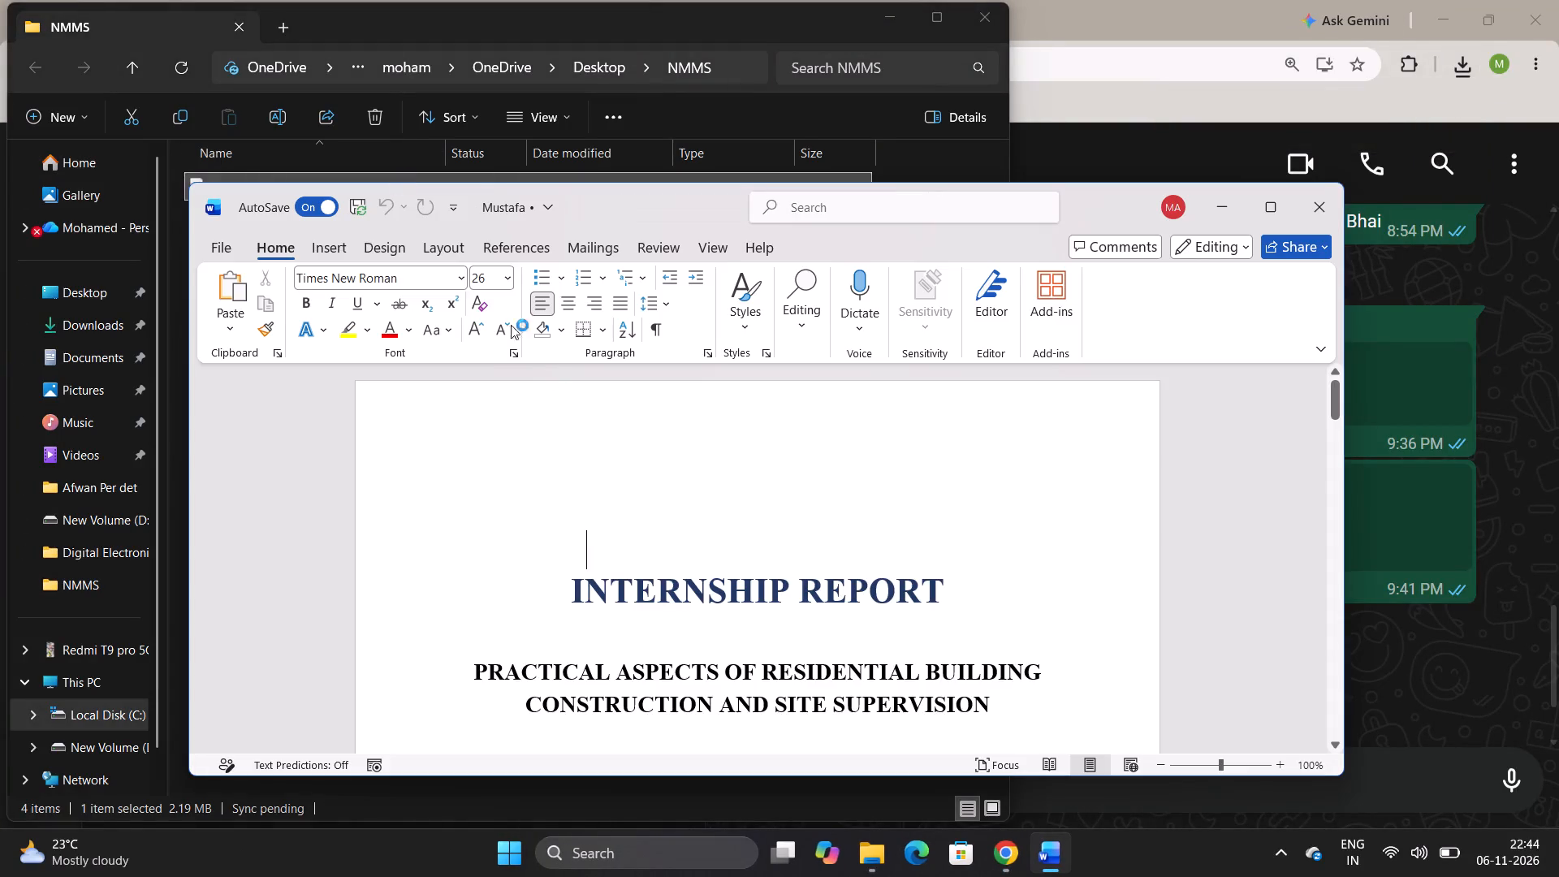
Maximize the internship report and review its cover, contents table and Chapter 1 pages up to the 1.4 Objectives section.
left_click(1280, 215)
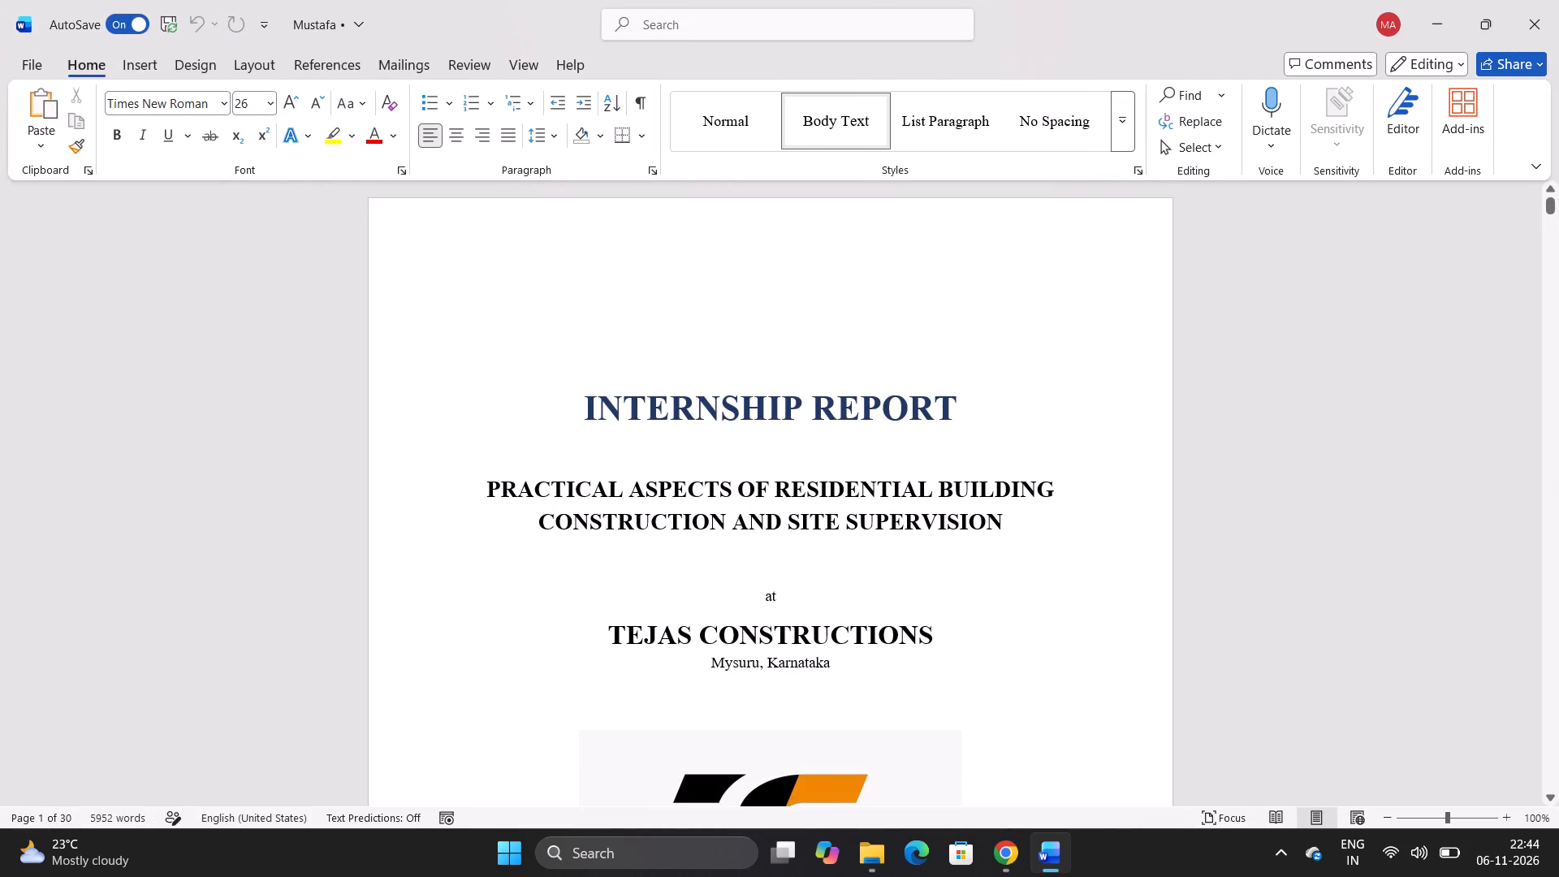
scroll(785, 404, "down", 5)
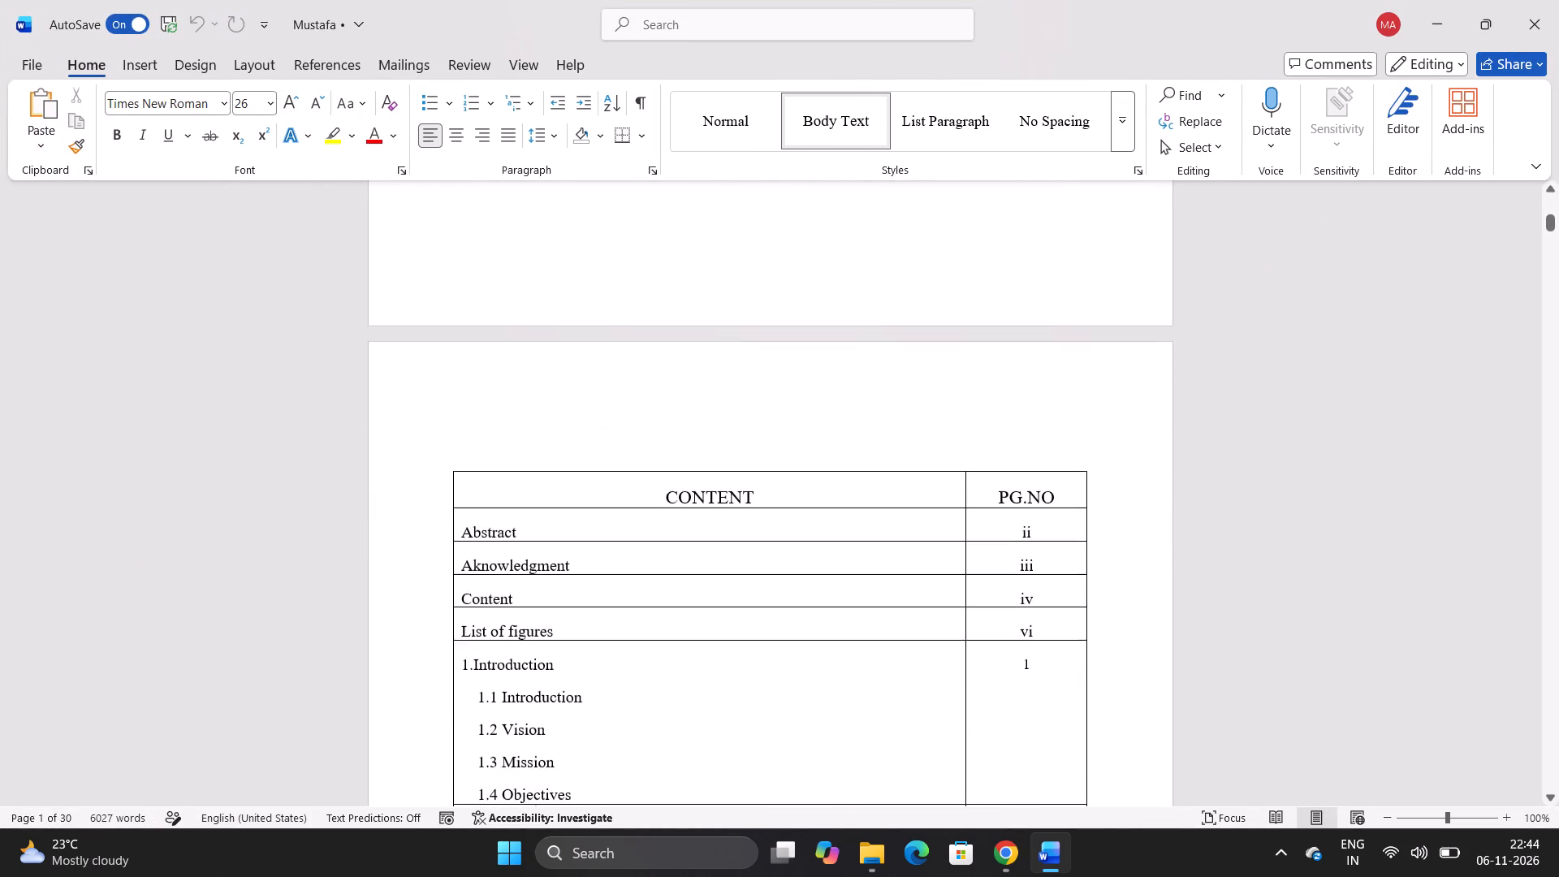
scroll(785, 404, "down", 3)
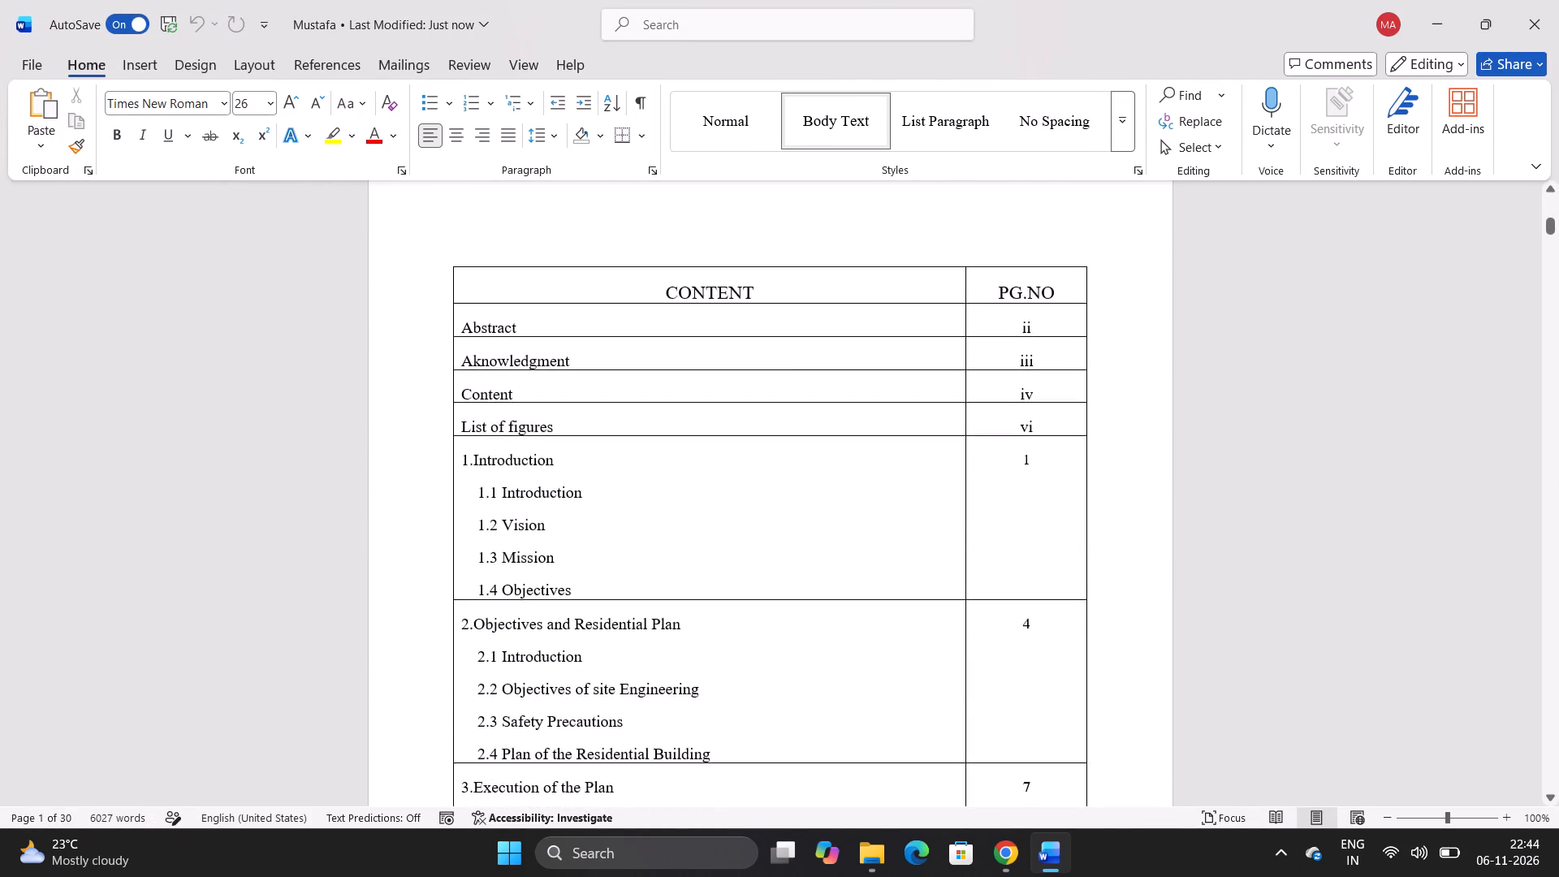
scroll(785, 404, "down", 9)
scroll(785, 404, "up", 1)
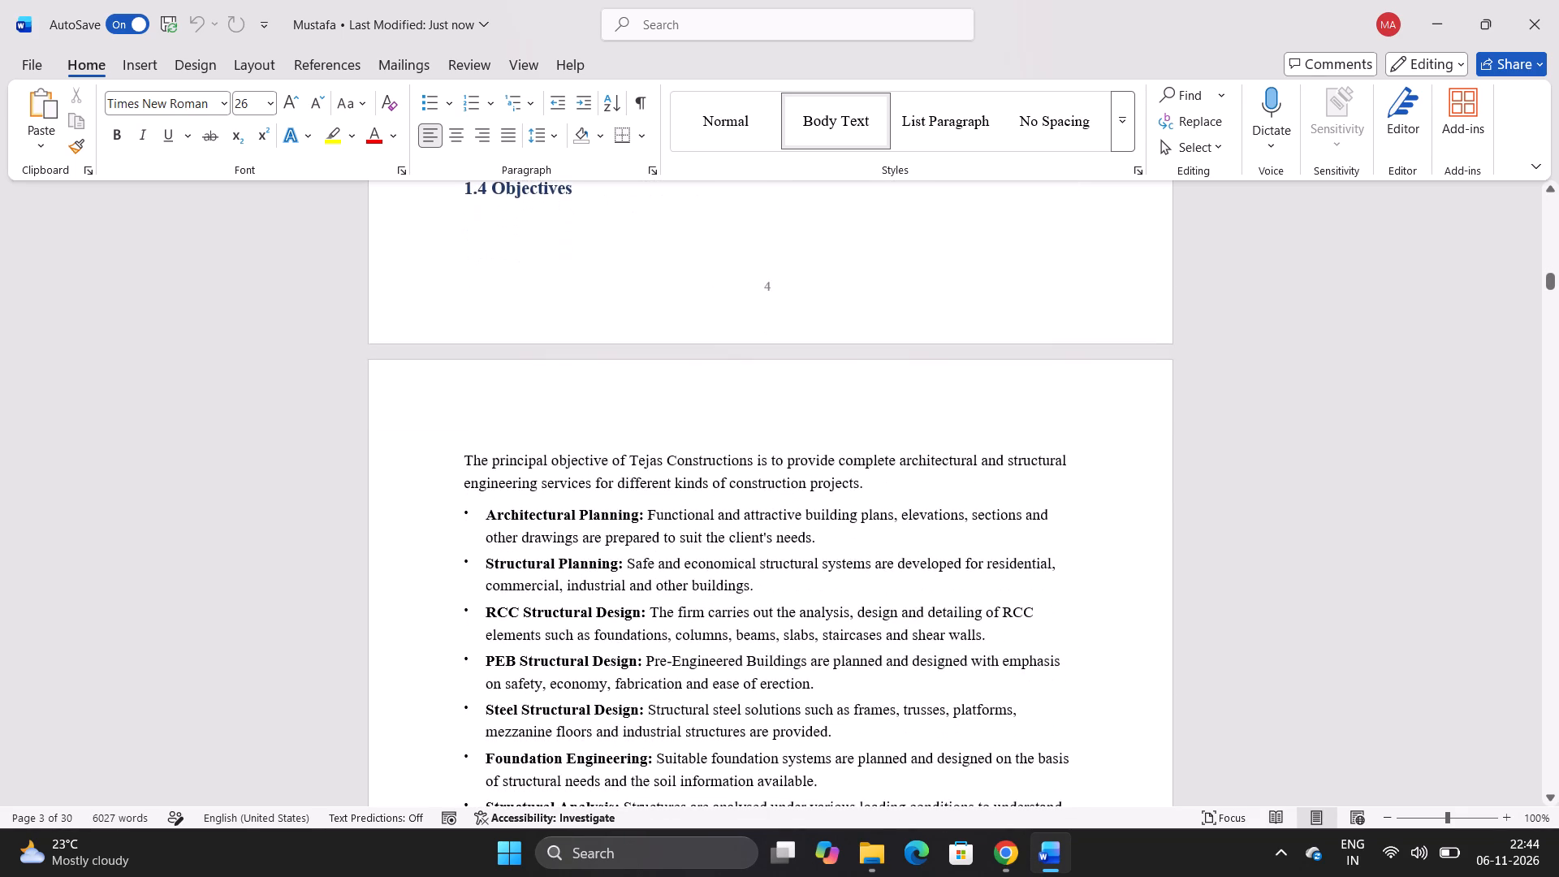
scroll(785, 404, "up", 1)
scroll(785, 404, "down", 1)
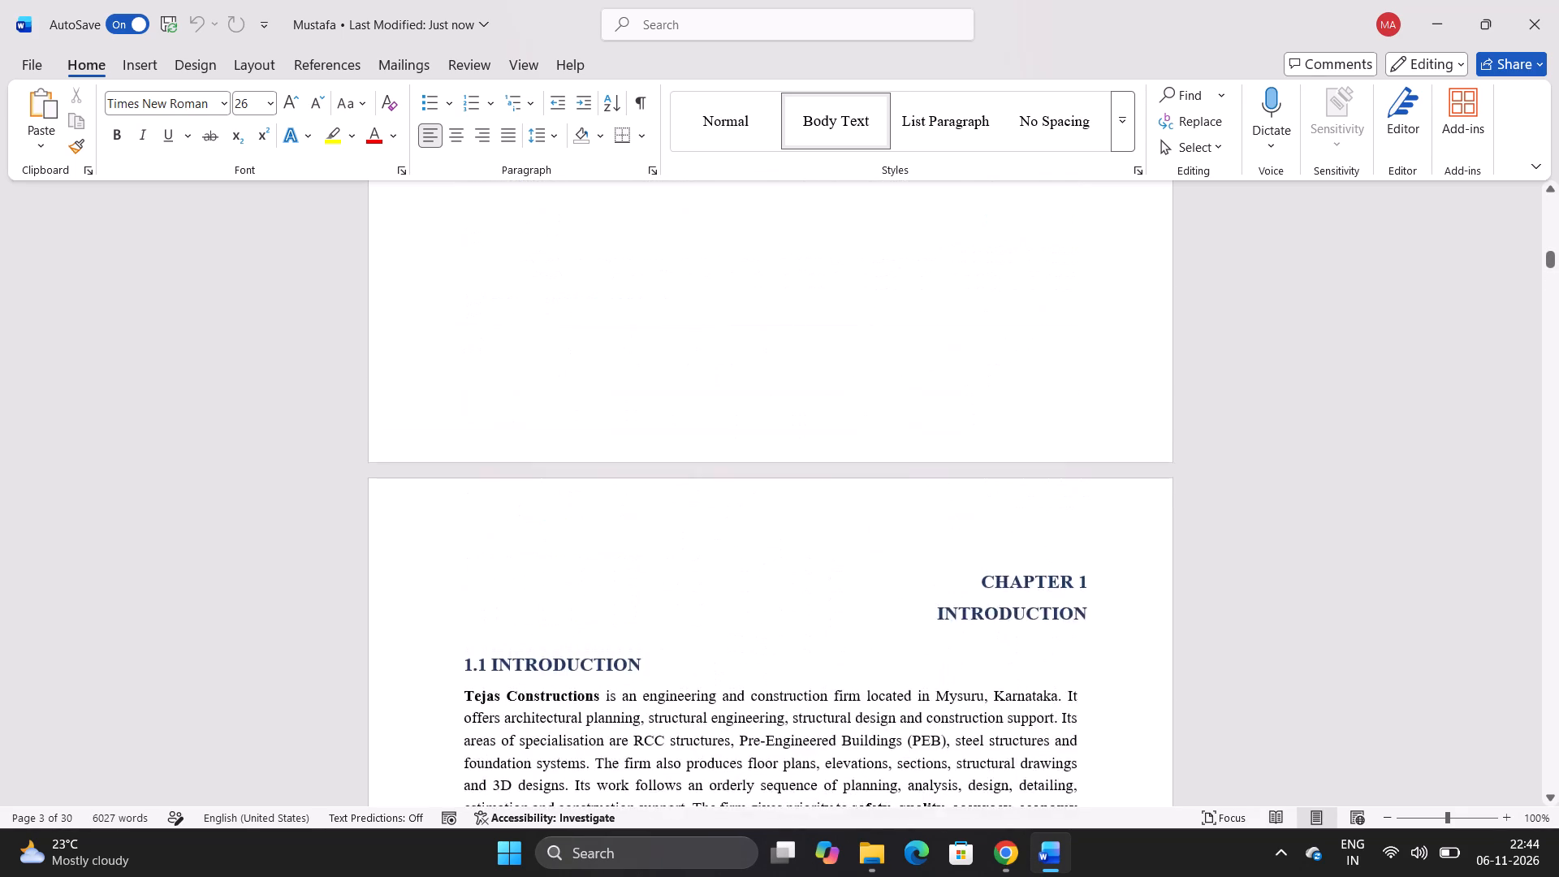
scroll(785, 404, "down", 1)
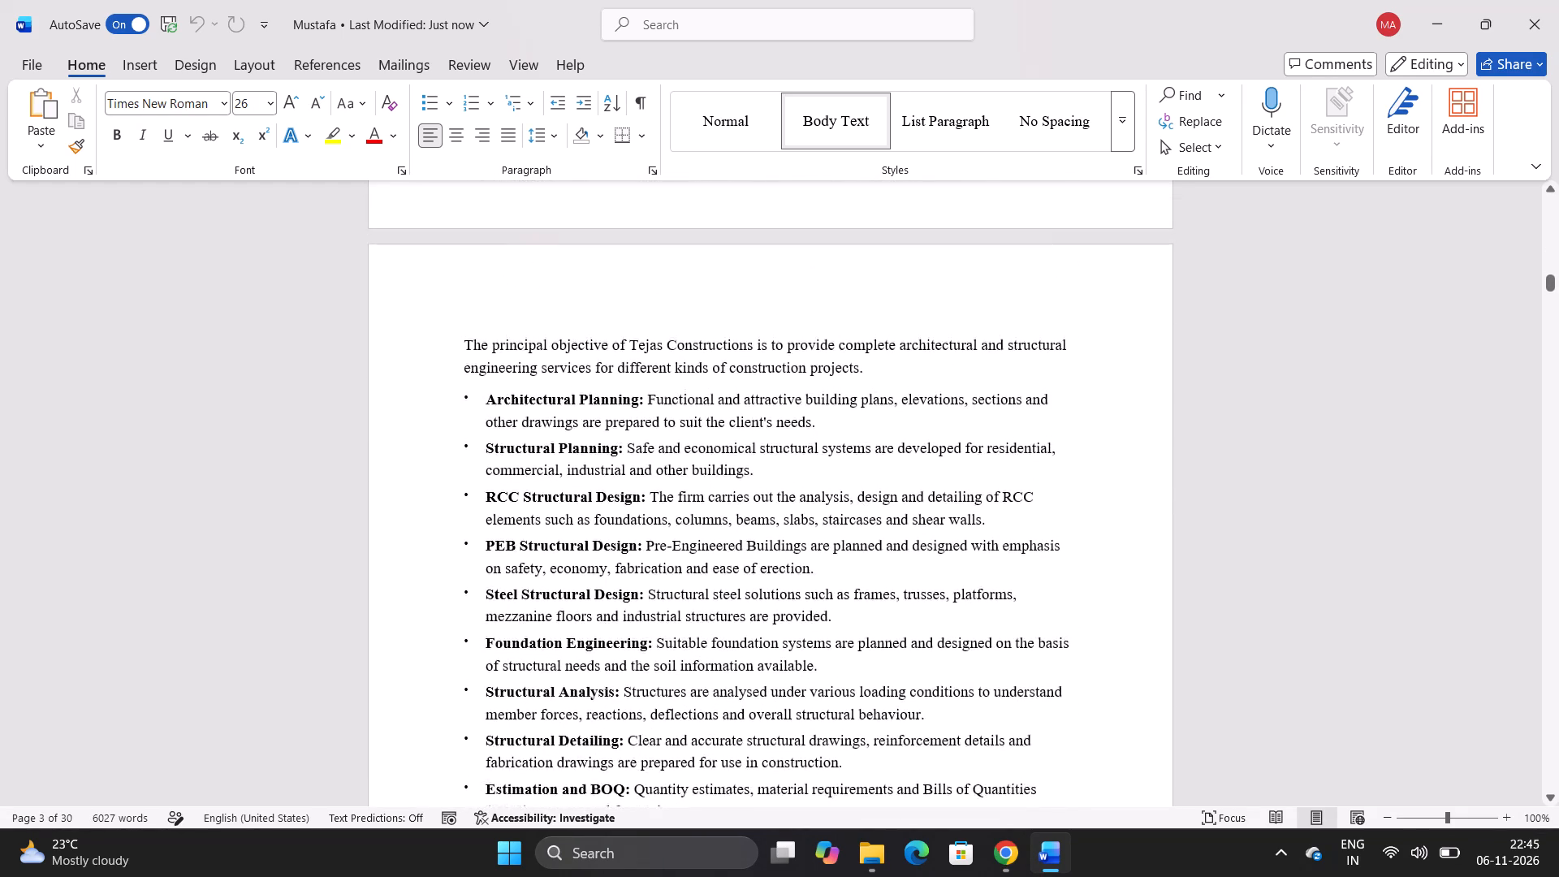
scroll(785, 404, "up", 1)
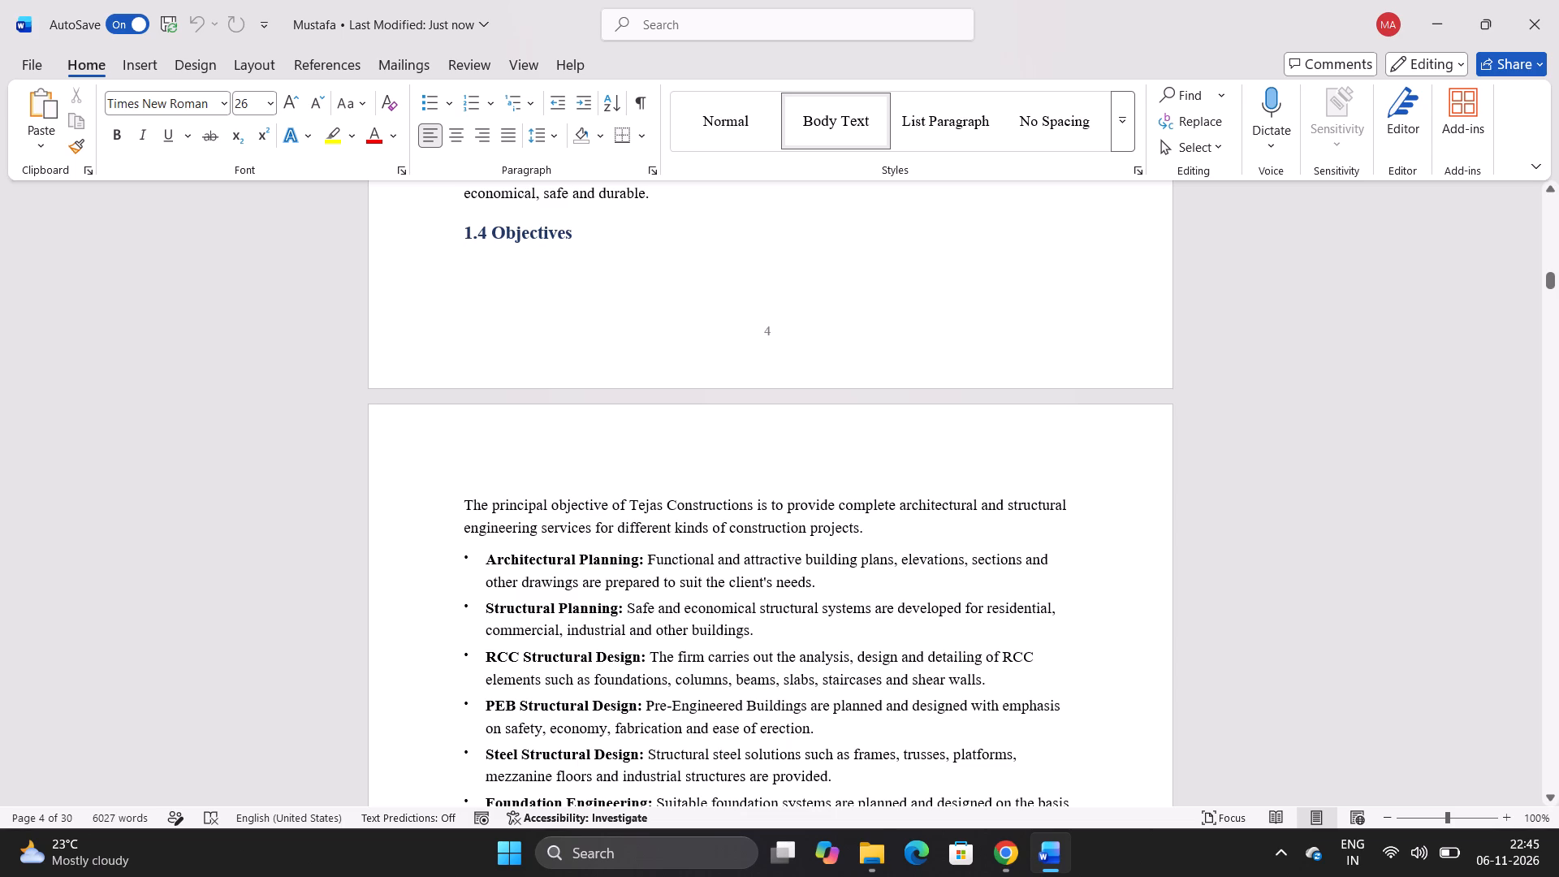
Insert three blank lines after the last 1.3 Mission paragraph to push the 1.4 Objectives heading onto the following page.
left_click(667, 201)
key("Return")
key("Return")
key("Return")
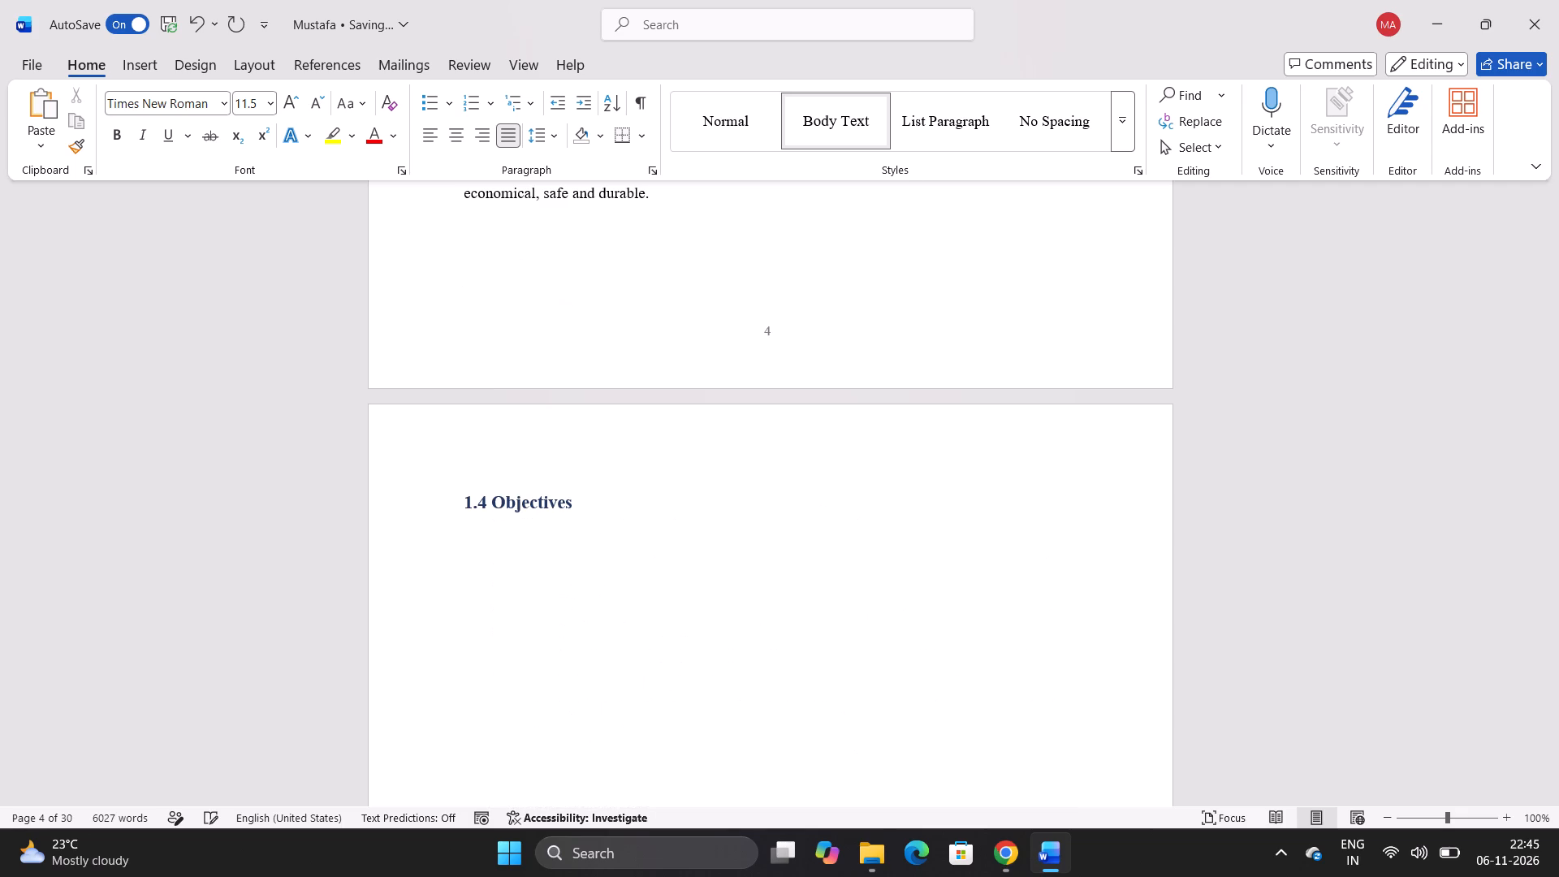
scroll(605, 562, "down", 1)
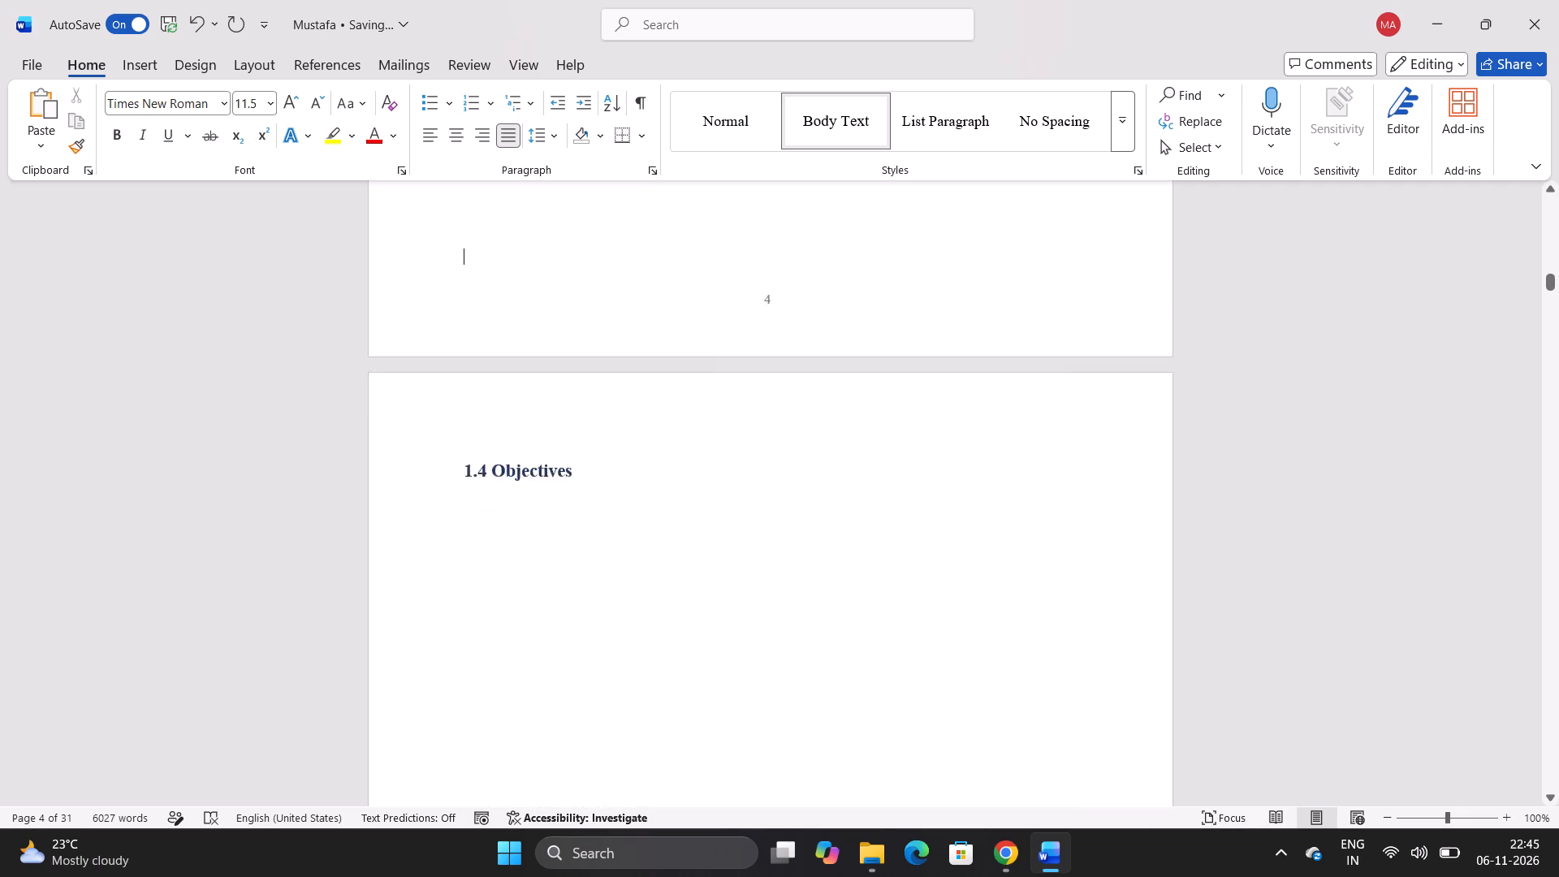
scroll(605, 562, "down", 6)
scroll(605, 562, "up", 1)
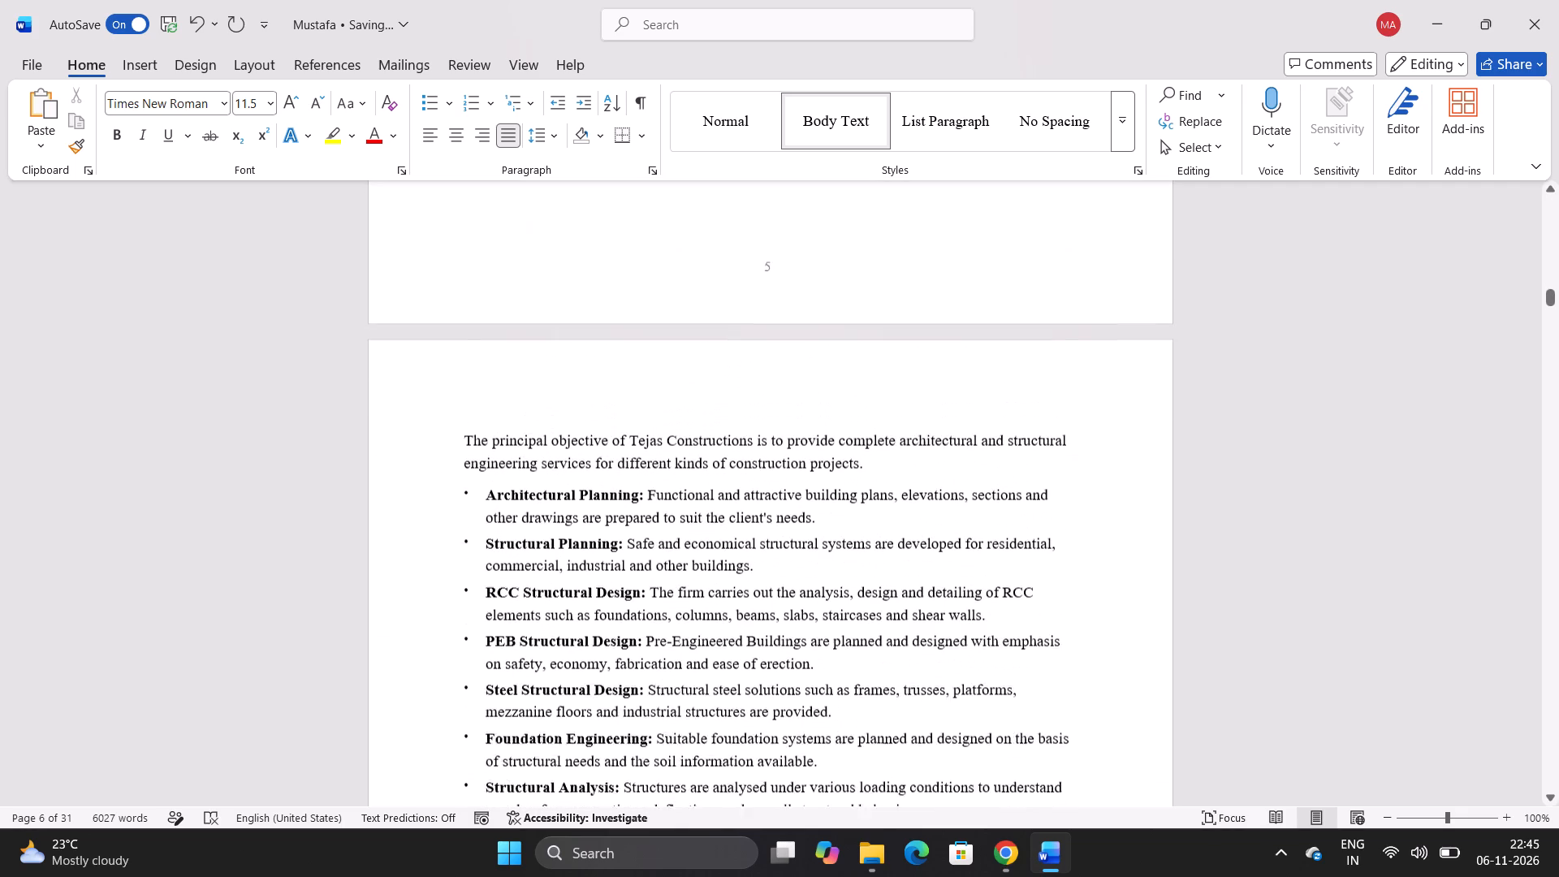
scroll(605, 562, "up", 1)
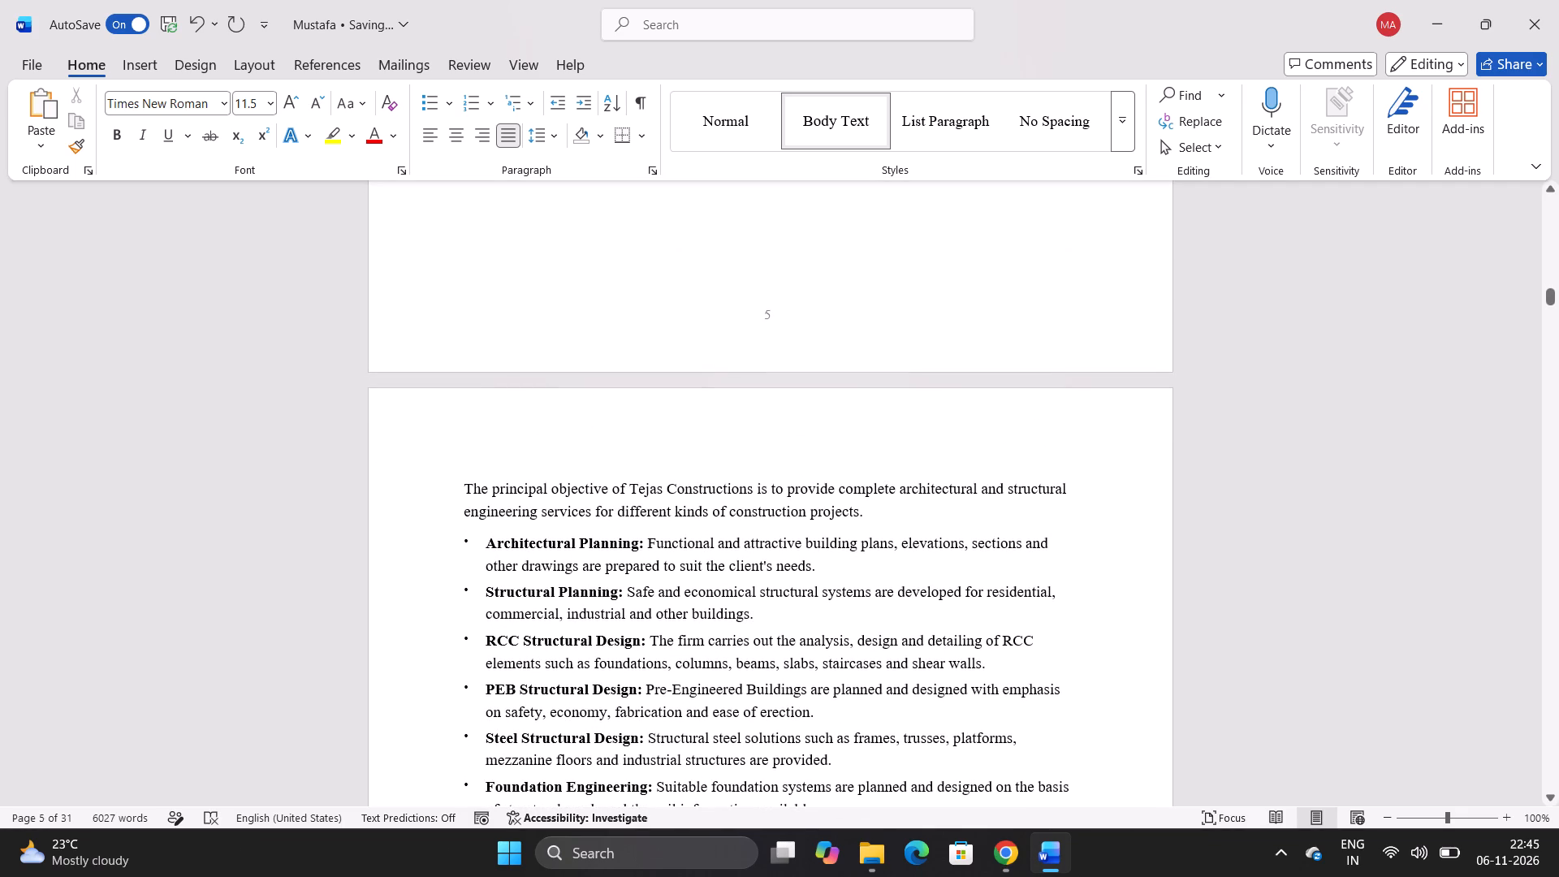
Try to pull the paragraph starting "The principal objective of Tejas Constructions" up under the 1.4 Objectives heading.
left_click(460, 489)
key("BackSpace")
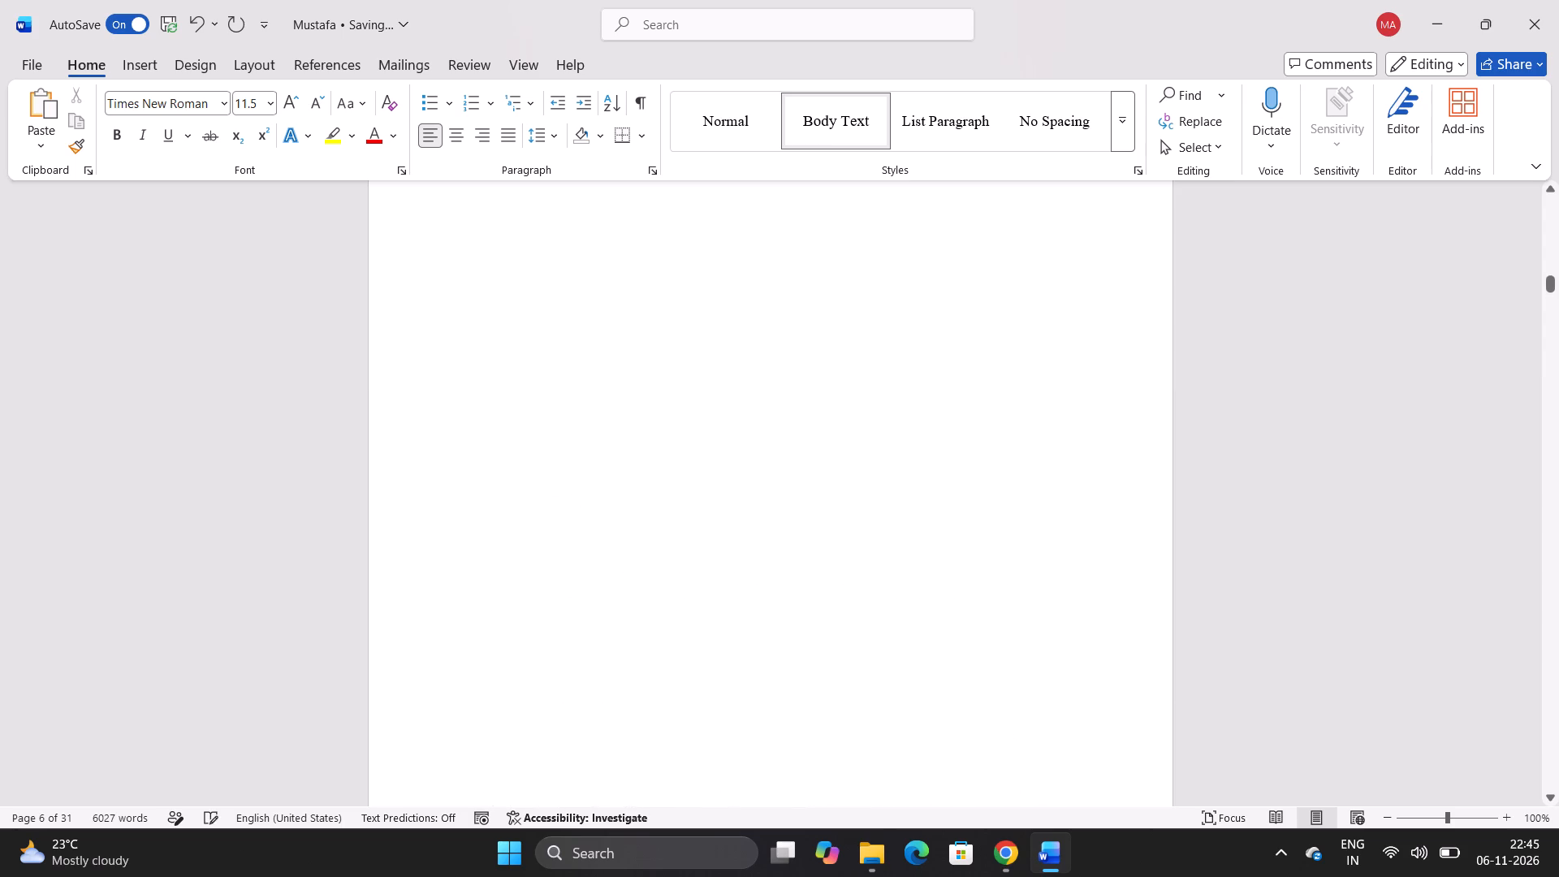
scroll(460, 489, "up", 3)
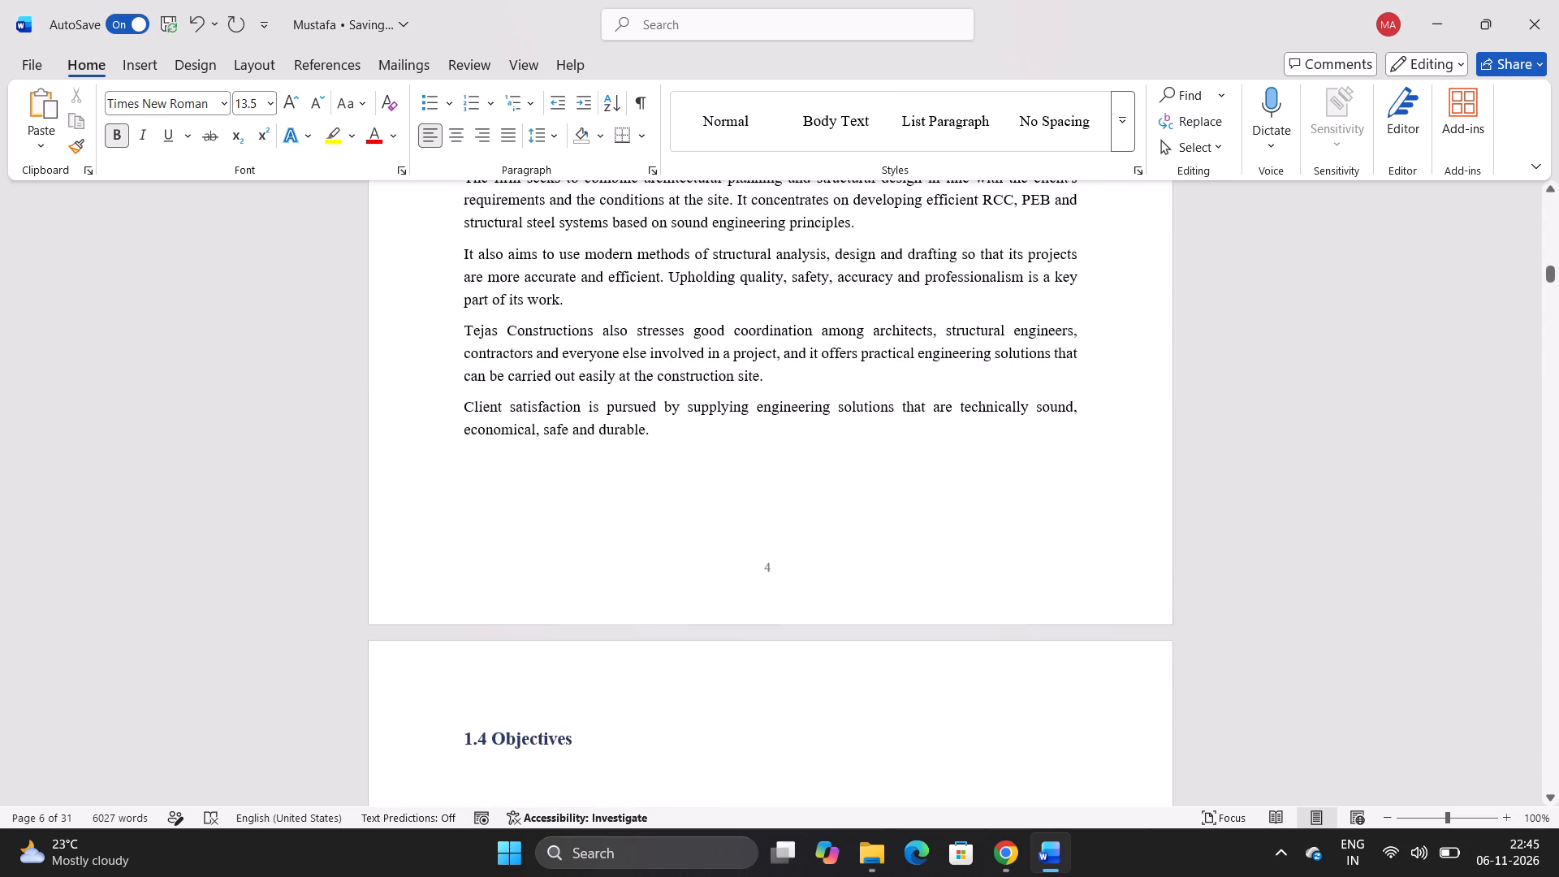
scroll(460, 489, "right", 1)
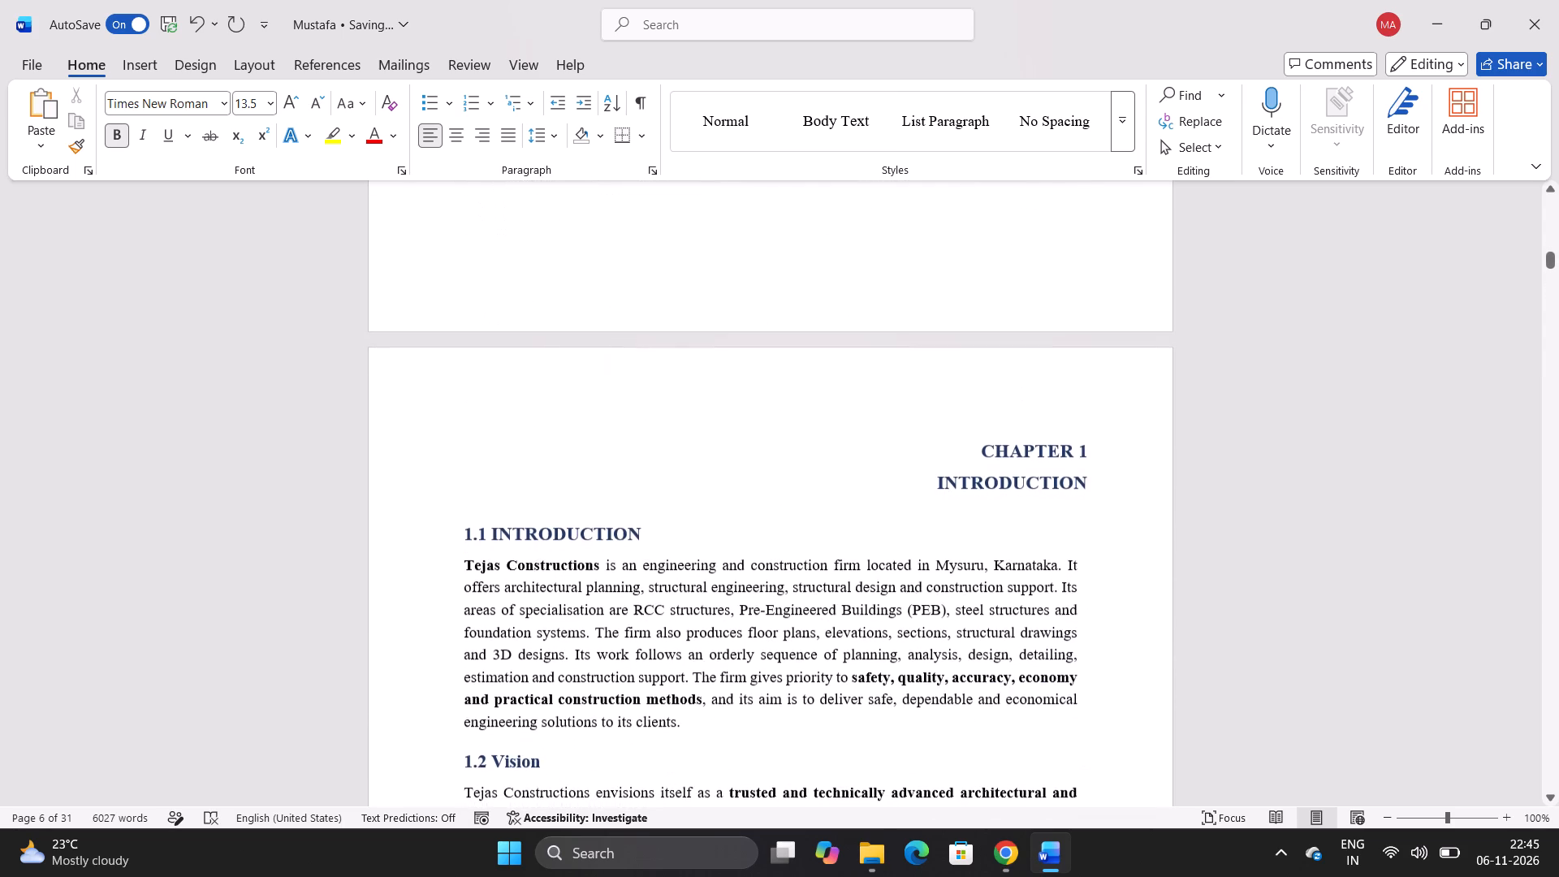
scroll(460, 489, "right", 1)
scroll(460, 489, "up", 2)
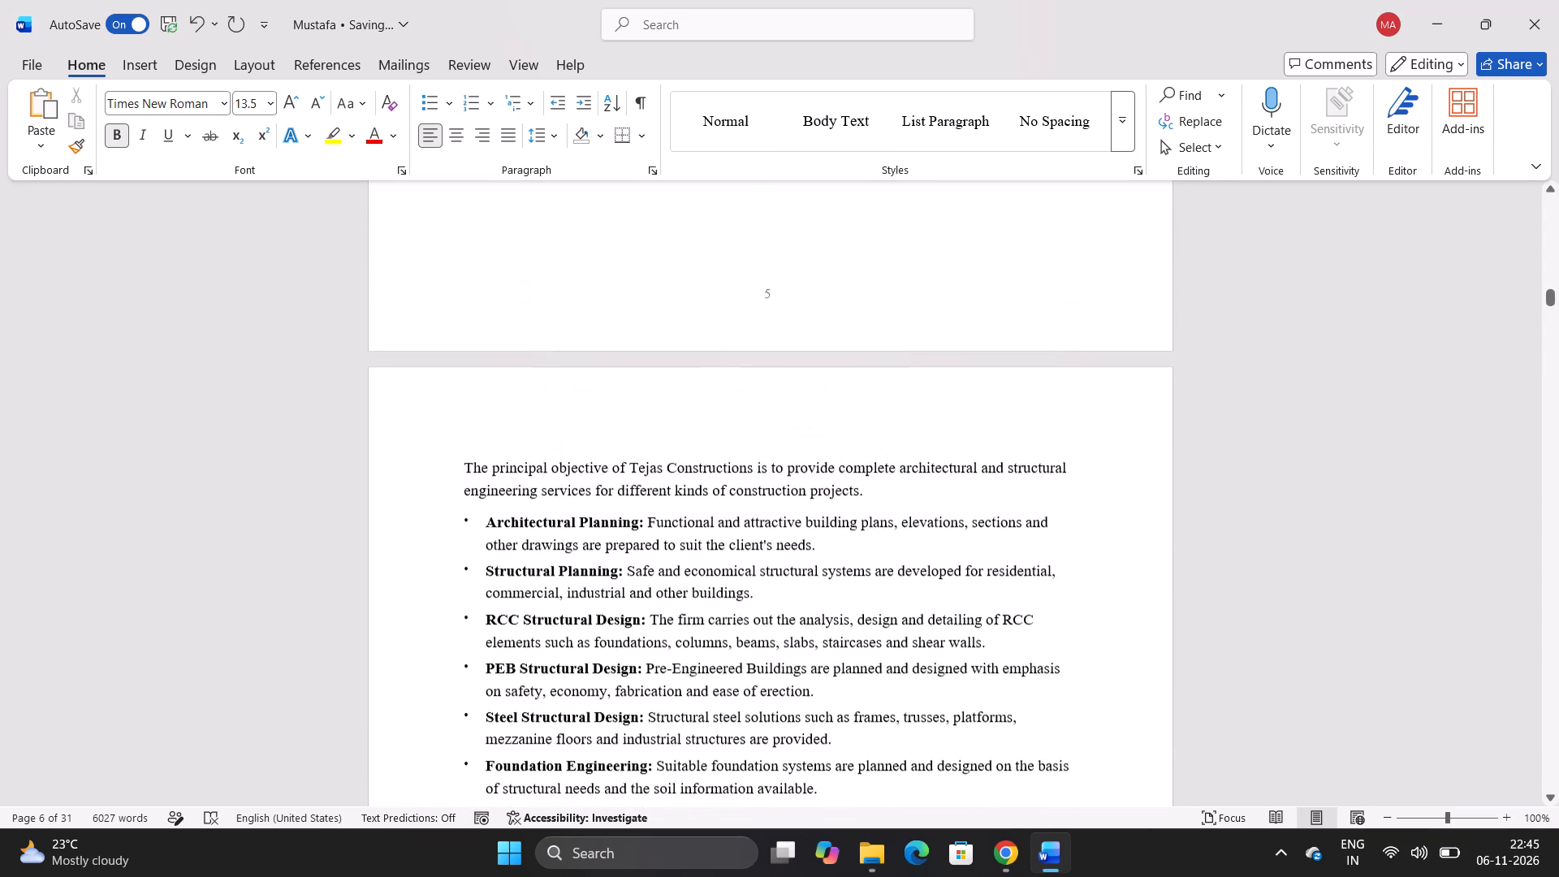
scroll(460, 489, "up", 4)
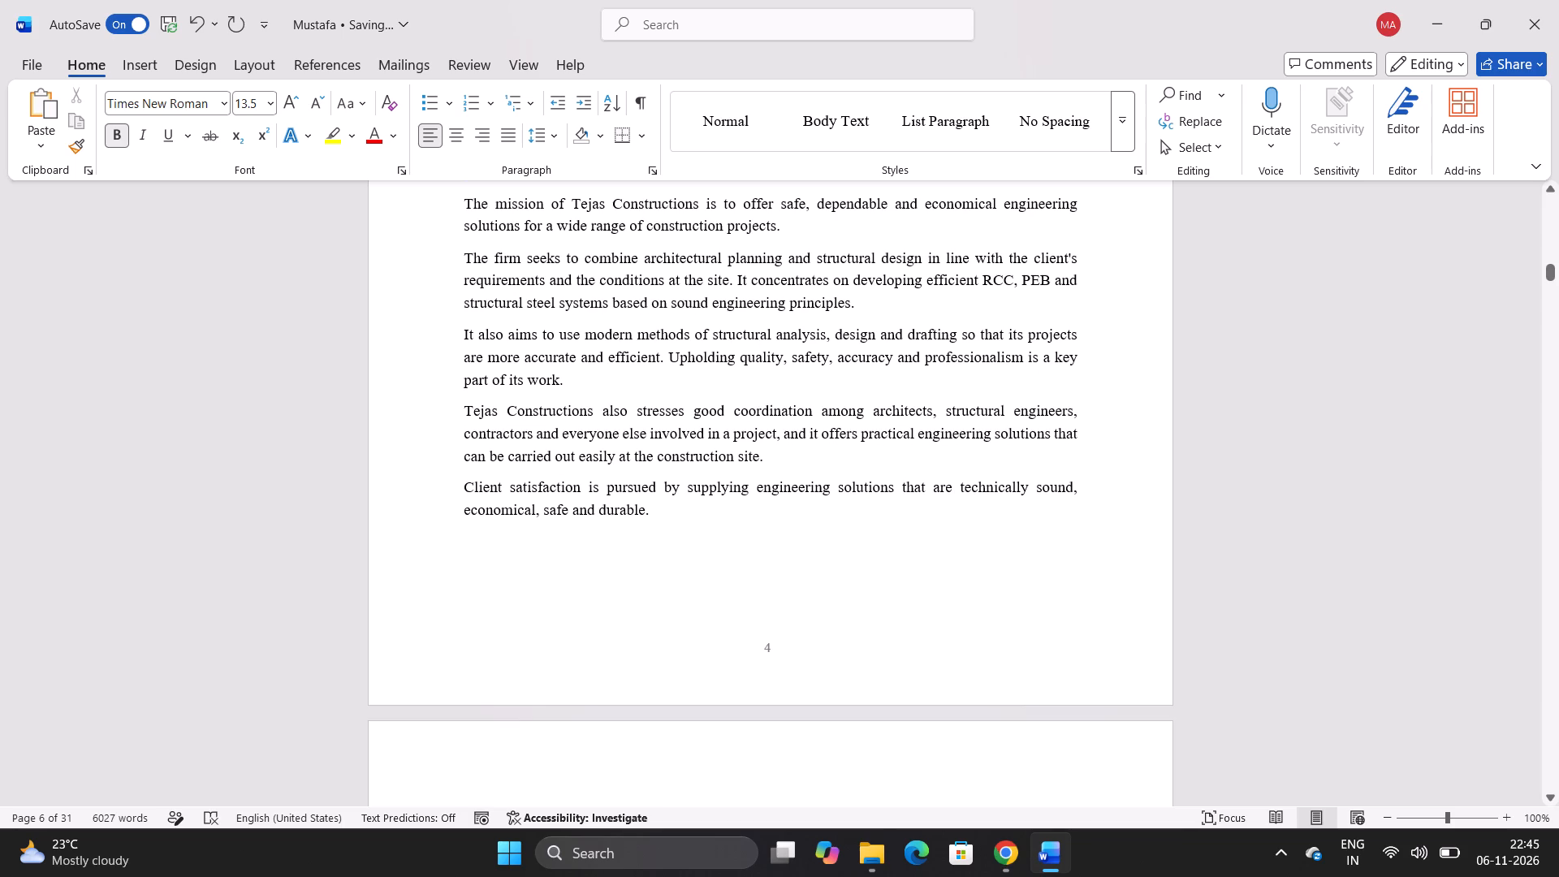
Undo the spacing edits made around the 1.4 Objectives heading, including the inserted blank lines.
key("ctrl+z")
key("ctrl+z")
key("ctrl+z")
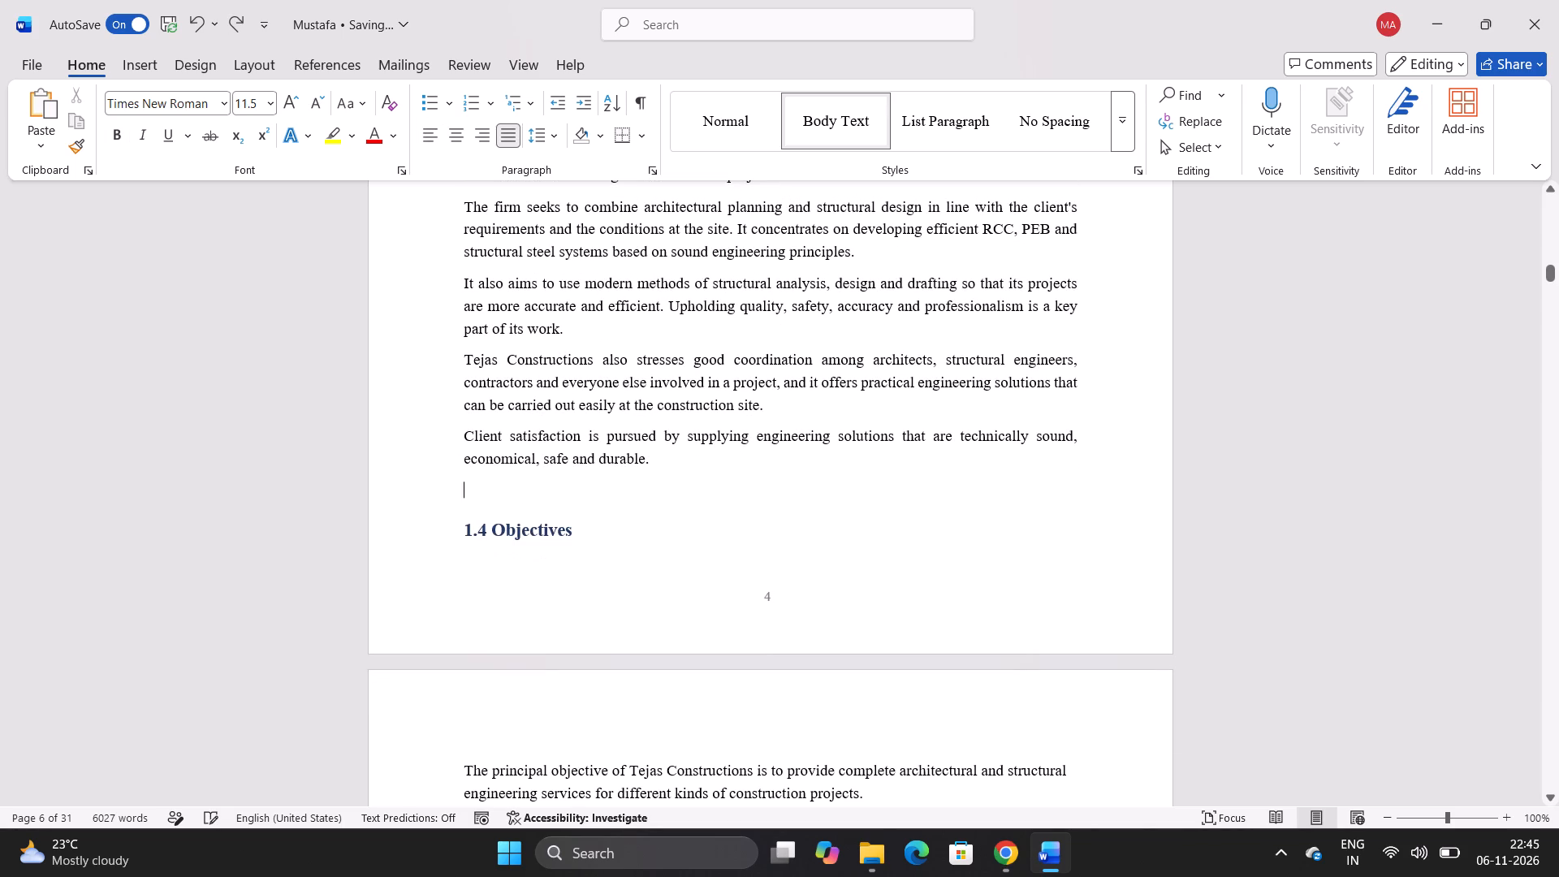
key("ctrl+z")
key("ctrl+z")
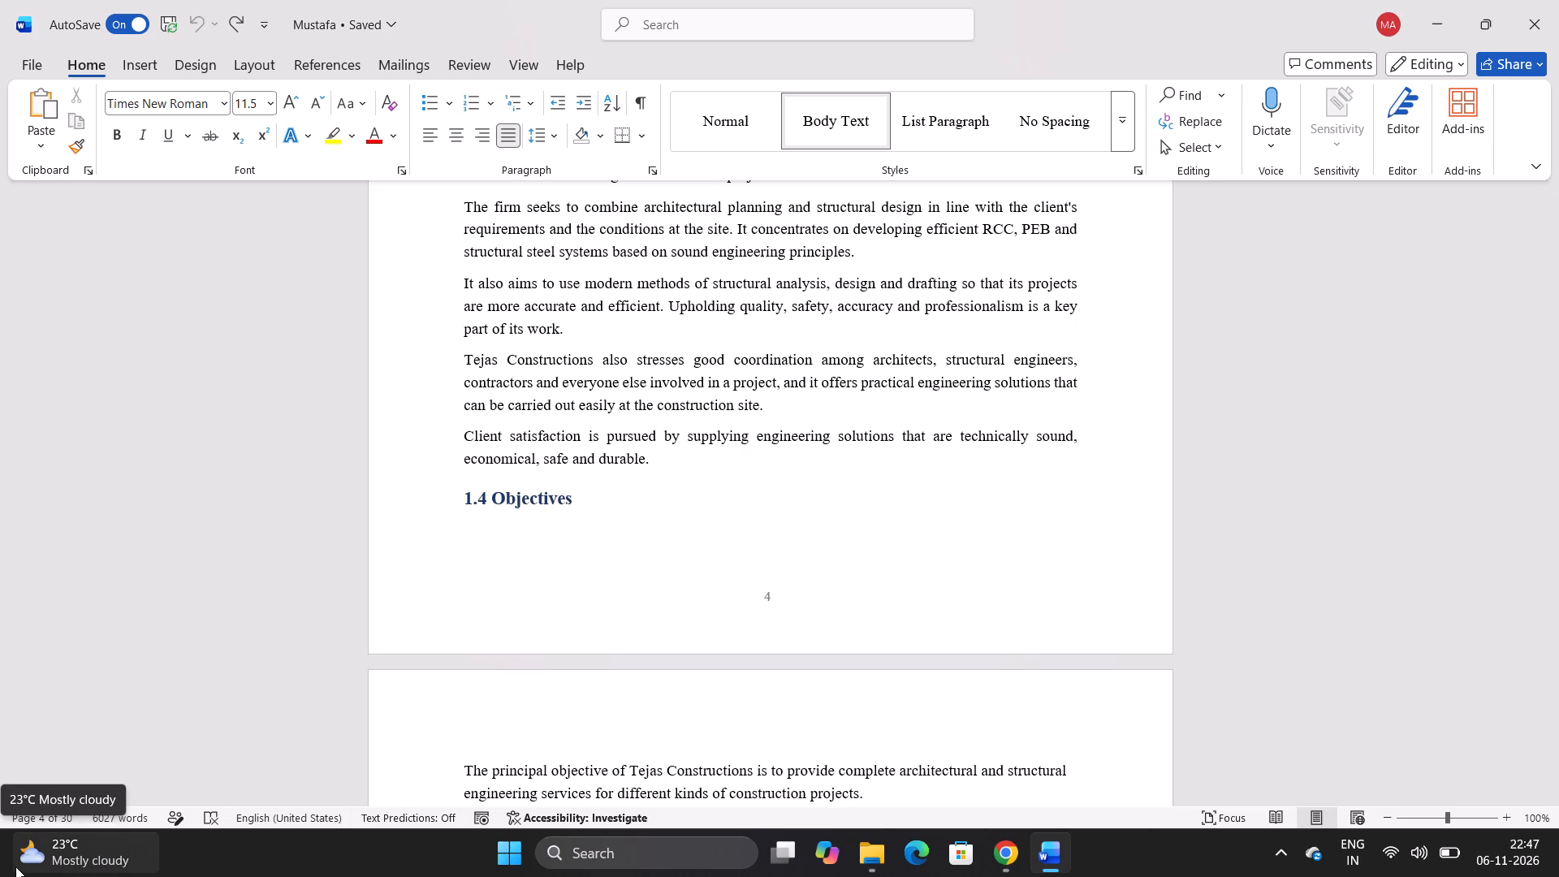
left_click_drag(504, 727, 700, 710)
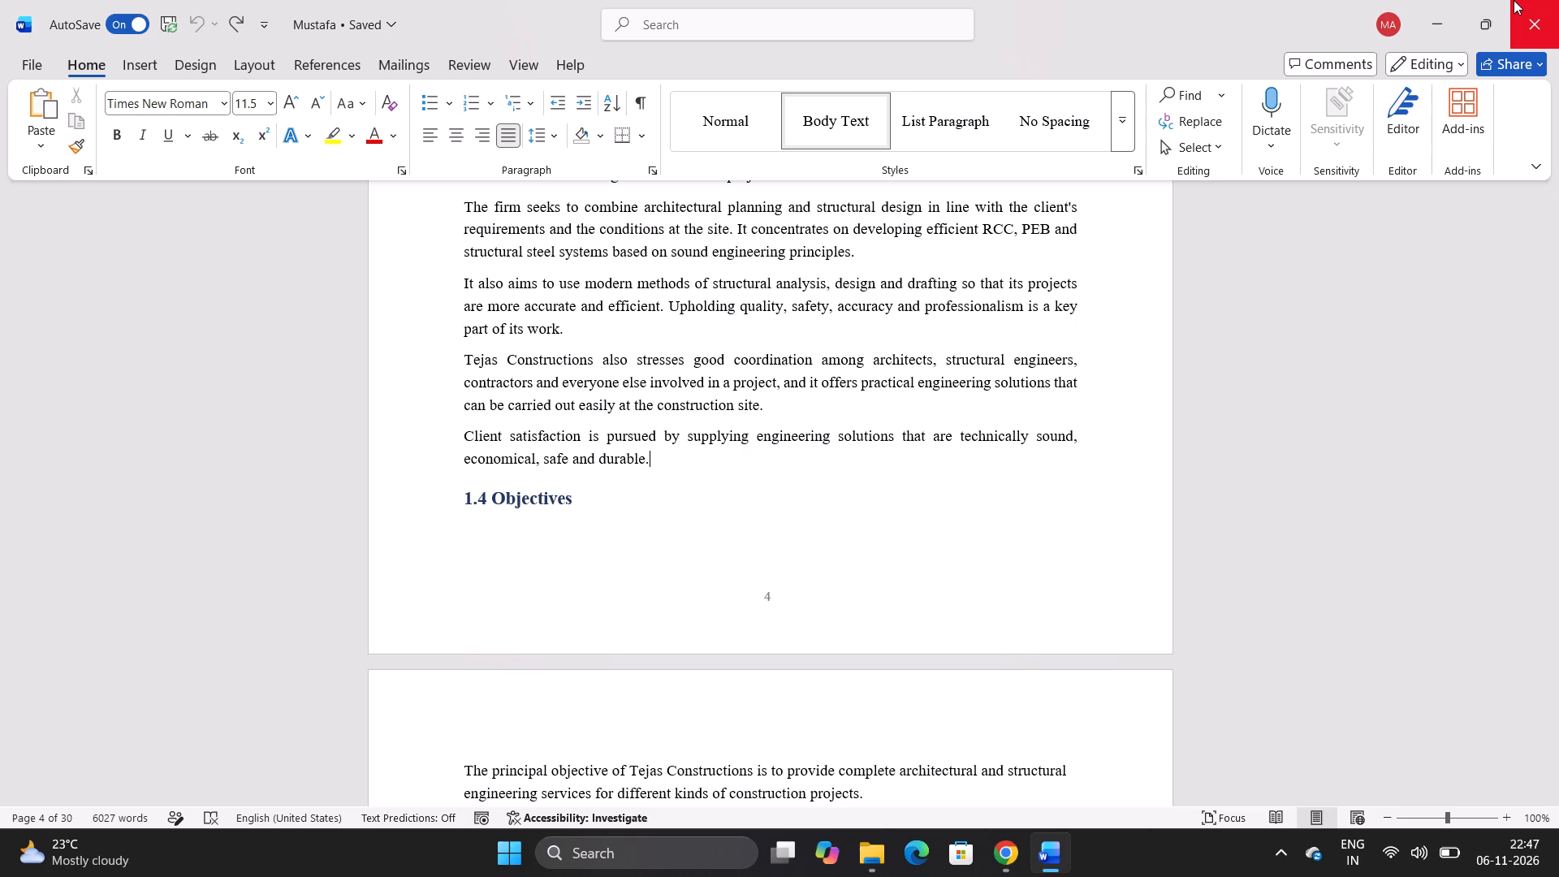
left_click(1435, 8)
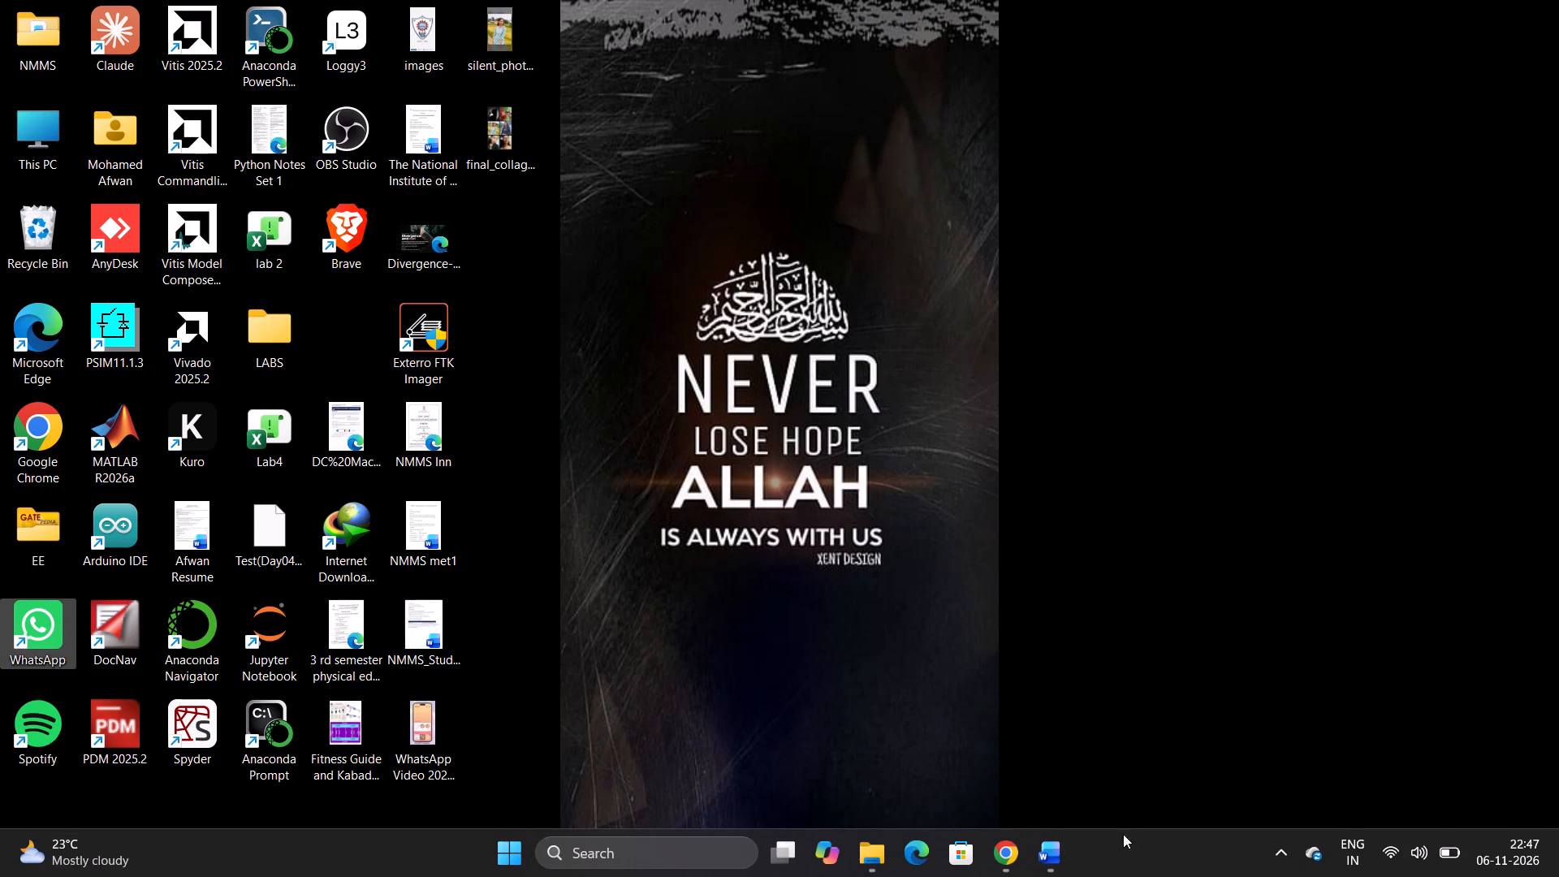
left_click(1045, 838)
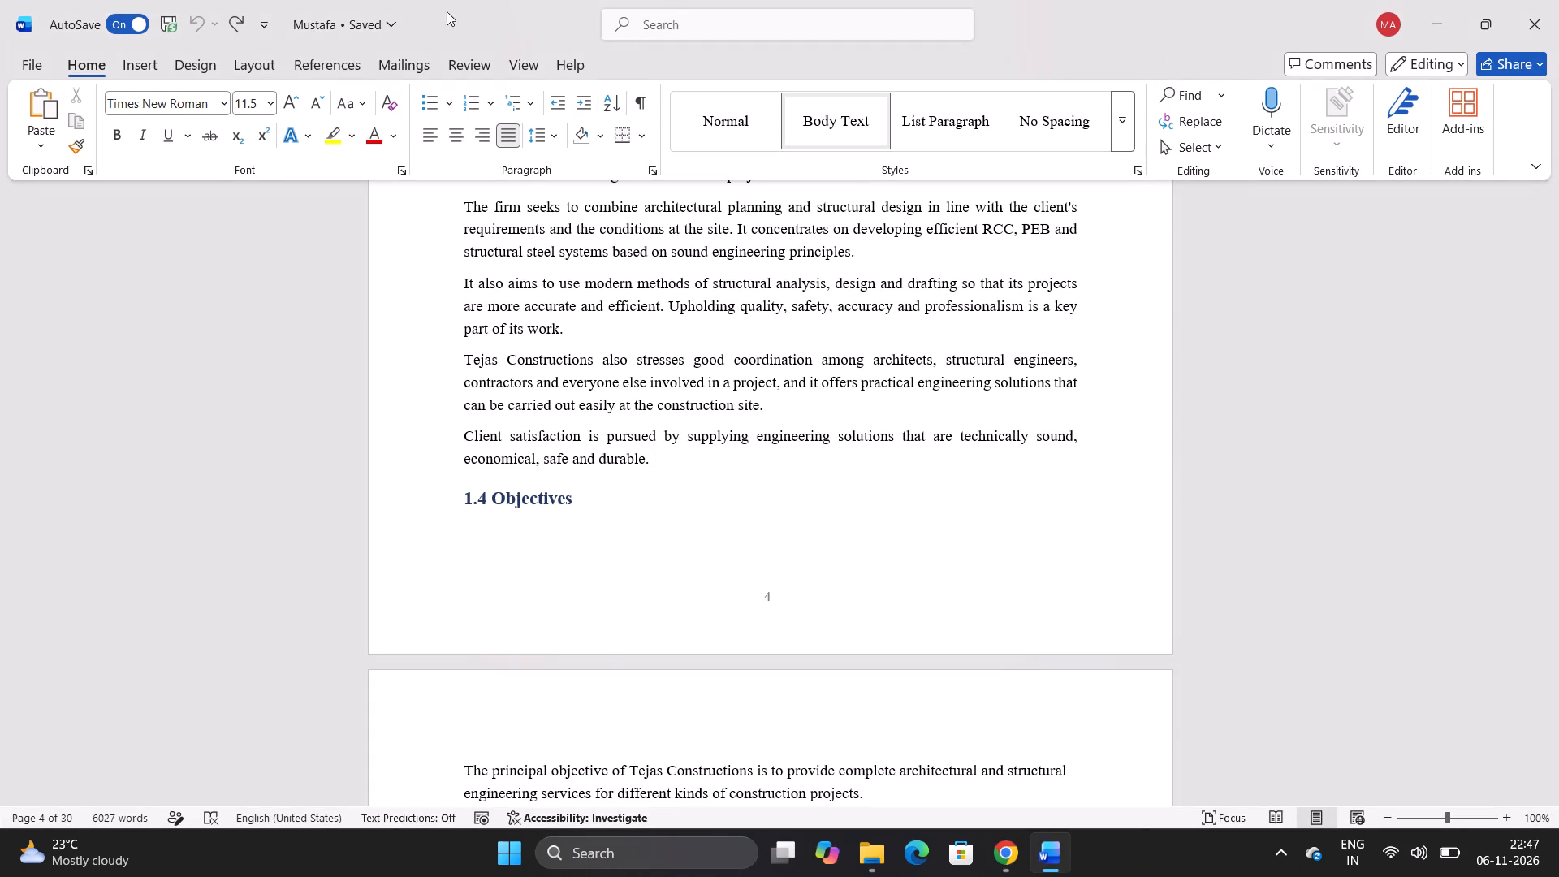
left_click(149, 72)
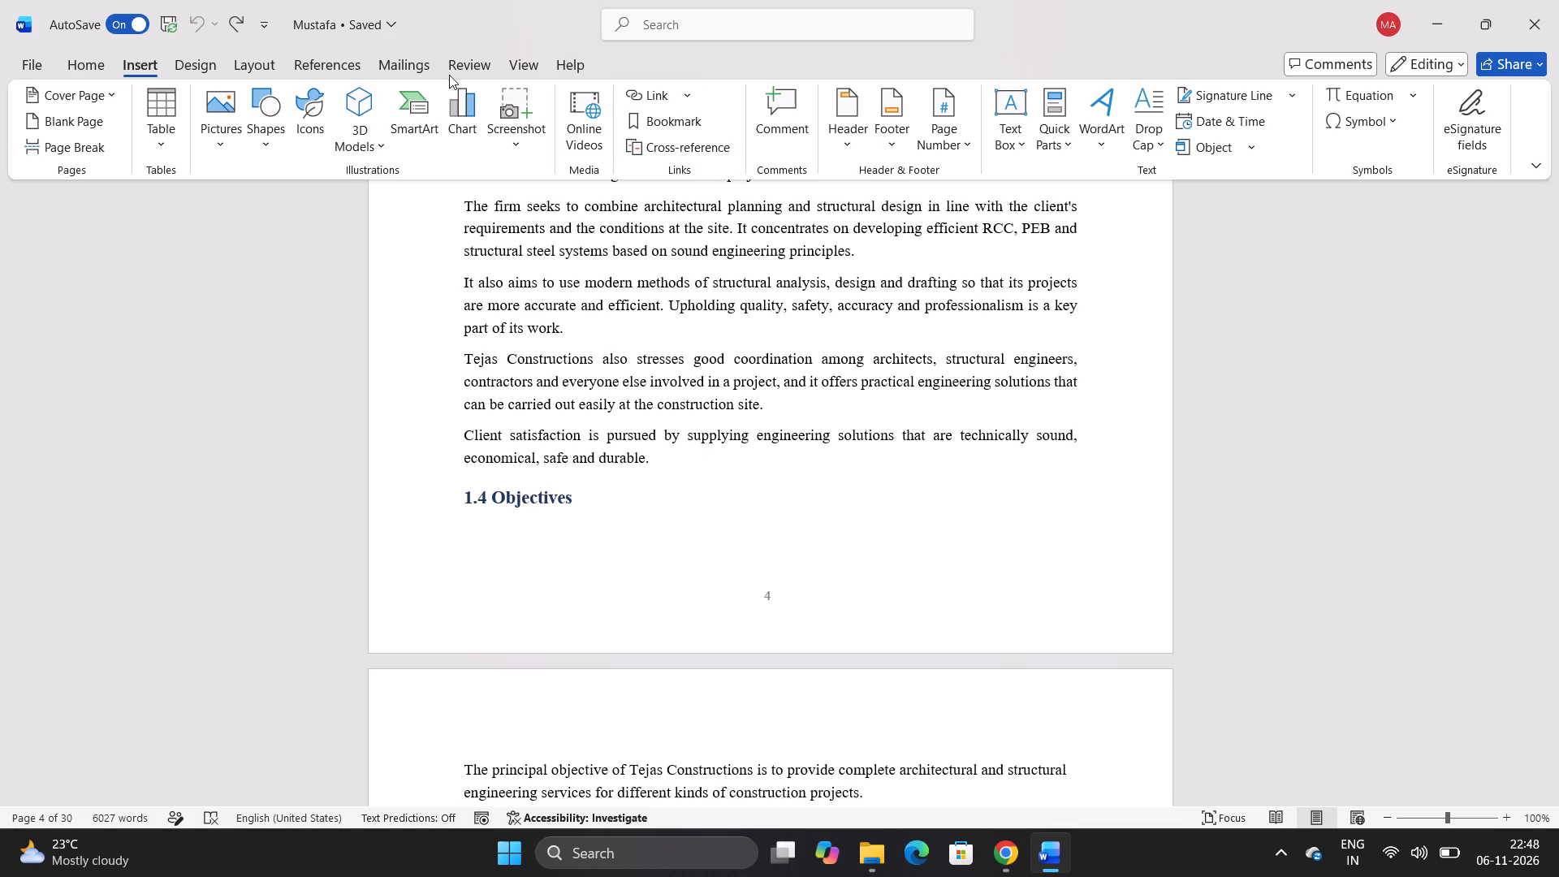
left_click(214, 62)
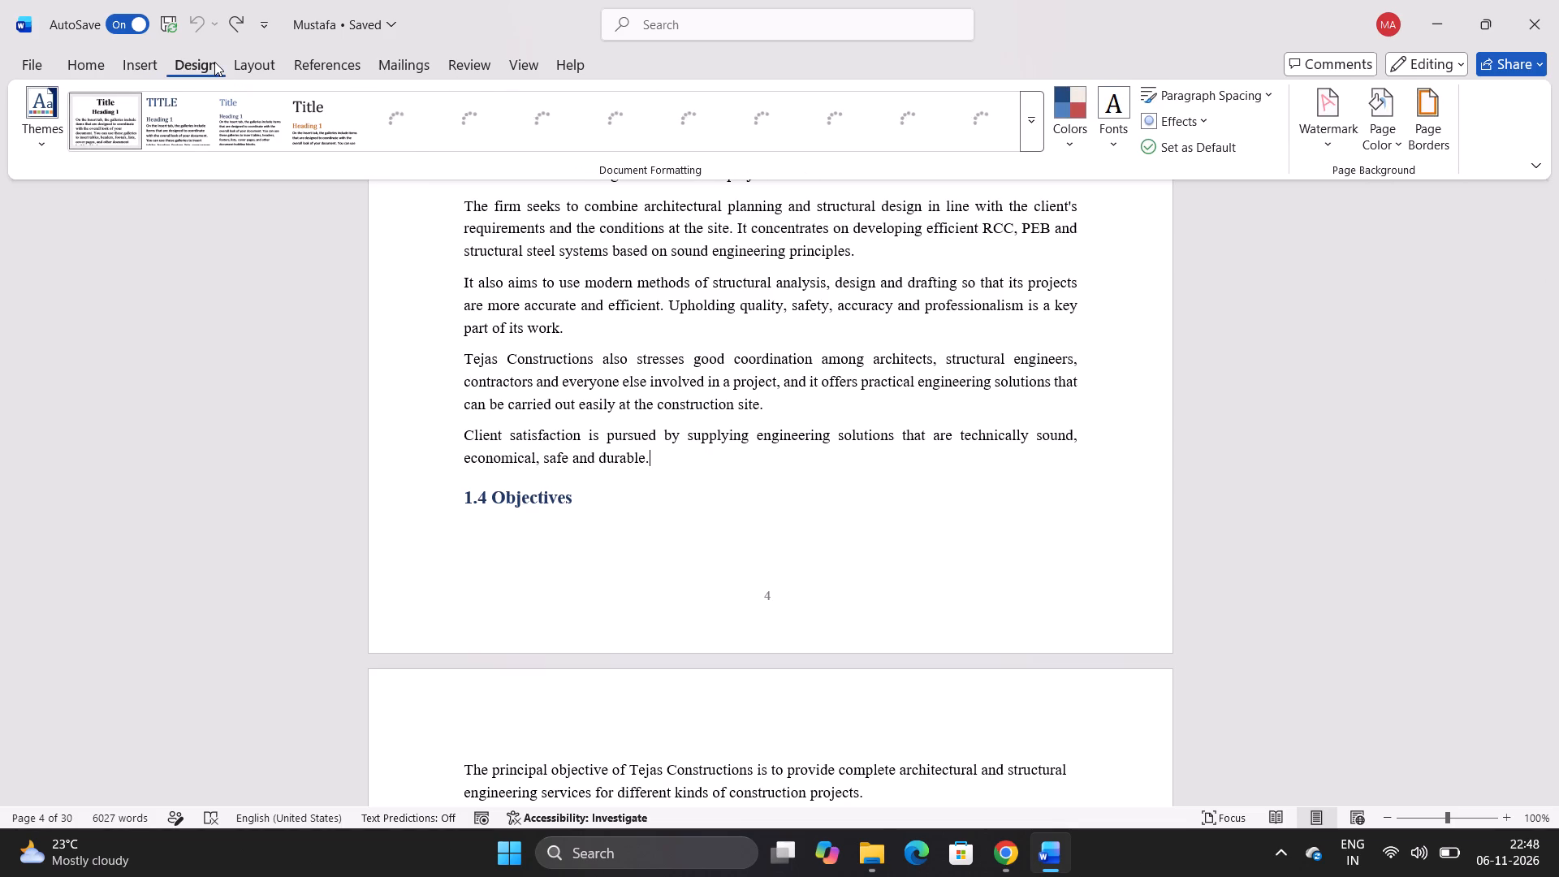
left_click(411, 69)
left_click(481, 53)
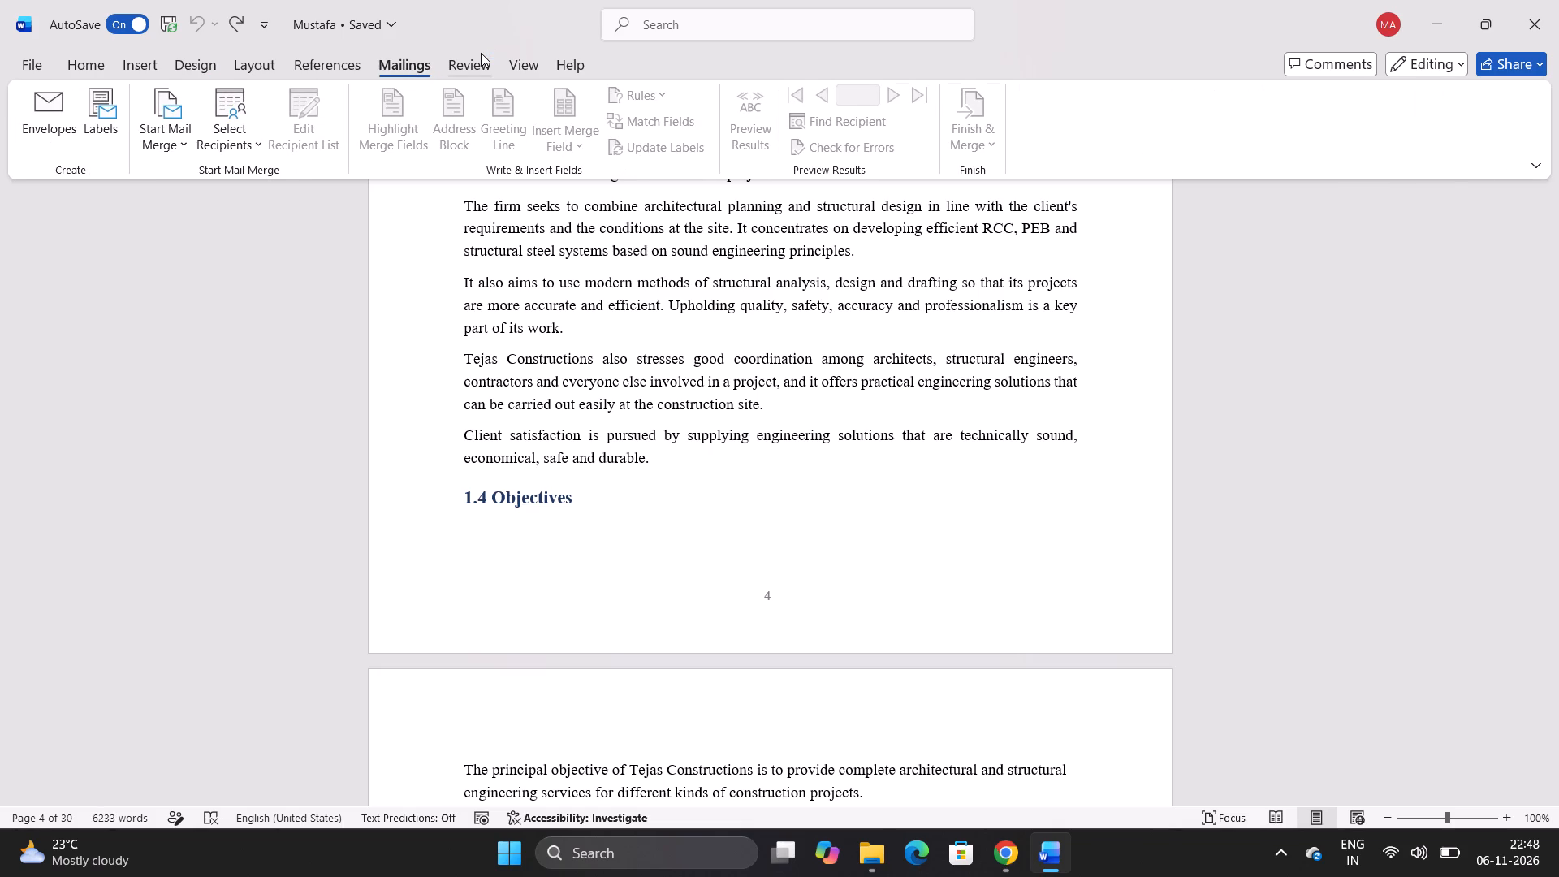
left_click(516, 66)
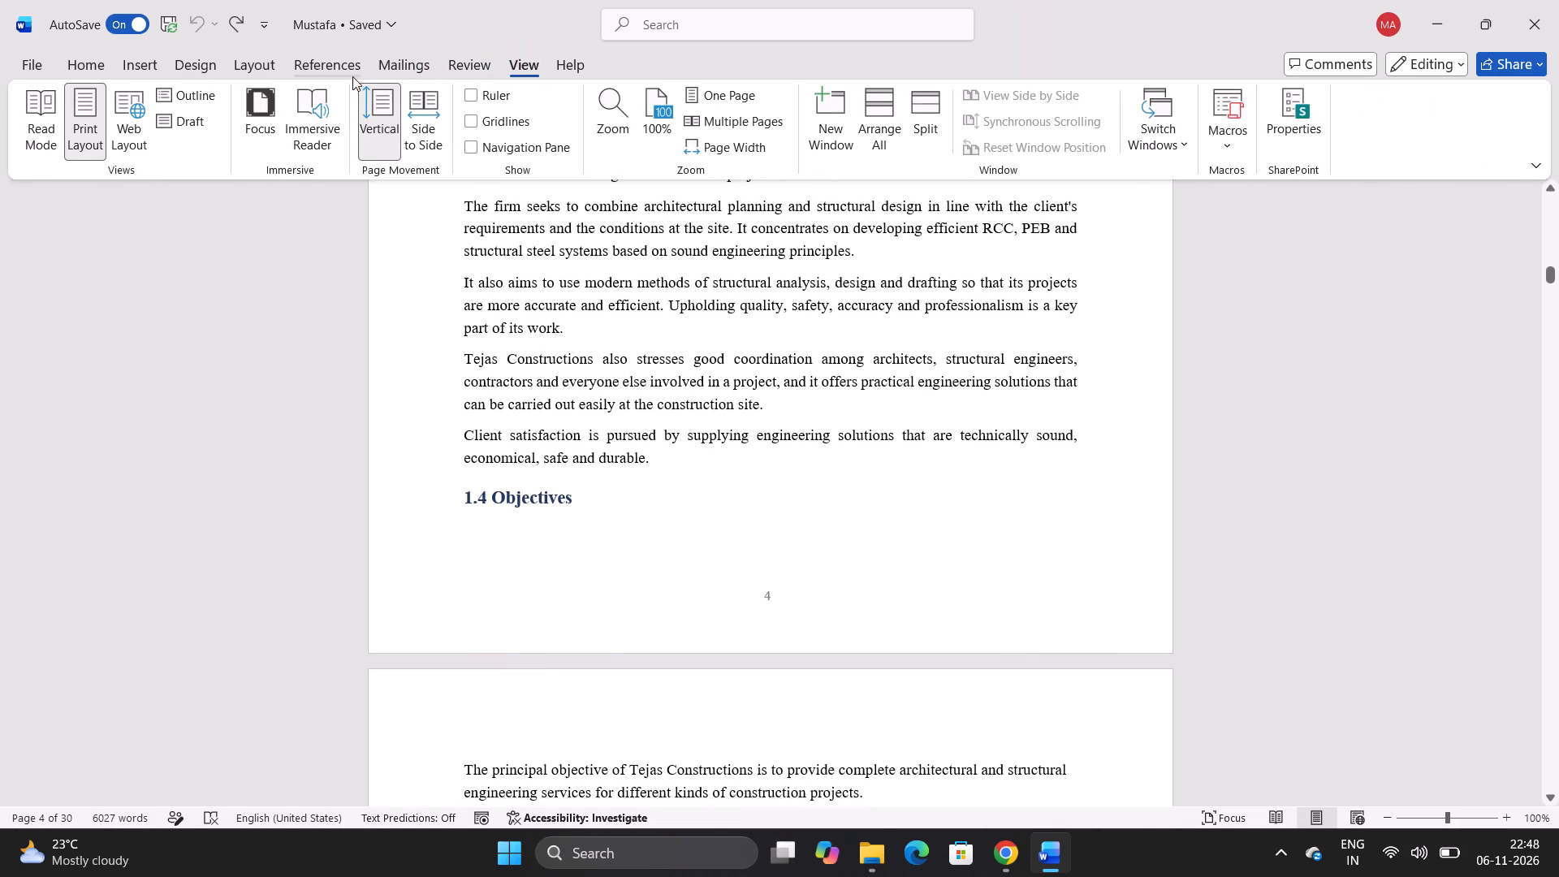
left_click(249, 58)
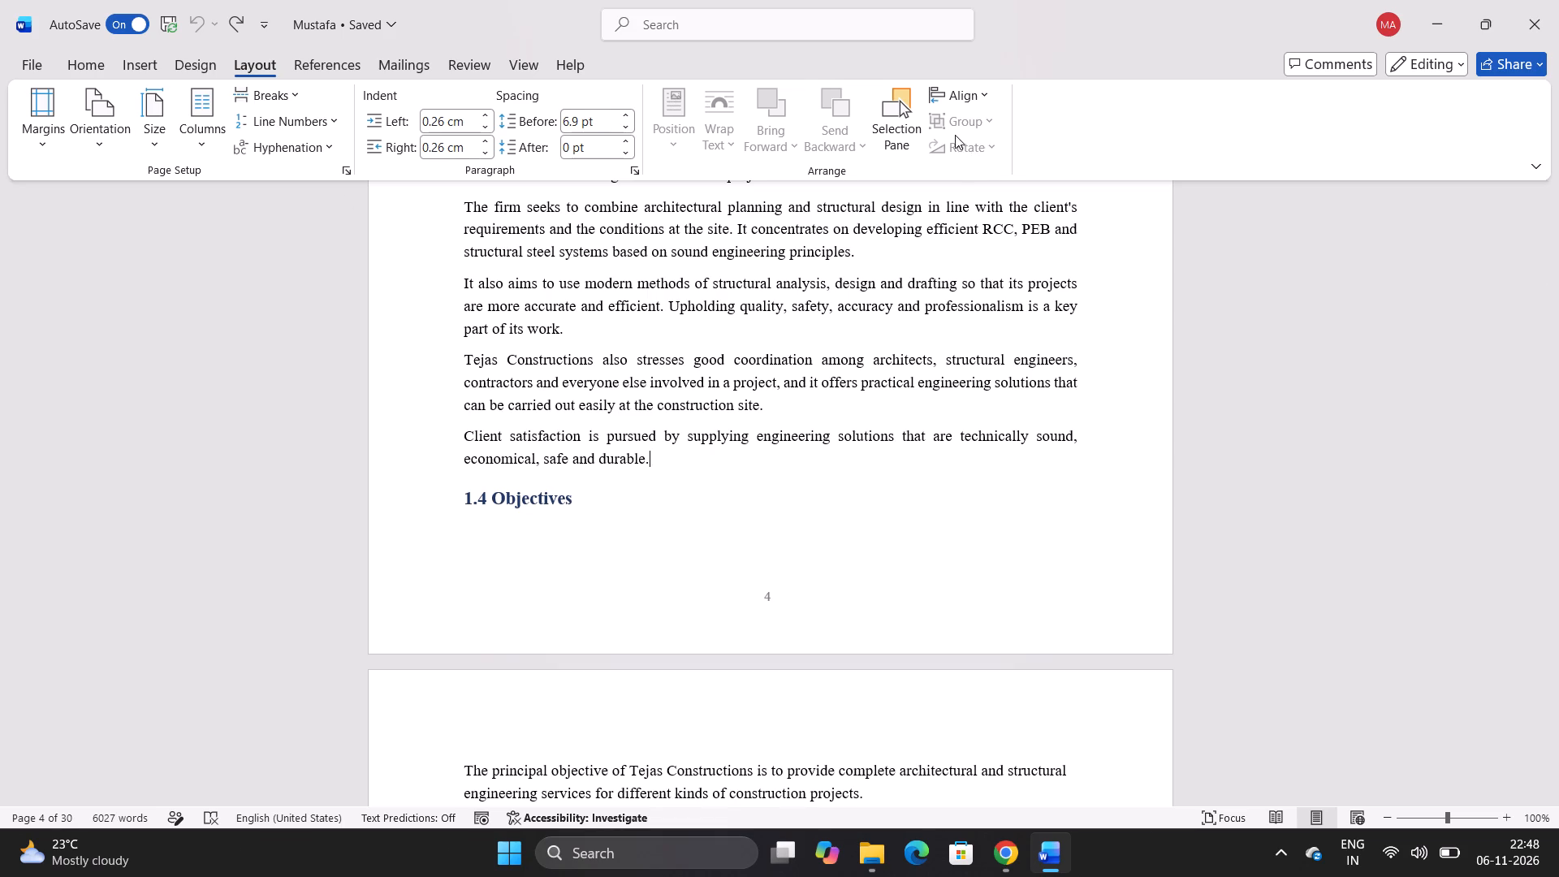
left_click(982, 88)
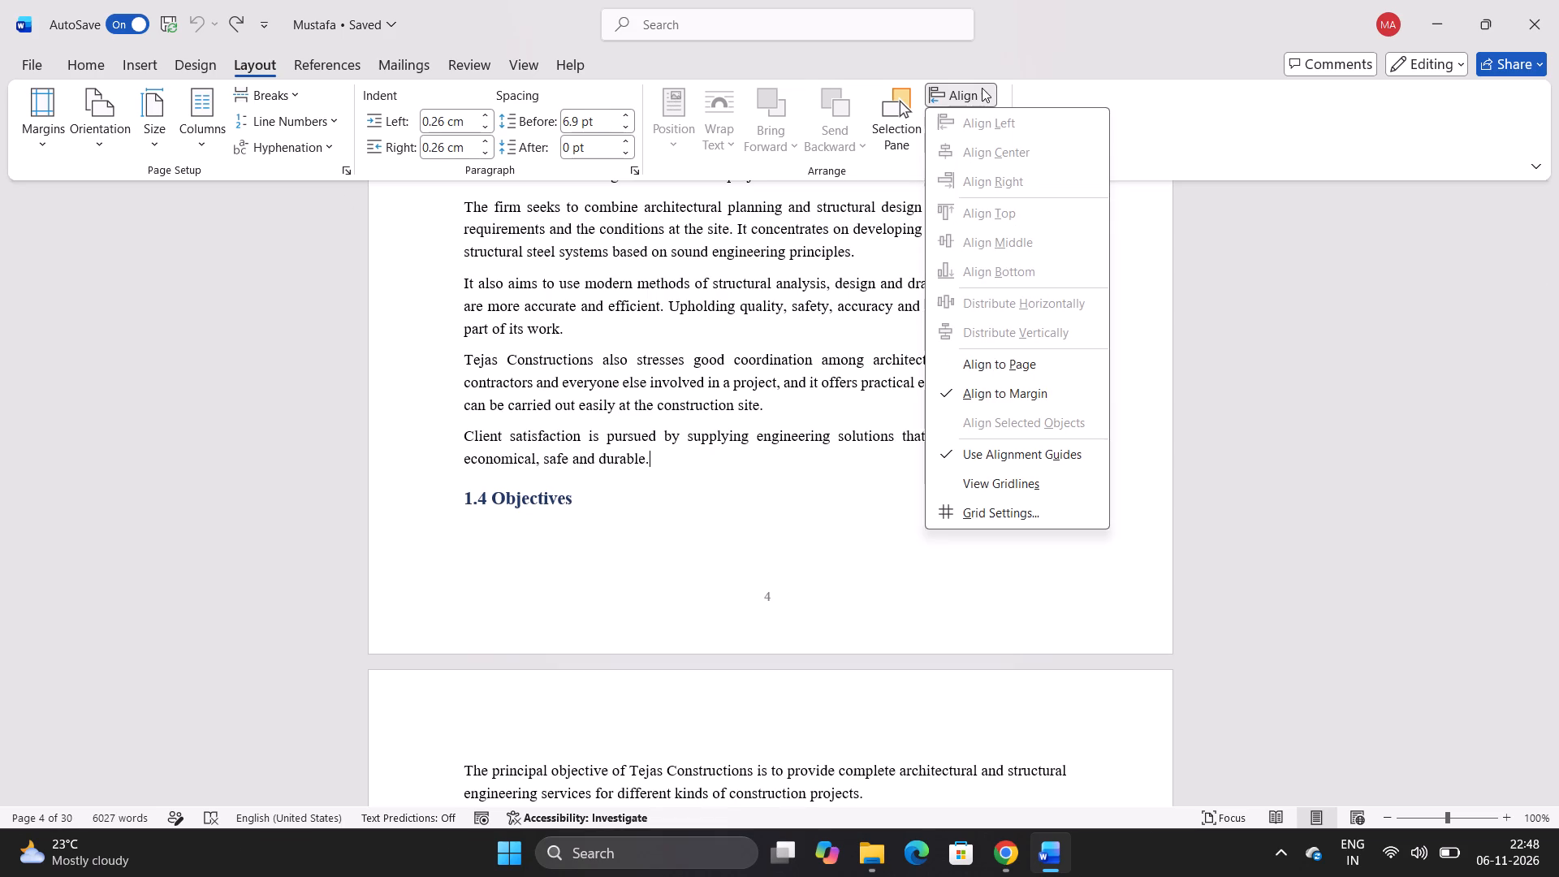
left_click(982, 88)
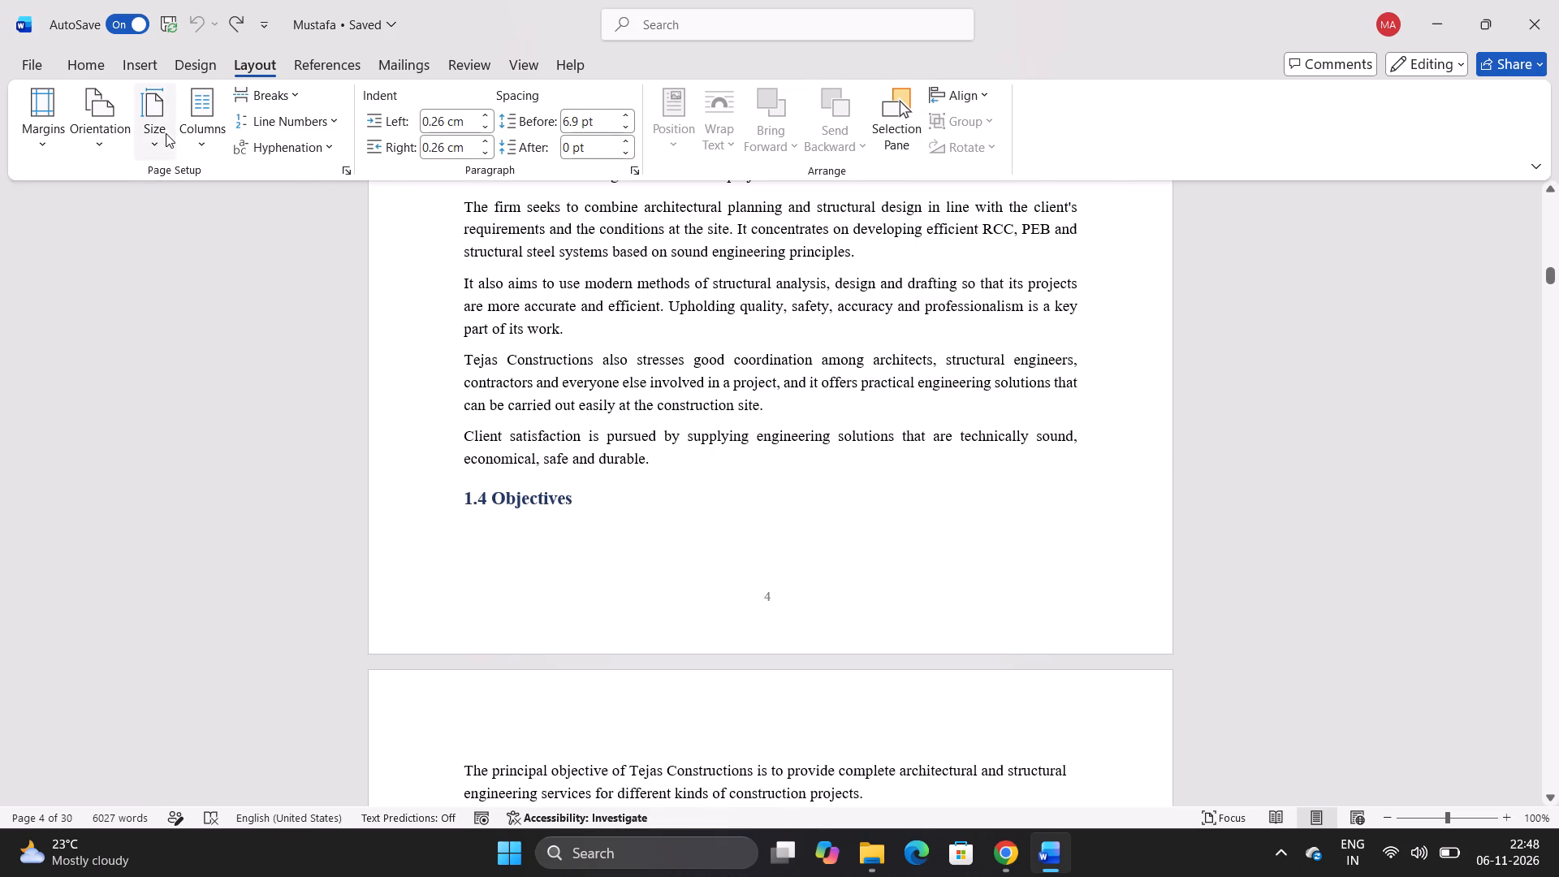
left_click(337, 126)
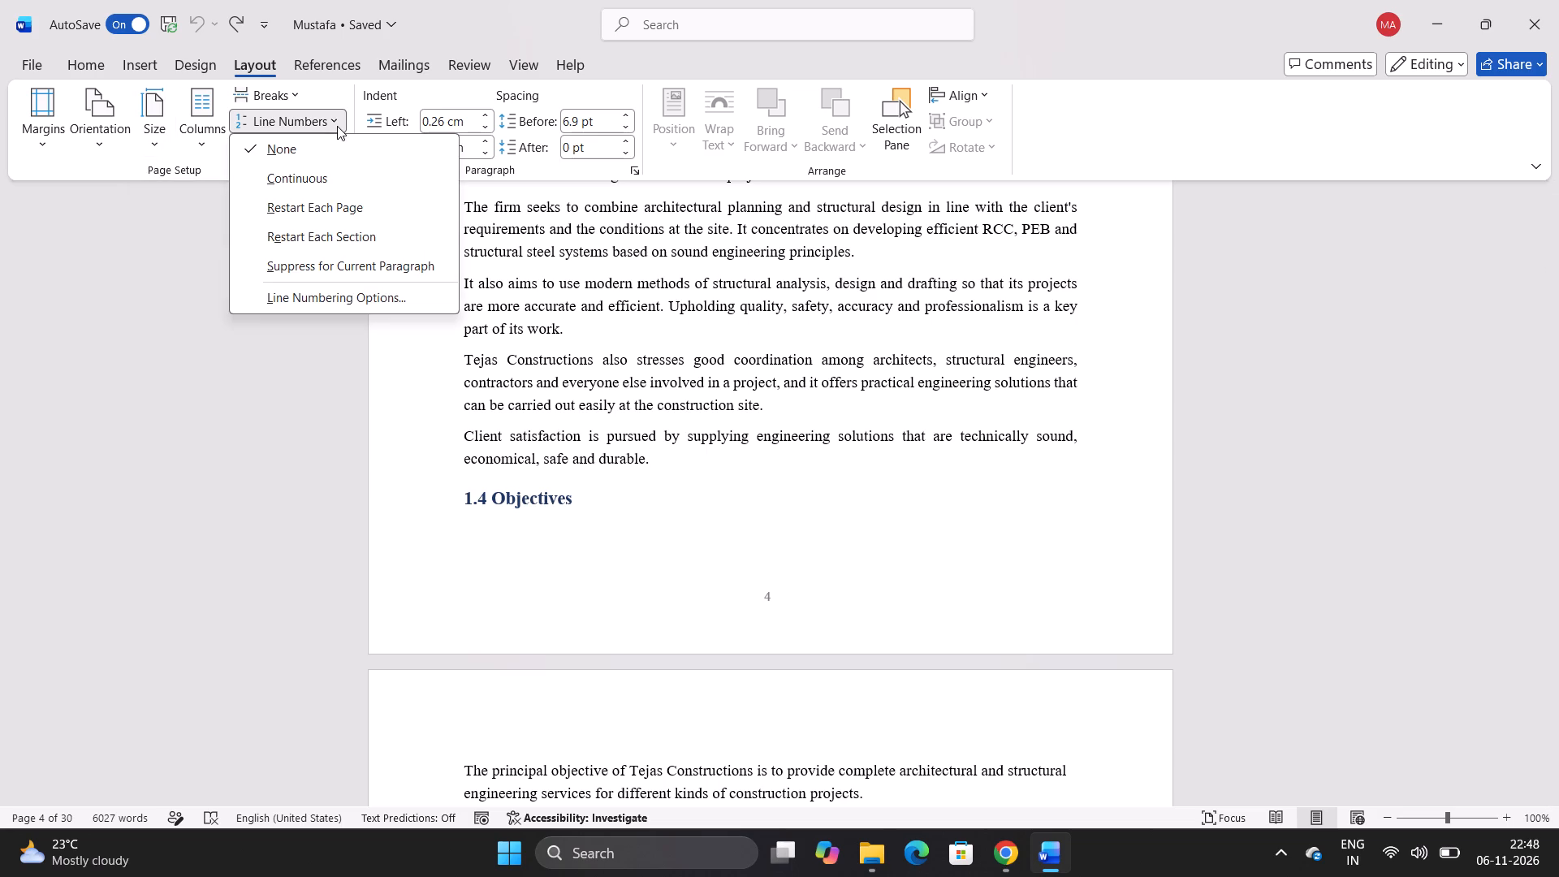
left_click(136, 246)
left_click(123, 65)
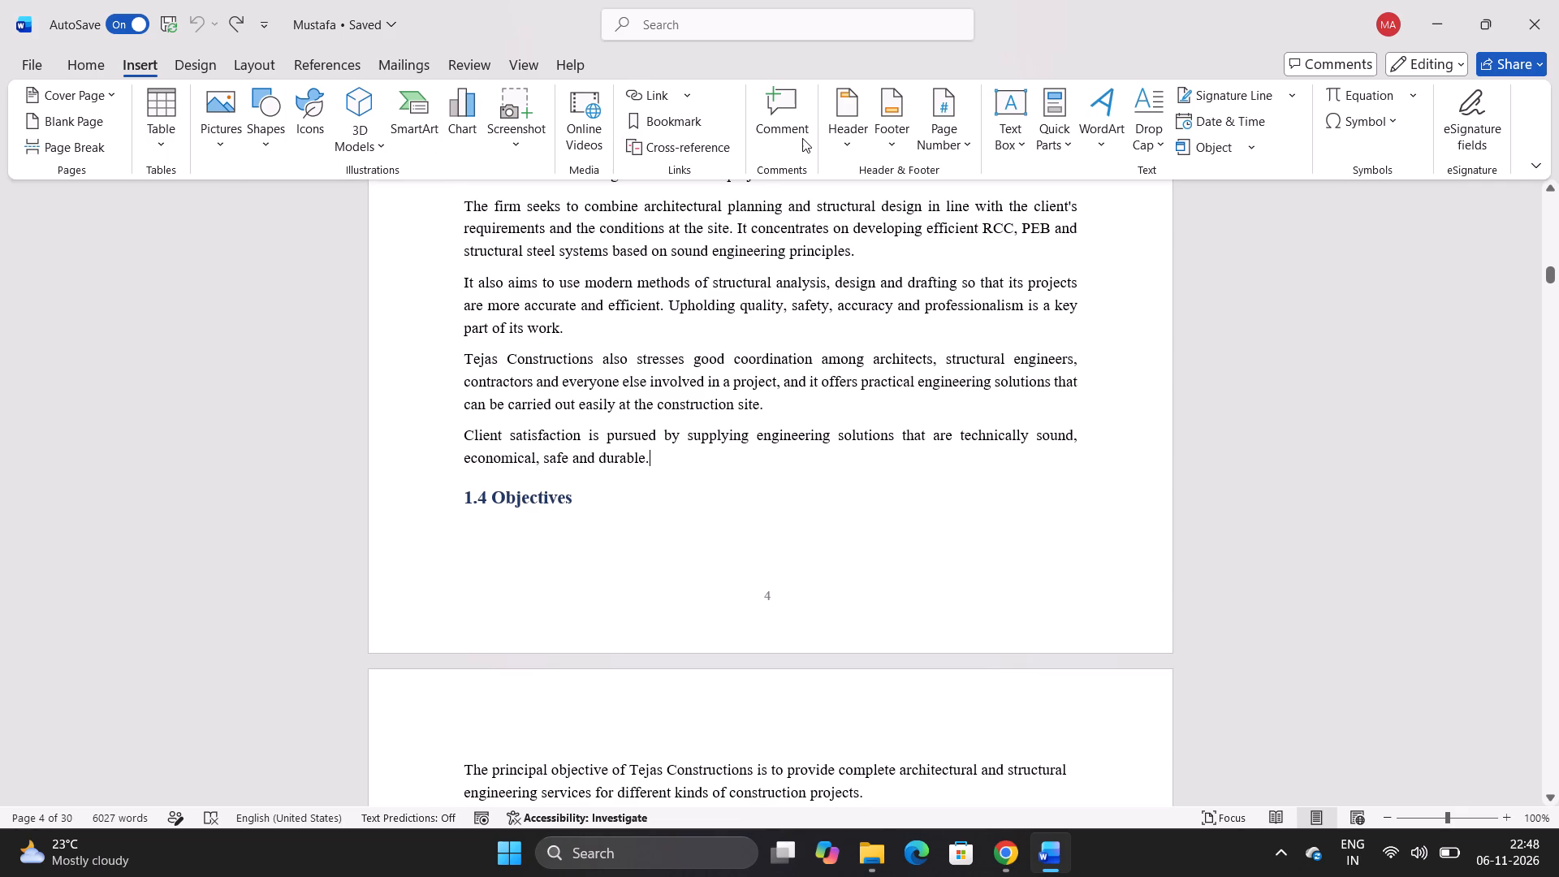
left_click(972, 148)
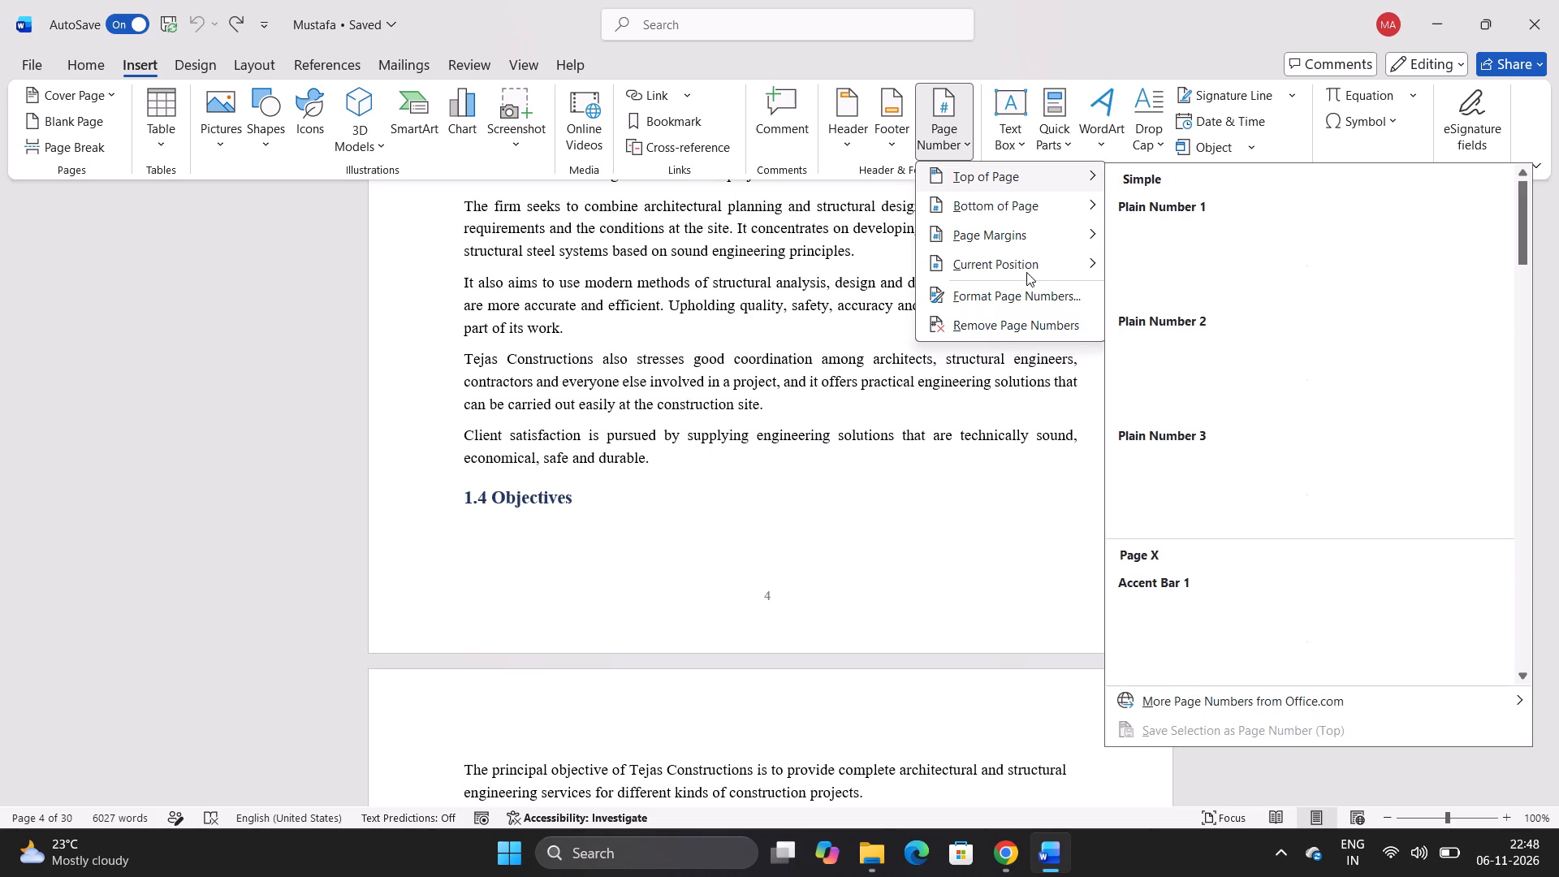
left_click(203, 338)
Look back over the Chapter 1 page from the 1.4 Objectives heading up to the chapter title.
scroll(684, 599, "up", 4)
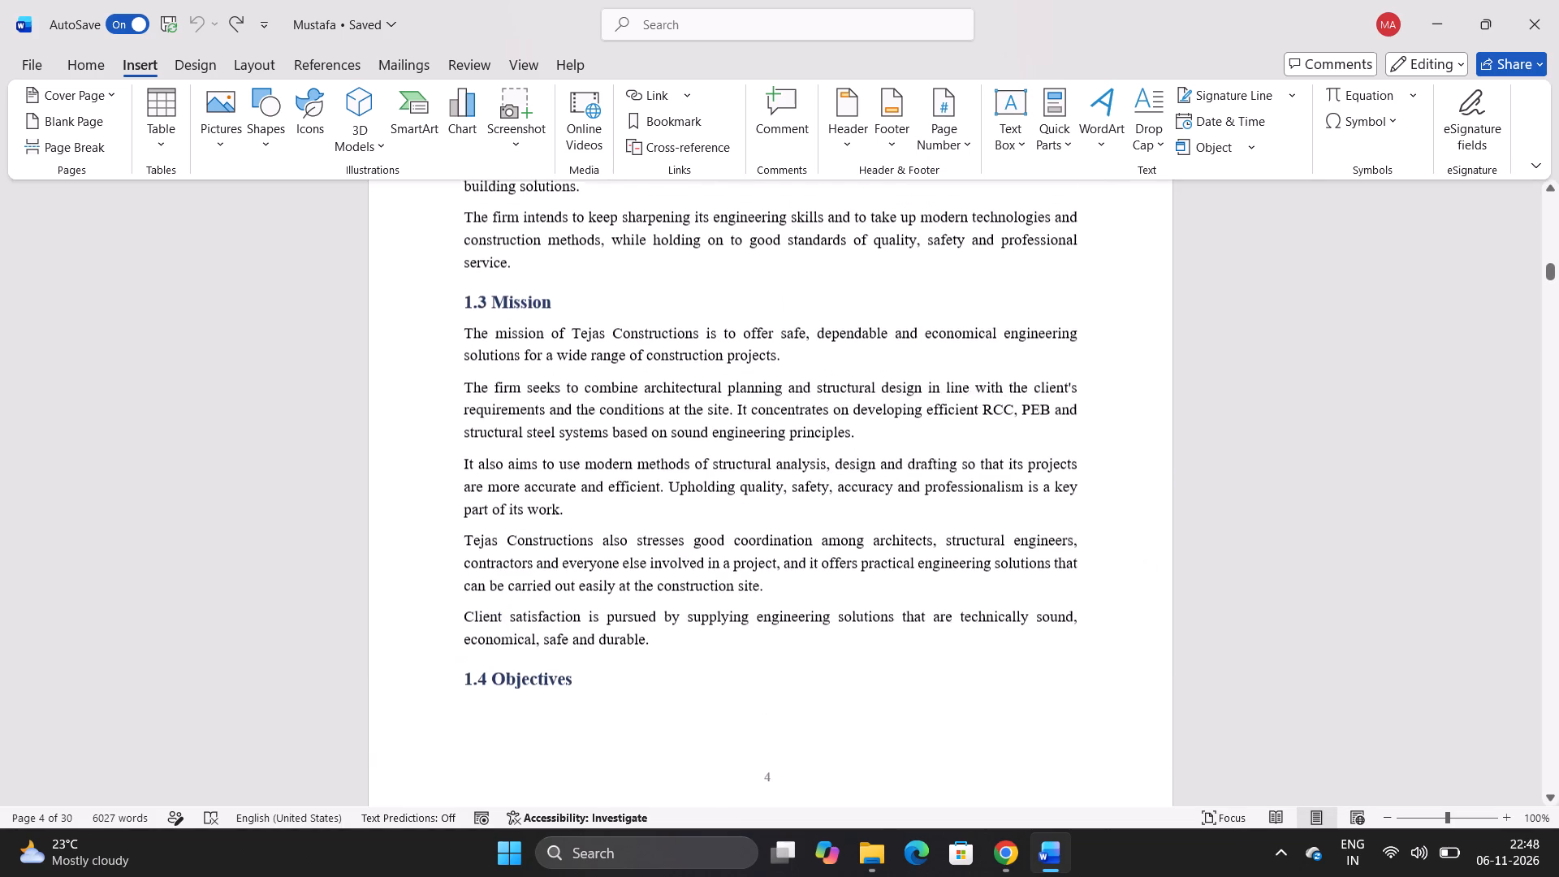
scroll(707, 584, "up", 11)
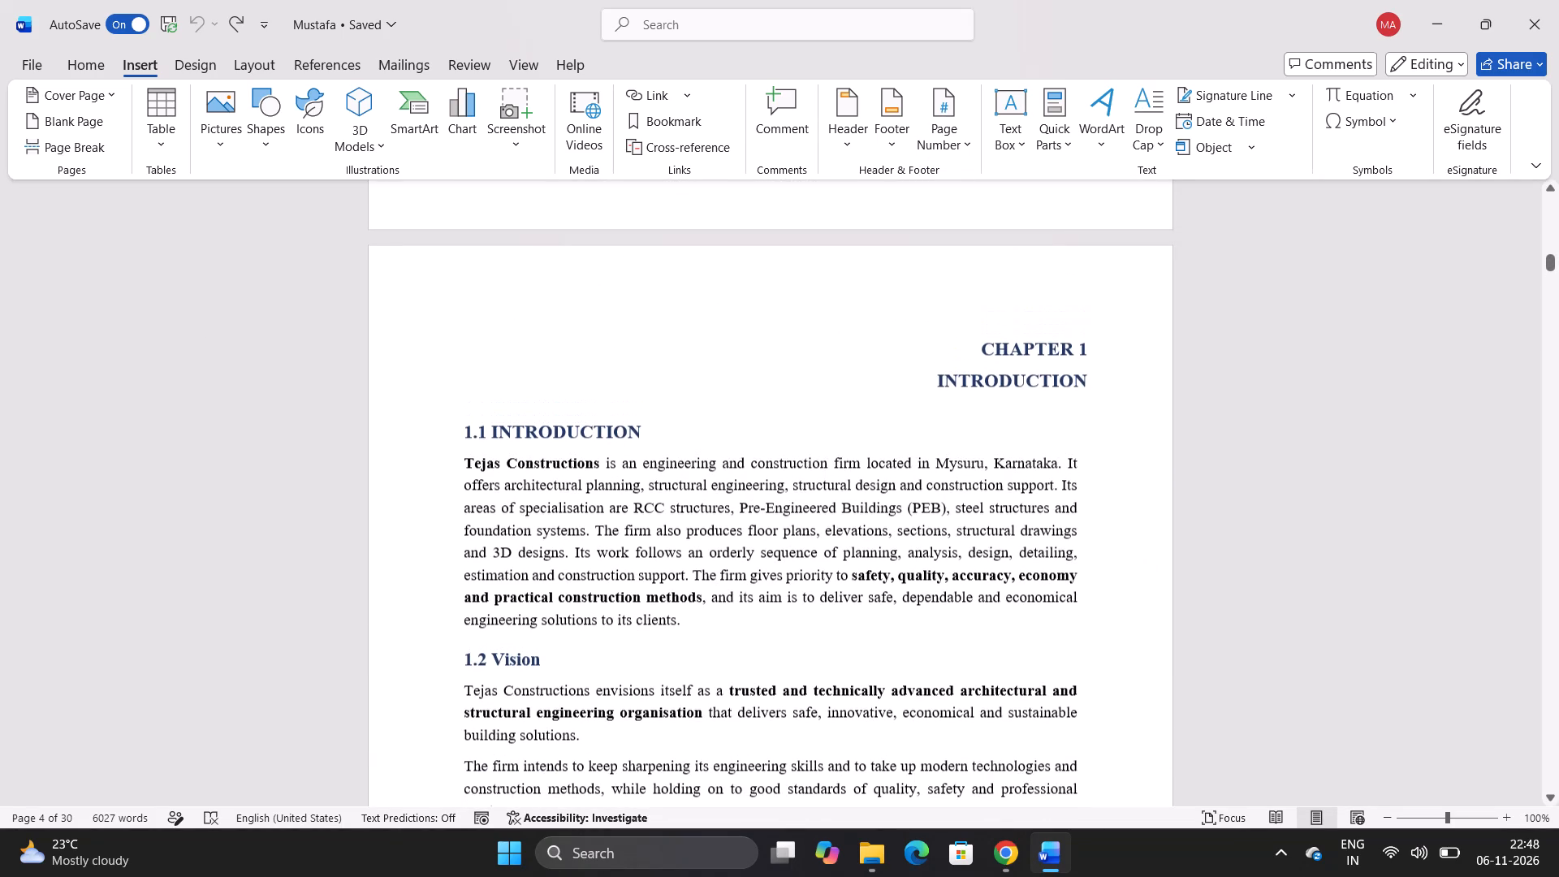
left_click(879, 371)
scroll(1143, 502, "down", 2)
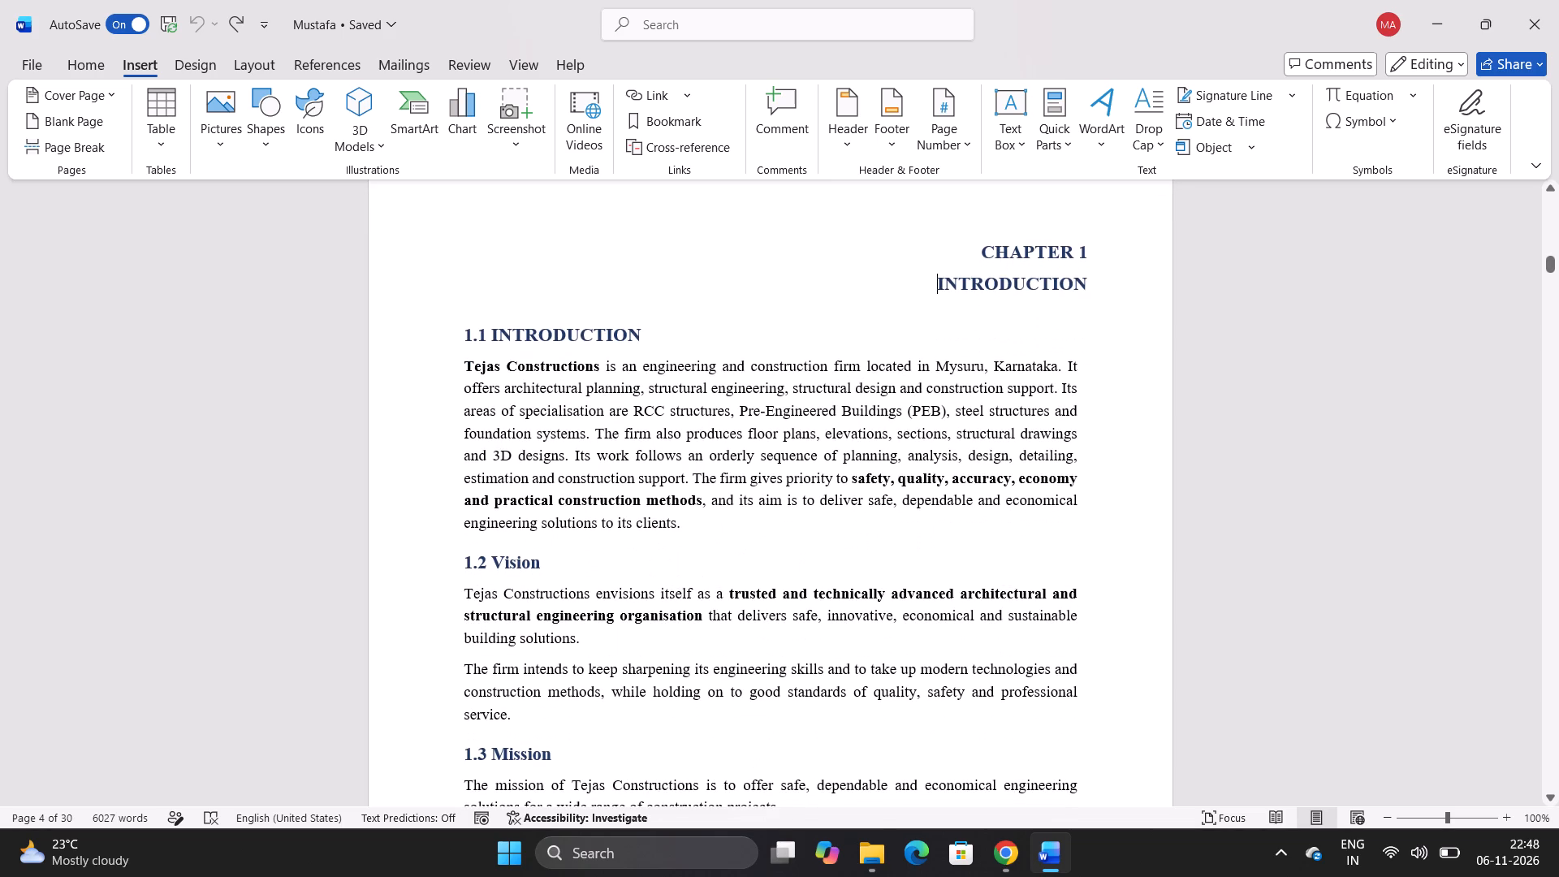
Copy the Tejas Constructions logo picture from the cover page.
scroll(1142, 489, "up", 9)
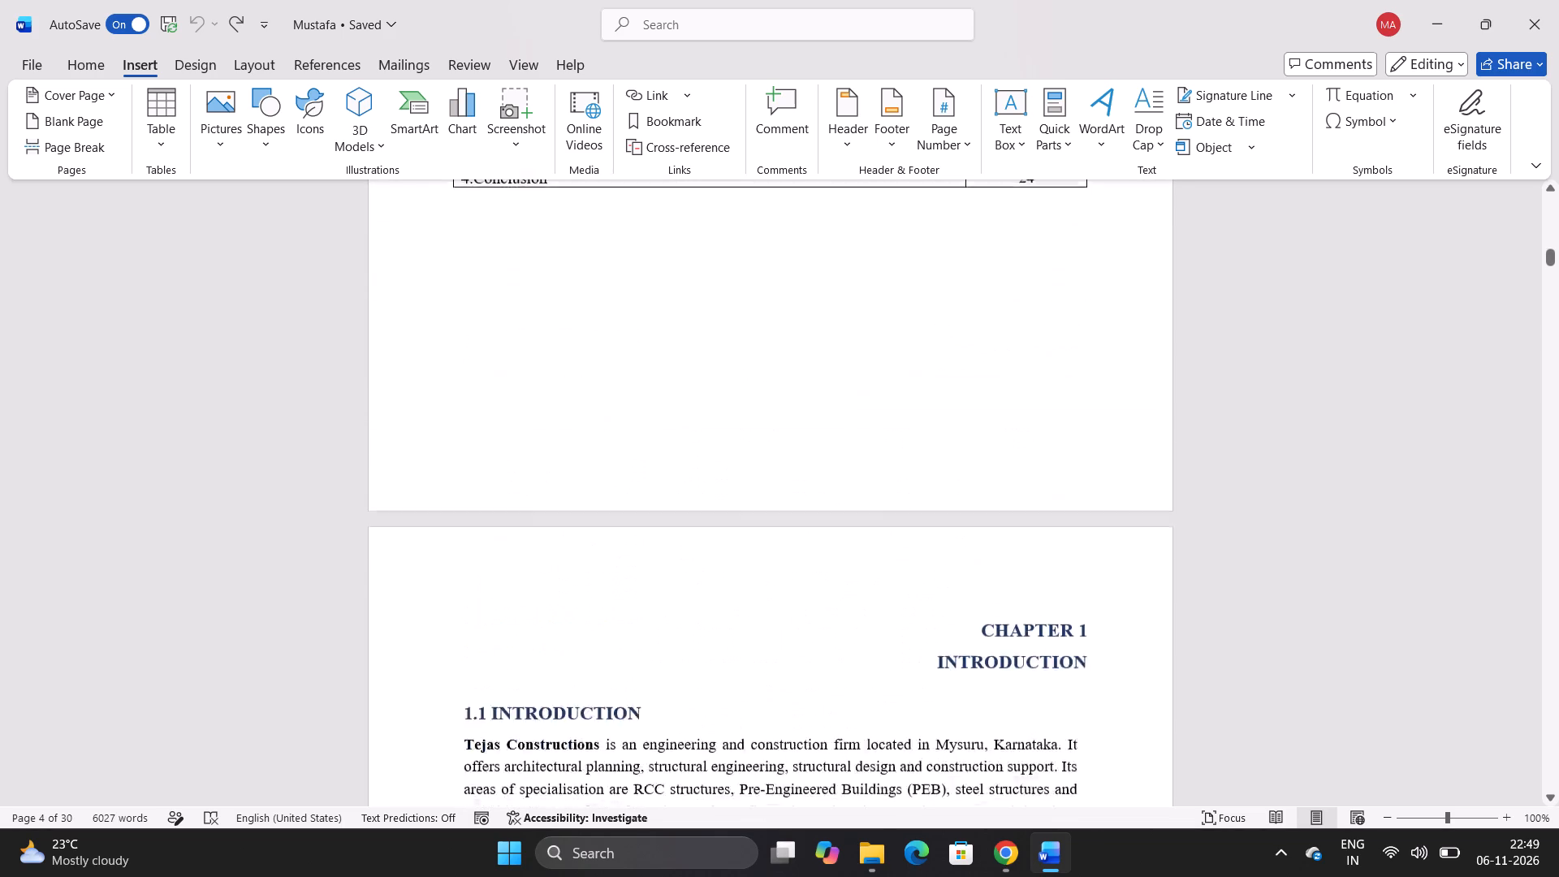
scroll(1097, 522, "up", 9)
scroll(1039, 581, "up", 4)
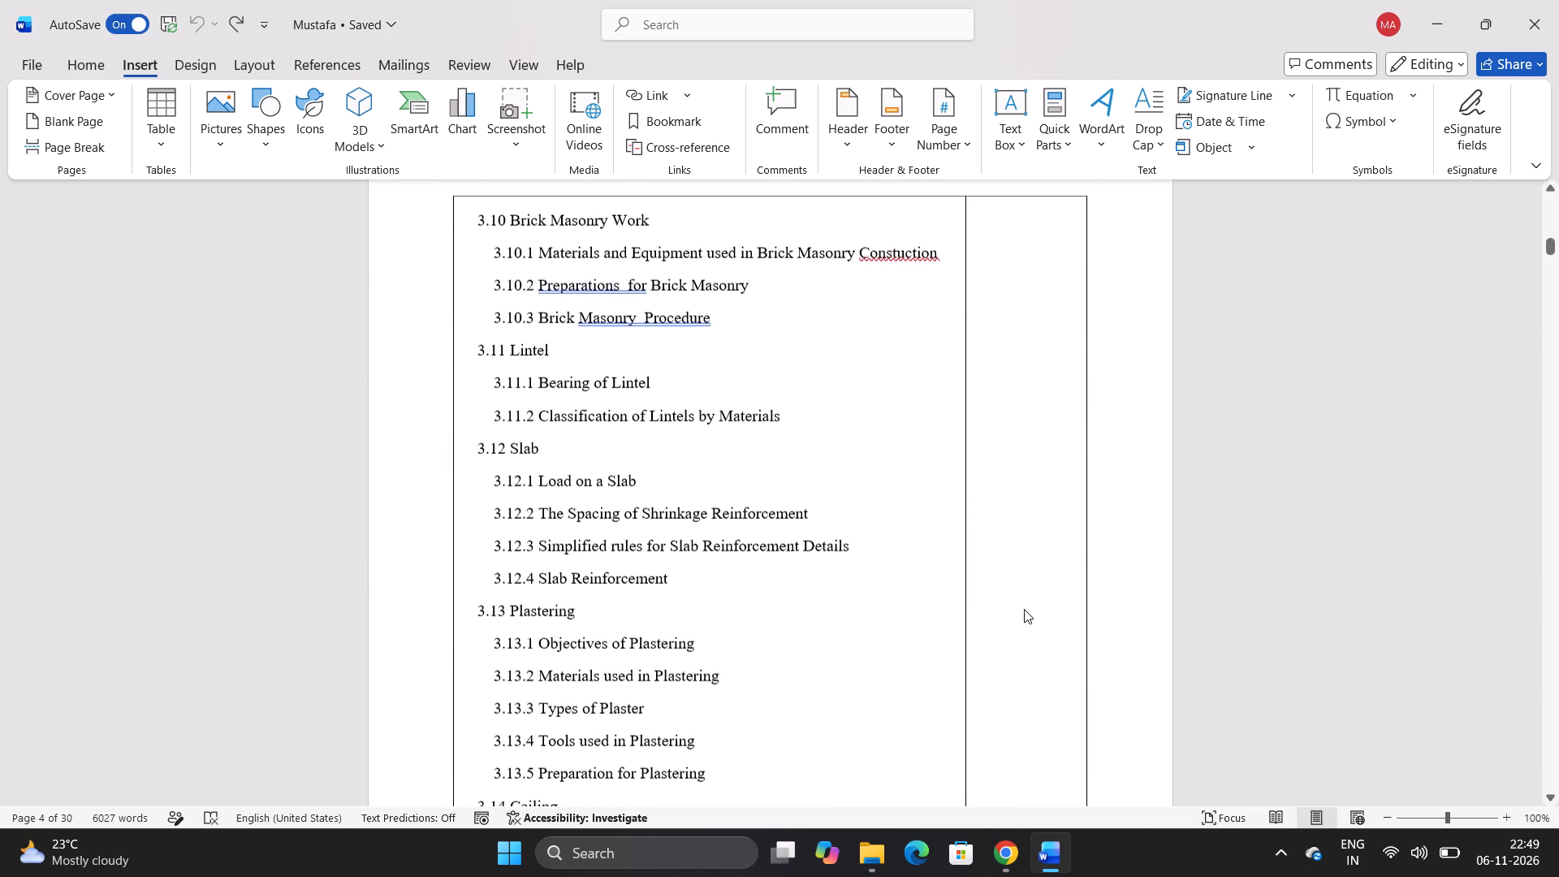
scroll(1024, 609, "up", 19)
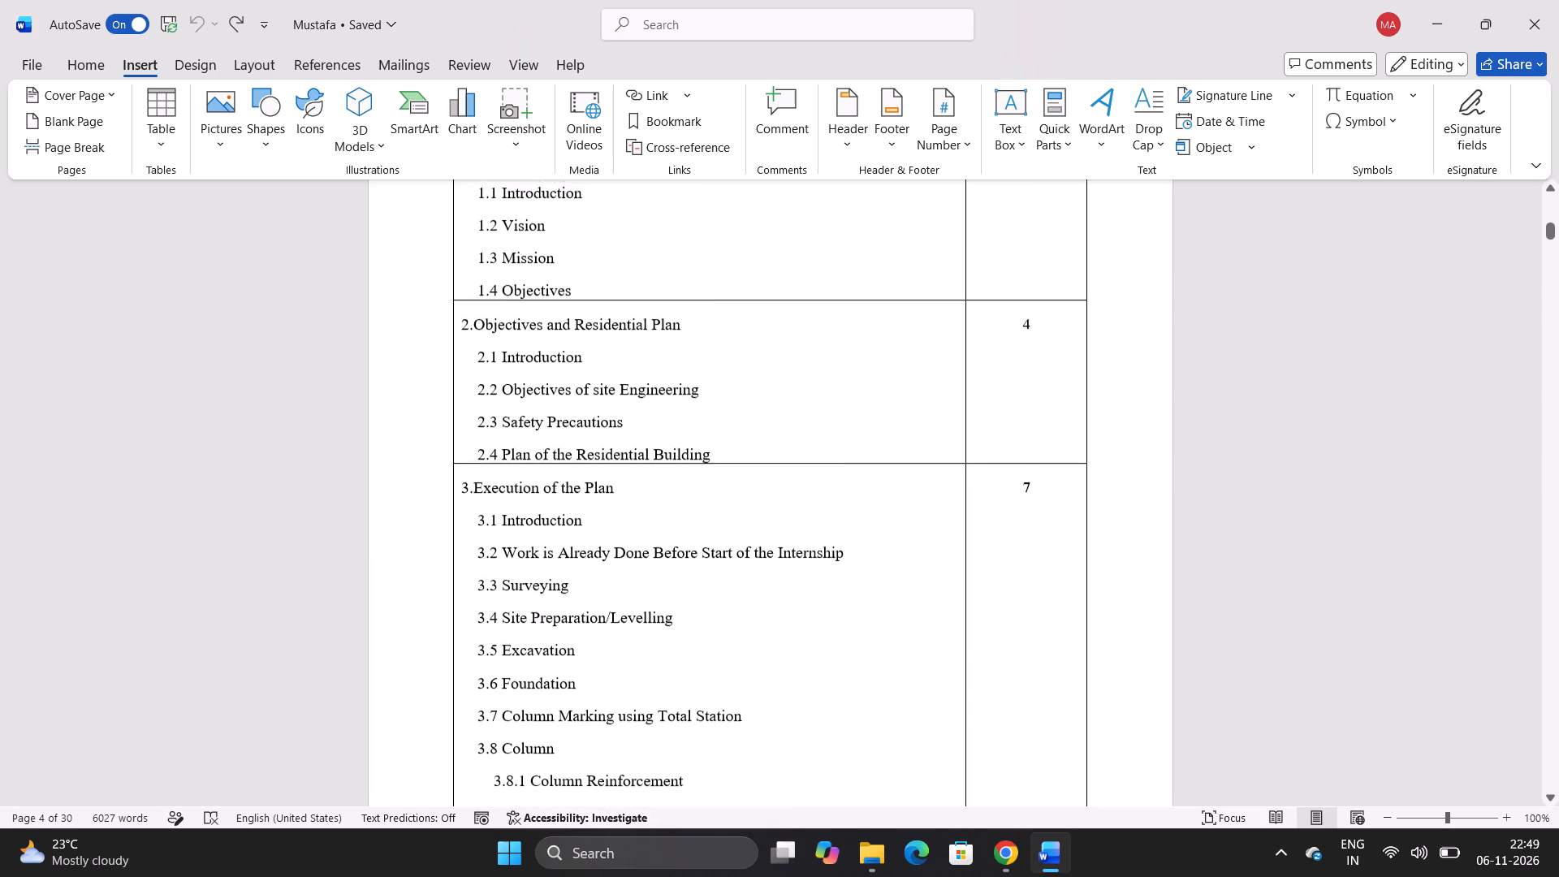
scroll(1030, 590, "up", 19)
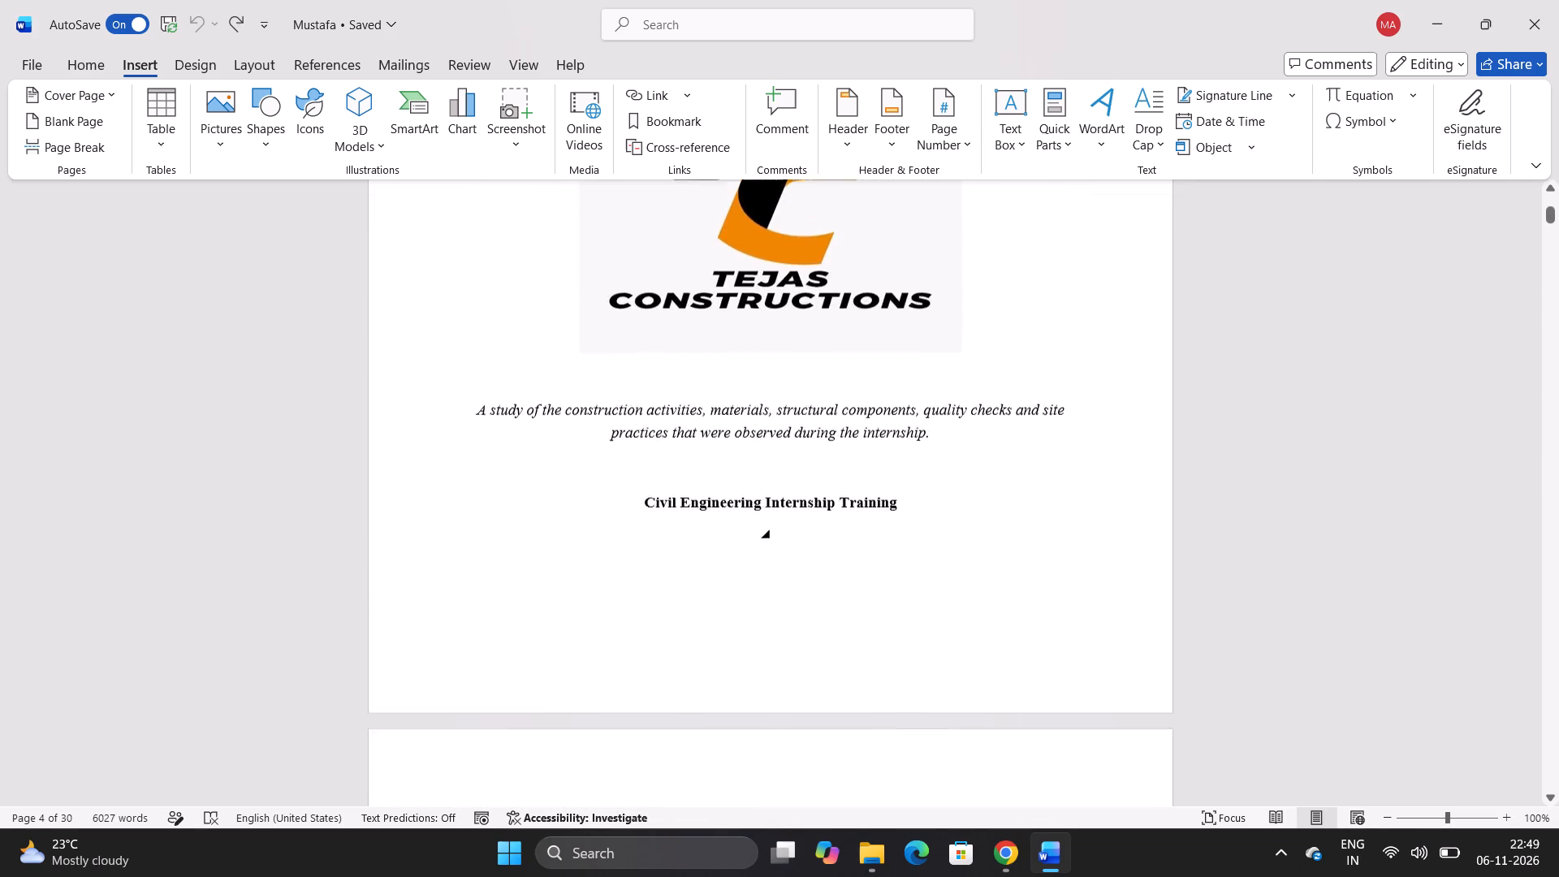
scroll(1035, 564, "up", 4)
left_click(702, 385)
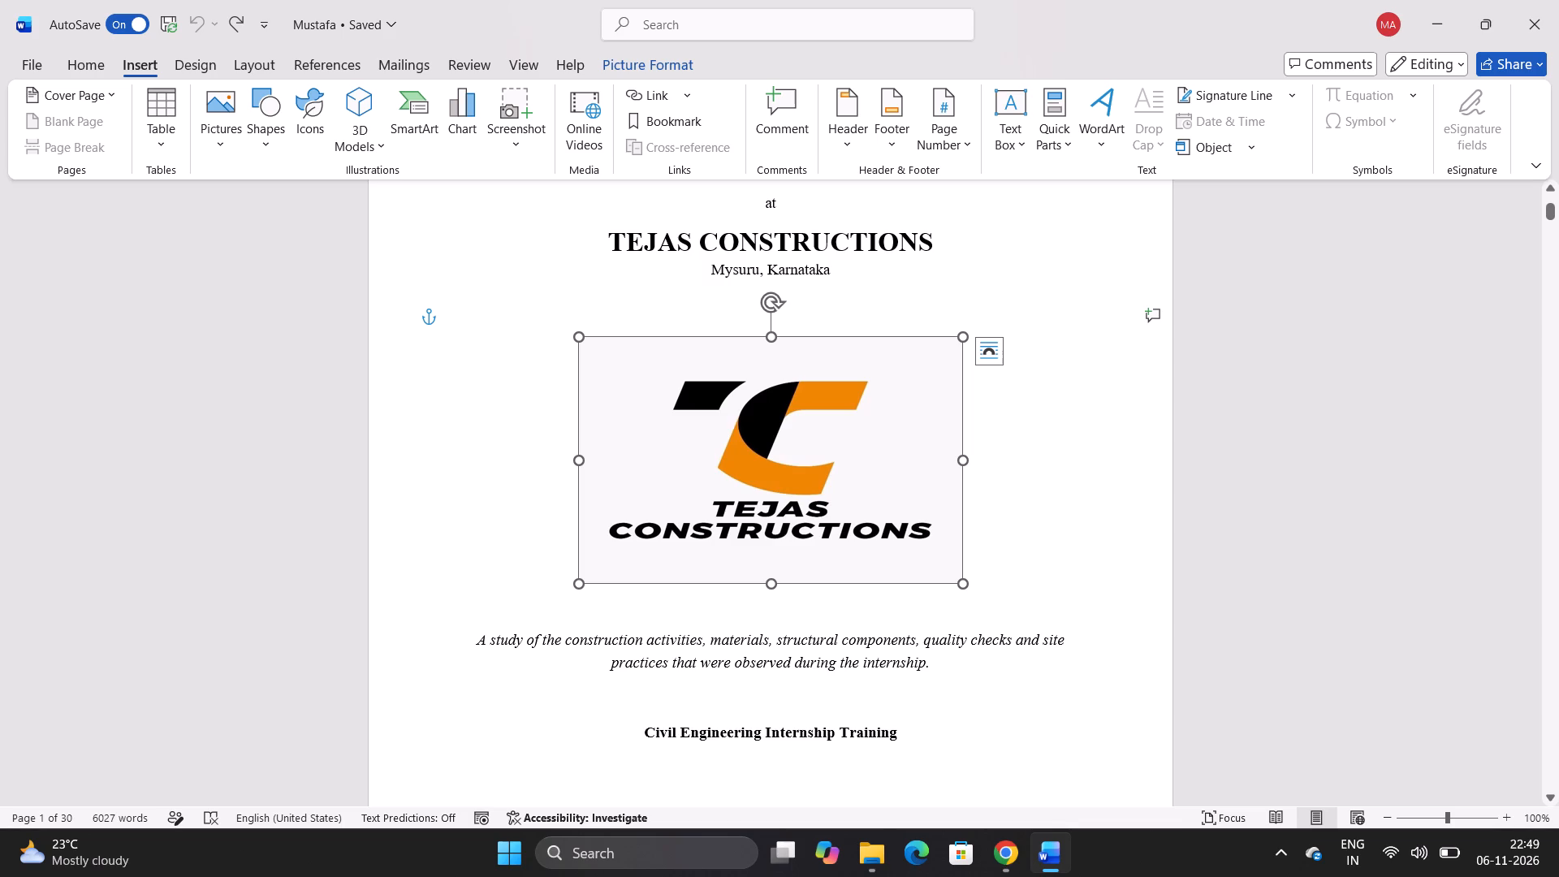
right_click(754, 380)
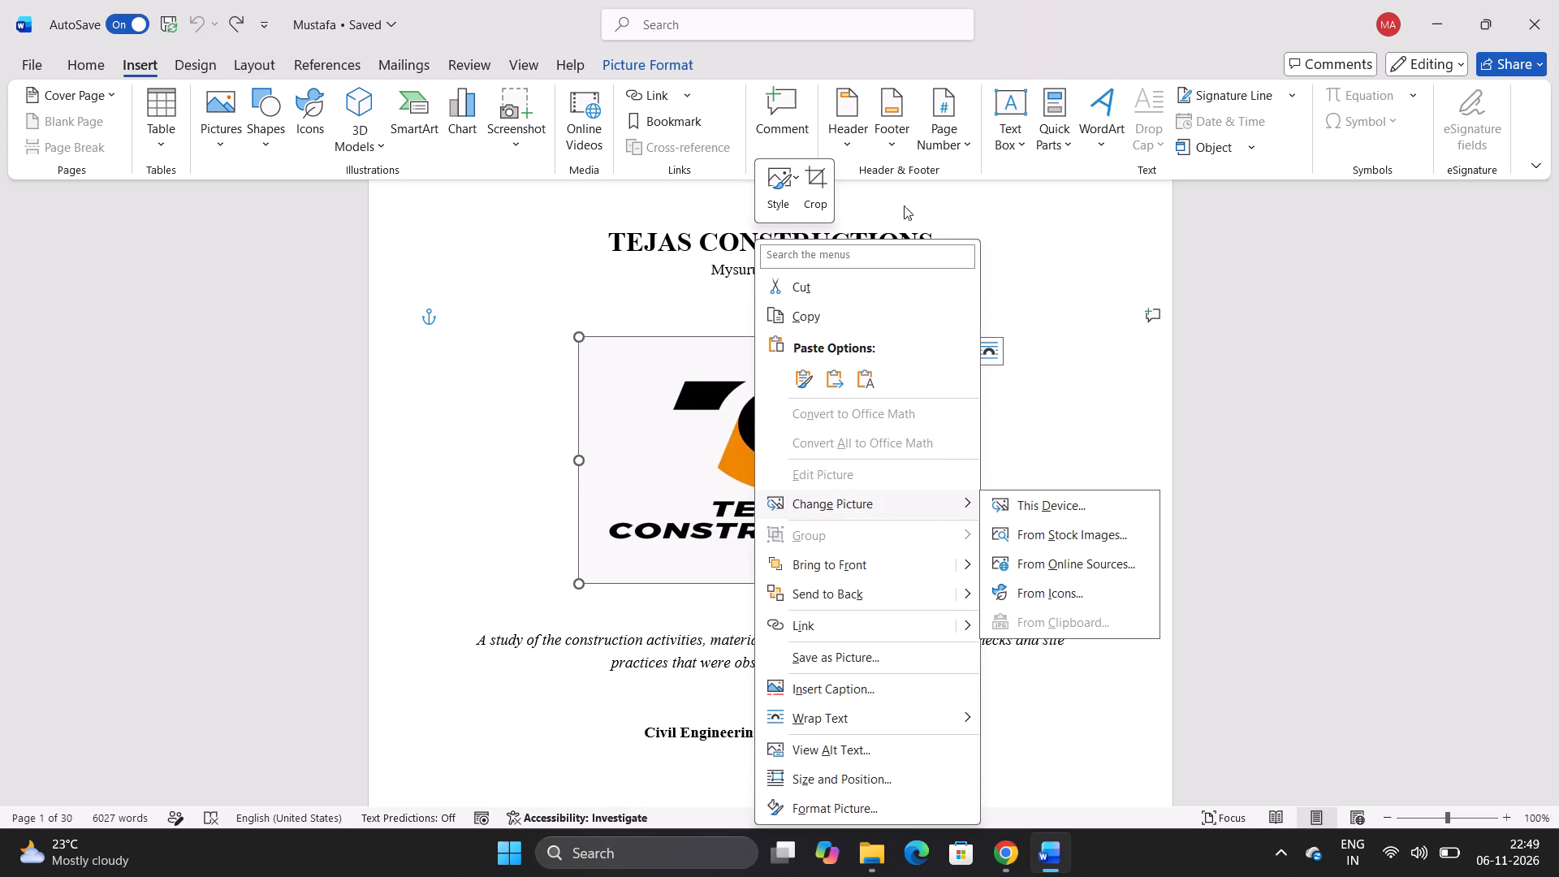
left_click(808, 326)
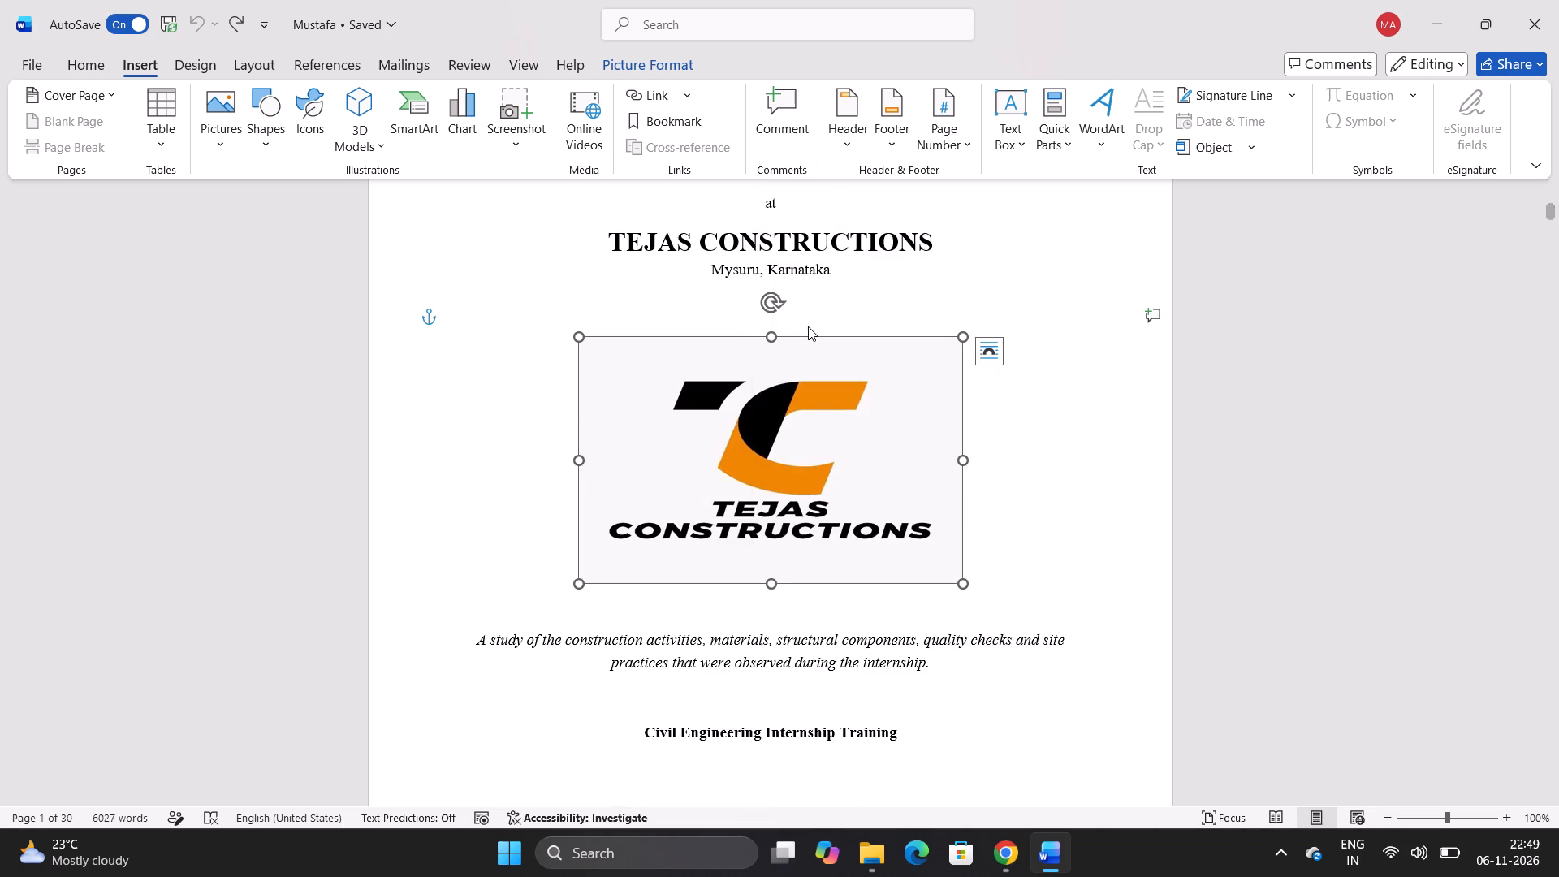
Insert a page break after the last 1.2 Vision paragraph so that 1.3 Mission starts on a new page.
scroll(909, 564, "down", 11)
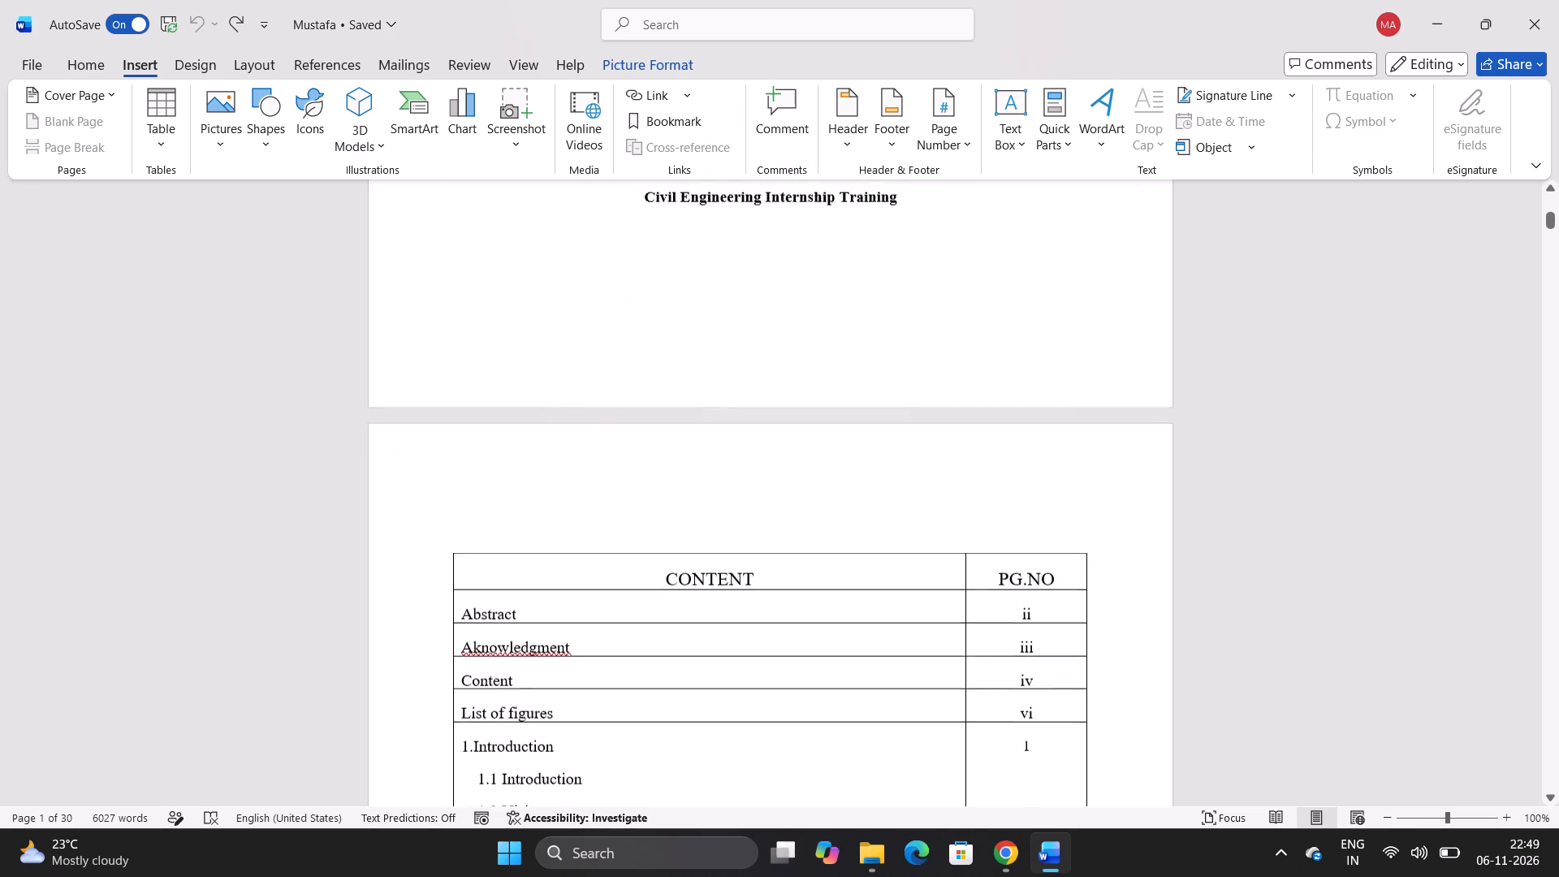
scroll(909, 564, "down", 17)
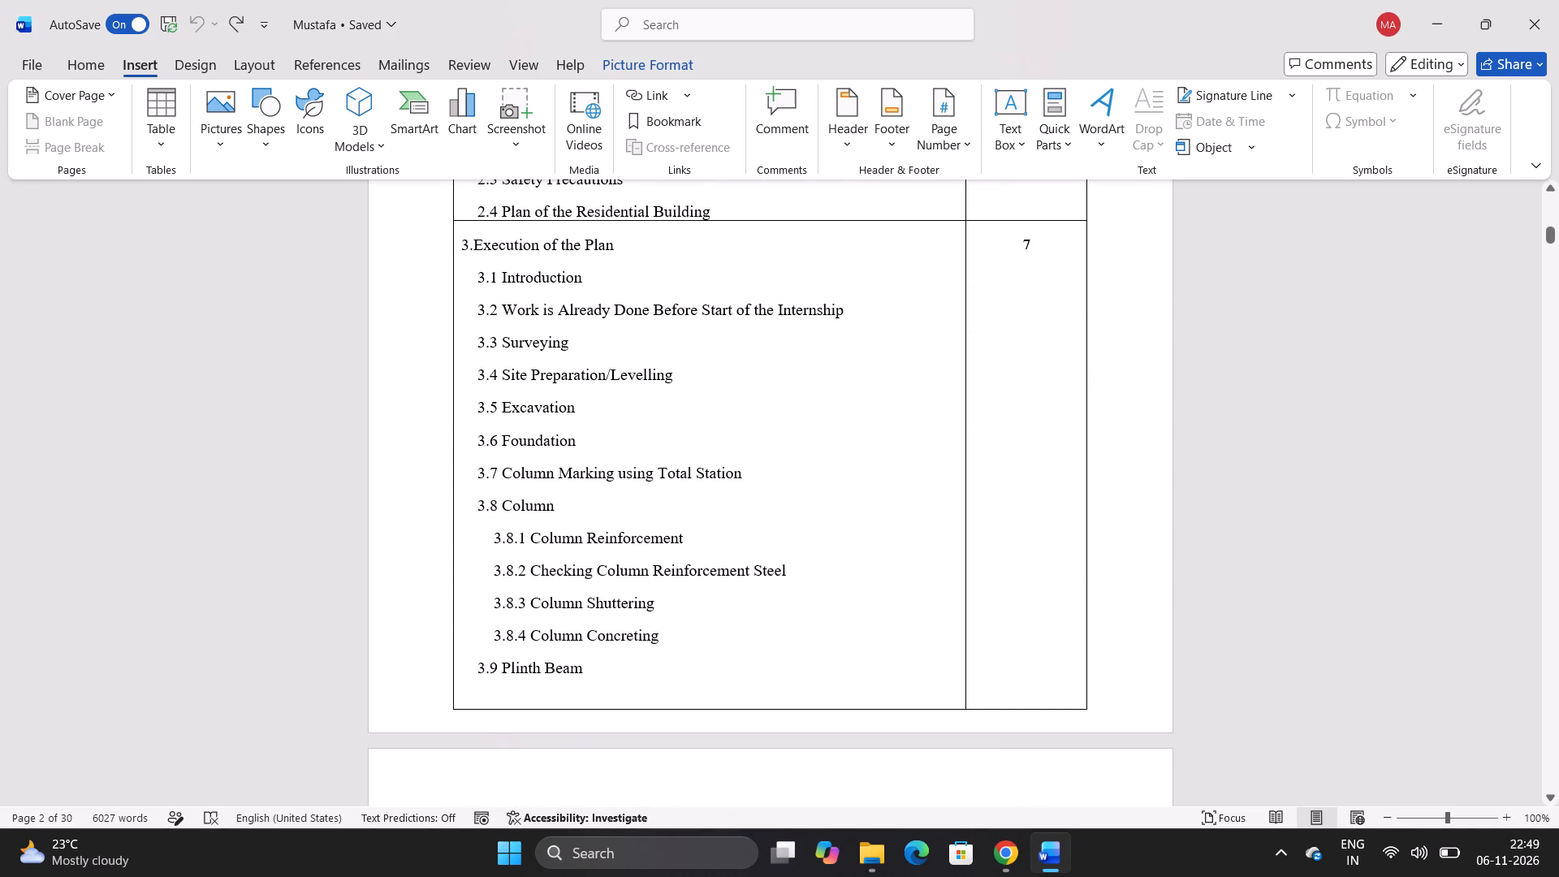
scroll(803, 606, "down", 7)
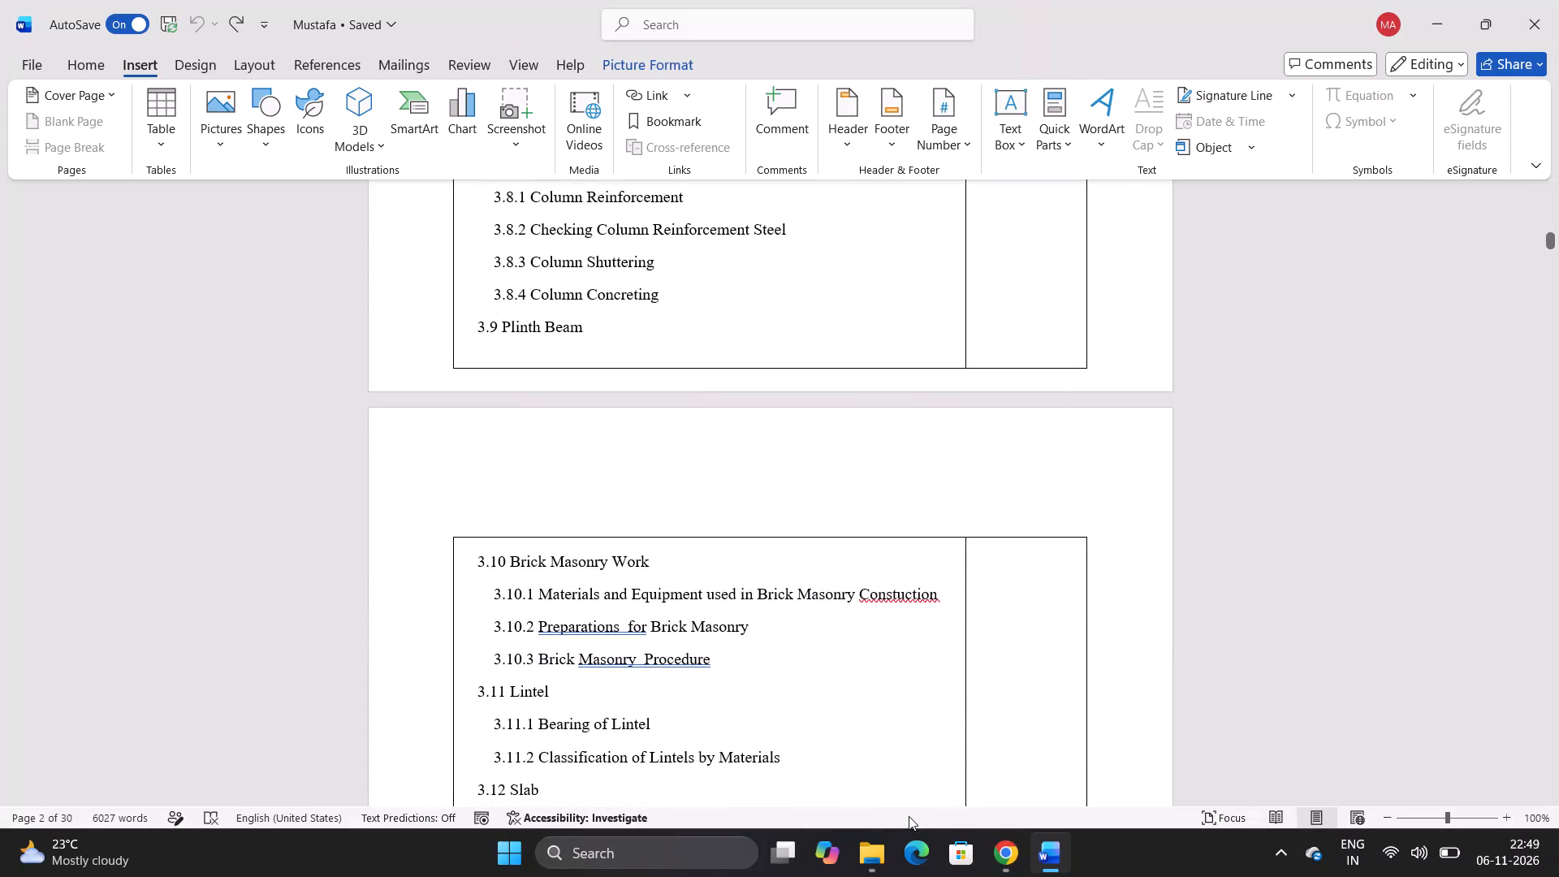
scroll(917, 816, "down", 5)
scroll(977, 659, "down", 20)
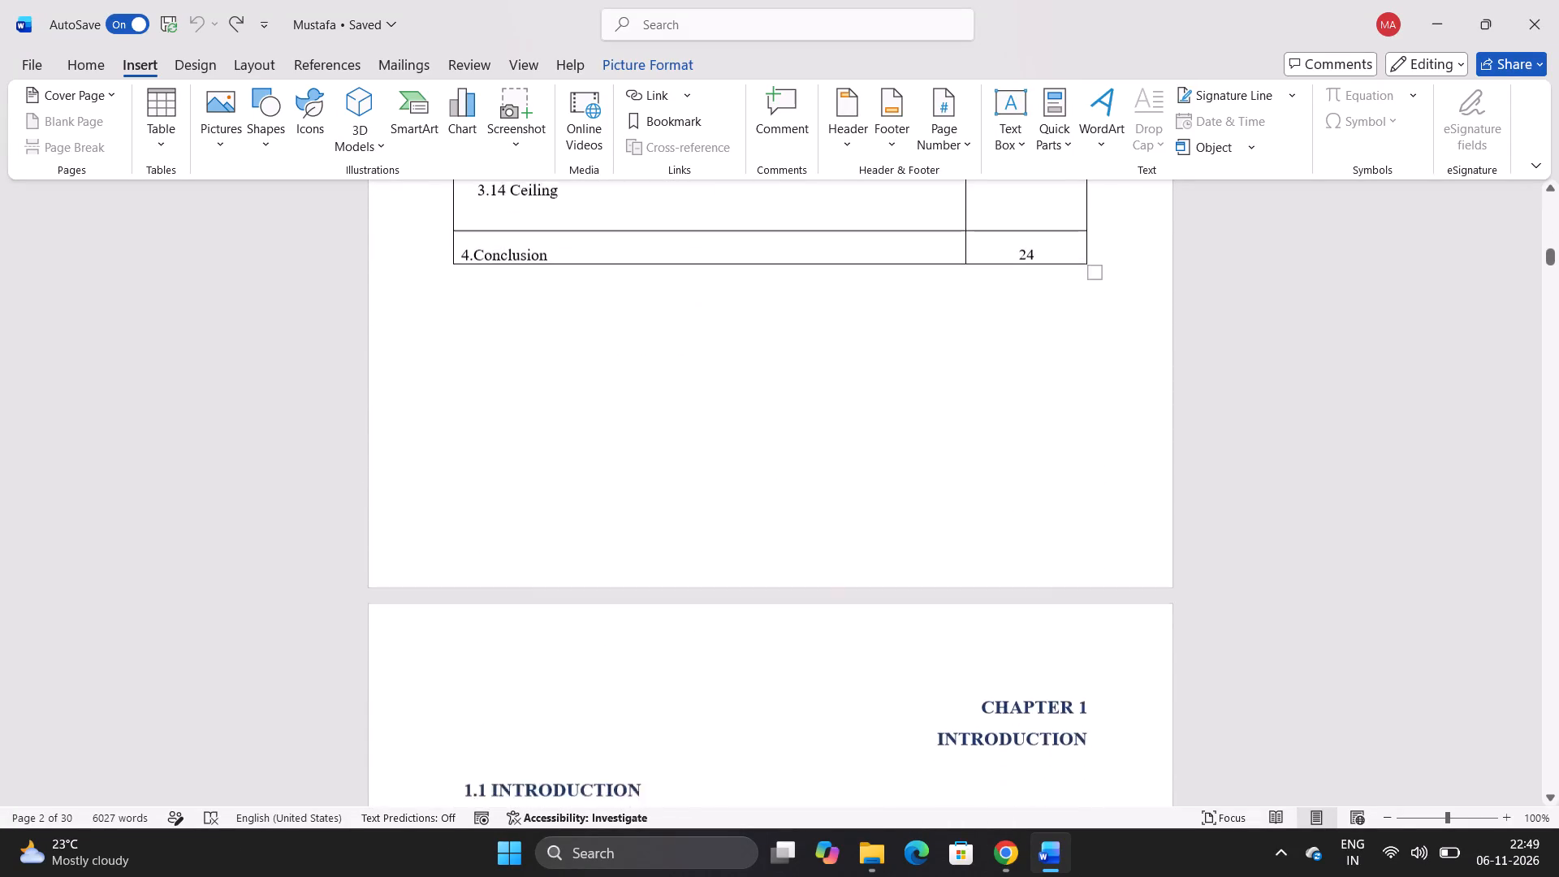
scroll(977, 659, "down", 11)
scroll(977, 659, "up", 4)
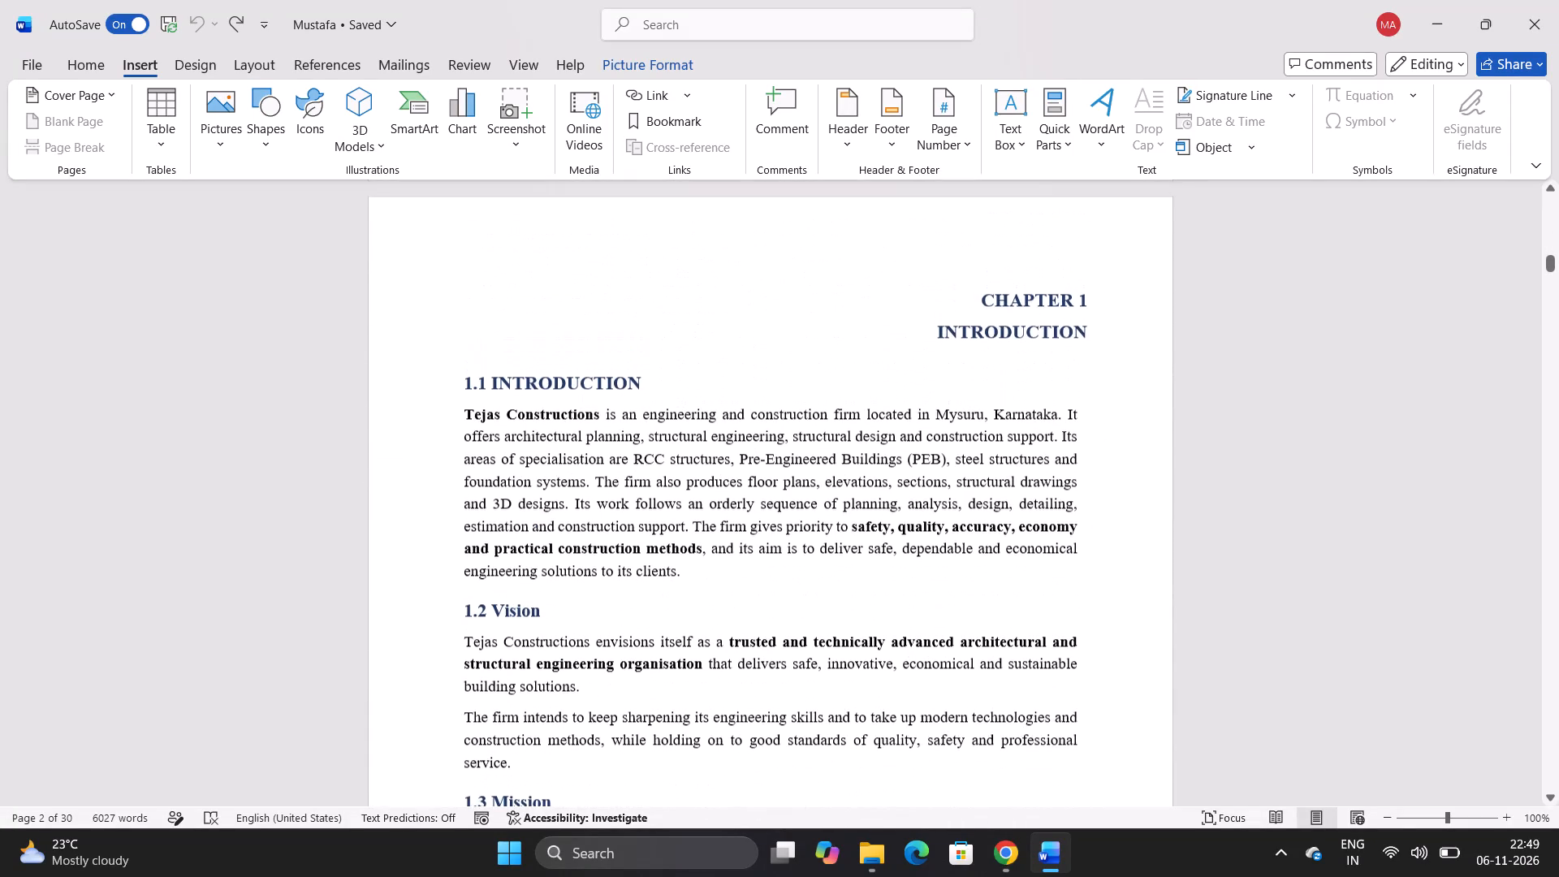
scroll(977, 659, "up", 3)
scroll(977, 659, "down", 3)
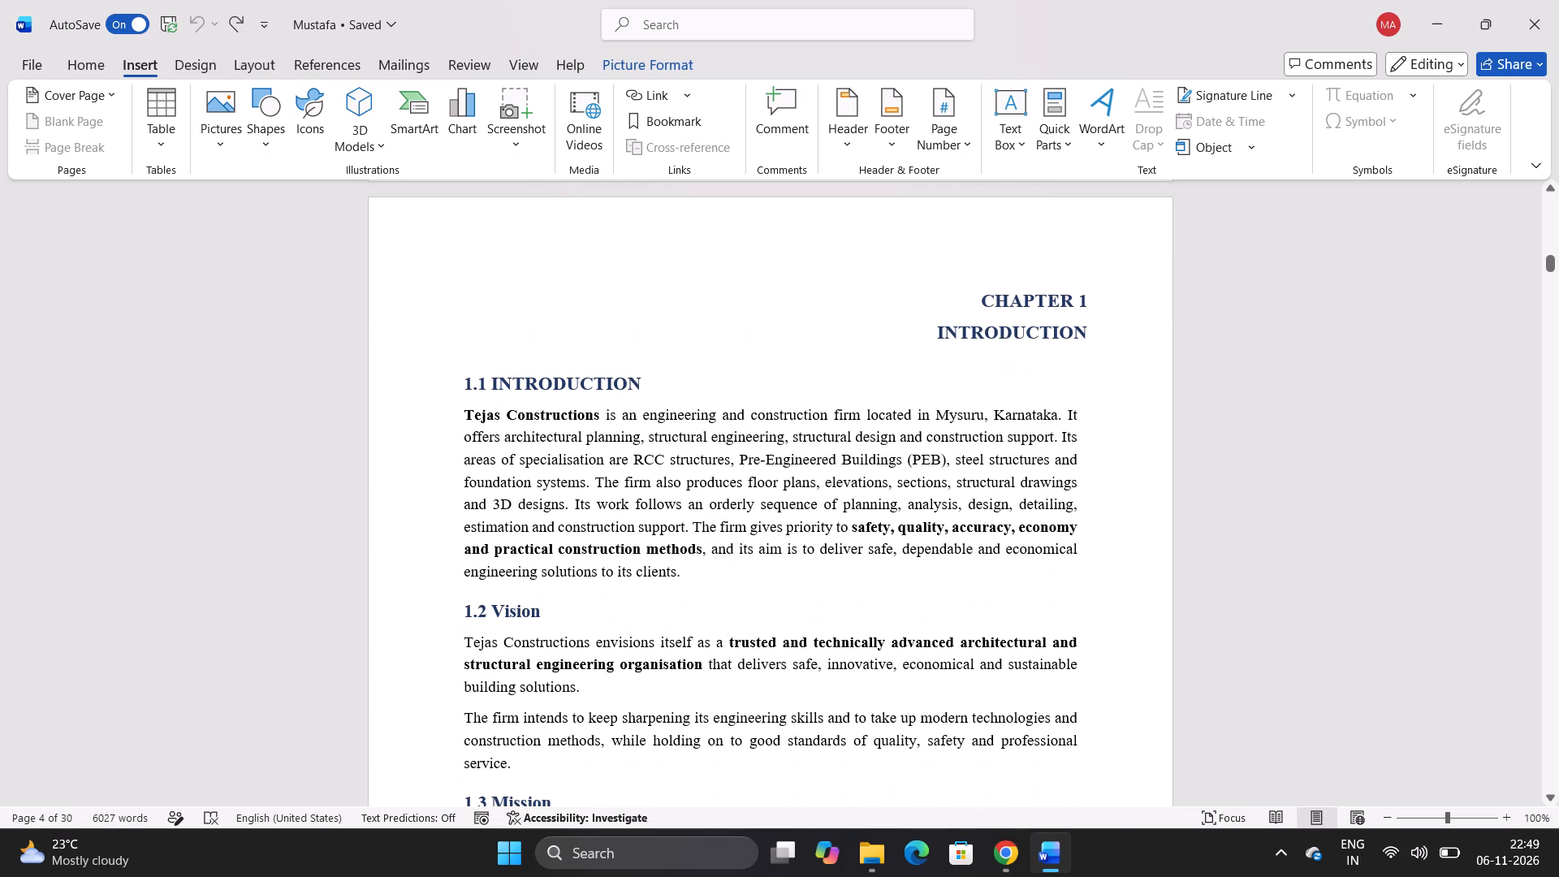
scroll(977, 659, "down", 6)
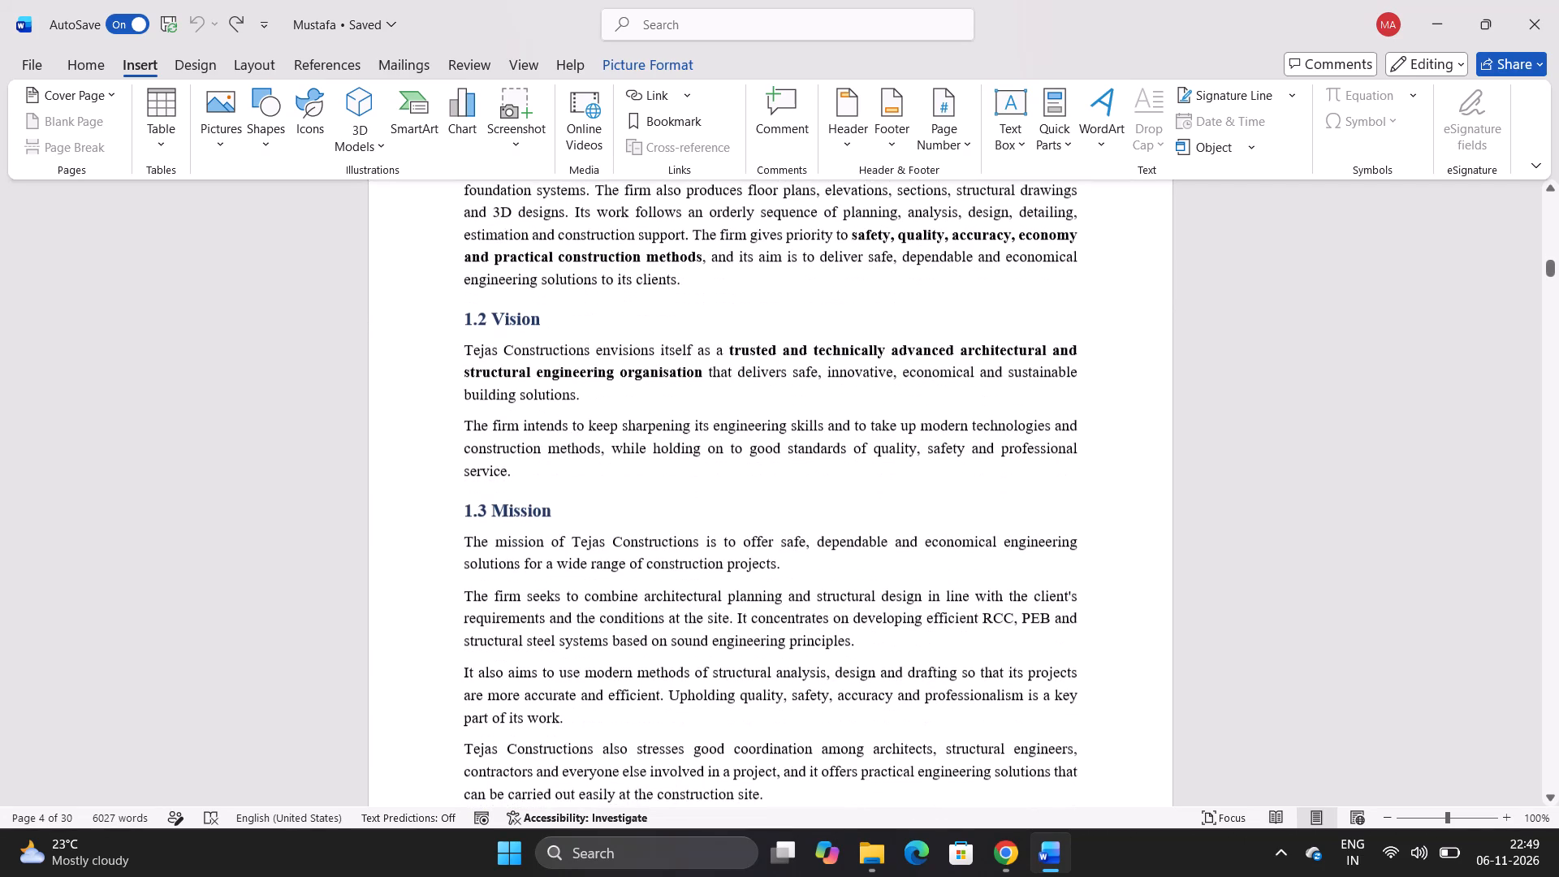
left_click(1112, 481)
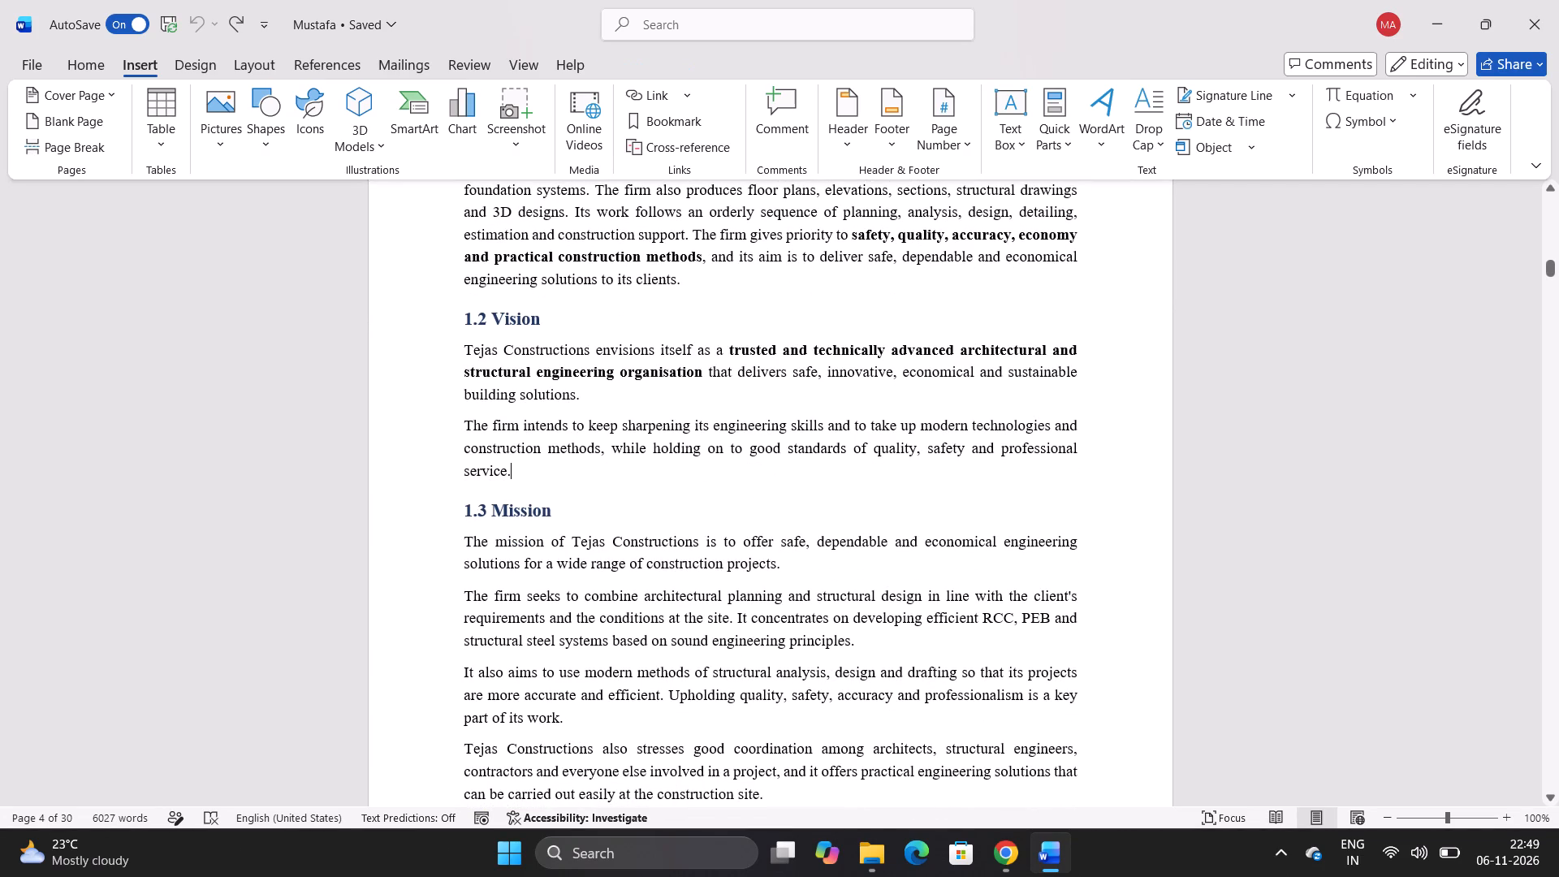
left_click(72, 141)
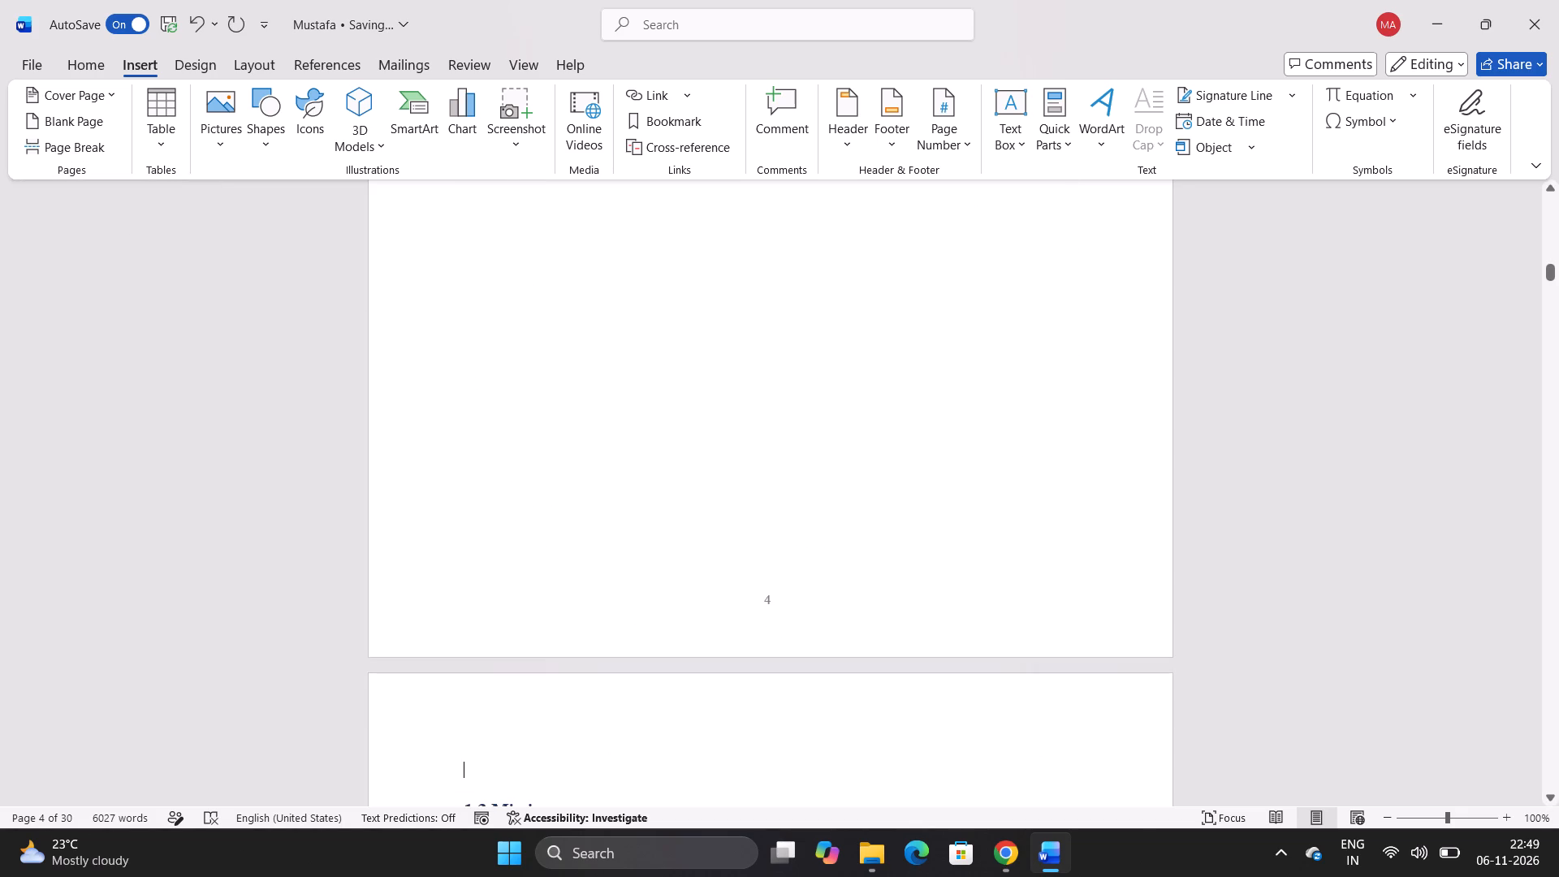
Add three blank lines between the Chapter 1 title and the 1.1 INTRODUCTION heading and paste the copied logo there.
scroll(736, 484, "up", 18)
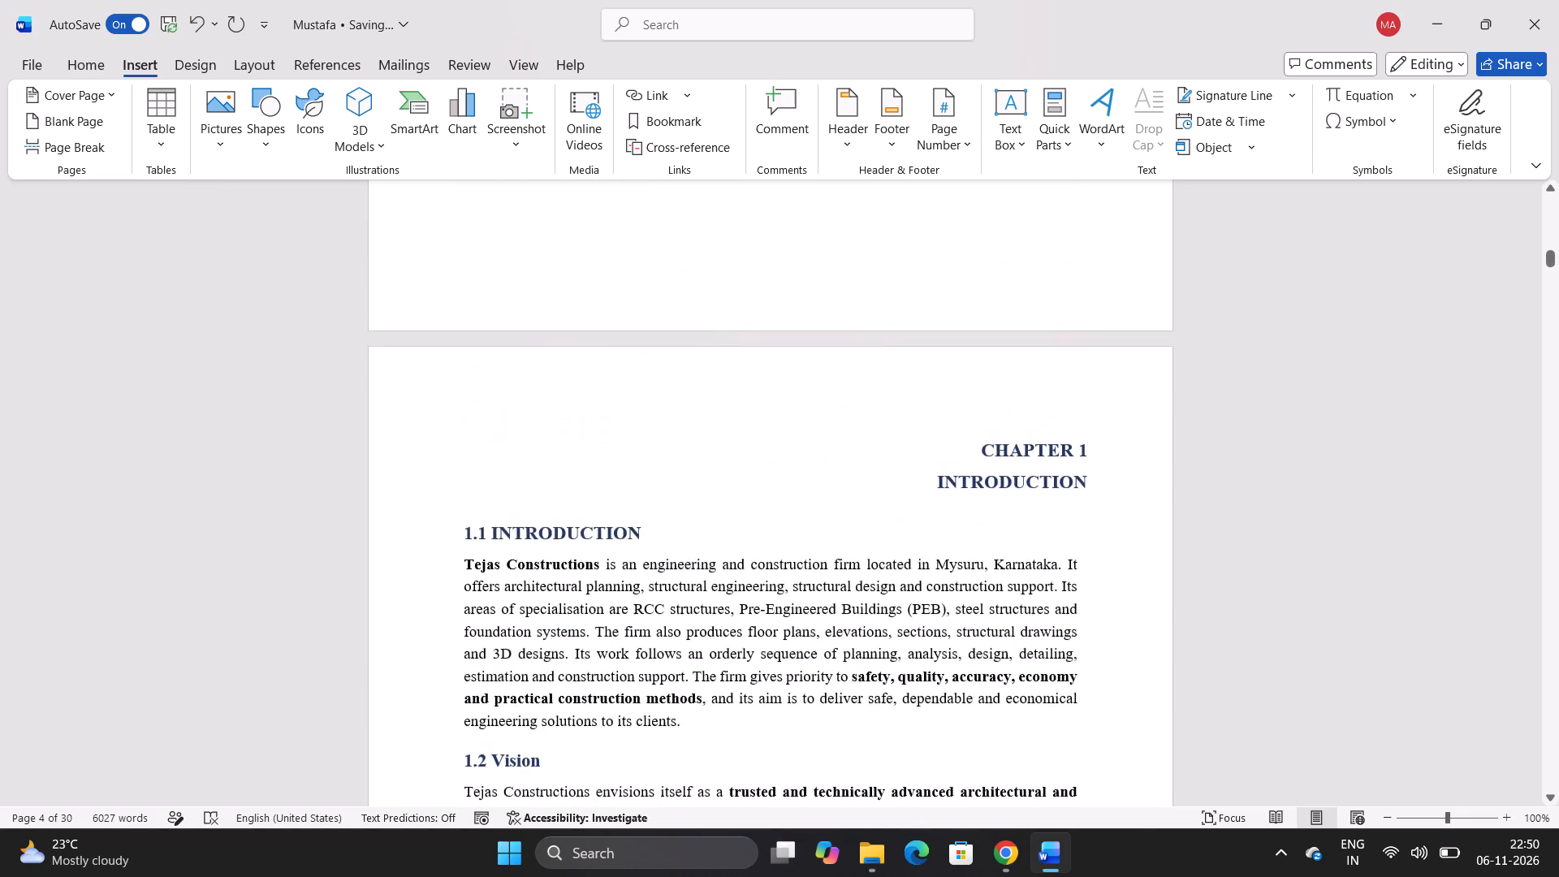
scroll(755, 440, "down", 2)
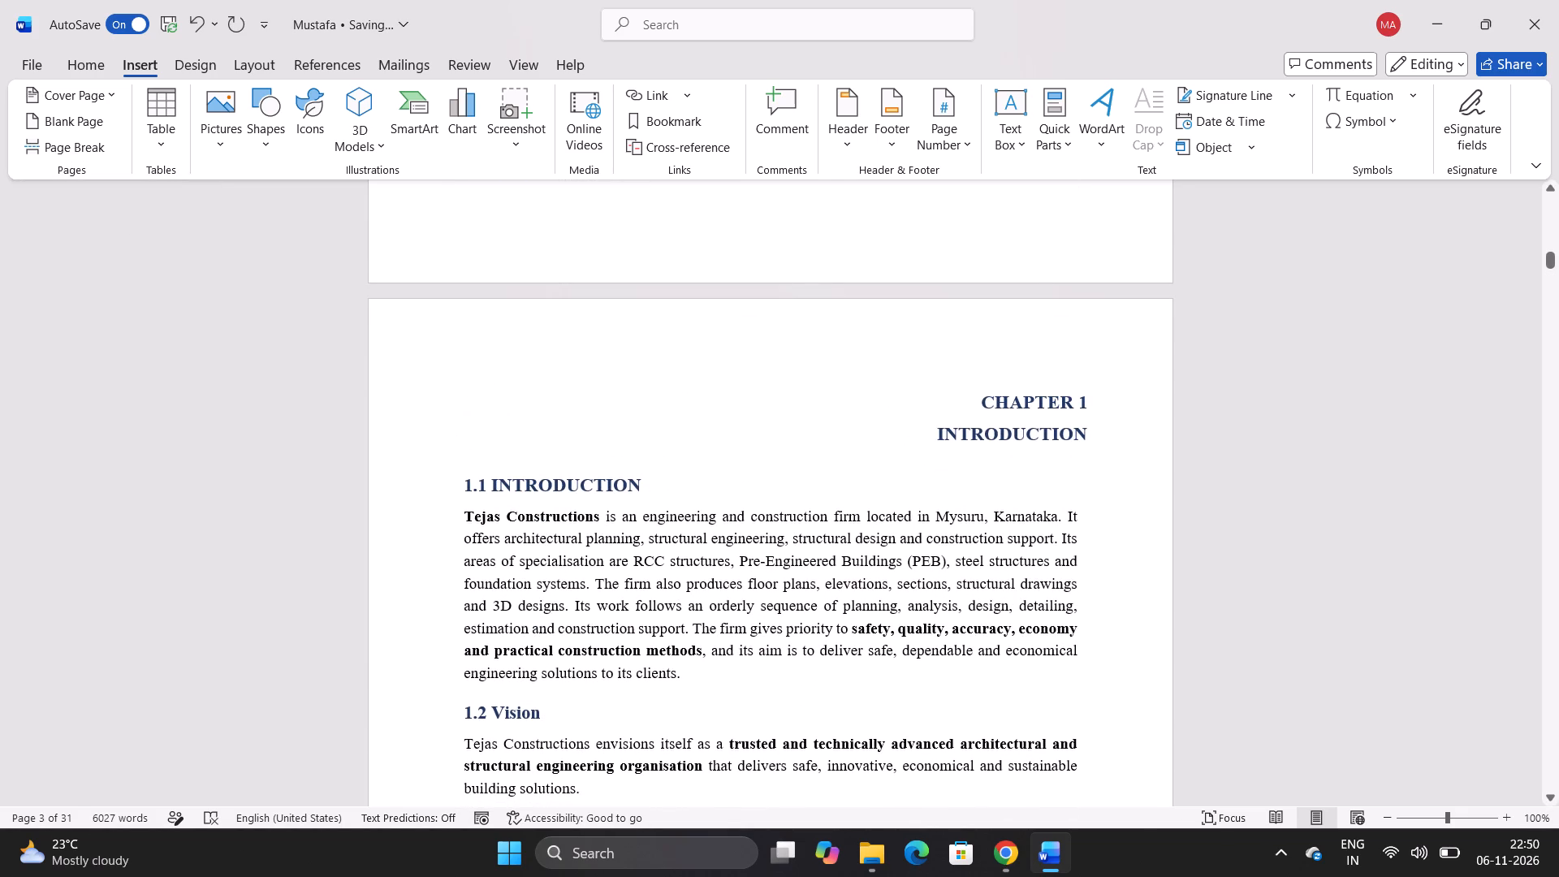
left_click(842, 446)
key("Return")
key("Return")
key("Return")
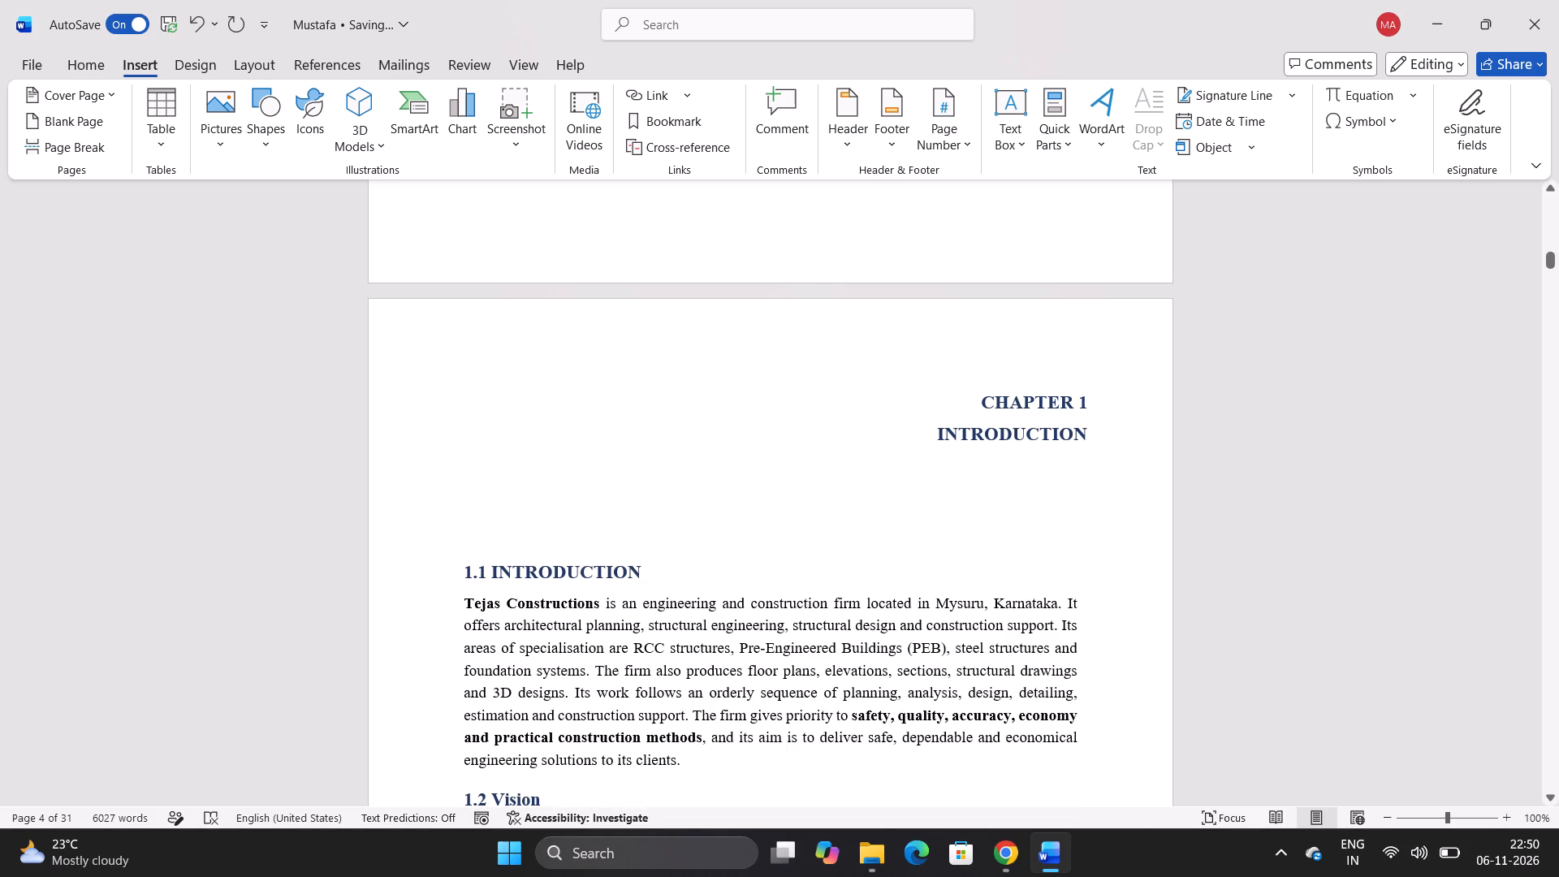
key("ctrl+v")
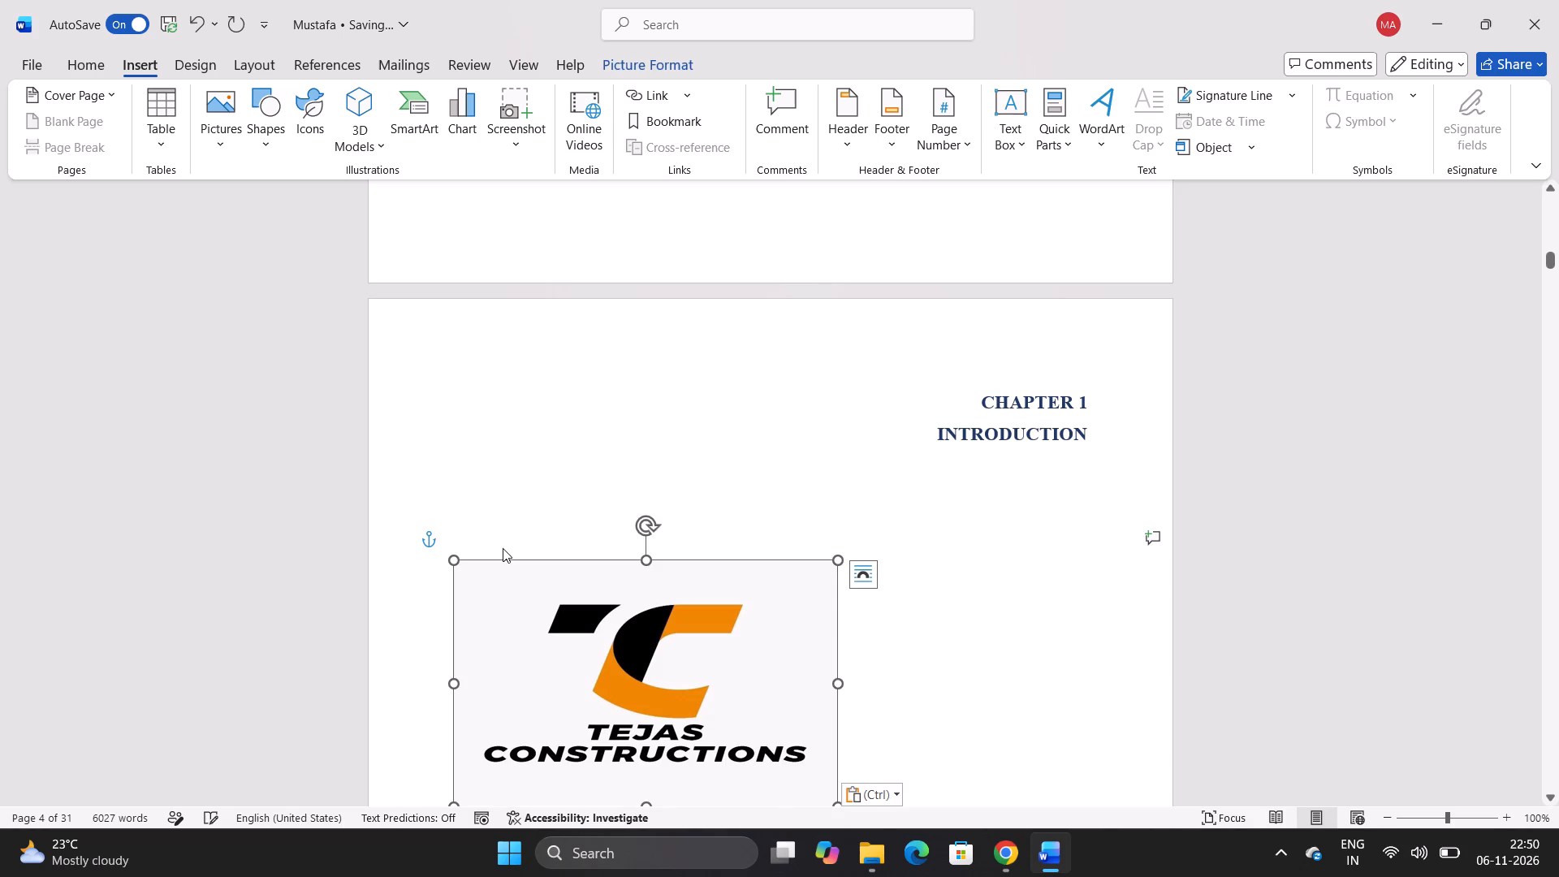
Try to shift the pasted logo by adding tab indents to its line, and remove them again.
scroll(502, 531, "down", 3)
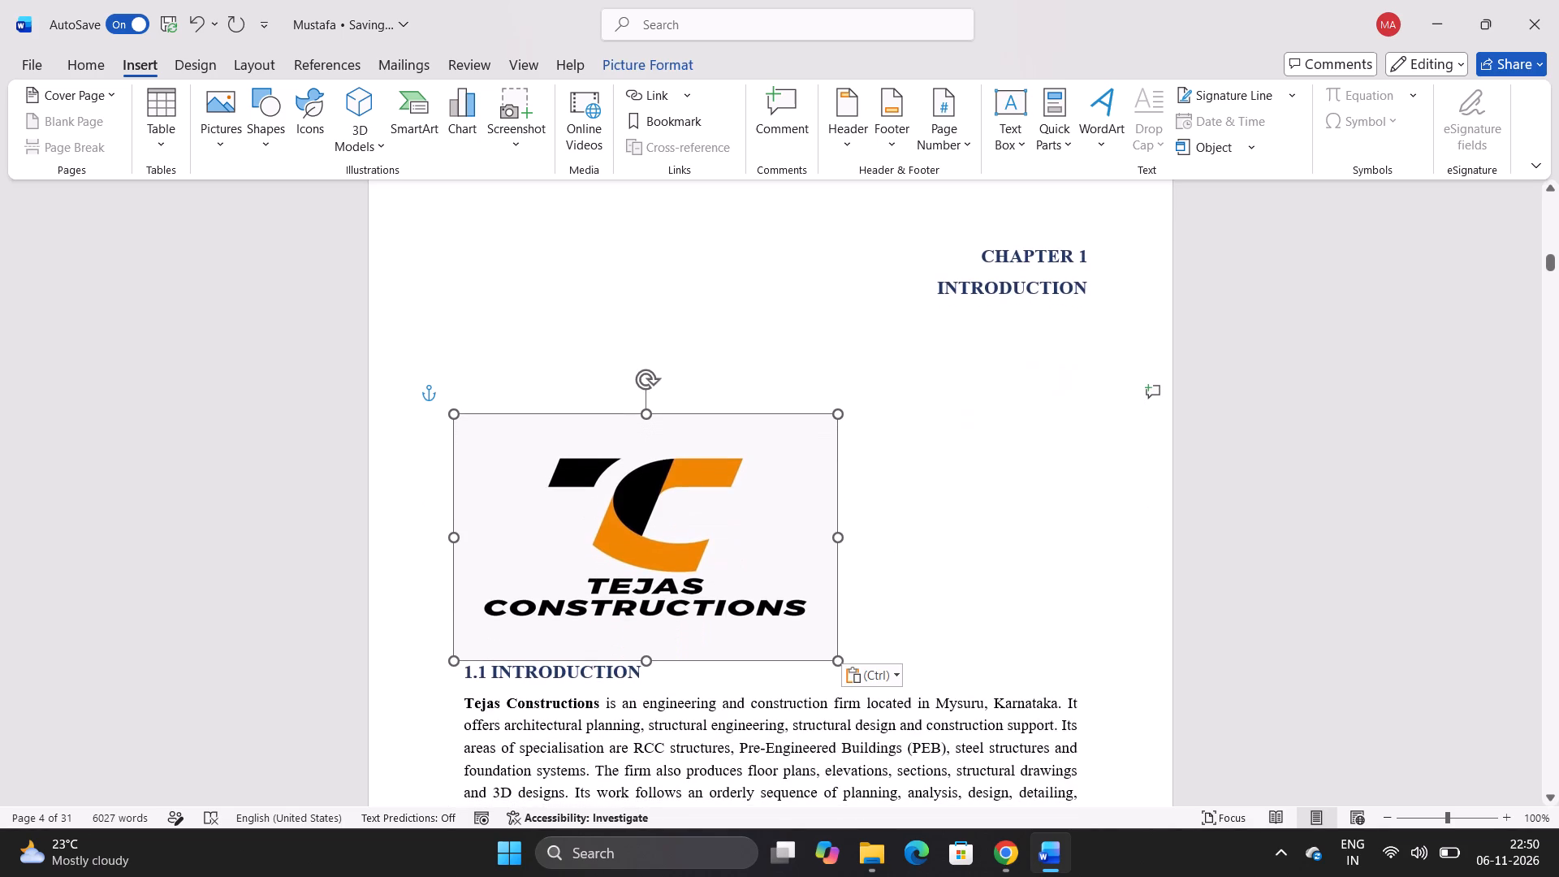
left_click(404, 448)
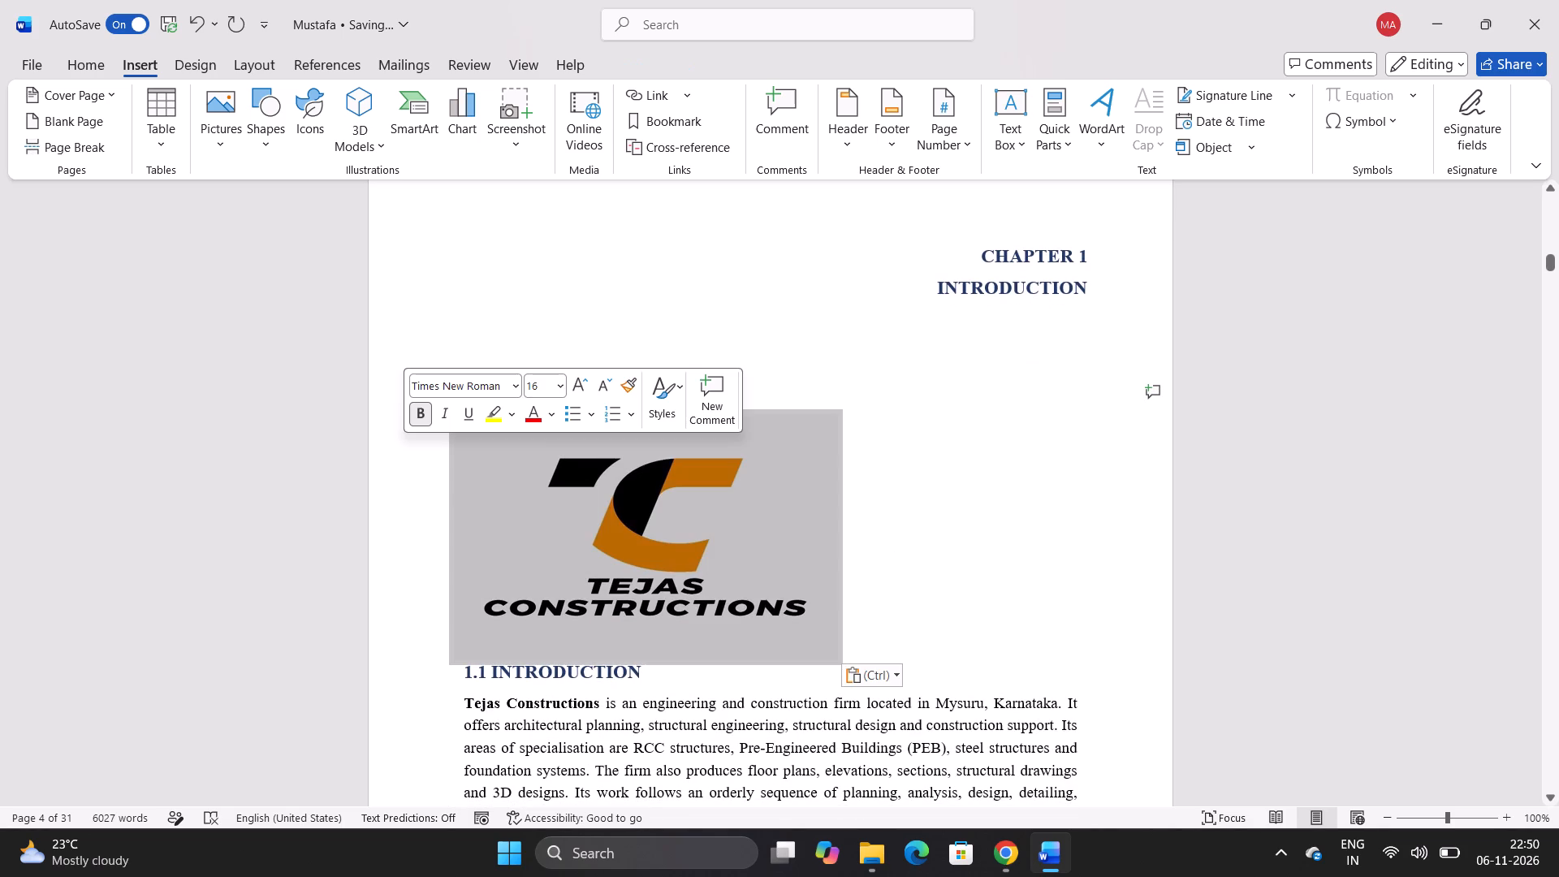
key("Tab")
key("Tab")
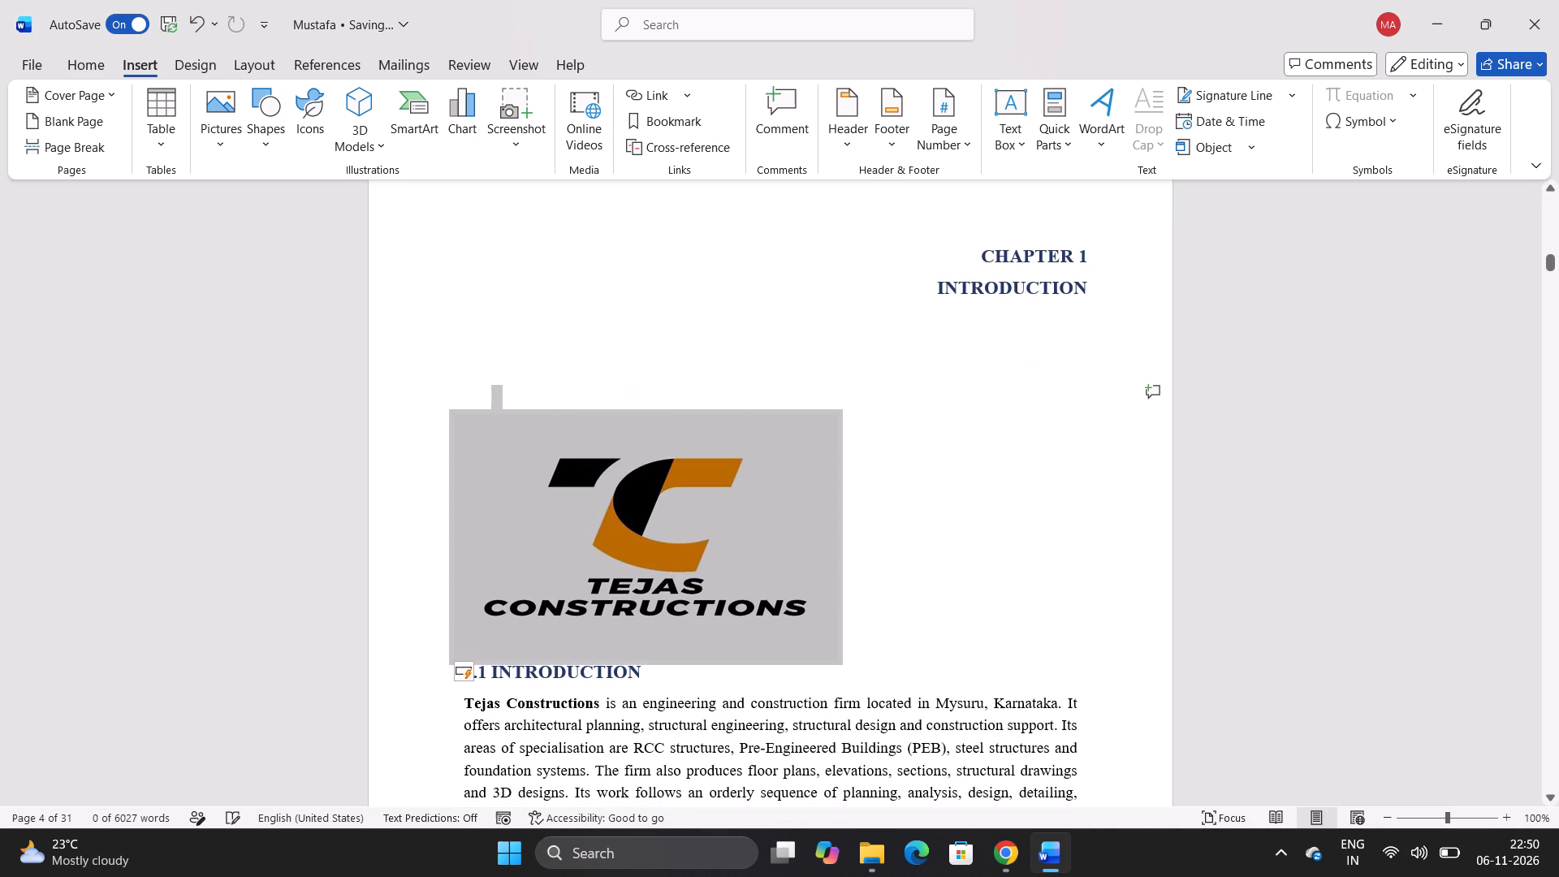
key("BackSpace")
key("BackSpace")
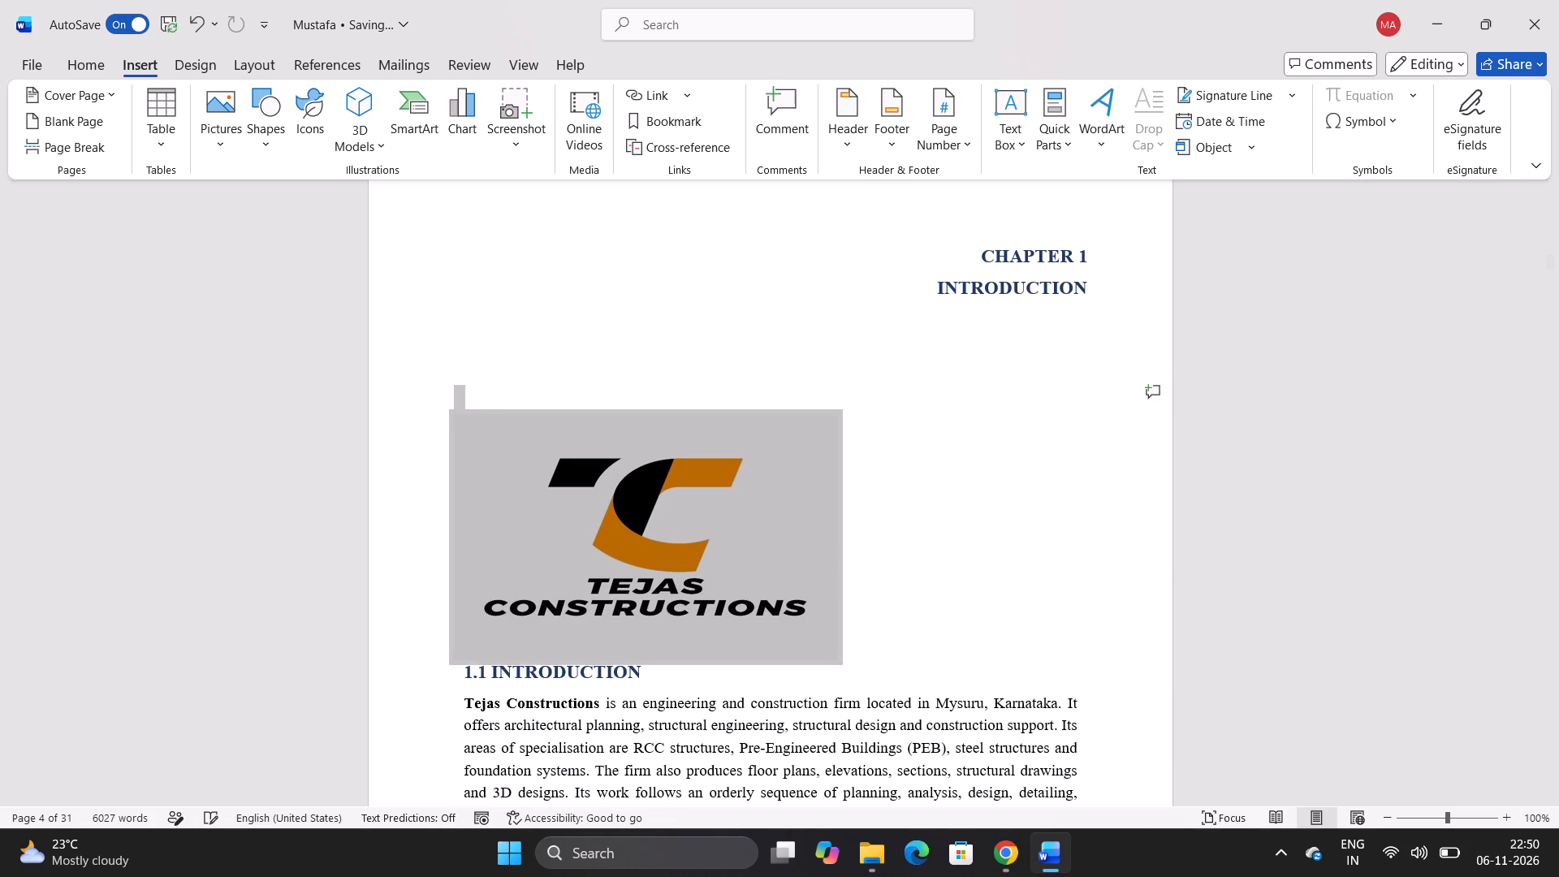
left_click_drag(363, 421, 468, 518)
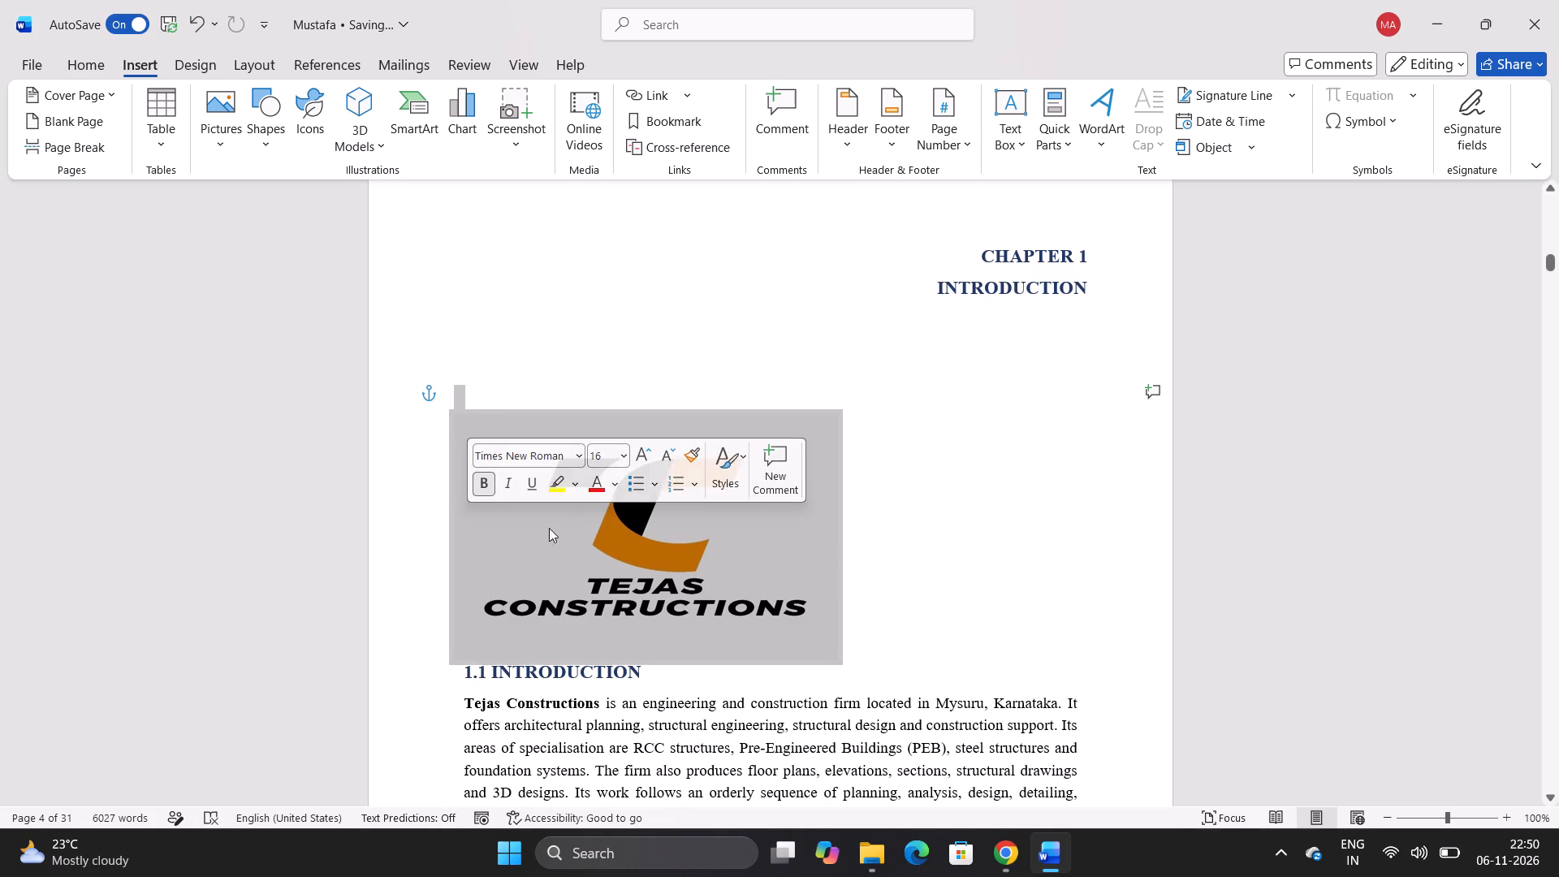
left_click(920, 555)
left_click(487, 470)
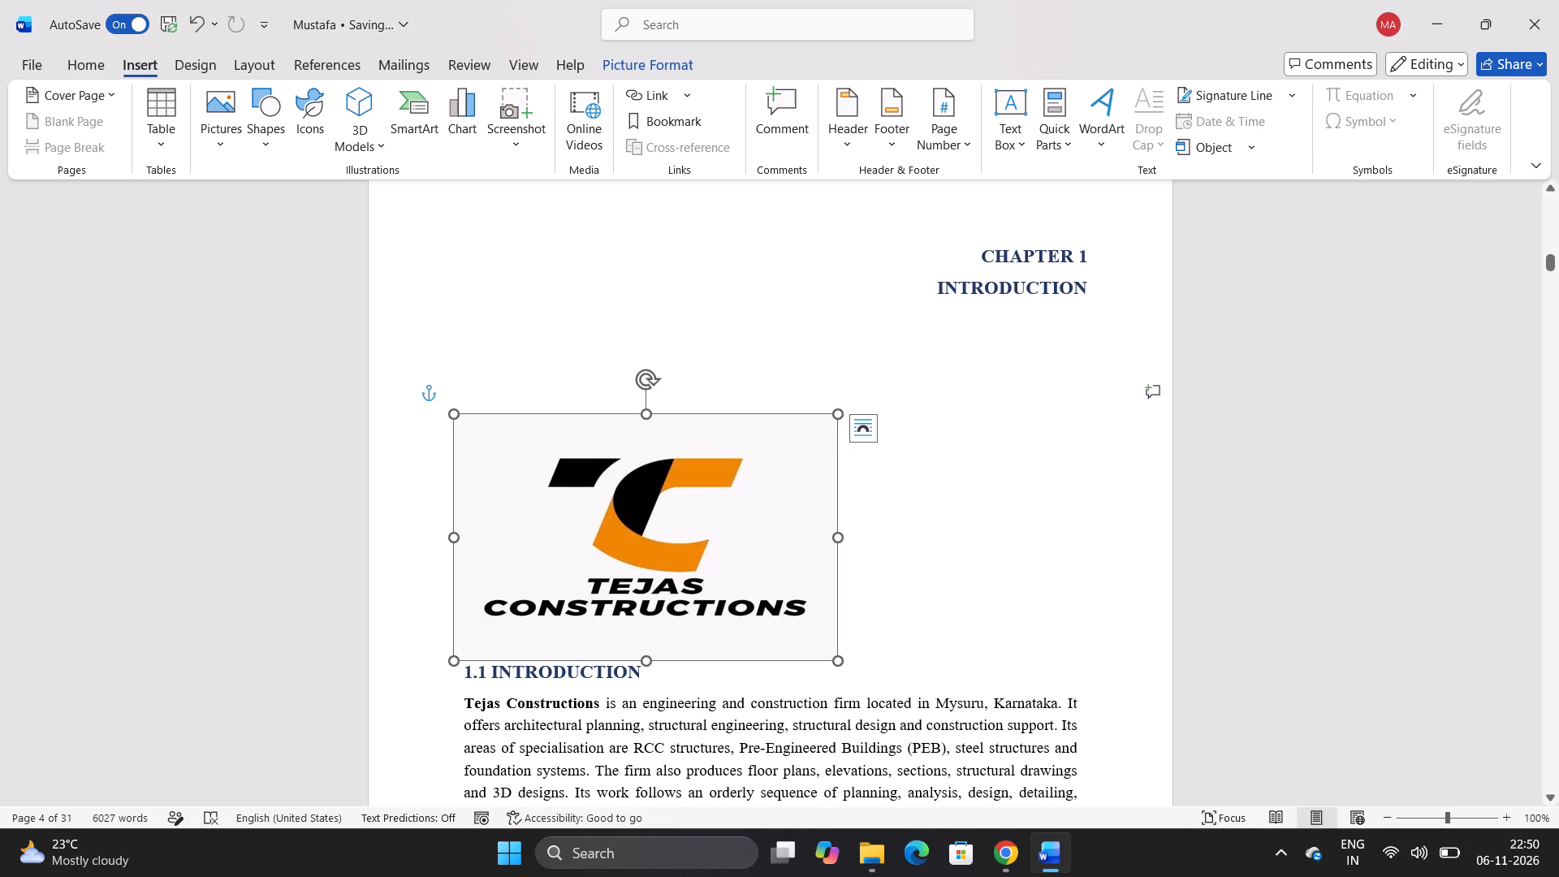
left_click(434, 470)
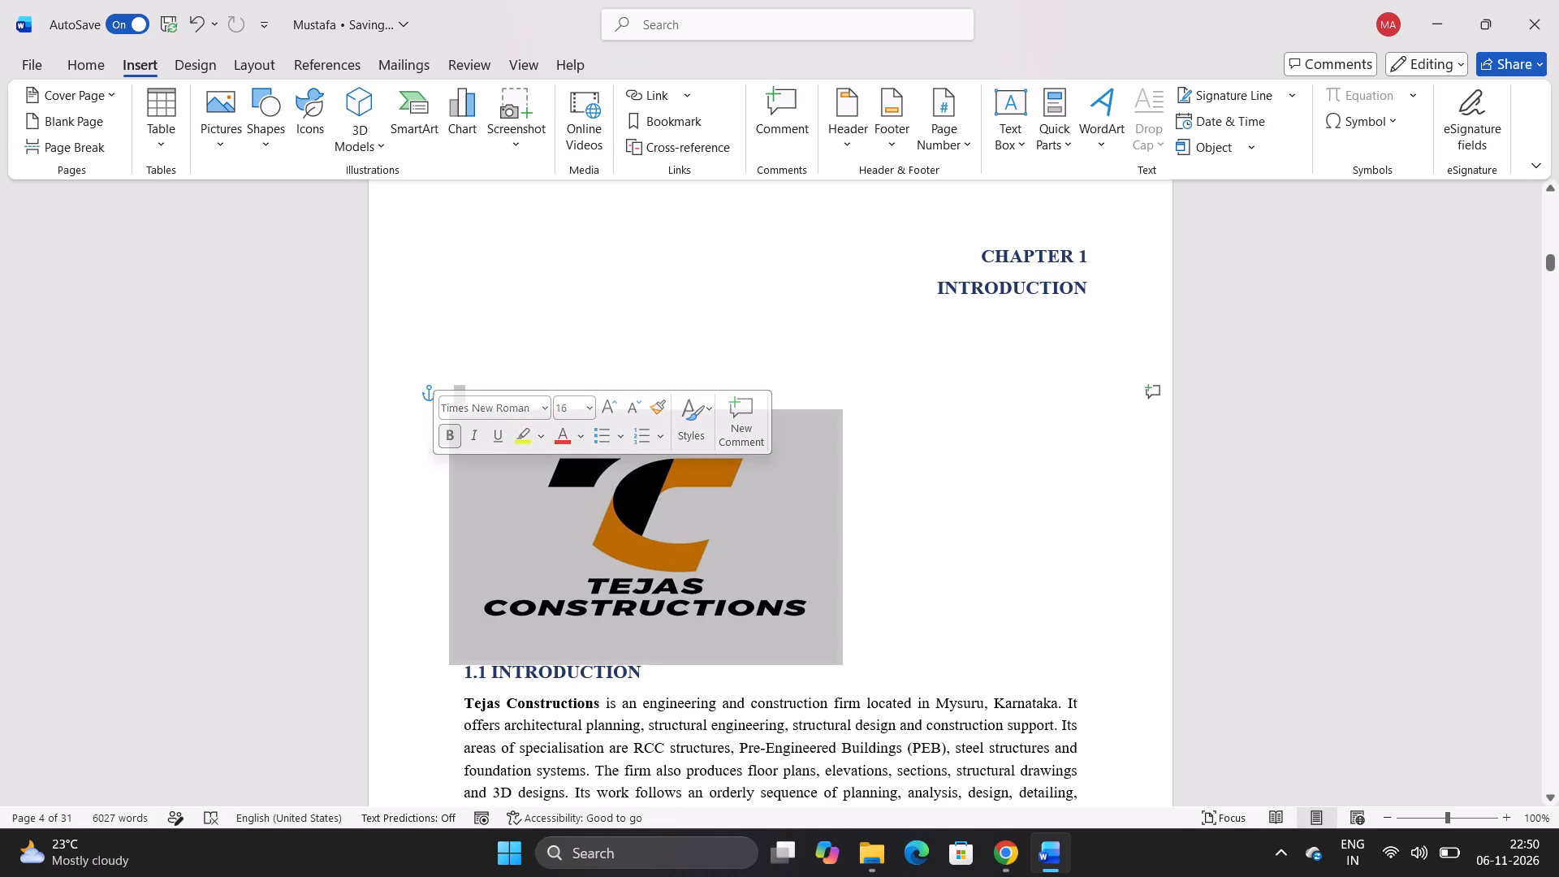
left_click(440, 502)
Move the Tejas Constructions logo up beneath the Chapter 1 INTRODUCTION title and centre it horizontally on the page.
left_click(536, 502)
left_click_drag(536, 502, 538, 502)
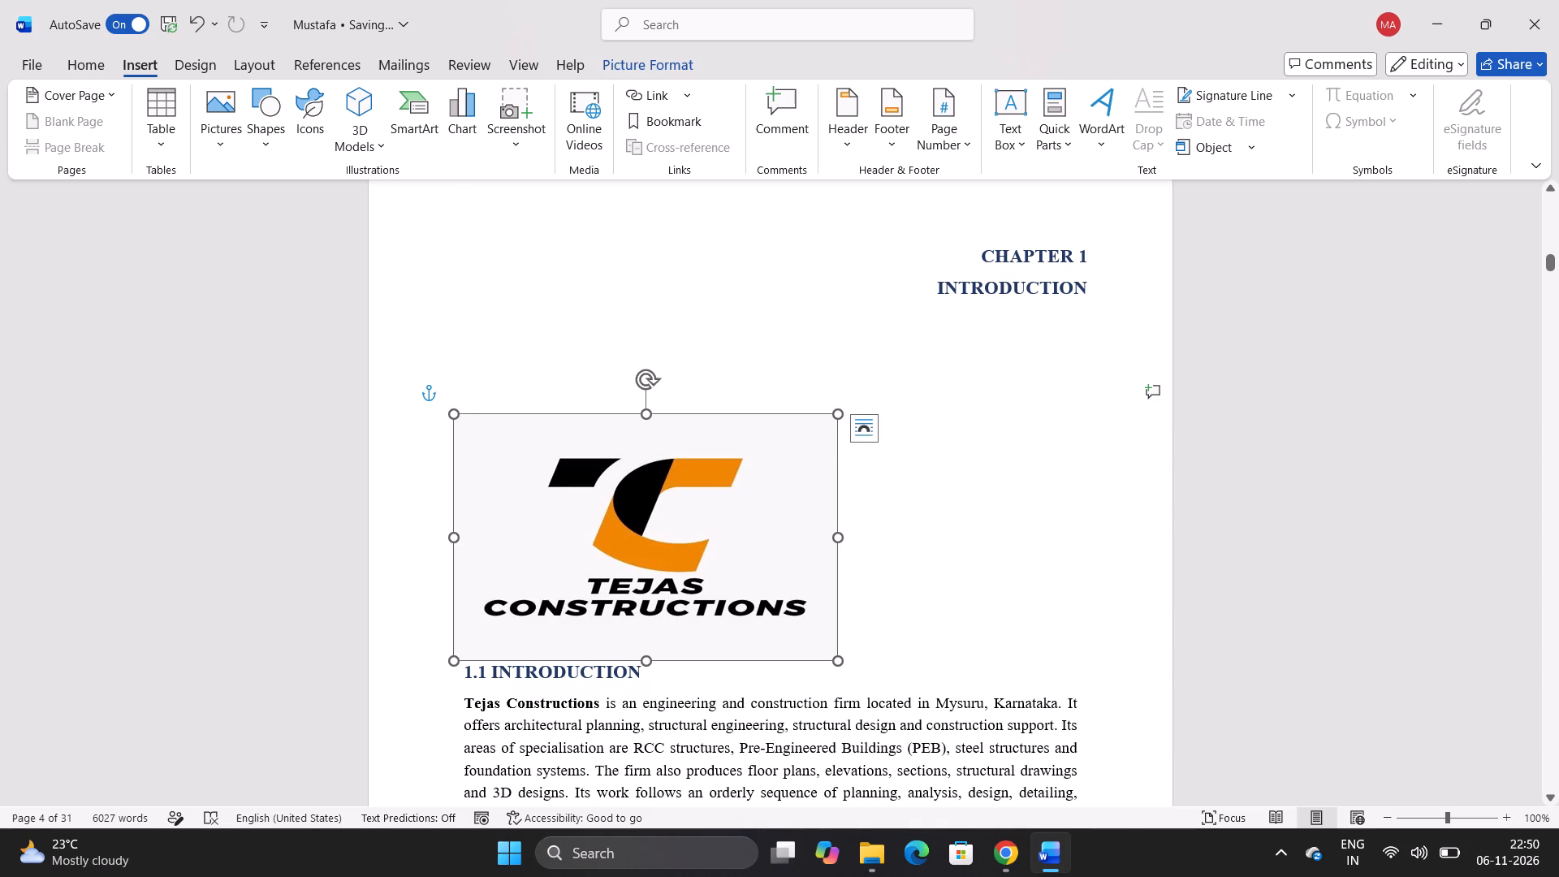
left_click_drag(538, 502, 668, 507)
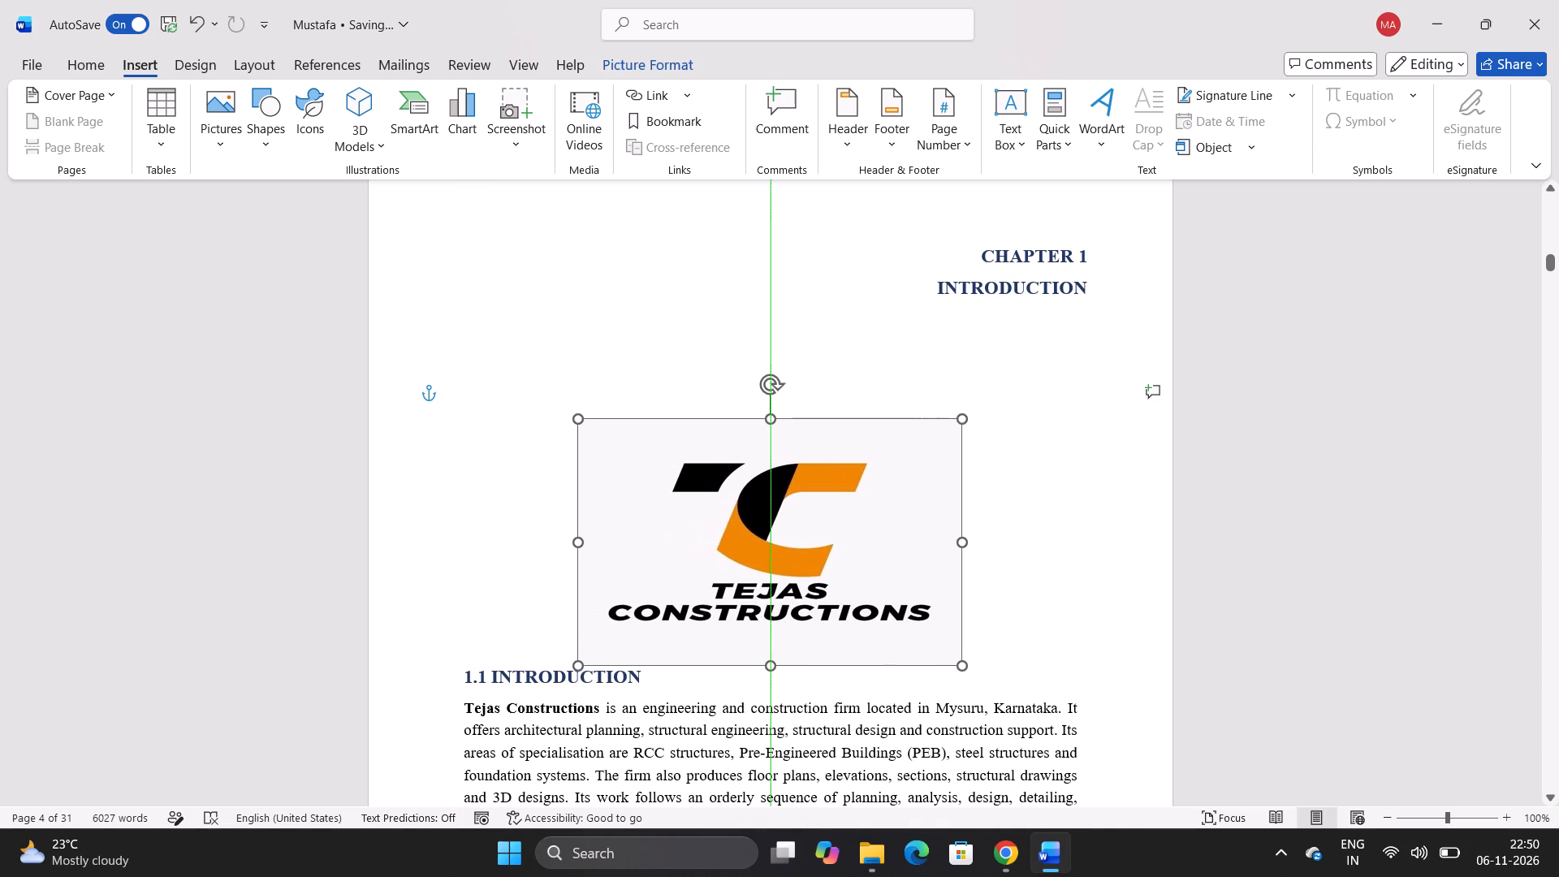
left_click_drag(668, 507, 701, 439)
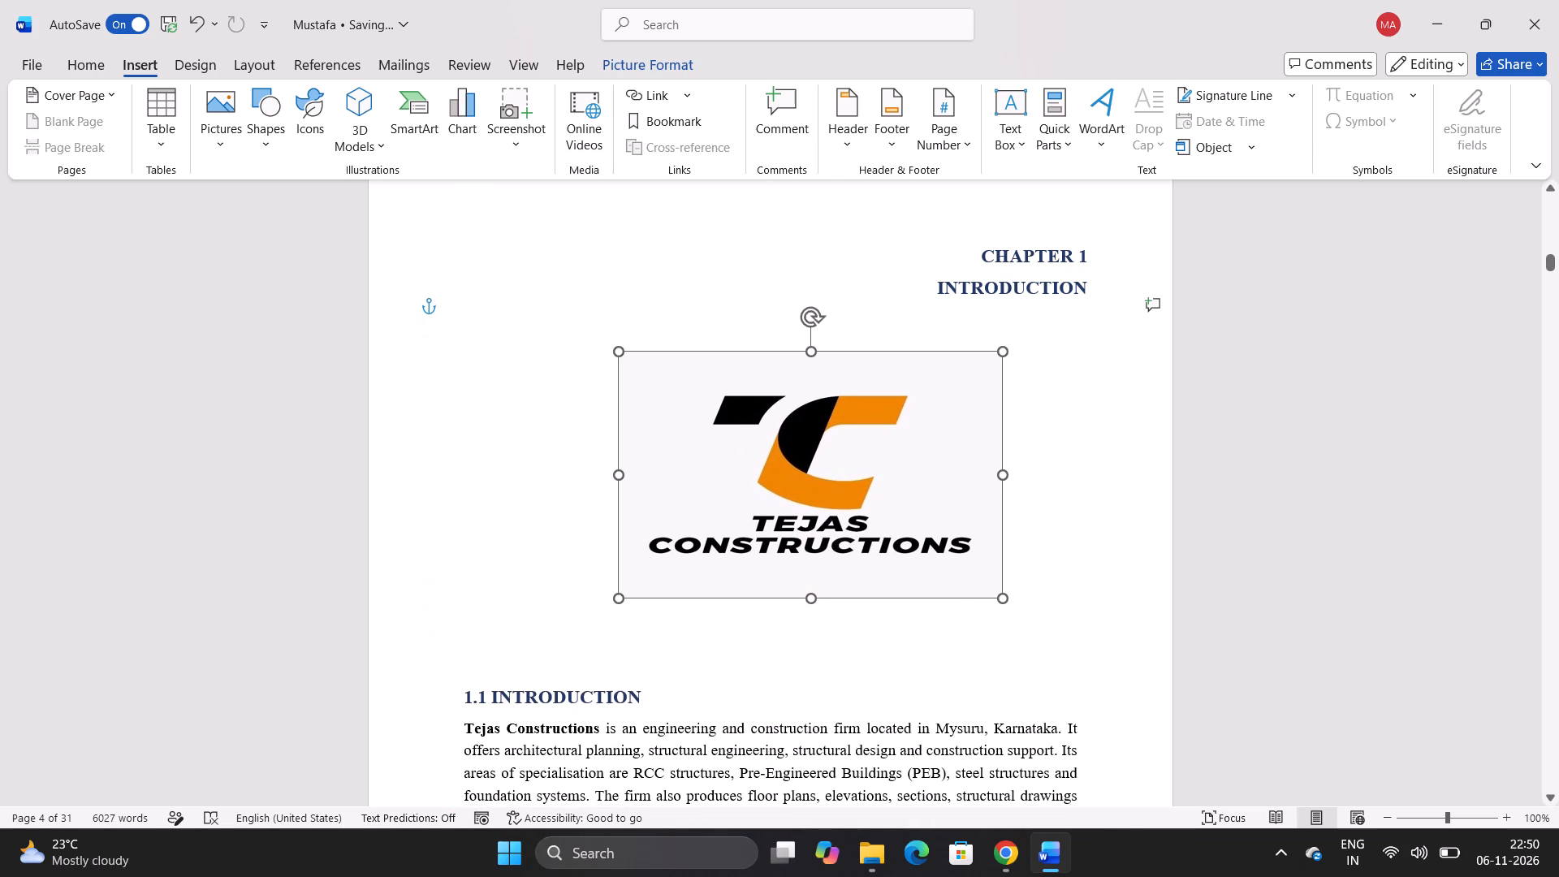
left_click_drag(701, 439, 681, 426)
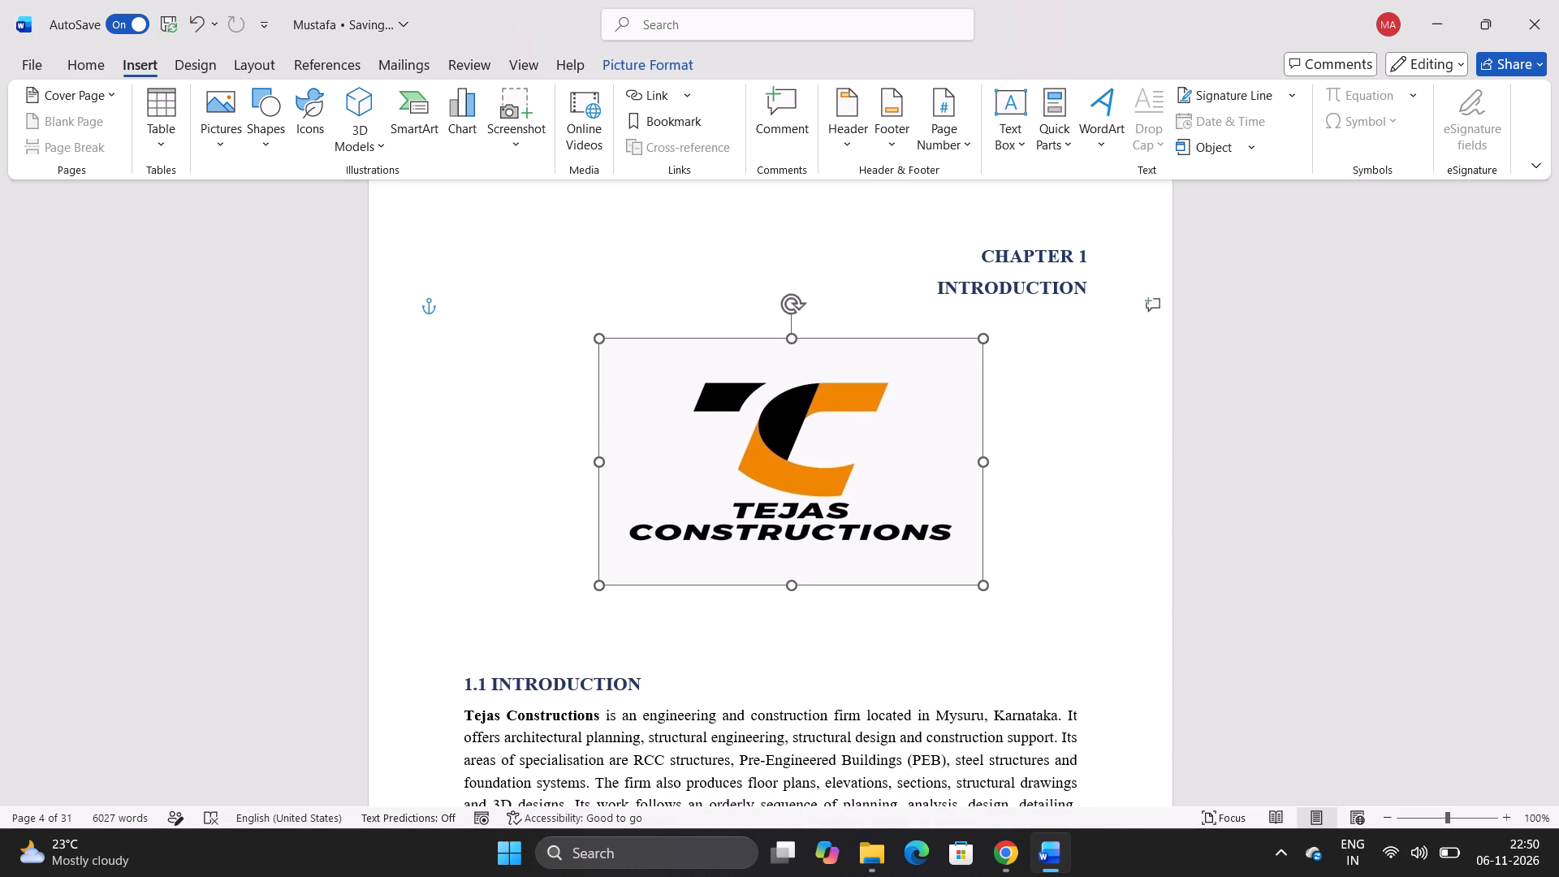
left_click_drag(681, 426, 624, 420)
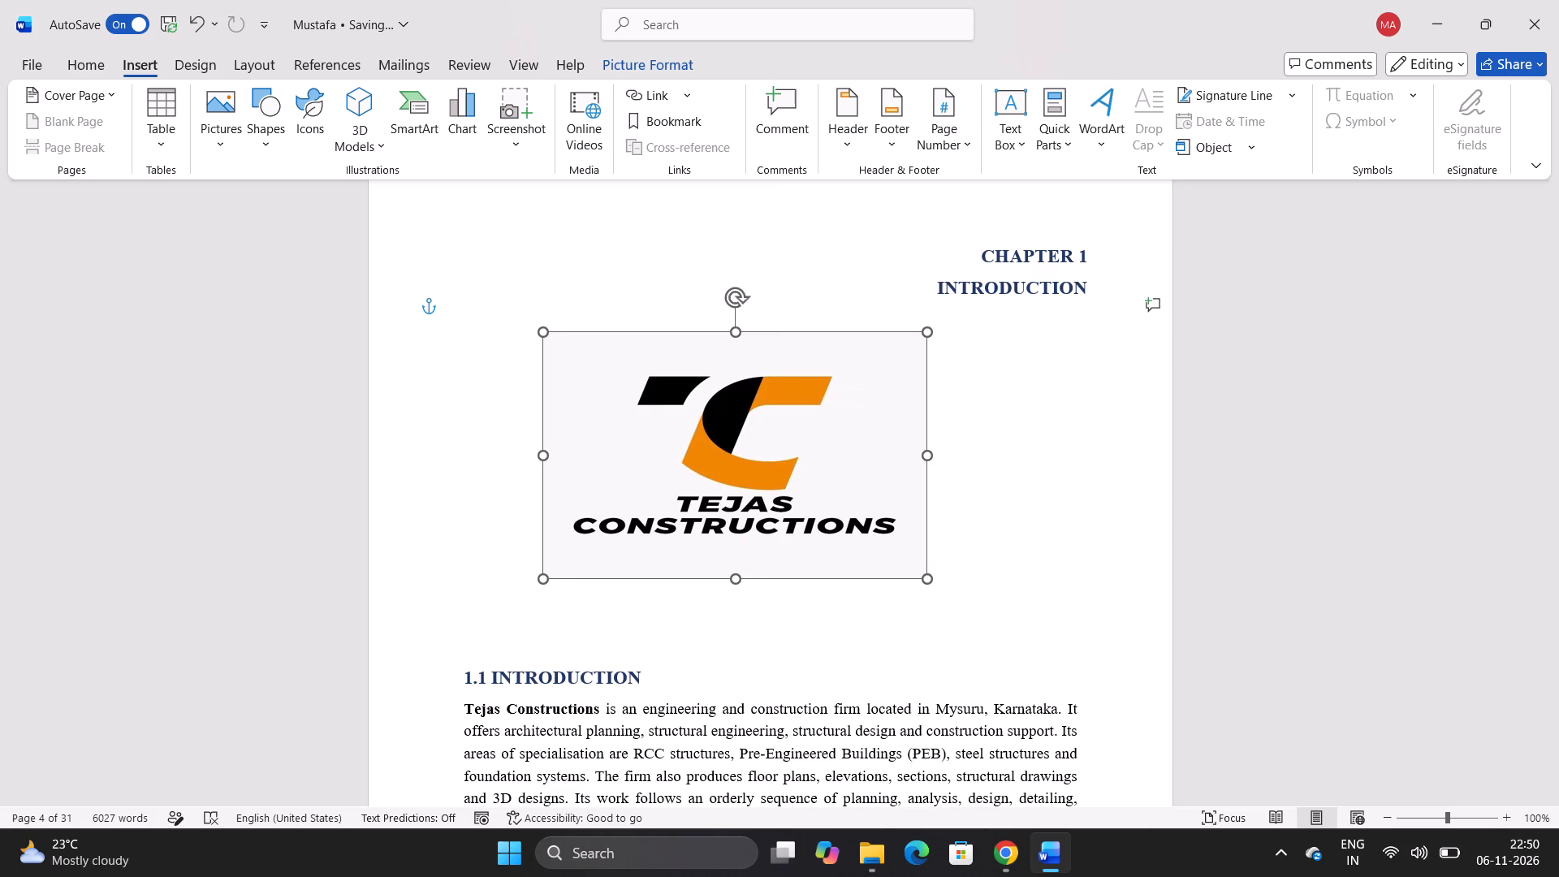
left_click_drag(624, 420, 657, 423)
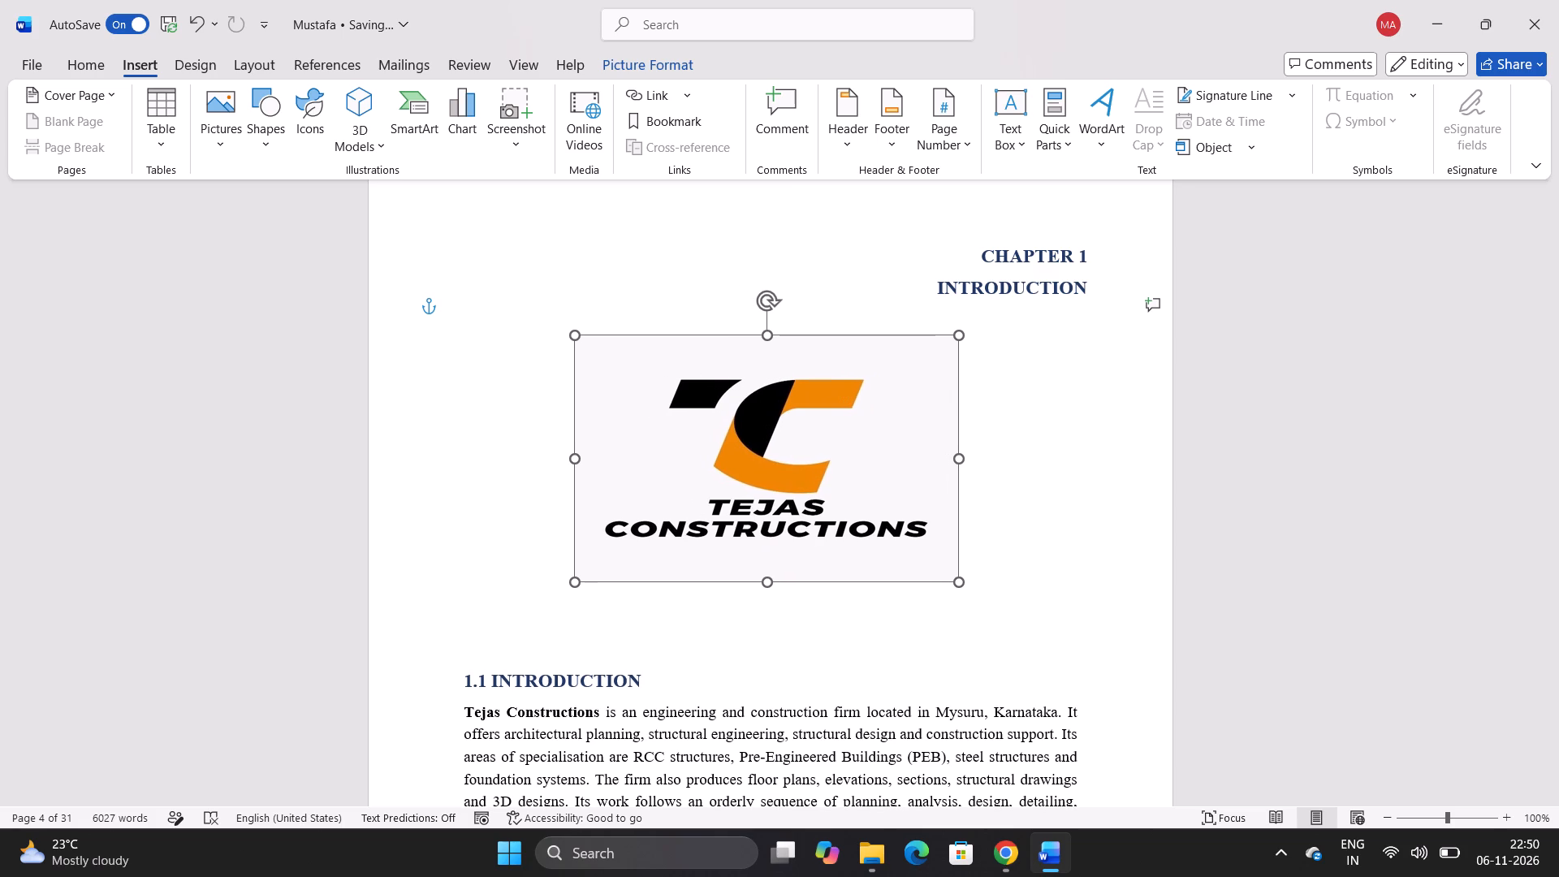
left_click_drag(657, 423, 667, 423)
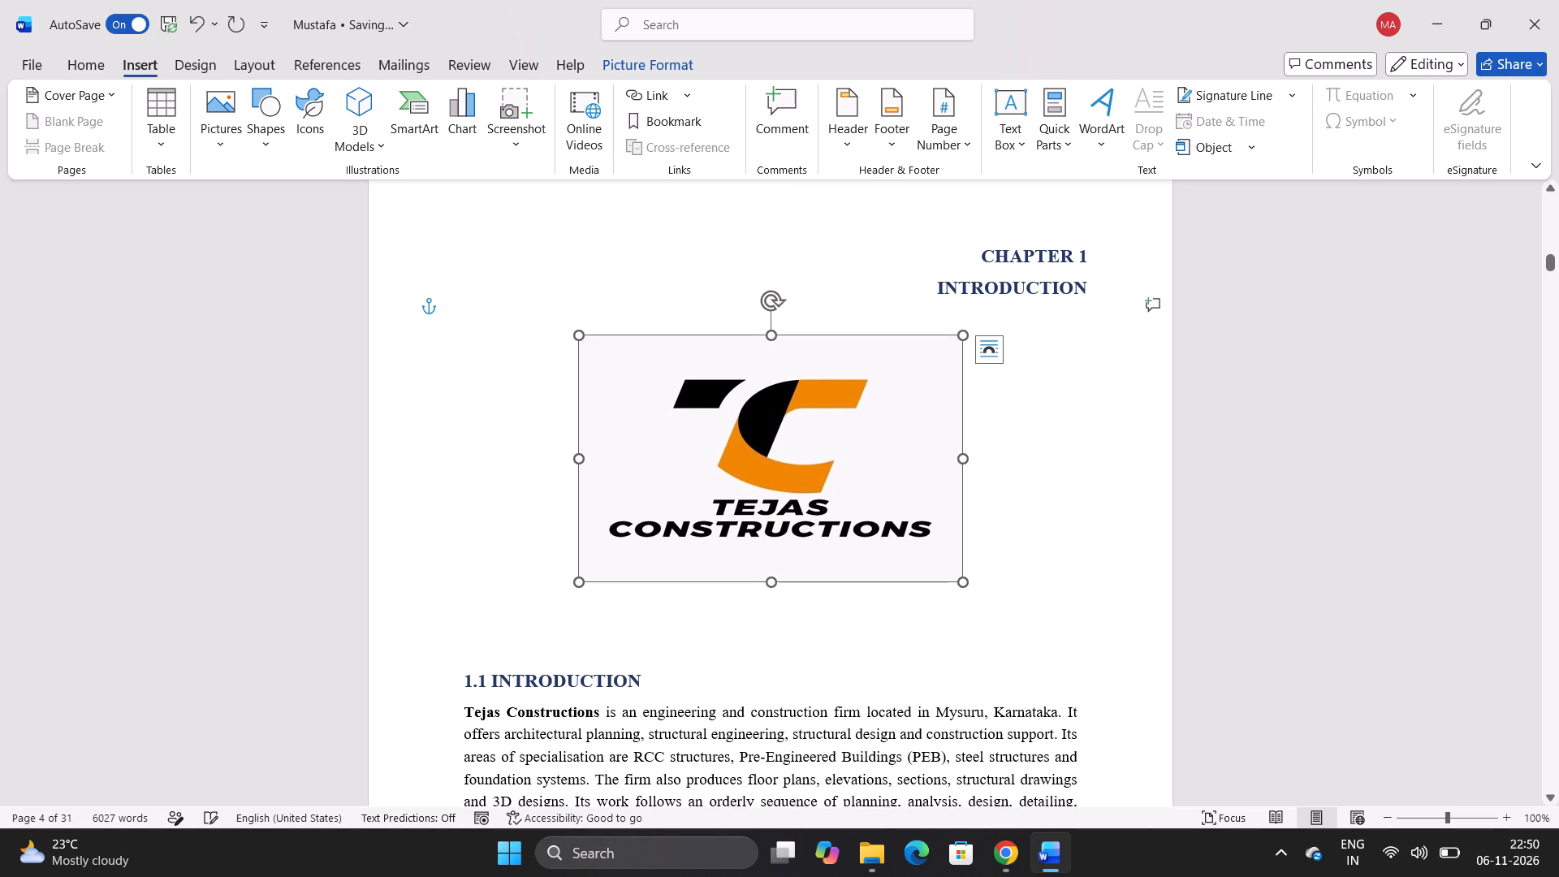
left_click(821, 454)
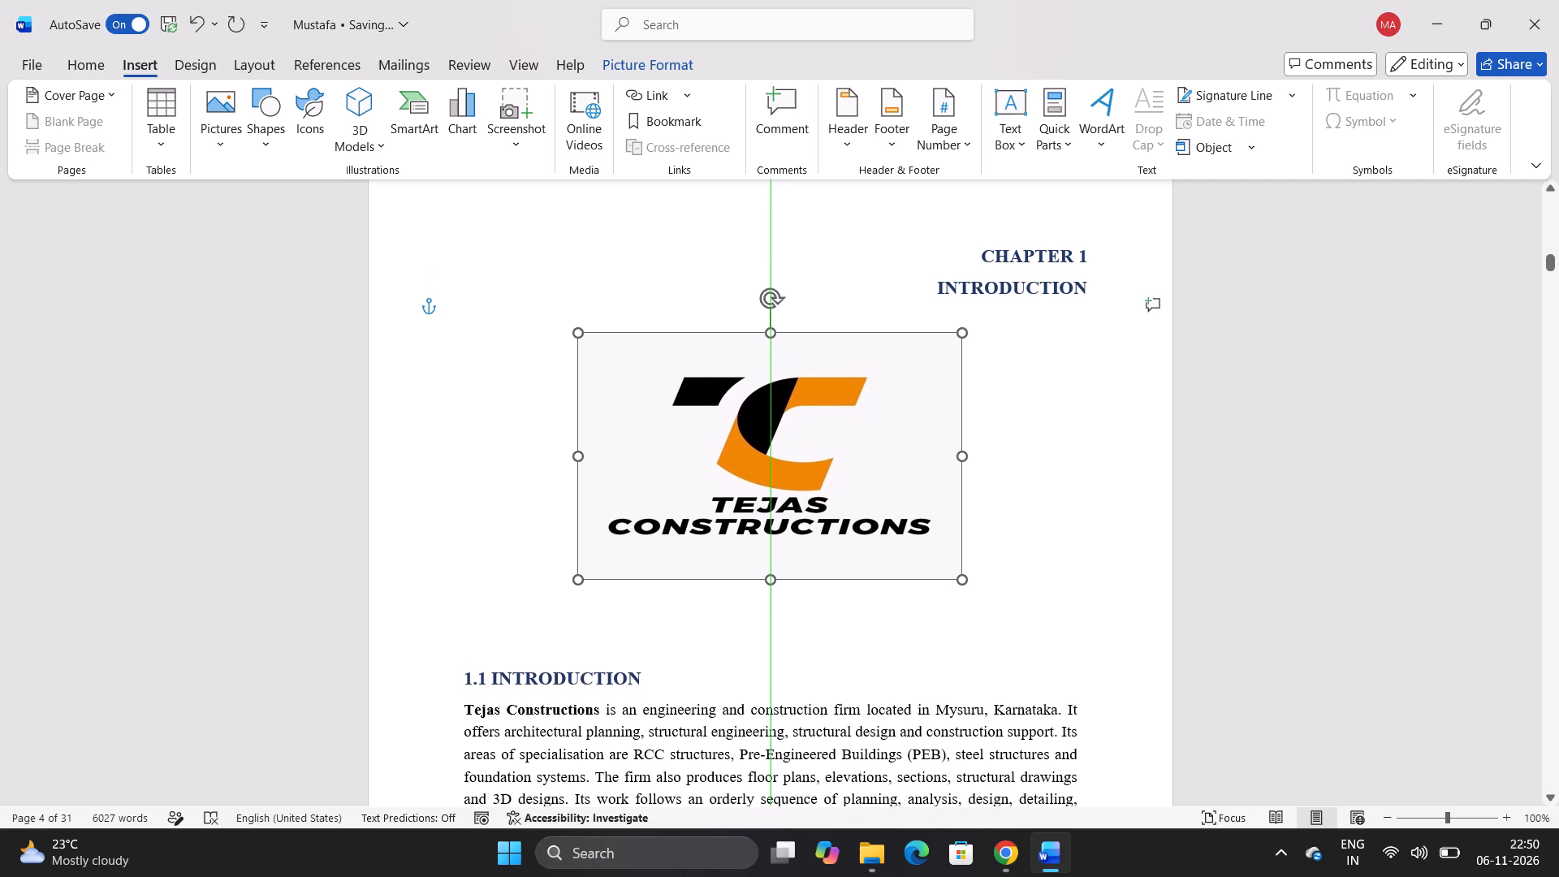
left_click(1321, 554)
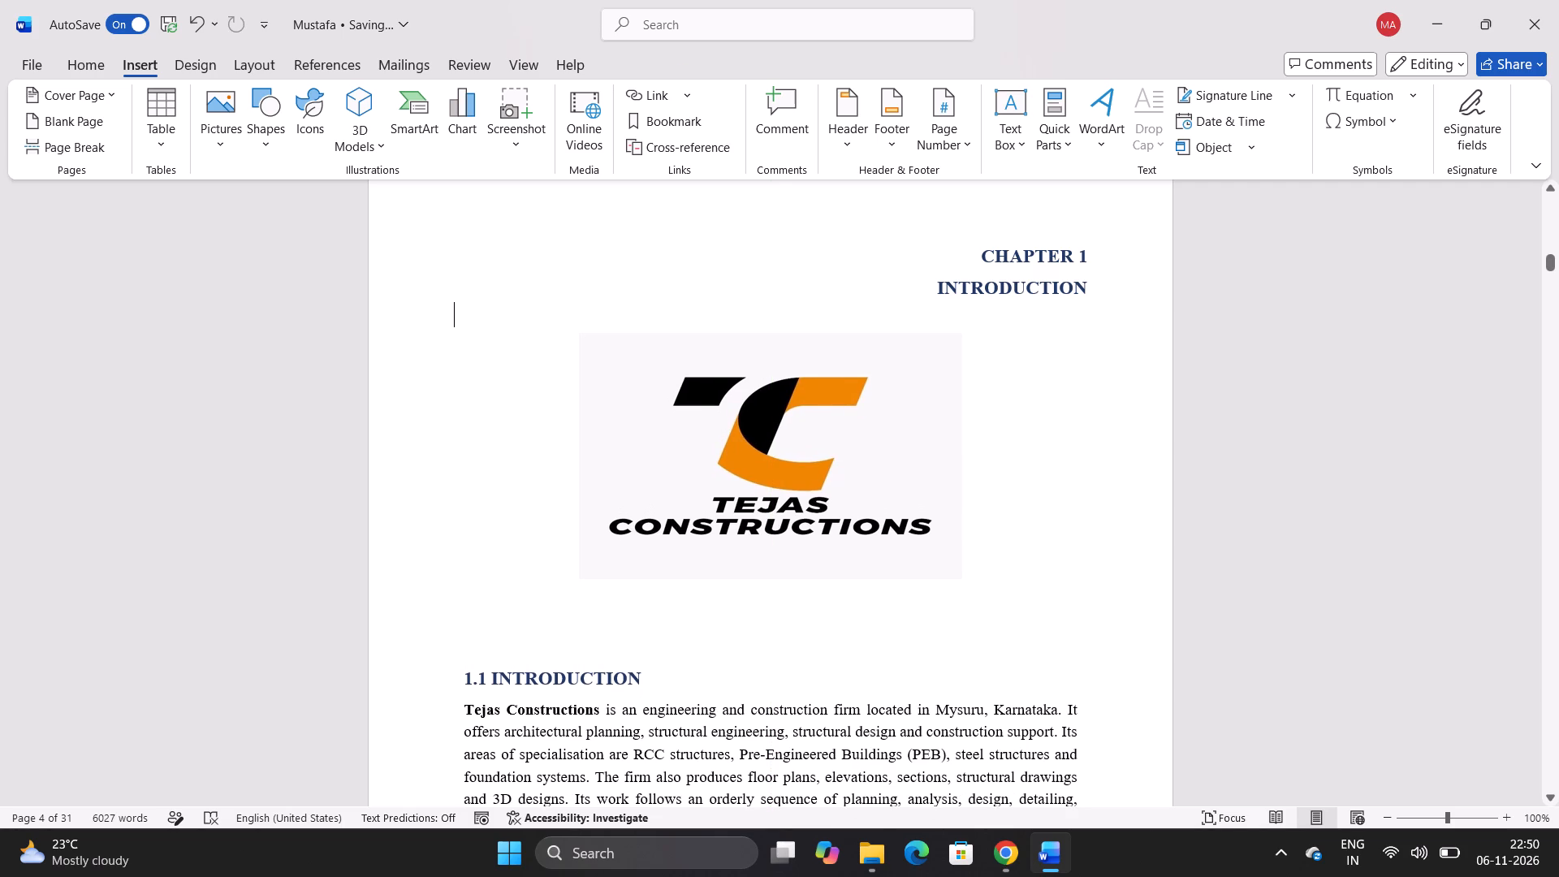
Delete the three blank lines between the logo and the 1.1 INTRODUCTION heading.
left_click(513, 645)
key("BackSpace")
key("BackSpace")
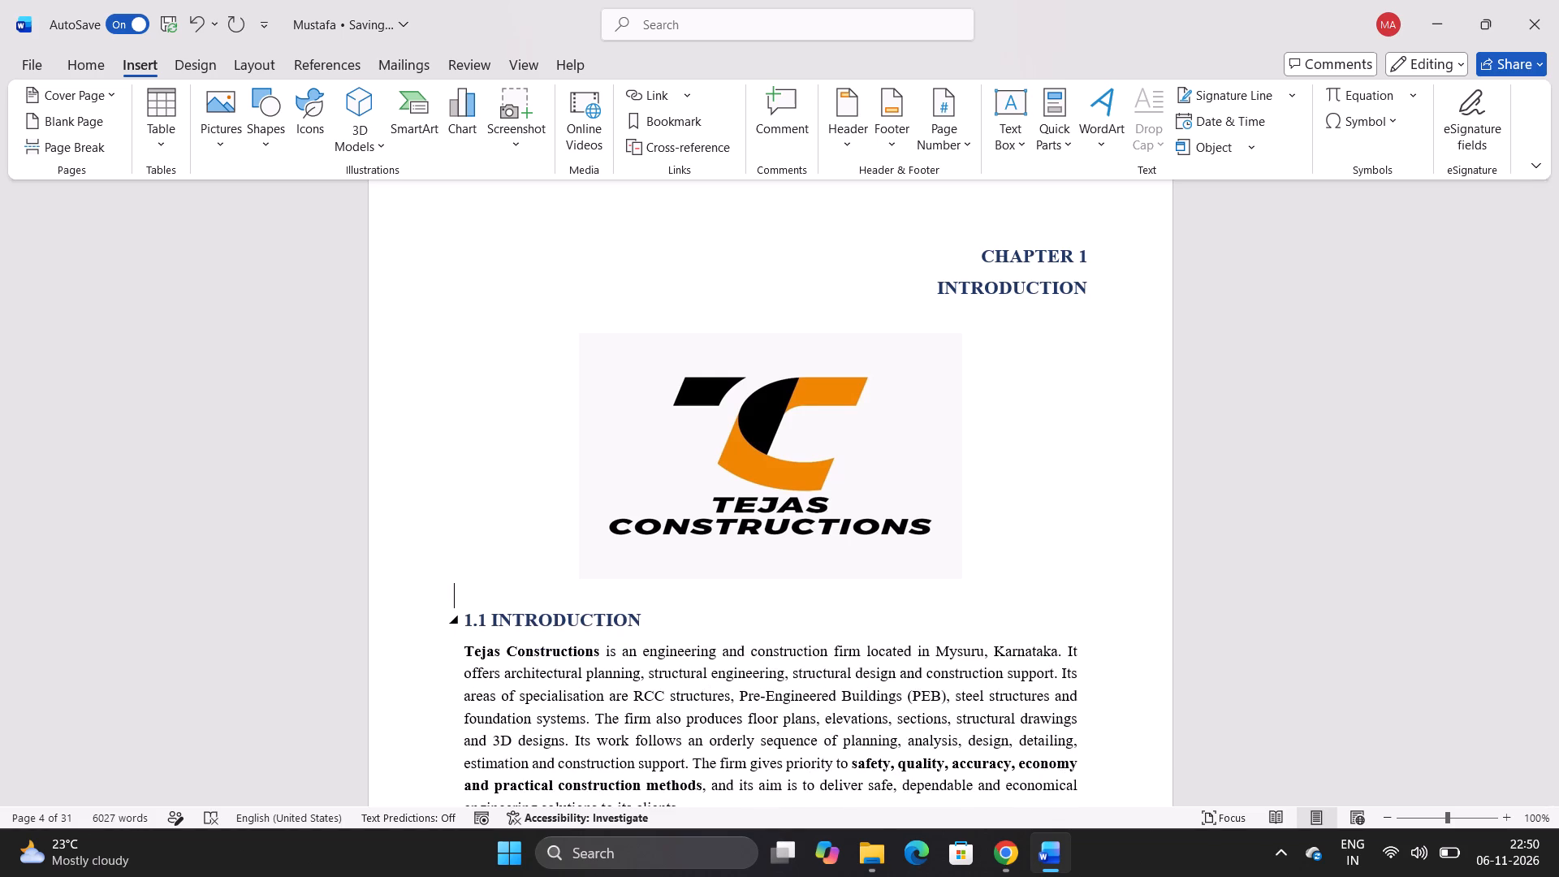
key("BackSpace")
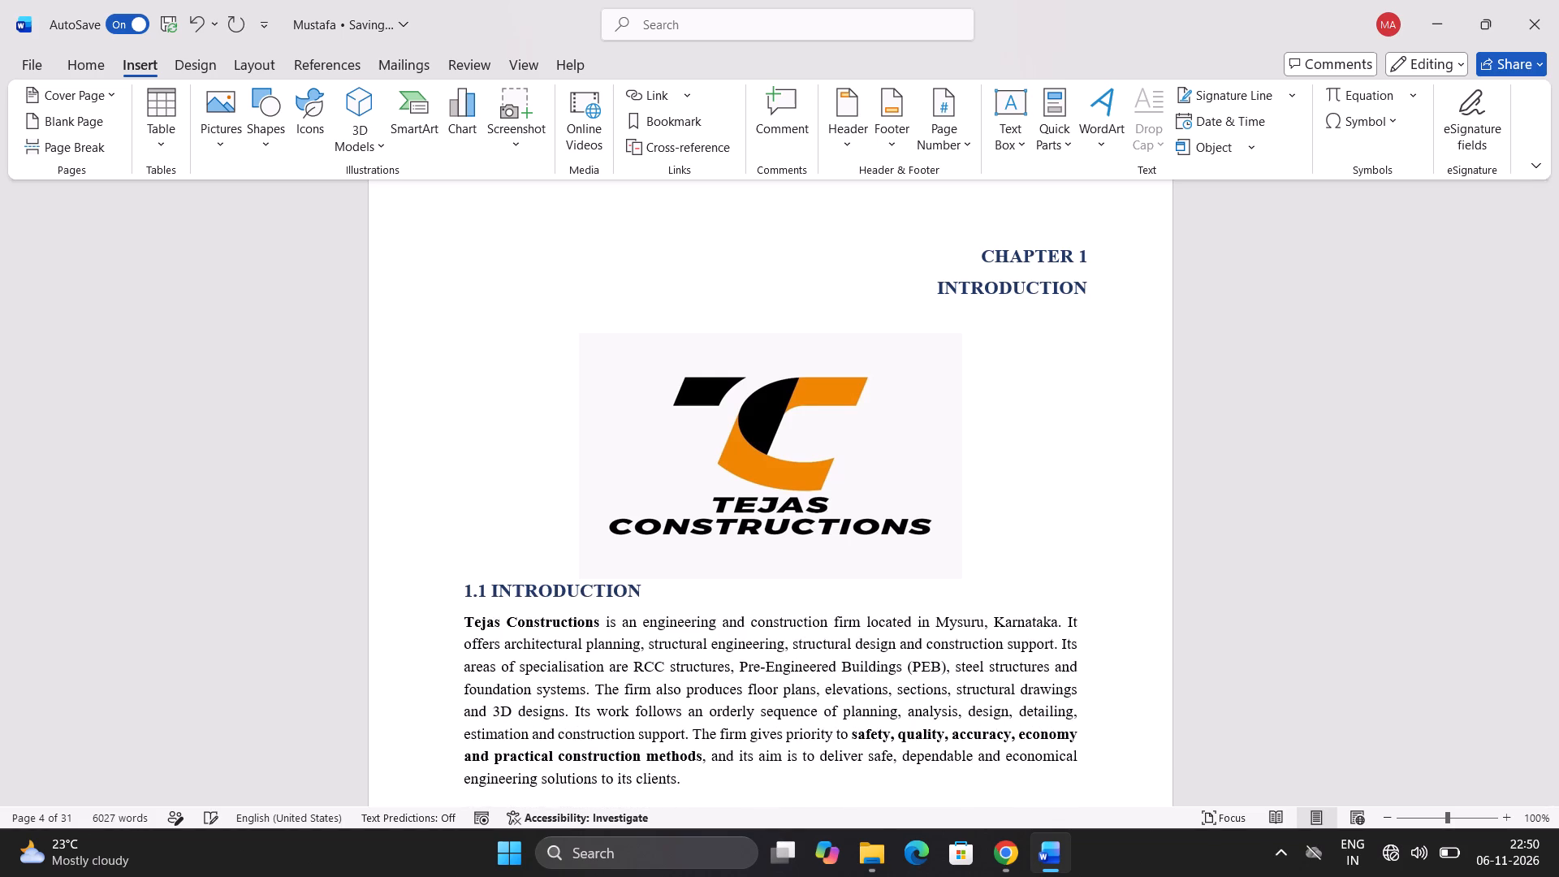
key("Return")
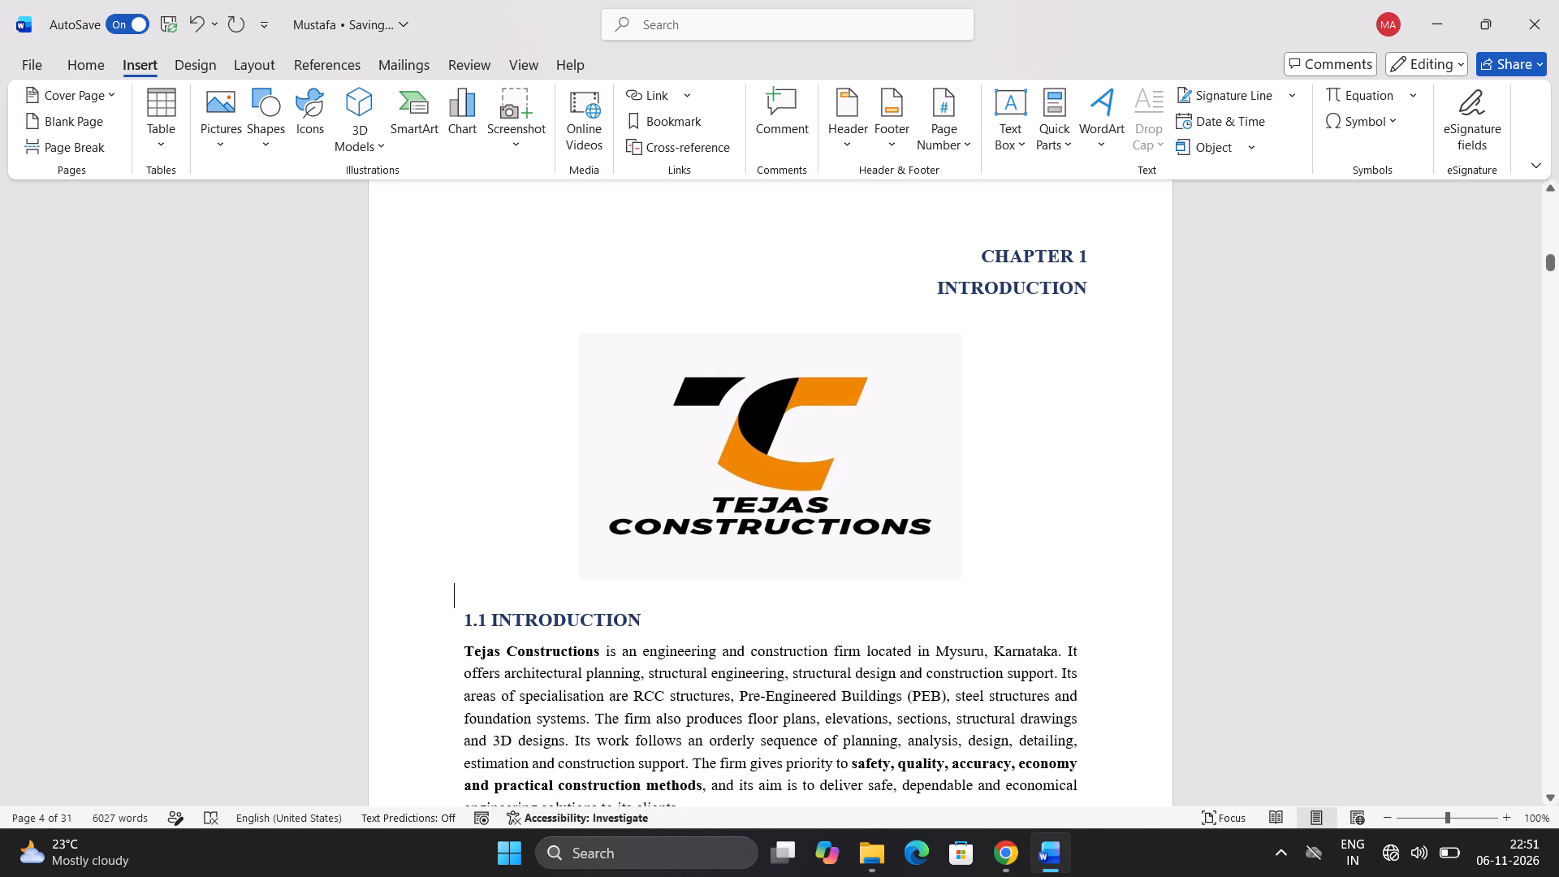
key("BackSpace")
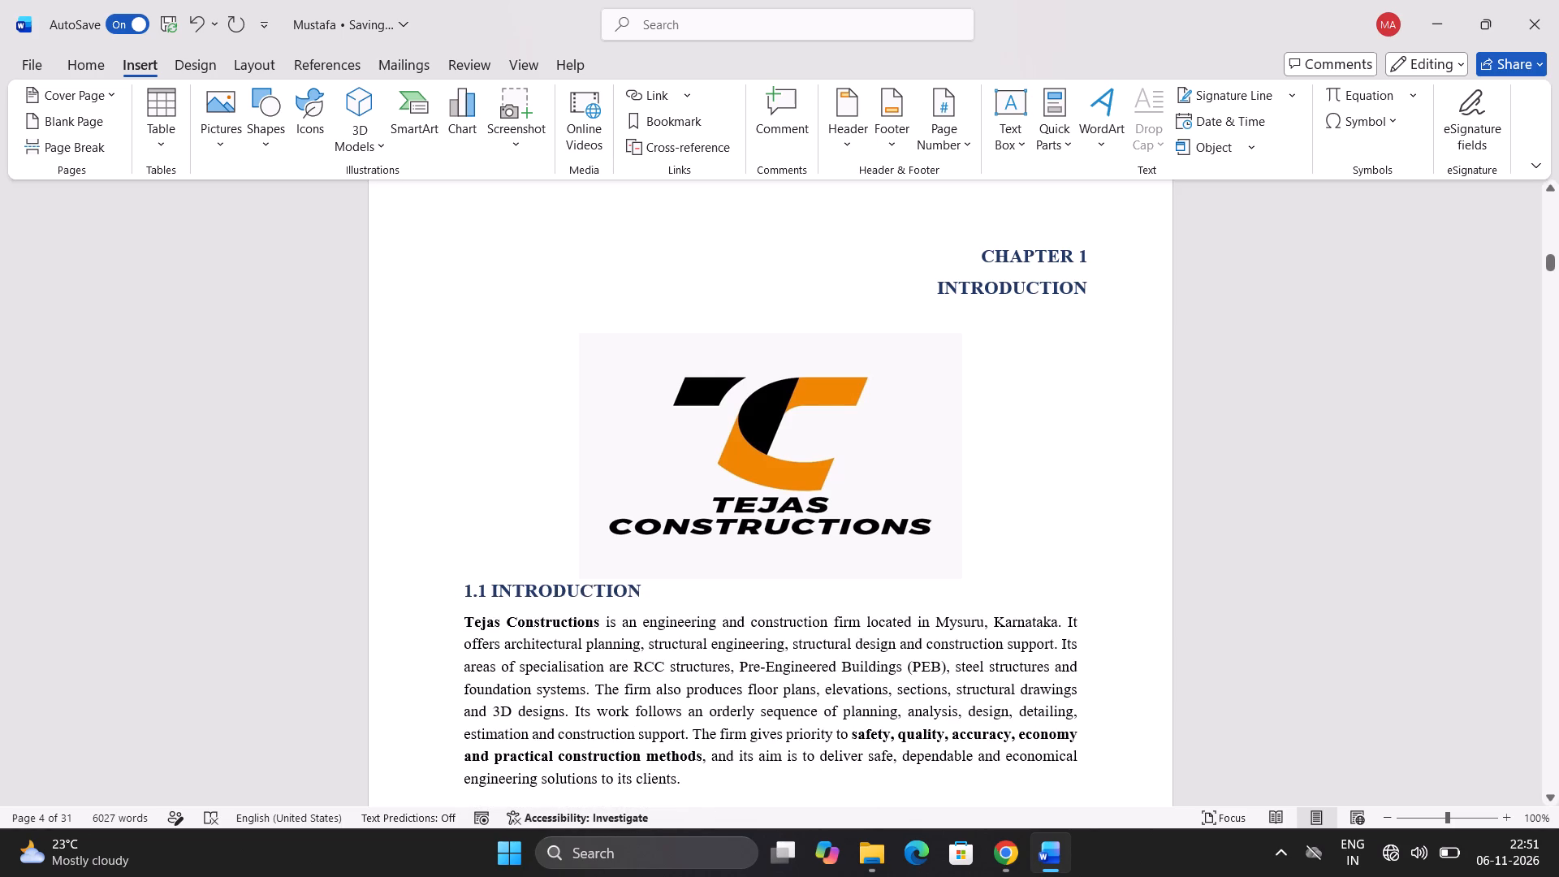
Shift the logo slightly higher, directly under the INTRODUCTION title line and centred, leaving a gap above the 1.1 heading.
left_click(767, 458)
left_click_drag(767, 458, 767, 451)
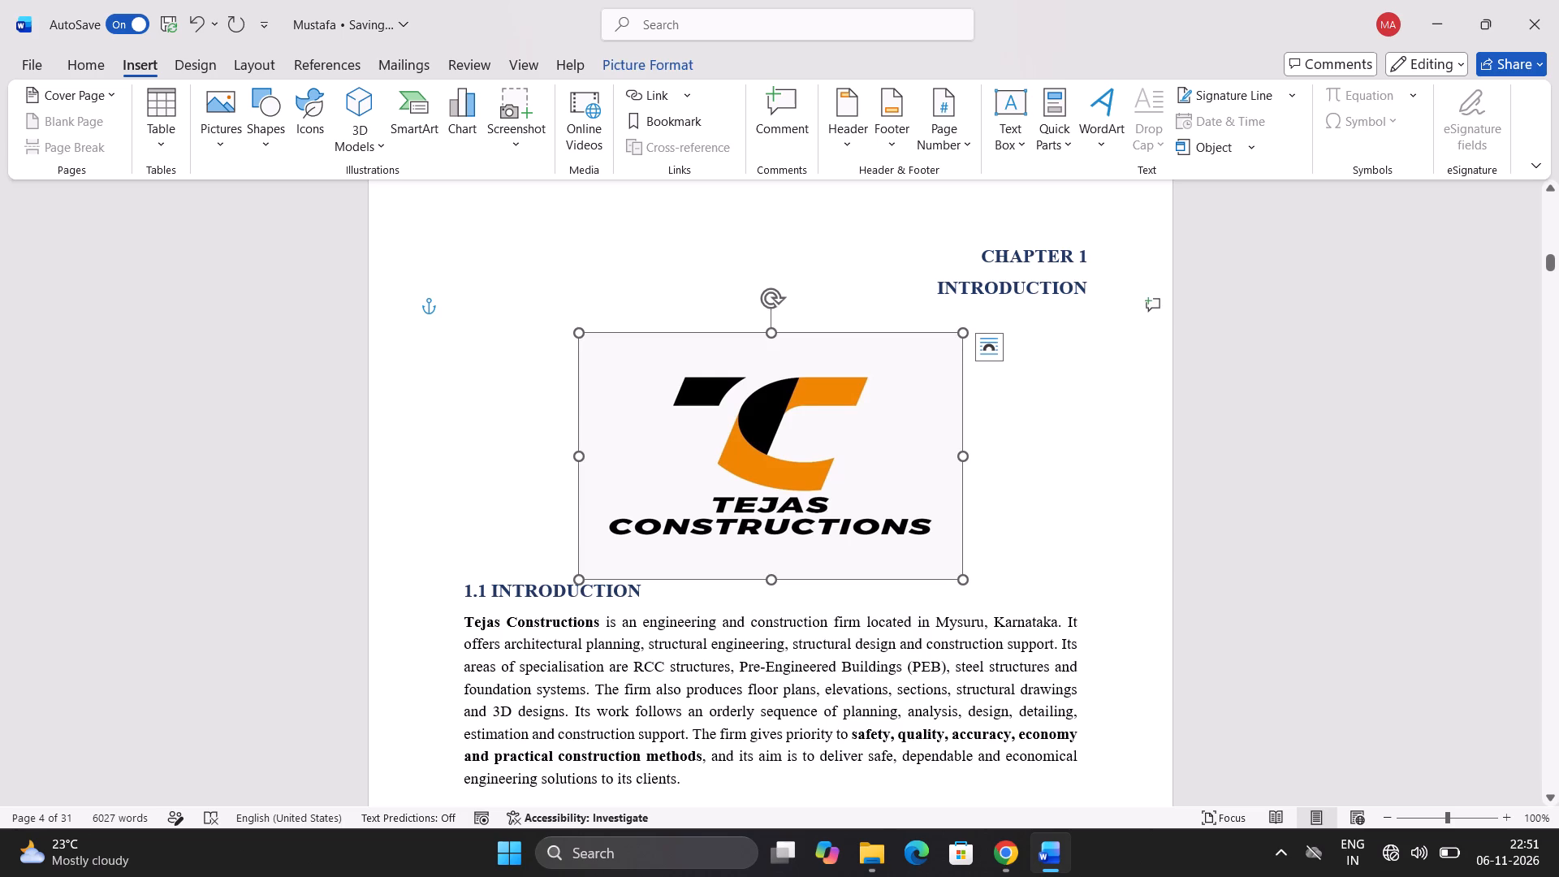
left_click_drag(767, 451, 781, 404)
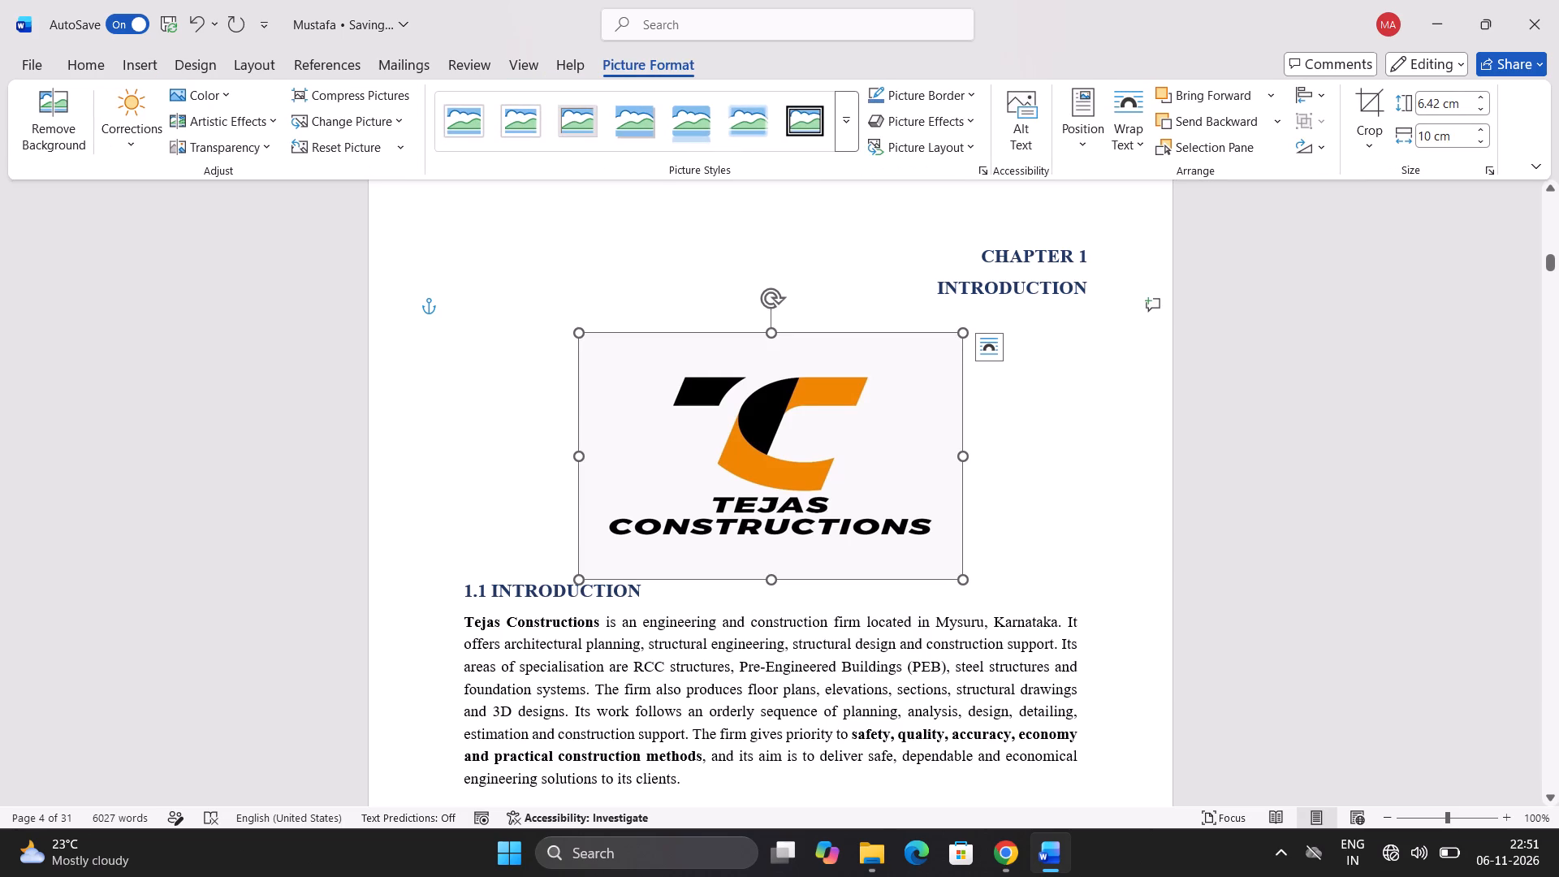
left_click_drag(813, 440, 815, 399)
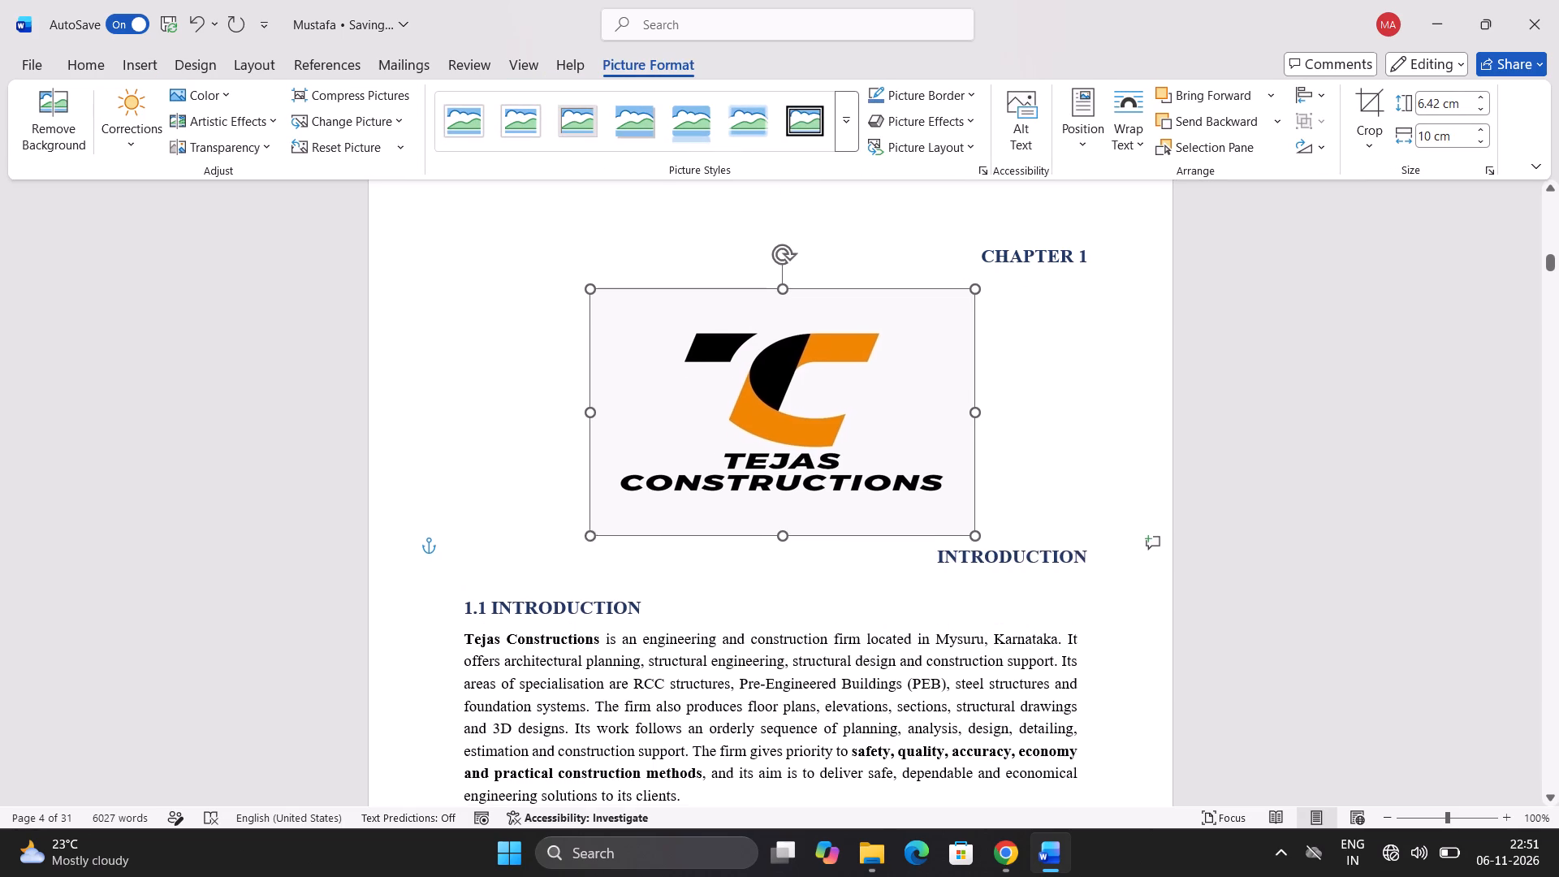
left_click_drag(815, 399, 797, 415)
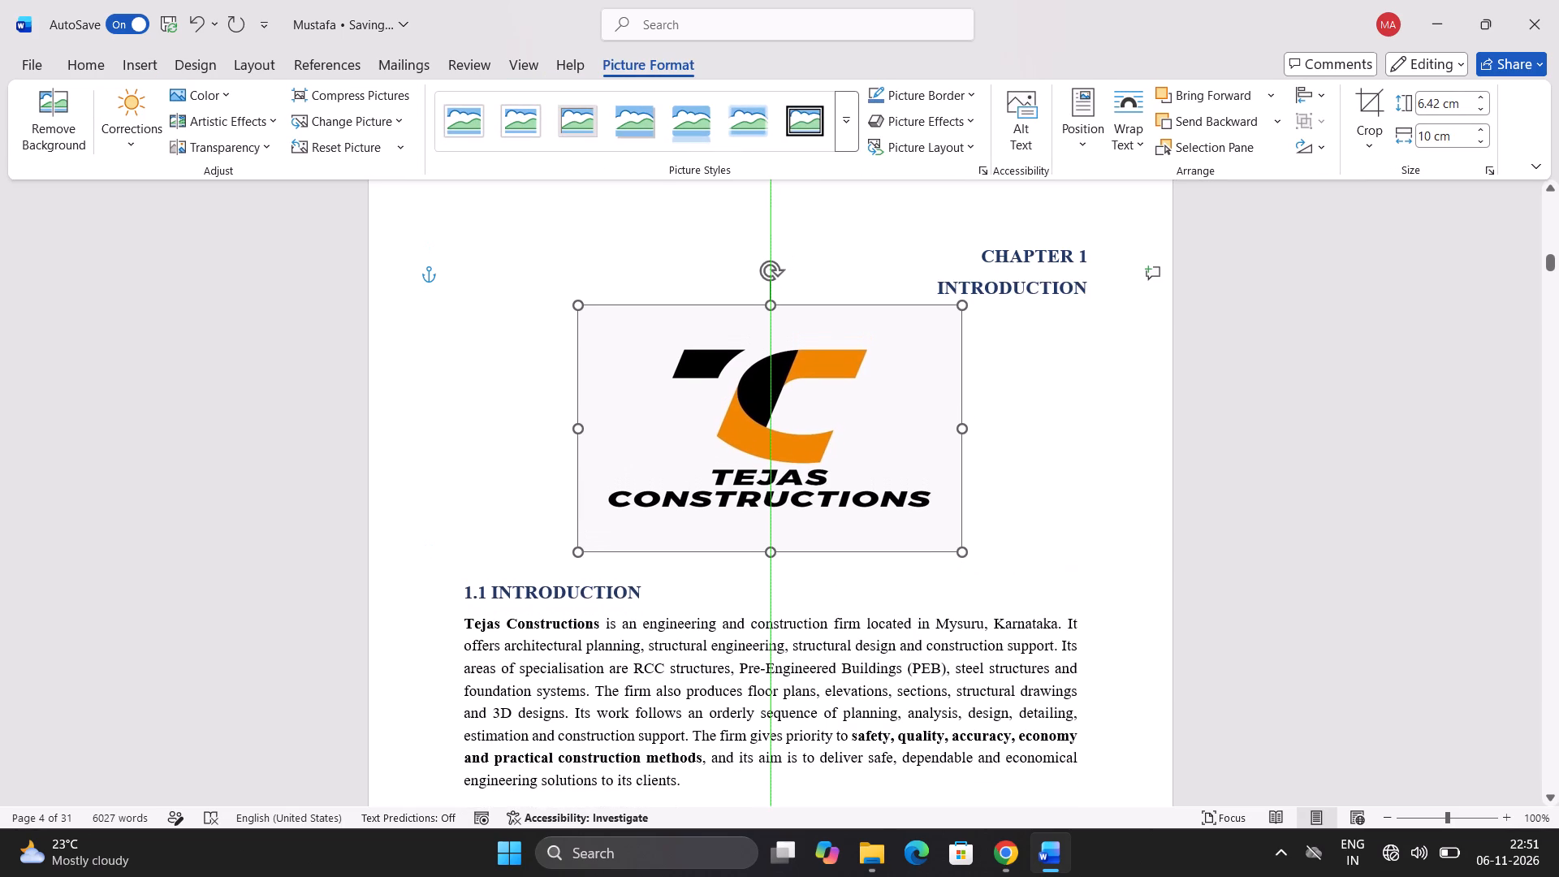
left_click_drag(797, 415, 797, 416)
left_click(1065, 443)
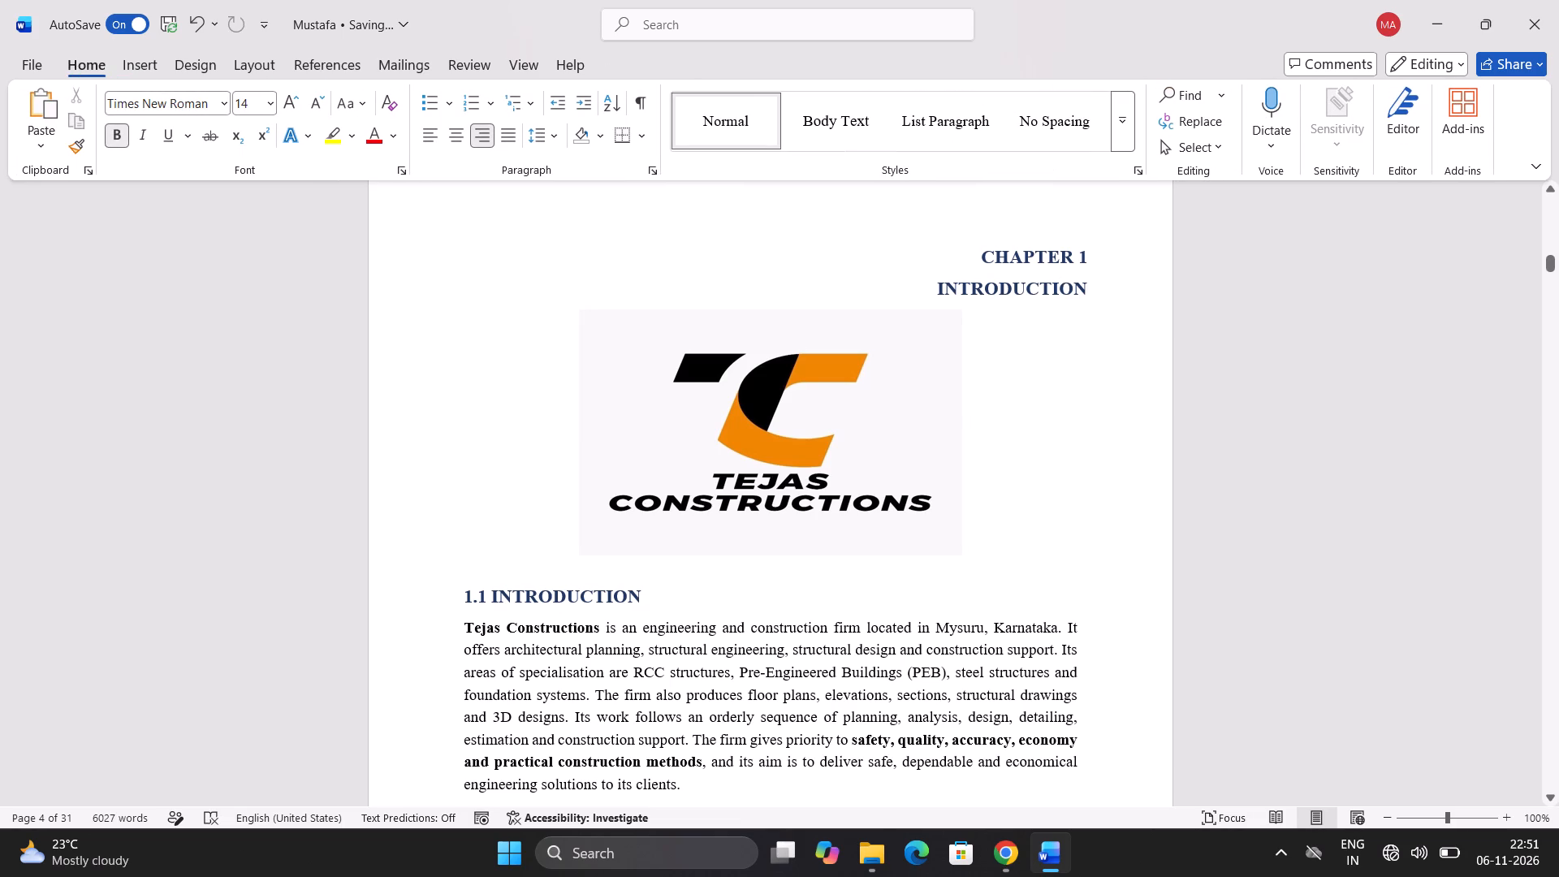
Review the Chapter 1 page layout from 1.1 INTRODUCTION through 1.3 Mission to the end of the 1.4 Objectives list.
scroll(819, 644, "down", 6)
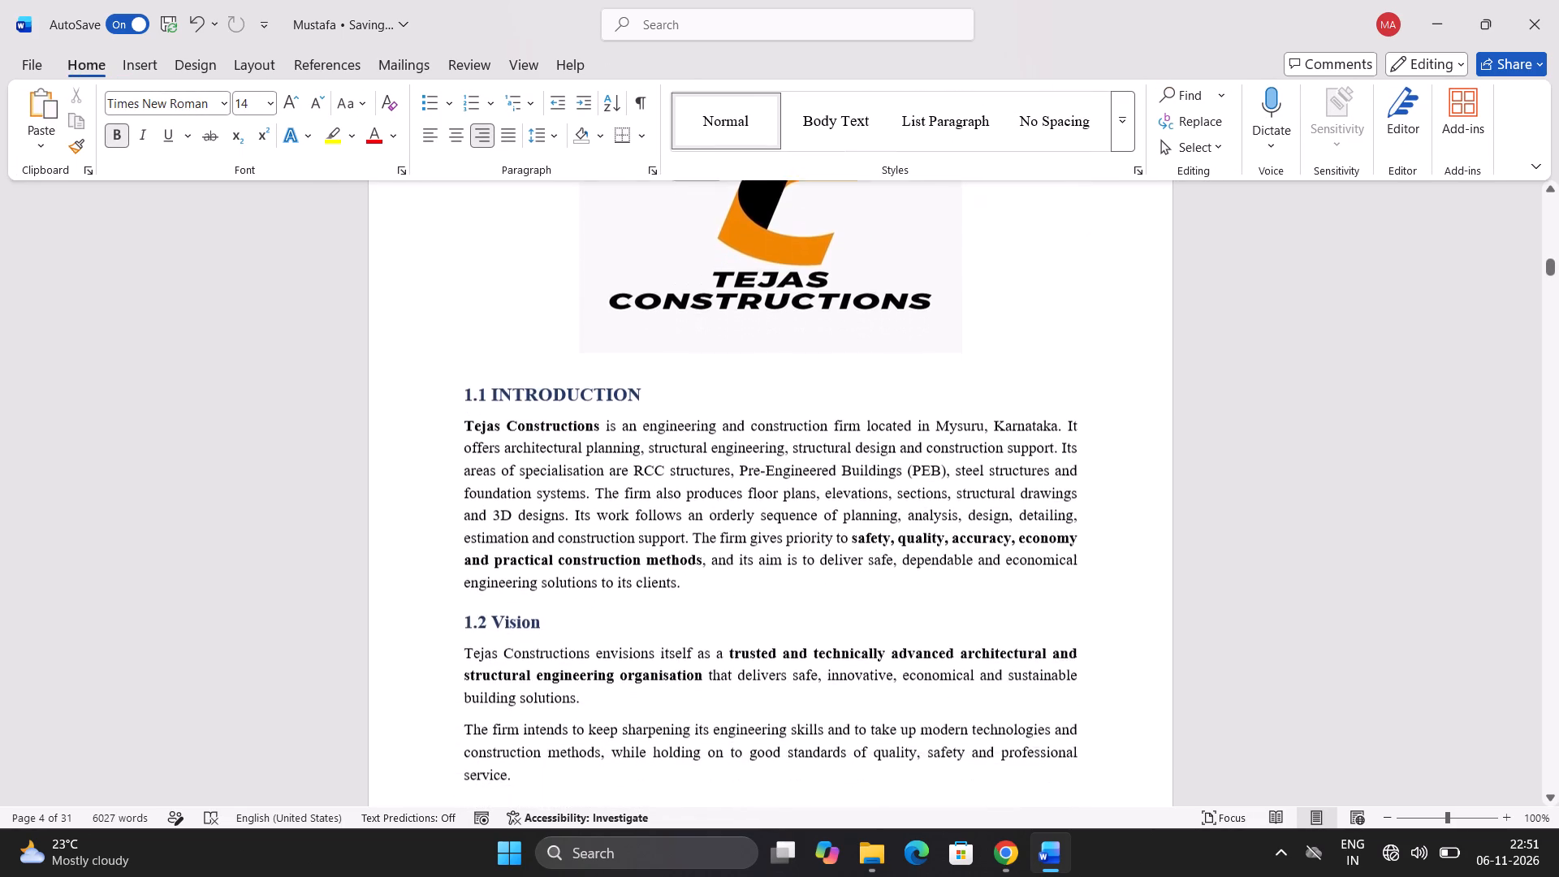
scroll(819, 644, "down", 10)
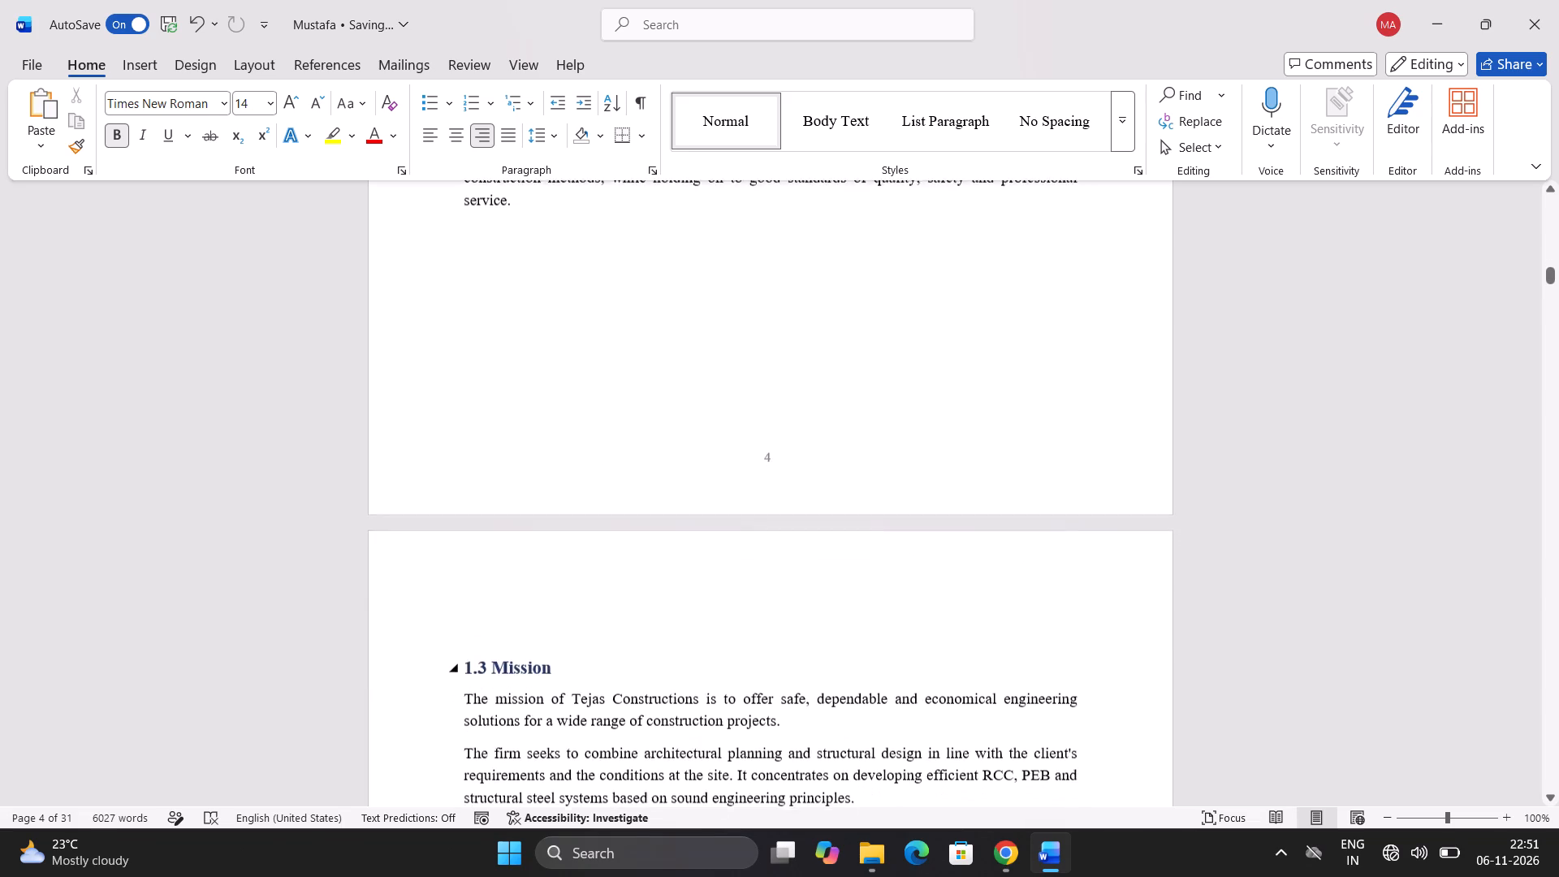
scroll(819, 644, "up", 10)
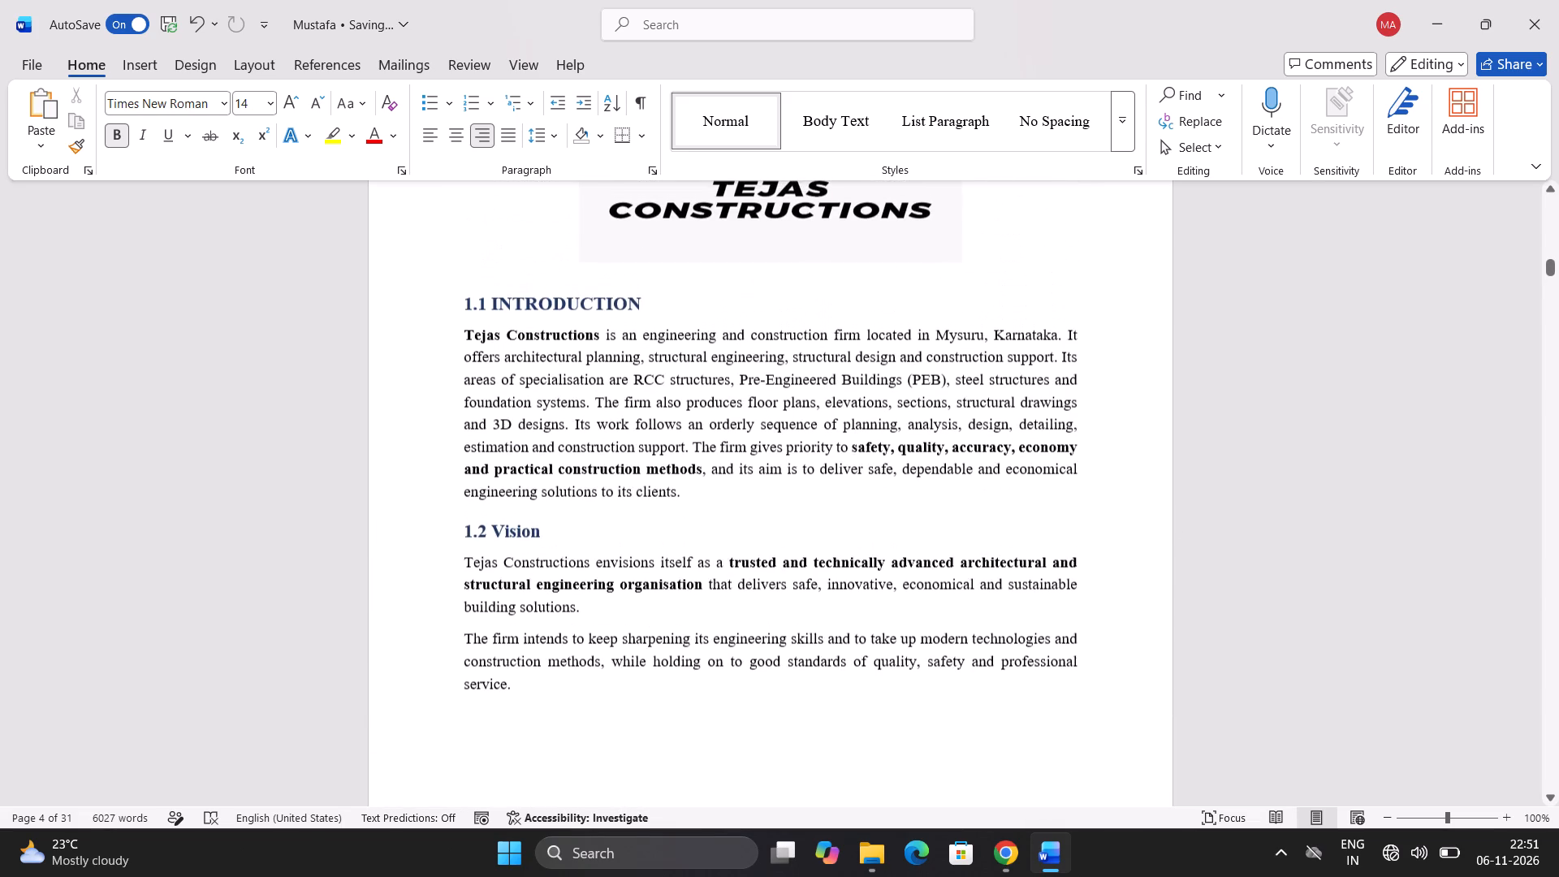
scroll(819, 644, "up", 2)
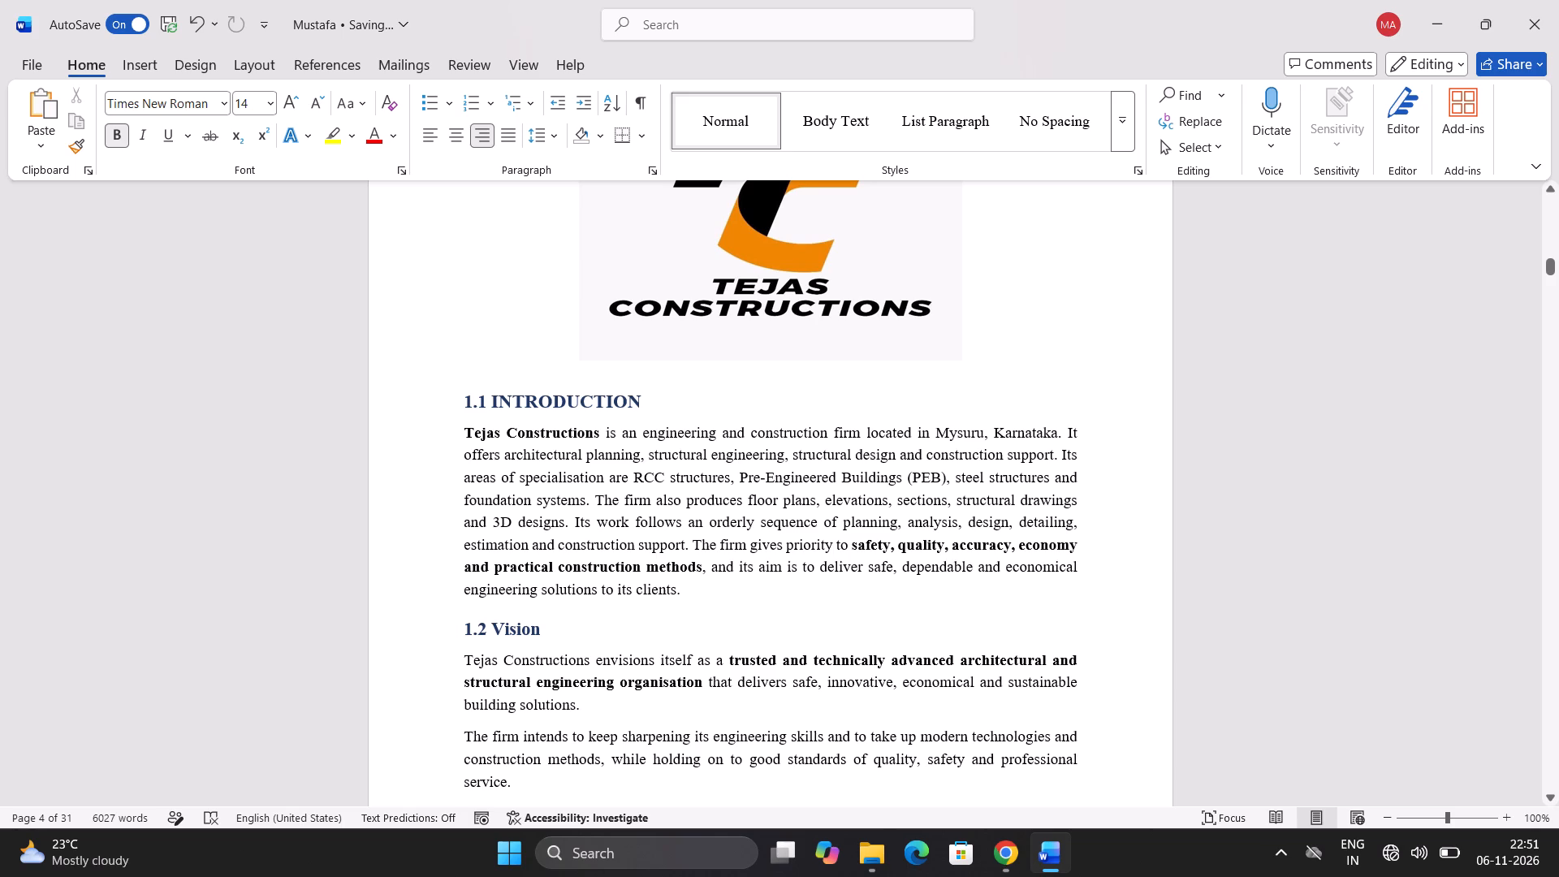
scroll(702, 509, "down", 2)
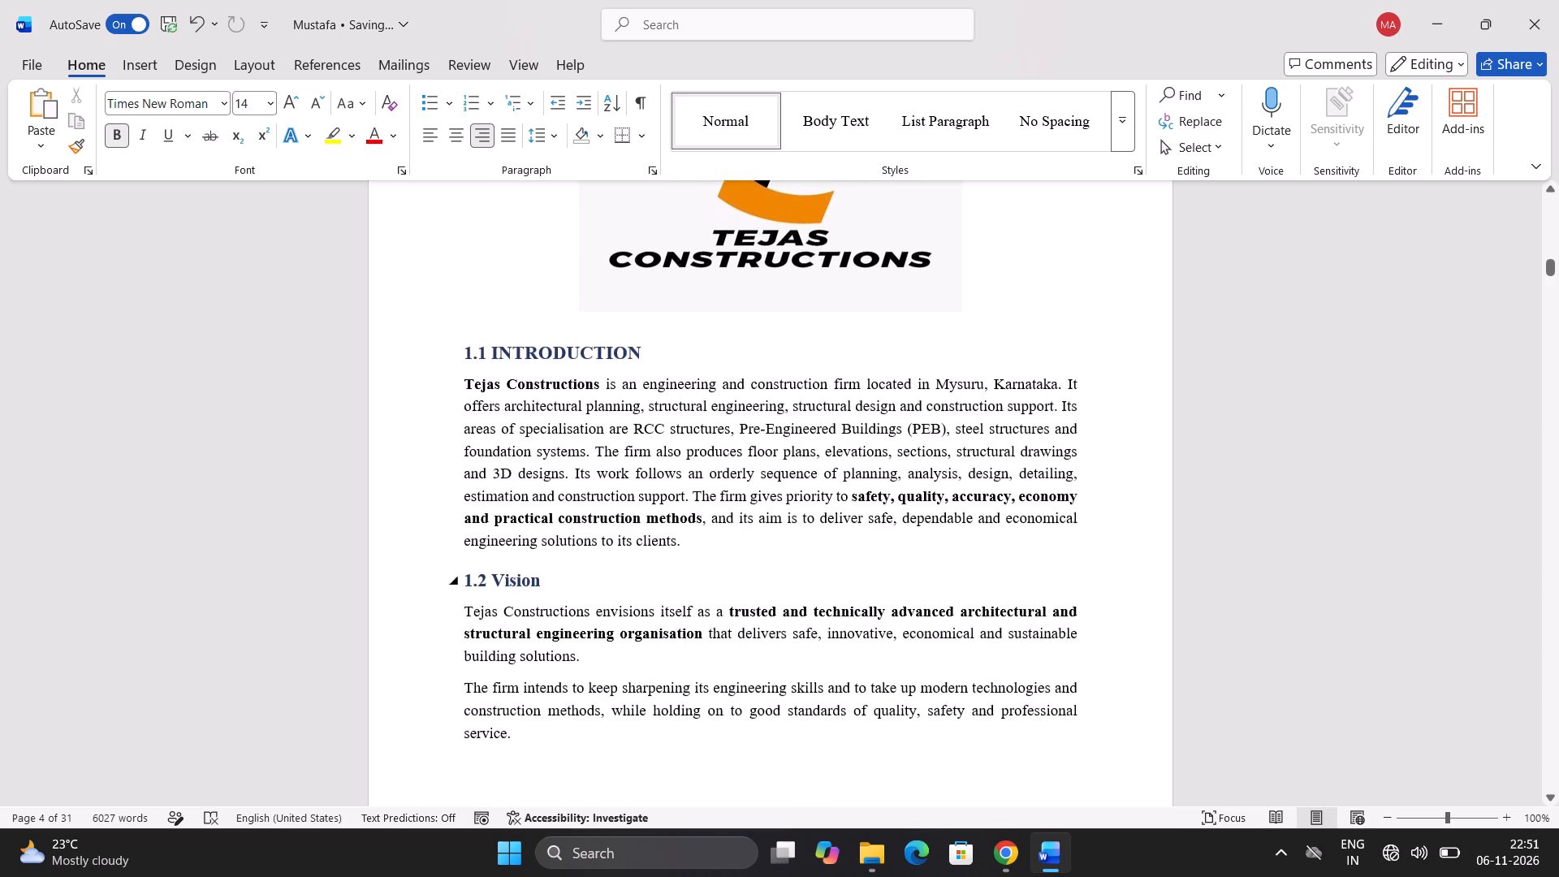
scroll(702, 509, "down", 2)
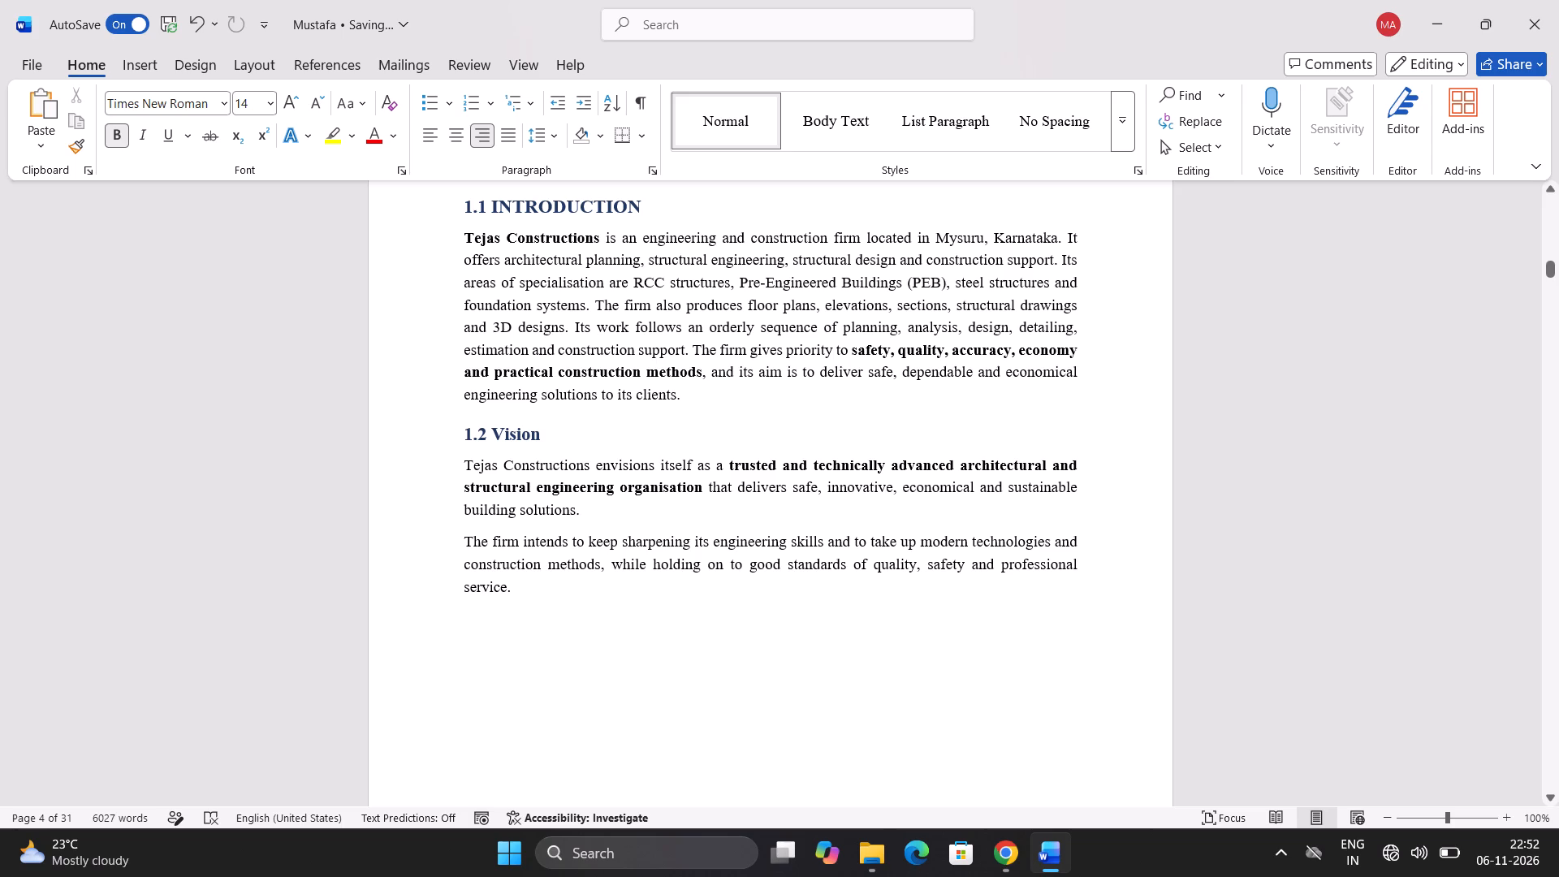
scroll(637, 533, "down", 1)
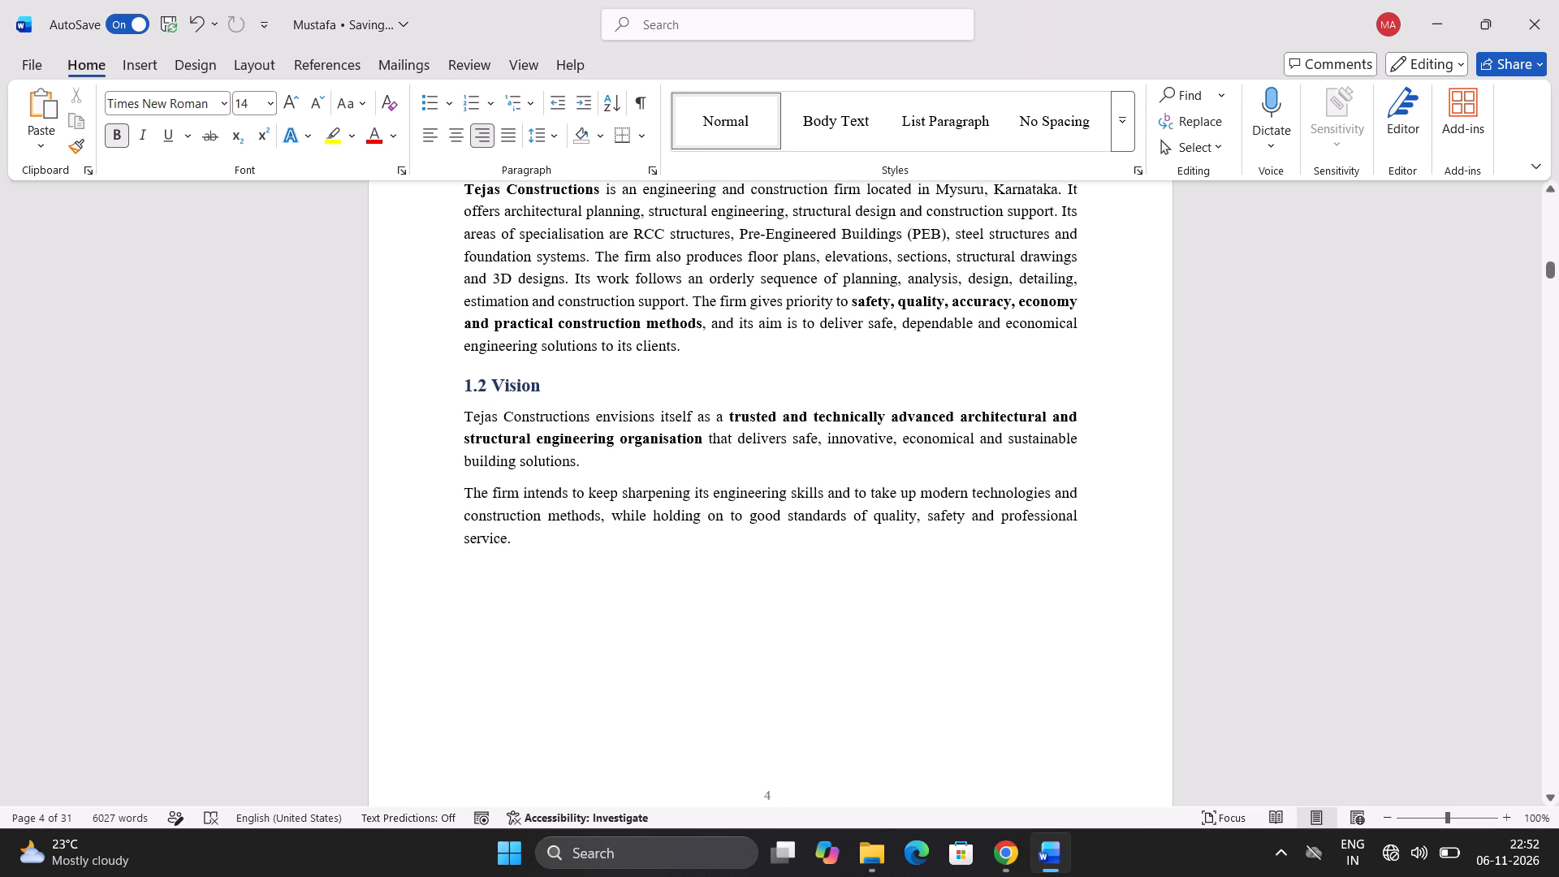
scroll(637, 533, "down", 1)
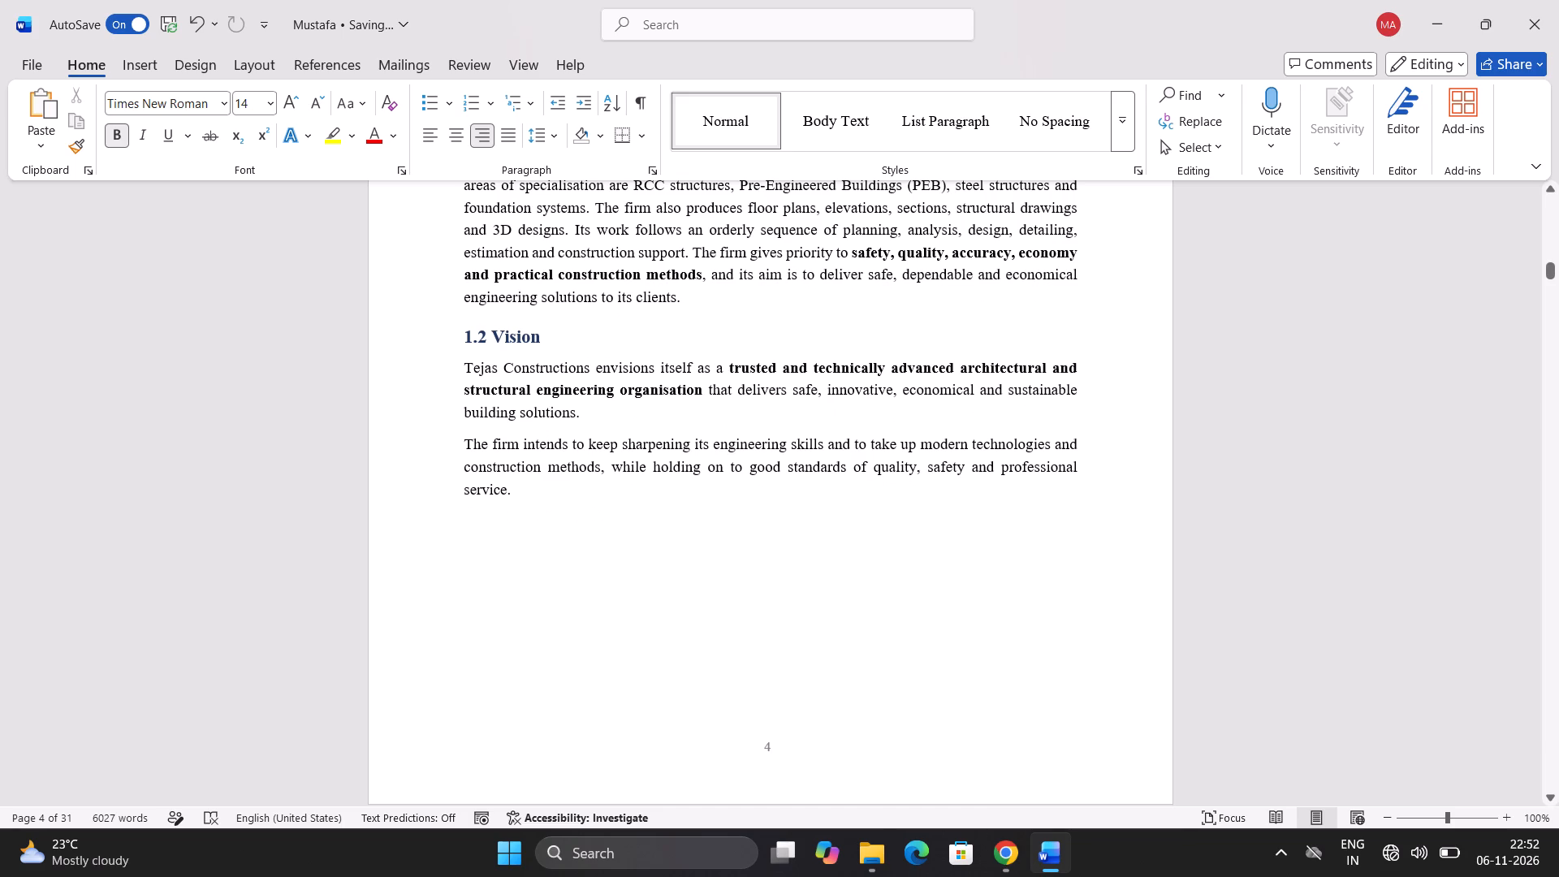
scroll(573, 694, "down", 9)
scroll(608, 603, "down", 9)
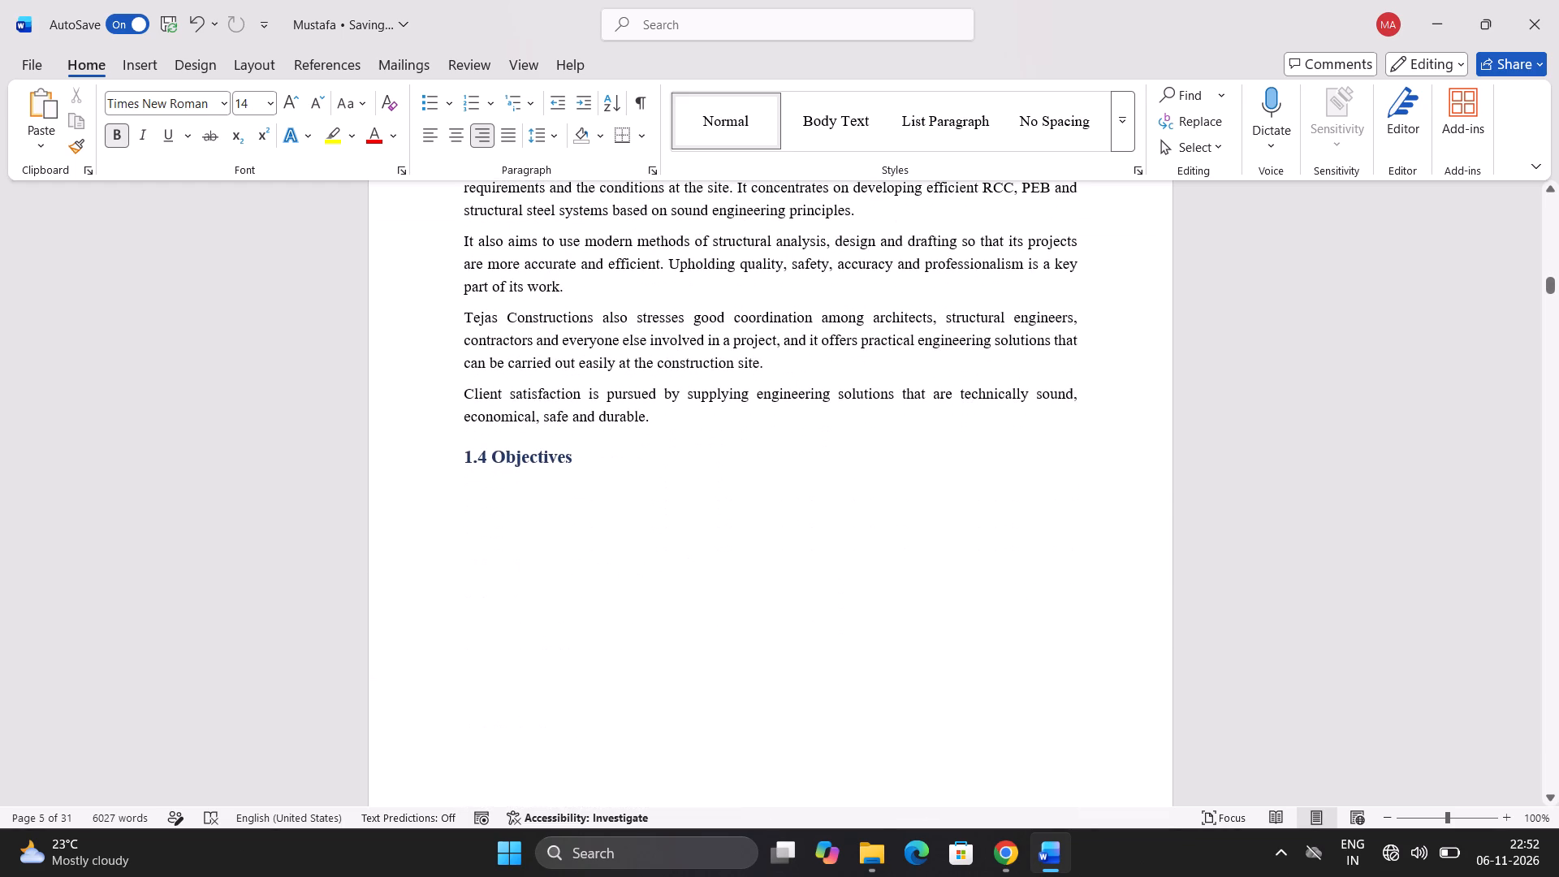
scroll(608, 603, "down", 4)
scroll(608, 603, "up", 2)
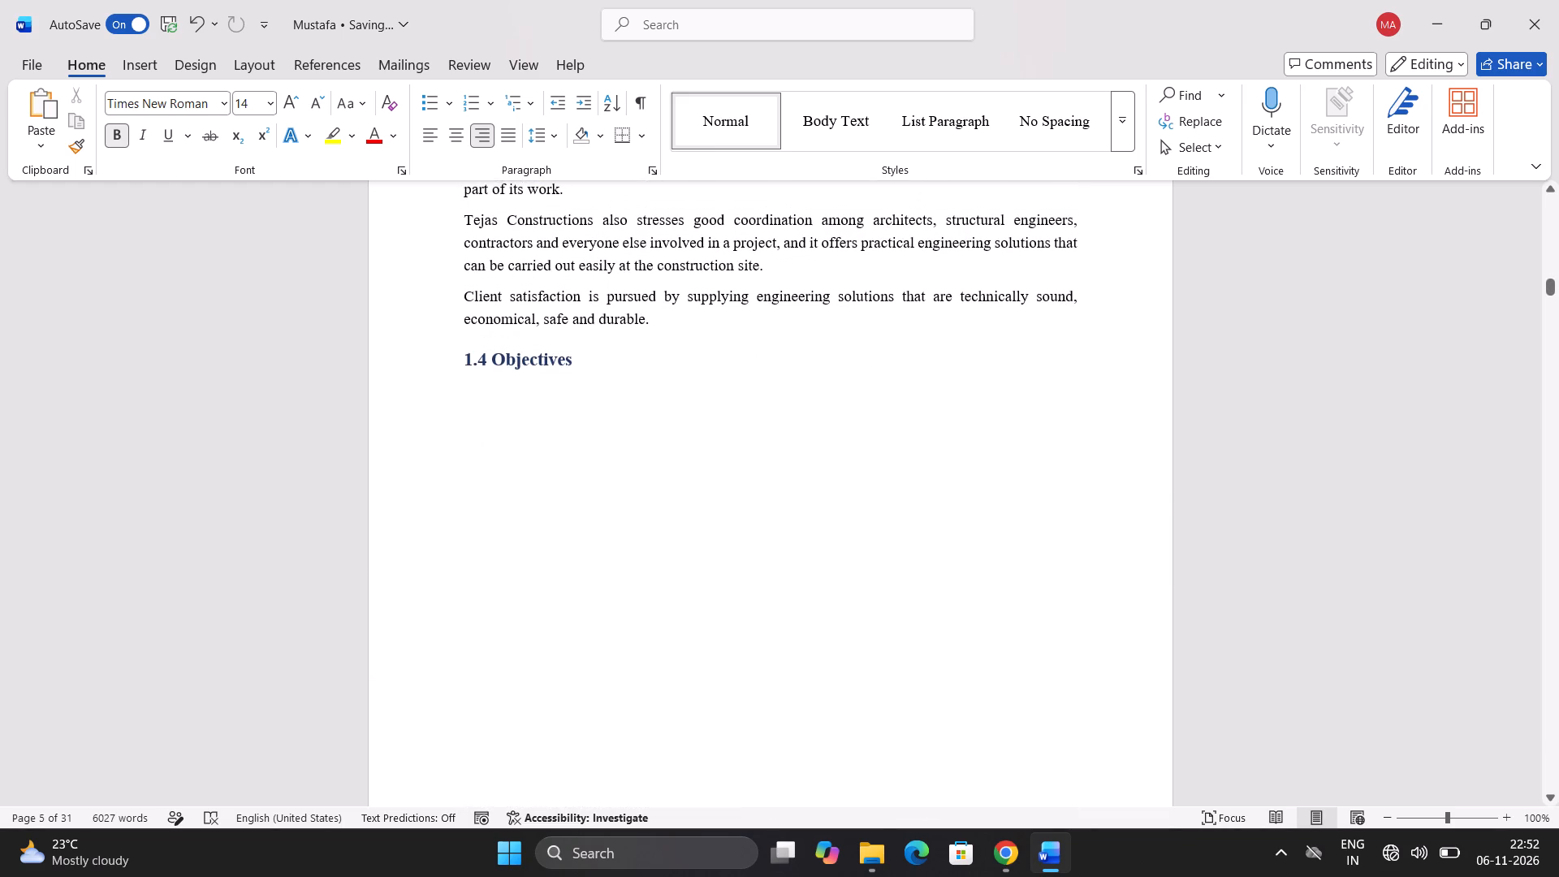
scroll(611, 477, "down", 8)
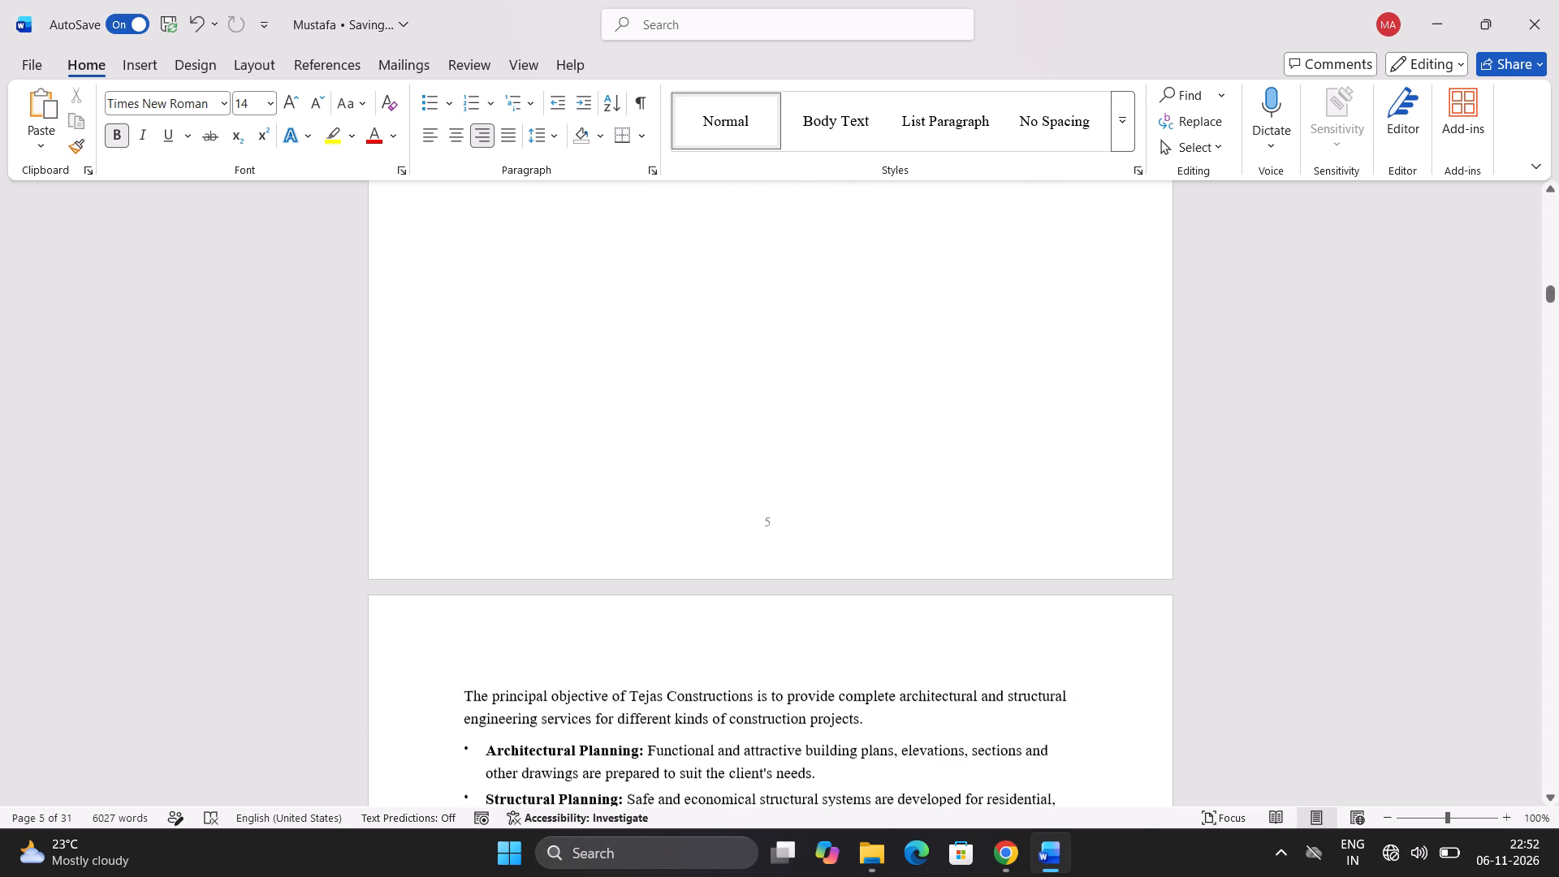
scroll(611, 477, "down", 14)
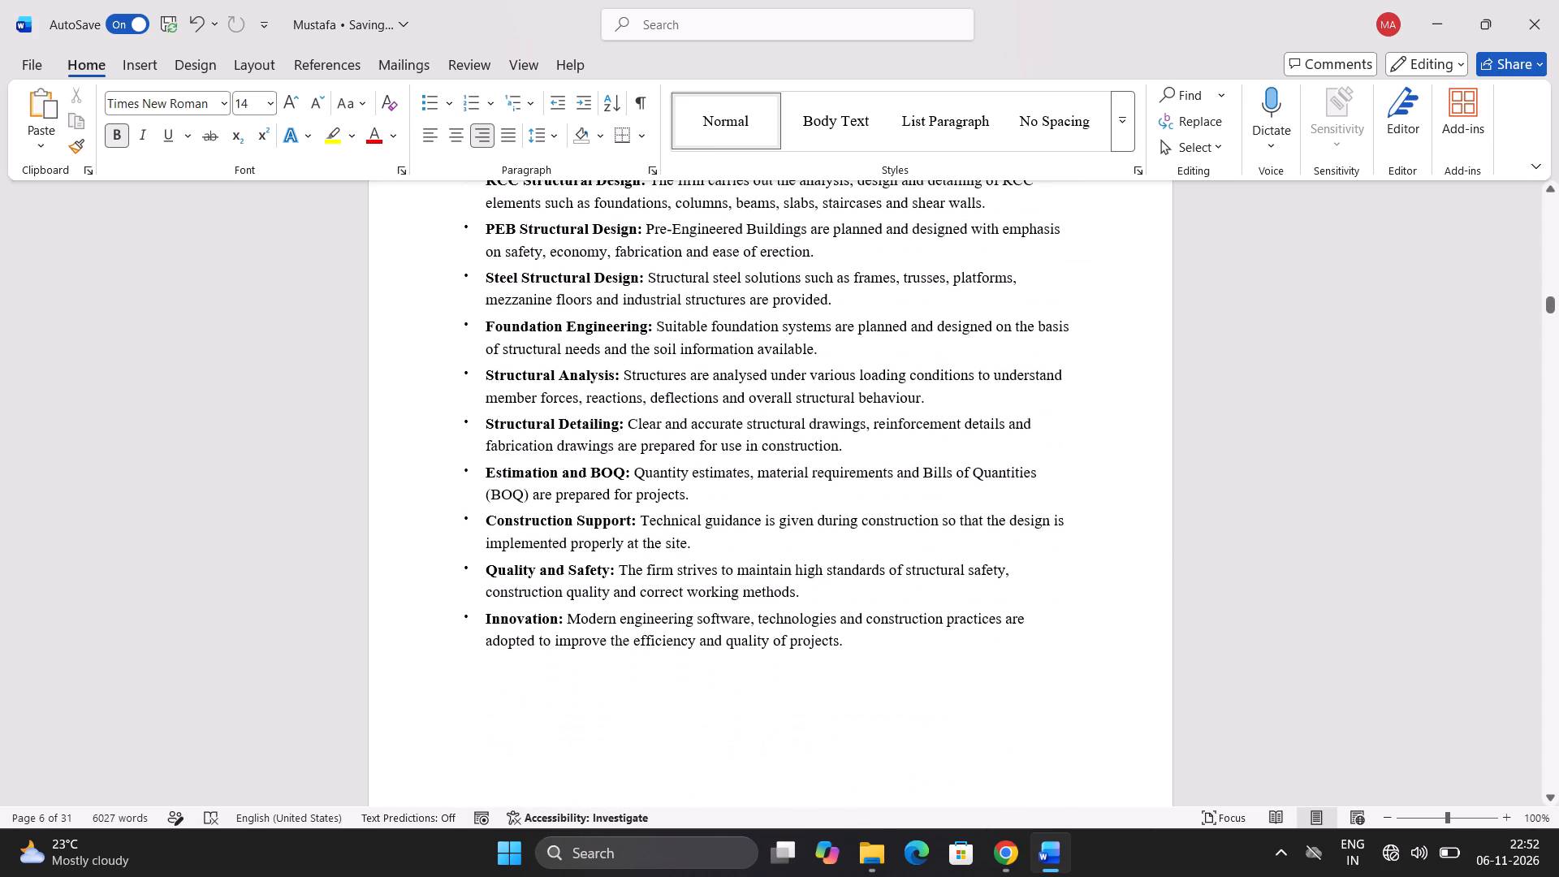
Copy the 1.4 Objectives text from its opening paragraph through the Foundation Engineering bullet.
scroll(611, 477, "up", 4)
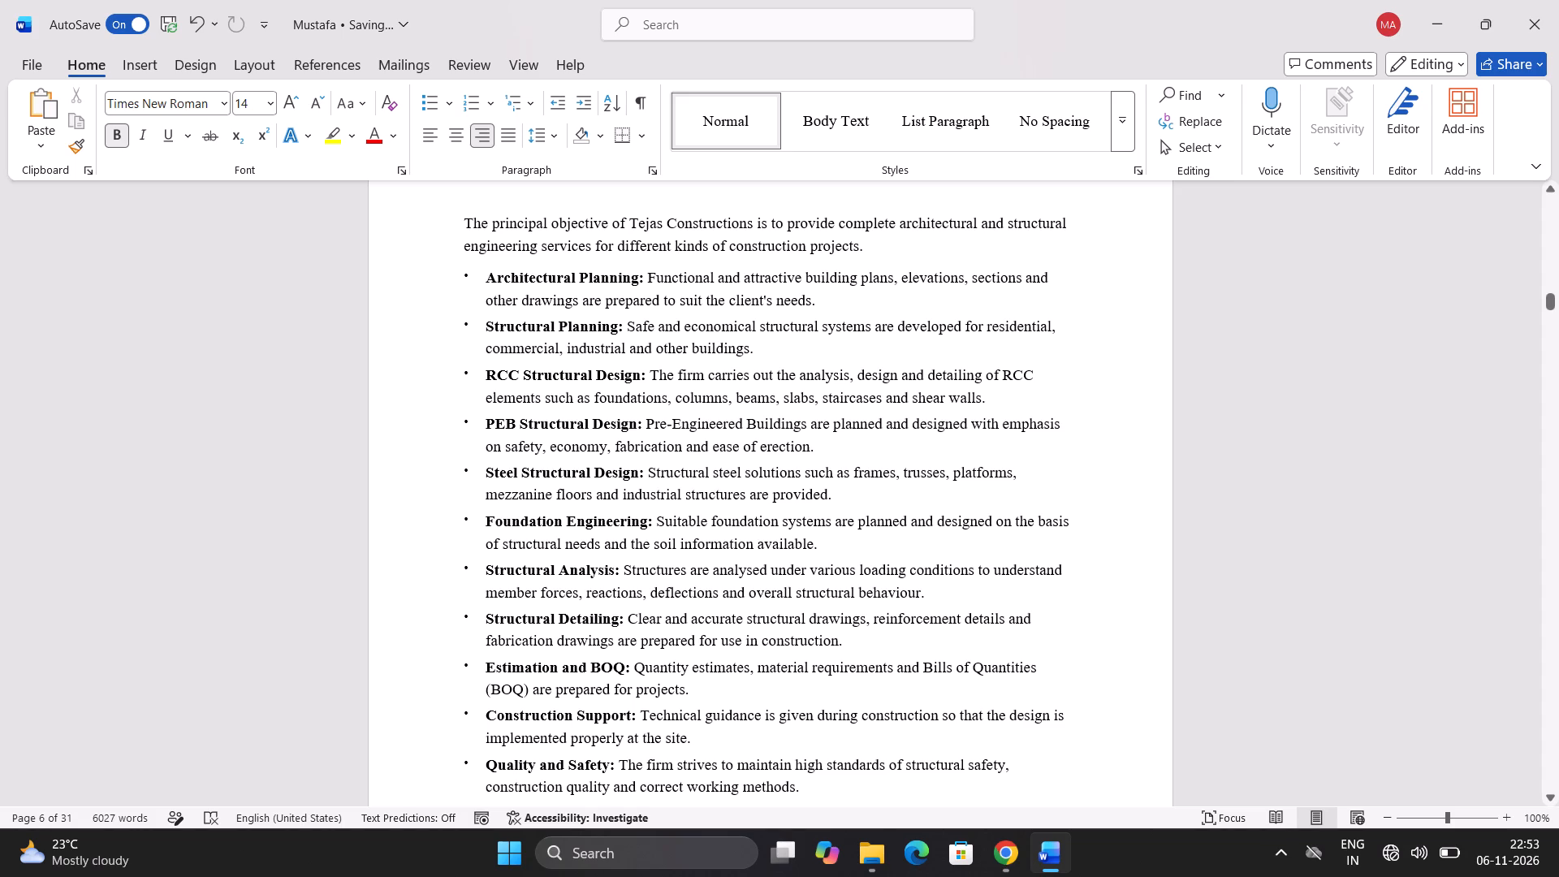
left_click_drag(819, 547, 443, 305)
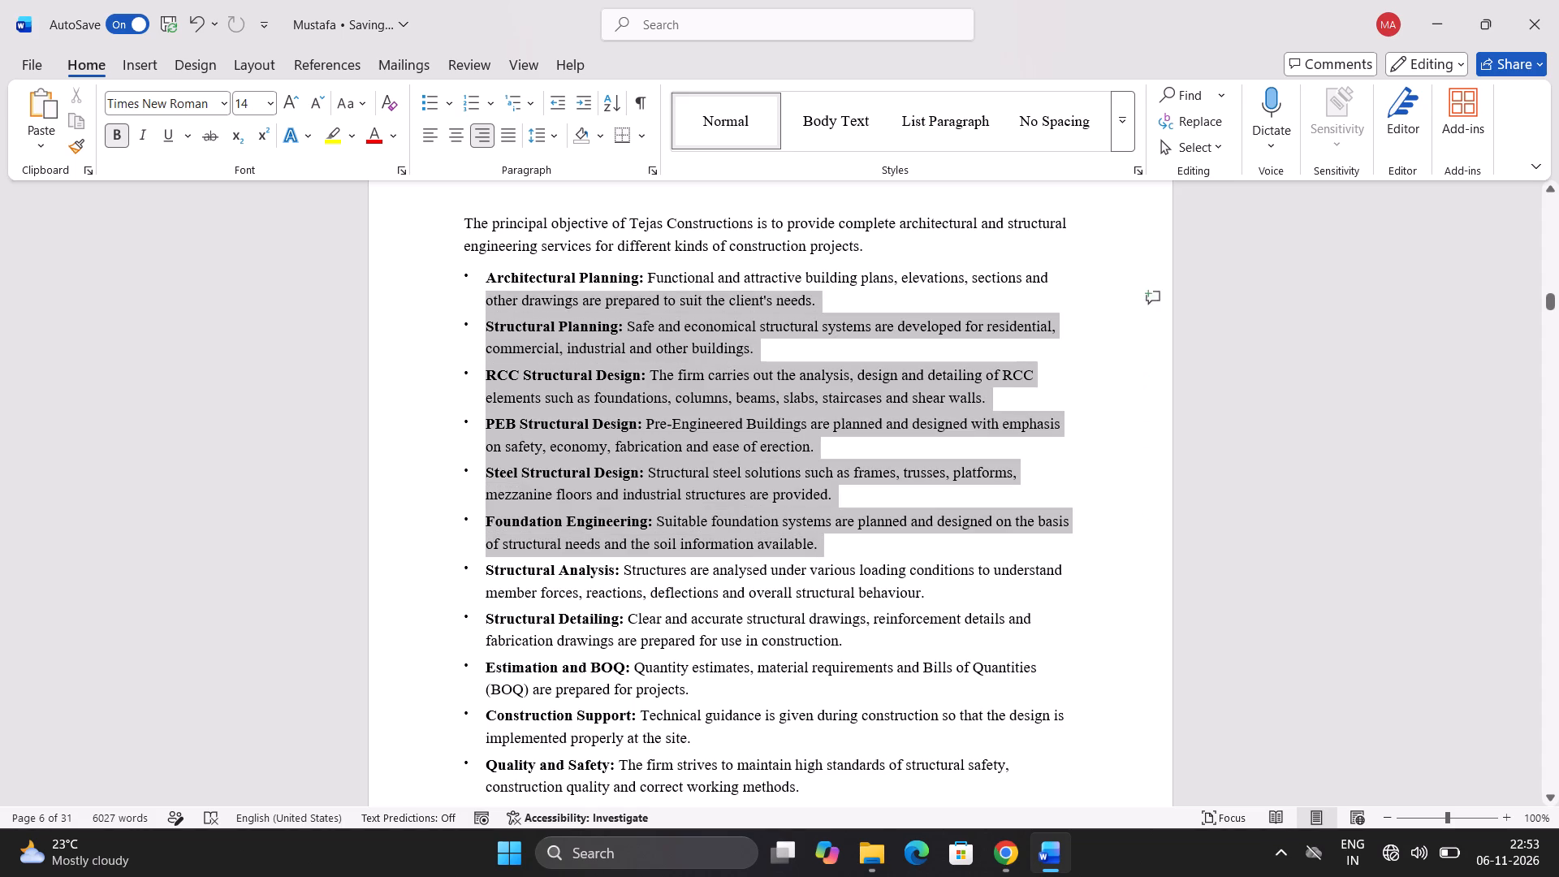
left_click_drag(443, 305, 315, 617)
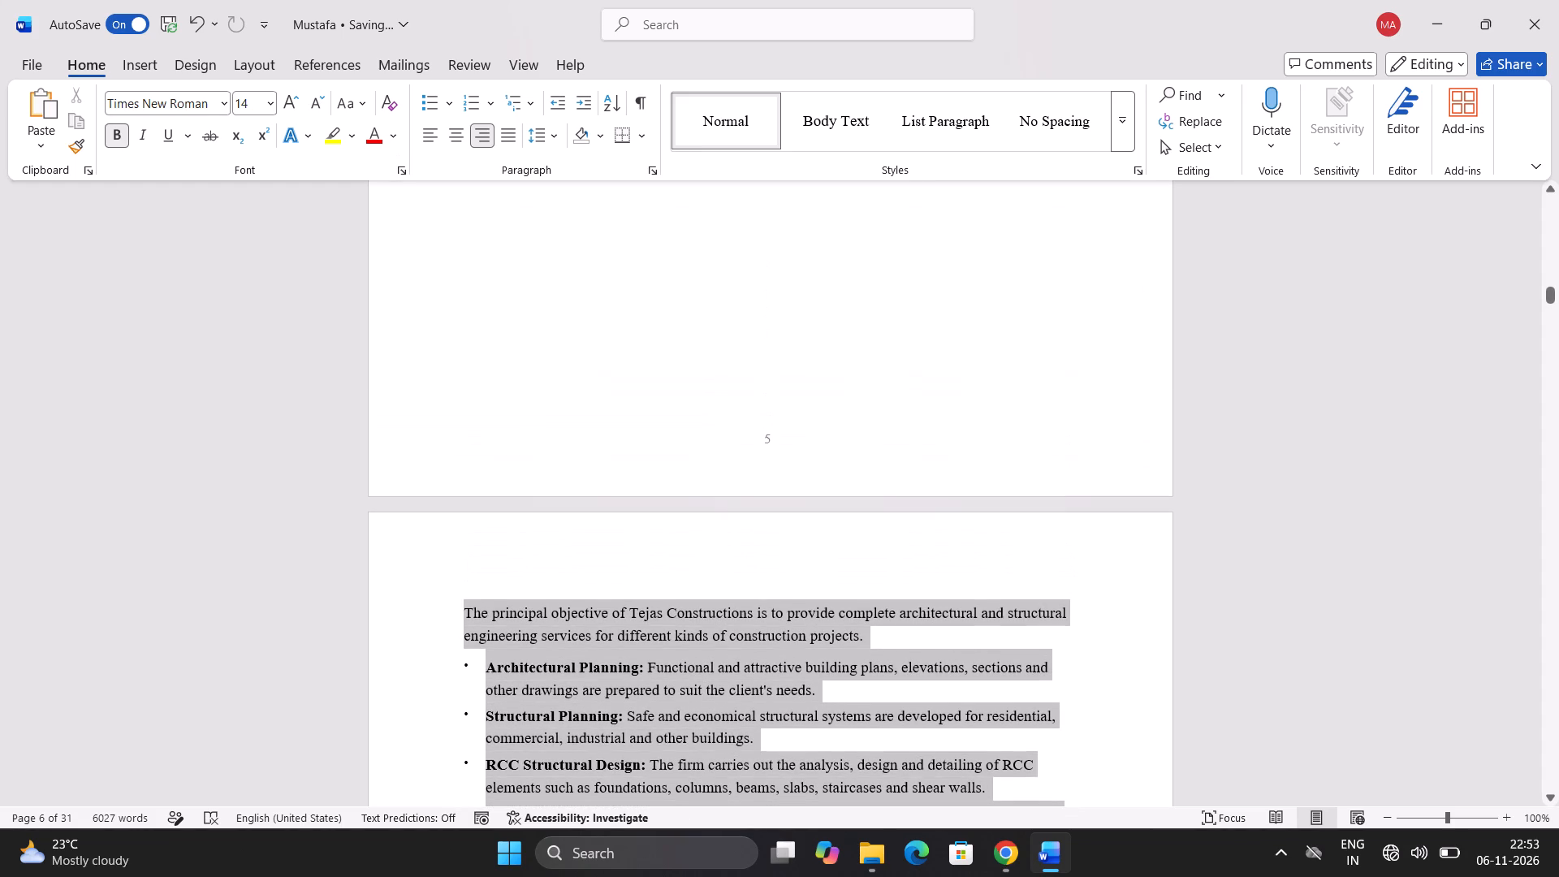
left_click_drag(315, 617, 322, 604)
key("ctrl+c")
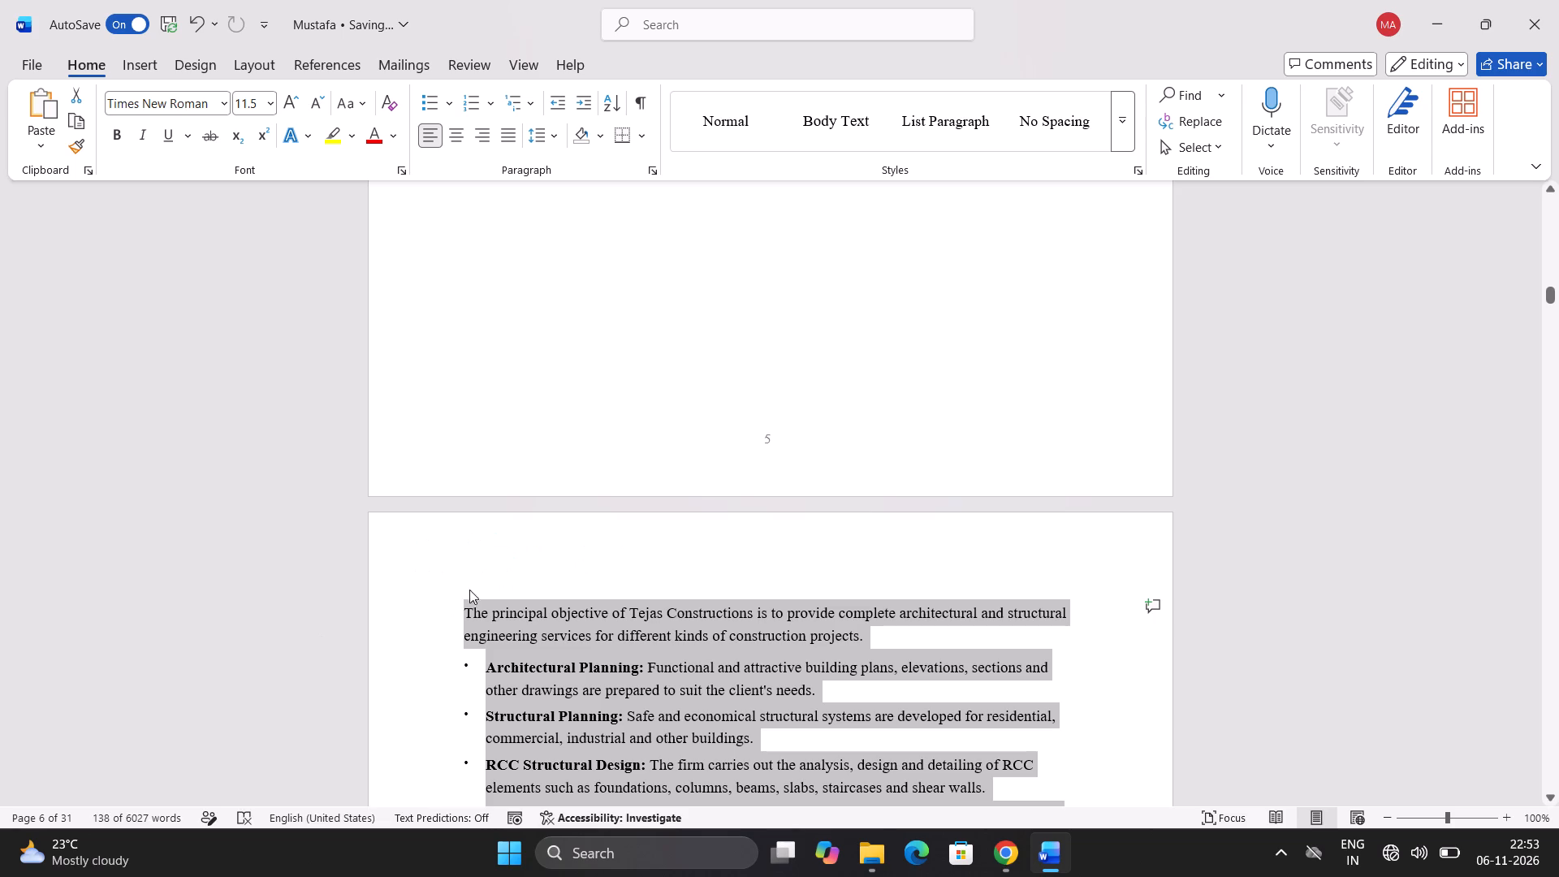
Paste the copied objectives paragraph and bullets on a new line directly below the 1.4 Objectives heading.
scroll(663, 488, "up", 7)
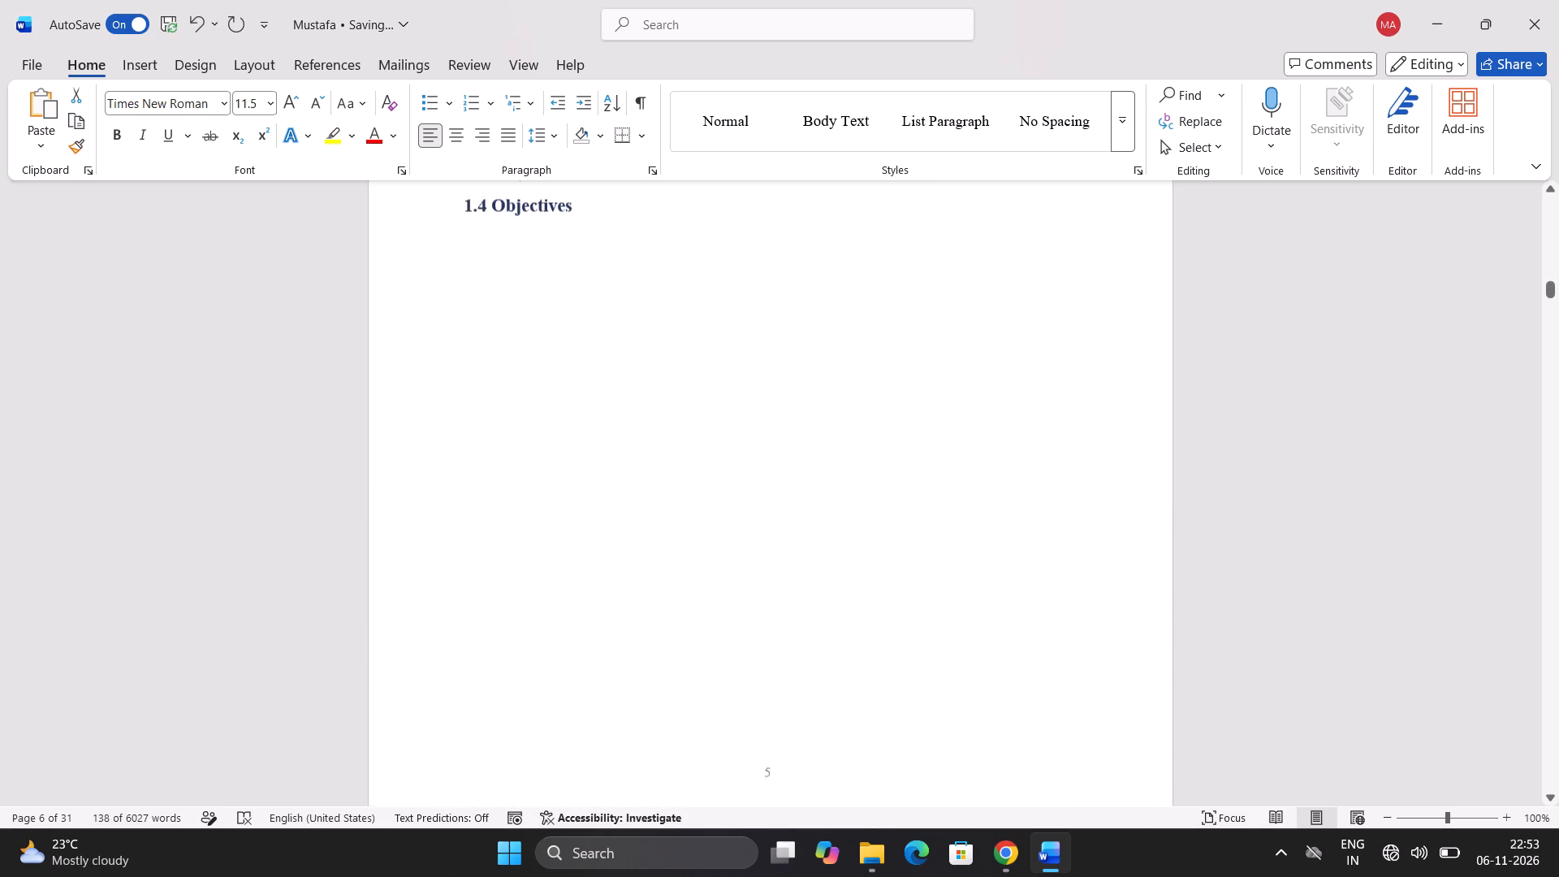
scroll(659, 488, "up", 4)
left_click(458, 449)
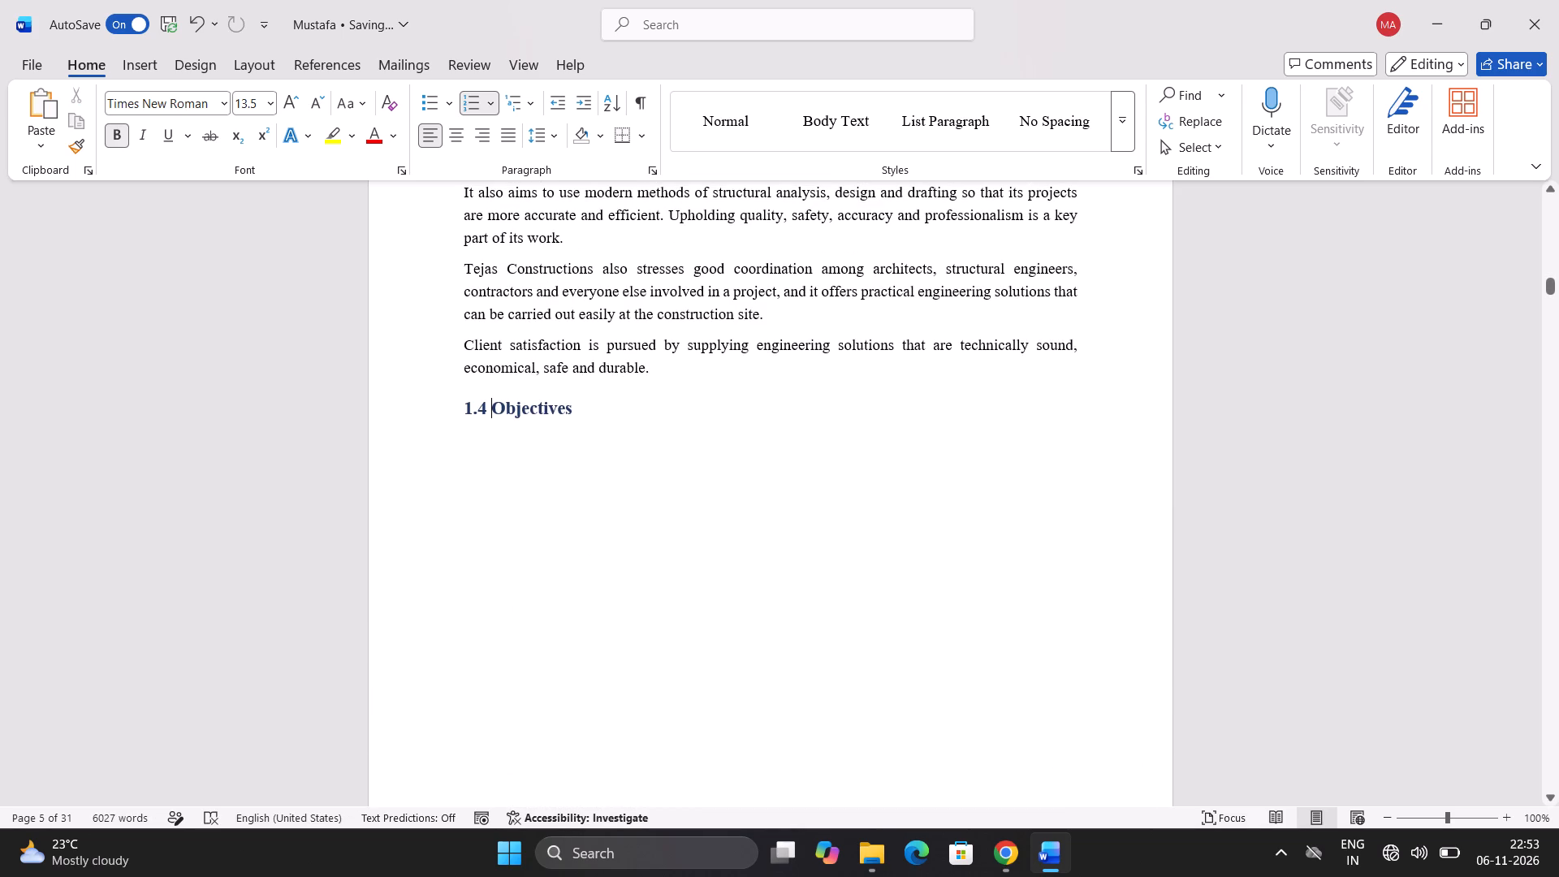
key("Right")
key("Right")
key("Right")
key("Right")
key("Right")
key("Right")
key("Right")
key("Right")
key("Right")
key("Right")
key("Right")
key("Return")
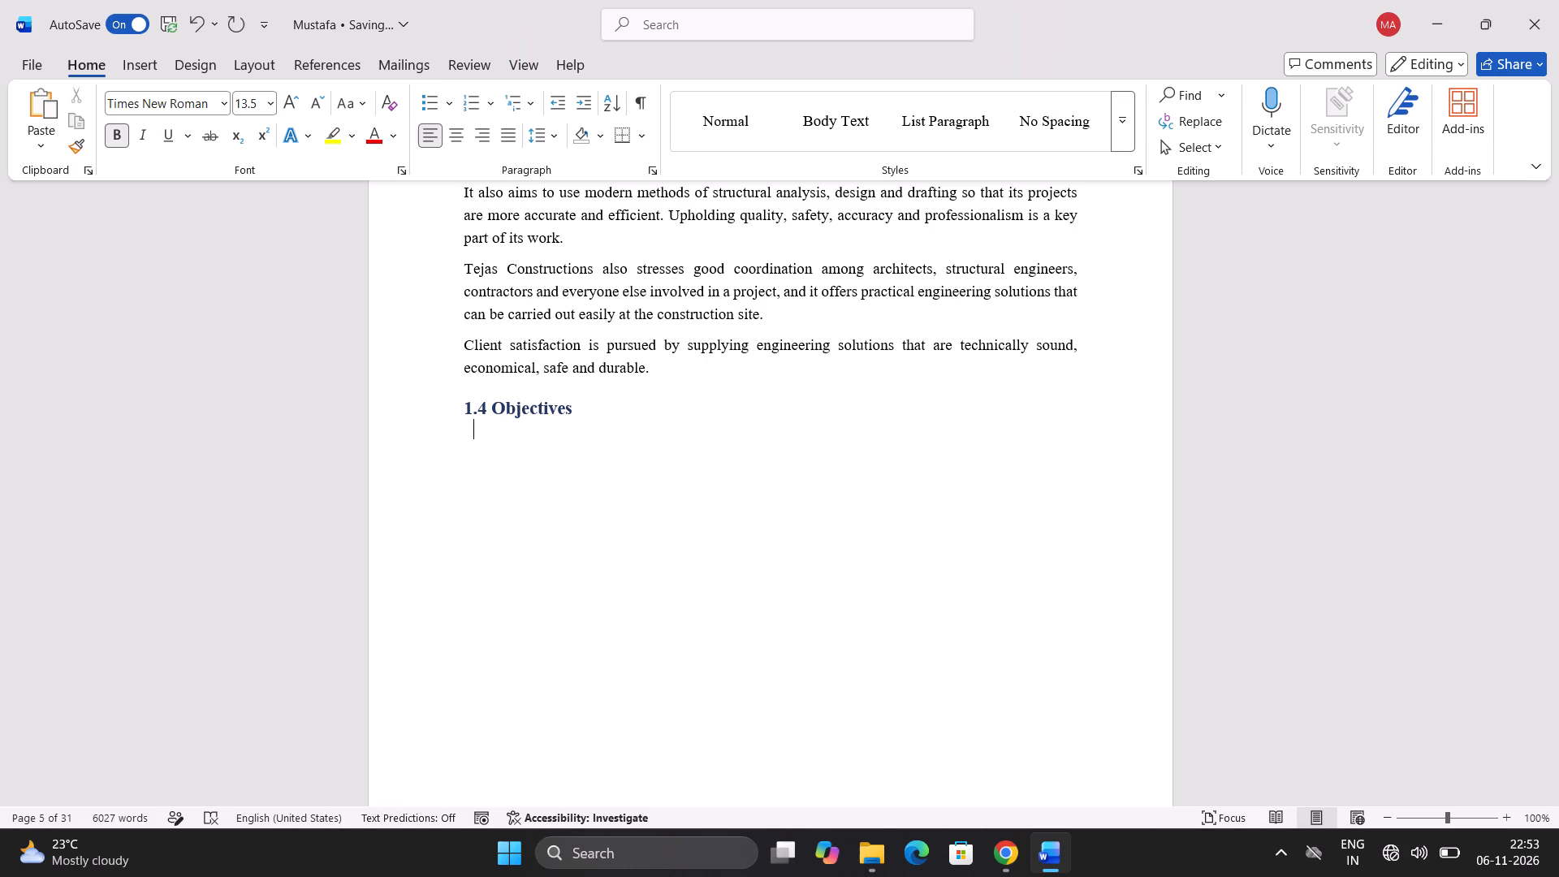
key("ctrl+v")
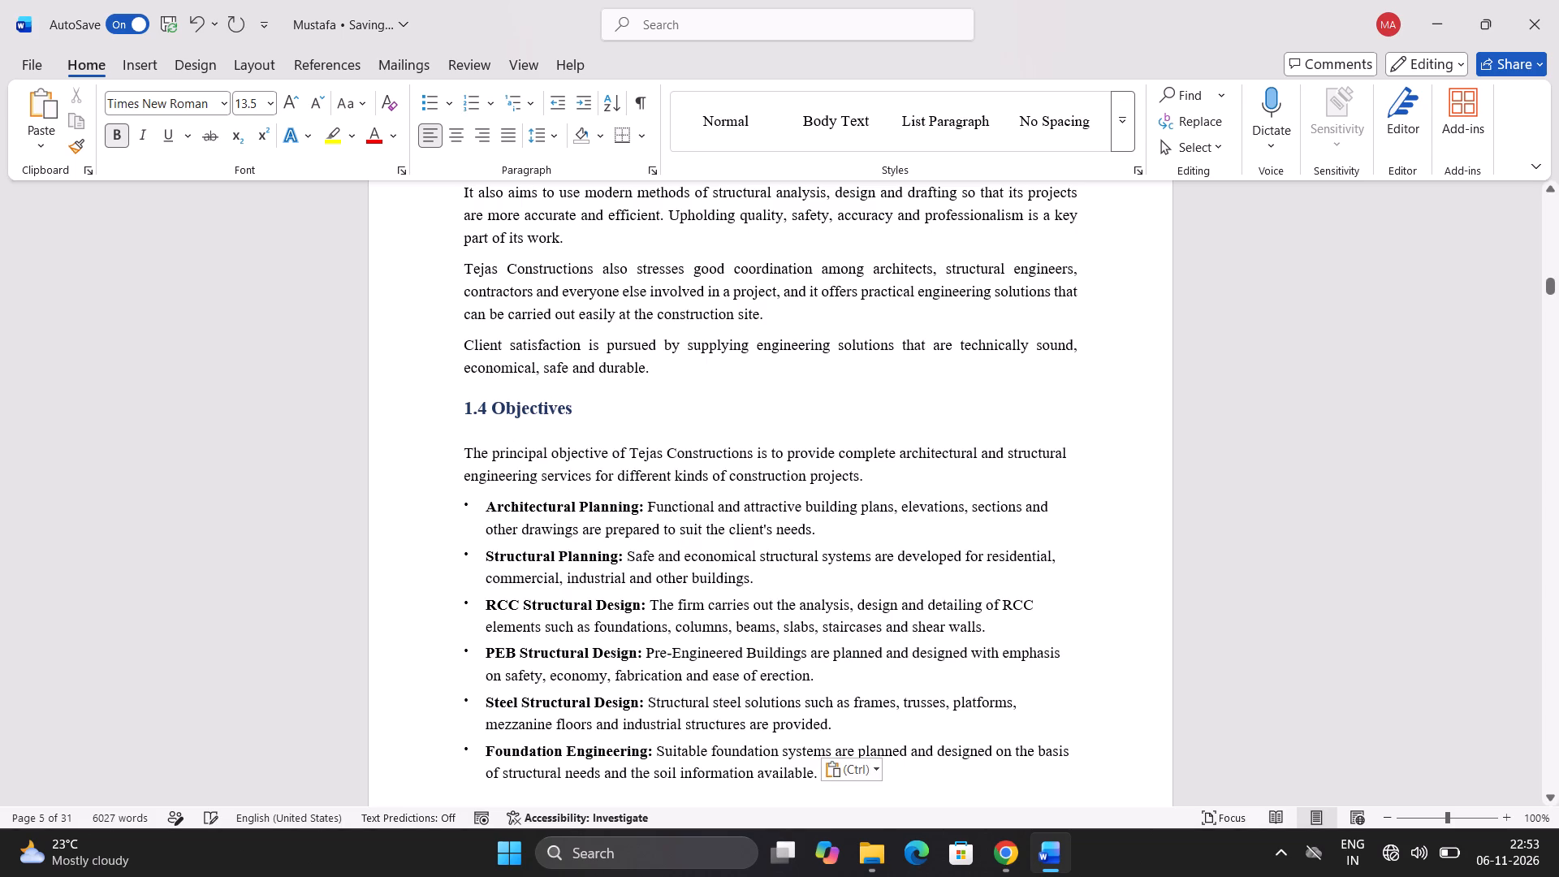
Delete the blank line between the 1.4 Objectives heading and the pasted paragraph.
left_click(475, 427)
key("BackSpace")
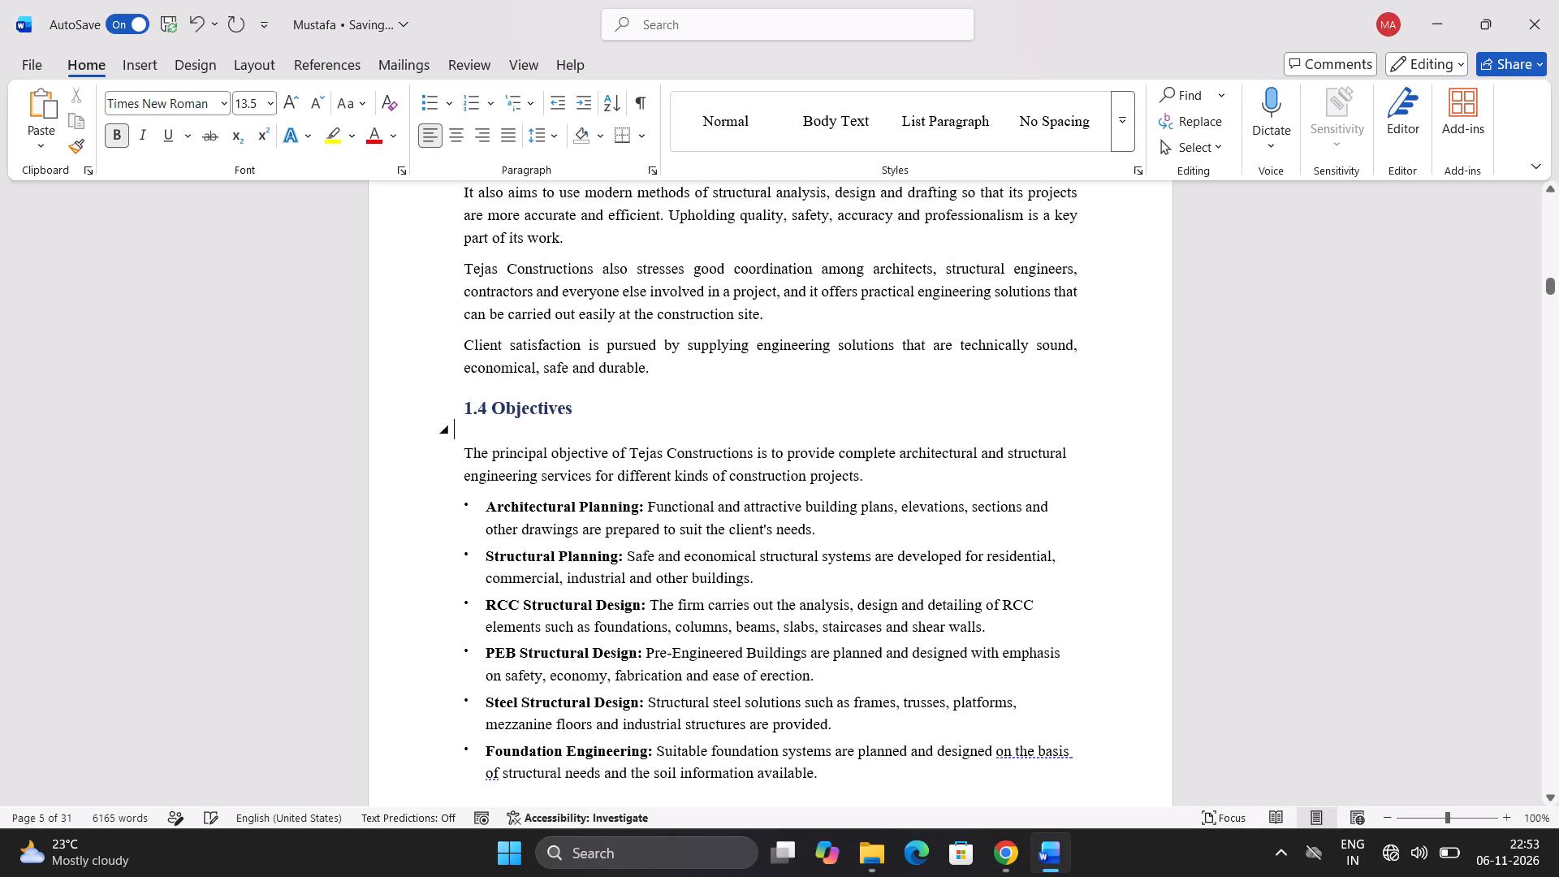
key("BackSpace")
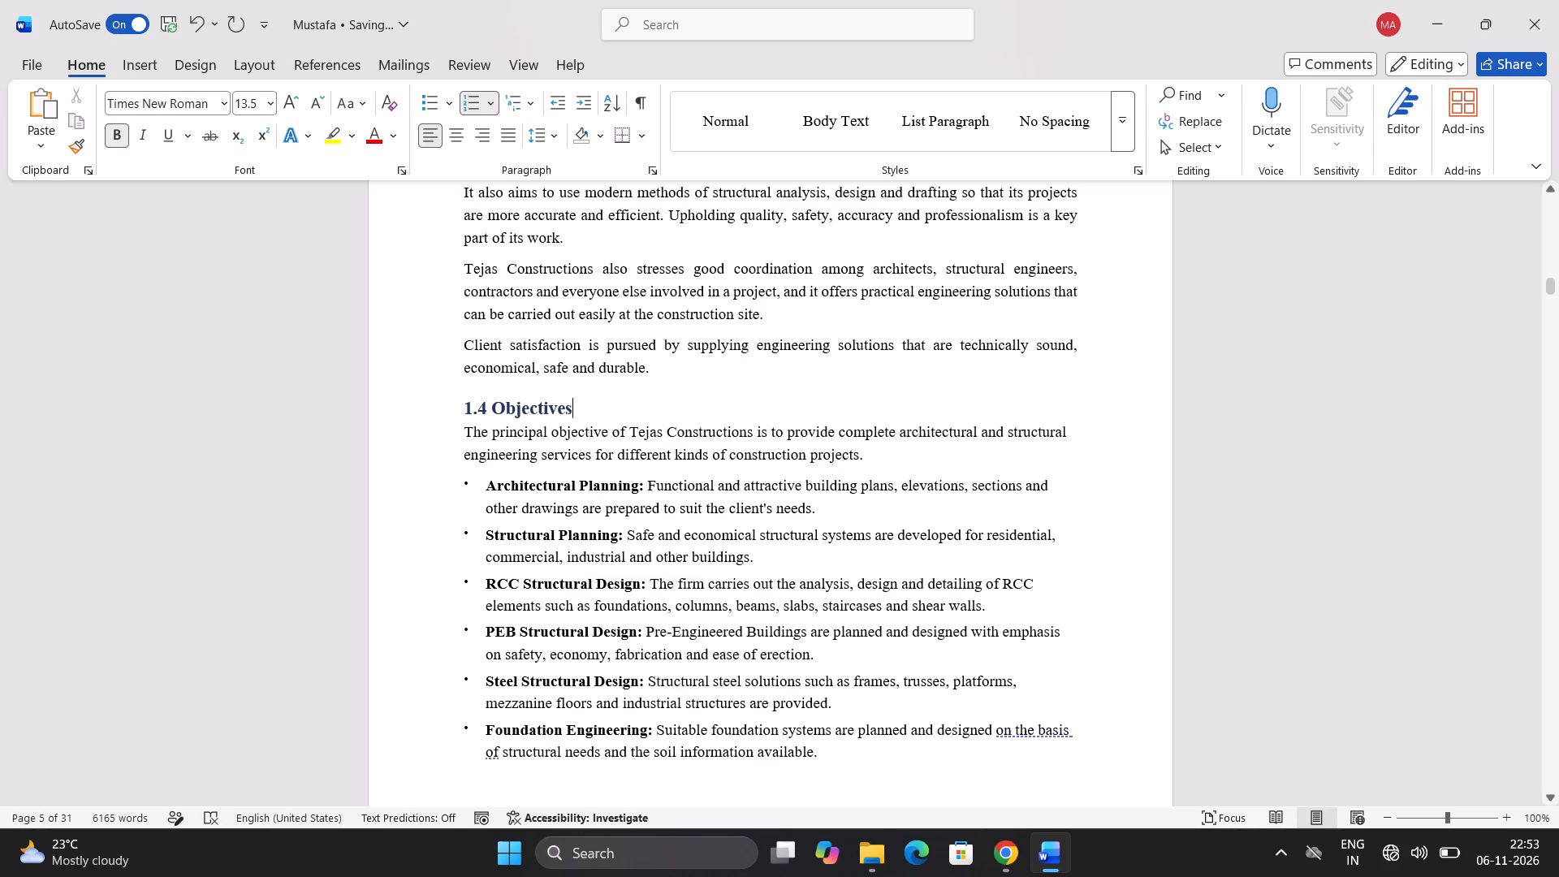
Change the word Objectives in the 1.4 heading to uppercase.
left_click_drag(573, 400, 499, 408)
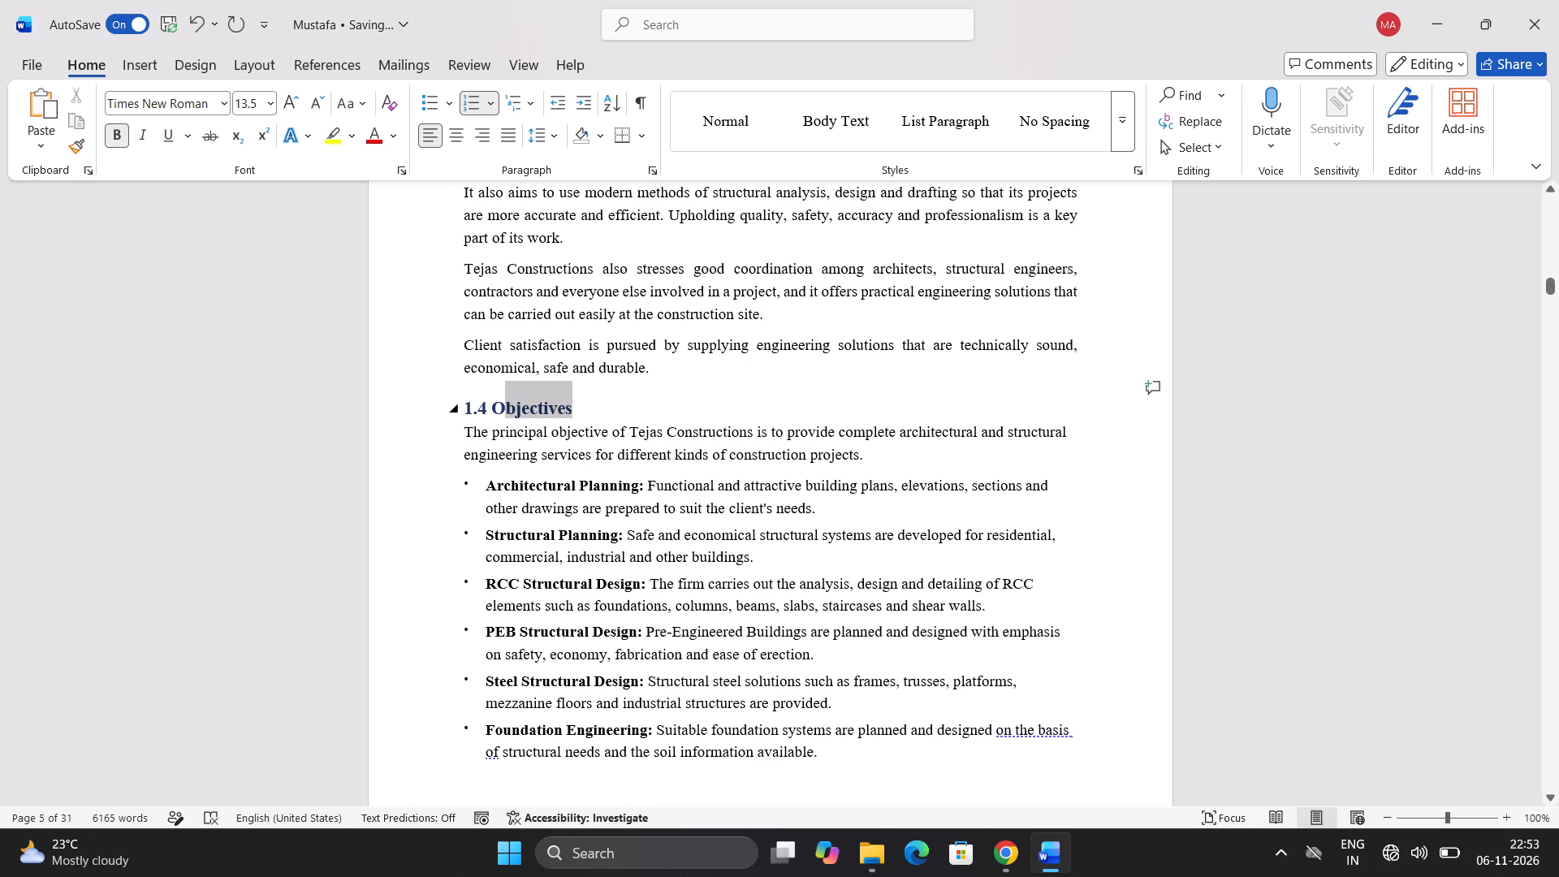
left_click_drag(499, 408, 493, 413)
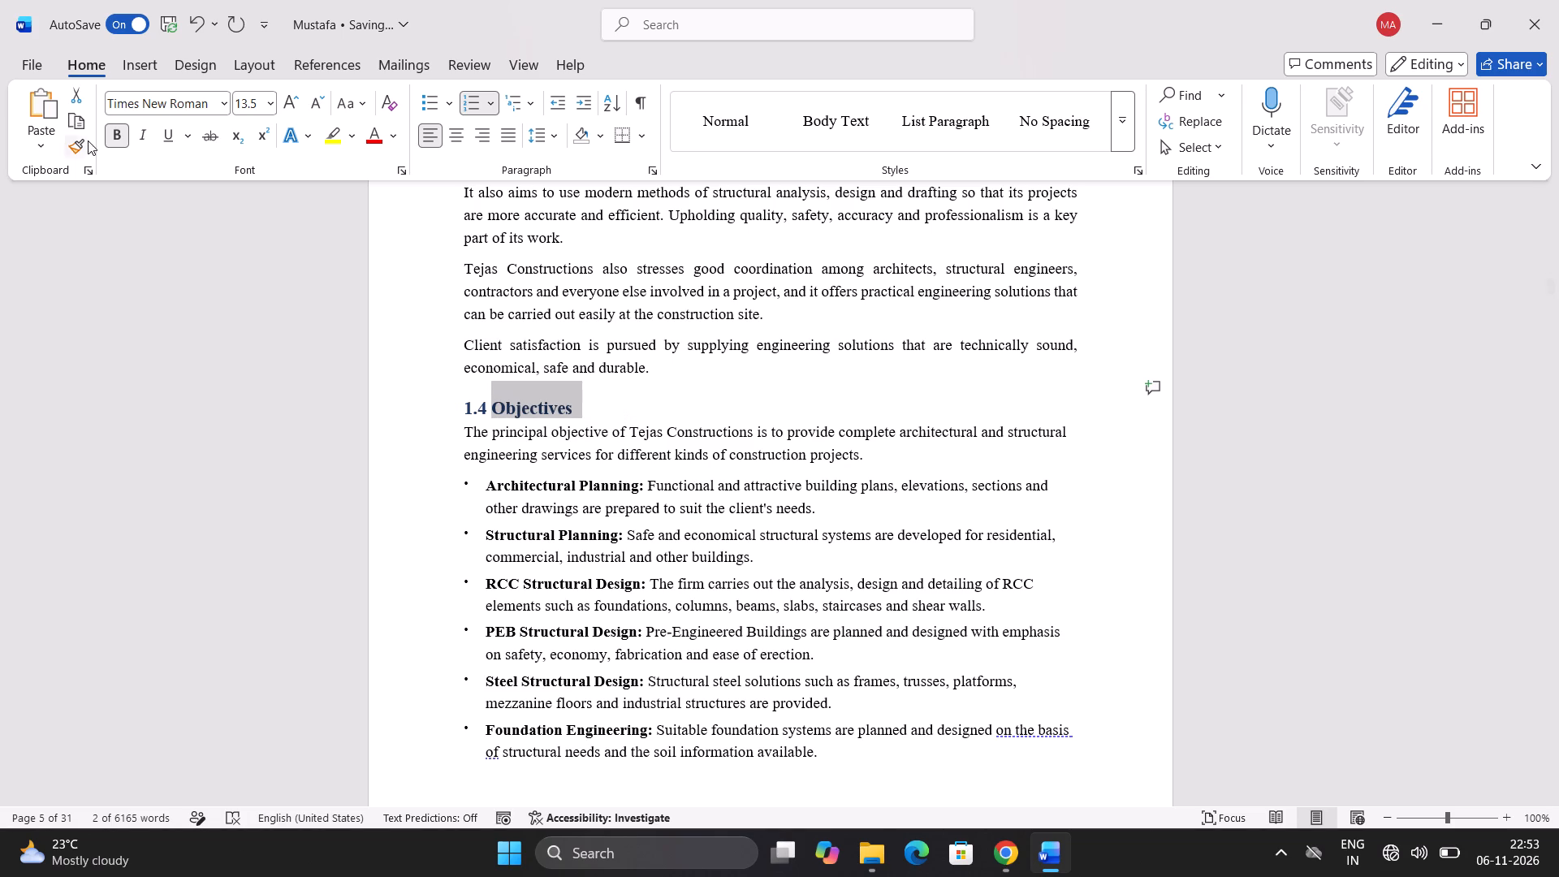
left_click(354, 97)
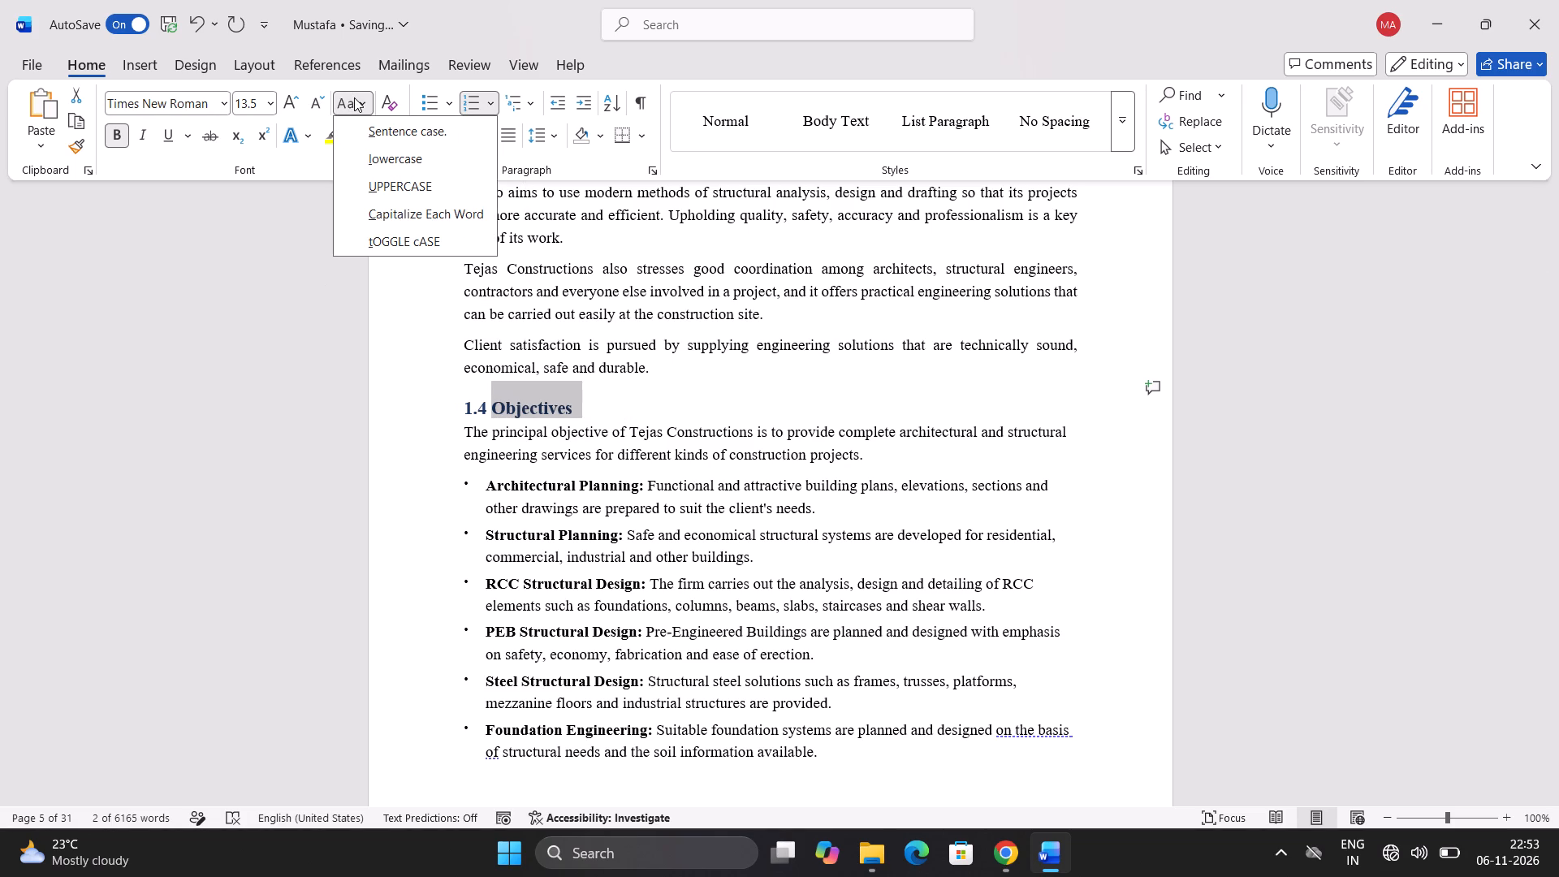
left_click(407, 175)
left_click(365, 283)
left_click(304, 319)
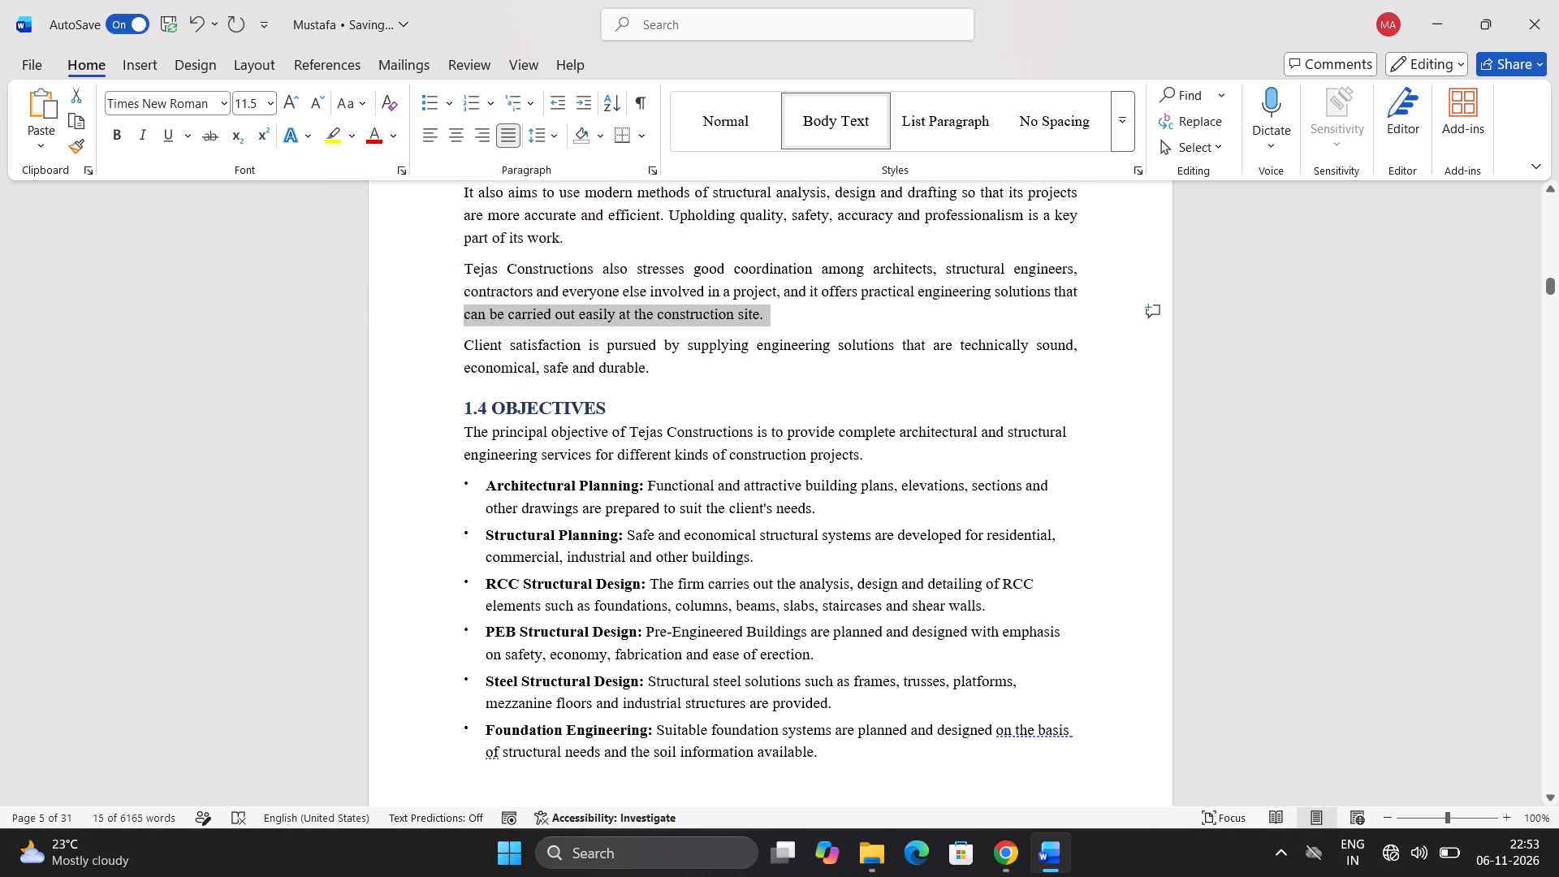
left_click(1161, 391)
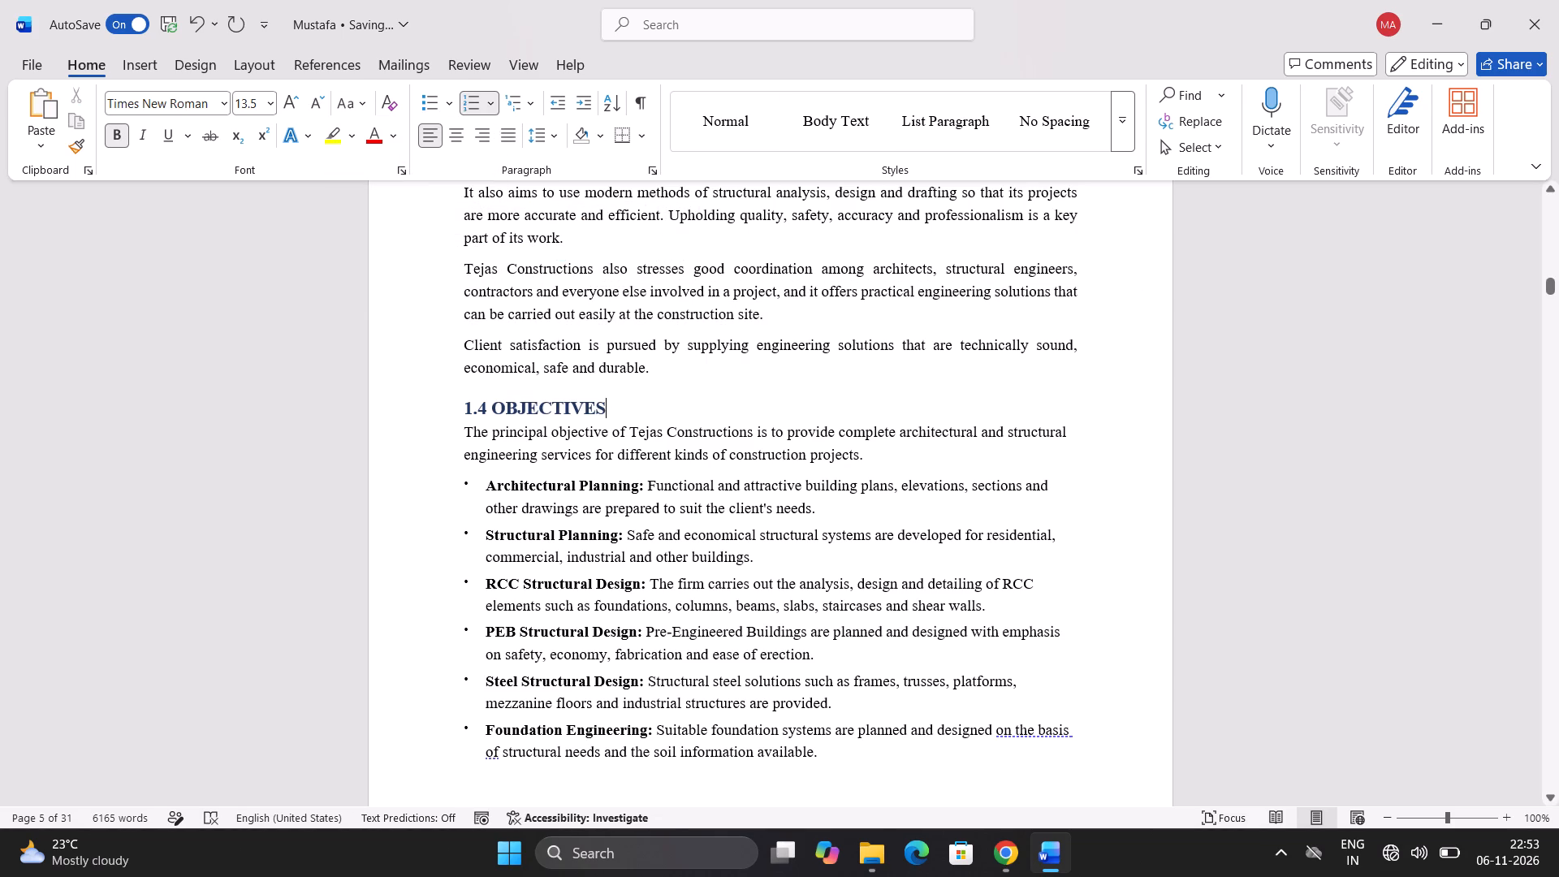
left_click(1314, 407)
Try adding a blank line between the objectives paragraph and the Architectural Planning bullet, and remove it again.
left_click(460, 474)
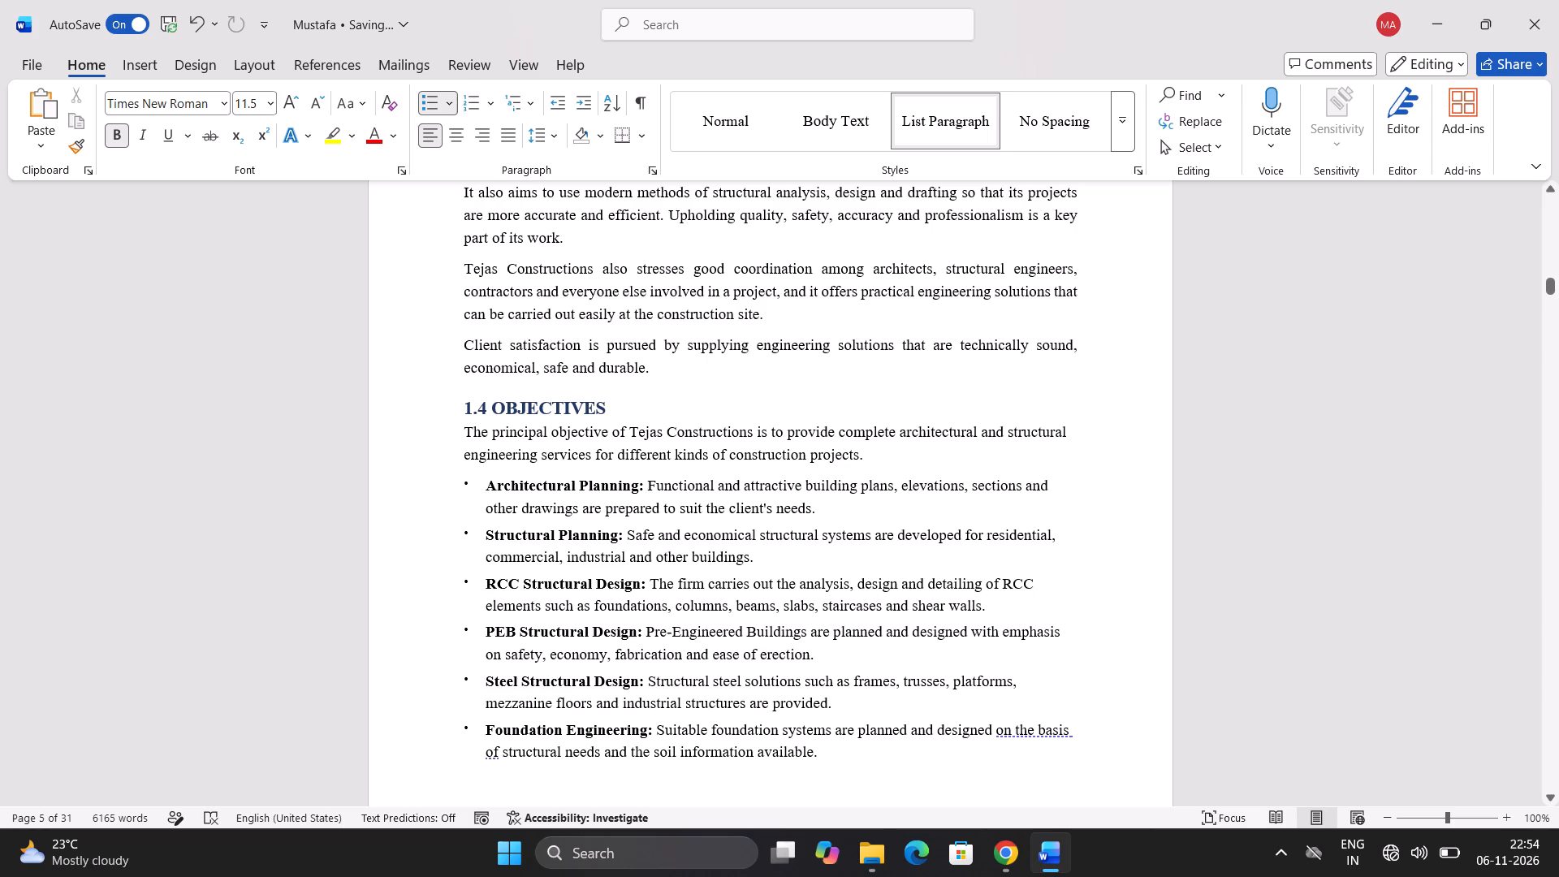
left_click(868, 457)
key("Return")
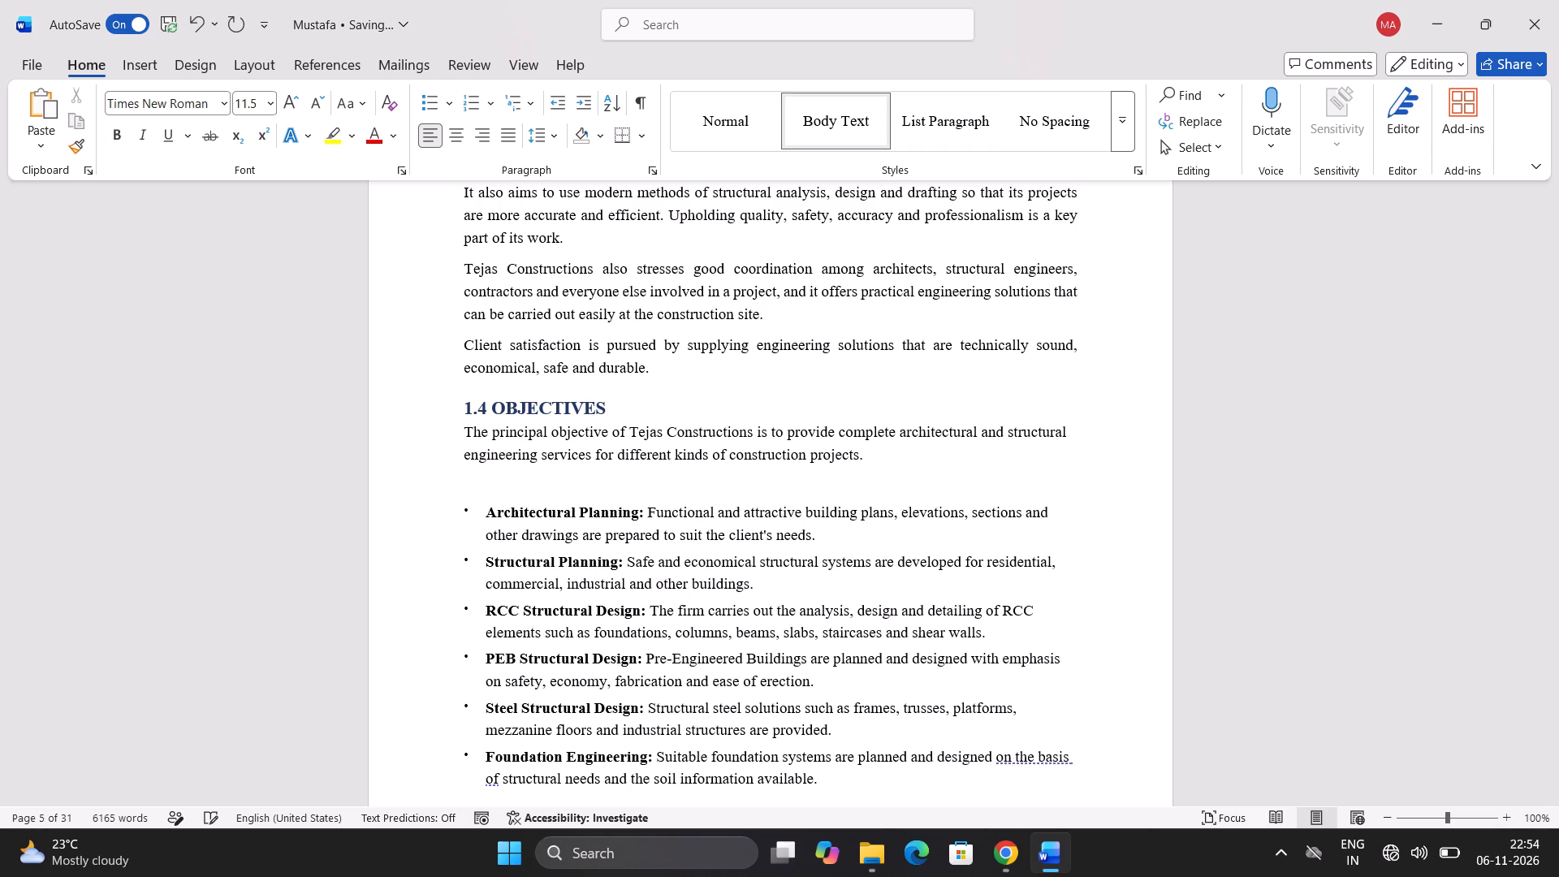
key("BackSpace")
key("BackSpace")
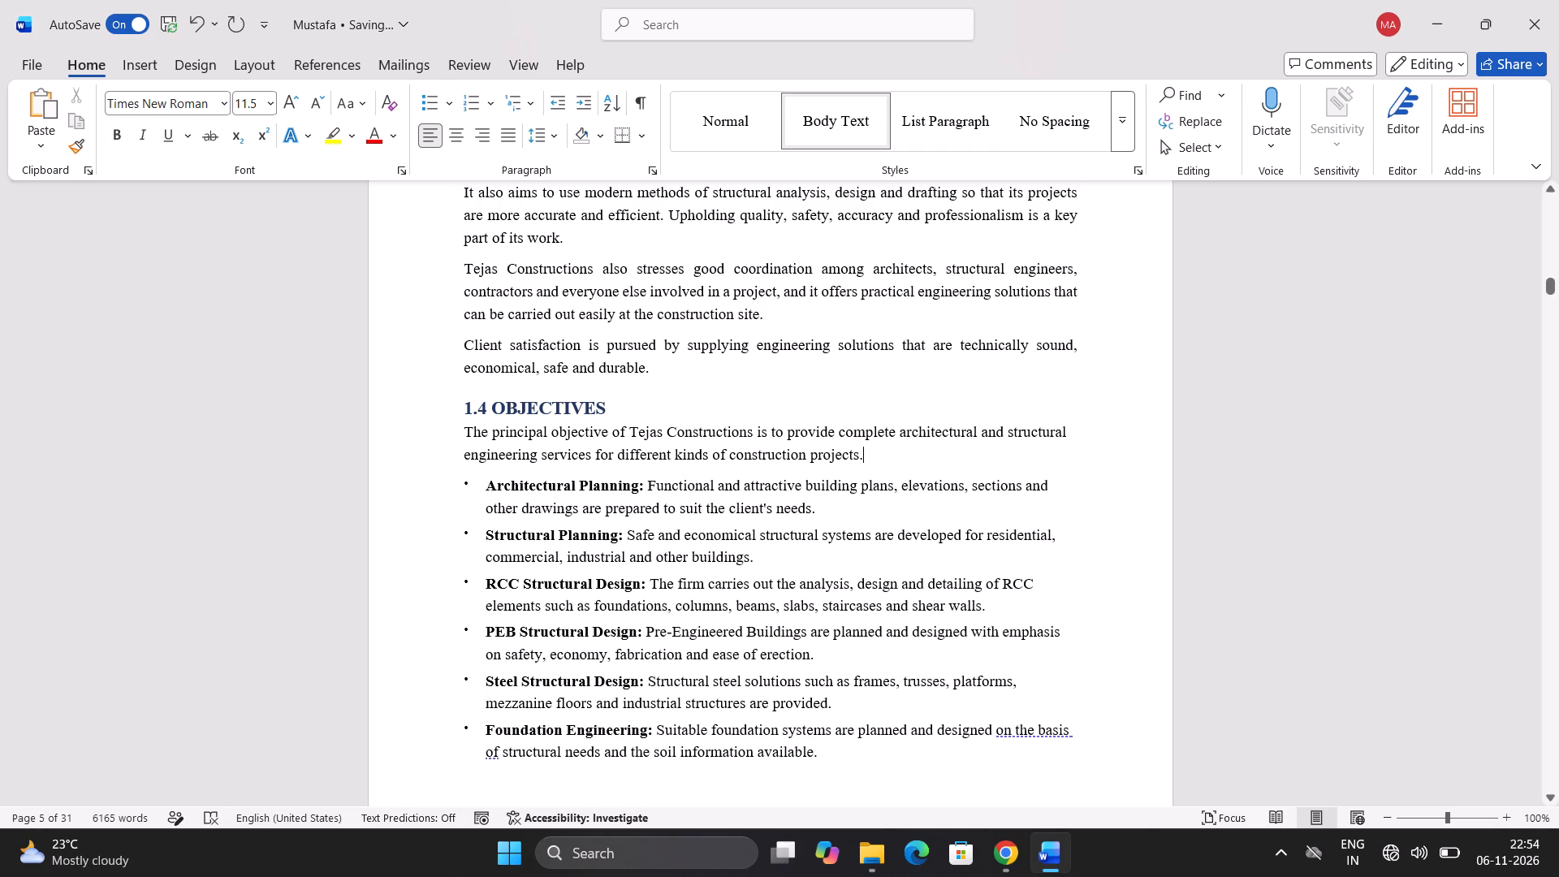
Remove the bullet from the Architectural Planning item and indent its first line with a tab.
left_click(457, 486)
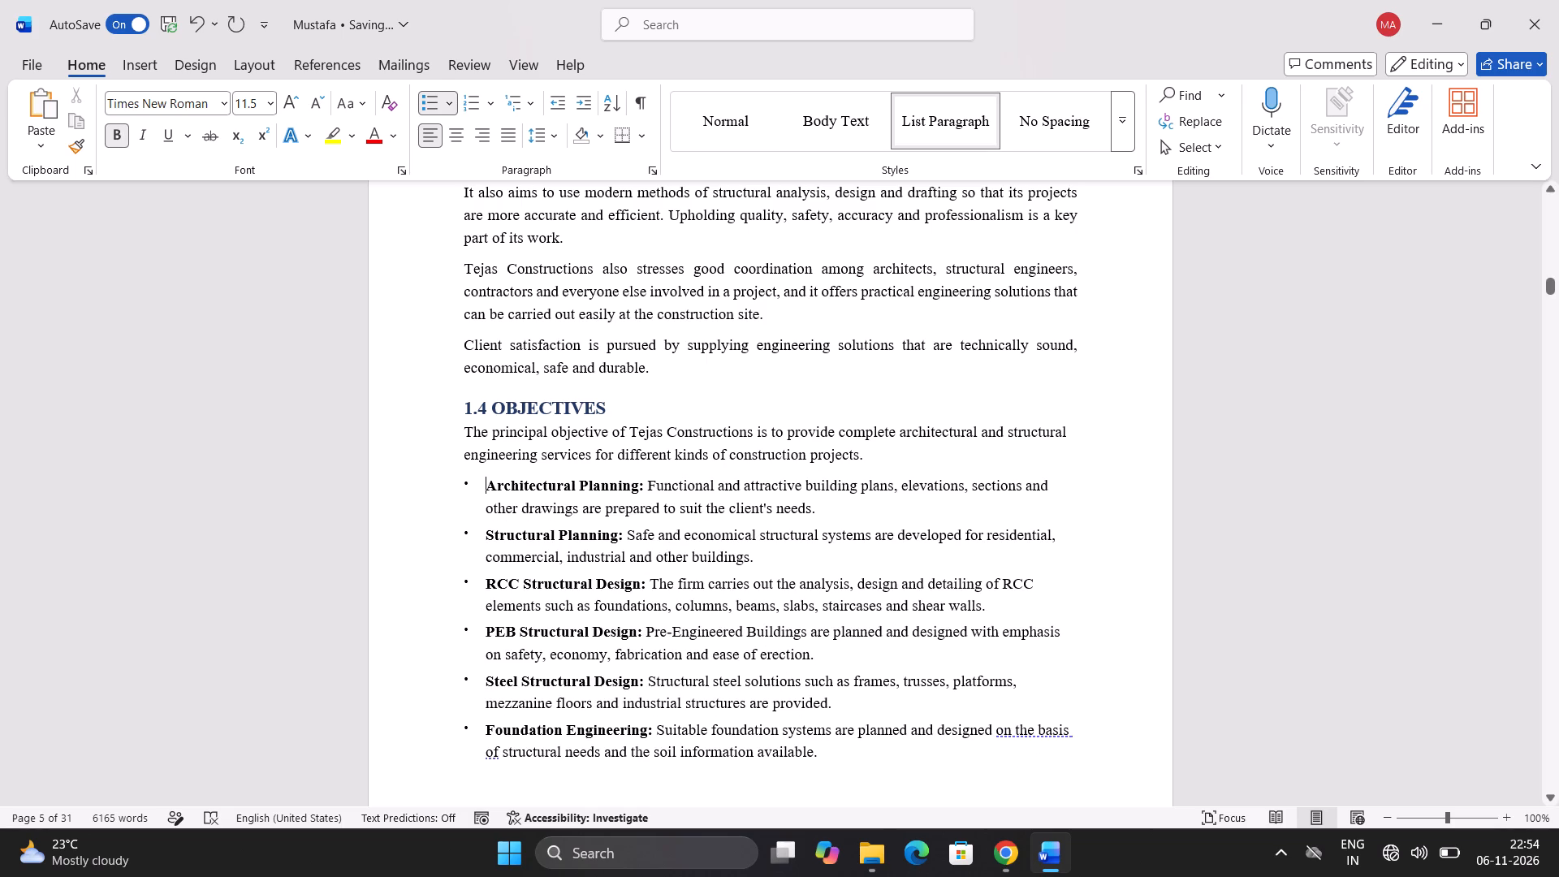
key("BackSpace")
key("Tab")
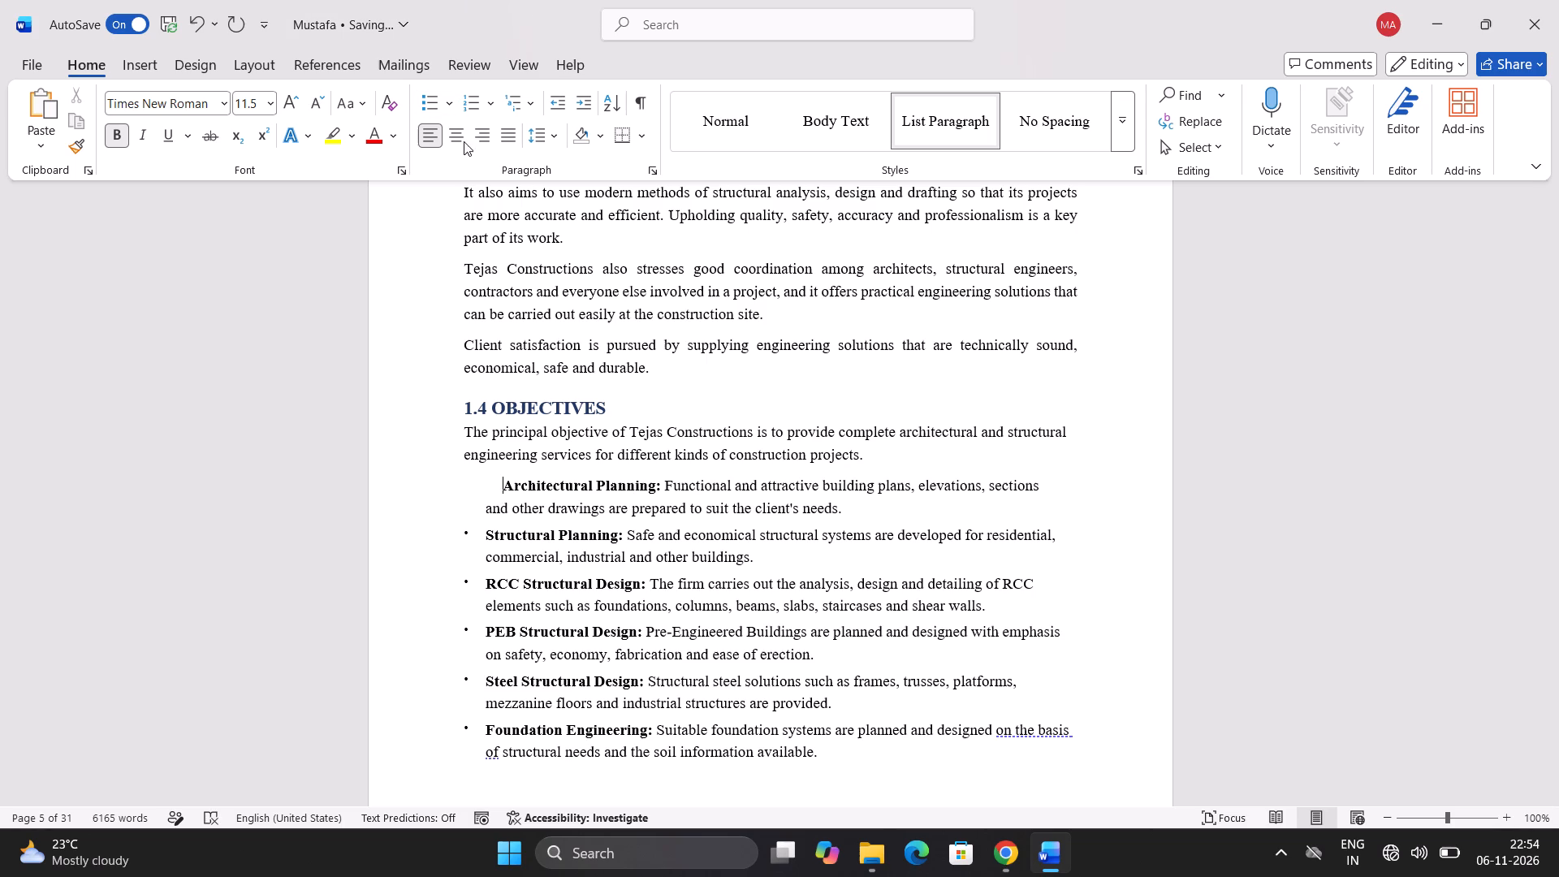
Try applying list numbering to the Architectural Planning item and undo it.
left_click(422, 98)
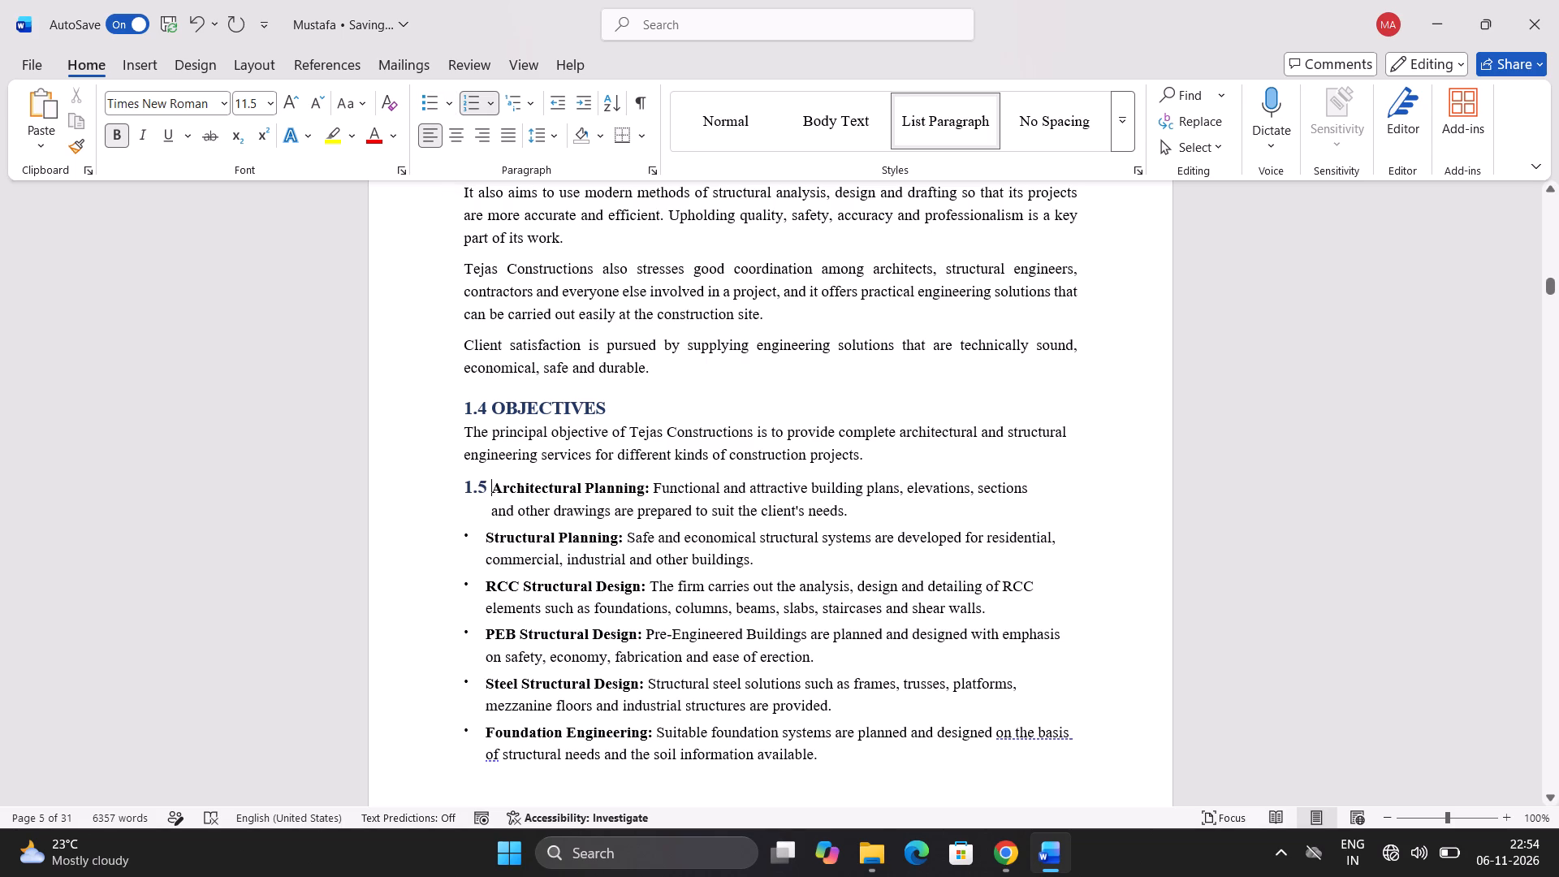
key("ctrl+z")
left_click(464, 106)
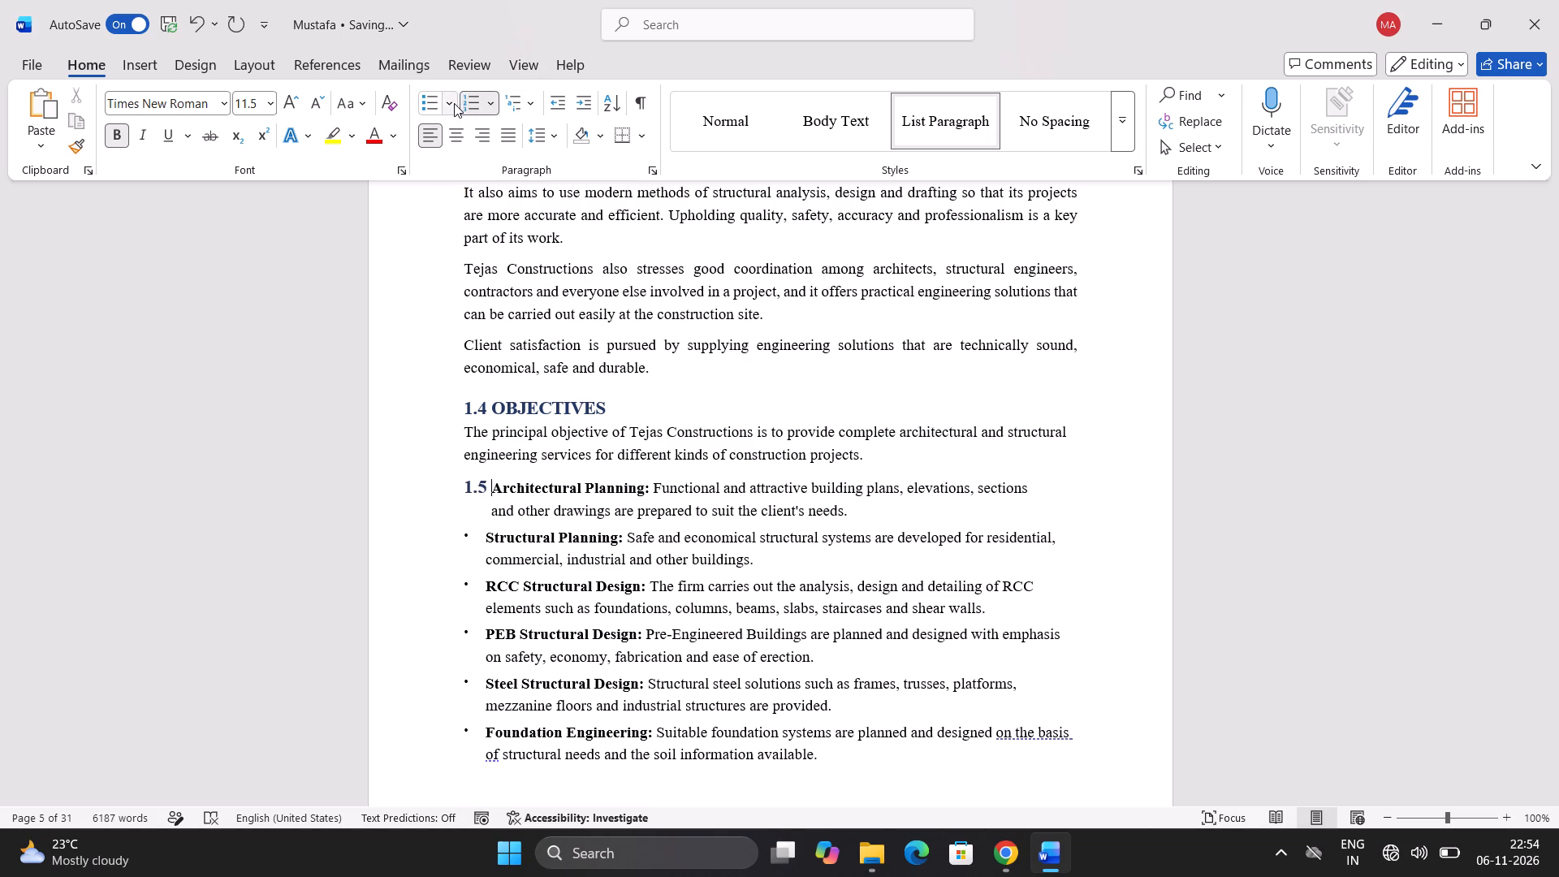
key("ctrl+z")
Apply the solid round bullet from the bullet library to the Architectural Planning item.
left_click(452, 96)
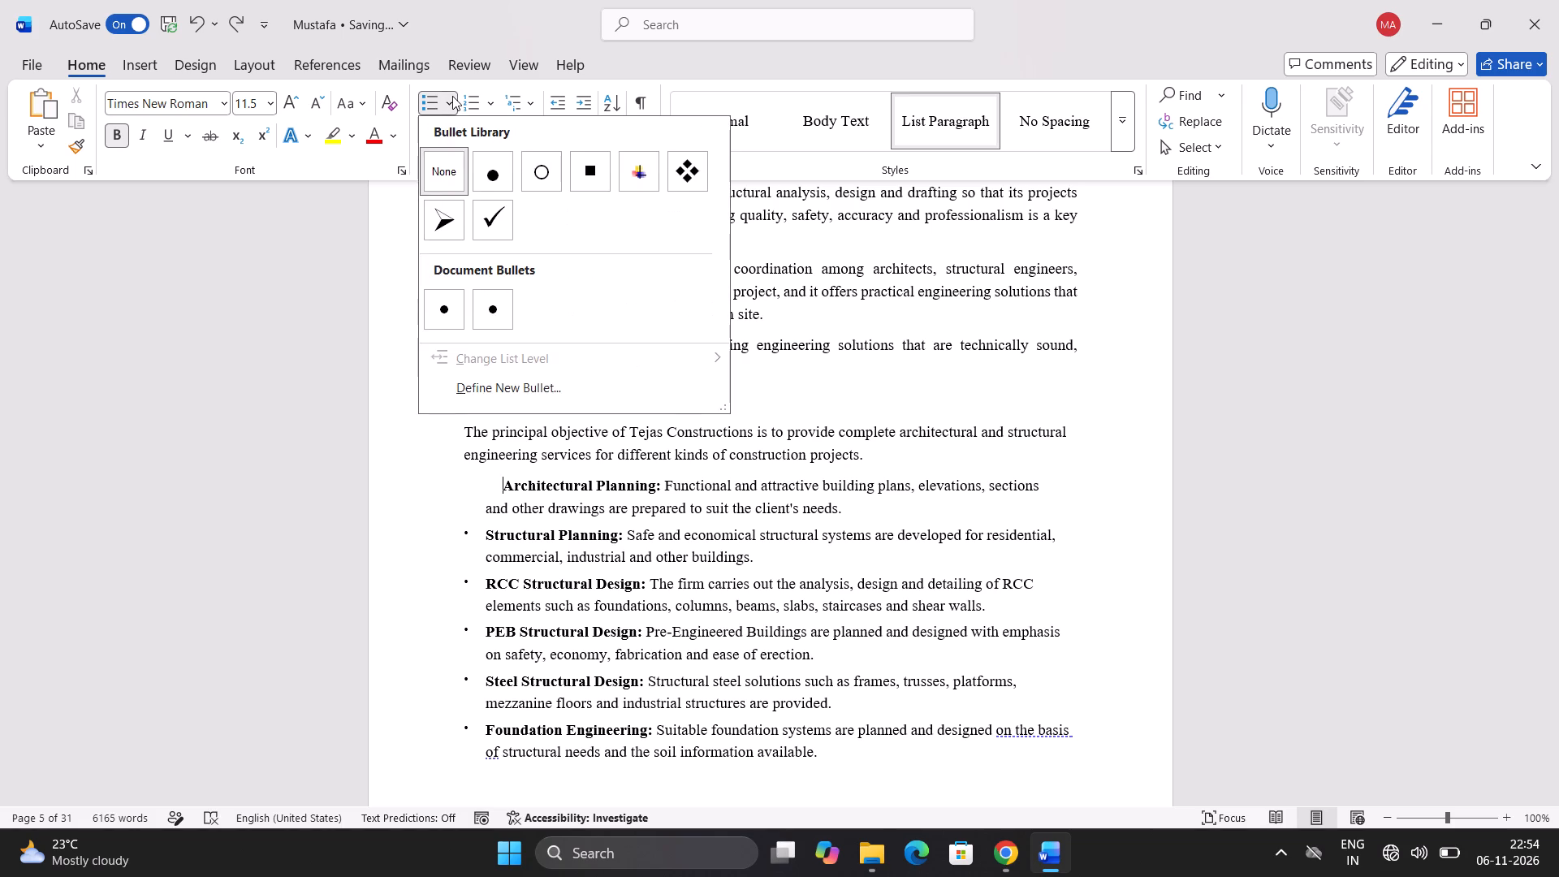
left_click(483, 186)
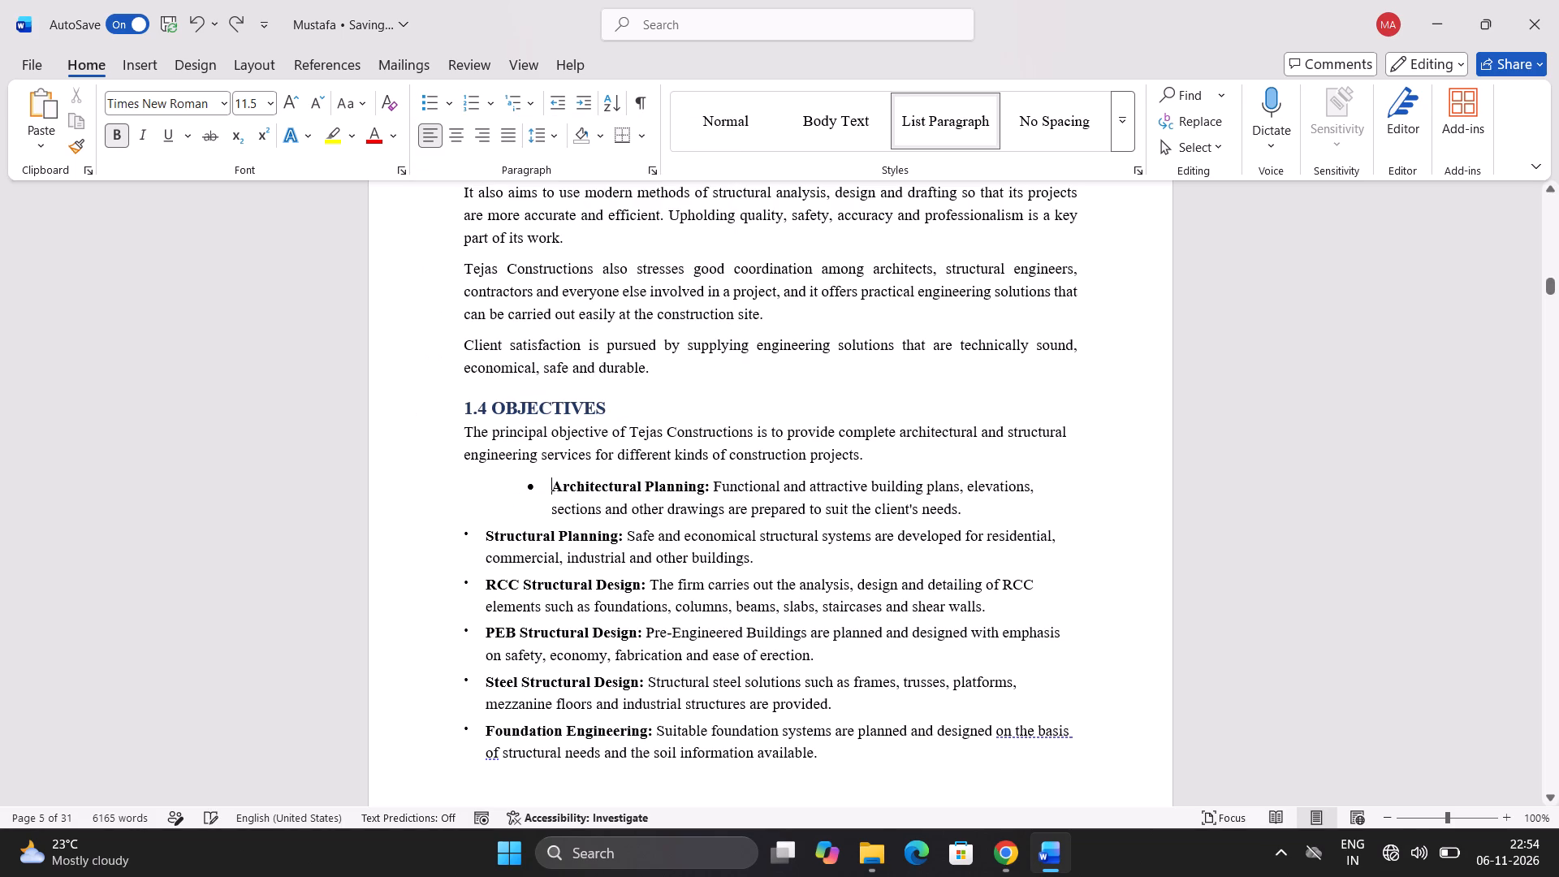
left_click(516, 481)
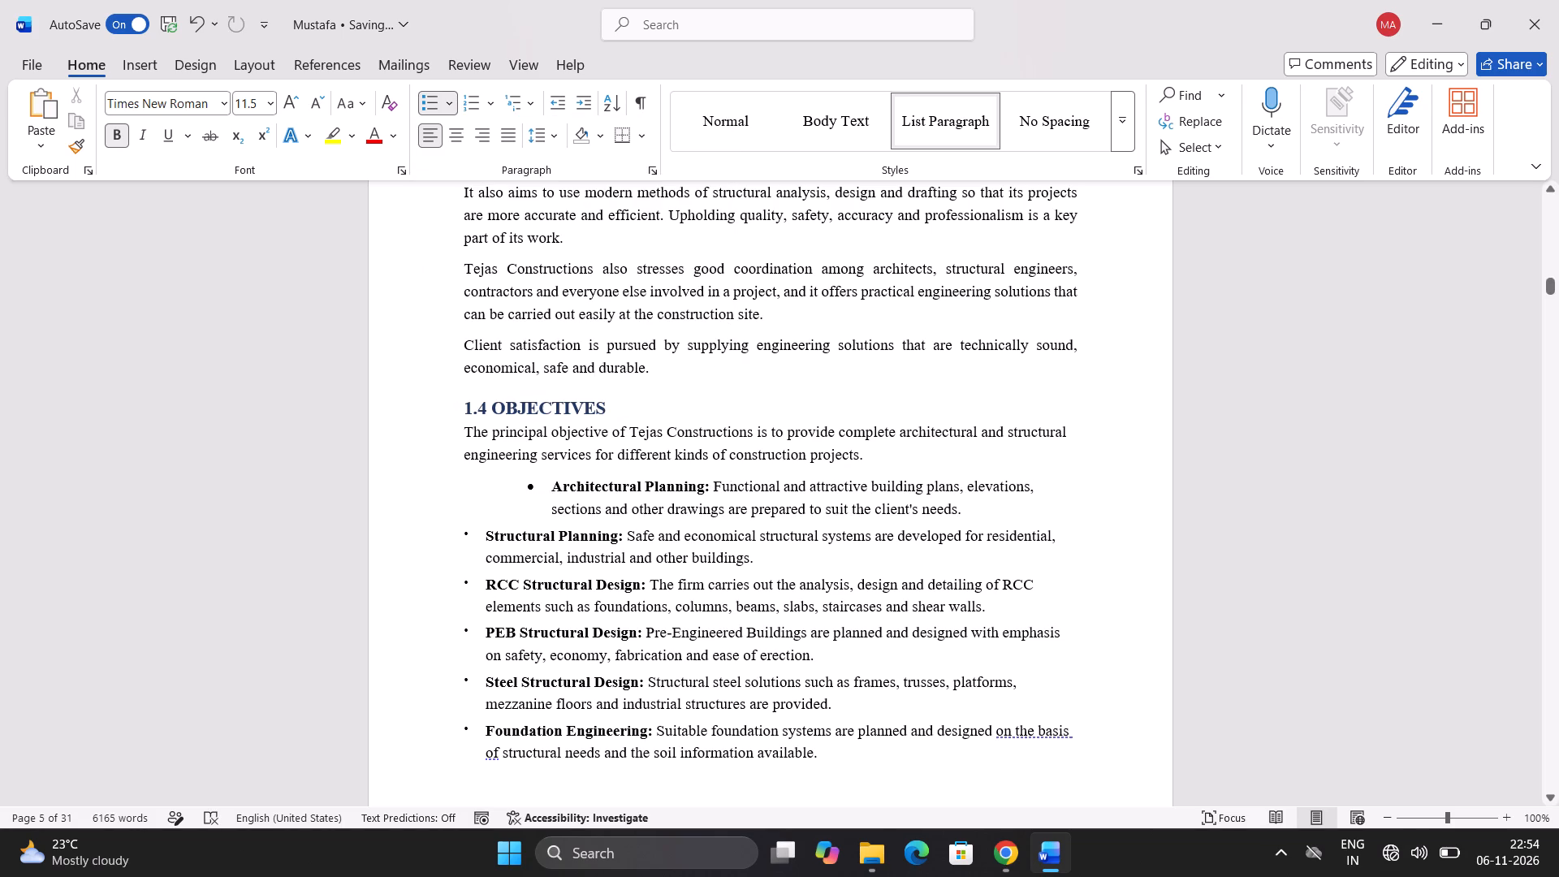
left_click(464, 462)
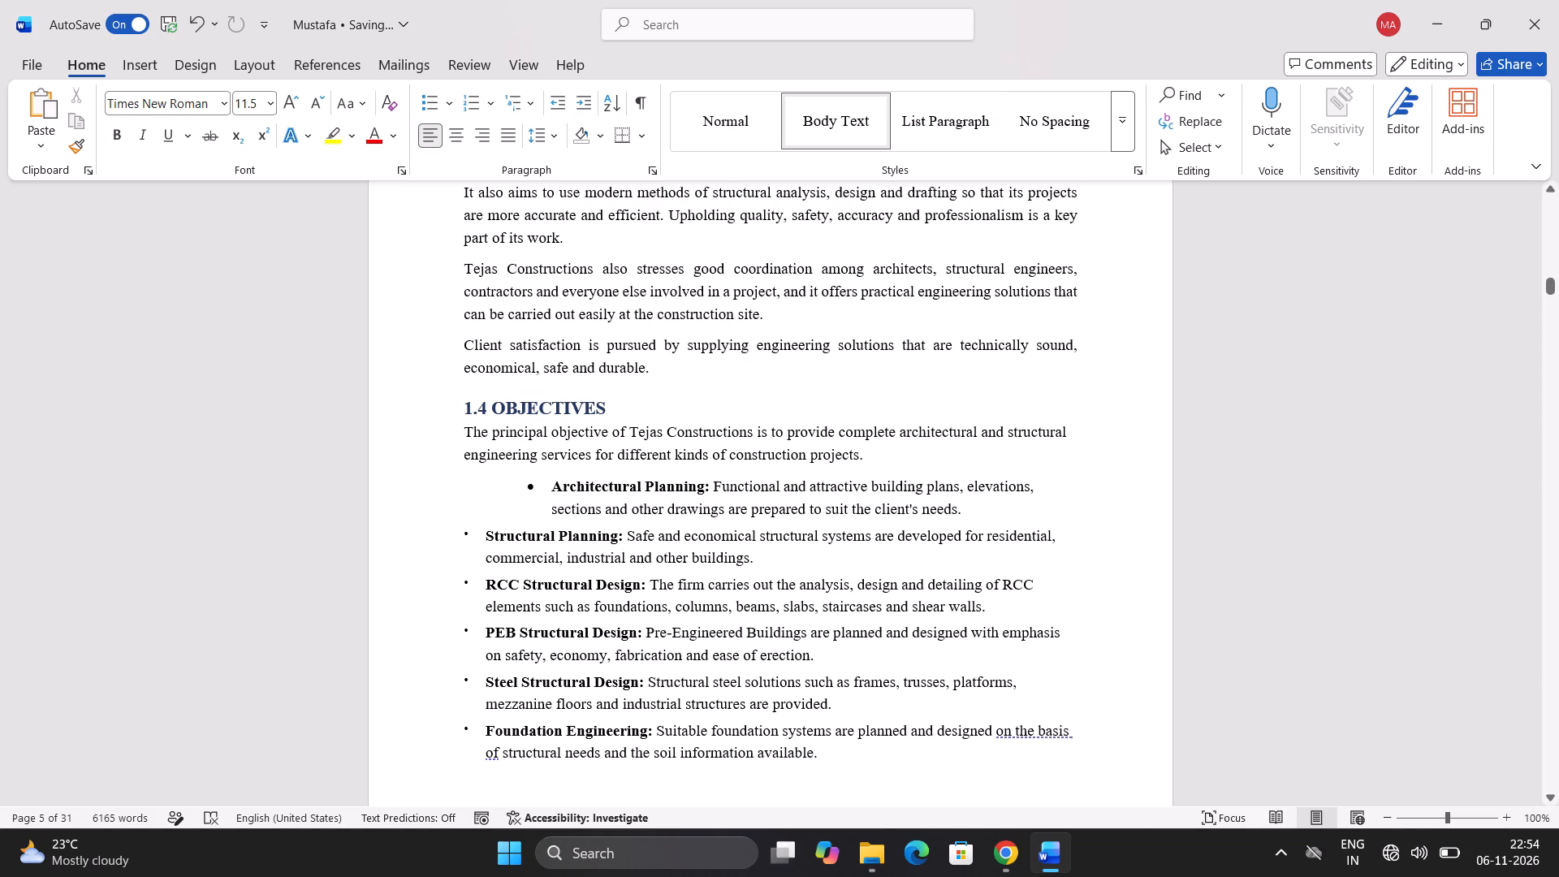
Replace the Architectural Planning item's bullet and indent with the small dot bullet already used in the document.
left_click(549, 485)
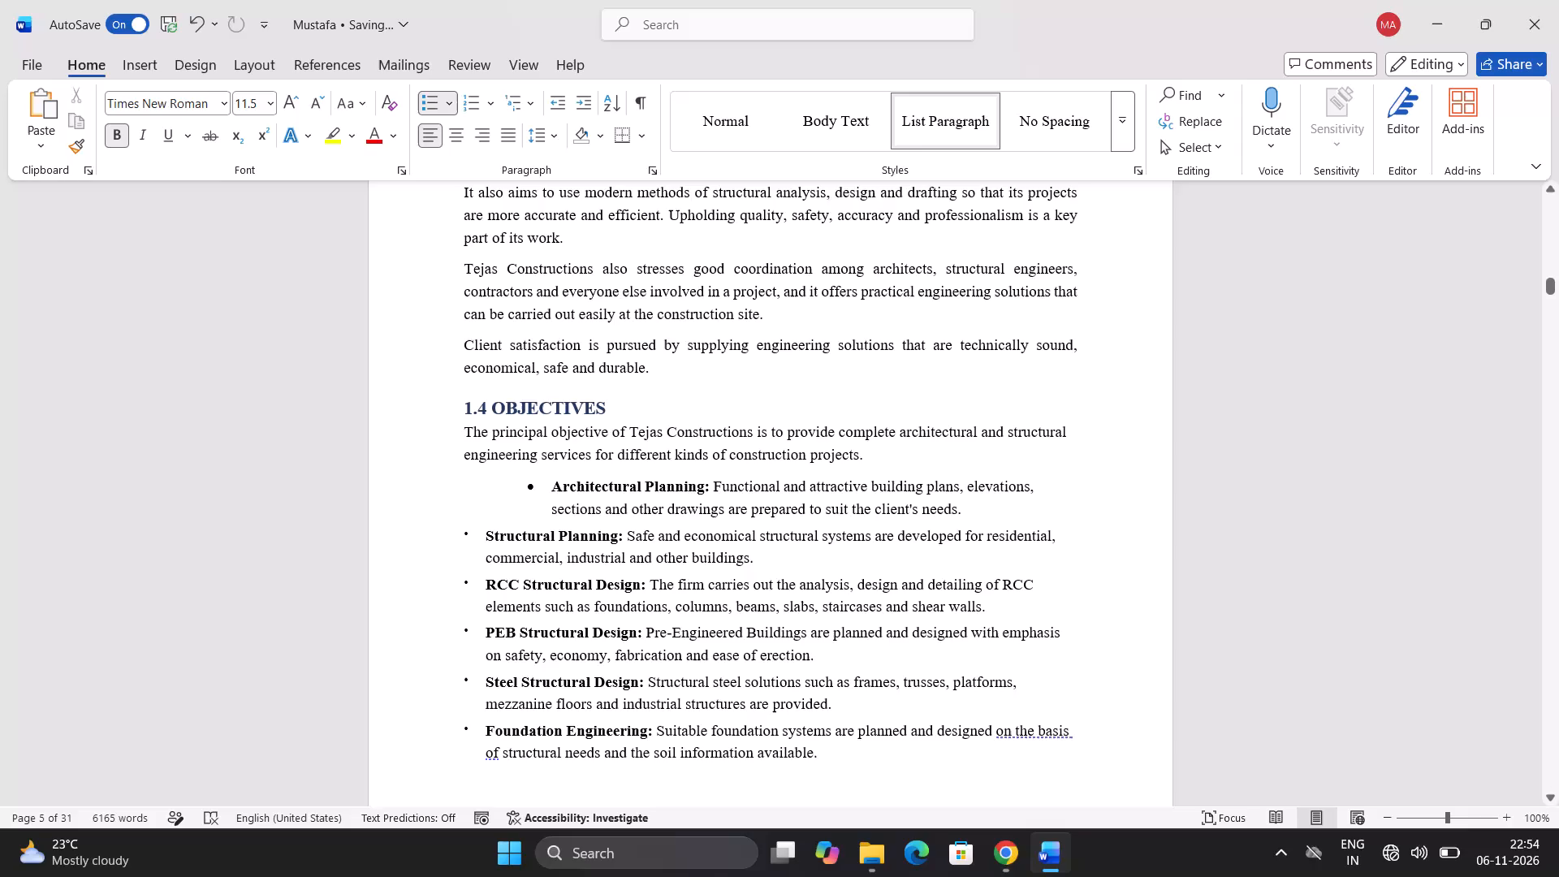
key("BackSpace")
key("BackSpace")
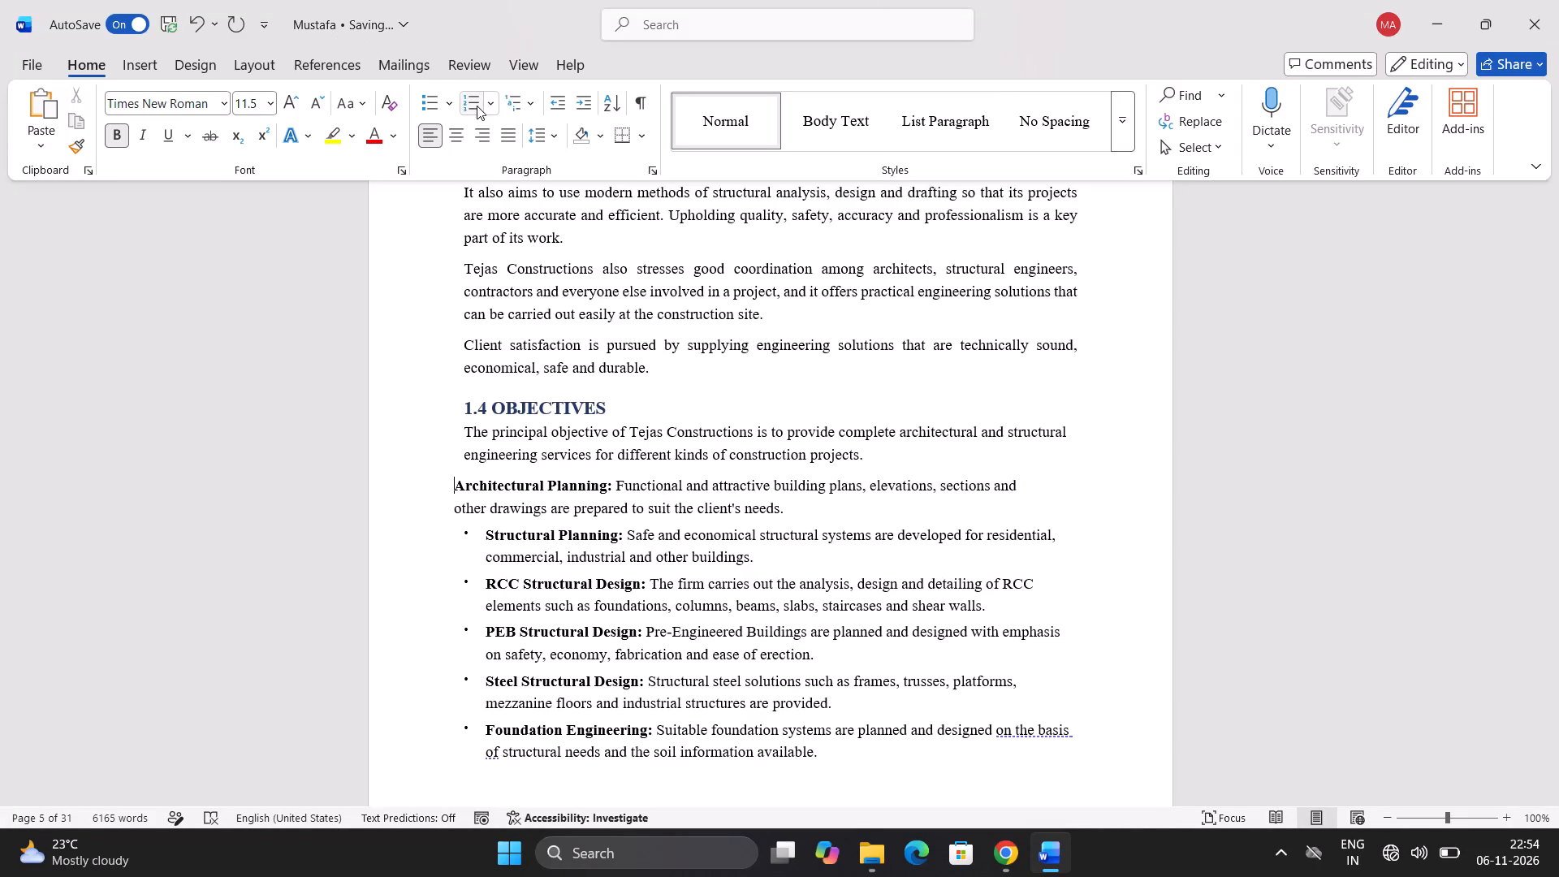
left_click(456, 106)
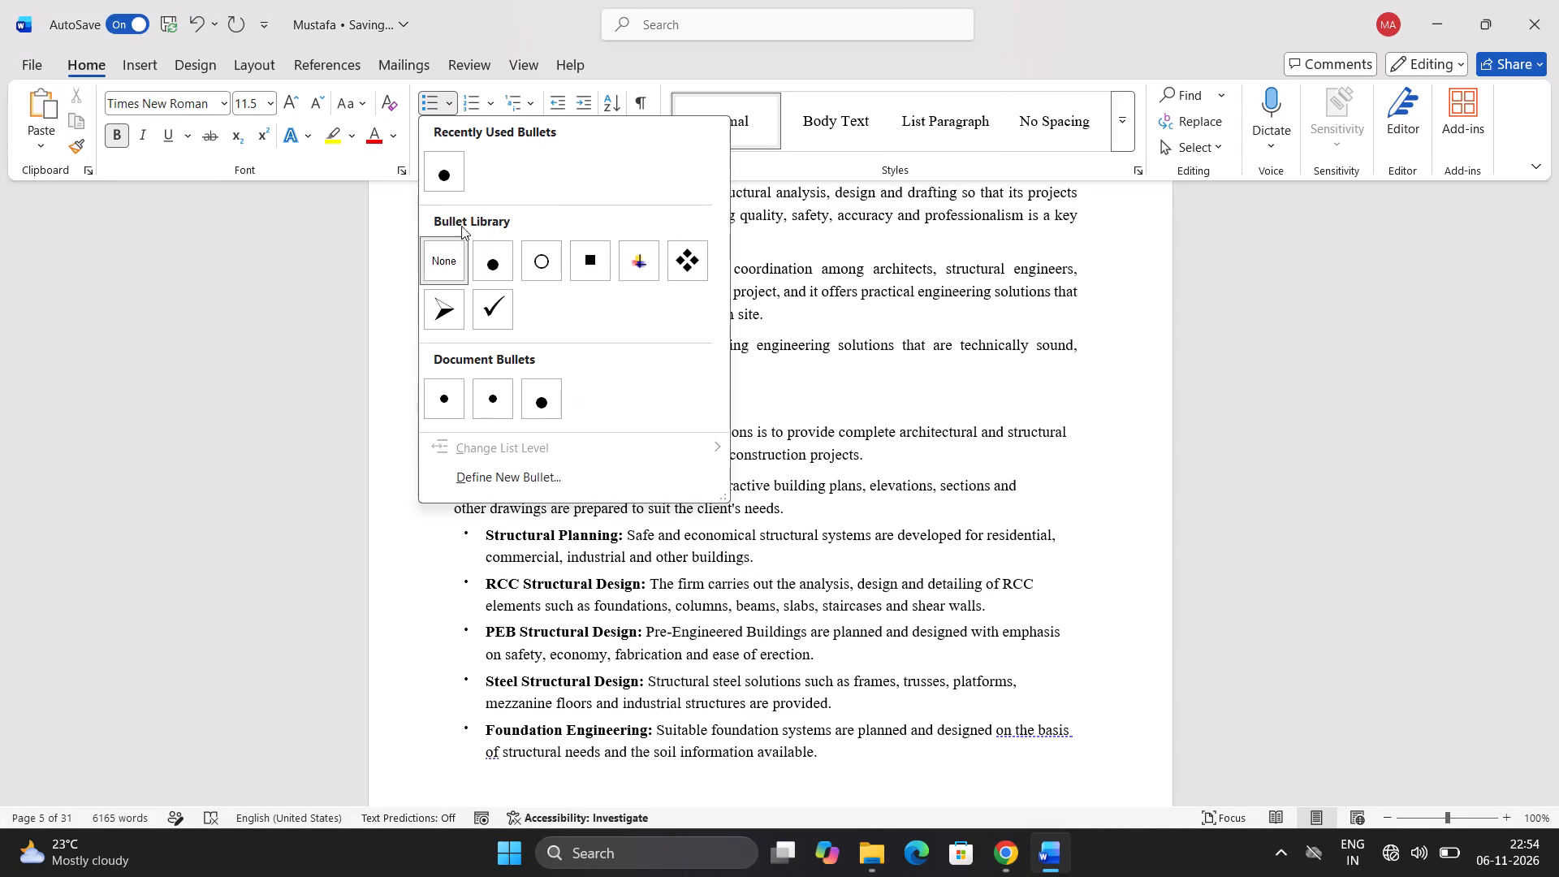
left_click(446, 392)
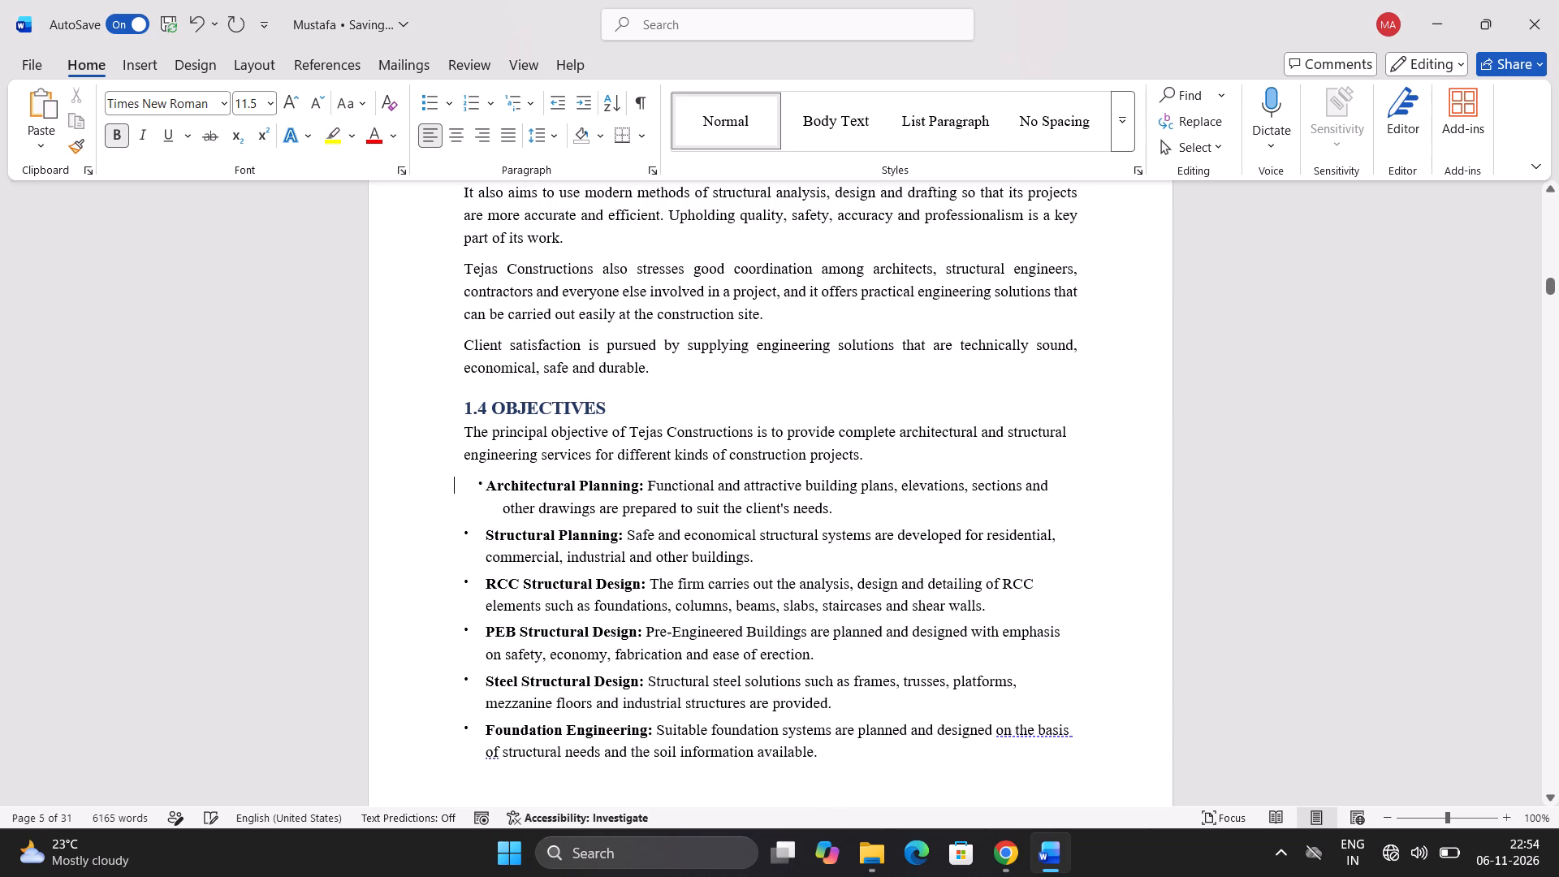
left_click(1138, 374)
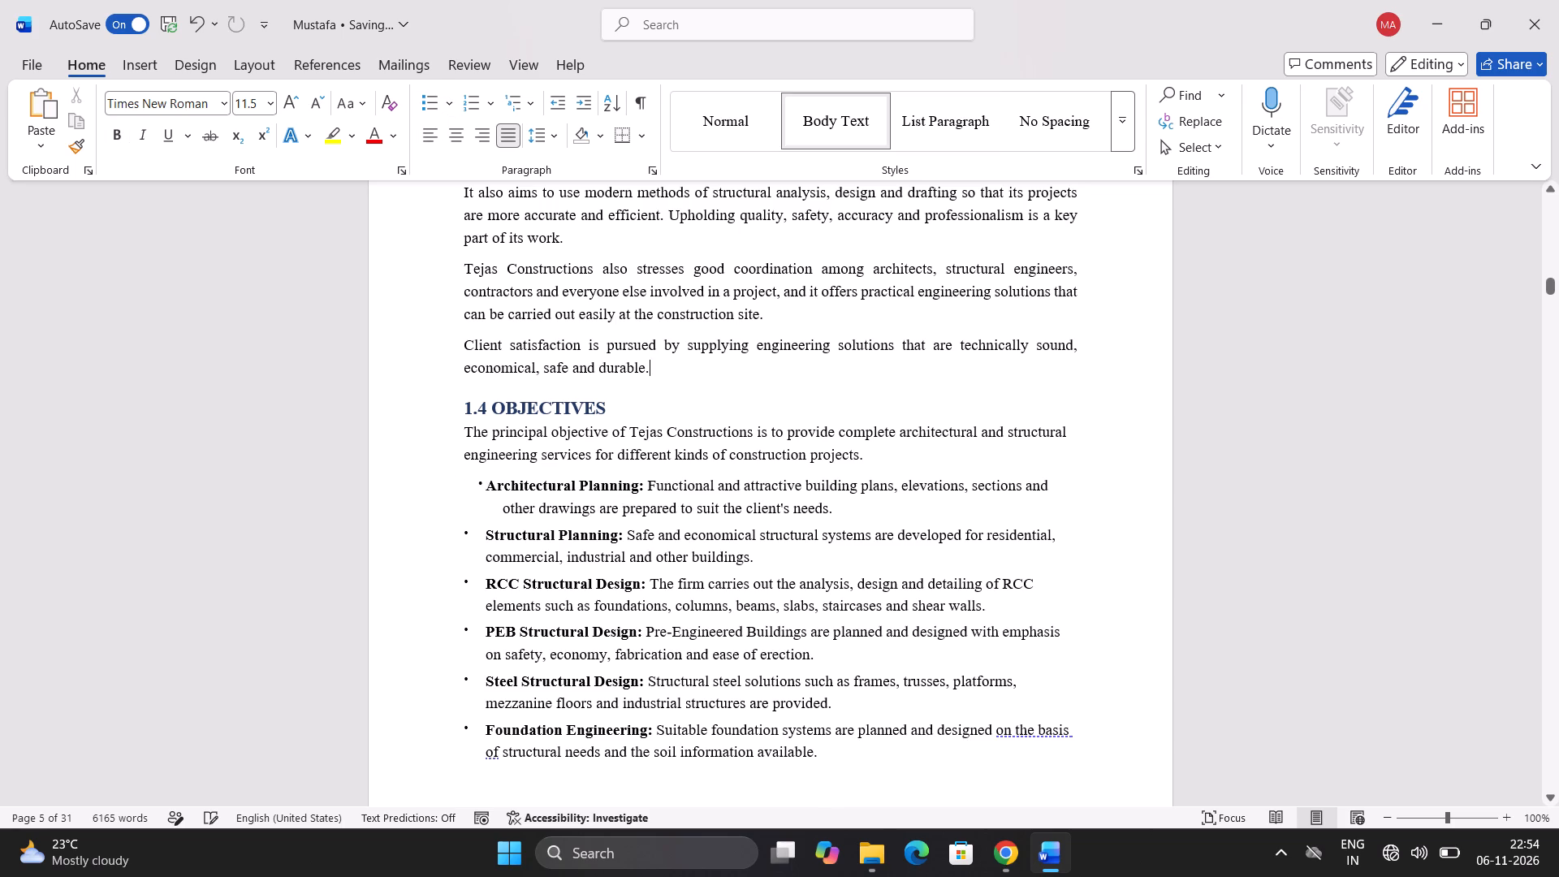
Replace the bullets of the Structural Planning, RCC Structural Design and PEB Structural Design items with the document's small dot bullet.
left_click(480, 534)
key("BackSpace")
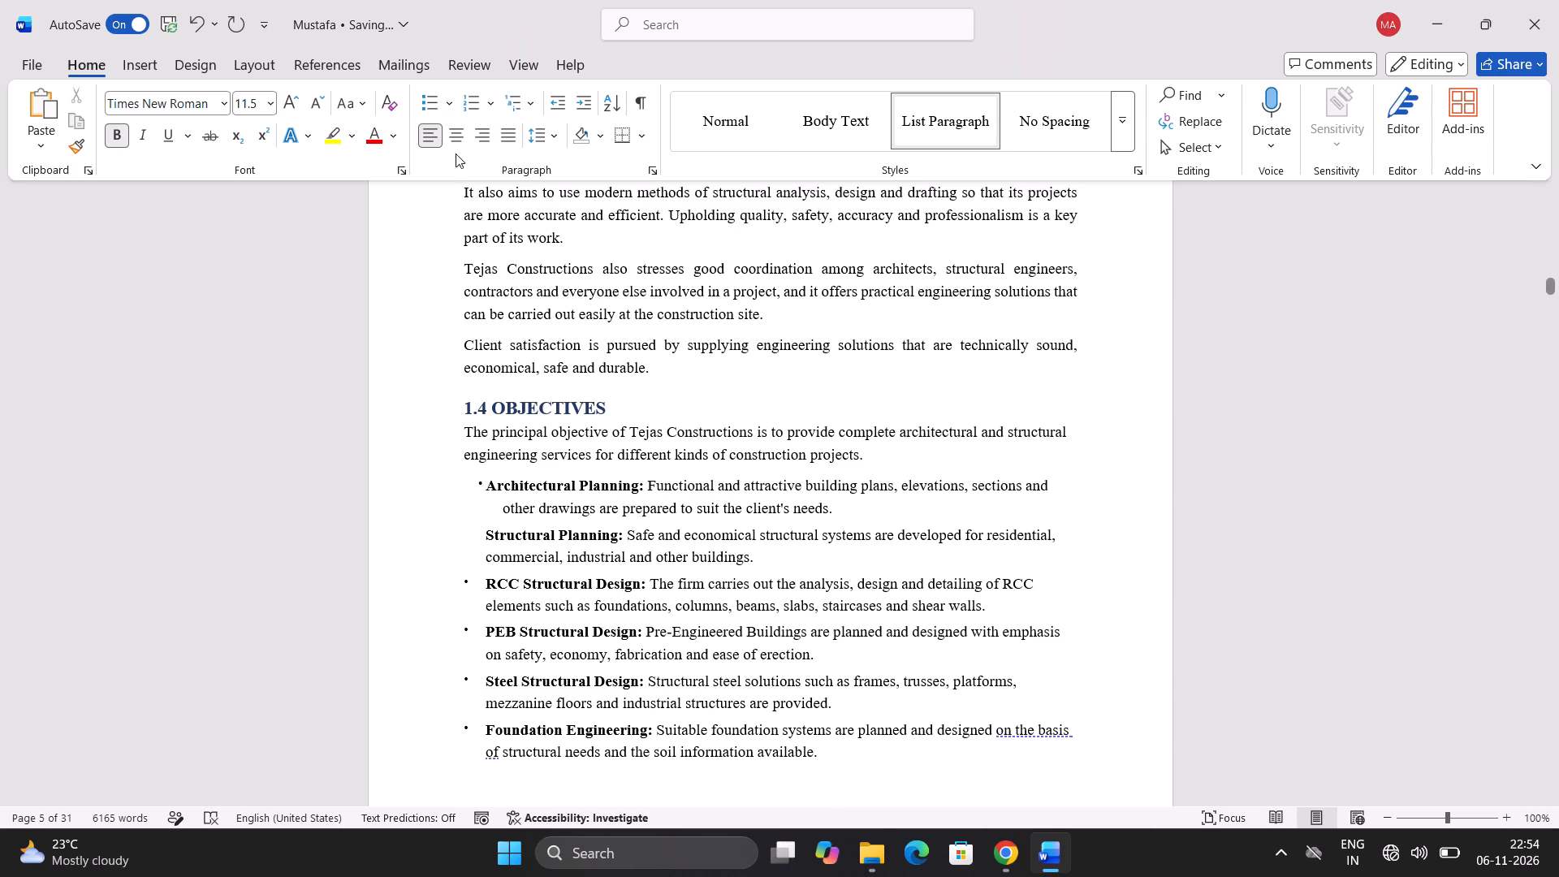
left_click(451, 113)
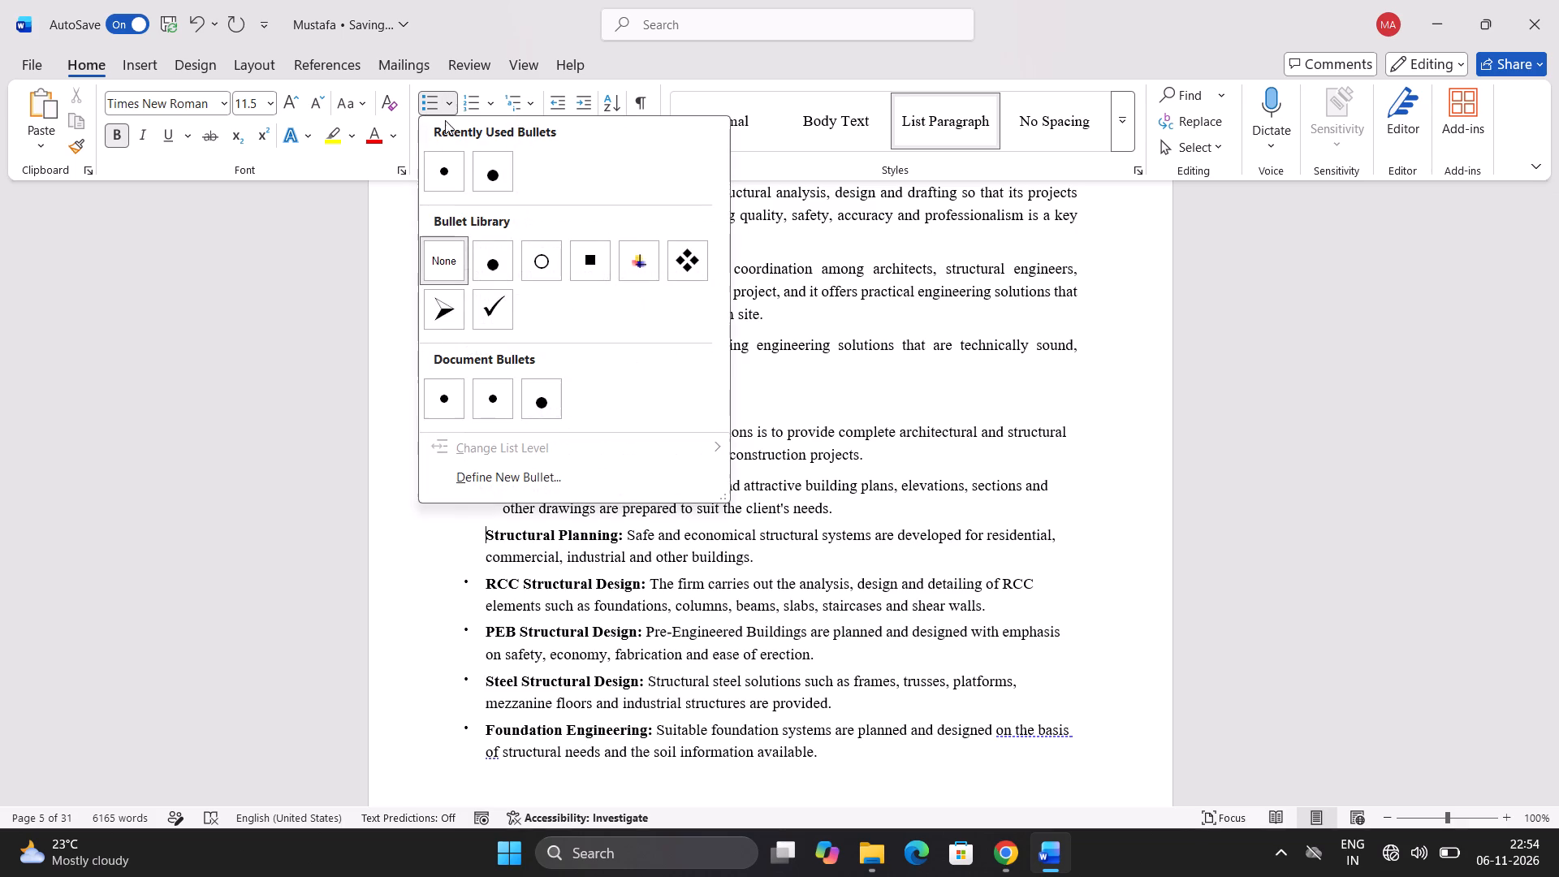
left_click(445, 395)
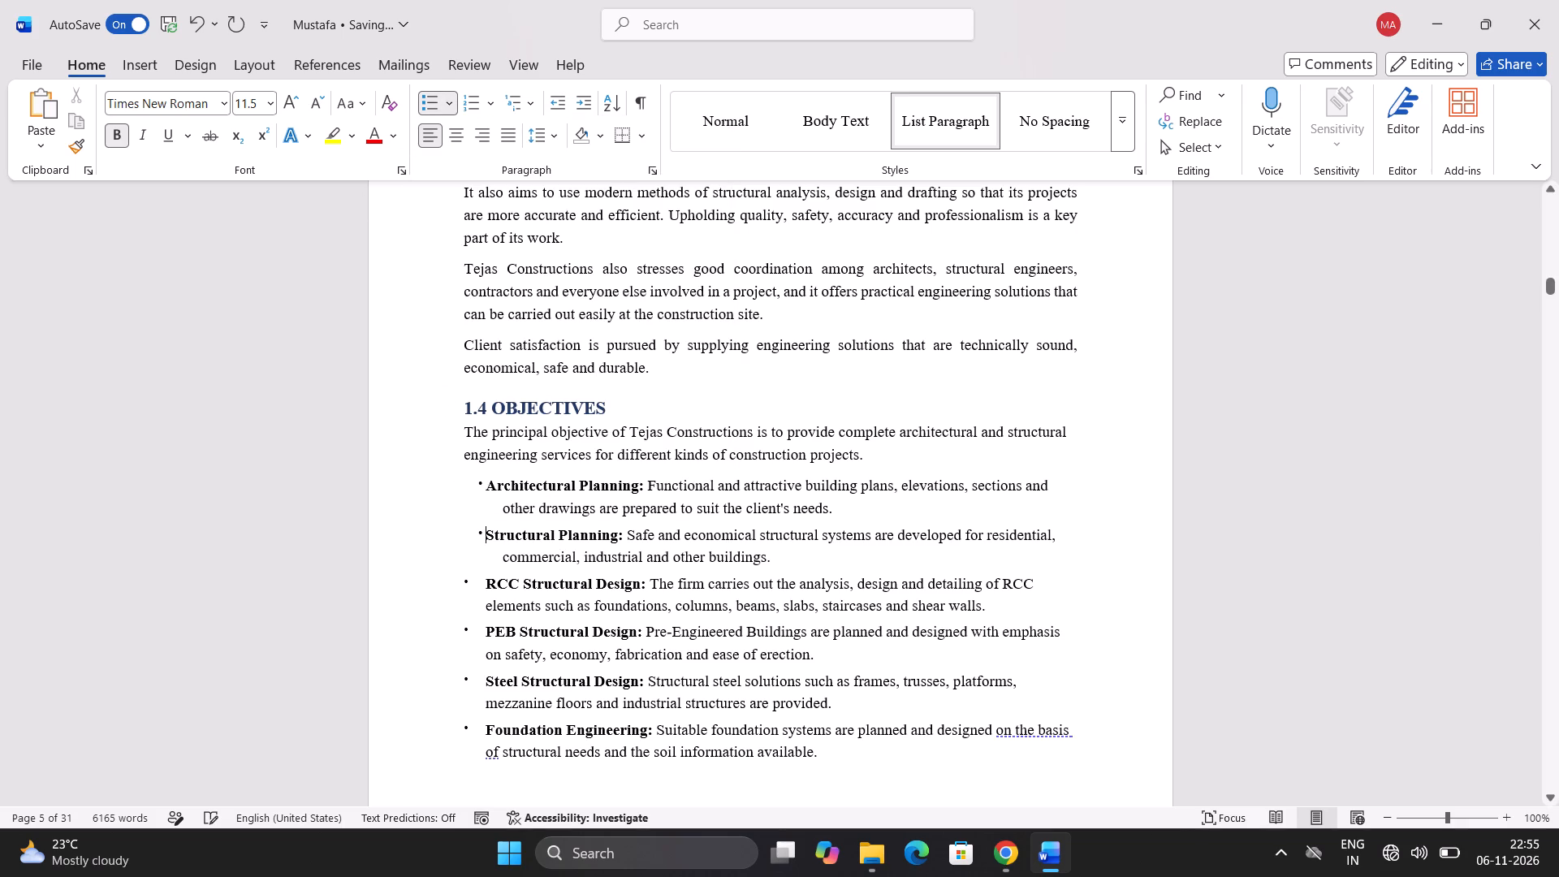
left_click(478, 583)
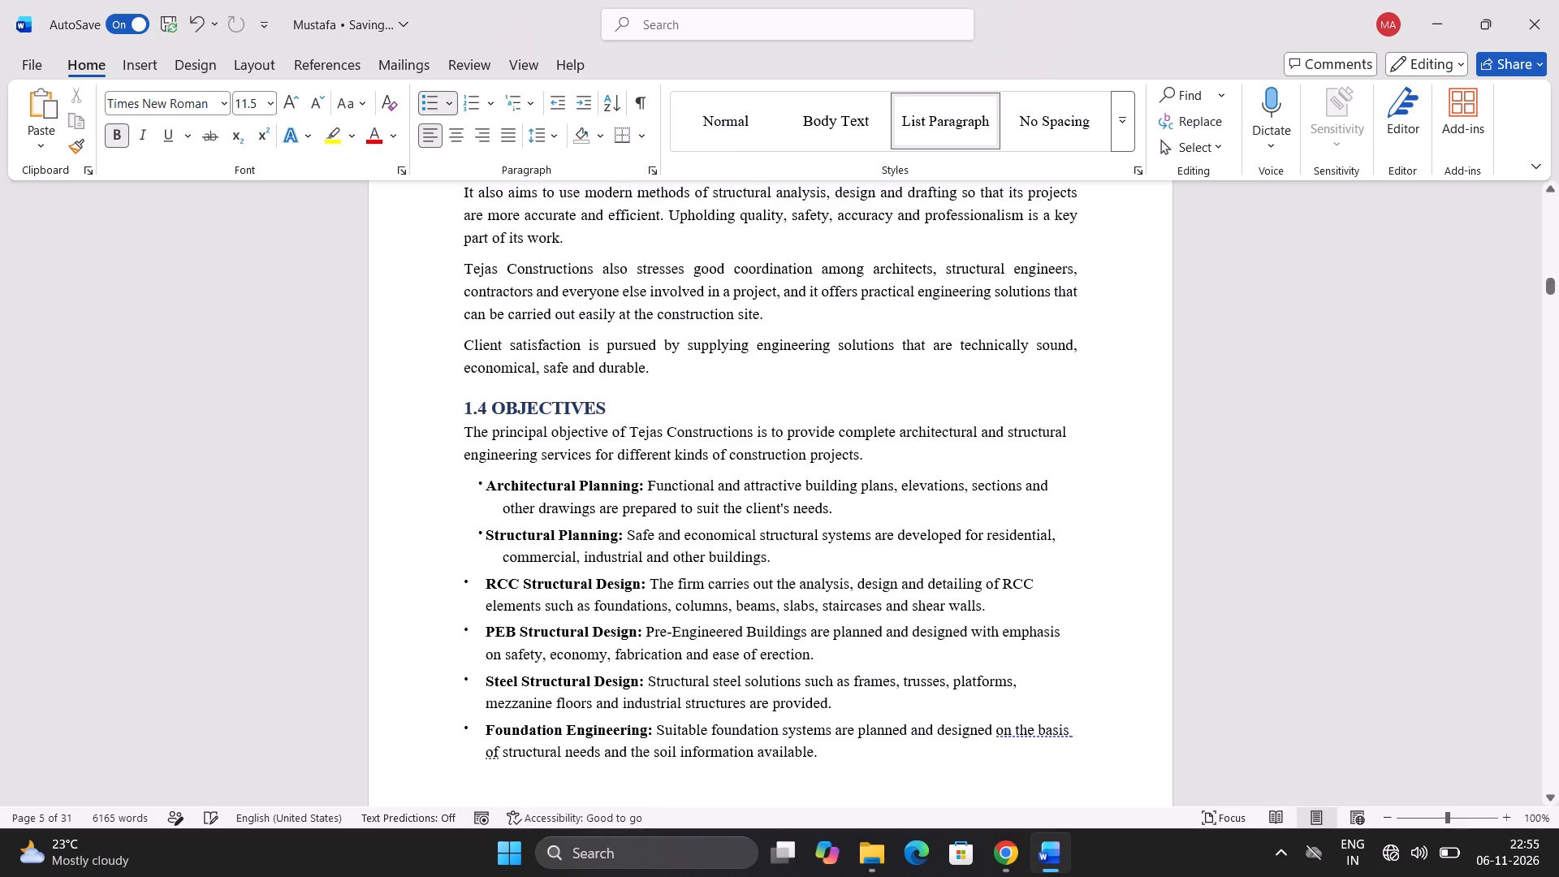
key("BackSpace")
left_click(446, 98)
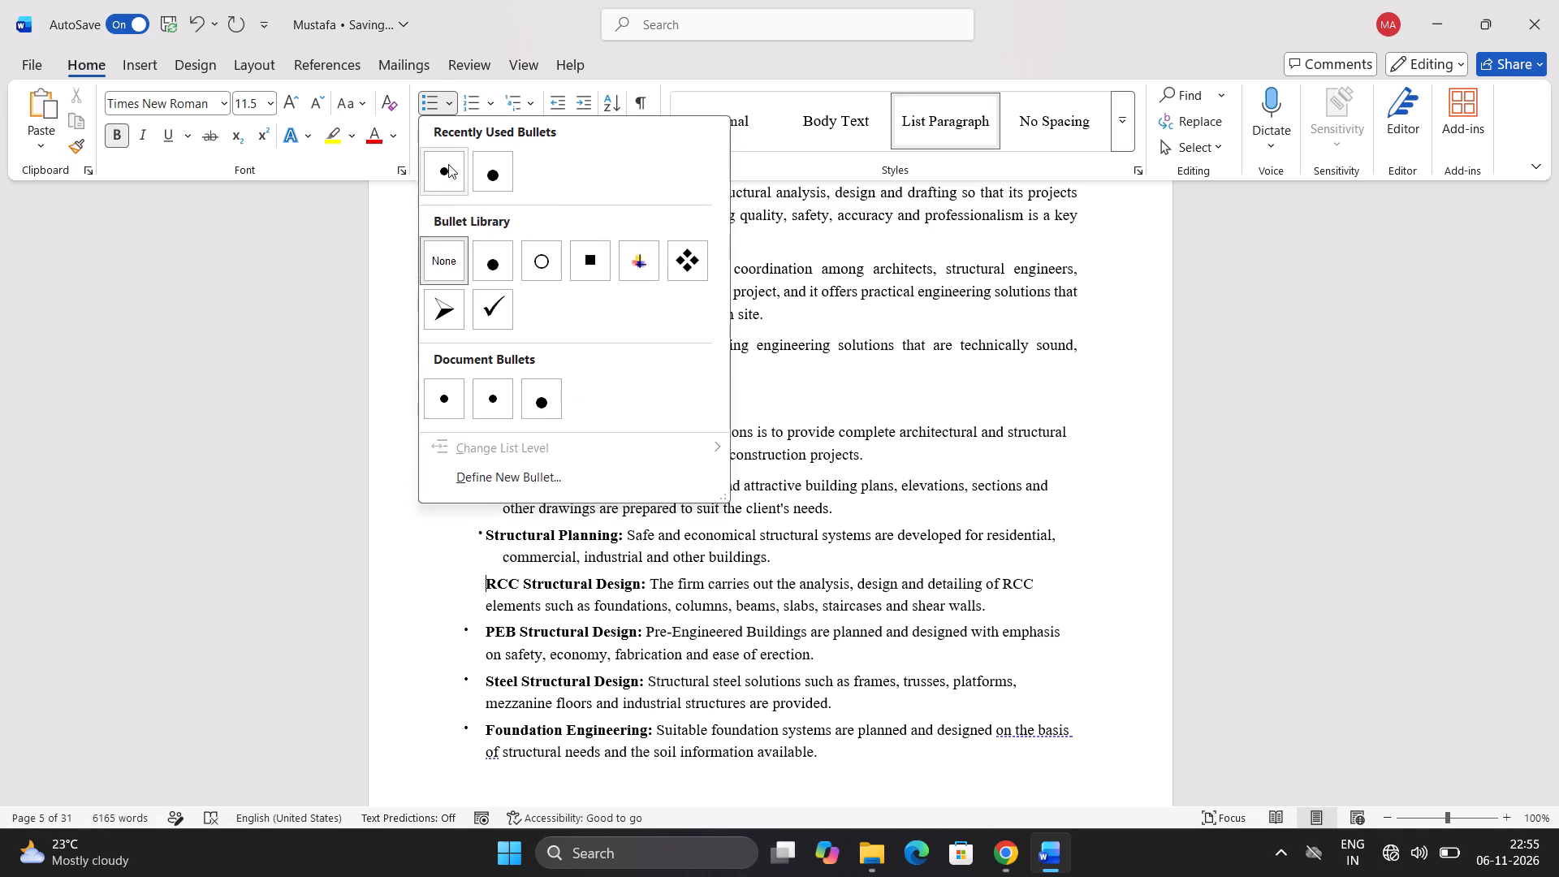
left_click(439, 402)
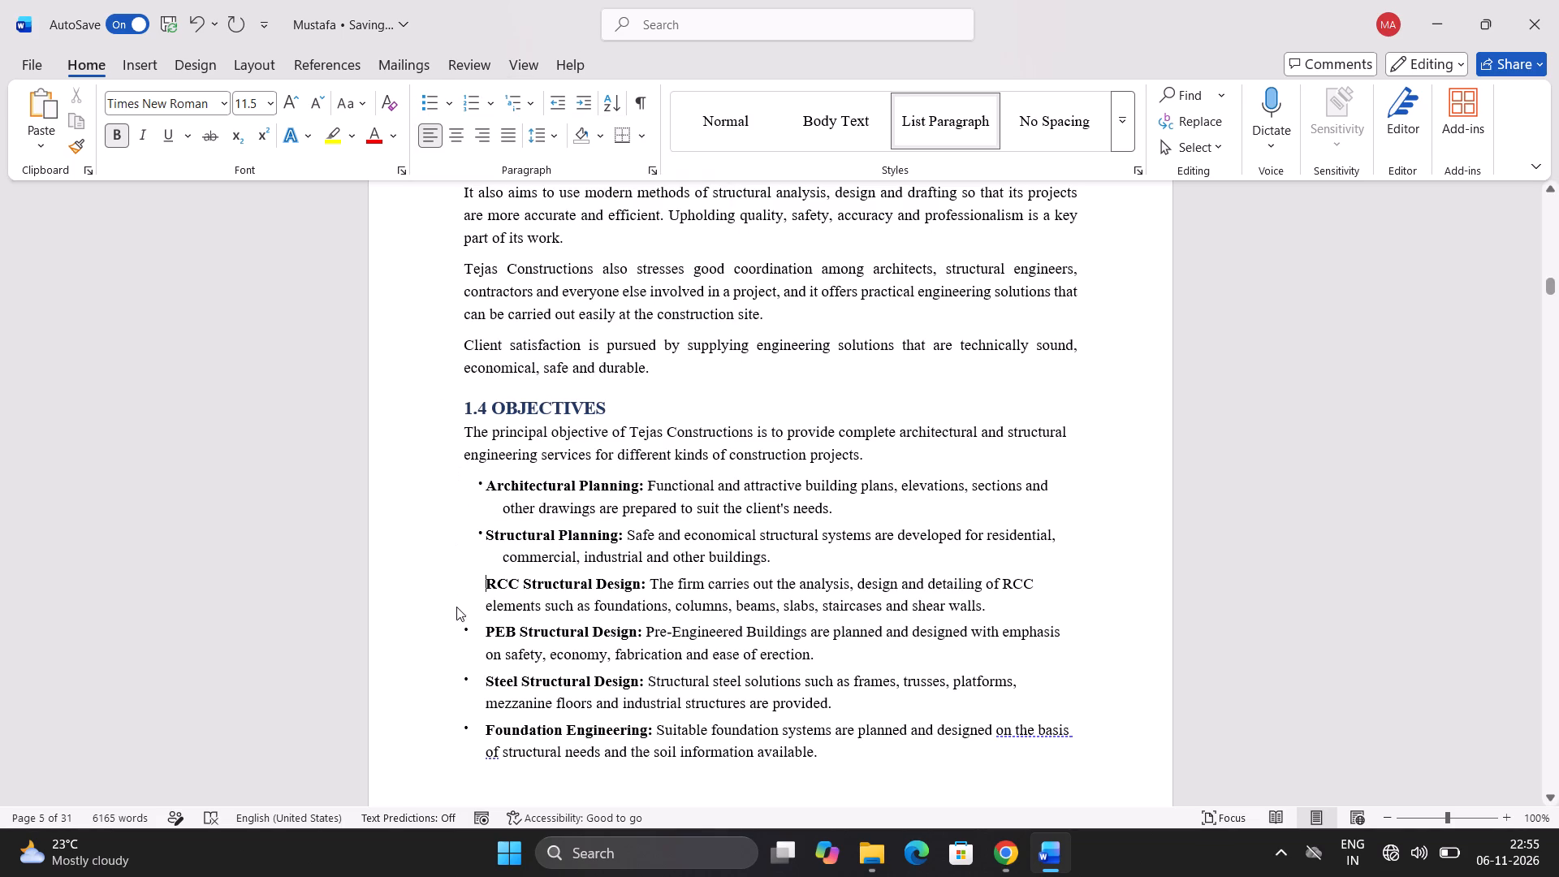
left_click(480, 628)
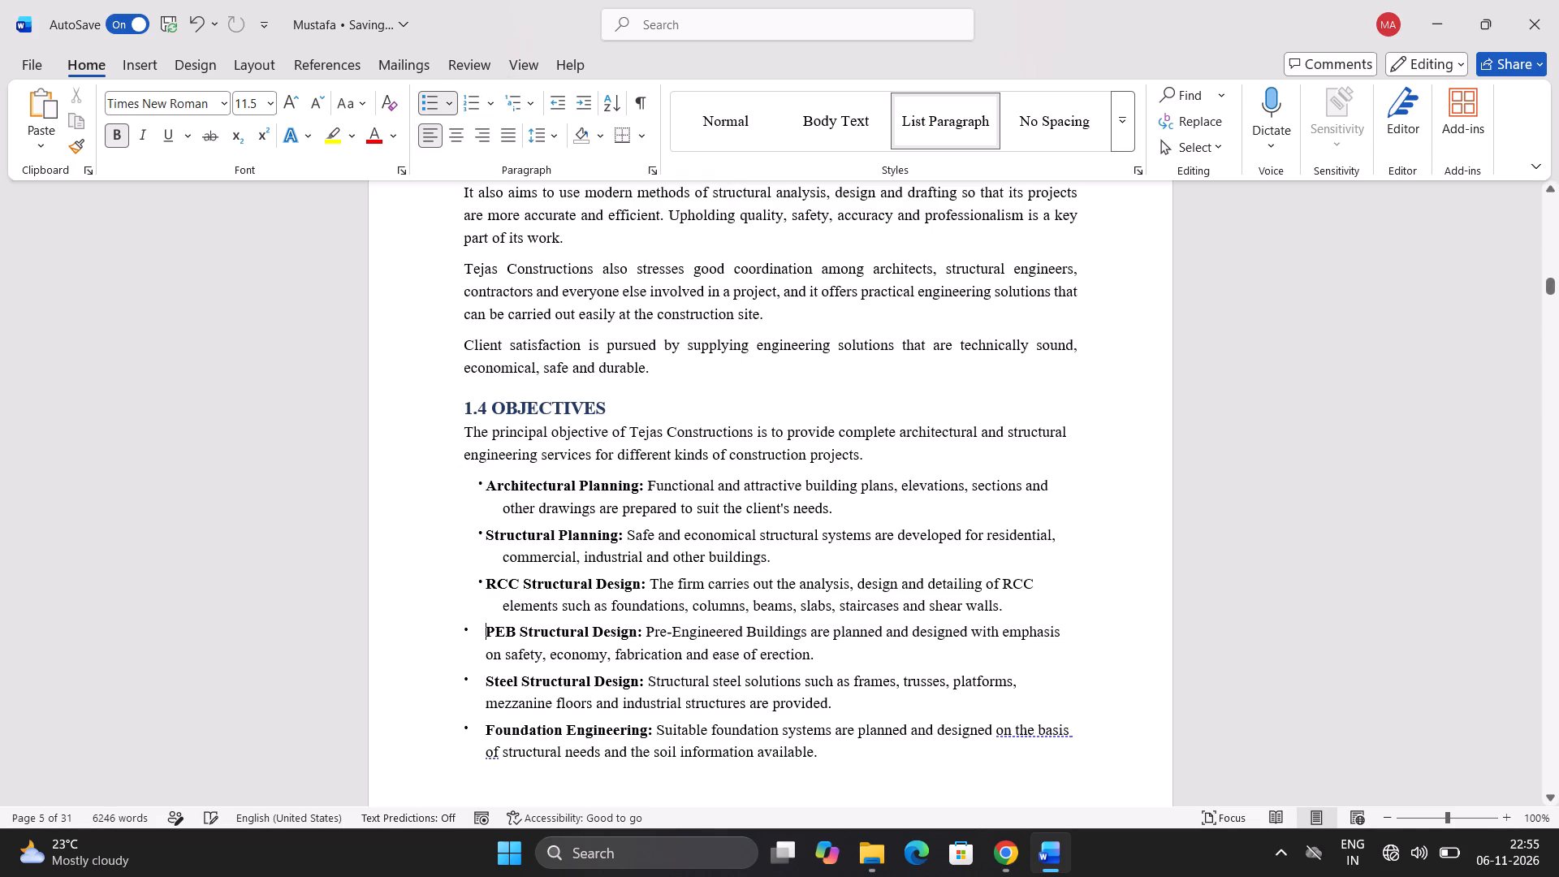
key("BackSpace")
left_click(451, 95)
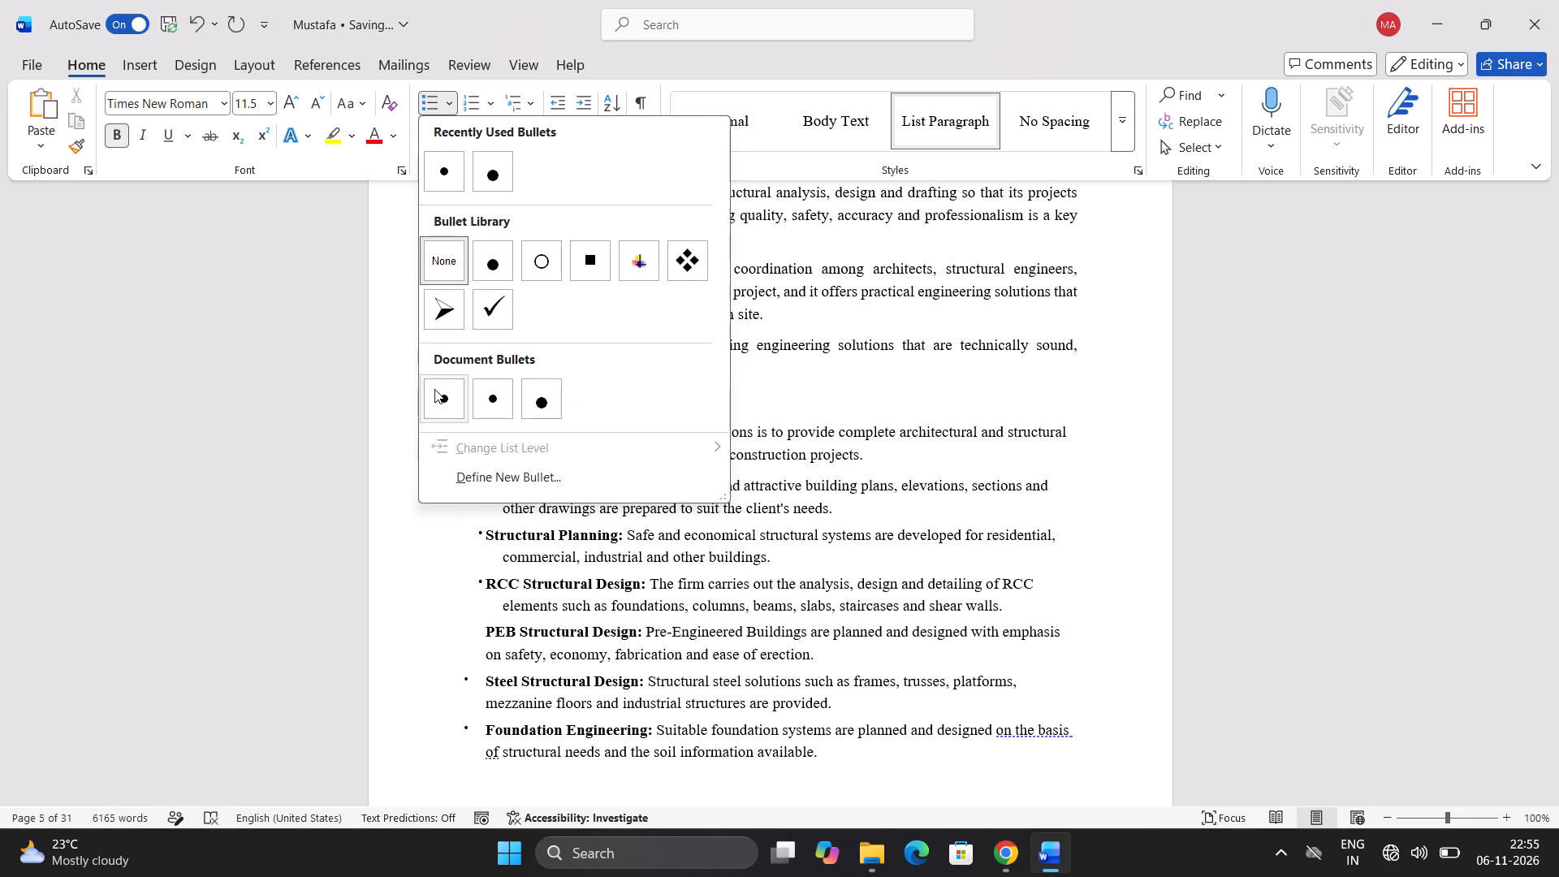
left_click(436, 389)
Replace the bullets of the Steel Structural Design and Foundation Engineering items with the same small dot bullet.
left_click(483, 678)
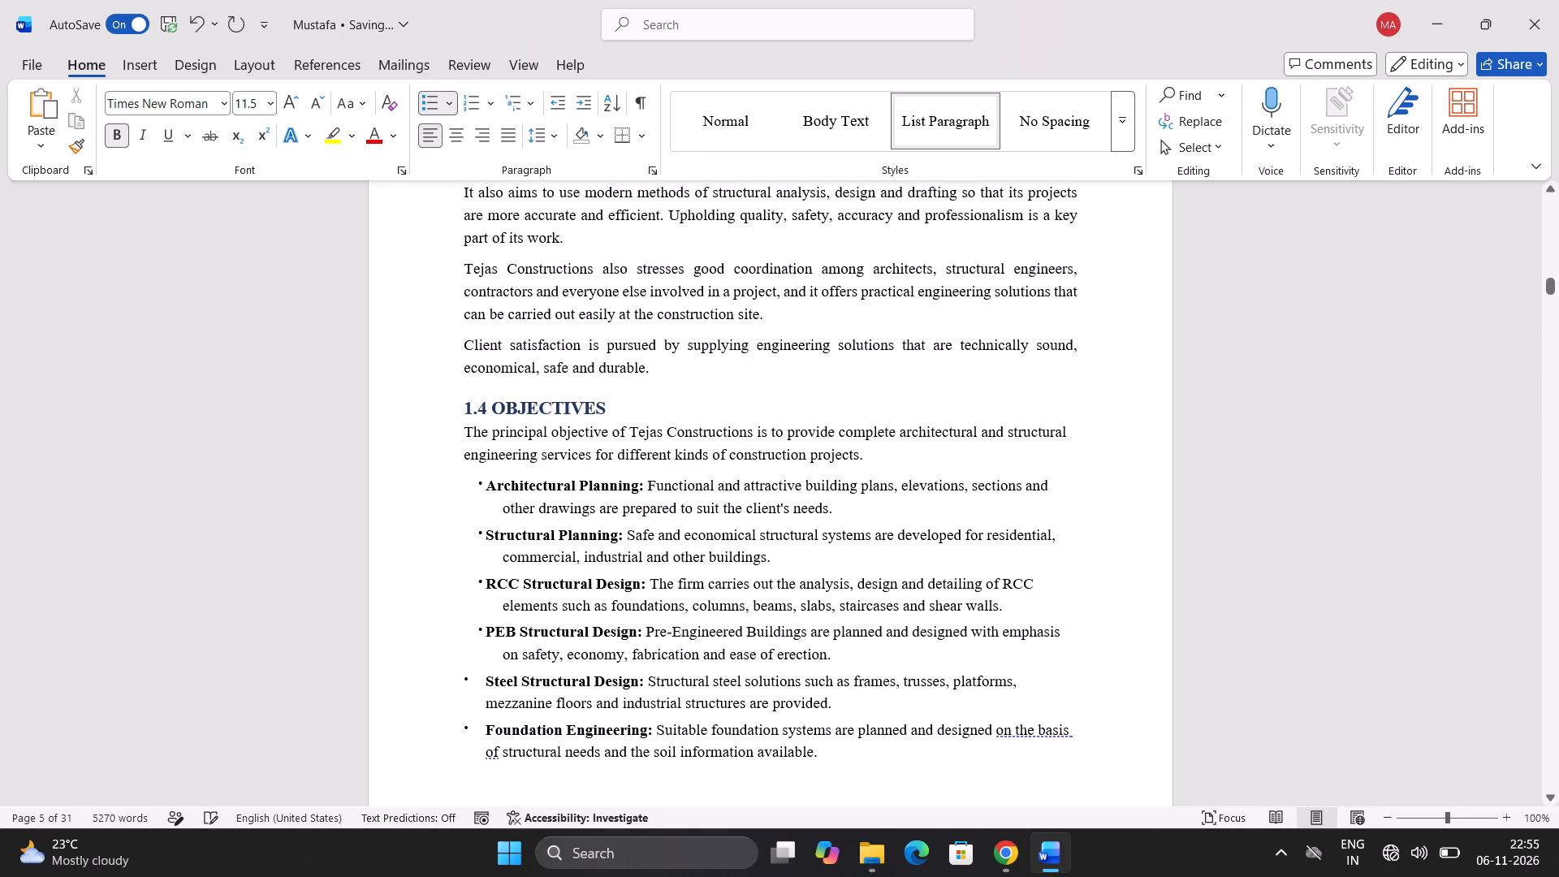
key("BackSpace")
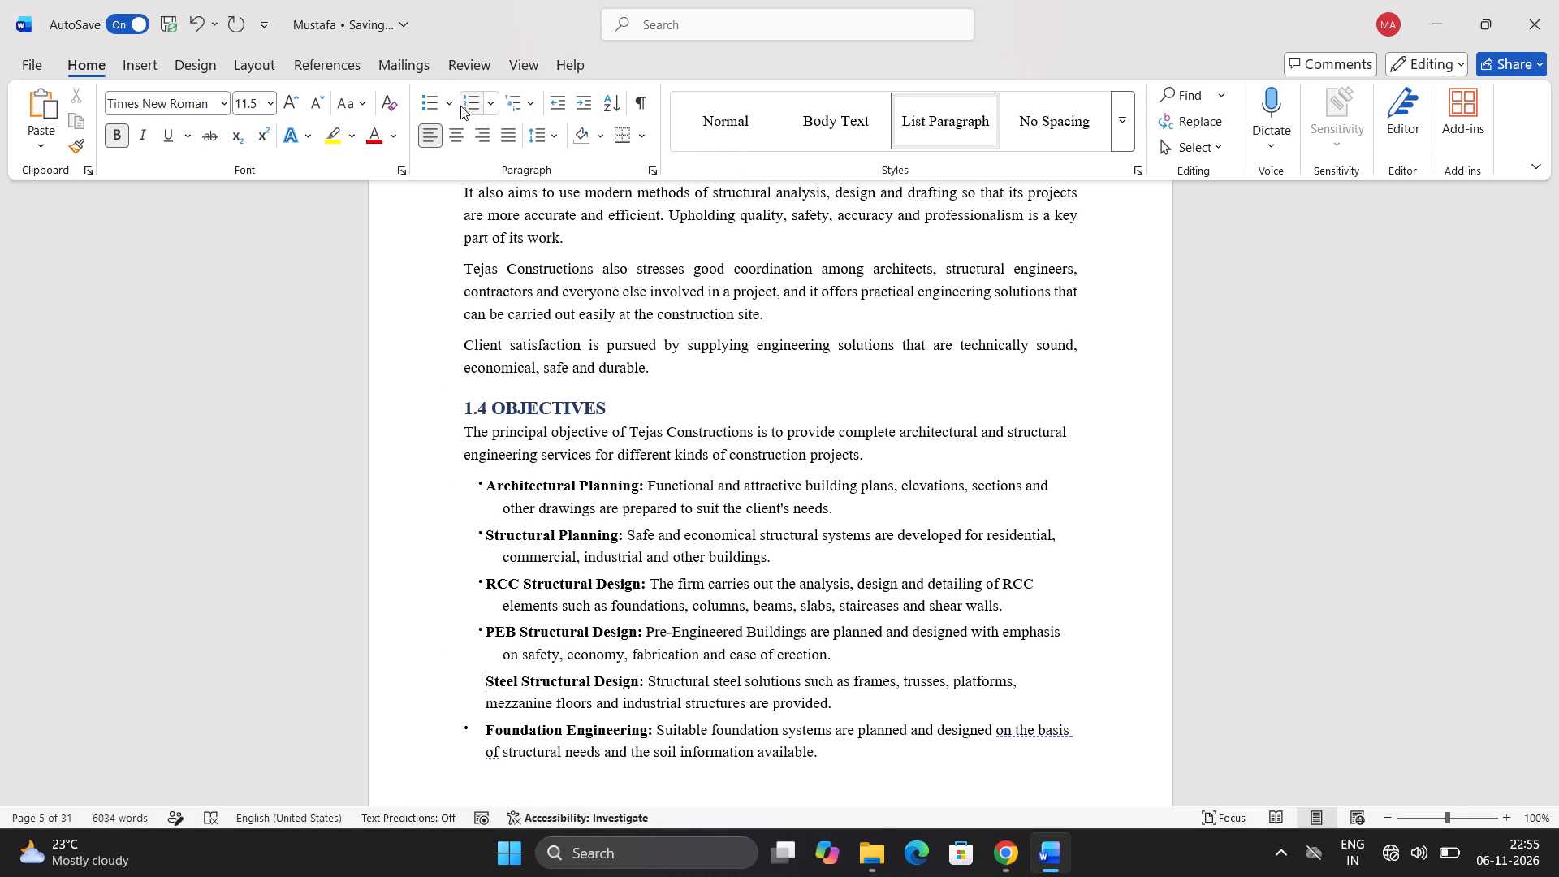
left_click(457, 106)
left_click(447, 406)
left_click(480, 717)
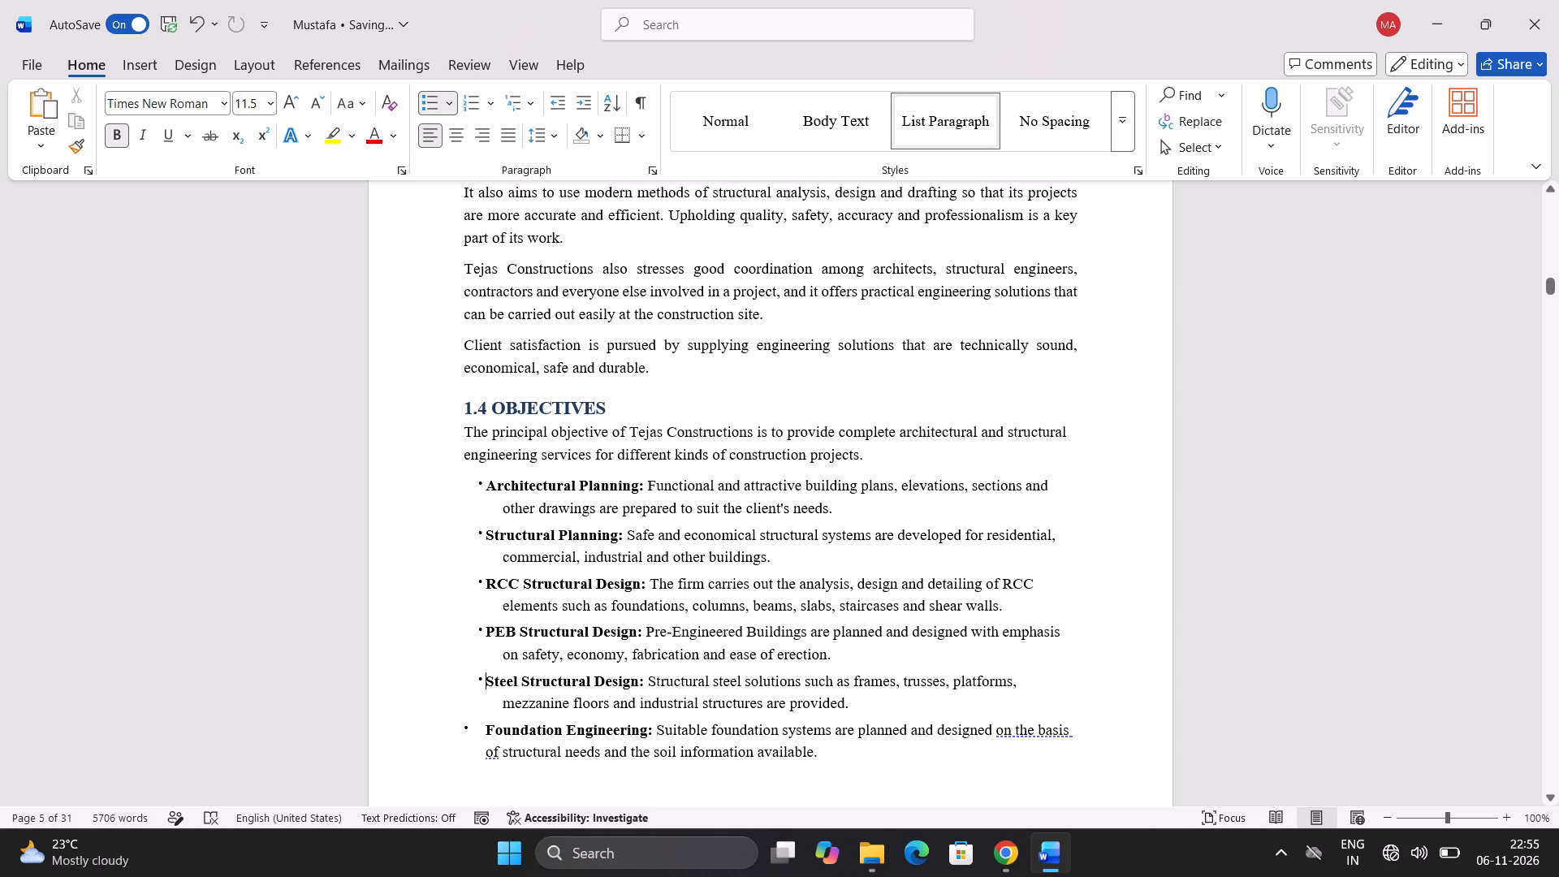
key("BackSpace")
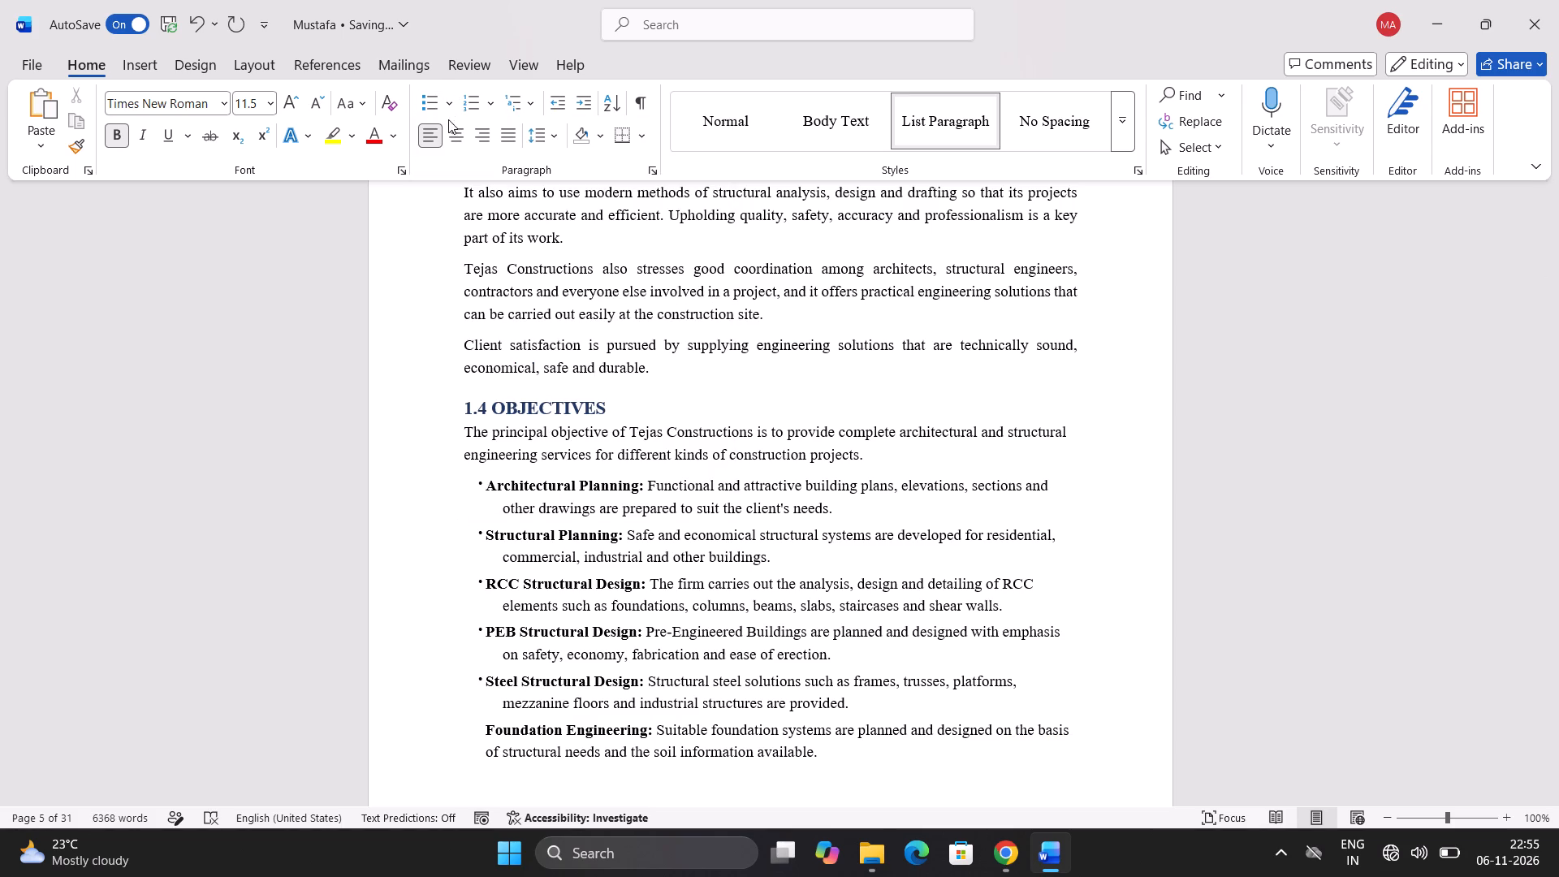
left_click(448, 109)
left_click(435, 401)
left_click(1250, 374)
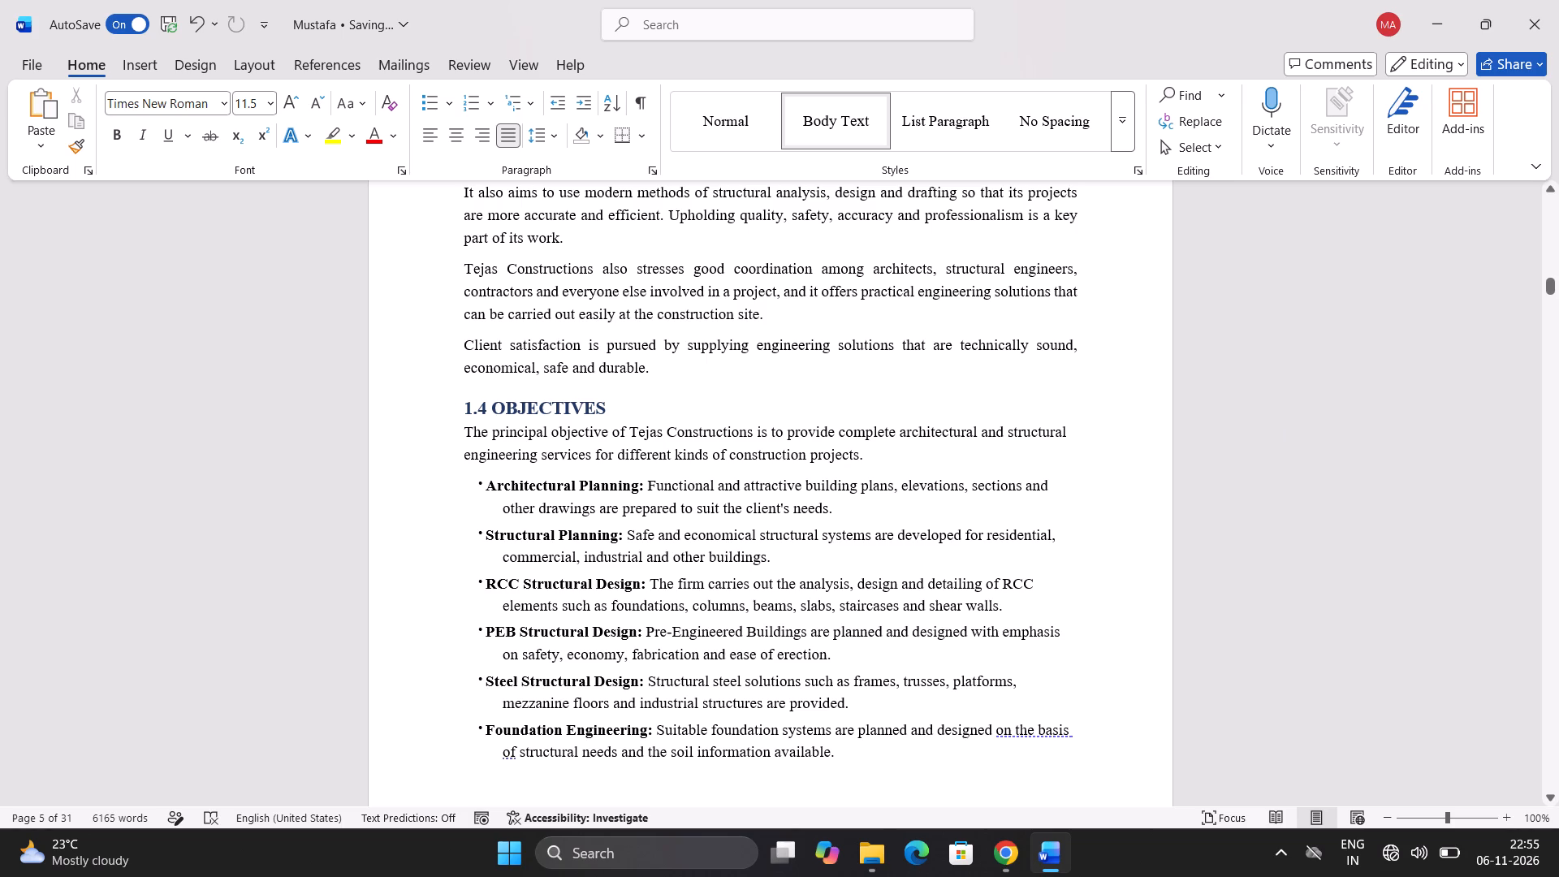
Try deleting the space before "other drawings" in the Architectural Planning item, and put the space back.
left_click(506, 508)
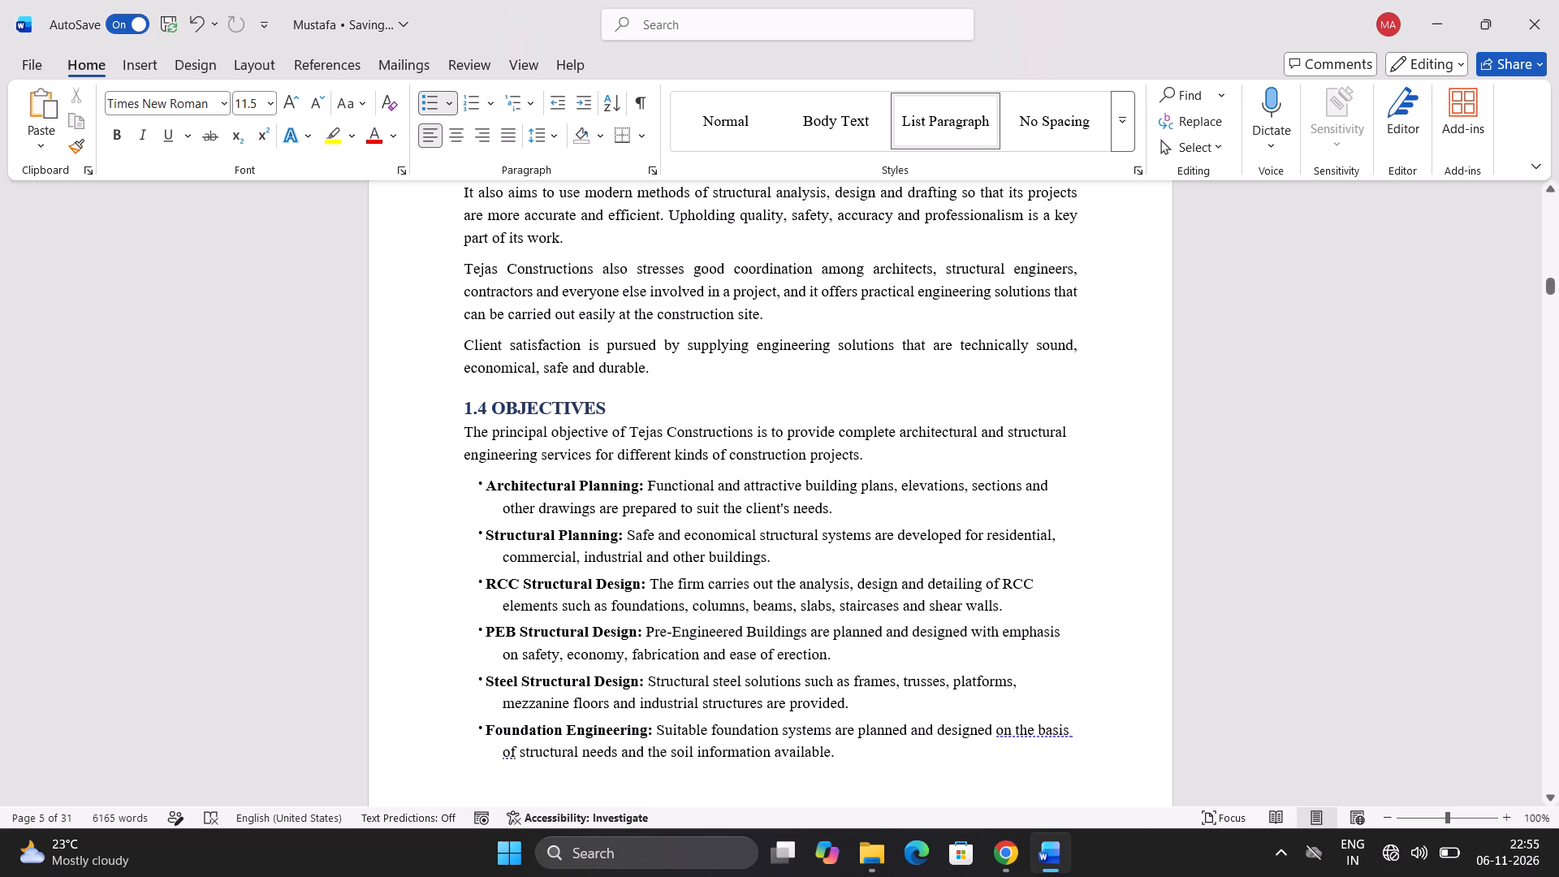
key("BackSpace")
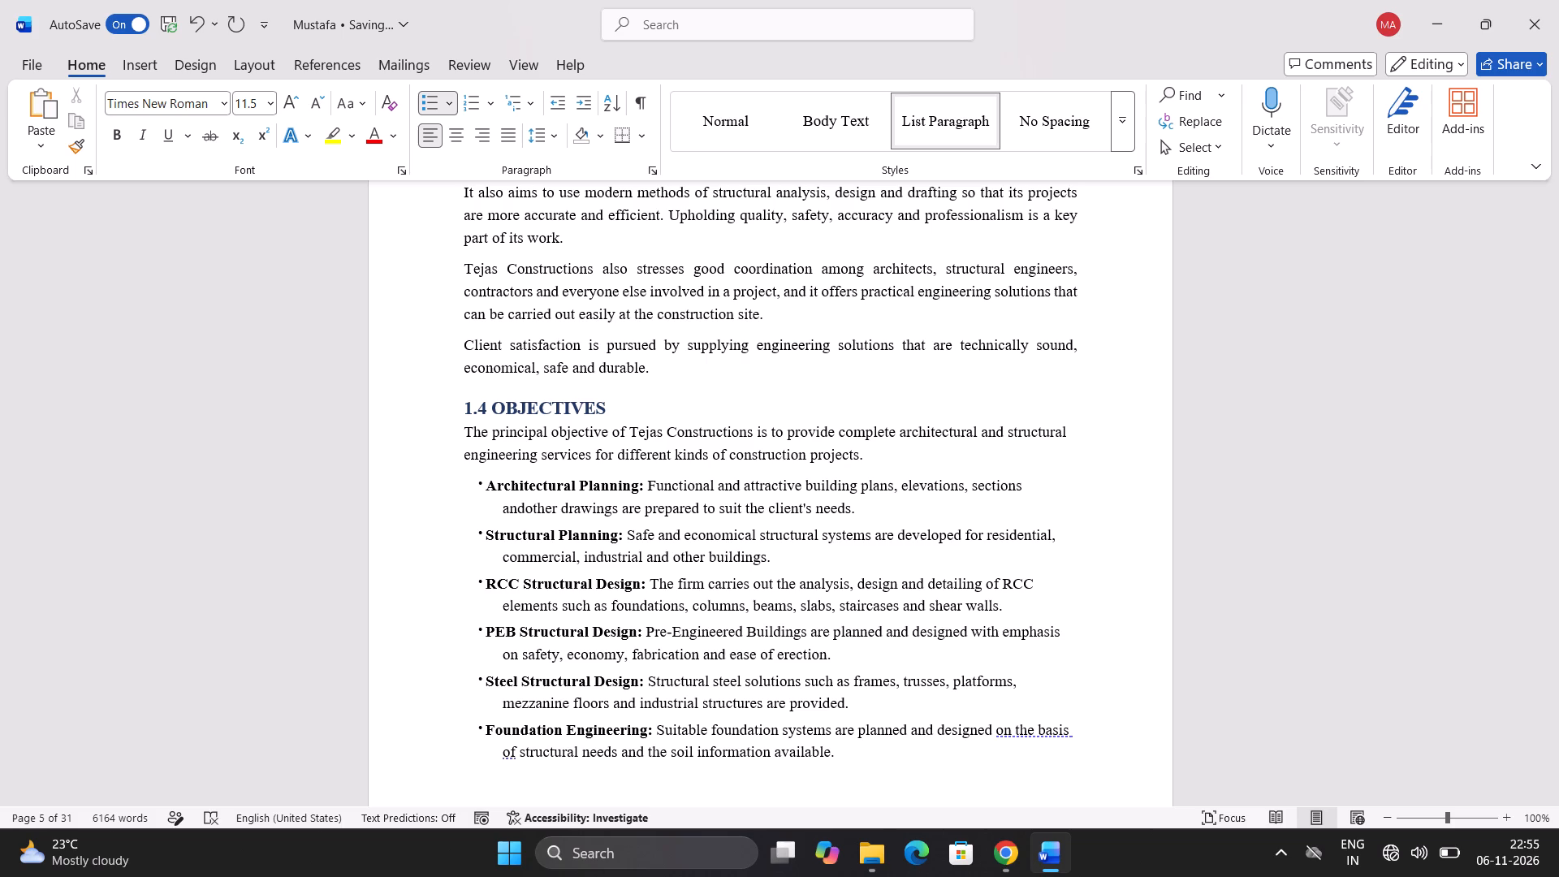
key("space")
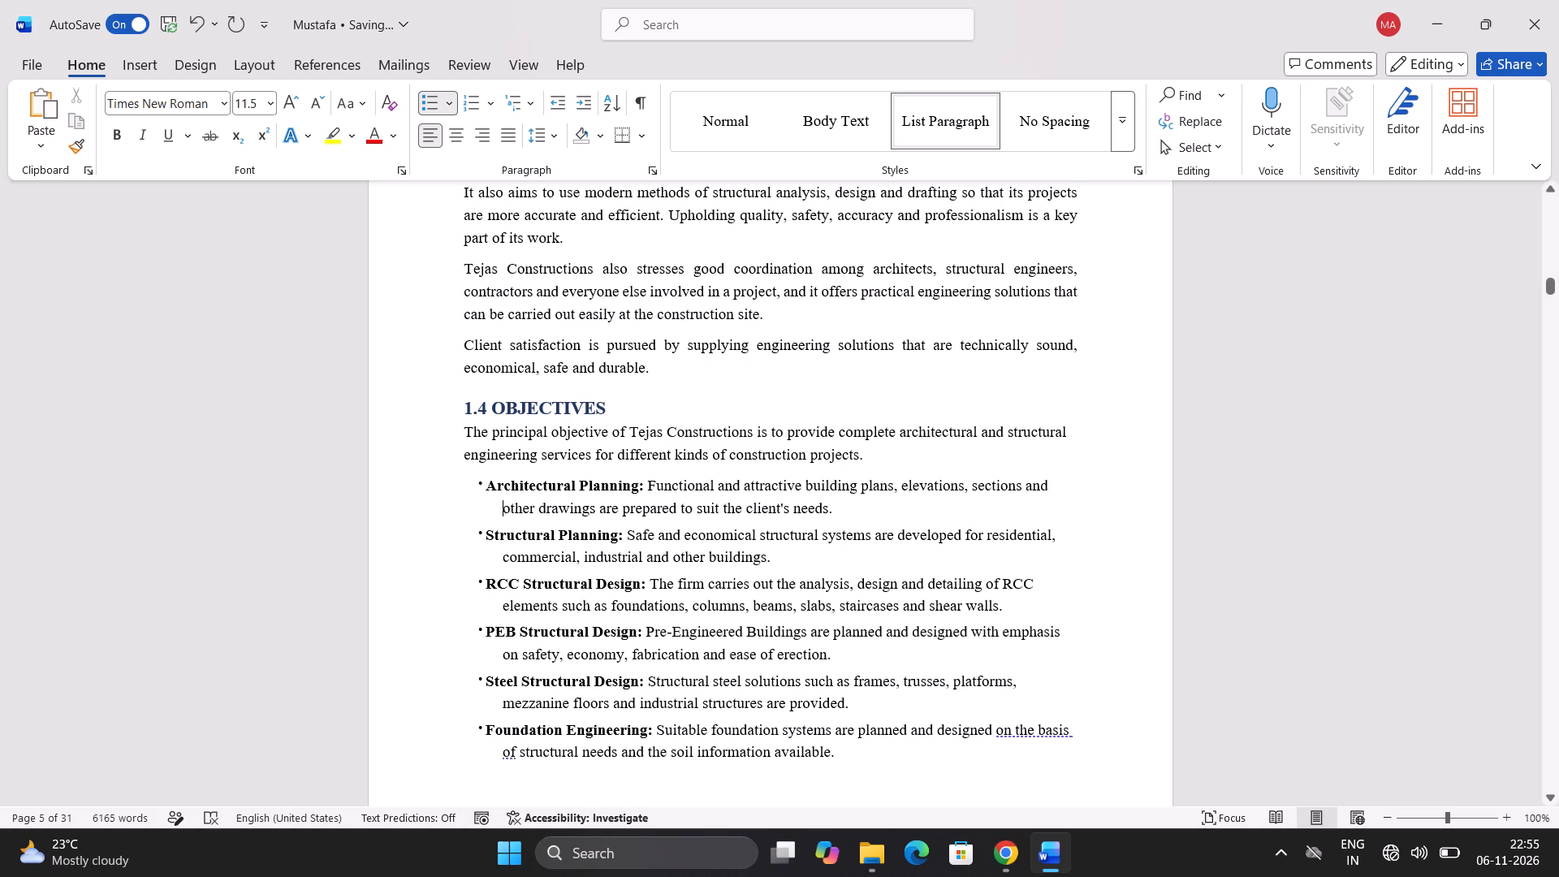
Left-align all six bullet items under 1.4 OBJECTIVES, from Architectural Planning to Foundation Engineering, and increase their indent by one level.
left_click_drag(465, 478, 624, 713)
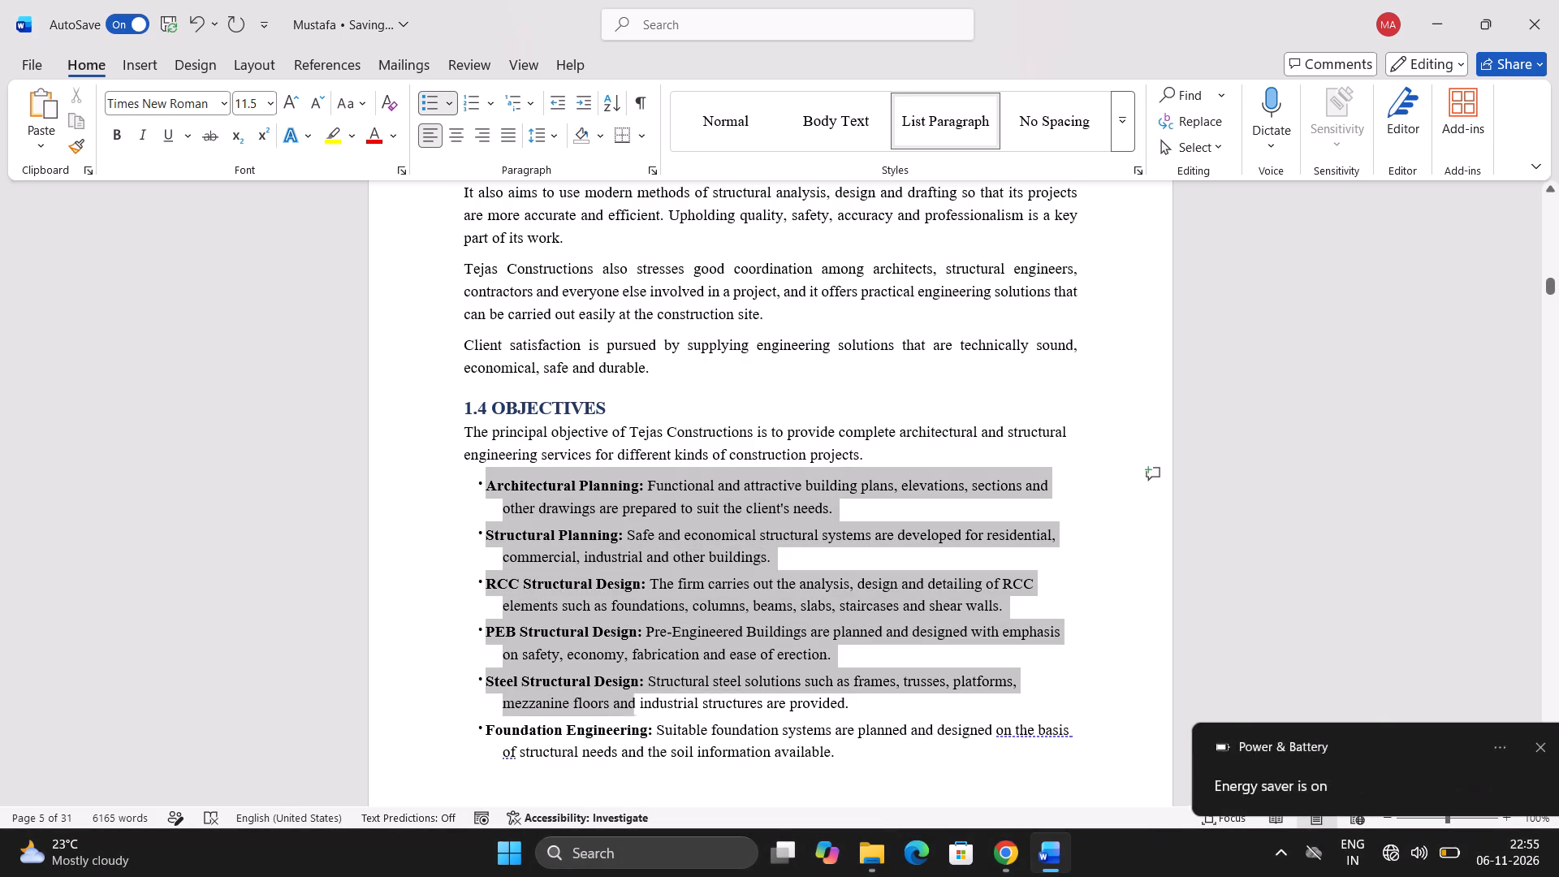
left_click_drag(624, 713, 840, 786)
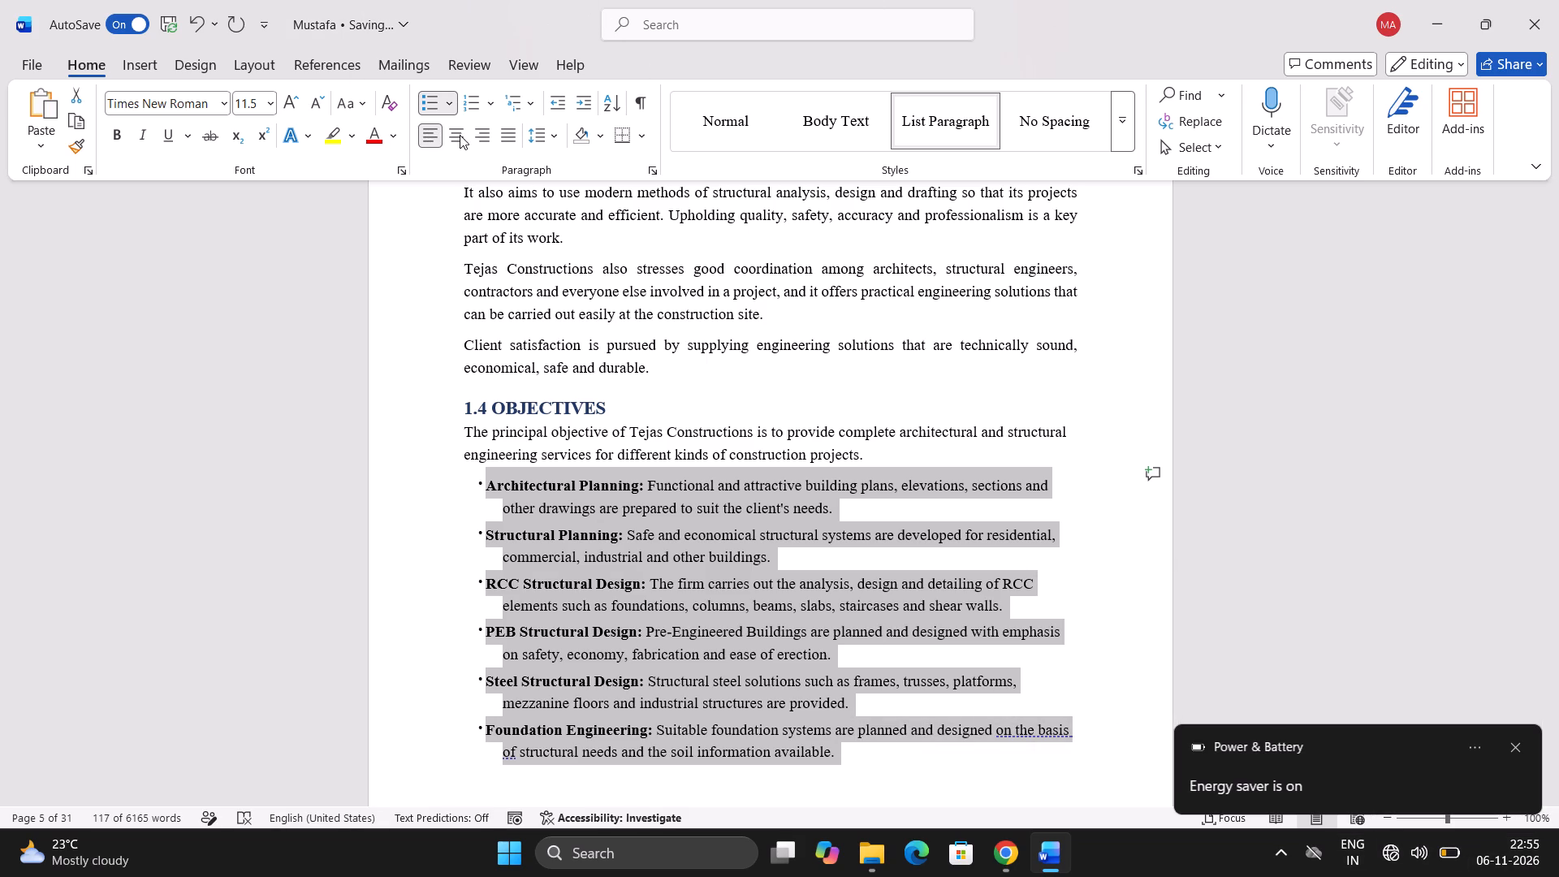
left_click(436, 127)
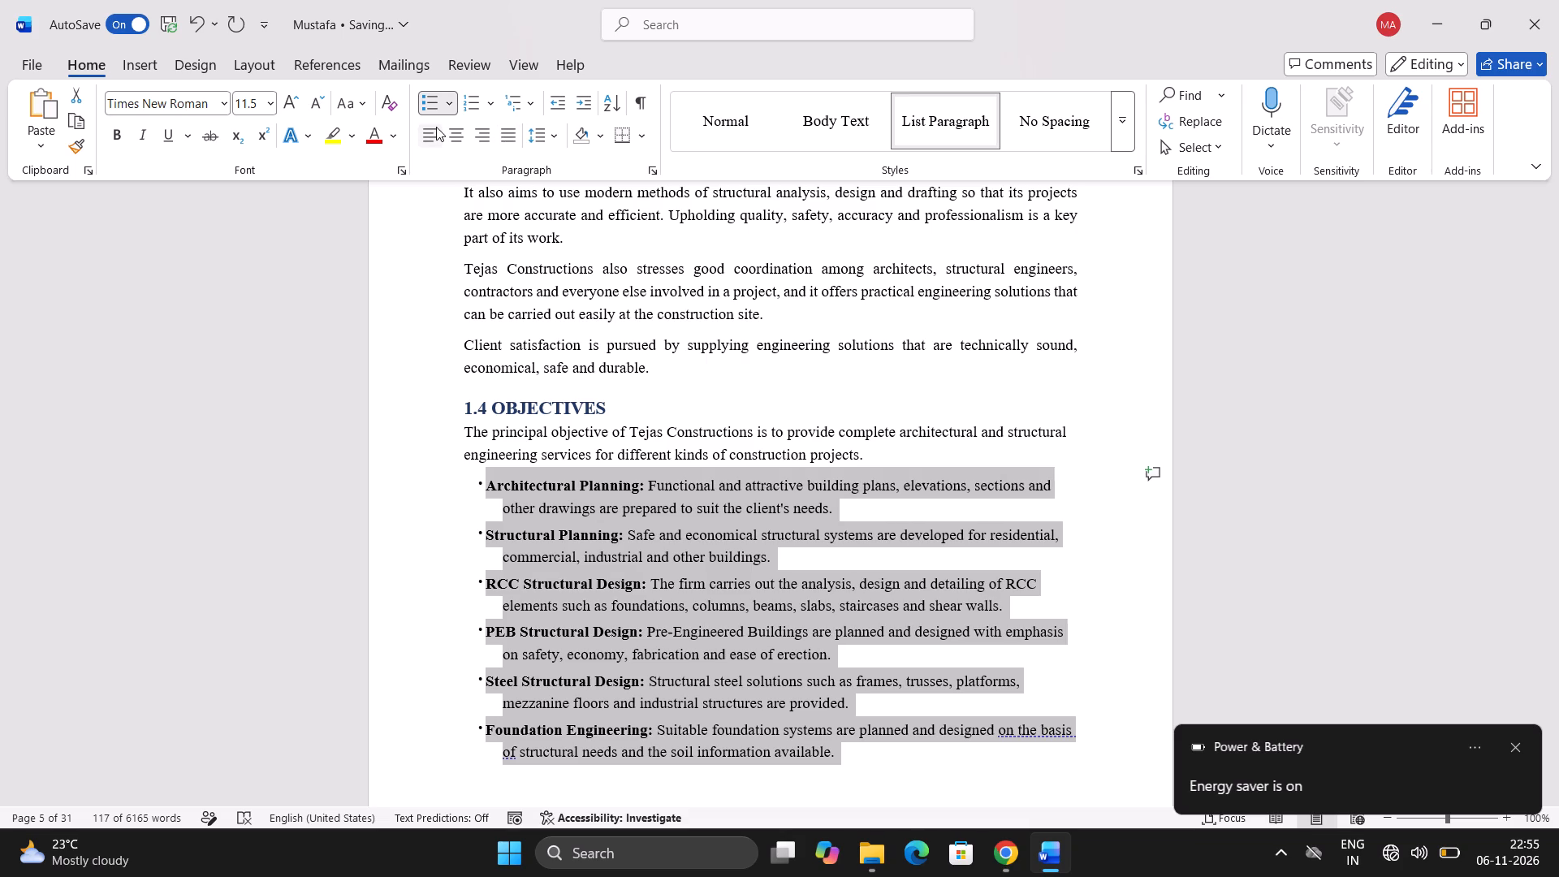
left_click(459, 136)
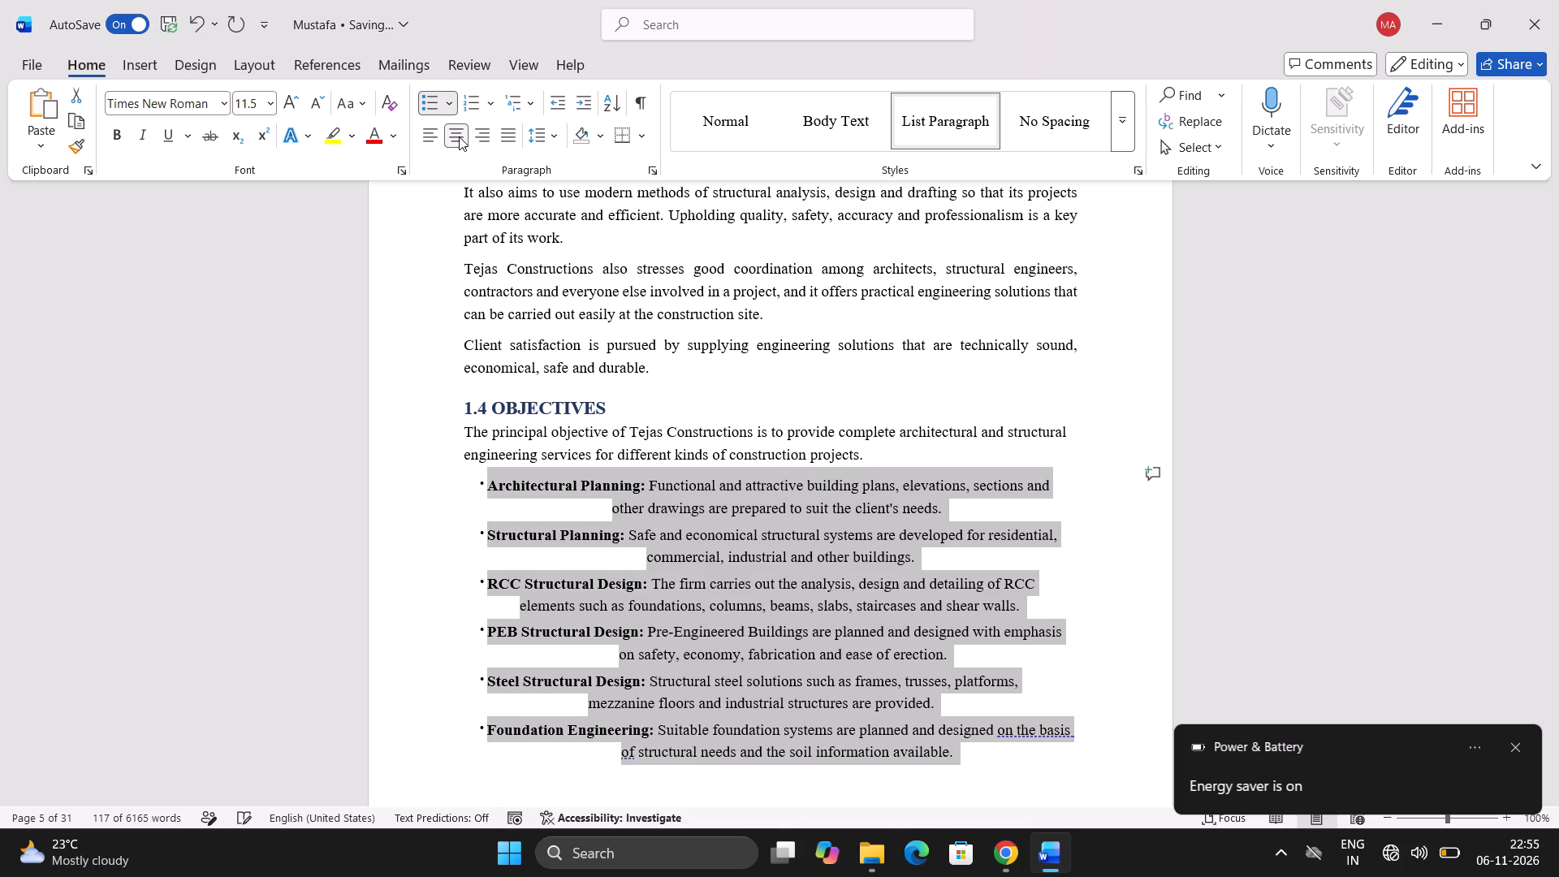
left_click(503, 138)
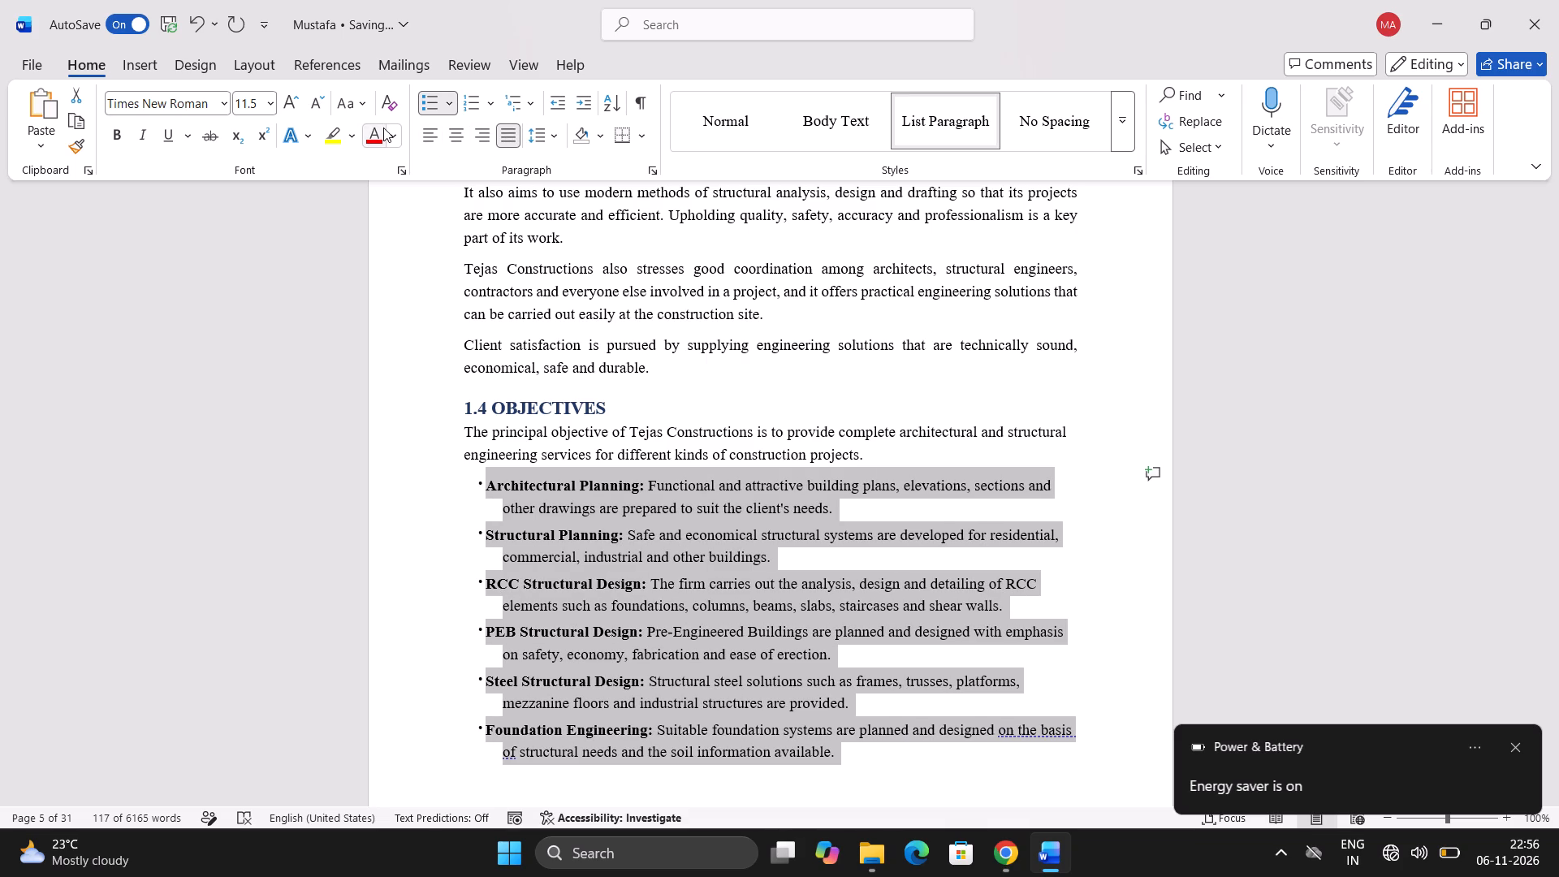
left_click(433, 139)
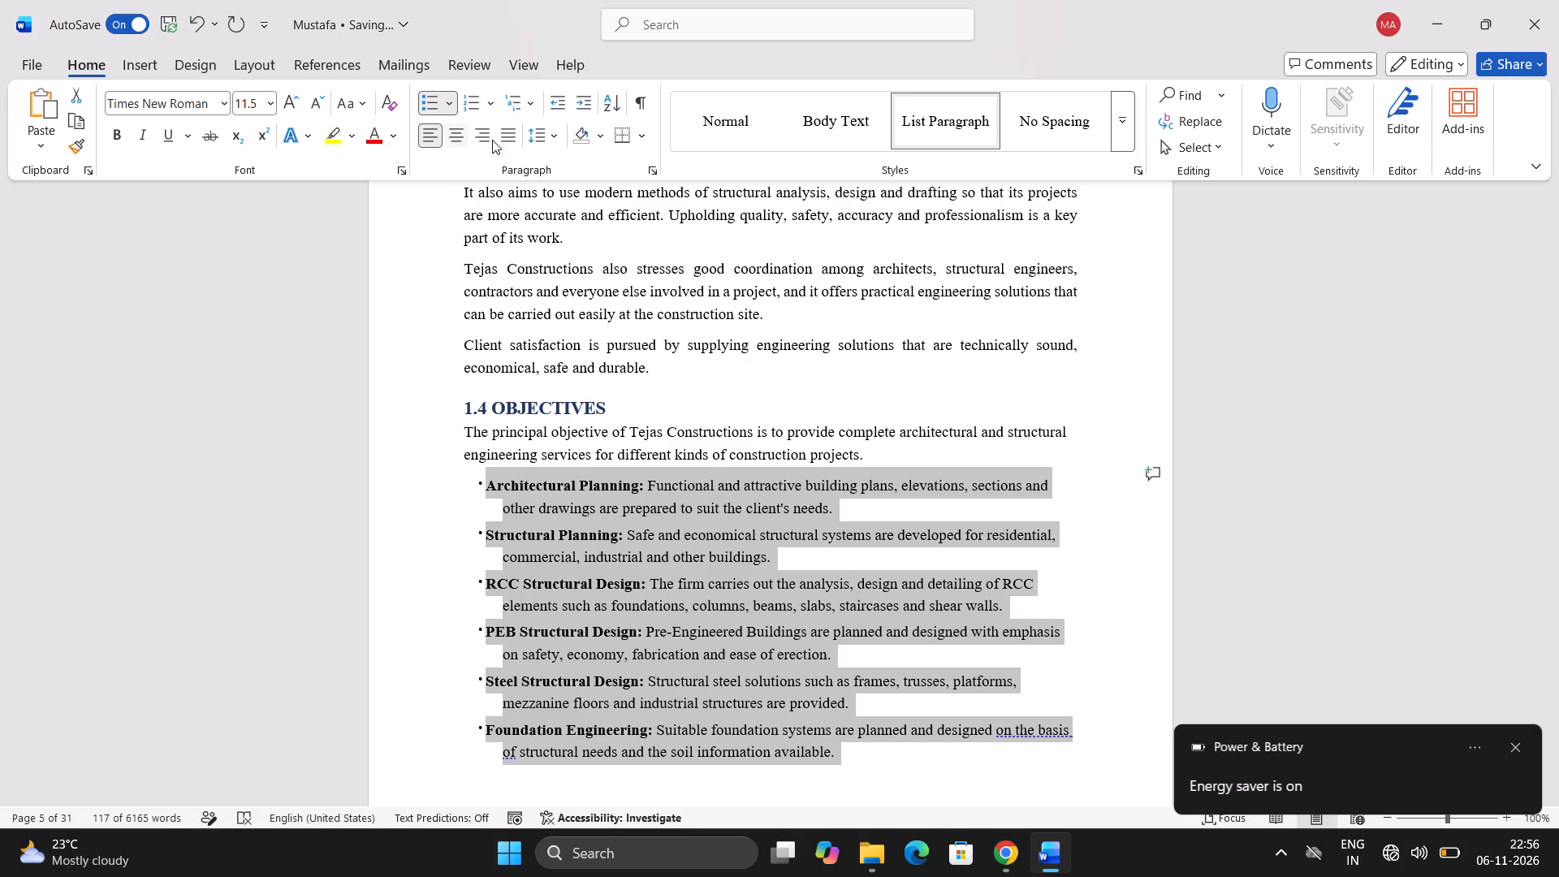
left_click(579, 107)
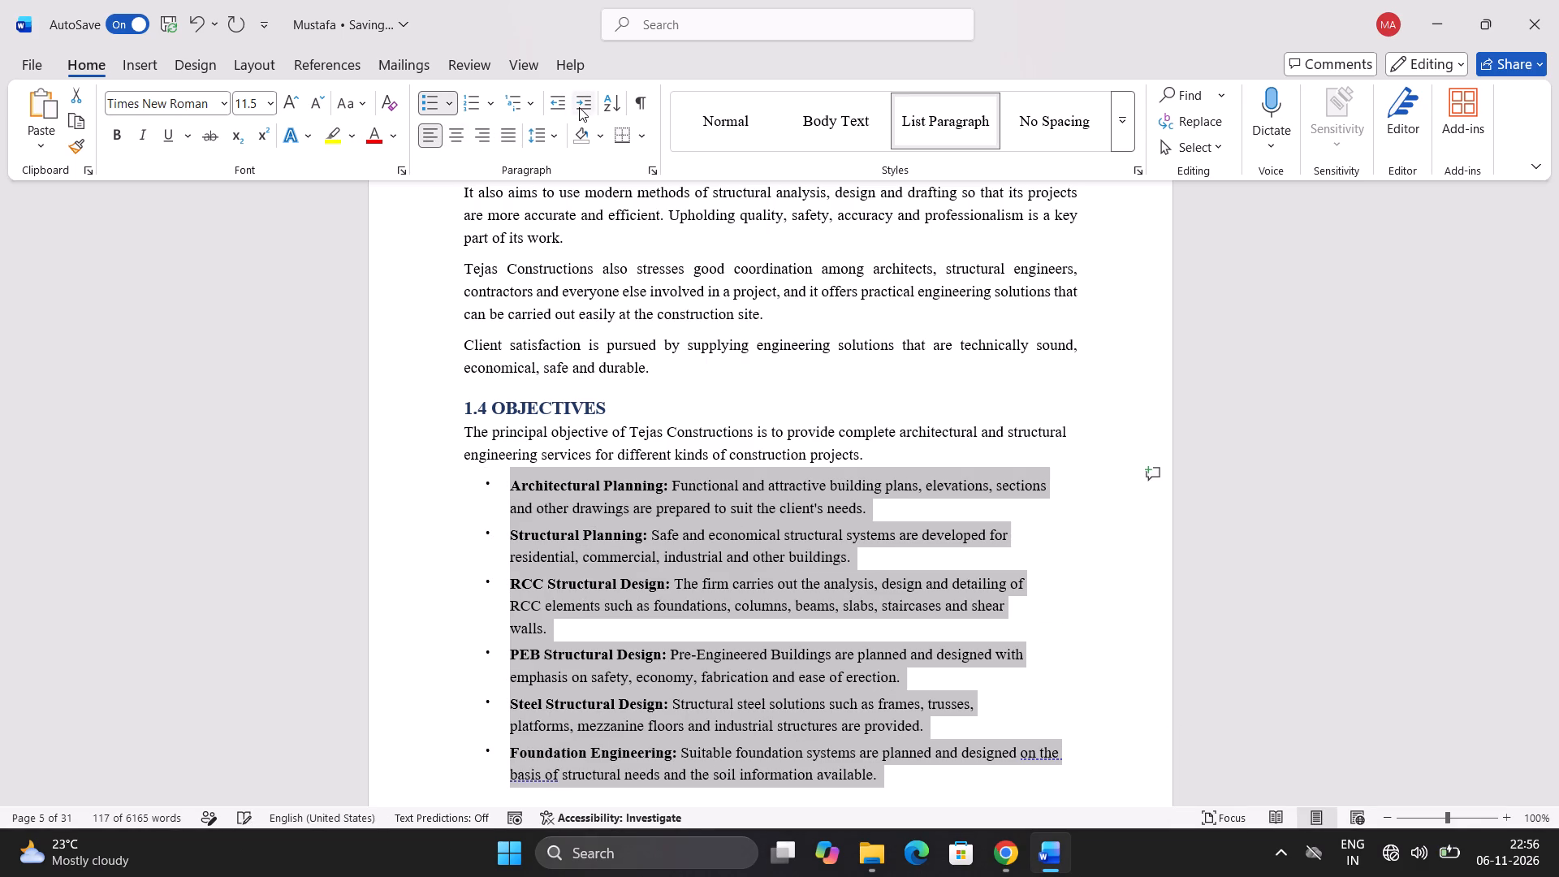
left_click(282, 300)
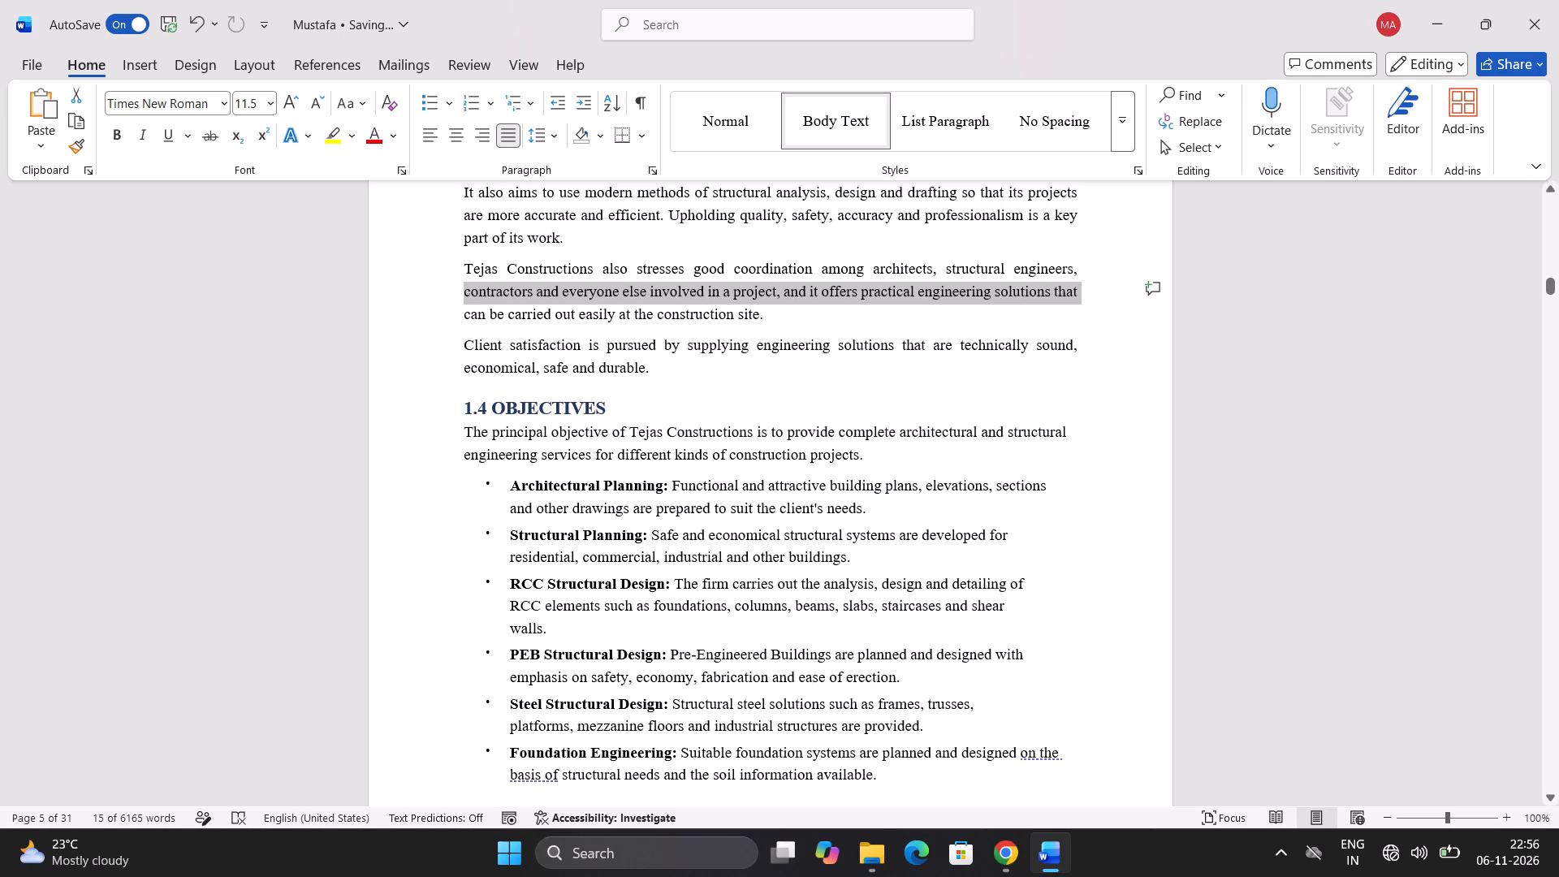
Delete the duplicate objectives text on page 6, from the introductory sentence through the Foundation Engineering item.
scroll(506, 405, "down", 11)
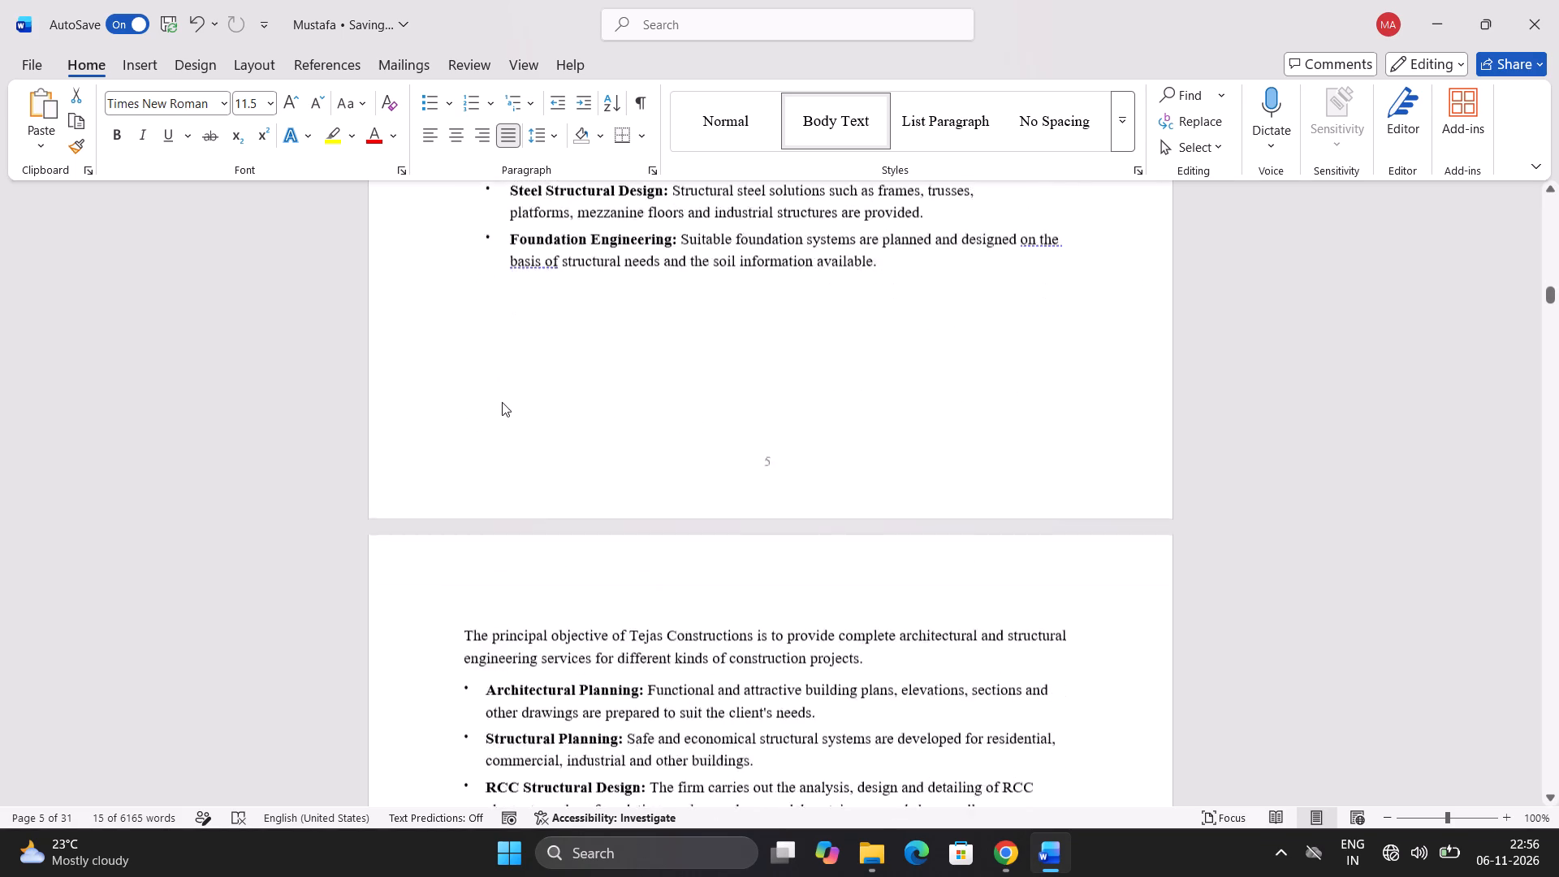
scroll(502, 402, "down", 1)
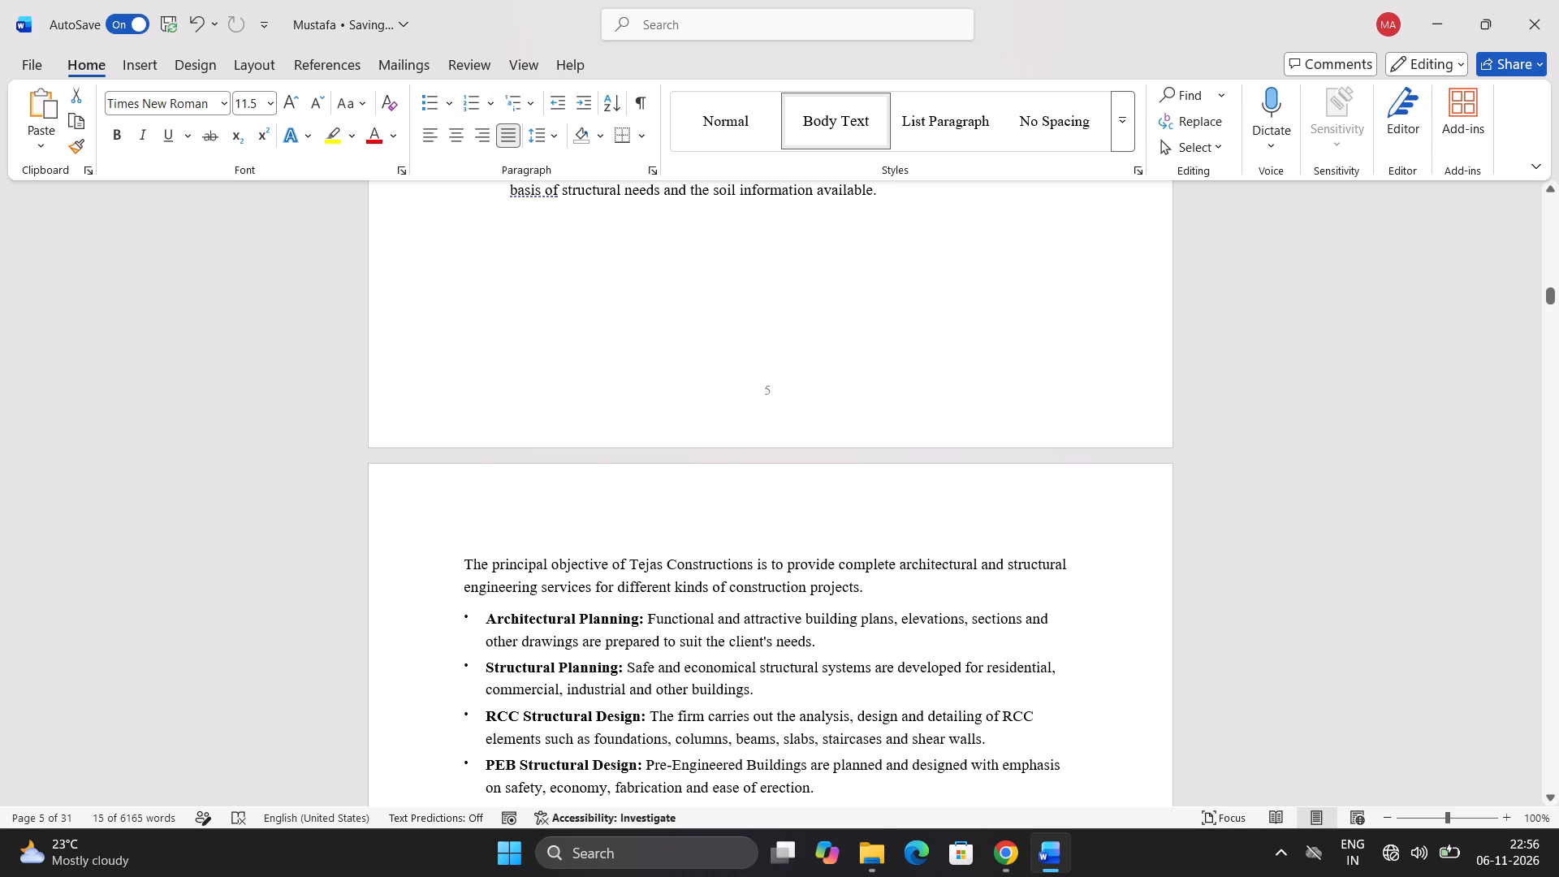
scroll(619, 251, "down", 10)
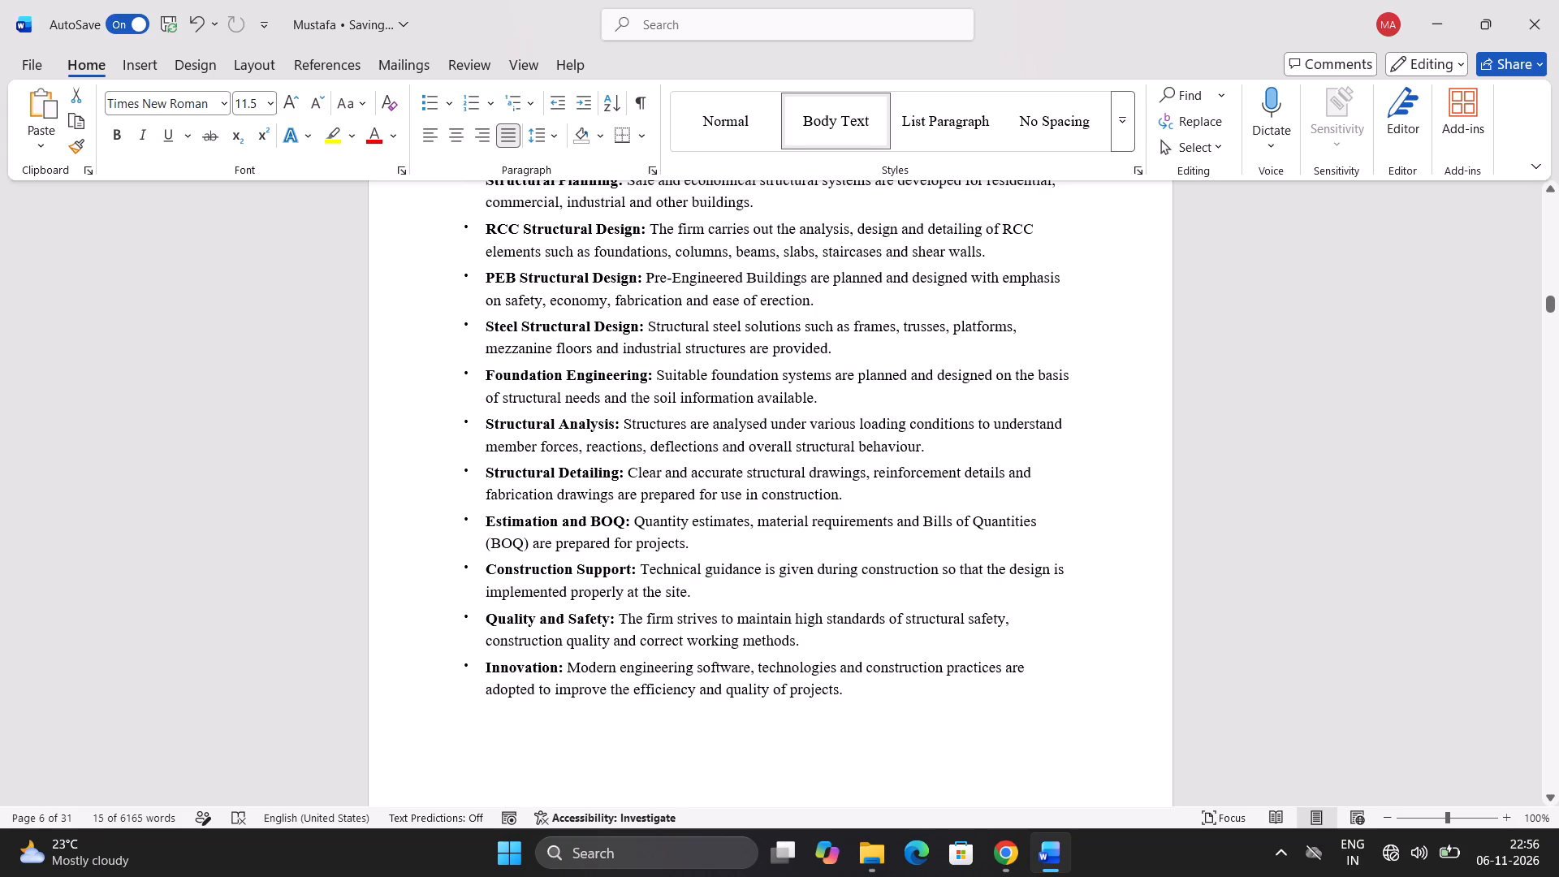
left_click_drag(827, 400, 732, 365)
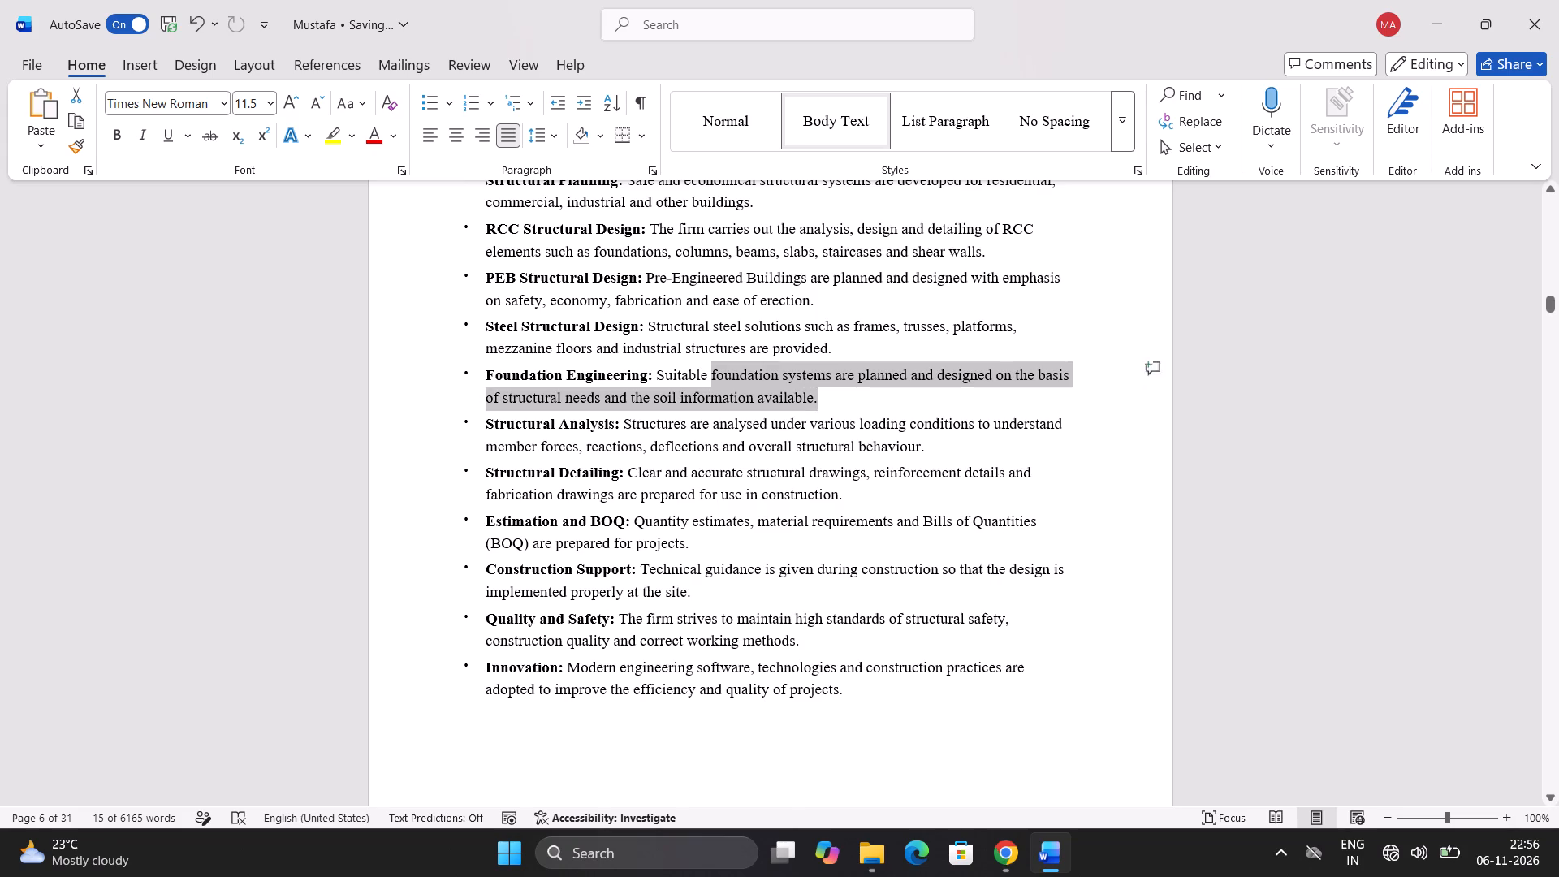
left_click_drag(732, 365, 406, 385)
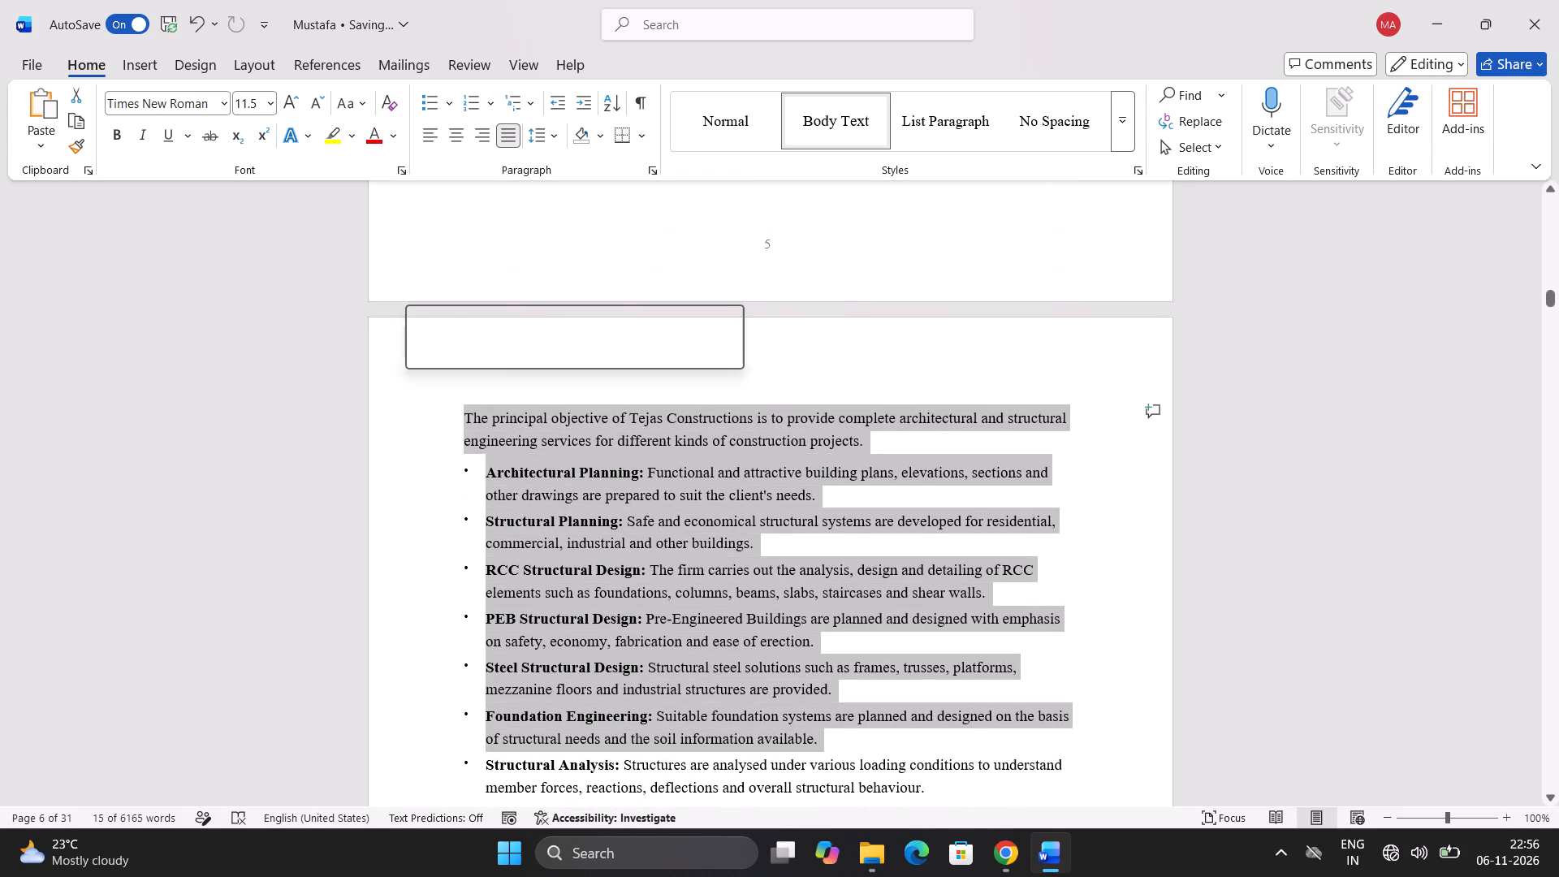
key("BackSpace")
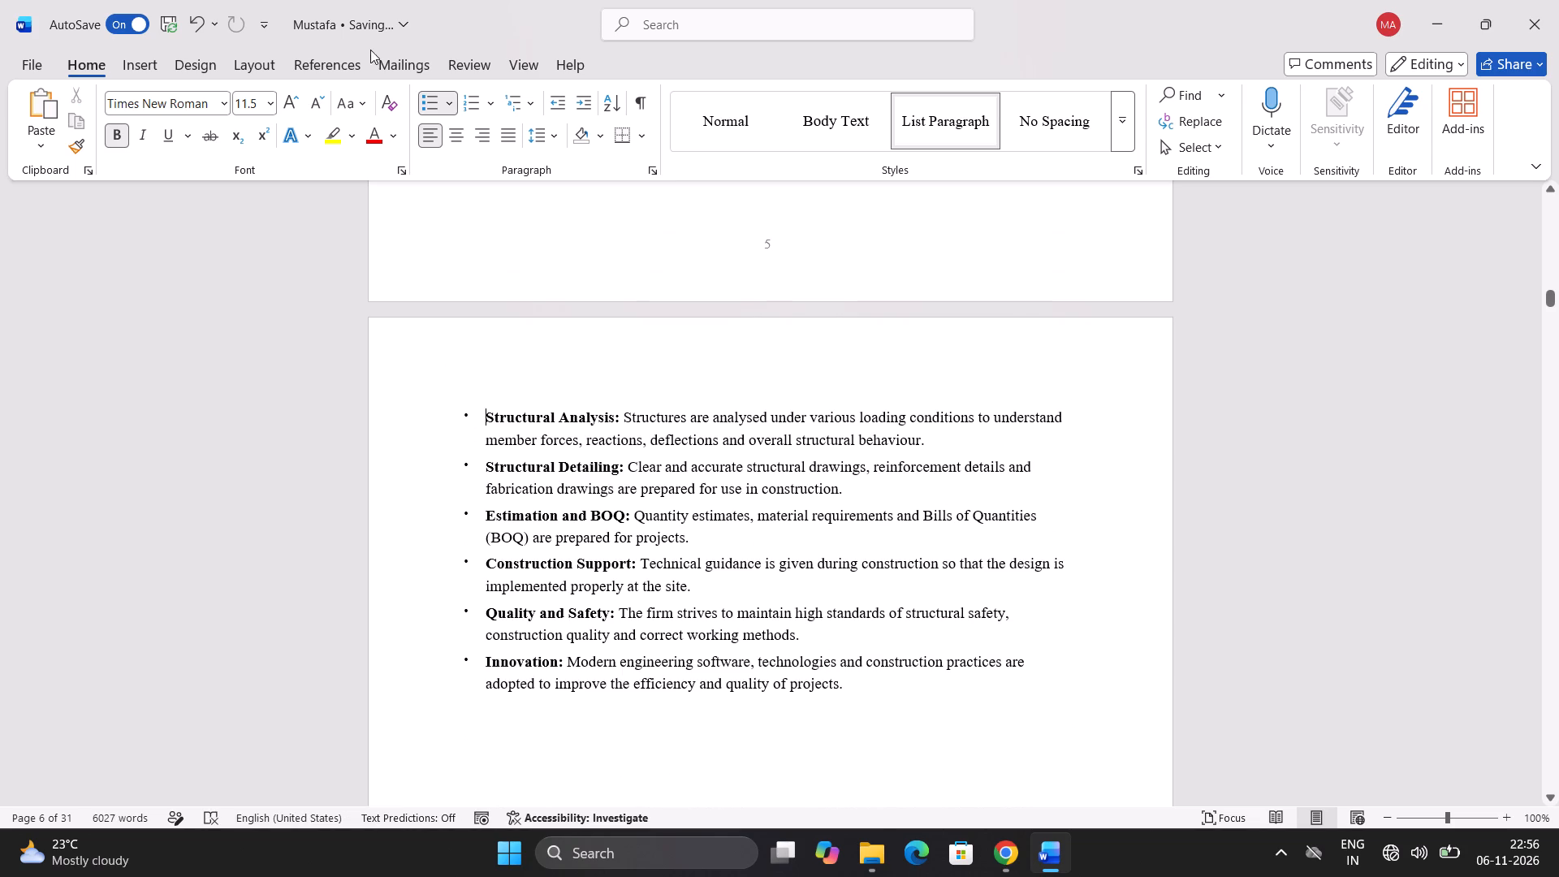
Review the page layout from the 1.4 OBJECTIVES section on page 5 through the remaining bullets on page 6 to the start of Chapter 2.
scroll(682, 350, "up", 3)
scroll(724, 289, "up", 4)
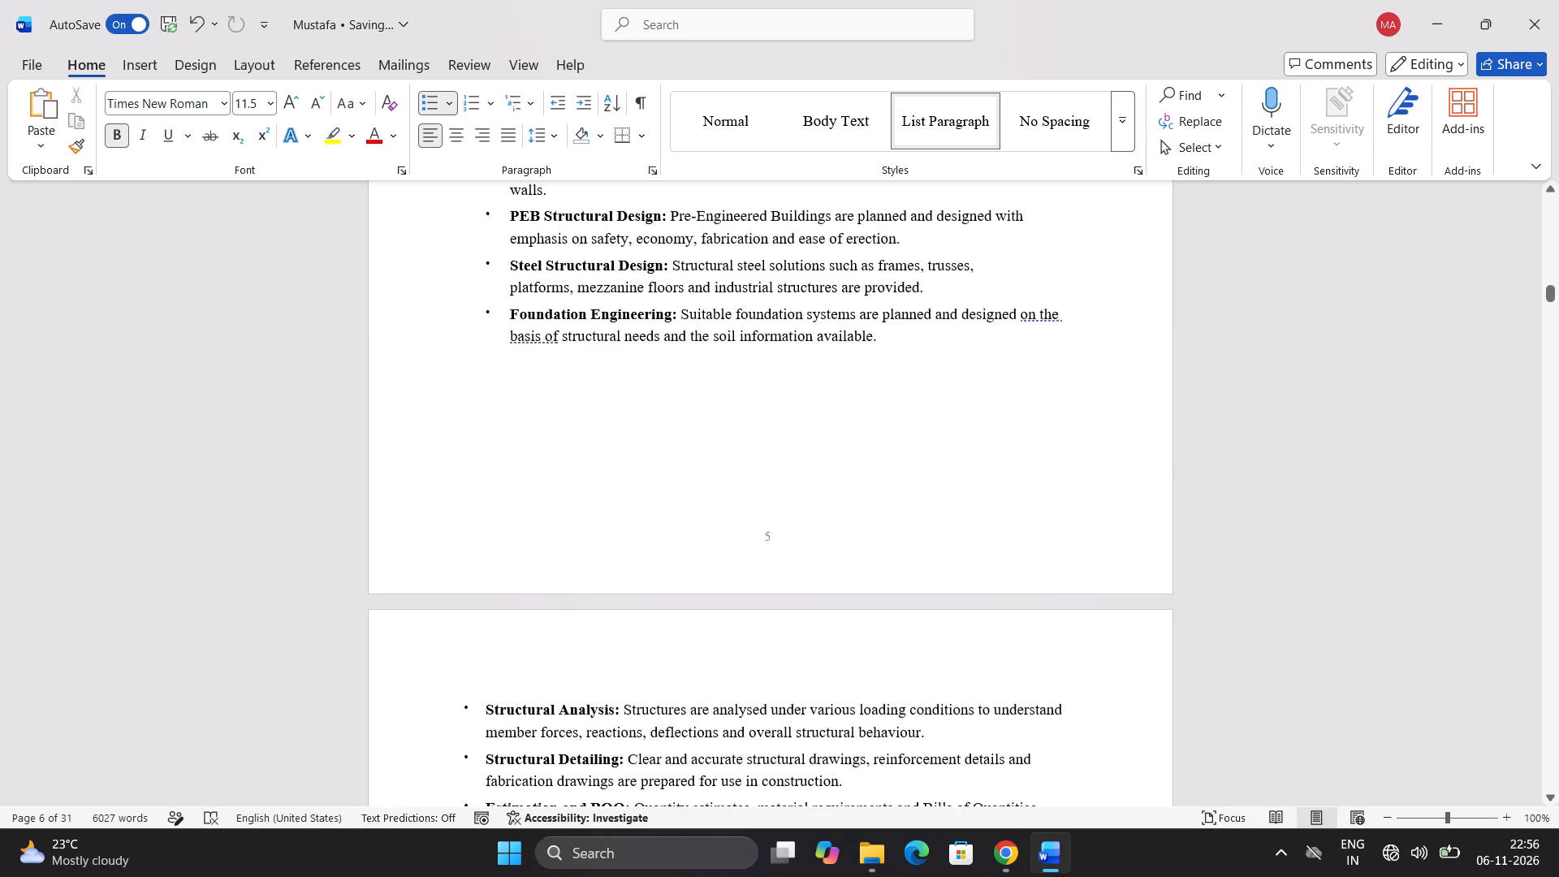
scroll(741, 261, "up", 7)
scroll(745, 253, "down", 1)
scroll(745, 253, "up", 2)
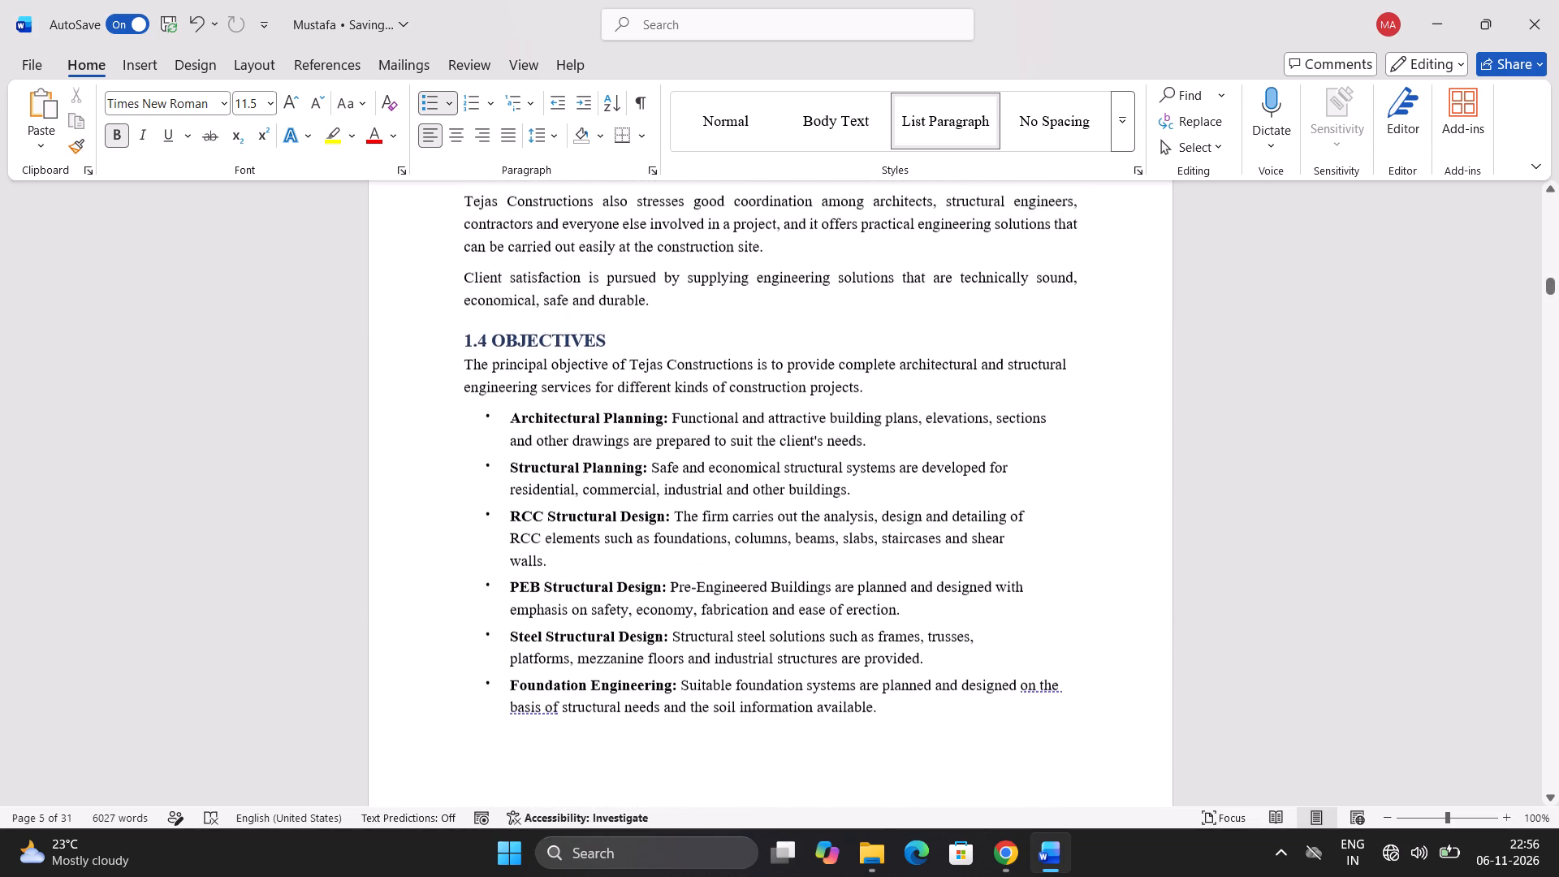
scroll(745, 253, "up", 6)
scroll(746, 250, "down", 8)
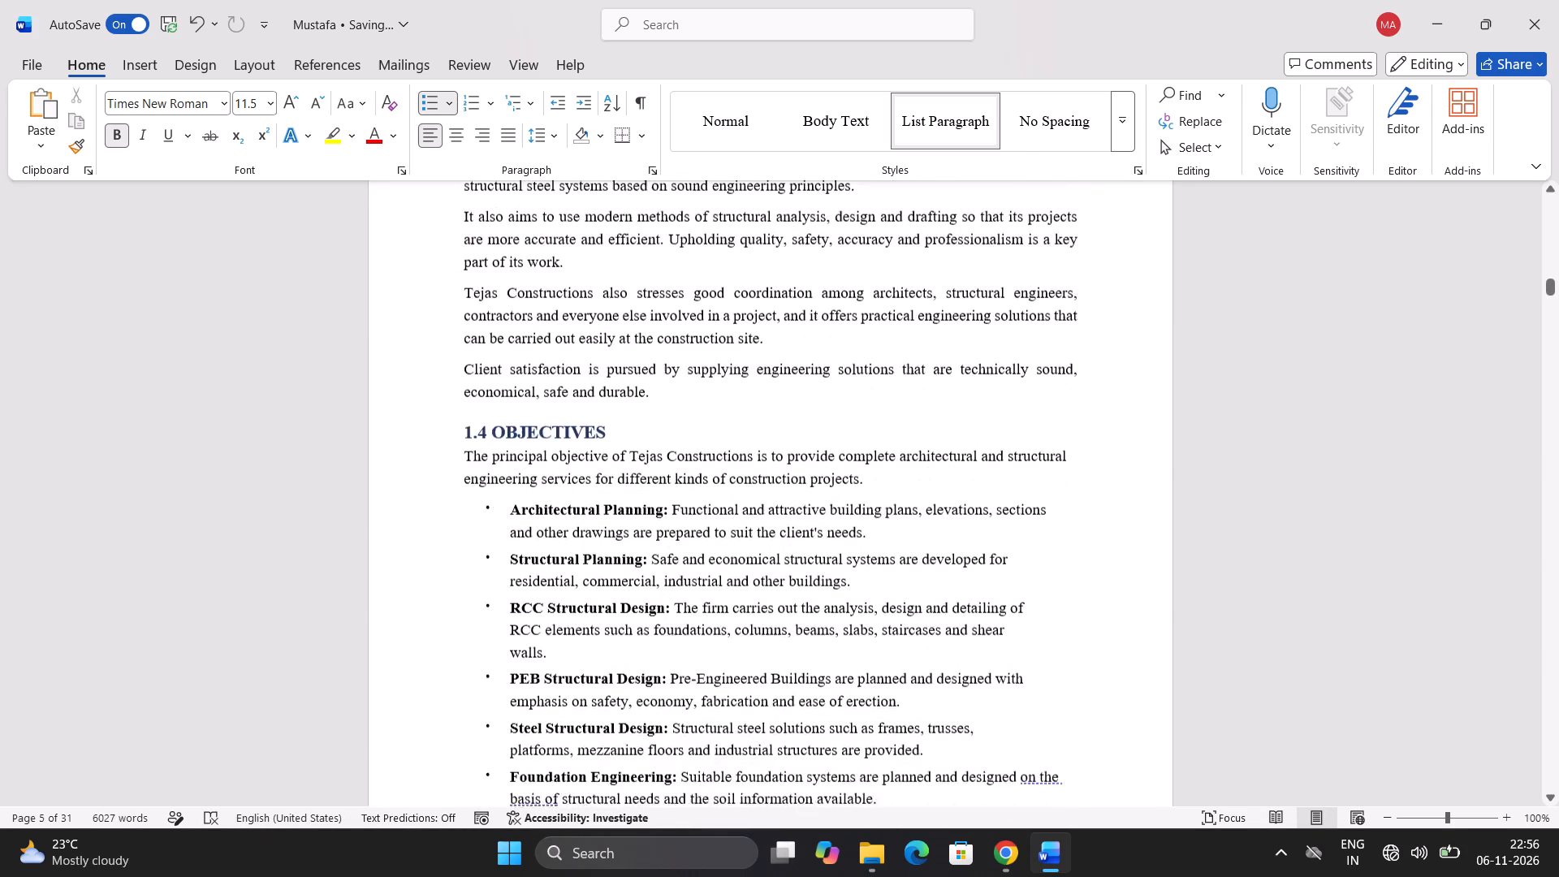
scroll(752, 242, "down", 16)
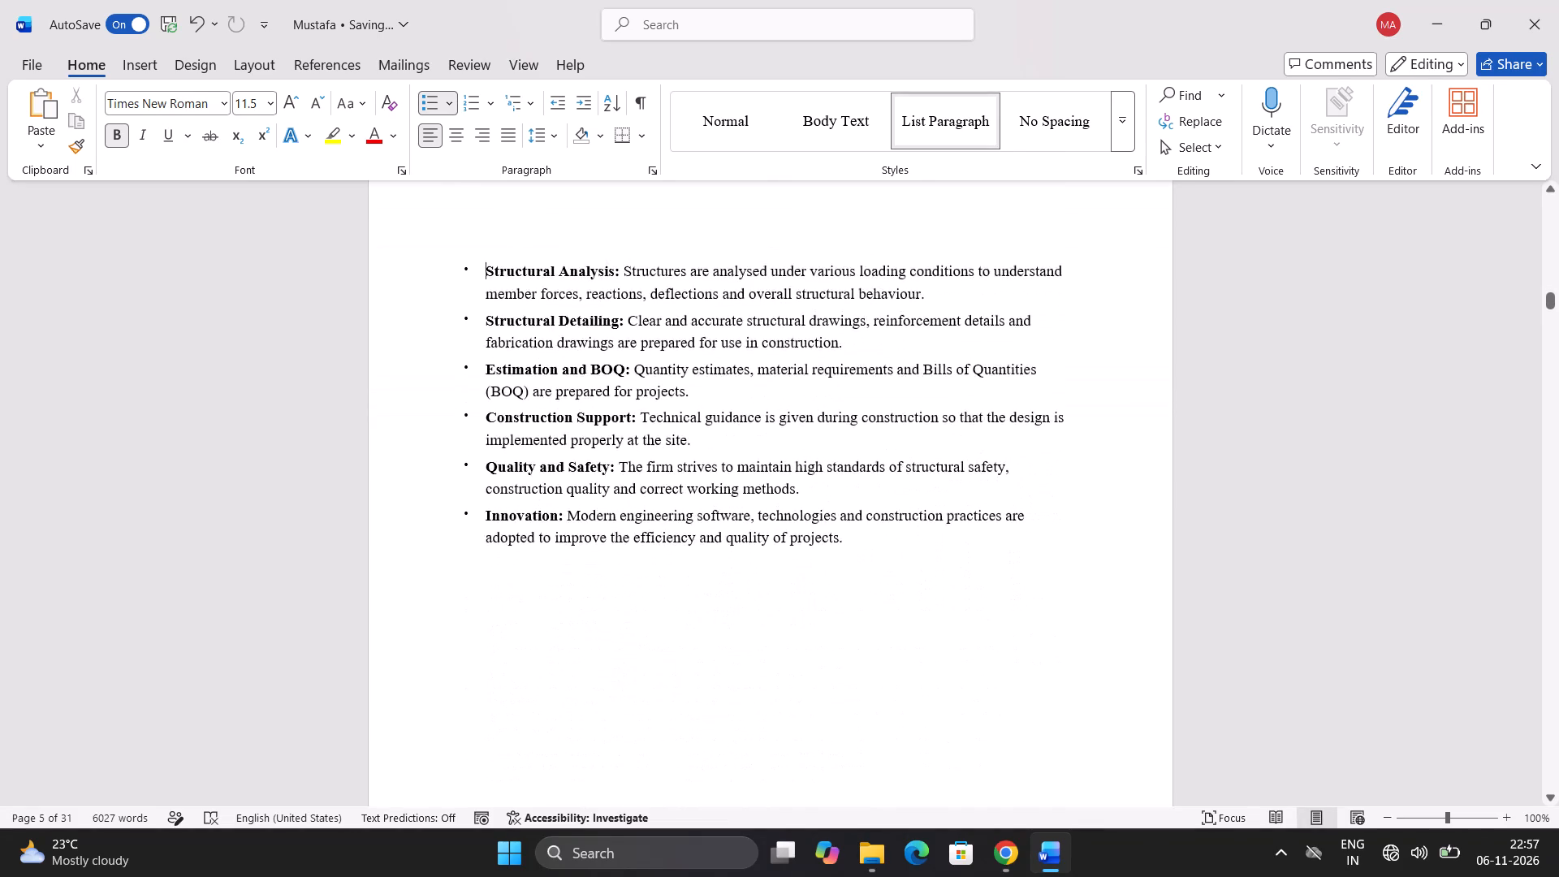
scroll(754, 236, "down", 16)
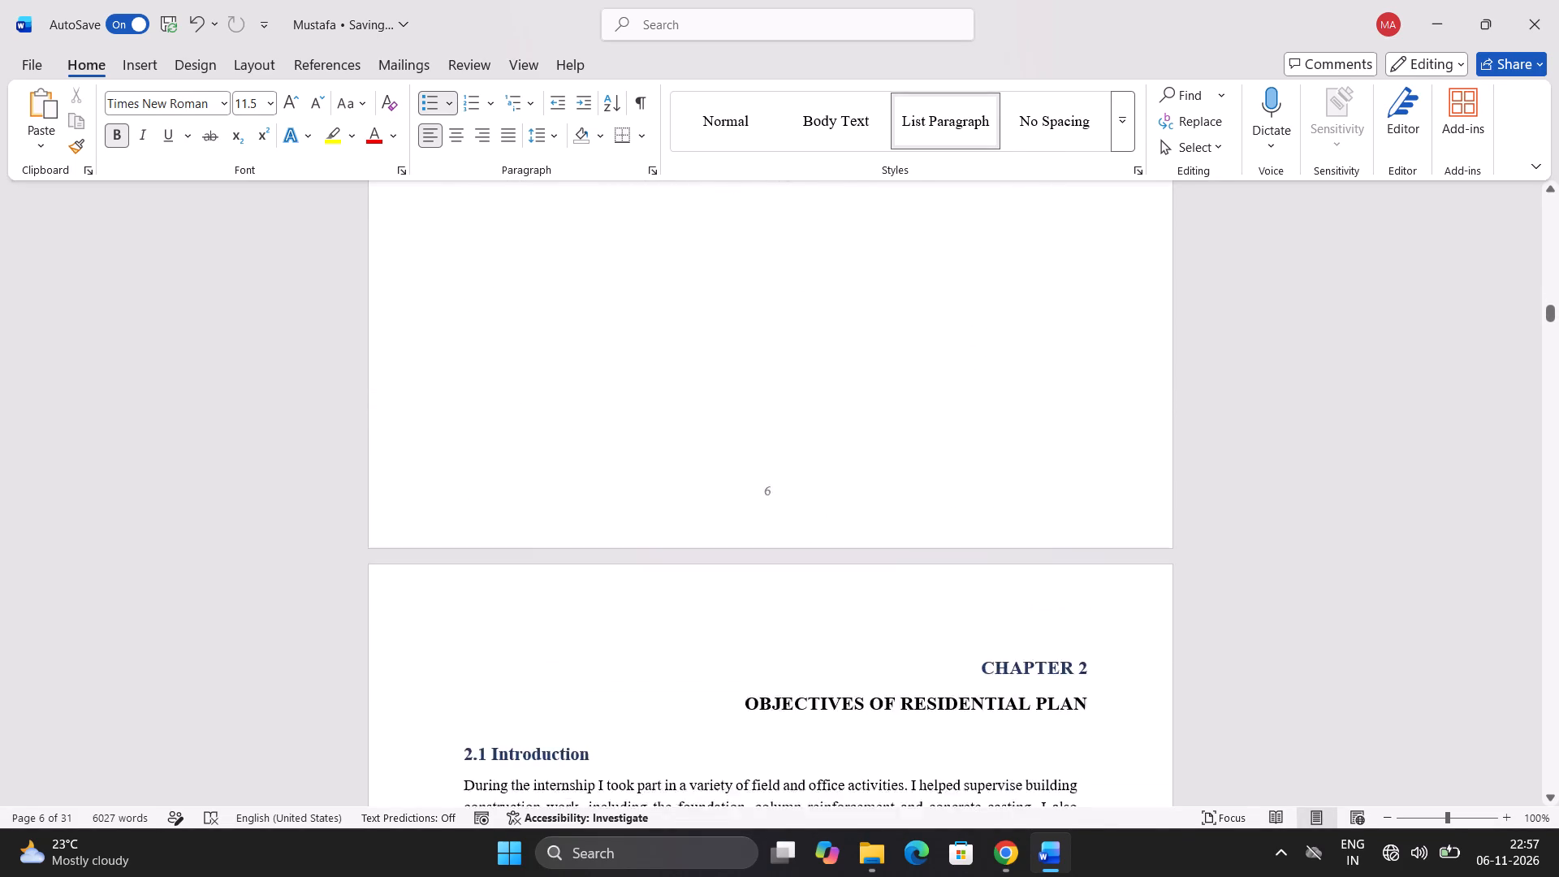
scroll(754, 236, "down", 5)
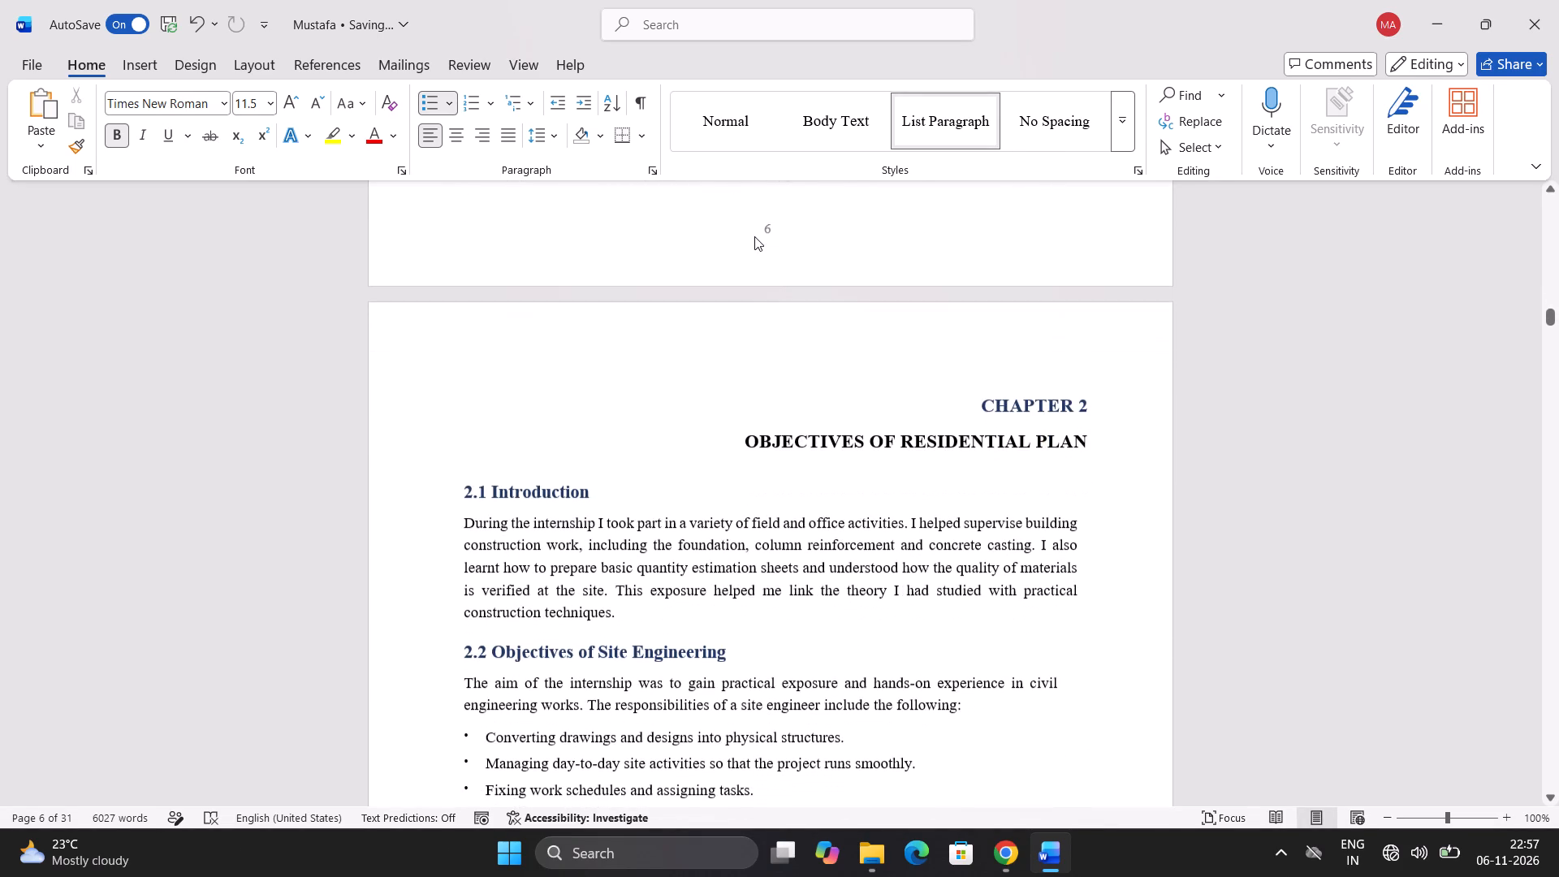
scroll(754, 236, "up", 4)
scroll(754, 236, "up", 18)
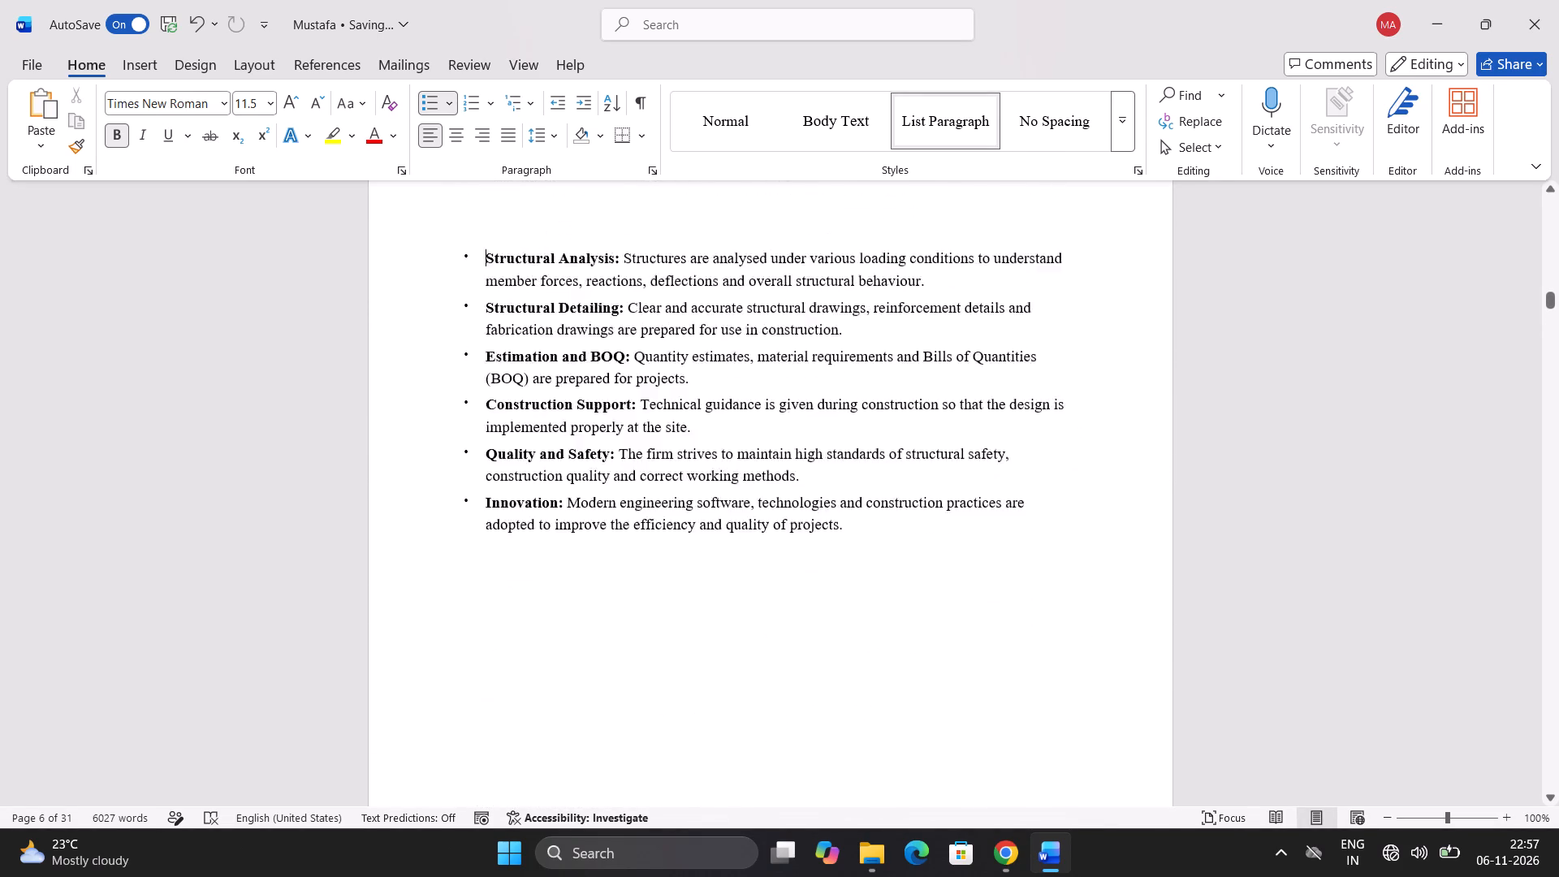
scroll(754, 236, "up", 20)
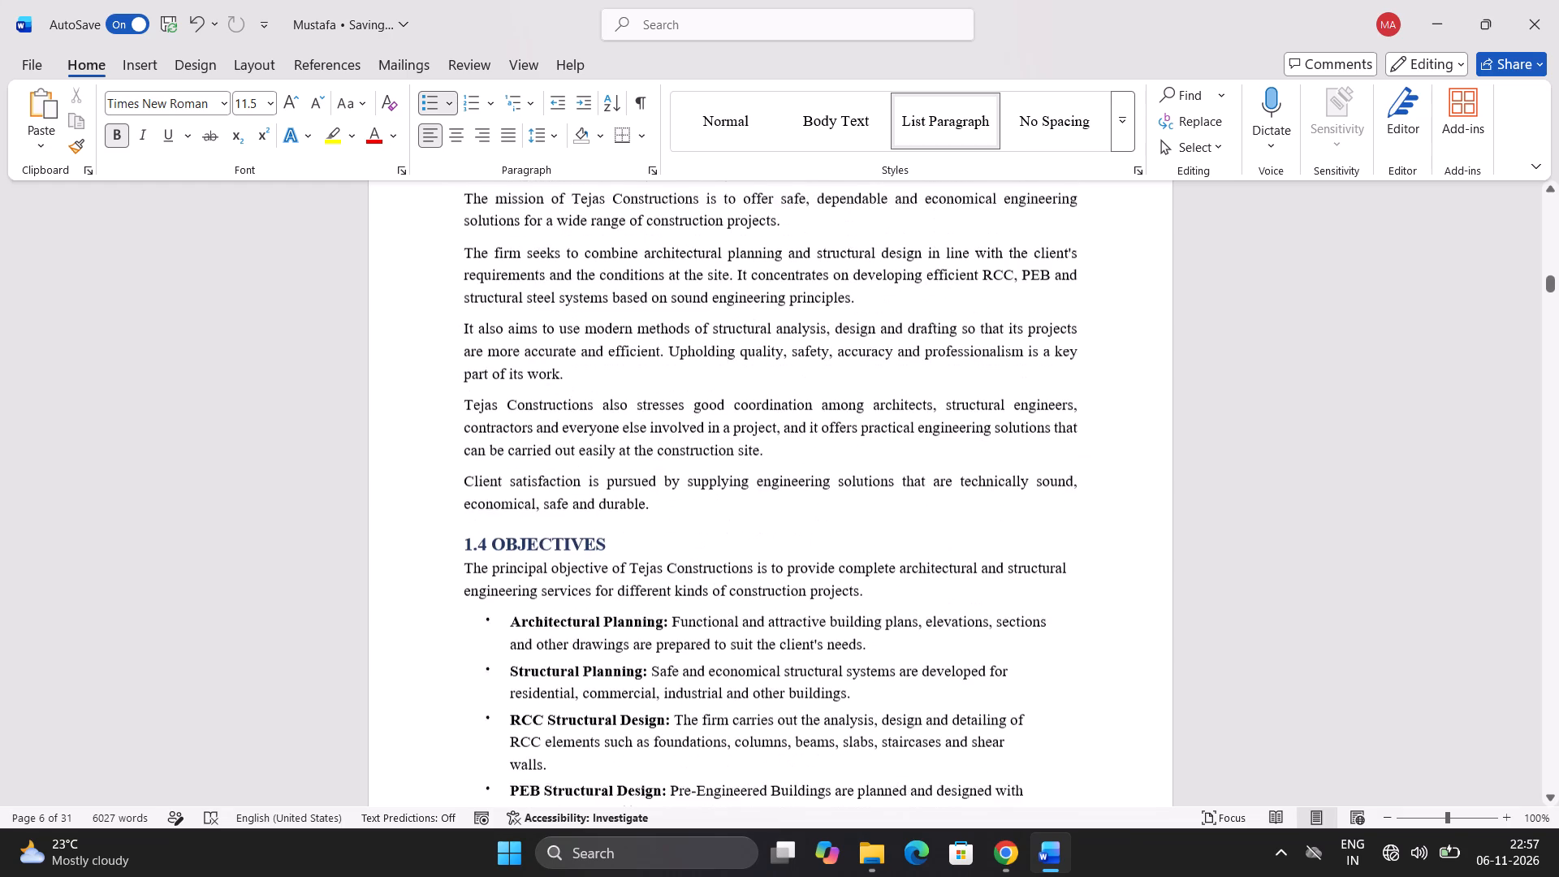
scroll(647, 395, "down", 3)
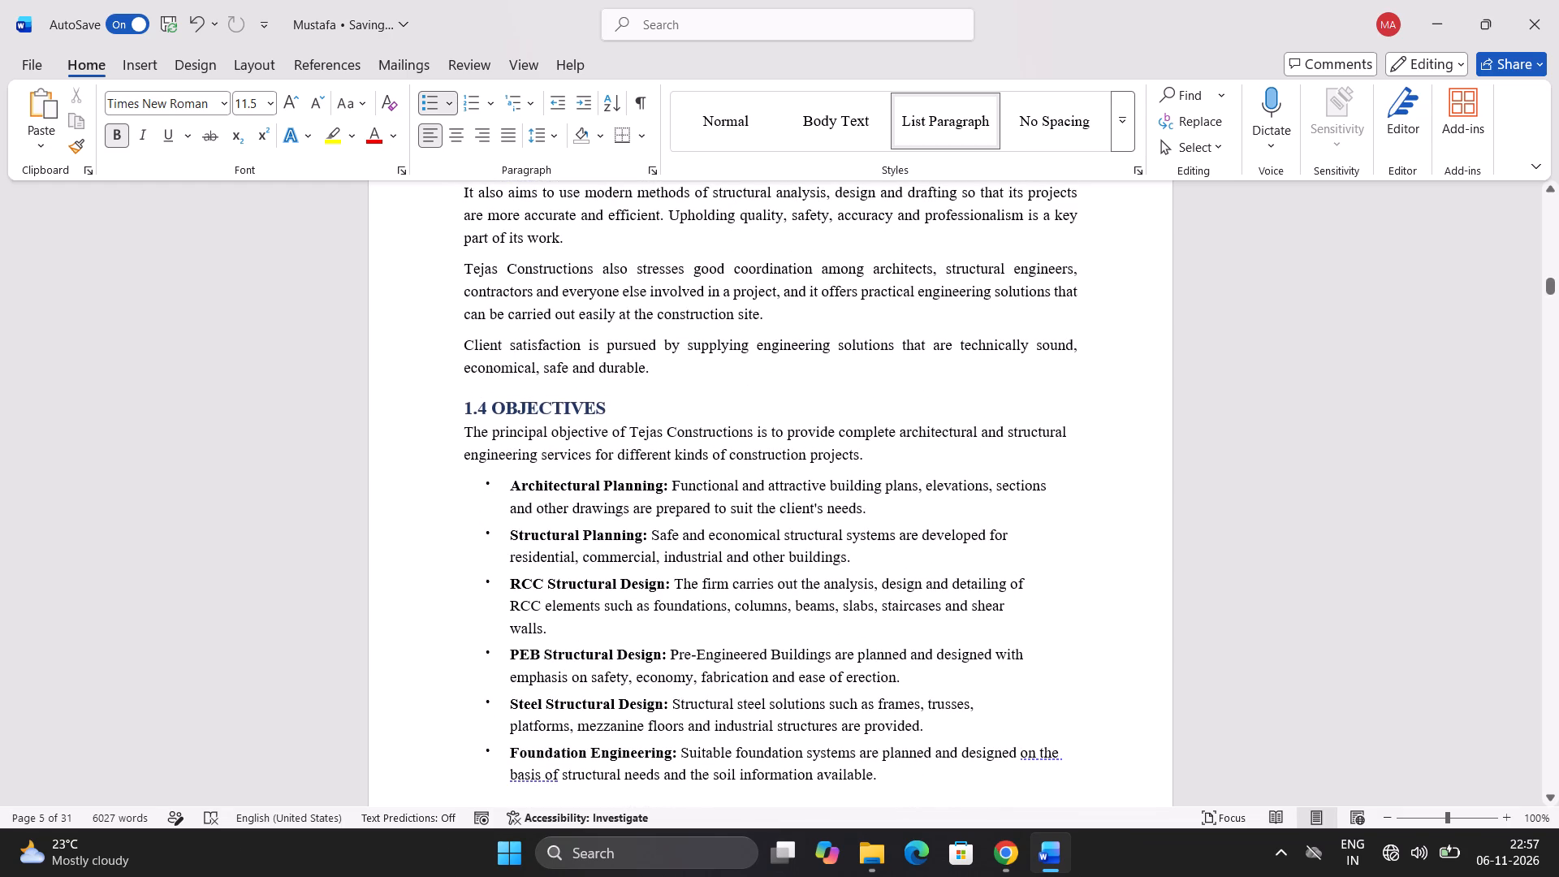
scroll(473, 732, "down", 2)
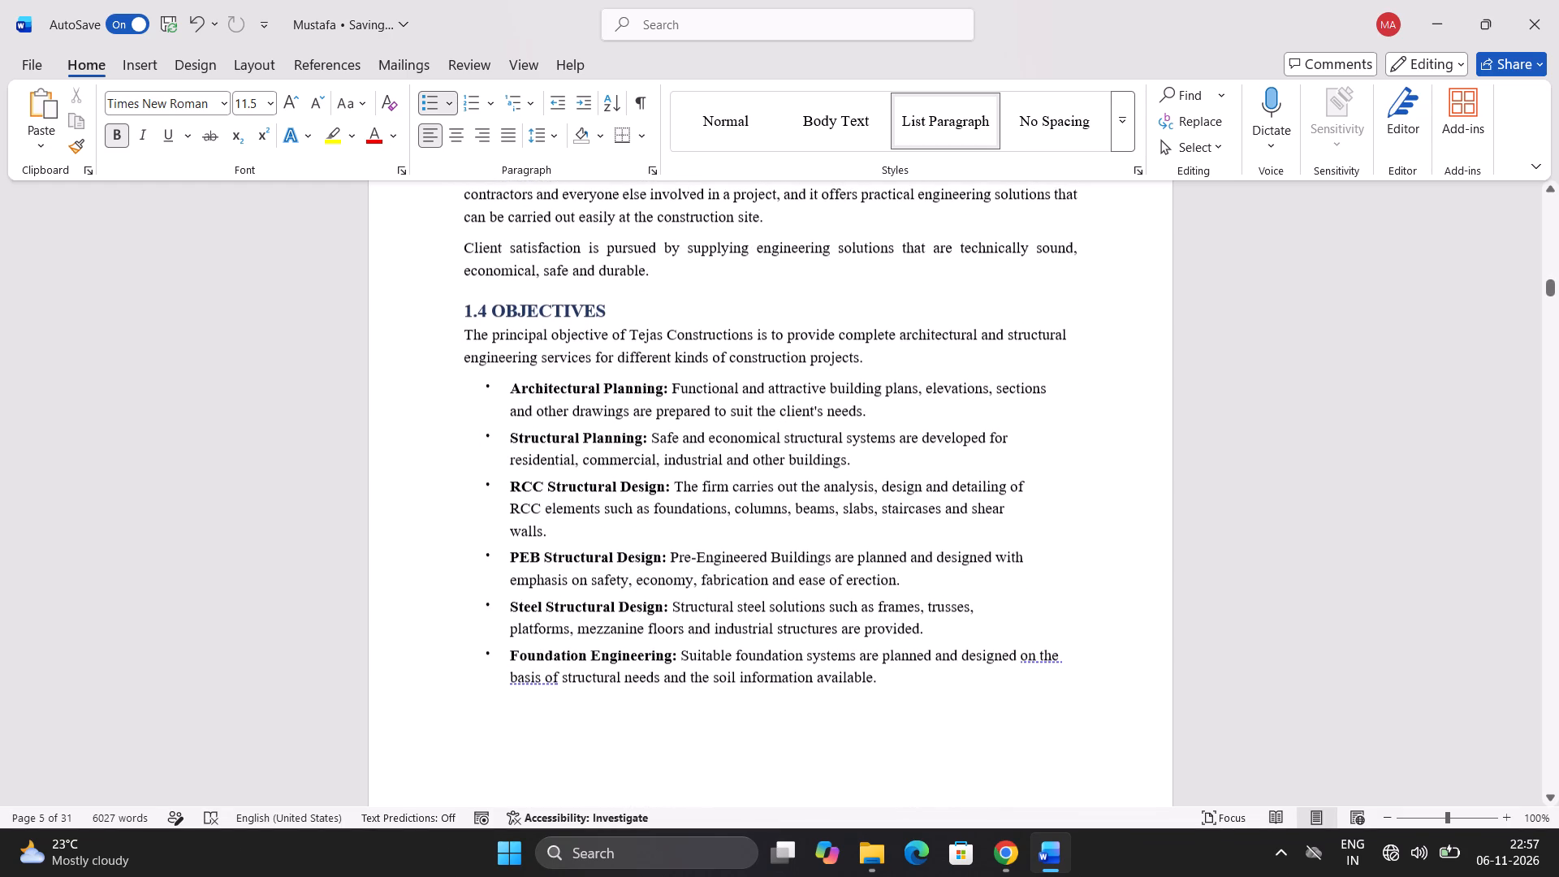
scroll(499, 680, "down", 9)
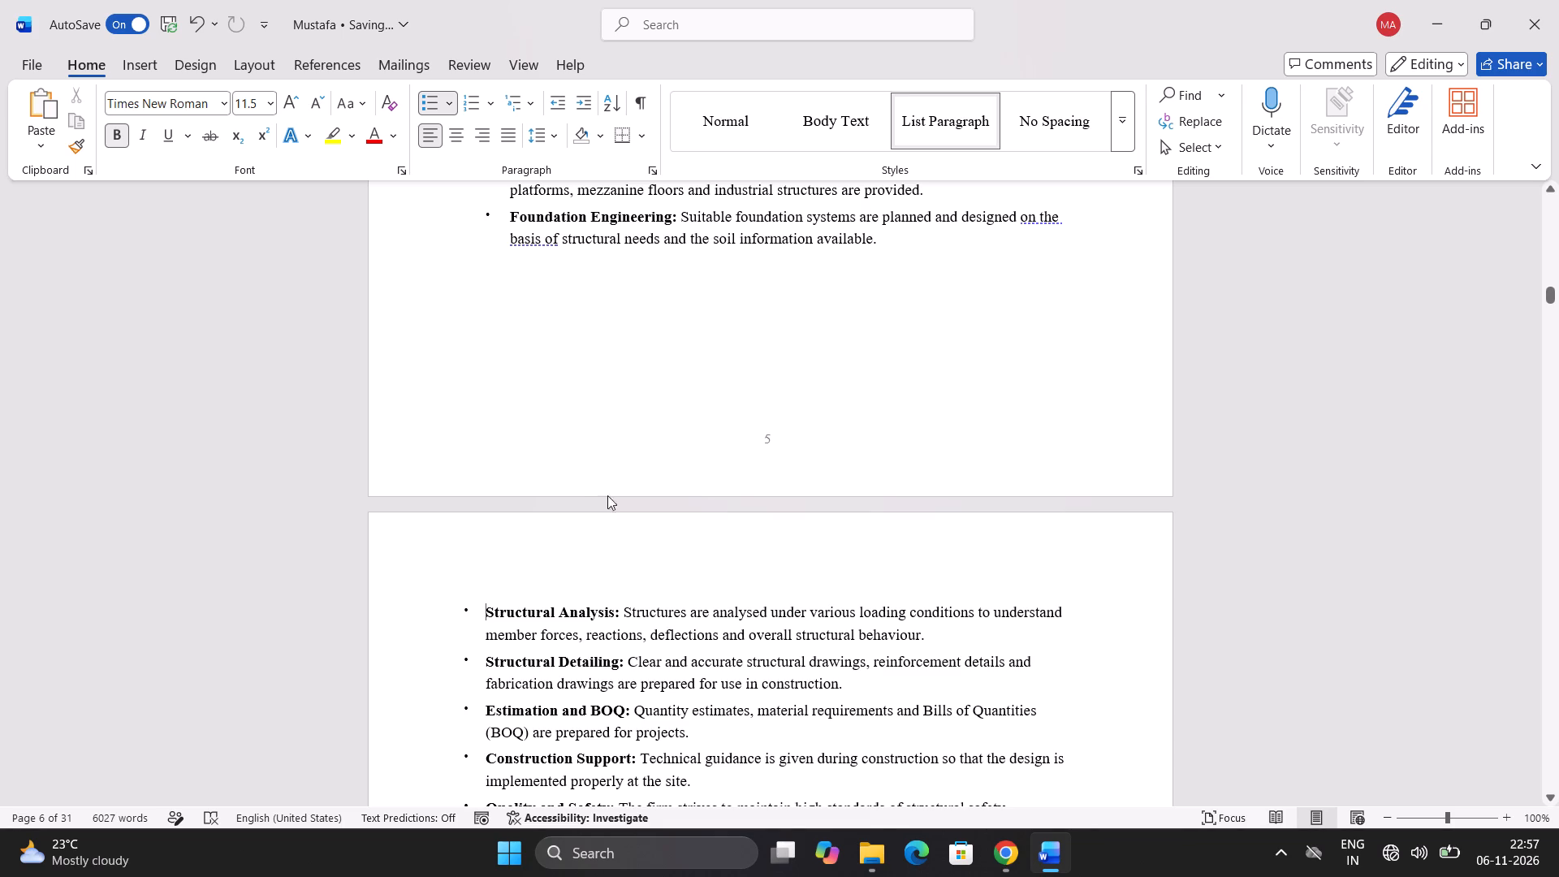
scroll(578, 482, "up", 8)
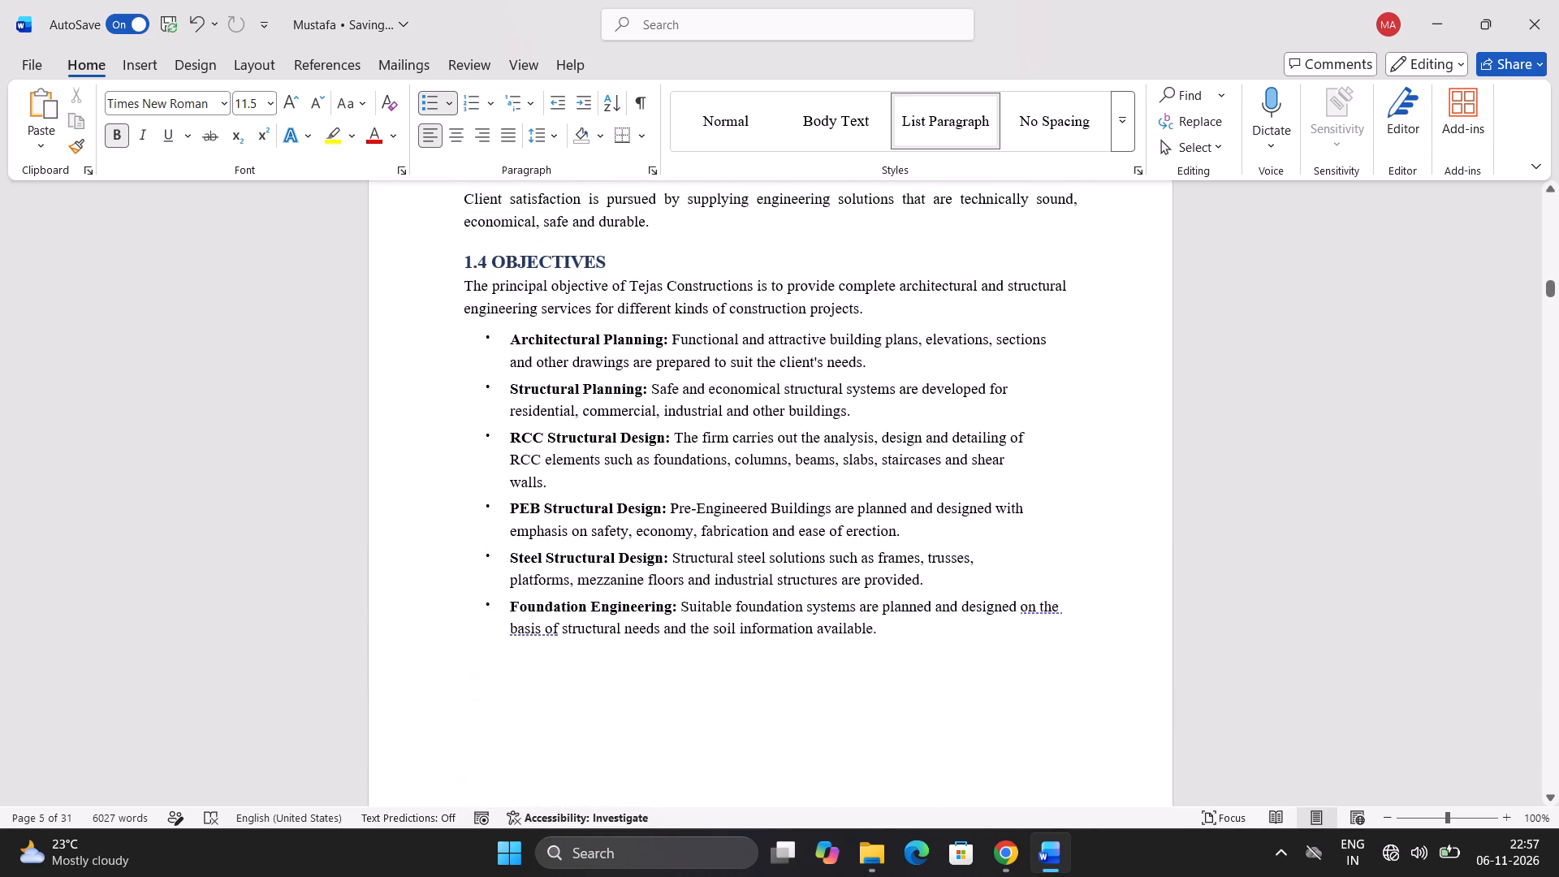
scroll(607, 484, "up", 3)
scroll(634, 515, "down", 1)
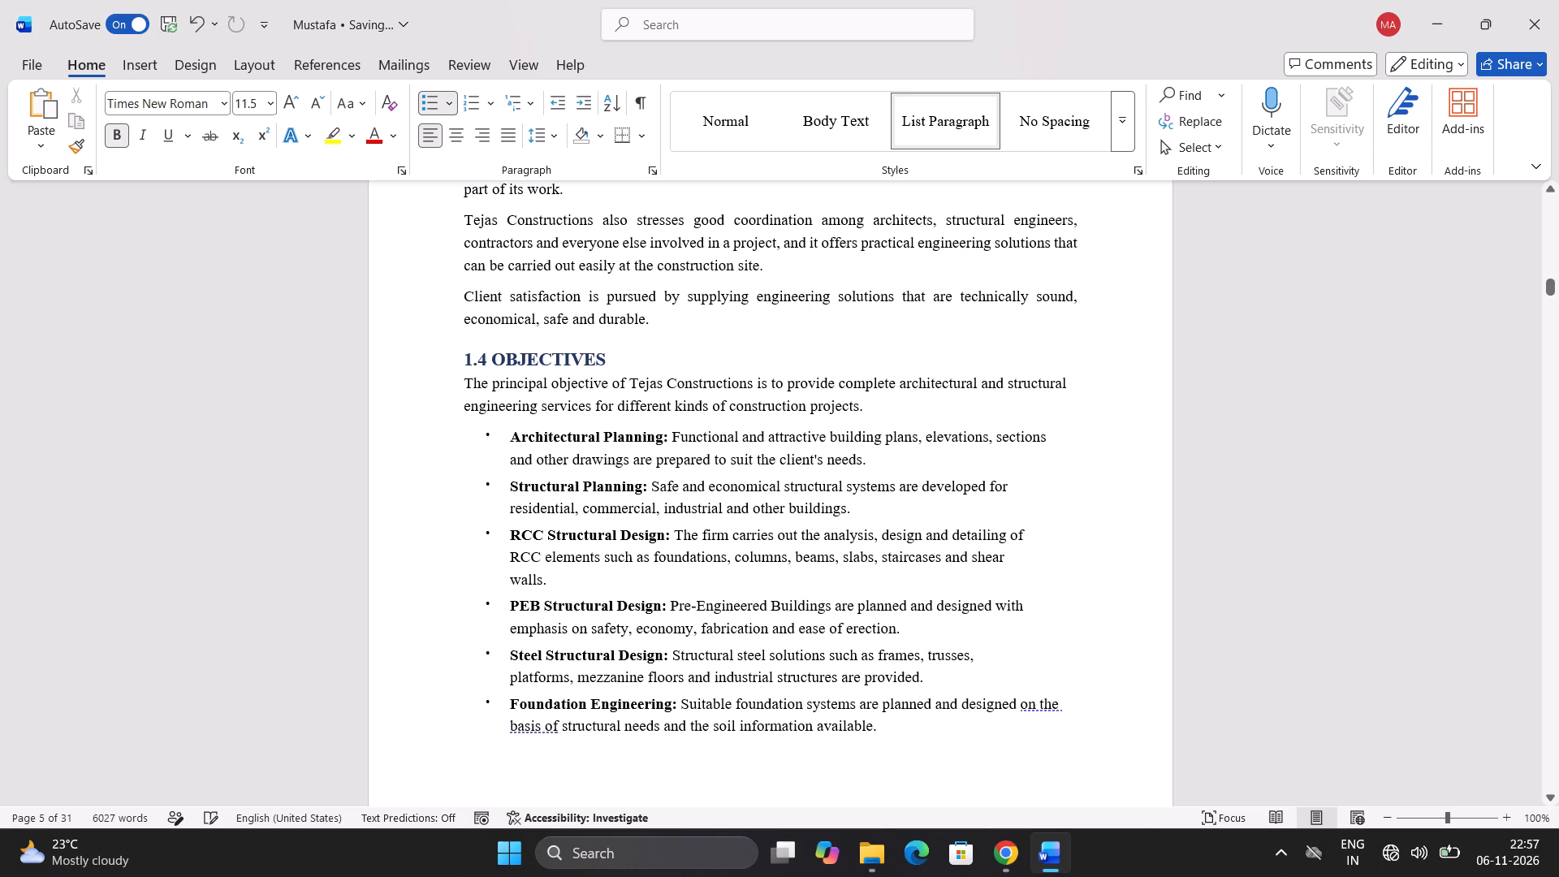
scroll(674, 650, "down", 3)
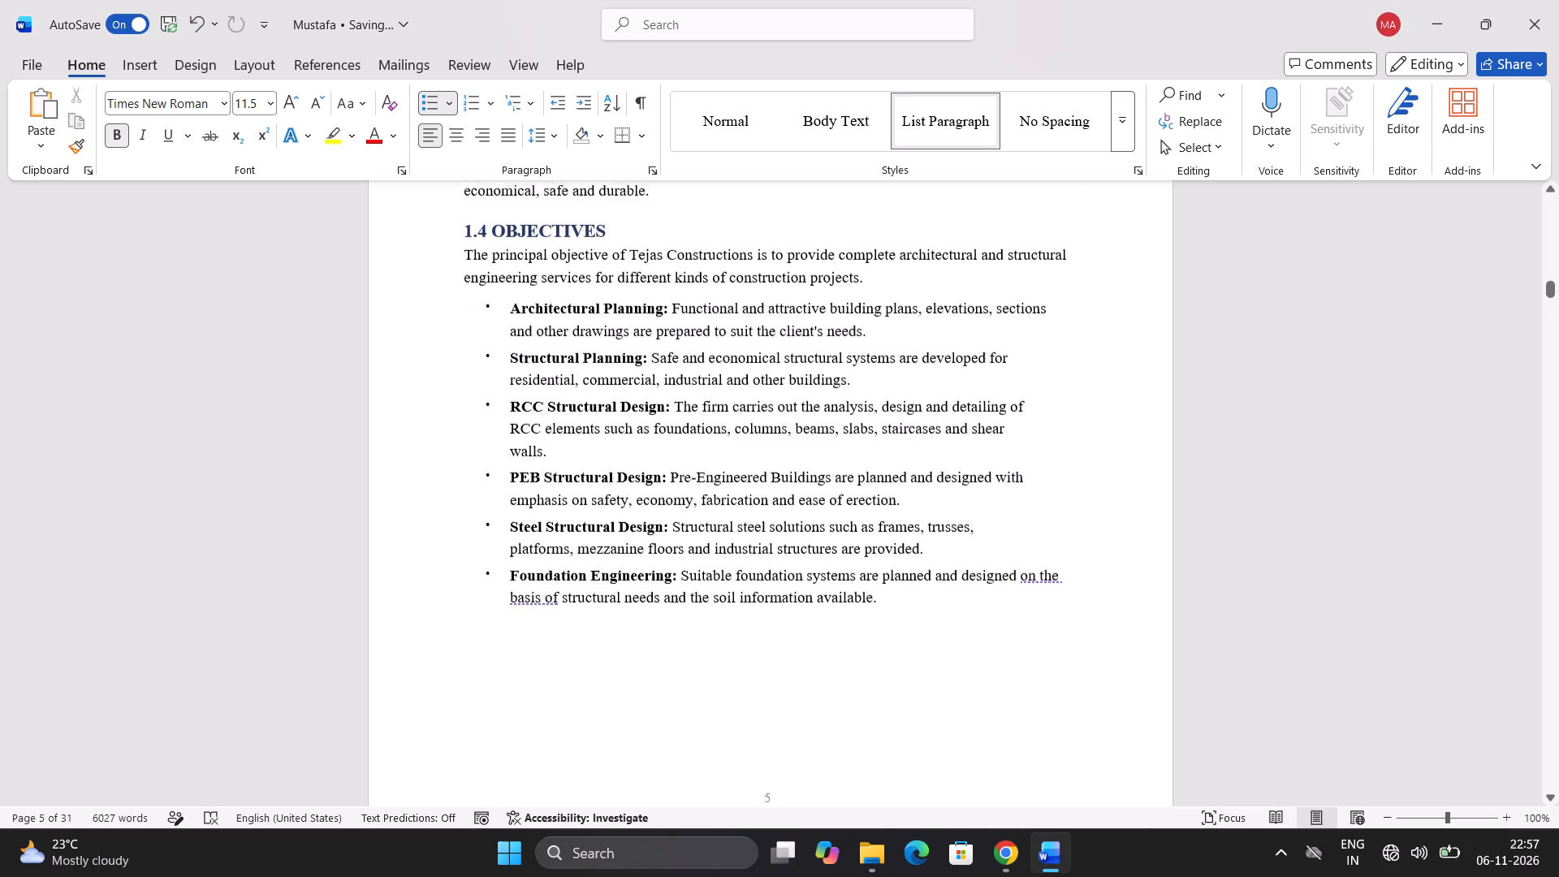
scroll(675, 641, "down", 12)
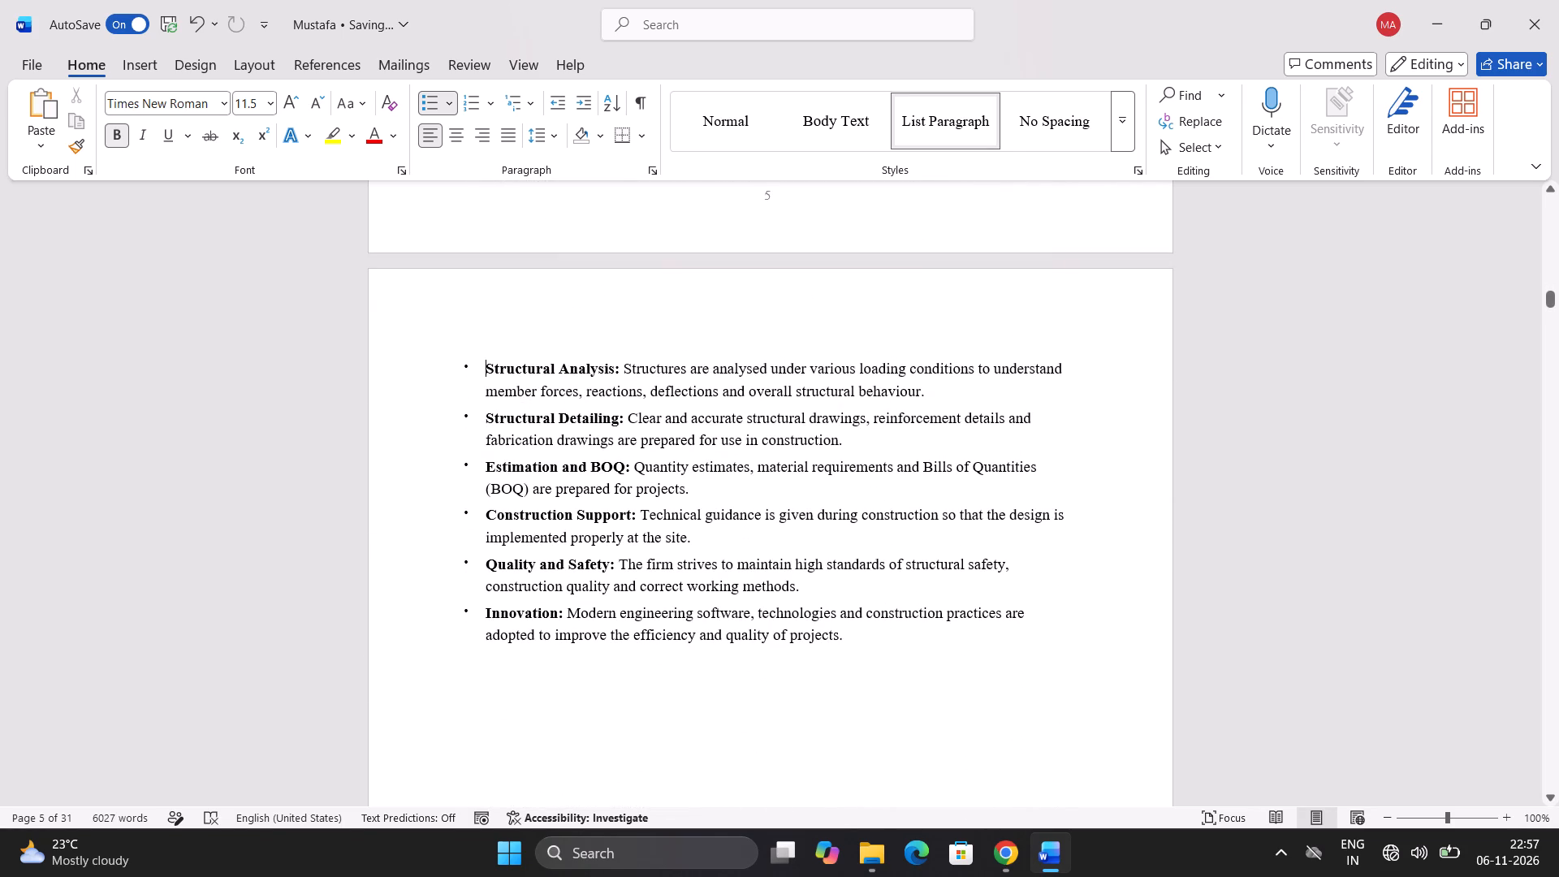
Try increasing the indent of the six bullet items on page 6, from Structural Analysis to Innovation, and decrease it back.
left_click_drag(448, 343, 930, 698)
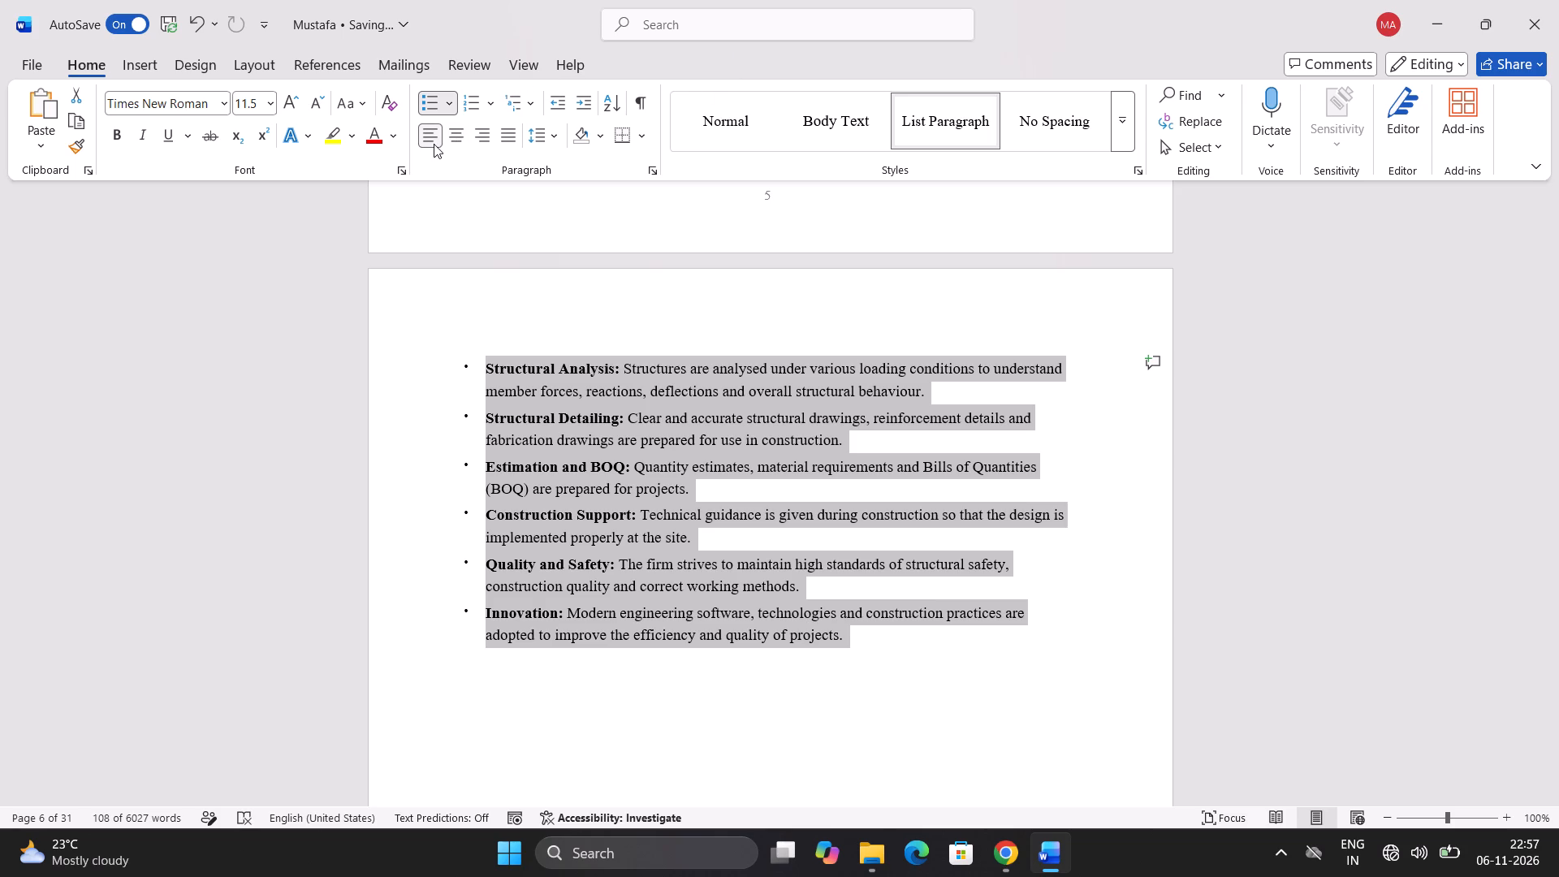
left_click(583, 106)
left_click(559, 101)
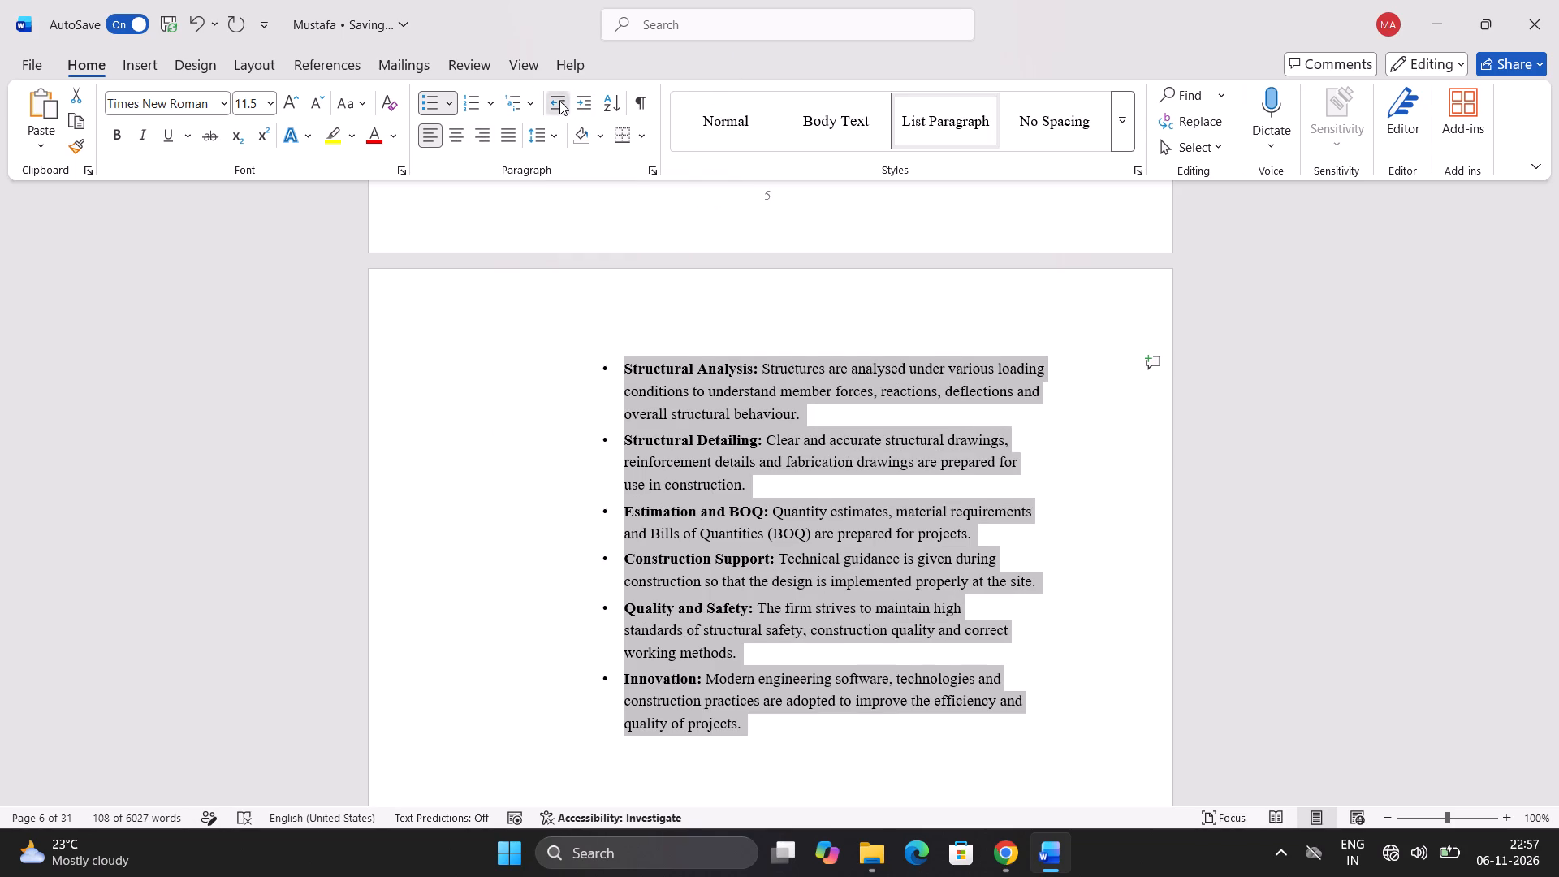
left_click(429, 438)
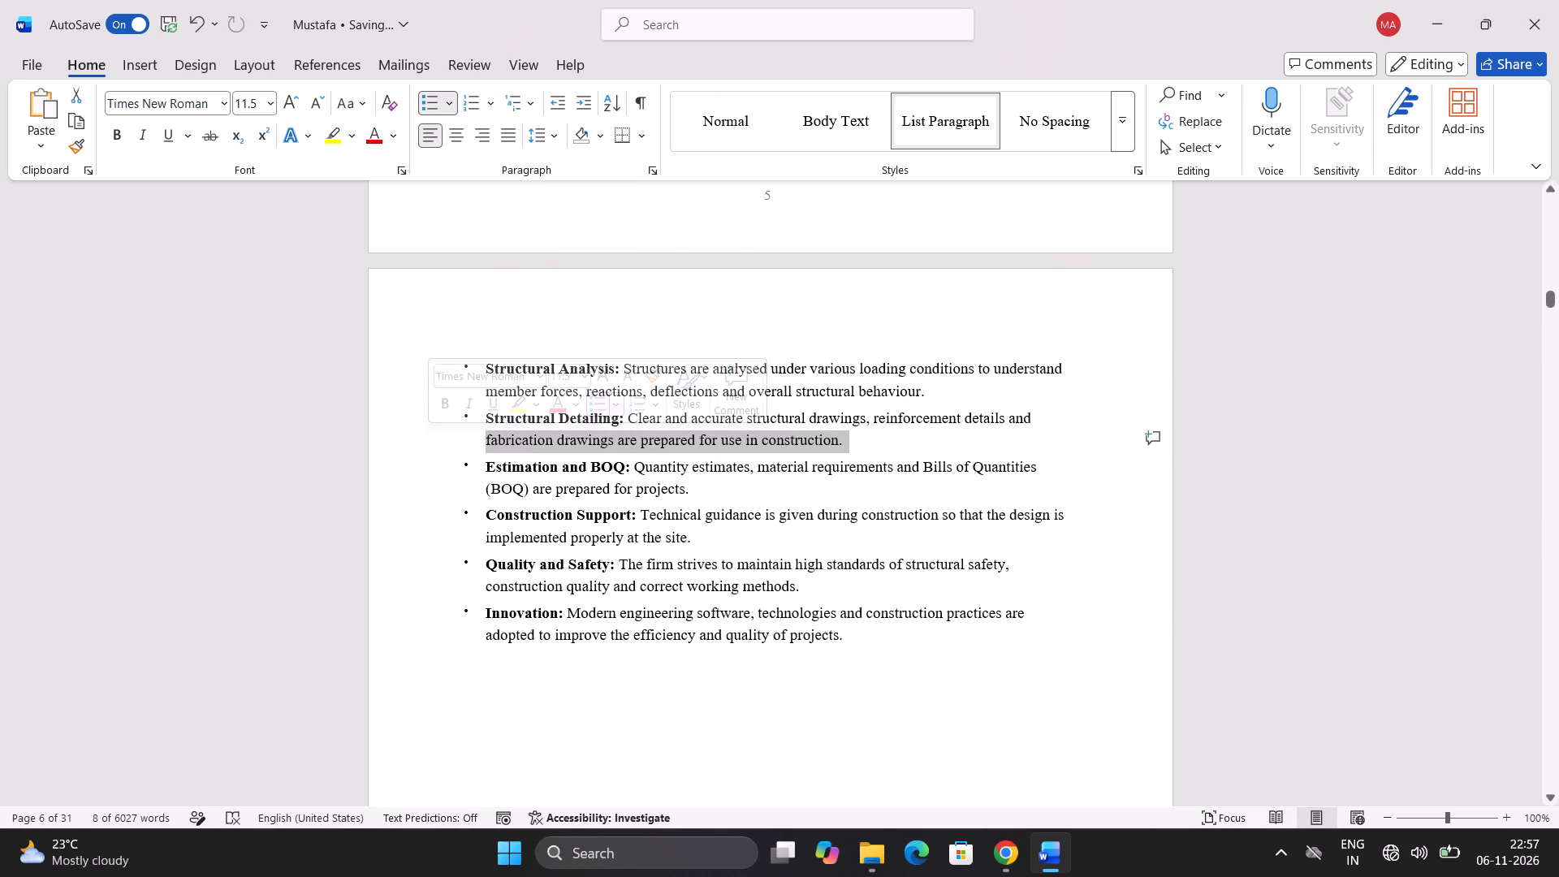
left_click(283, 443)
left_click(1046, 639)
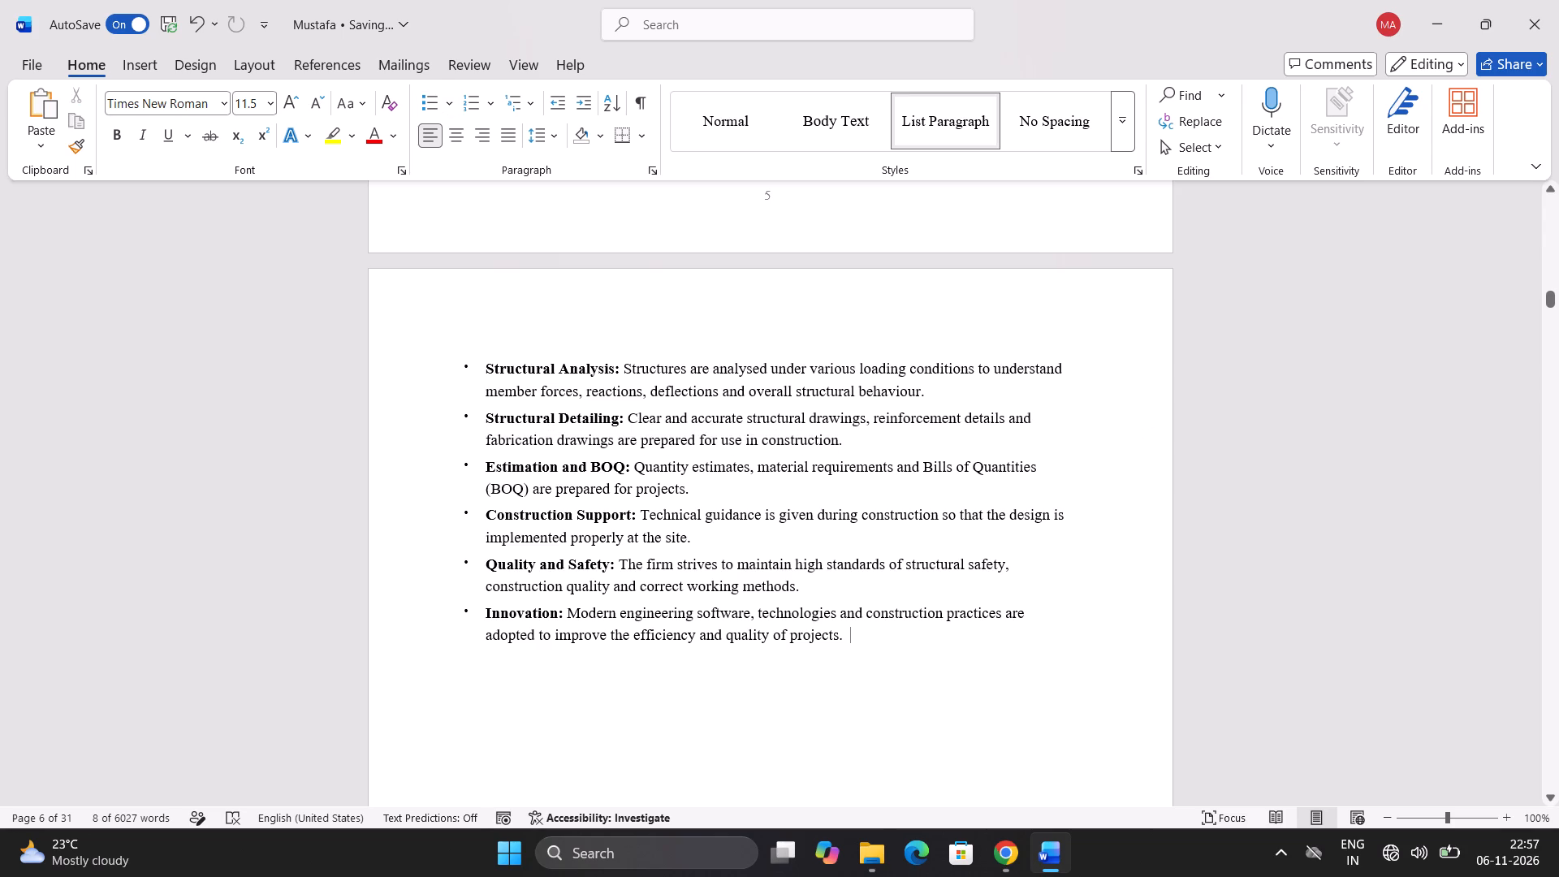
Compare the bullet indentation of the page 6 items with the objectives list on page 5 and check the space around them.
scroll(1049, 618, "up", 6)
scroll(1085, 594, "down", 2)
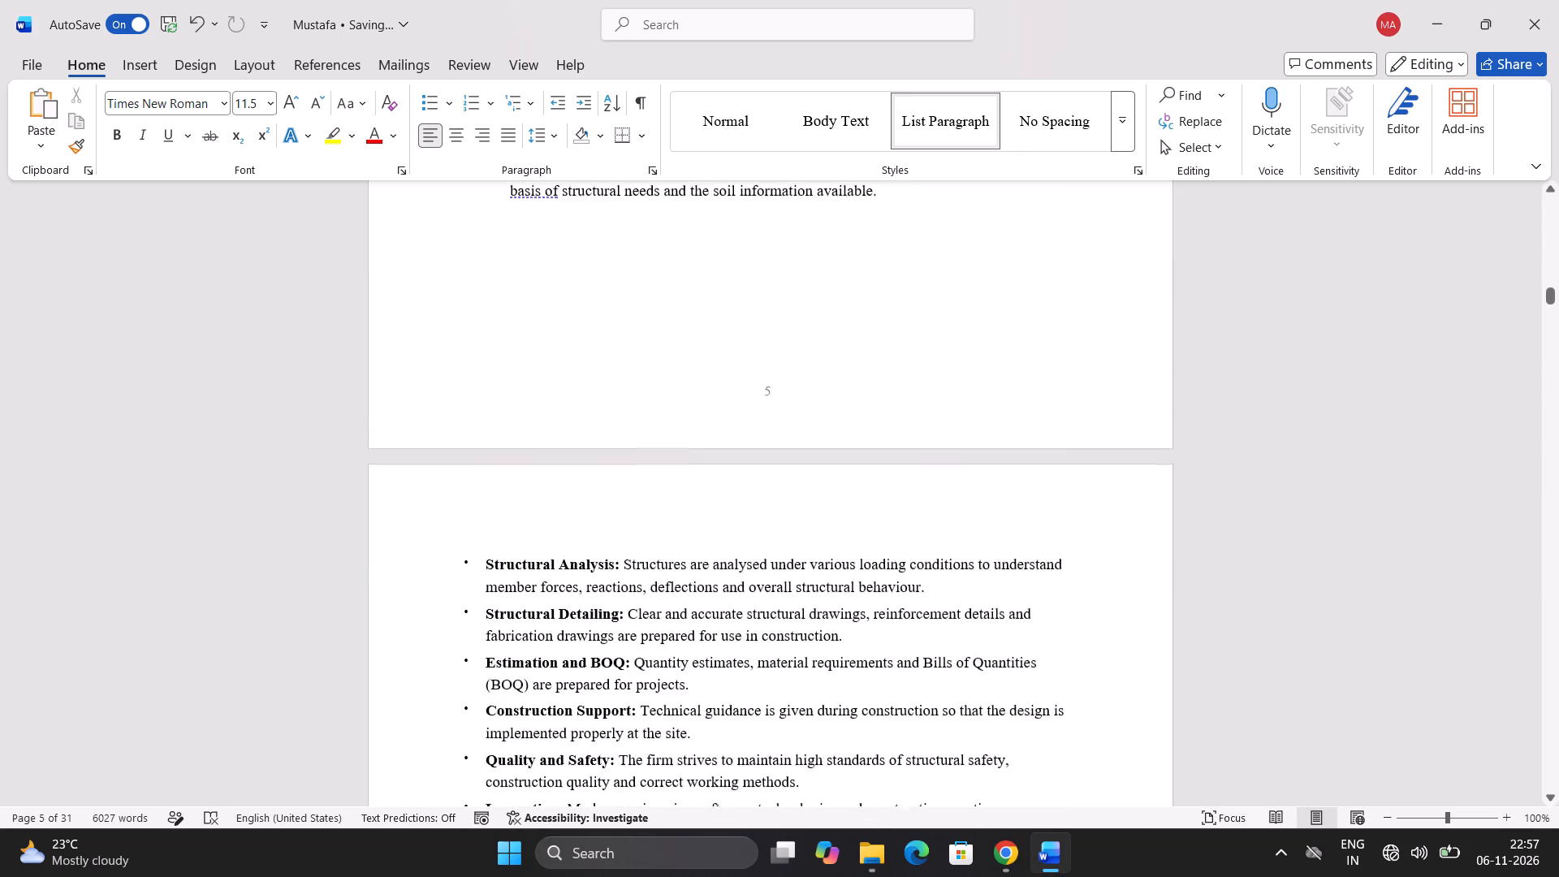
scroll(1085, 594, "down", 14)
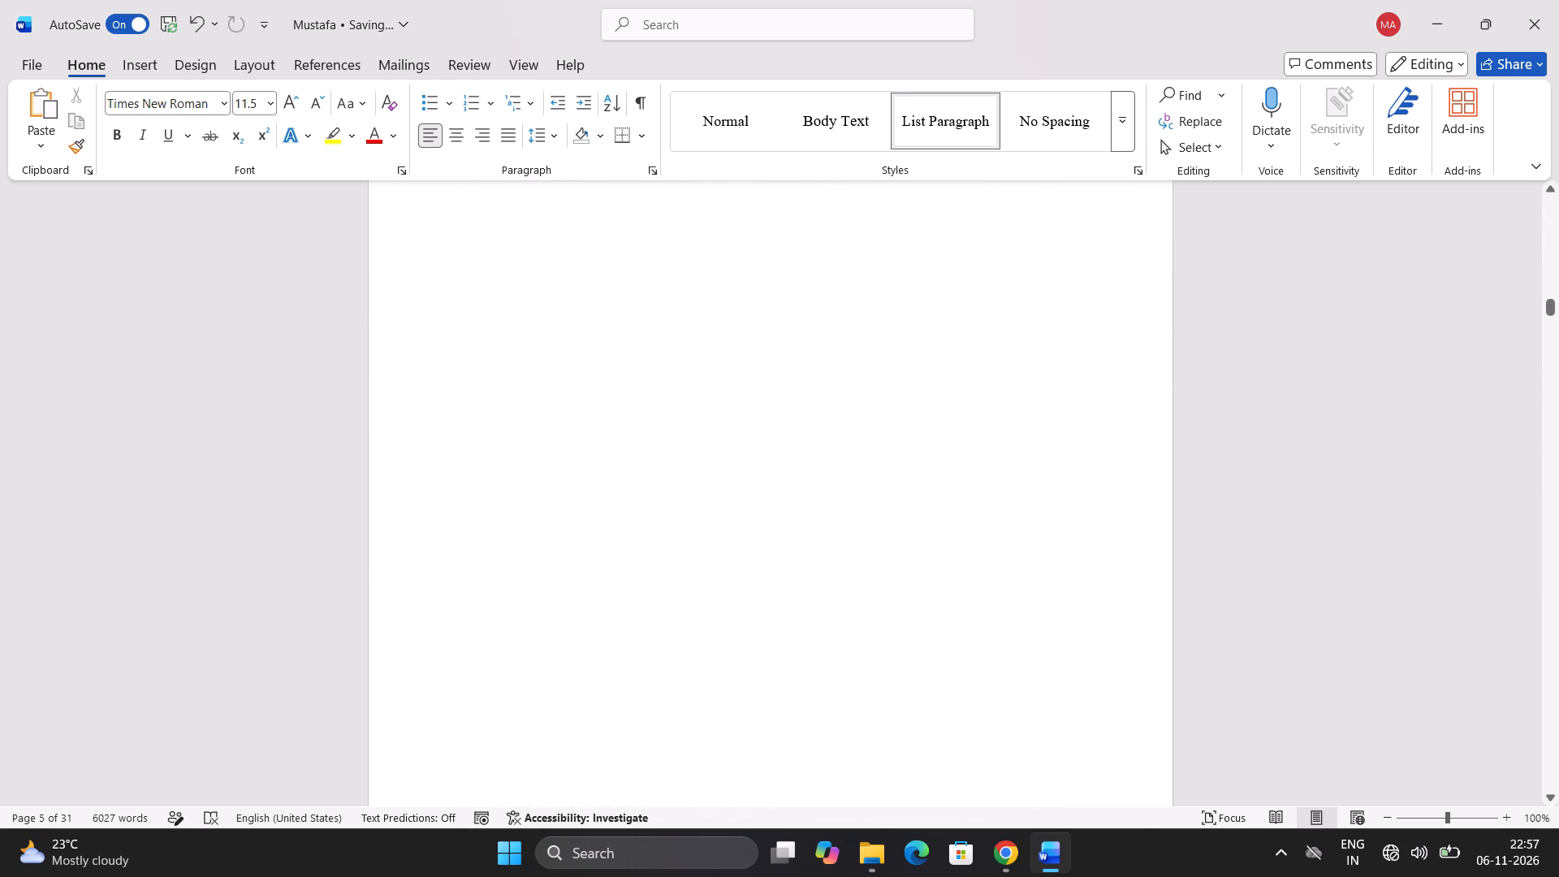
scroll(1085, 594, "down", 6)
scroll(1093, 650, "up", 12)
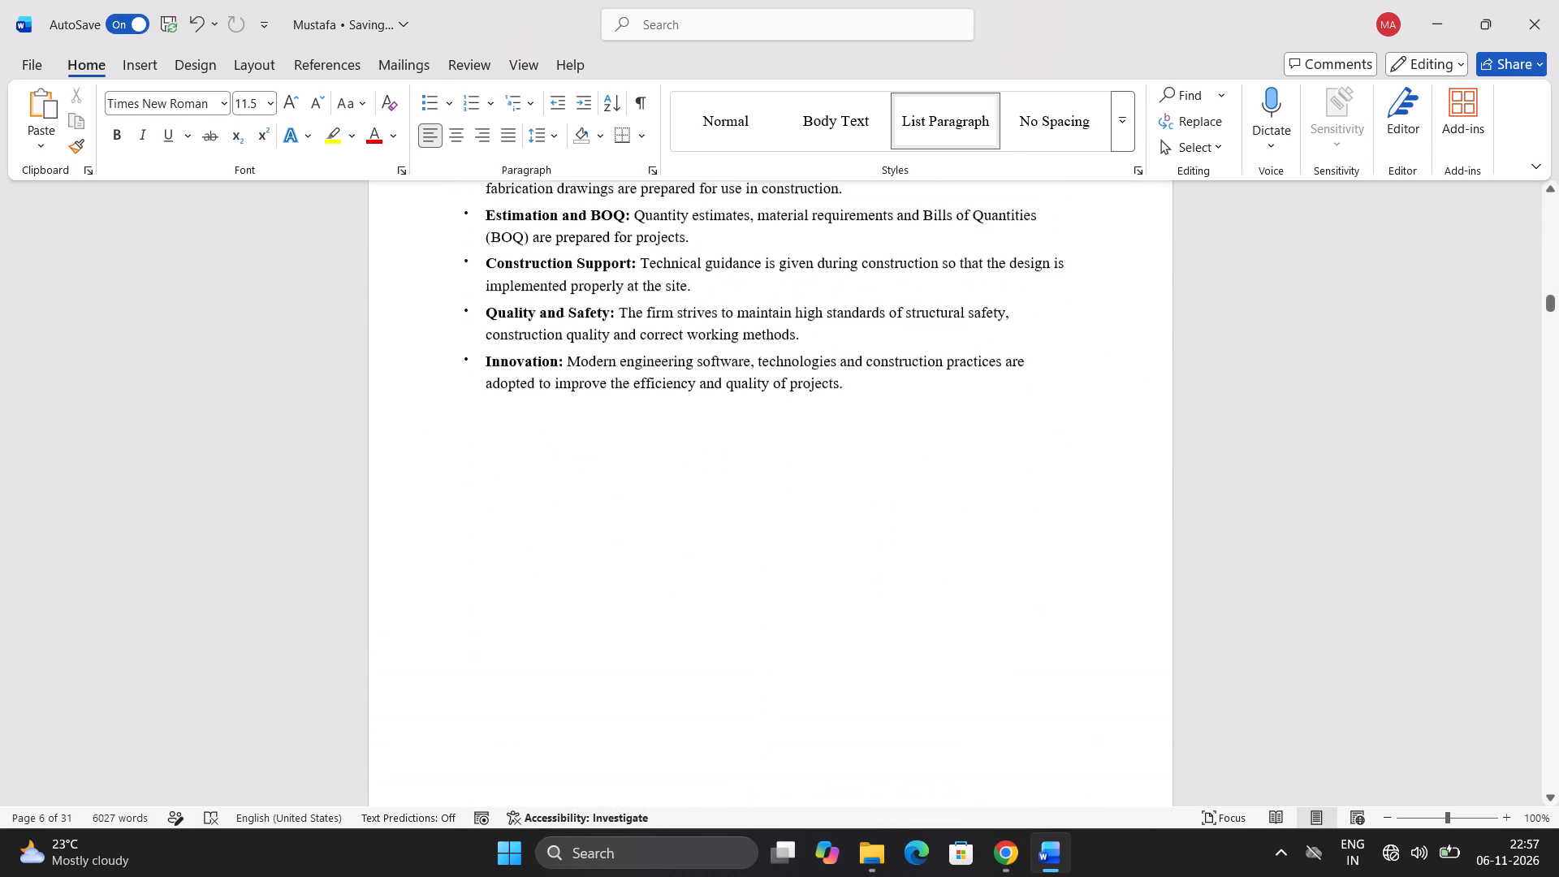
scroll(1093, 650, "up", 5)
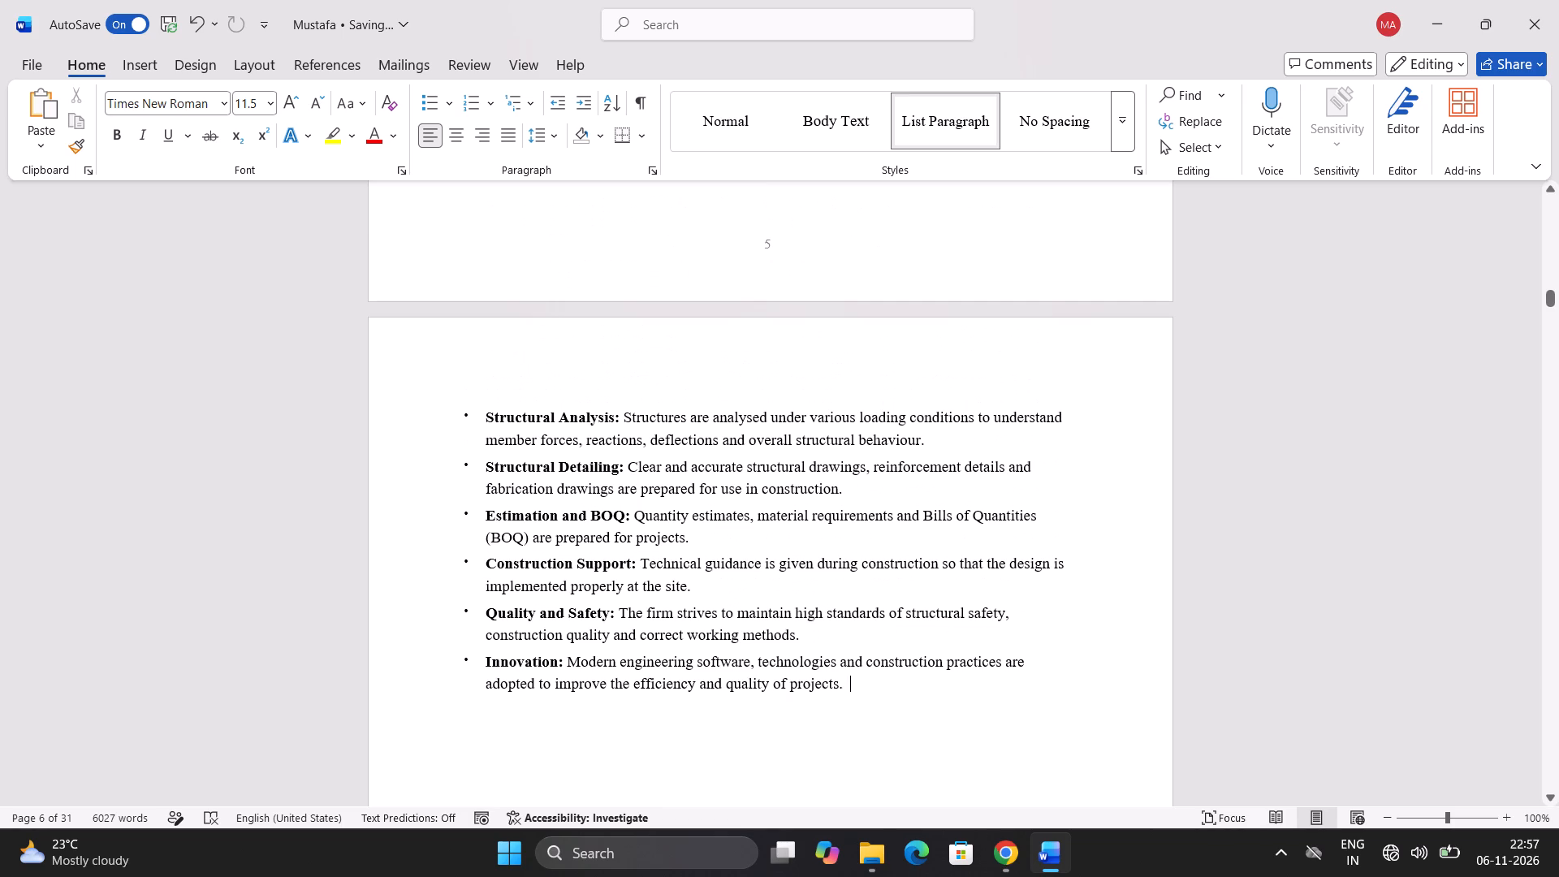
scroll(1121, 650, "up", 8)
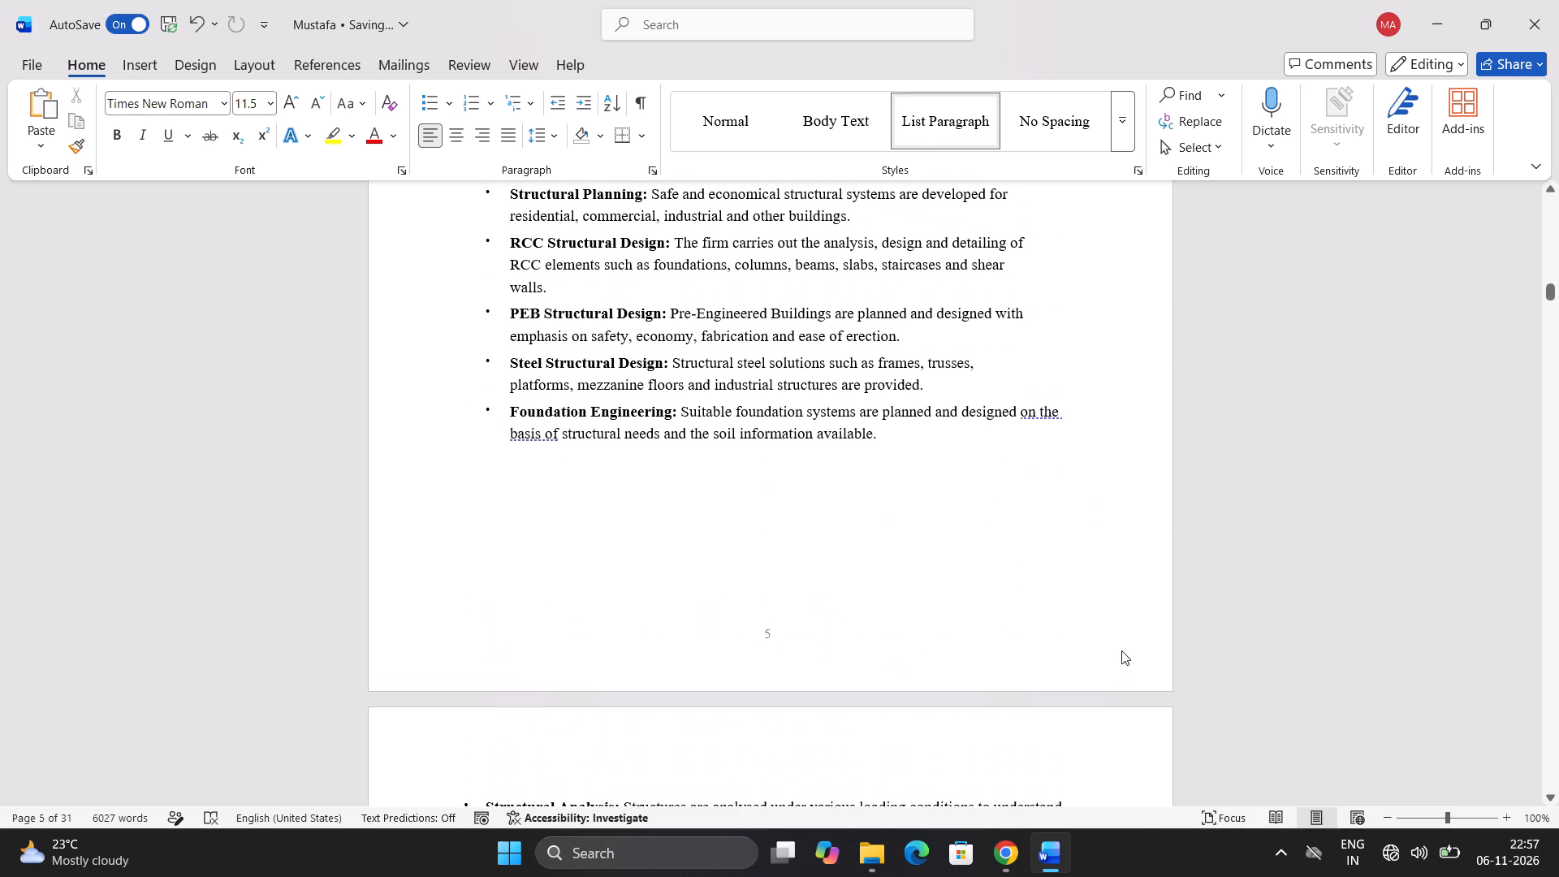
scroll(760, 439, "up", 4)
scroll(760, 439, "down", 8)
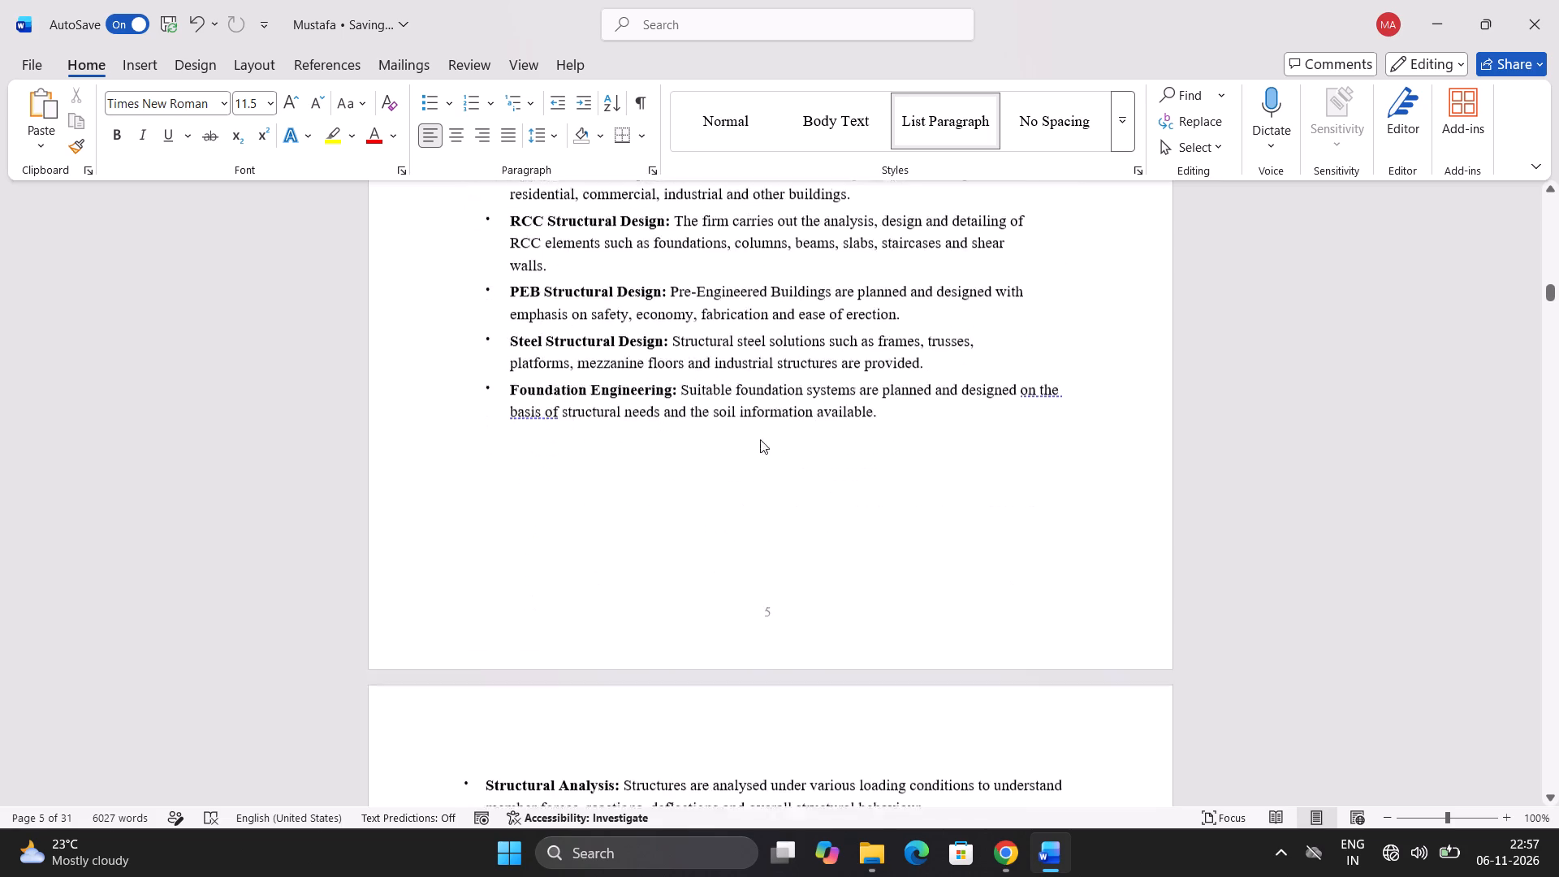
scroll(760, 439, "down", 3)
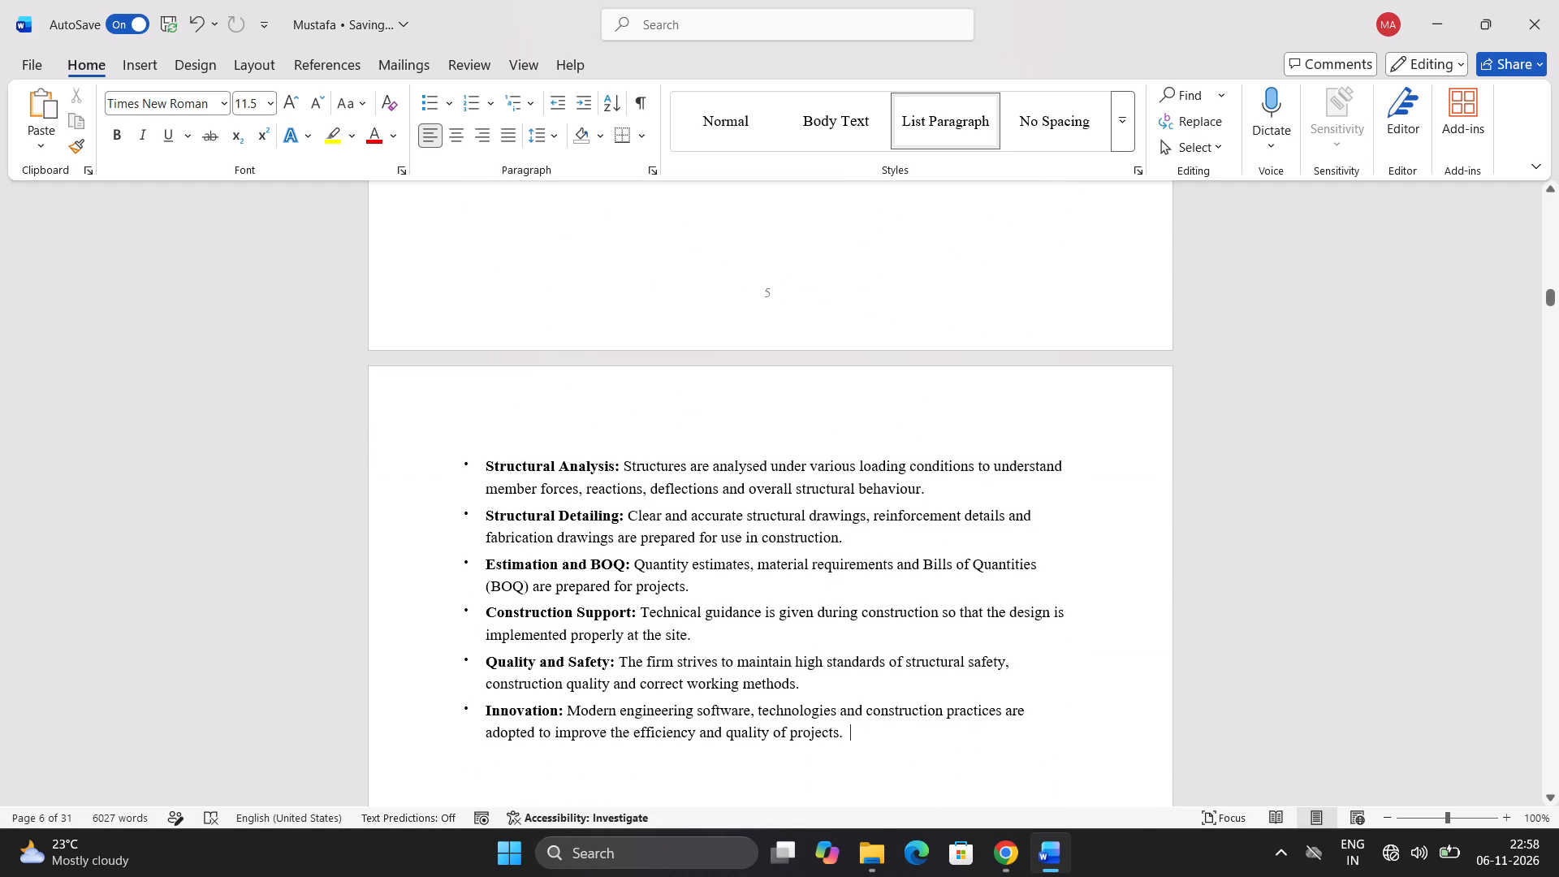
scroll(481, 541, "down", 2)
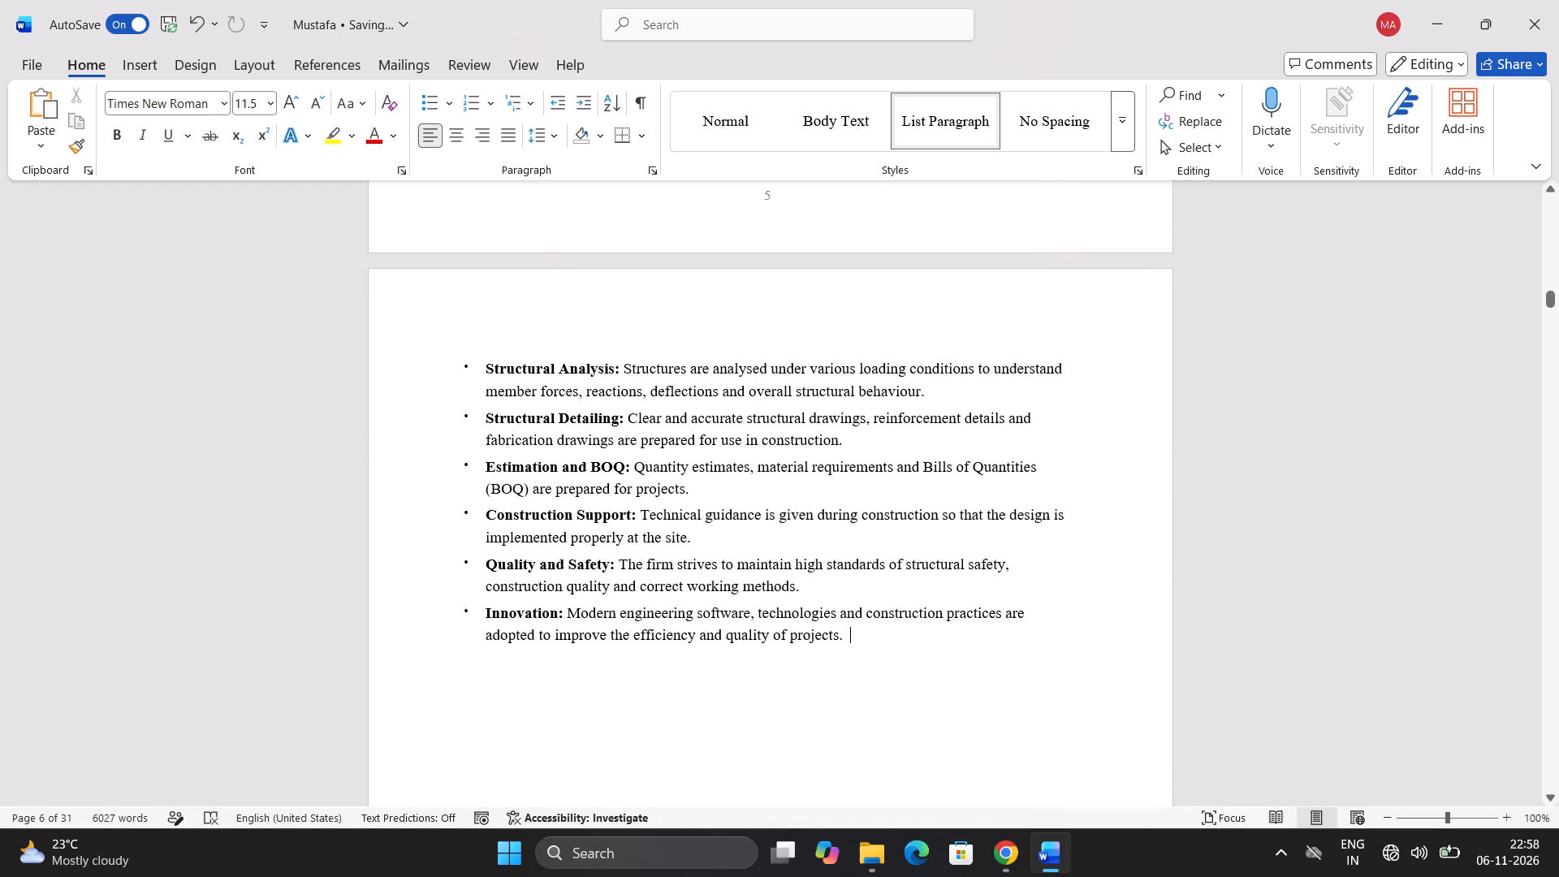
Replace the bullets of the Structural Analysis and Structural Detailing items on page 6 with the small dot bullet used on page 5.
left_click(480, 364)
key("BackSpace")
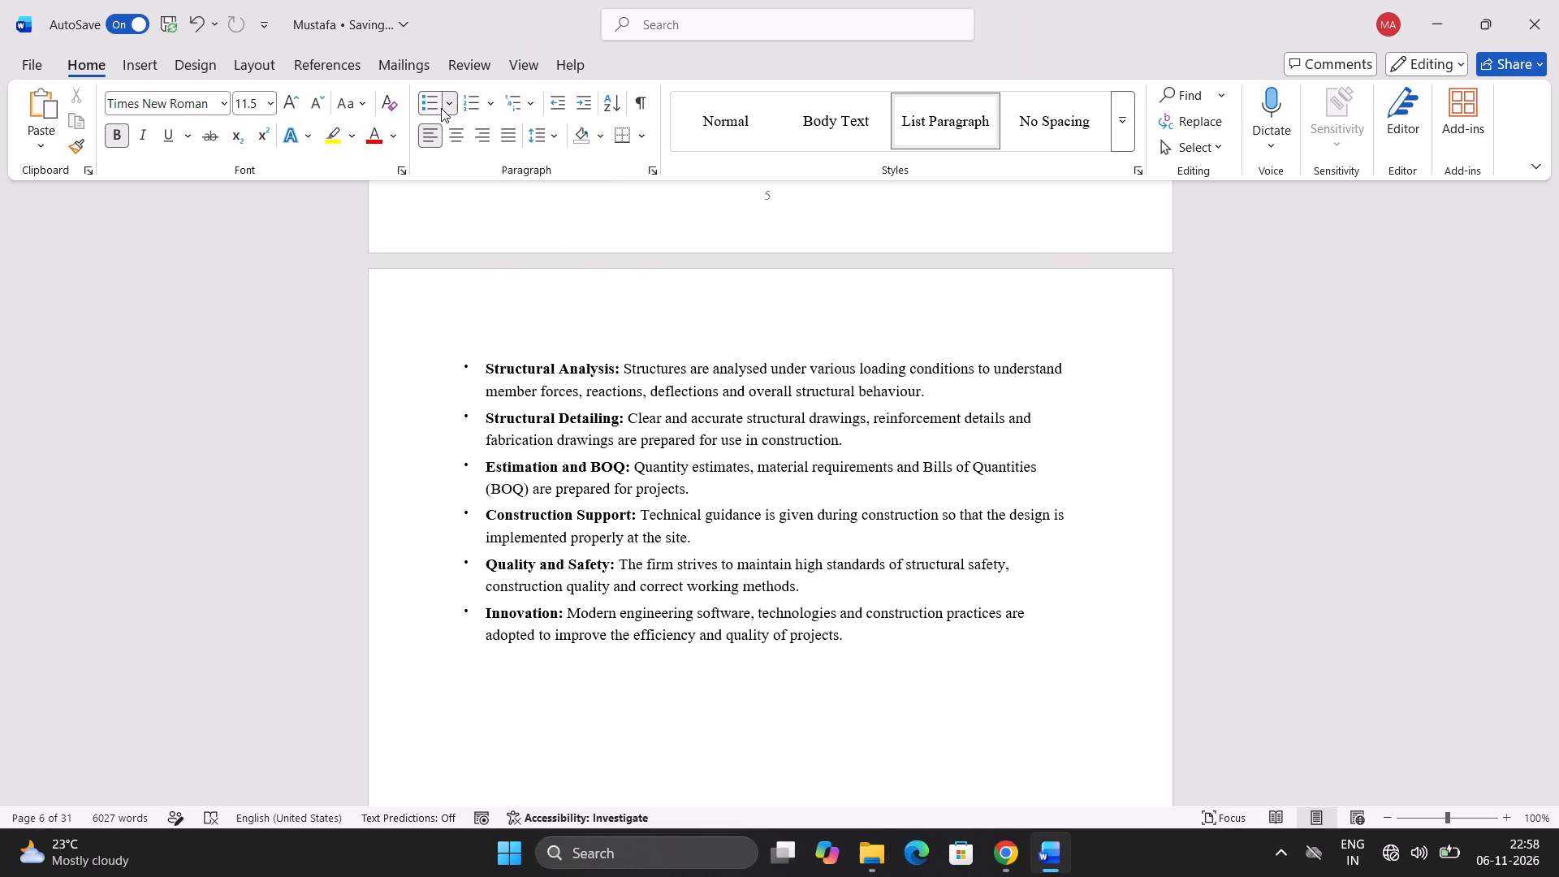
left_click(454, 103)
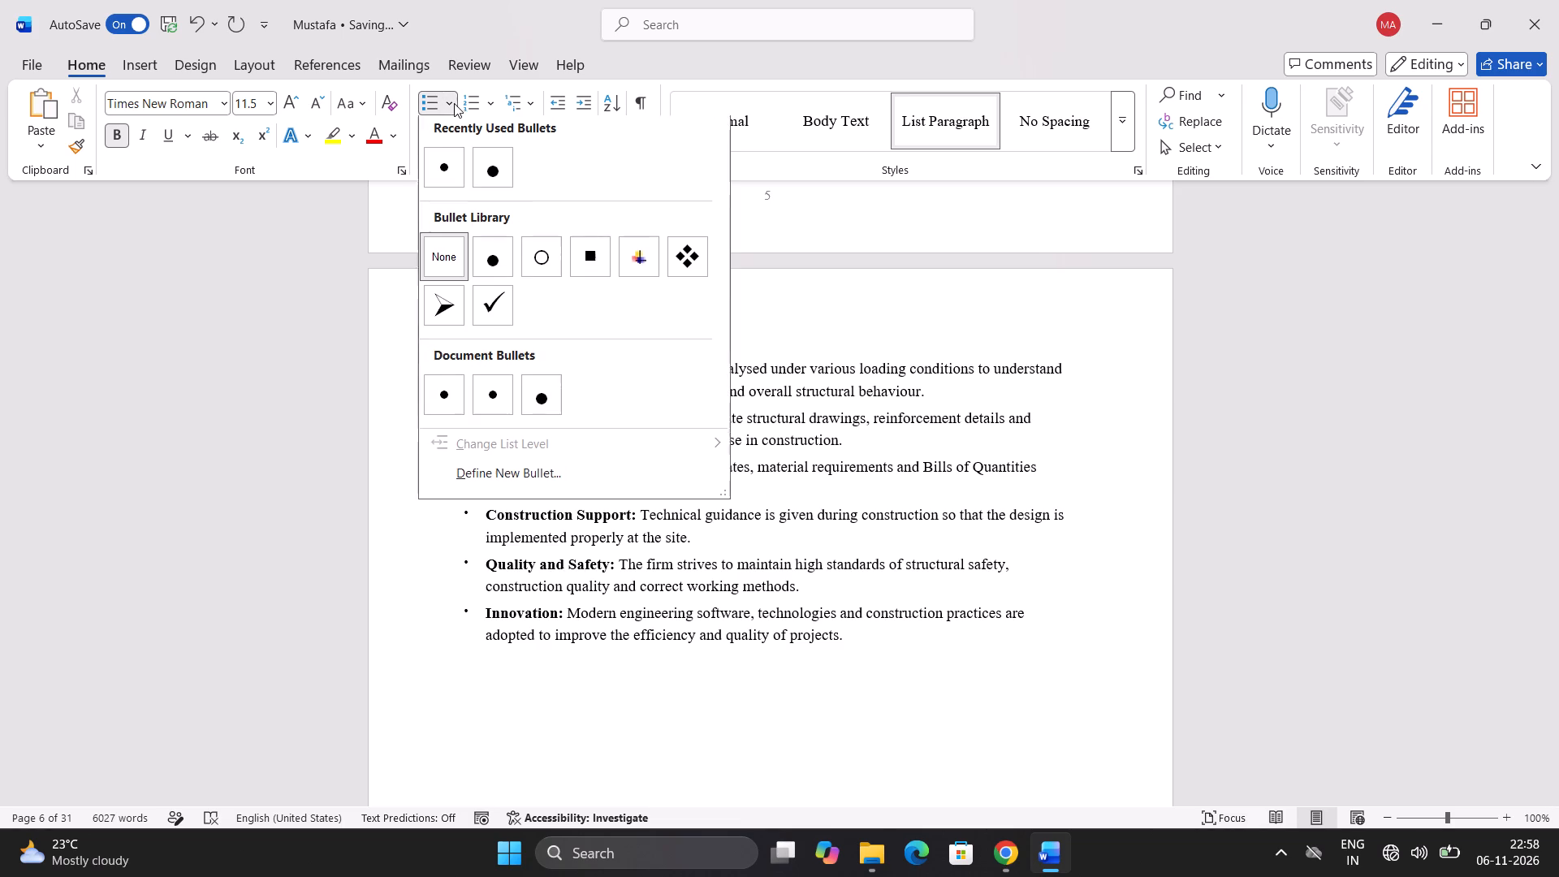
left_click(446, 391)
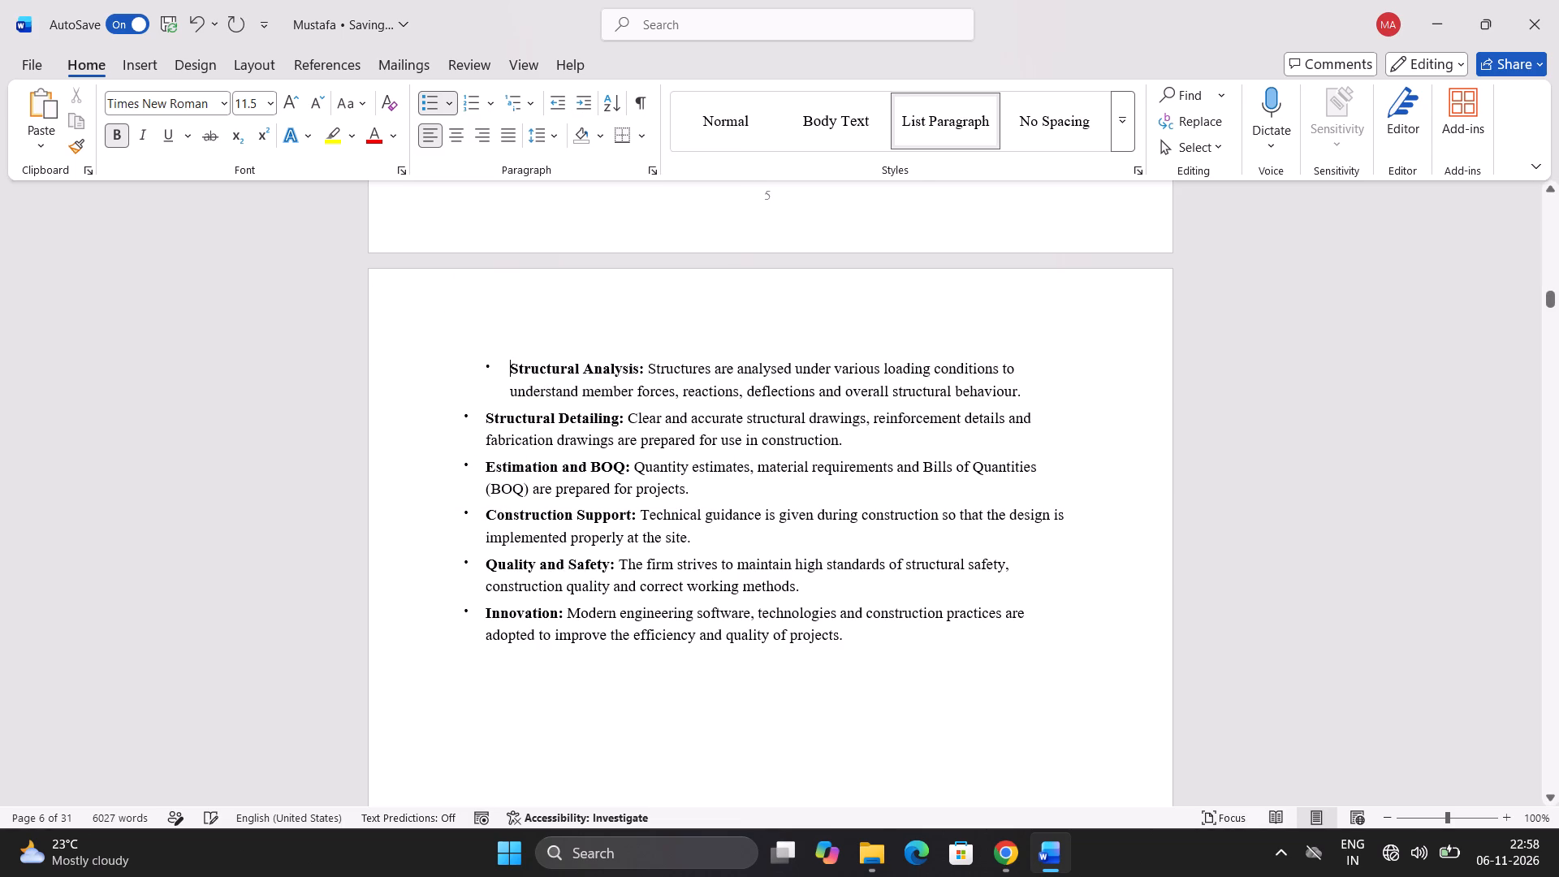
left_click(483, 412)
key("BackSpace")
left_click(443, 104)
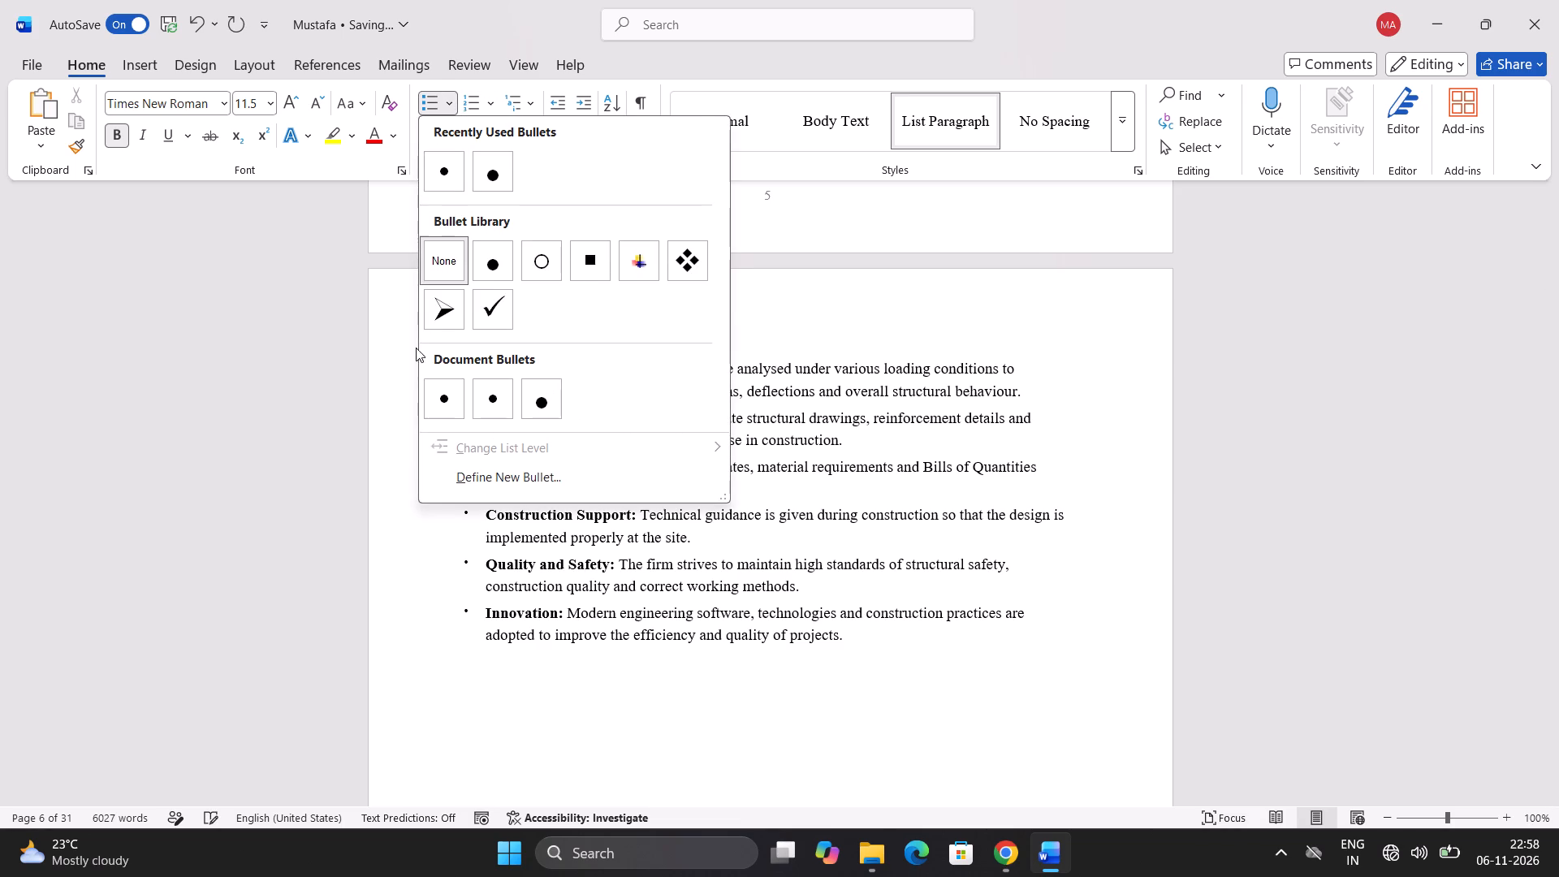
left_click(437, 391)
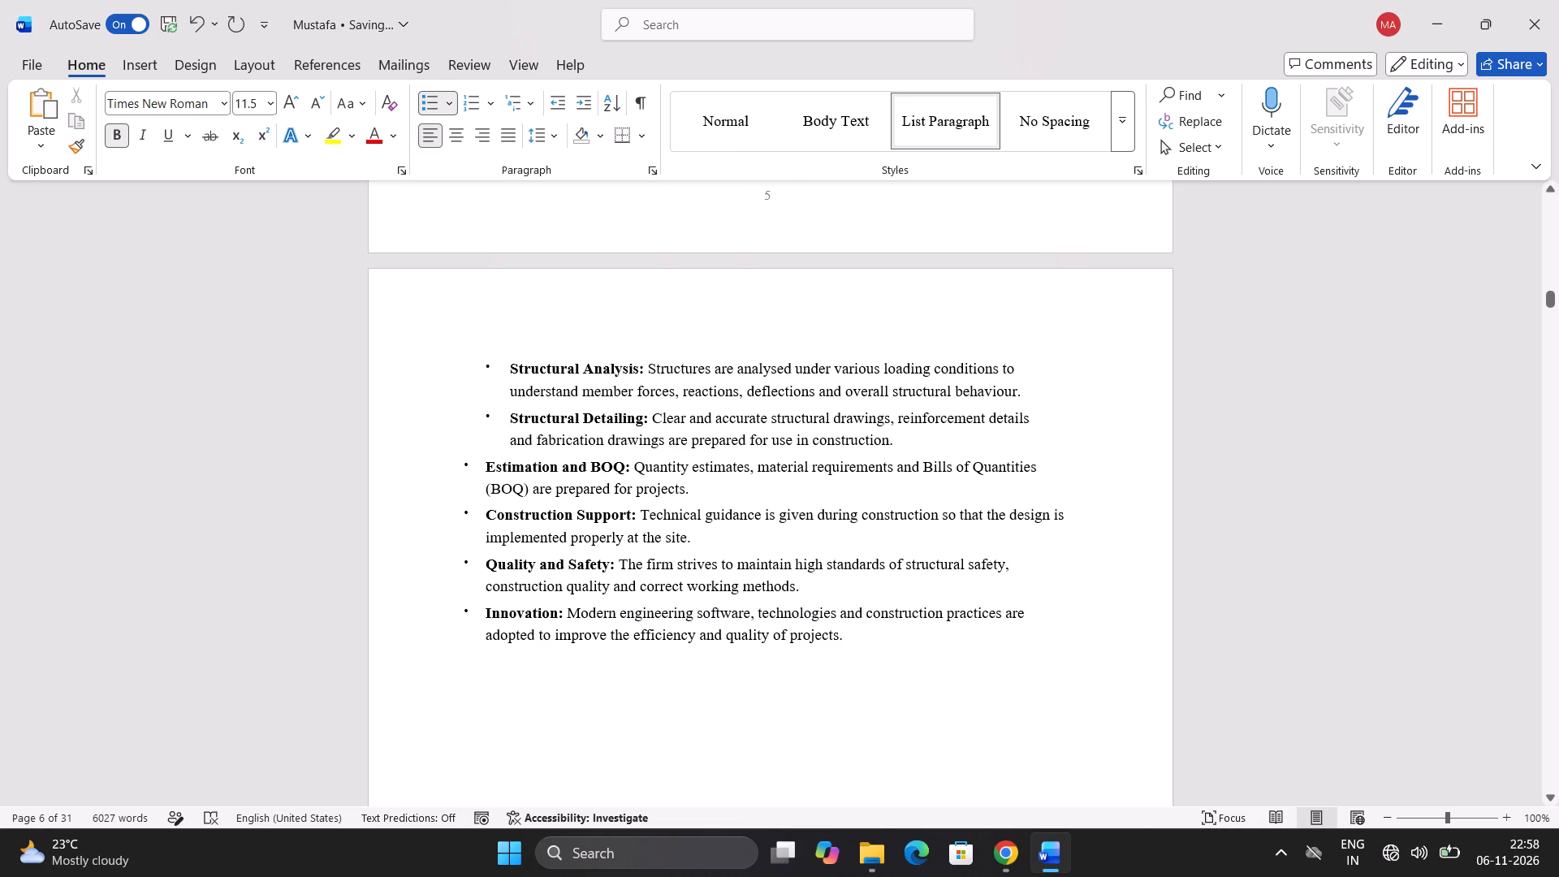
Replace the bullets of the Estimation and BOQ and Construction Support items on page 6 with the small dot bullet used on page 5.
left_click(477, 495)
left_click(477, 464)
key("BackSpace")
left_click(451, 103)
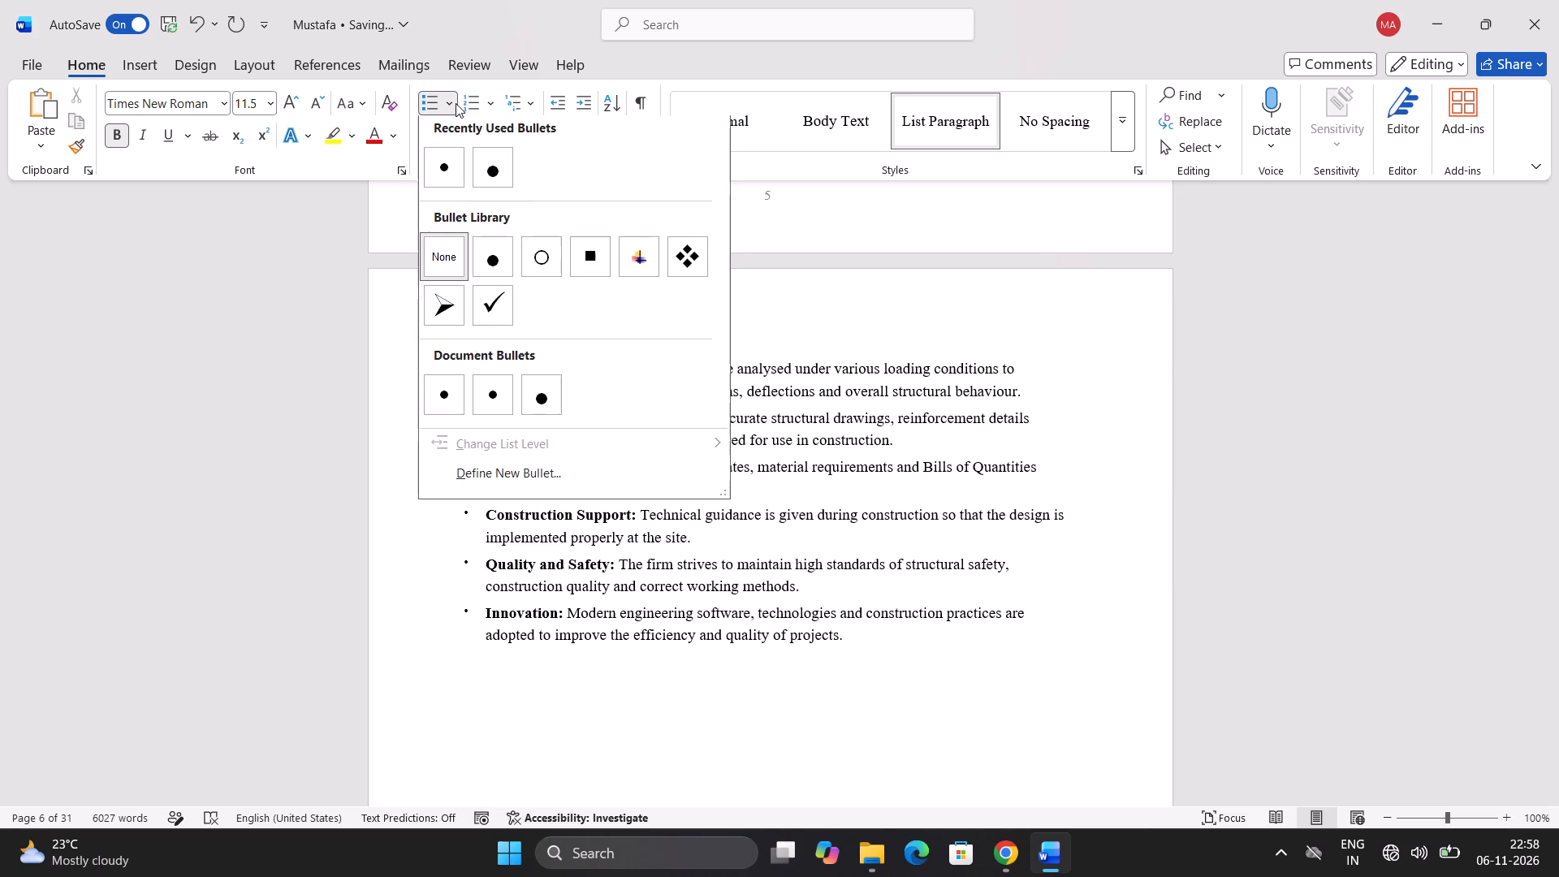
left_click(444, 393)
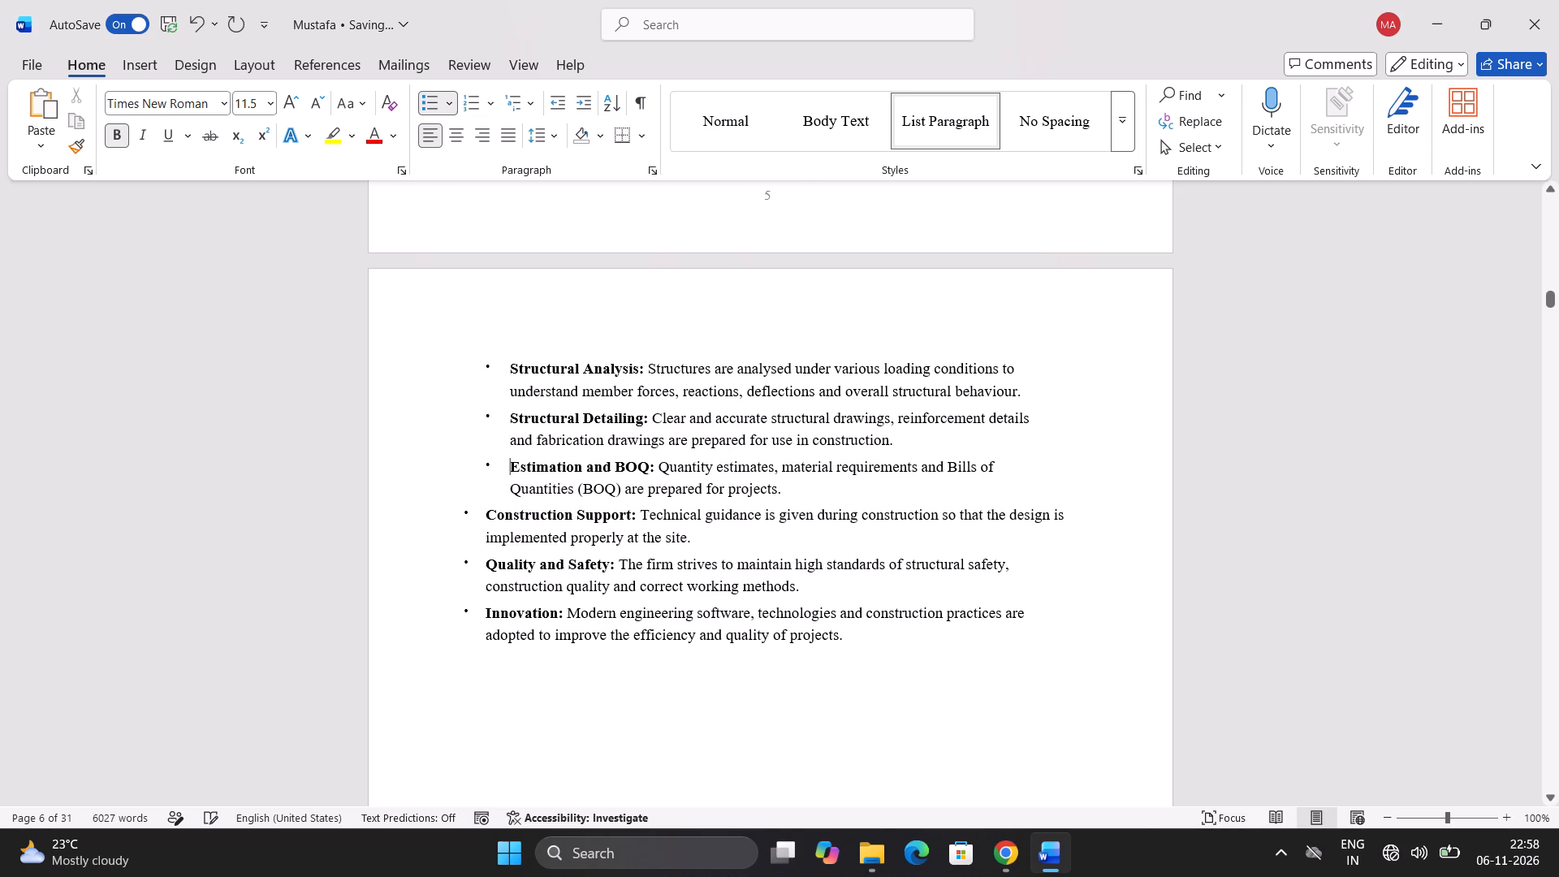
left_click(478, 497)
left_click(478, 514)
key("BackSpace")
left_click(451, 110)
left_click(450, 391)
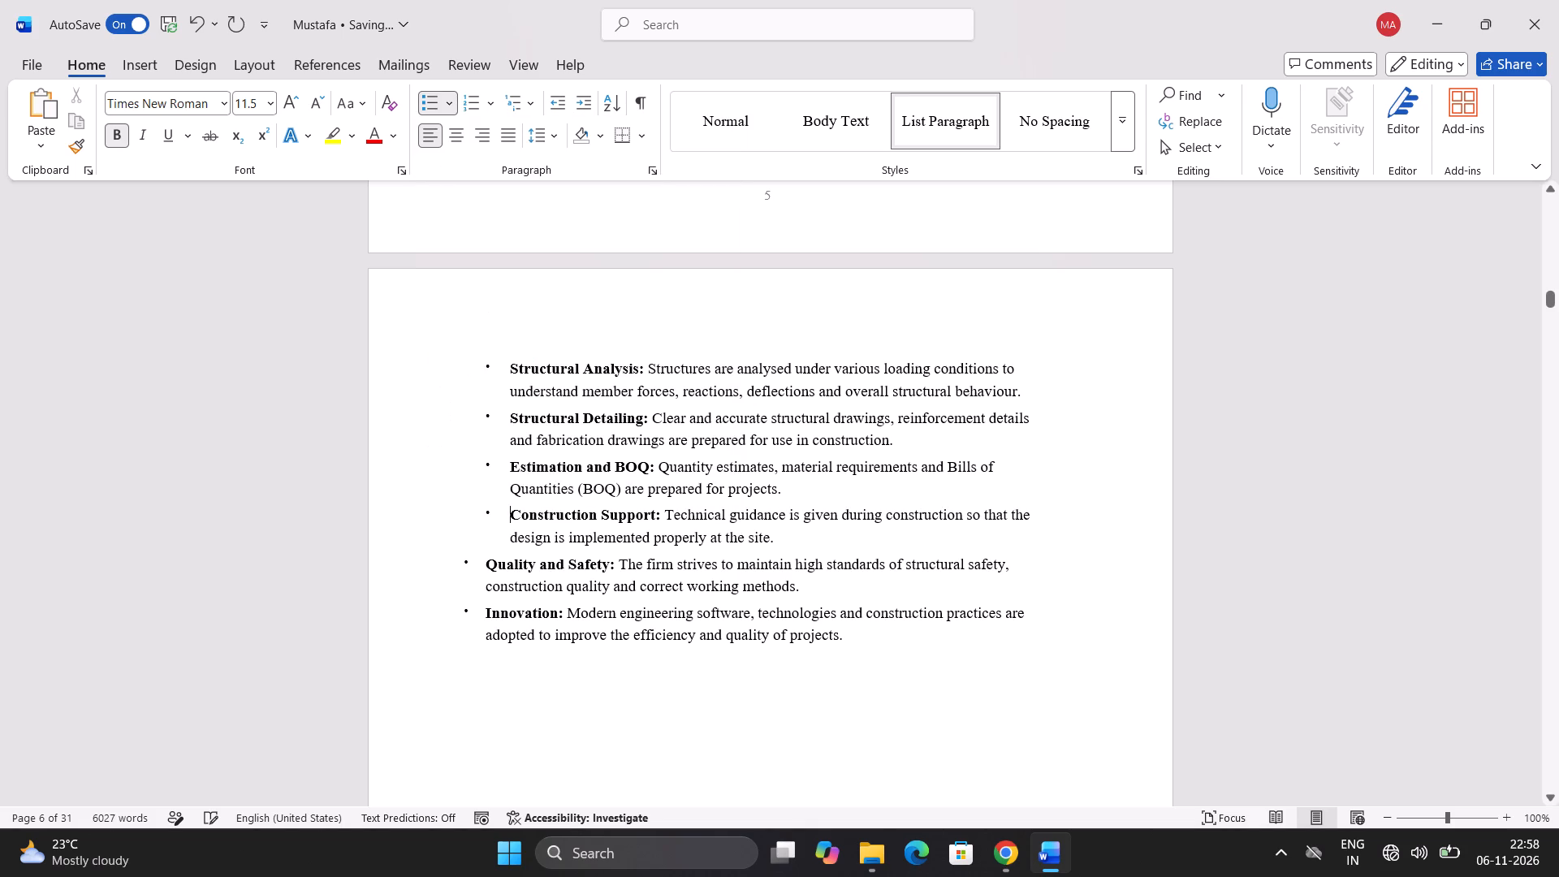
Replace the bullets of the Quality and Safety and Innovation items on page 6 with the same small dot bullet.
left_click(486, 552)
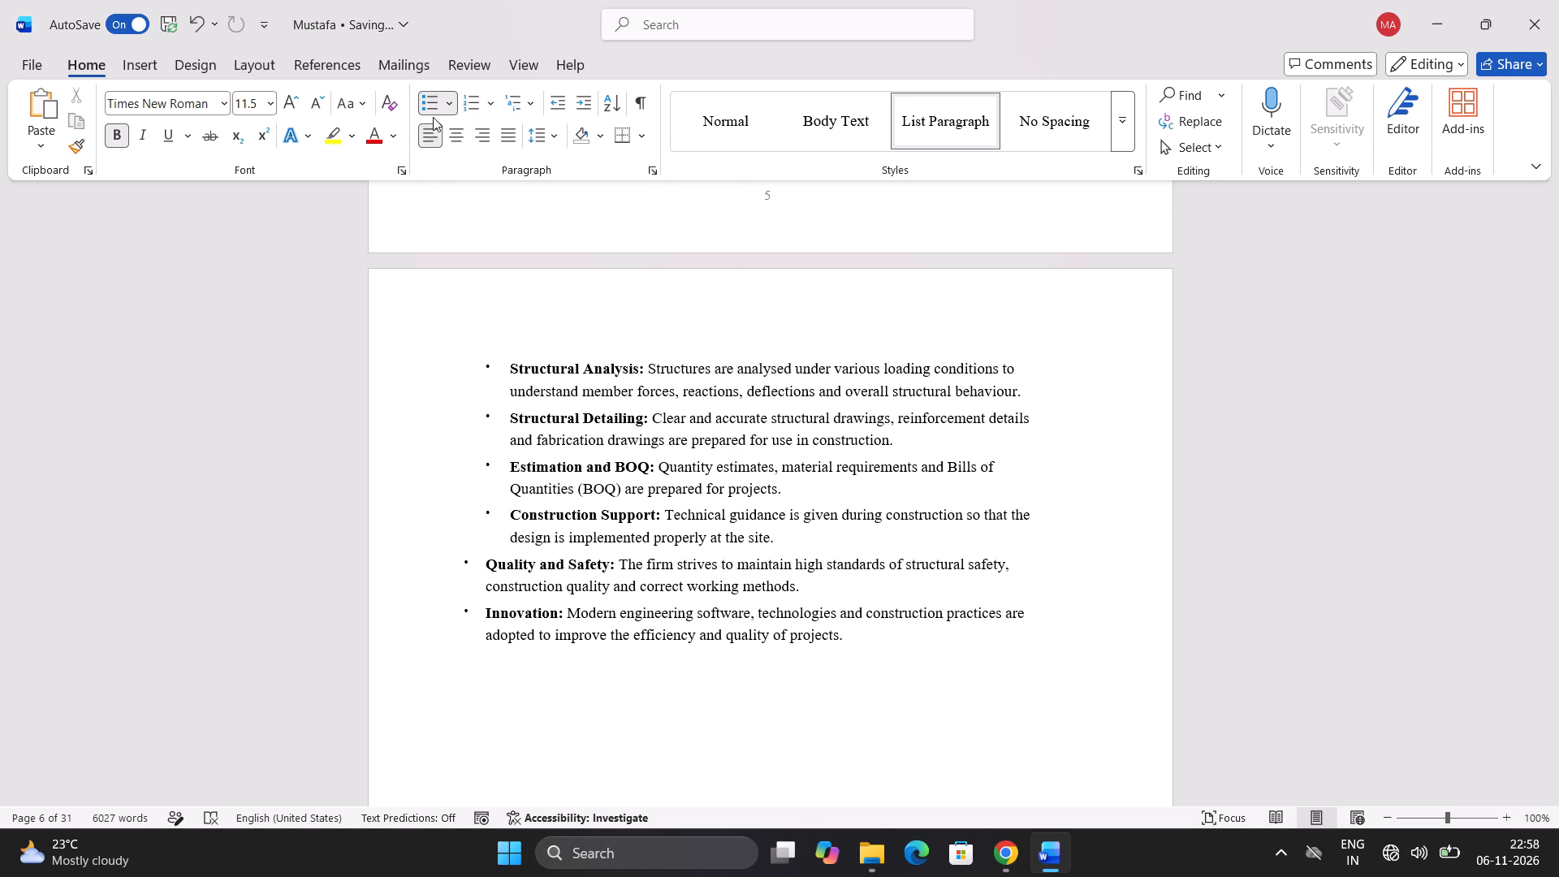
key("BackSpace")
left_click(443, 100)
left_click(456, 387)
left_click(482, 608)
key("BackSpace")
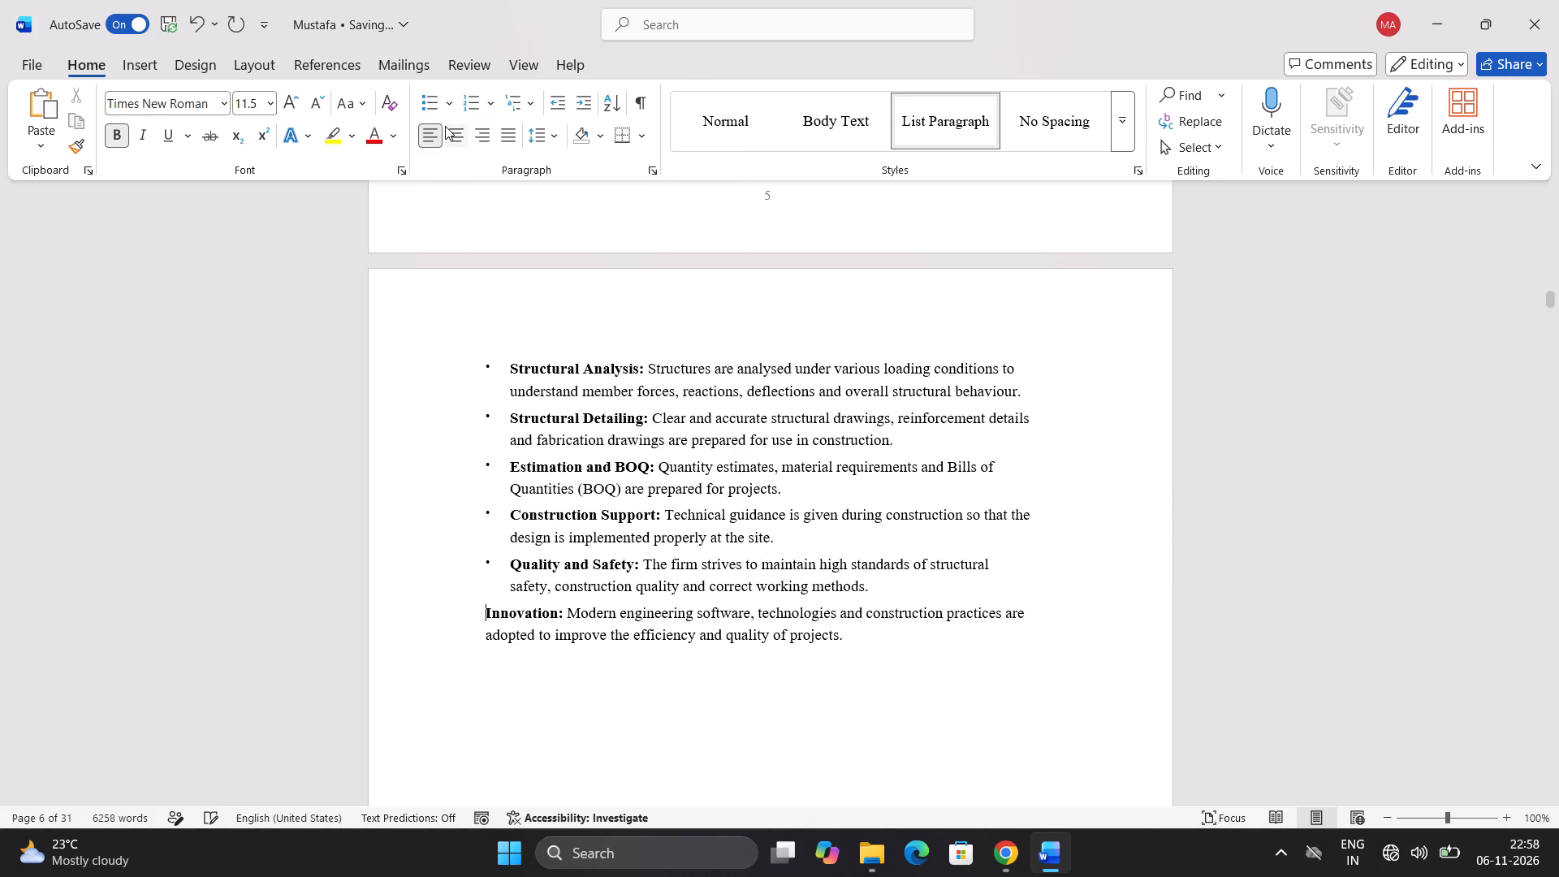
left_click(445, 111)
left_click(438, 388)
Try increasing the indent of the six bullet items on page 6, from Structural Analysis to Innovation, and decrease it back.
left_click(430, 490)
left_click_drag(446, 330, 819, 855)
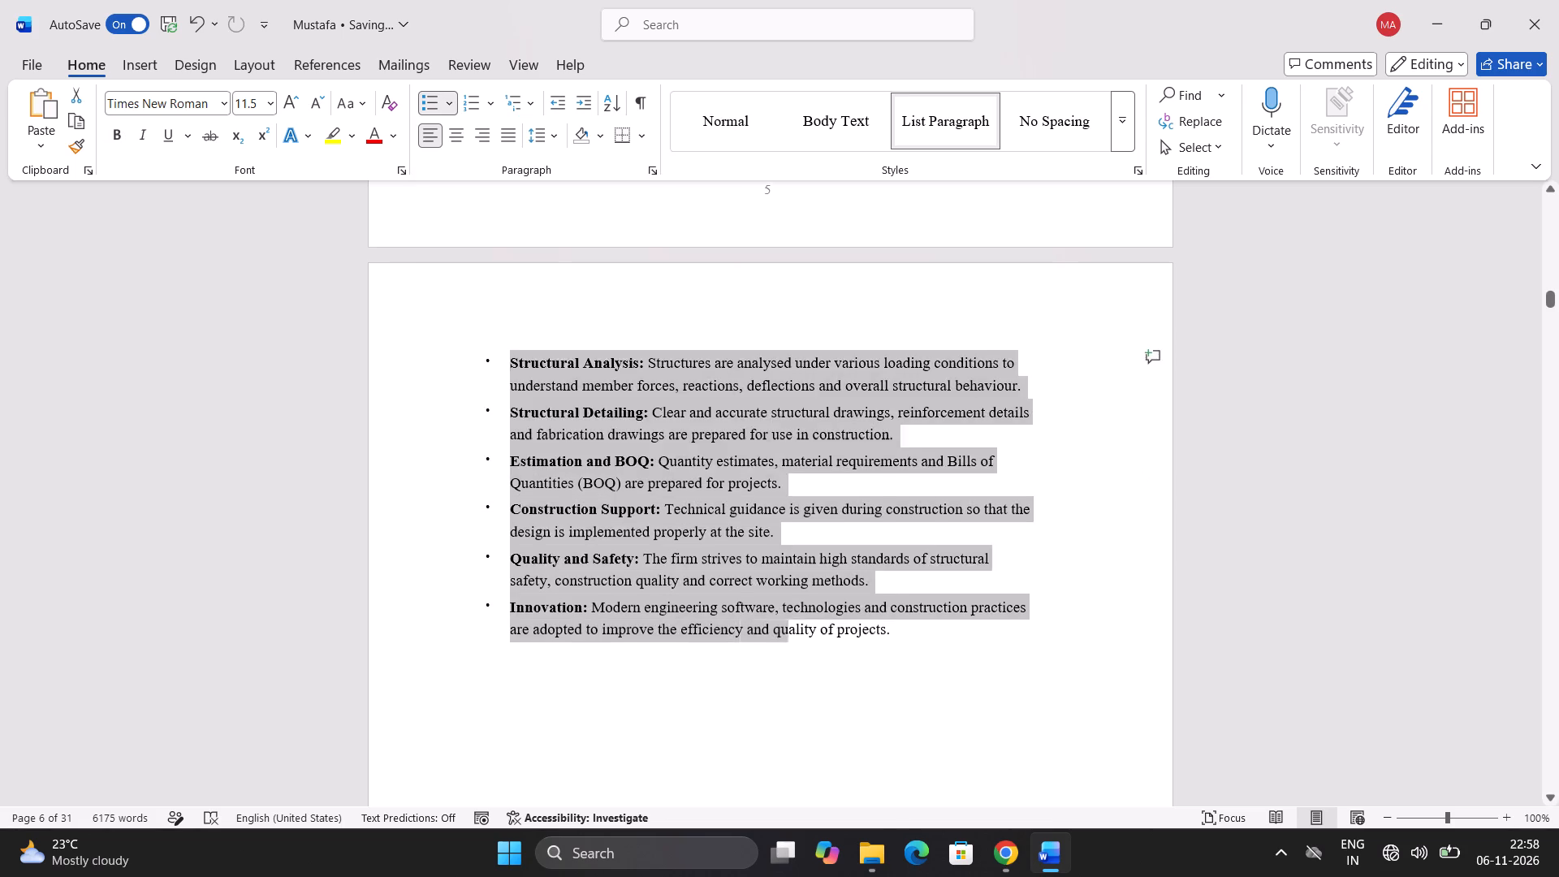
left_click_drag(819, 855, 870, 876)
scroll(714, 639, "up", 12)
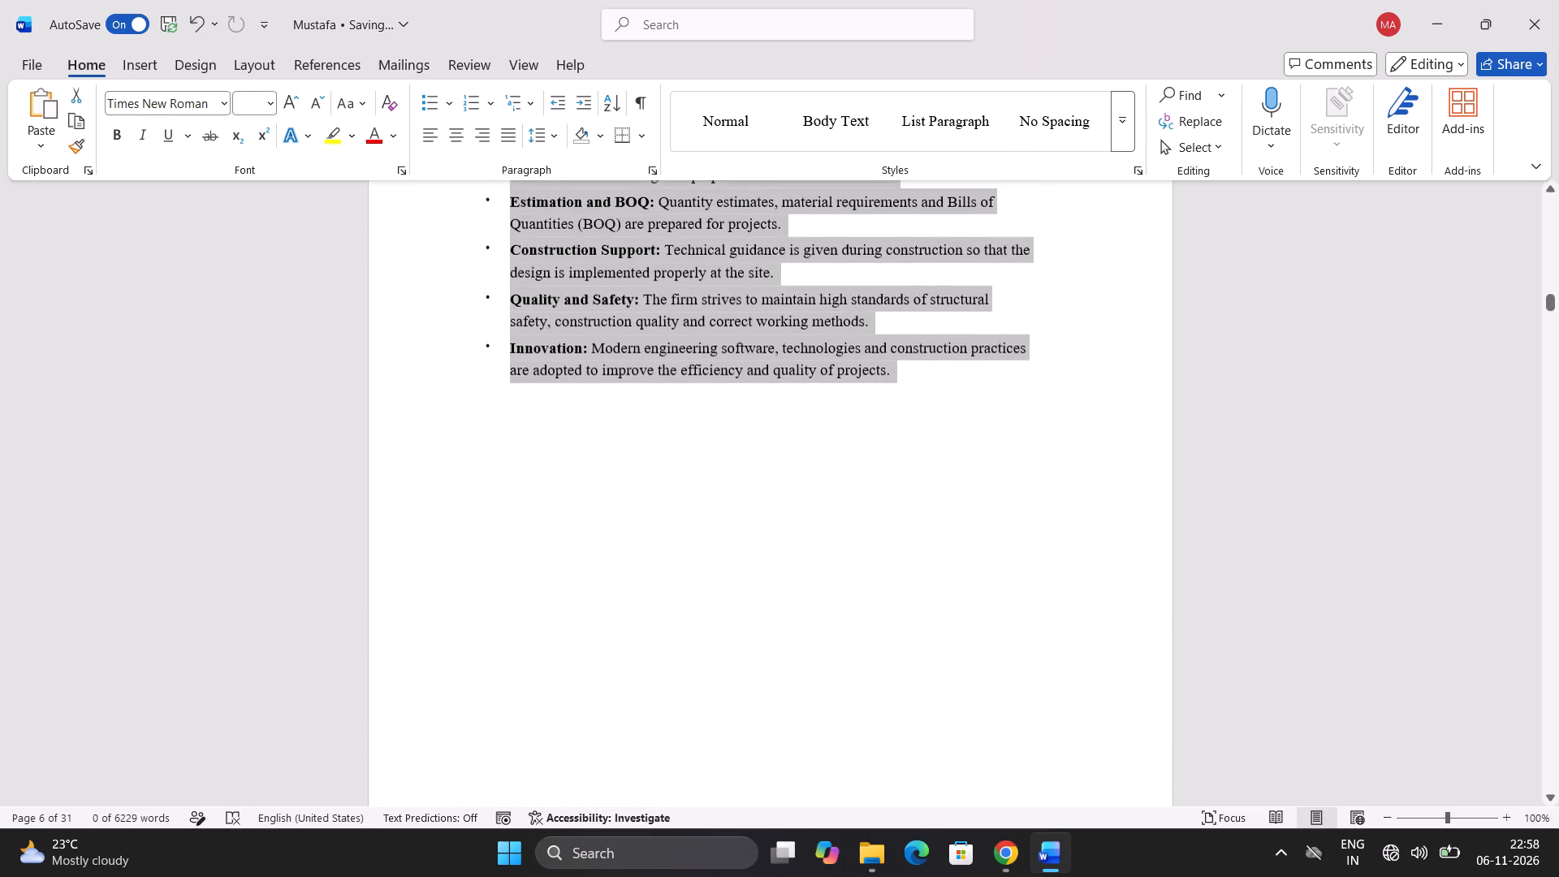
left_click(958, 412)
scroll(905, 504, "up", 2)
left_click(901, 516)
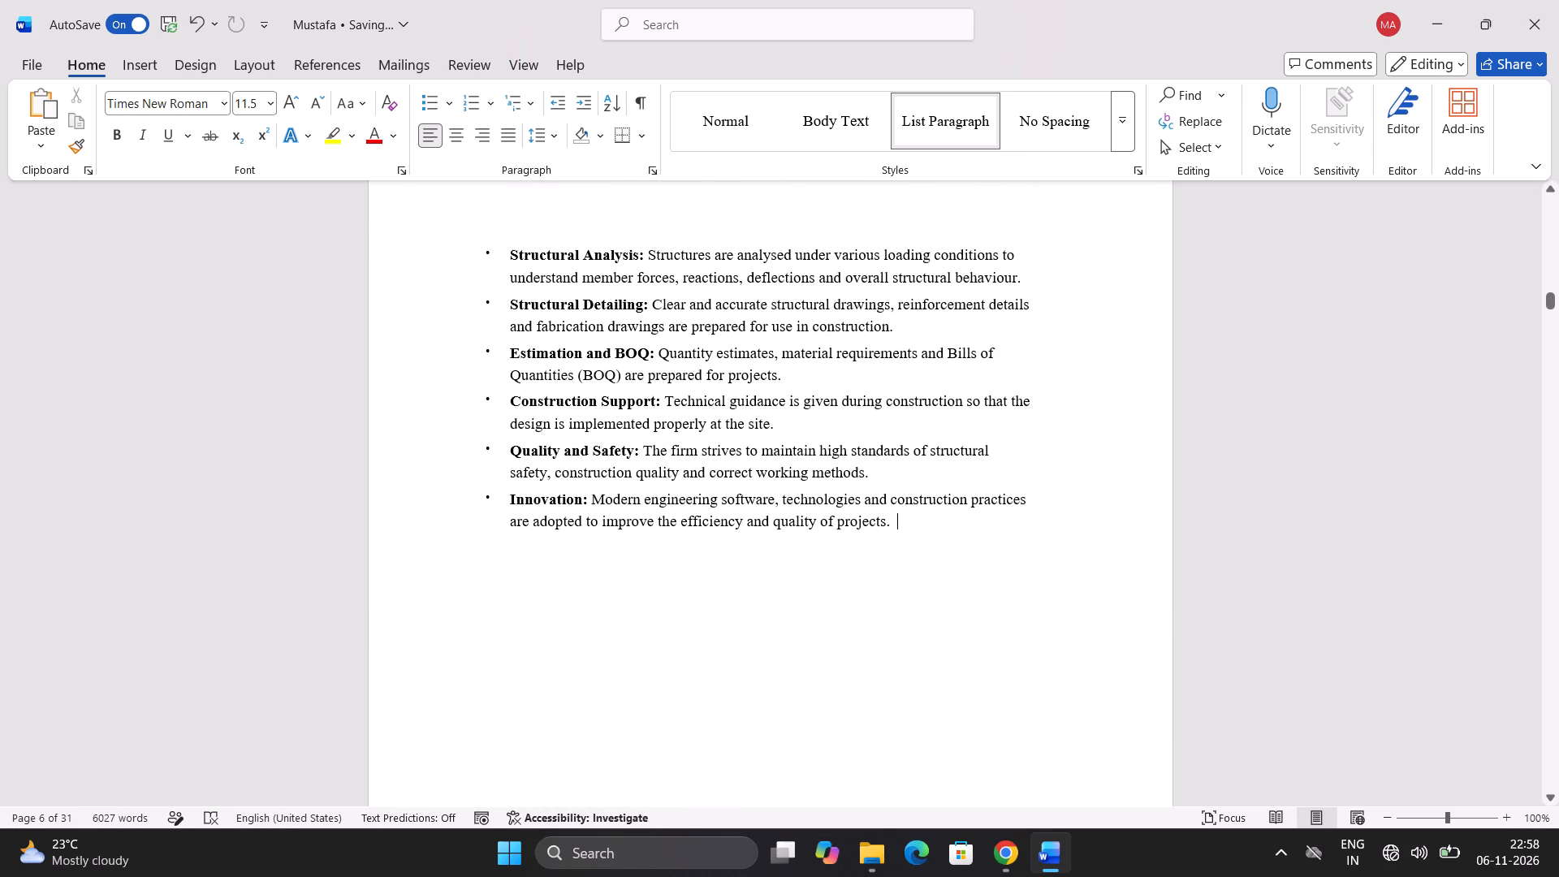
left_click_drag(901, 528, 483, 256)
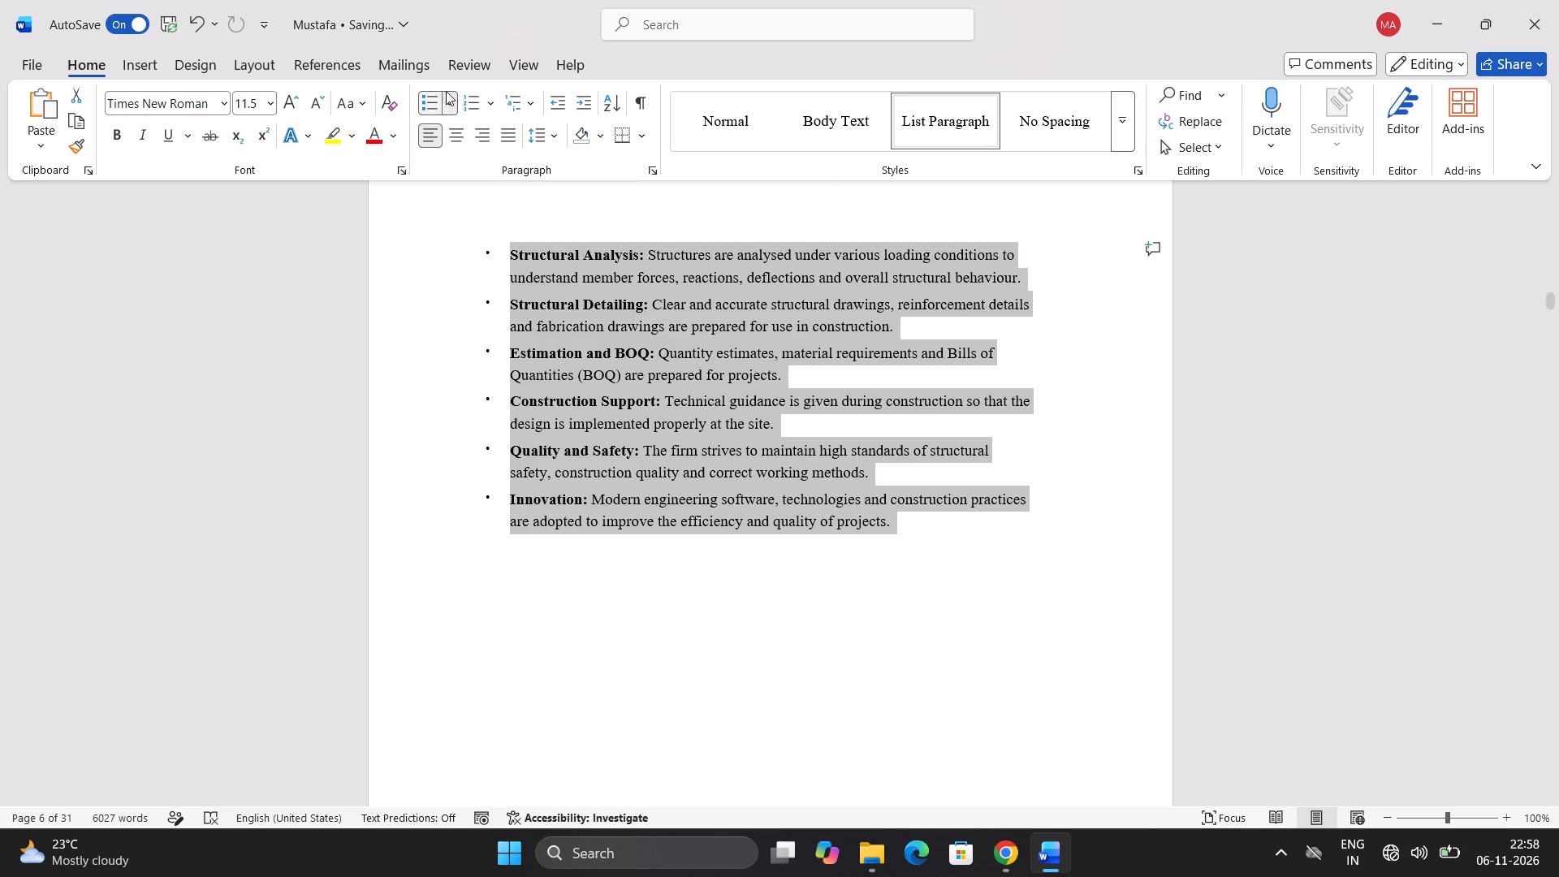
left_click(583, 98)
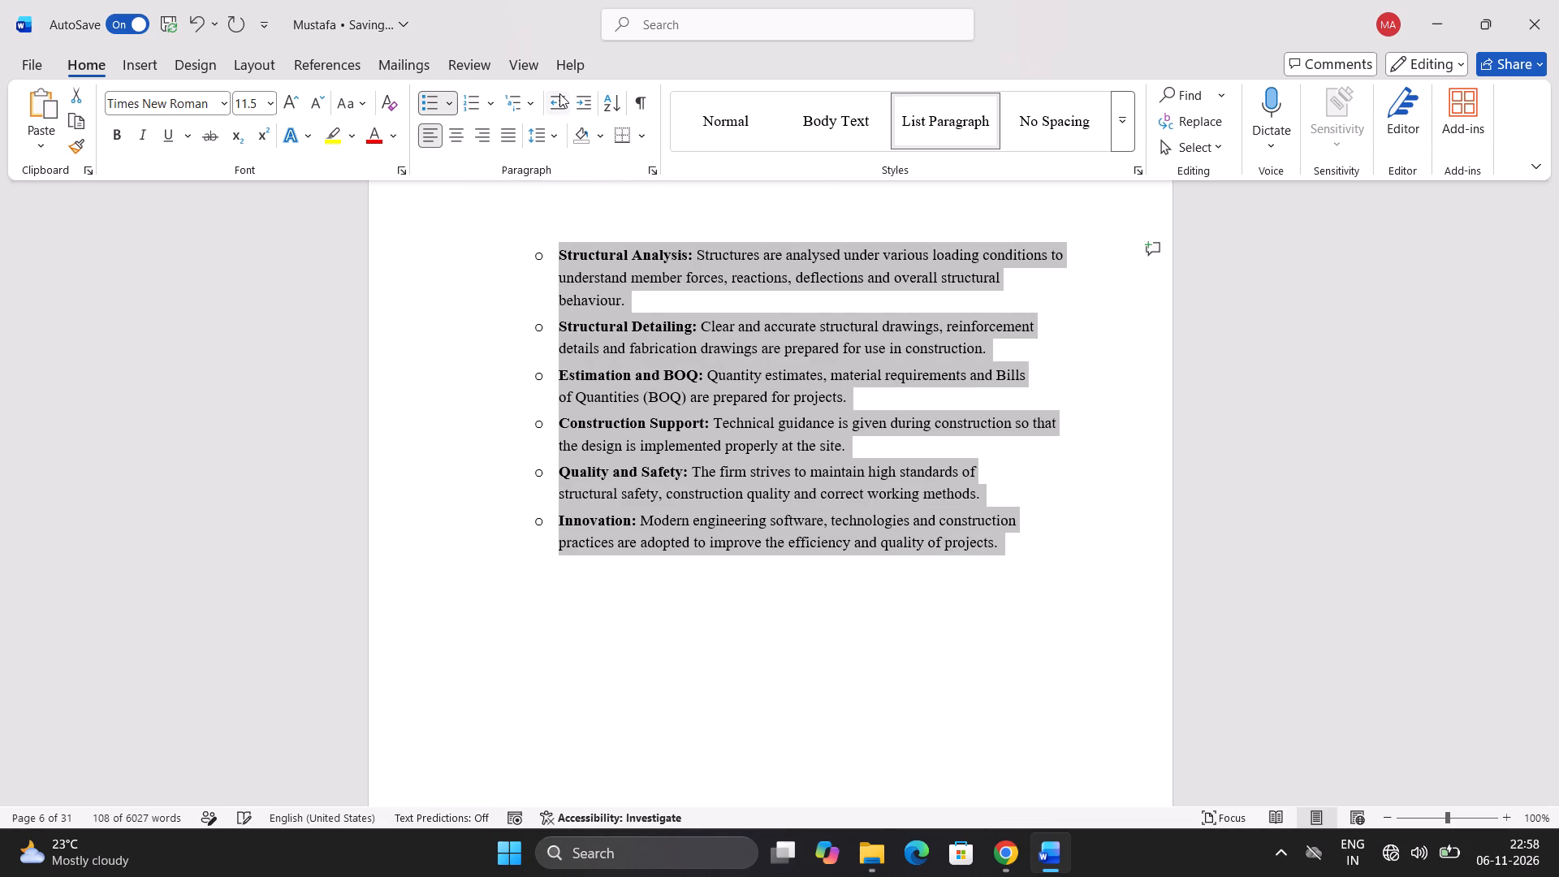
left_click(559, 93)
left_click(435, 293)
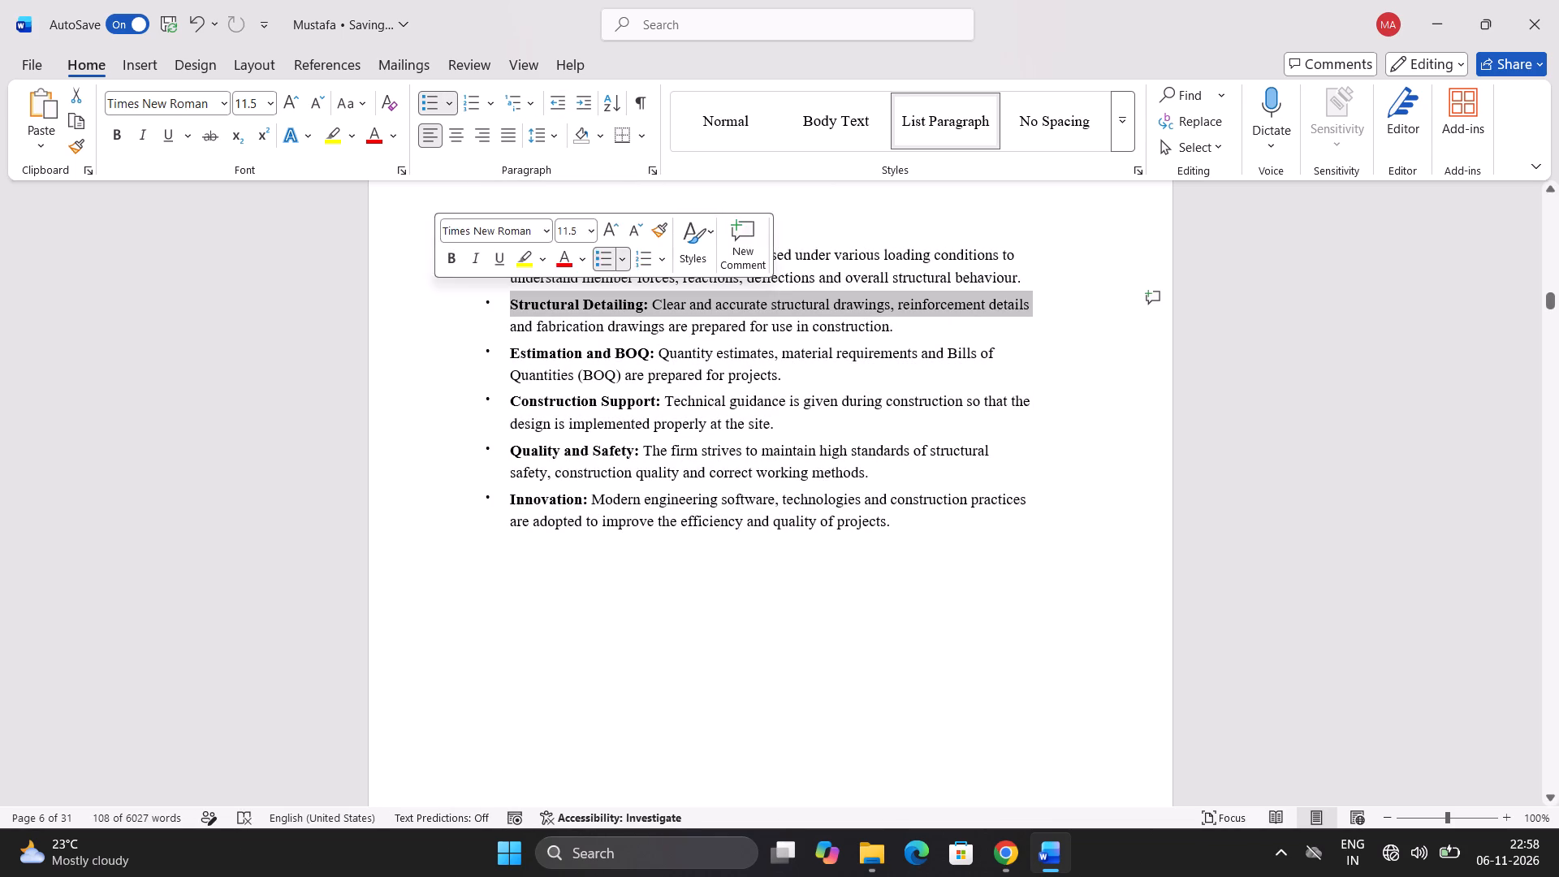
Compare the bullets and indents of the objectives lists on pages 5 and 6 and check the spacing around the 1.4 OBJECTIVES heading.
scroll(425, 551, "up", 3)
scroll(728, 620, "up", 3)
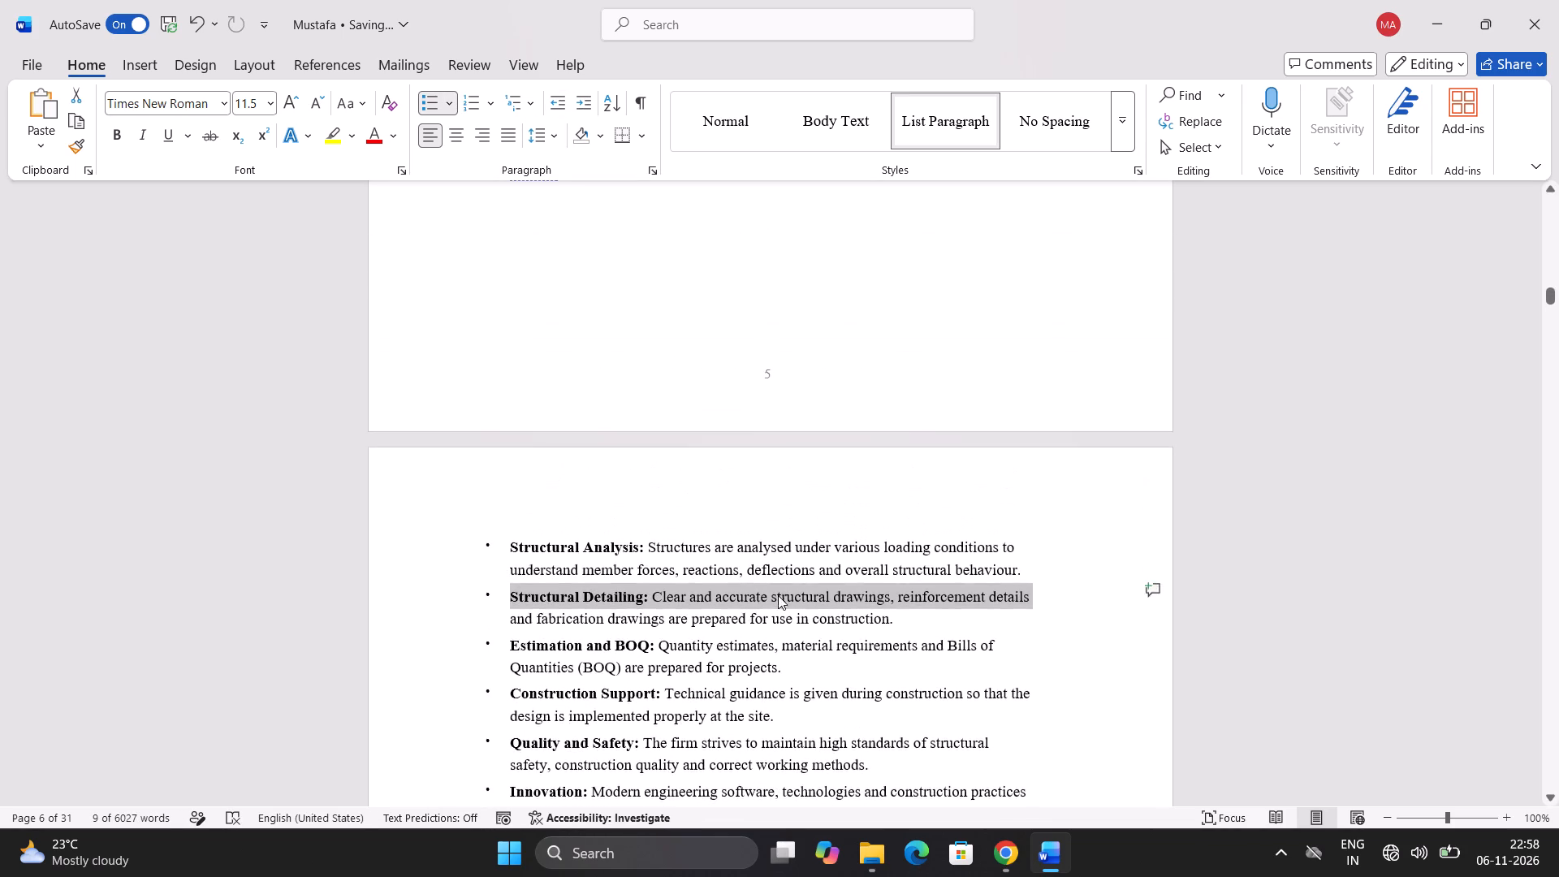
scroll(788, 591, "up", 3)
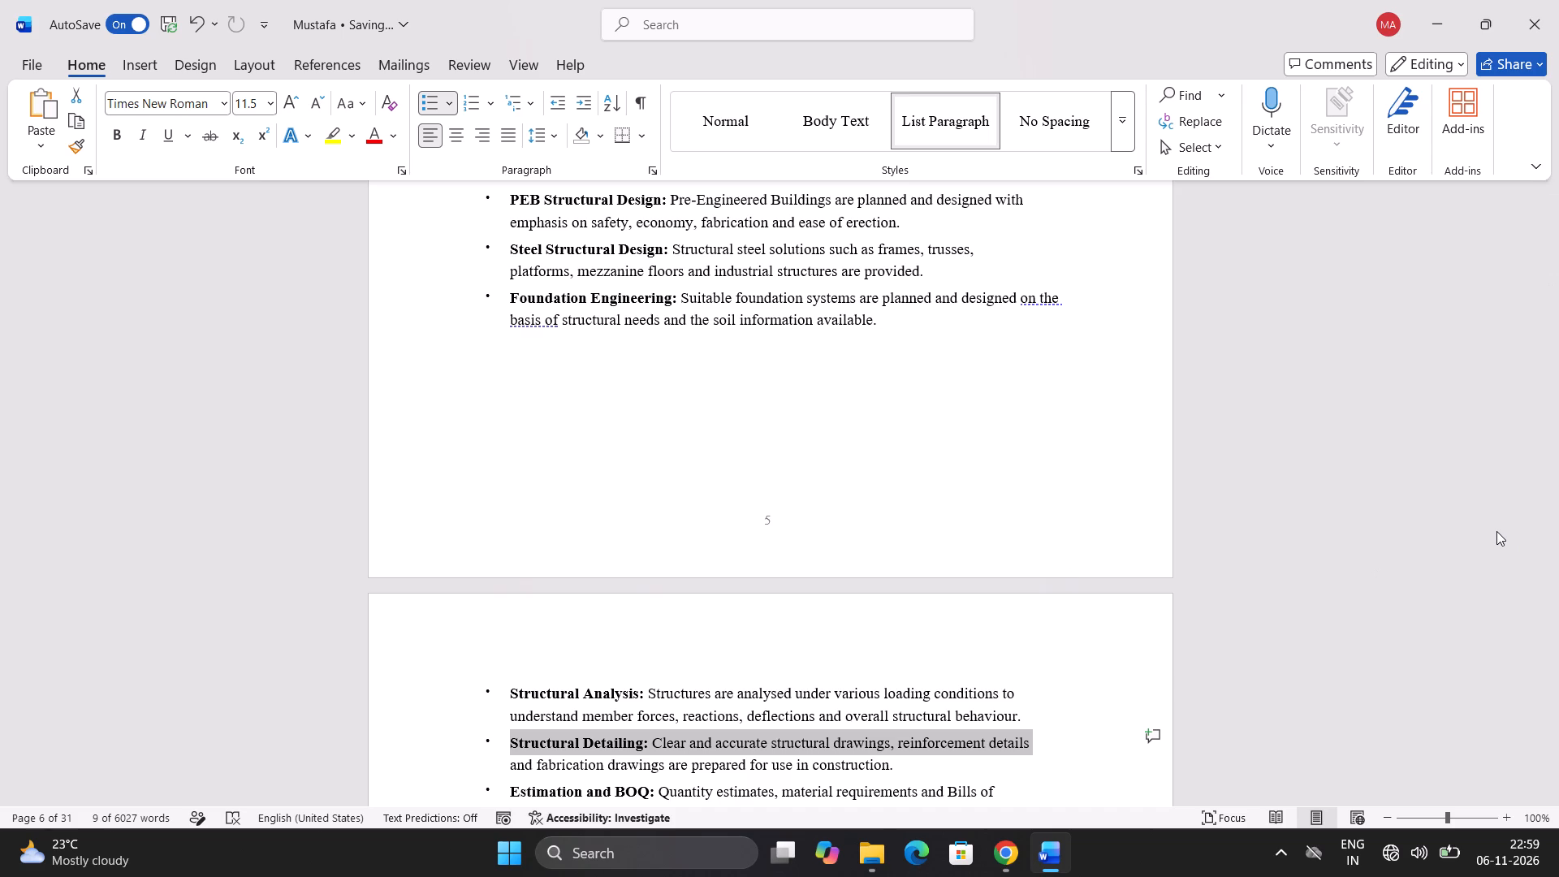
scroll(1555, 398, "down", 1)
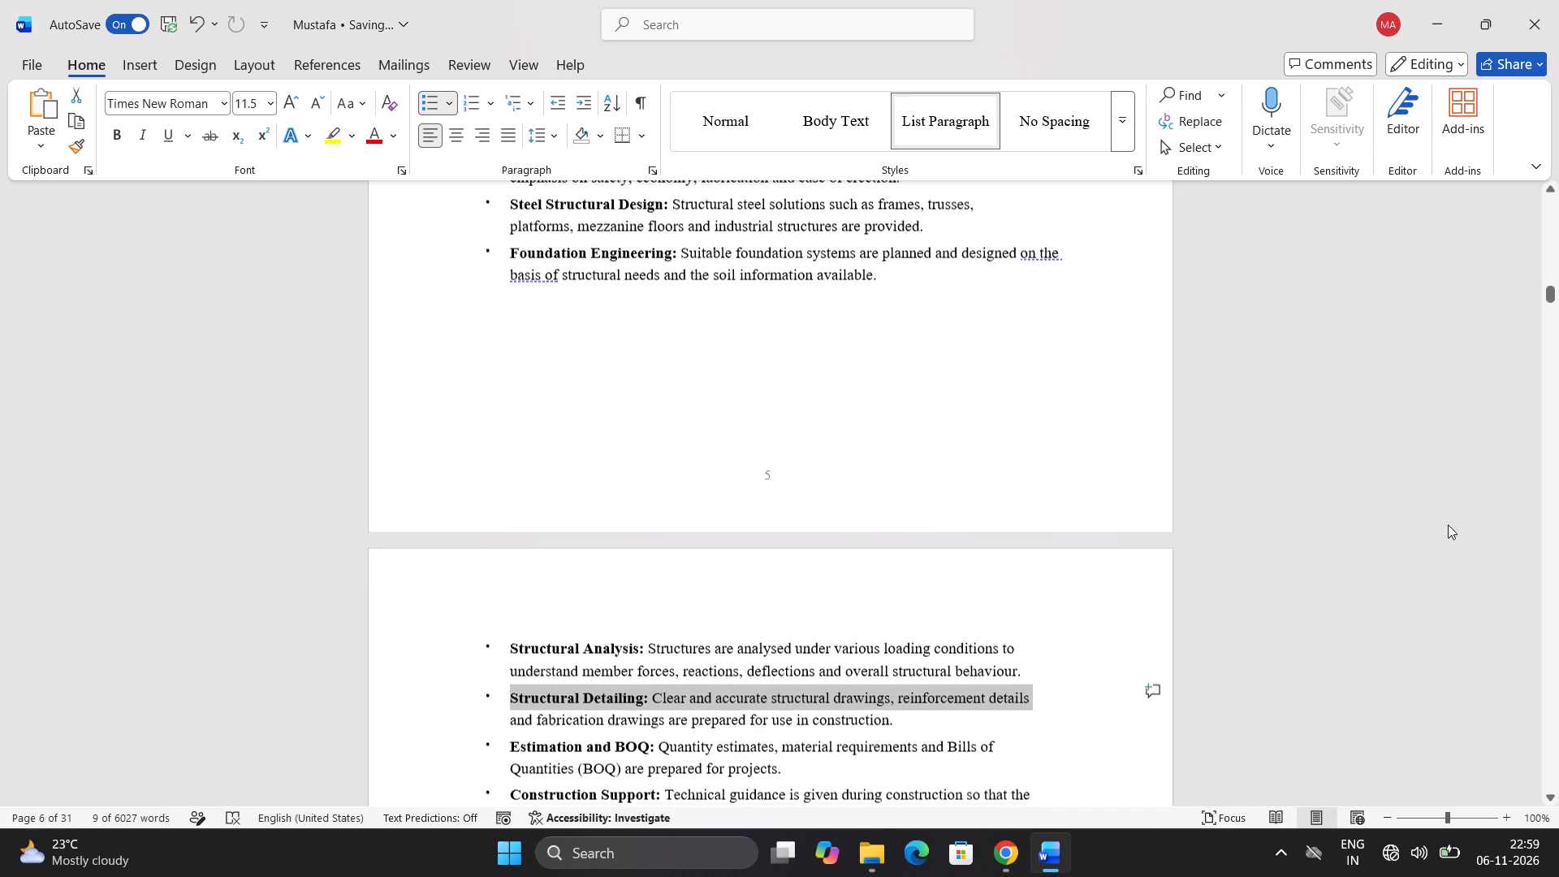
scroll(1419, 550, "down", 4)
scroll(1327, 559, "down", 17)
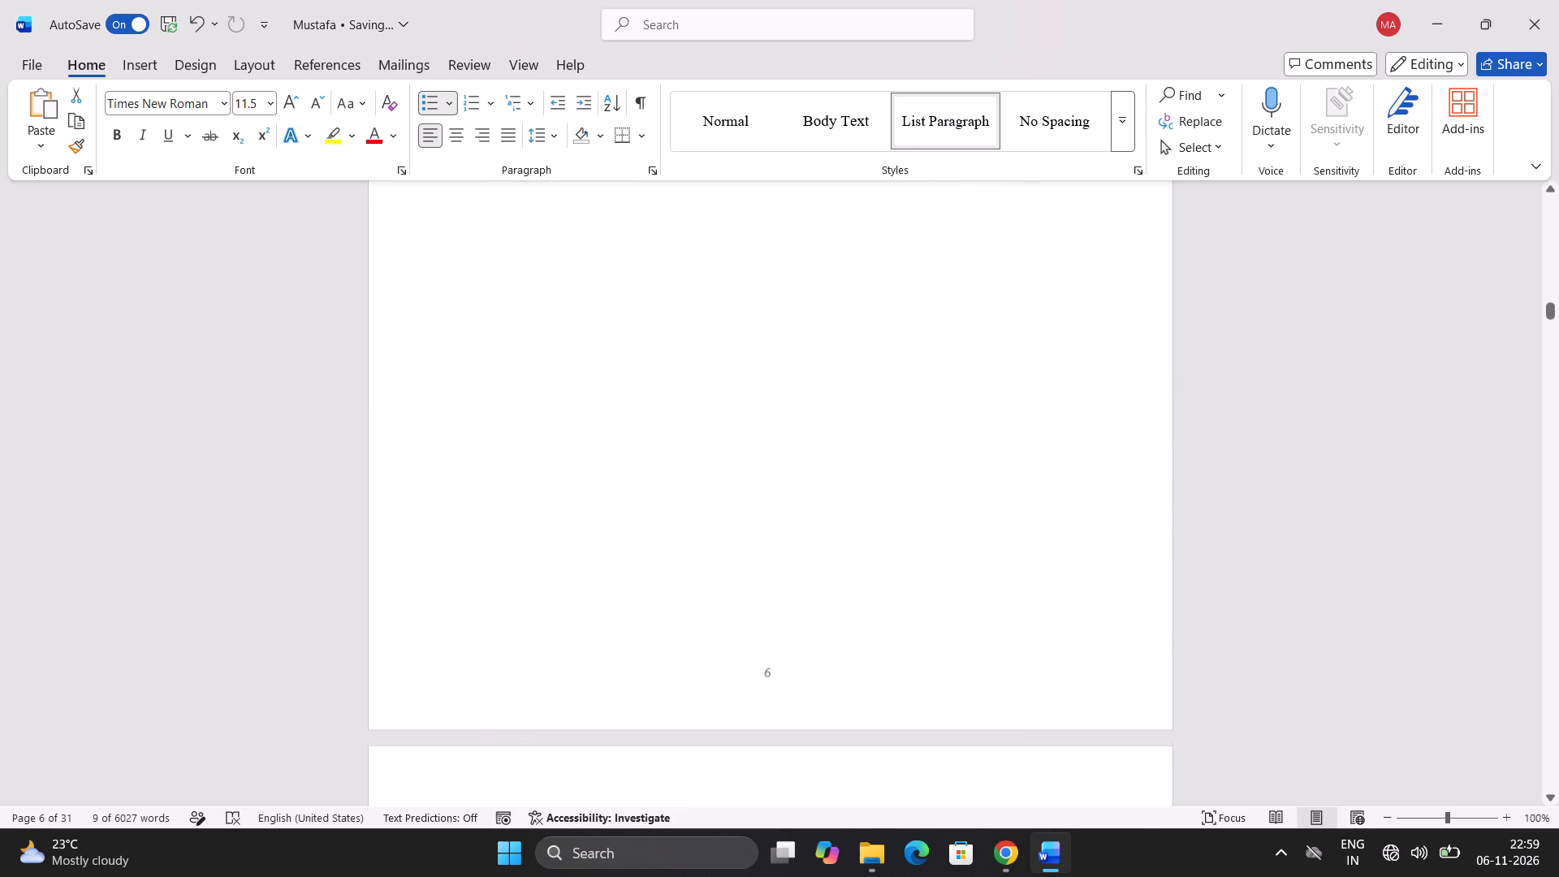
scroll(1306, 535, "up", 7)
scroll(1311, 474, "up", 15)
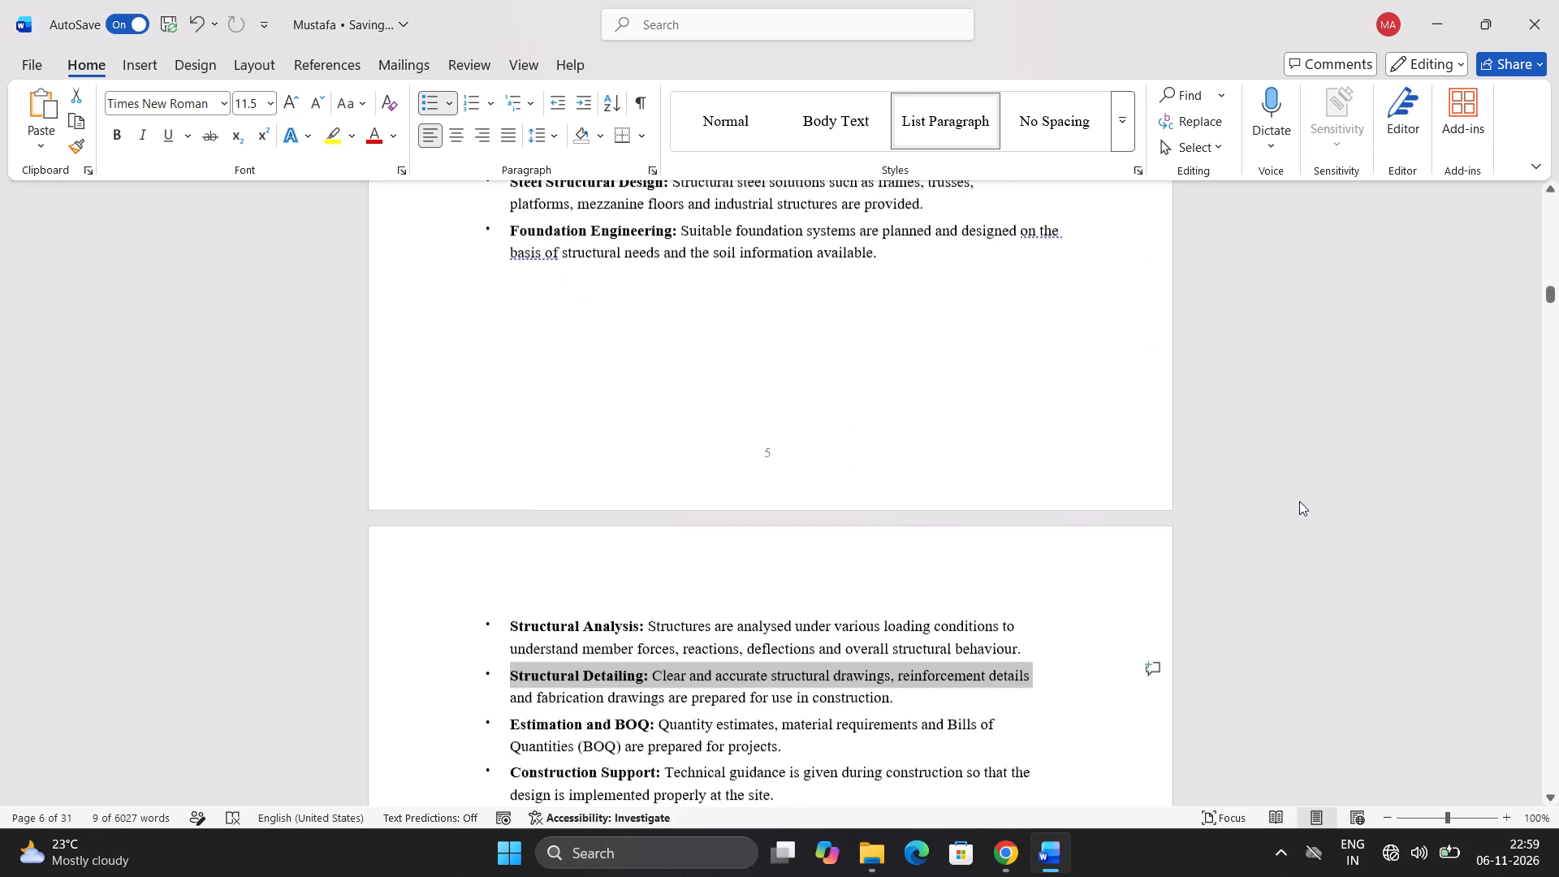
scroll(1299, 501, "up", 14)
scroll(1303, 486, "down", 5)
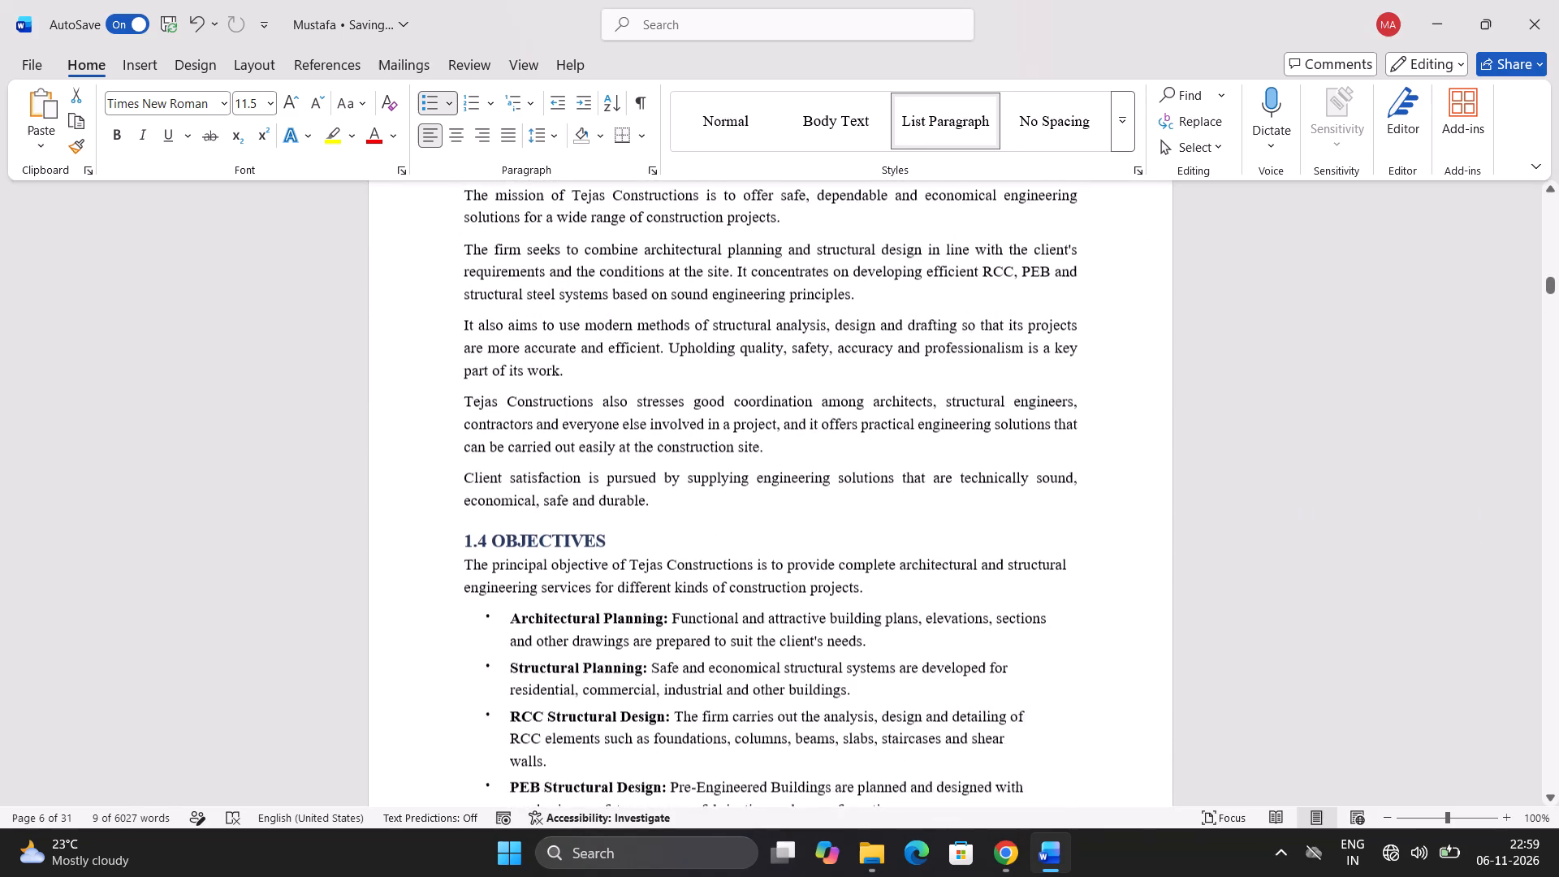
scroll(1304, 484, "down", 4)
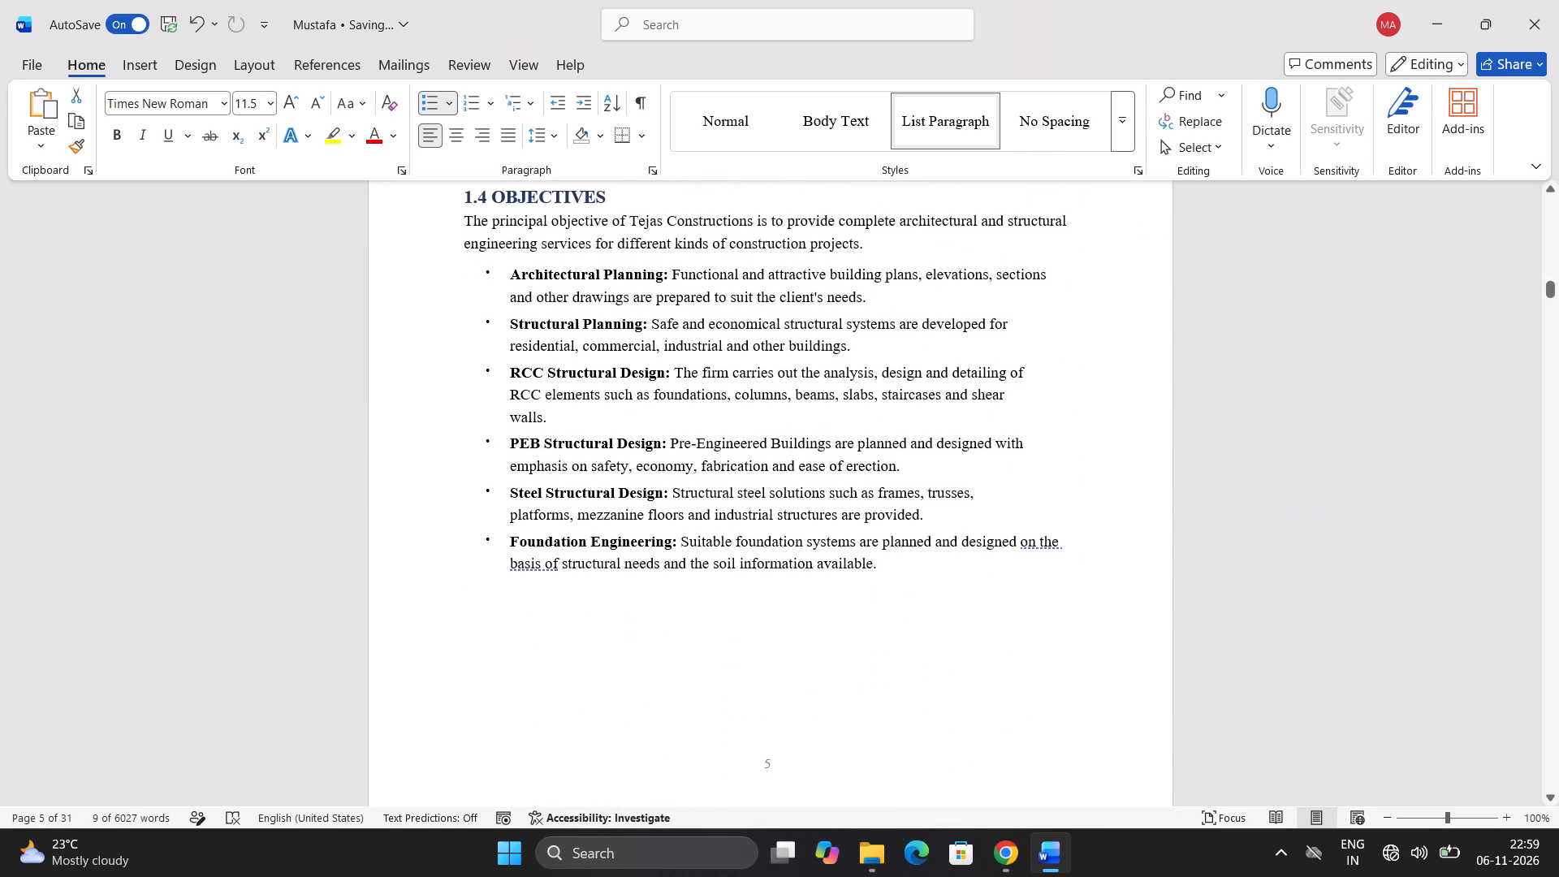
scroll(892, 622, "down", 2)
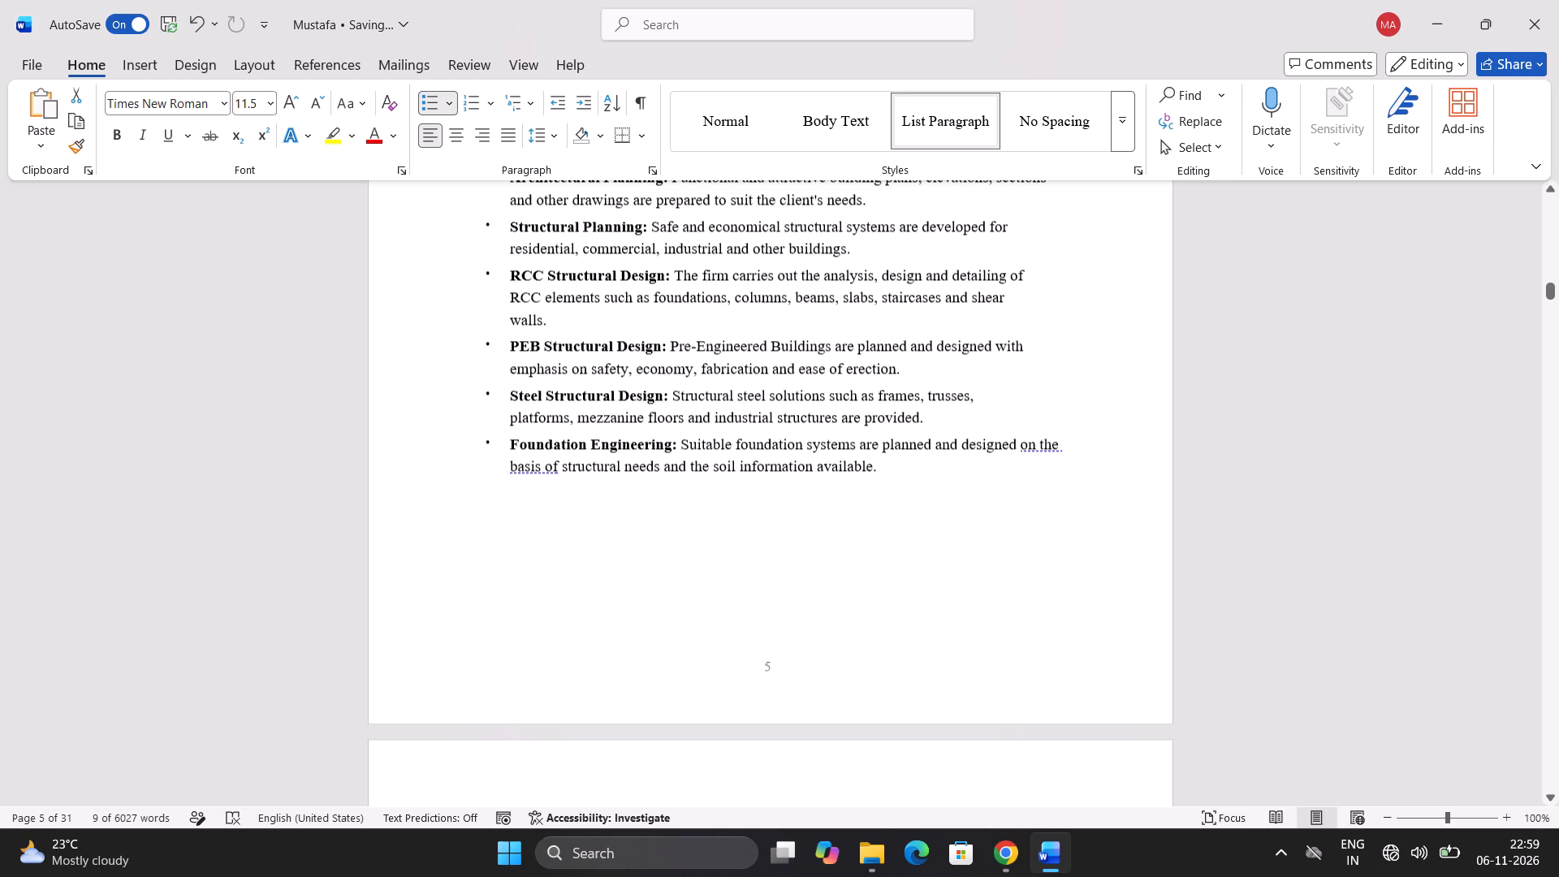
Insert a blank line after the last 1.3 Mission paragraph, above the 1.4 OBJECTIVES heading.
scroll(1047, 498, "up", 4)
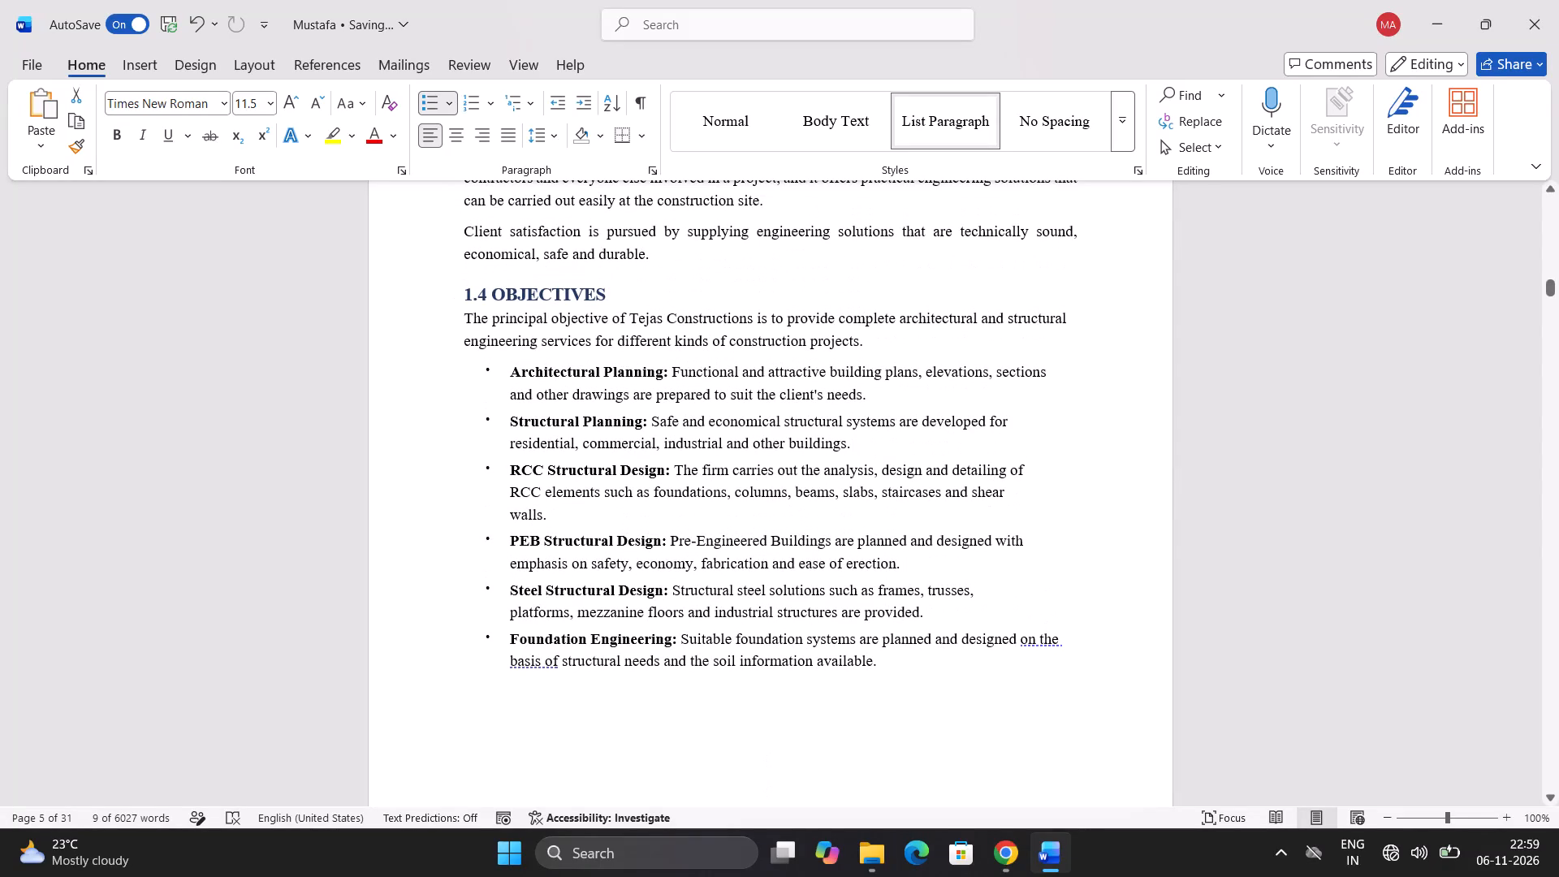
left_click(627, 274)
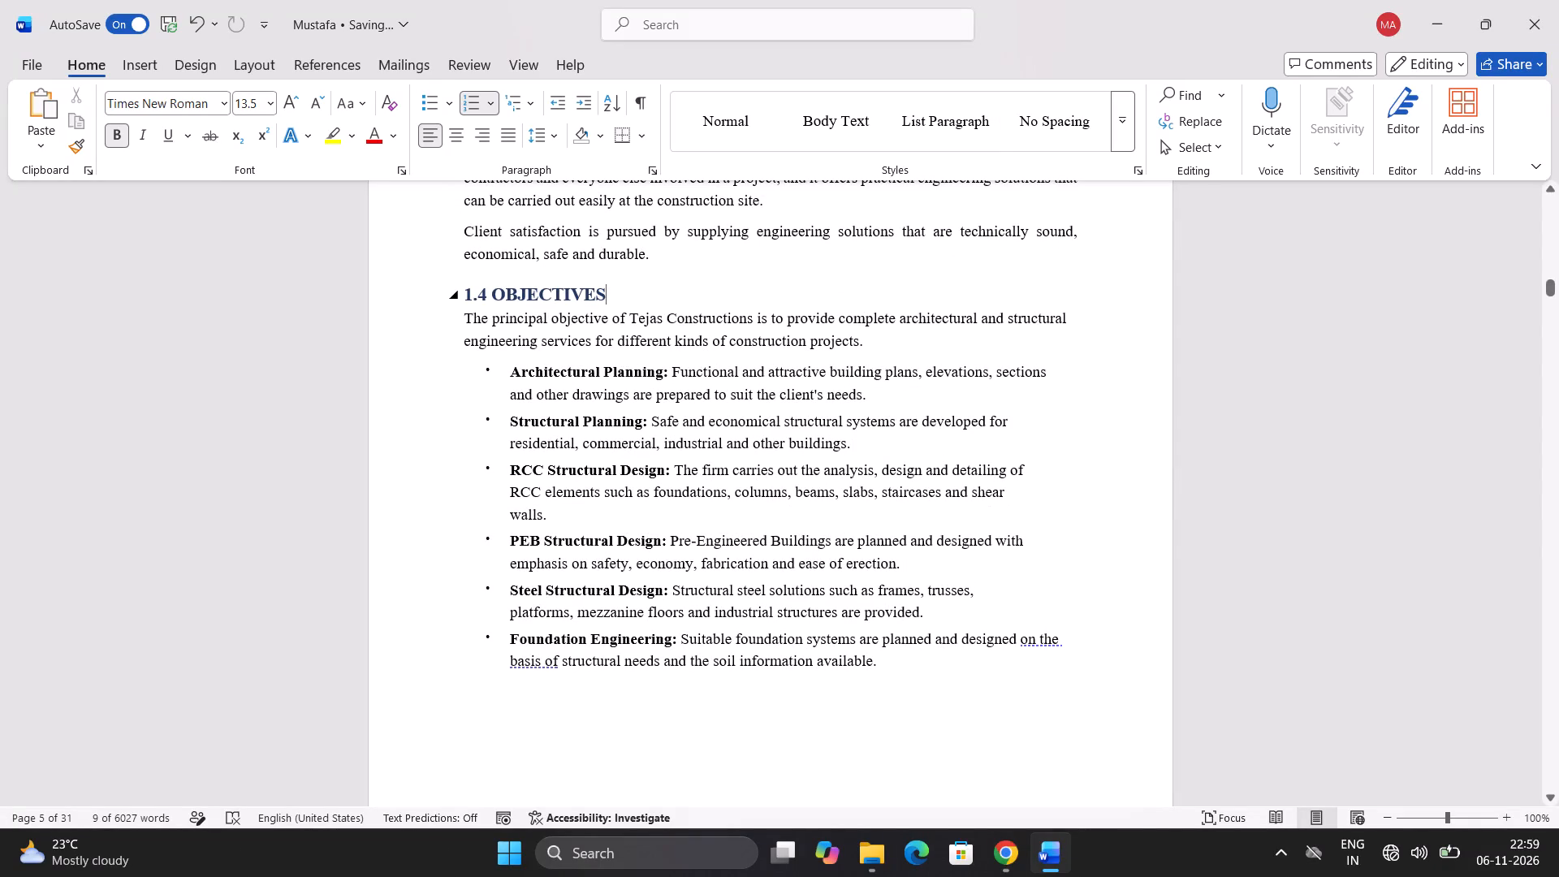
left_click(659, 251)
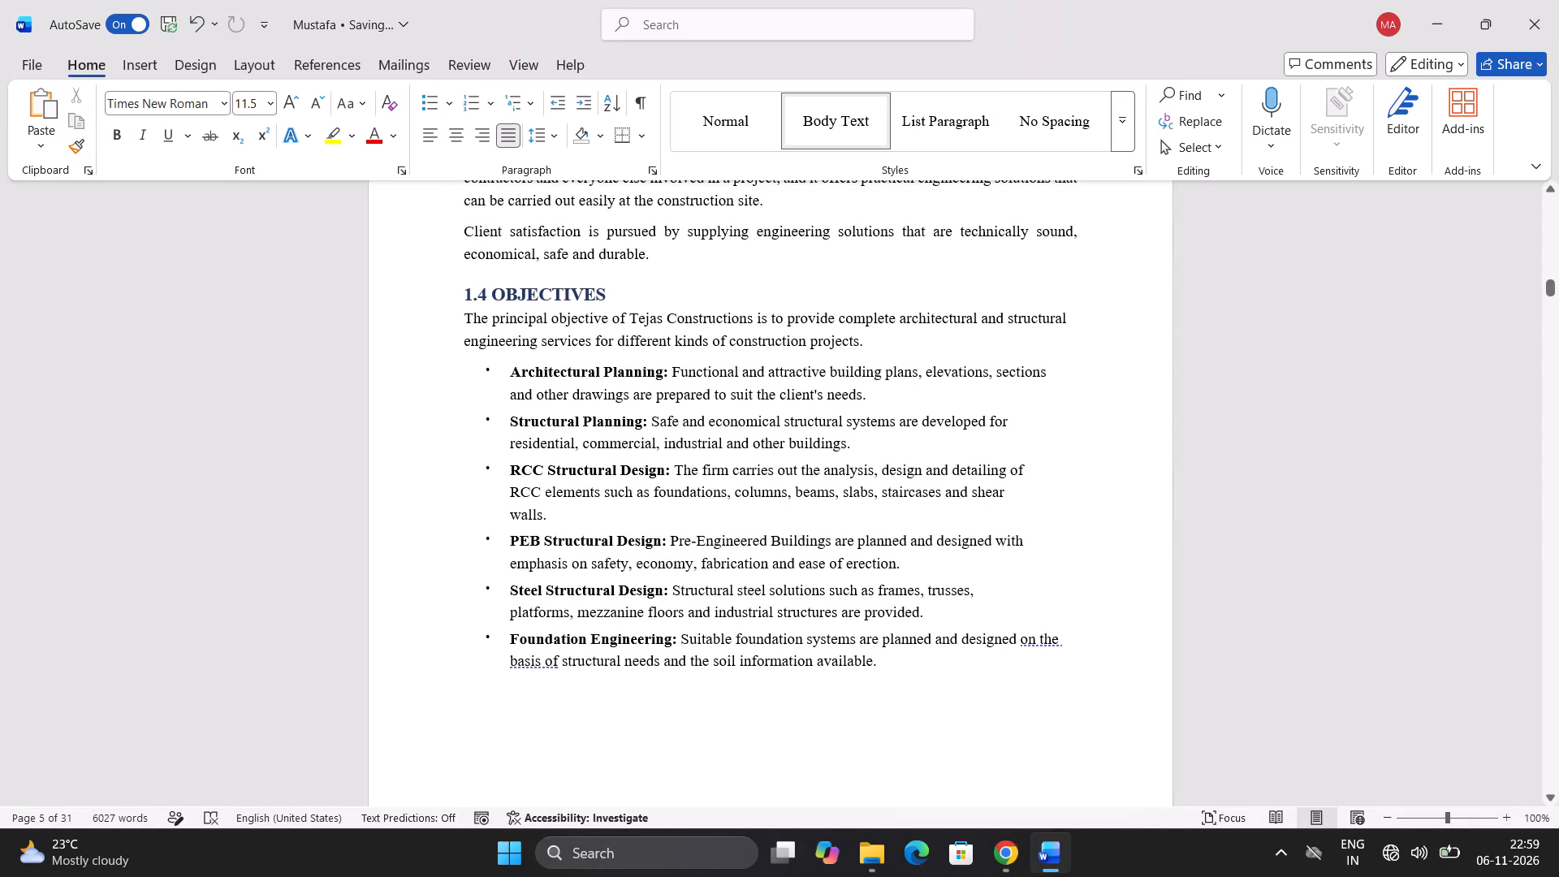
key("Return")
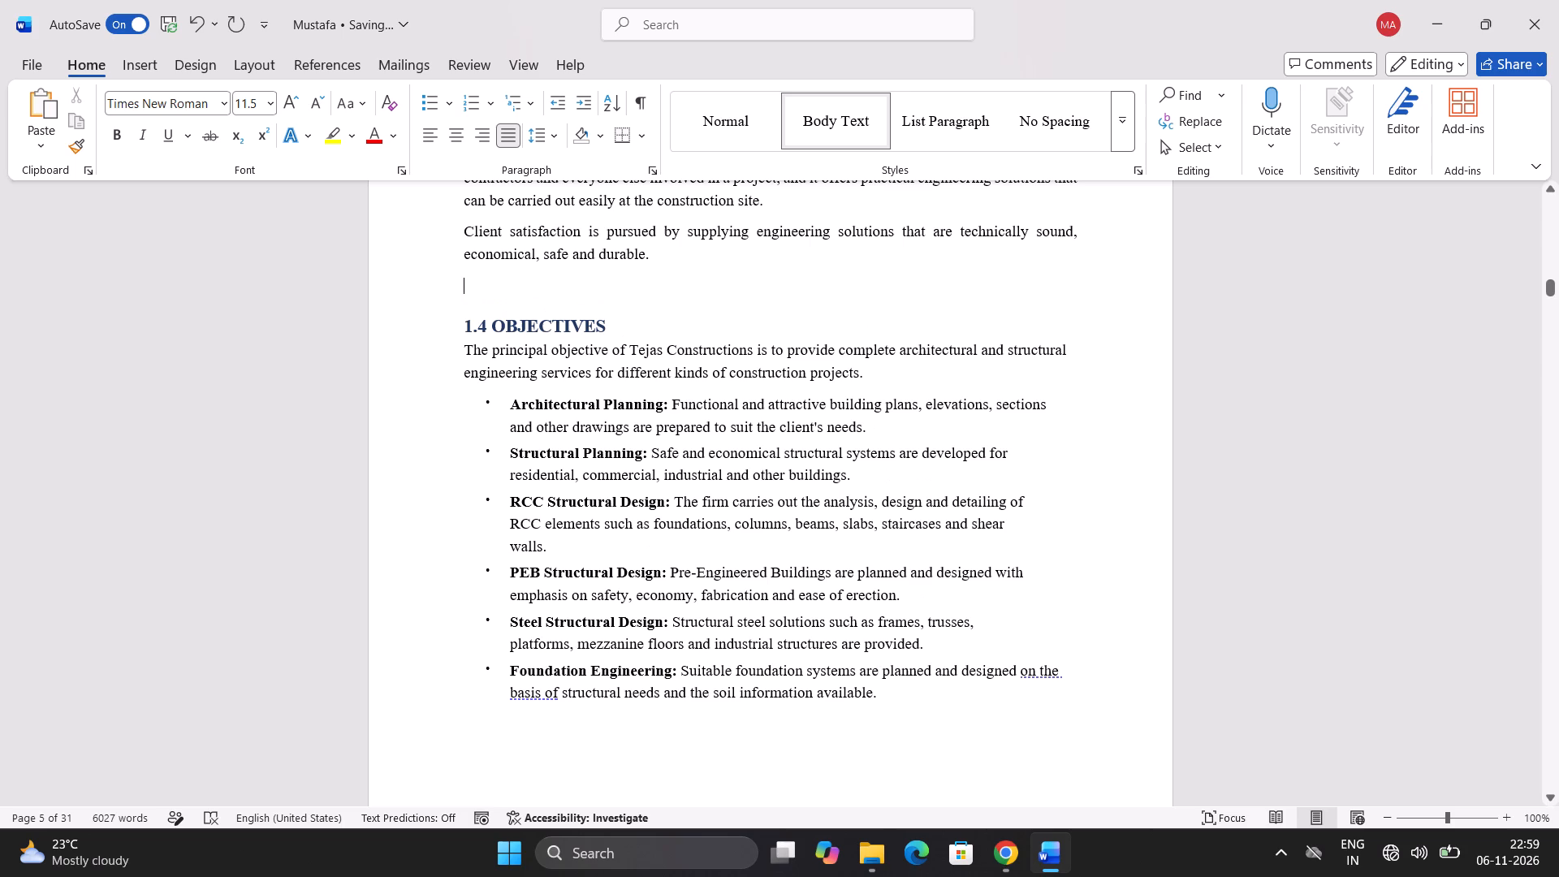
left_click(1051, 436)
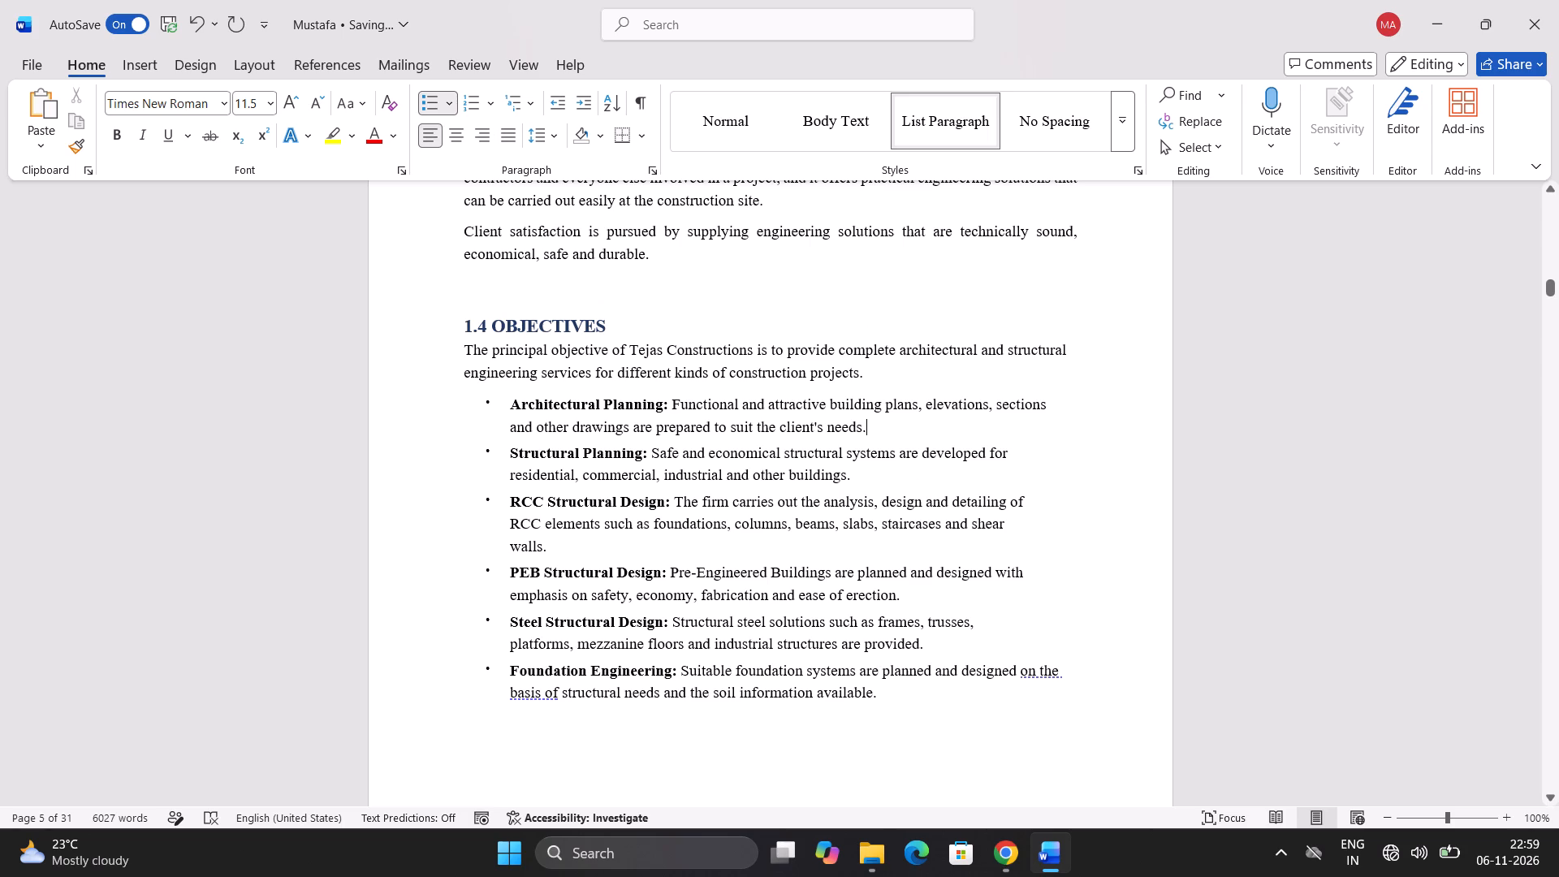
Set the font size of all the 1.3 Mission body paragraphs to 12.
scroll(1051, 436, "down", 3)
scroll(710, 616, "up", 4)
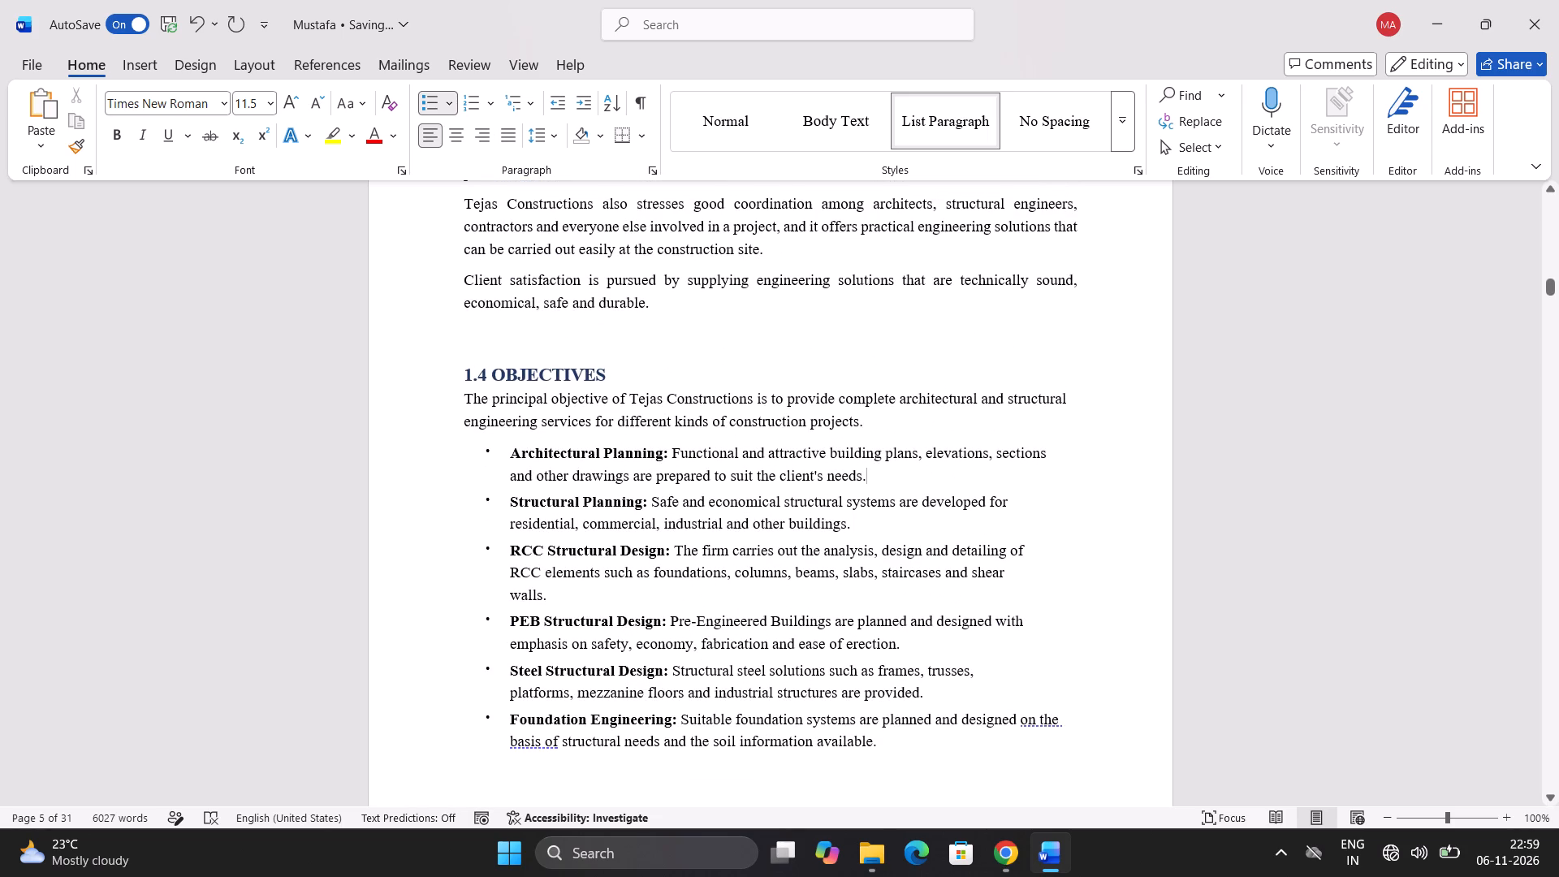
scroll(812, 588, "up", 5)
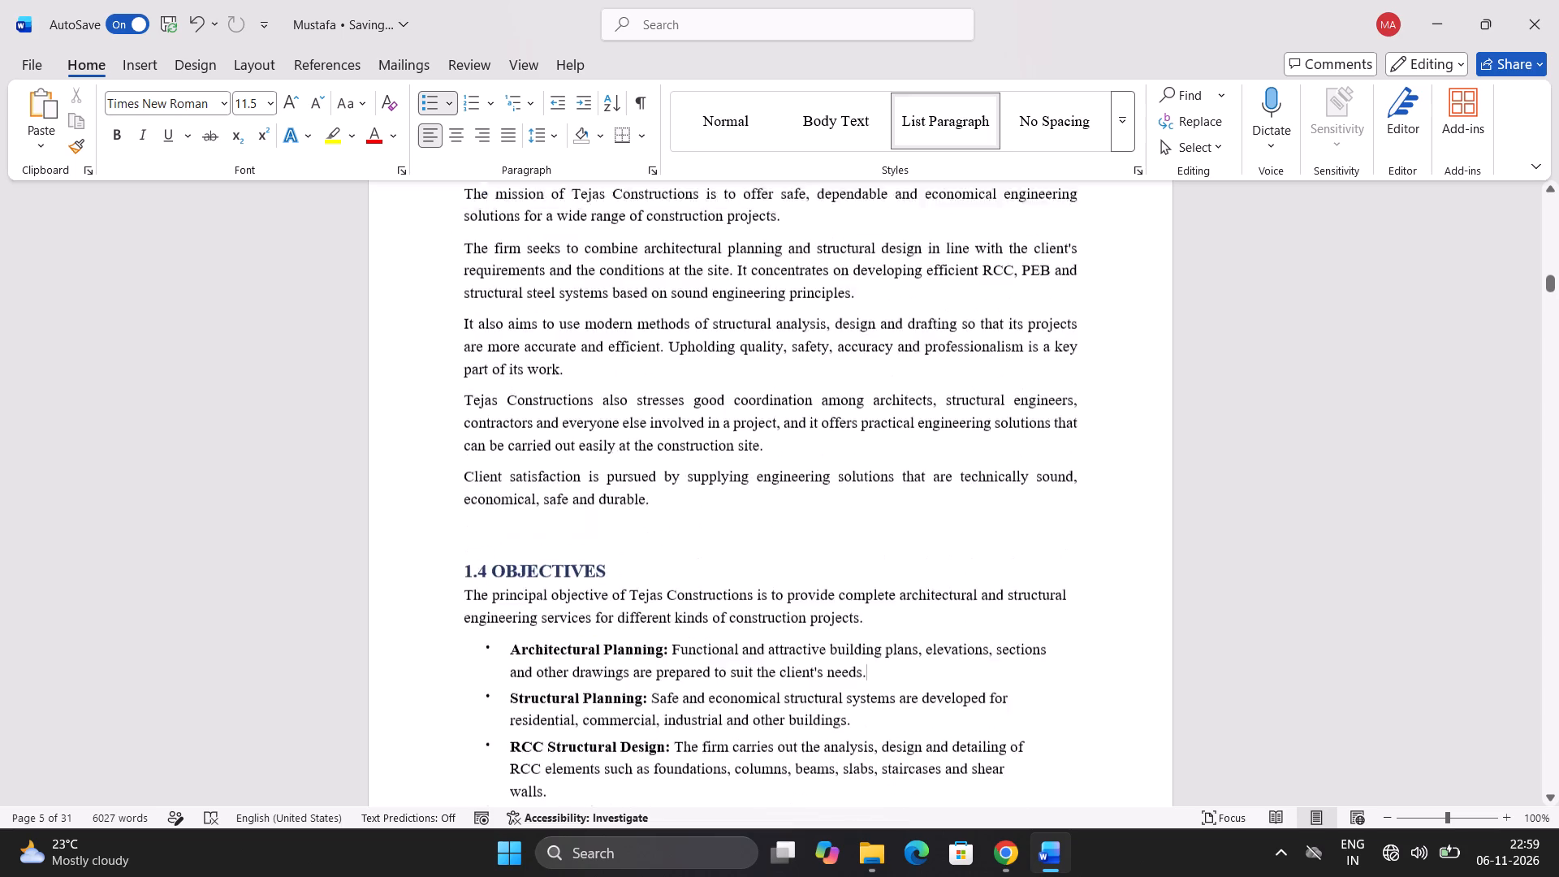
scroll(812, 588, "up", 2)
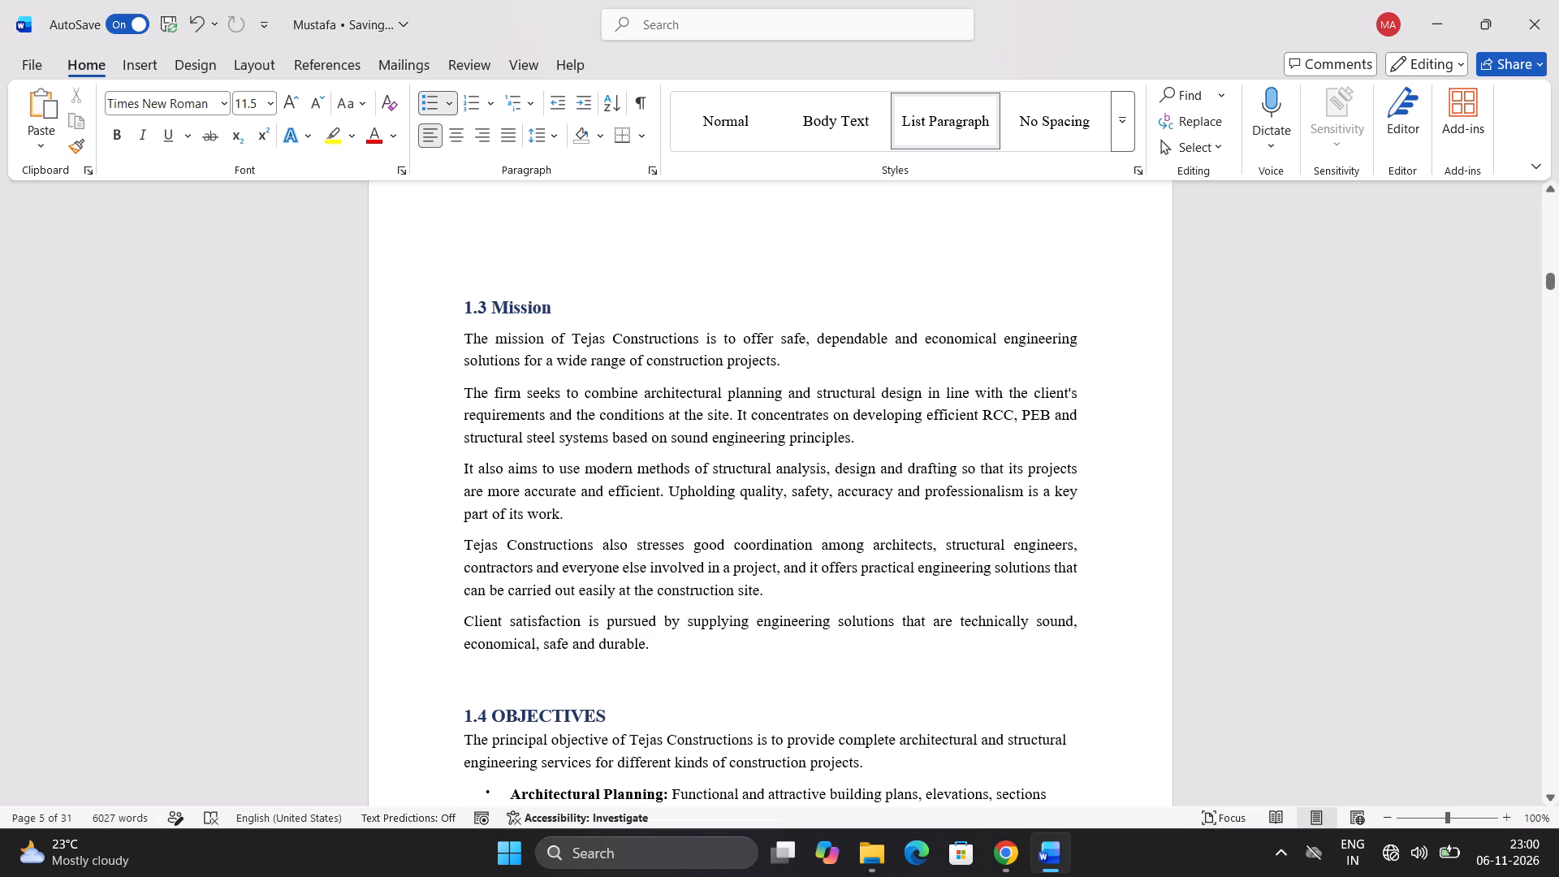
left_click(551, 340)
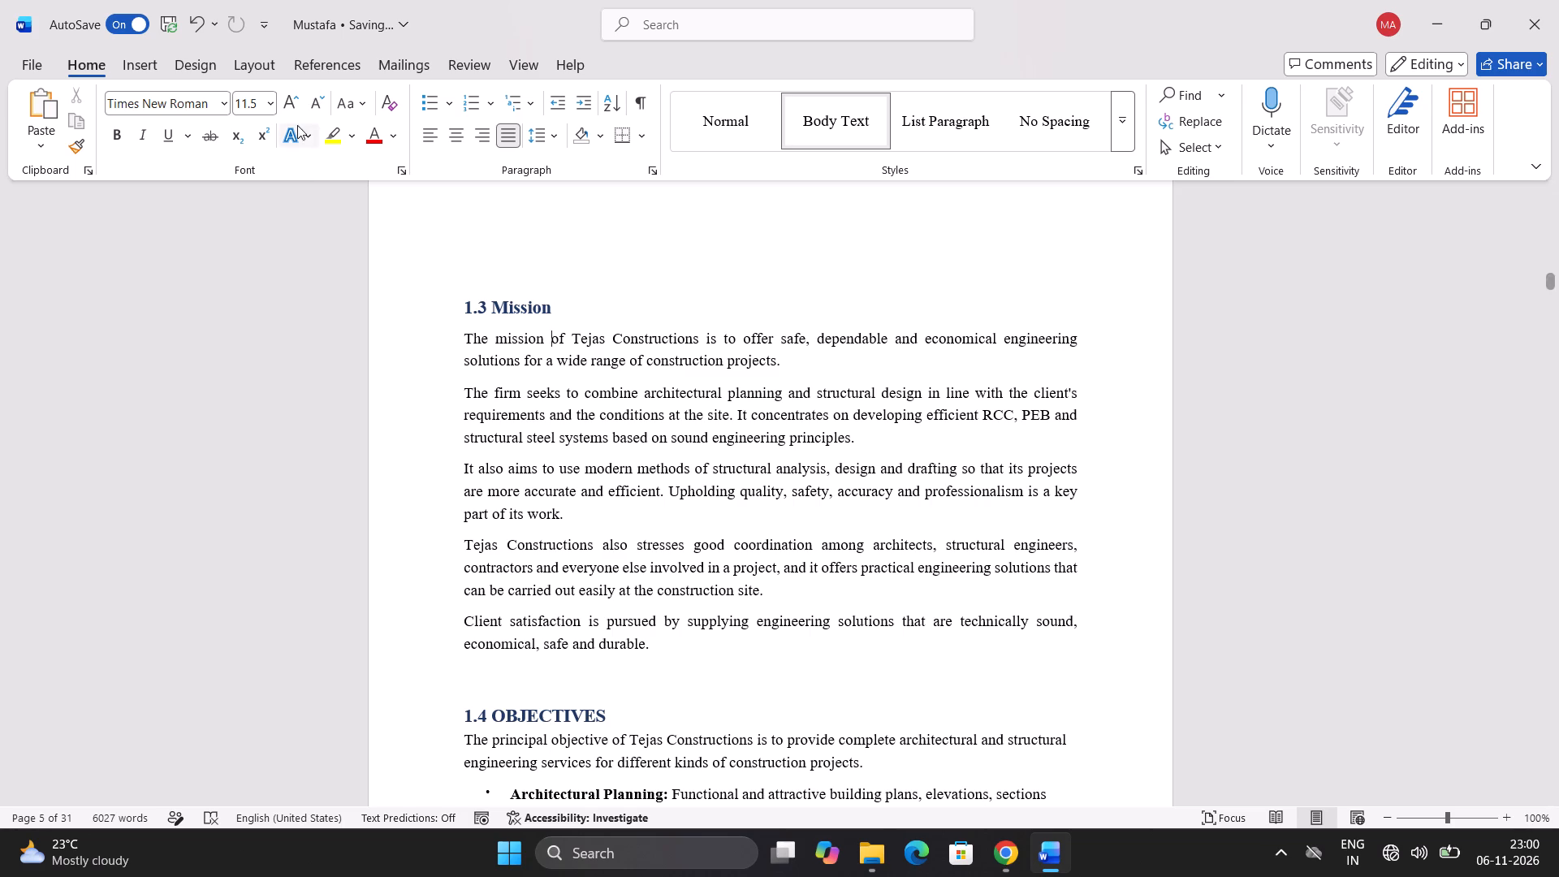
left_click_drag(458, 336, 684, 662)
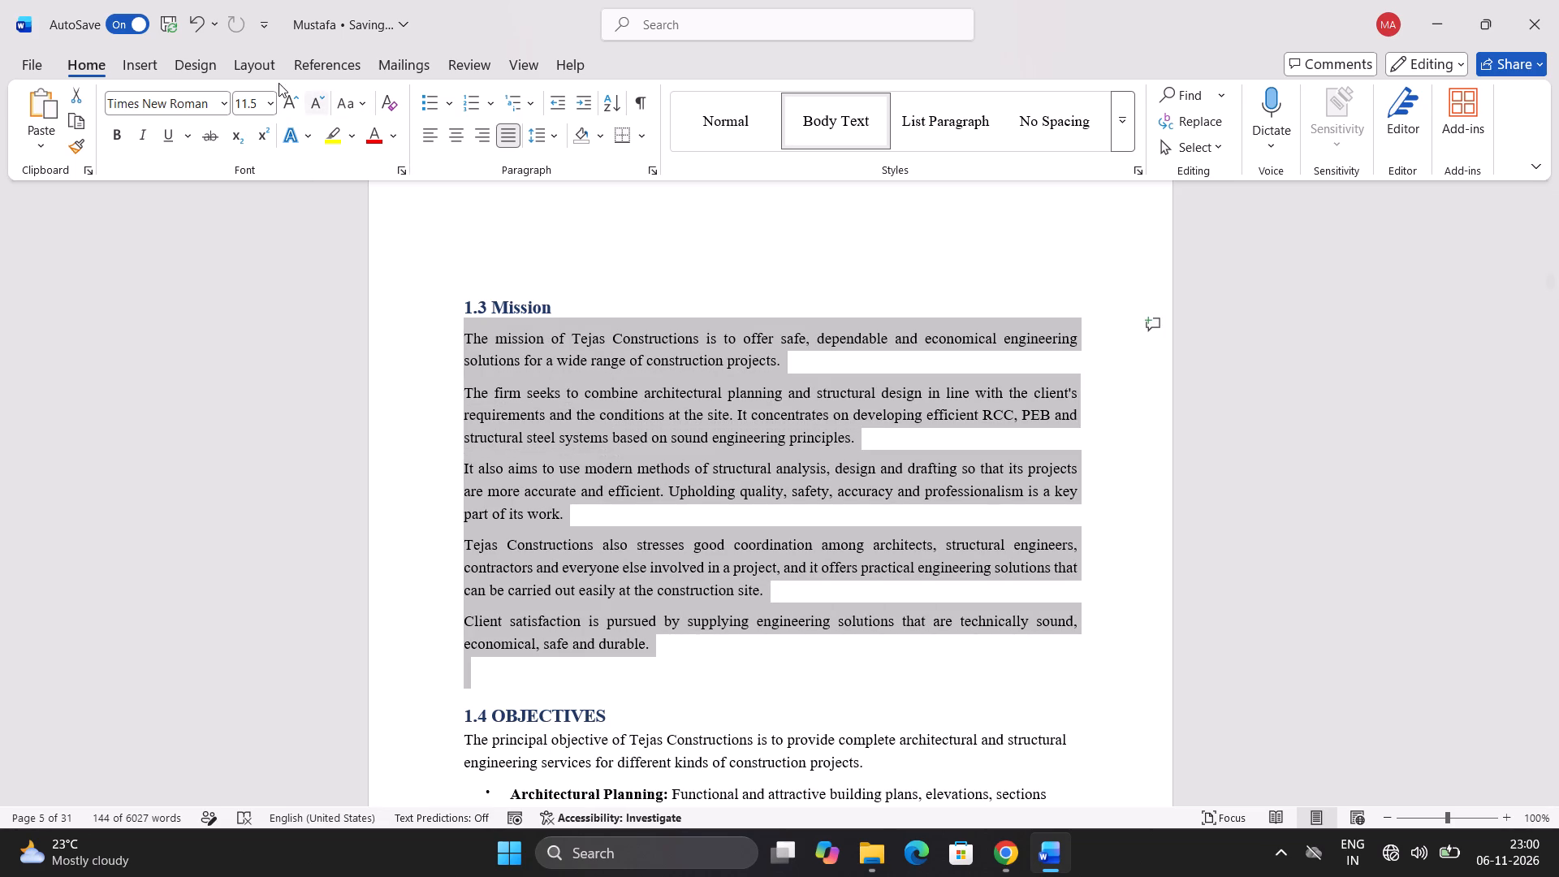
left_click(260, 107)
key("BackSpace")
type("12")
key("Return")
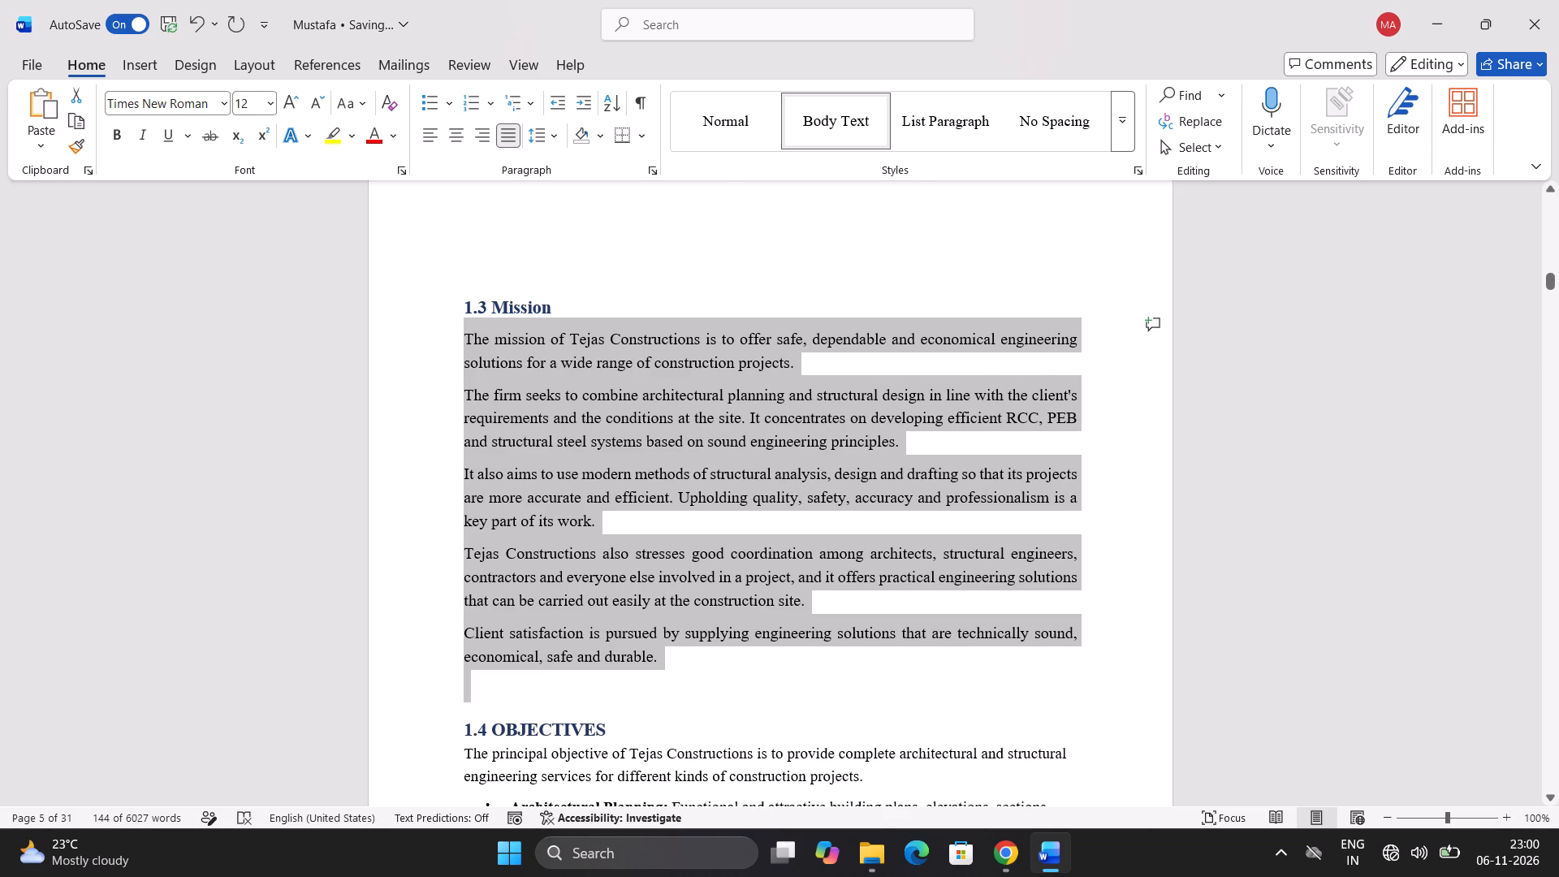
left_click(385, 205)
Set the 1.4 OBJECTIVES introductory paragraph and the six bullet items below it on page 5 to font size 12.
scroll(966, 651, "down", 3)
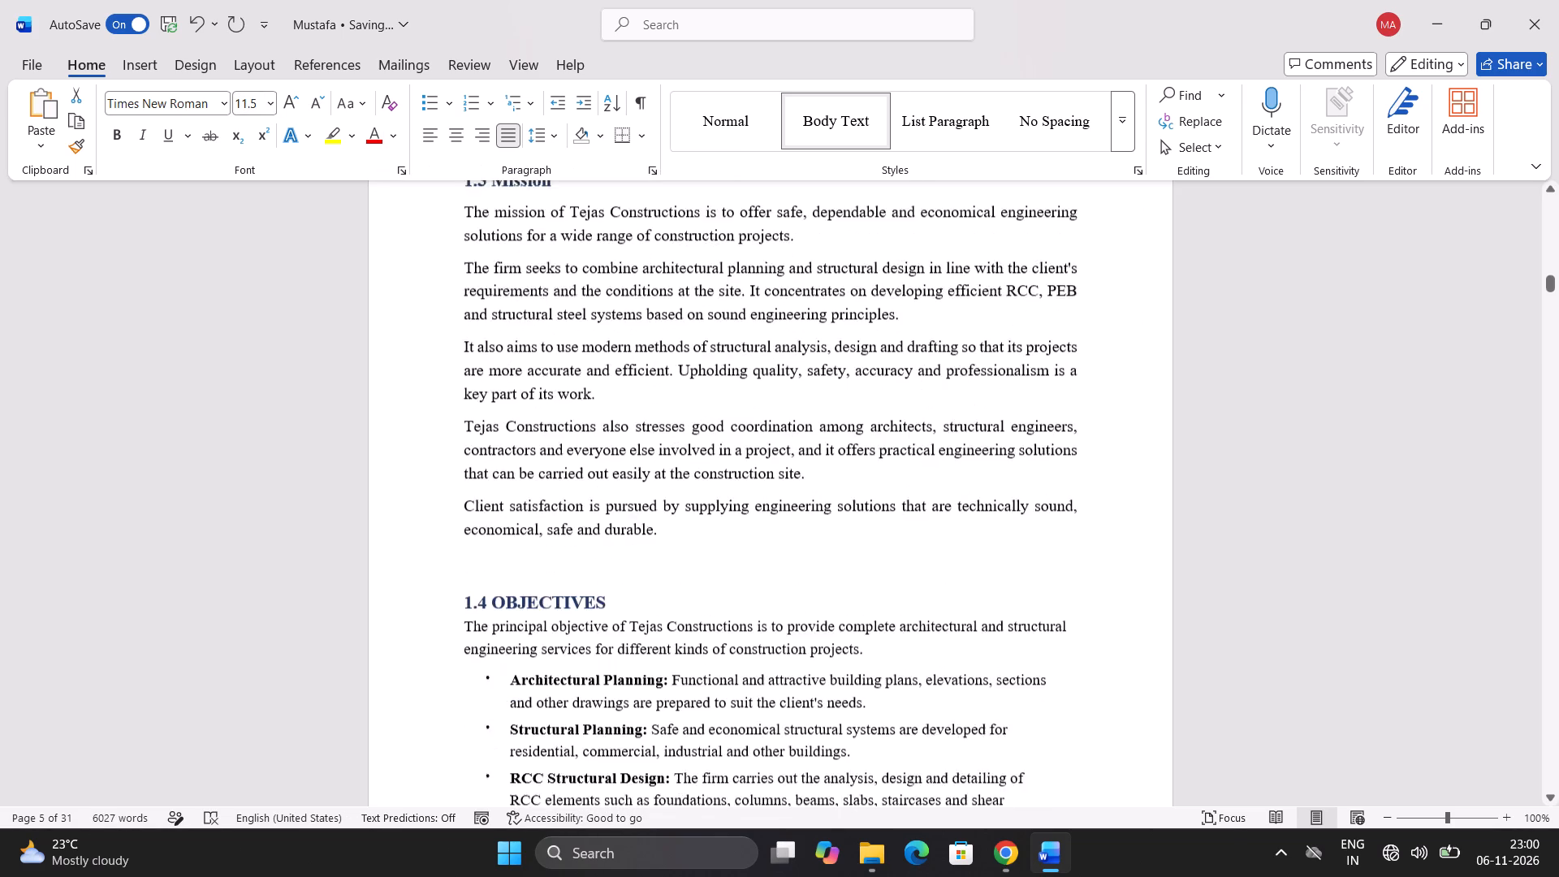
scroll(966, 651, "down", 7)
scroll(966, 651, "up", 3)
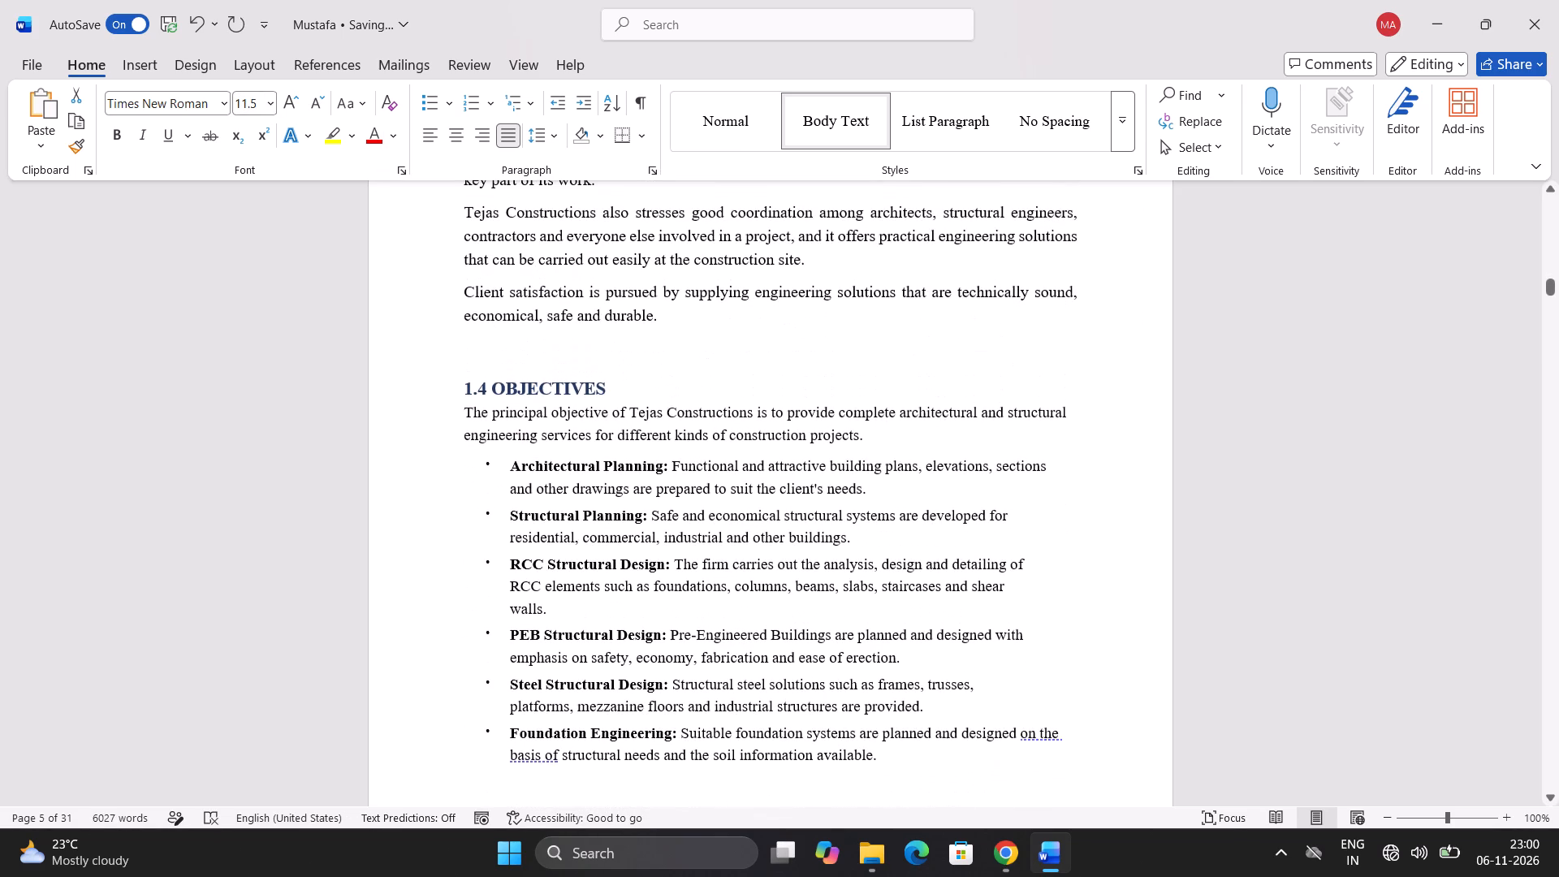
left_click_drag(456, 410, 719, 723)
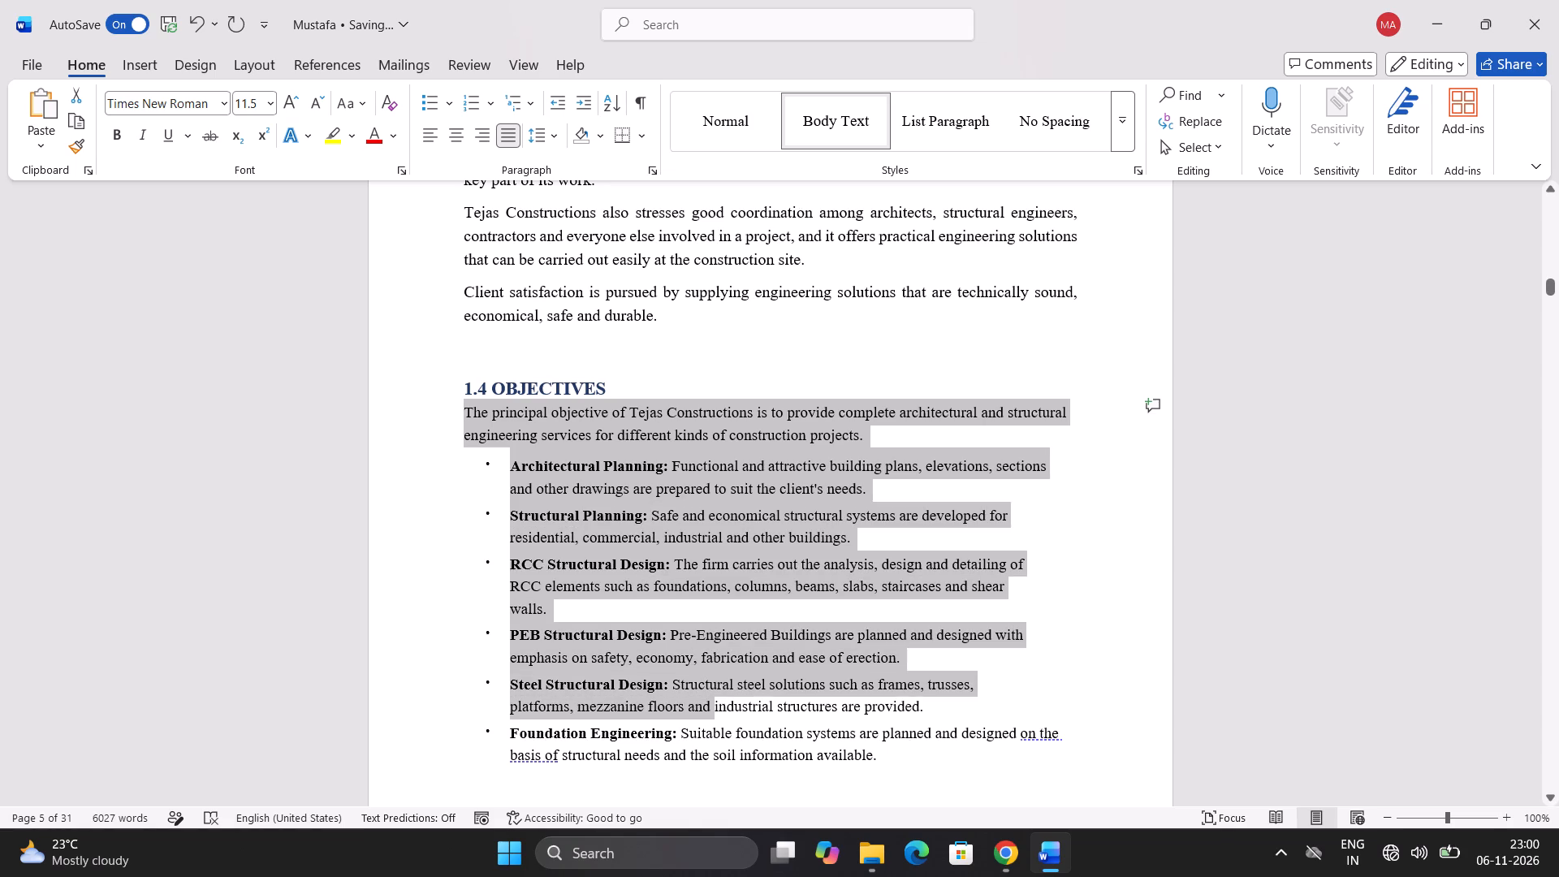
left_click_drag(719, 723, 868, 771)
left_click(1119, 521)
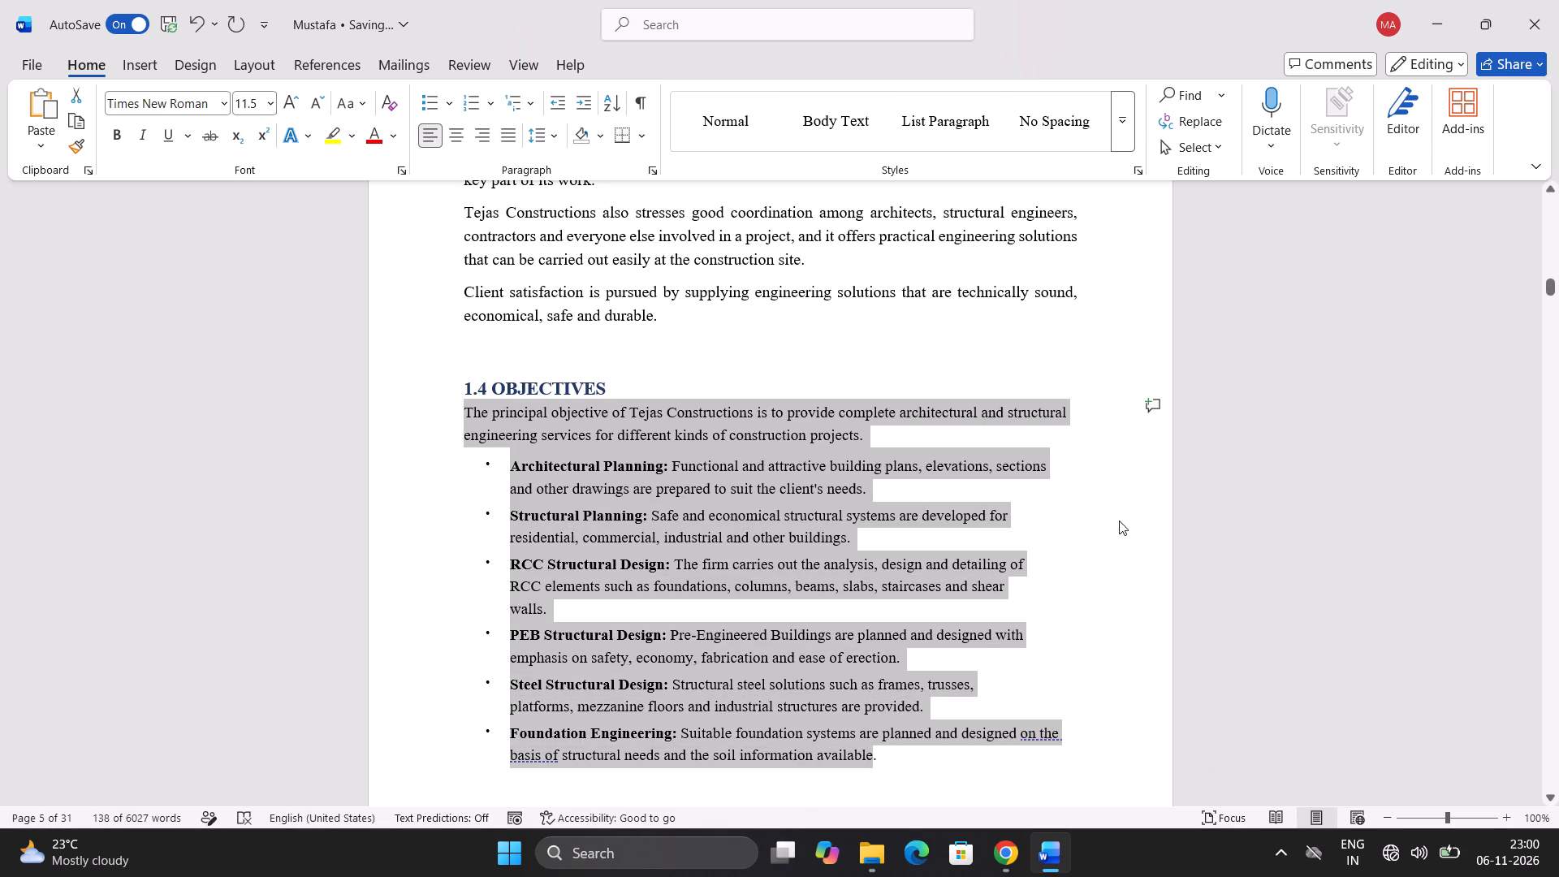
left_click(641, 634)
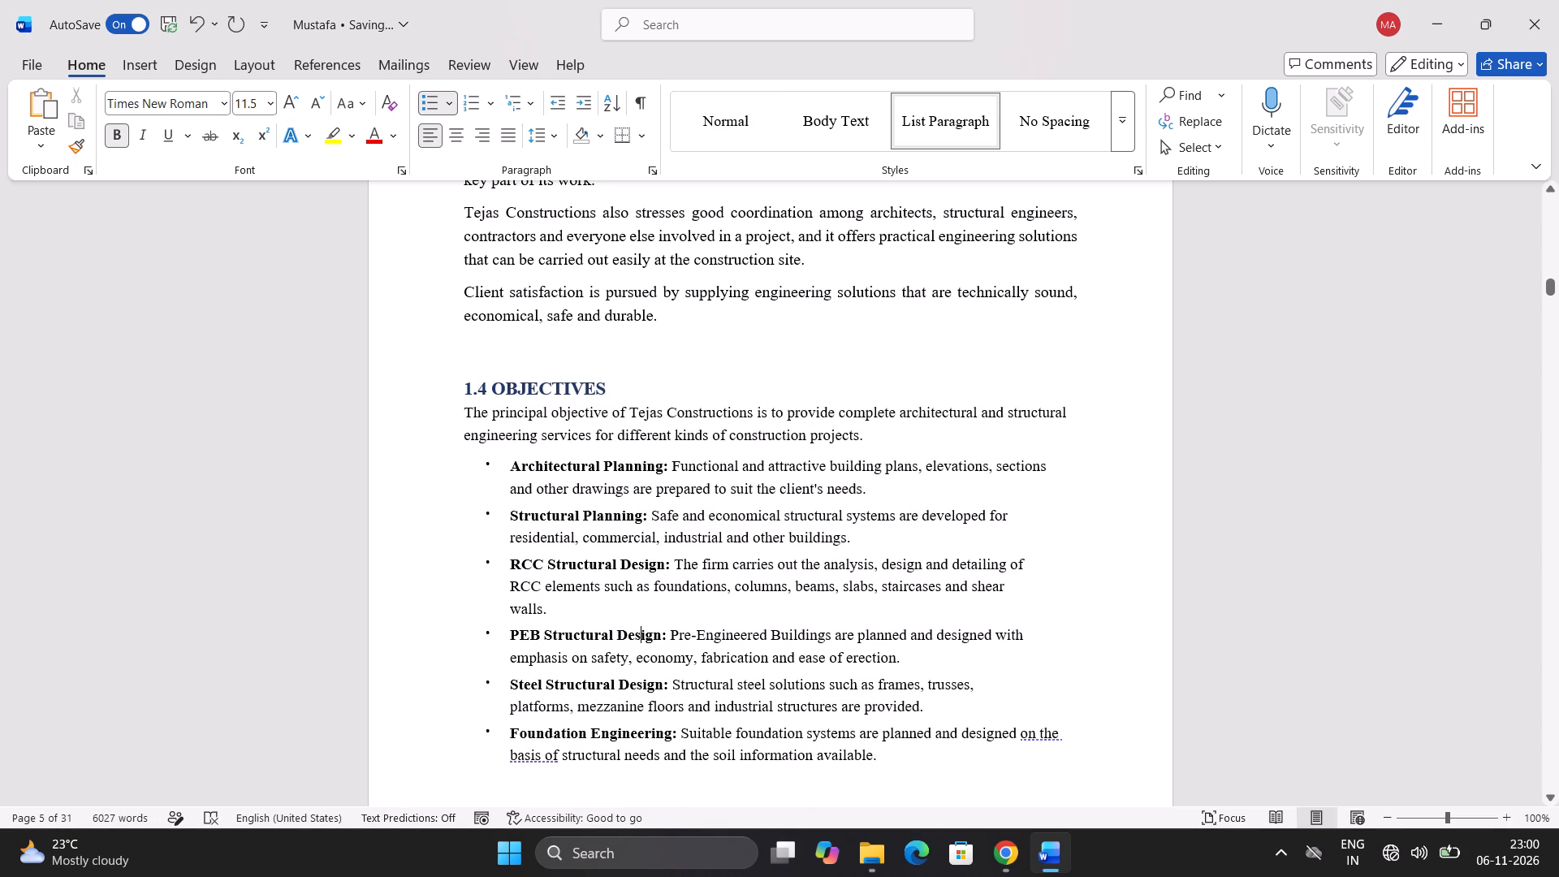
left_click(718, 516)
left_click_drag(458, 413, 572, 524)
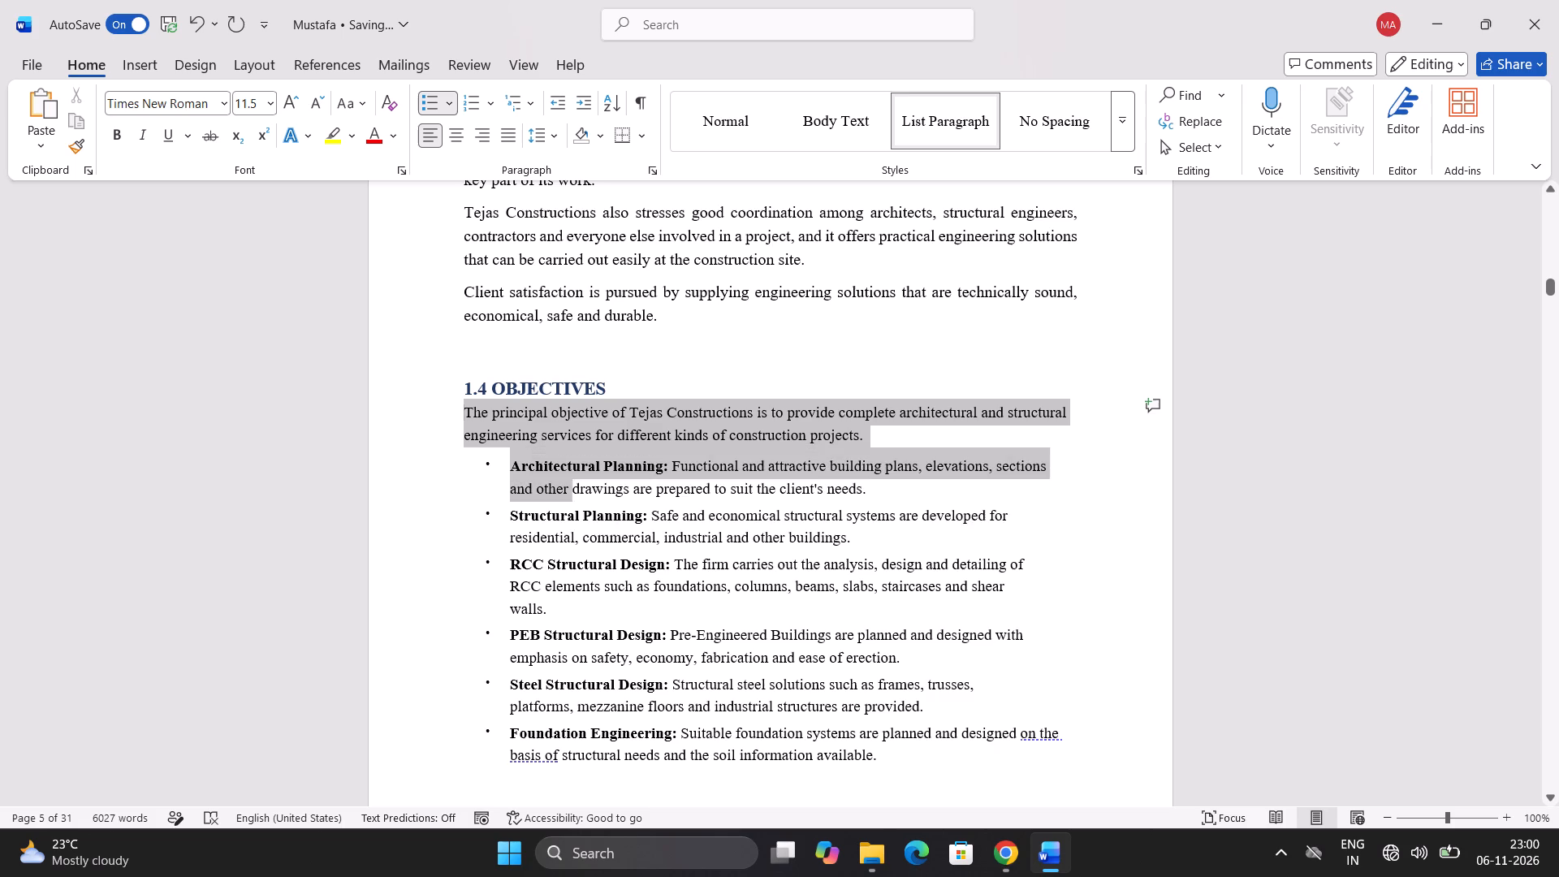
left_click_drag(572, 524, 862, 784)
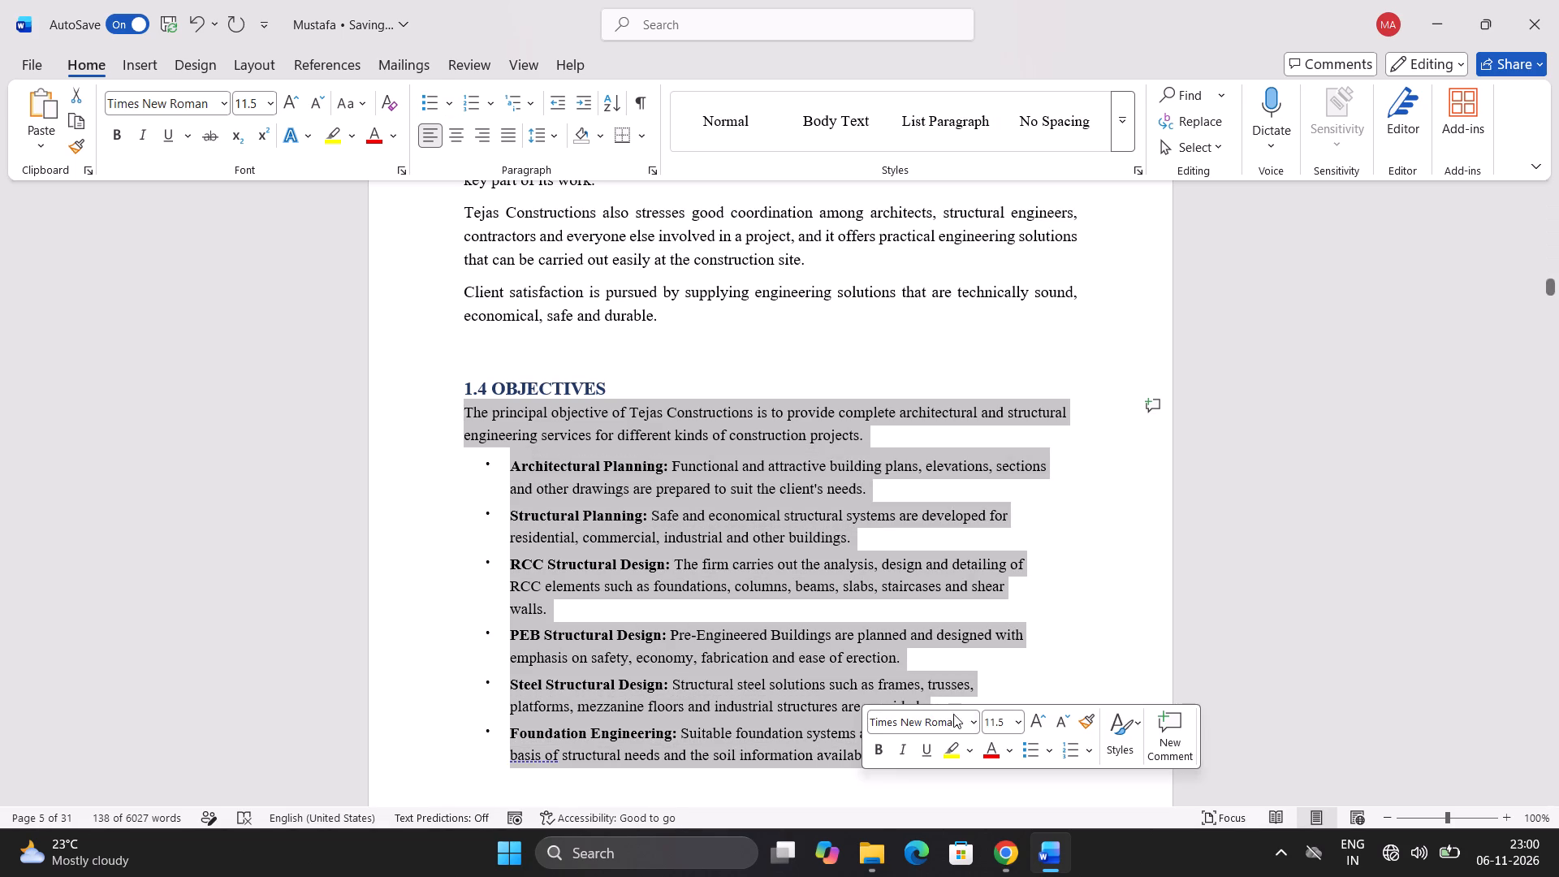
left_click(1005, 728)
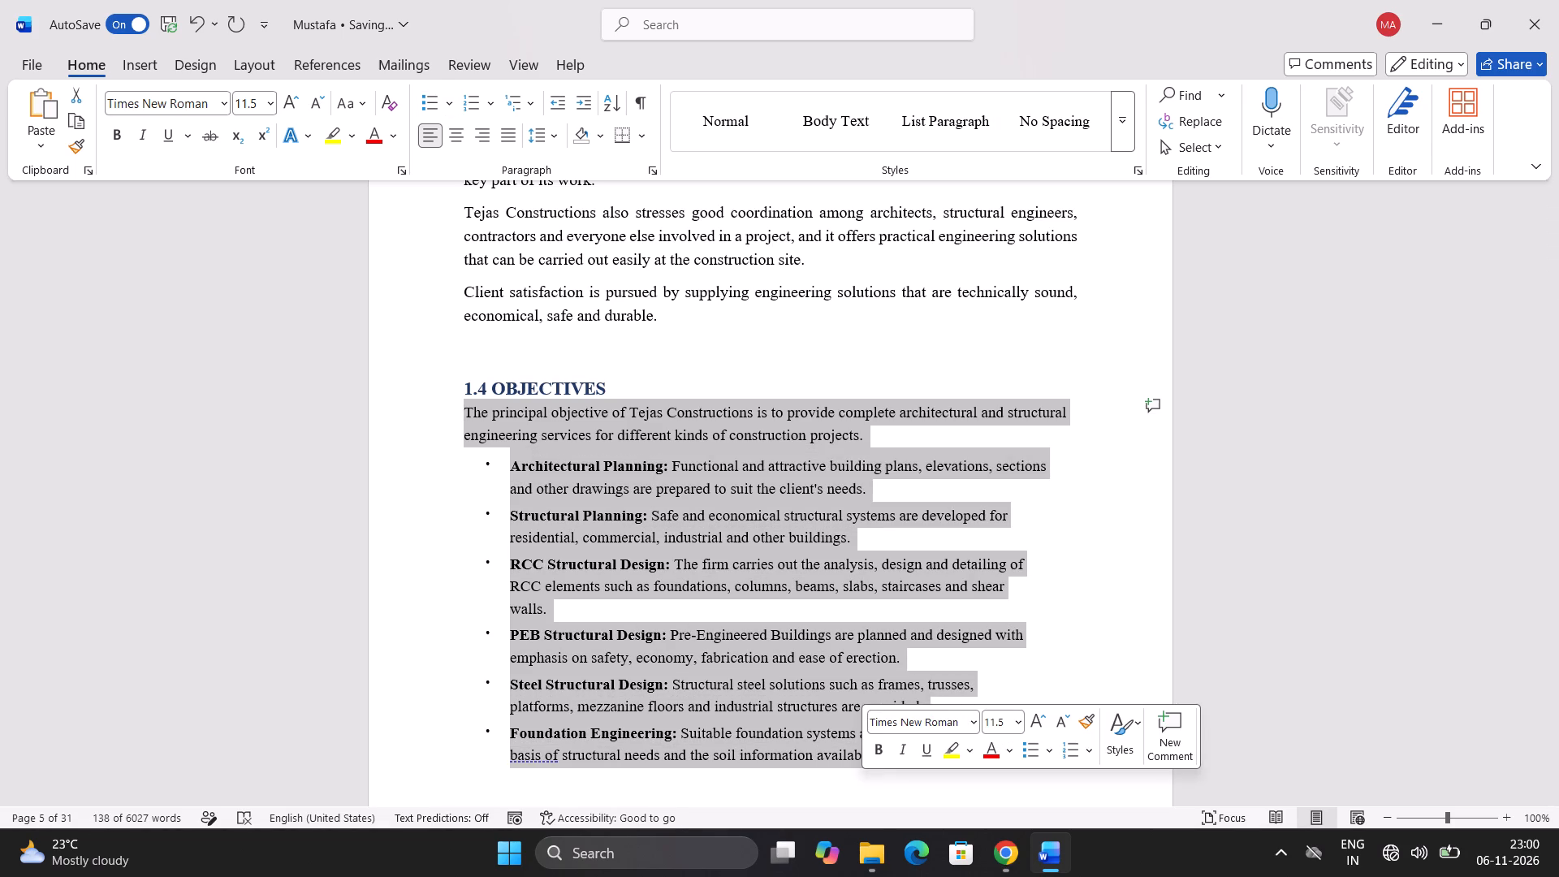
left_click(1005, 723)
type("12")
key("Return")
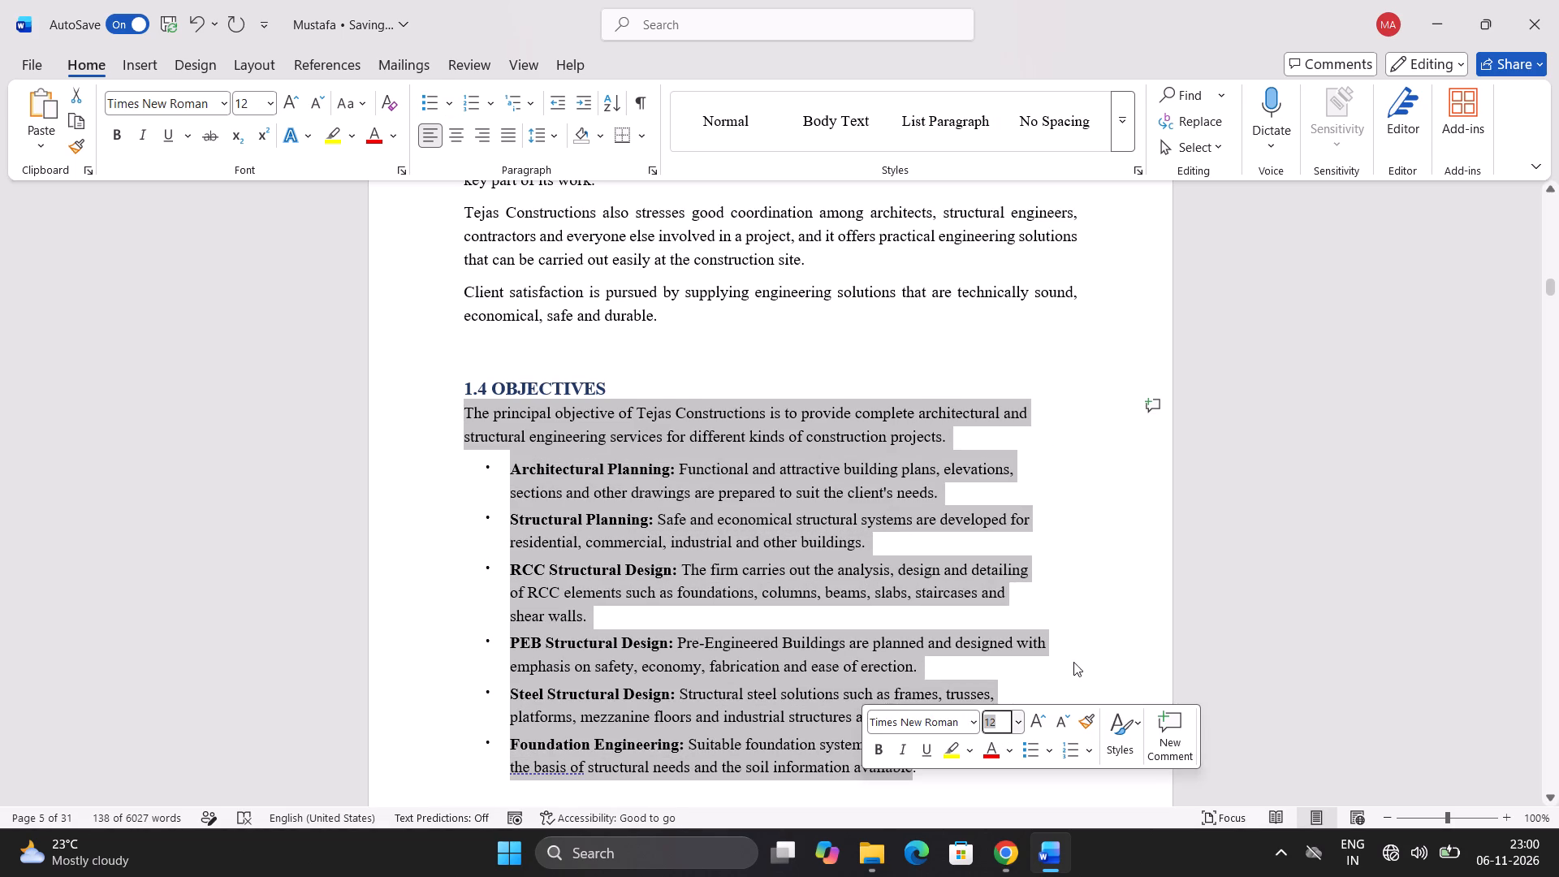
left_click(1087, 358)
Justify the text from the 1.3 Mission heading through the introductory paragraph of 1.4 OBJECTIVES.
scroll(1096, 387, "down", 7)
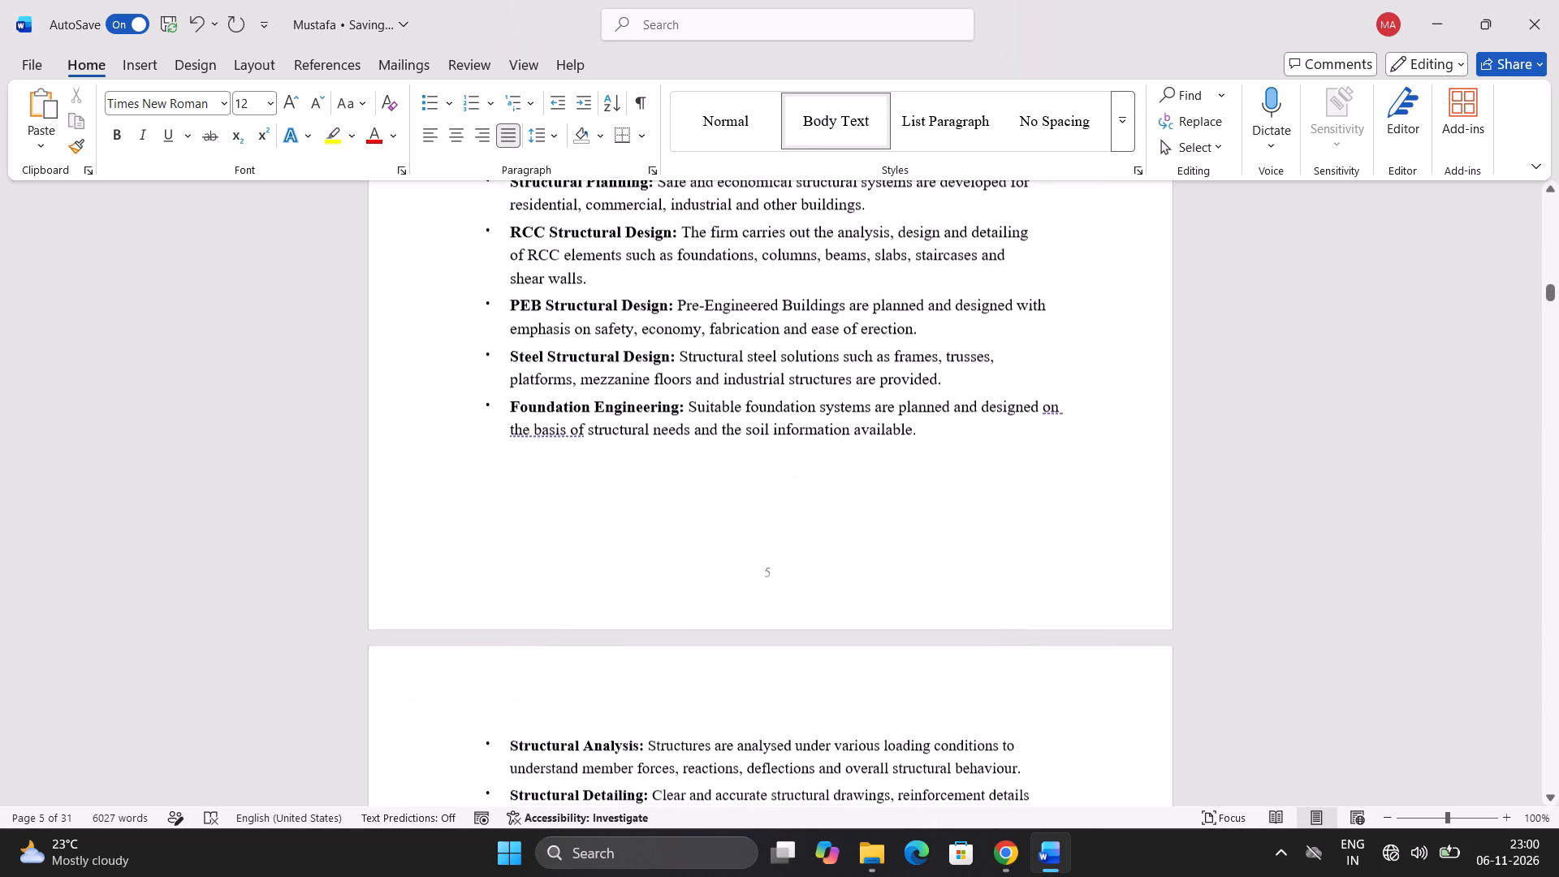
scroll(803, 498, "up", 6)
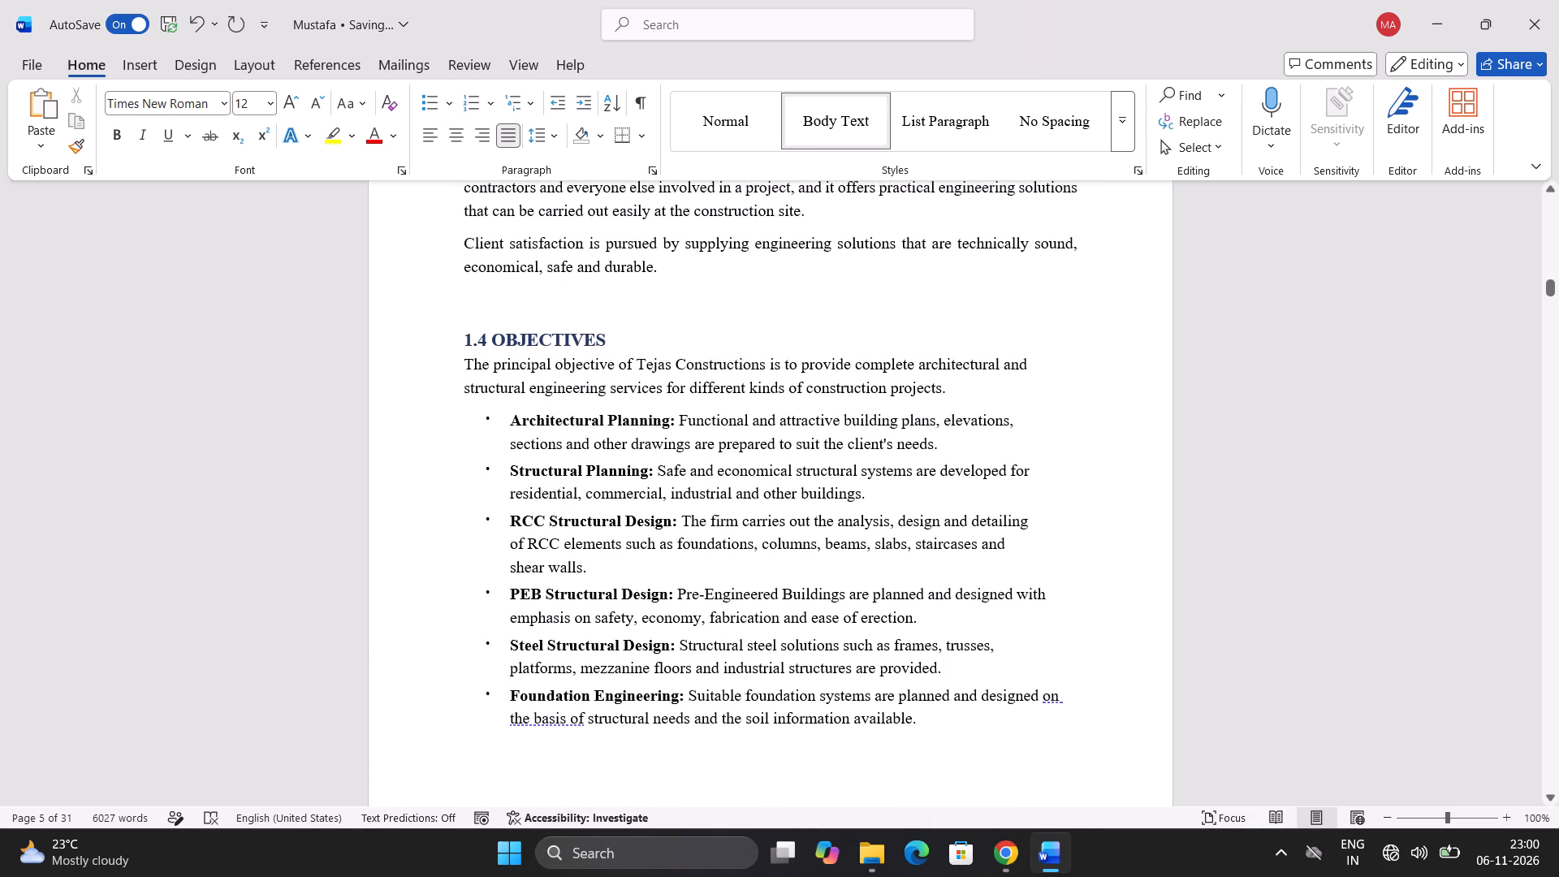
scroll(844, 470, "up", 2)
scroll(447, 367, "up", 3)
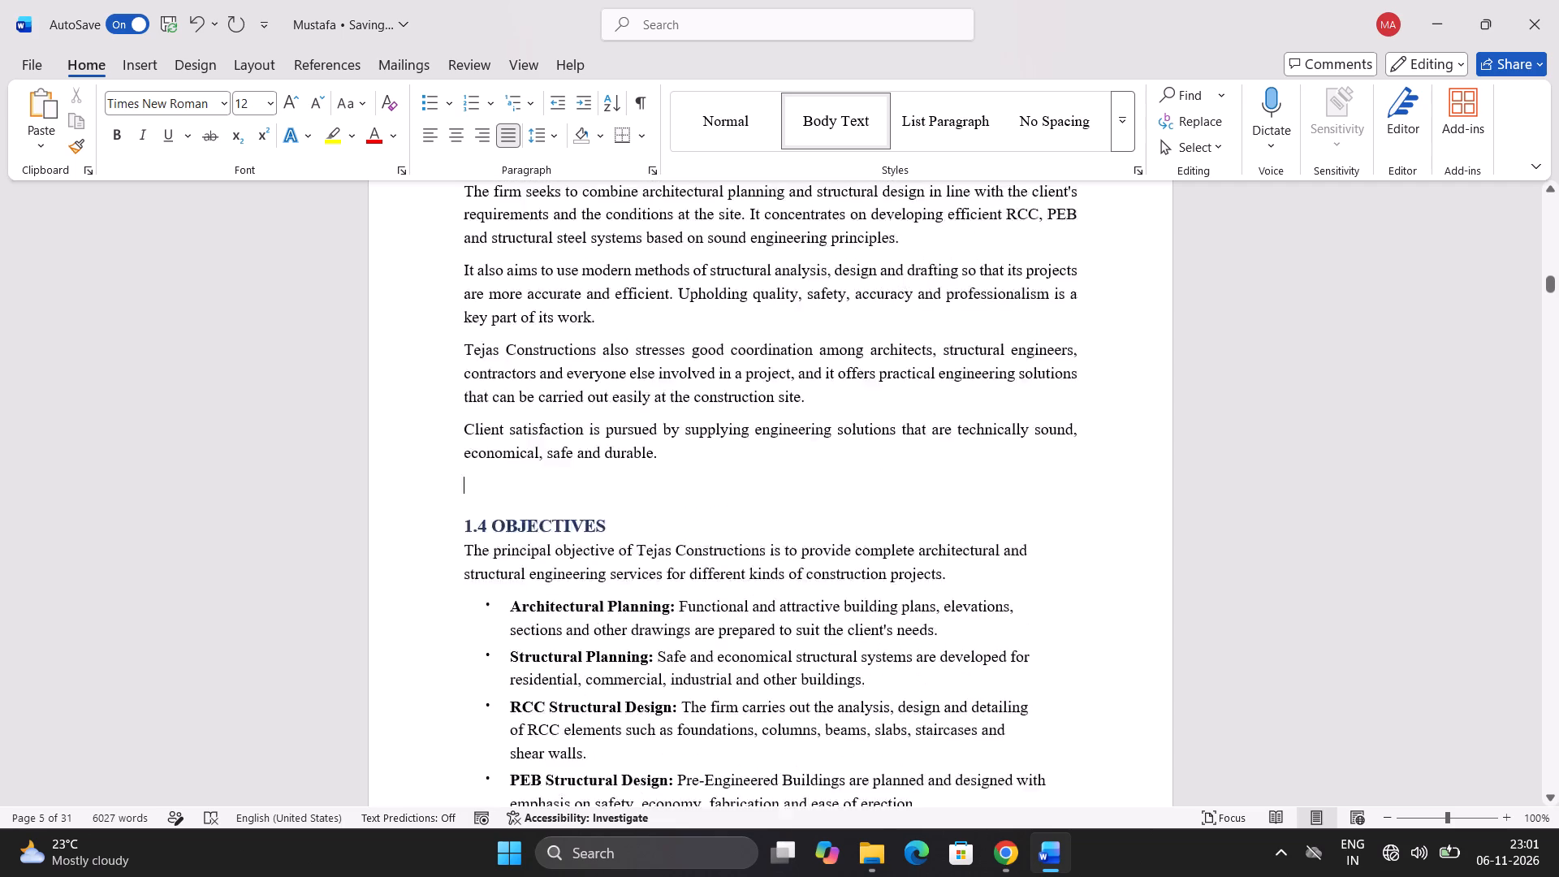
scroll(447, 367, "up", 3)
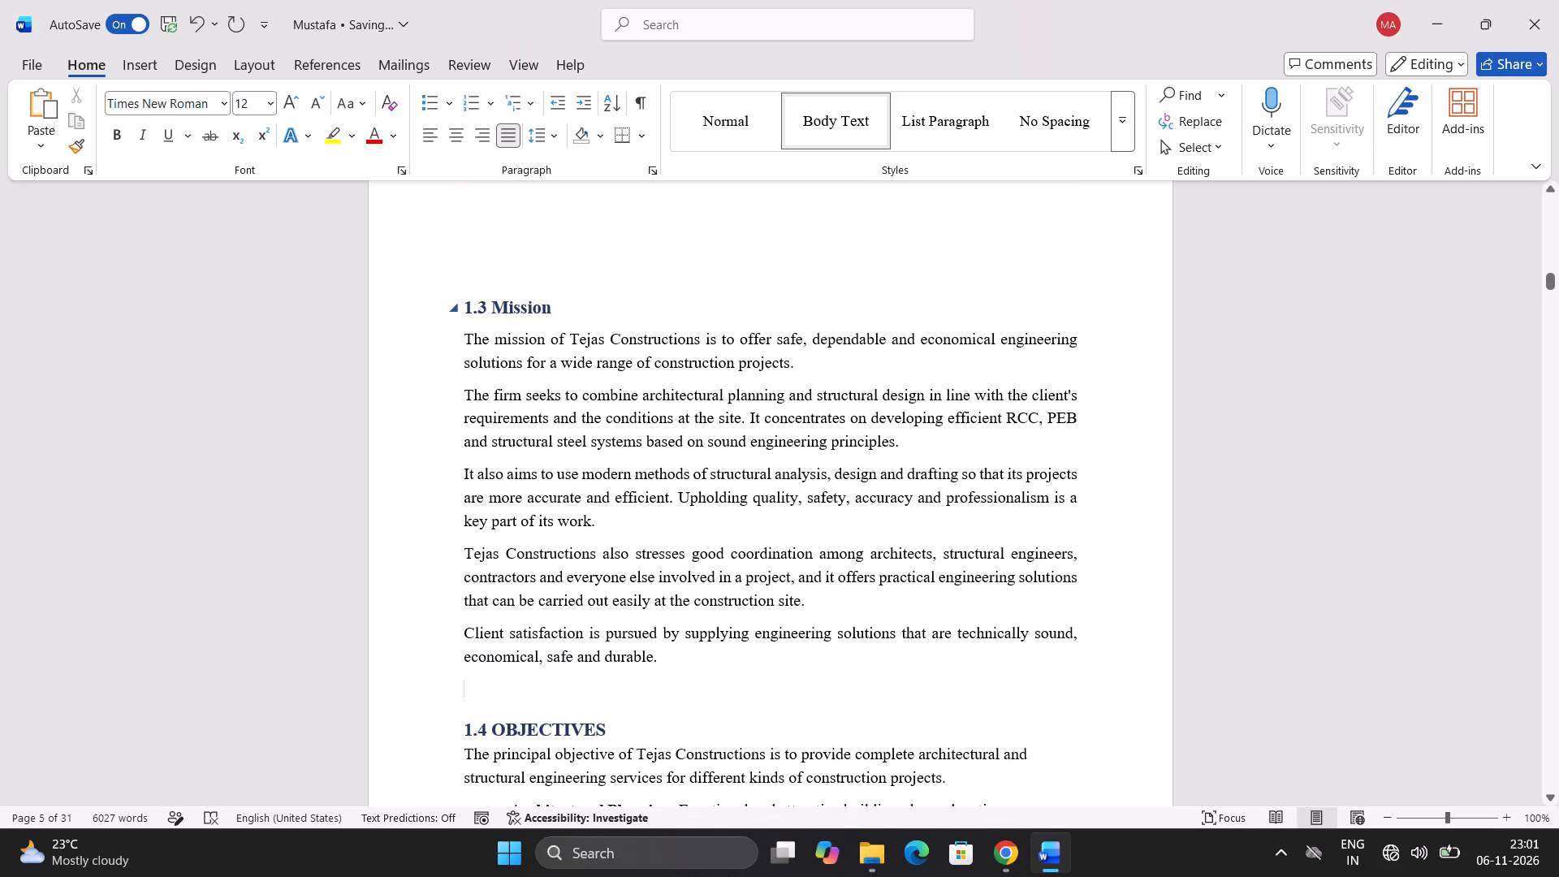
left_click_drag(438, 287, 719, 782)
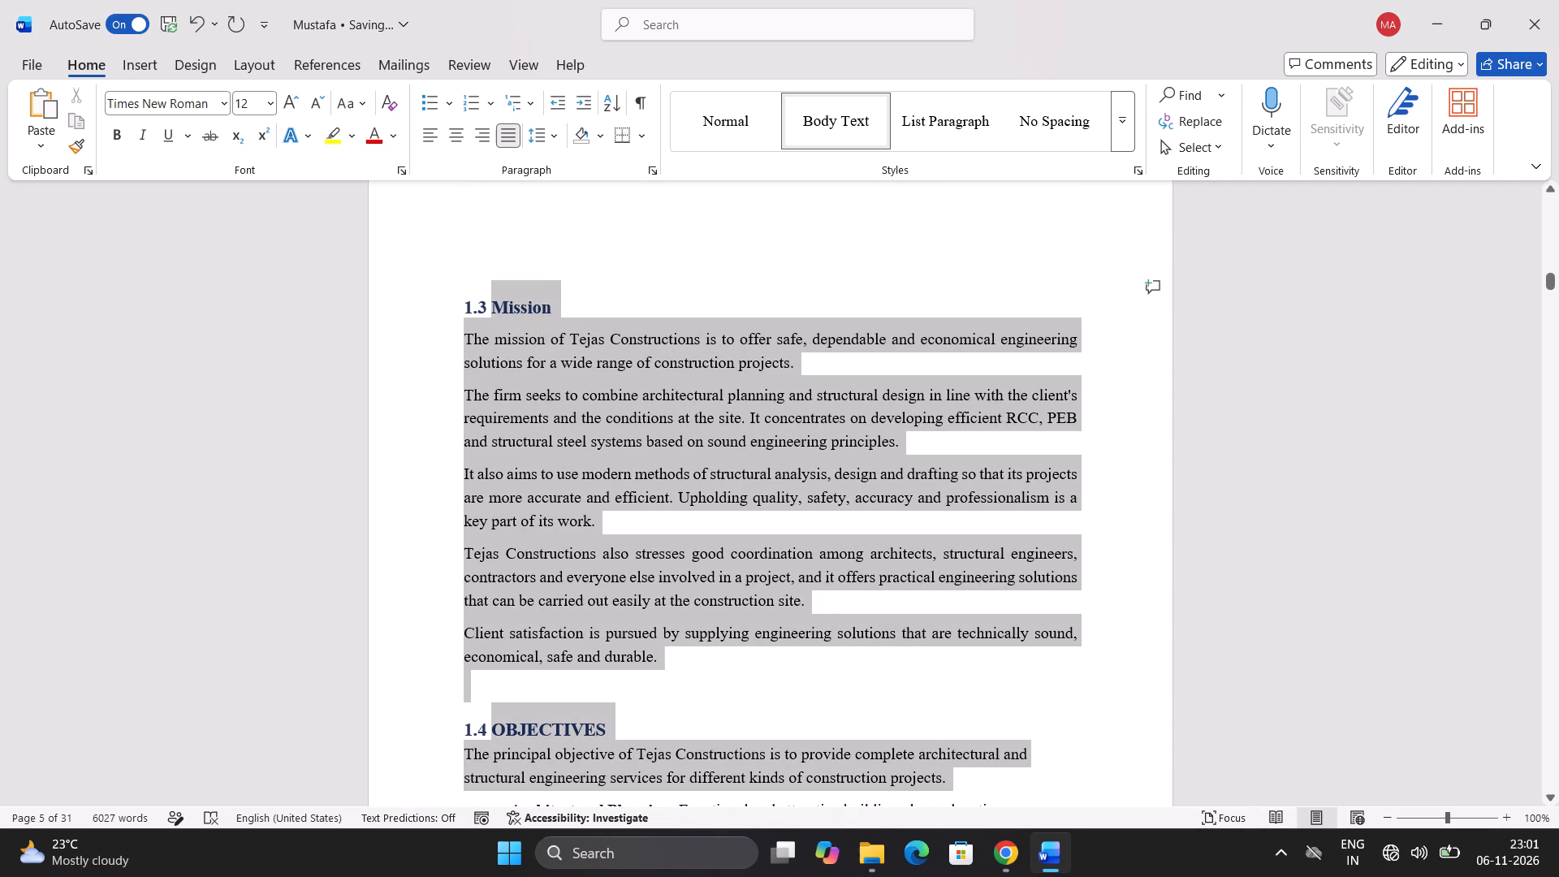
left_click_drag(719, 782, 940, 661)
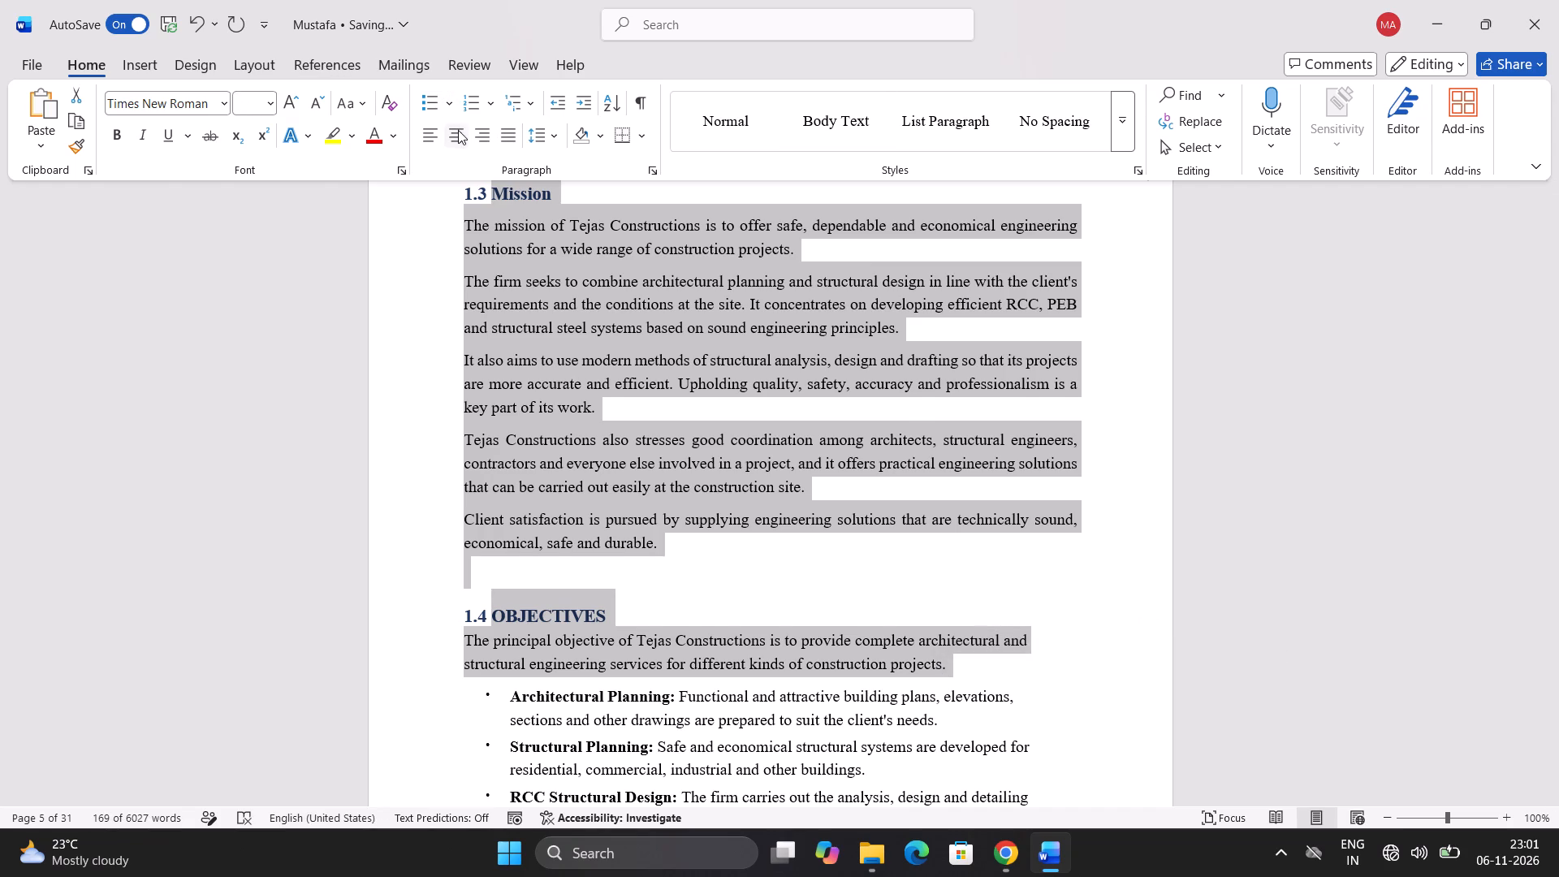
left_click(458, 130)
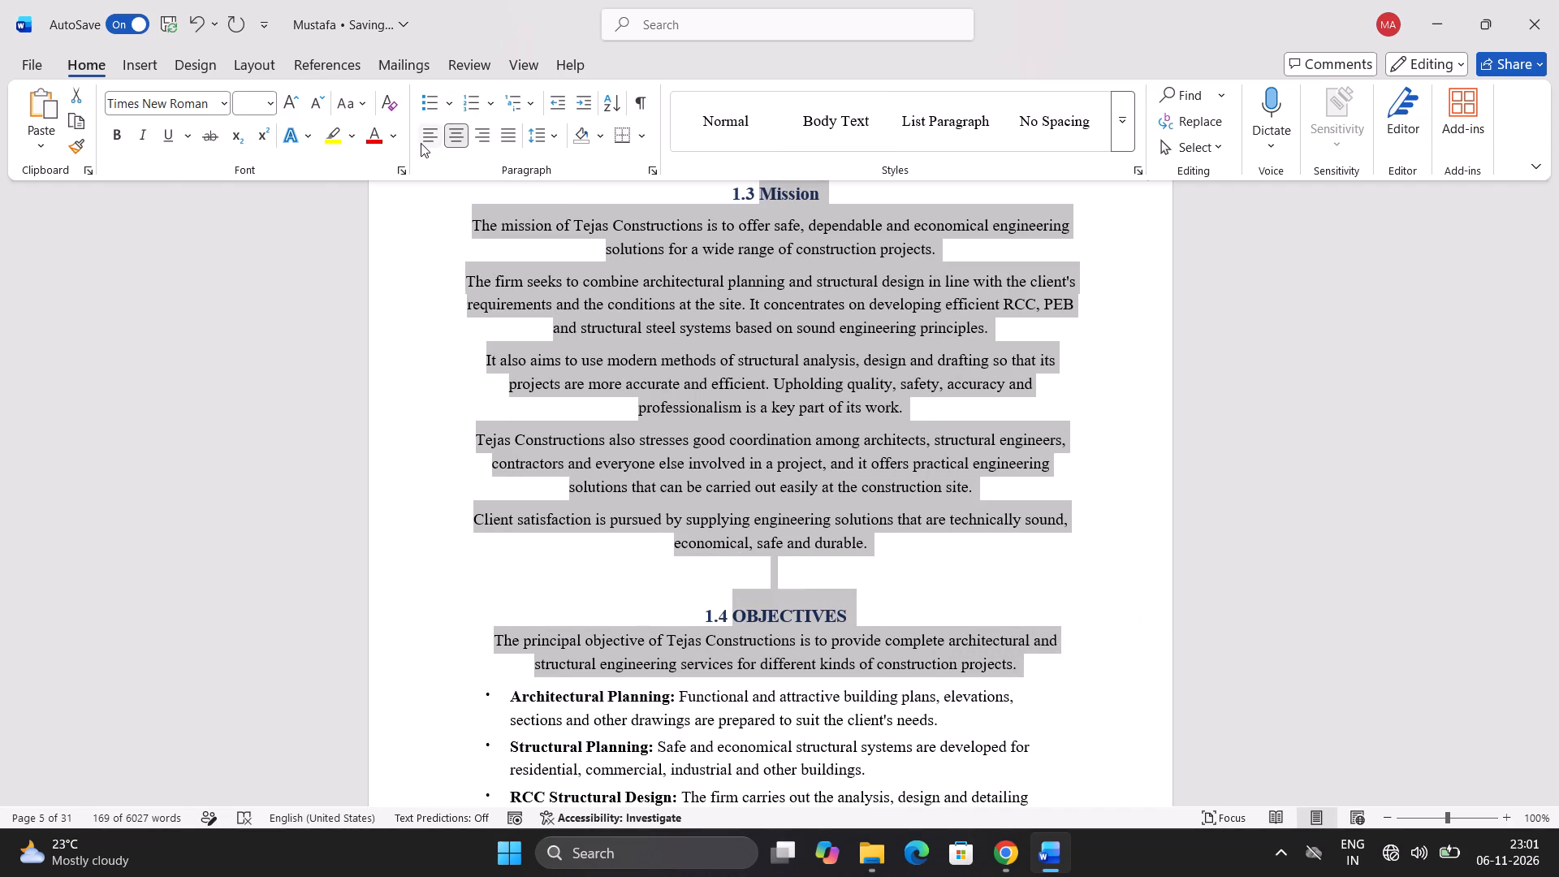
left_click(421, 143)
left_click(500, 143)
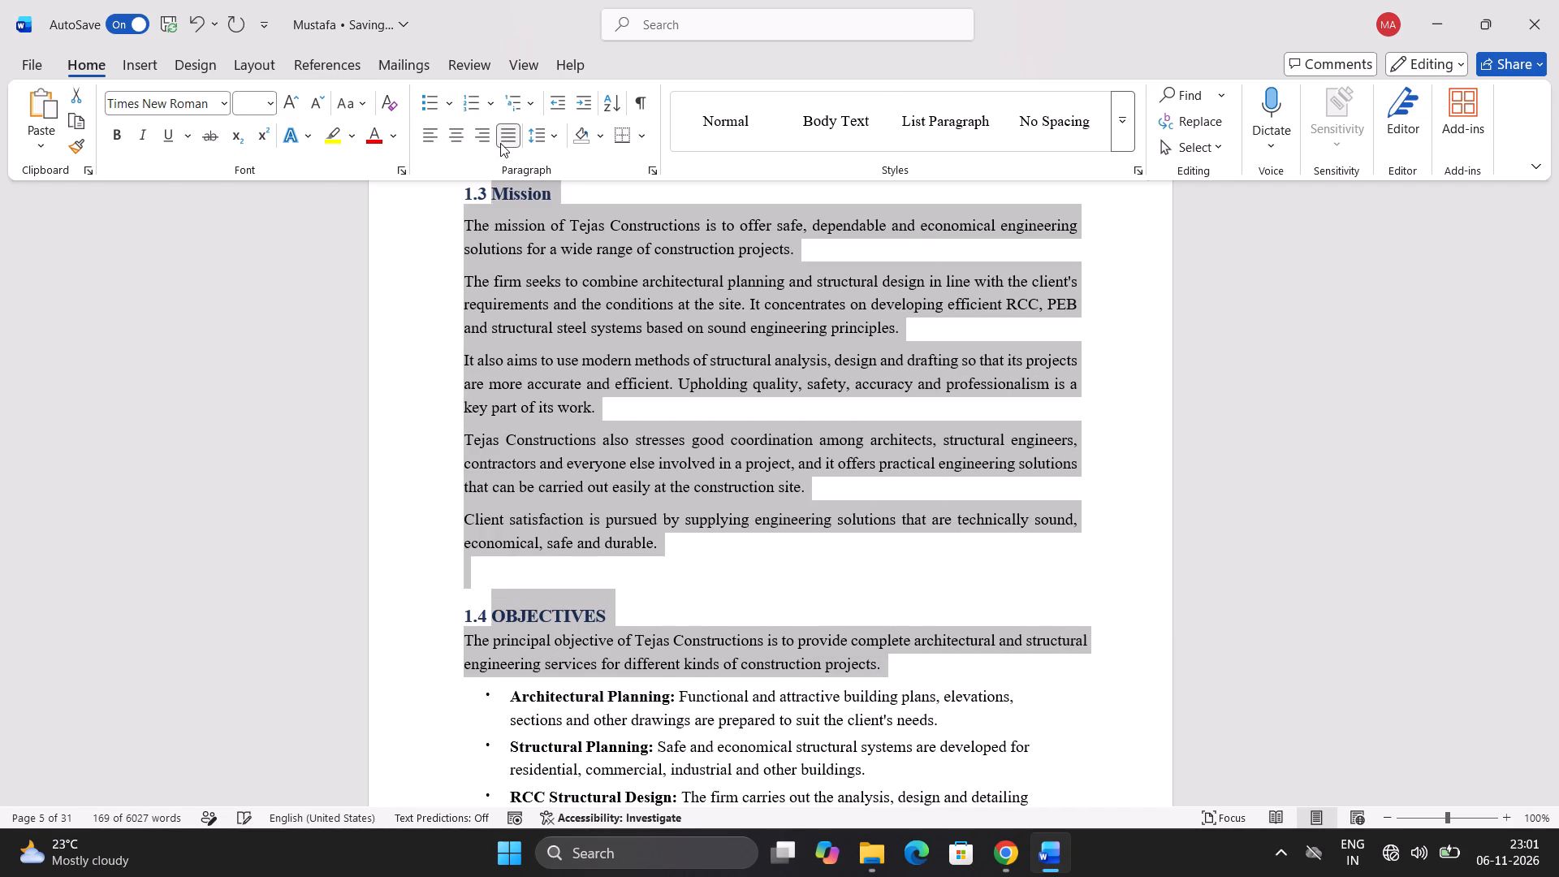
left_click(420, 326)
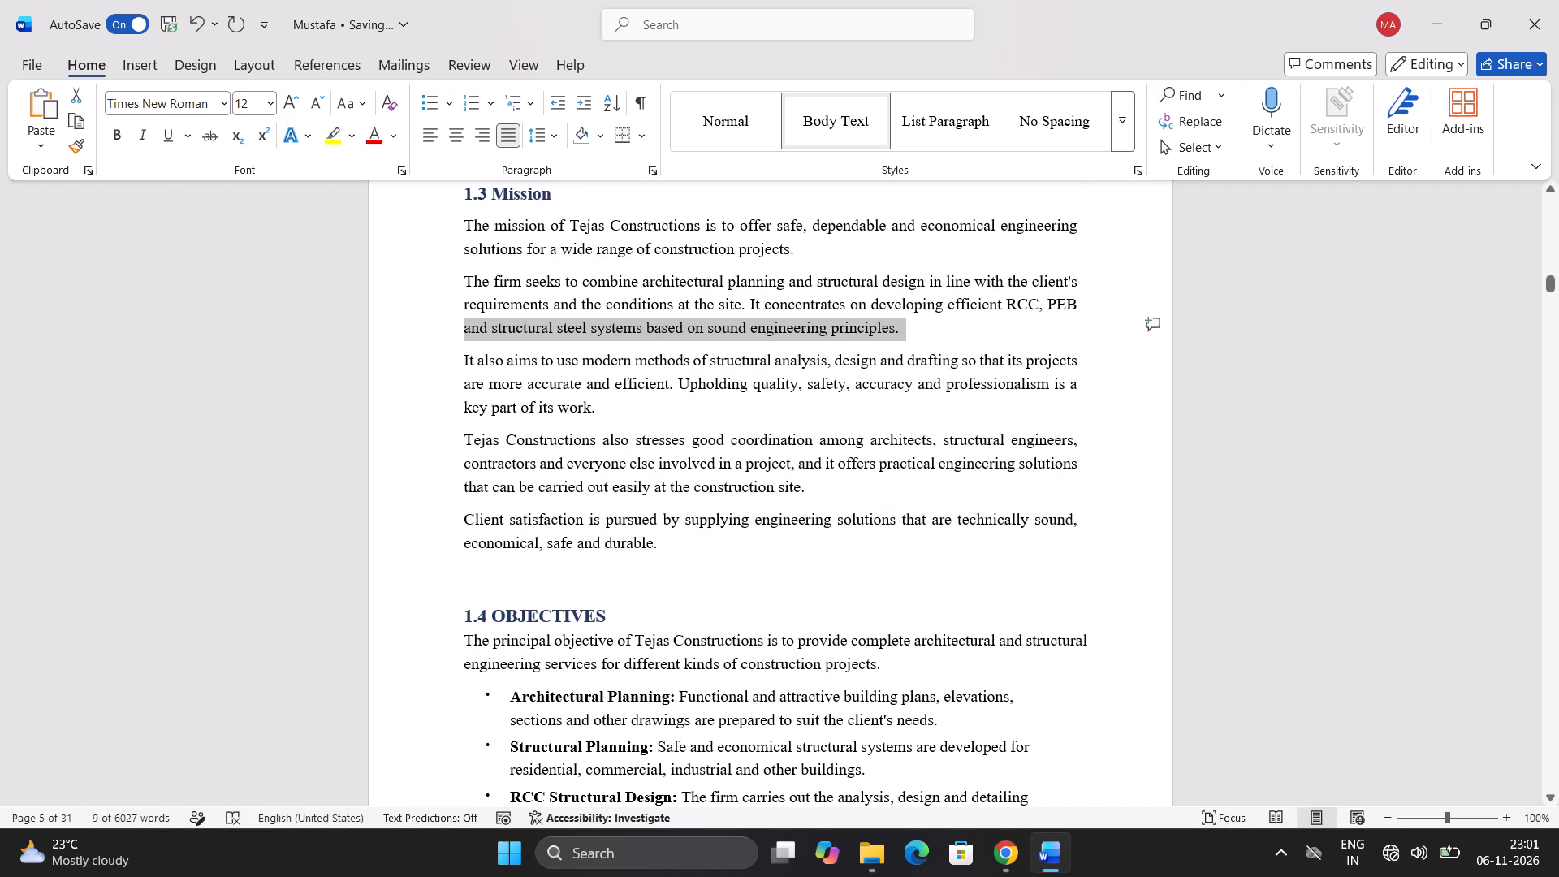
Justify the six bullet items on page 5, from Architectural Planning to Foundation Engineering.
scroll(424, 491, "down", 6)
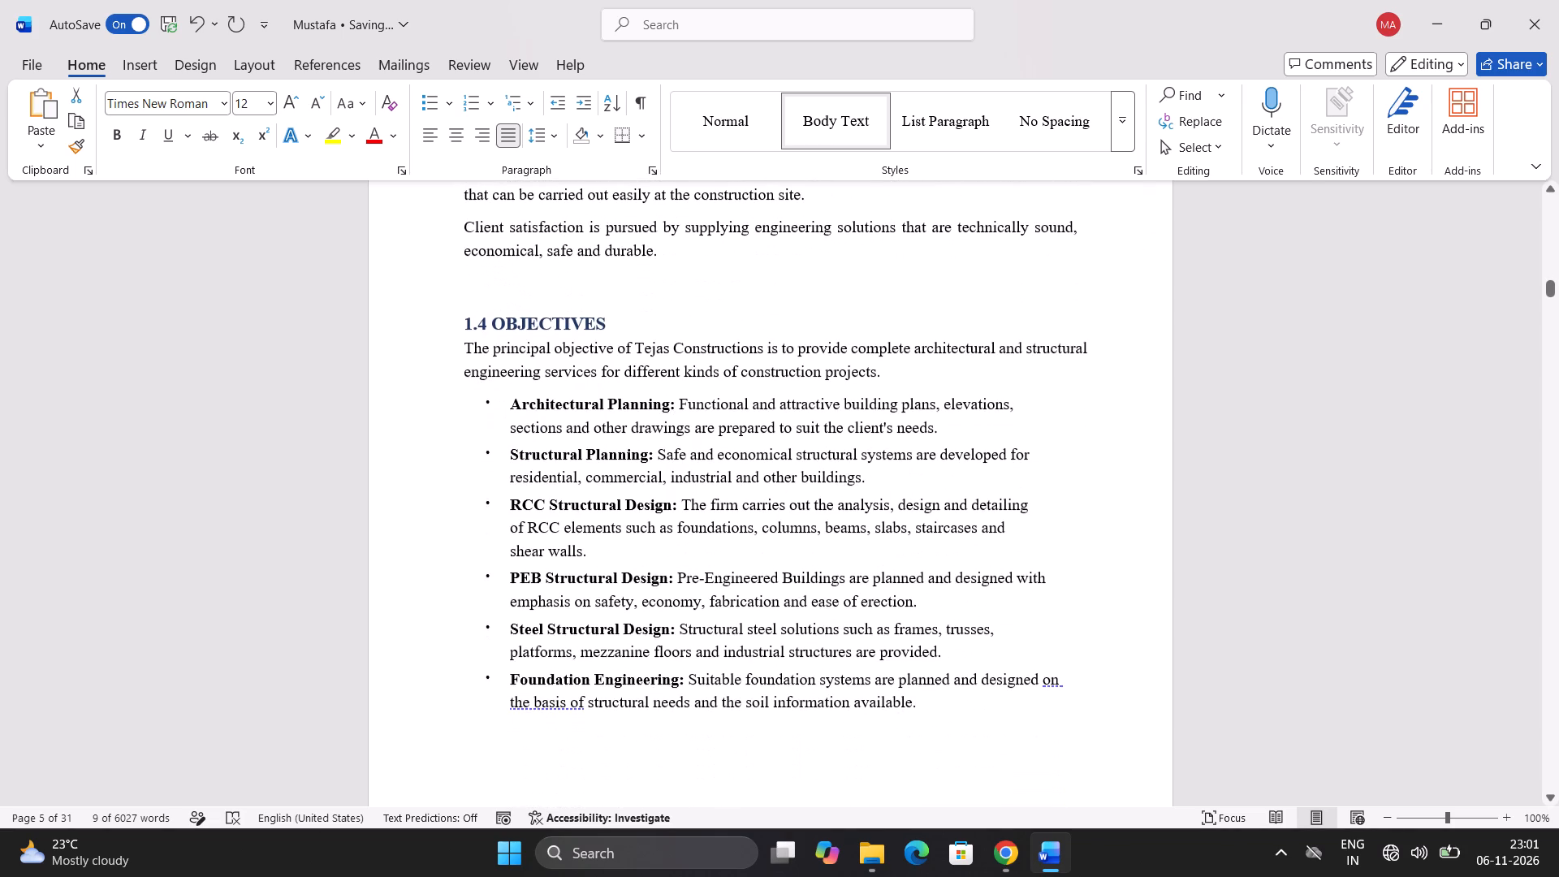
left_click_drag(479, 393, 720, 754)
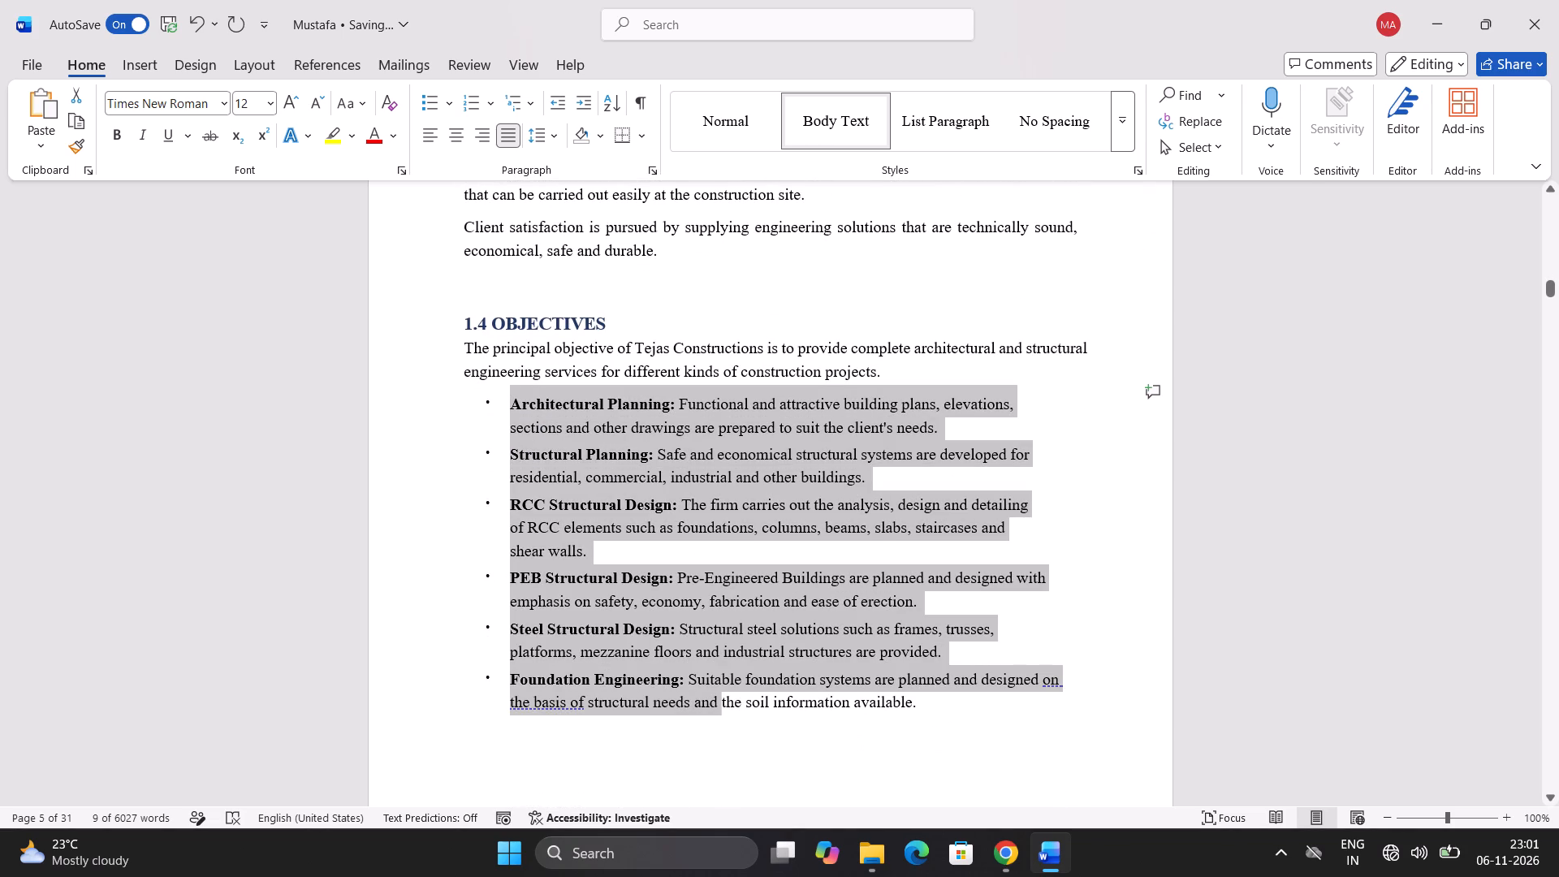
left_click_drag(720, 754, 902, 735)
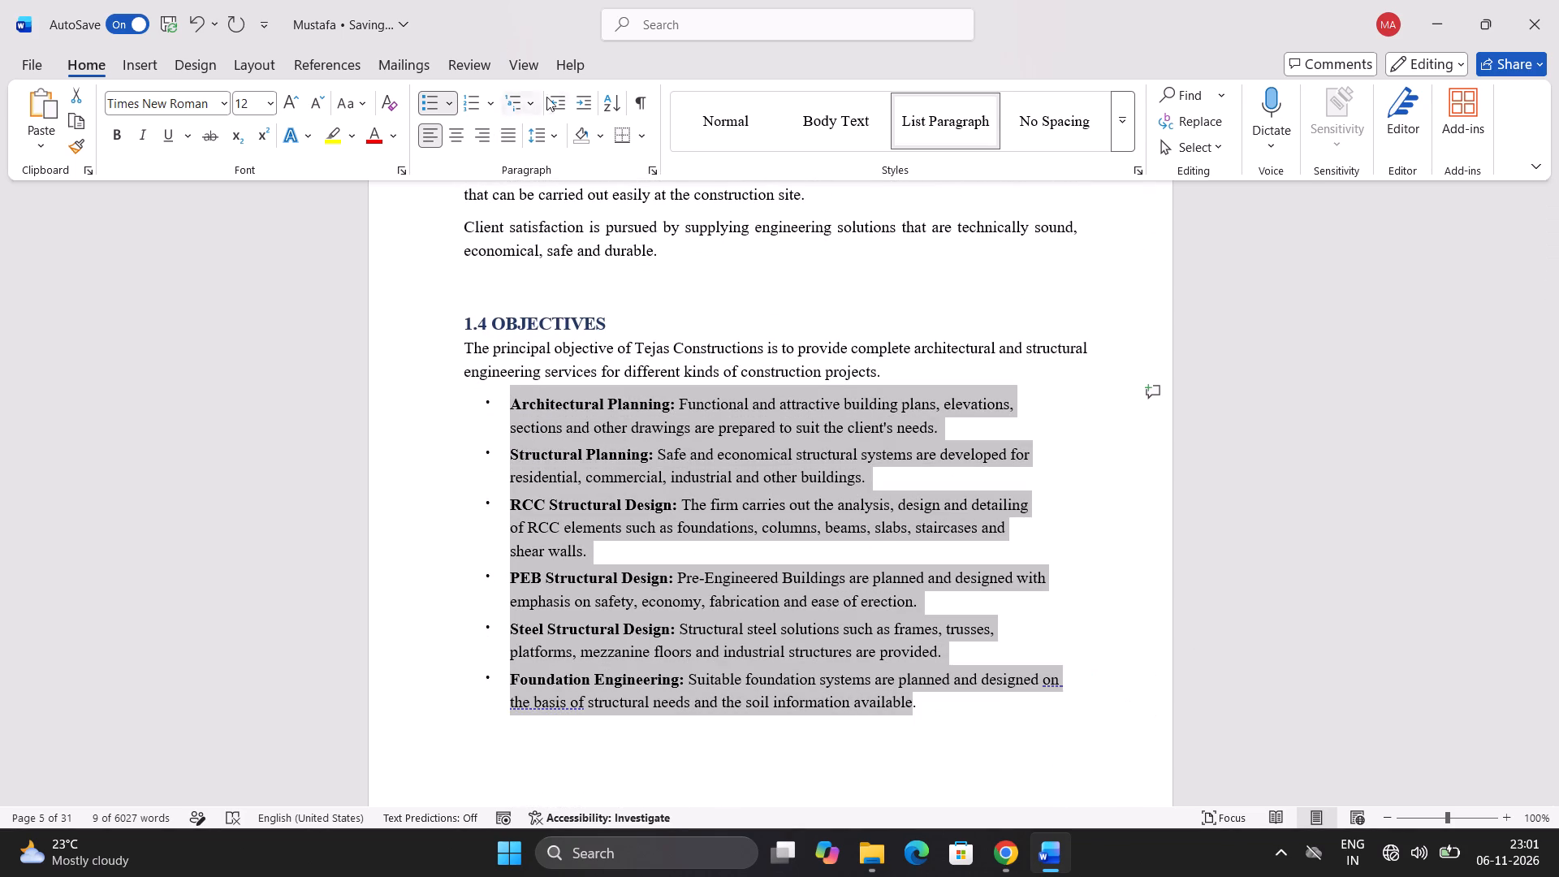
left_click(506, 127)
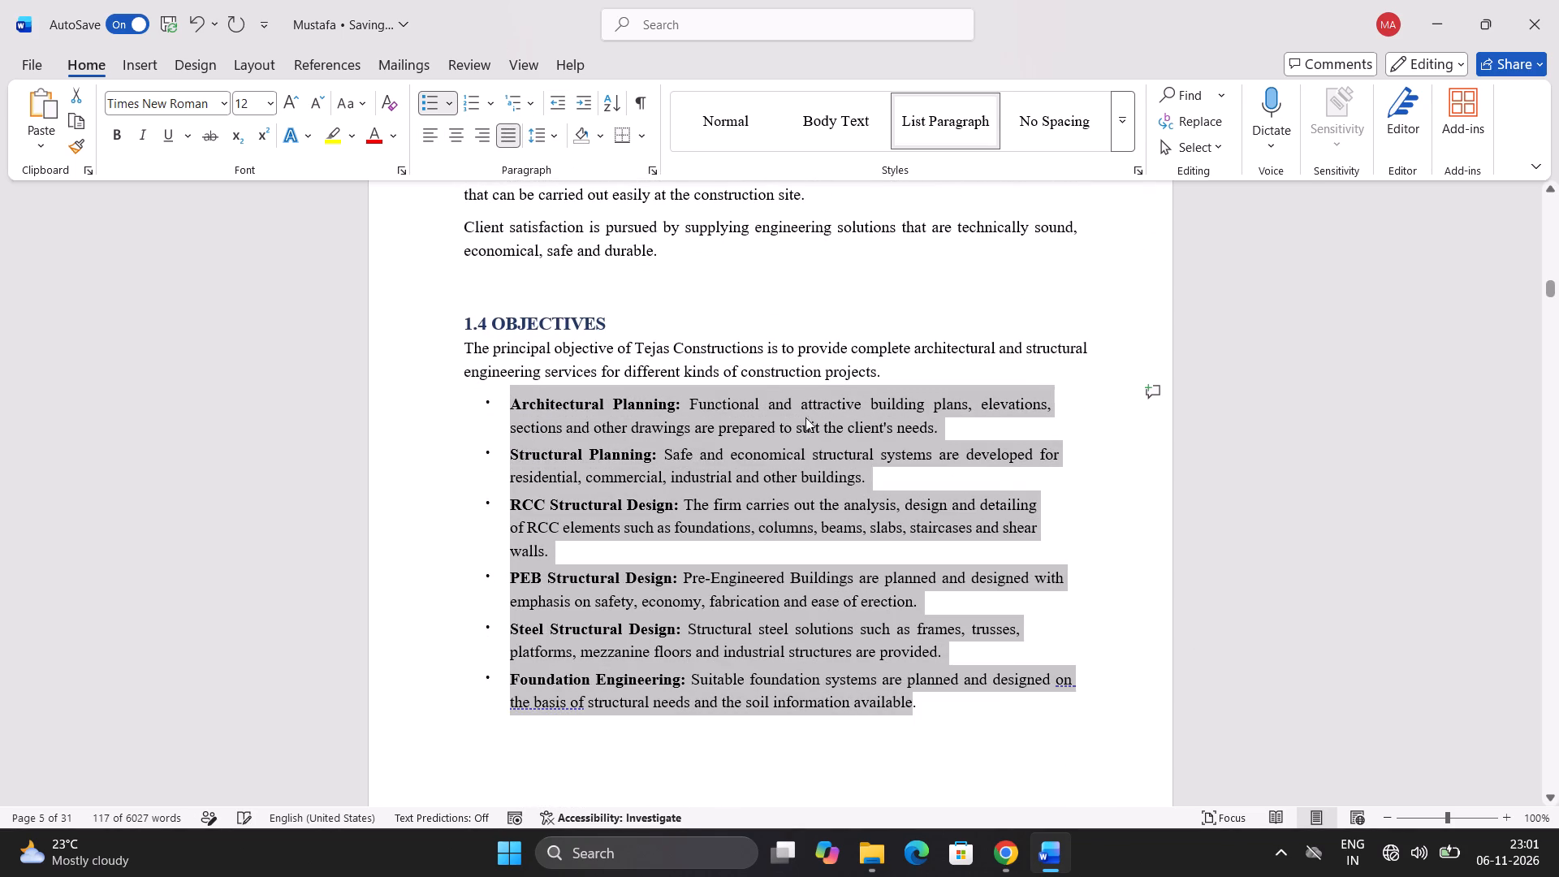
left_click(1030, 283)
Review the font size, alignment and spacing of the 1.3 Mission and 1.4 OBJECTIVES text across pages 5 and 6.
scroll(1032, 407, "down", 6)
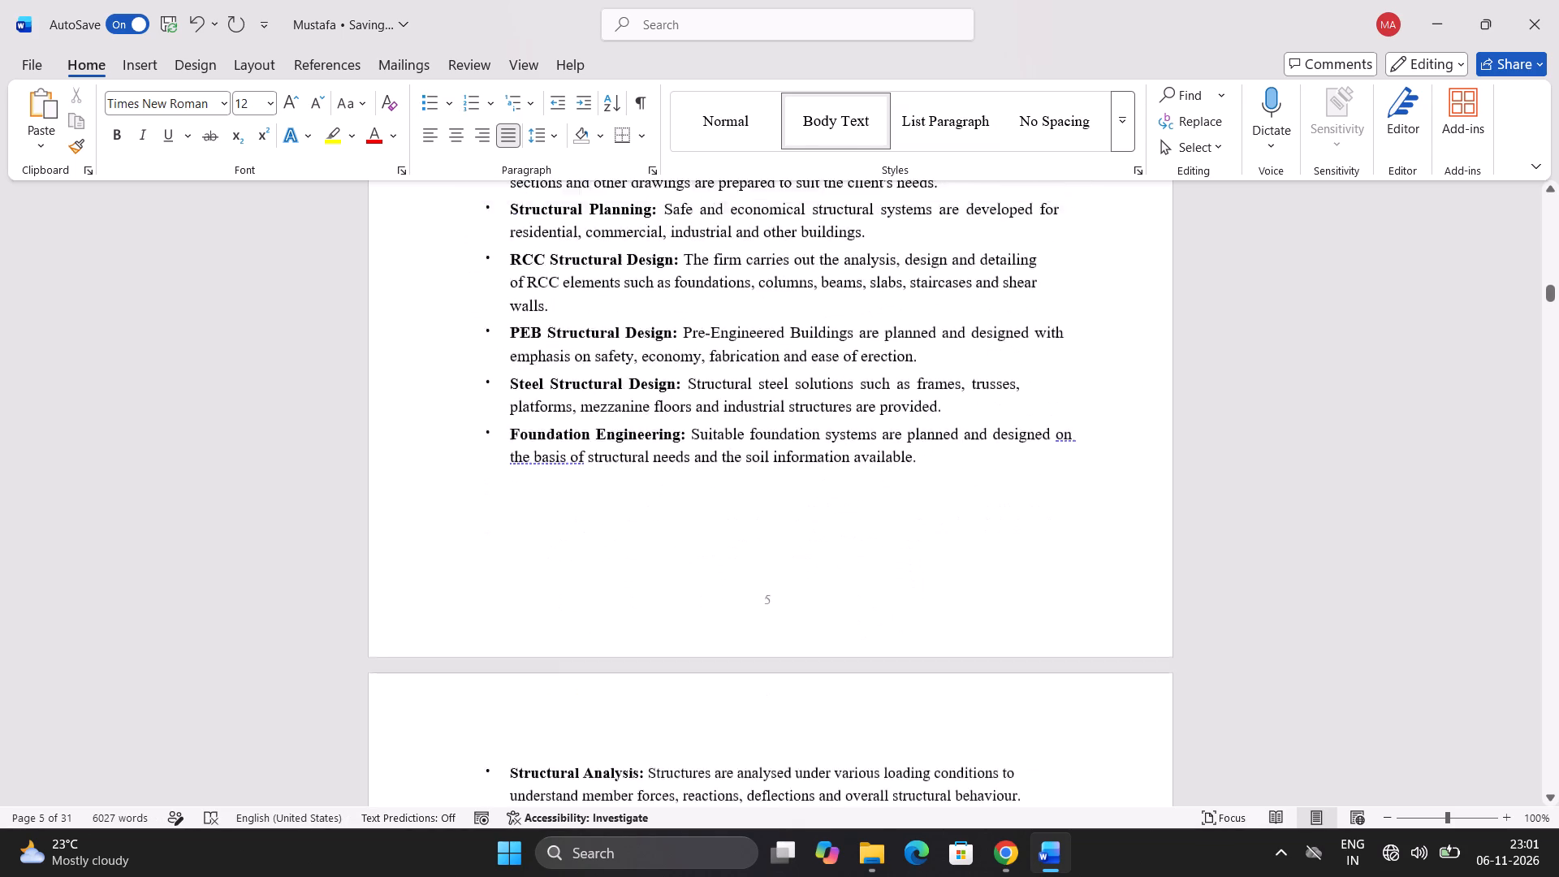
scroll(1039, 451, "up", 14)
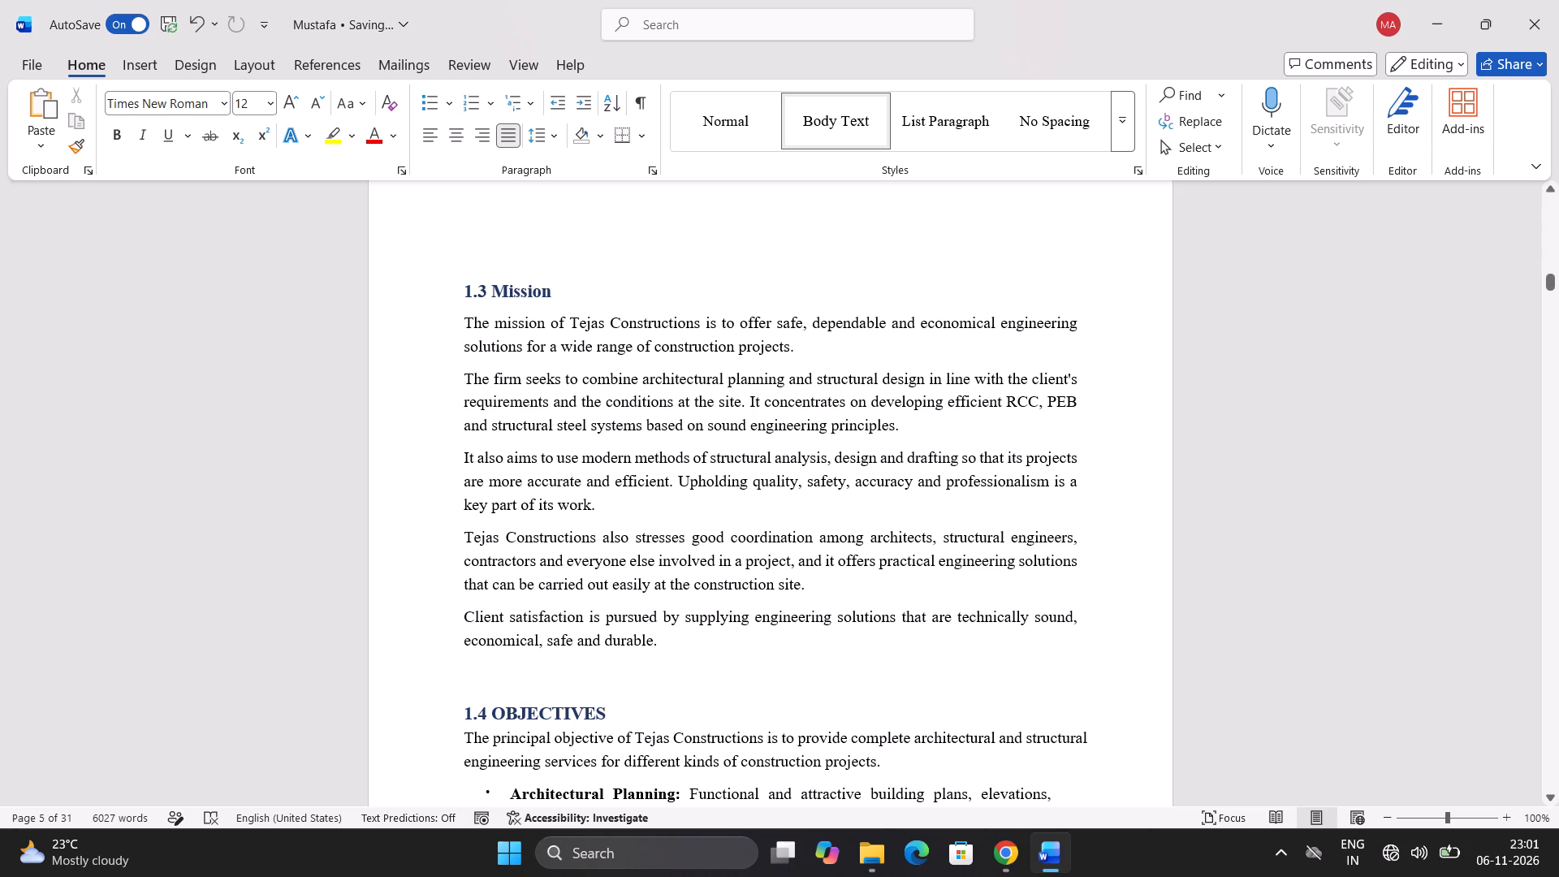
scroll(905, 596, "down", 1)
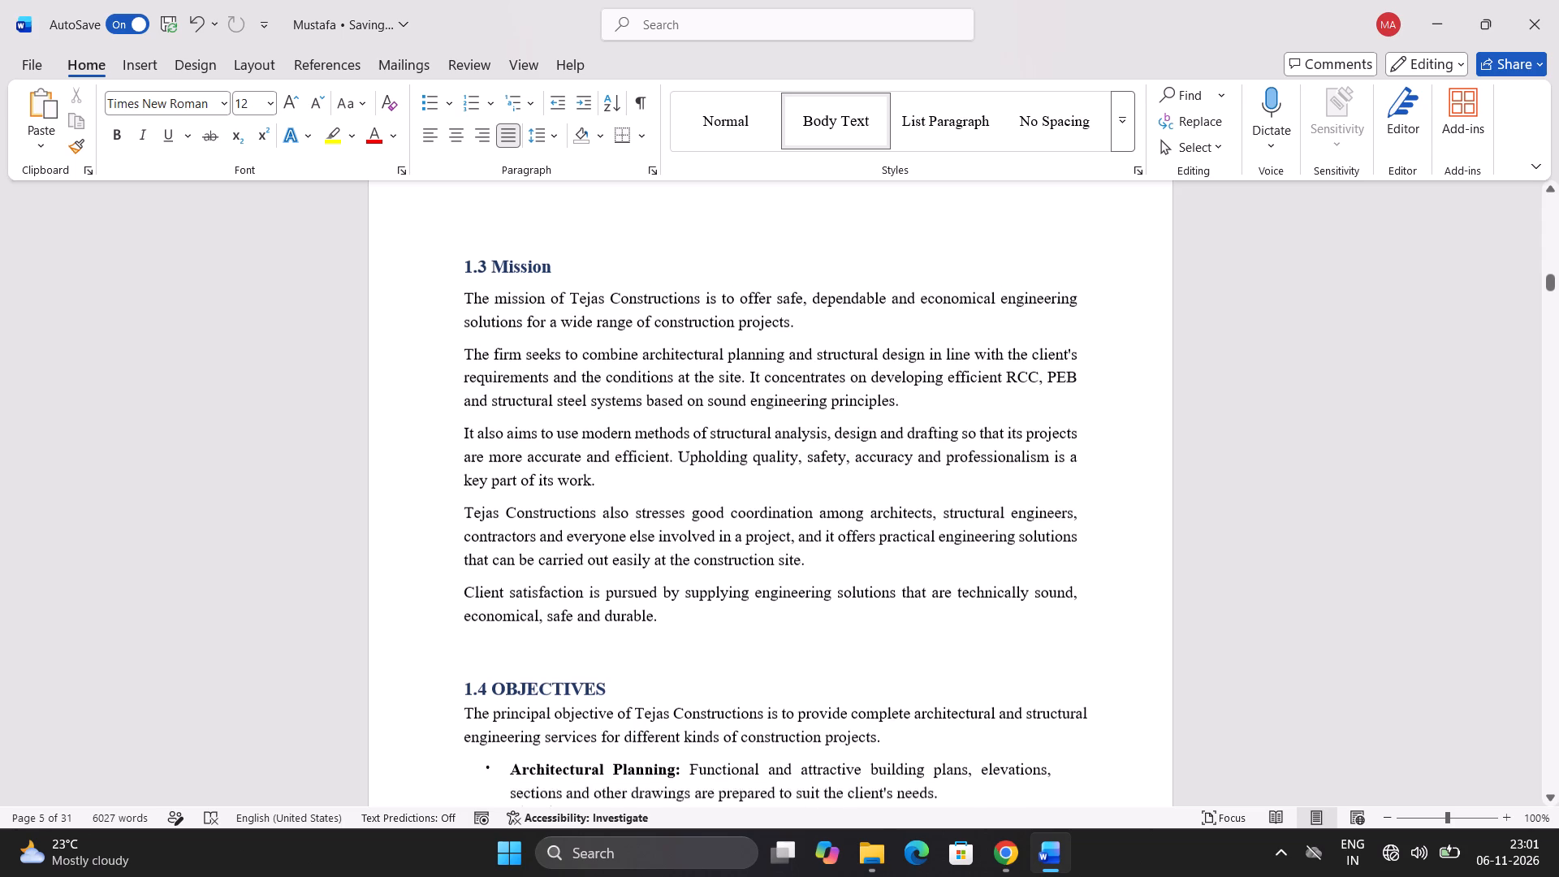
scroll(905, 596, "down", 14)
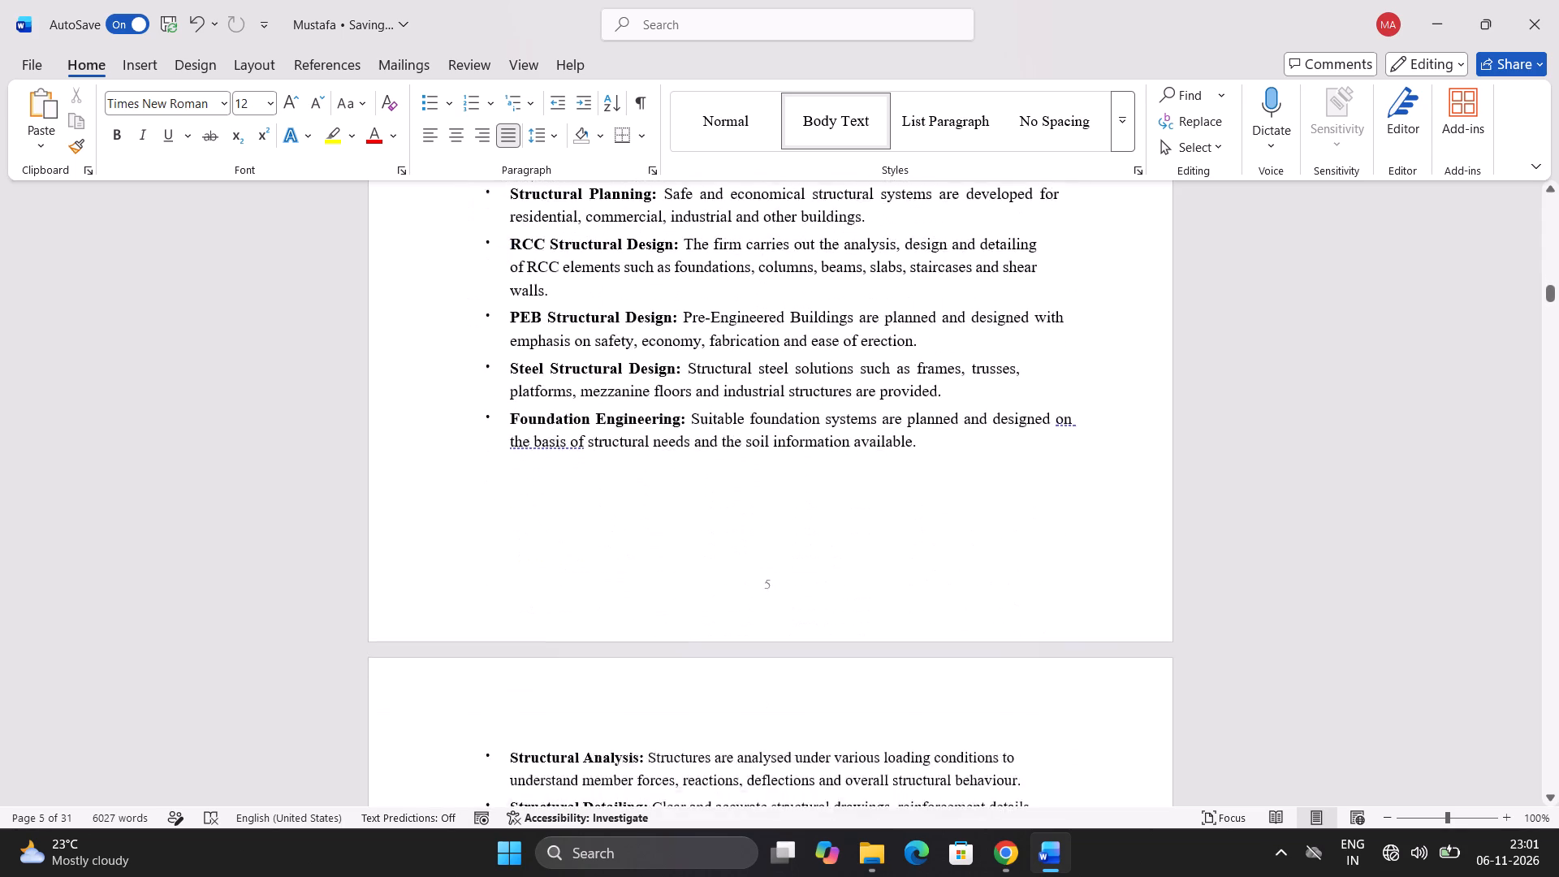
scroll(959, 611, "down", 4)
scroll(959, 610, "up", 11)
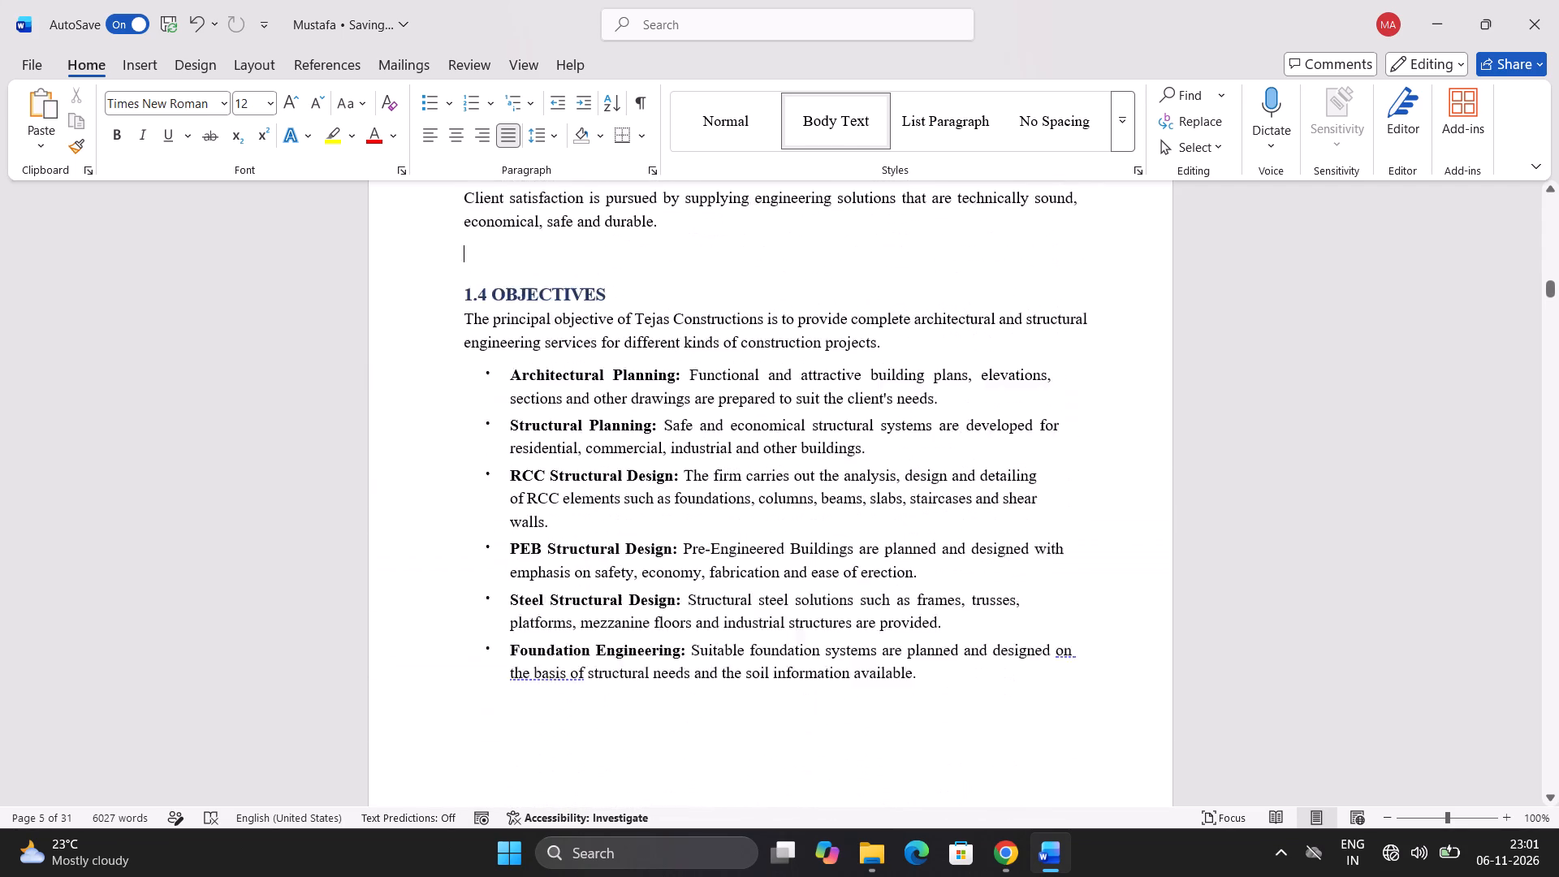
scroll(962, 605, "up", 2)
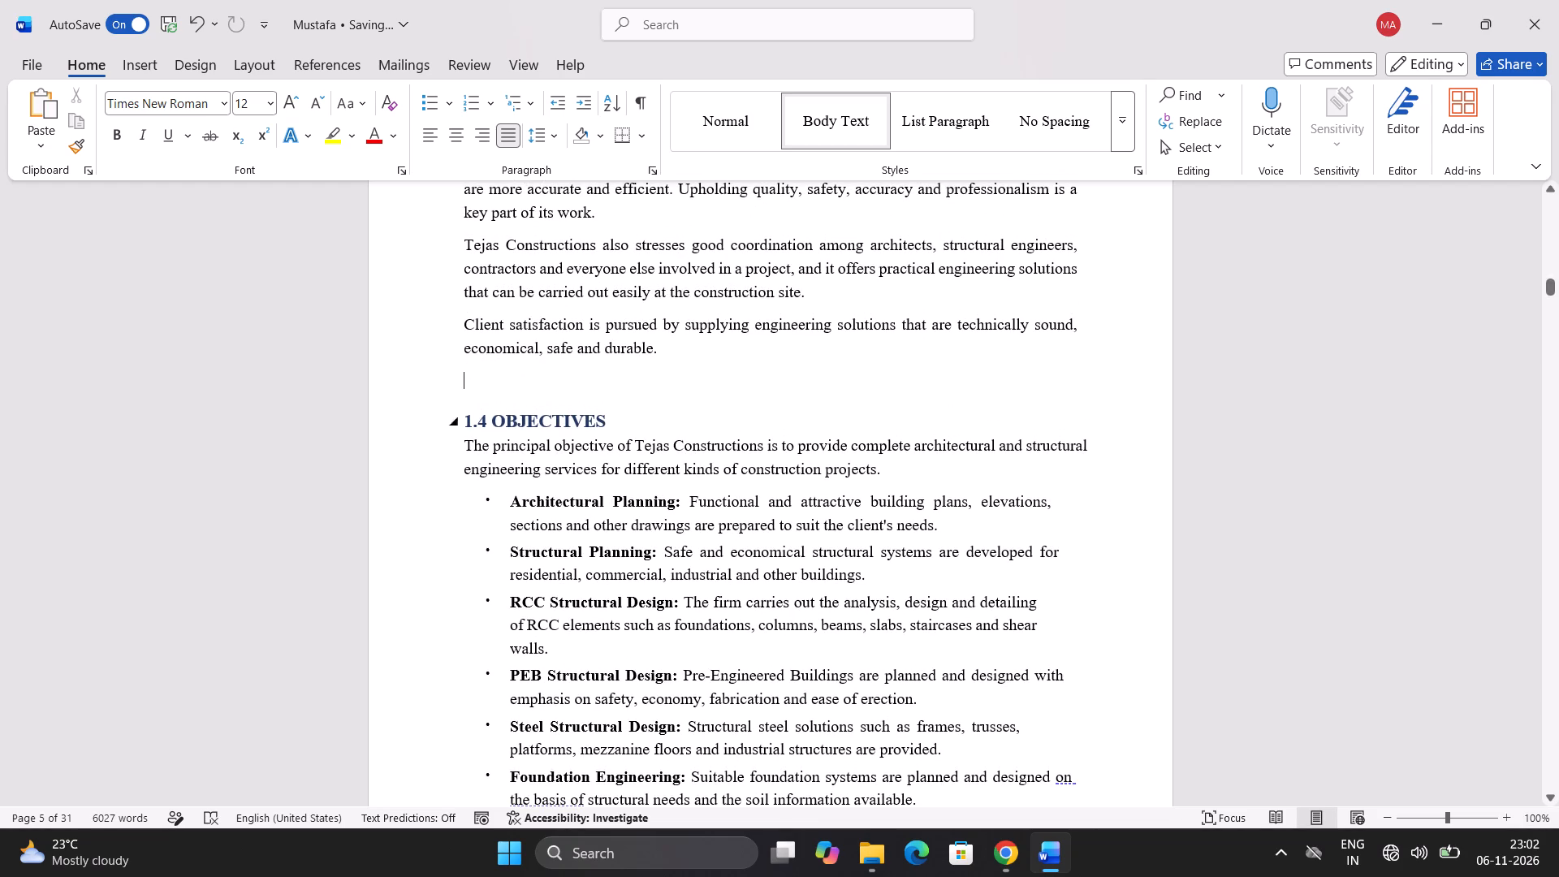
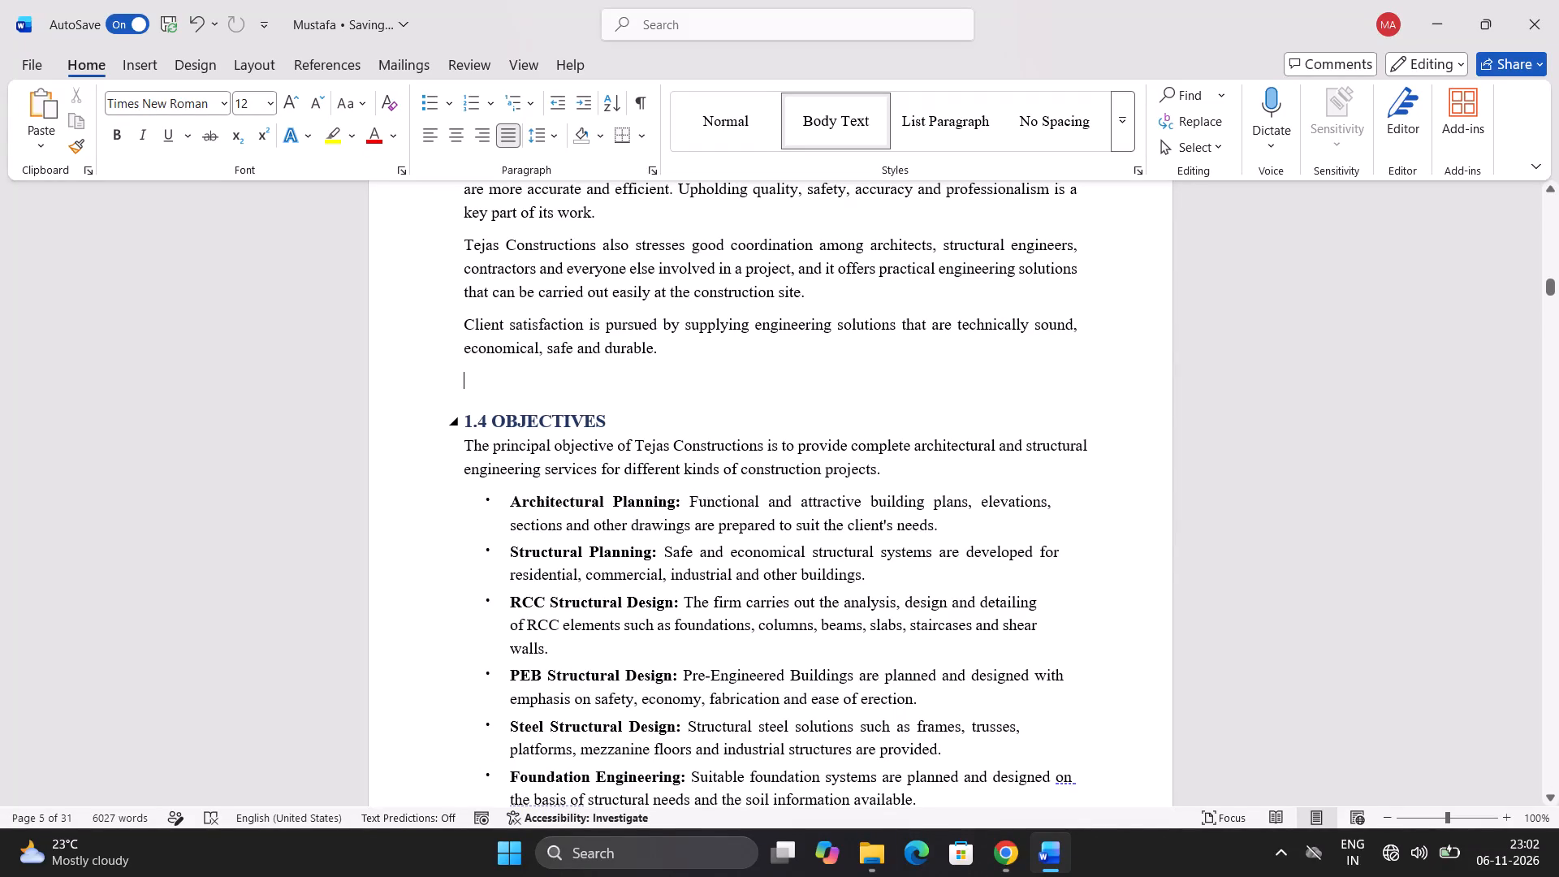
Set the 1.4 OBJECTIVES heading on page 5 to font size 14.
left_click(599, 424)
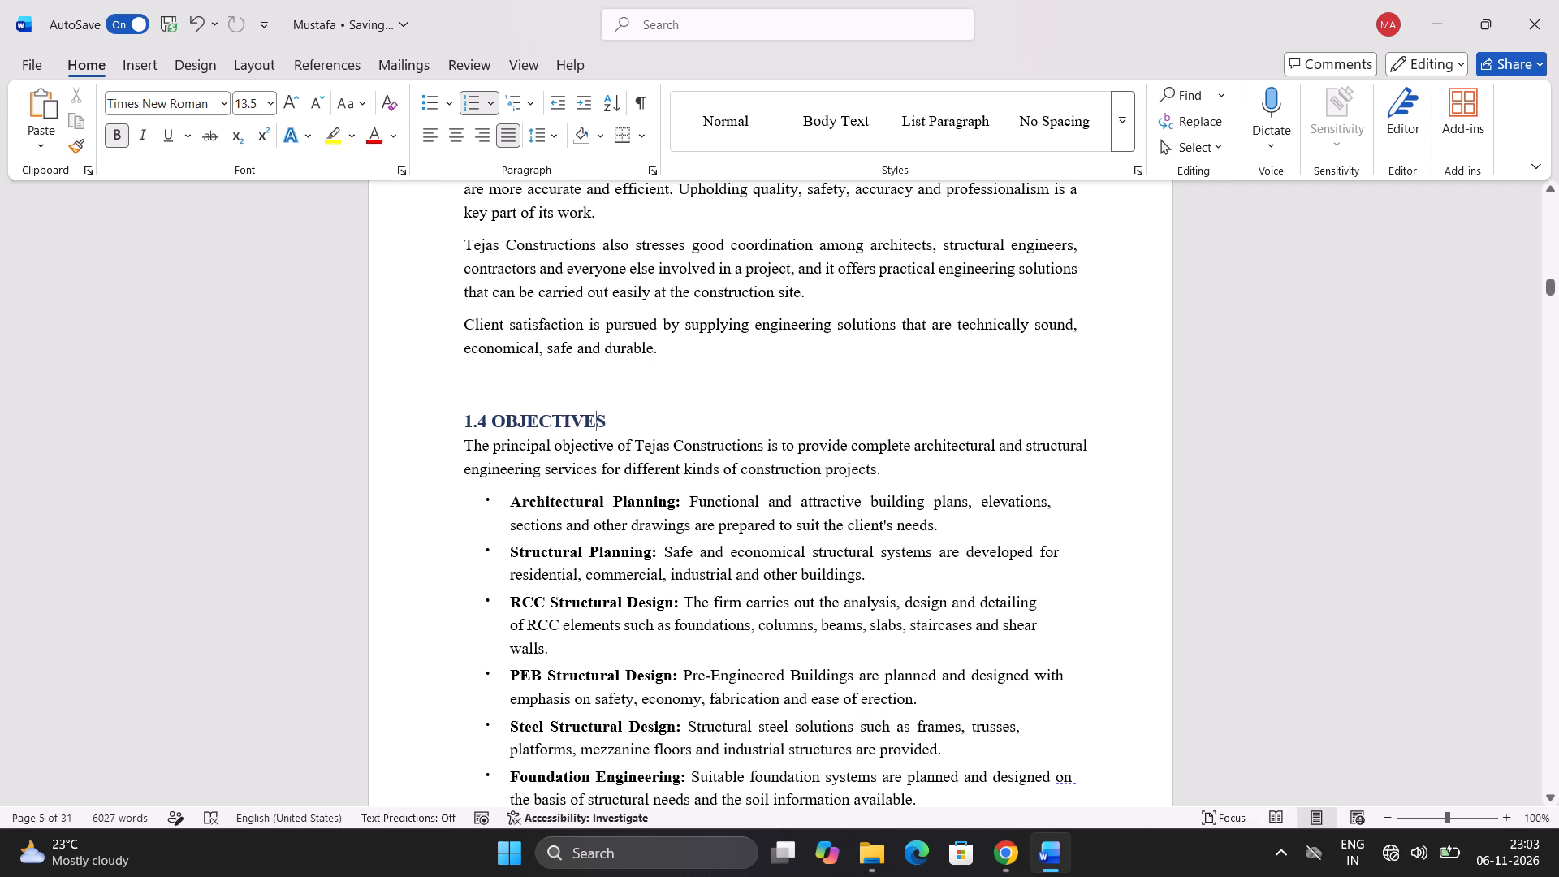
left_click_drag(613, 426, 457, 424)
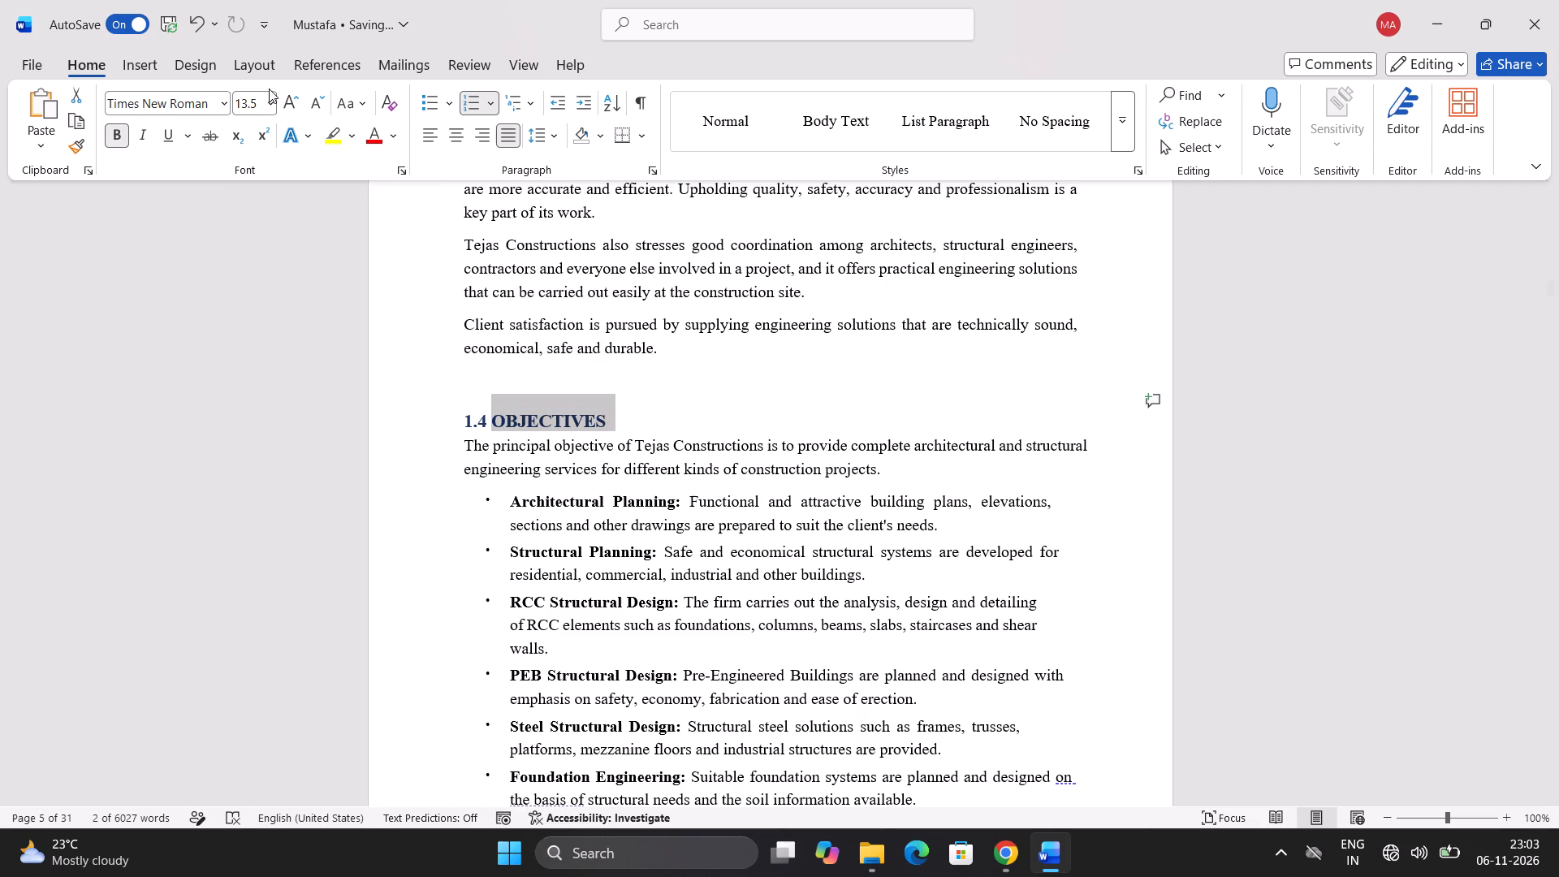
left_click(261, 99)
type("14")
key("Return")
left_click(738, 413)
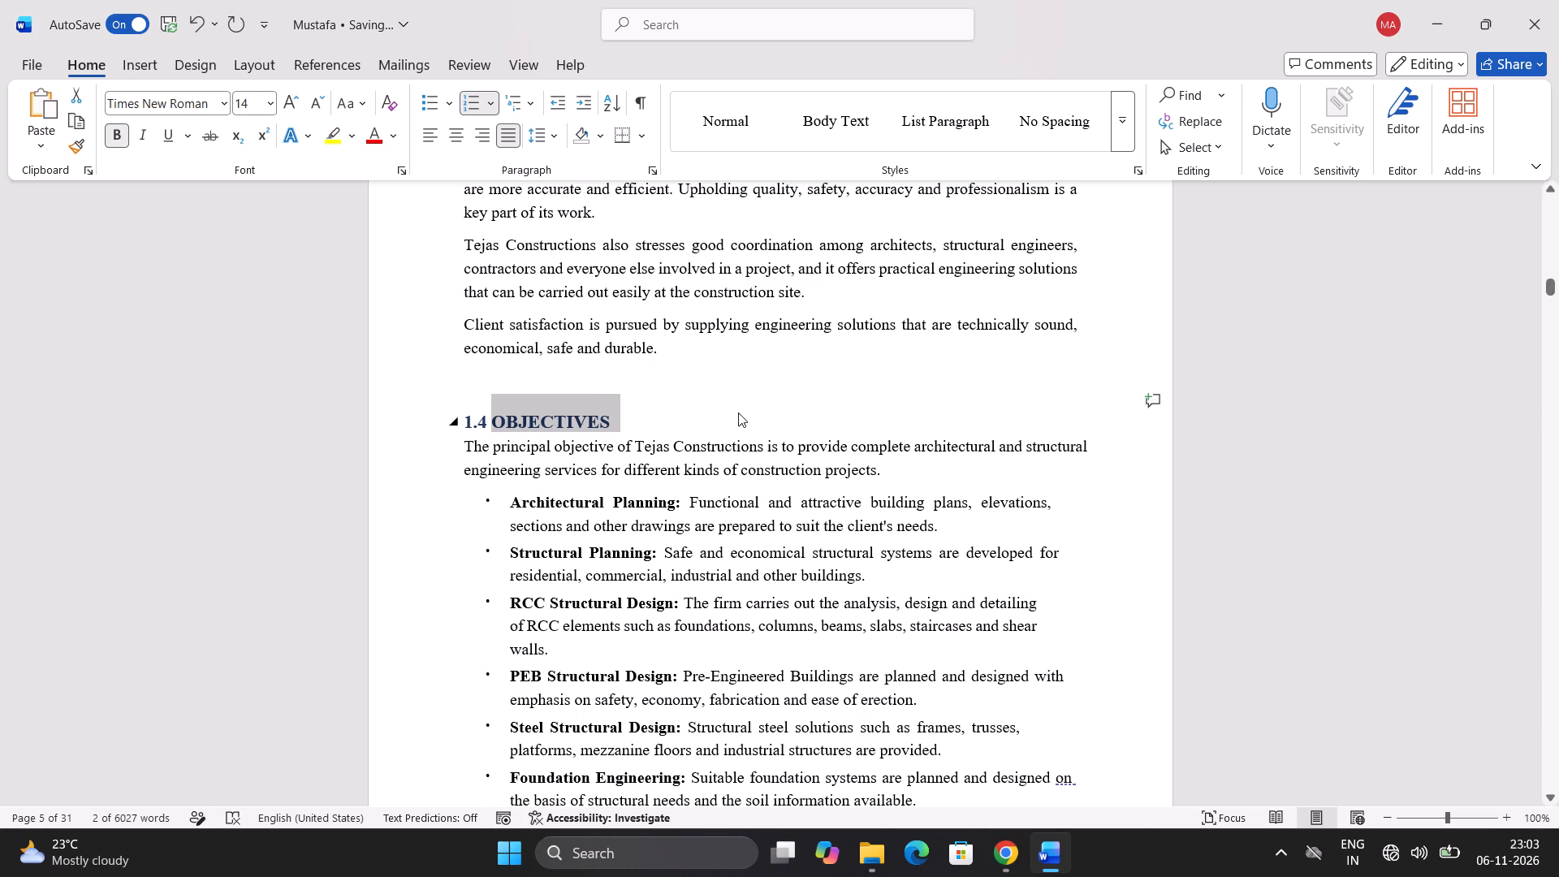
Set the 1.3 Mission heading at the start of page 5 to font size 14.
scroll(740, 403, "up", 7)
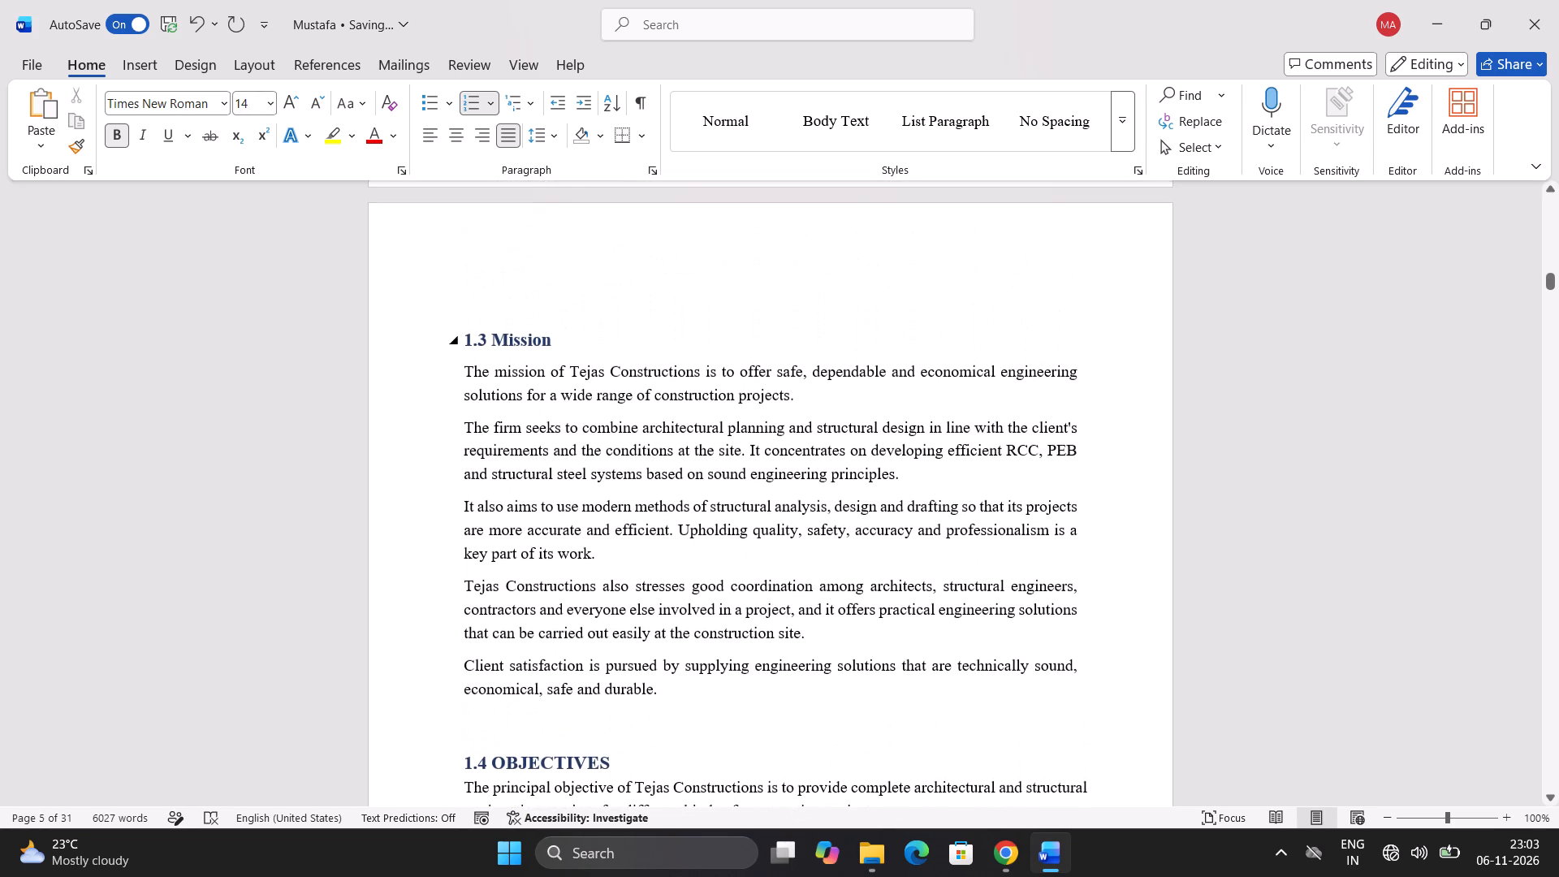
left_click(540, 343)
left_click_drag(557, 343, 504, 327)
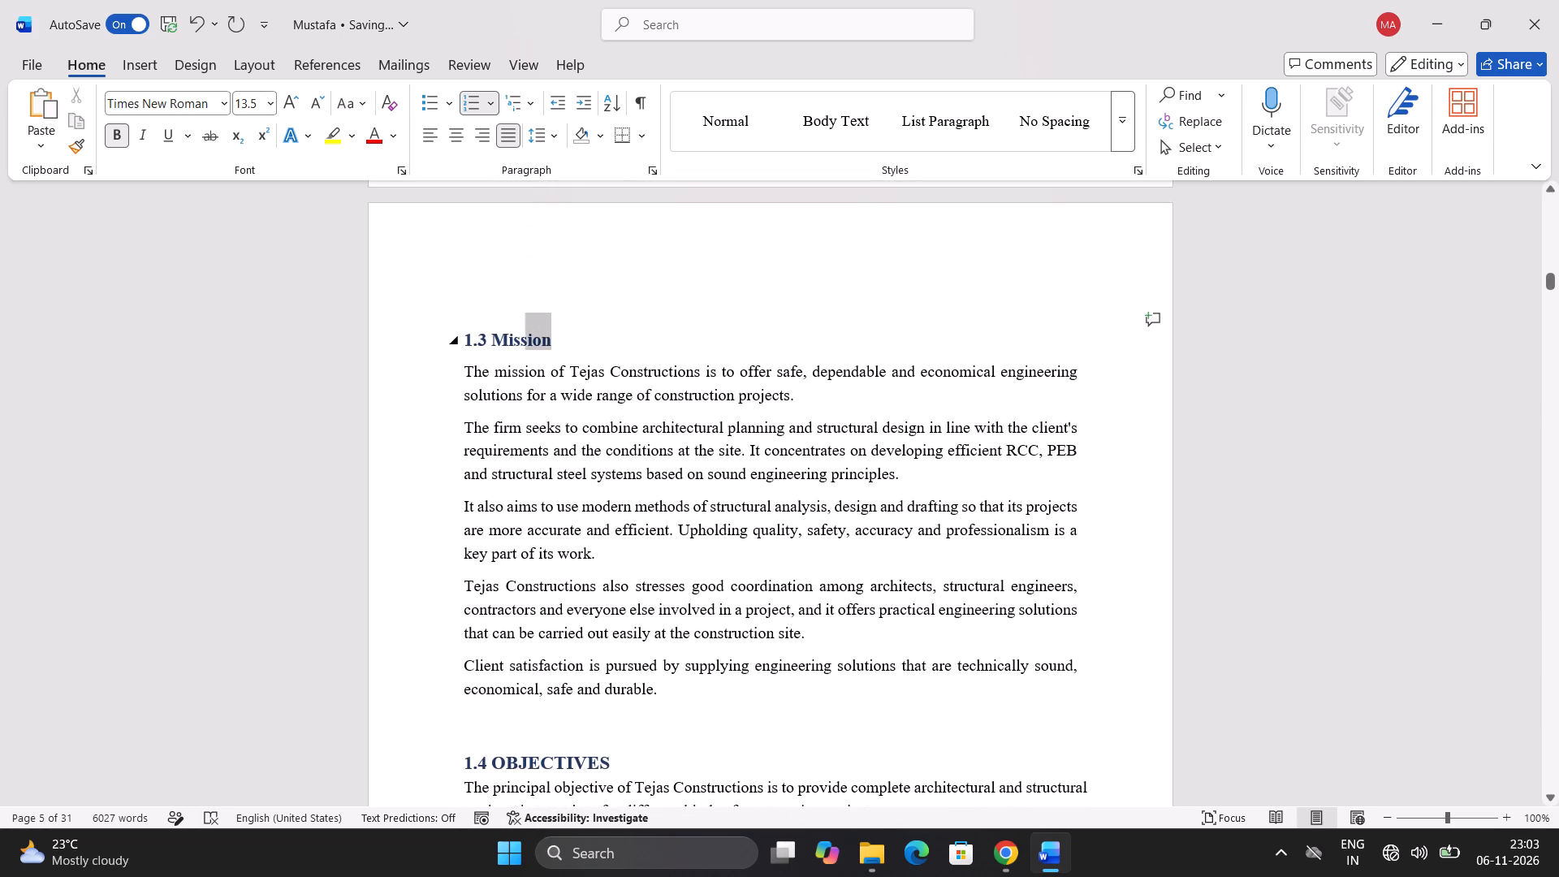
left_click_drag(504, 327, 473, 328)
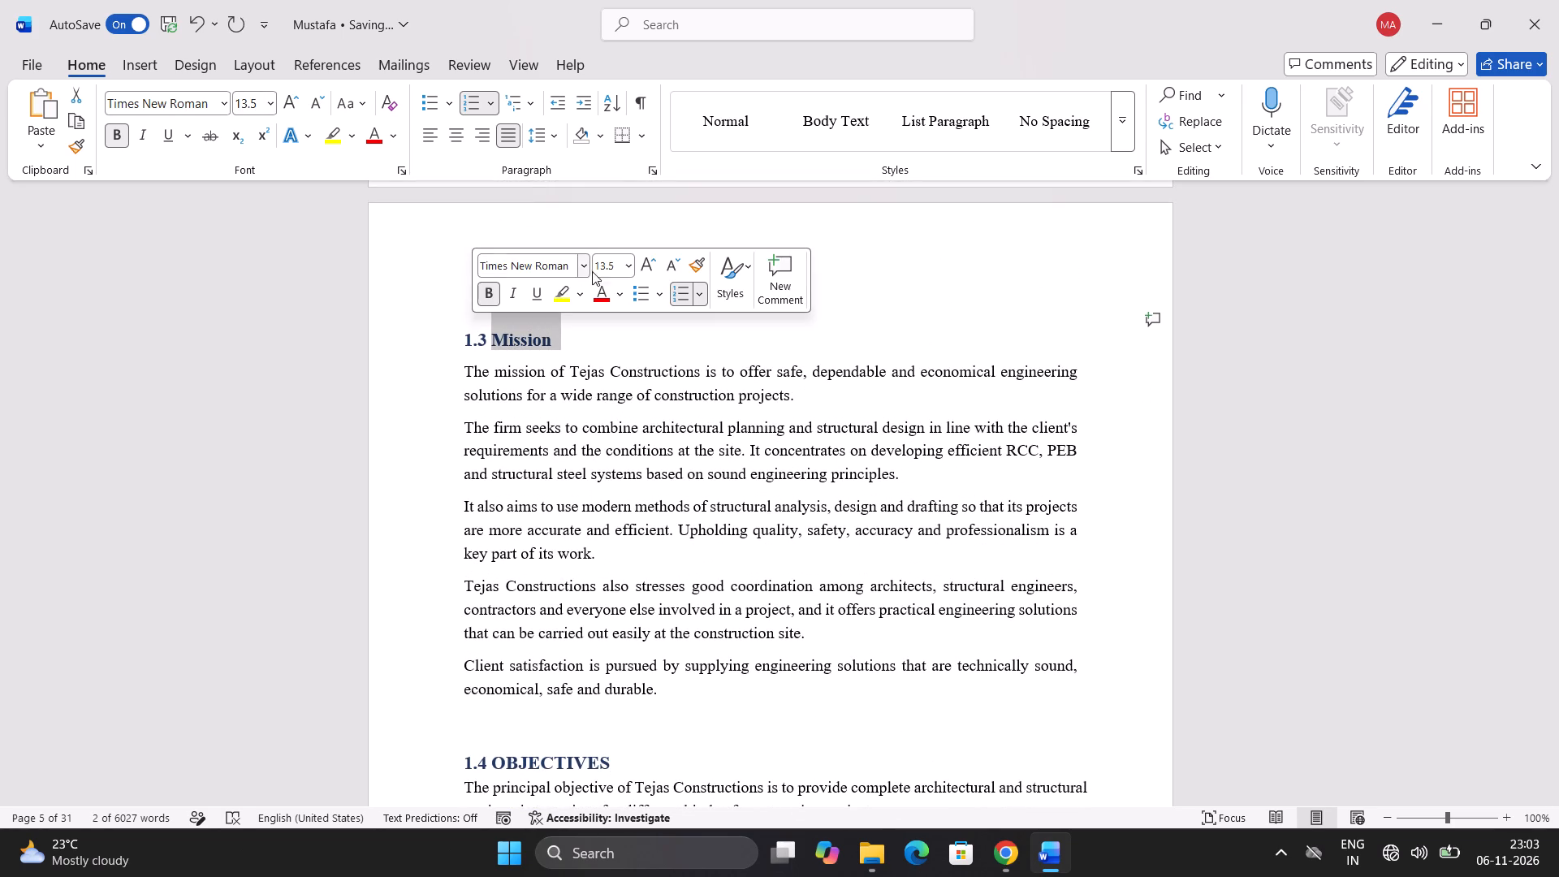
left_click(616, 271)
type("14")
key("Return")
left_click(1121, 315)
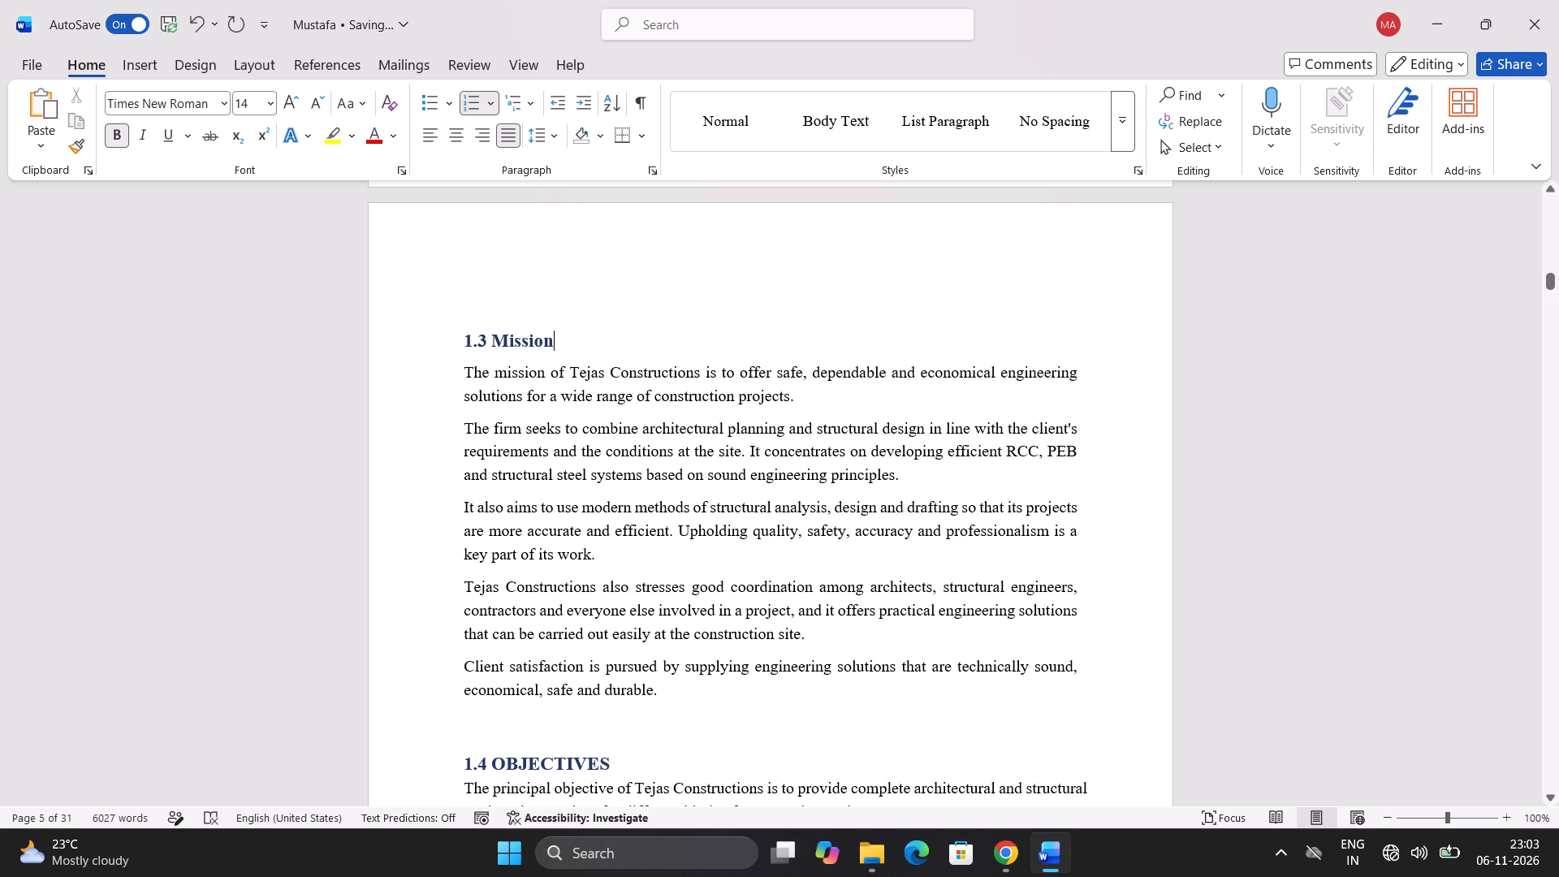
Set the 1.2 Vision heading on page 4 to font size 14.
scroll(875, 464, "up", 3)
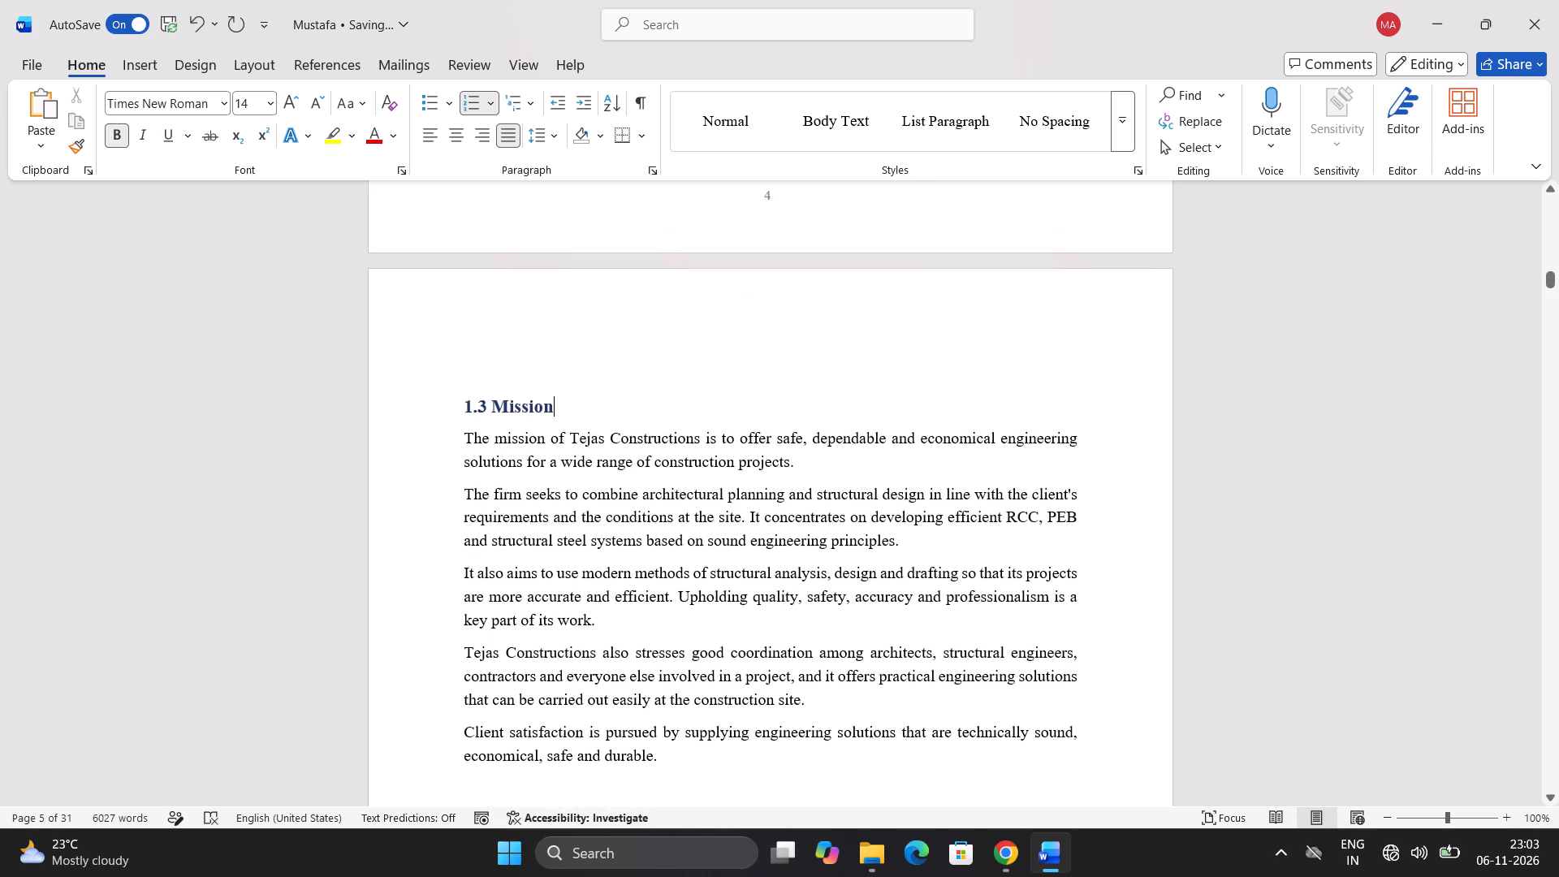
scroll(891, 435, "up", 6)
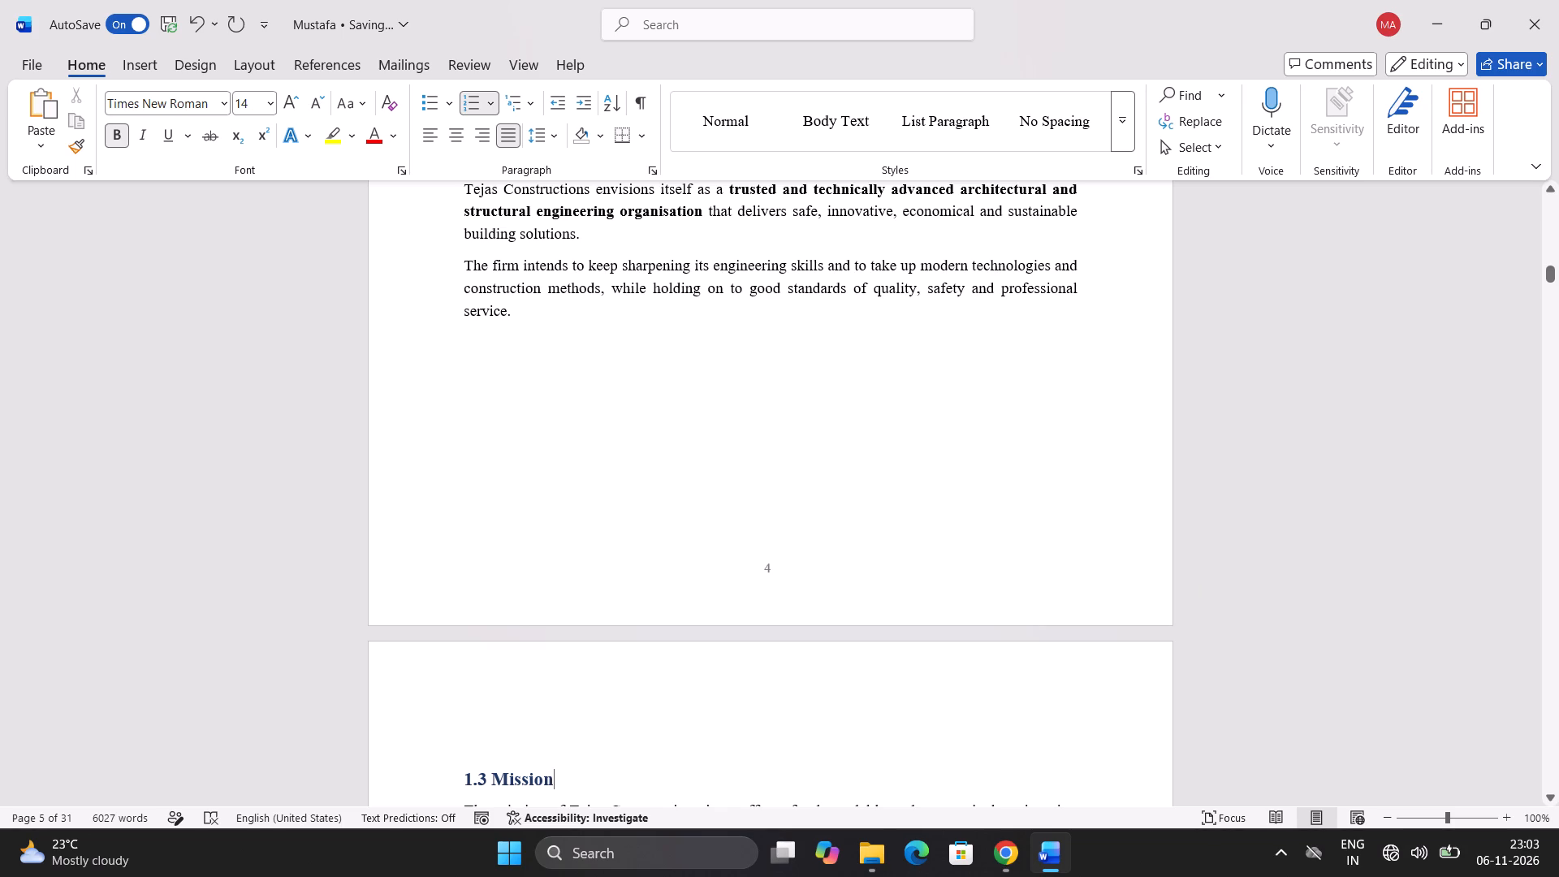
scroll(1015, 359, "up", 5)
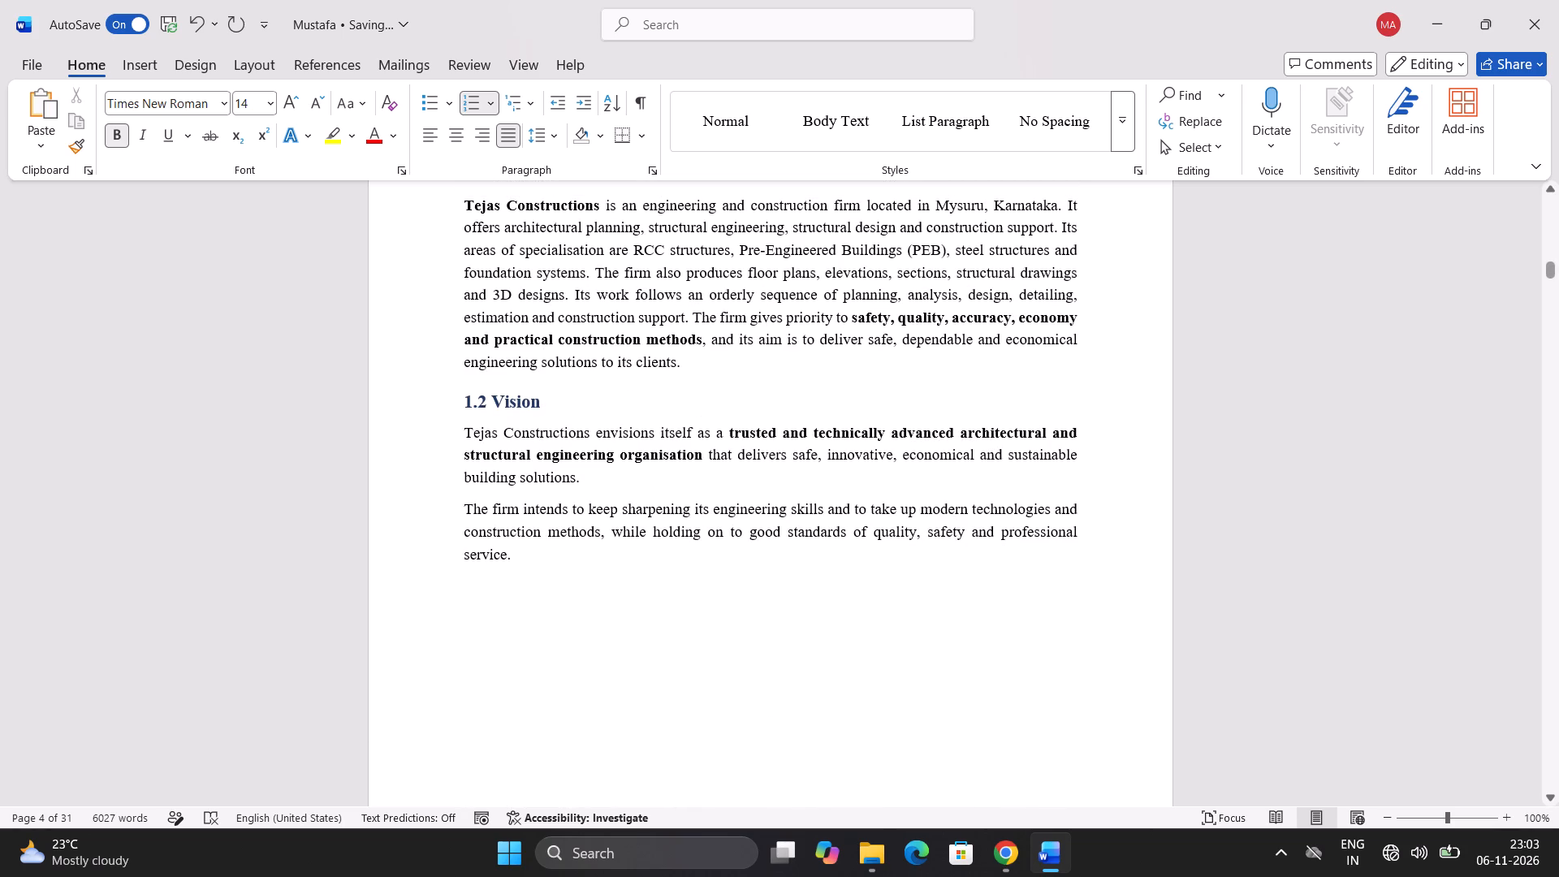
left_click_drag(552, 393, 475, 403)
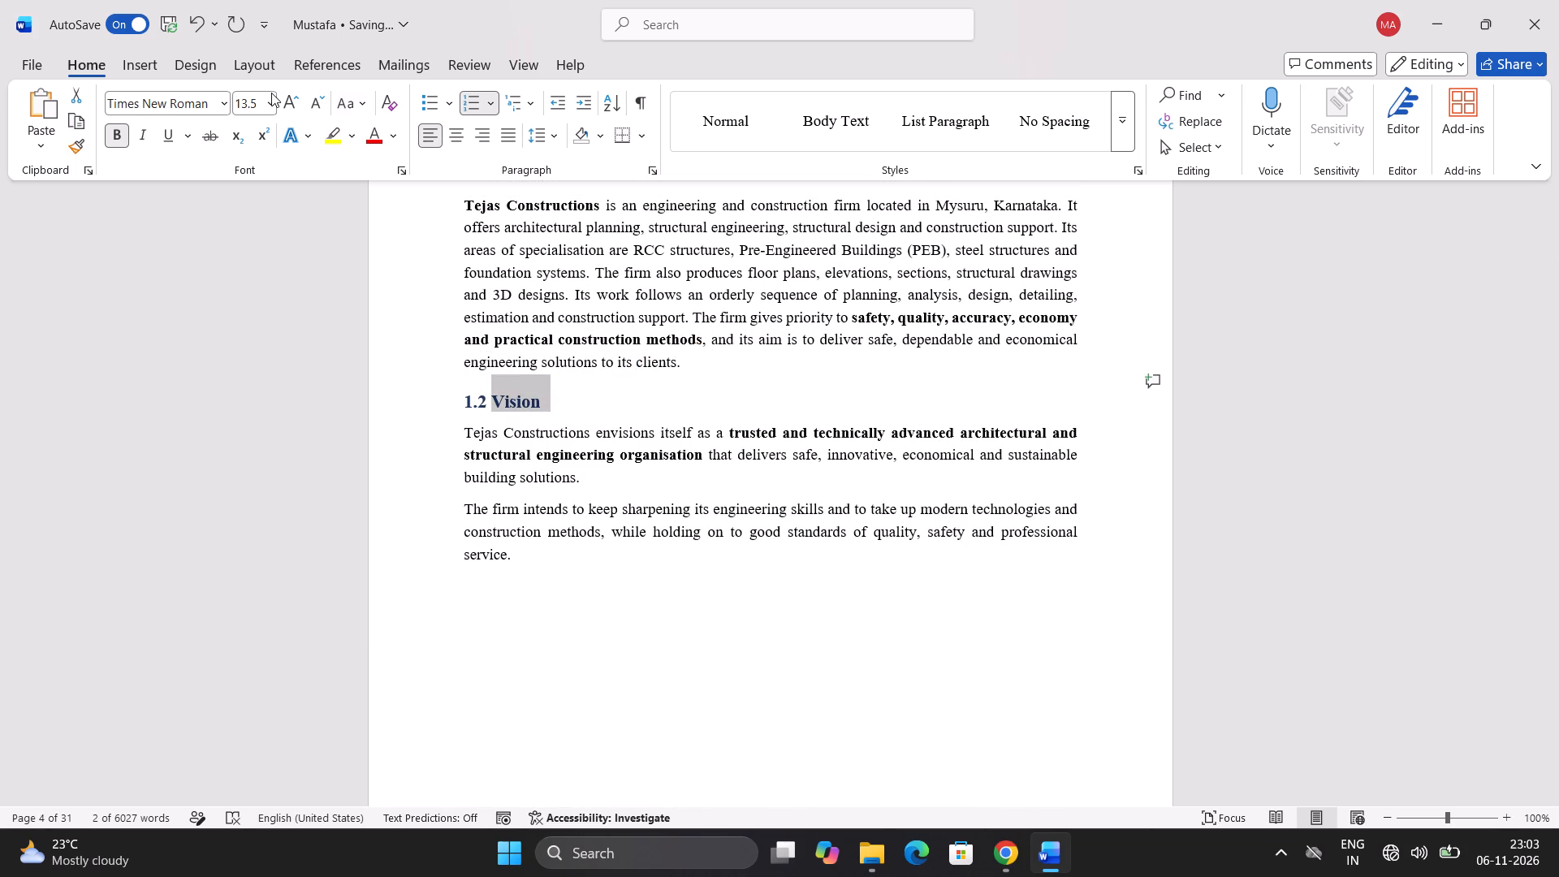
left_click(249, 100)
type("14")
key("Return")
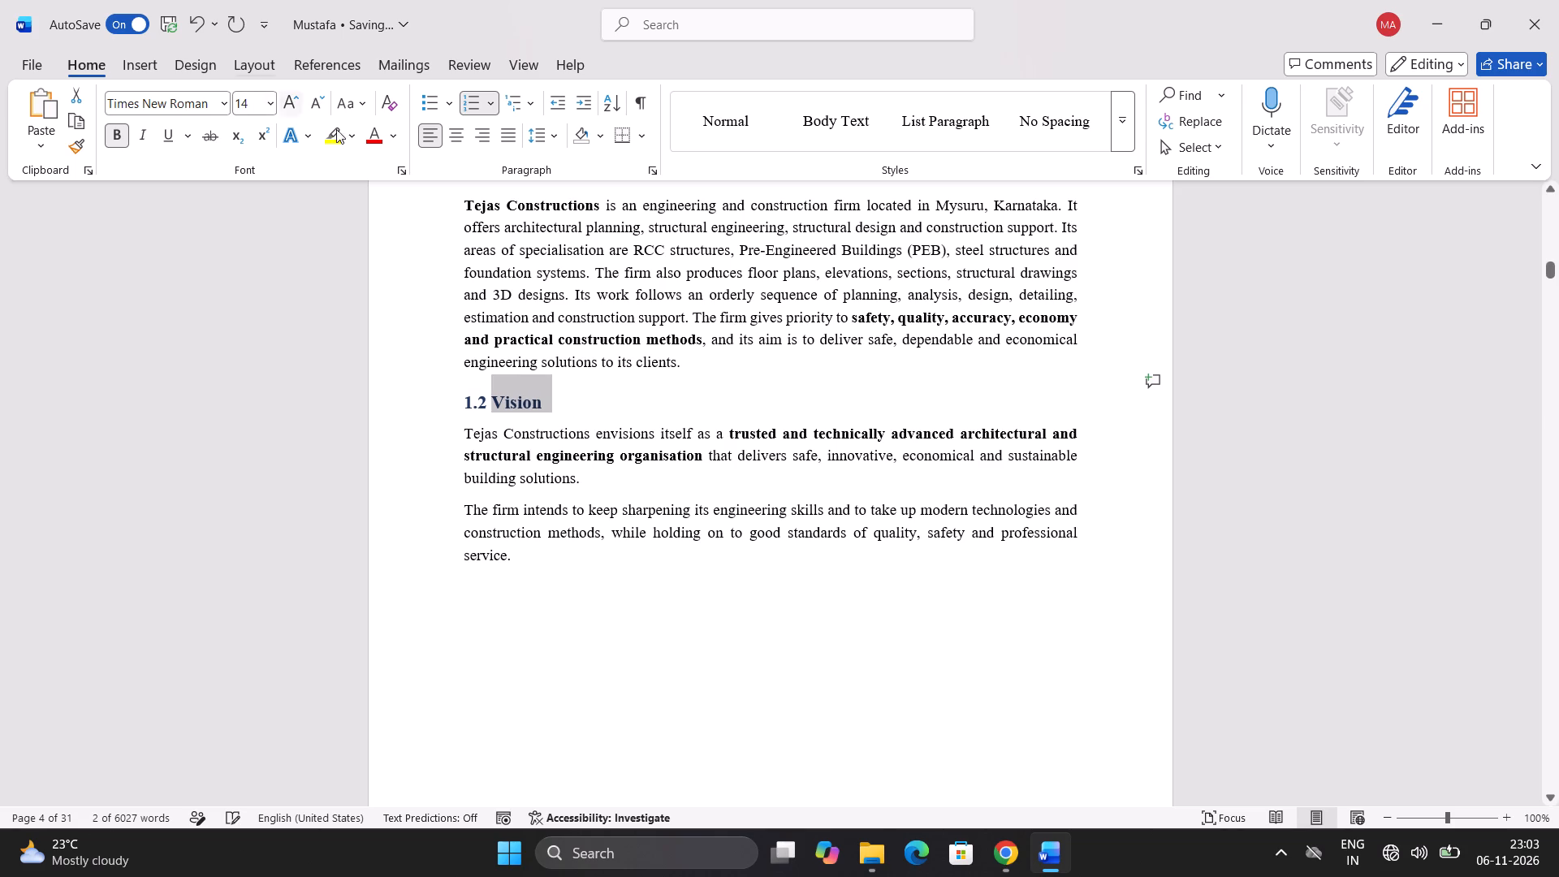
Check the font size of the 1.1 INTRODUCTION heading on page 4.
scroll(459, 289, "up", 3)
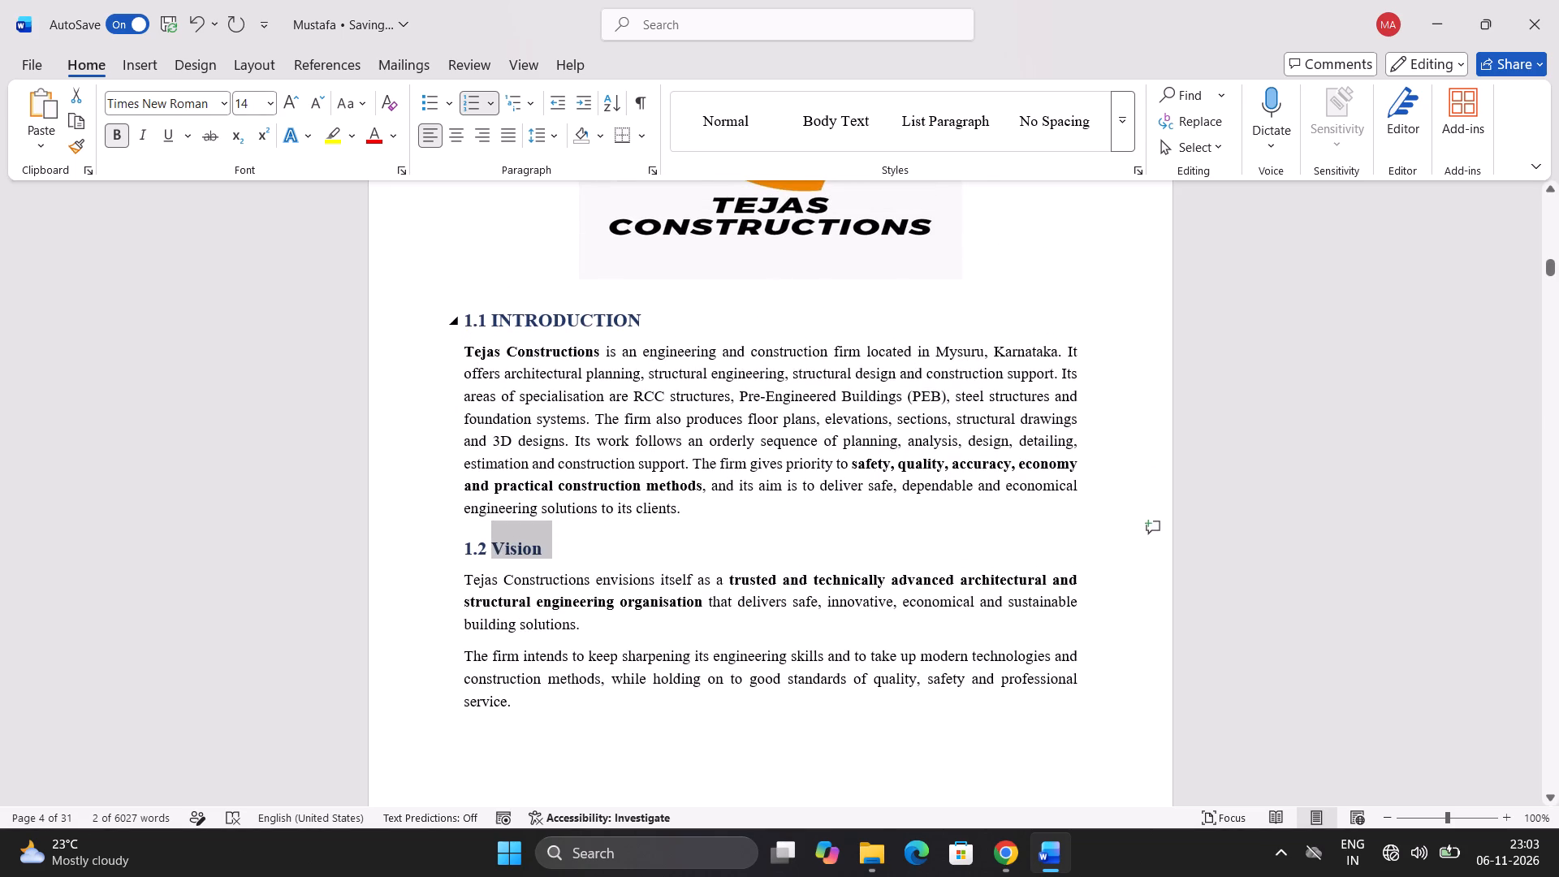
left_click_drag(633, 305, 555, 301)
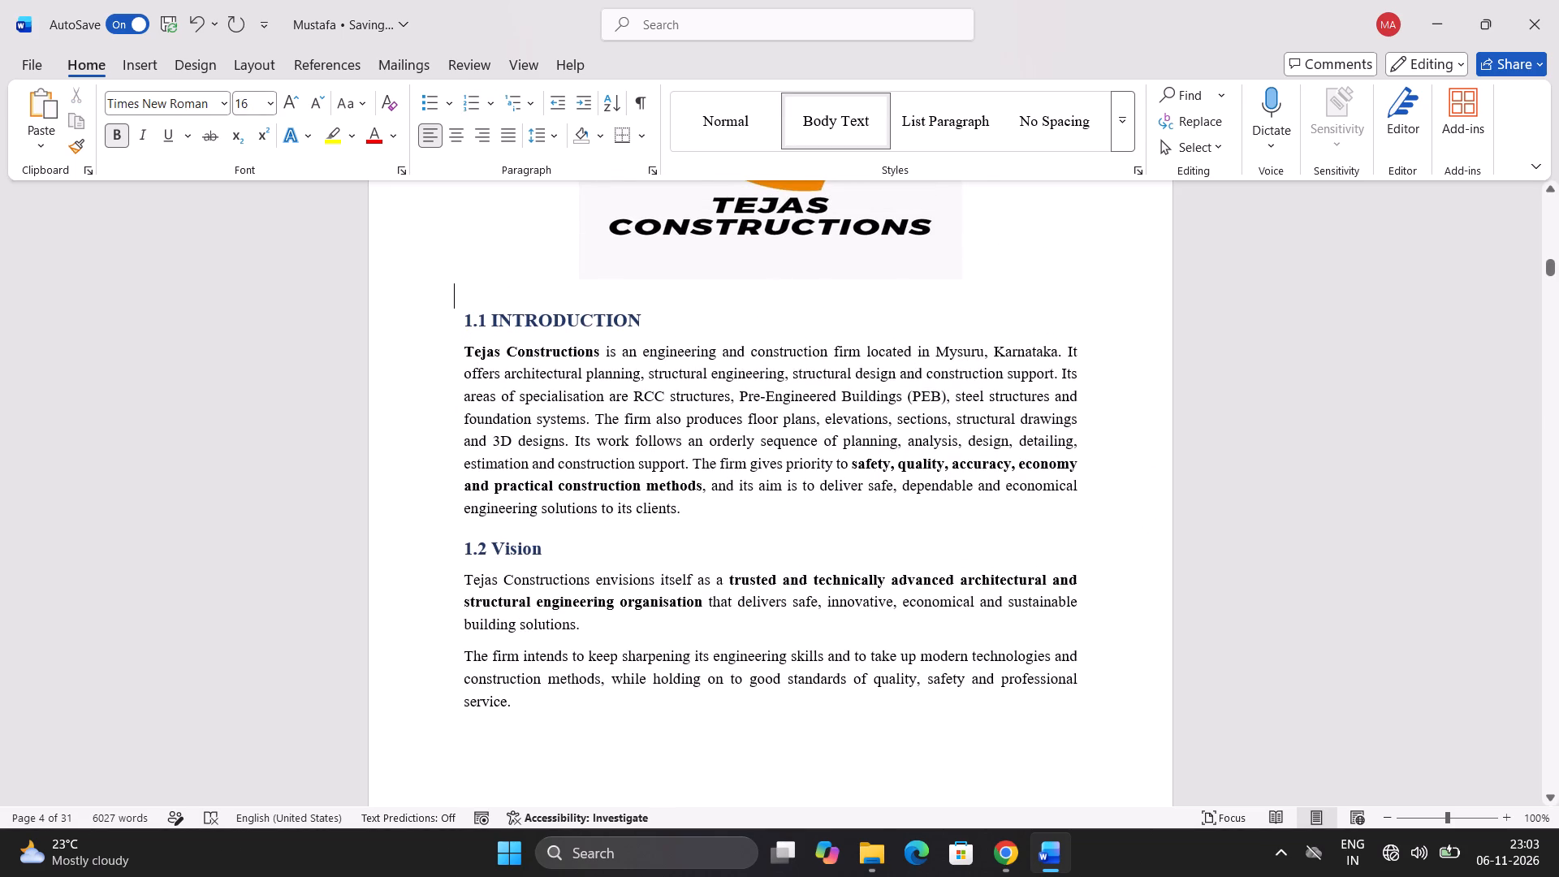
left_click_drag(640, 317, 460, 280)
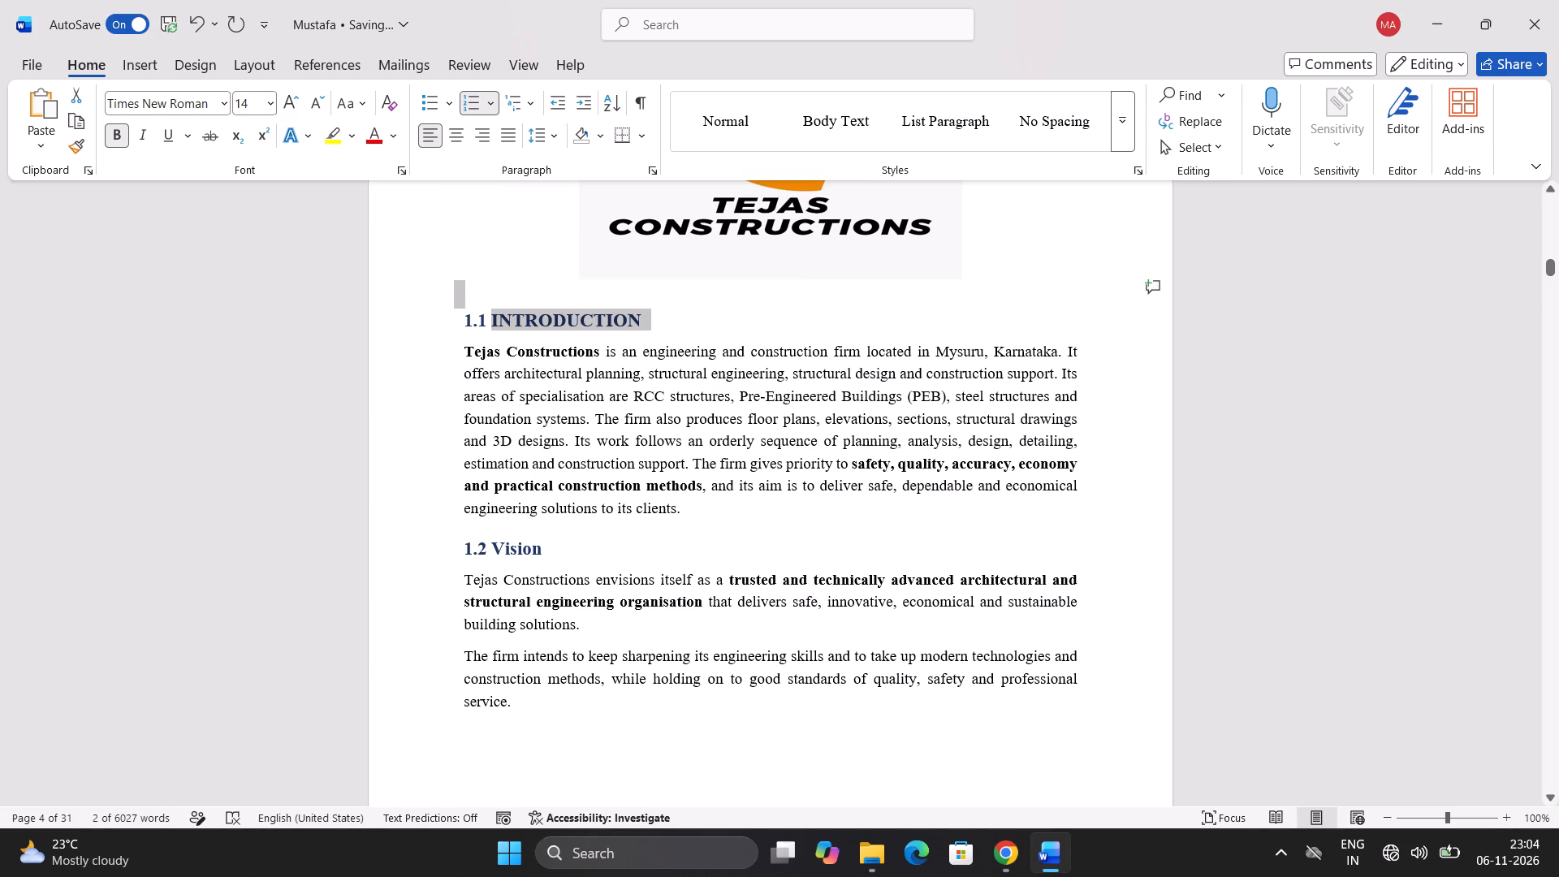
left_click(486, 378)
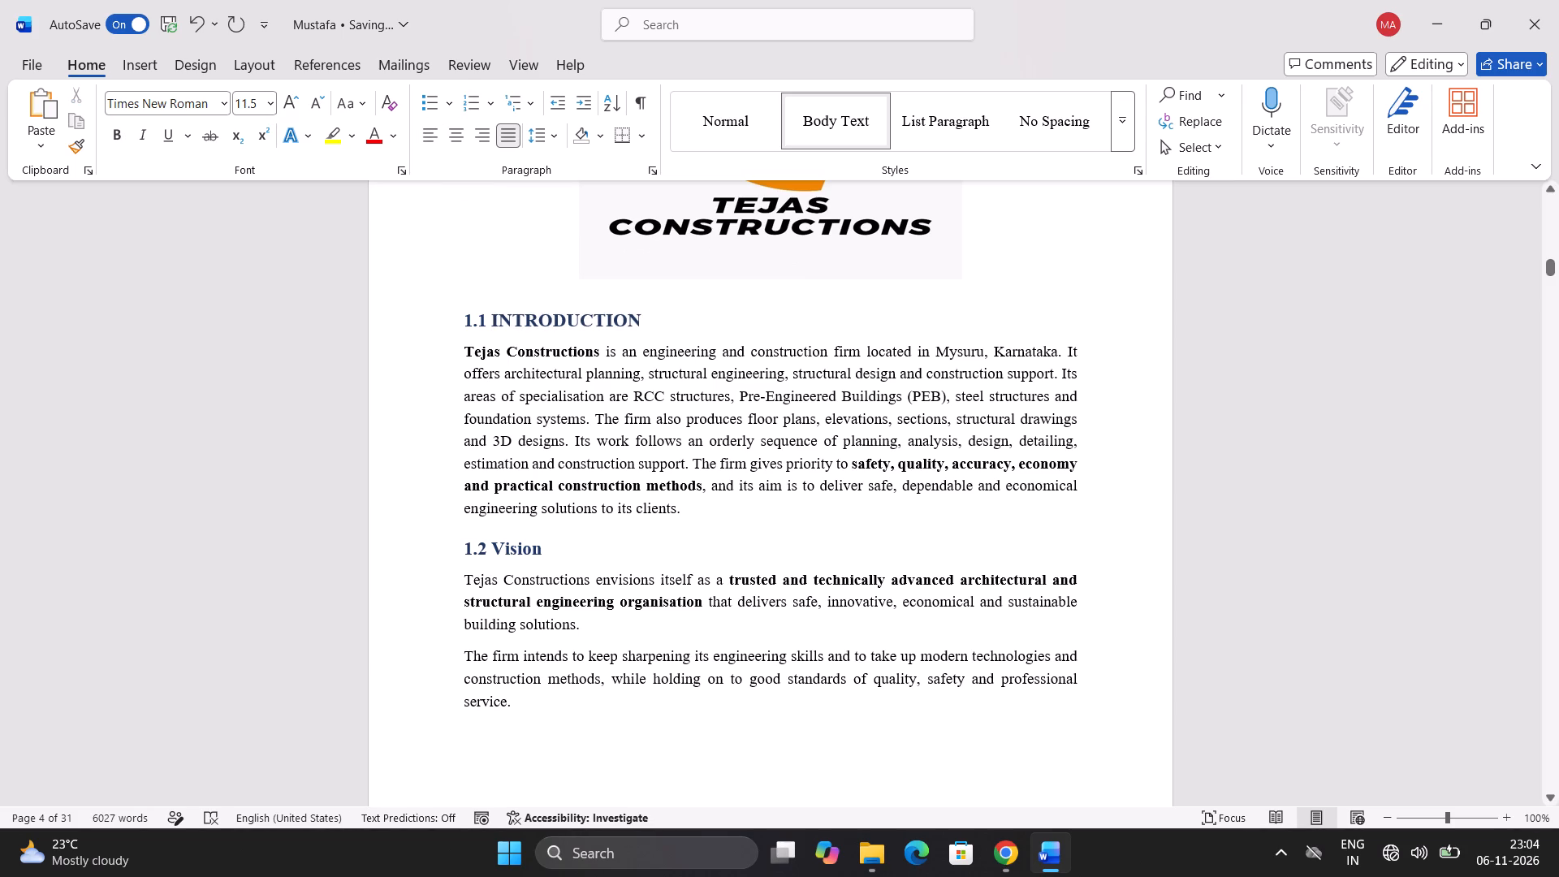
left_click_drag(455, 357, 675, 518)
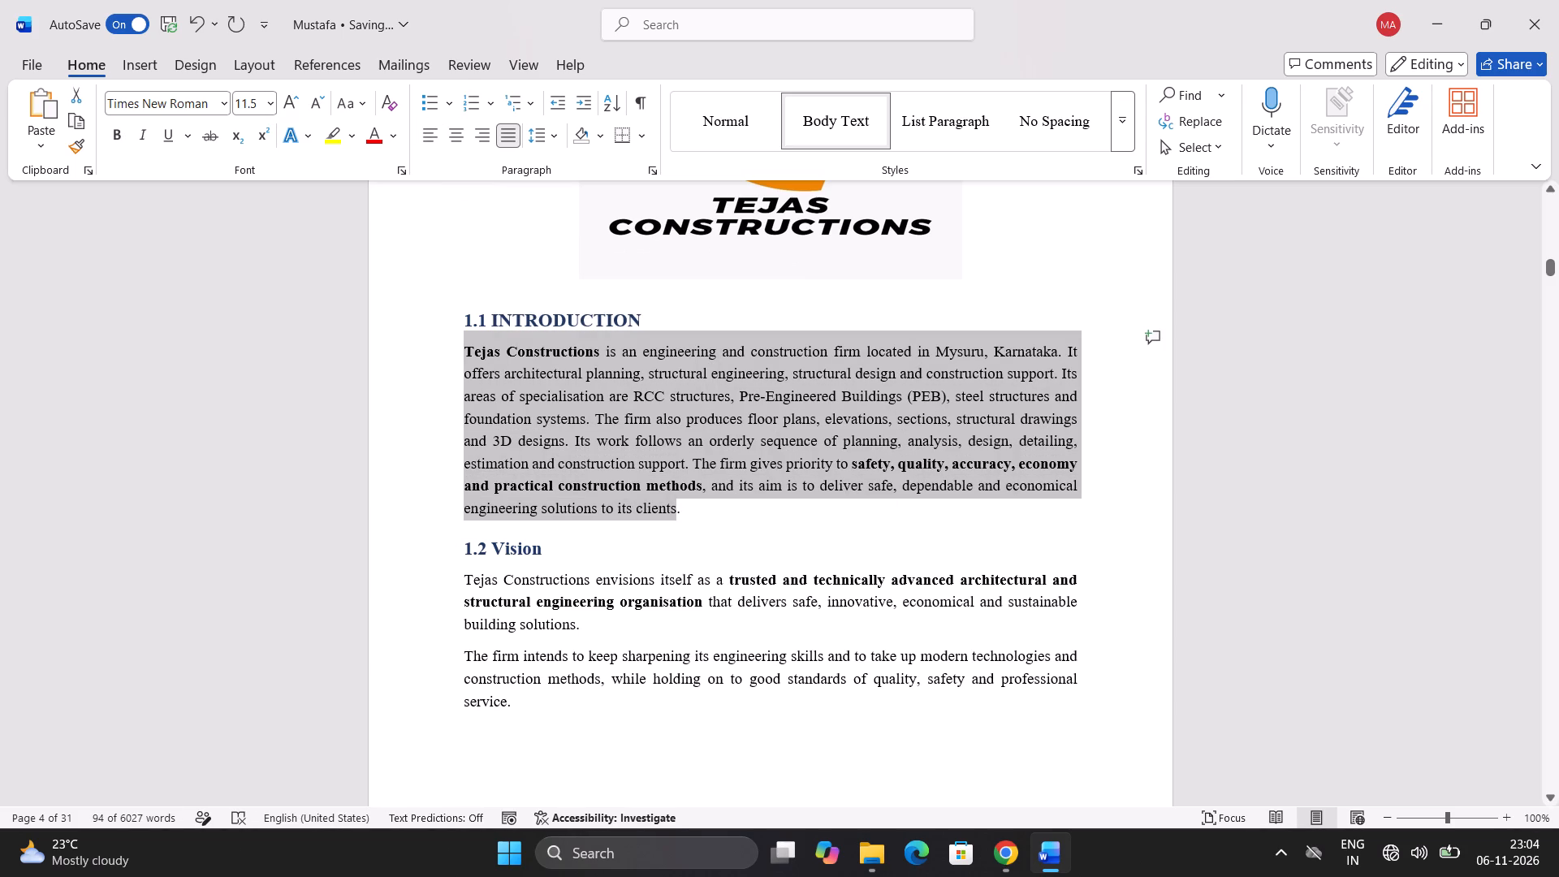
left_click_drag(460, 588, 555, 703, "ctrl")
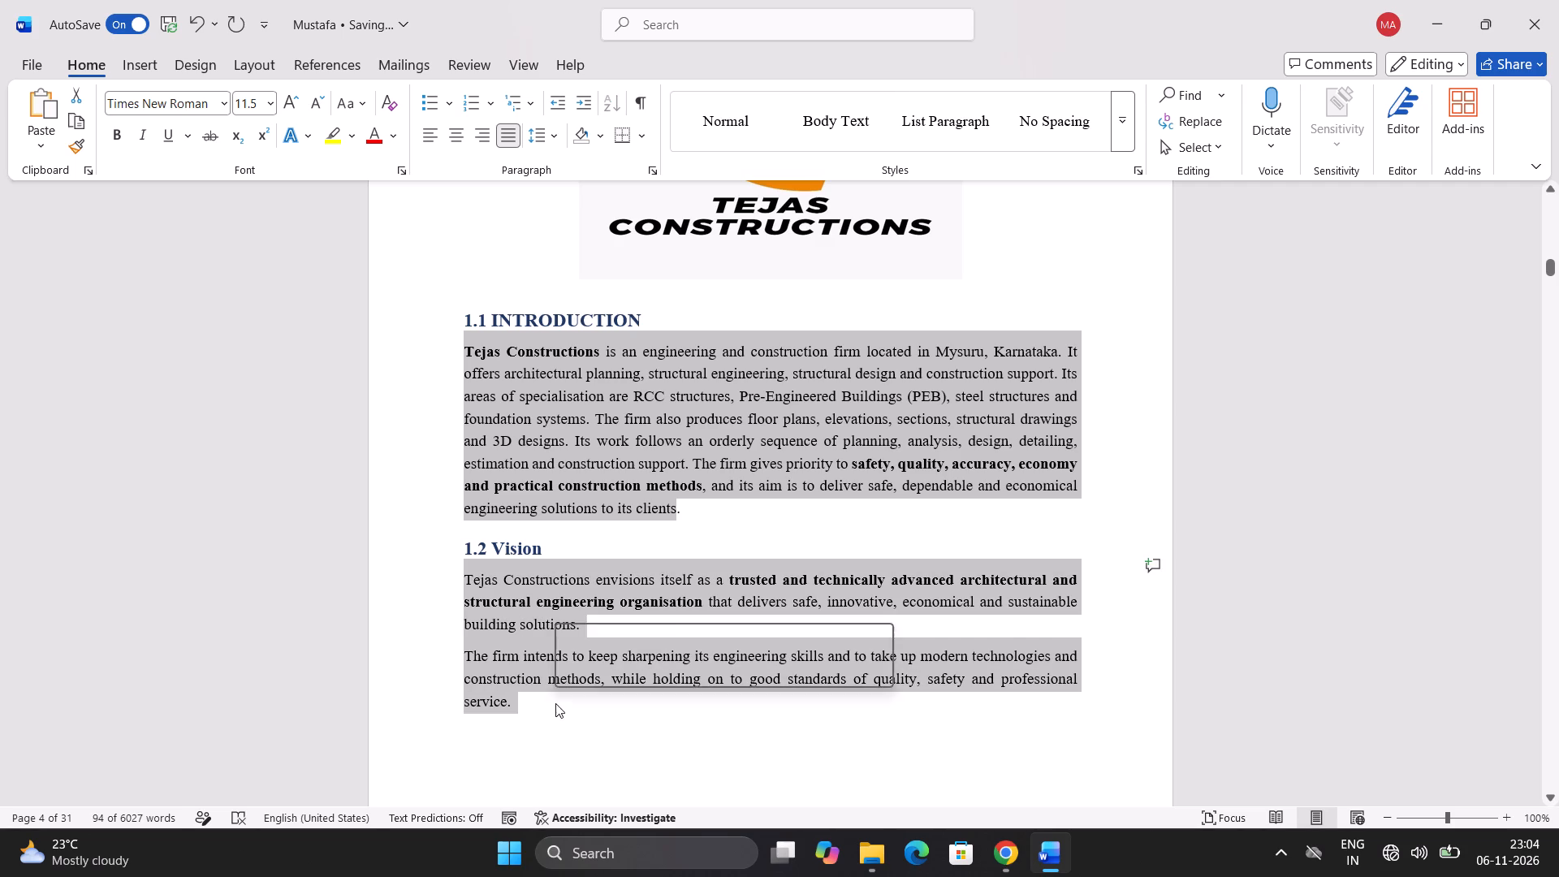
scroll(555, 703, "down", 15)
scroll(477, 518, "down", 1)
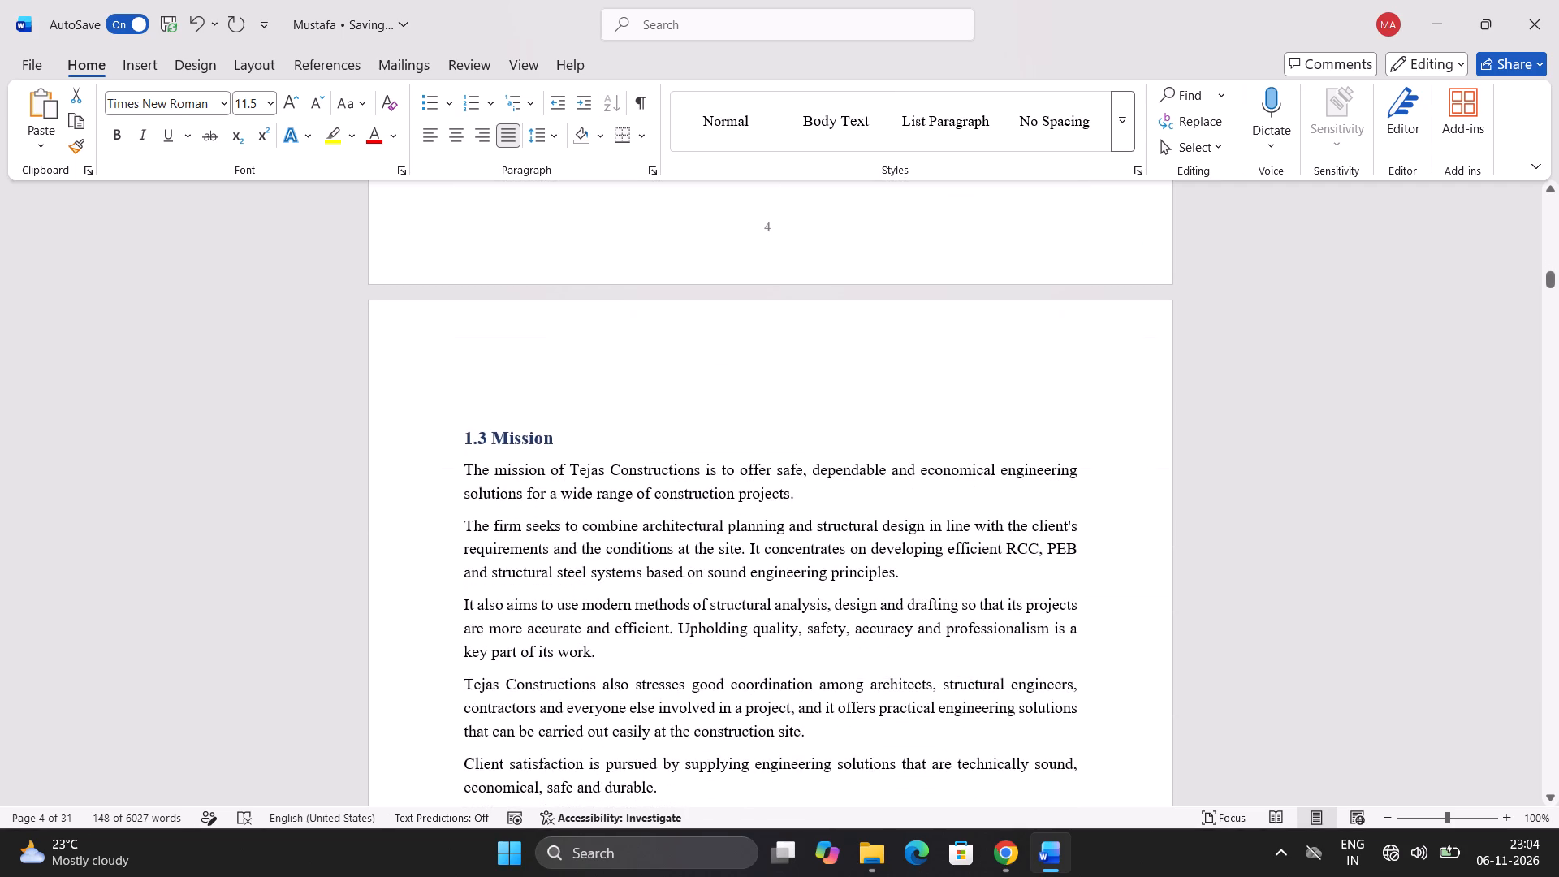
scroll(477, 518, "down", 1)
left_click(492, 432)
Set the body paragraphs under 1.1 INTRODUCTION and 1.2 Vision on page 4 to font size 12, leaving out the headings.
scroll(502, 434, "up", 4)
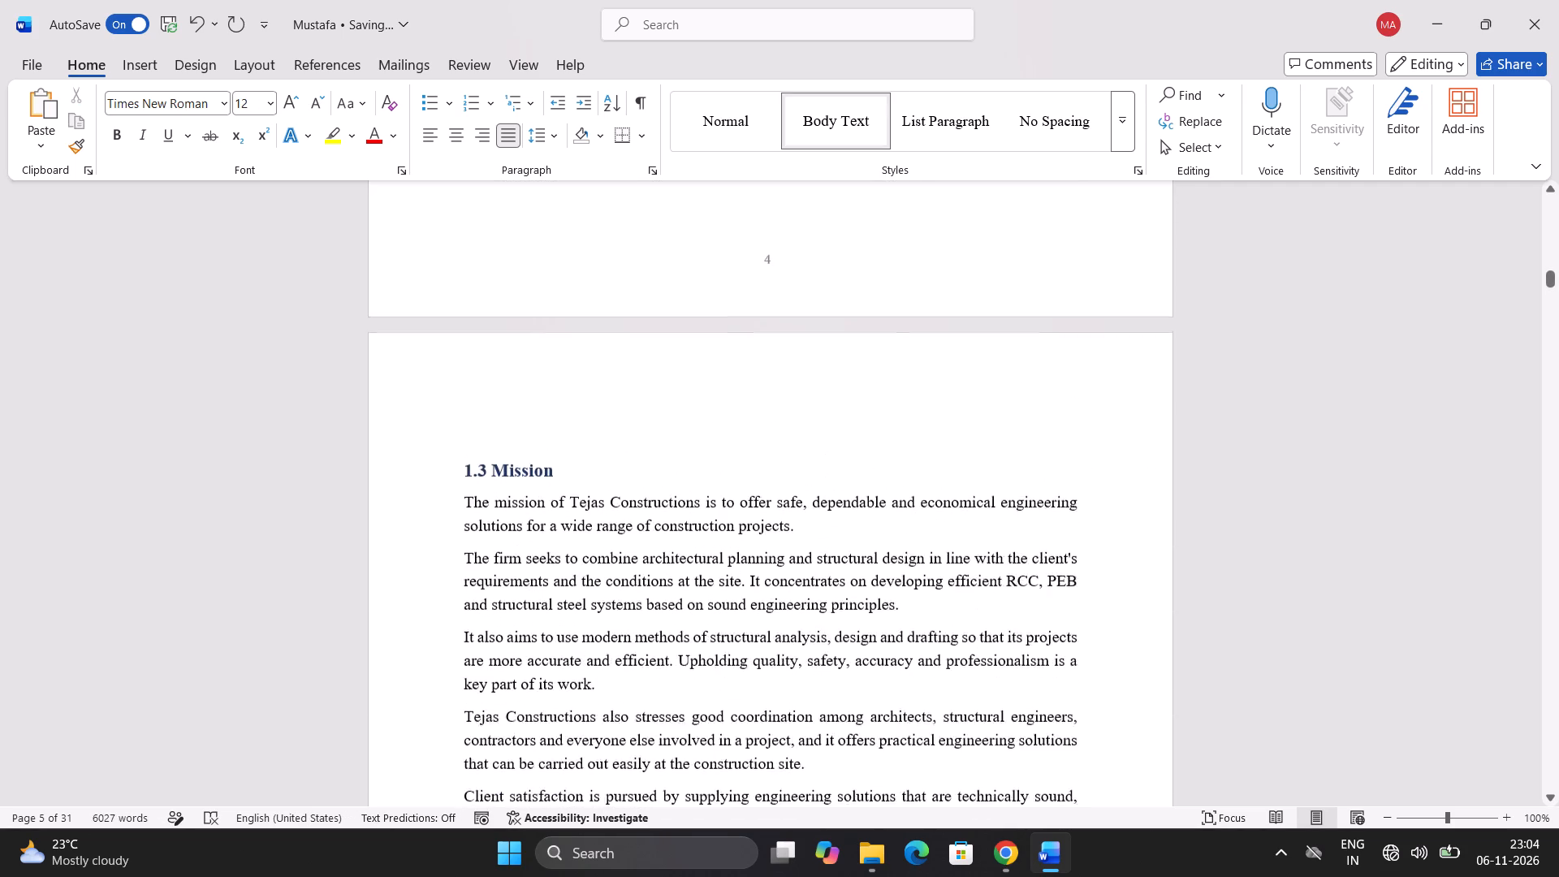
scroll(503, 434, "up", 11)
left_click_drag(521, 622, 503, 611)
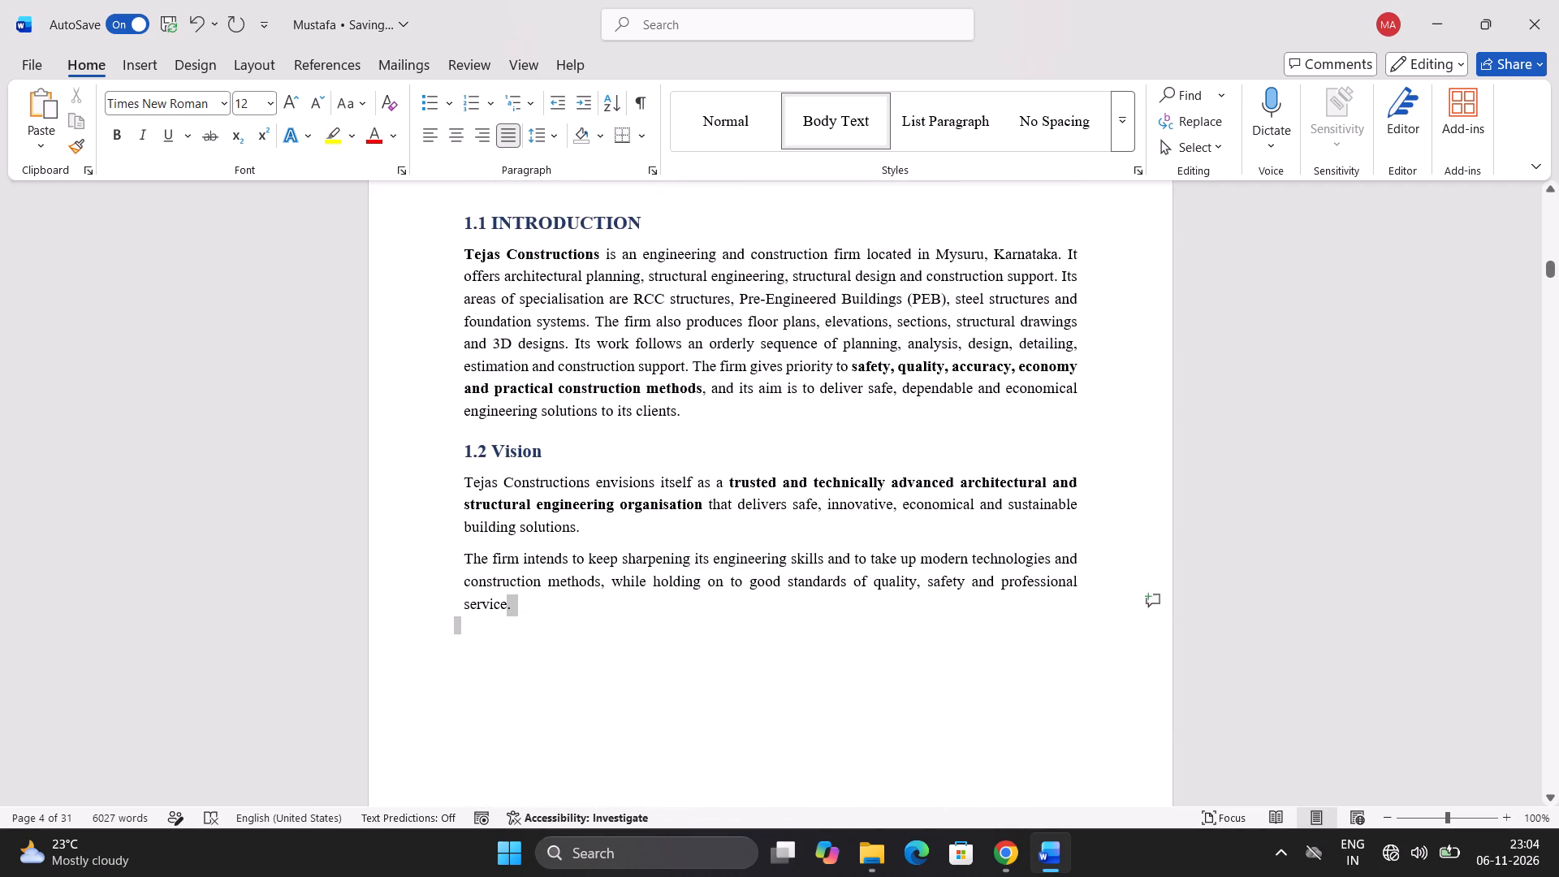
left_click_drag(503, 611, 446, 486)
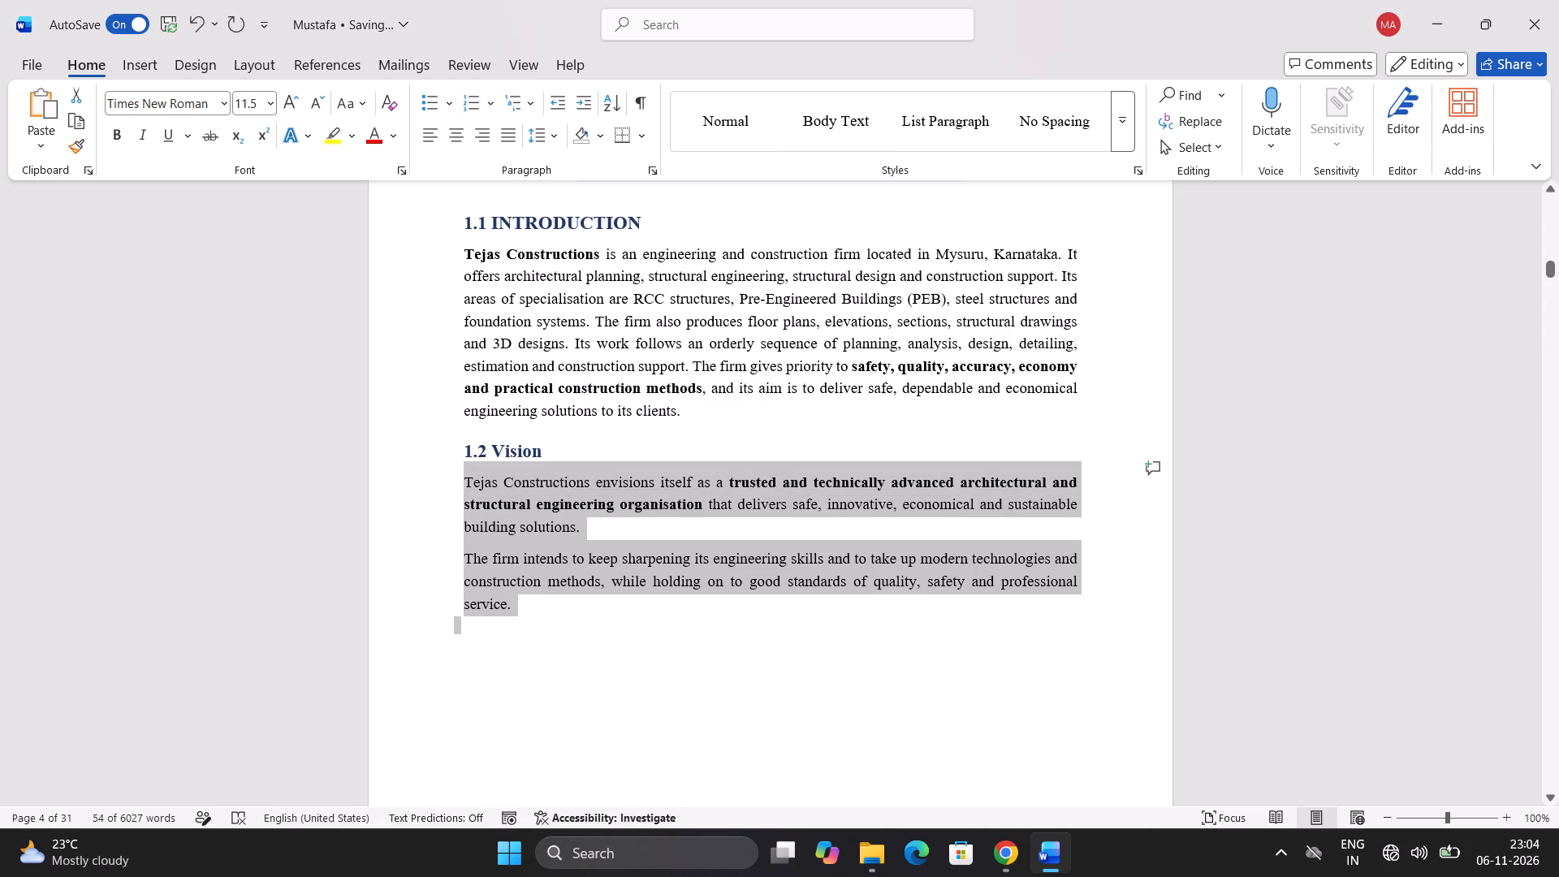
left_click_drag(451, 248, 611, 413, "ctrl")
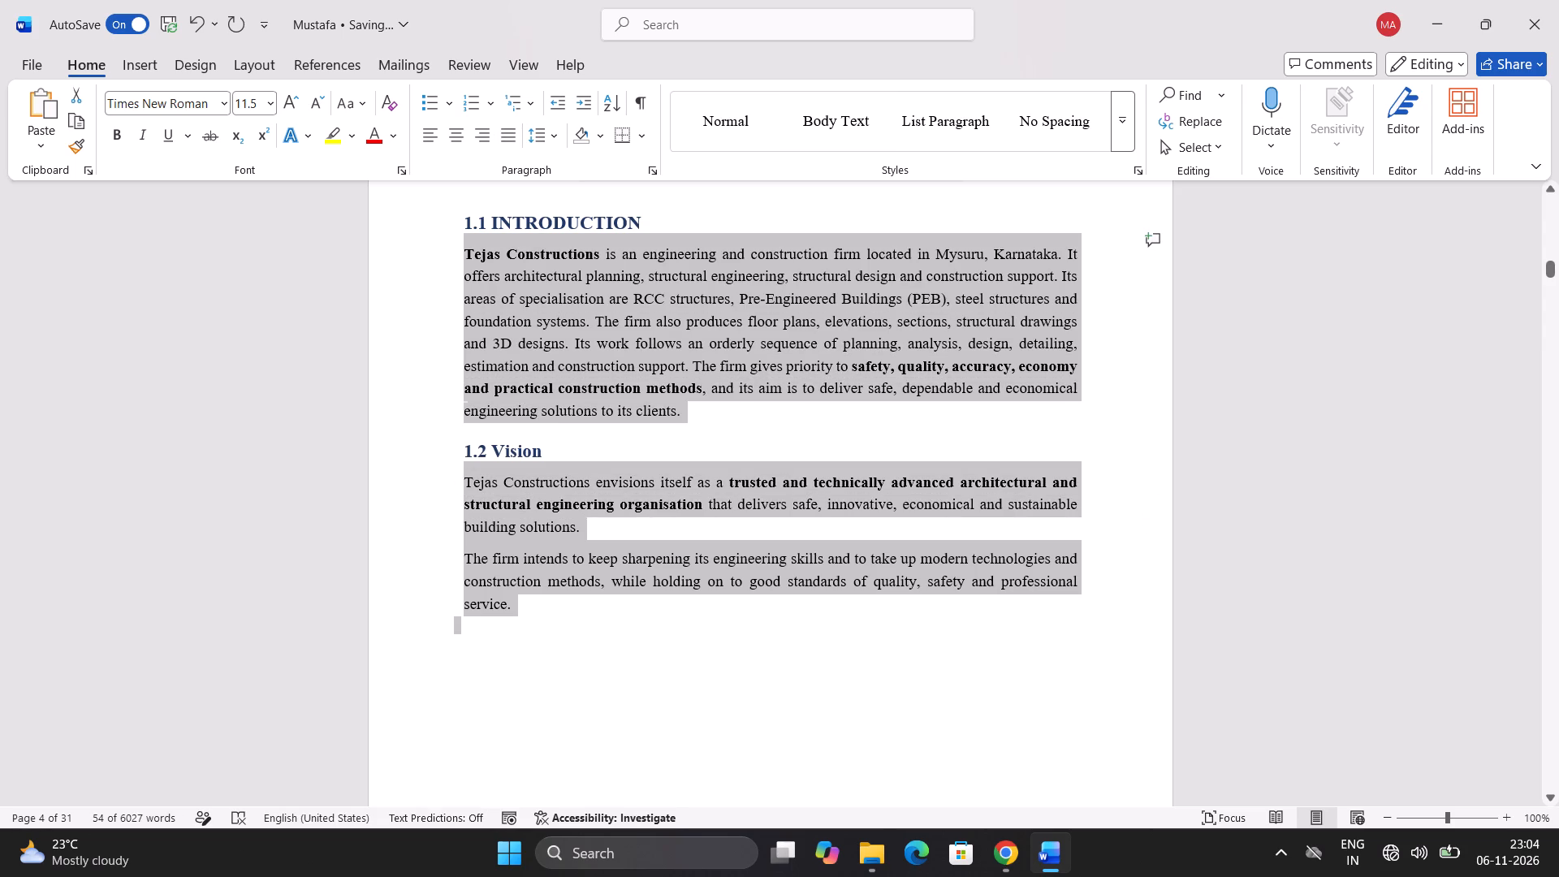
left_click_drag(611, 413, 644, 431, "ctrl")
left_click(612, 437, "ctrl")
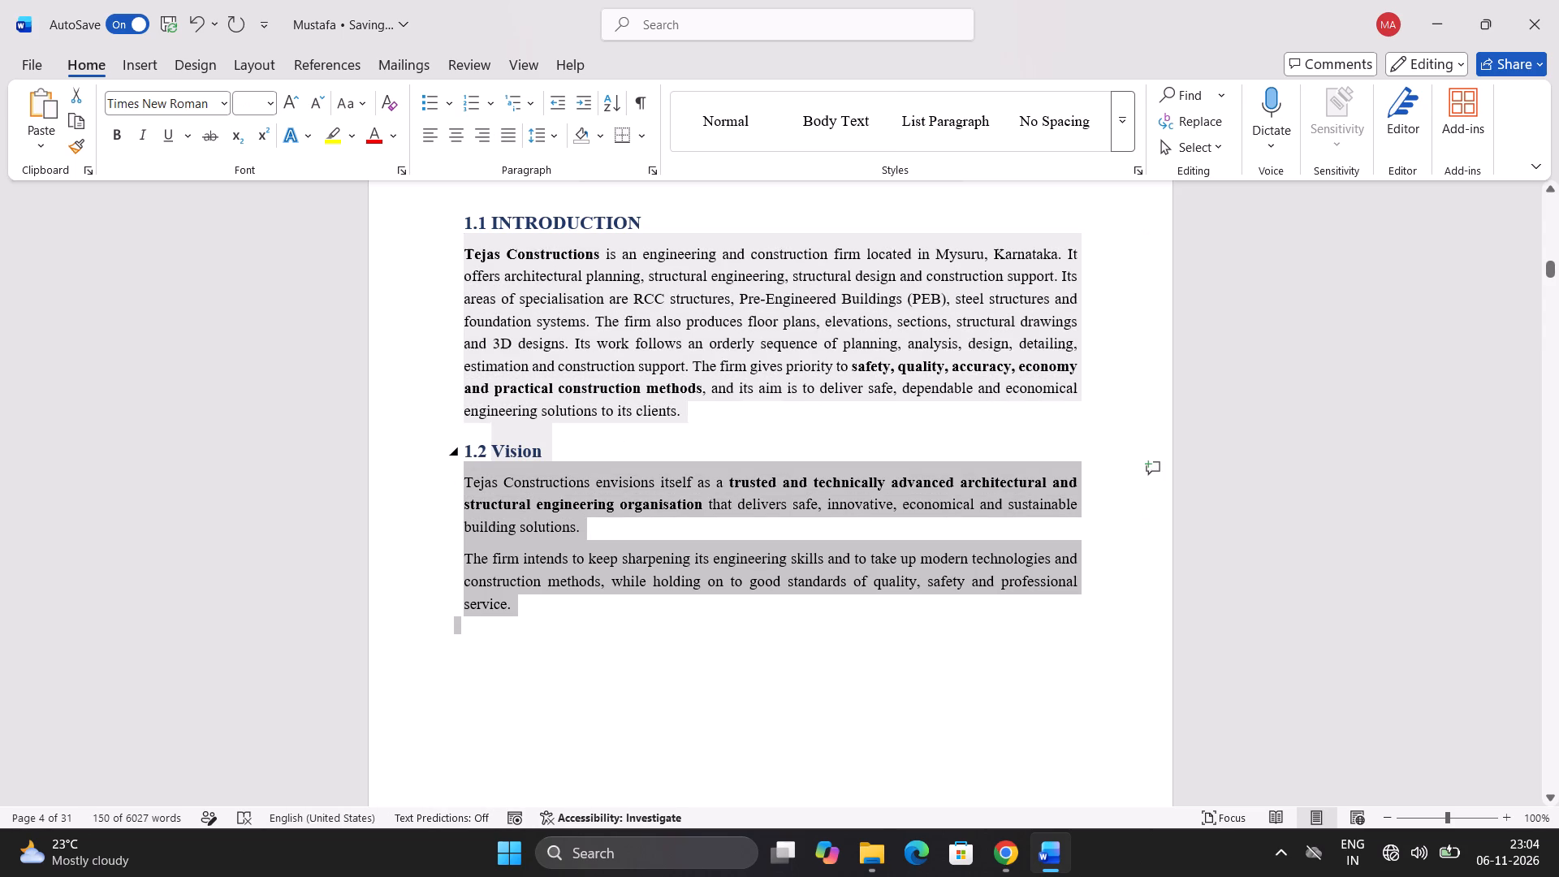
left_click_drag(689, 413, 477, 298, "ctrl")
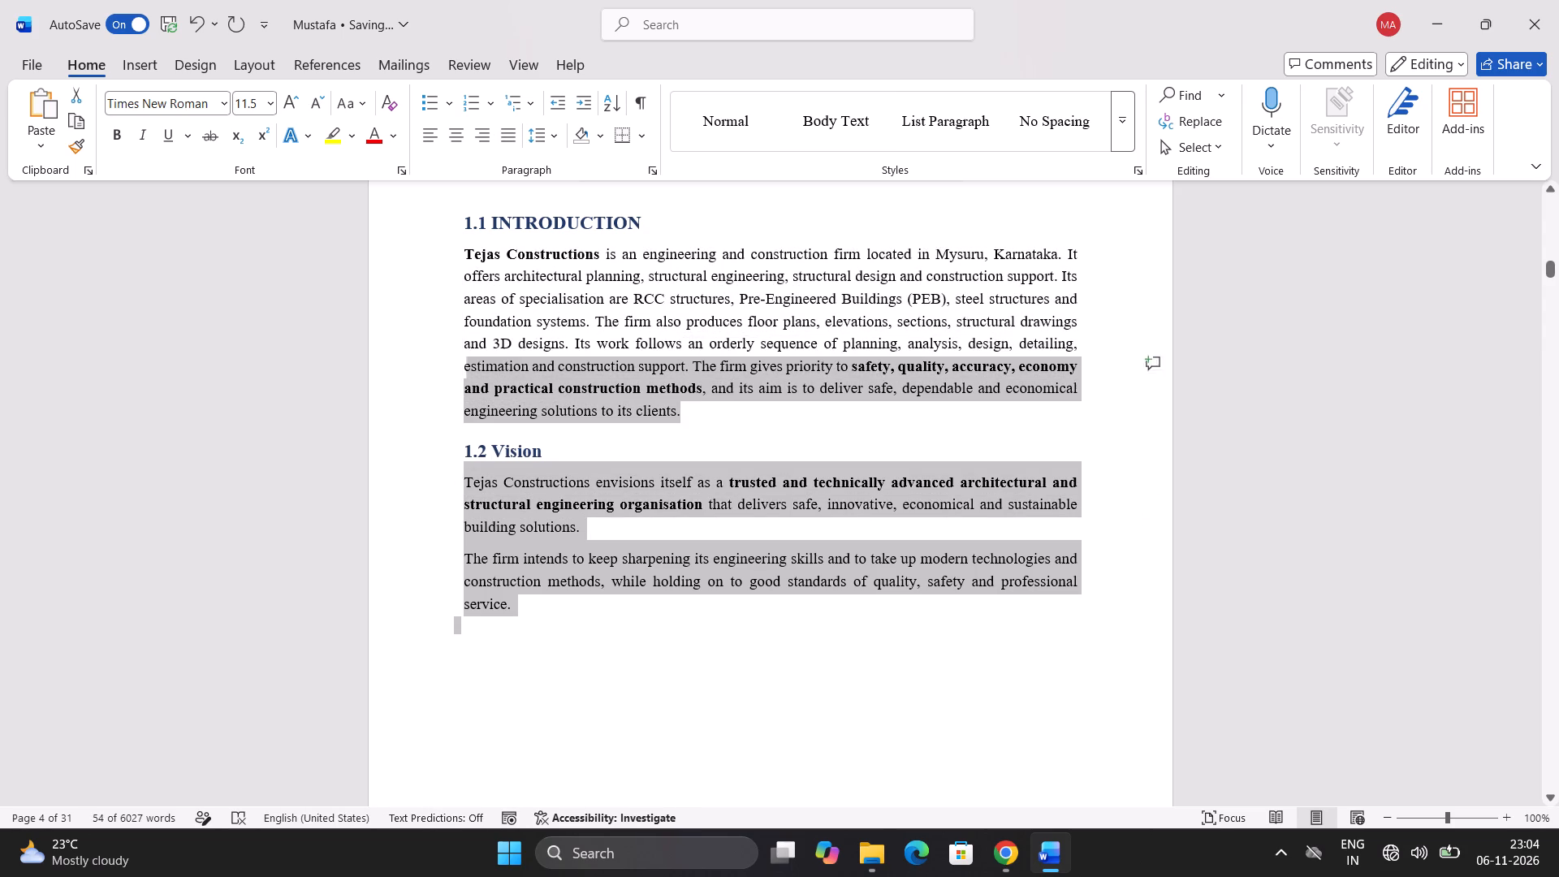
left_click_drag(477, 298, 449, 263, "ctrl")
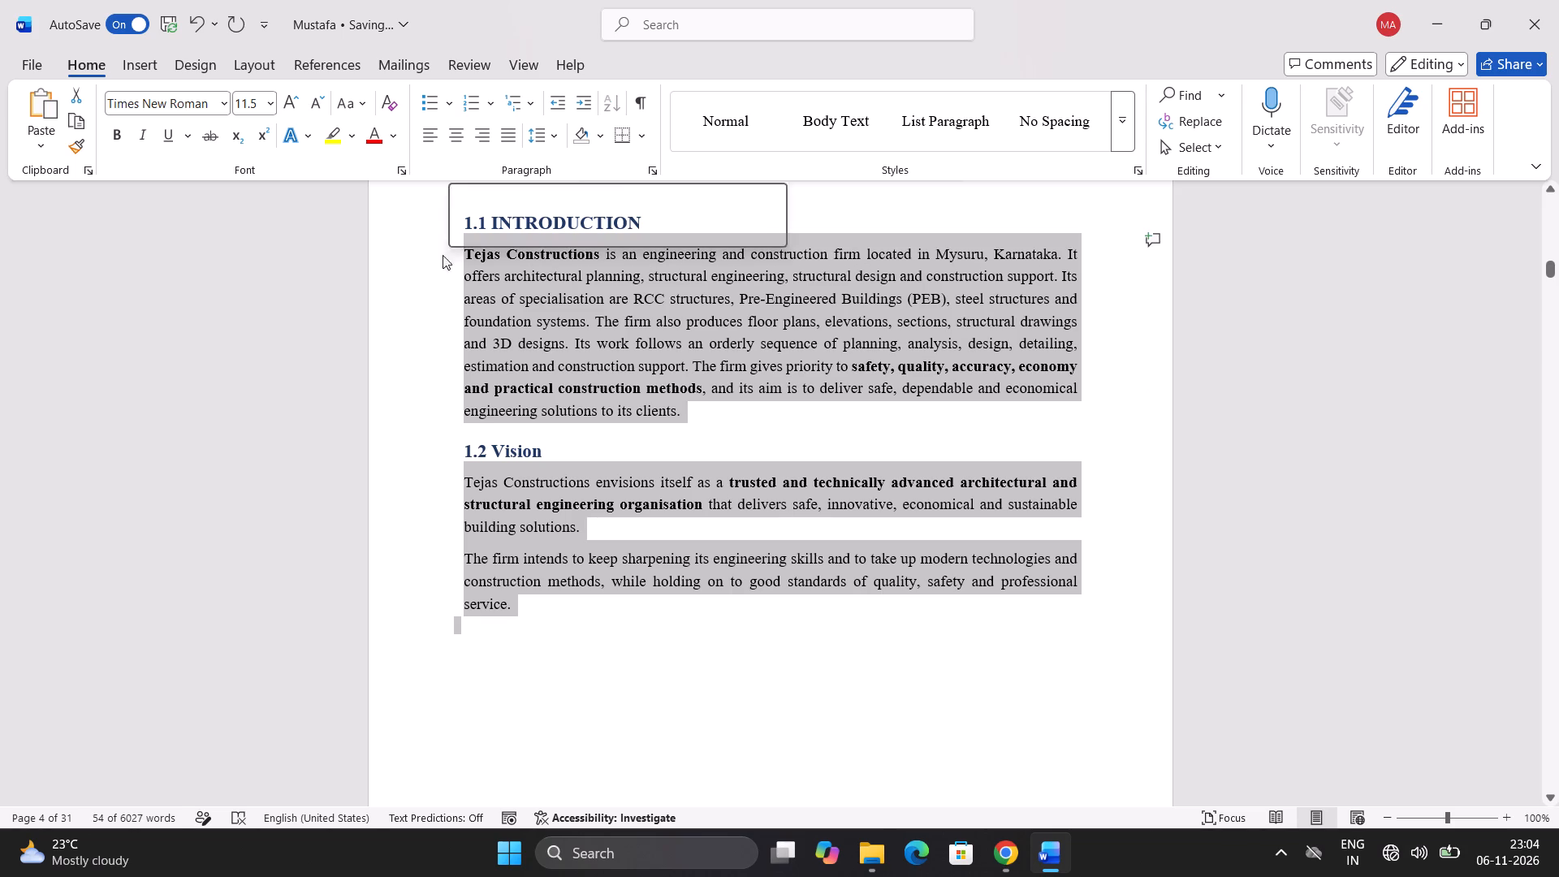
left_click(258, 101)
type("12")
key("Return")
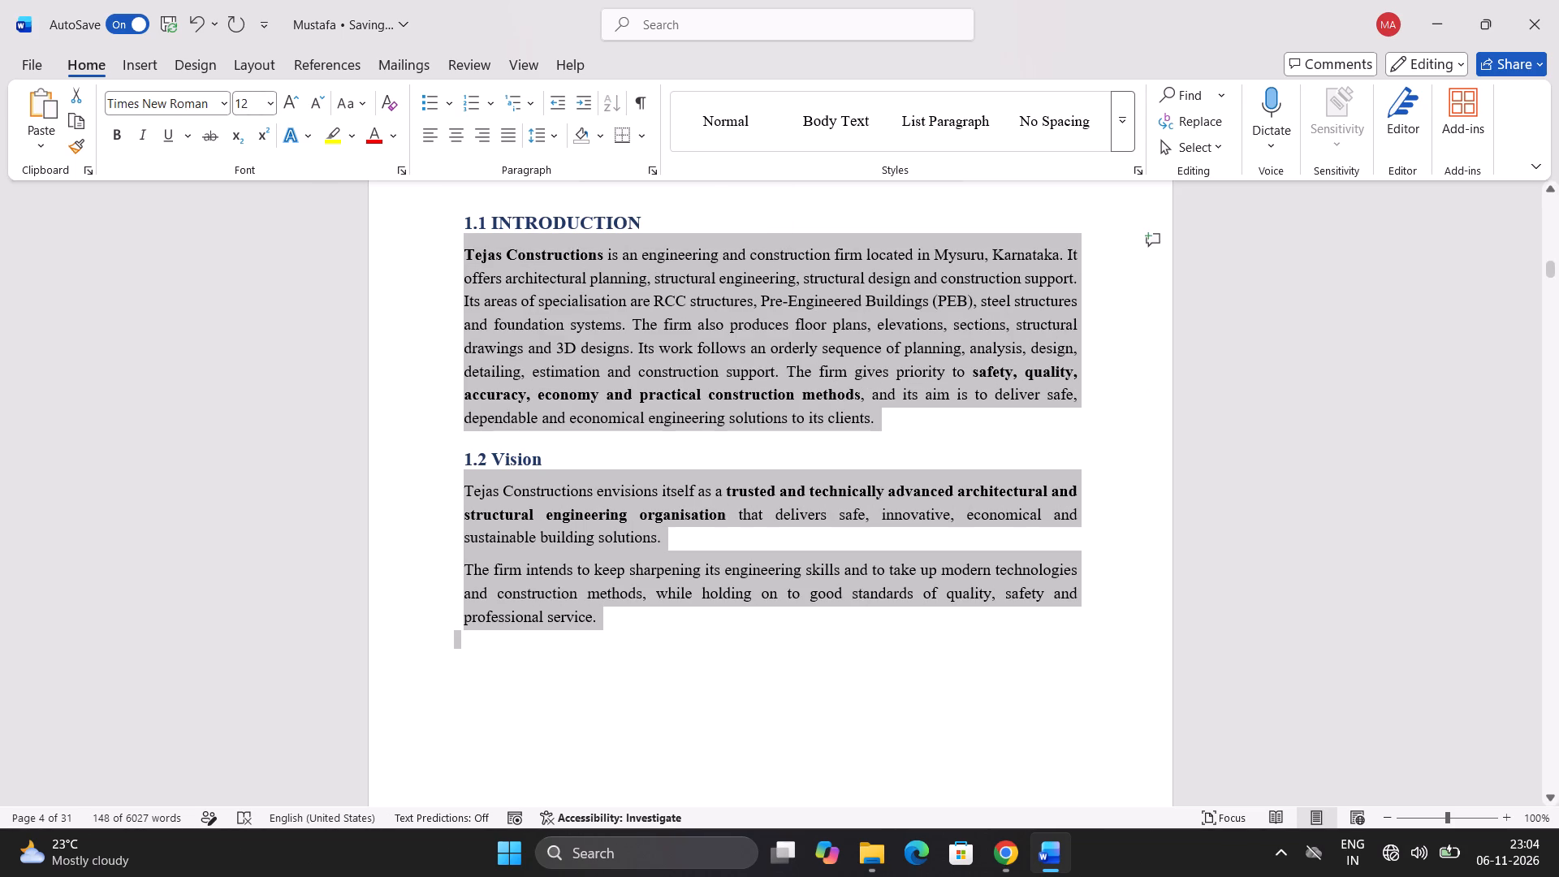
left_click(376, 227)
Review the Chapter 1 opening page and the chapter and section entries in the CONTENT table.
scroll(581, 349, "up", 7)
scroll(586, 350, "down", 9)
scroll(546, 454, "down", 3)
scroll(571, 426, "up", 13)
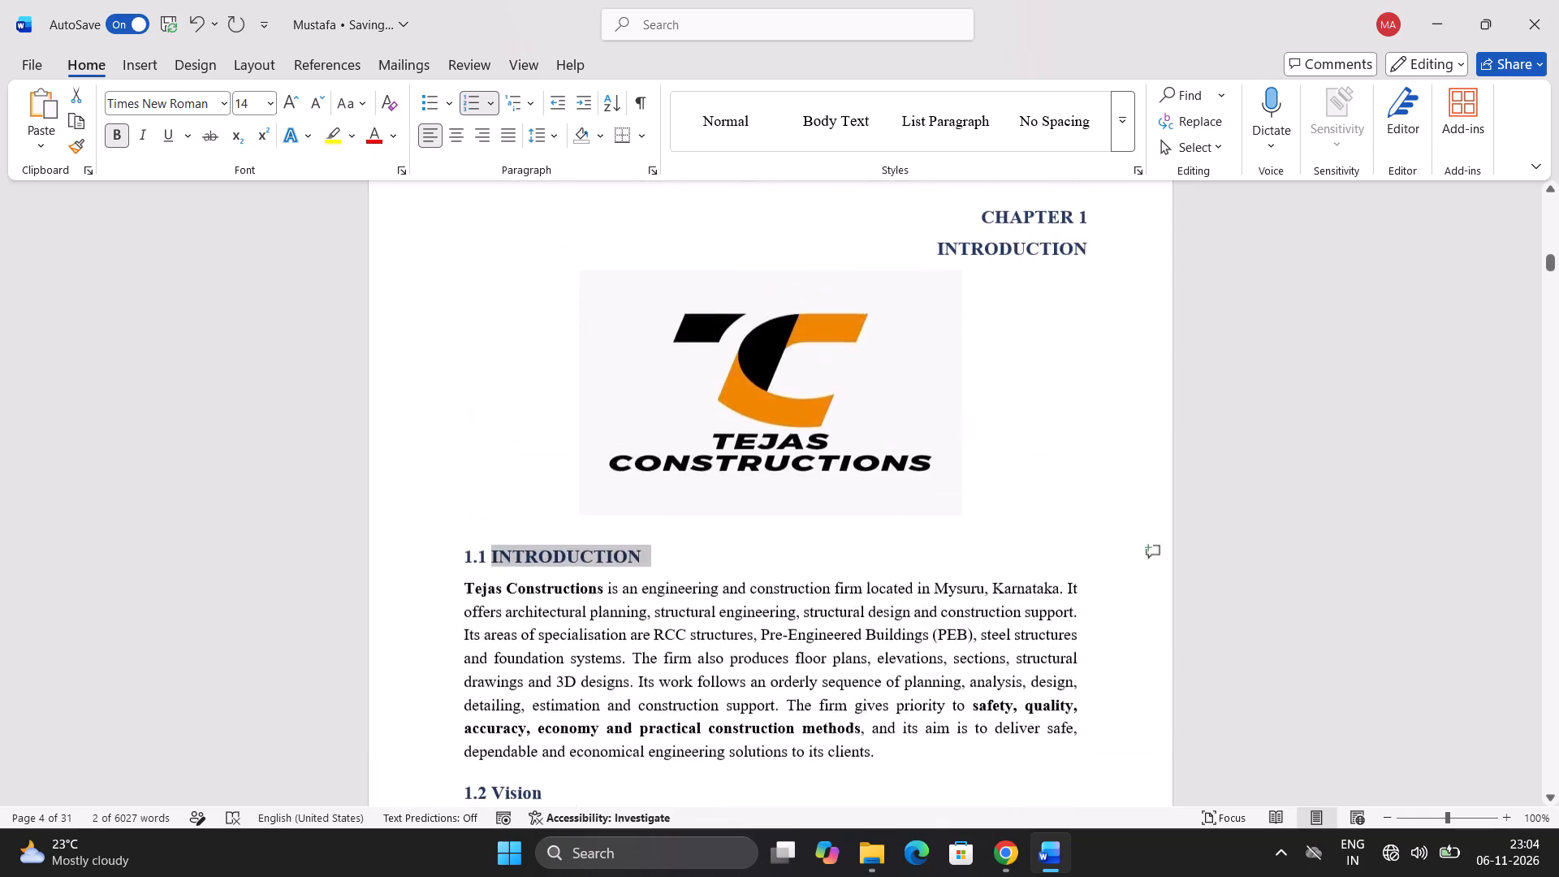
scroll(580, 410, "up", 13)
scroll(588, 397, "up", 12)
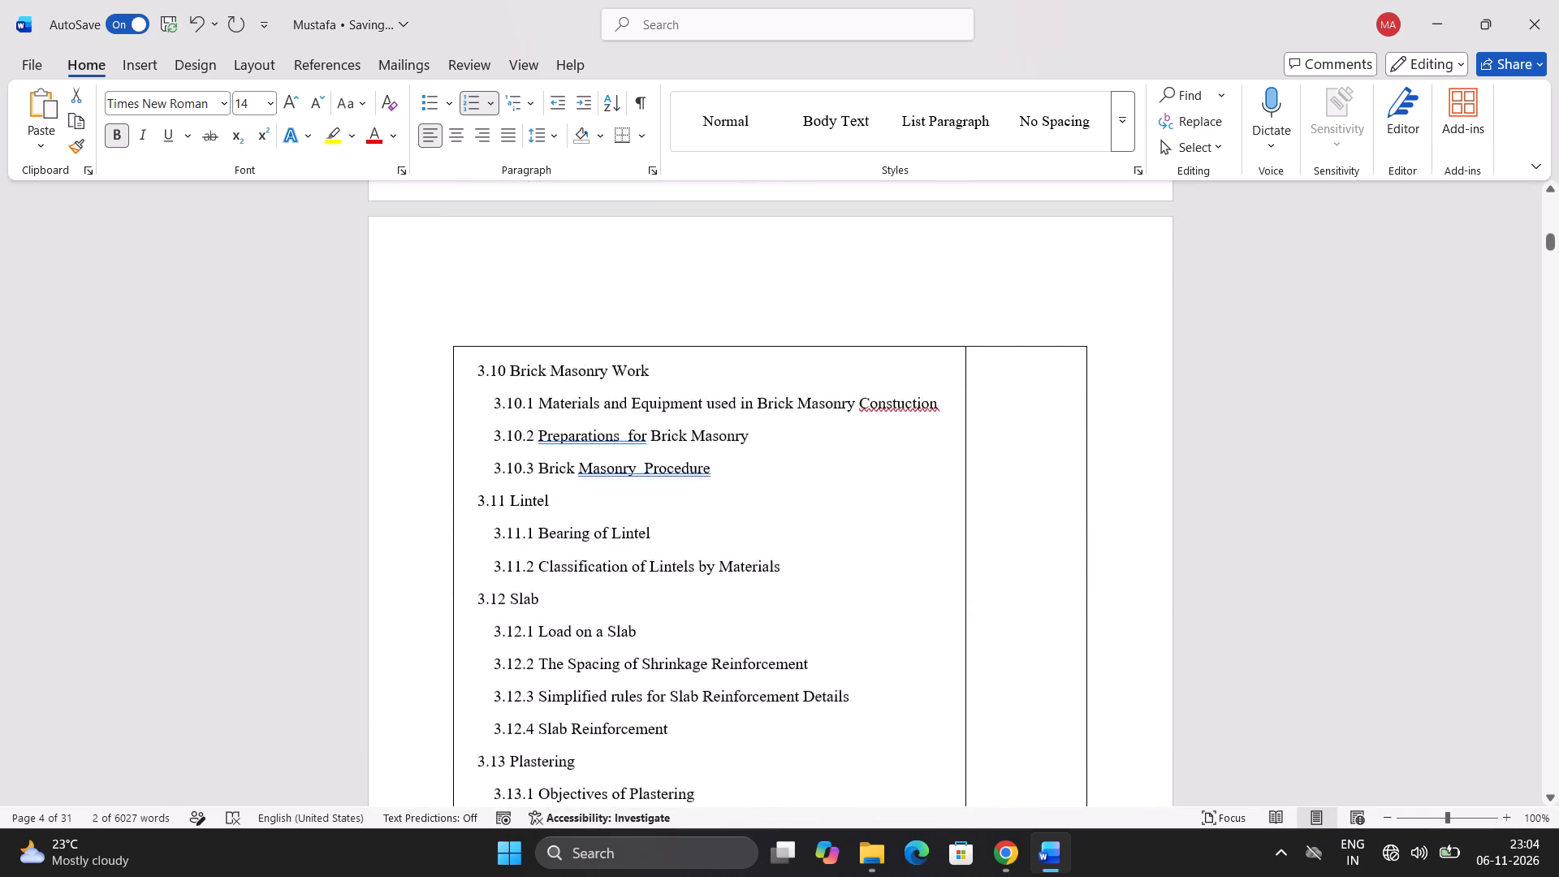
scroll(588, 397, "up", 20)
scroll(588, 397, "up", 8)
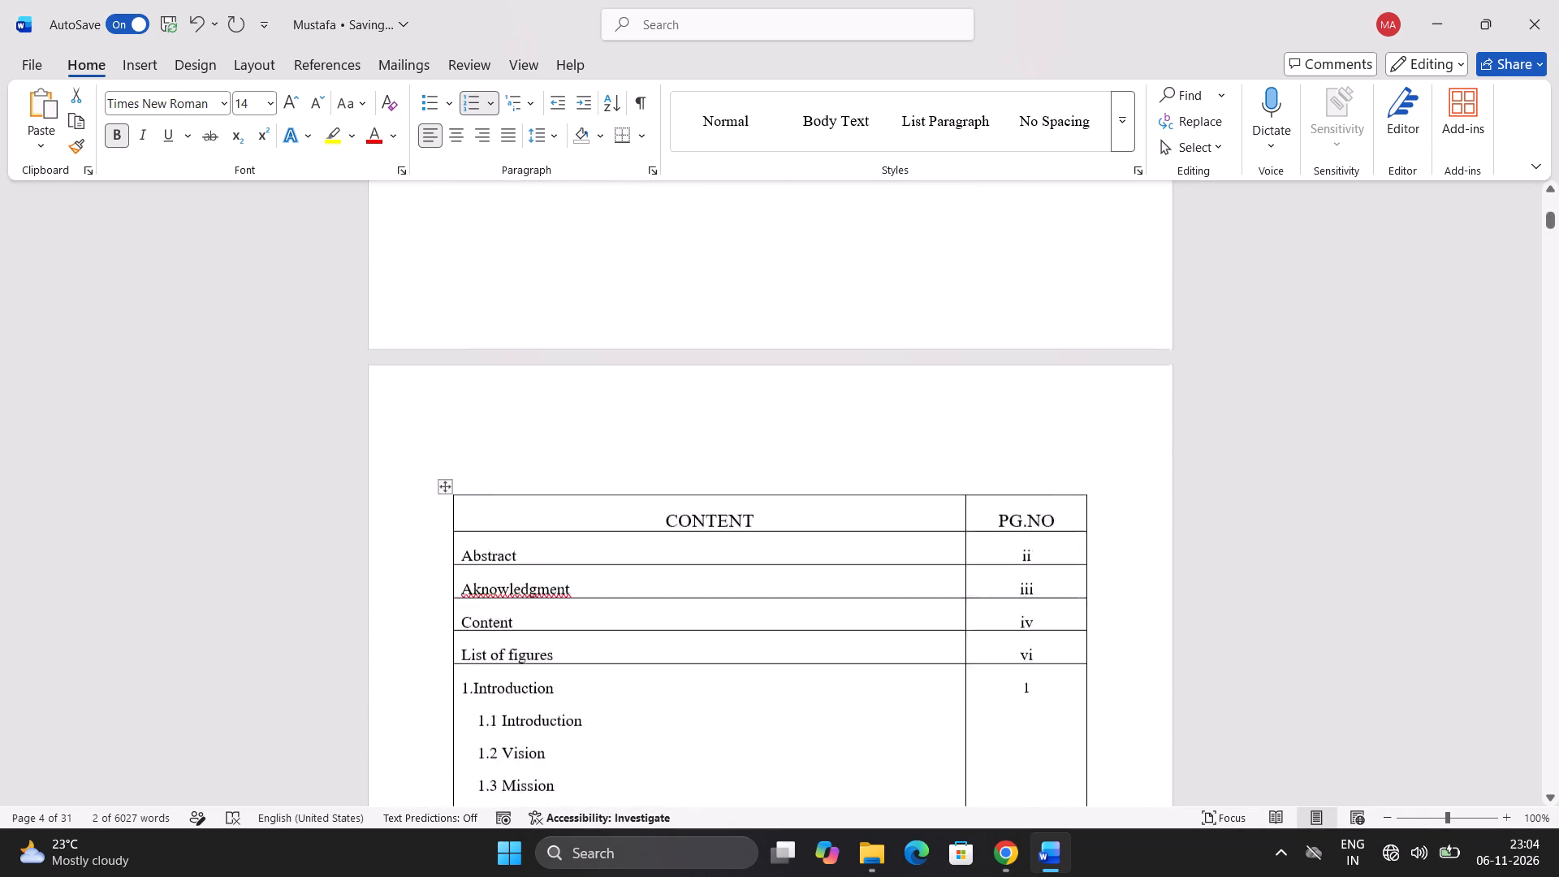
scroll(589, 365, "up", 9)
scroll(626, 362, "down", 10)
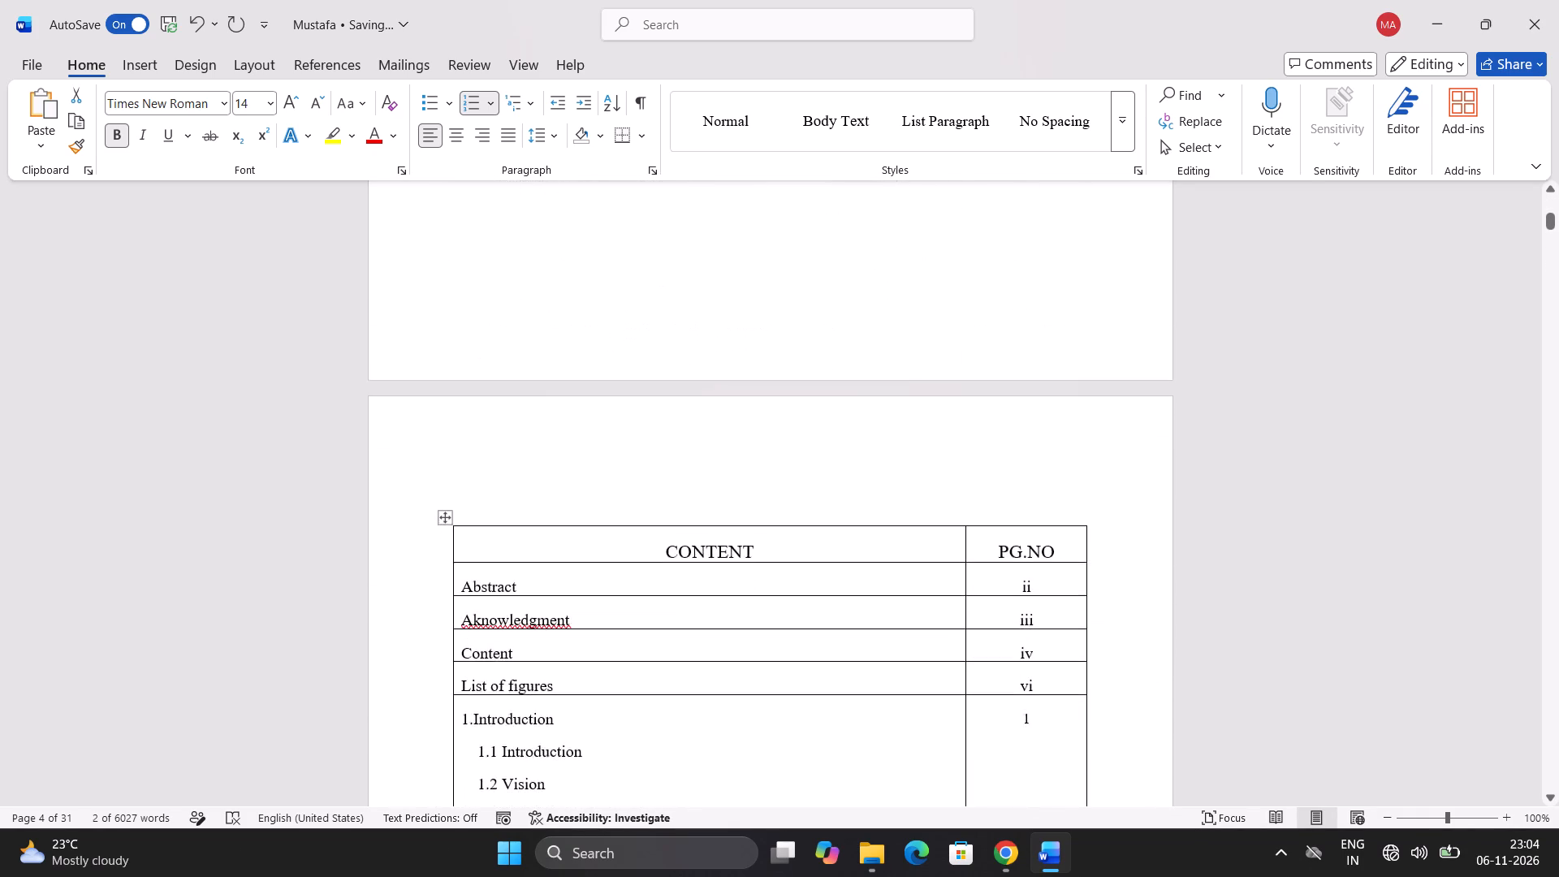
scroll(626, 362, "down", 17)
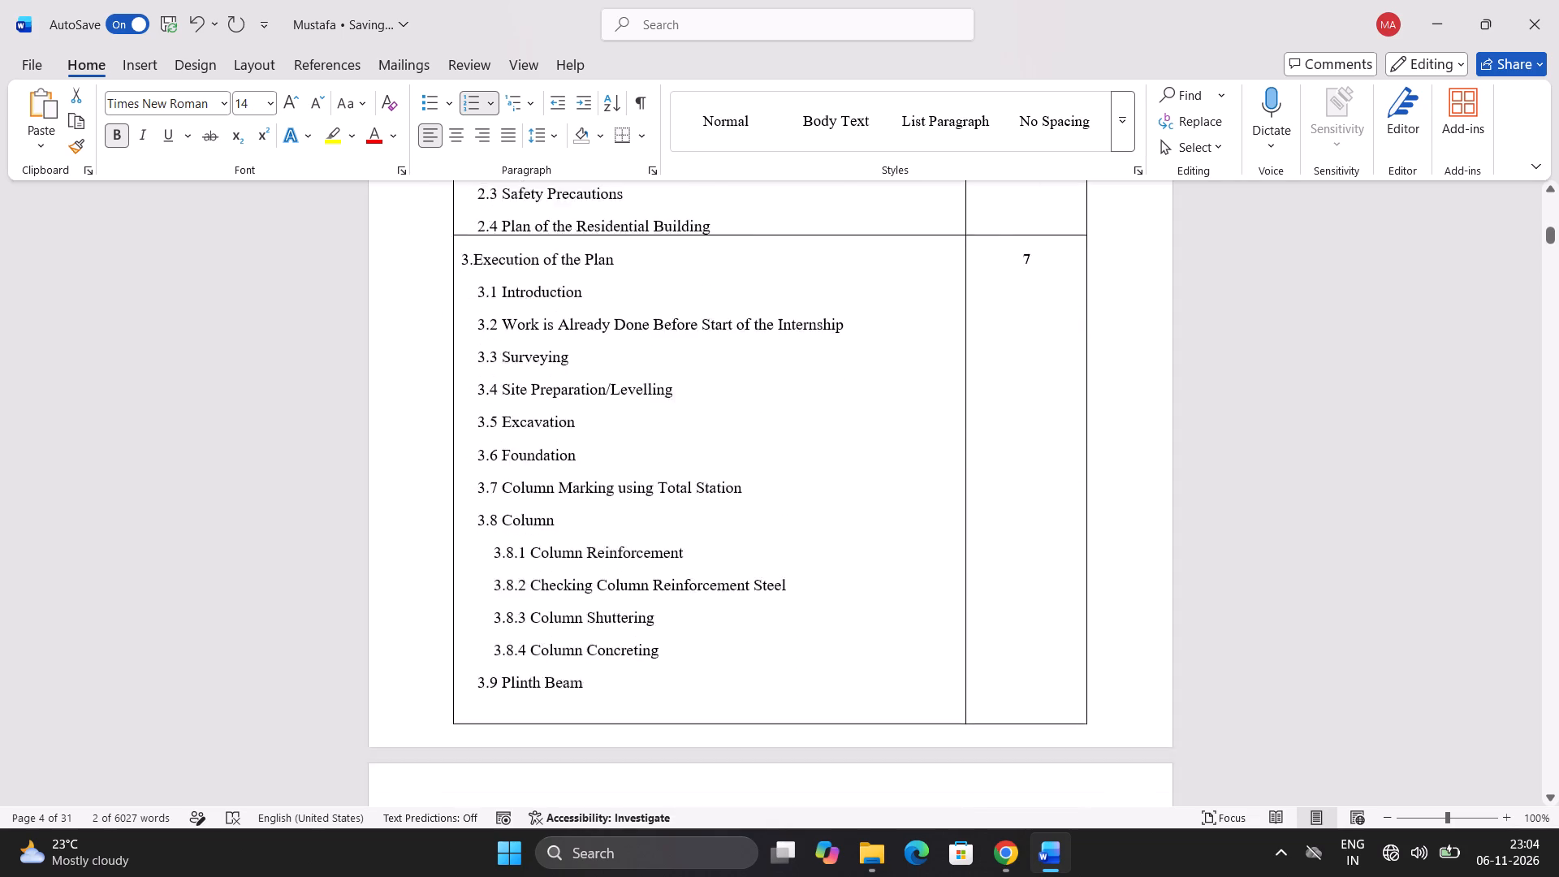
scroll(625, 352, "down", 9)
scroll(624, 343, "up", 13)
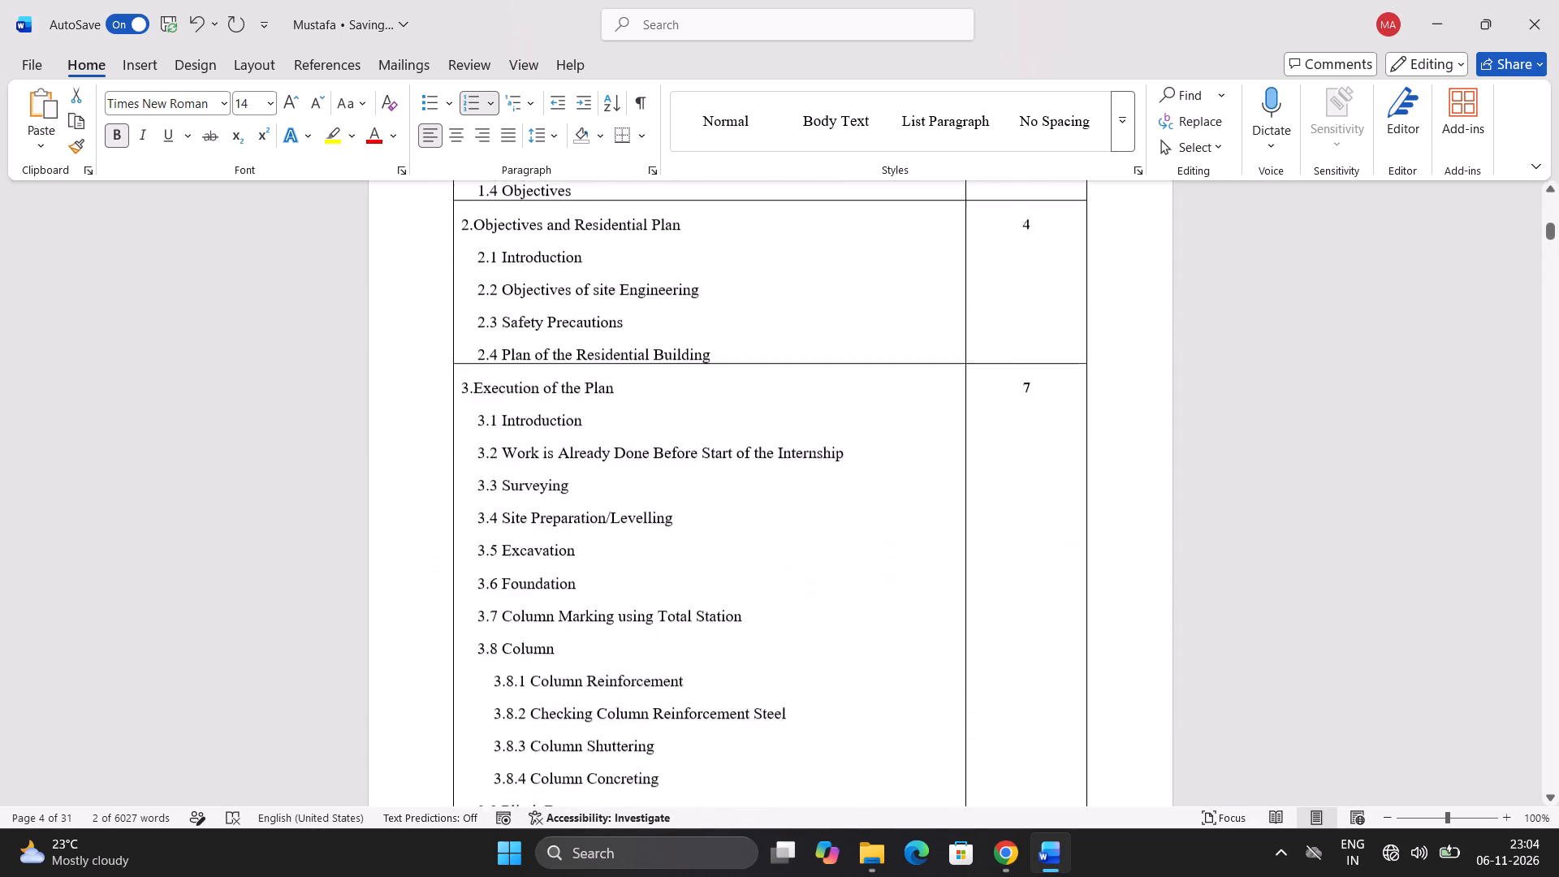
Review the report's cover page and the CONTENT table down to the 4.Conclusion entry.
scroll(624, 343, "up", 20)
scroll(624, 343, "up", 2)
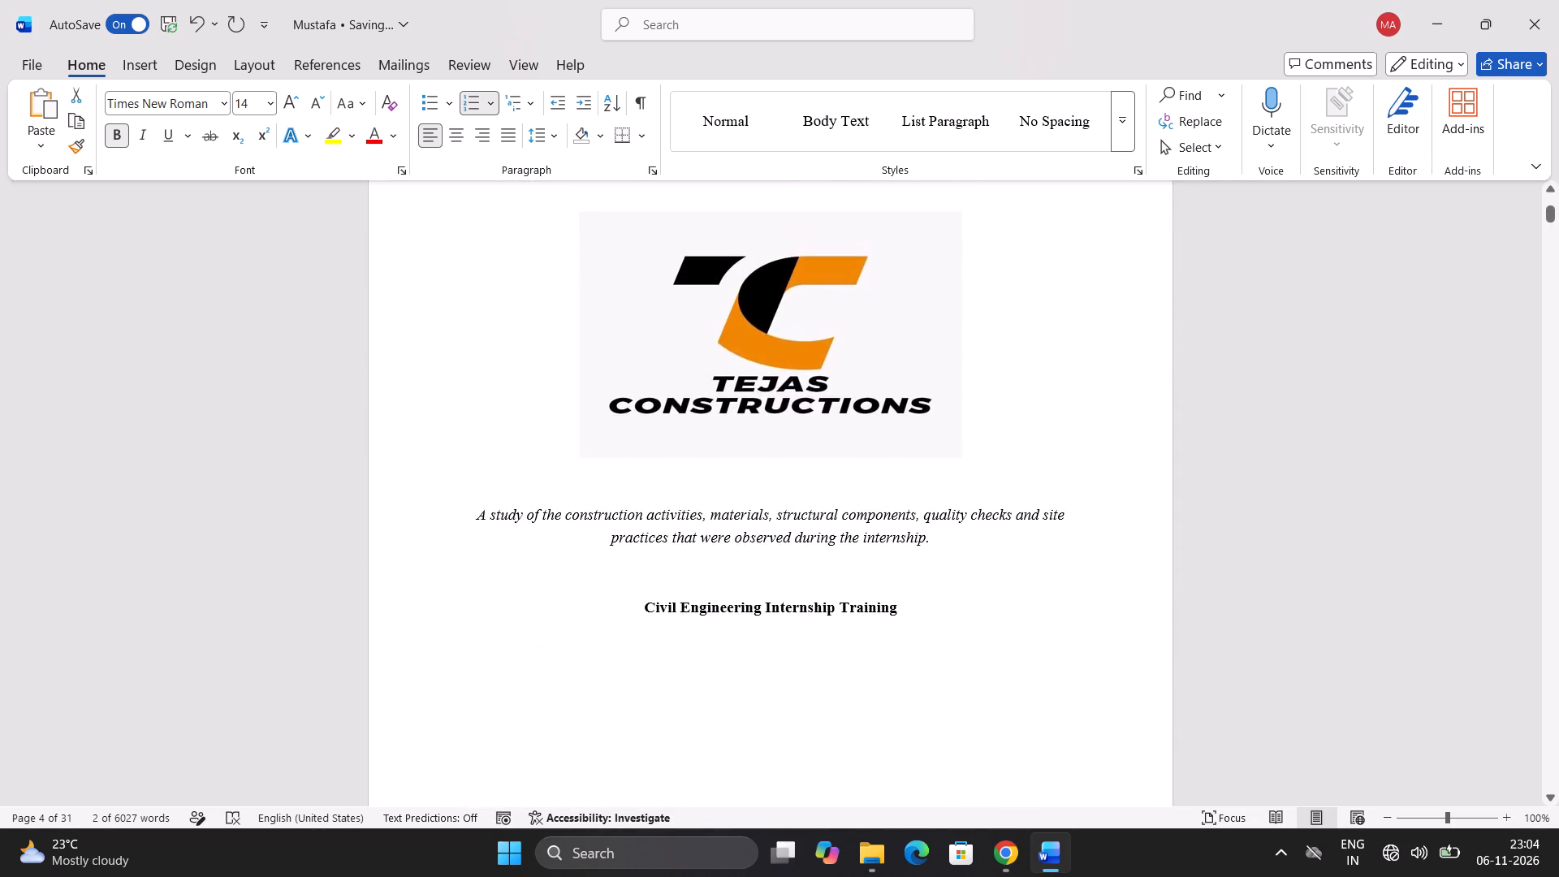
scroll(624, 343, "up", 3)
scroll(680, 438, "down", 3)
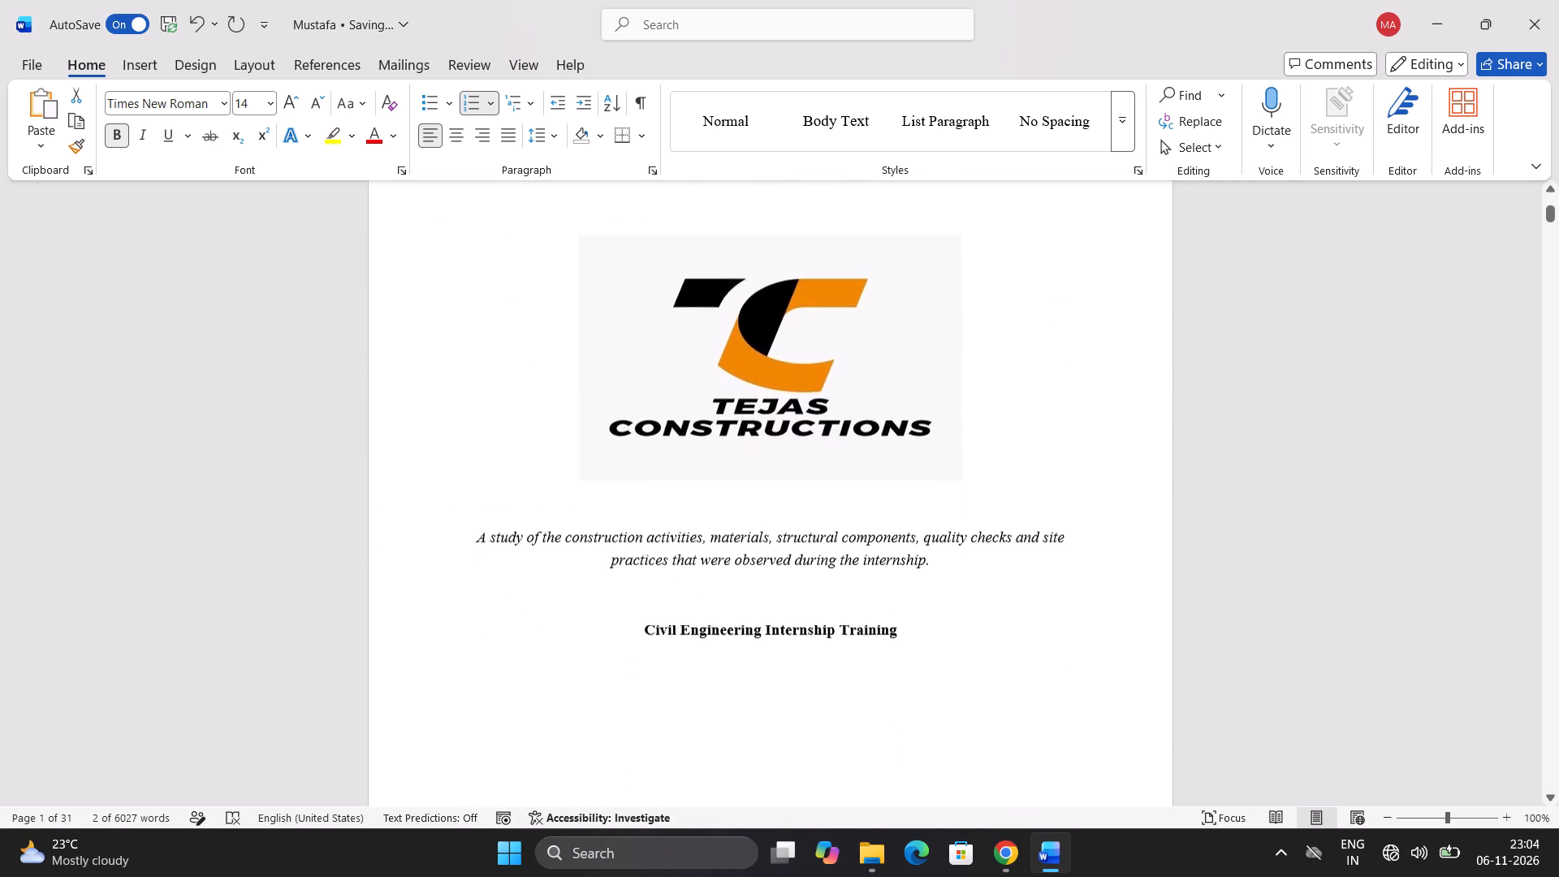
scroll(681, 435, "up", 4)
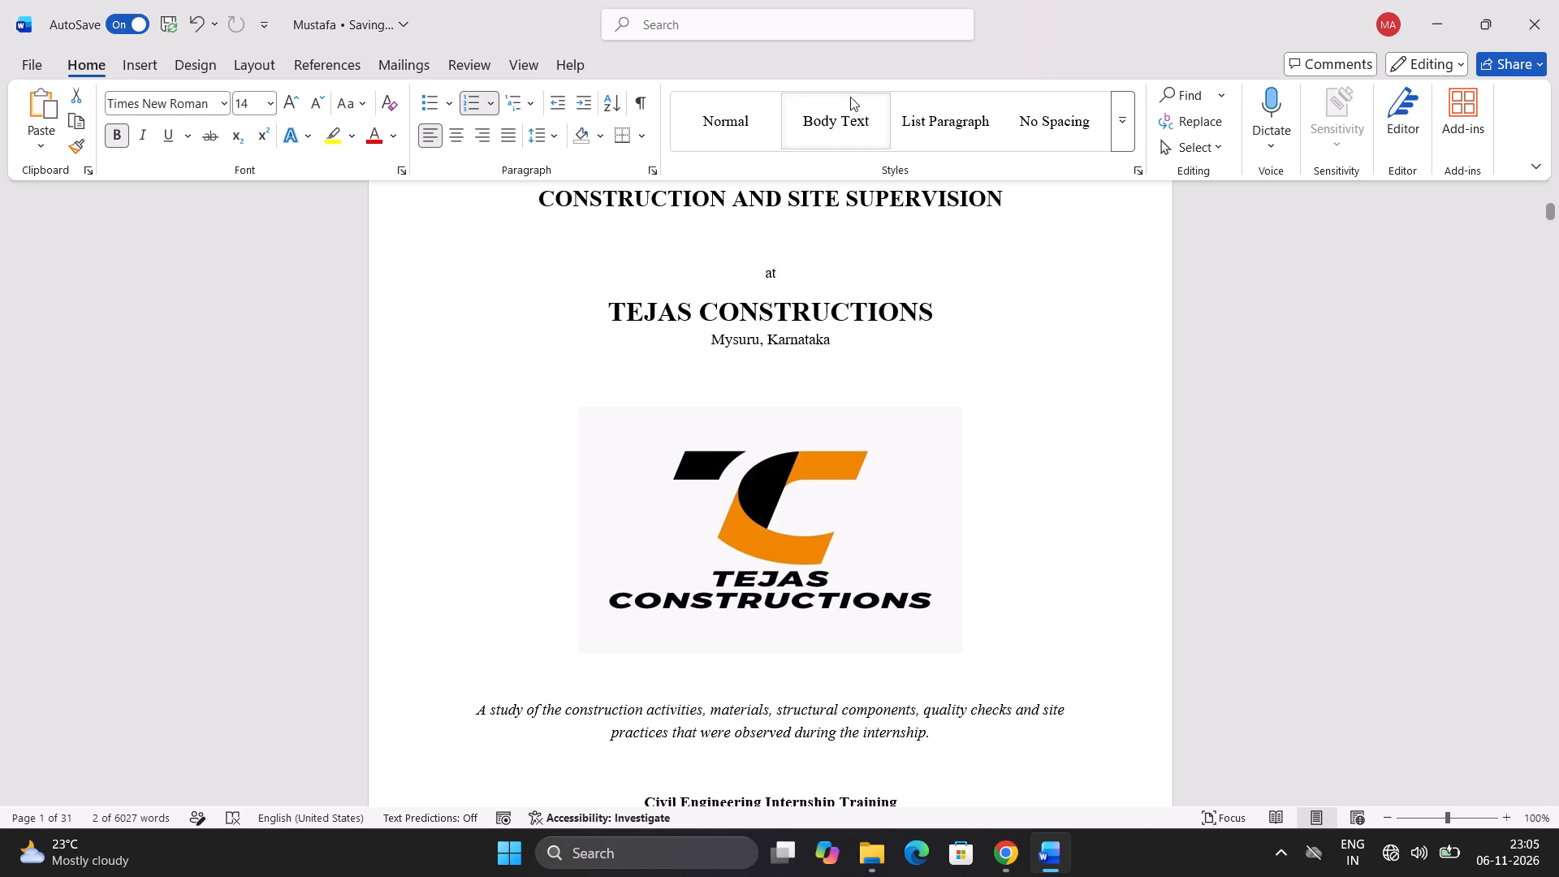
scroll(637, 282, "down", 9)
scroll(1014, 469, "down", 2)
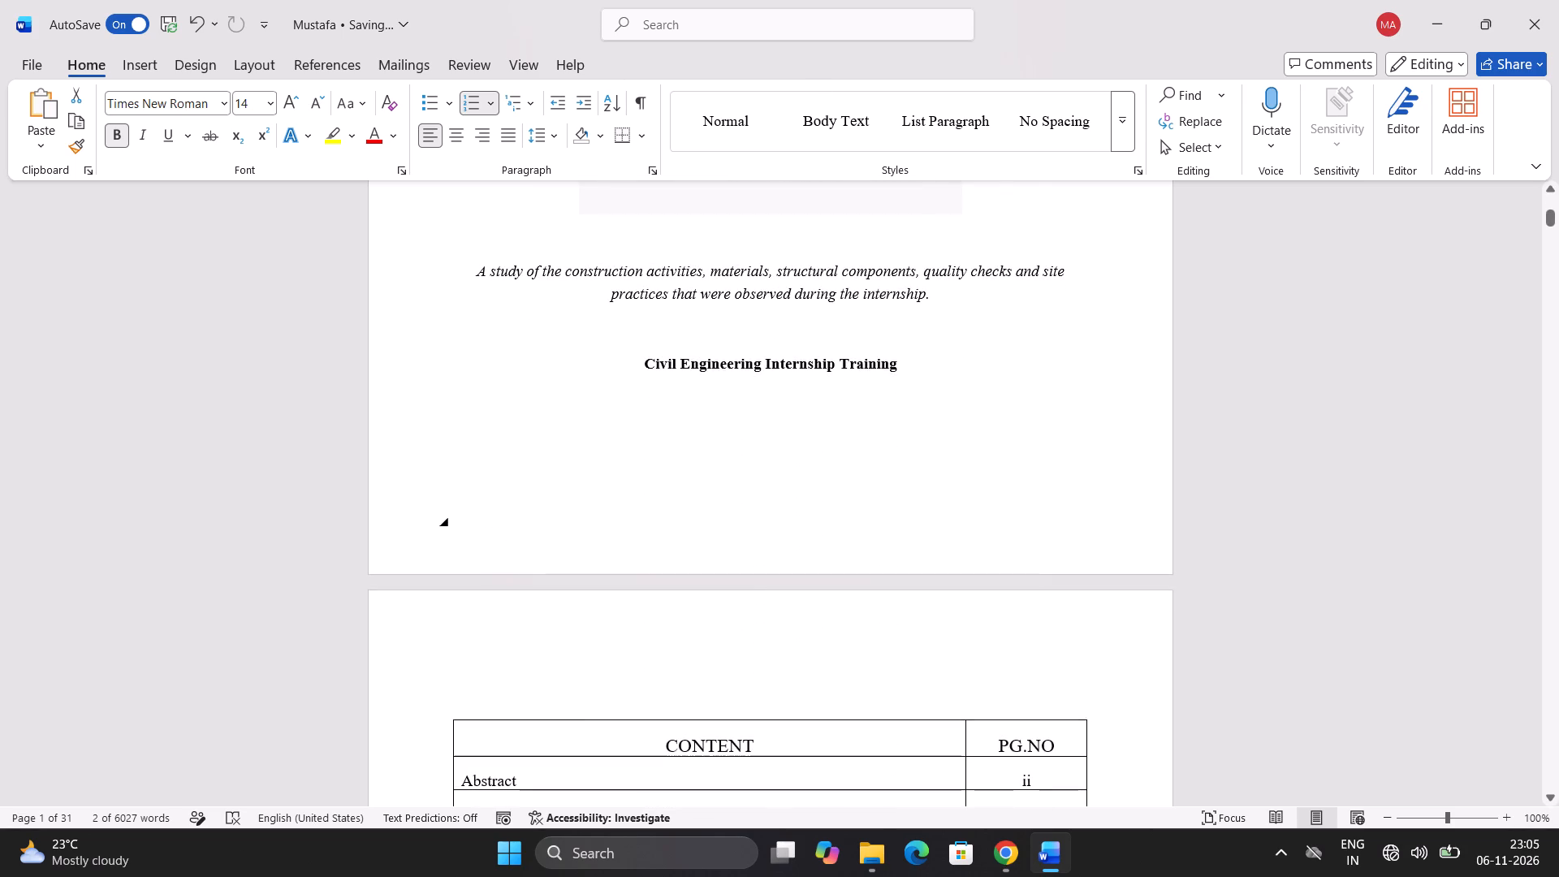
scroll(1014, 469, "down", 7)
scroll(1014, 469, "down", 20)
scroll(1014, 469, "down", 1)
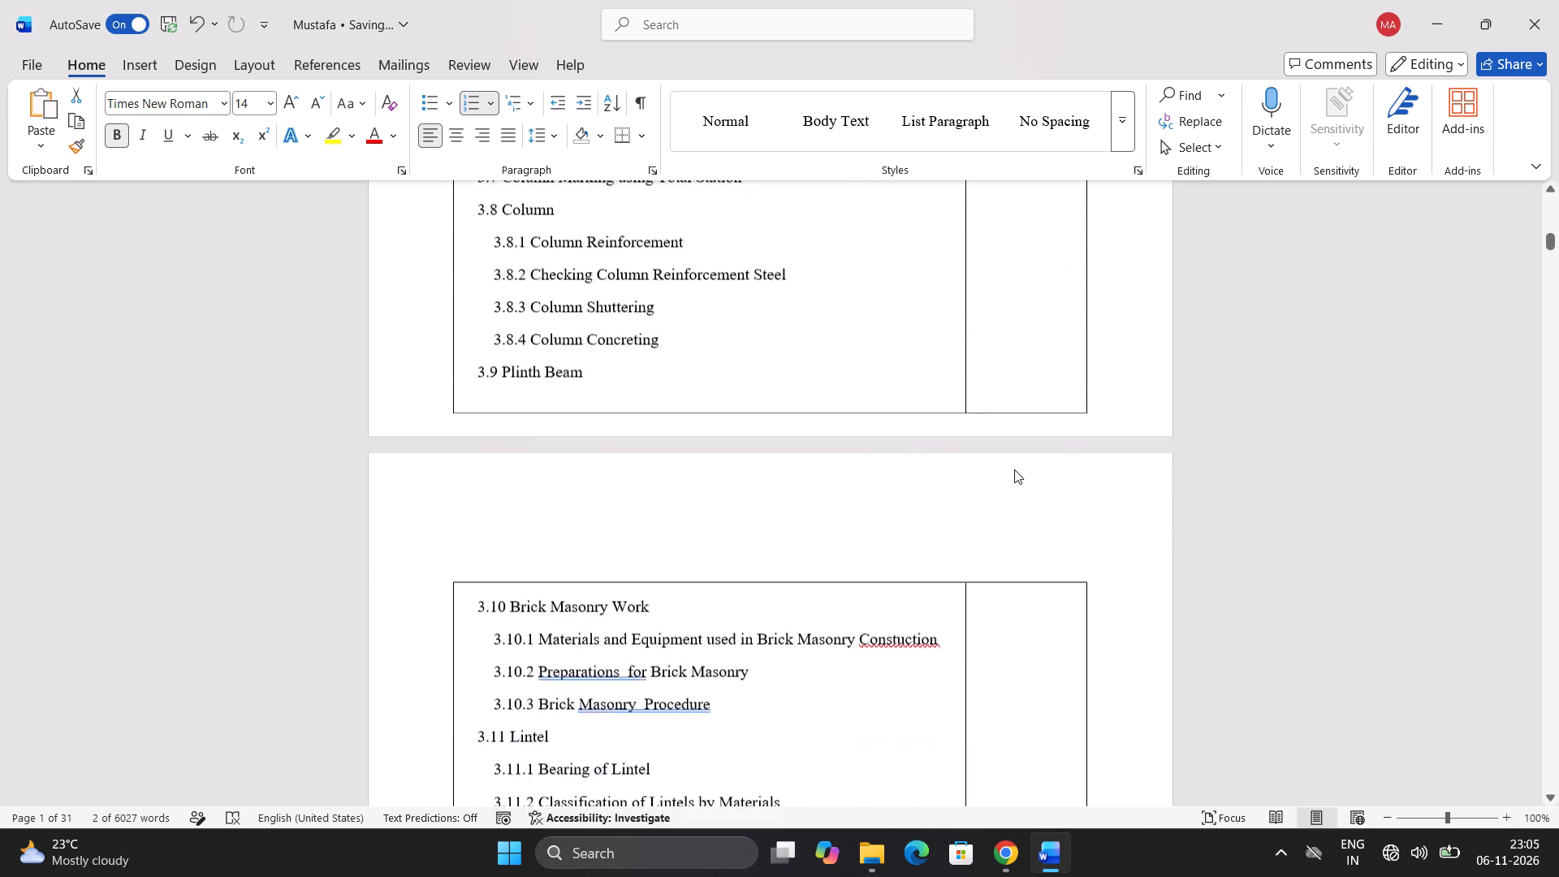
scroll(1014, 469, "down", 2)
scroll(1014, 469, "up", 1)
scroll(1014, 469, "down", 11)
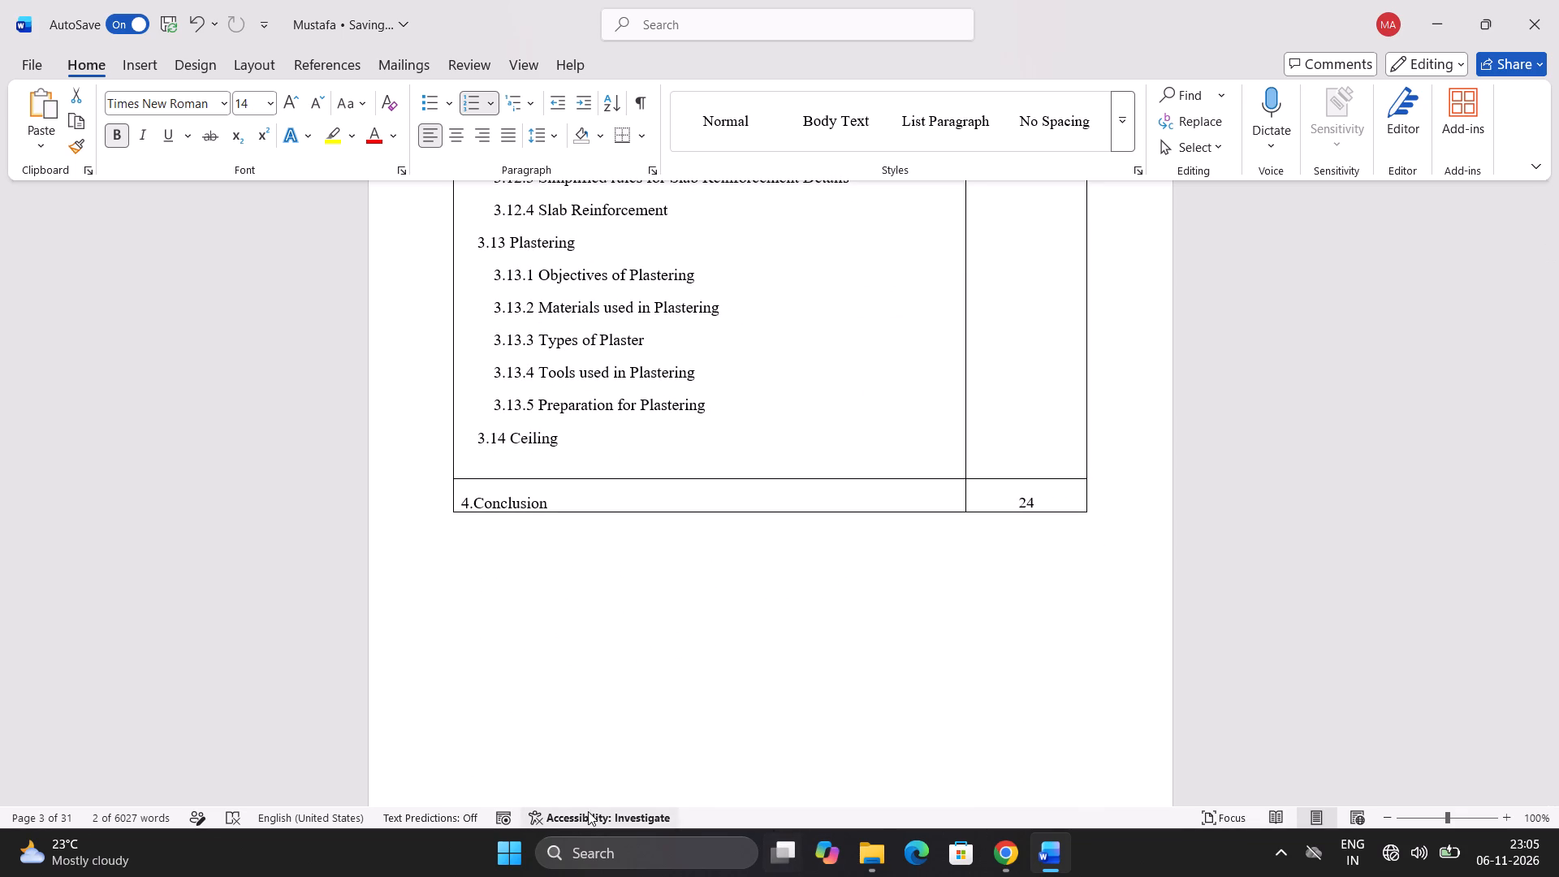
Open the mouse scrolling options in Windows Settings by searching for "scro".
left_click(523, 839)
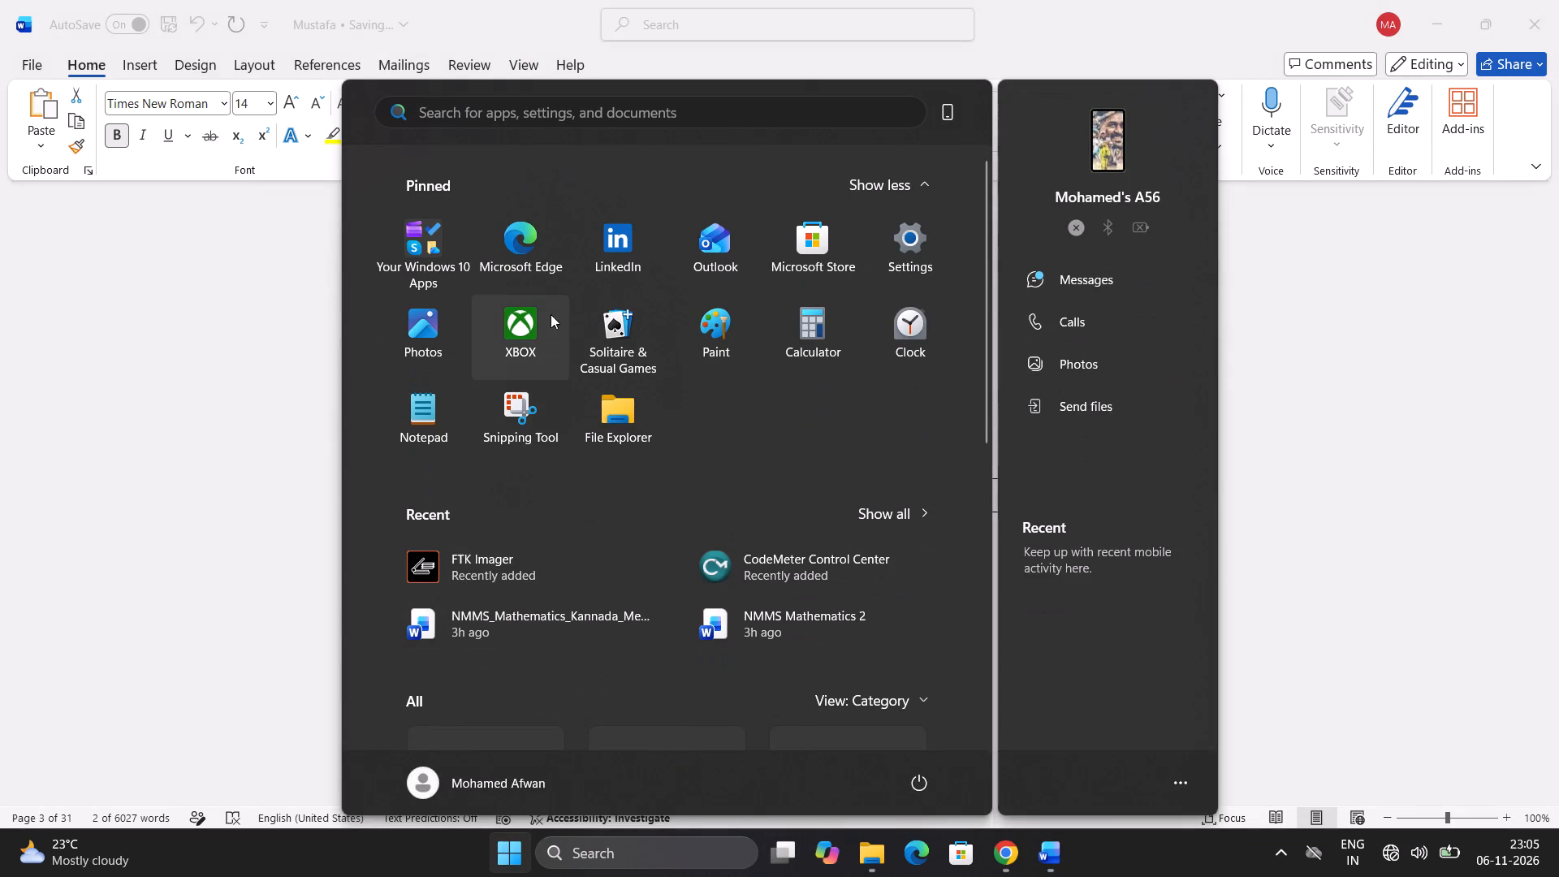
left_click(906, 238)
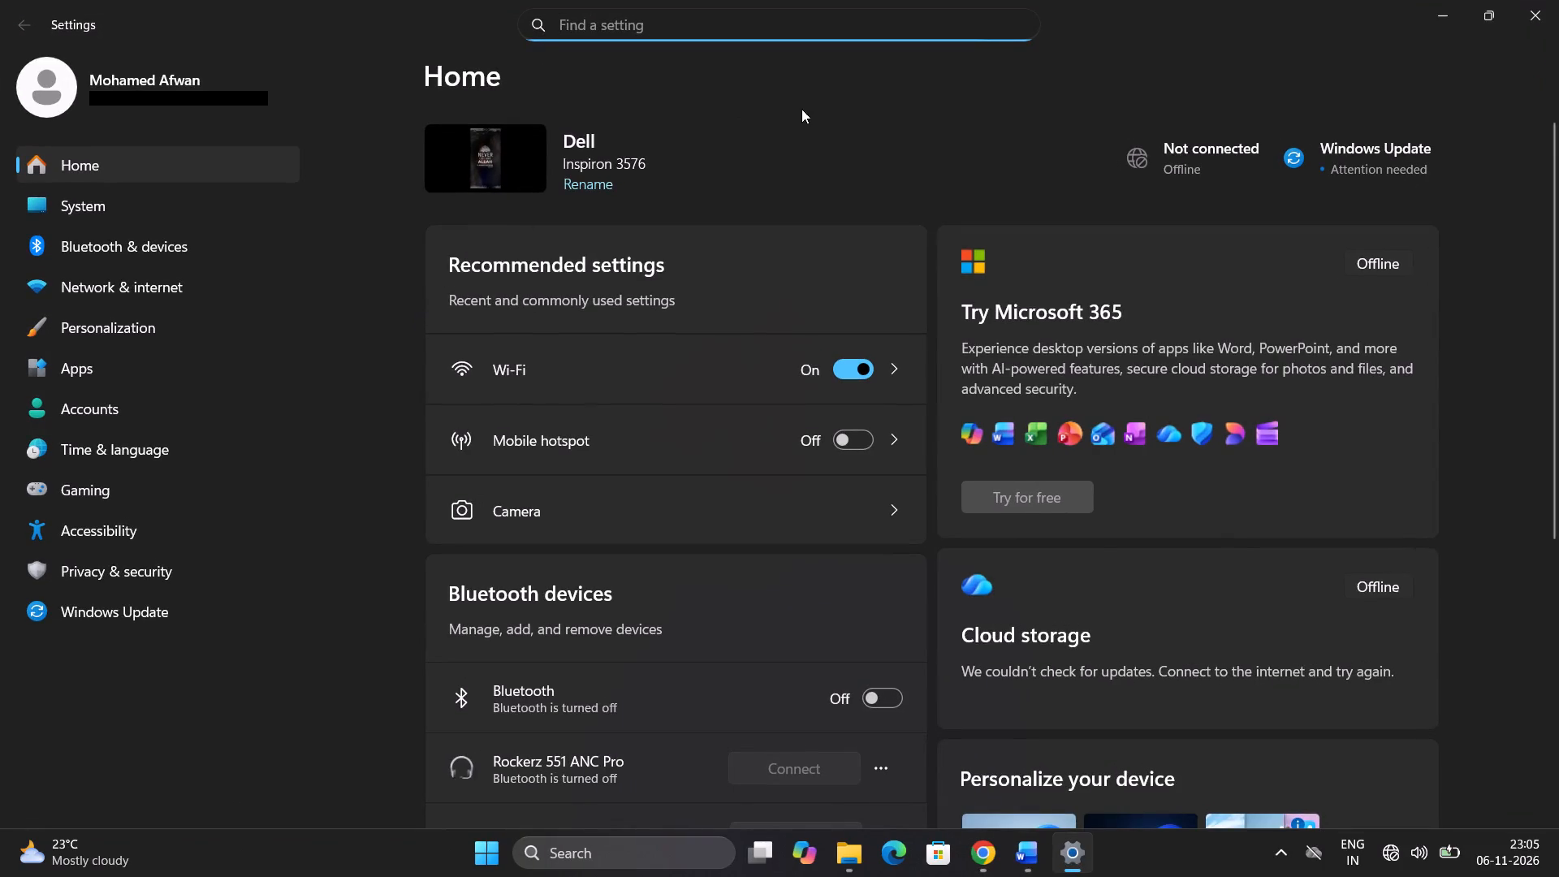
left_click(757, 24)
type("scro")
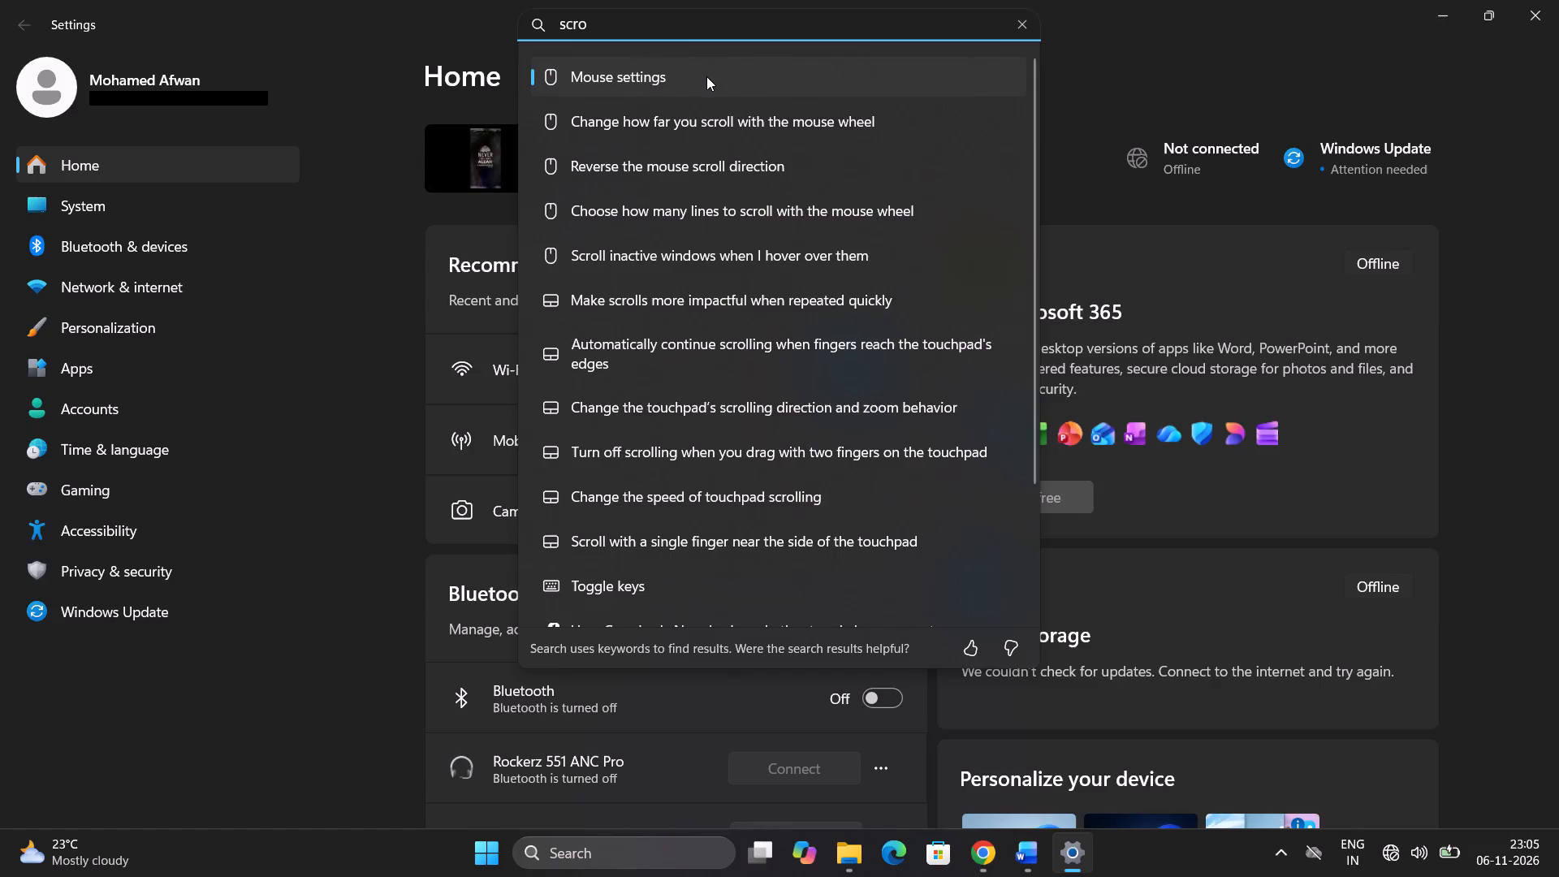
left_click(705, 131)
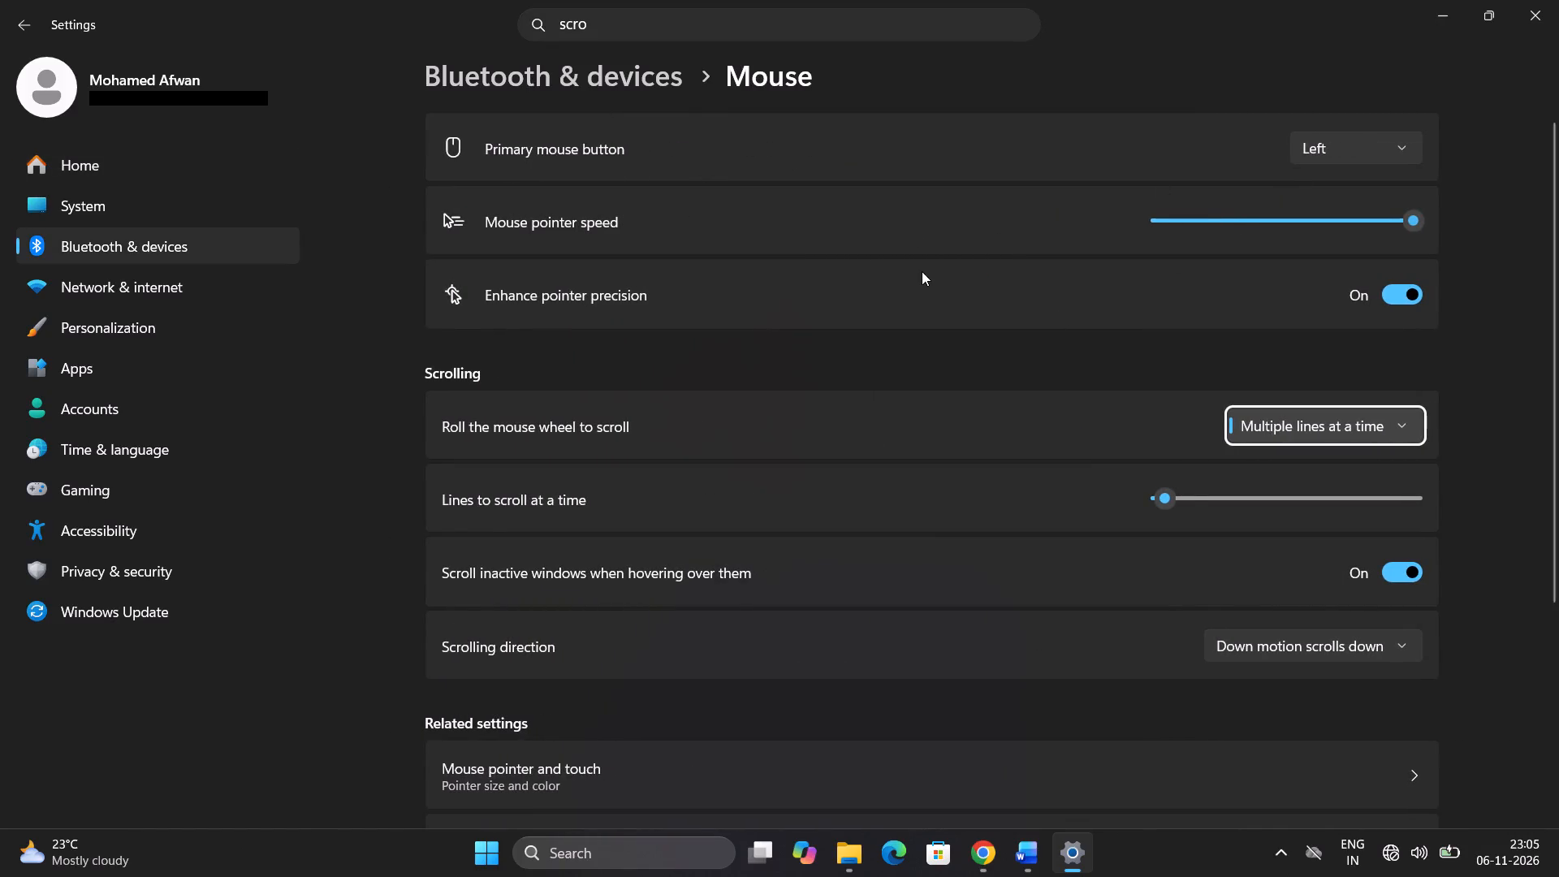
scroll(846, 309, "down", 1)
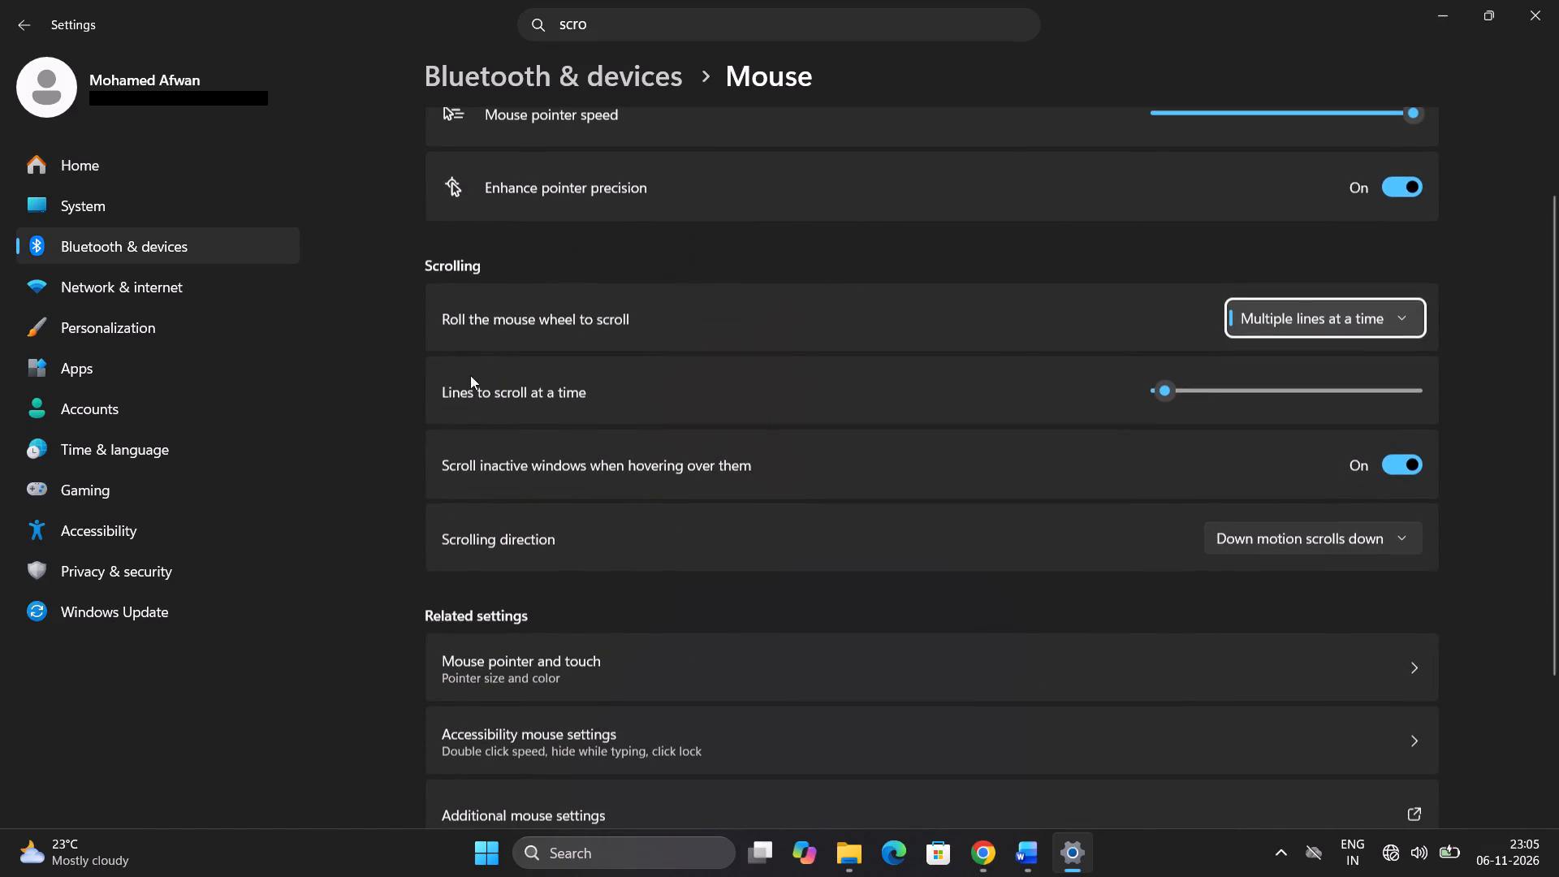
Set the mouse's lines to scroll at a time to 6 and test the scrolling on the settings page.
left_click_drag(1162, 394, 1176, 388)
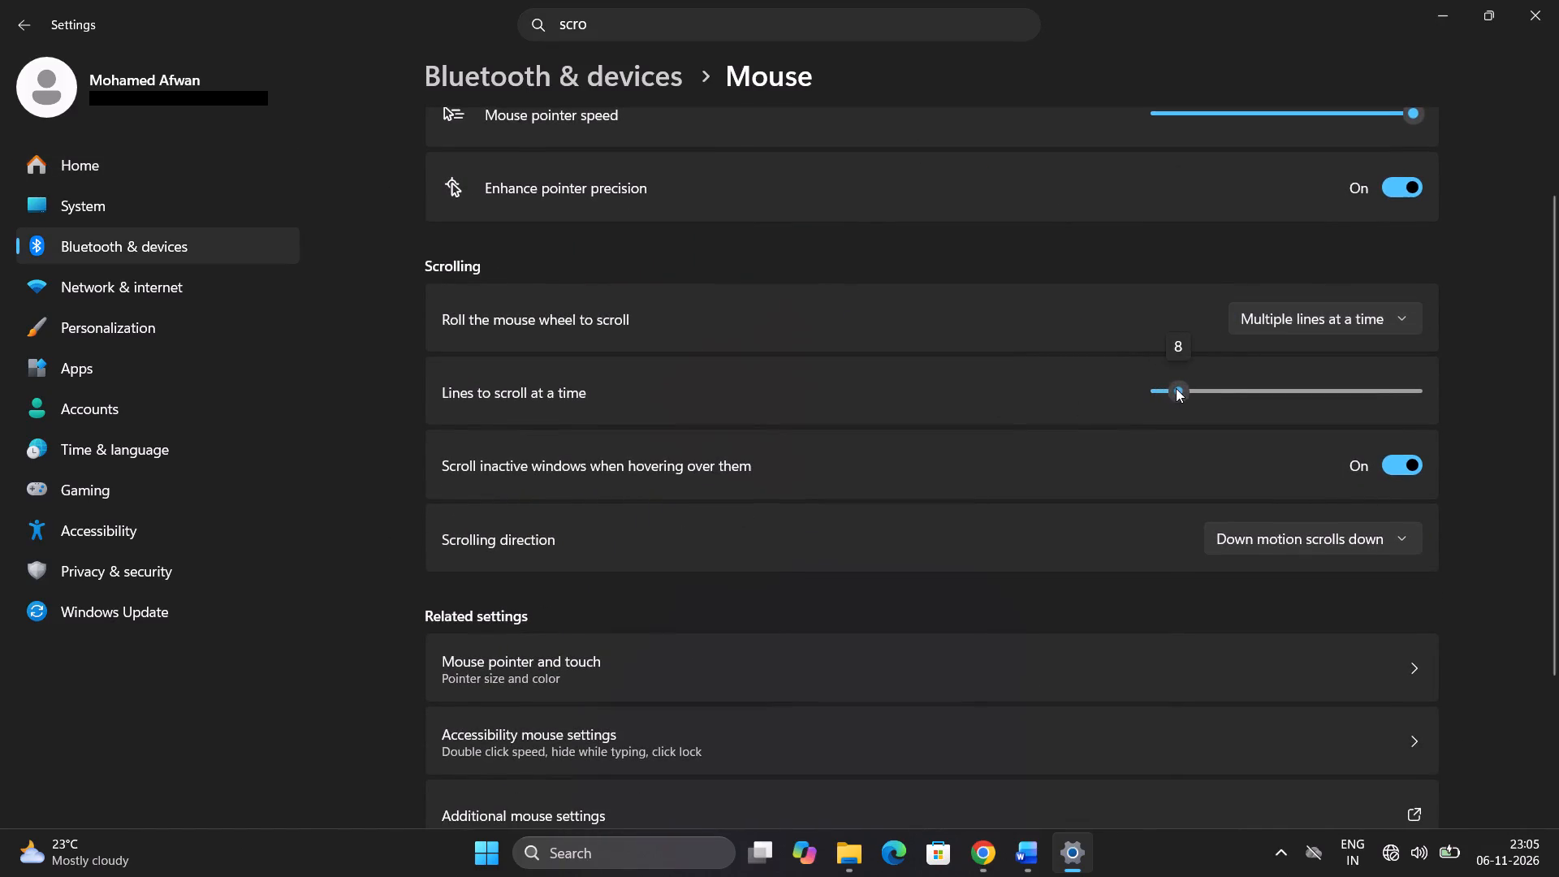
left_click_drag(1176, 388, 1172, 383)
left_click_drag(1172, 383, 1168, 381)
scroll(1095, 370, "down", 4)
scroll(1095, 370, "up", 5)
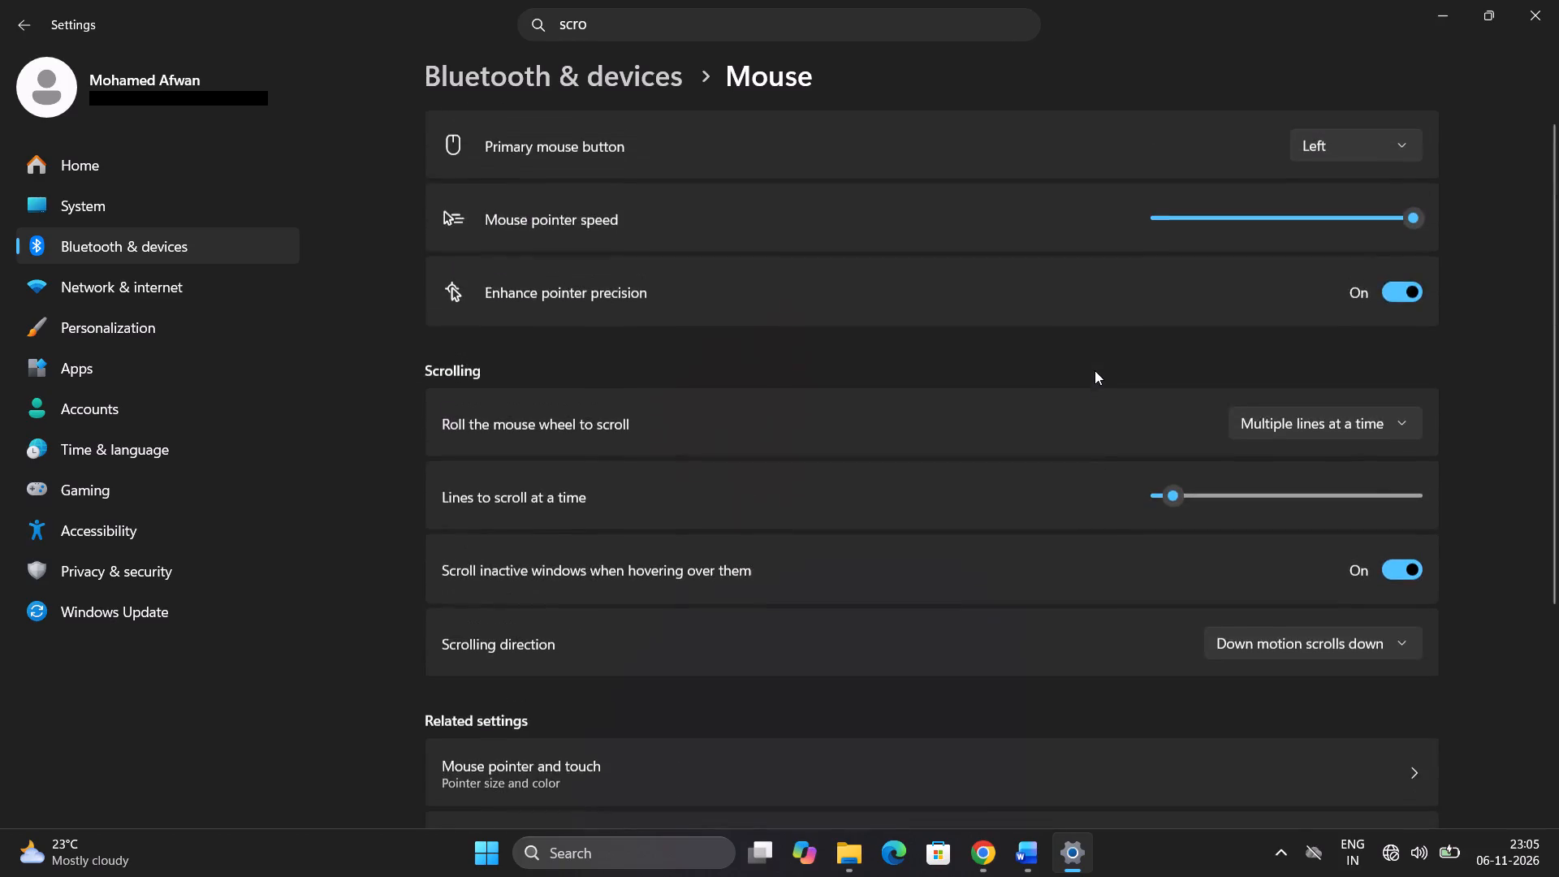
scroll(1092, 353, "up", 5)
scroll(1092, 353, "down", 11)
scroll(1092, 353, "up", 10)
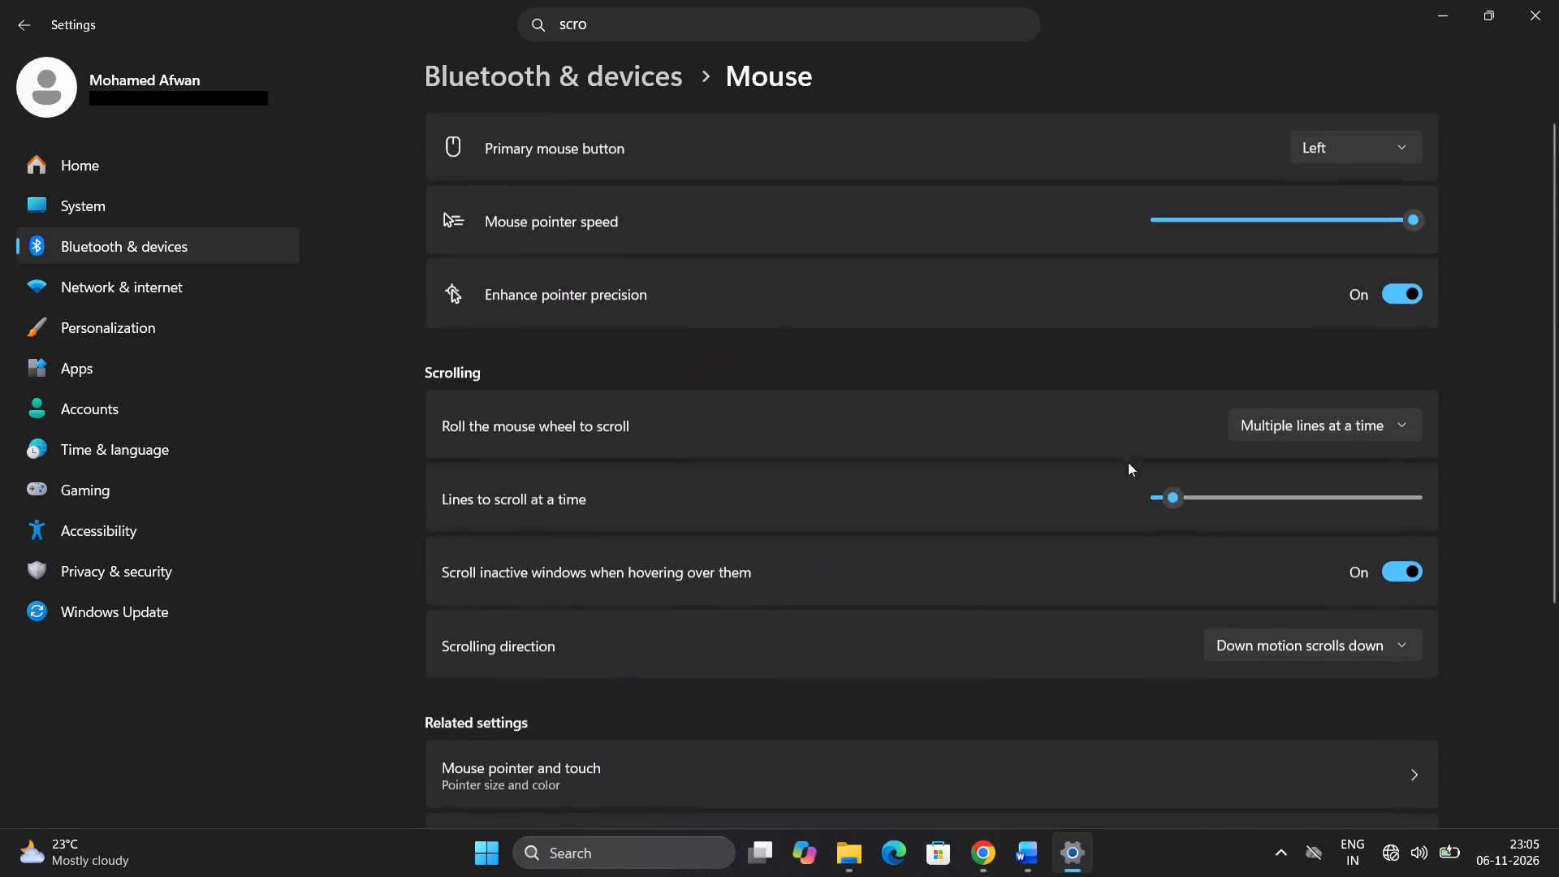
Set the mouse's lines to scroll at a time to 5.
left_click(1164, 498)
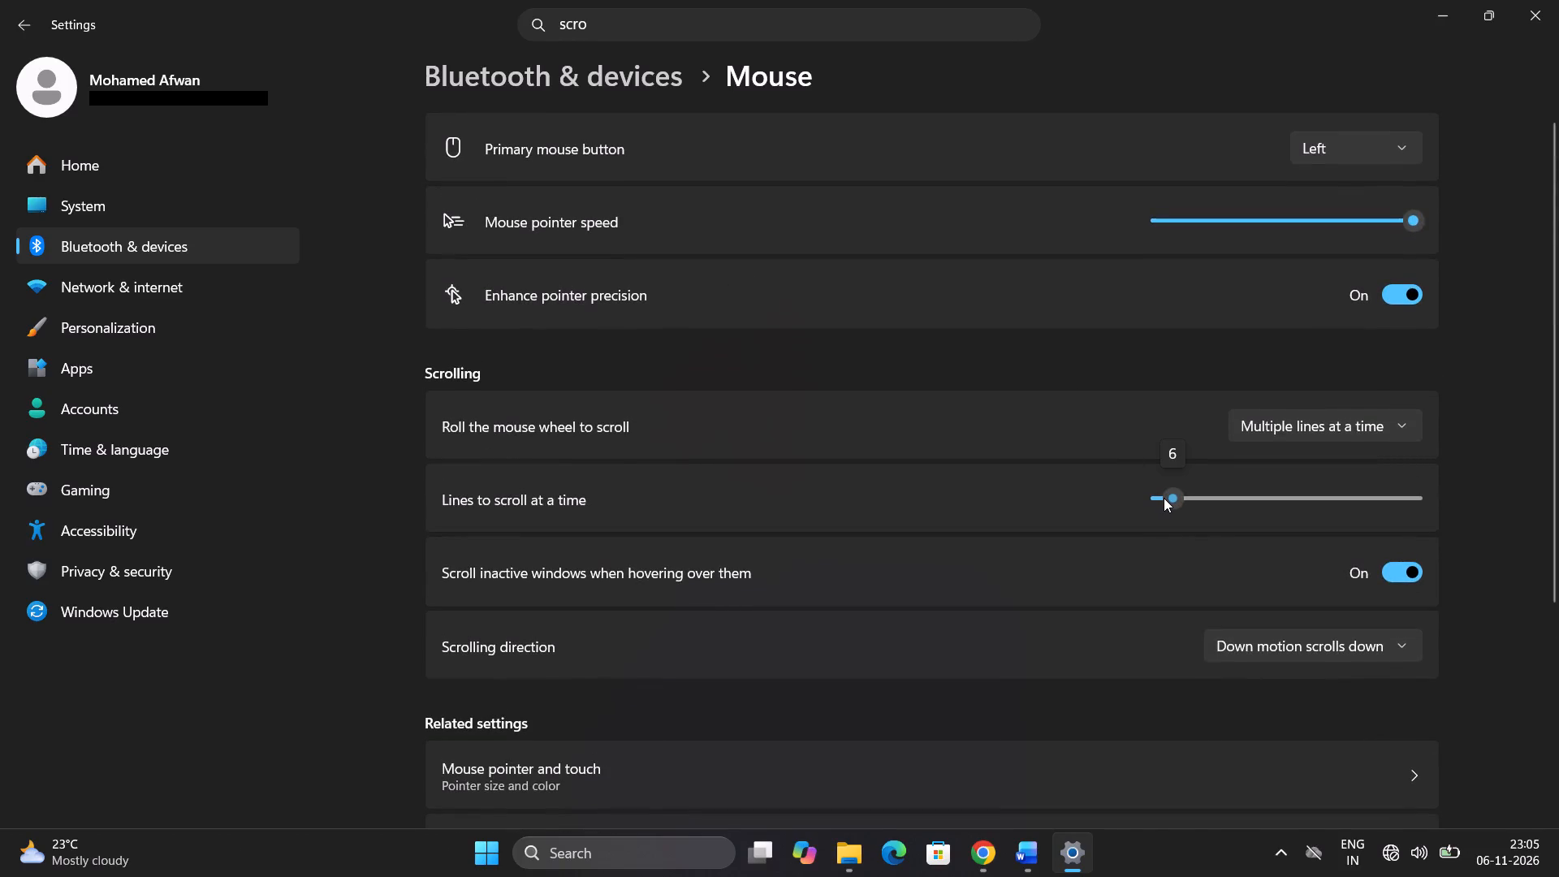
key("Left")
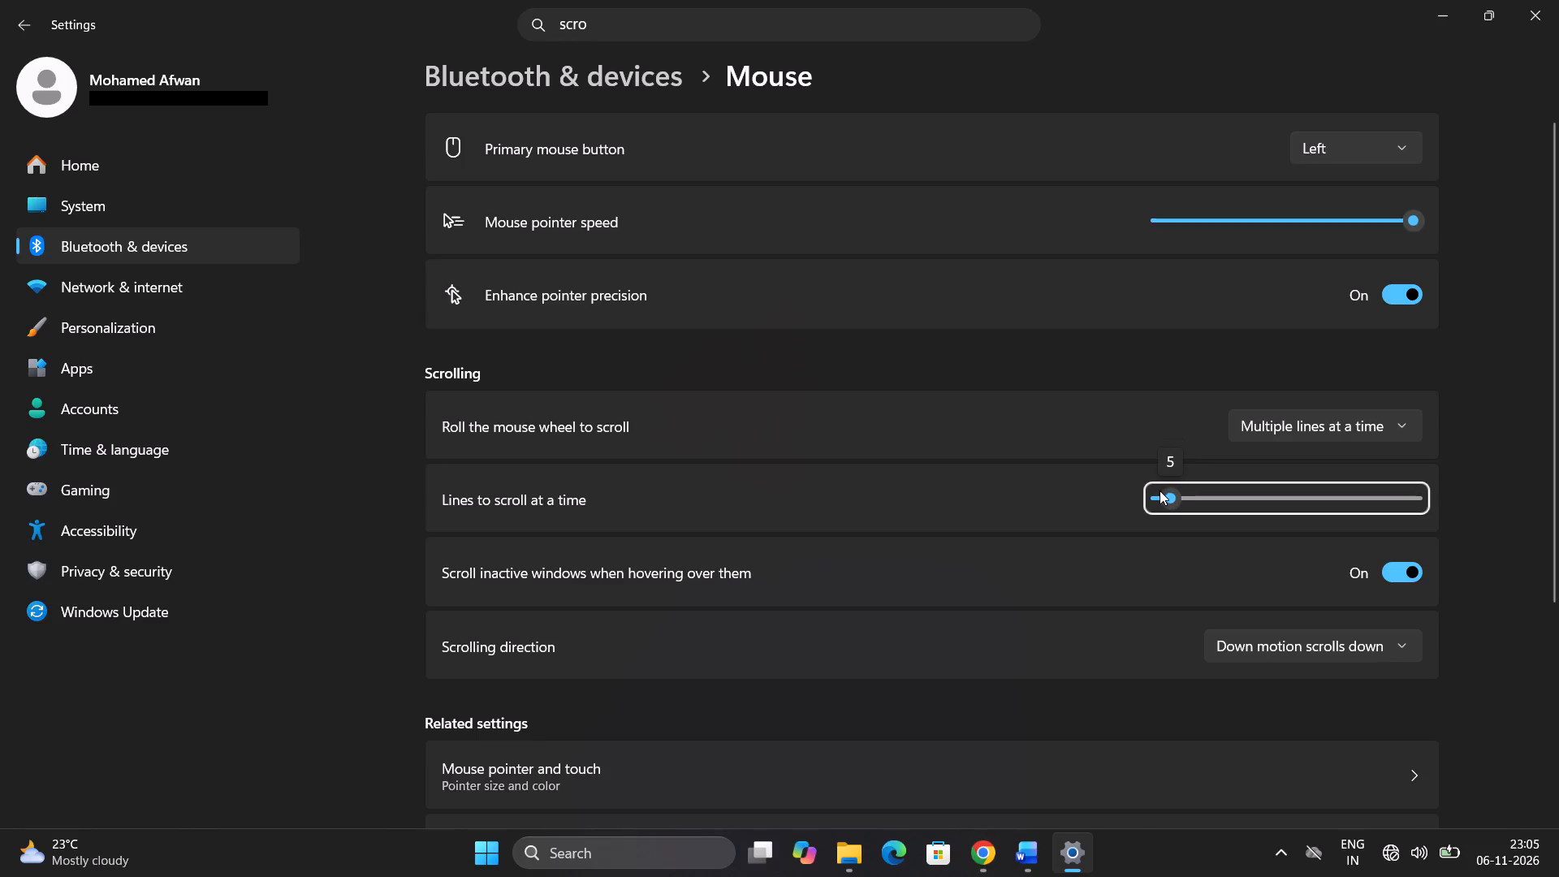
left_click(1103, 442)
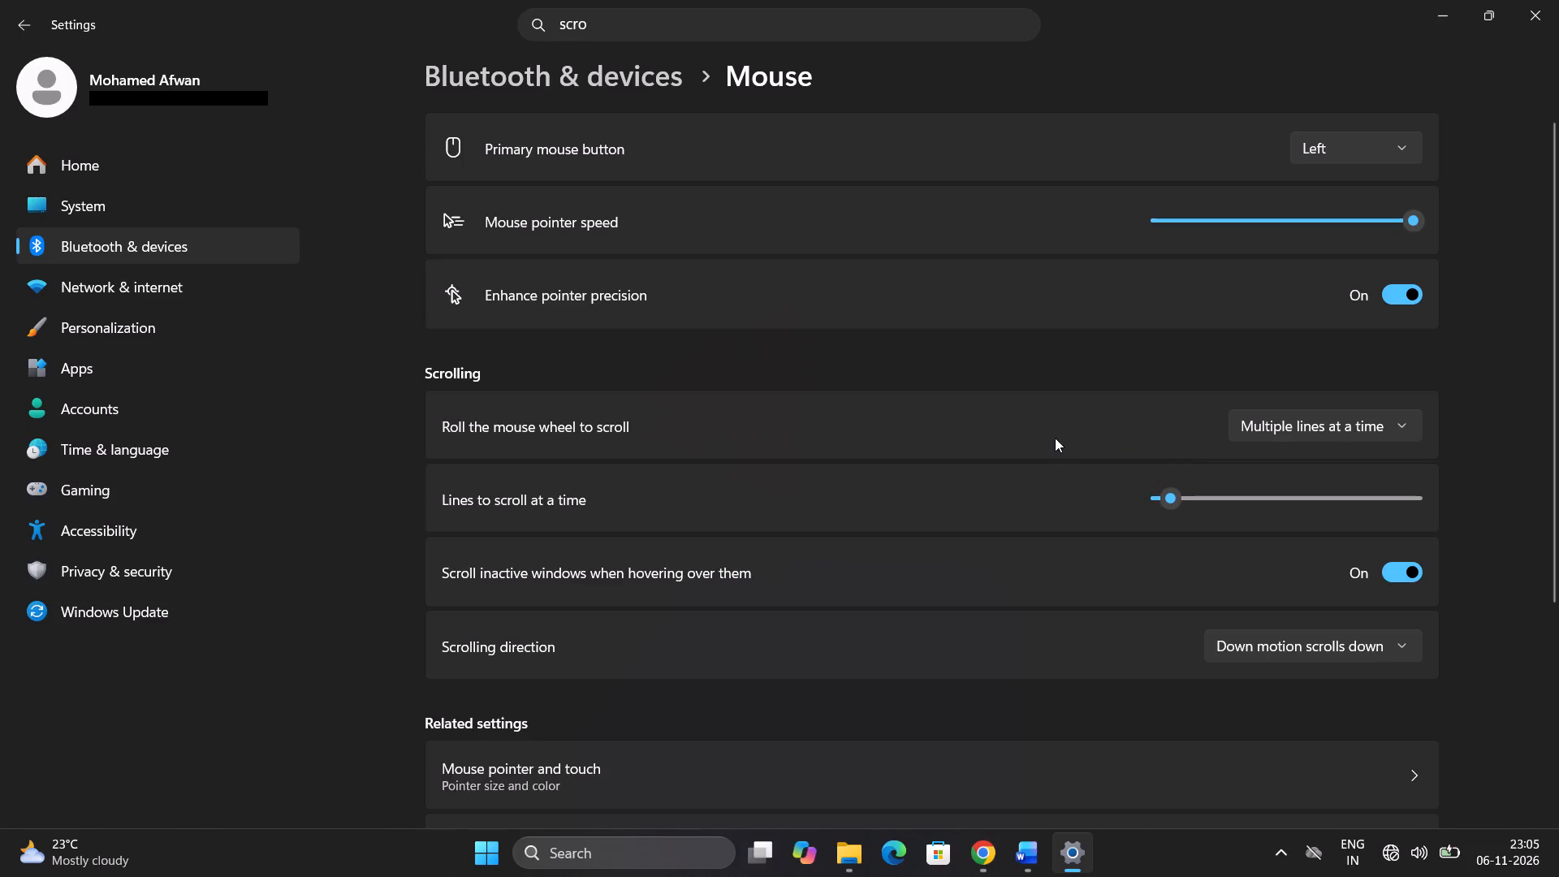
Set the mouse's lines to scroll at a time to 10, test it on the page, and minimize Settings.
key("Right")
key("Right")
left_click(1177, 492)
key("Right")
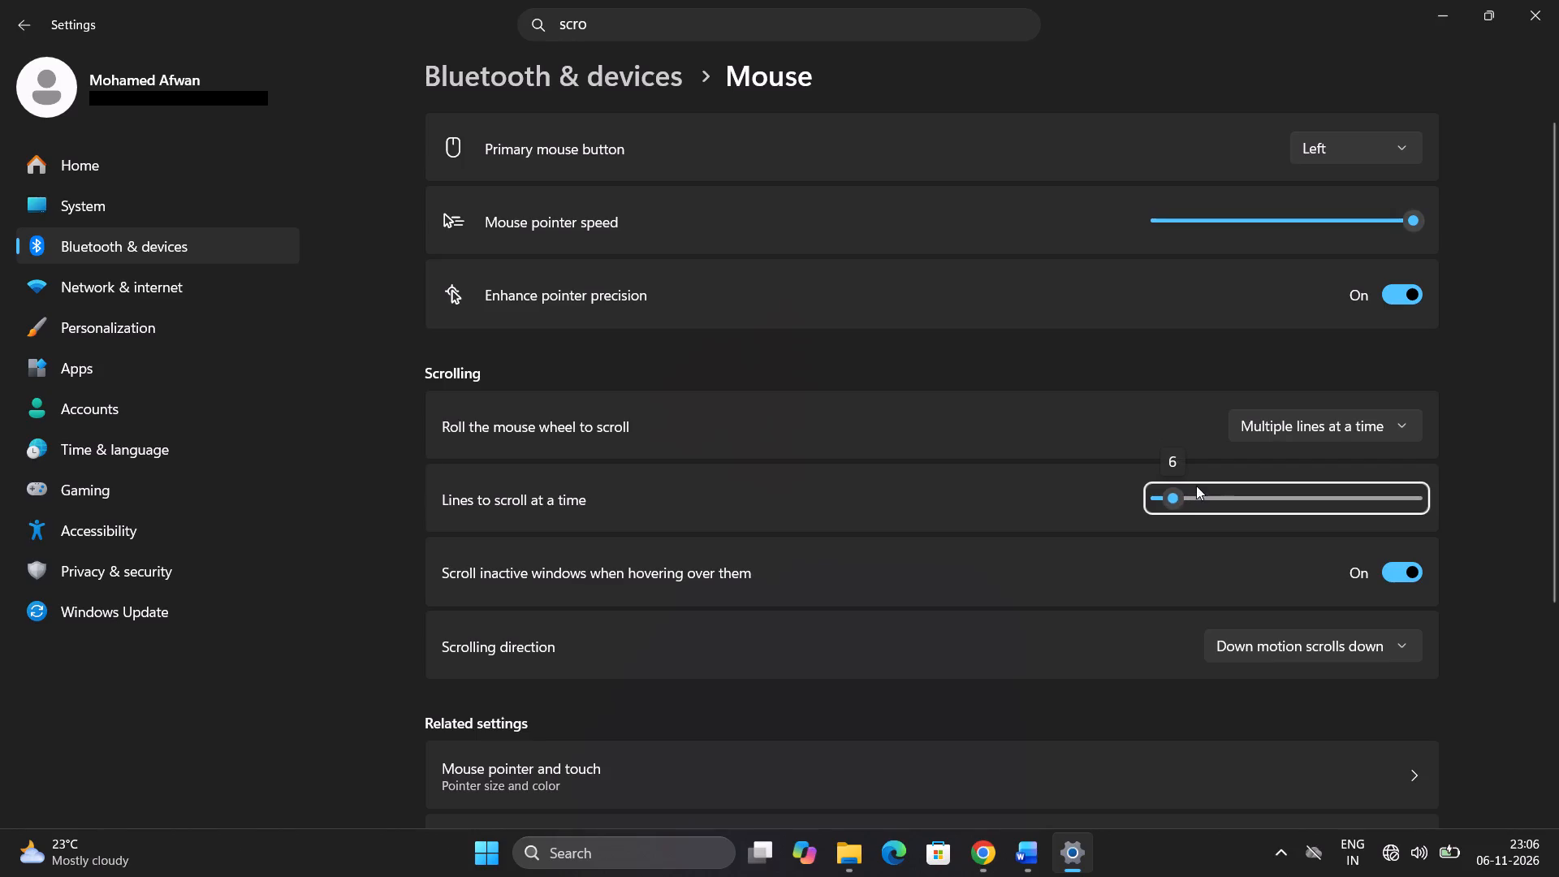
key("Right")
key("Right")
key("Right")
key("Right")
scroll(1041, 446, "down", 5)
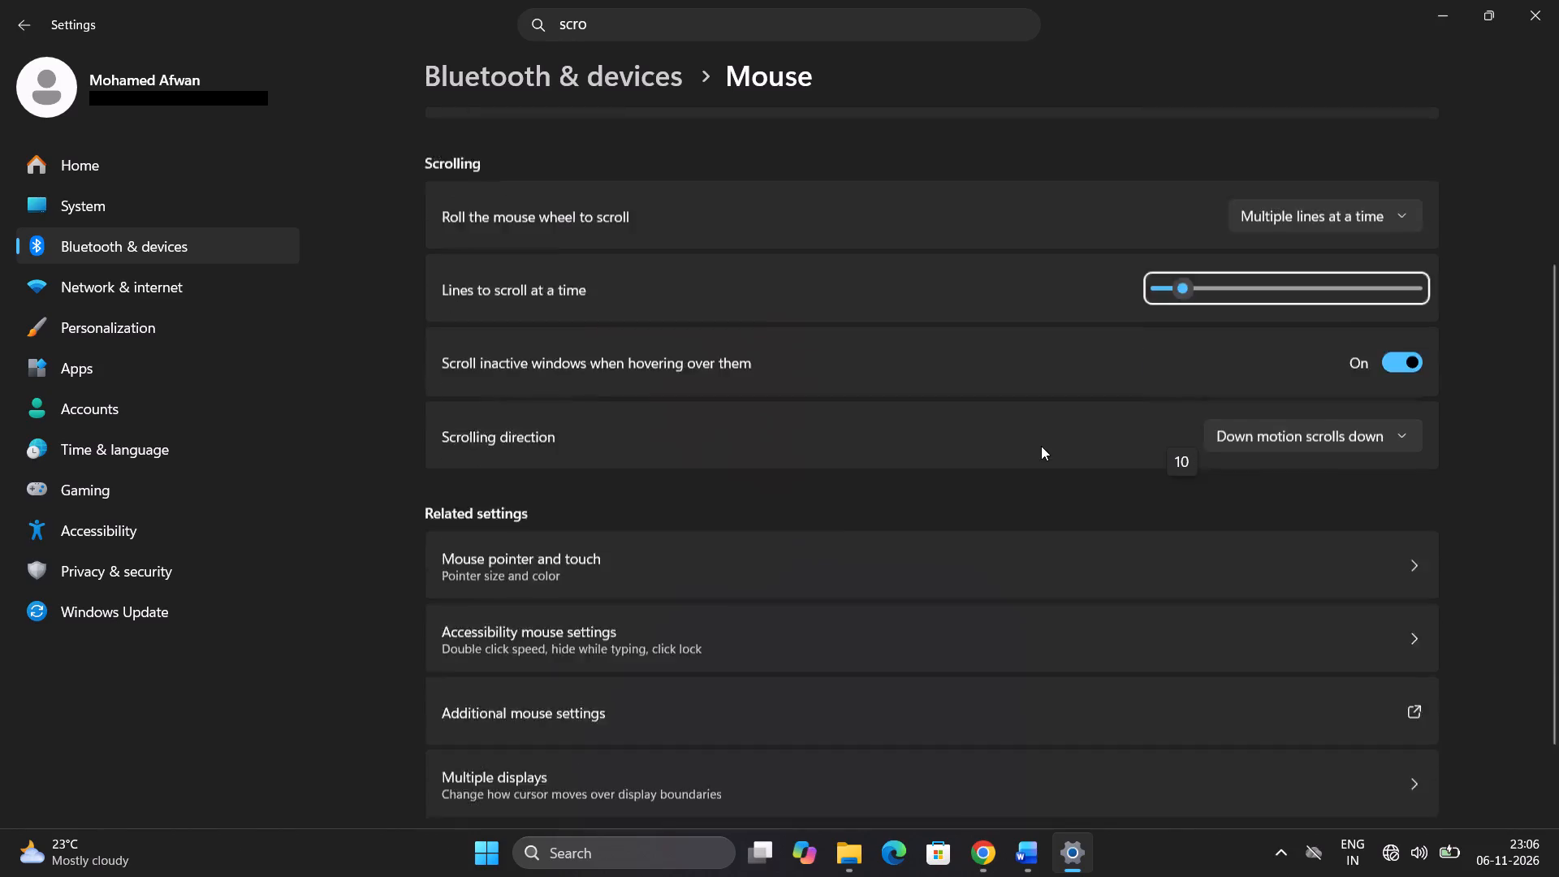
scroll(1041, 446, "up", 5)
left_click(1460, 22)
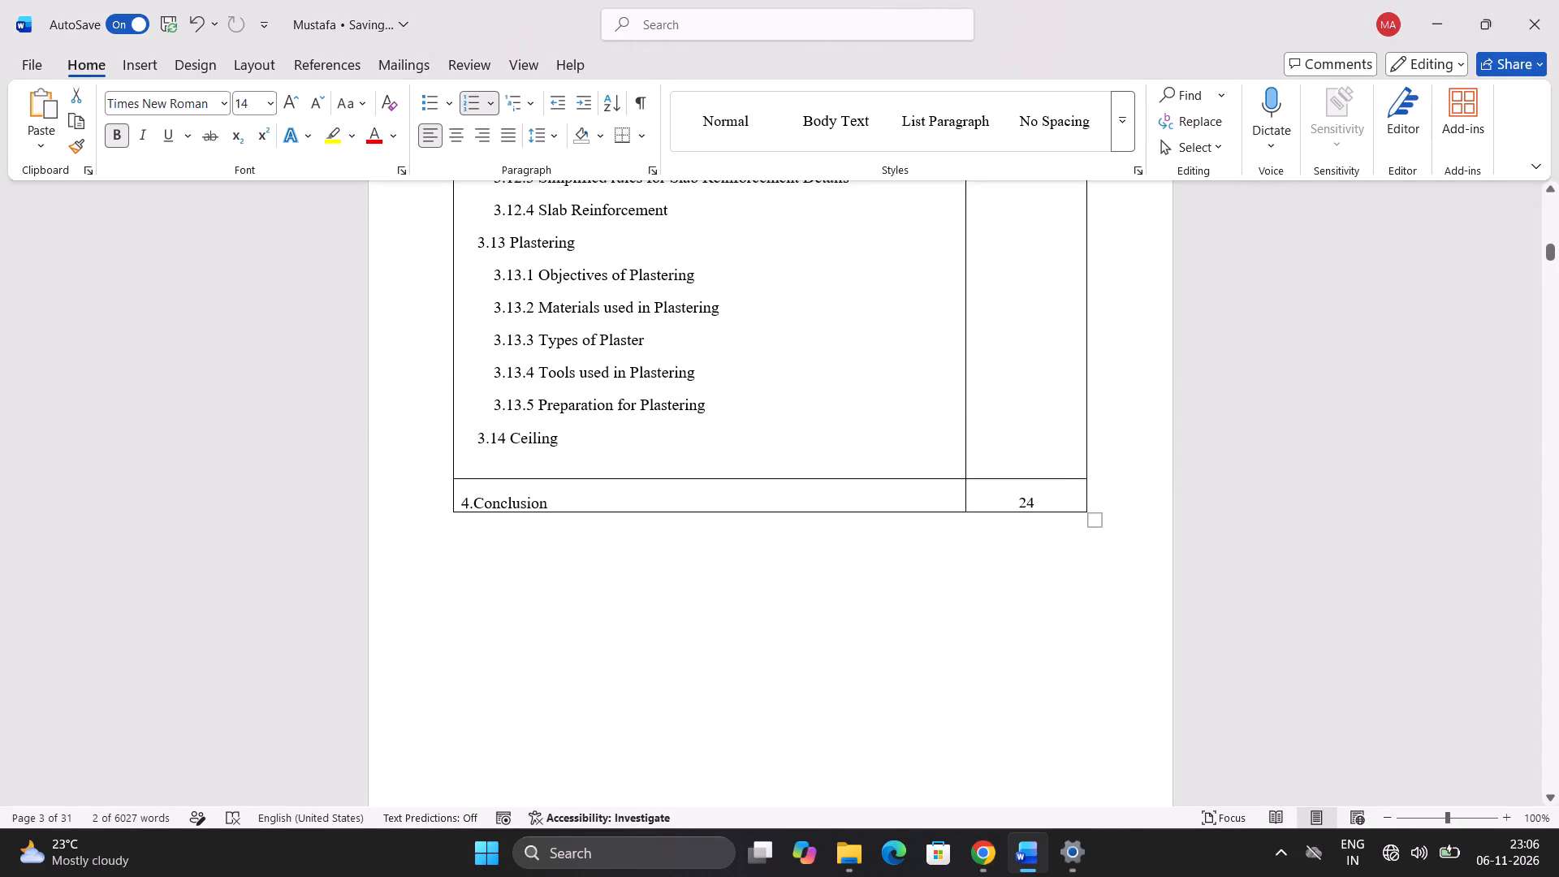
Test the scrolling speed in the Word report by moving through the Chapter 2 text and floor plan pages.
scroll(919, 330, "down", 15)
scroll(919, 330, "down", 11)
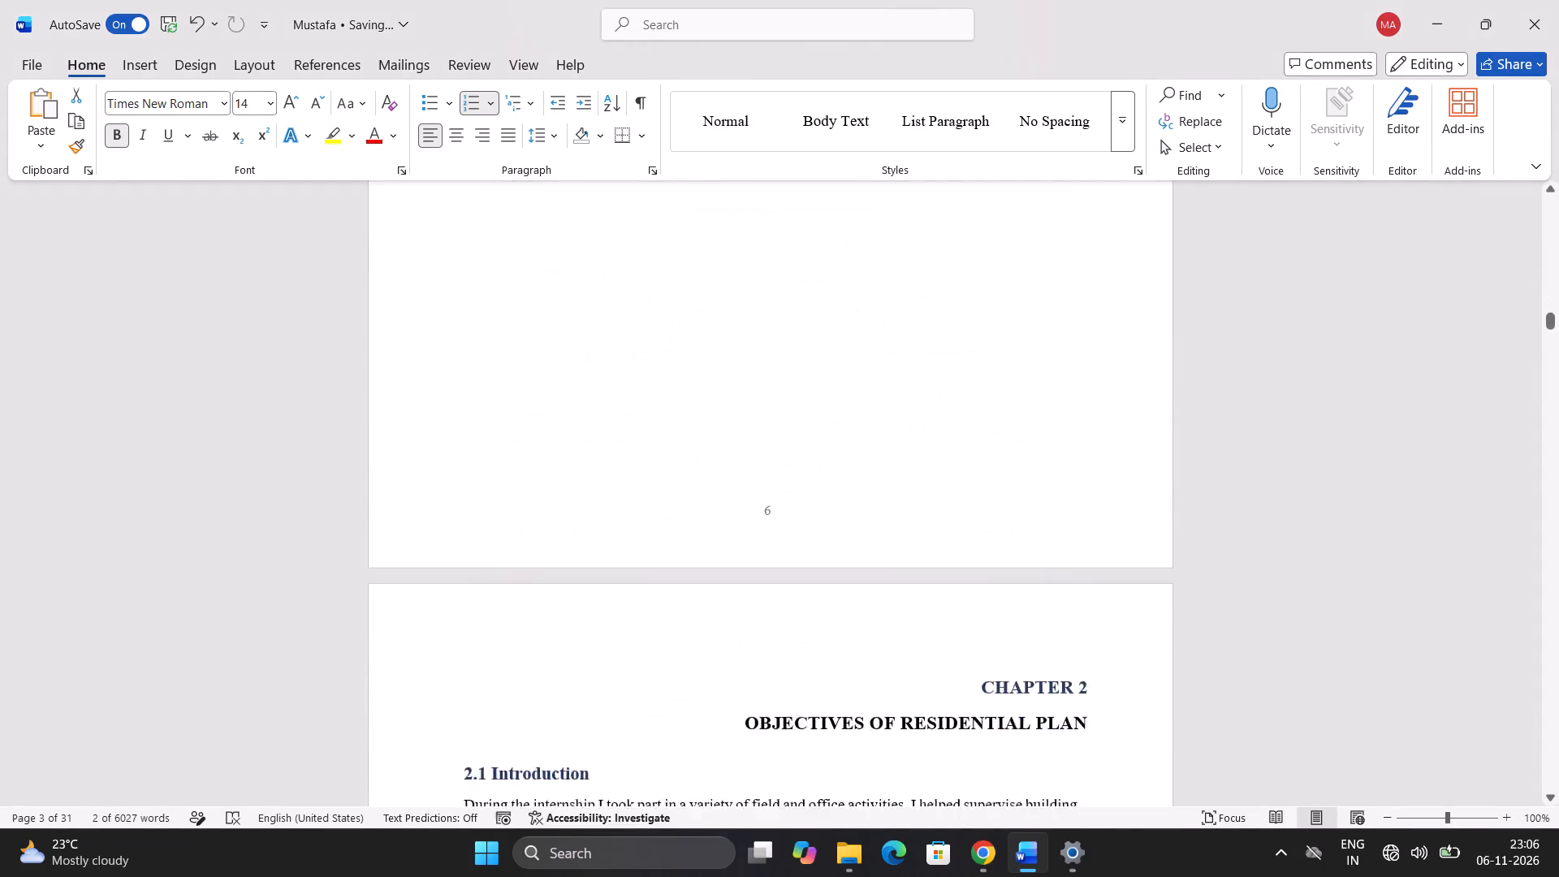
scroll(919, 330, "down", 16)
scroll(919, 330, "up", 1)
scroll(919, 330, "down", 12)
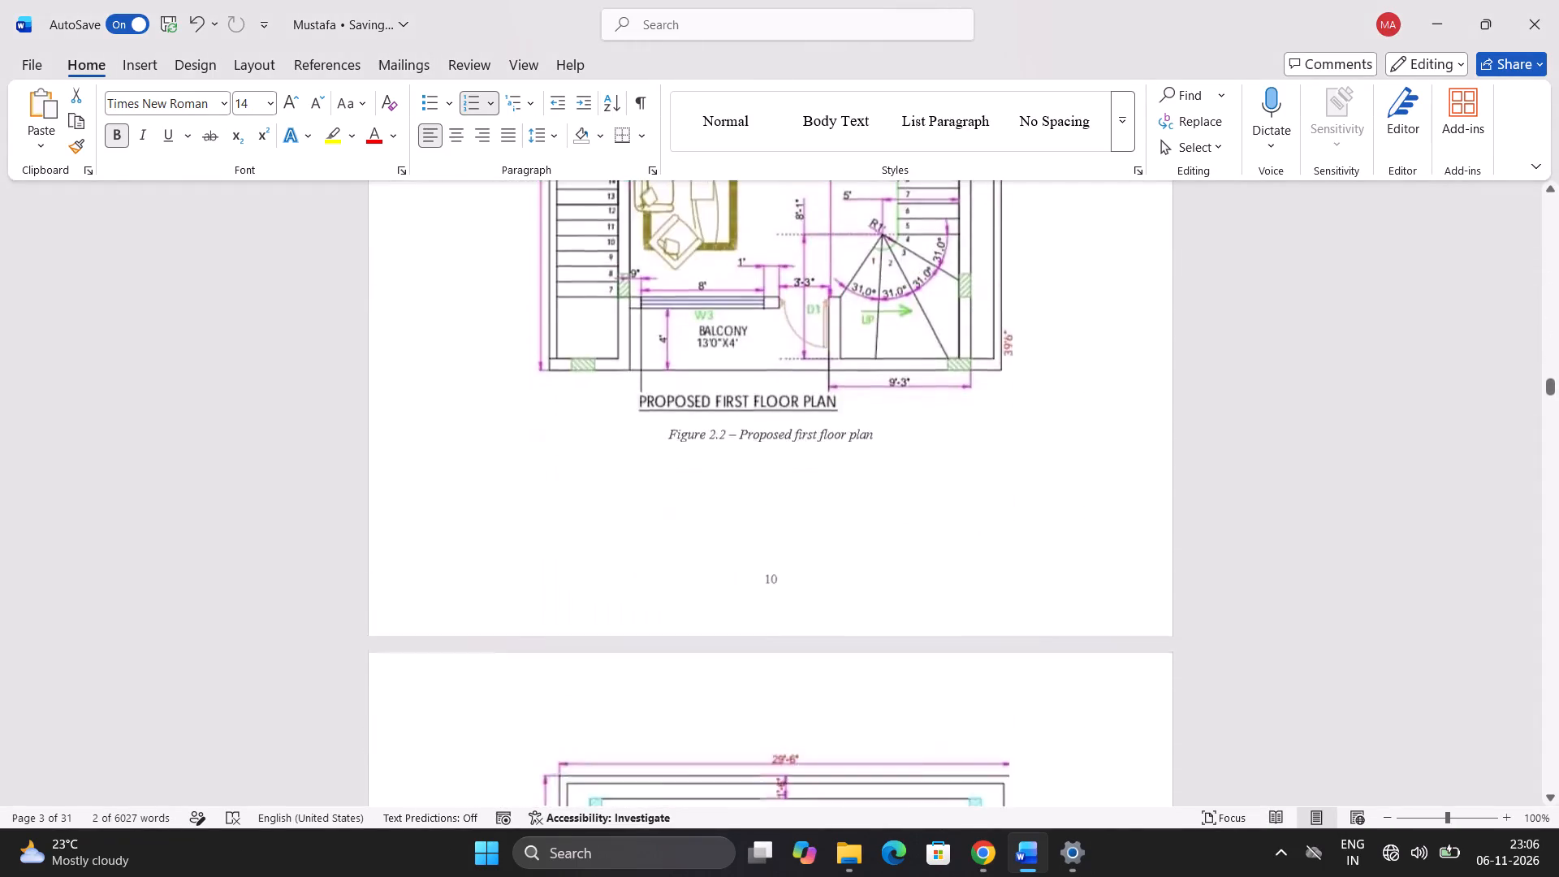
scroll(919, 330, "down", 3)
scroll(919, 330, "up", 20)
scroll(919, 330, "up", 9)
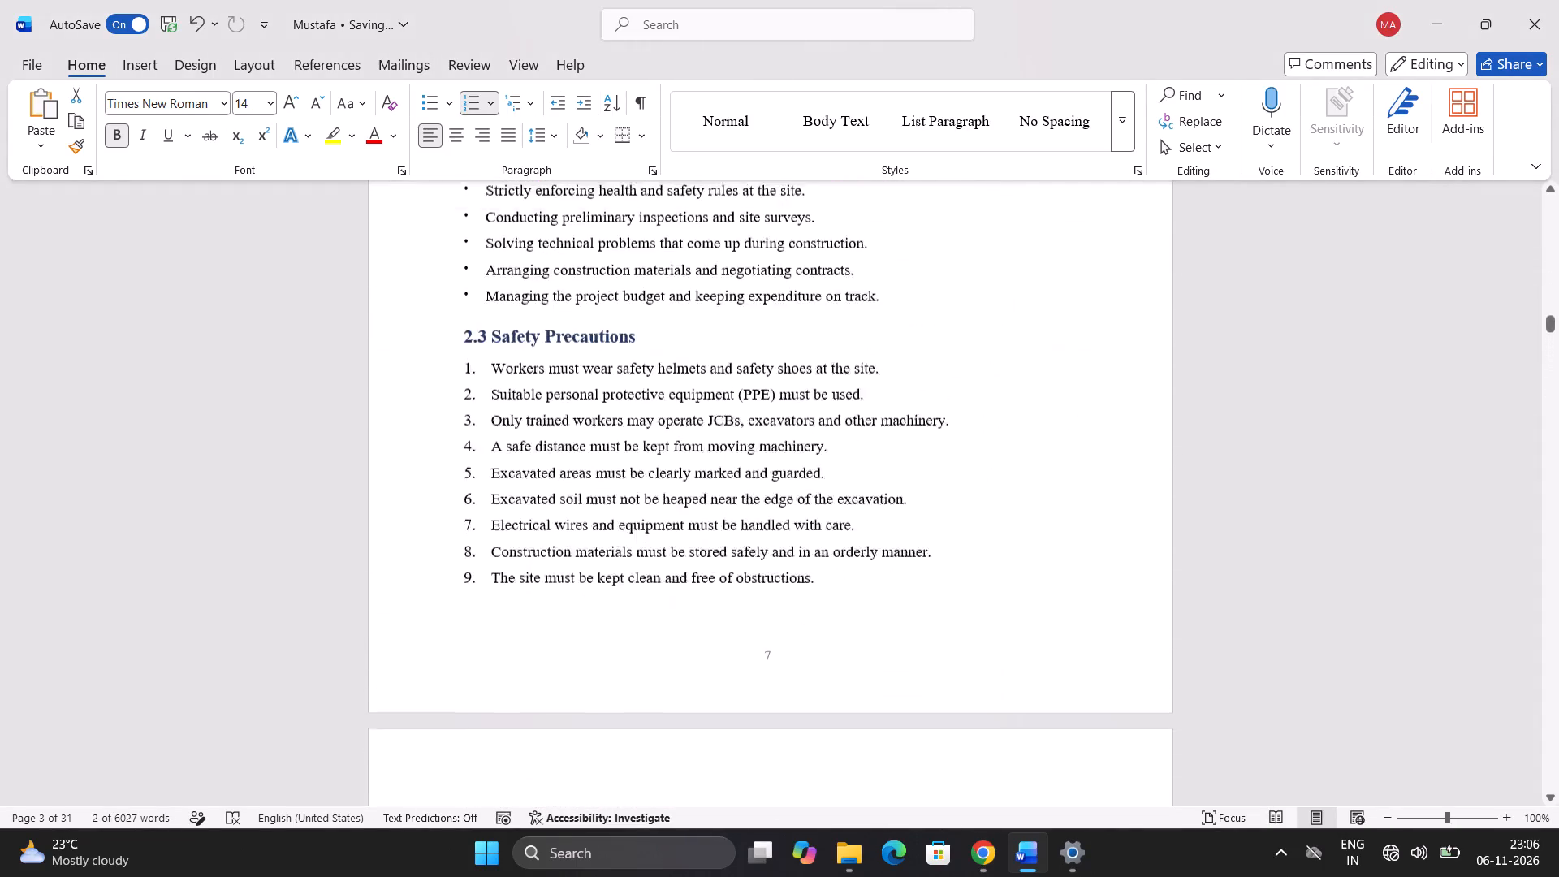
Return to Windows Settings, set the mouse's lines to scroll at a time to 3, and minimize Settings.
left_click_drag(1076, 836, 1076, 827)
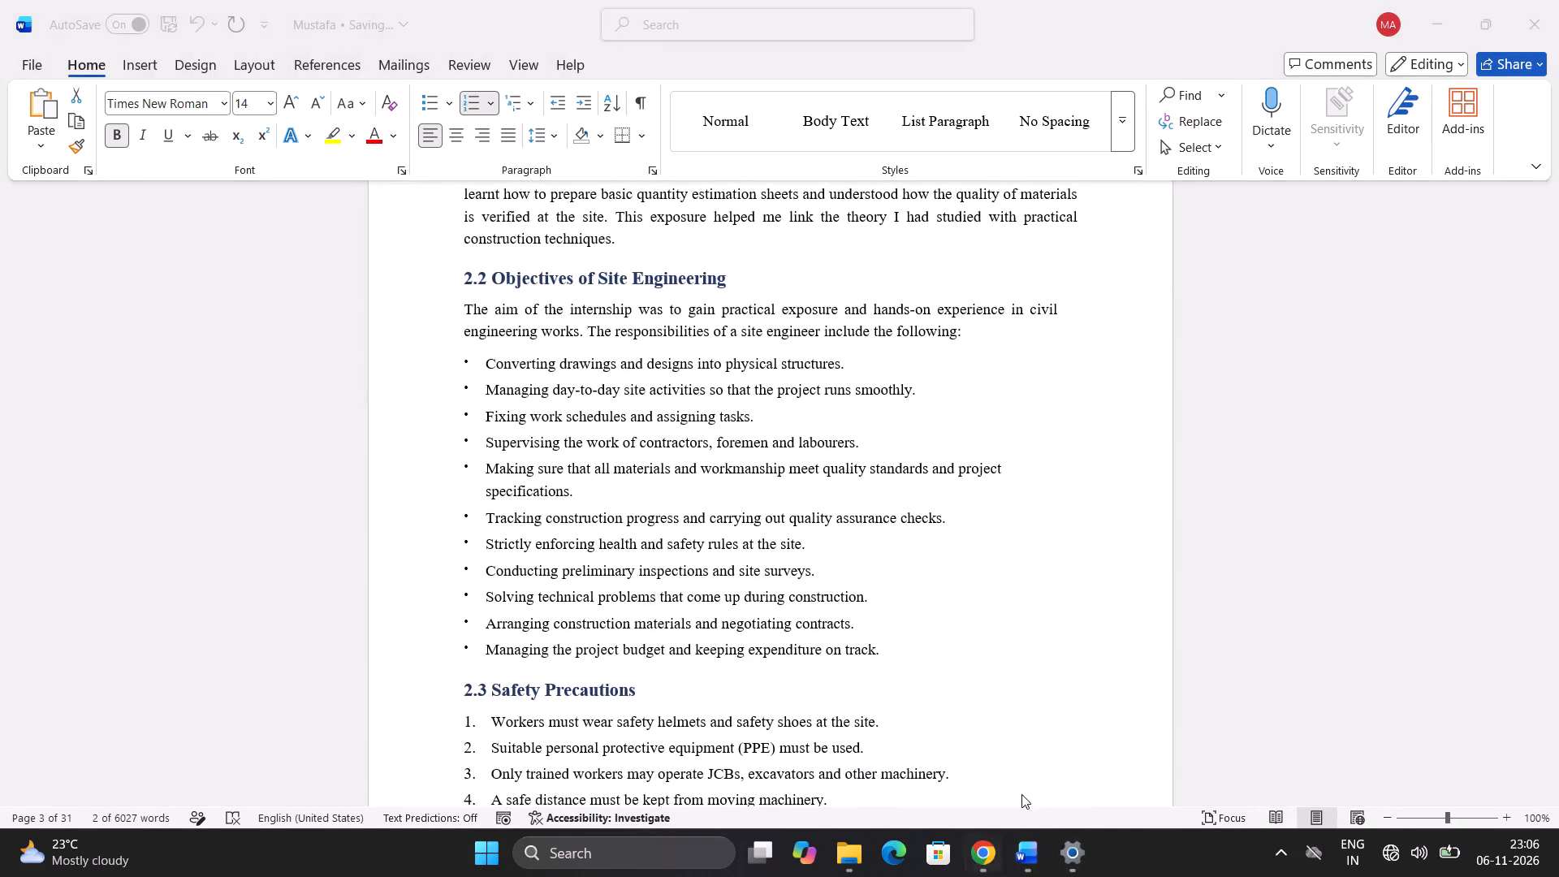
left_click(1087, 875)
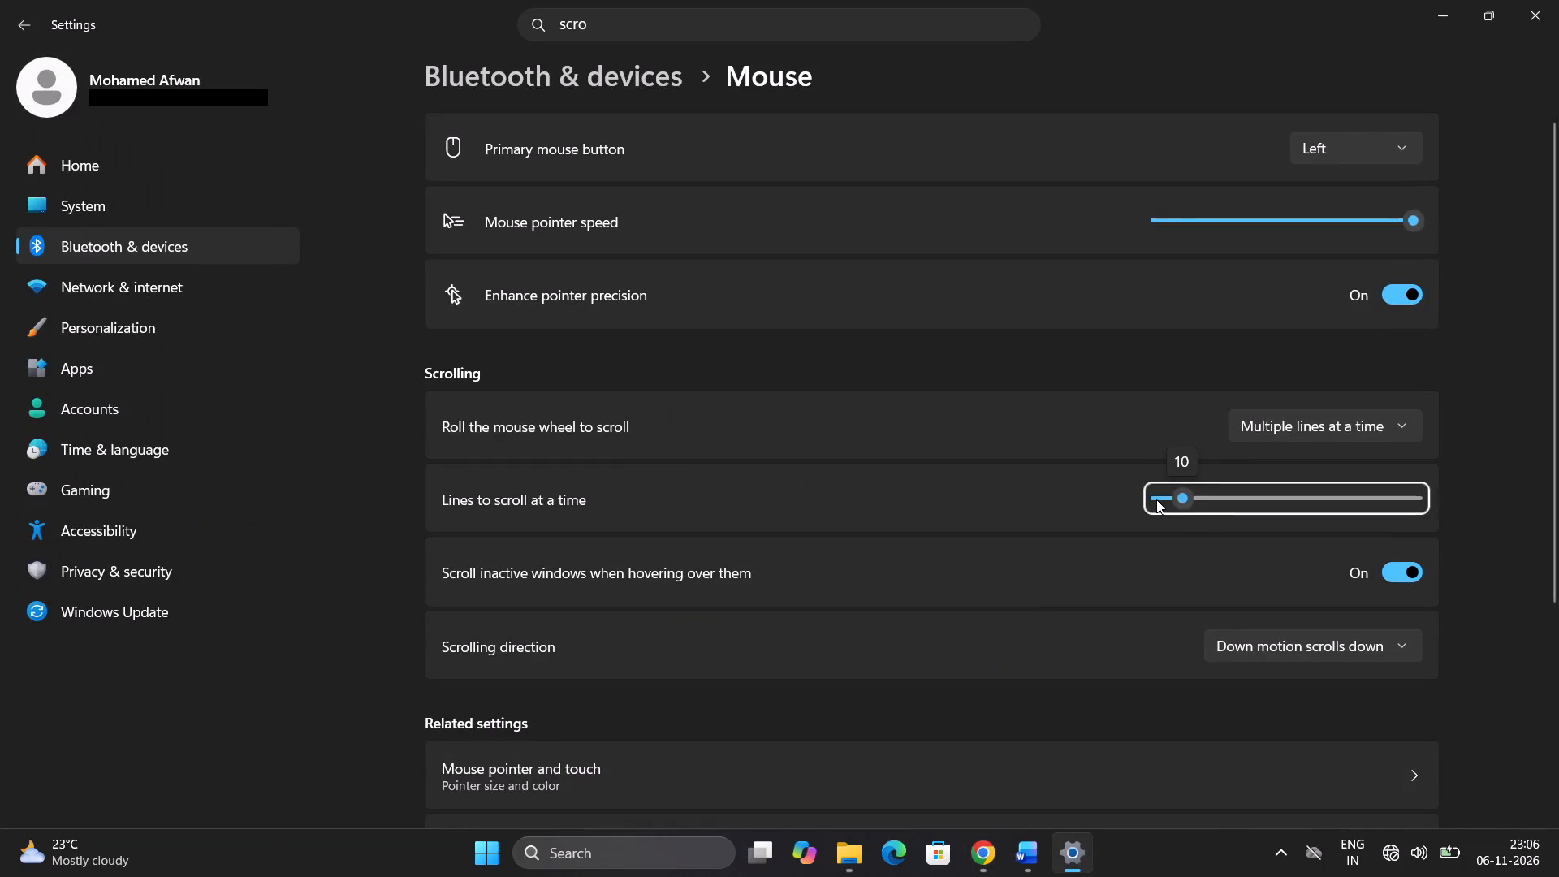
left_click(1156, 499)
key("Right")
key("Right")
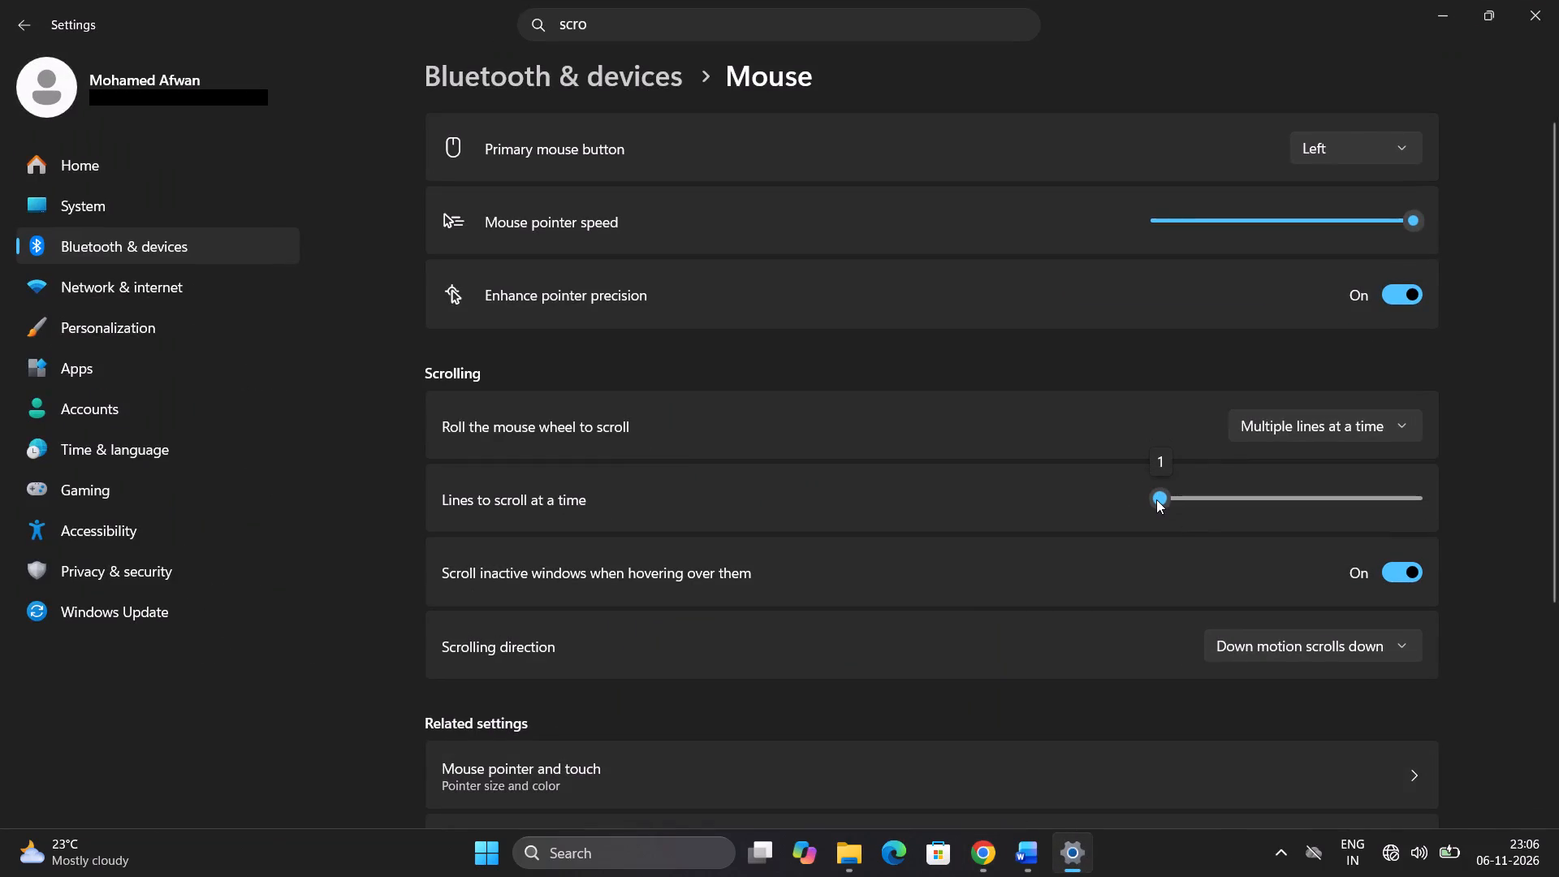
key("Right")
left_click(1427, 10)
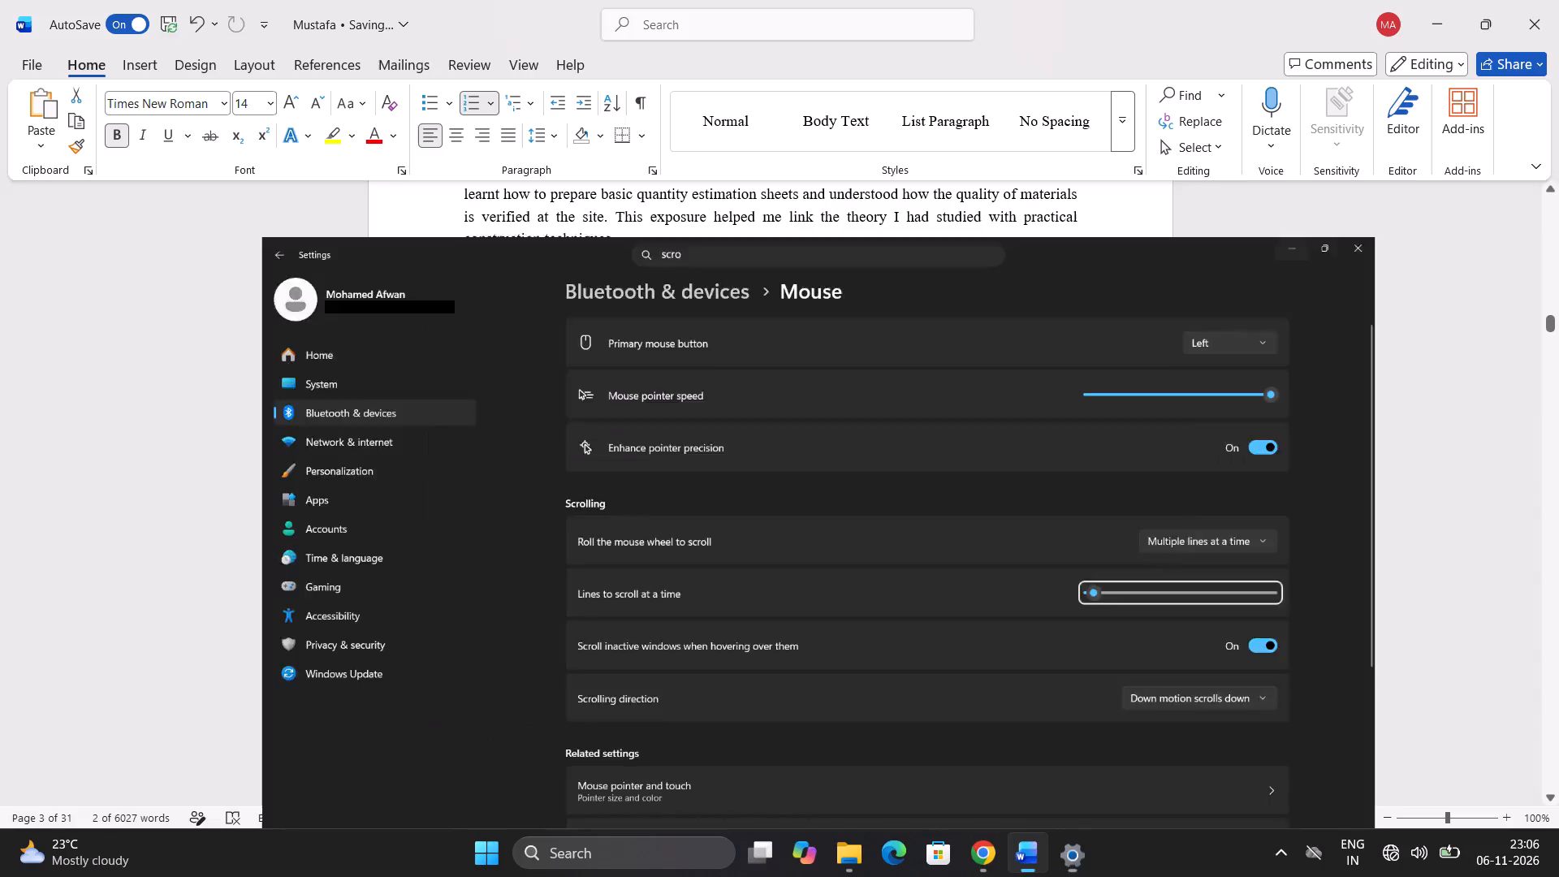
Test the scrolling speed in the Word report between page 6 and section 2.4 Plan of the Residential Building.
scroll(907, 413, "up", 19)
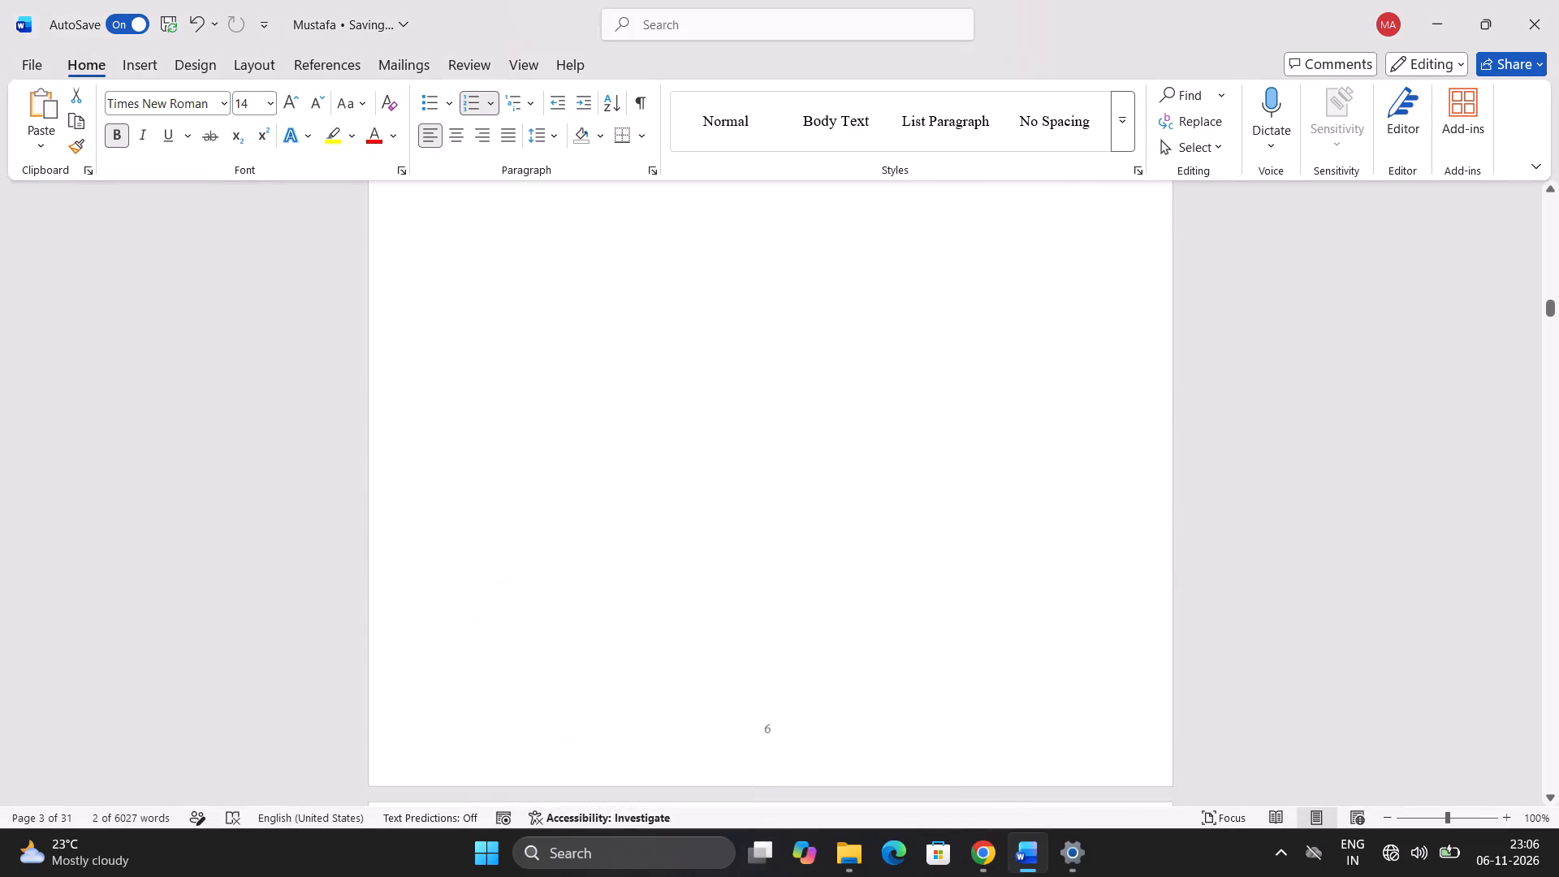
scroll(908, 413, "down", 16)
scroll(911, 399, "down", 6)
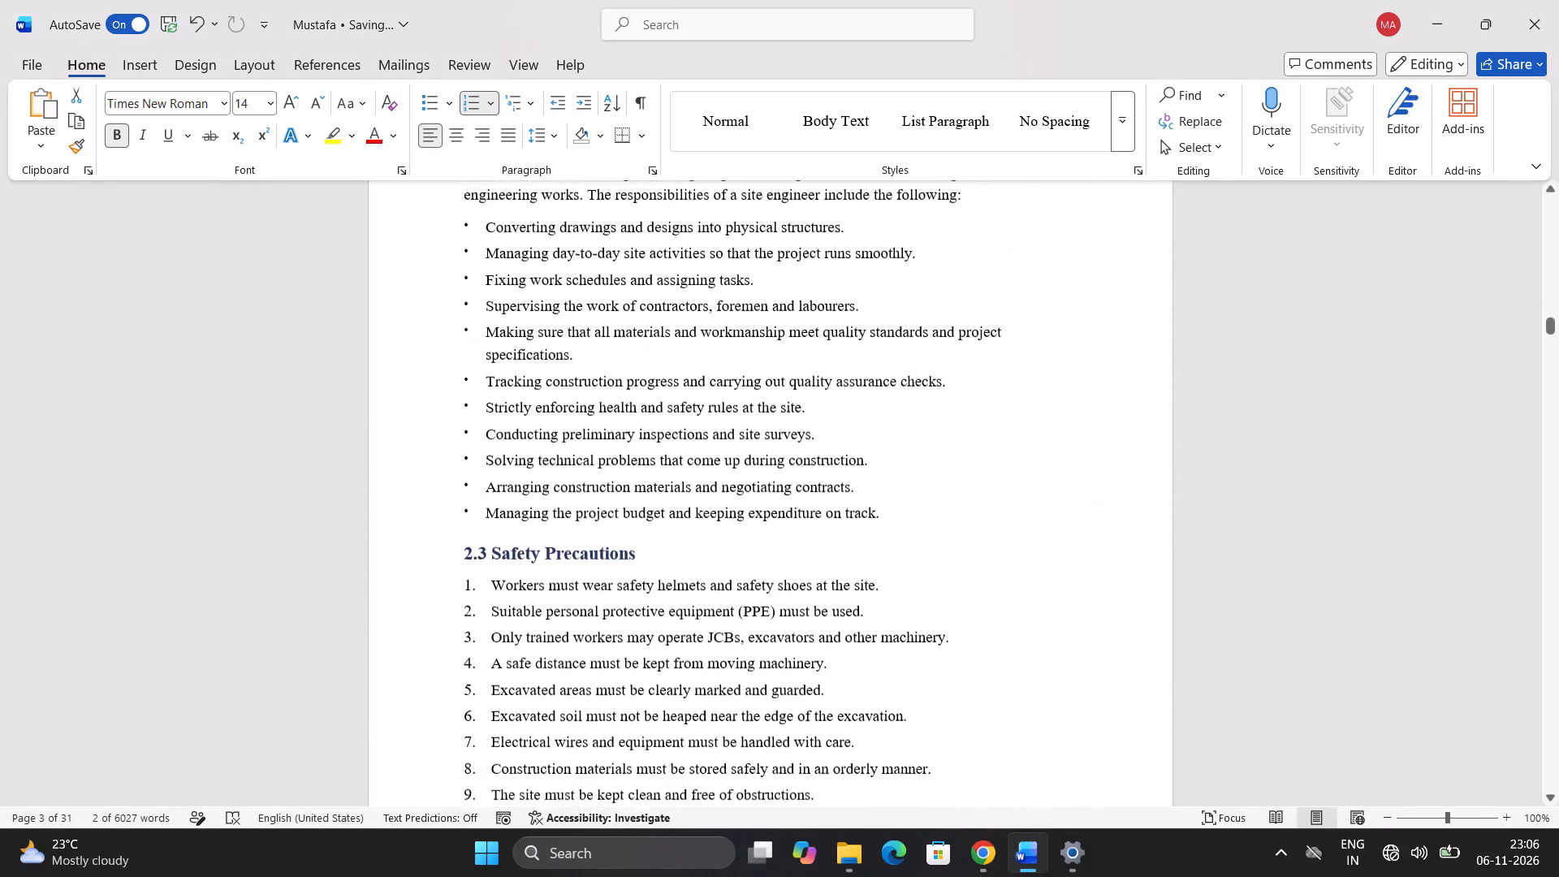
scroll(911, 399, "down", 17)
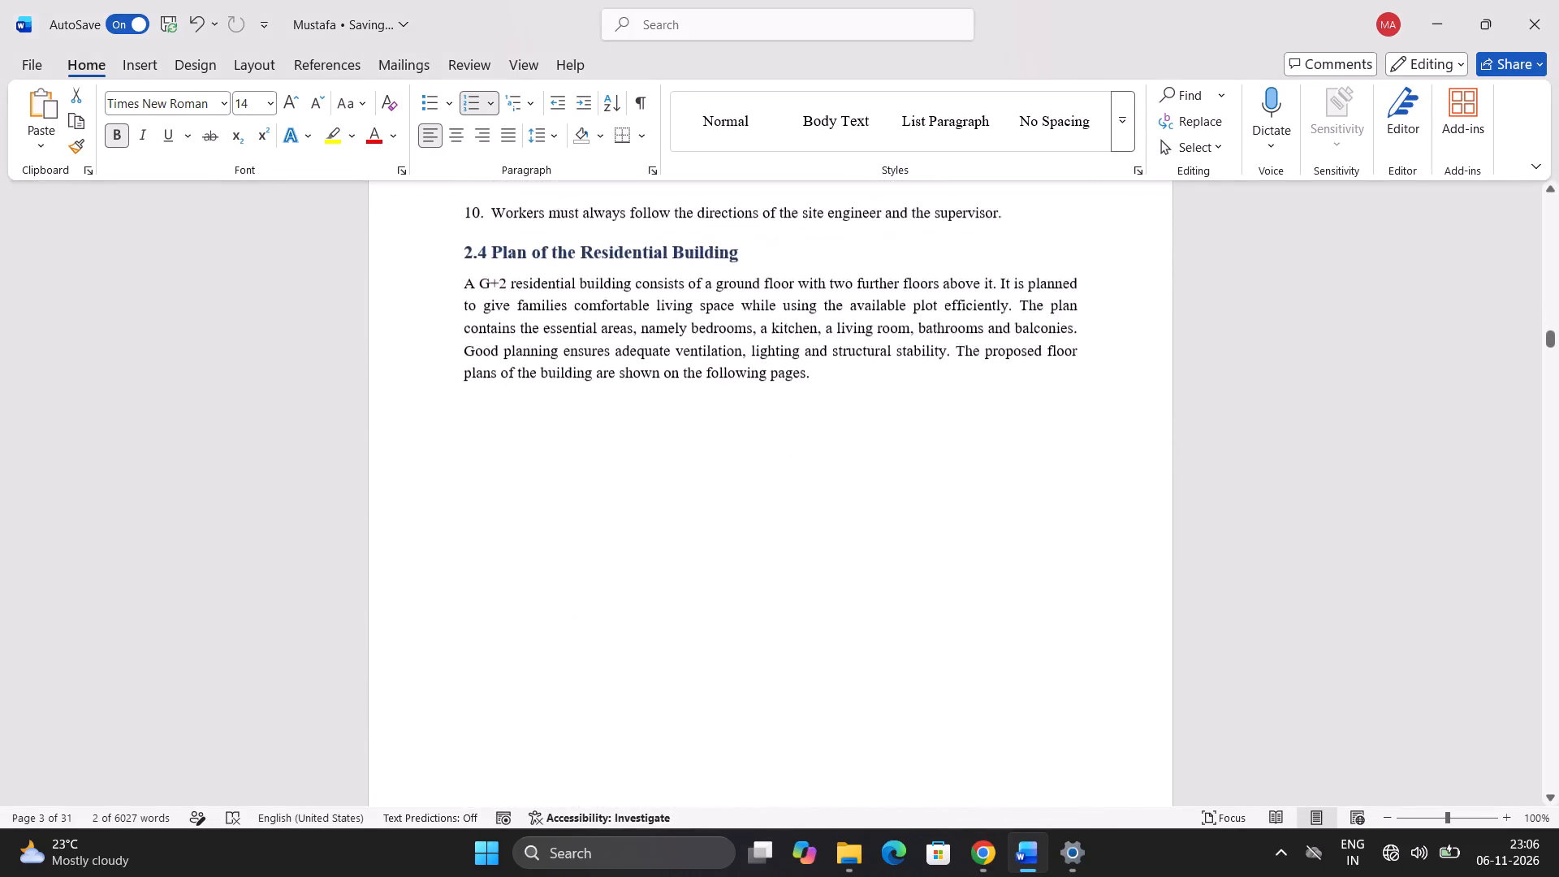
scroll(911, 398, "up", 4)
Return to Windows Settings, set the mouse's lines to scroll at a time to 6, and minimize Settings.
left_click(1073, 875)
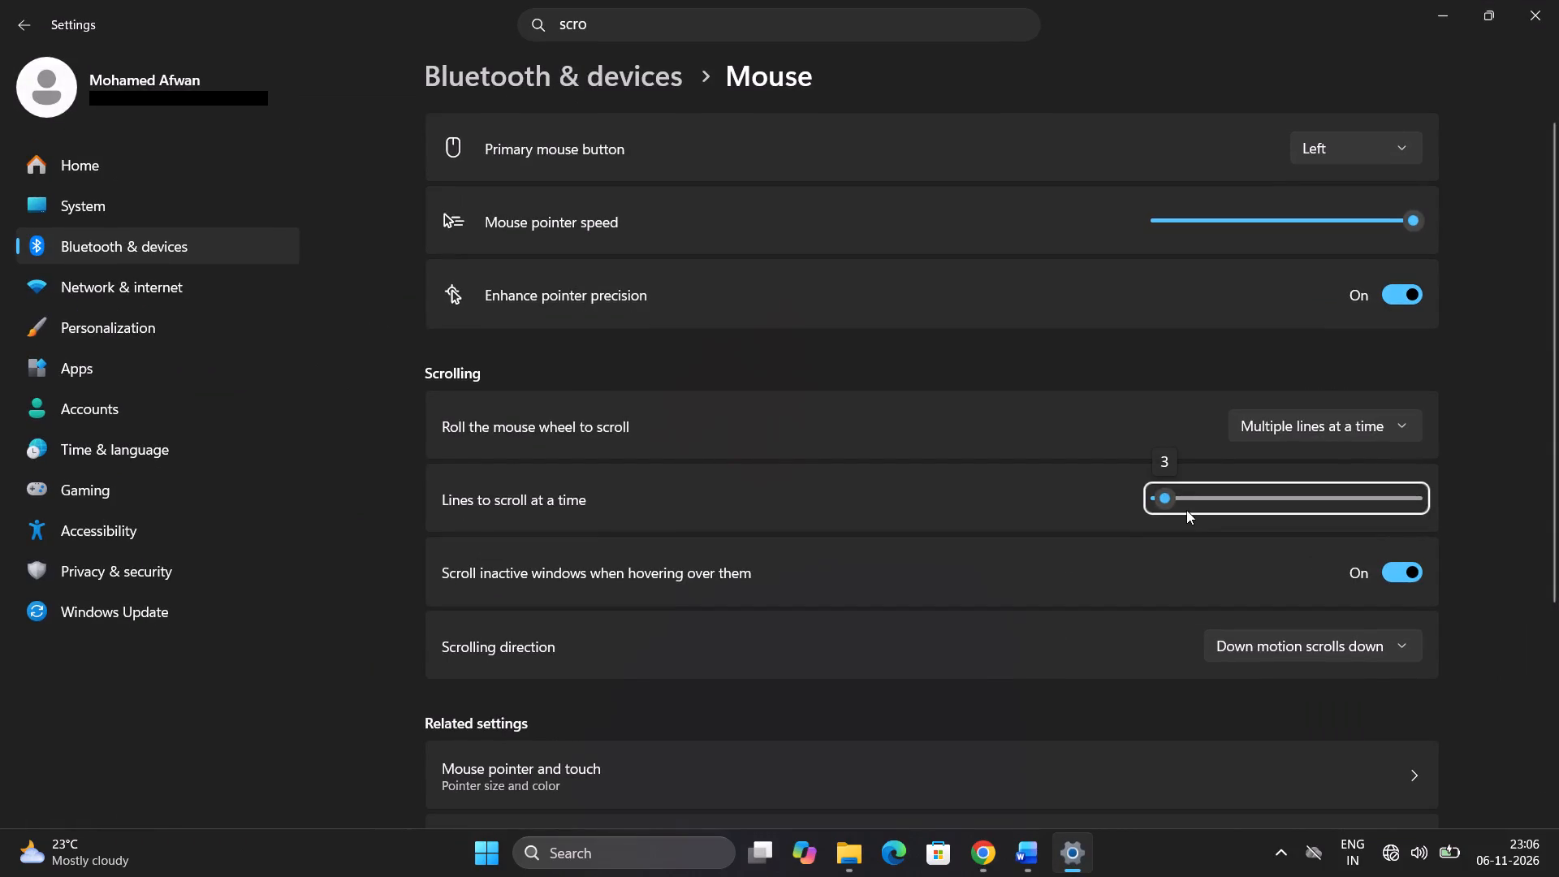
key("Right")
key("Right")
key("Right")
left_click(1462, 5)
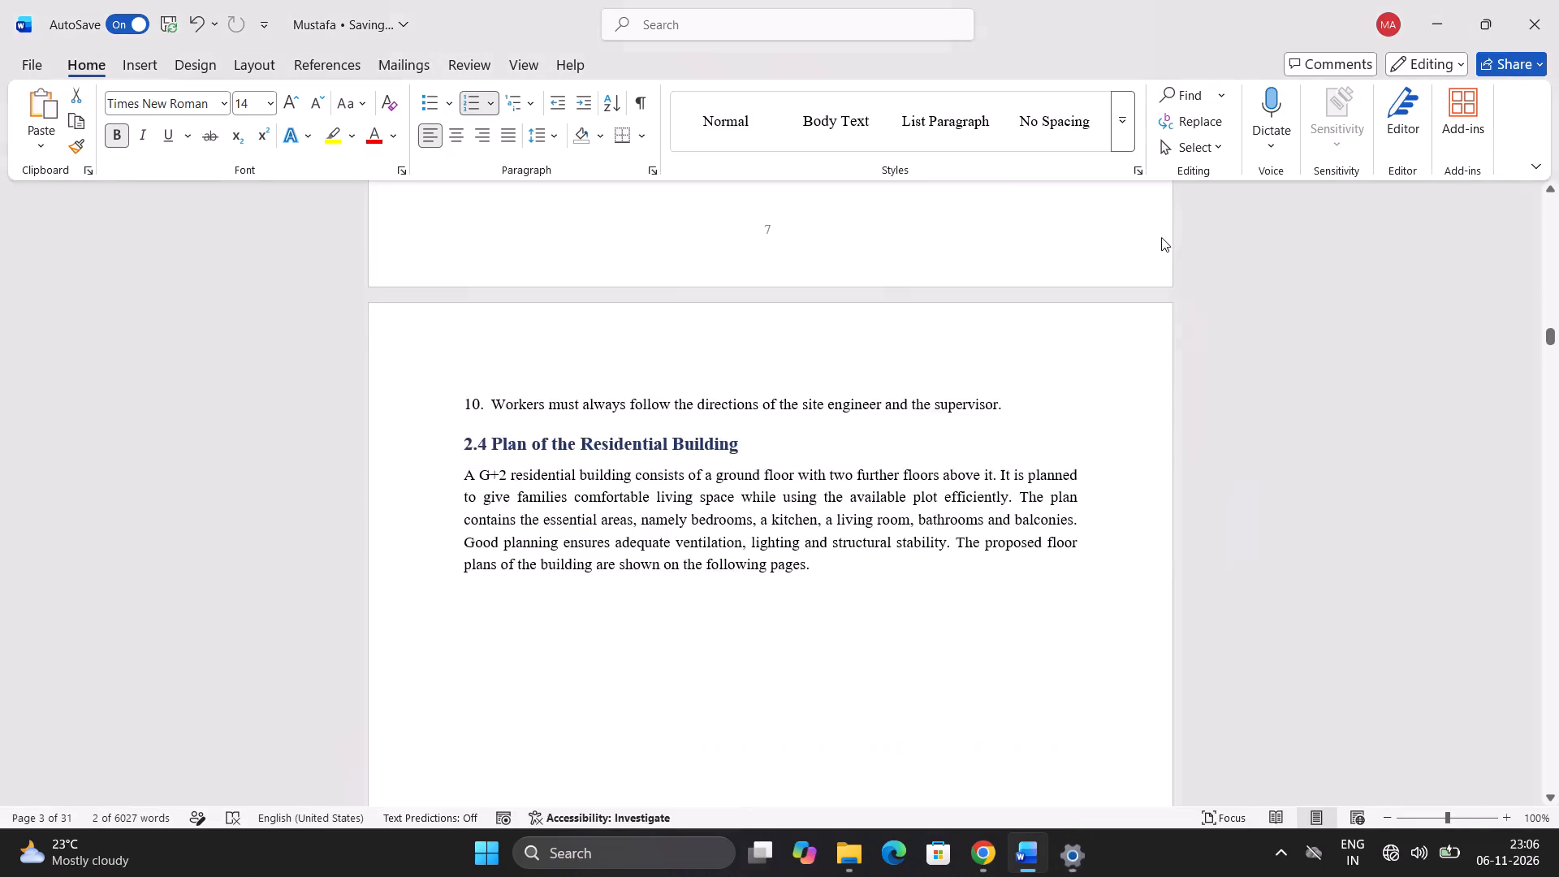
Test the new scrolling speed in the Word report between Chapter 1's introduction and the objectives bullets on page 6.
scroll(1157, 245, "up", 5)
scroll(1089, 318, "up", 17)
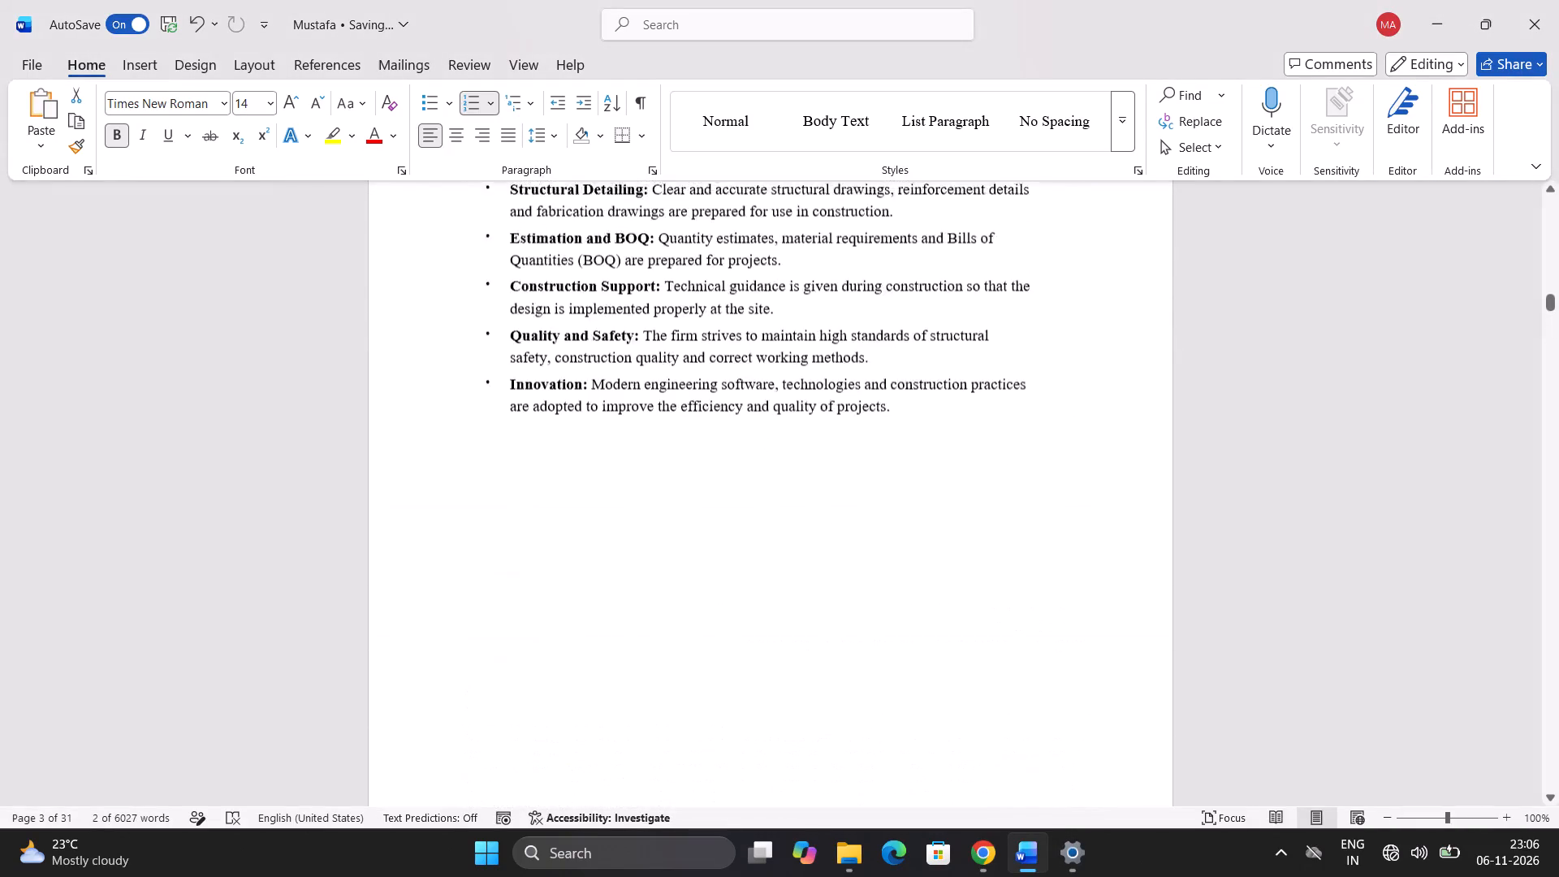
scroll(1114, 357, "up", 20)
scroll(1114, 357, "up", 4)
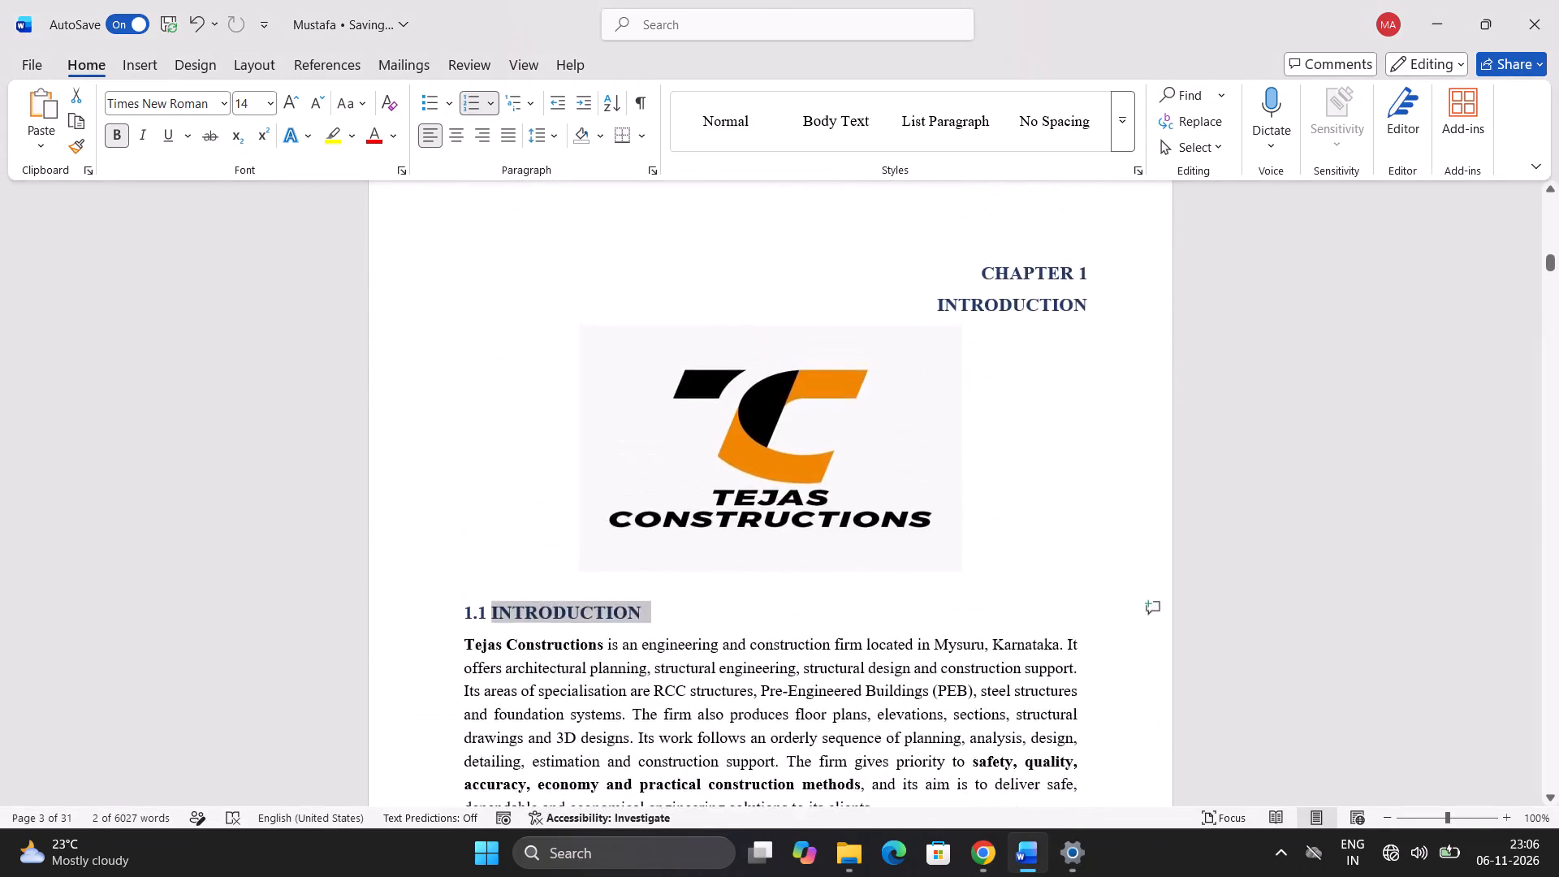
scroll(1109, 339, "down", 19)
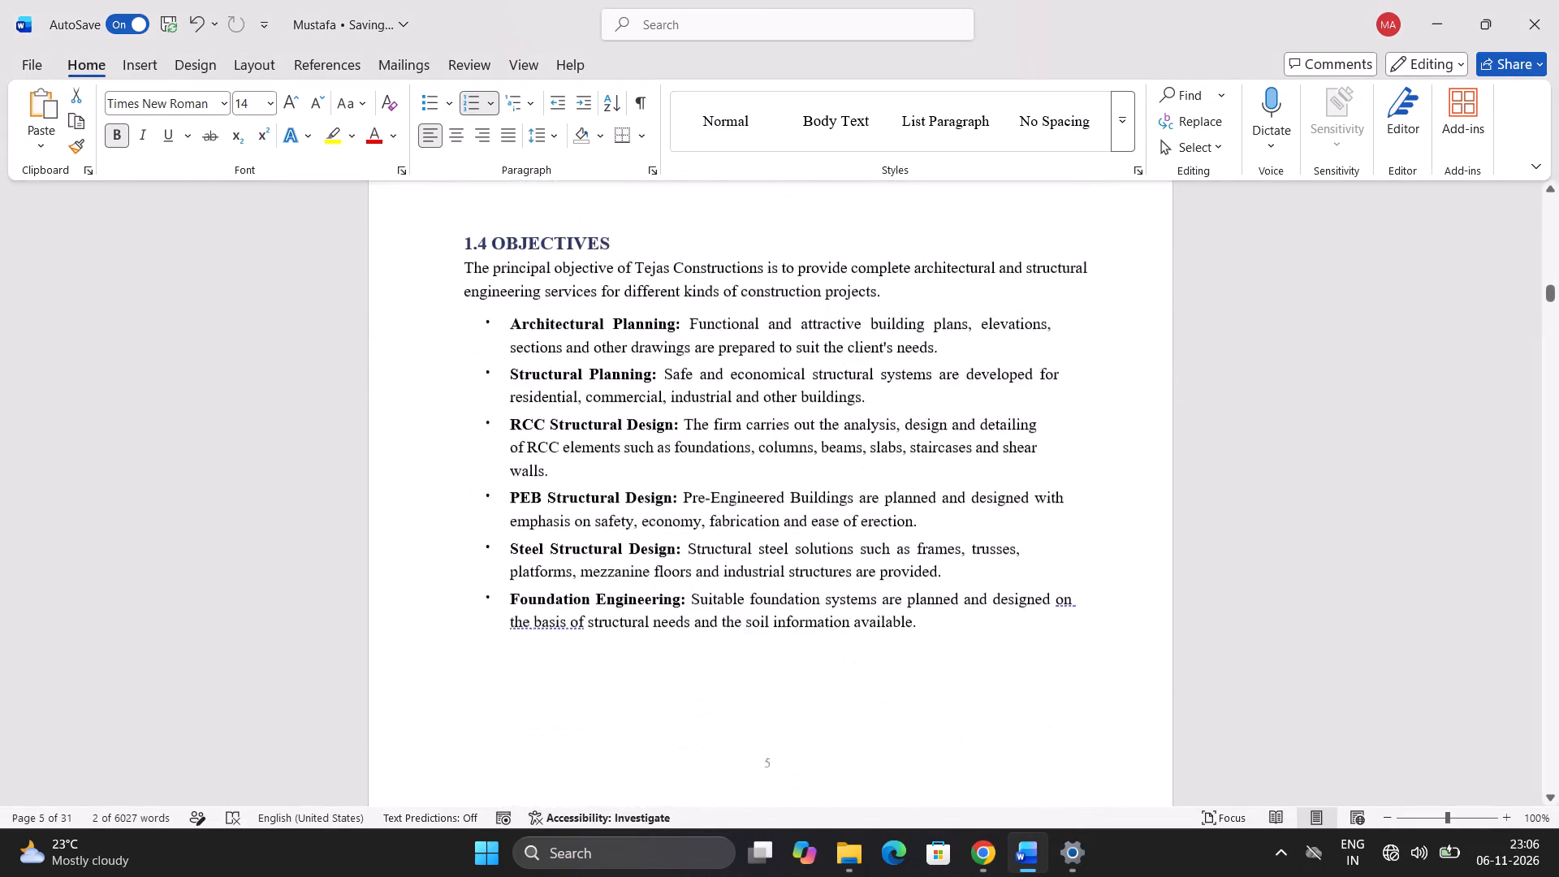
scroll(1109, 339, "down", 7)
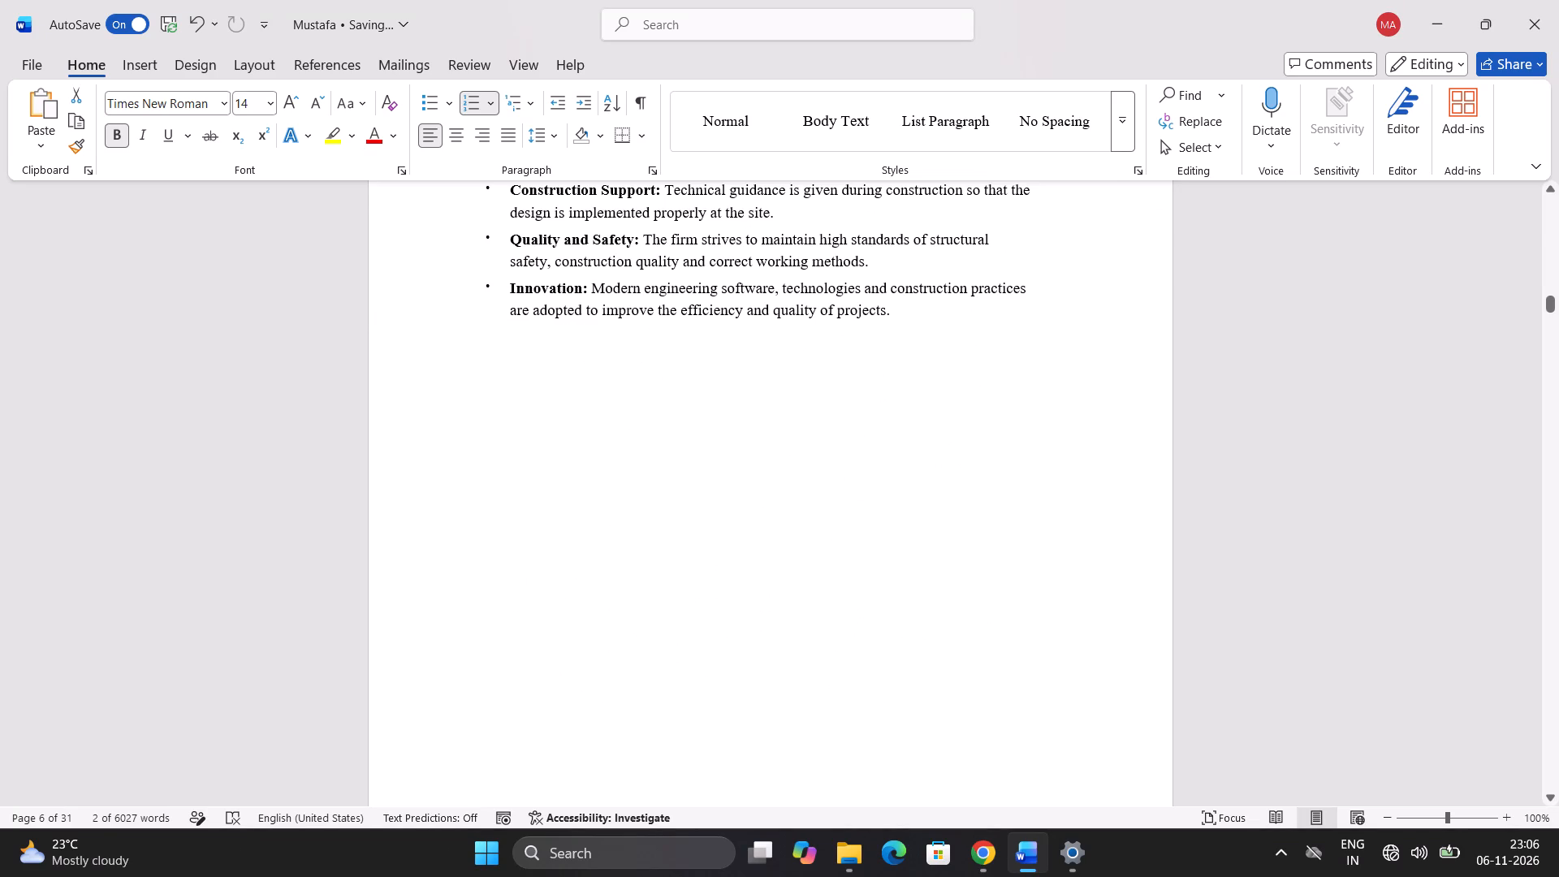
scroll(546, 478, "up", 2)
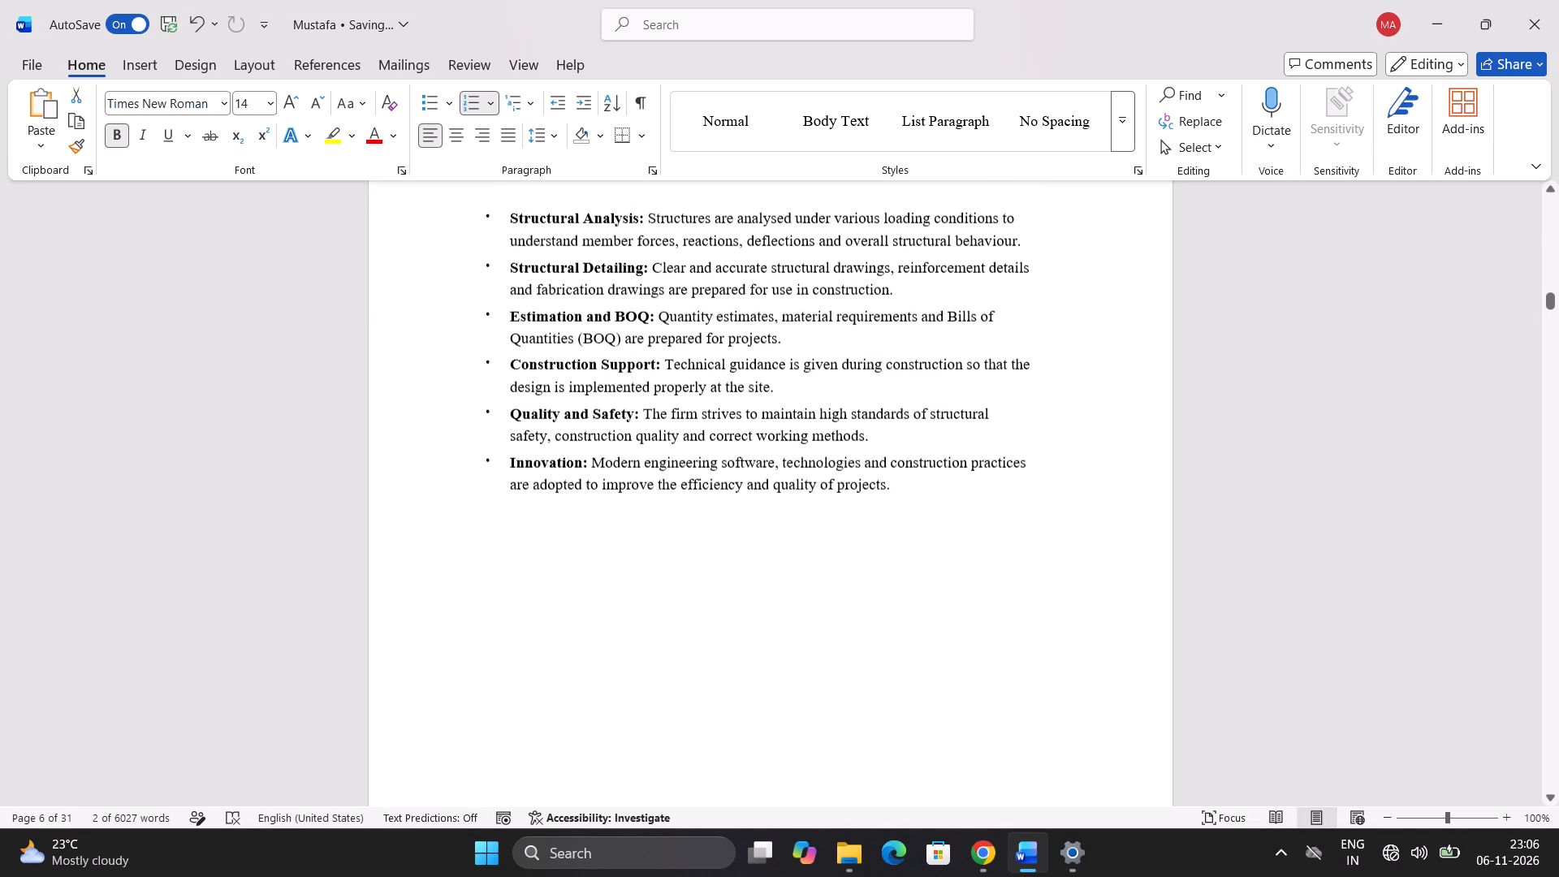
scroll(555, 402, "down", 5)
scroll(555, 397, "up", 5)
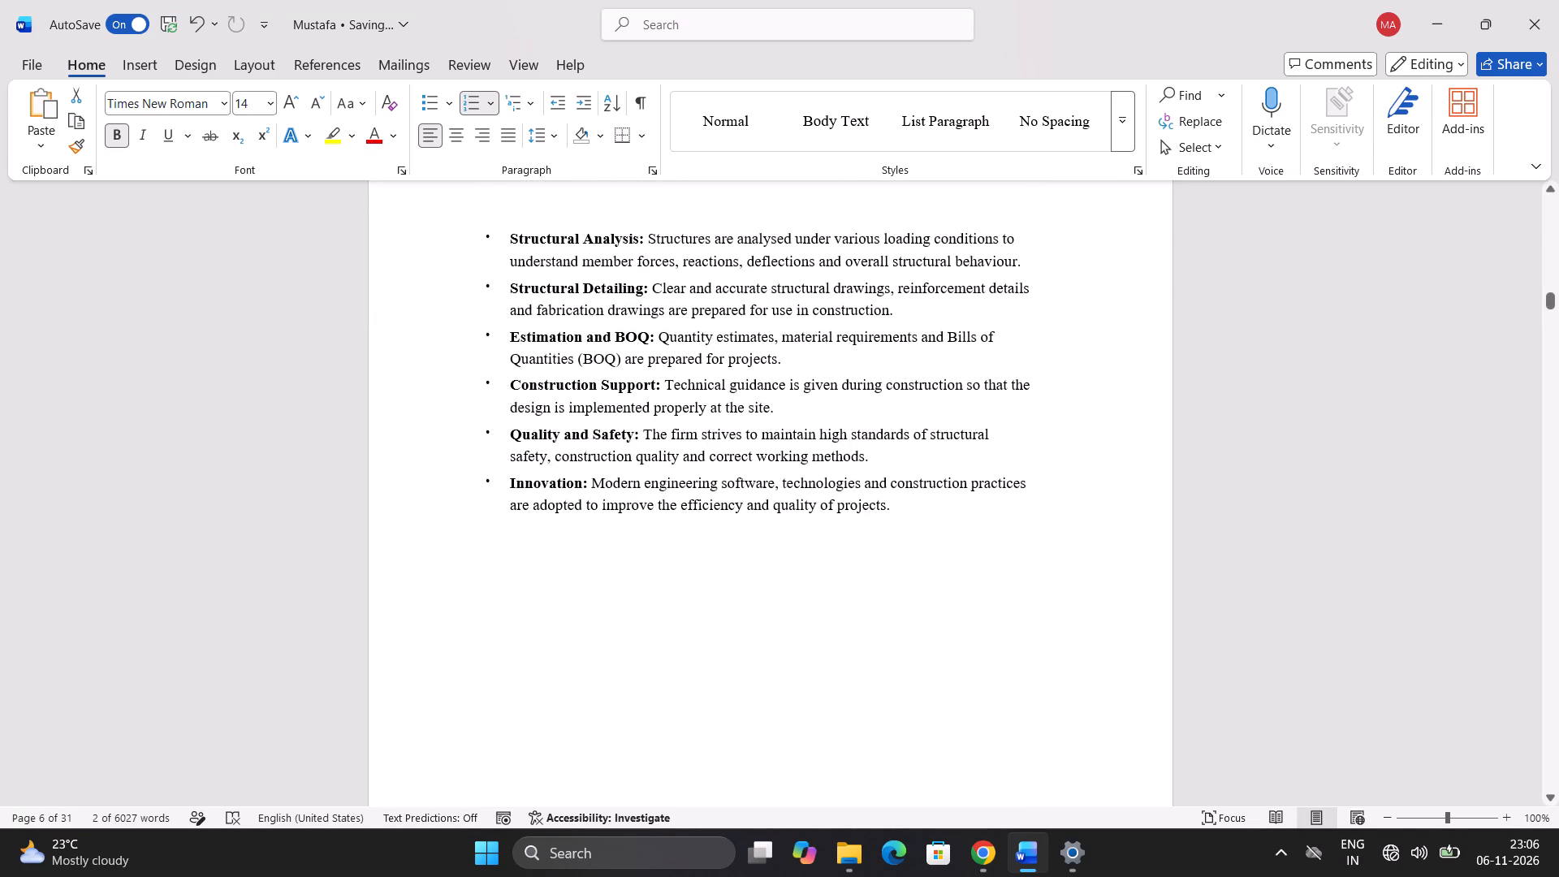
scroll(558, 365, "up", 2)
scroll(558, 365, "down", 7)
scroll(558, 365, "up", 3)
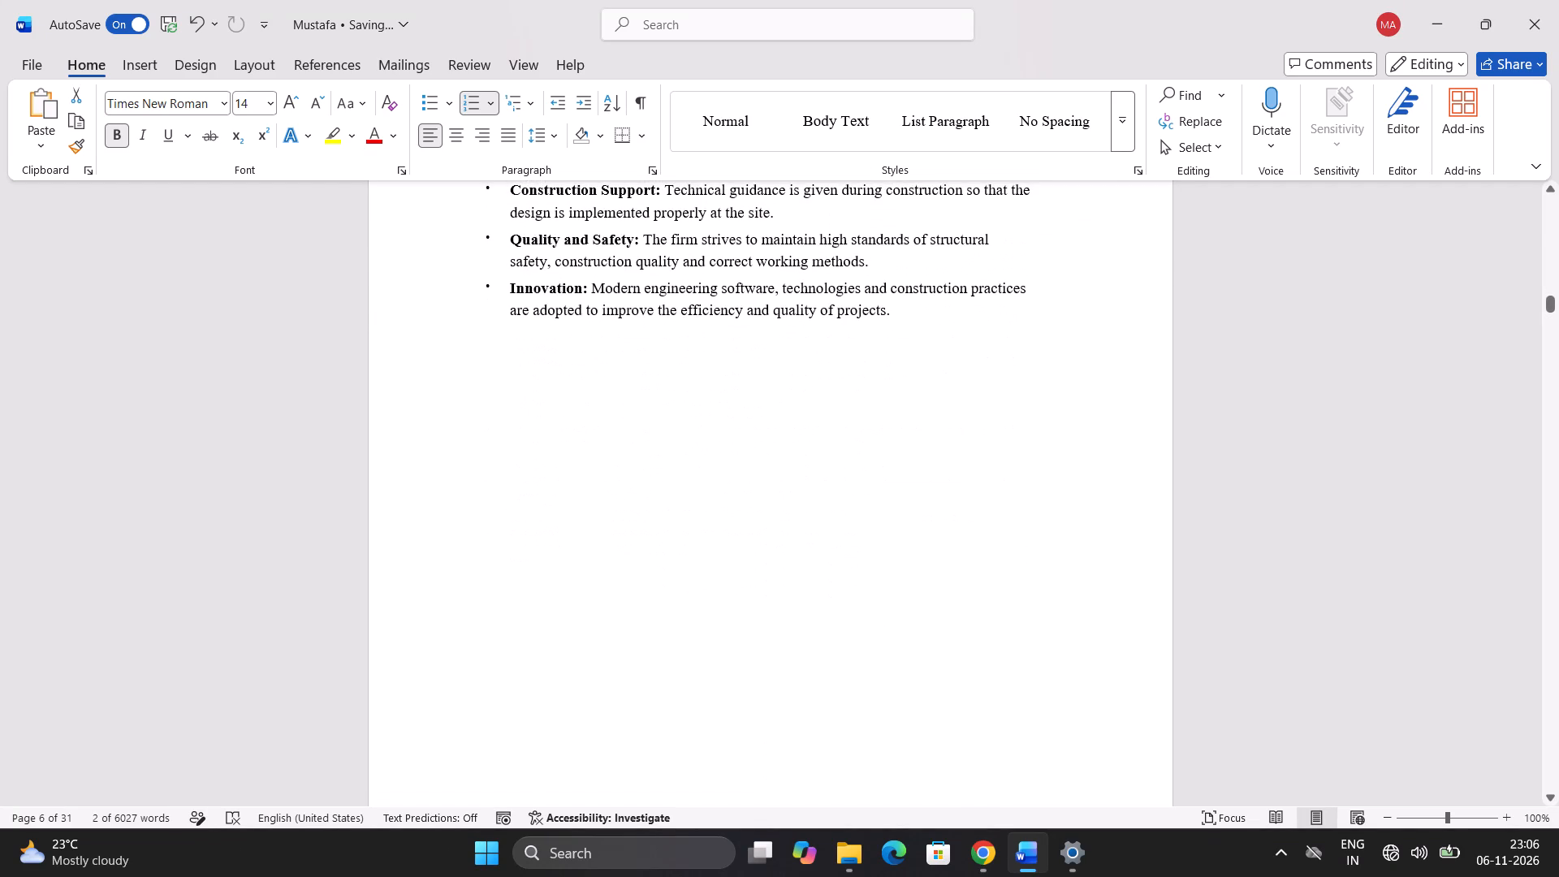
Set the page 6 objectives bullets, from Structural Analysis to Innovation, to font size 12, matching the bullets on page 5.
left_click(641, 304)
scroll(631, 309, "up", 9)
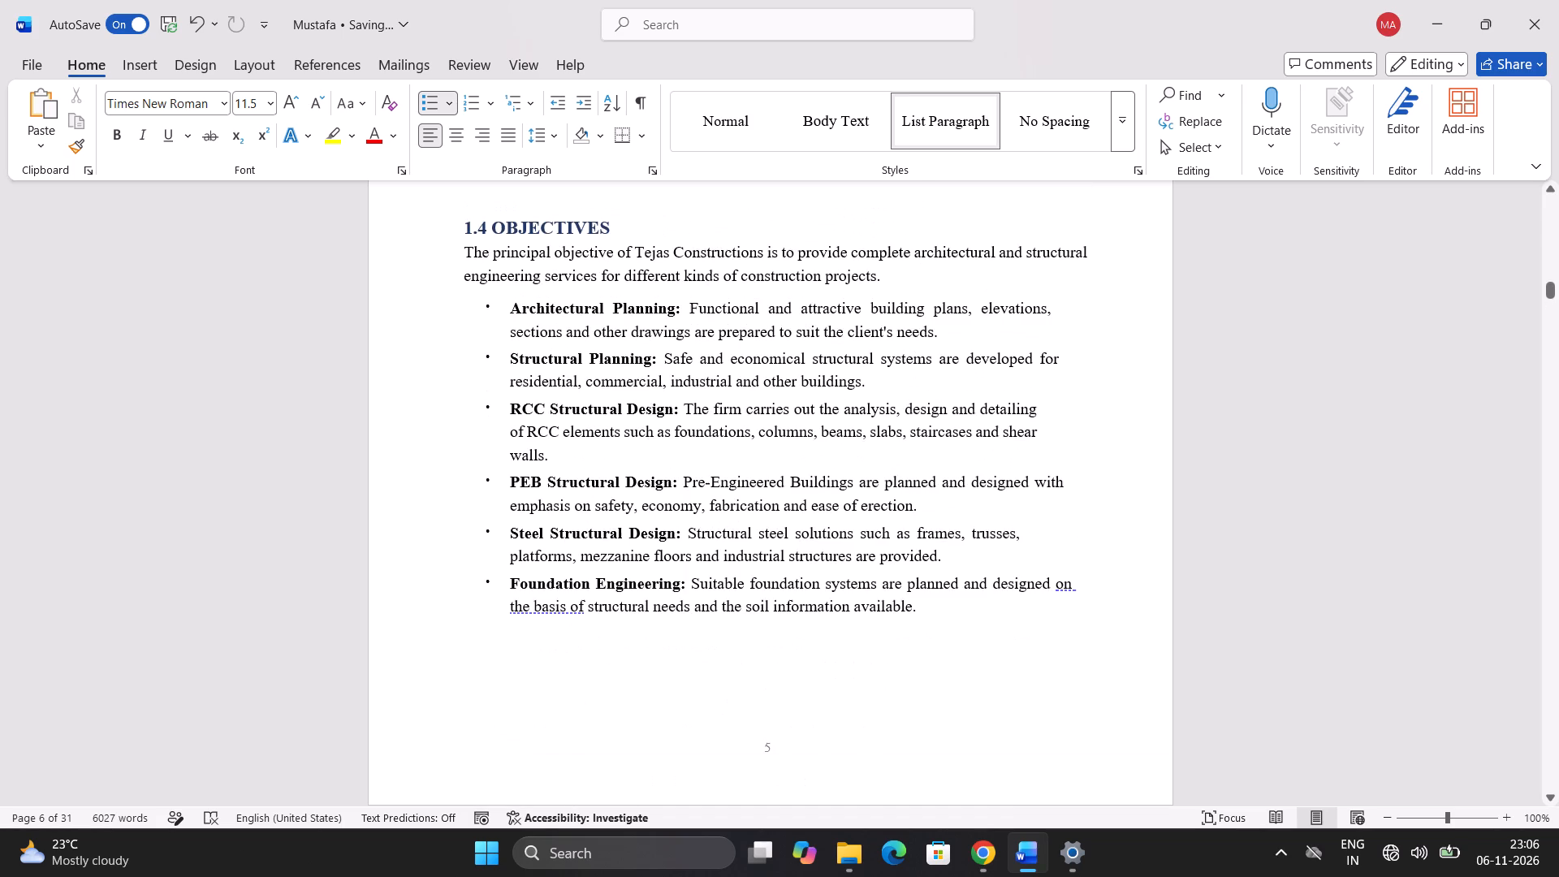
left_click(754, 319)
scroll(744, 318, "down", 4)
scroll(474, 481, "down", 3)
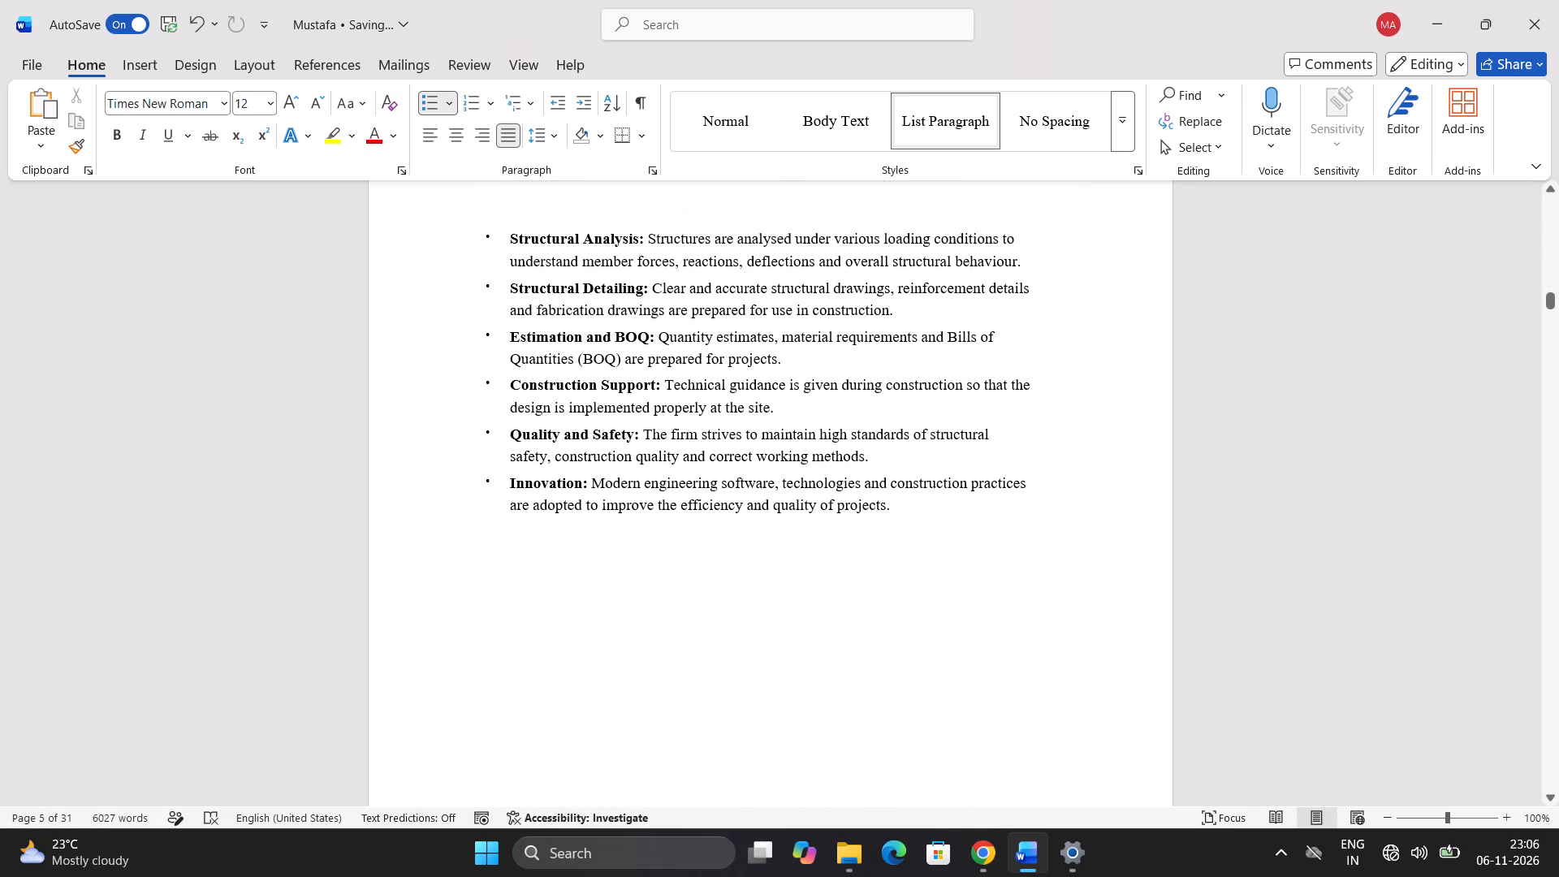
left_click_drag(459, 227, 979, 555)
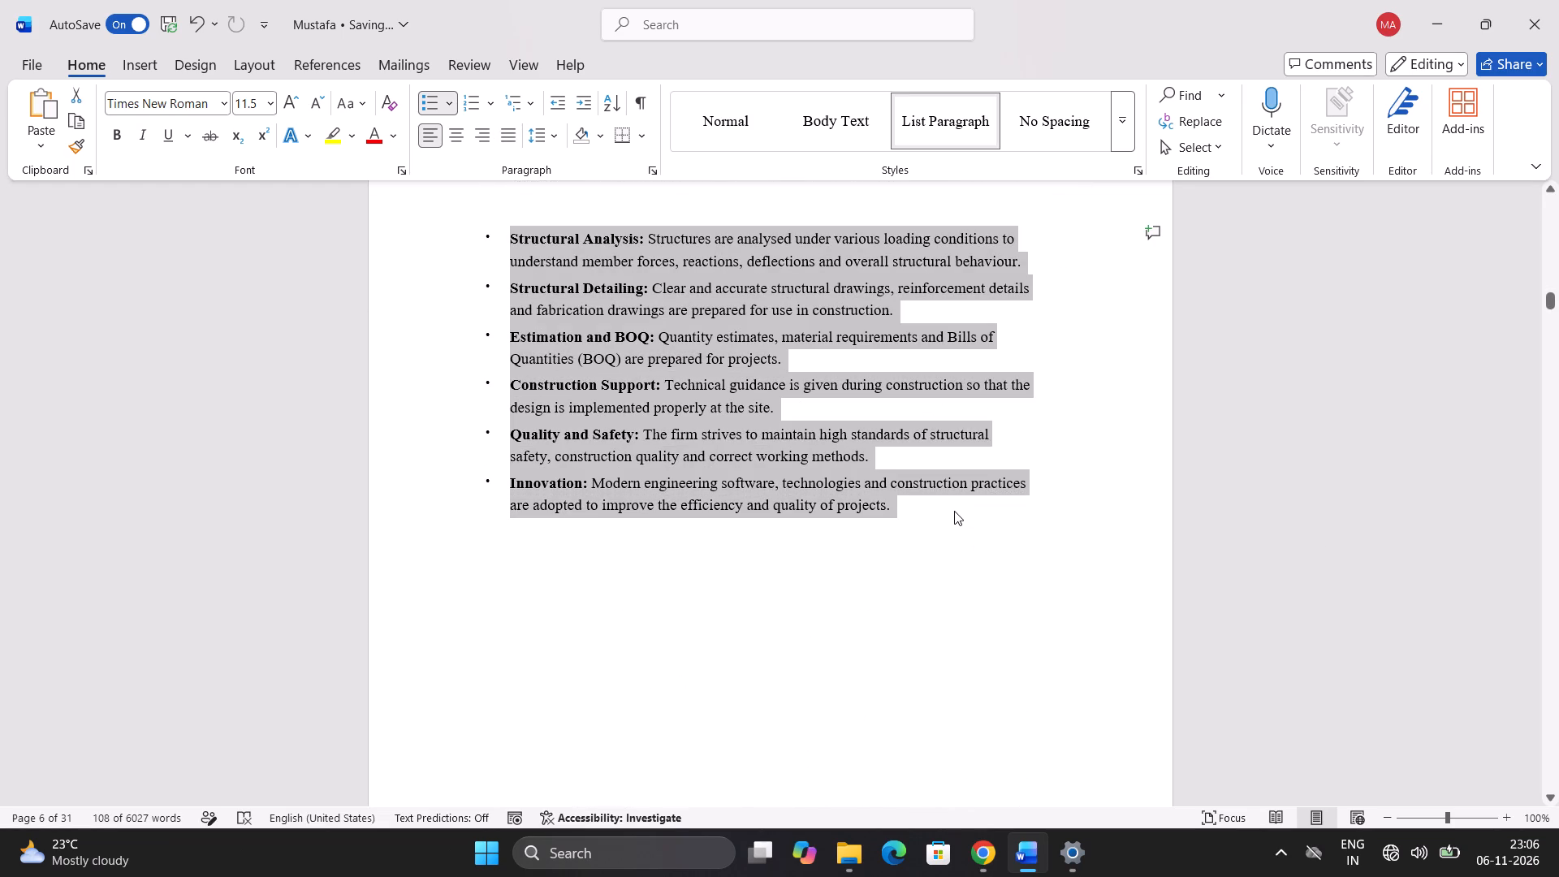
right_click(869, 455)
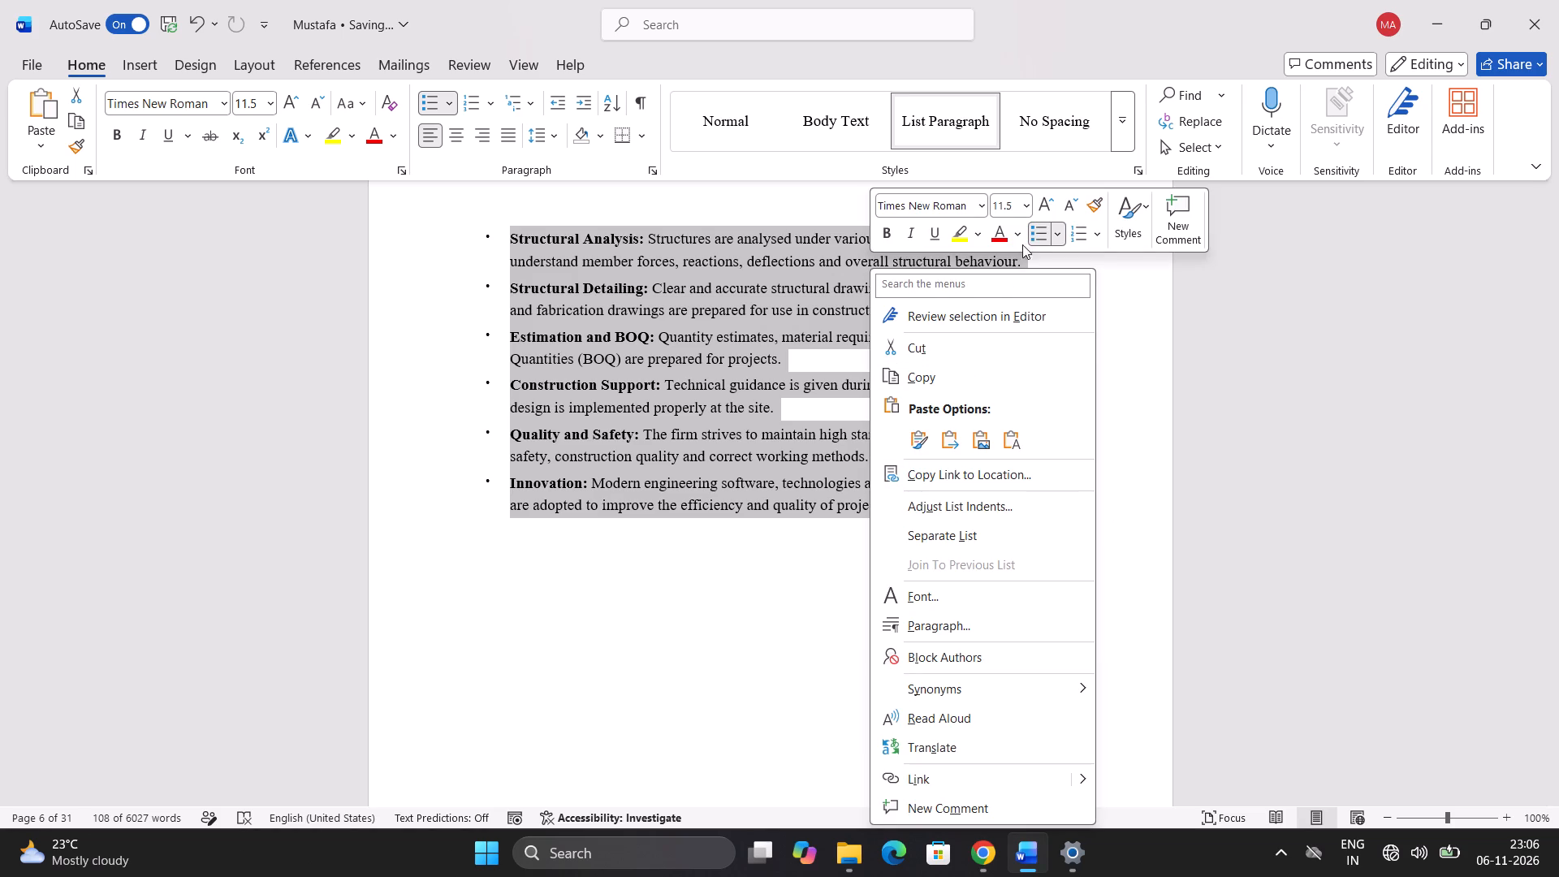
left_click(1012, 211)
type("12")
key("Return")
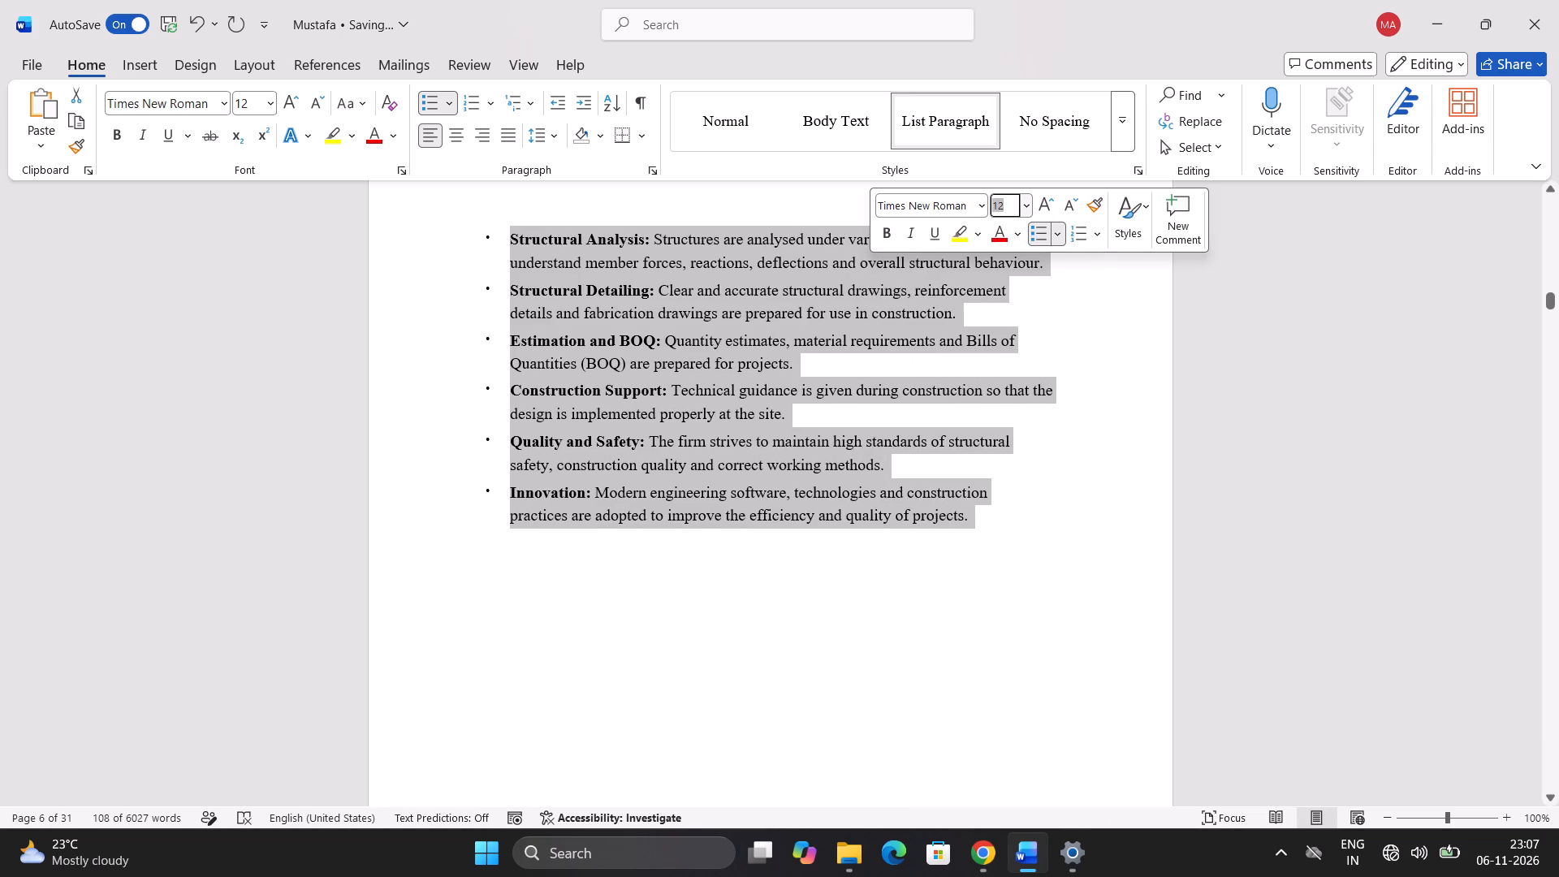
left_click(410, 322)
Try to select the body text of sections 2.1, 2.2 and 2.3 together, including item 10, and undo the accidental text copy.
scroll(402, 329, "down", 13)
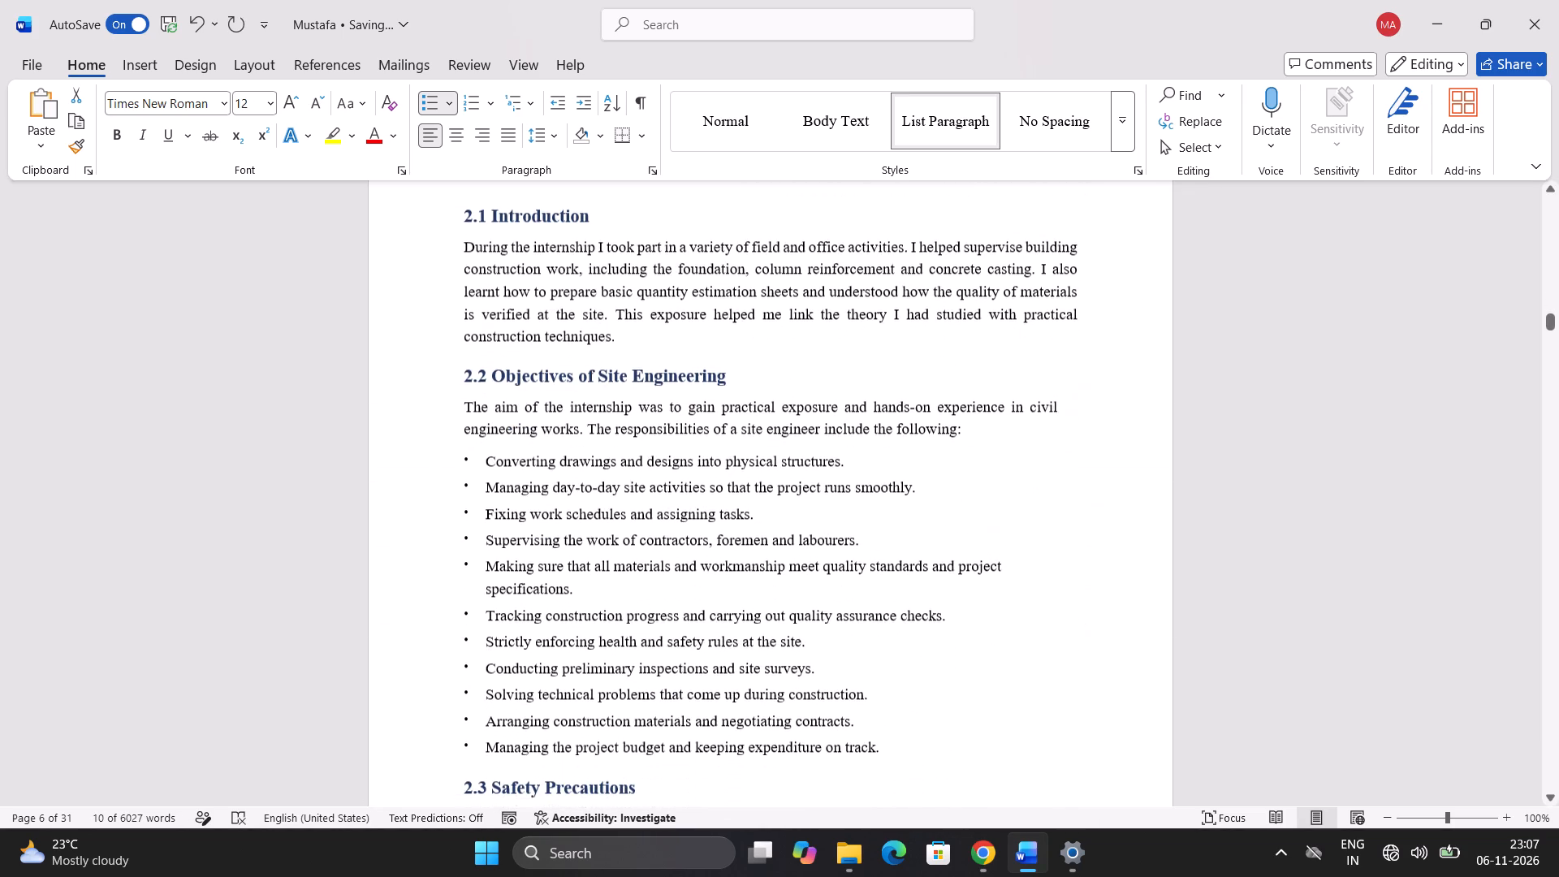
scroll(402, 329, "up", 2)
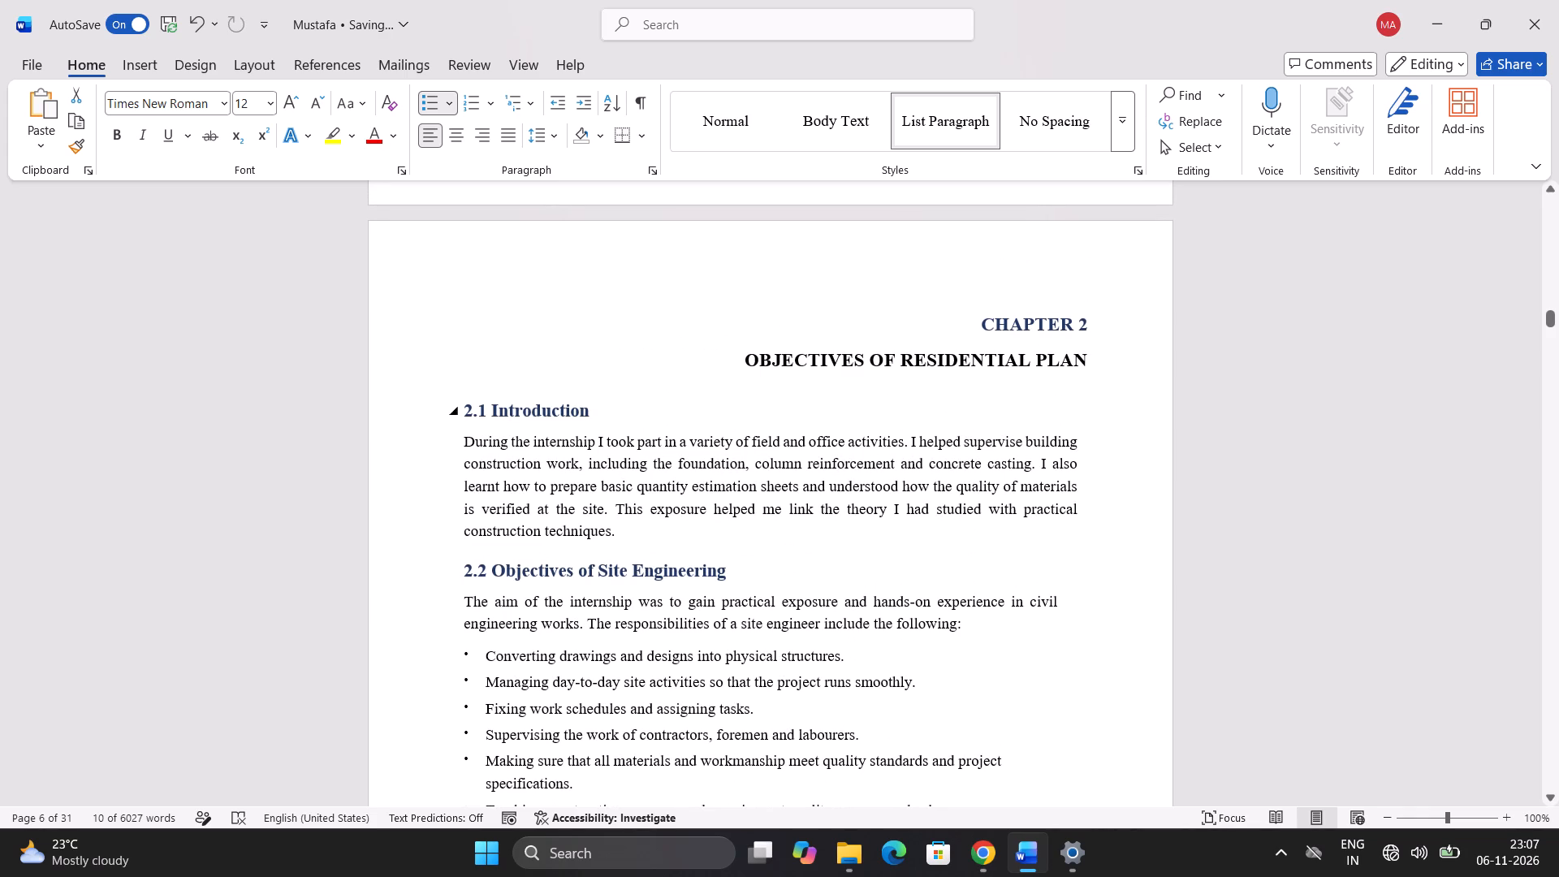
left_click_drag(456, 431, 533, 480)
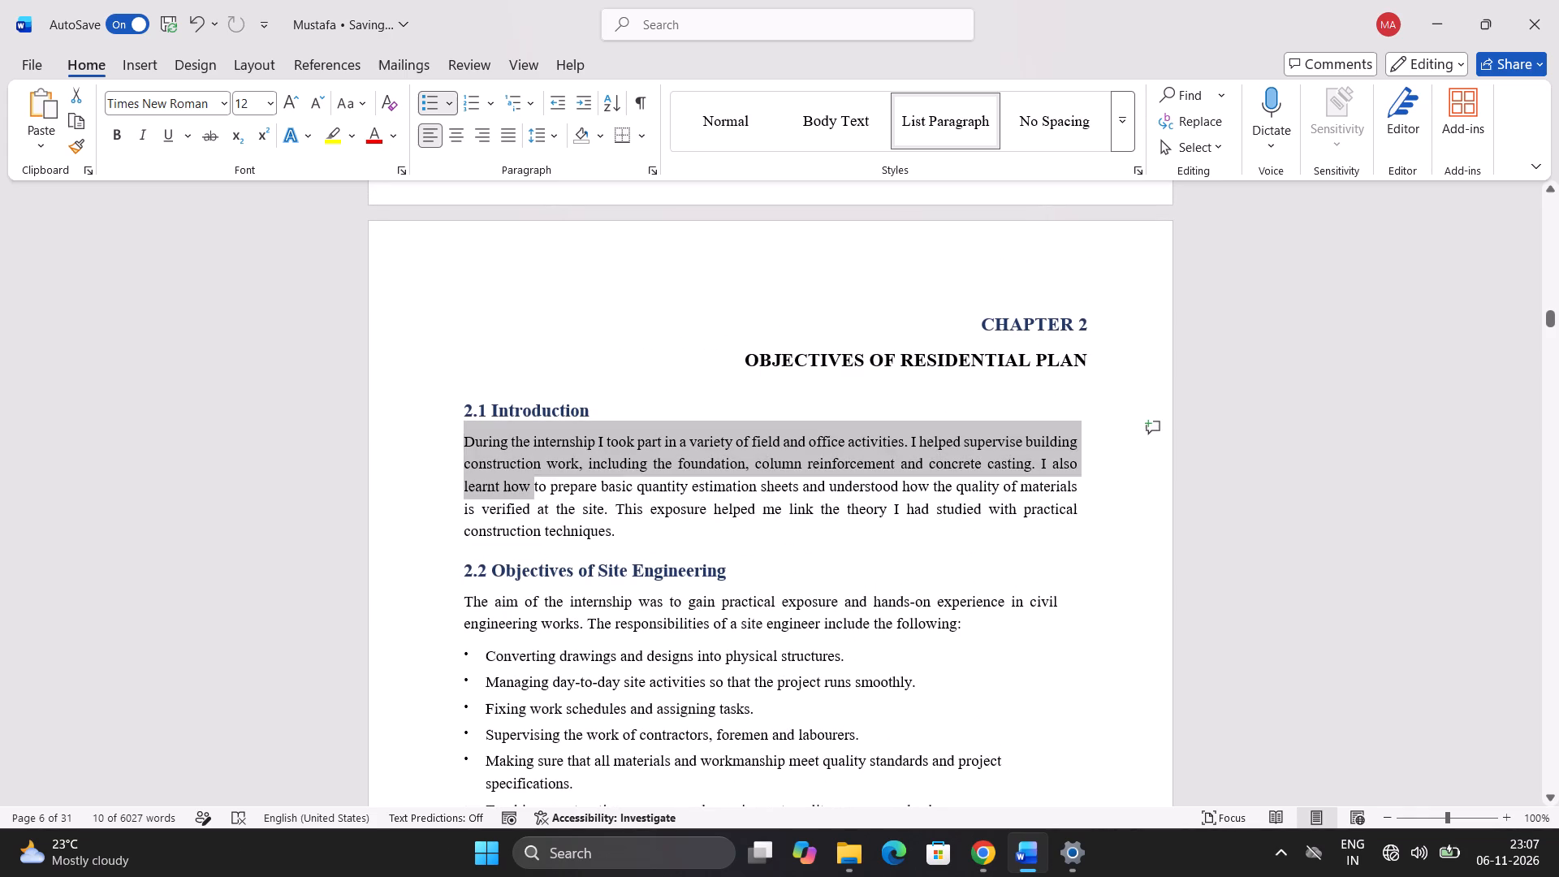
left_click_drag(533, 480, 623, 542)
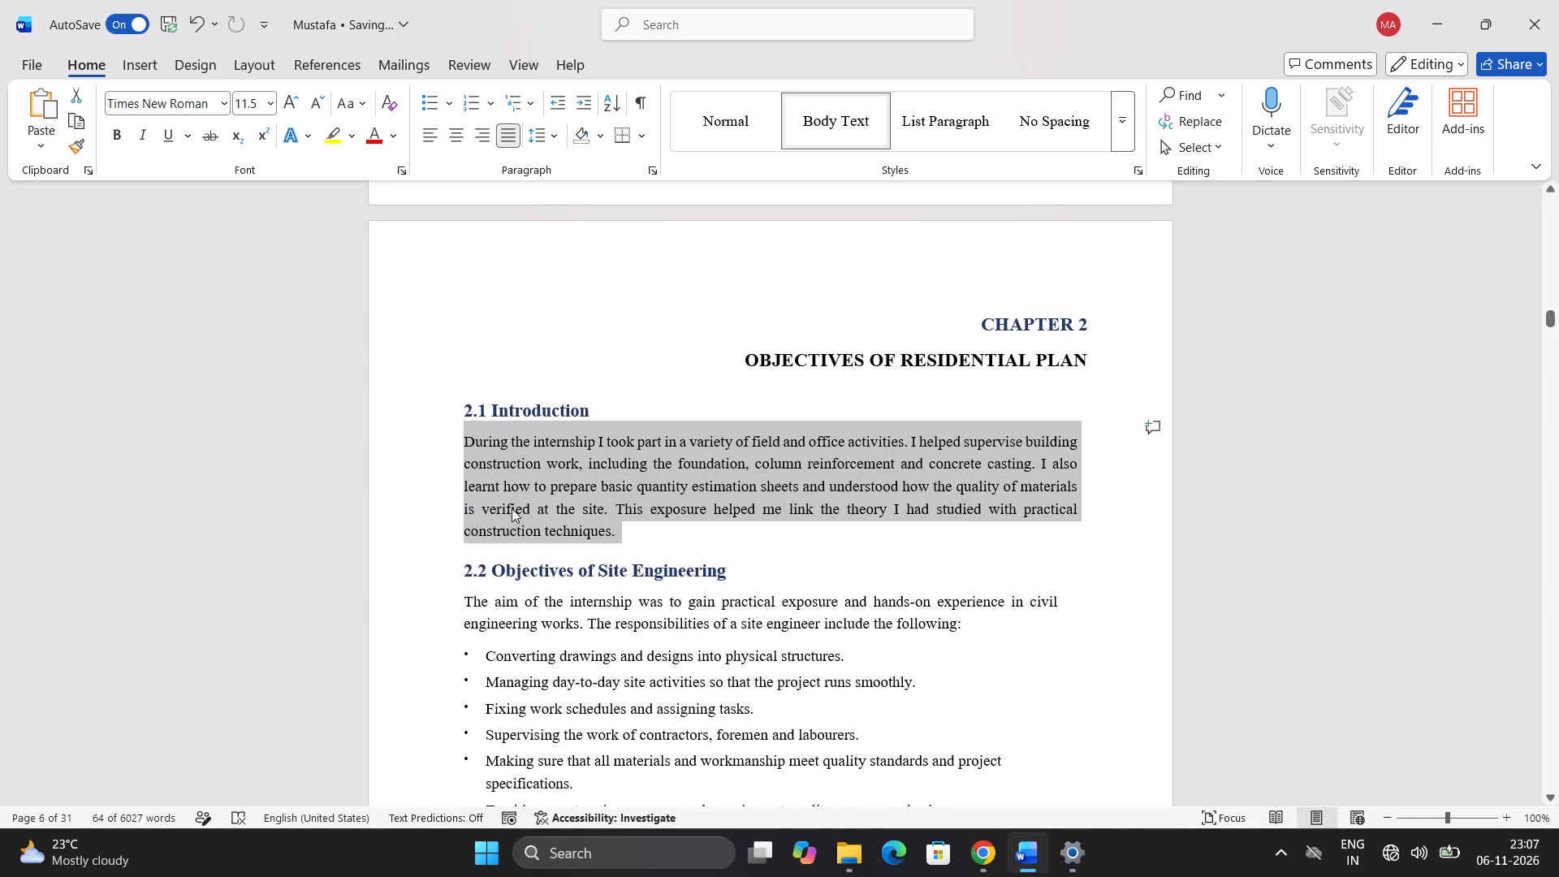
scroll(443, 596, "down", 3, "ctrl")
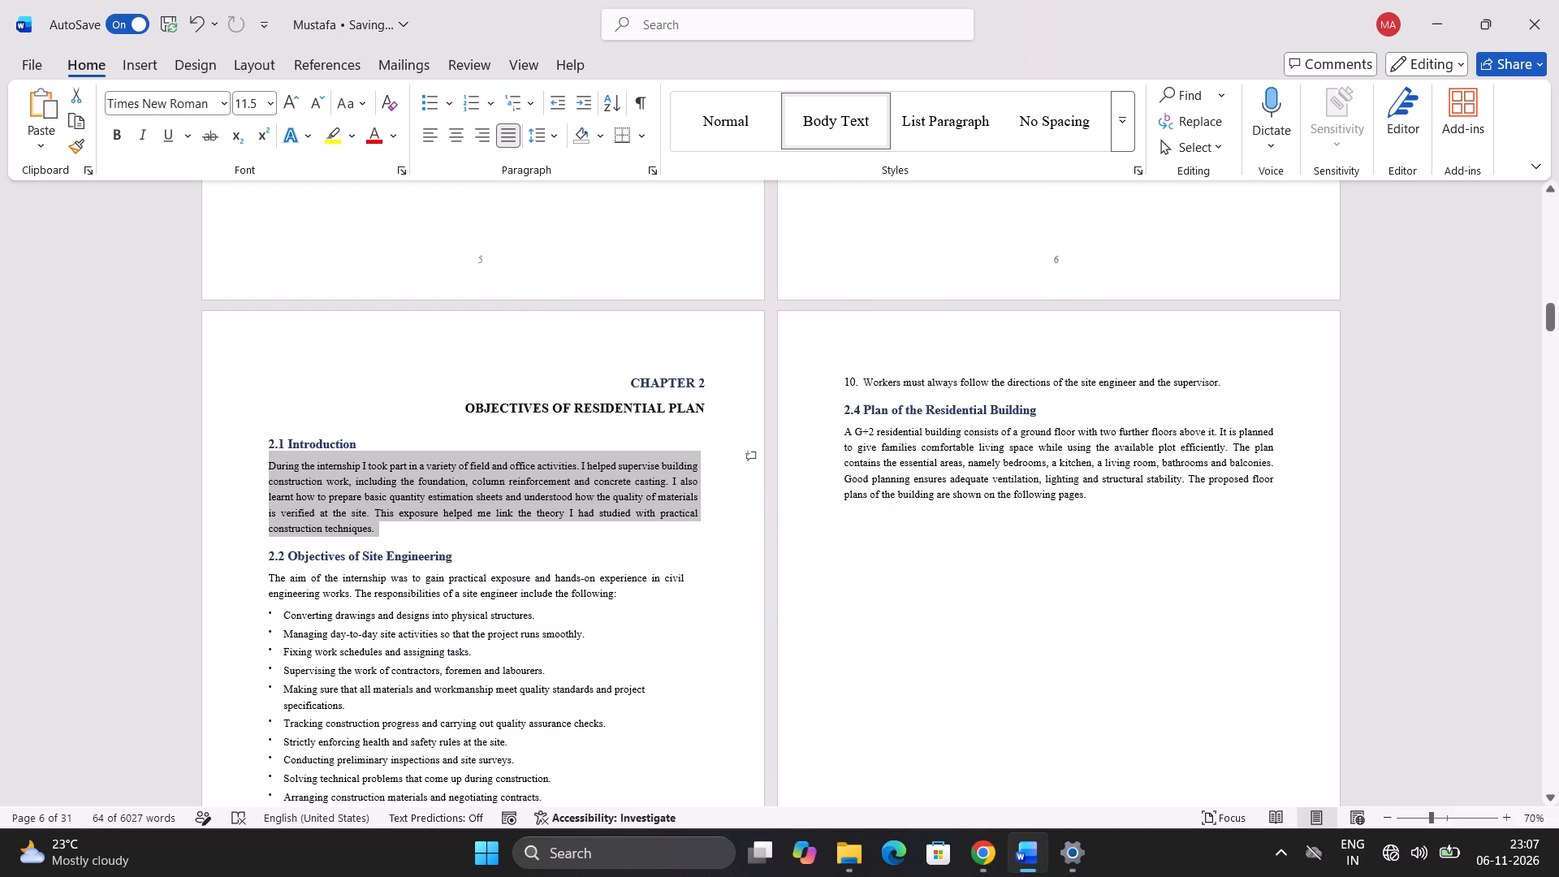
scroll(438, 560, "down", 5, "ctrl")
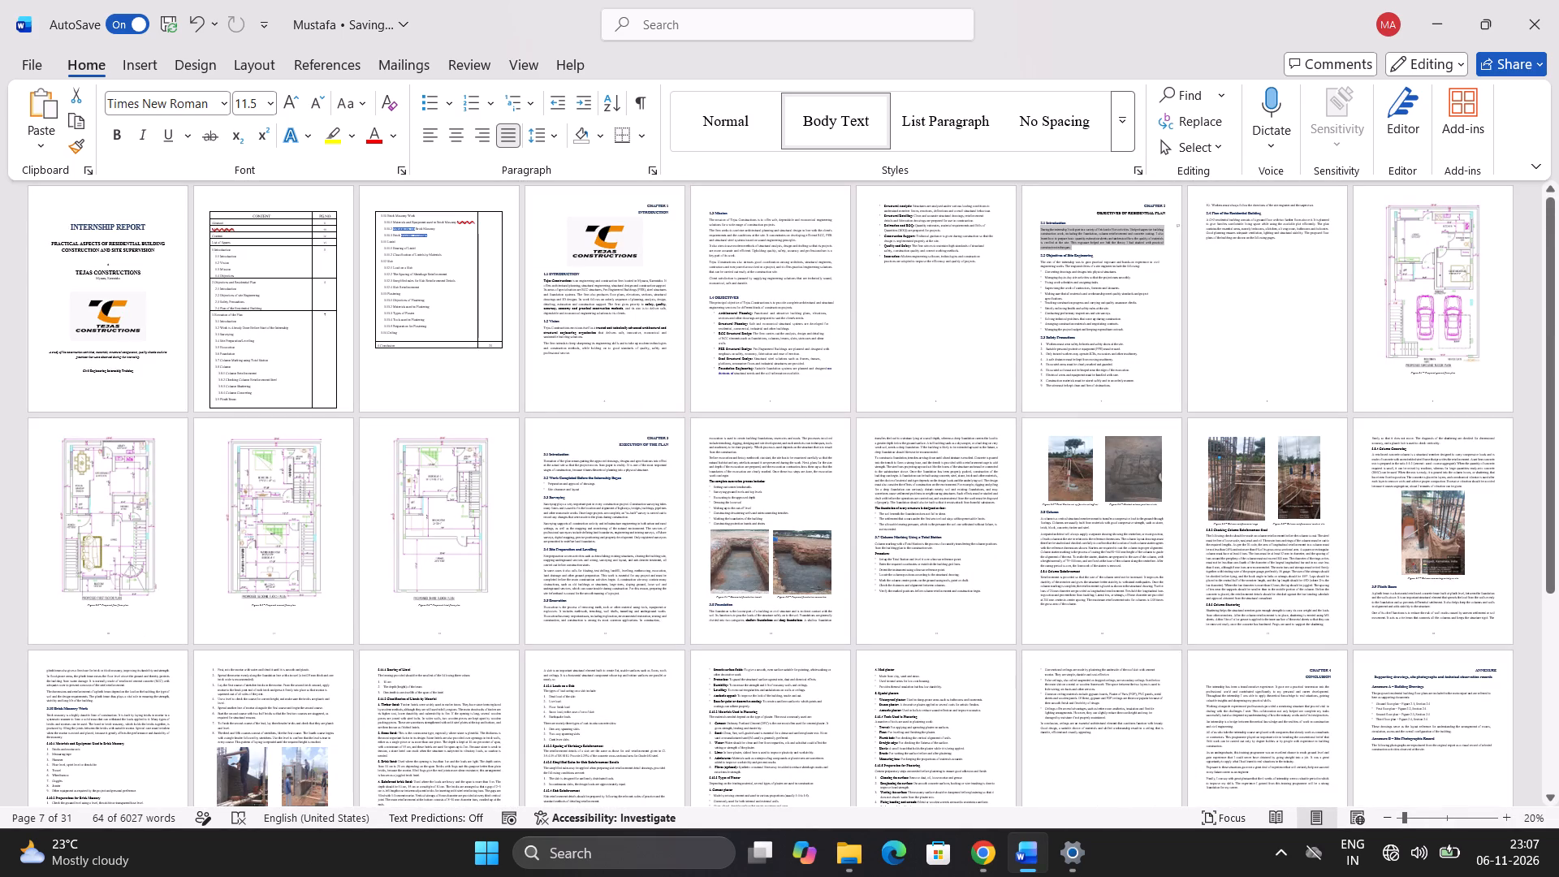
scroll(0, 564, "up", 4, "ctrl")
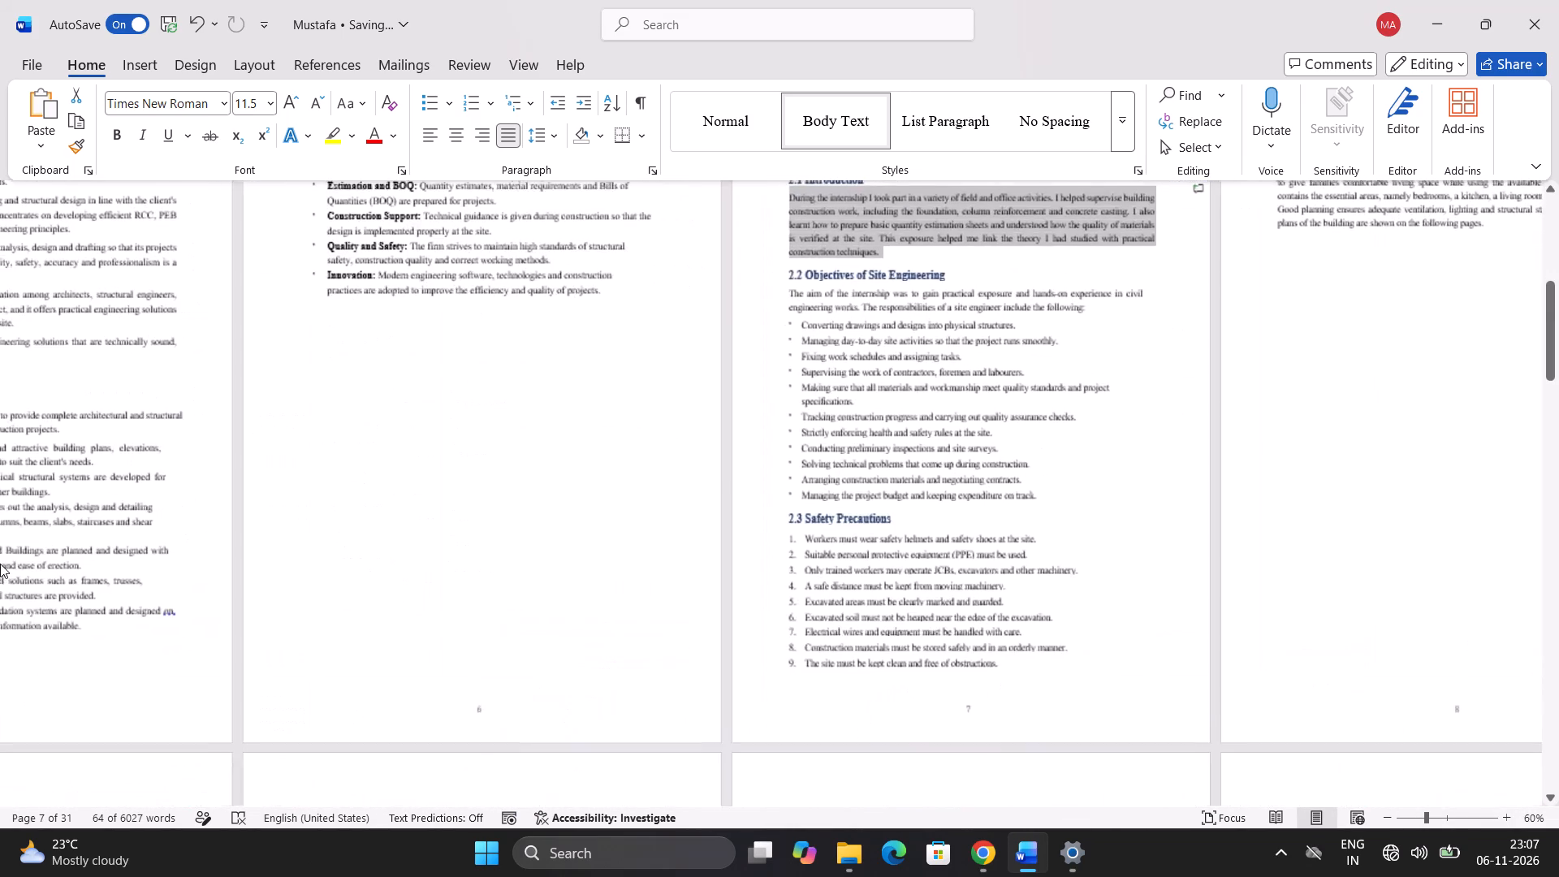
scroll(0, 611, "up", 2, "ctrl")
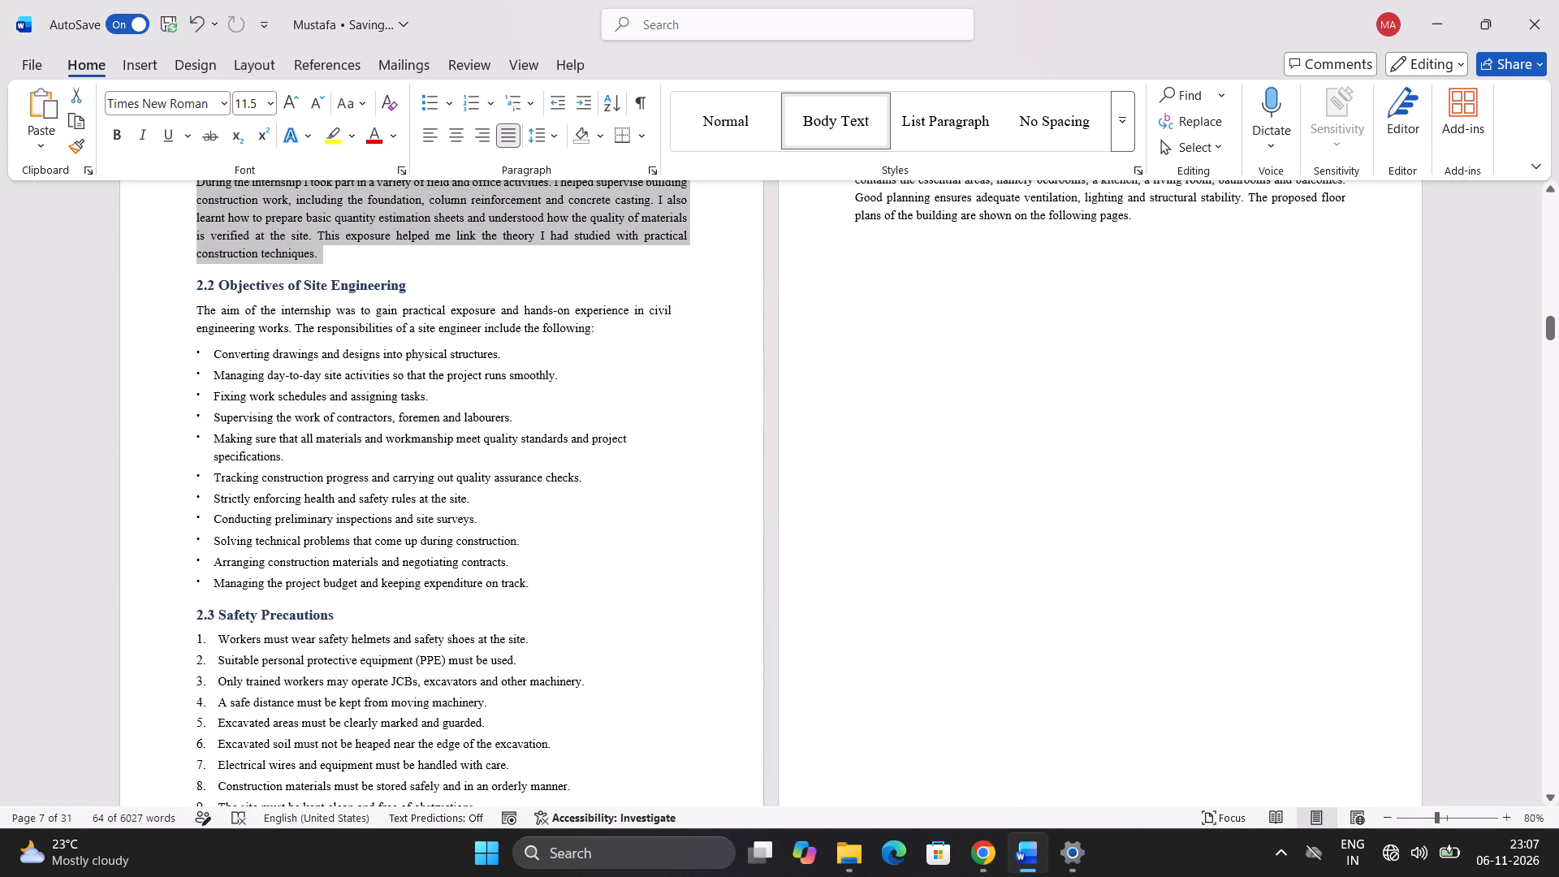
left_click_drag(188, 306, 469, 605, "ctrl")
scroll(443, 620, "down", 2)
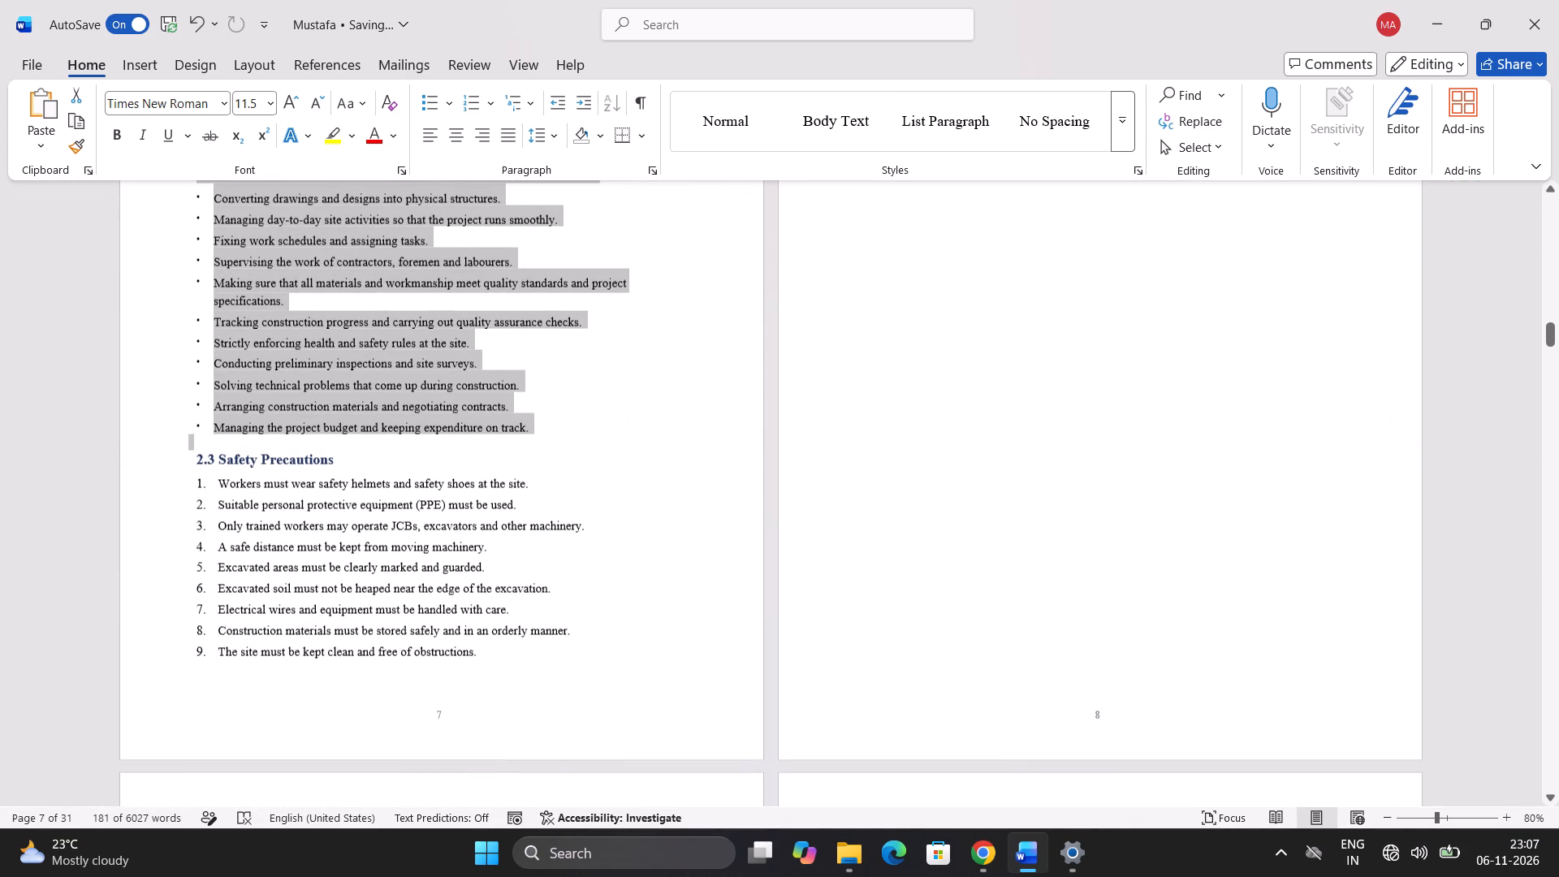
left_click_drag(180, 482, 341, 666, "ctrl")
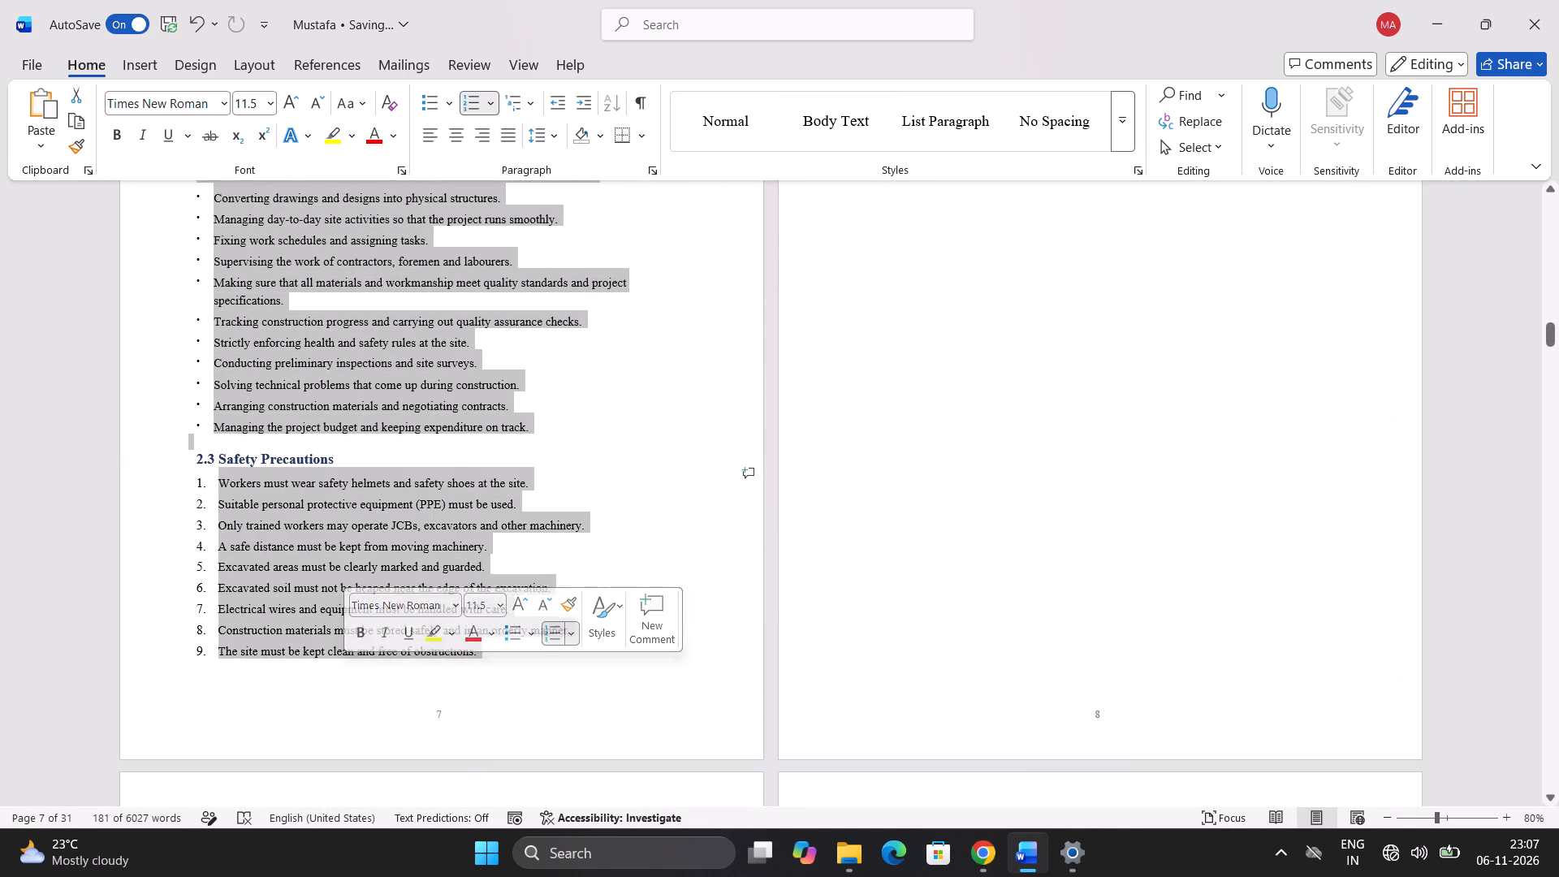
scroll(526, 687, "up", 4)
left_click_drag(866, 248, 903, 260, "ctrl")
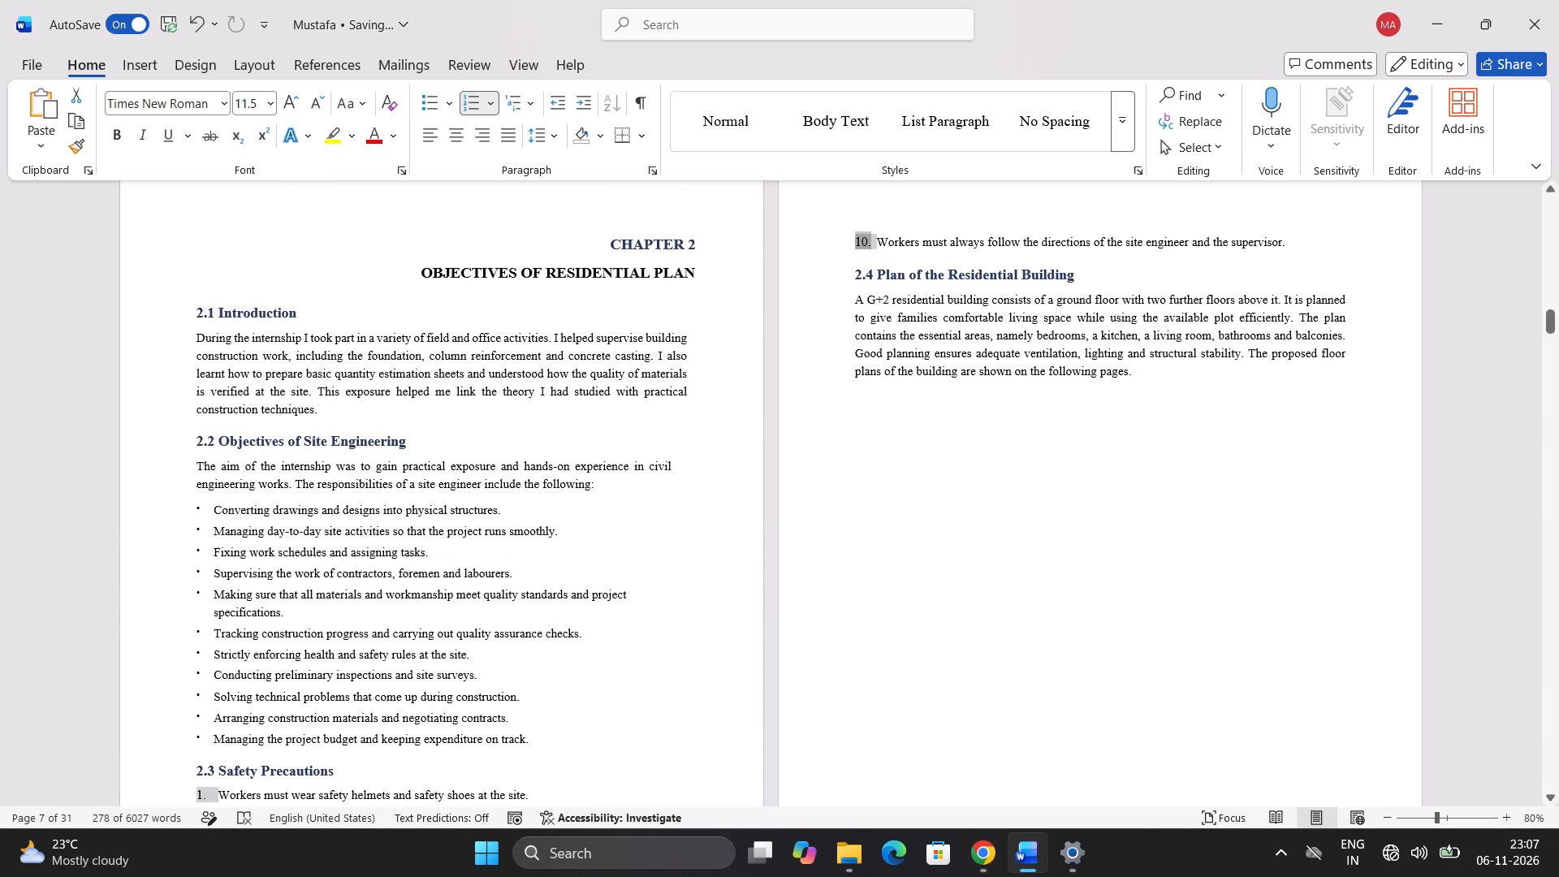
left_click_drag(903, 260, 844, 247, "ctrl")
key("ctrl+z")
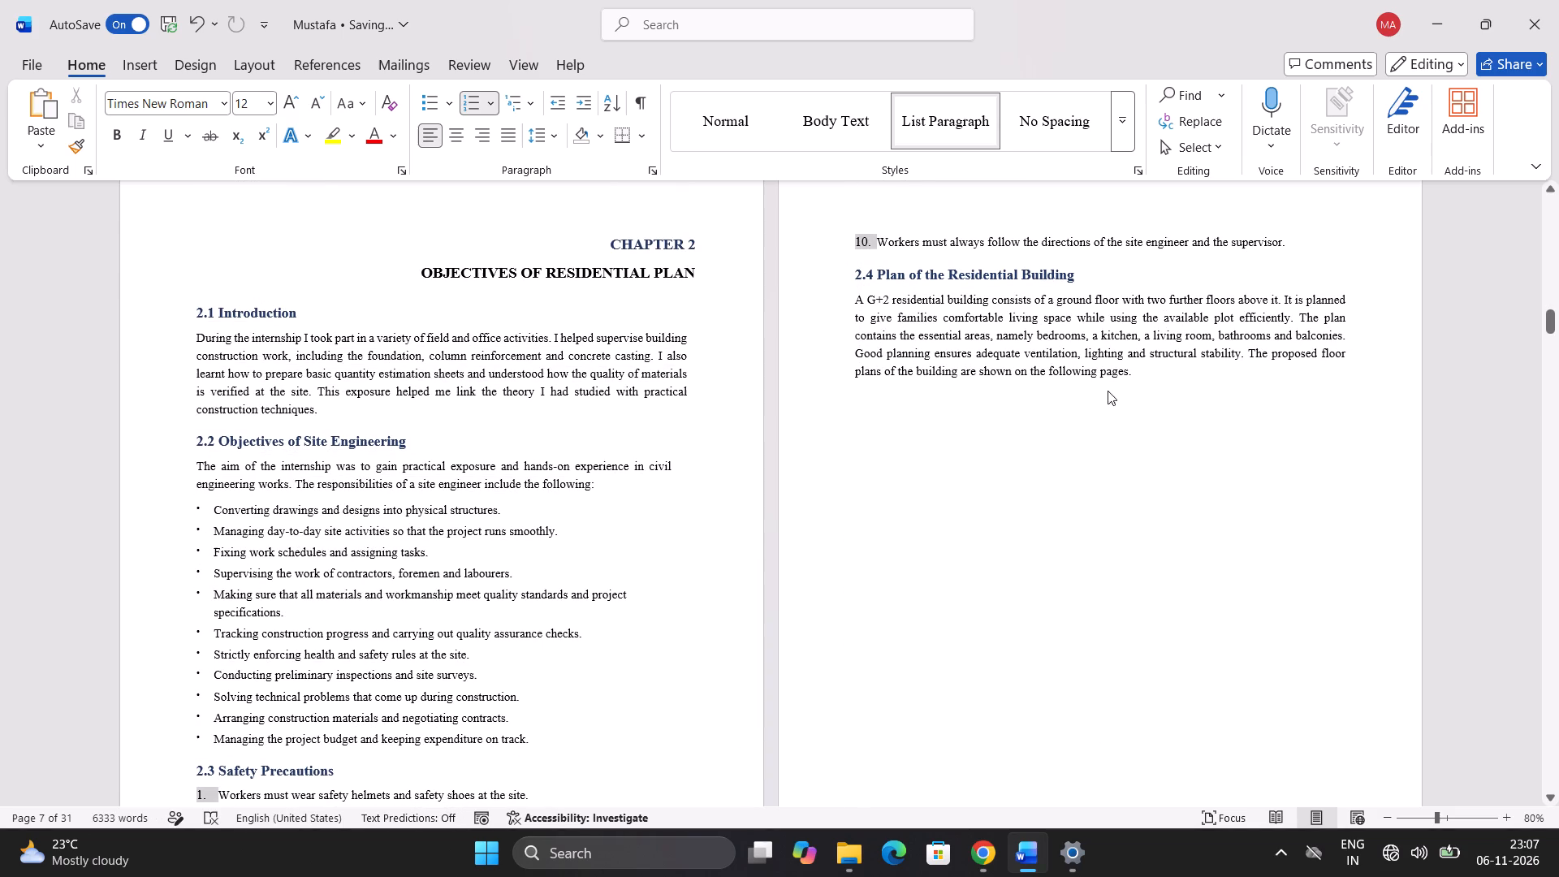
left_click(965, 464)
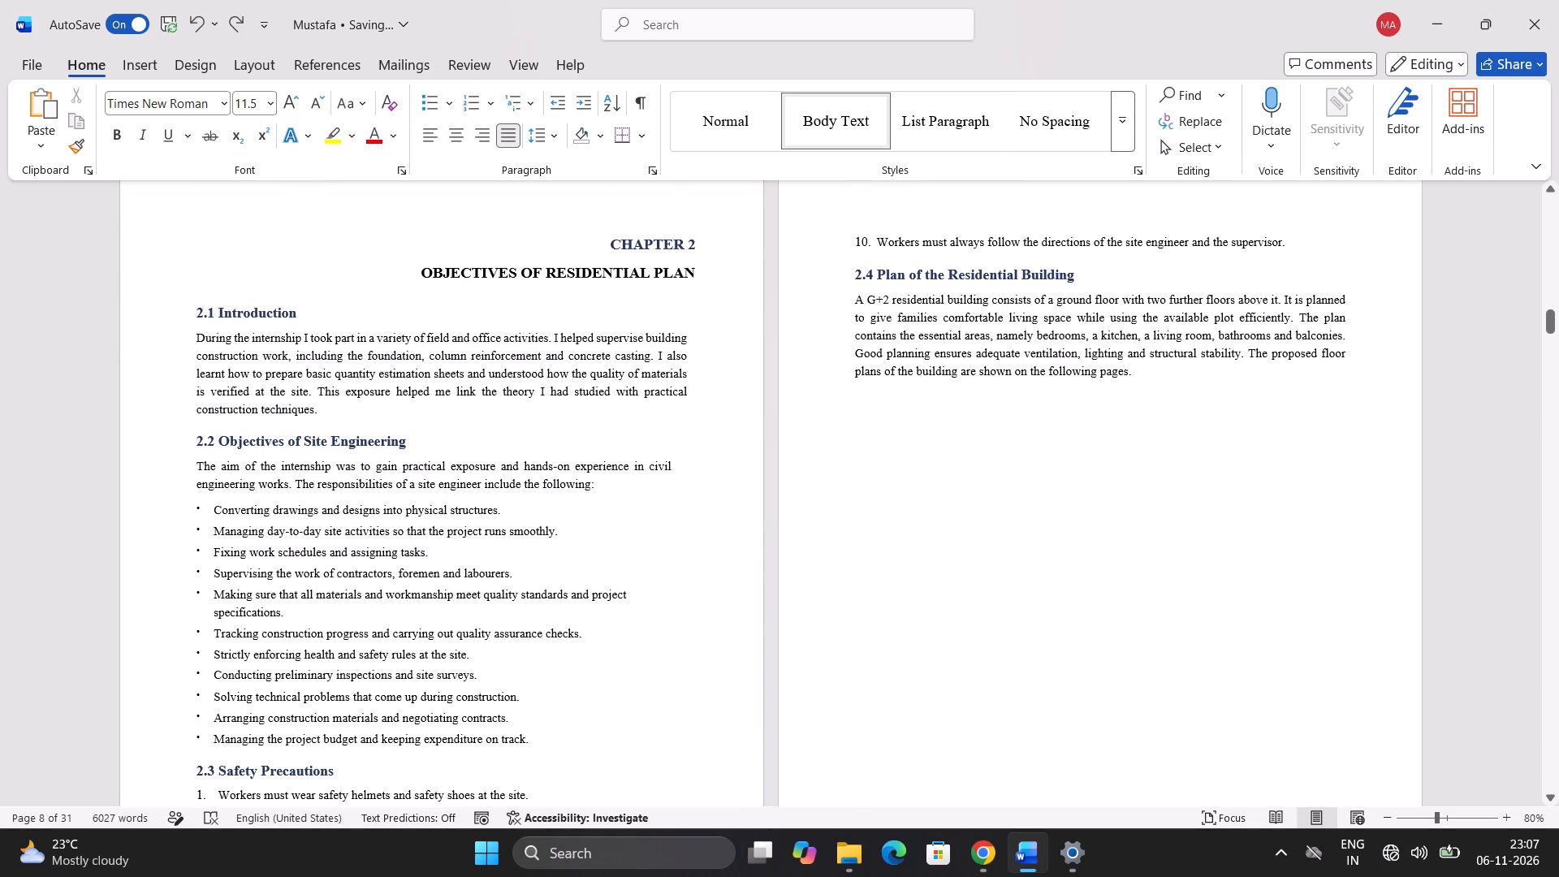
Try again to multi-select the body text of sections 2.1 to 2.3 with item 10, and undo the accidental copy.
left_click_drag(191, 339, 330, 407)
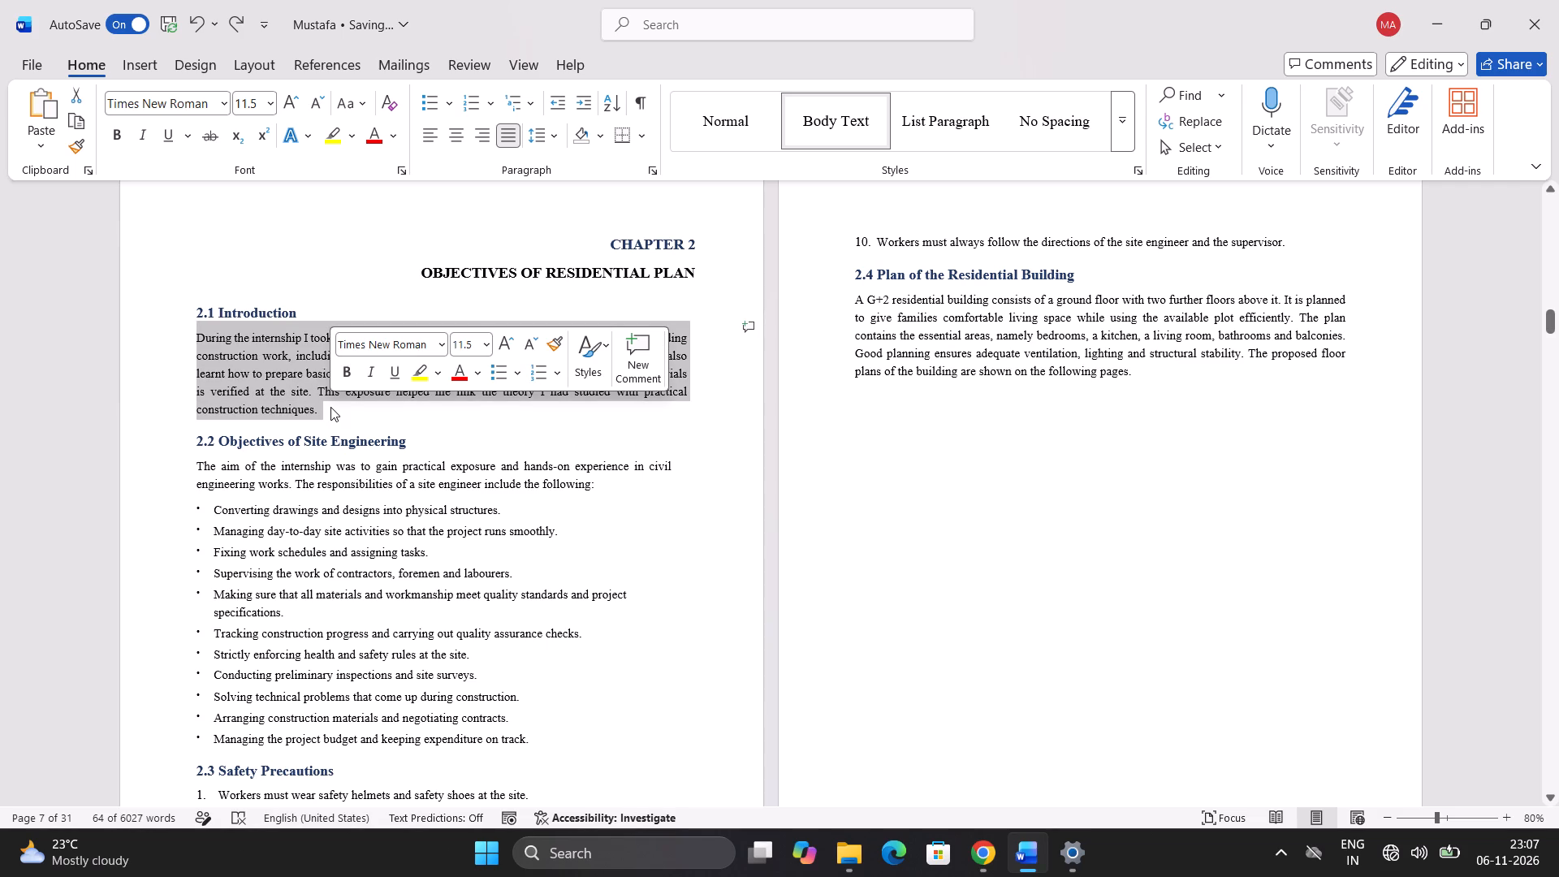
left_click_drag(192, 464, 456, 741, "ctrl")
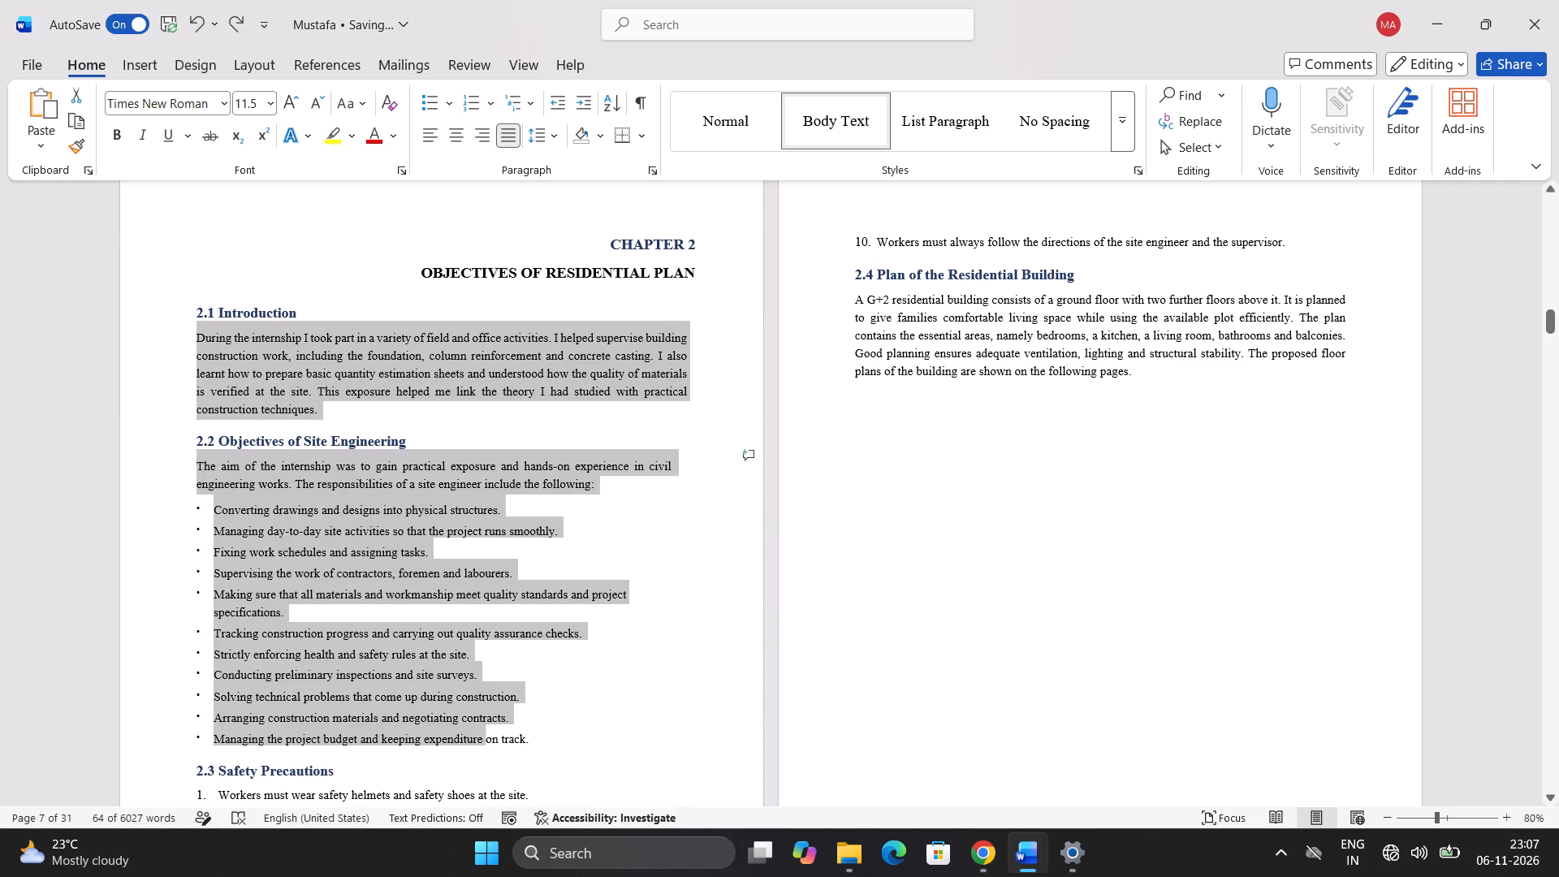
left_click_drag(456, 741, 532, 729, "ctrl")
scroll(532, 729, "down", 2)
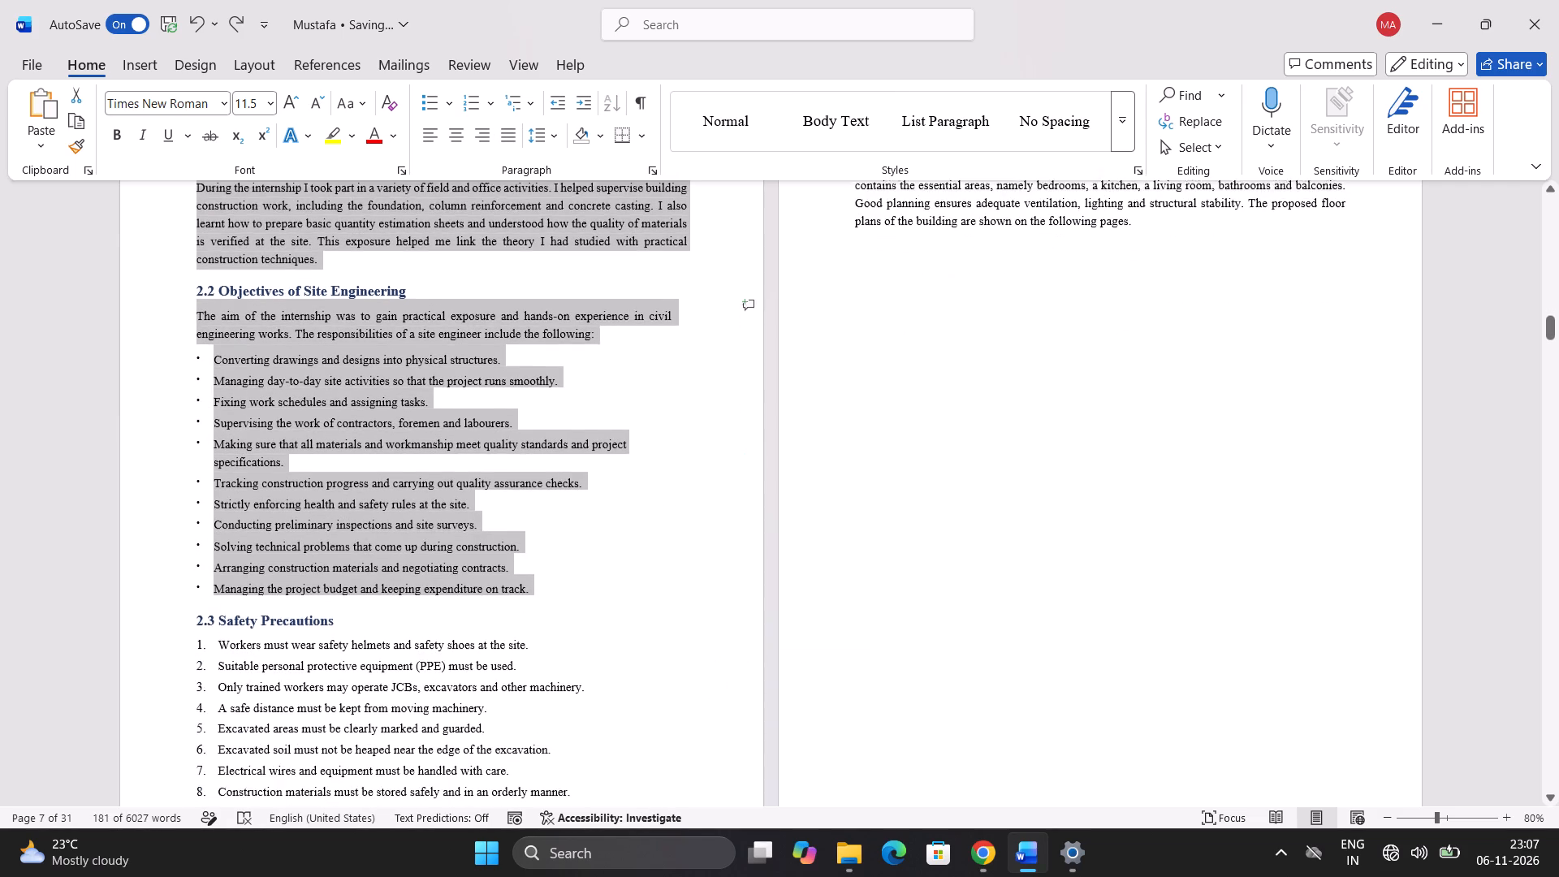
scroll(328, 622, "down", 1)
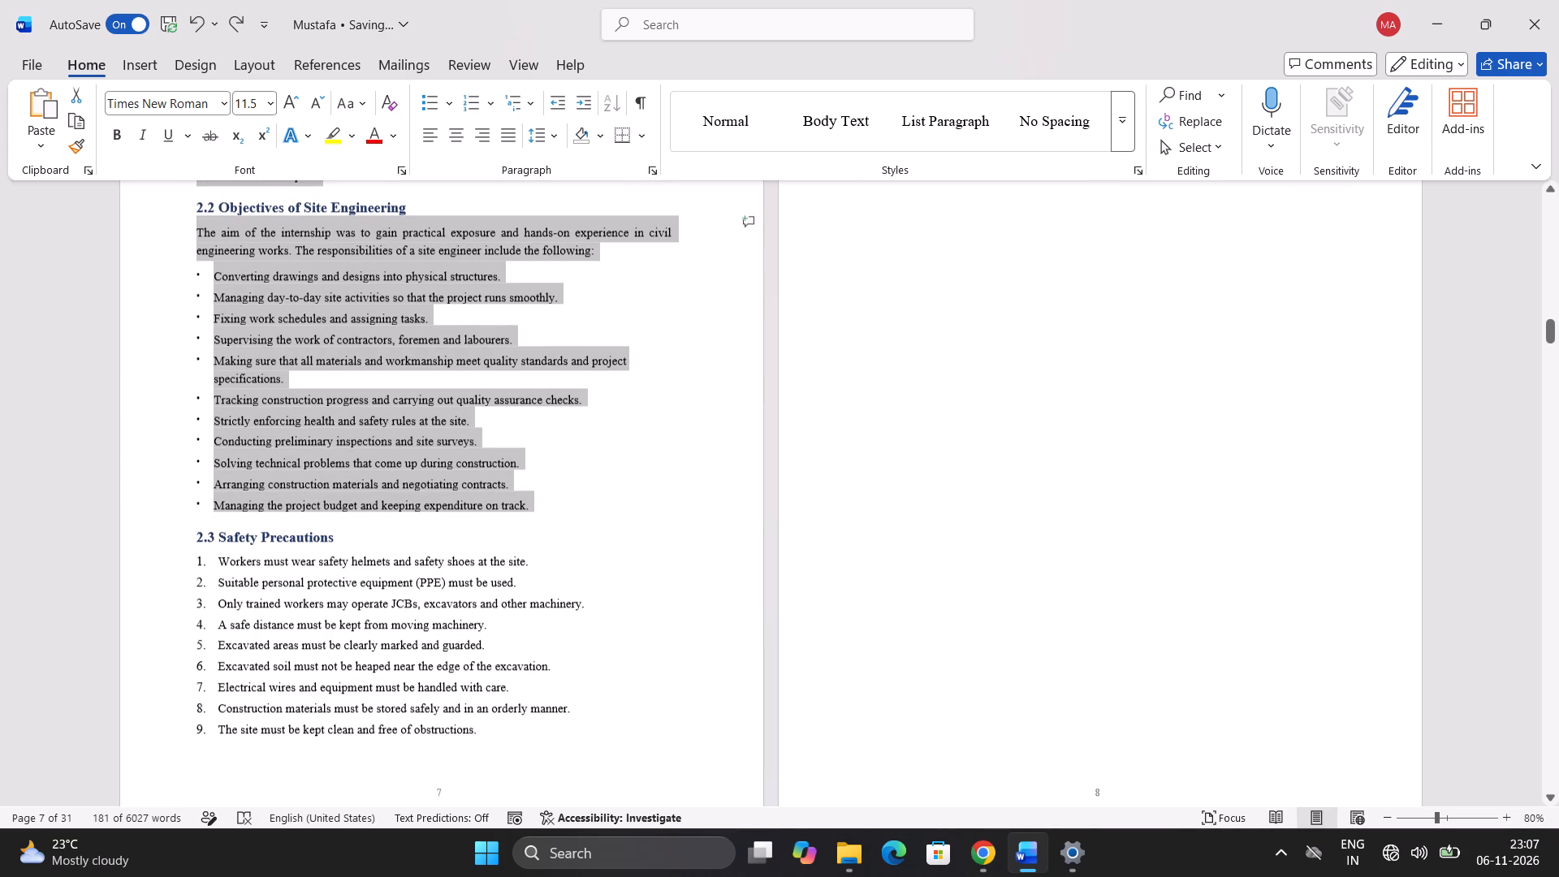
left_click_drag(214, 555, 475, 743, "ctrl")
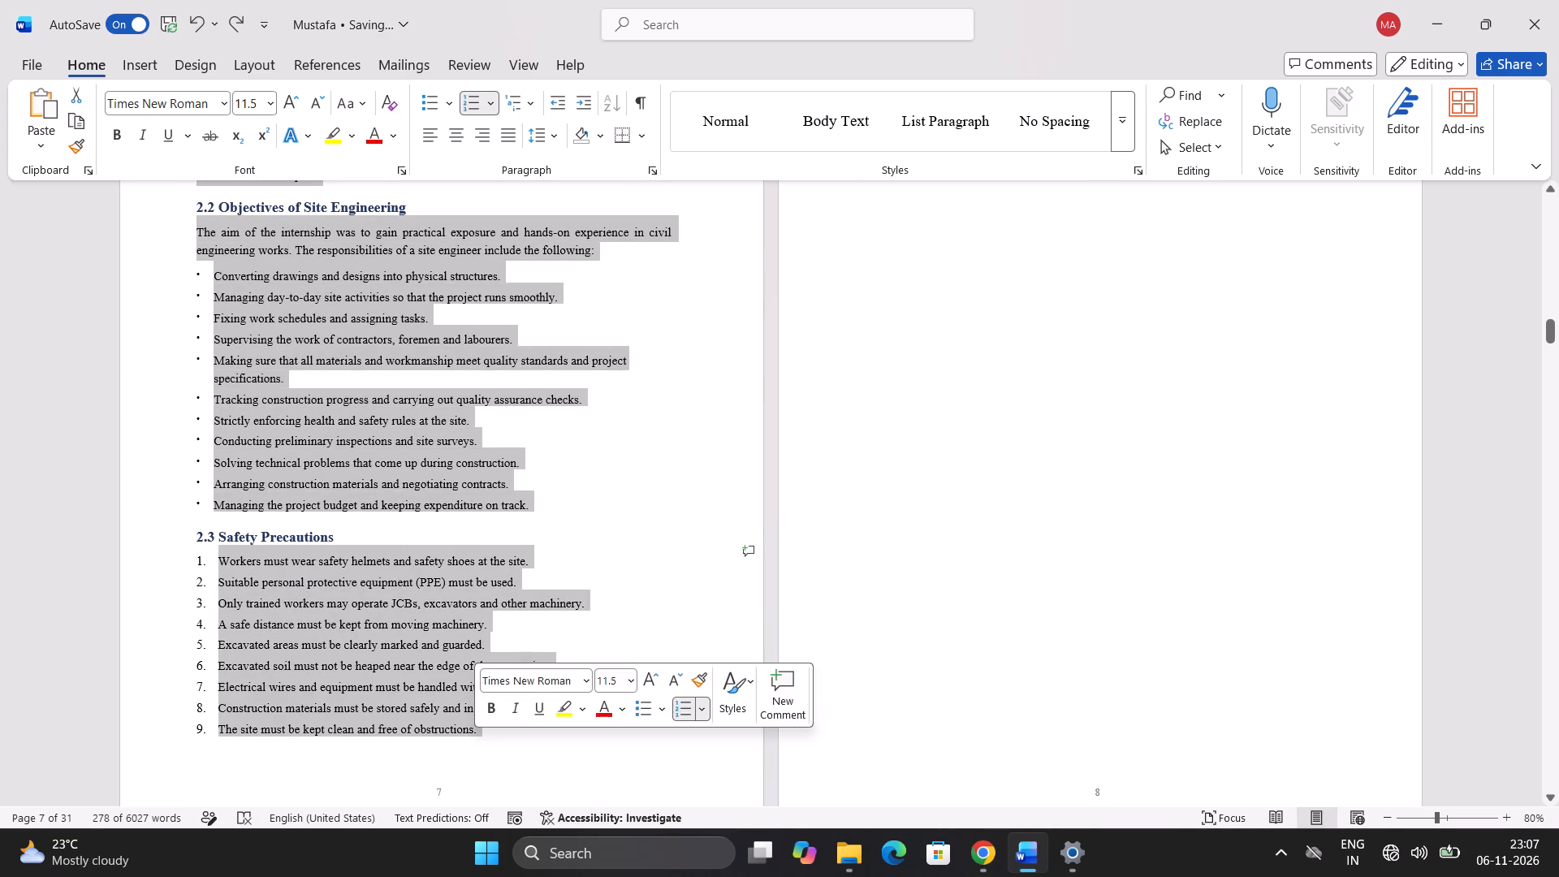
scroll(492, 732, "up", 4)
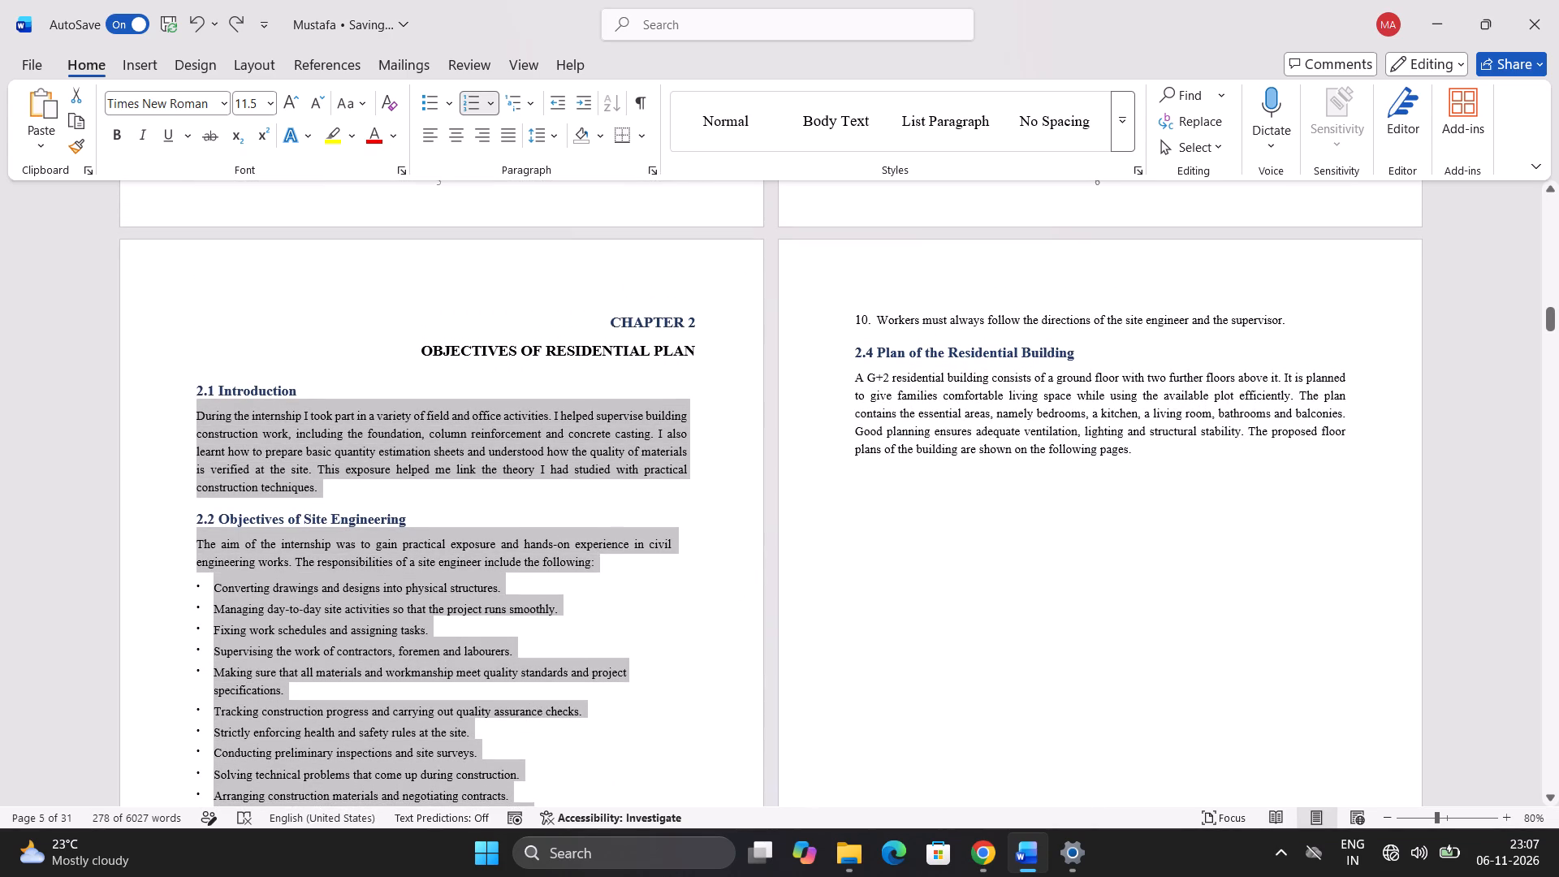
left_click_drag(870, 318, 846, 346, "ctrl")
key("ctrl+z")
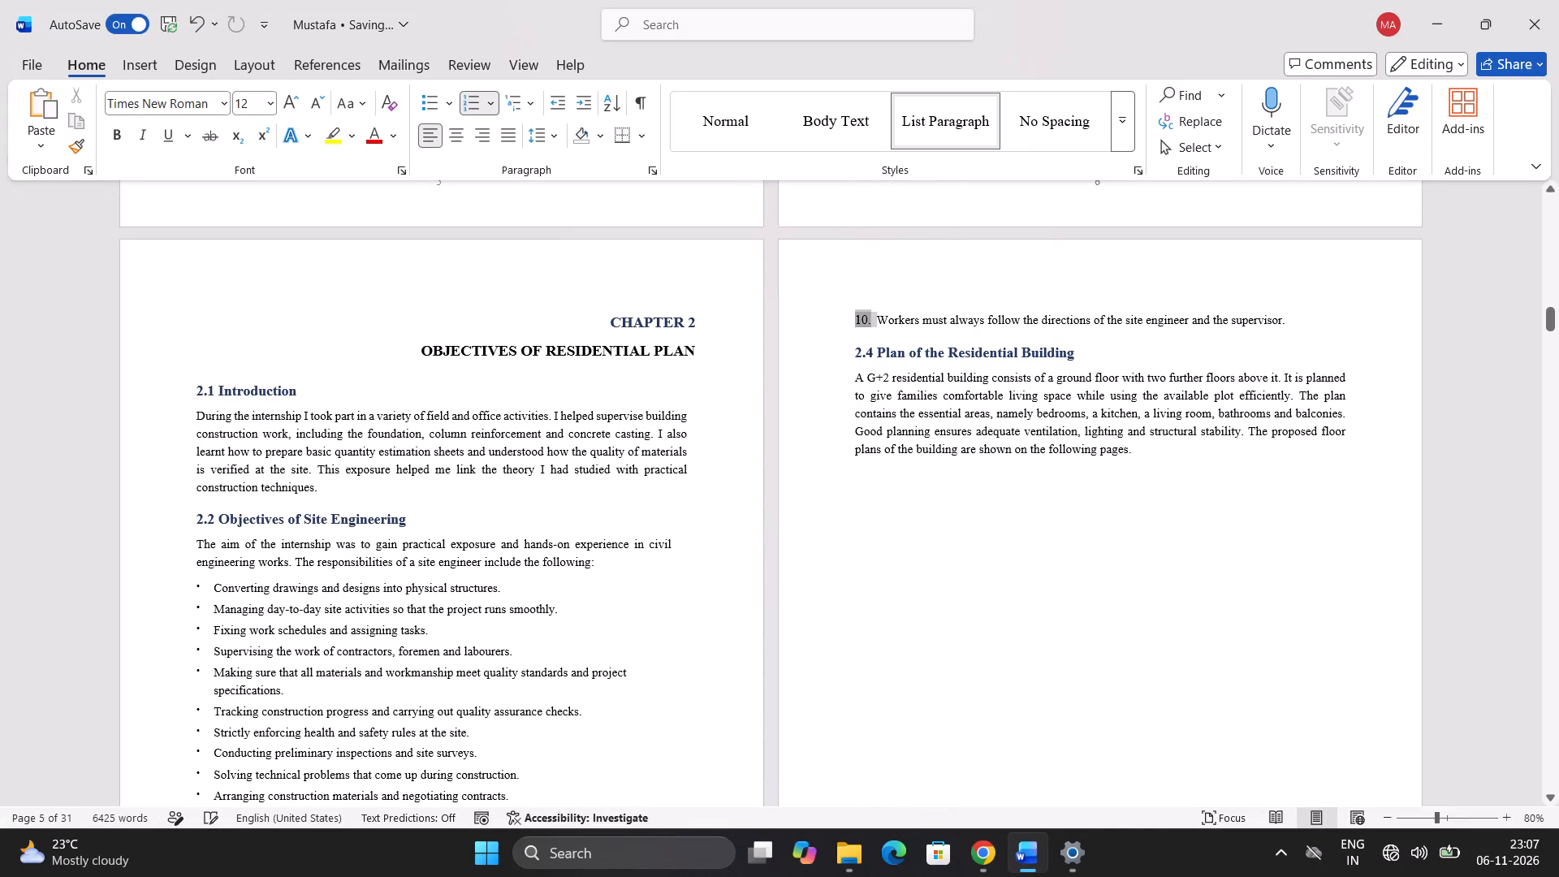
Set the body text of sections 2.1, 2.2 and 2.3, including safety item 10, to font size 12.
left_click_drag(1289, 317, 1166, 309)
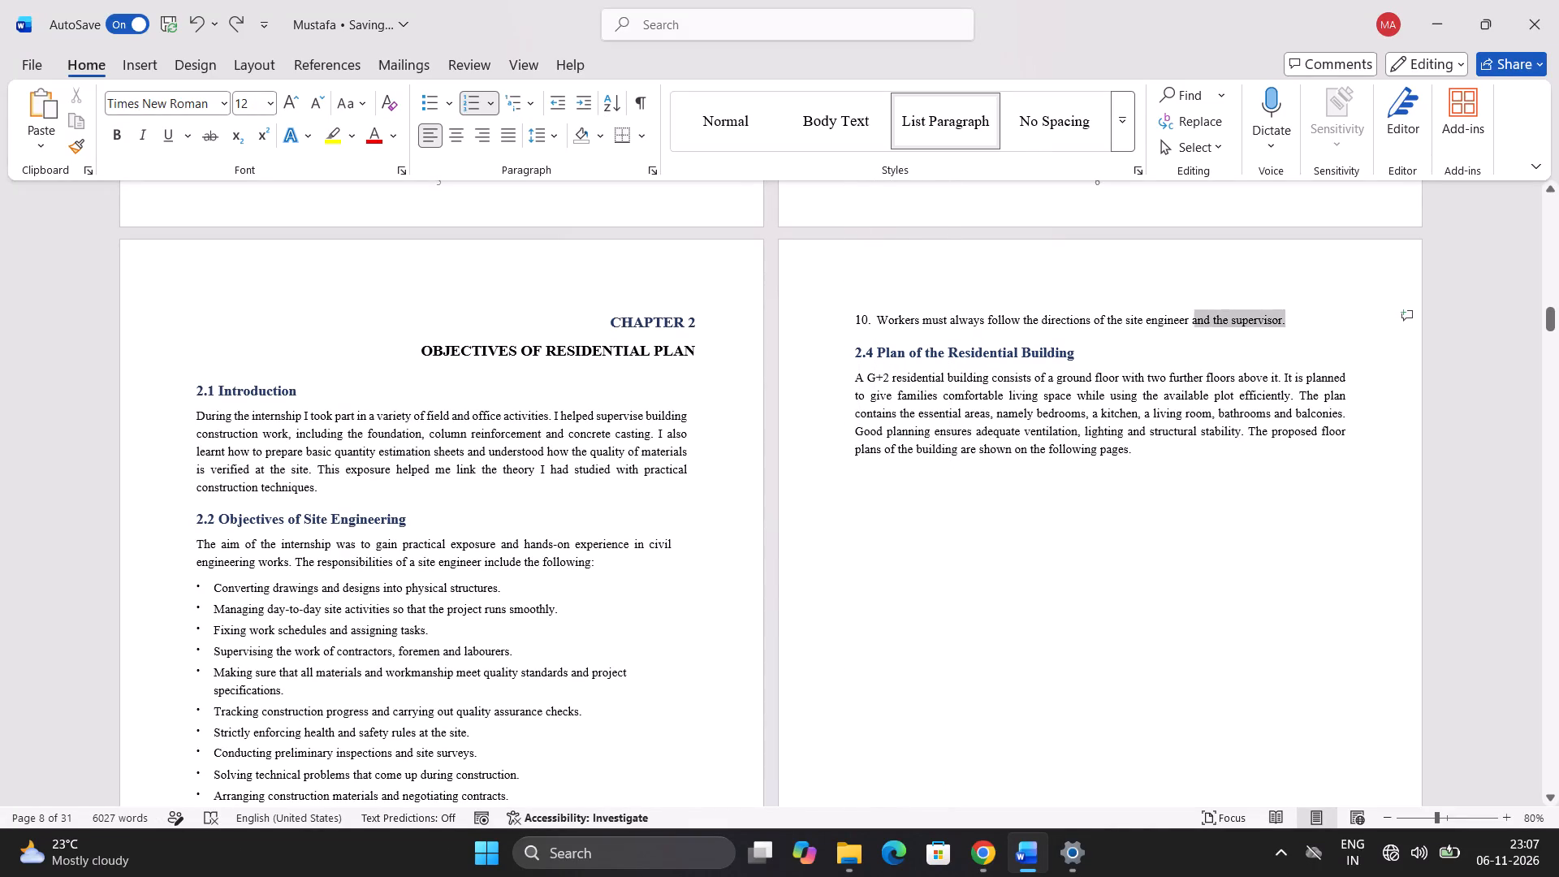
left_click_drag(1166, 309, 879, 304)
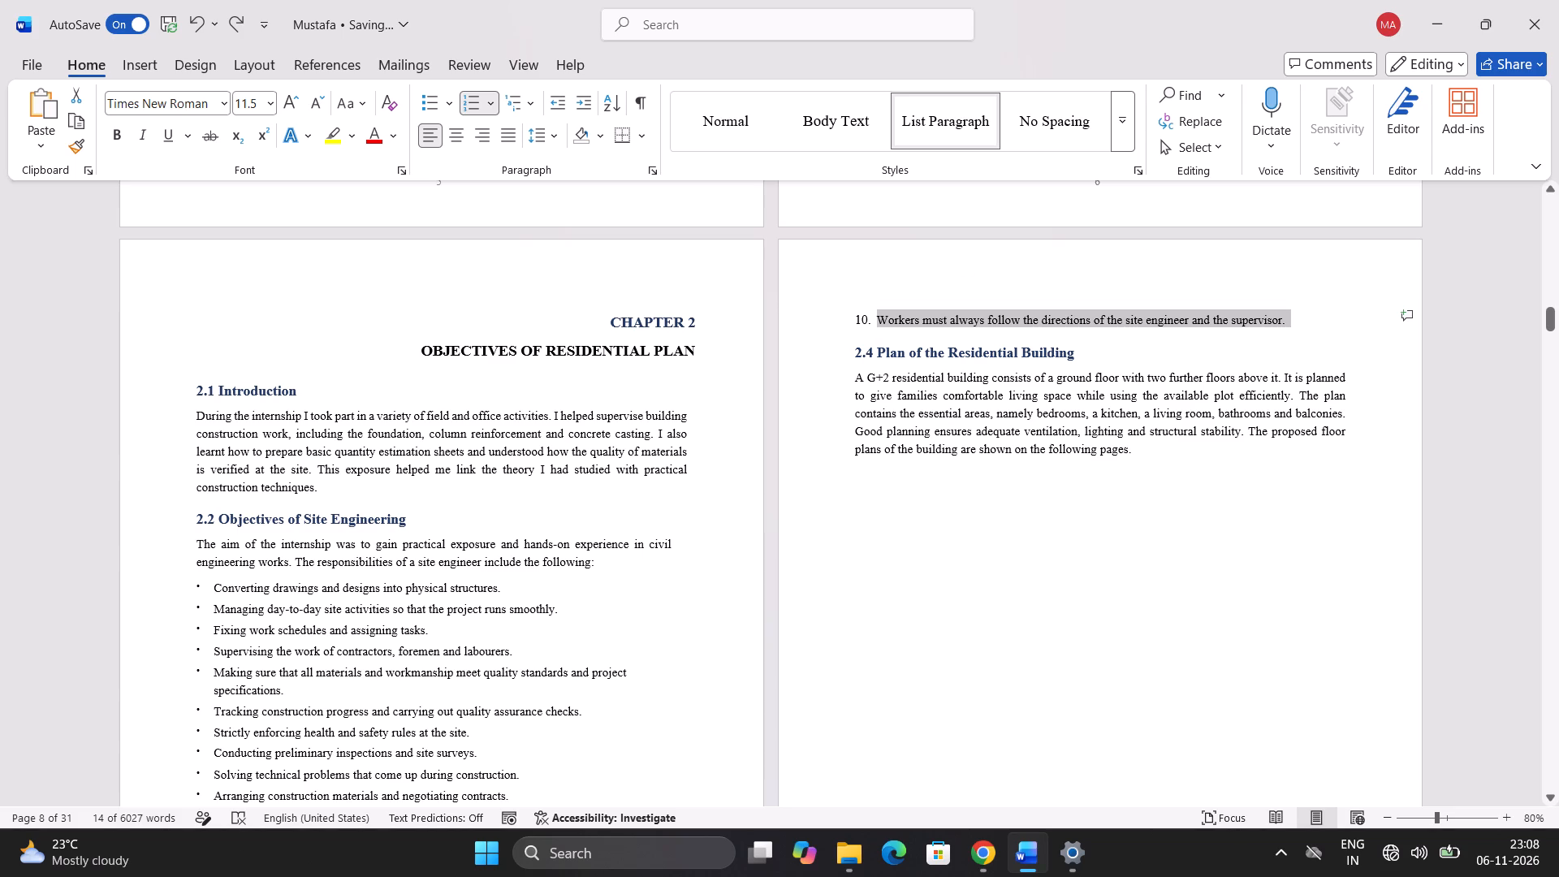
left_click_drag(199, 417, 342, 493, "ctrl")
scroll(342, 493, "down", 1)
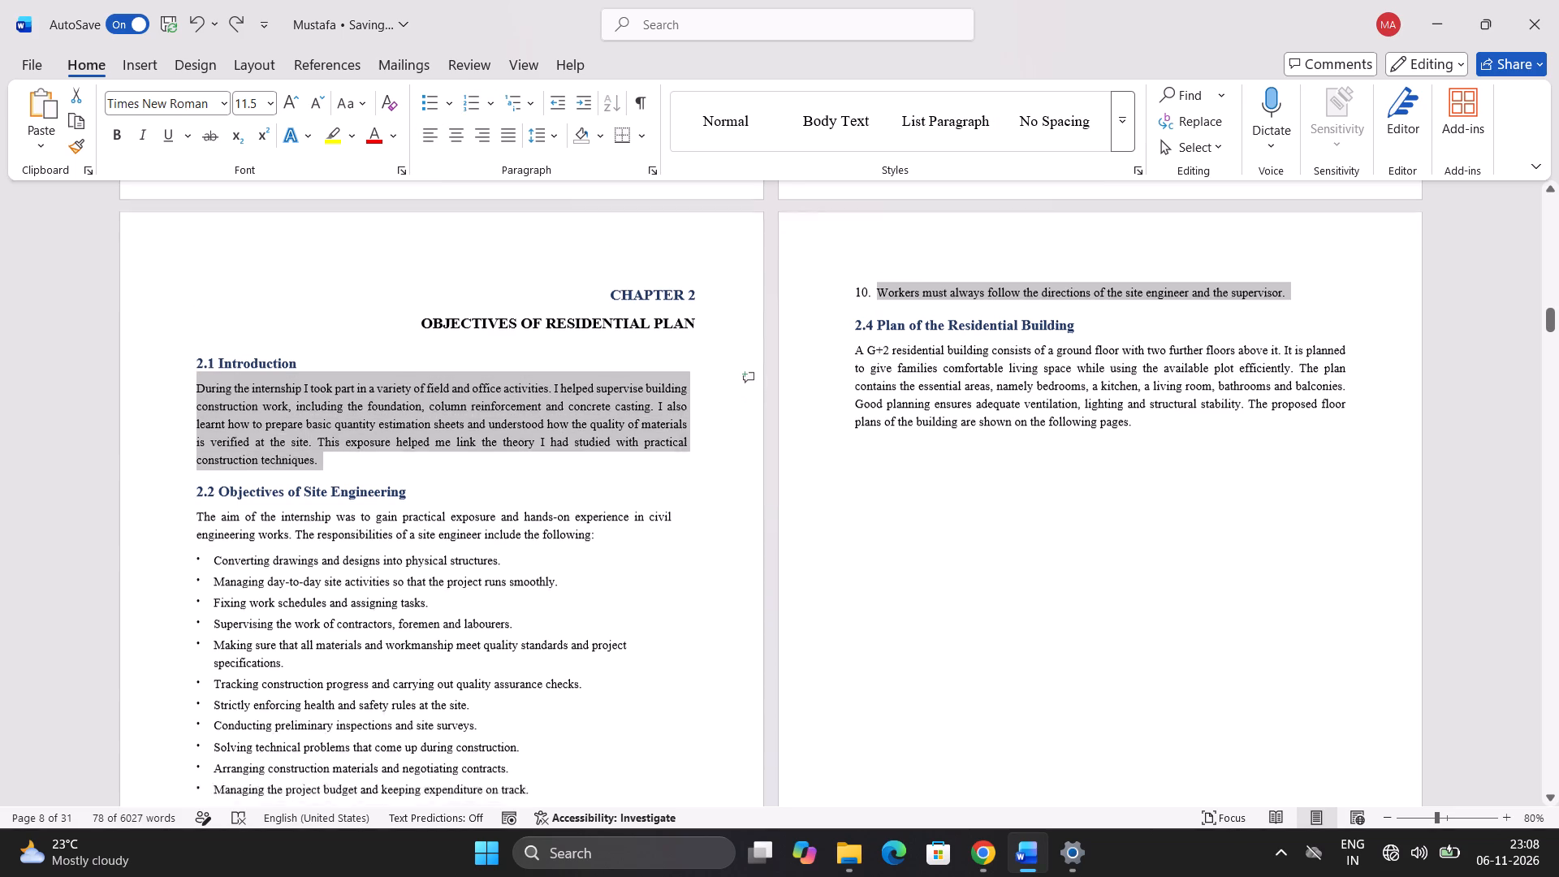
scroll(342, 493, "down", 2)
left_click_drag(186, 305, 385, 513, "ctrl")
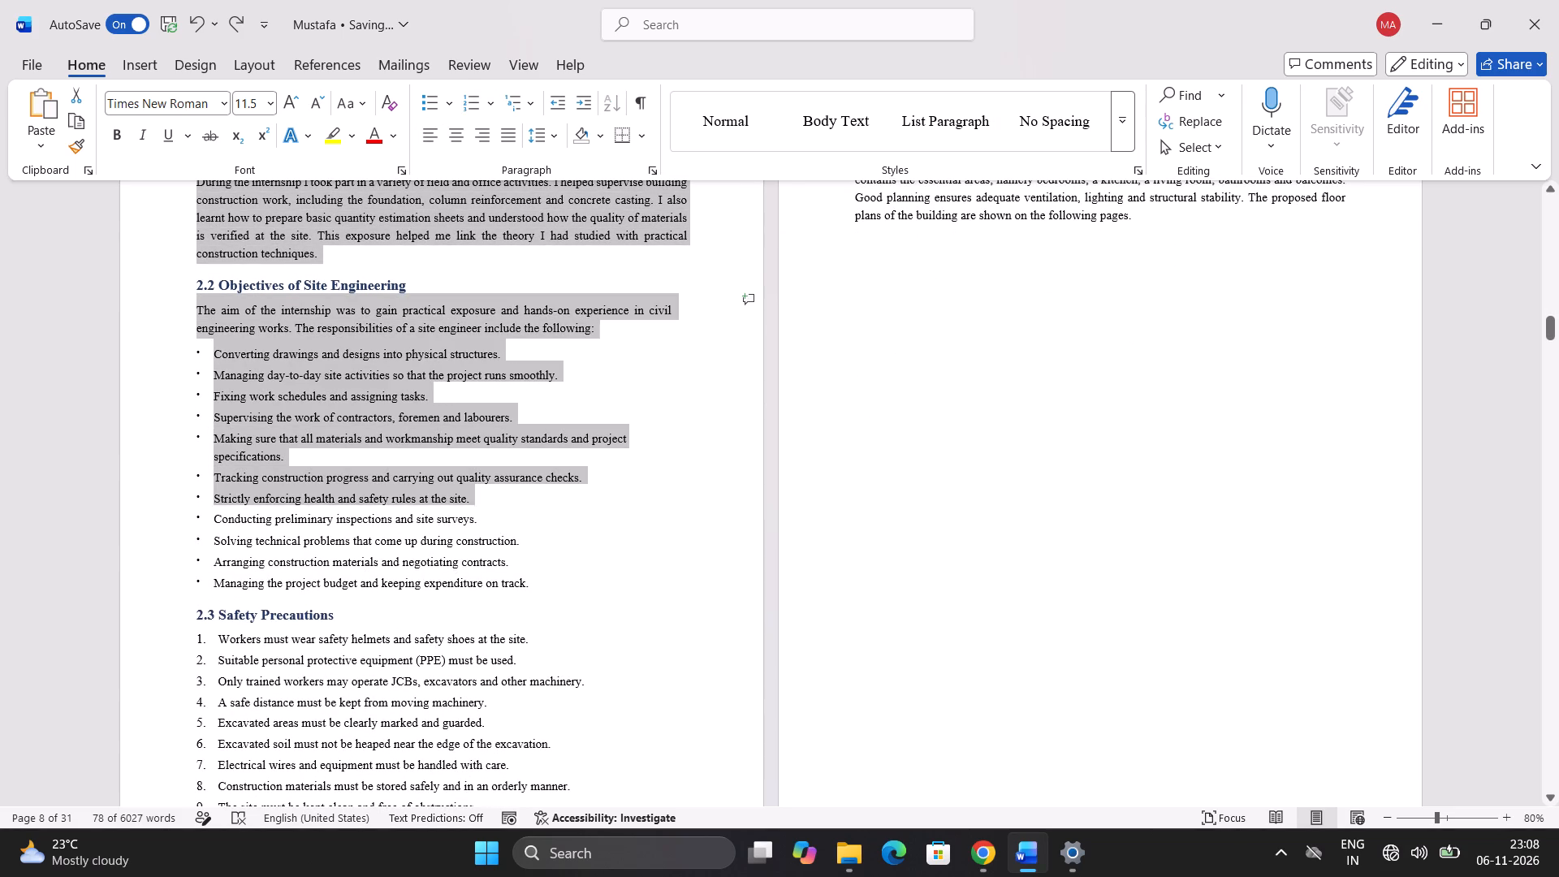
left_click_drag(385, 513, 498, 588, "ctrl")
scroll(498, 588, "down", 2)
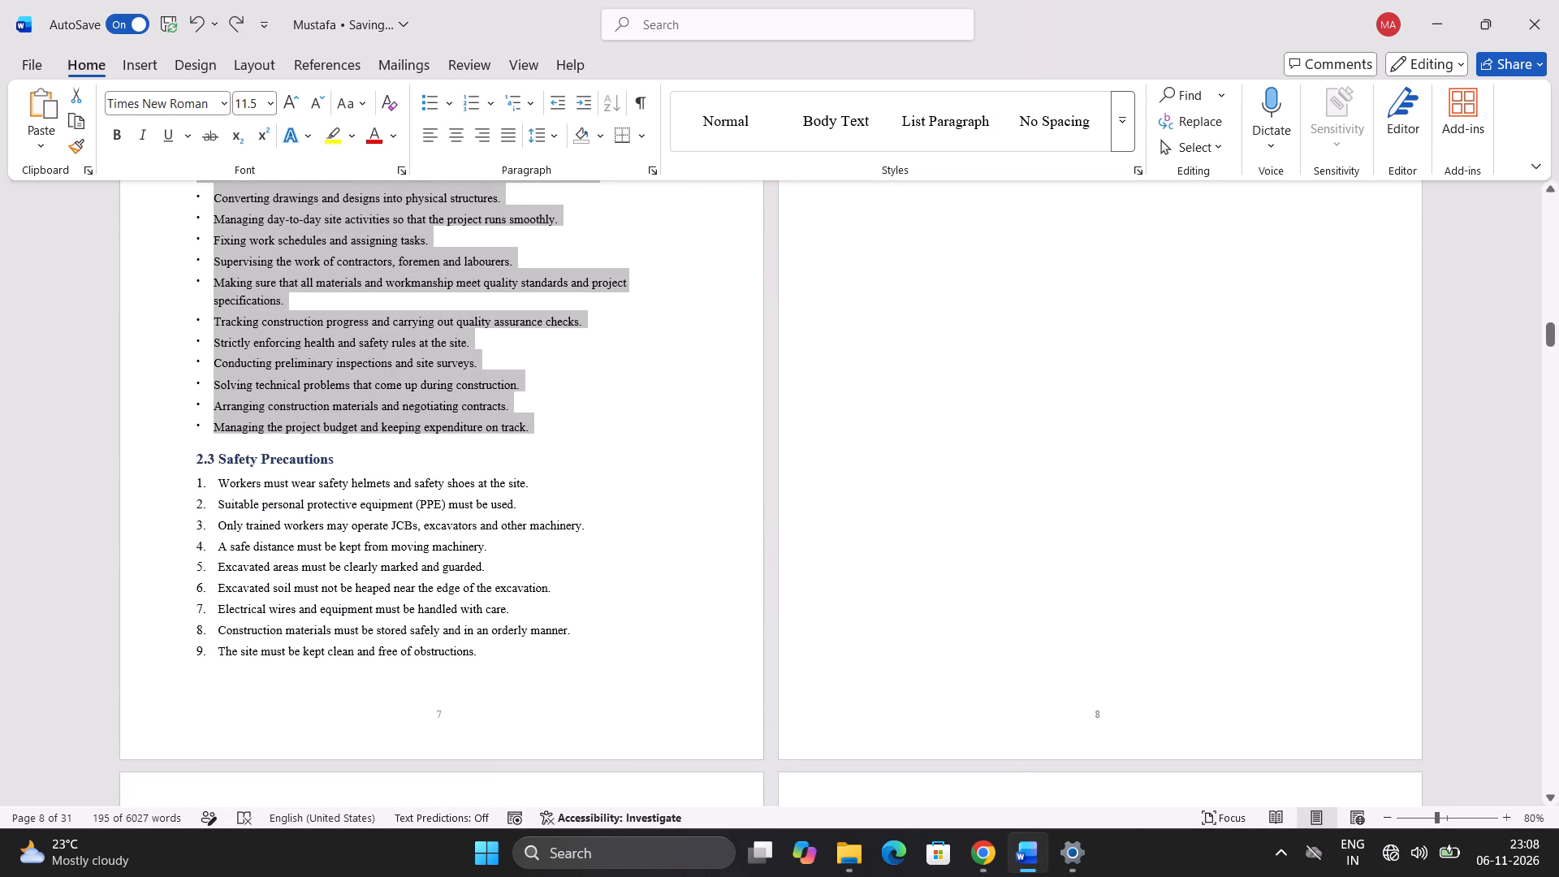
left_click_drag(512, 640, 509, 640, "ctrl")
left_click_drag(509, 640, 222, 480, "ctrl")
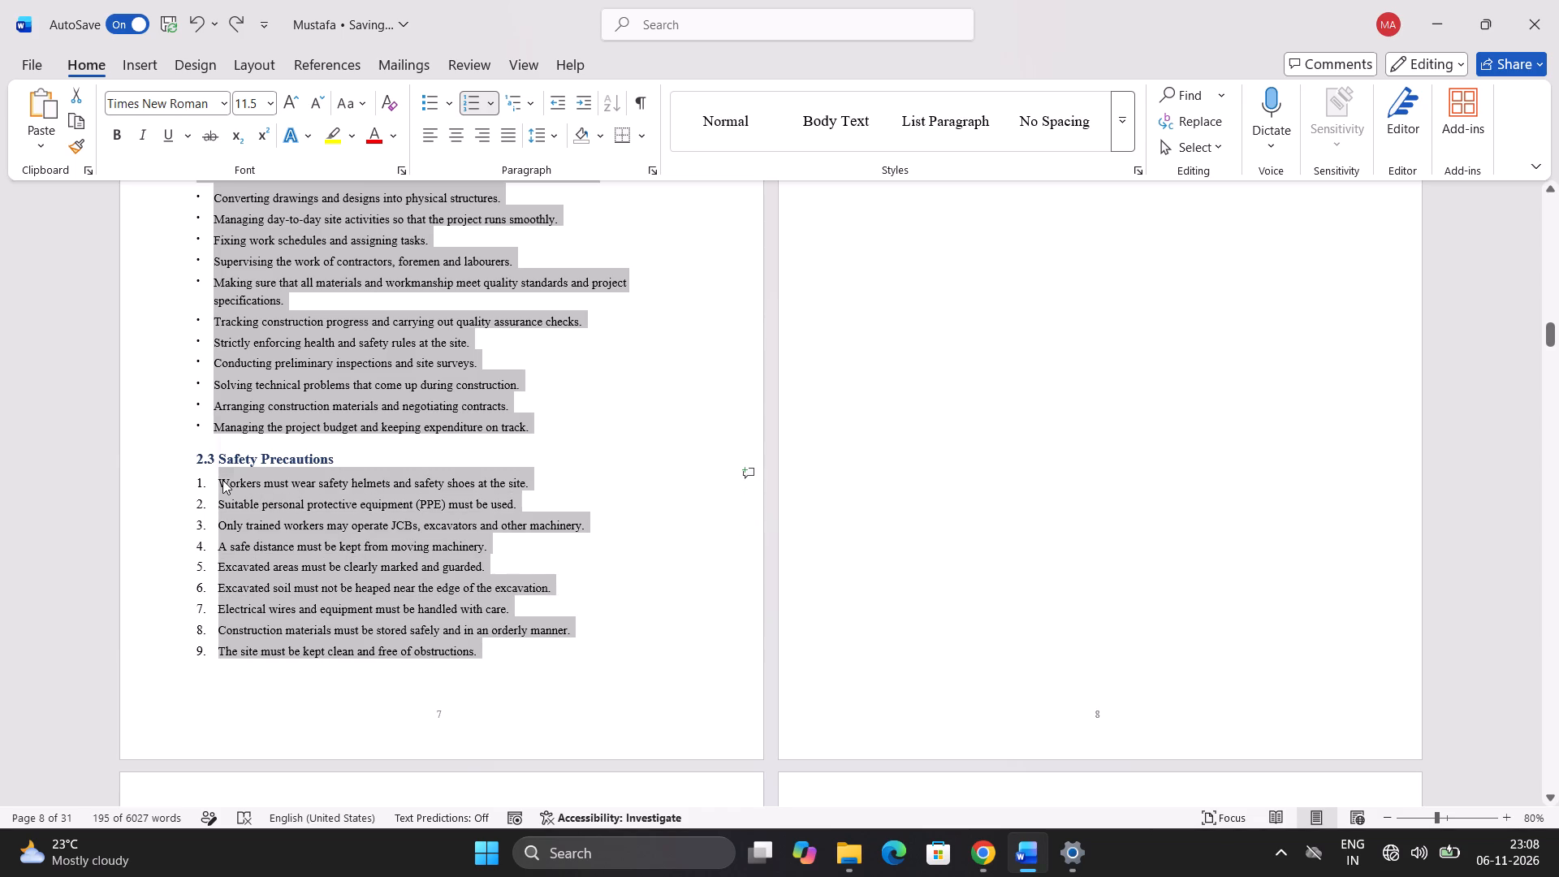
left_click(358, 408)
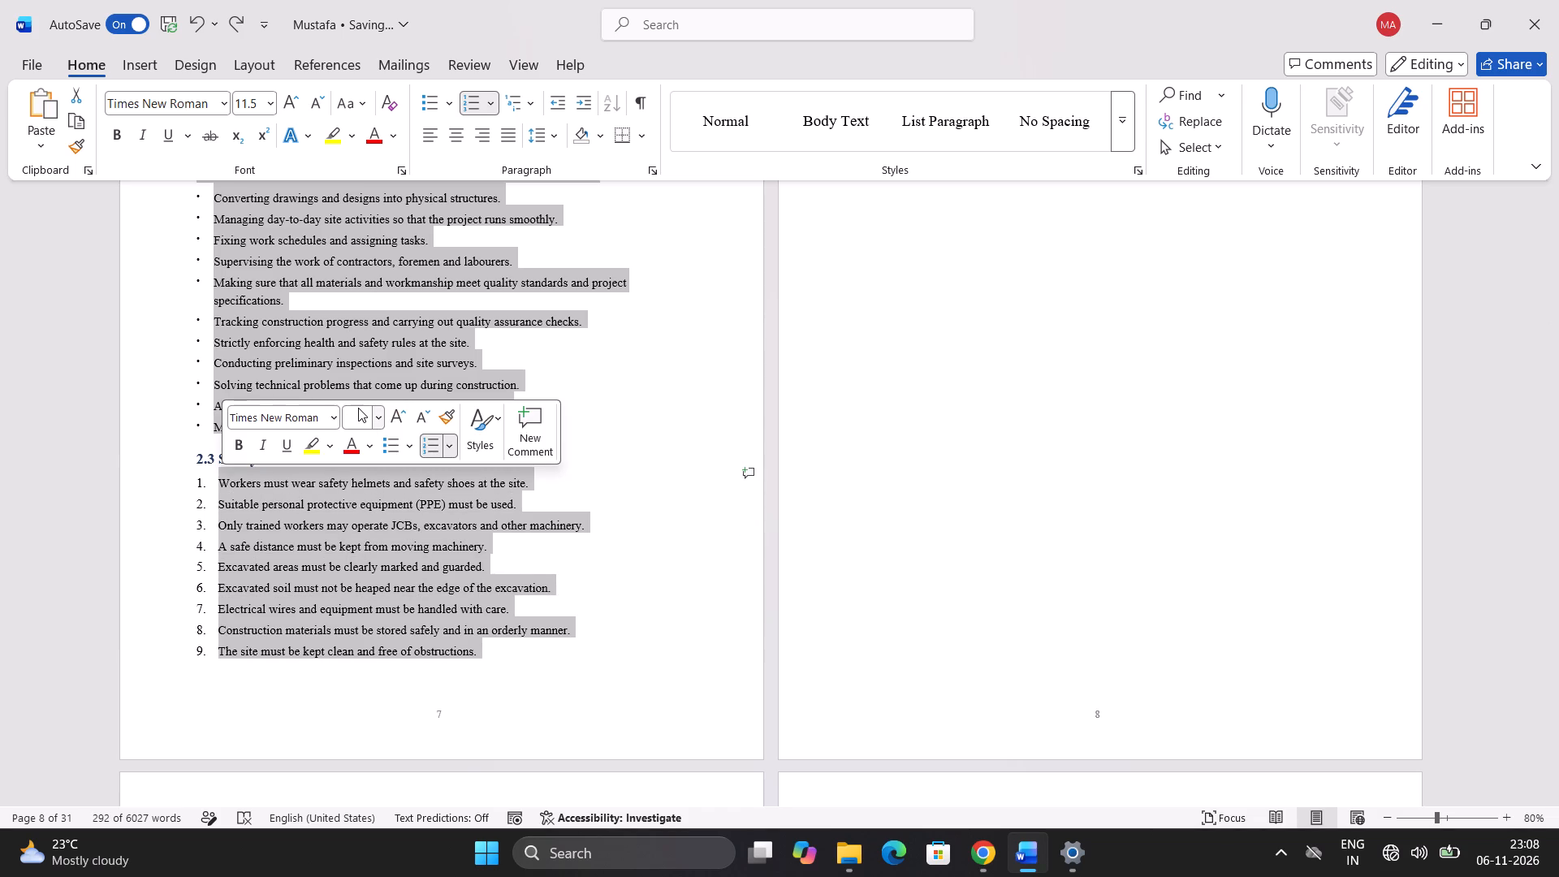
left_click(362, 415)
type("12")
key("Return")
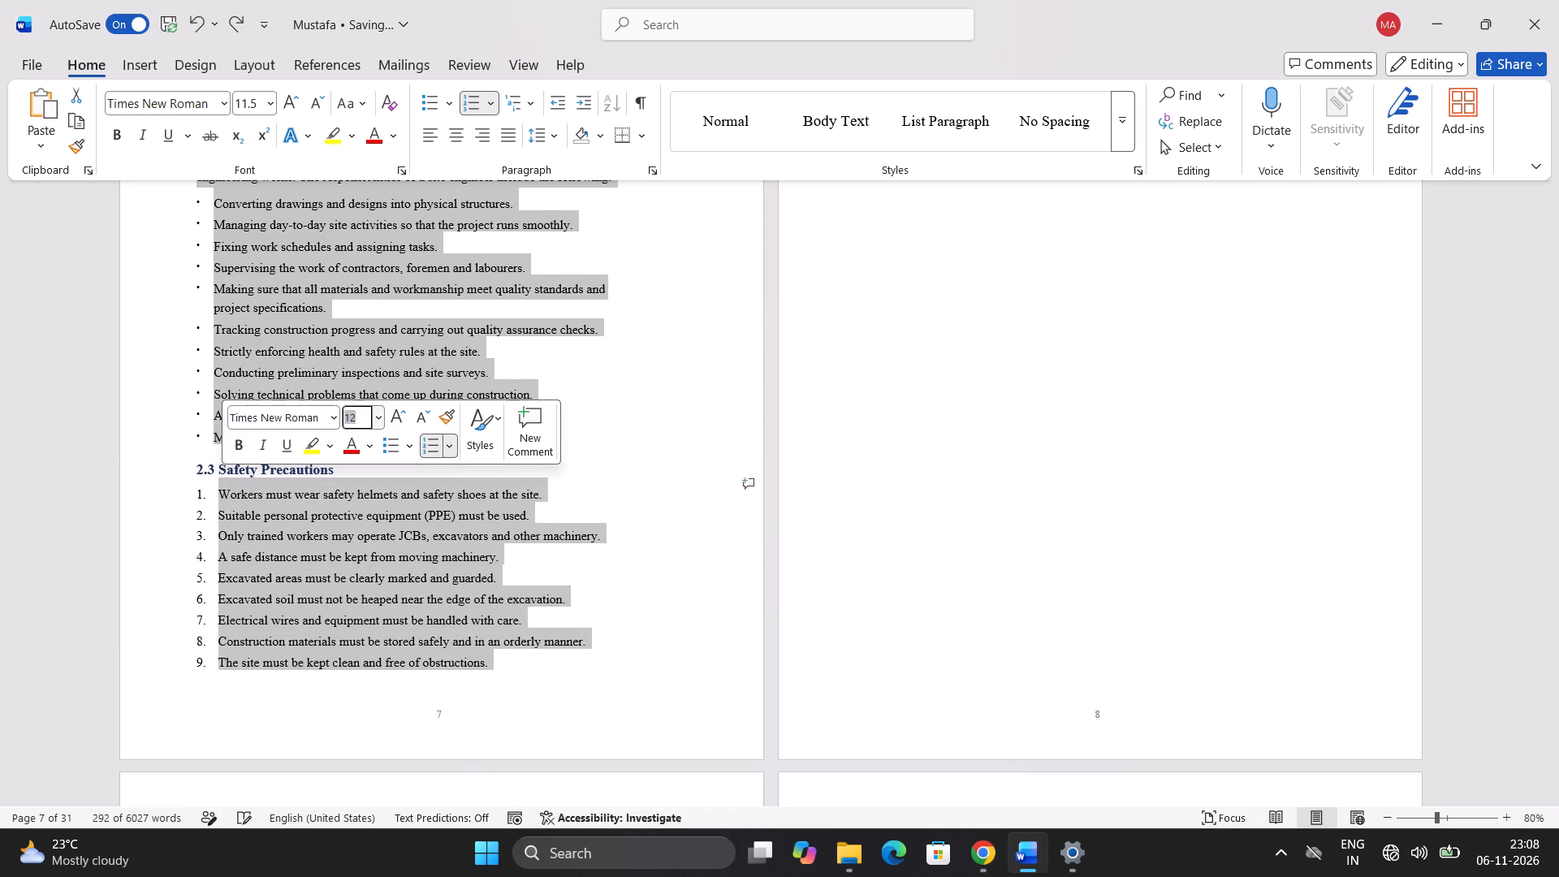
left_click(845, 439)
Set the paragraph under 2.4 Plan of the Residential Building to font size 12.
scroll(836, 442, "up", 4)
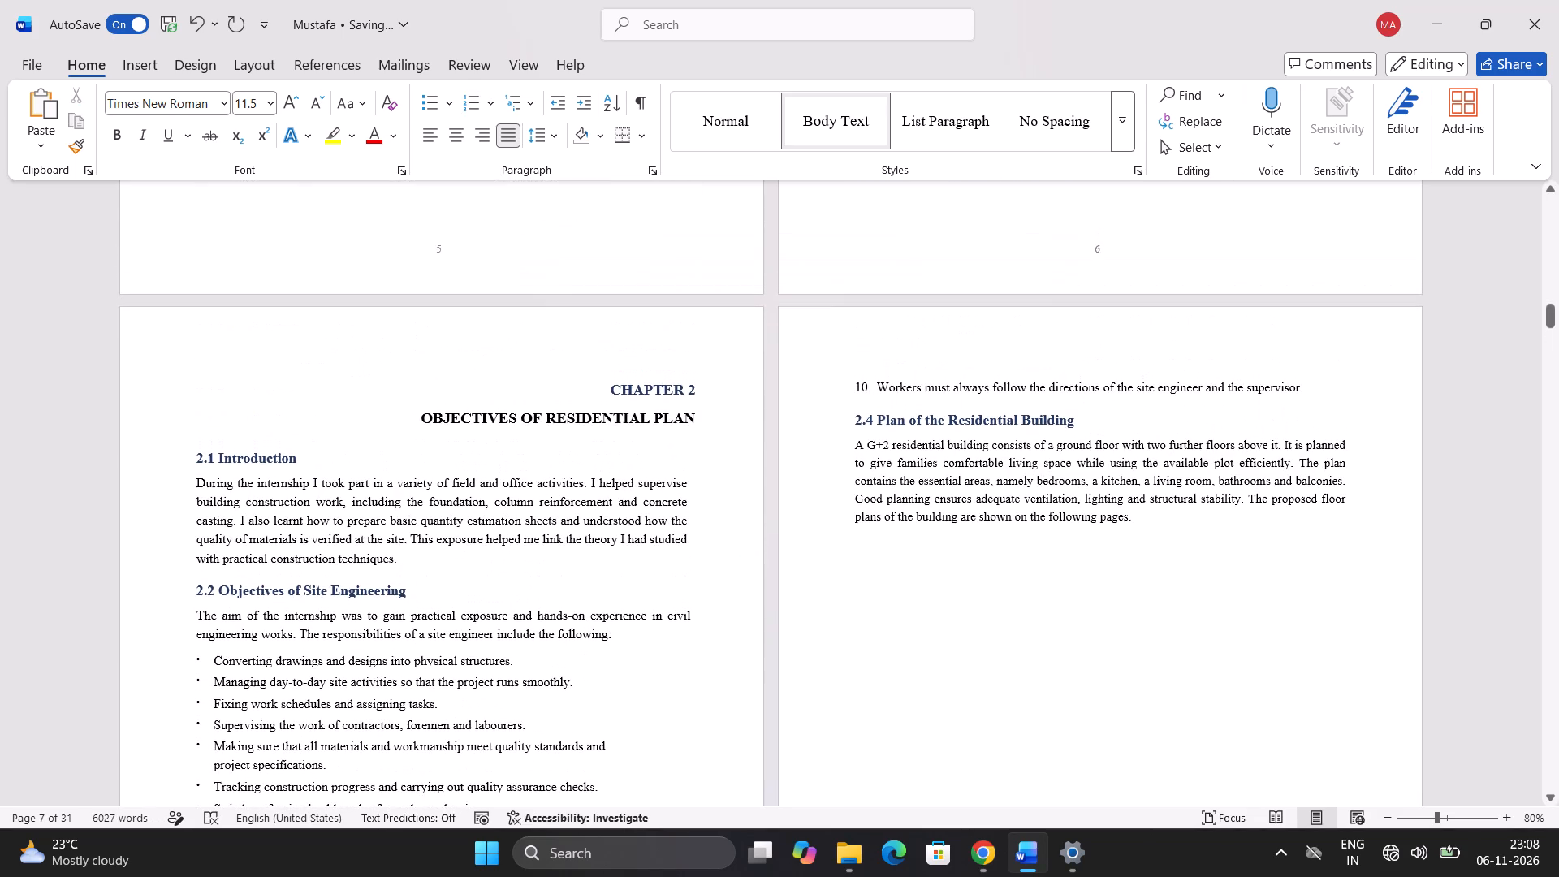
left_click_drag(851, 451, 1099, 528)
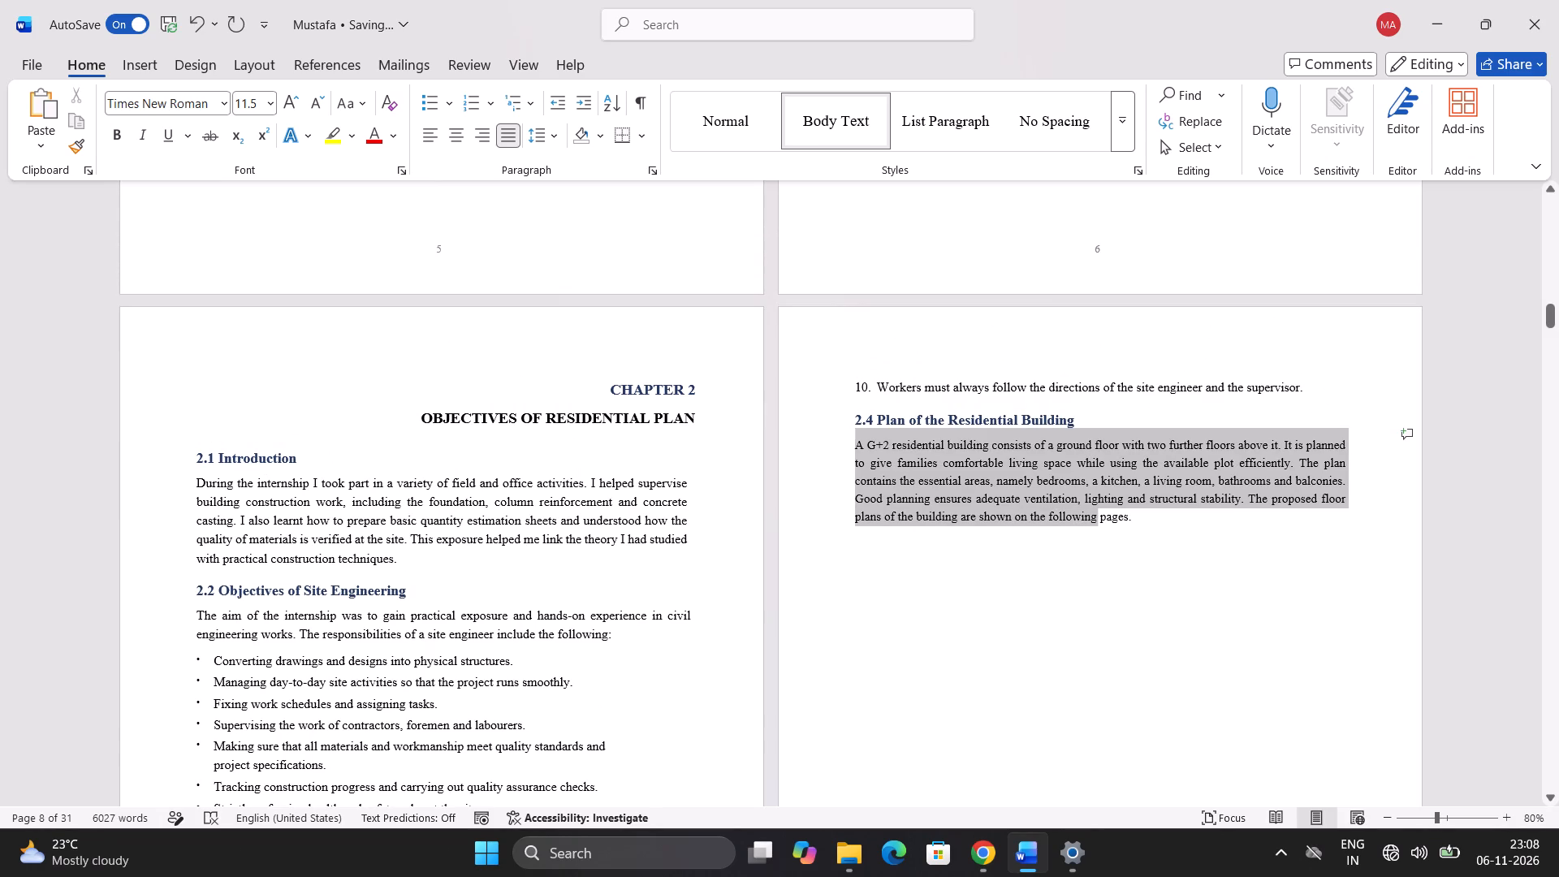
left_click_drag(1099, 528, 1130, 523)
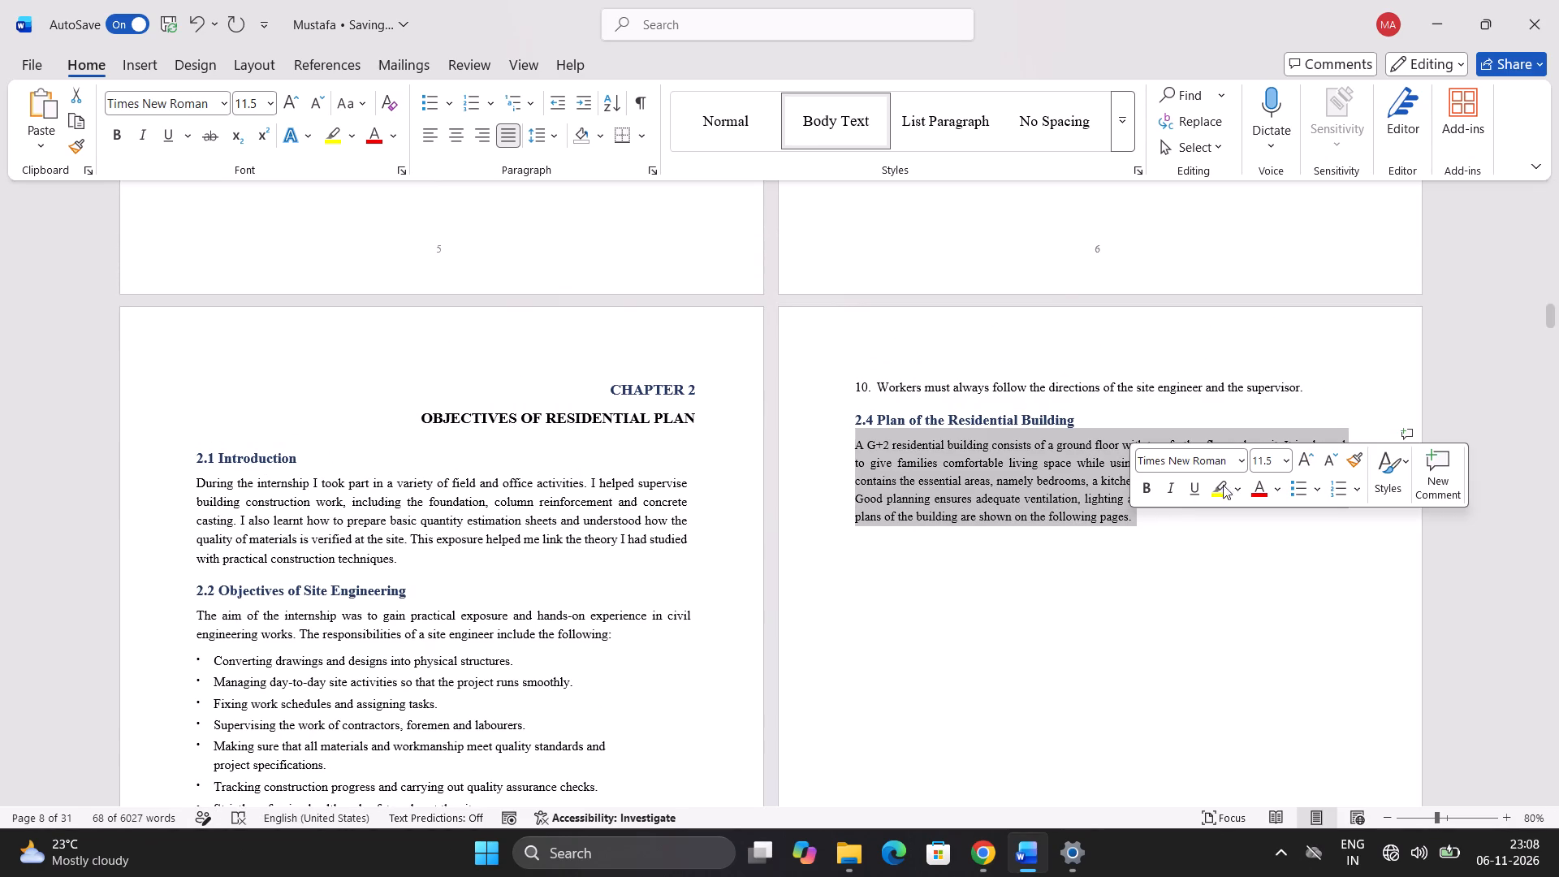
left_click(1259, 451)
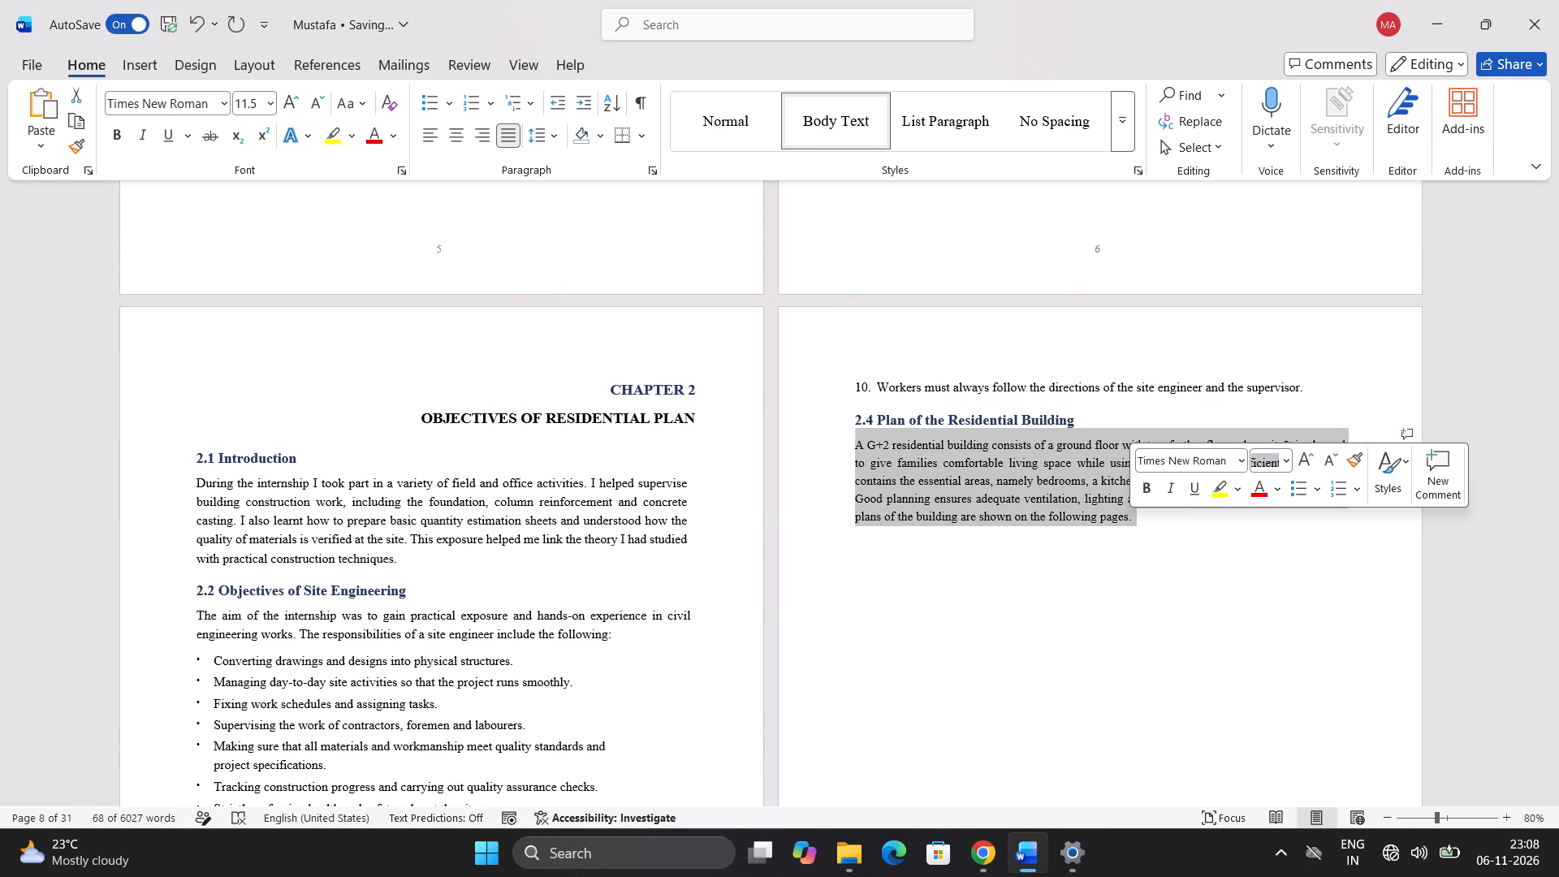
left_click(1259, 463)
type("12")
key("Return")
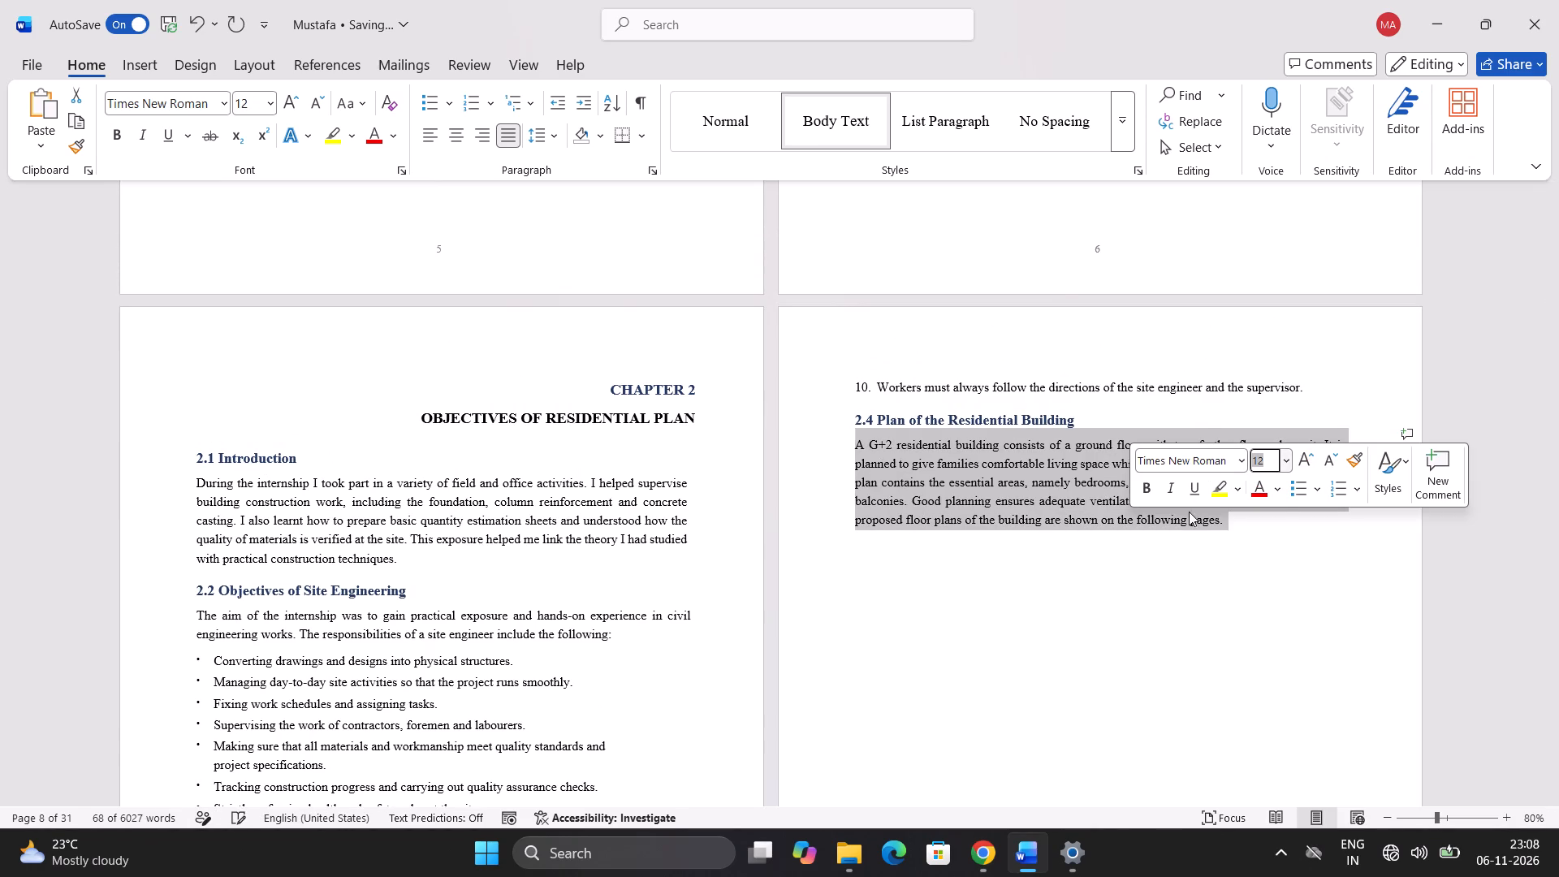
left_click(1101, 629)
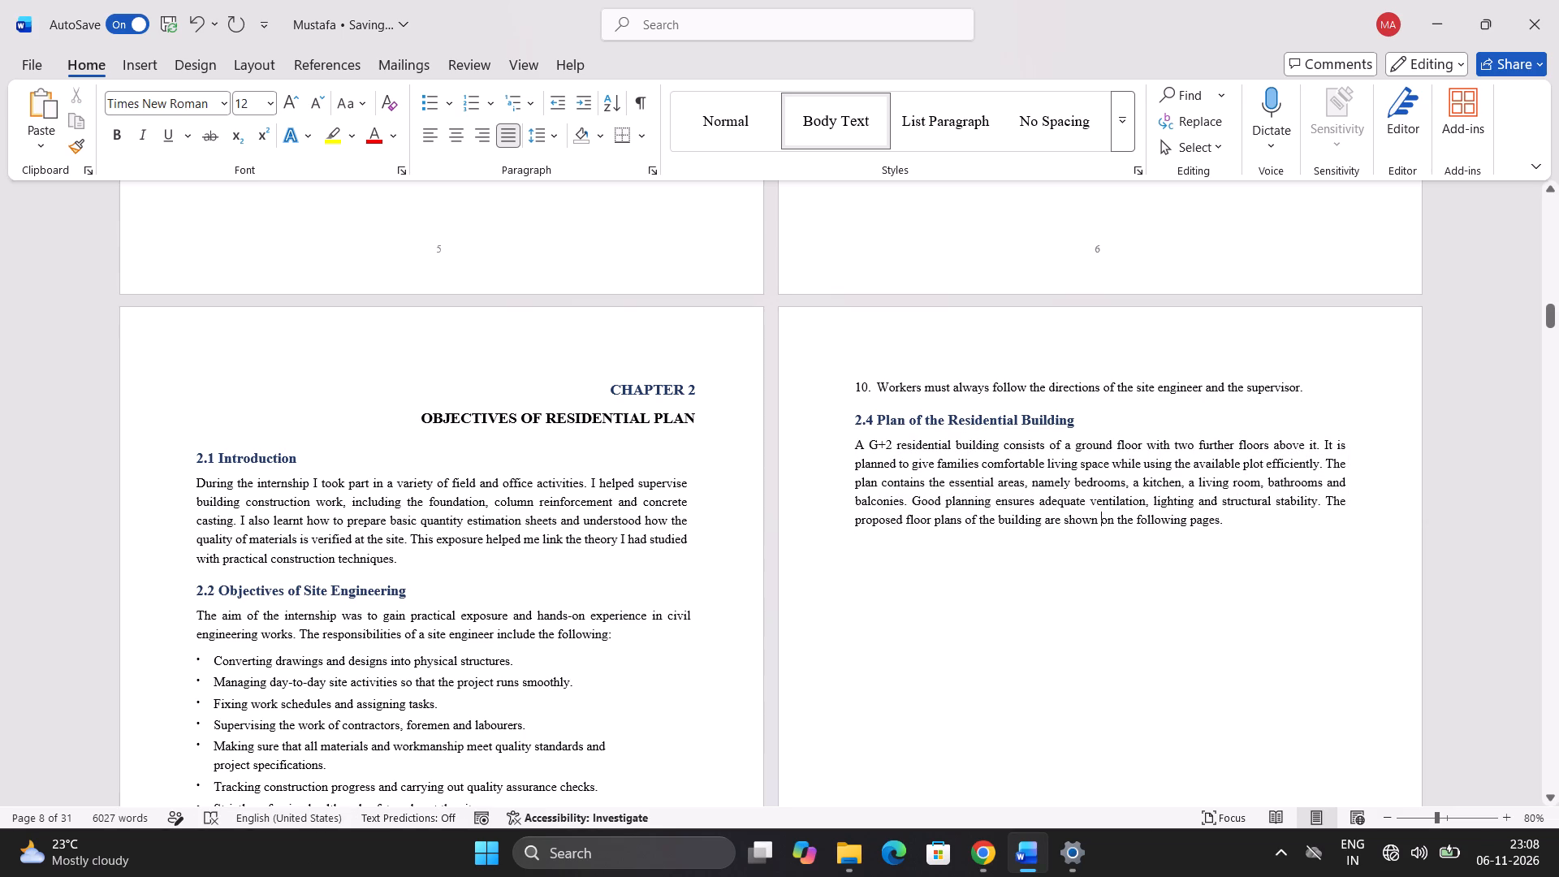
left_click(890, 527)
left_click(909, 492)
Review the layout from the section 1.4 objectives through Chapter 2's safety precautions on pages 5 to 8.
scroll(778, 520, "up", 8)
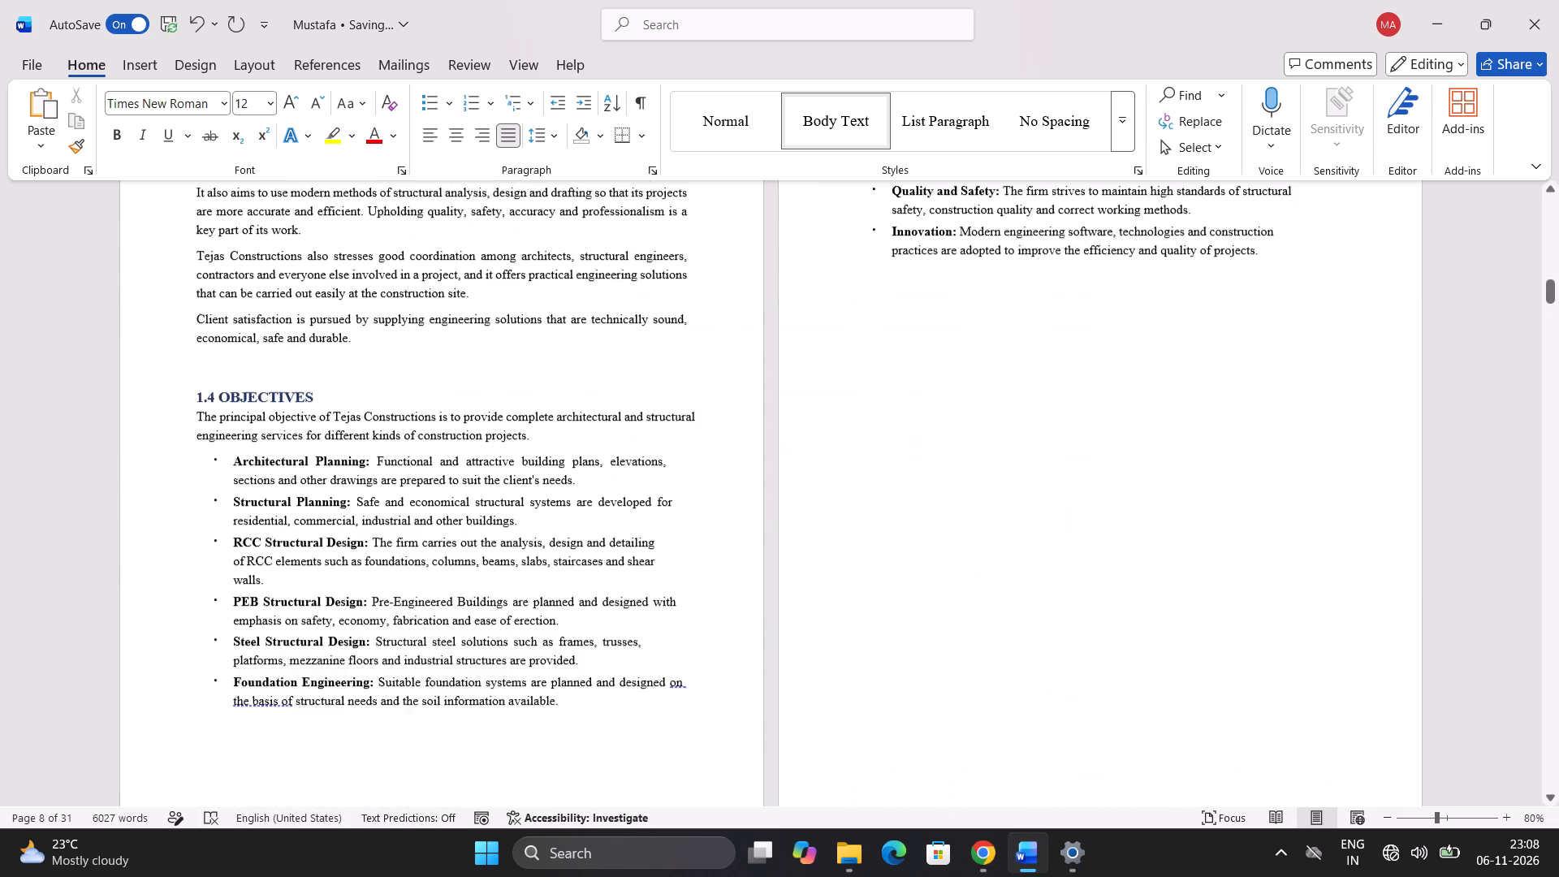
scroll(512, 488, "down", 4)
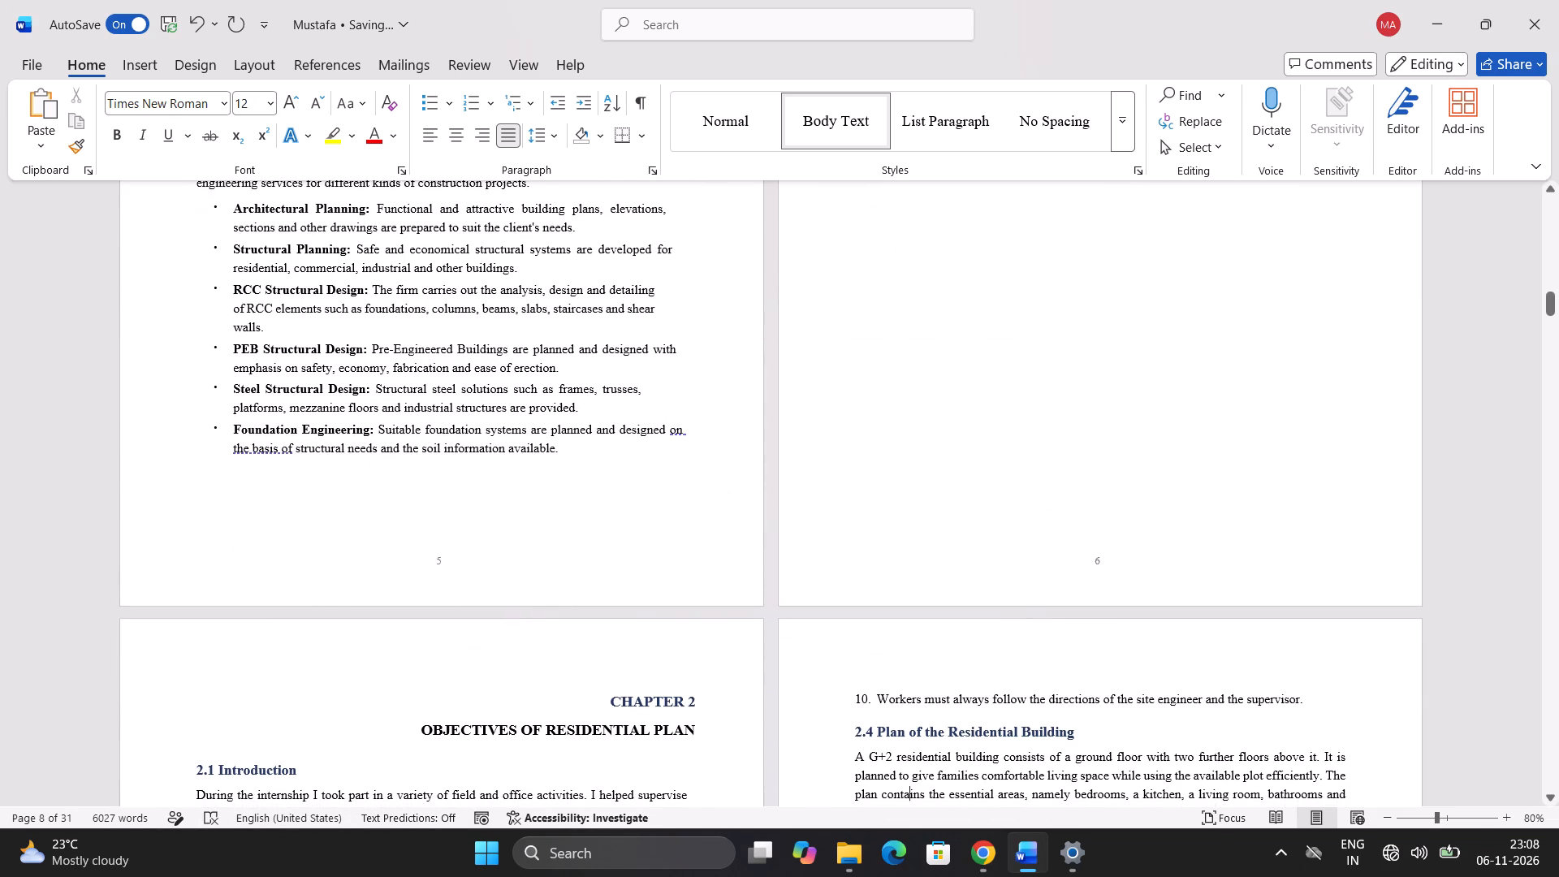
scroll(512, 488, "down", 7)
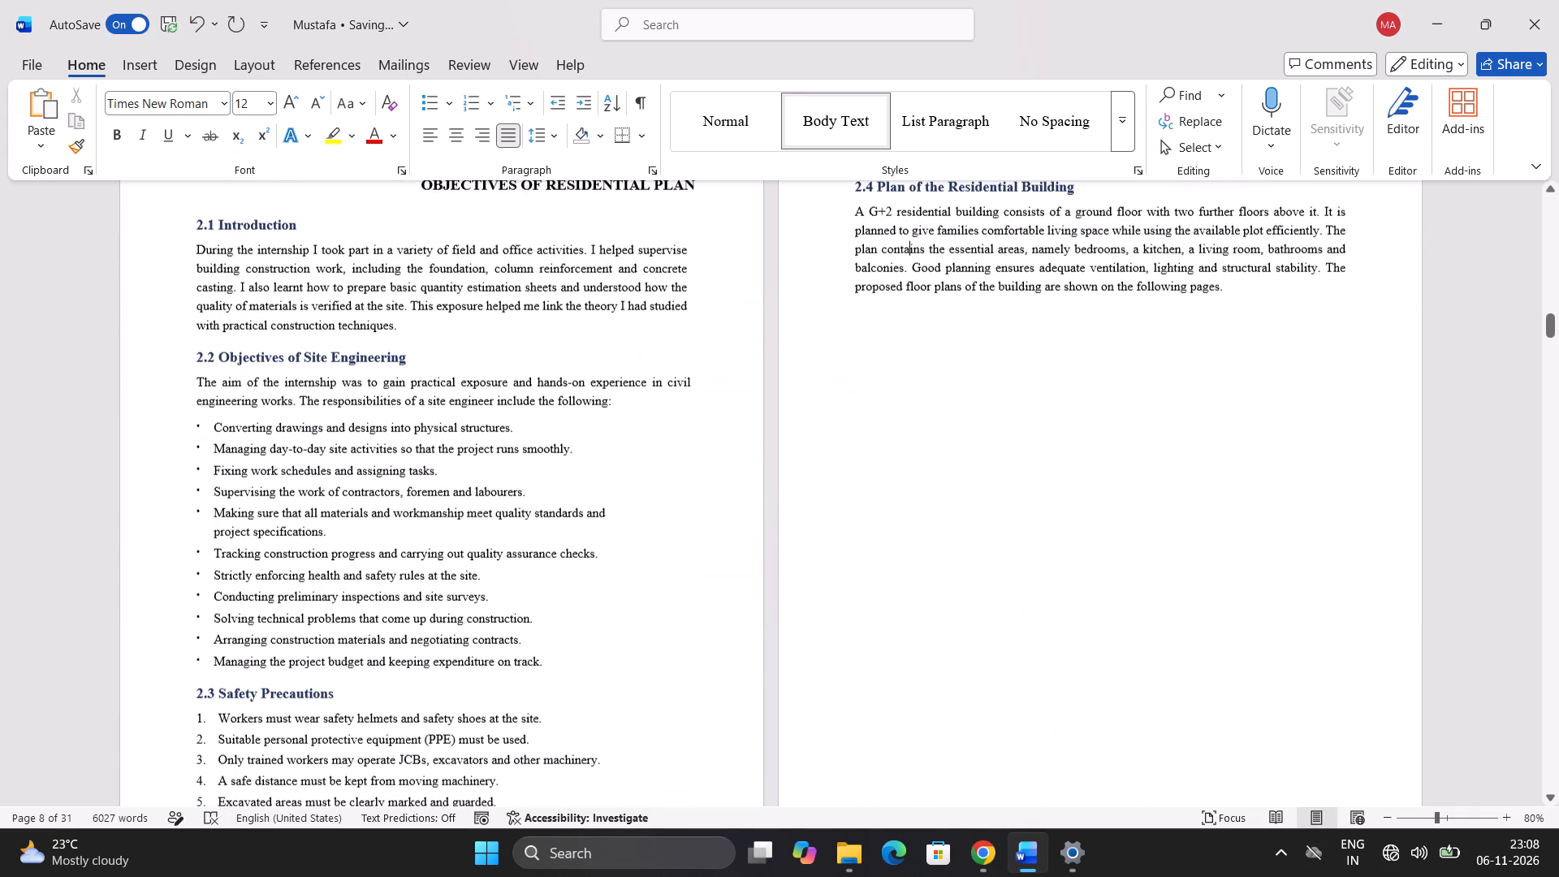
scroll(297, 369, "down", 2)
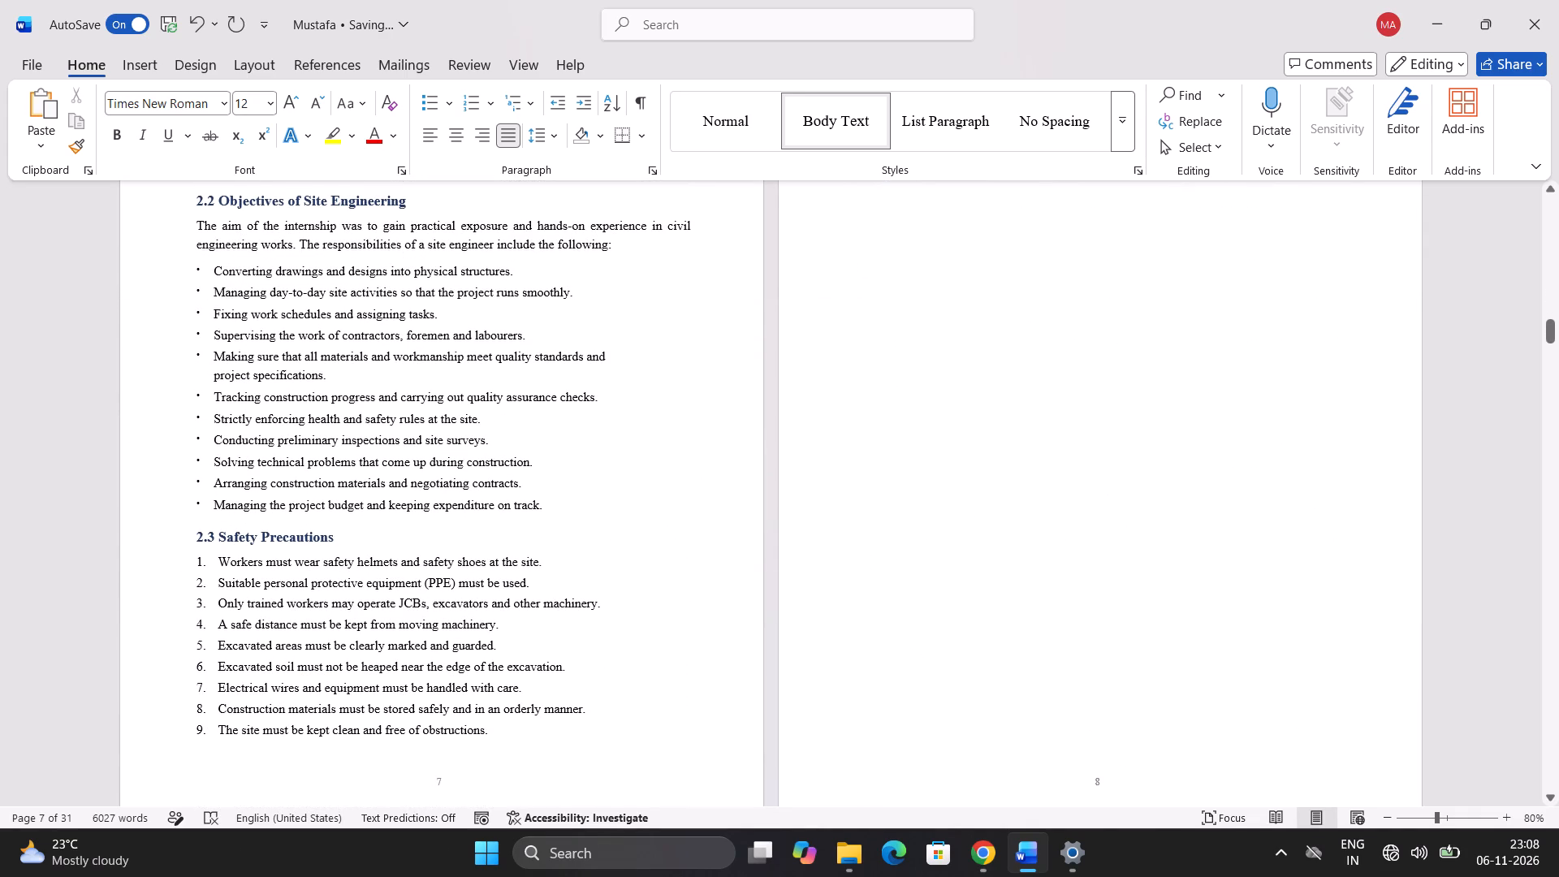
scroll(296, 521, "up", 3)
scroll(298, 516, "down", 3)
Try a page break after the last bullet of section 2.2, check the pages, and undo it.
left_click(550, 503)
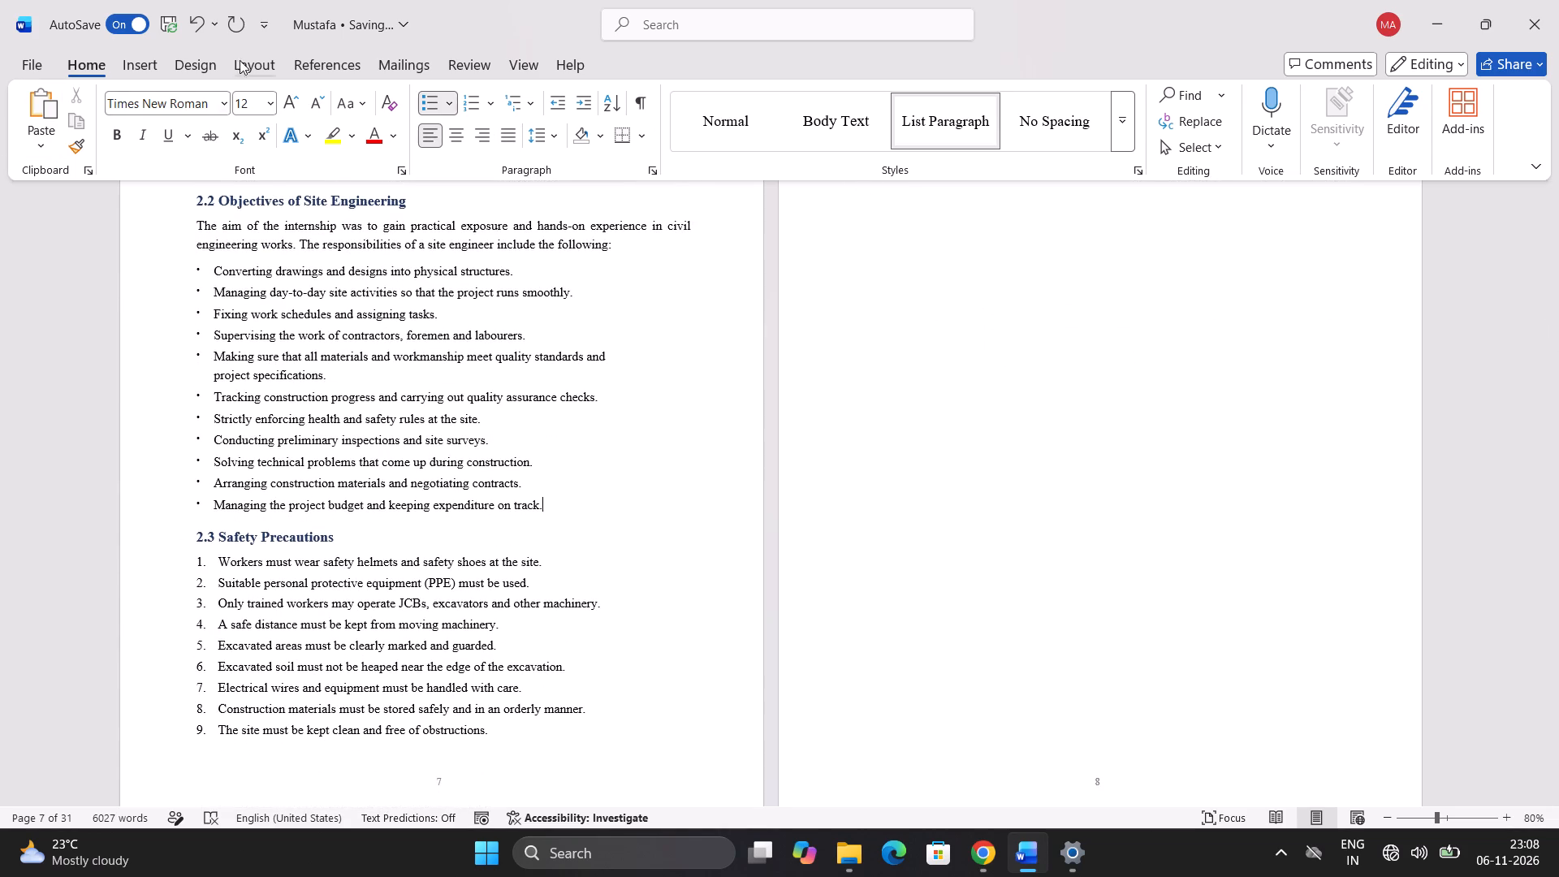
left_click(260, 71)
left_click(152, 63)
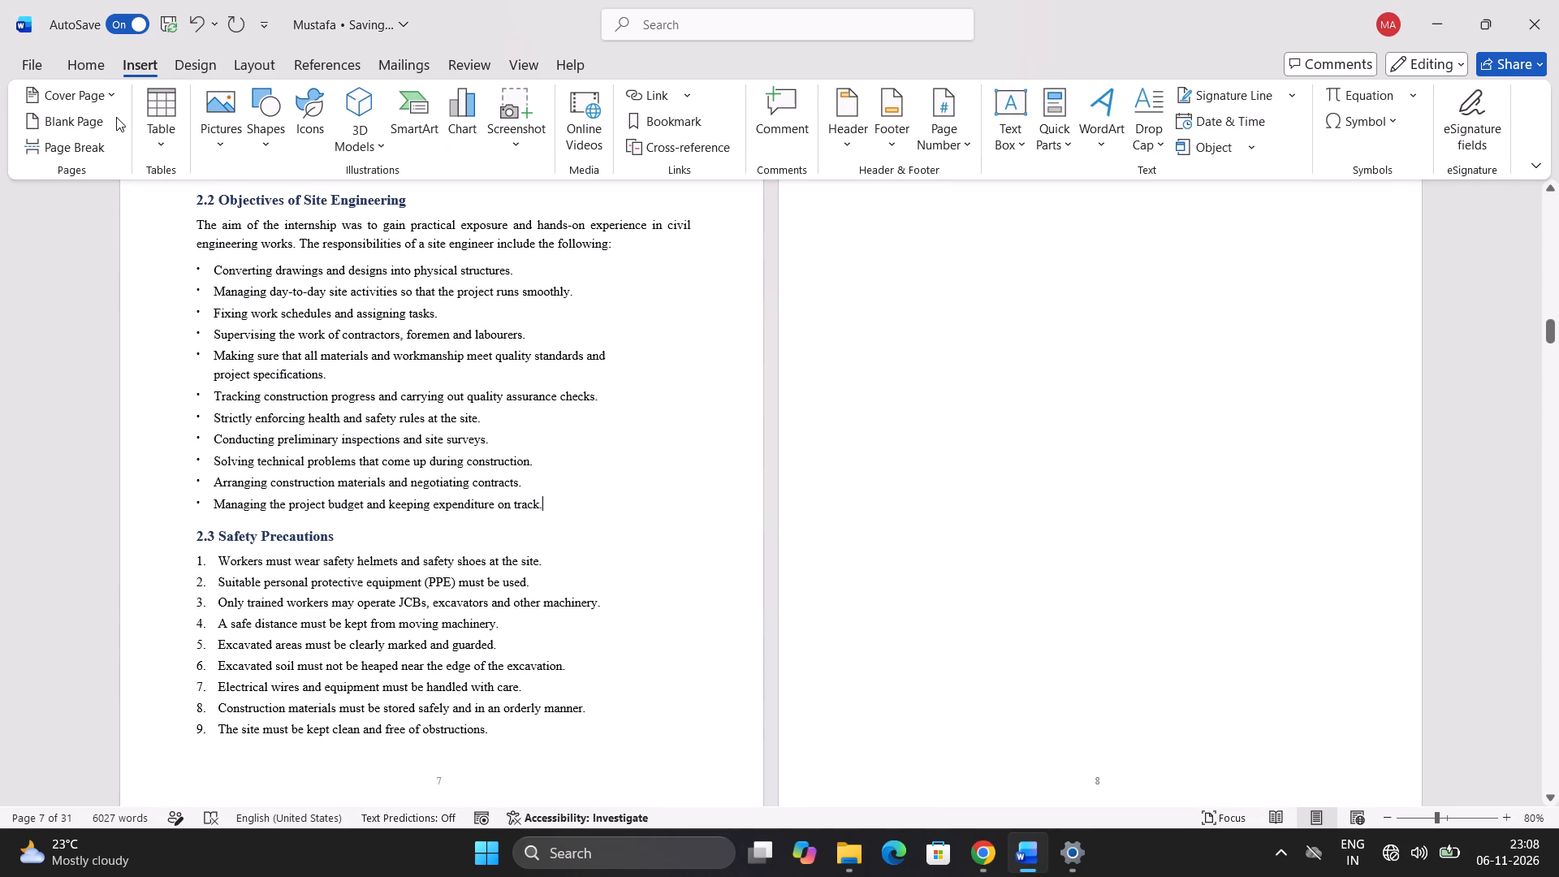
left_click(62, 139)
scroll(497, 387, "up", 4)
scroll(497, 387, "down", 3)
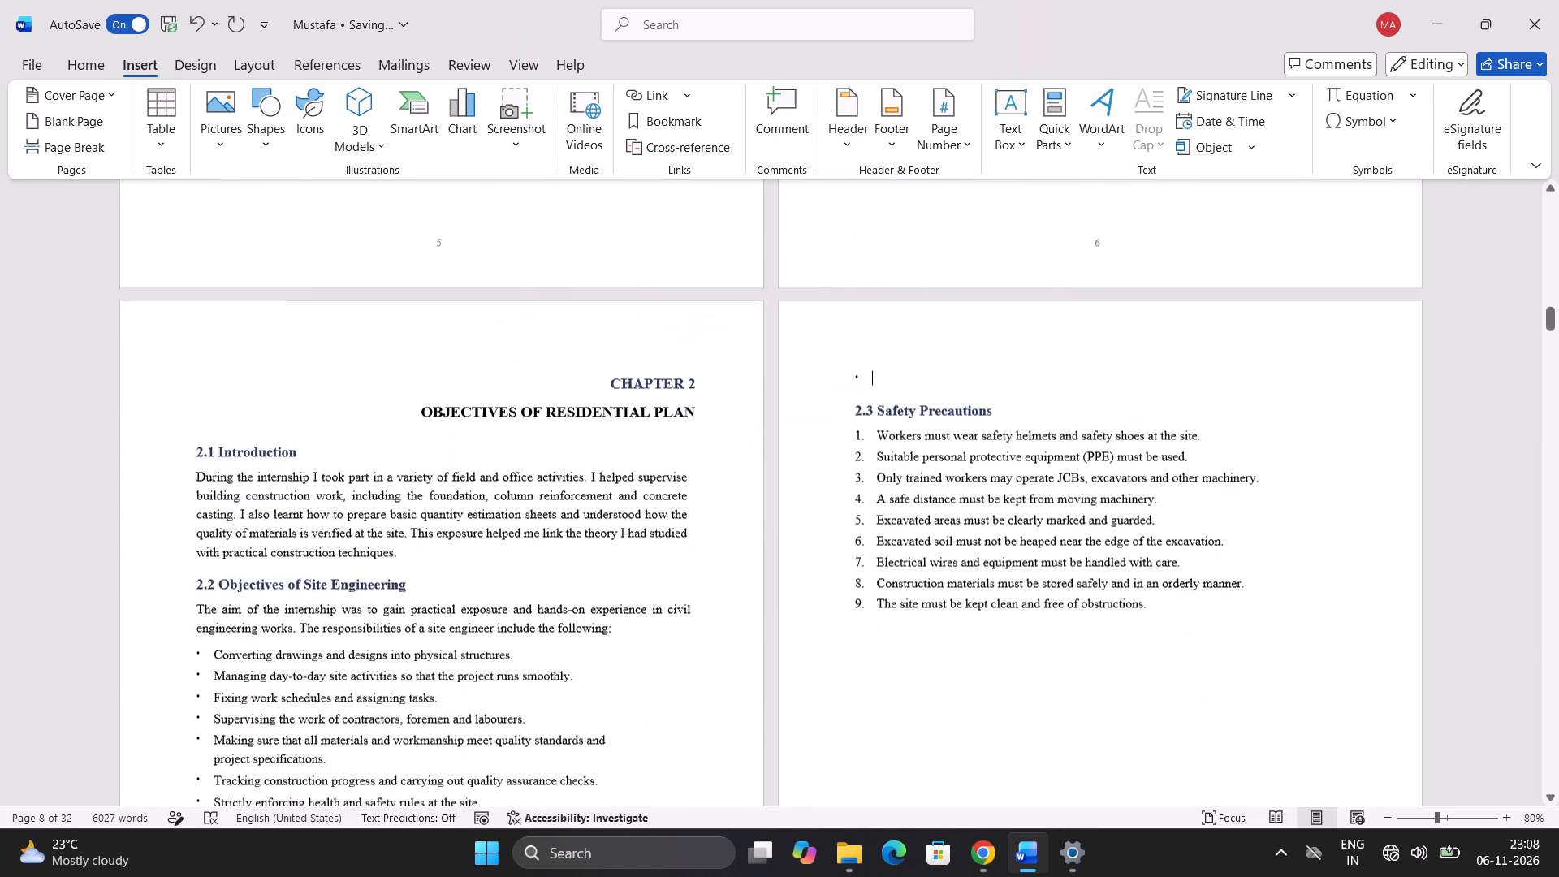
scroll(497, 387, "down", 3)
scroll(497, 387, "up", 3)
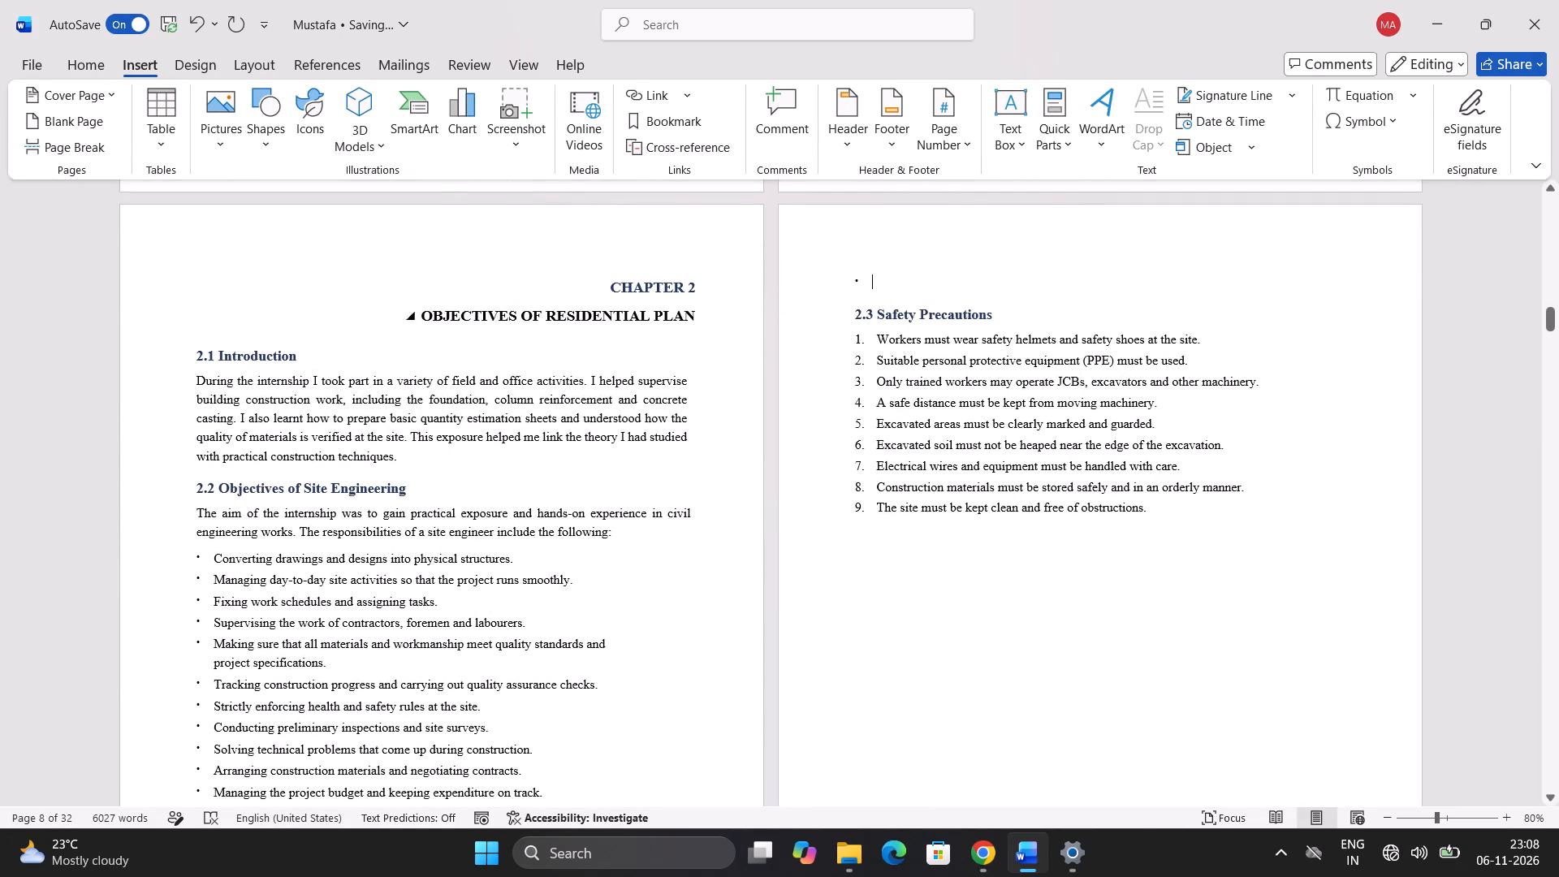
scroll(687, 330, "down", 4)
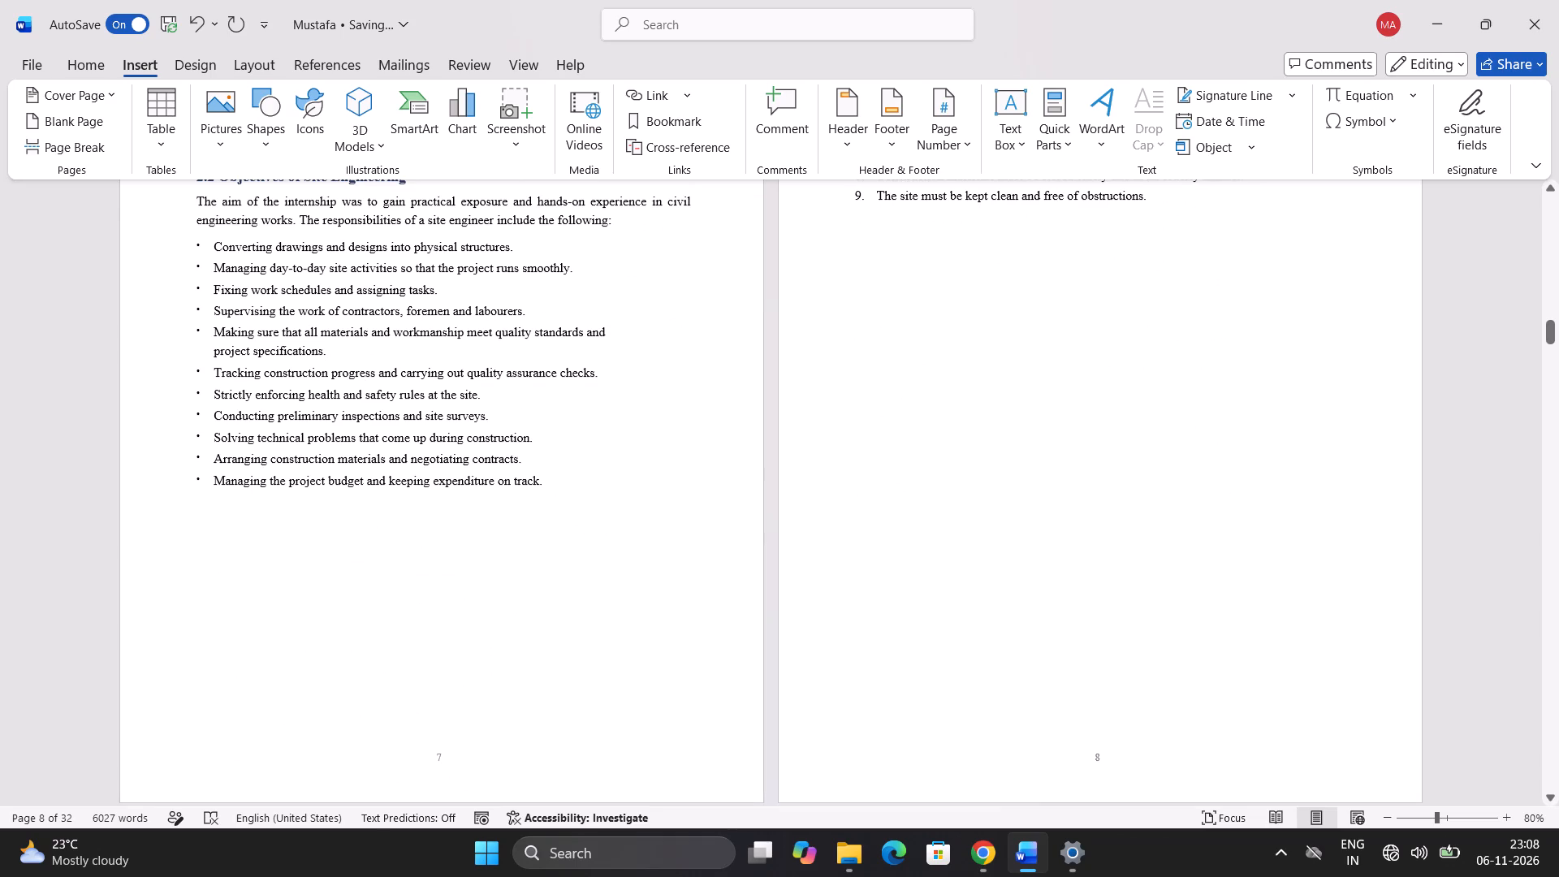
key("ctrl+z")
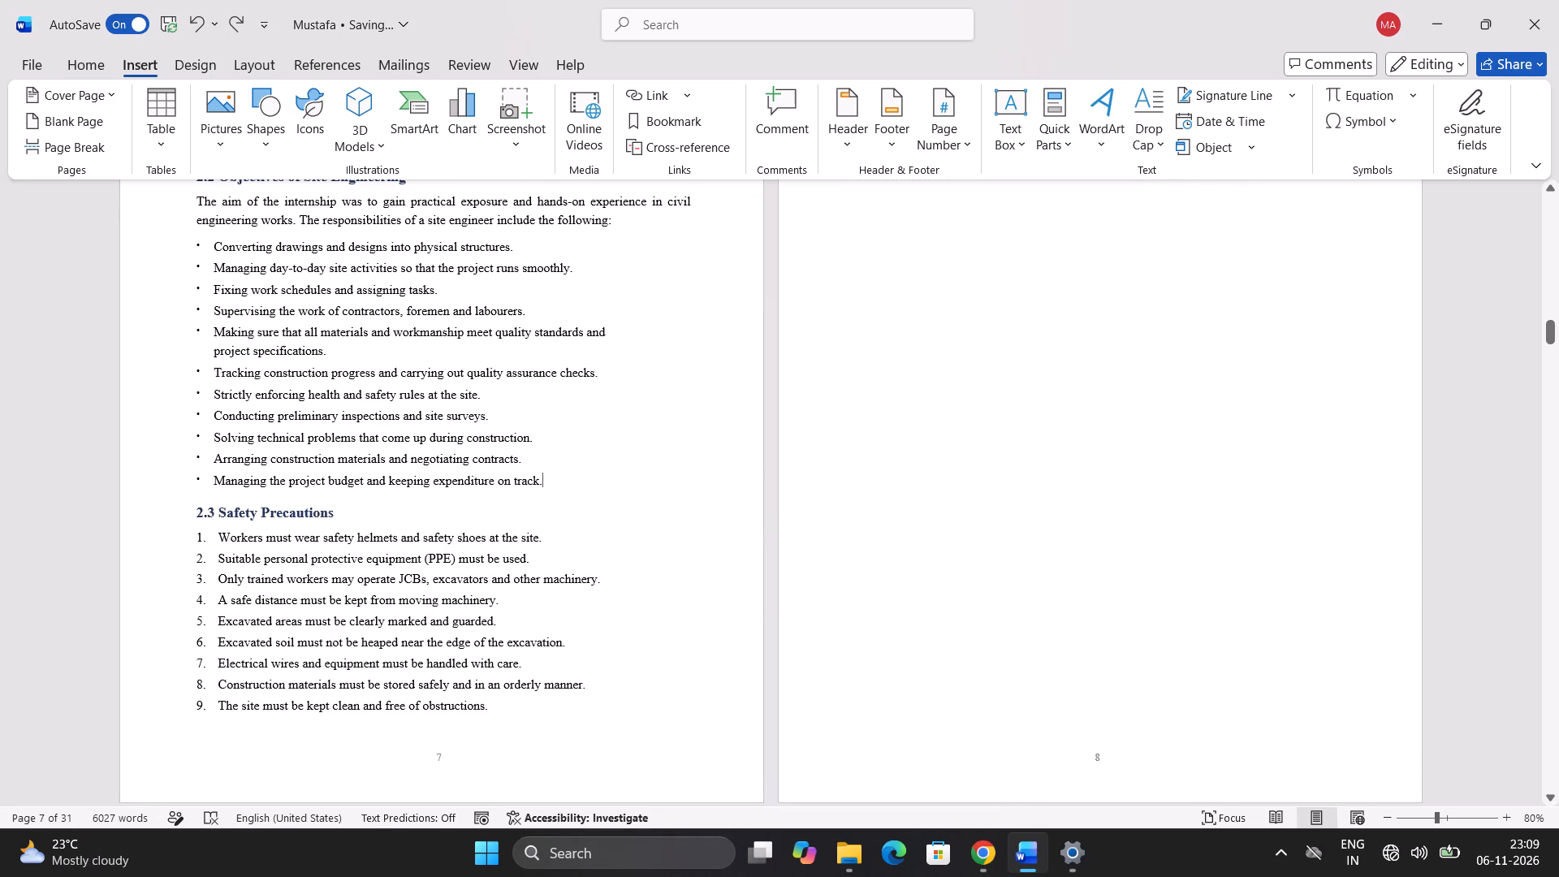
Insert a page break directly before the 2.3 Safety Precautions heading.
left_click(185, 499)
left_click(195, 508)
left_click(540, 490)
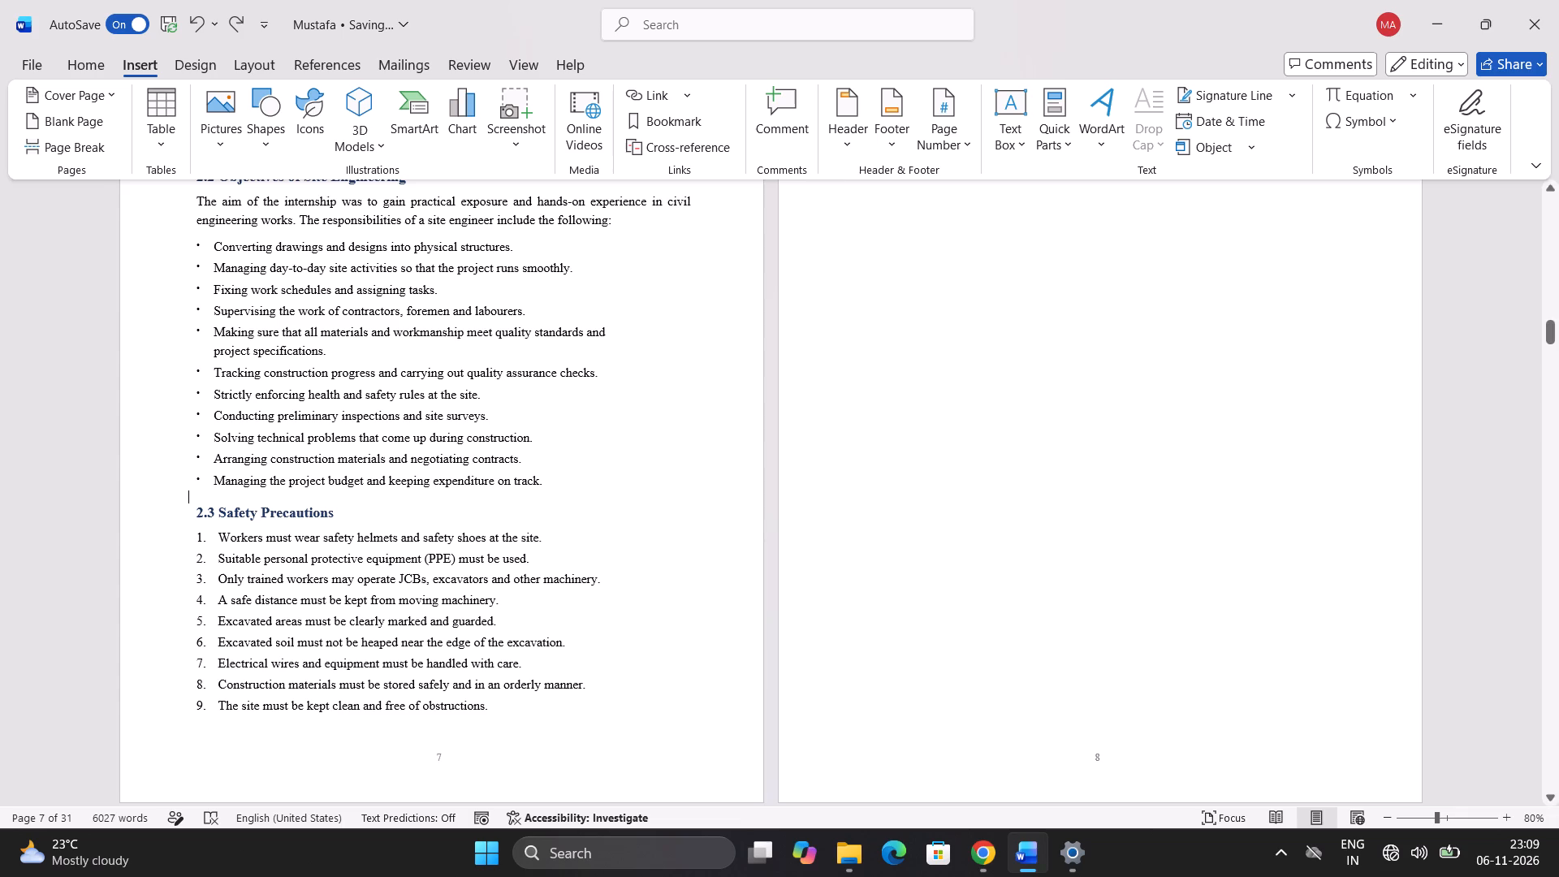
left_click(55, 139)
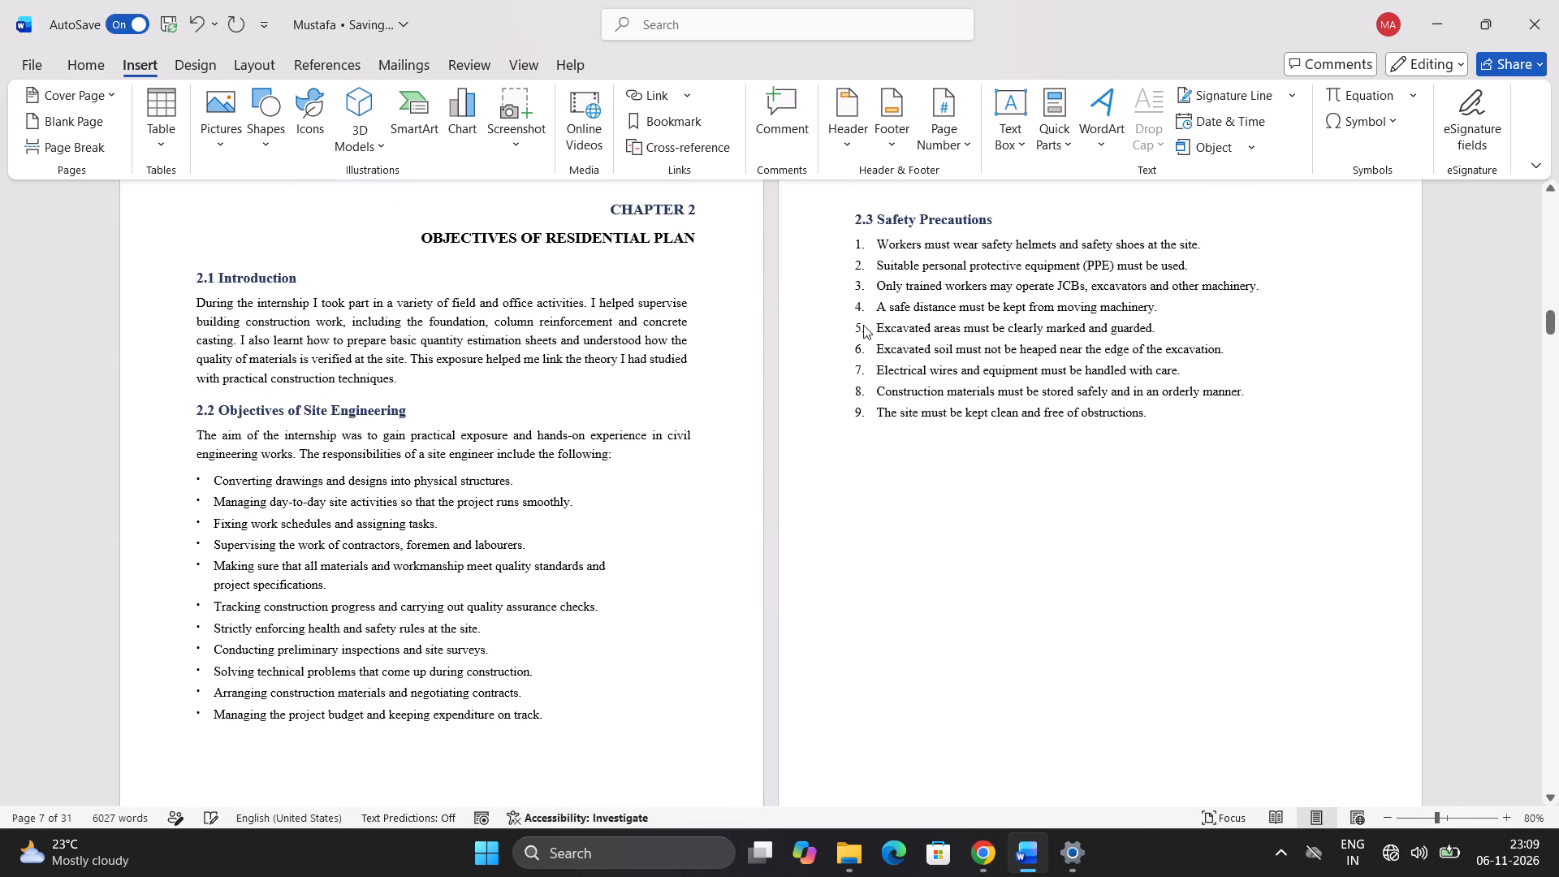
Check how sections 2.3 and 2.4 and the ground floor plan are distributed across the pages.
scroll(863, 325, "up", 1)
scroll(863, 325, "down", 7)
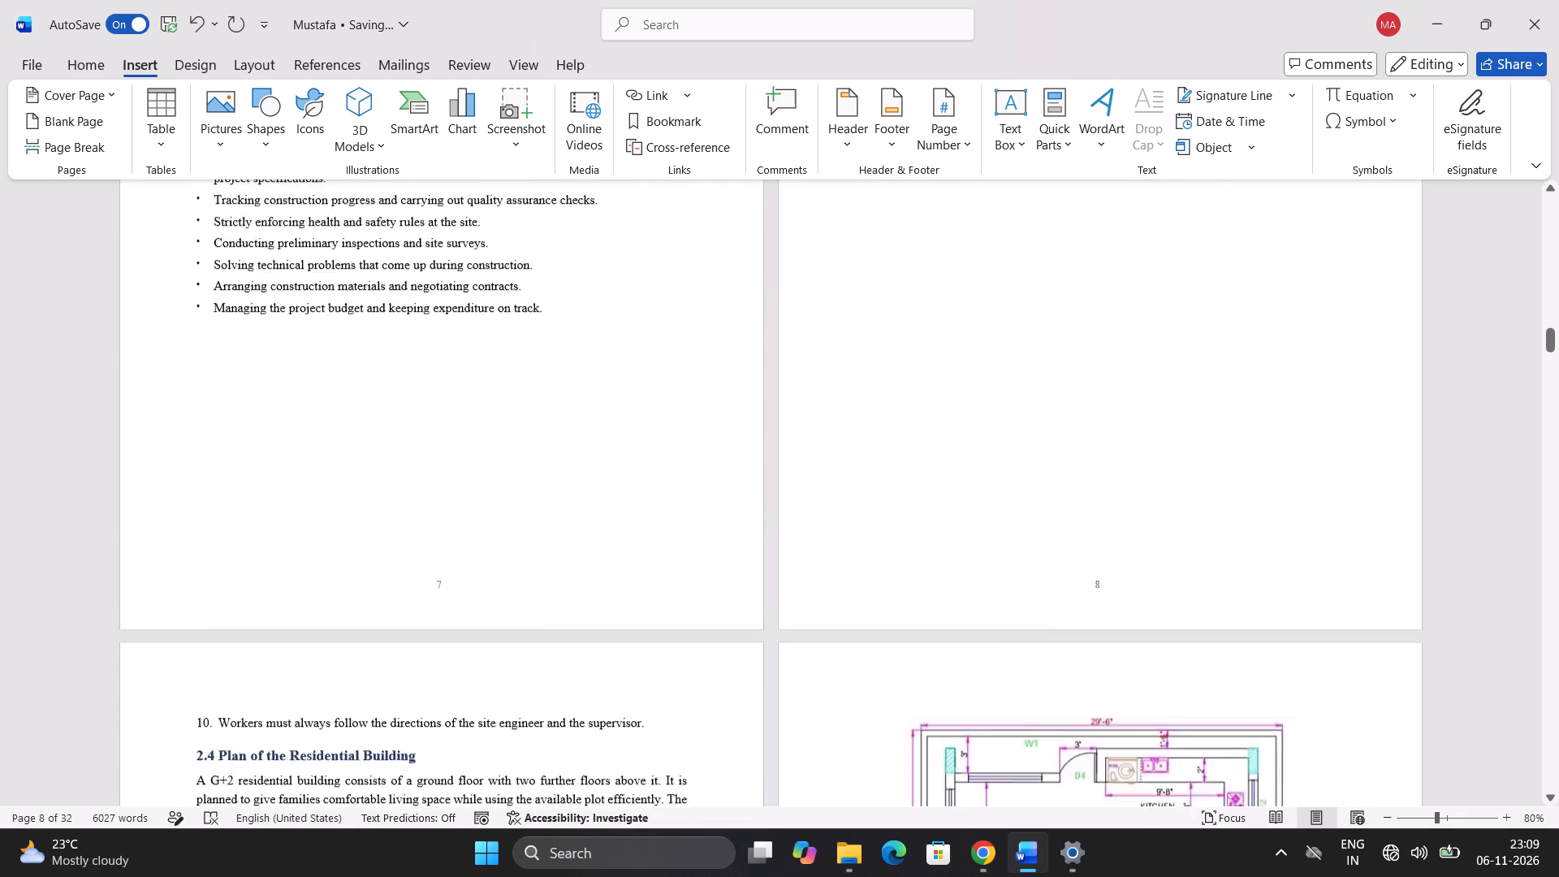
scroll(863, 325, "down", 2)
scroll(762, 368, "down", 2)
scroll(345, 492, "down", 3)
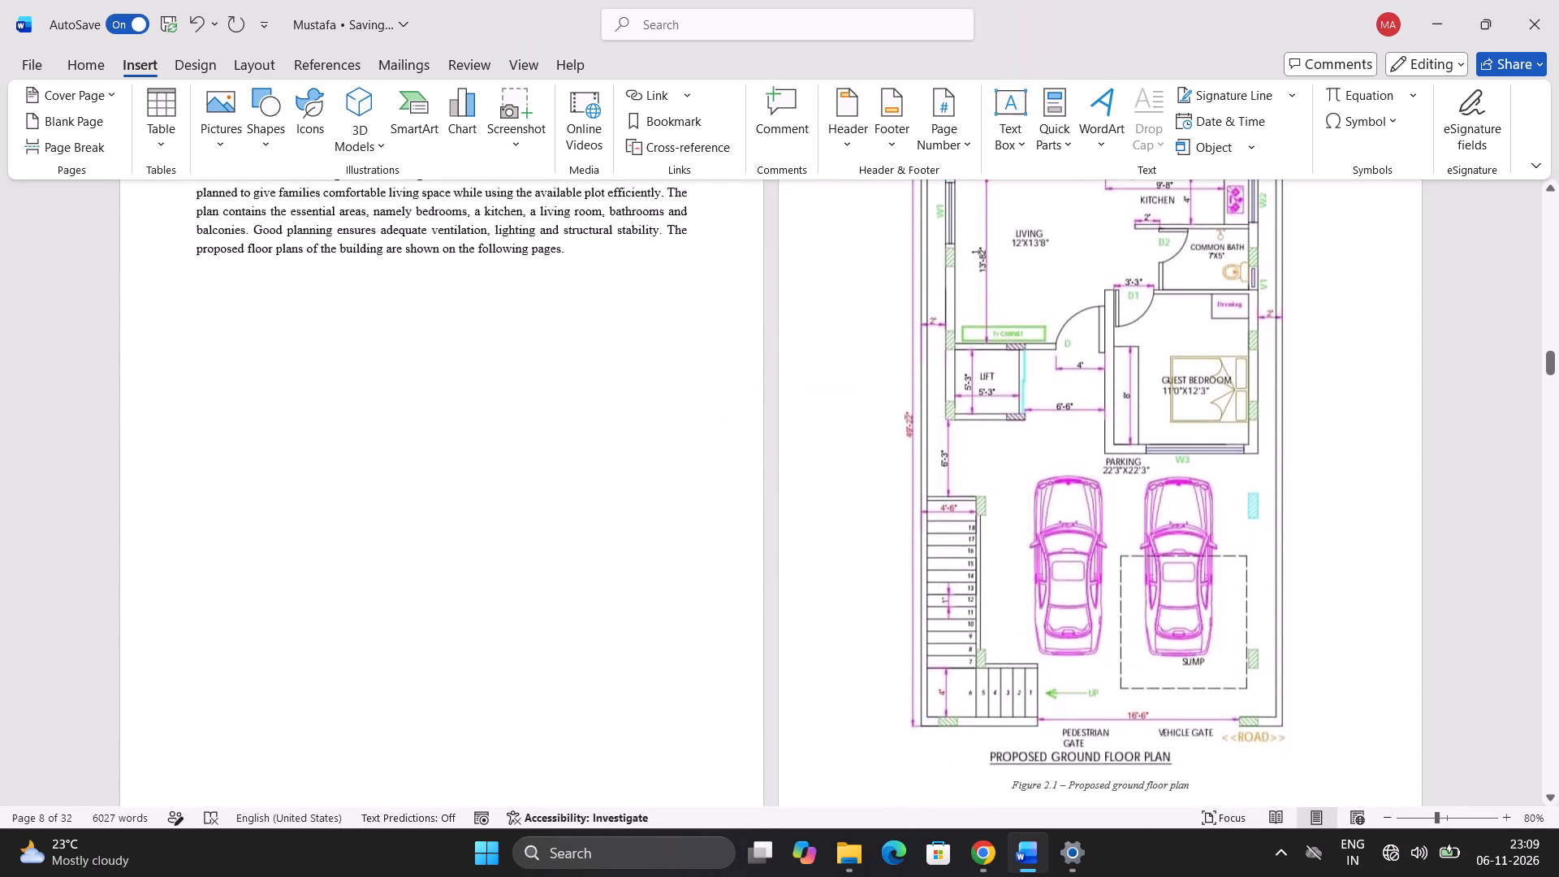
scroll(354, 473, "up", 3)
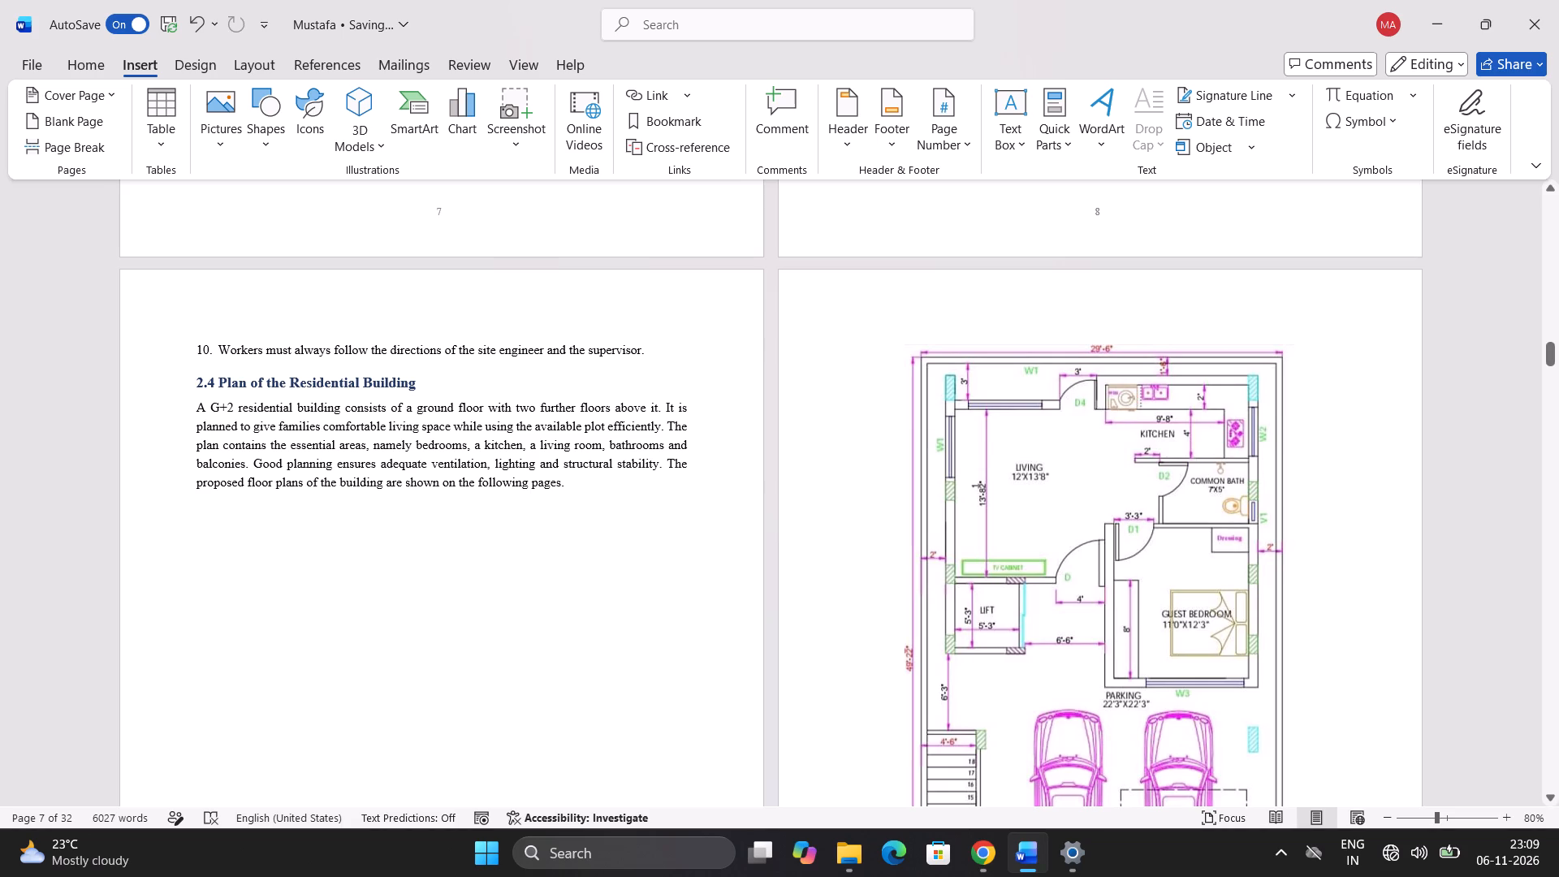
scroll(592, 460, "up", 2)
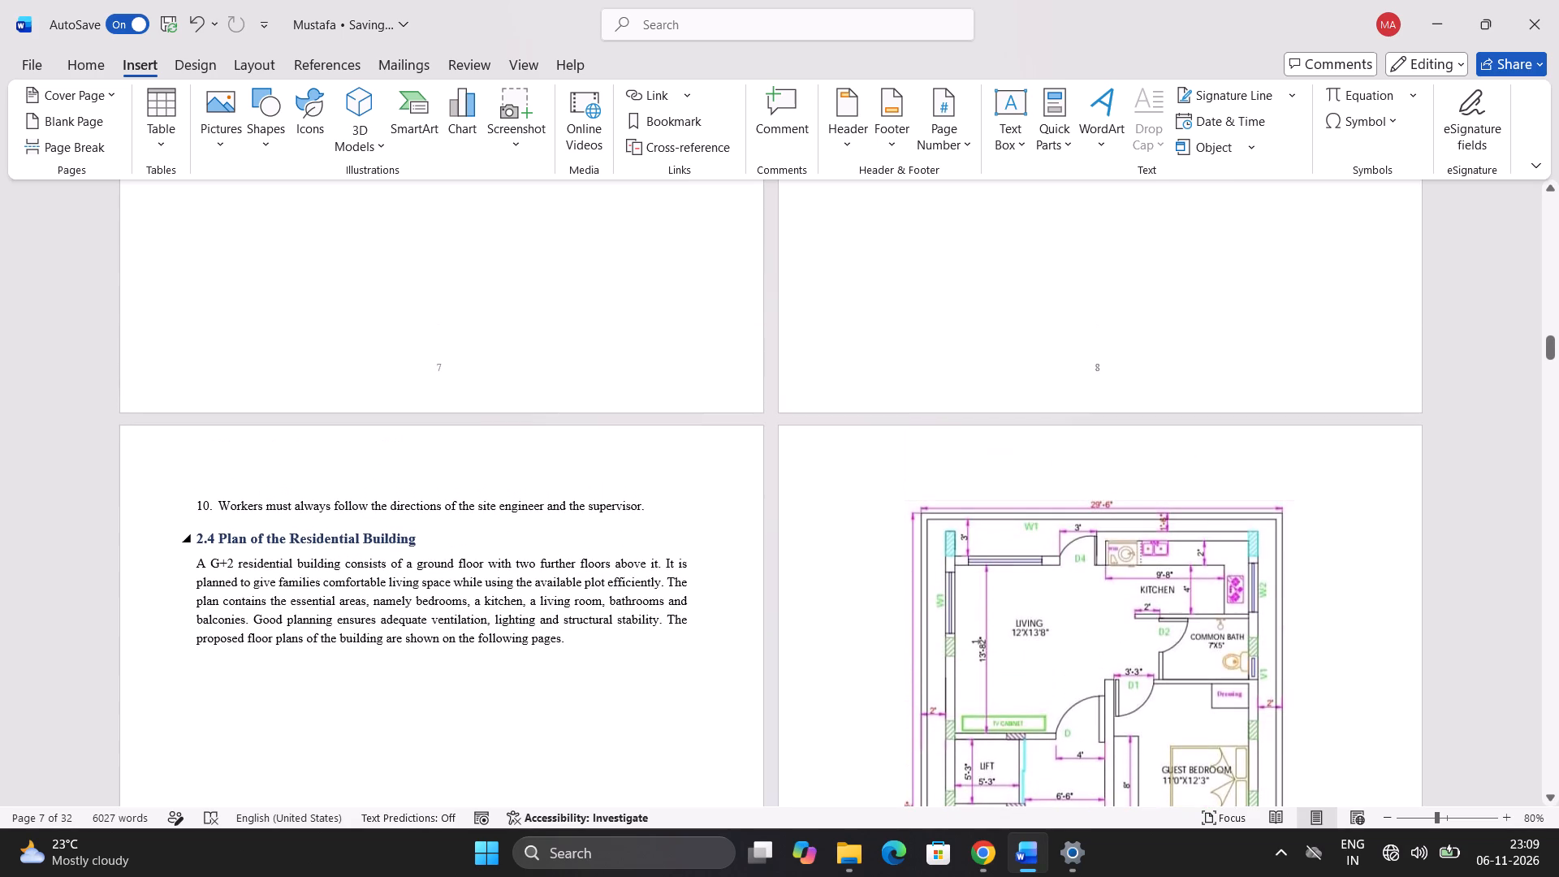
Copy safety precaution 10 and section 2.4 from the following page and paste them on a new line after precaution 9.
left_click_drag(577, 638, 193, 487)
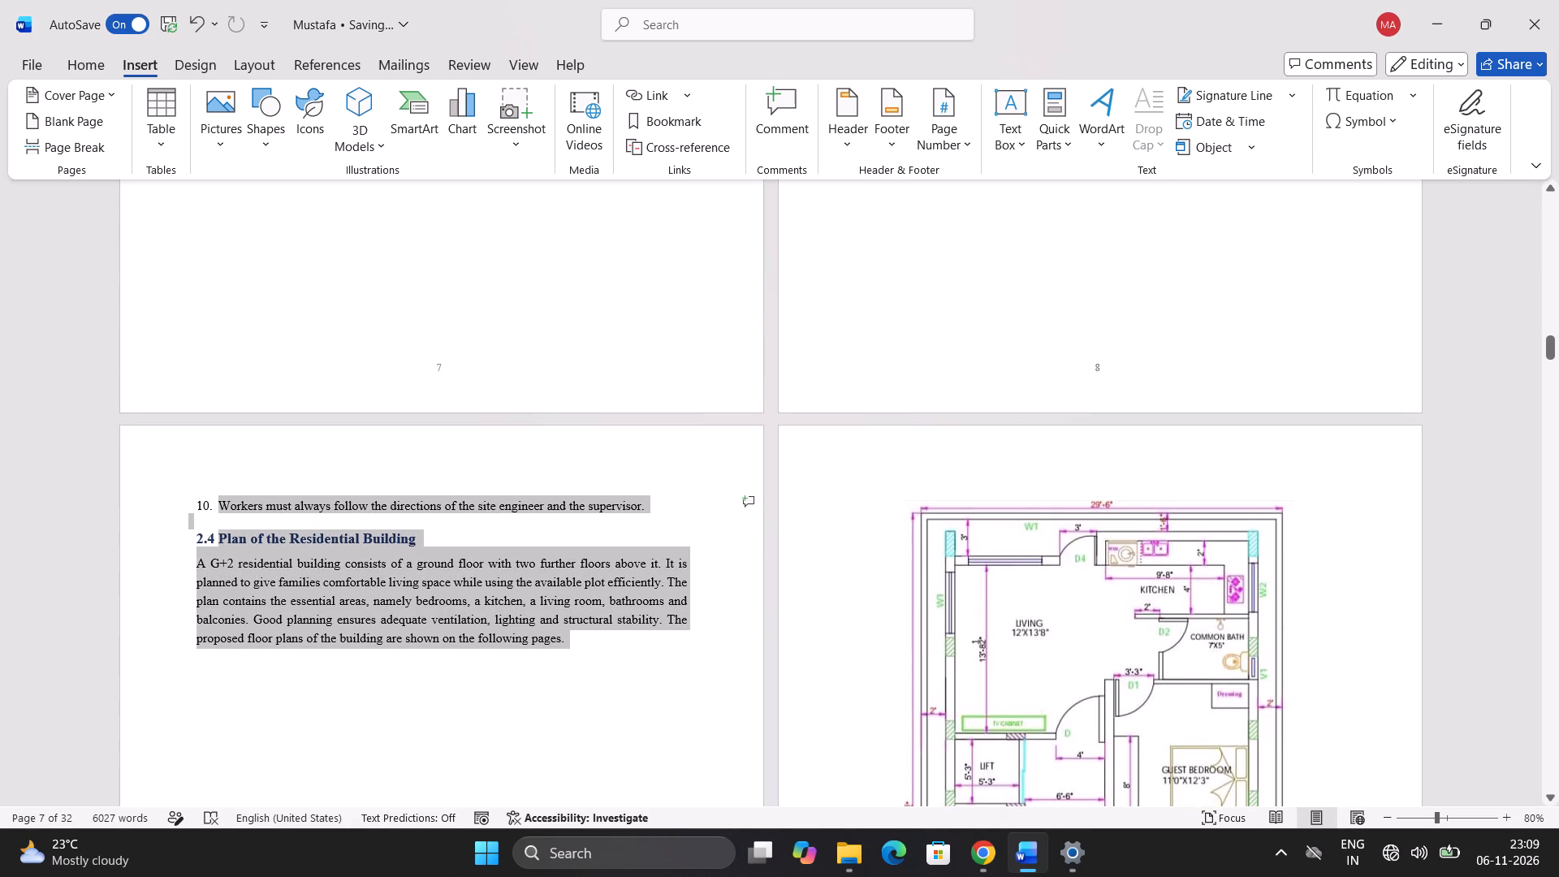
left_click_drag(193, 487, 192, 487)
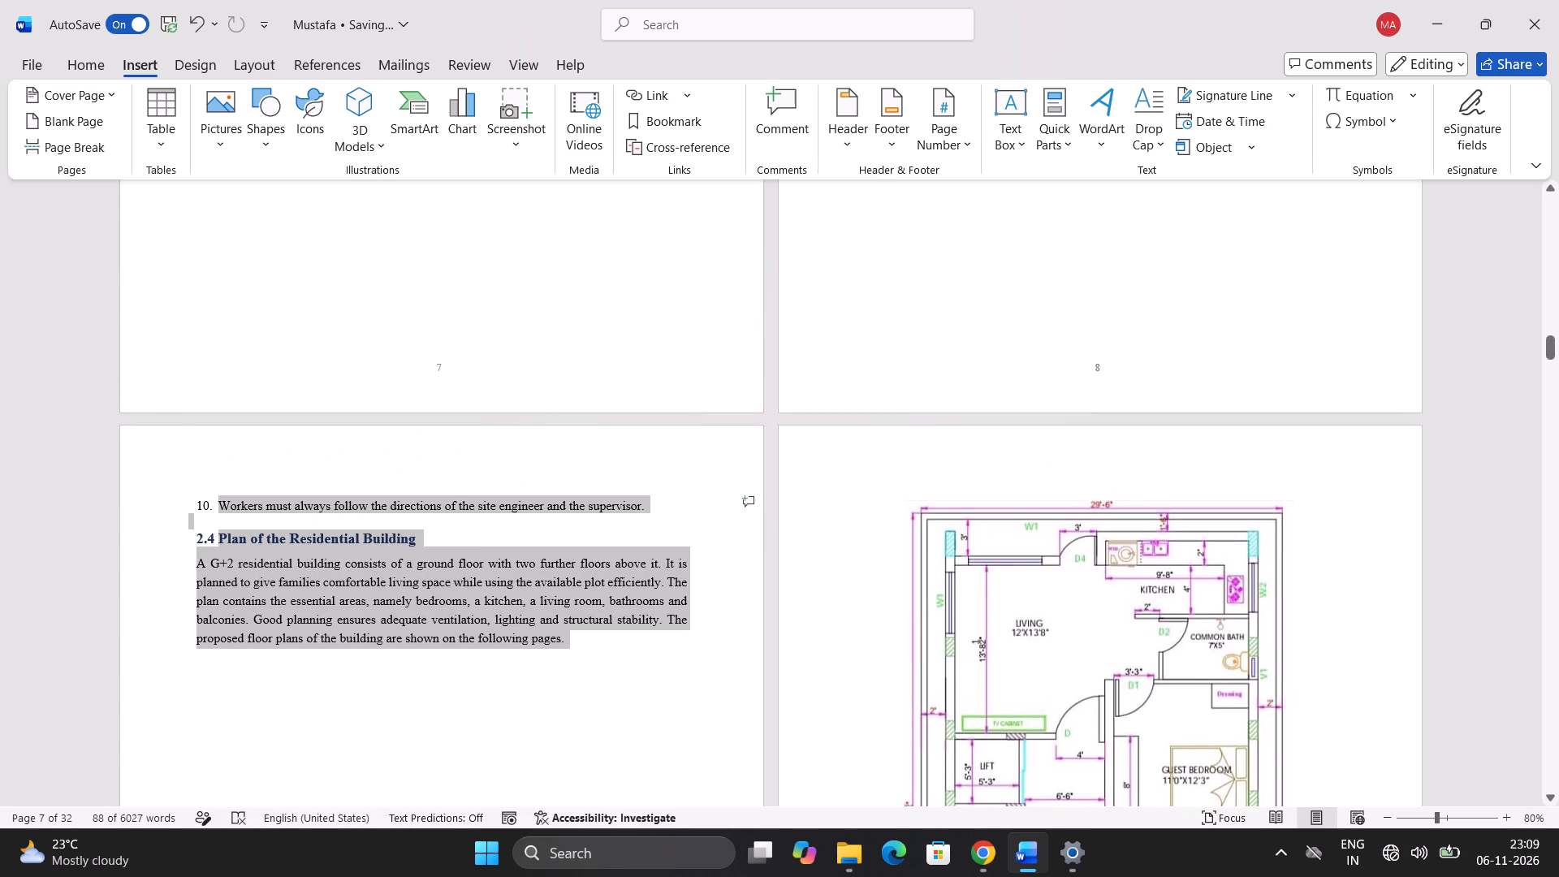
key("ctrl+c")
scroll(1100, 667, "up", 7)
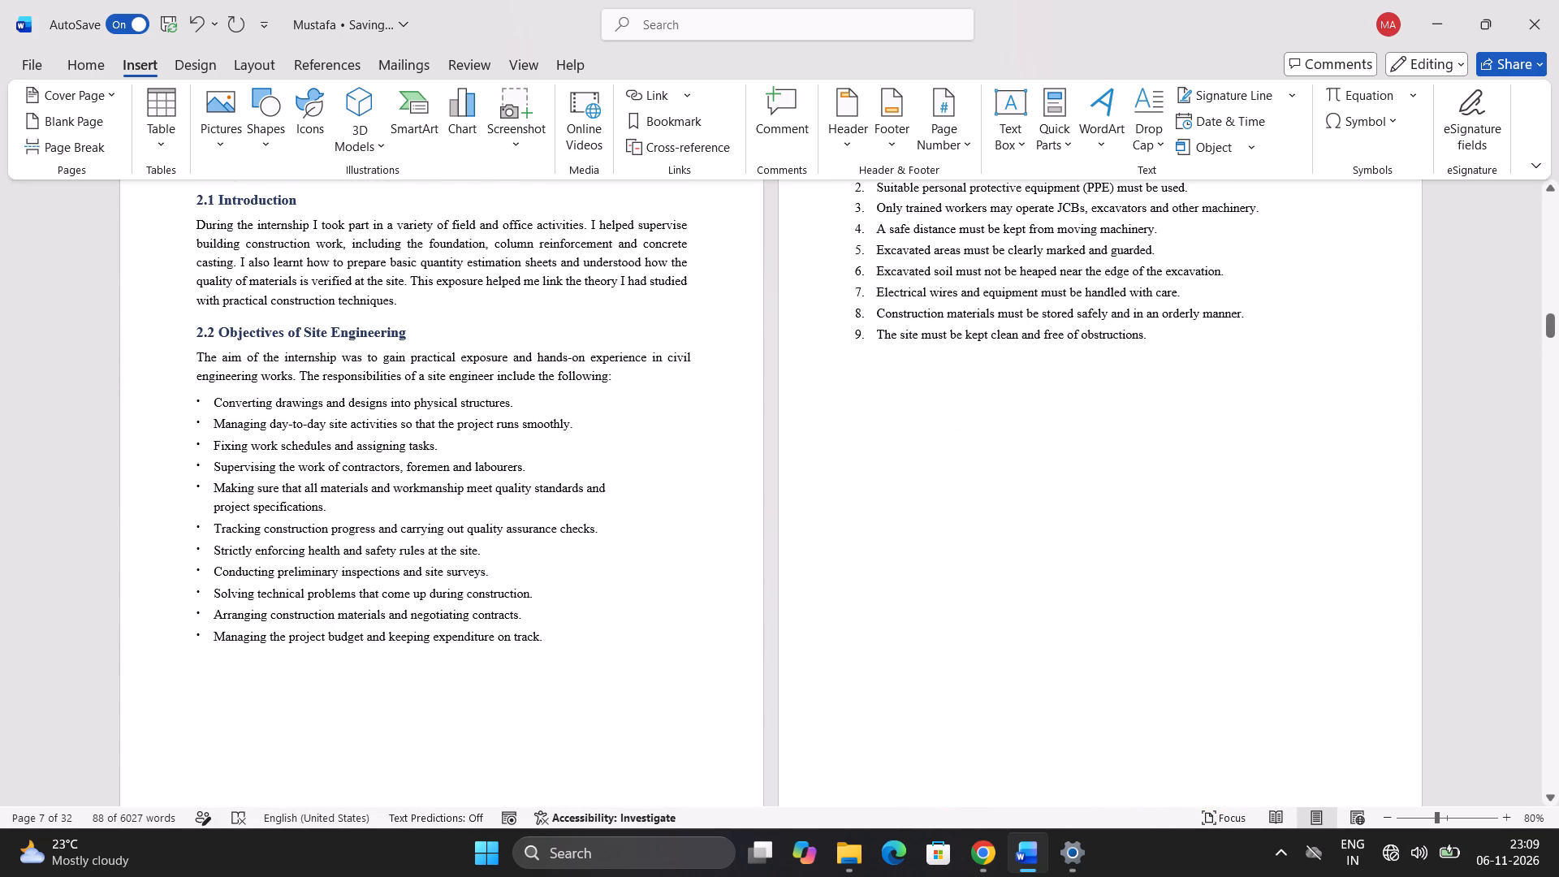
left_click(875, 358)
left_click(1171, 341)
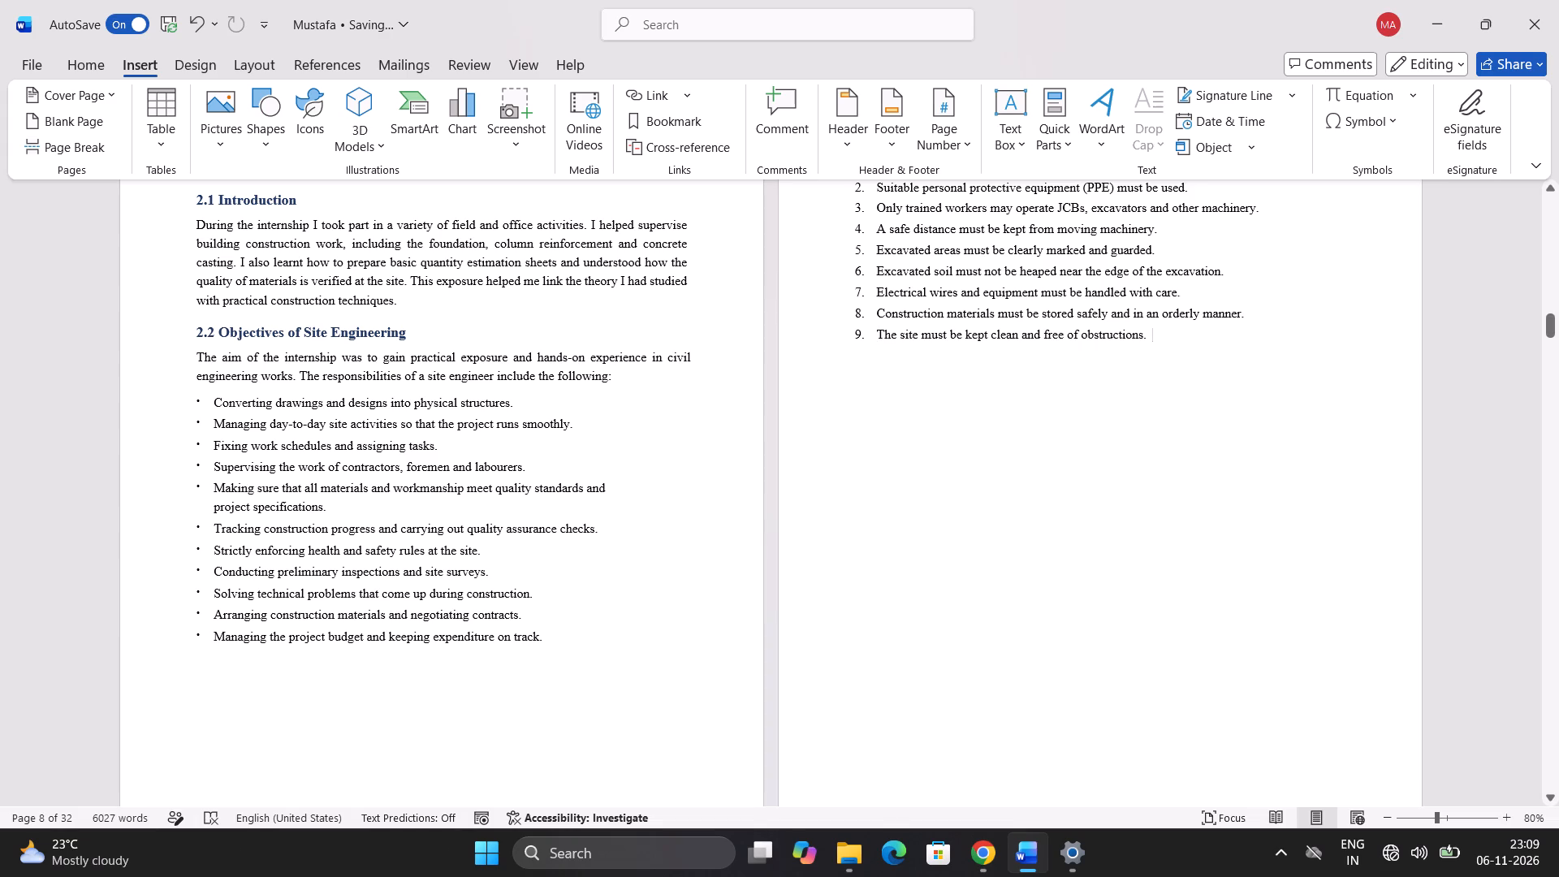
key("Return")
key("ctrl+v")
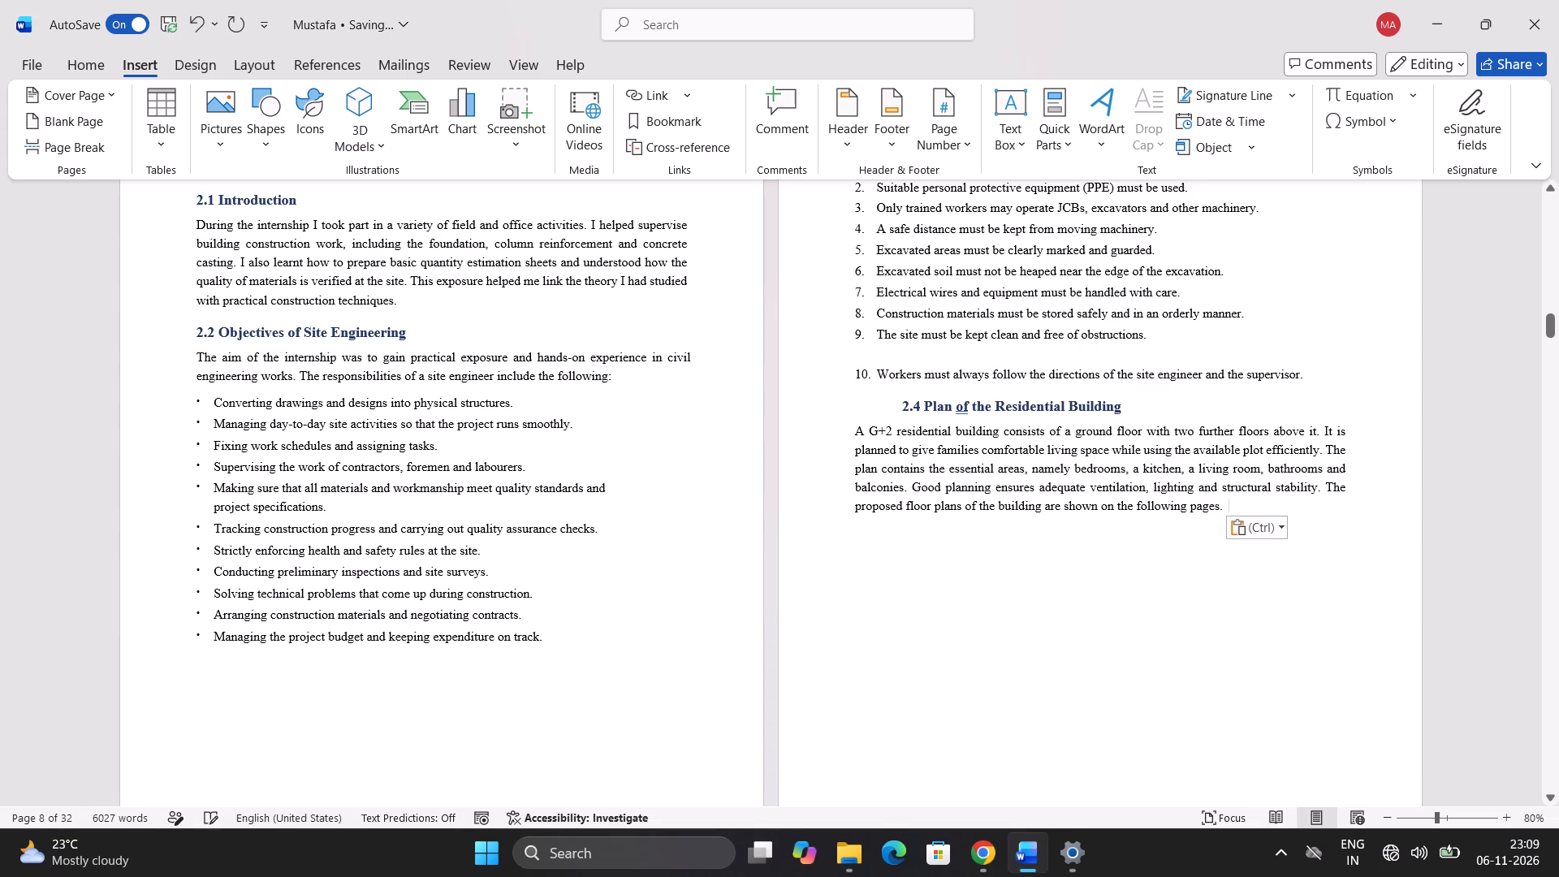
Remove the blank line between safety precautions 9 and 10.
left_click(915, 351)
key("BackSpace")
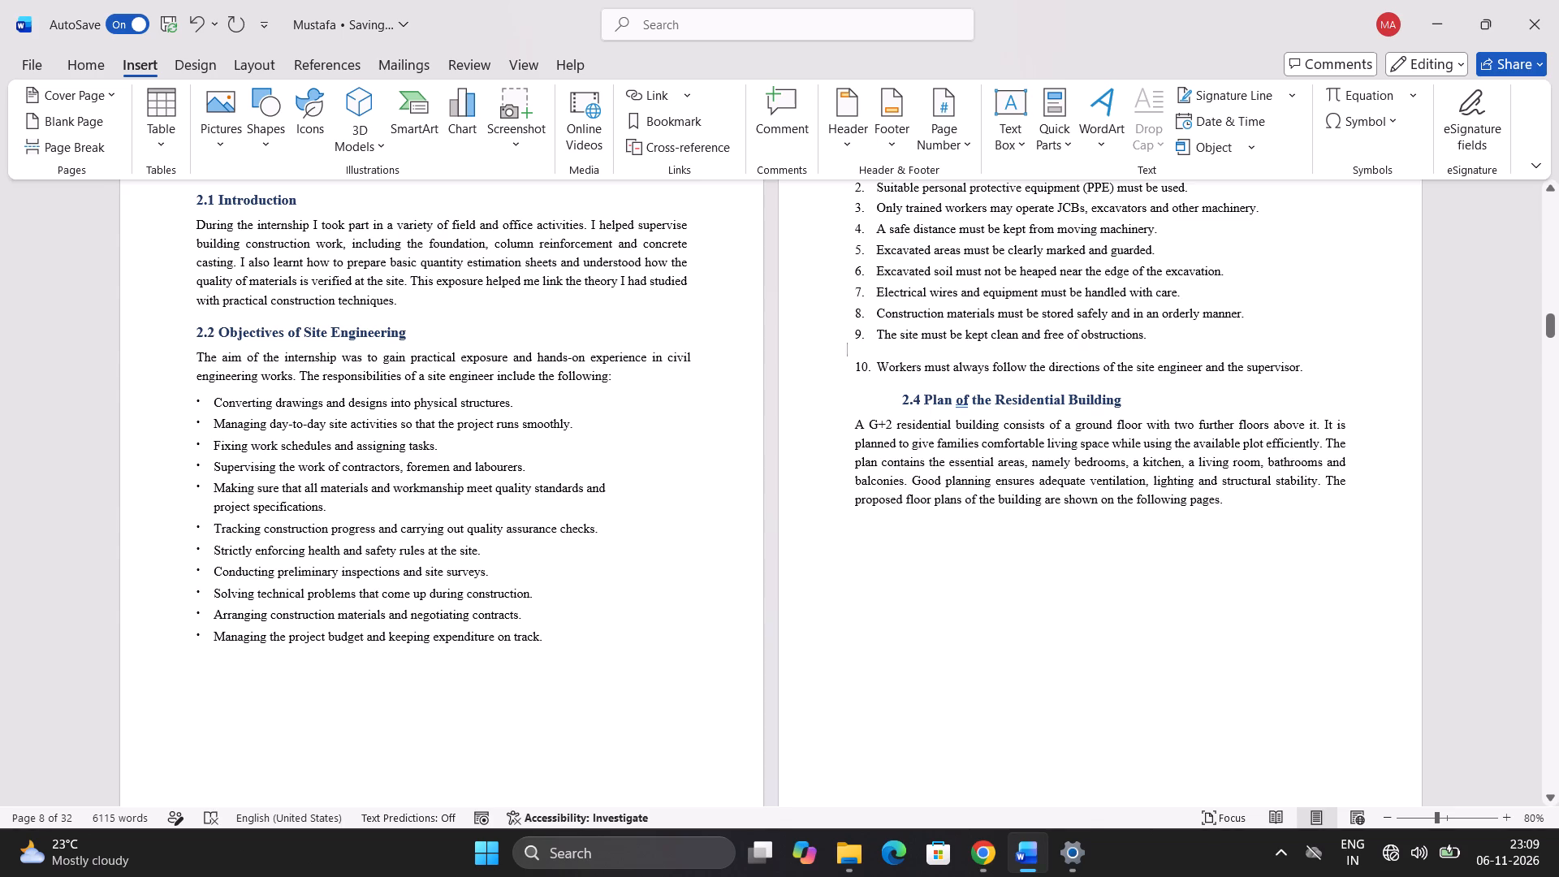
key("BackSpace")
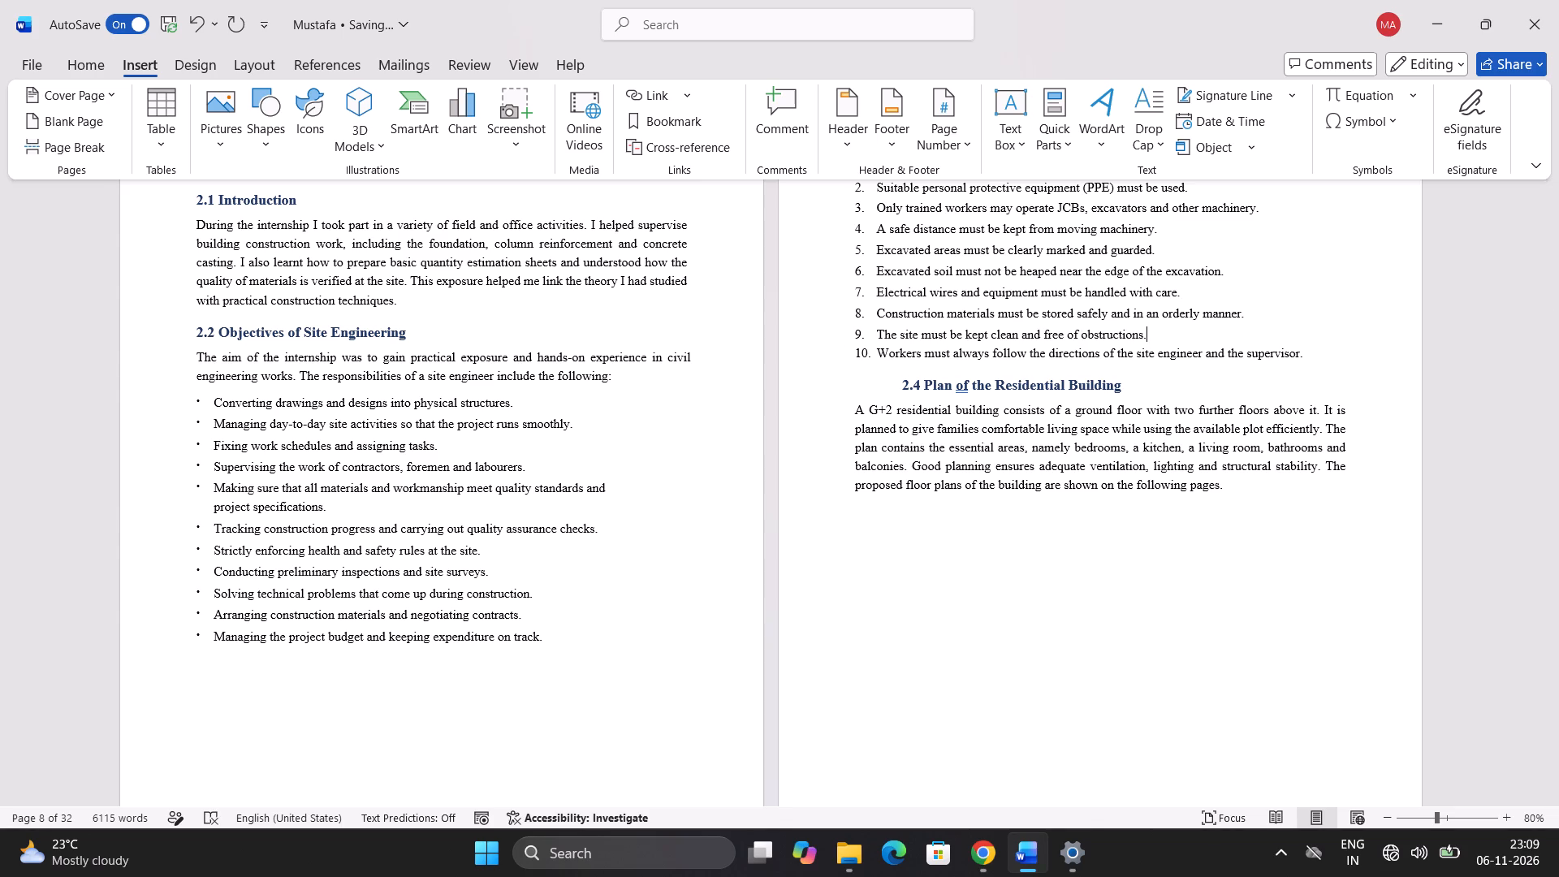
Left-align sections 2.3 and 2.4 and increase their indent by one level.
scroll(900, 500, "up", 2)
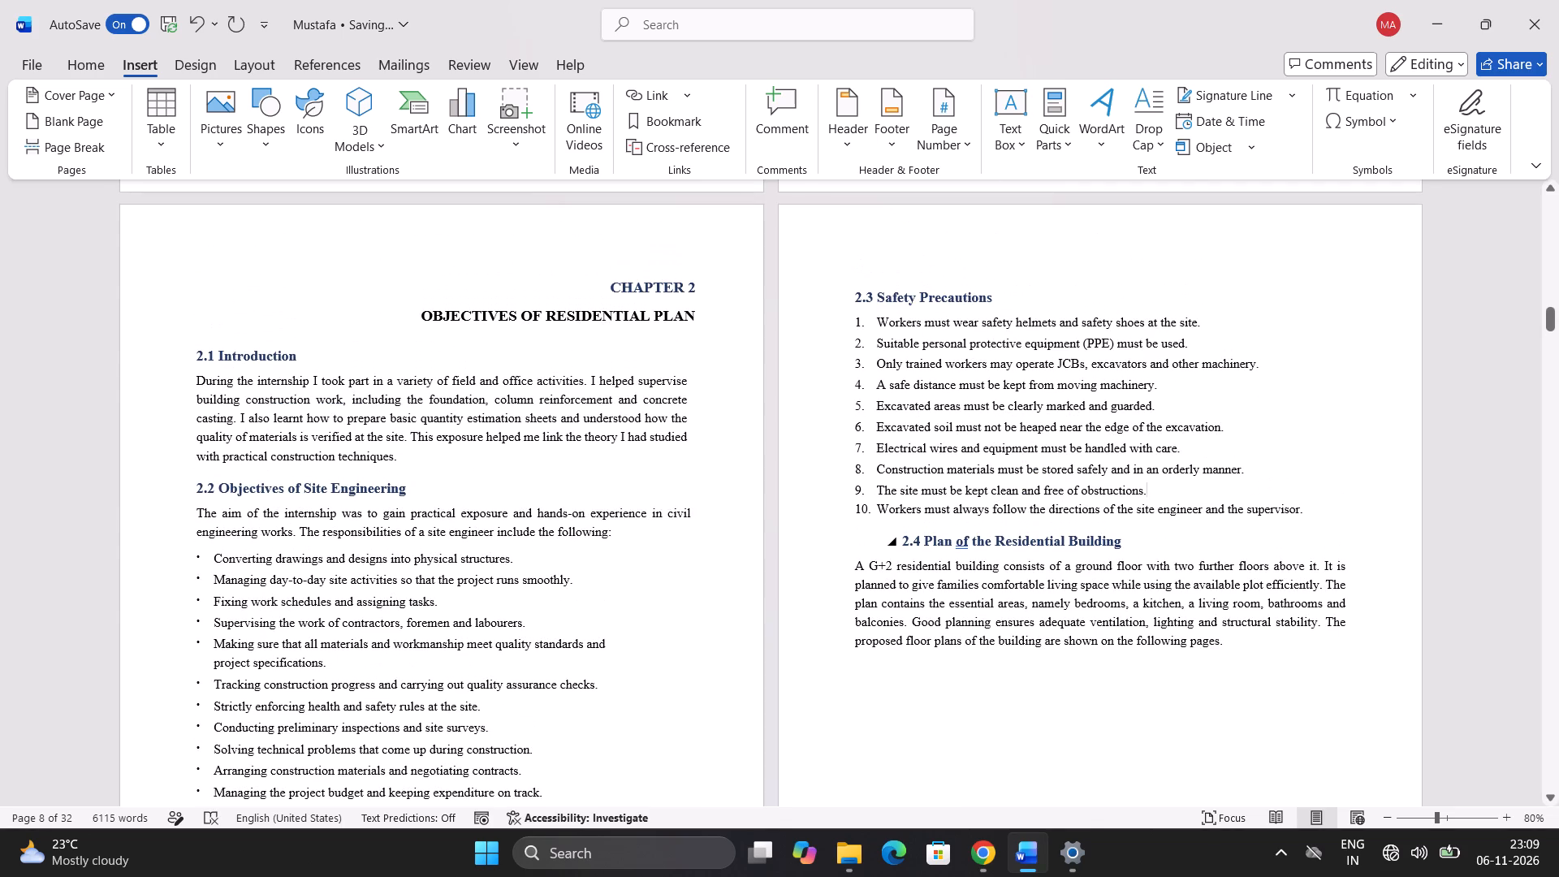
left_click(883, 533)
left_click_drag(833, 283, 1187, 663)
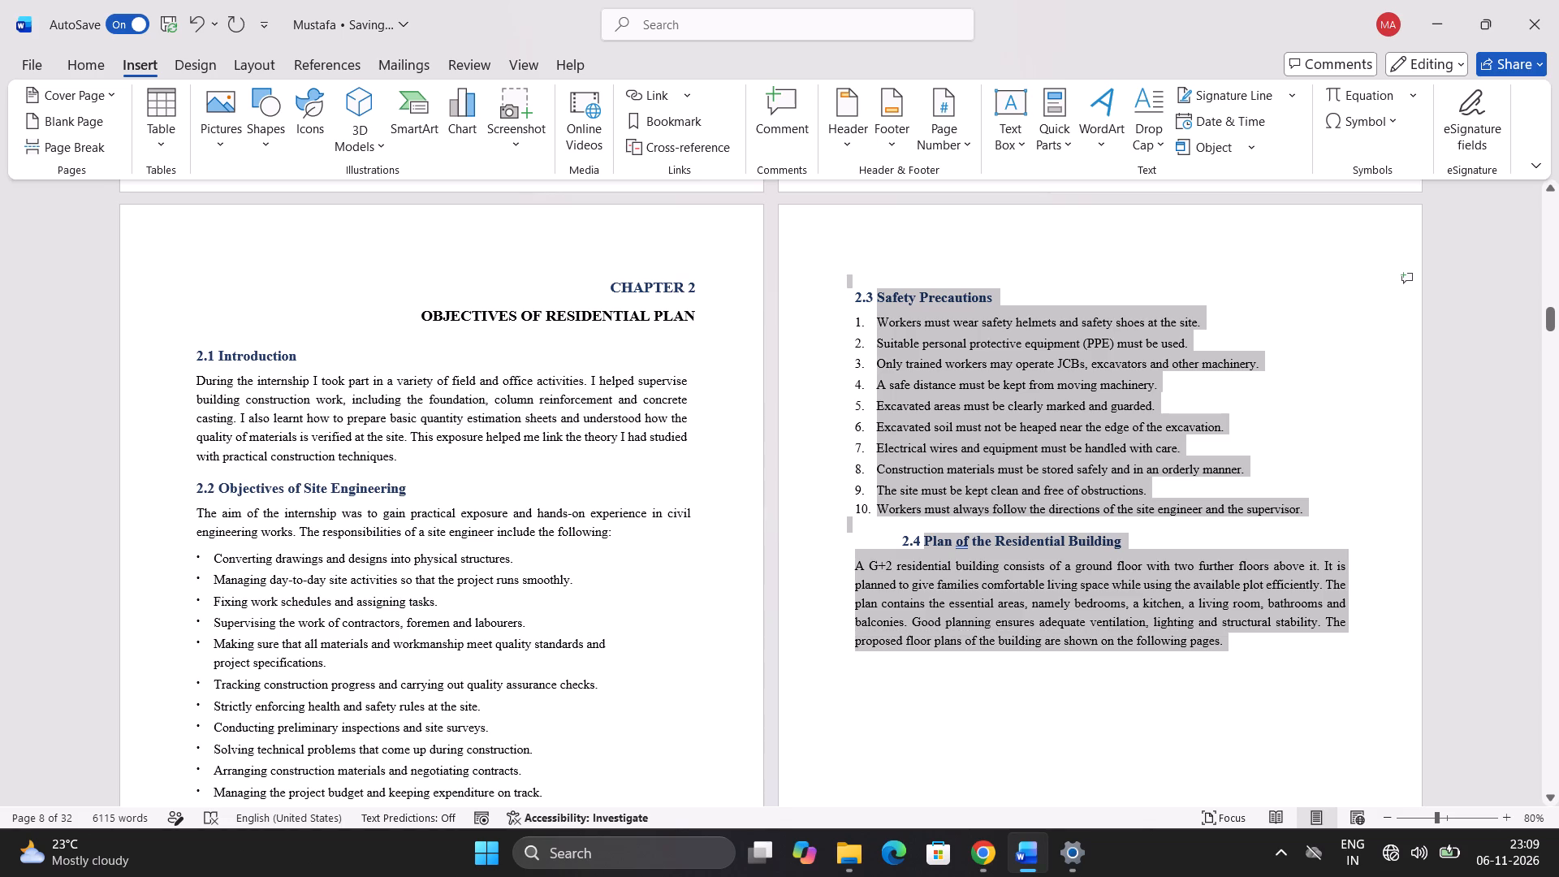
left_click_drag(1187, 663, 1187, 654)
left_click(75, 67)
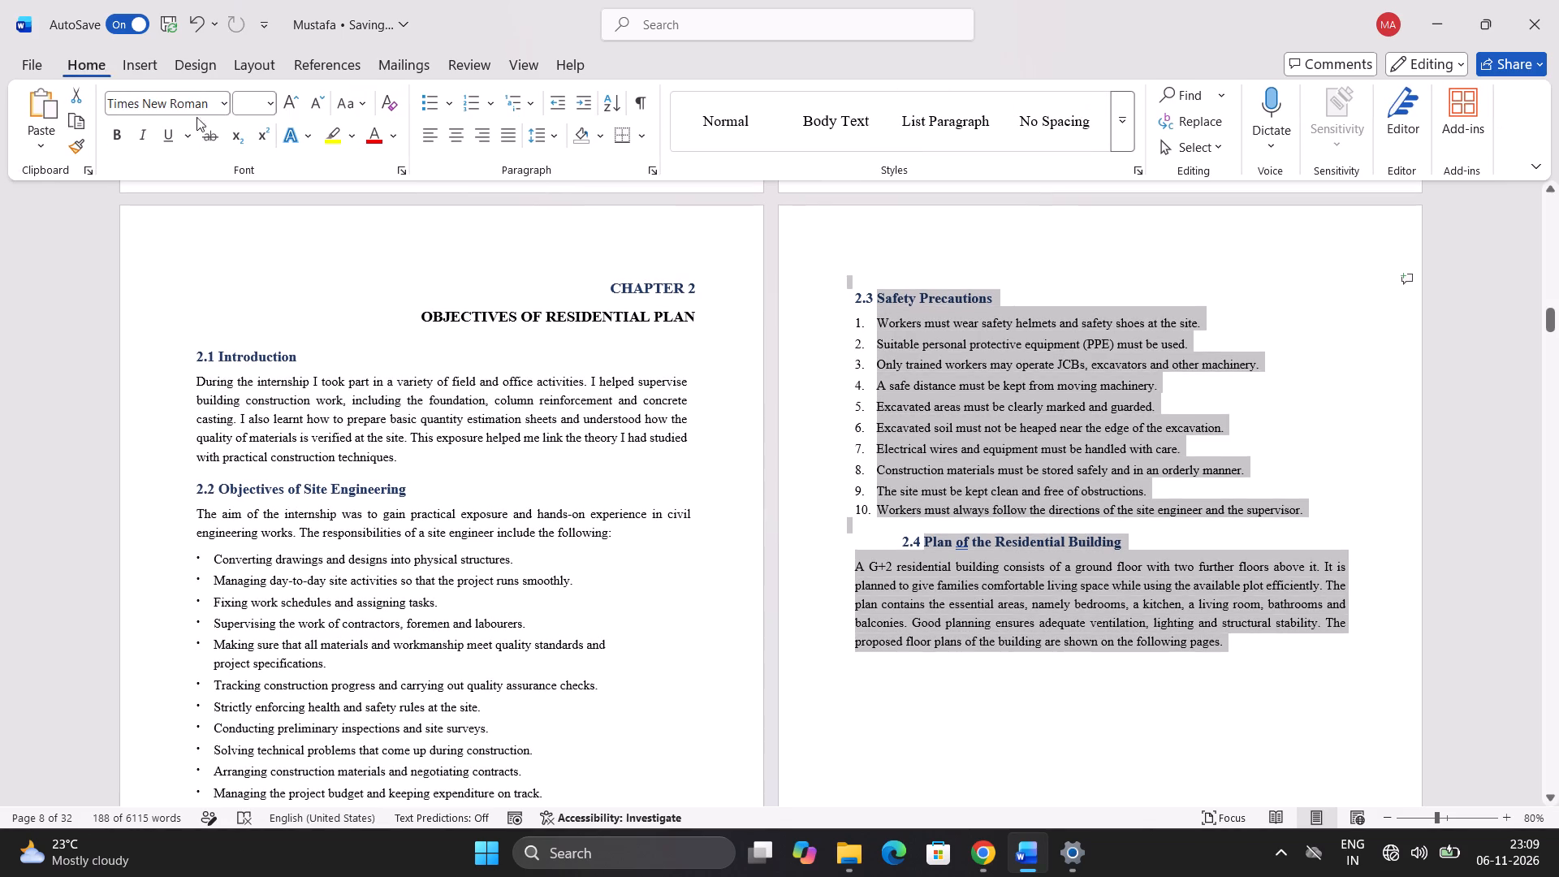
left_click(437, 131)
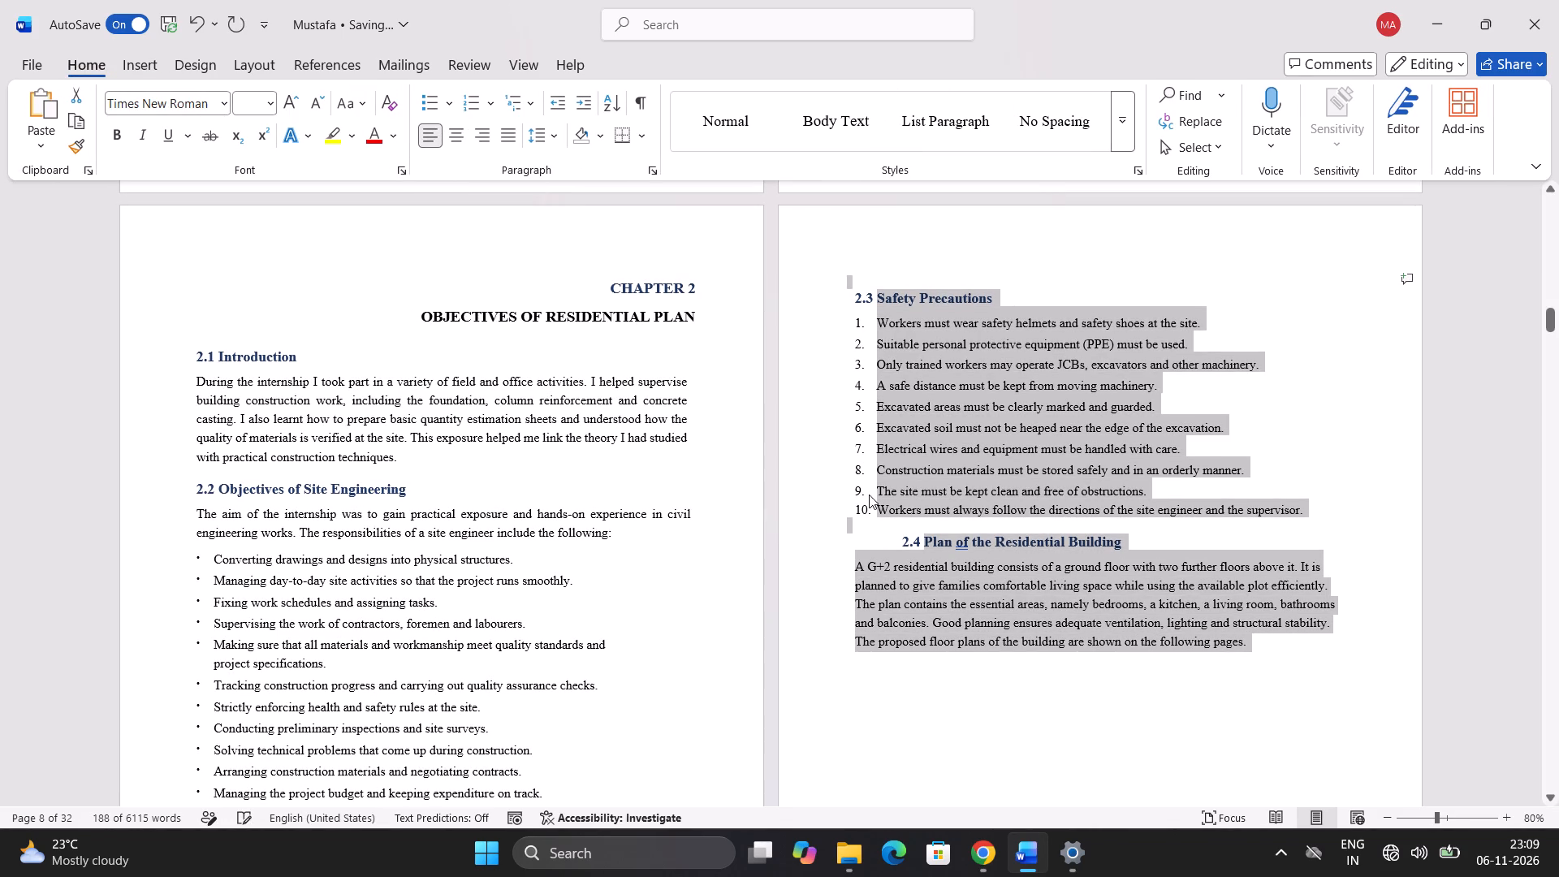
left_click(504, 132)
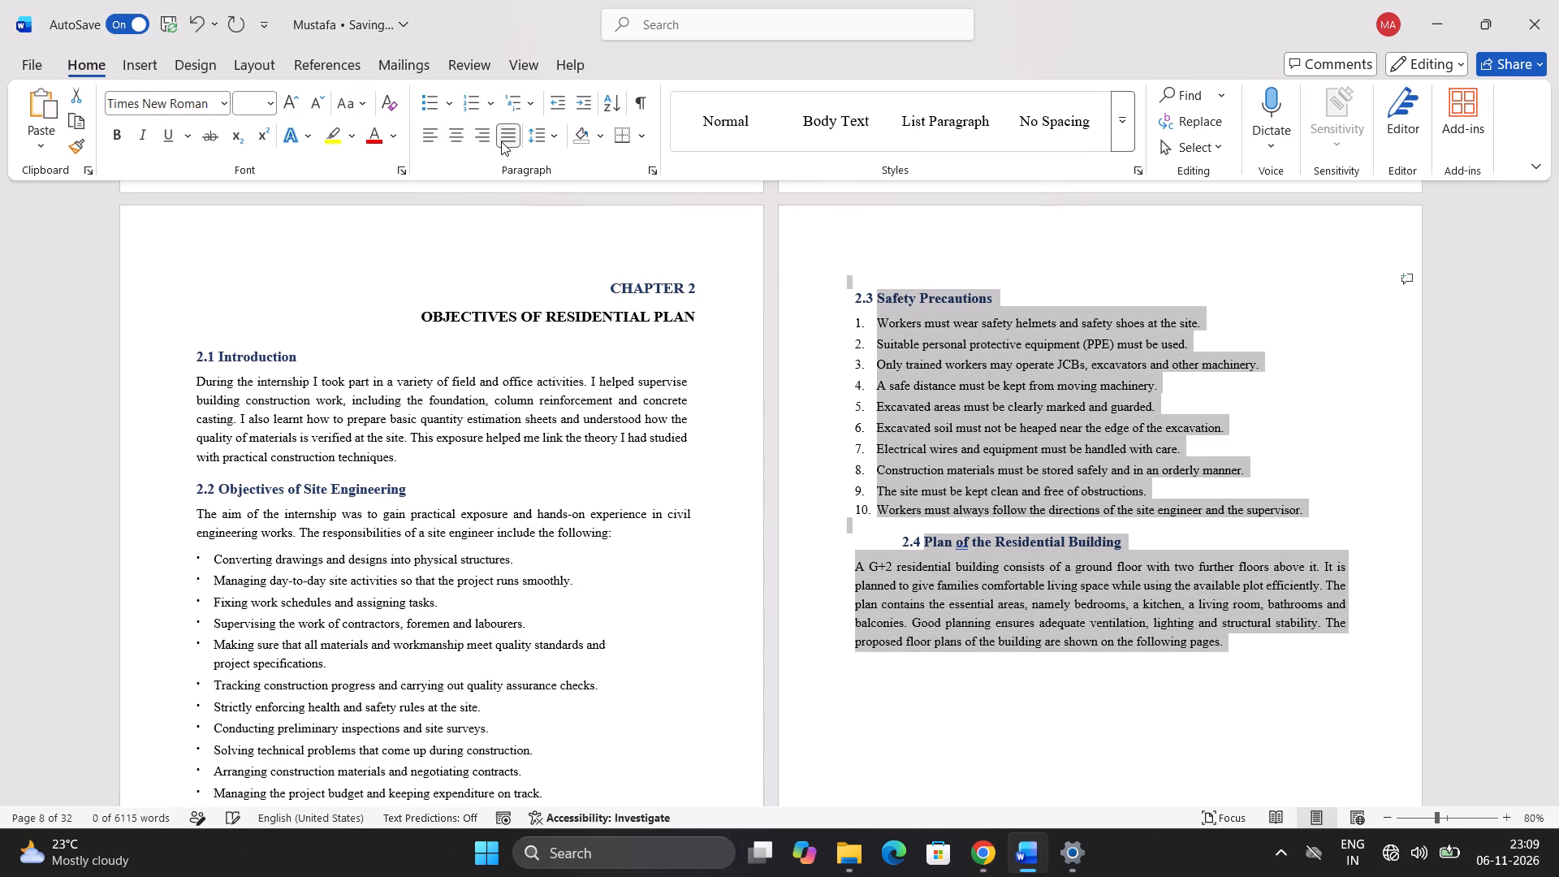
left_click(431, 140)
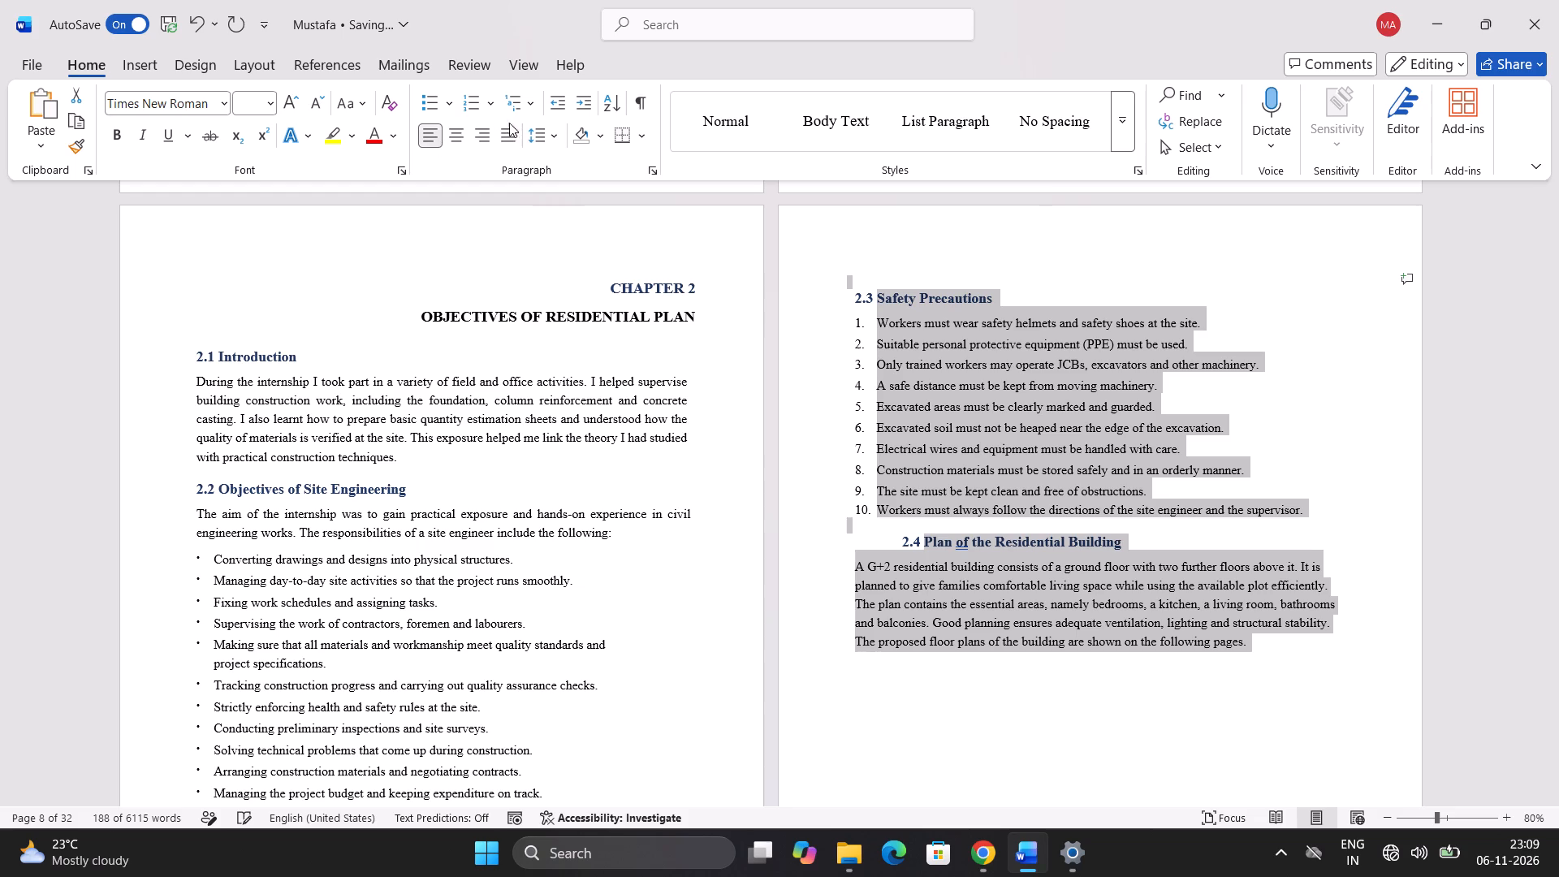
left_click(578, 106)
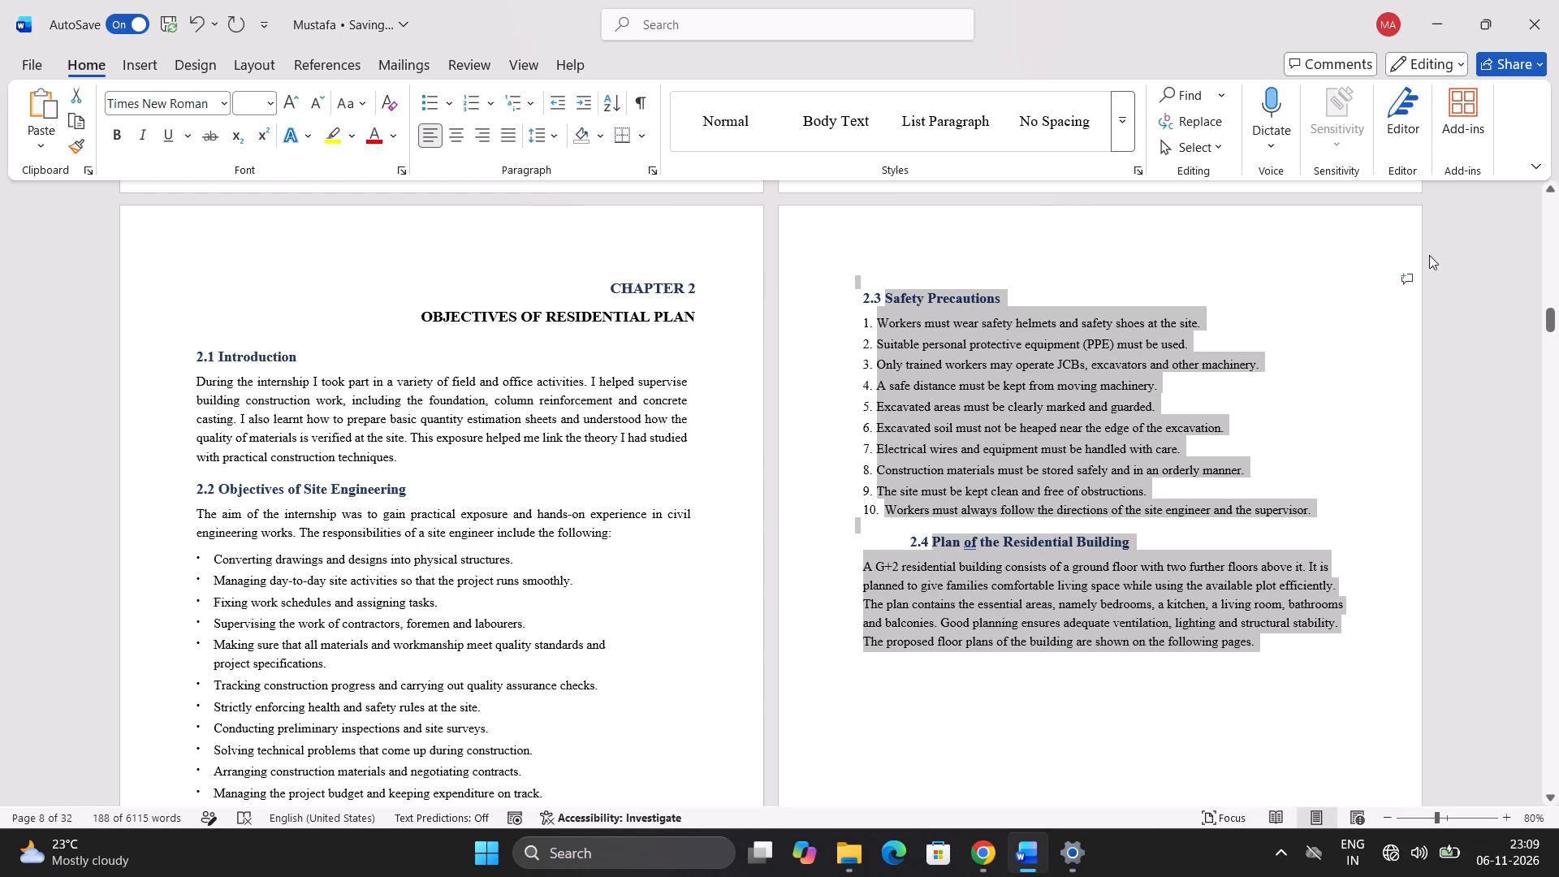
left_click(1306, 275)
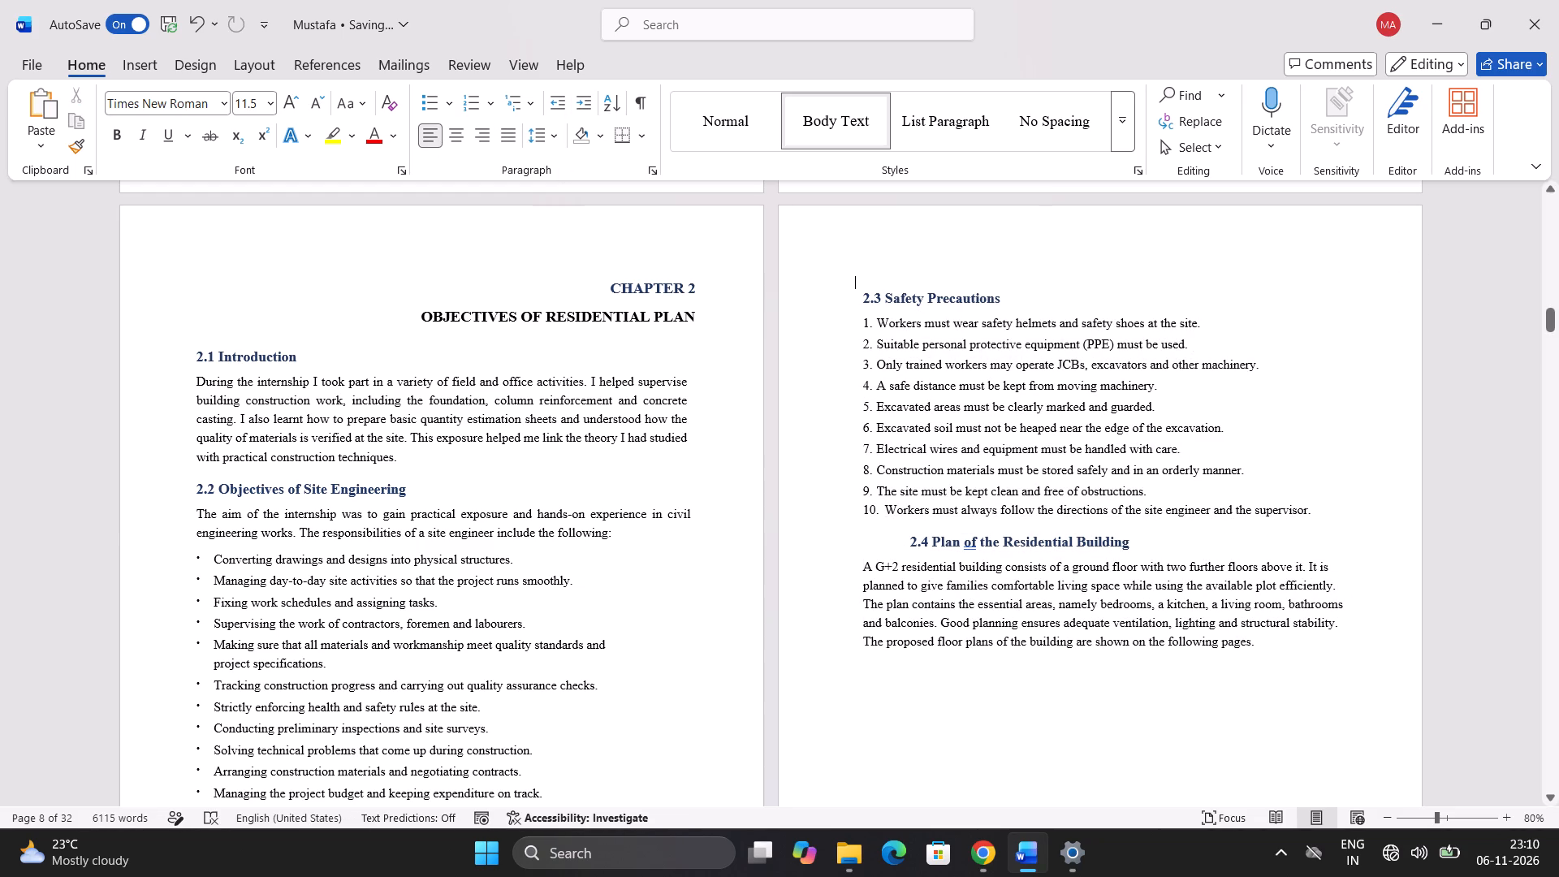
Delete the blank line above the 2.4 Plan of the Residential Building heading.
left_click(883, 547)
left_click(858, 537)
left_click(1057, 521)
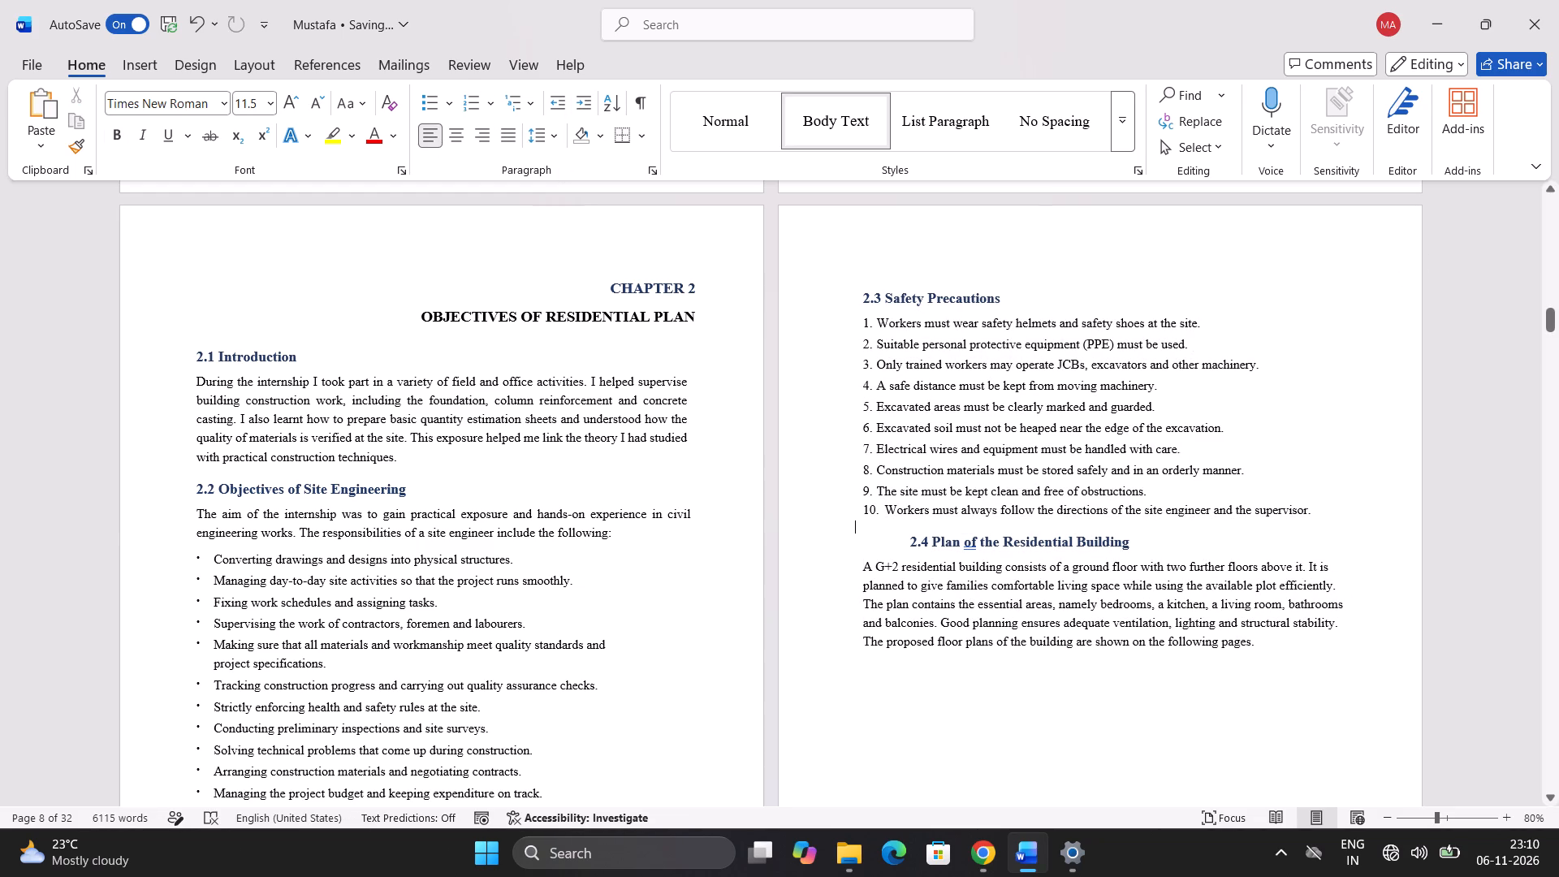
key("BackSpace")
key("BackSpace")
Replace the automatic number and indent of the Plan of the Residential Building heading with a manually entered 2.4 flush at the margin.
left_click(869, 527)
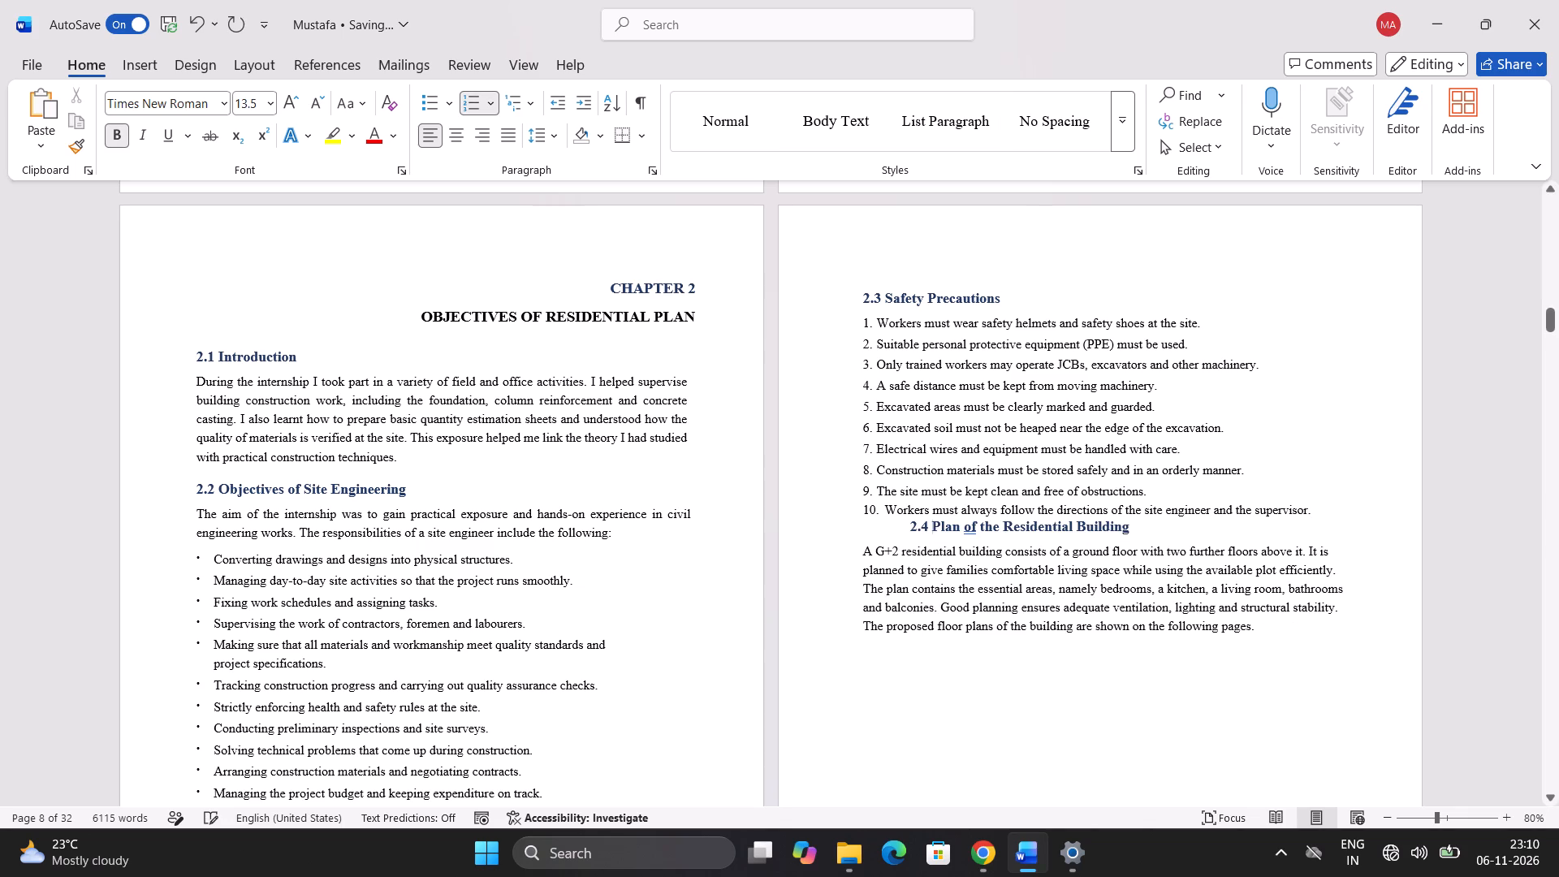
key("BackSpace")
key("BackSpace")
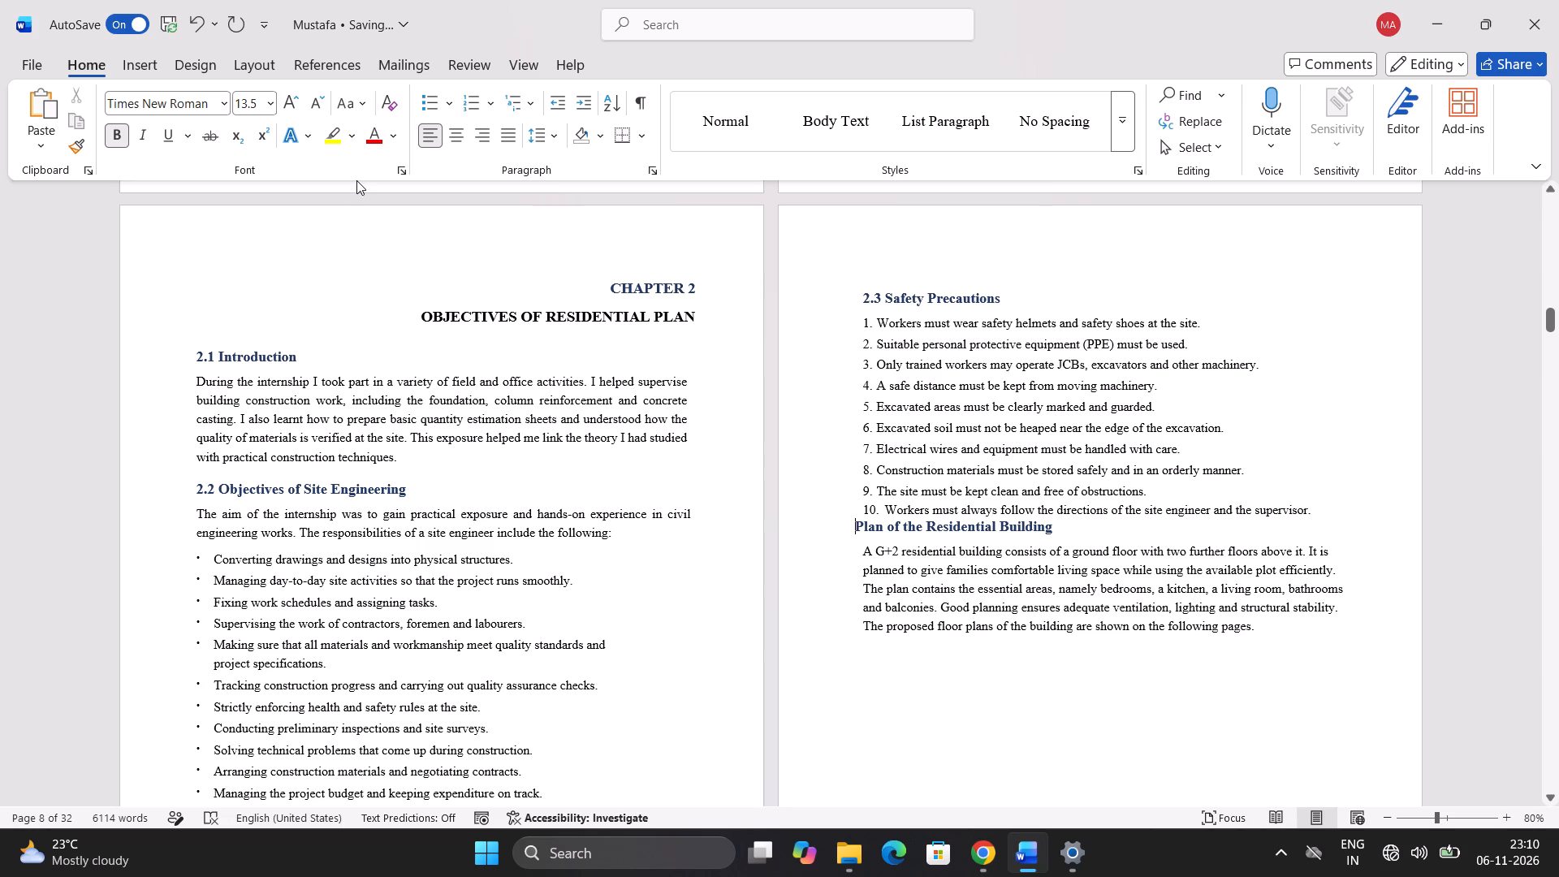
type("2.")
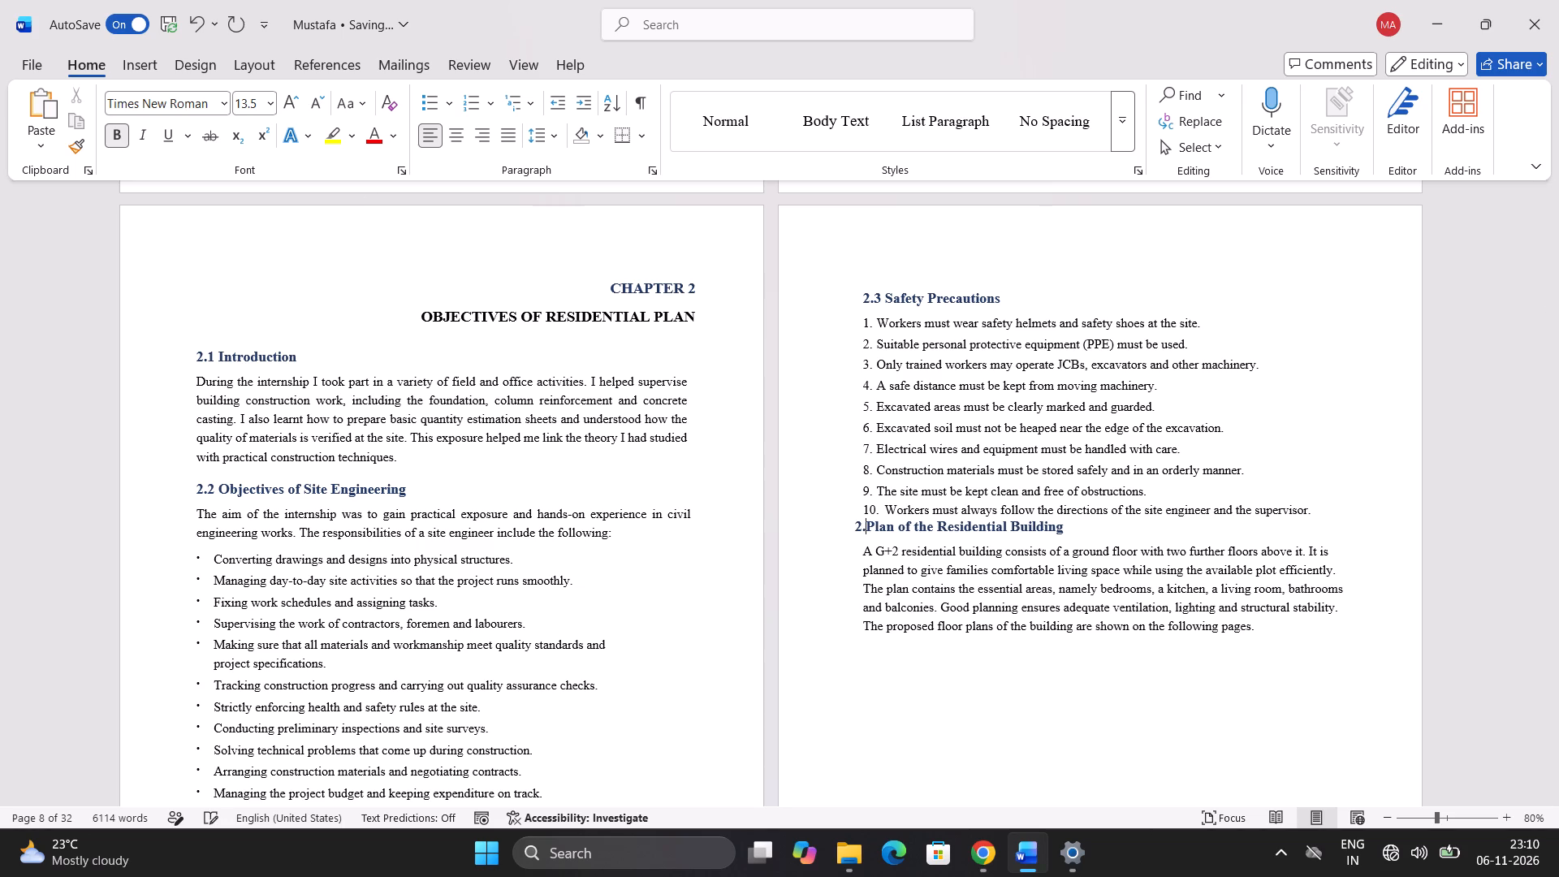
key("4")
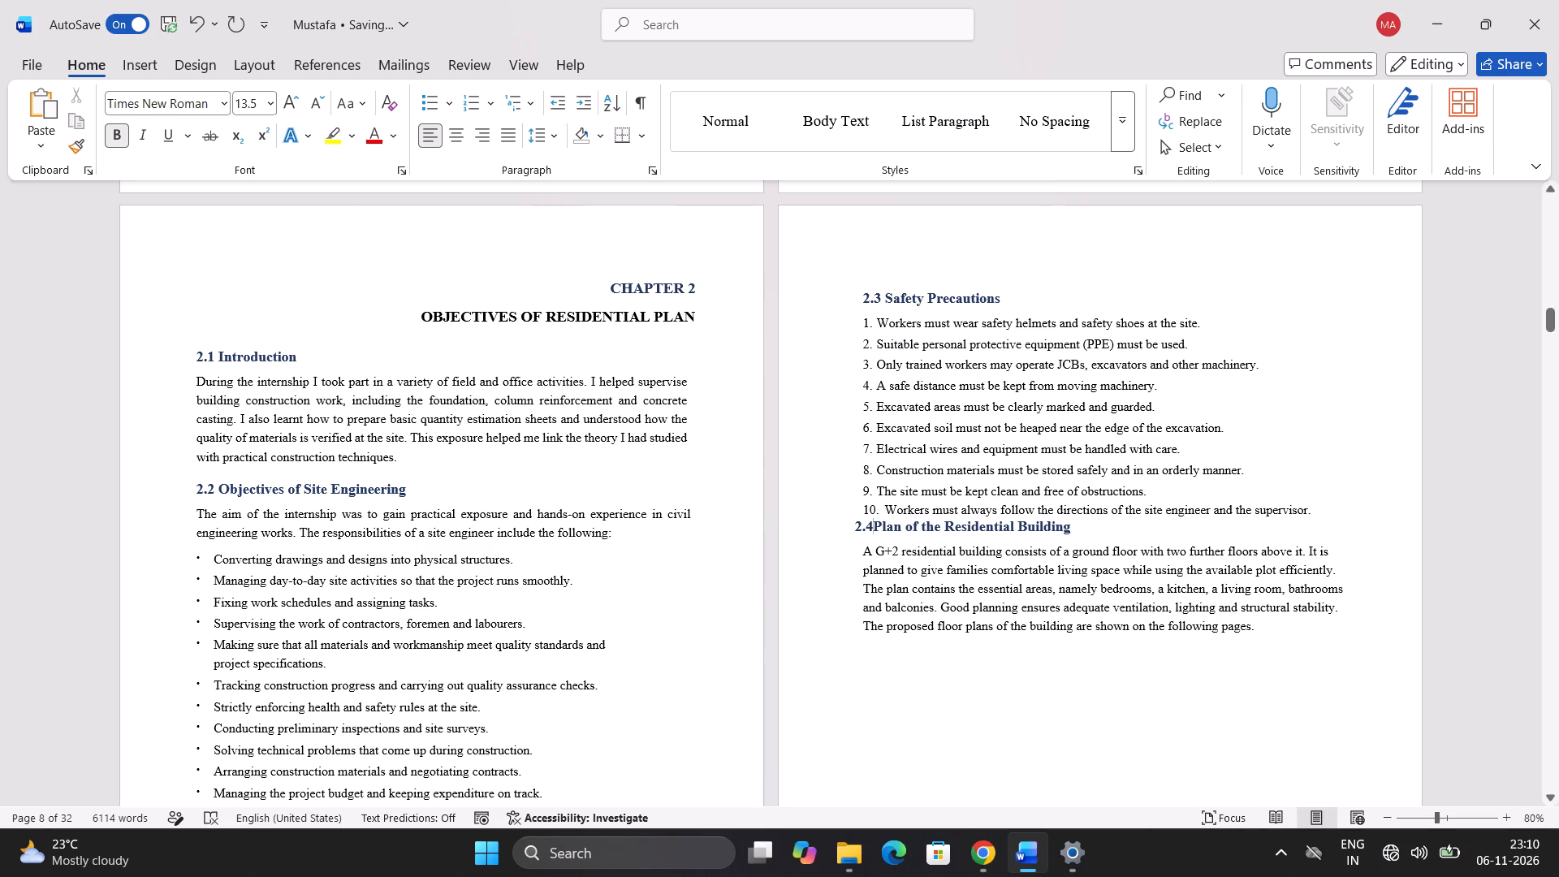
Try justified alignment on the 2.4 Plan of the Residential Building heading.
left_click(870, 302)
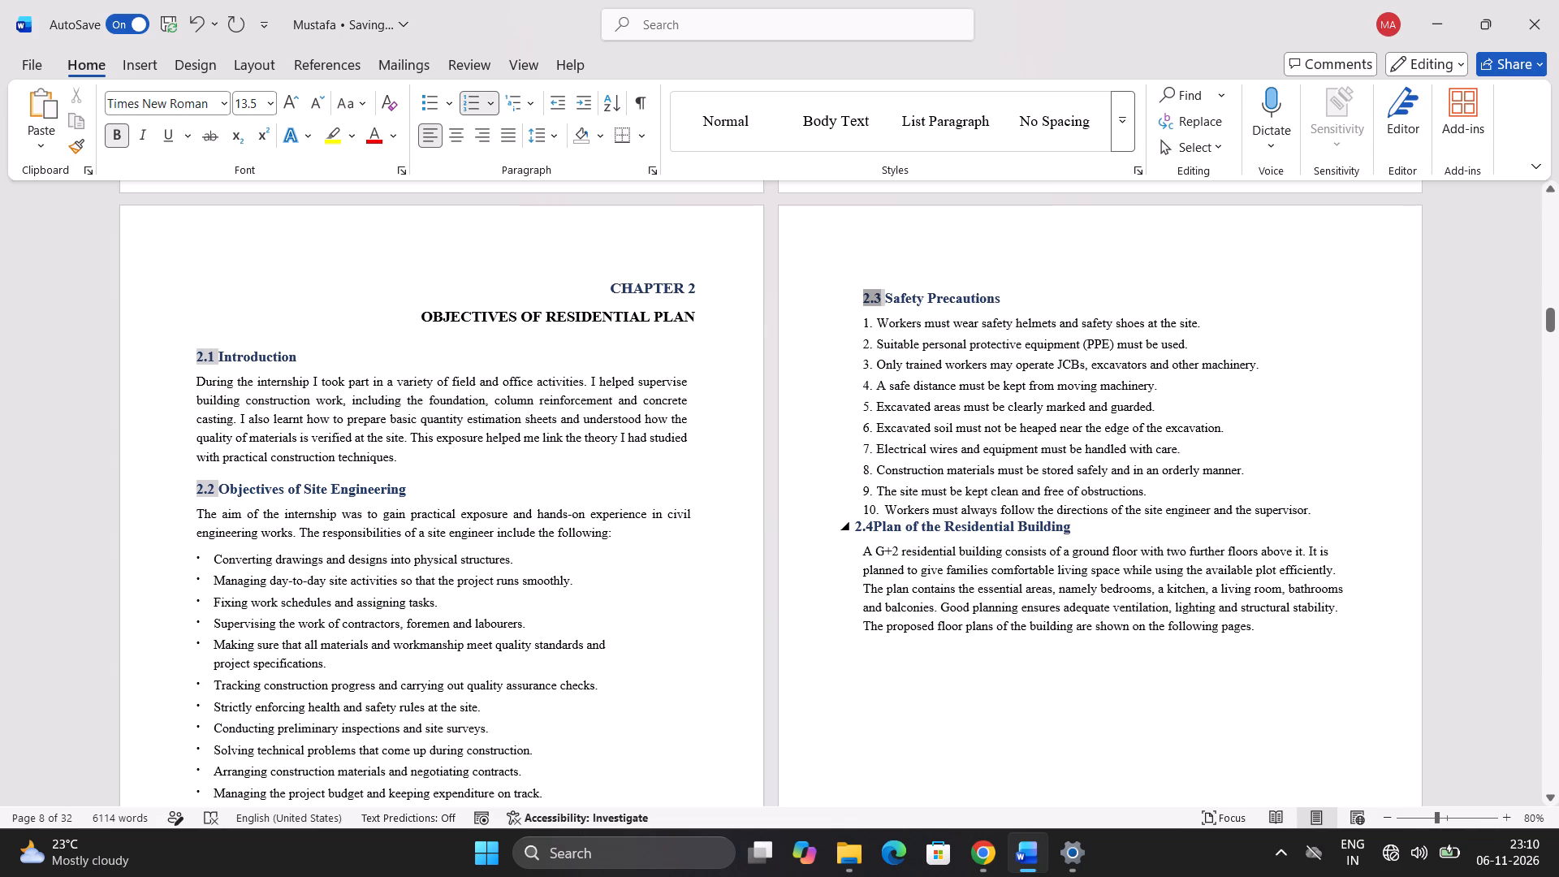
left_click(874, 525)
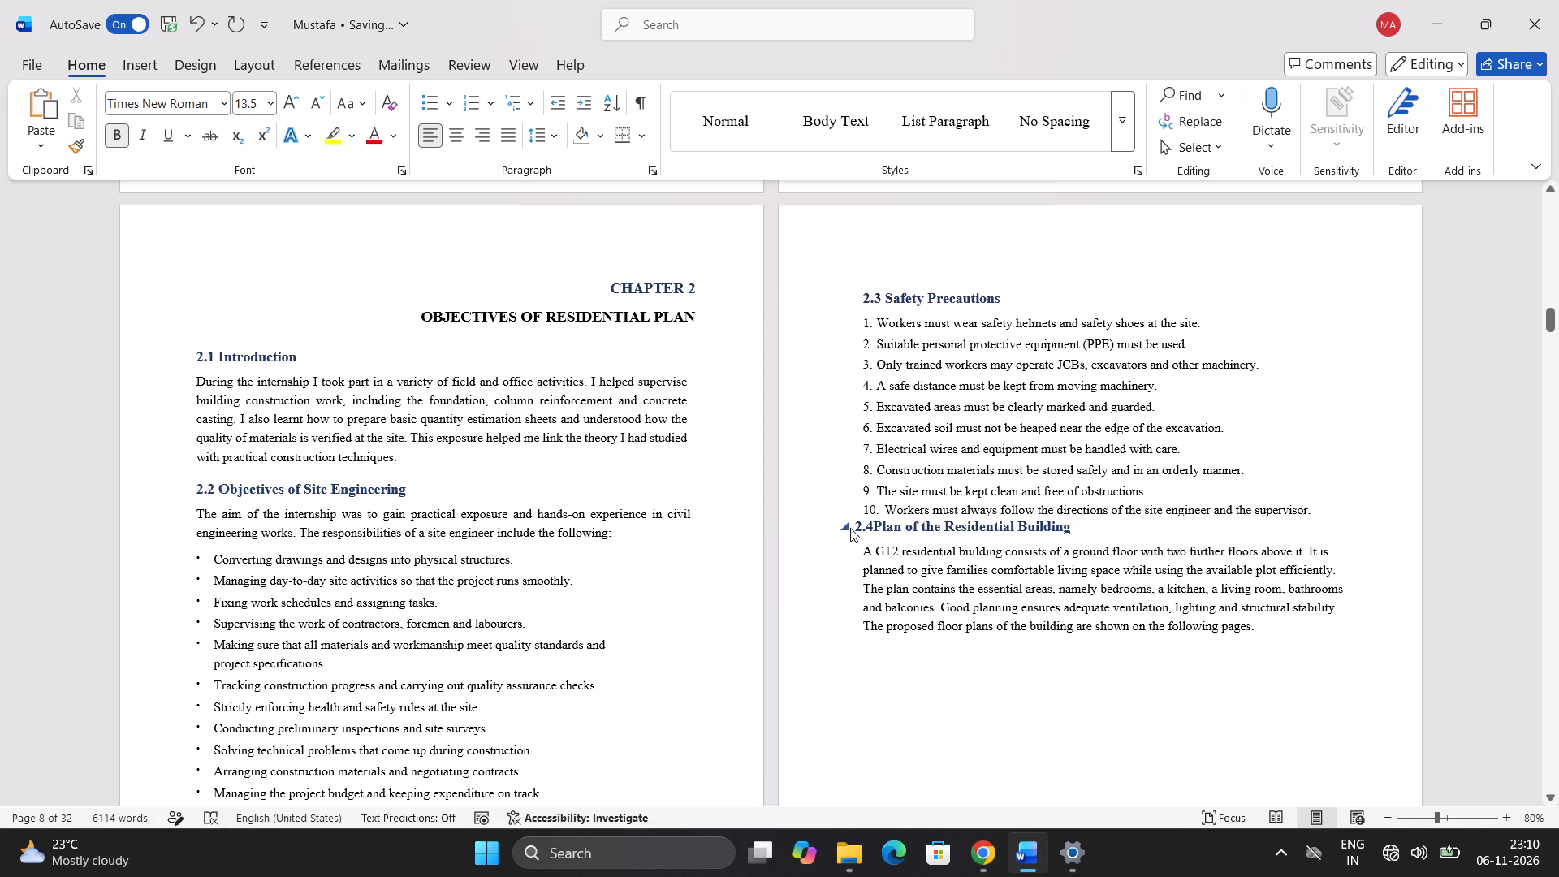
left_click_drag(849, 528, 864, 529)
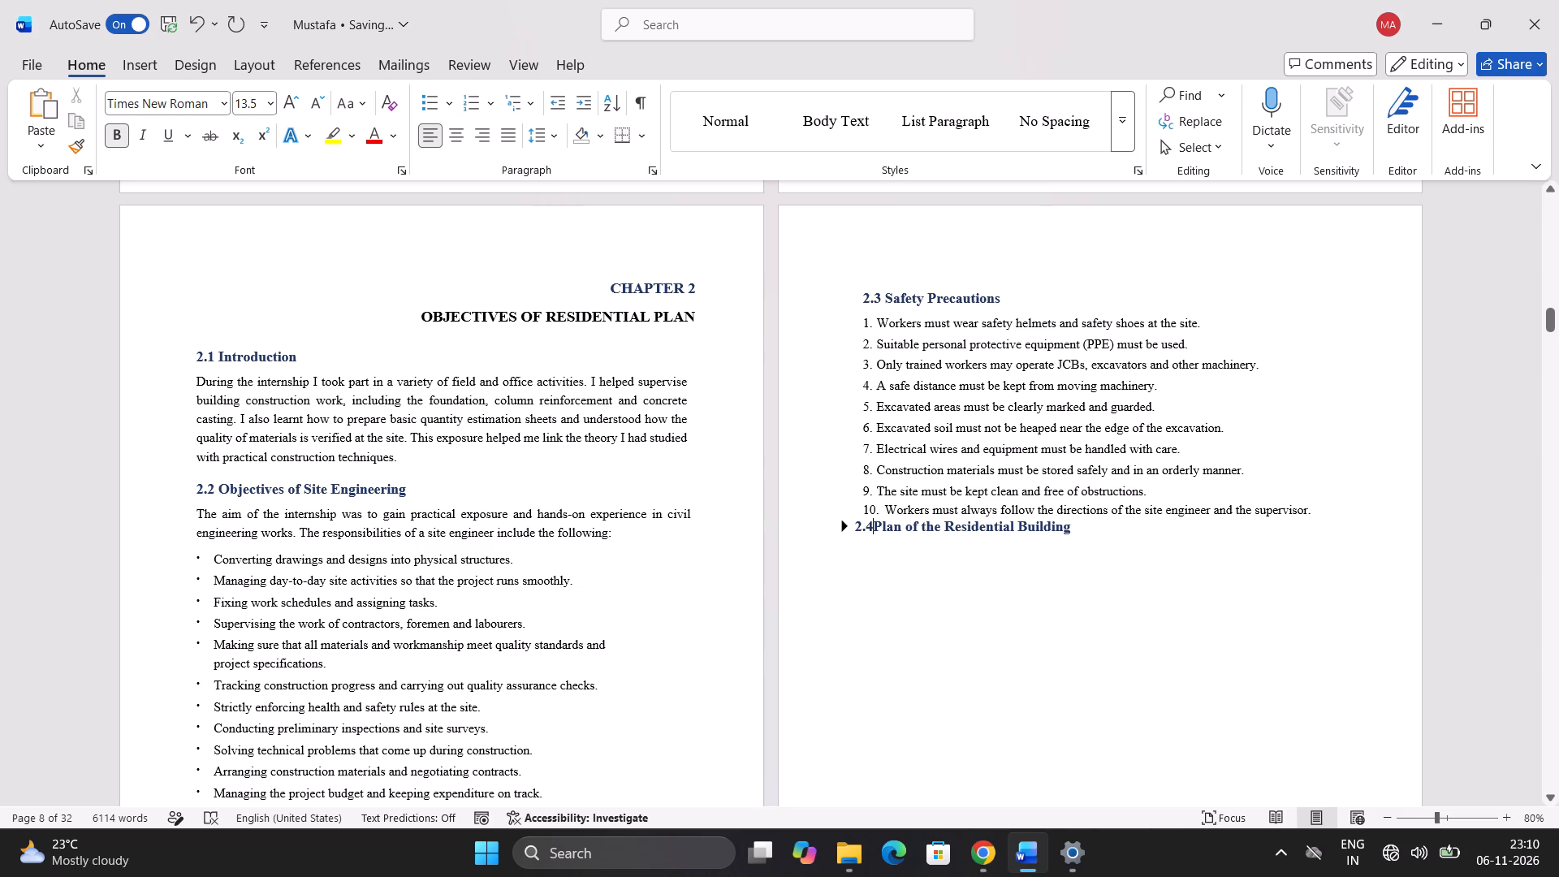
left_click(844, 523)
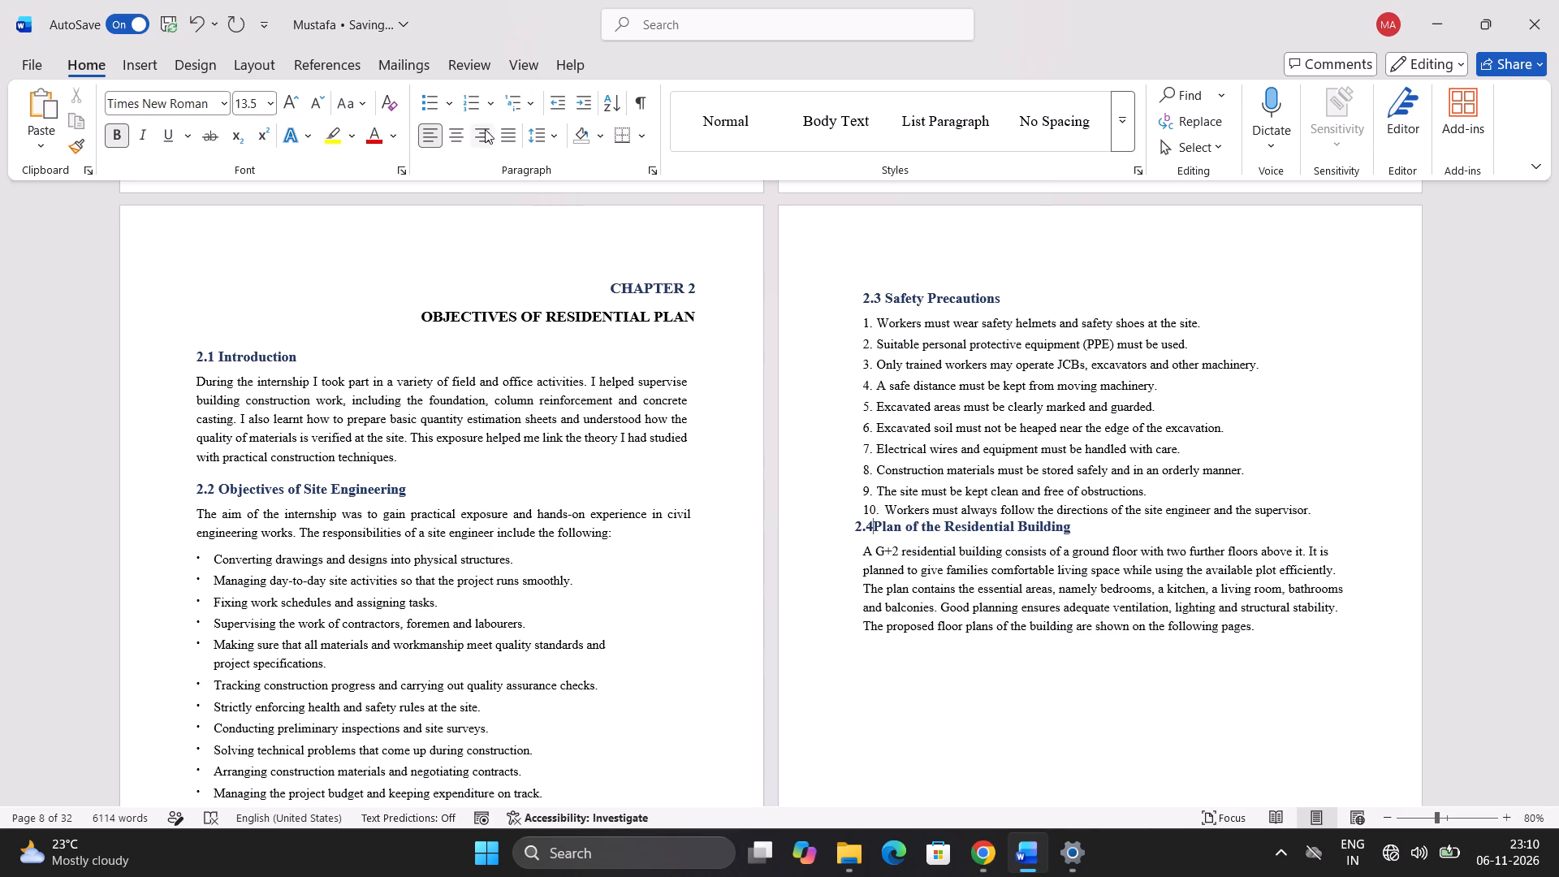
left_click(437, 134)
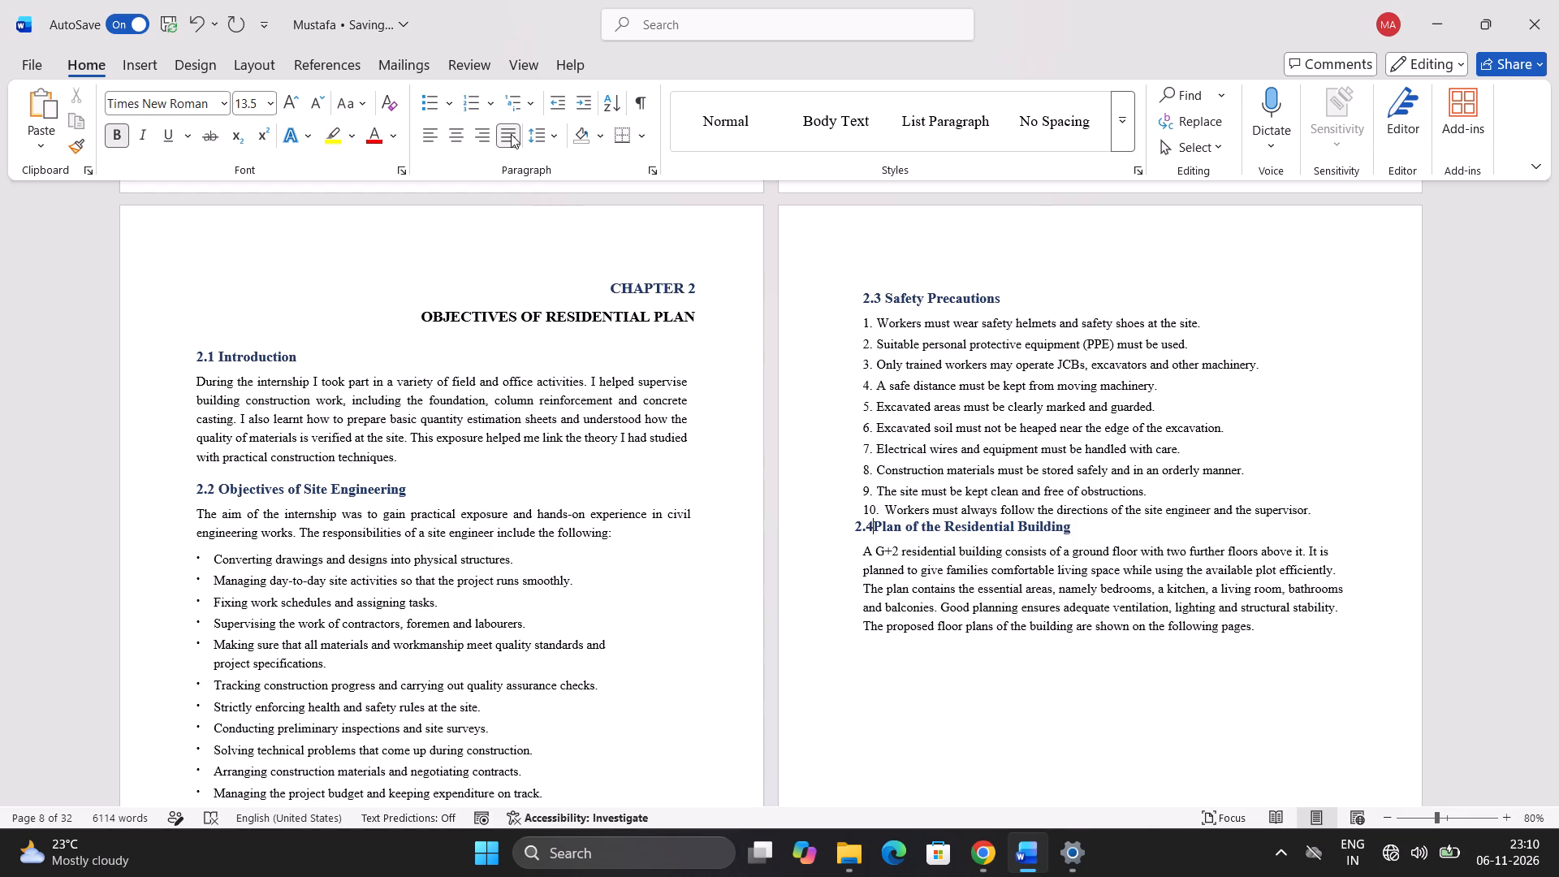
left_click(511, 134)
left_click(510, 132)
Try justified alignment on all of sections 2.3 and 2.4, and set them to left alignment.
left_click_drag(820, 257, 1192, 762)
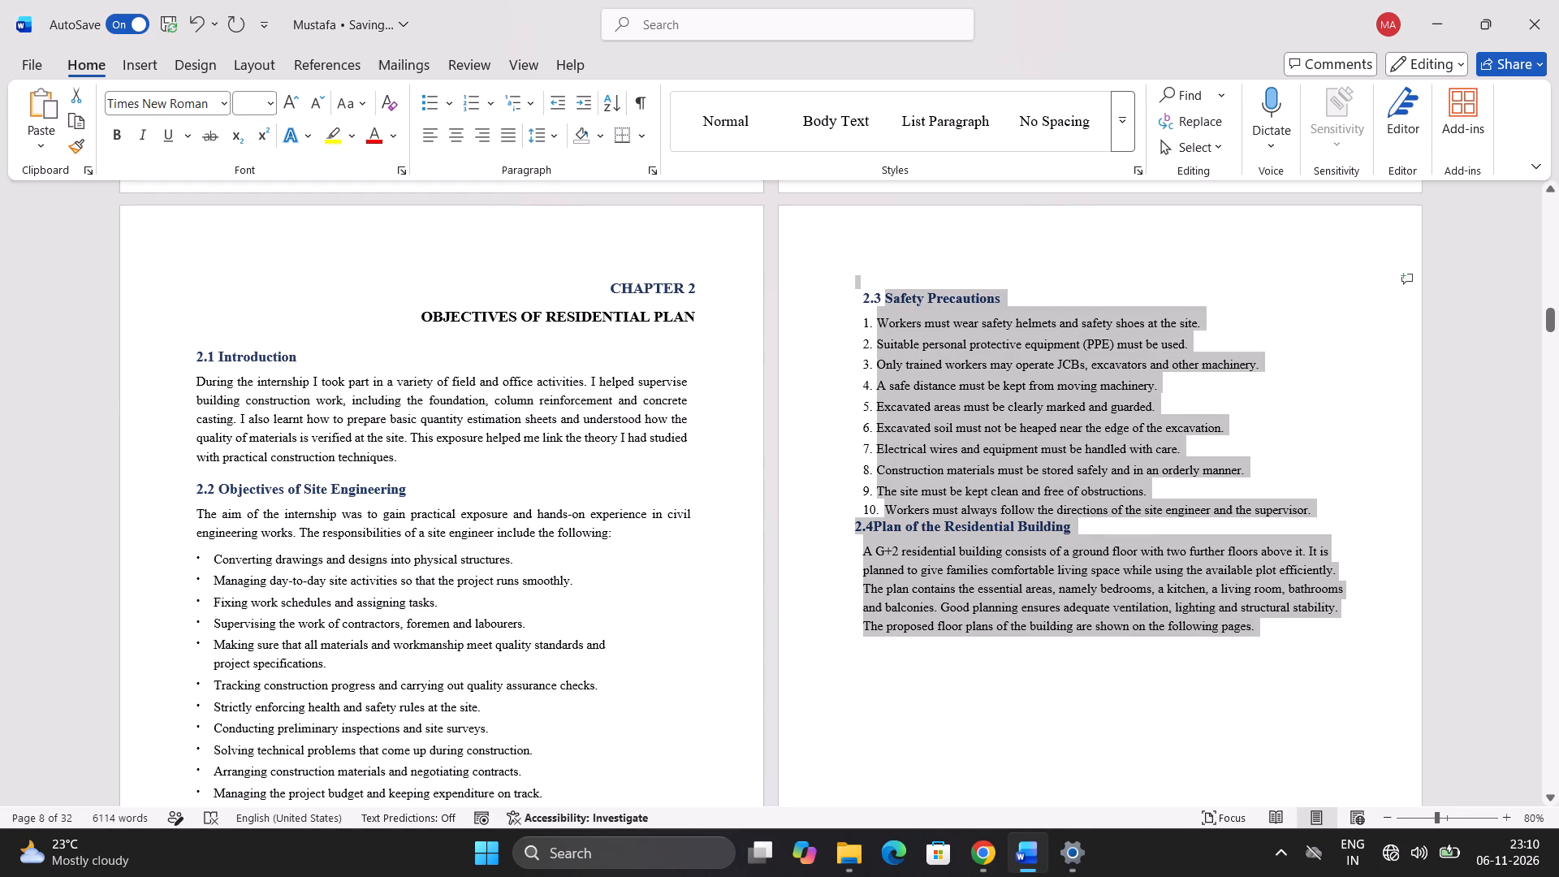
left_click(502, 140)
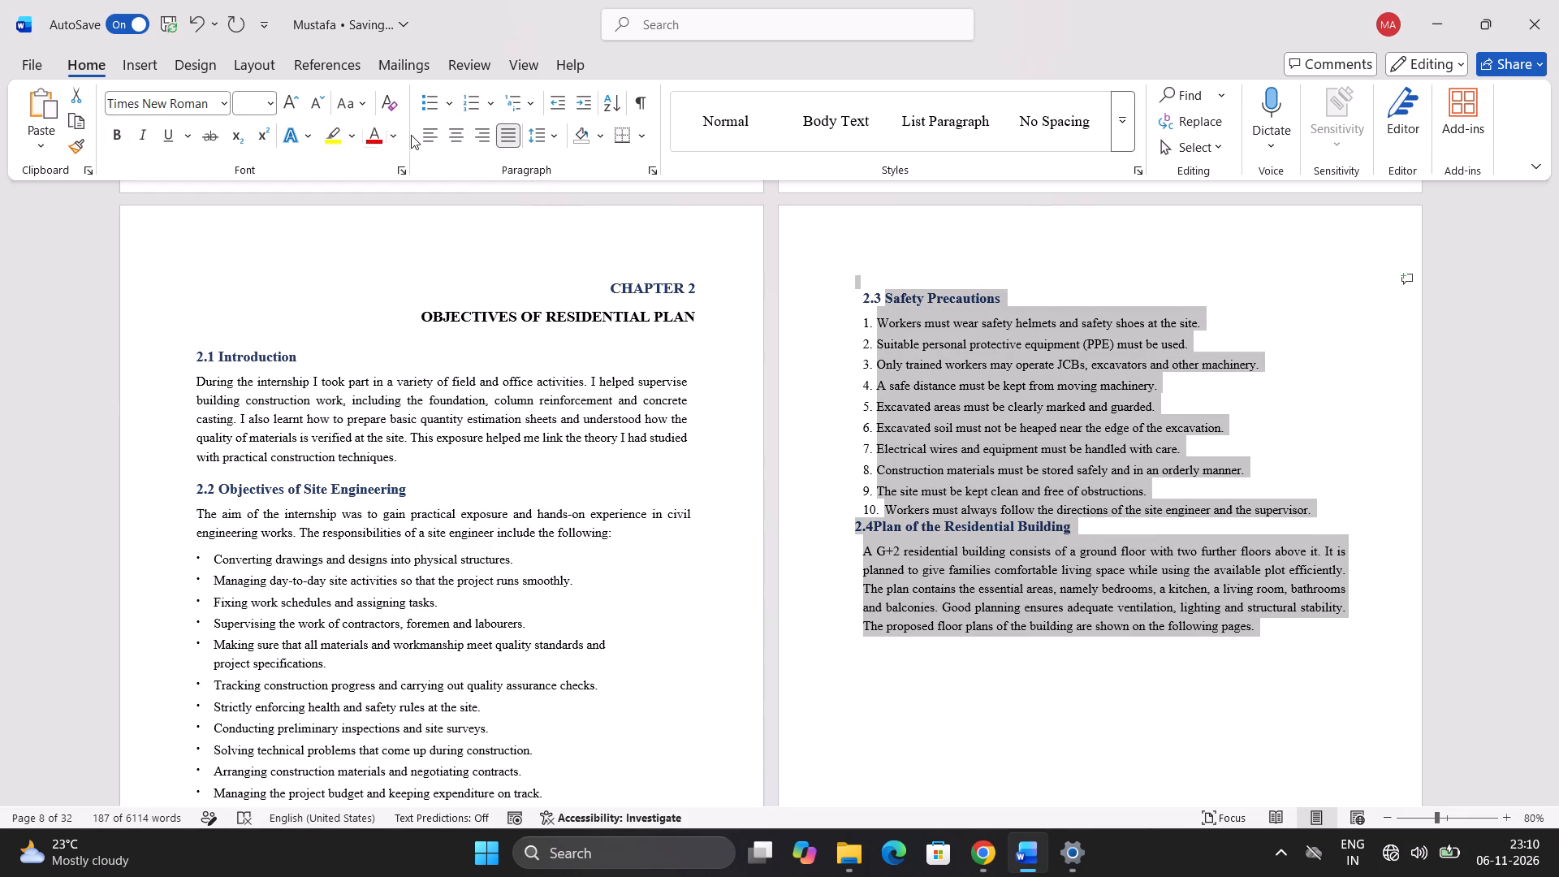
left_click(429, 132)
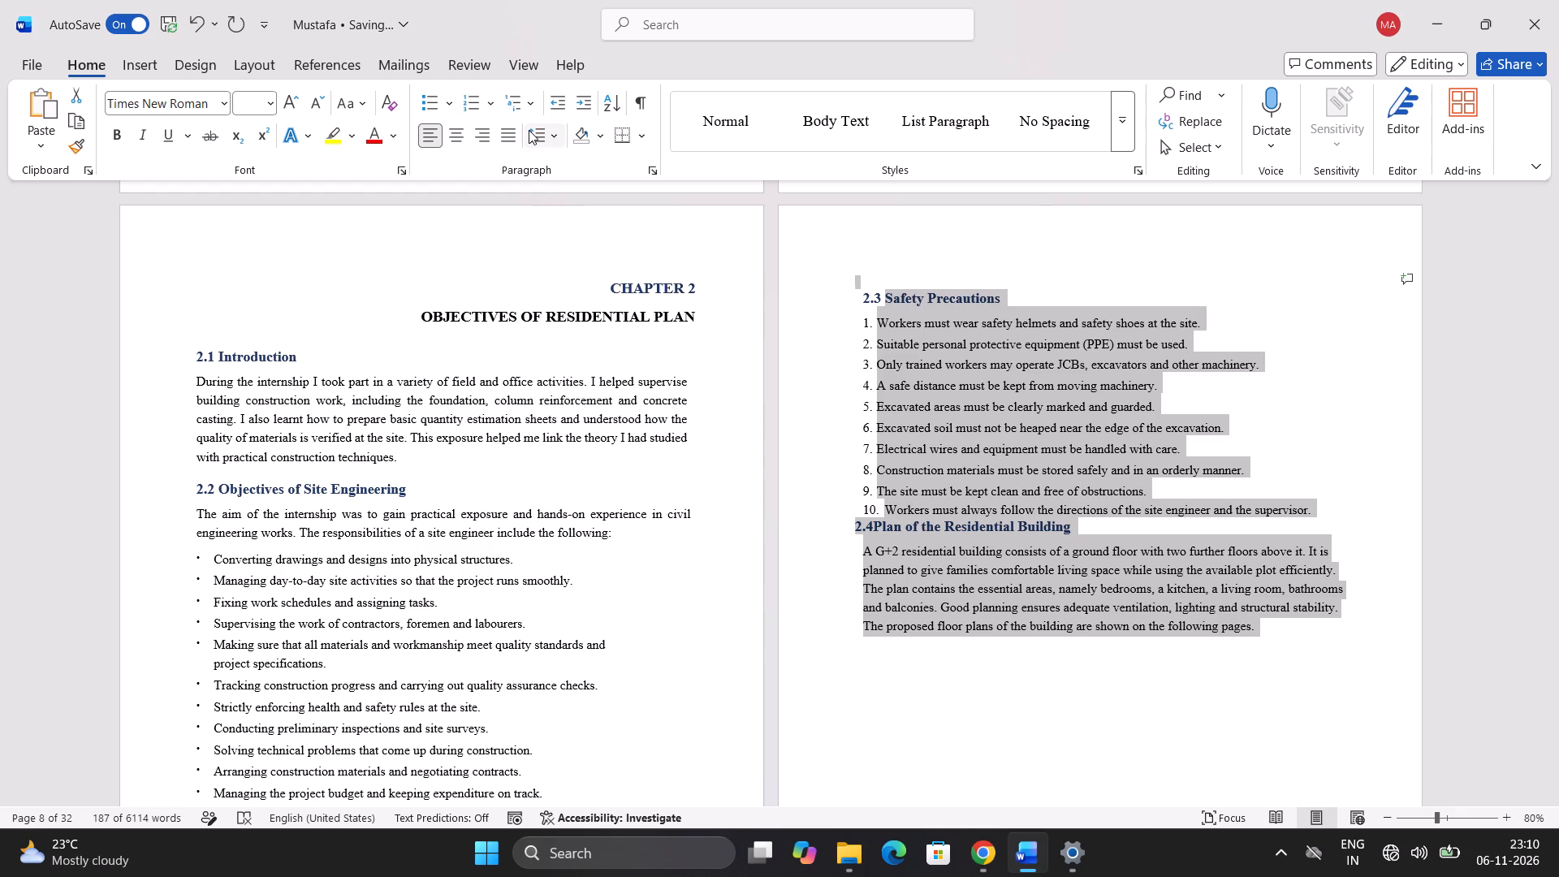
Justify the selected text of sections 2.3 and 2.4.
left_click(516, 136)
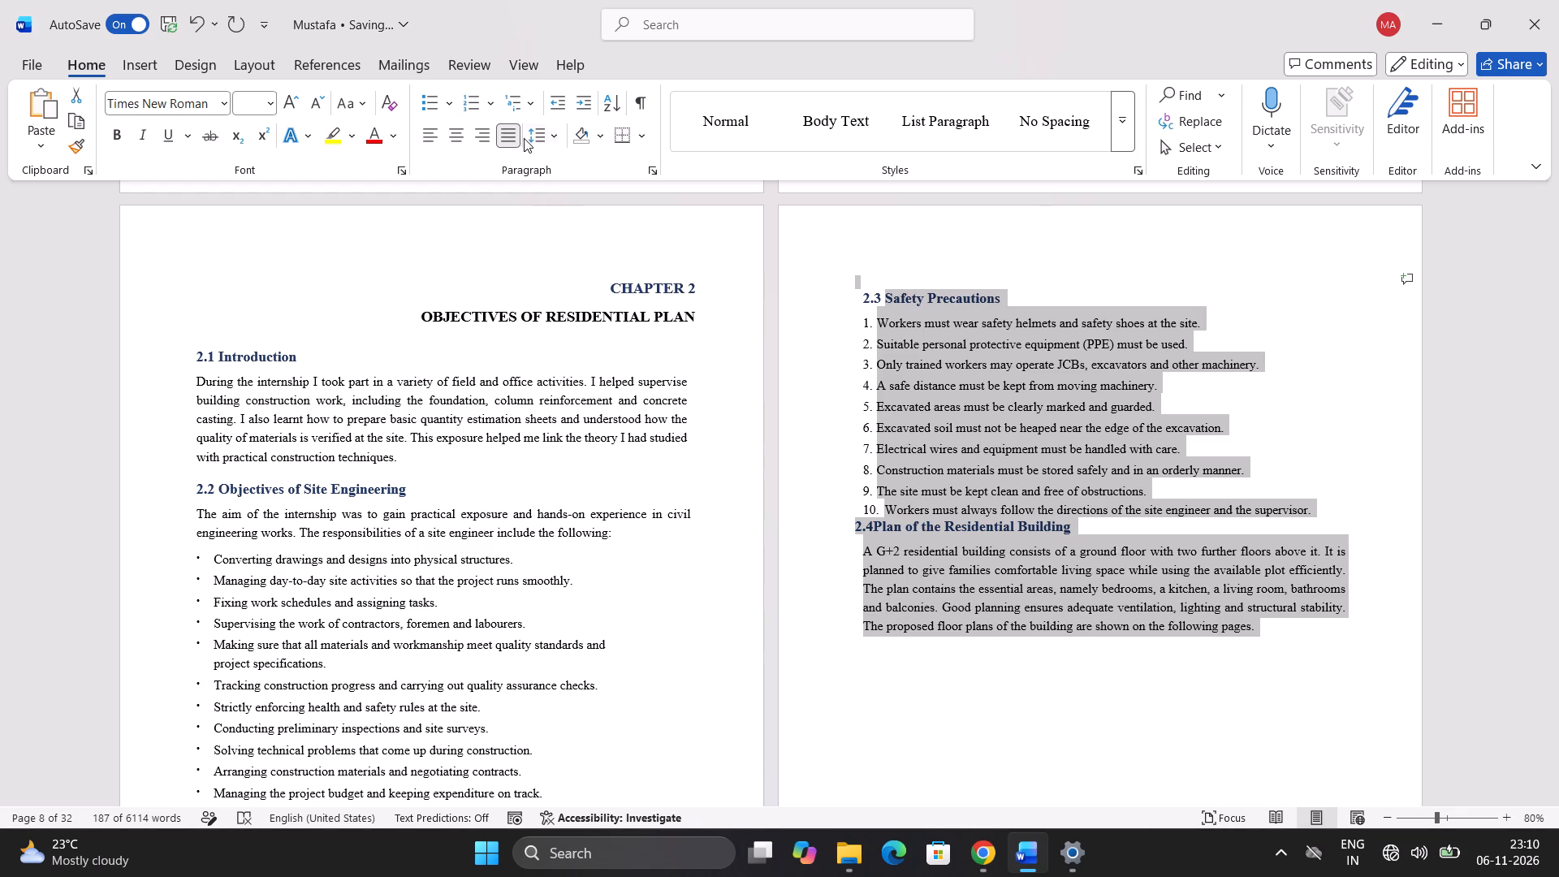
left_click(534, 136)
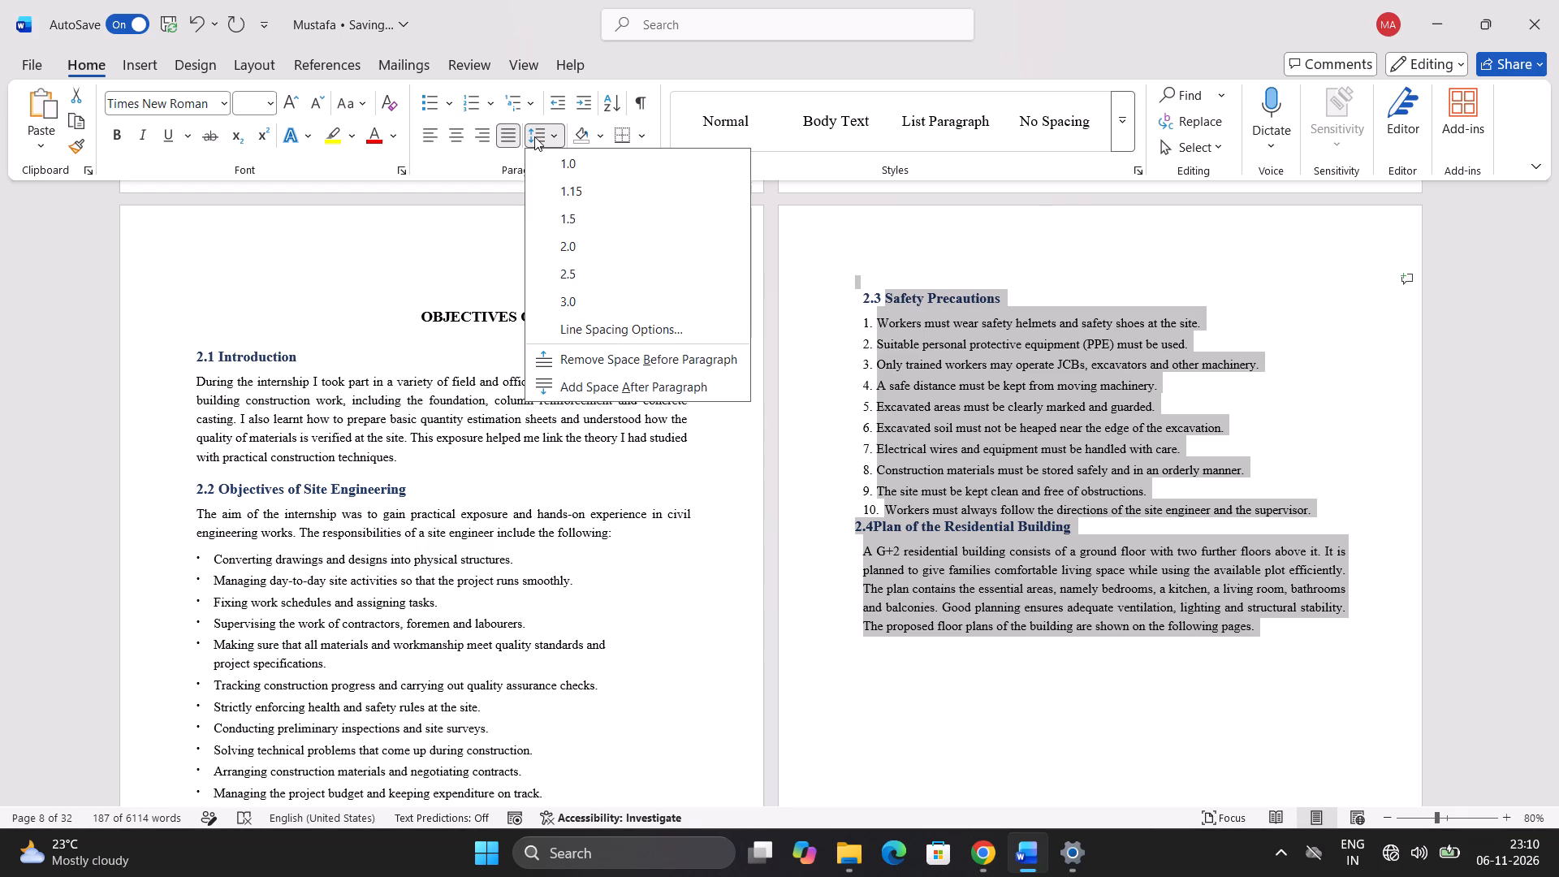
left_click(534, 136)
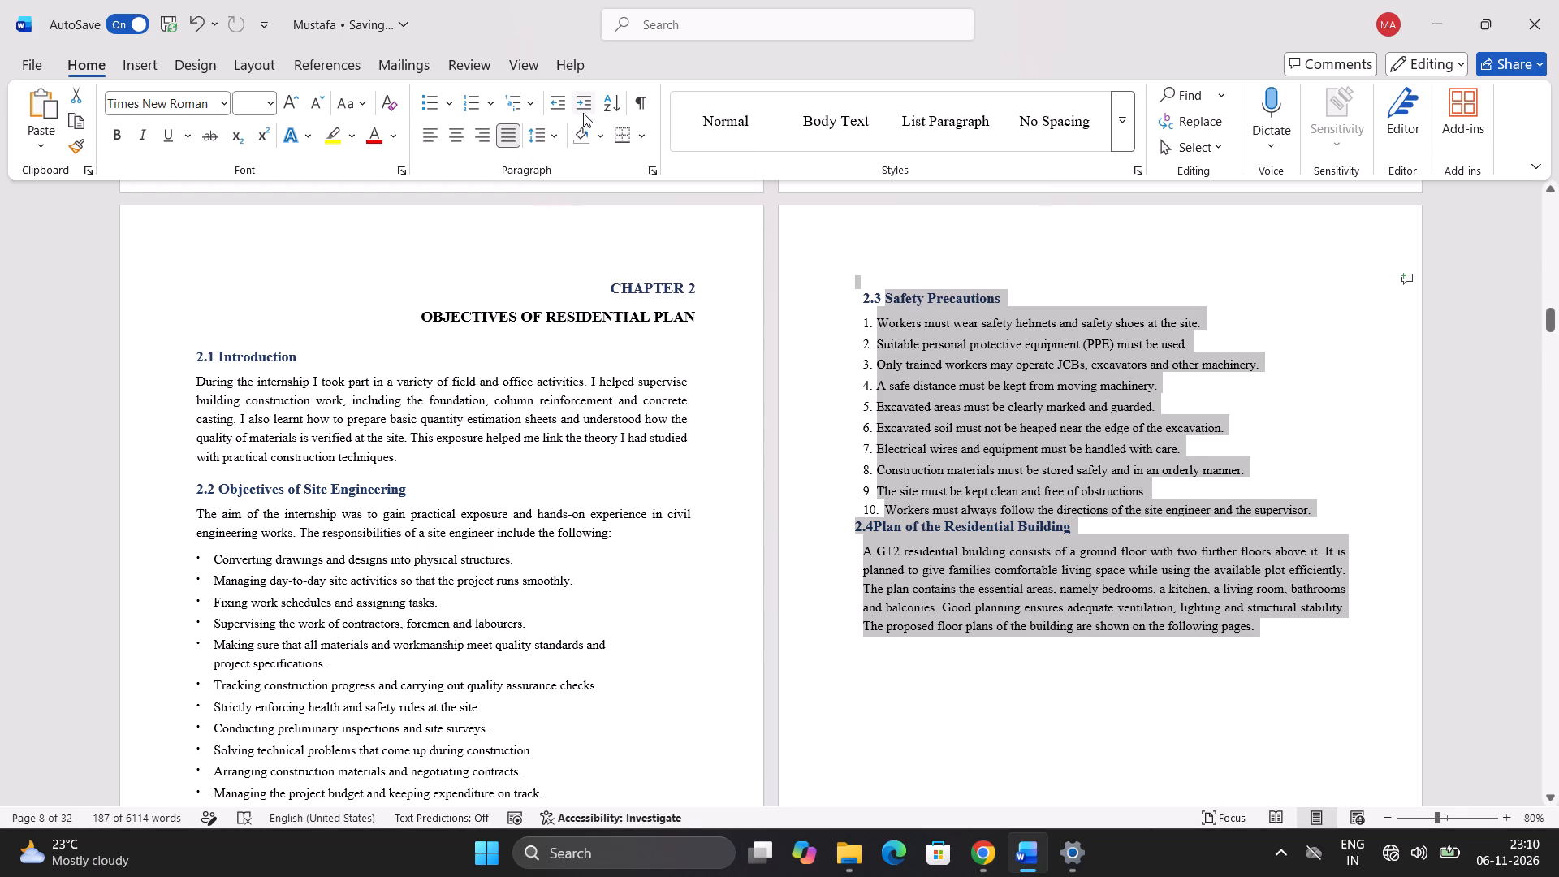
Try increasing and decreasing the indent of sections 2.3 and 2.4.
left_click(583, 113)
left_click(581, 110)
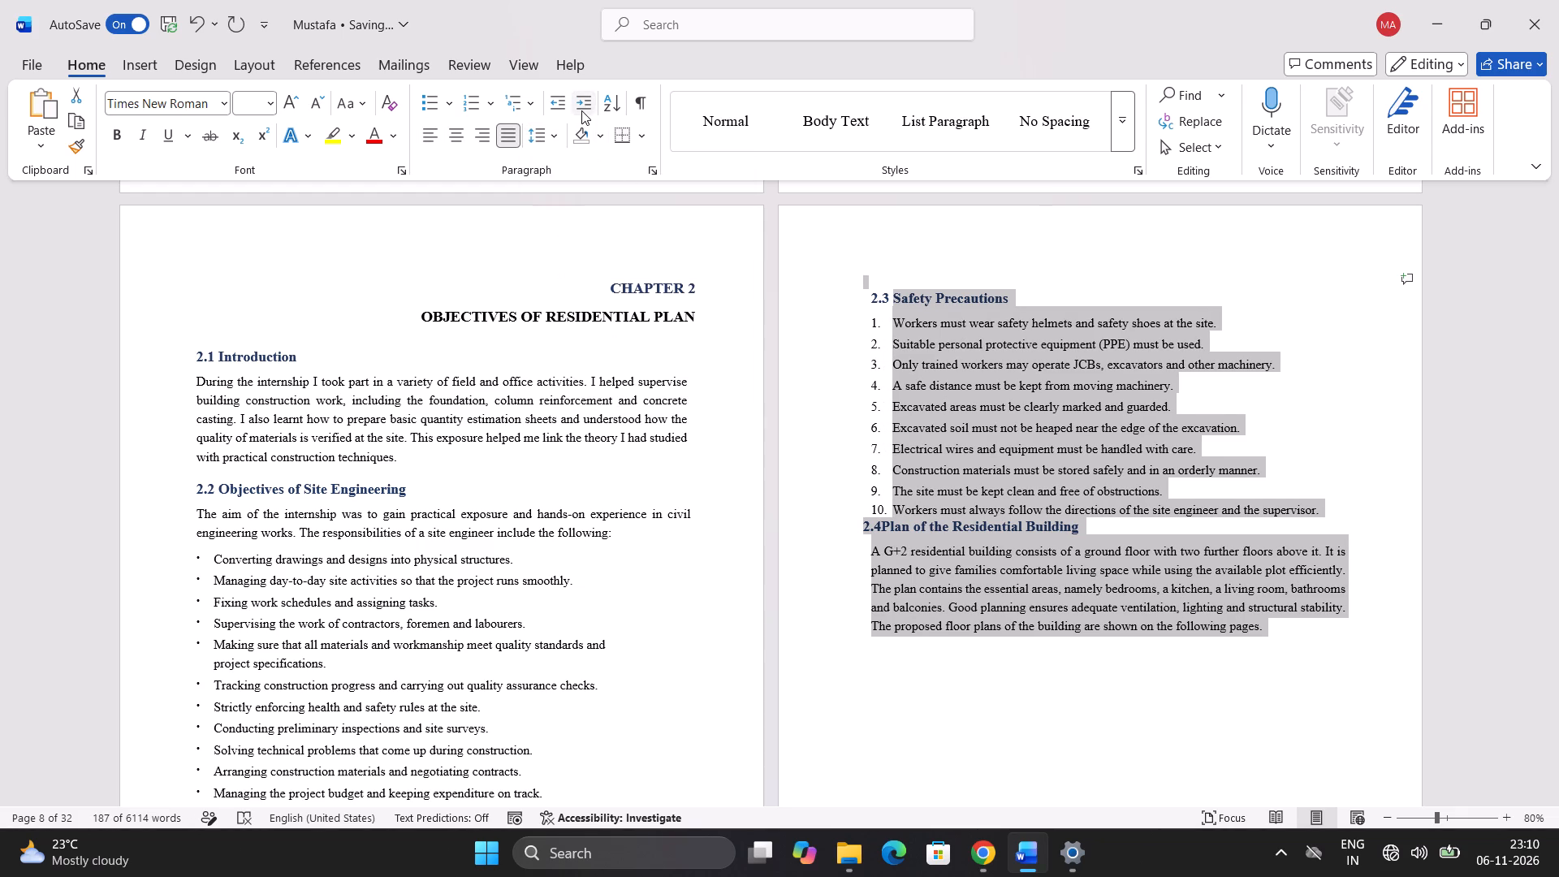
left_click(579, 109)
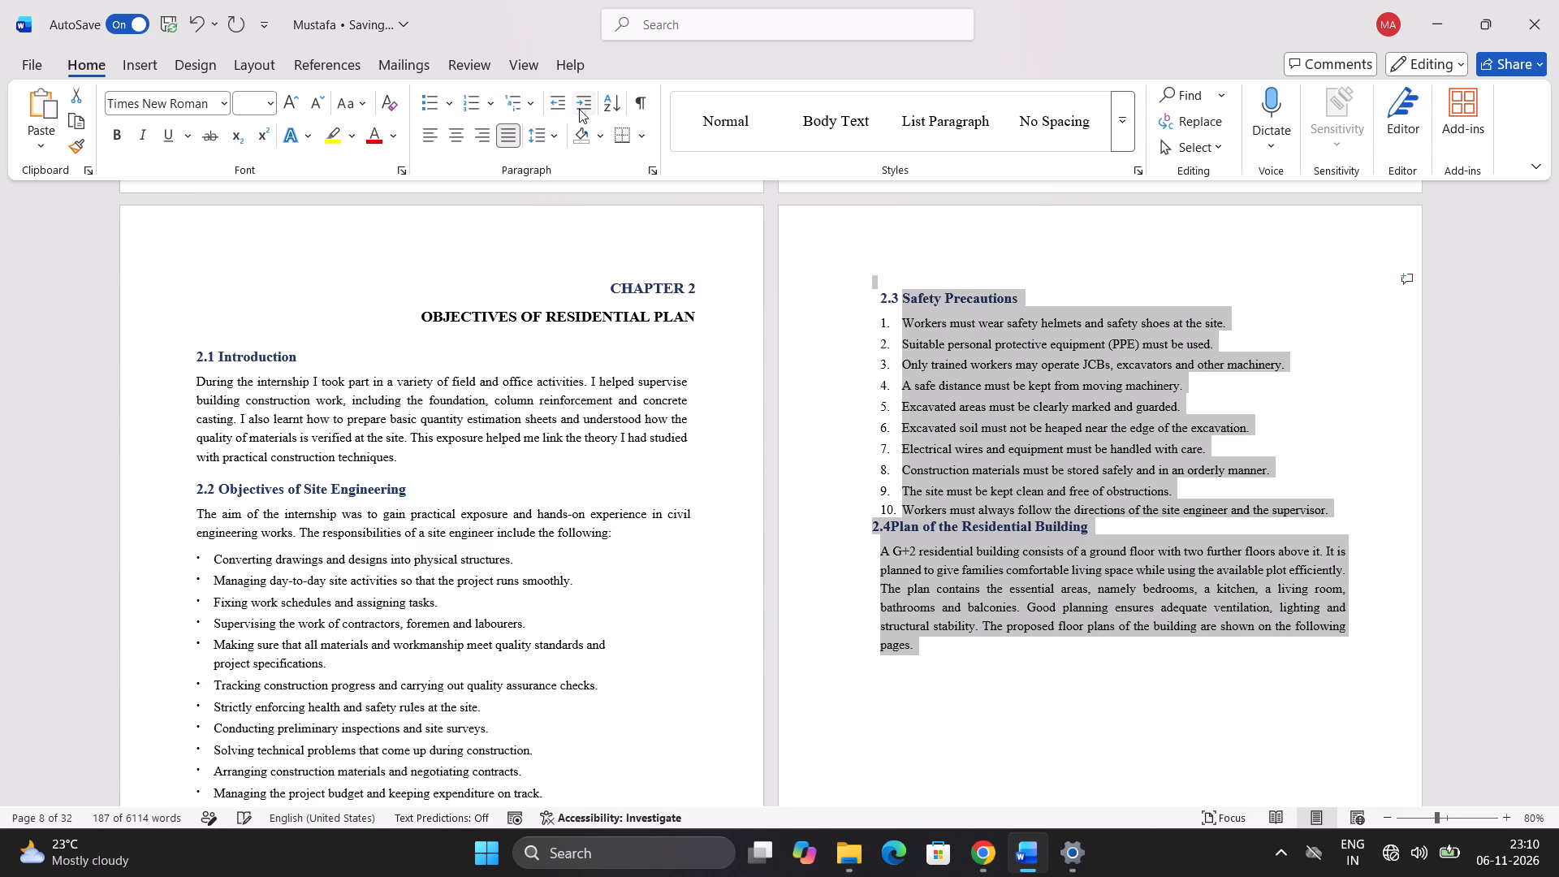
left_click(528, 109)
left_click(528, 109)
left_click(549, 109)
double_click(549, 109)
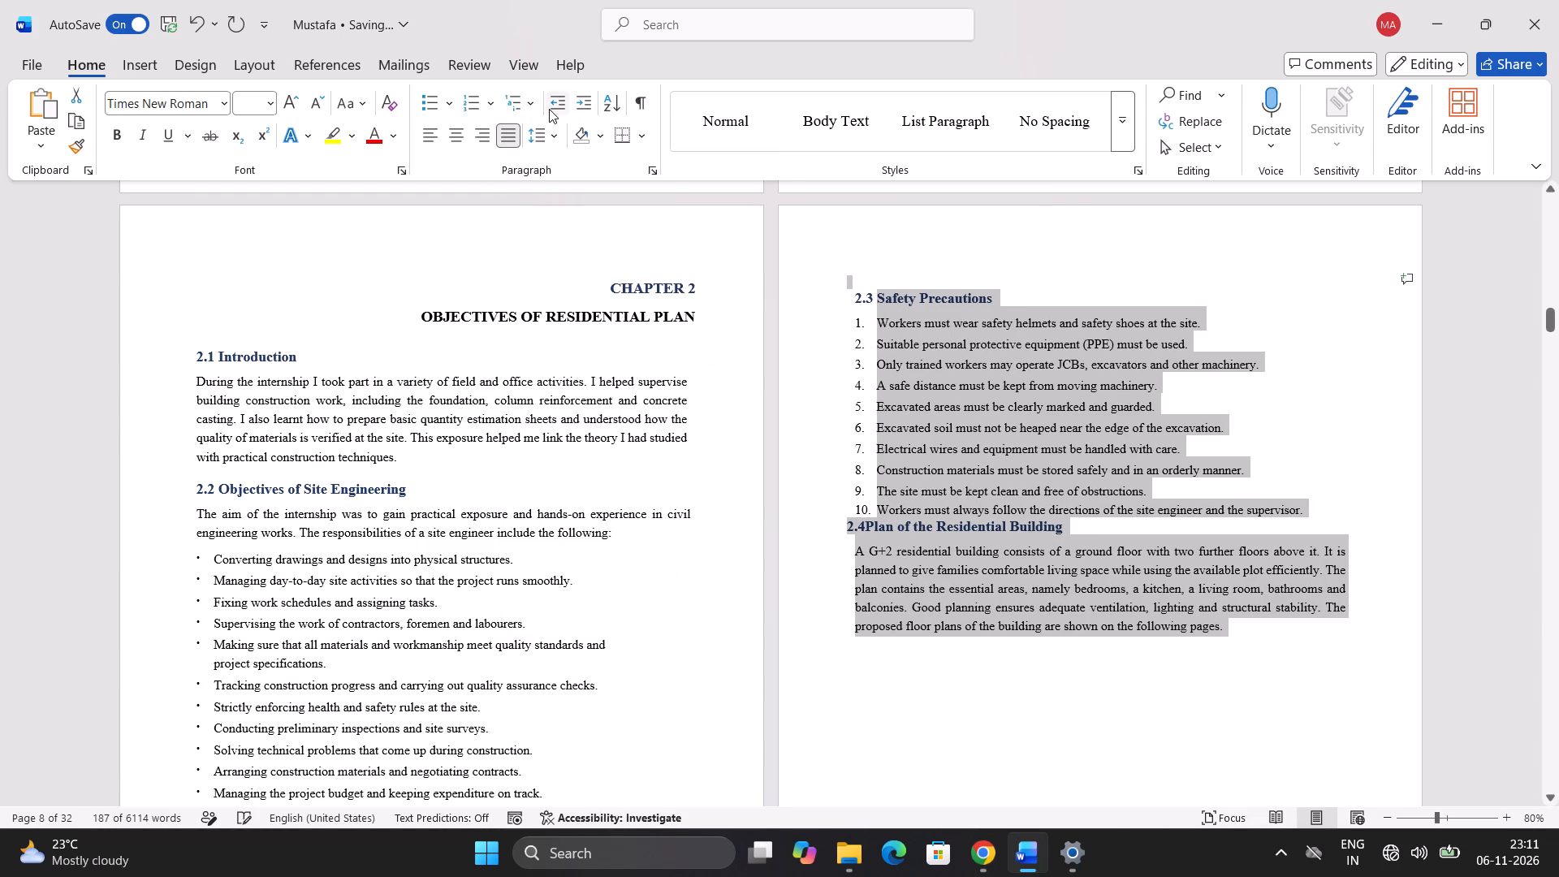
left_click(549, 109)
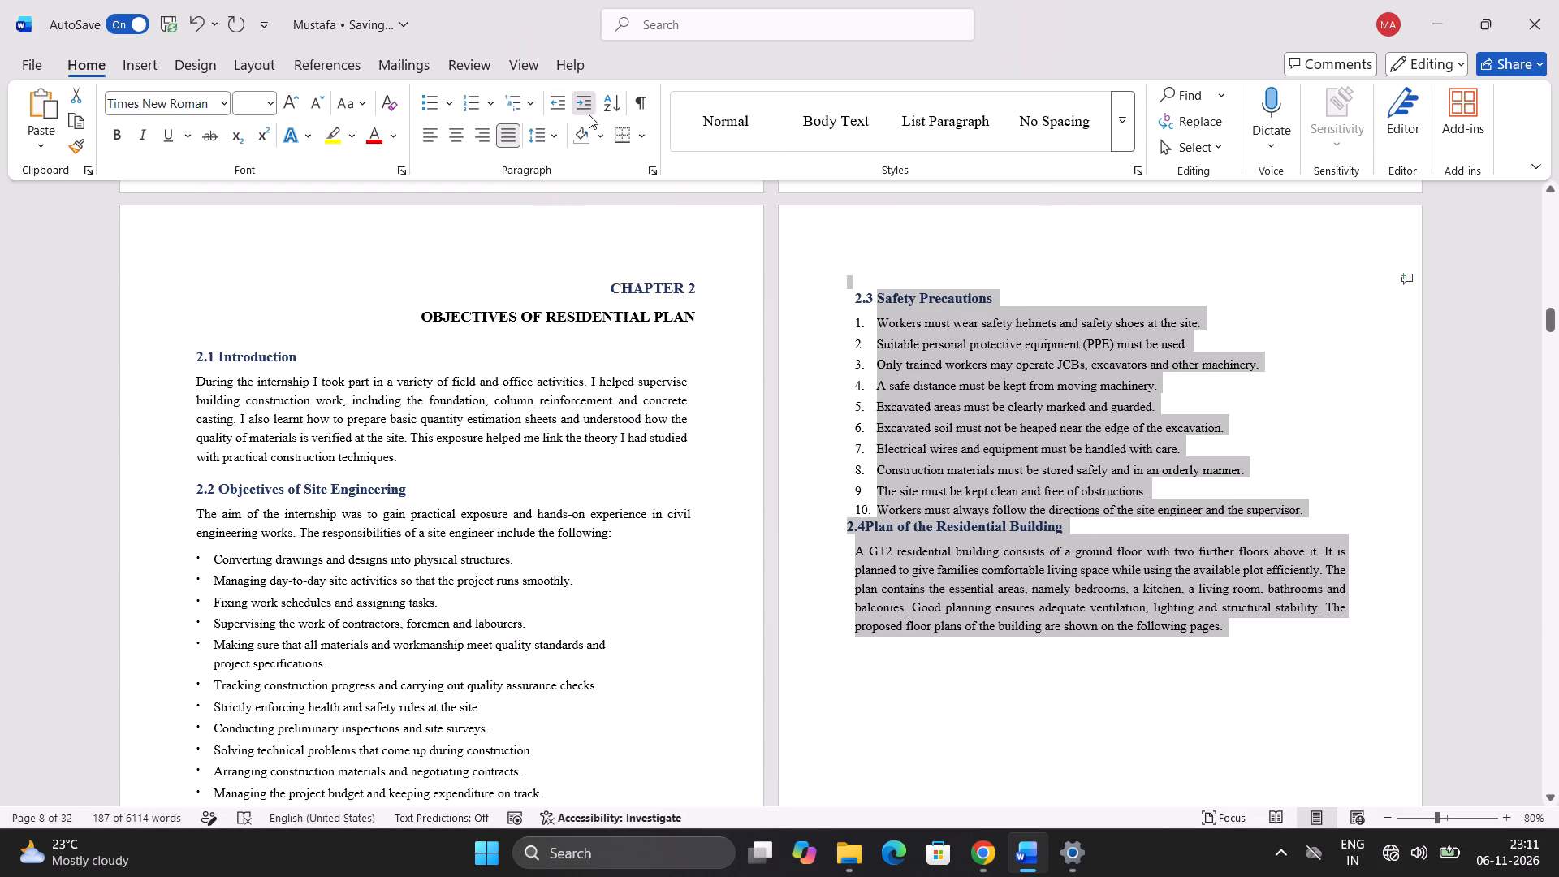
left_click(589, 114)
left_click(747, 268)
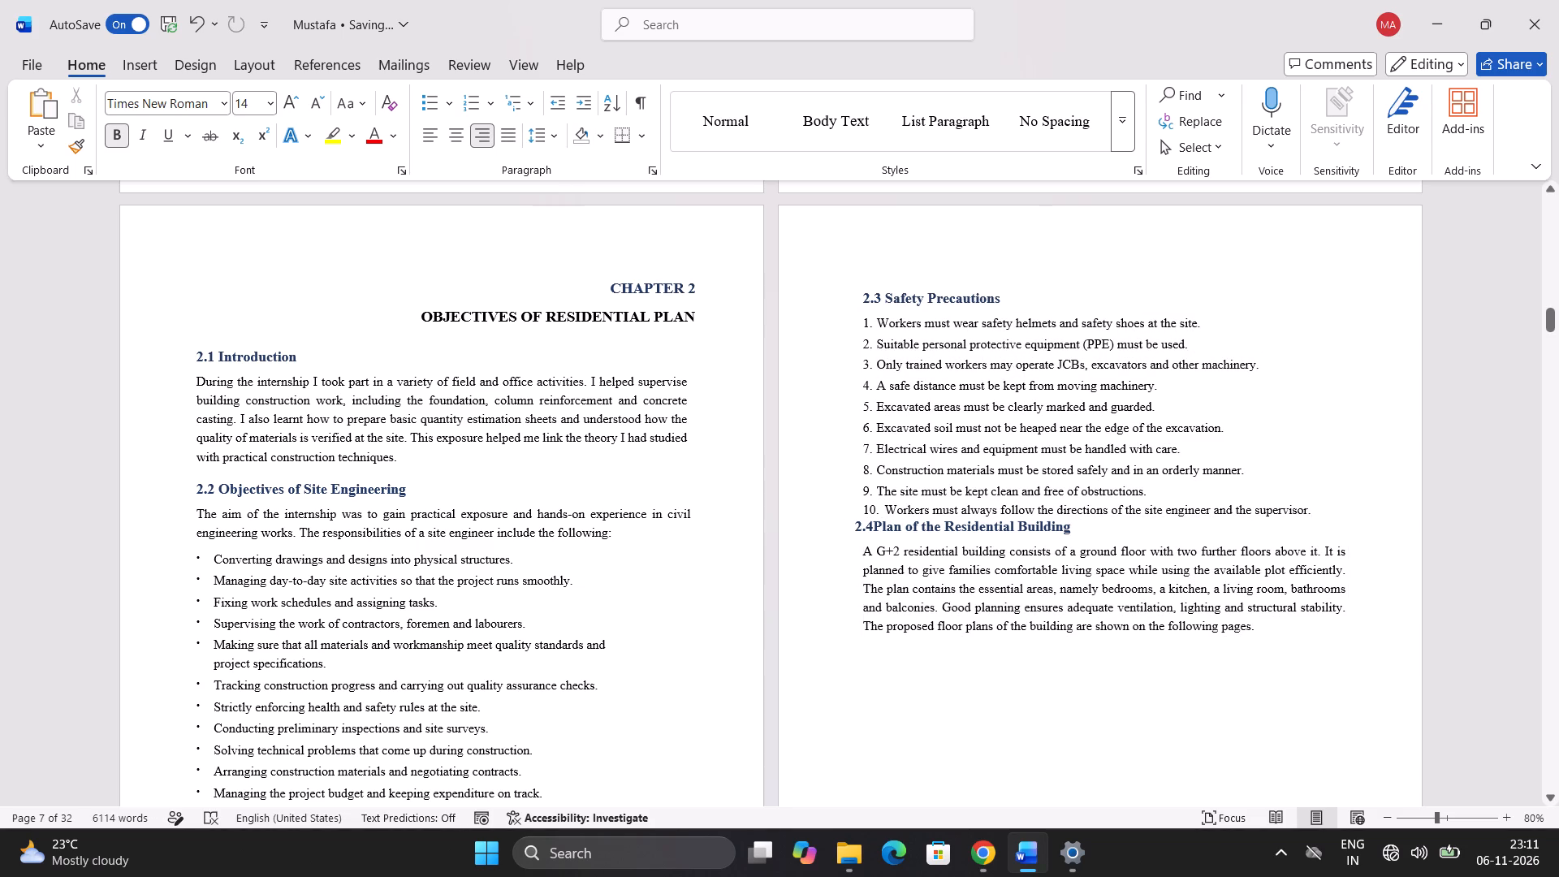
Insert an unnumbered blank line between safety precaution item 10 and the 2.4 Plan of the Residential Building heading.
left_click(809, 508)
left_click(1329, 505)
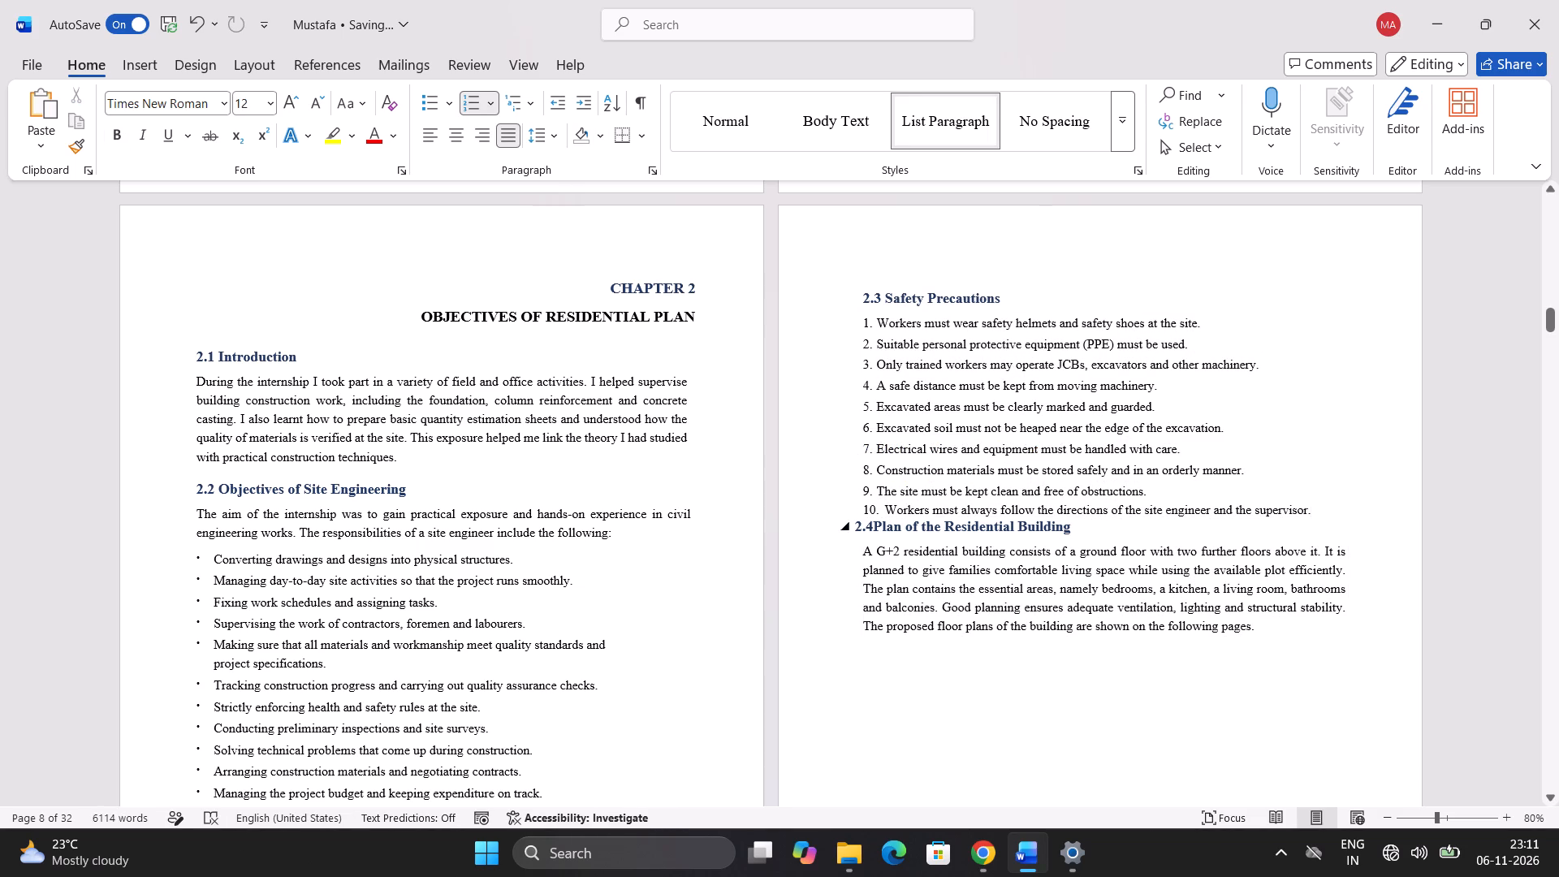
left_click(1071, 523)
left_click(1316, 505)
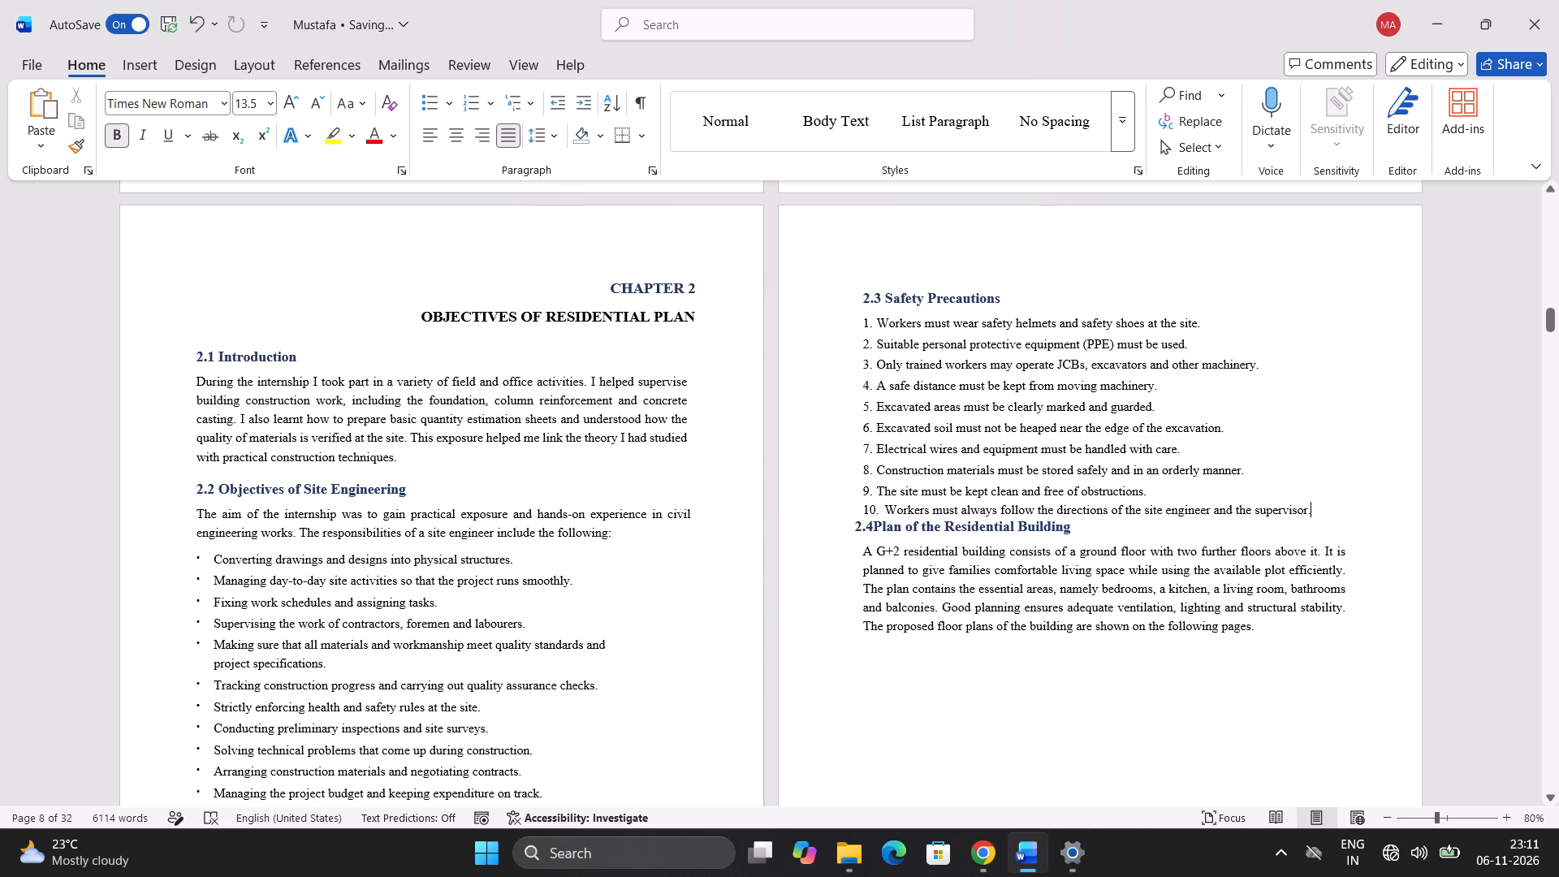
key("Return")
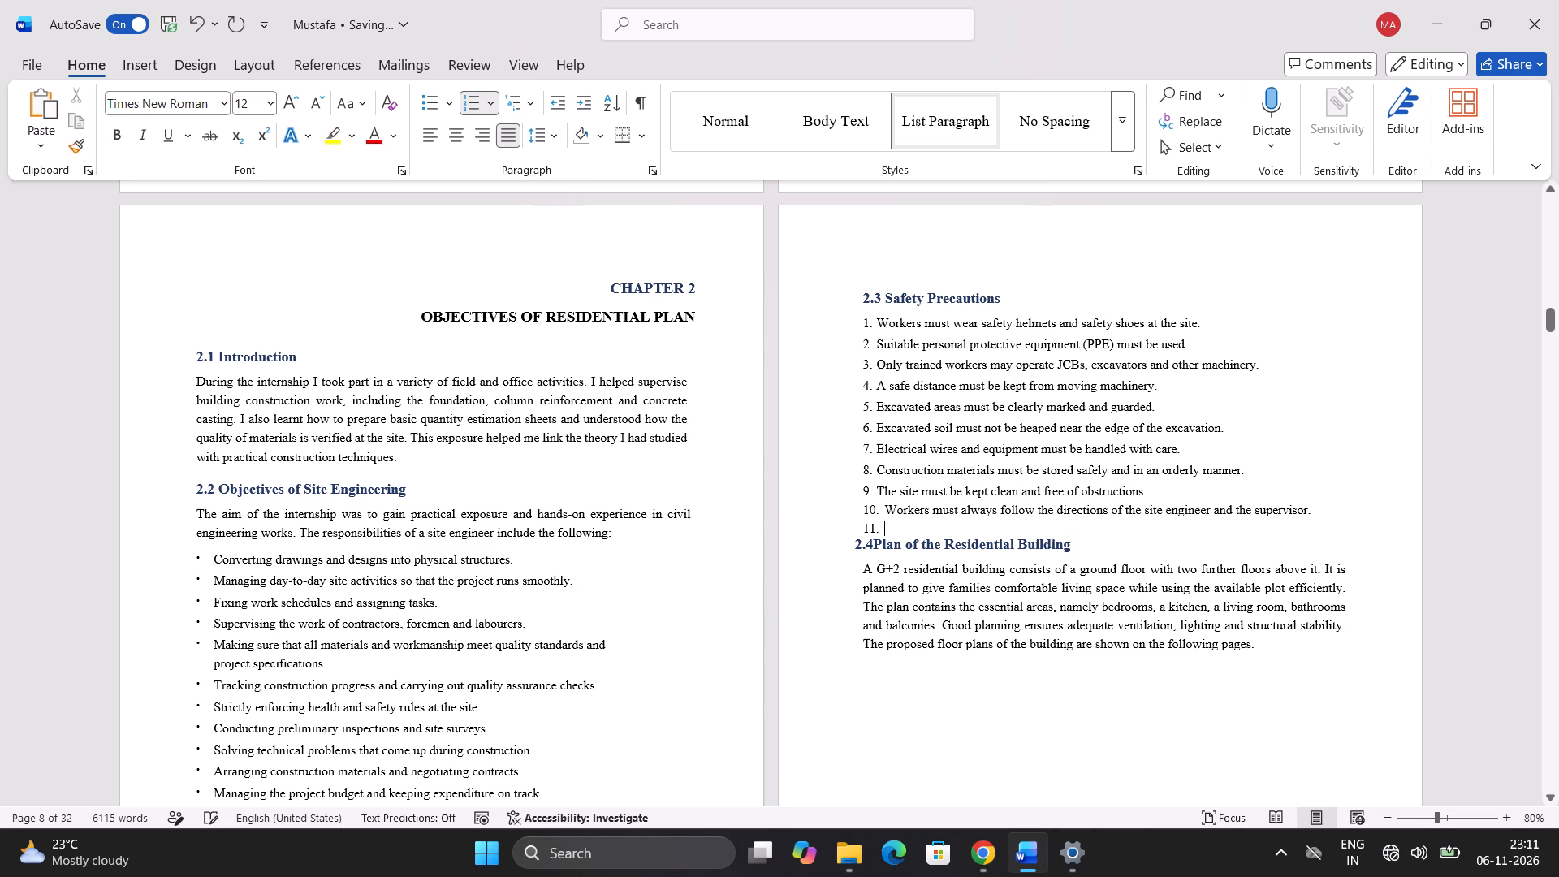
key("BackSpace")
Delete the number 2.4 and leading spaces from the Plan of the Residential Building heading, along with the blank line above it.
left_click(854, 533)
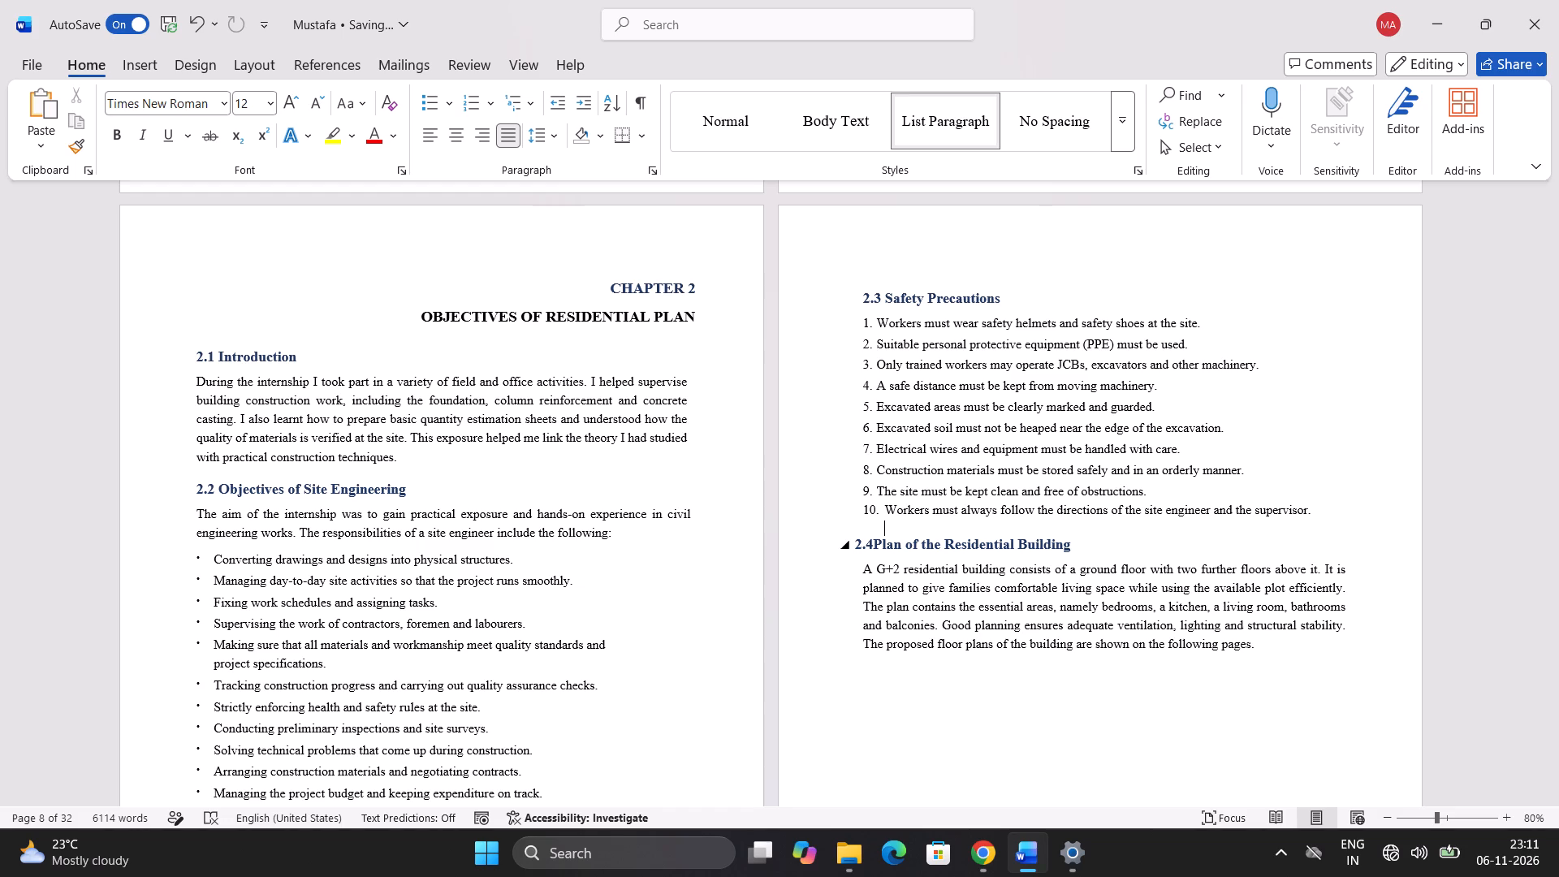
left_click(875, 542)
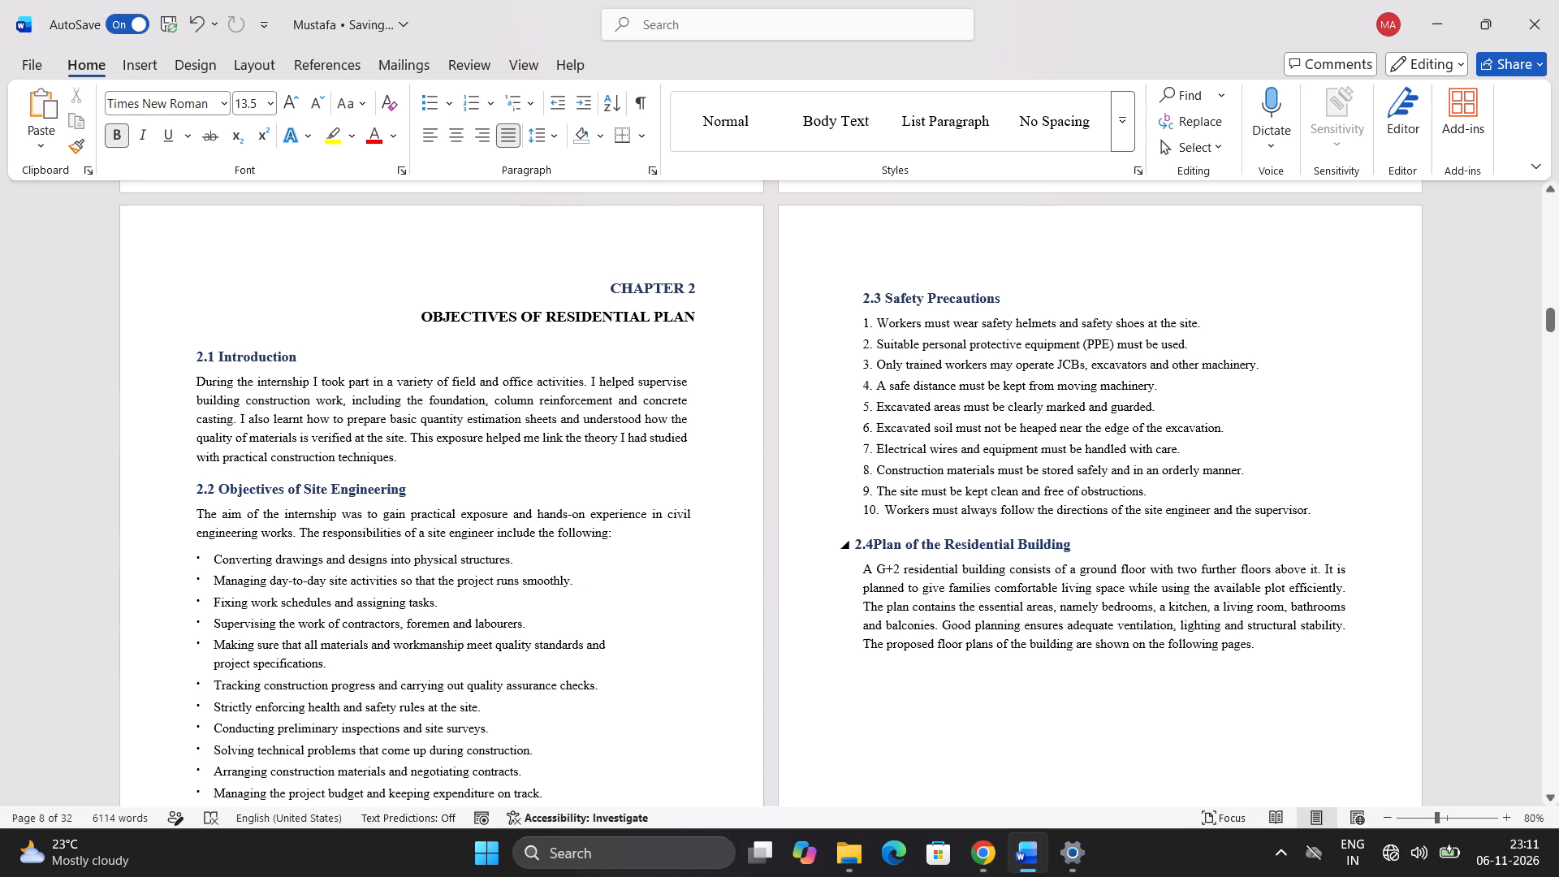
key("BackSpace")
key("BackSpace")
key("BackSpace")
key("space")
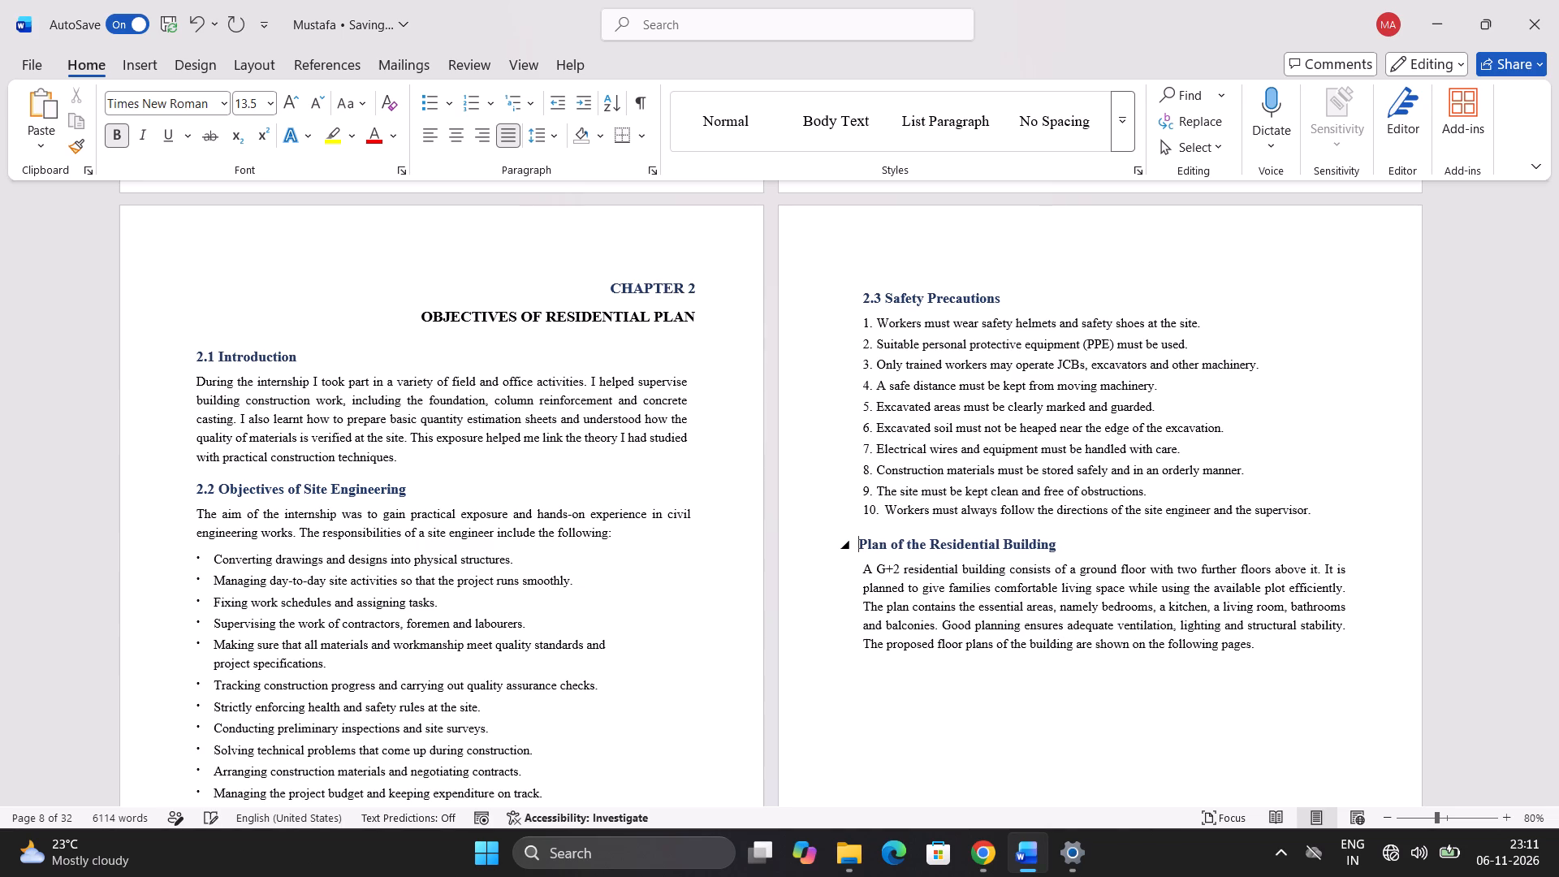
key("BackSpace")
key("BackSpace")
key("BackSpace")
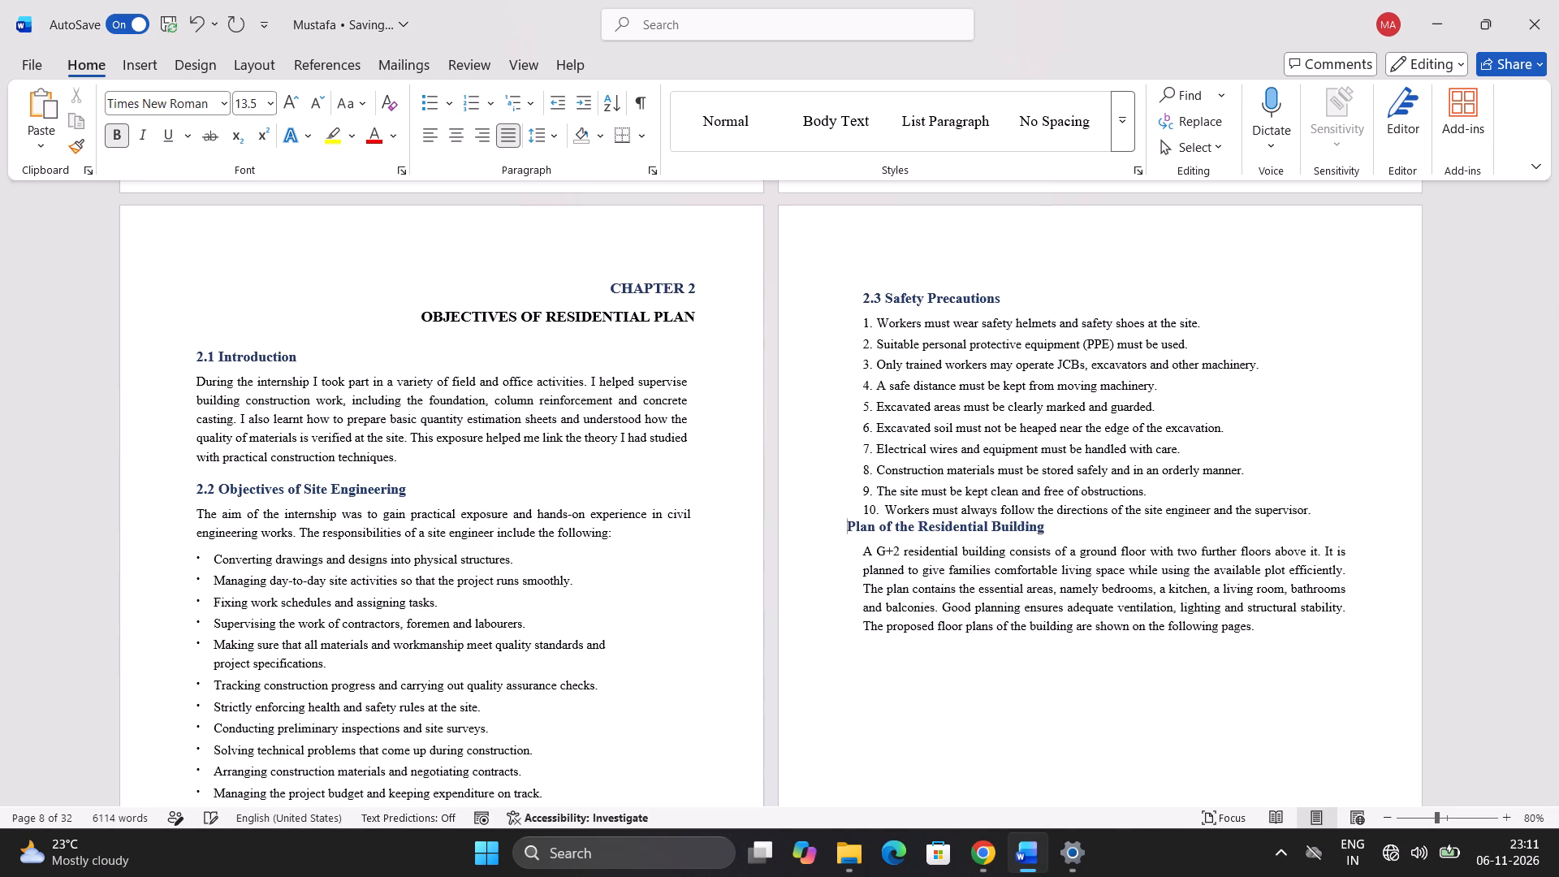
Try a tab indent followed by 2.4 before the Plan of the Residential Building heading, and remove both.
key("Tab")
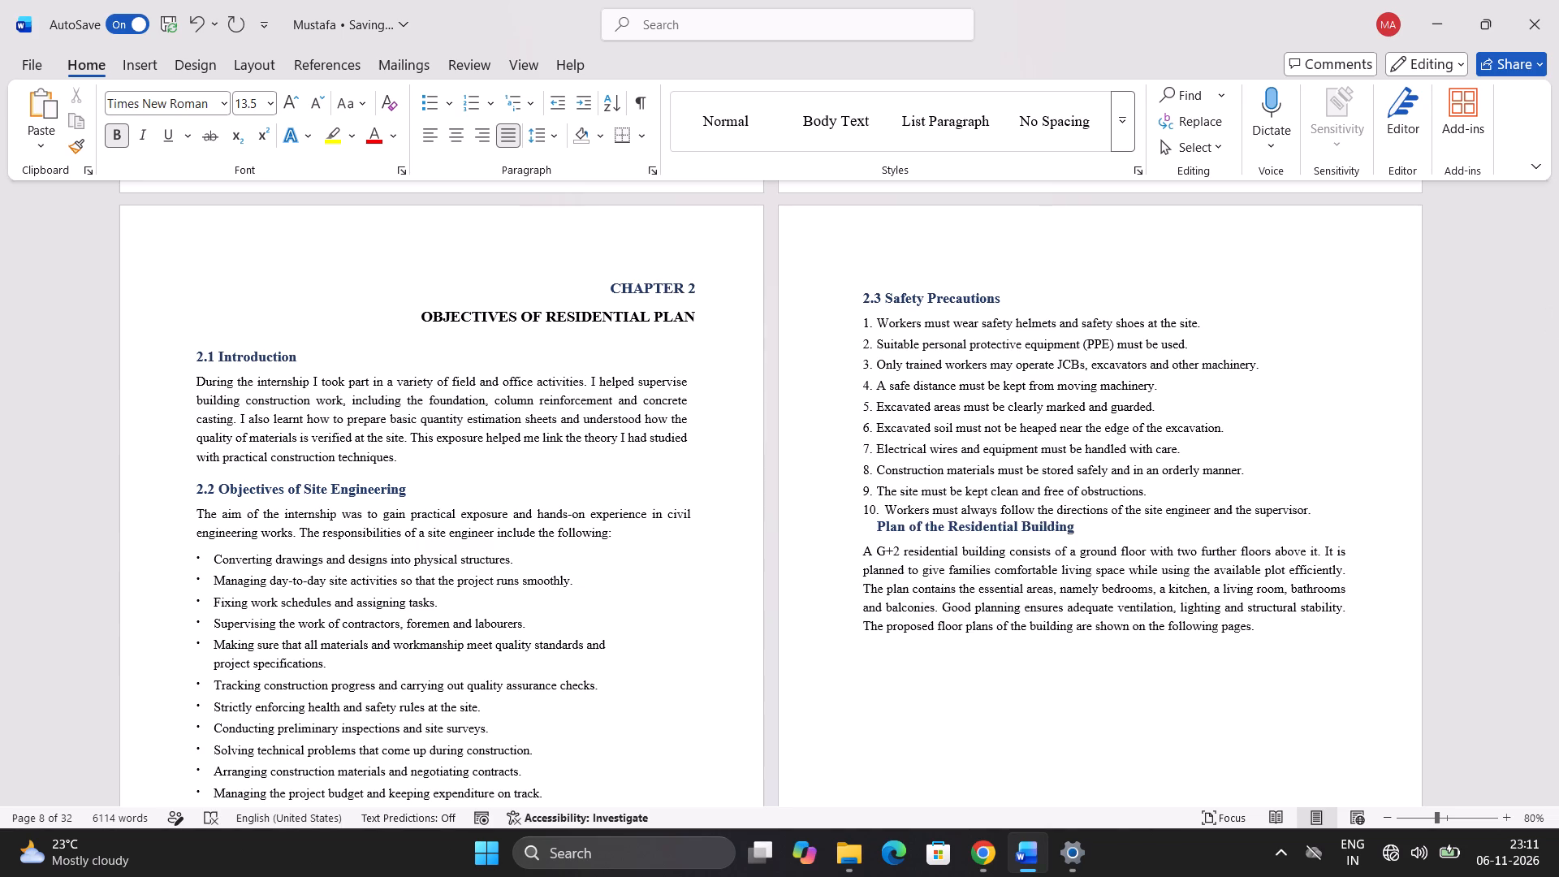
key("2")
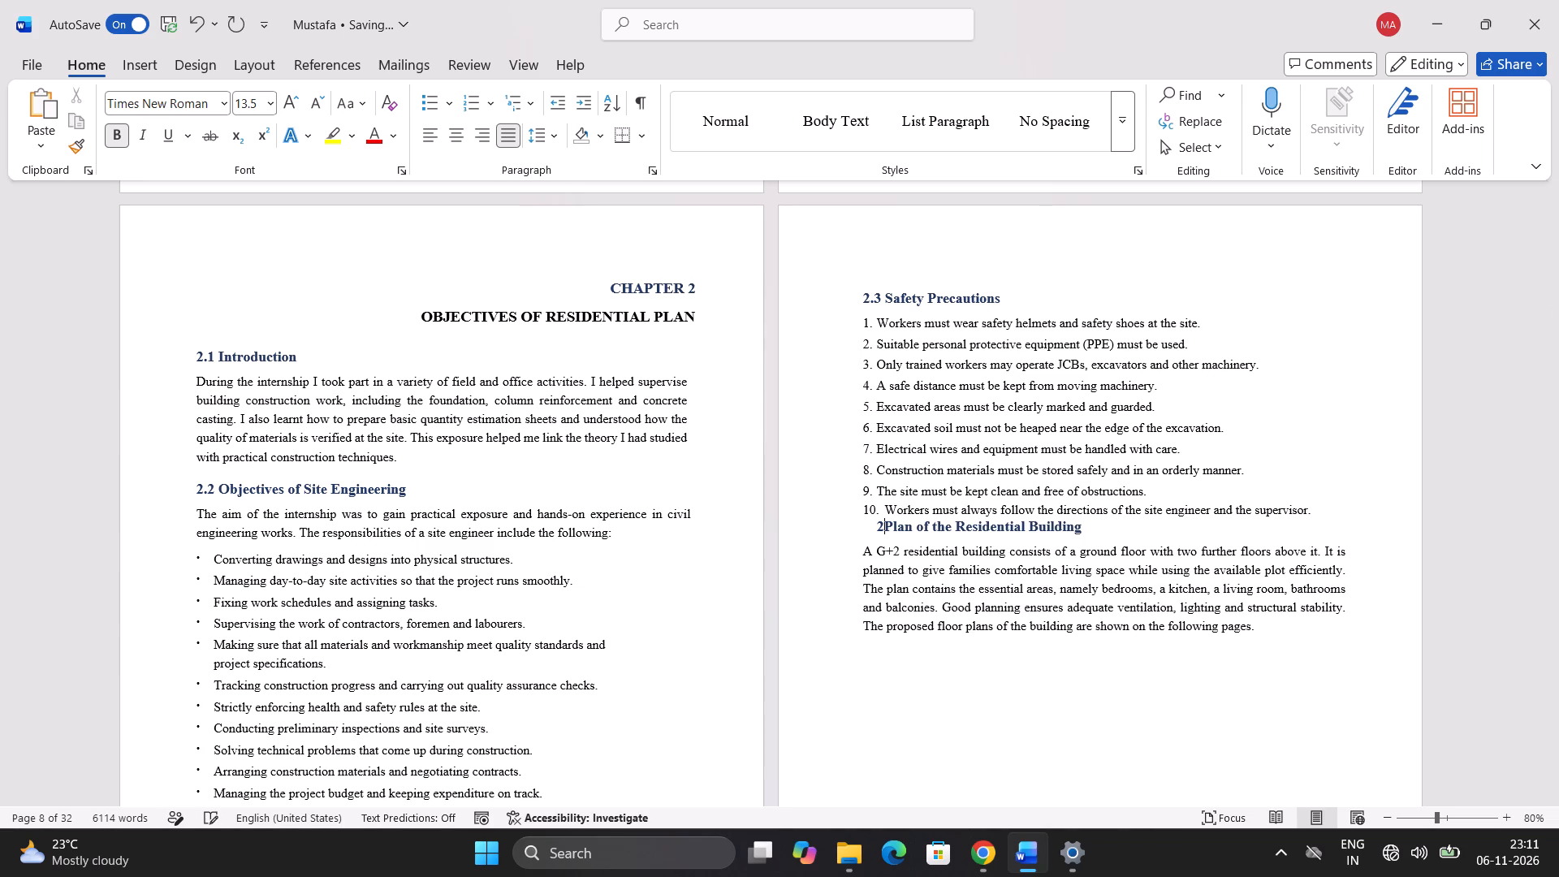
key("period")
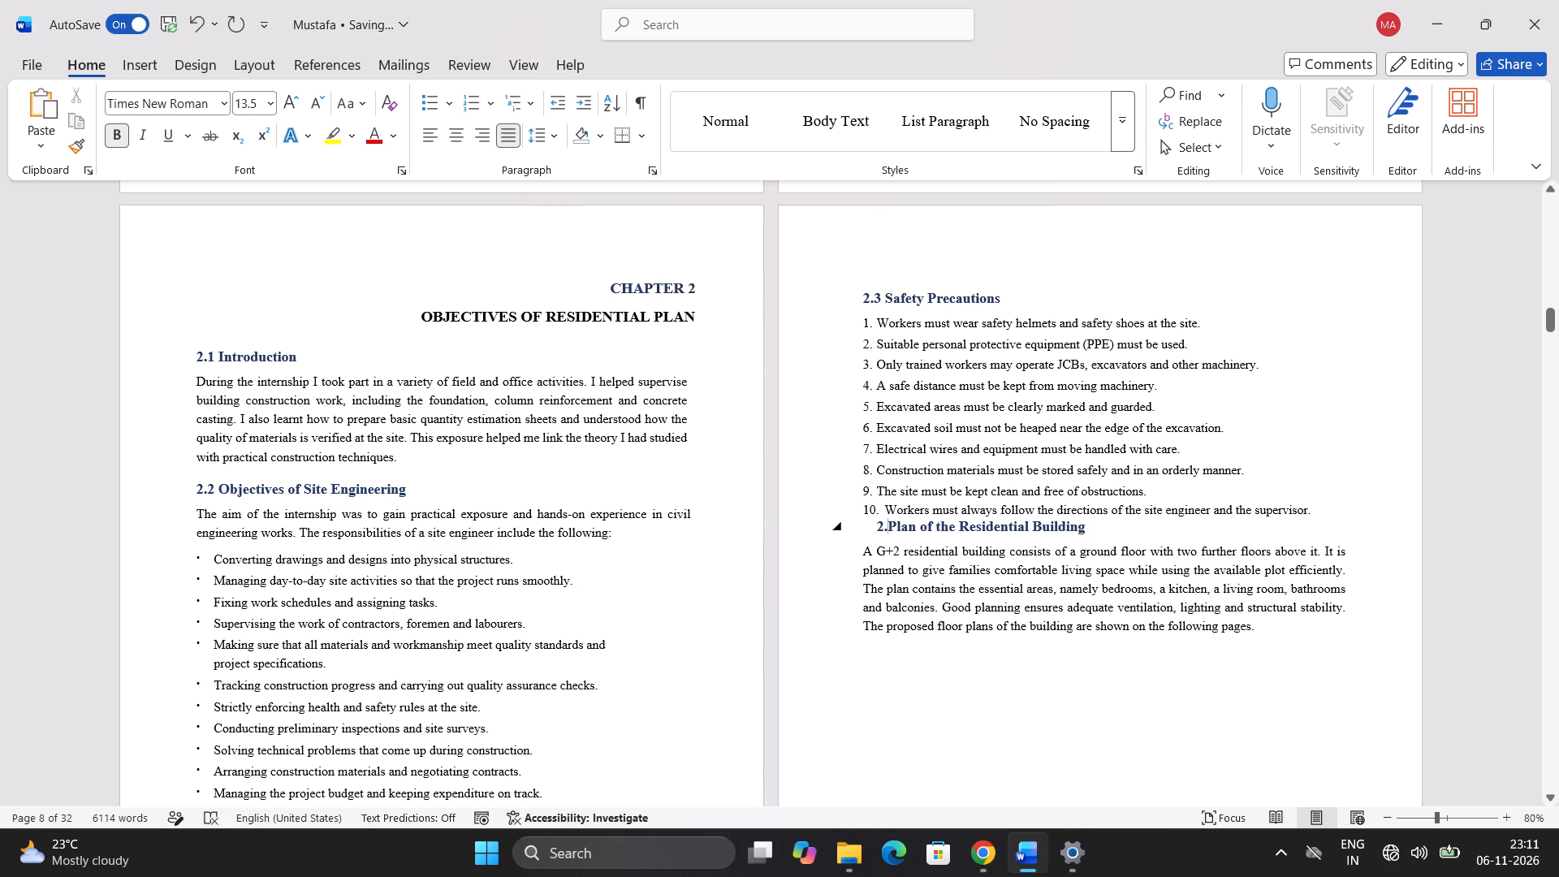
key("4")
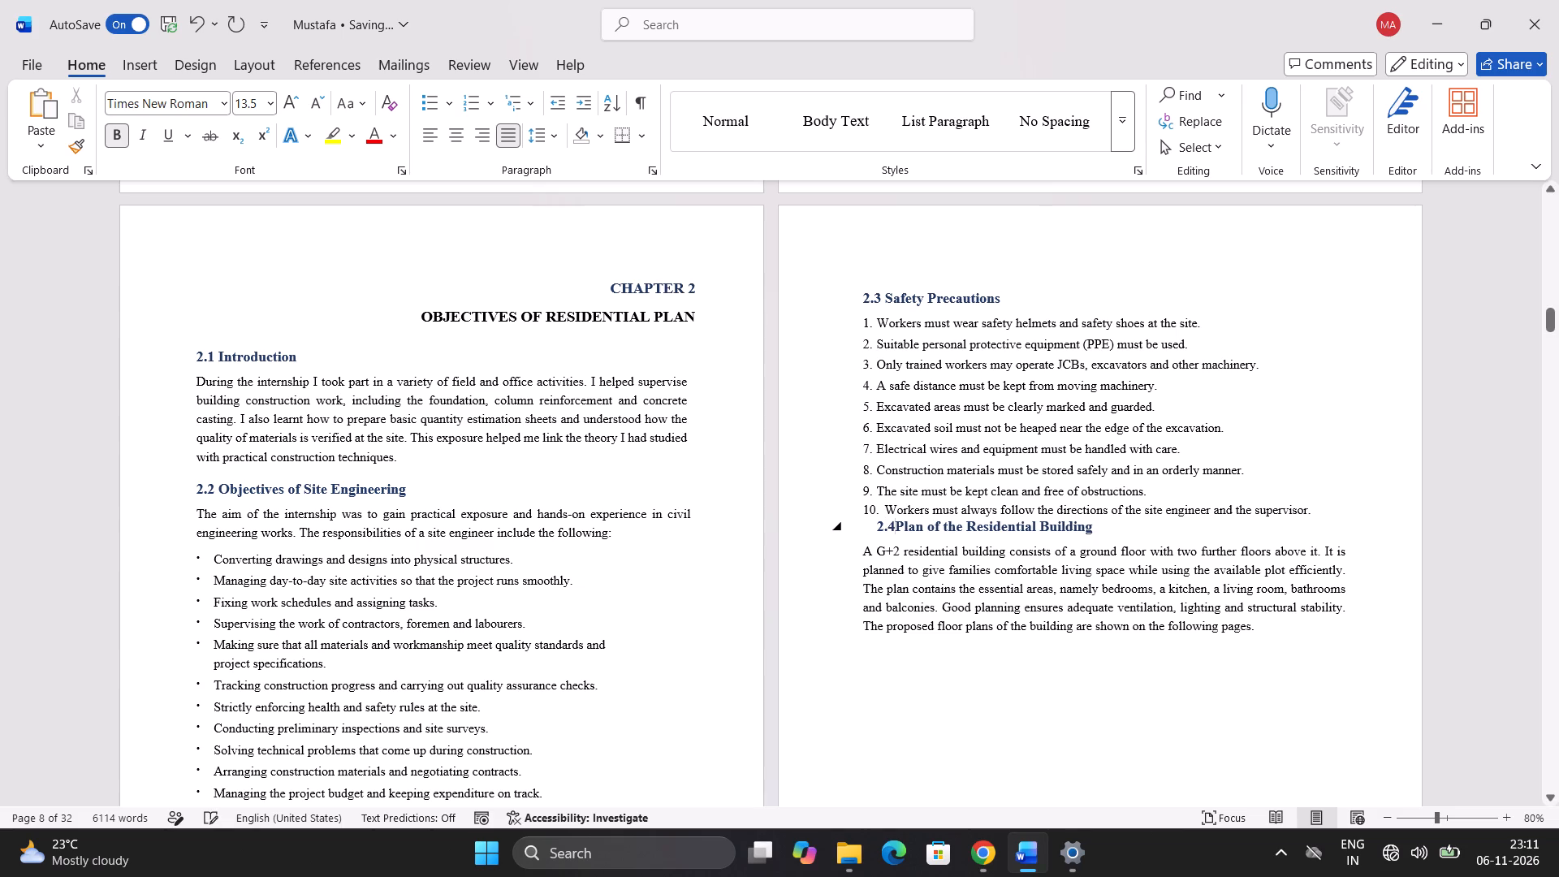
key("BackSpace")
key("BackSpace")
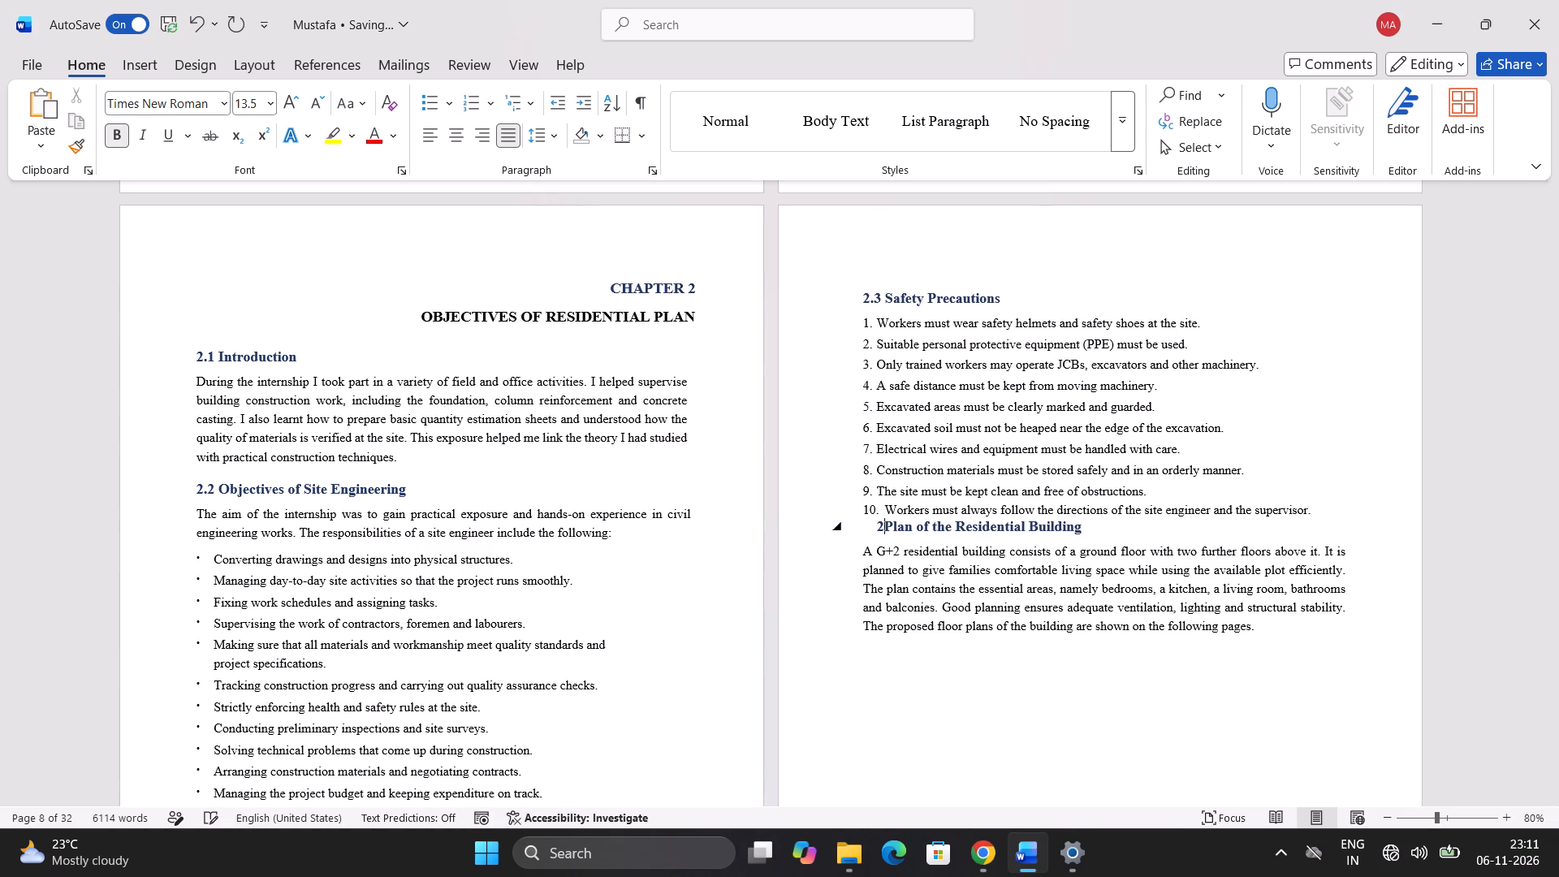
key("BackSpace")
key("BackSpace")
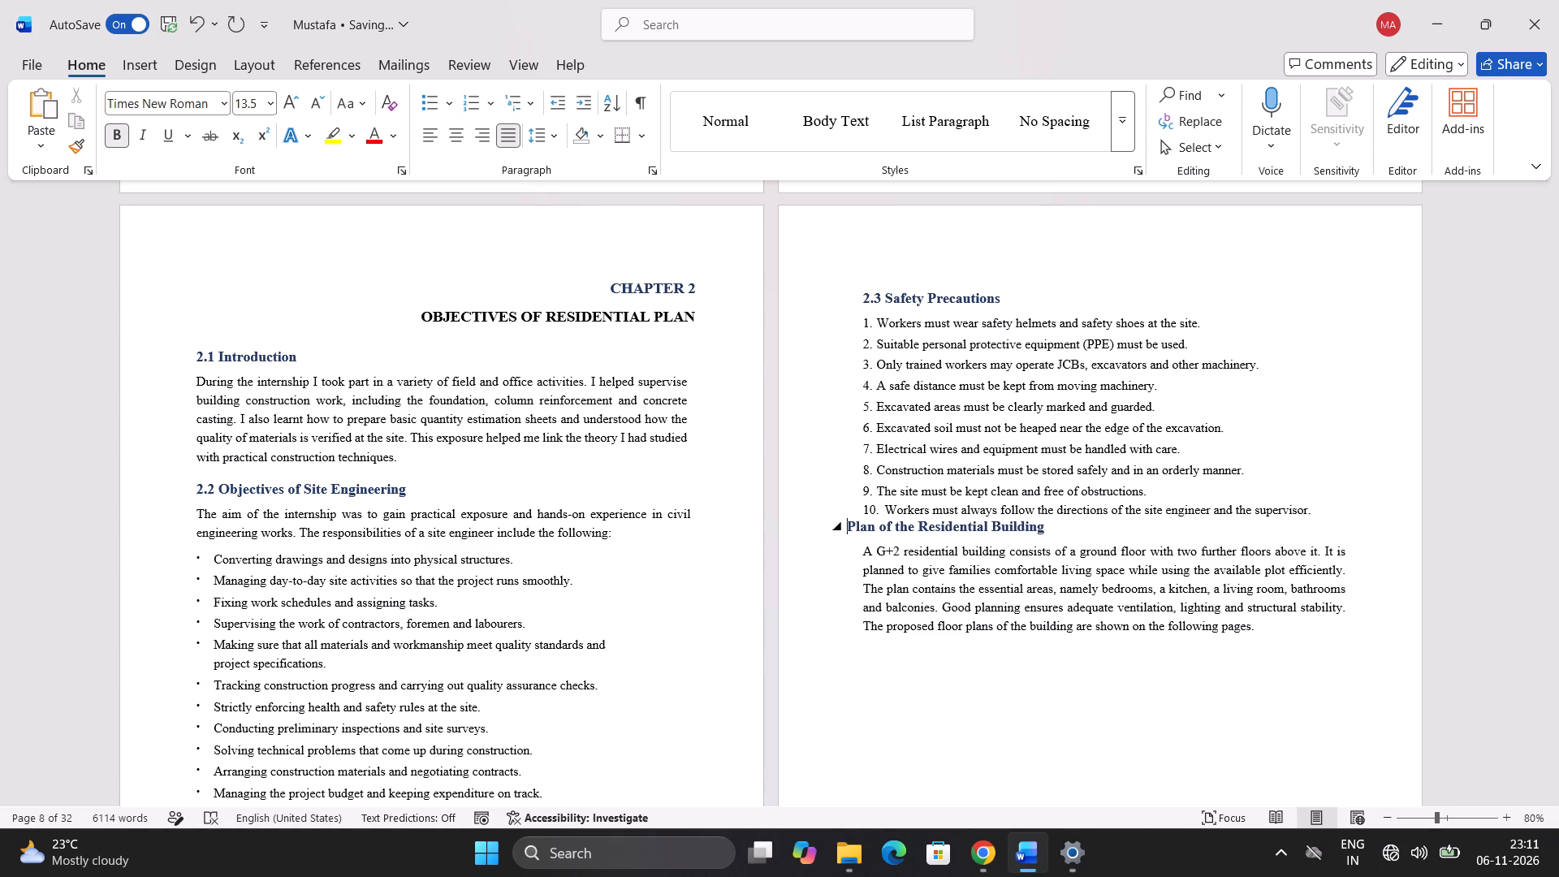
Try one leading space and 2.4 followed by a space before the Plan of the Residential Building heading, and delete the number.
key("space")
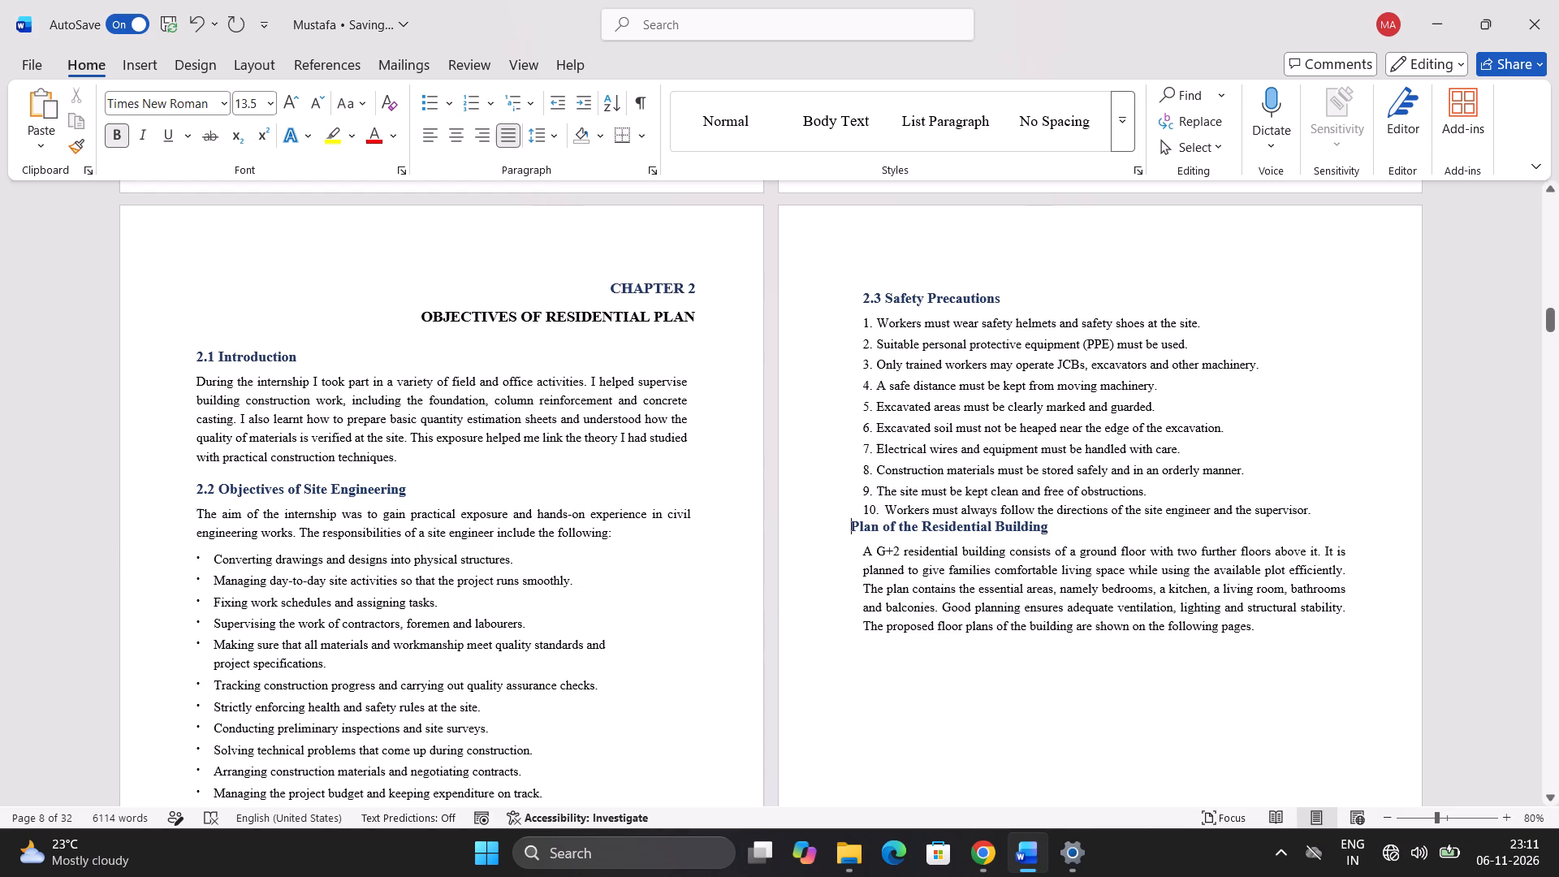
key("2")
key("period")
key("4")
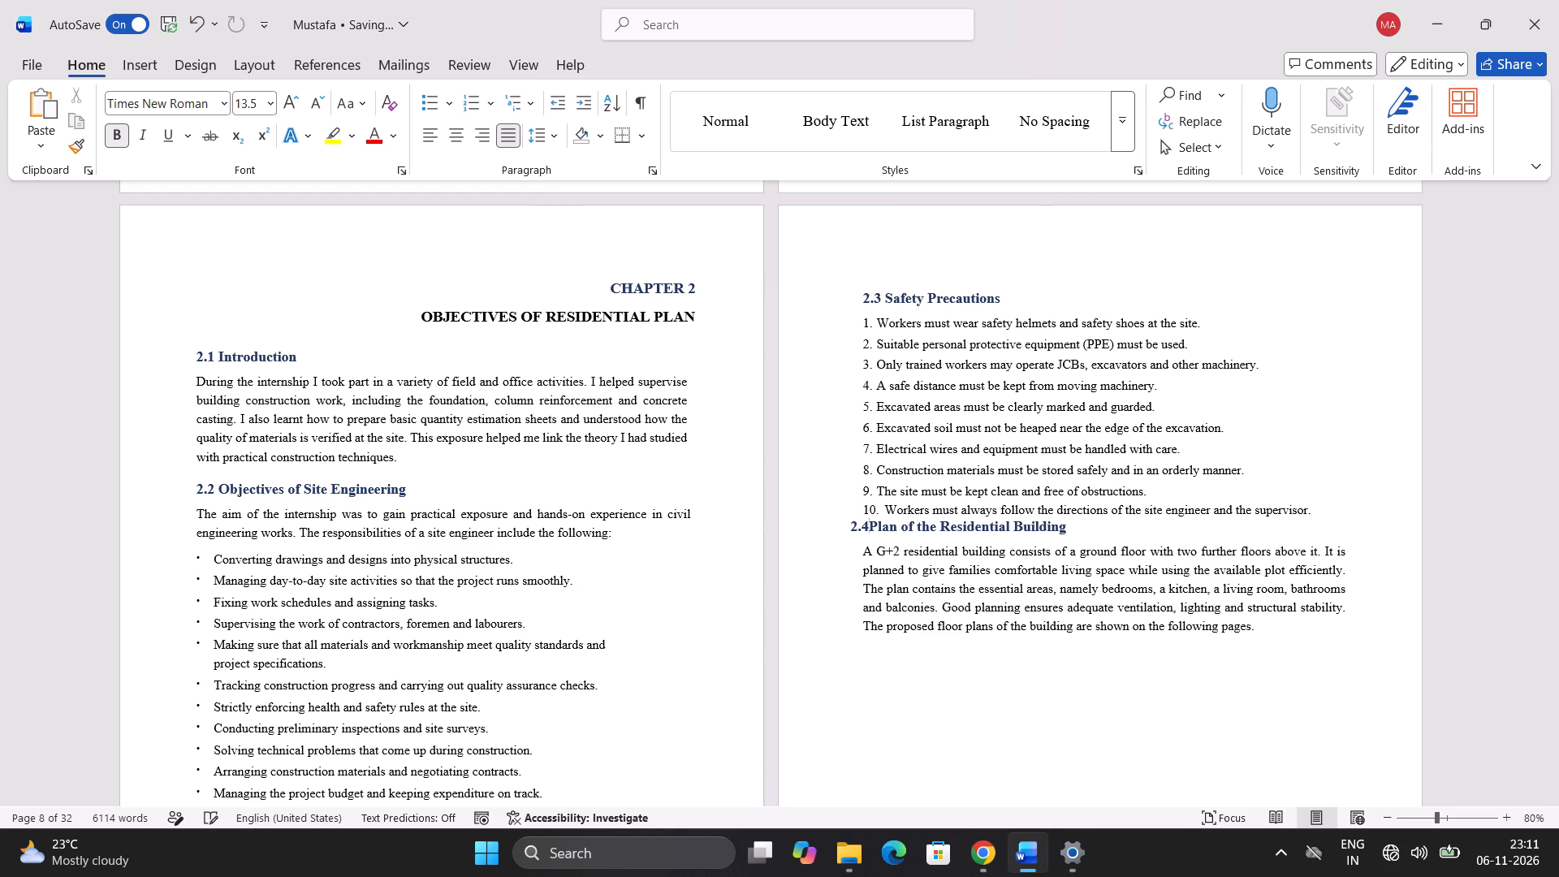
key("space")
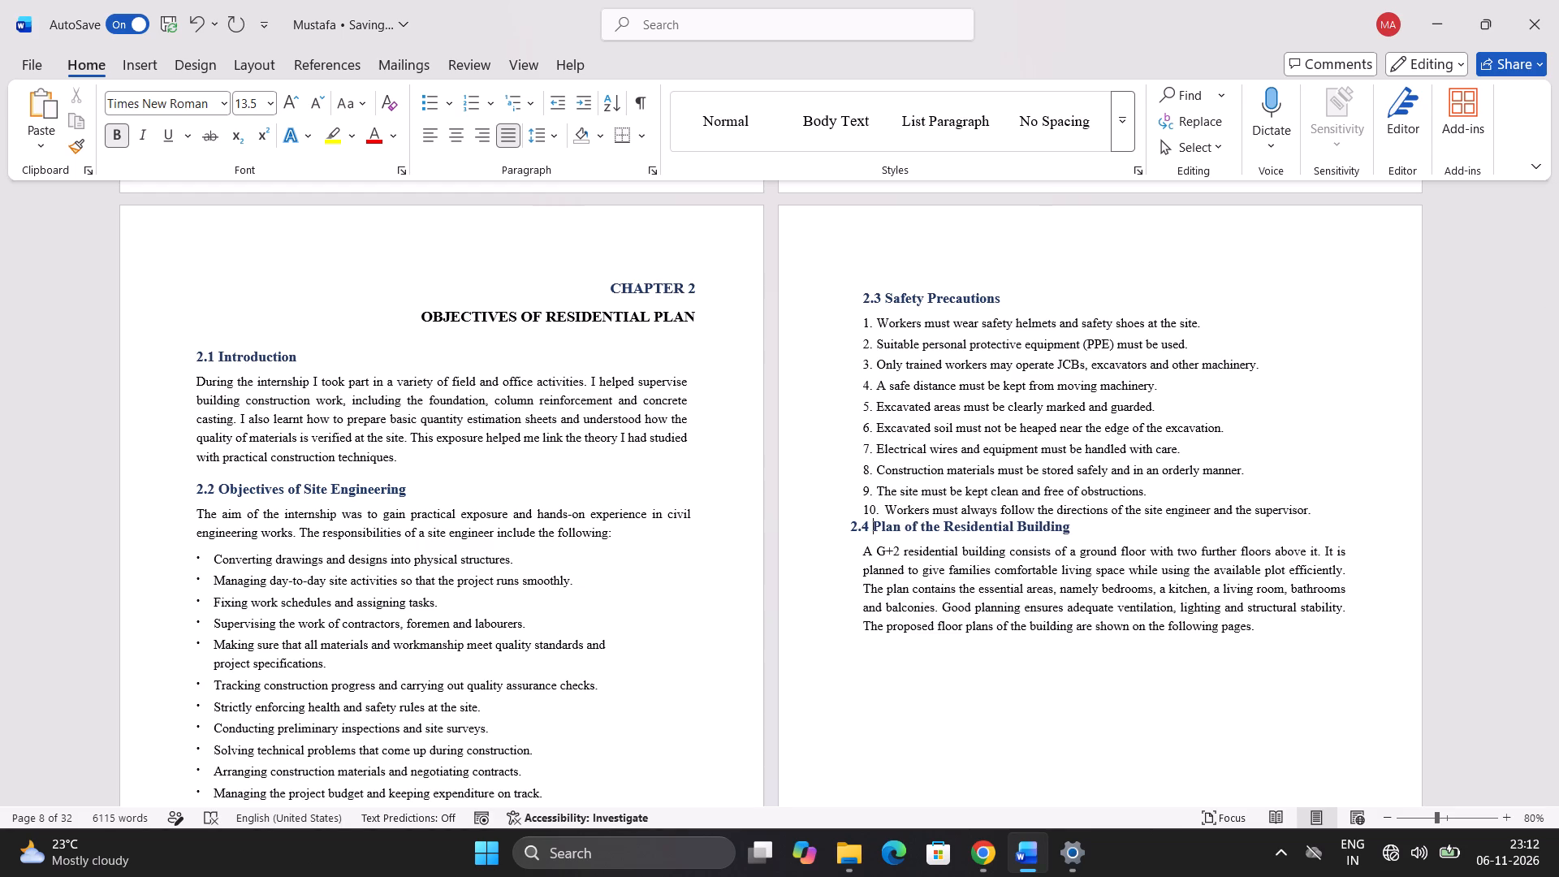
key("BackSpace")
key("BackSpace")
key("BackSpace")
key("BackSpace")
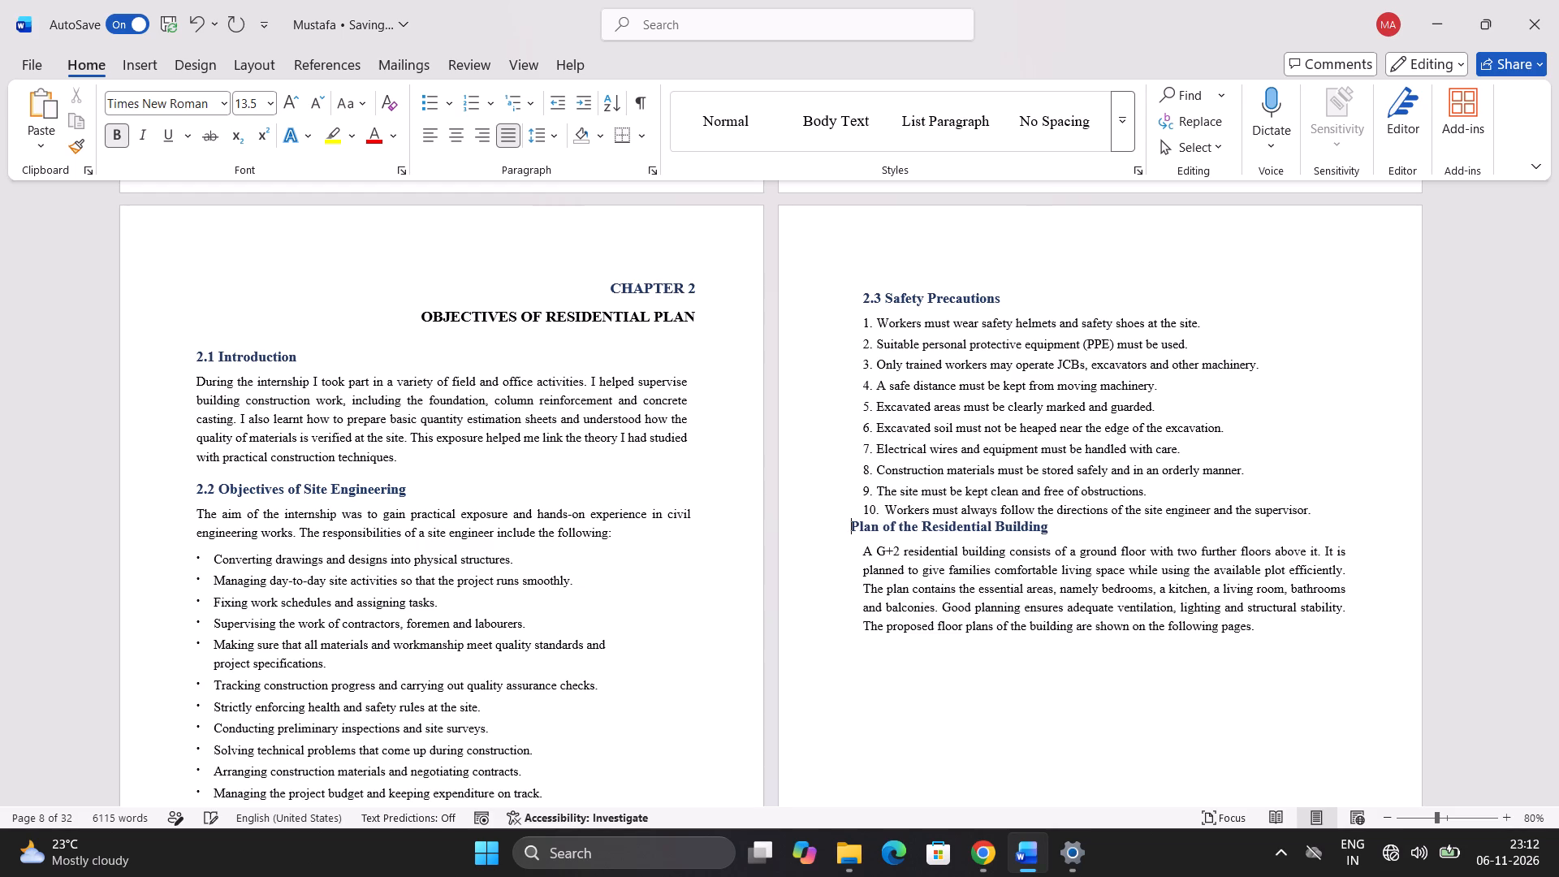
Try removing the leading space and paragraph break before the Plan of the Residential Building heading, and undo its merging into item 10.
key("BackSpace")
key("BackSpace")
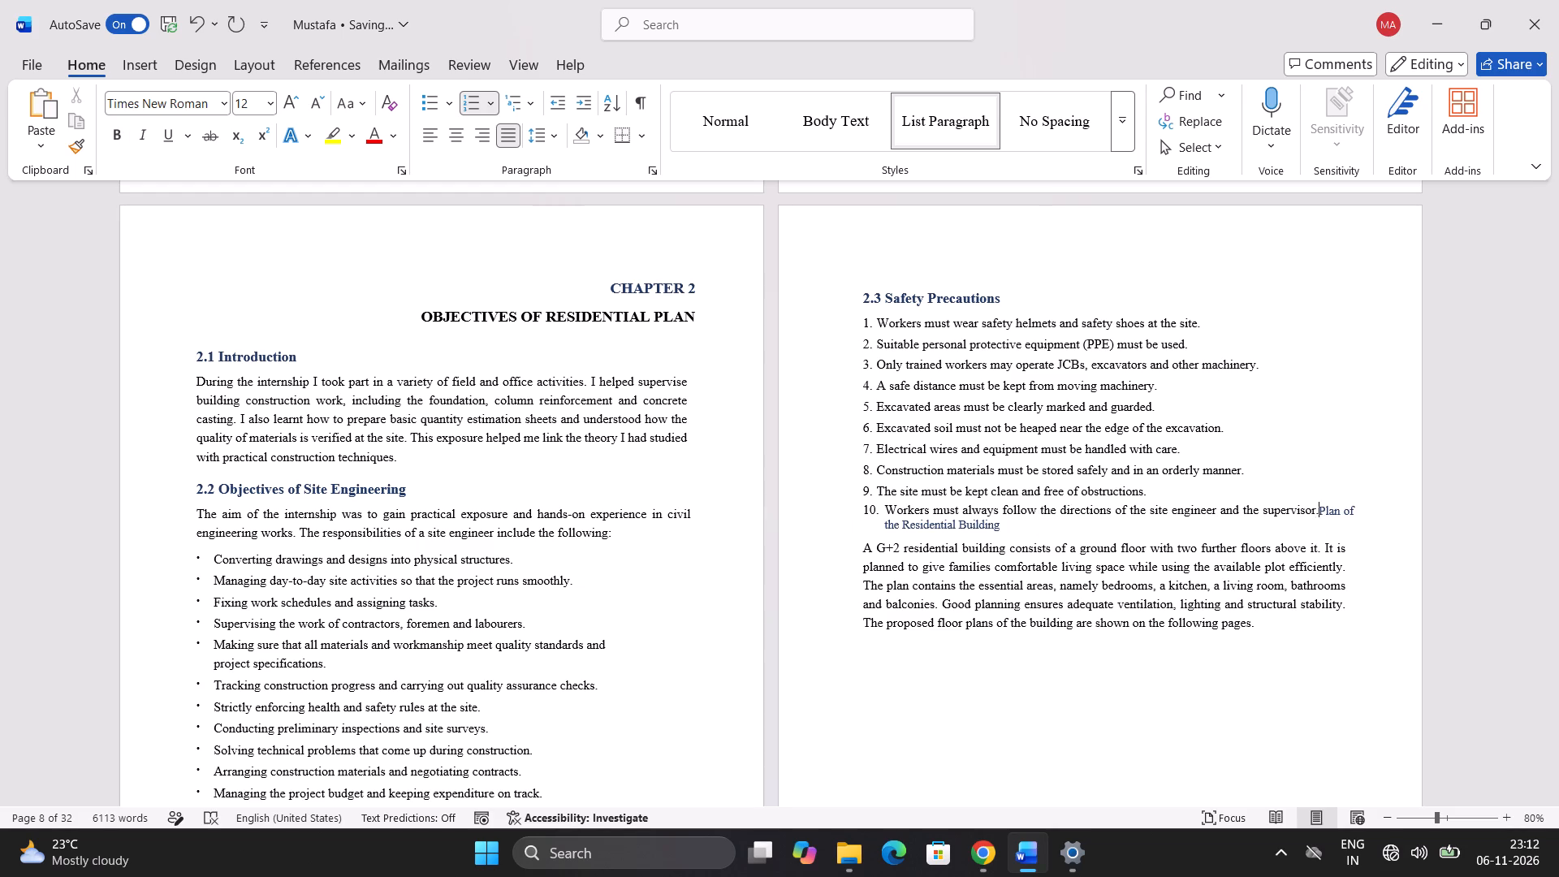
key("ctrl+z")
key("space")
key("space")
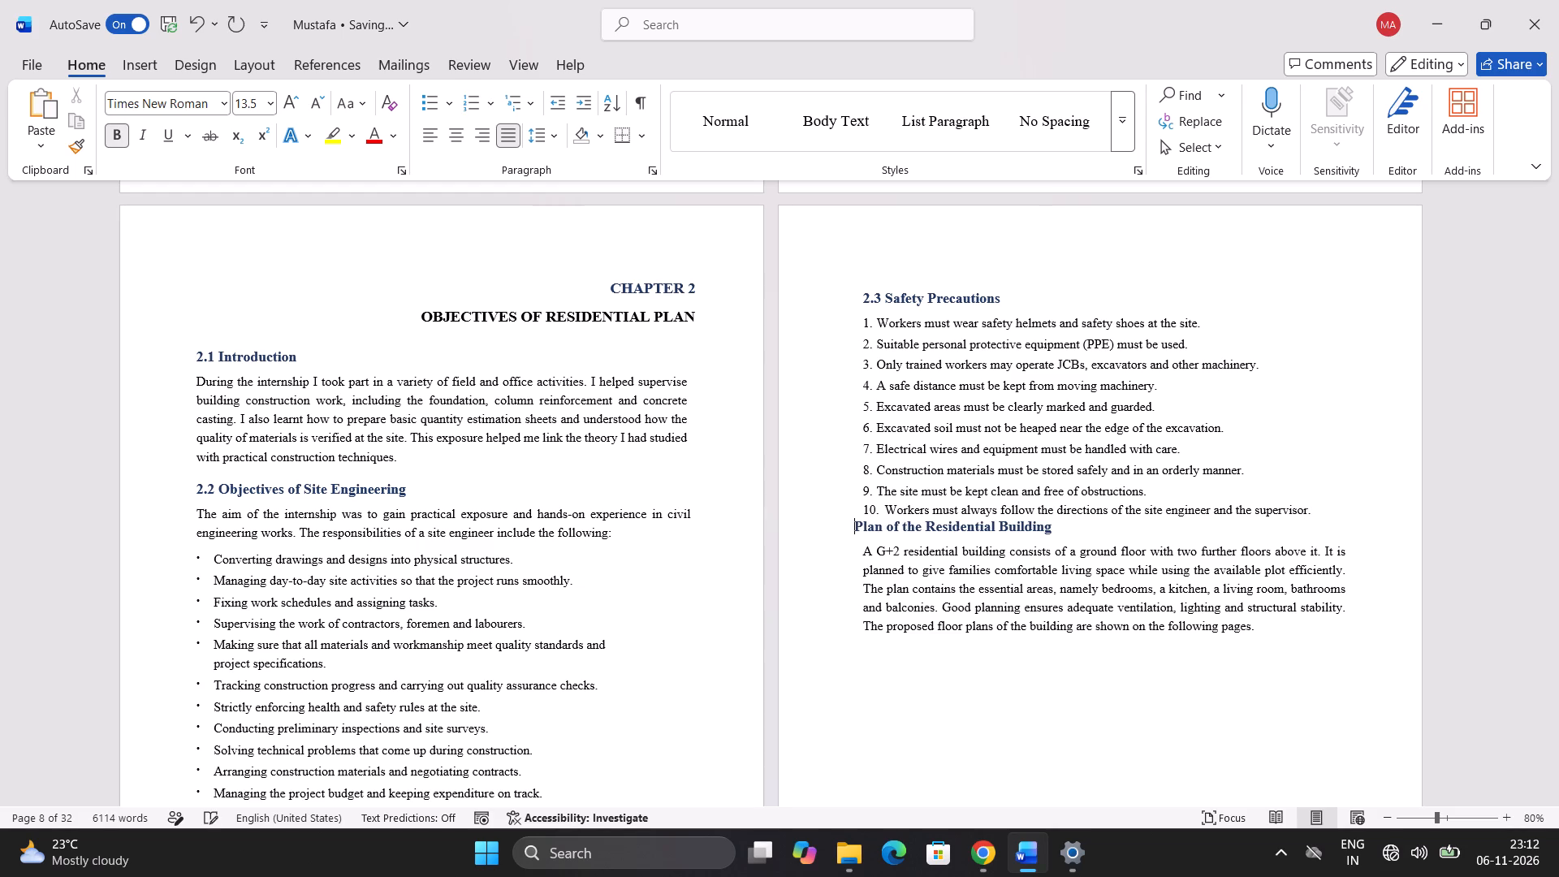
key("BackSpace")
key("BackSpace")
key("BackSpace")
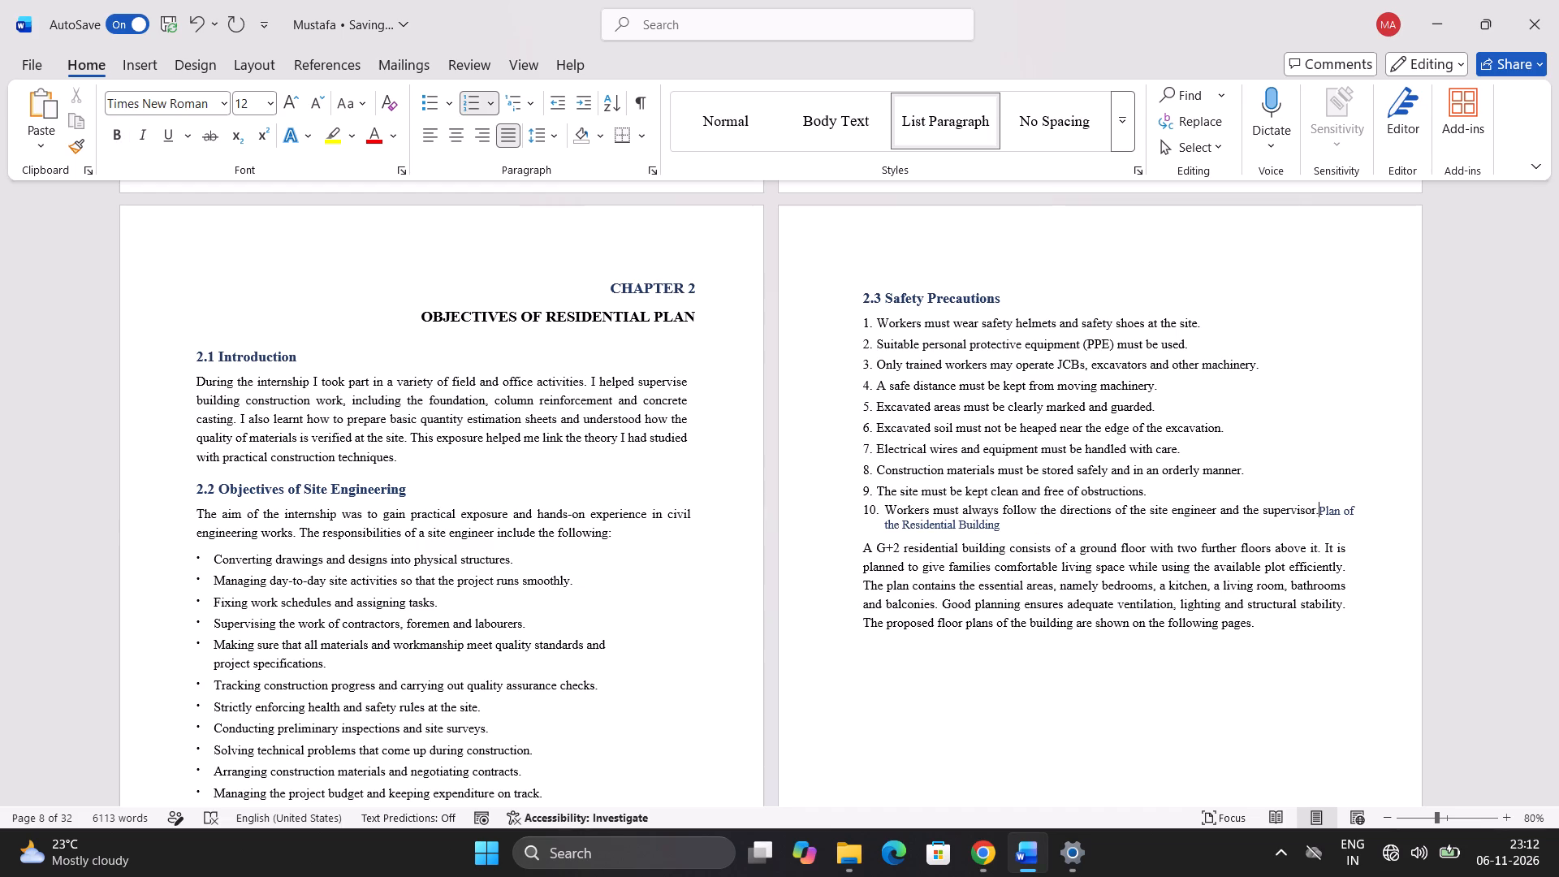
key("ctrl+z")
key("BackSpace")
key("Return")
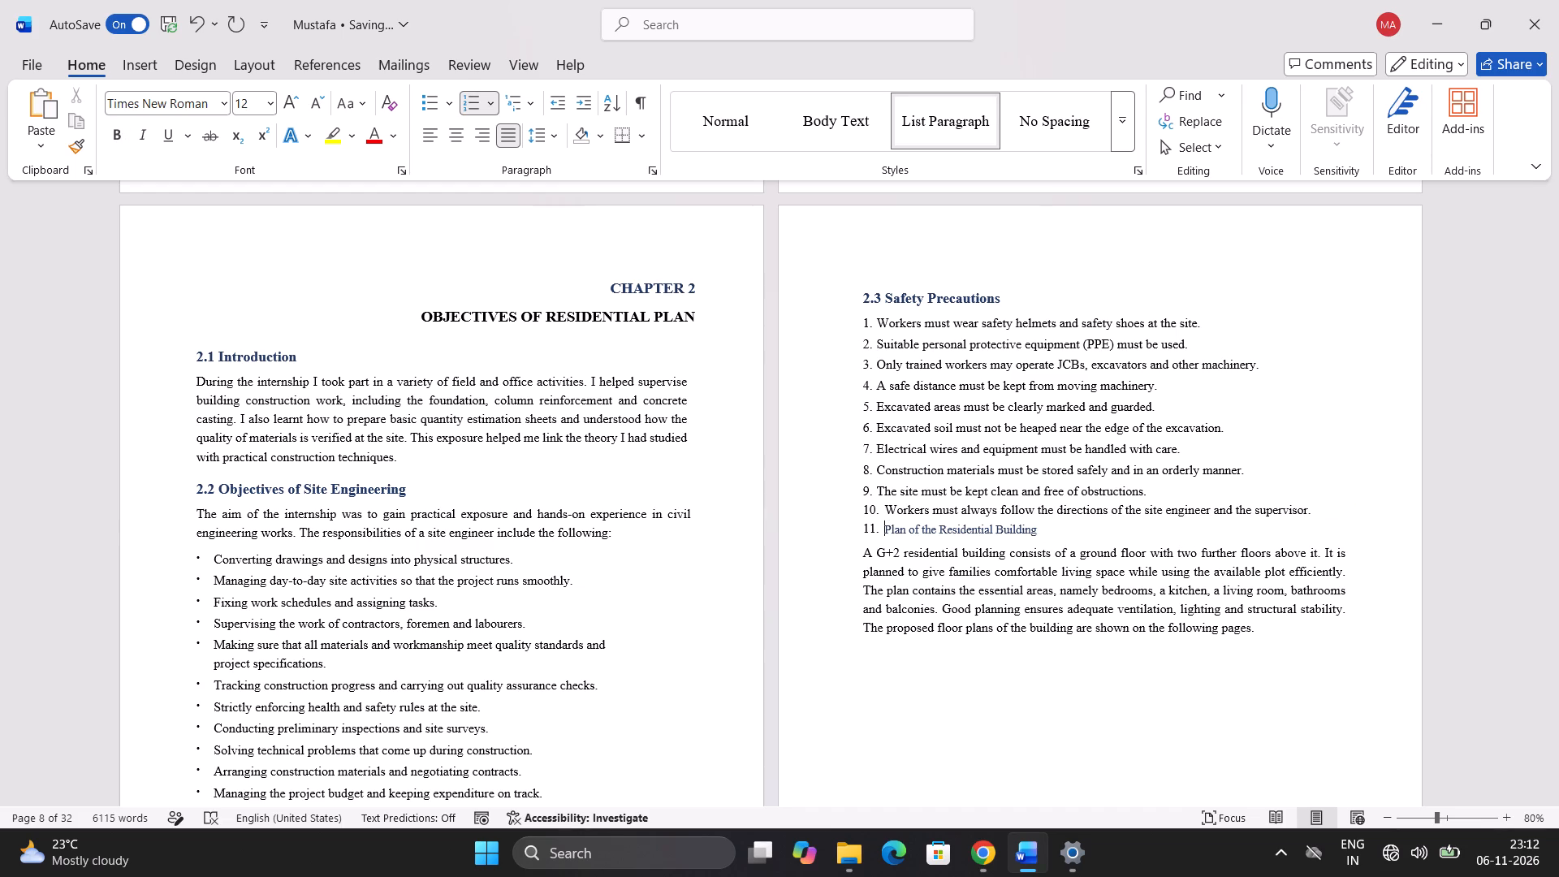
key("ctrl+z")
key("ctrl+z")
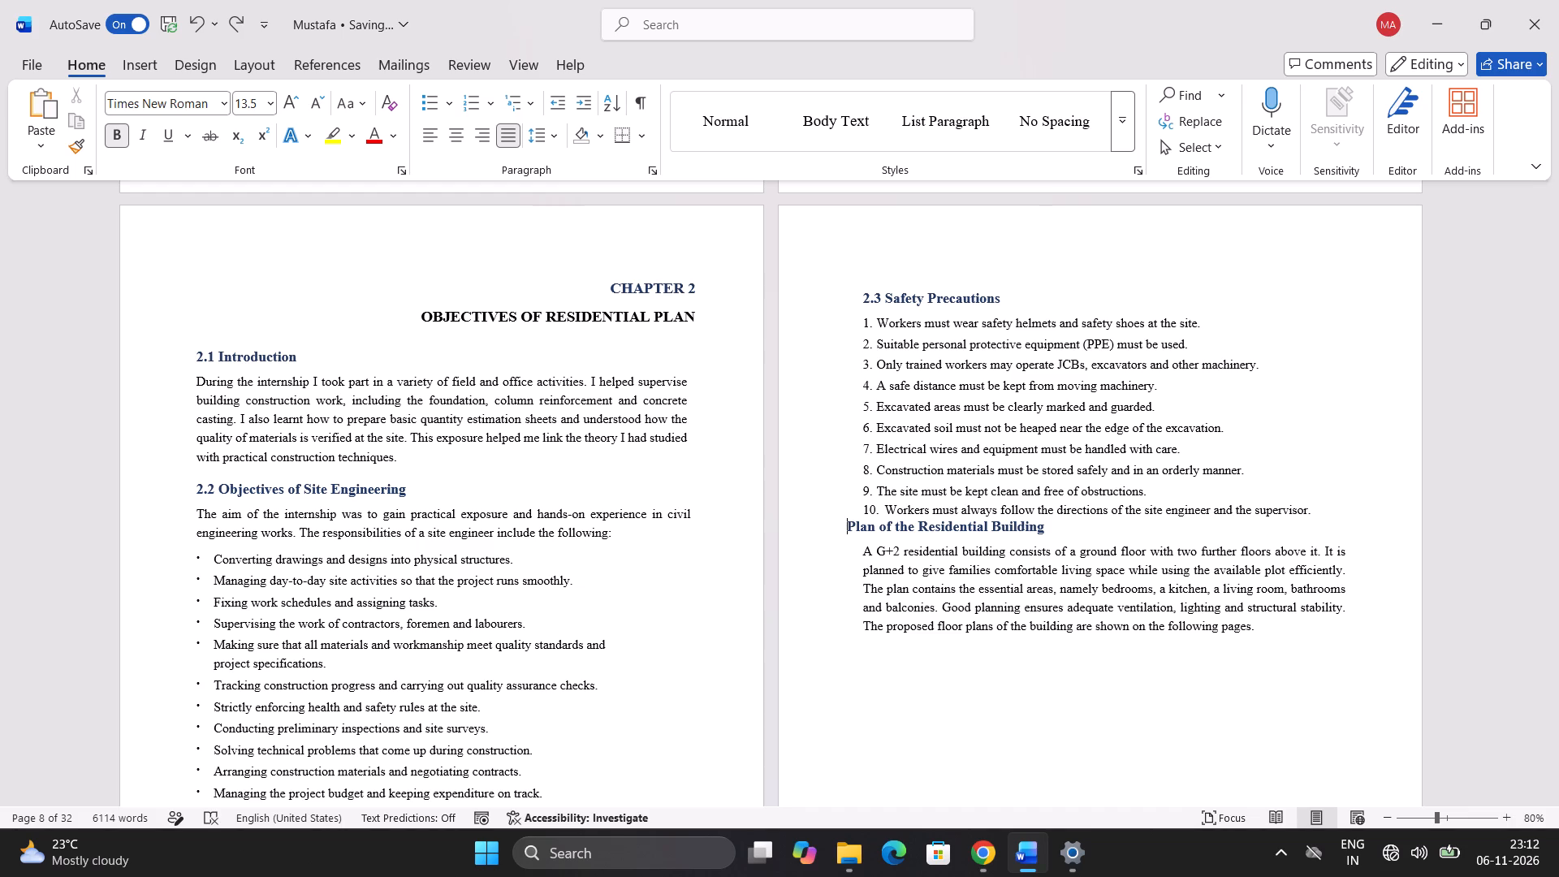
Start the Plan of the Residential Building heading with two spaces and the number 2.4 followed by a space.
key("space")
key("space")
type("2.4")
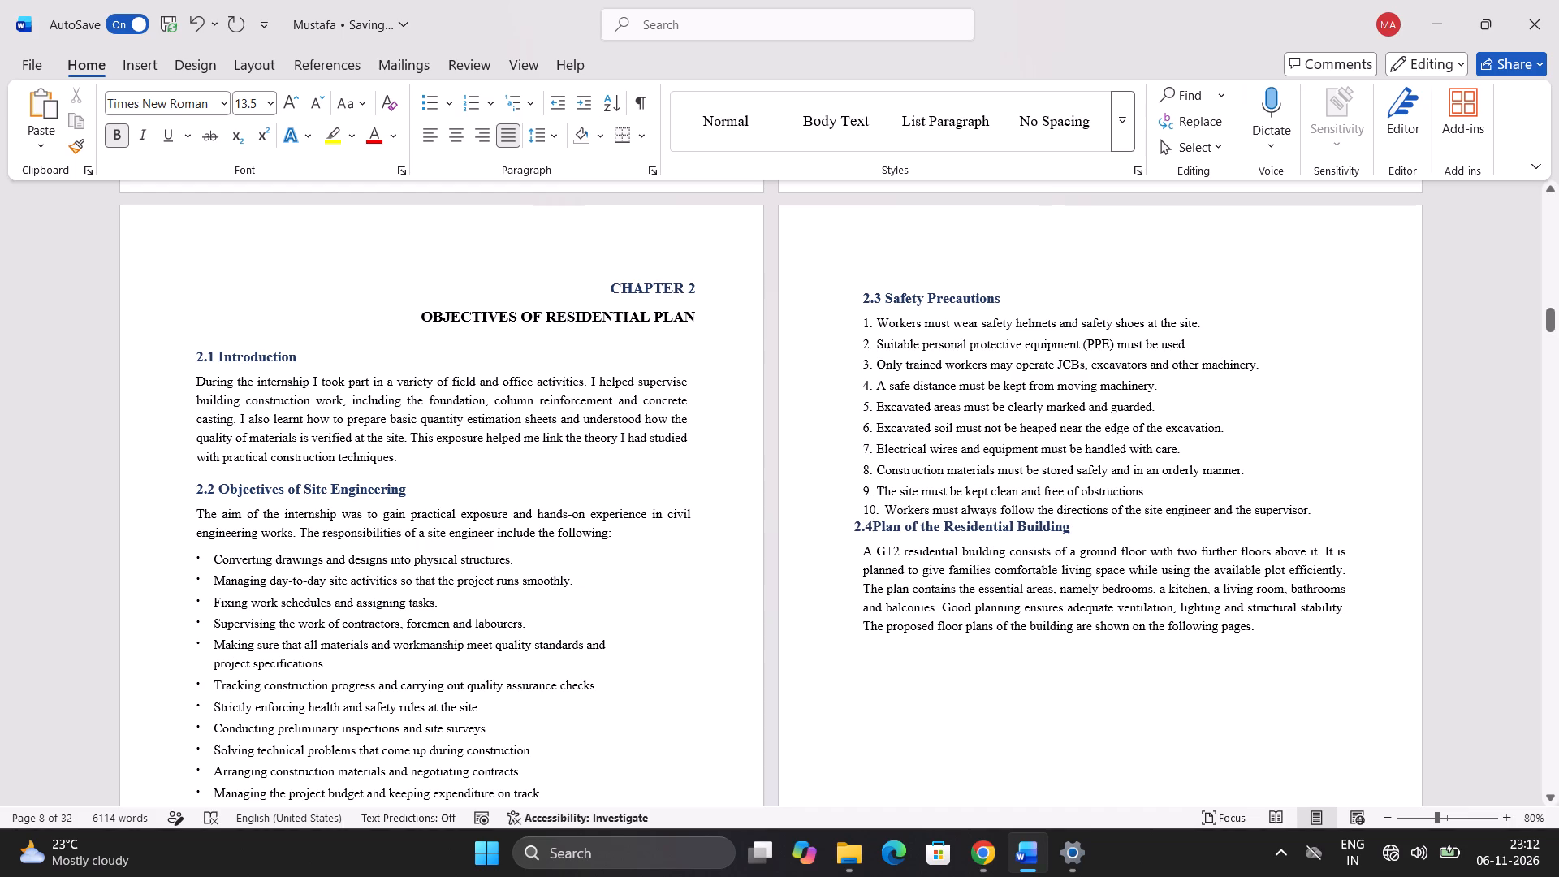
key("space")
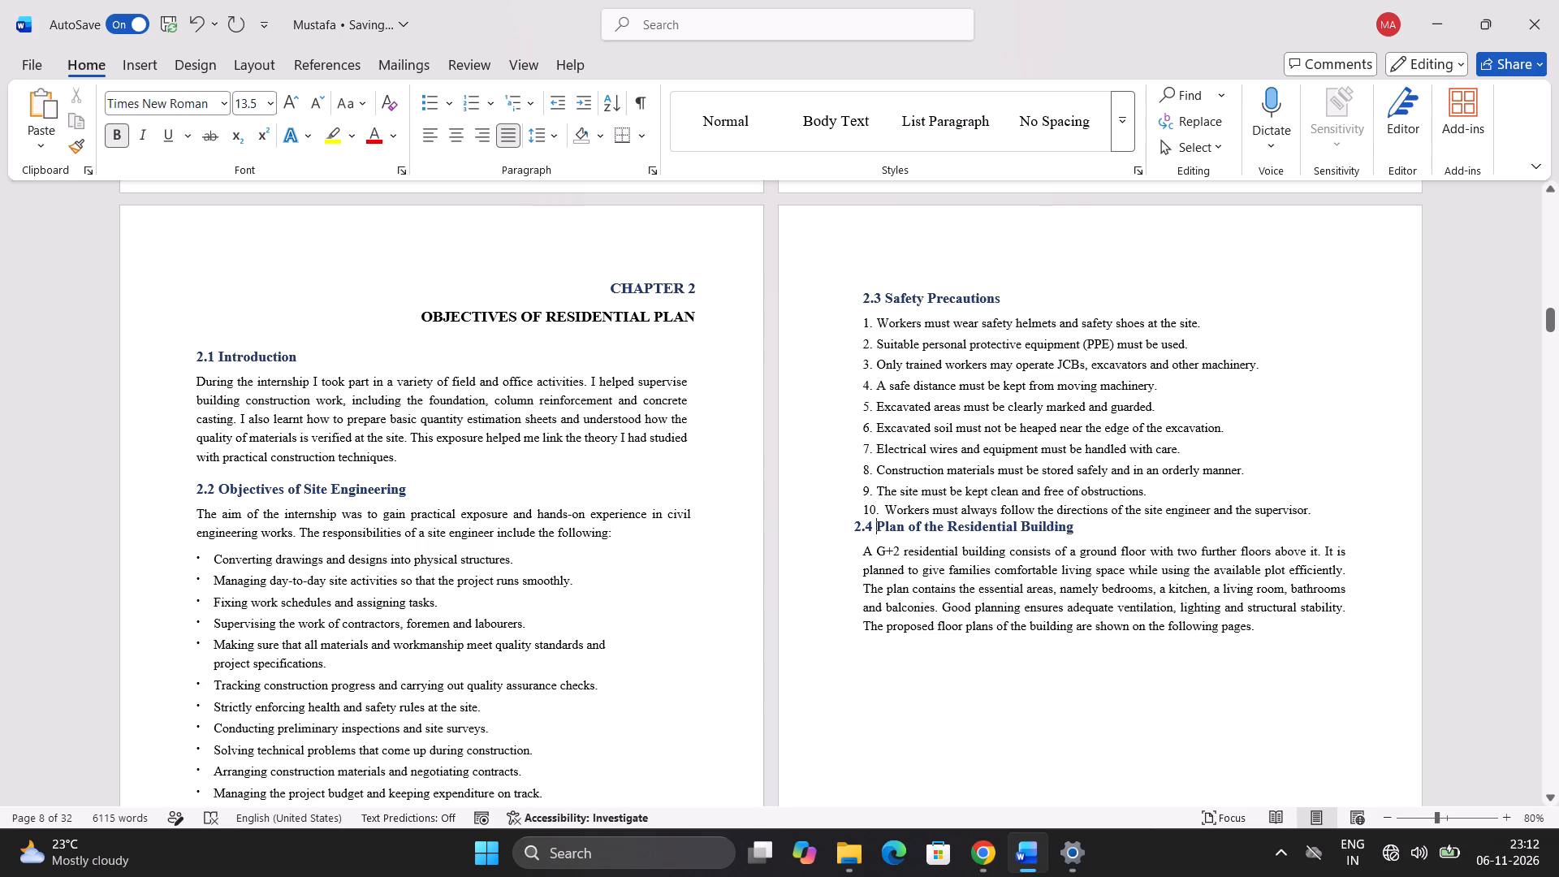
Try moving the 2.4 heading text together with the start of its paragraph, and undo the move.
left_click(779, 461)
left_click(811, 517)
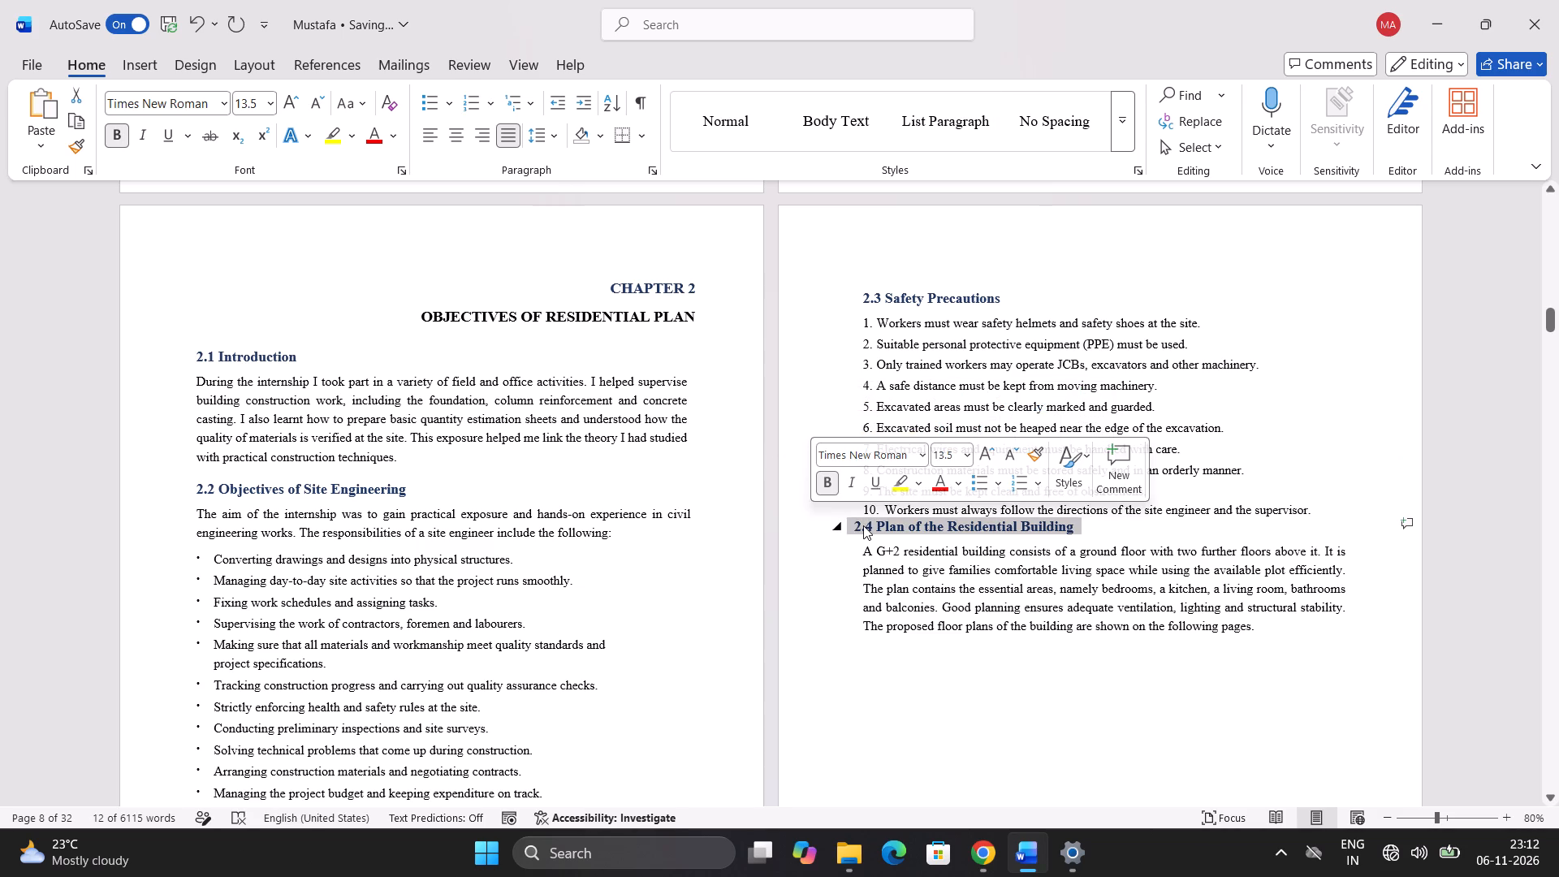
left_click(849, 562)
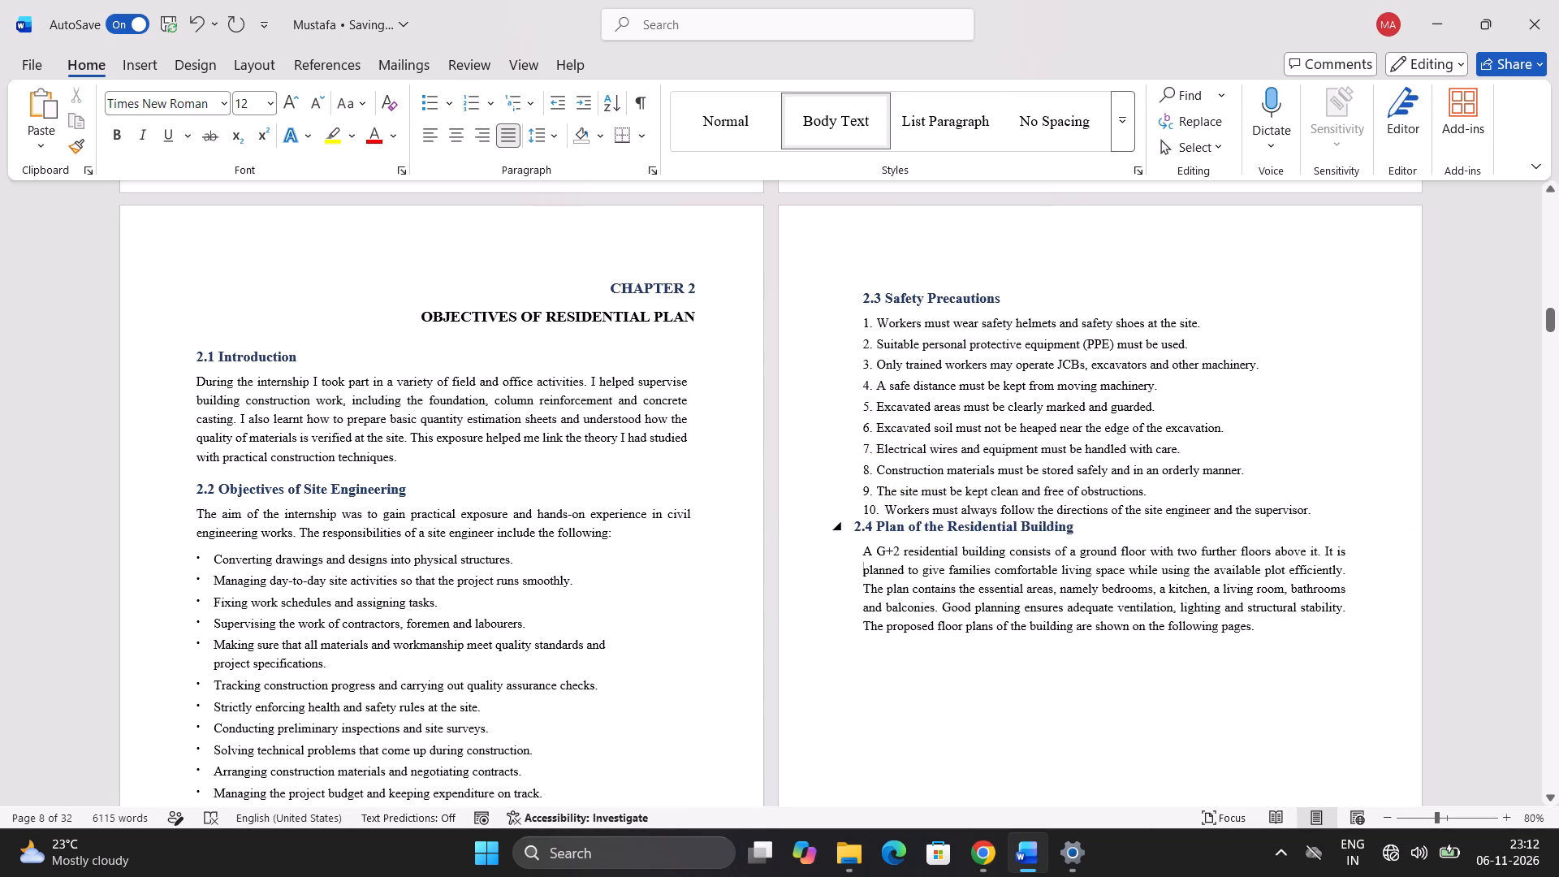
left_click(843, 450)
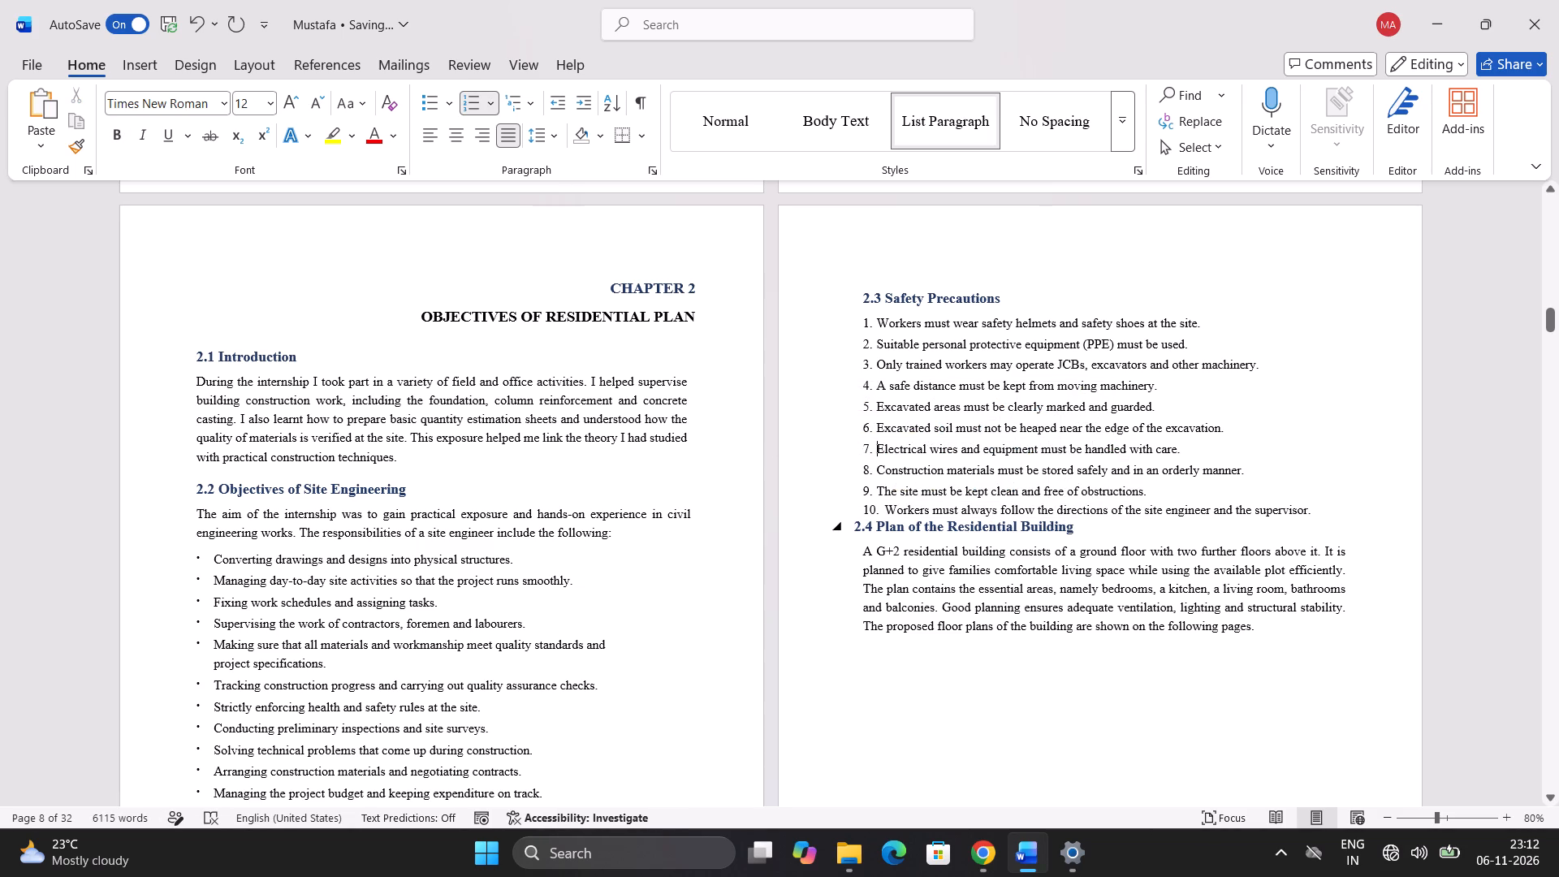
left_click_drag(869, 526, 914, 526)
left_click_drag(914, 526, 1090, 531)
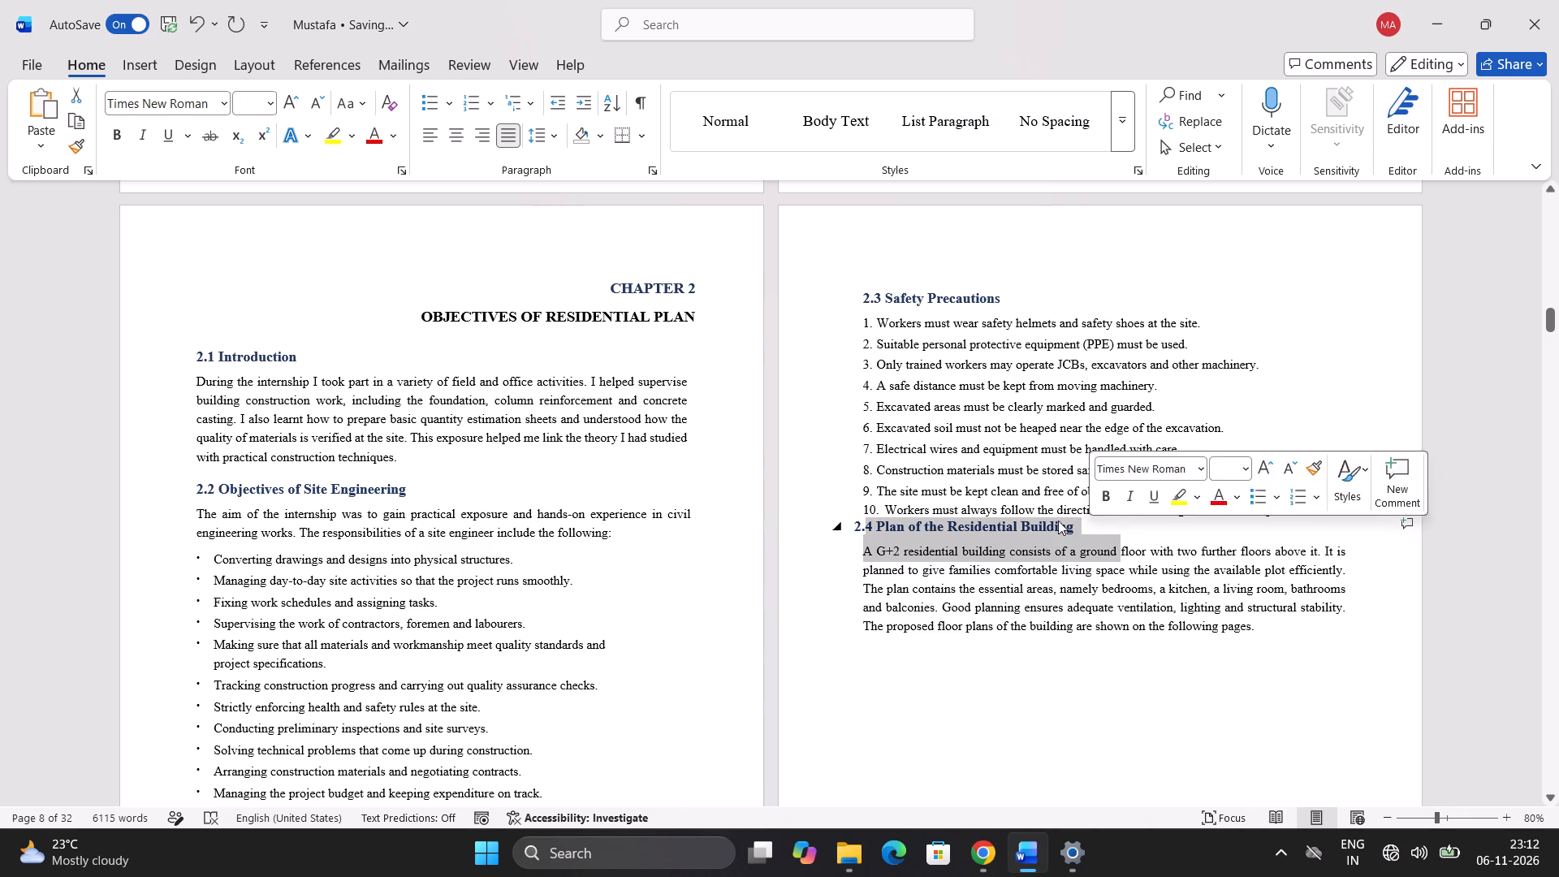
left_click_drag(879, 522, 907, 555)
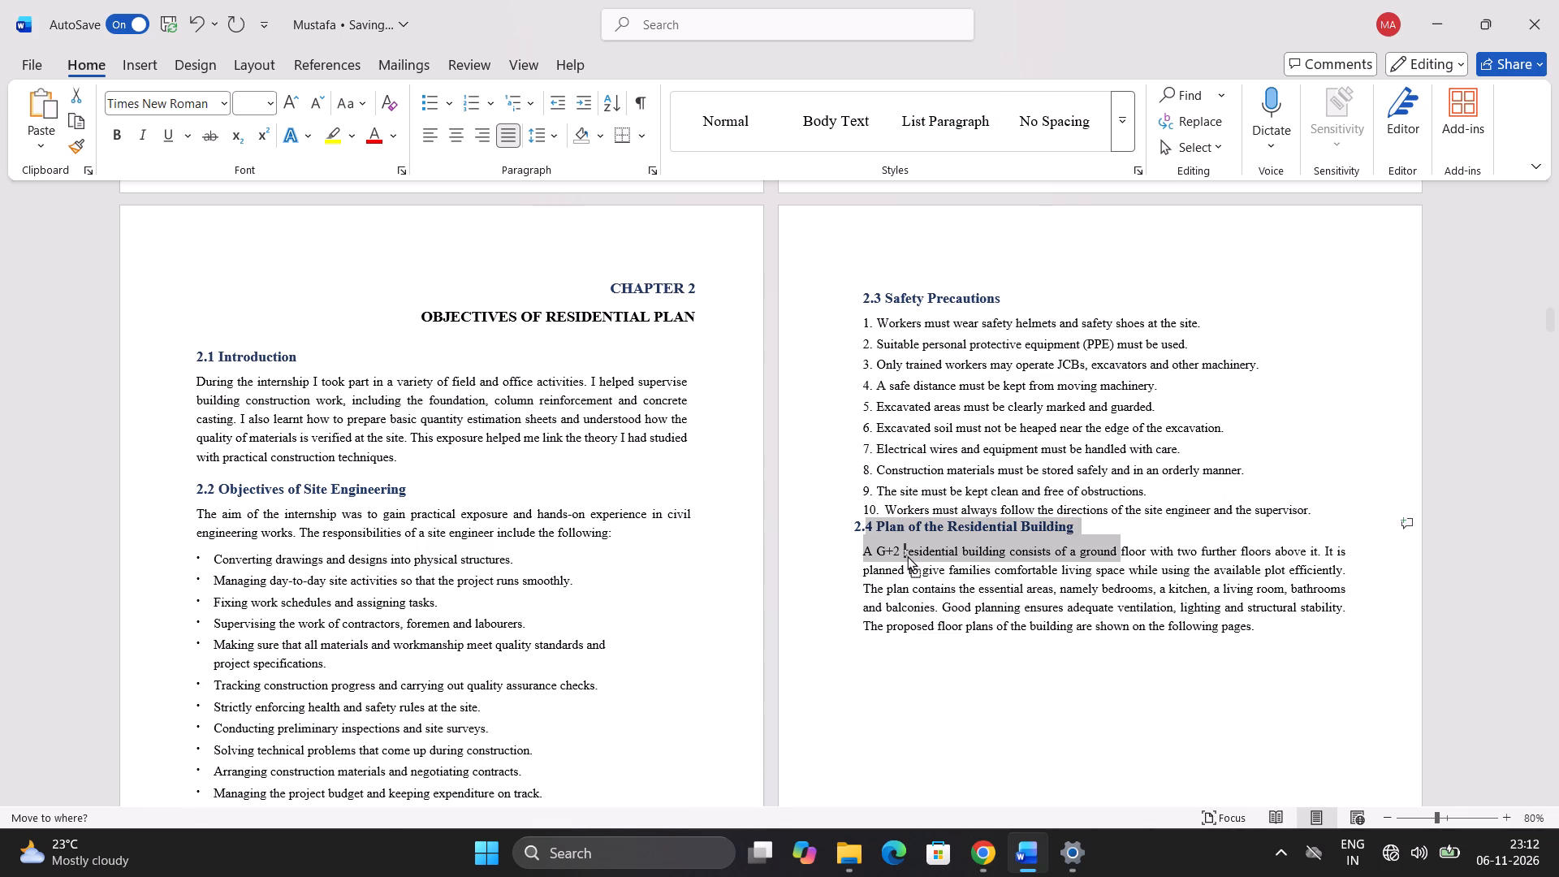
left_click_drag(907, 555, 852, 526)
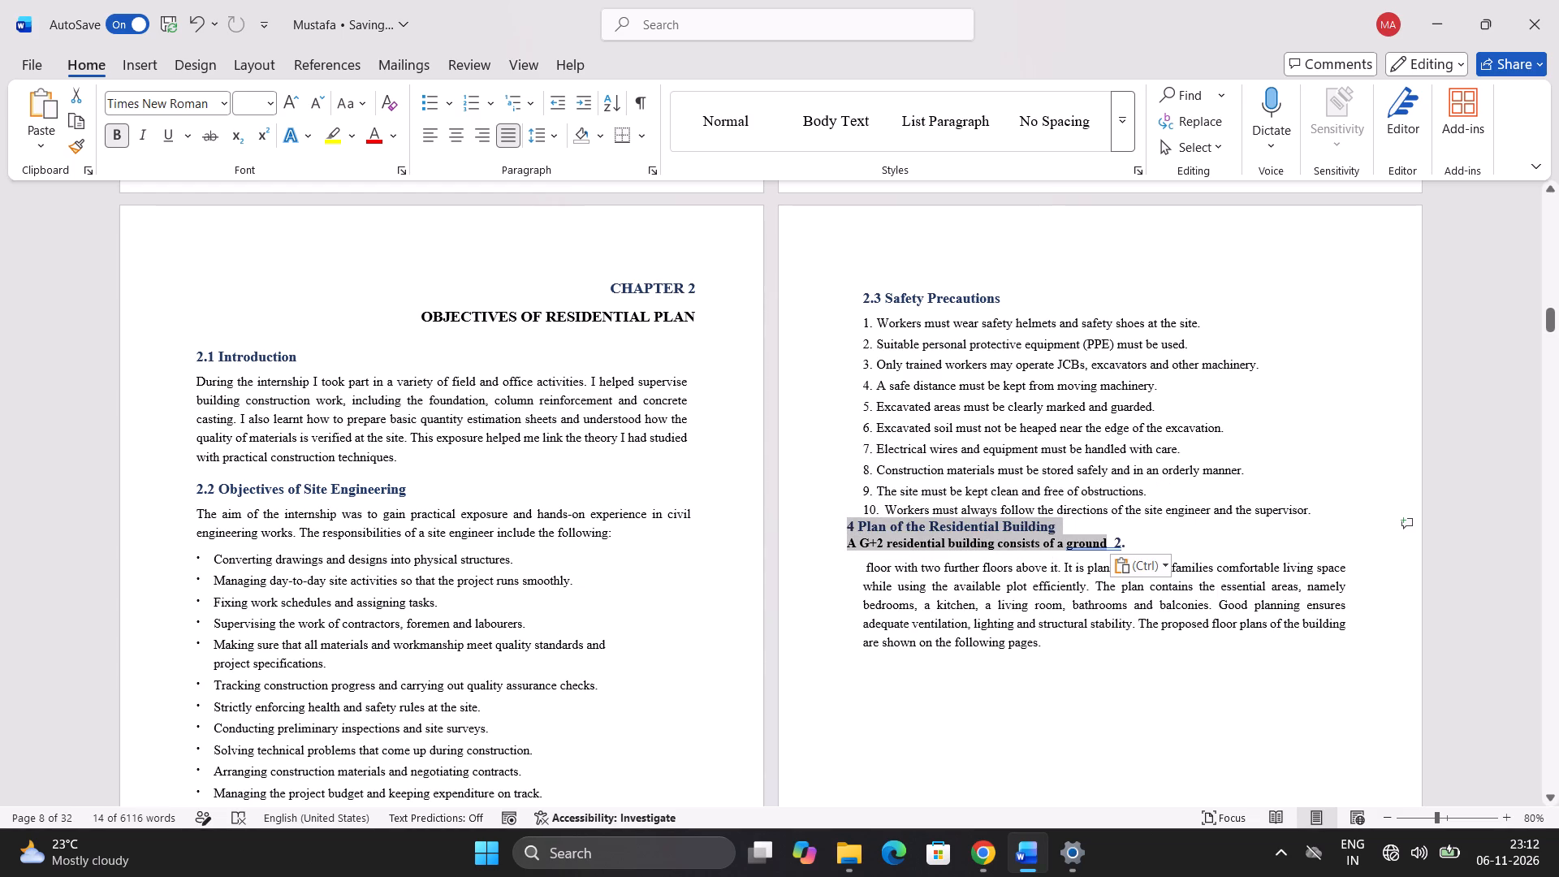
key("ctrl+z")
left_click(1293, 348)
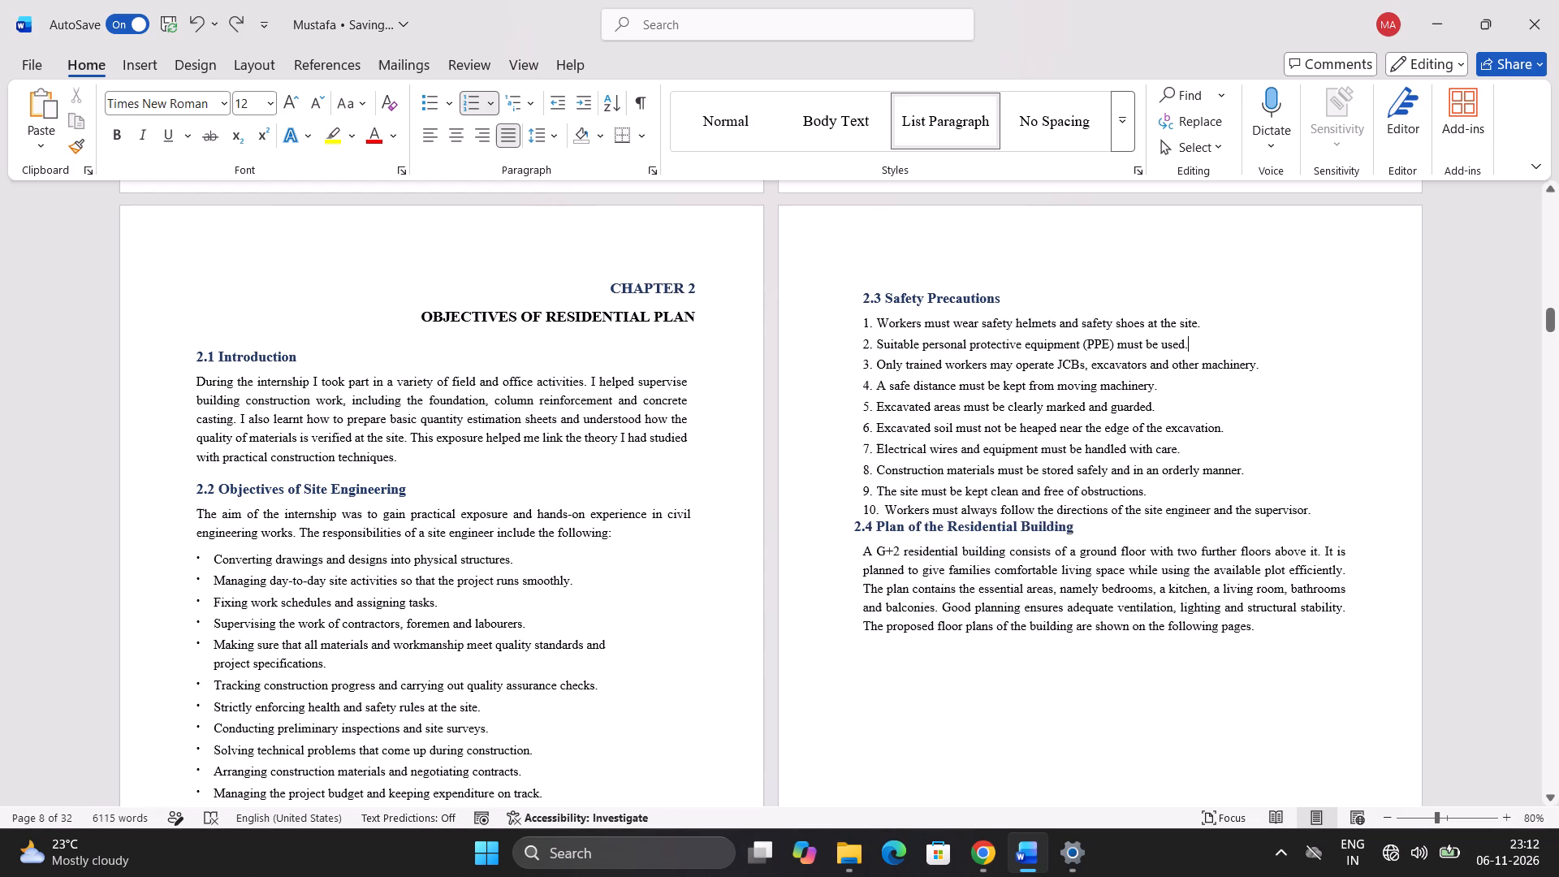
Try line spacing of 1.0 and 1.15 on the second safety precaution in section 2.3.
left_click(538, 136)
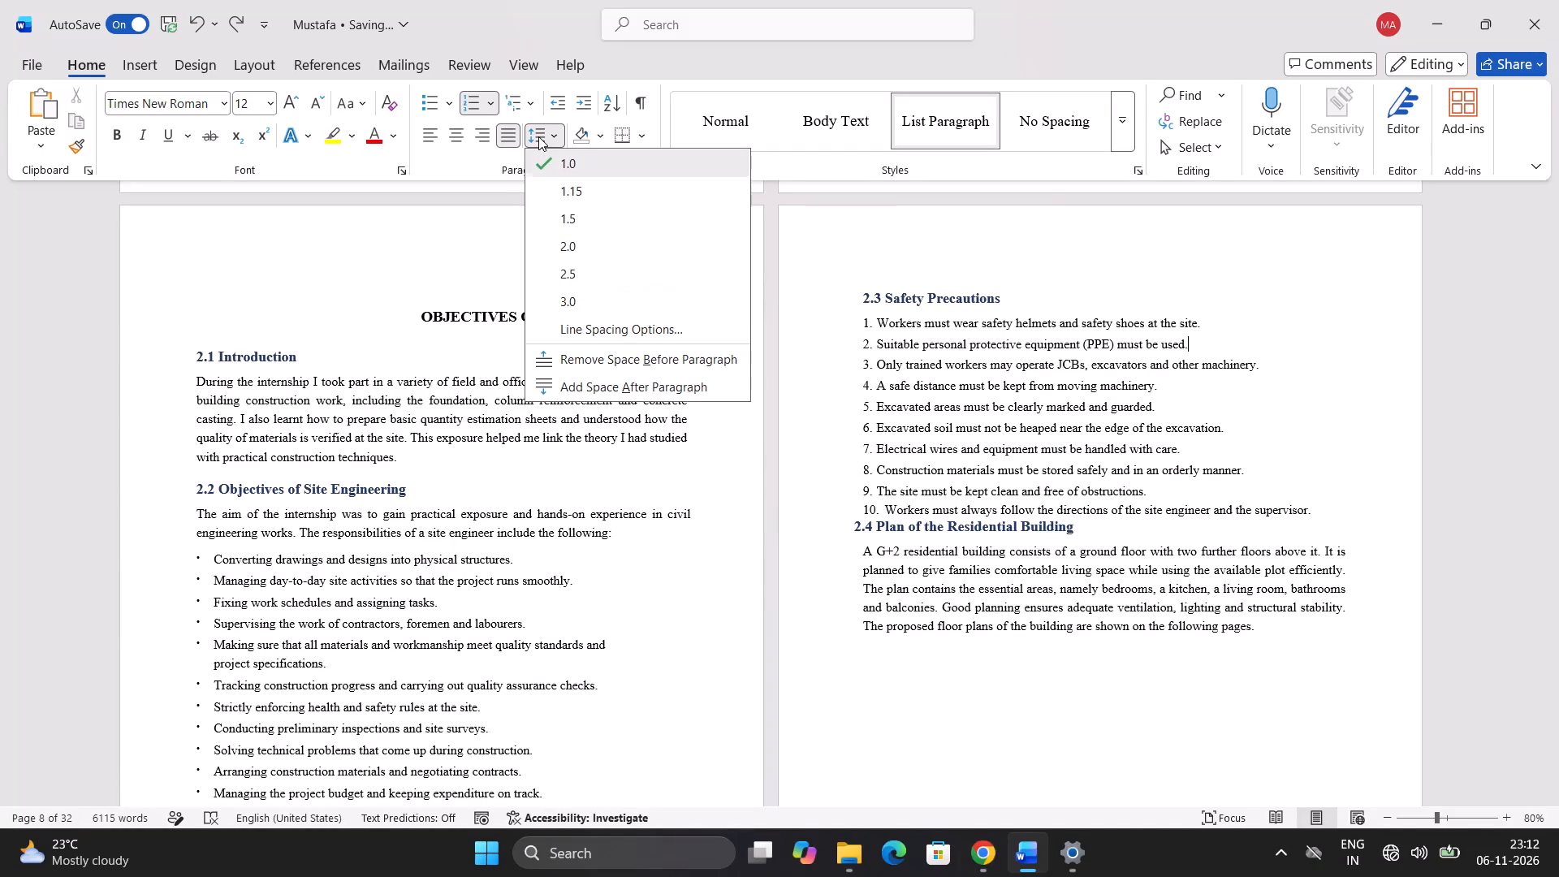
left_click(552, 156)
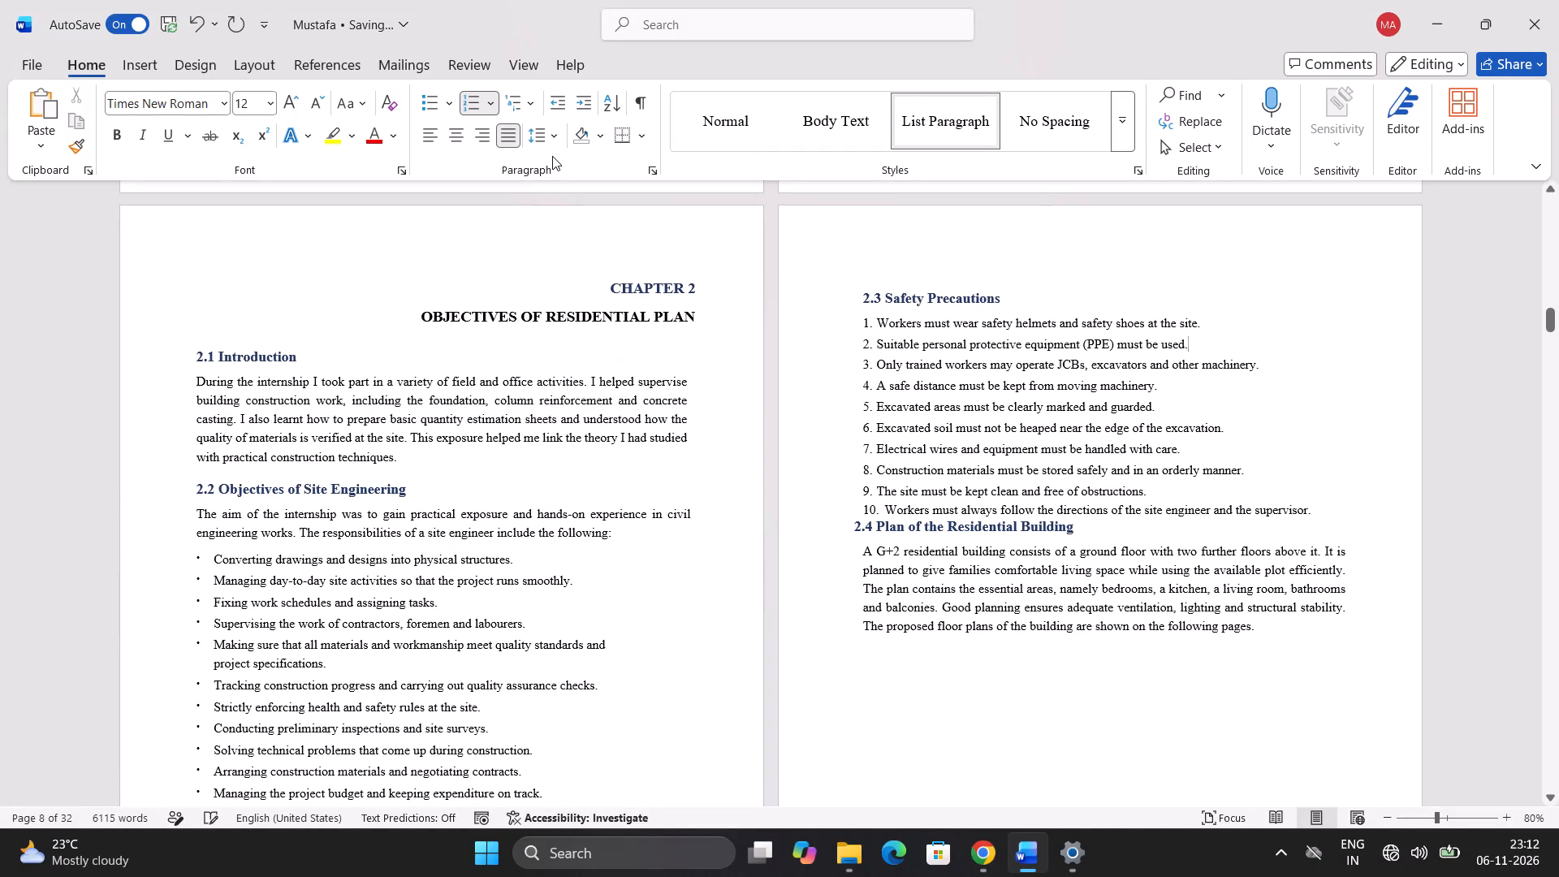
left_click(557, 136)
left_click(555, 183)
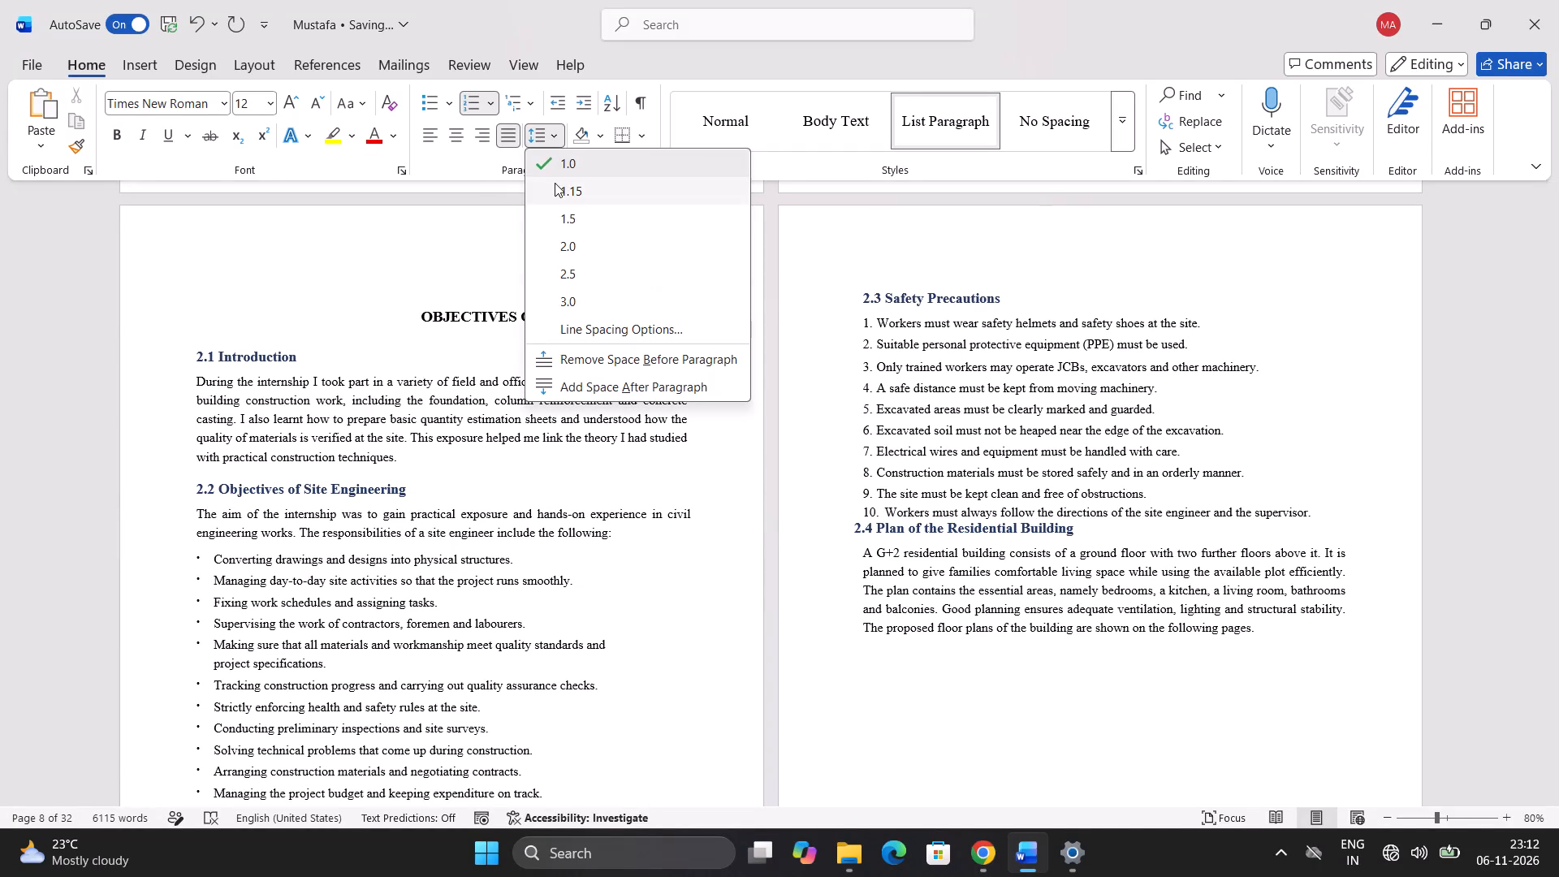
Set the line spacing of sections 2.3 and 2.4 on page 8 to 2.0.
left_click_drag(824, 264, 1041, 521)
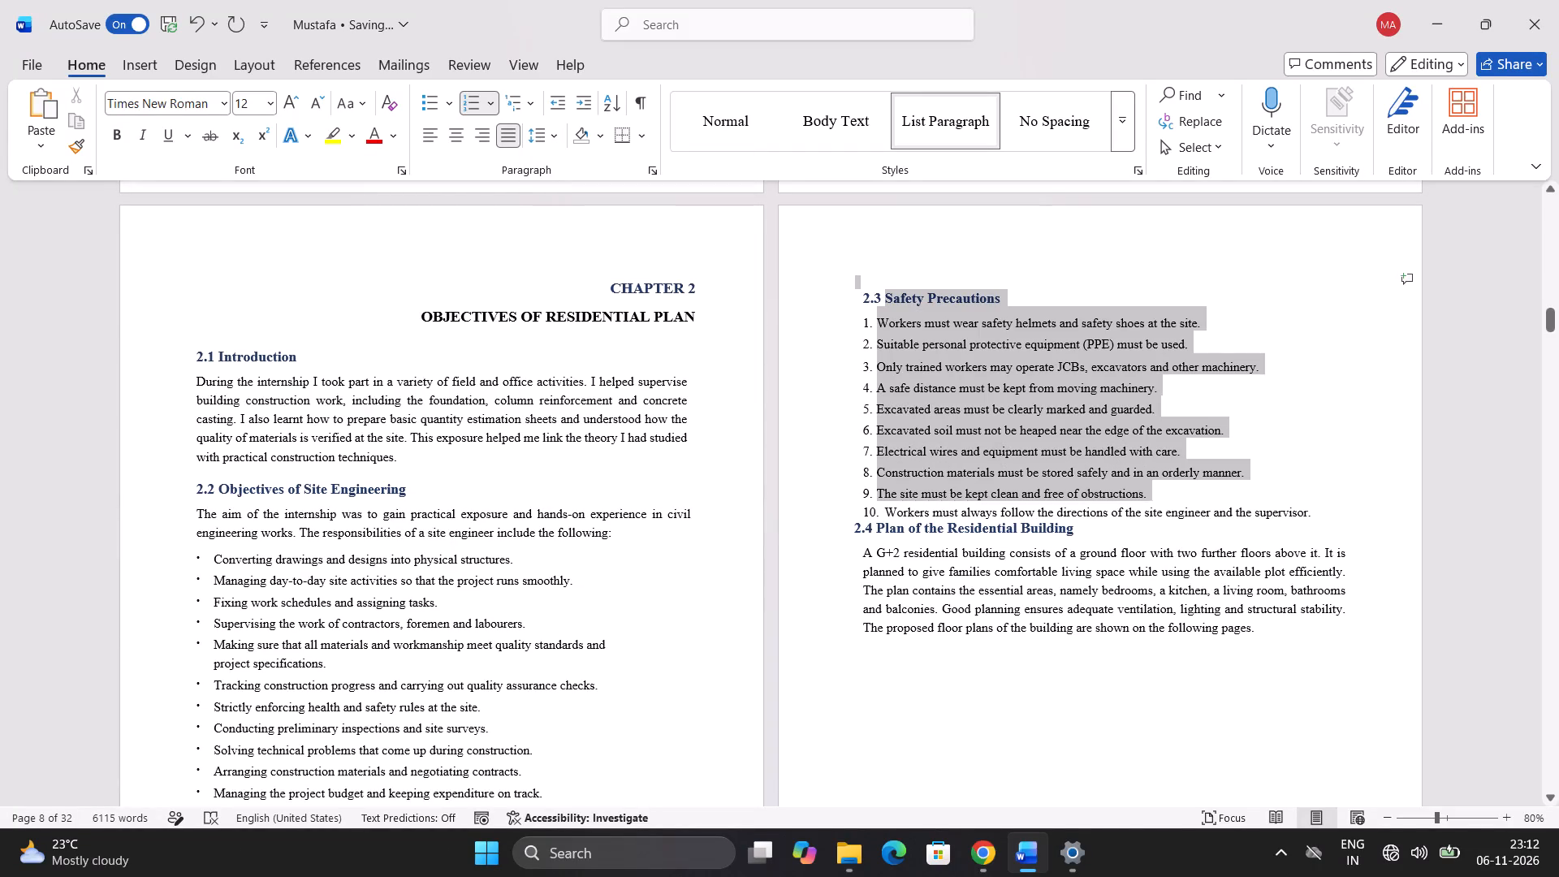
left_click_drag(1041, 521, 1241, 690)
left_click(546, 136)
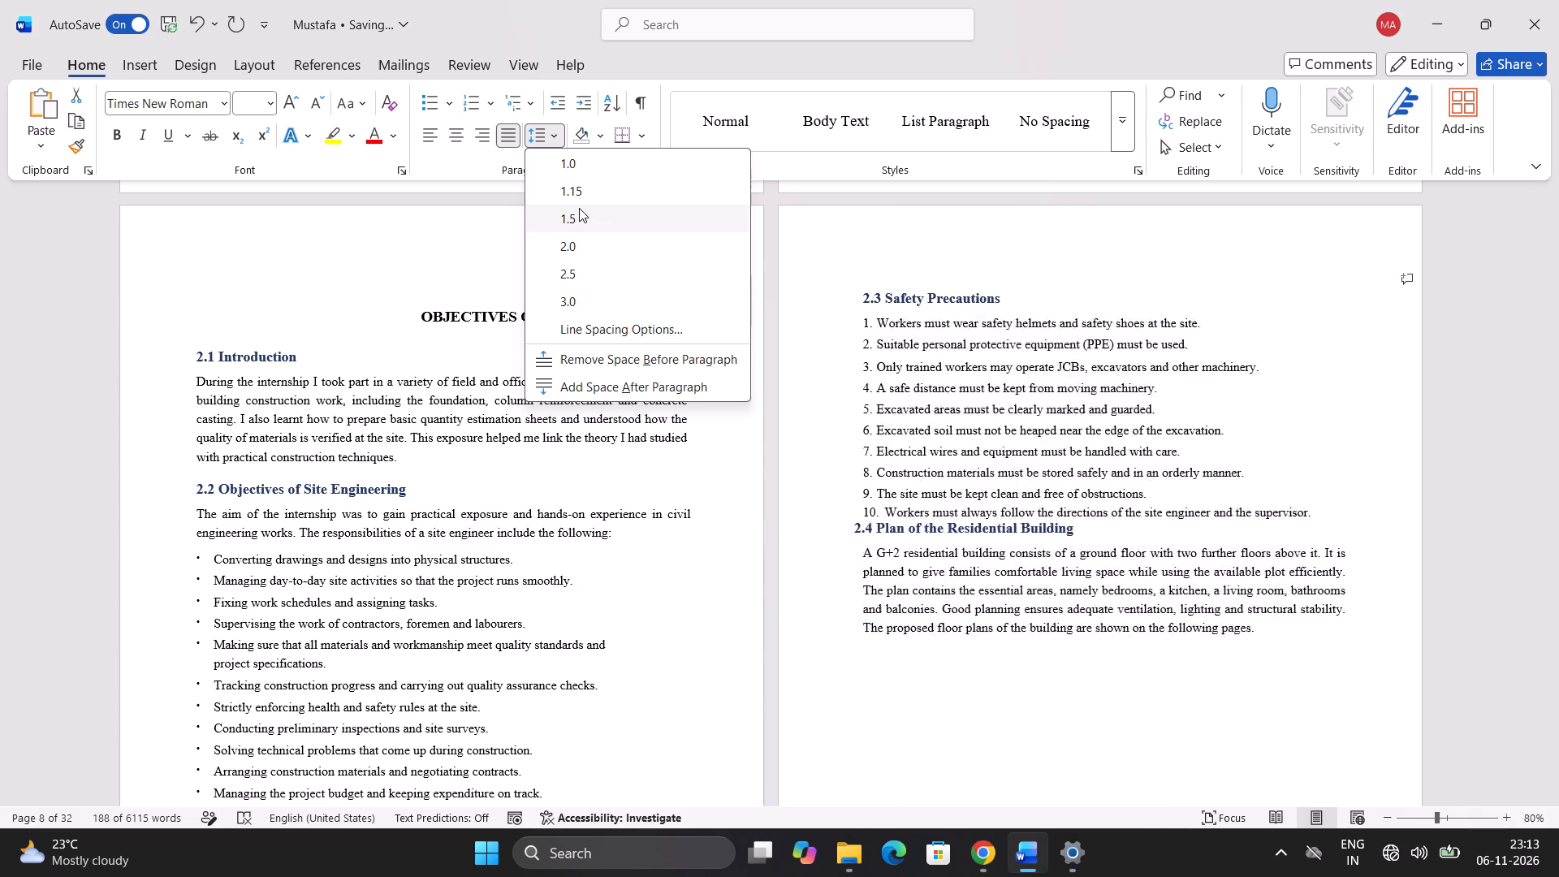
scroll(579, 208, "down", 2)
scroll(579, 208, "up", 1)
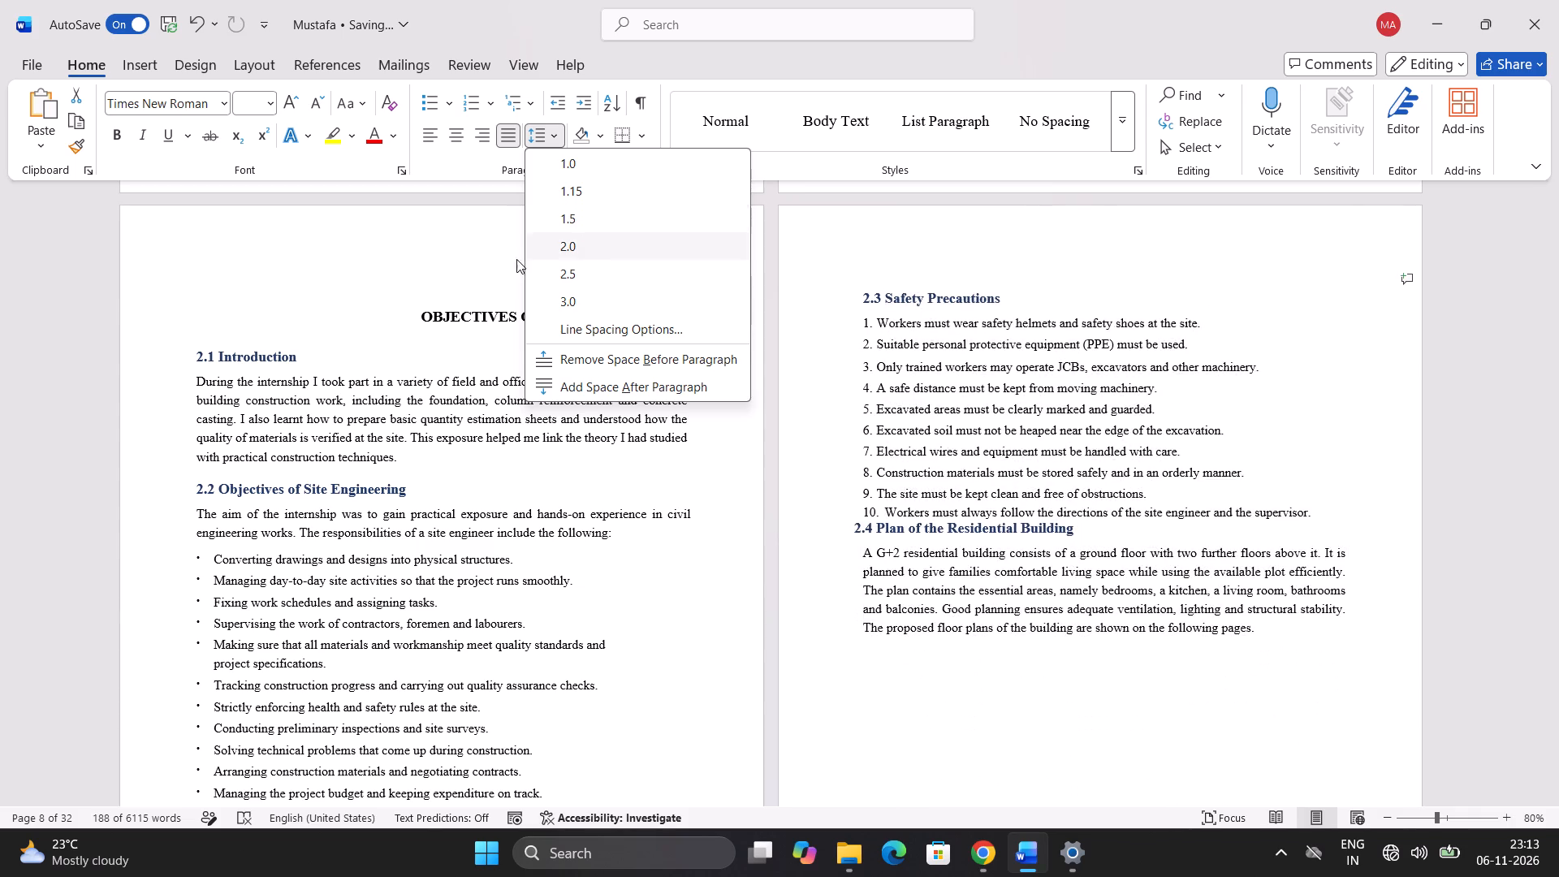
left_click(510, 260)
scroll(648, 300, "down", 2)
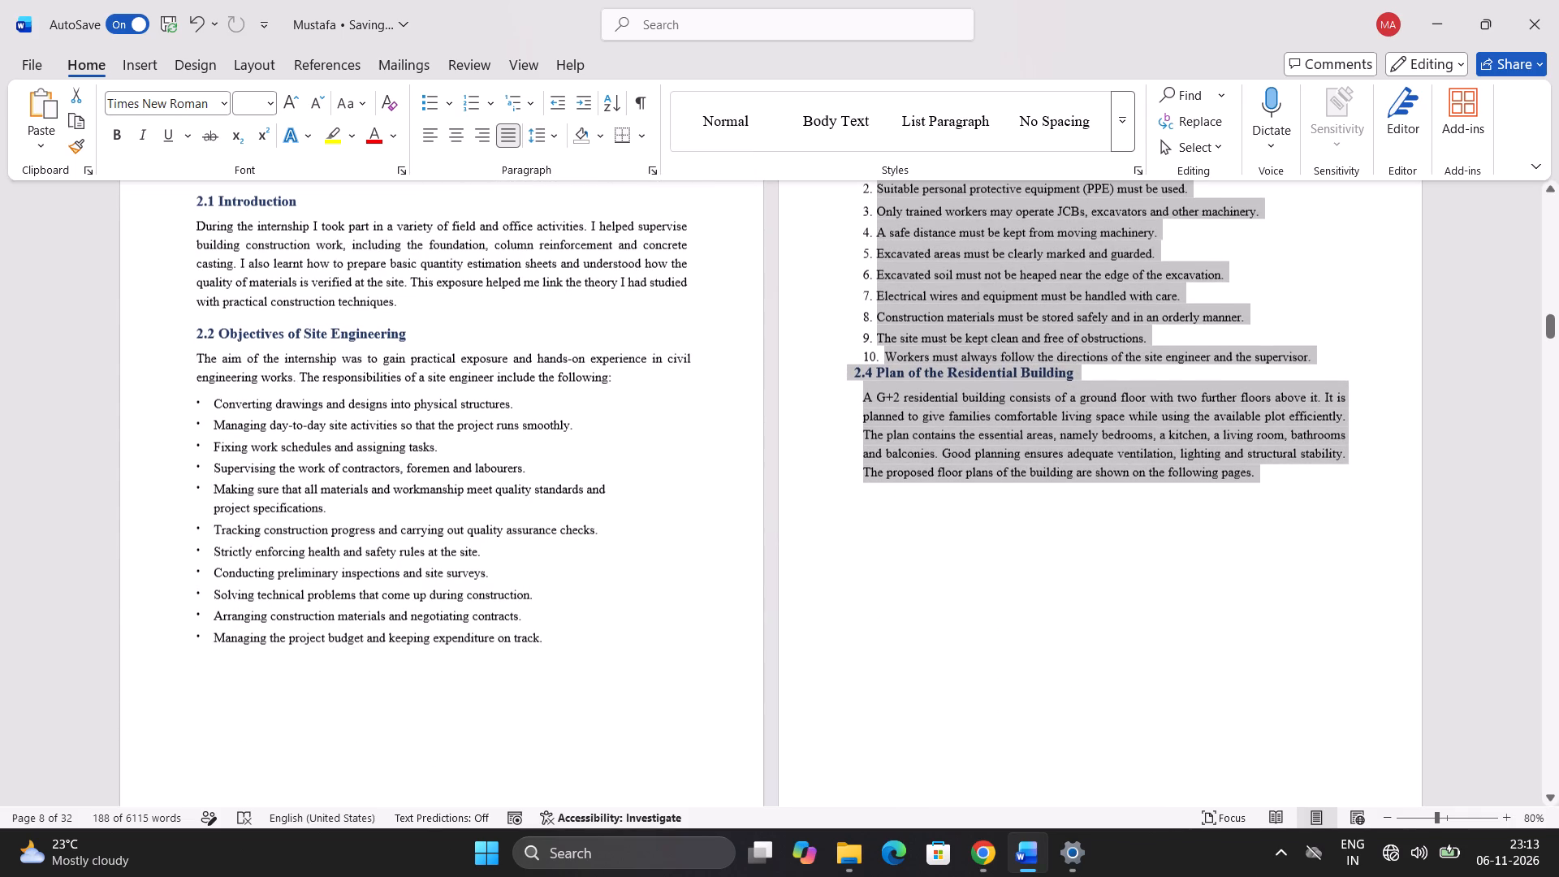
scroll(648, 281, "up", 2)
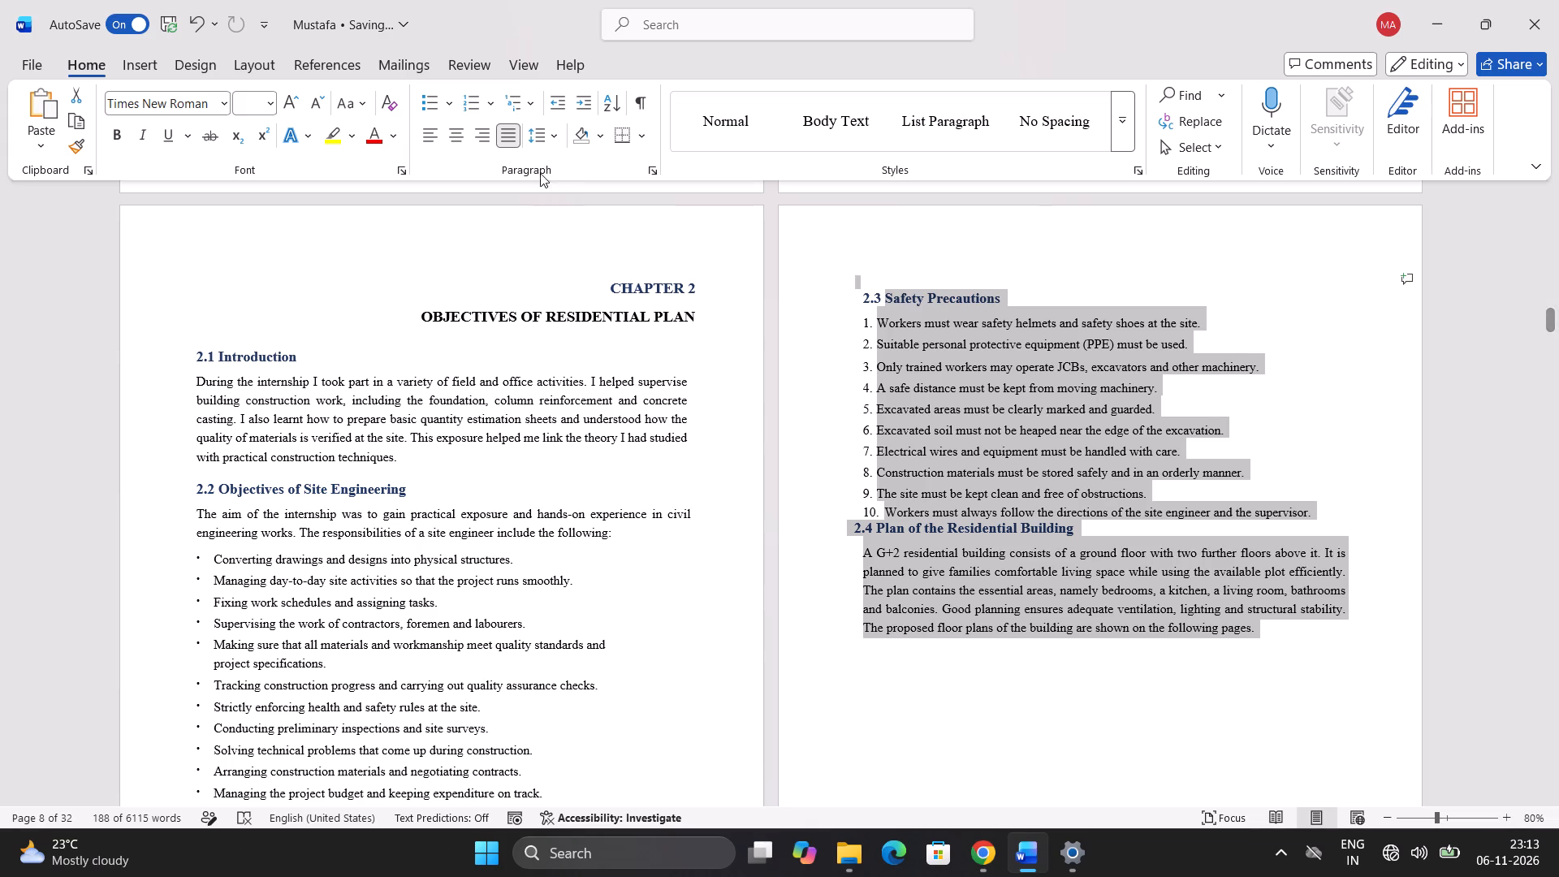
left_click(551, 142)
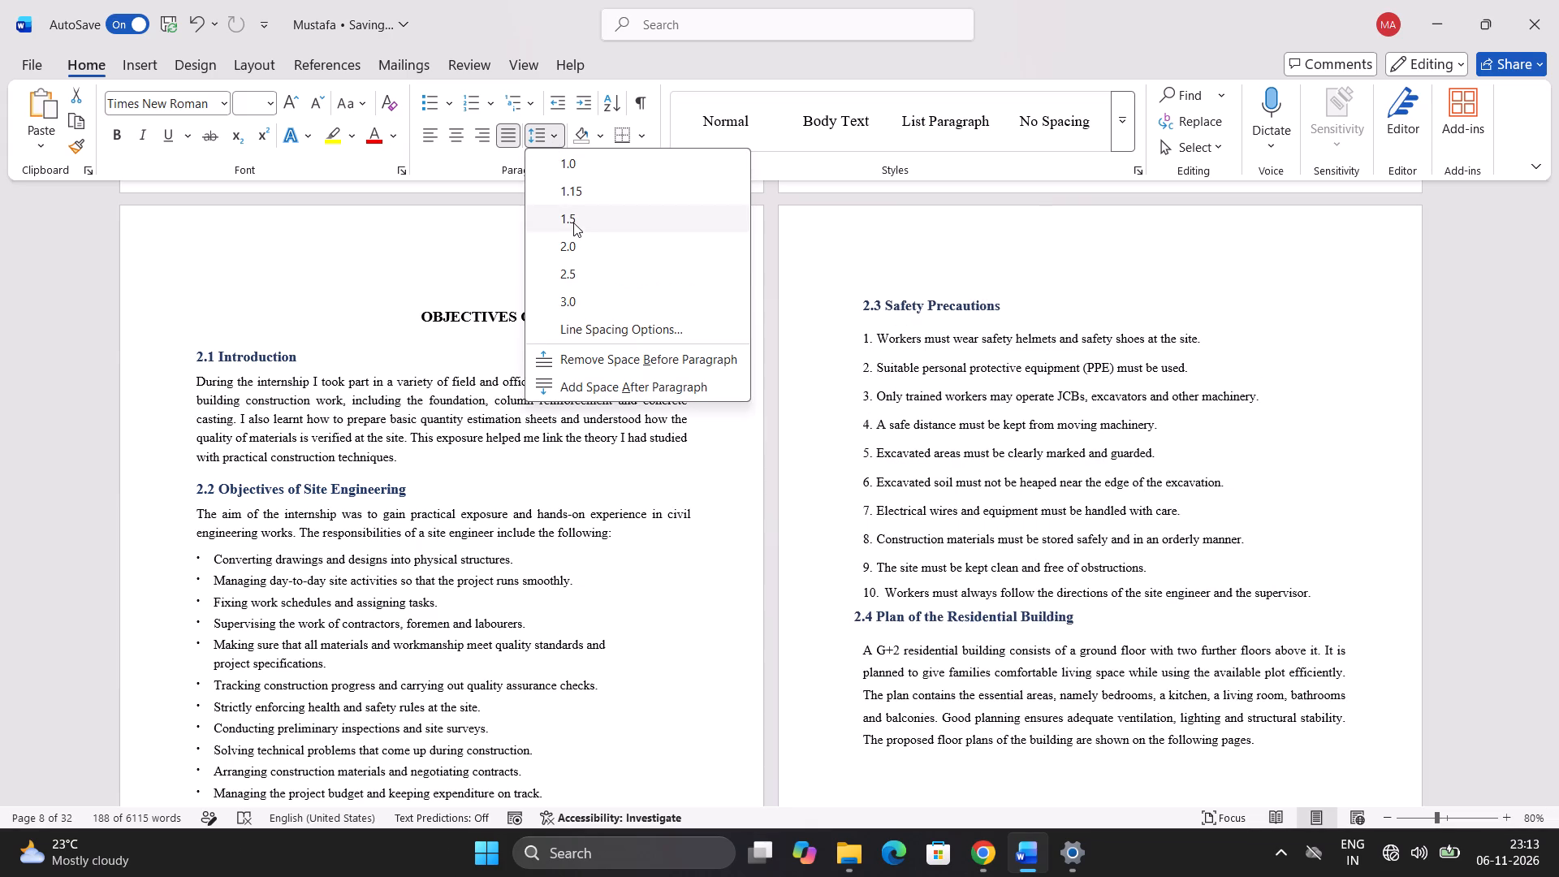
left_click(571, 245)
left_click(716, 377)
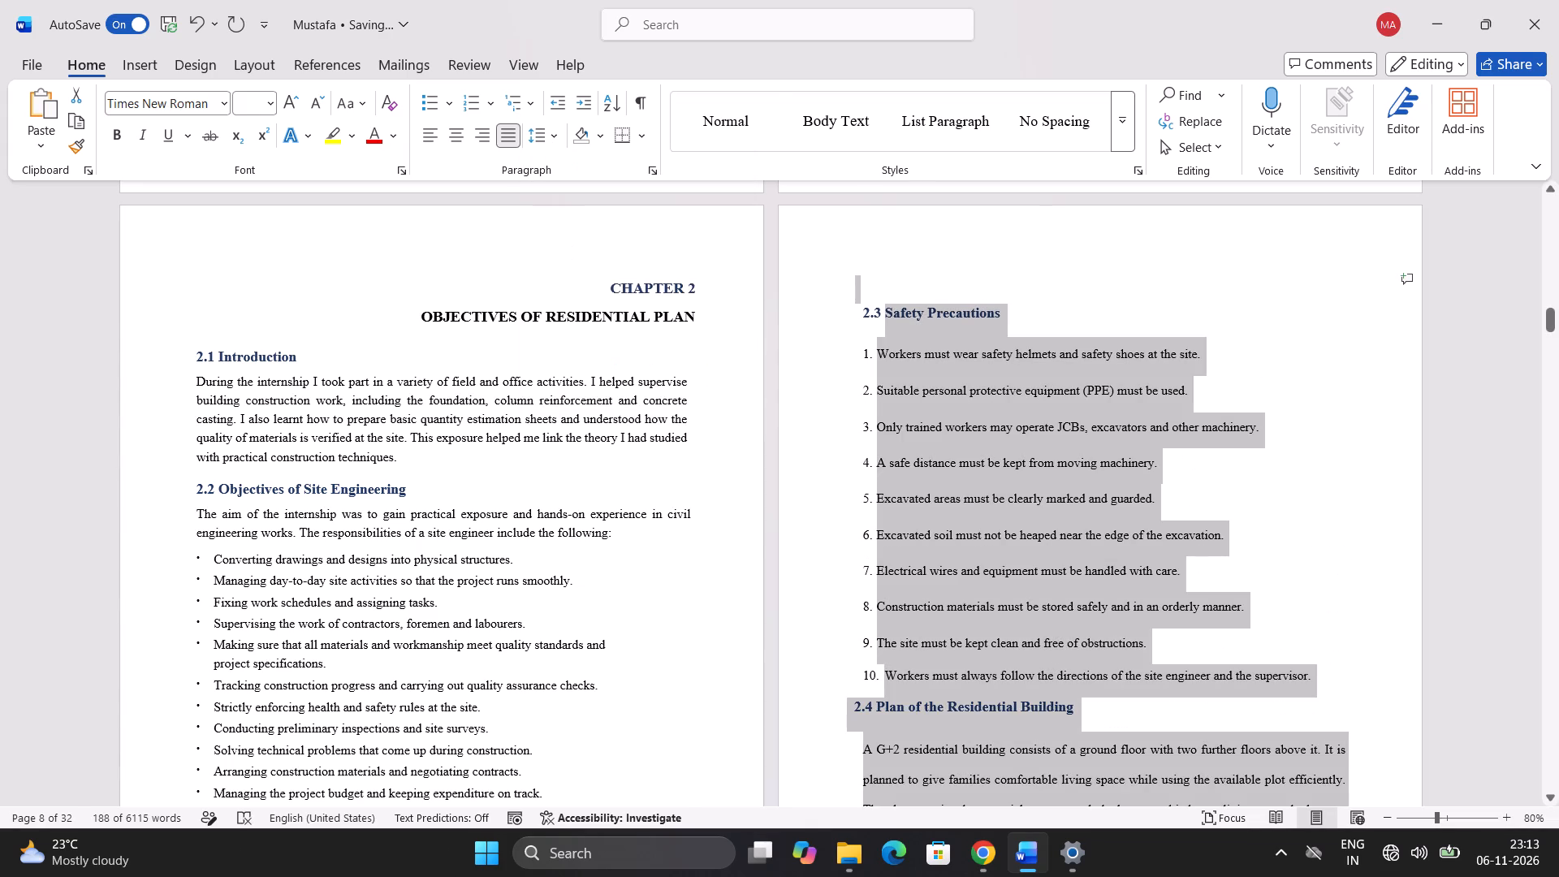
Try 2.5 line spacing on sections 2.3 and 2.4 on page 8, and settle on 1.5.
scroll(747, 437, "down", 6)
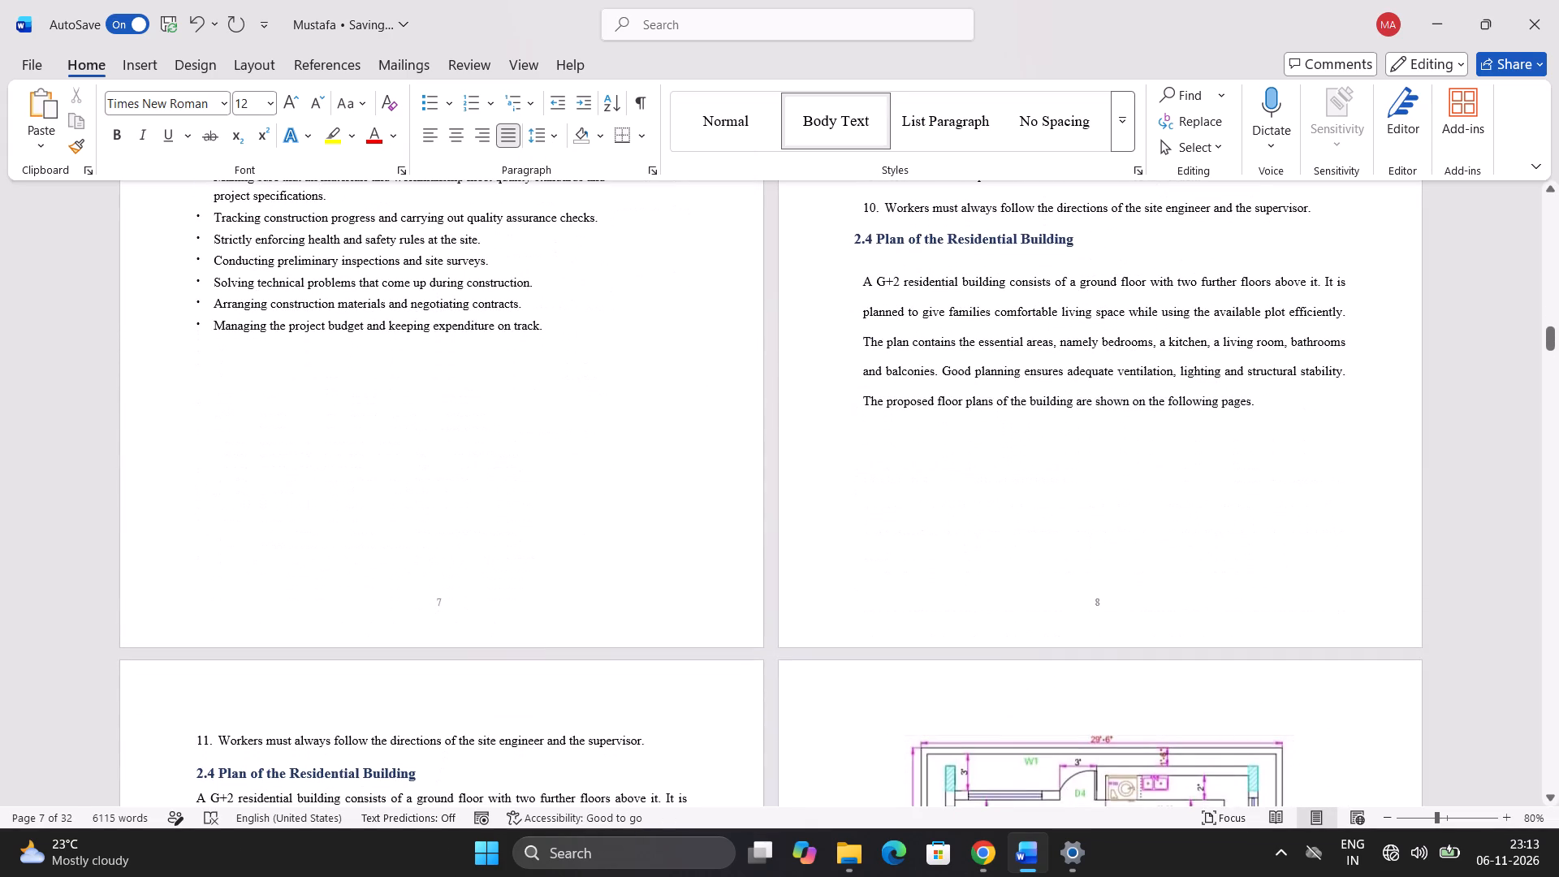
scroll(747, 437, "up", 3)
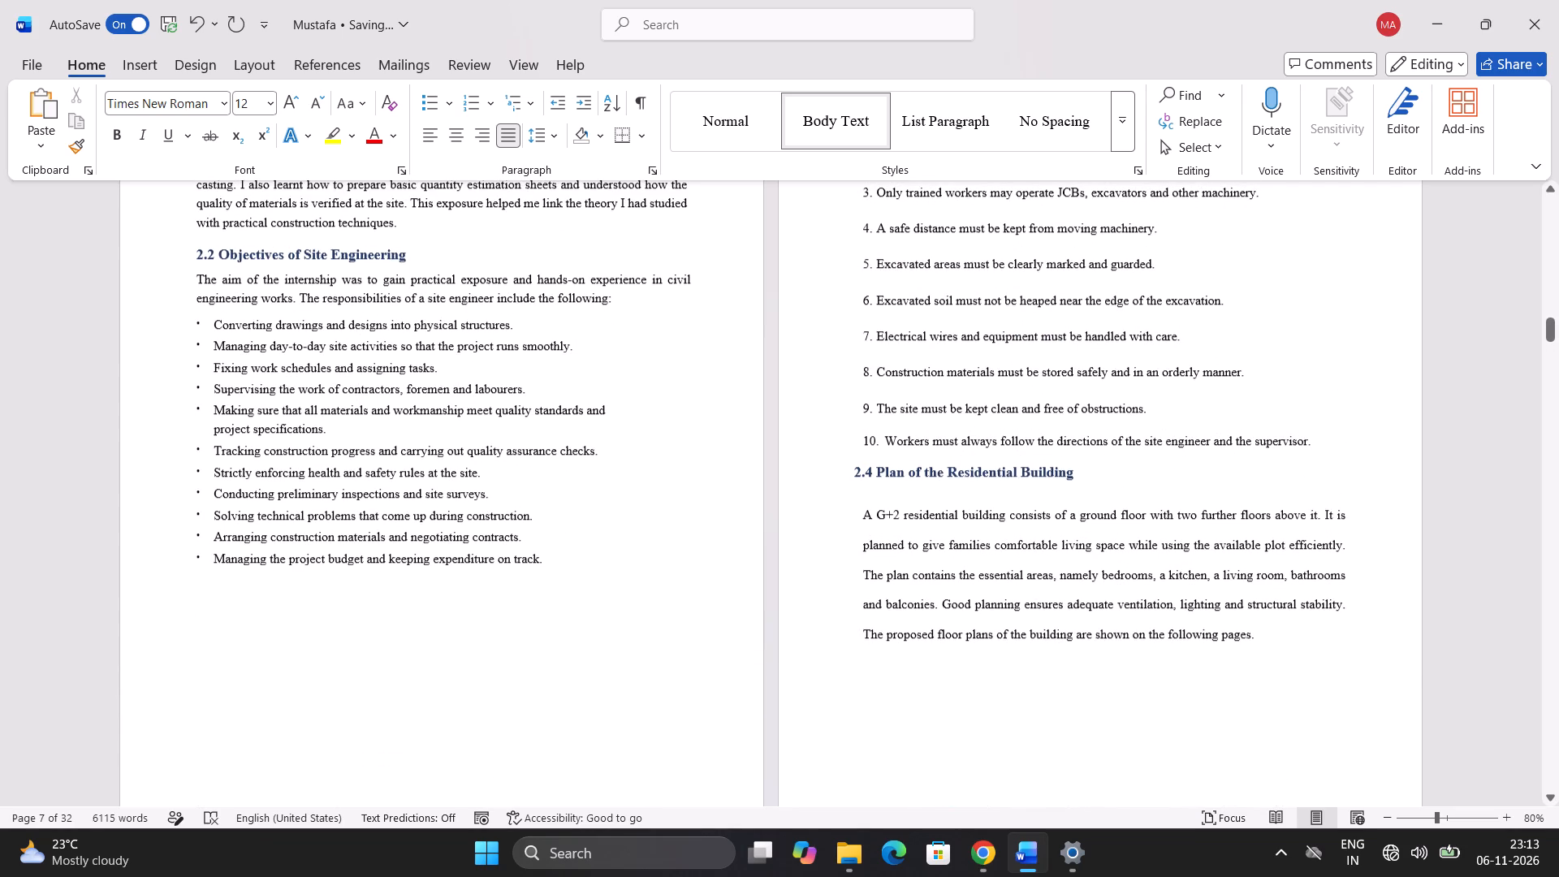
scroll(935, 301, "up", 3)
left_click_drag(856, 294, 1122, 730)
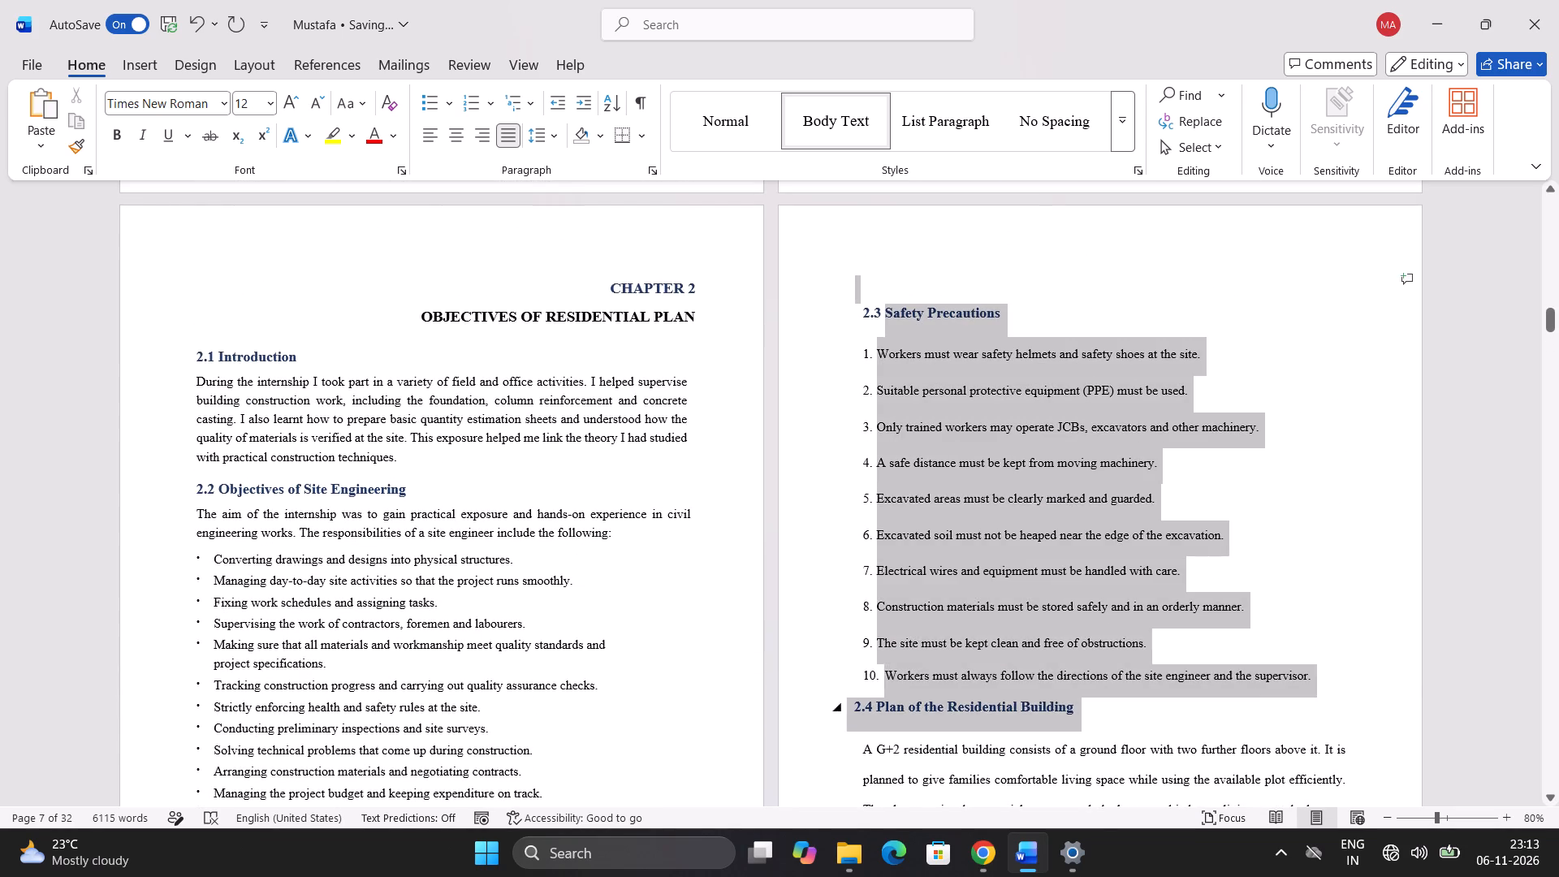
left_click_drag(1122, 730, 1289, 422)
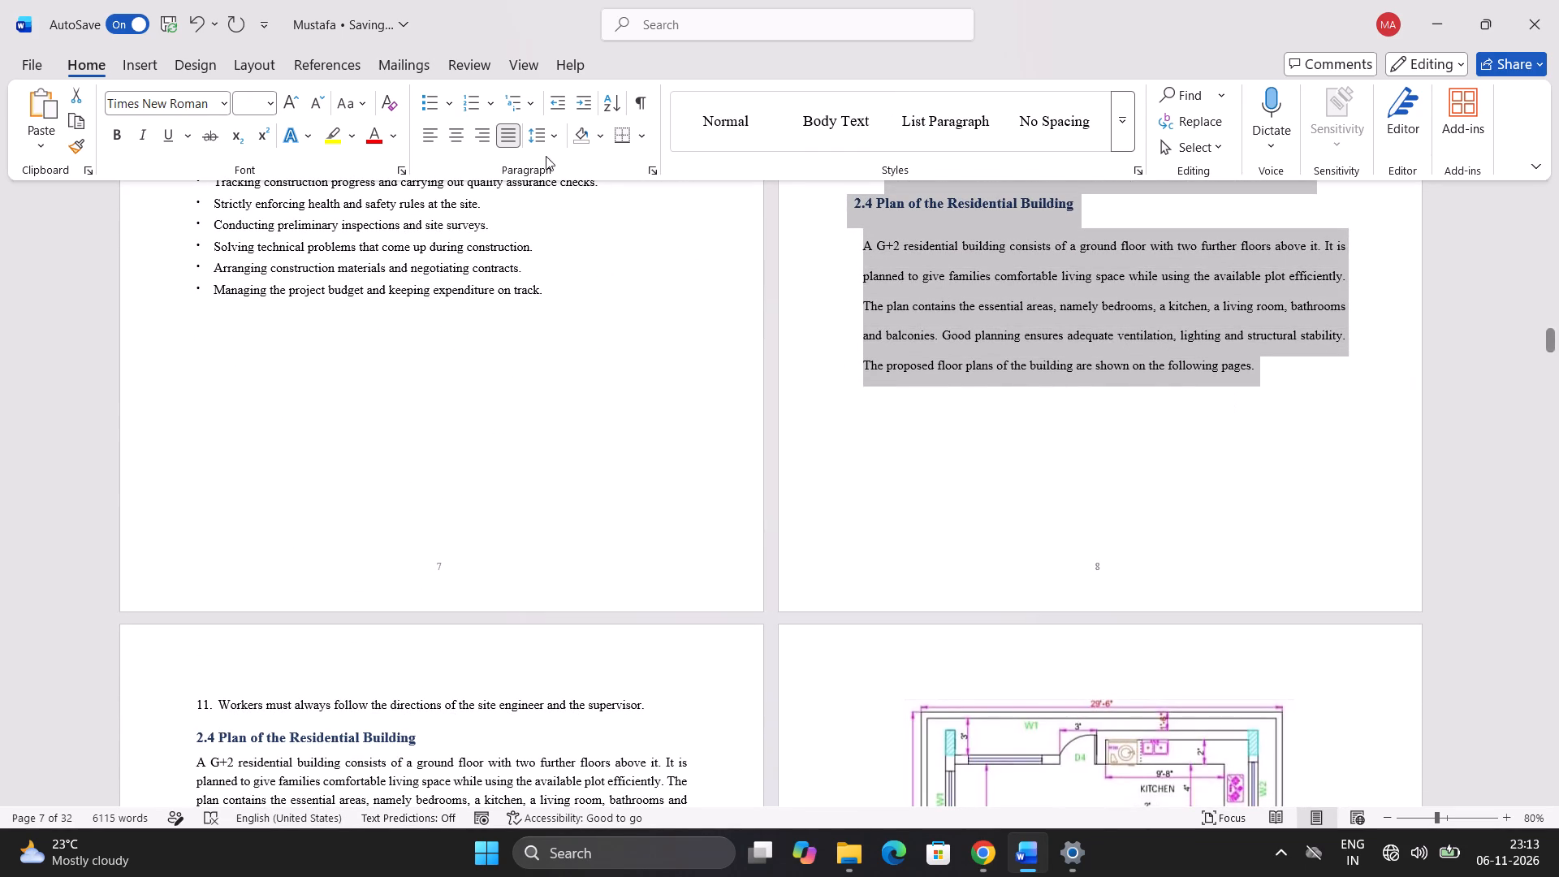
left_click(547, 140)
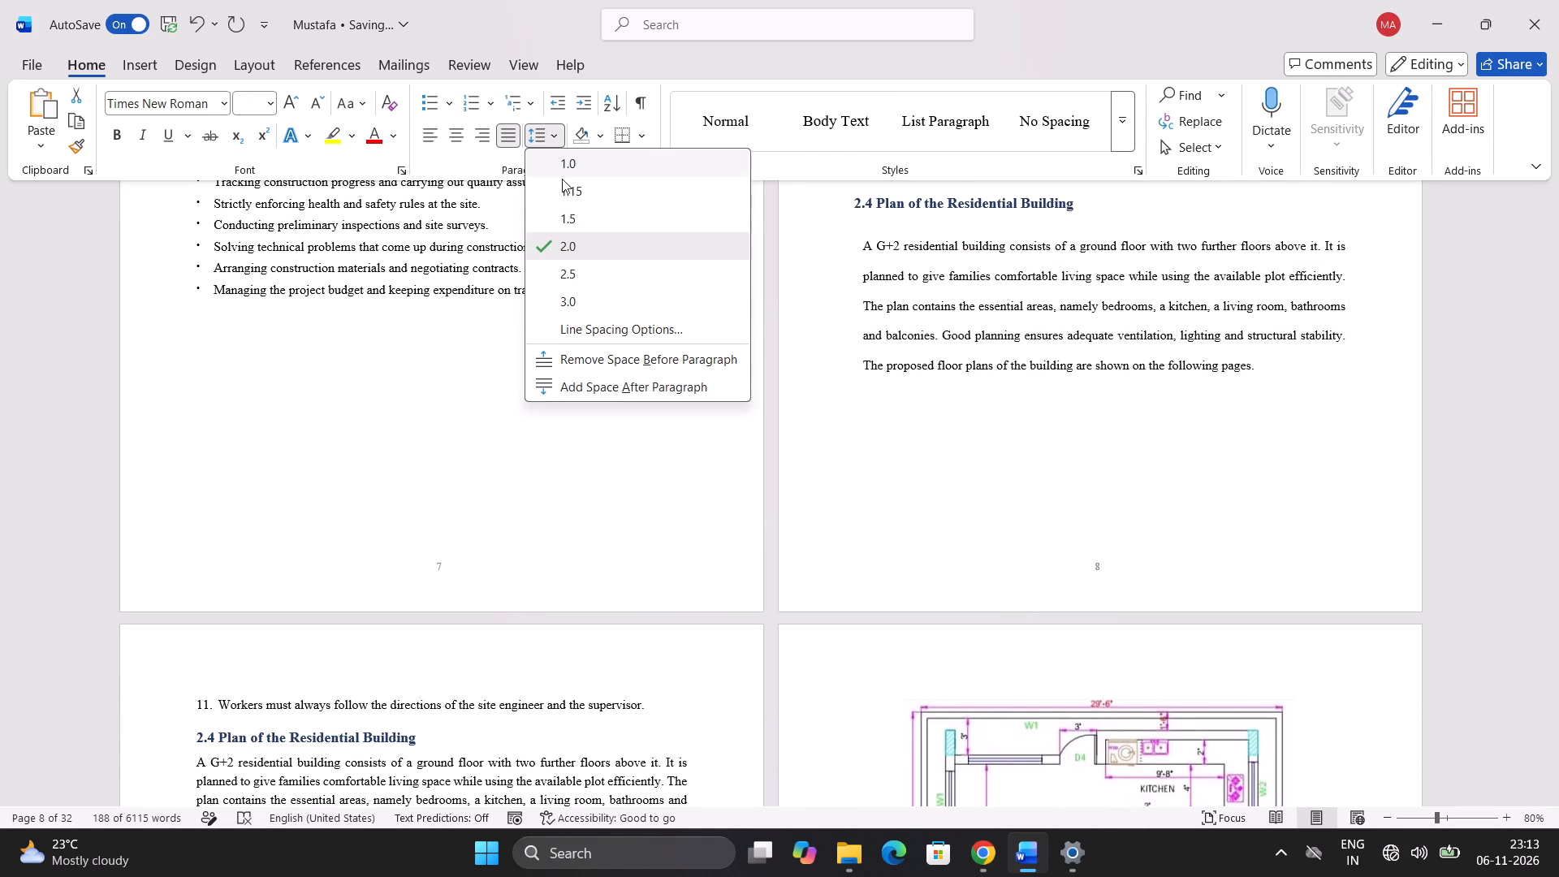
left_click(570, 269)
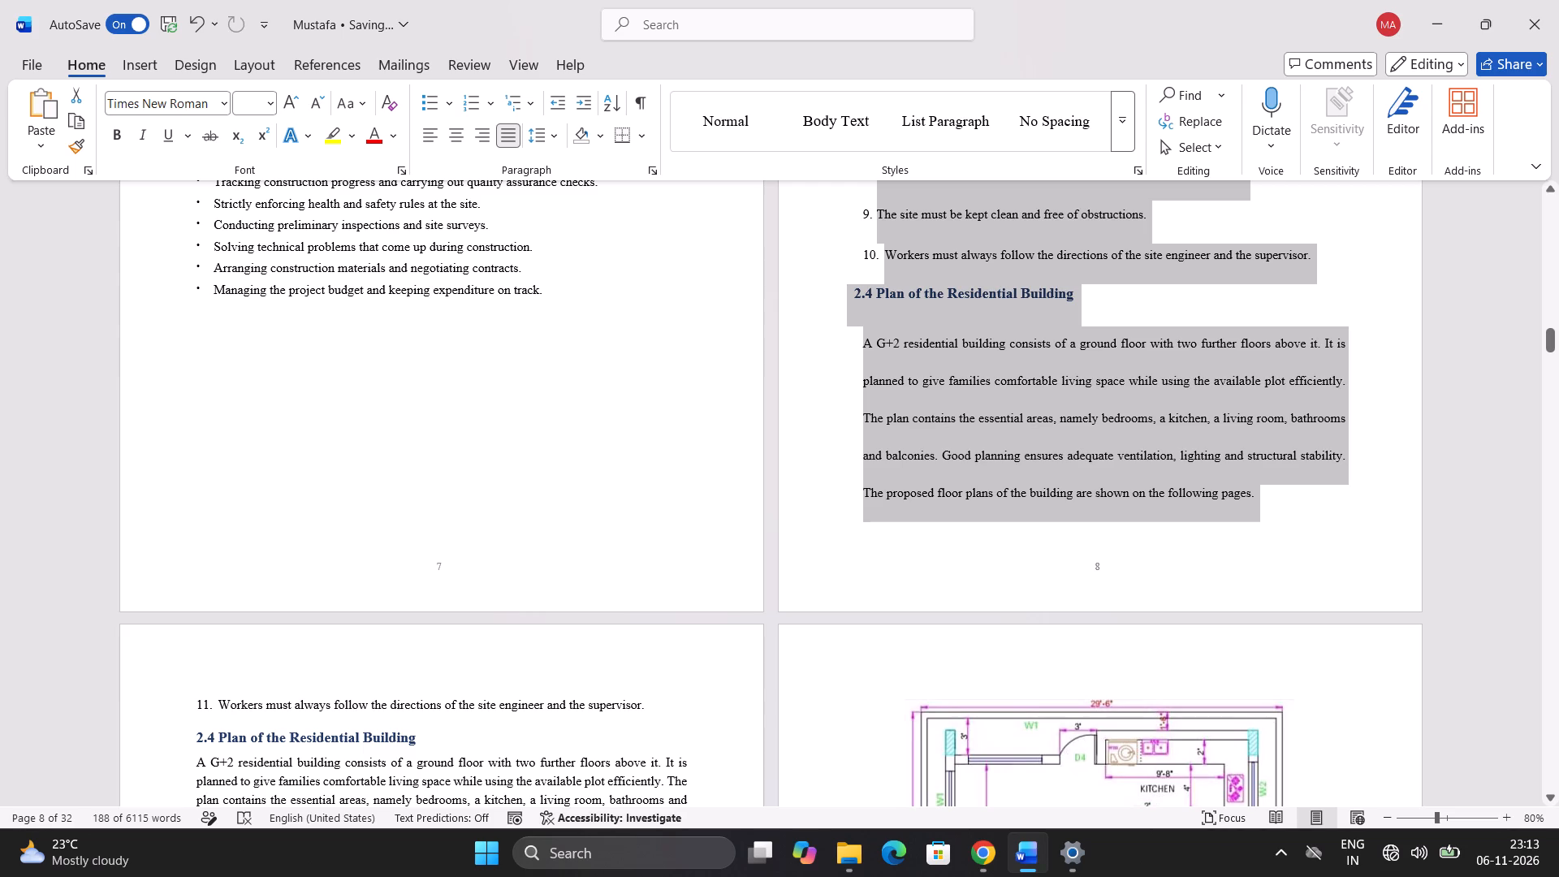
left_click(555, 142)
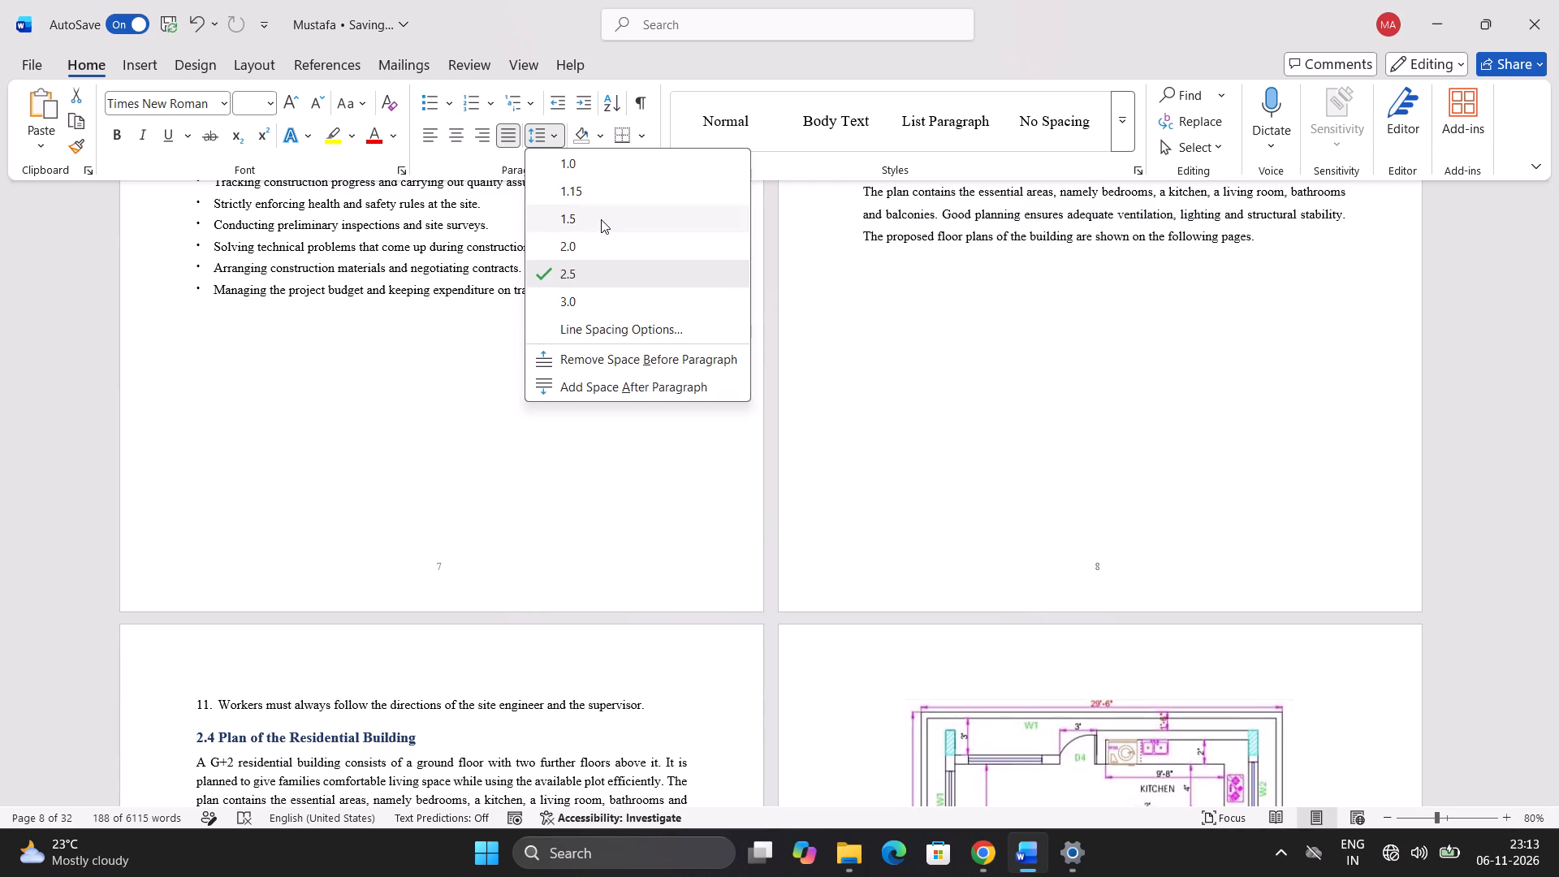
left_click(601, 219)
left_click(724, 379)
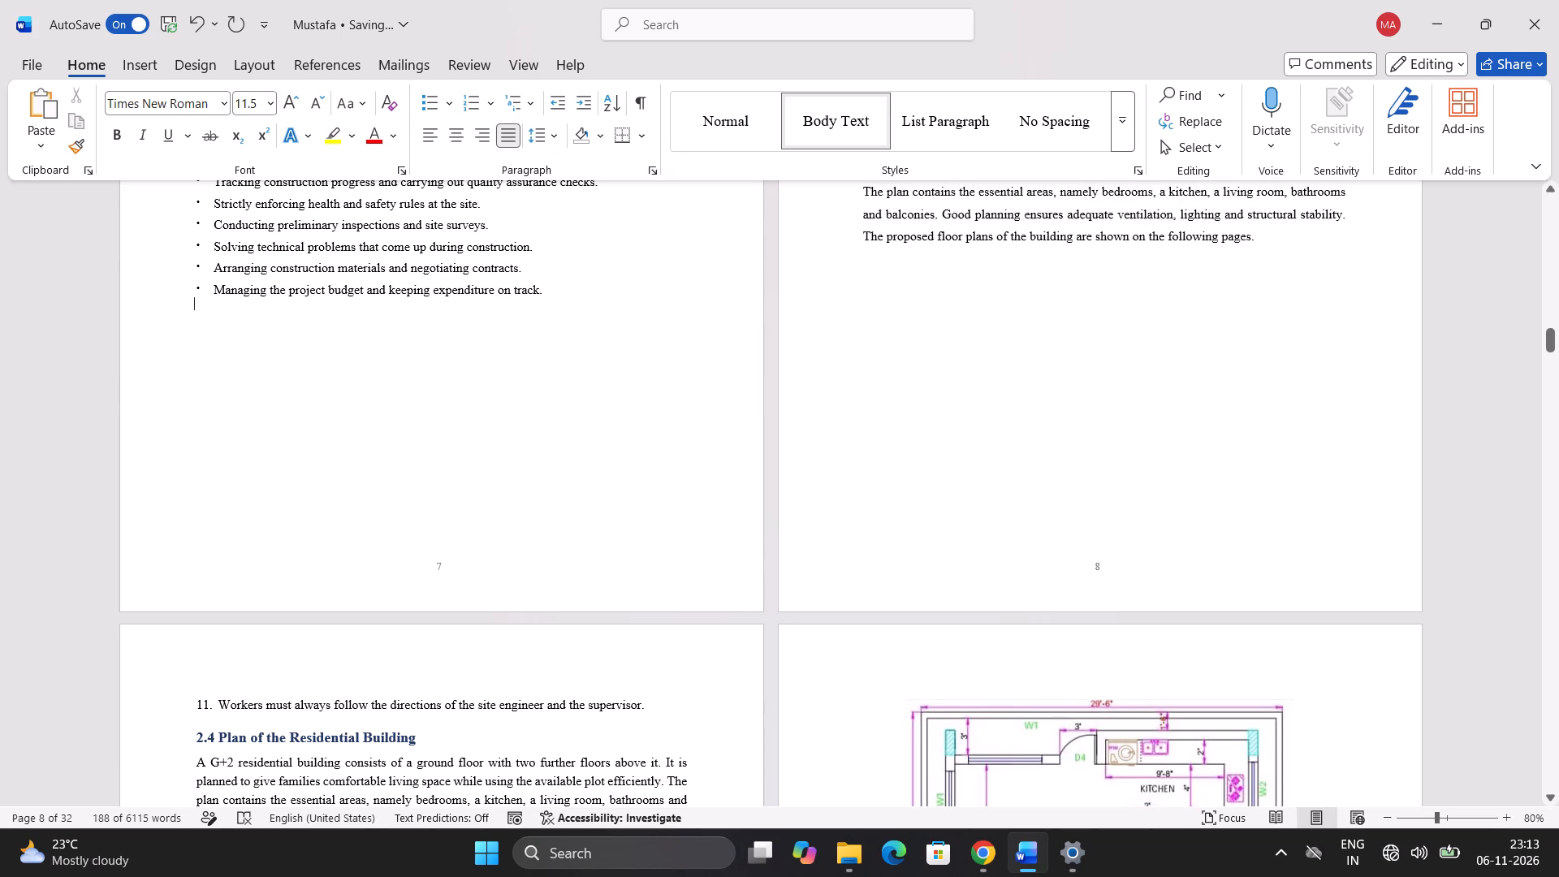
Set the line spacing of sections 2.1 and 2.2 on page 7, including the responsibilities list, to 1.5.
scroll(700, 427, "up", 6)
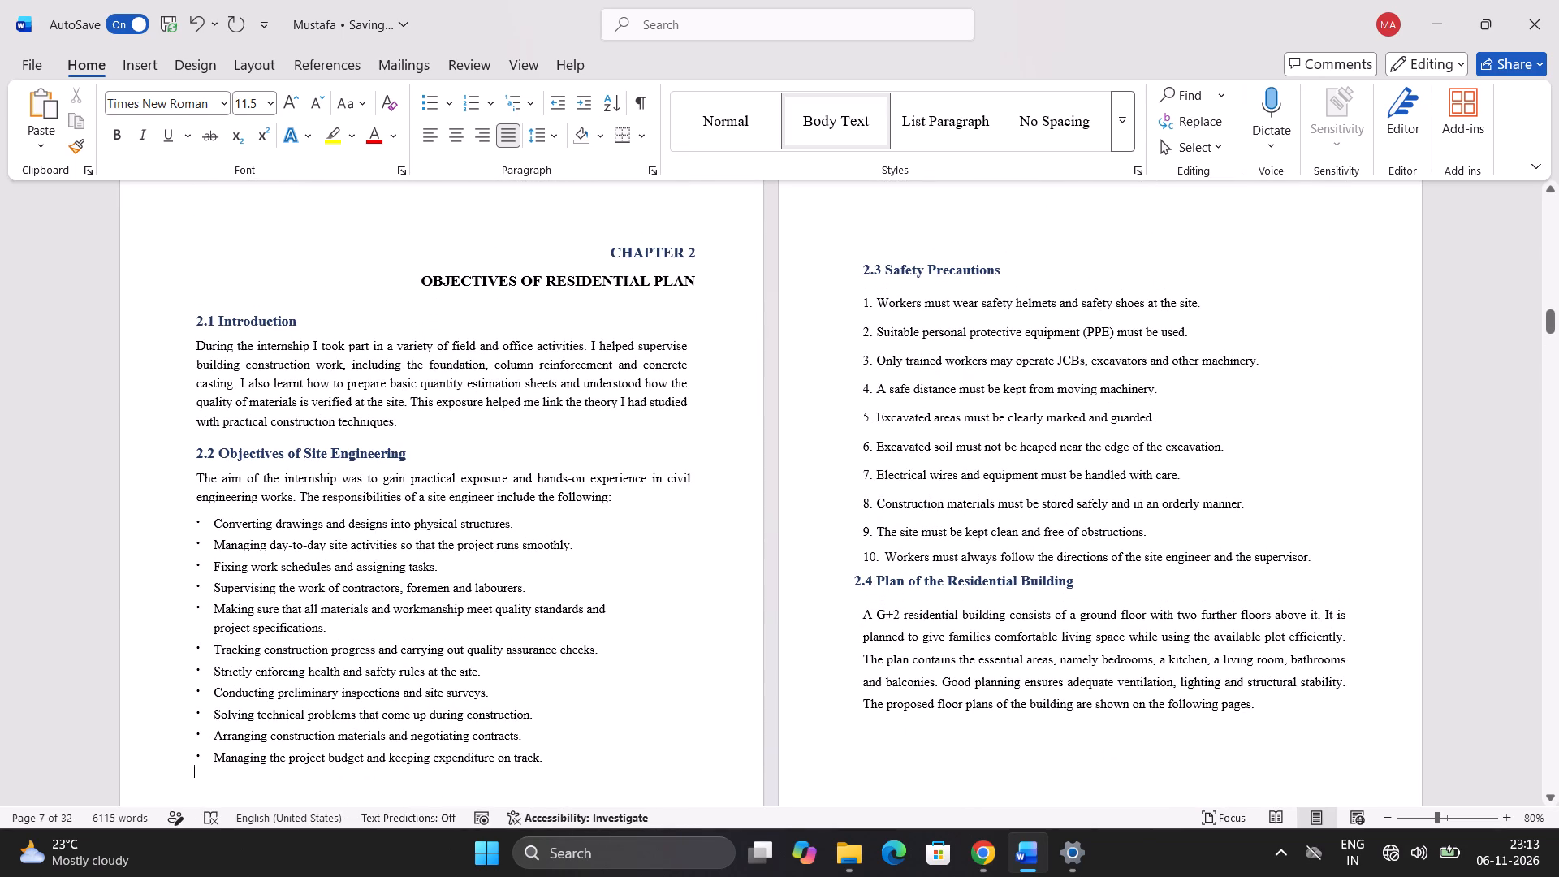
scroll(283, 364, "down", 1)
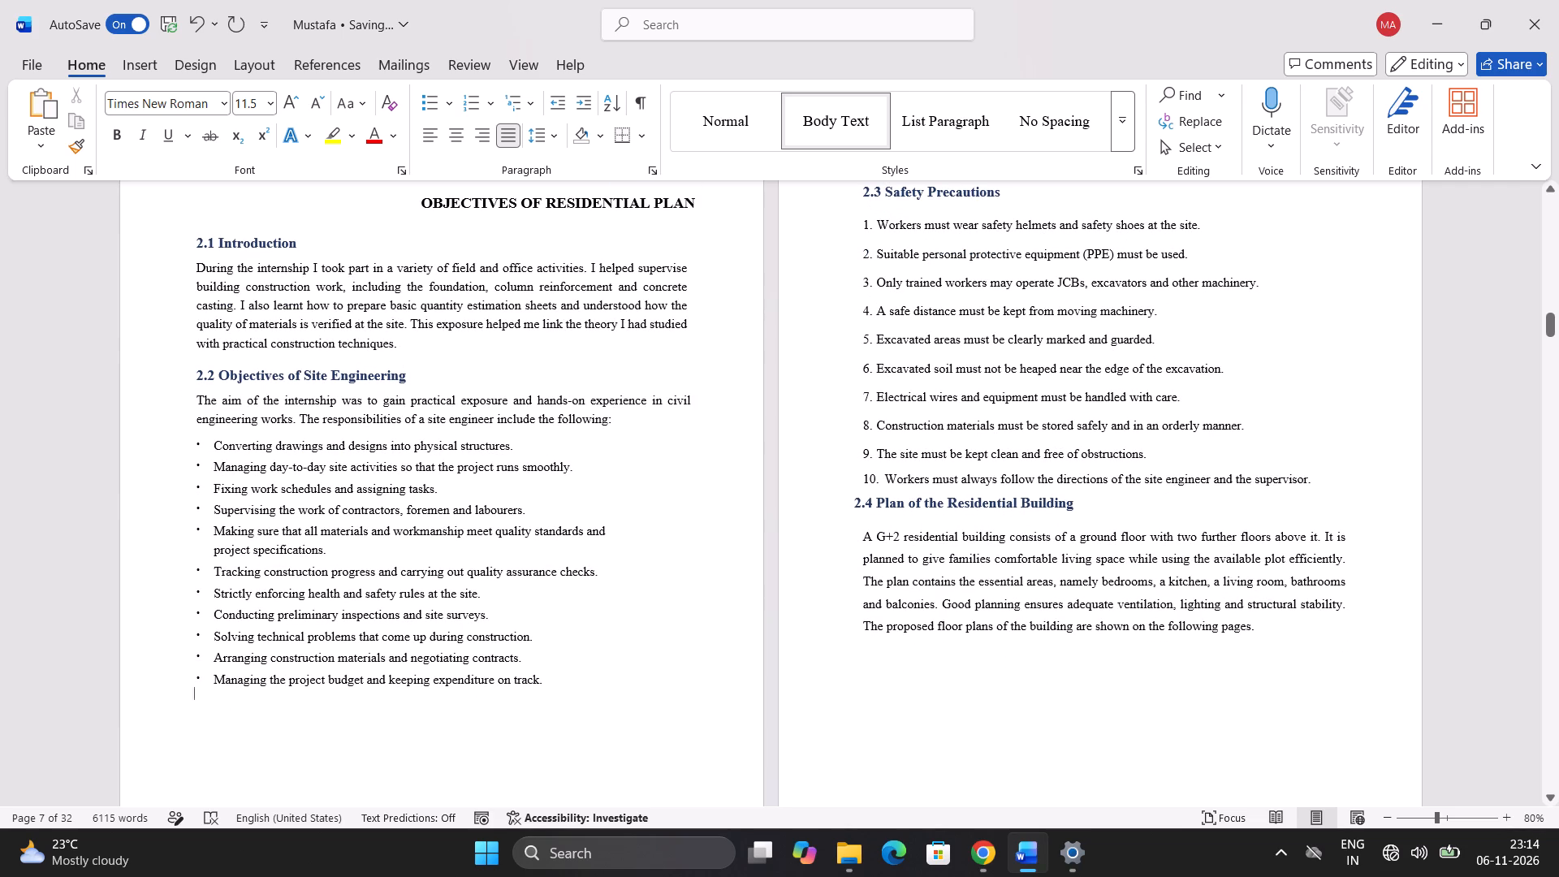
left_click_drag(178, 240, 516, 698)
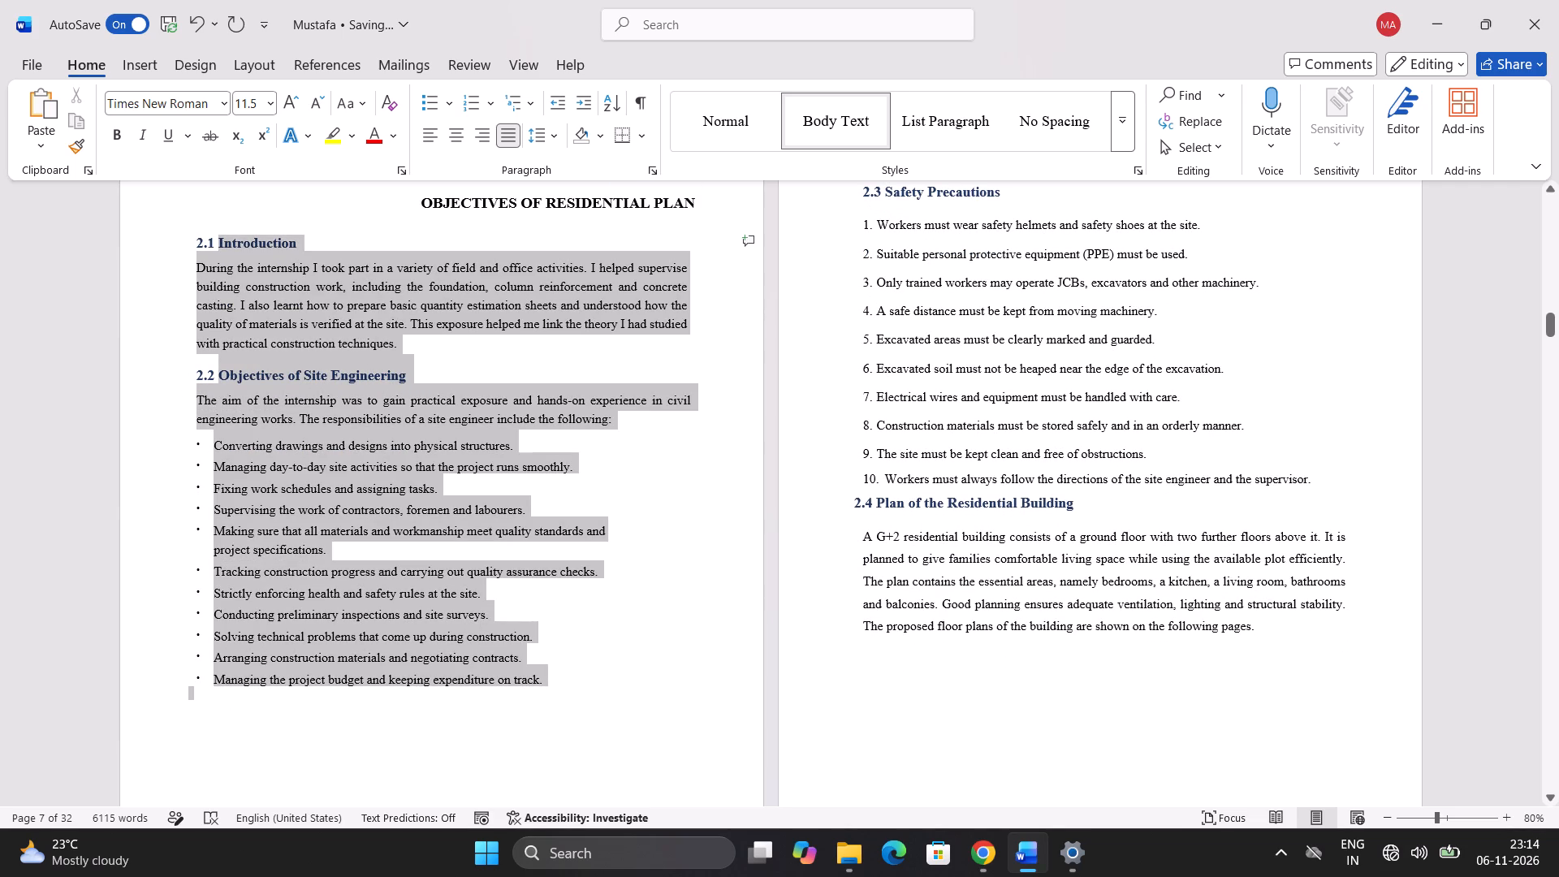
left_click_drag(516, 698, 516, 693)
left_click(551, 140)
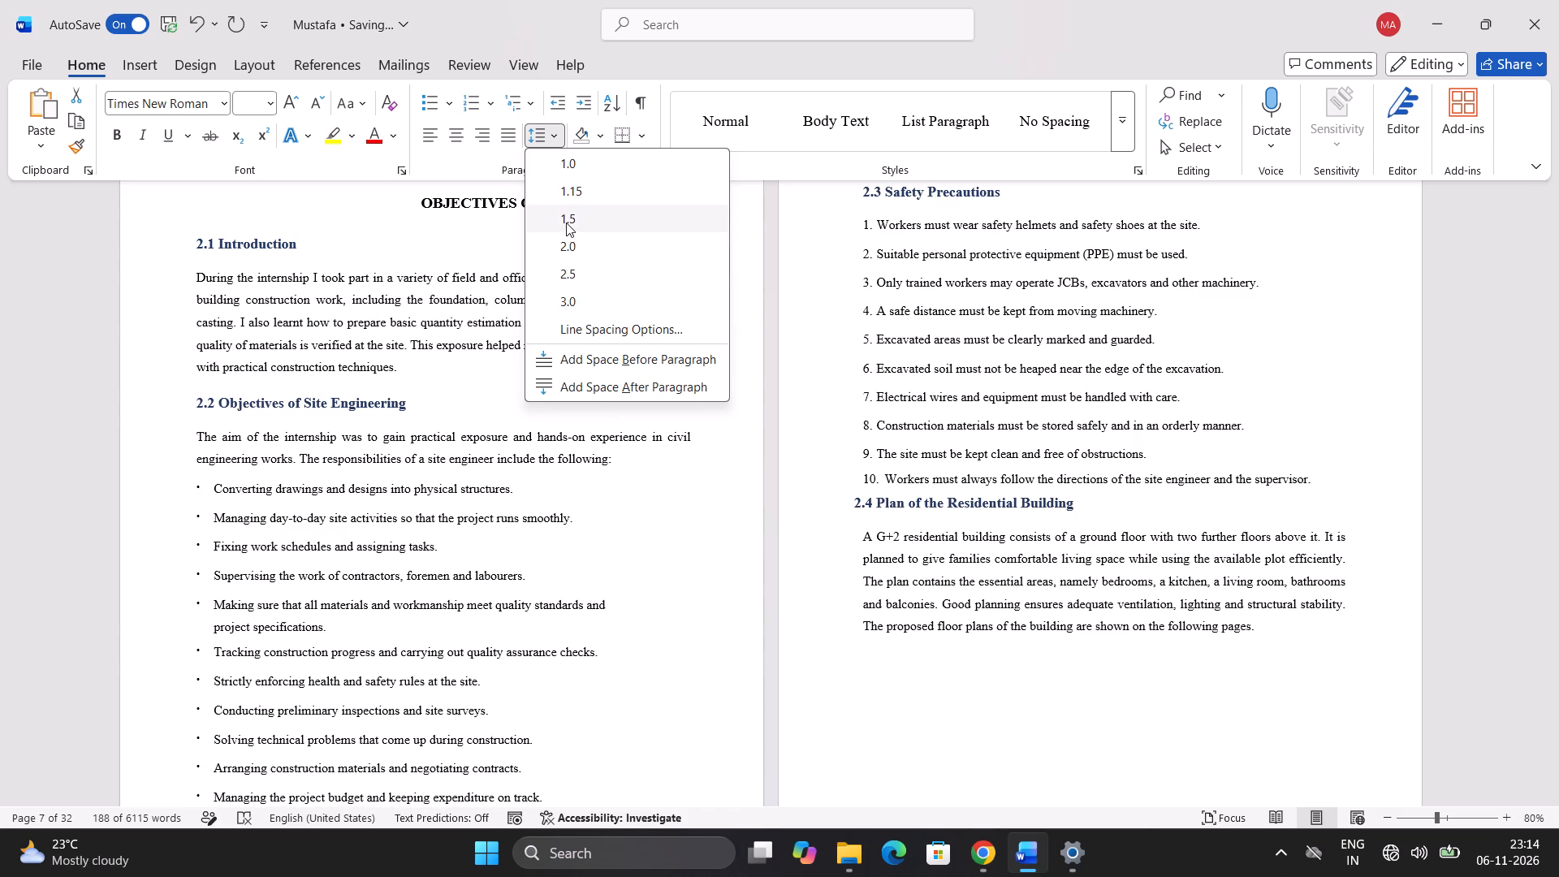
left_click(566, 222)
scroll(551, 266, "down", 3)
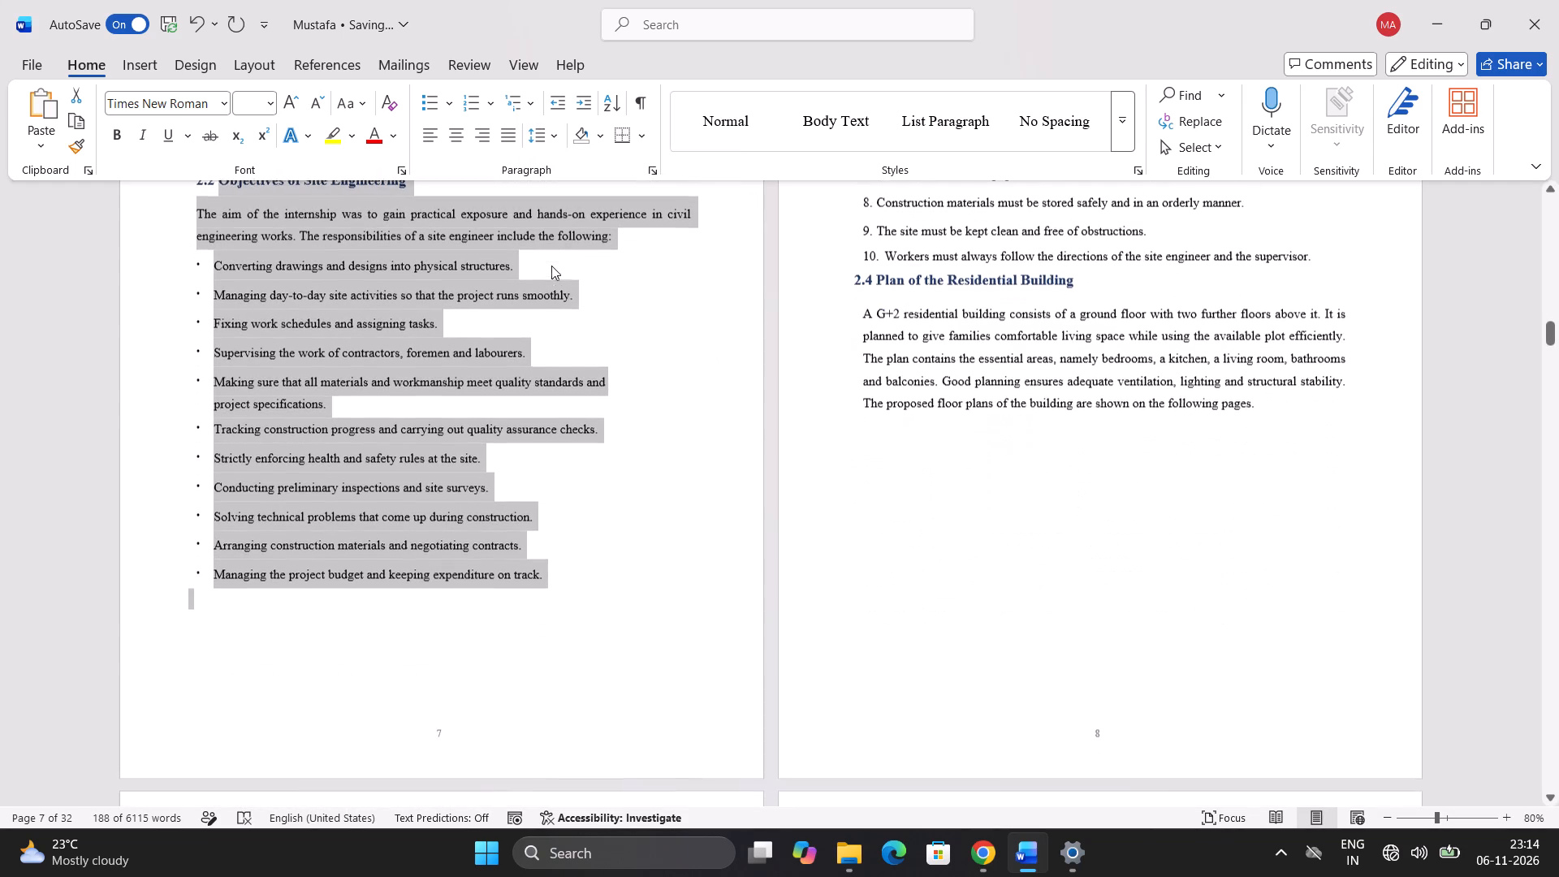
scroll(551, 266, "down", 1)
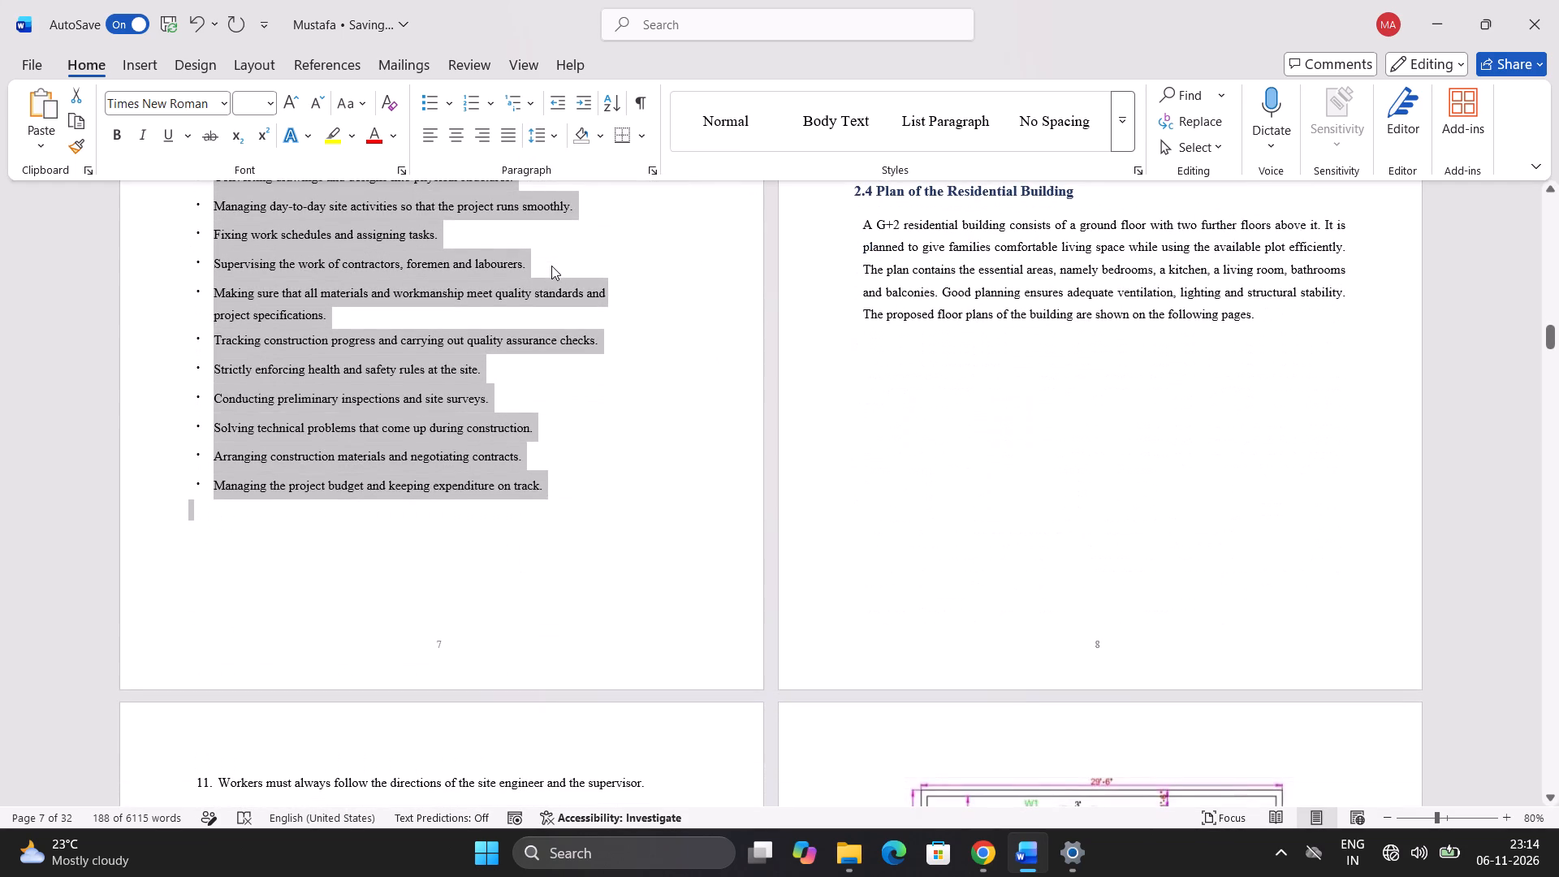
scroll(551, 266, "up", 1)
left_click(556, 140)
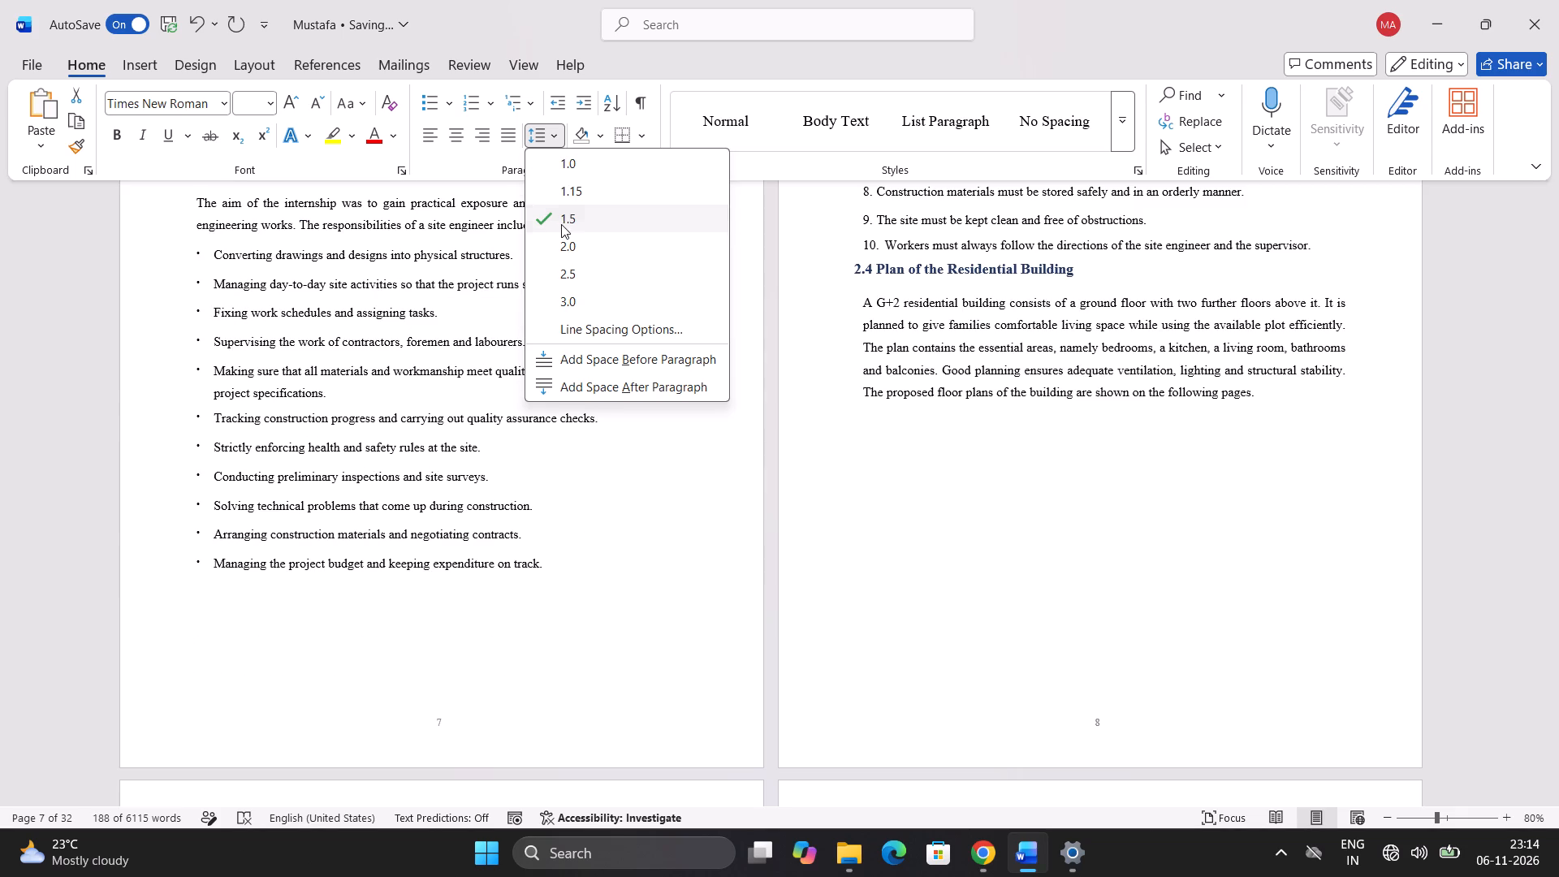
left_click(621, 512)
left_click(671, 563)
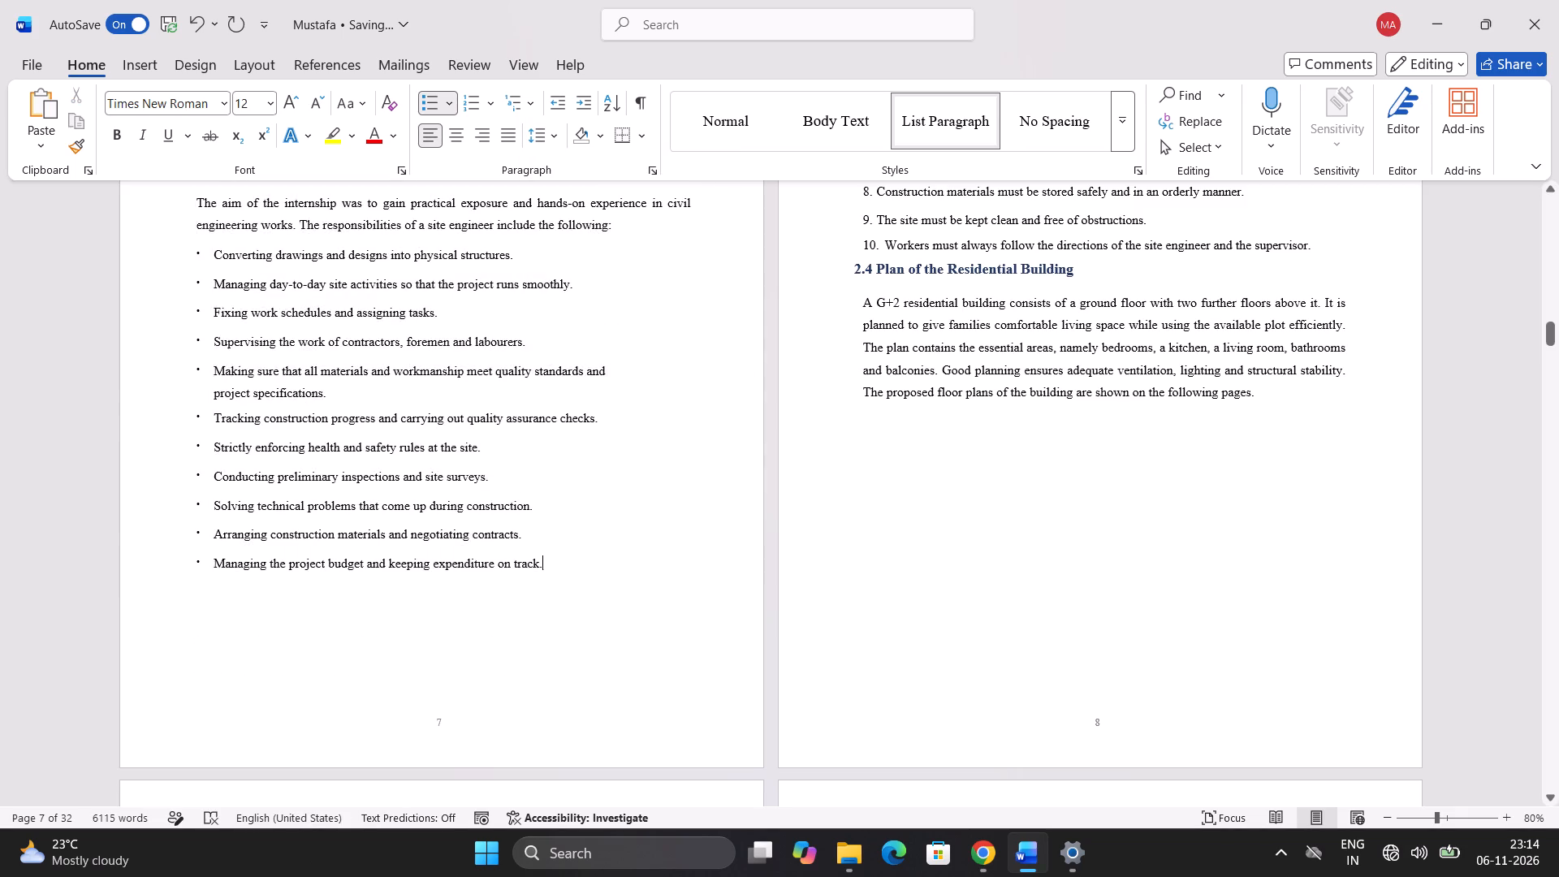
Select the repeated safety precaution 11, about following the site engineer's directions, at the top of page 9.
scroll(496, 564, "up", 3)
scroll(482, 449, "down", 2)
scroll(469, 530, "down", 3)
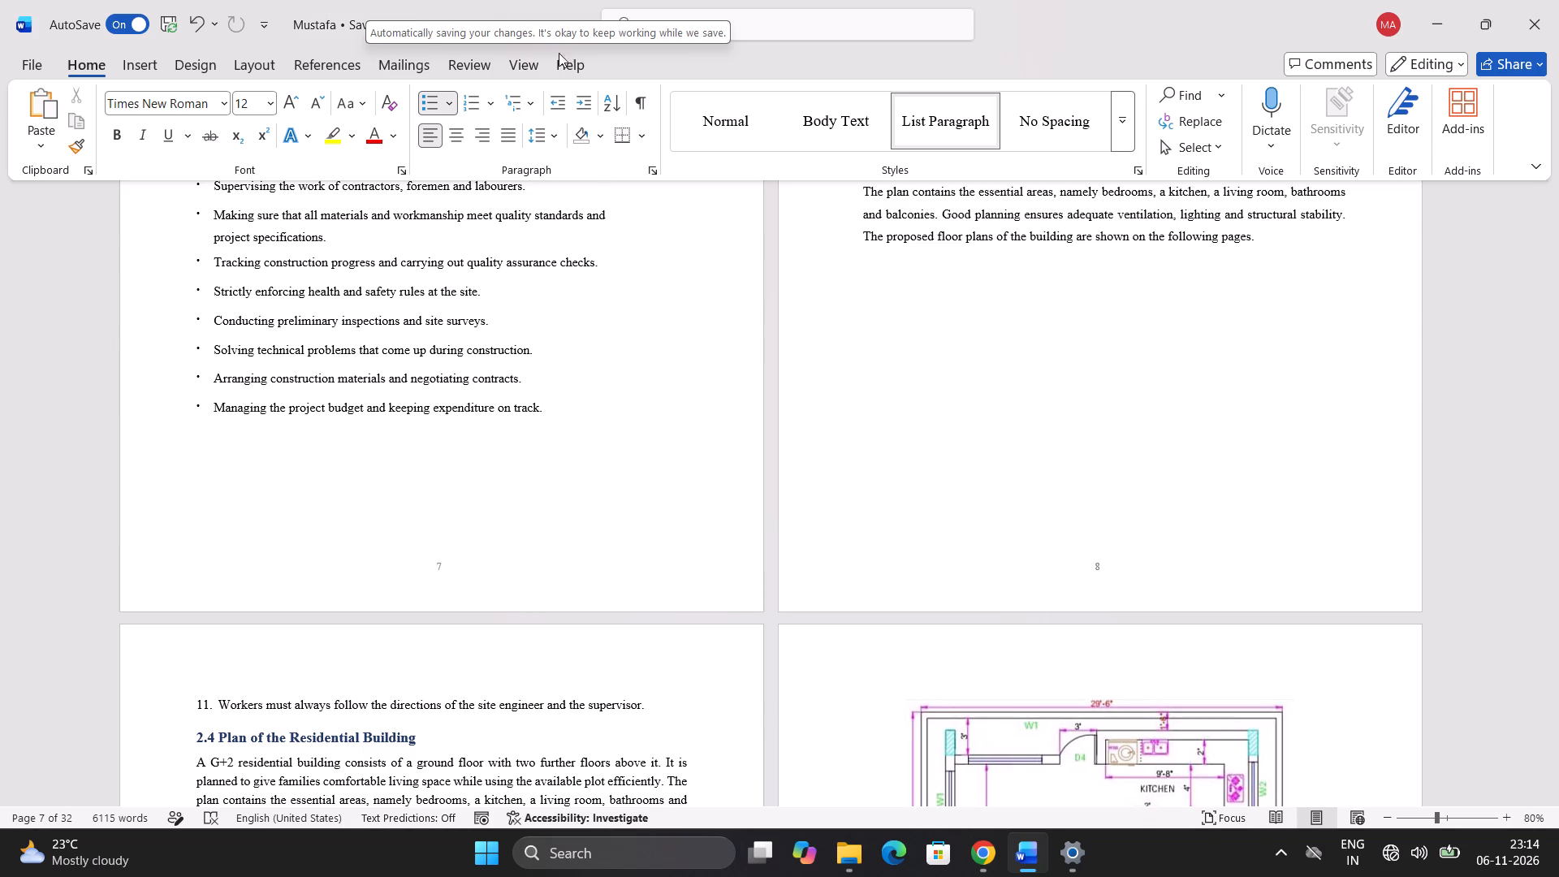
scroll(974, 466, "down", 5)
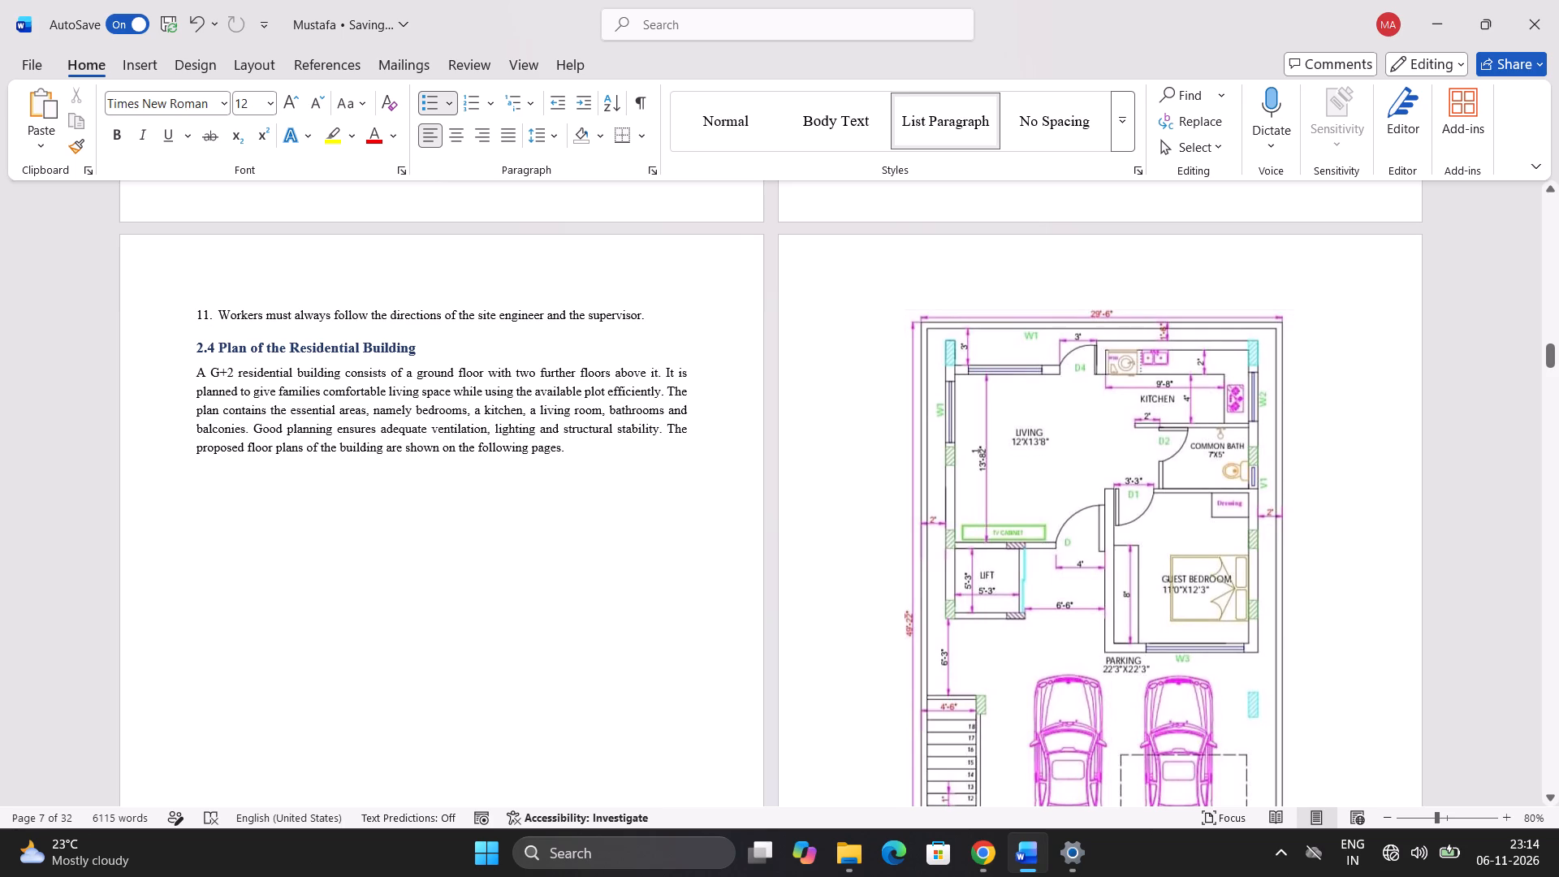
scroll(905, 438, "up", 3)
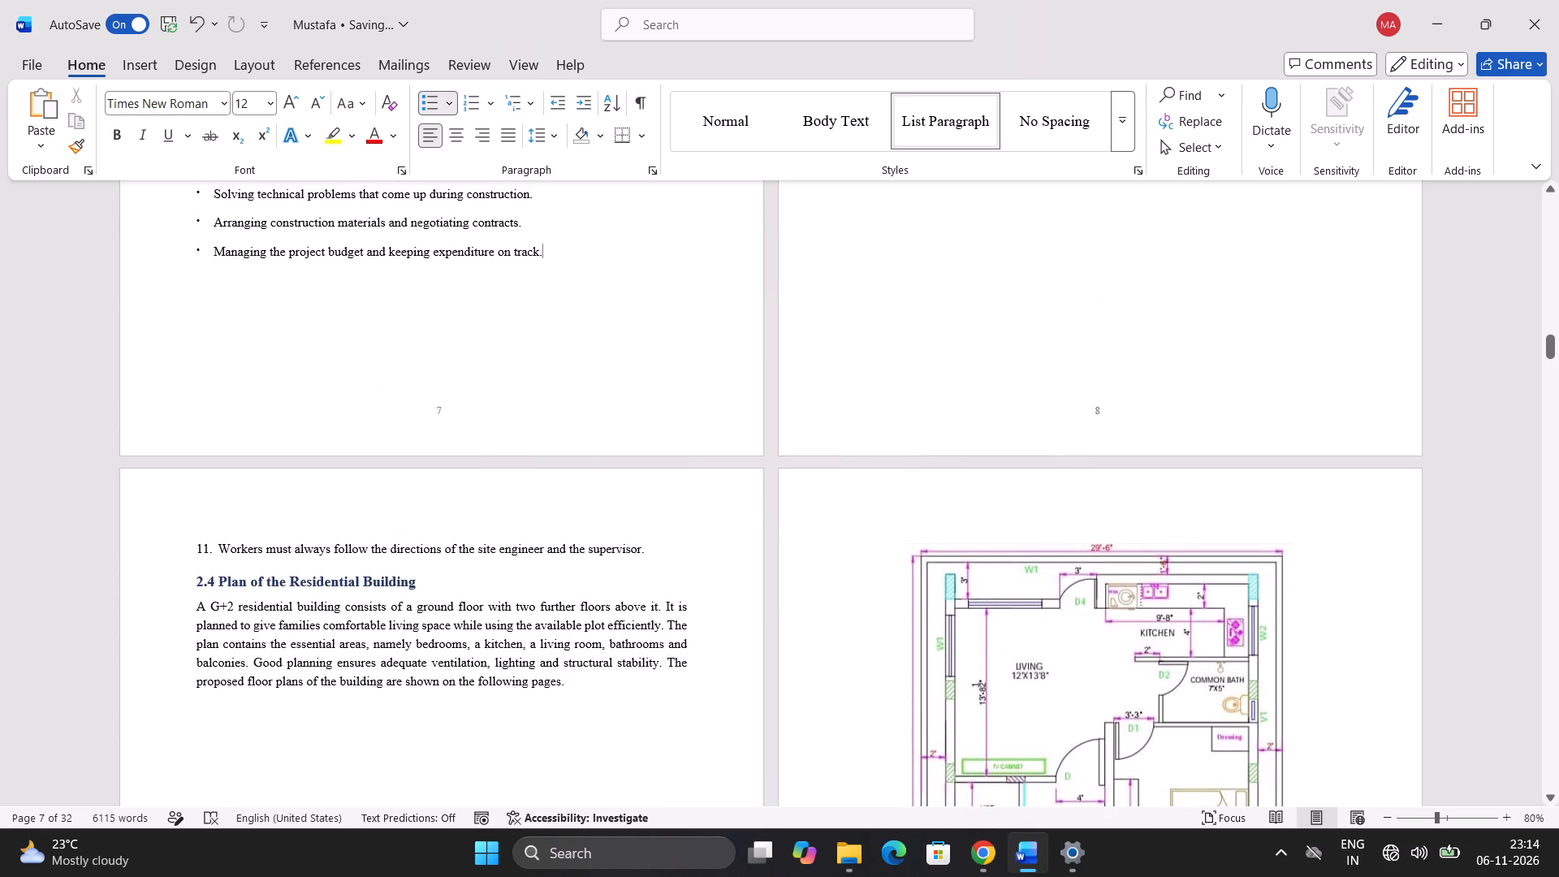
left_click(688, 509)
right_click(714, 528)
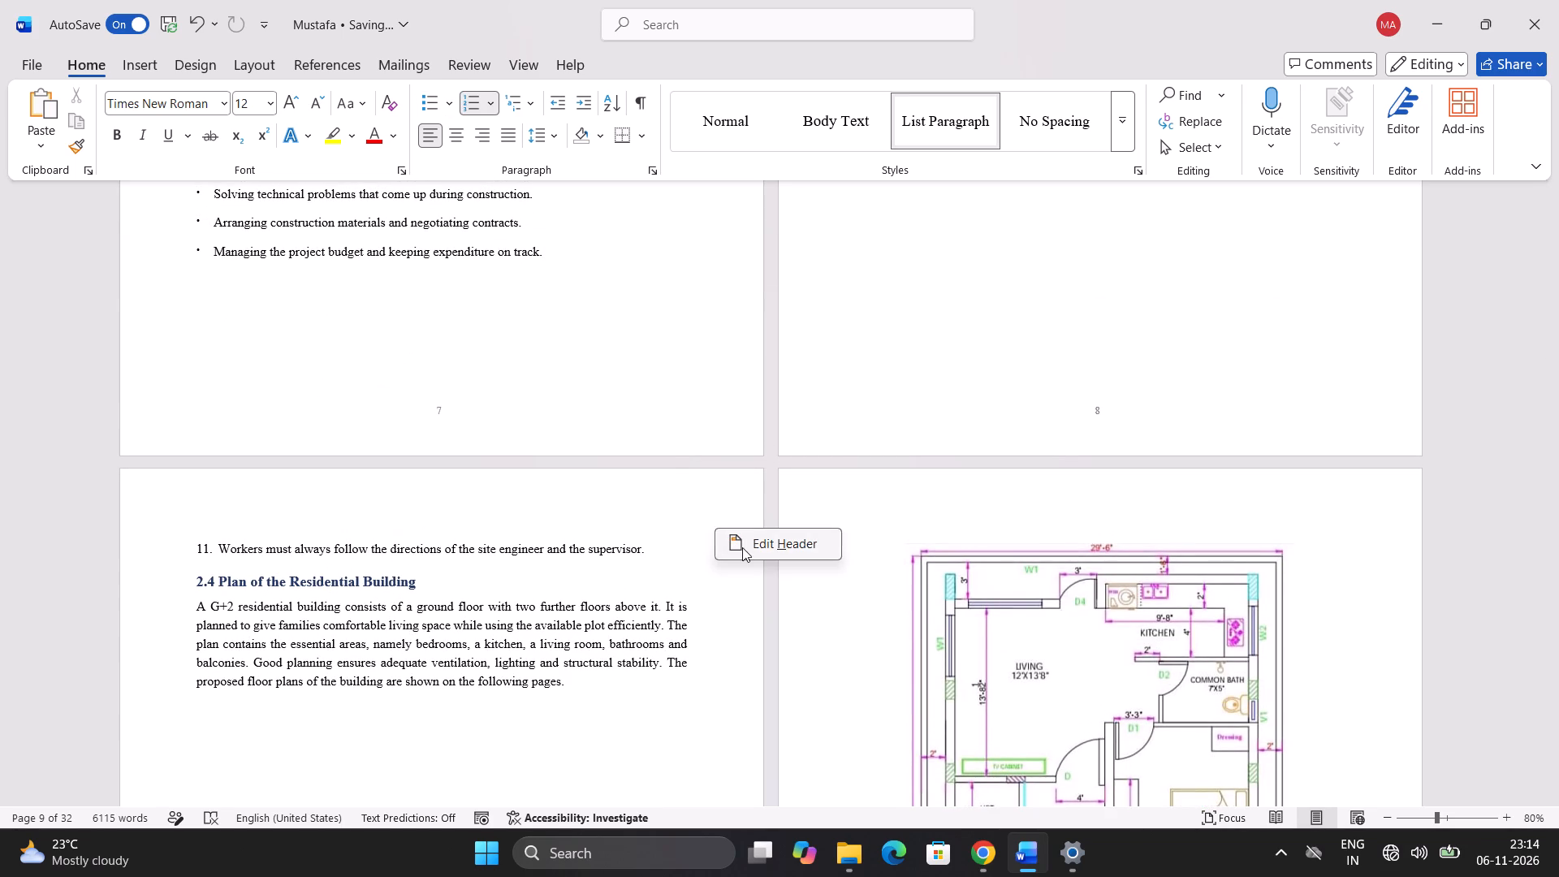
left_click(663, 659)
left_click(663, 710)
right_click(663, 700)
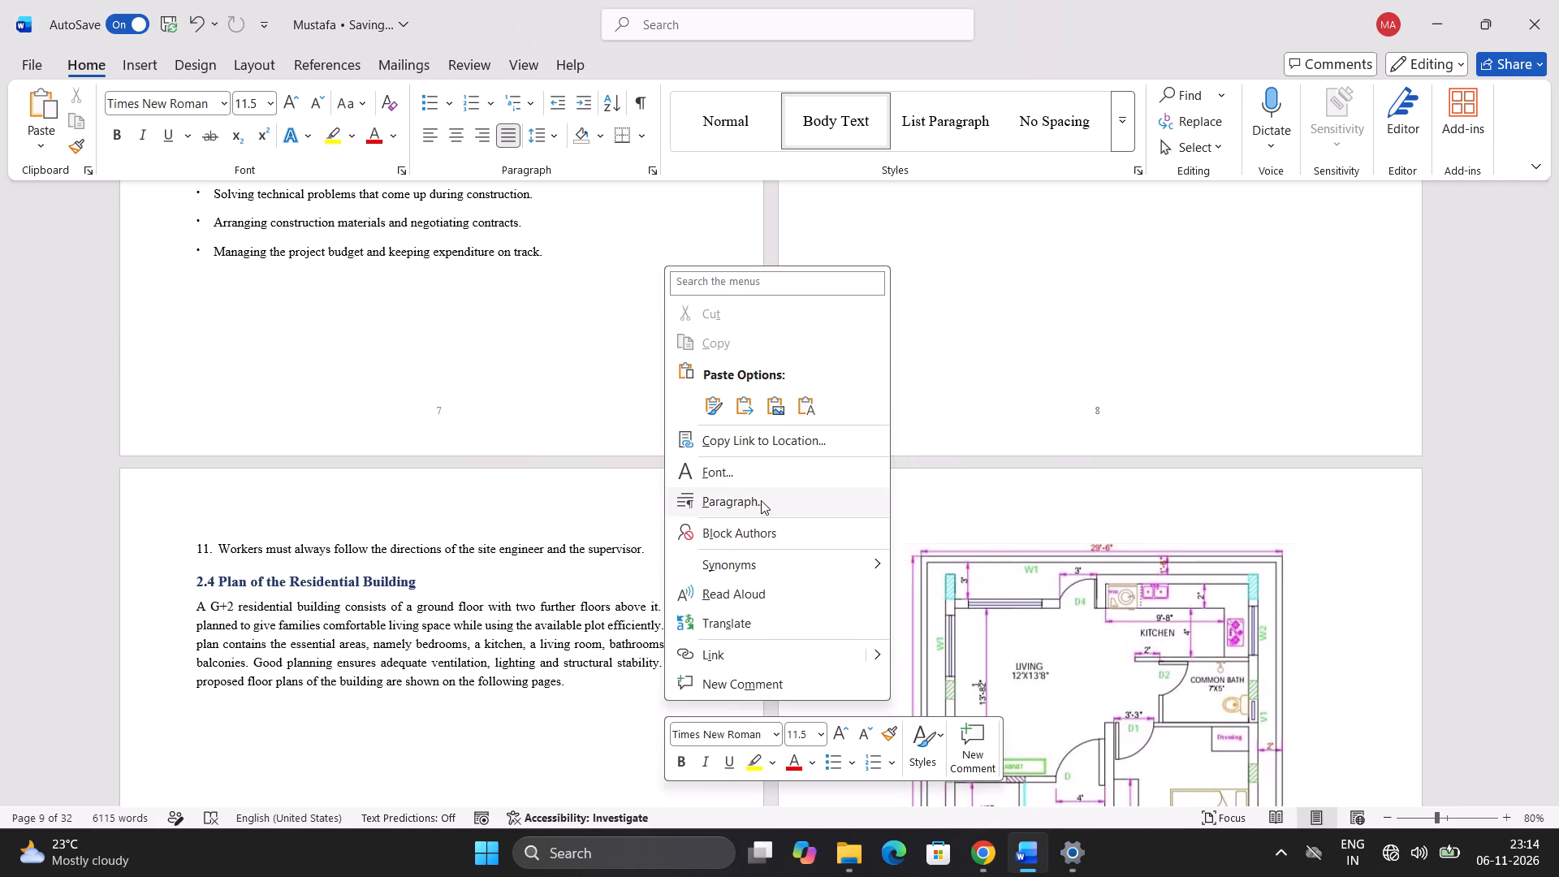
left_click(149, 510)
left_click_drag(149, 510, 159, 526)
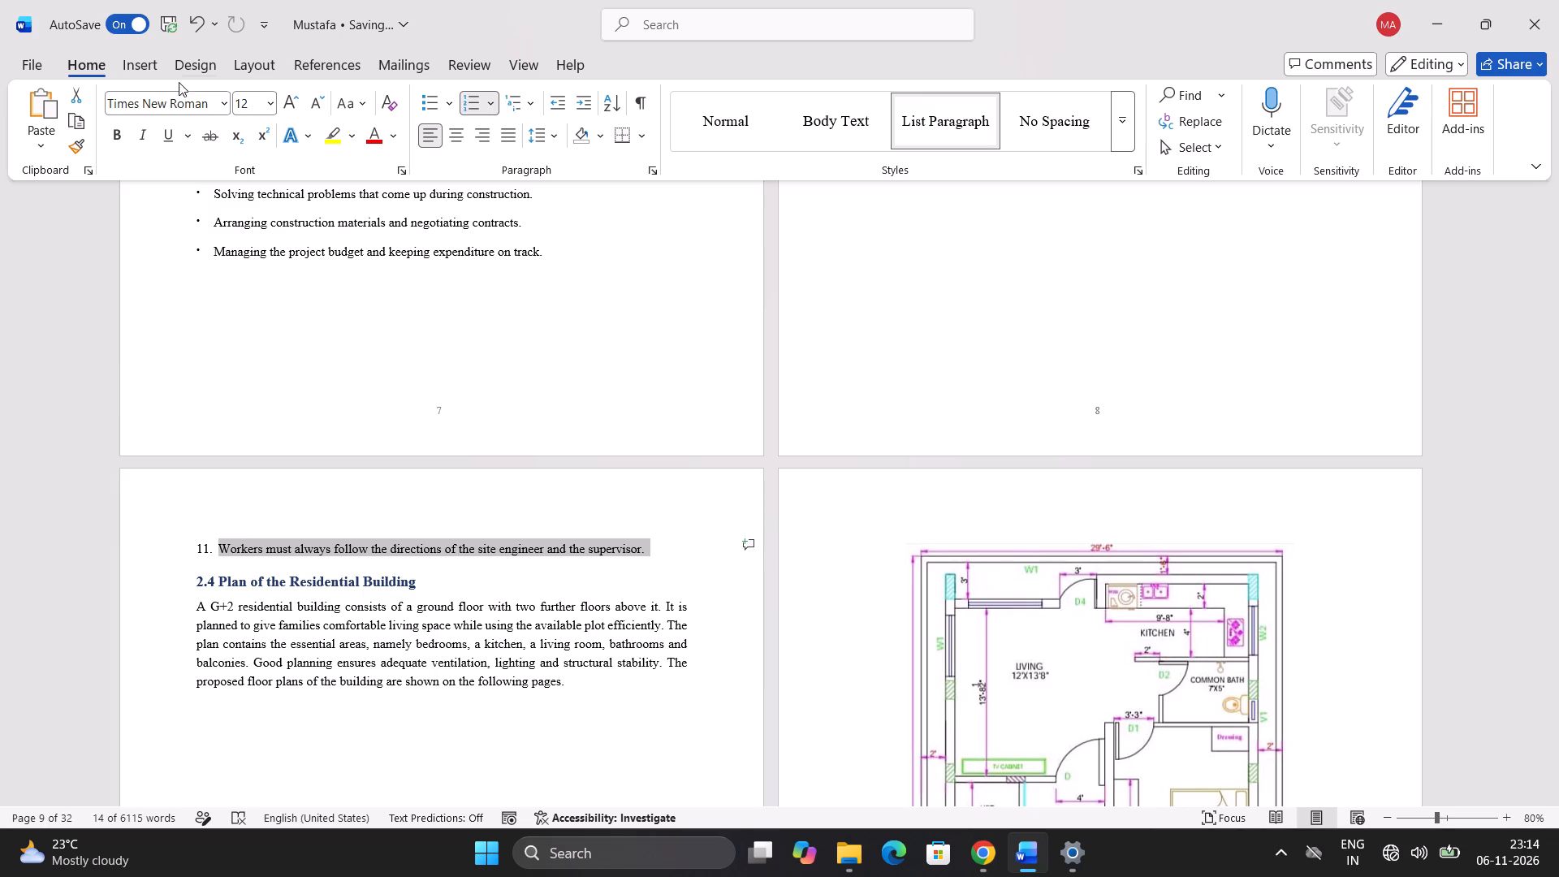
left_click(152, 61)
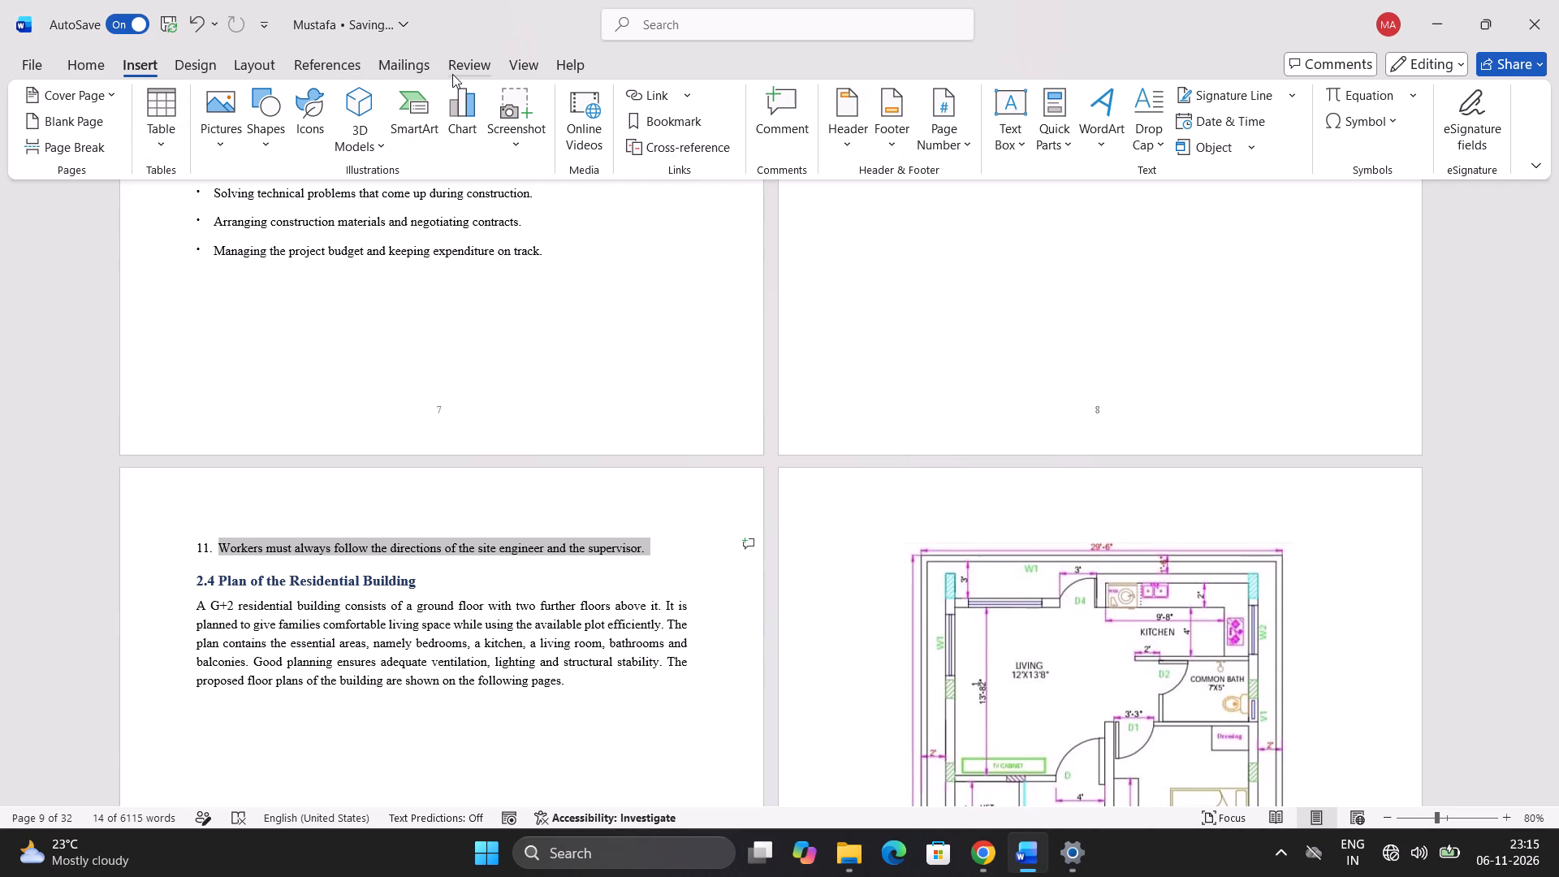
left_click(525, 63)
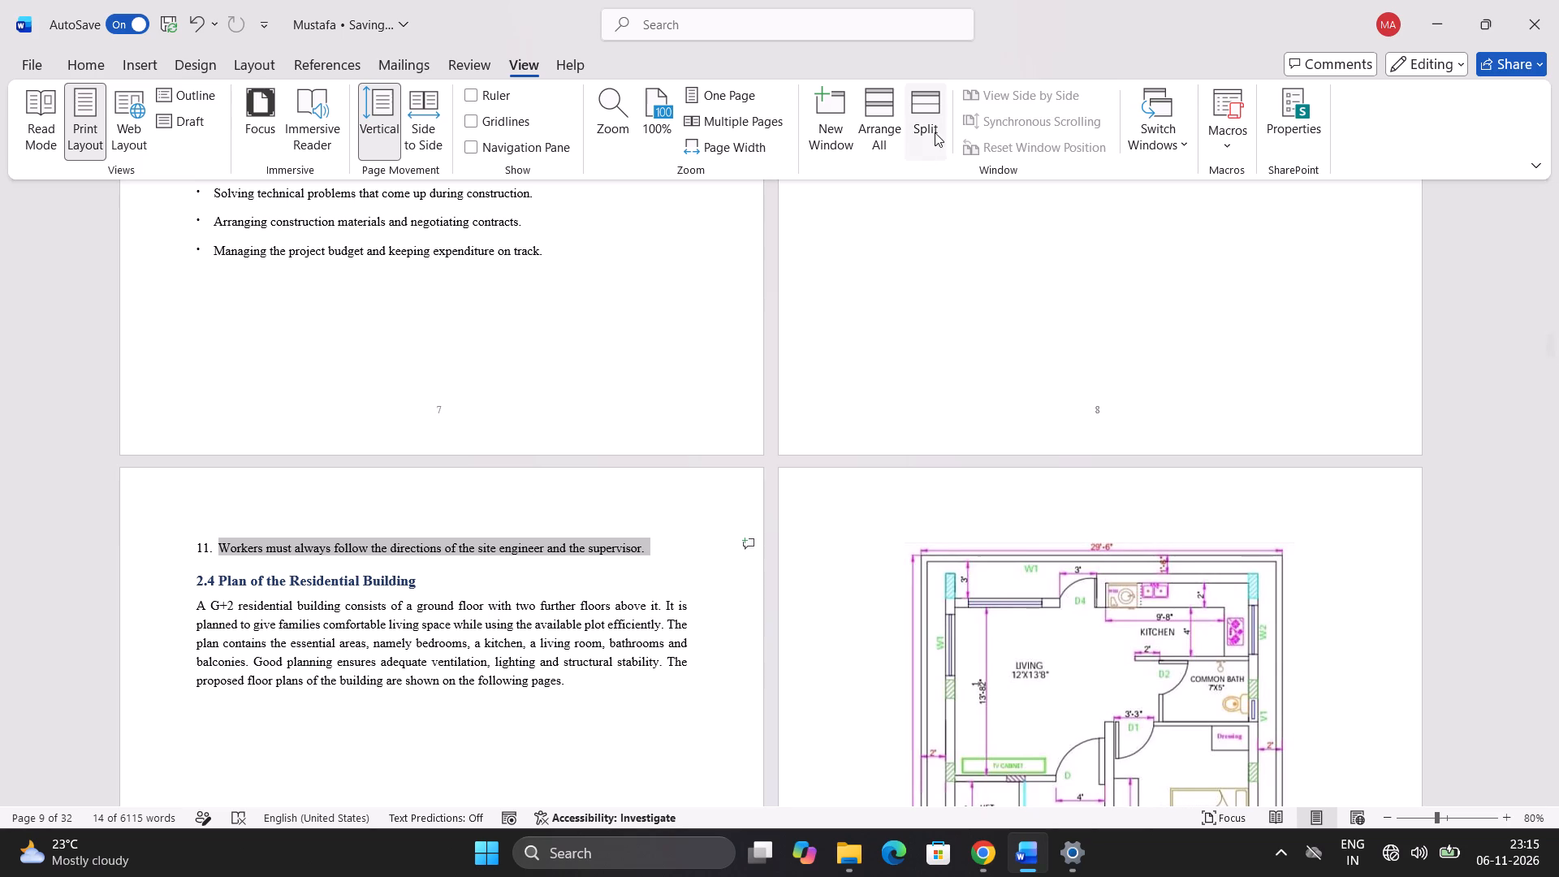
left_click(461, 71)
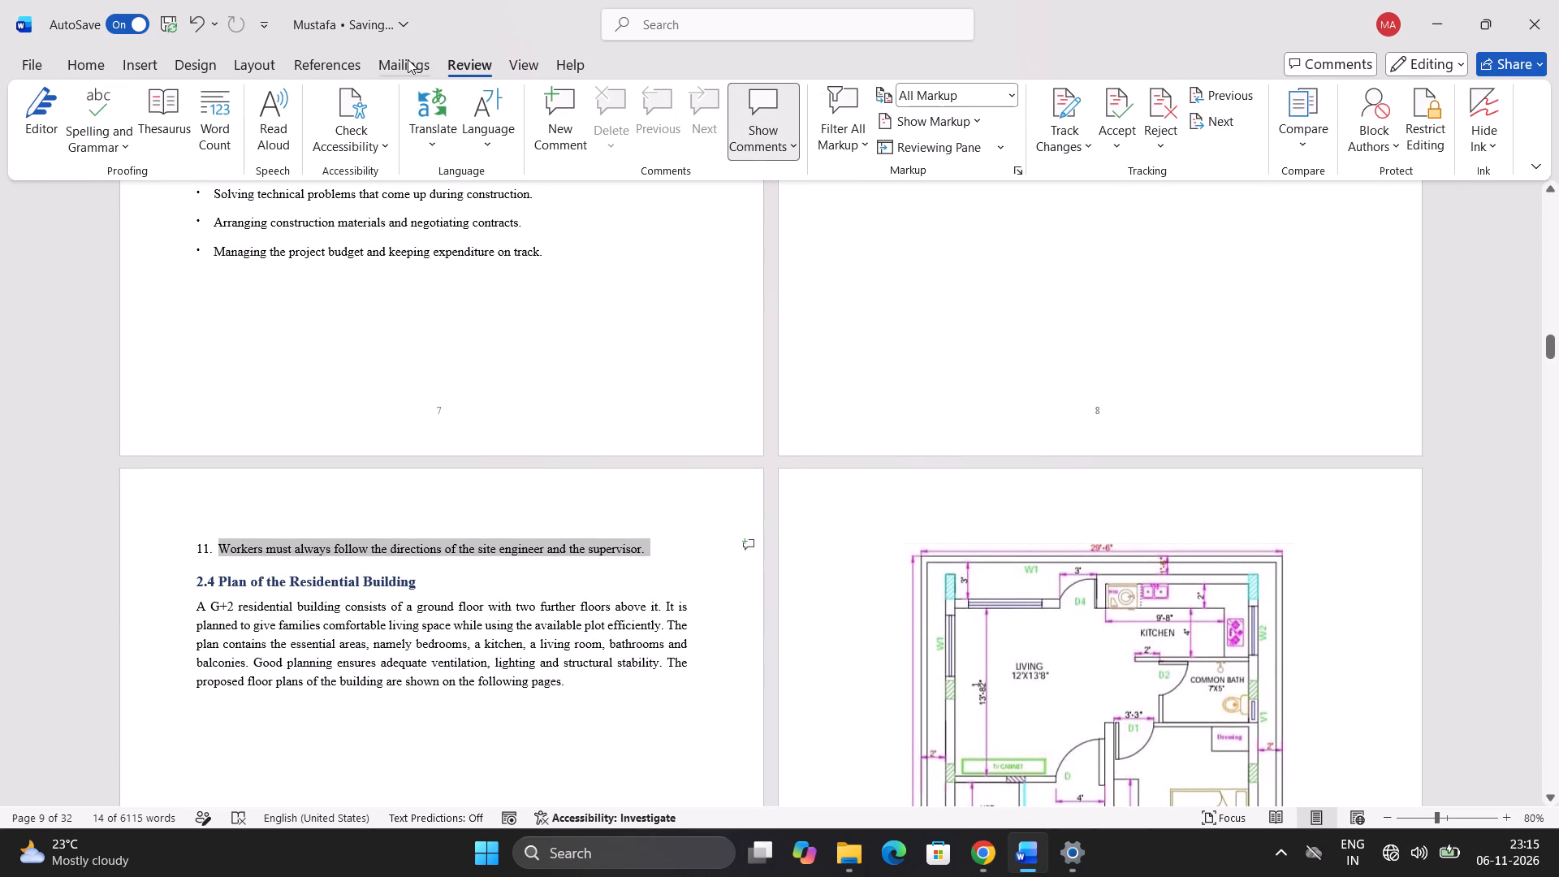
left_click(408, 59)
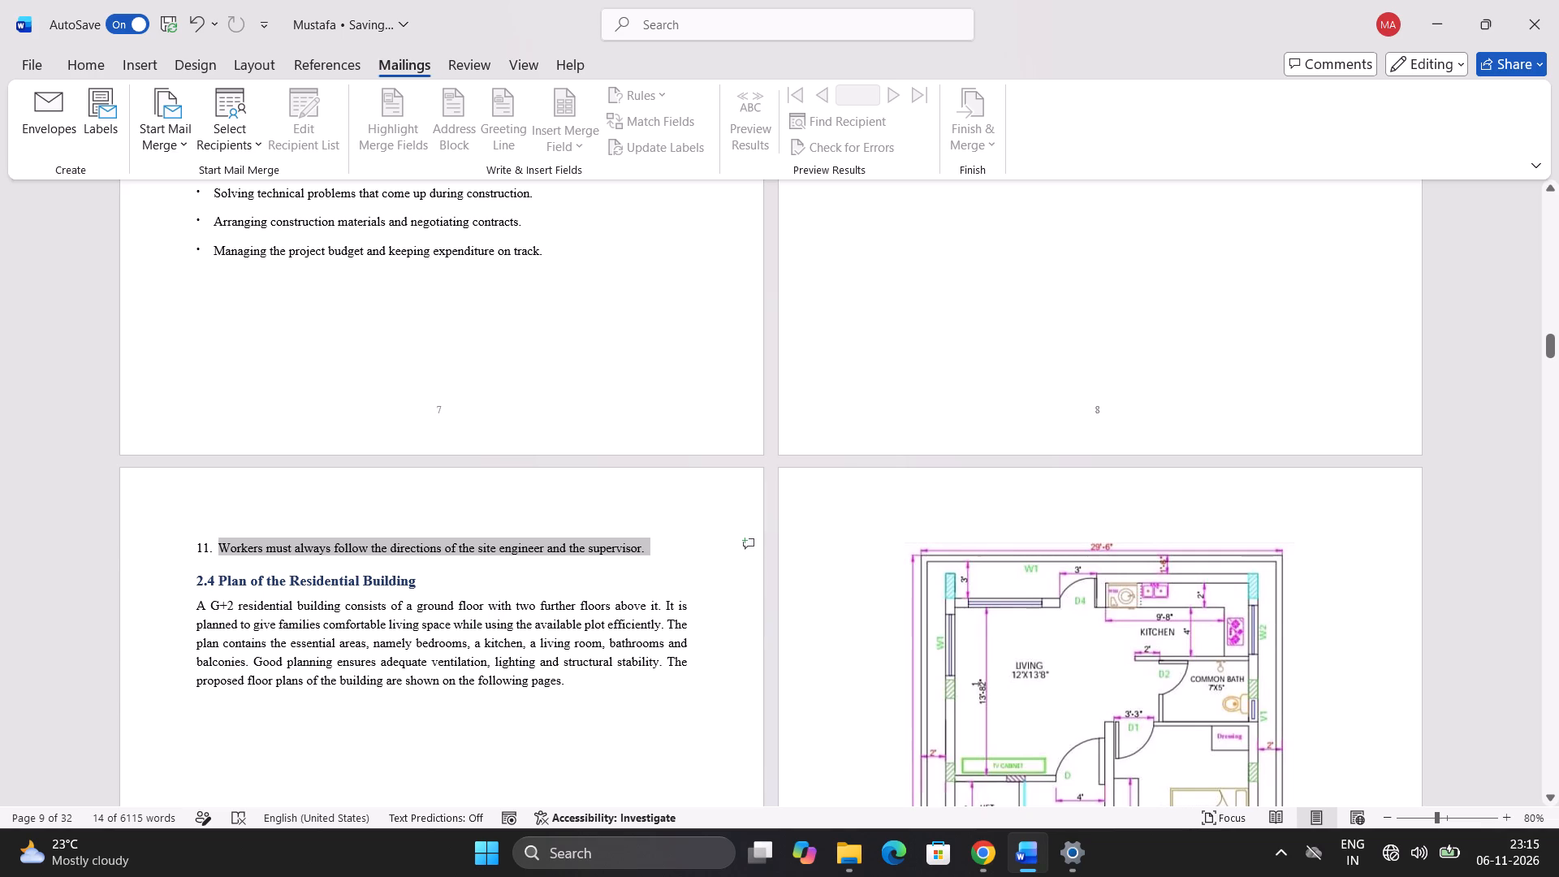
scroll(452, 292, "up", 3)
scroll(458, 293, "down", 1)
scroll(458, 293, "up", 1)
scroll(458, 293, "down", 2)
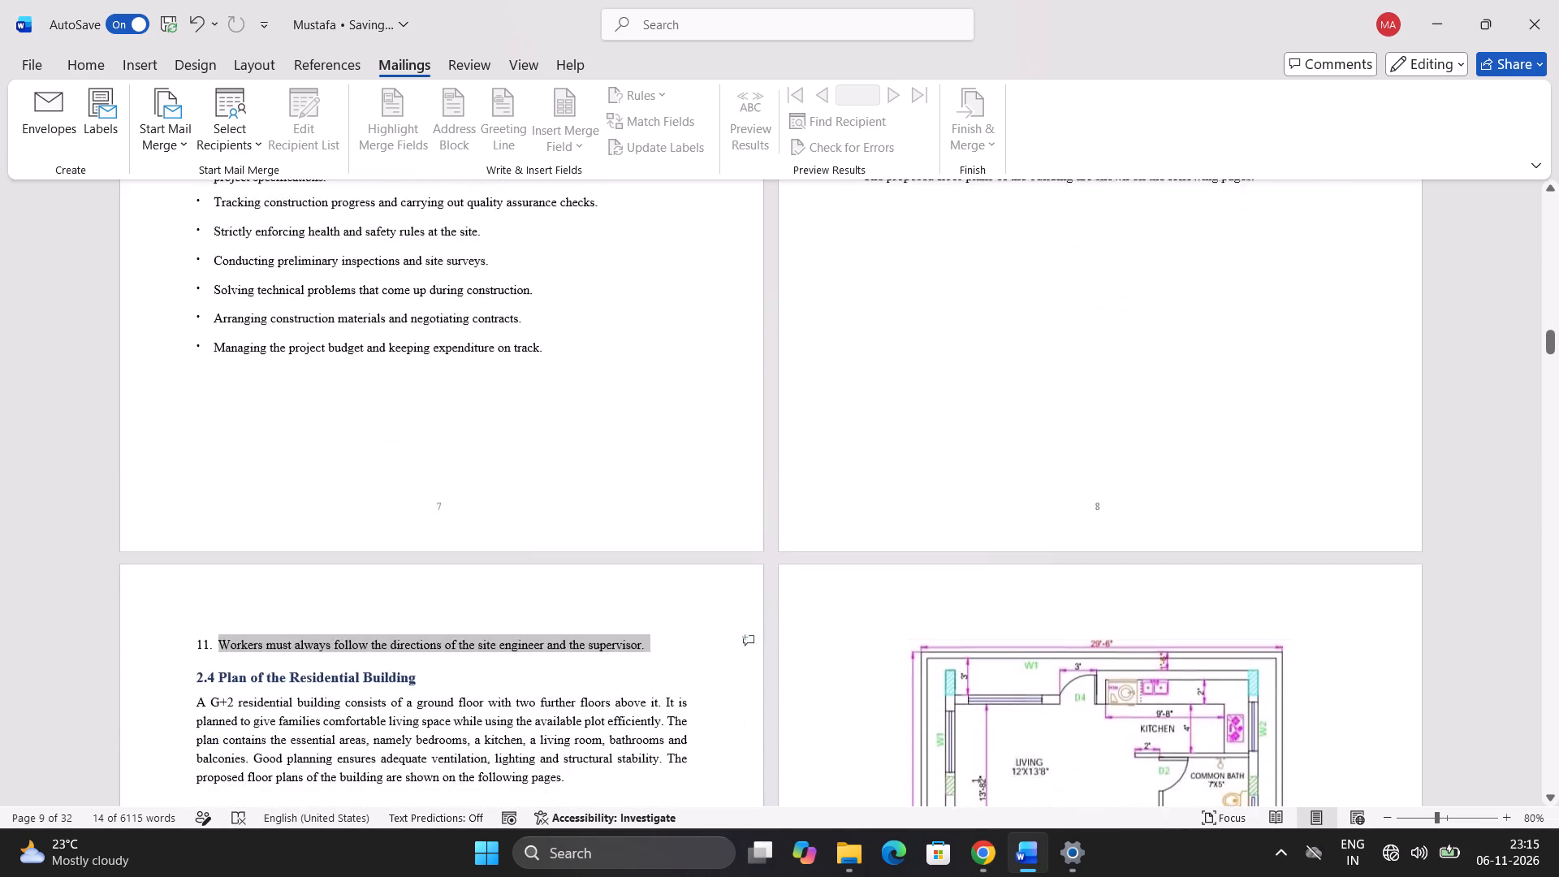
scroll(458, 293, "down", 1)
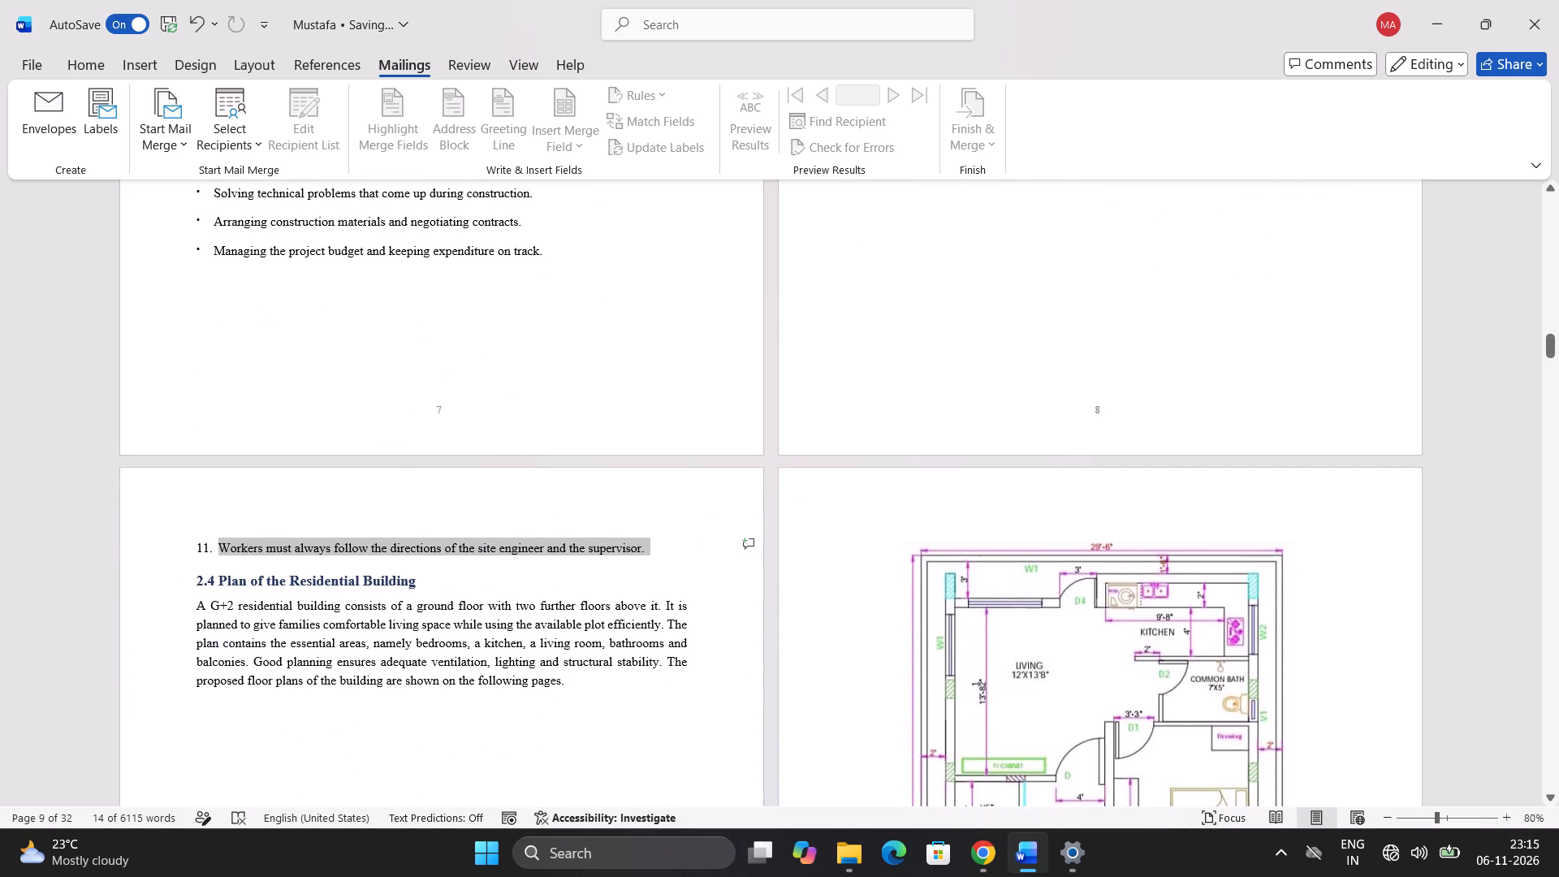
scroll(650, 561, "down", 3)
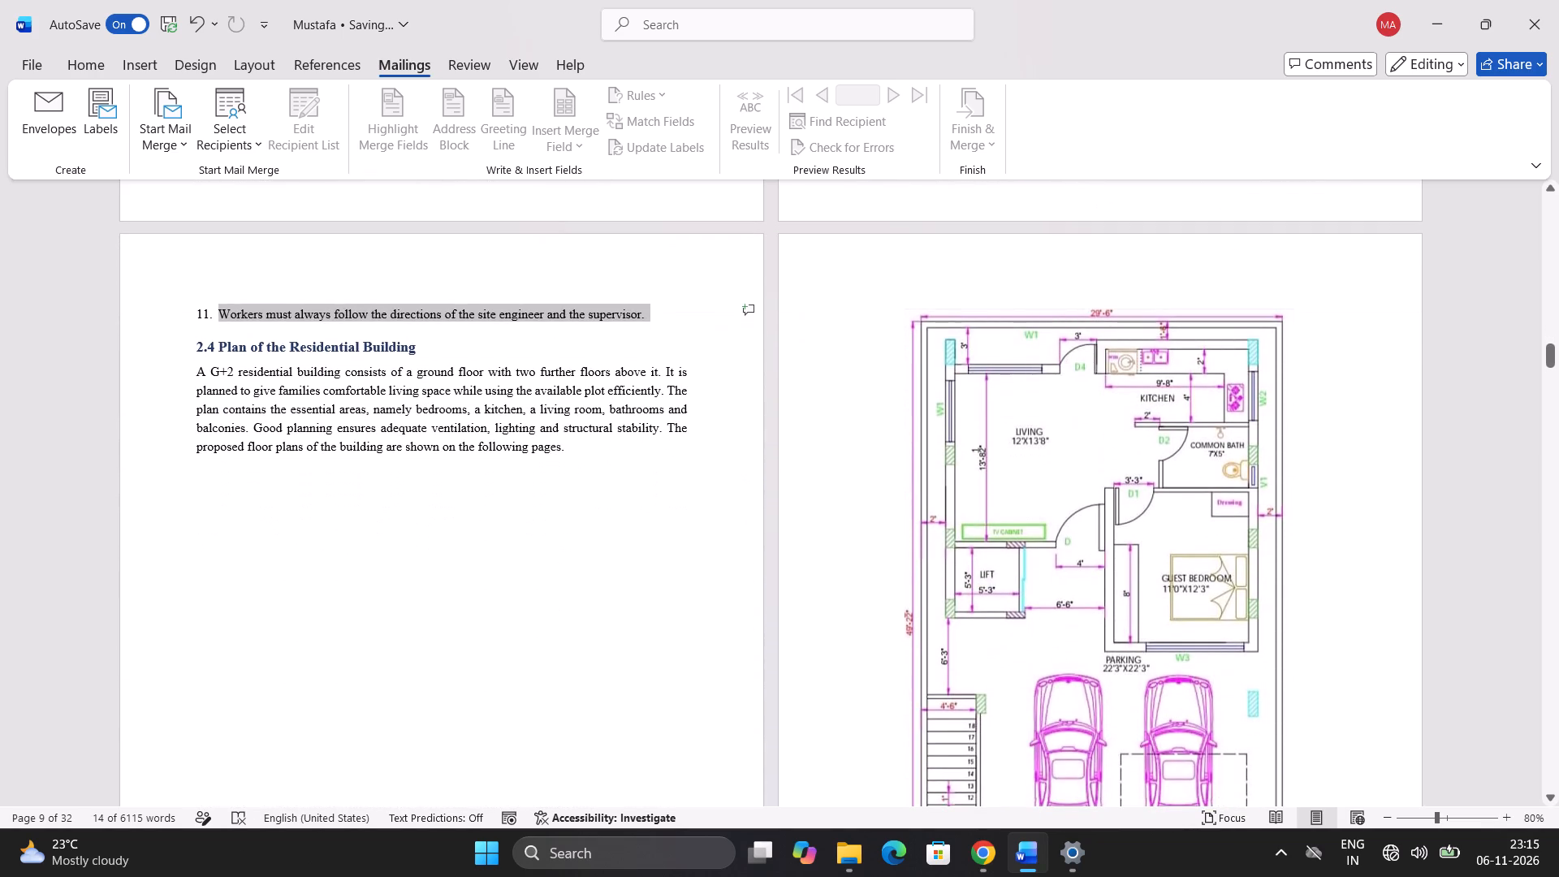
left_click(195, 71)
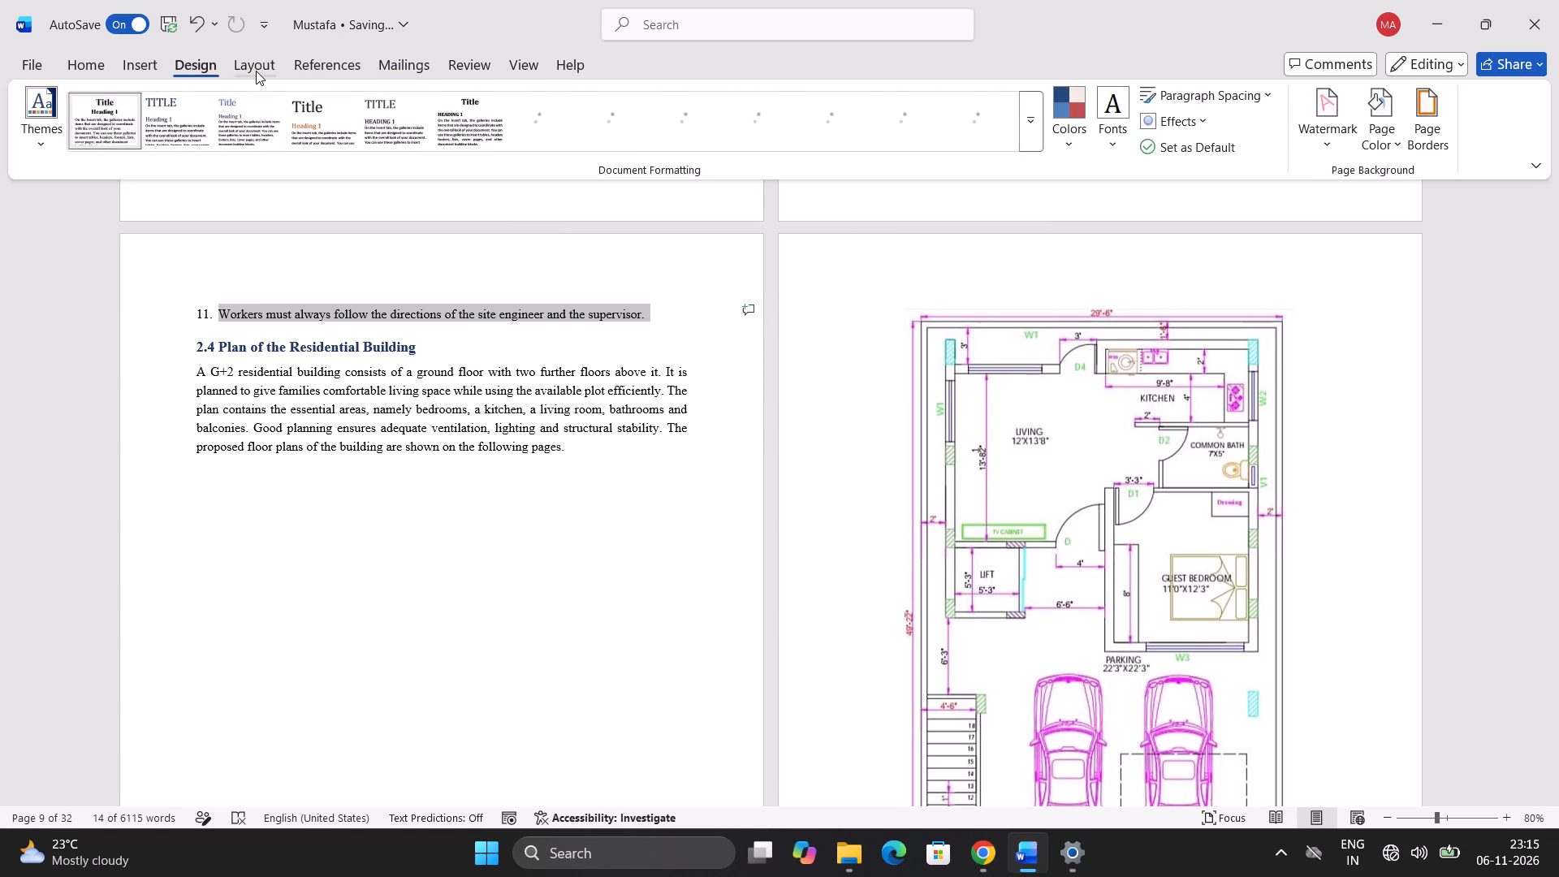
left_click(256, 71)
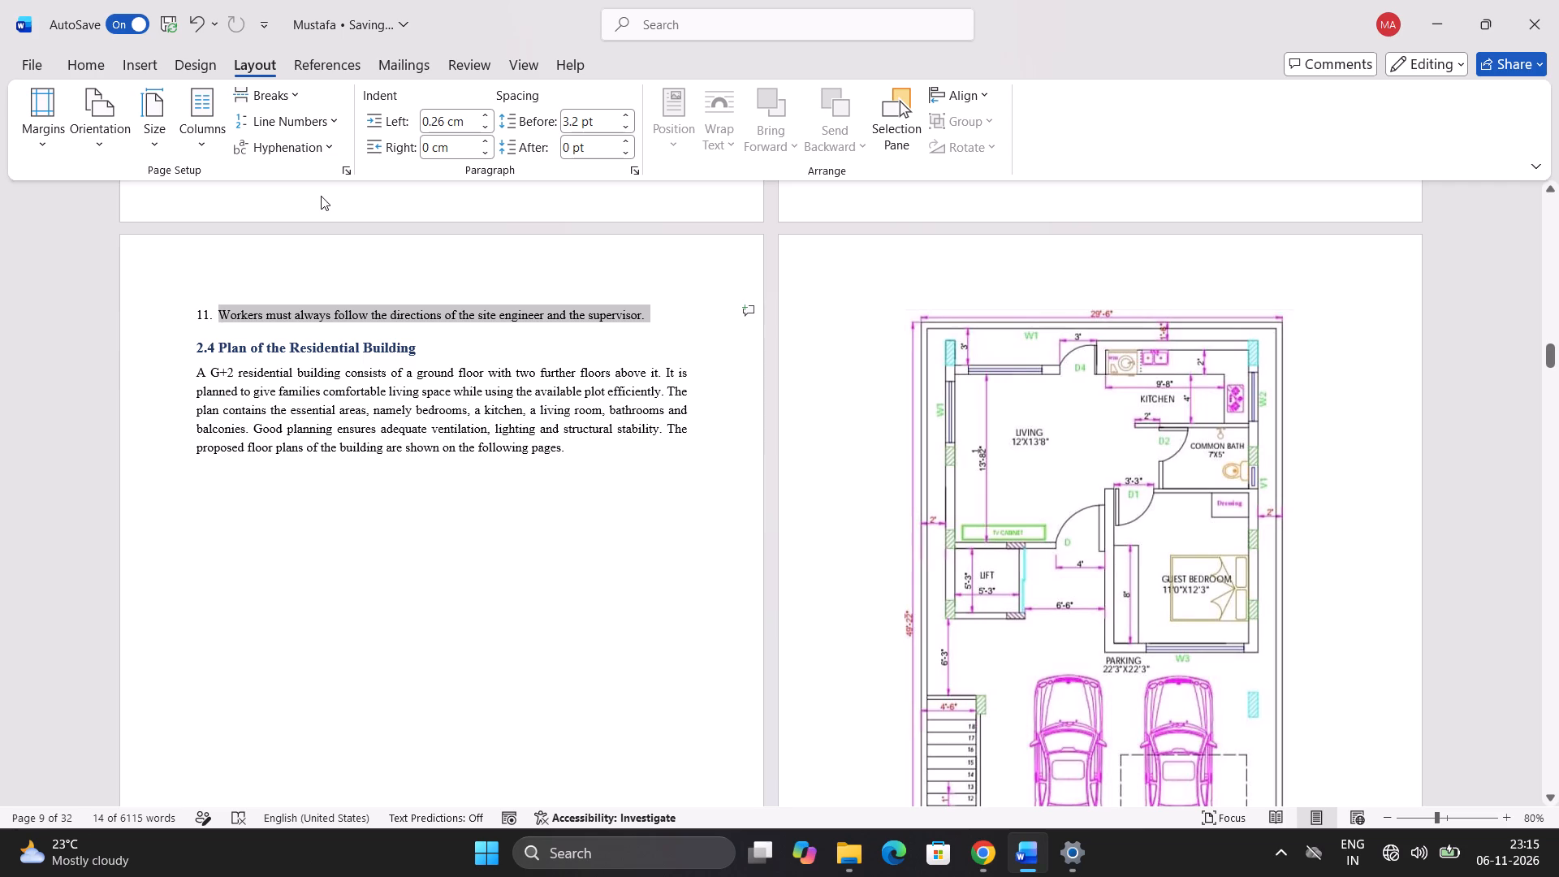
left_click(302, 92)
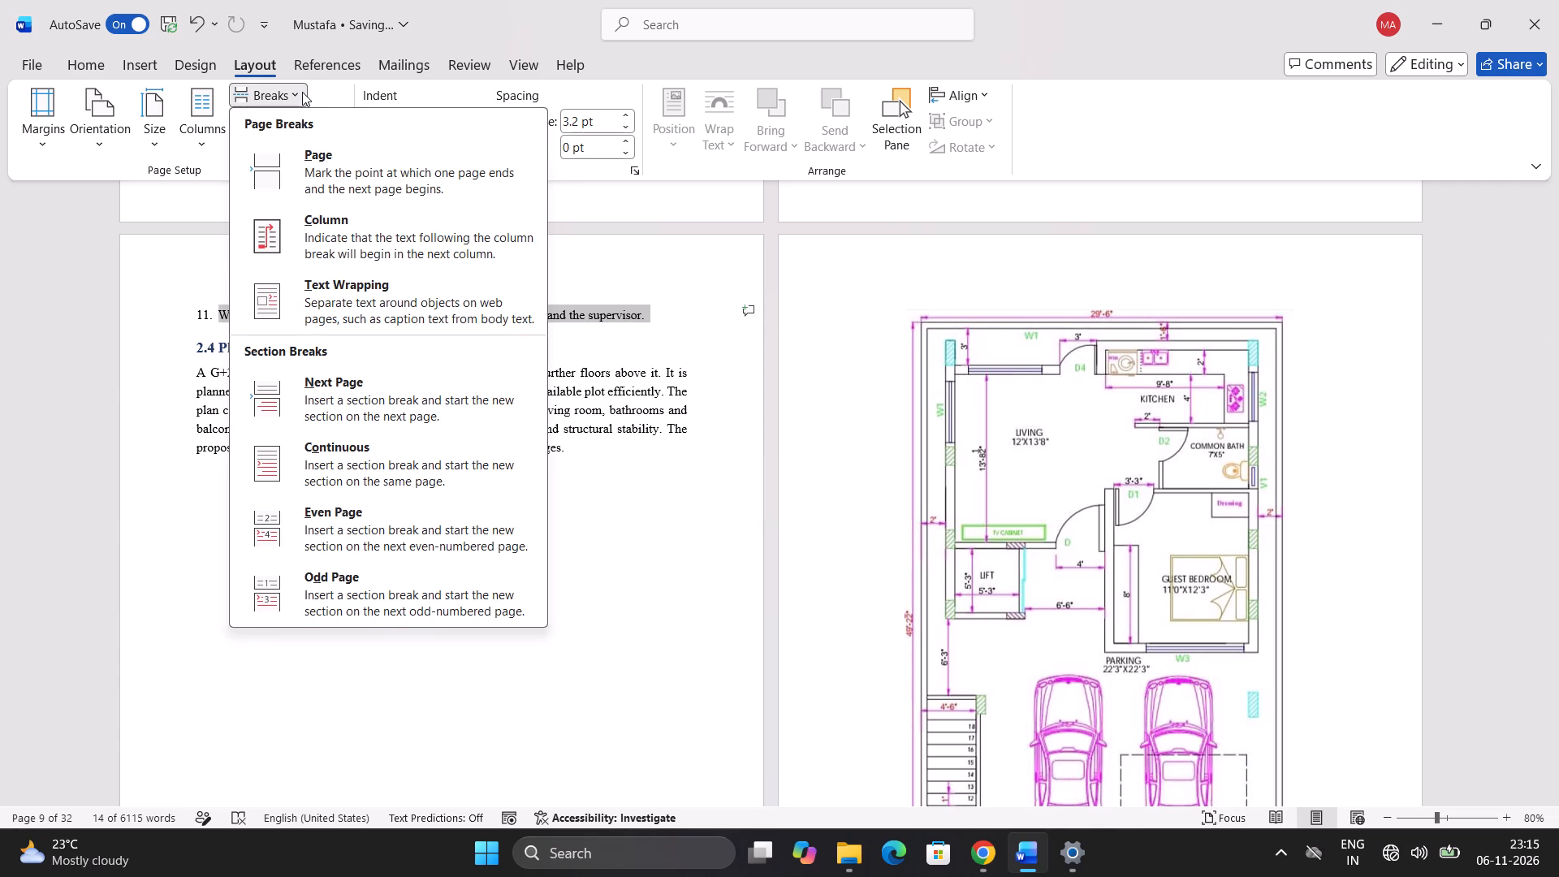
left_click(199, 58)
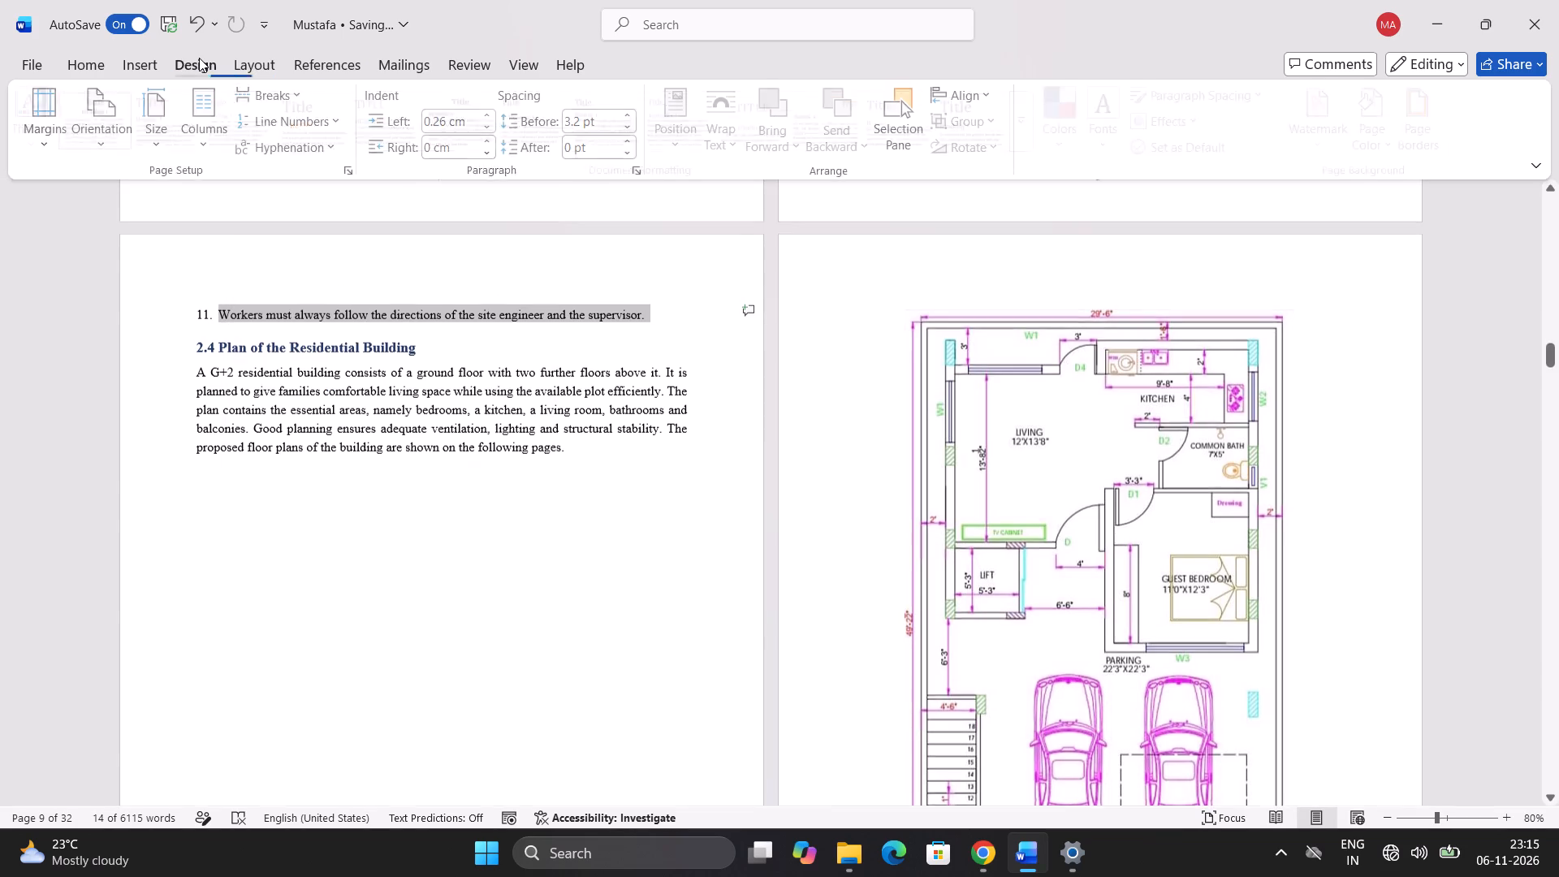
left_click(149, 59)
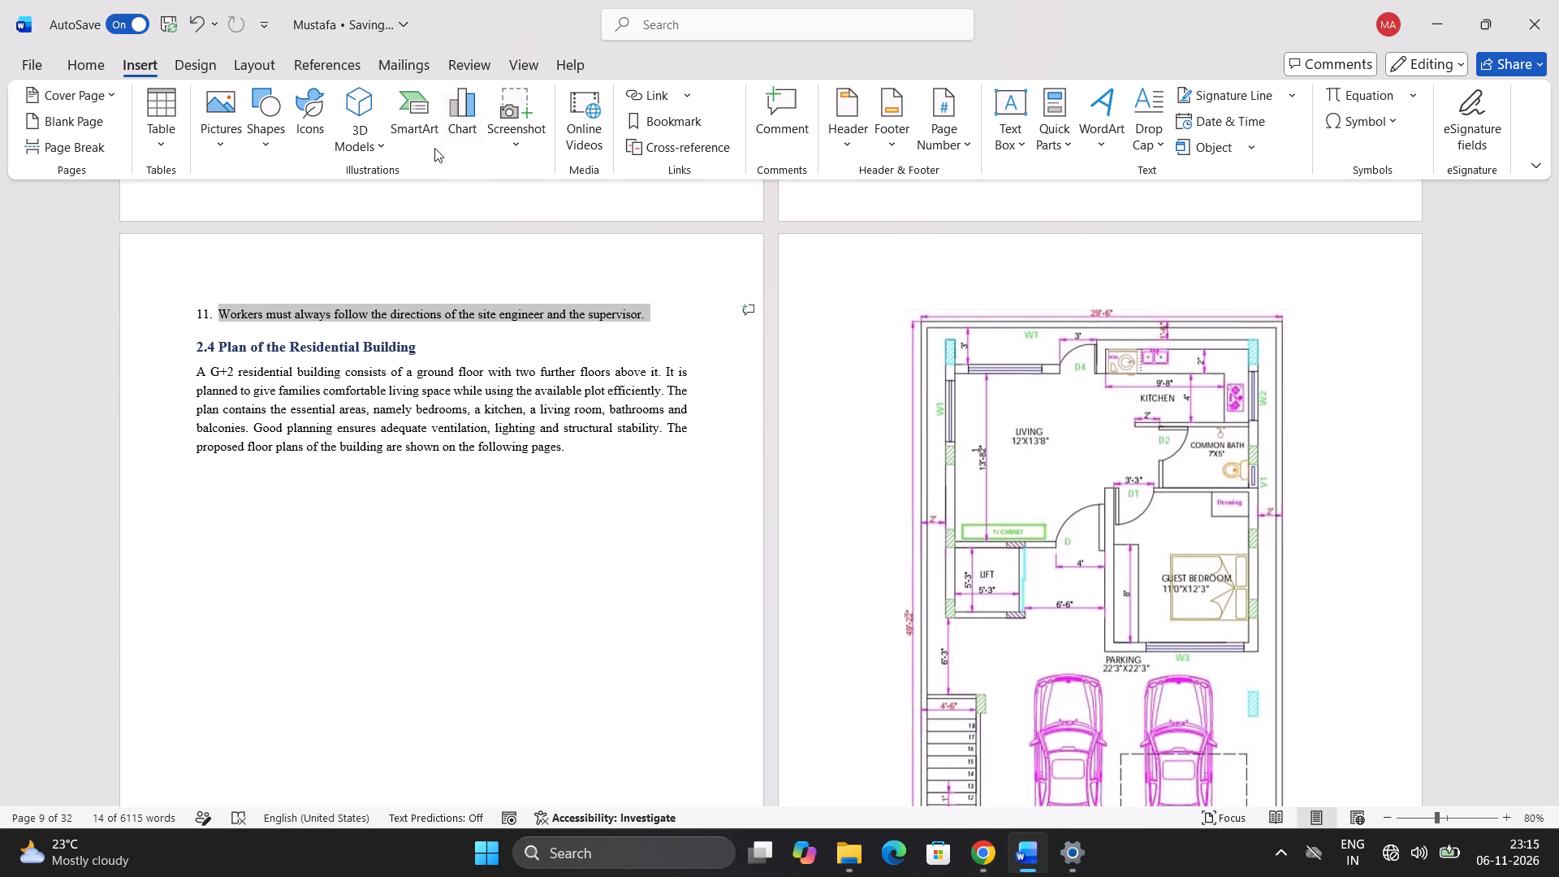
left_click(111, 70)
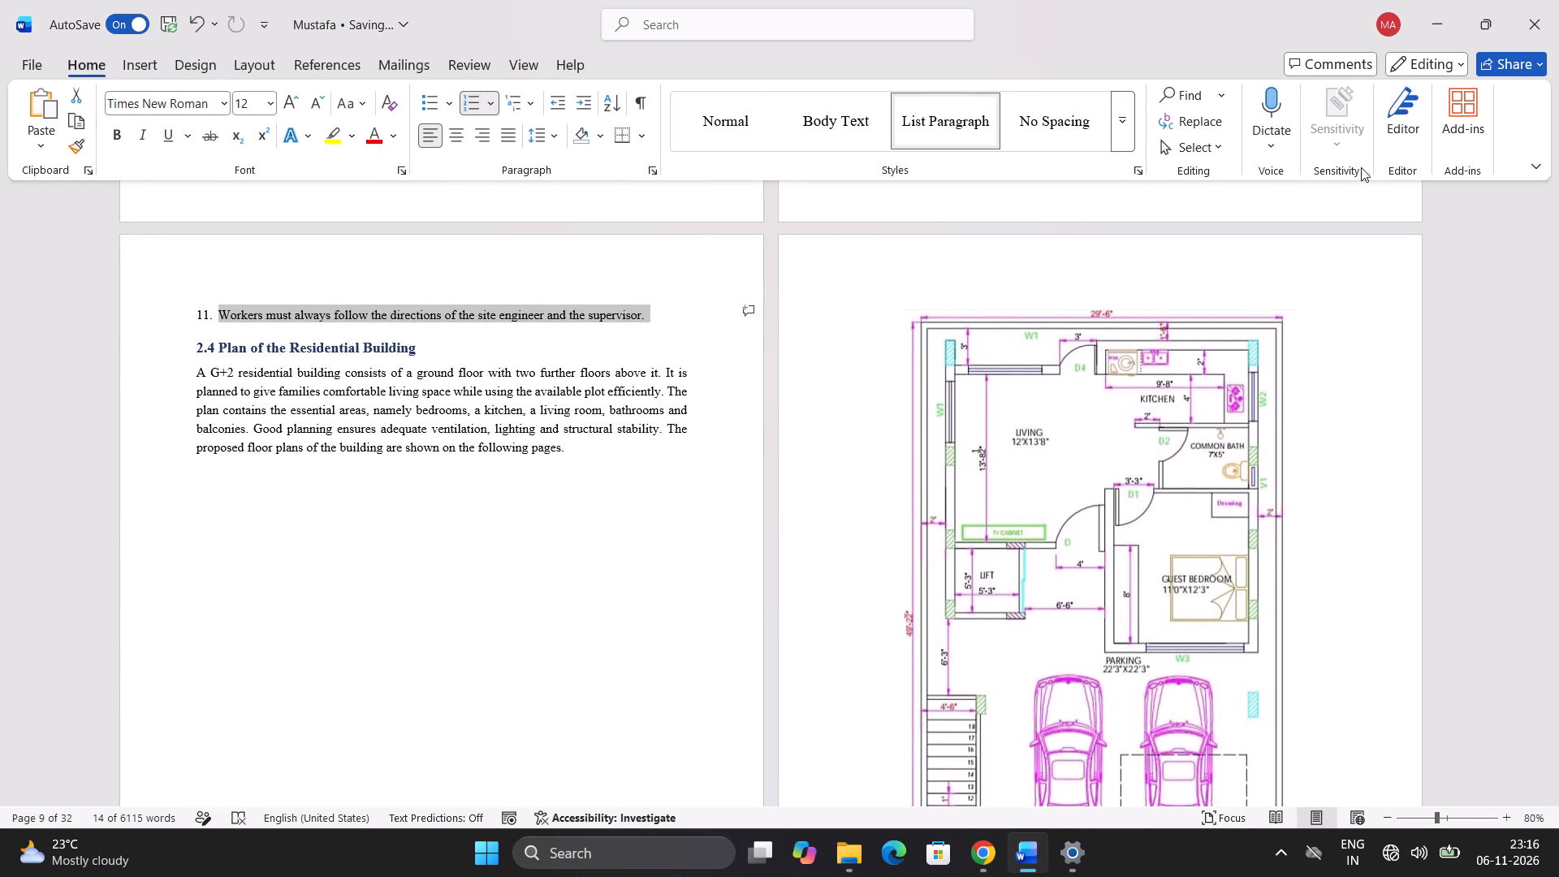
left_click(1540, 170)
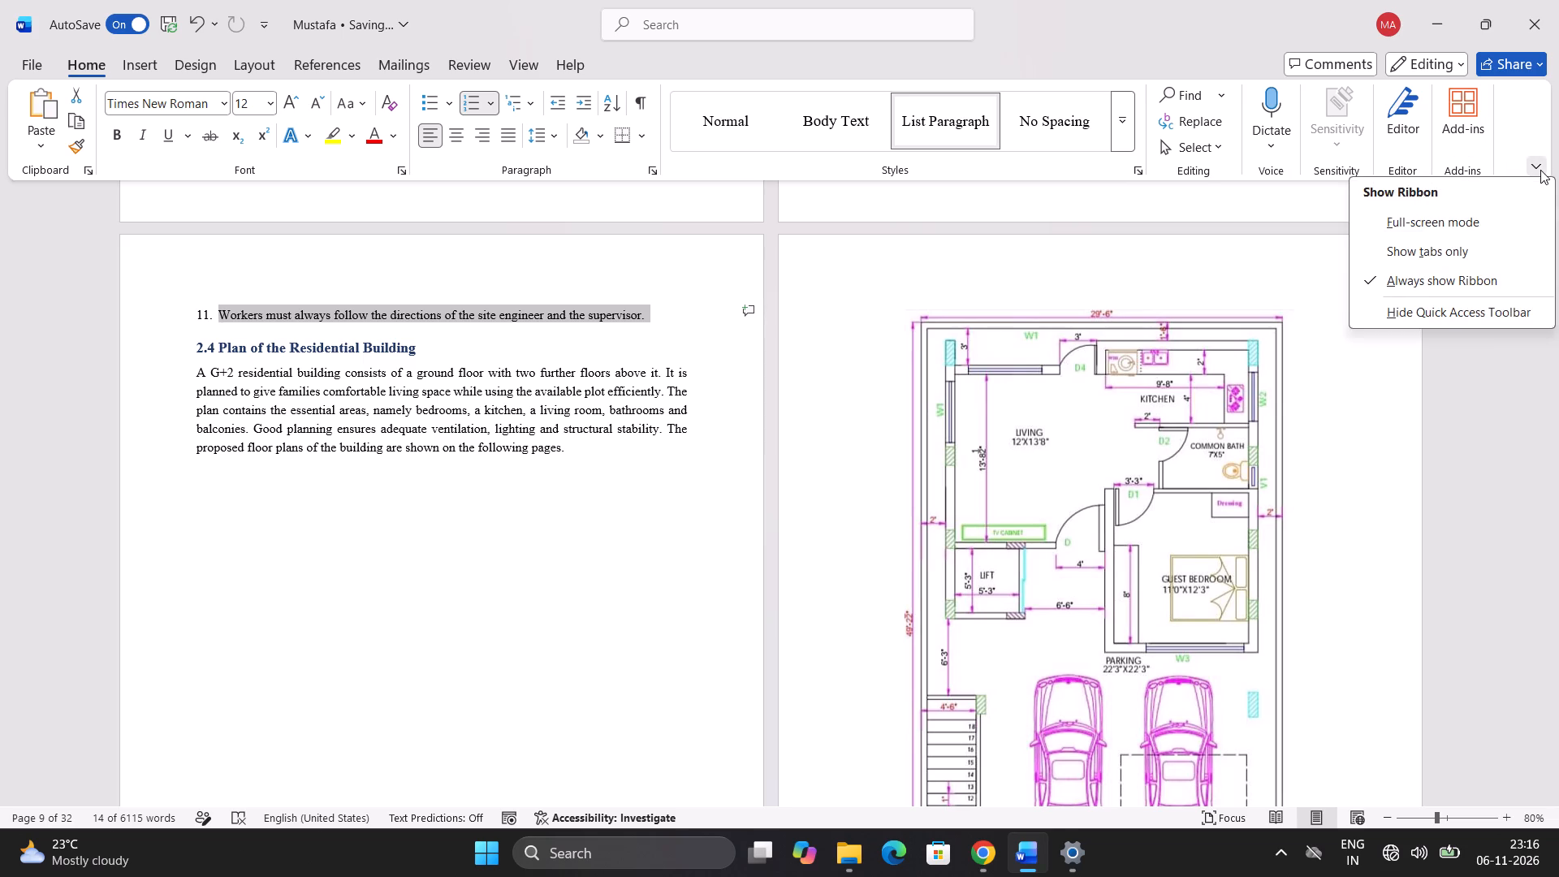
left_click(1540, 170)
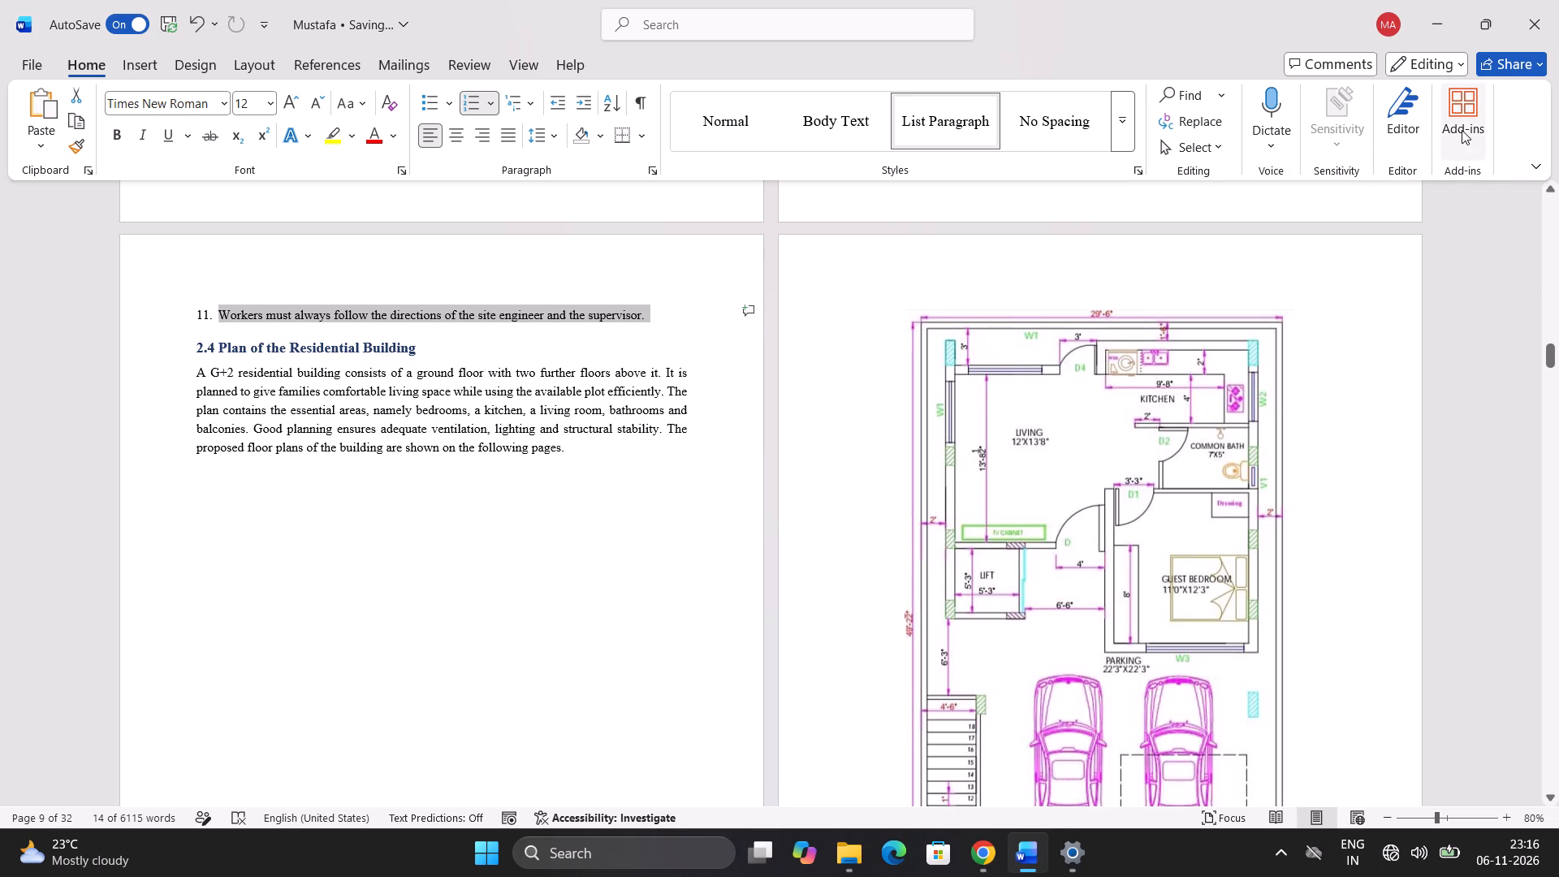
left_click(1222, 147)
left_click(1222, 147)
Remove the repeated precaution 11, the duplicate heading 2.4 Plan of the Residential Building and its paragraph from page 9.
left_click(67, 99)
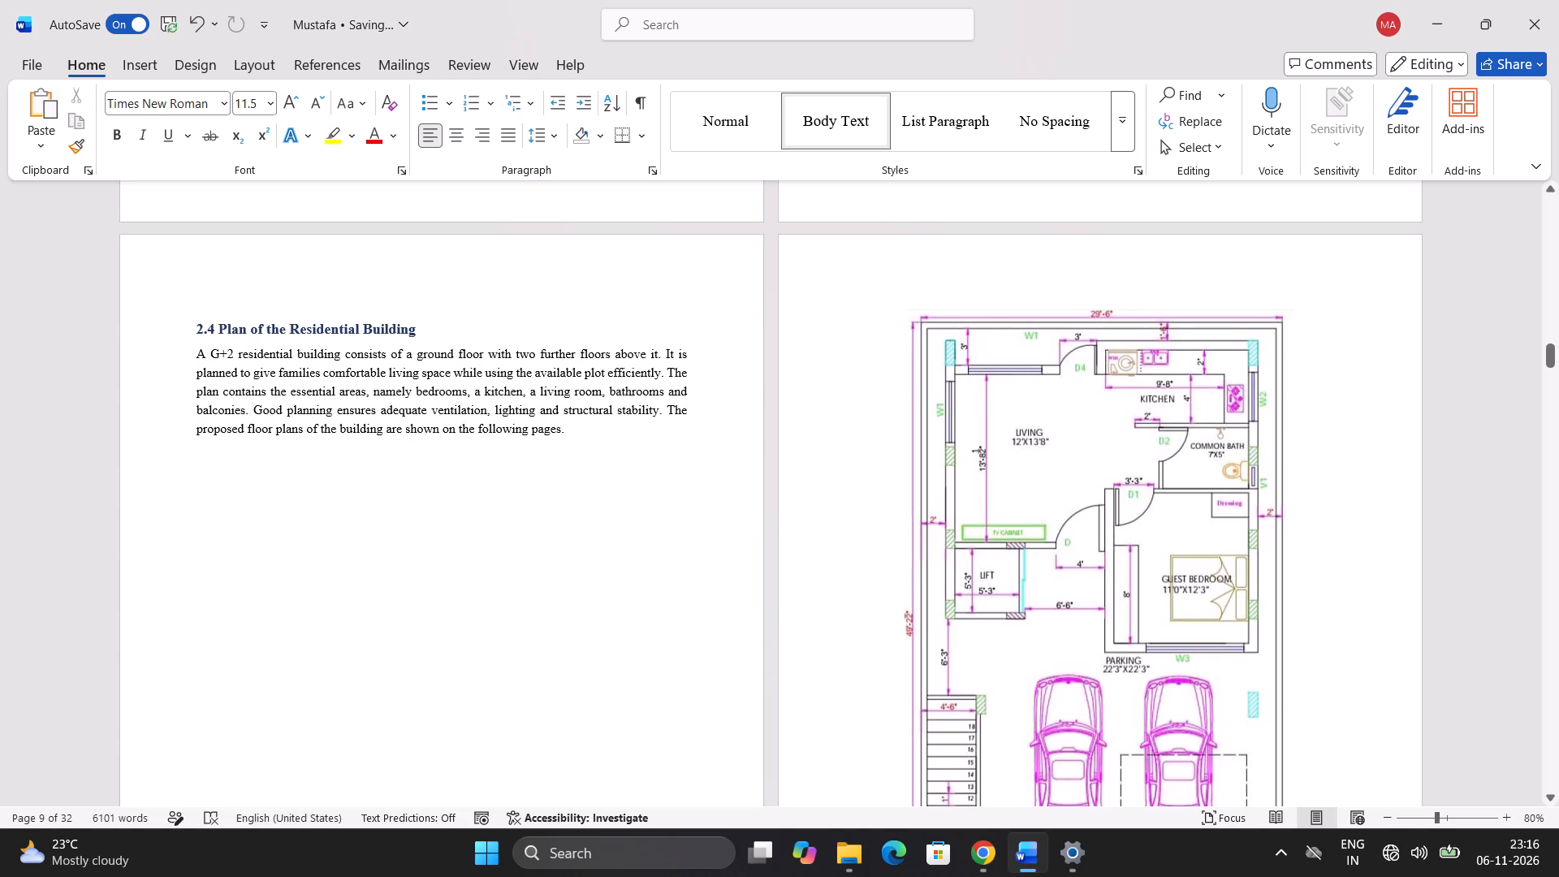
left_click(167, 320)
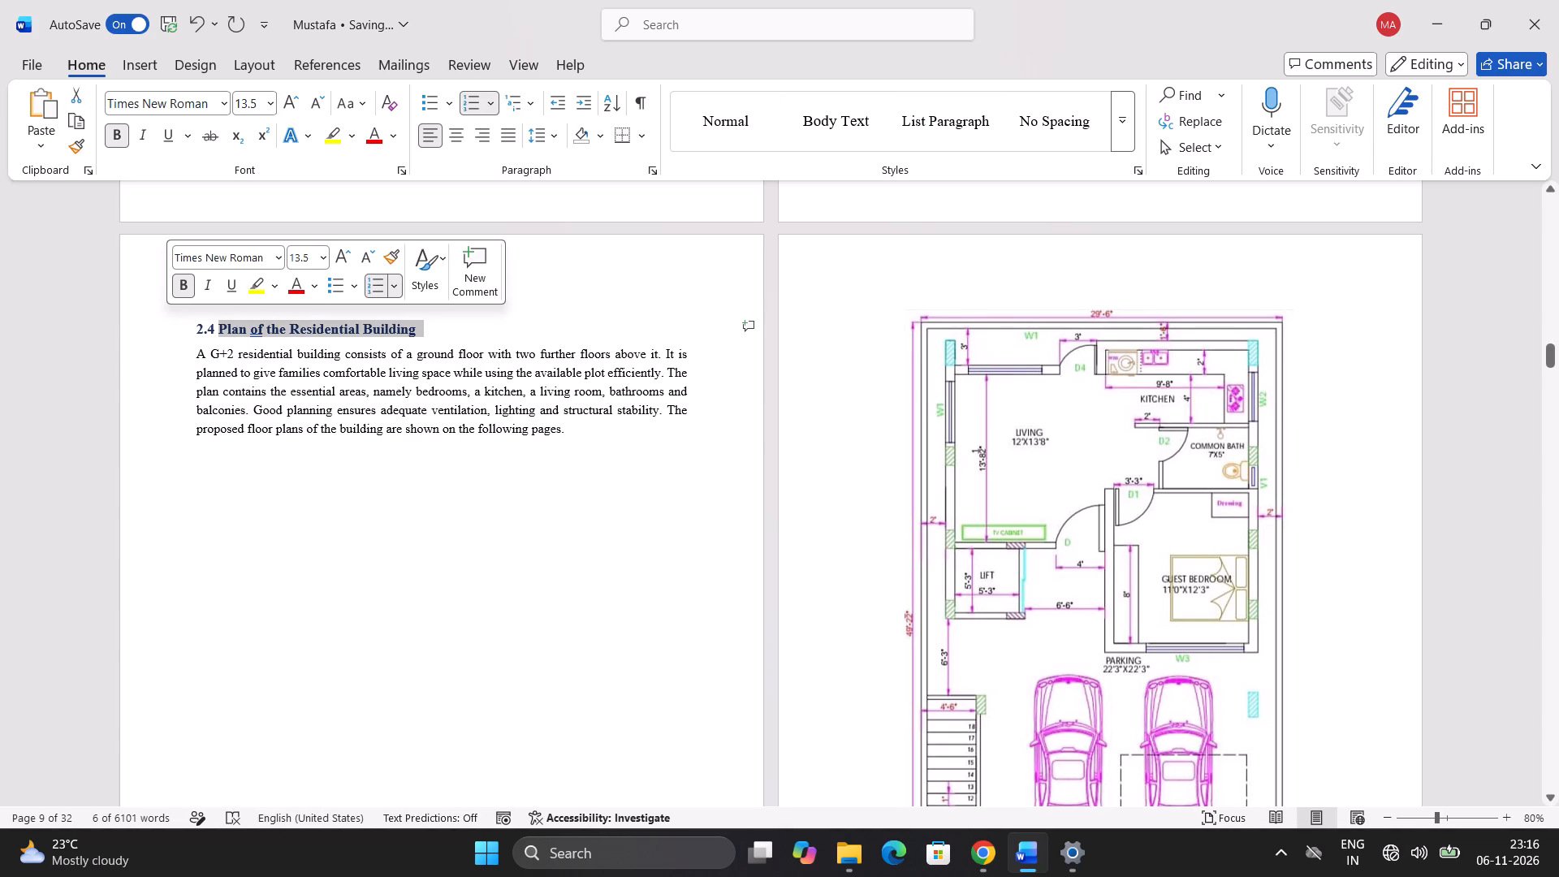
right_click(167, 320)
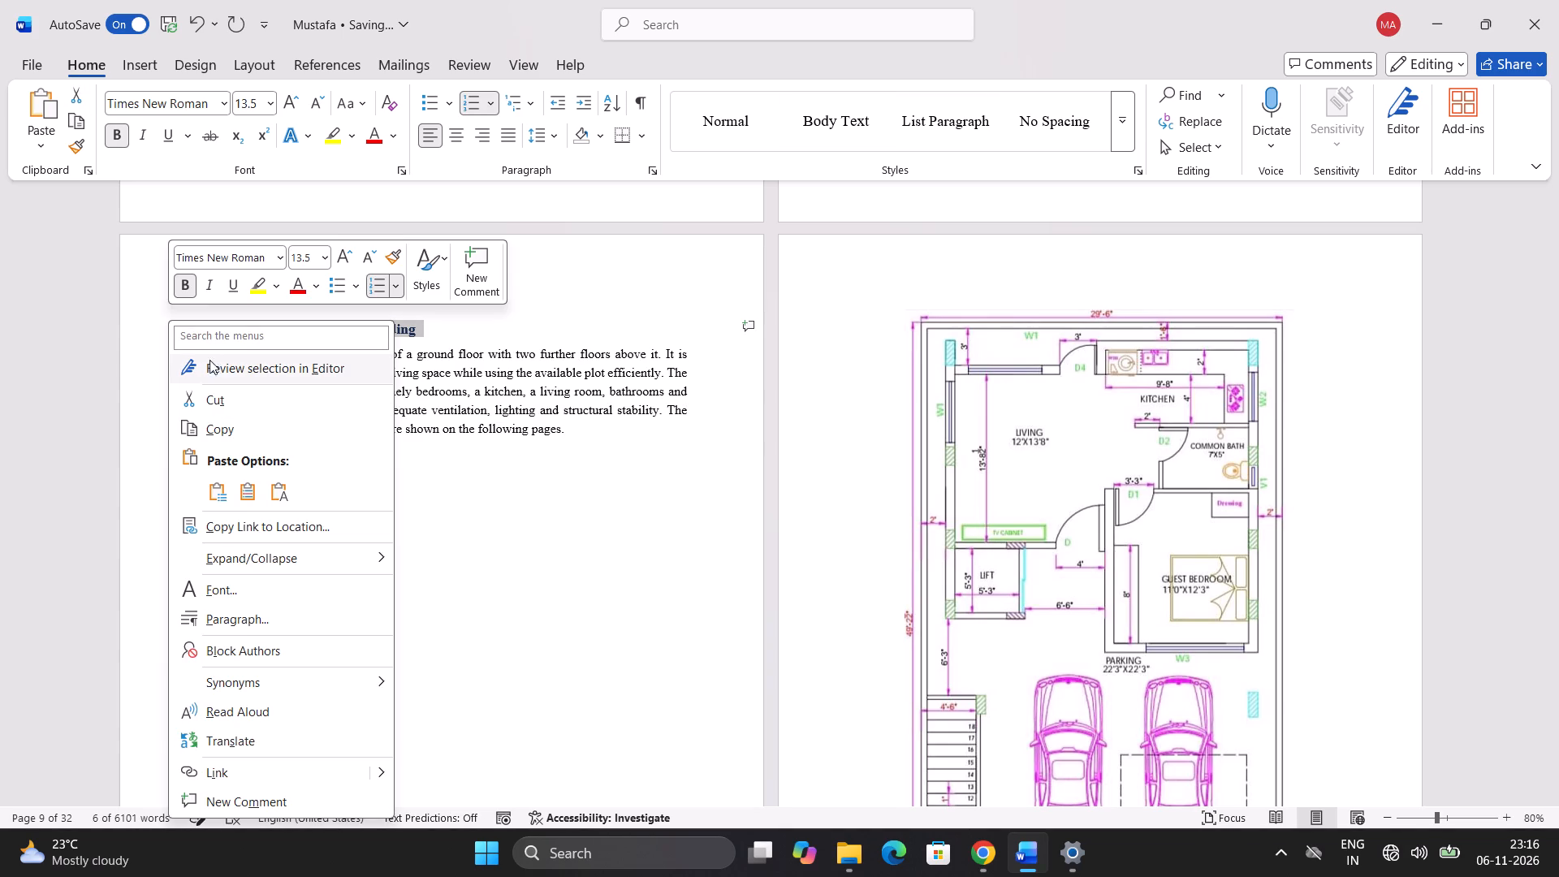
left_click(248, 405)
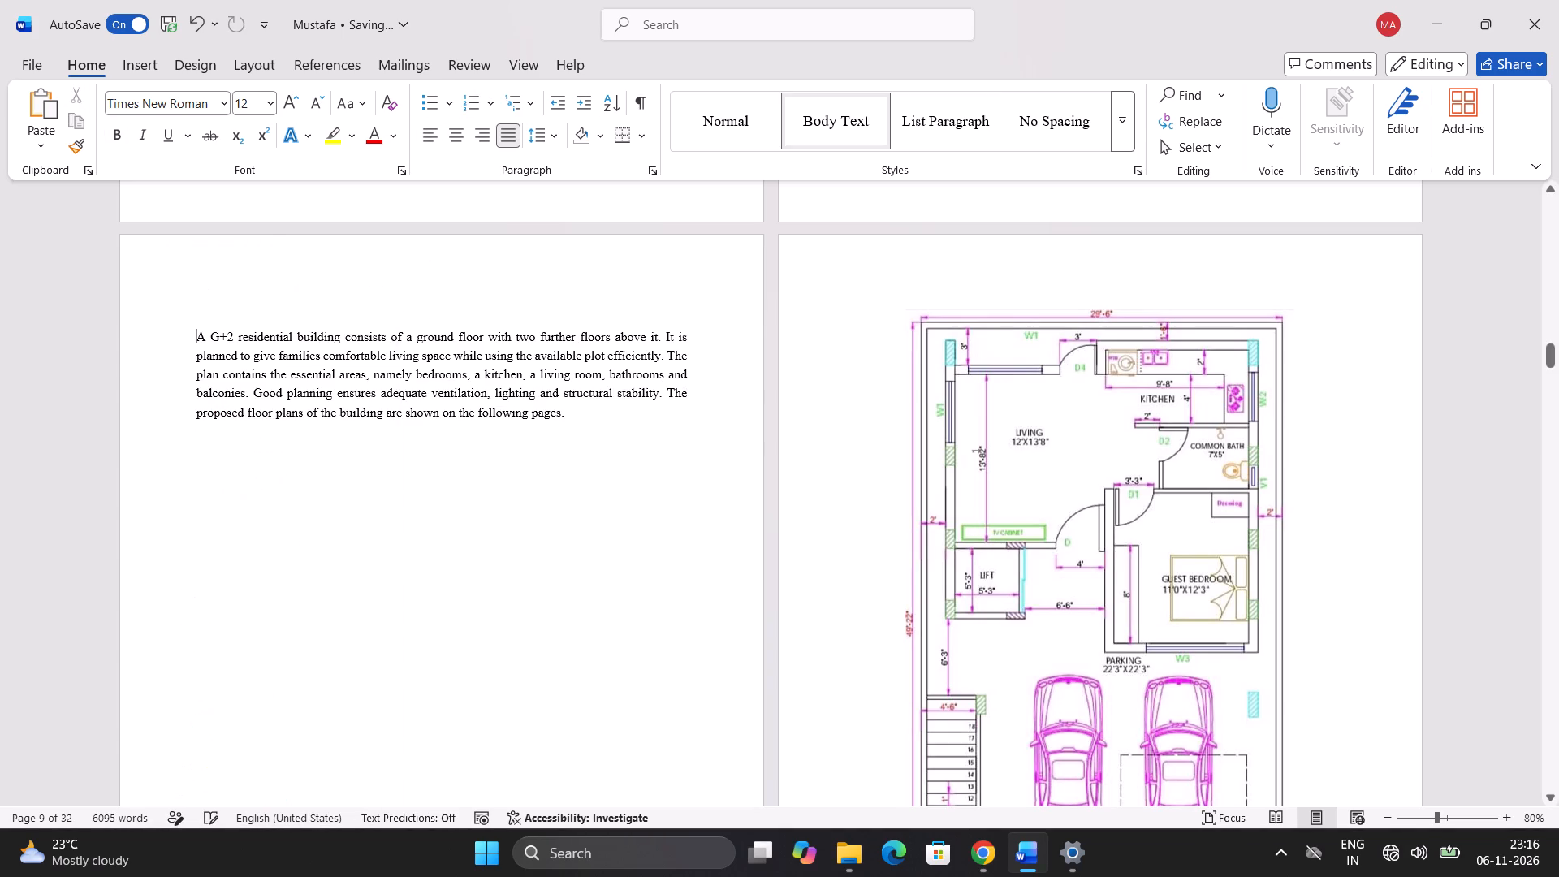
left_click(492, 445)
right_click(492, 445)
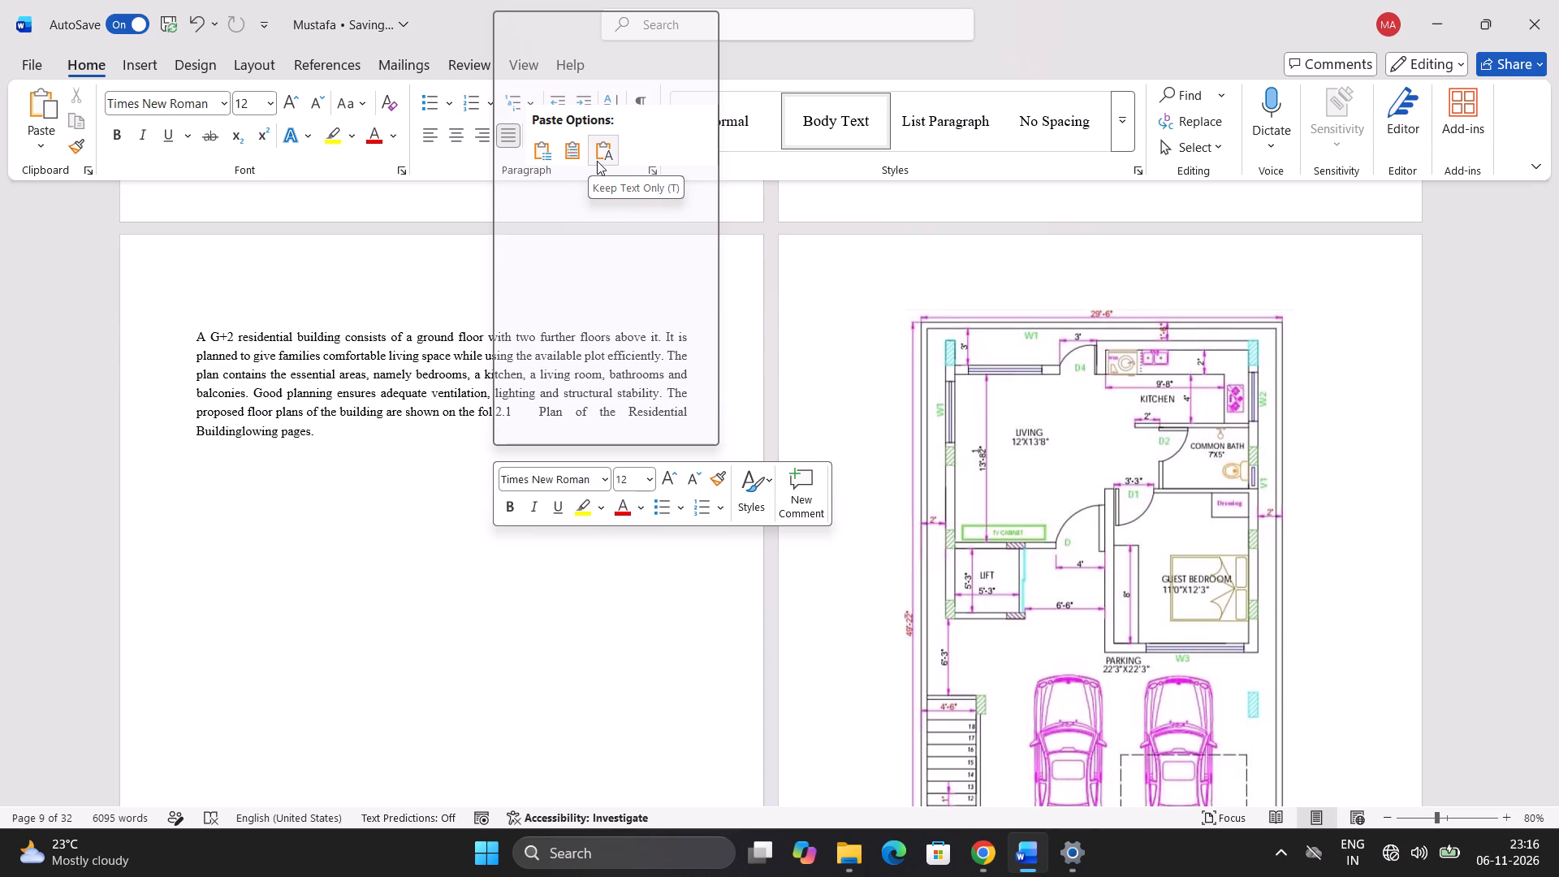
left_click(440, 508)
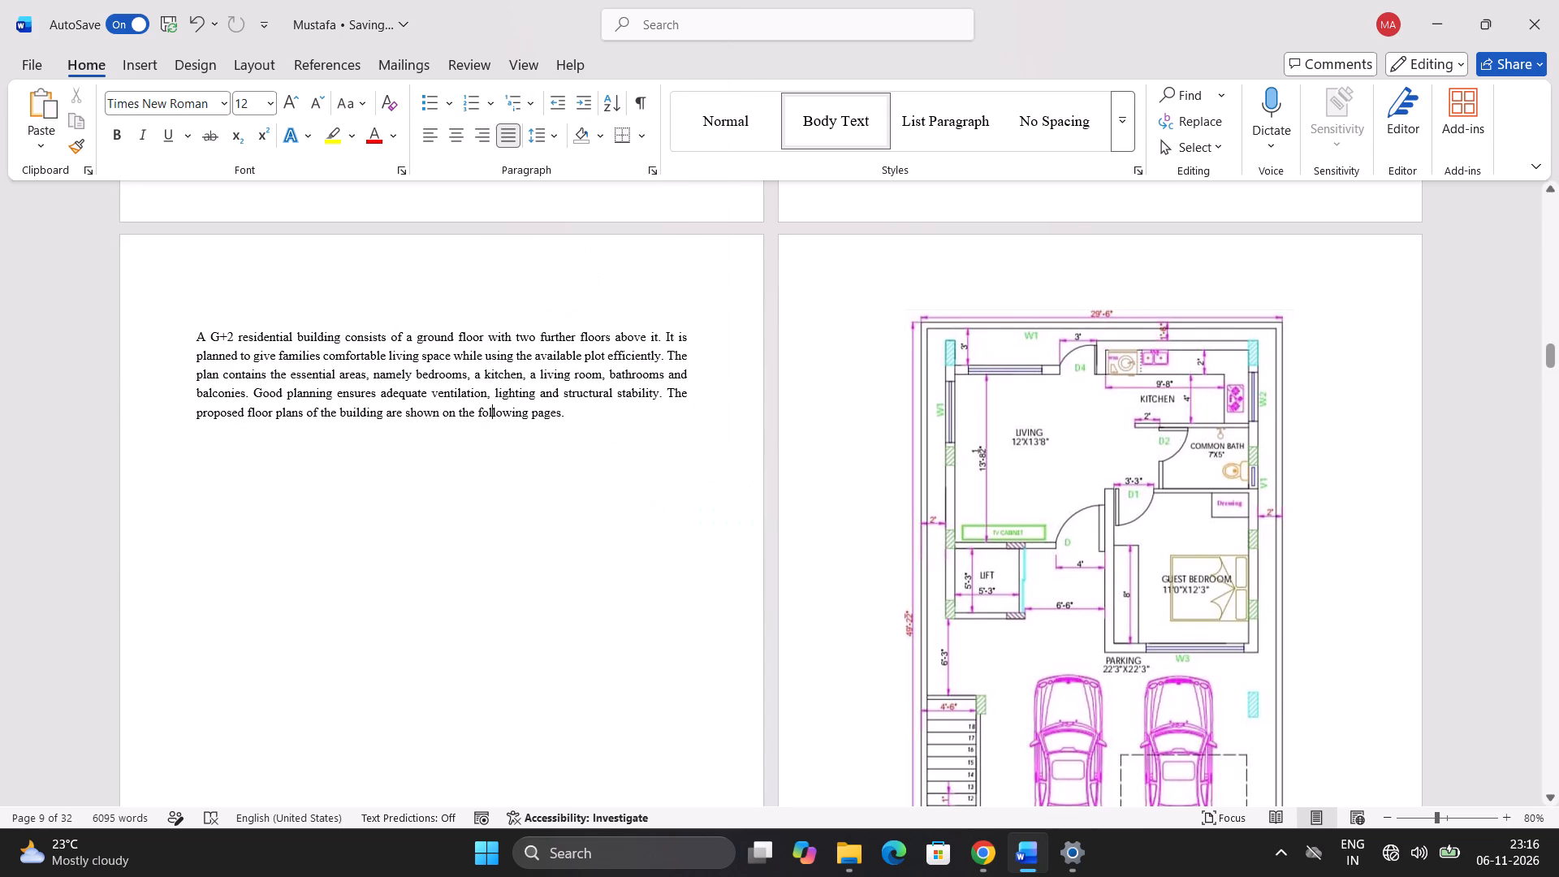
left_click_drag(576, 423, 198, 334)
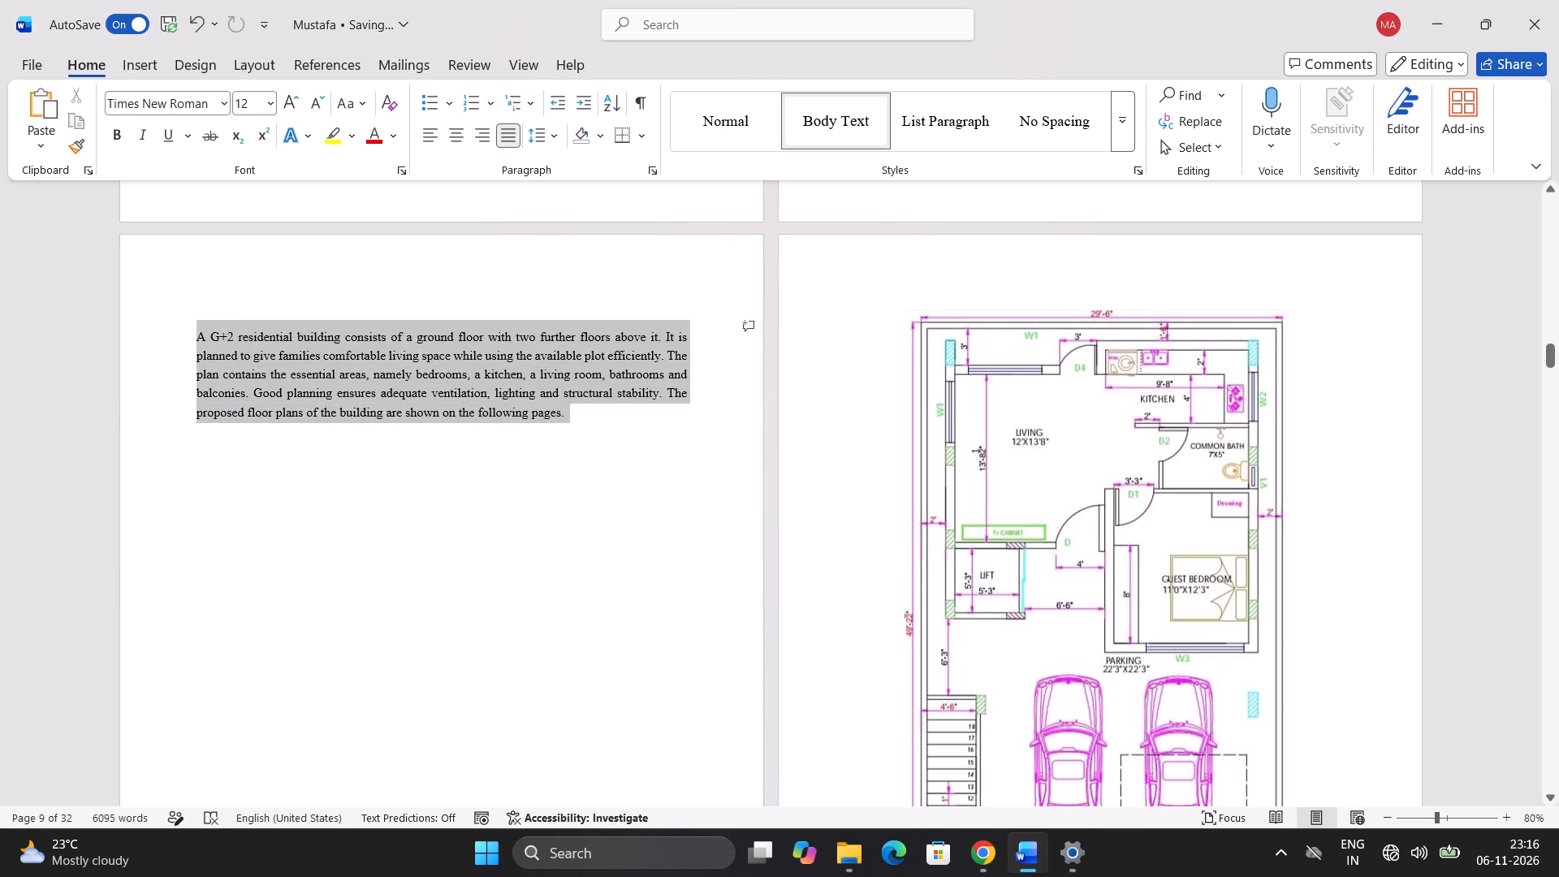
left_click_drag(198, 334, 200, 334)
key("BackSpace")
Look over the rest of page 9 and the floor plan pages that follow it.
scroll(266, 547, "down", 3)
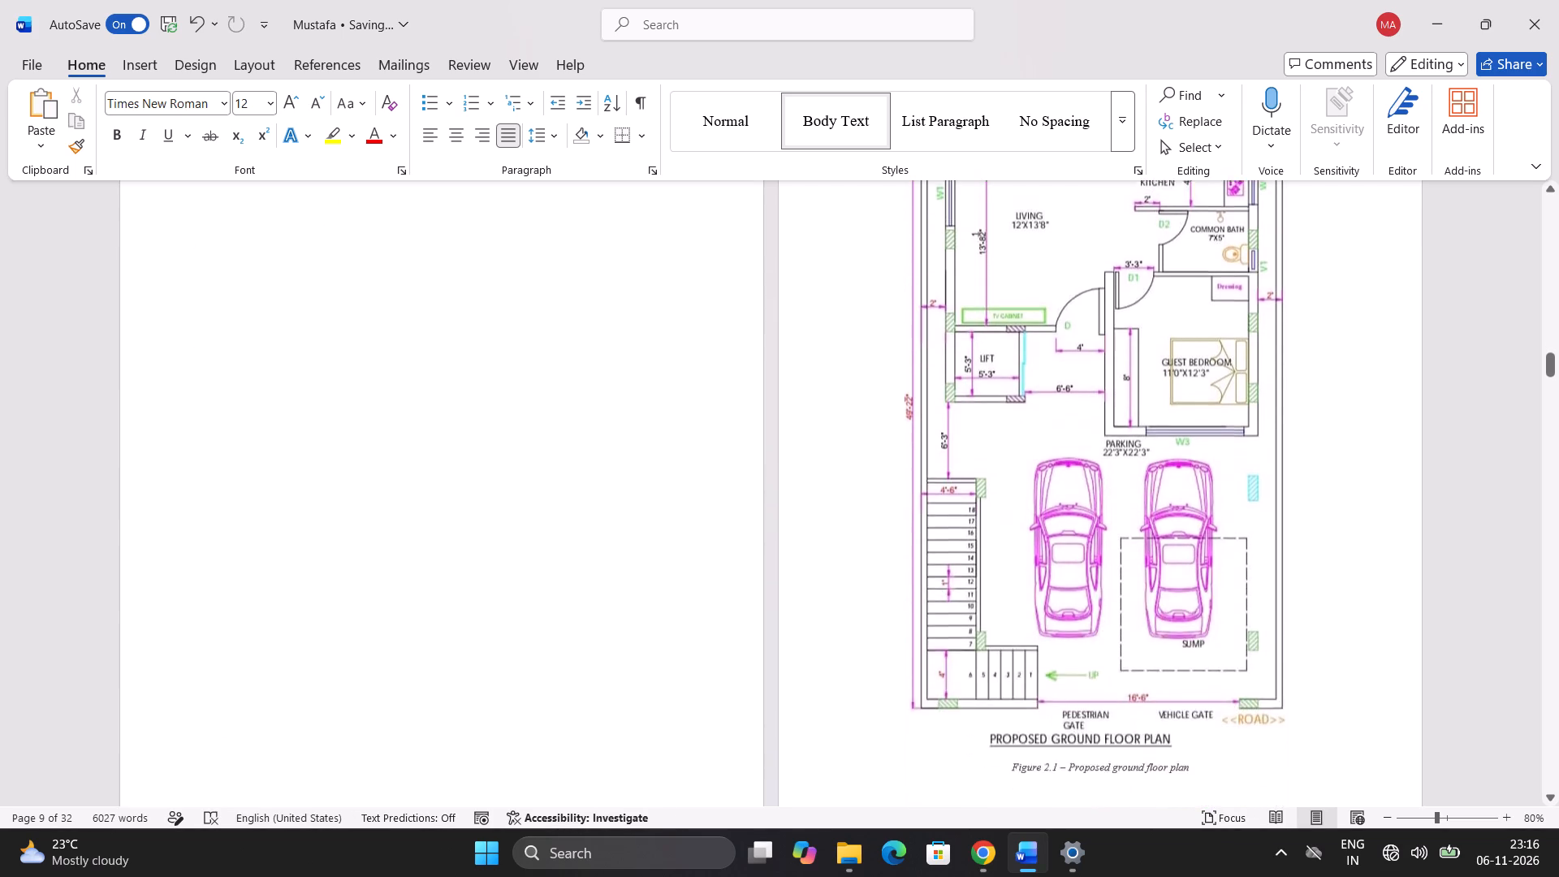
scroll(266, 547, "down", 4)
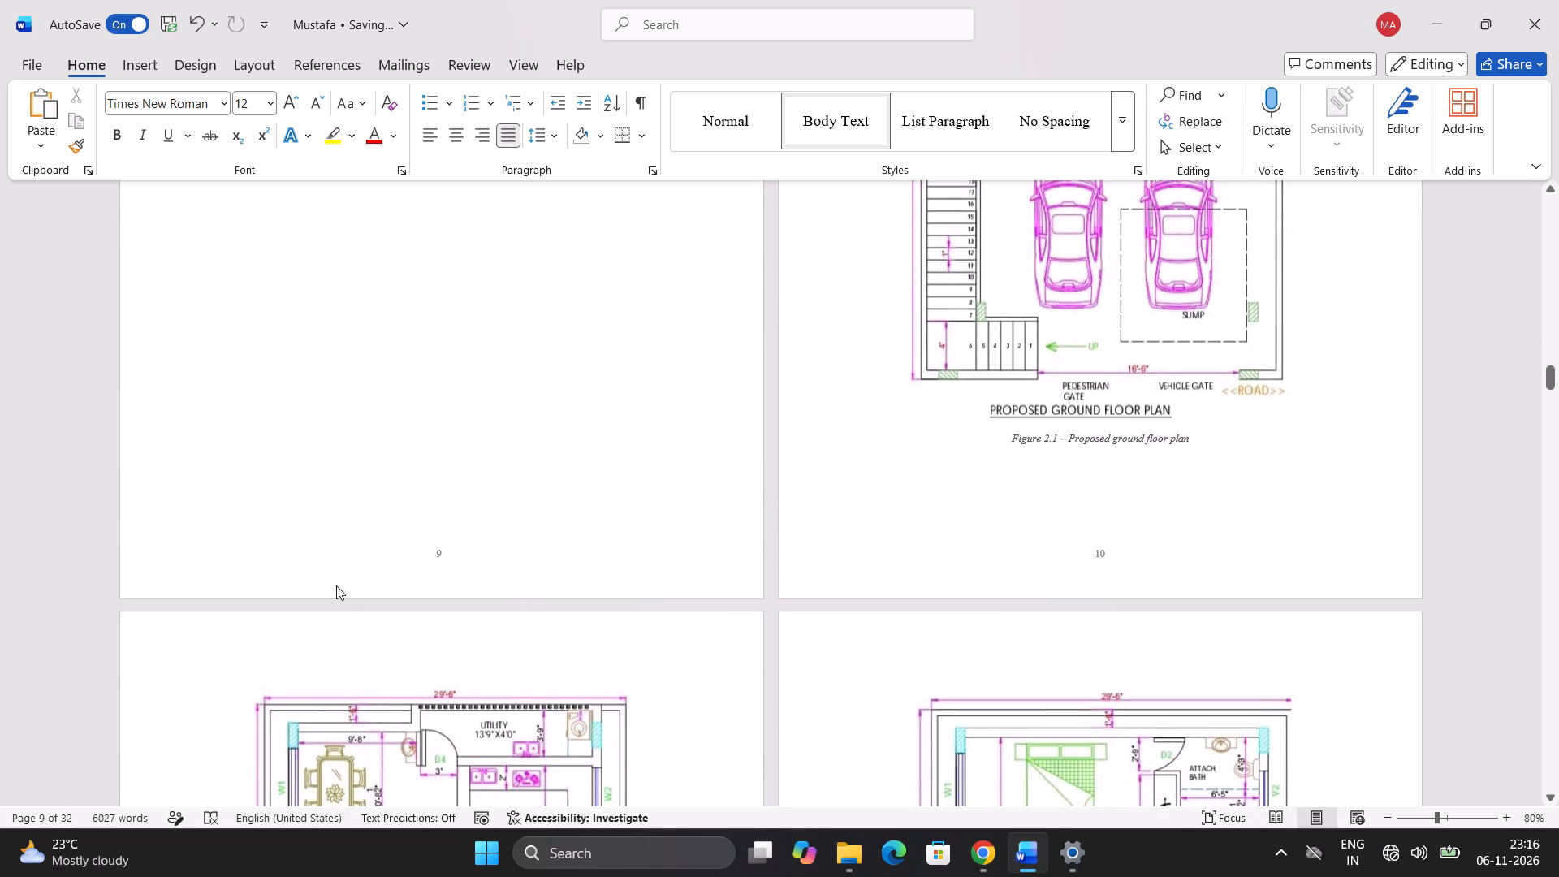
left_click(352, 597)
scroll(352, 597, "up", 2, "ctrl")
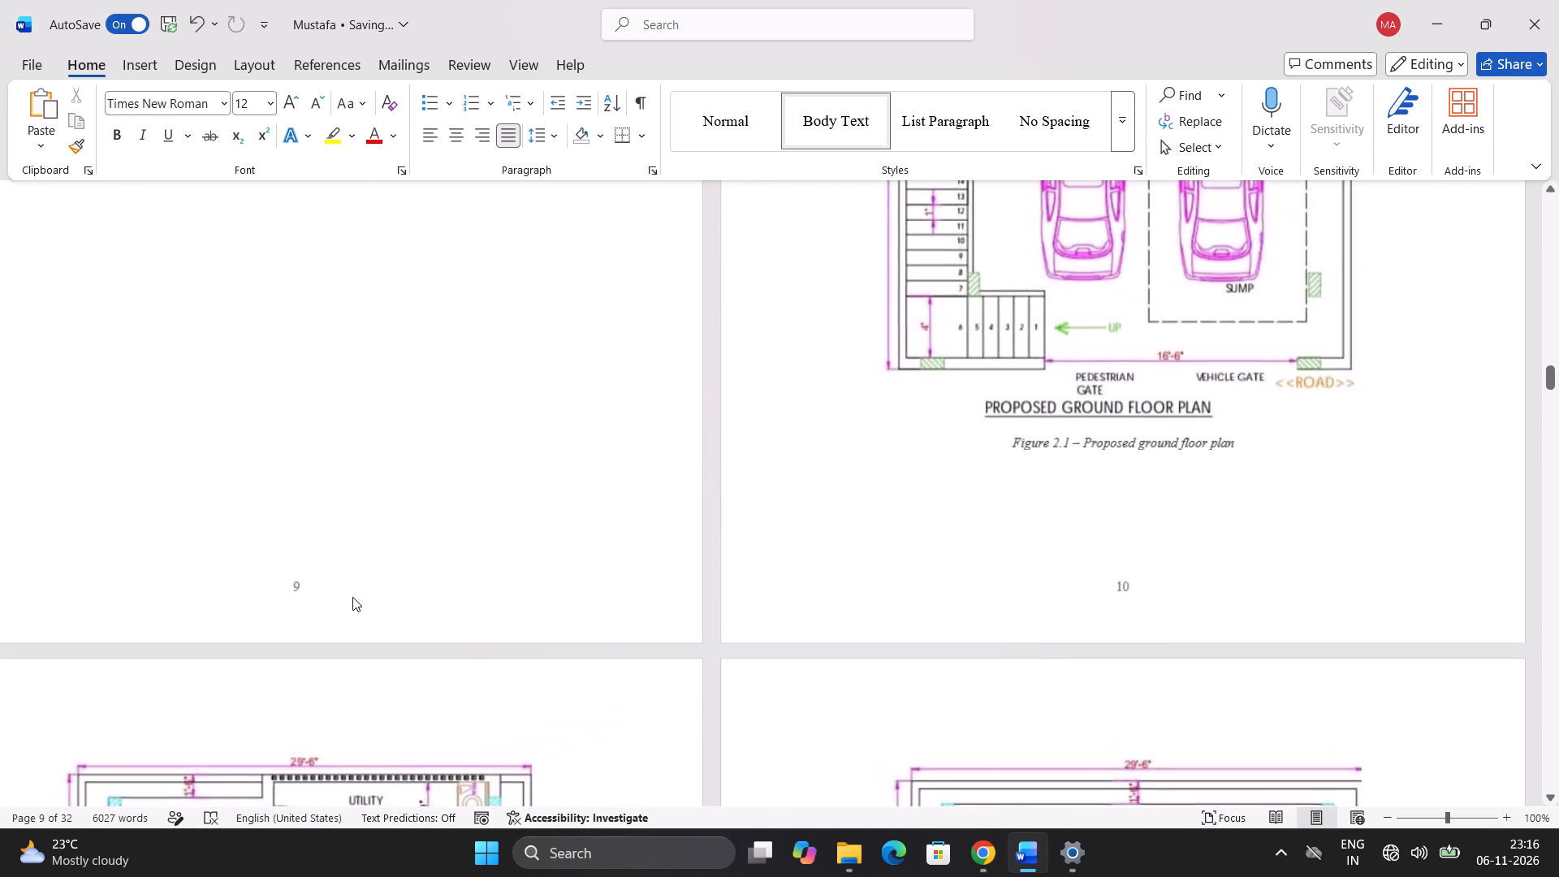
scroll(352, 584, "up", 7)
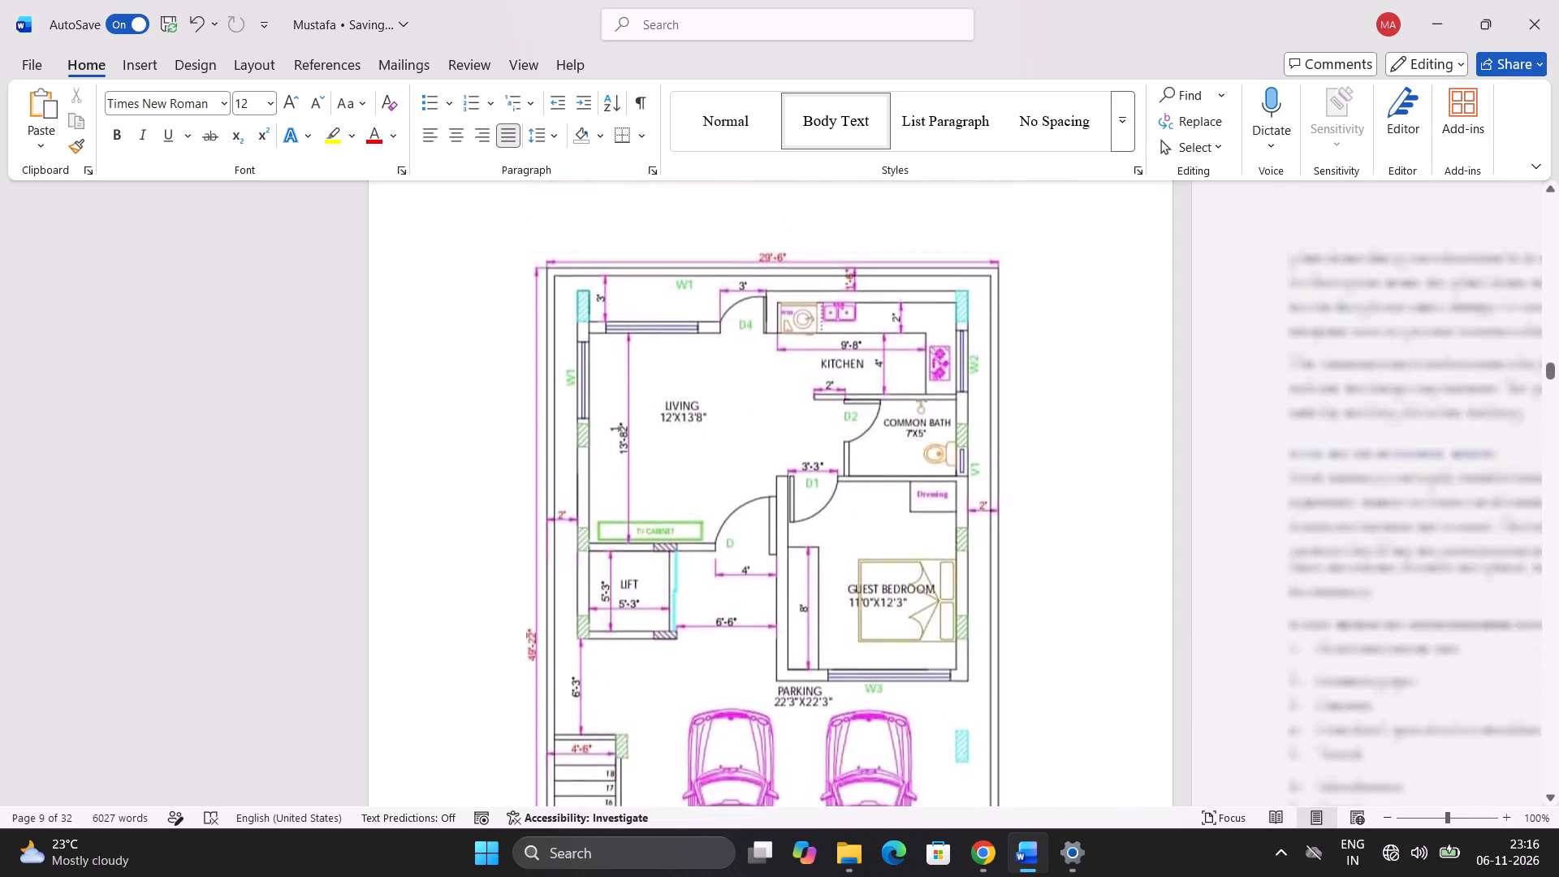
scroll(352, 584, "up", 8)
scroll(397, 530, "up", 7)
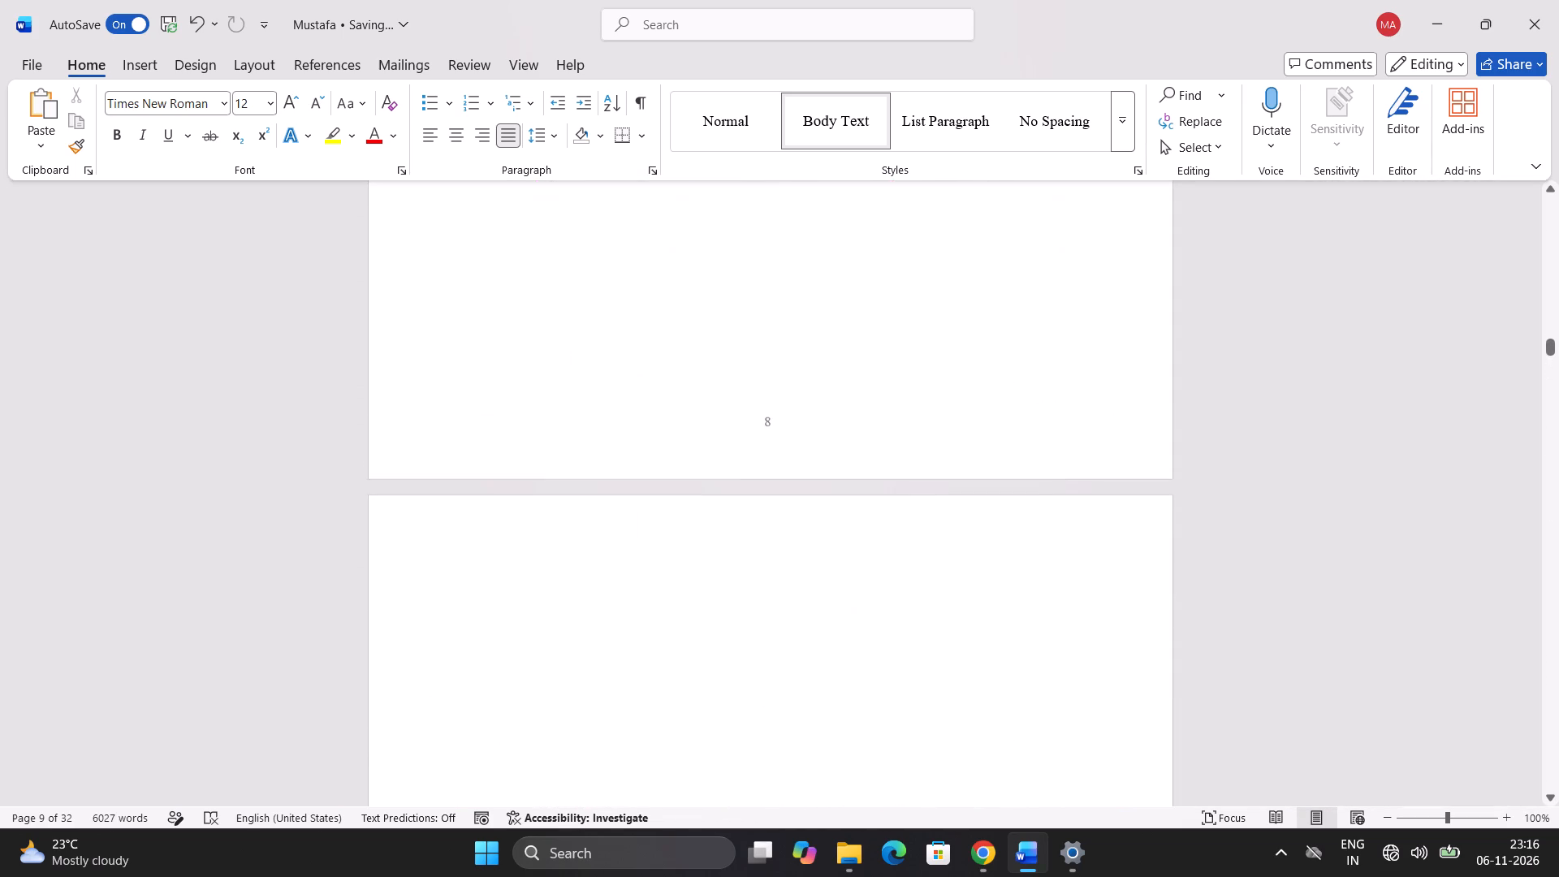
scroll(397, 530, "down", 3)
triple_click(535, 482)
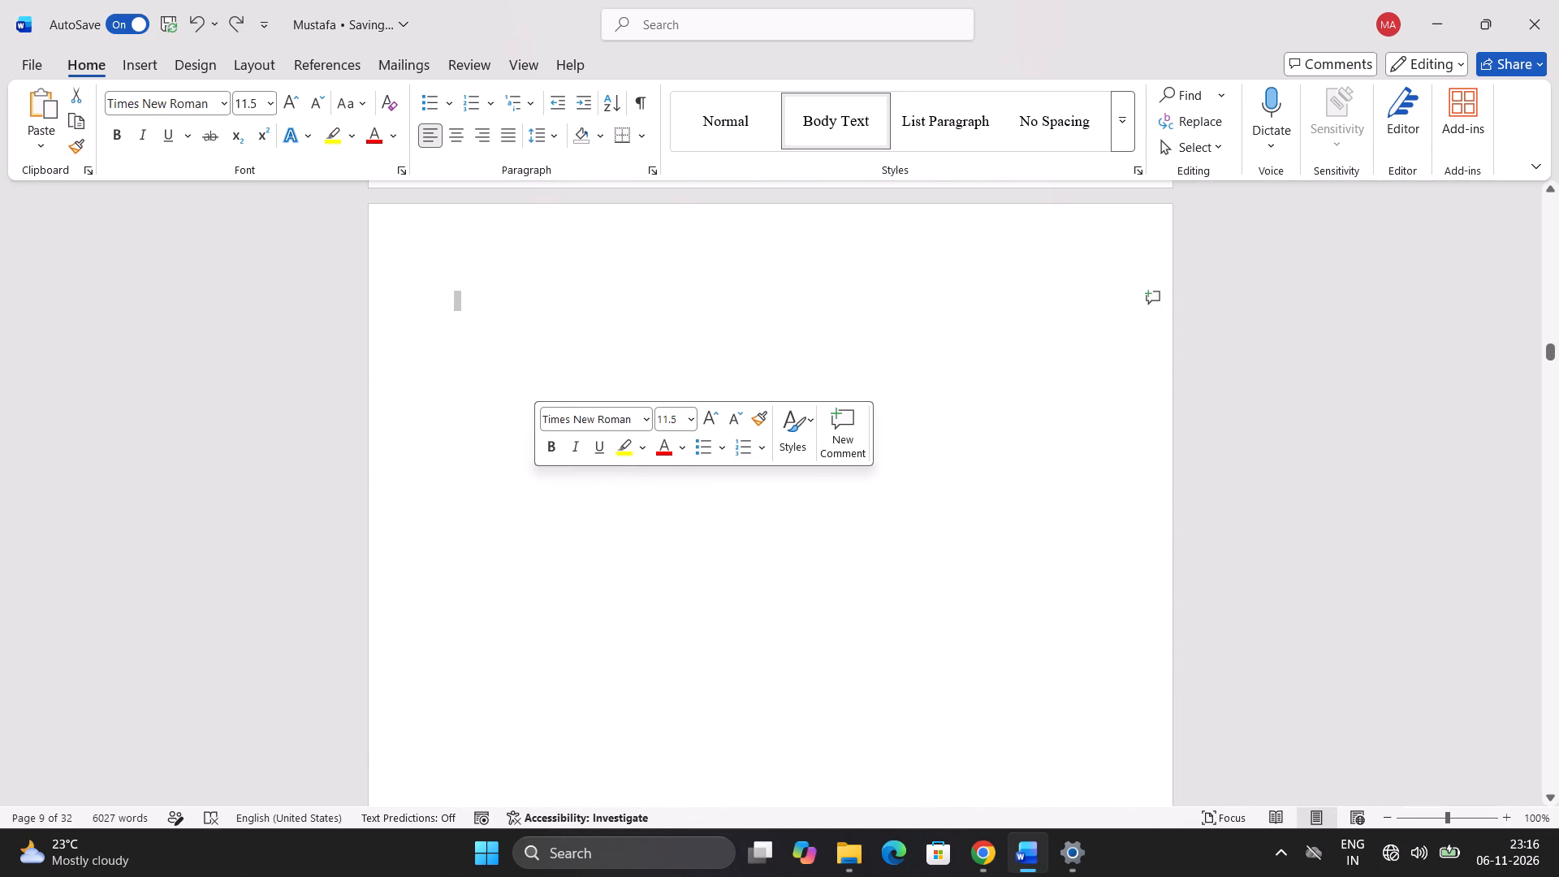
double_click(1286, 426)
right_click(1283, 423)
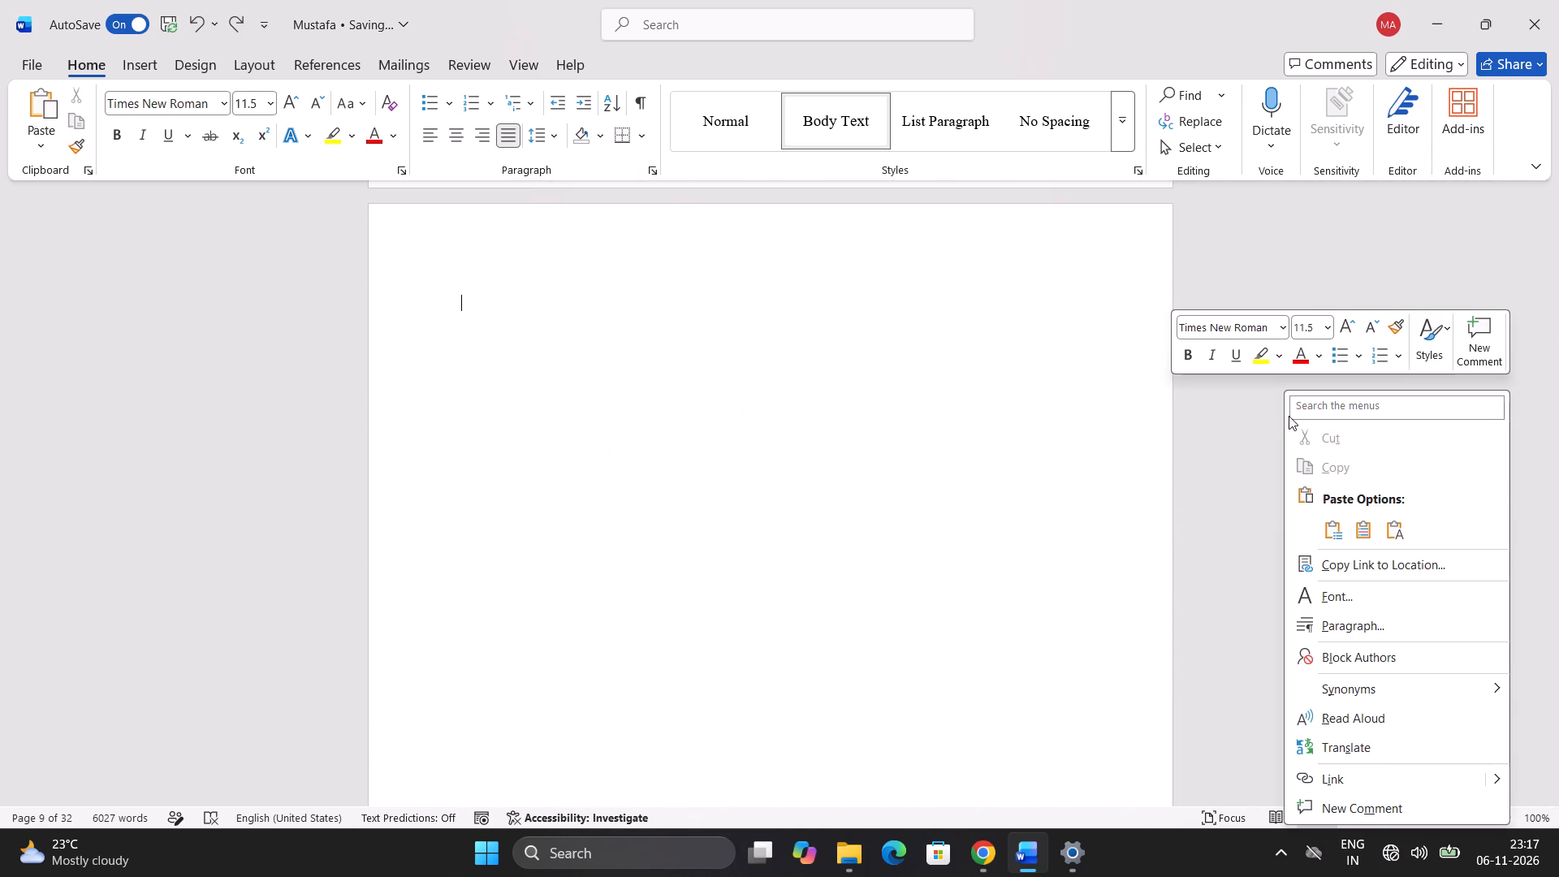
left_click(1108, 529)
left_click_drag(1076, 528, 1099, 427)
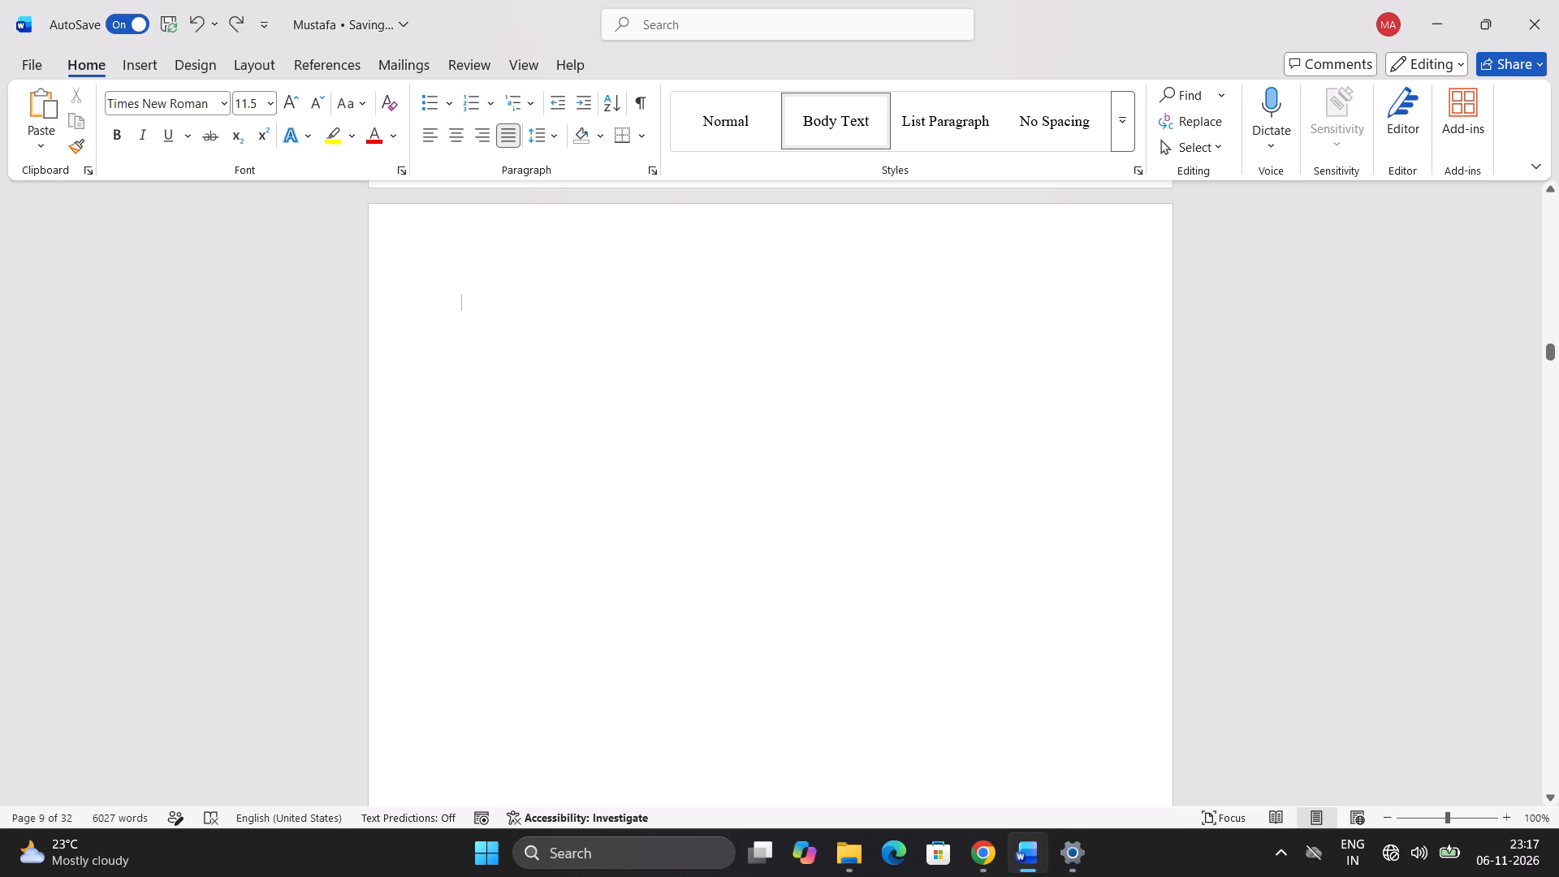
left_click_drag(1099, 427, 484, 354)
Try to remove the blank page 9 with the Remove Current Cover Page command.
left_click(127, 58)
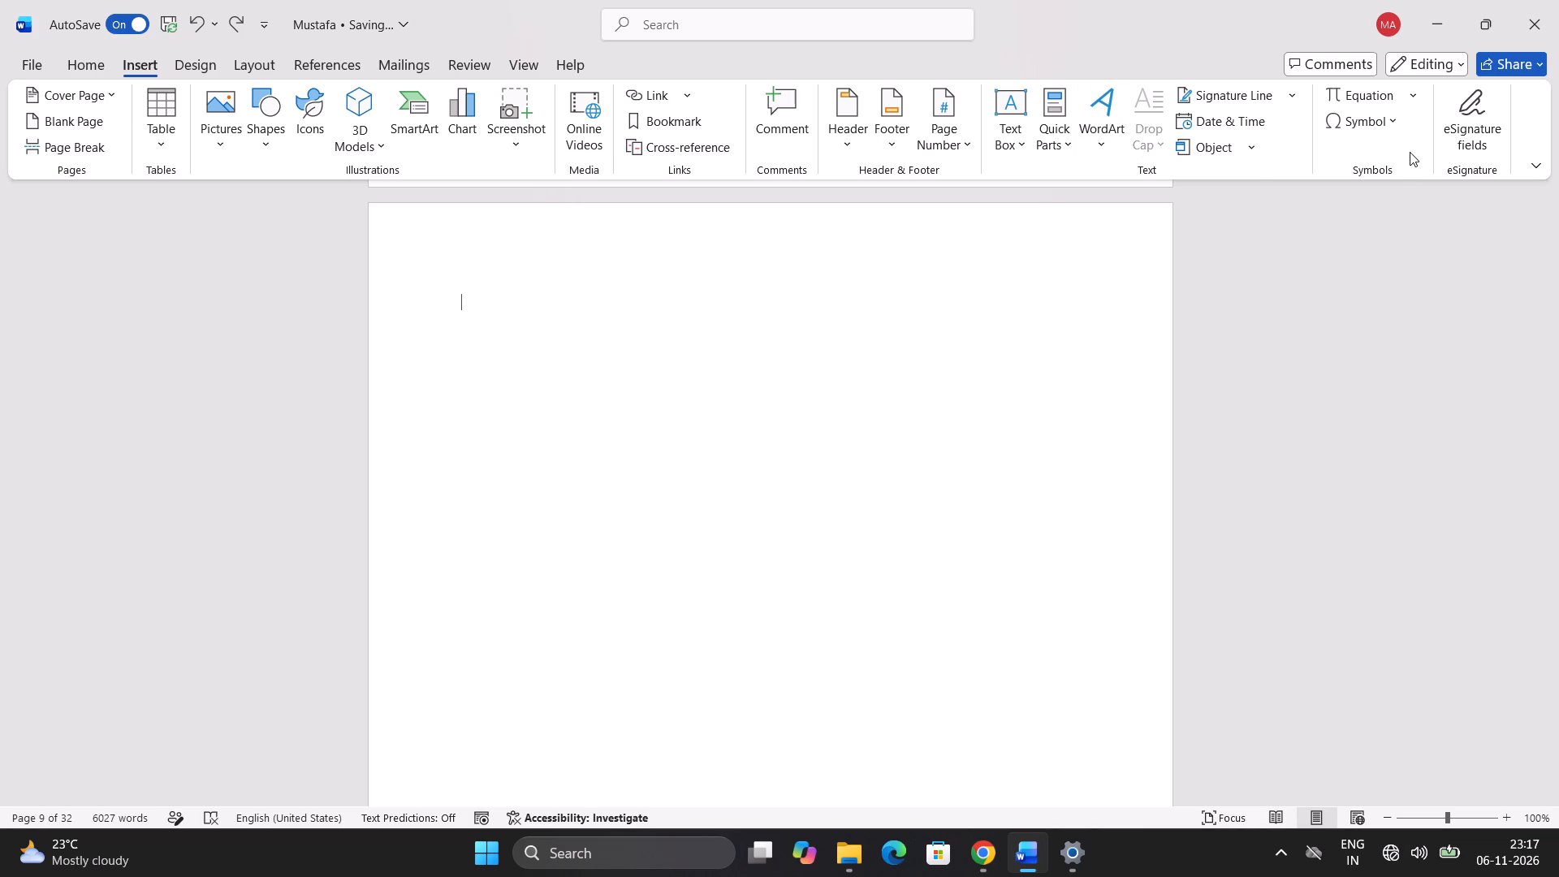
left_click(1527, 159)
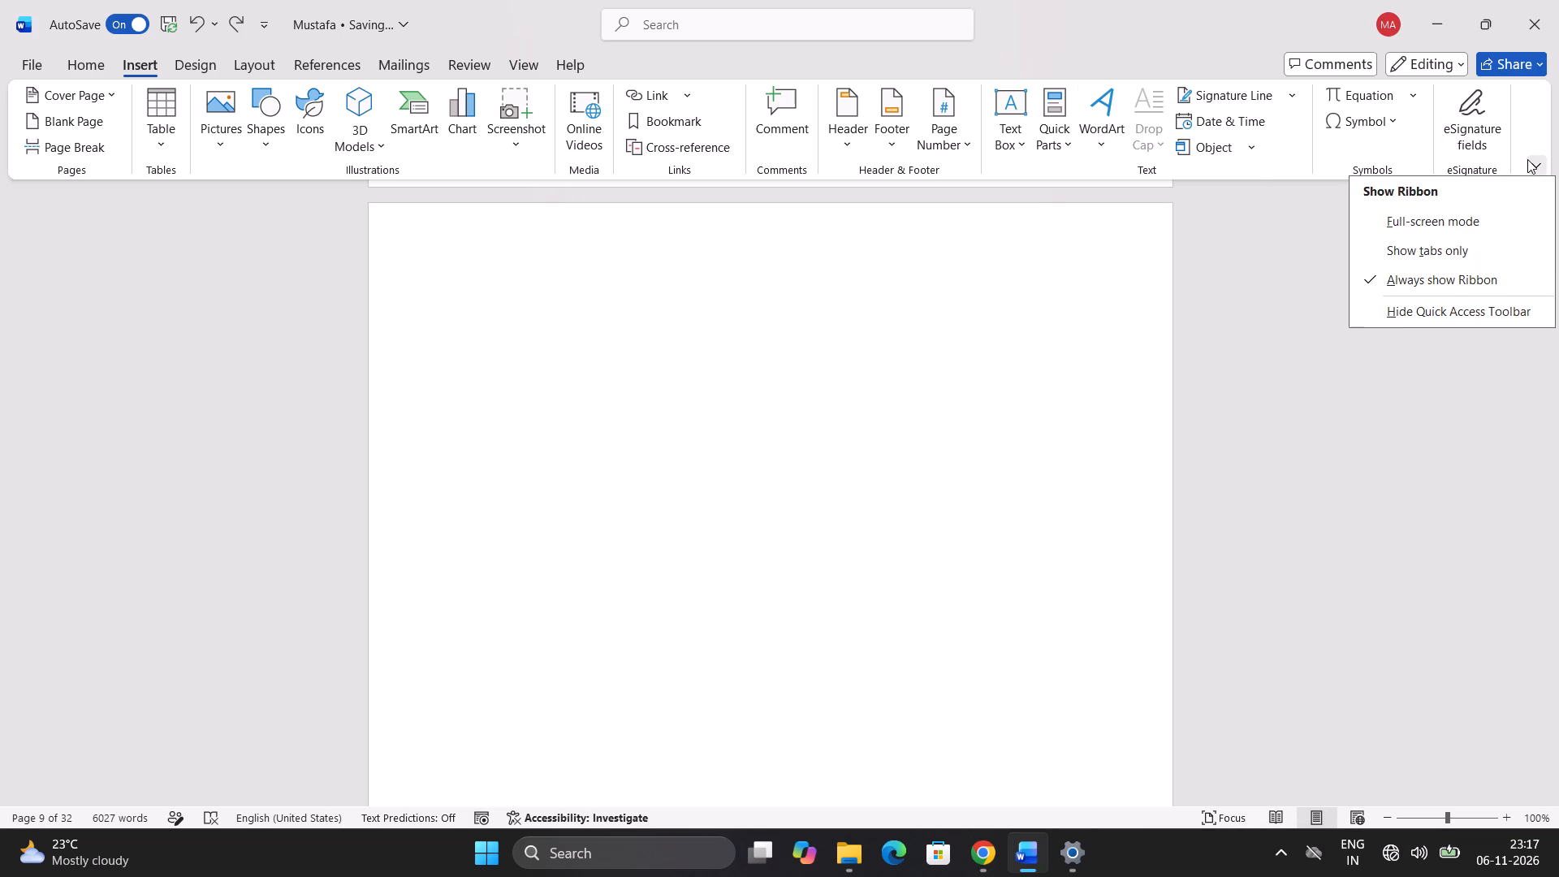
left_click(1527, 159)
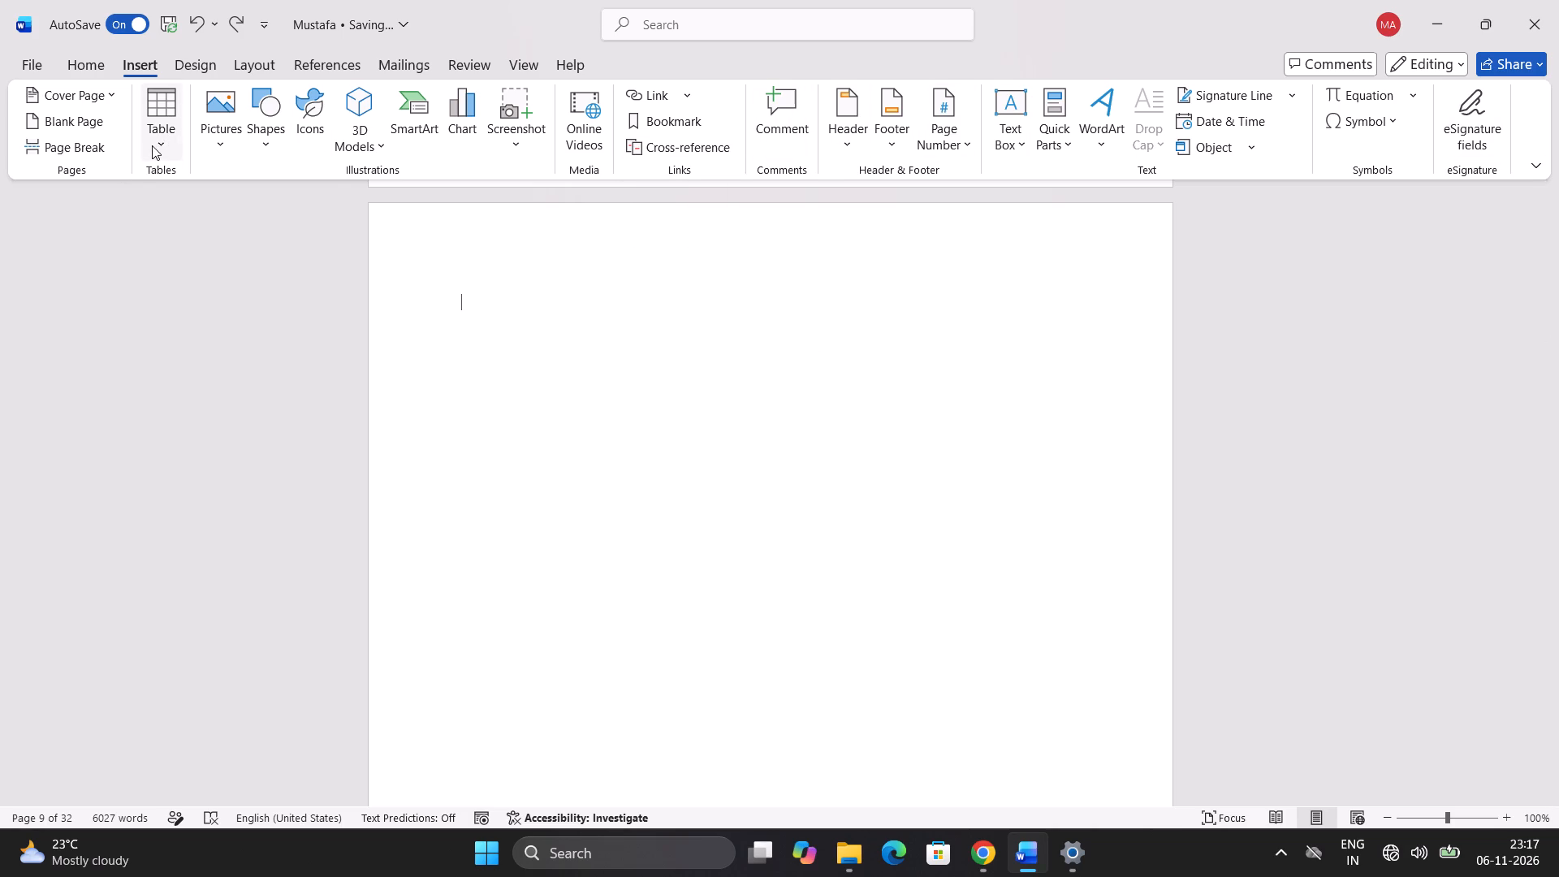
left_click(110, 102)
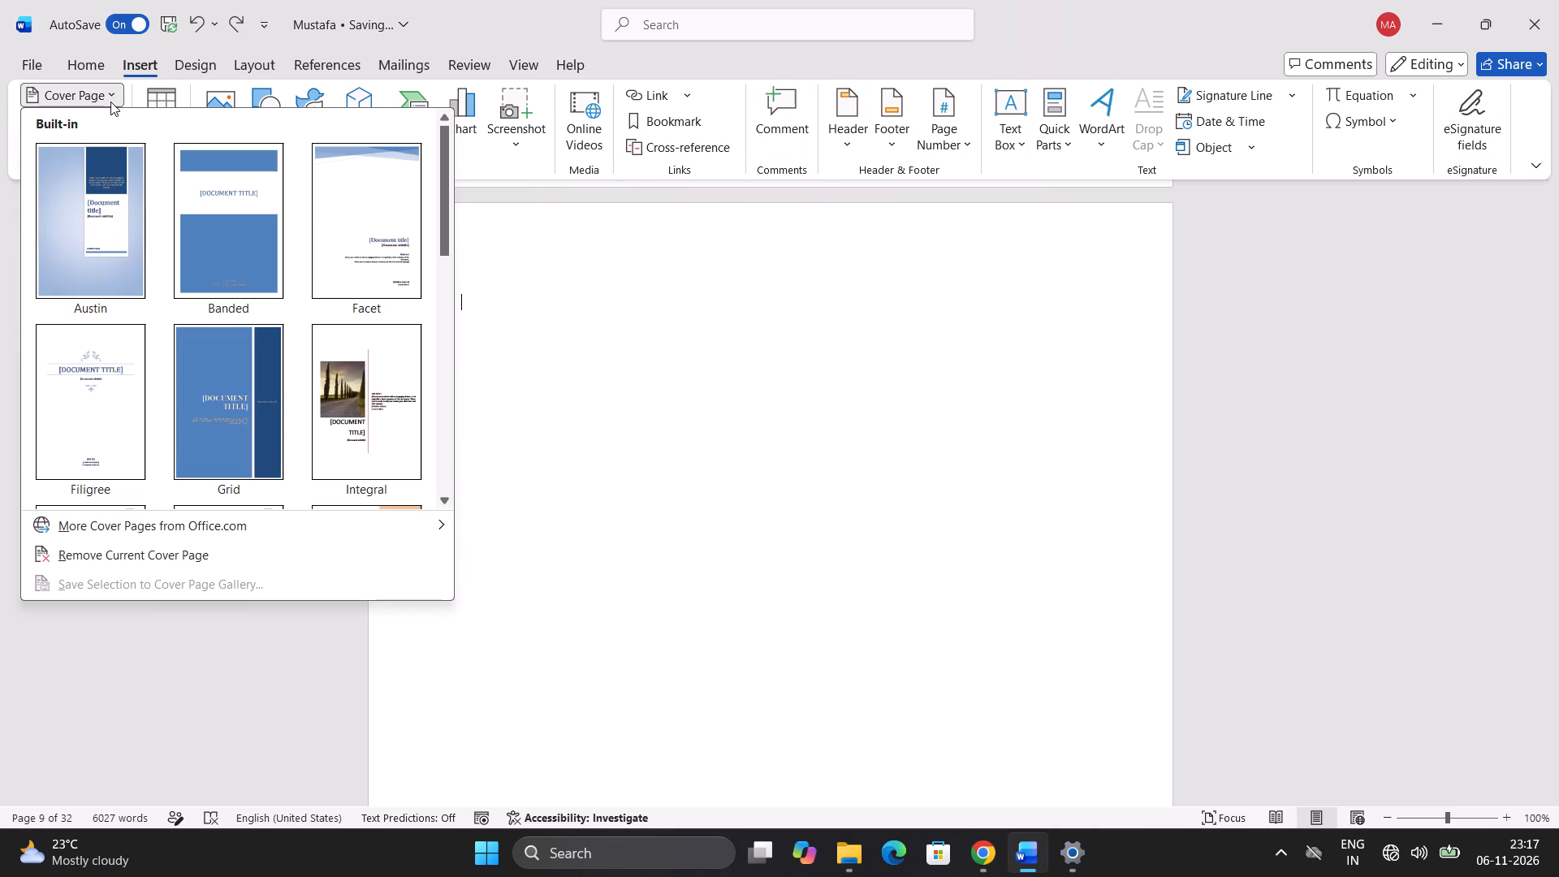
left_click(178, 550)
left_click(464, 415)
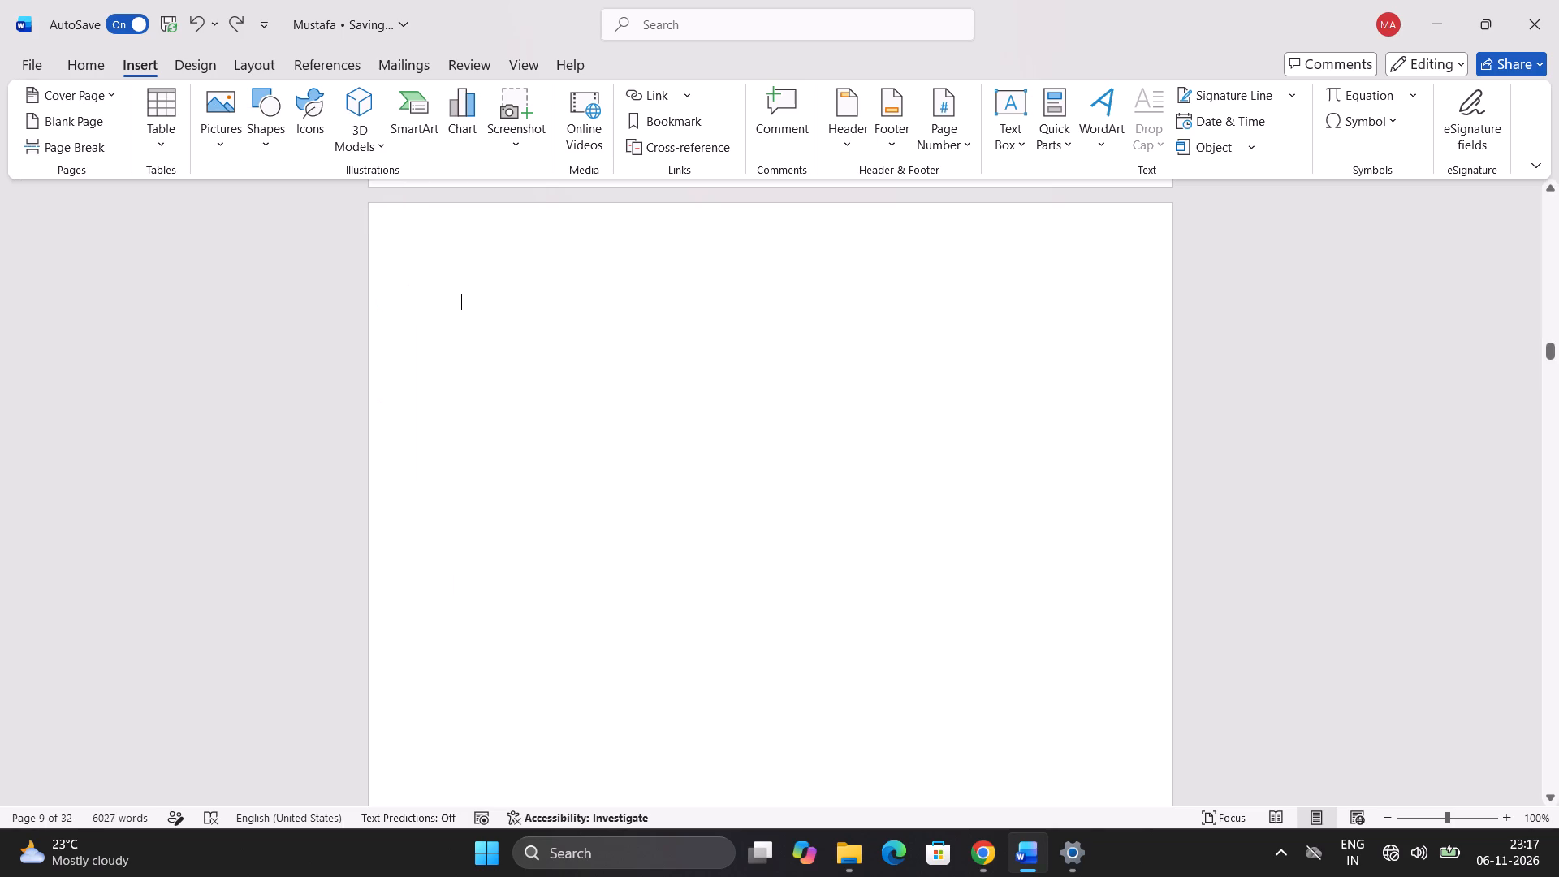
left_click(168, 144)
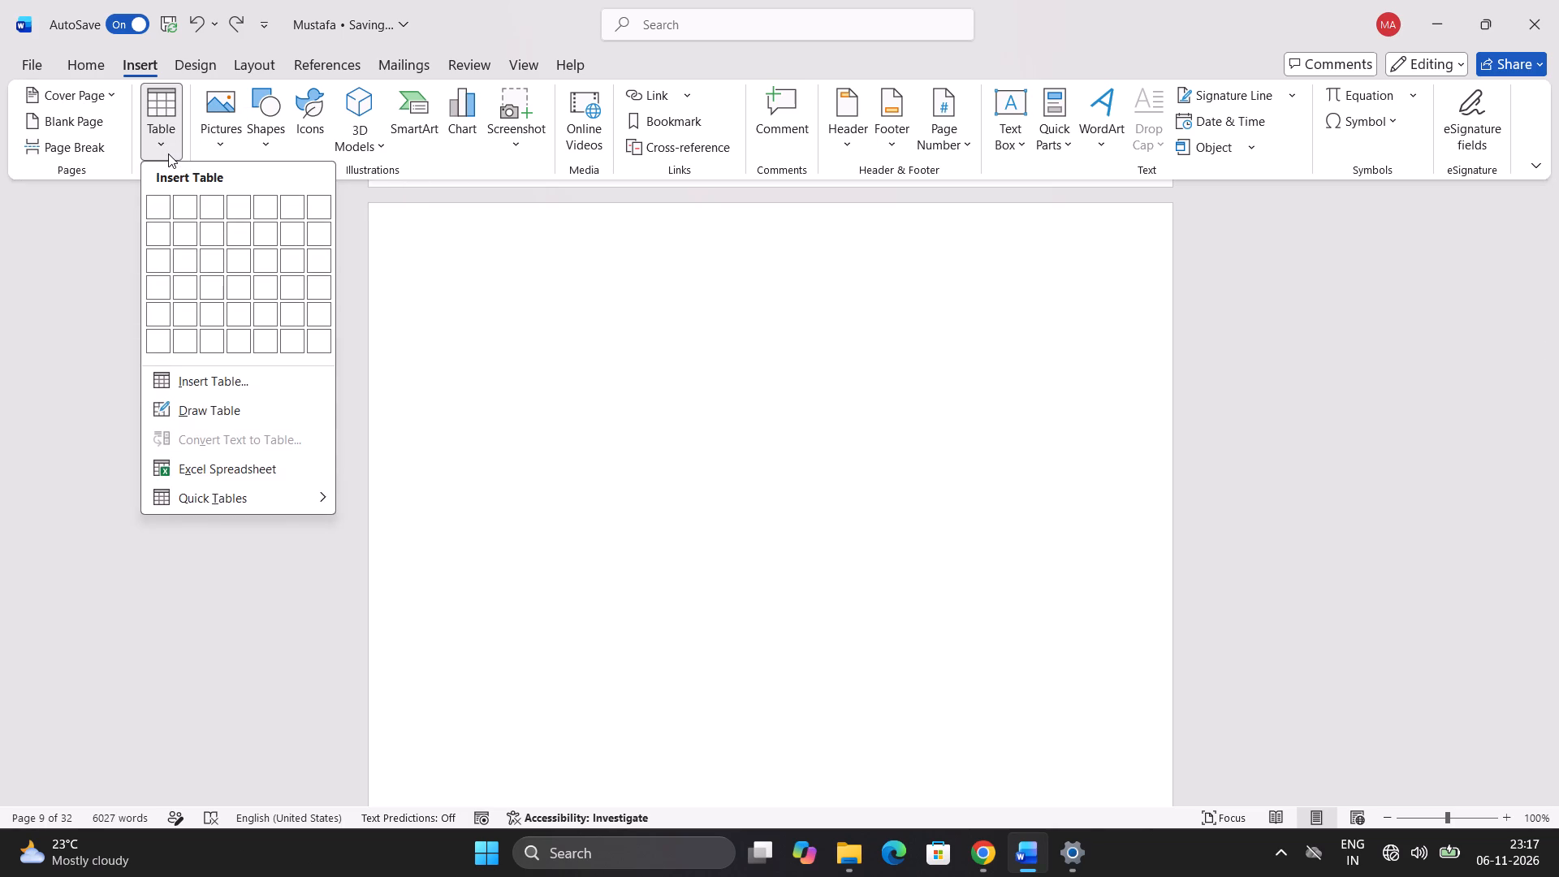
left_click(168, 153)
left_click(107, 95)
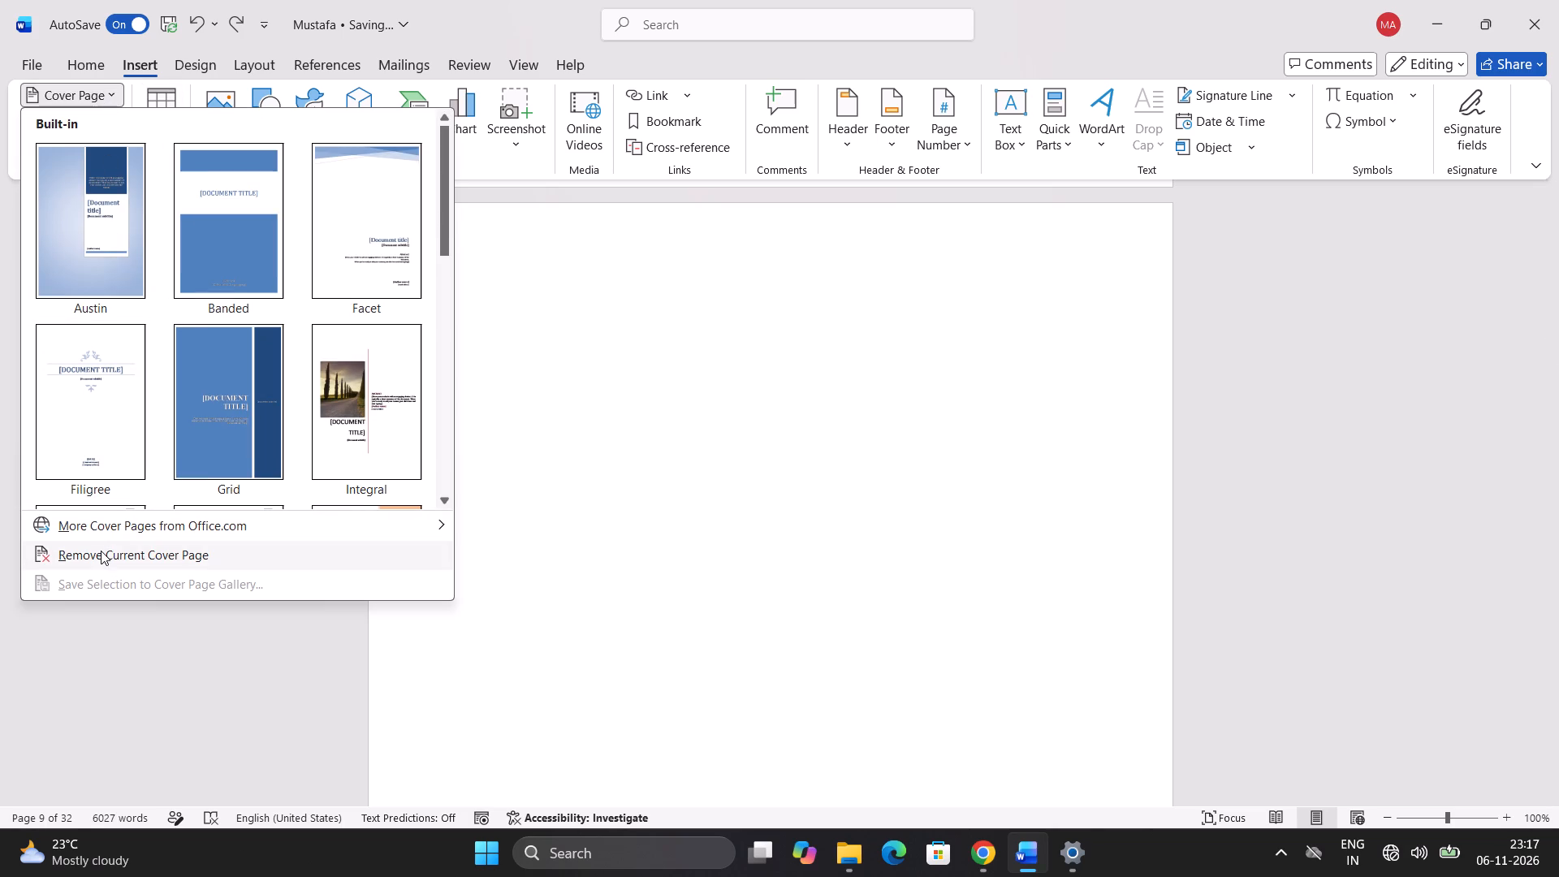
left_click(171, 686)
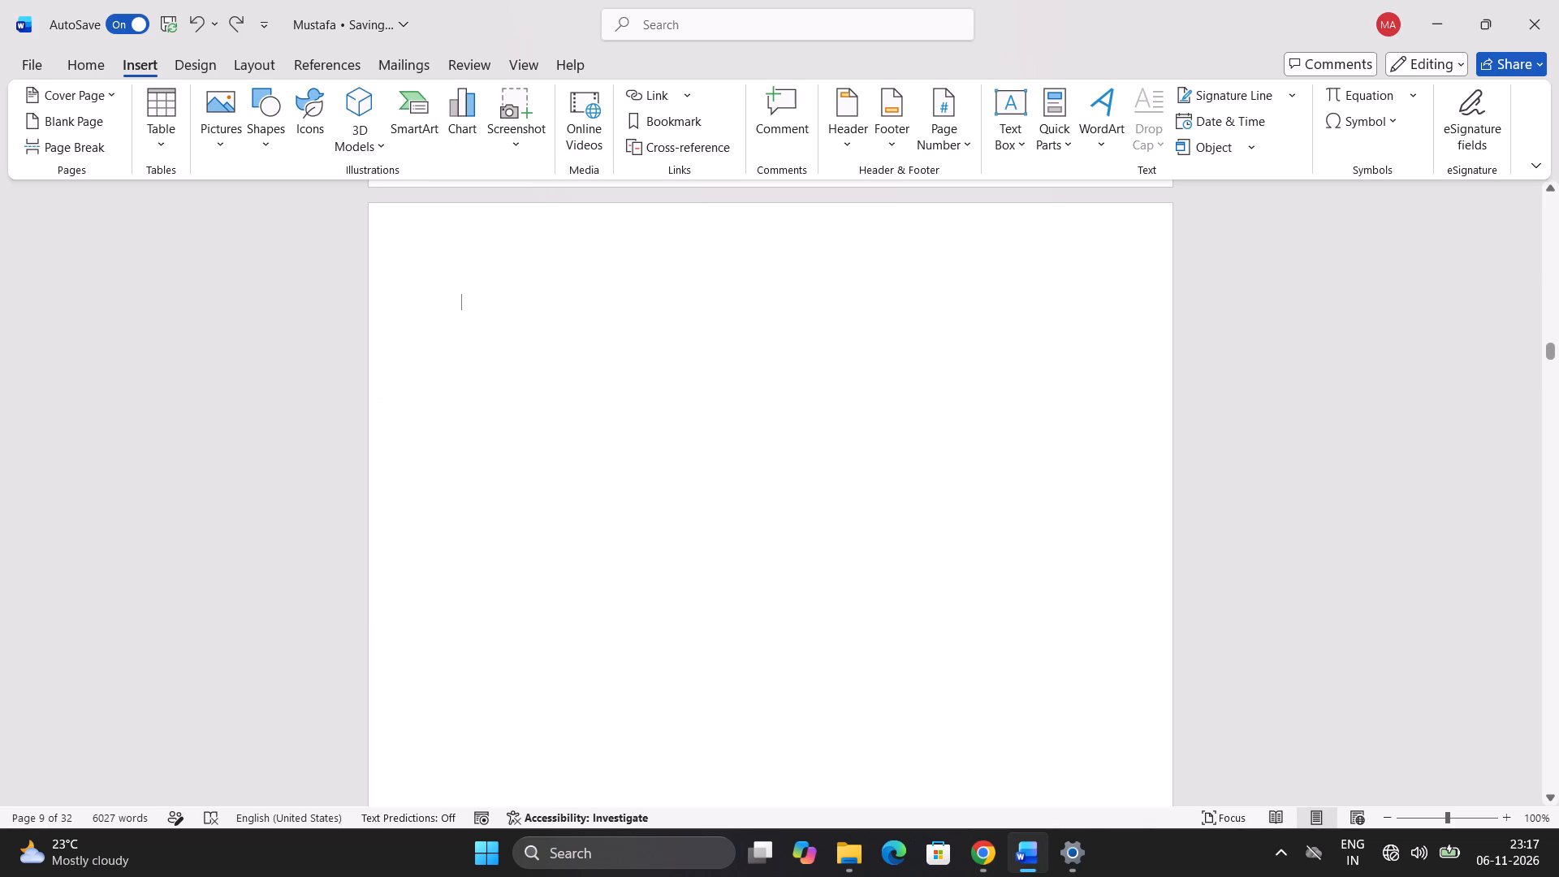
Look through the report from the cover page and contents table down to the blank page 9.
scroll(644, 657, "up", 20)
scroll(644, 657, "up", 8)
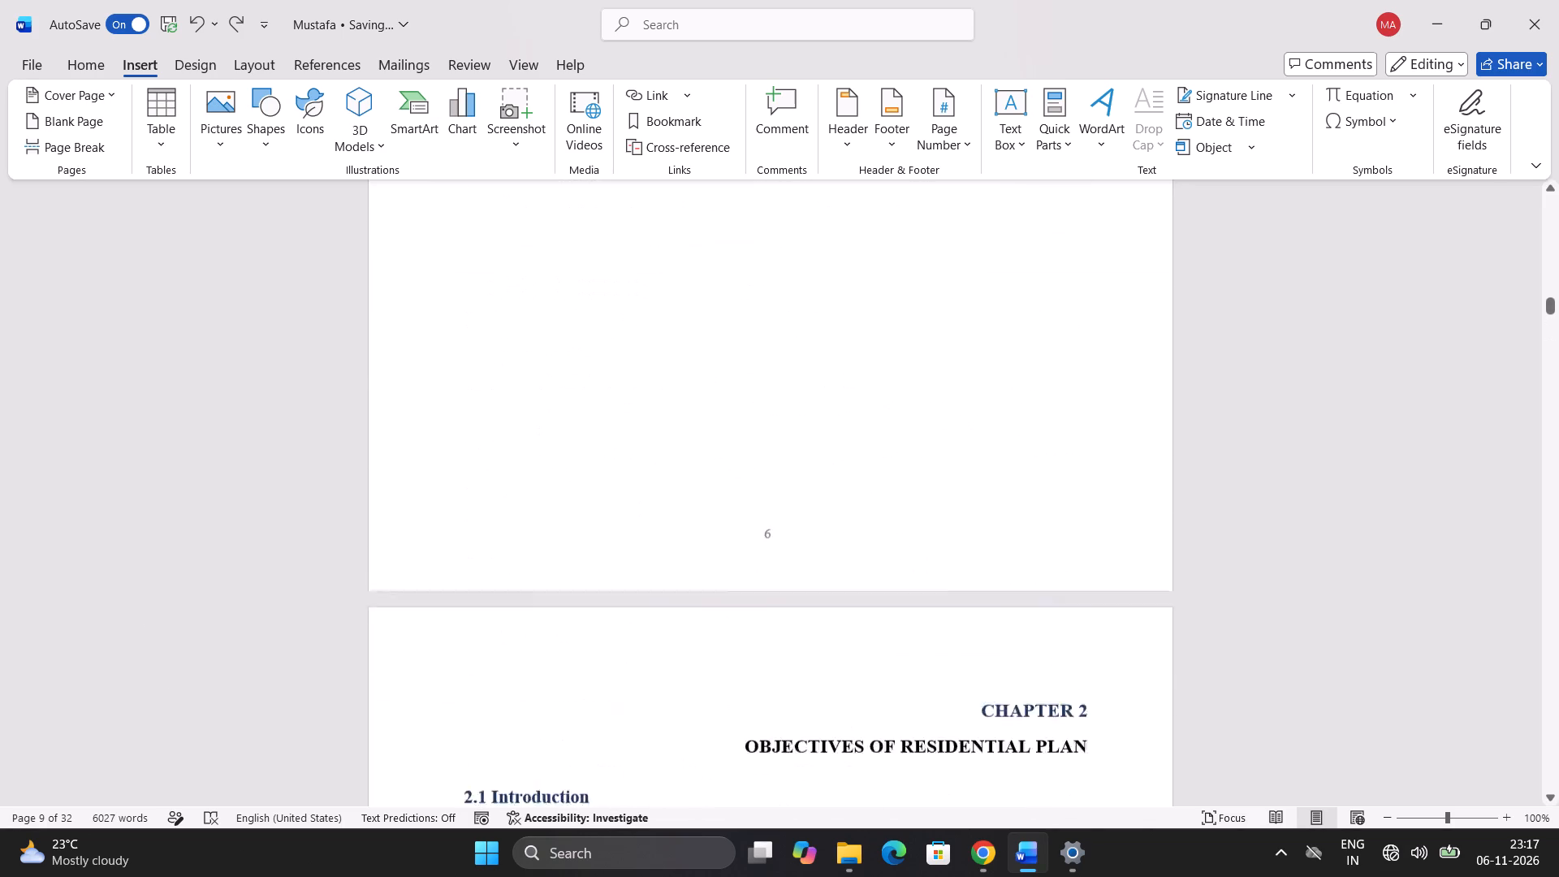
scroll(770, 620, "up", 20)
scroll(770, 620, "up", 13)
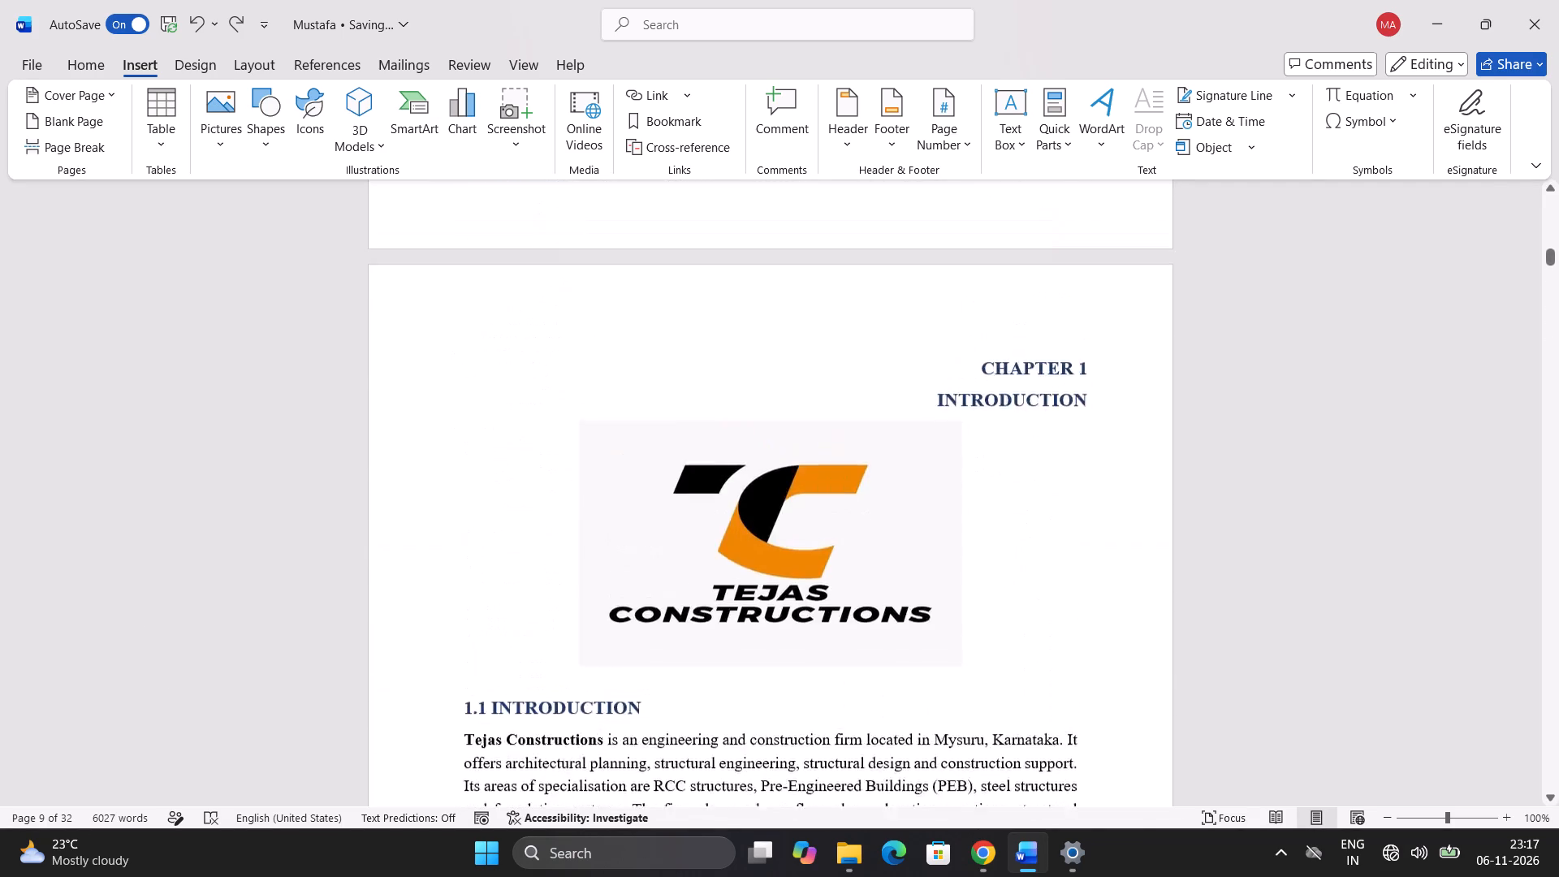
scroll(790, 561, "up", 20)
scroll(790, 561, "up", 13)
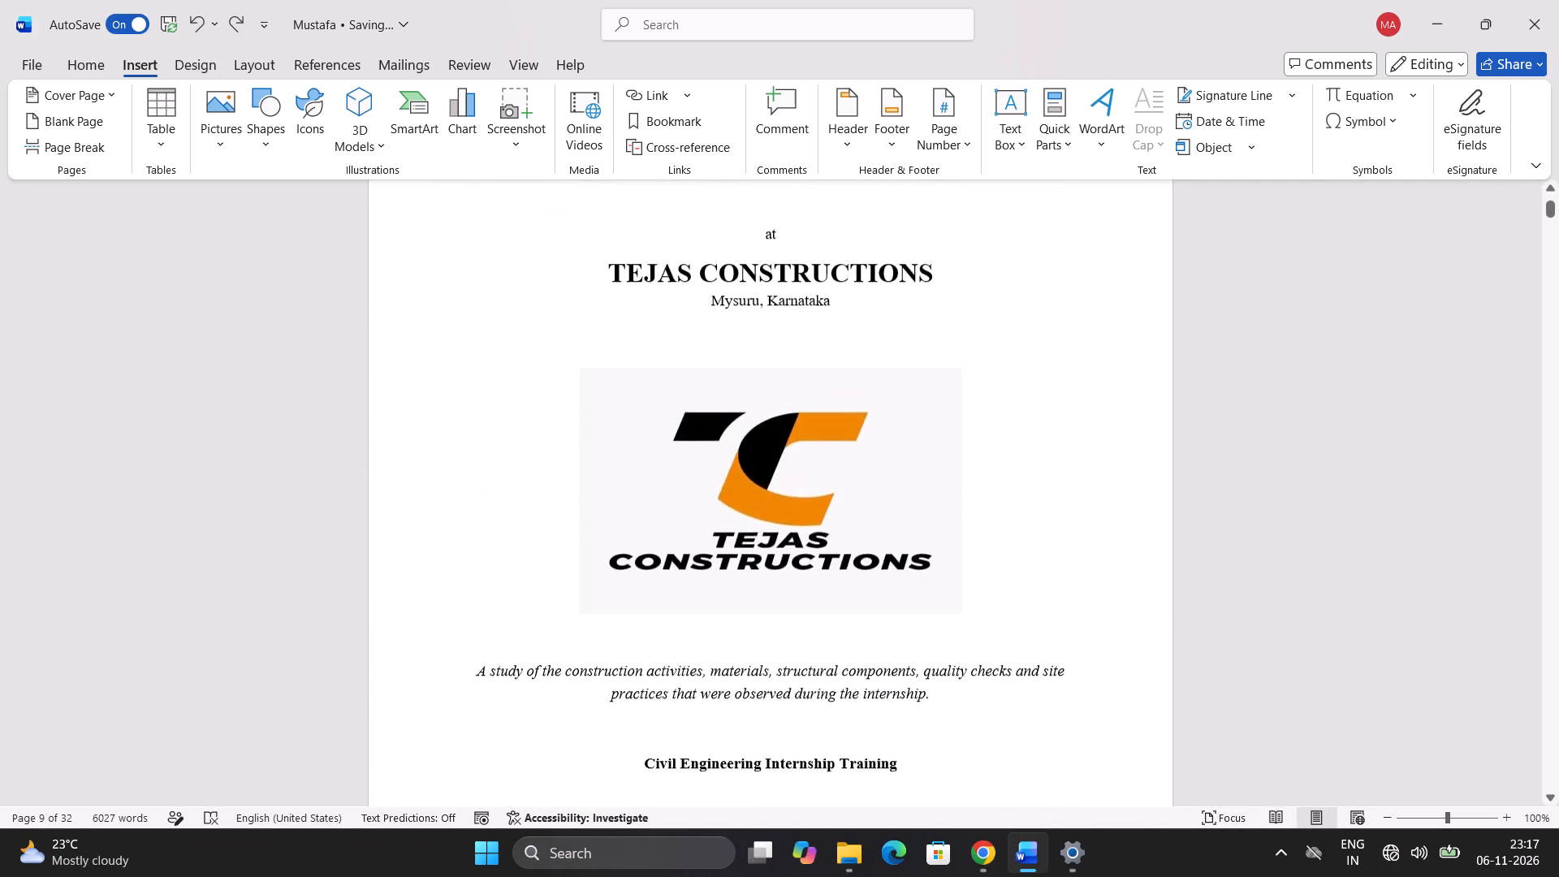
scroll(802, 512, "up", 13)
scroll(802, 512, "down", 15)
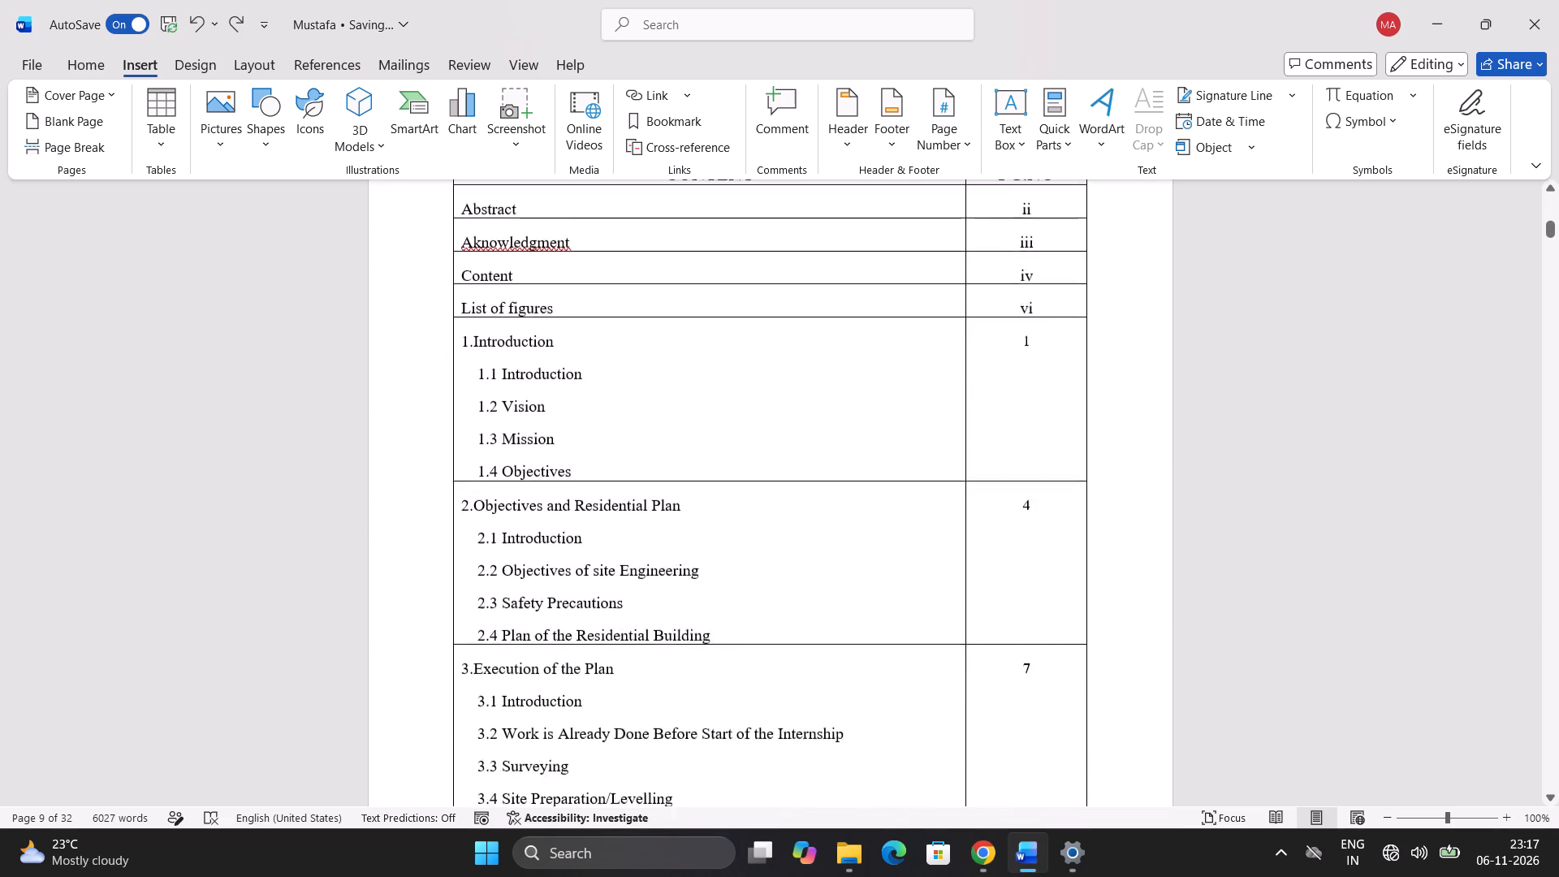
scroll(802, 512, "down", 20)
scroll(802, 512, "down", 8)
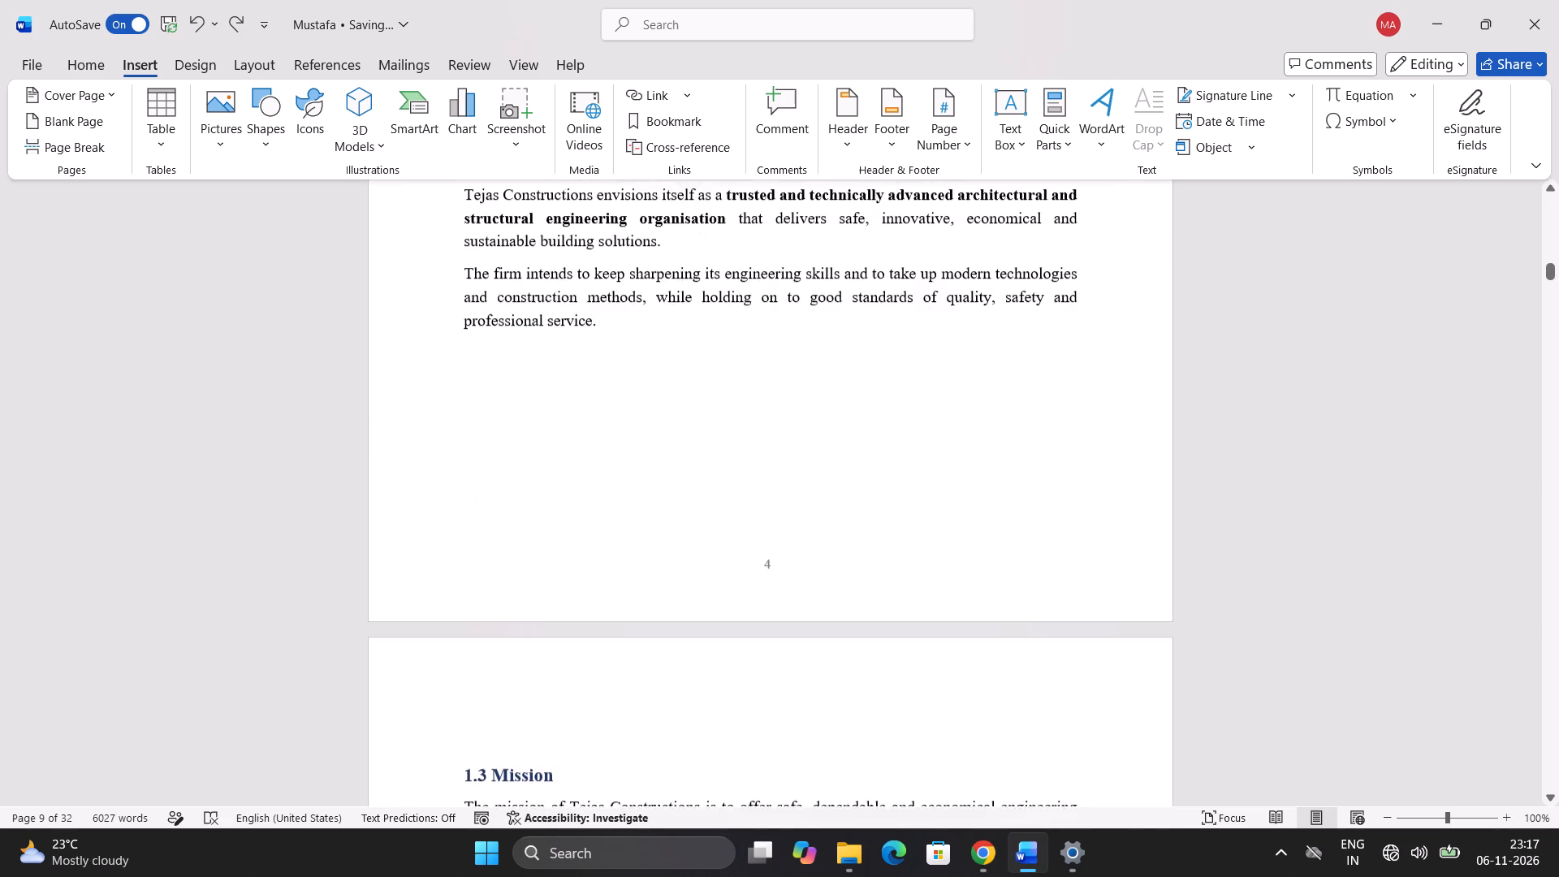
scroll(805, 492, "down", 20)
scroll(811, 482, "down", 5)
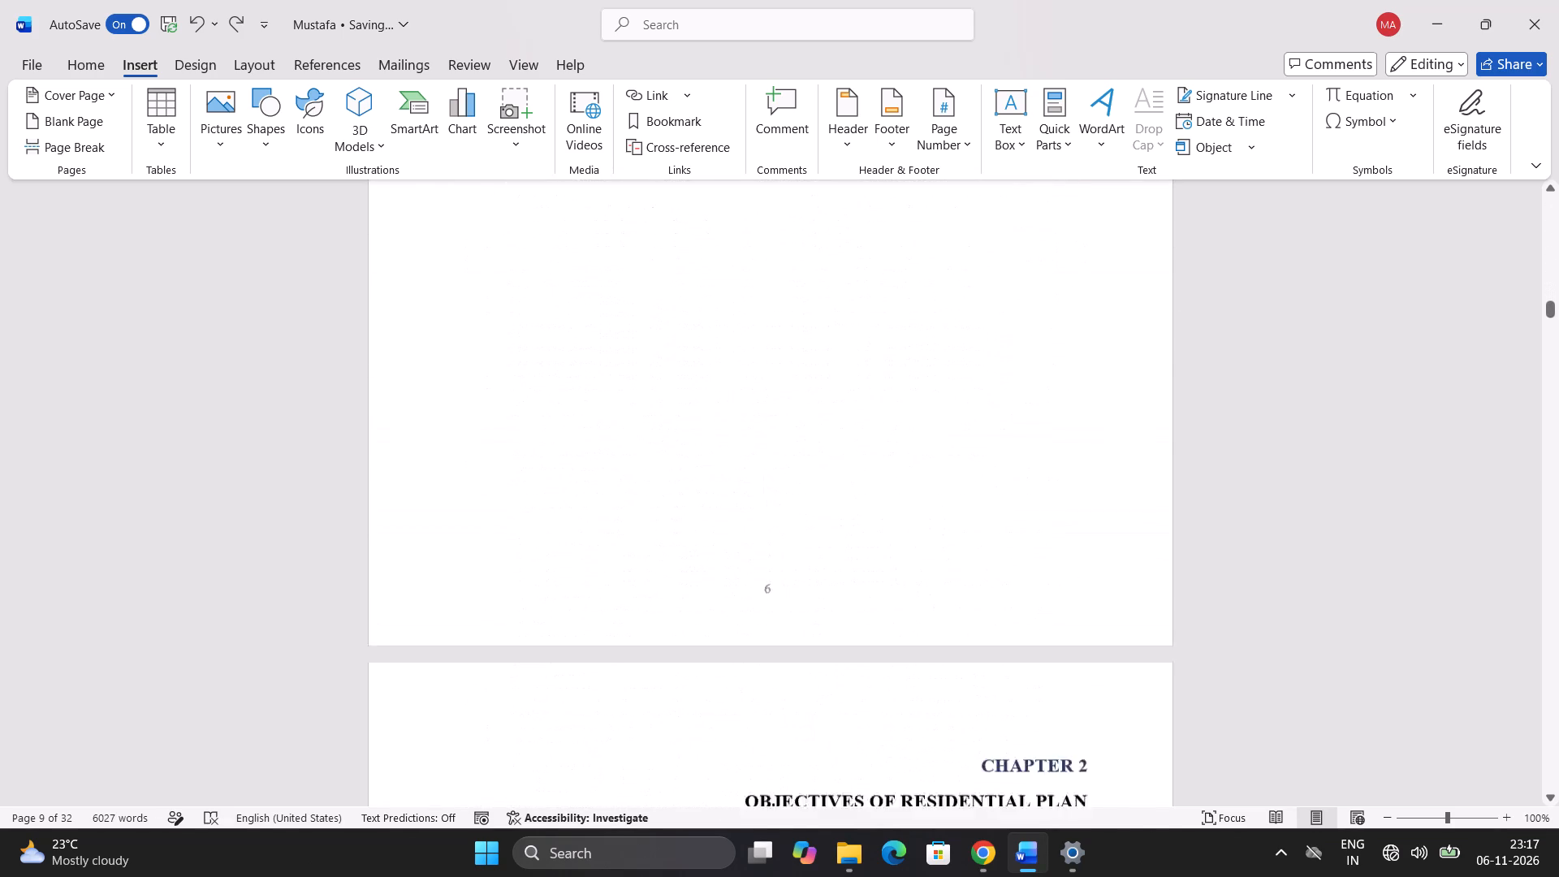
scroll(811, 482, "down", 19)
scroll(818, 473, "down", 4)
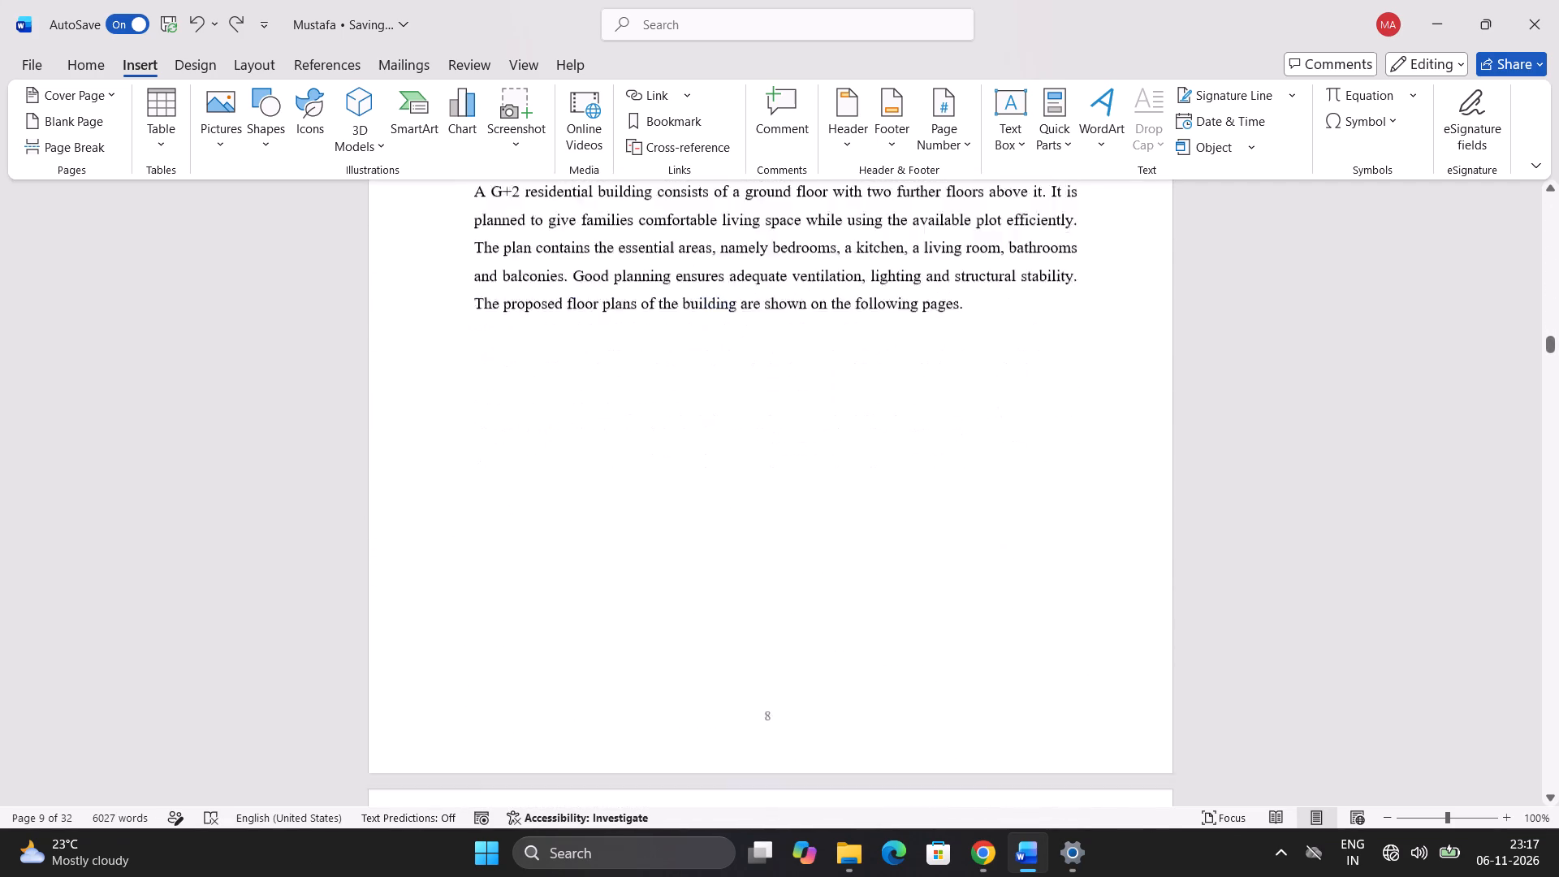
scroll(818, 473, "down", 5)
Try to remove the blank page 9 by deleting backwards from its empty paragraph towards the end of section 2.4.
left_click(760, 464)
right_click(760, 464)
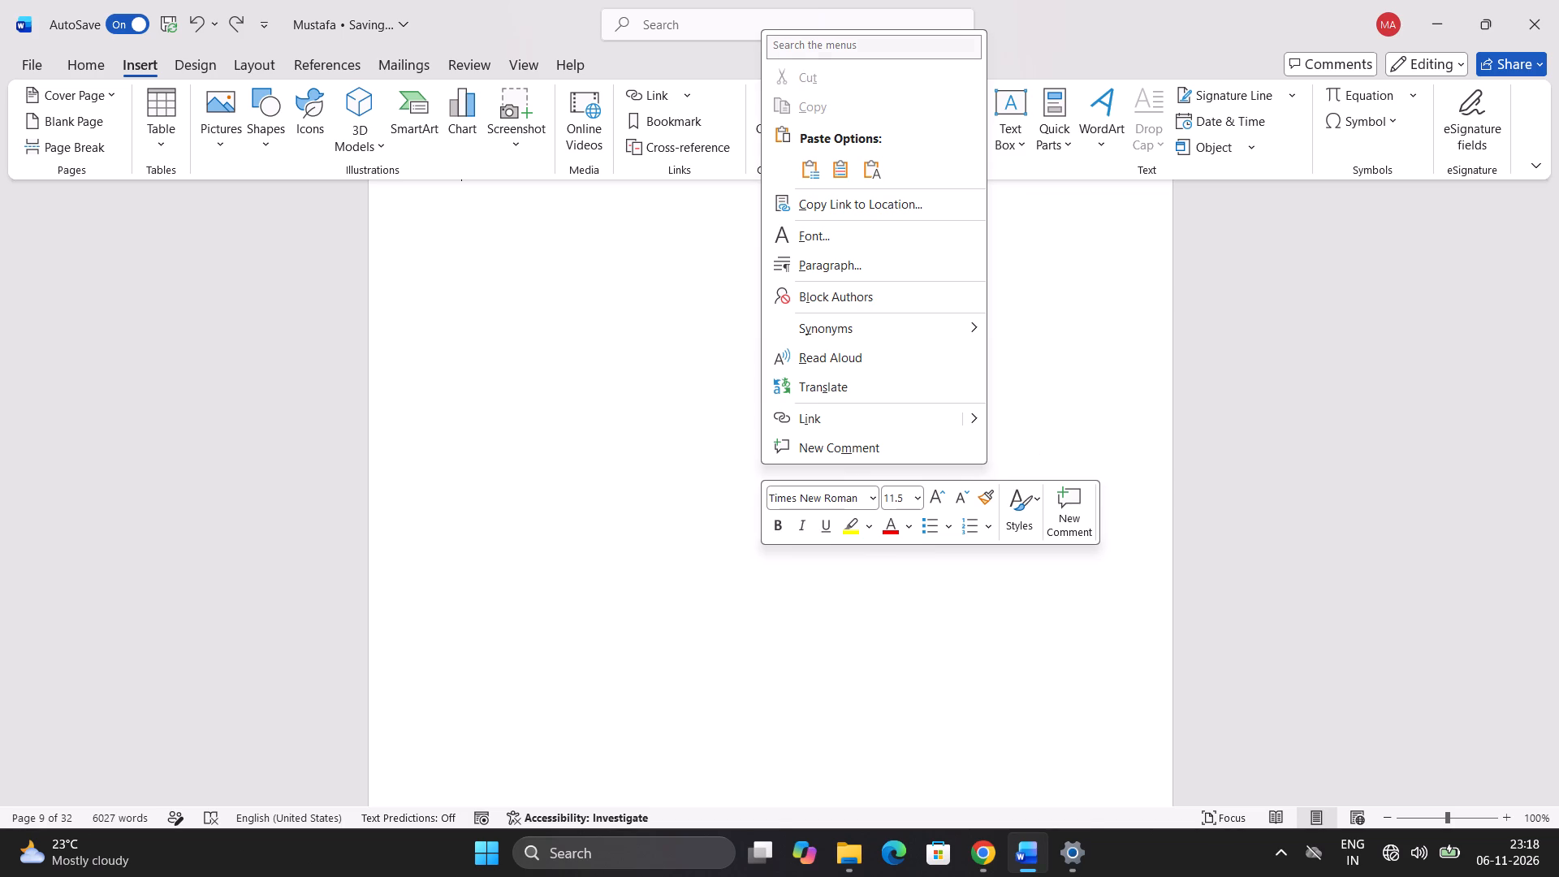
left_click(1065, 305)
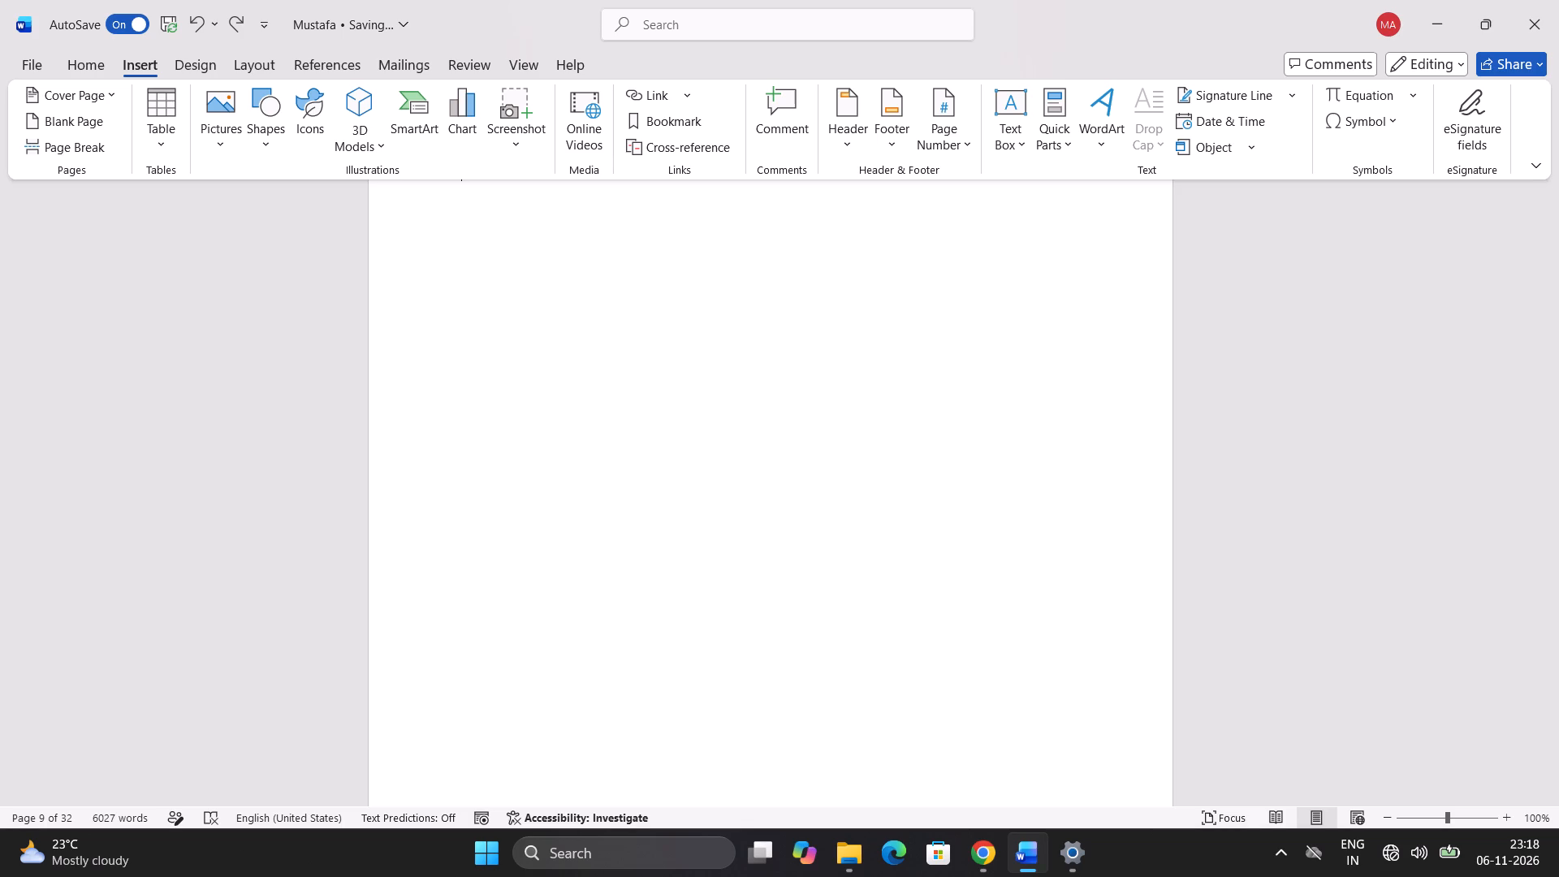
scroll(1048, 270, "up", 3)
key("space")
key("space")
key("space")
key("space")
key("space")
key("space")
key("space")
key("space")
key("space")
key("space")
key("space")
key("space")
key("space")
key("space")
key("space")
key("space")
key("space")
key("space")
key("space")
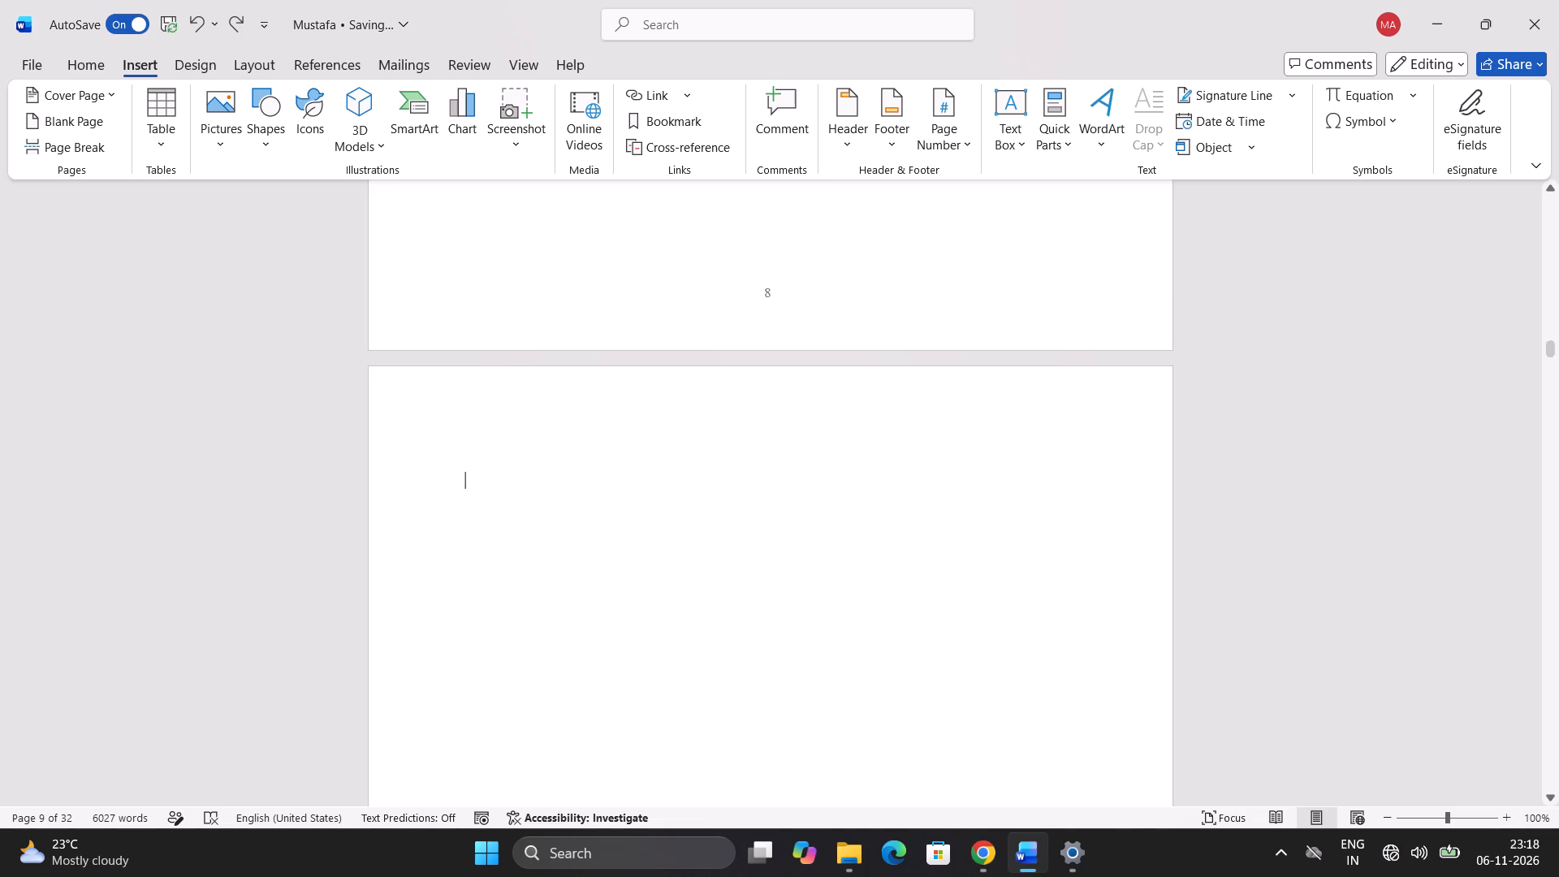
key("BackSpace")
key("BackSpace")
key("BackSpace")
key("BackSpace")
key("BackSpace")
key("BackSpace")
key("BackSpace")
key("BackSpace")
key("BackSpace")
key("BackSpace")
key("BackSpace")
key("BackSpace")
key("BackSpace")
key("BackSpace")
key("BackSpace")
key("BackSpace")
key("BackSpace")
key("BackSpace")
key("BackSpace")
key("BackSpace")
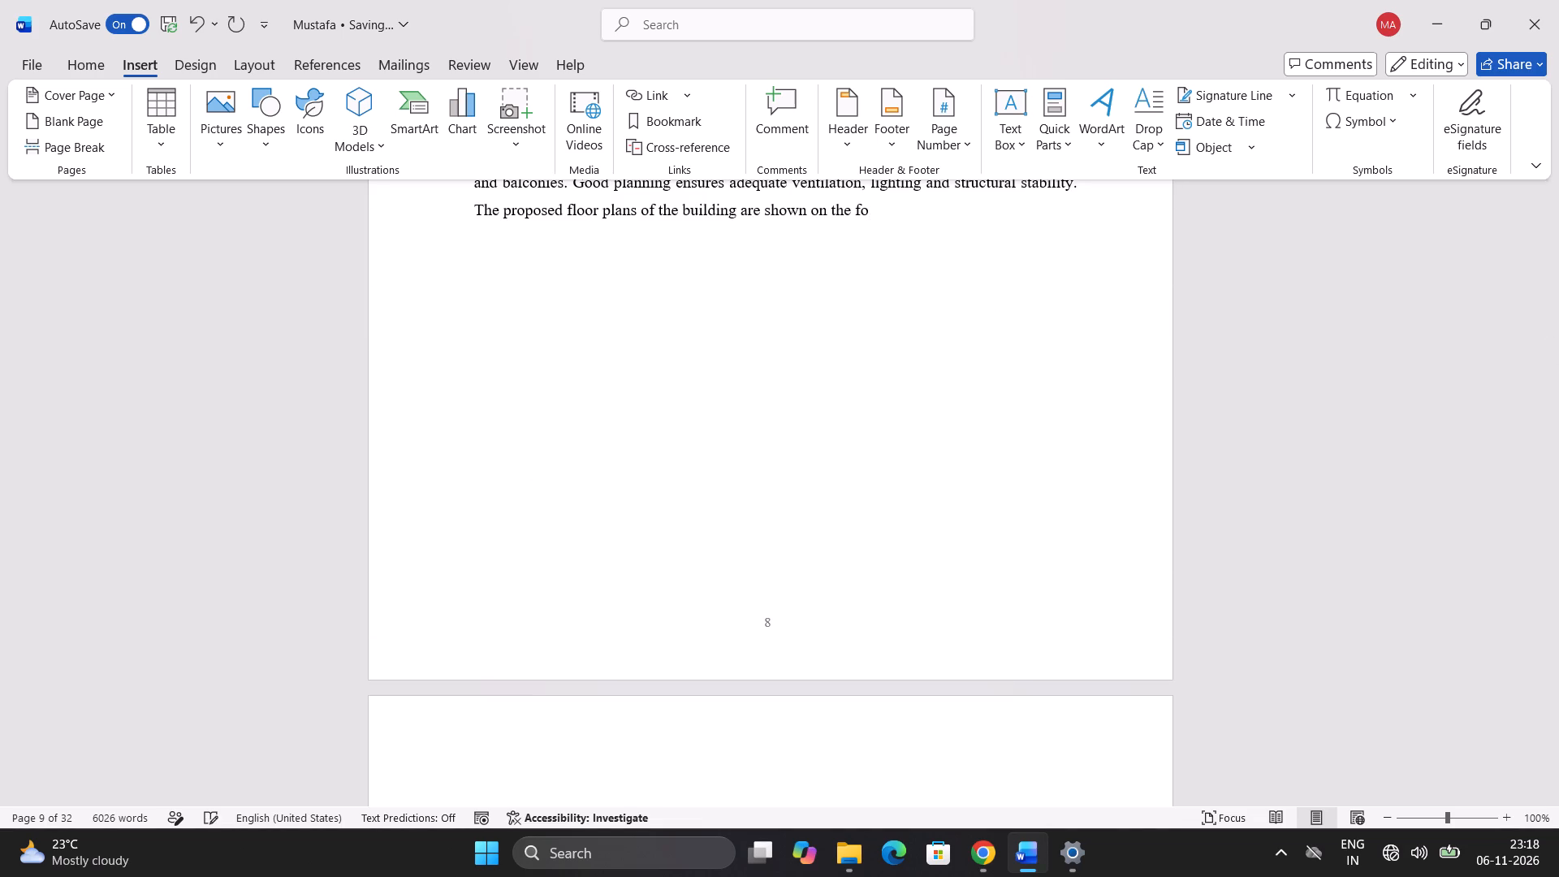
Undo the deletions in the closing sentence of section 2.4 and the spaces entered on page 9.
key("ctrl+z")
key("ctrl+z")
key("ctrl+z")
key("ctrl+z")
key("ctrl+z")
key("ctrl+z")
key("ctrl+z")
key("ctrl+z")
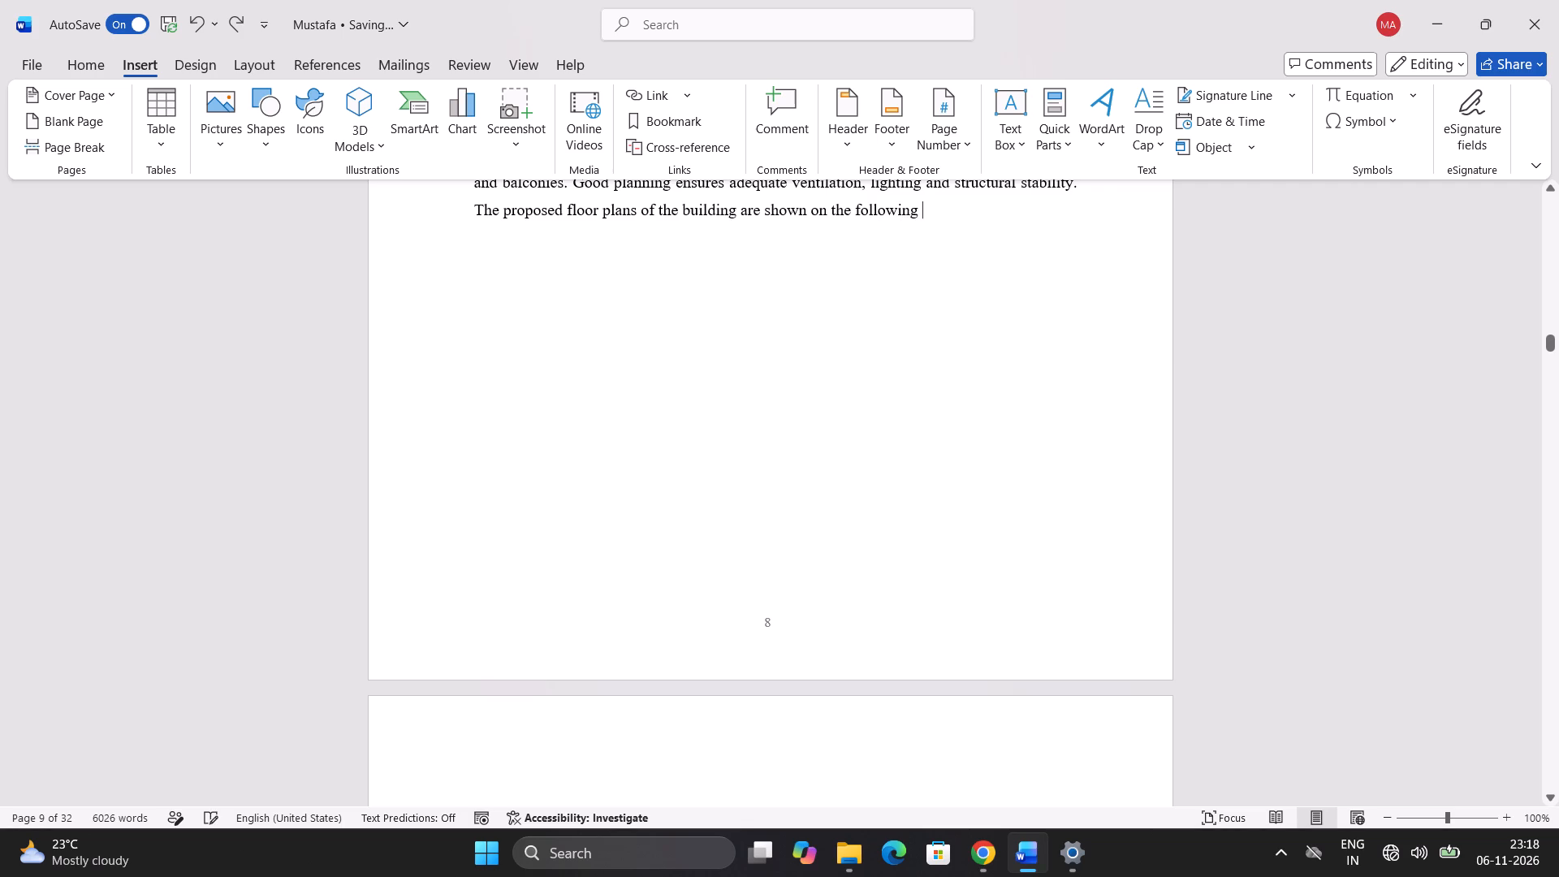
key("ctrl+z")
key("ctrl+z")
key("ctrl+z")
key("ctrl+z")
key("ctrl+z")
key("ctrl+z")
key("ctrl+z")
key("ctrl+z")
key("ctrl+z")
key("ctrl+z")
Show the Navigation pane beside the document at the blank page 9.
scroll(577, 465, "down", 3)
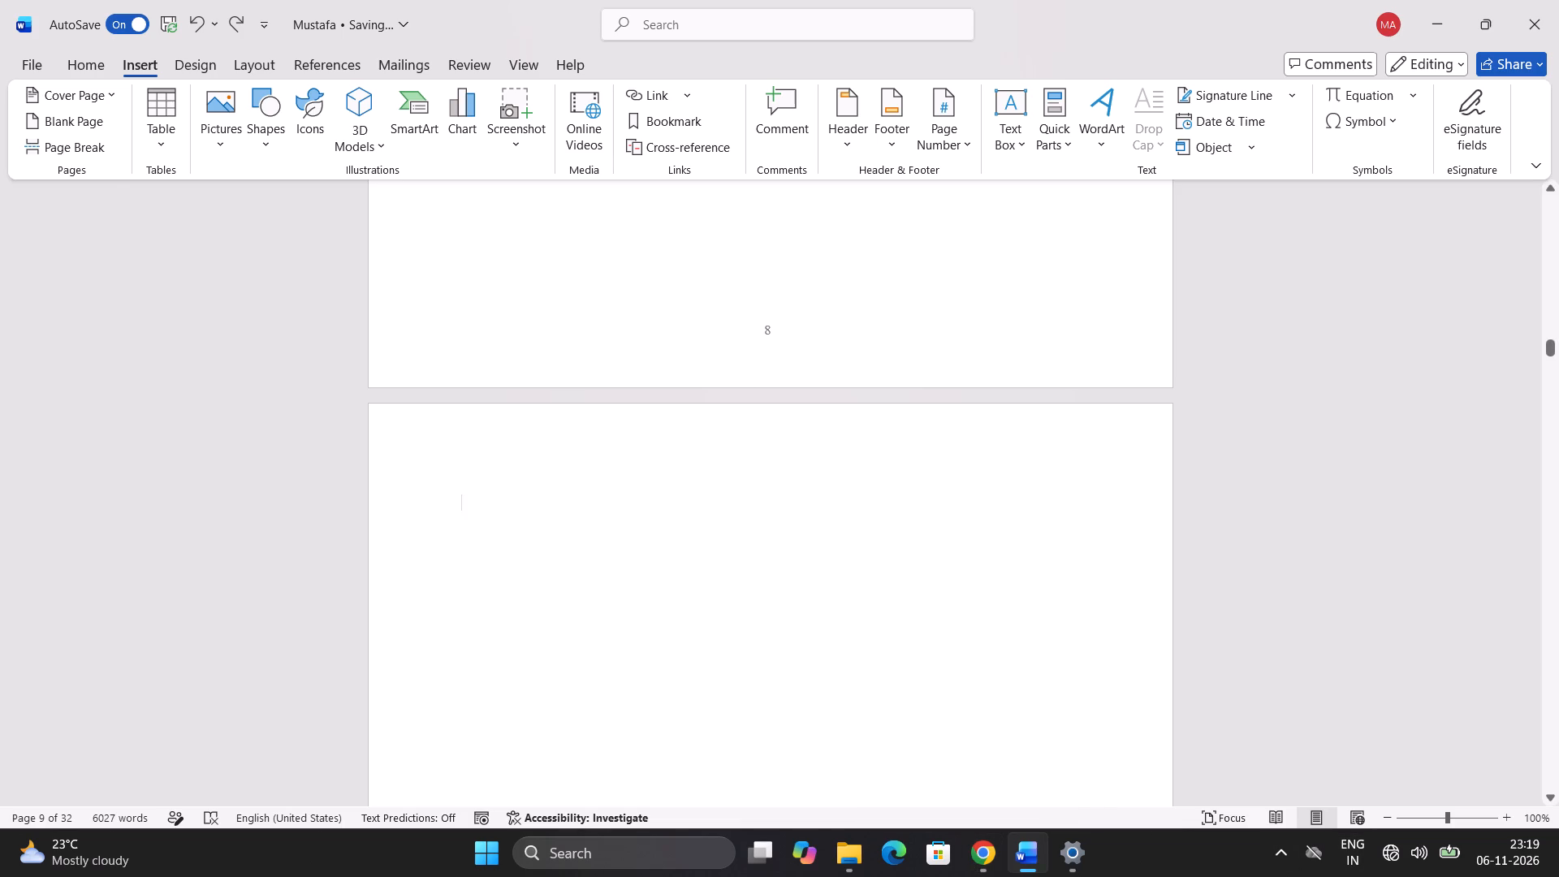
left_click(524, 54)
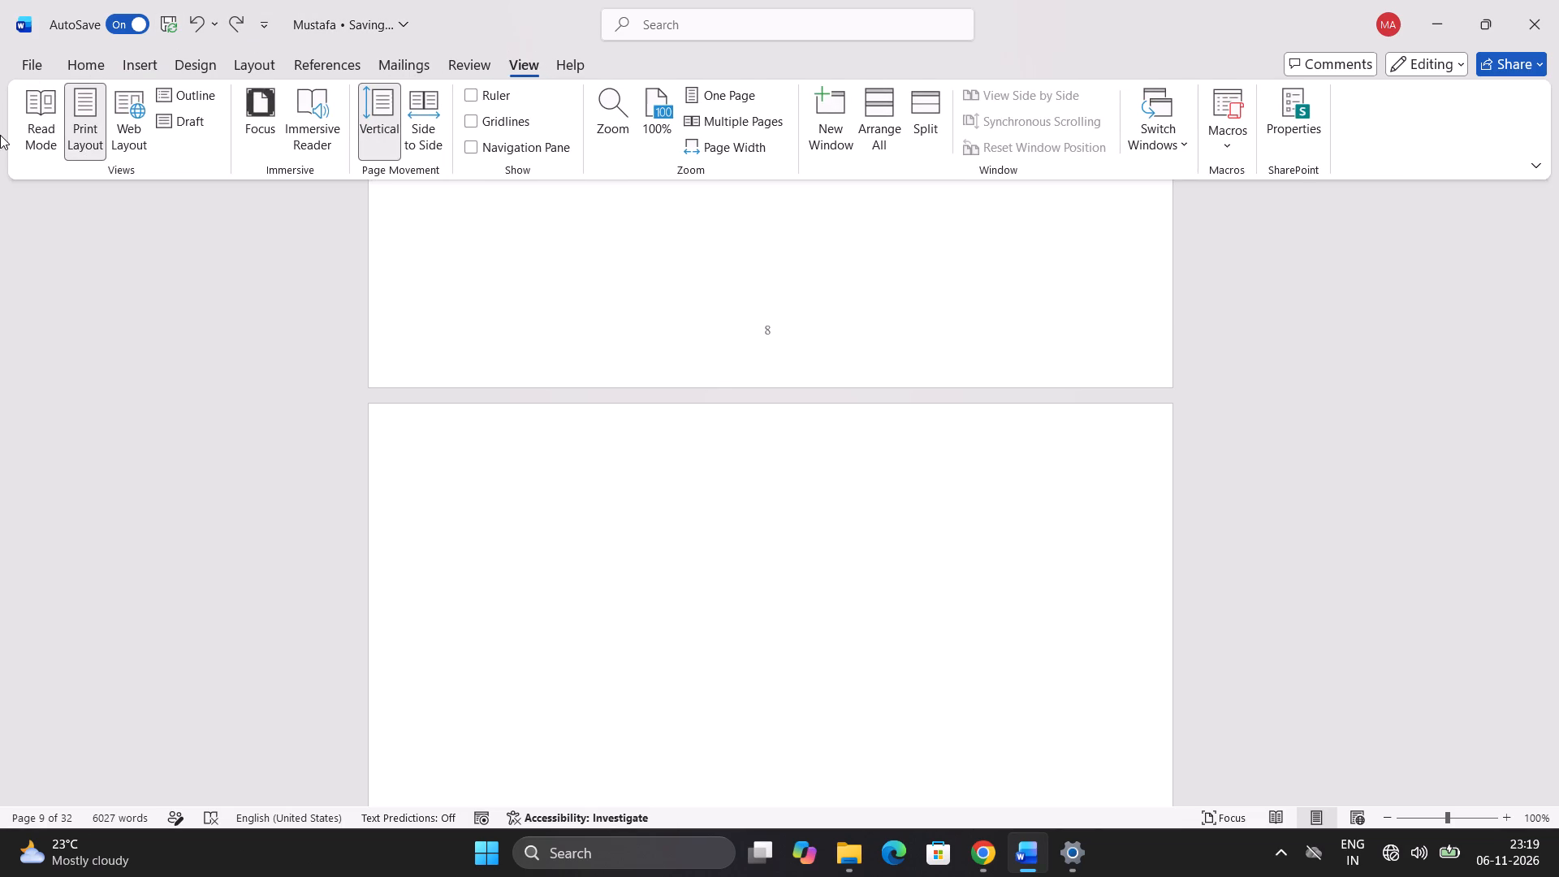
left_click(672, 573)
right_click(672, 573)
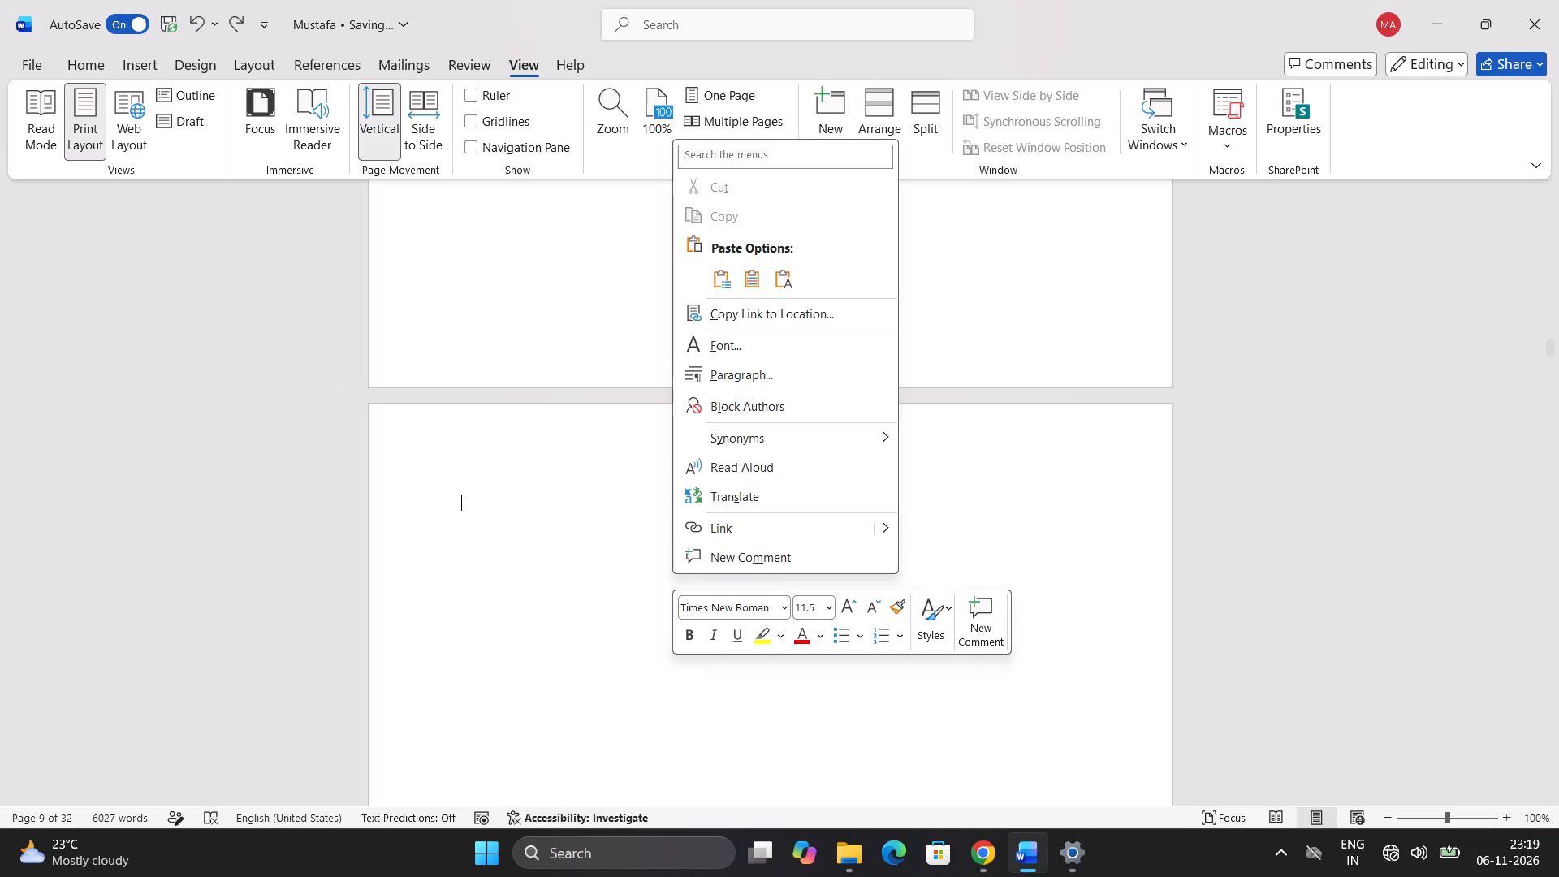
left_click(574, 489)
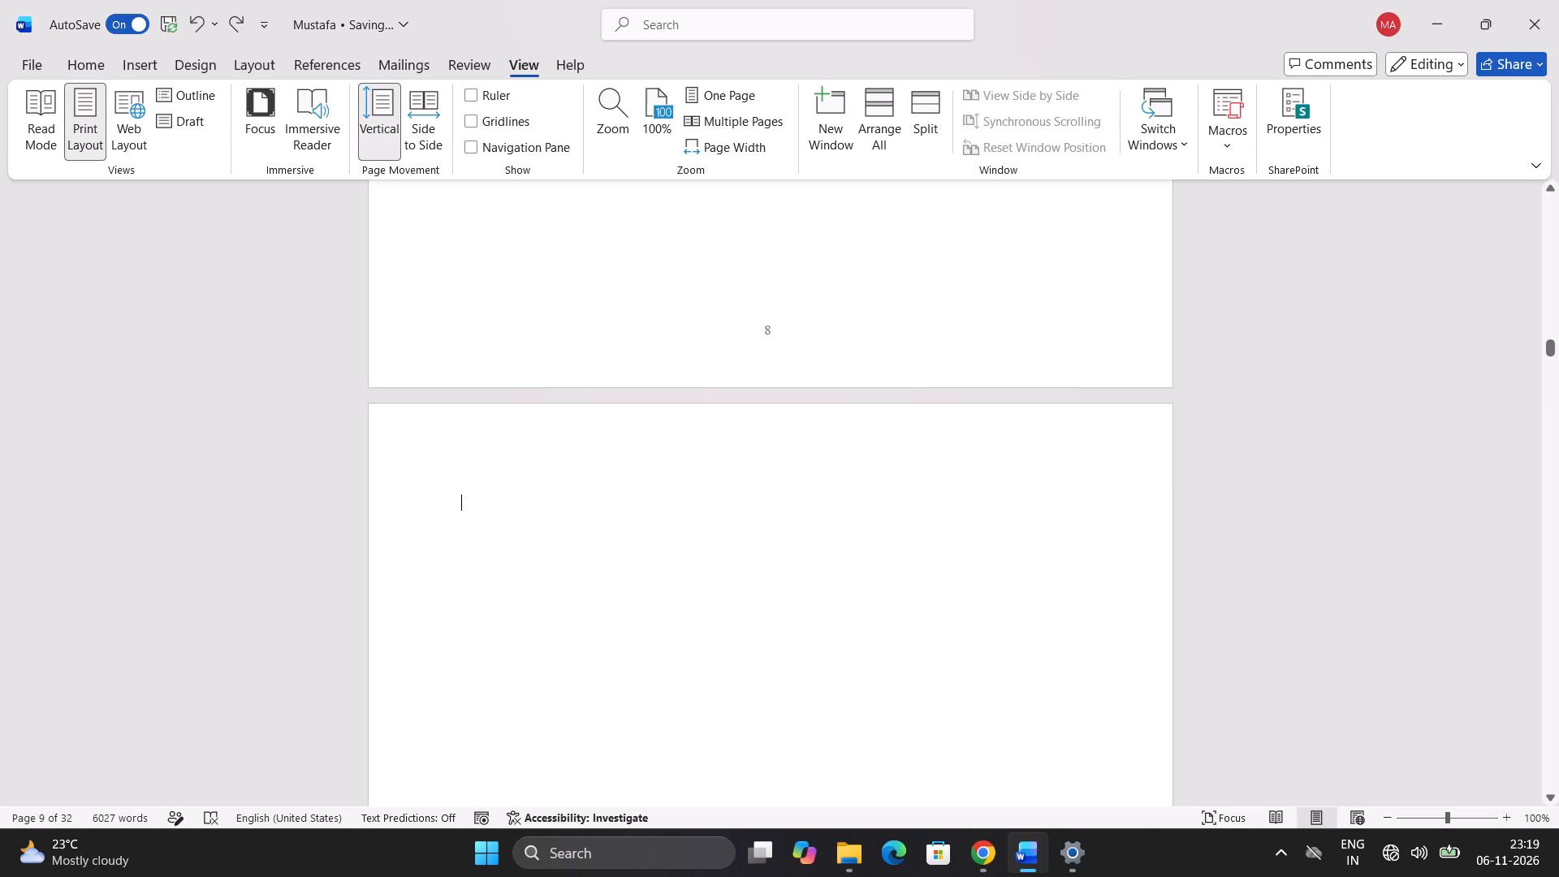
left_click(1319, 129)
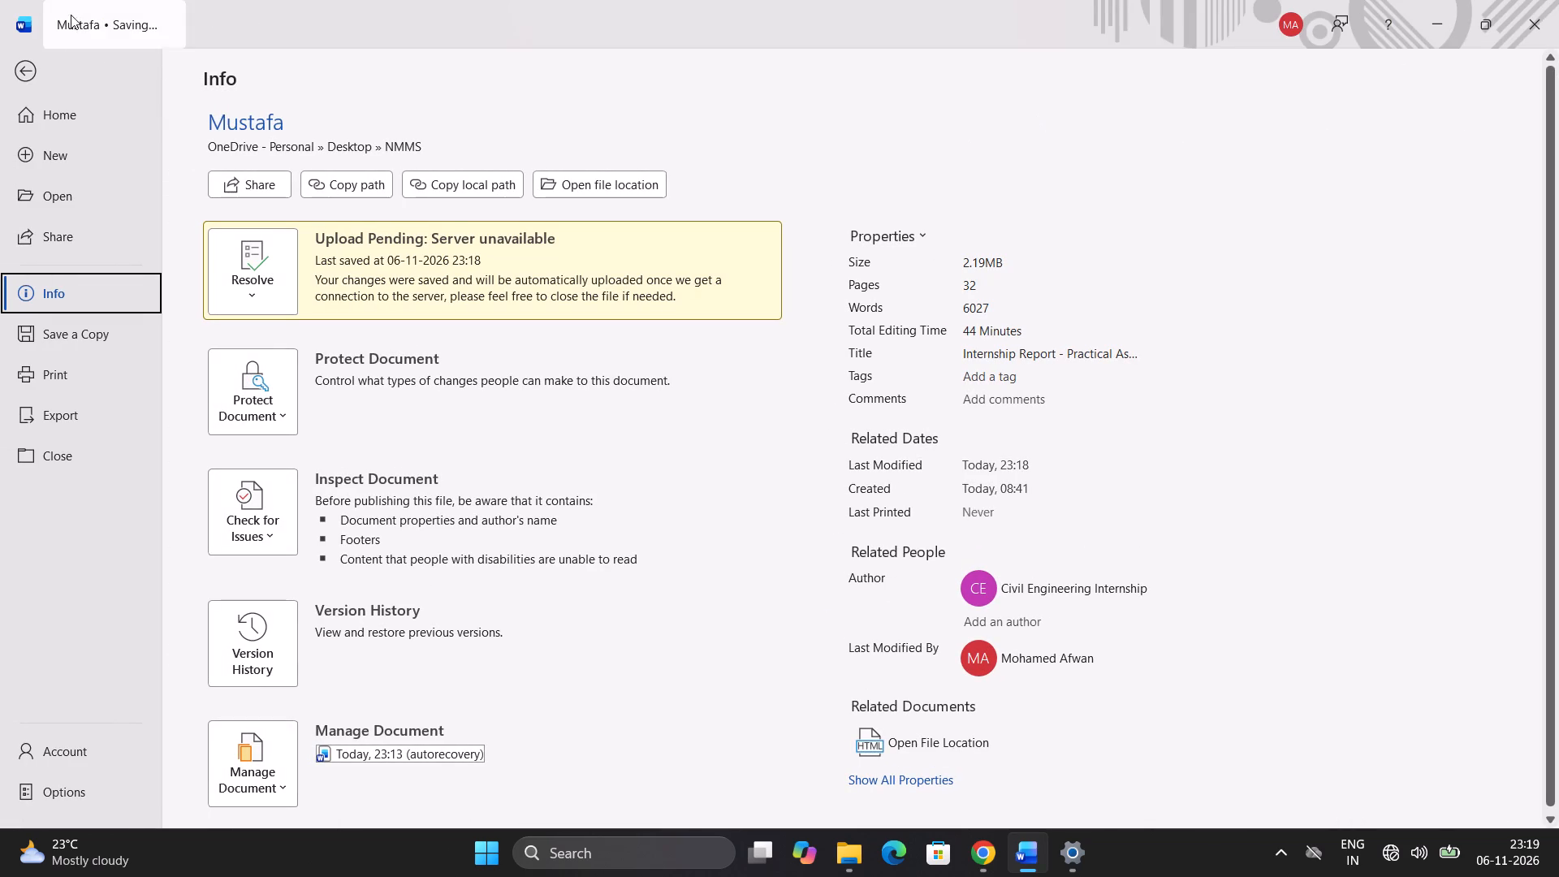
left_click(31, 65)
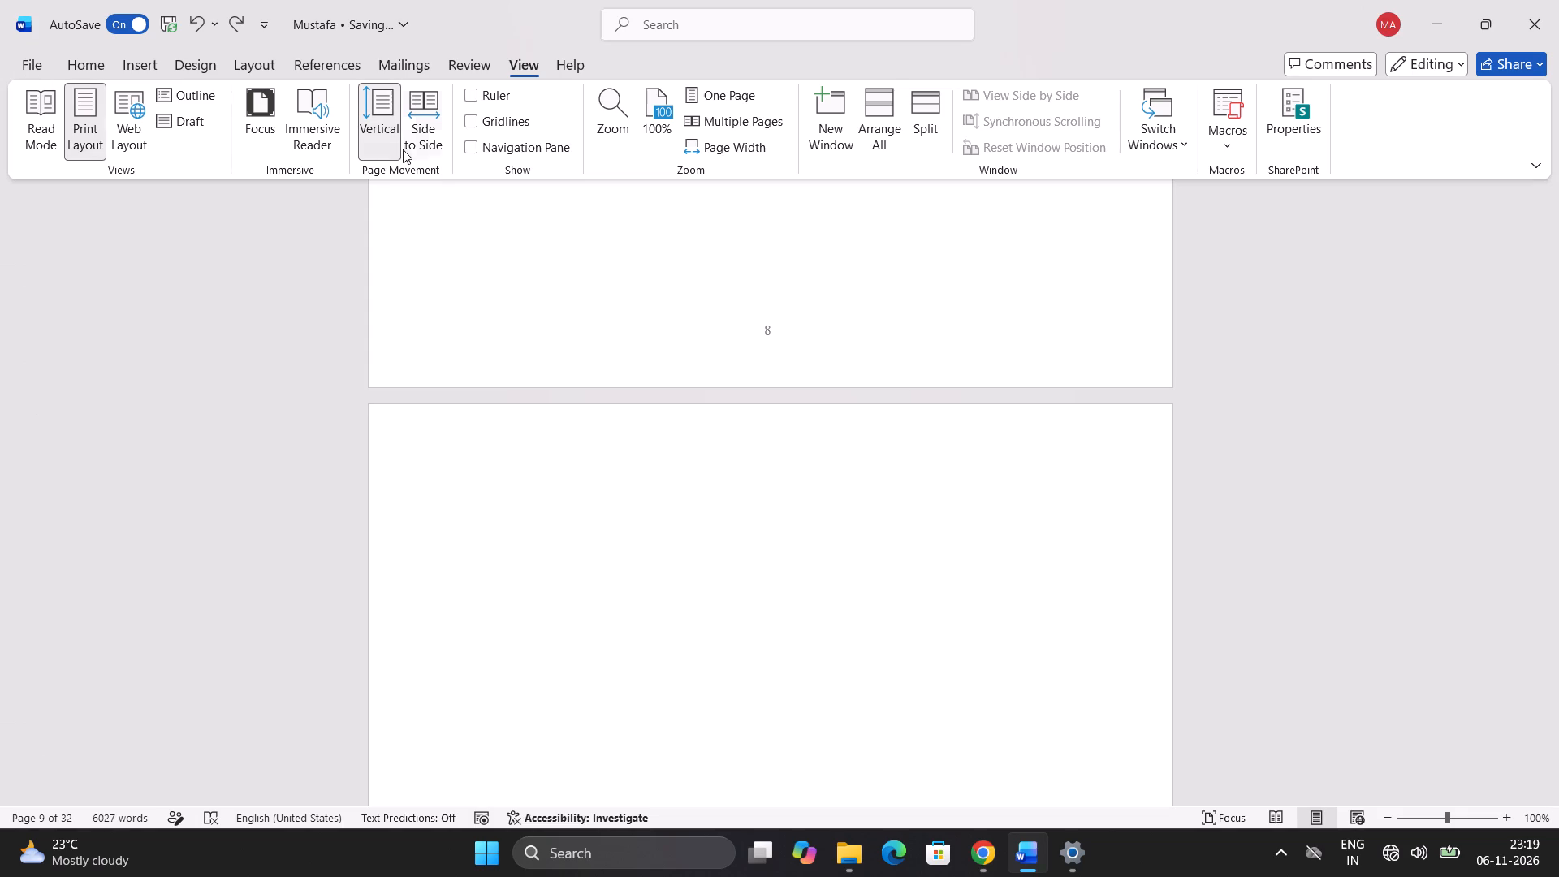
left_click(478, 149)
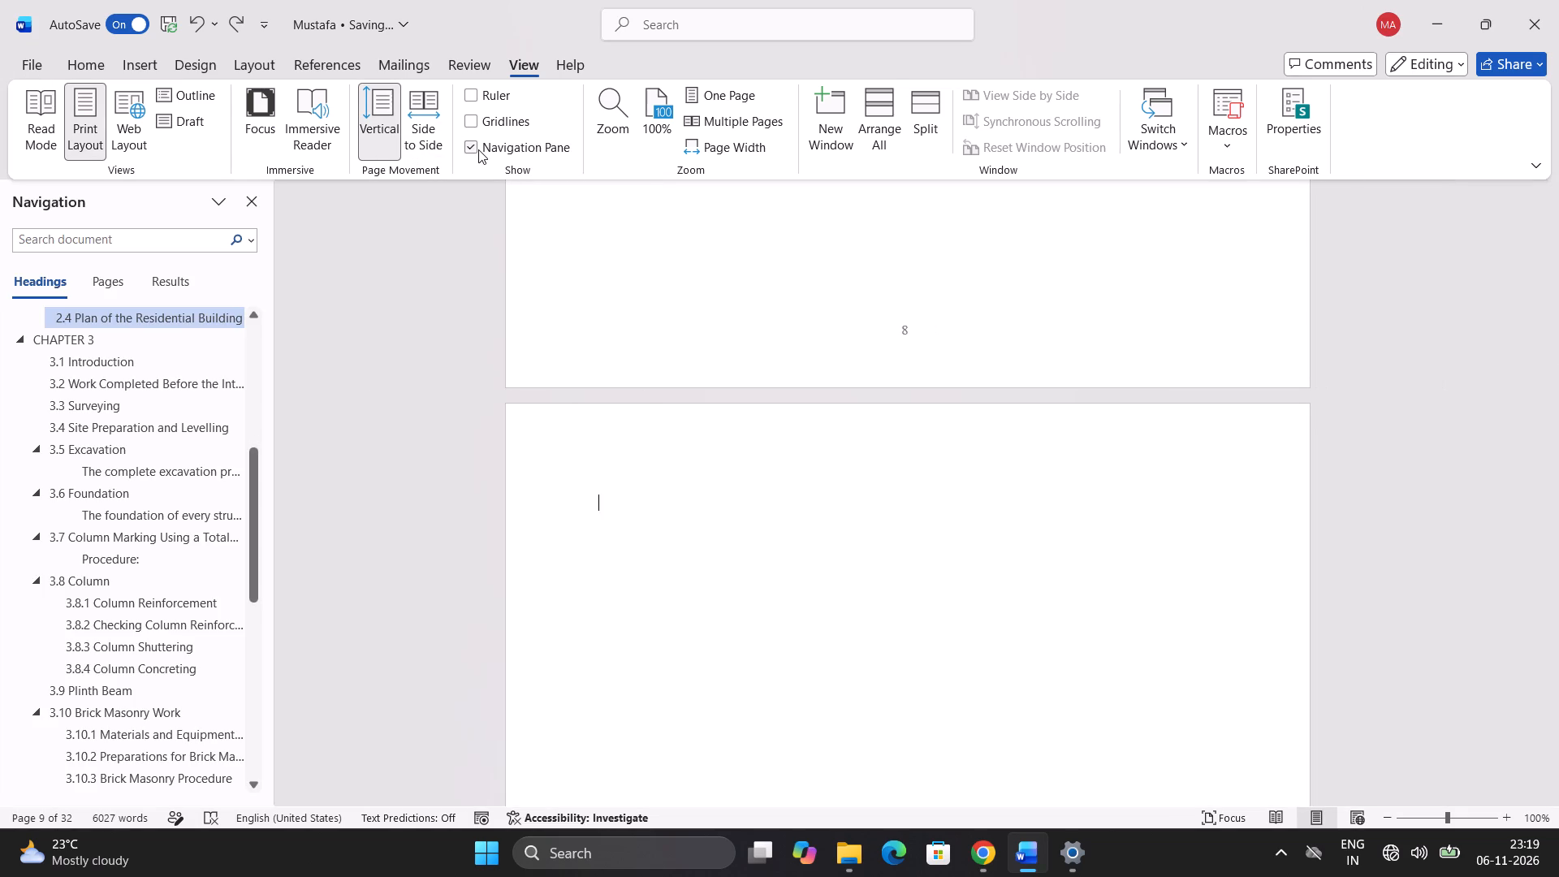
Hide the Navigation pane beside the document at the blank page 9.
left_click(653, 576)
scroll(676, 572, "down", 2)
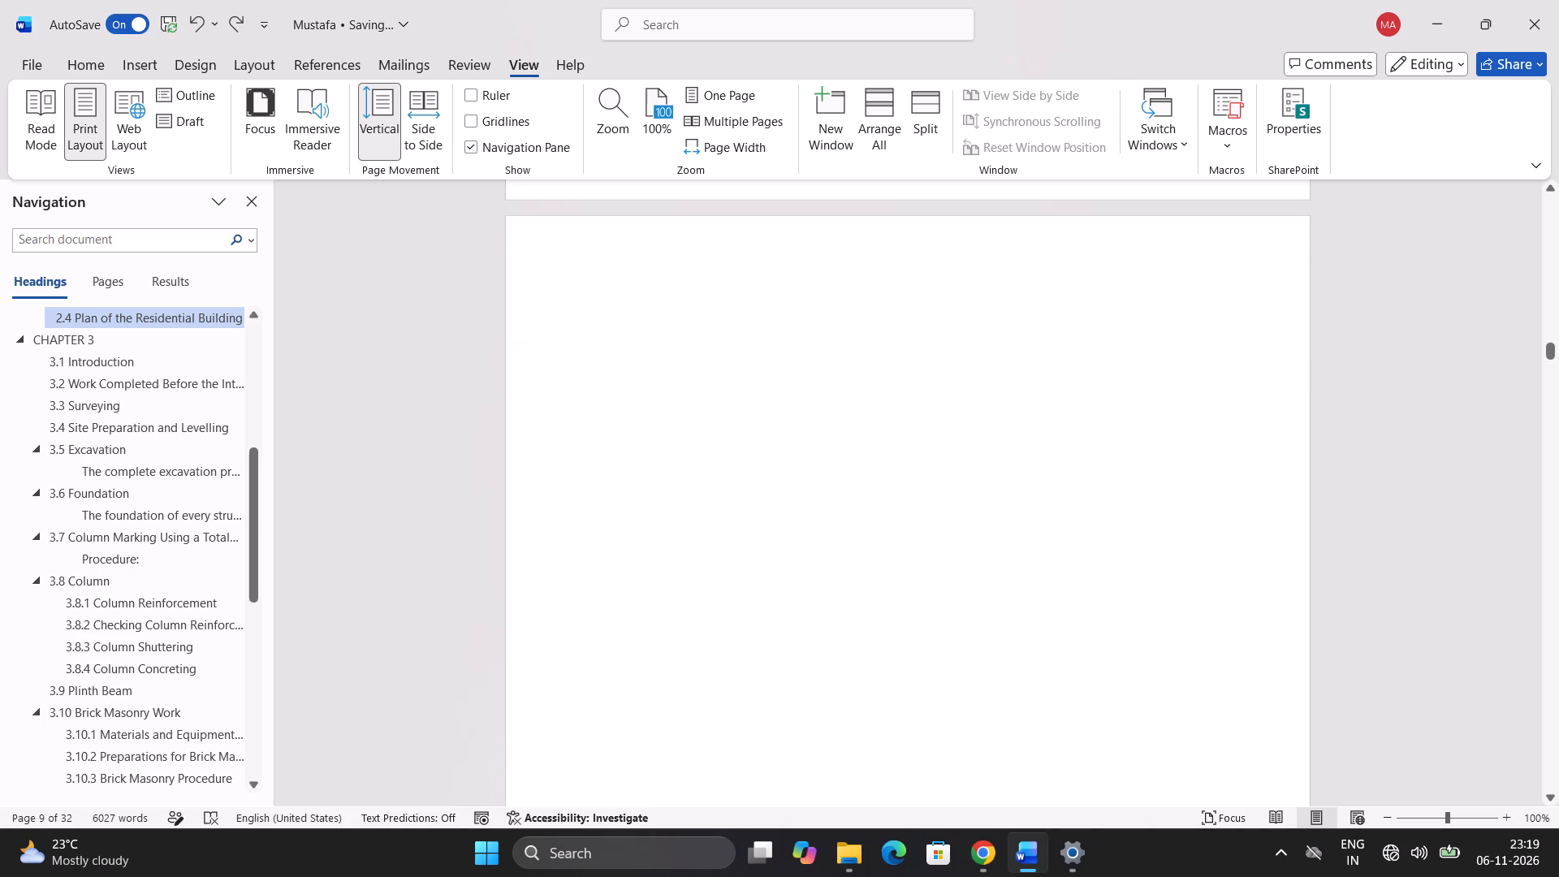
scroll(699, 547, "up", 2)
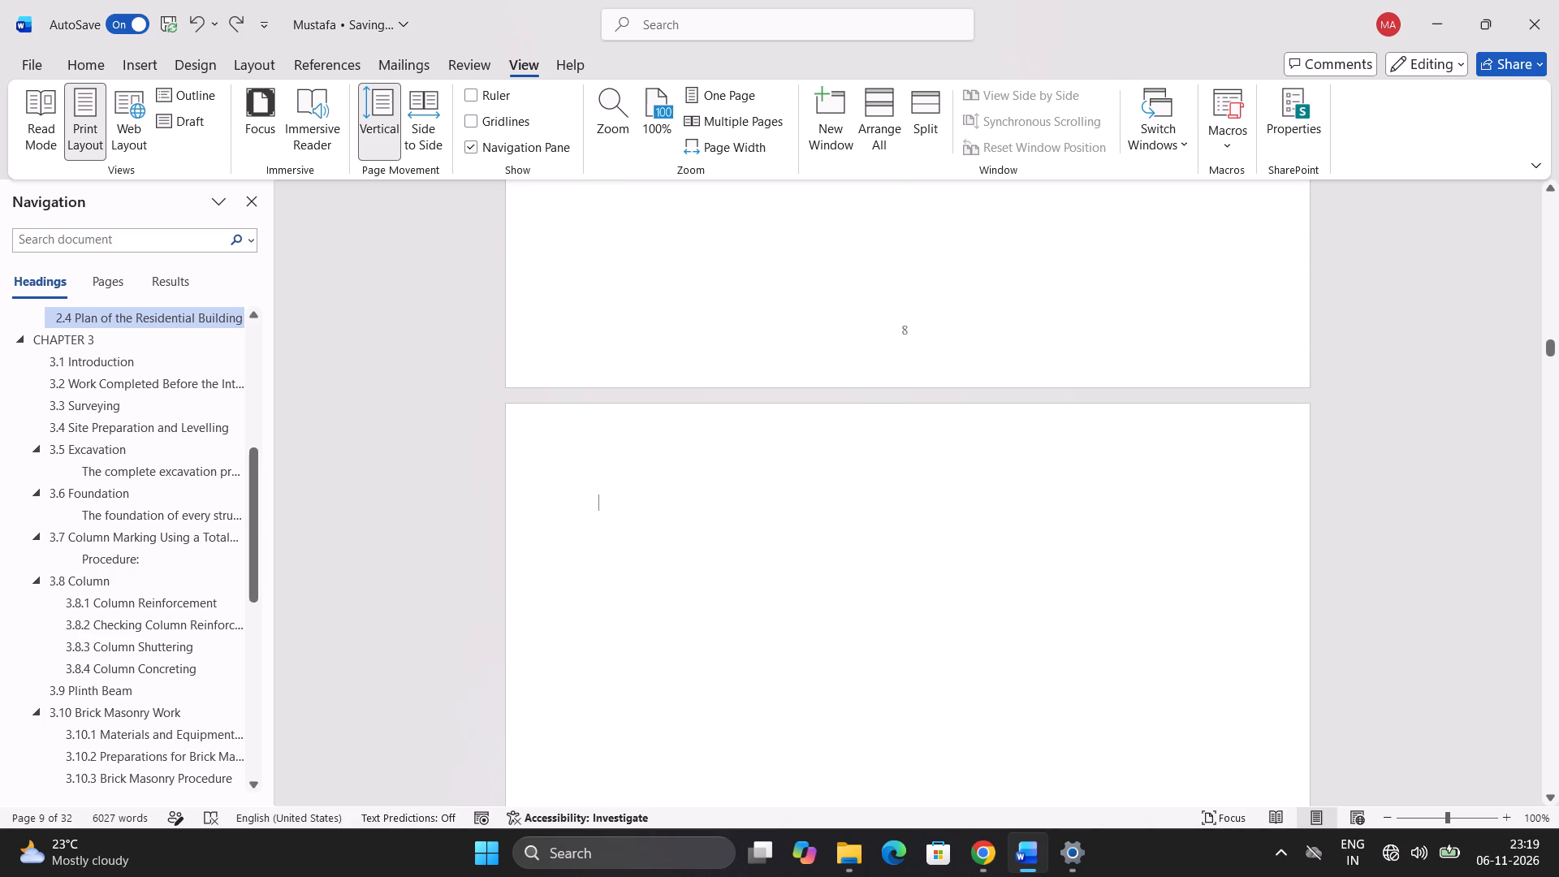
left_click(480, 145)
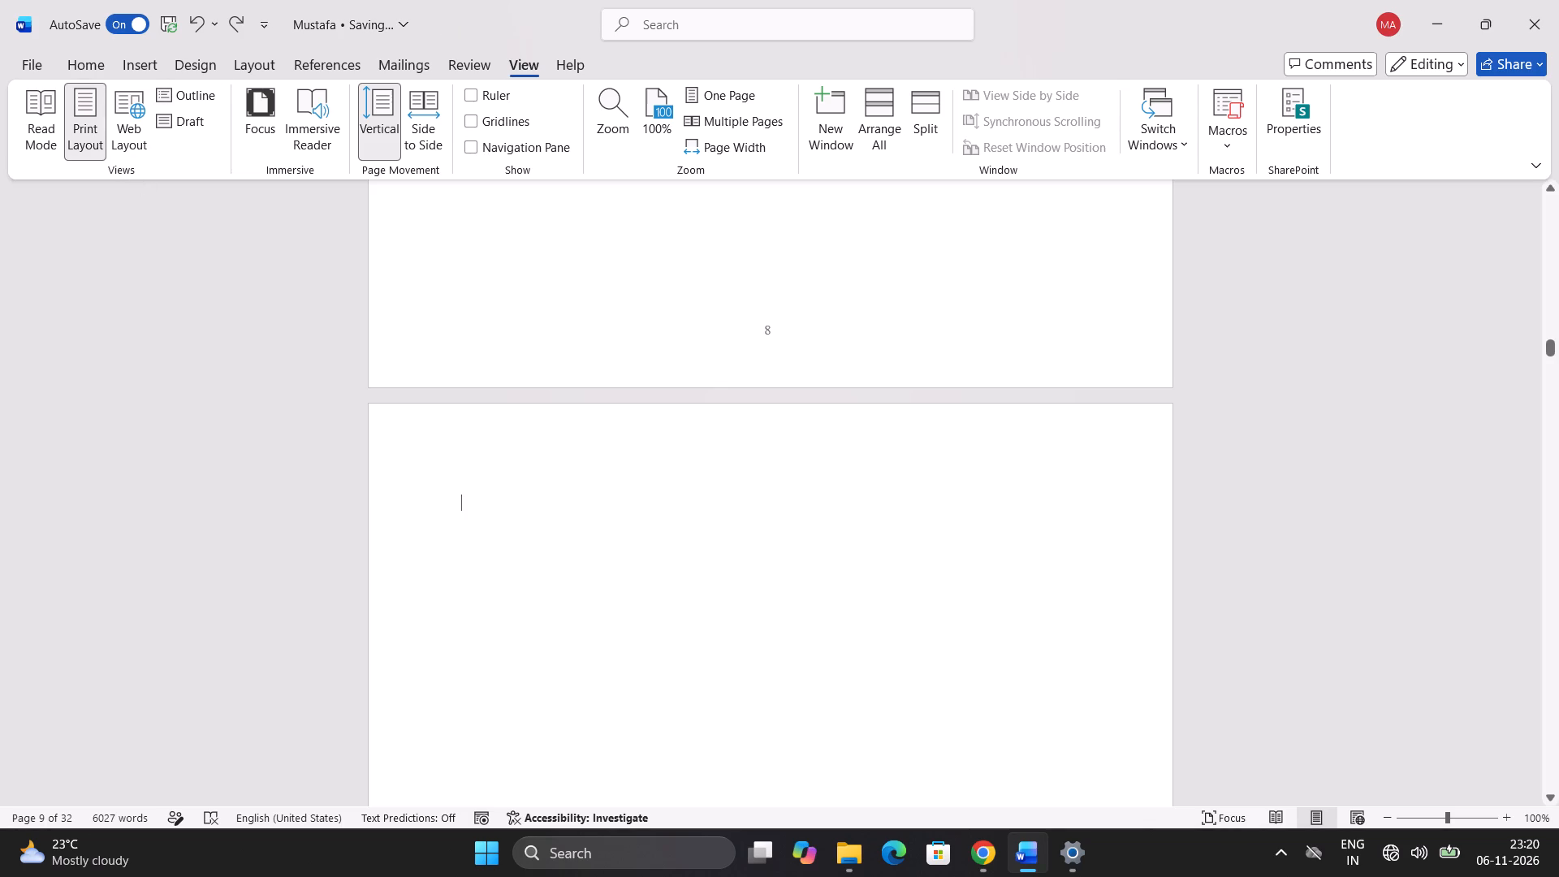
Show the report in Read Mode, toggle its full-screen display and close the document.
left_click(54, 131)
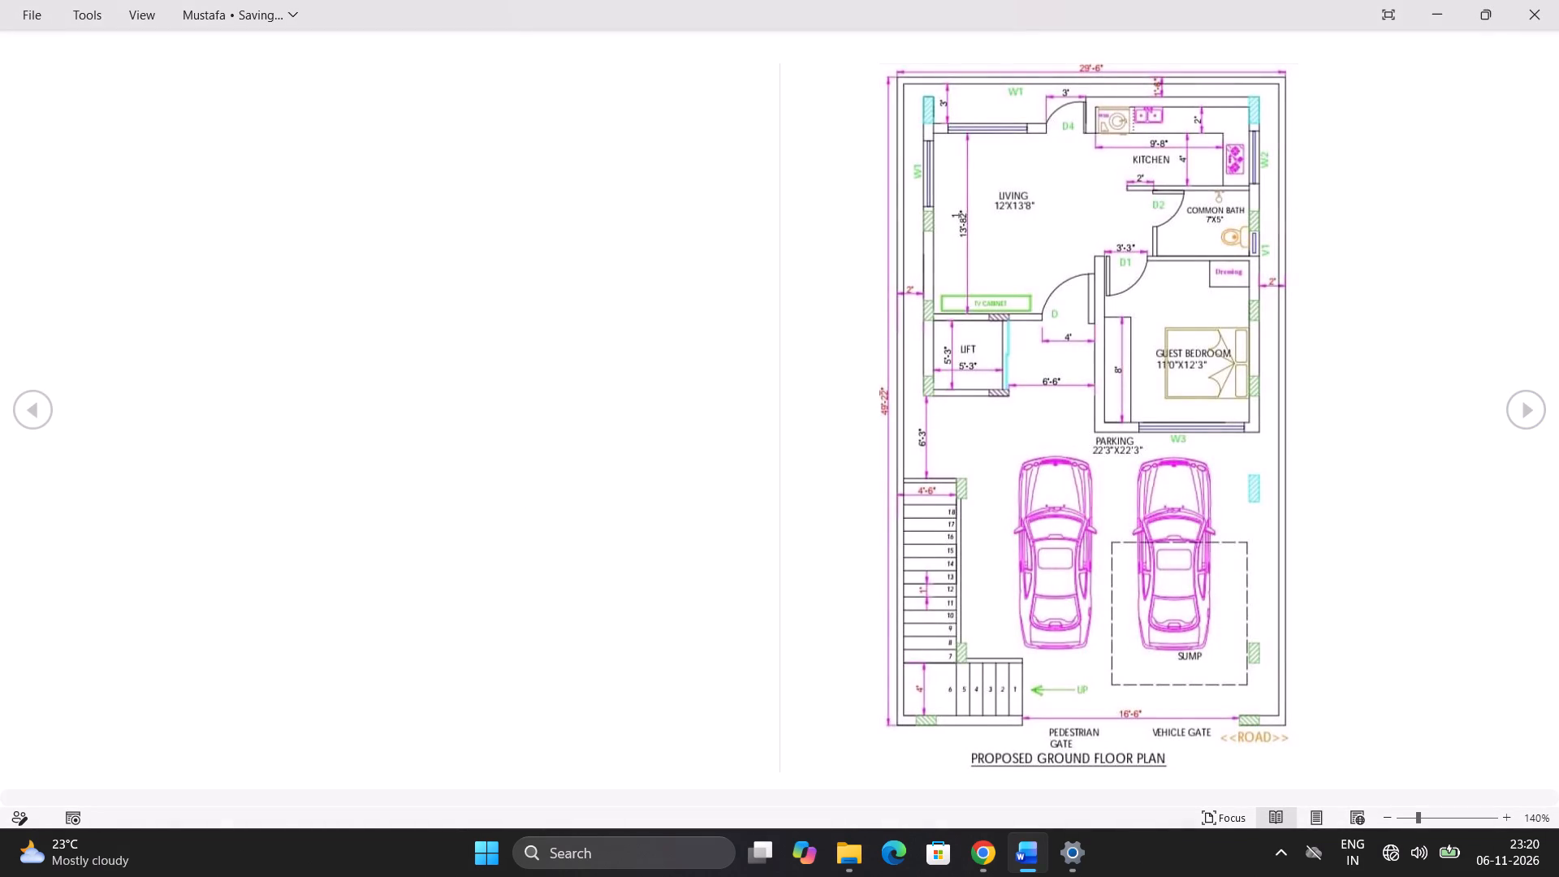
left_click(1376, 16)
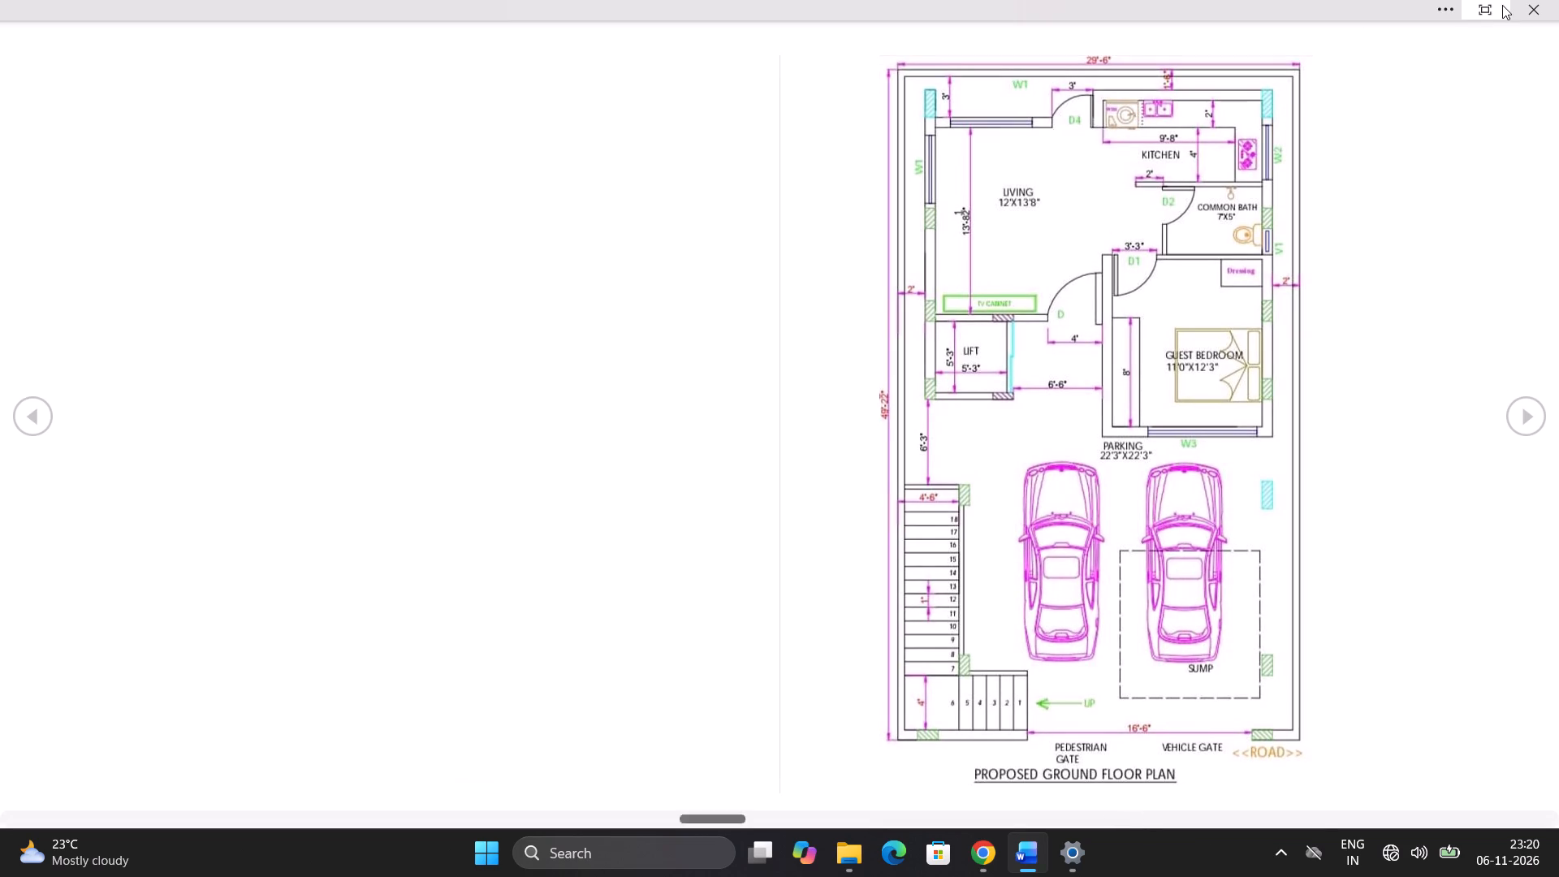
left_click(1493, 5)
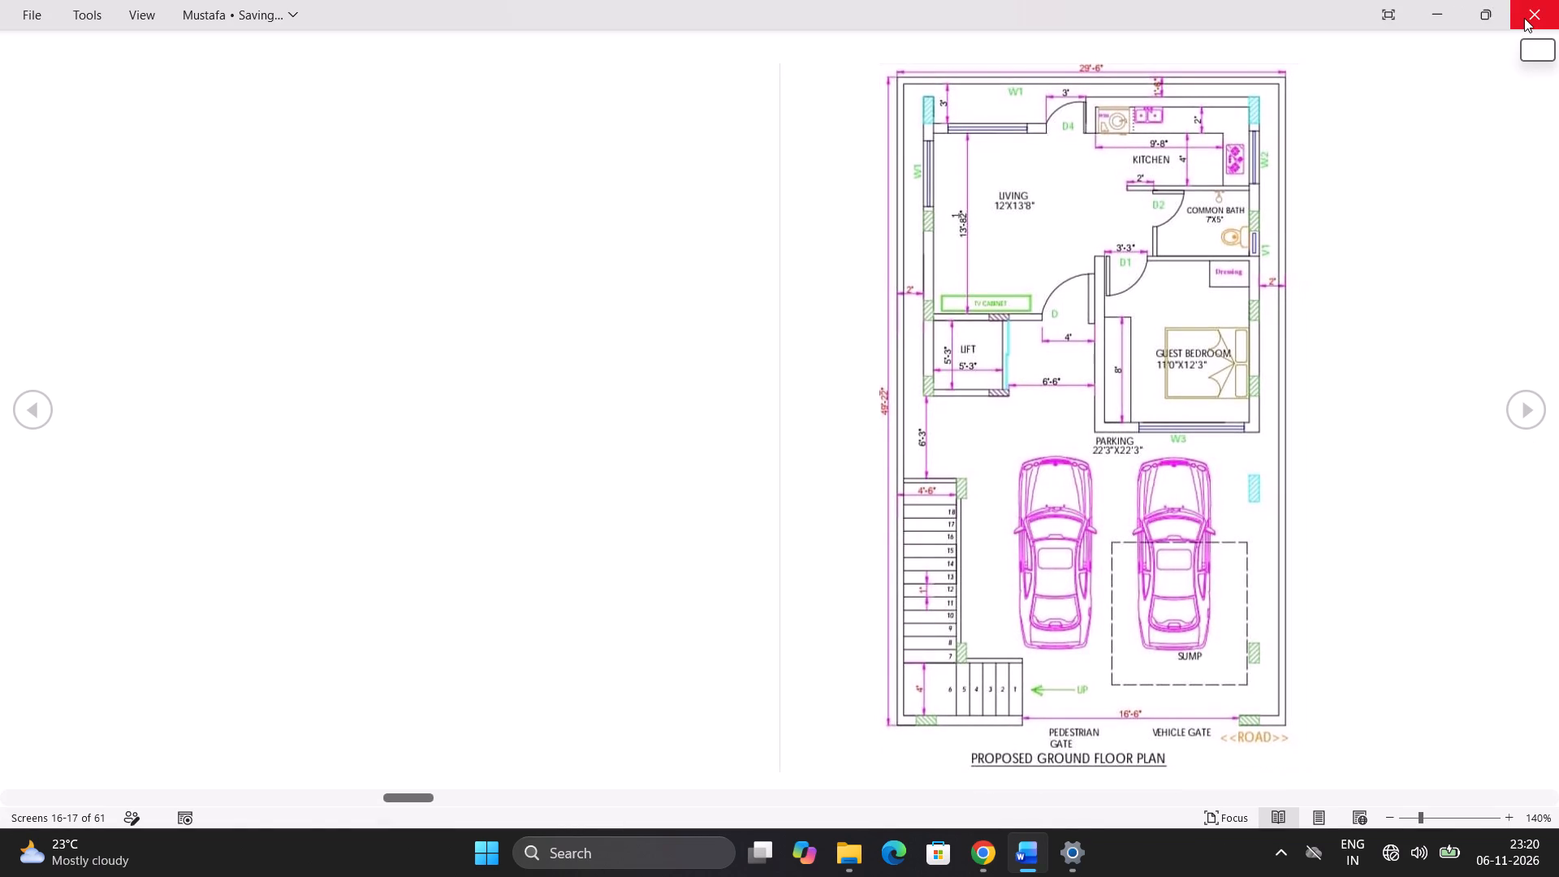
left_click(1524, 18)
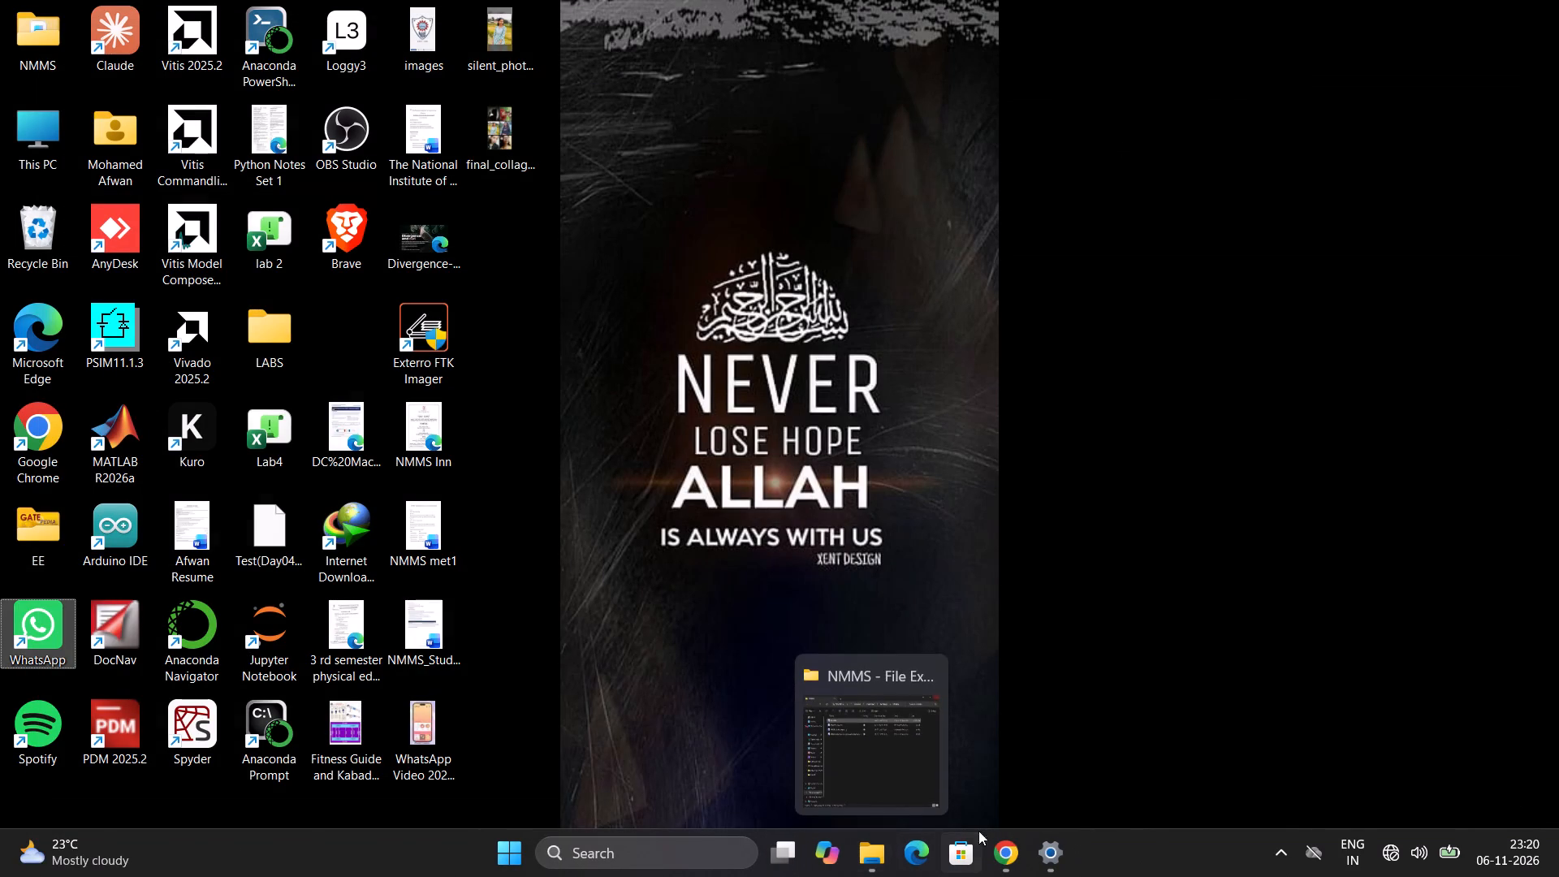
Reopen the Mustafa document from the NMMS folder and return it to Print Layout.
left_click(885, 849)
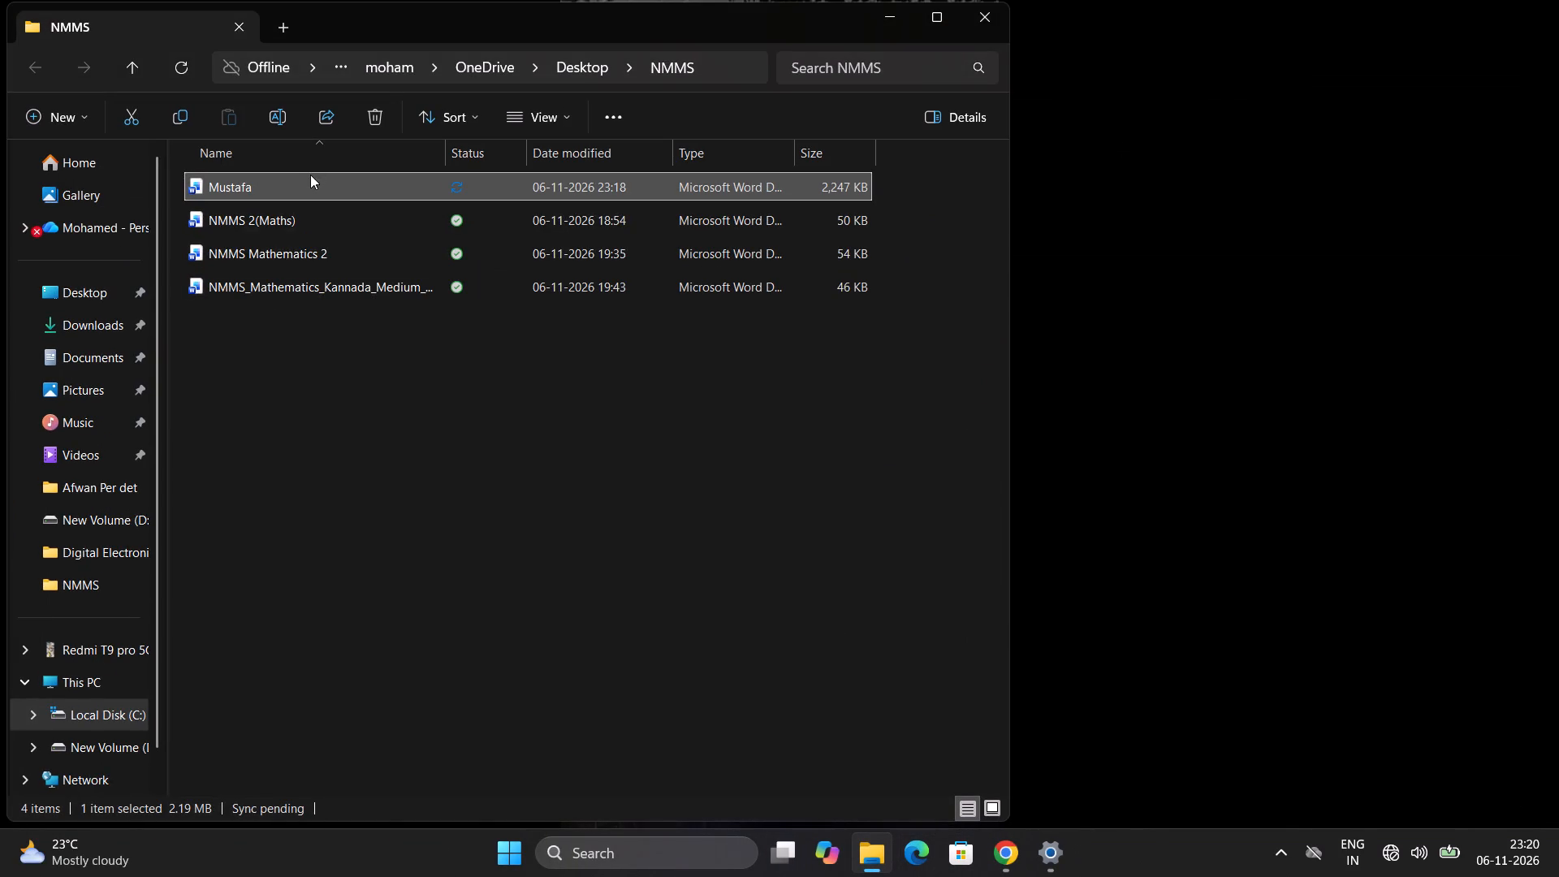
double_click(304, 184)
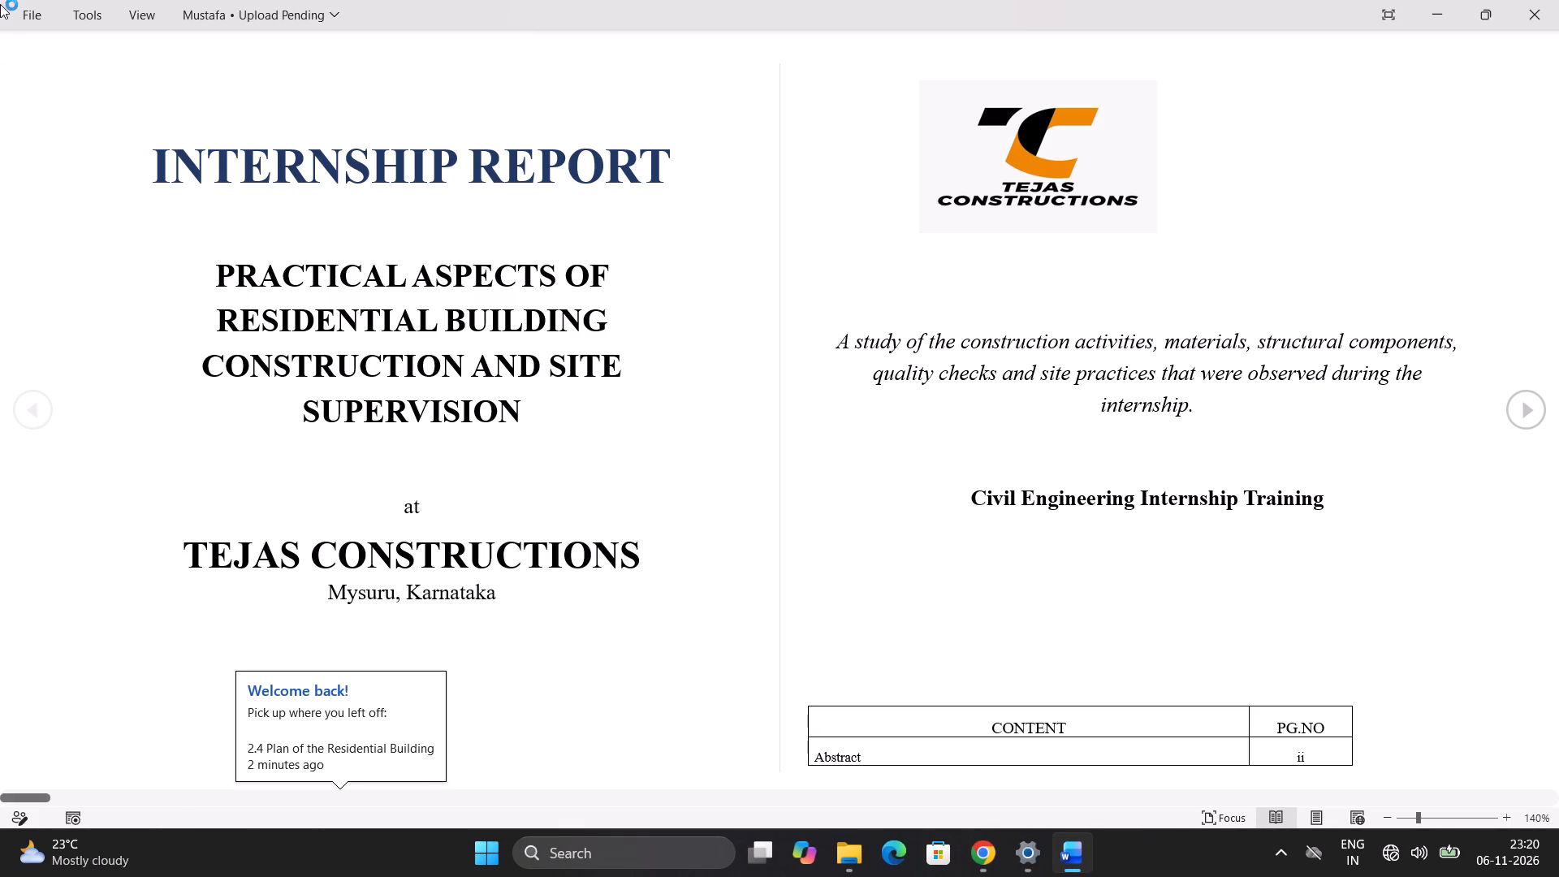
key("Escape")
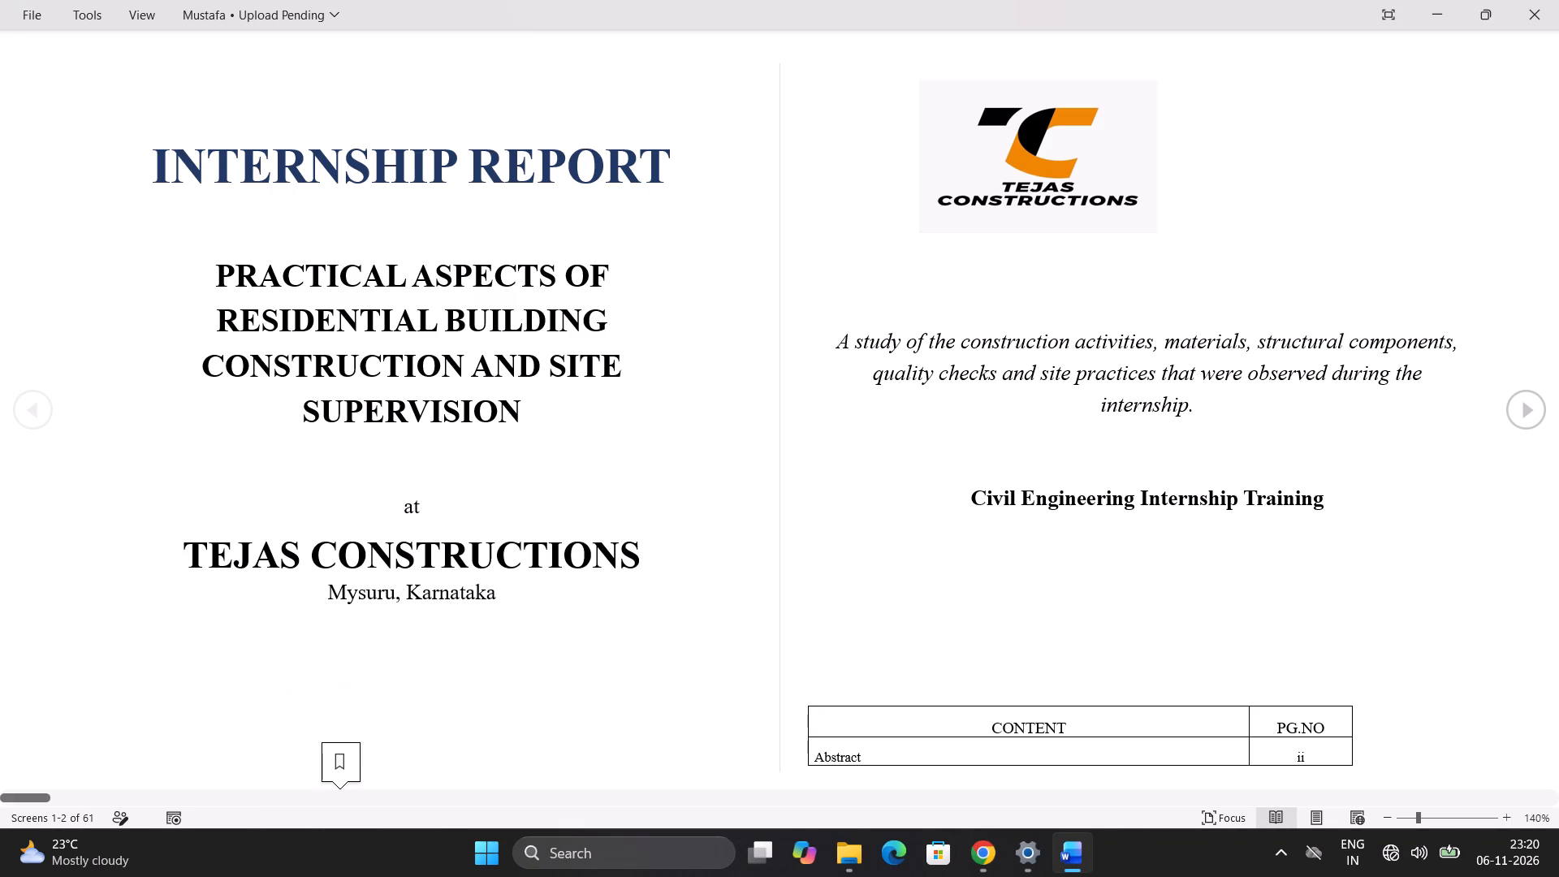
Look through the reopened report from the cover page down to the blank page 9.
scroll(1558, 493, "down", 3)
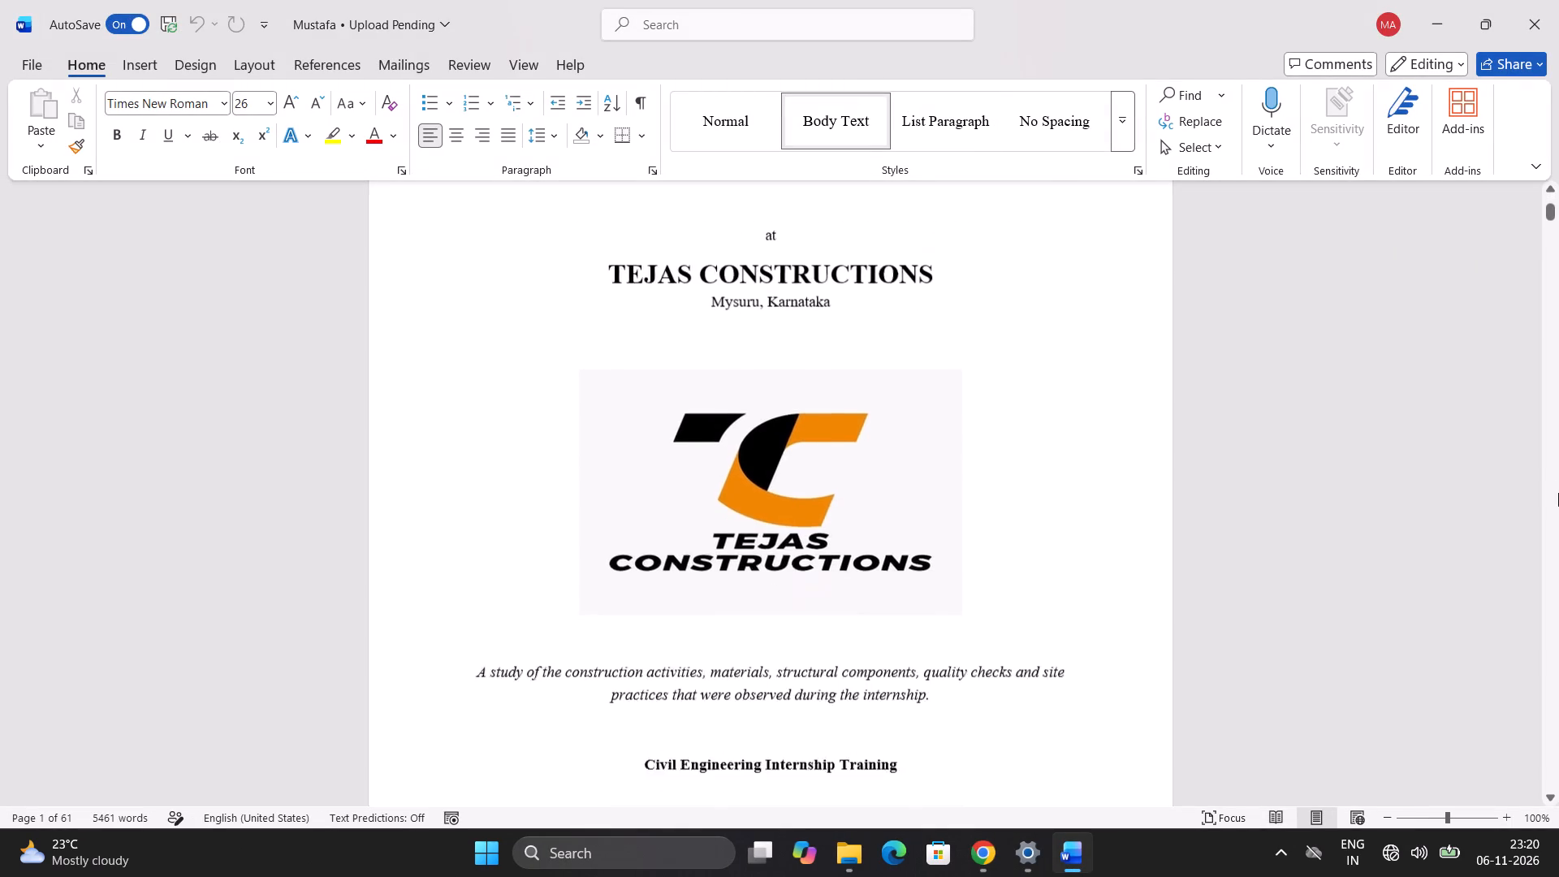
scroll(1531, 504, "down", 4)
scroll(1418, 620, "down", 18)
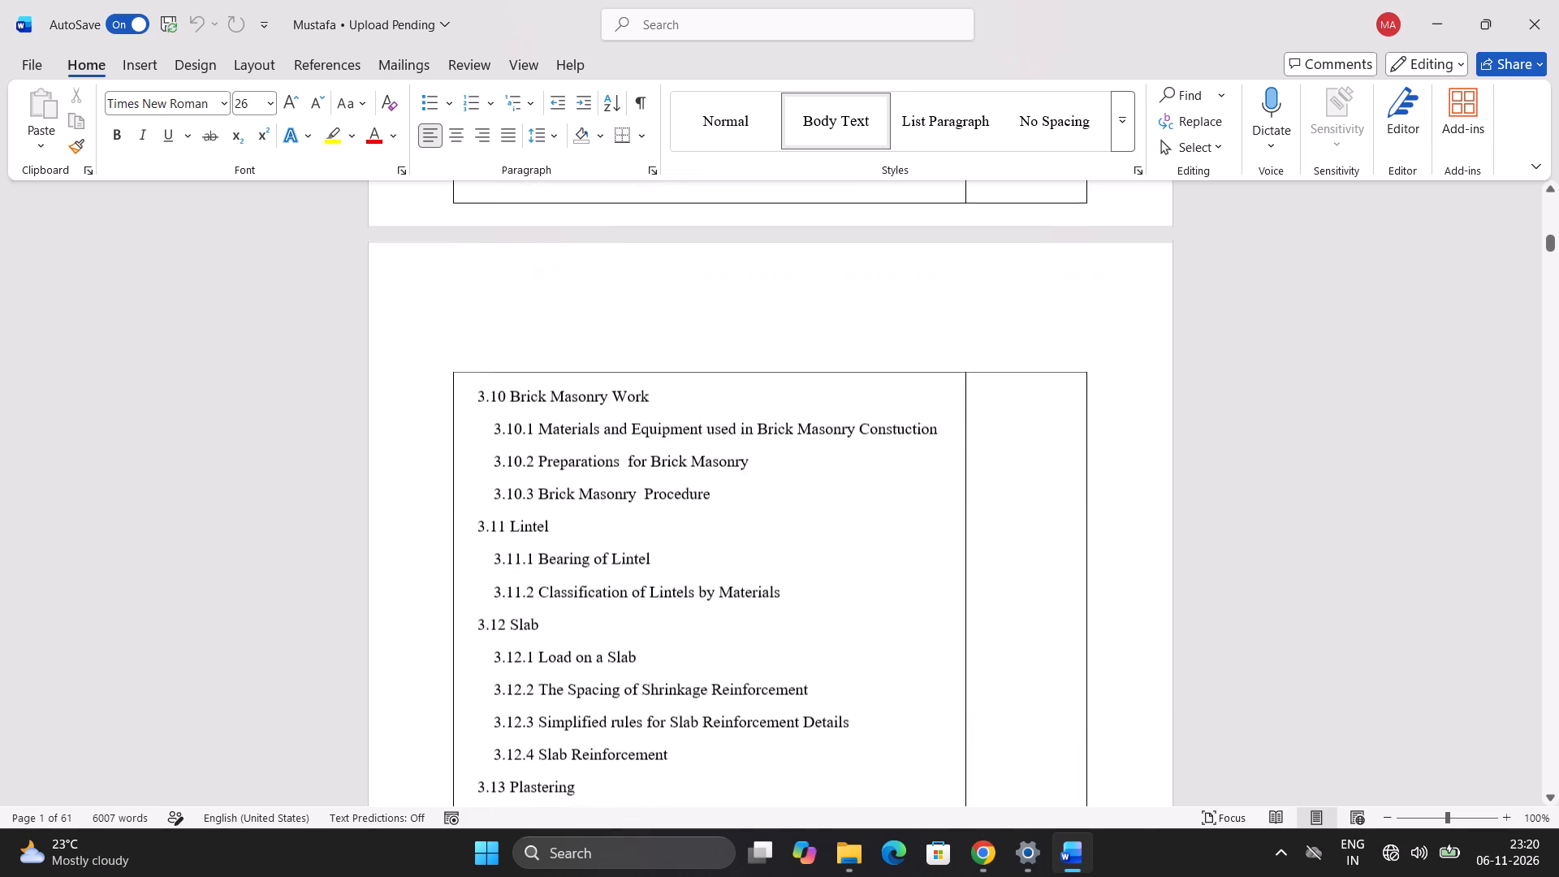
scroll(1418, 620, "down", 16)
scroll(1418, 620, "down", 5)
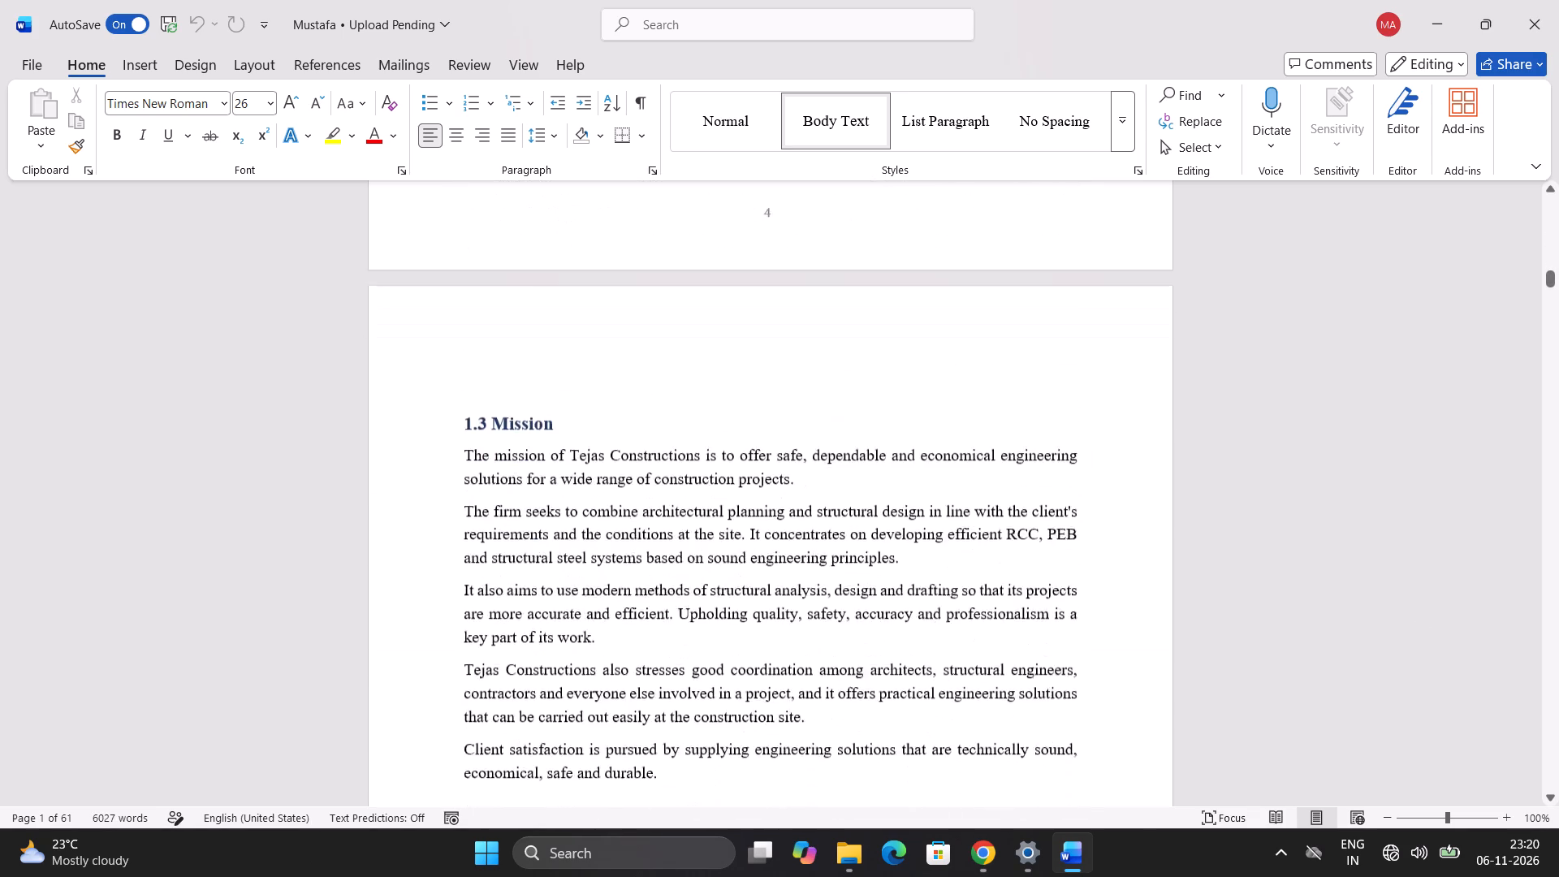
scroll(1418, 620, "down", 17)
scroll(1418, 620, "down", 4)
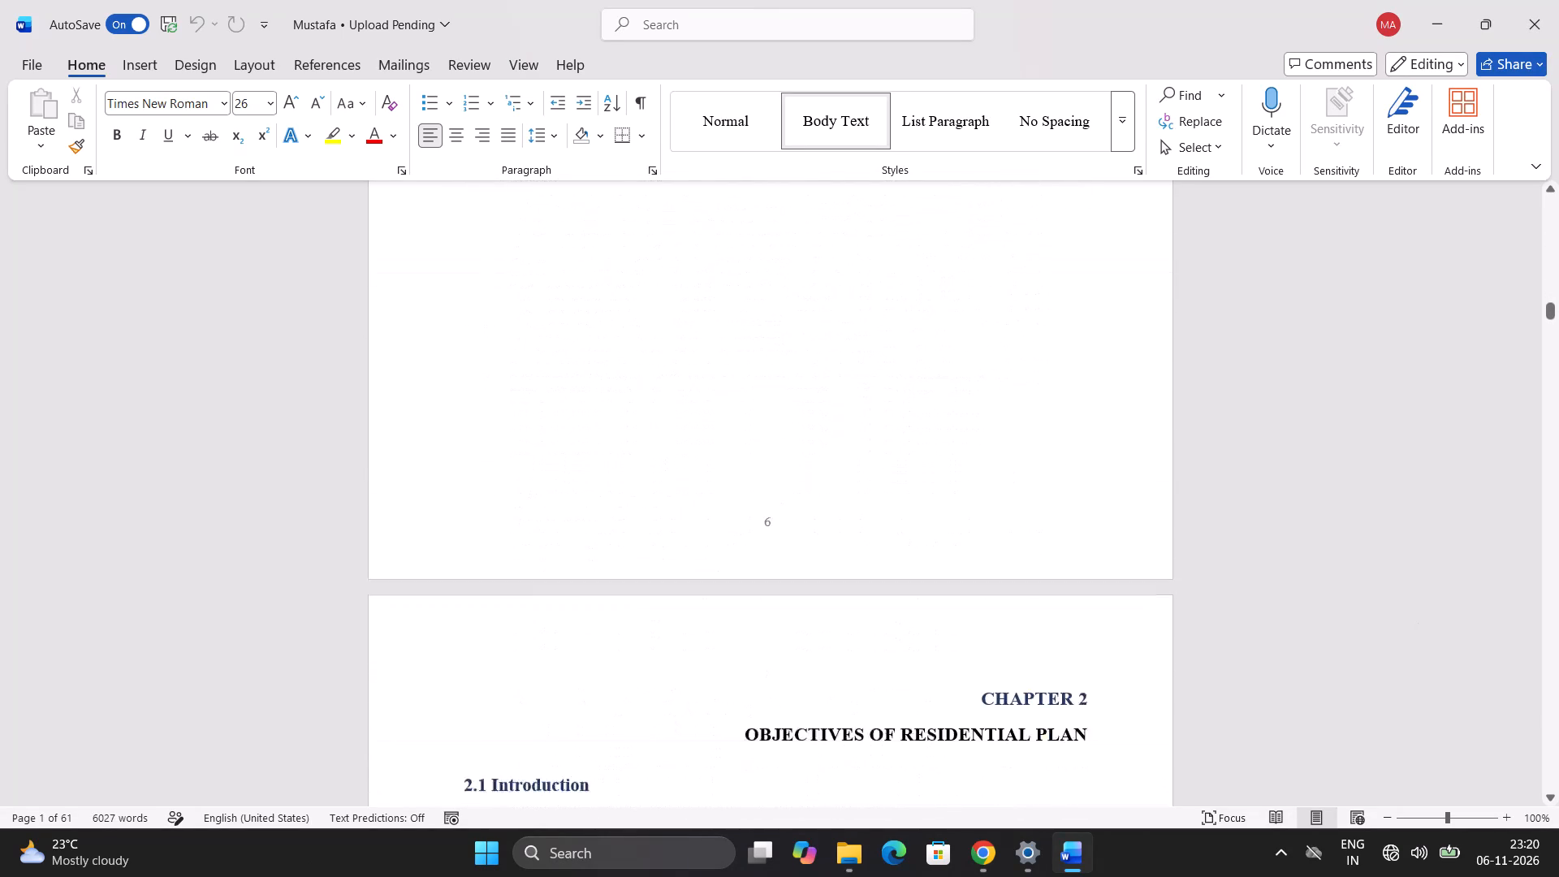
scroll(1418, 620, "down", 18)
scroll(1418, 620, "down", 9)
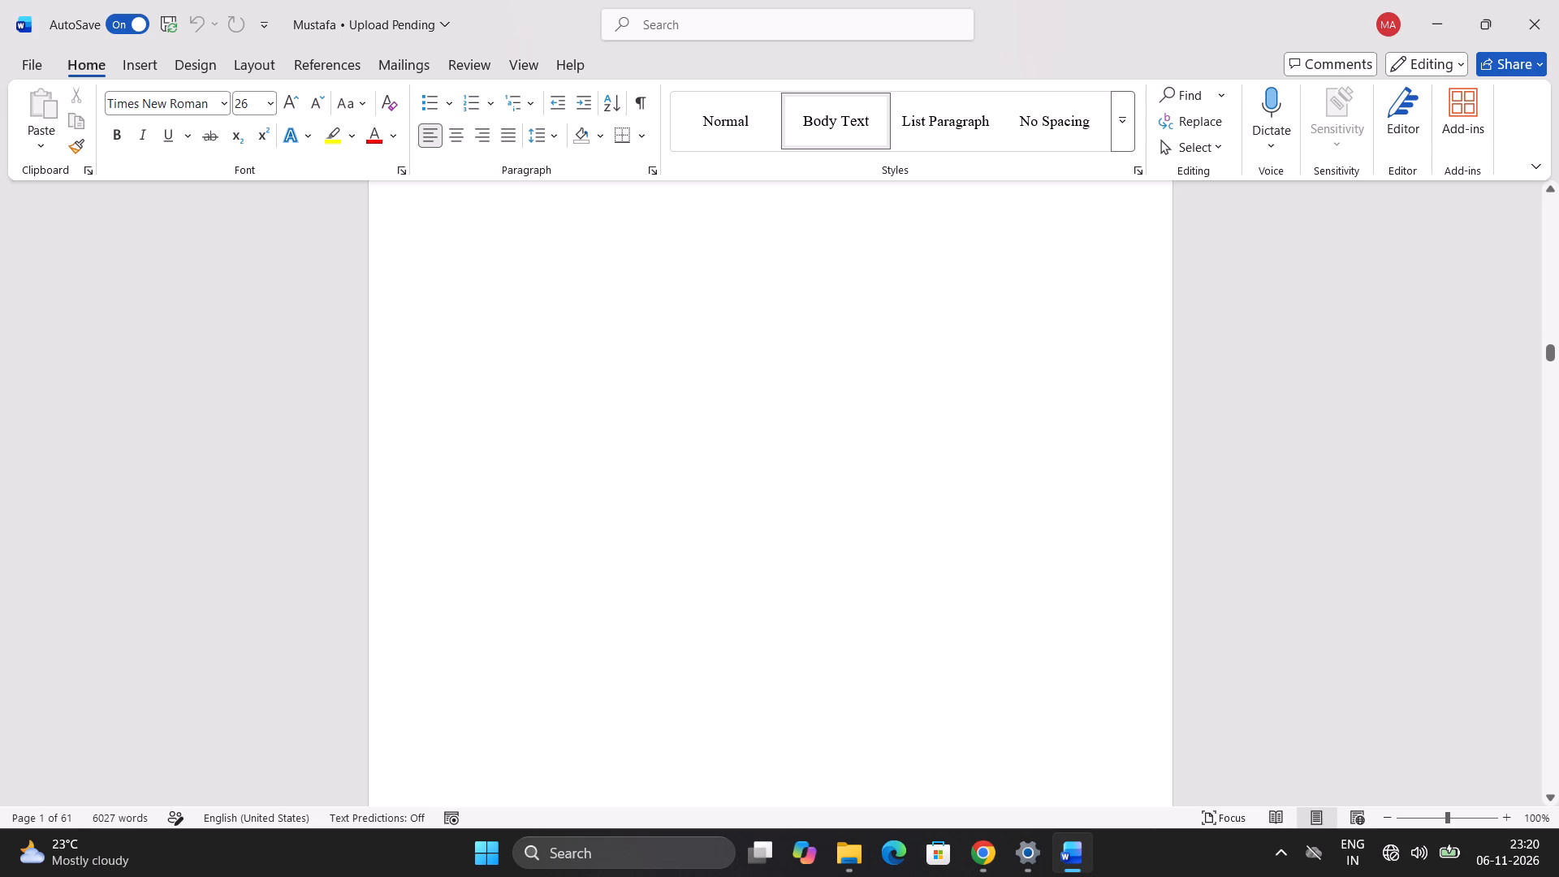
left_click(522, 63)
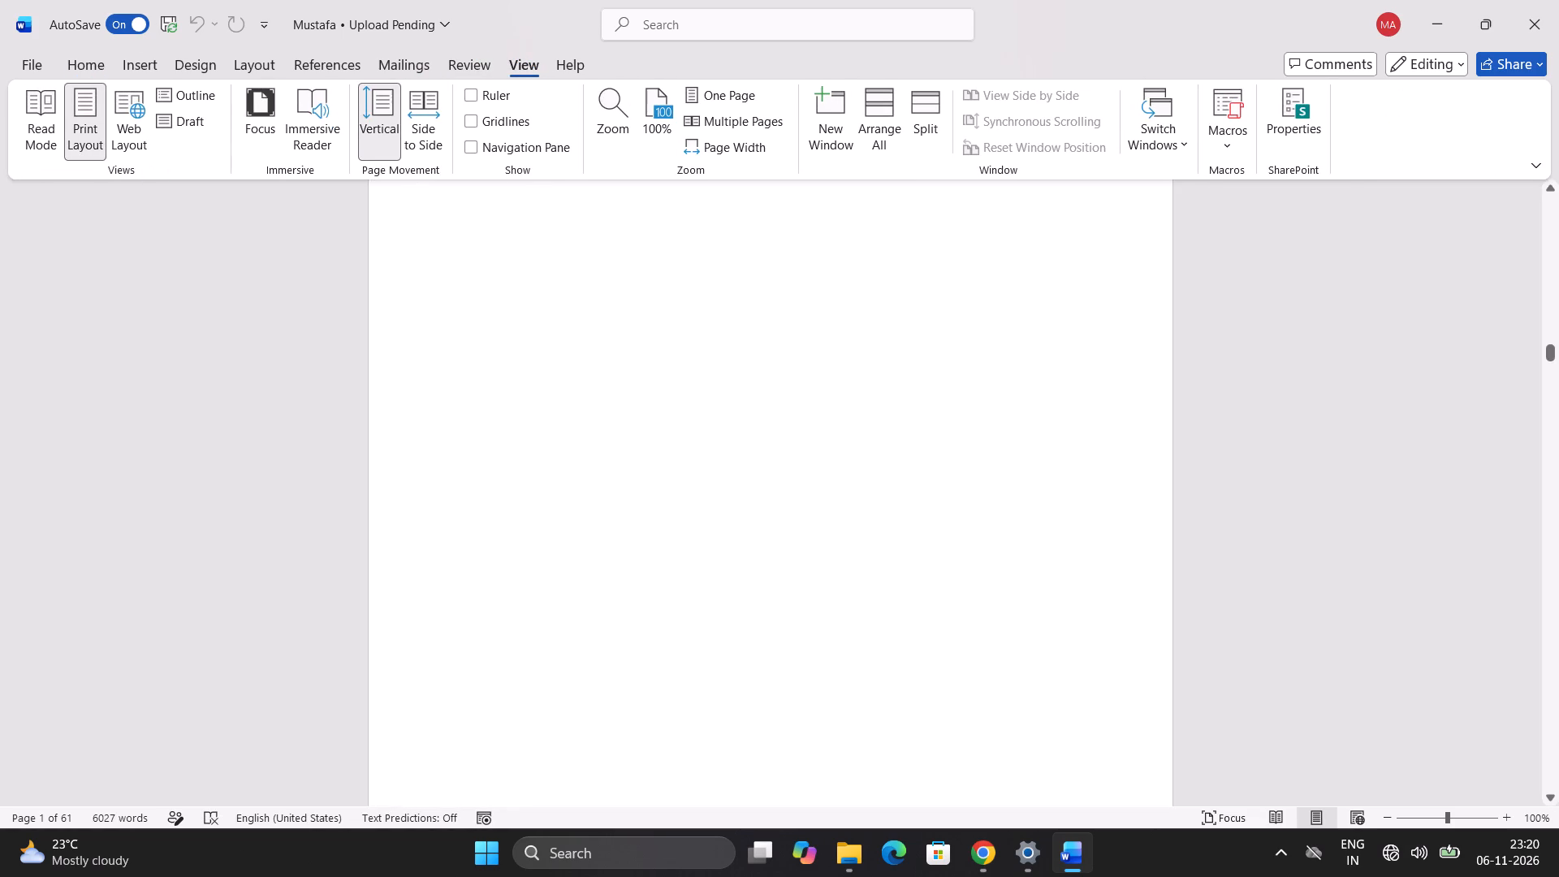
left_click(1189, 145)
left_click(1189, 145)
Check the blank page 9 for objects in the Selection pane, and close the pane.
left_click(276, 68)
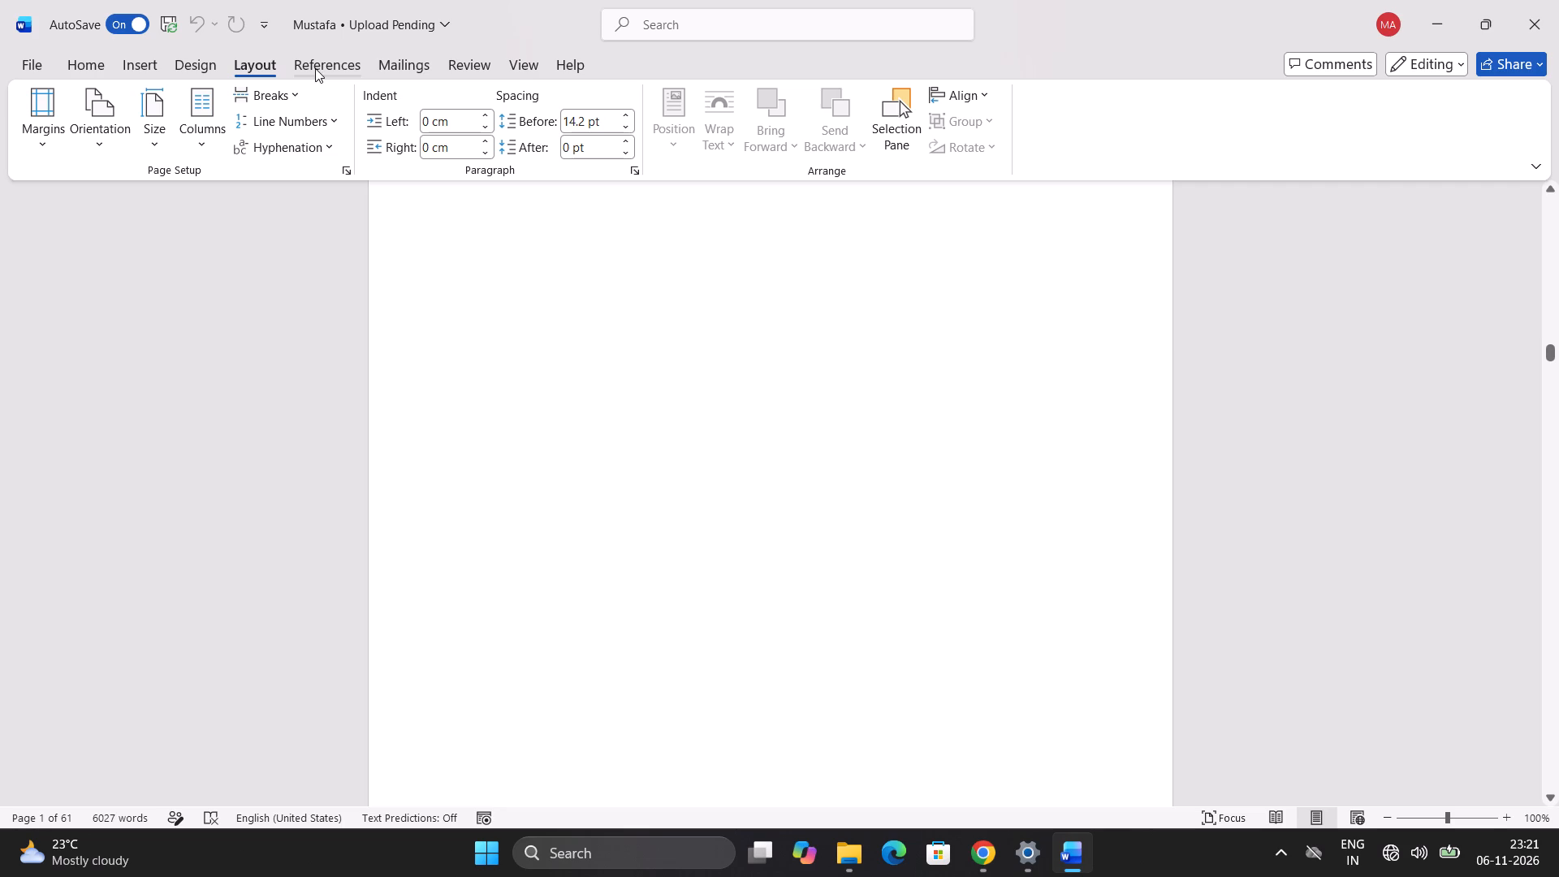
left_click(909, 105)
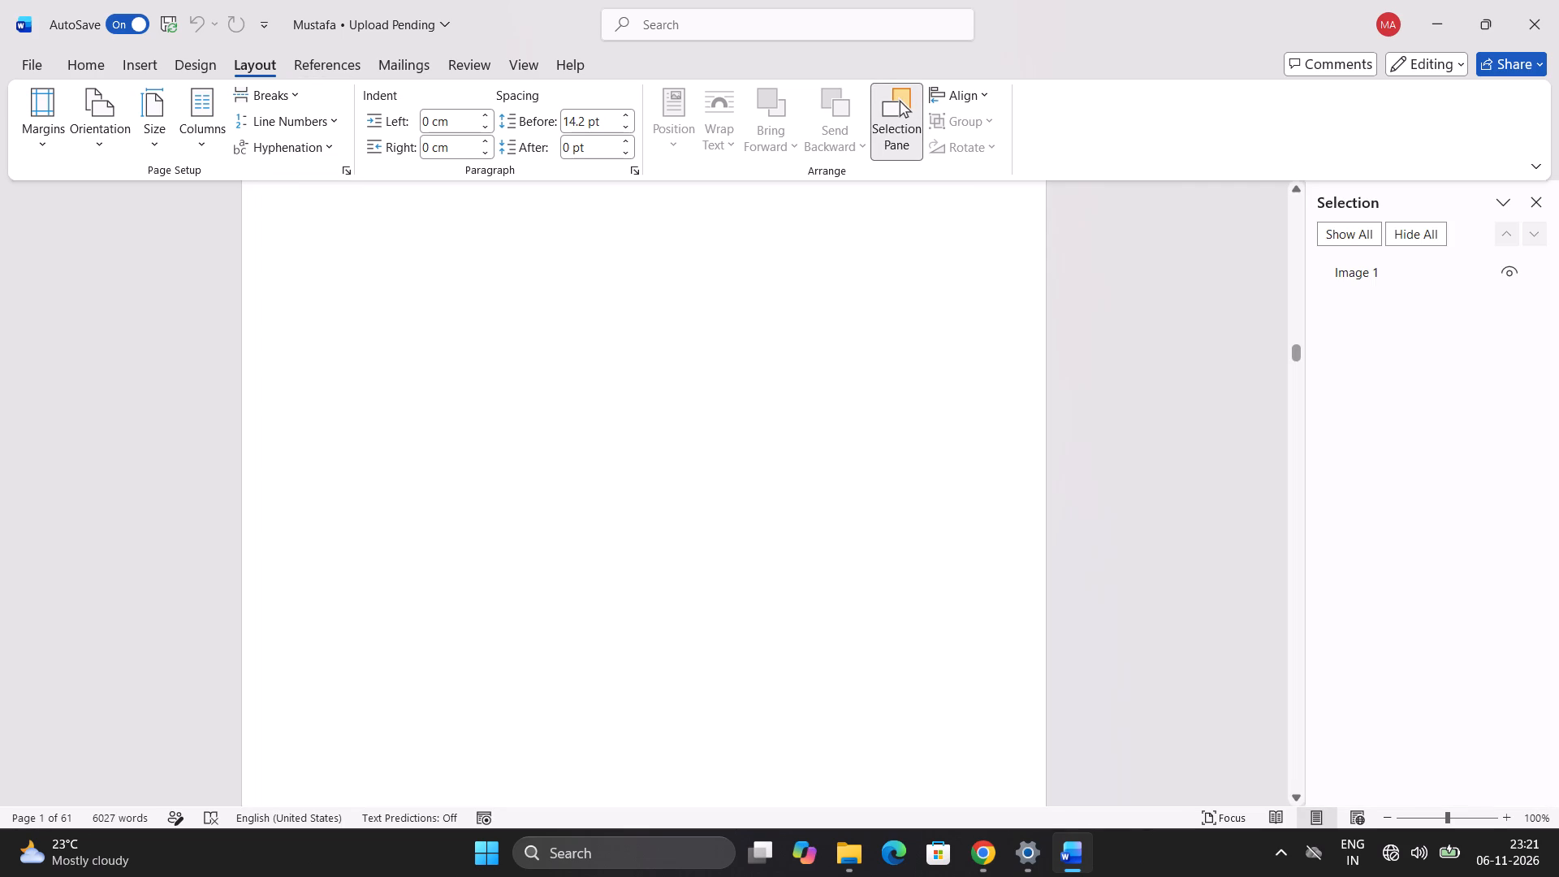
left_click(563, 345)
left_click(563, 345)
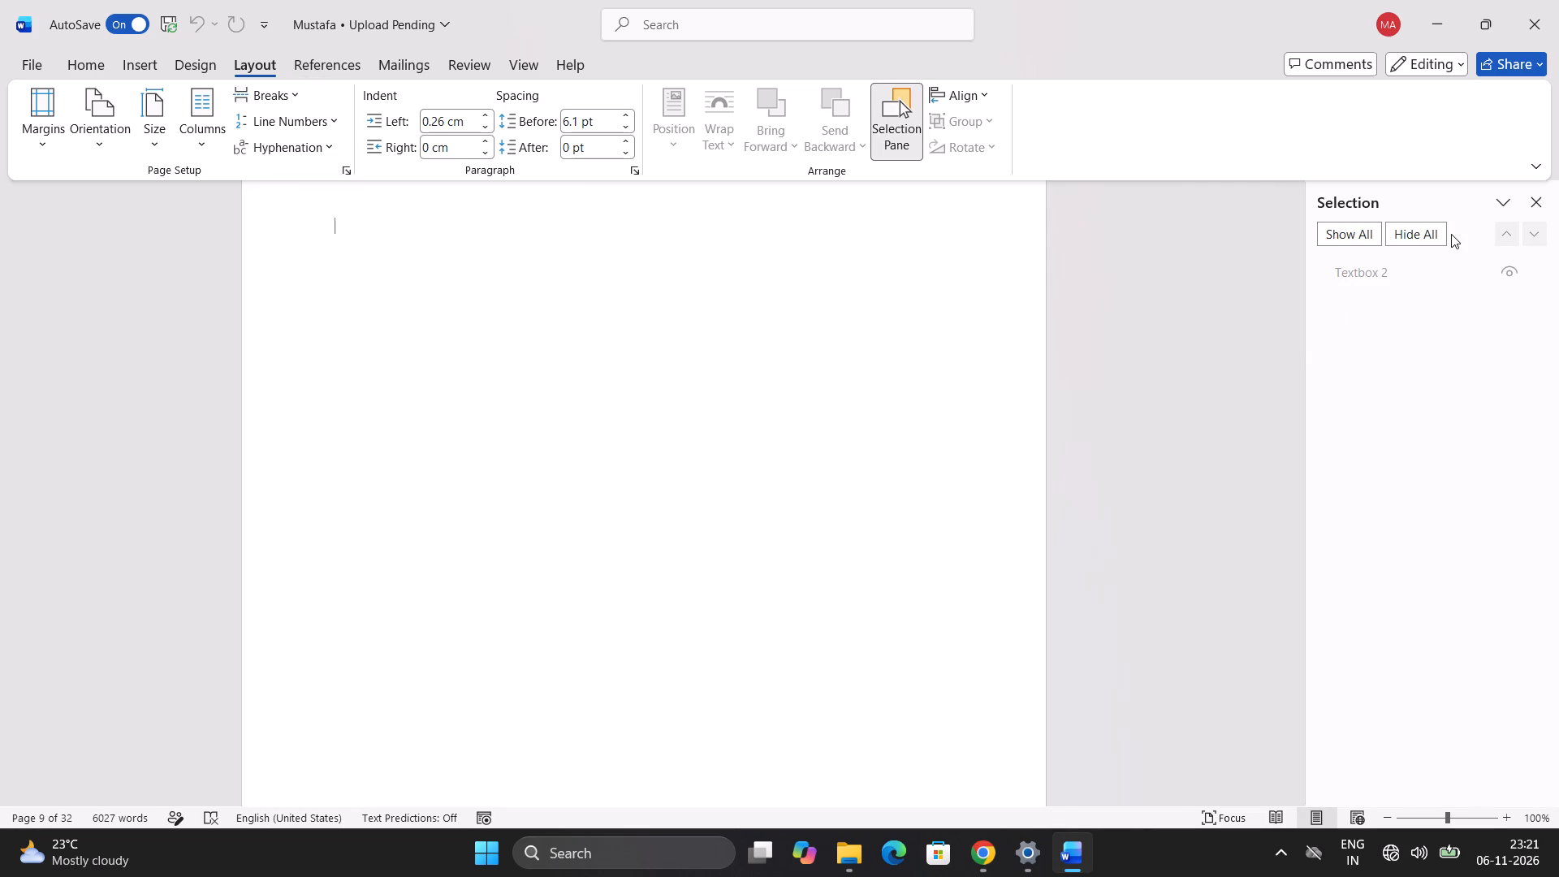
left_click(1526, 212)
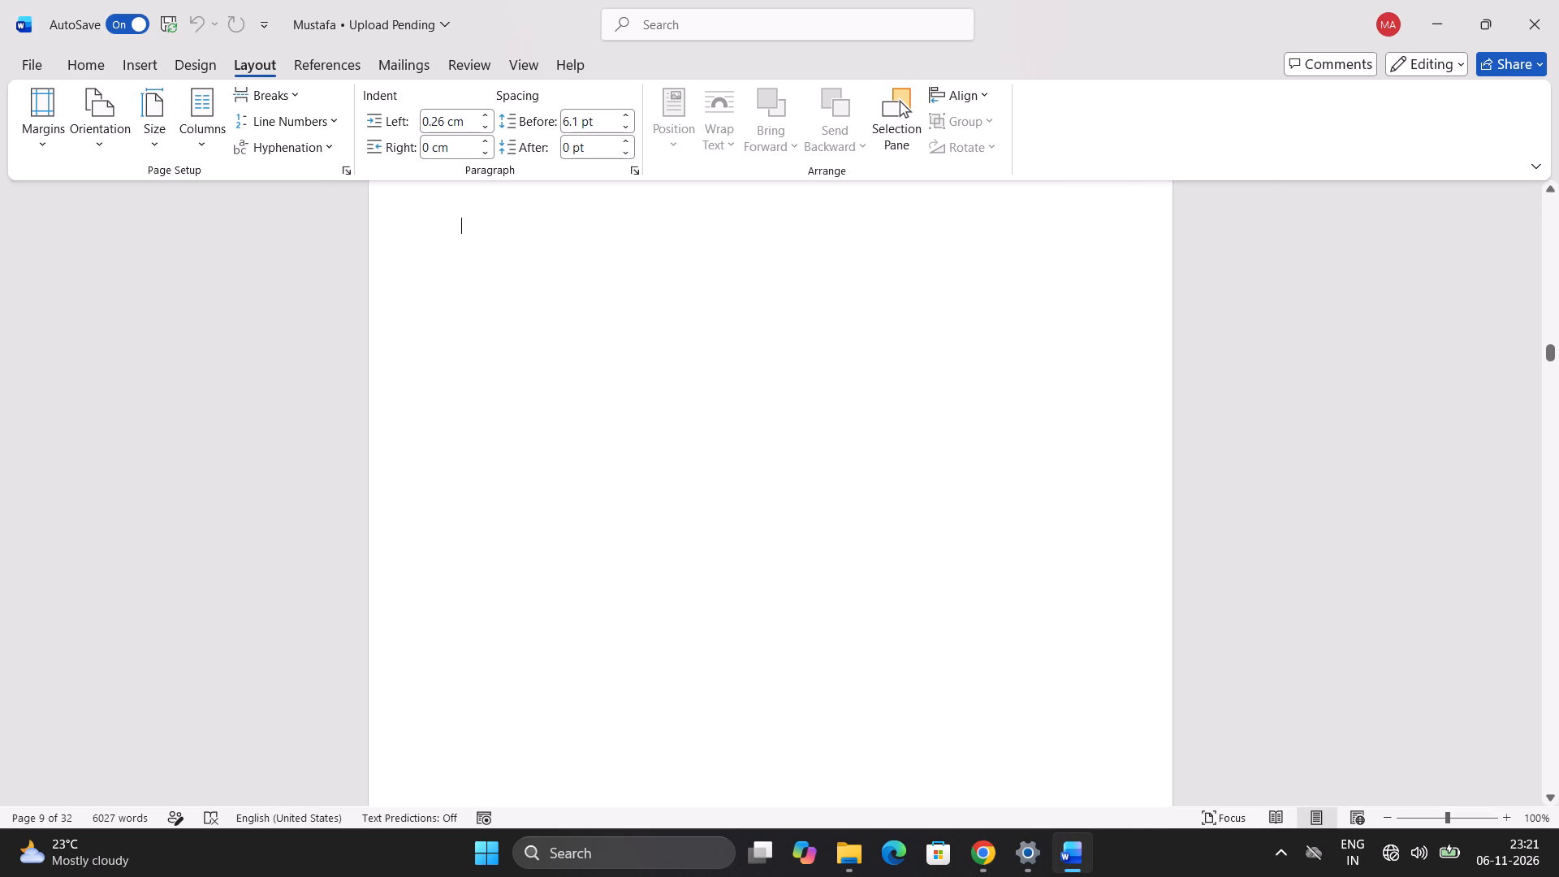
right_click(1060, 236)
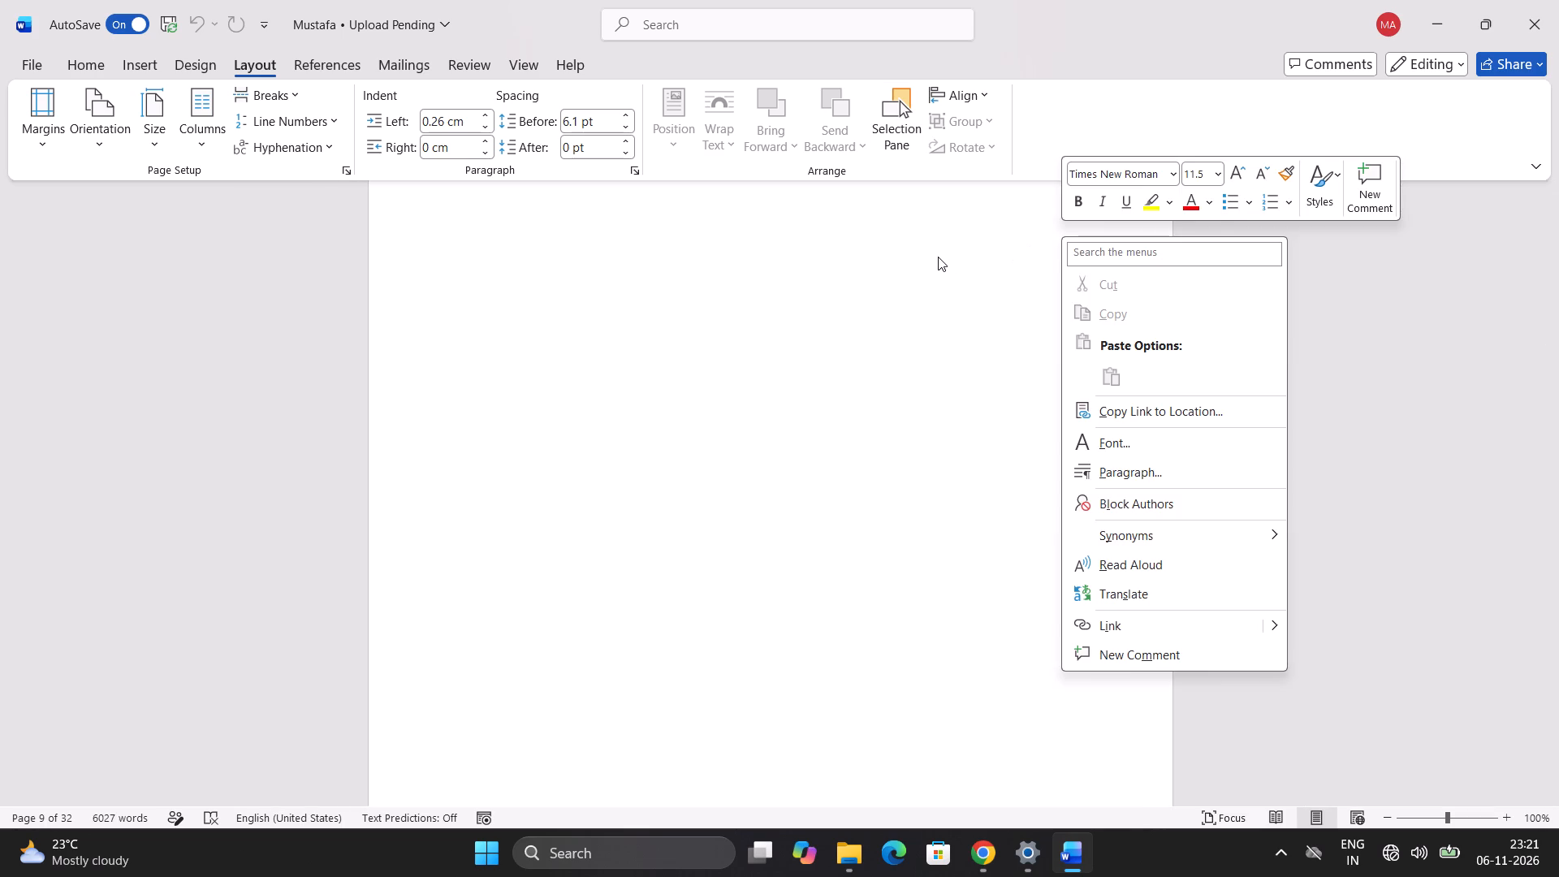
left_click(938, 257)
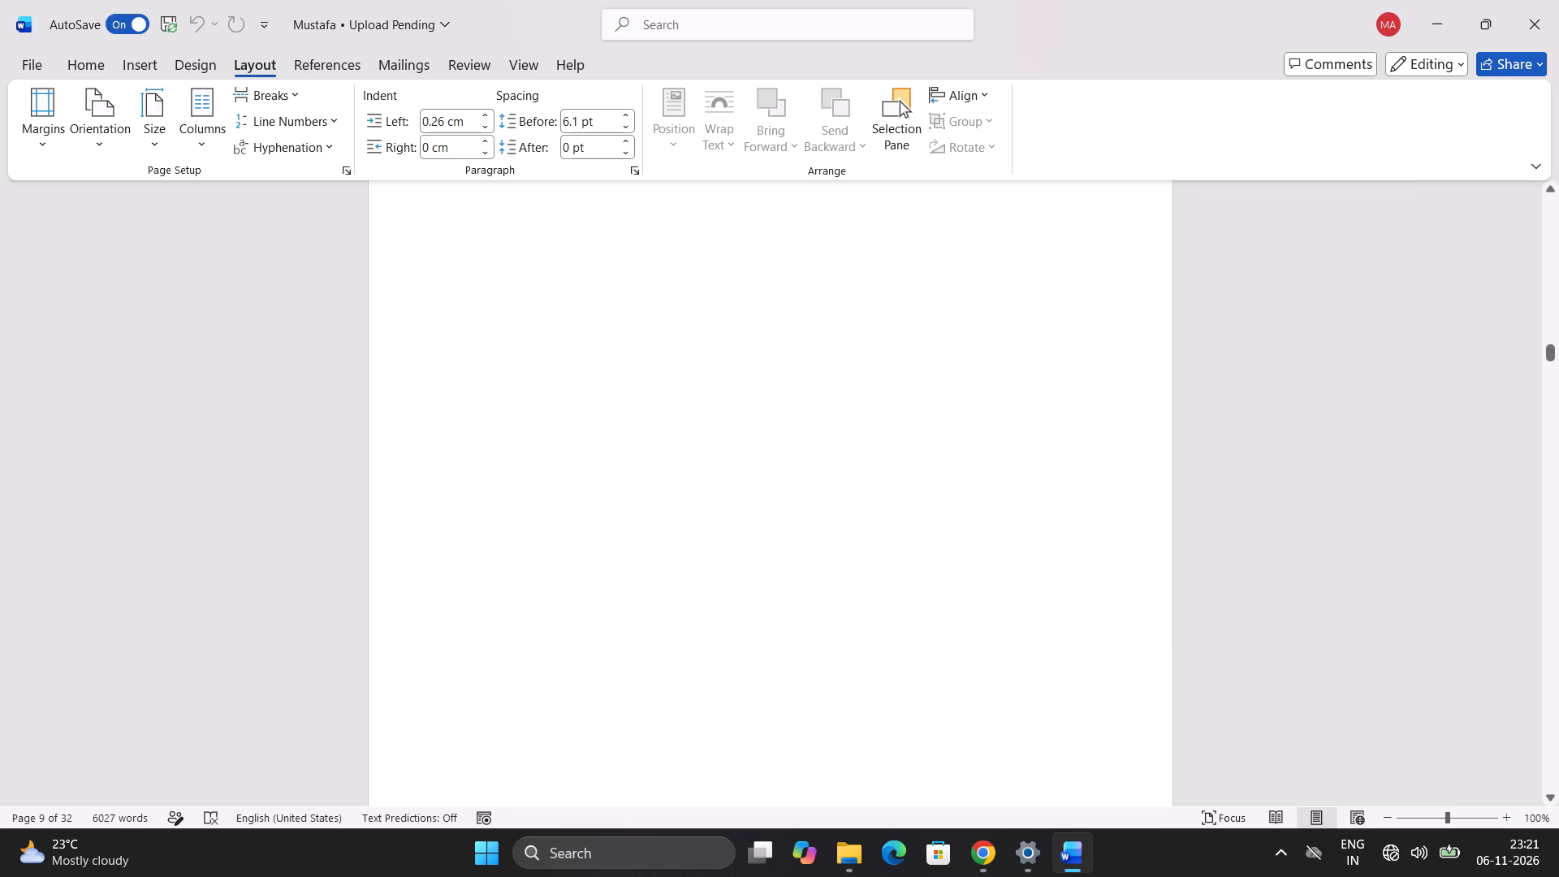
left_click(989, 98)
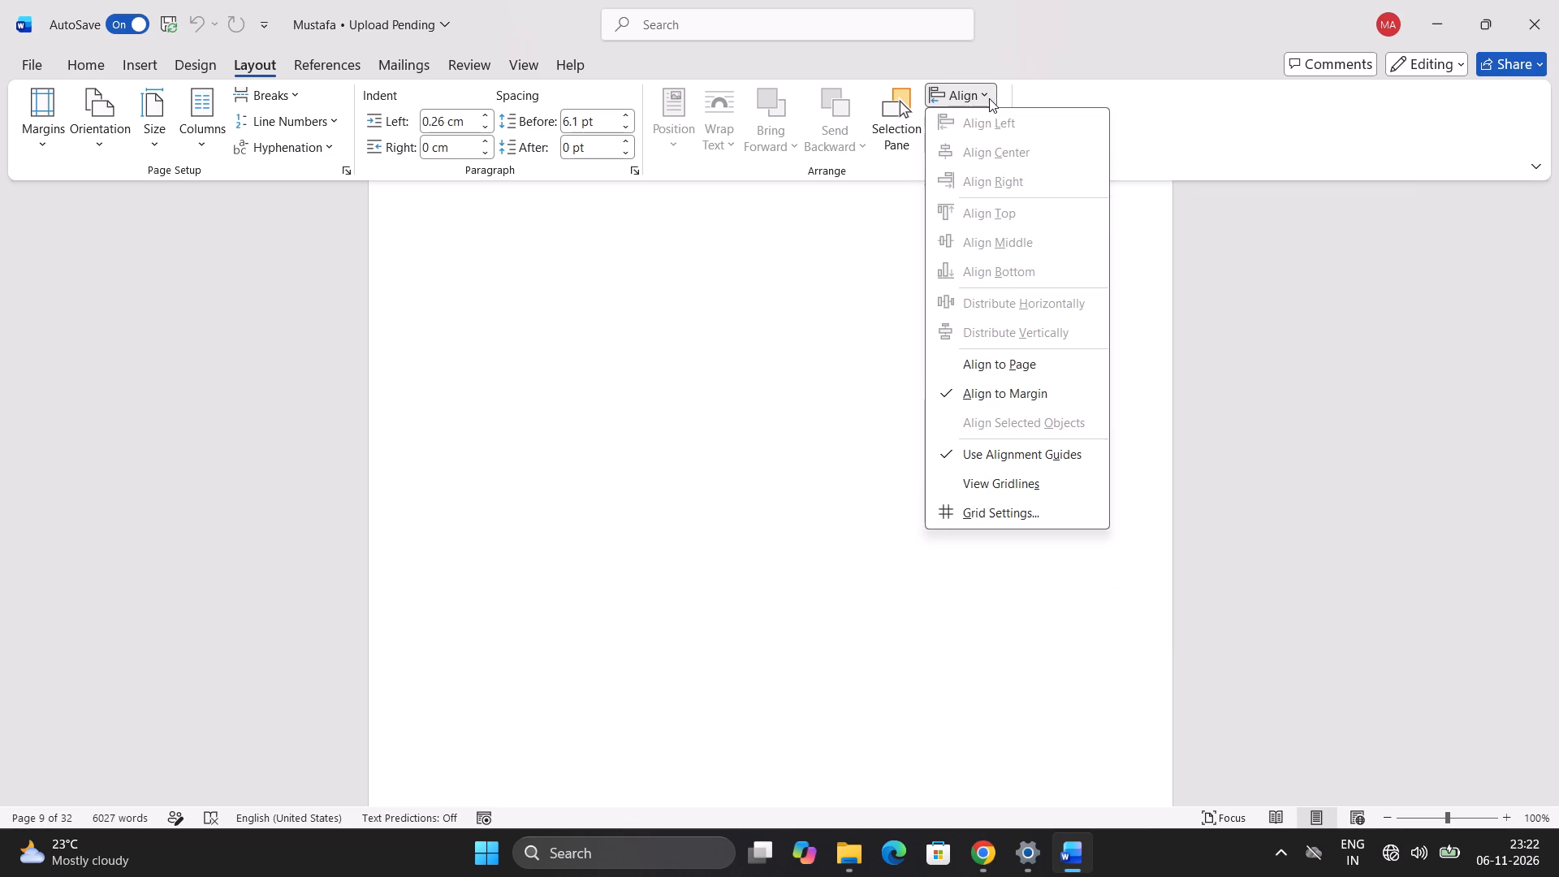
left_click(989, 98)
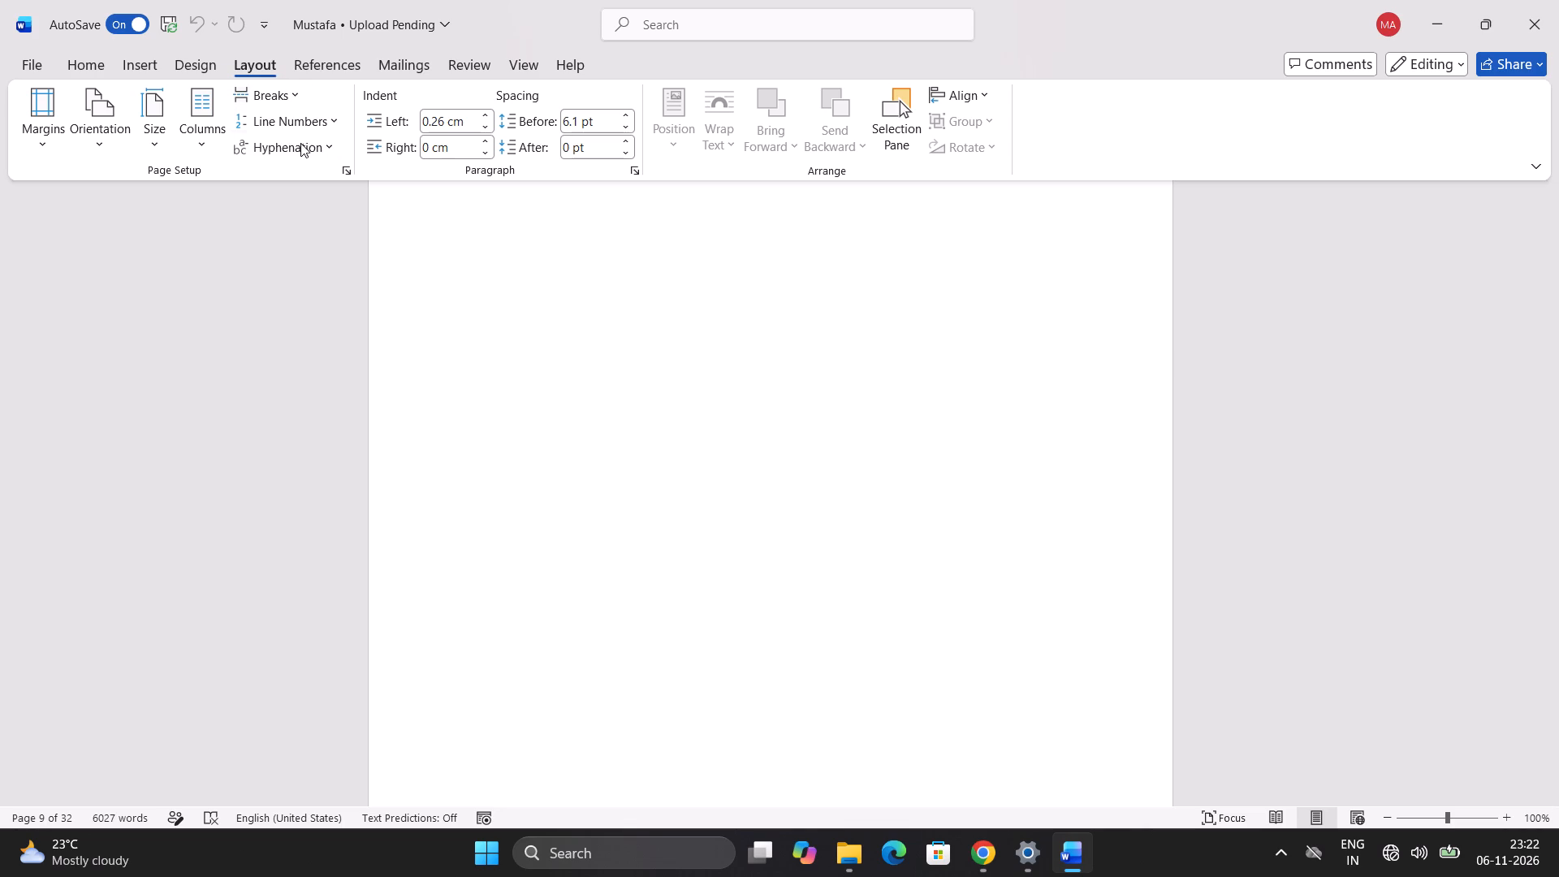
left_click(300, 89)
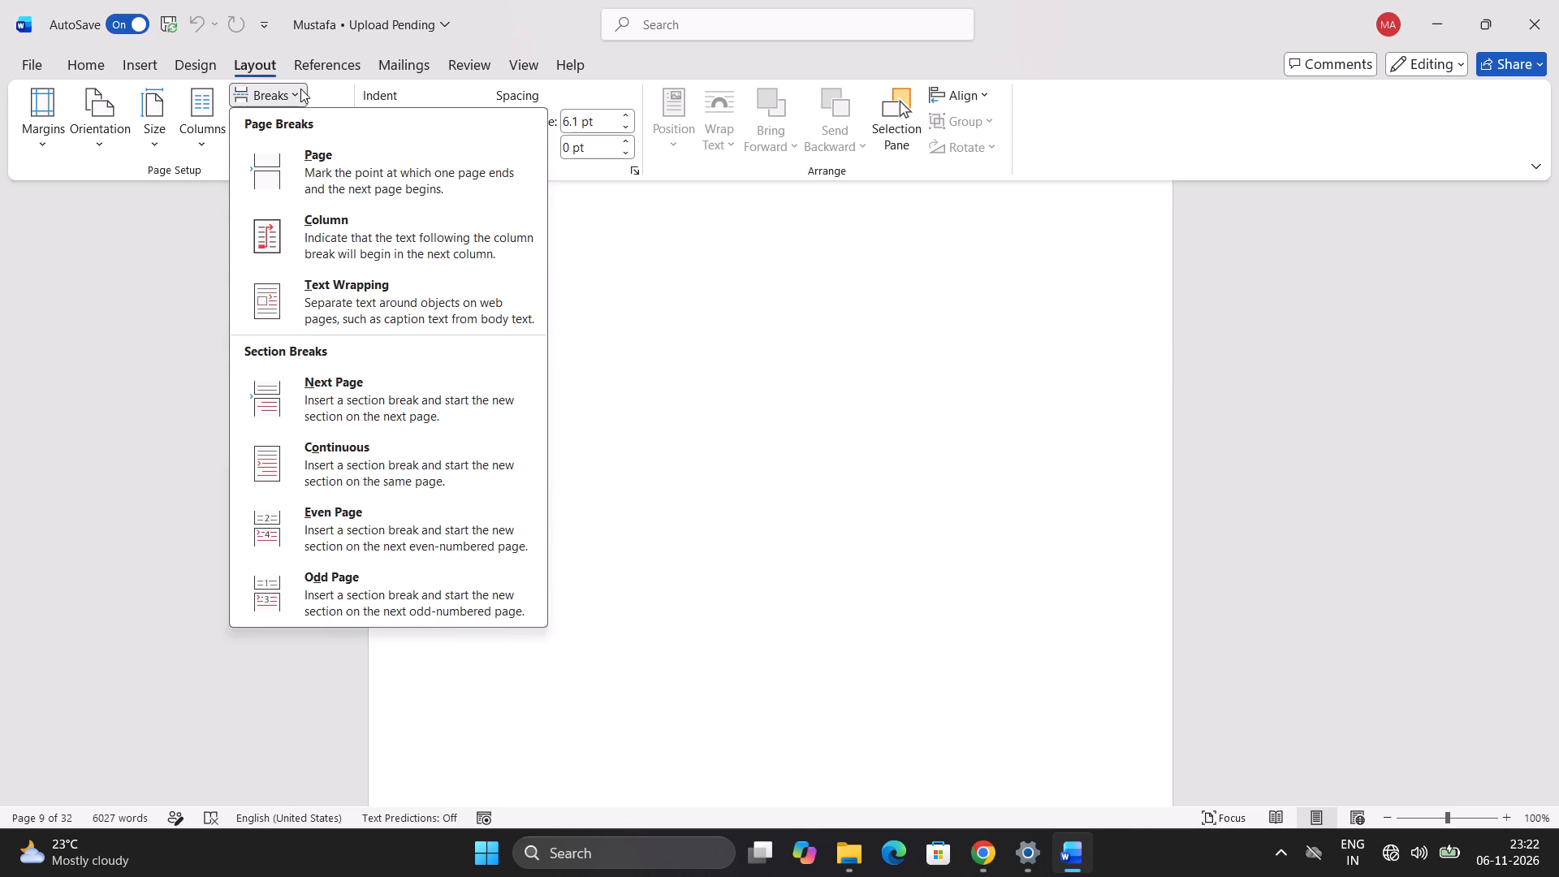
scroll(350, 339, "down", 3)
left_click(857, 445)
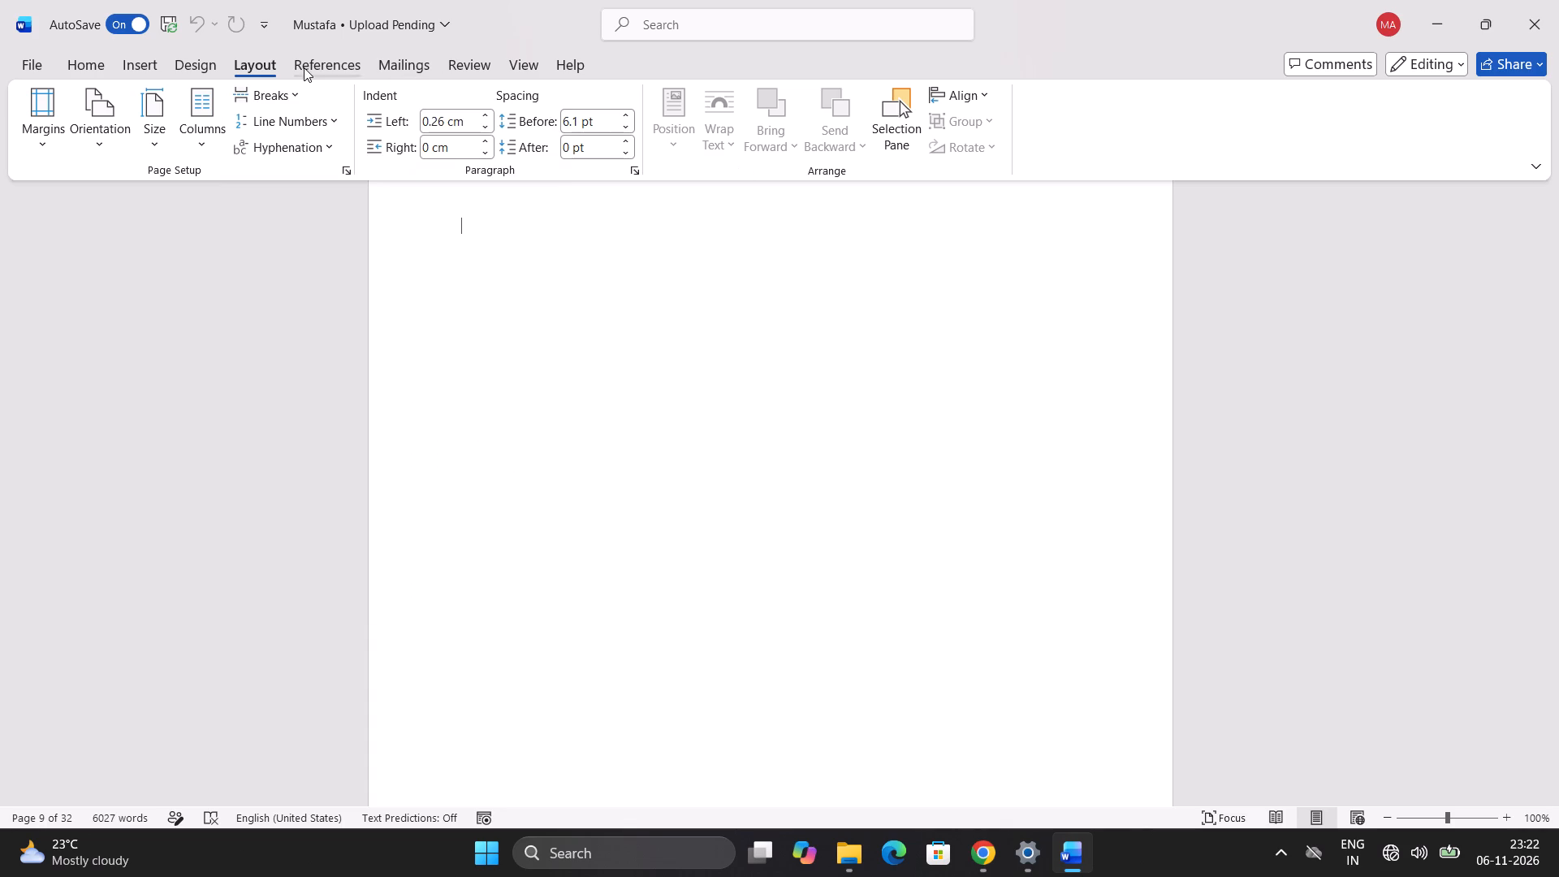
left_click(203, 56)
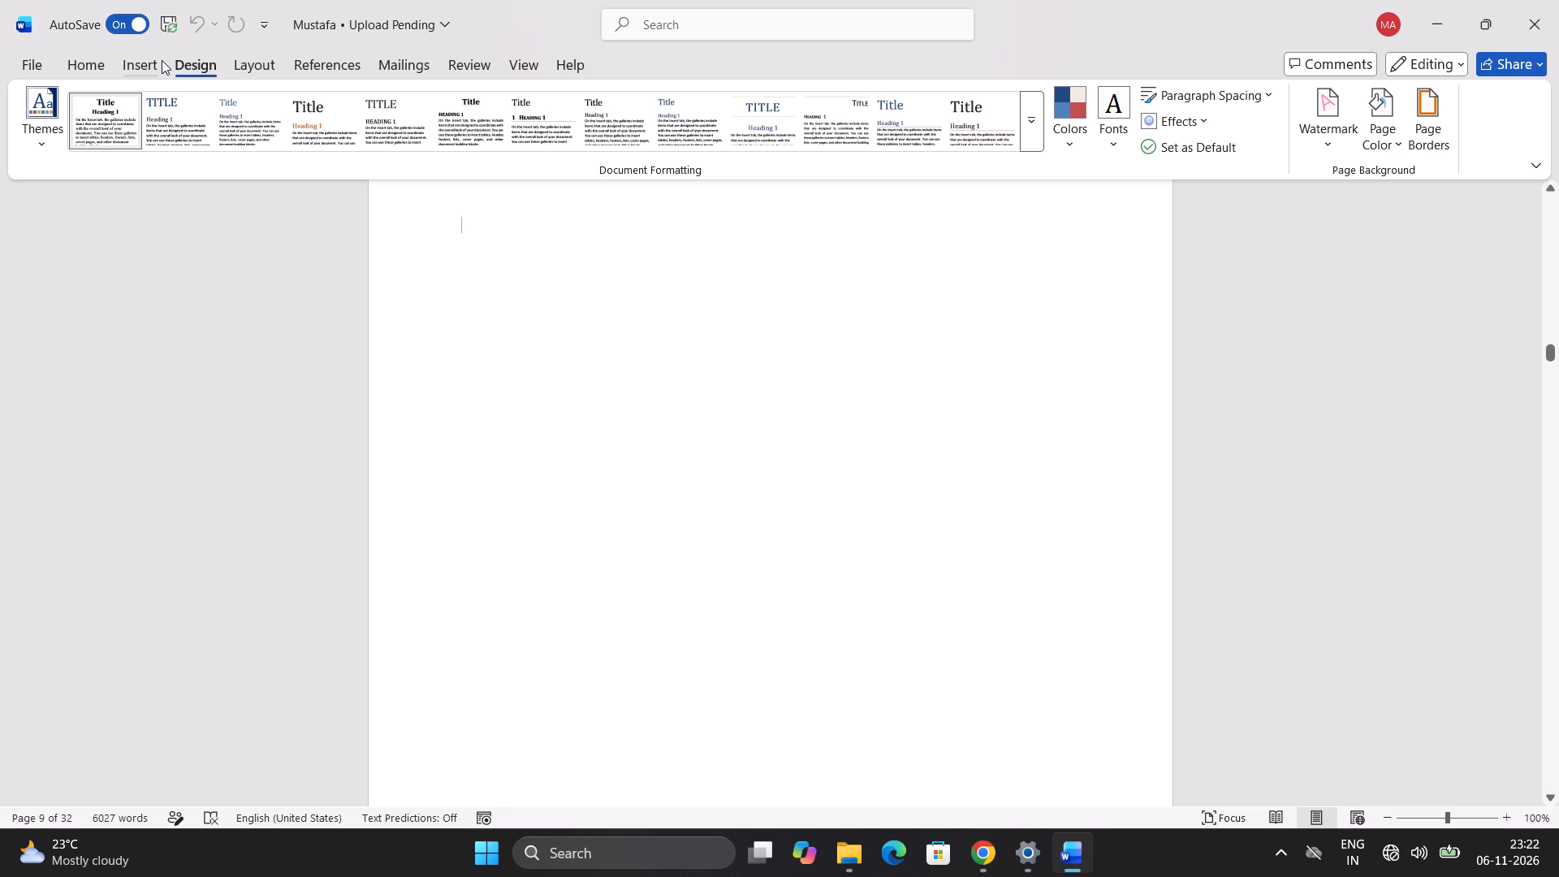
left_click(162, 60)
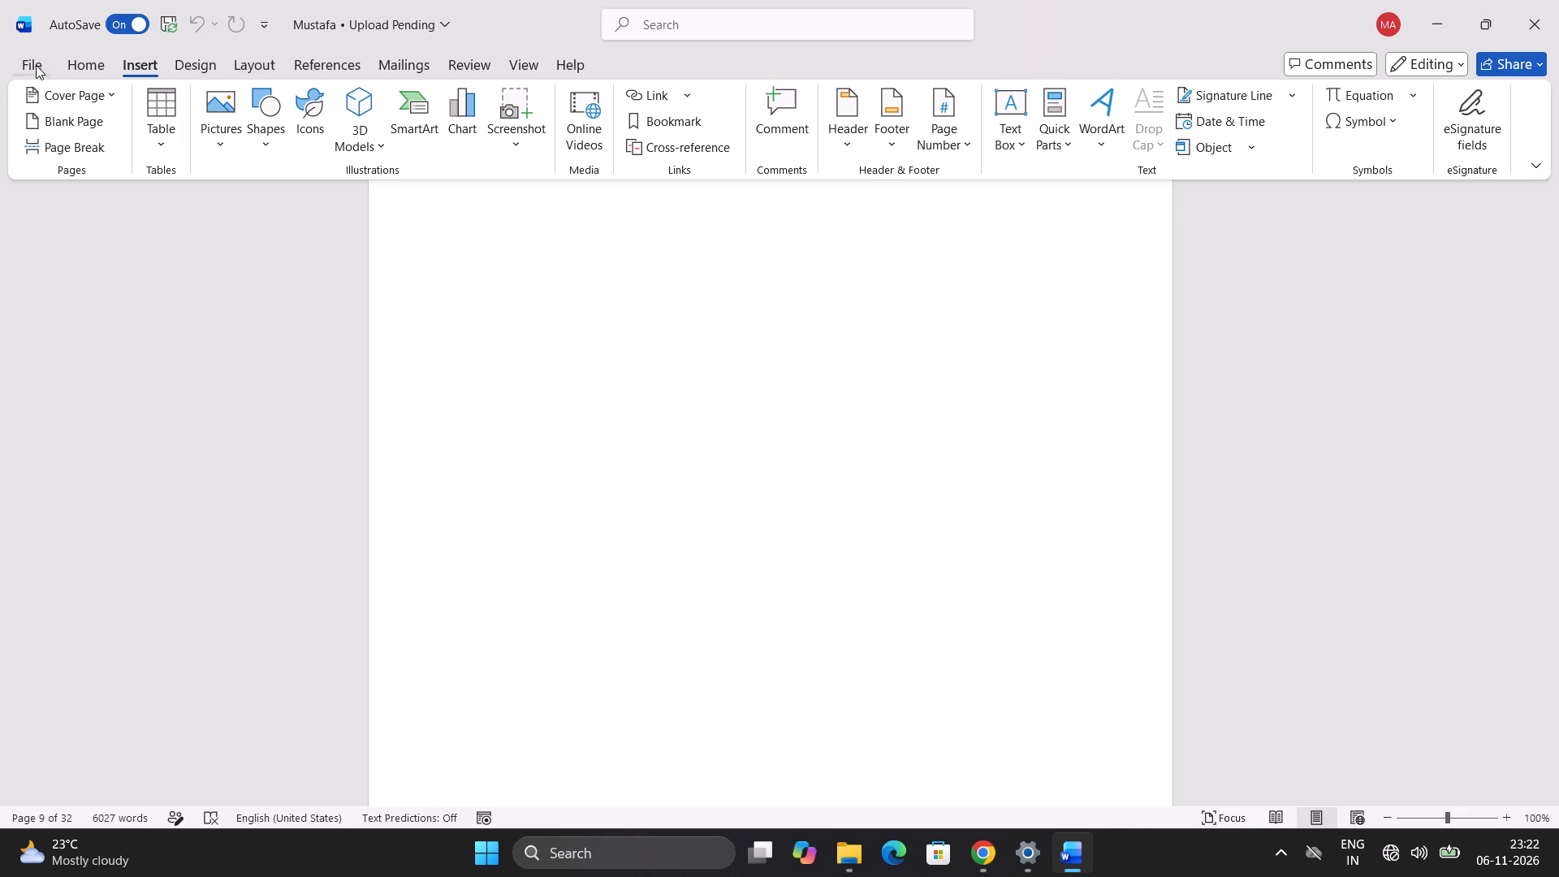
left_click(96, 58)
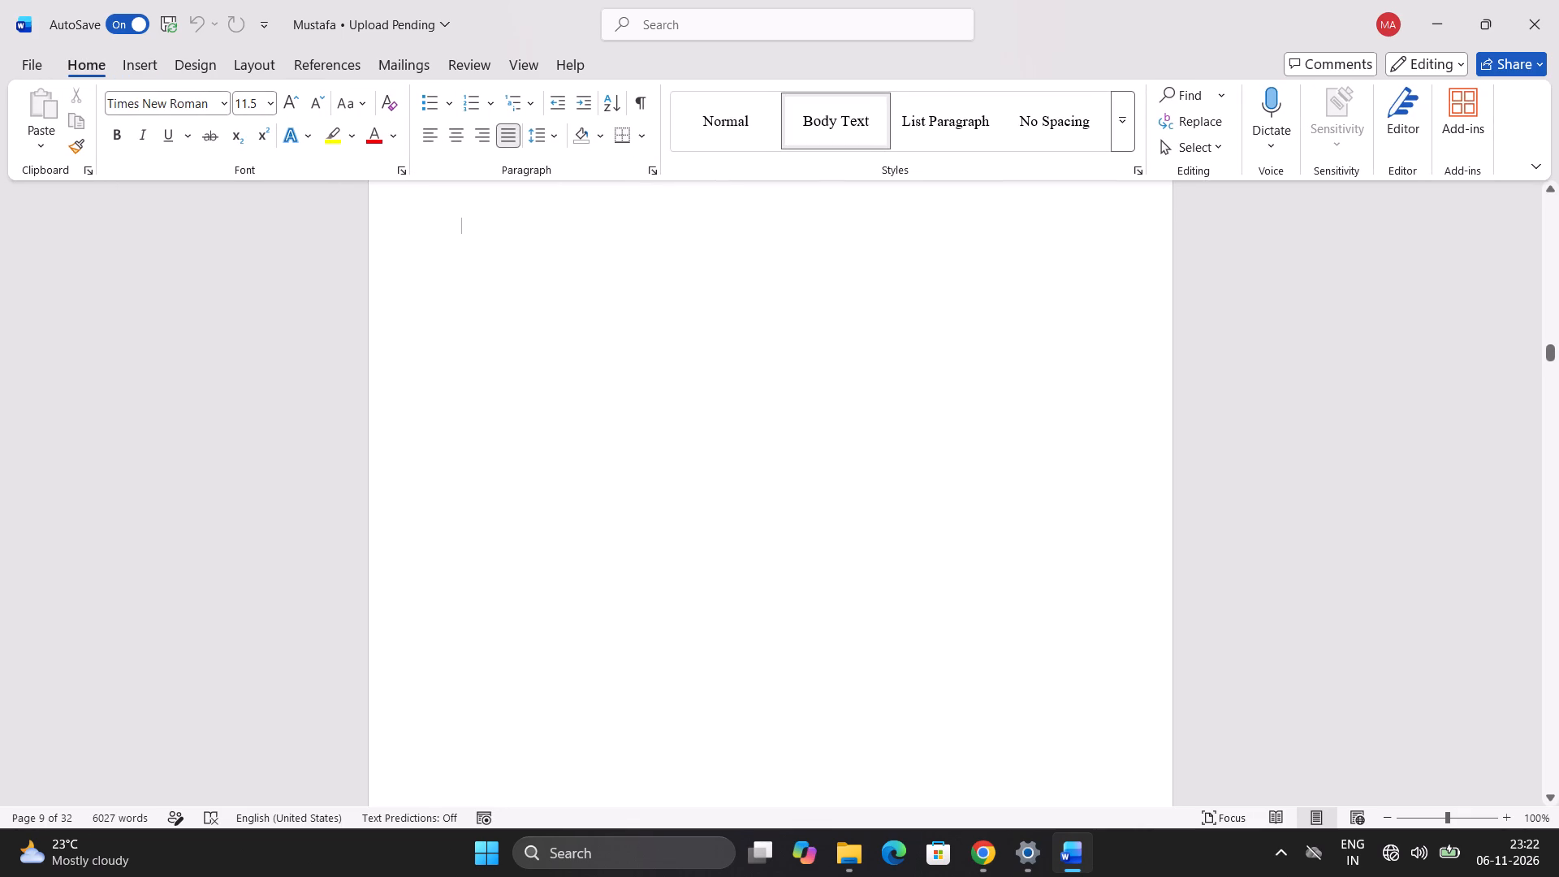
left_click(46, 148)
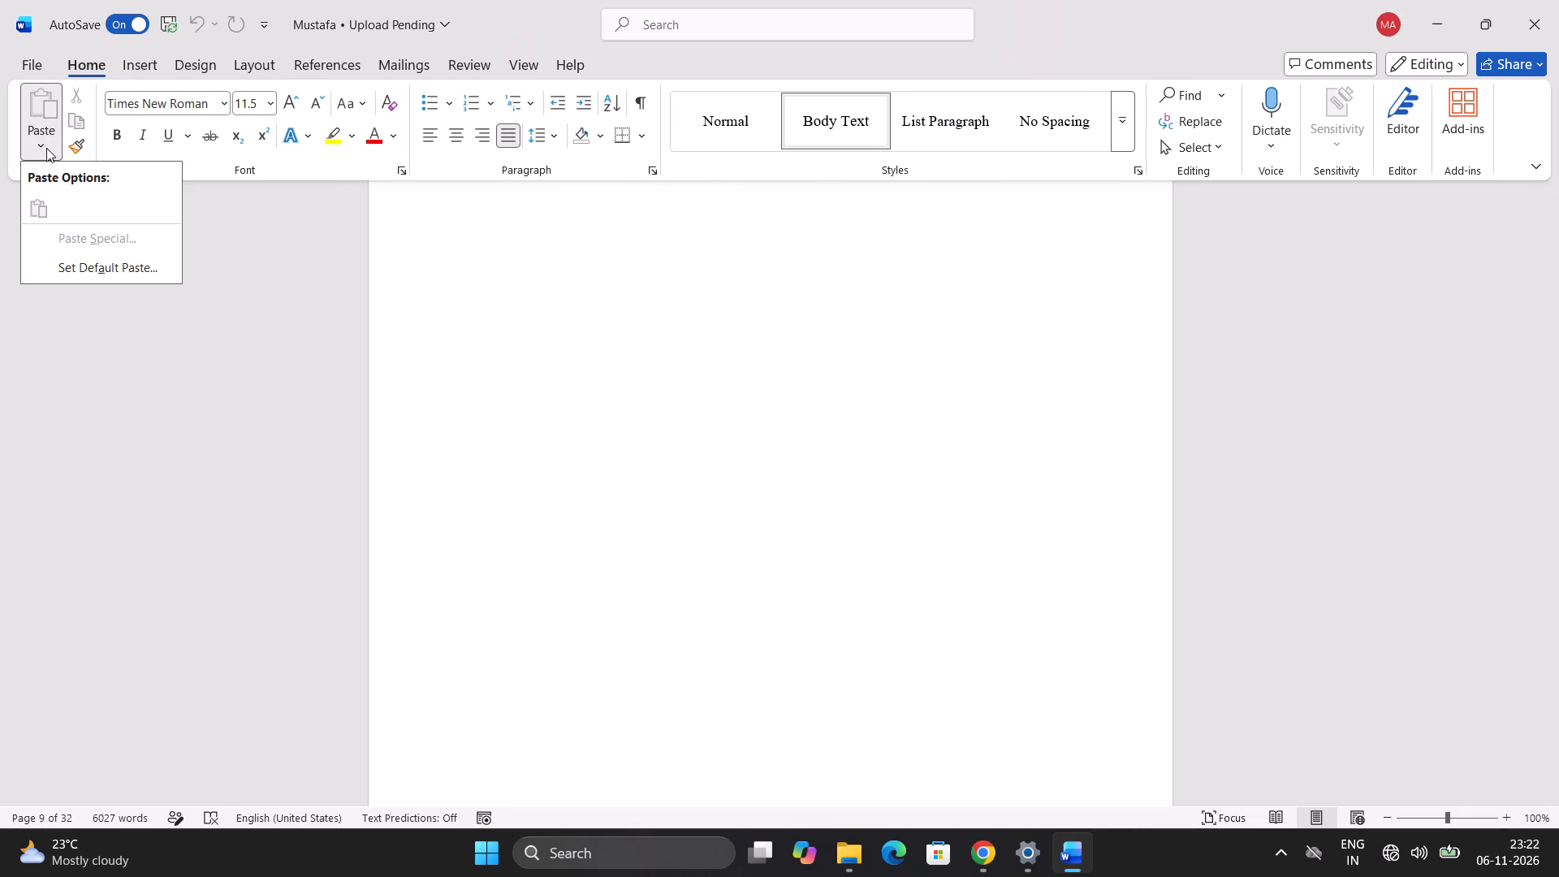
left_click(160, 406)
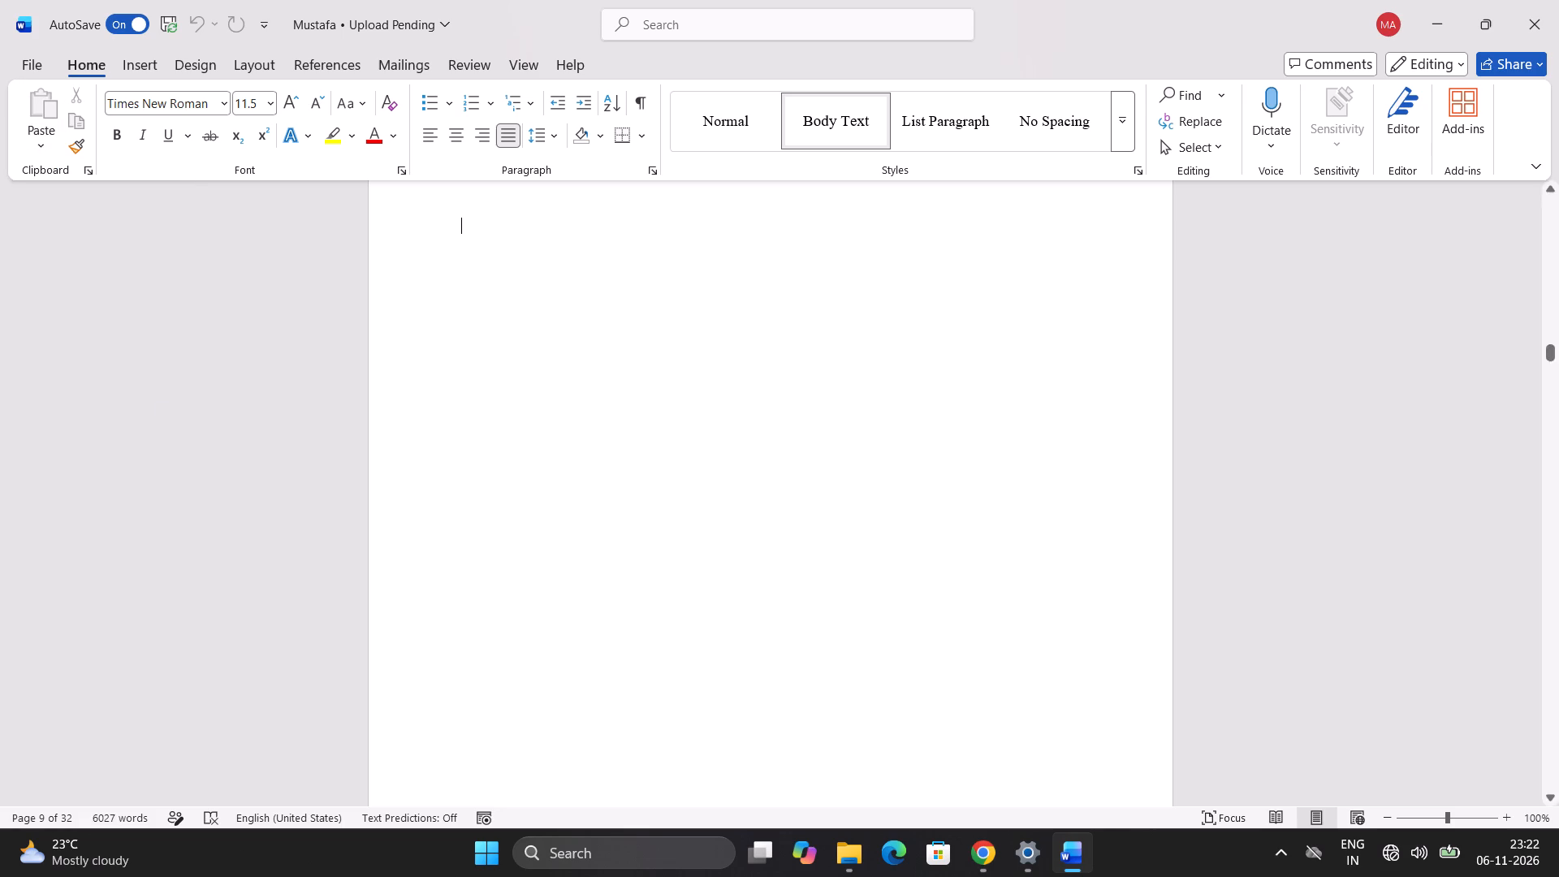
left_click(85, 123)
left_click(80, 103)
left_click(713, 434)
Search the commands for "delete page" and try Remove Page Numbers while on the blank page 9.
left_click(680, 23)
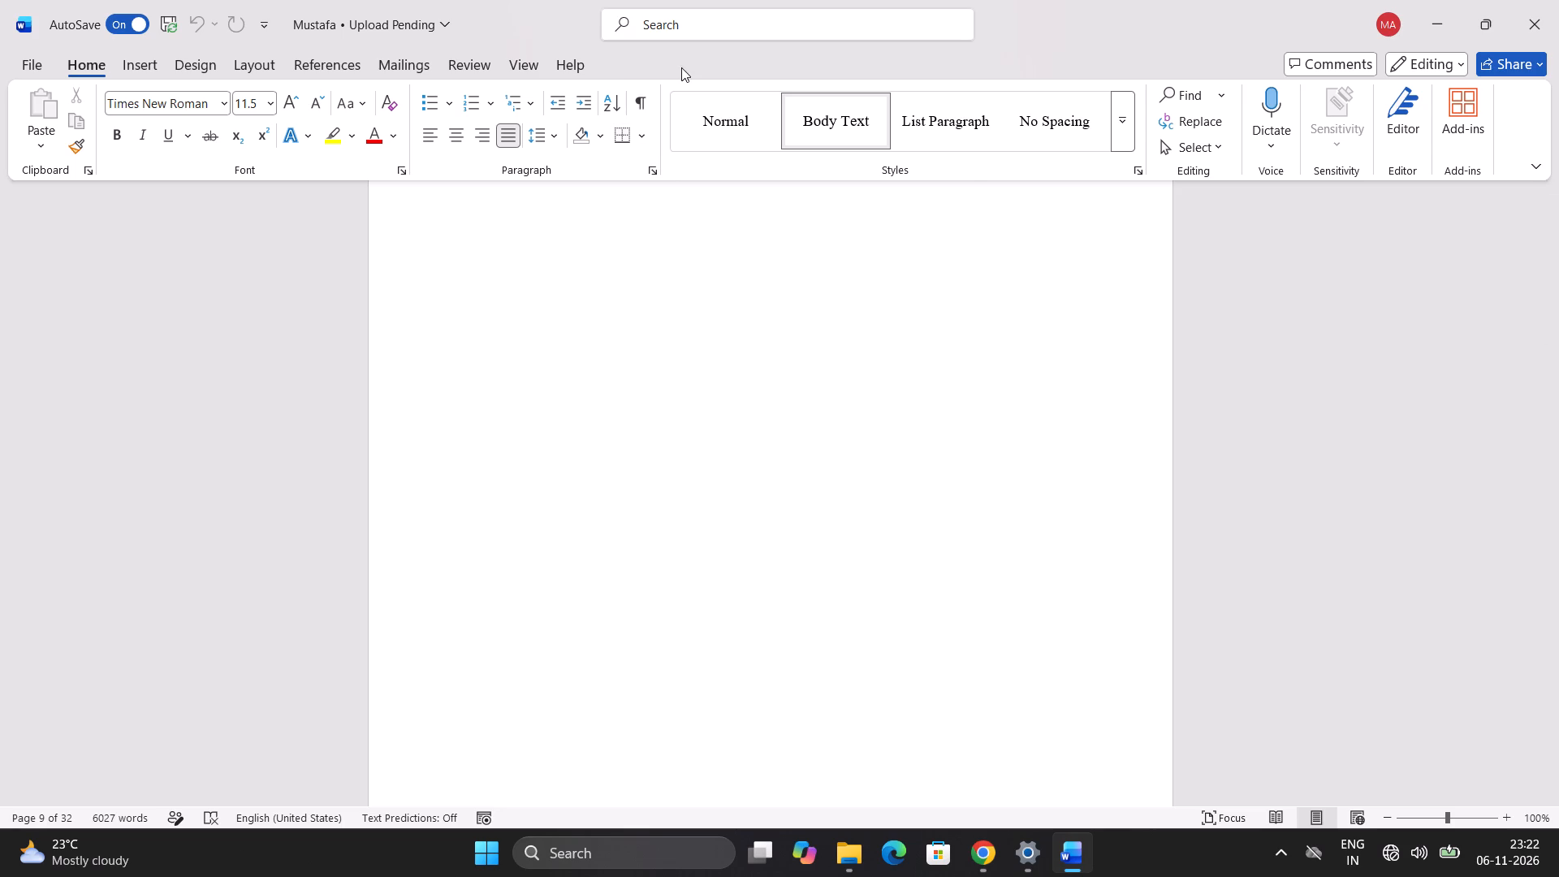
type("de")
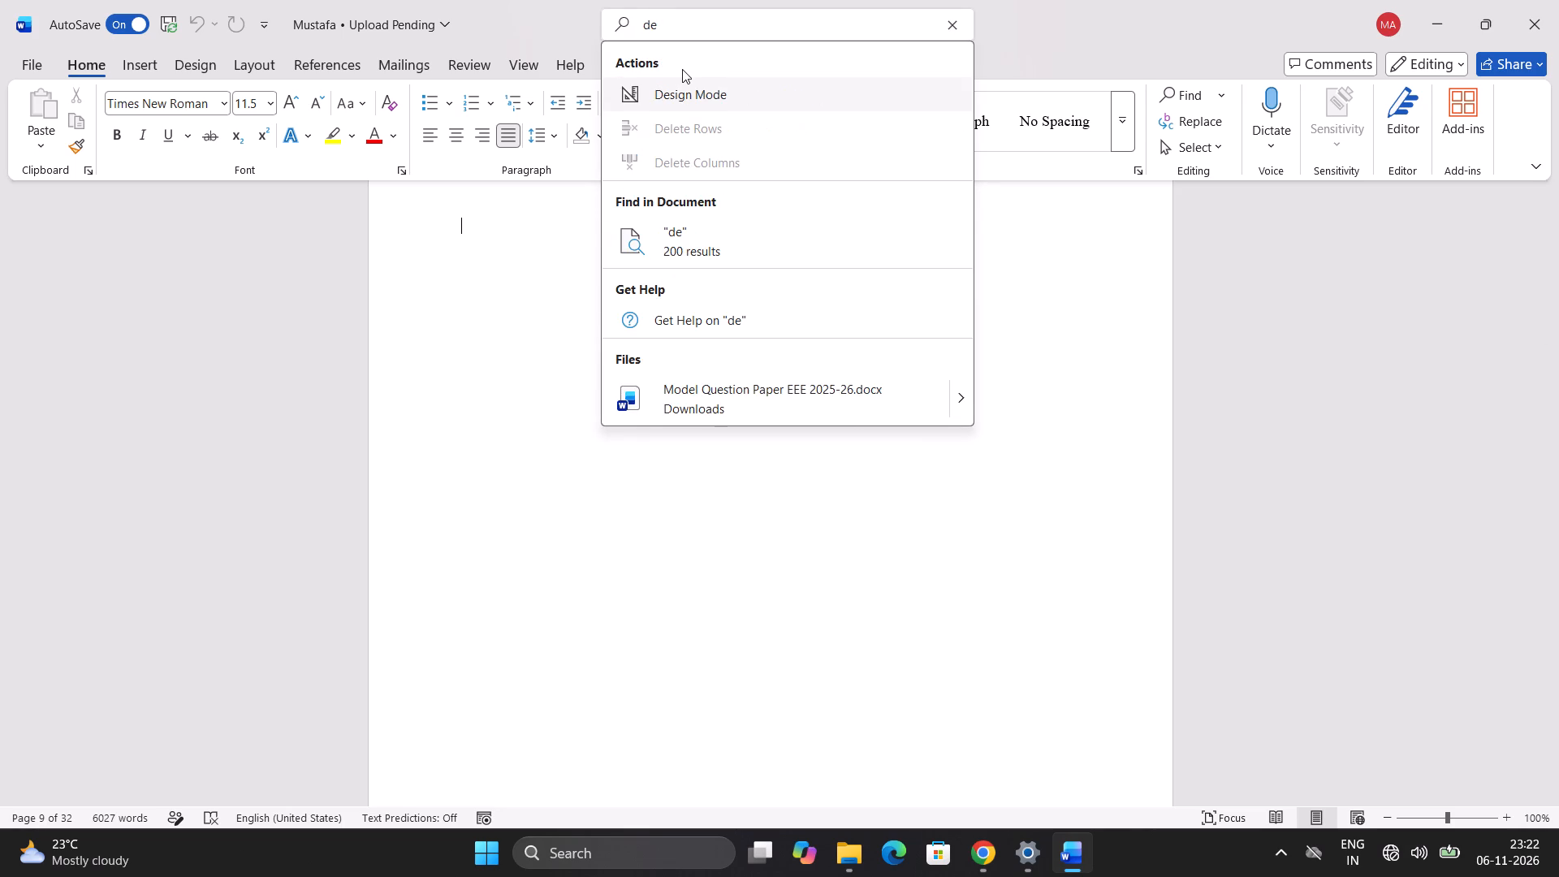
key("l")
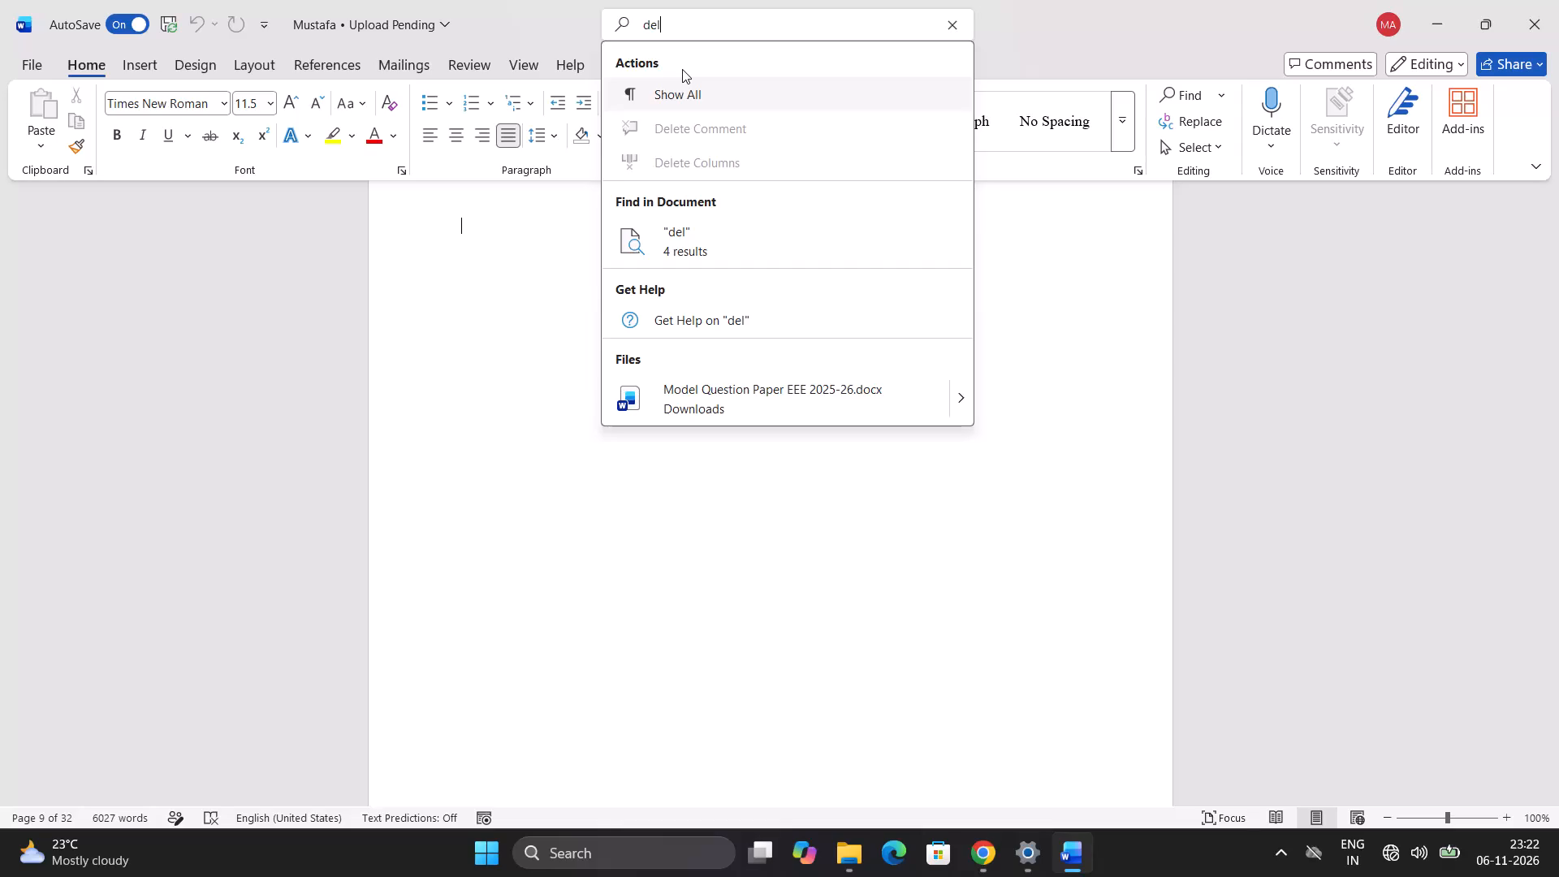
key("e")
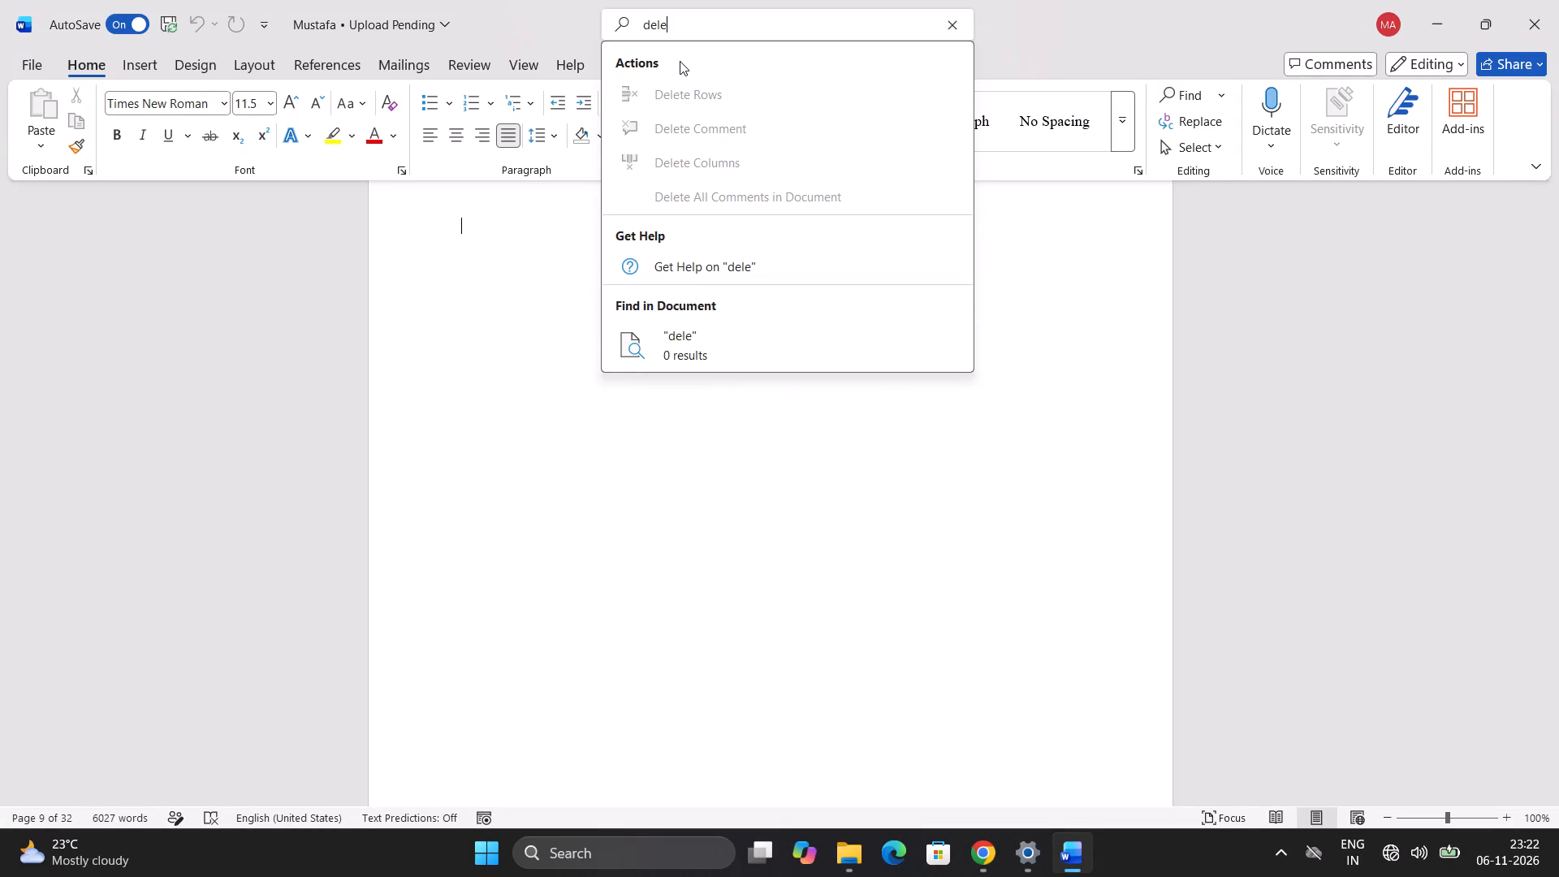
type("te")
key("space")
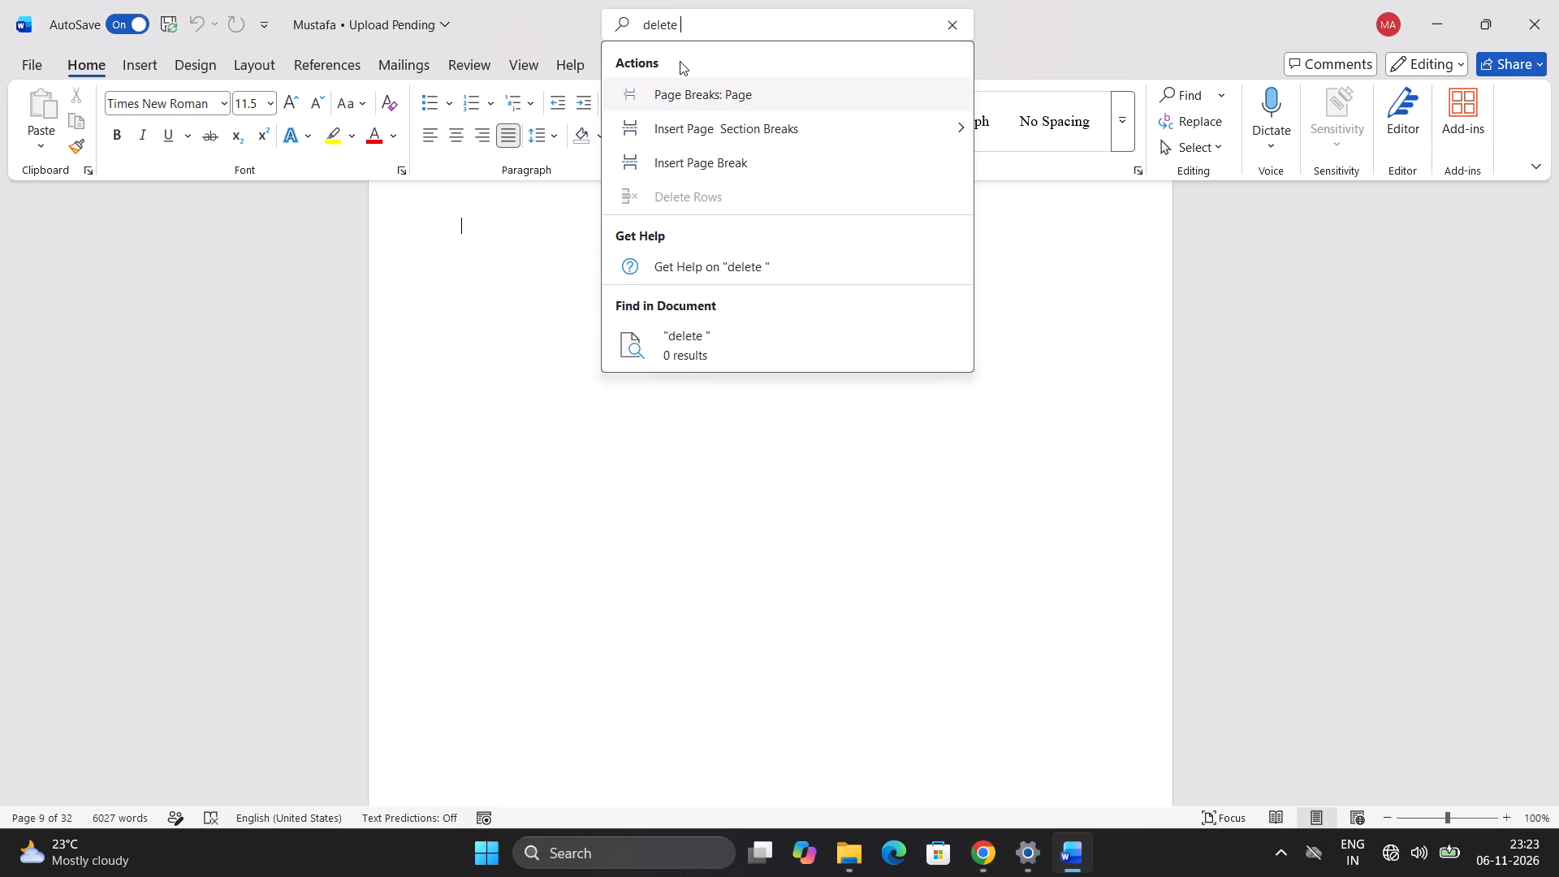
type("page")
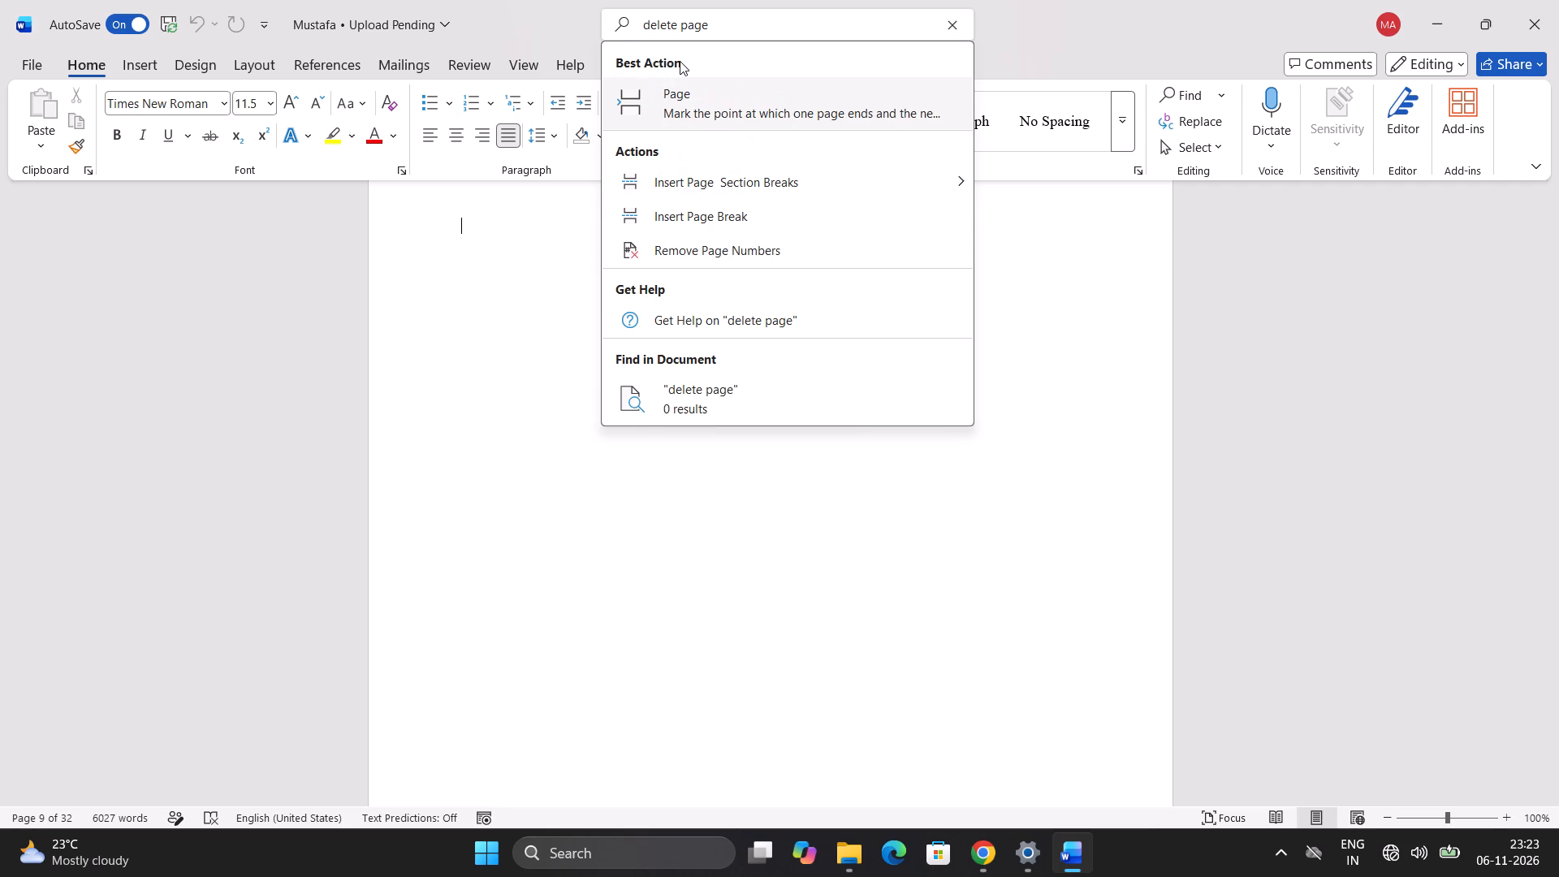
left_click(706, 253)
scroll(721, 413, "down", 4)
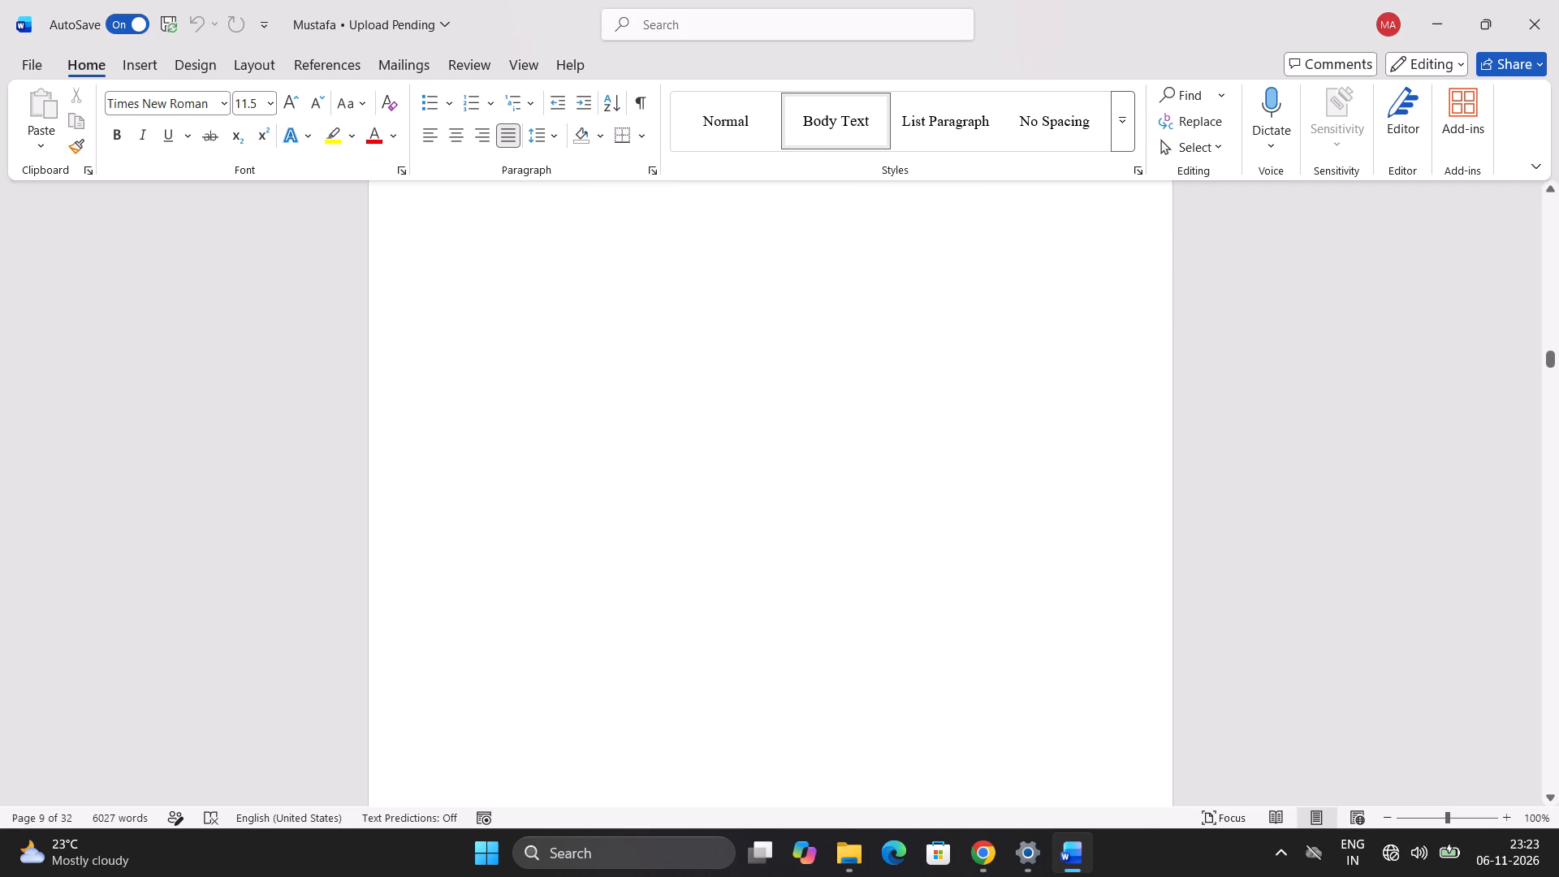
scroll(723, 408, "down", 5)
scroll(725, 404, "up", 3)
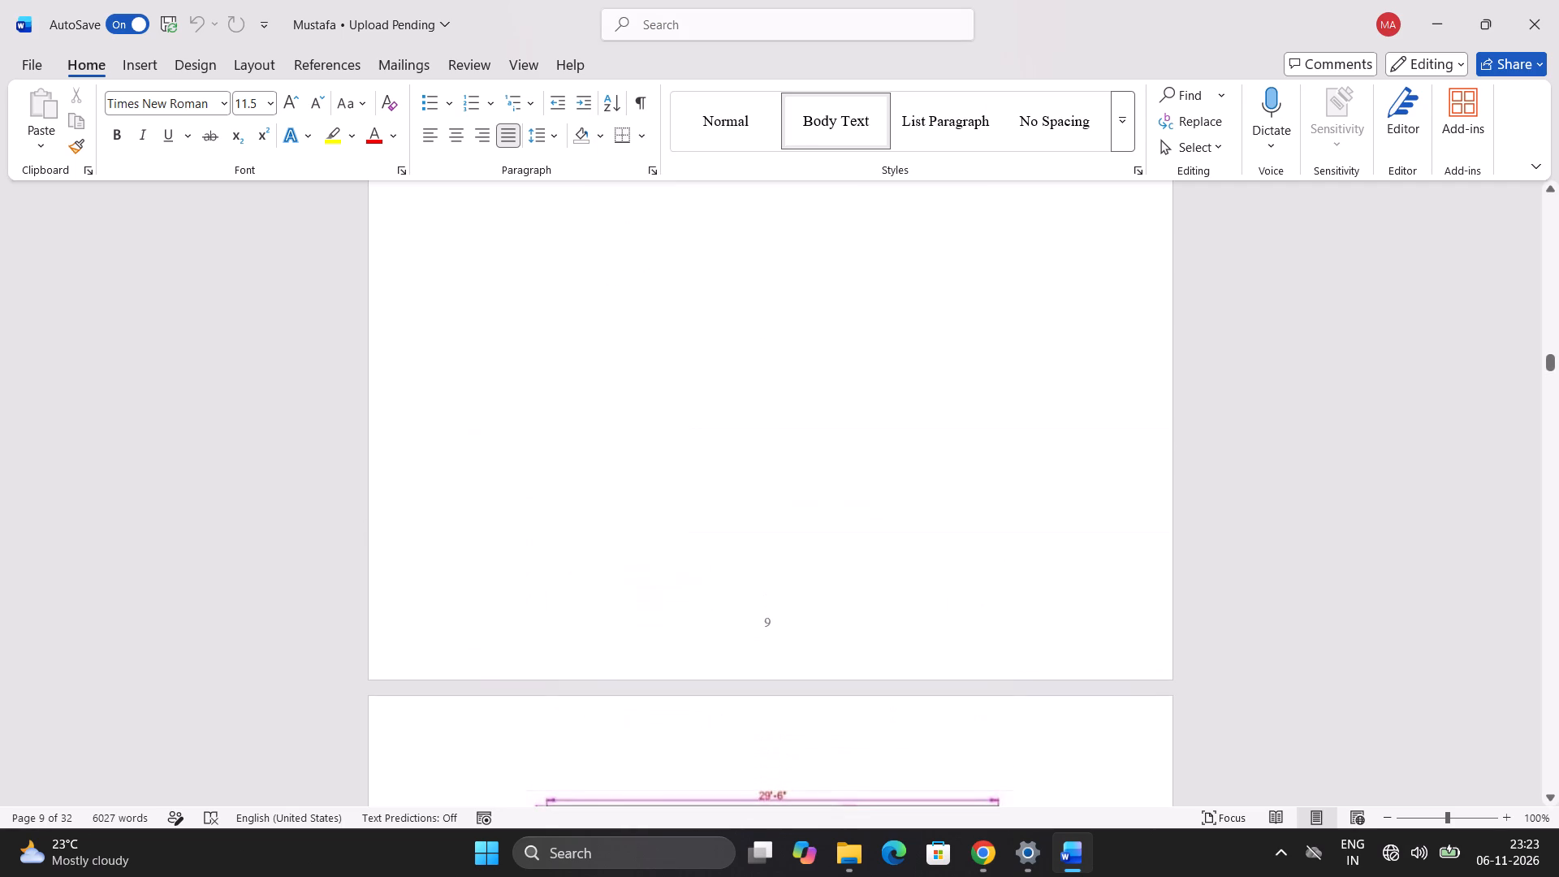
Select the empty paragraph at the top of the blank page 9, extending the selection back toward page 8.
left_click(719, 456)
scroll(656, 448, "up", 10)
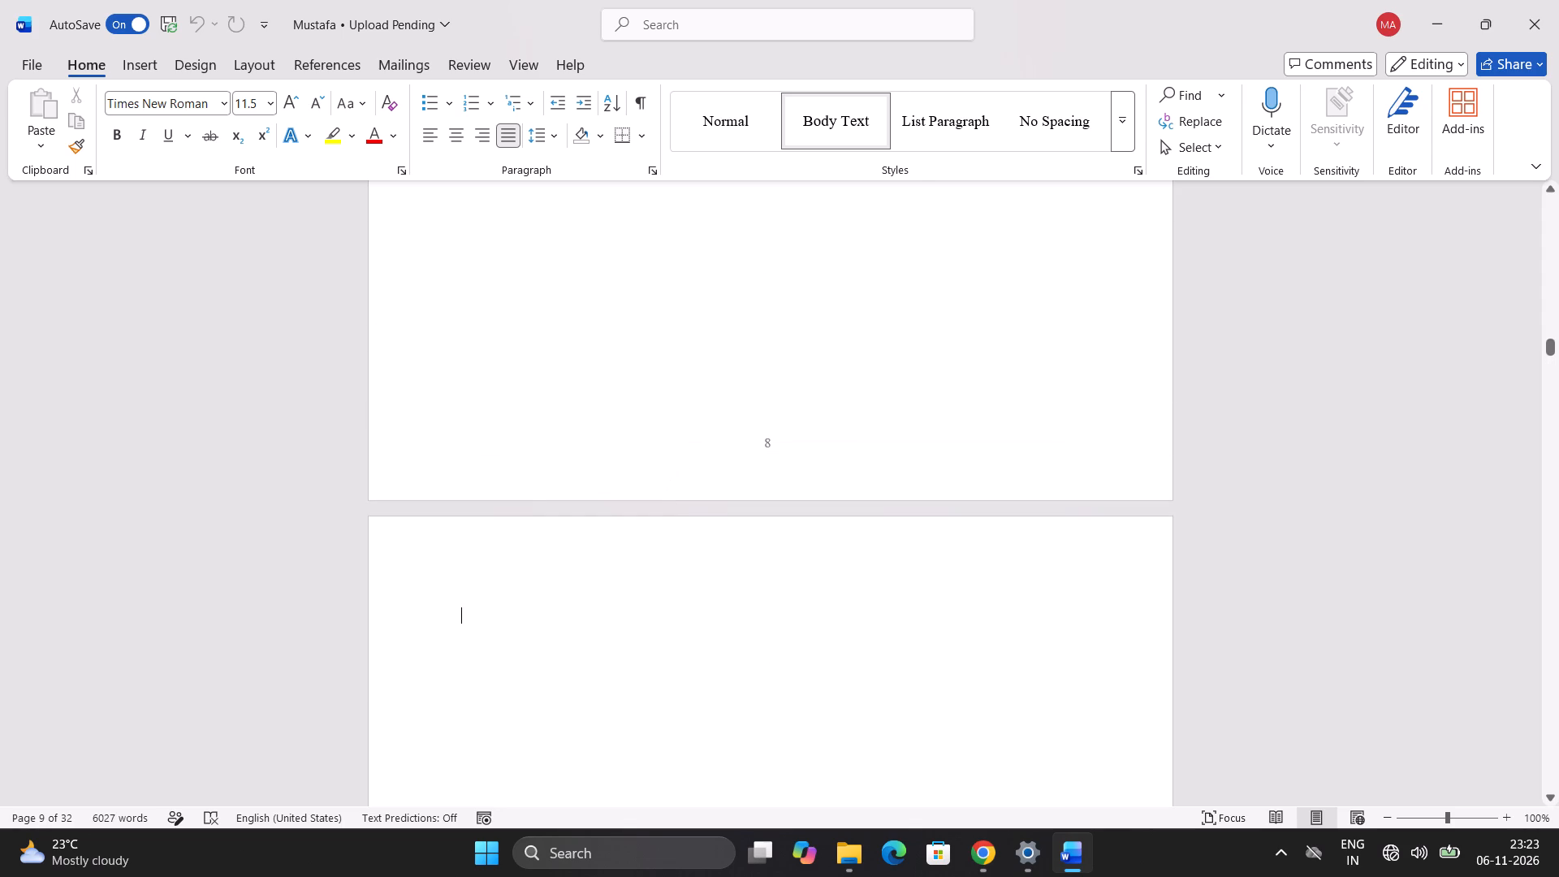
scroll(669, 740, "up", 1)
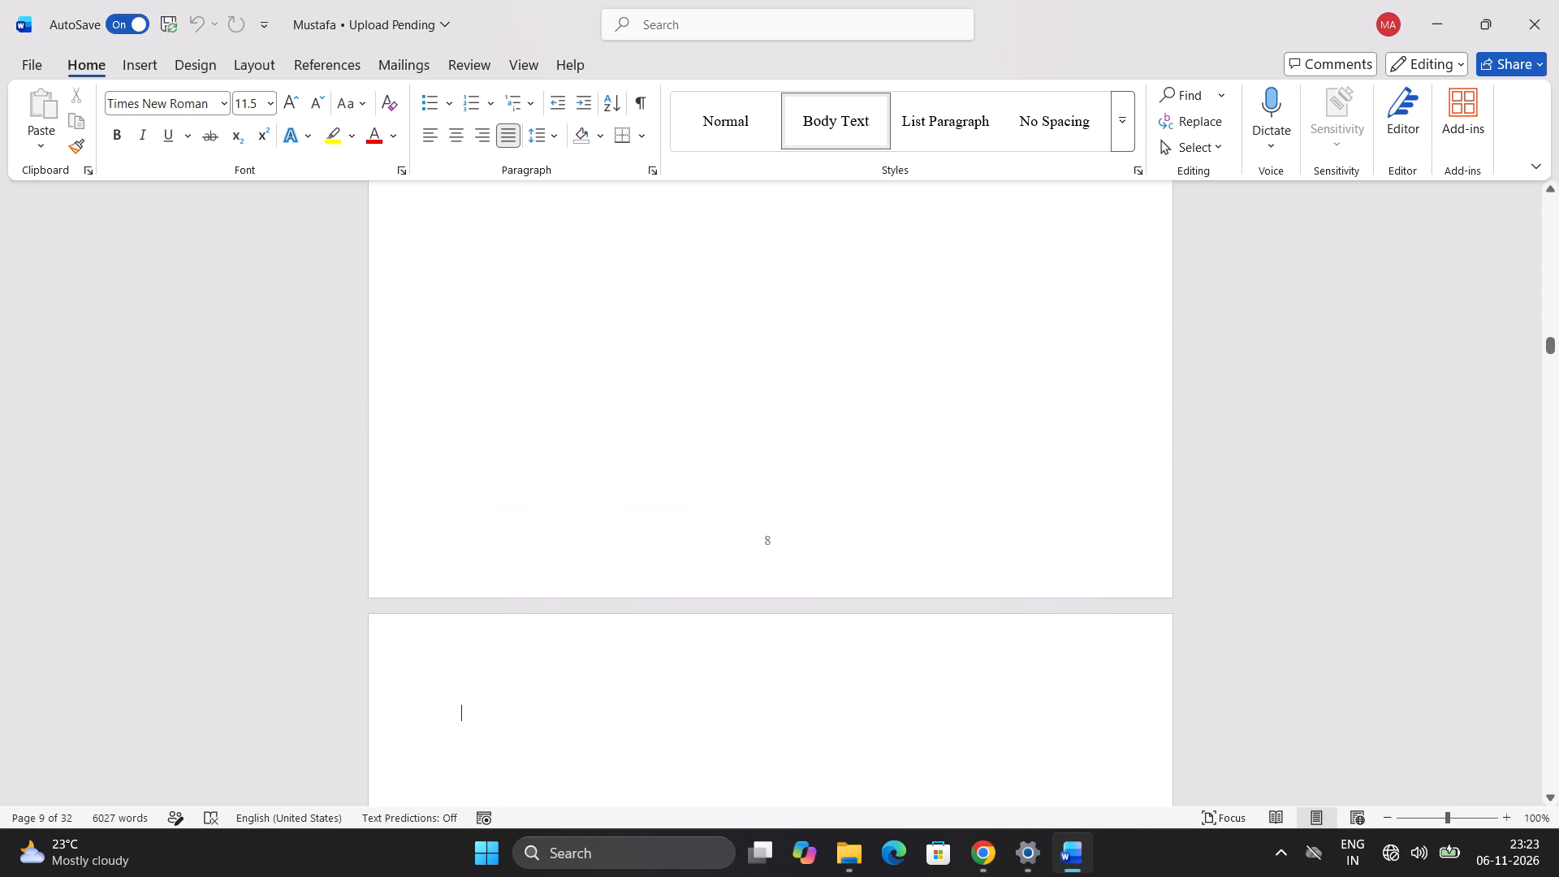
left_click_drag(725, 745, 1368, 333)
left_click_drag(1368, 333, 1359, 240)
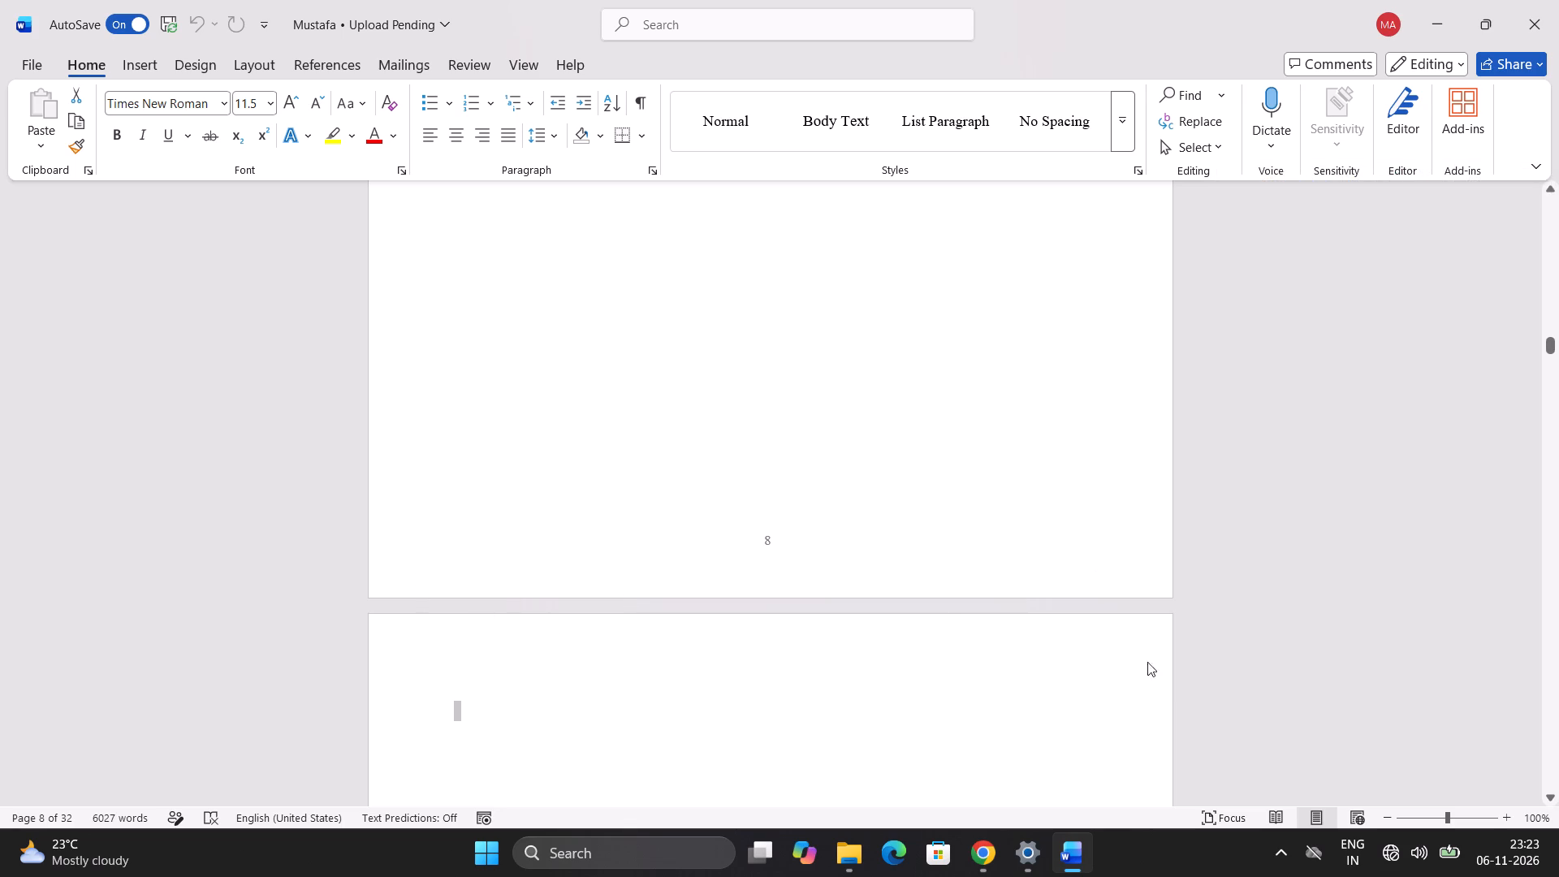
Look over the blank page 9 and the floor plans on pages 10 and 11, and go back to the start of Chapter 2.
scroll(857, 608, "down", 8)
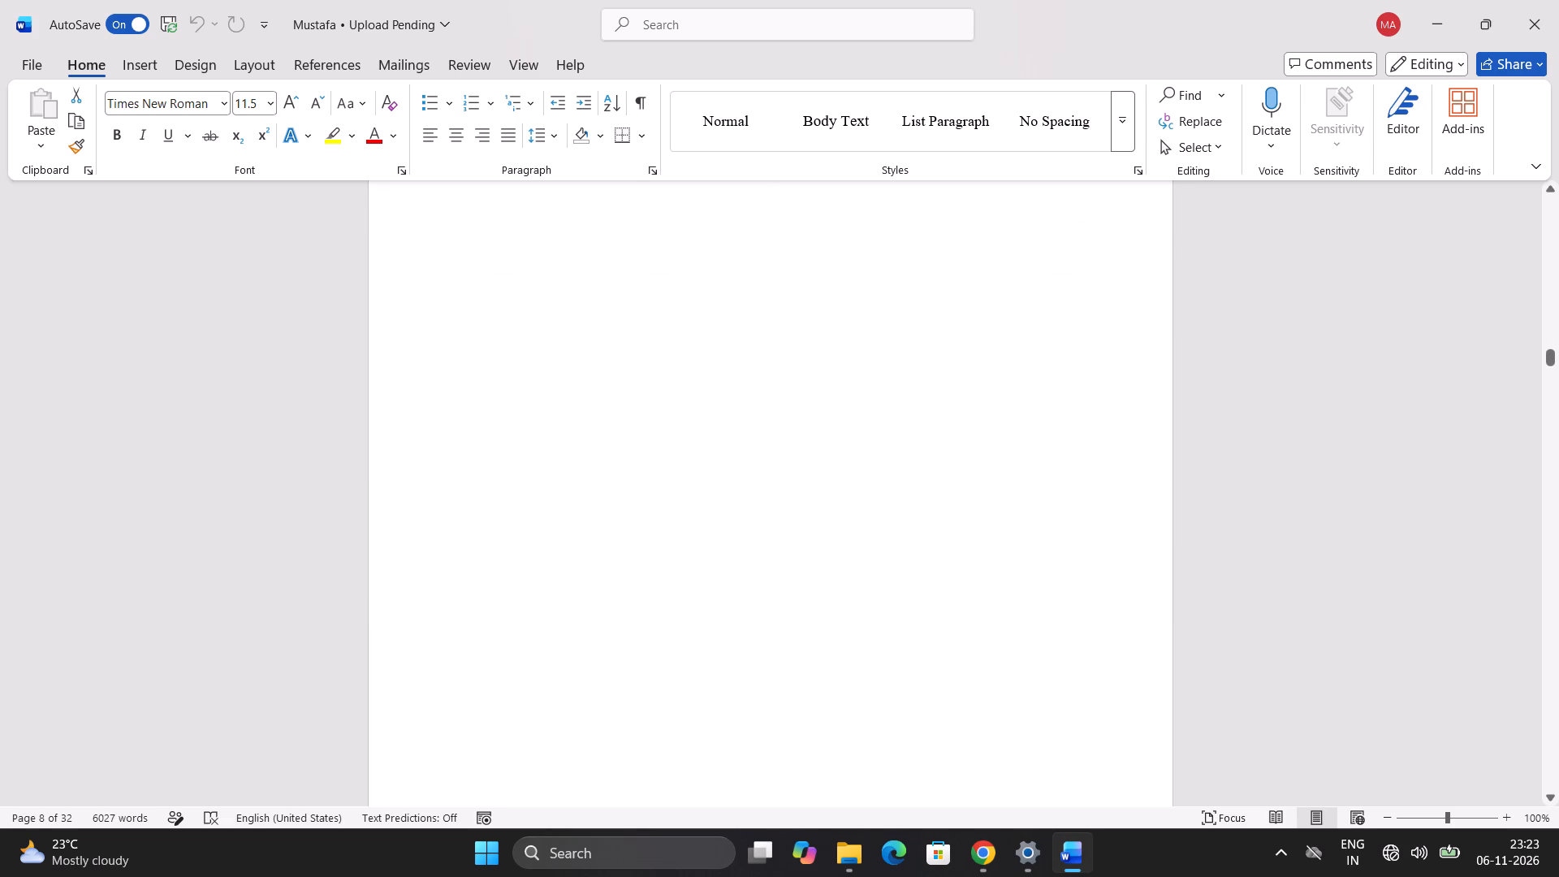
scroll(850, 632, "down", 4)
scroll(847, 644, "up", 9)
scroll(847, 644, "down", 18)
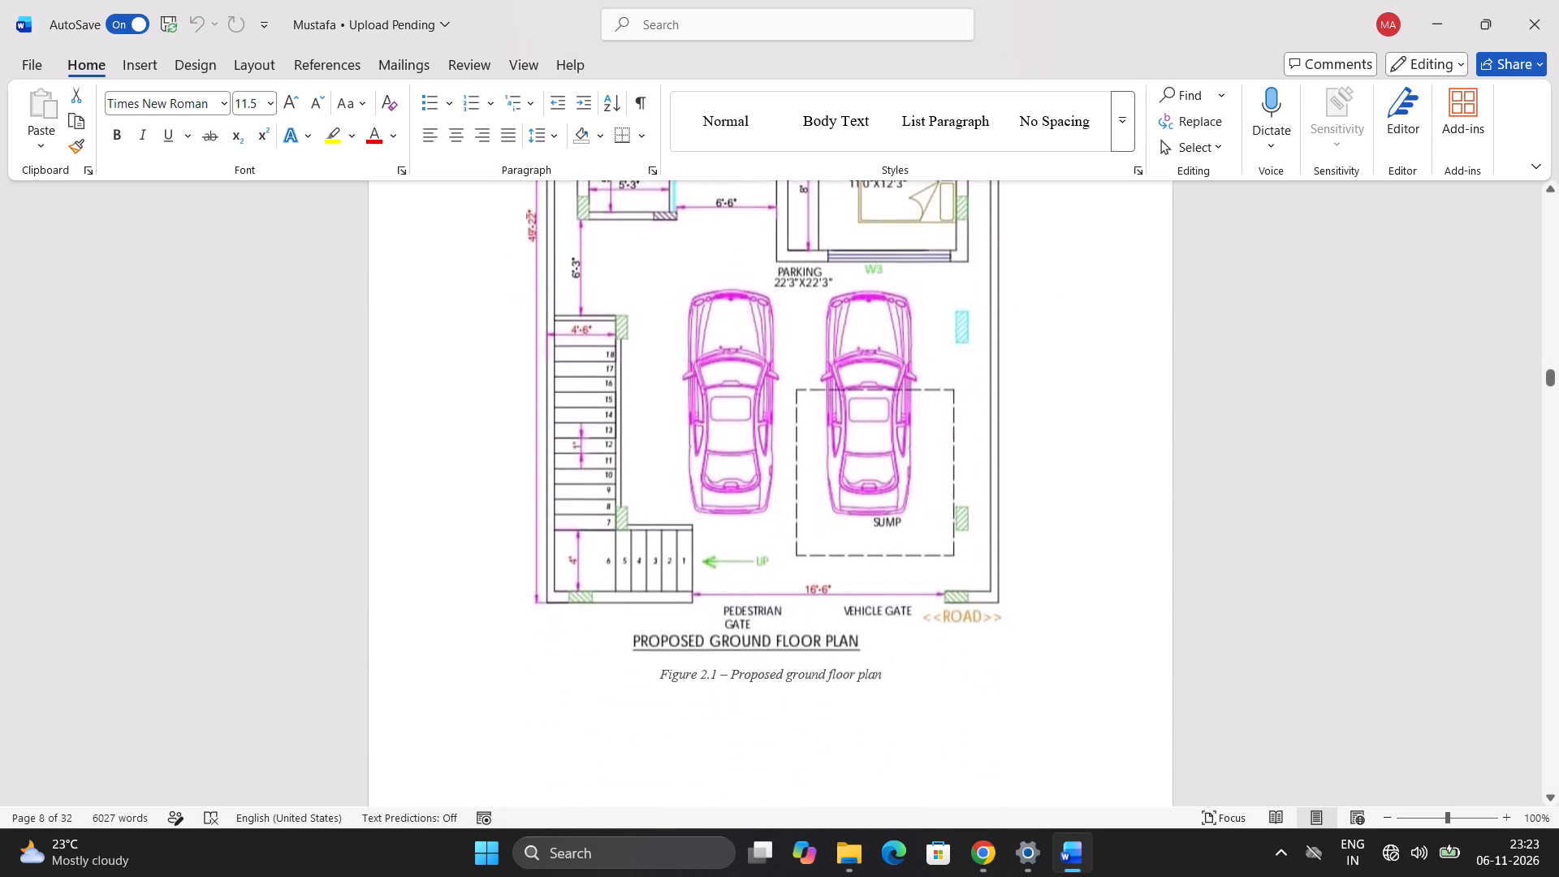
scroll(847, 644, "down", 5)
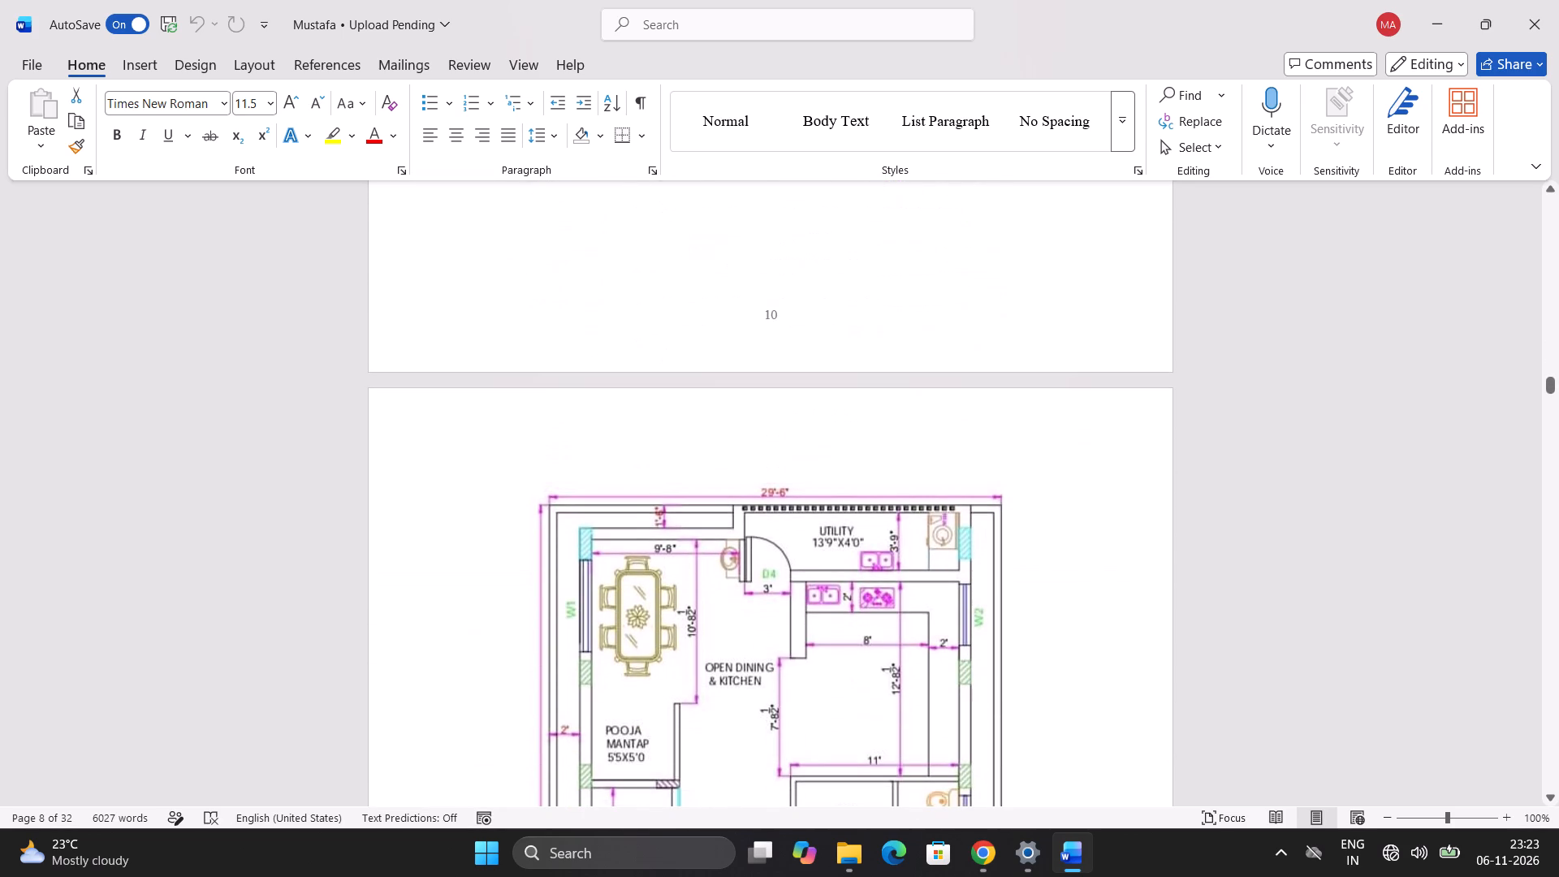
scroll(847, 644, "down", 4)
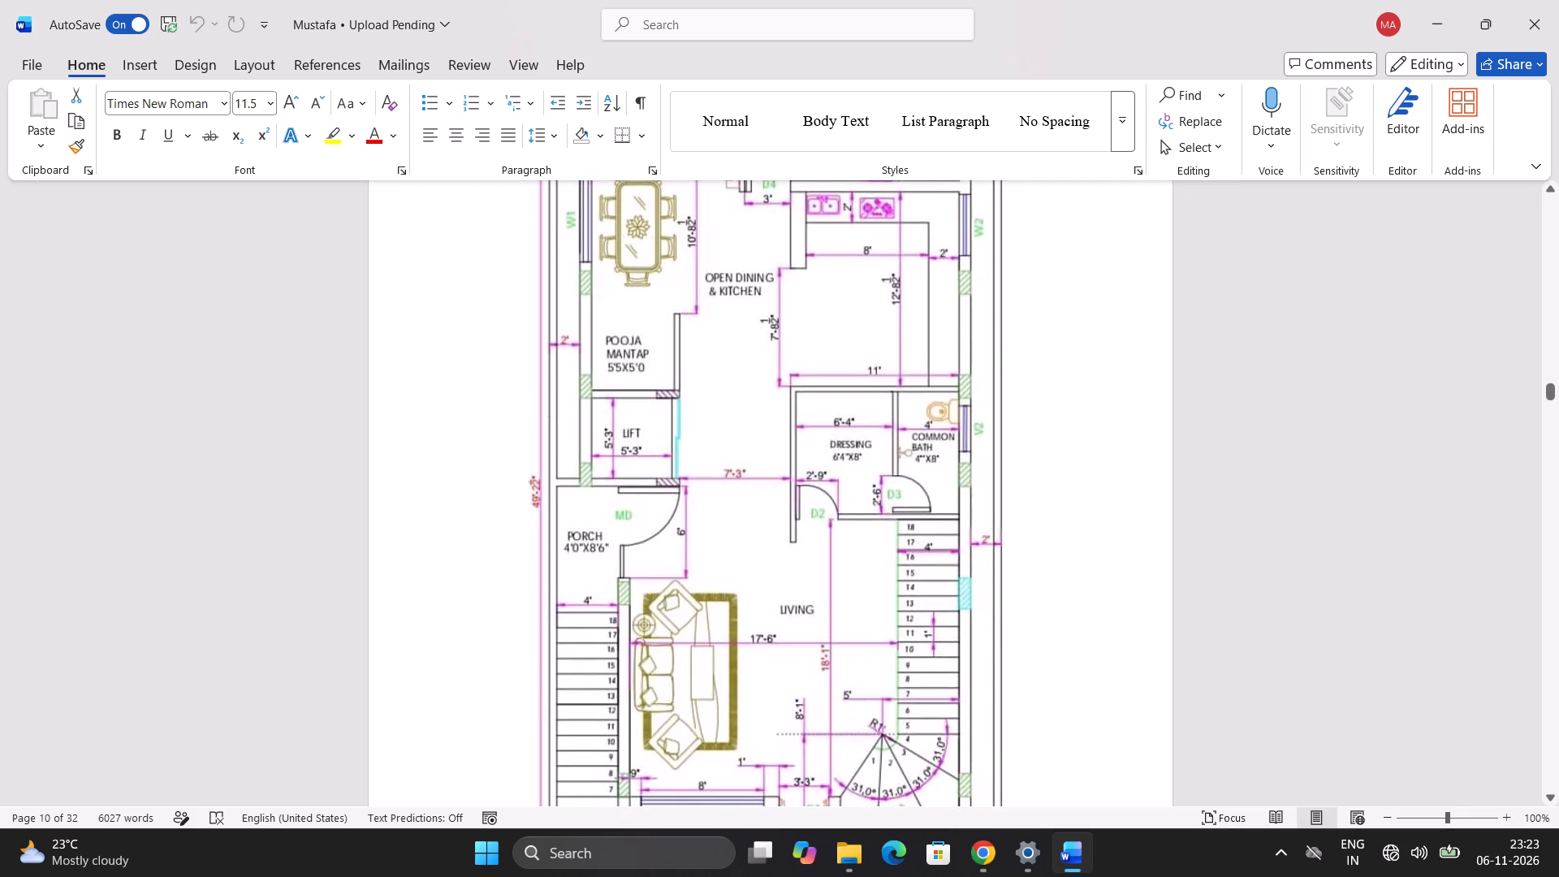
scroll(847, 644, "up", 13)
scroll(847, 644, "down", 8)
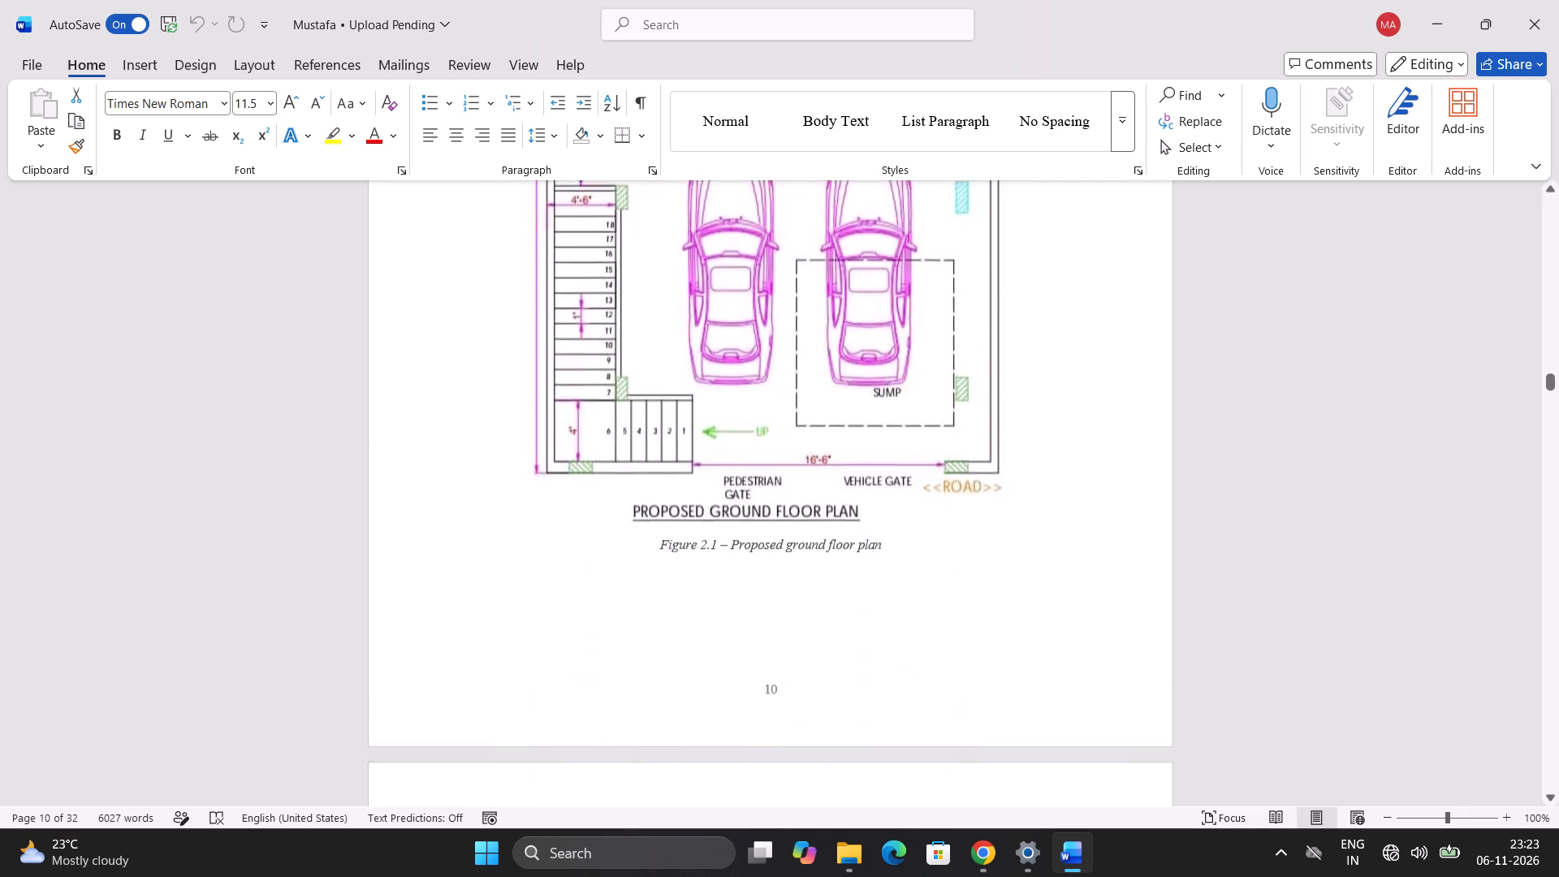
scroll(847, 644, "down", 1)
scroll(847, 644, "up", 20)
scroll(847, 644, "up", 2)
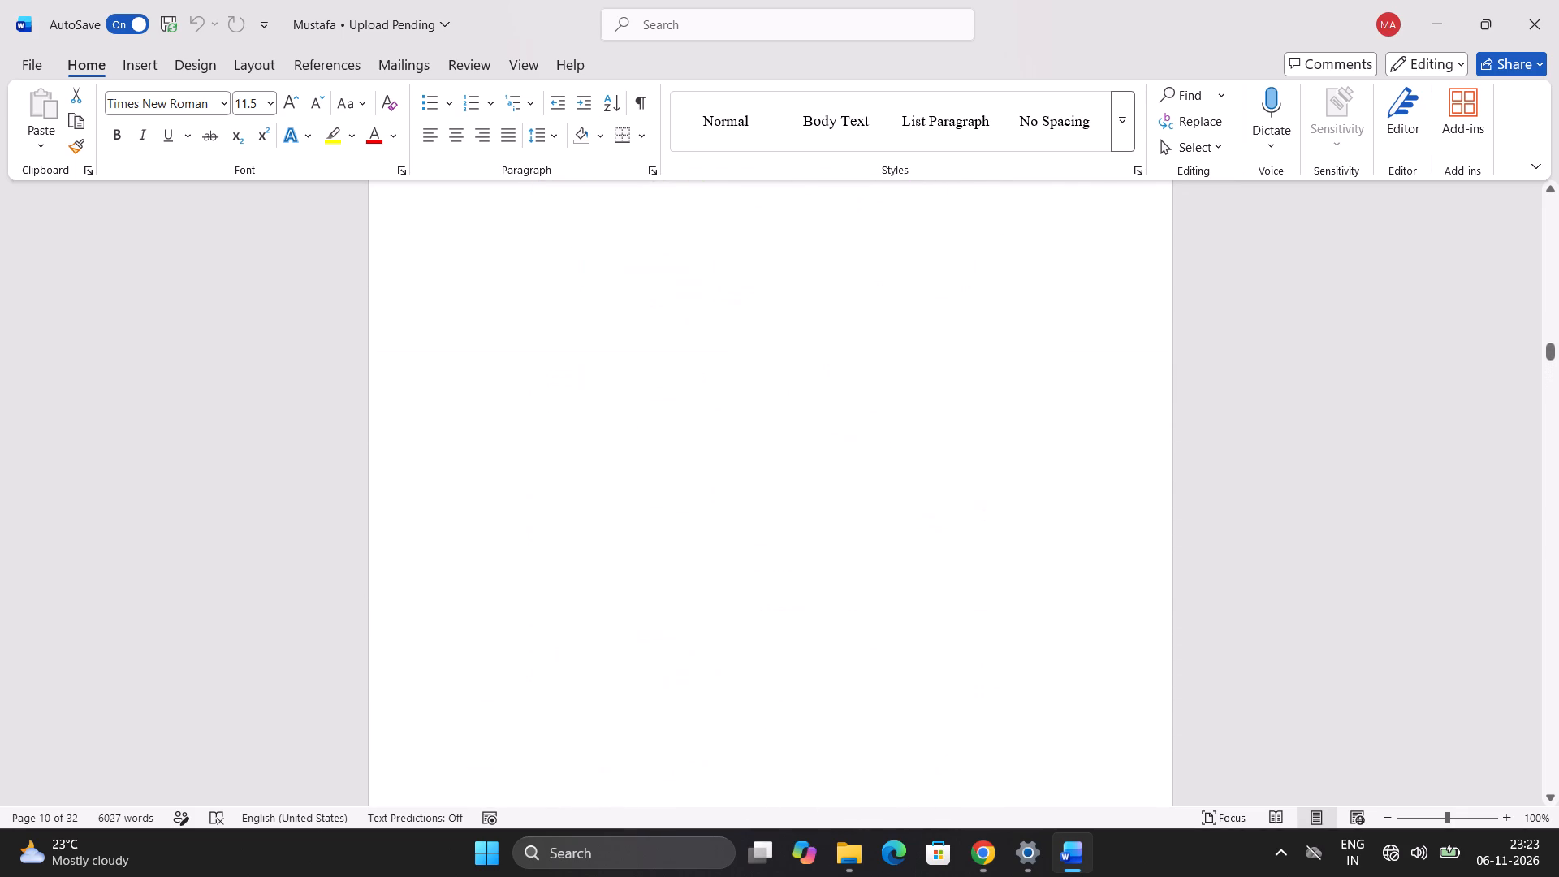
scroll(847, 644, "up", 14)
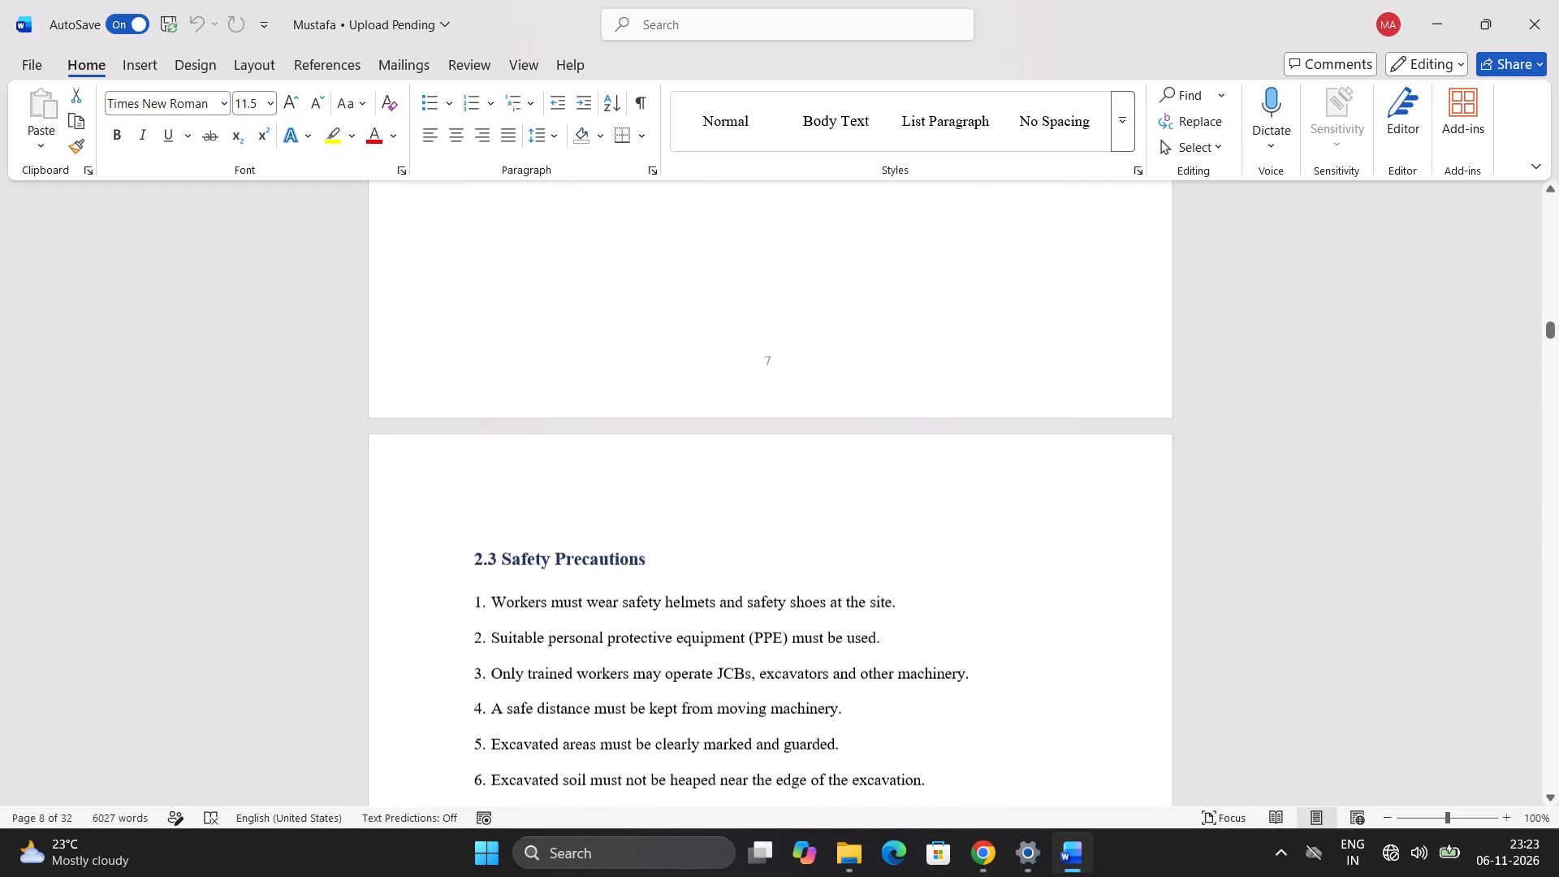
scroll(847, 644, "up", 9)
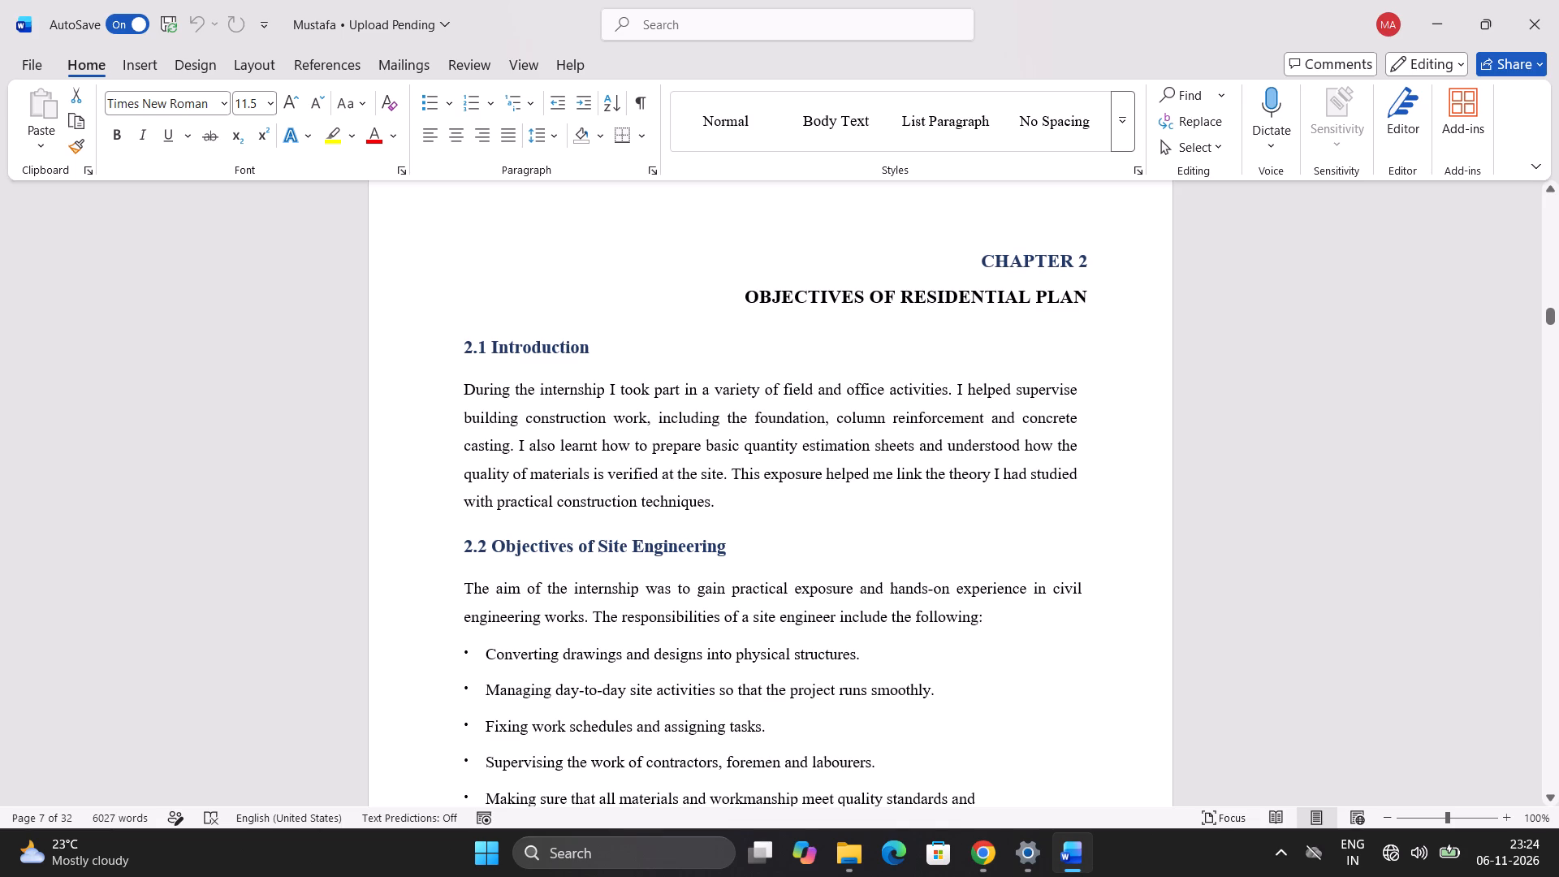
Review the layout and page breaks from Chapter 2 through the floor plan pages to the start of Chapter 3.
scroll(845, 624, "down", 2)
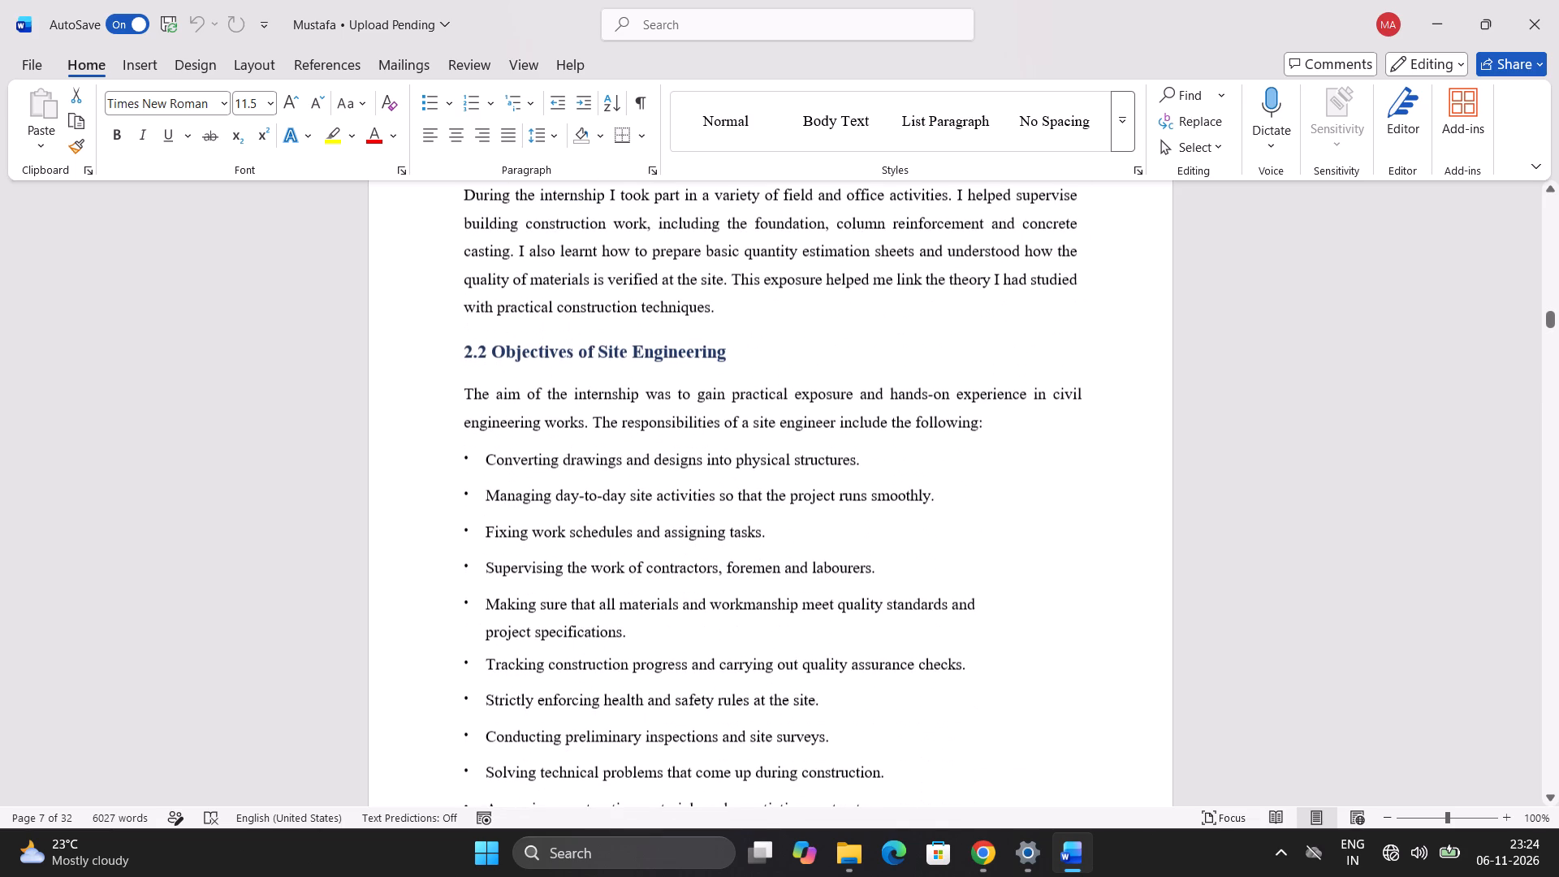
scroll(845, 624, "down", 6)
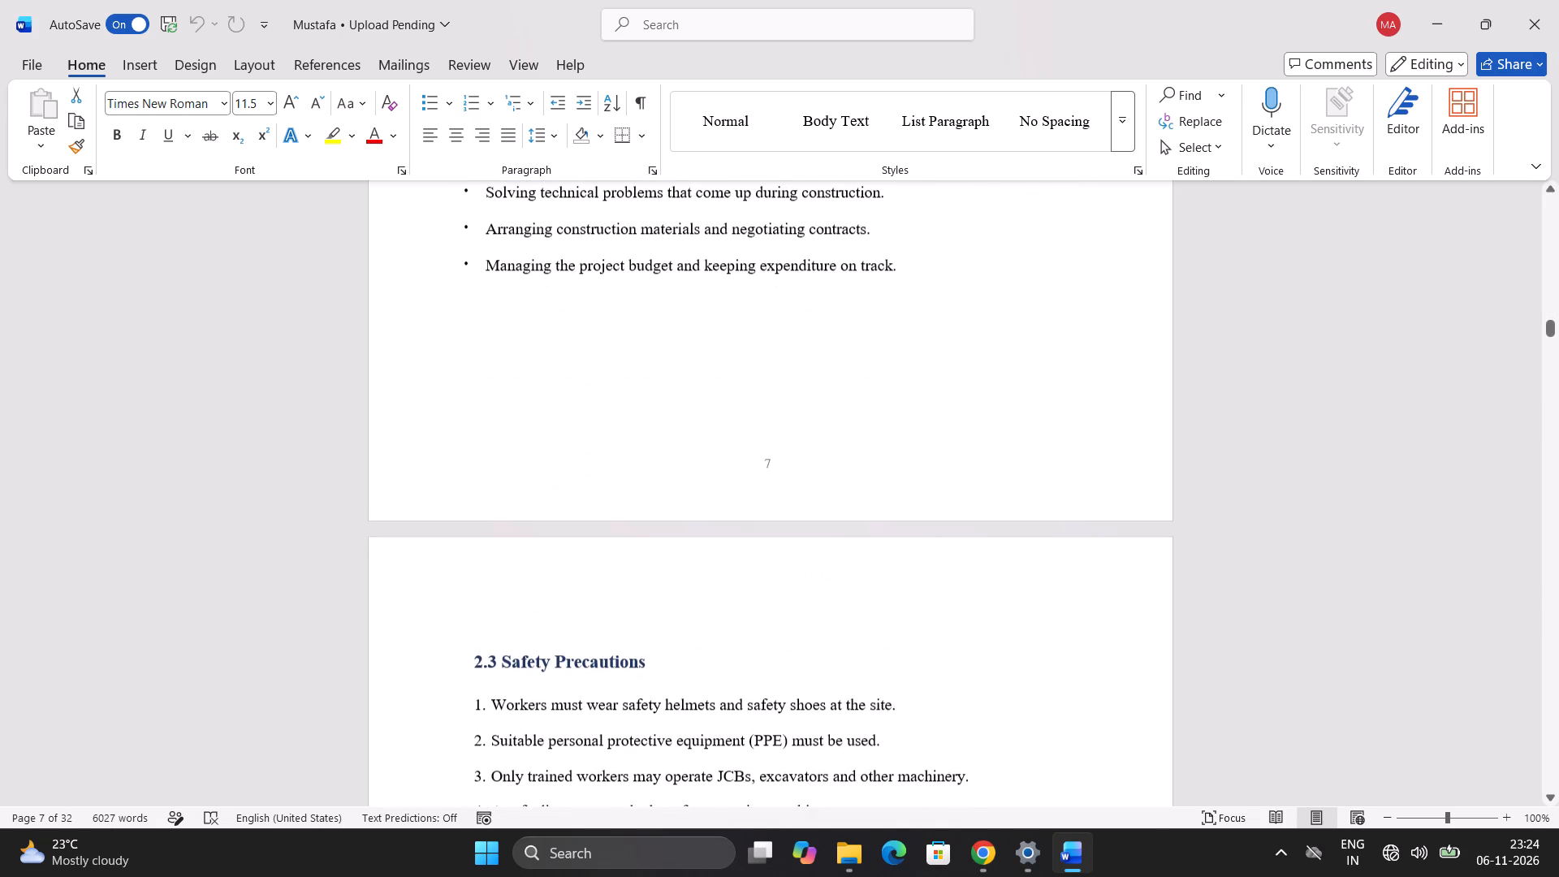
scroll(845, 613, "down", 4)
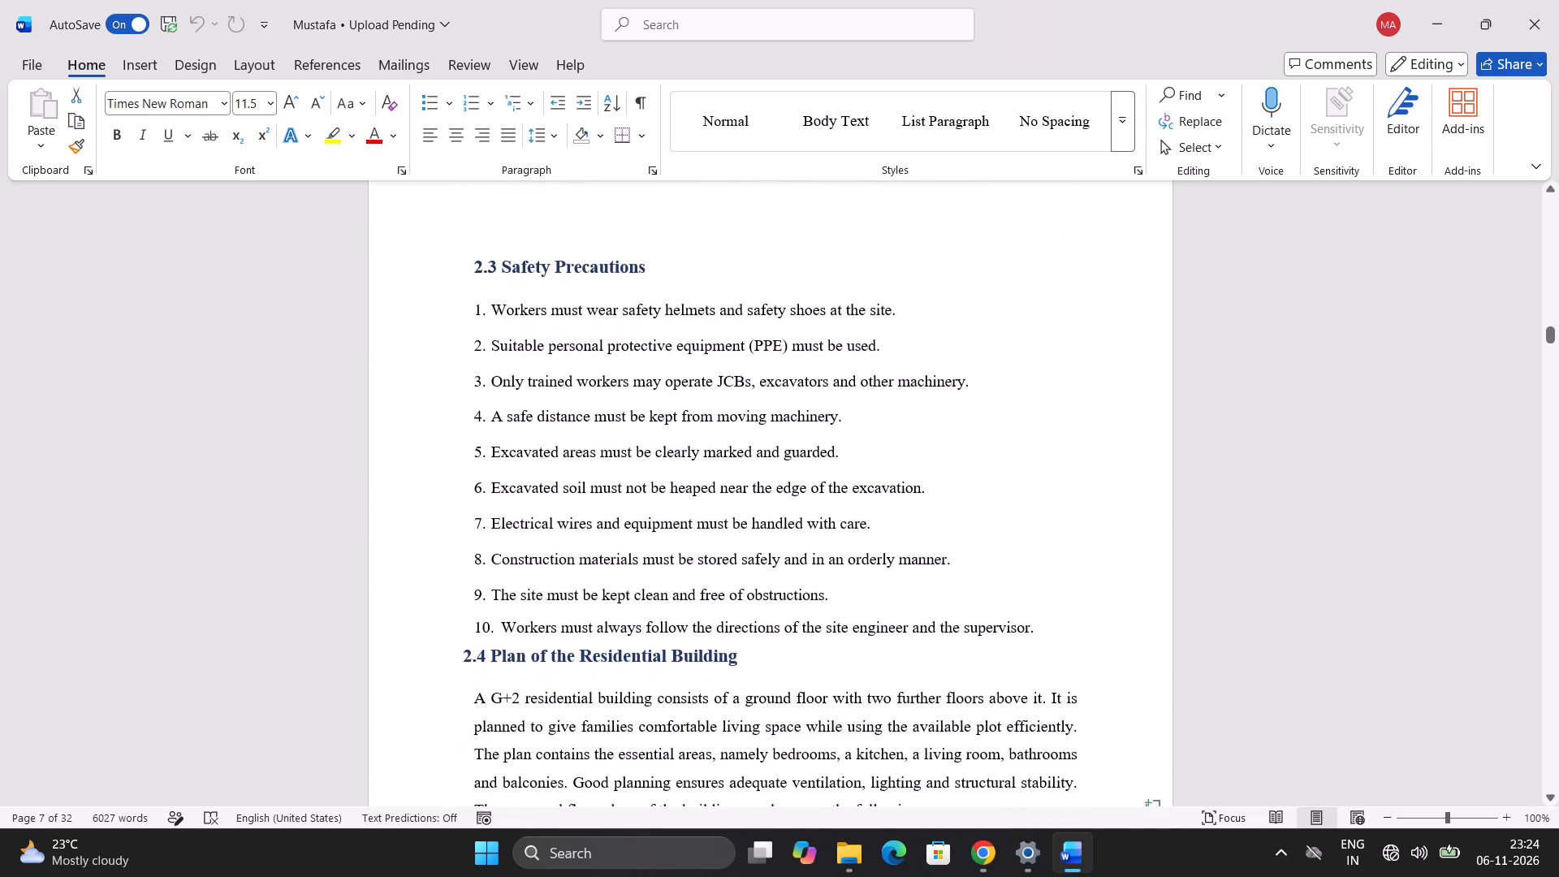
scroll(844, 608, "down", 3)
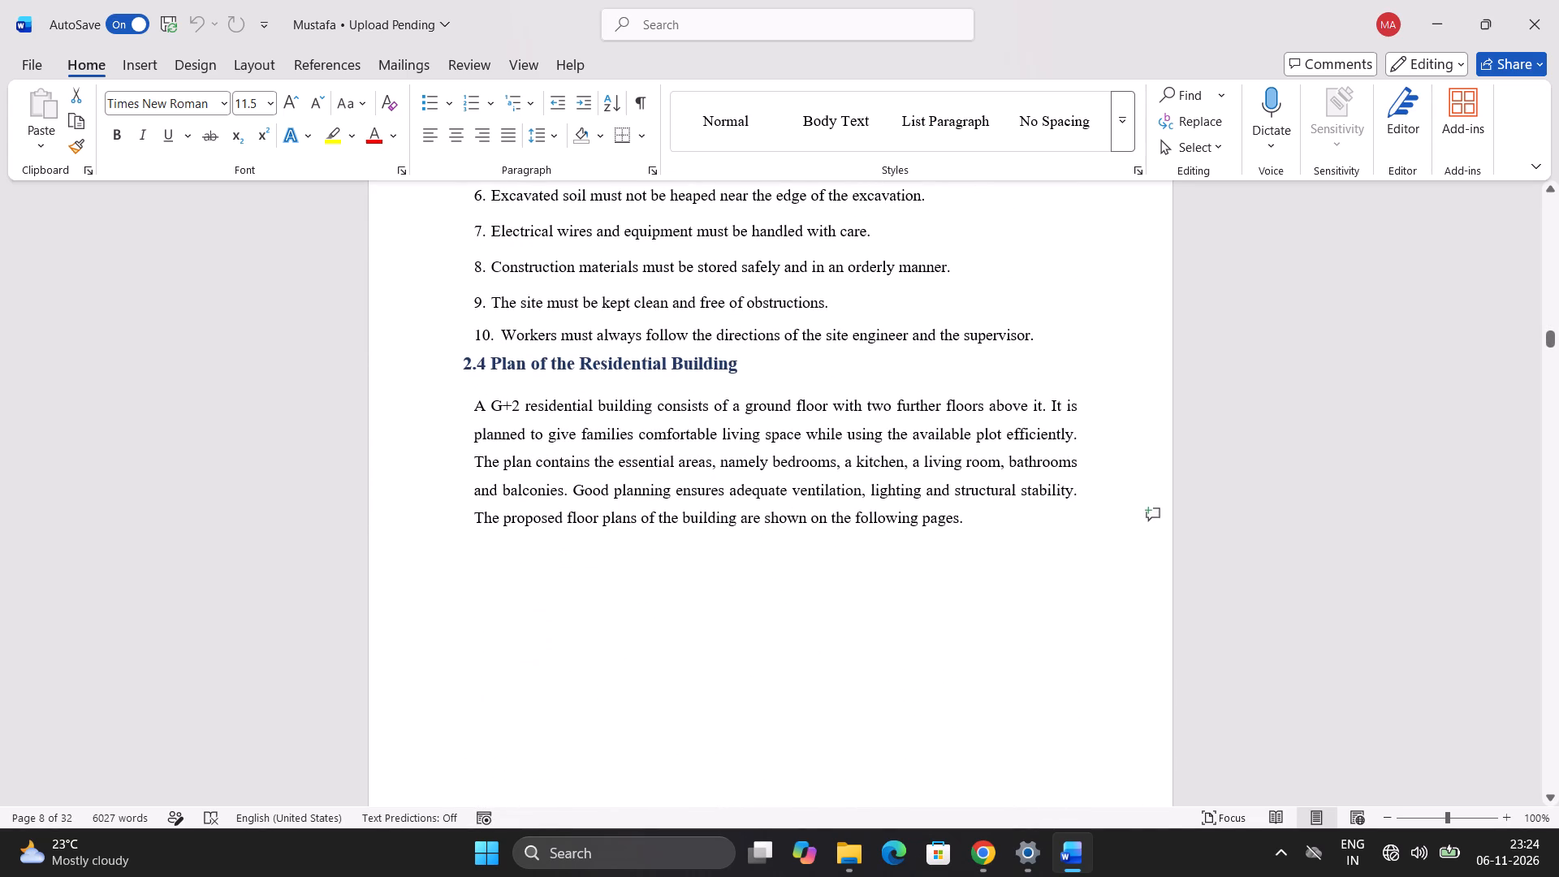
scroll(844, 608, "down", 8)
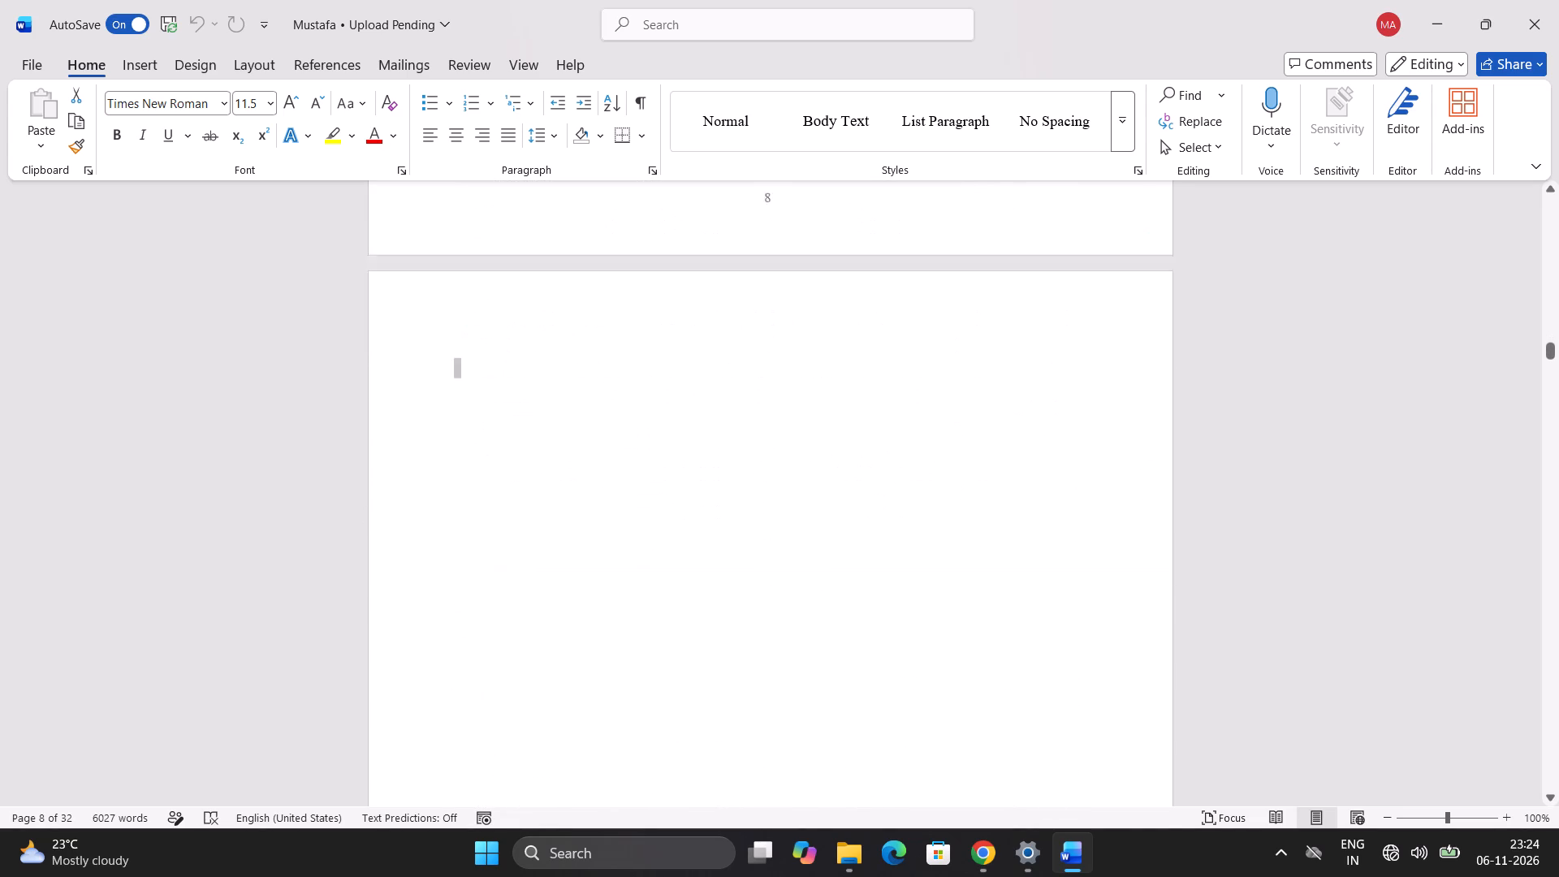
scroll(844, 608, "down", 13)
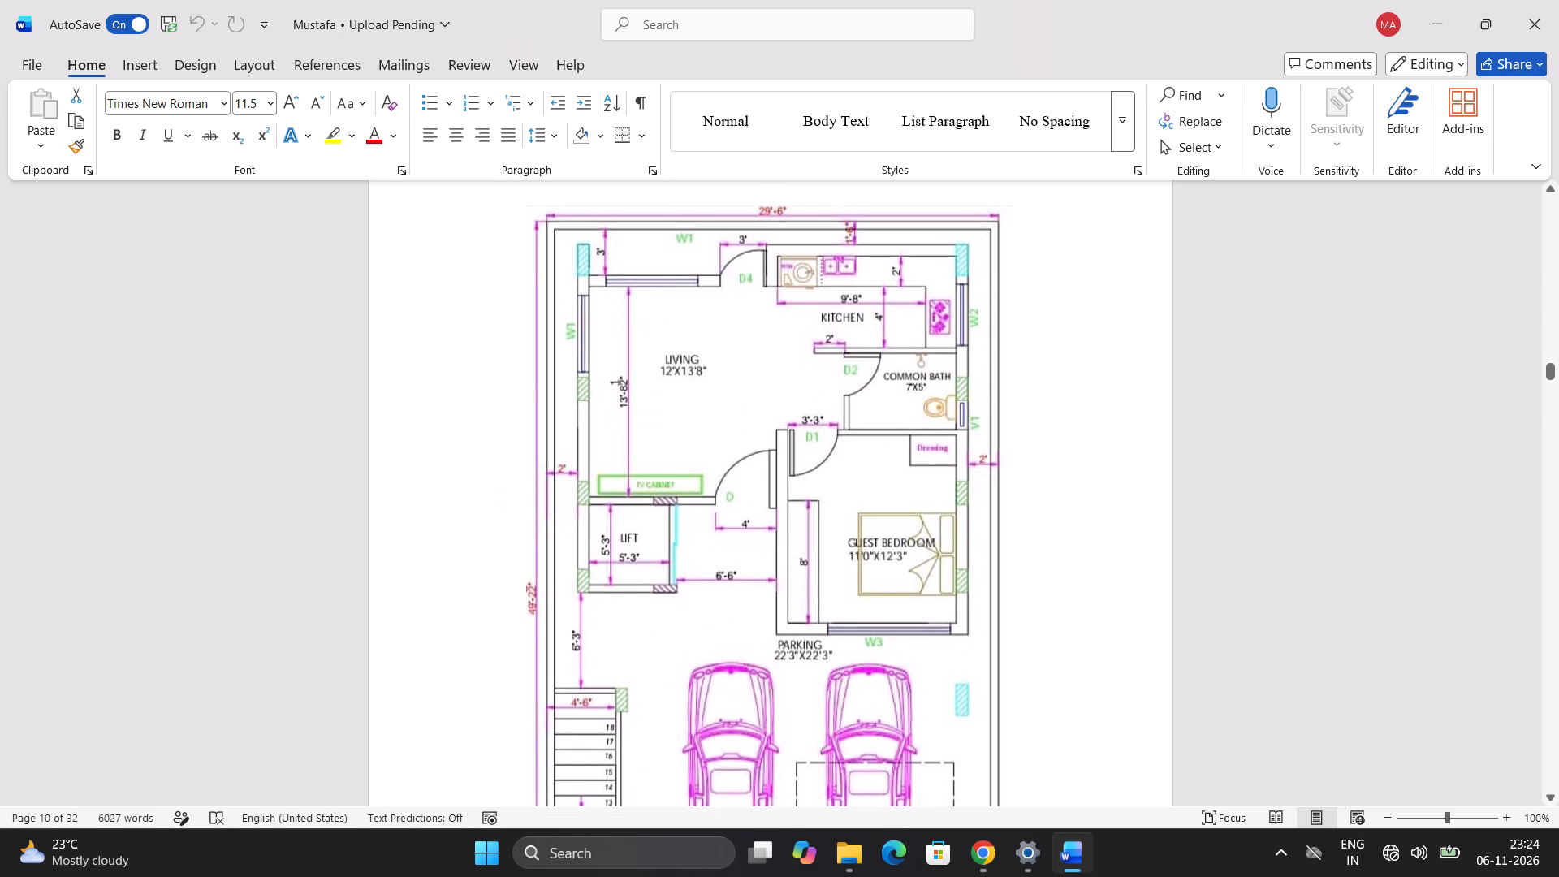
scroll(844, 616, "down", 8)
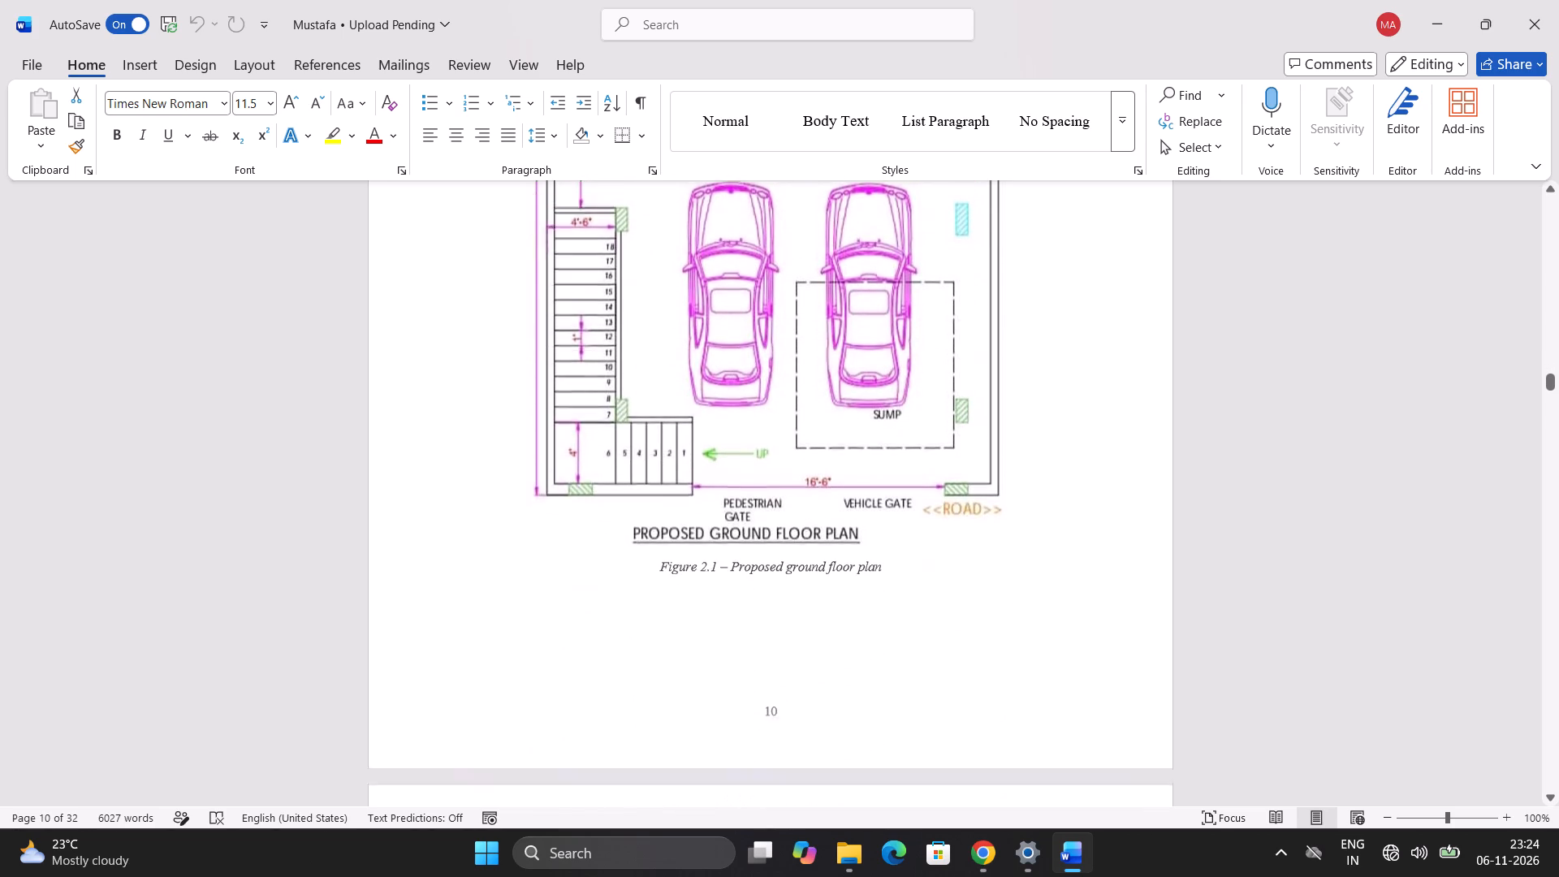
scroll(866, 613, "down", 12)
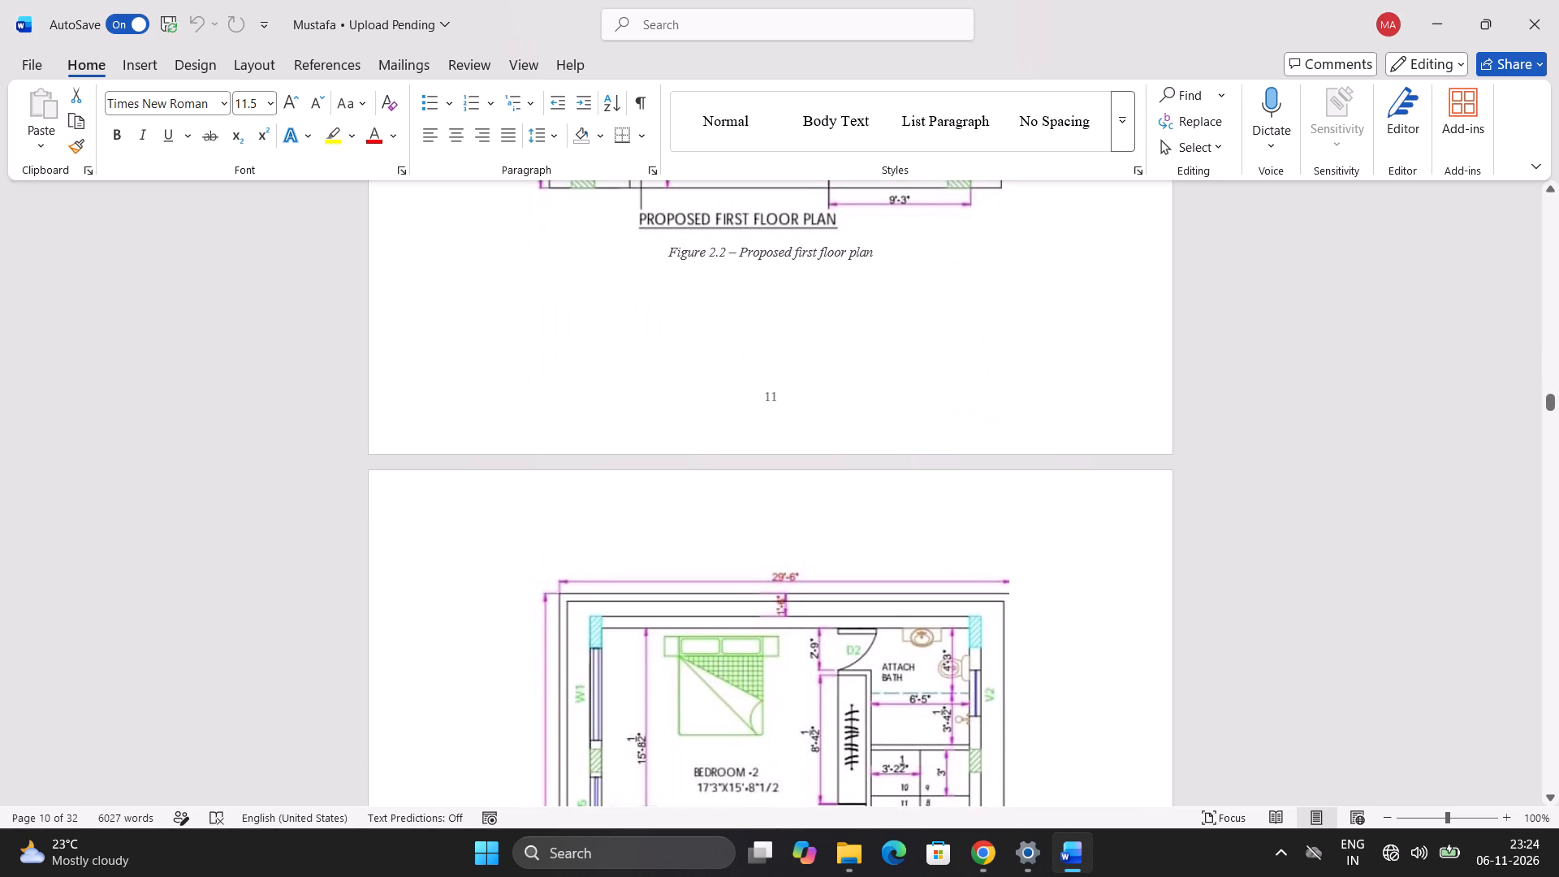
scroll(866, 613, "down", 10)
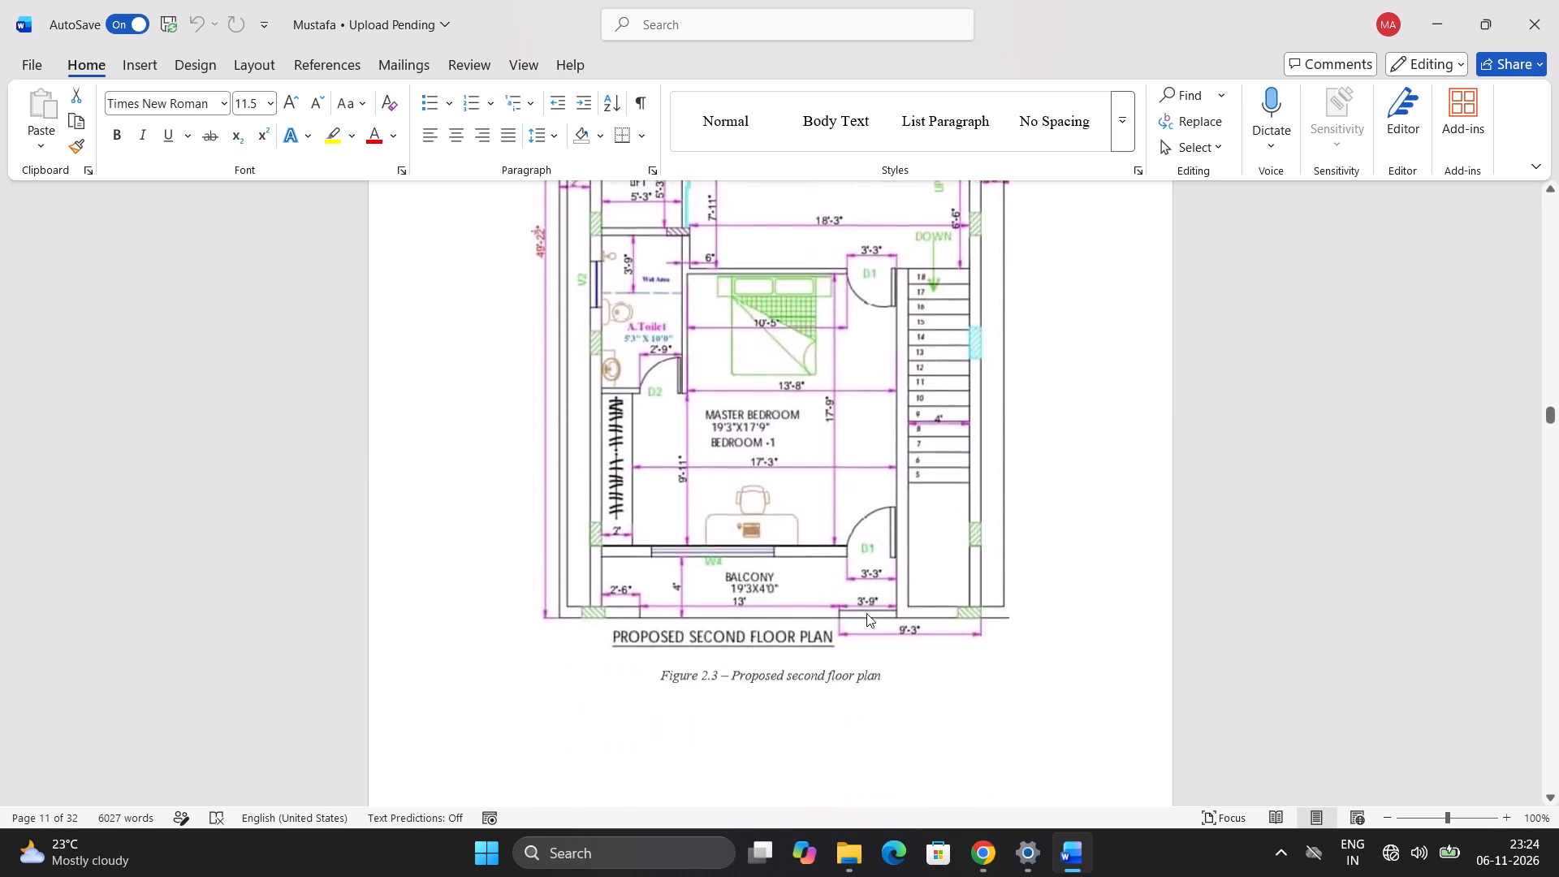
scroll(866, 613, "down", 3)
scroll(866, 613, "up", 3)
scroll(866, 613, "down", 14)
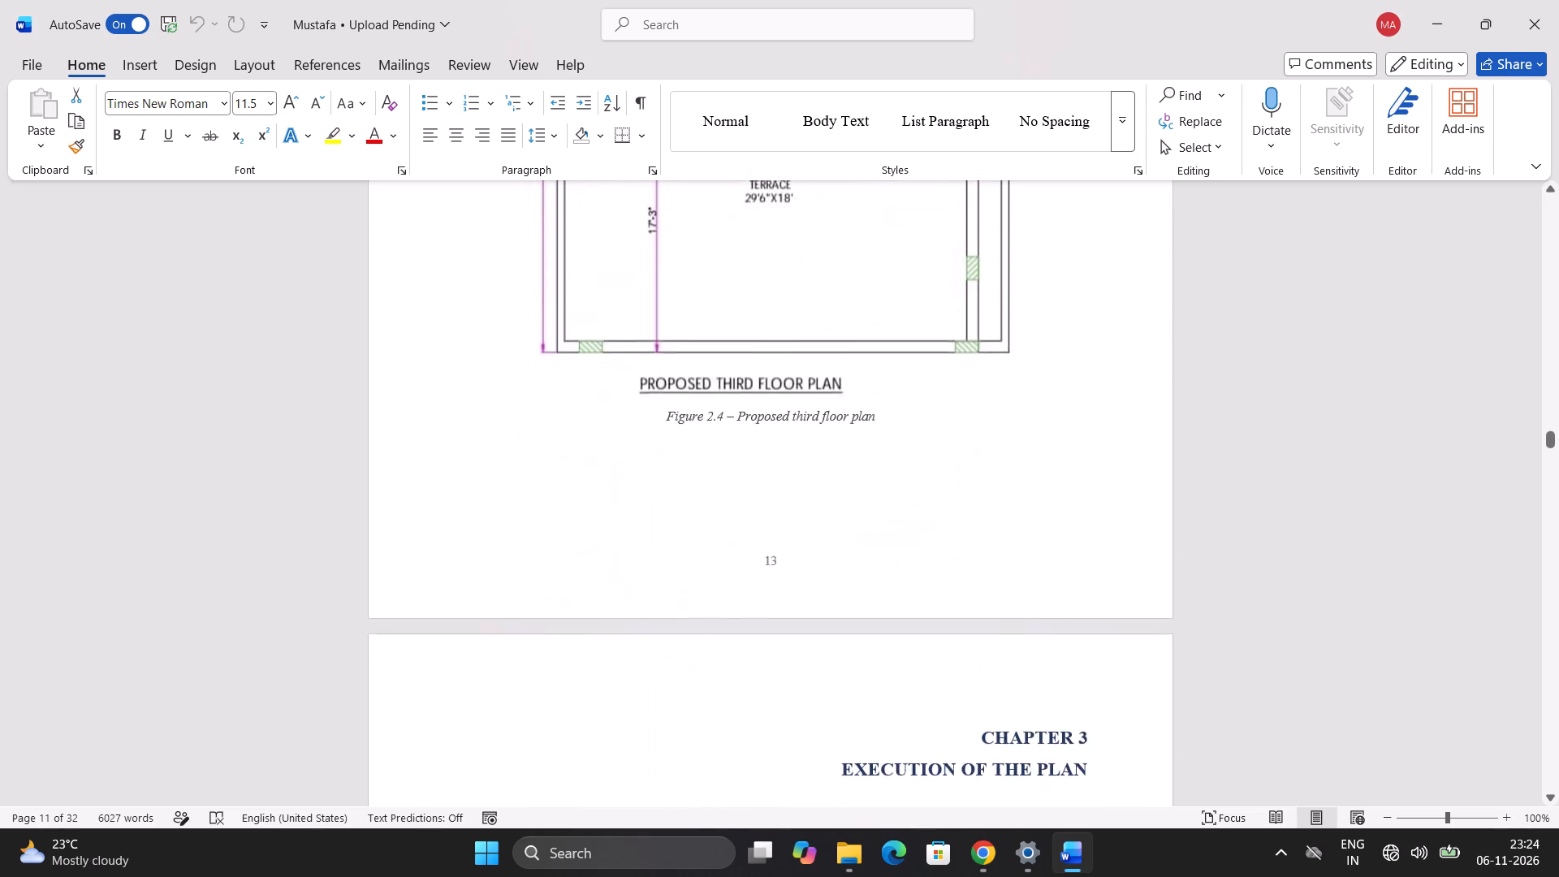
scroll(866, 613, "down", 4)
scroll(866, 613, "up", 1)
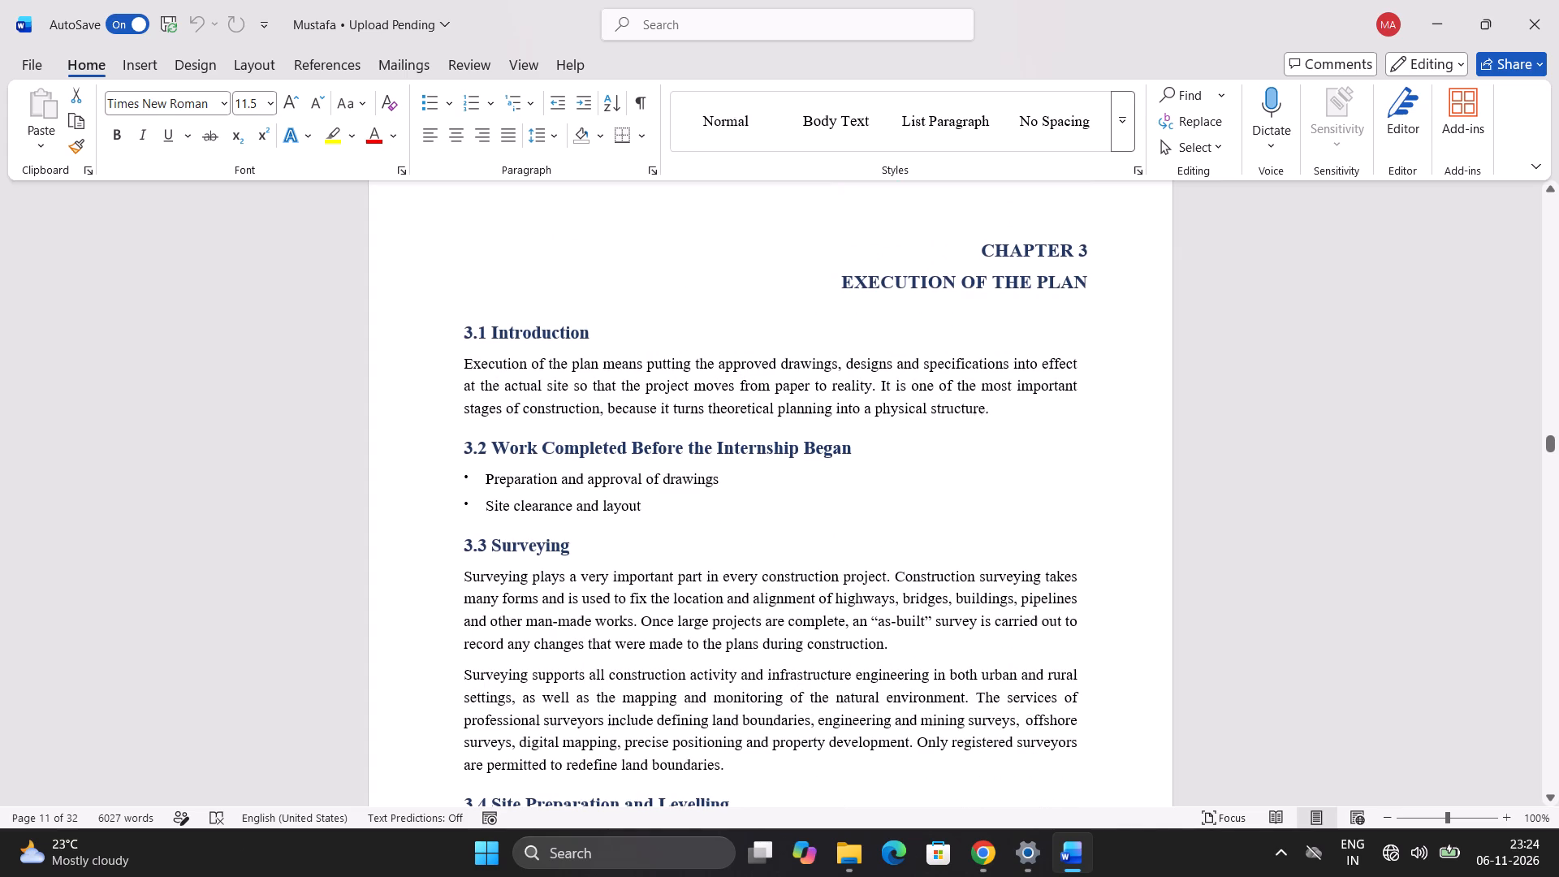
scroll(644, 472, "up", 3)
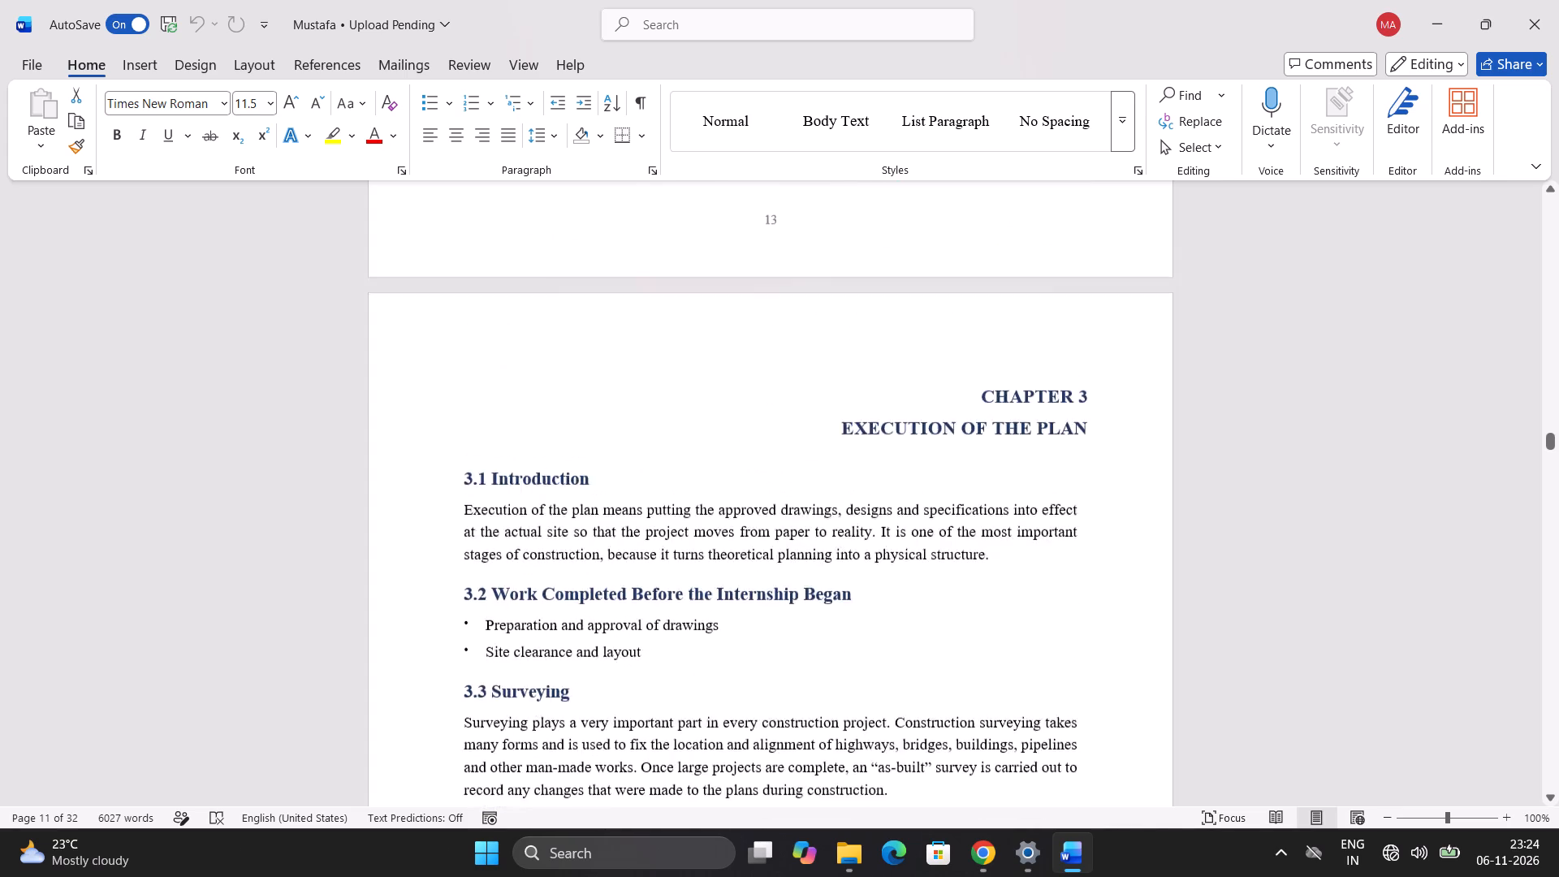
Review the floor plan pages before Chapter 3, checking the captions and spacing of Figures 2.2 to 2.4.
scroll(644, 472, "up", 1)
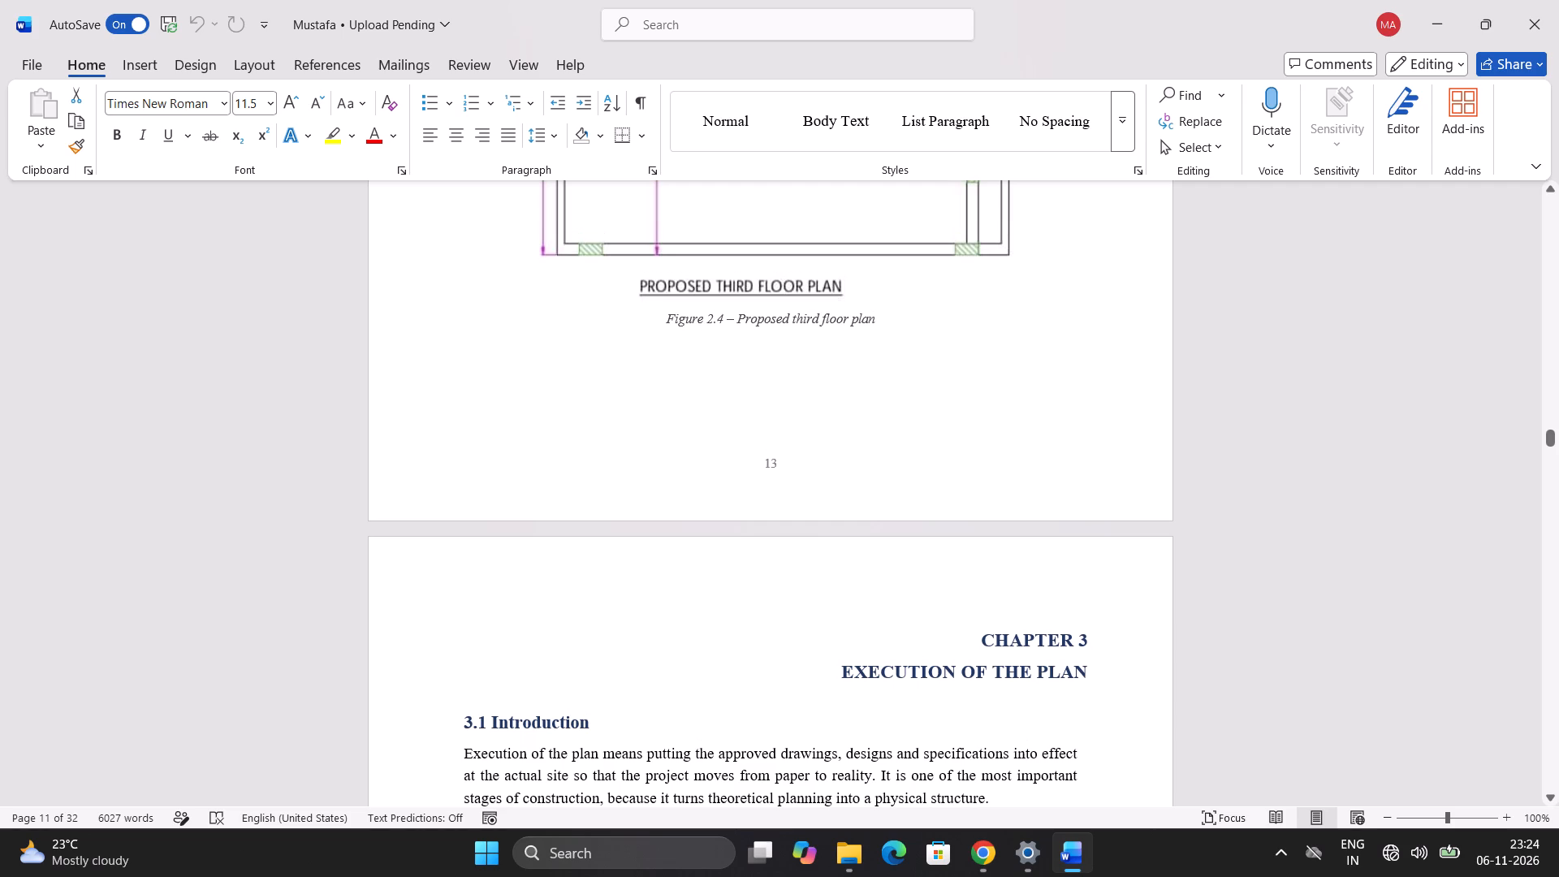
scroll(761, 347, "up", 12)
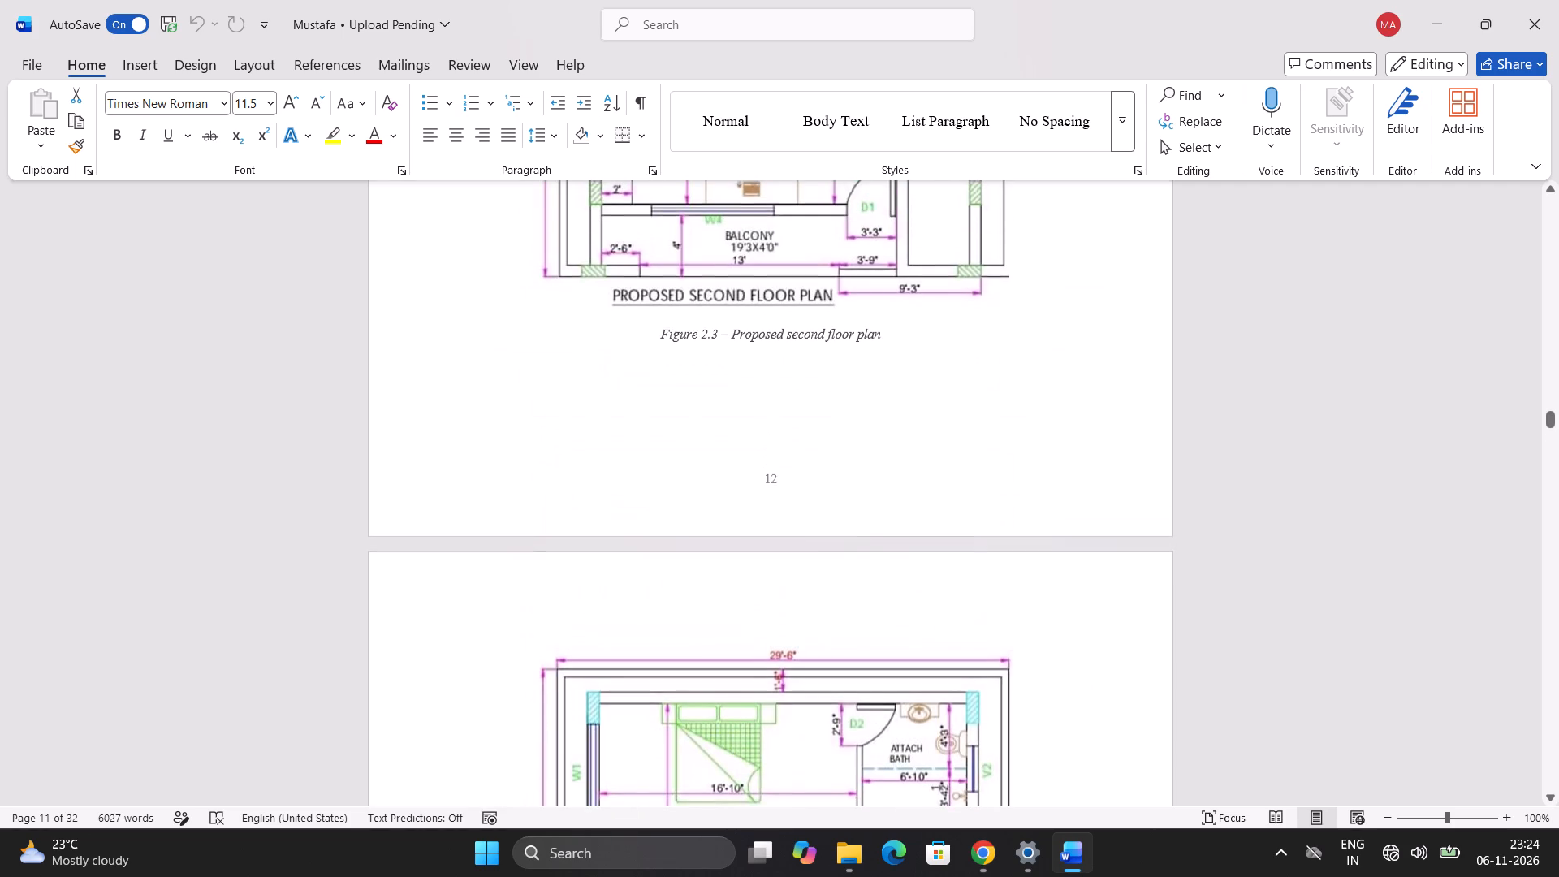
scroll(758, 350, "up", 12)
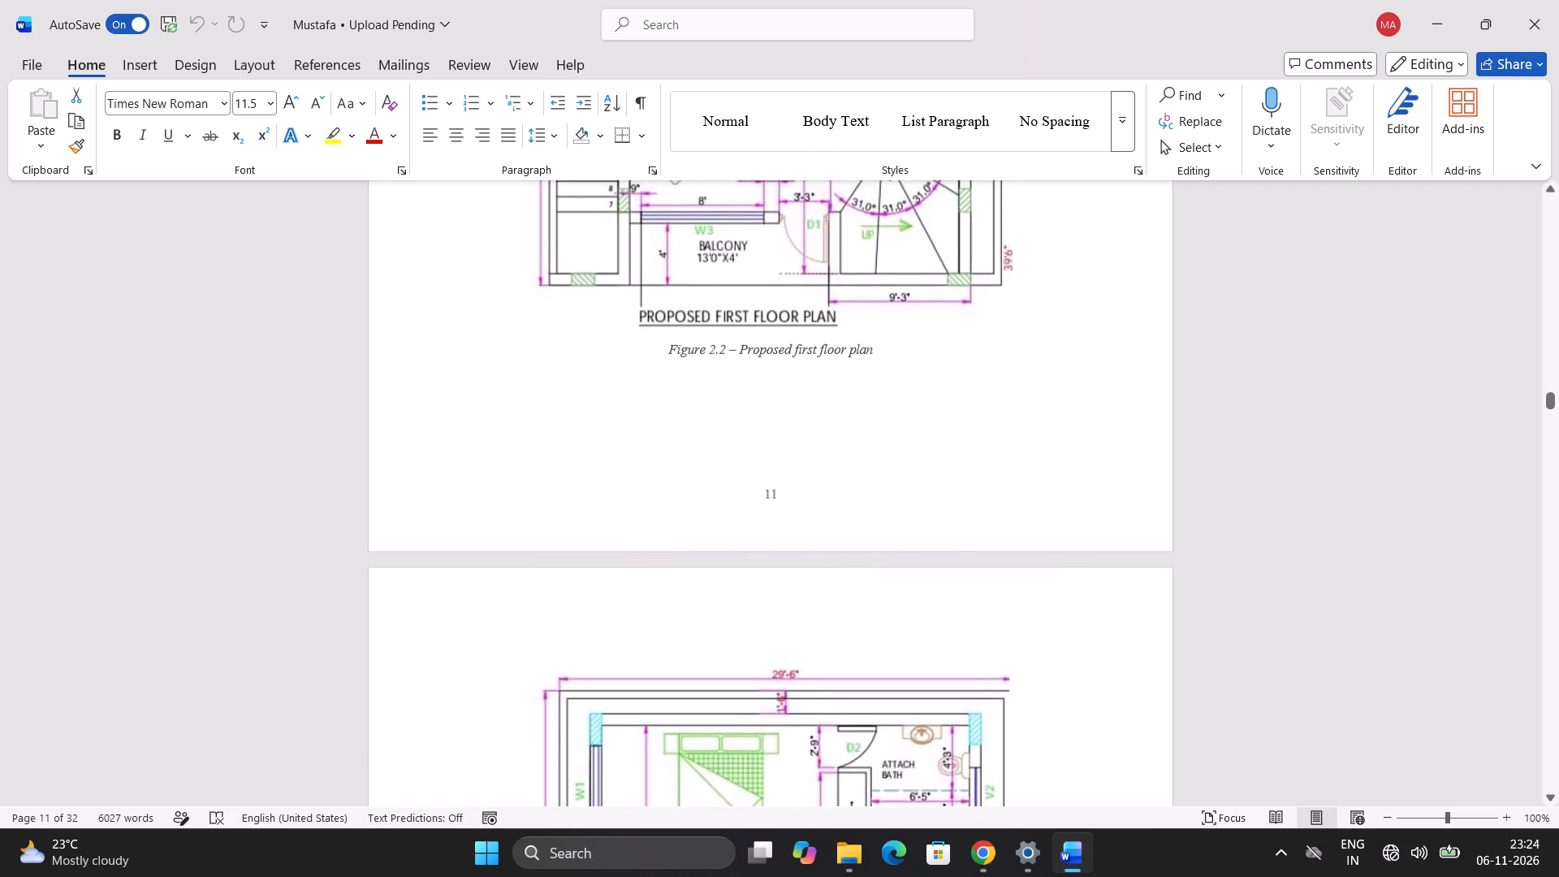
scroll(755, 377, "down", 9)
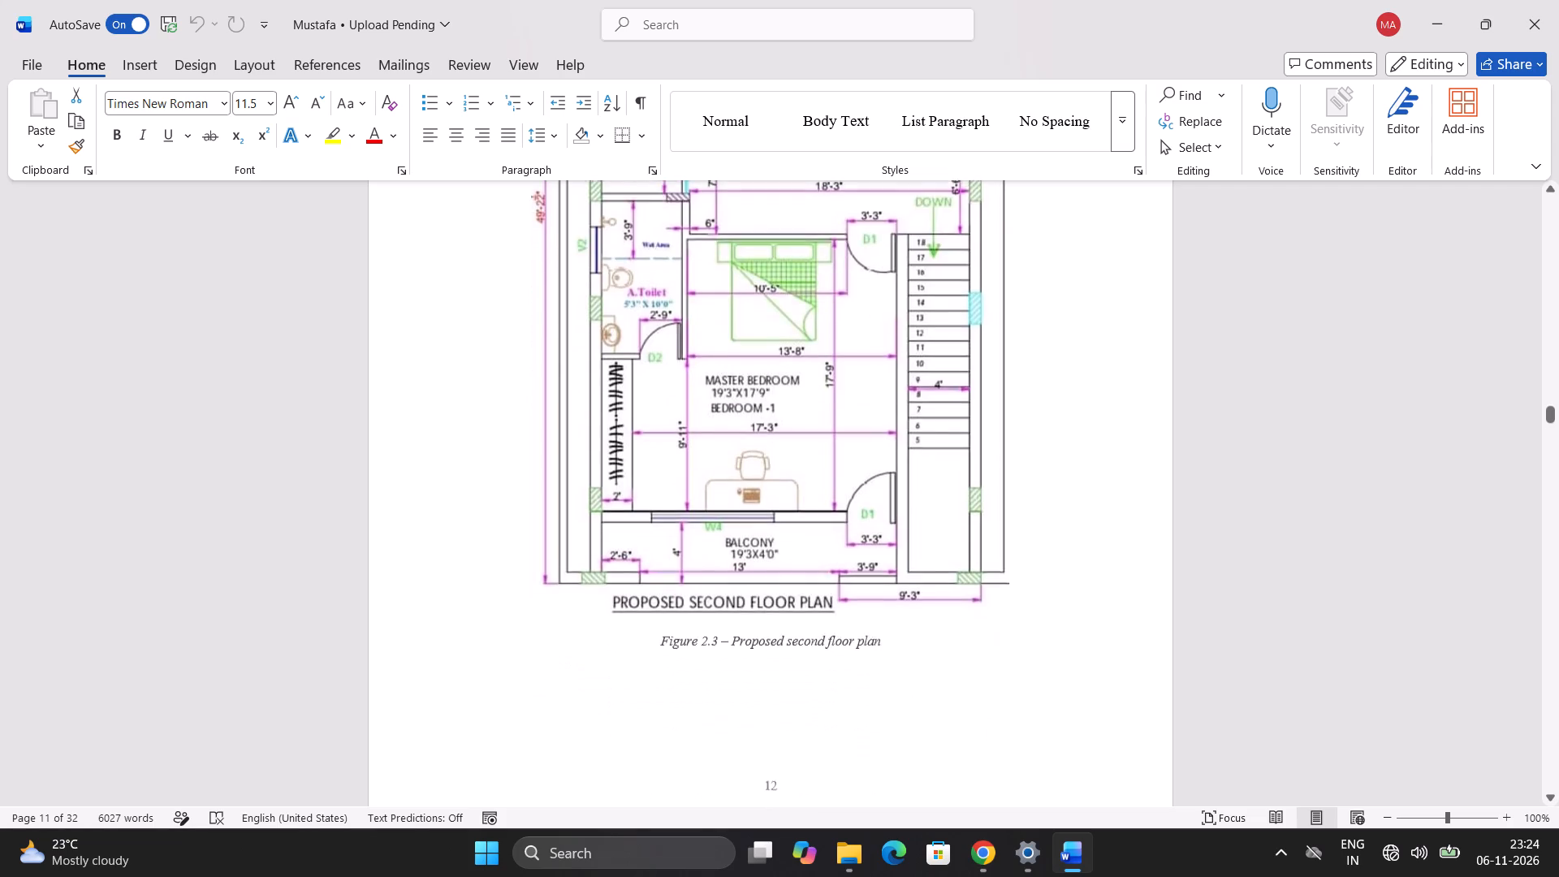
scroll(749, 400, "down", 4)
scroll(739, 443, "up", 2)
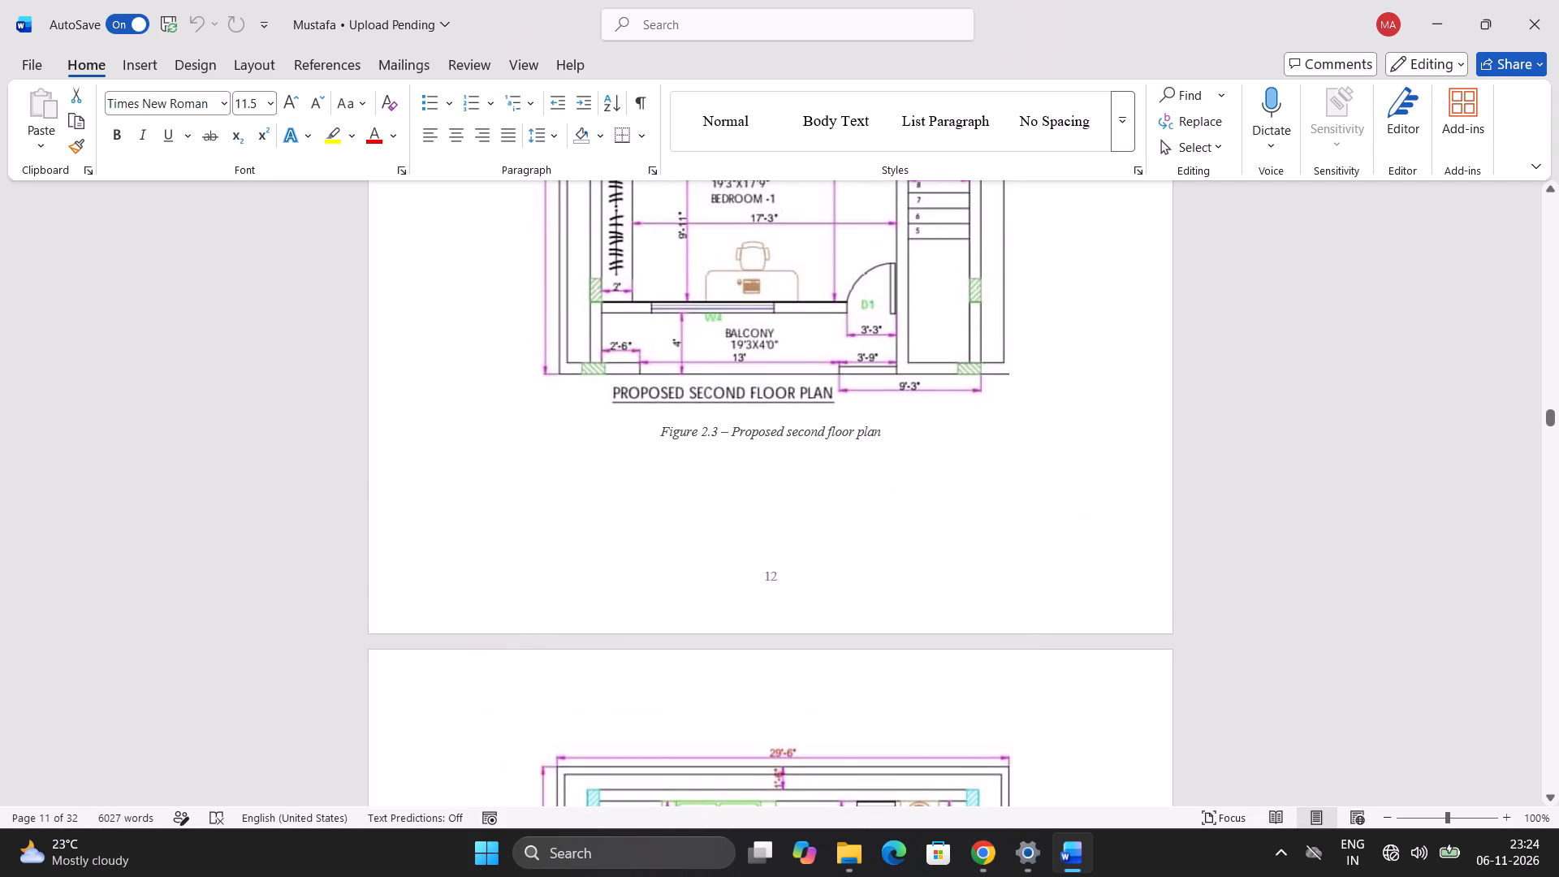
scroll(950, 549, "down", 3)
scroll(950, 549, "up", 2)
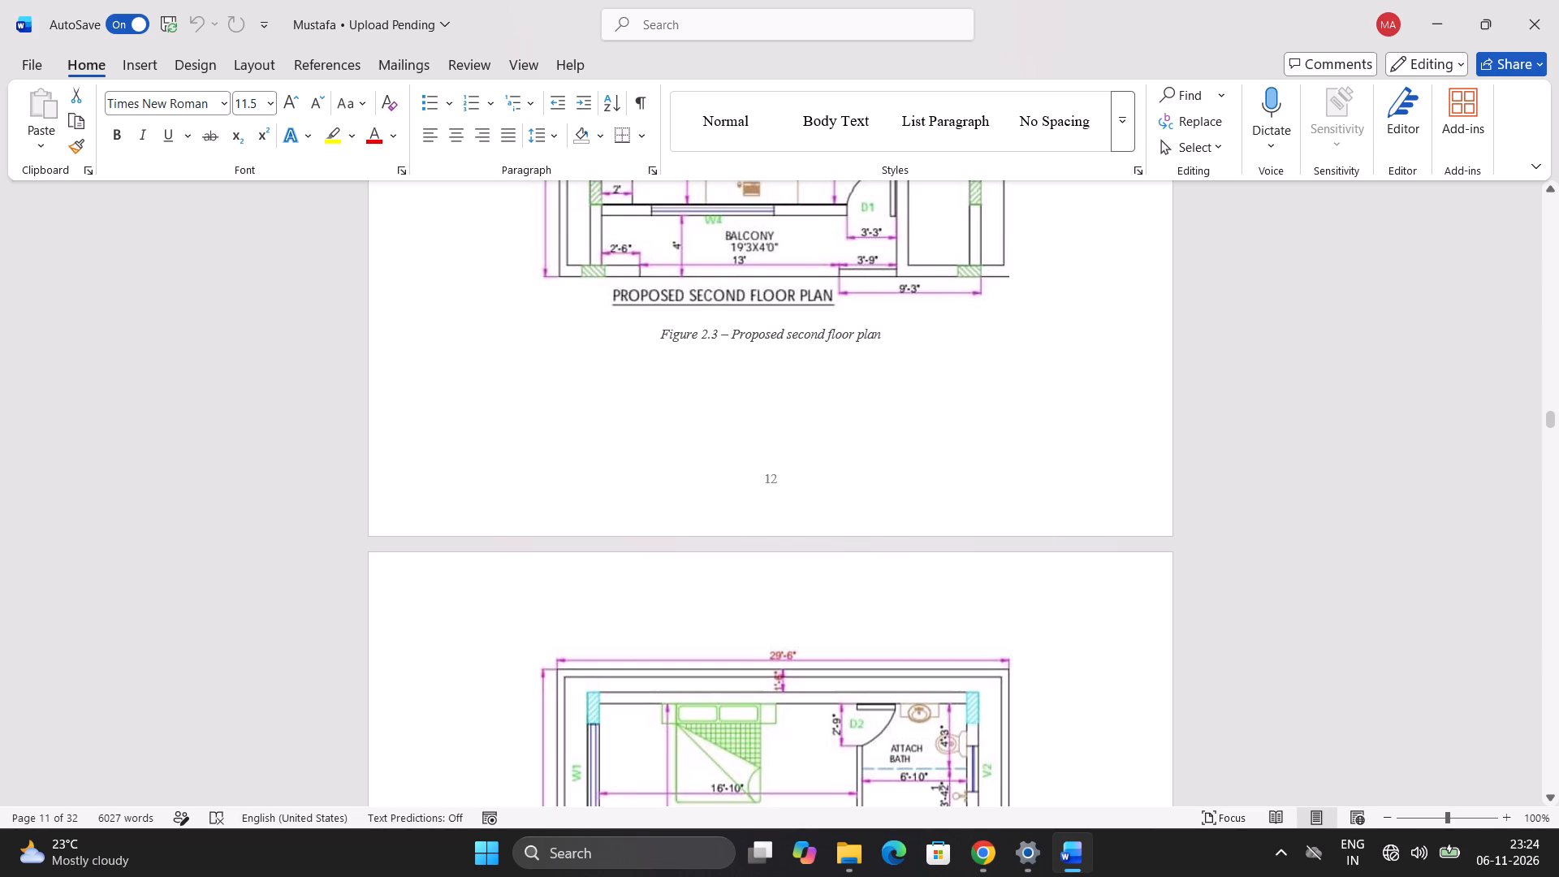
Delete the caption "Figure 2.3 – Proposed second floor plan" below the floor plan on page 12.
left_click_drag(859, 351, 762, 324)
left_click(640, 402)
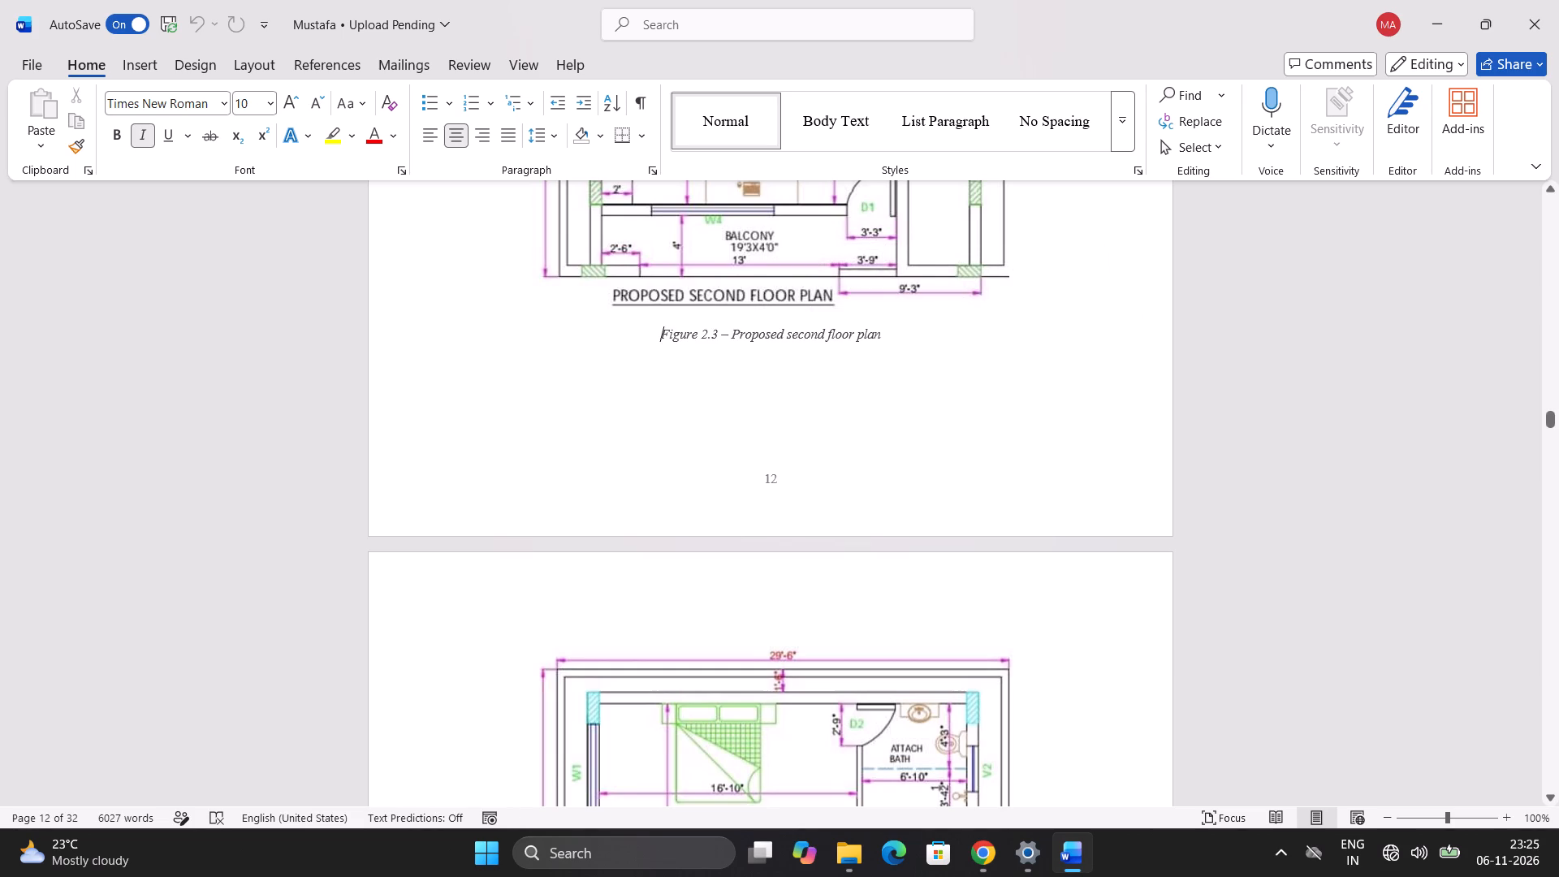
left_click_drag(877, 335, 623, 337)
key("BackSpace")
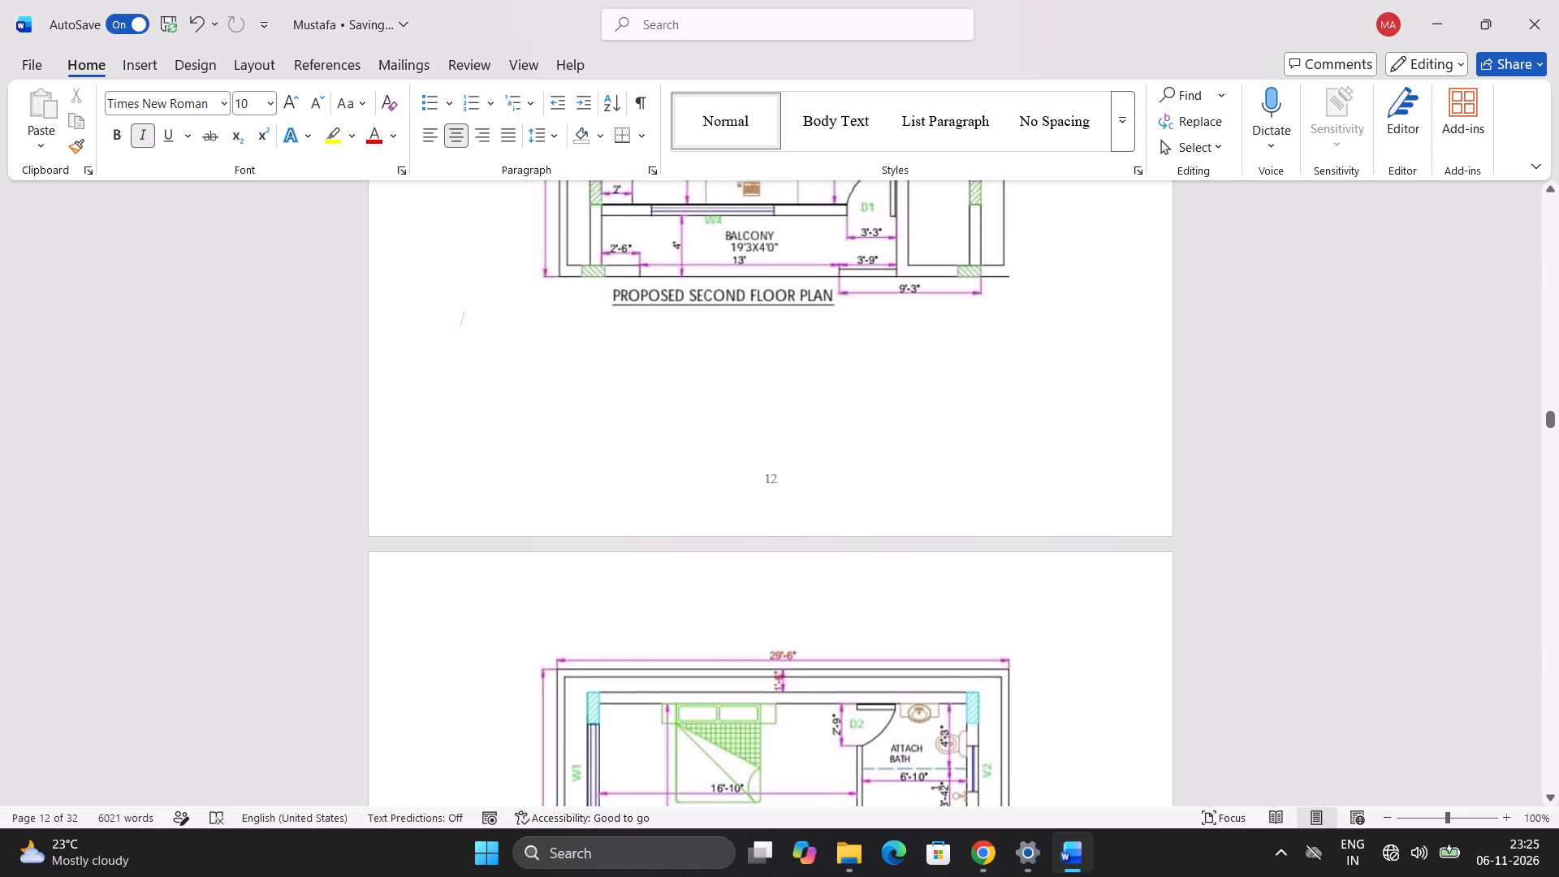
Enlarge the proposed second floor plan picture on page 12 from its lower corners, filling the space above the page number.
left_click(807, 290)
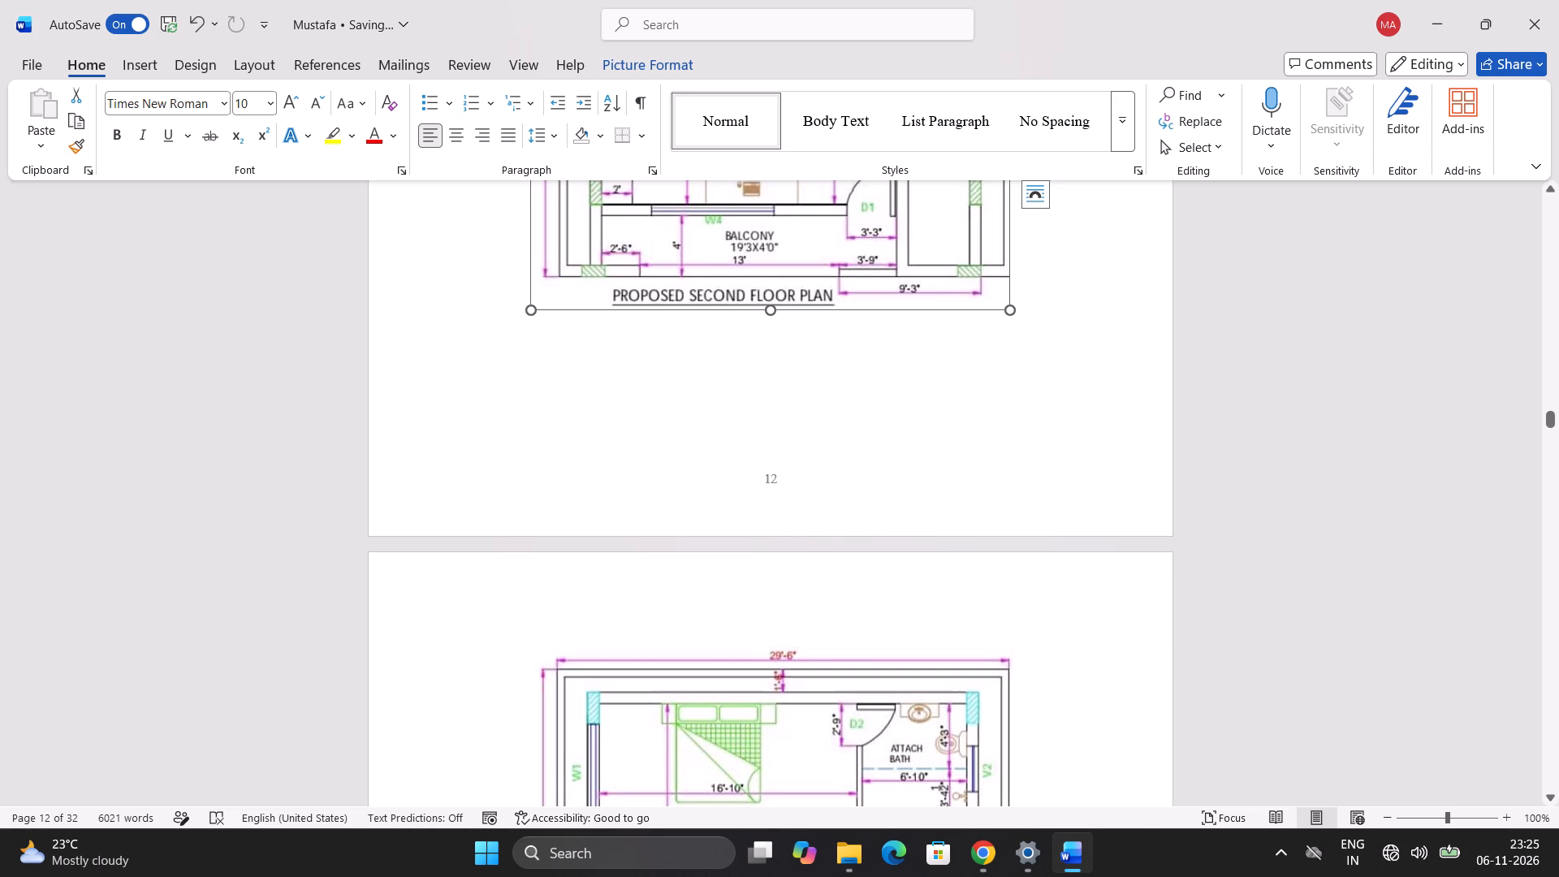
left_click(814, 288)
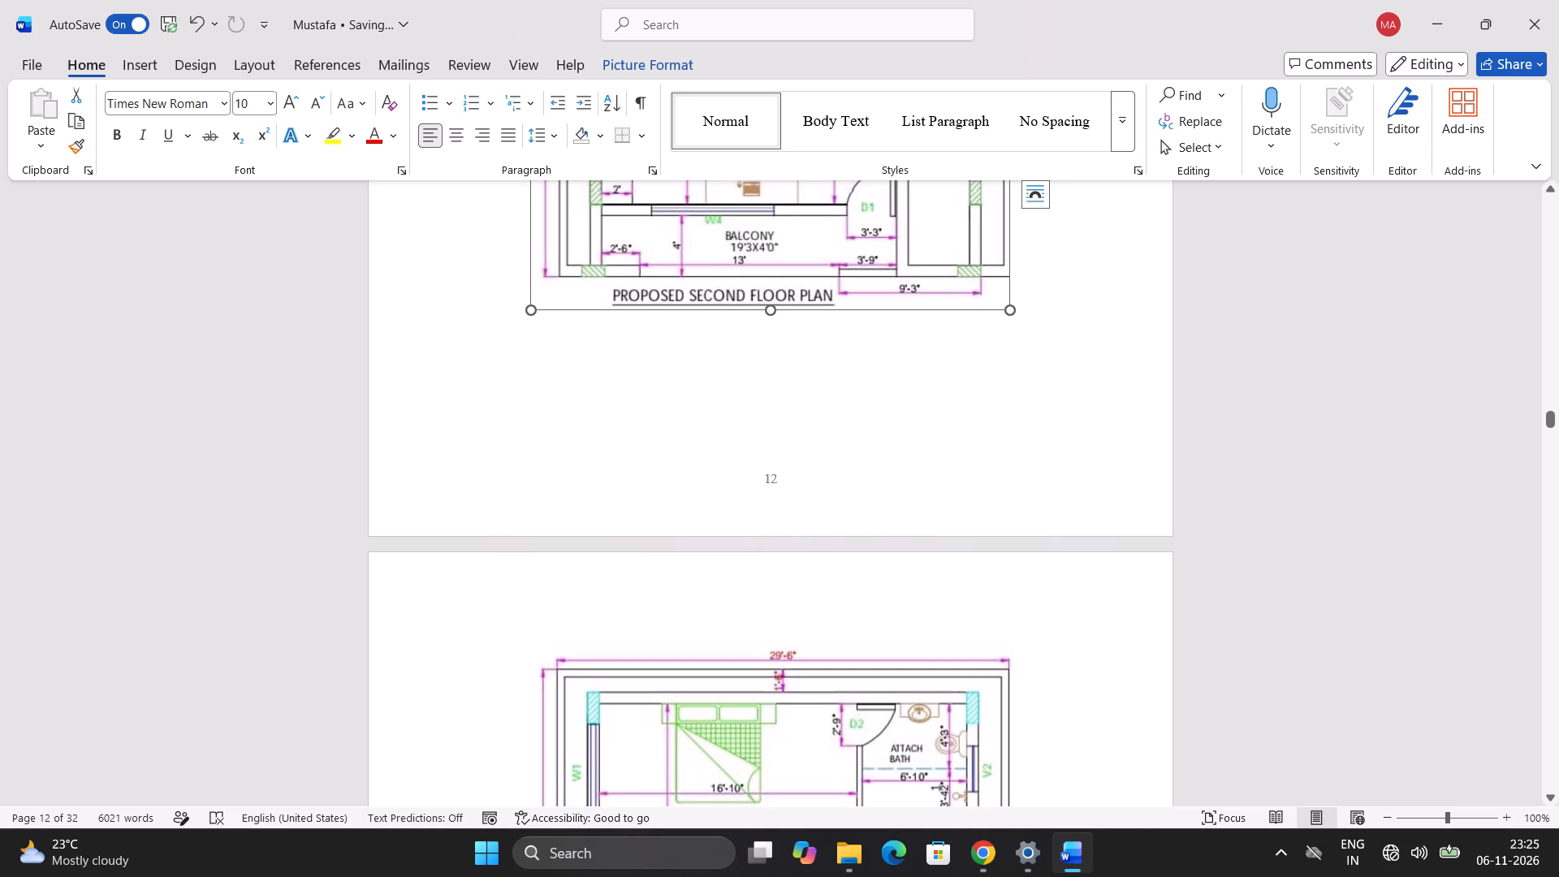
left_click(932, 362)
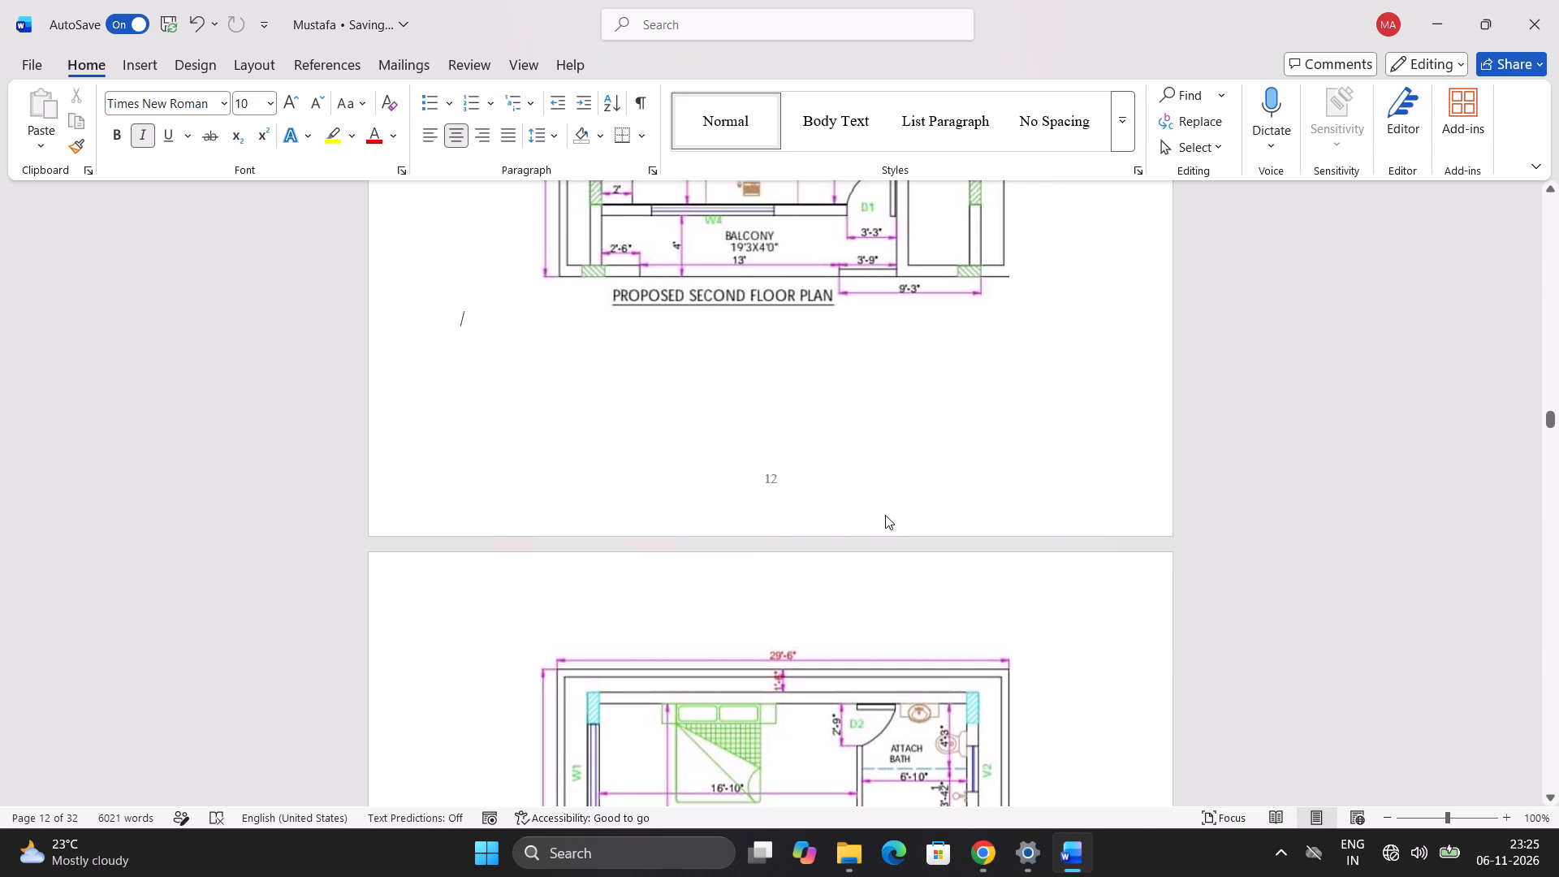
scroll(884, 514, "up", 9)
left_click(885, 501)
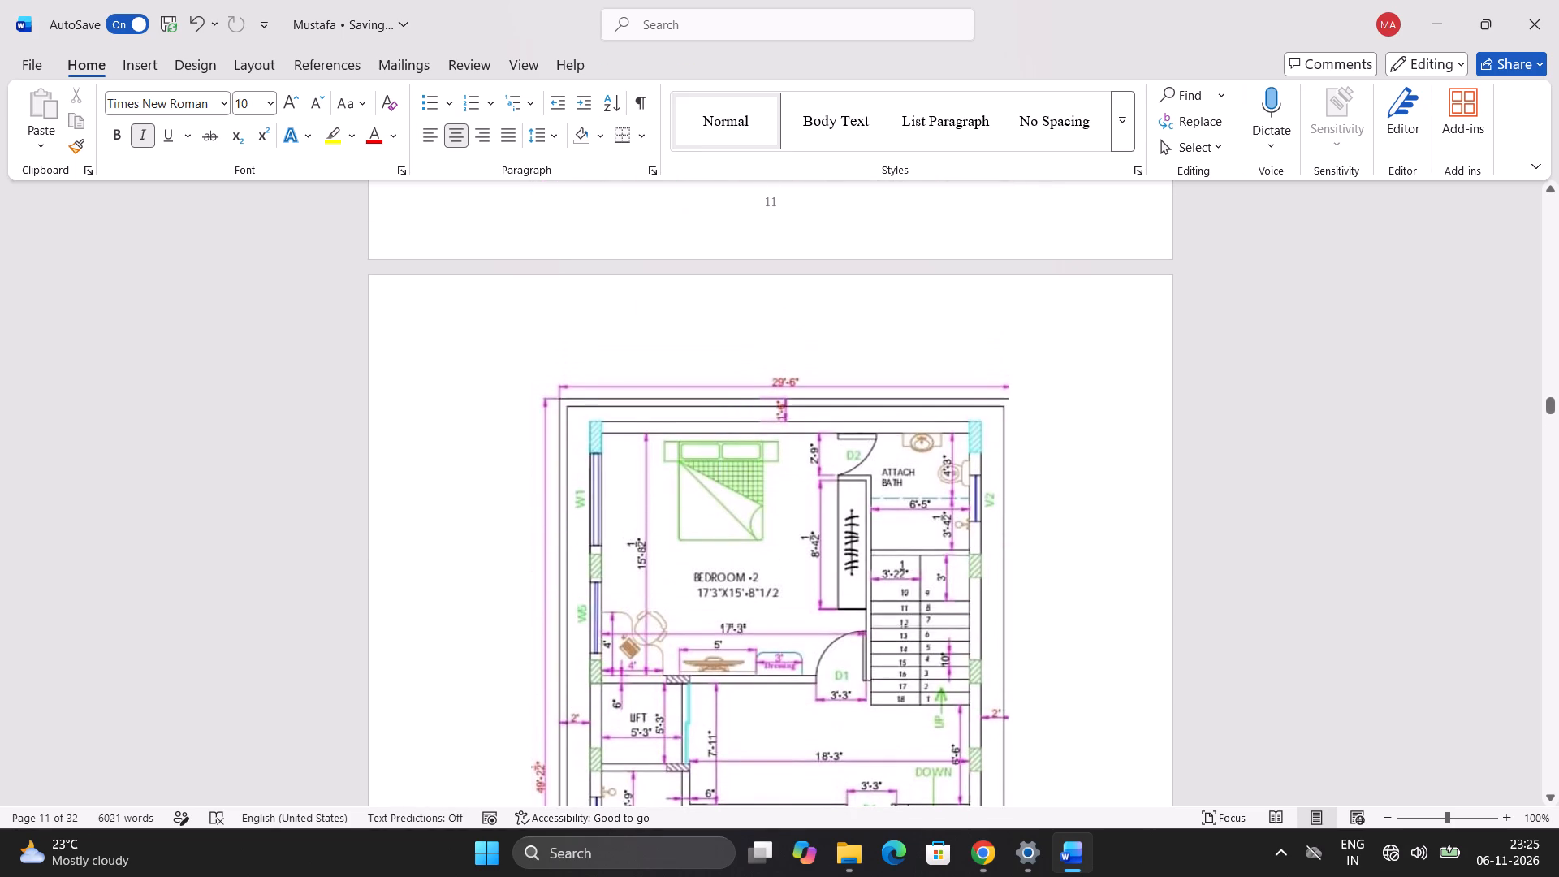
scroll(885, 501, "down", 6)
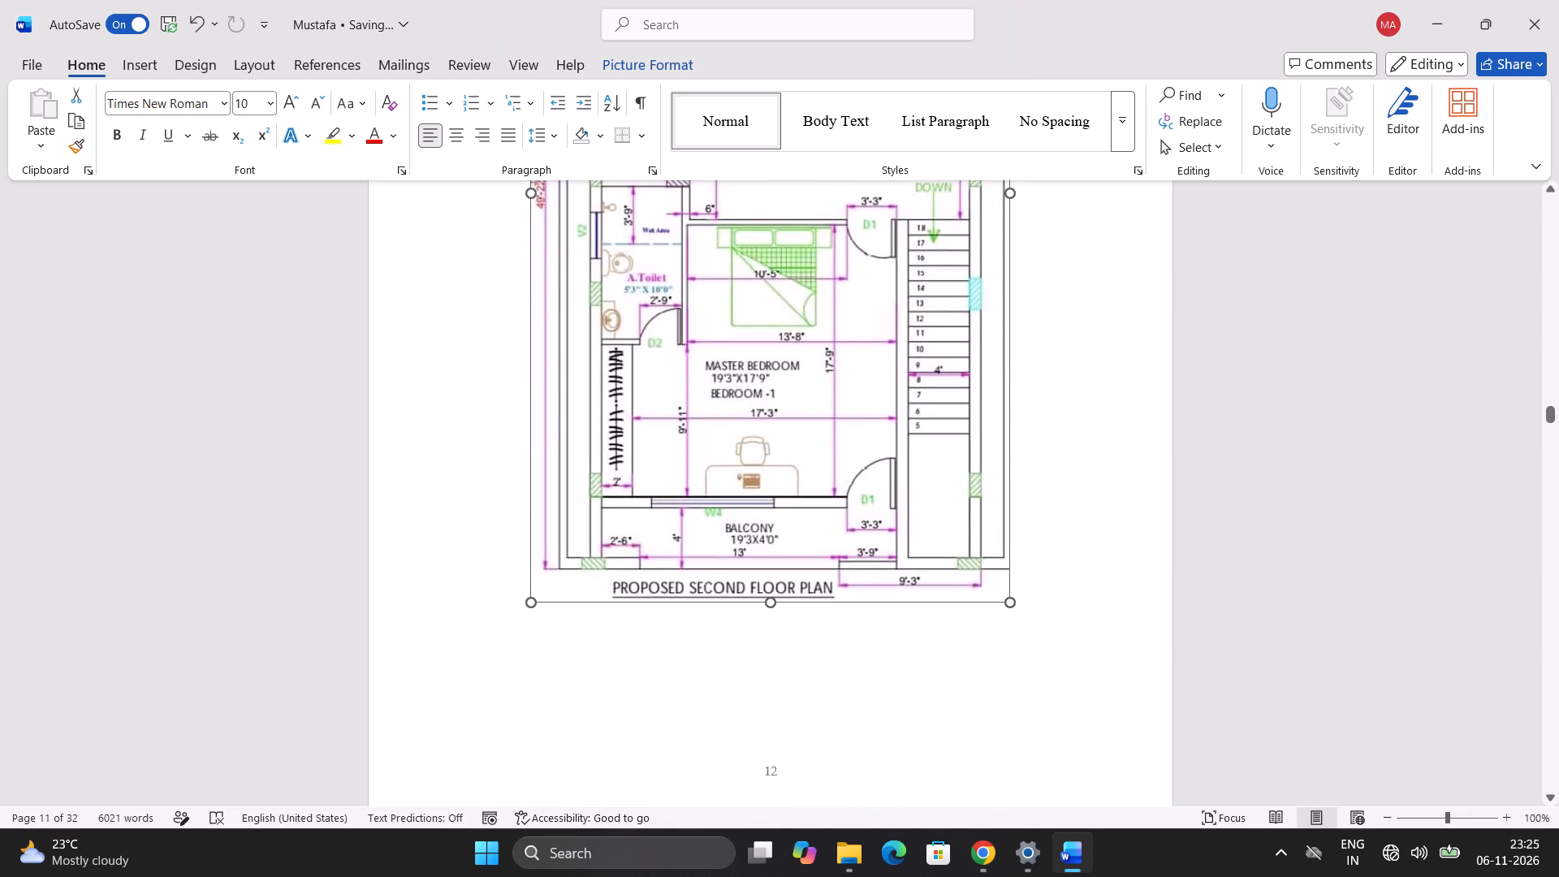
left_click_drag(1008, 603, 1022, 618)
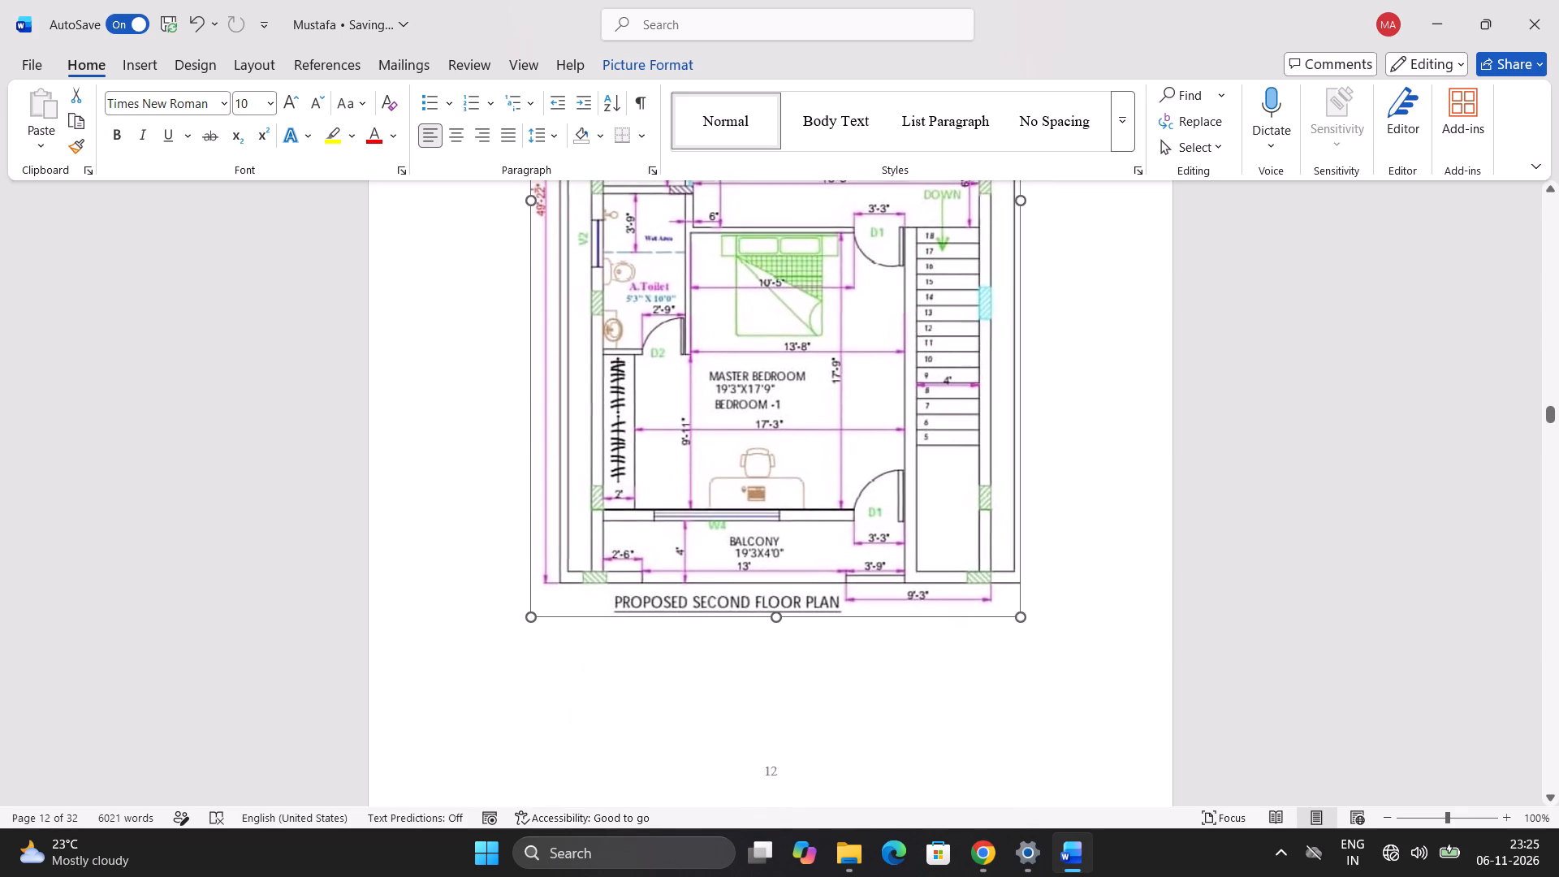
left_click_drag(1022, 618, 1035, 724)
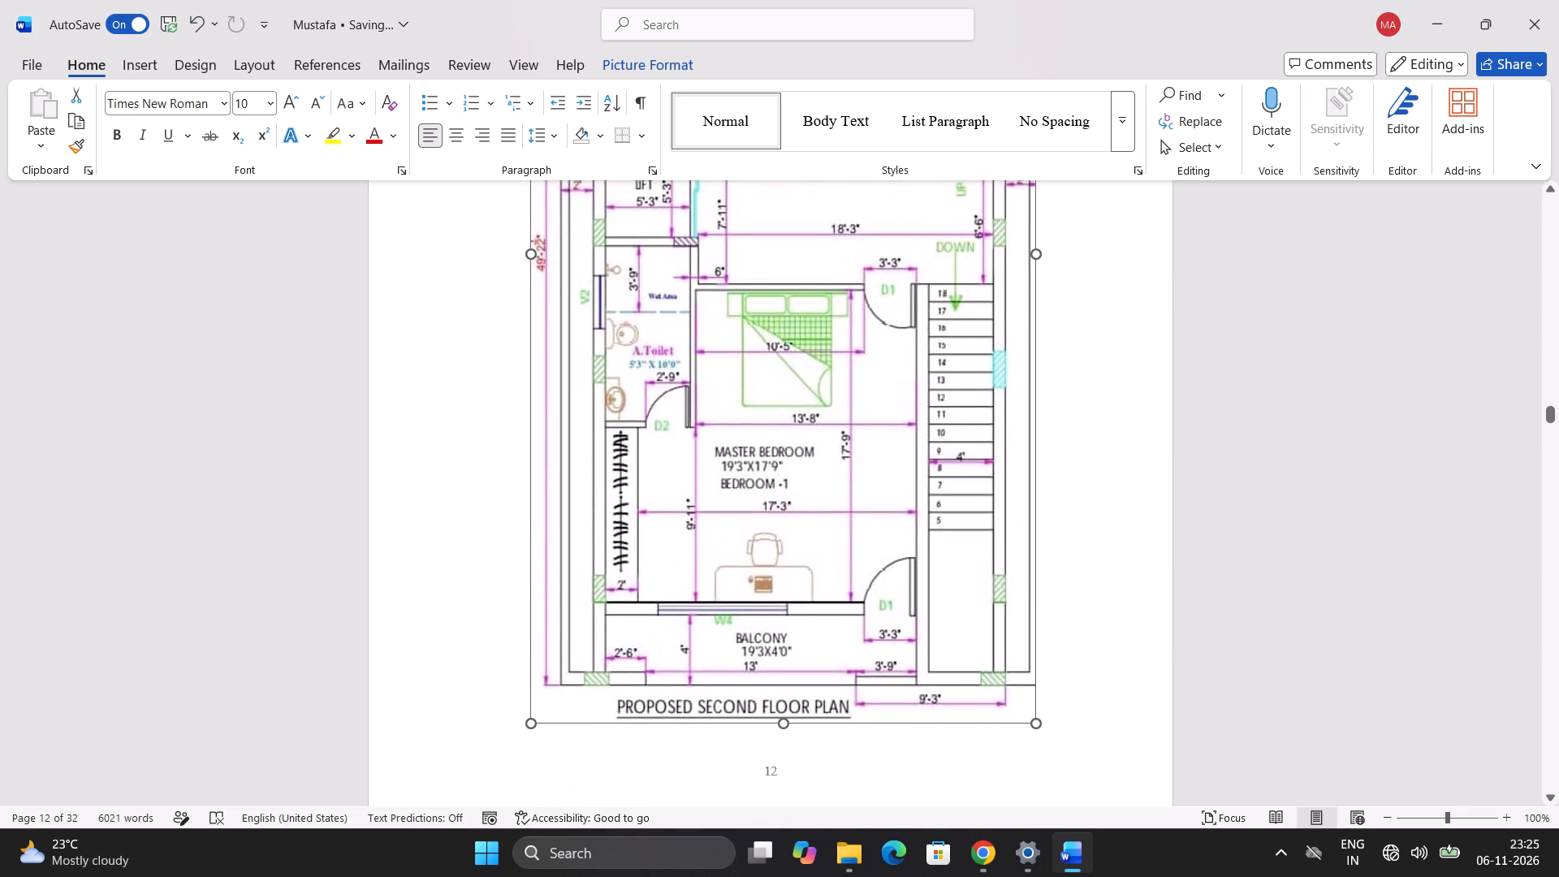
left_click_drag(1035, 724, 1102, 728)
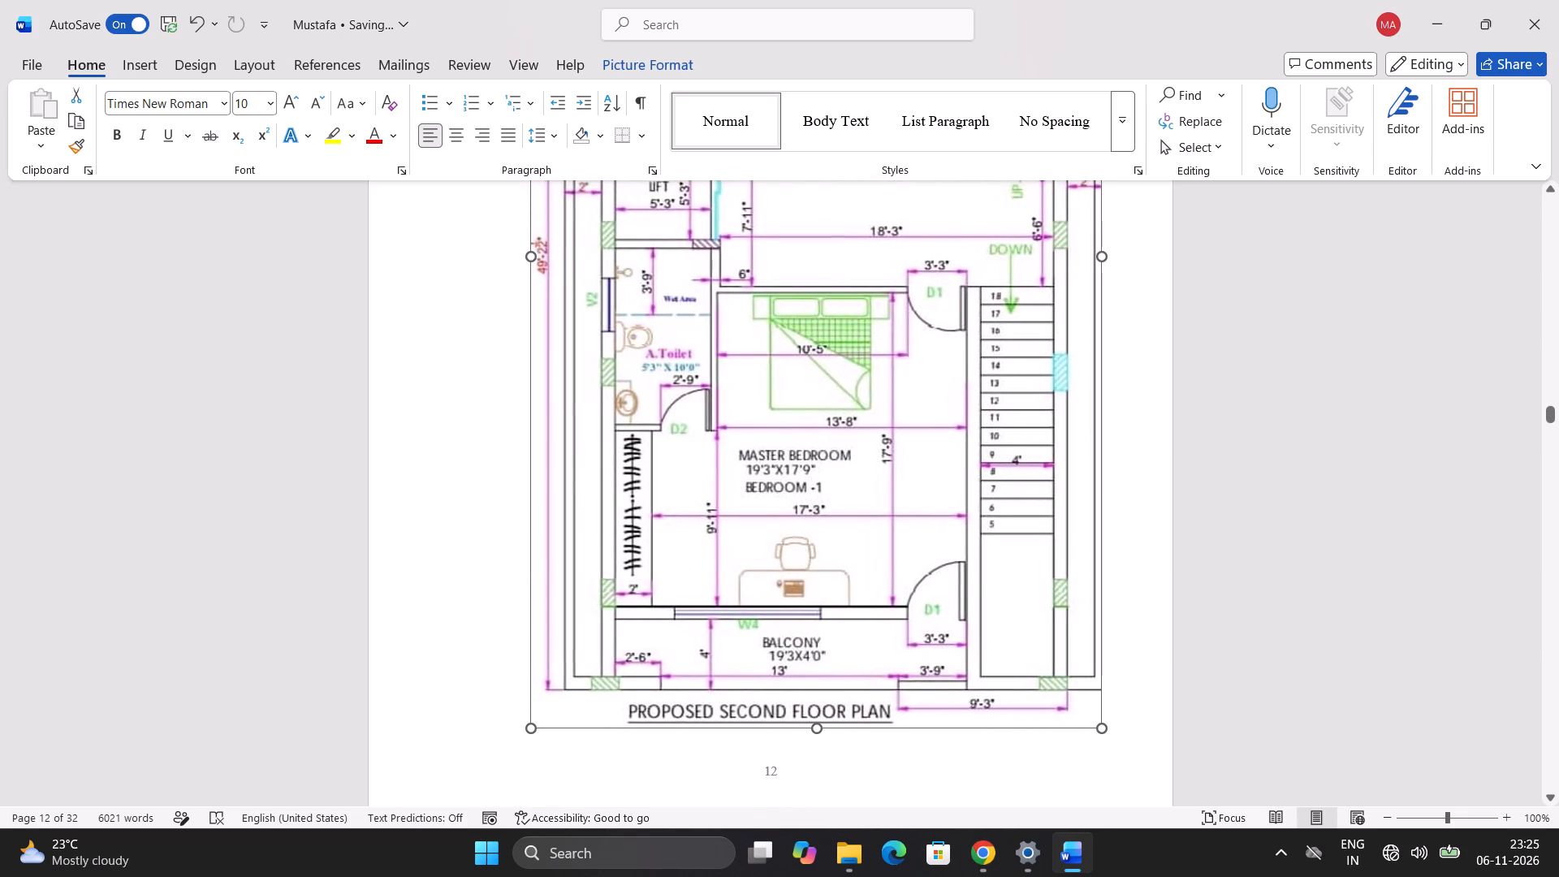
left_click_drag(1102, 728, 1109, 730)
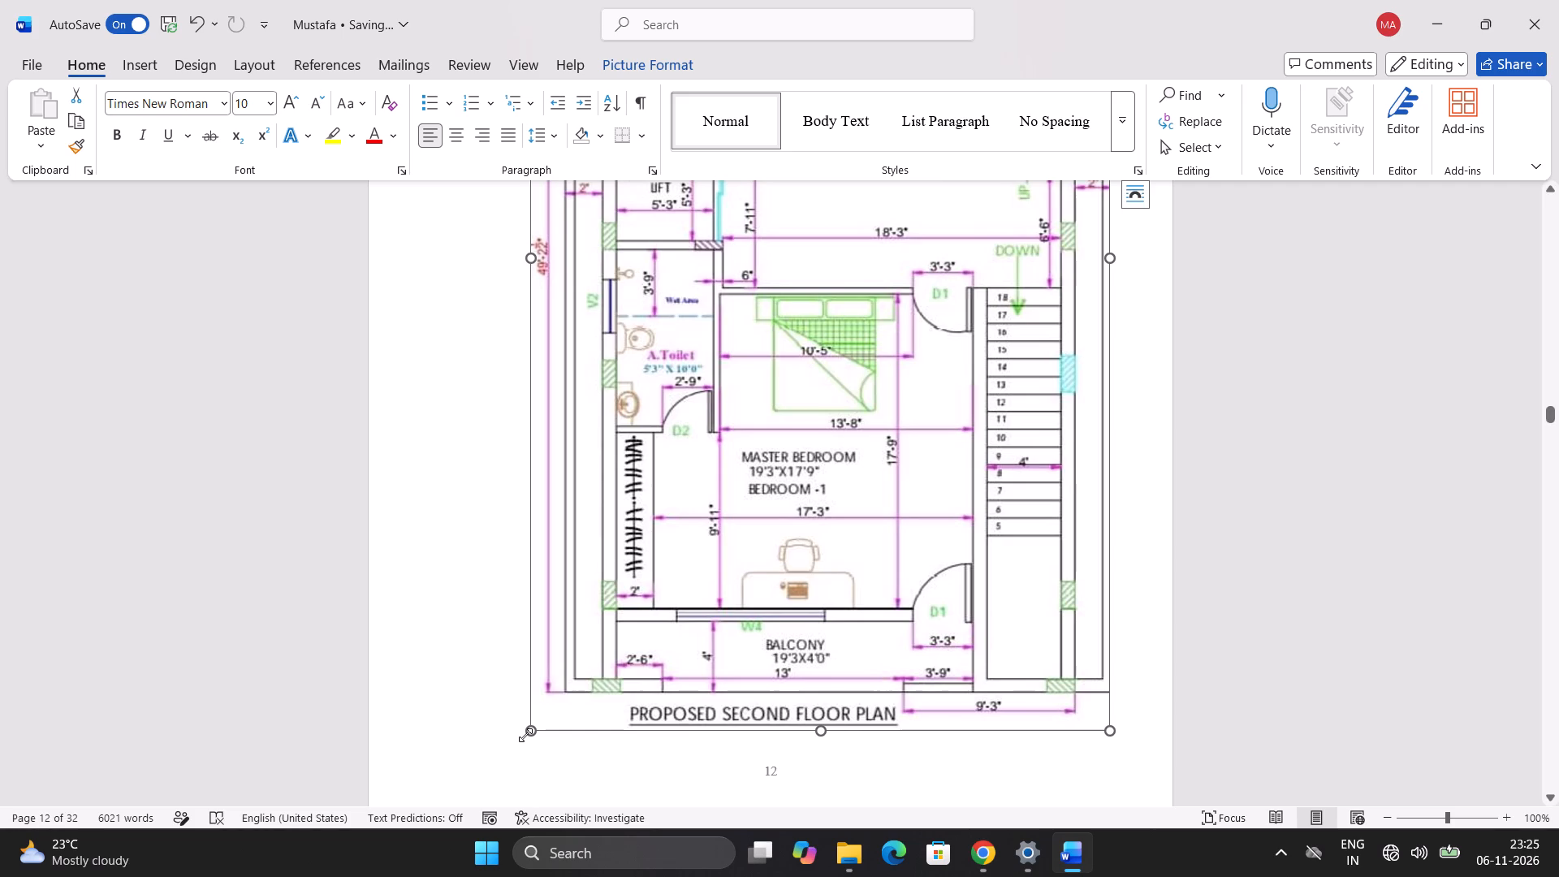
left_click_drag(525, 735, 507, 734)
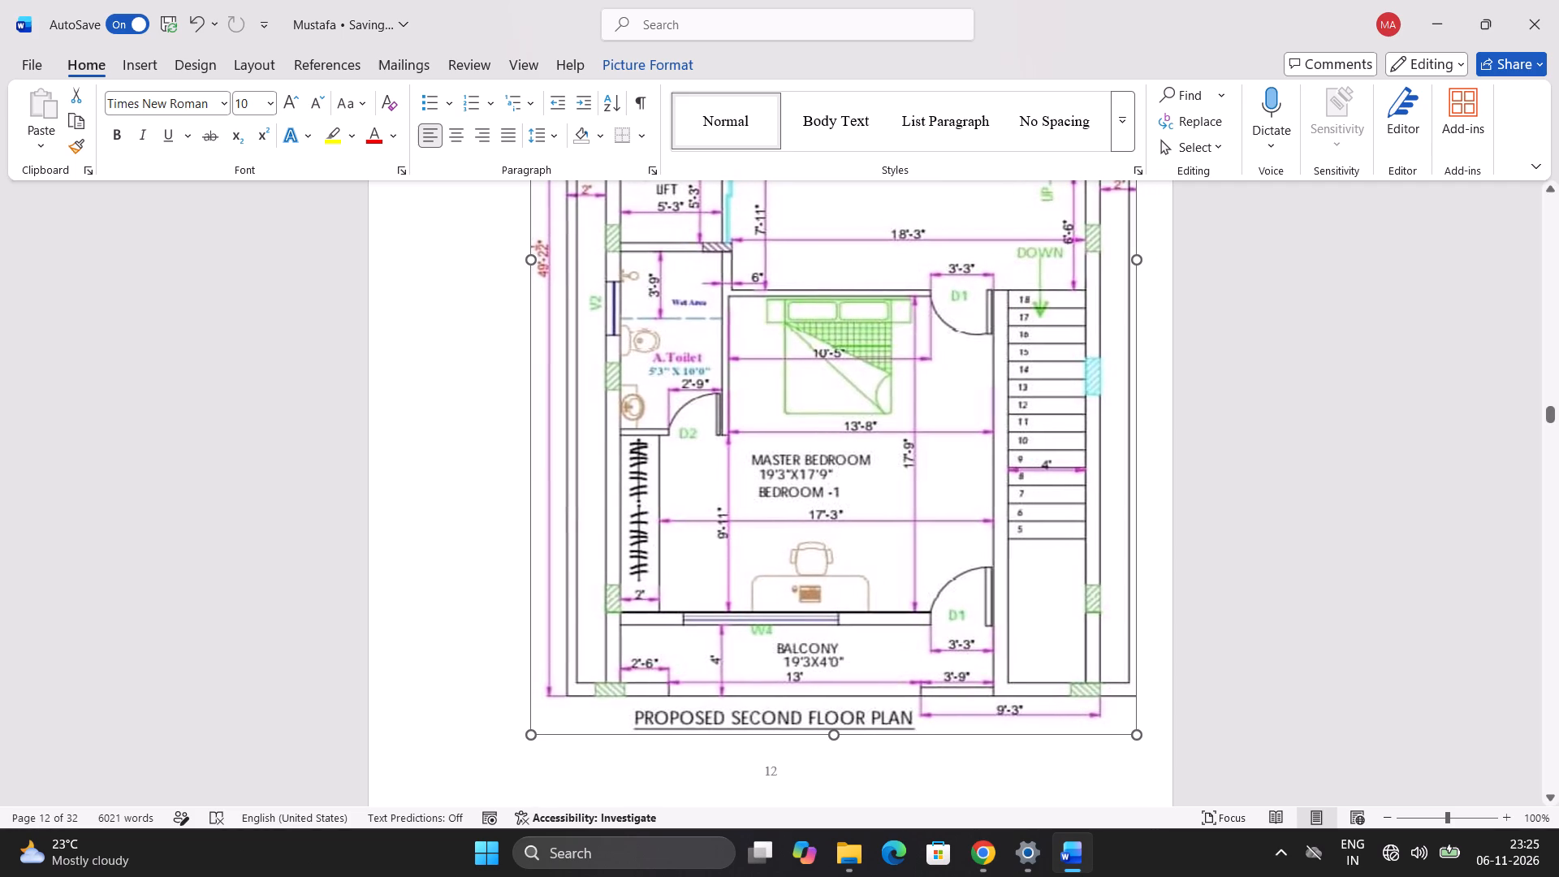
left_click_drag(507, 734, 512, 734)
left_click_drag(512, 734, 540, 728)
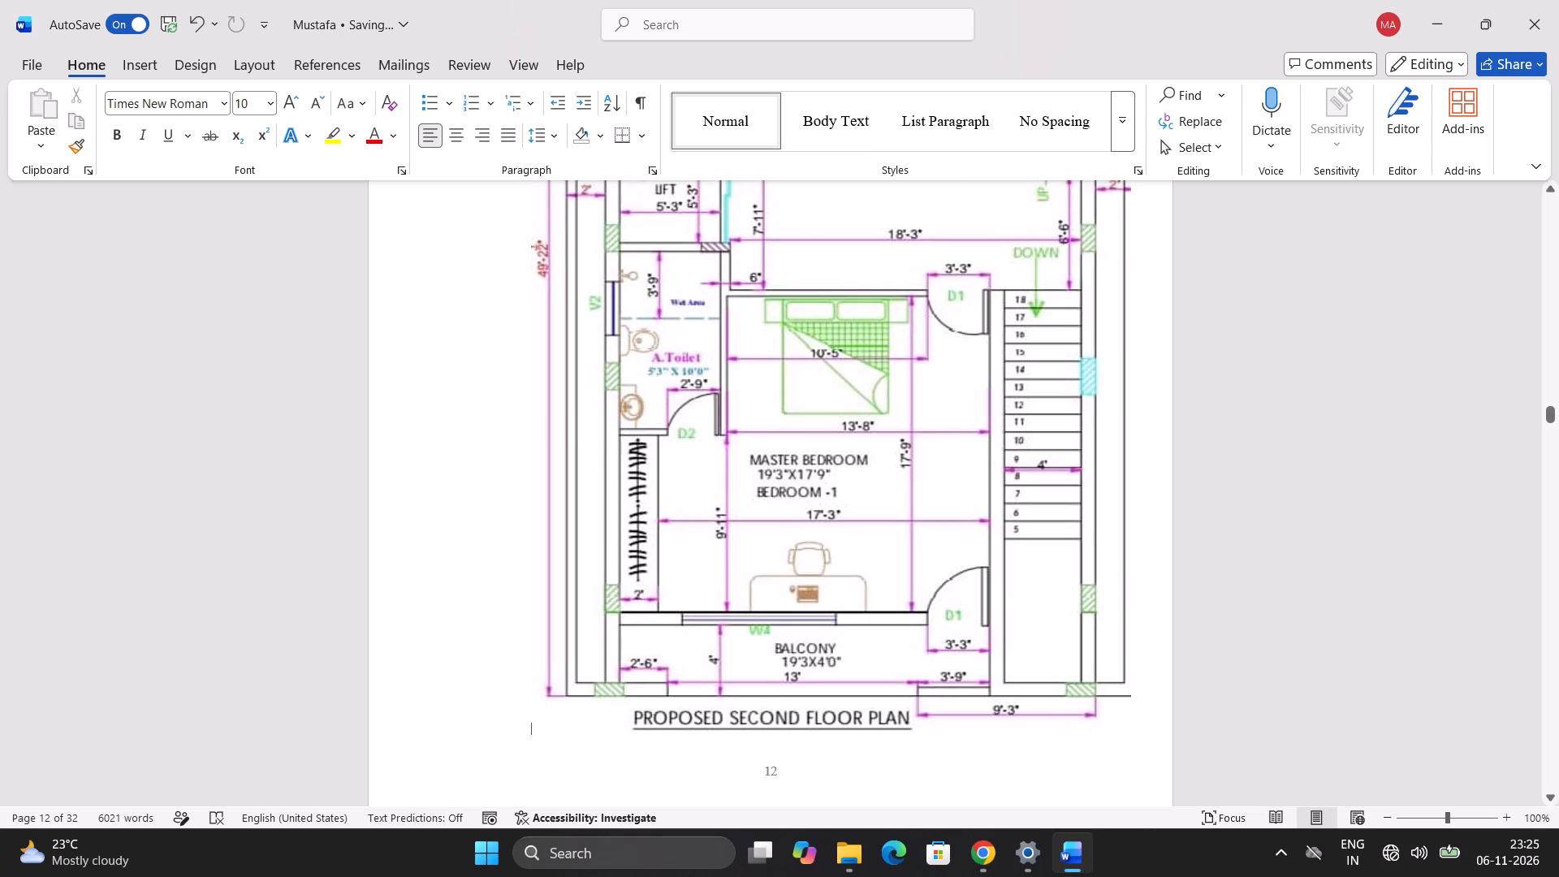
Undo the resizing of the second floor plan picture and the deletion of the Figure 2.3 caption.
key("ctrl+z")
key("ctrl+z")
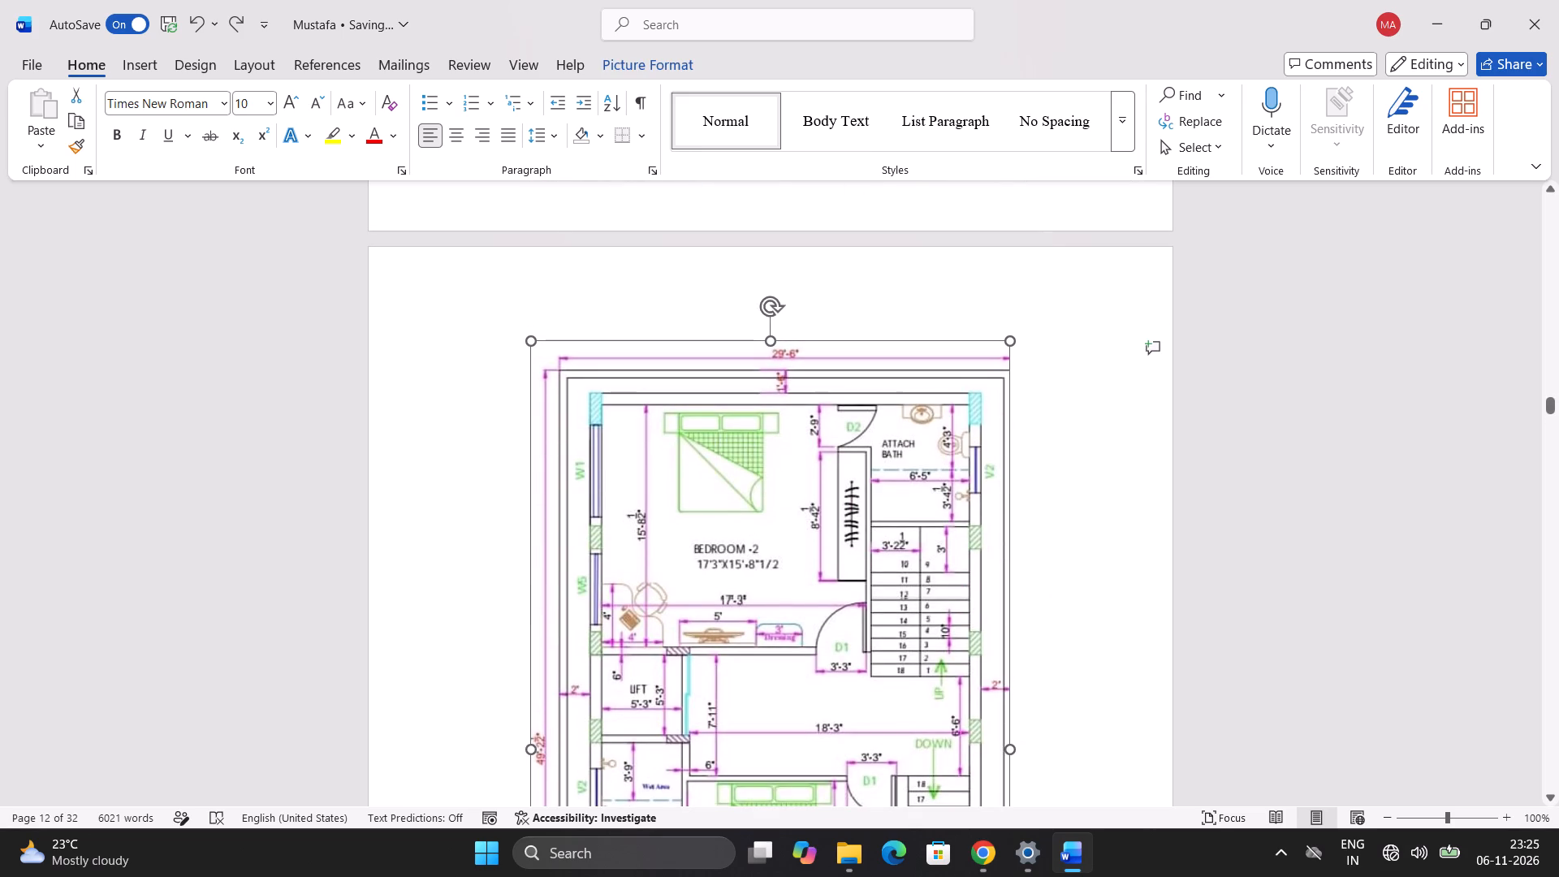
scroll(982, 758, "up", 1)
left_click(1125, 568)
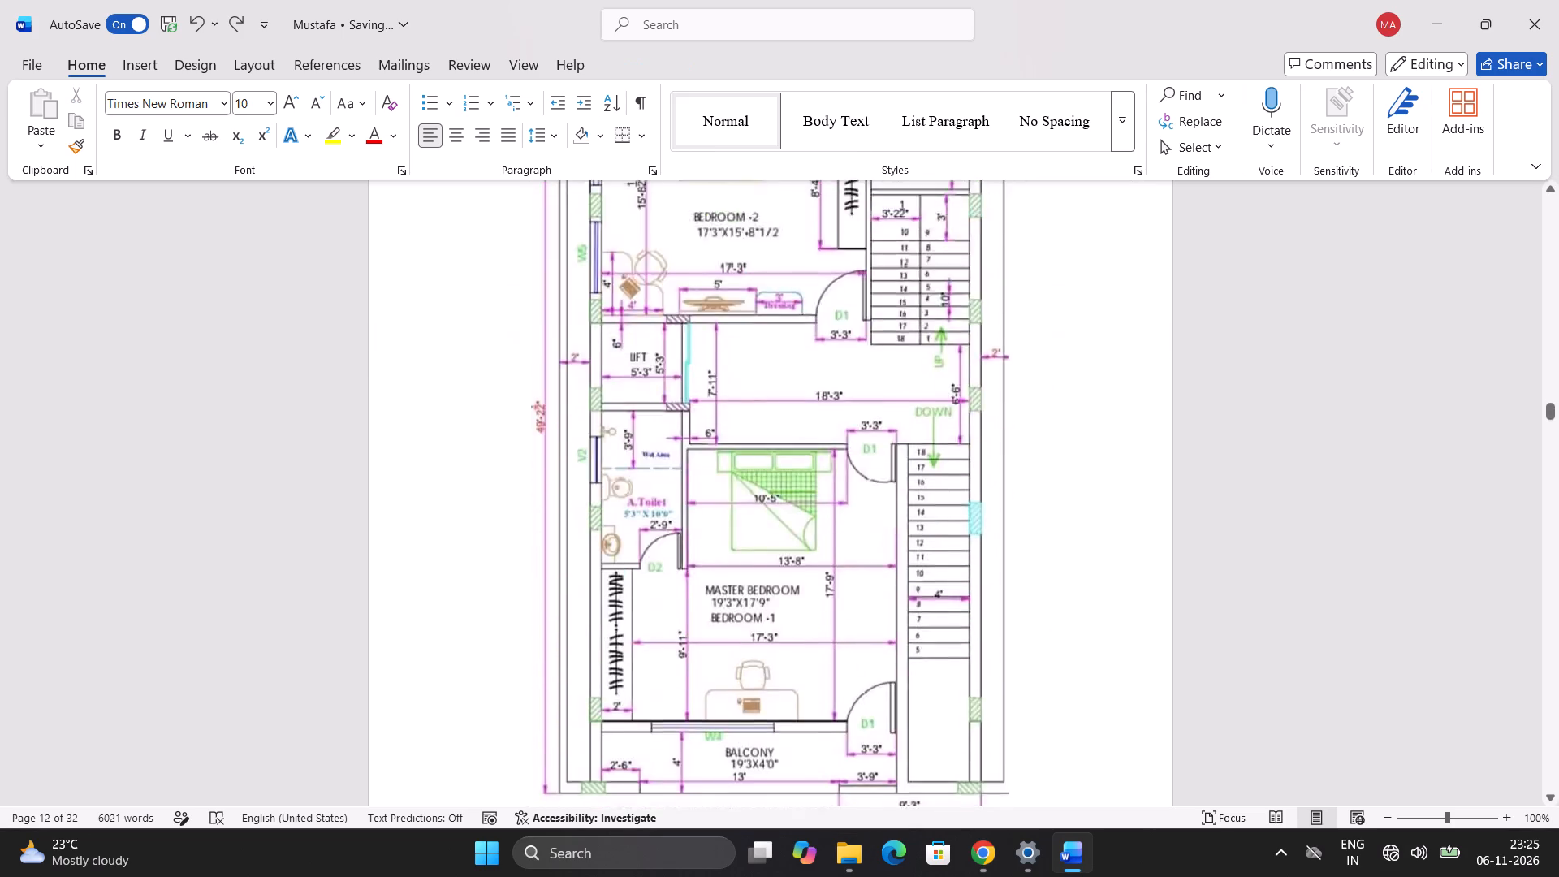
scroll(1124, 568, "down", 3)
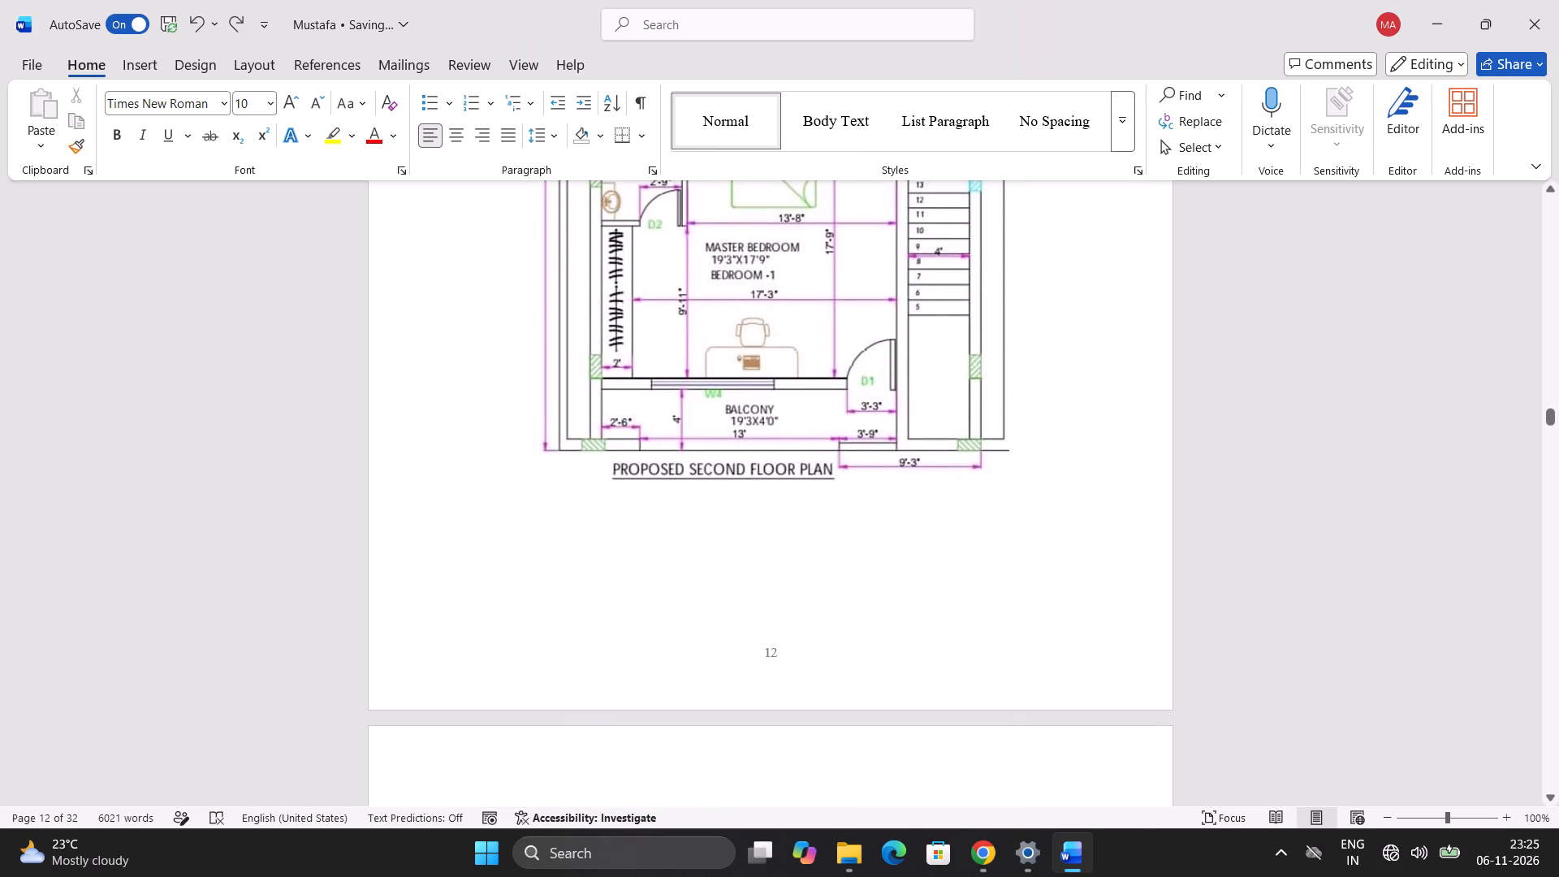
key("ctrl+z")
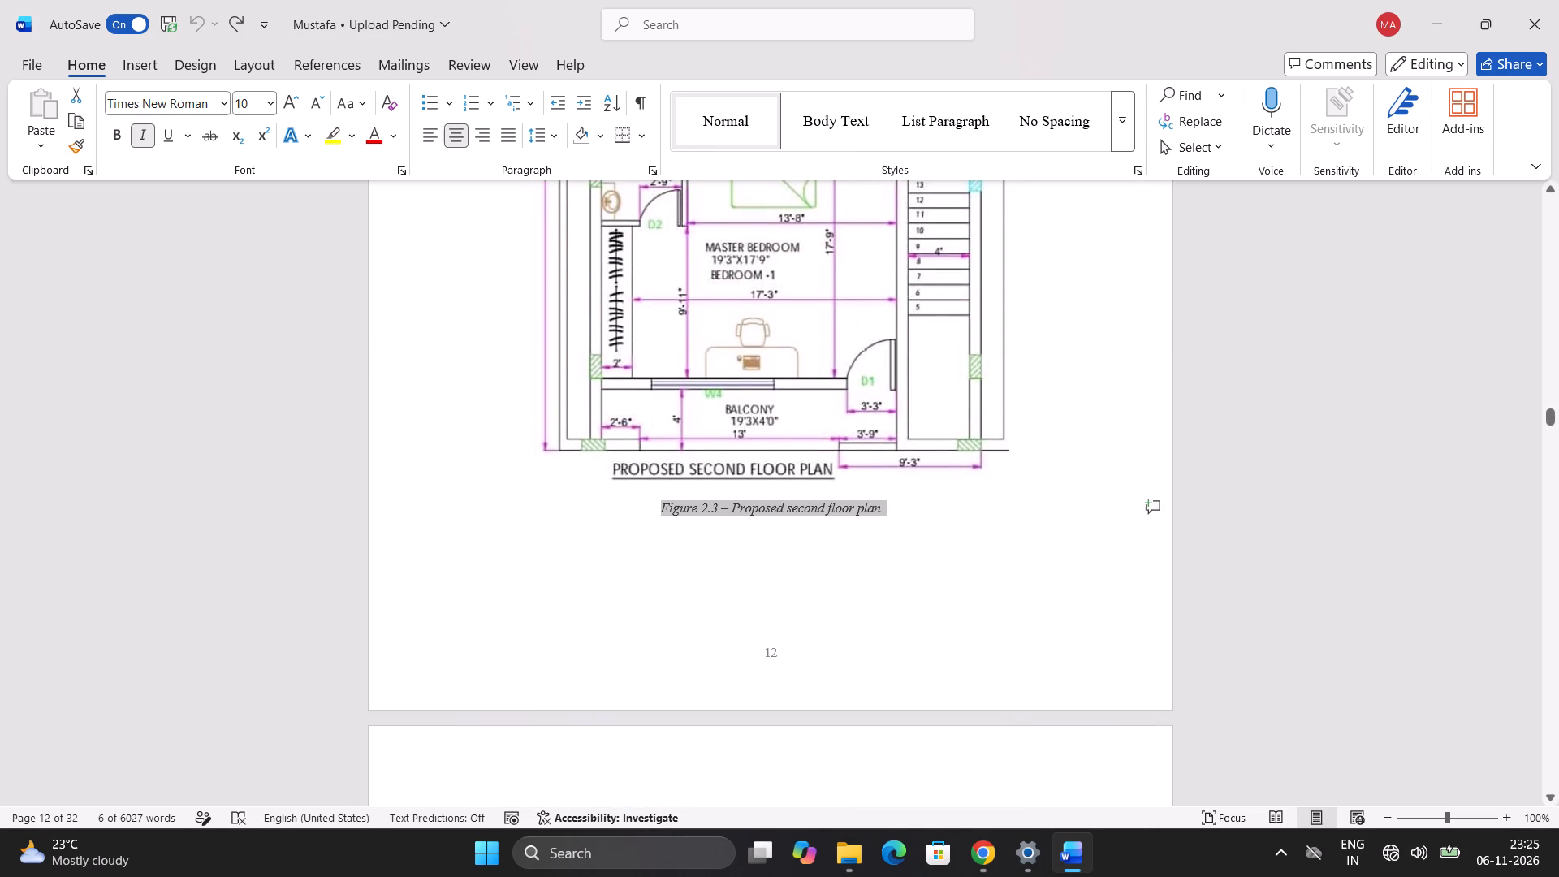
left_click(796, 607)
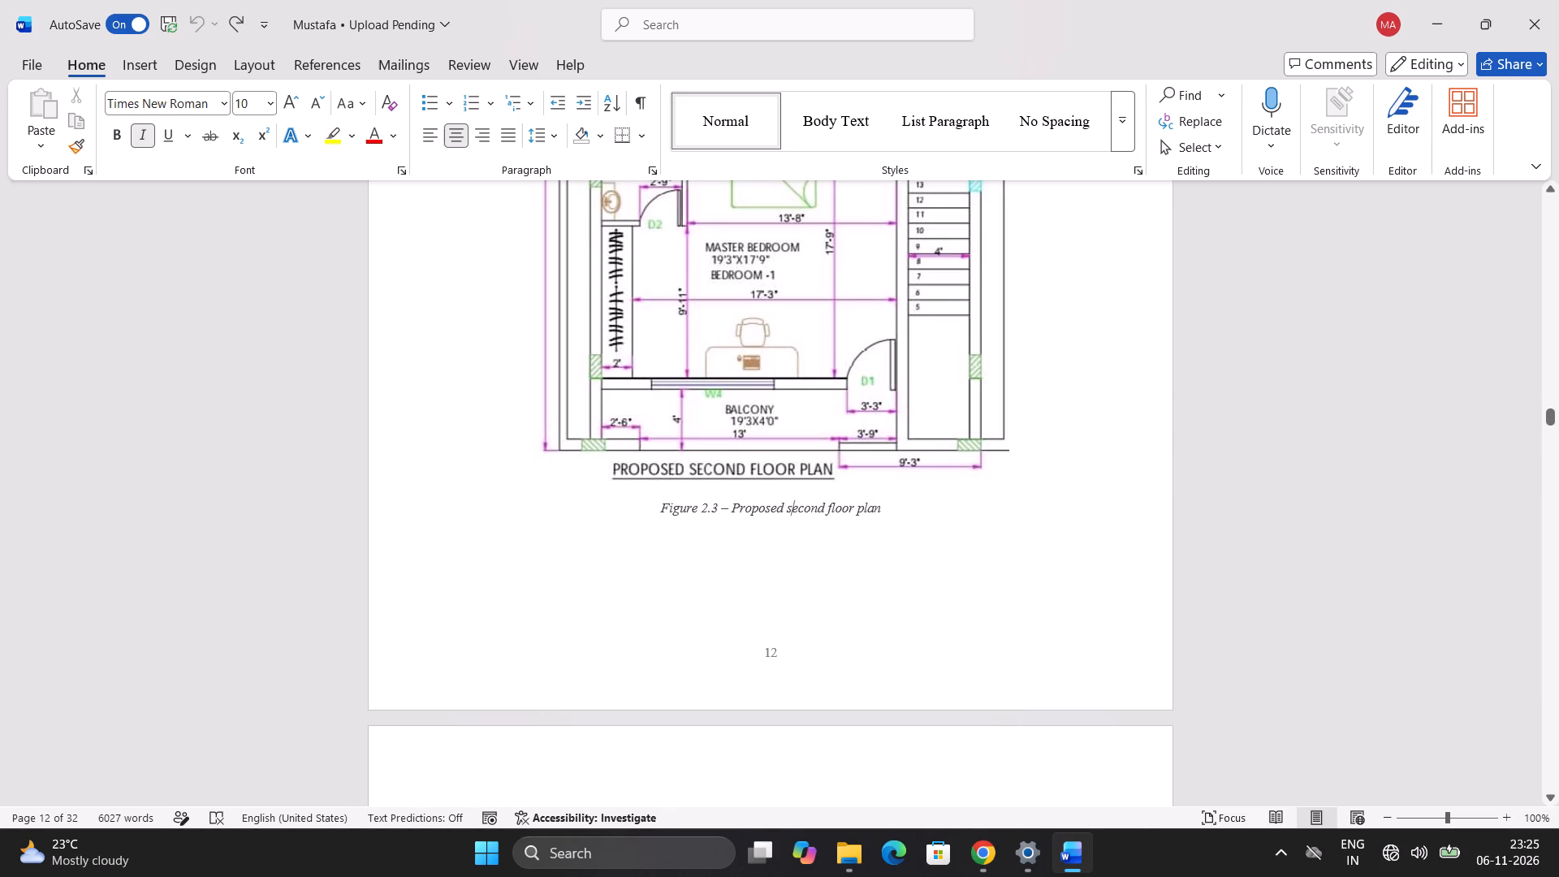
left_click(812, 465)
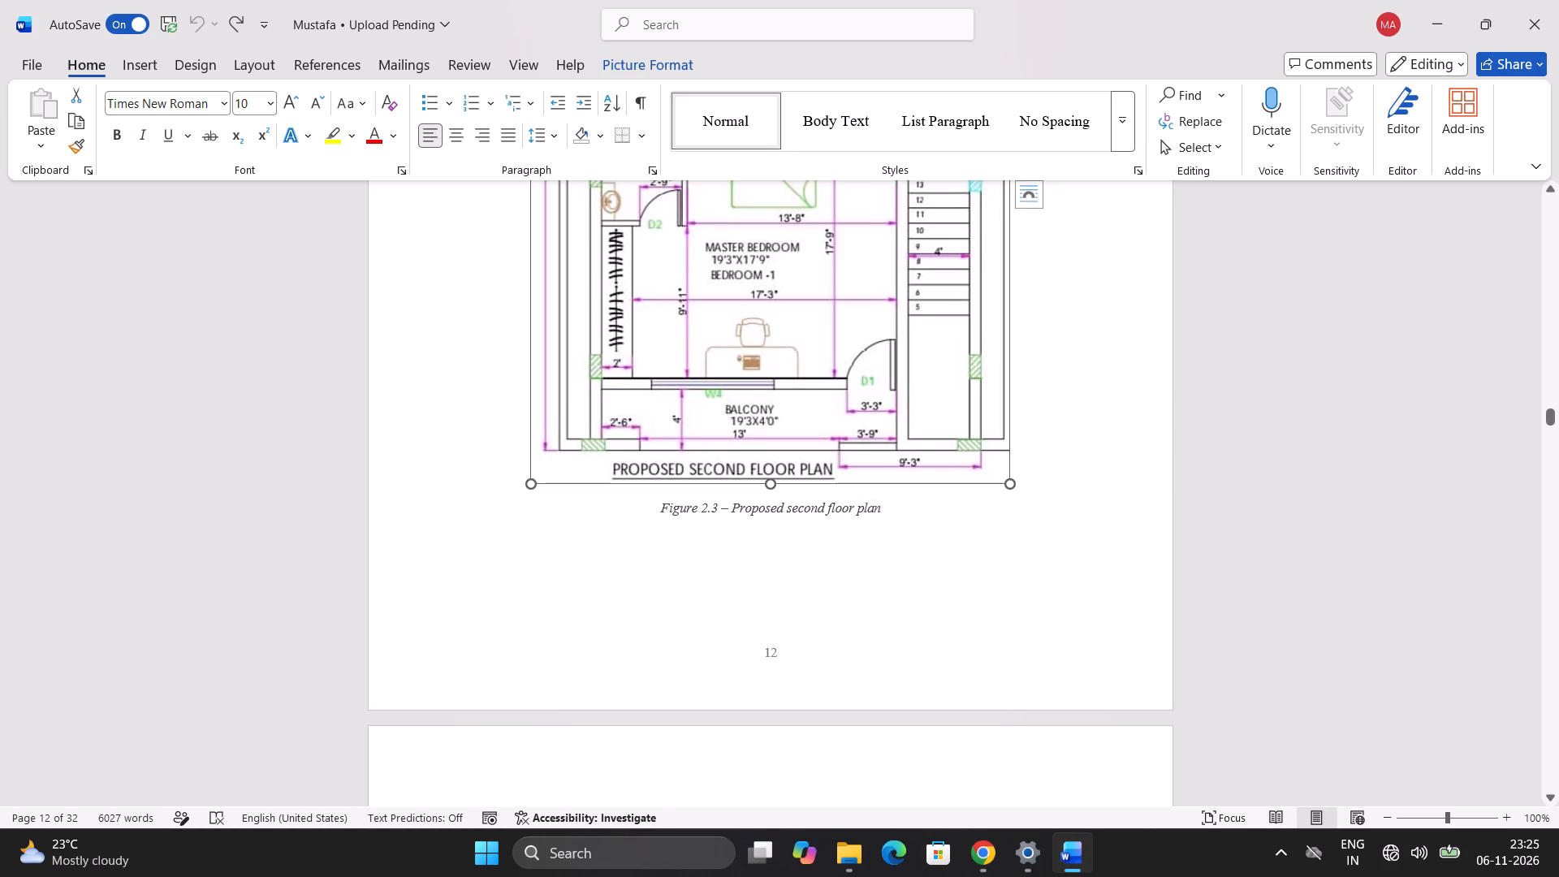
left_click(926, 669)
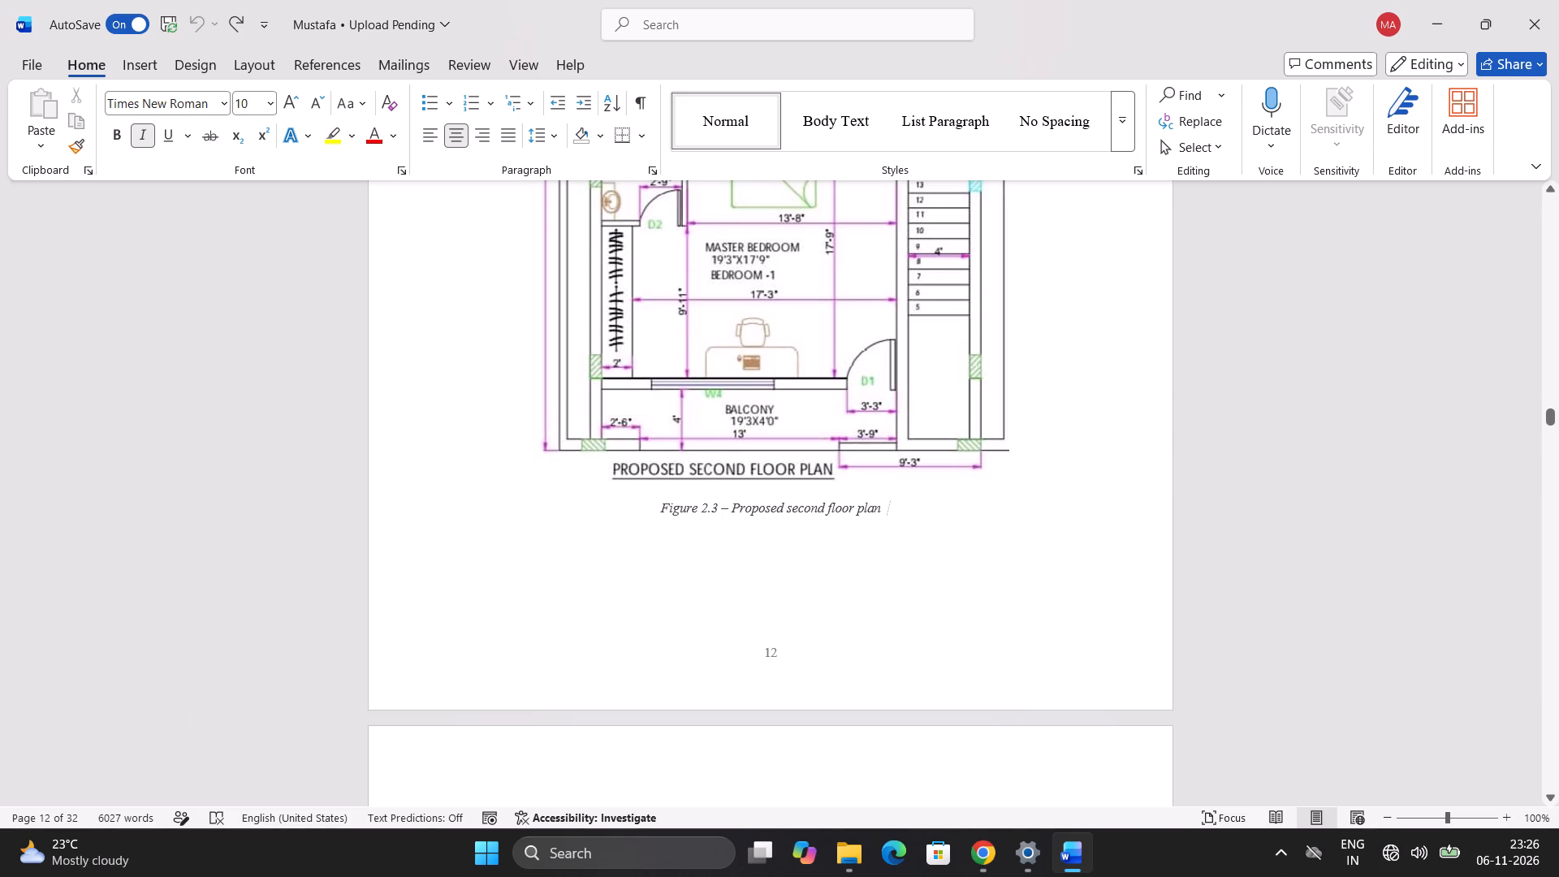
Review the pages from the blank page 9 through the ground, first, second and third floor plans, checking figure layout and captions.
scroll(847, 512, "up", 16)
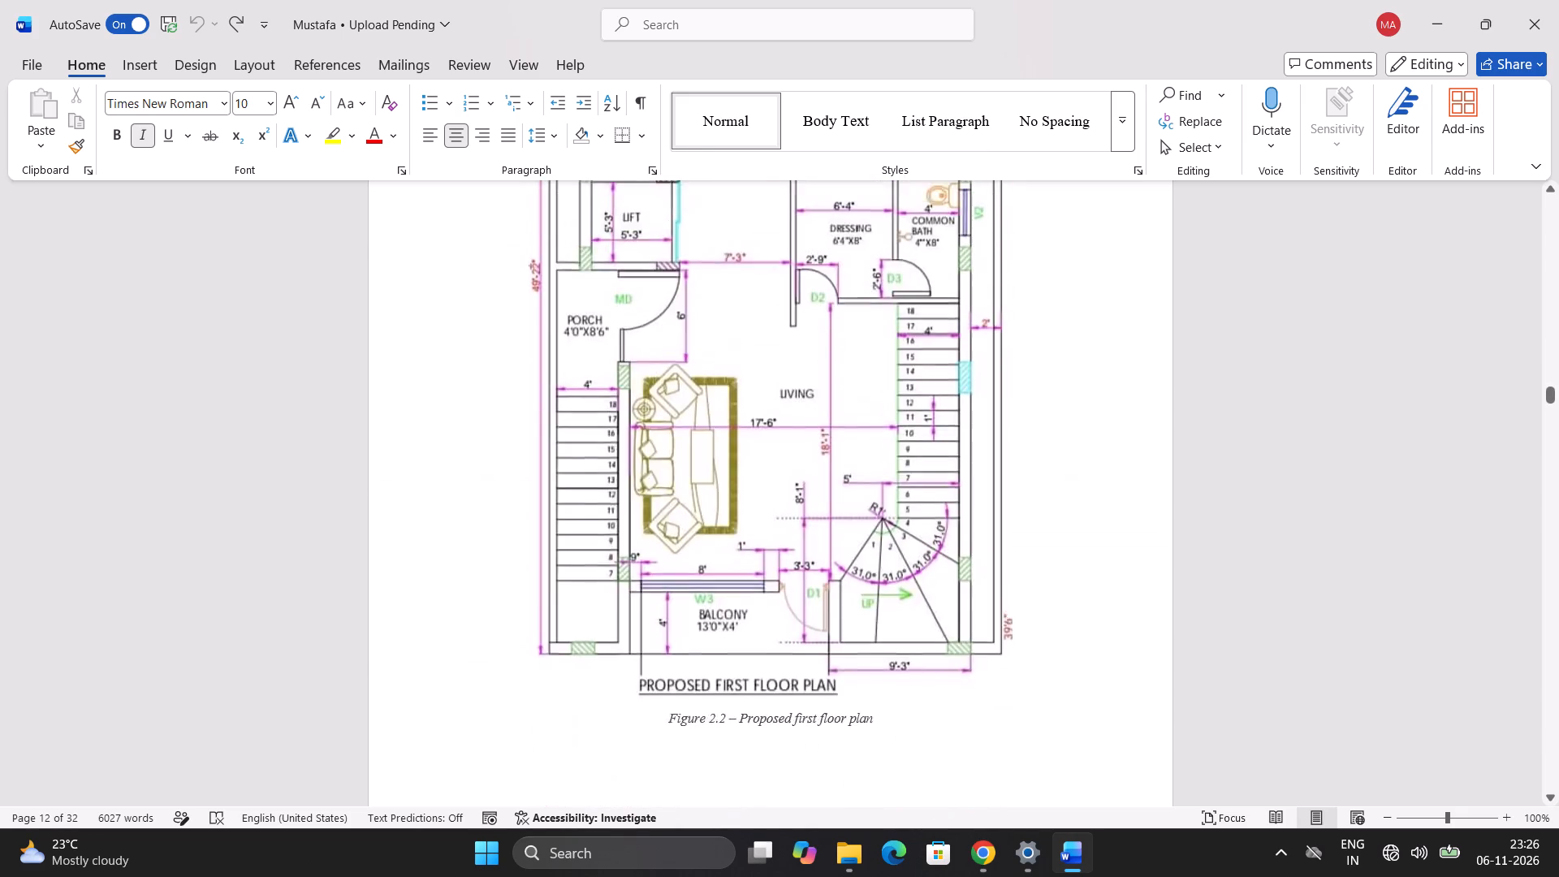
scroll(847, 512, "up", 18)
scroll(847, 512, "down", 4)
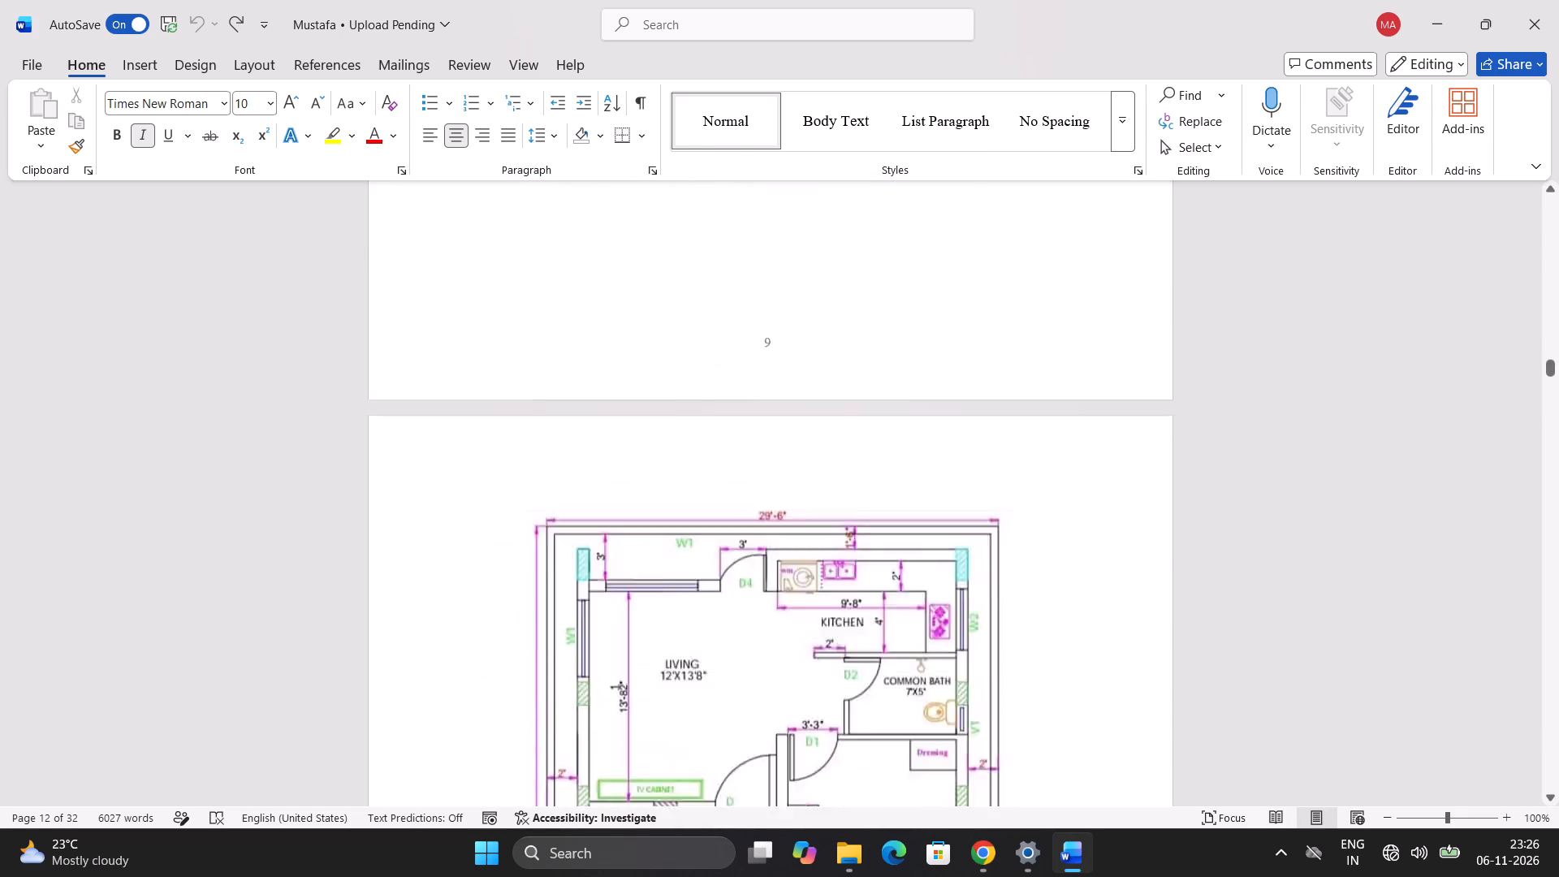
scroll(847, 512, "up", 8)
scroll(853, 508, "down", 9)
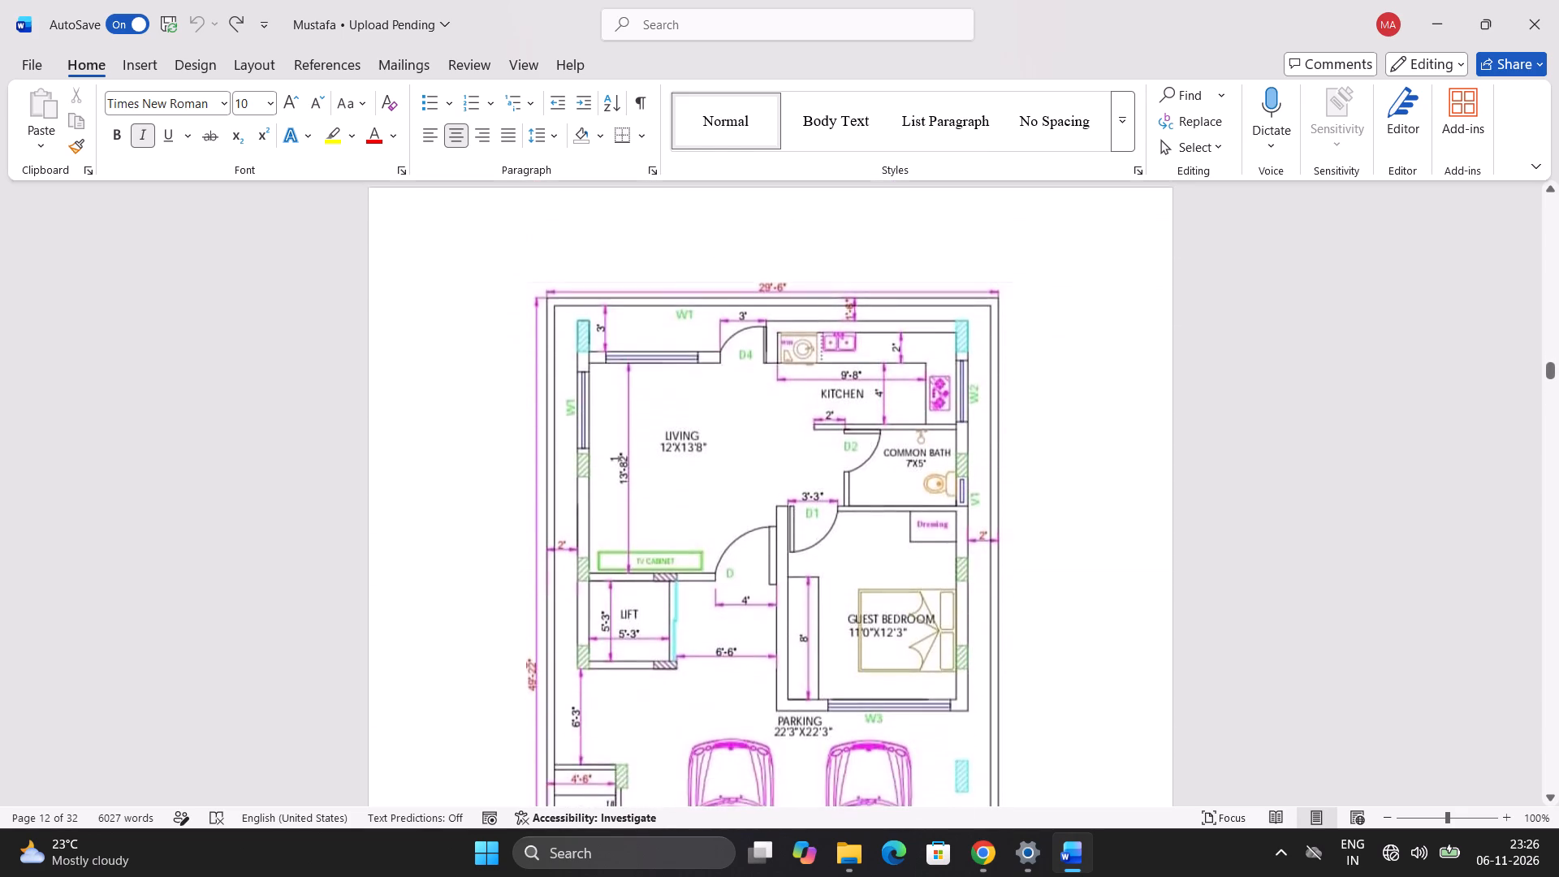
scroll(853, 508, "down", 4)
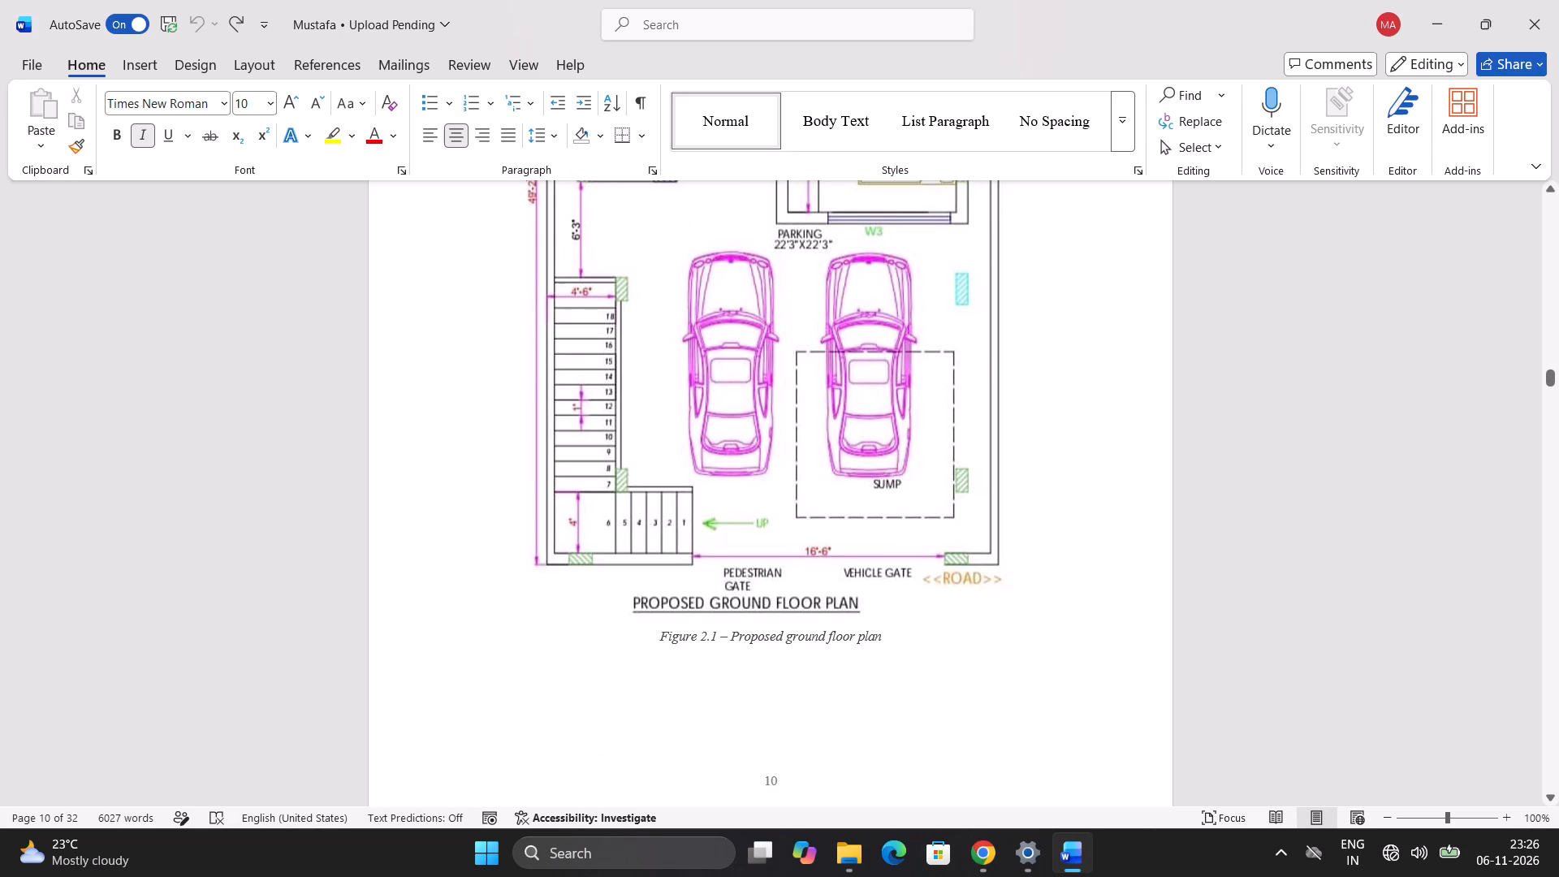
scroll(743, 662, "down", 9)
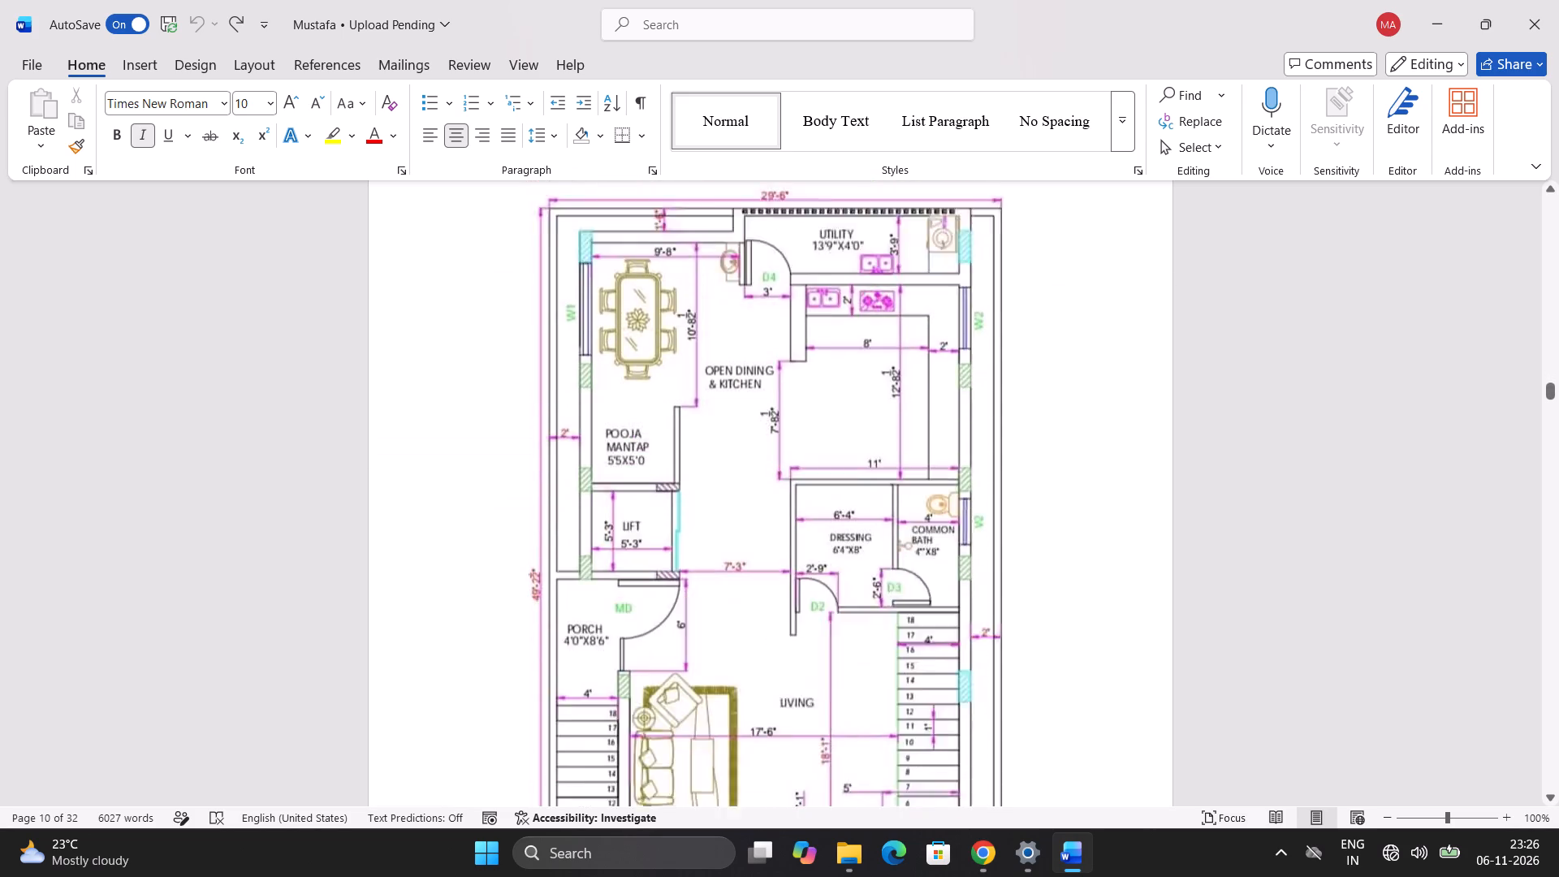
scroll(743, 662, "down", 3)
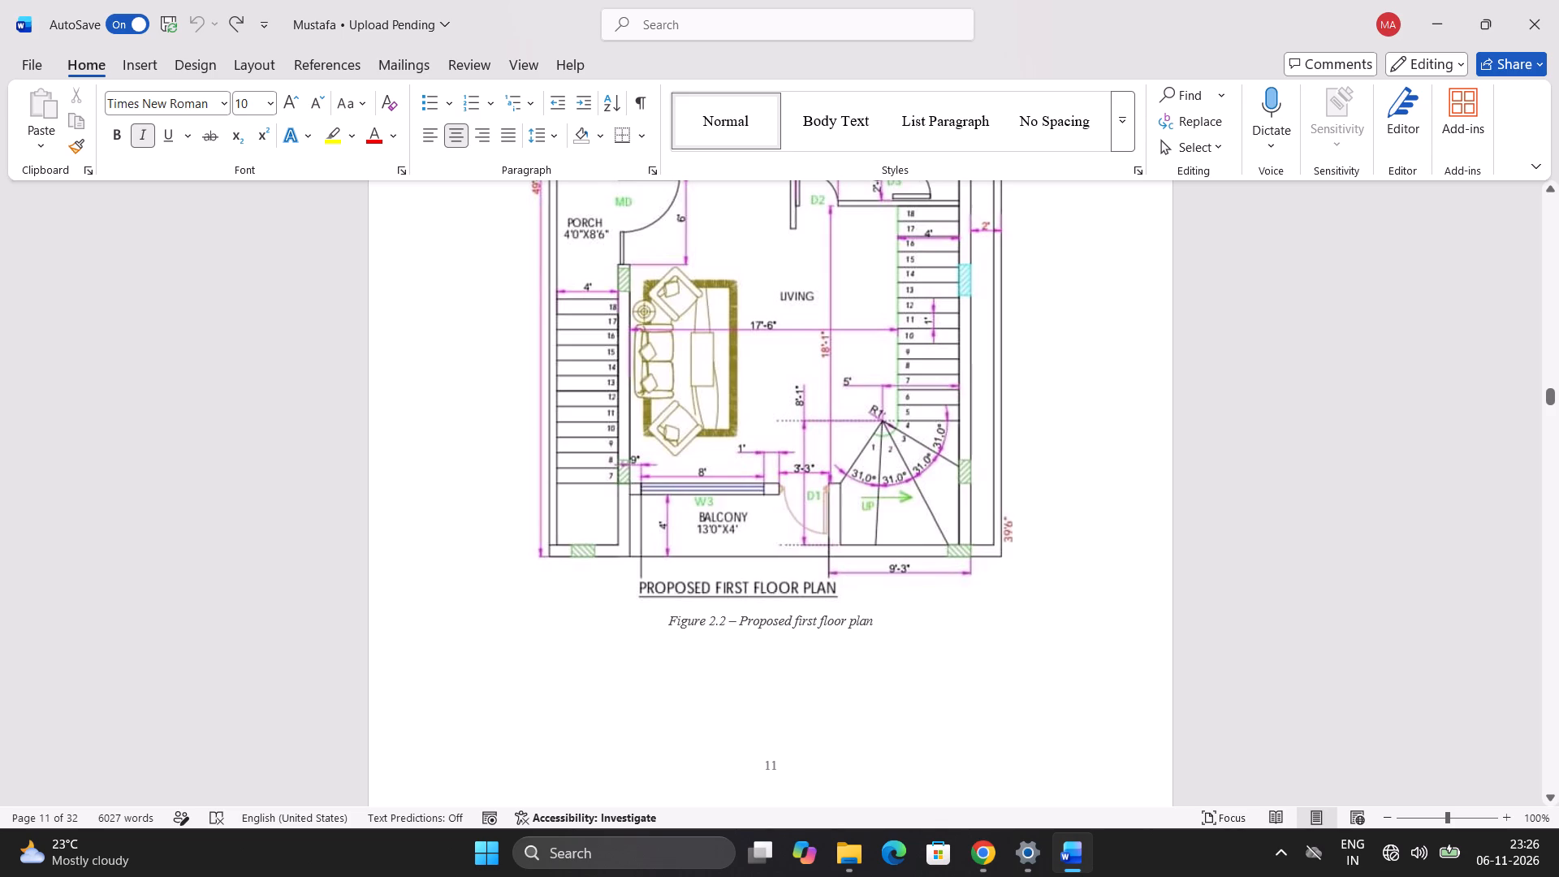
scroll(733, 692, "down", 9)
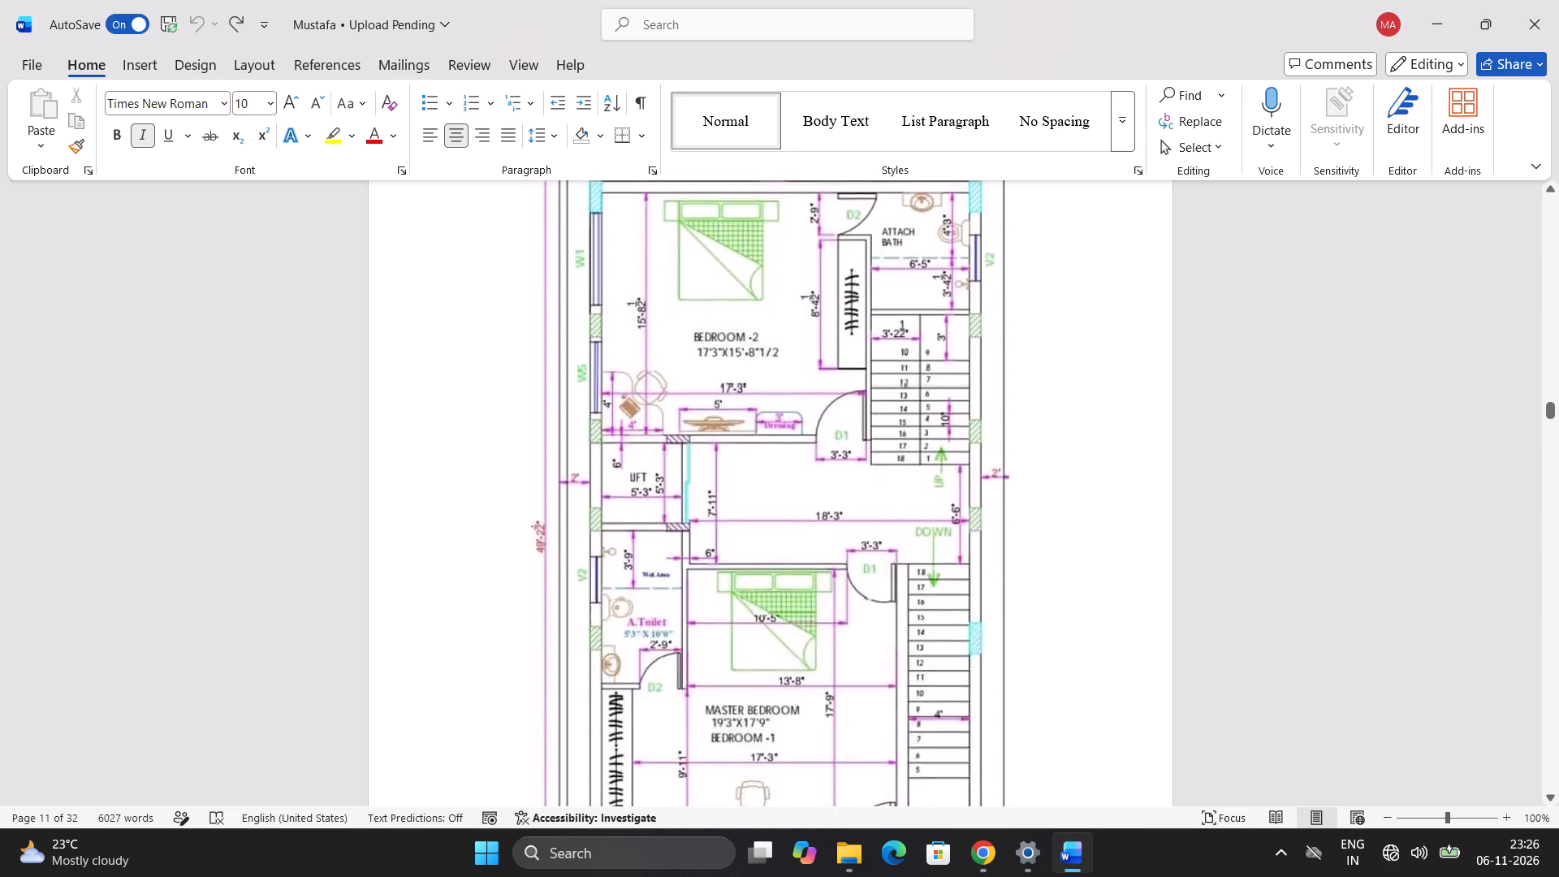
scroll(733, 692, "down", 4)
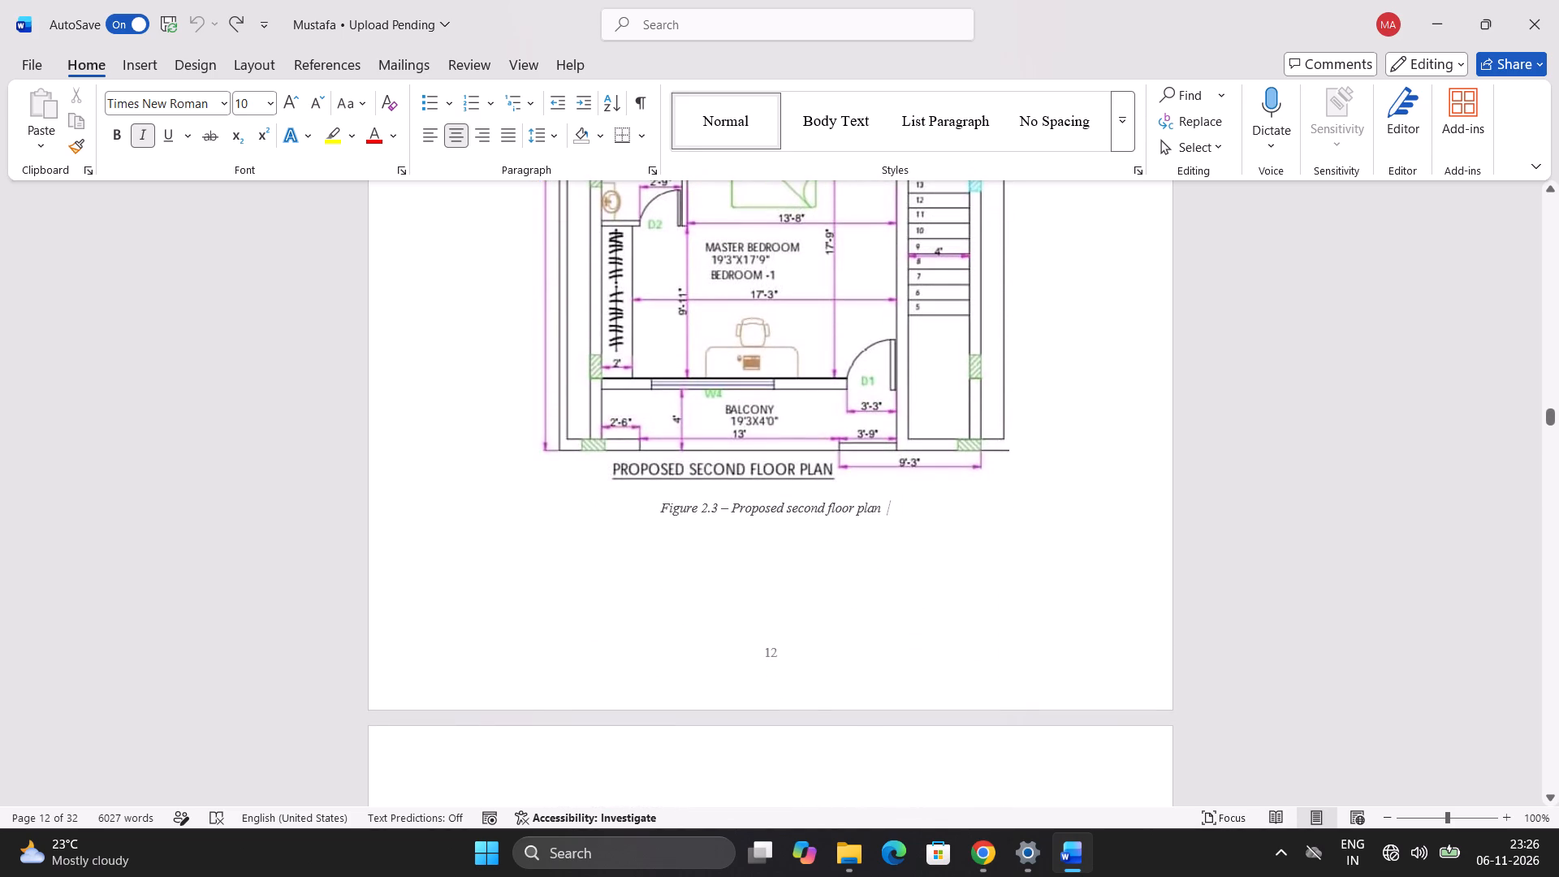
scroll(758, 580, "down", 10)
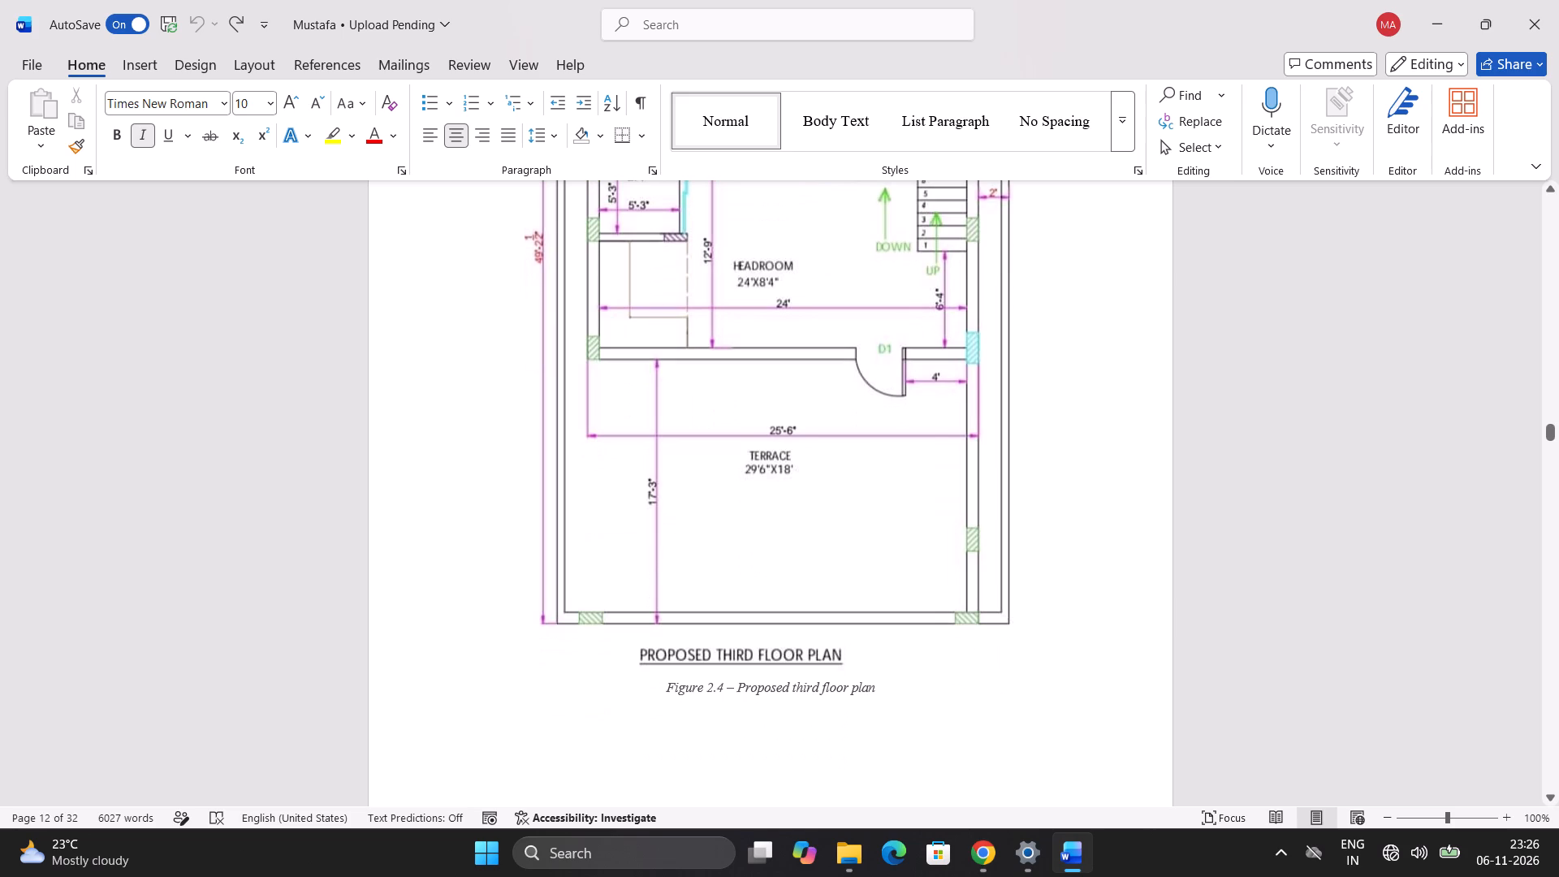
Check the font sizes of the section headings, body text and bullets at the start of Chapter 3 on page 14.
scroll(736, 654, "down", 4)
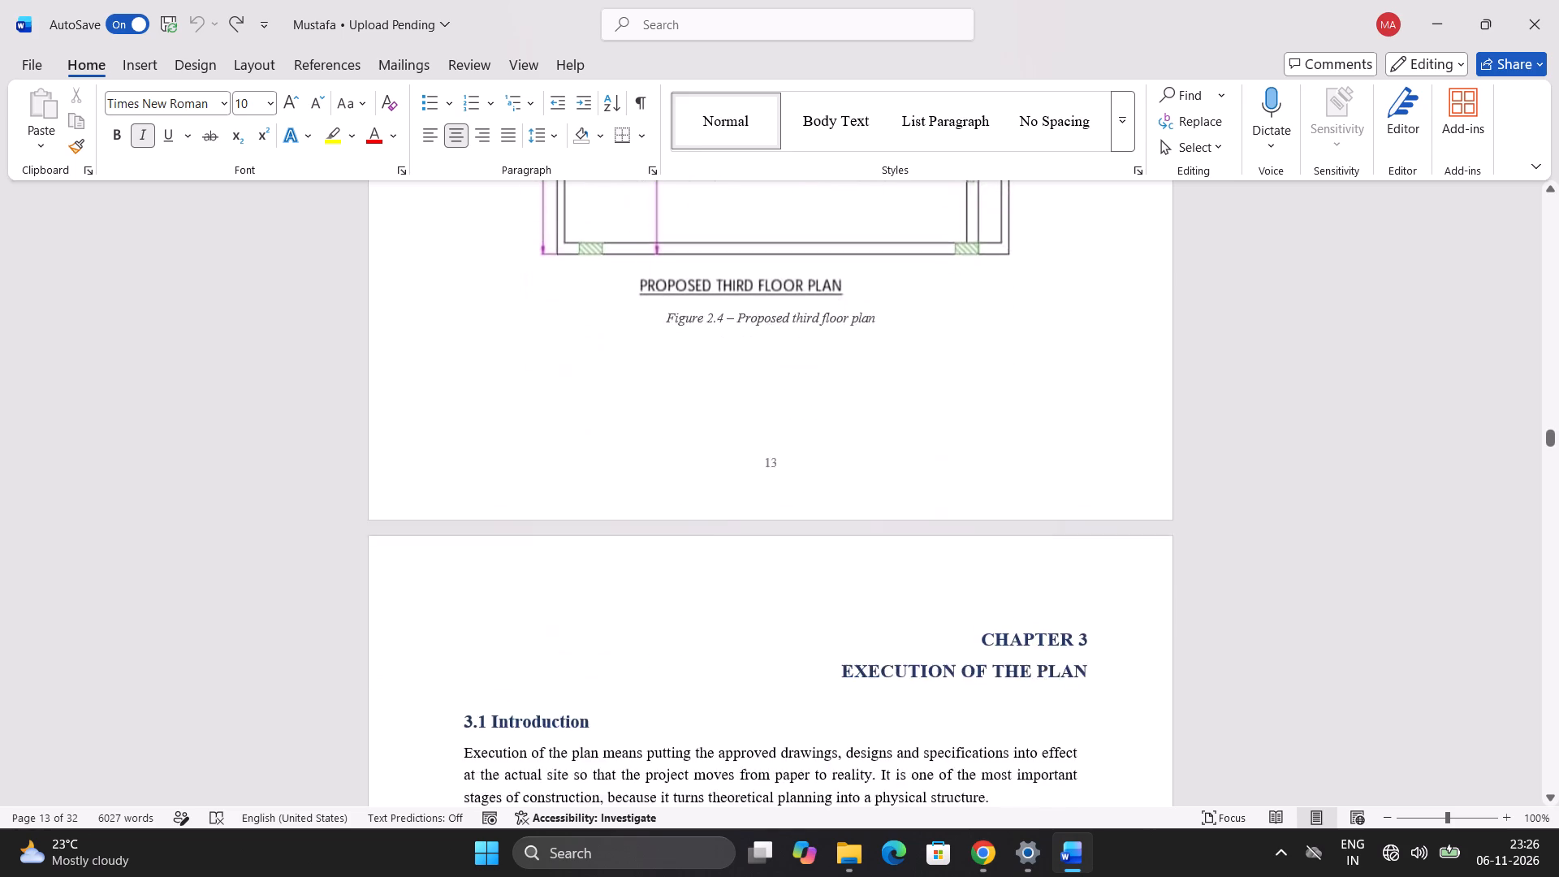
scroll(736, 654, "down", 4)
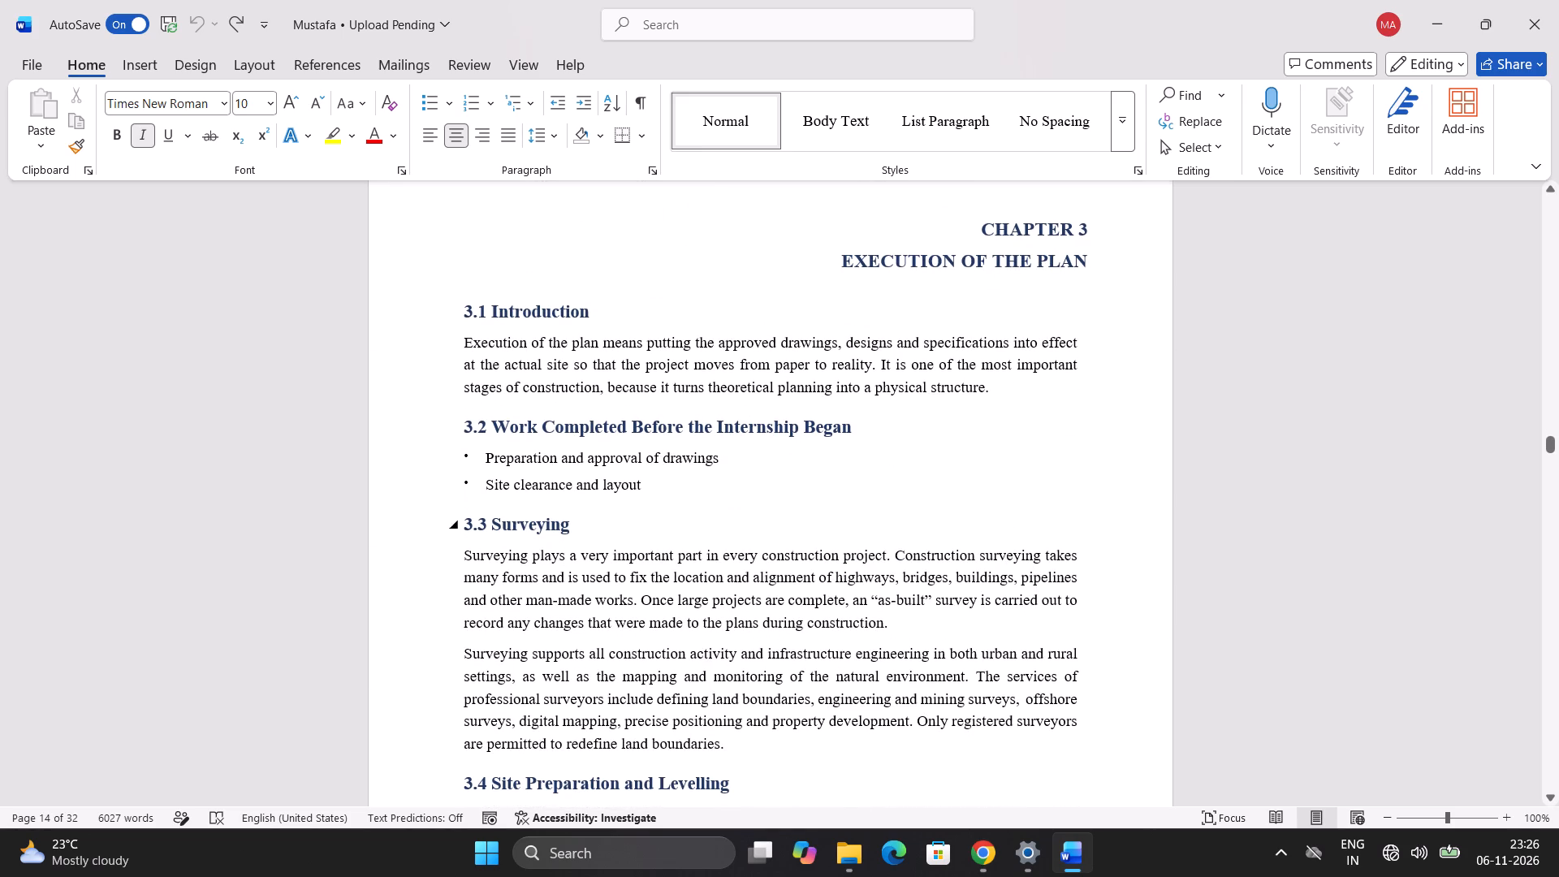
left_click(507, 346)
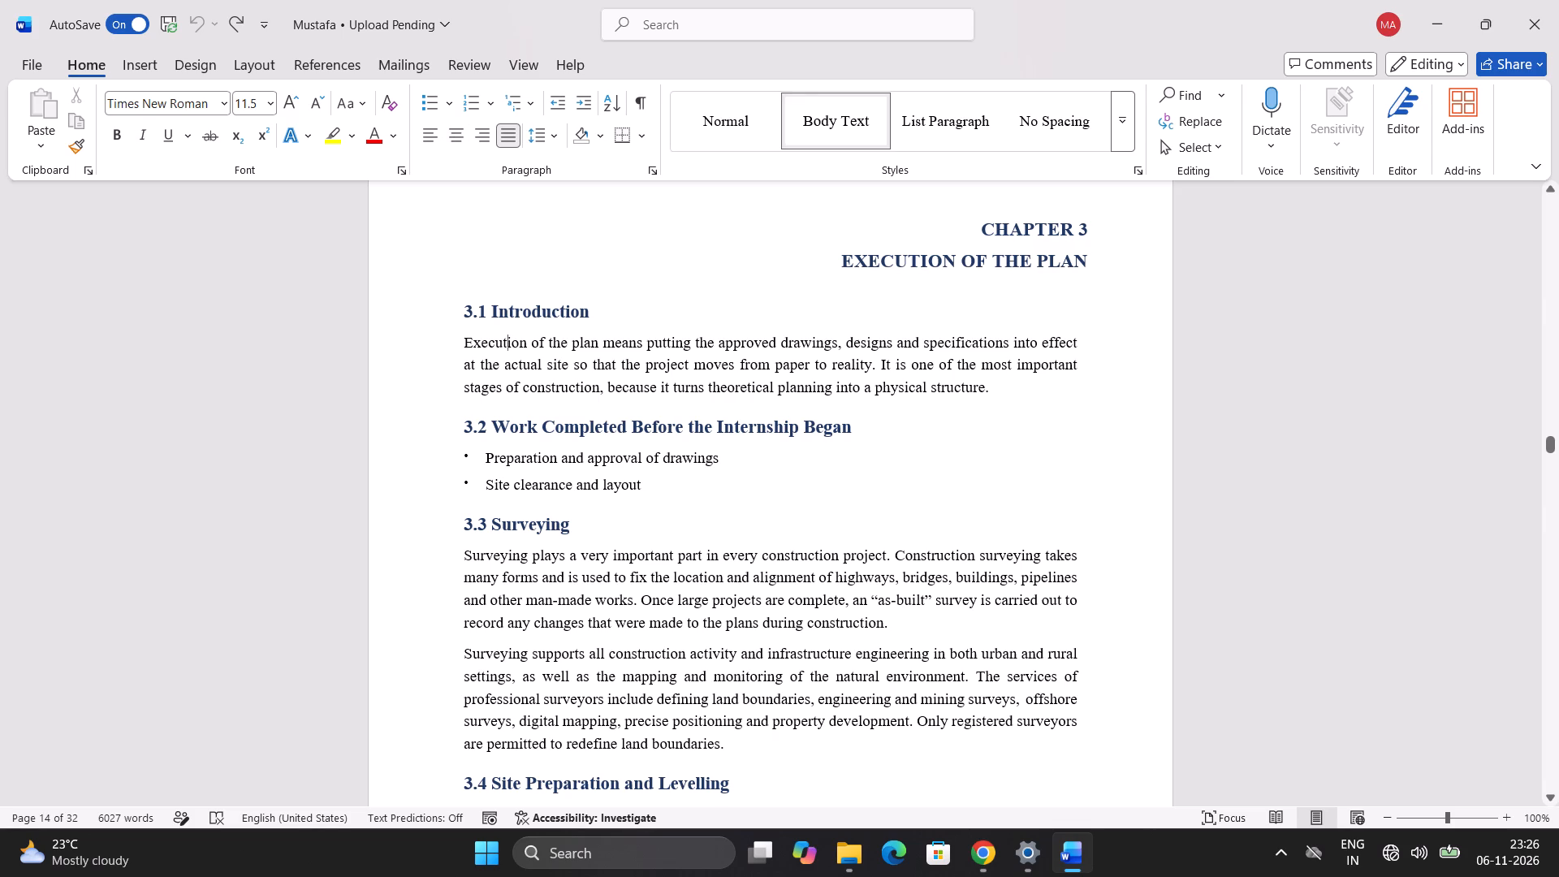
left_click(803, 484)
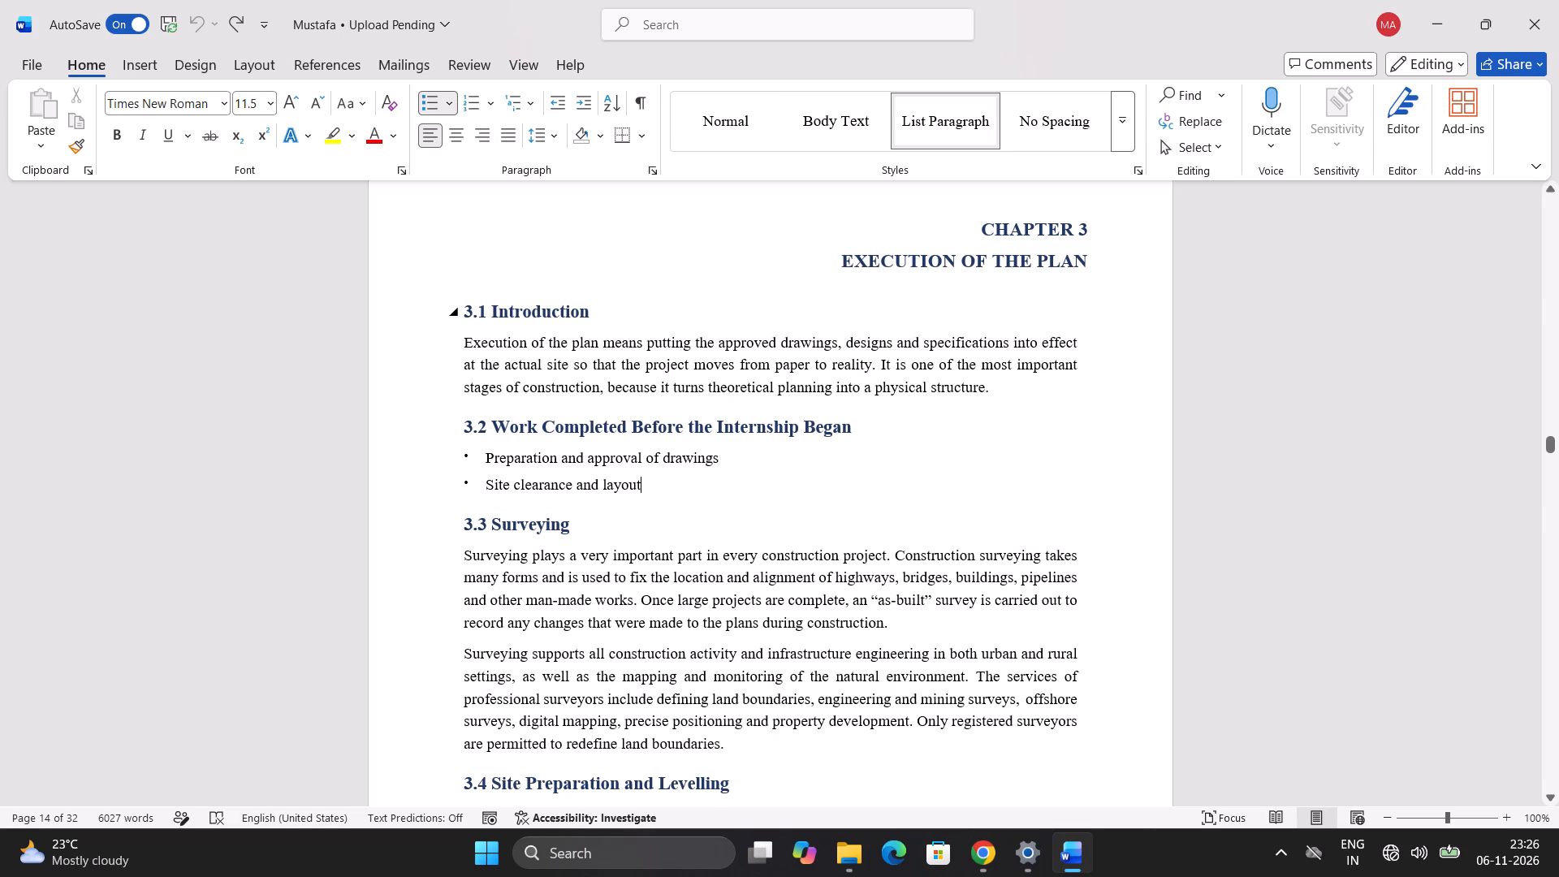
left_click(513, 314)
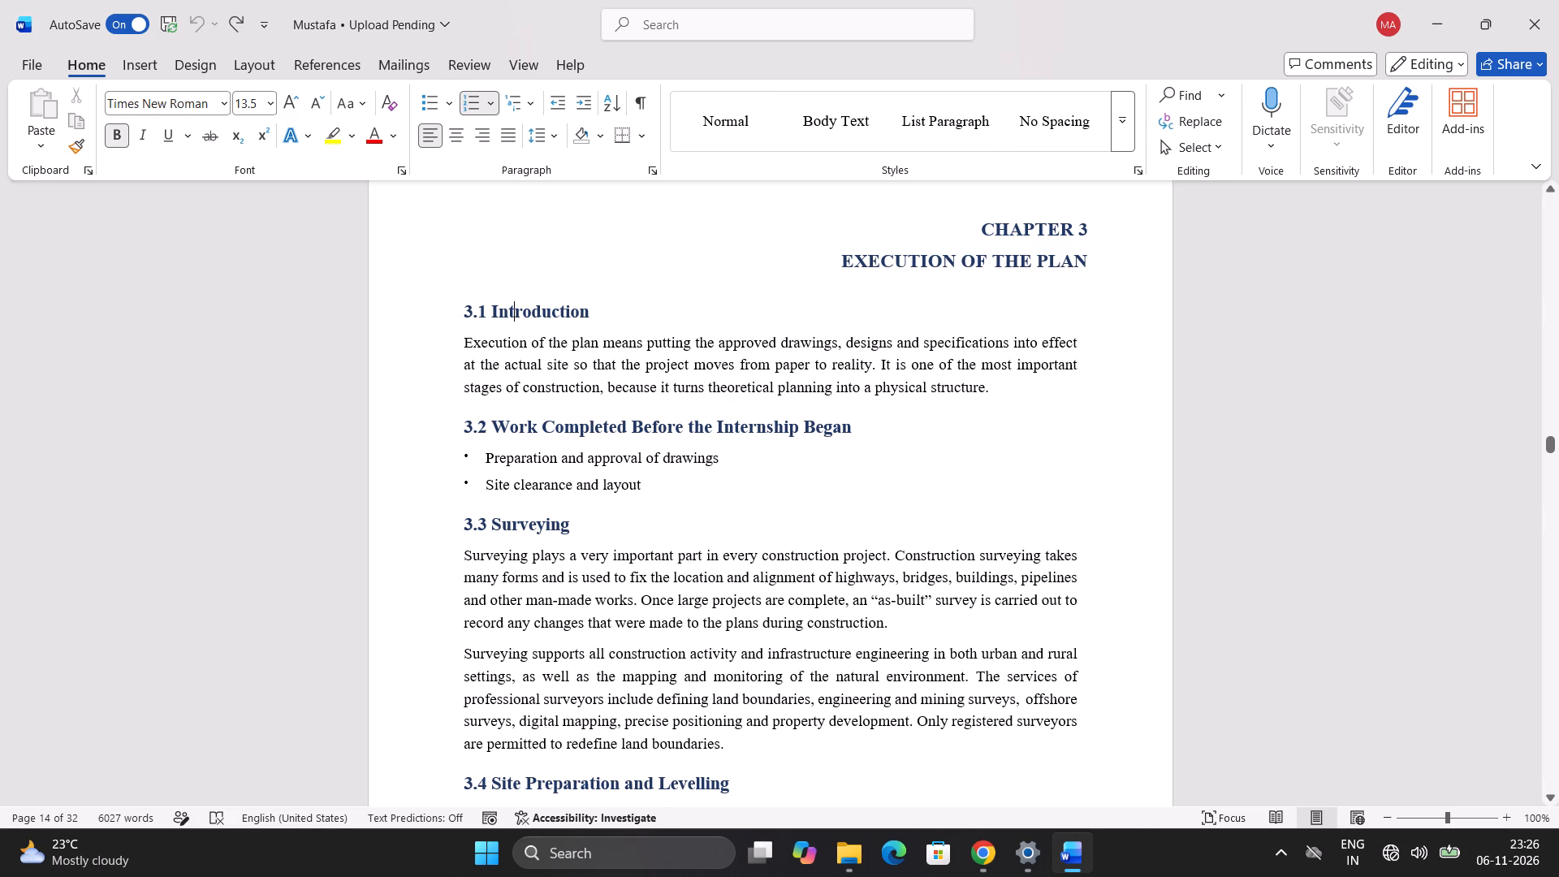
scroll(552, 810, "up", 4)
scroll(640, 473, "up", 3)
scroll(640, 473, "down", 2)
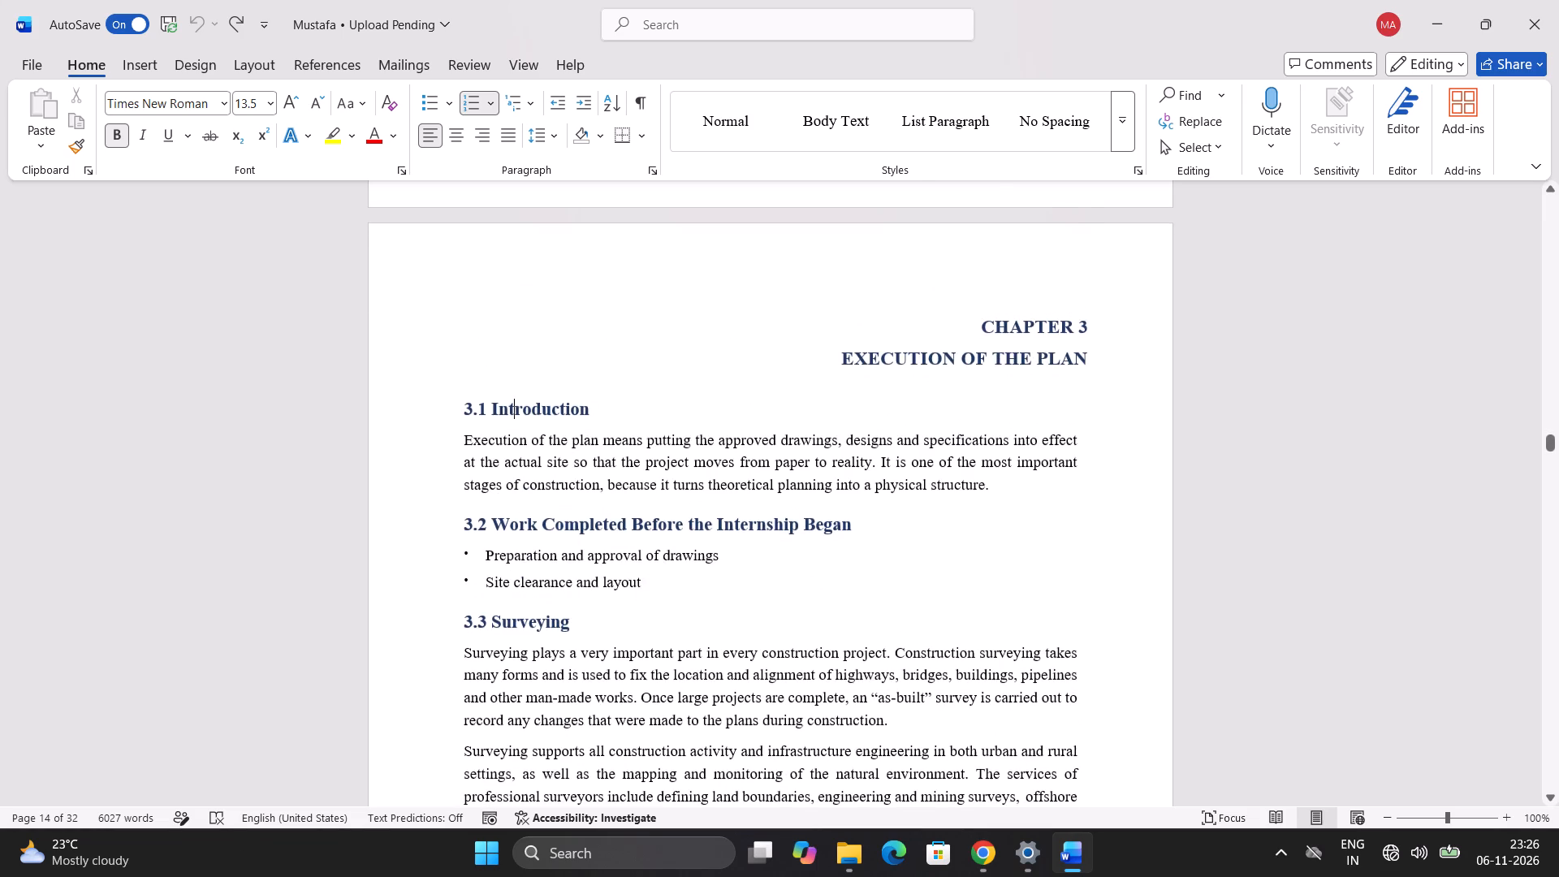
scroll(447, 320, "down", 2)
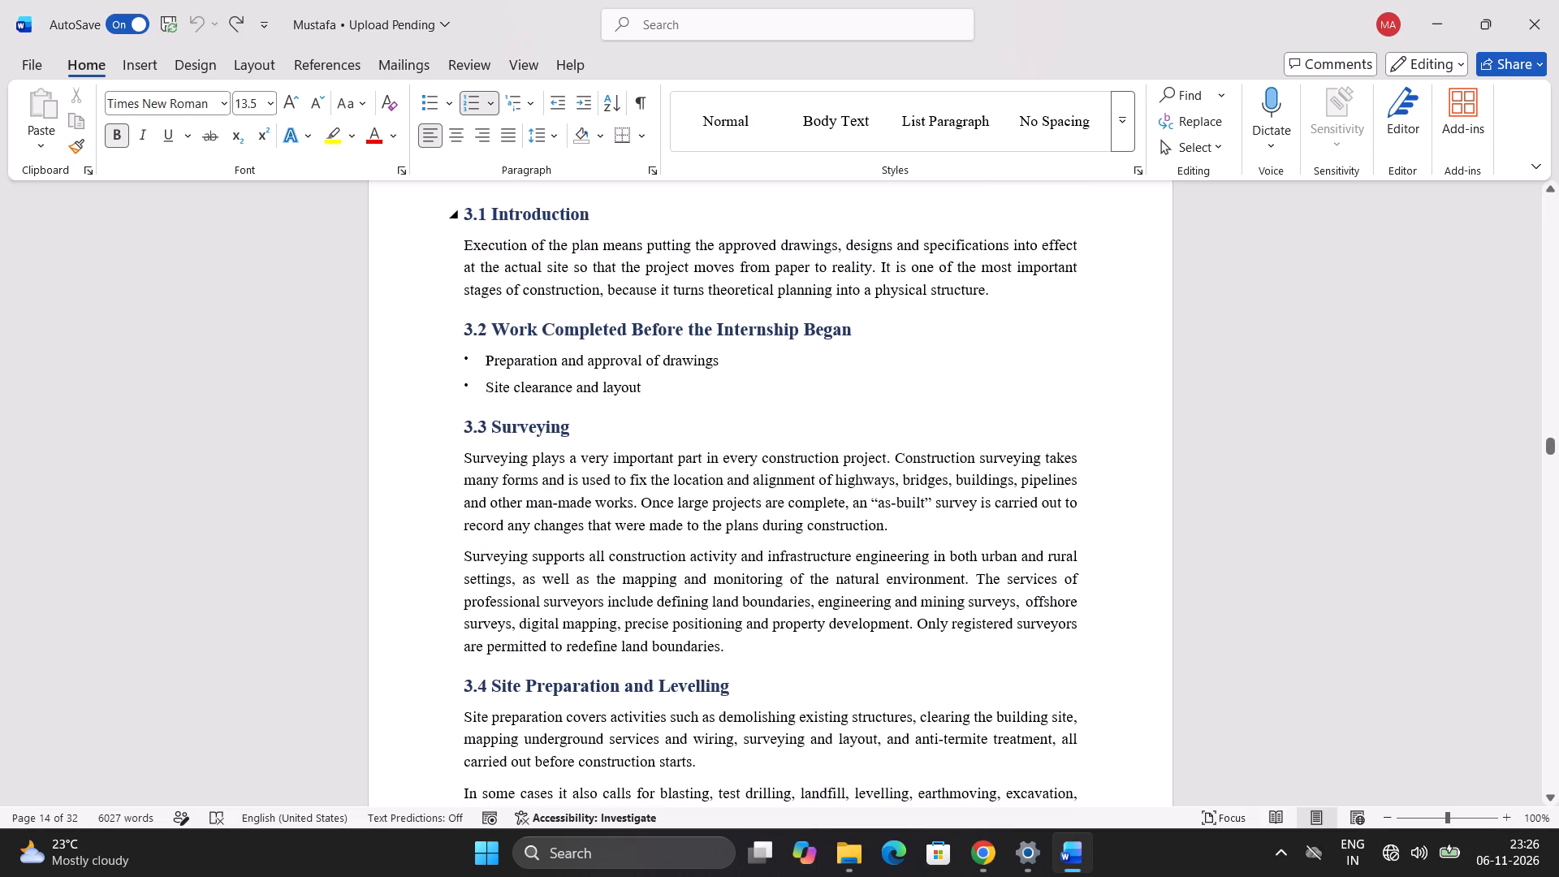
Set the titles of section headings 3.1 through 3.5 on page 14 to font size 14.
left_click_drag(588, 219, 494, 232)
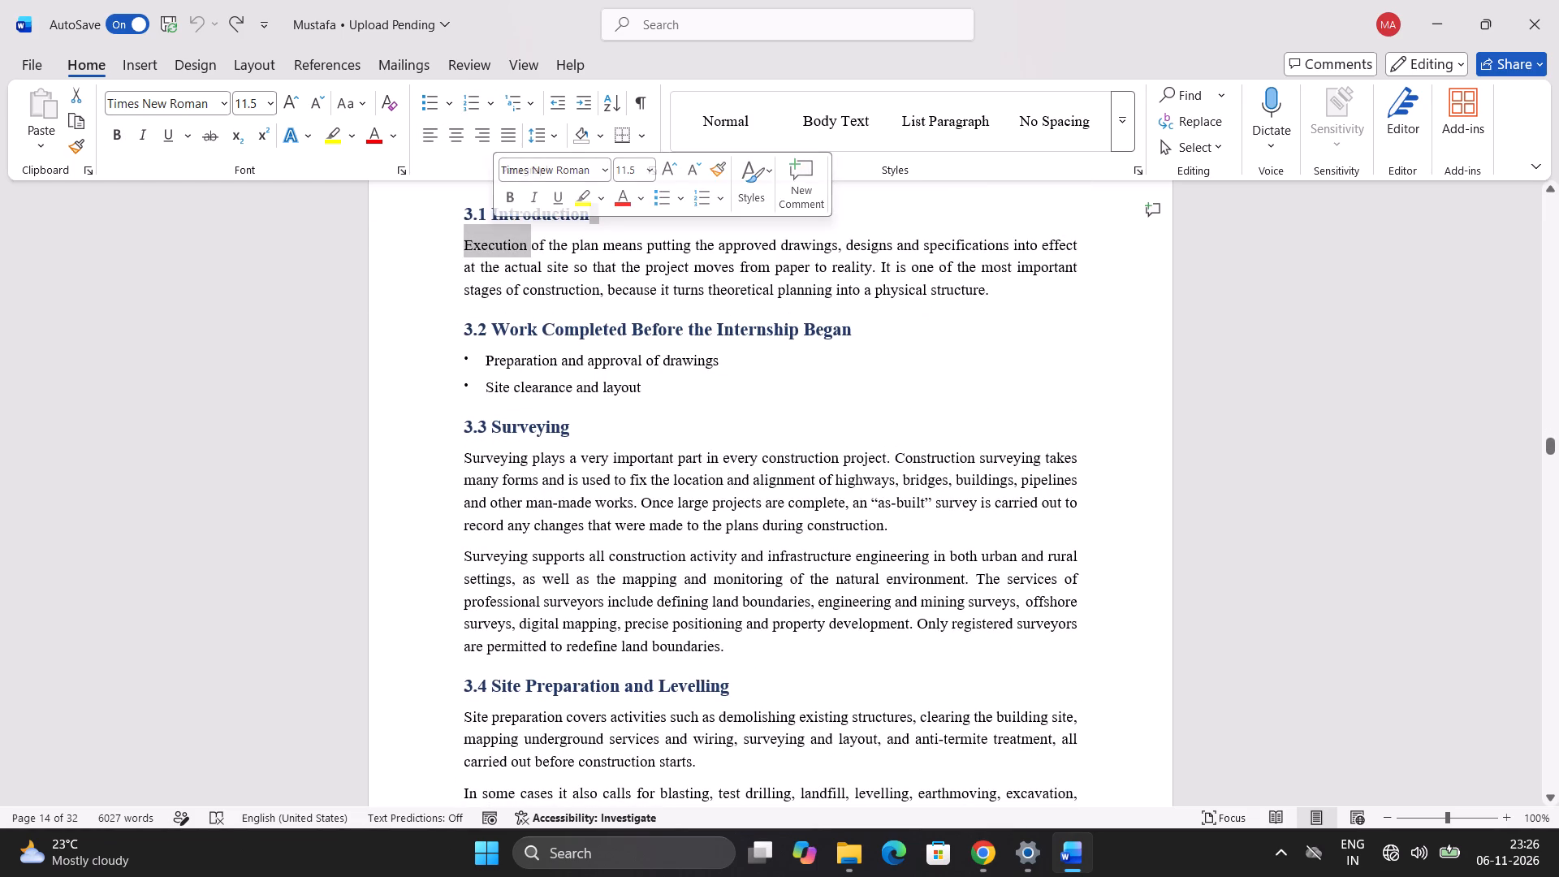
left_click(1091, 205)
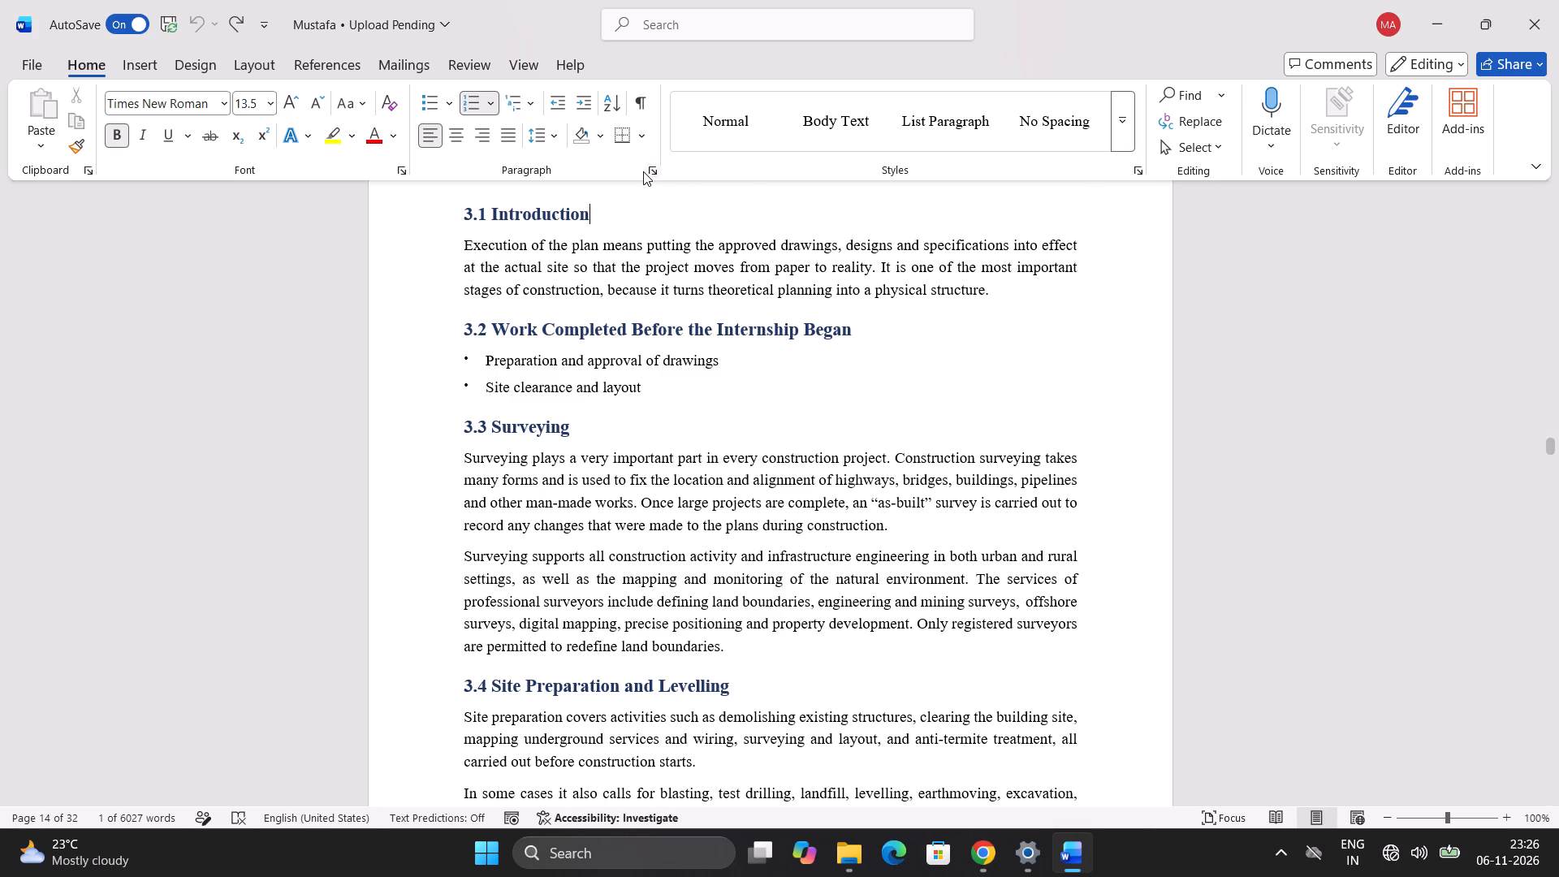
left_click_drag(599, 219, 487, 220)
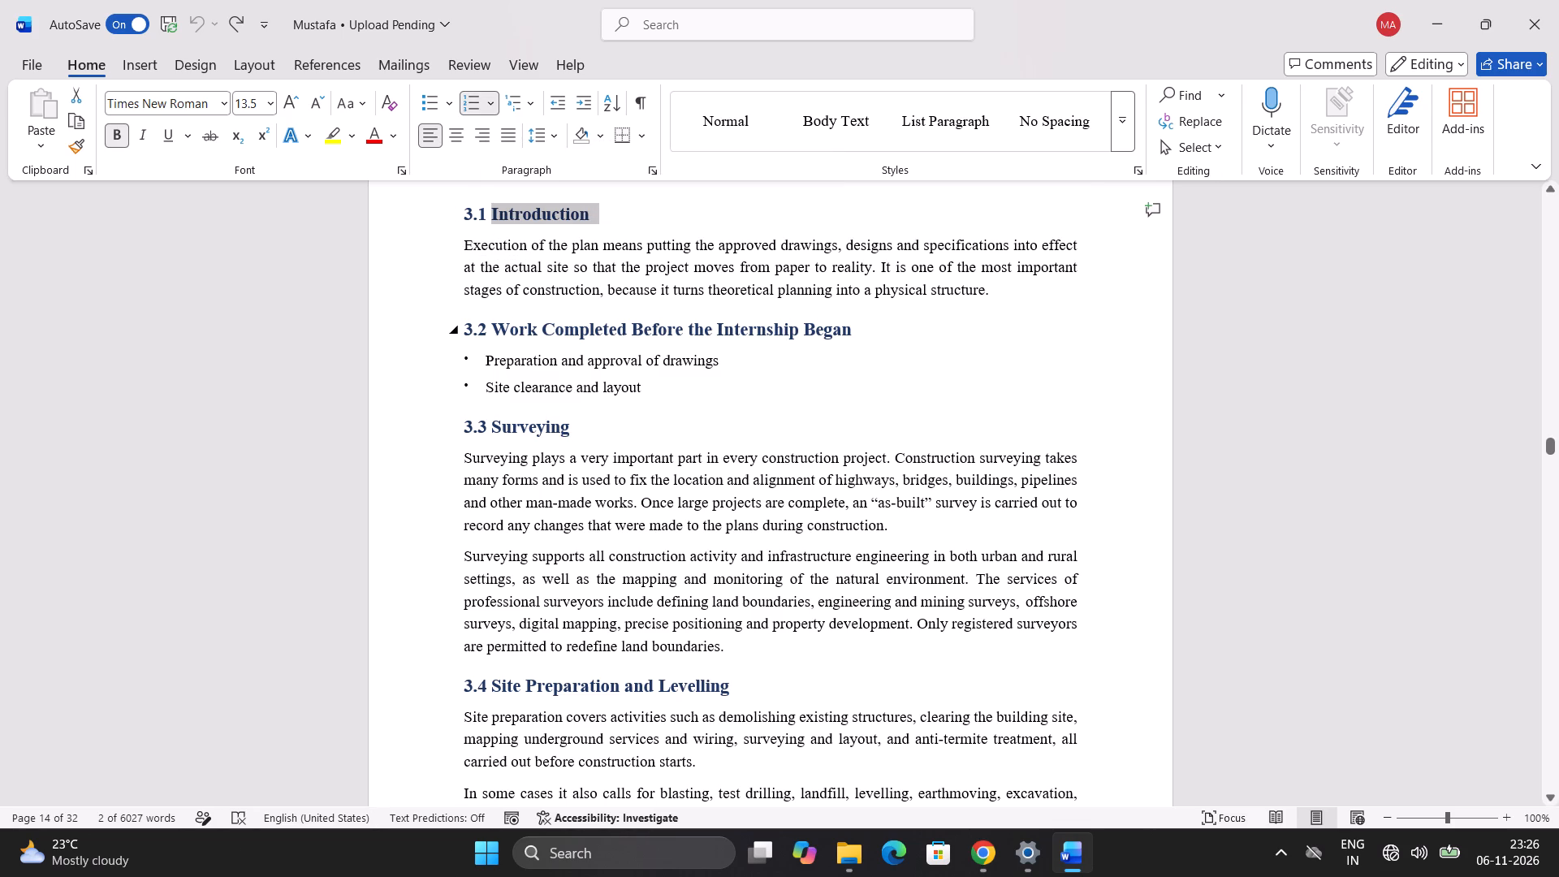
left_click_drag(850, 326, 522, 322, "ctrl")
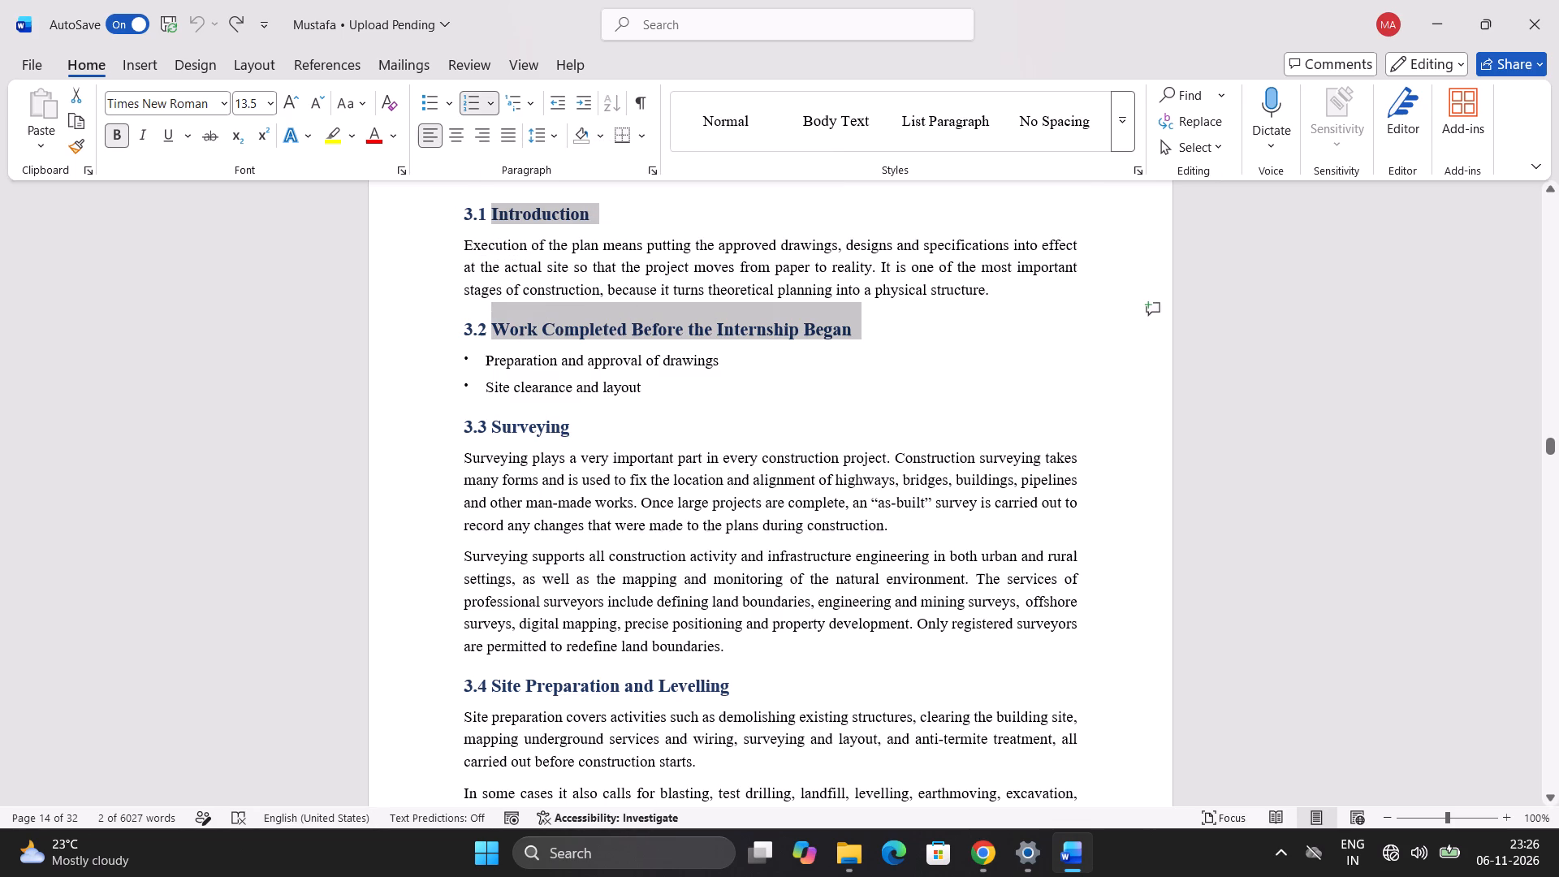
left_click_drag(593, 418, 494, 426, "ctrl")
left_click_drag(736, 696, 611, 670, "ctrl")
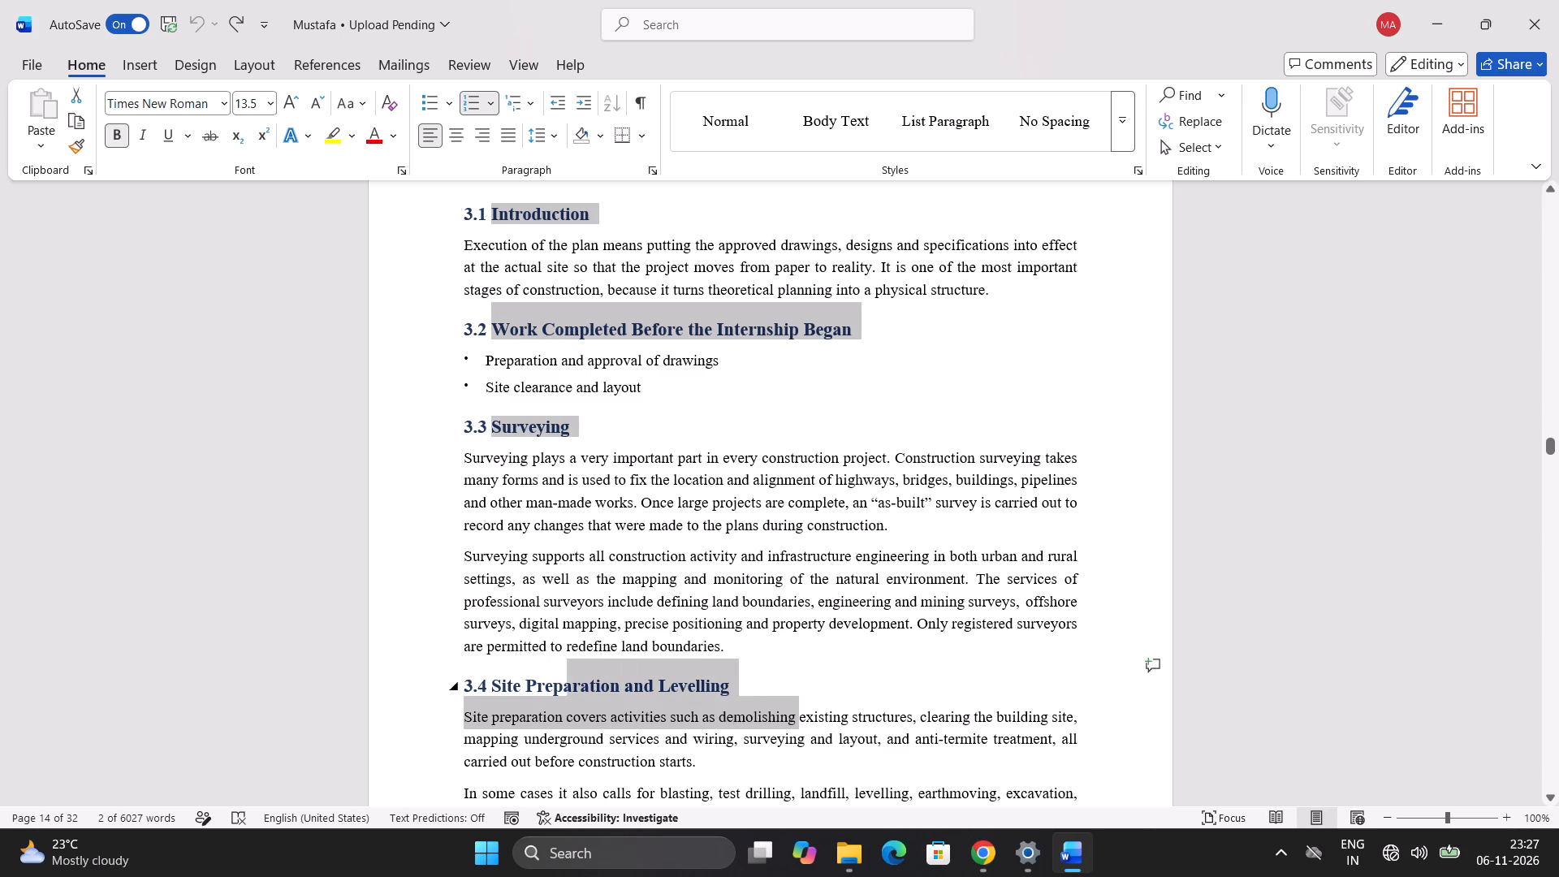
left_click_drag(611, 670, 767, 733, "ctrl")
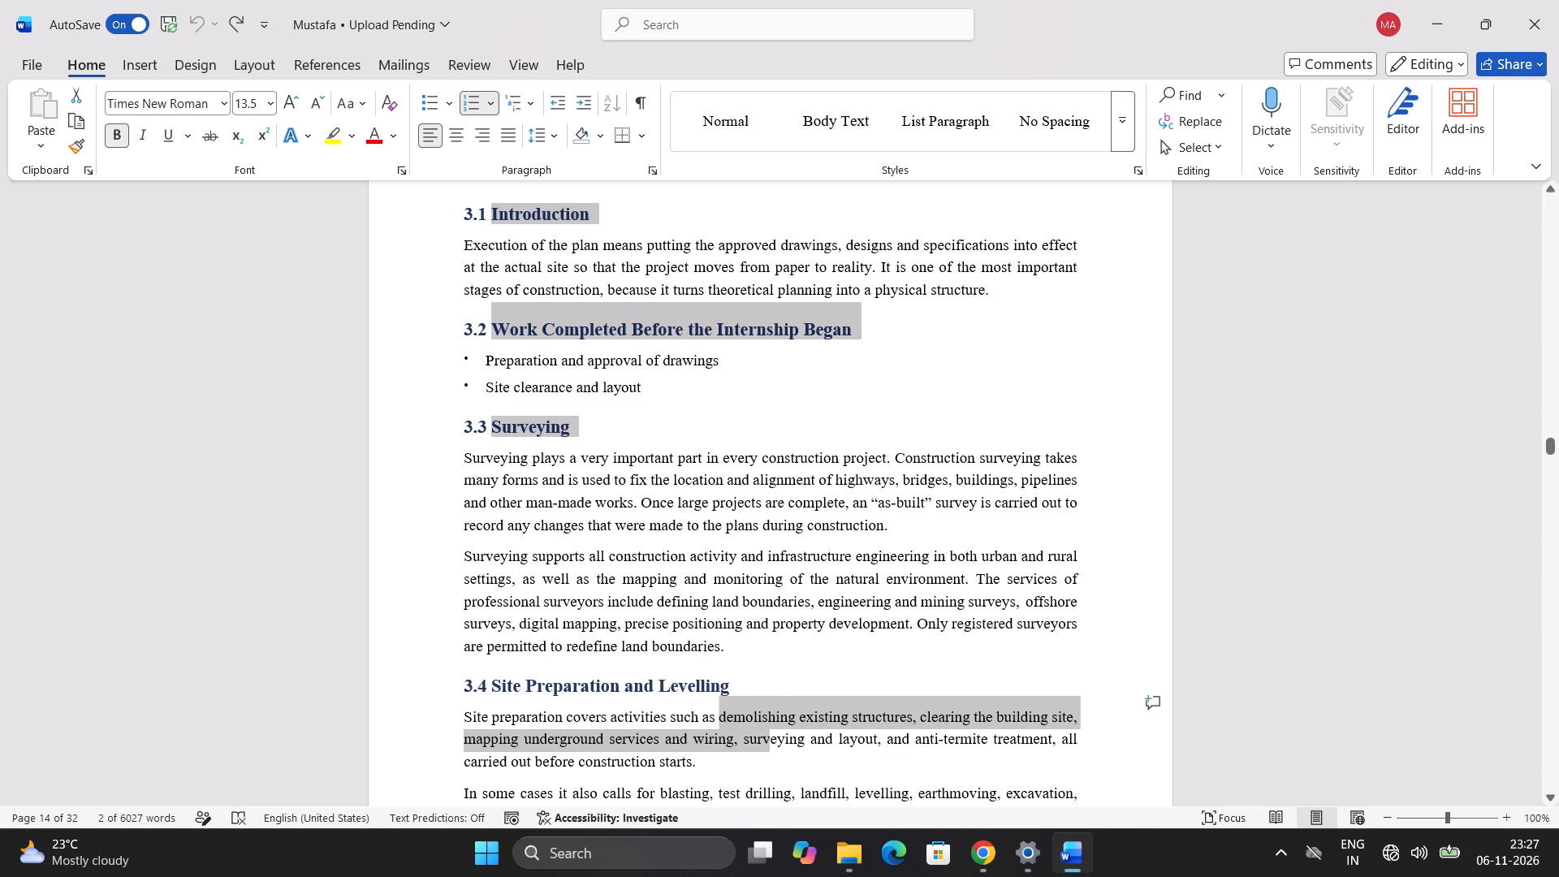
left_click_drag(767, 733, 777, 694, "ctrl")
left_click(769, 678, "ctrl")
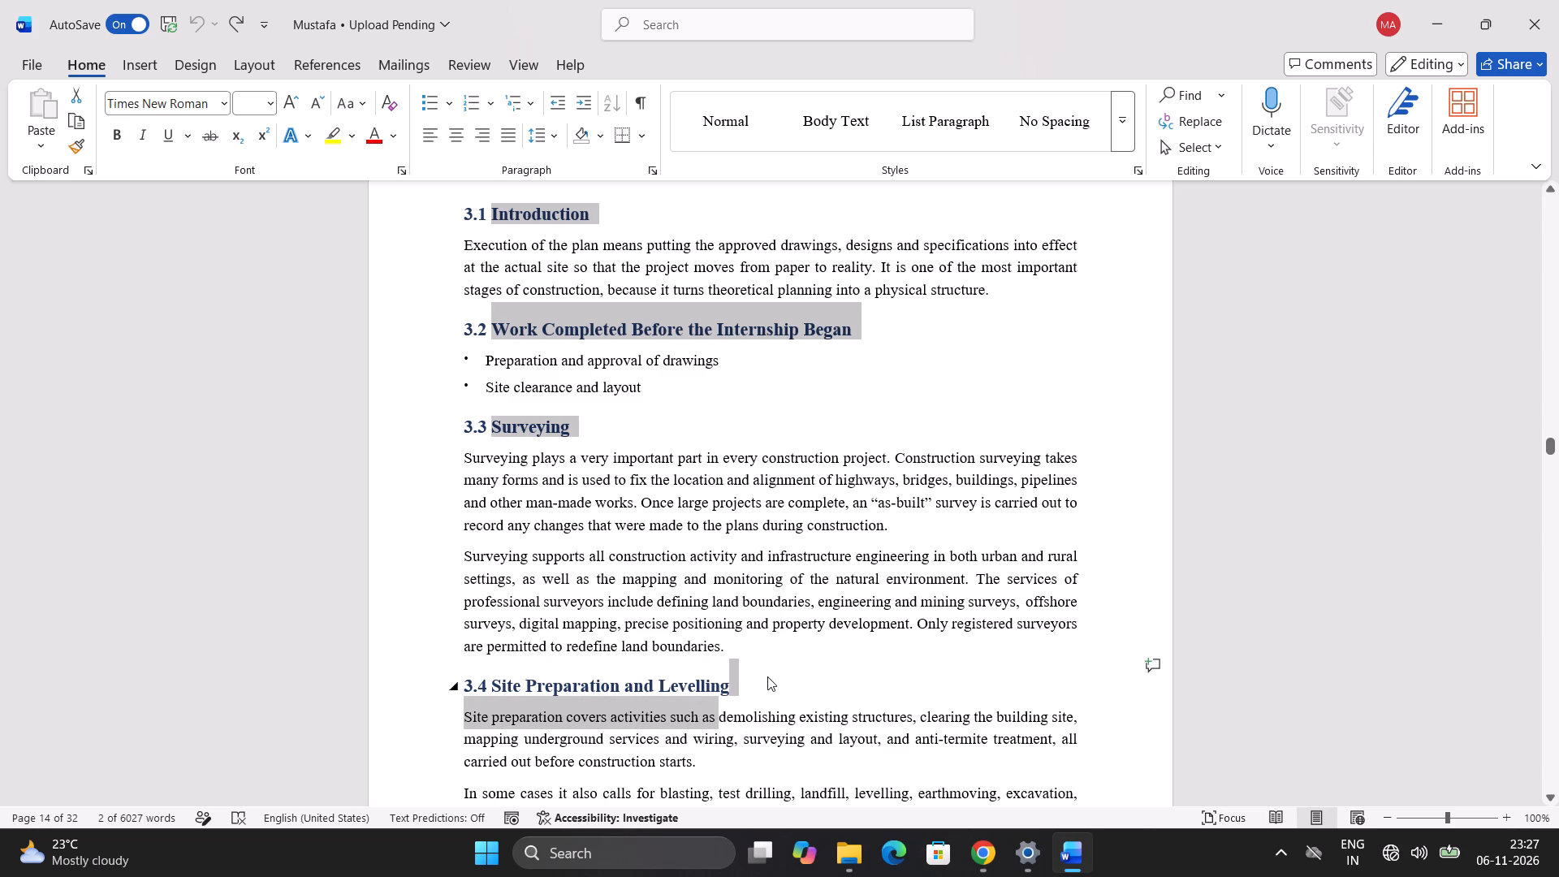
left_click(766, 675, "ctrl")
left_click_drag(757, 678, 677, 691, "ctrl")
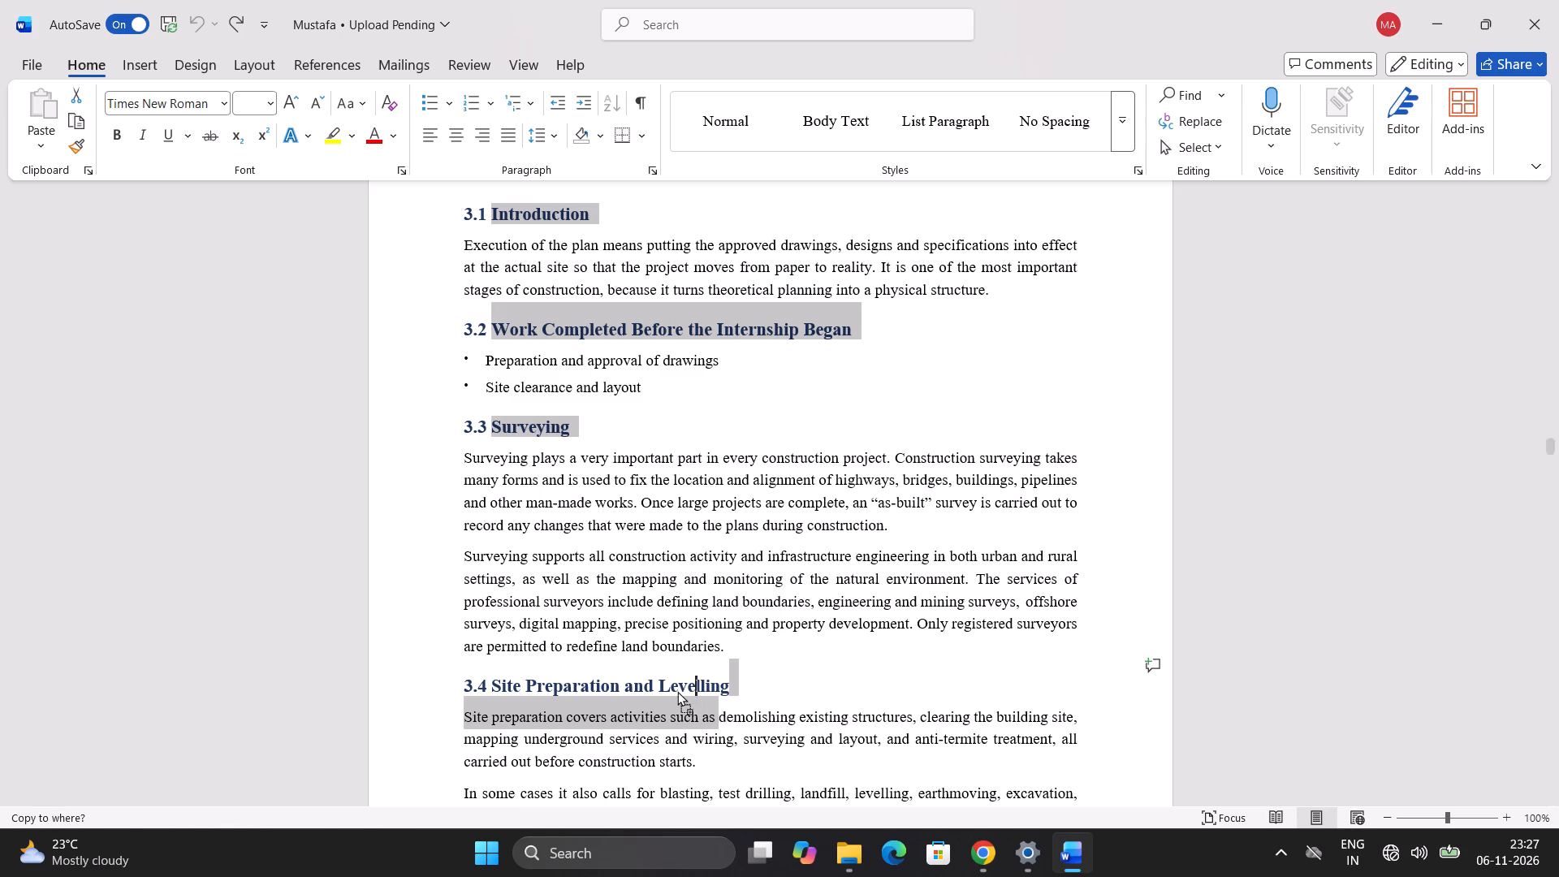
left_click_drag(677, 691, 670, 691, "ctrl")
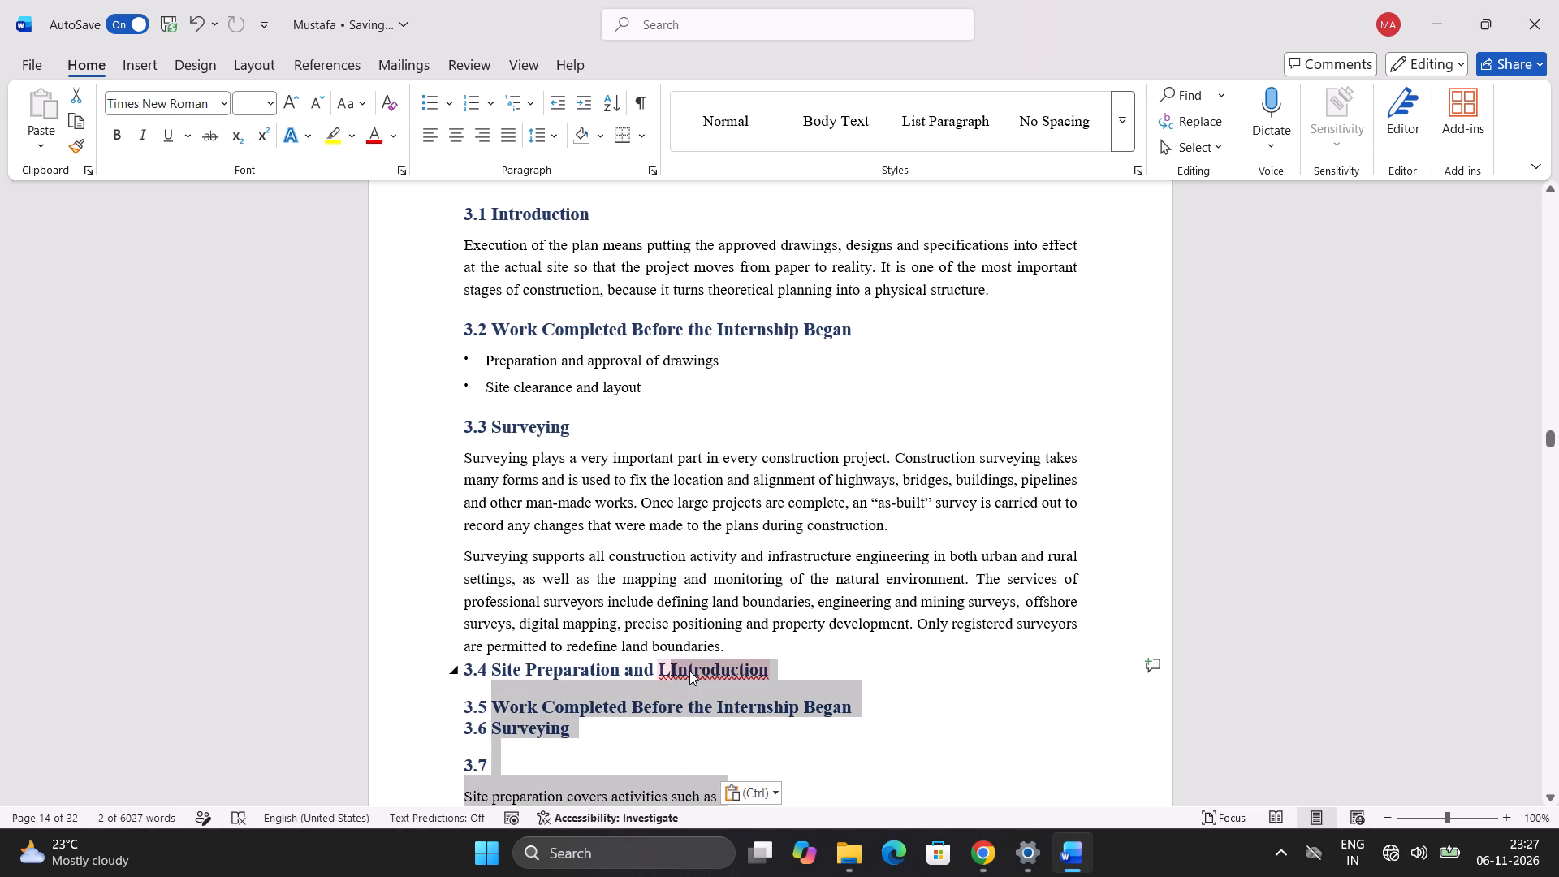
key("ctrl+z")
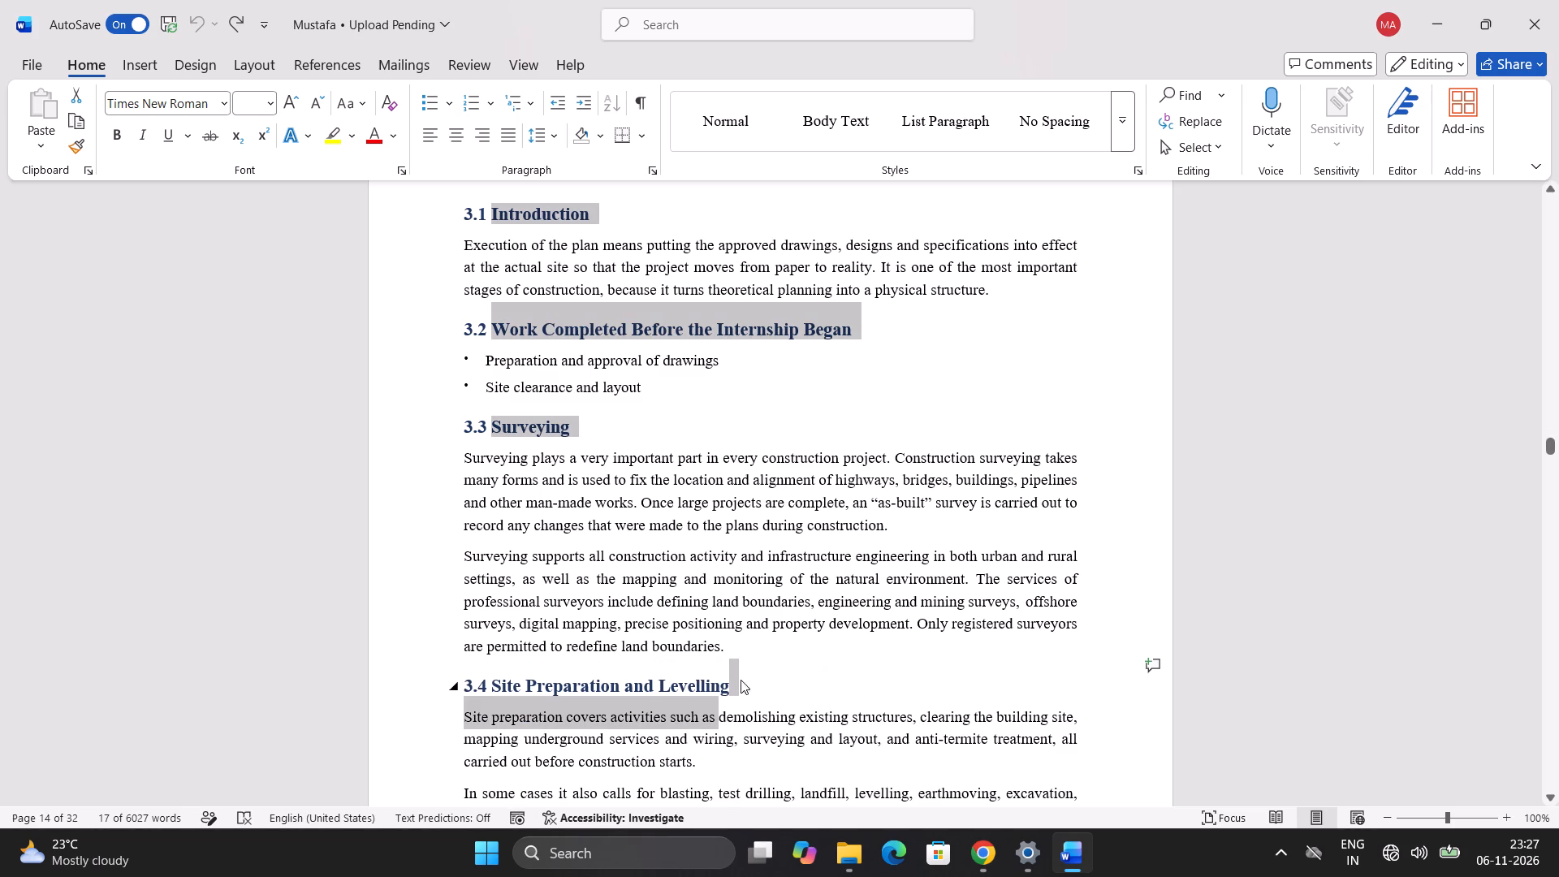
left_click_drag(494, 680, 608, 697, "ctrl")
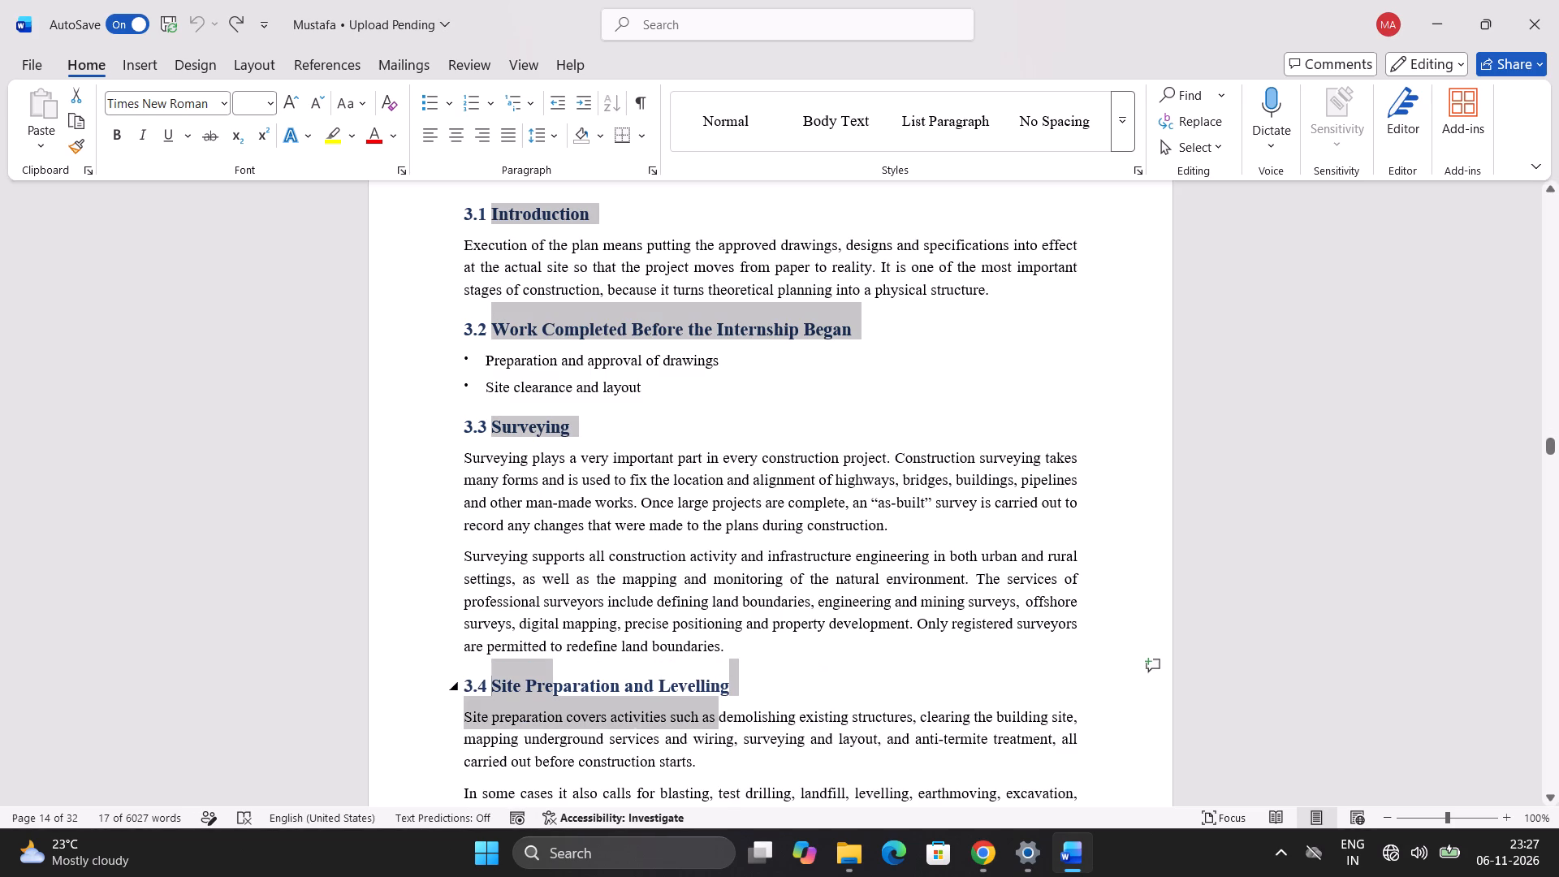
left_click_drag(608, 697, 667, 686, "ctrl")
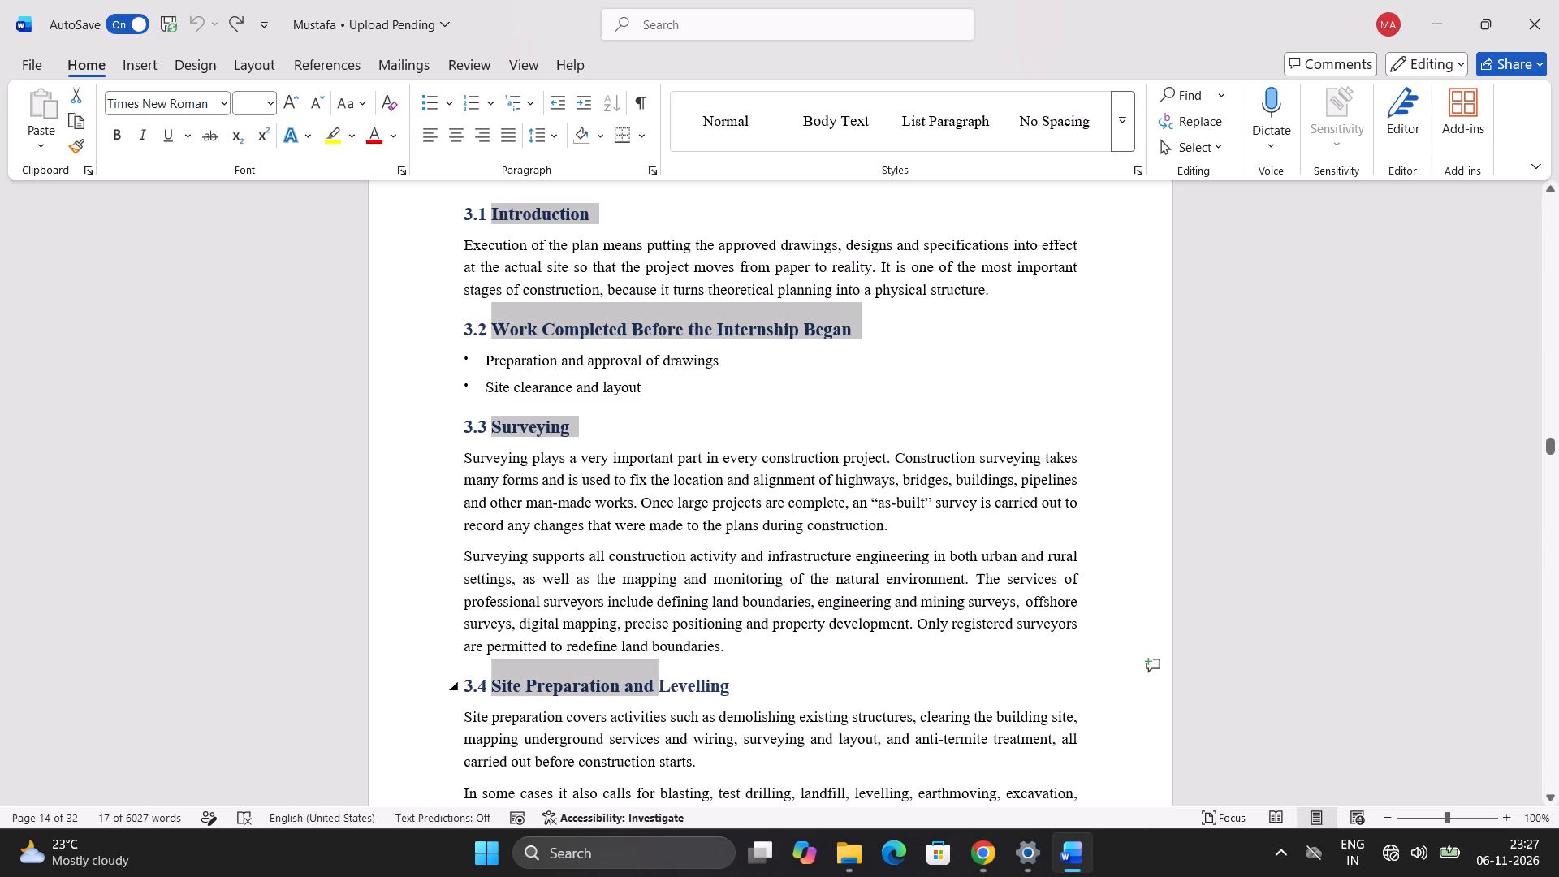
left_click_drag(667, 686, 691, 686, "ctrl")
scroll(824, 676, "down", 4)
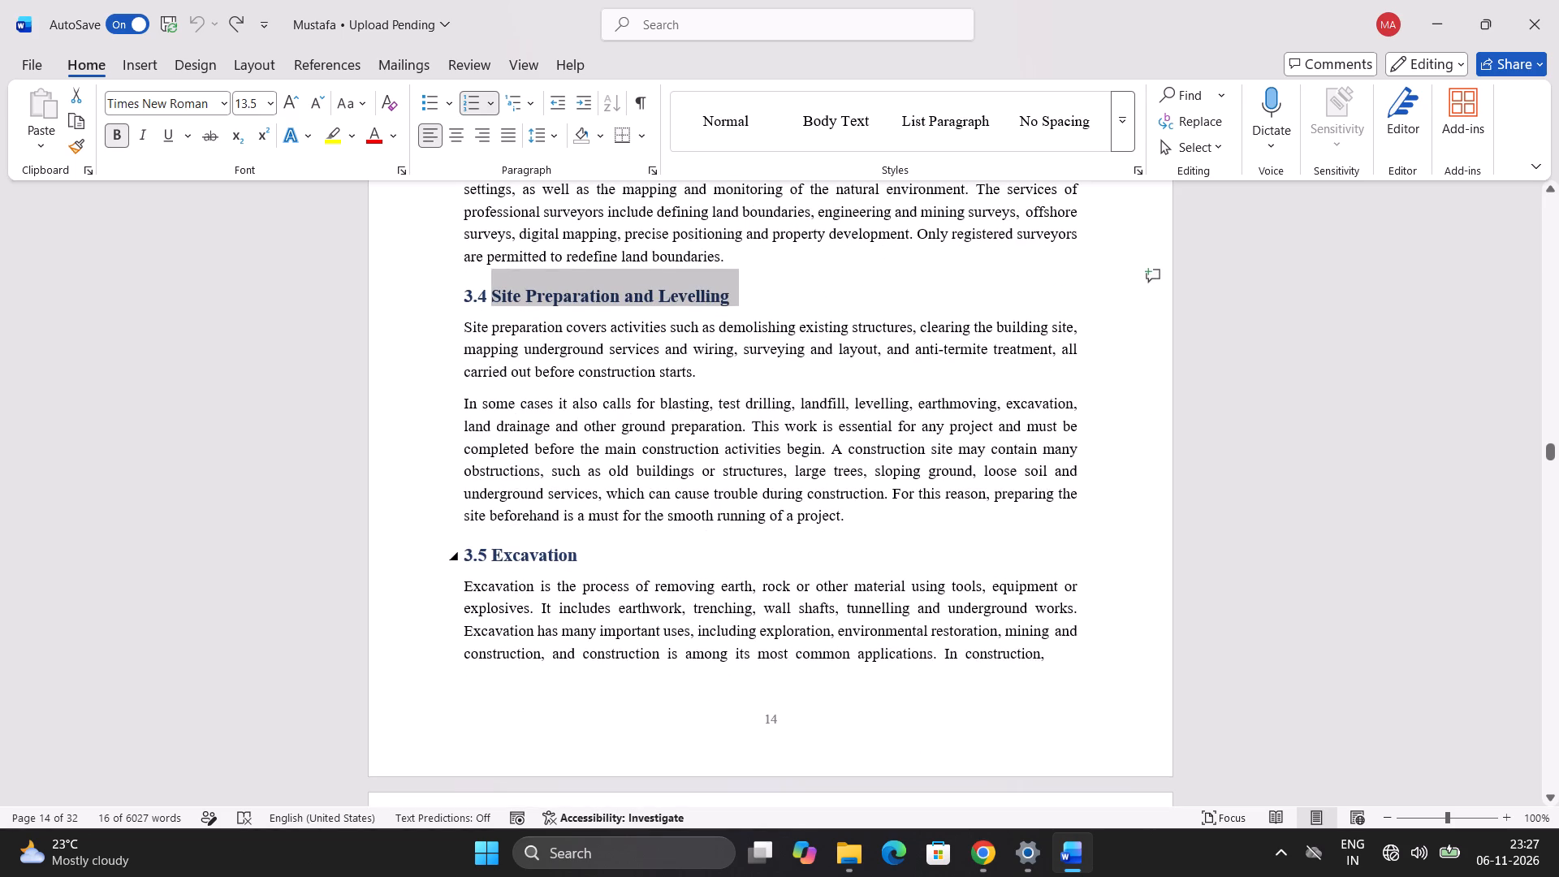
left_click_drag(579, 551, 486, 564, "ctrl")
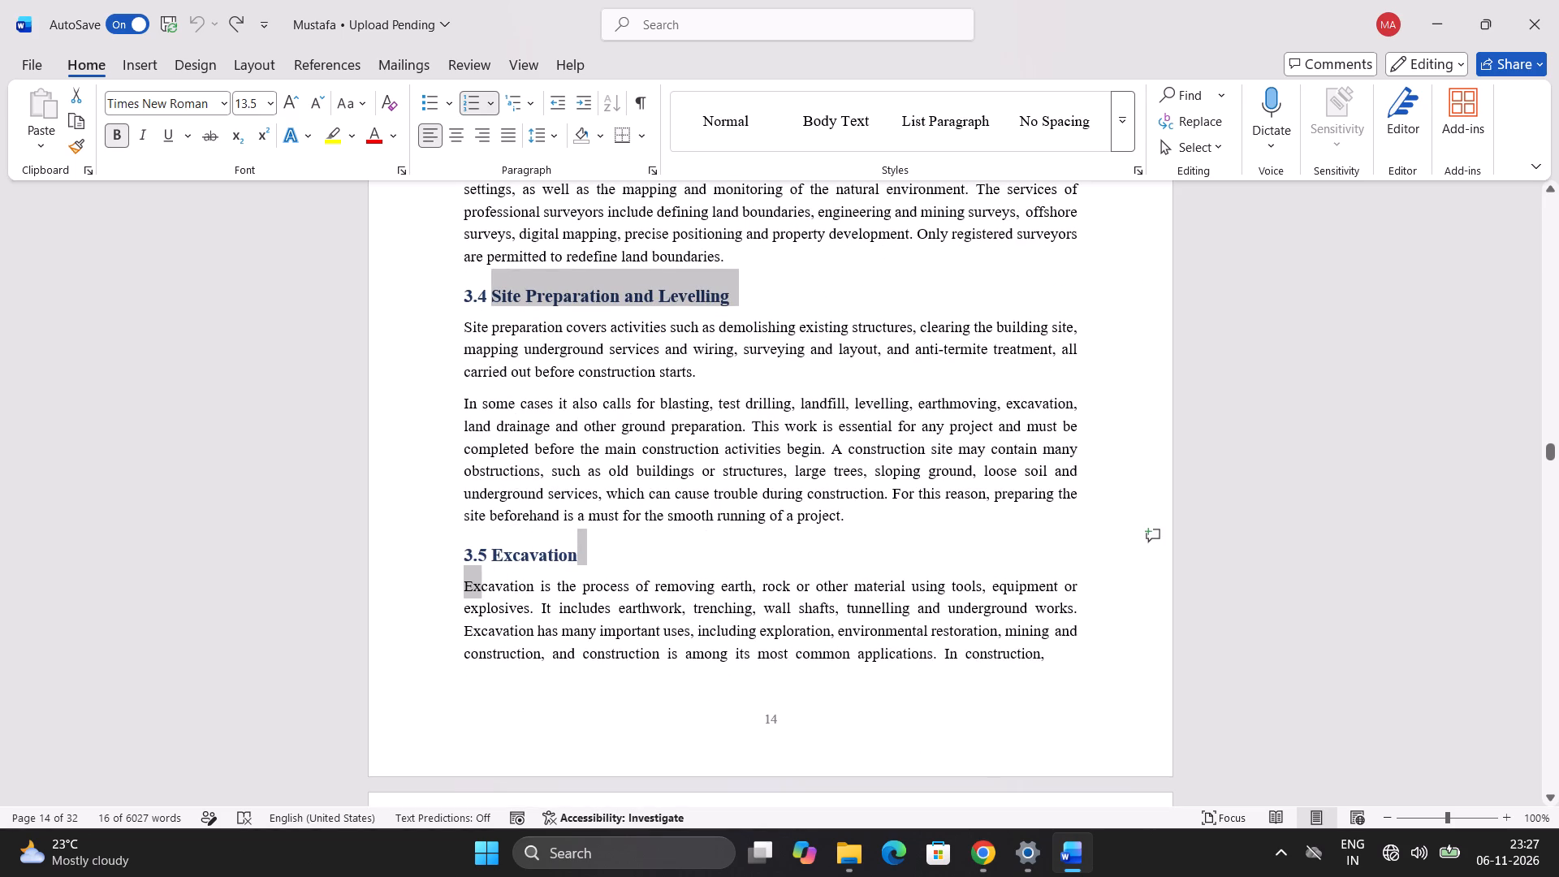
left_click_drag(486, 564, 490, 559, "ctrl")
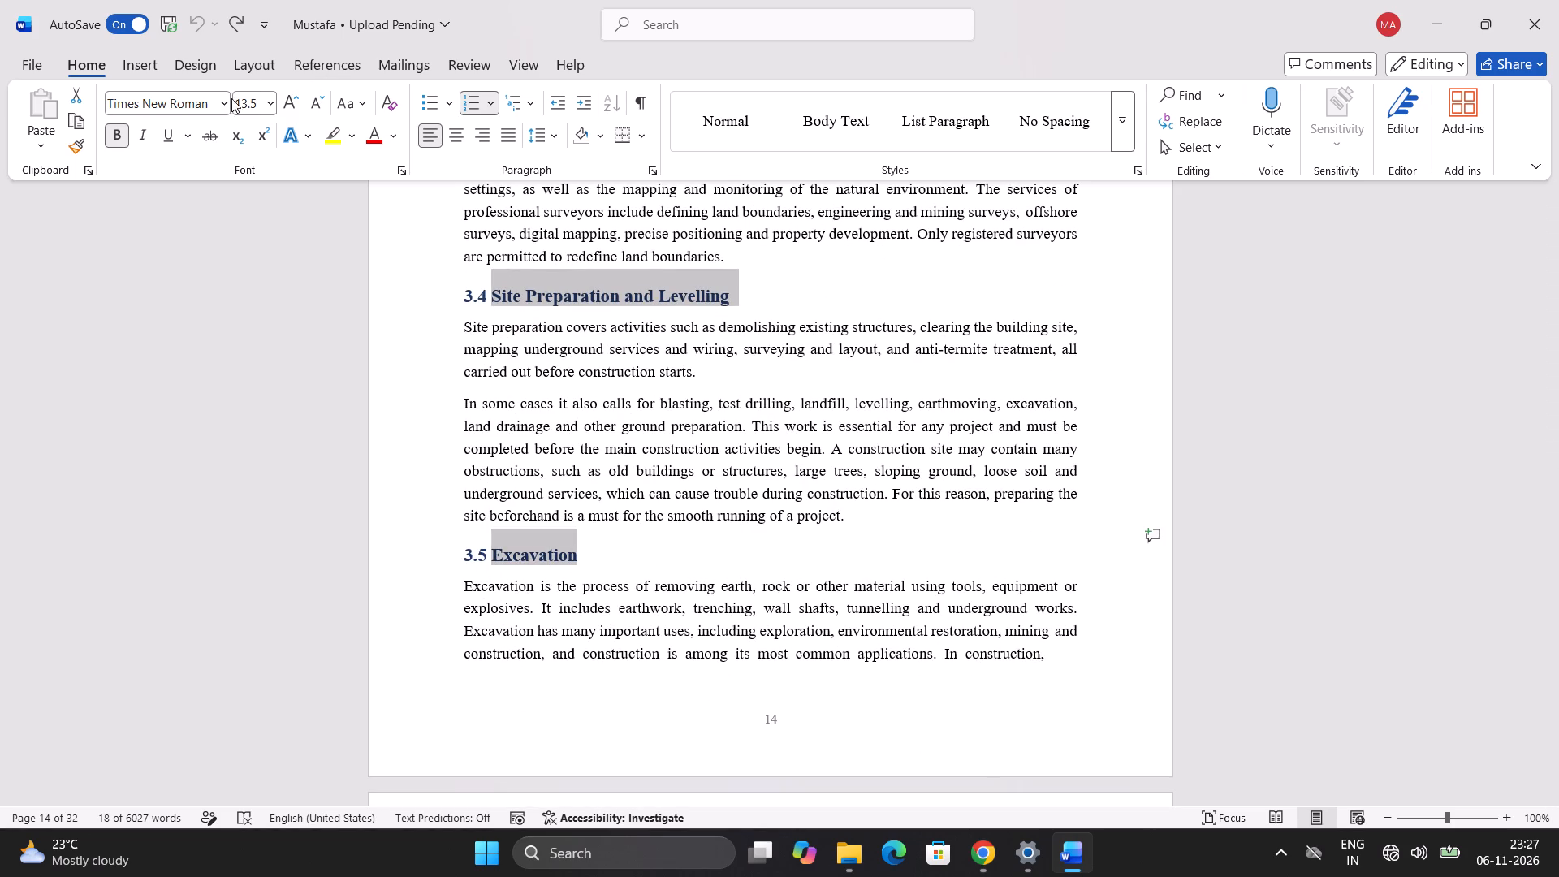
left_click(249, 101)
type("14")
key("Return")
Set the body paragraphs and bullet items of sections 3.1 through 3.5 on page 14 to font size 12.
left_click(681, 524)
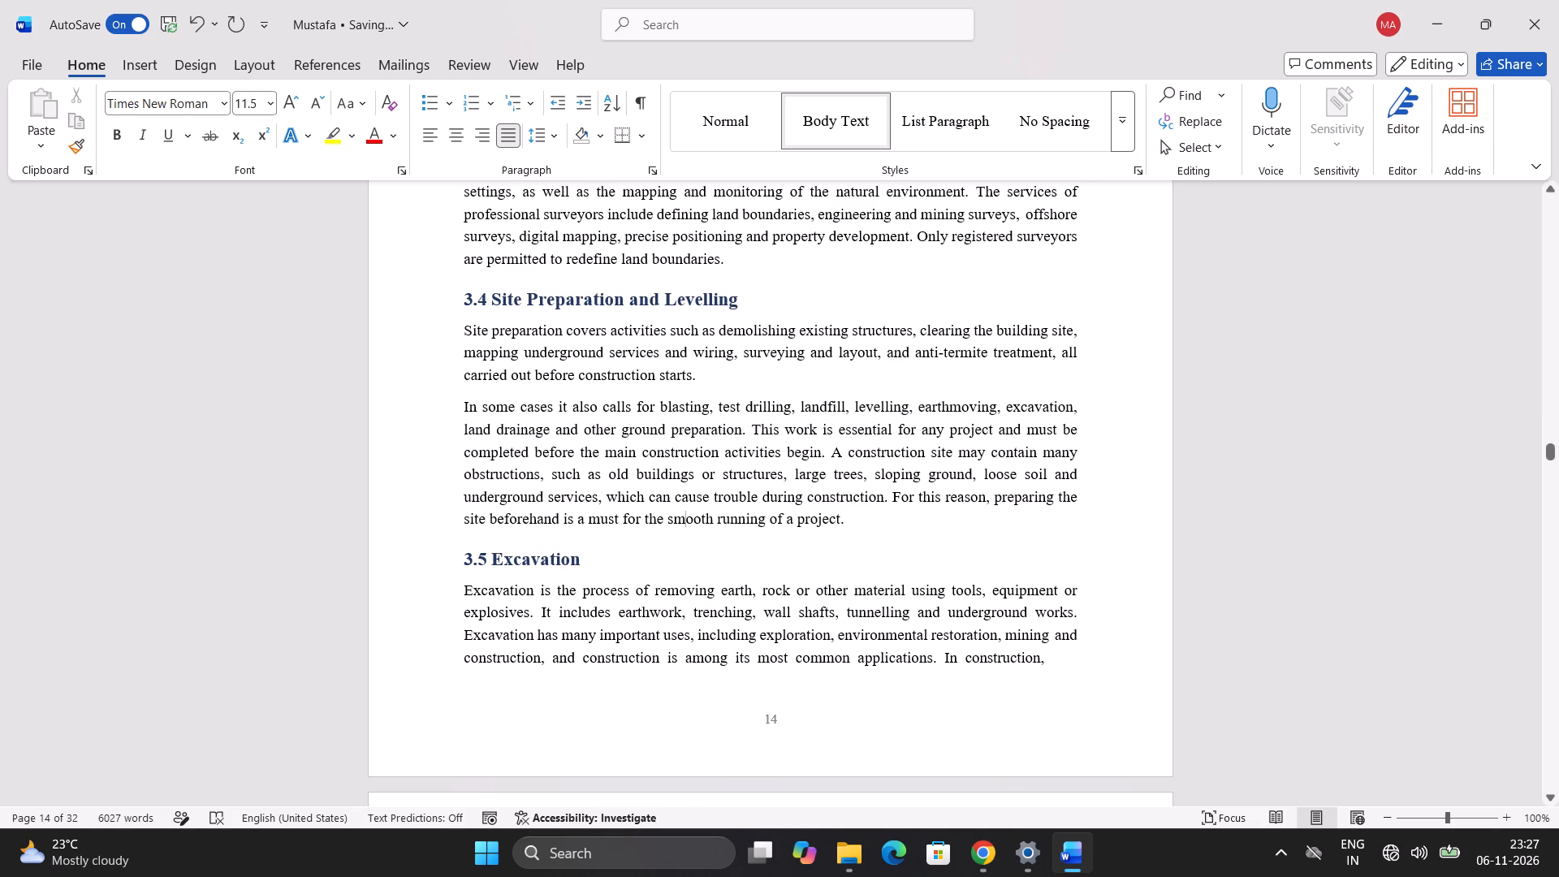
left_click_drag(1047, 669, 469, 584)
left_click_drag(894, 527, 717, 502, "ctrl")
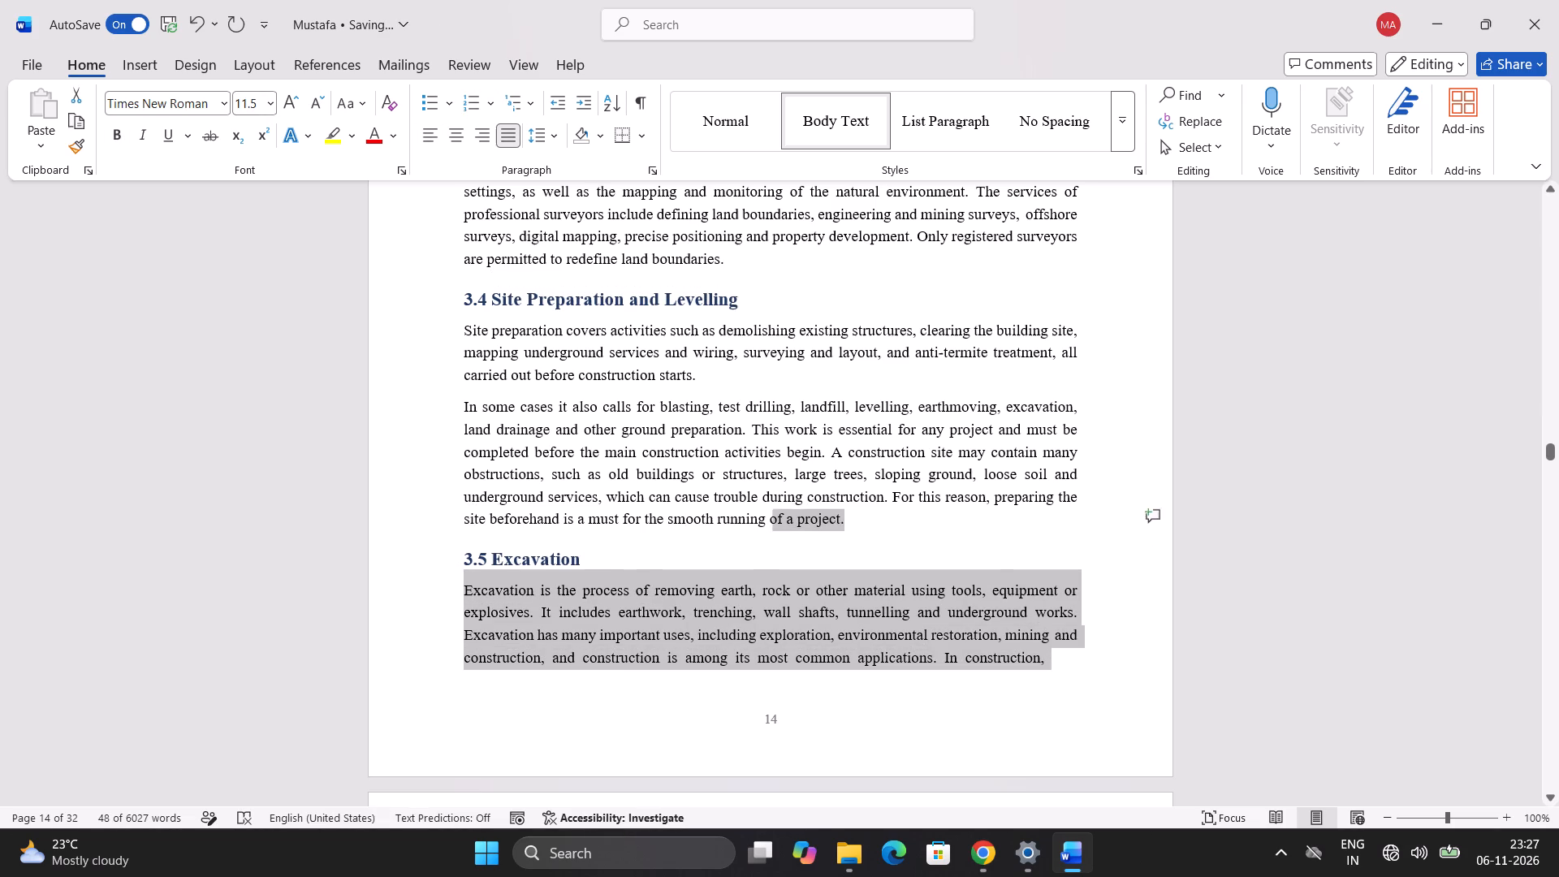
left_click_drag(717, 502, 463, 338, "ctrl")
scroll(431, 338, "up", 1)
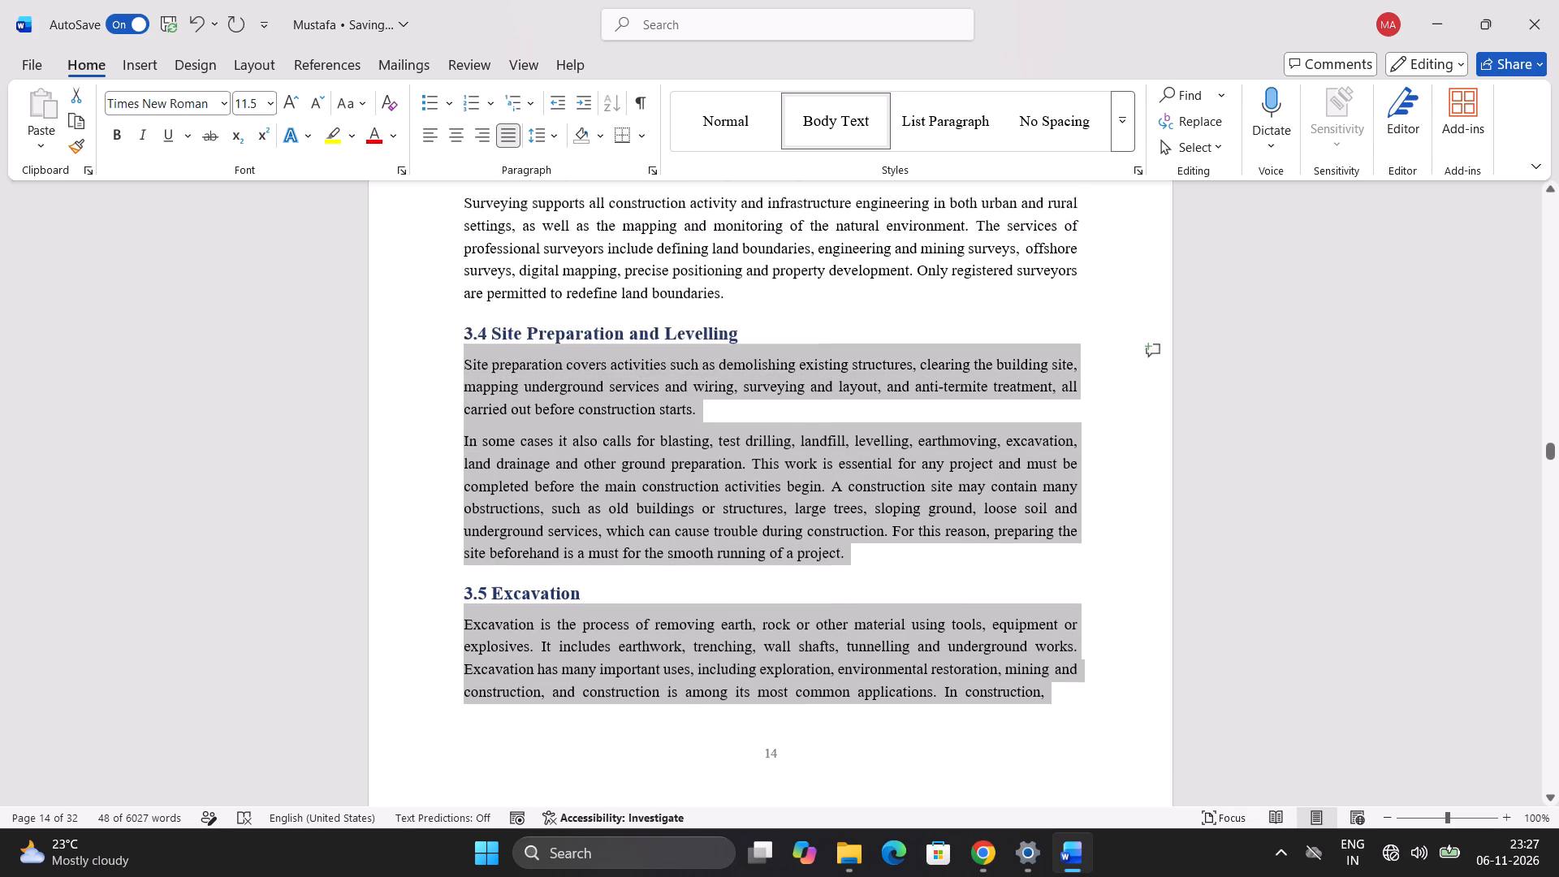
scroll(431, 338, "up", 2)
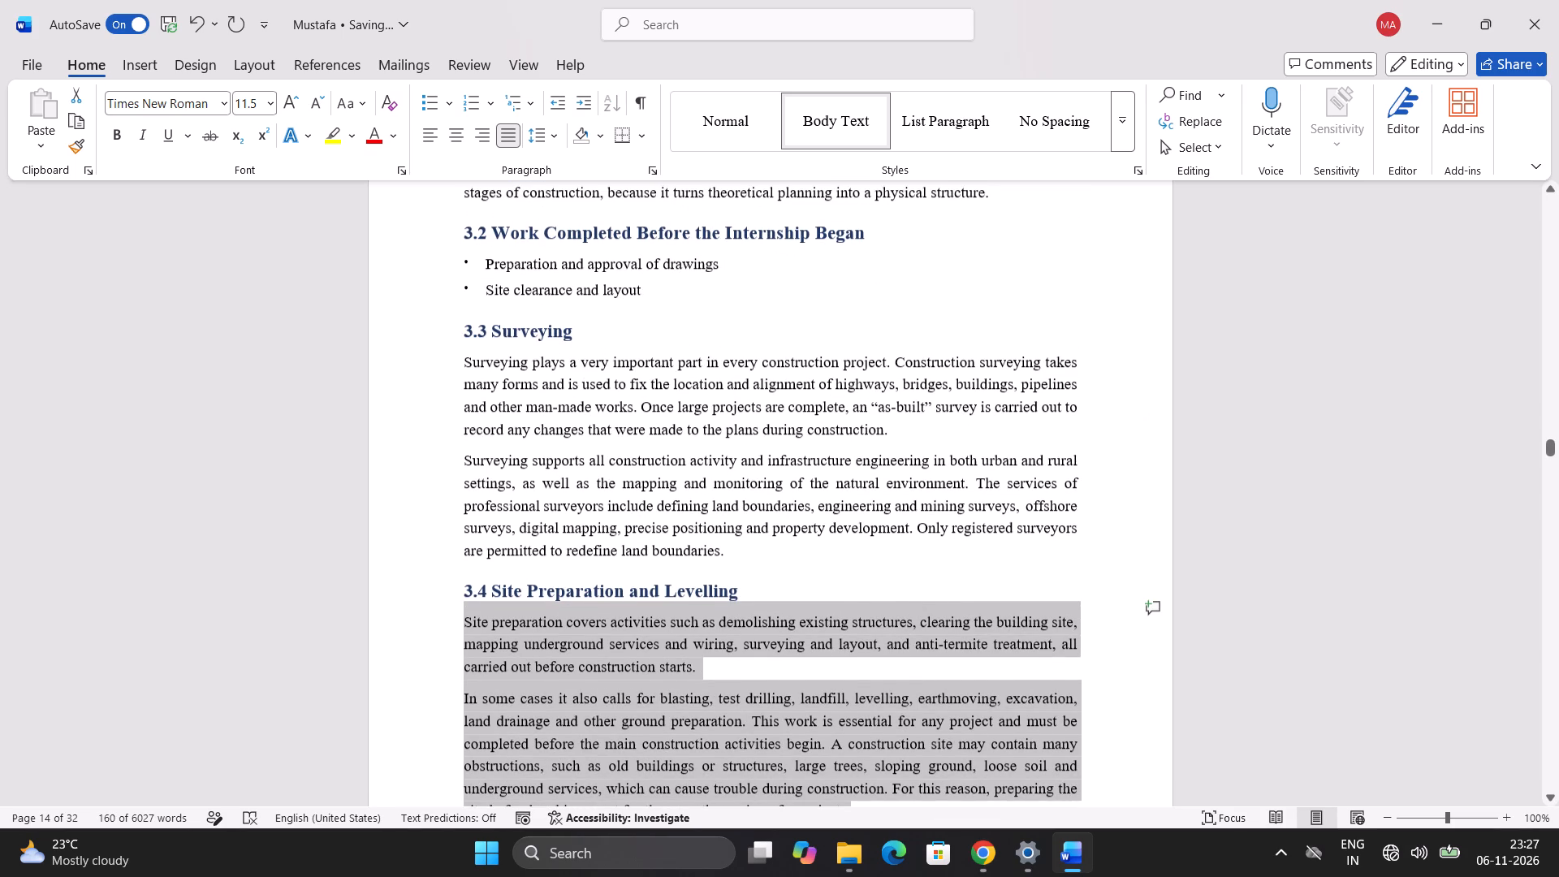
left_click_drag(726, 553, 468, 352, "ctrl")
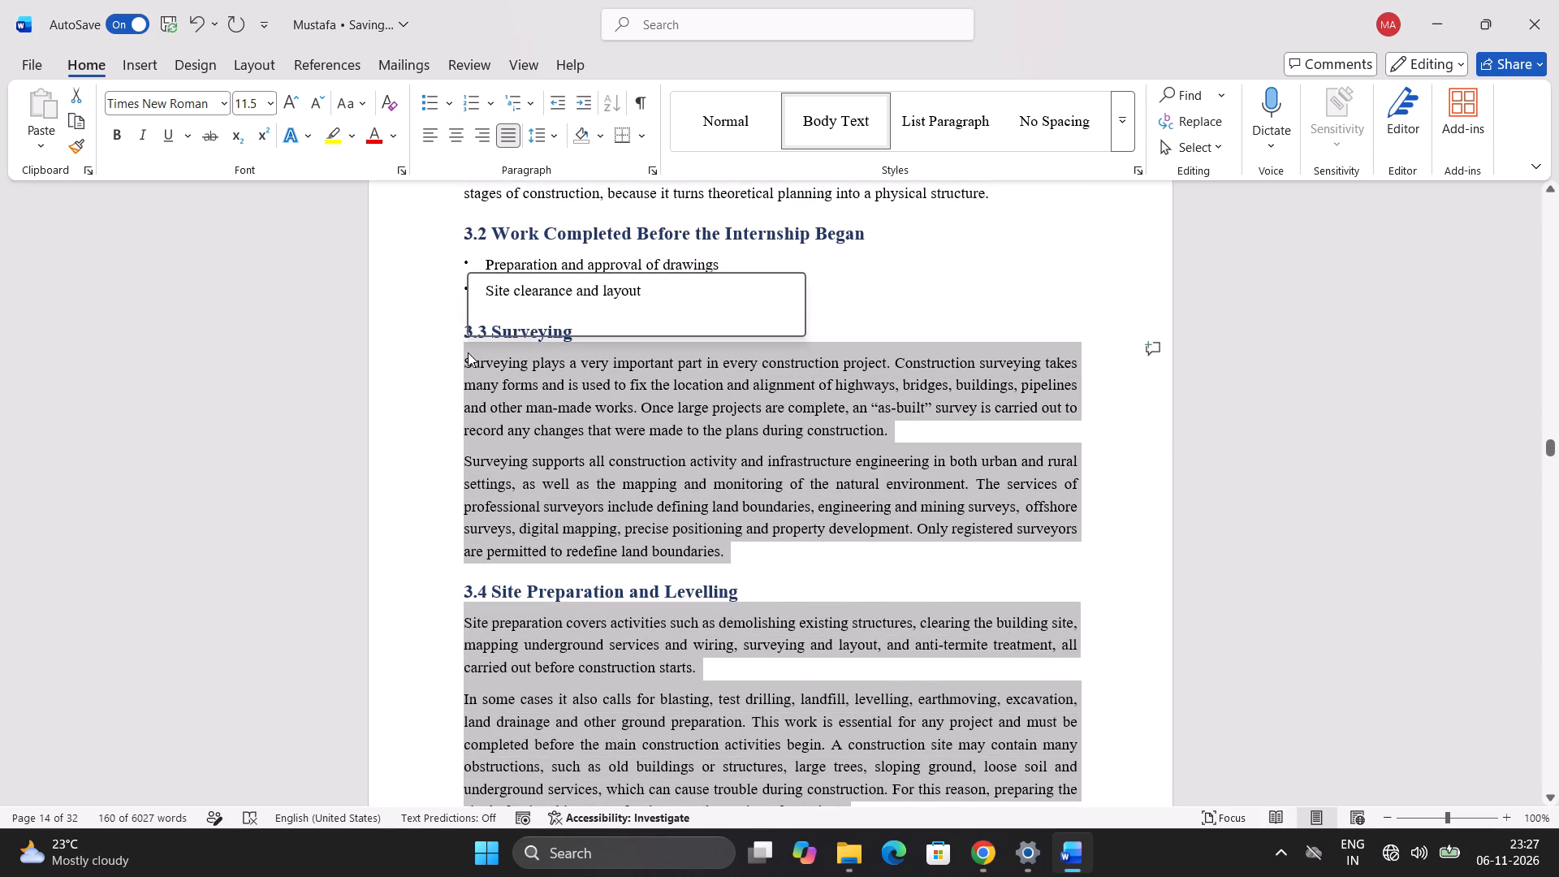
scroll(467, 352, "up", 3)
left_click_drag(655, 590, 549, 557, "ctrl")
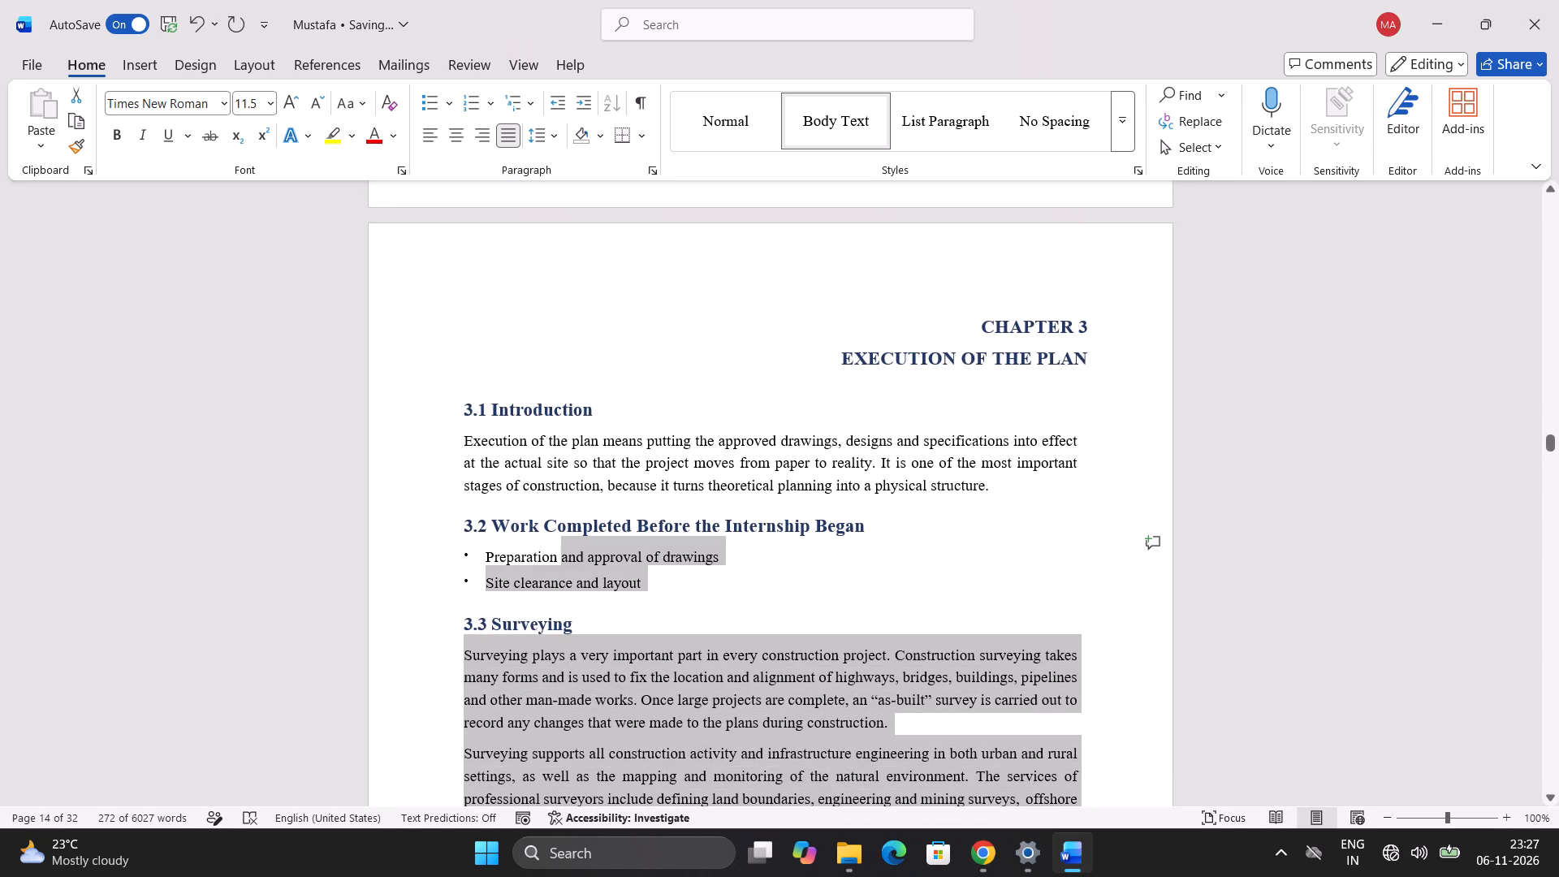
left_click_drag(549, 557, 518, 552, "ctrl")
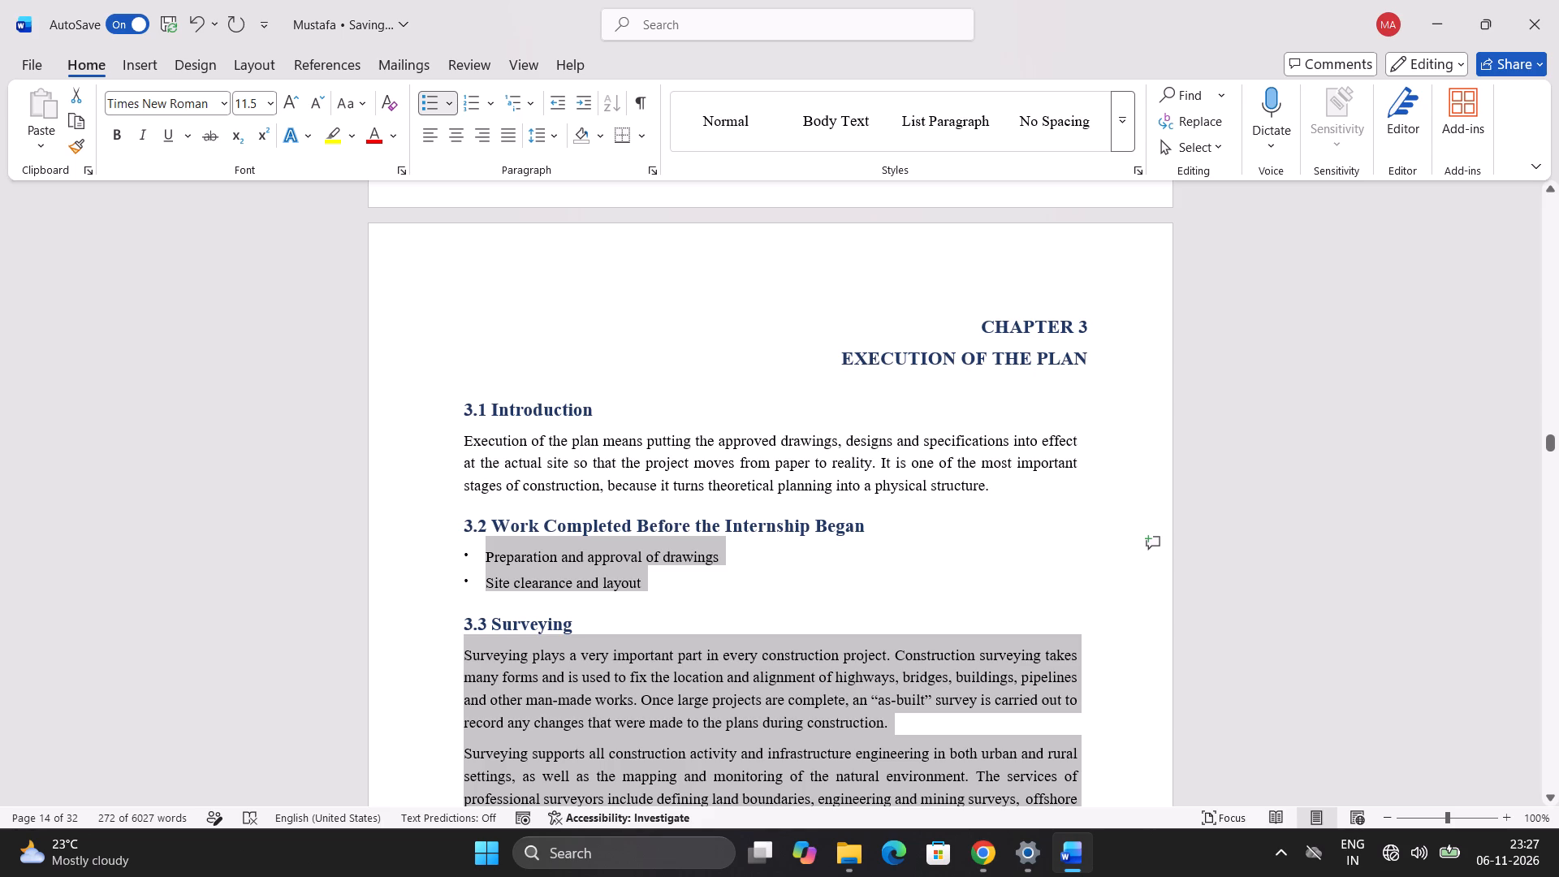
left_click_drag(993, 490, 501, 438, "ctrl")
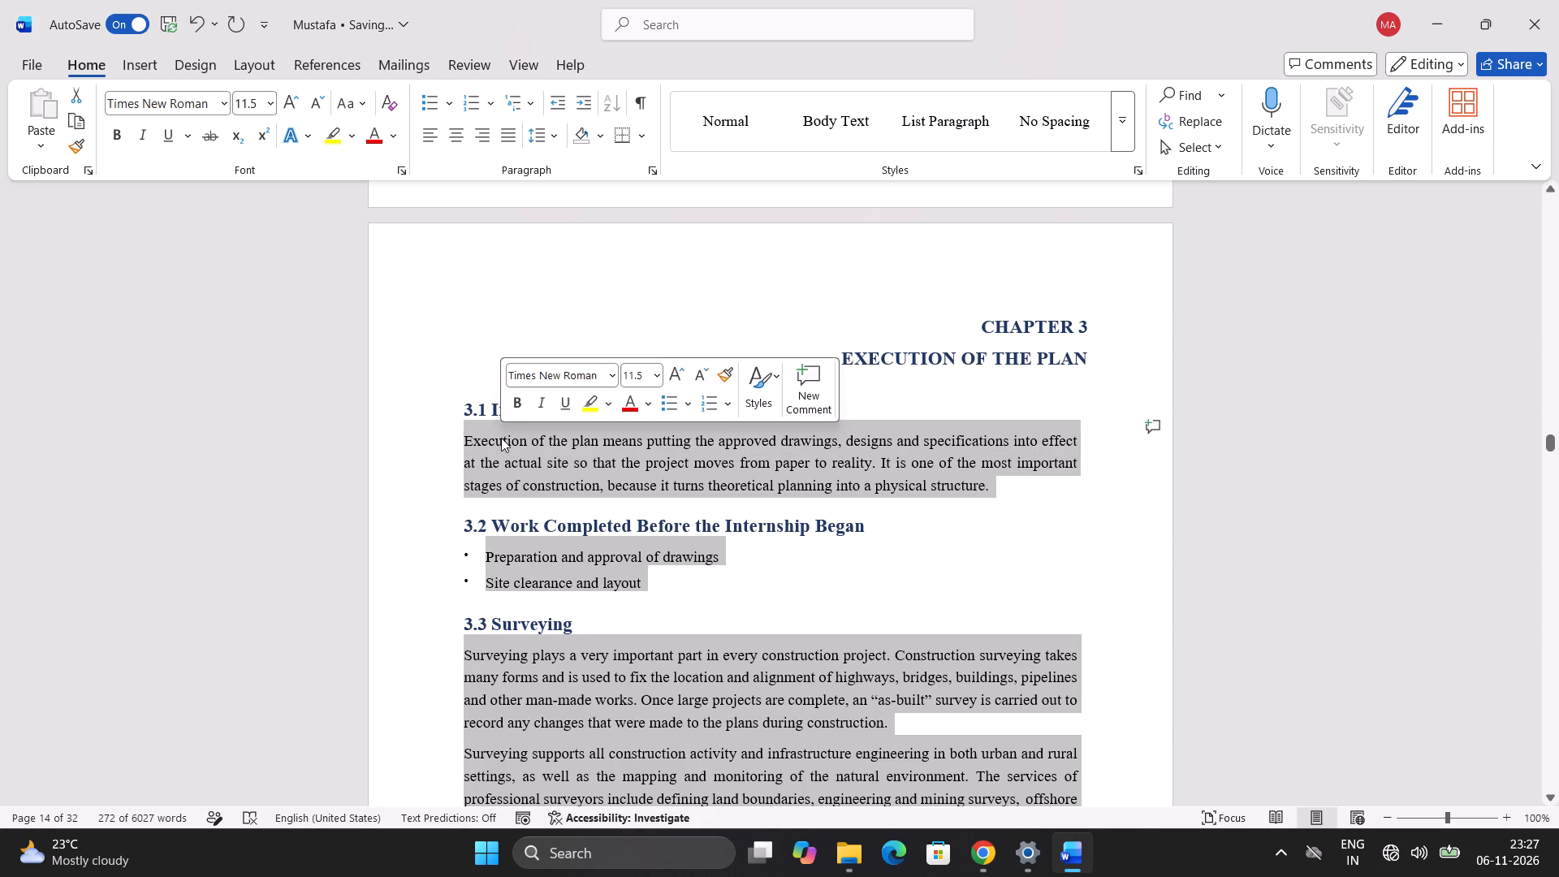
left_click(261, 106)
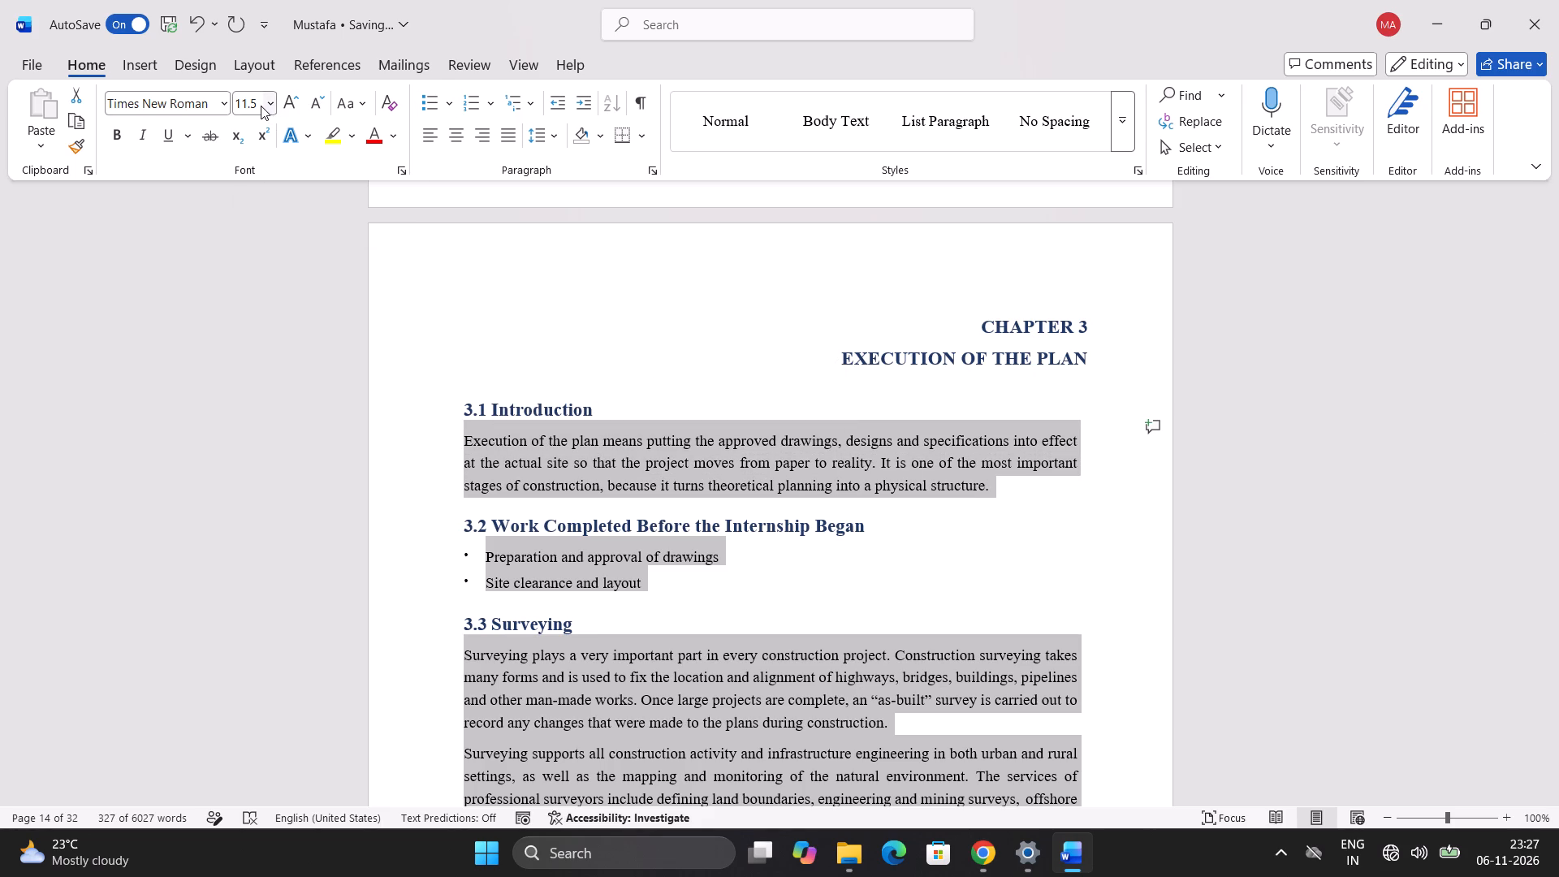
type("12")
key("Return")
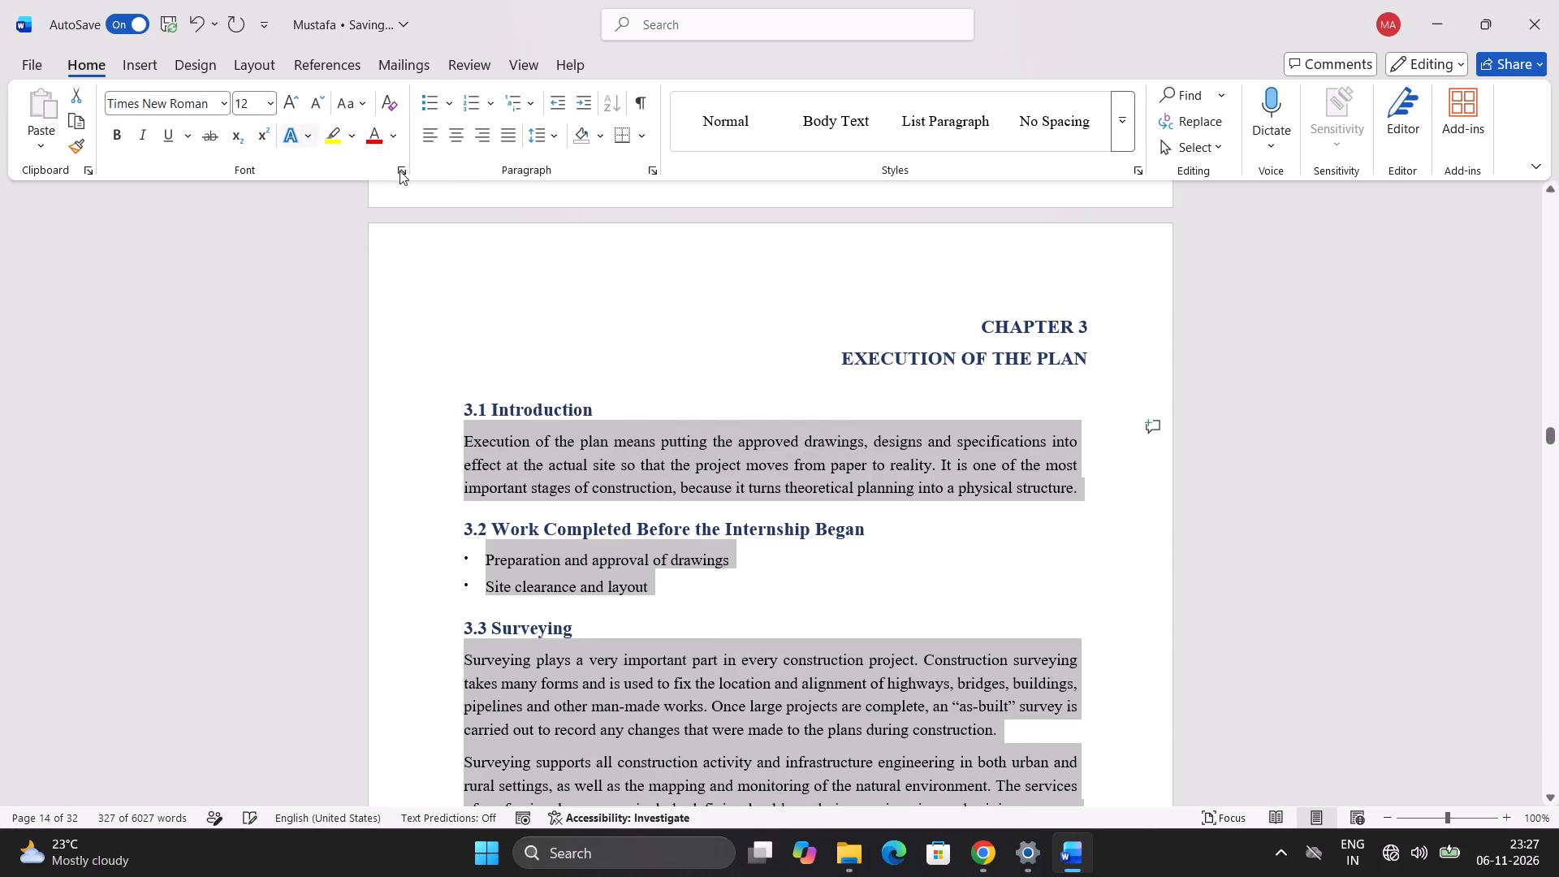
left_click(580, 257)
Examine the text flow of sections 3.1 to 3.5 across pages 14, 15 and 16, especially the page break within the Excavation paragraph.
scroll(659, 551, "down", 4)
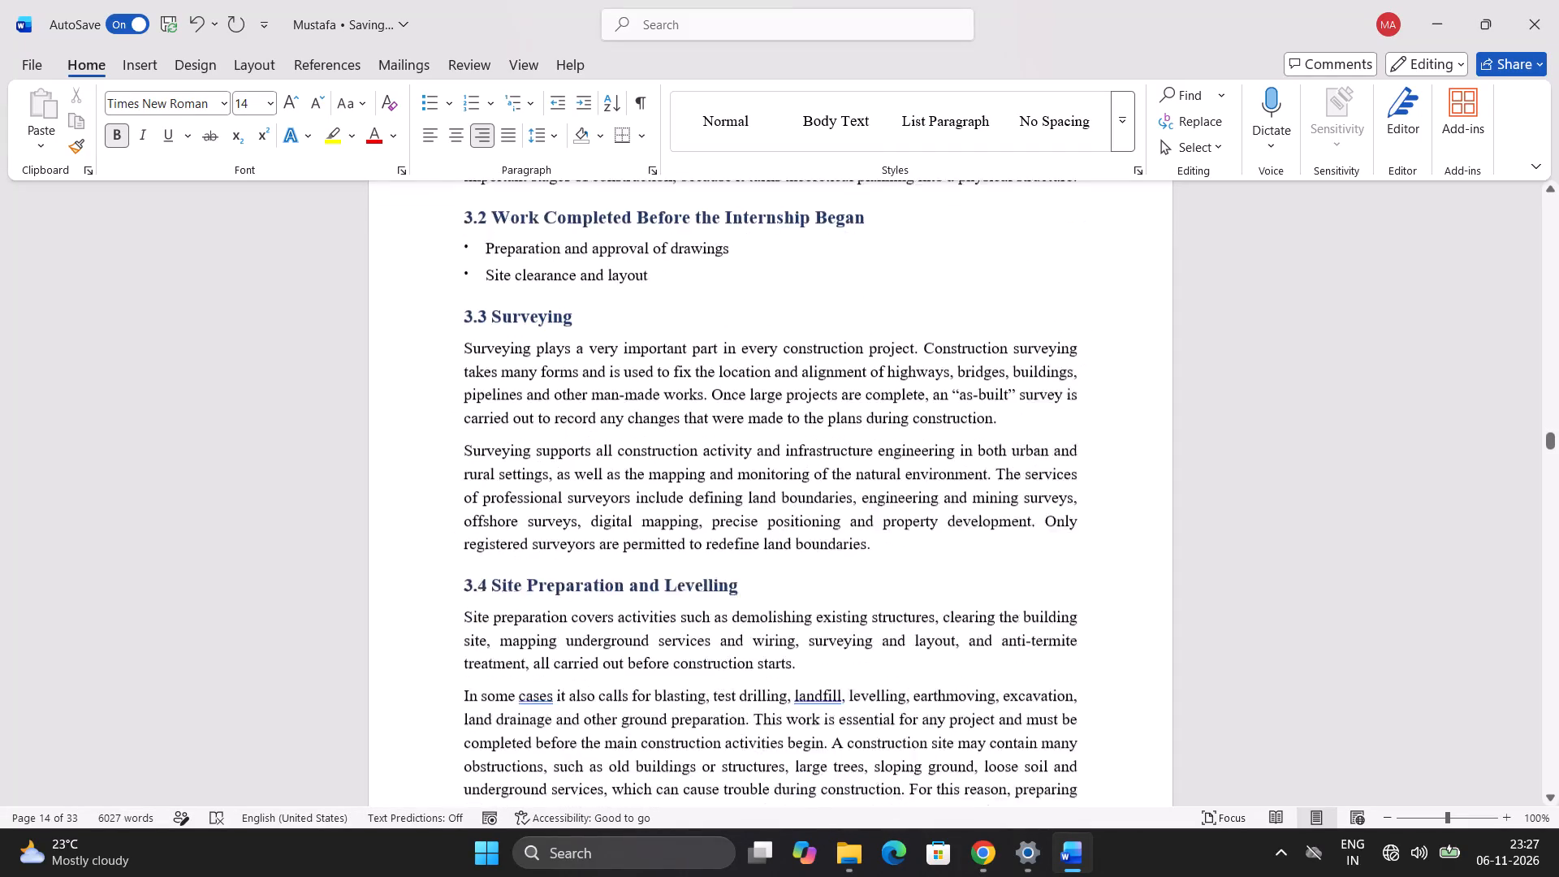
scroll(659, 551, "down", 3)
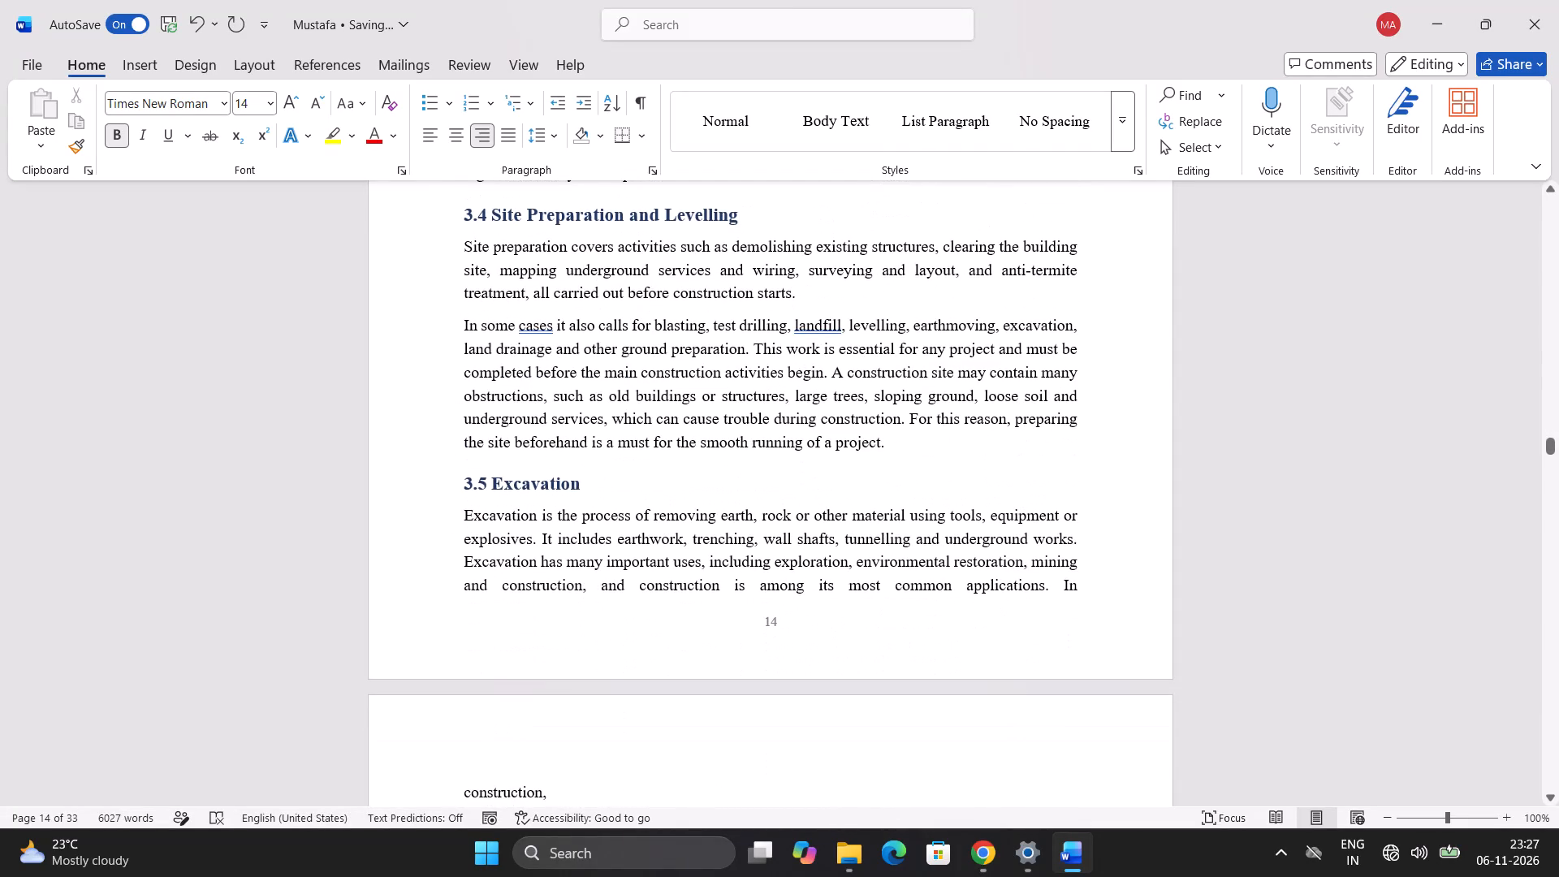
scroll(659, 551, "down", 1)
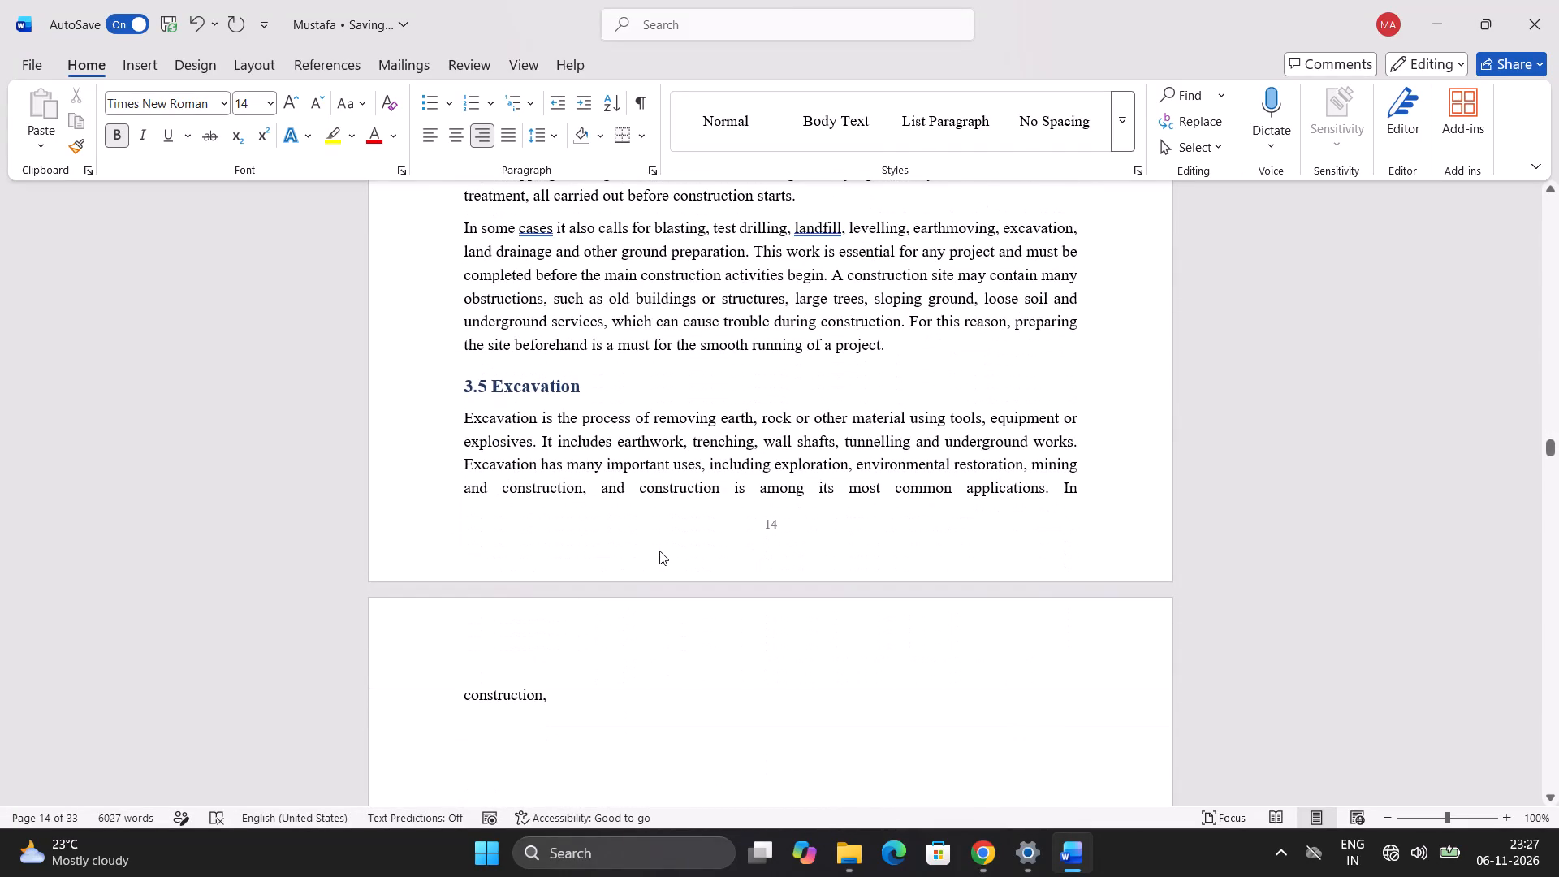
scroll(659, 551, "up", 2)
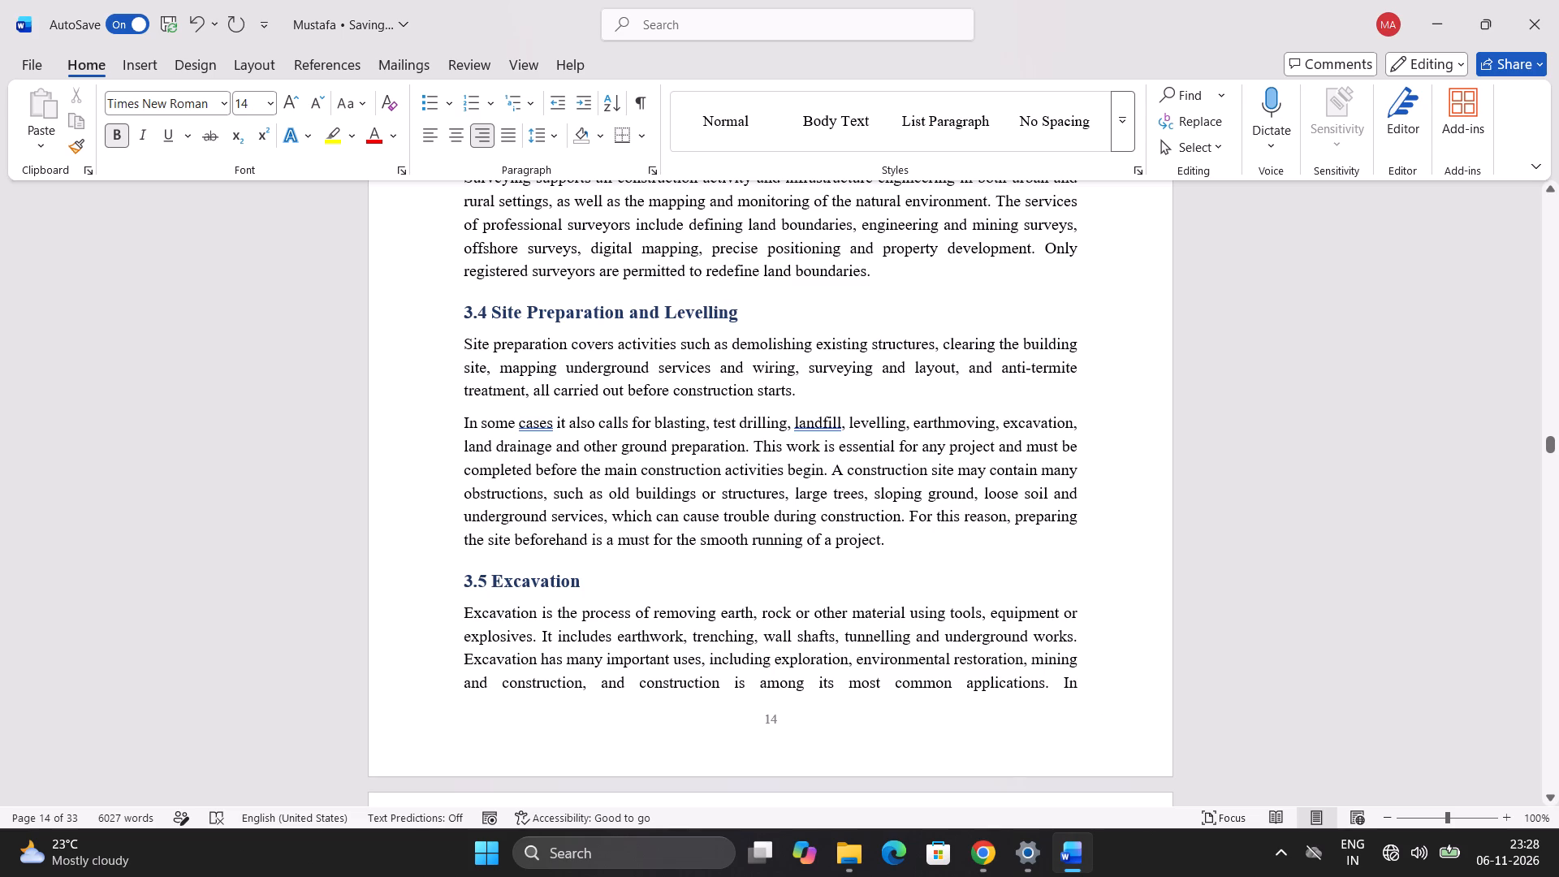
scroll(550, 647, "down", 2)
scroll(502, 702, "down", 2)
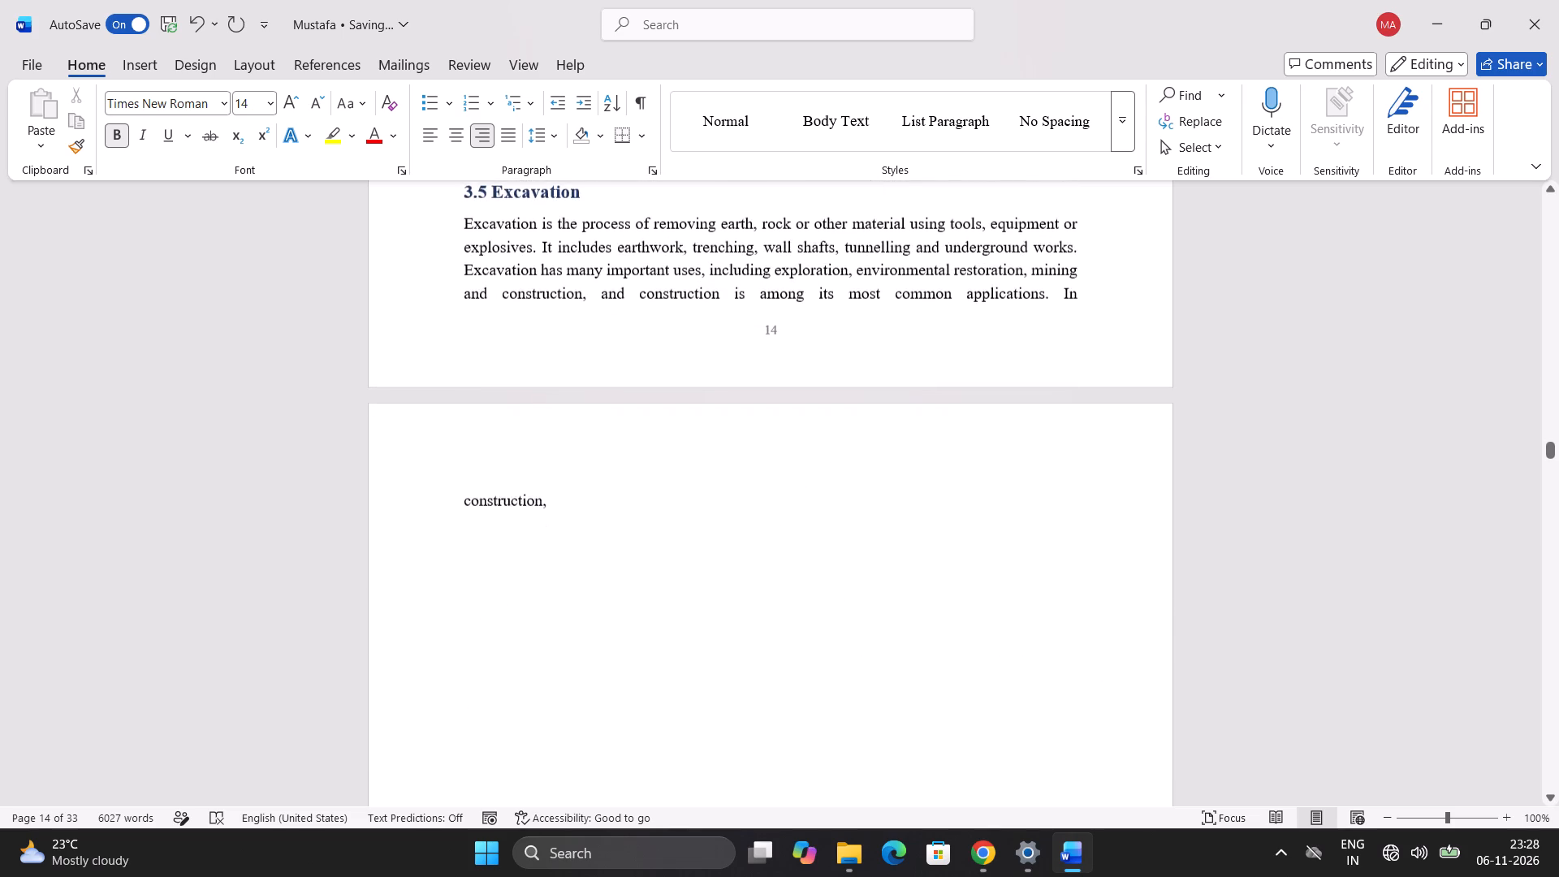
scroll(502, 702, "down", 11)
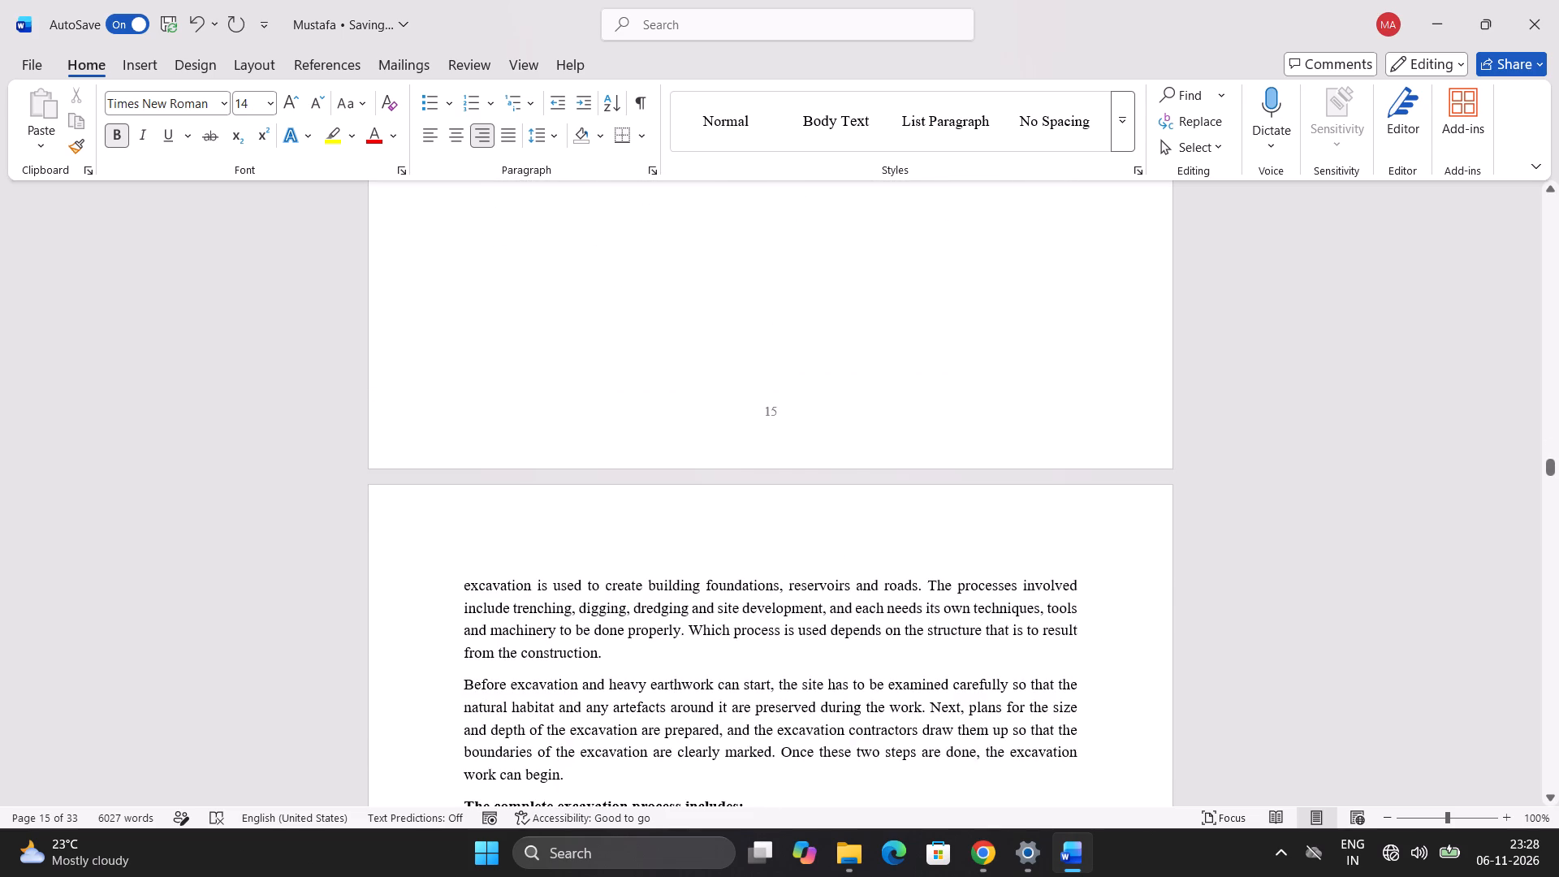
scroll(519, 692, "down", 3)
scroll(519, 692, "up", 12)
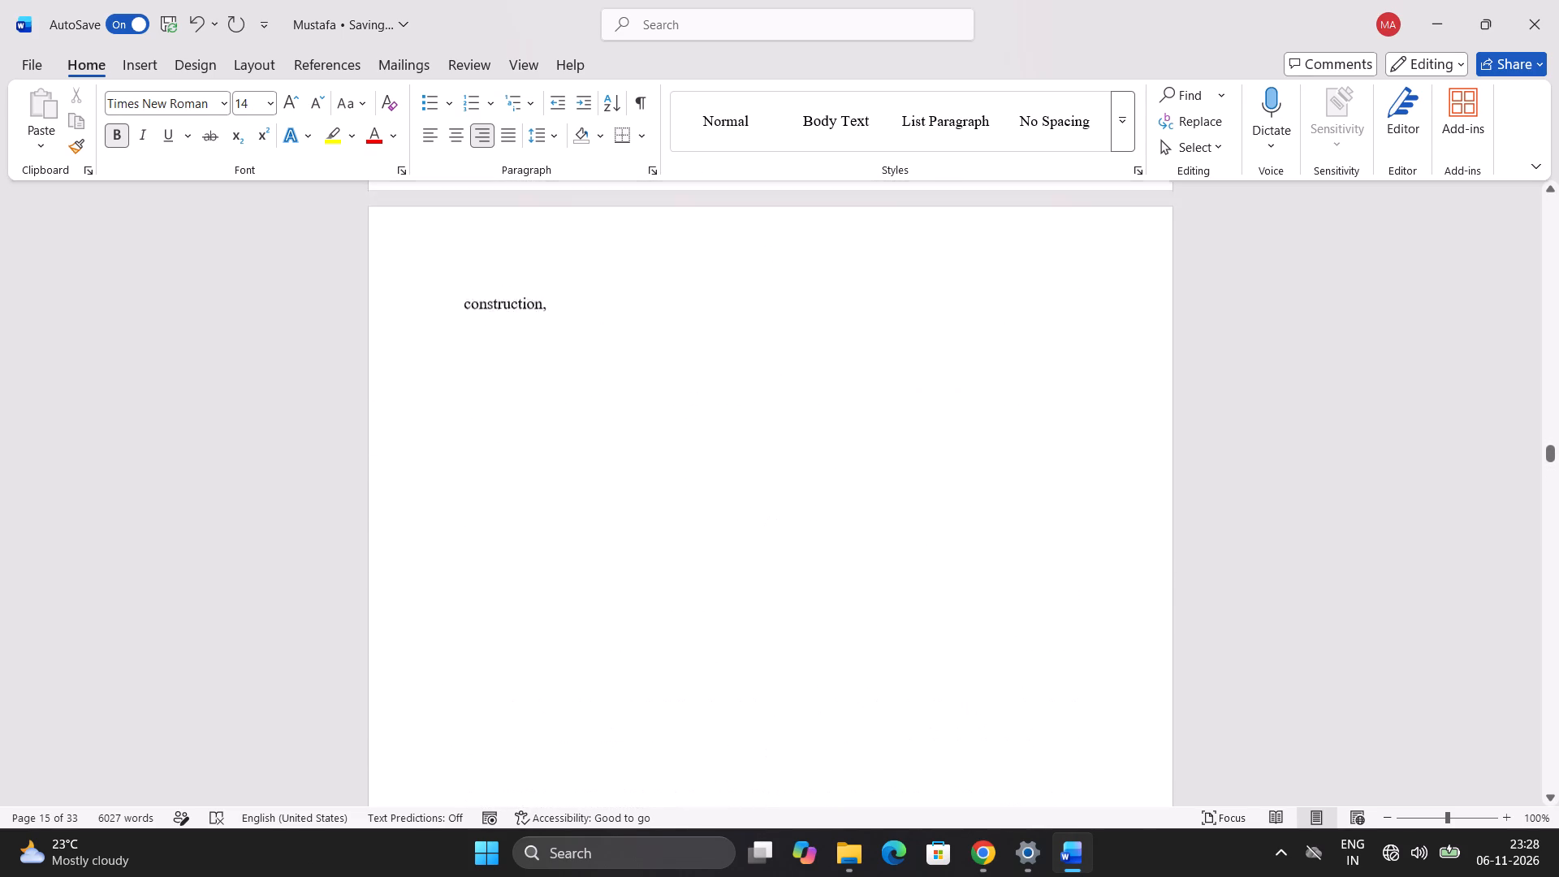
scroll(583, 512, "up", 1)
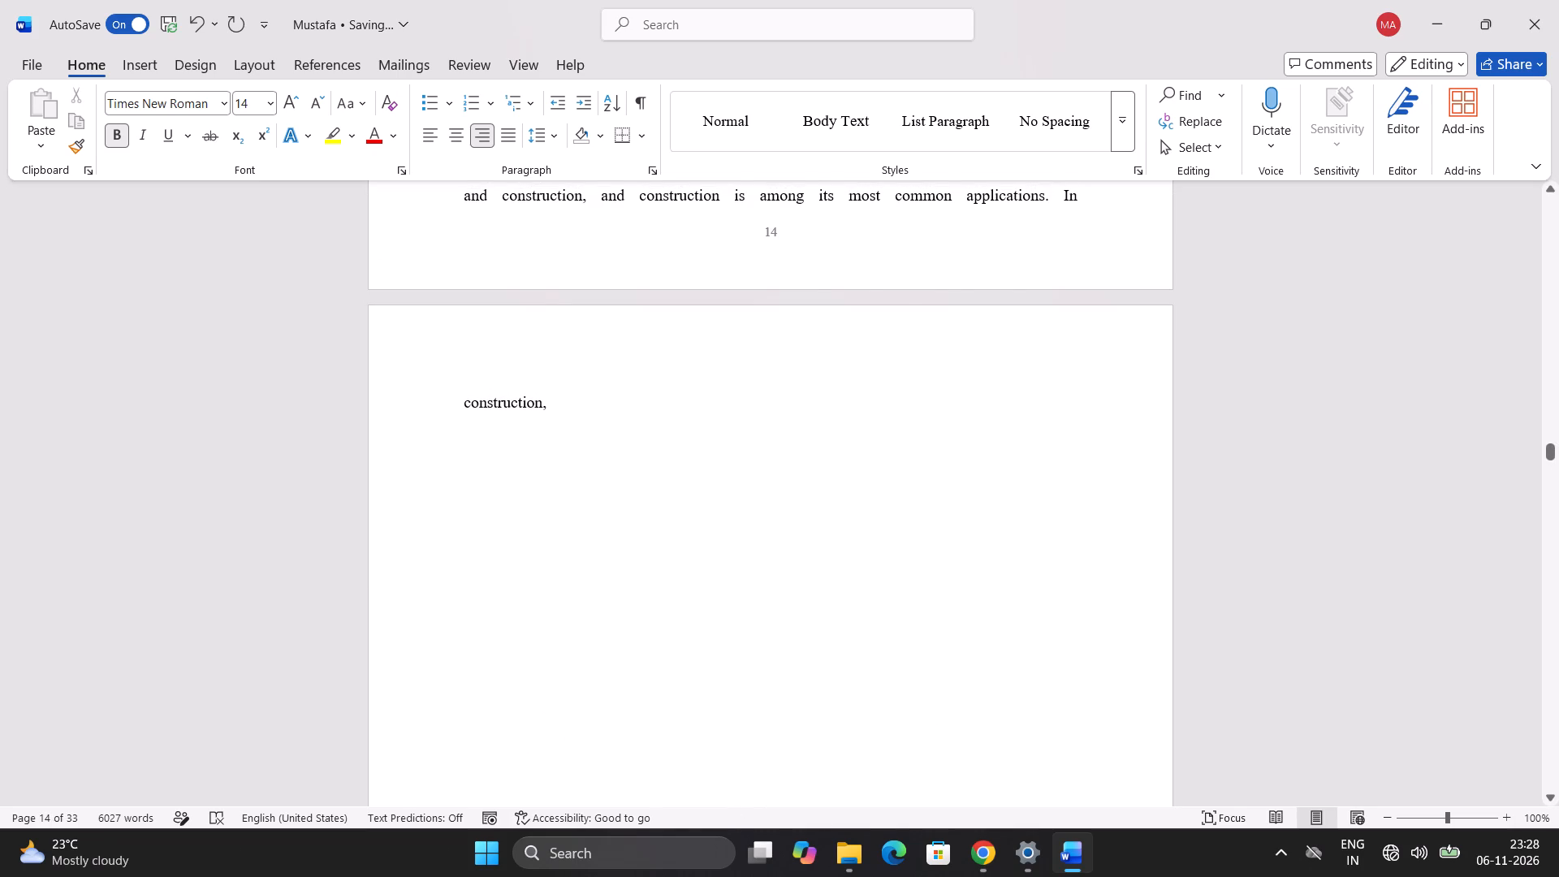
scroll(687, 627, "up", 8)
scroll(687, 627, "down", 1)
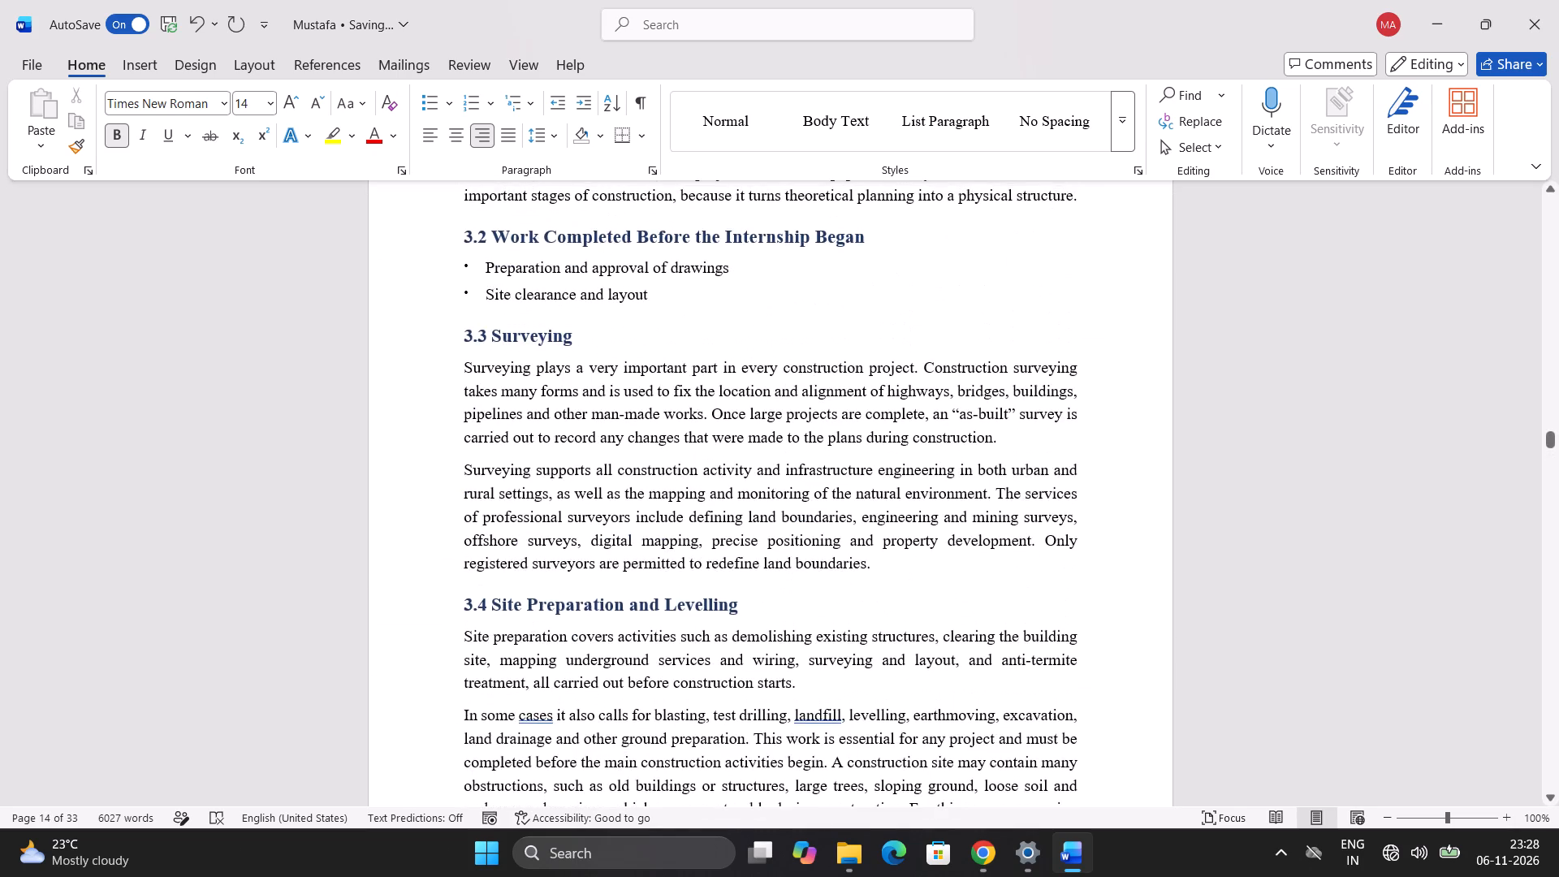
scroll(687, 627, "down", 1)
scroll(831, 644, "down", 1)
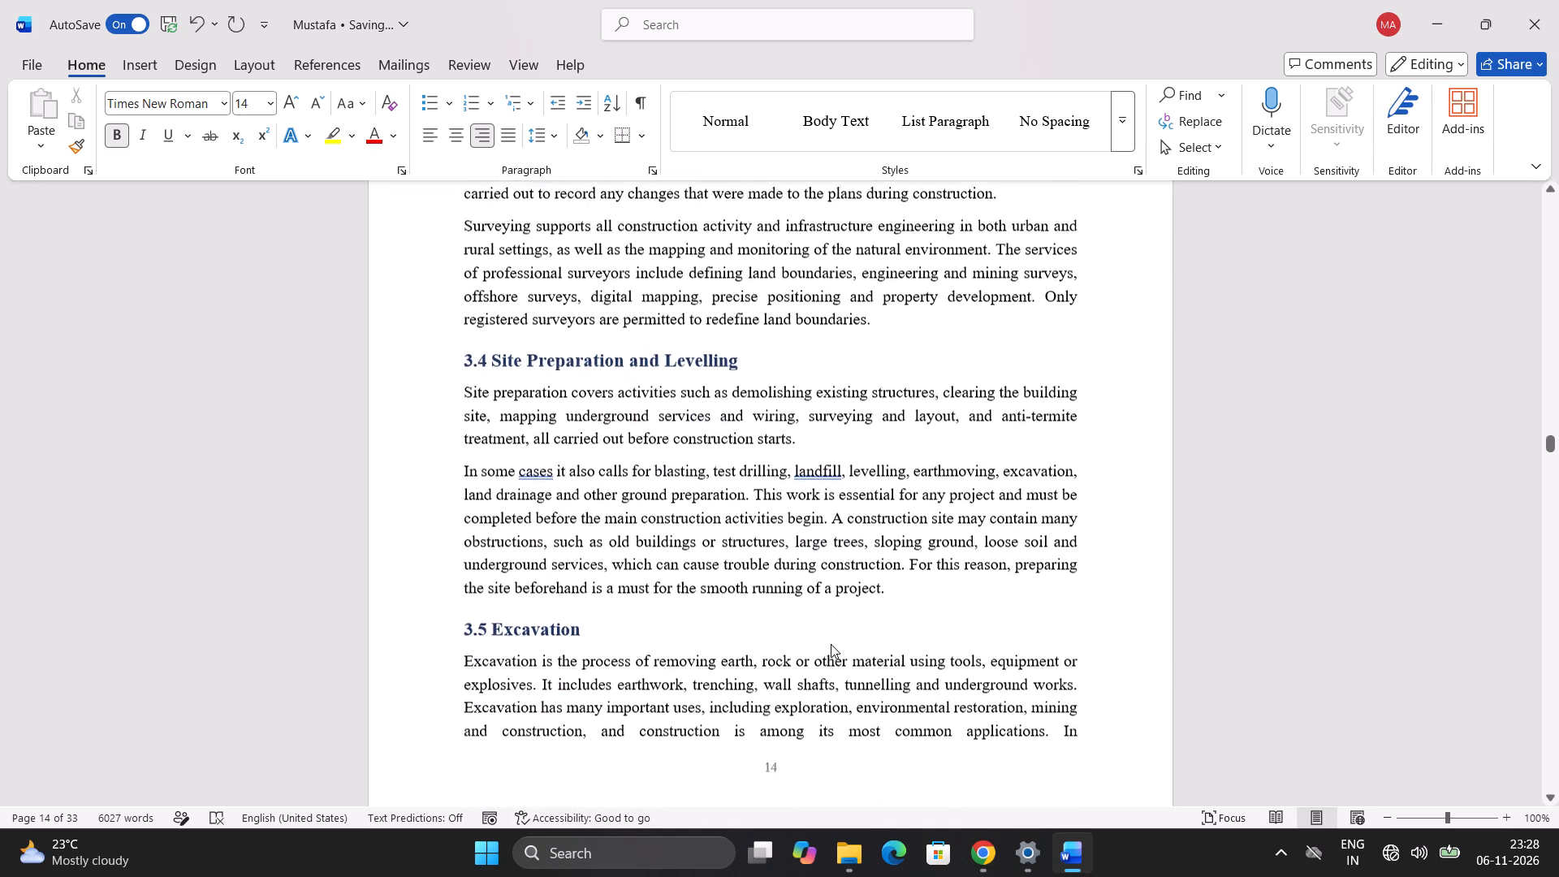
scroll(831, 644, "down", 1)
scroll(538, 553, "up", 4)
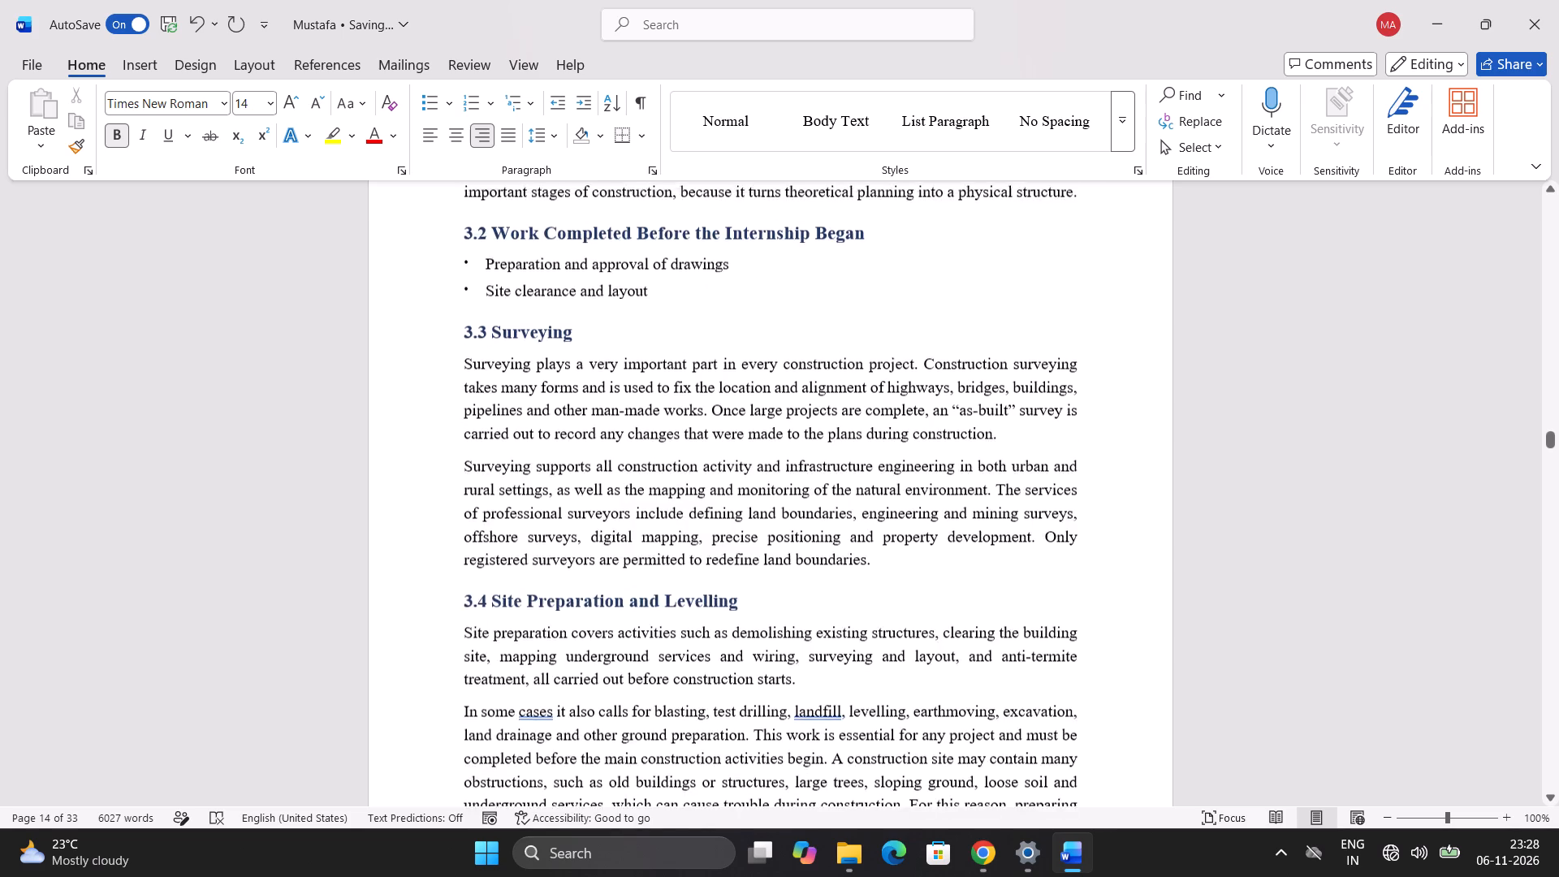
scroll(542, 542, "up", 3)
scroll(587, 509, "down", 1)
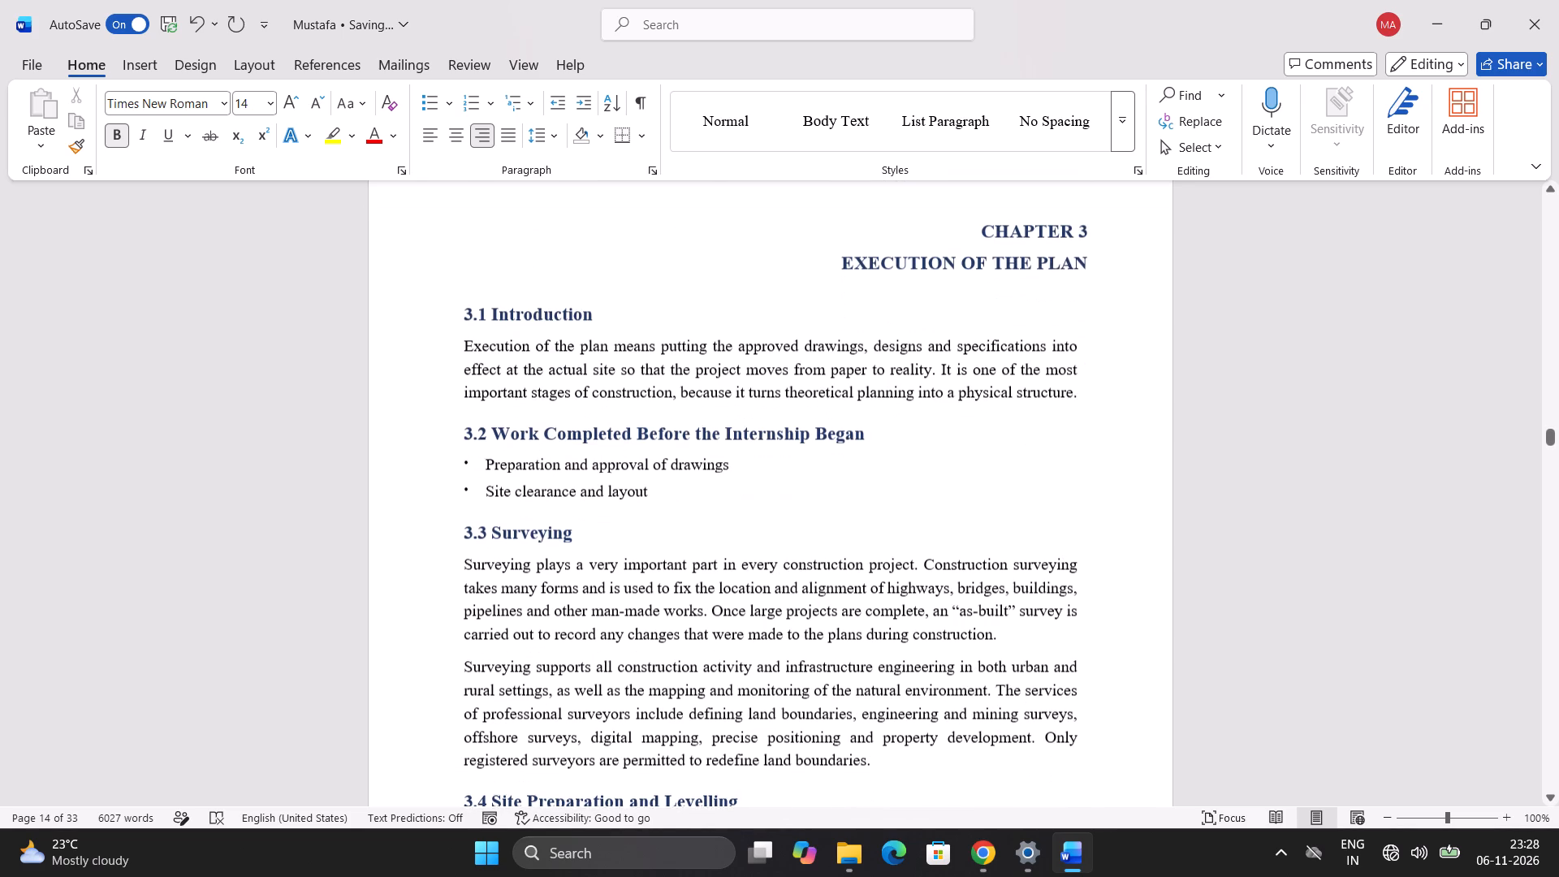
scroll(585, 566, "down", 1)
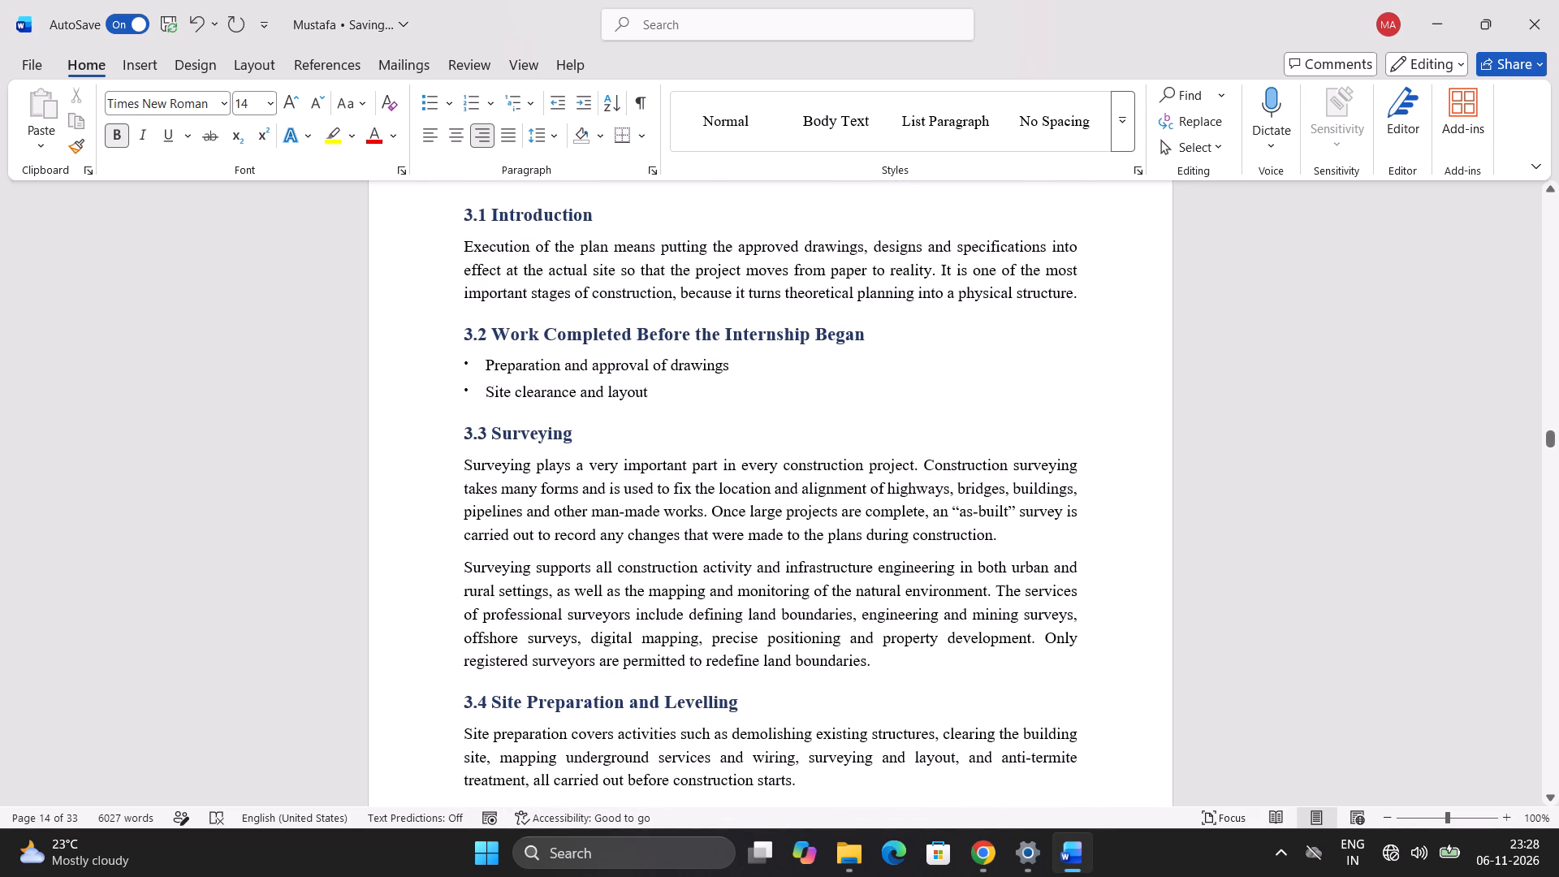
scroll(898, 671, "down", 3)
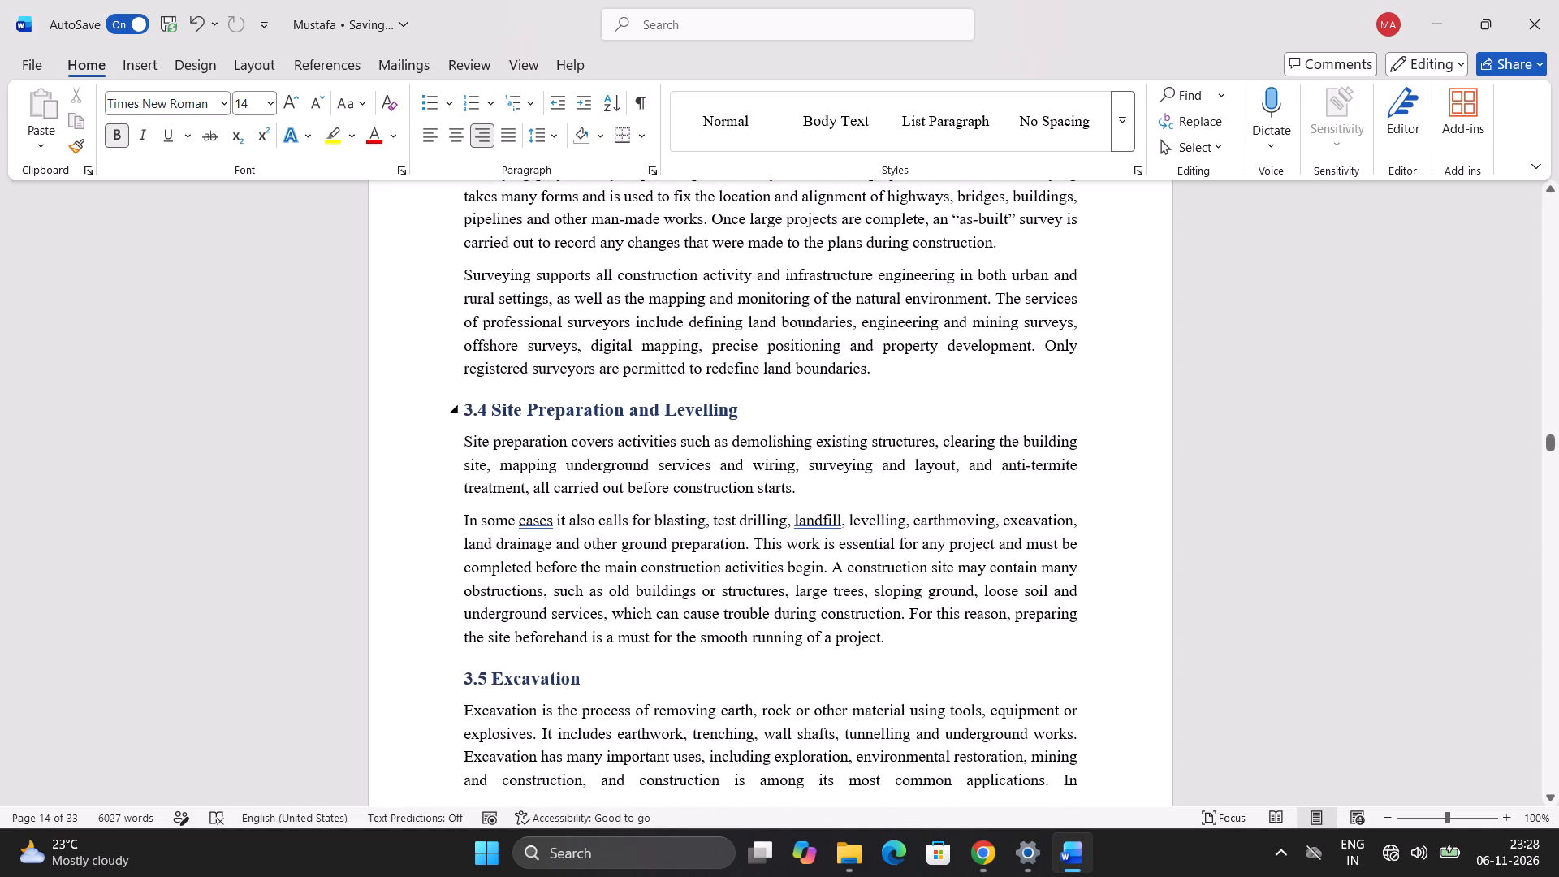
Select the text from the section 3.4 title "Site Preparation and Levelling" through the last Excavation line on page 14.
left_click_drag(490, 408, 883, 828)
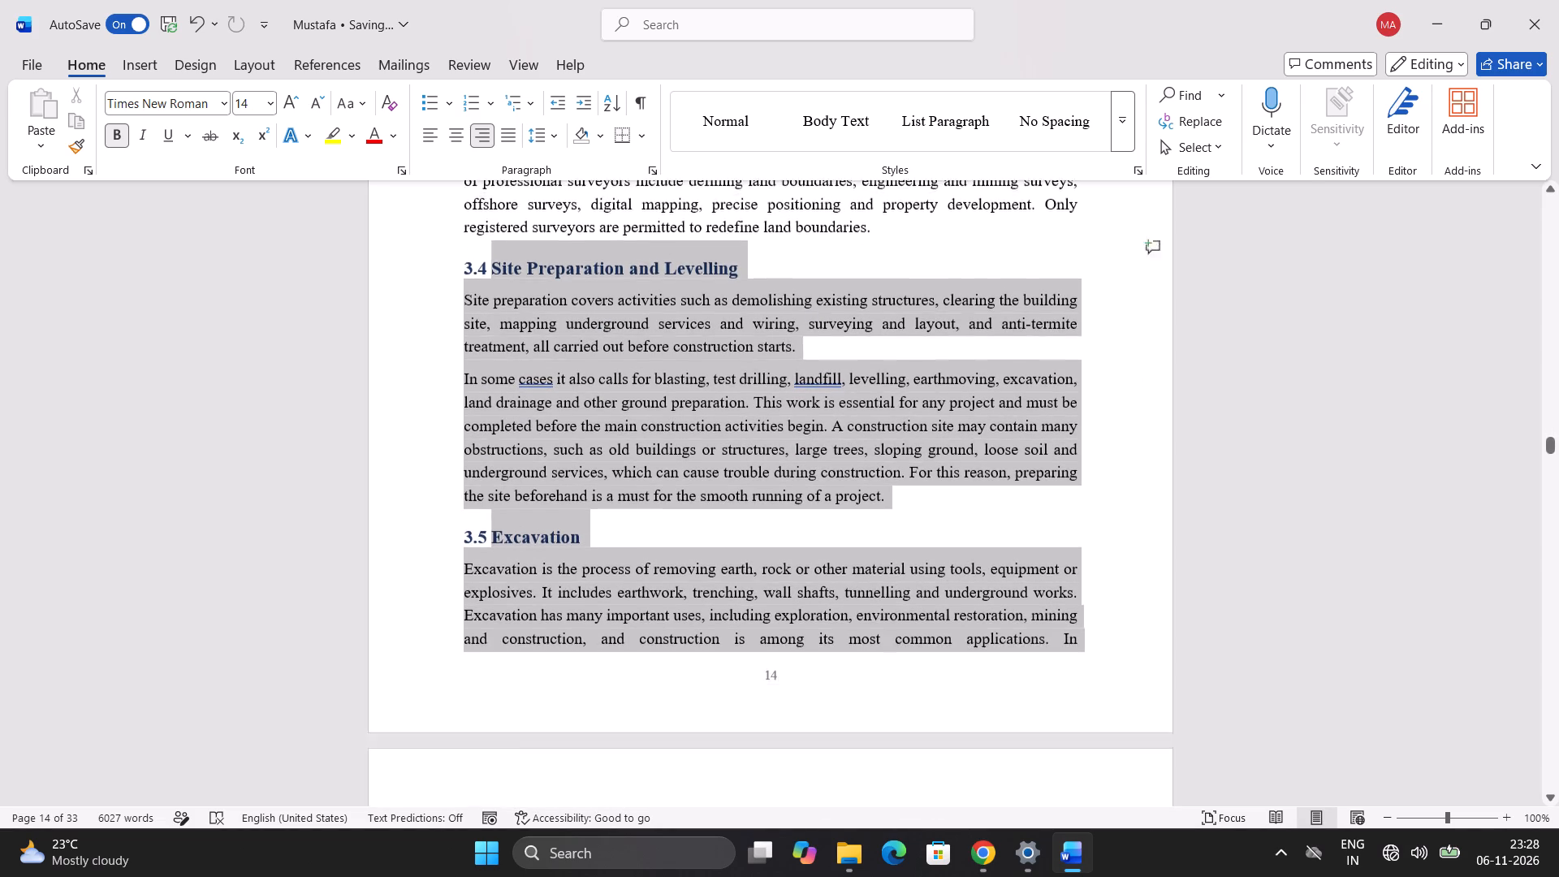
left_click_drag(883, 828, 1119, 573)
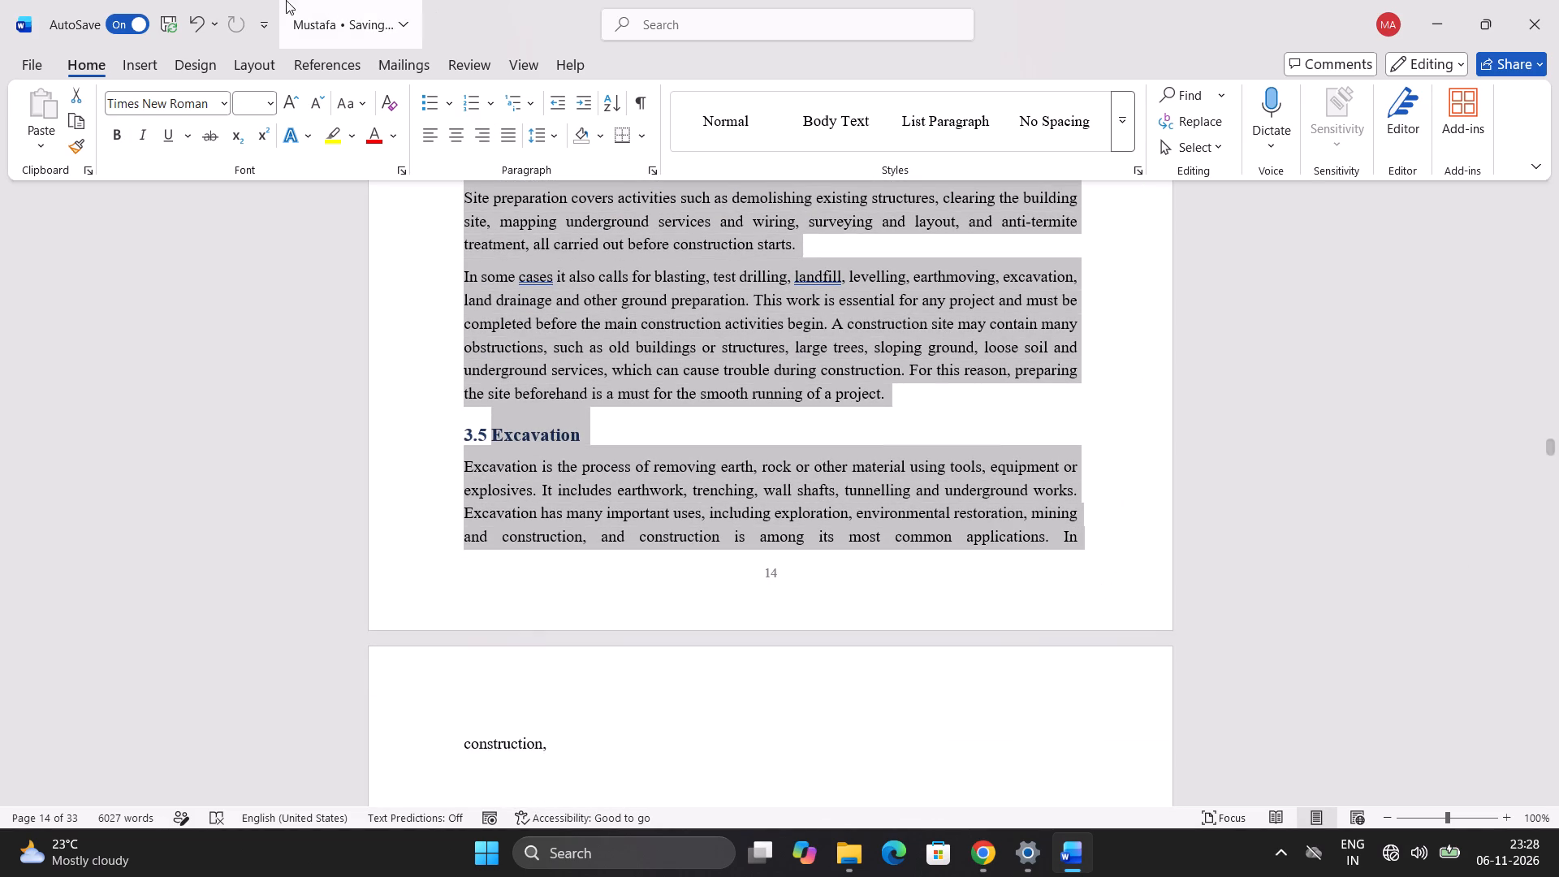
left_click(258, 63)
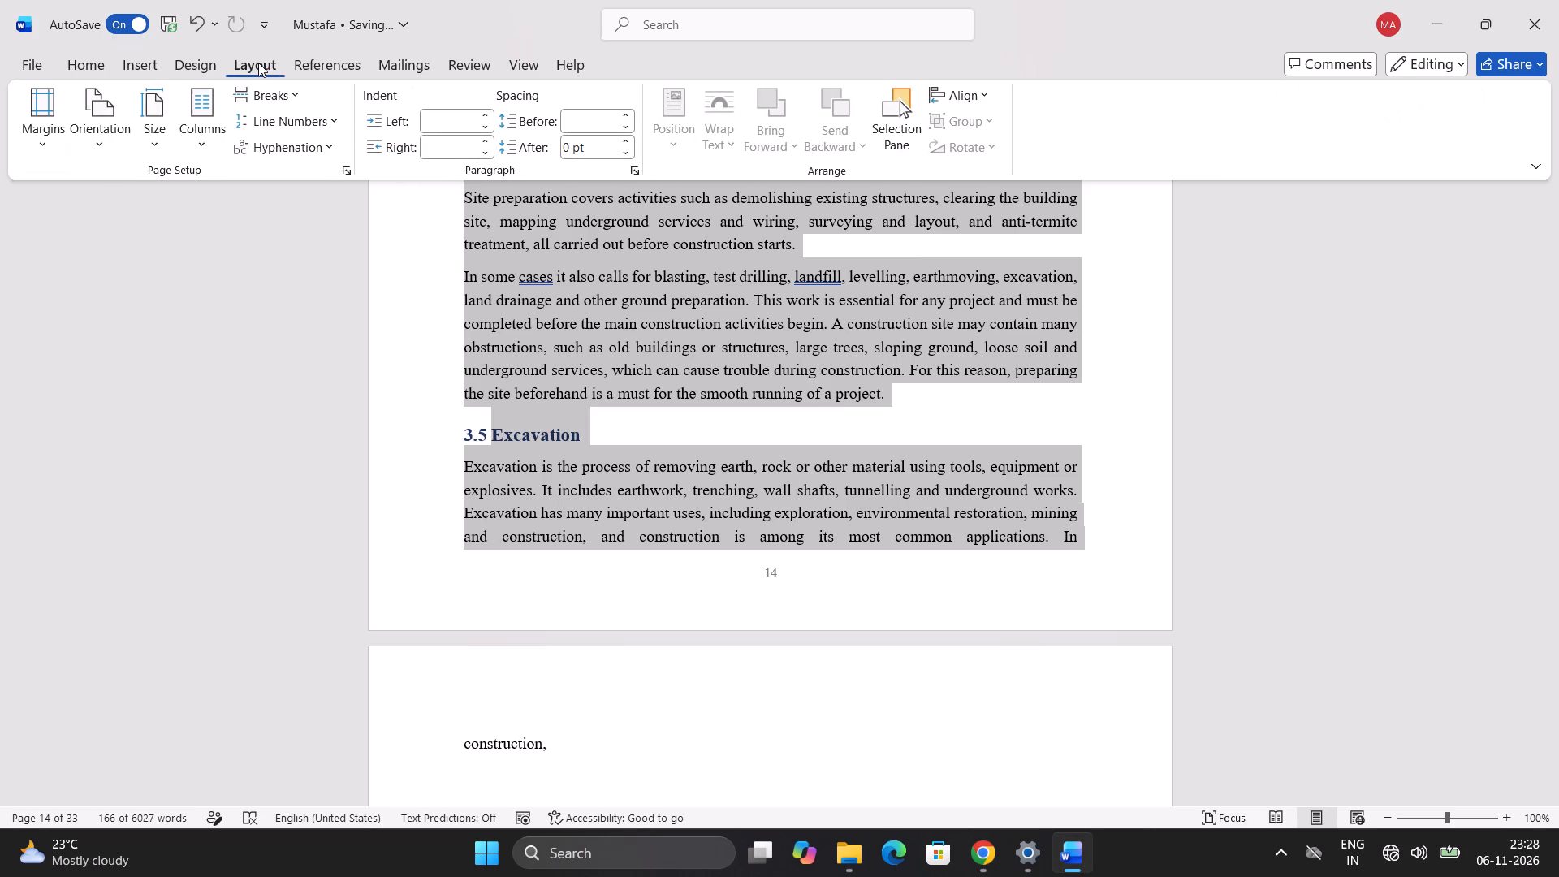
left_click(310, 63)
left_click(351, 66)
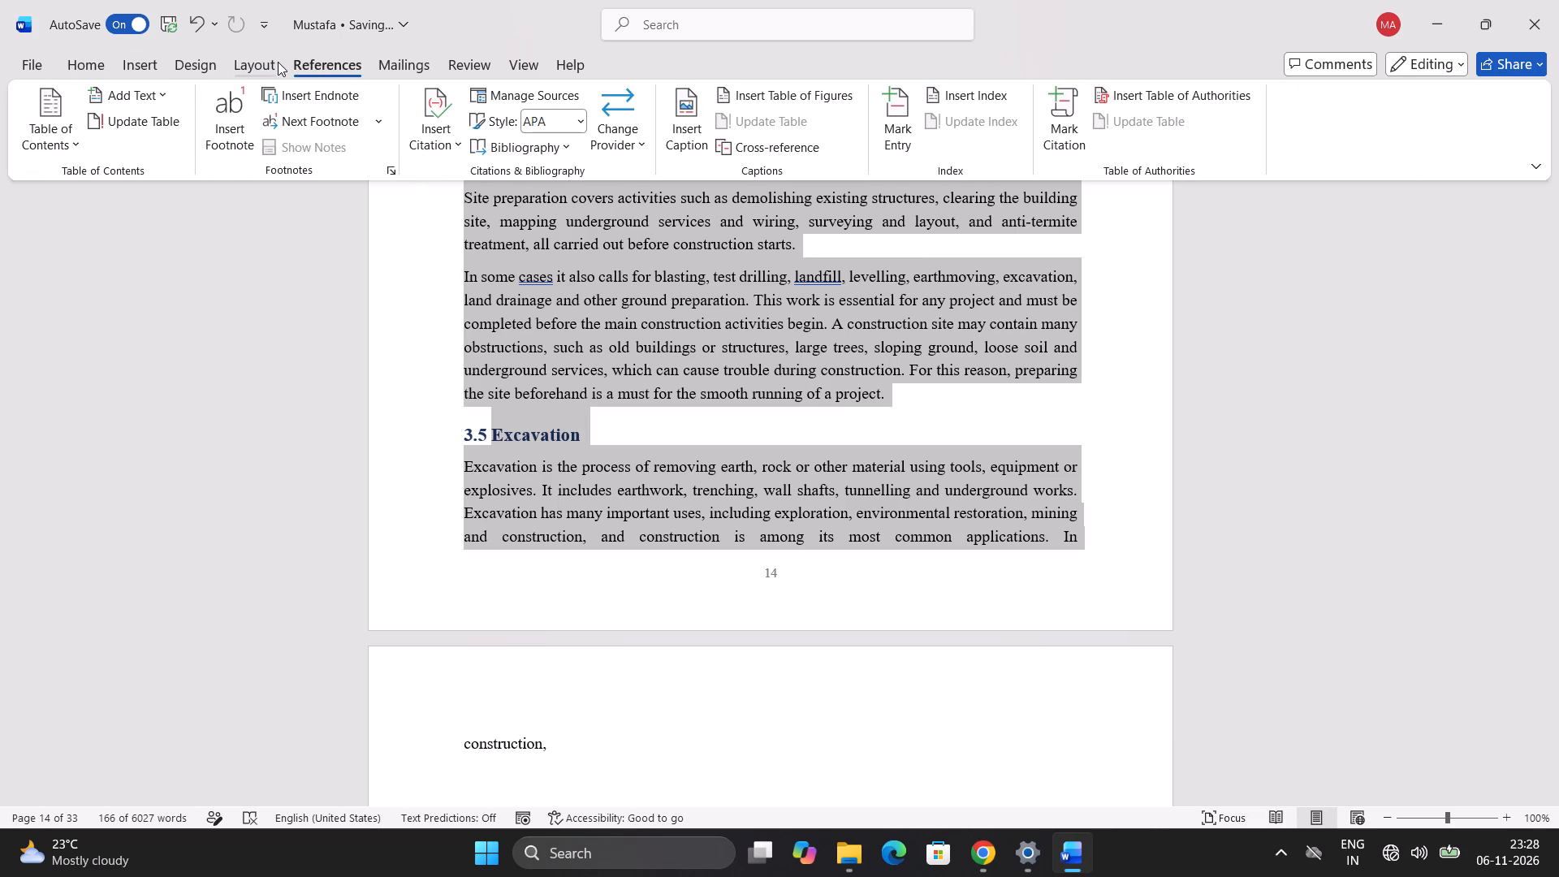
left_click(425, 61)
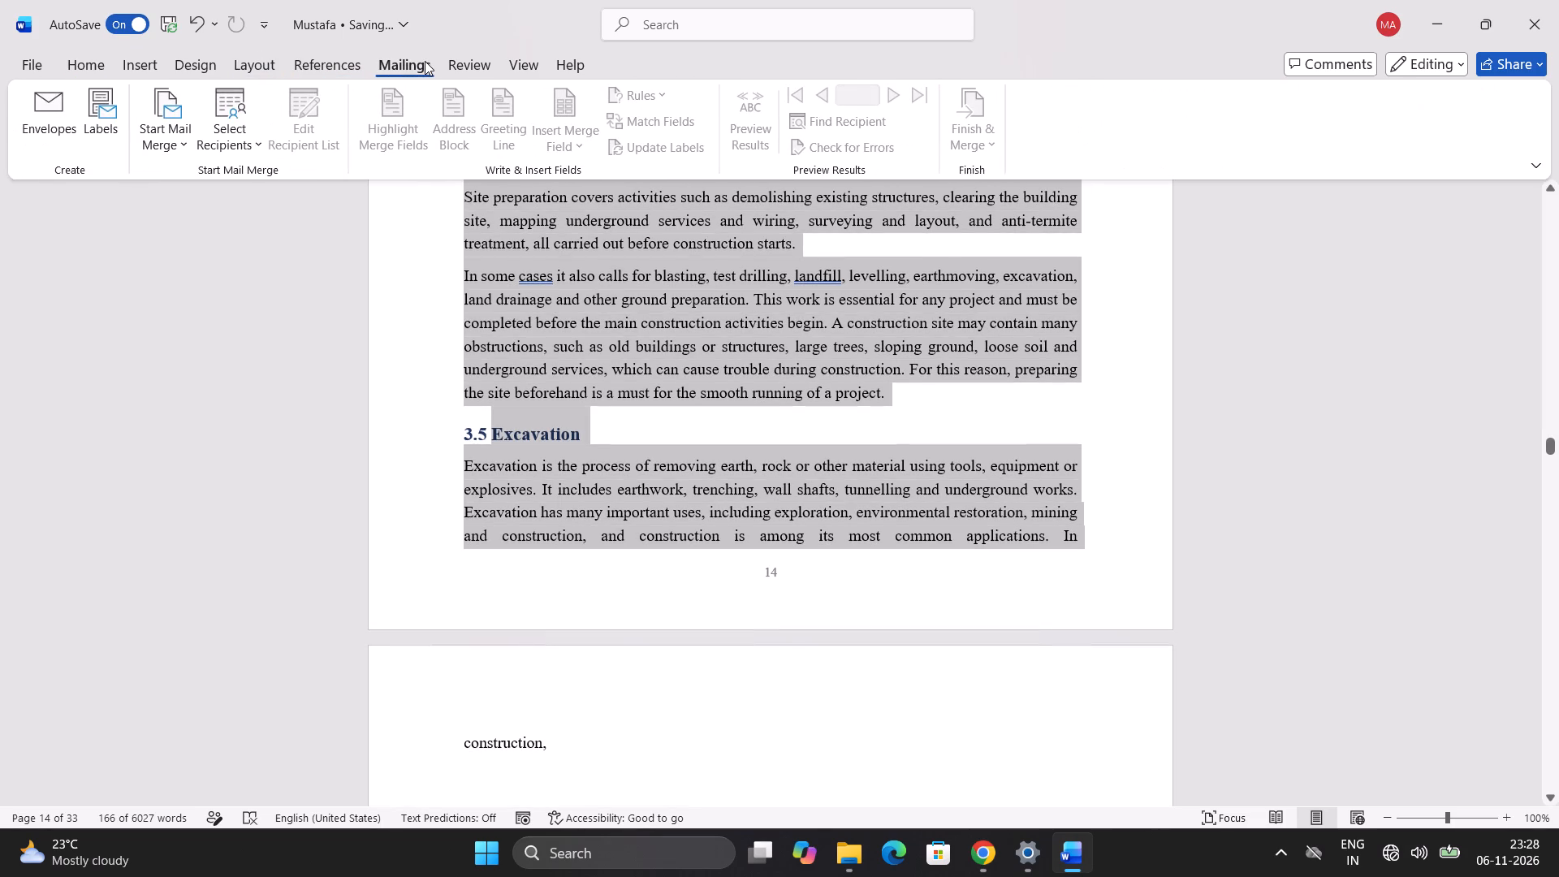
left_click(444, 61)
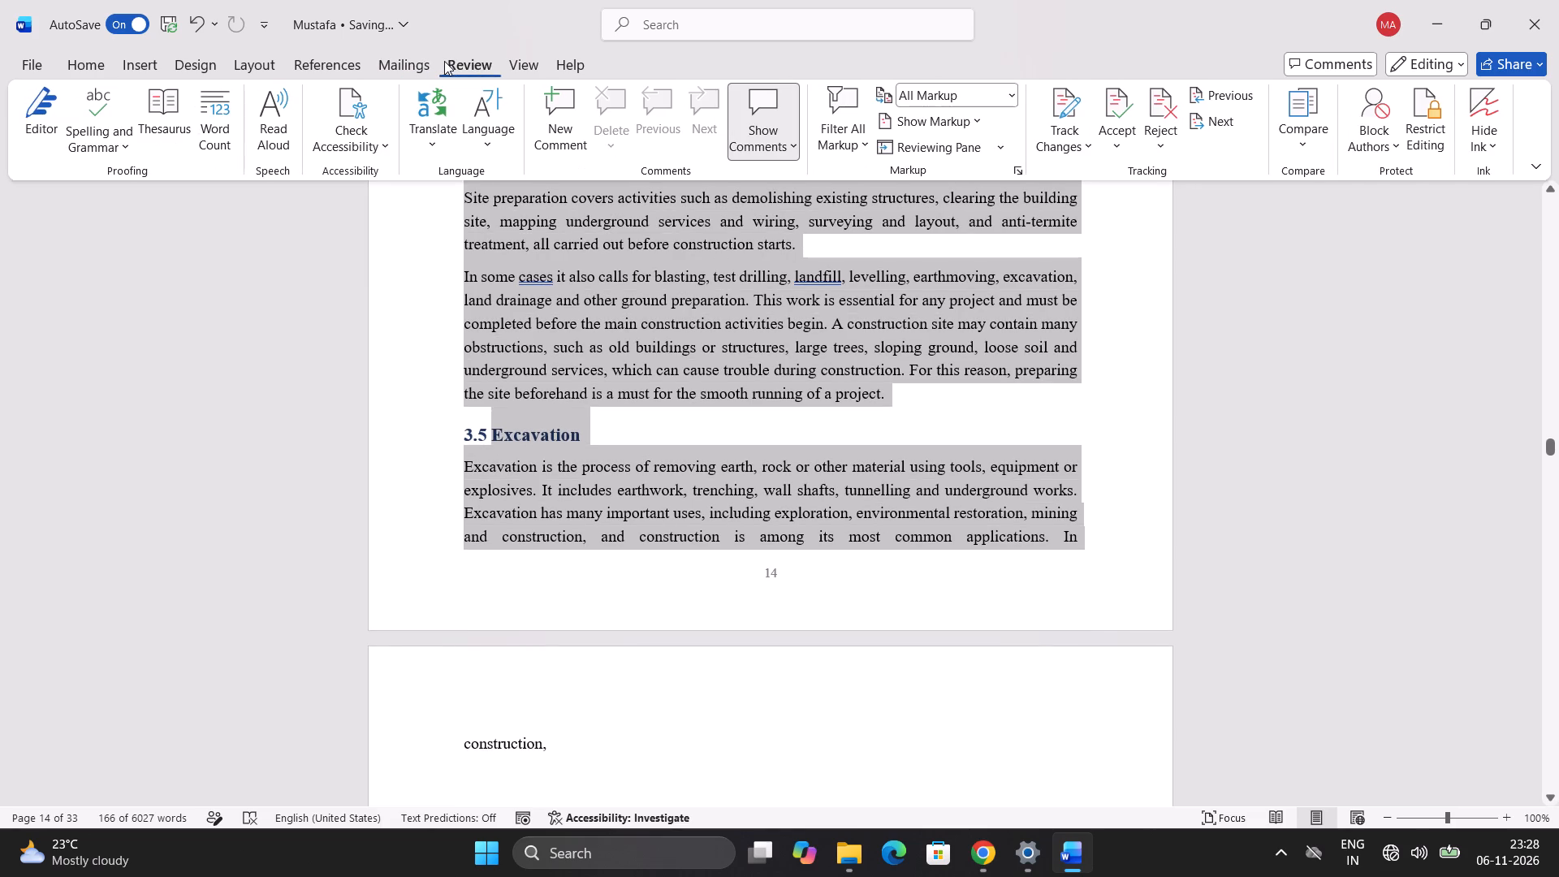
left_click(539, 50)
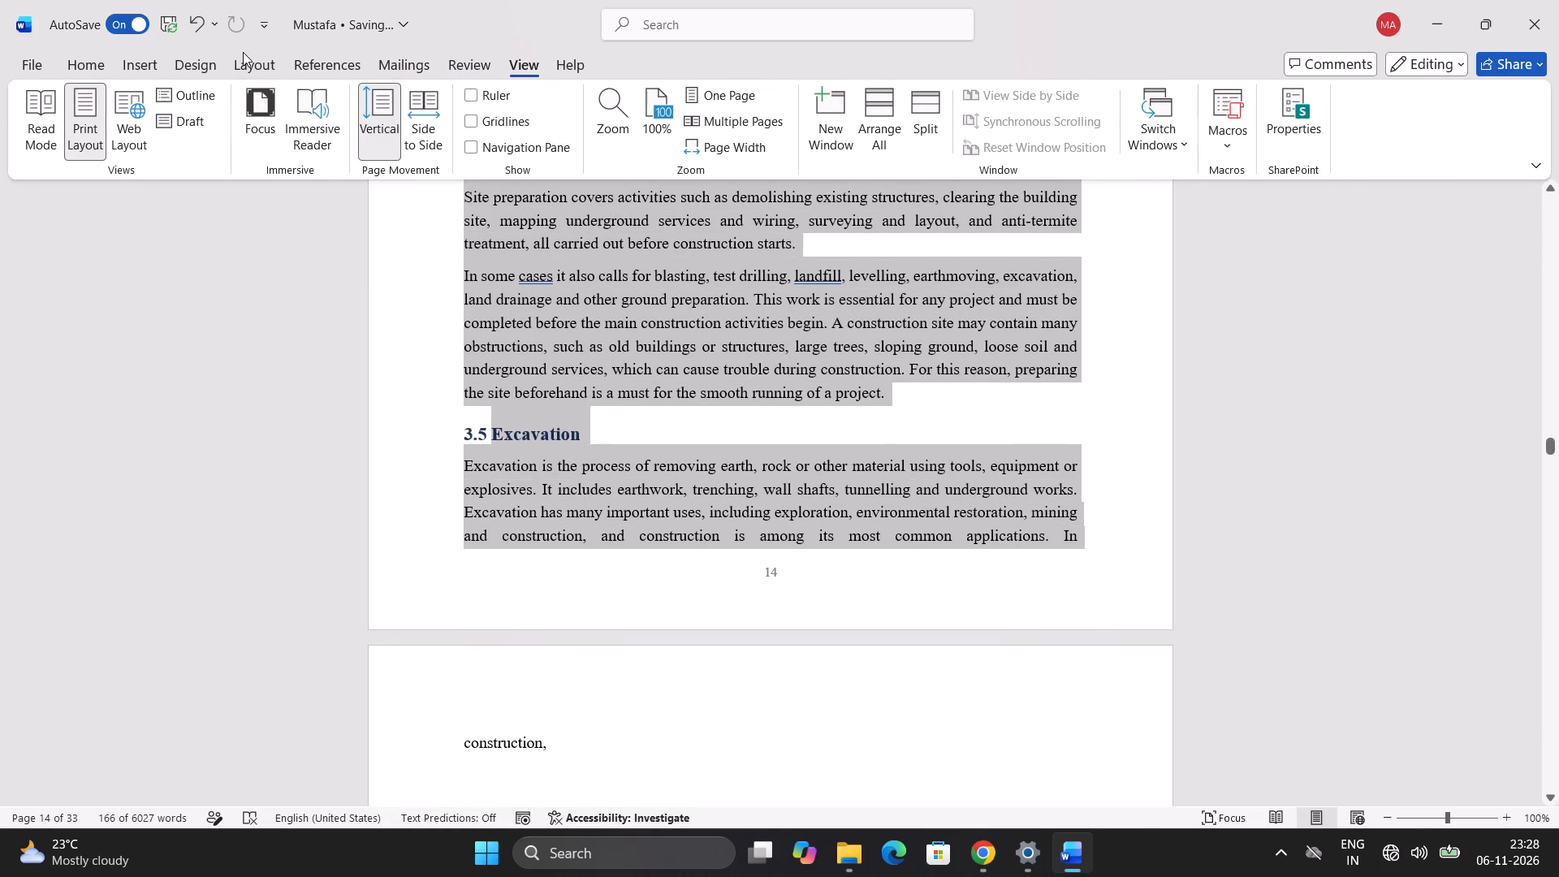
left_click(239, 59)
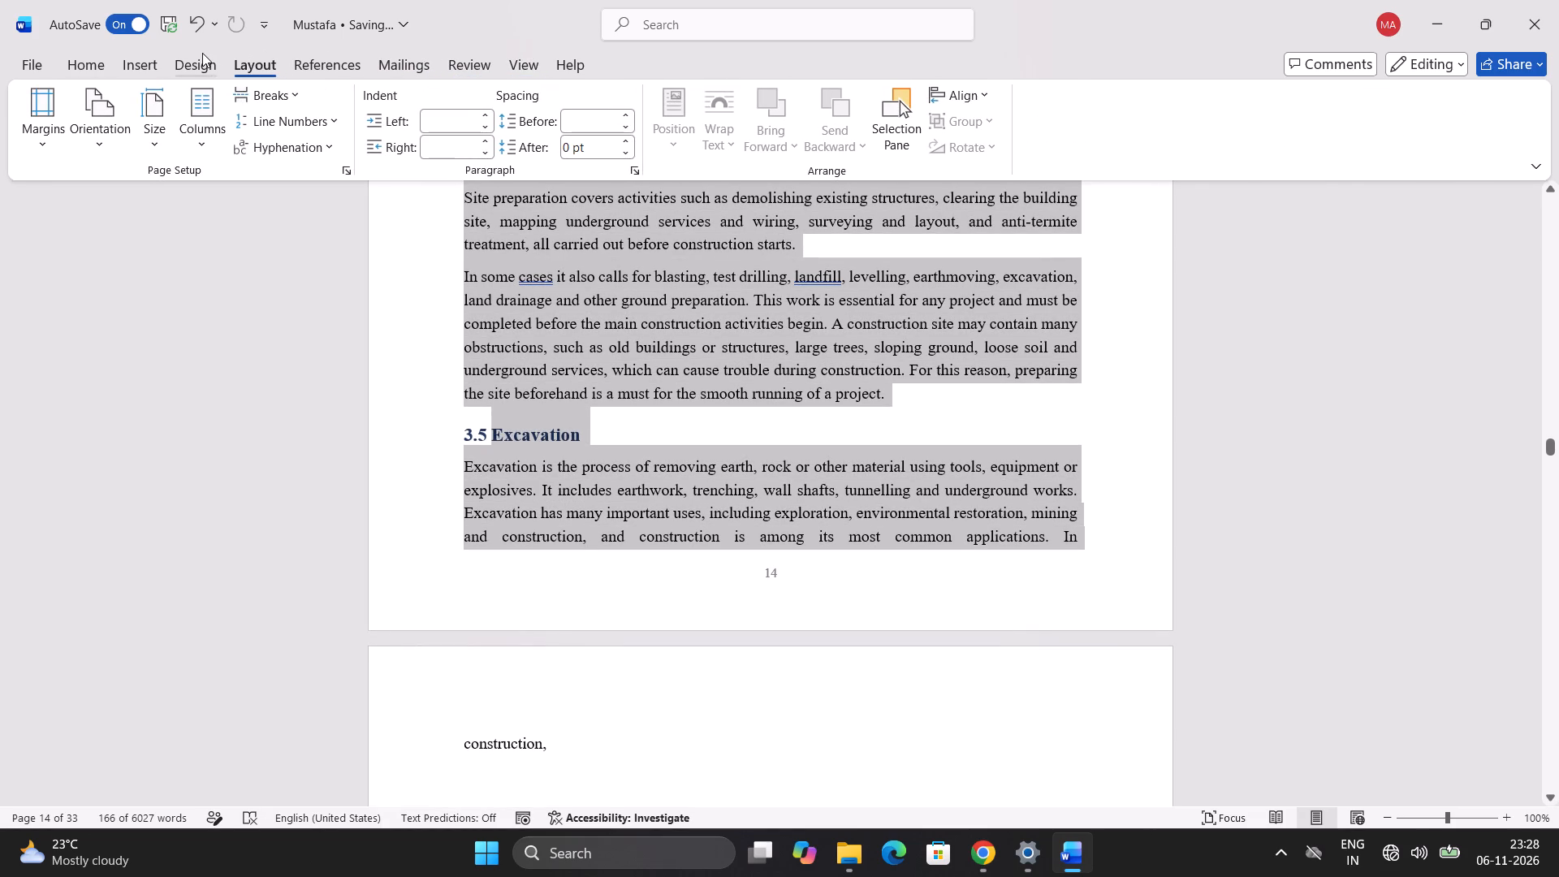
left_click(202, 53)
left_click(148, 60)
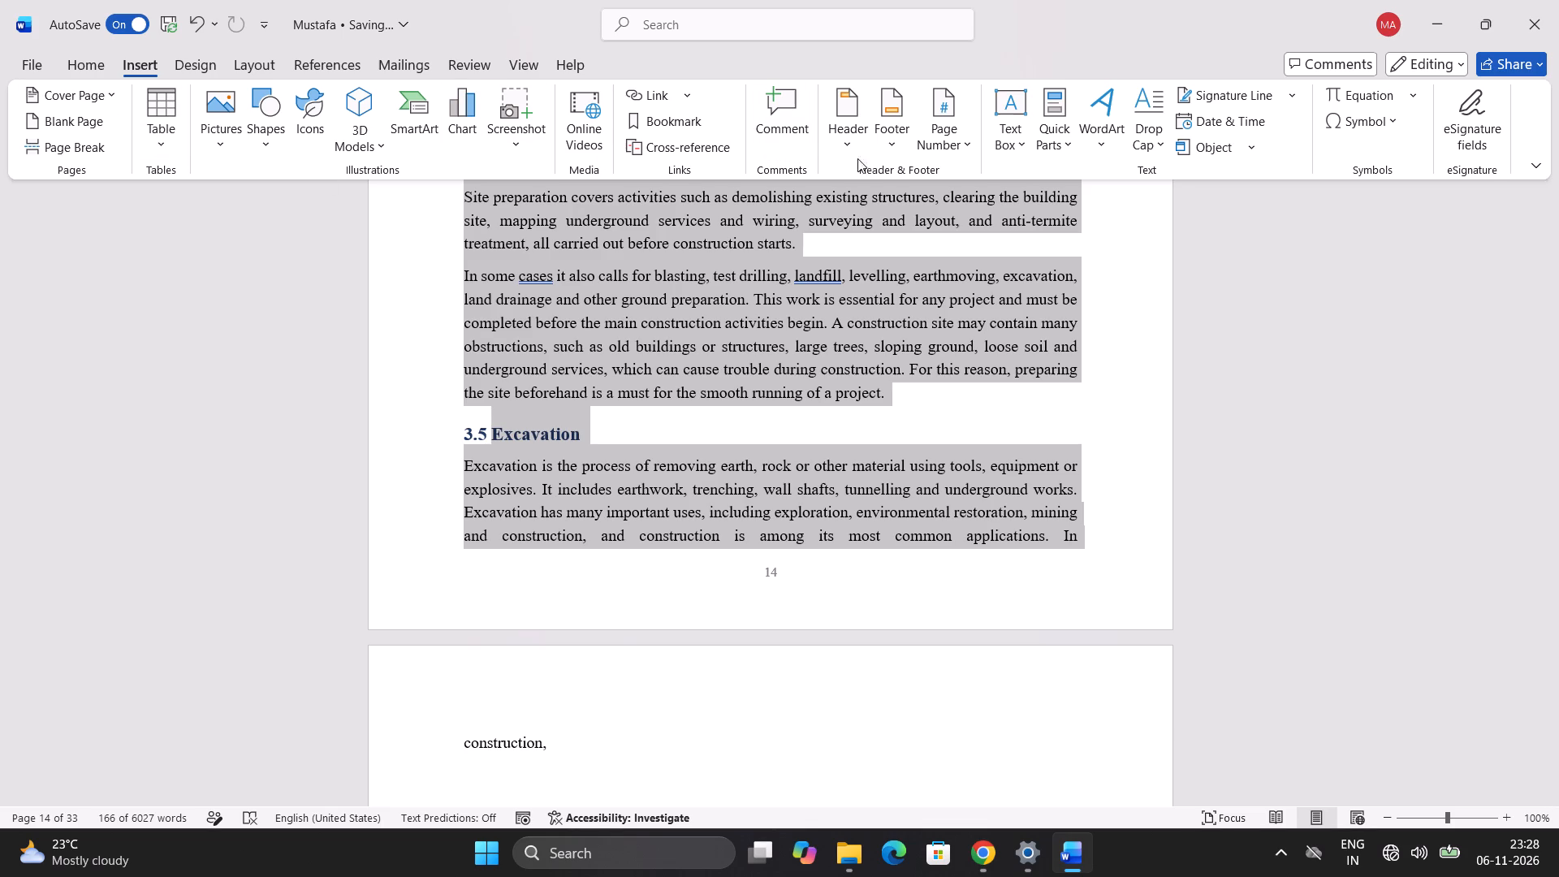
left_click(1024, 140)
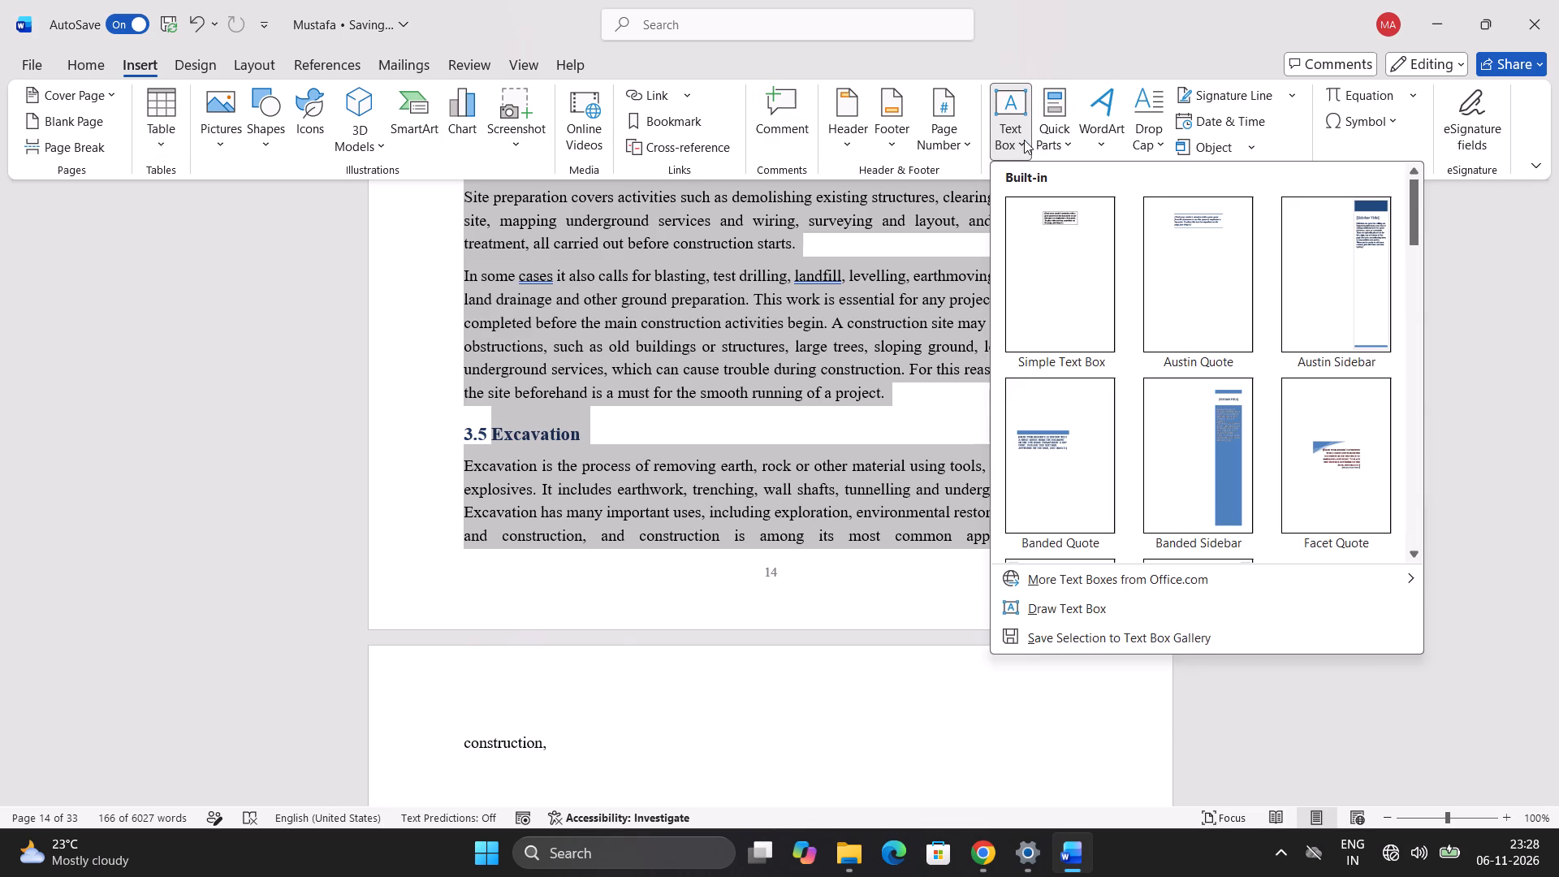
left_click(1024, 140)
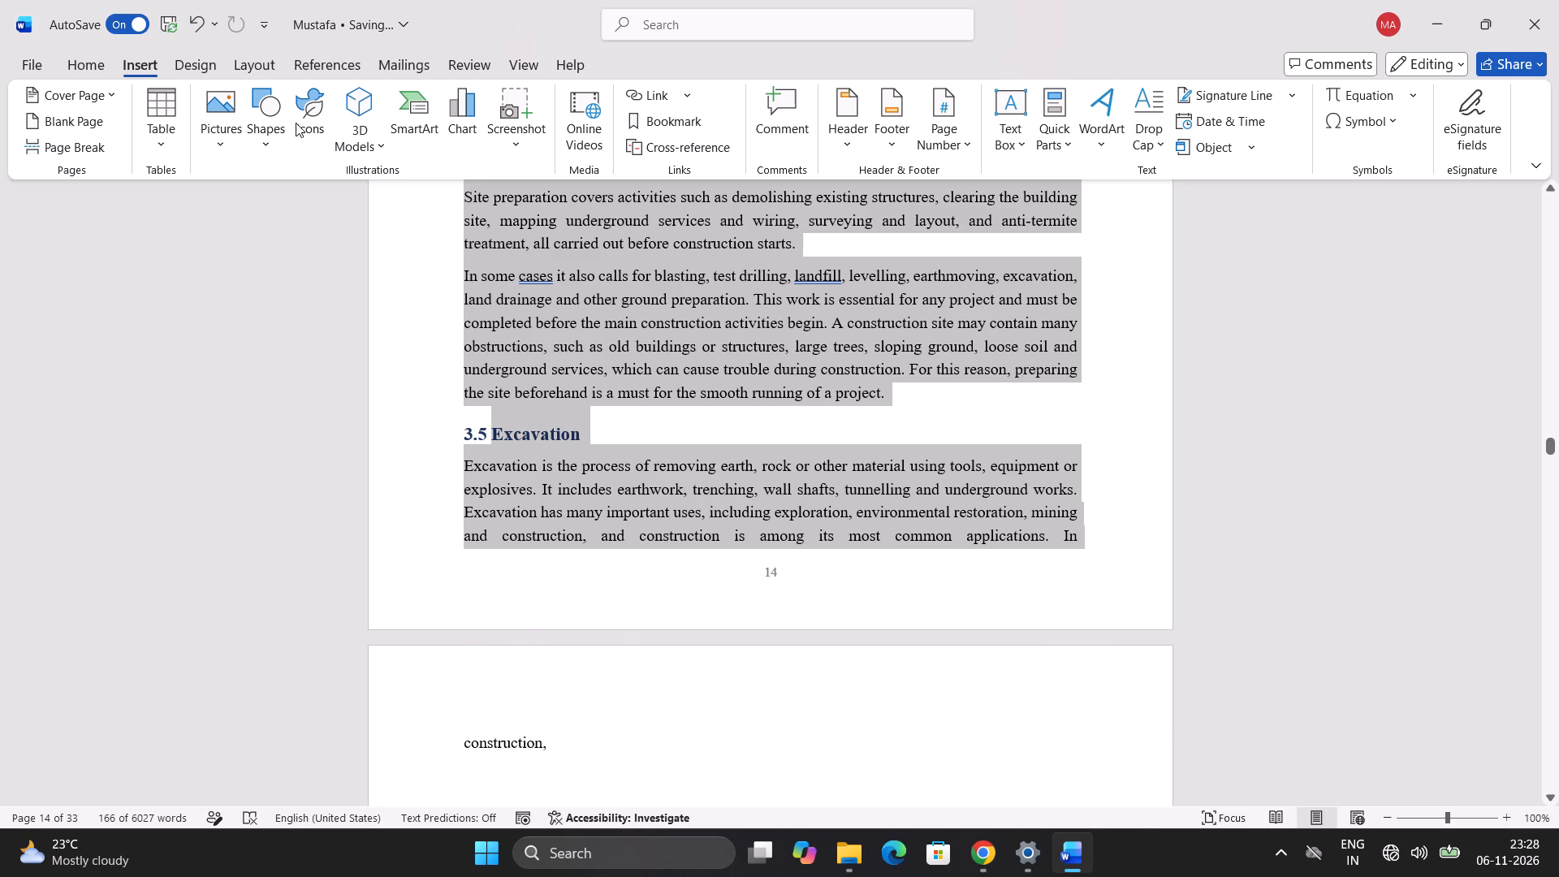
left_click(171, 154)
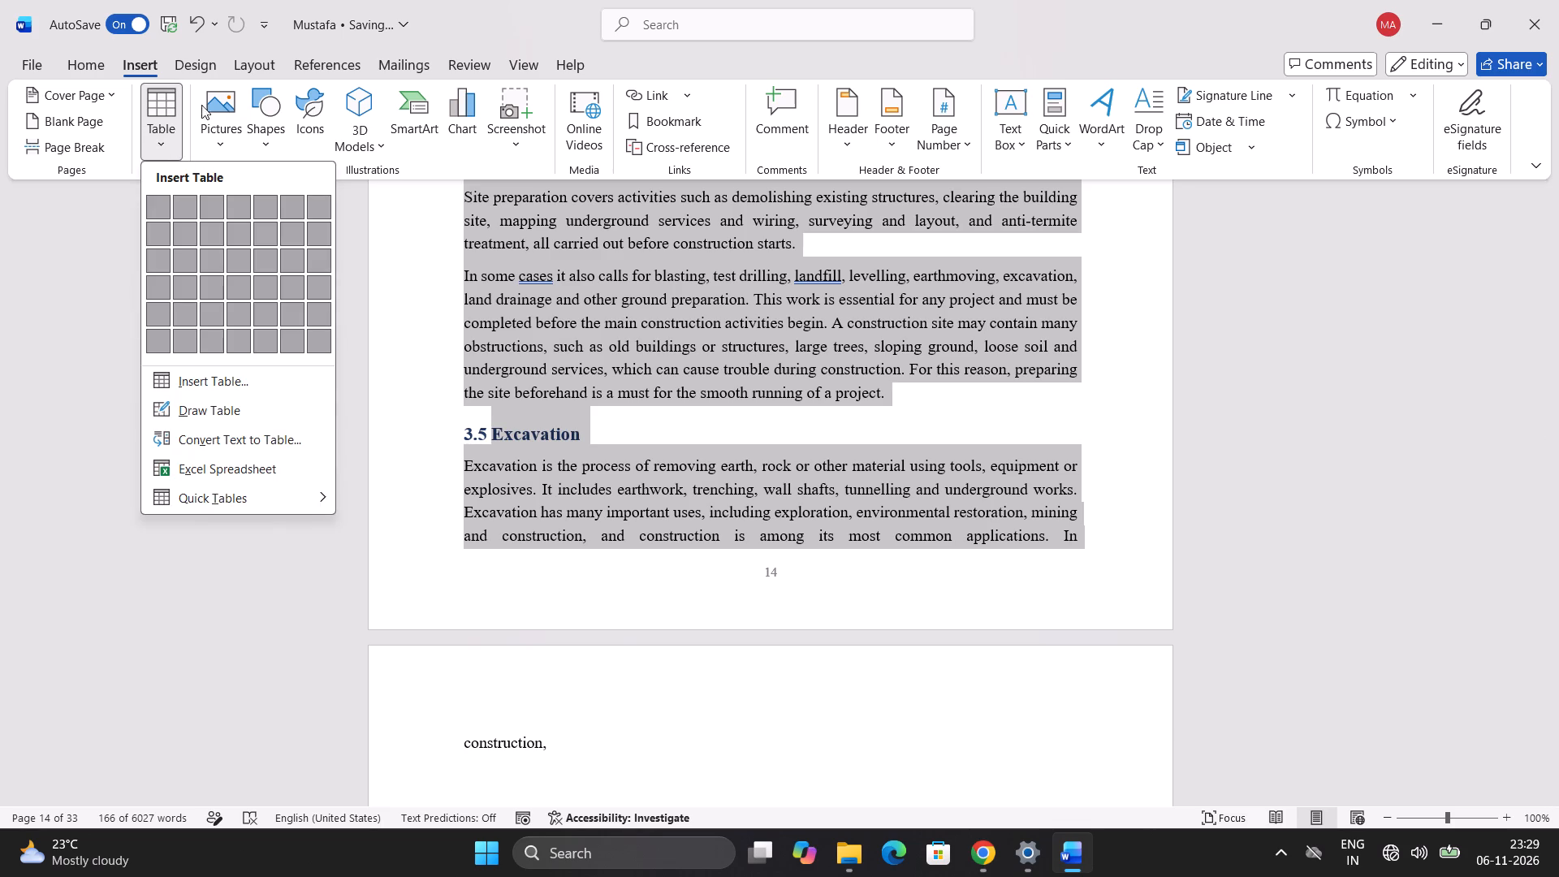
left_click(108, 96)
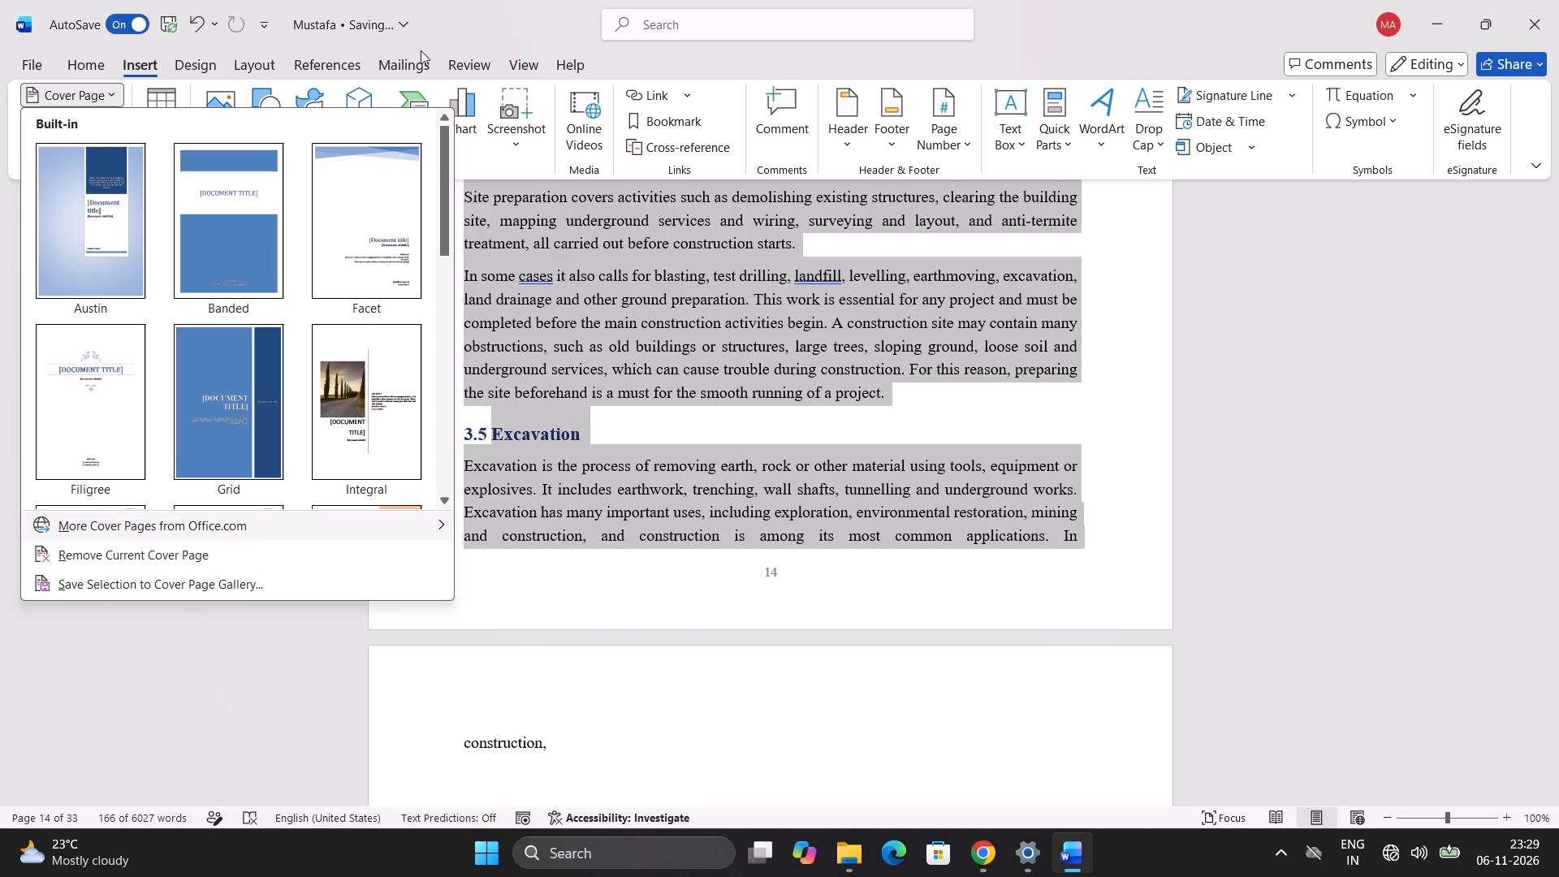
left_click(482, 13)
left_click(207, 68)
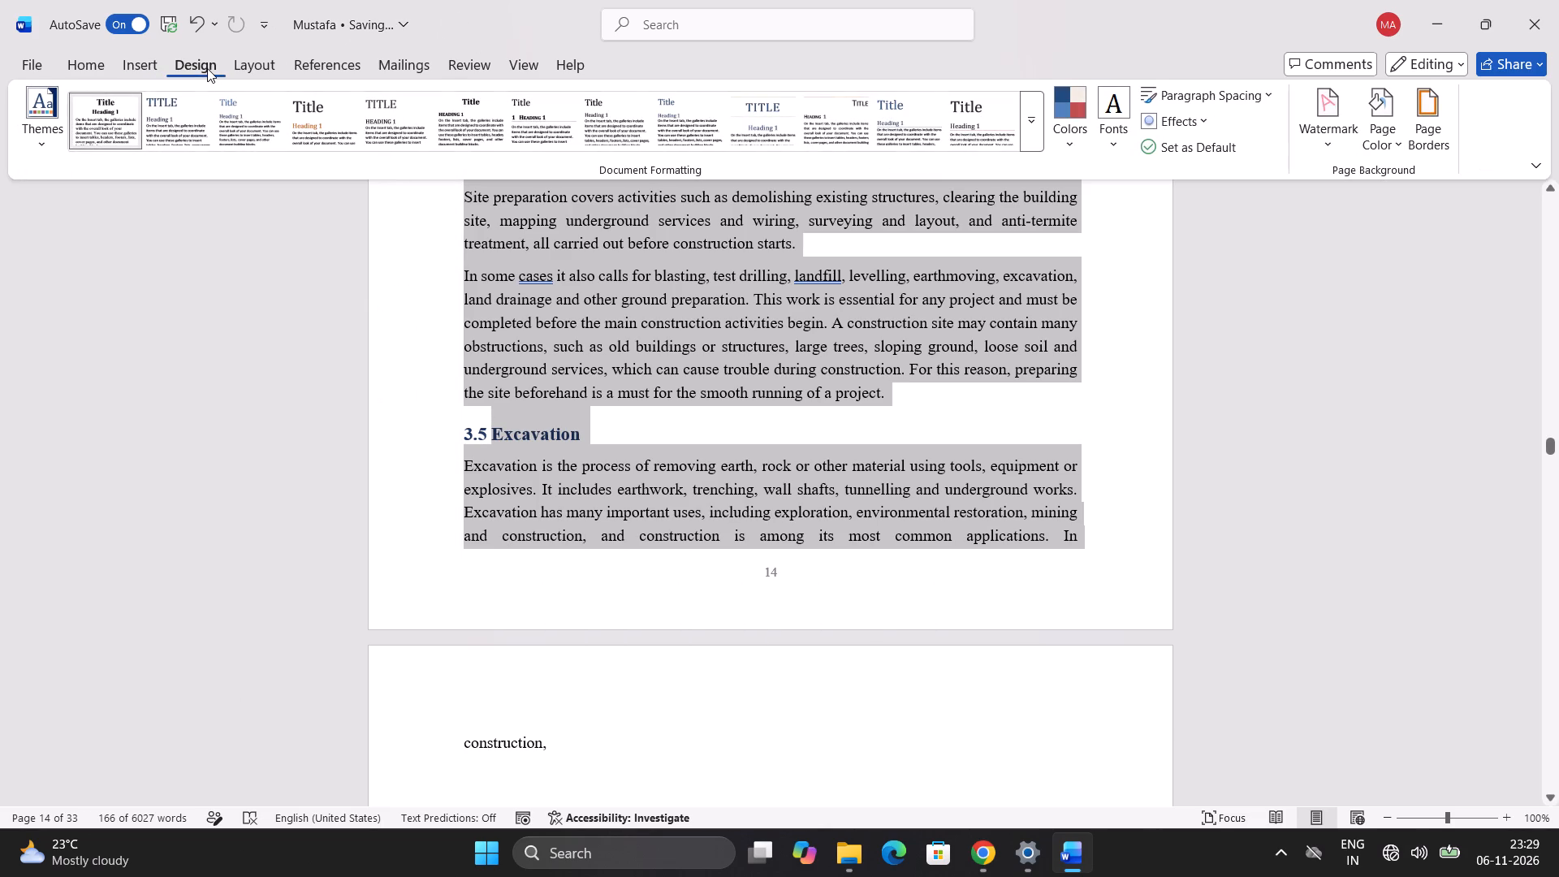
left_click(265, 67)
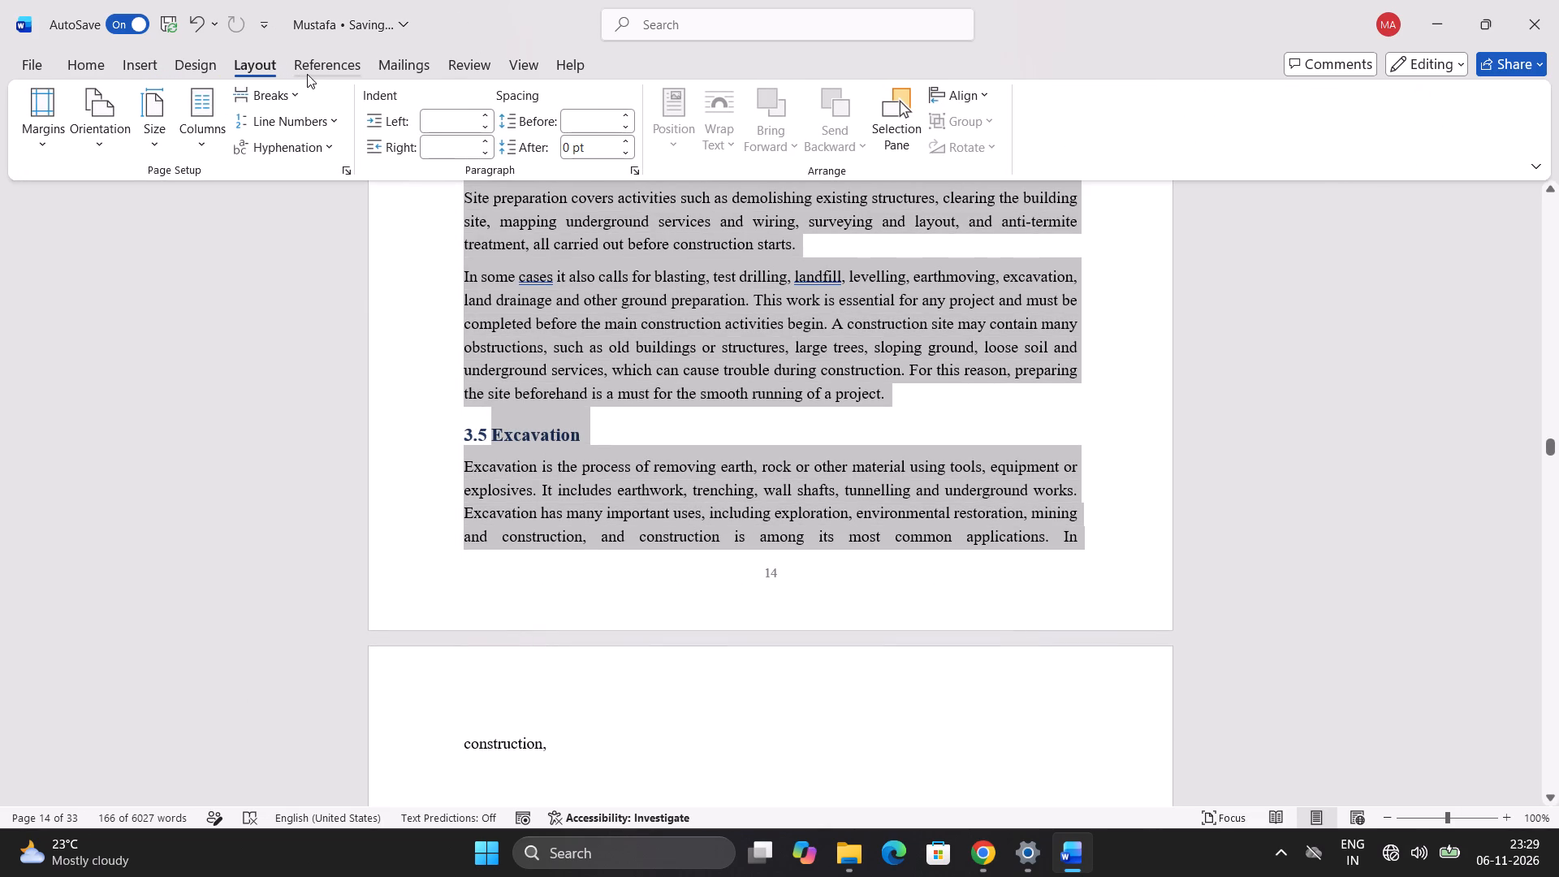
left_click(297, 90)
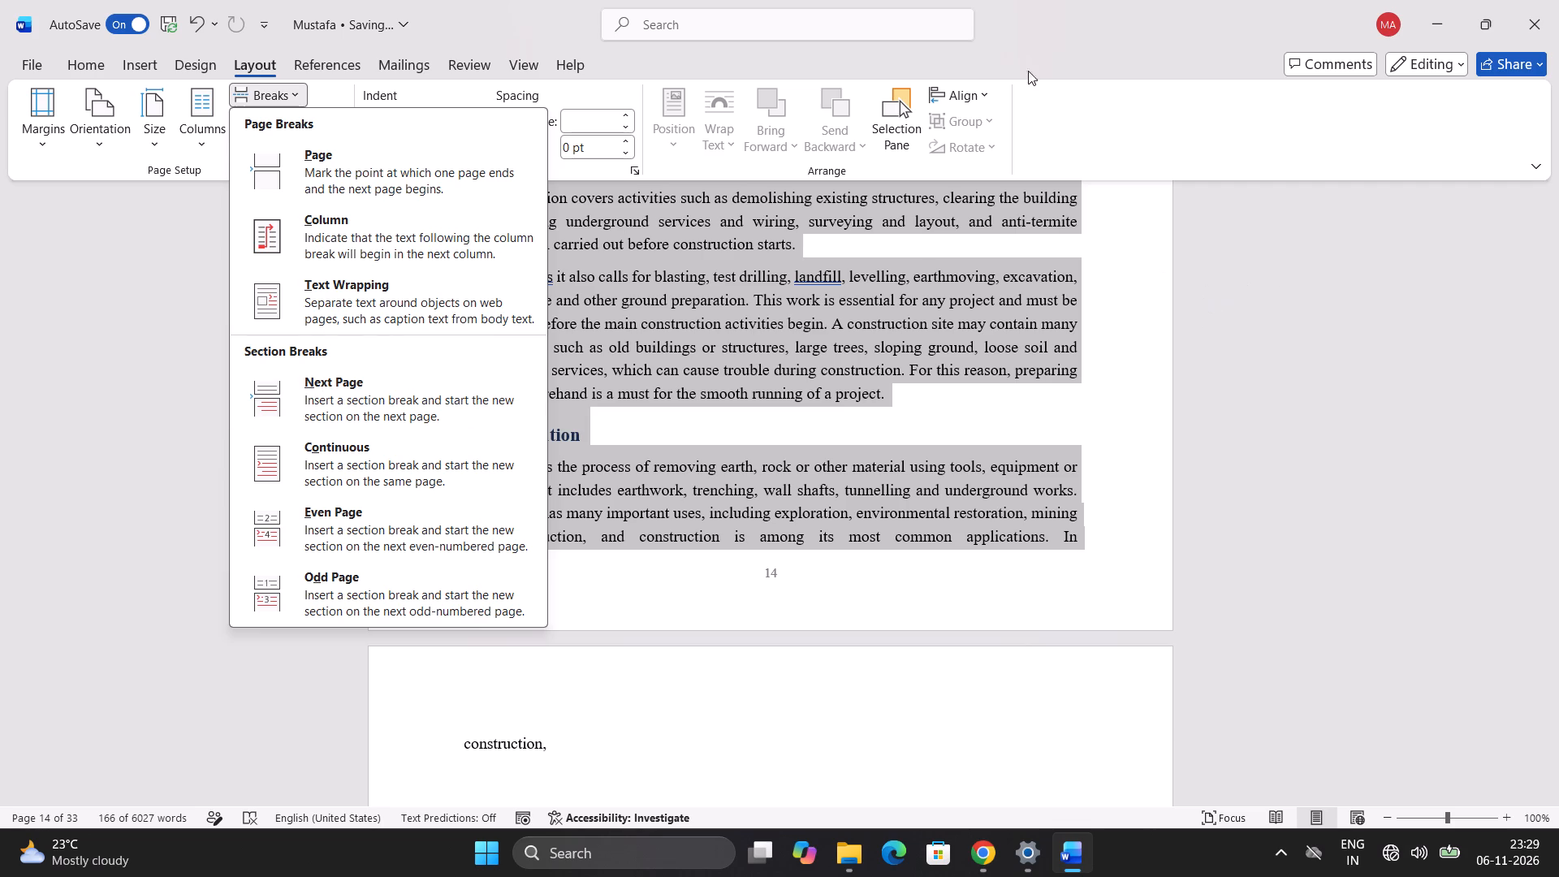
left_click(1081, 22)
Move the selected section 3.4 and 3.5 text to just after the word "construction," on page 15.
scroll(974, 313, "down", 3)
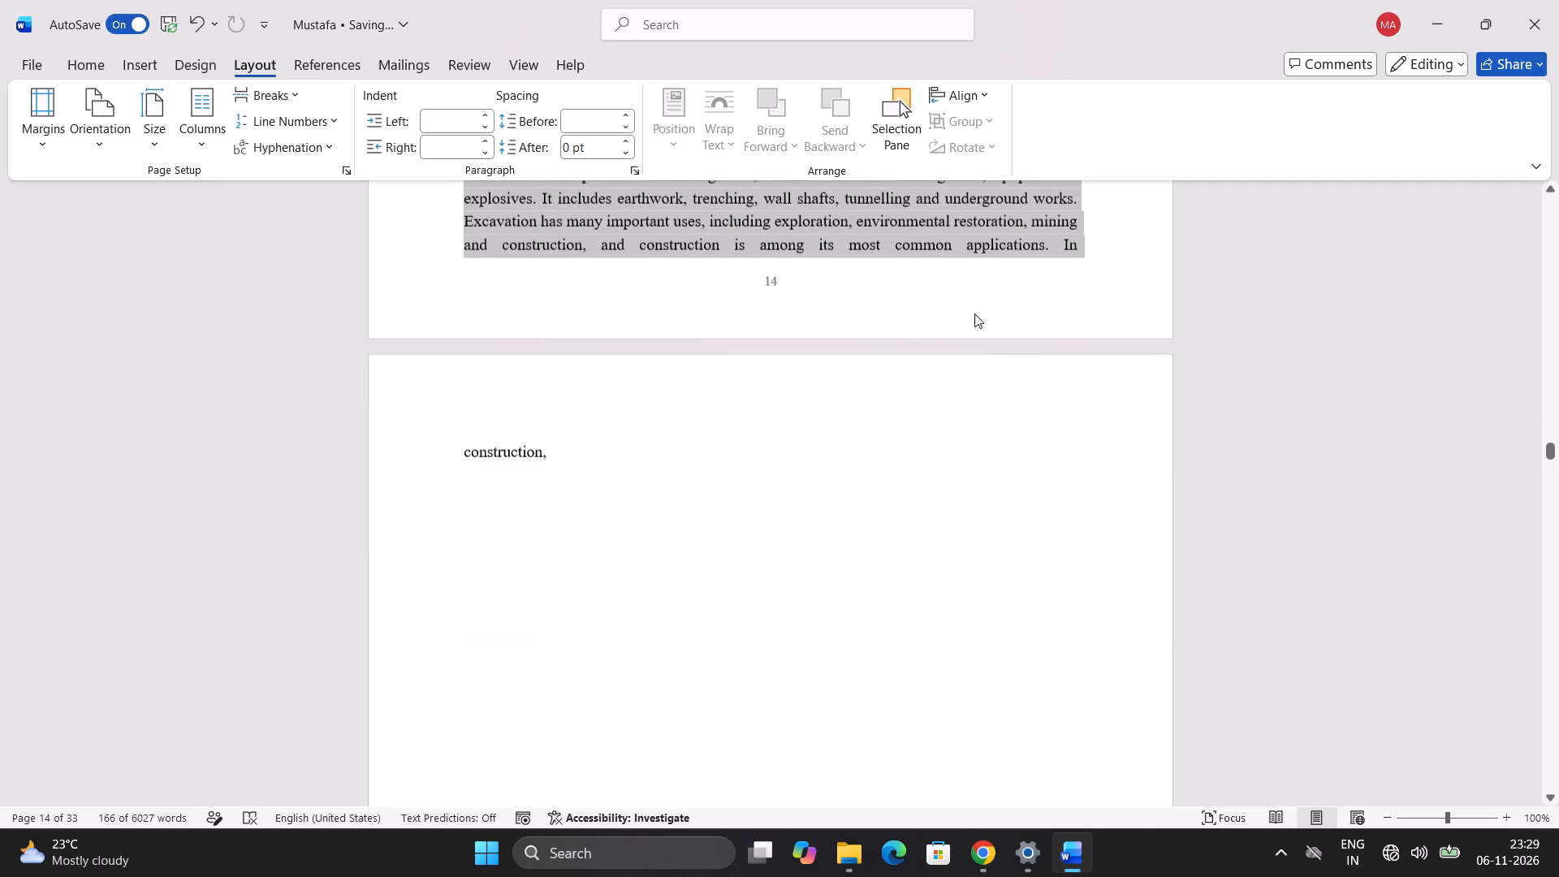
scroll(966, 326, "up", 5)
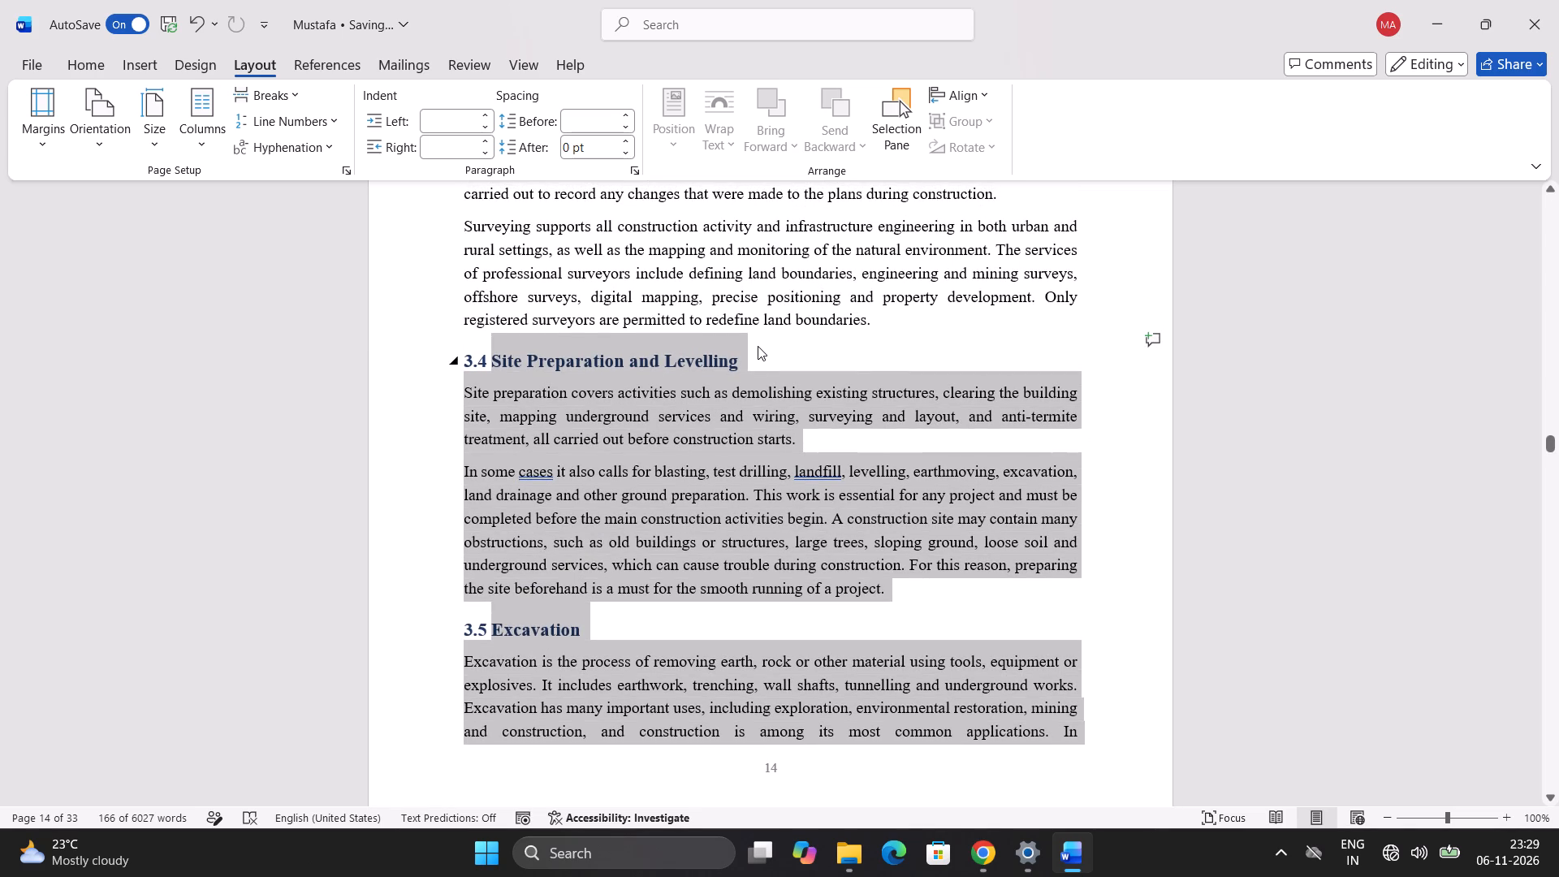
scroll(736, 381, "down", 3)
left_click_drag(736, 381, 741, 490)
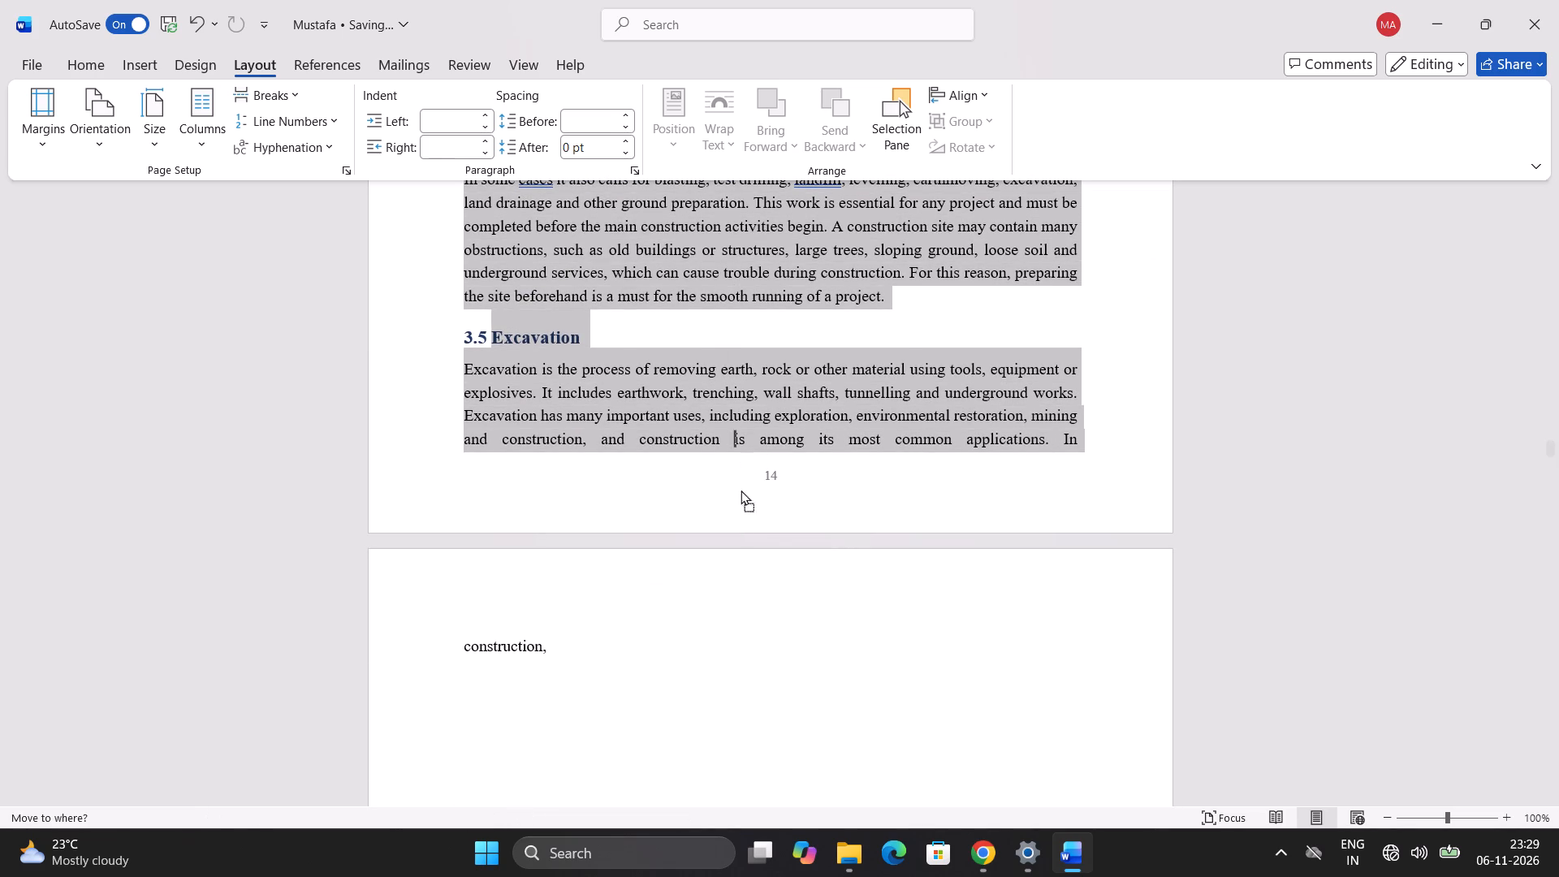
left_click_drag(741, 490, 670, 770)
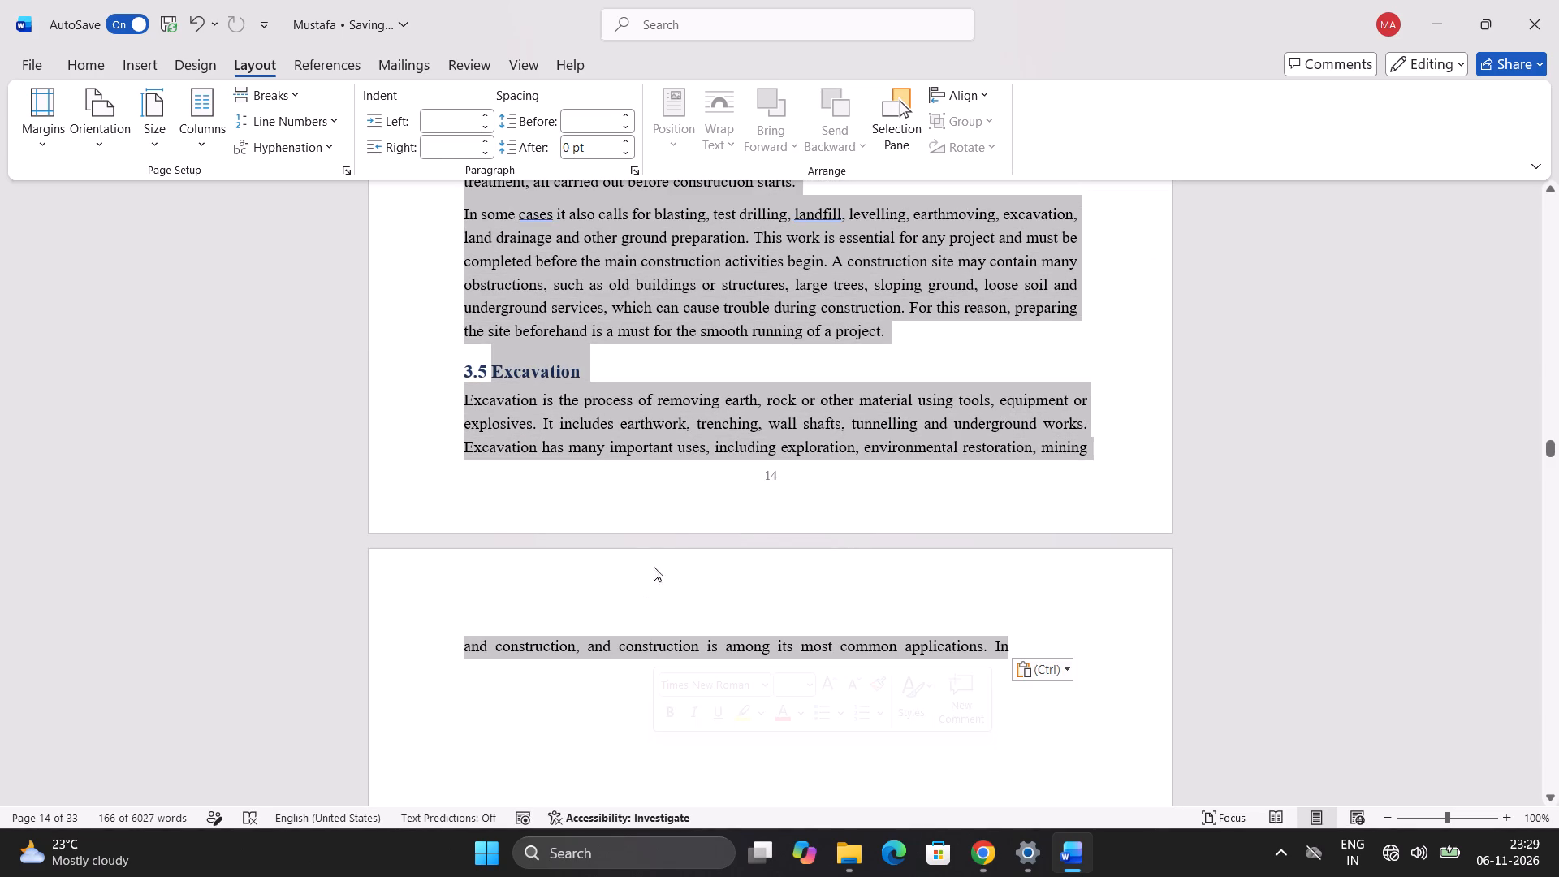
left_click_drag(779, 239, 778, 262)
Undo the last move of the section 3.4 and 3.5 text.
left_click_drag(778, 262, 663, 755)
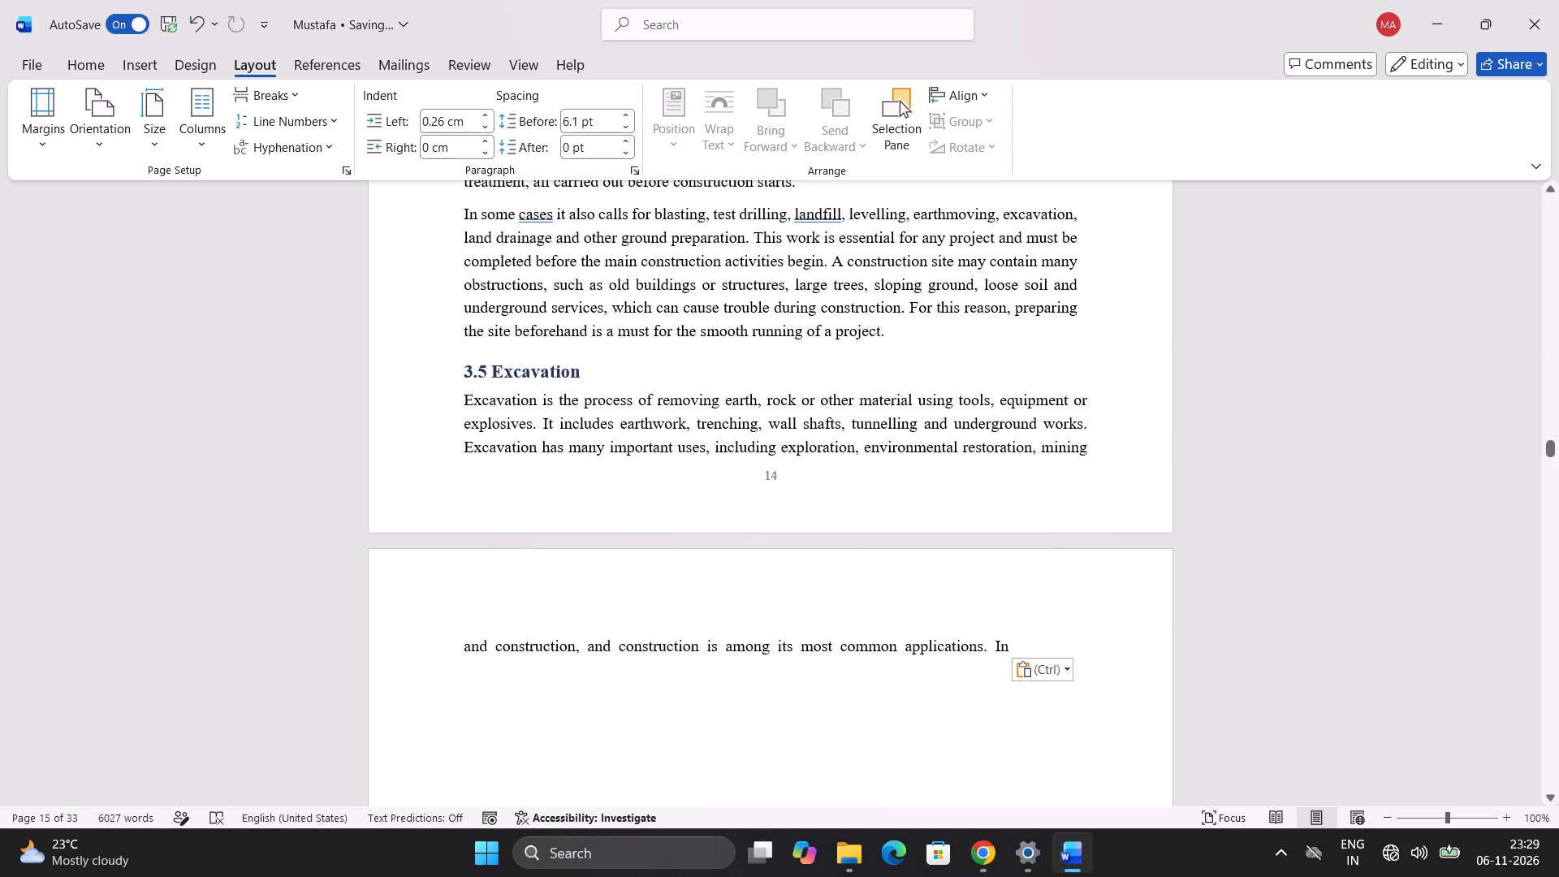
scroll(702, 318, "up", 2)
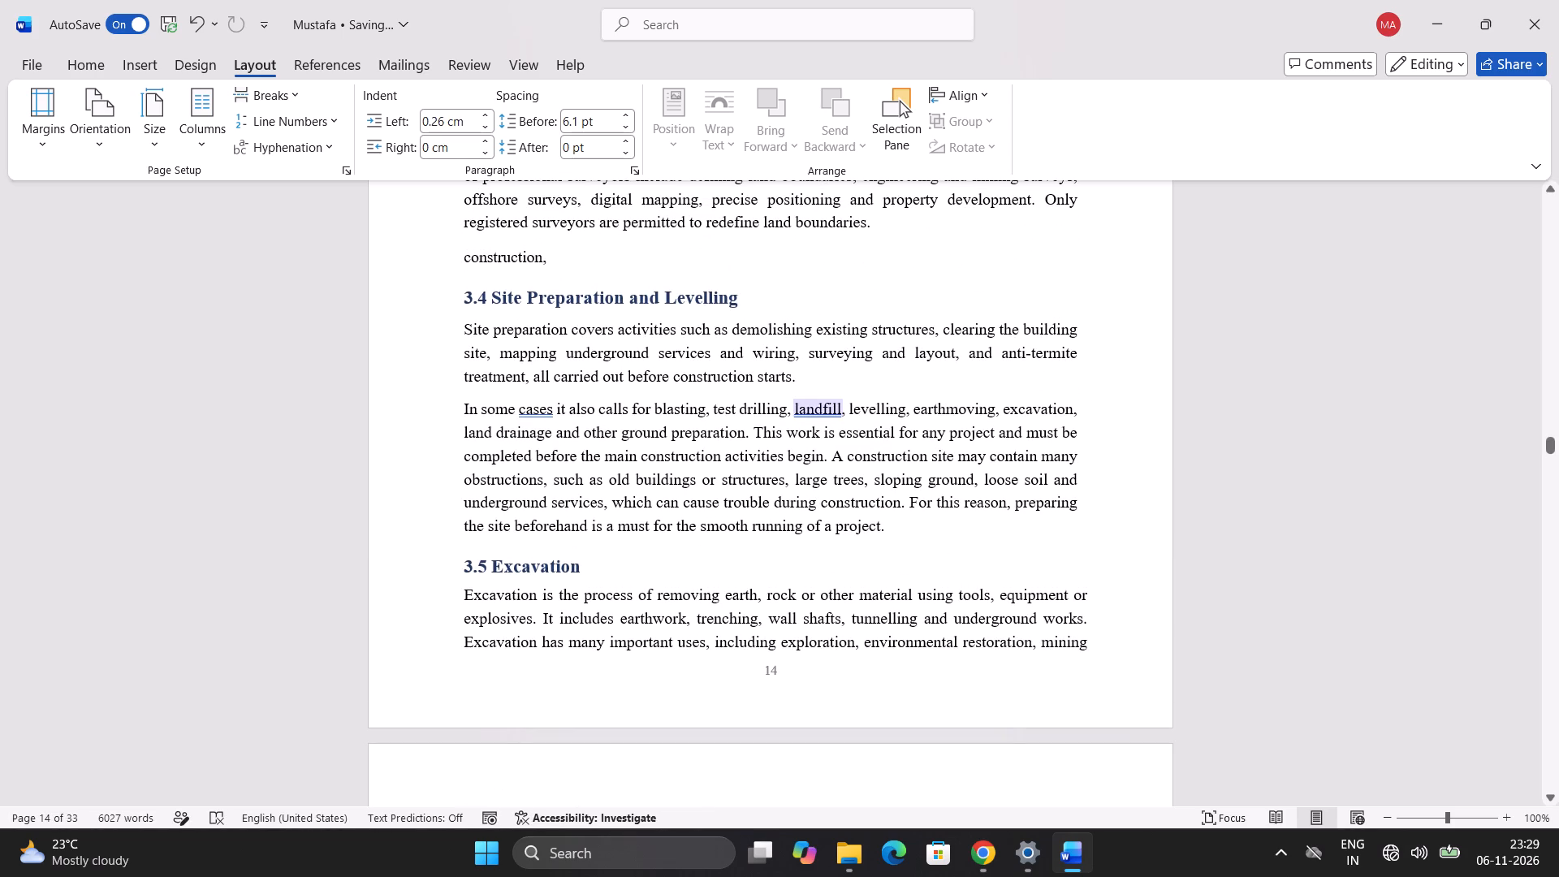
key("ctrl+z")
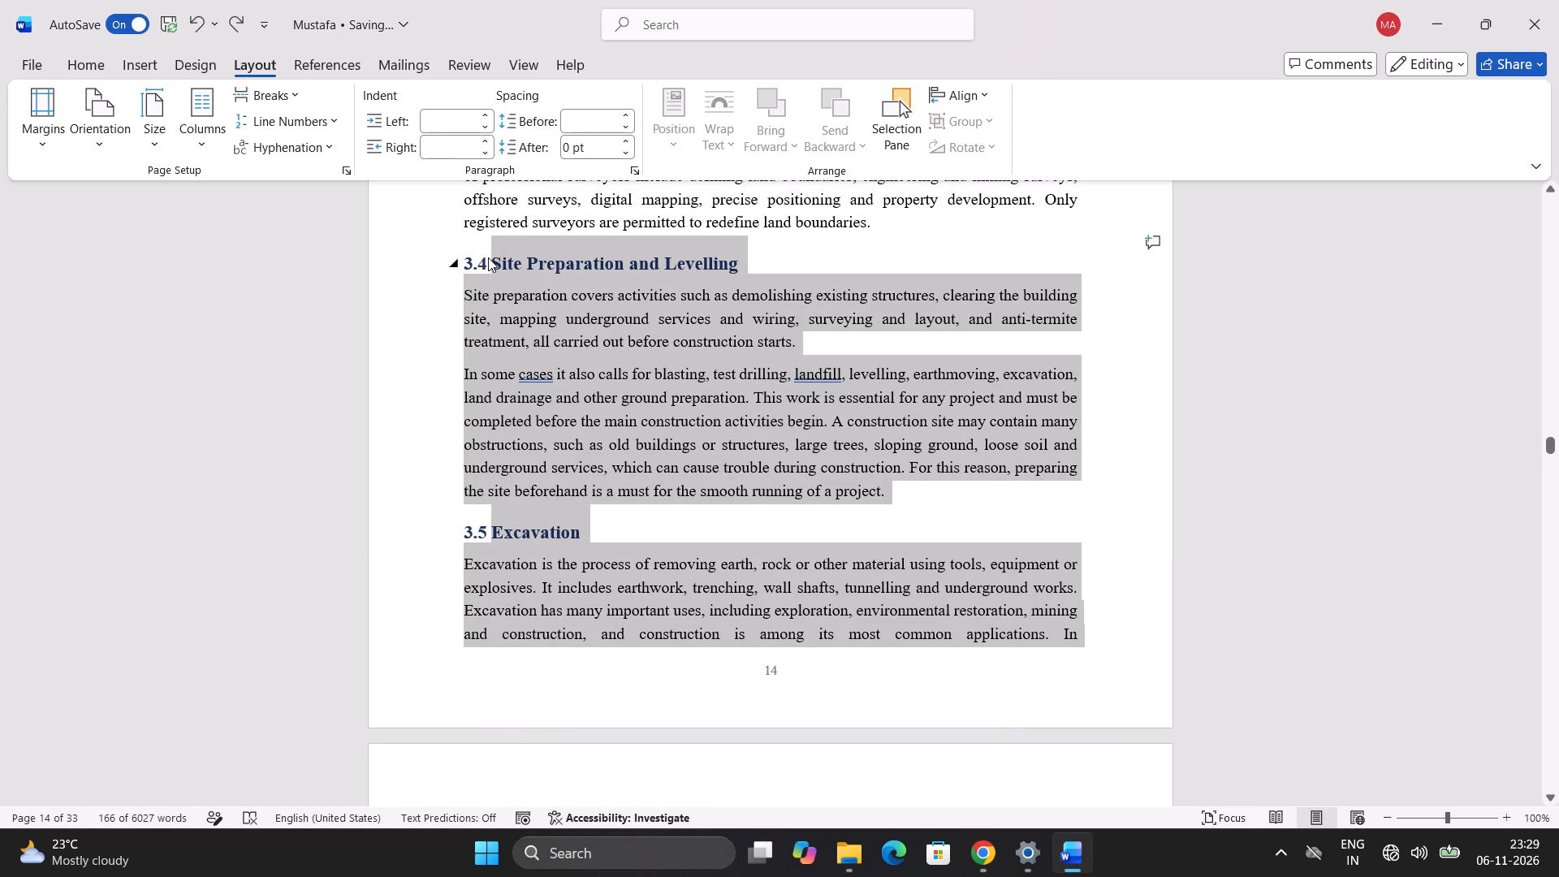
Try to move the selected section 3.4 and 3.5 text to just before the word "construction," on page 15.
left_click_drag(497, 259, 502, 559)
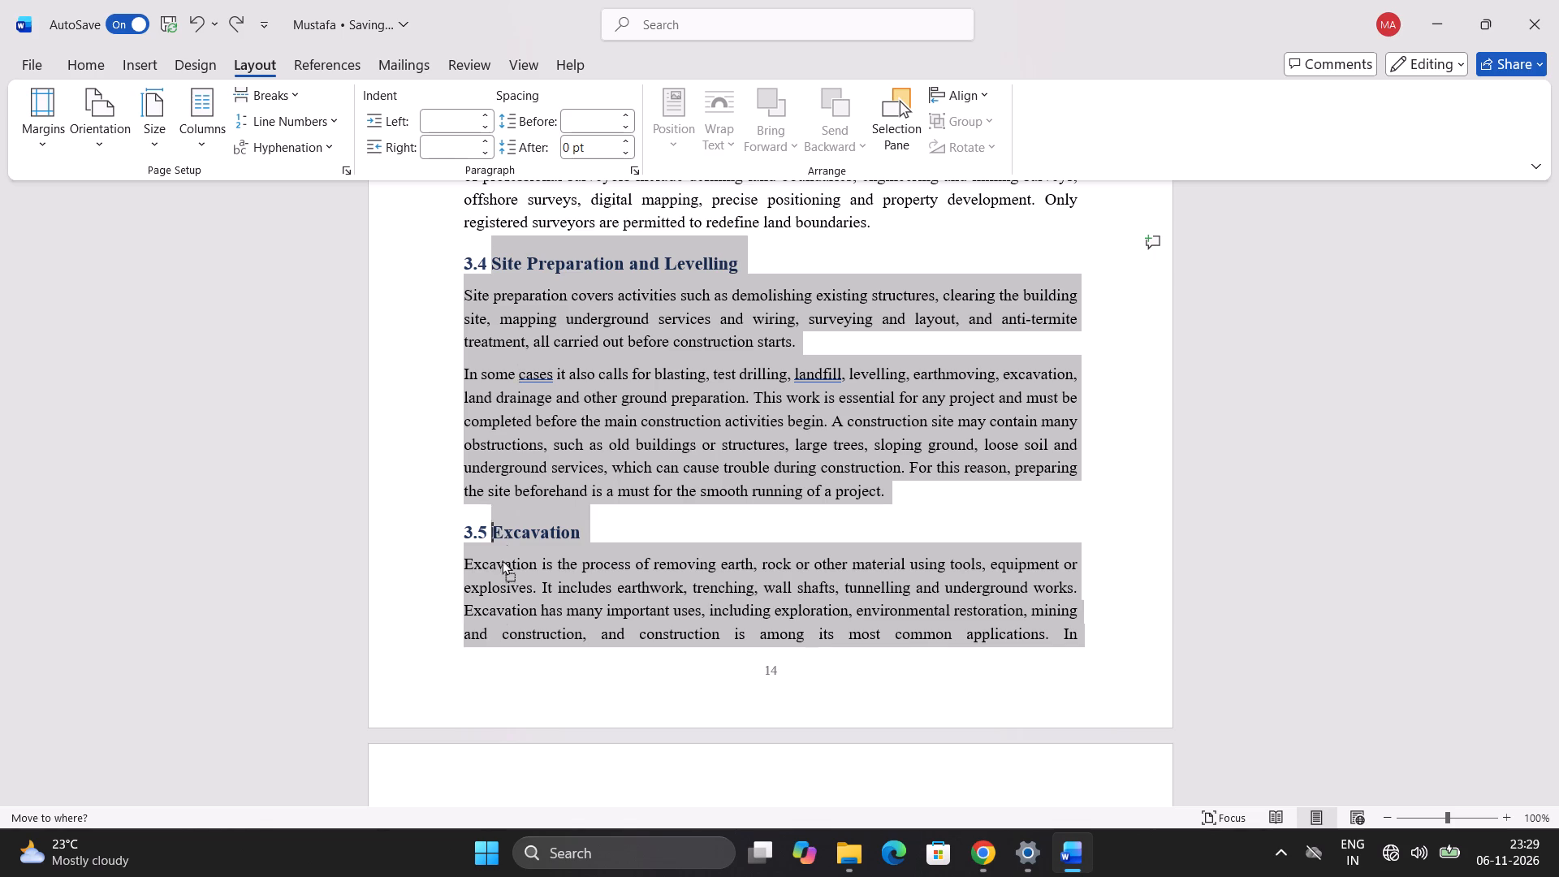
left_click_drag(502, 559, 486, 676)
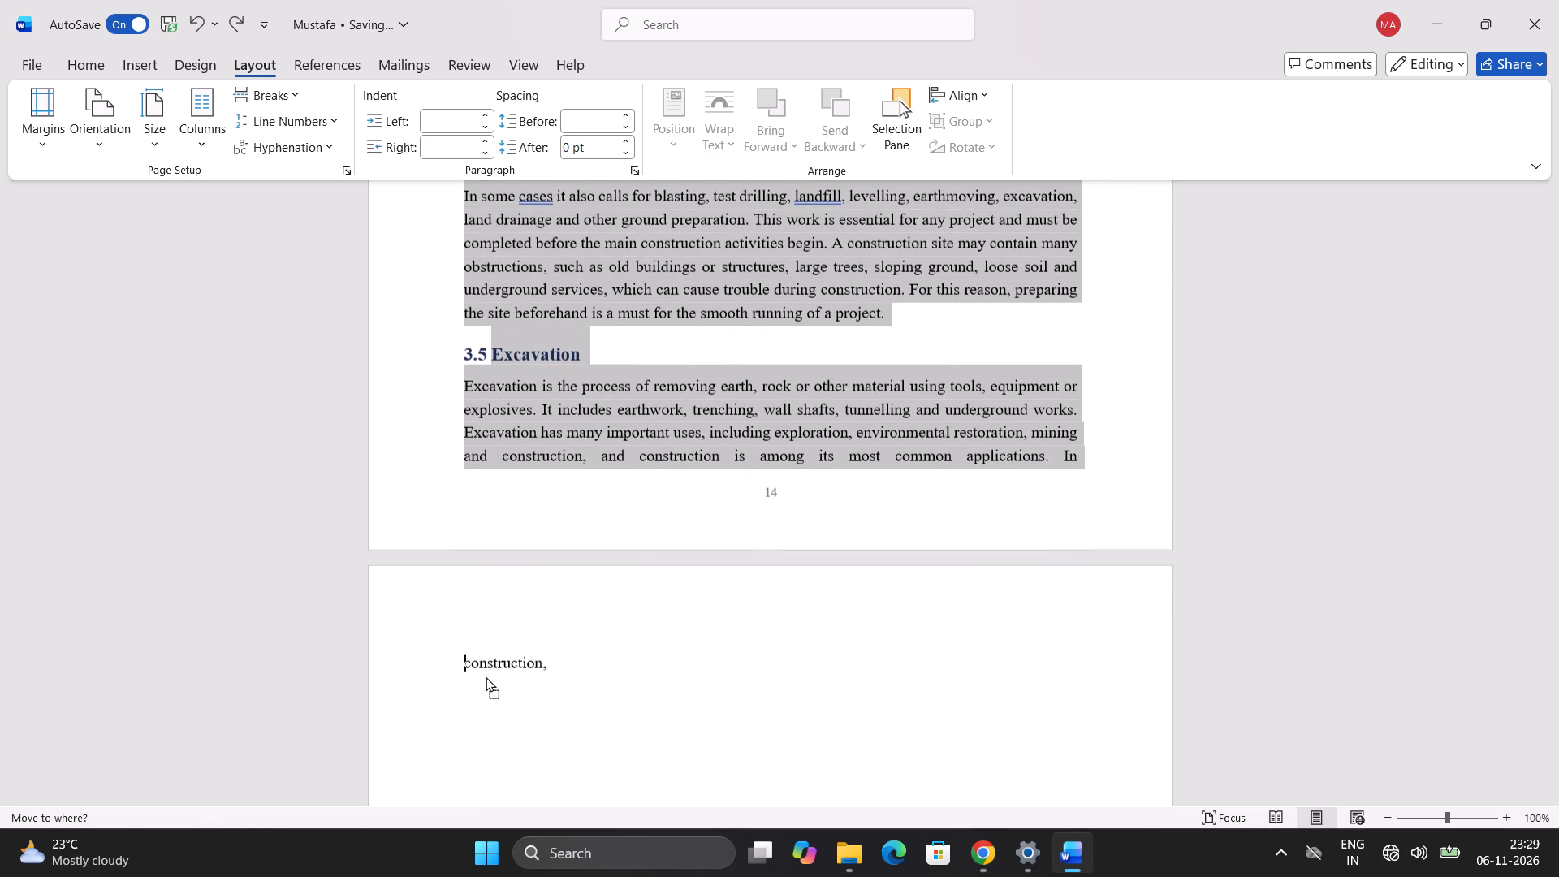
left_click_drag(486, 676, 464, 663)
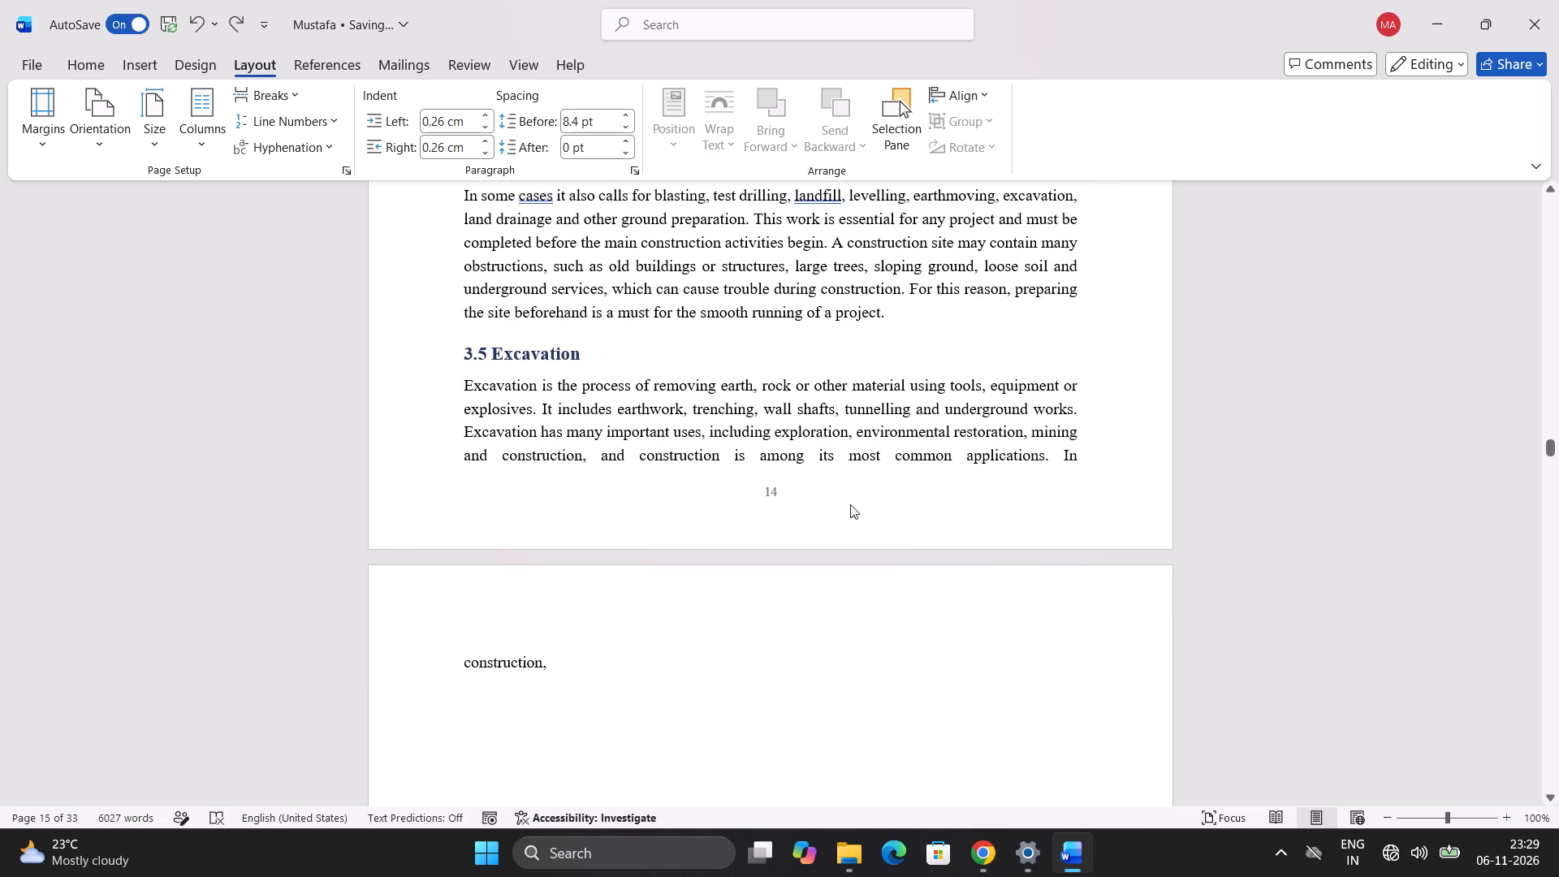
Check the font formatting of the section 3.4 heading and its first body paragraph on page 14.
scroll(978, 389, "up", 3)
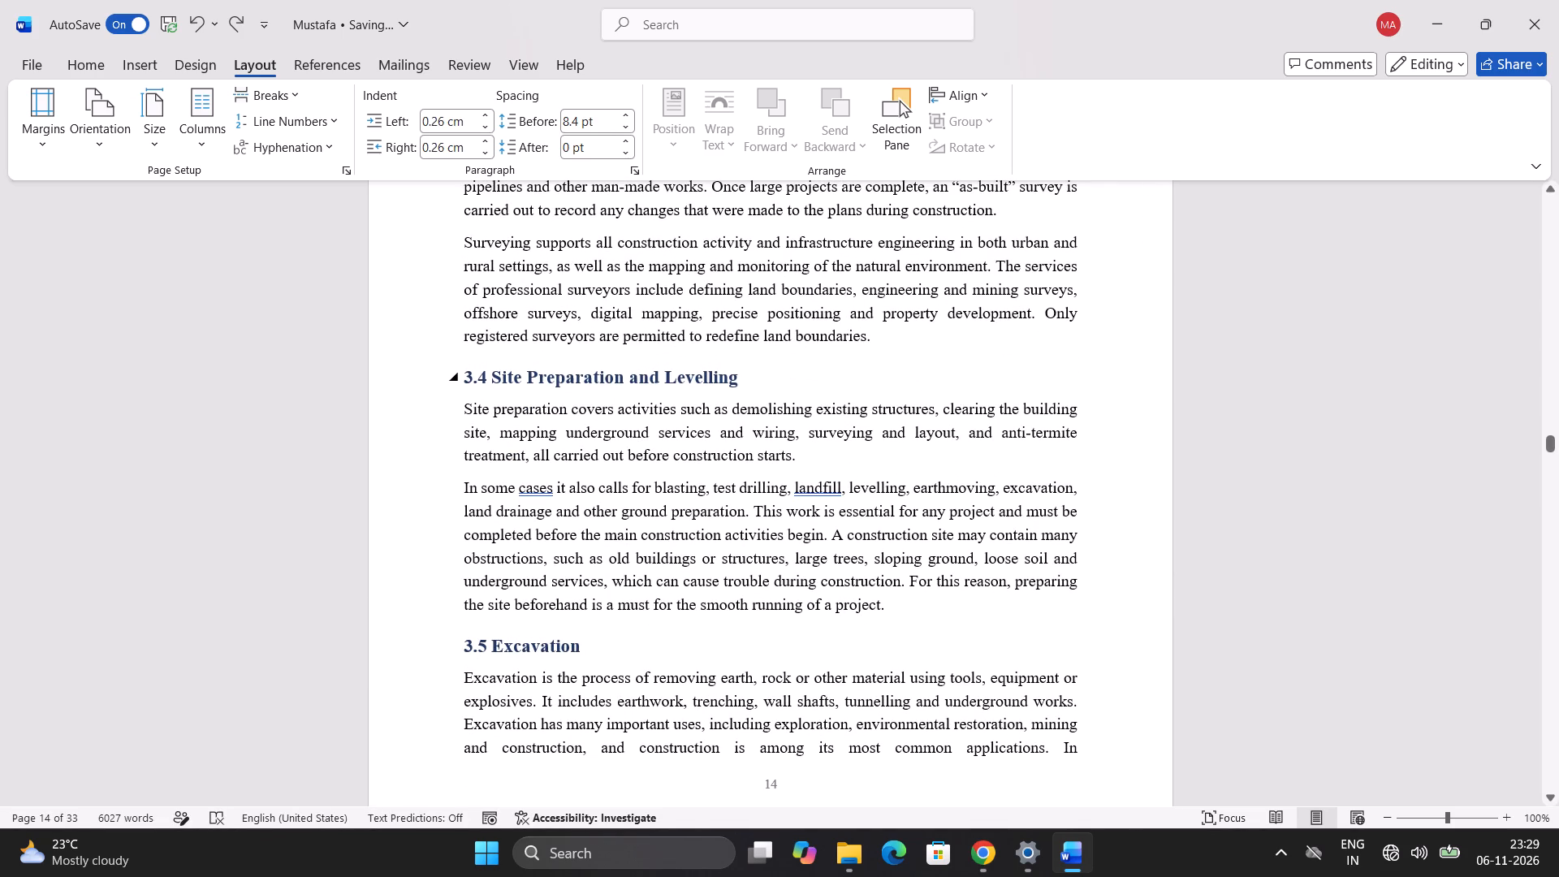
left_click(525, 426)
left_click(84, 67)
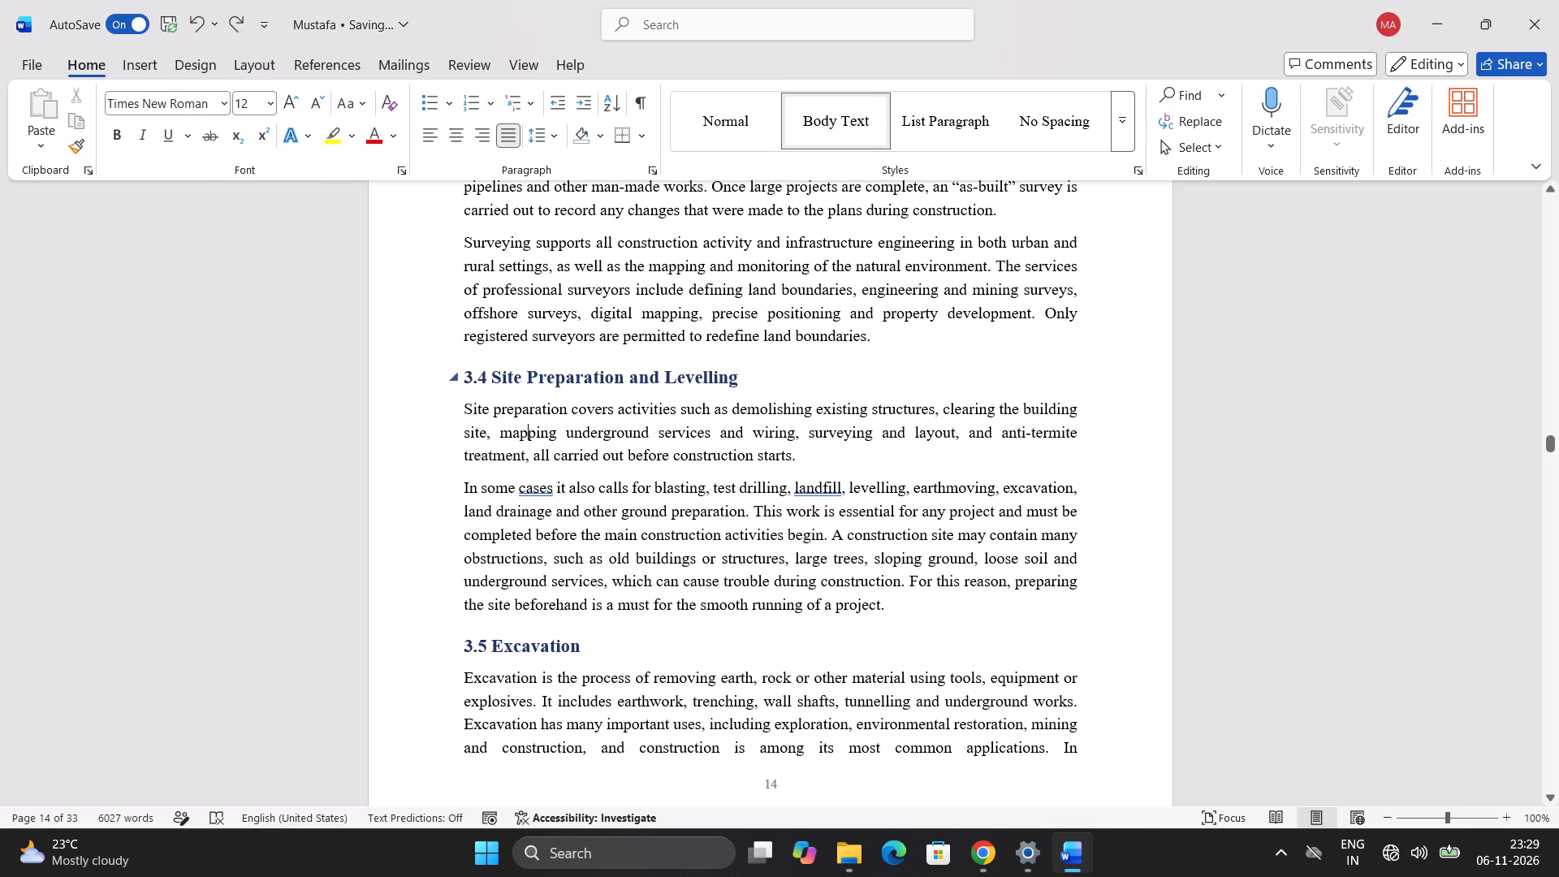
left_click(723, 370)
left_click(624, 454)
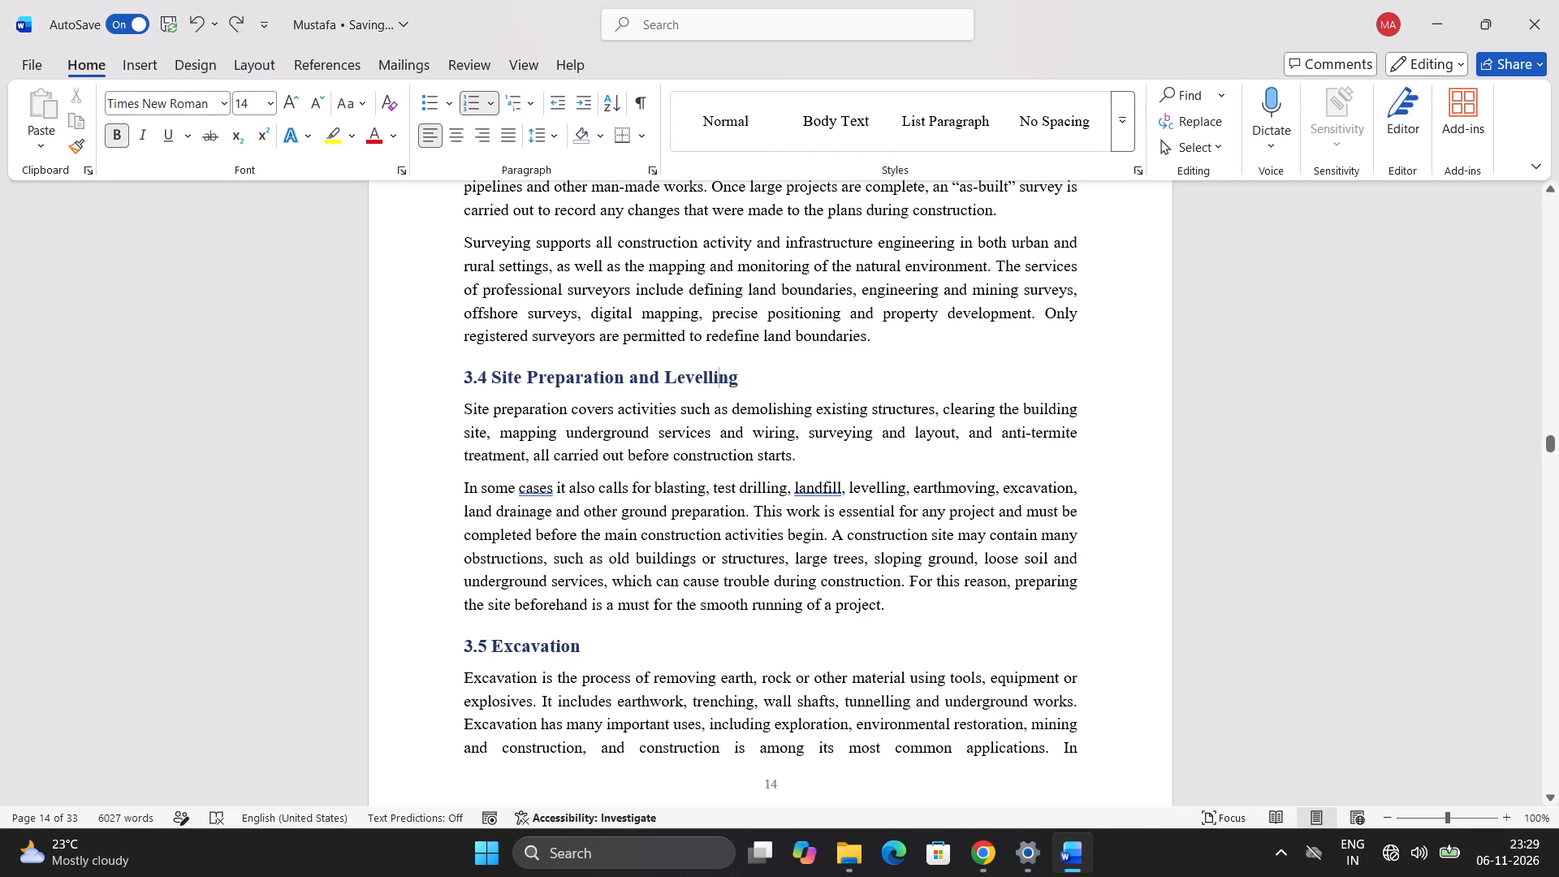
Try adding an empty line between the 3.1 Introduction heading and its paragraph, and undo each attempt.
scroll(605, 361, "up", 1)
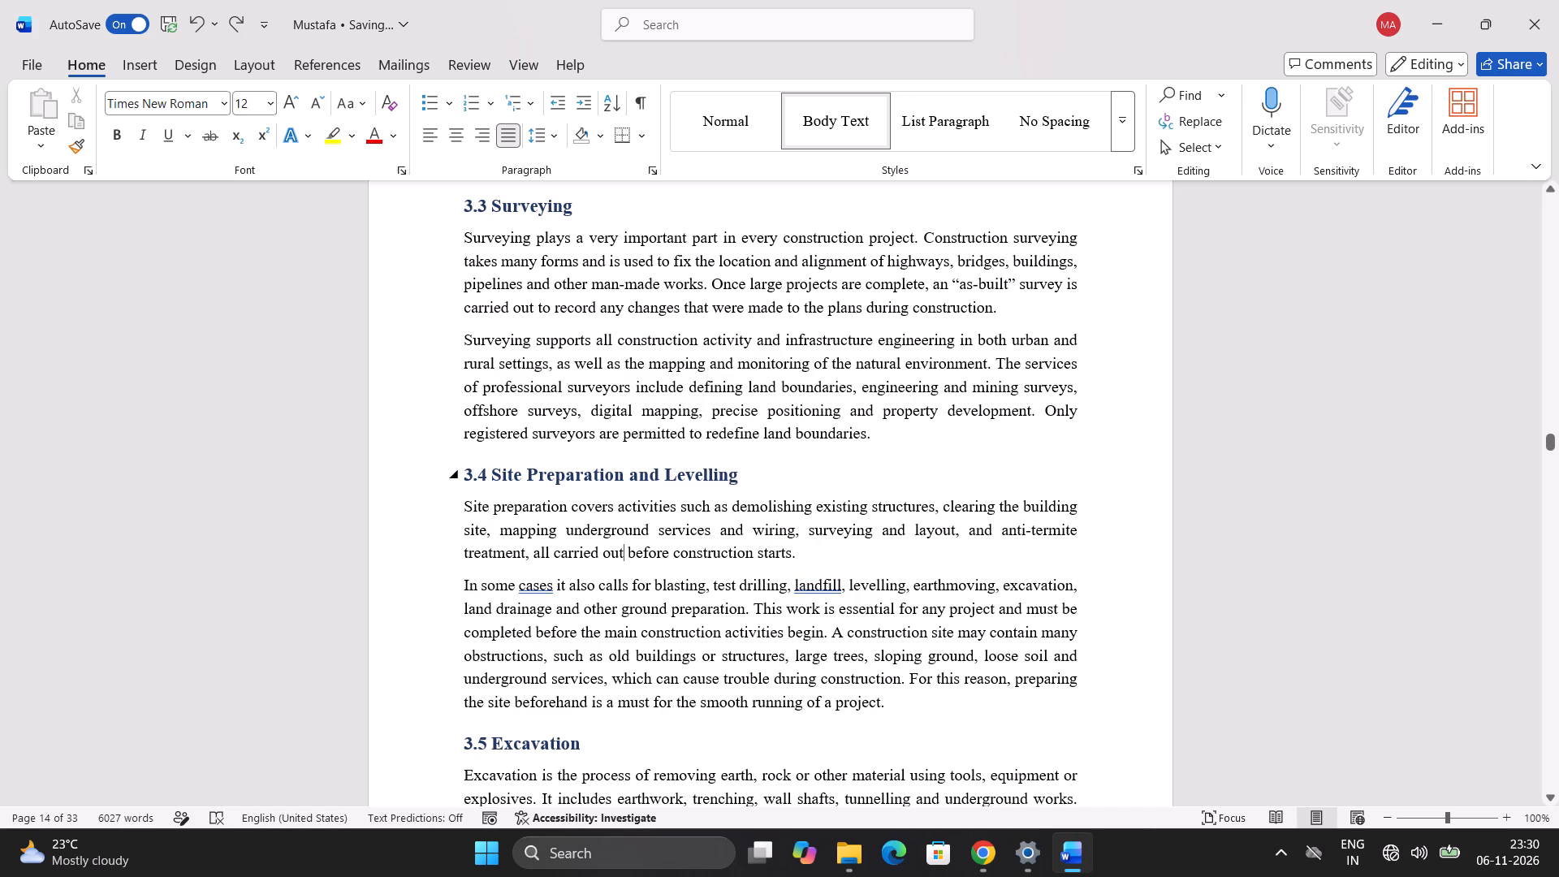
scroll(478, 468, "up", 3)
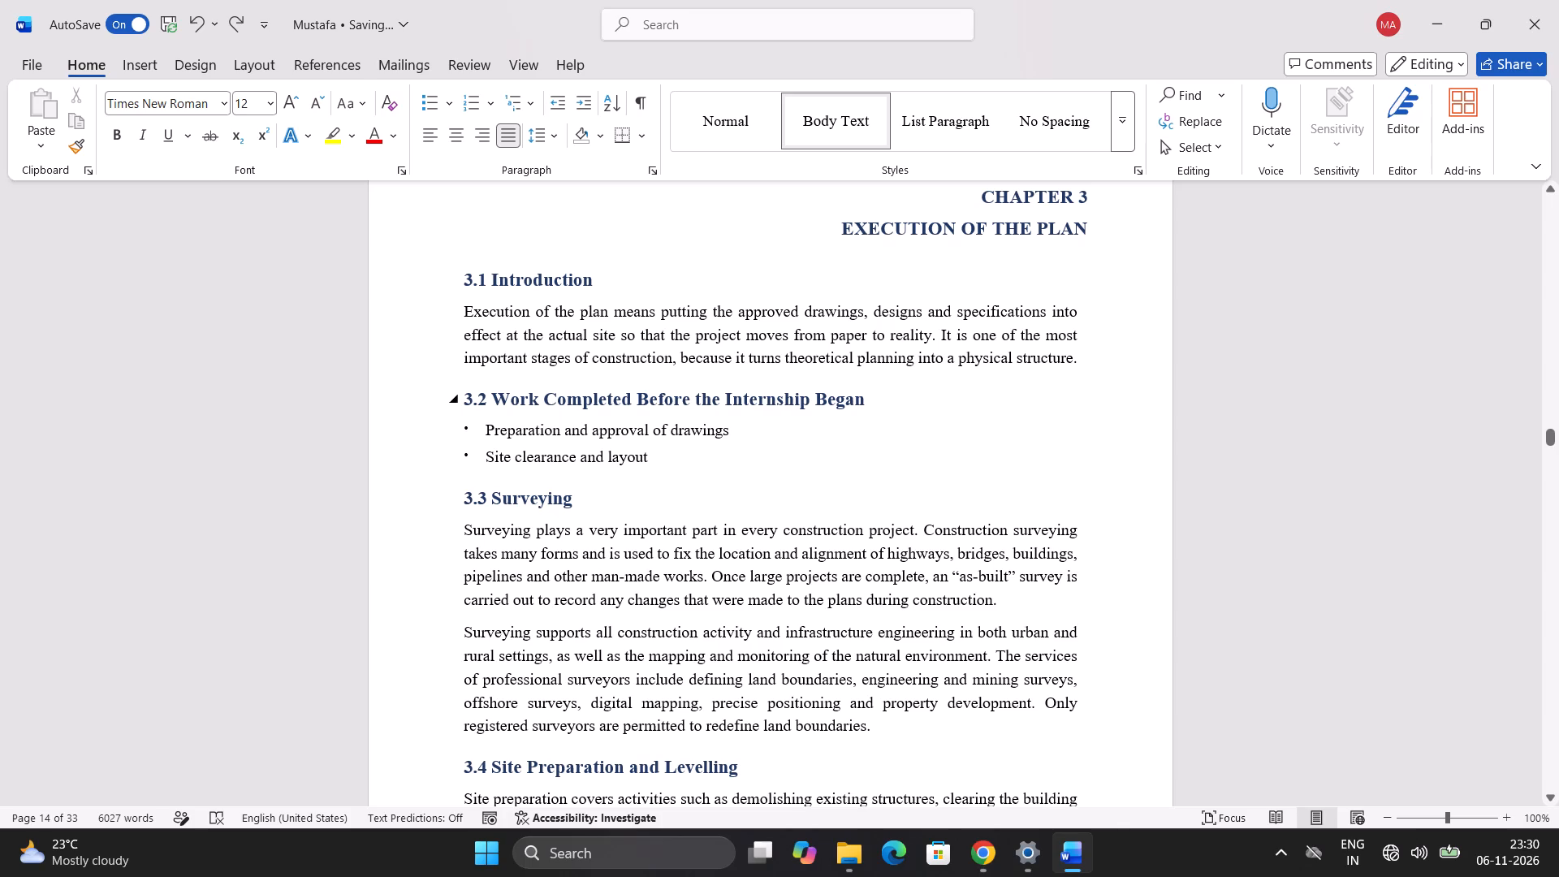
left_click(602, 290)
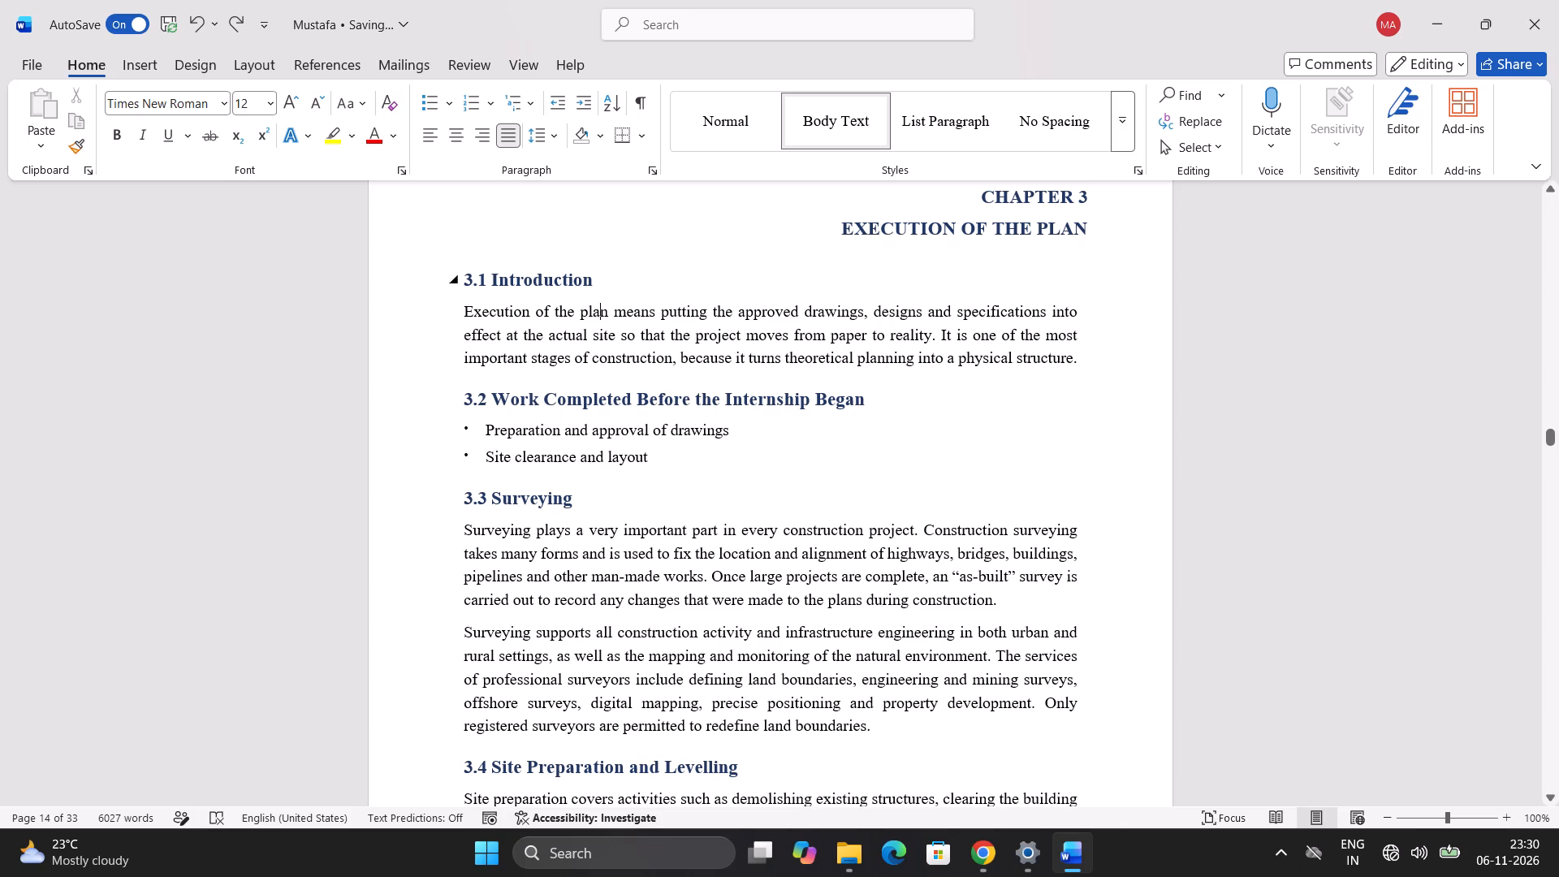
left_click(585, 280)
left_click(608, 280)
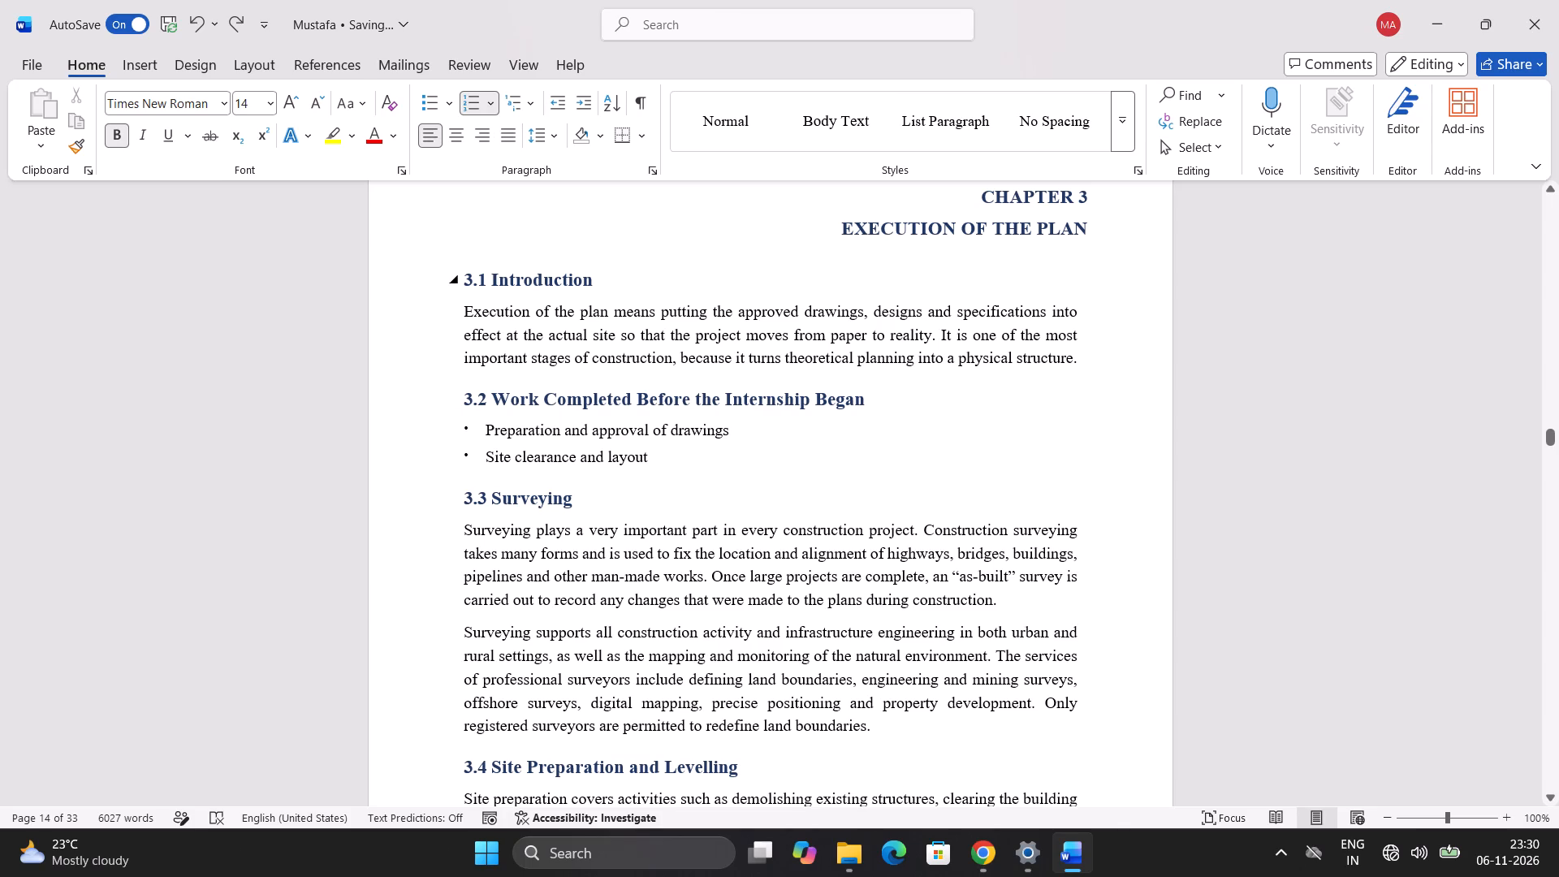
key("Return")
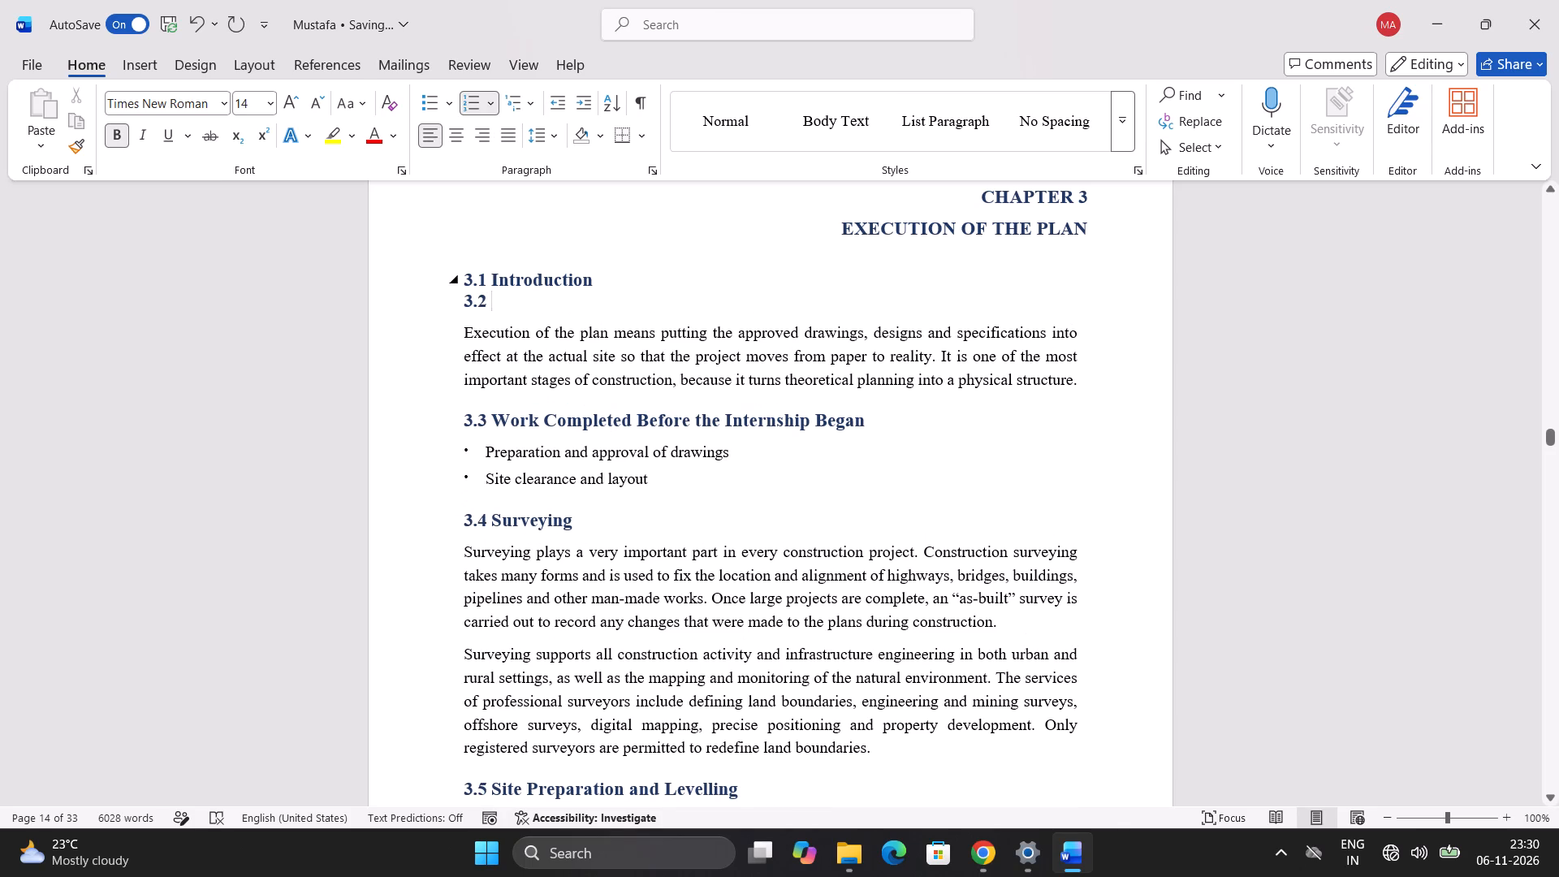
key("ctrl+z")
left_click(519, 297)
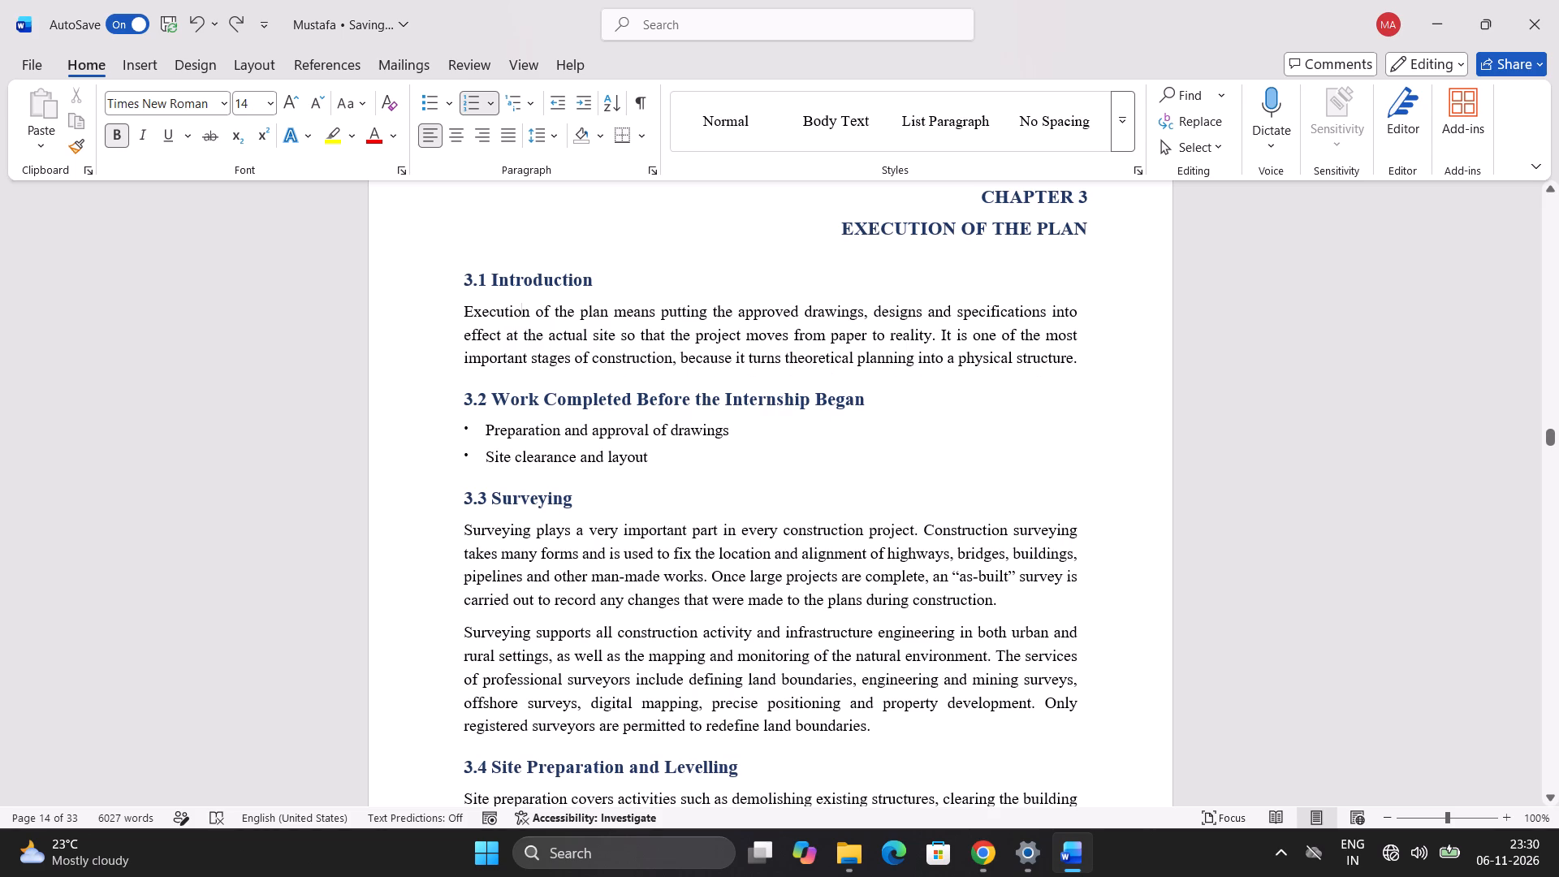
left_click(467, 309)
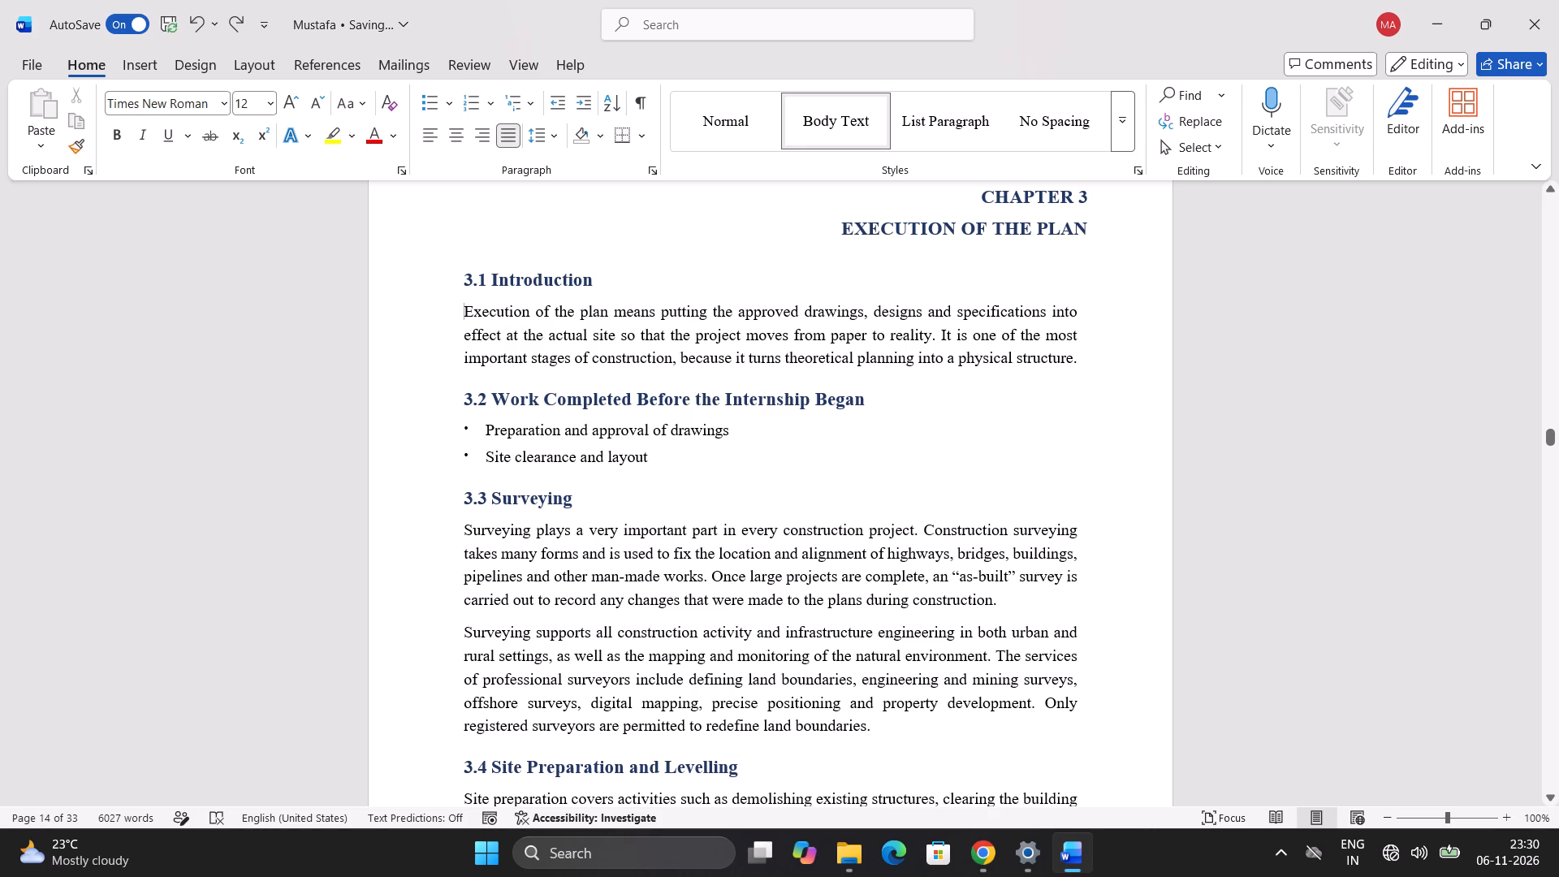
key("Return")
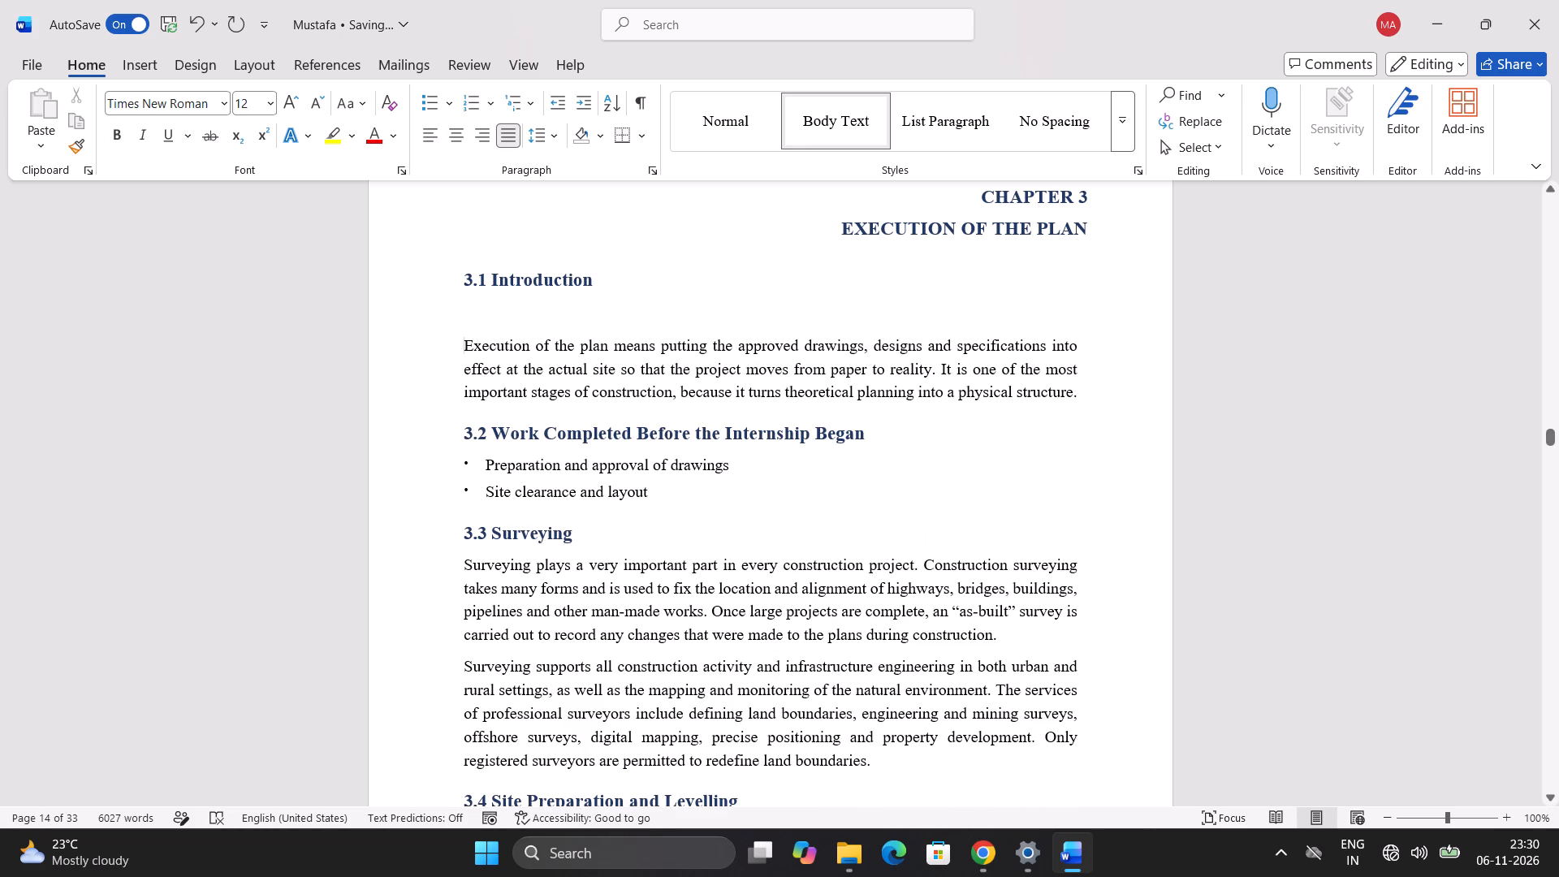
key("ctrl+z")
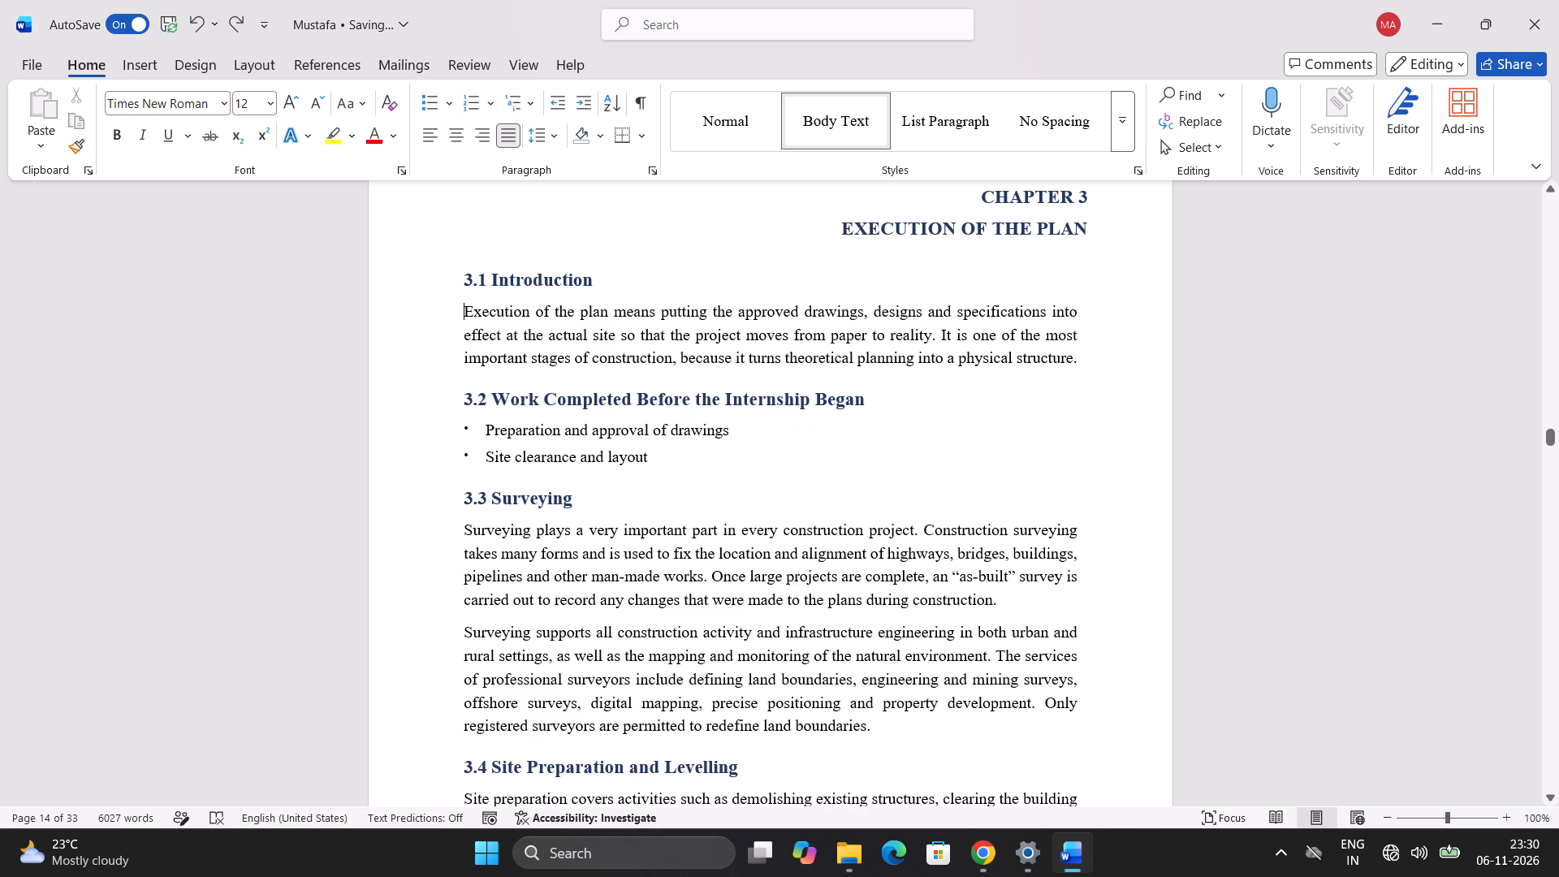
Set the line spacing of sections 3.1 to 3.3 on page 14, headings and bullet items included, to 1.15.
left_click_drag(450, 255, 881, 719)
left_click(560, 137)
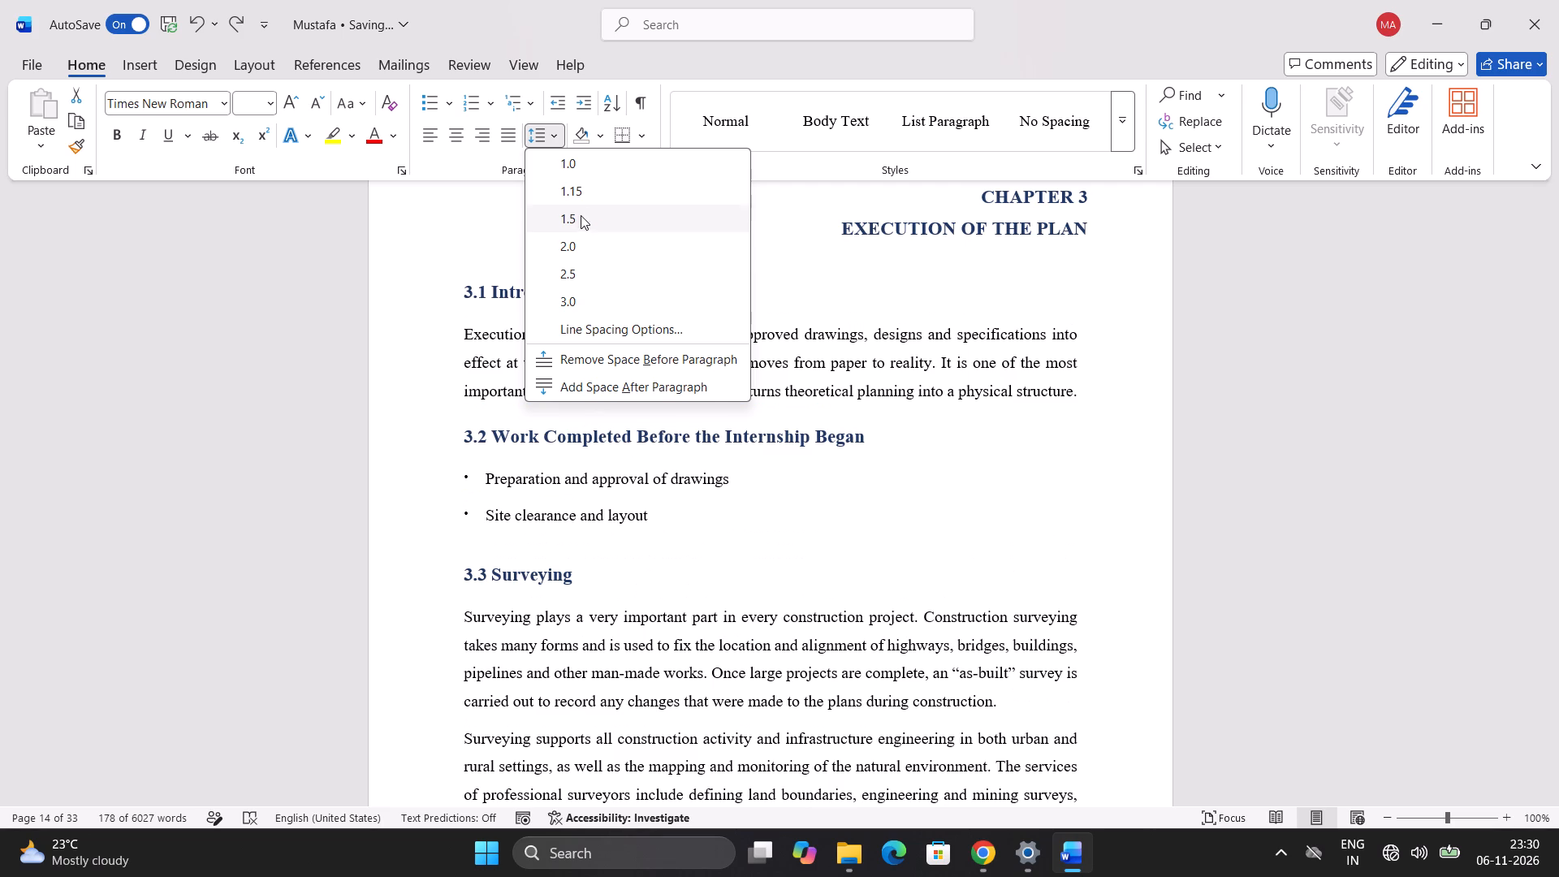
left_click(584, 200)
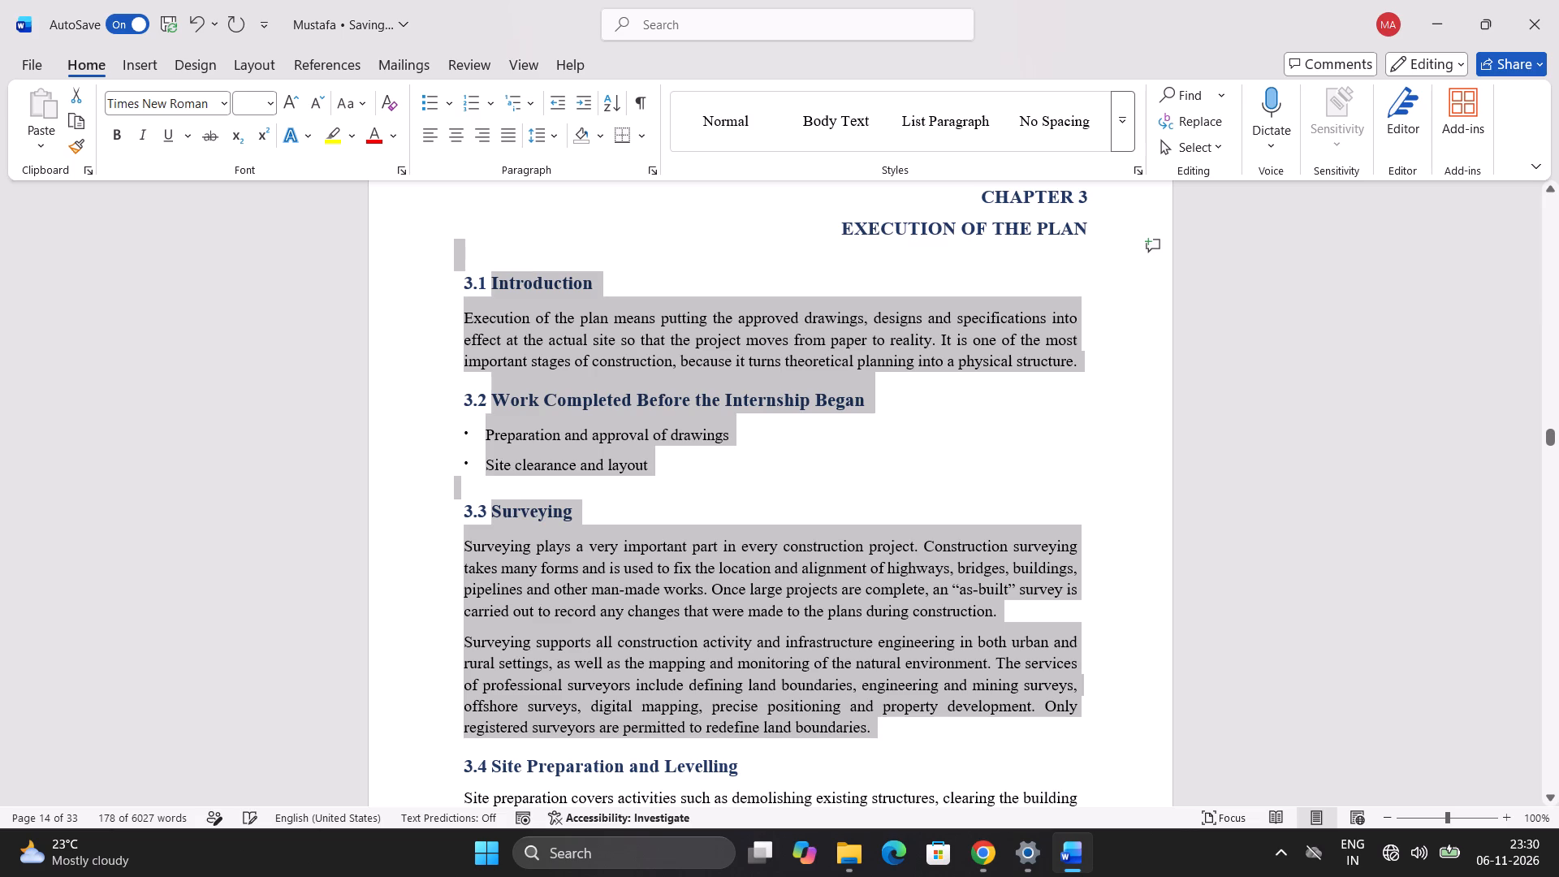
Examine the formatting and spacing of the Chapter 3 title, section headings, bullet items and Surveying paragraphs on page 14.
left_click(421, 281)
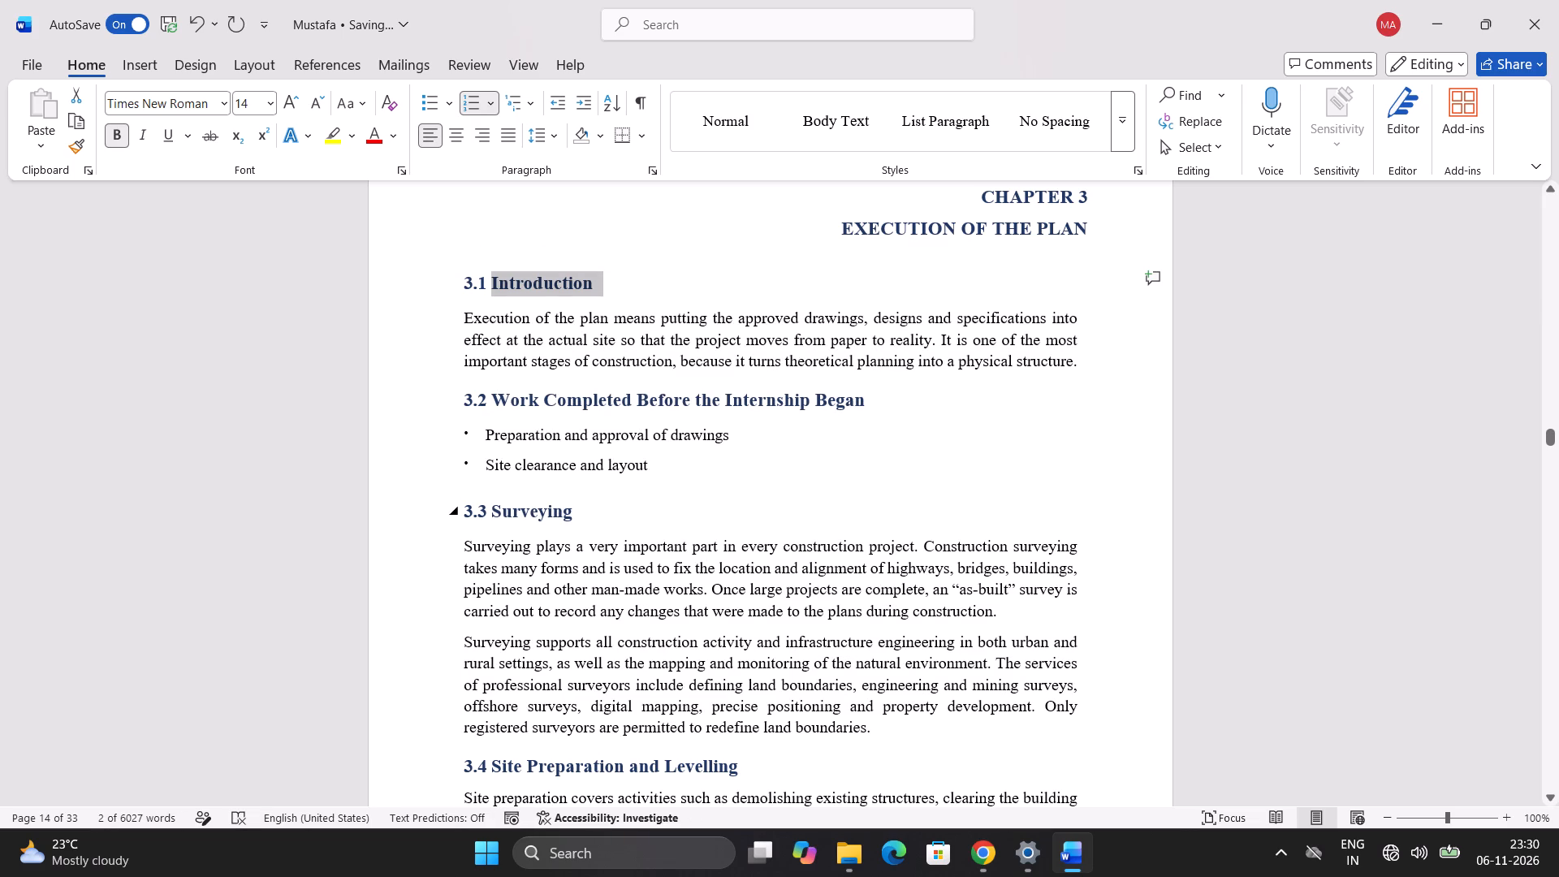
left_click(954, 555)
left_click(1013, 233)
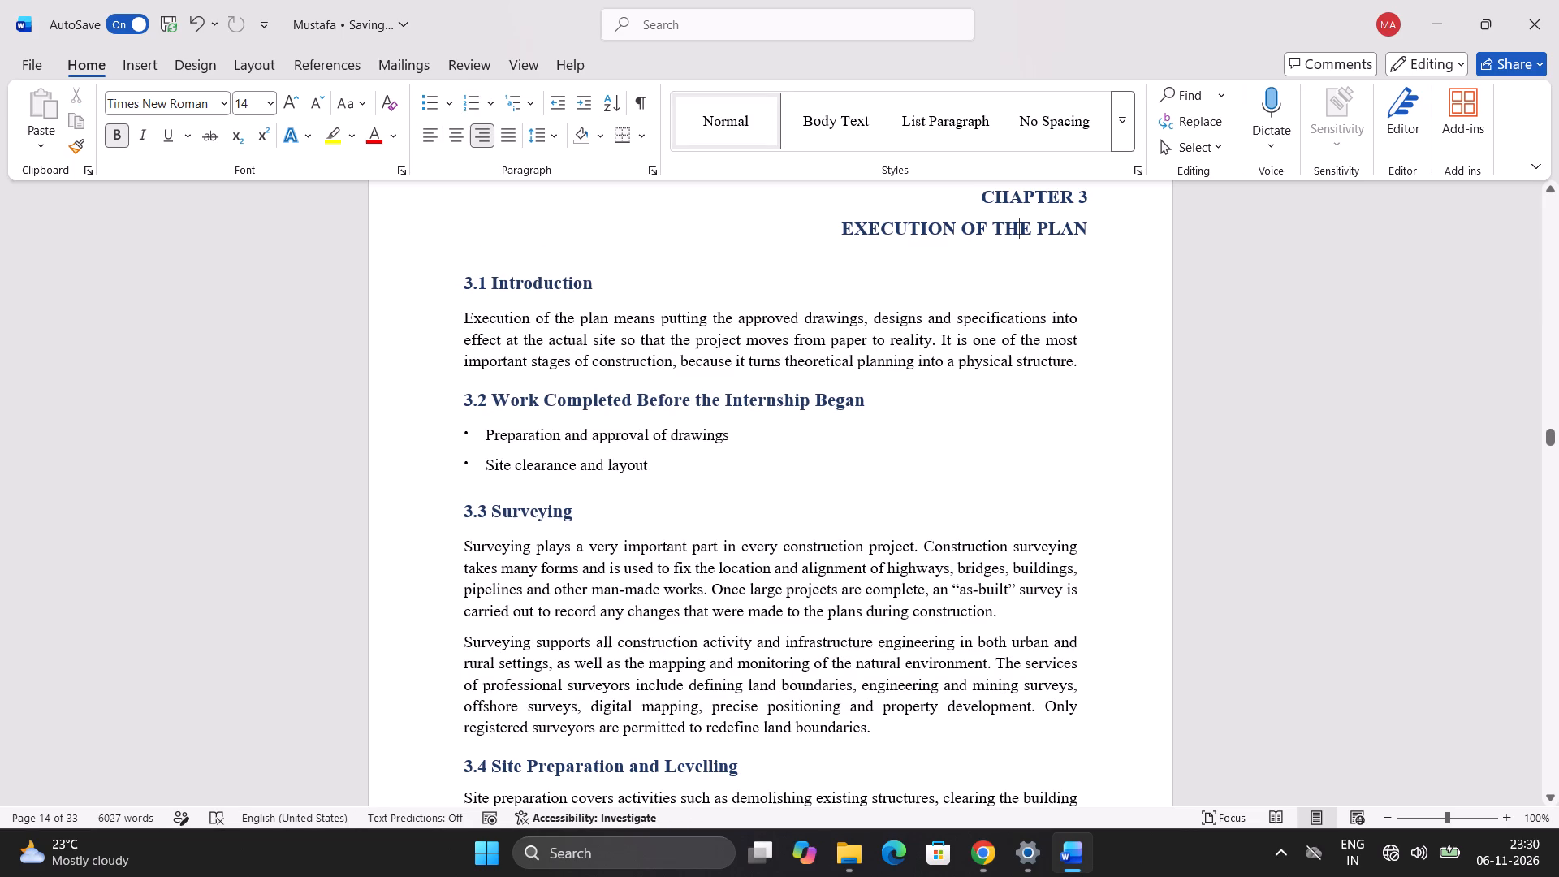
left_click(558, 292)
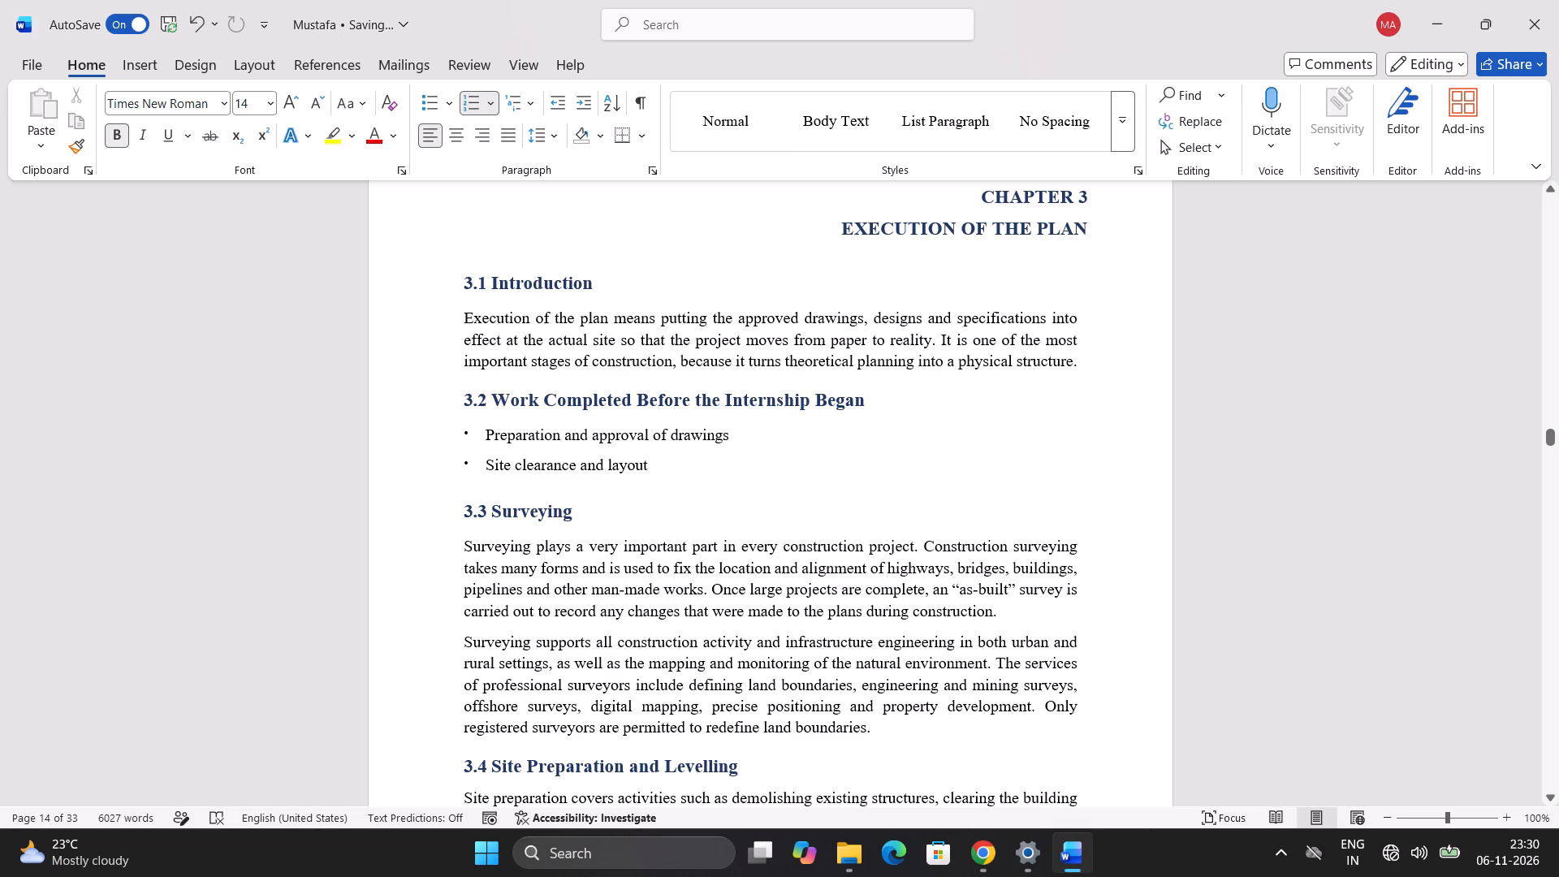
left_click(482, 453)
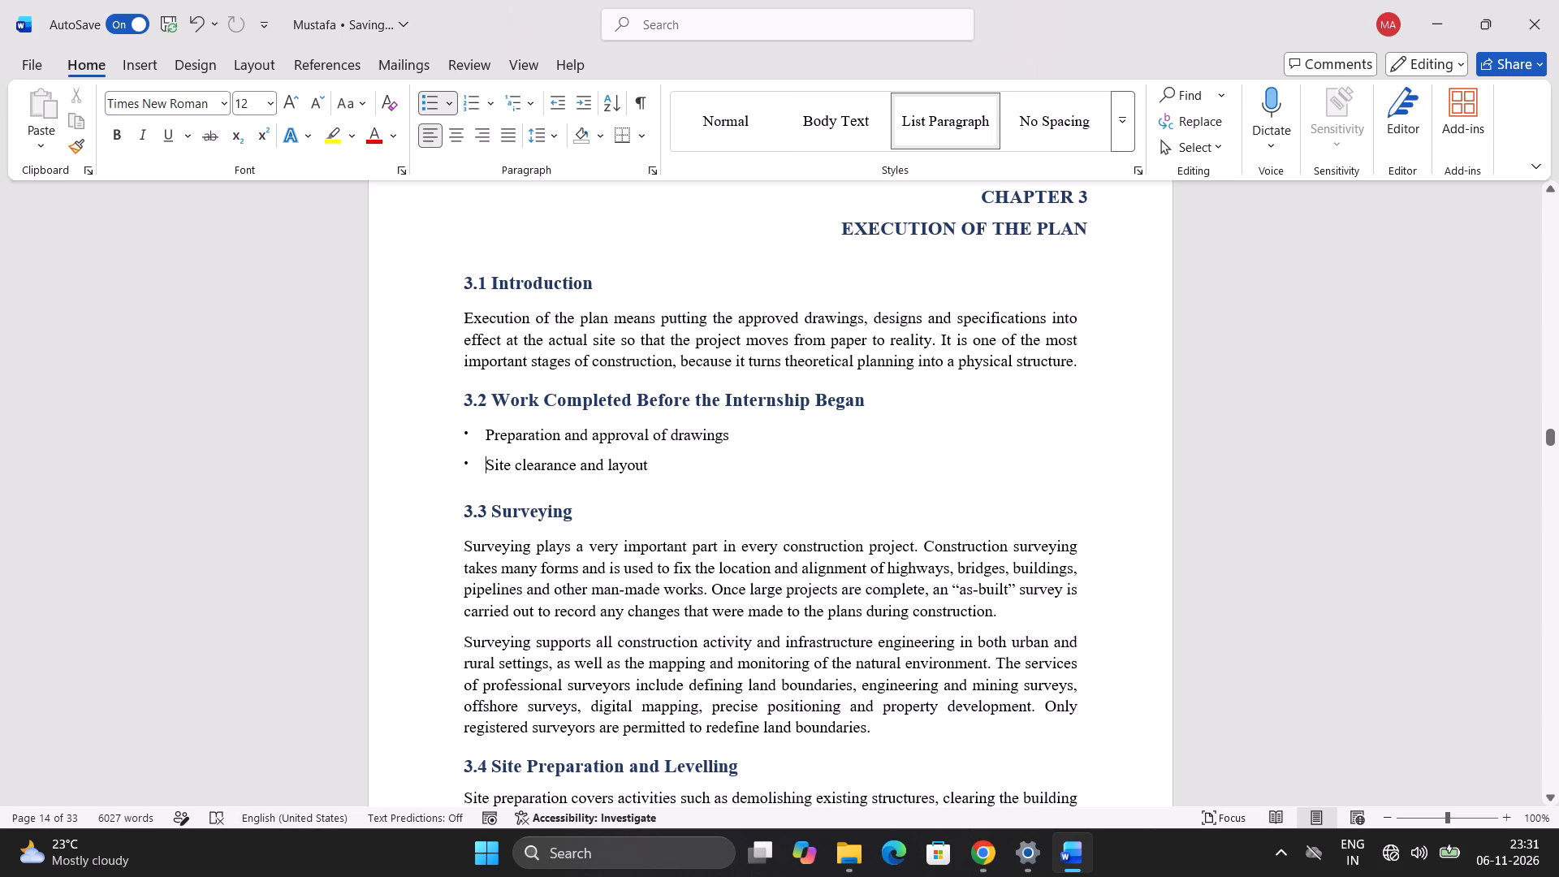
left_click(663, 451)
scroll(483, 486, "down", 2)
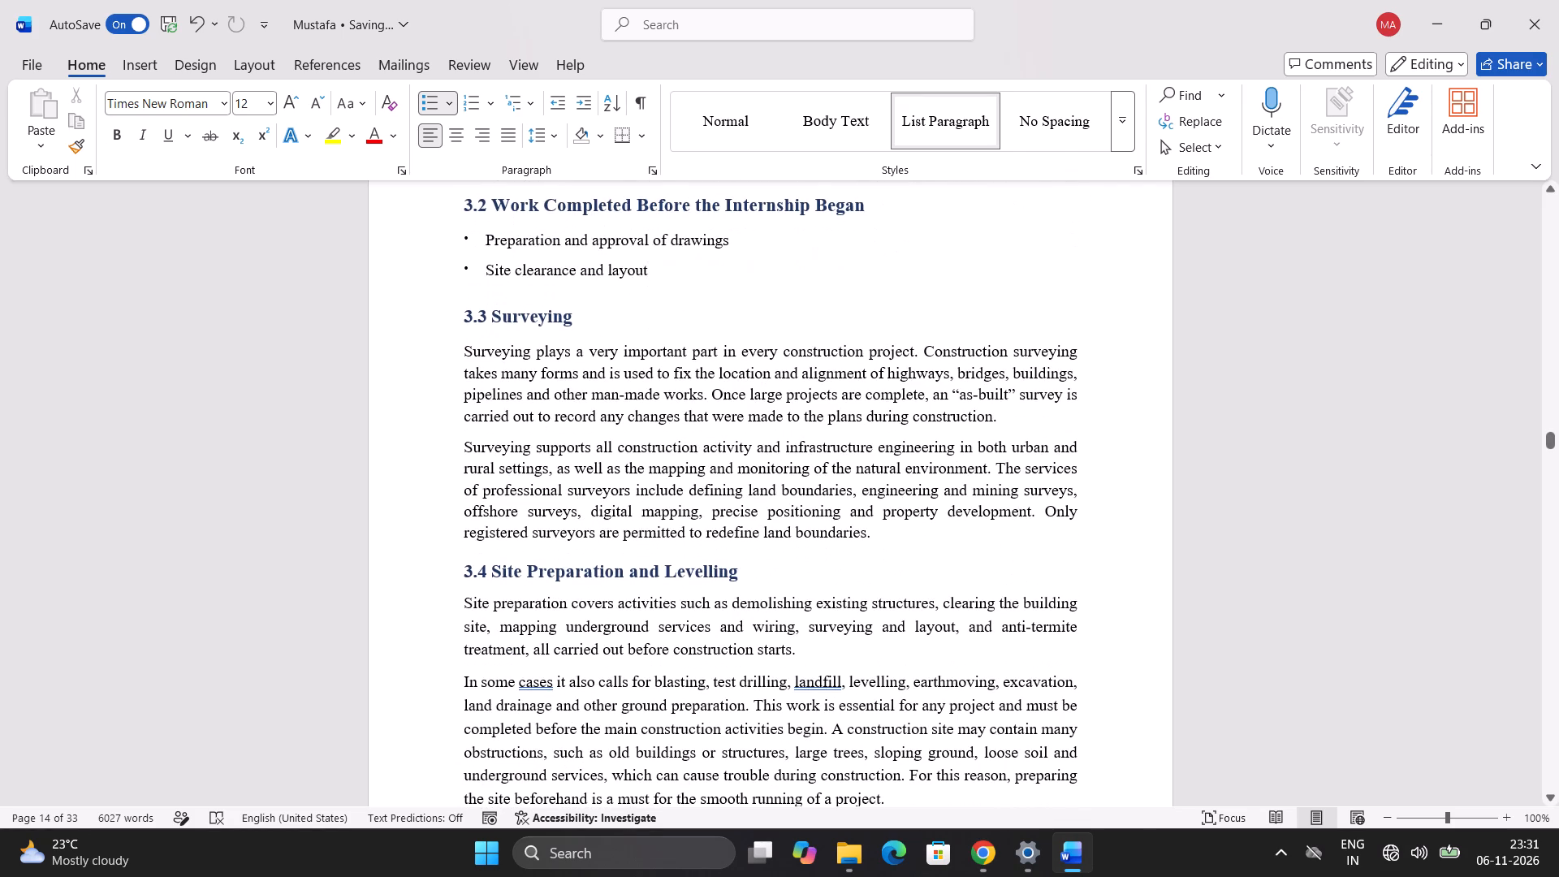
left_click(510, 419)
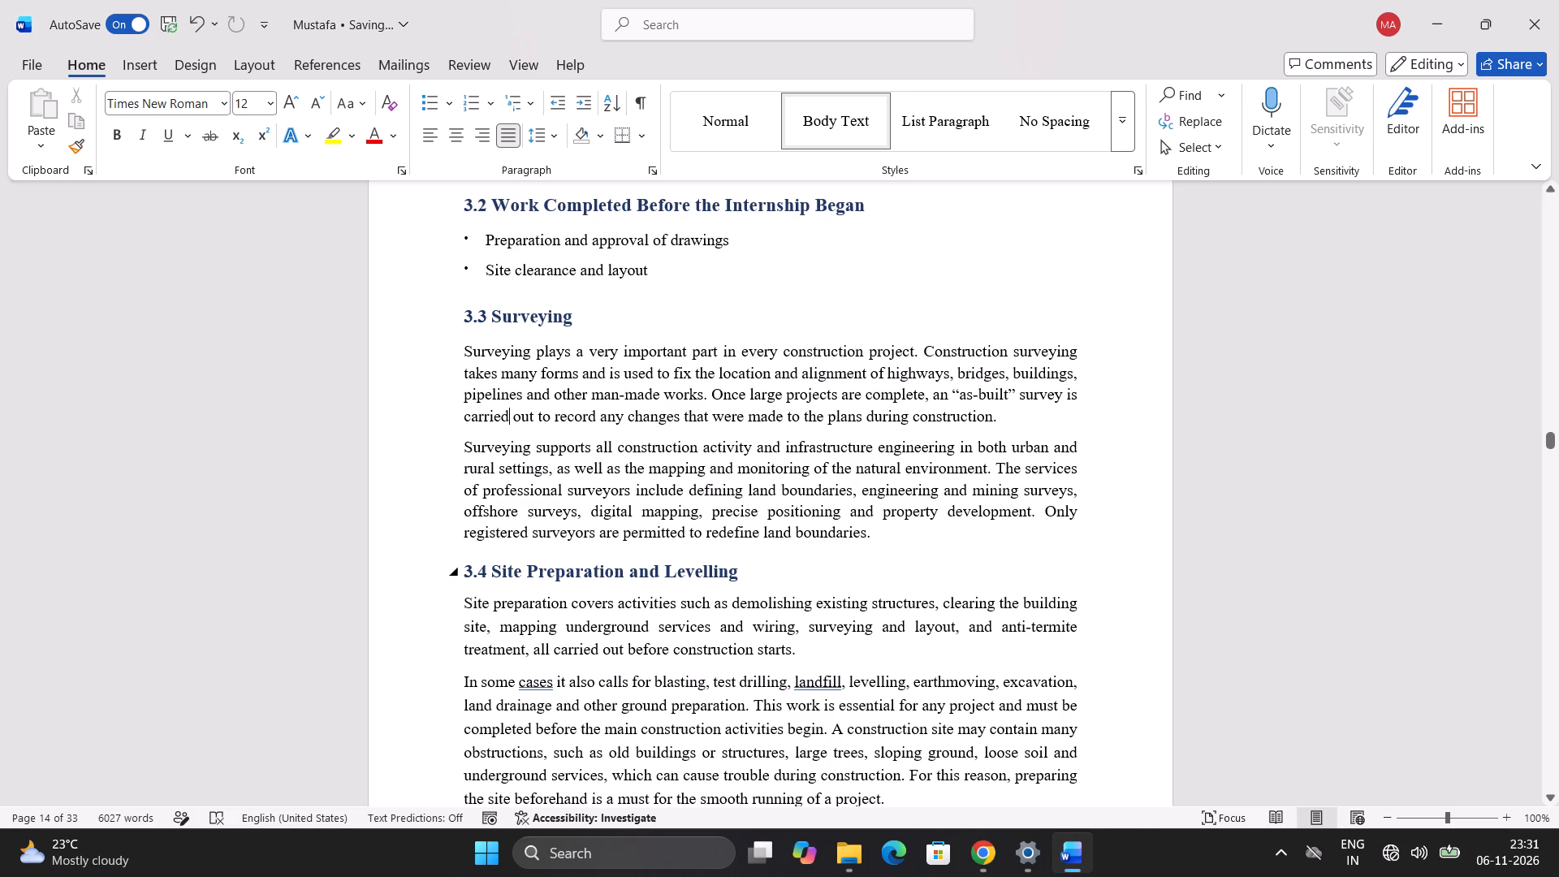
Copy the 3.5 Excavation heading and its opening text, up to "In construction," on the following page, and delete them from there.
scroll(727, 562, "down", 3)
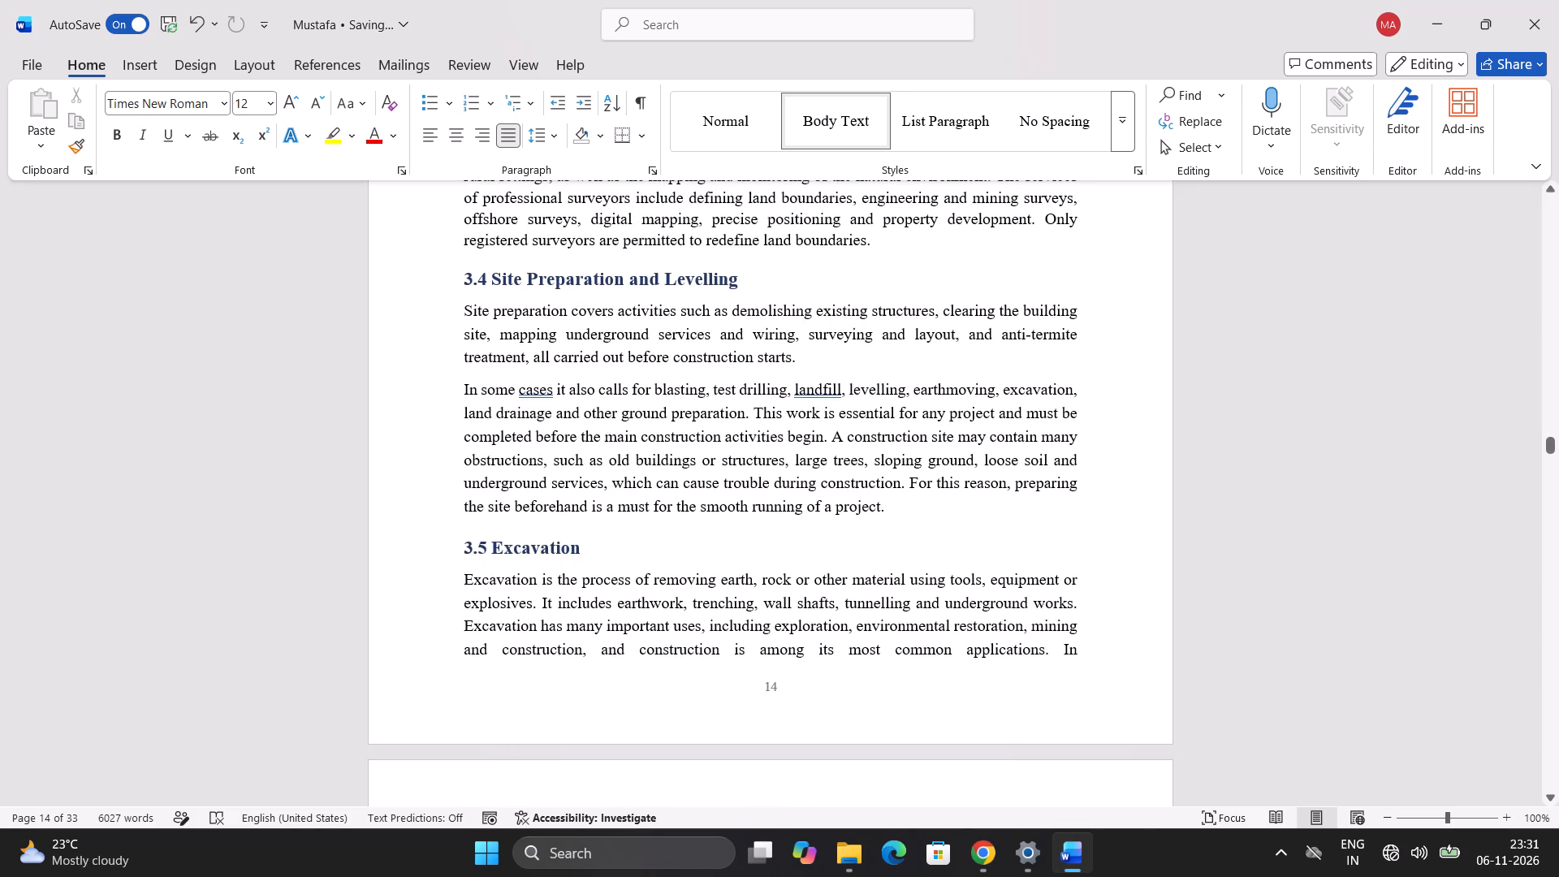
scroll(555, 557, "down", 2)
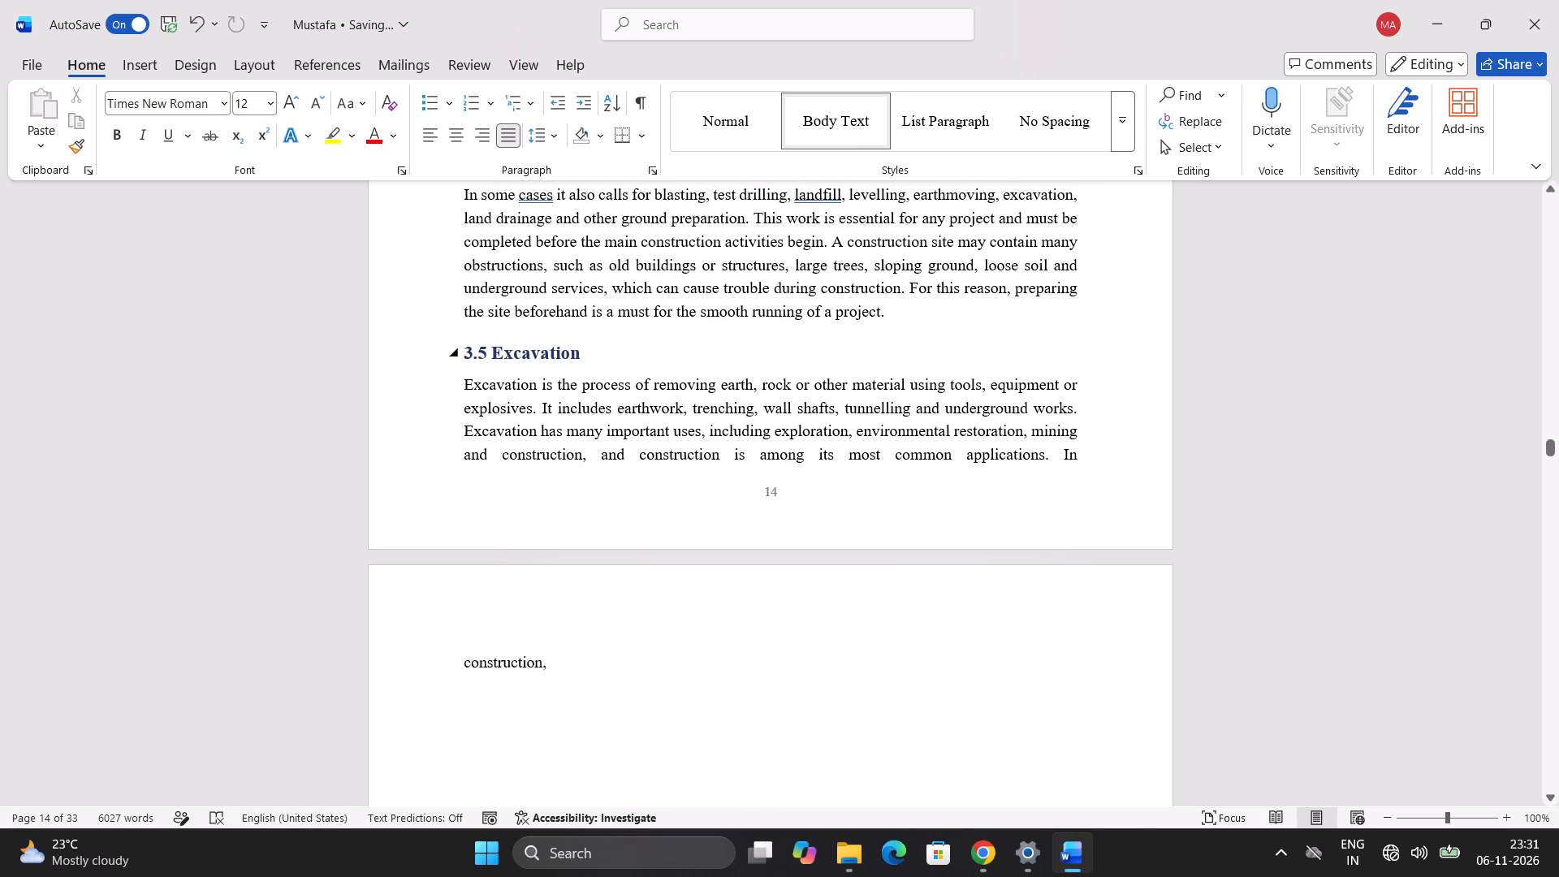
left_click_drag(463, 346, 610, 492)
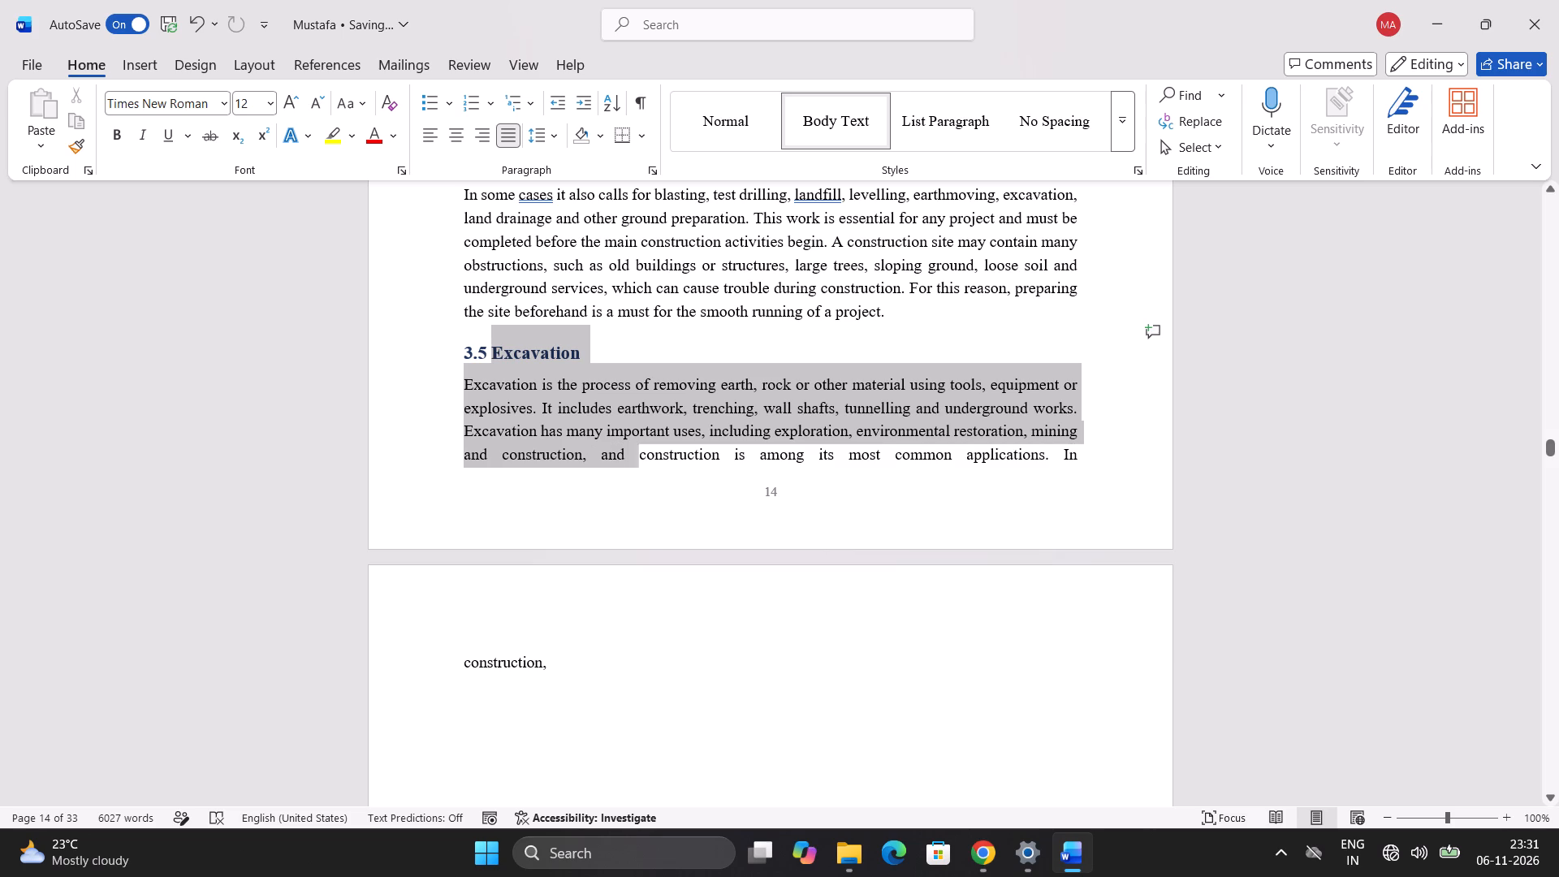
left_click_drag(610, 492, 1131, 512)
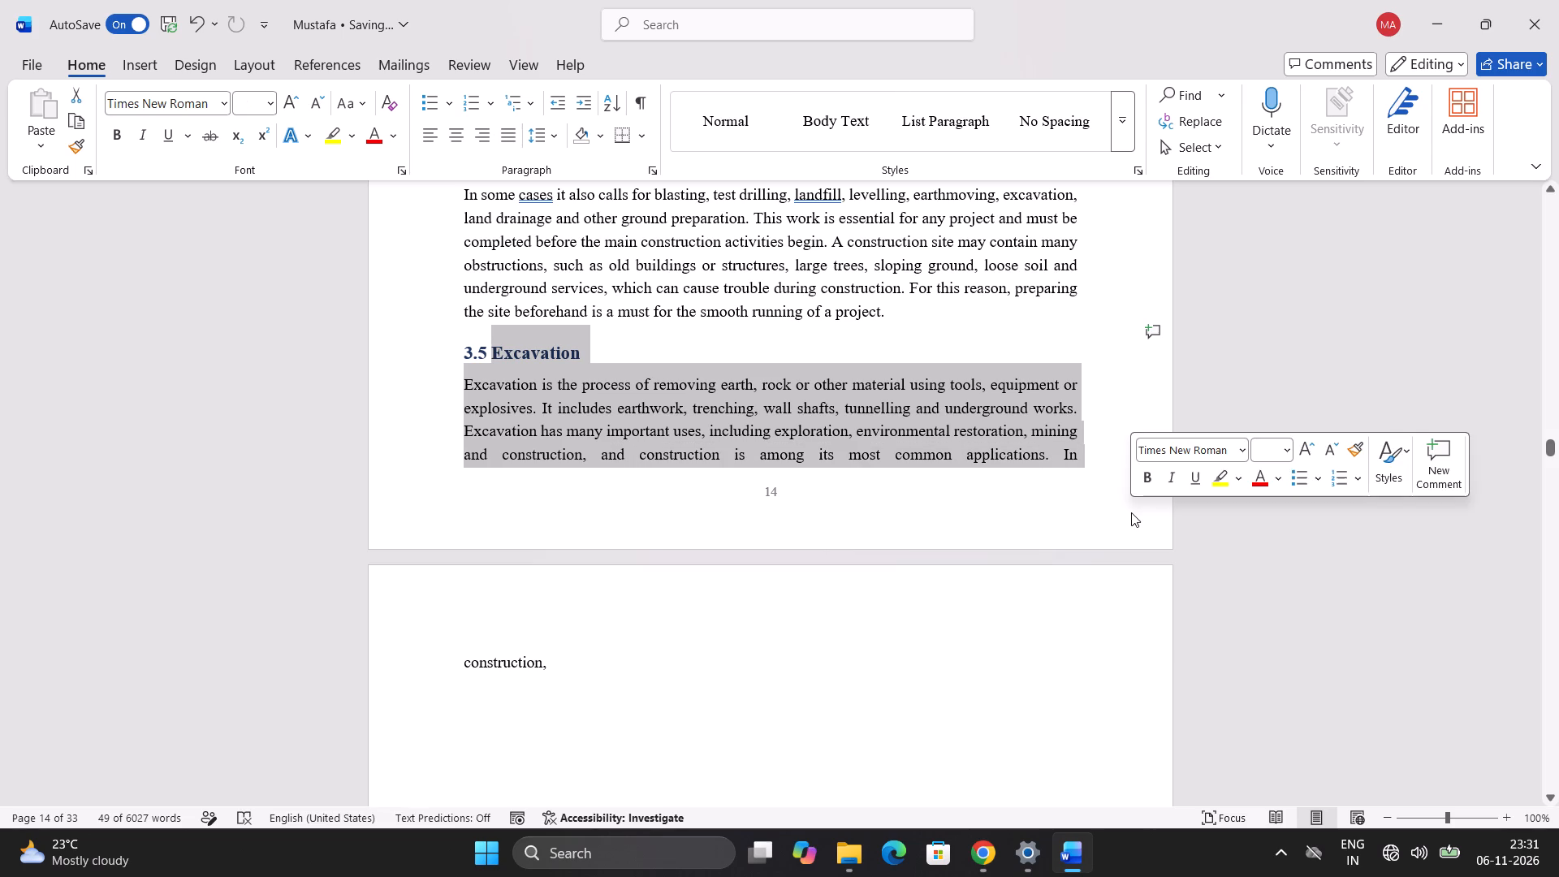
left_click(944, 502)
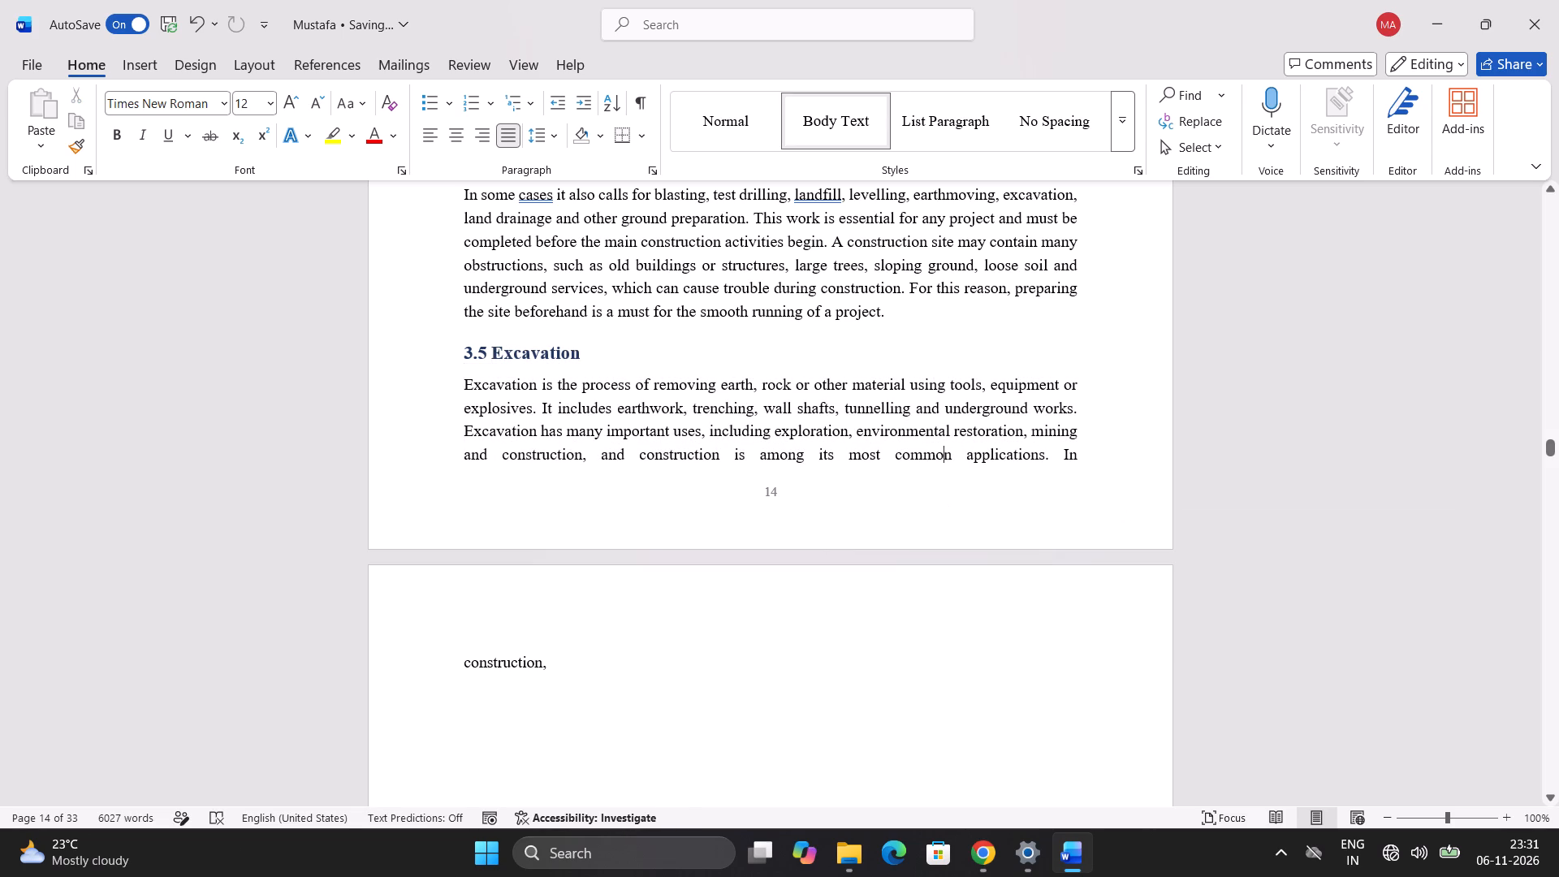
left_click_drag(456, 346, 526, 405)
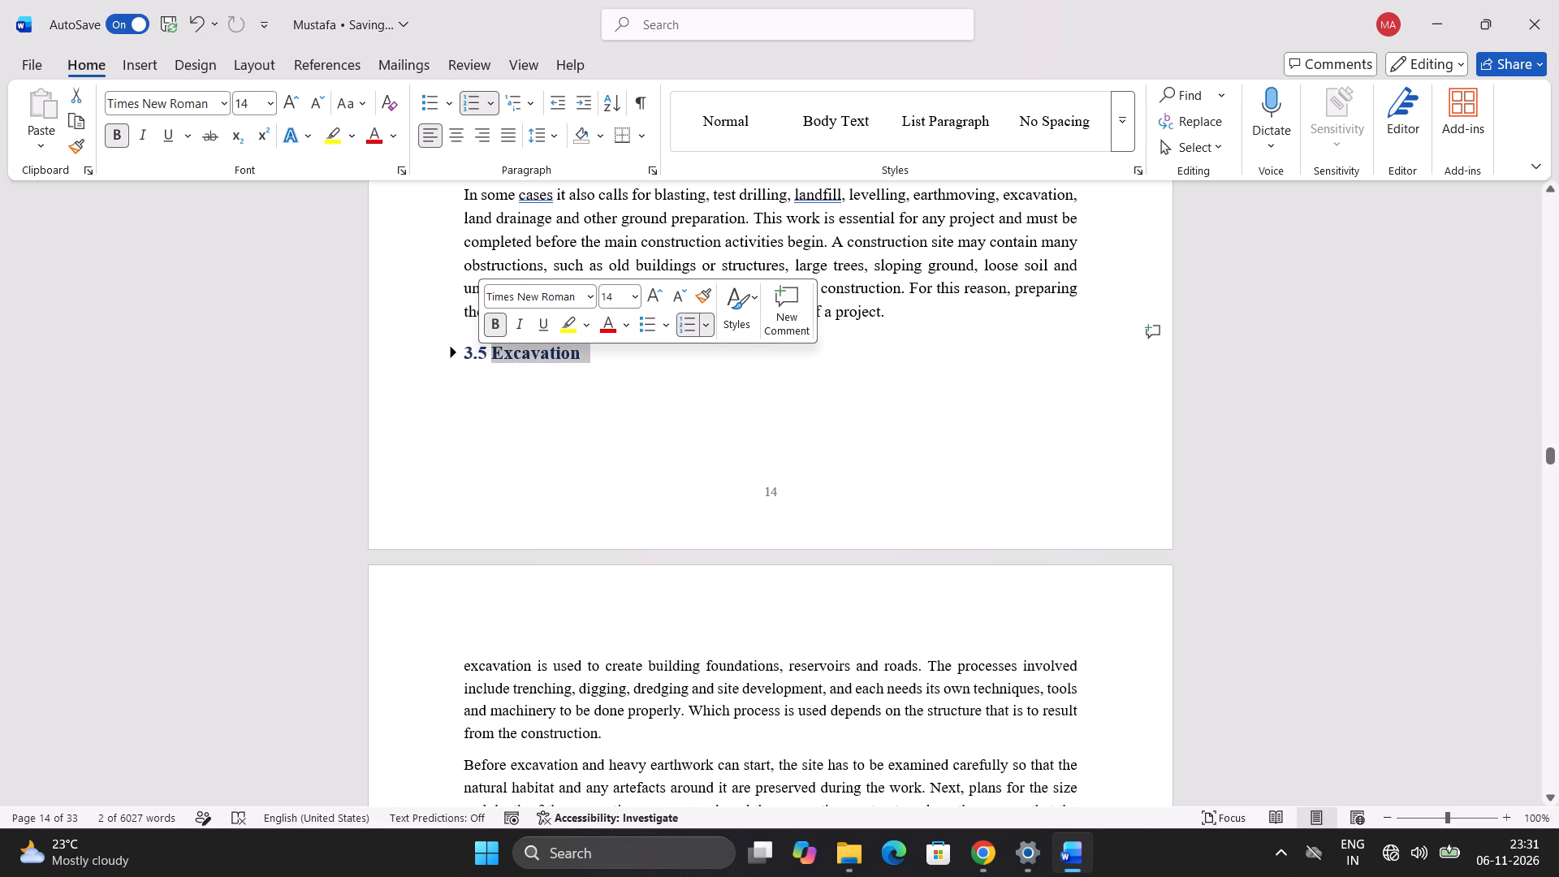
left_click(455, 351)
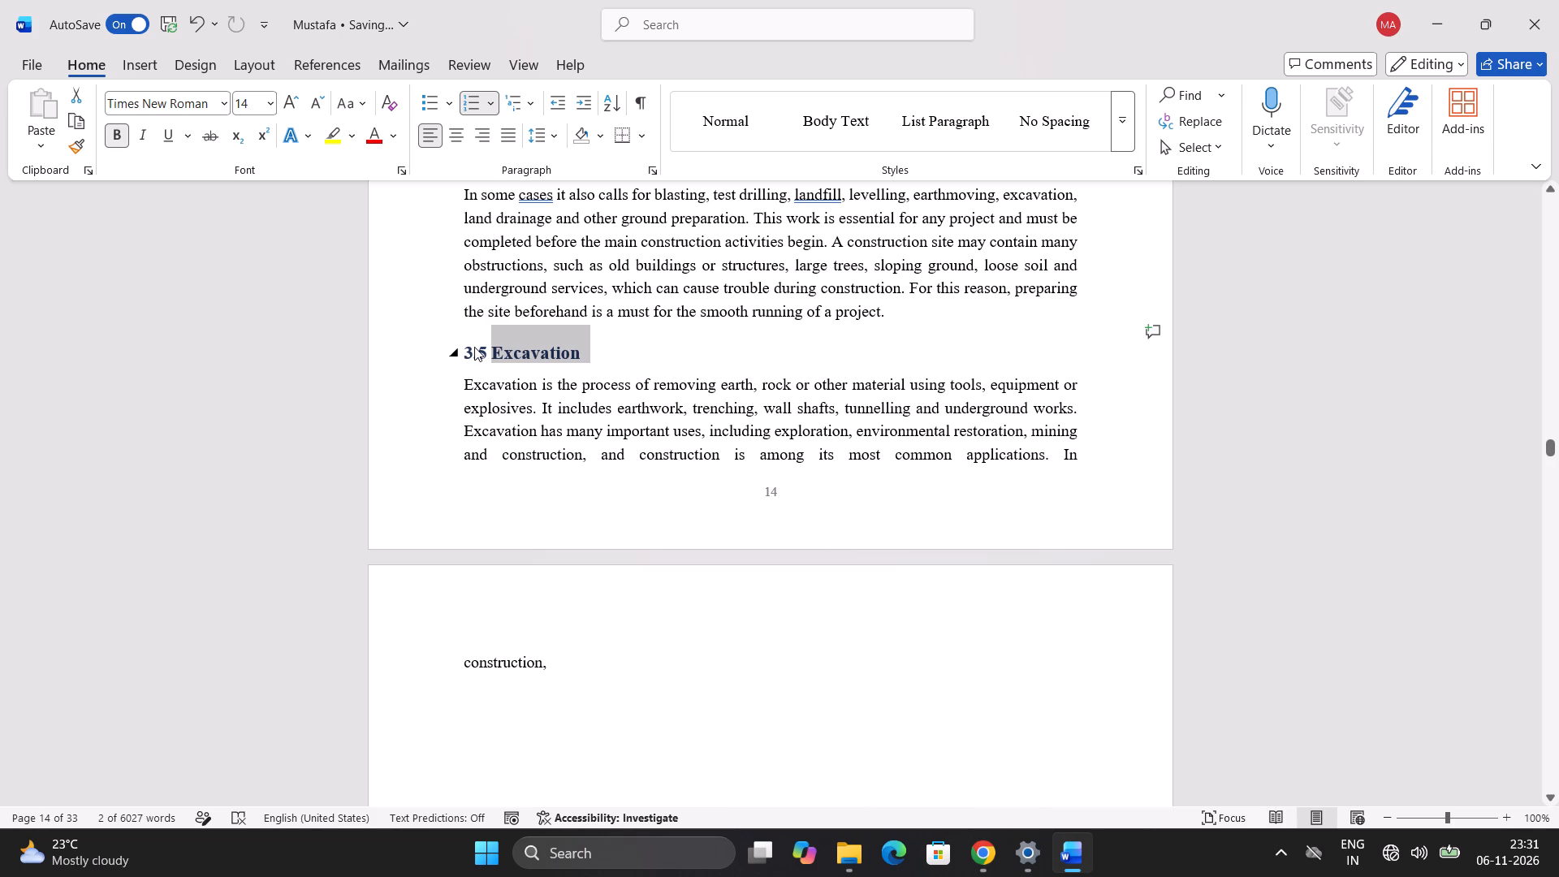
left_click(592, 360)
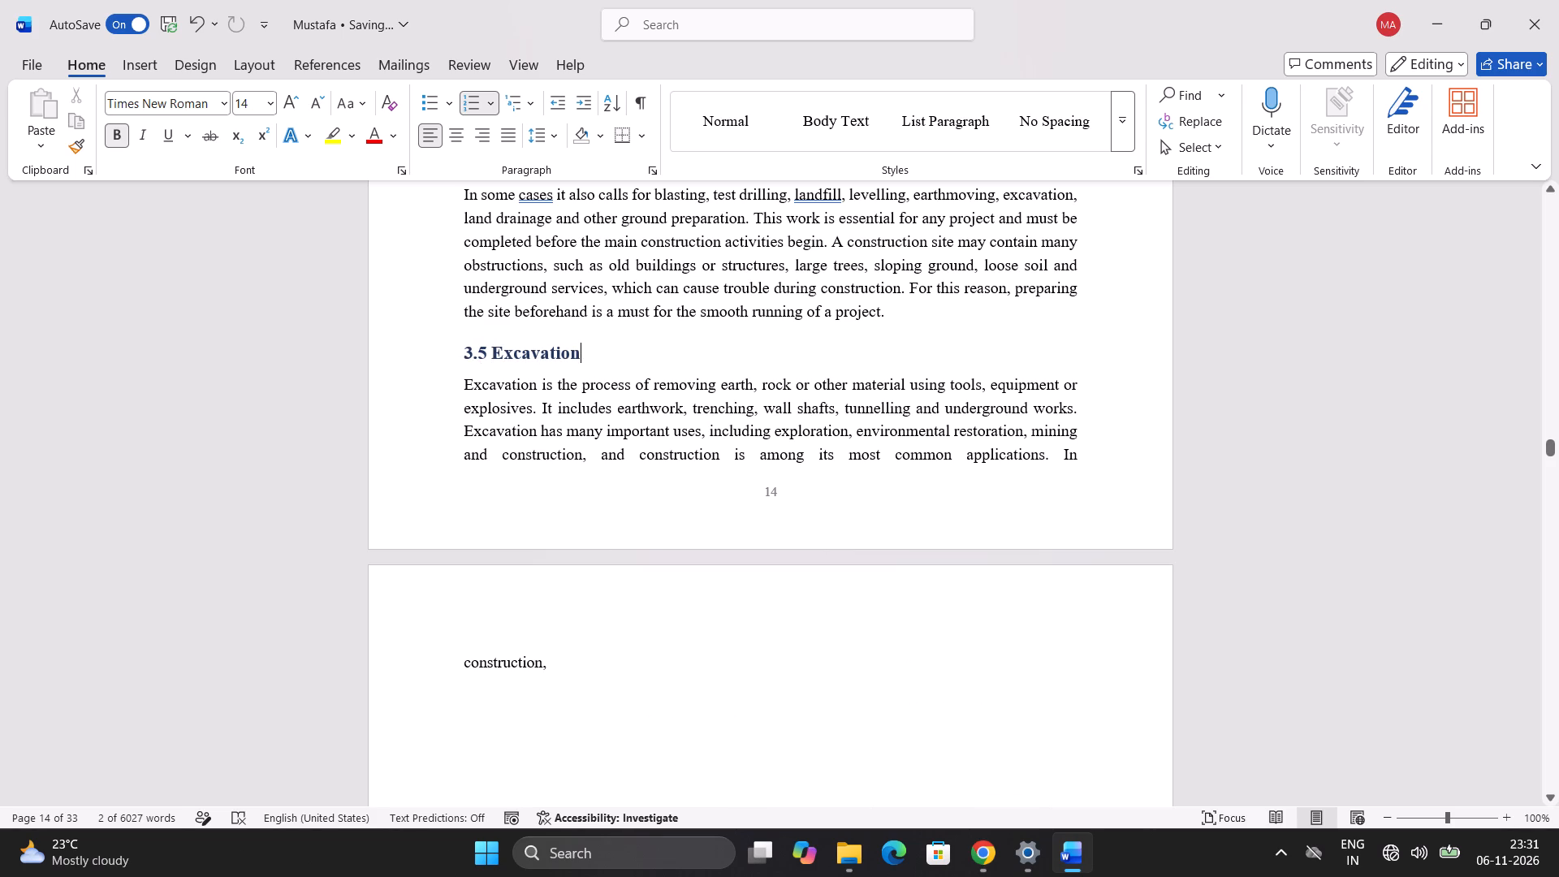
left_click_drag(587, 666, 436, 345)
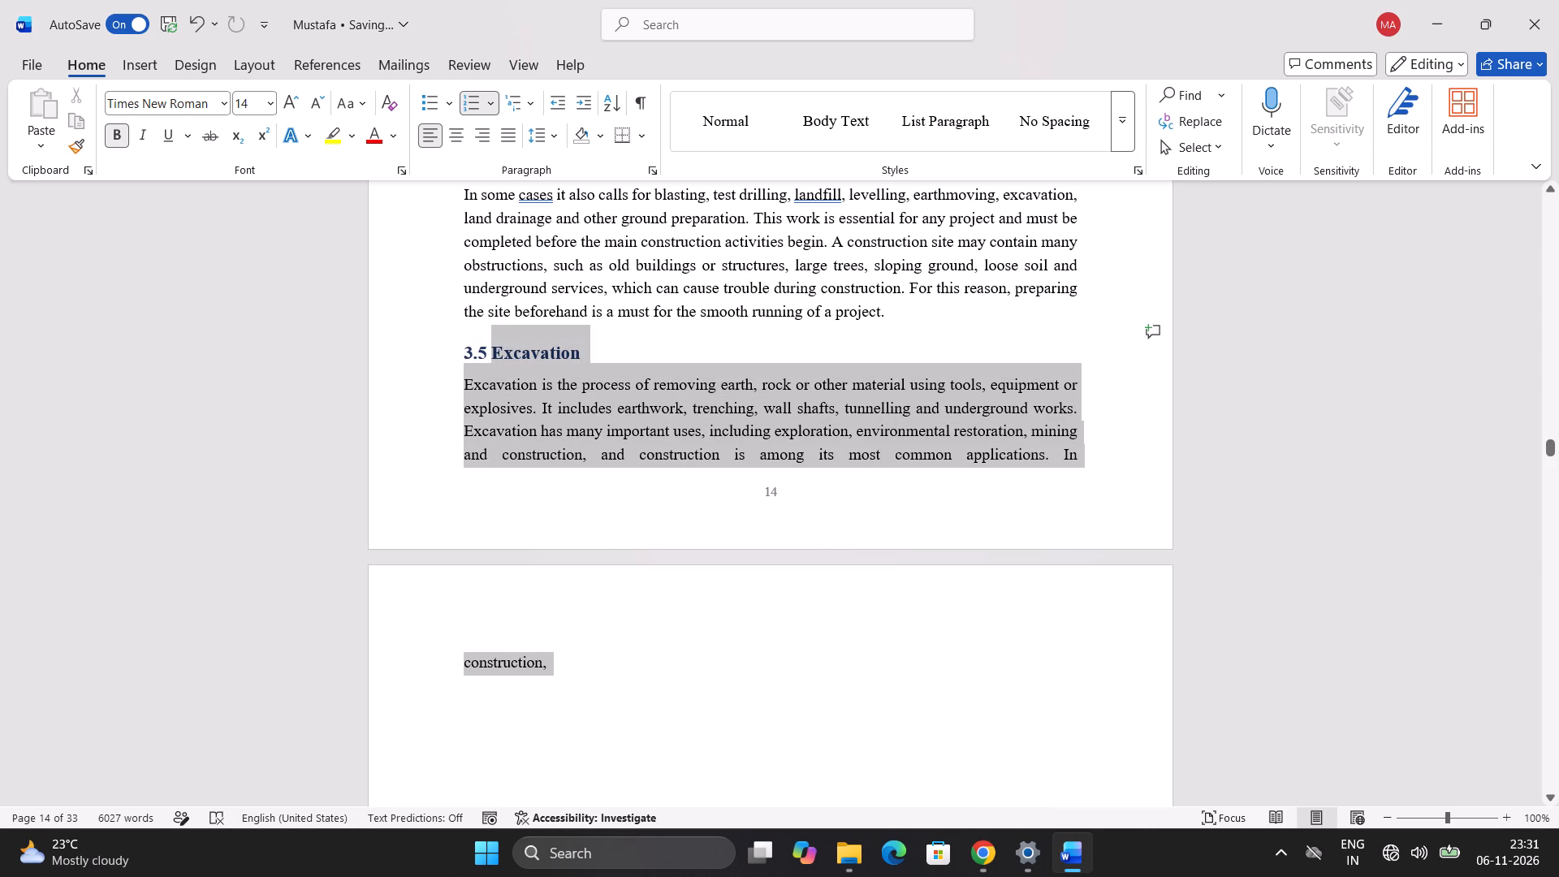
left_click_drag(436, 345, 581, 379)
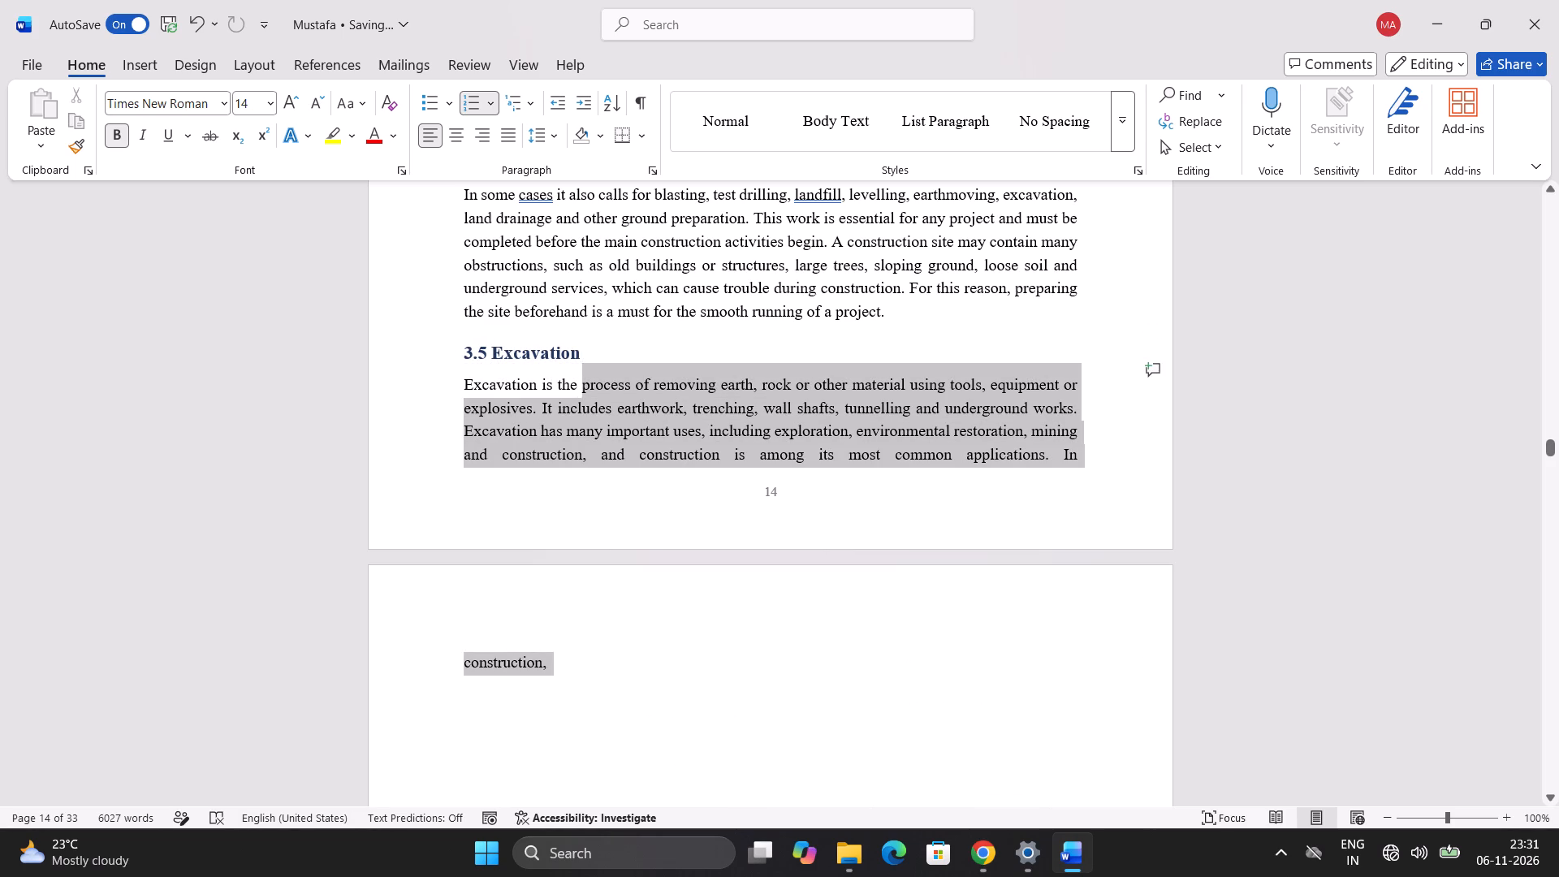
left_click_drag(581, 379, 421, 342)
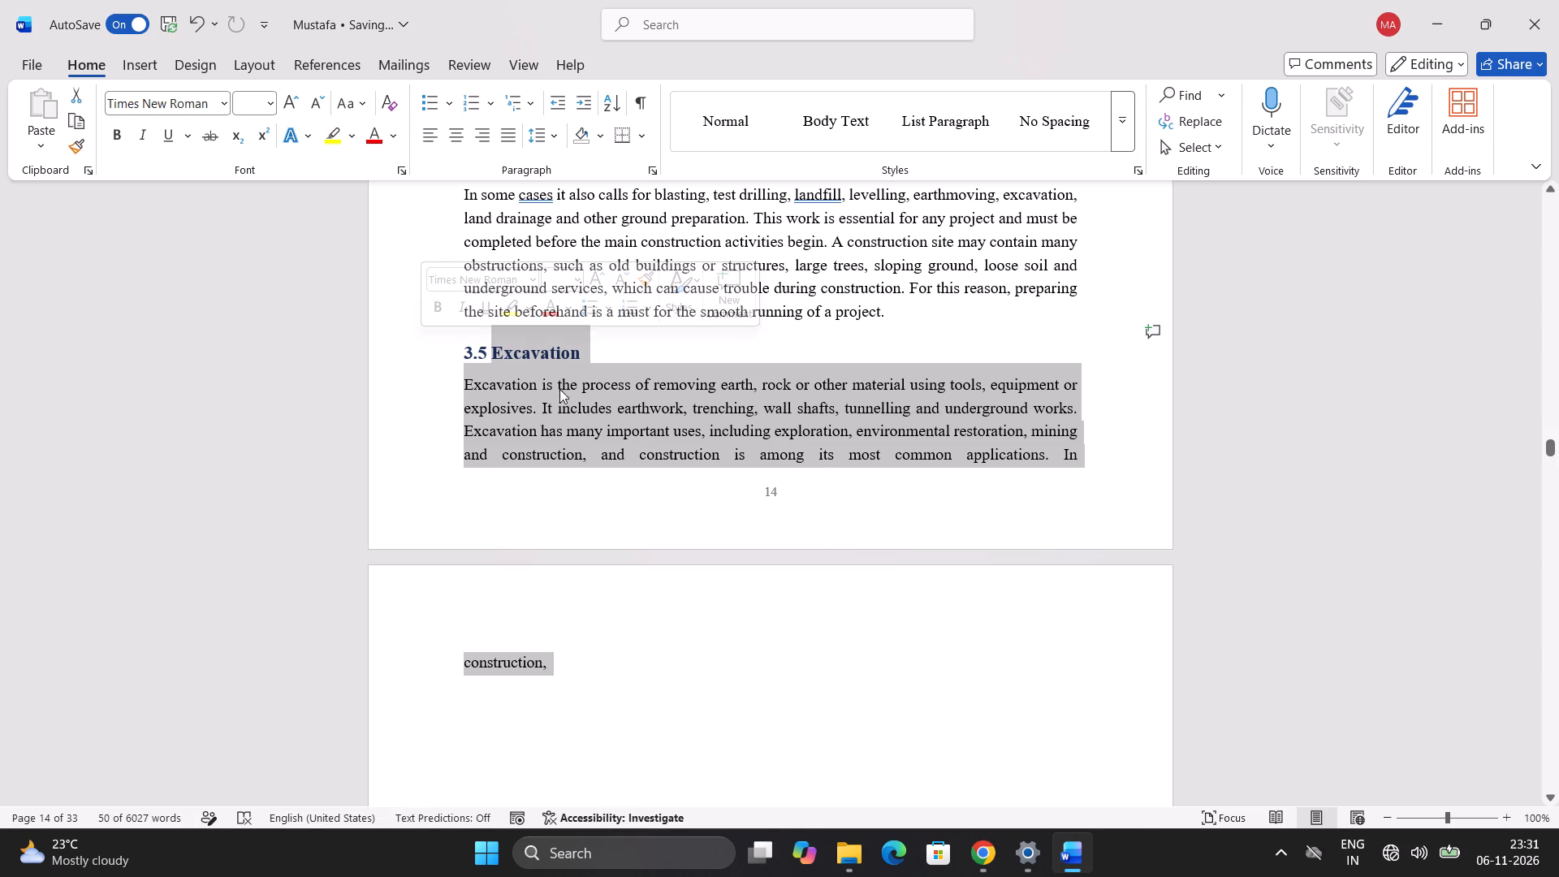
key("ctrl+c")
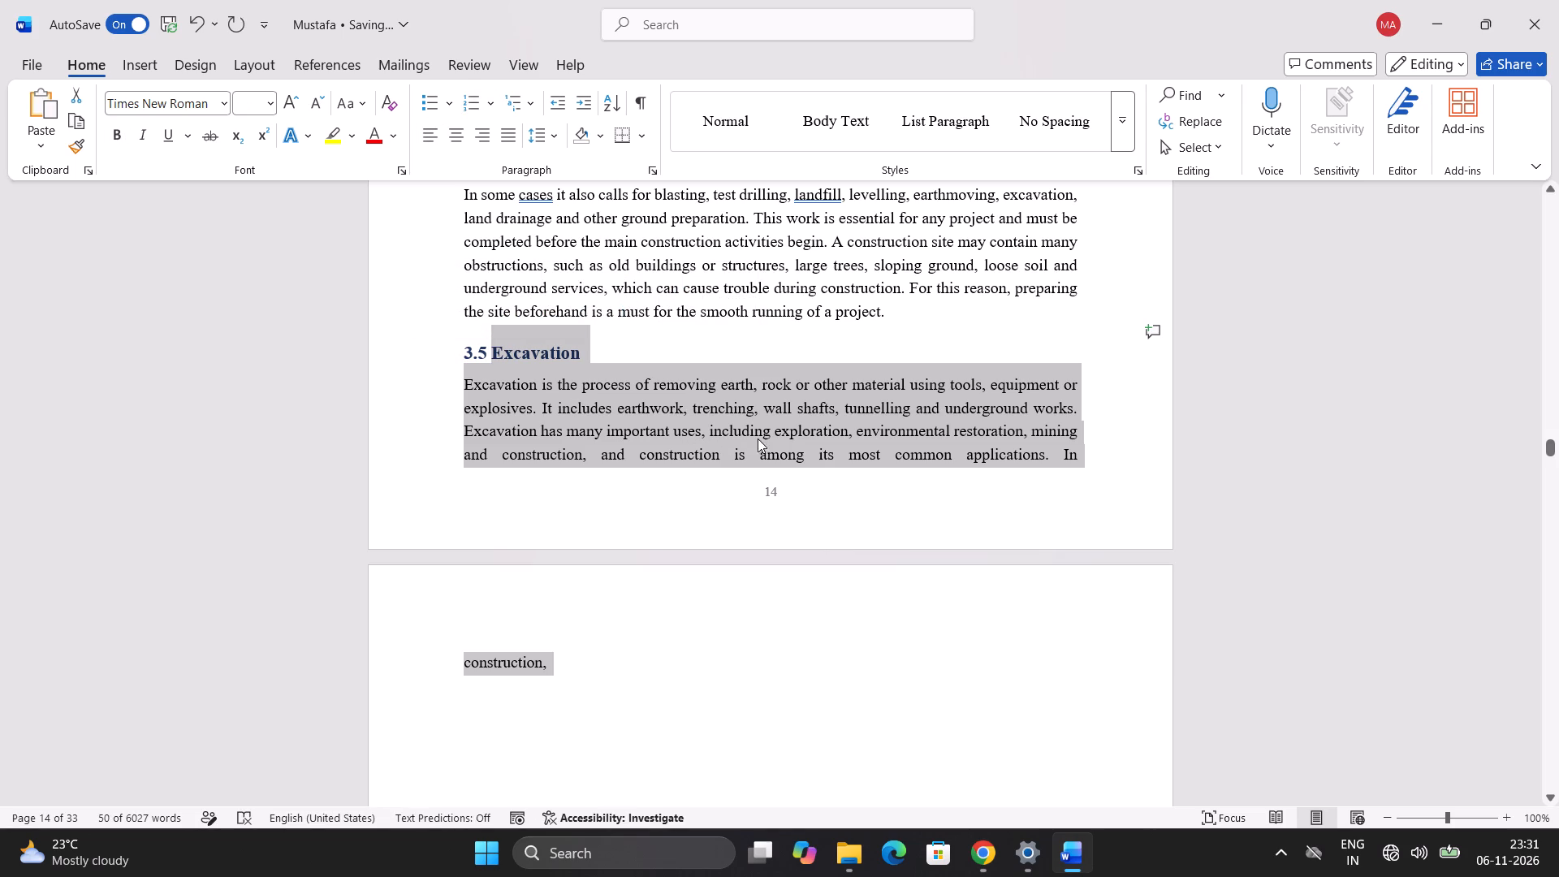
key("BackSpace")
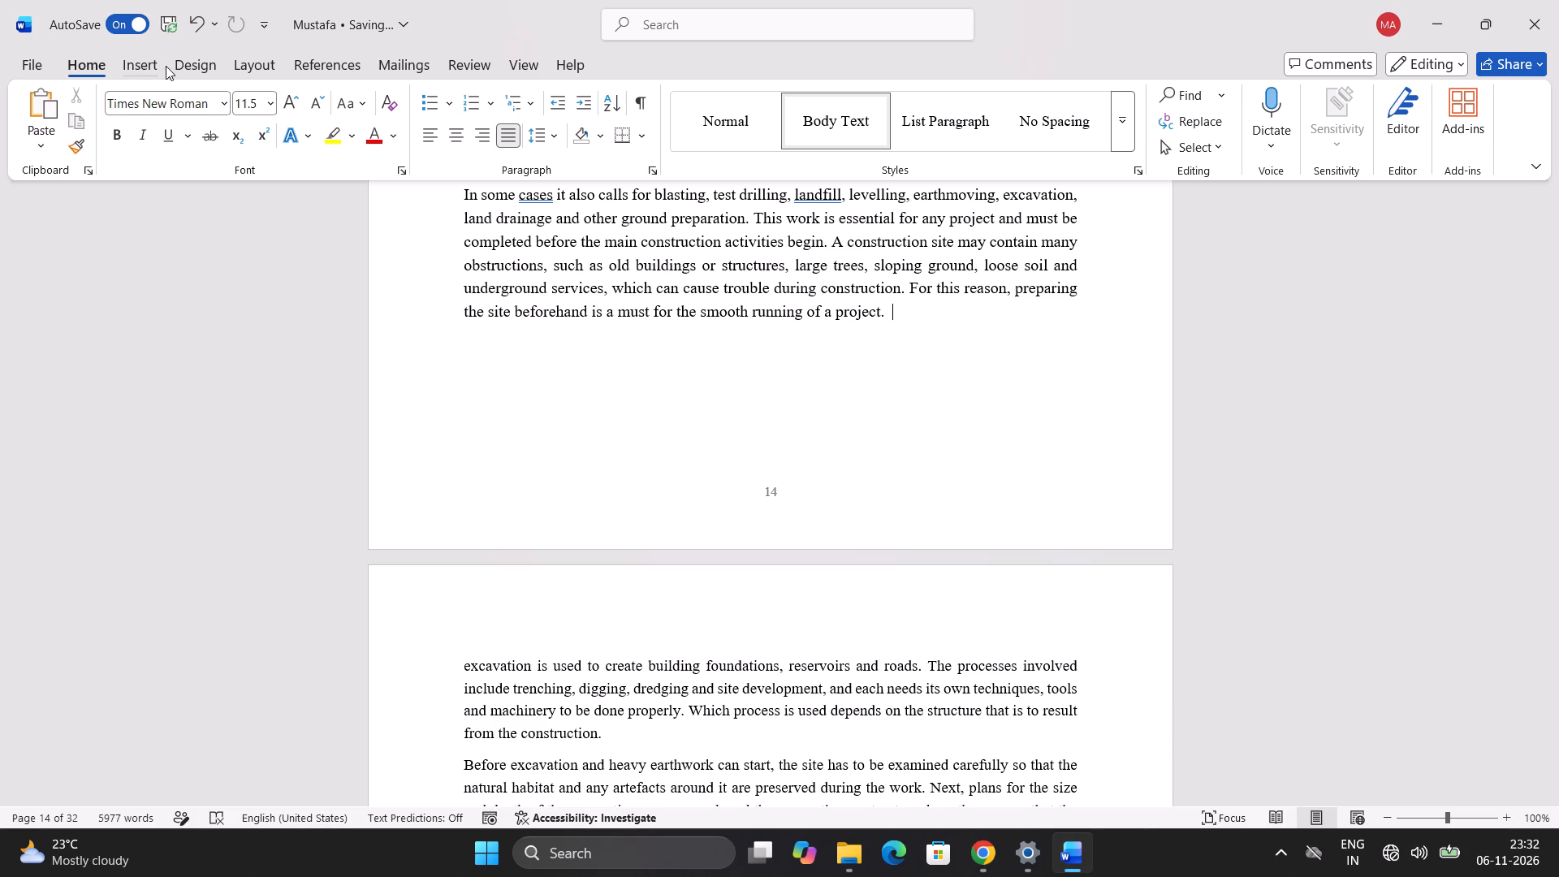
Insert a blank page after the last paragraph of section 3.4 Site Preparation and Levelling.
scroll(173, 69, "up", 5)
scroll(430, 370, "up", 2)
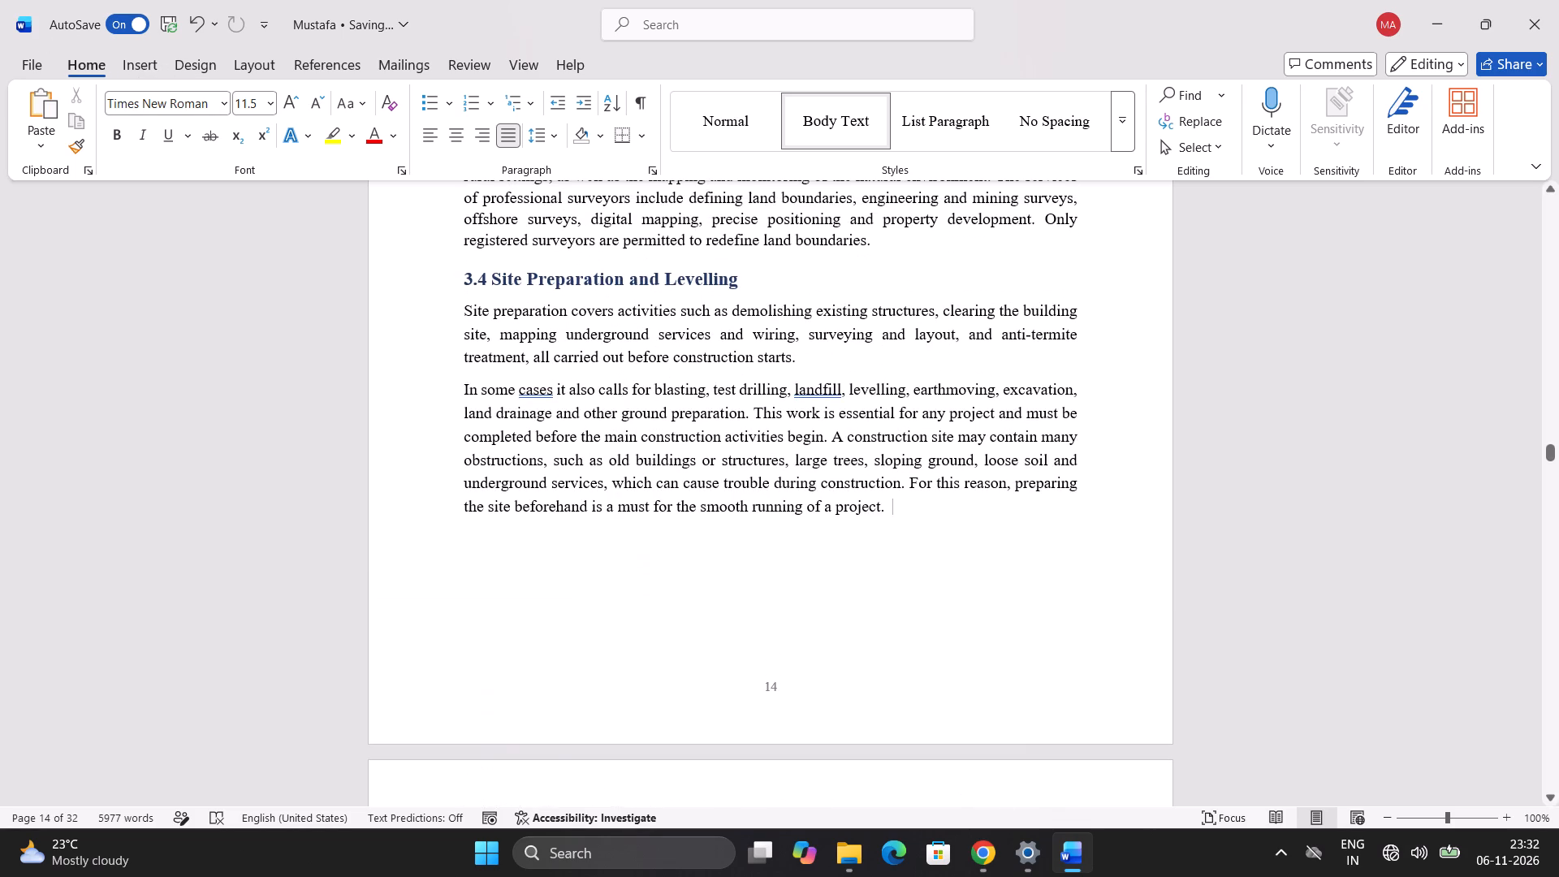
left_click(209, 67)
left_click(149, 58)
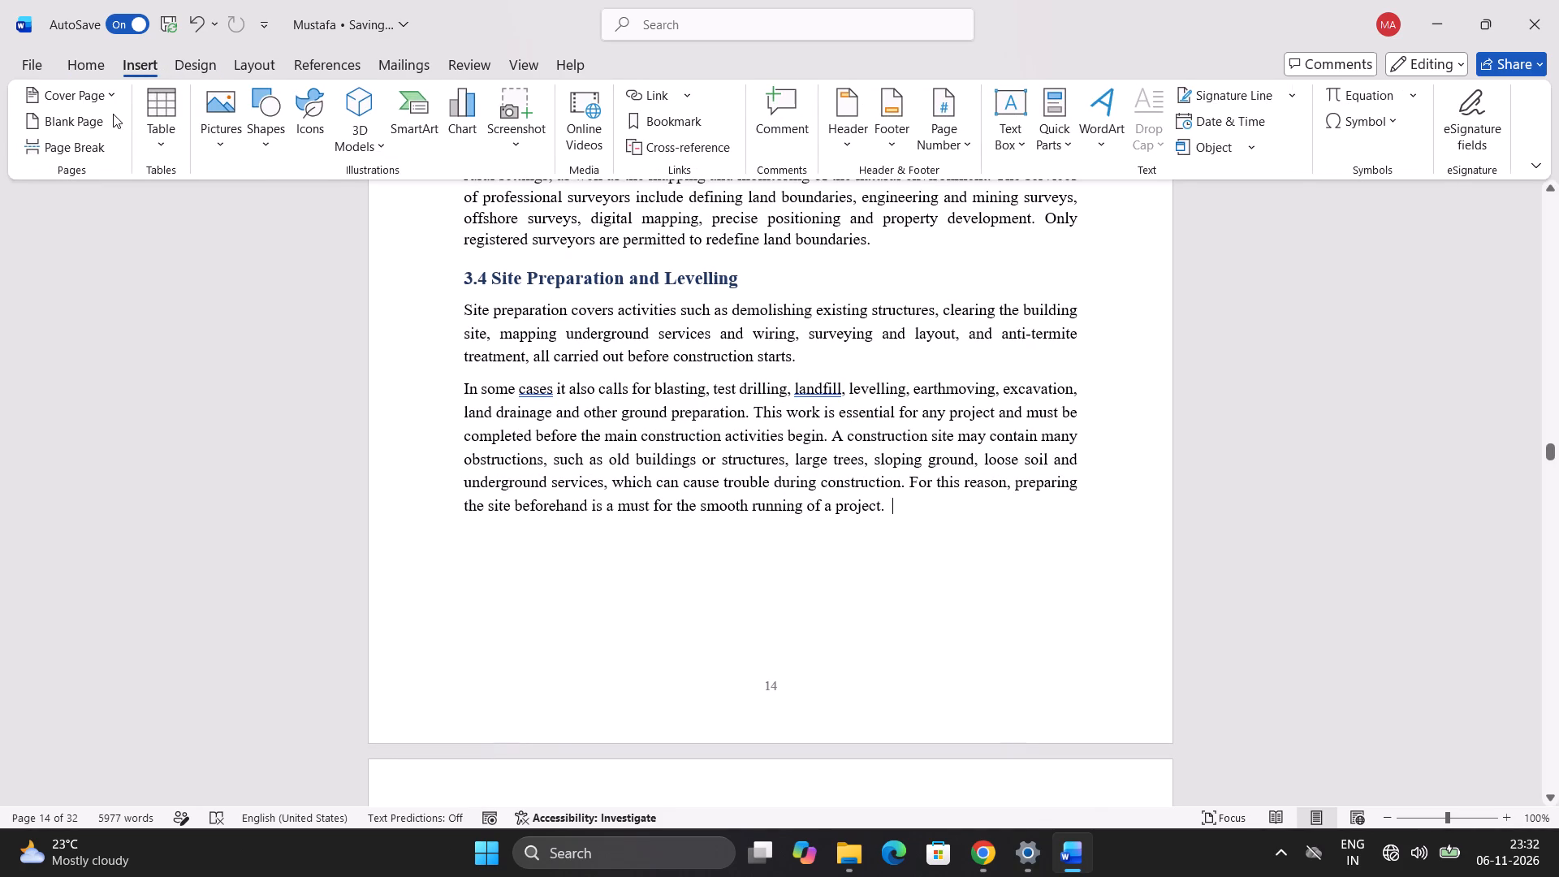
left_click(86, 118)
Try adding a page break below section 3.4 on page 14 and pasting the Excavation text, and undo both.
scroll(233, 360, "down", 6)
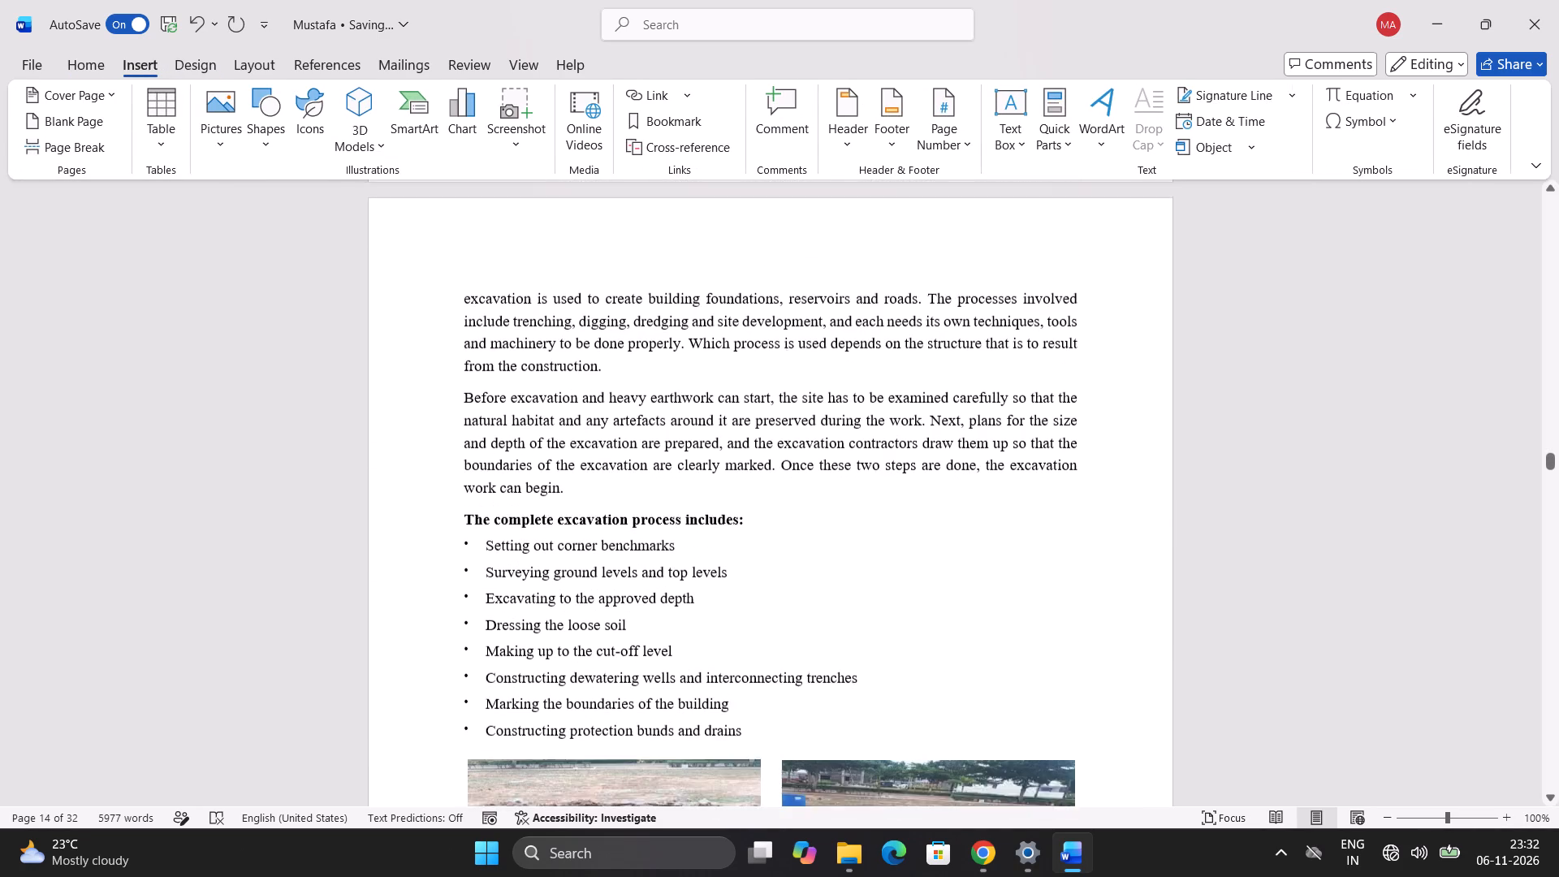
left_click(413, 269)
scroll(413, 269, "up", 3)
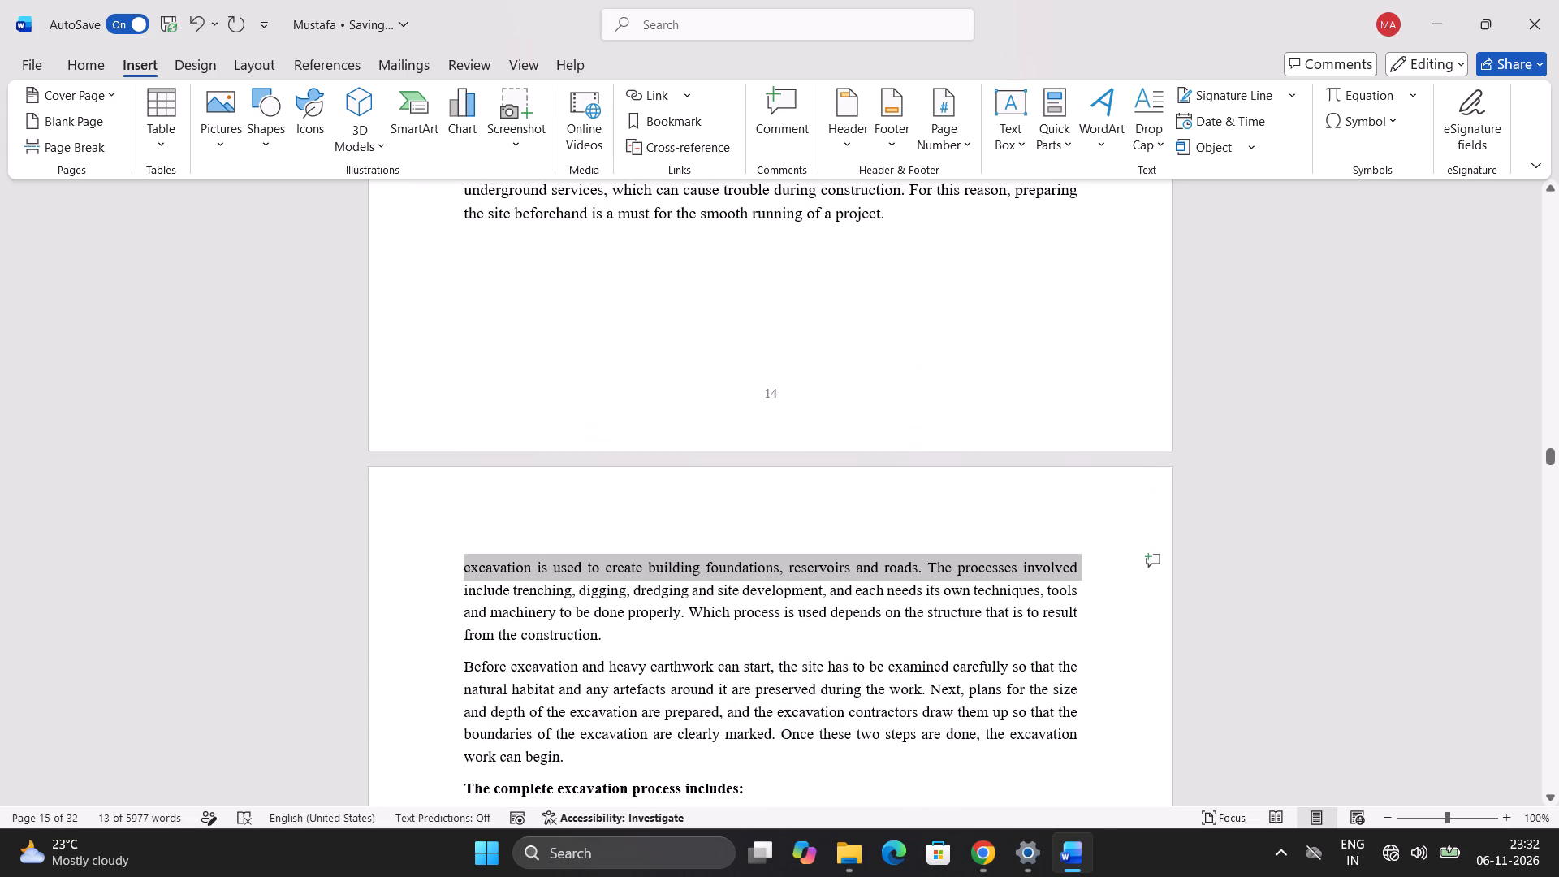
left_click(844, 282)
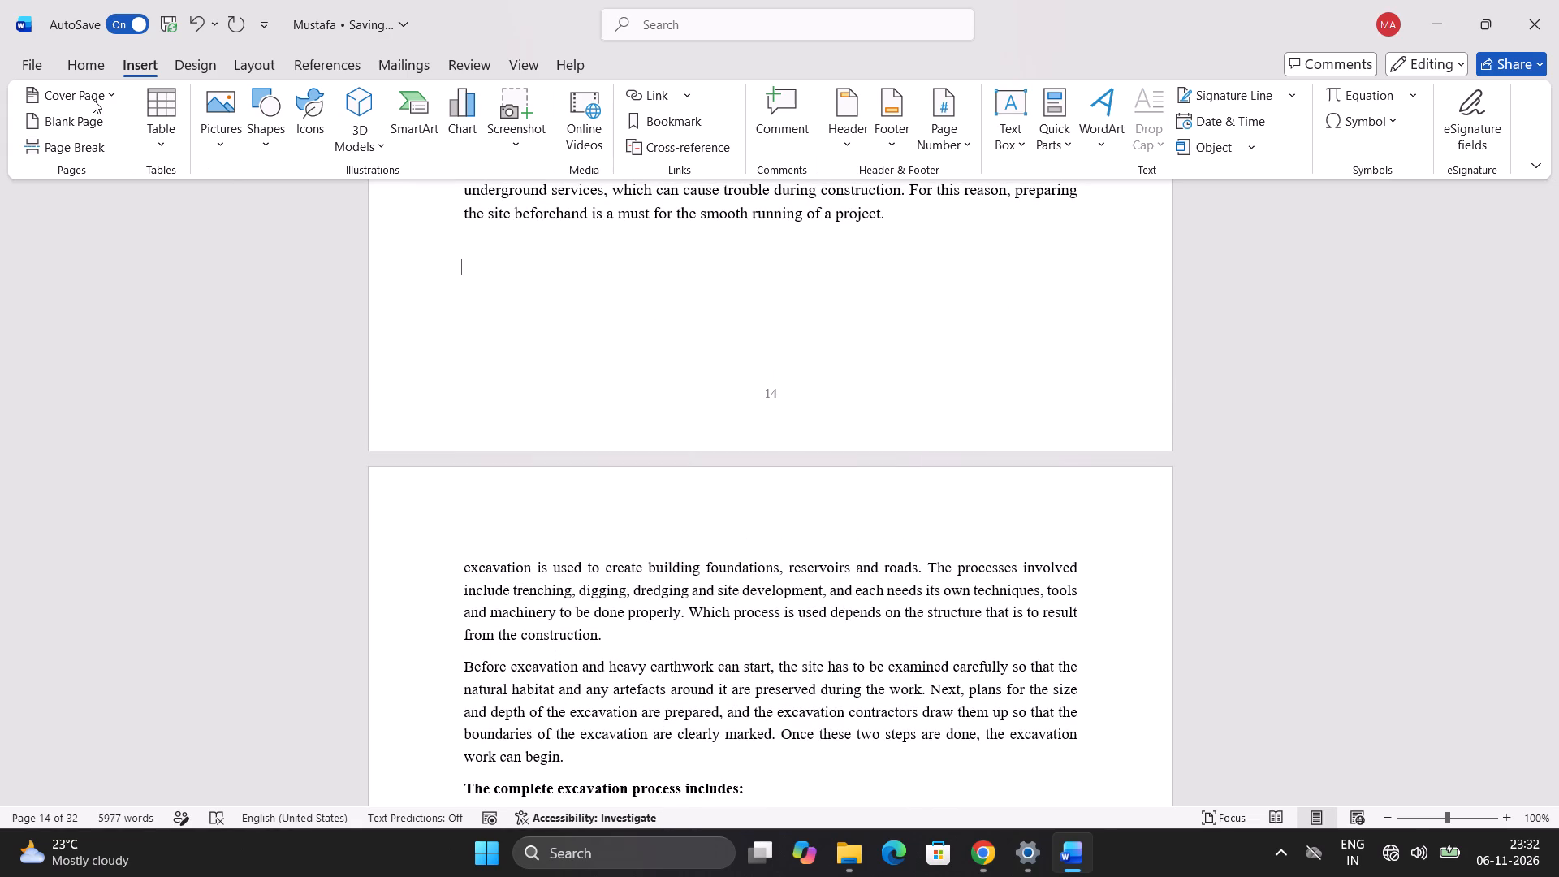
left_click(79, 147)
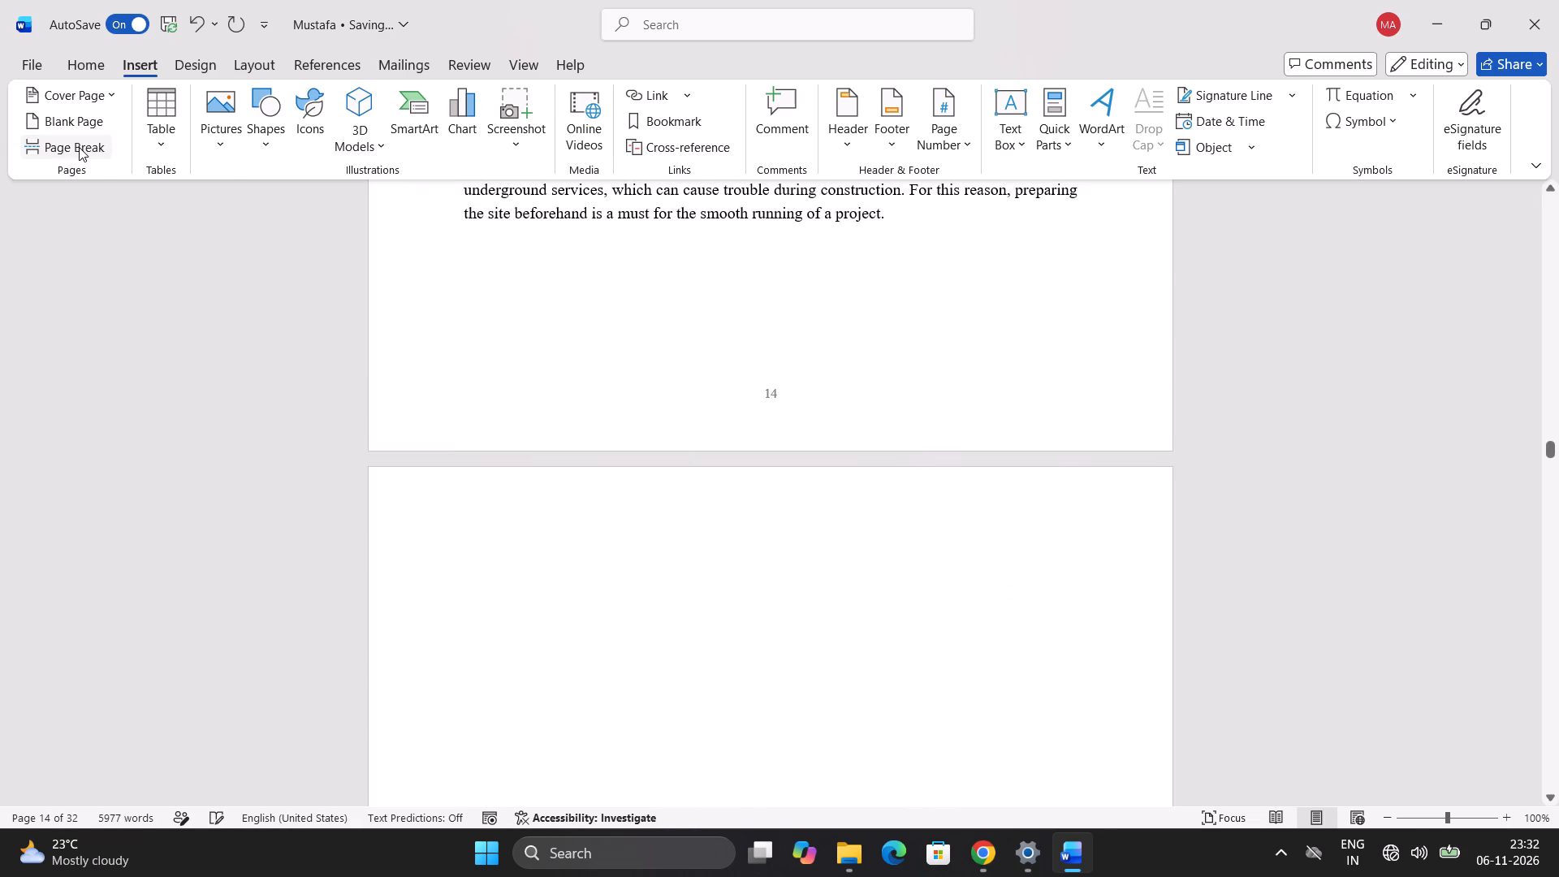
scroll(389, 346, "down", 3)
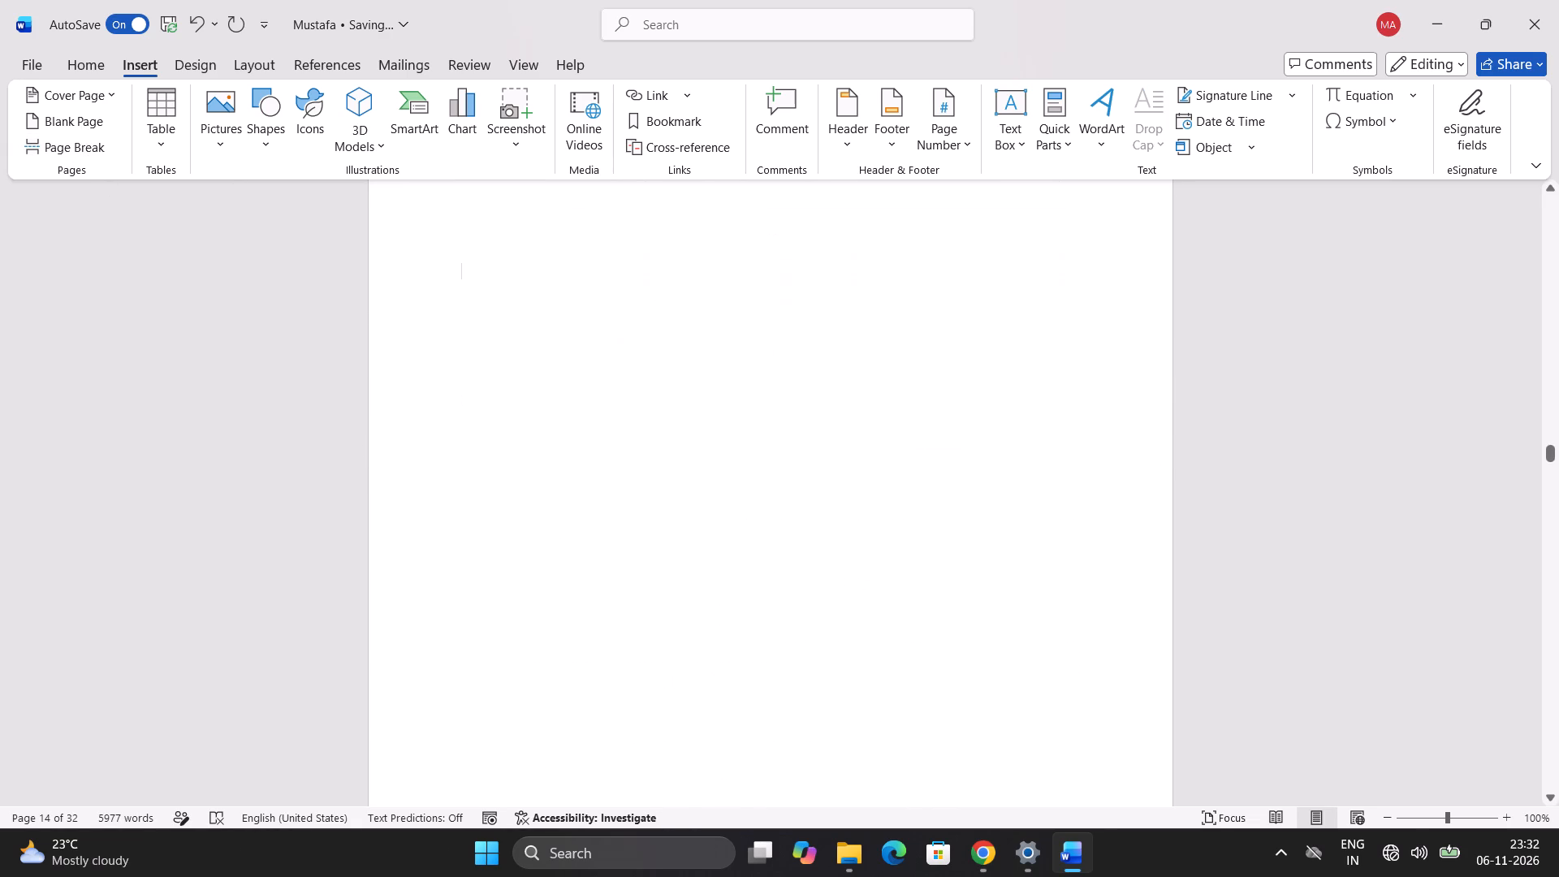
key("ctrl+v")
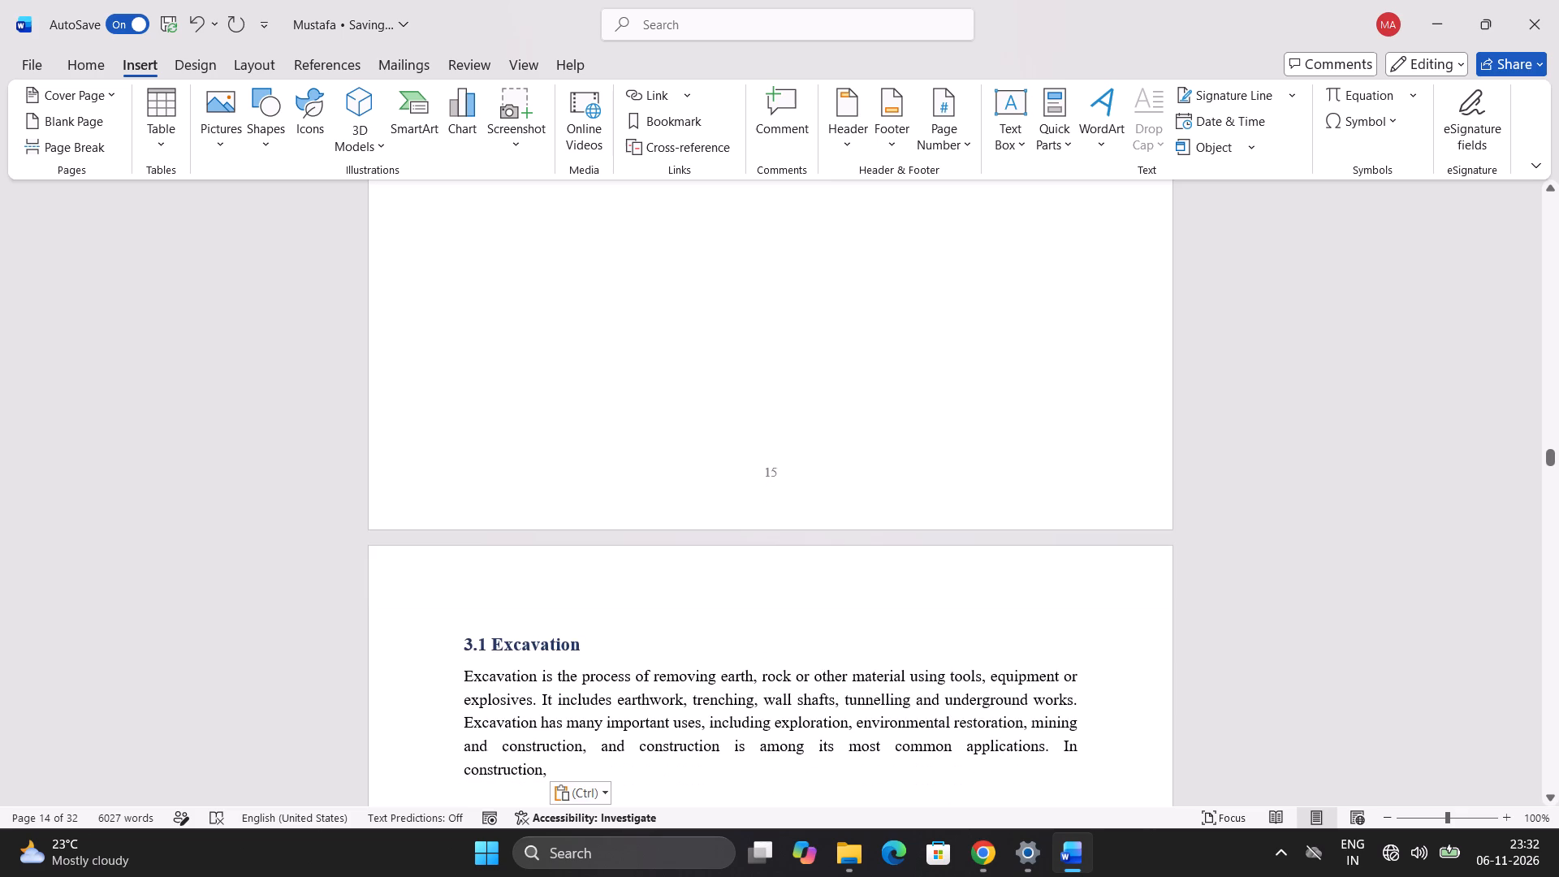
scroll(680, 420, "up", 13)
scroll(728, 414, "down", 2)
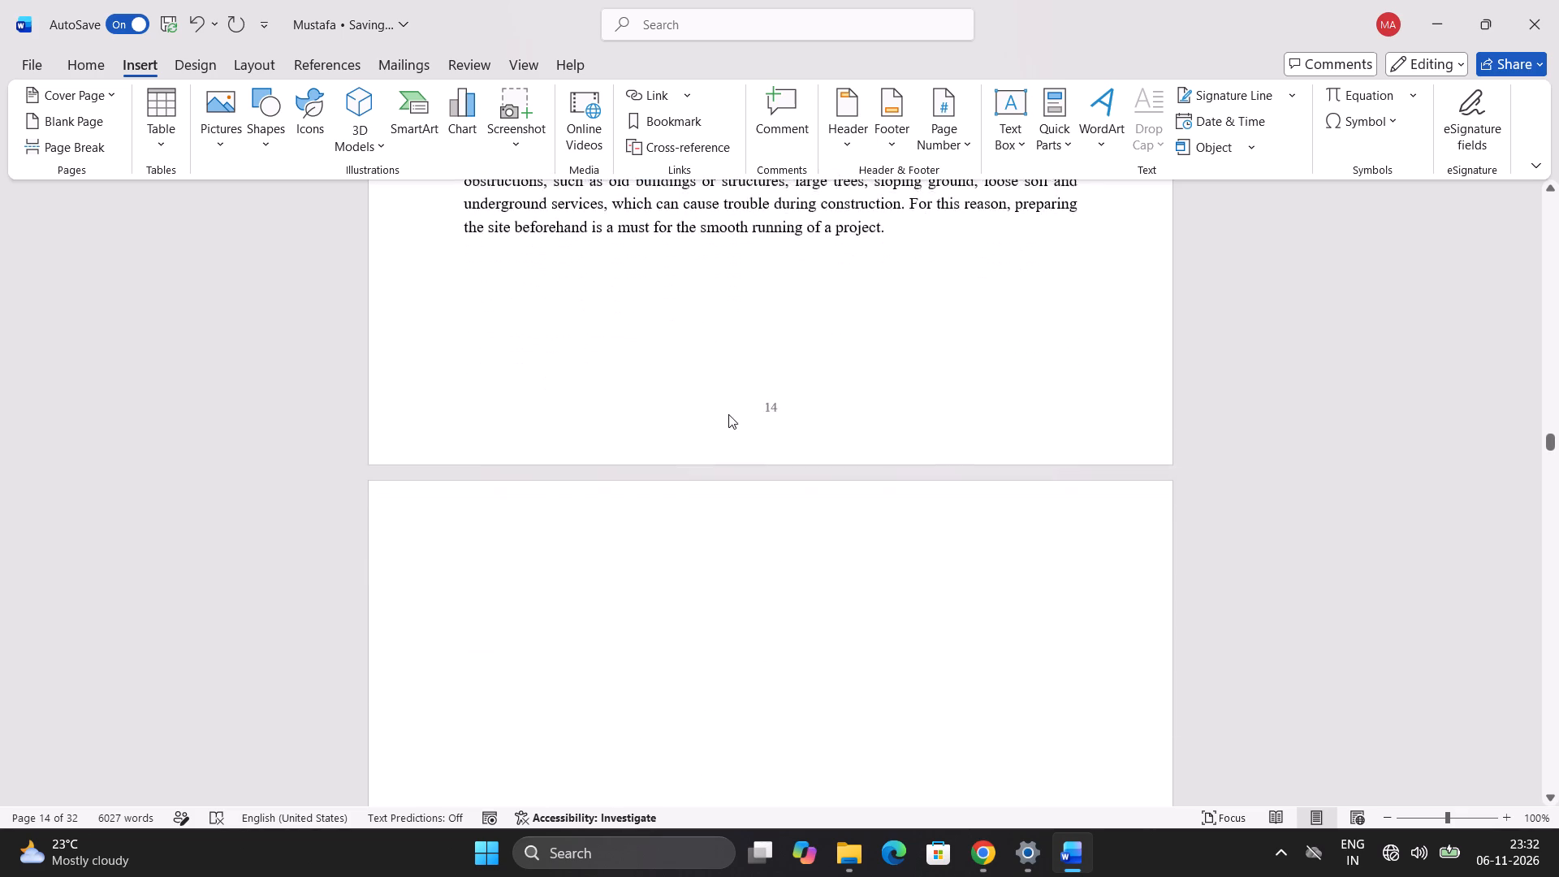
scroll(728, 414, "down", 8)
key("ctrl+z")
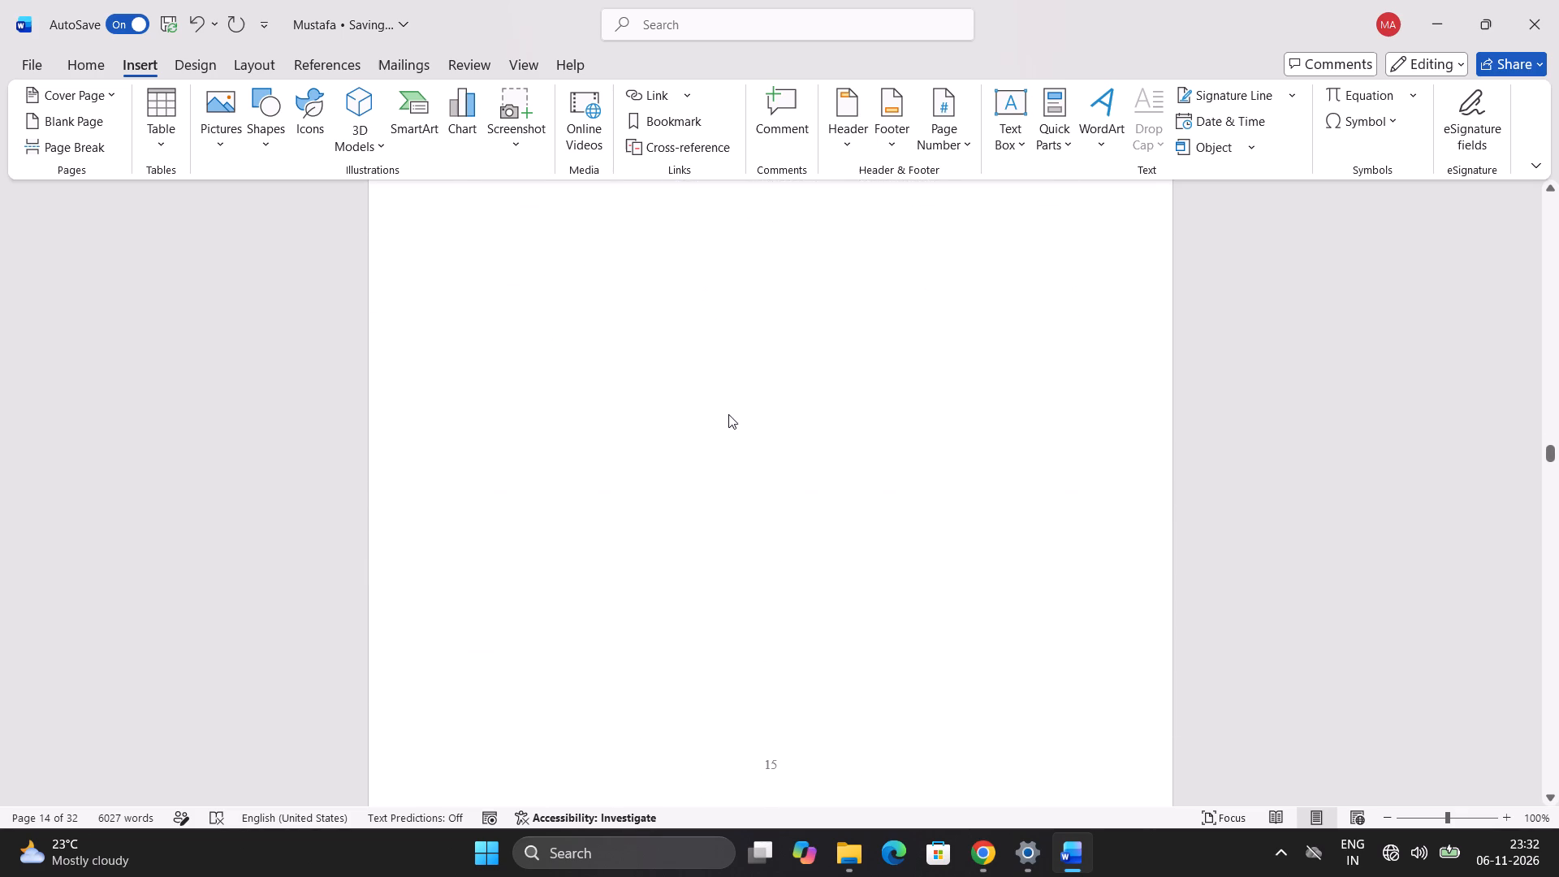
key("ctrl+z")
Paste the copied Excavation heading and opening text after section 3.4, without an additional page break.
scroll(730, 434, "up", 4)
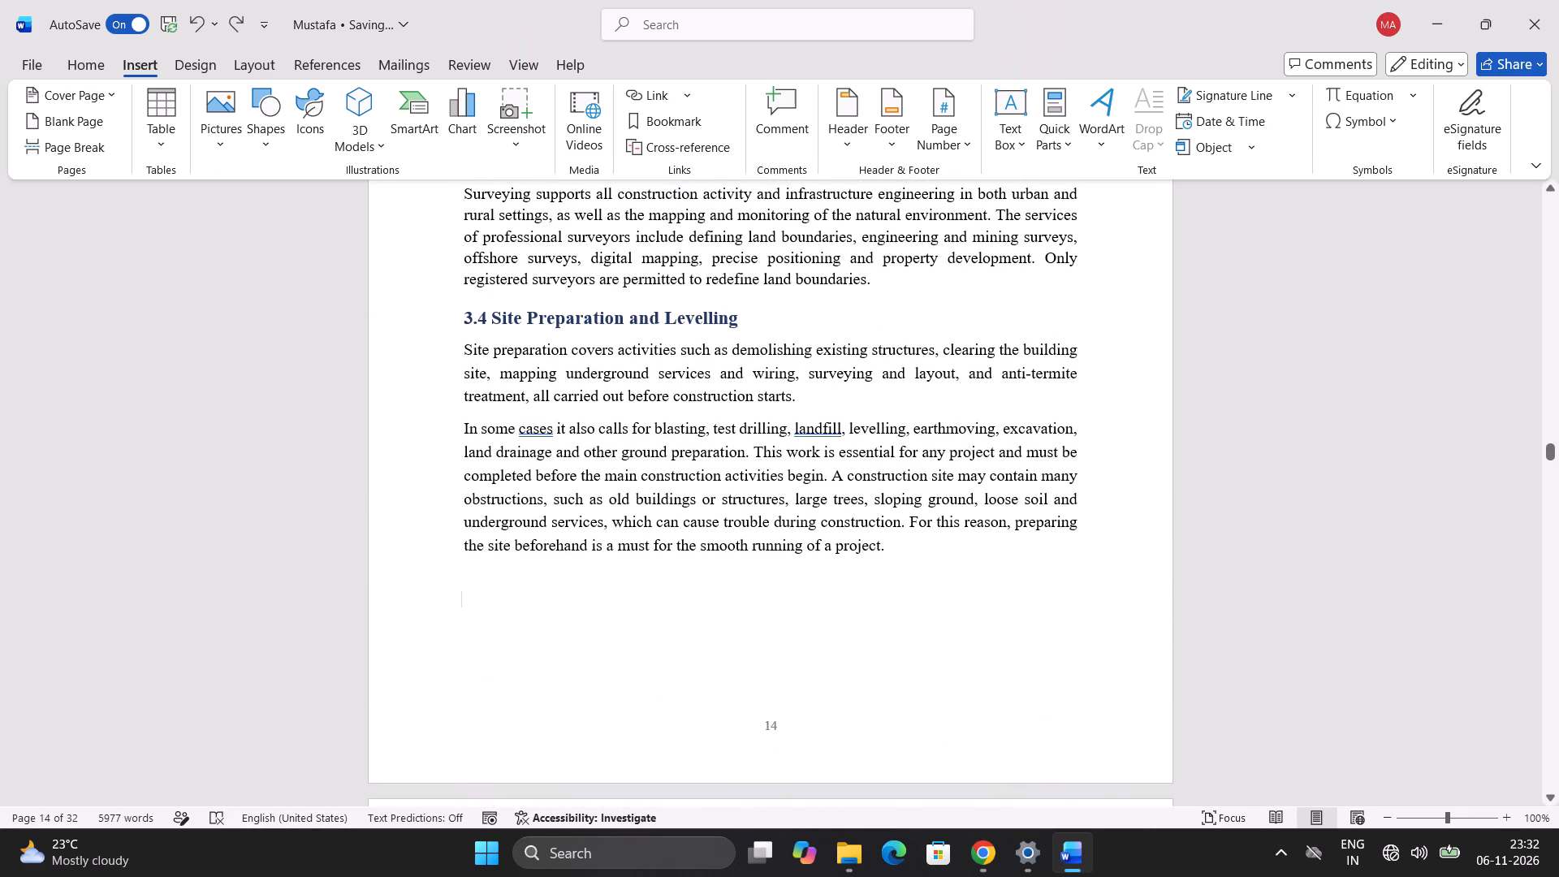
key("ctrl+v")
scroll(560, 580, "down", 4)
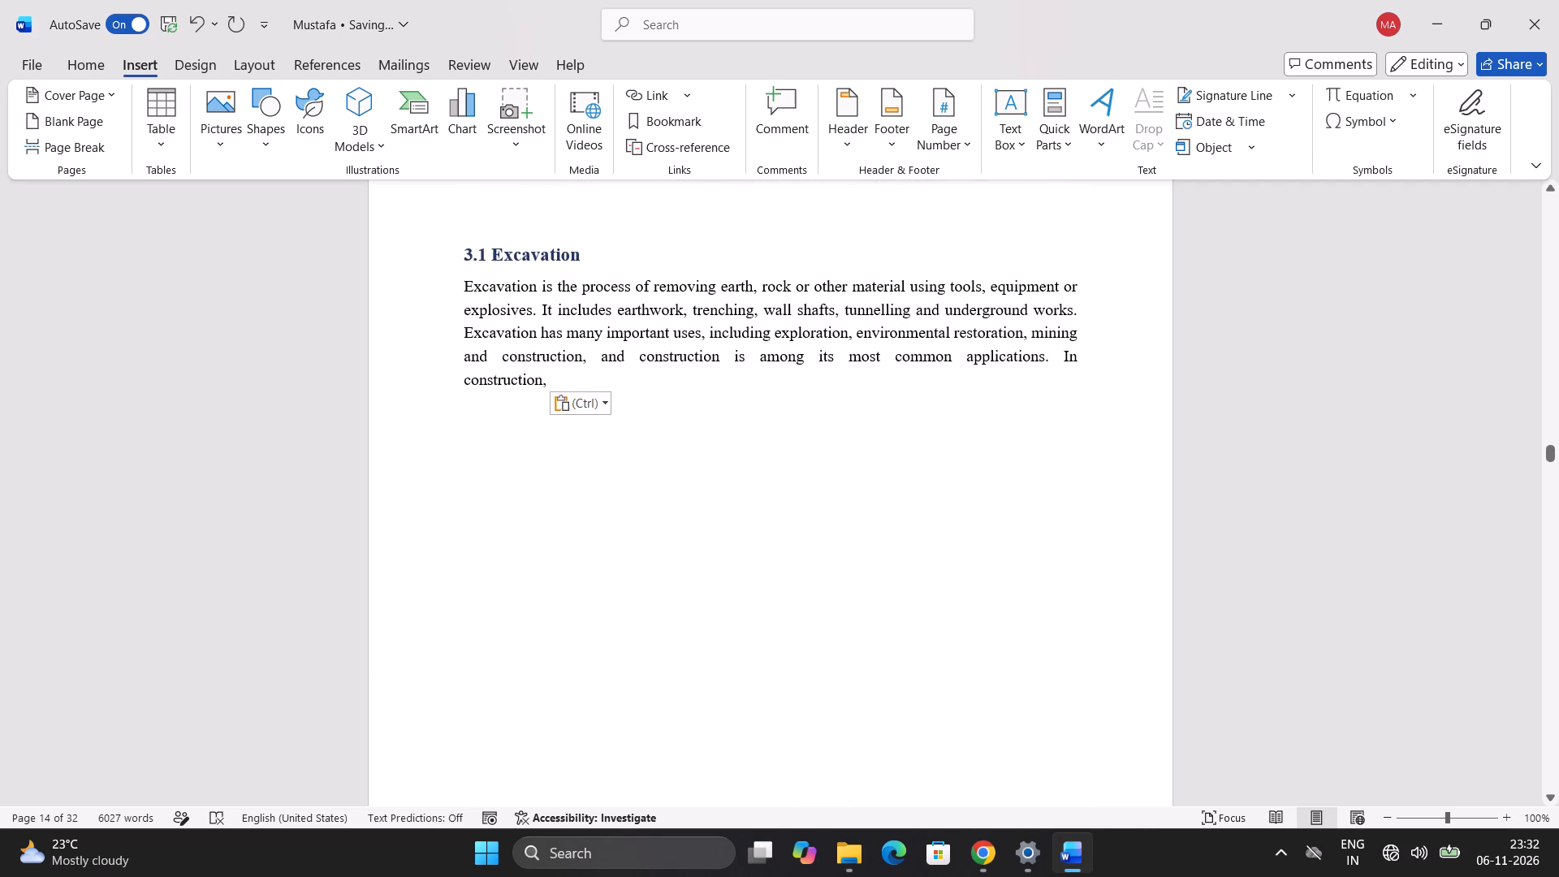
Examine how the pasted Excavation section and the remaining excavation paragraphs are laid out across pages 14 to 16.
scroll(580, 563, "up", 4)
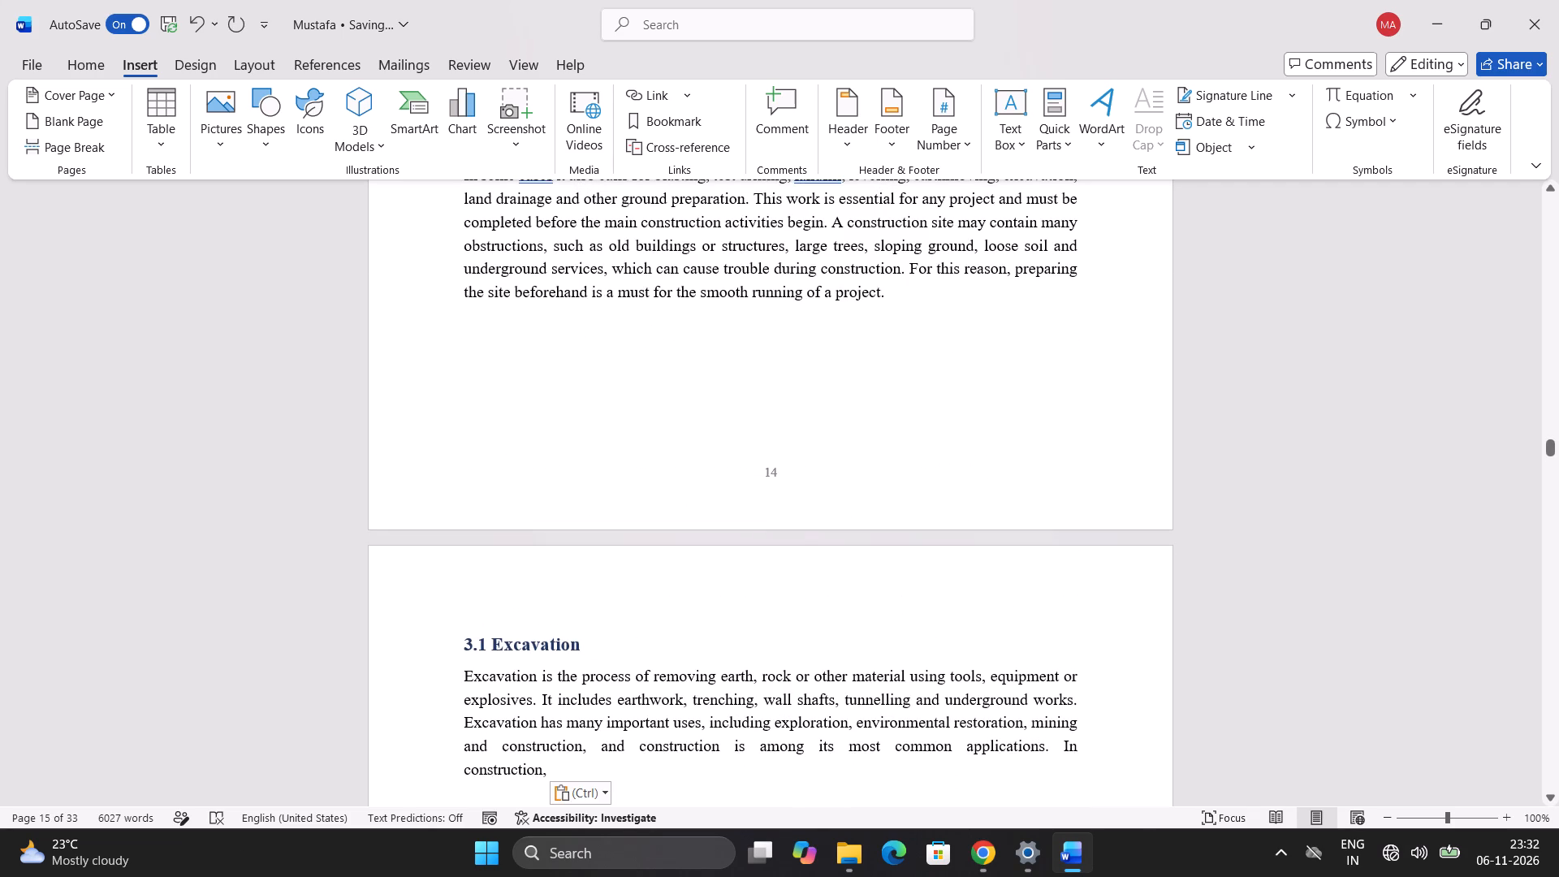
scroll(580, 563, "up", 1)
scroll(580, 563, "down", 16)
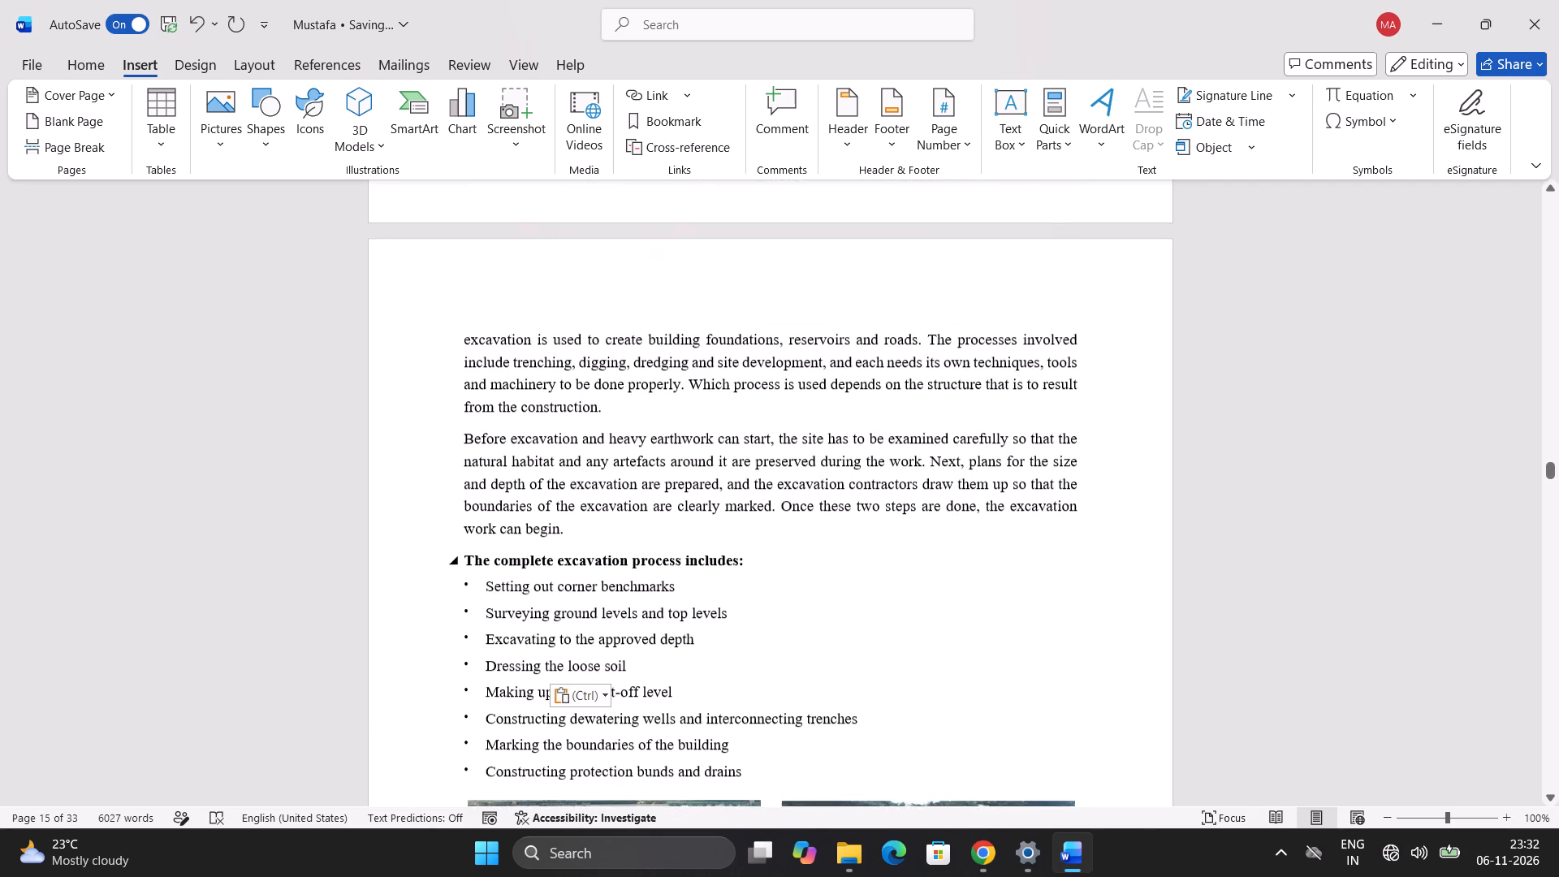
scroll(580, 563, "up", 10)
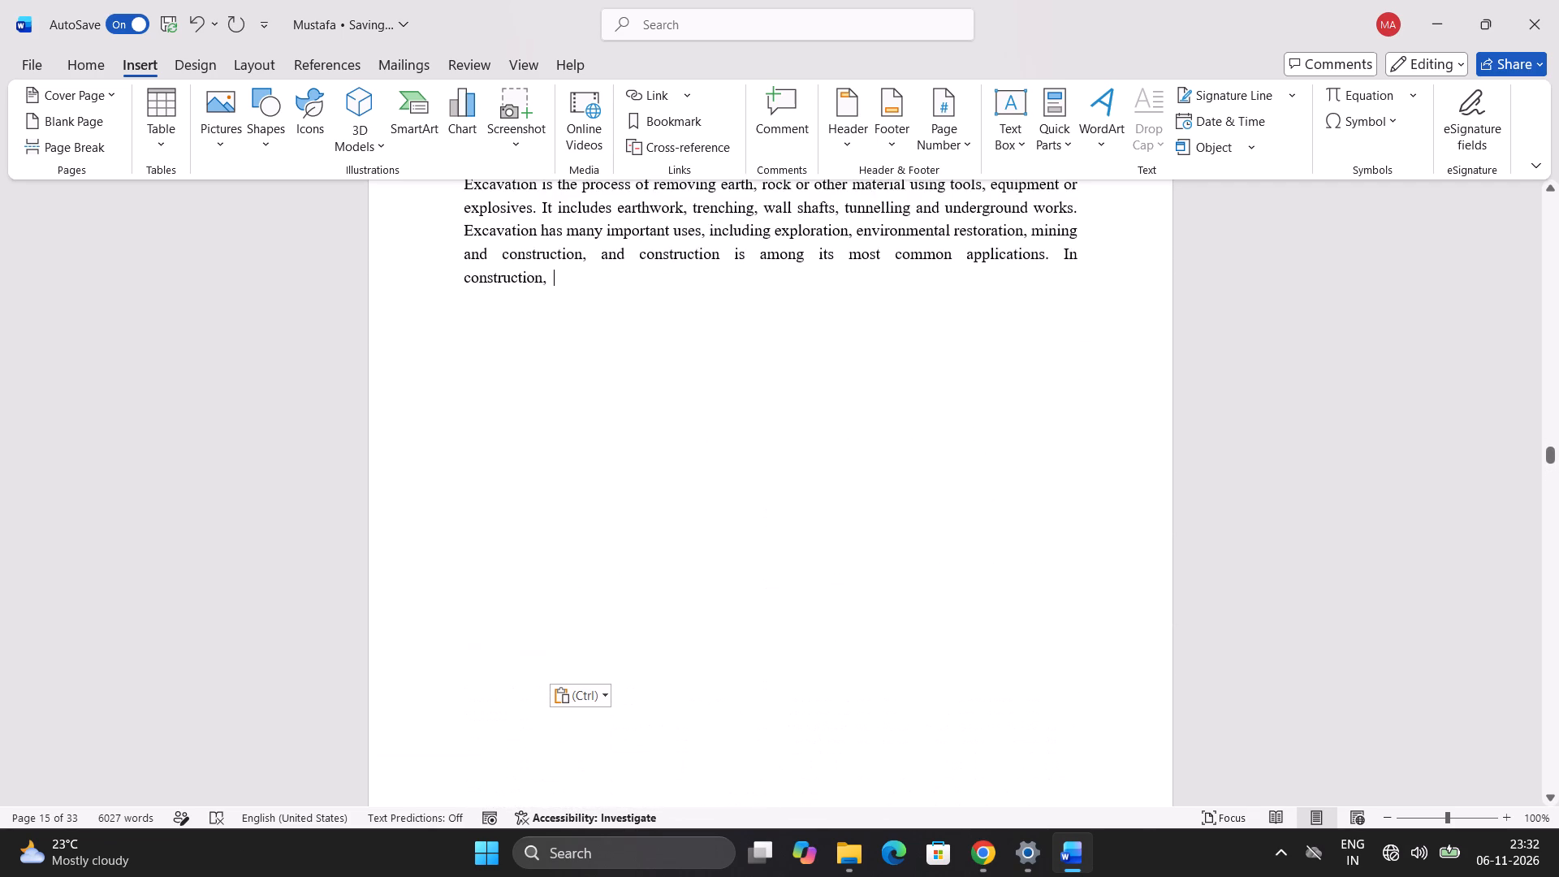
scroll(583, 561, "down", 8)
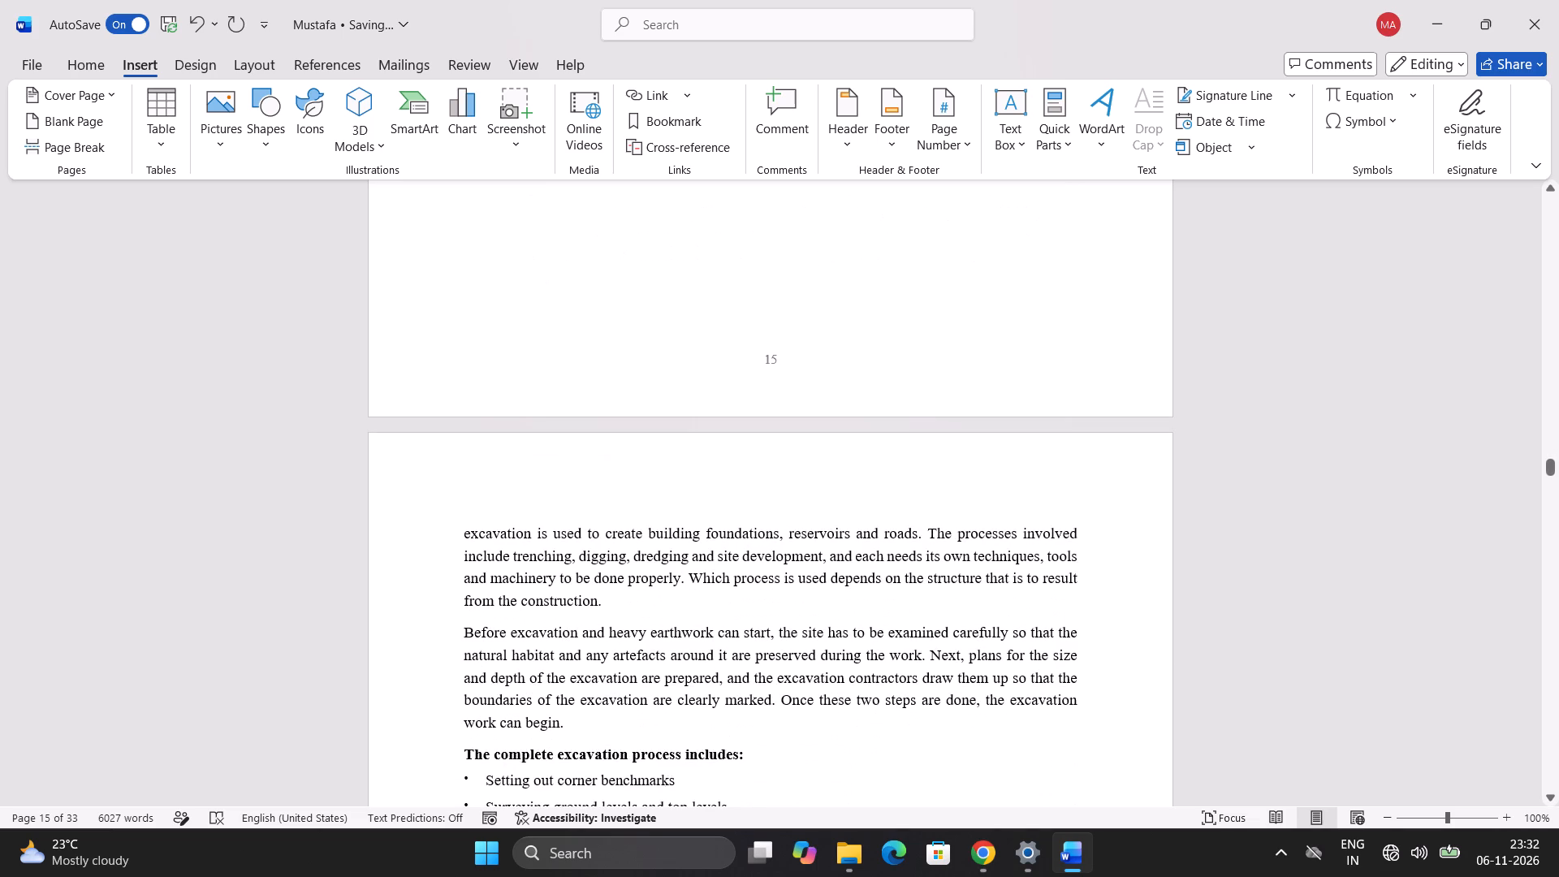
scroll(502, 581, "down", 2)
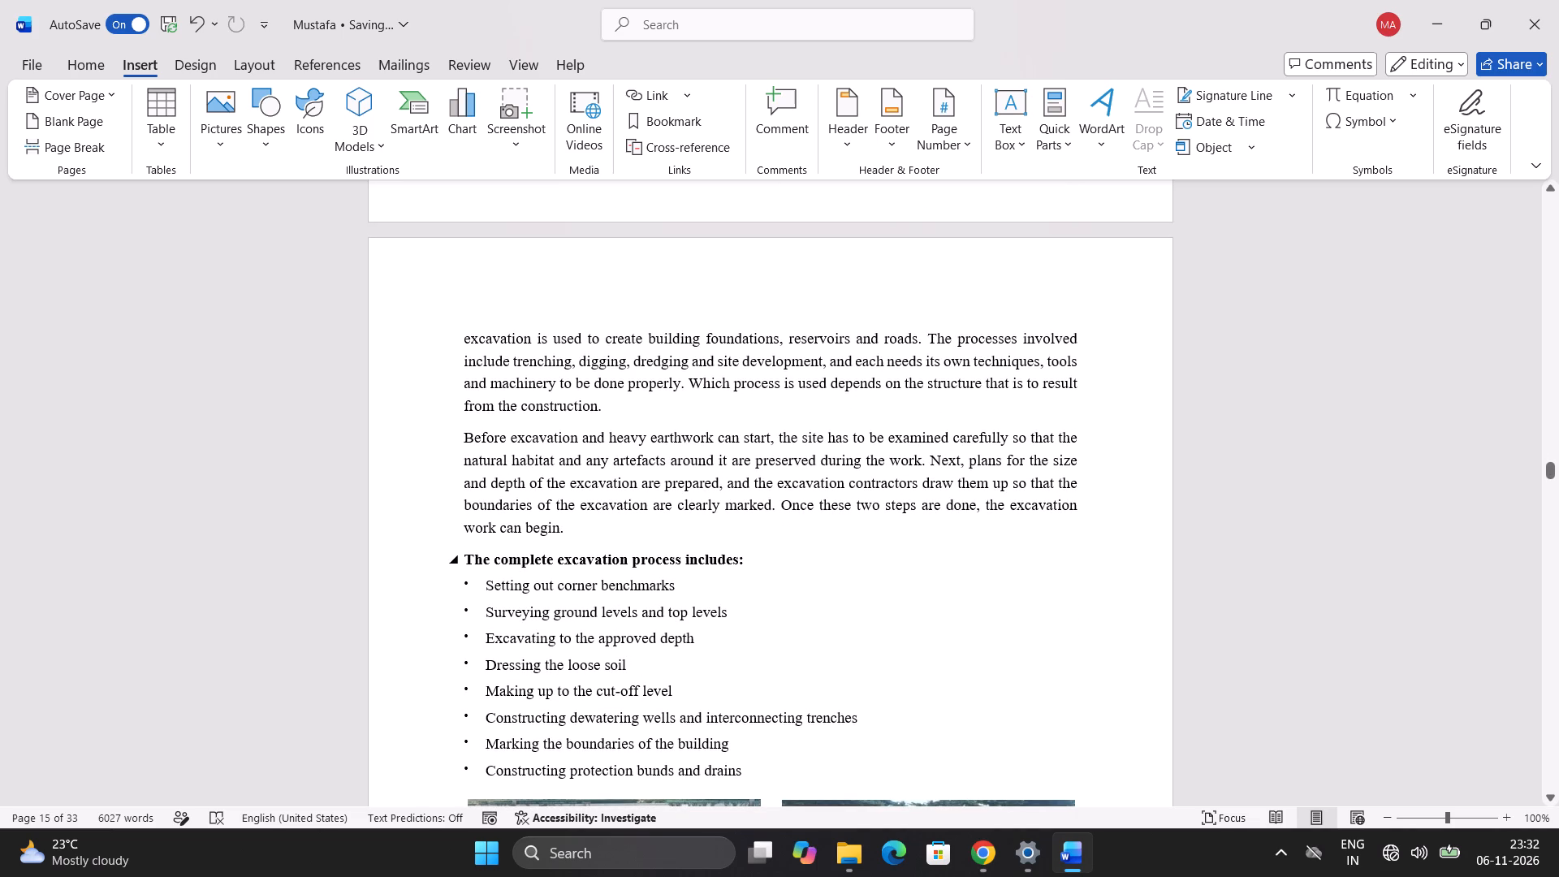
Copy the two excavation paragraphs above "The complete excavation process includes:" on page 16.
left_click_drag(555, 534, 538, 528)
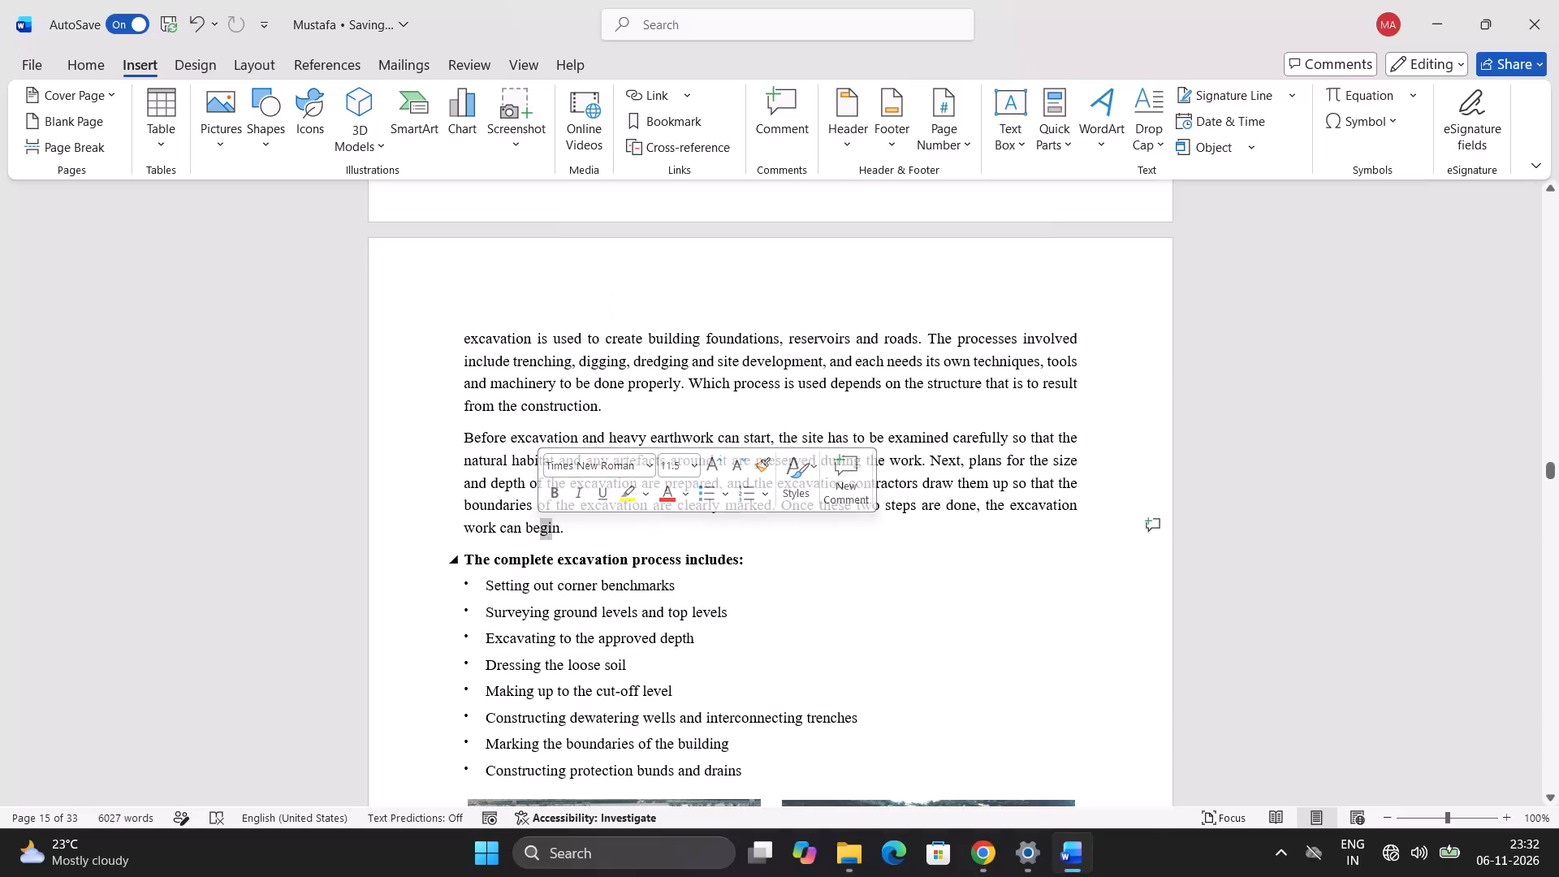
left_click(577, 521)
left_click_drag(578, 521, 457, 337)
key("ctrl+c")
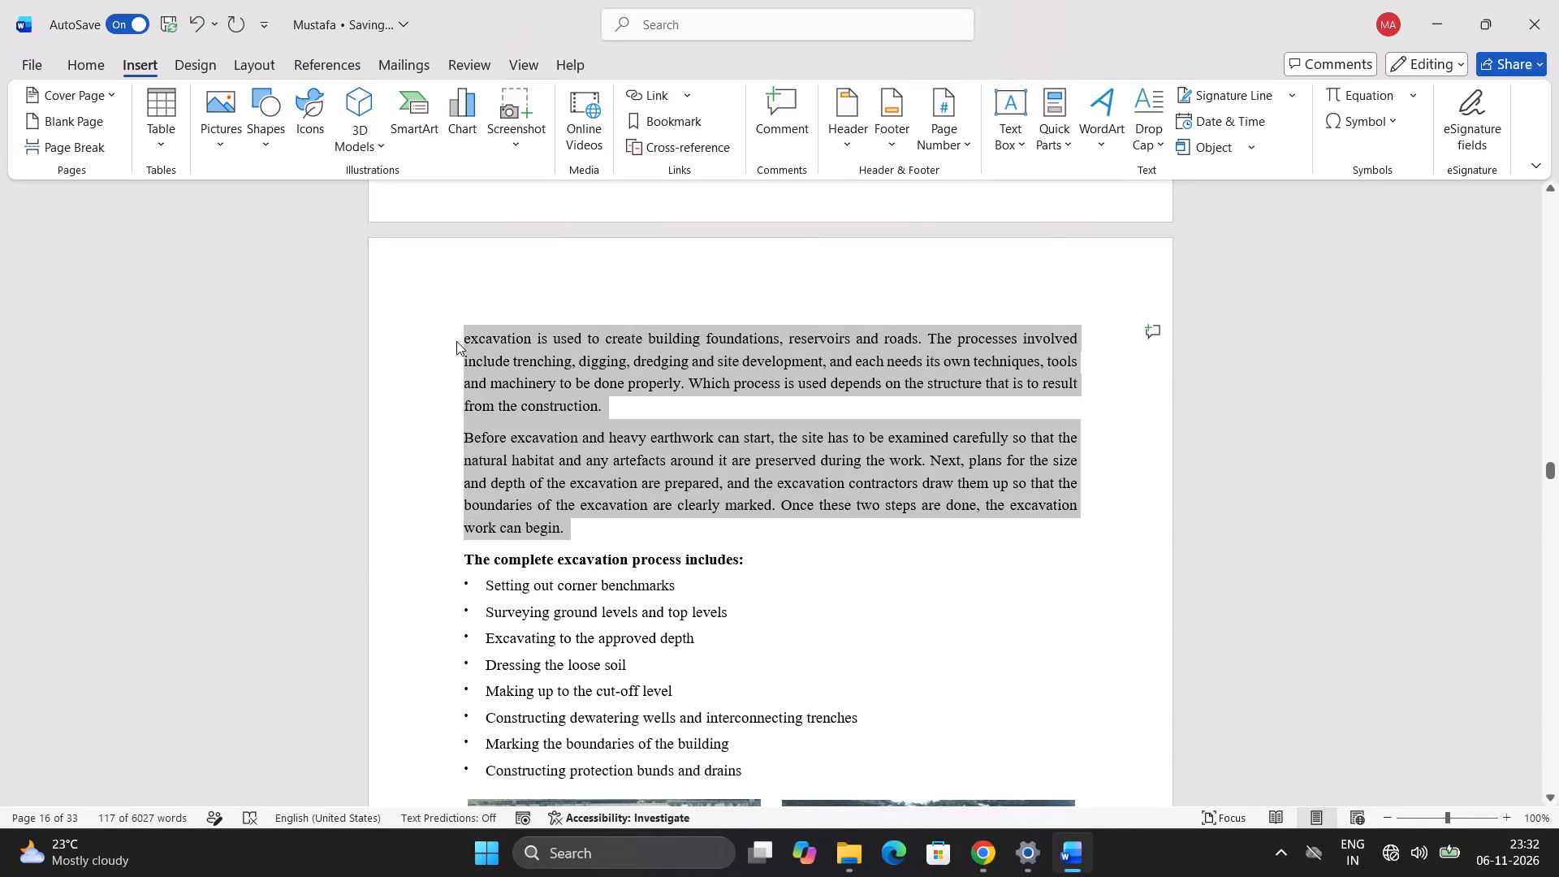
Replace the comma after "In construction" with a full stop at the end of the 3.1 Excavation opening paragraph on page 15.
scroll(456, 343, "up", 11)
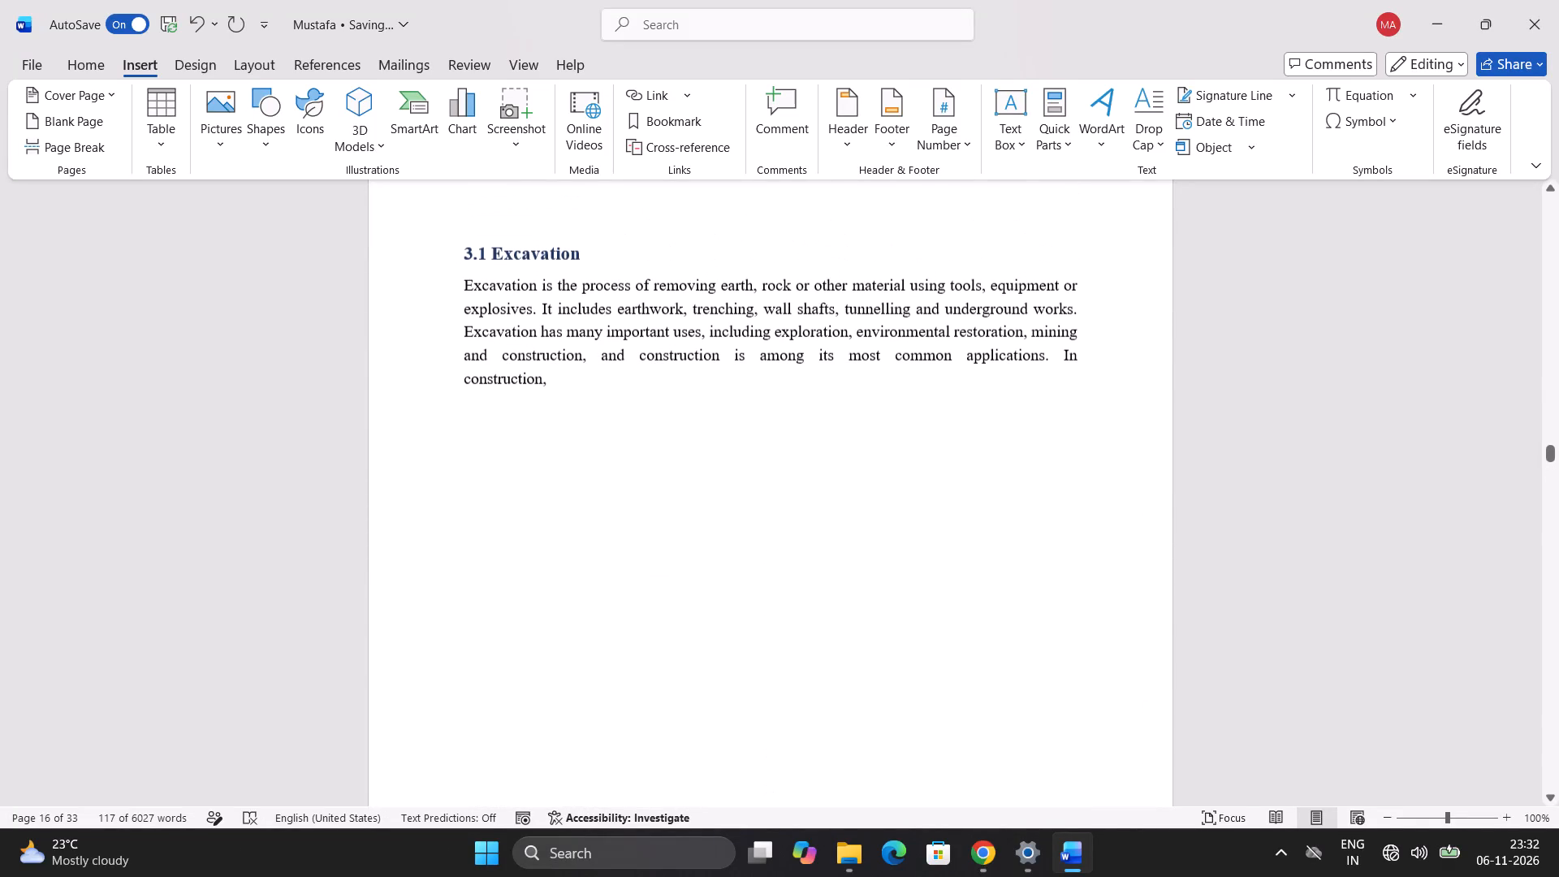
left_click(548, 395)
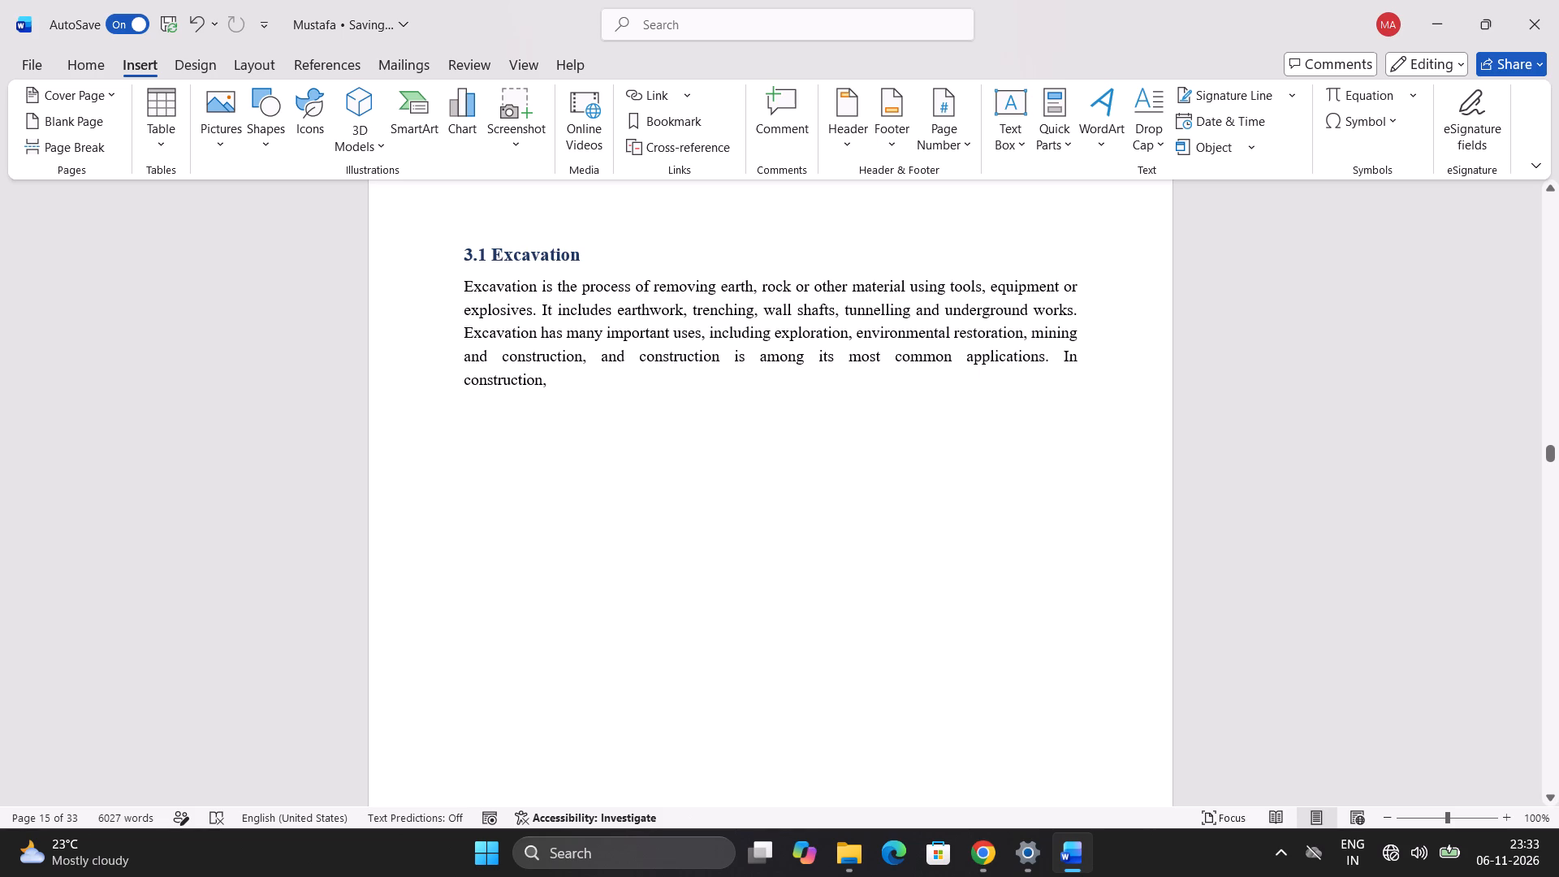
left_click(536, 413)
left_click(583, 391)
key("BackSpace")
key("BackSpace")
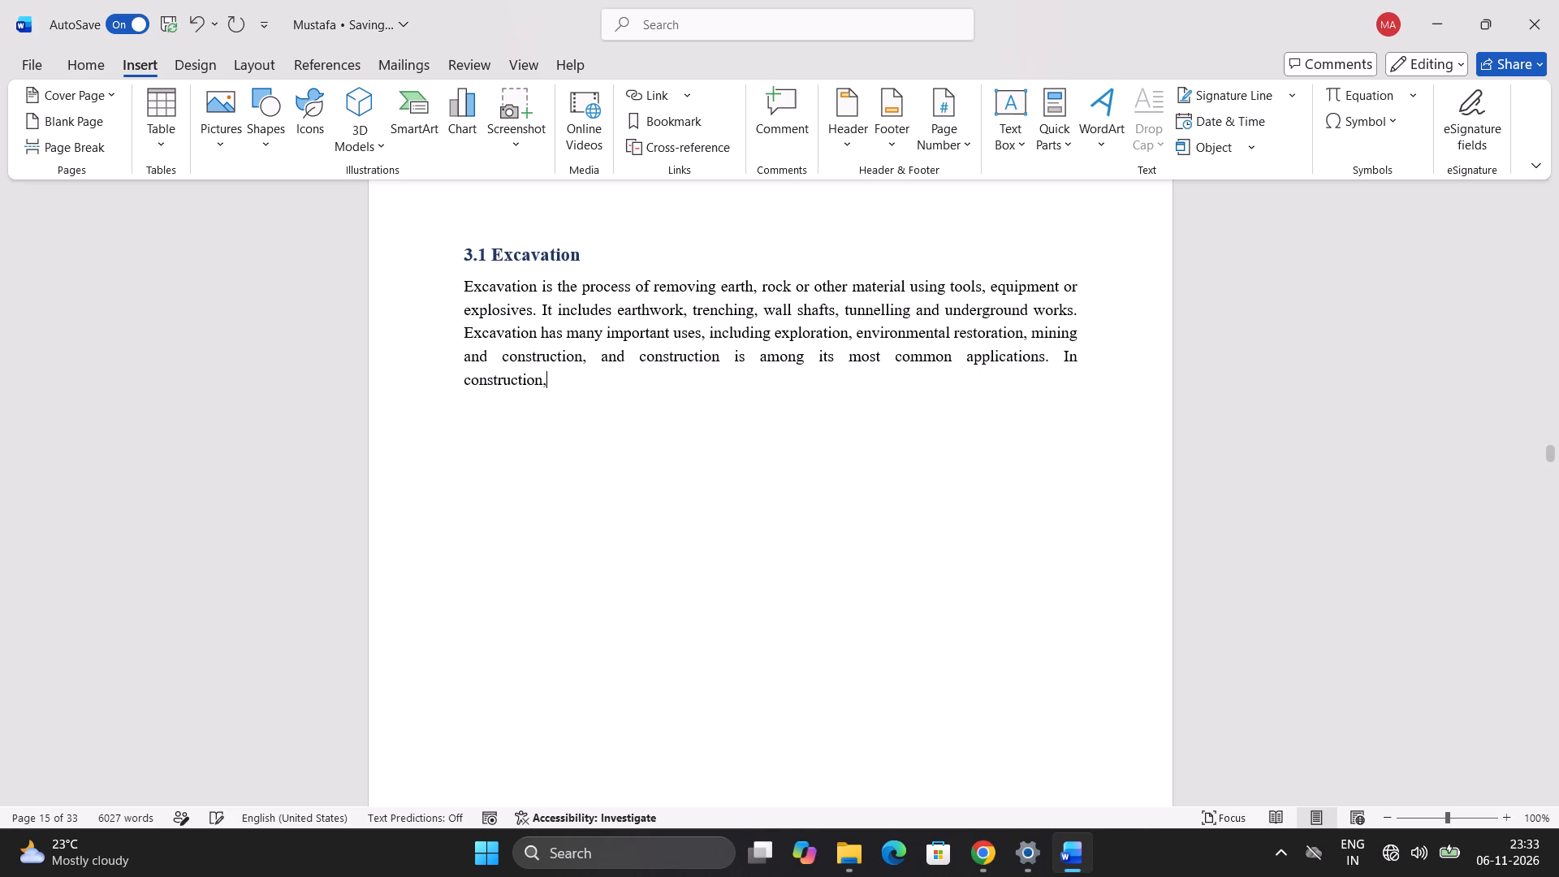
key("BackSpace")
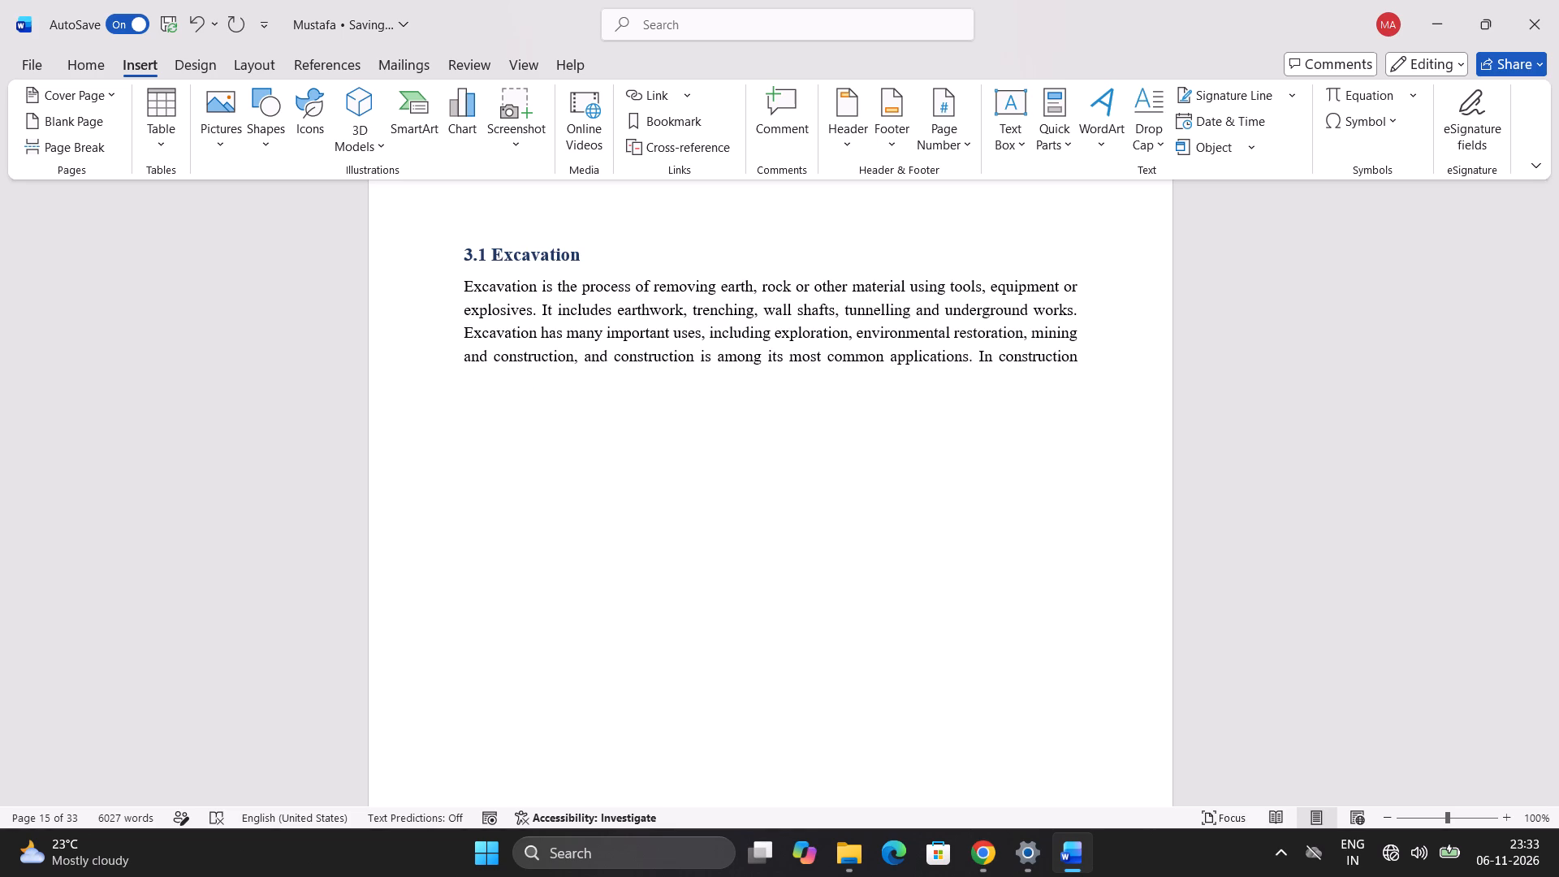
key("ctrl+z")
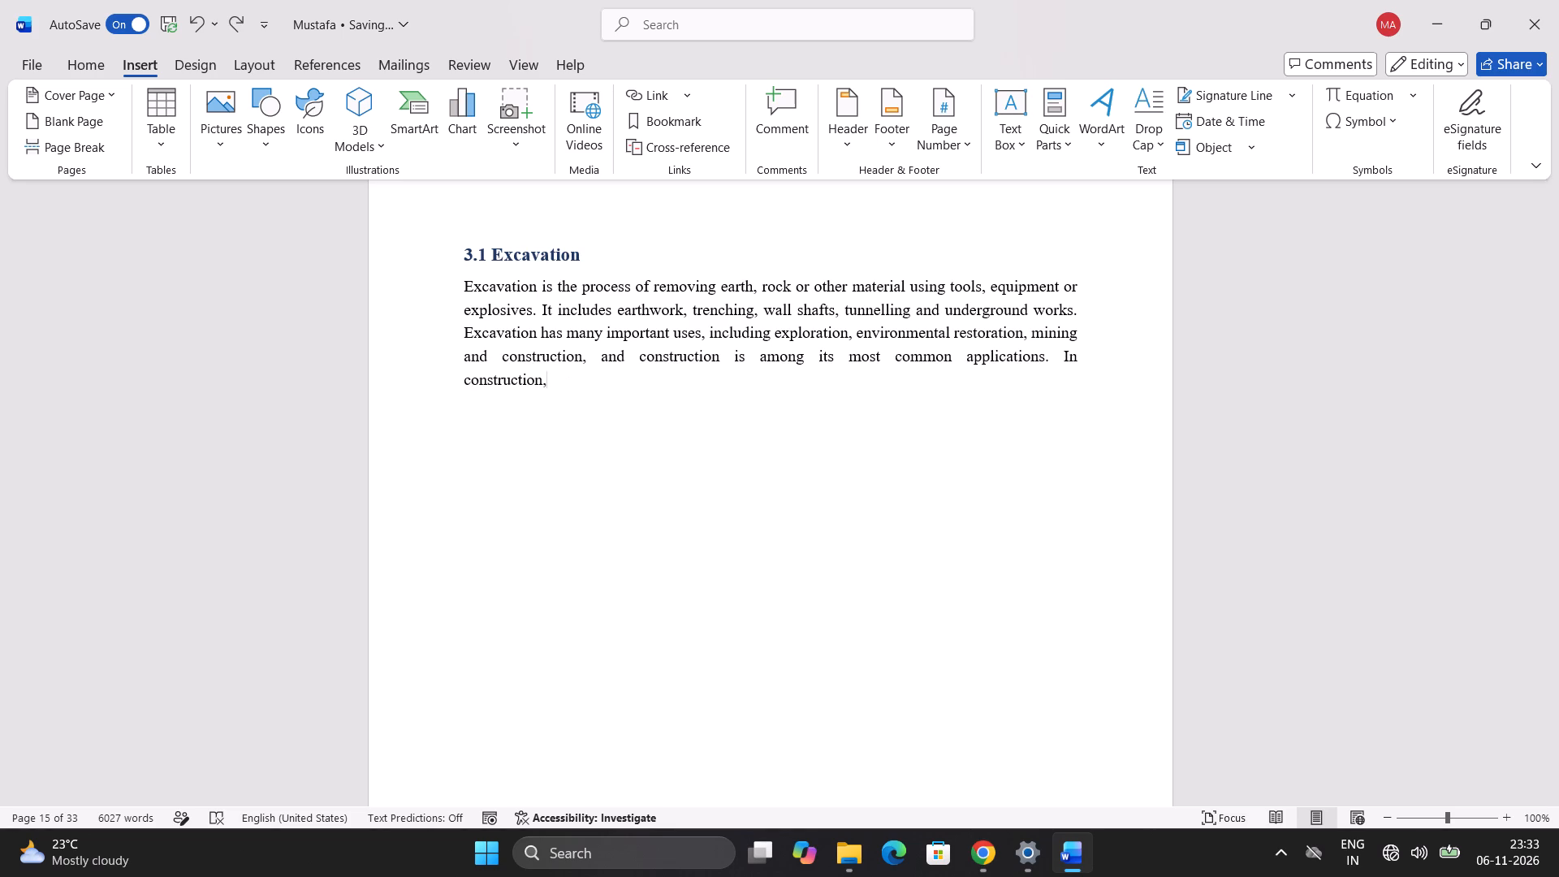
key("BackSpace")
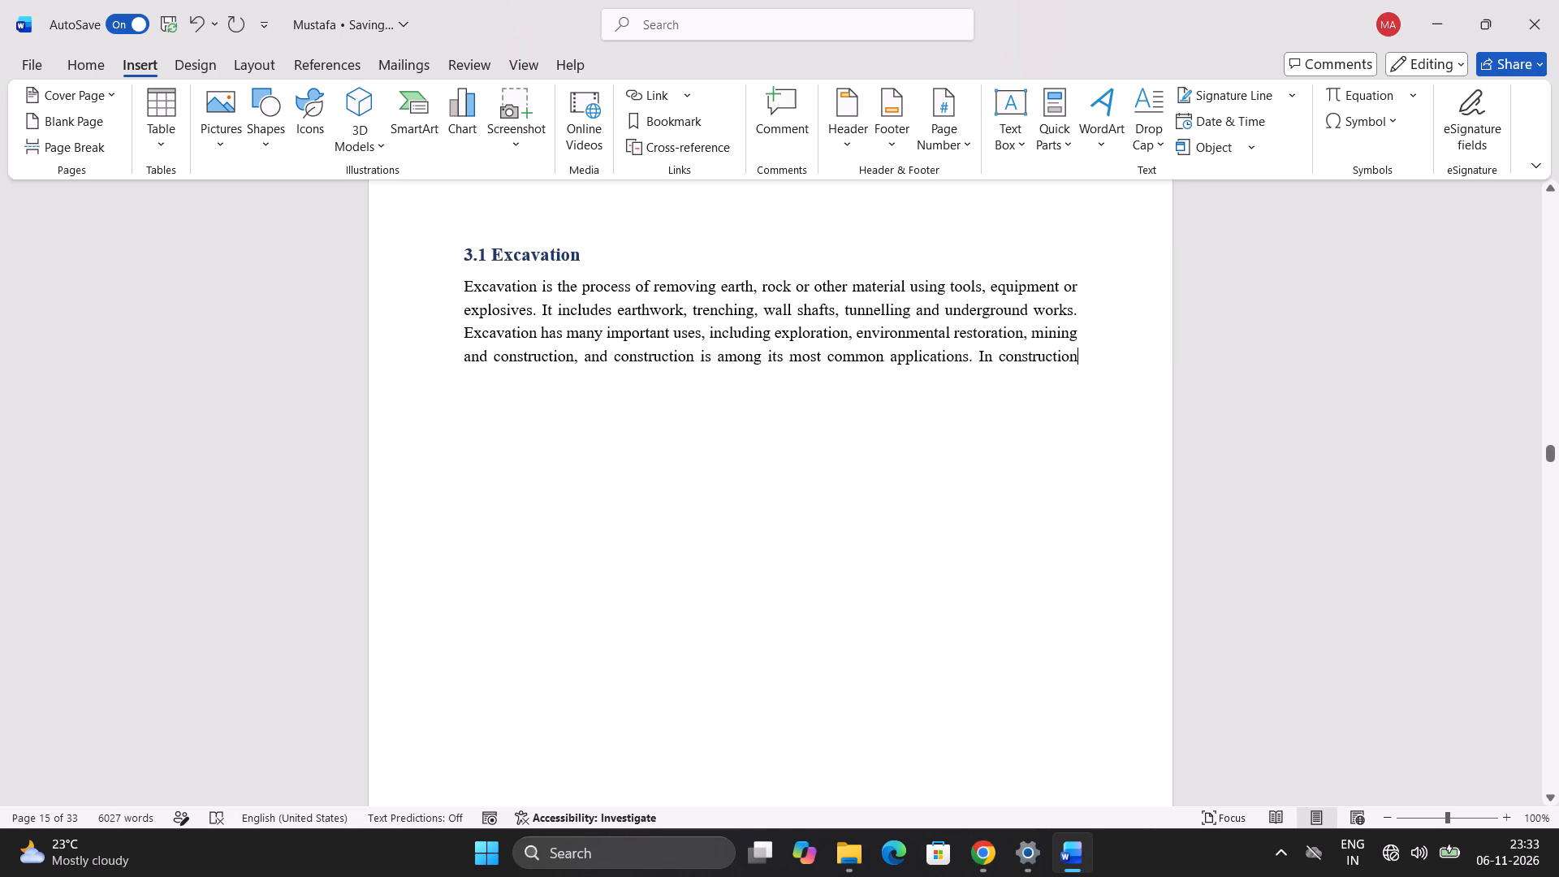
key("comma")
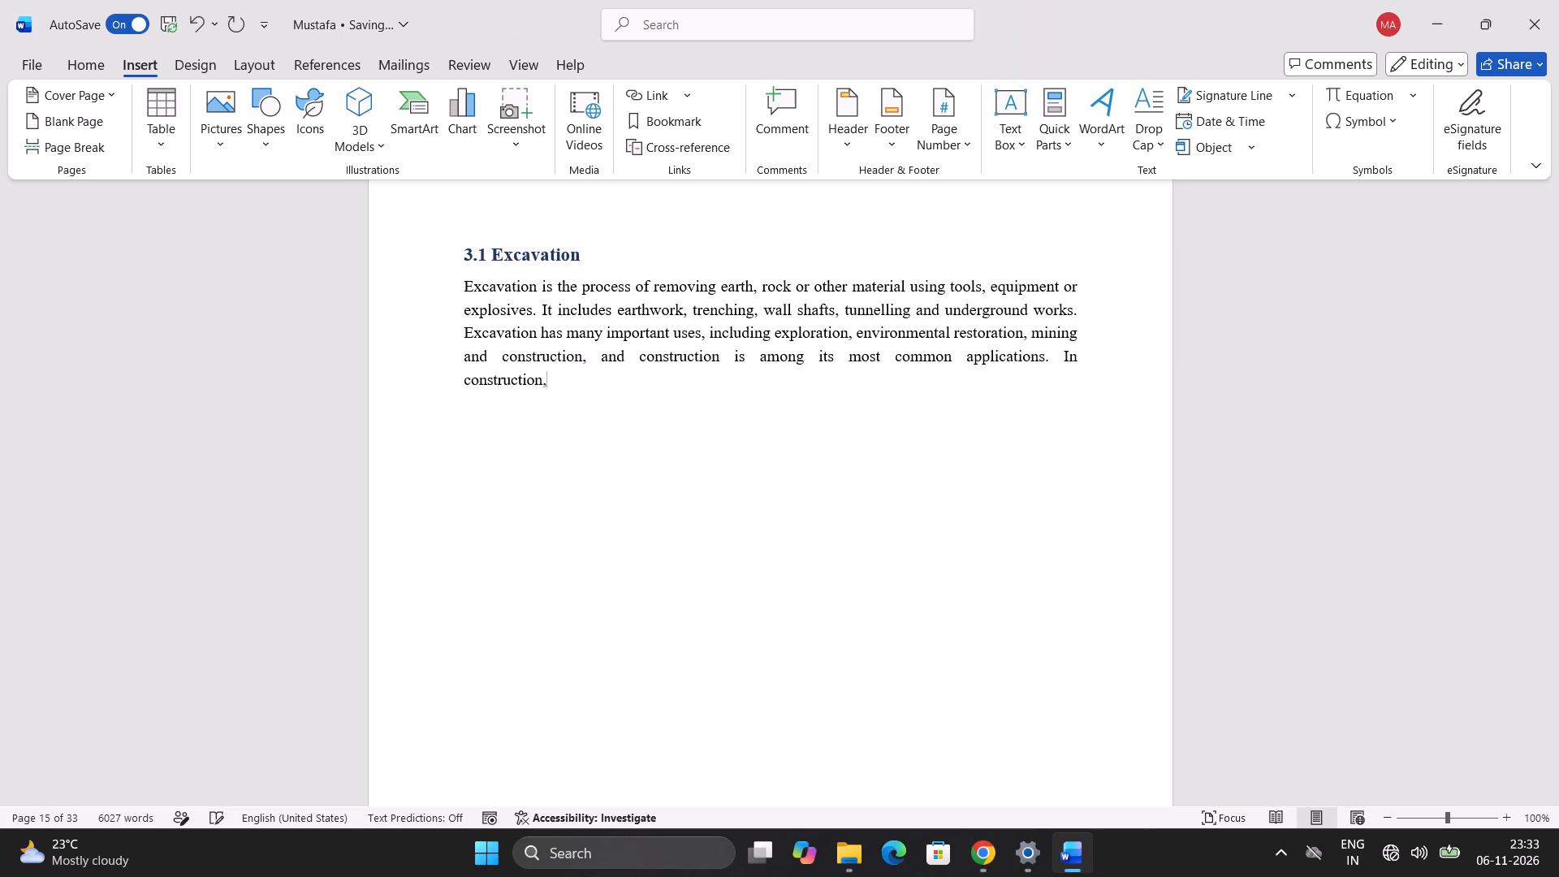
key("BackSpace")
key("period")
Paste the two copied paragraphs below the opening paragraph of 3.1 Excavation, starting on a new line.
key("Return")
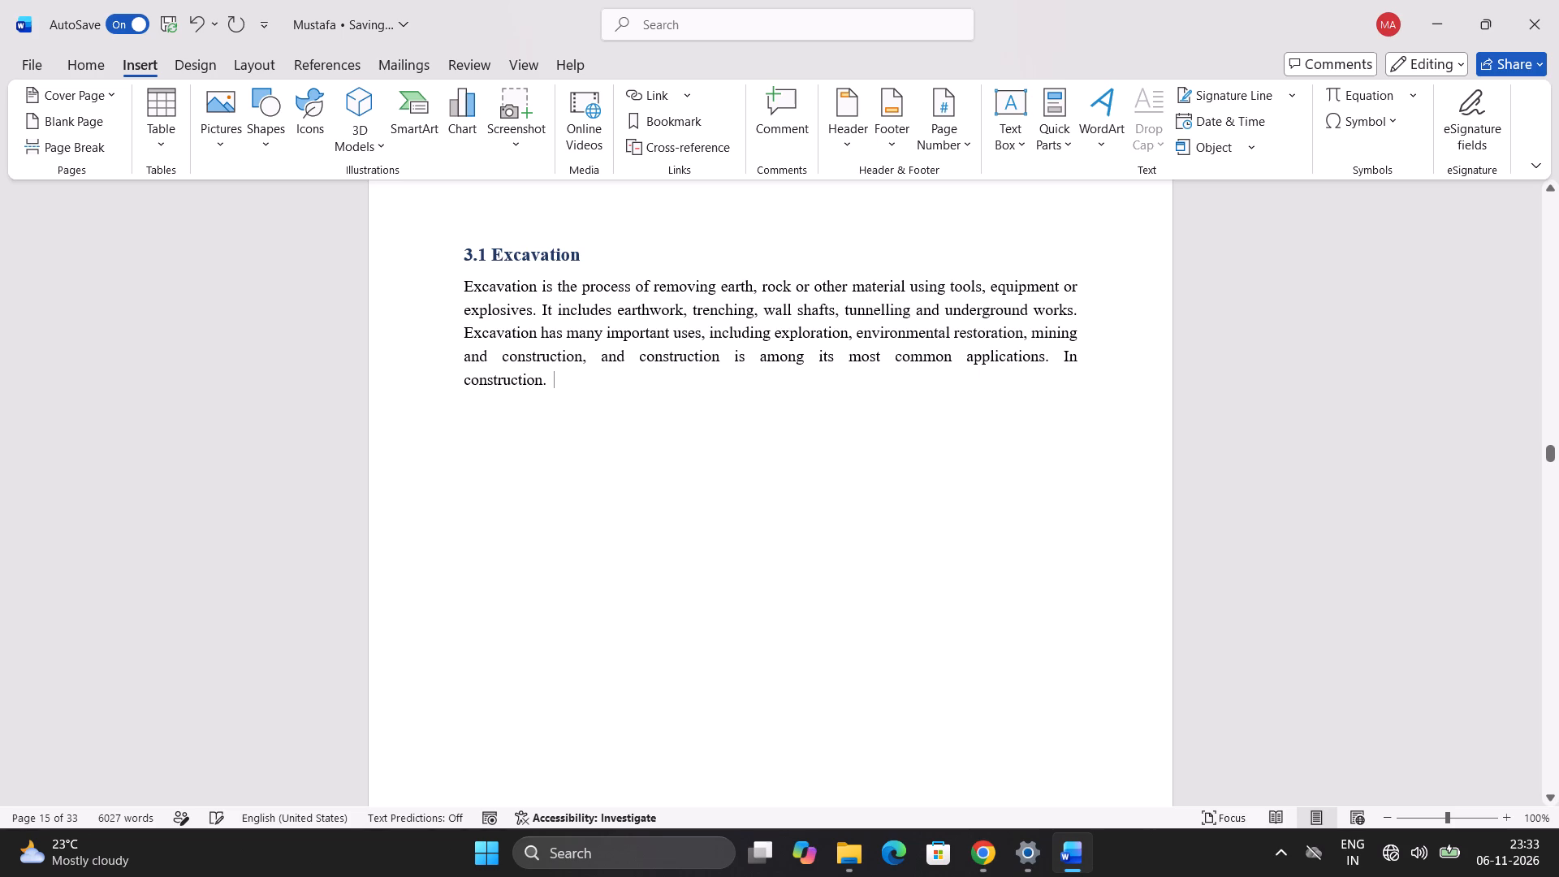
key("Return")
key("ctrl+v")
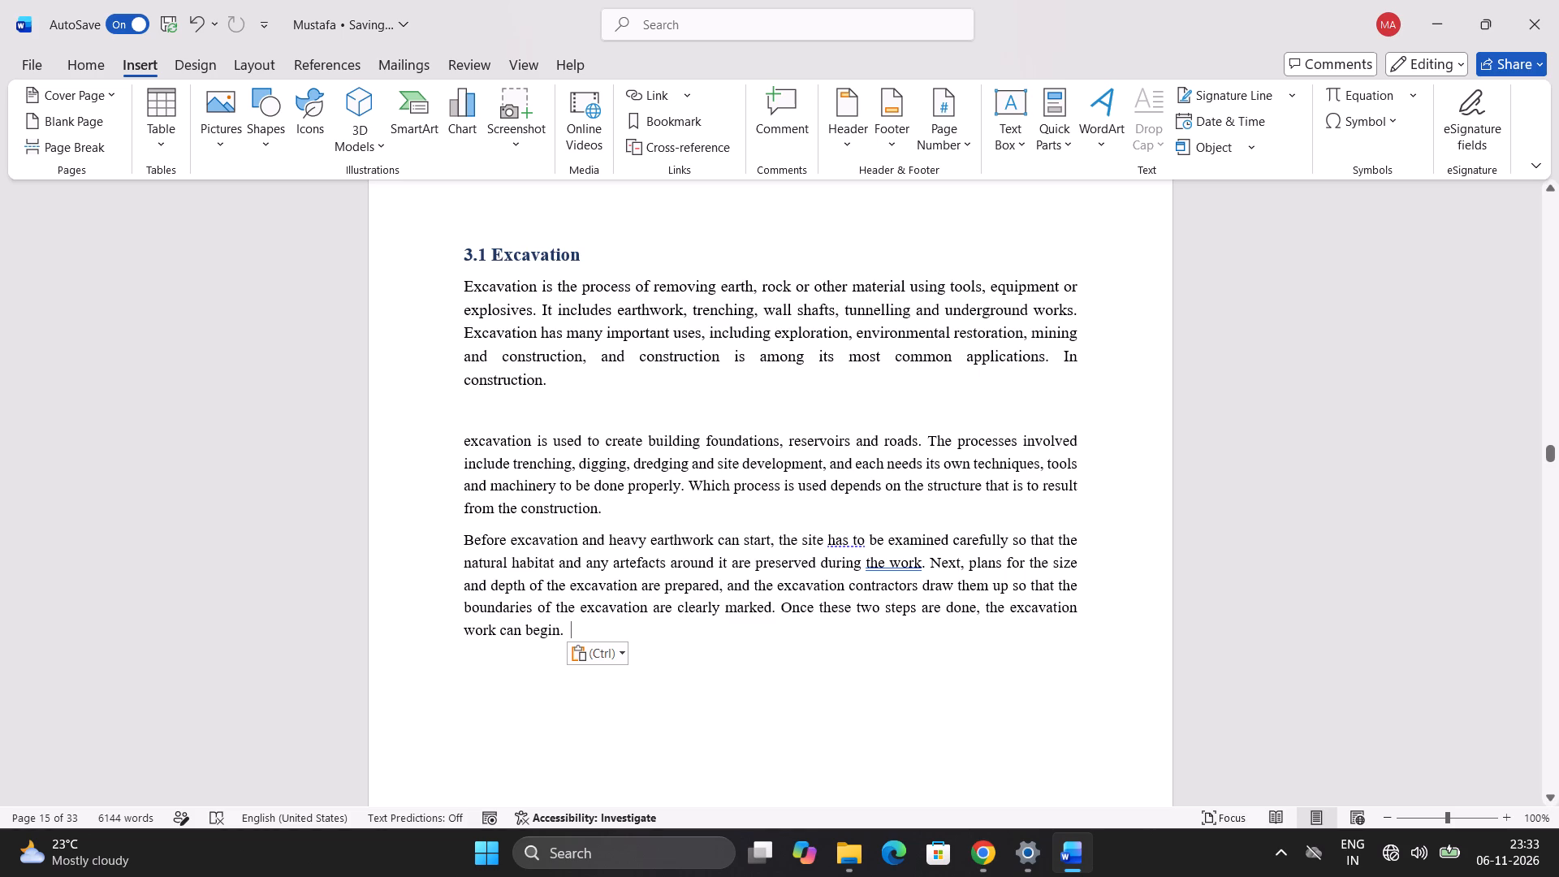
Remove the empty line between the opening paragraph and the pasted excavation text on page 15.
scroll(475, 477, "down", 13)
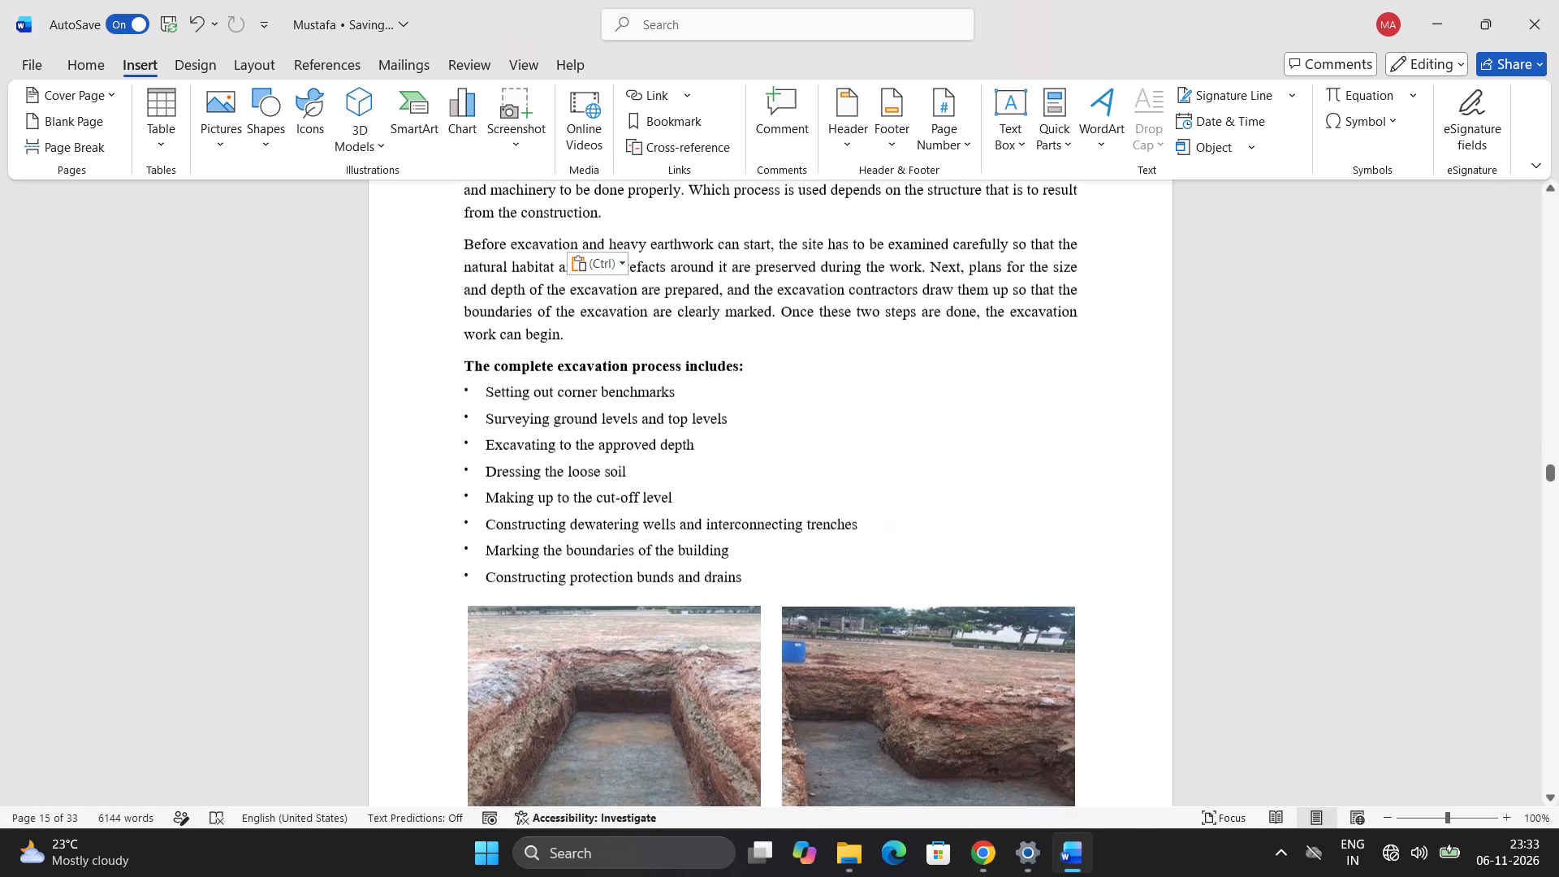
scroll(479, 478, "up", 2)
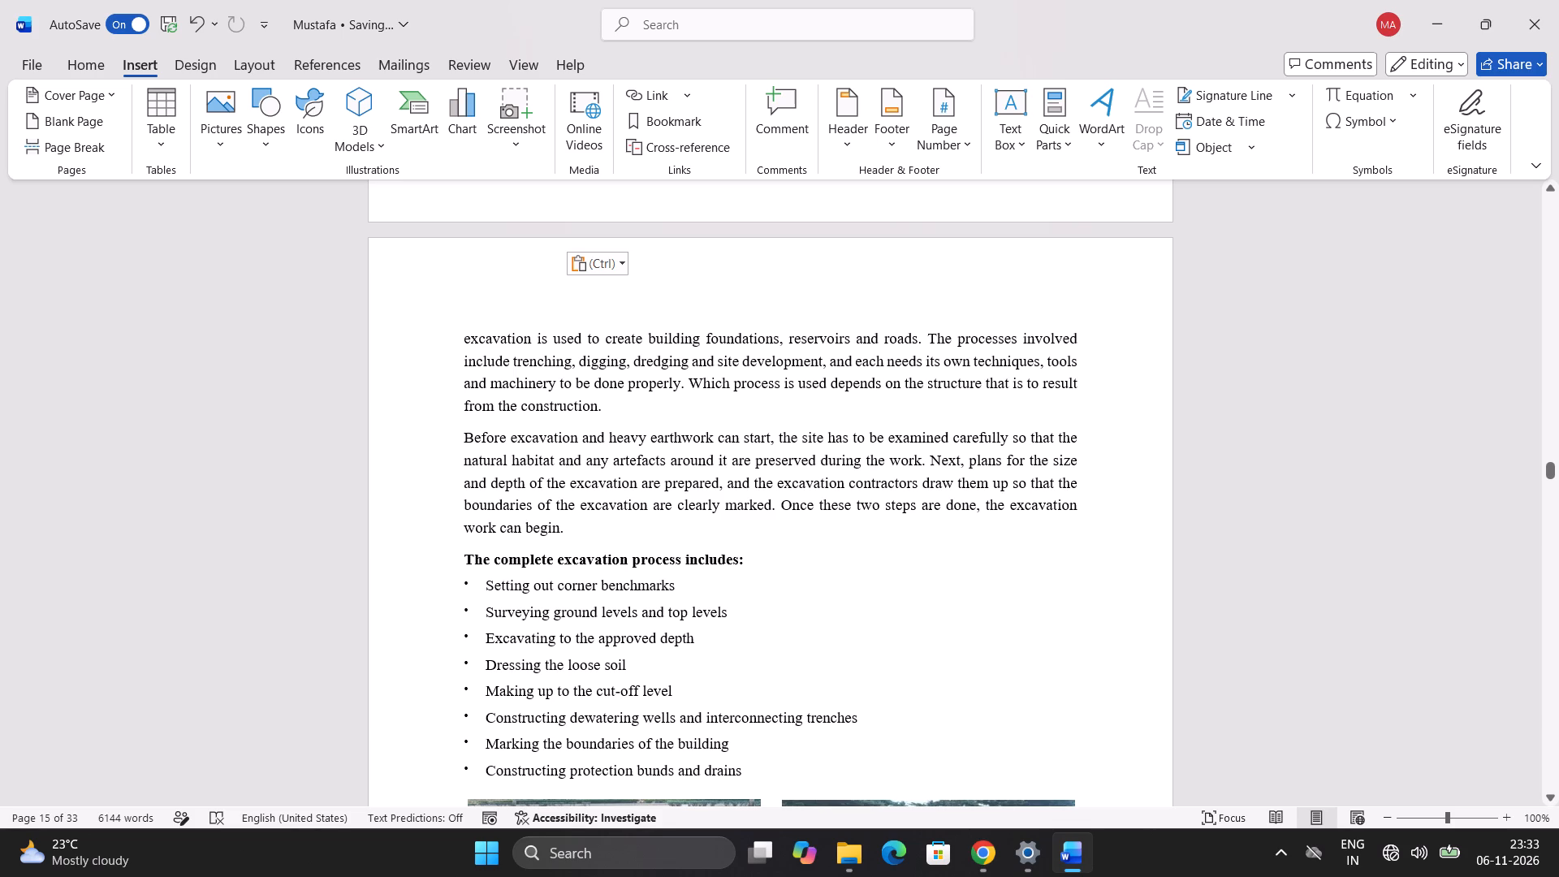
scroll(663, 439, "up", 7)
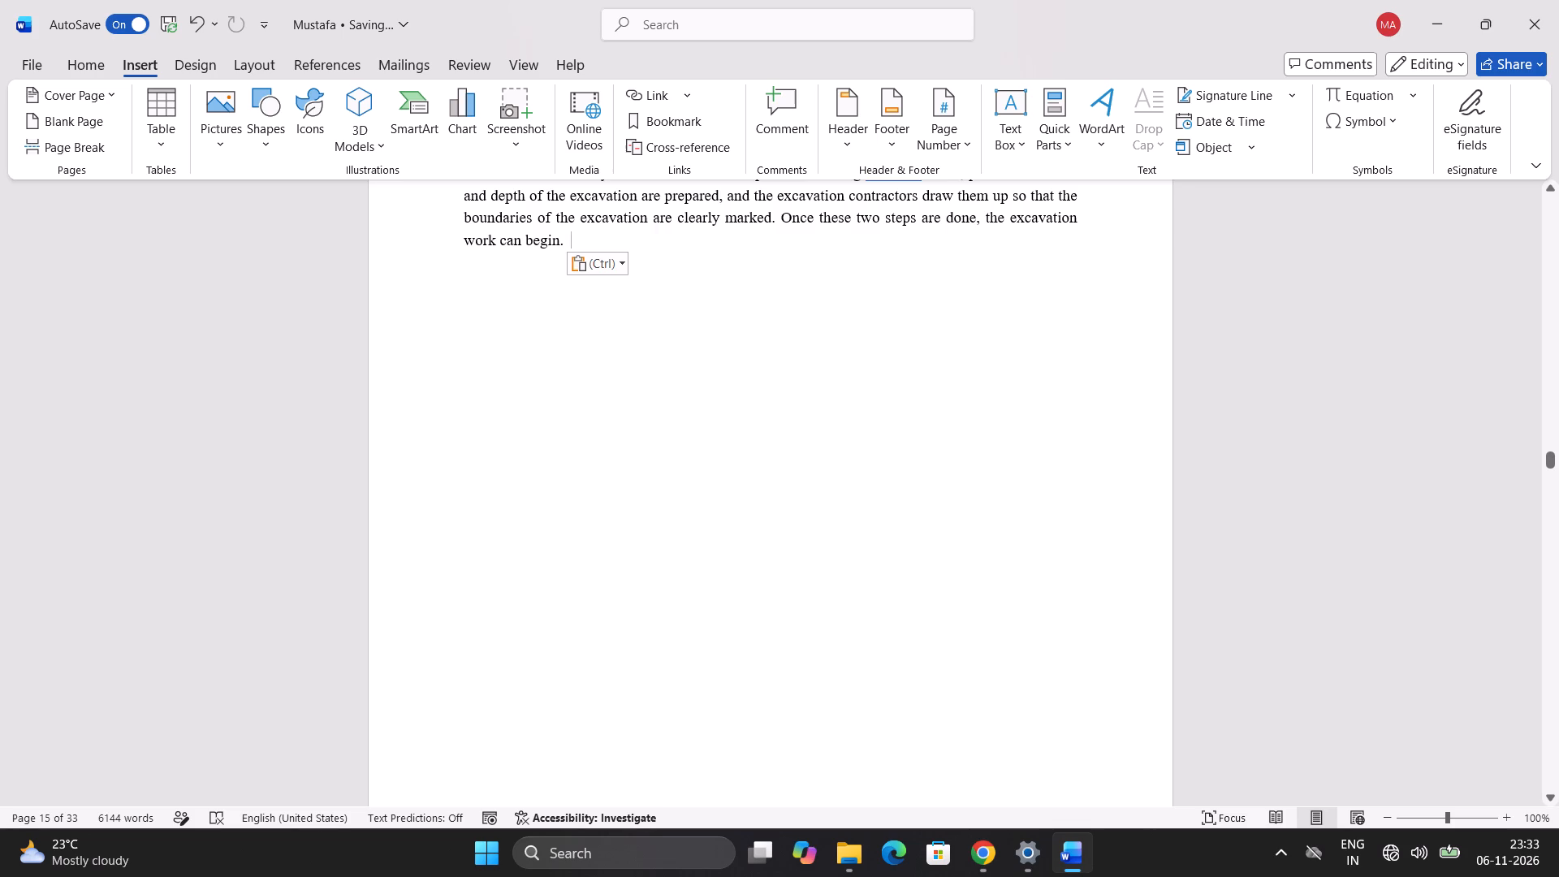
scroll(647, 423, "up", 3)
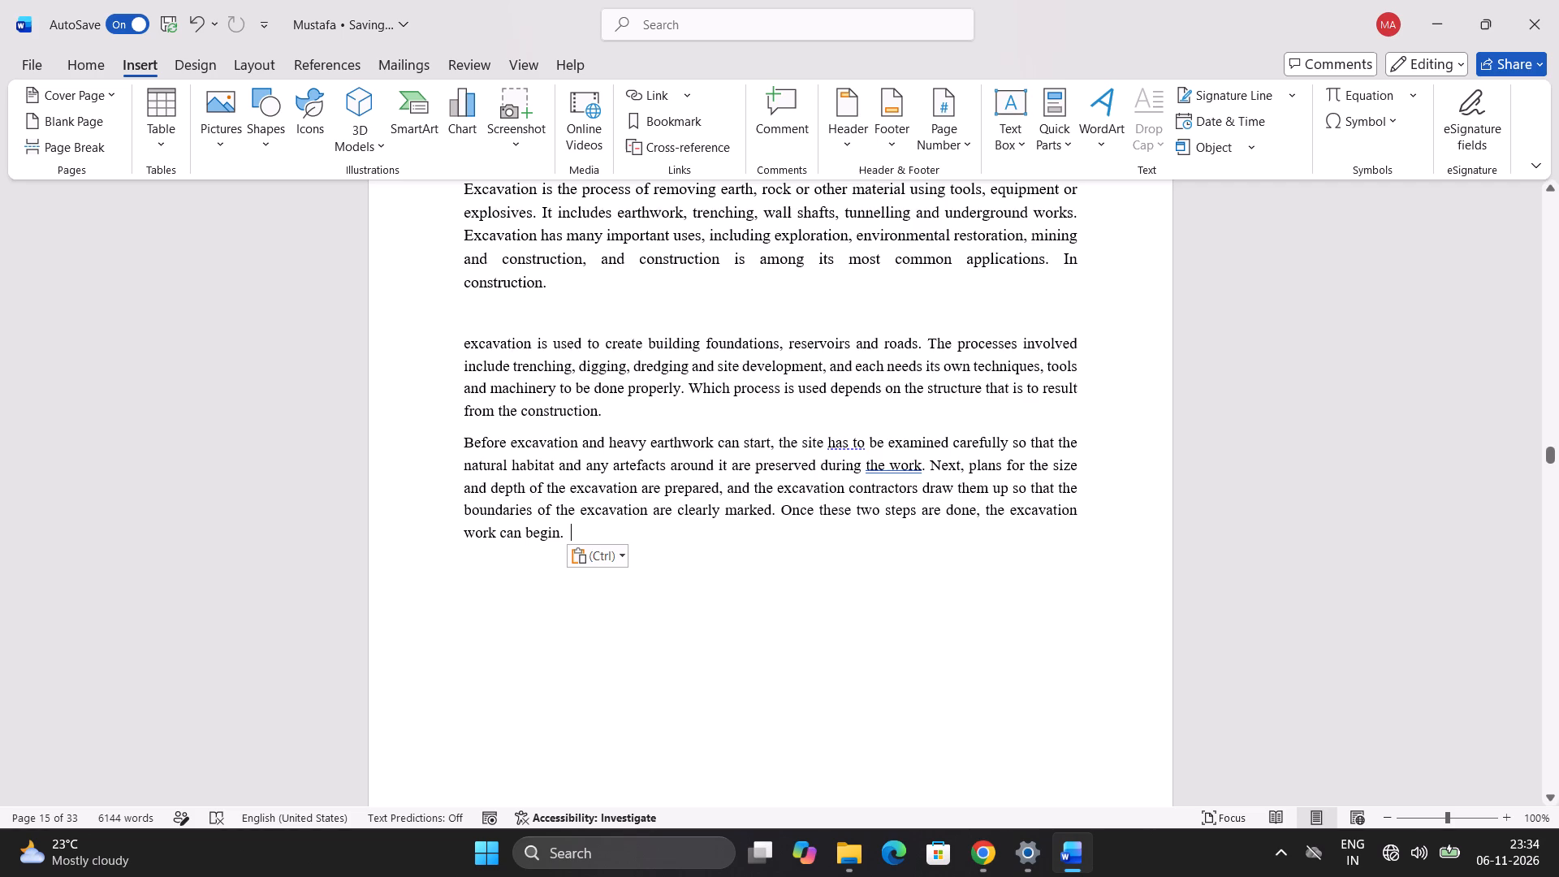
left_click(463, 313)
key("BackSpace")
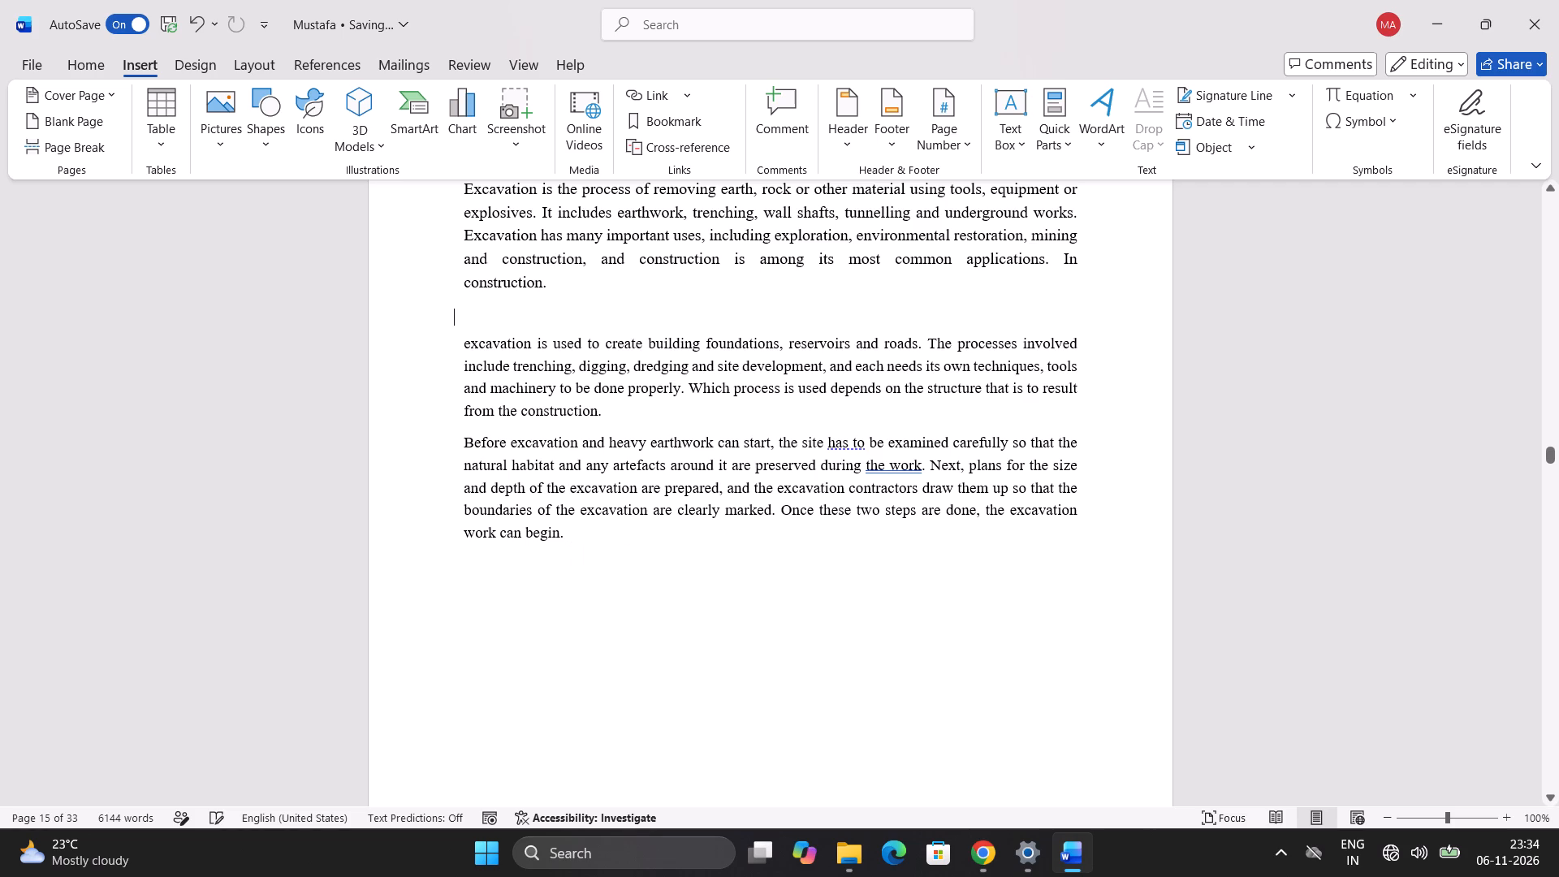
key("BackSpace")
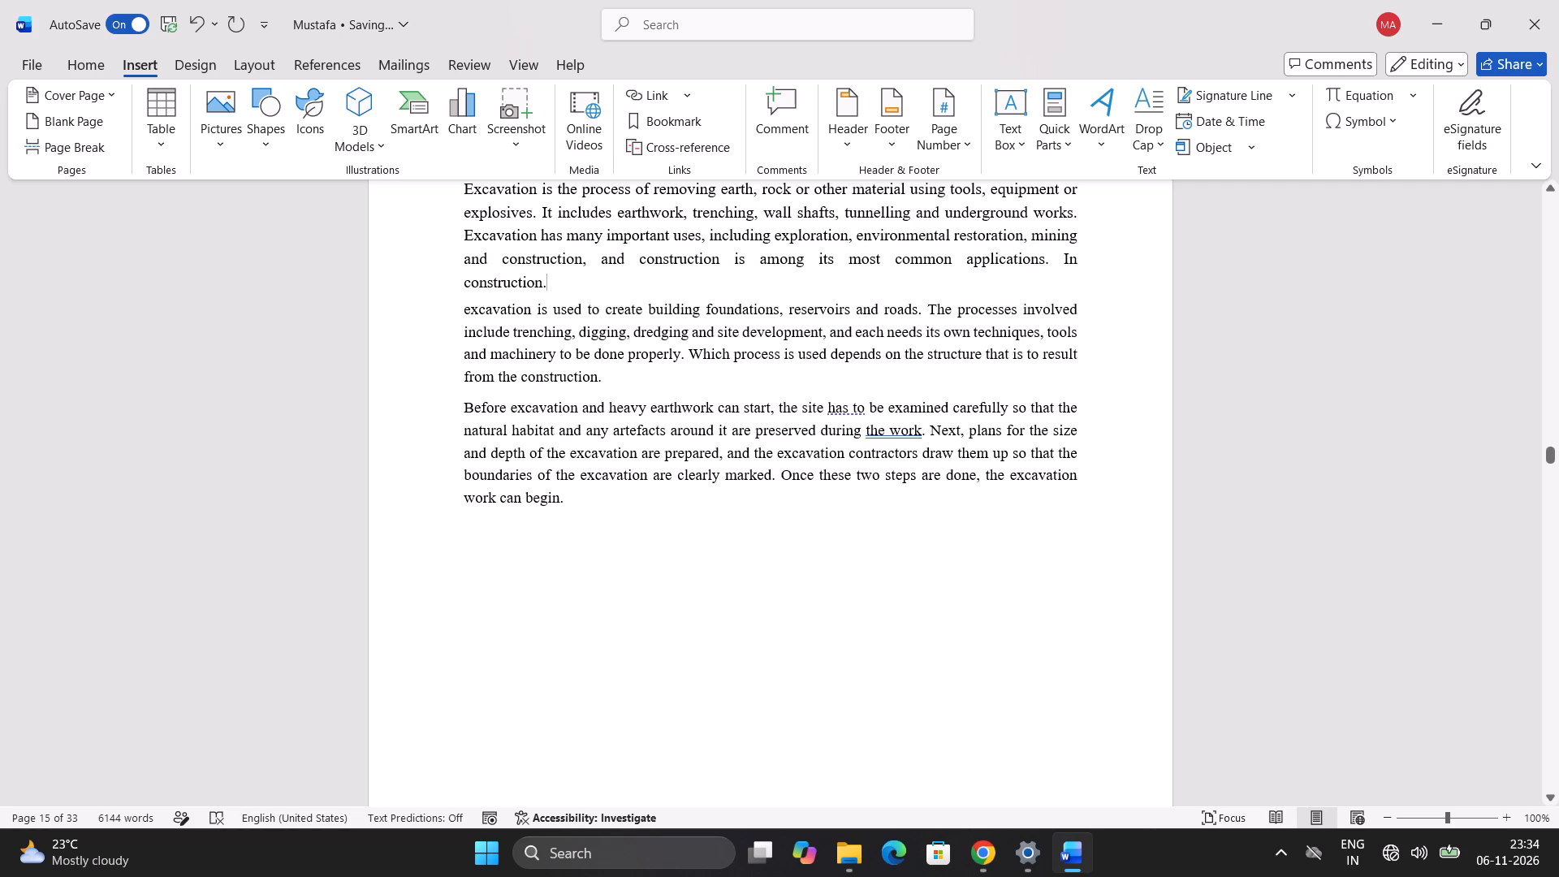
Capitalise the first word of the pasted paragraph on page 15 so it reads "Excavation is used to create building foundations".
left_click(473, 315)
key("BackSpace")
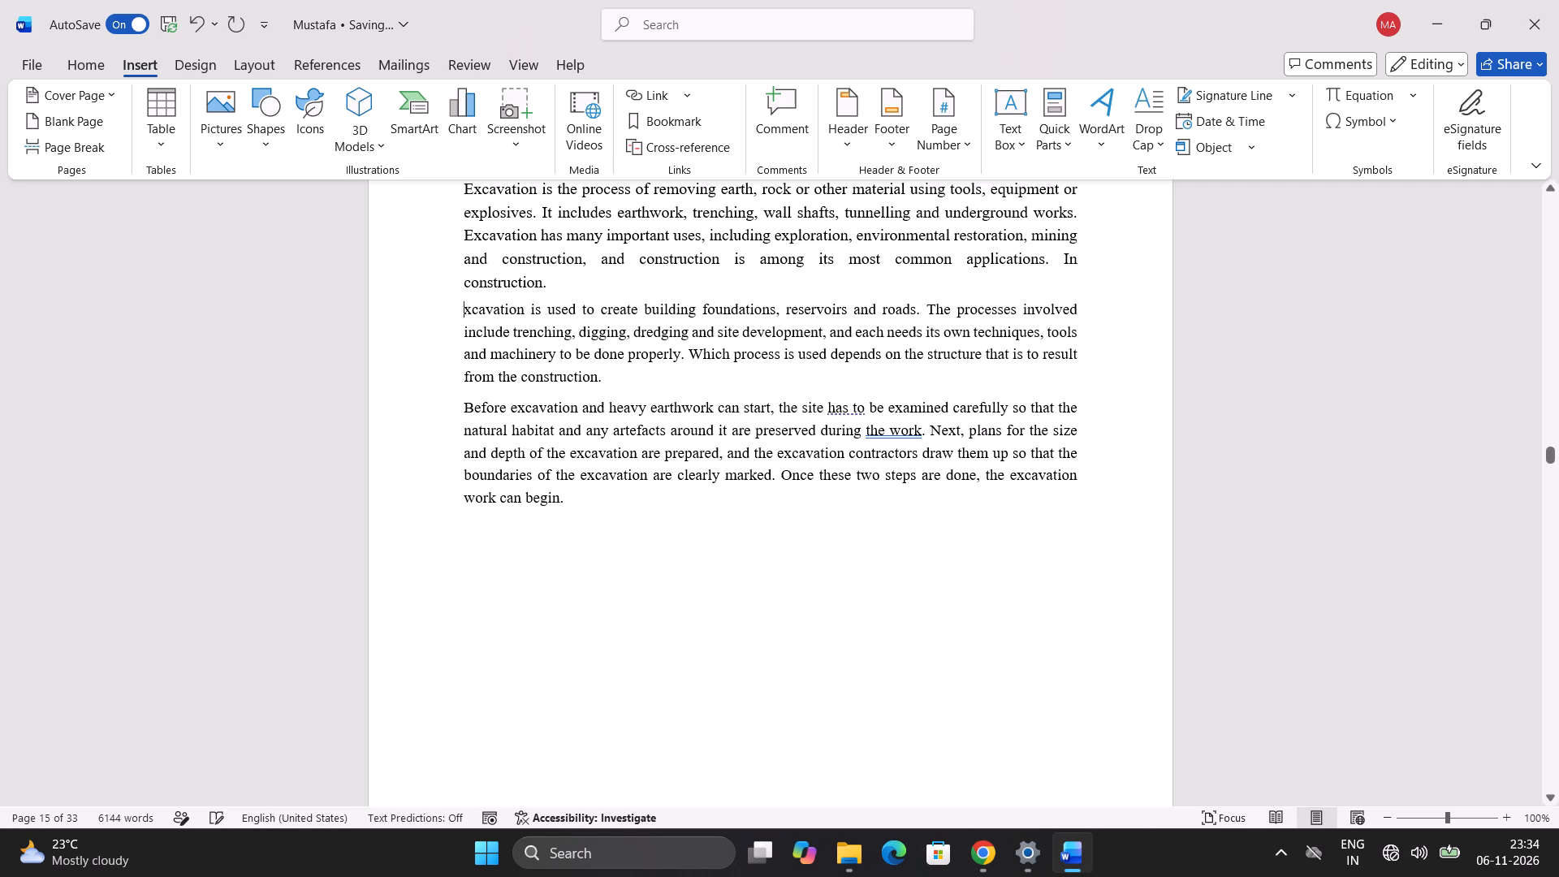
key("shift+e")
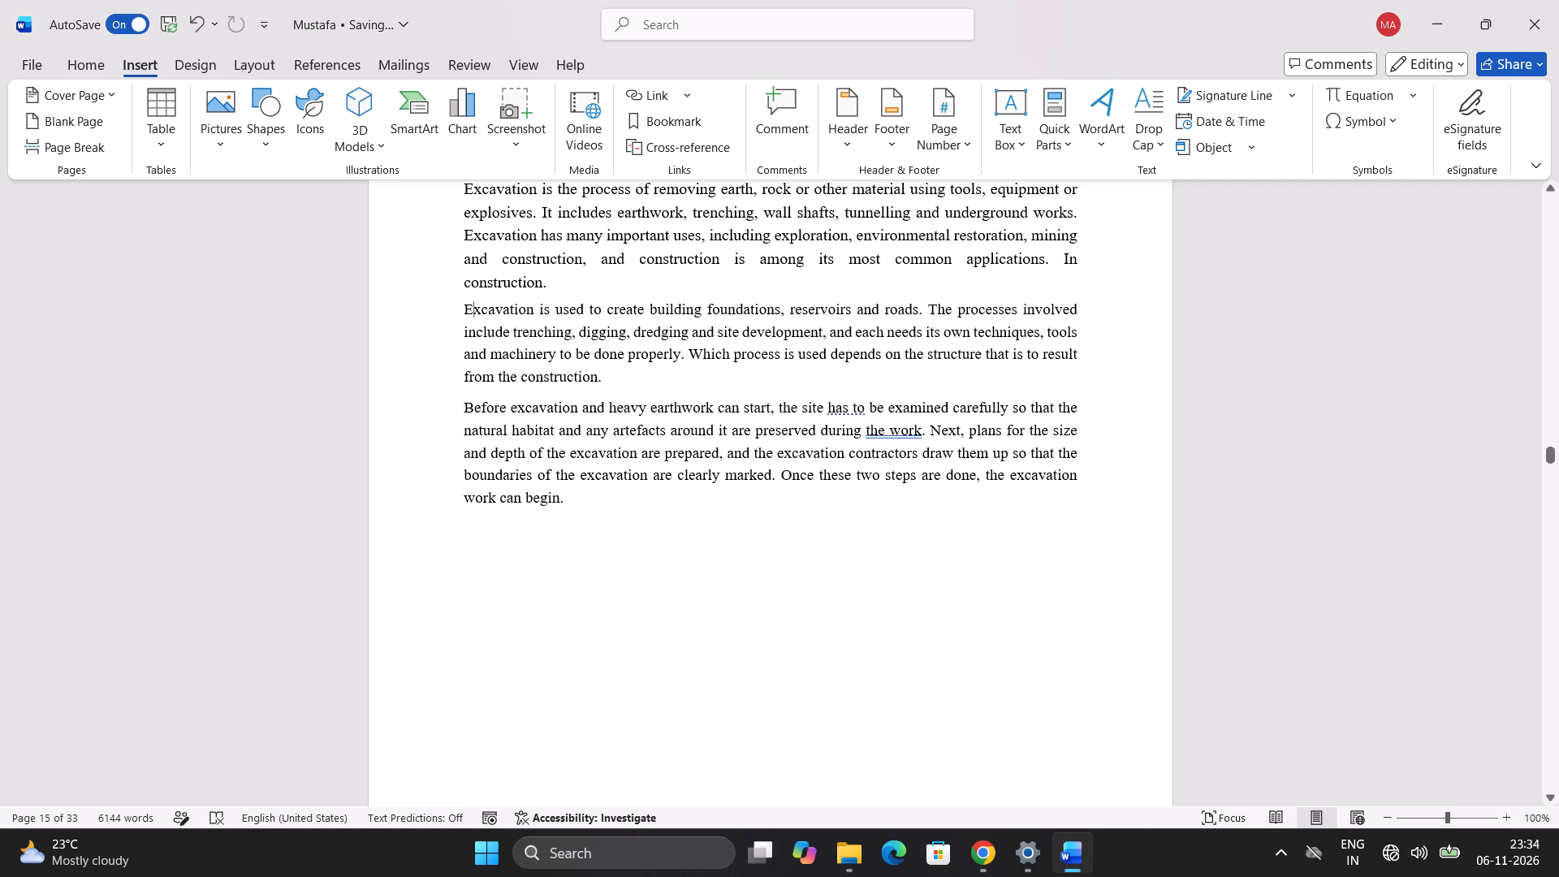
Examine the page layout from section 3.4 Site Preparation and Levelling through Excavation to 3.3 Column Marking Using a Total Station.
scroll(712, 473, "up", 1)
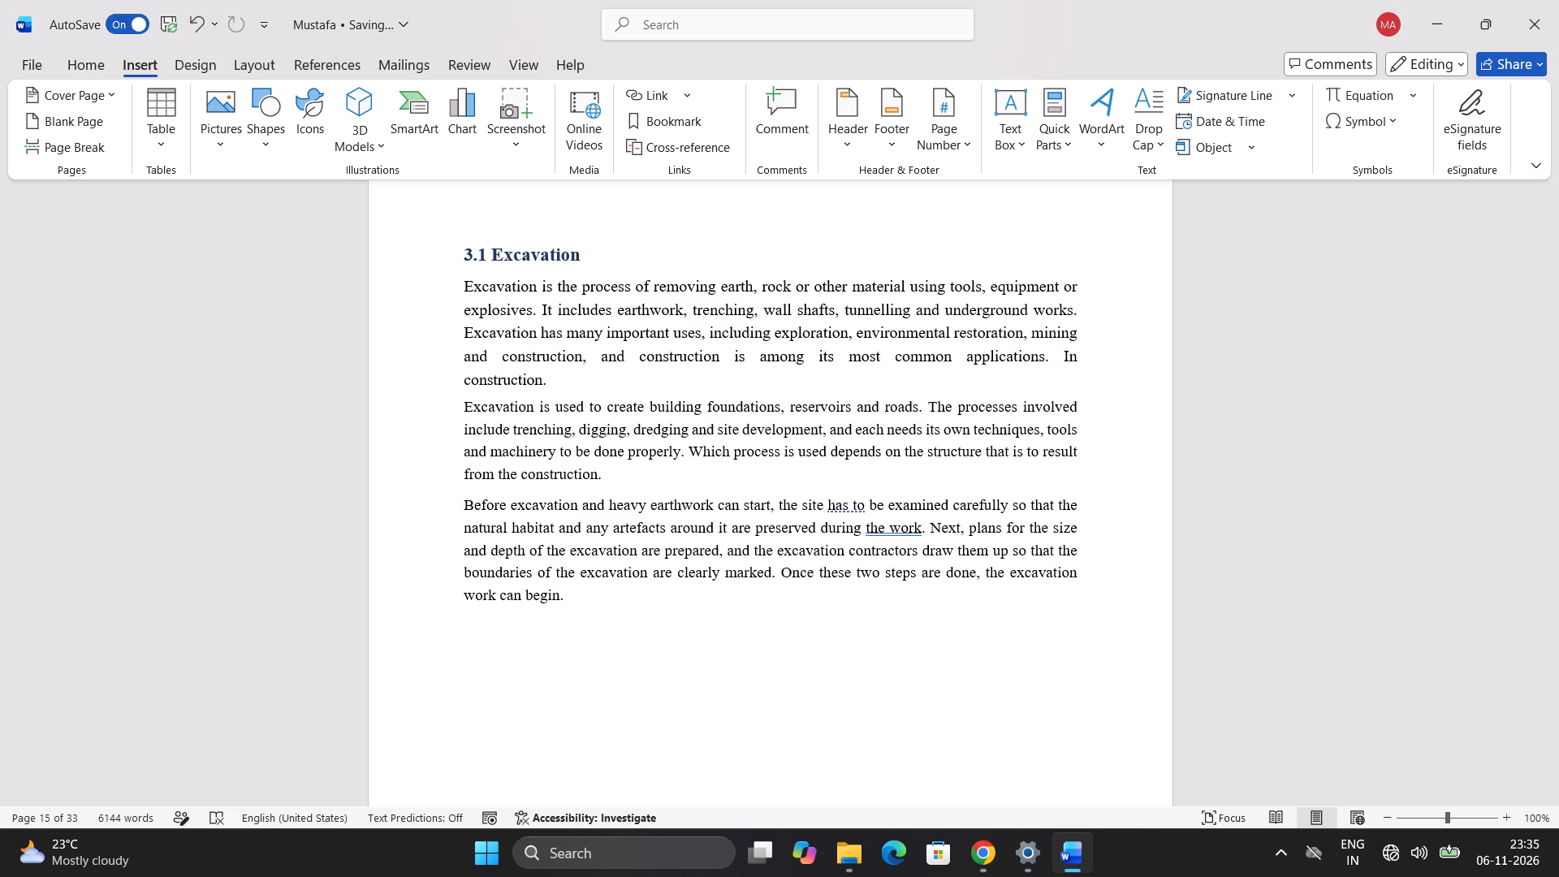
left_click(593, 607)
scroll(598, 600, "down", 3)
scroll(598, 600, "up", 4)
scroll(598, 595, "down", 6)
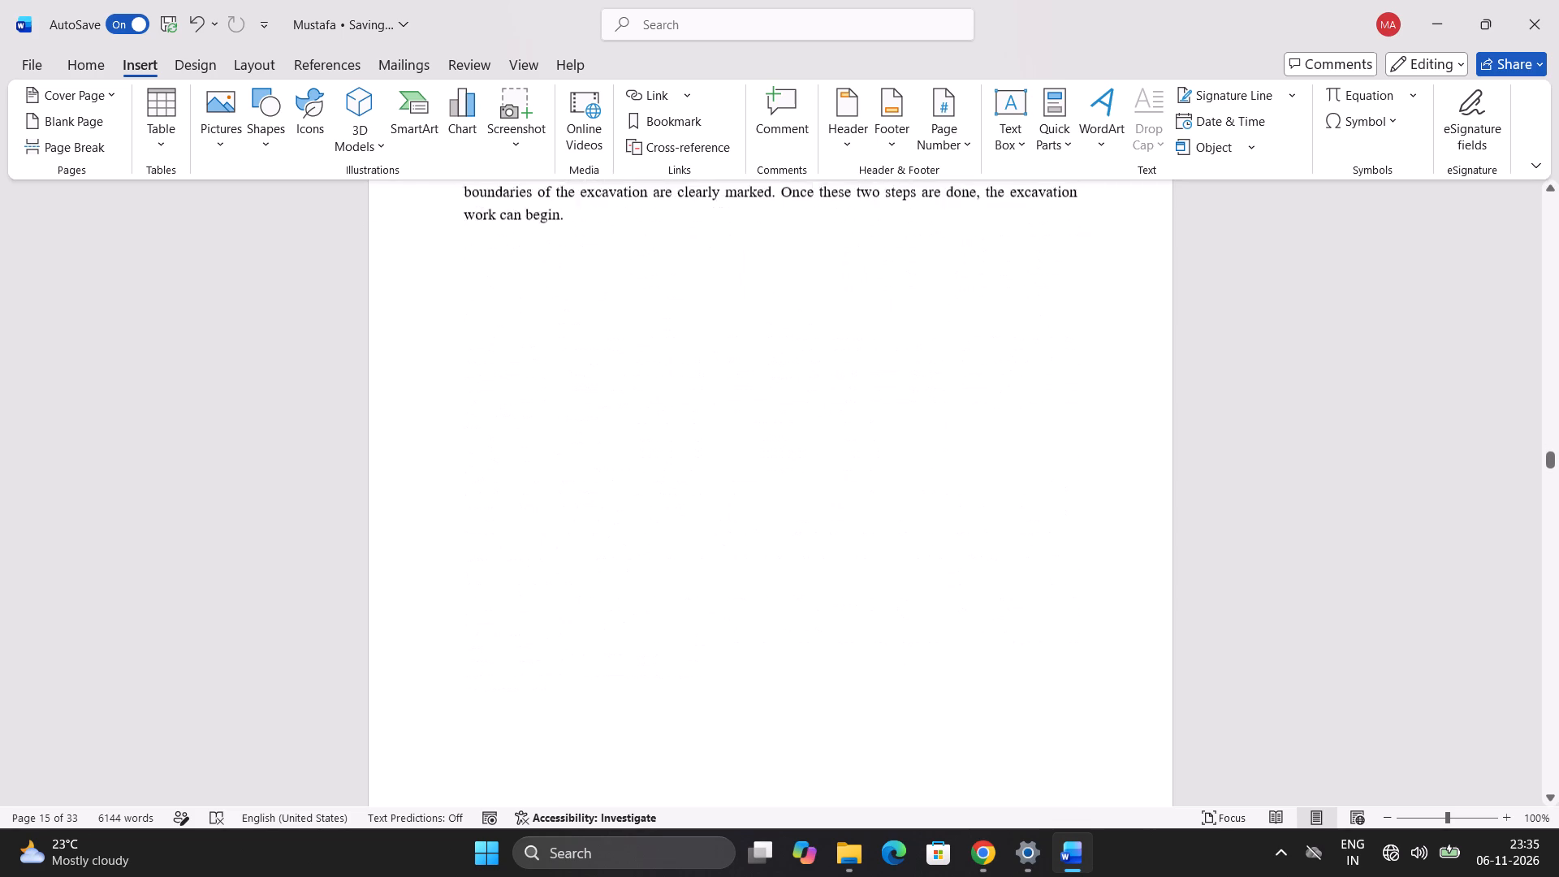
scroll(598, 595, "down", 3)
scroll(598, 595, "up", 10)
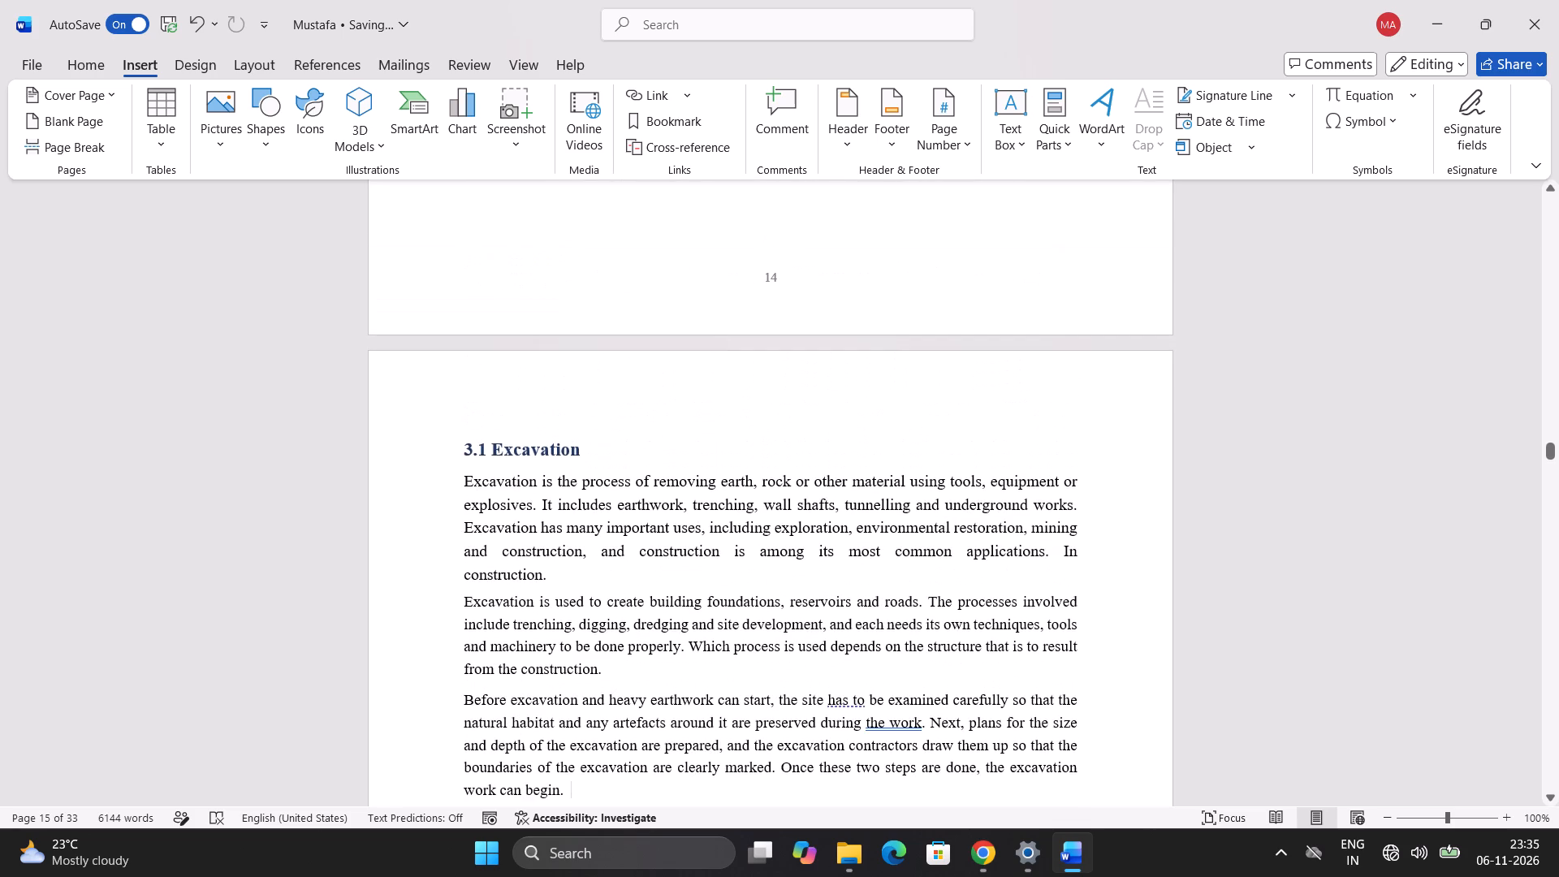
scroll(598, 595, "up", 5)
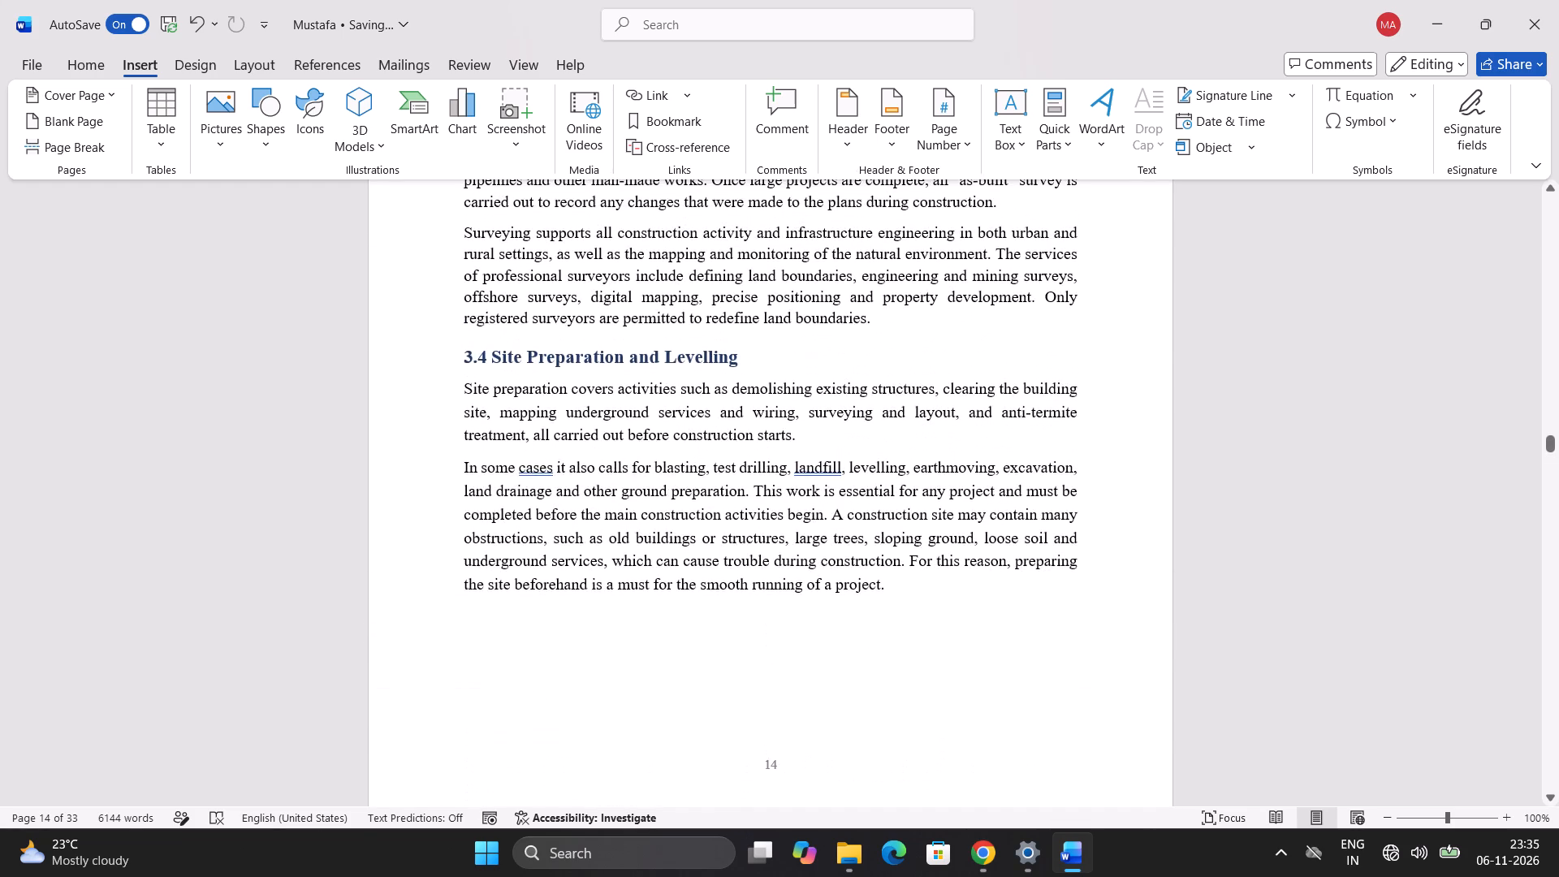
scroll(598, 595, "down", 5)
scroll(564, 523, "down", 1)
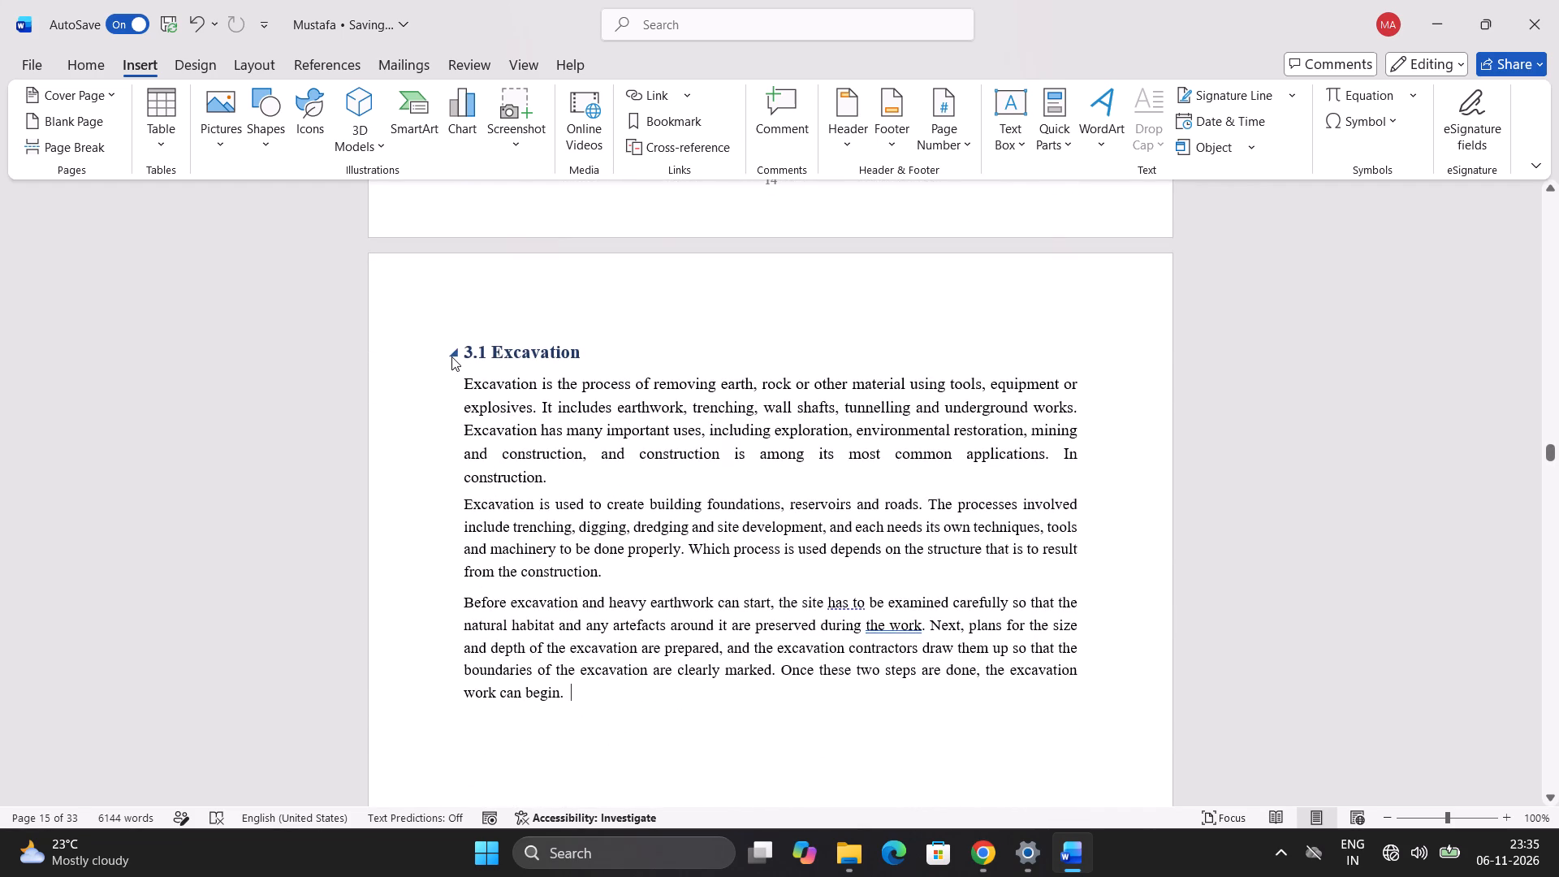
scroll(451, 356, "down", 13)
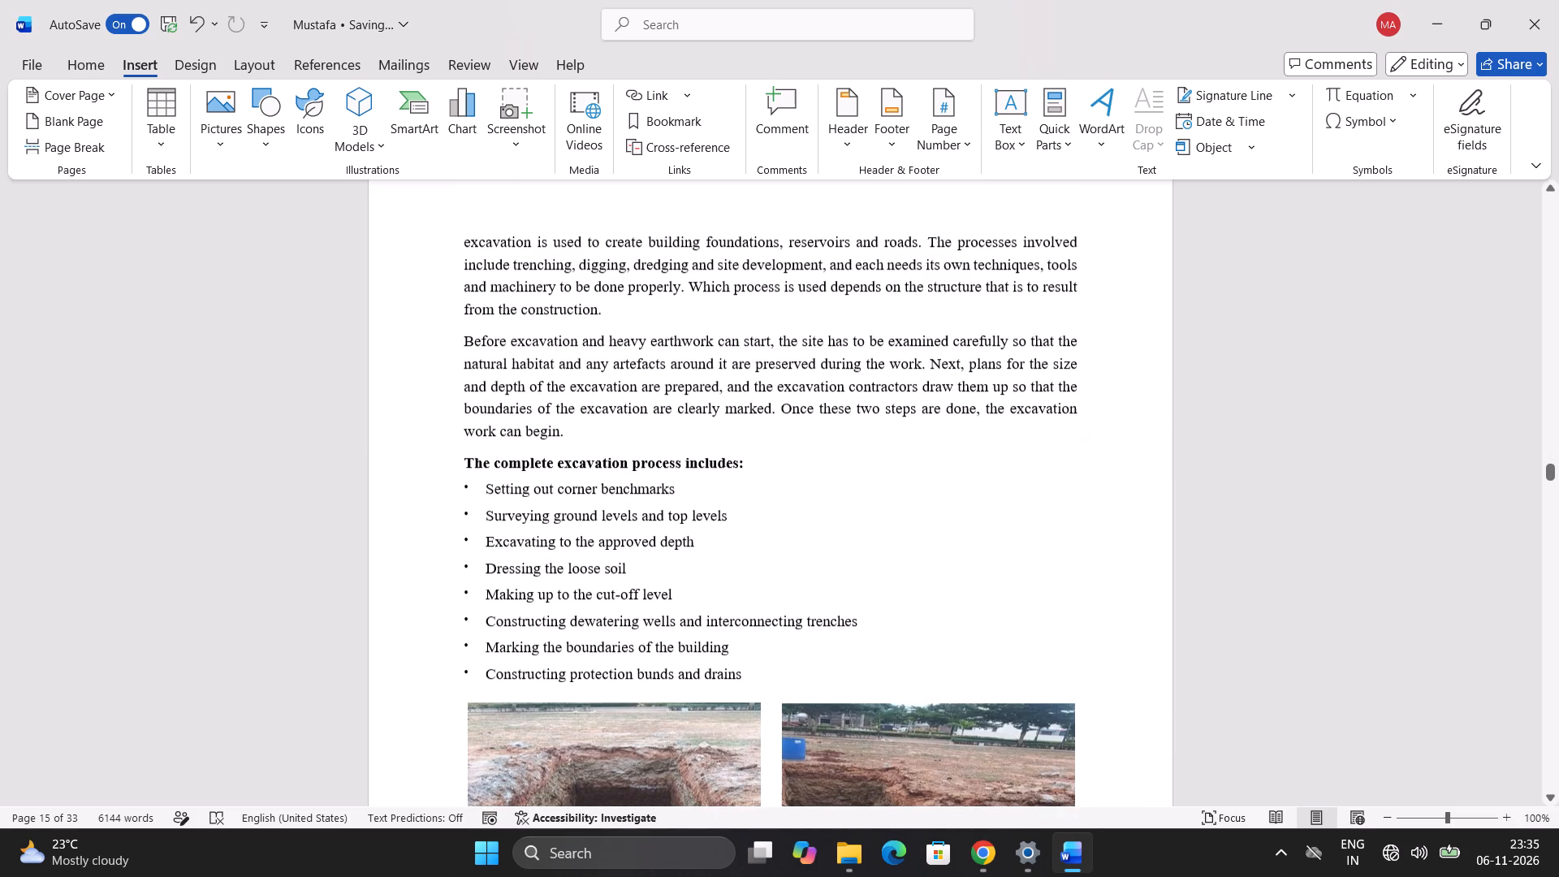
scroll(451, 356, "down", 2)
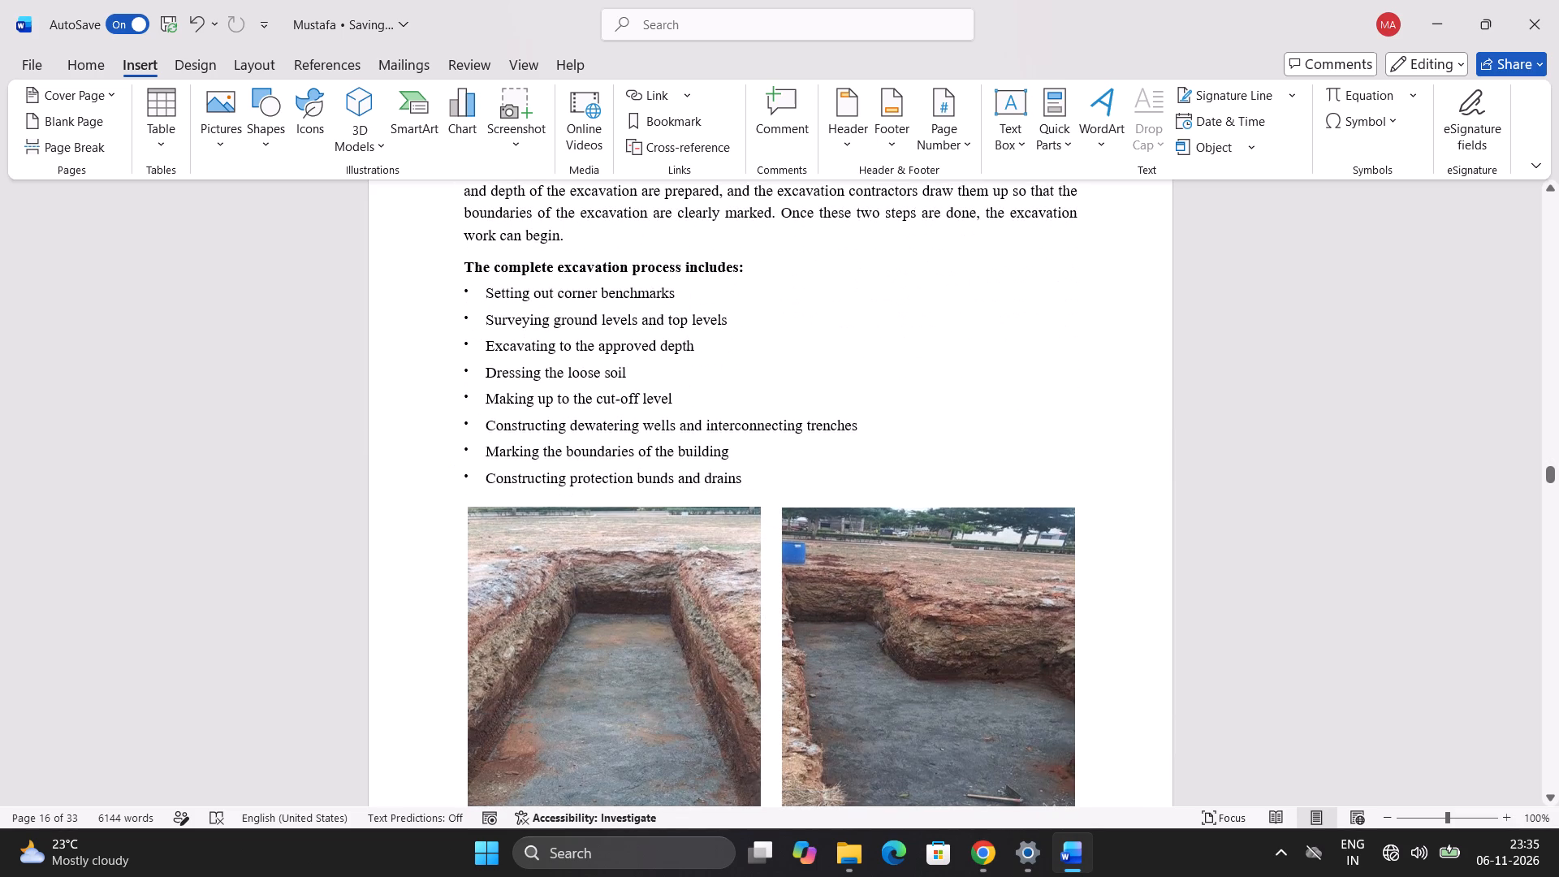
scroll(581, 451, "down", 3)
scroll(630, 616, "down", 5)
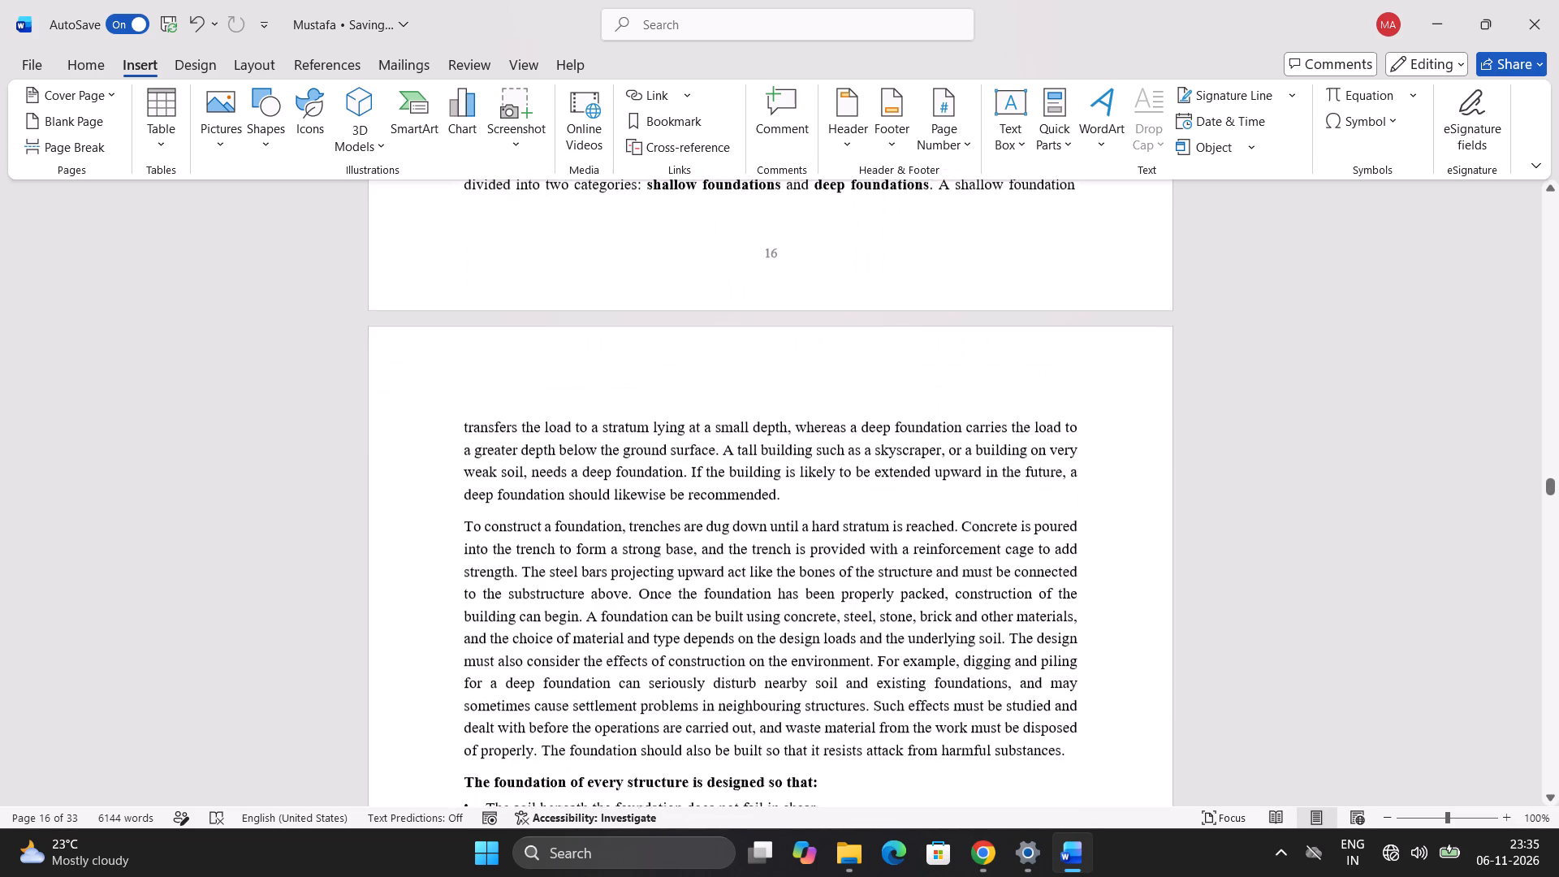
scroll(773, 535, "down", 3)
scroll(773, 535, "up", 3)
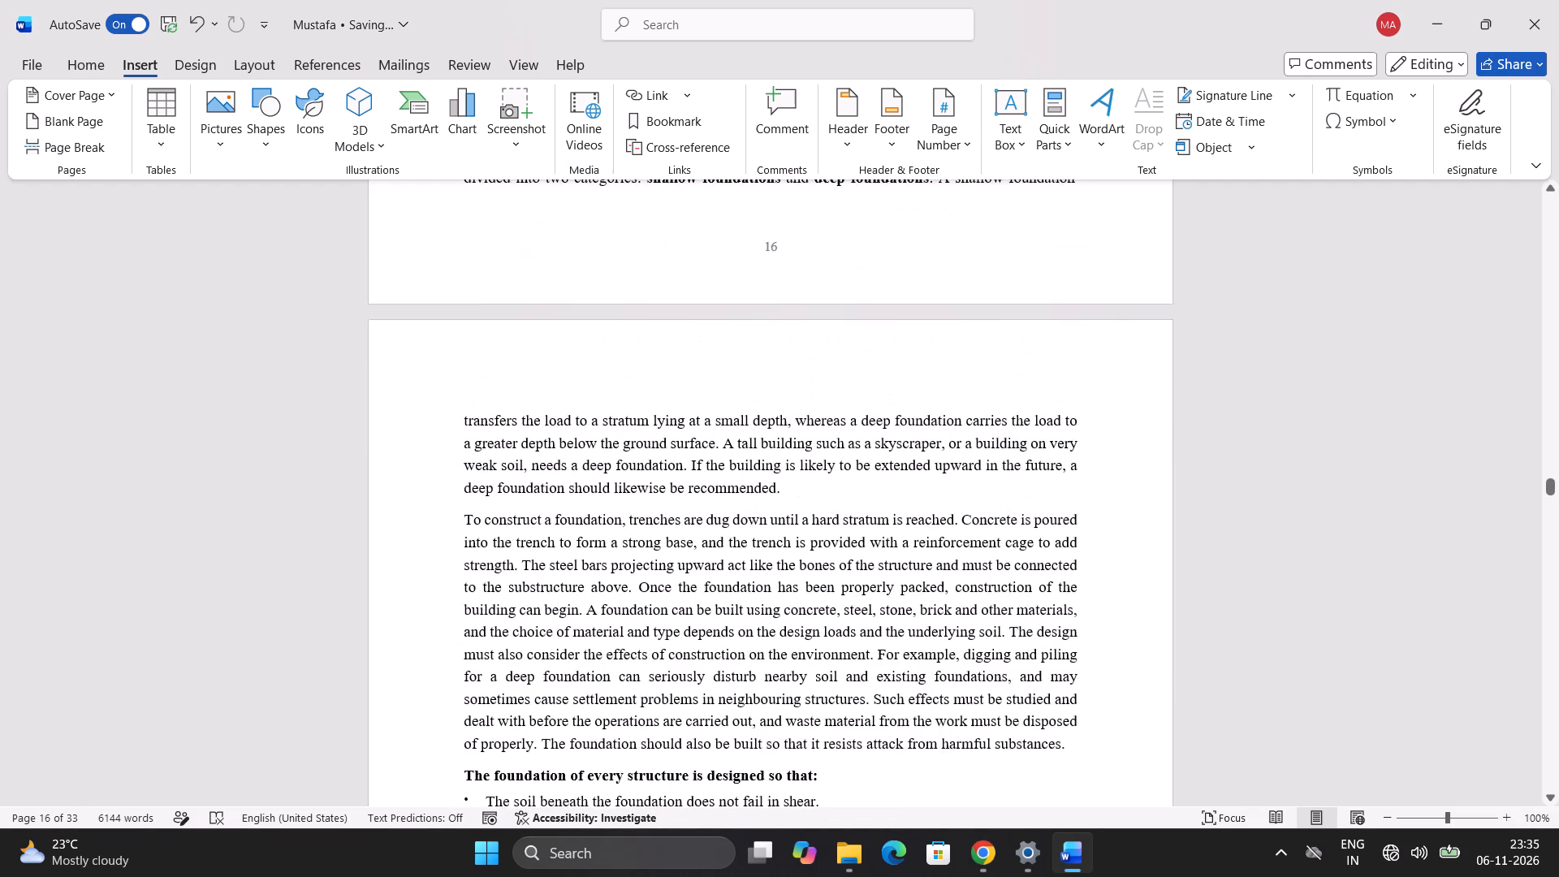
scroll(773, 535, "up", 5)
scroll(773, 525, "down", 6)
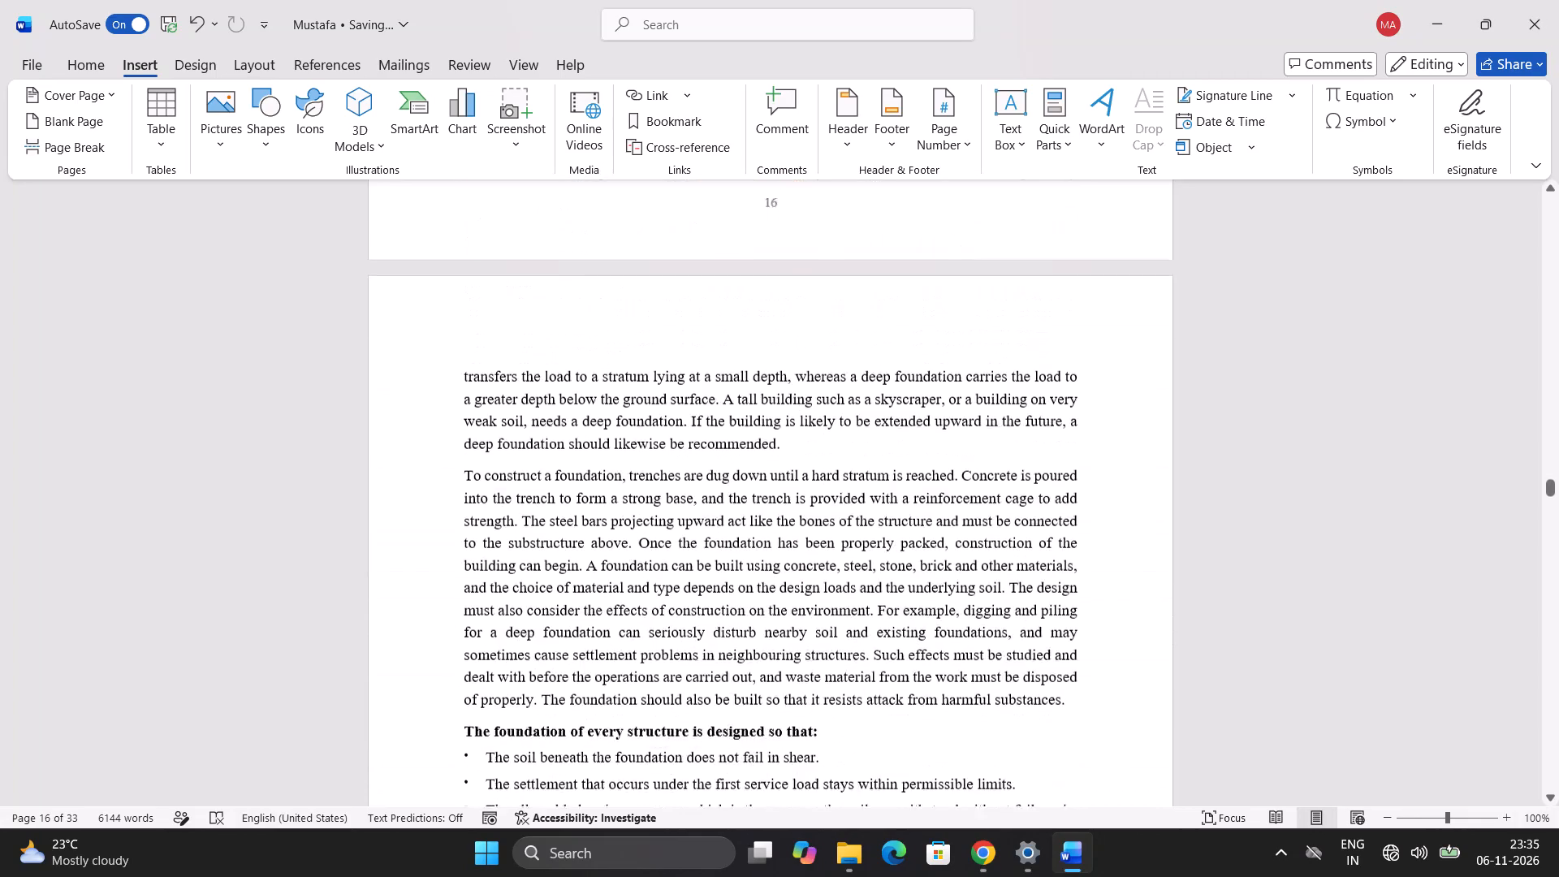
scroll(773, 525, "up", 3)
scroll(773, 525, "down", 8)
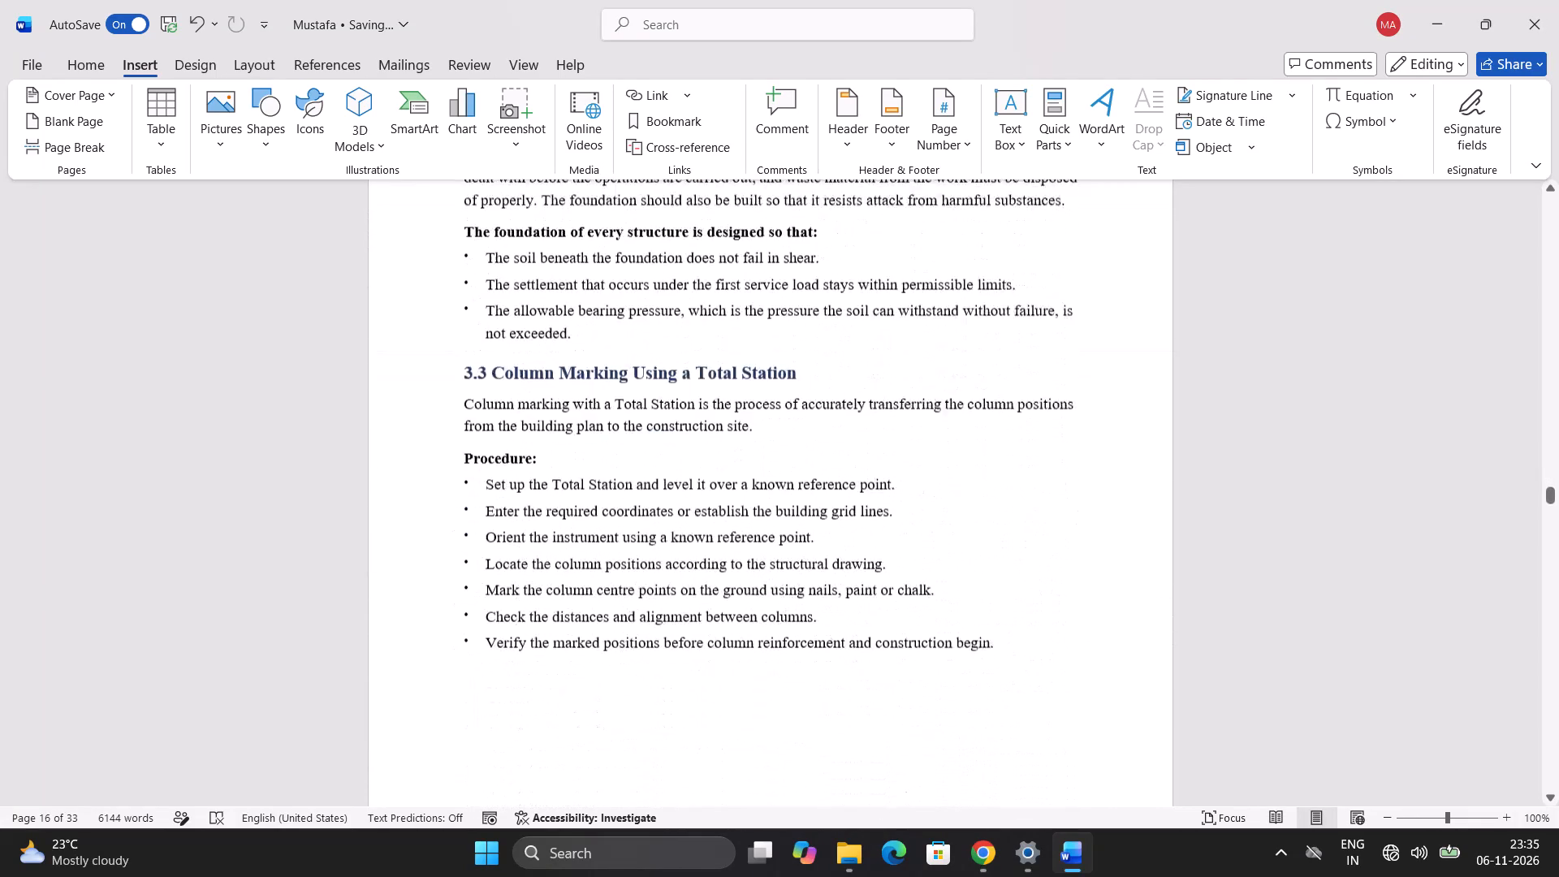
scroll(629, 686, "down", 3)
scroll(670, 582, "up", 5)
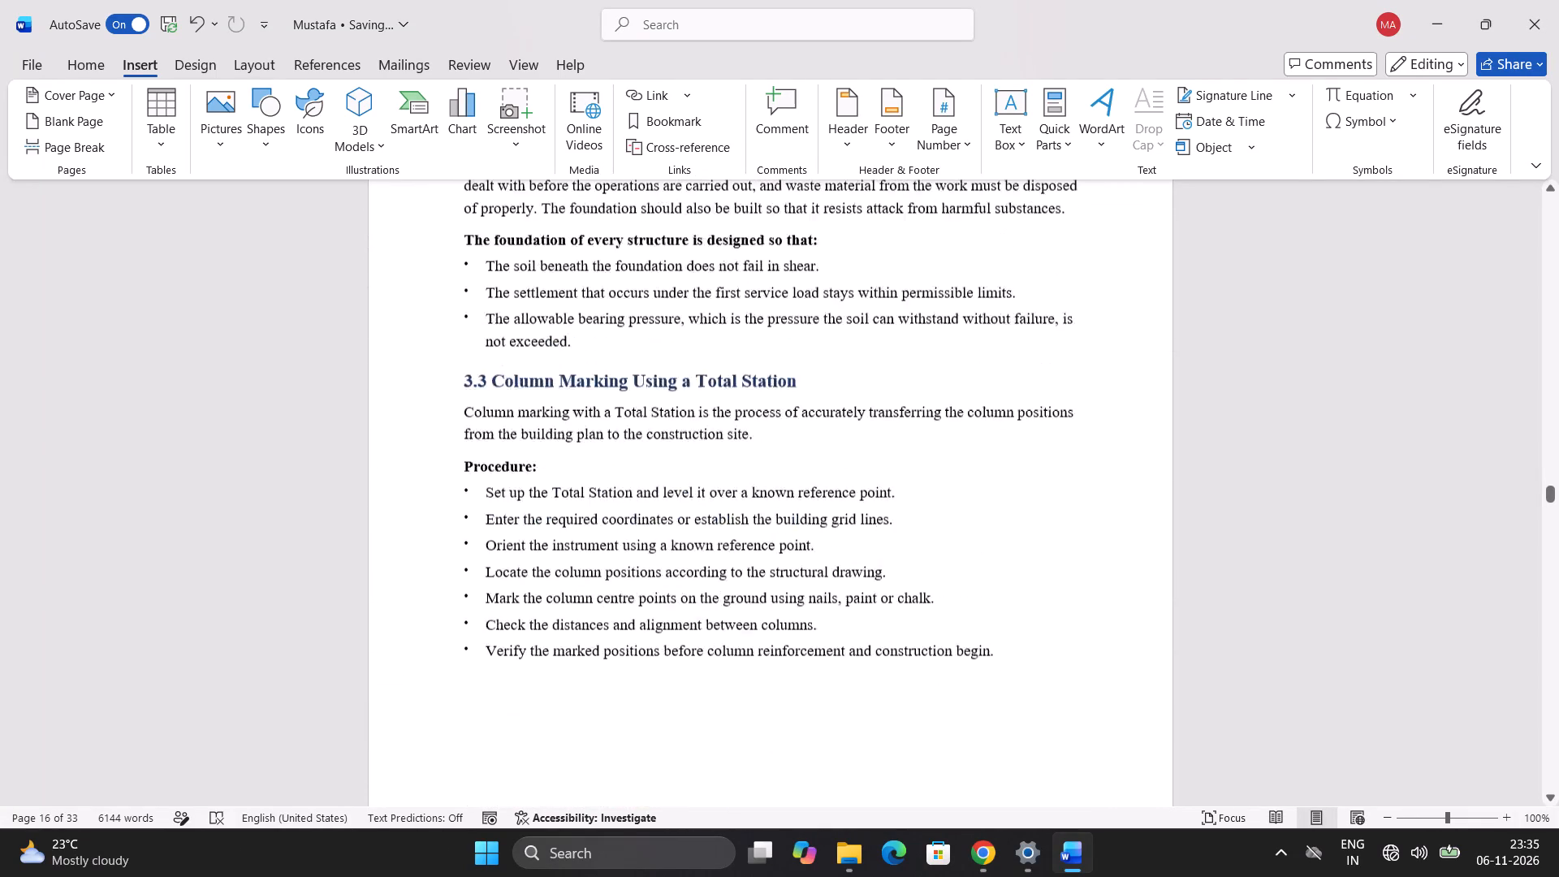
Examine how the 3.2 Foundation section splits across pages 16 and 17 and where 3.3 Column Marking Using a Total Station sits.
scroll(670, 582, "up", 6)
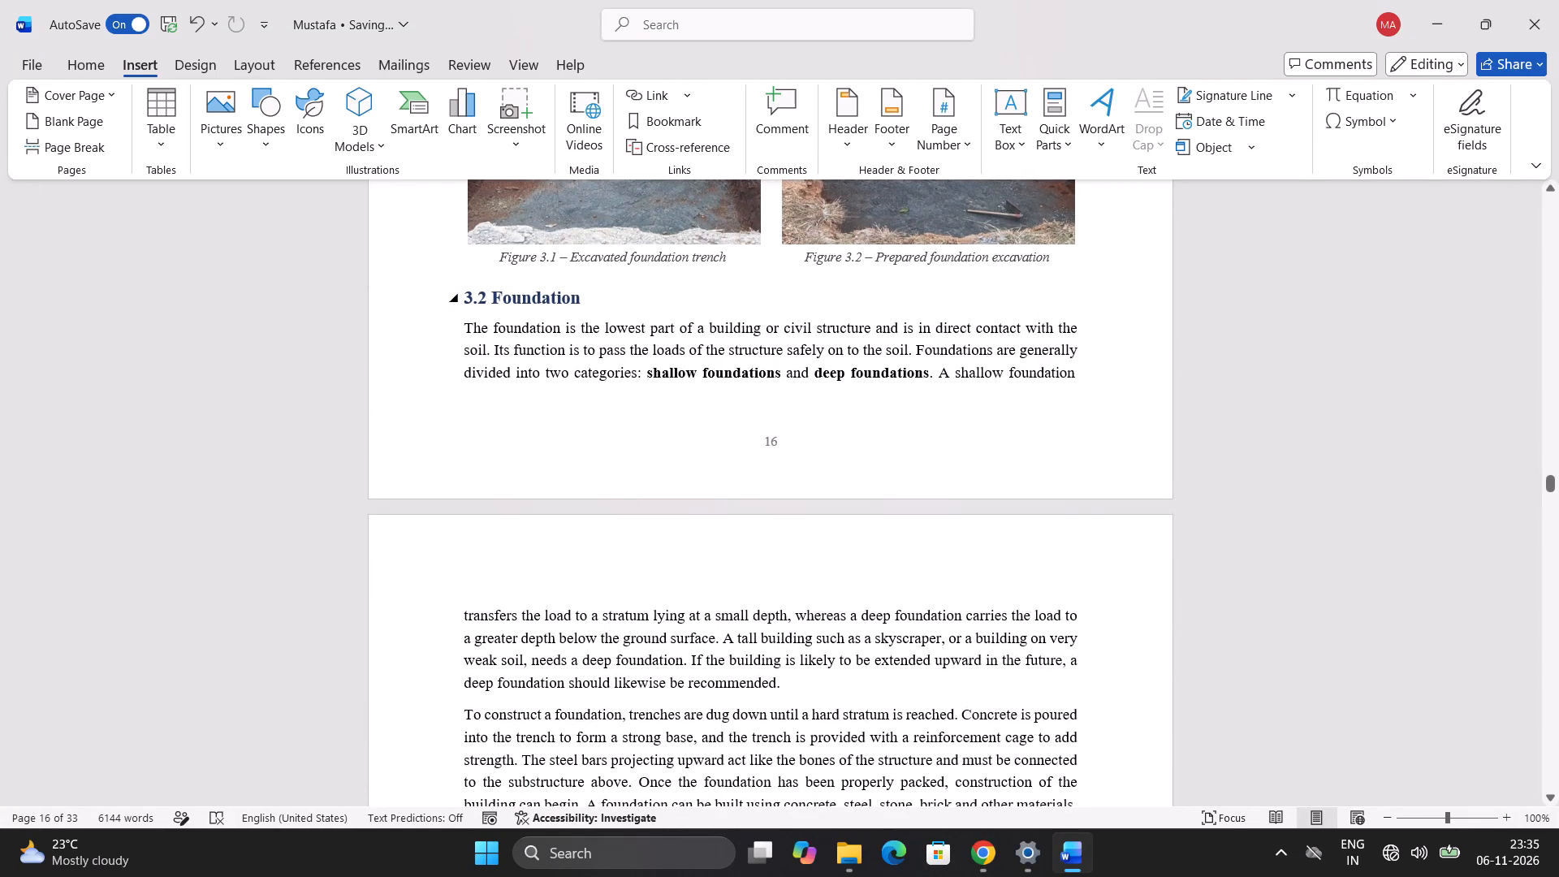
scroll(543, 424, "down", 7)
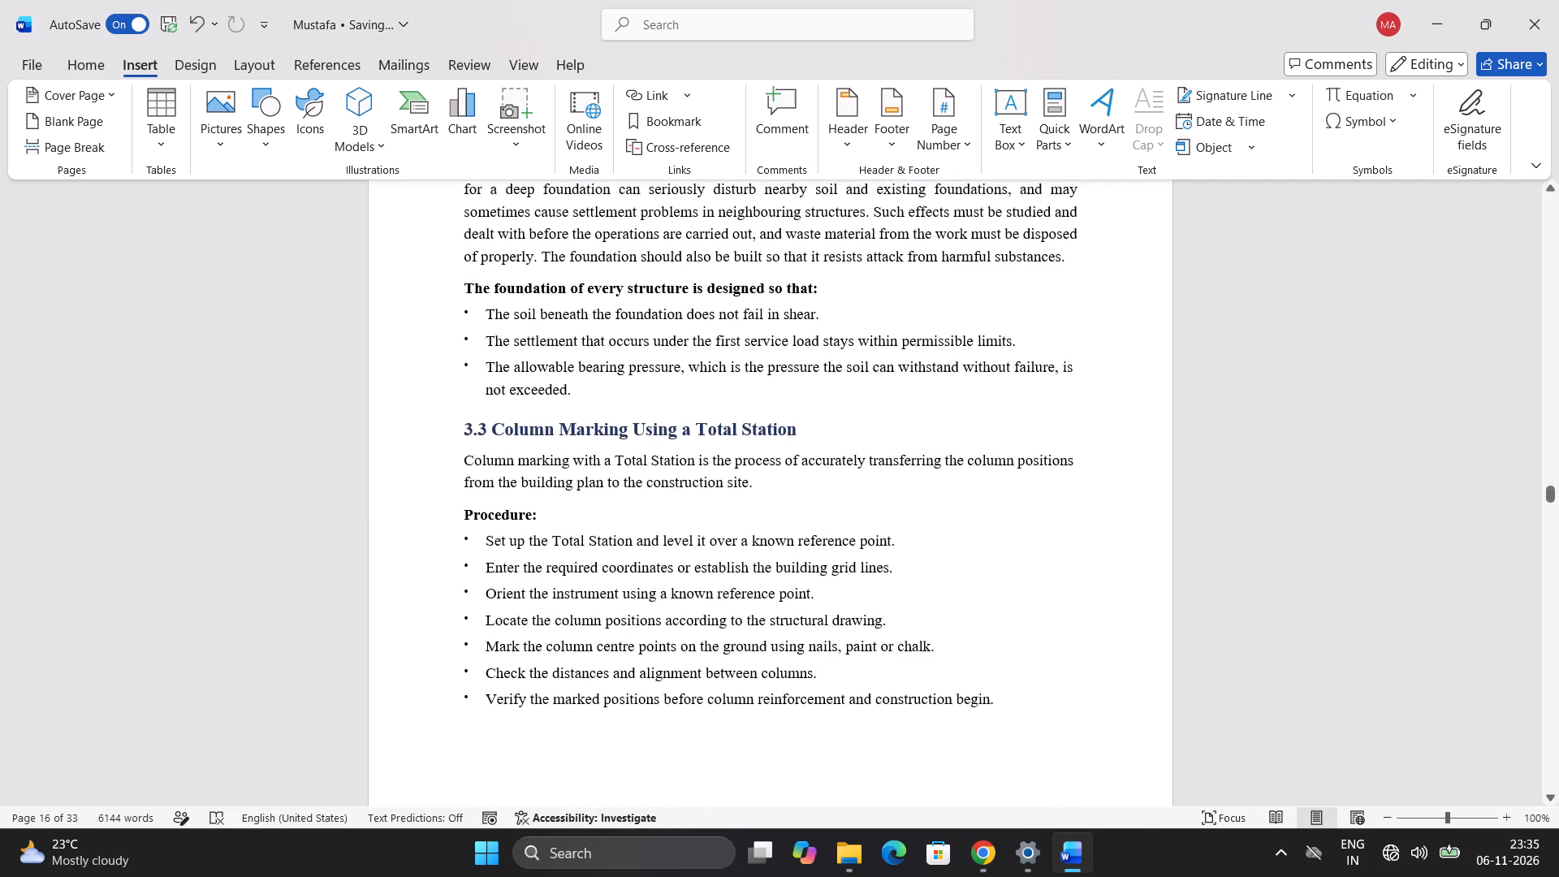
scroll(534, 556, "down", 3)
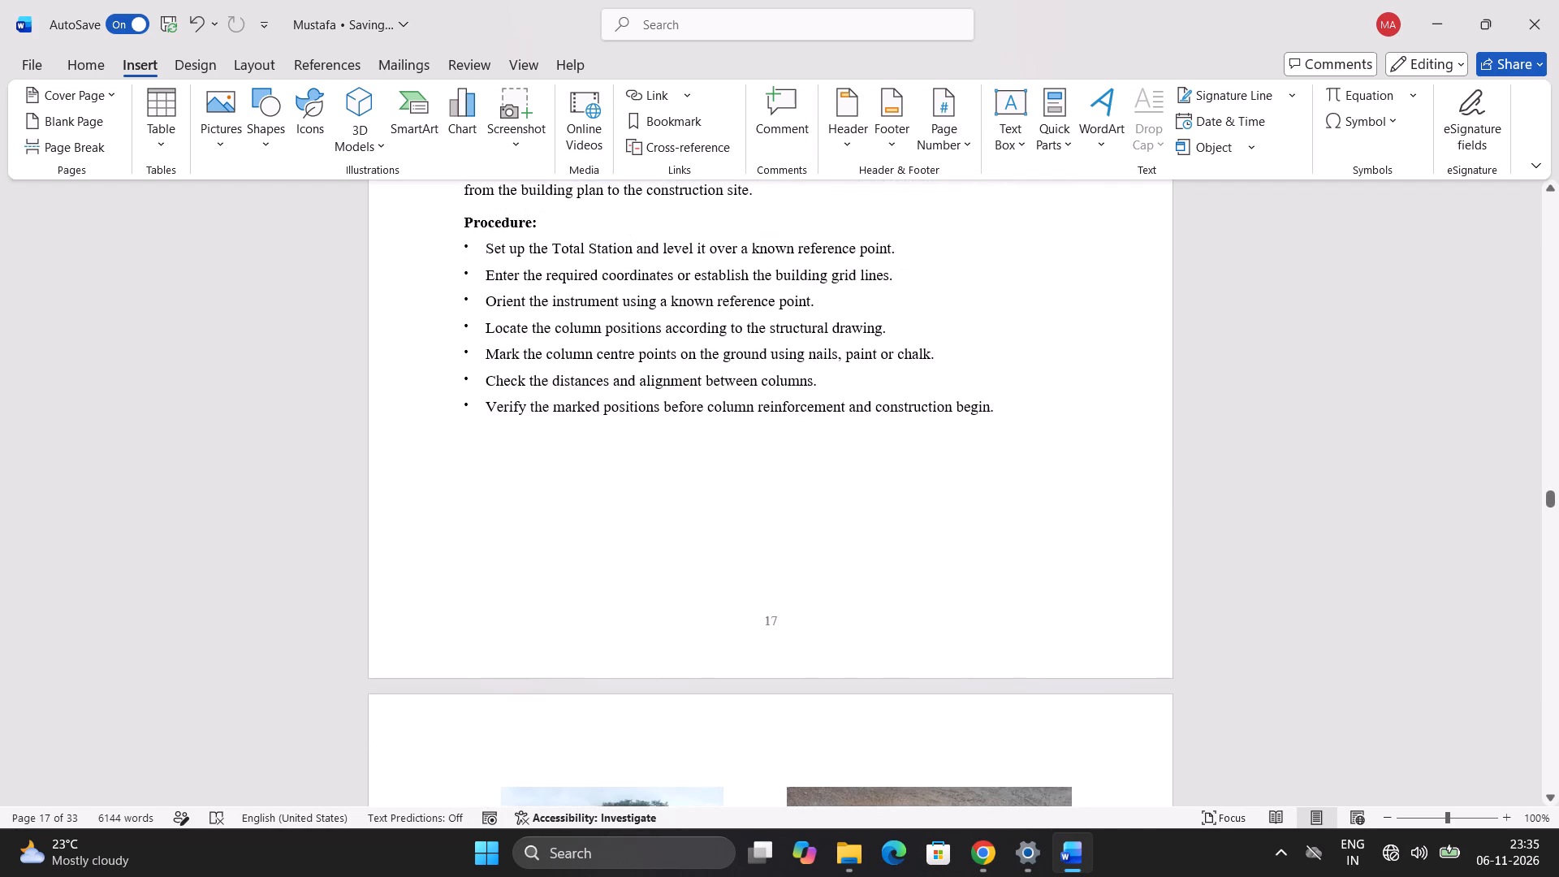
scroll(719, 465, "up", 3)
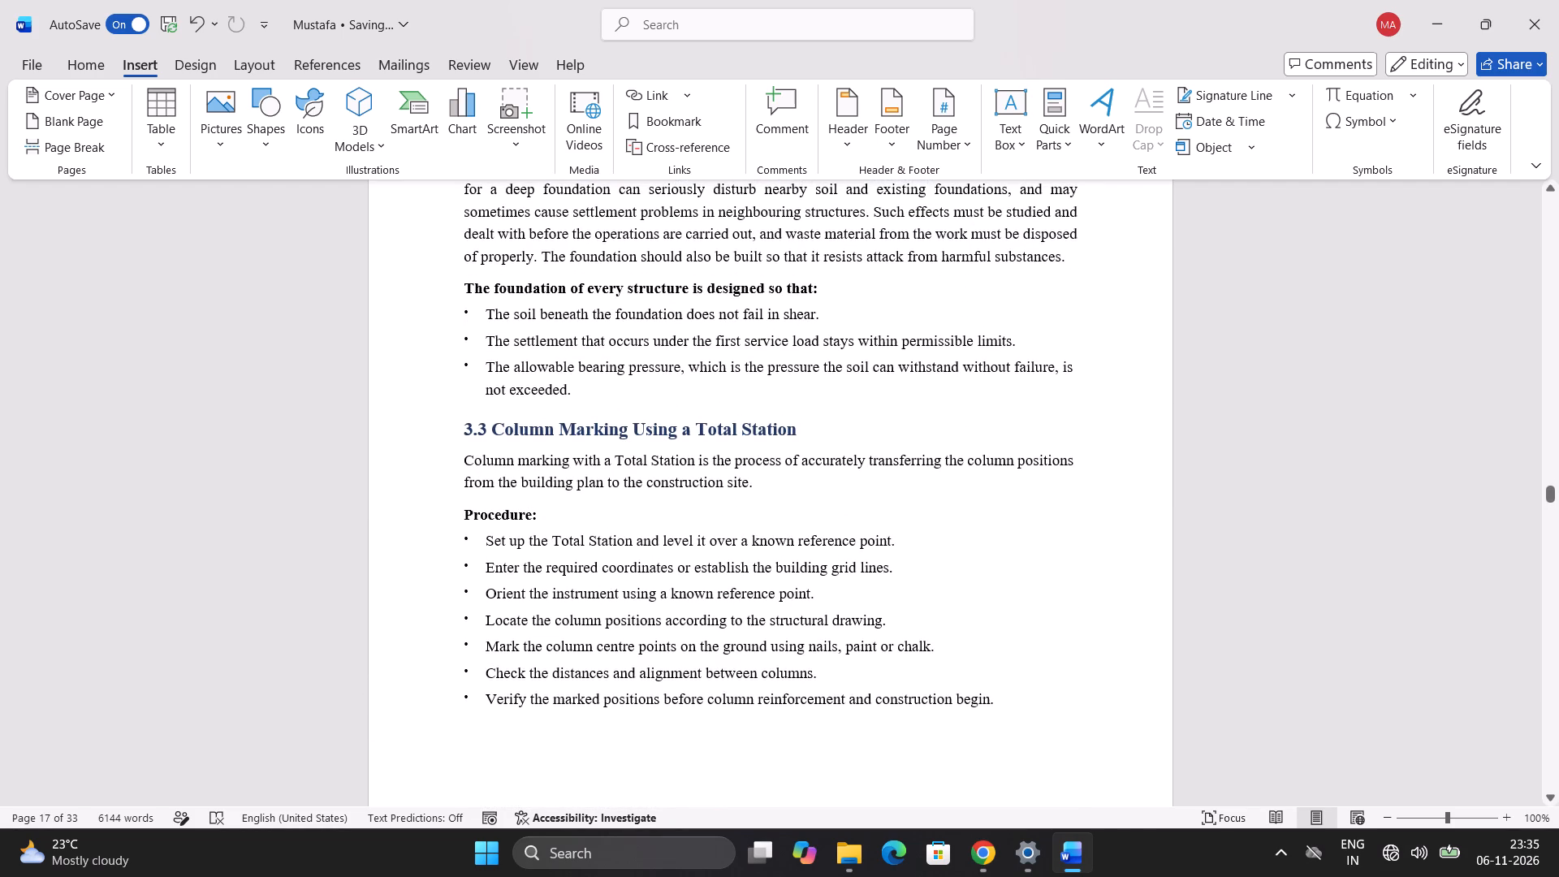
left_click(476, 408)
left_click(533, 413)
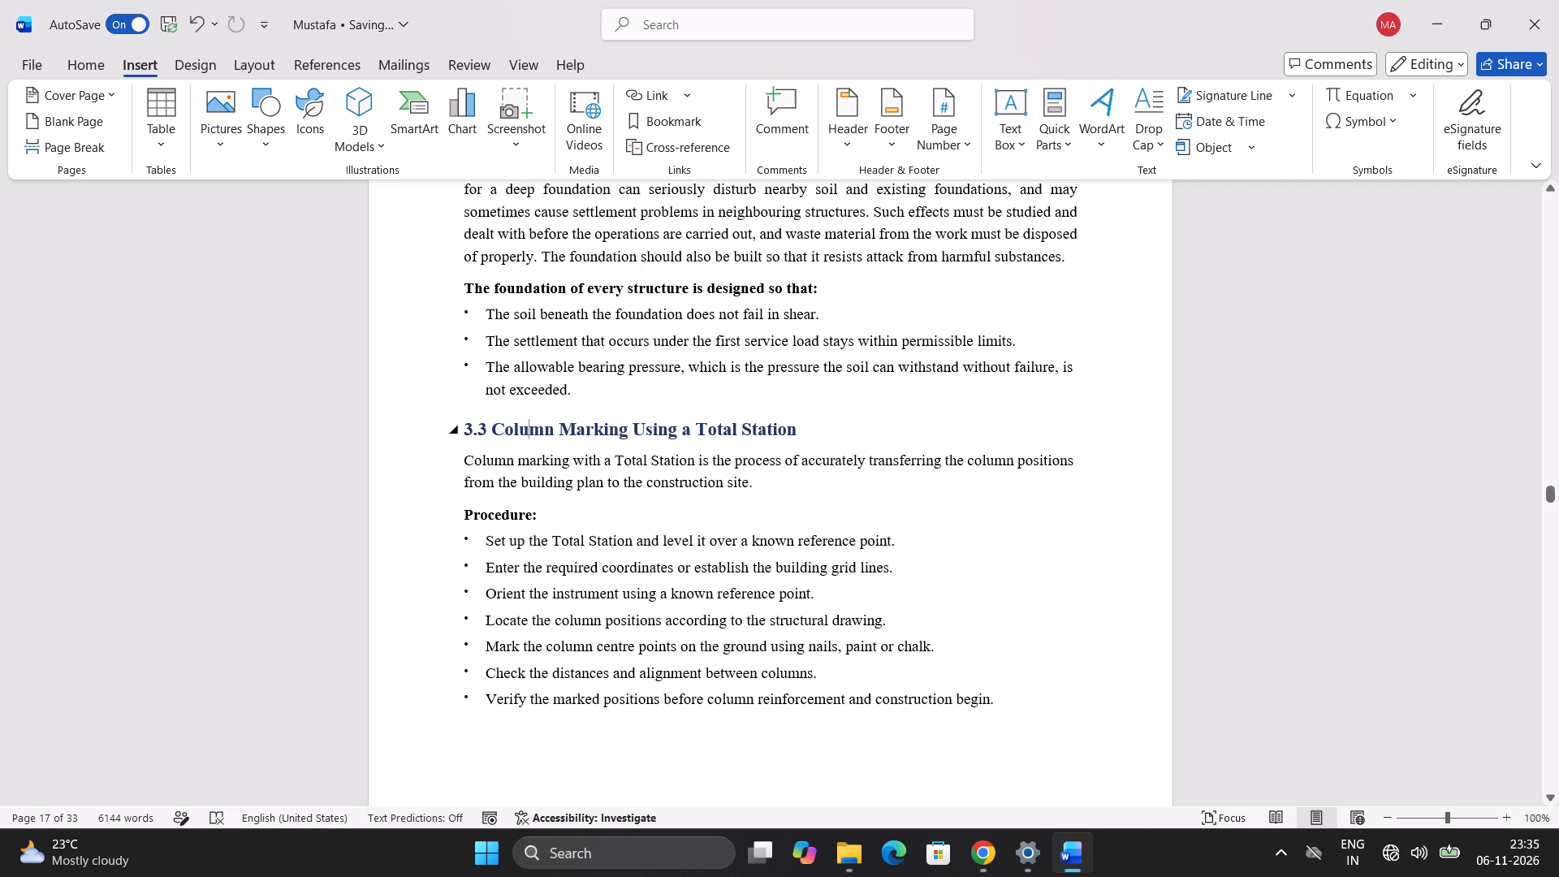
scroll(535, 413, "up", 7)
scroll(535, 413, "down", 1)
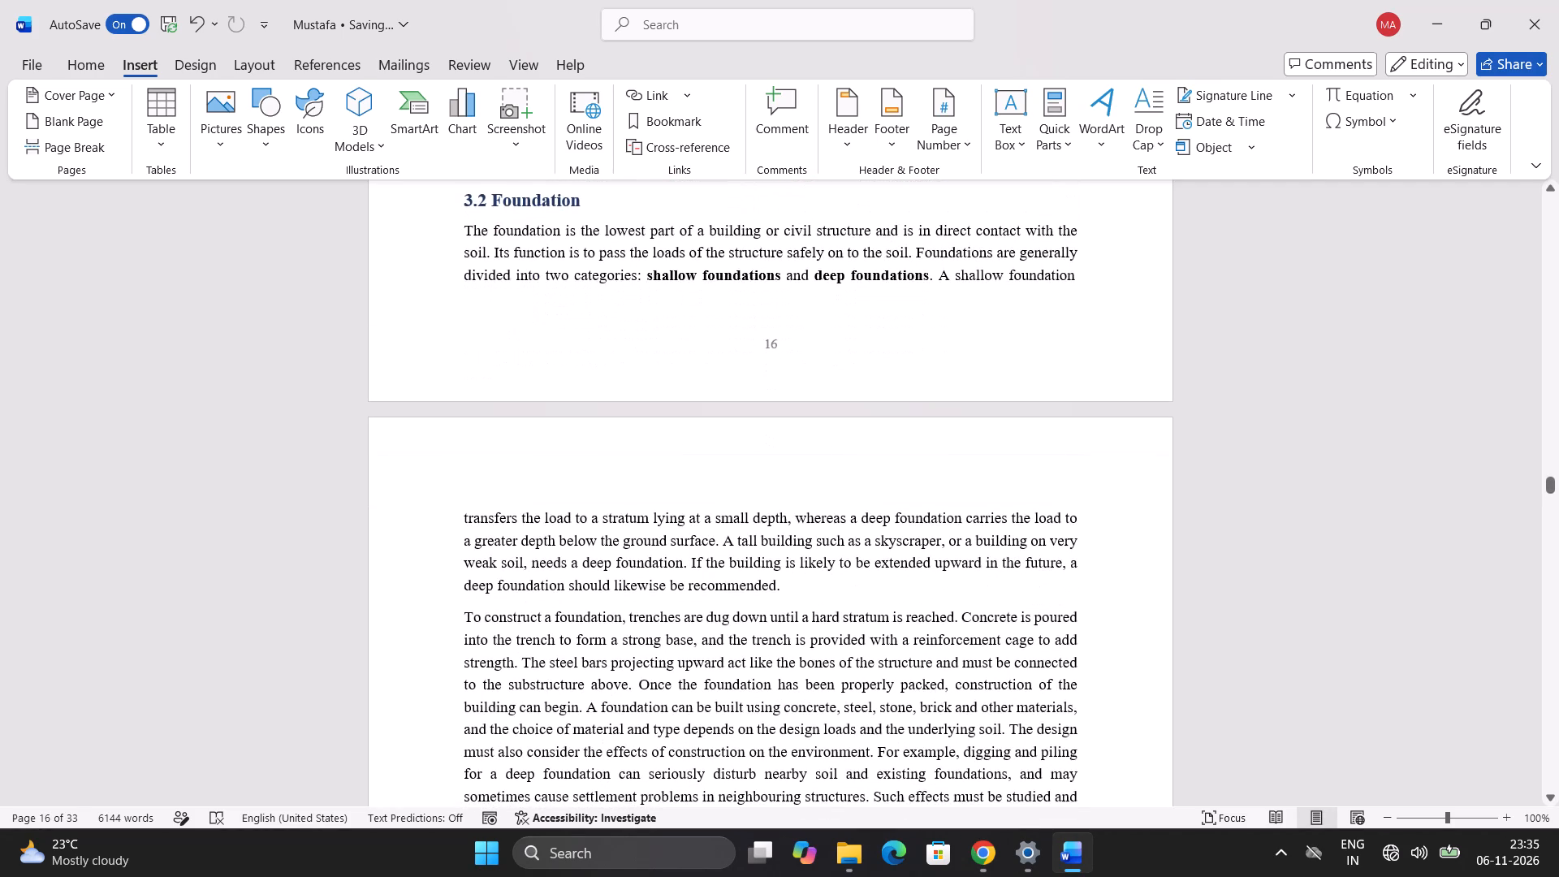
Insert four empty lines at the top of page 17, before "transfers the load to a stratum", and check the page's remaining space.
left_click(453, 486)
scroll(453, 486, "down", 1)
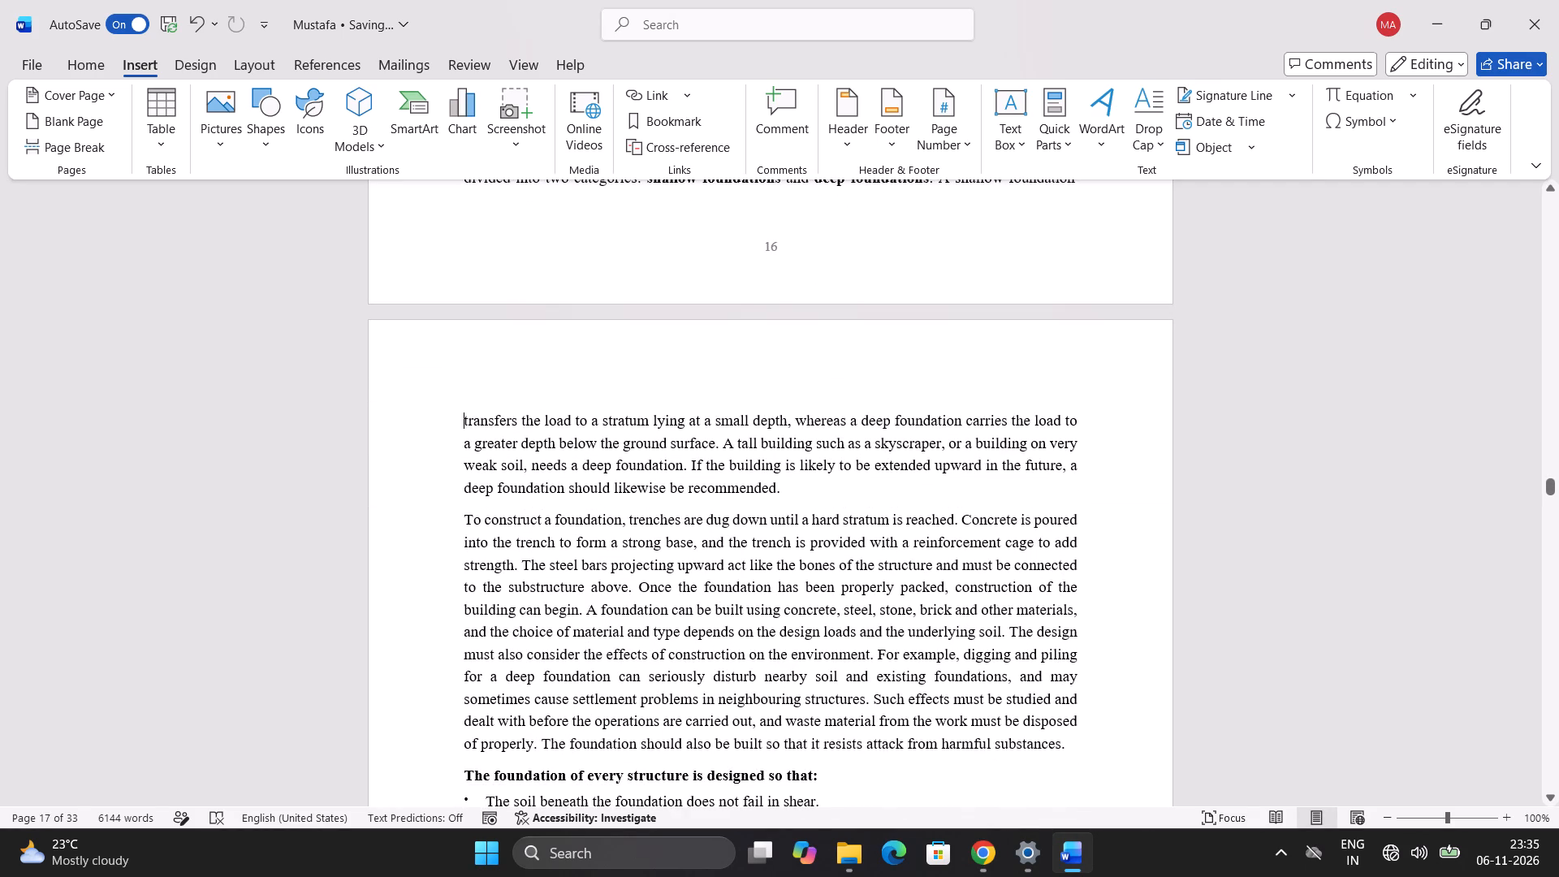
key("Return")
key("Return")
key("Return")
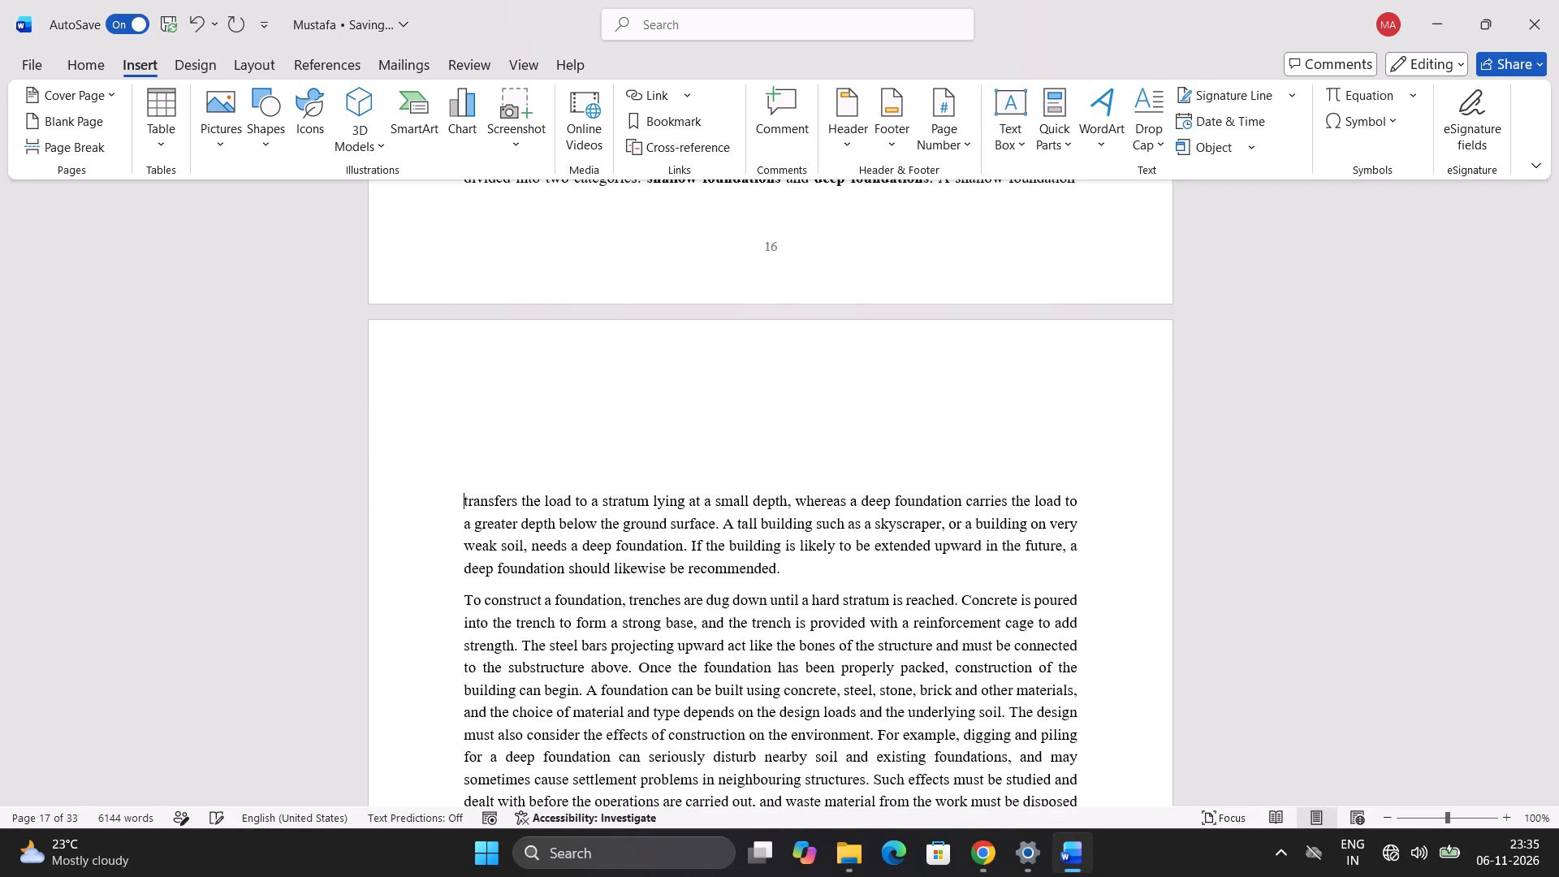
key("Return")
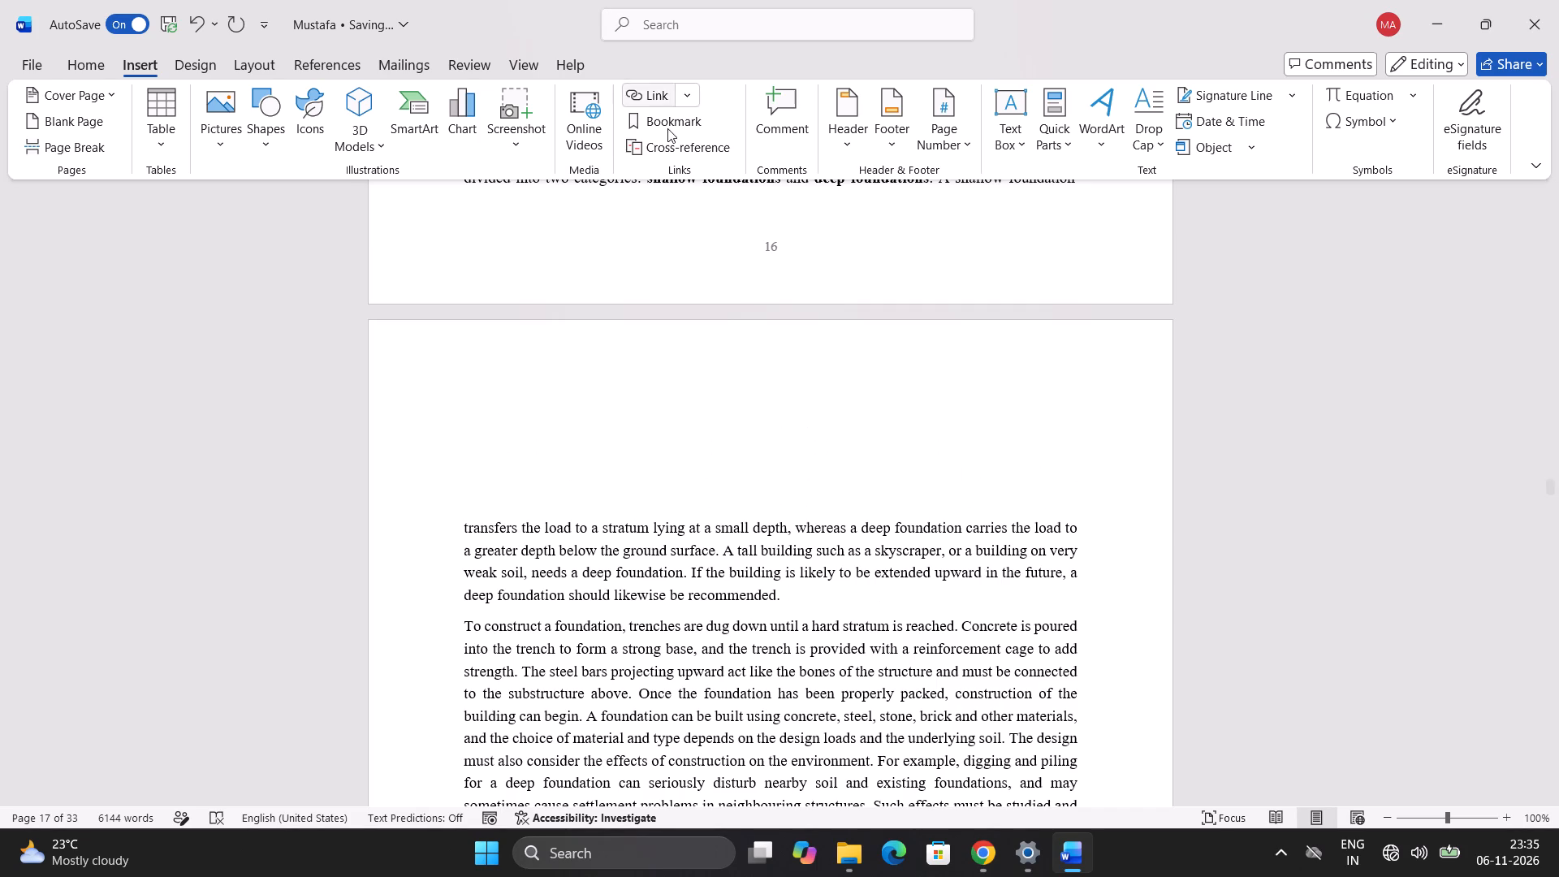
scroll(666, 175, "down", 1)
scroll(648, 318, "down", 5)
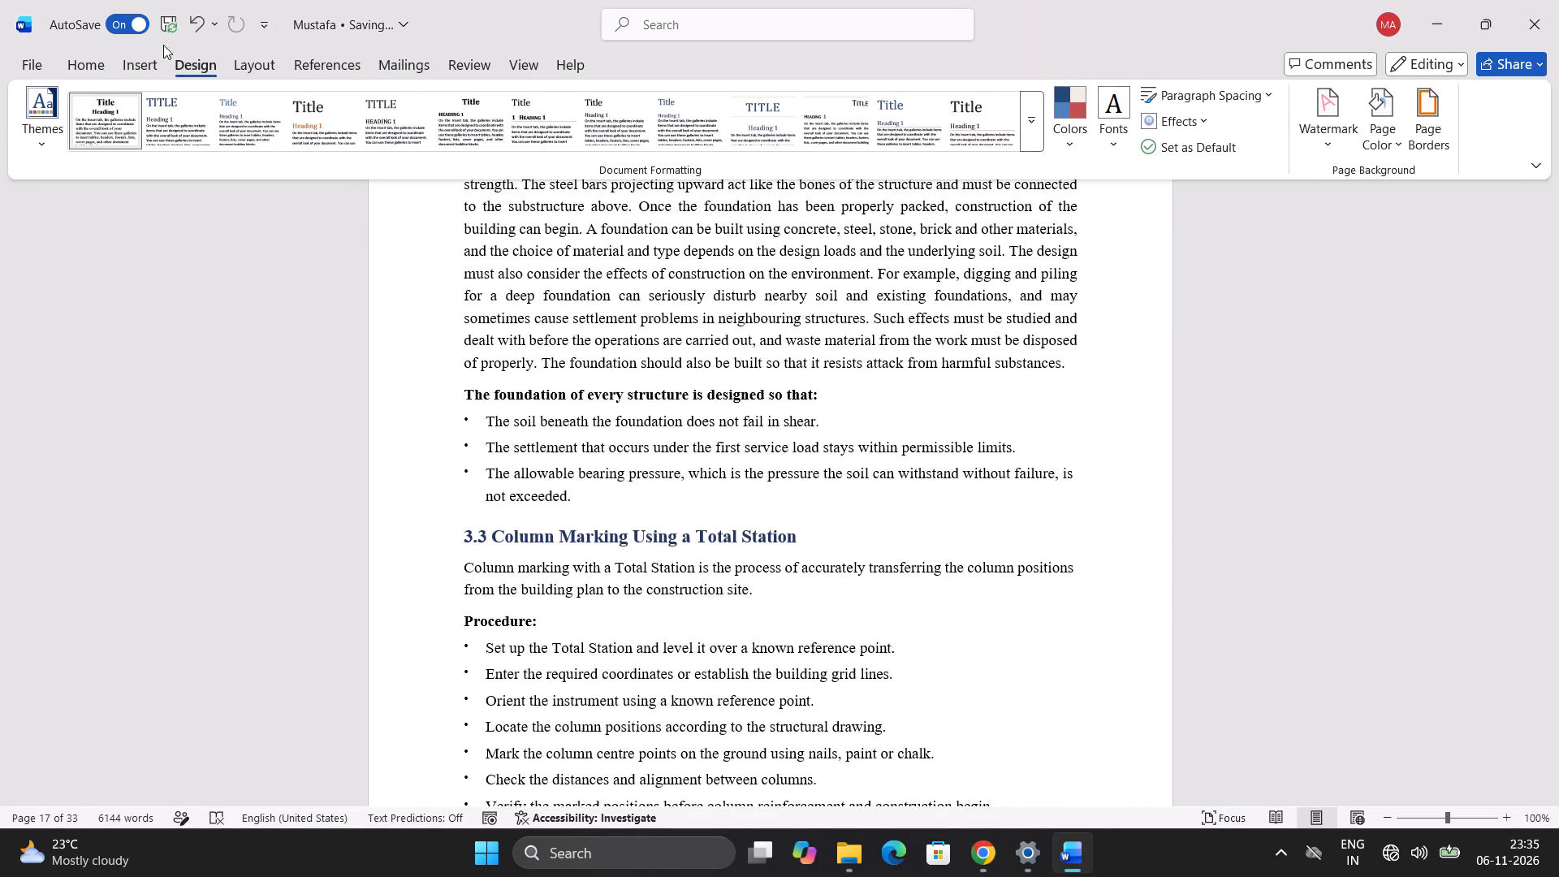
left_click(129, 58)
scroll(684, 373, "down", 3)
scroll(775, 504, "up", 1)
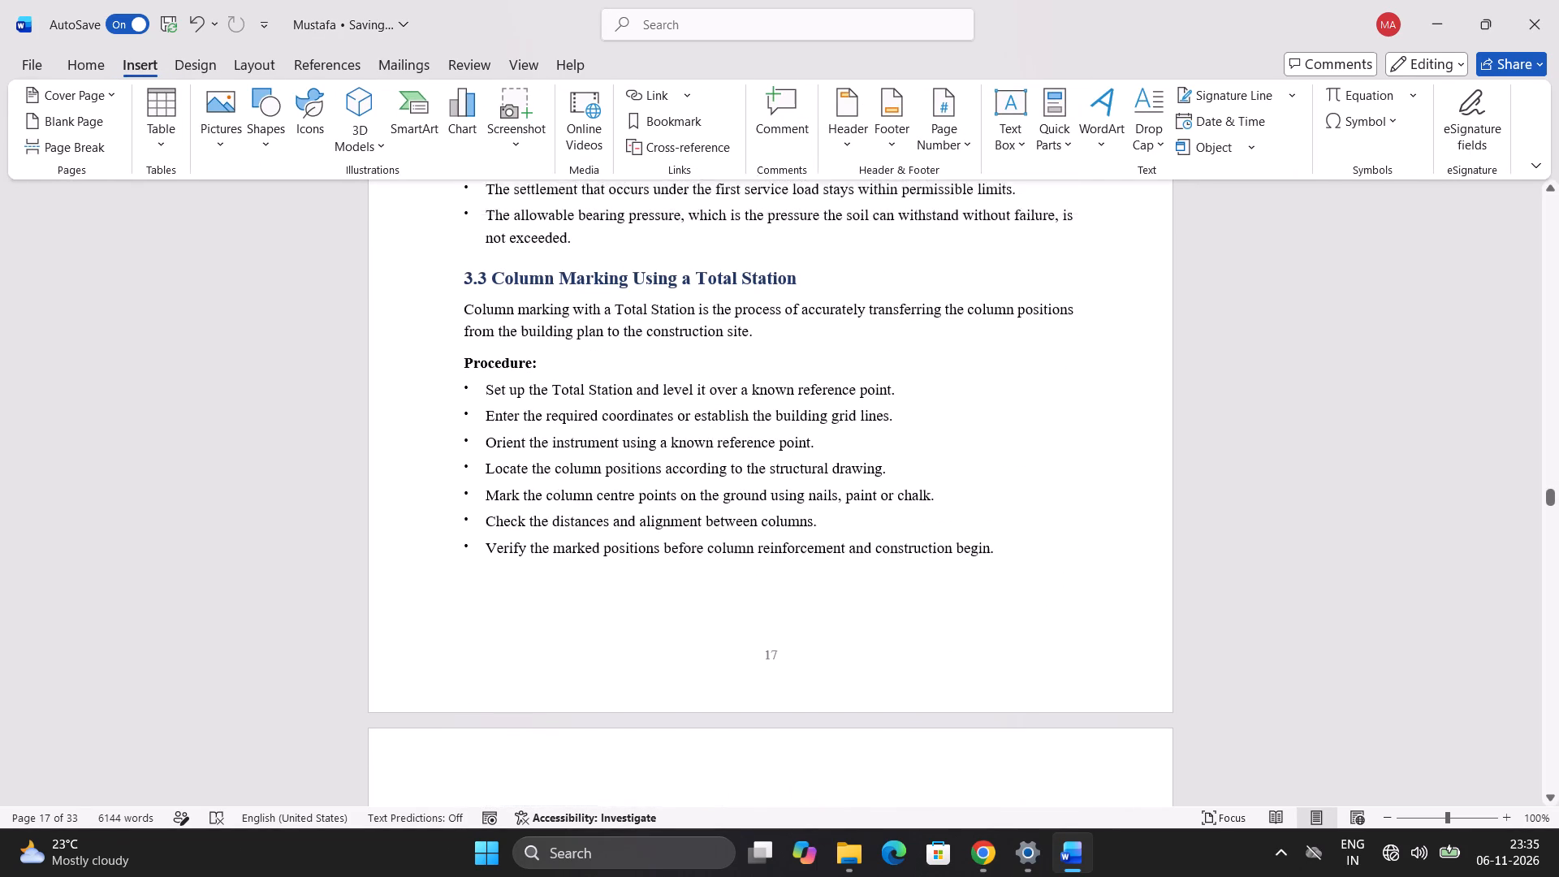
scroll(775, 504, "up", 4)
scroll(663, 375, "up", 3)
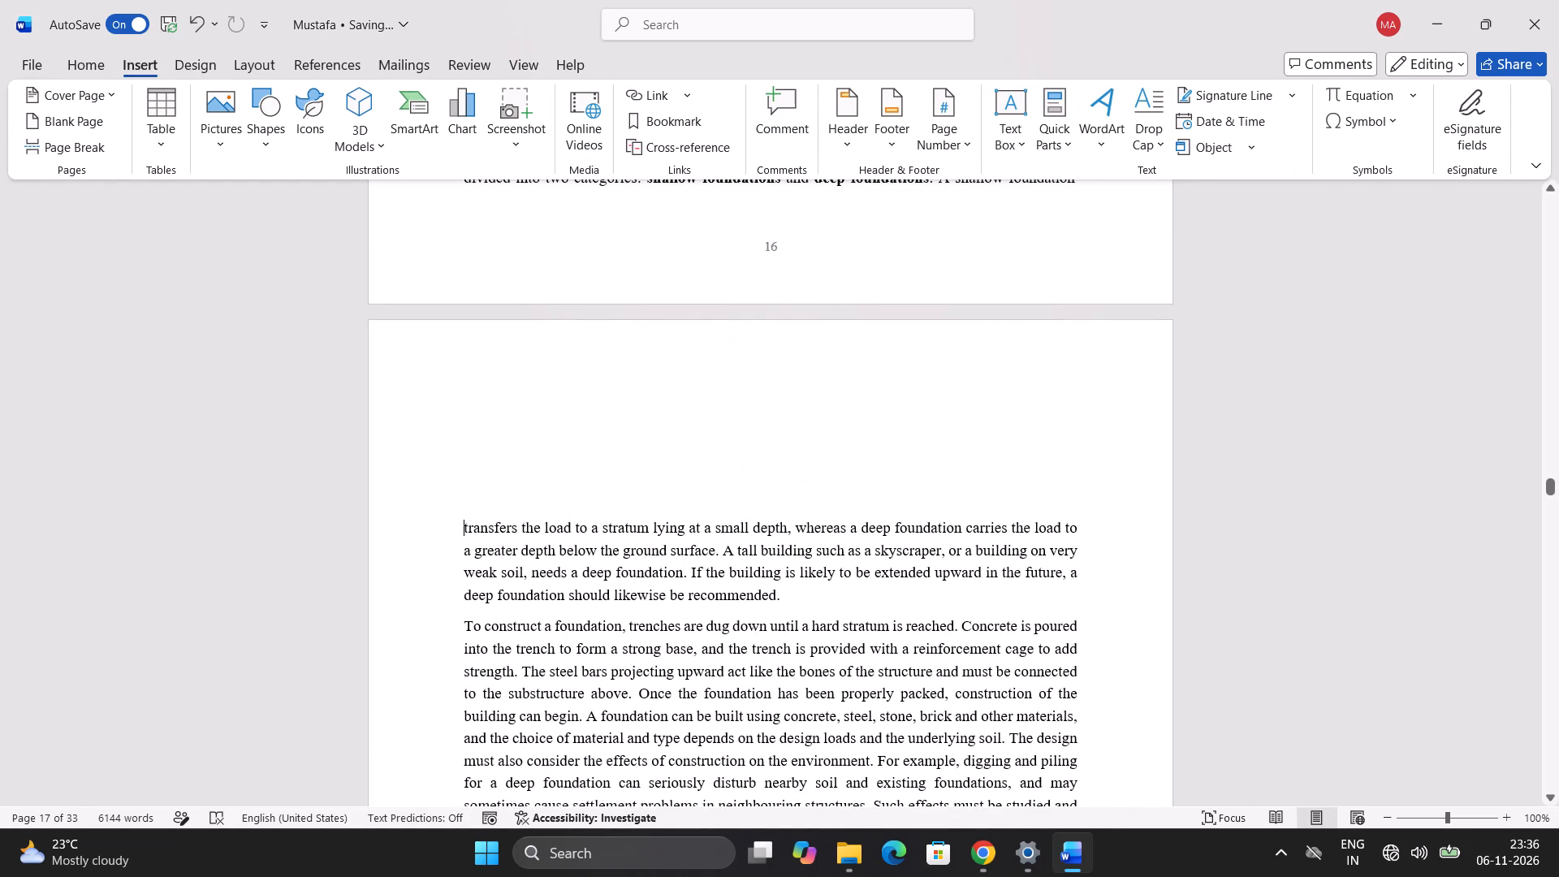
Add two more empty lines above the "transfers the load to a stratum" text on page 17.
key("Return")
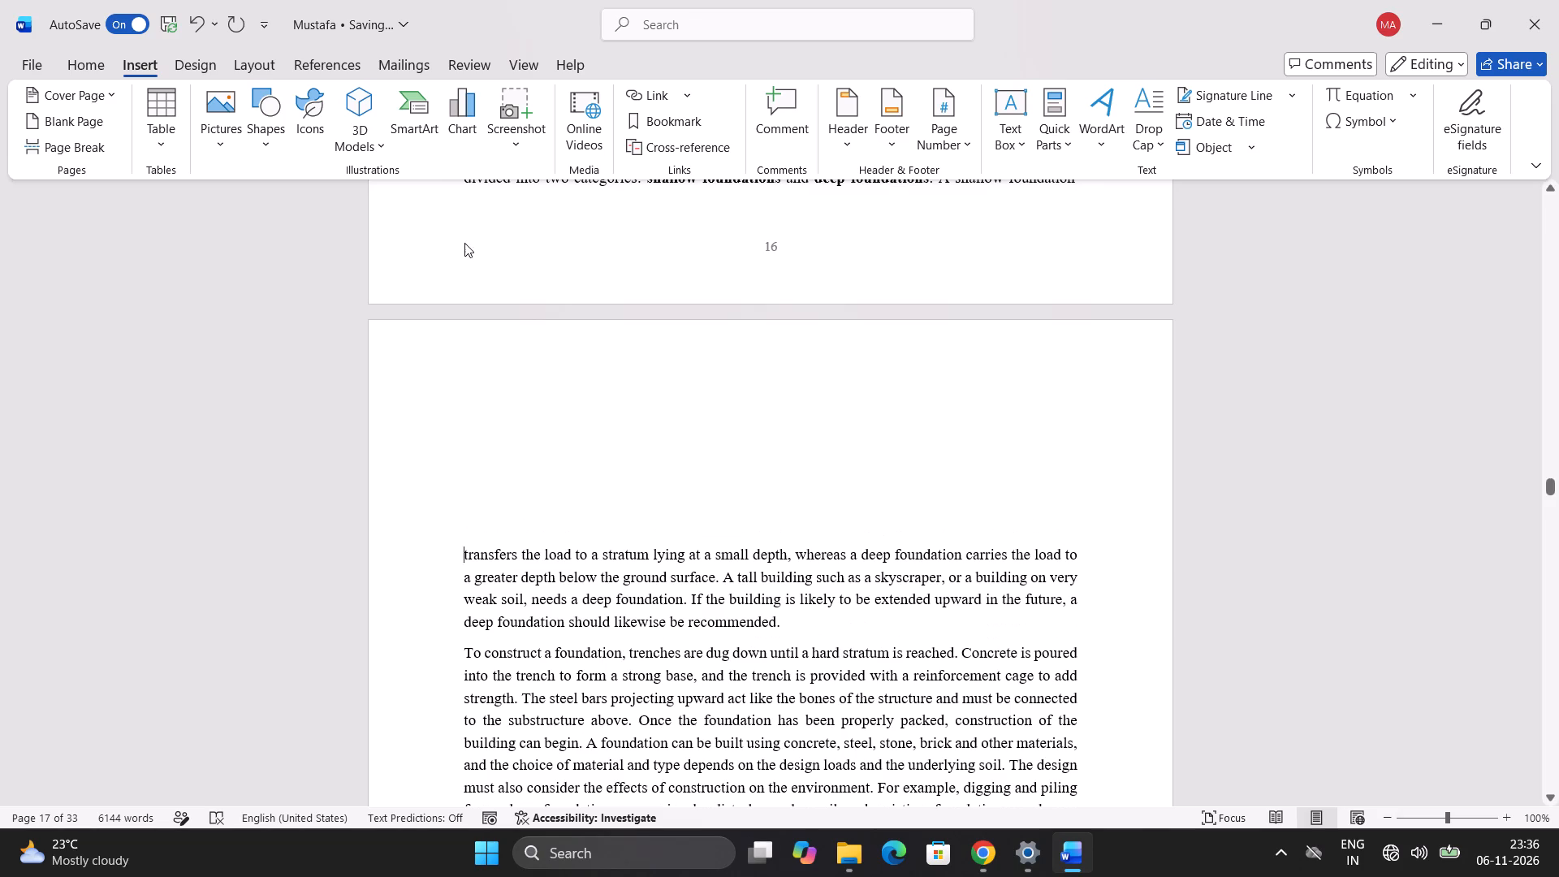
scroll(464, 243, "down", 7)
scroll(488, 308, "up", 5)
key("Return")
scroll(548, 338, "up", 1)
scroll(548, 337, "down", 3)
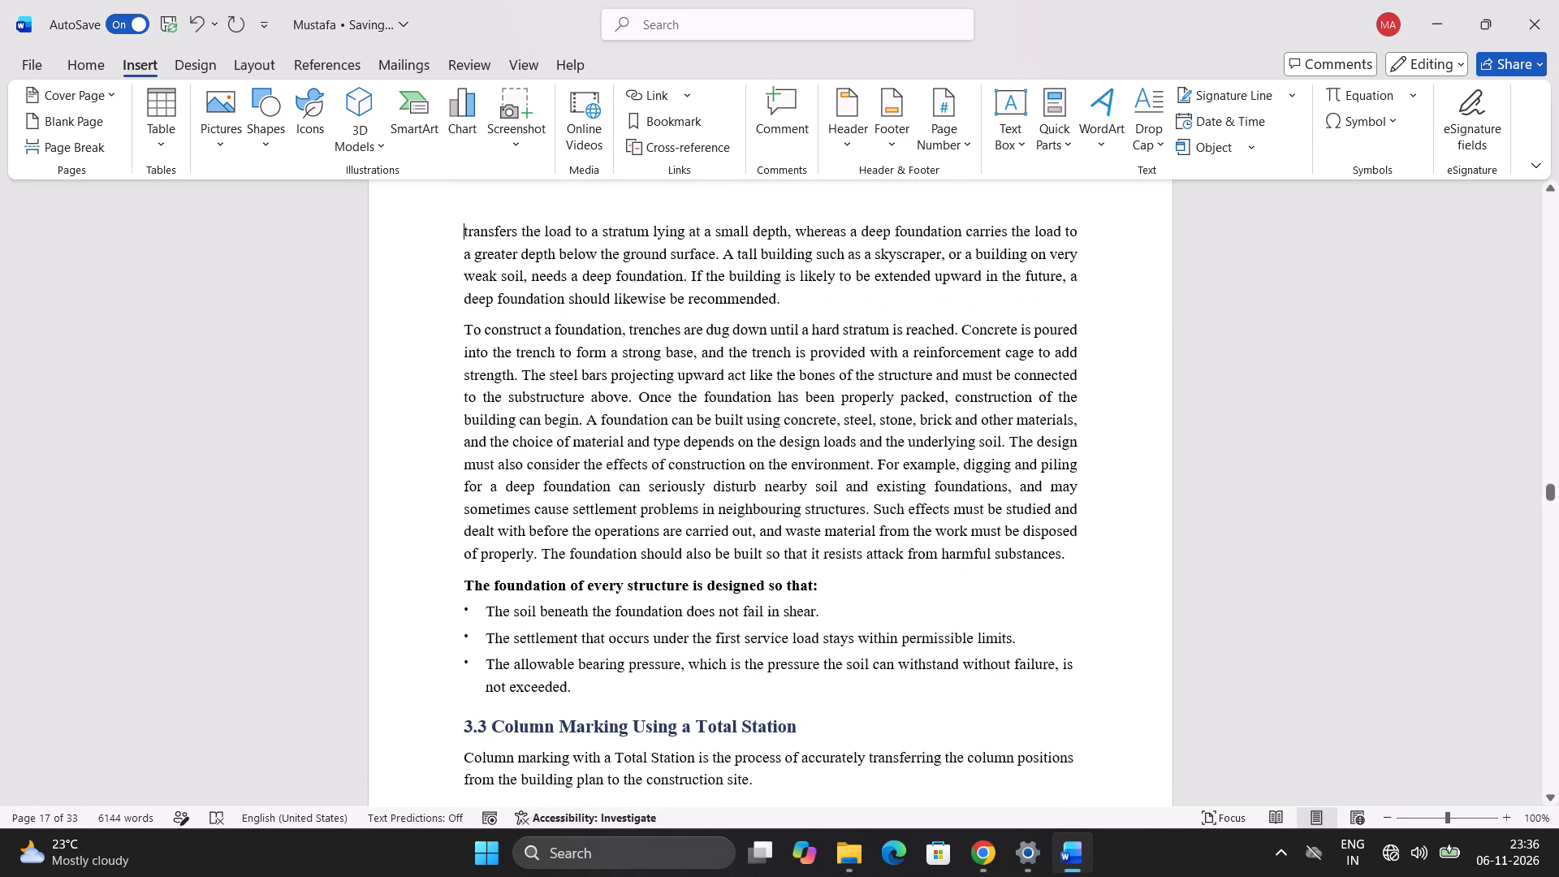
scroll(549, 329, "down", 4)
scroll(648, 519, "up", 4)
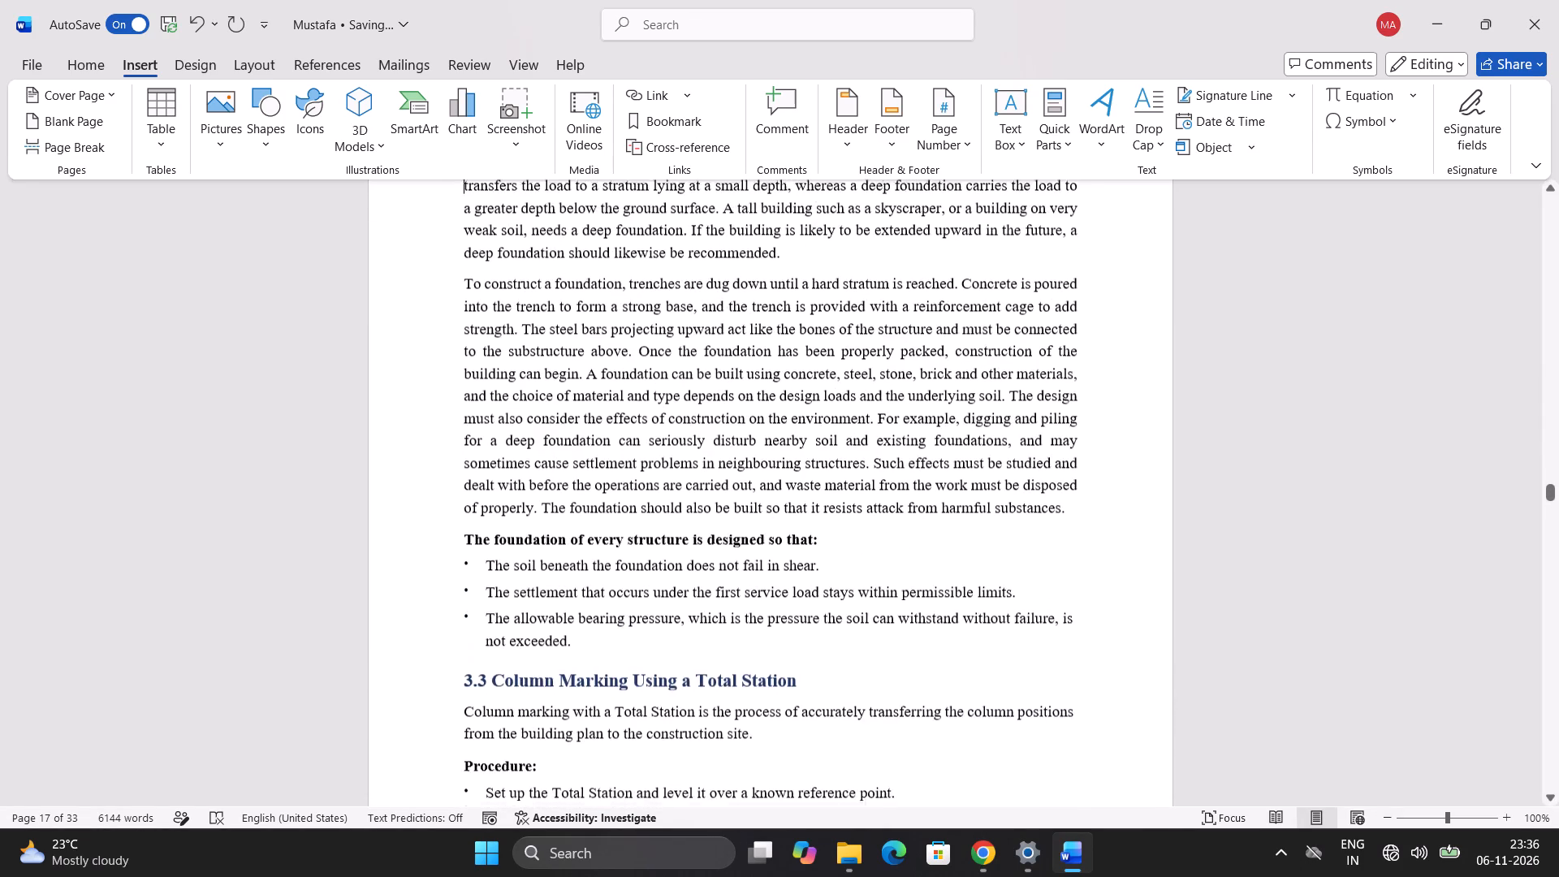
Copy the Foundation heading and its opening lines from the bottom of page 16 and paste them on the first line of page 17.
scroll(648, 519, "up", 7)
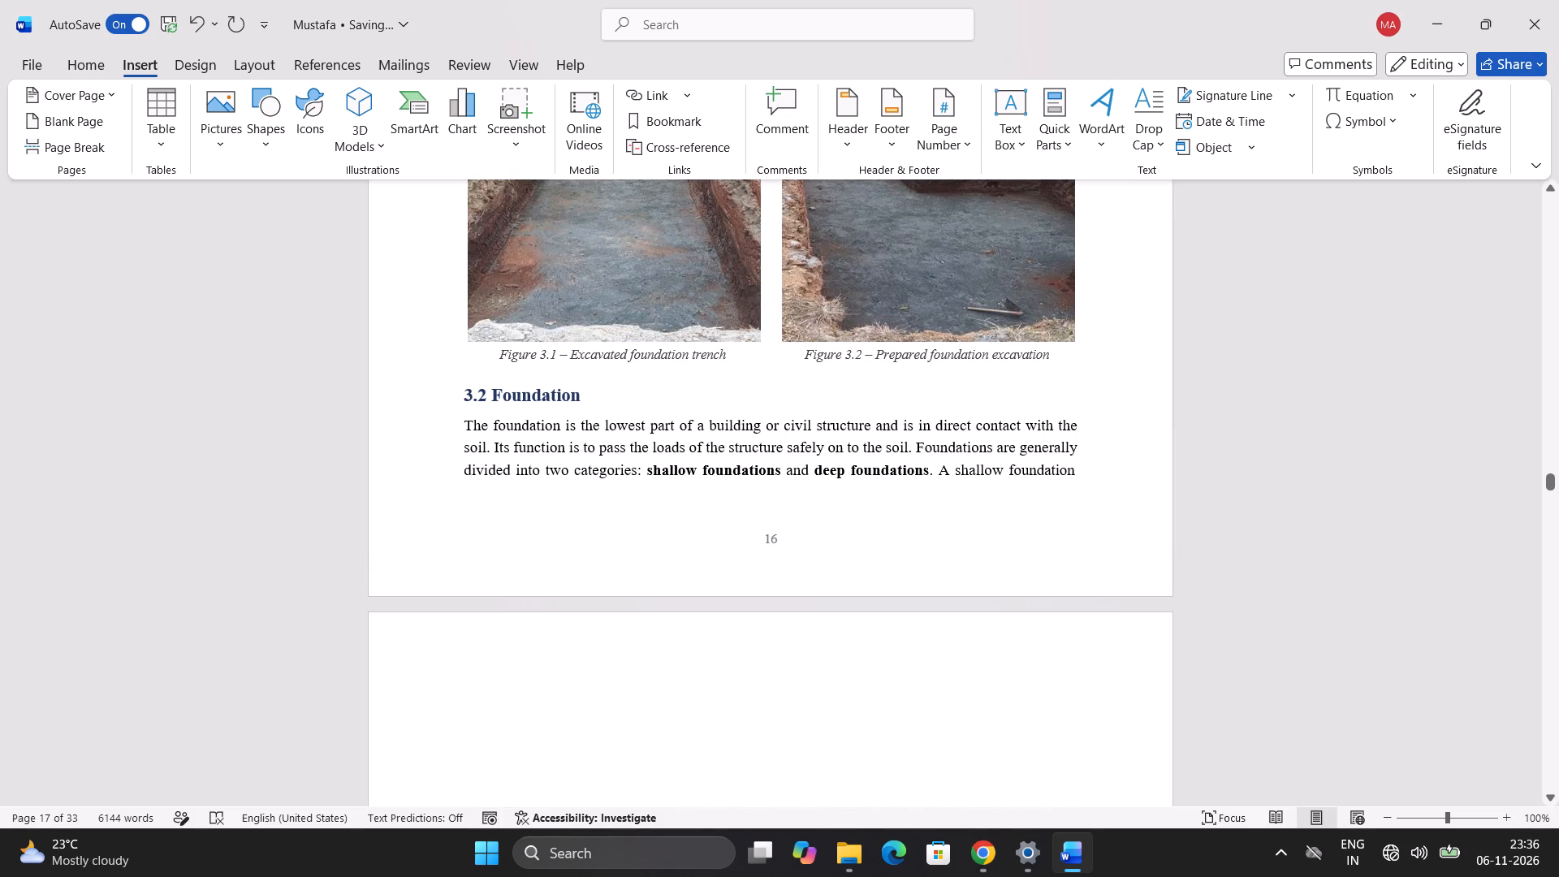
left_click_drag(1106, 482, 1082, 481)
left_click_drag(1082, 481, 445, 389)
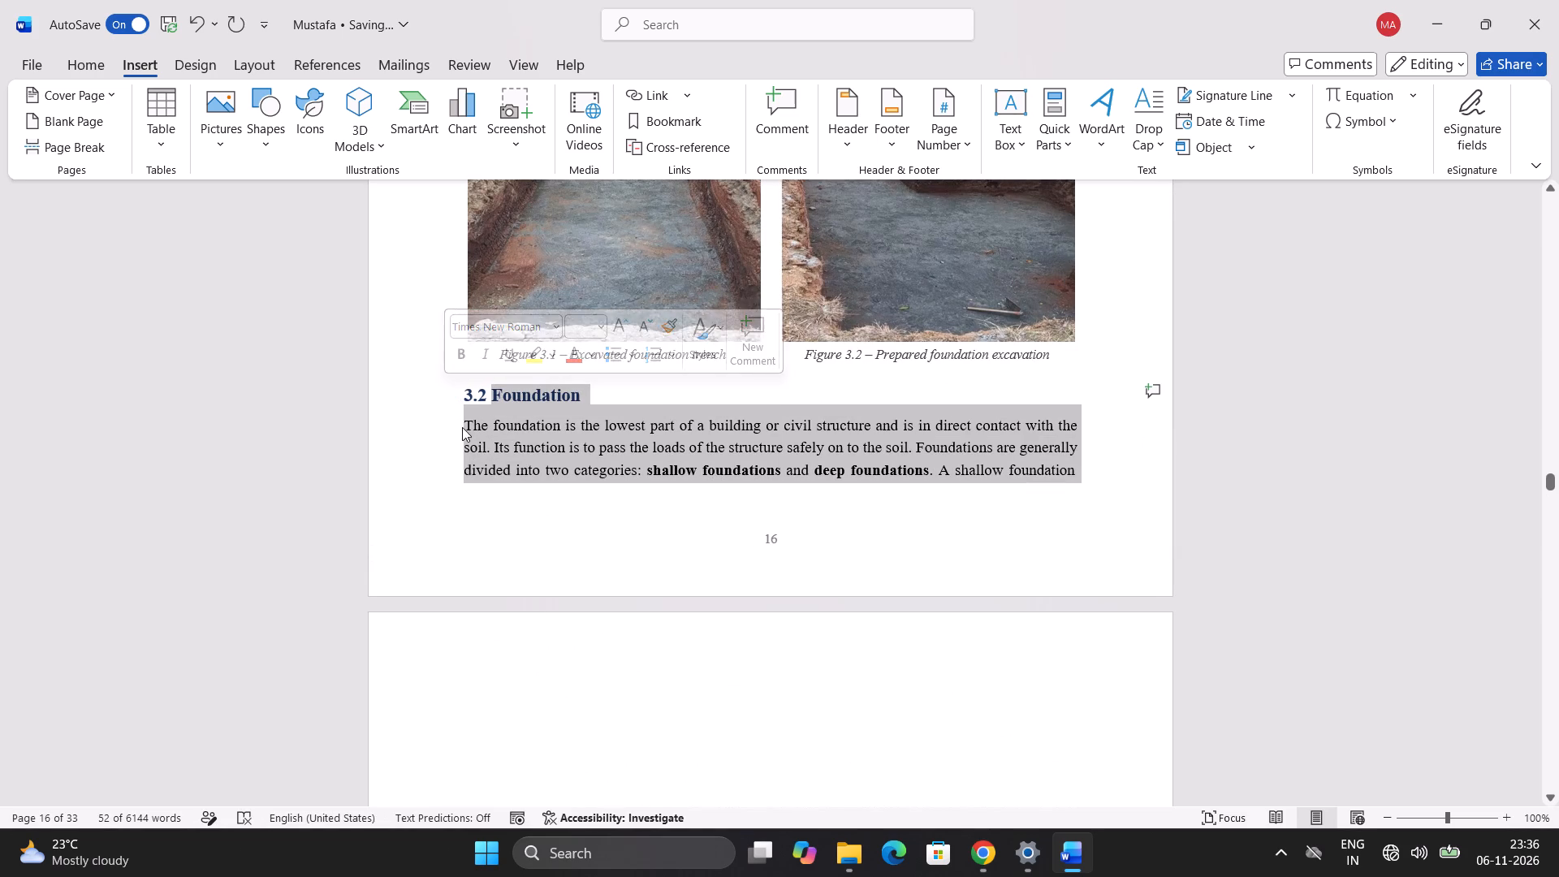
key("ctrl+c")
scroll(566, 486, "down", 3)
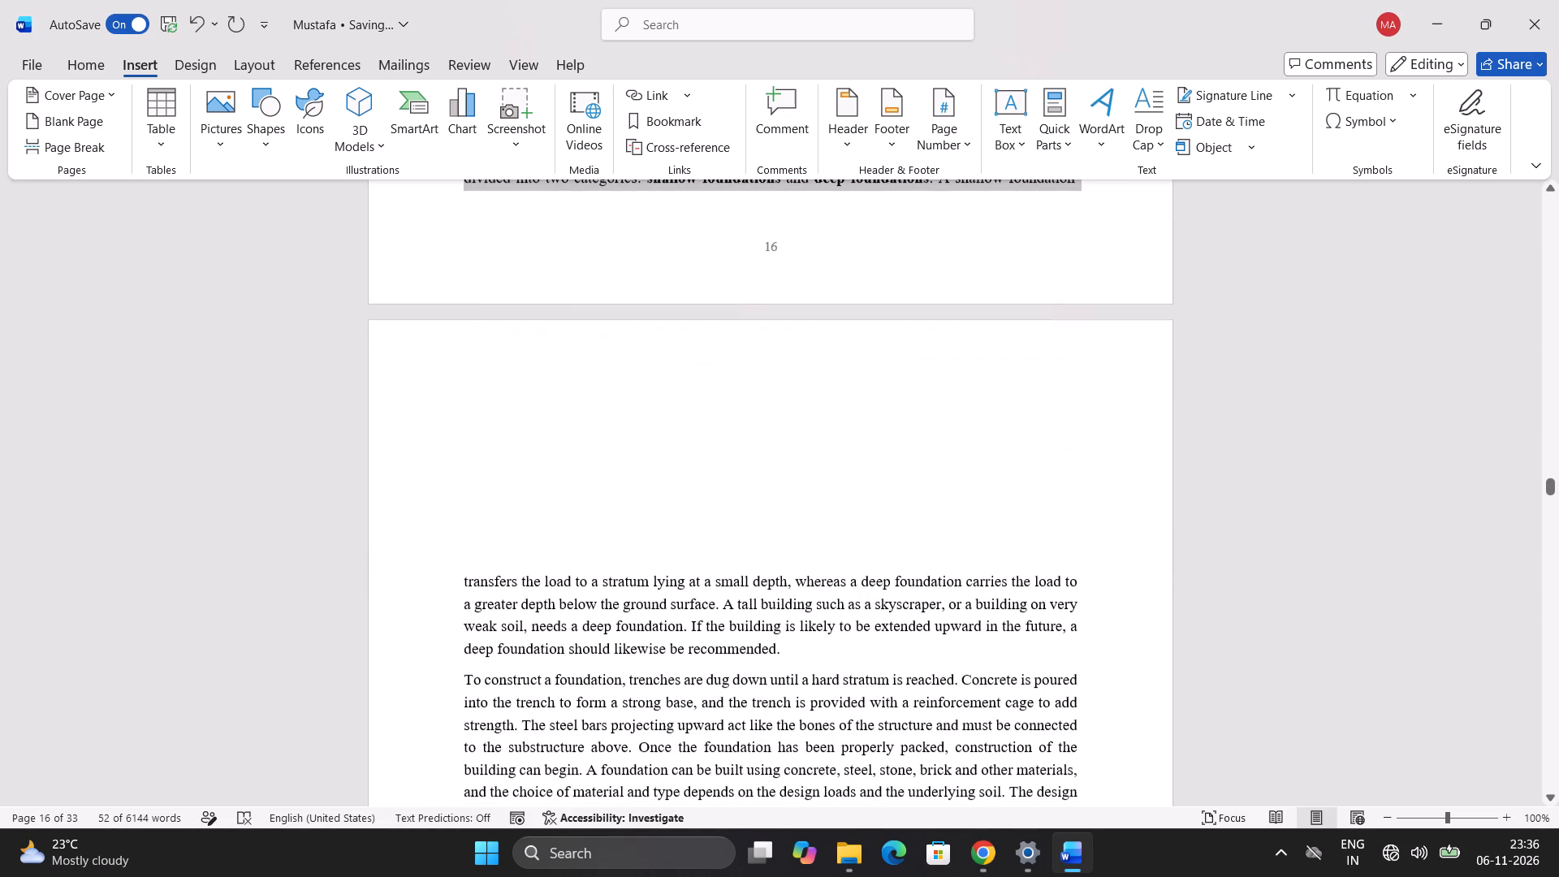
left_click_drag(471, 528, 470, 510)
left_click(470, 372)
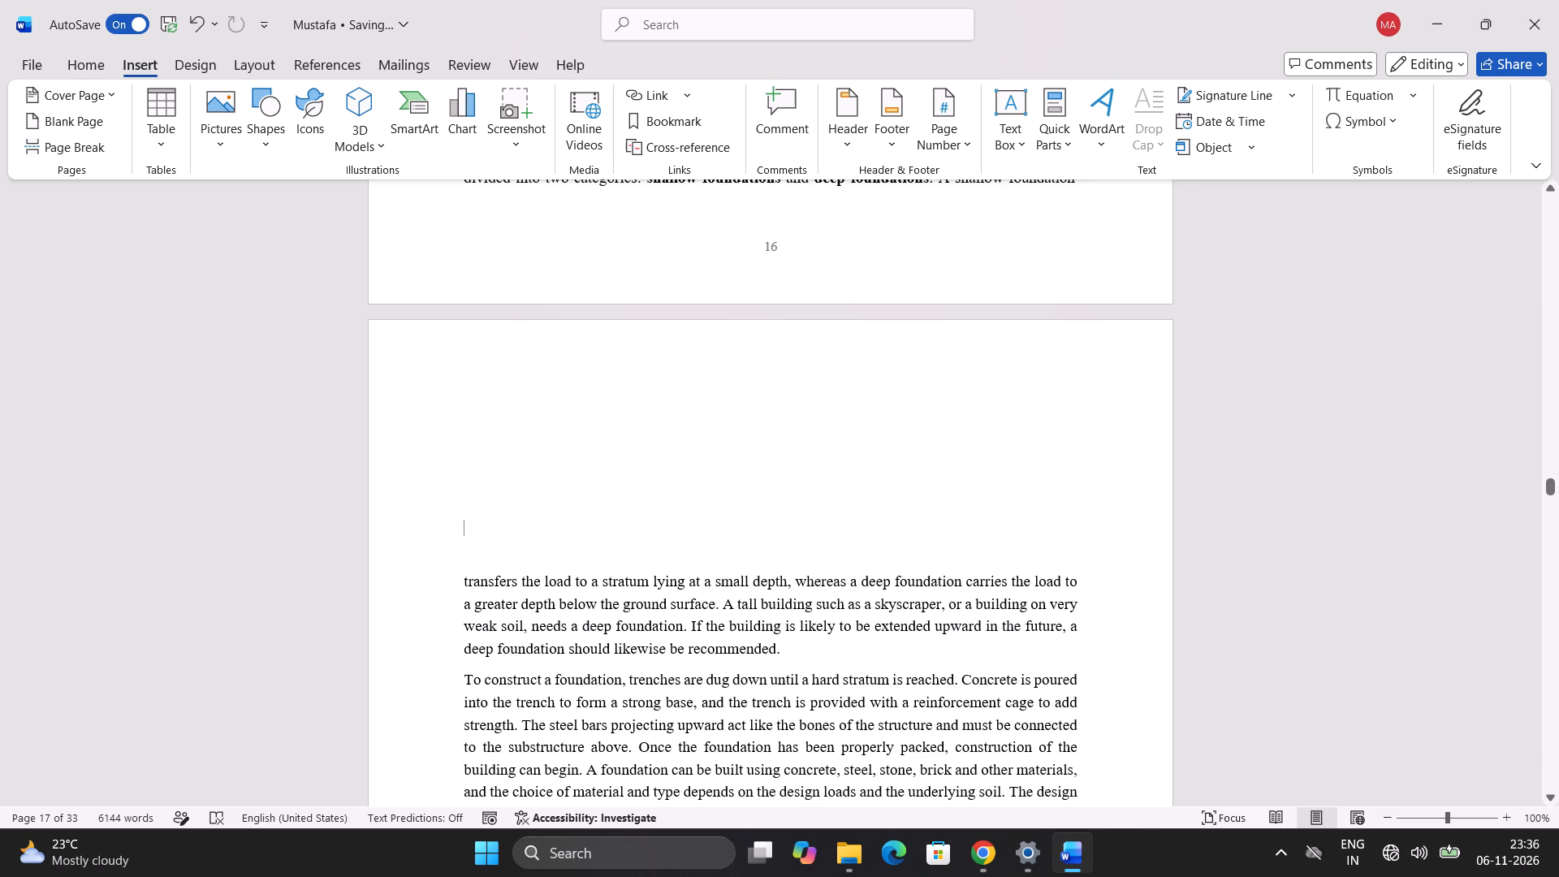
left_click(454, 348)
key("ctrl+v")
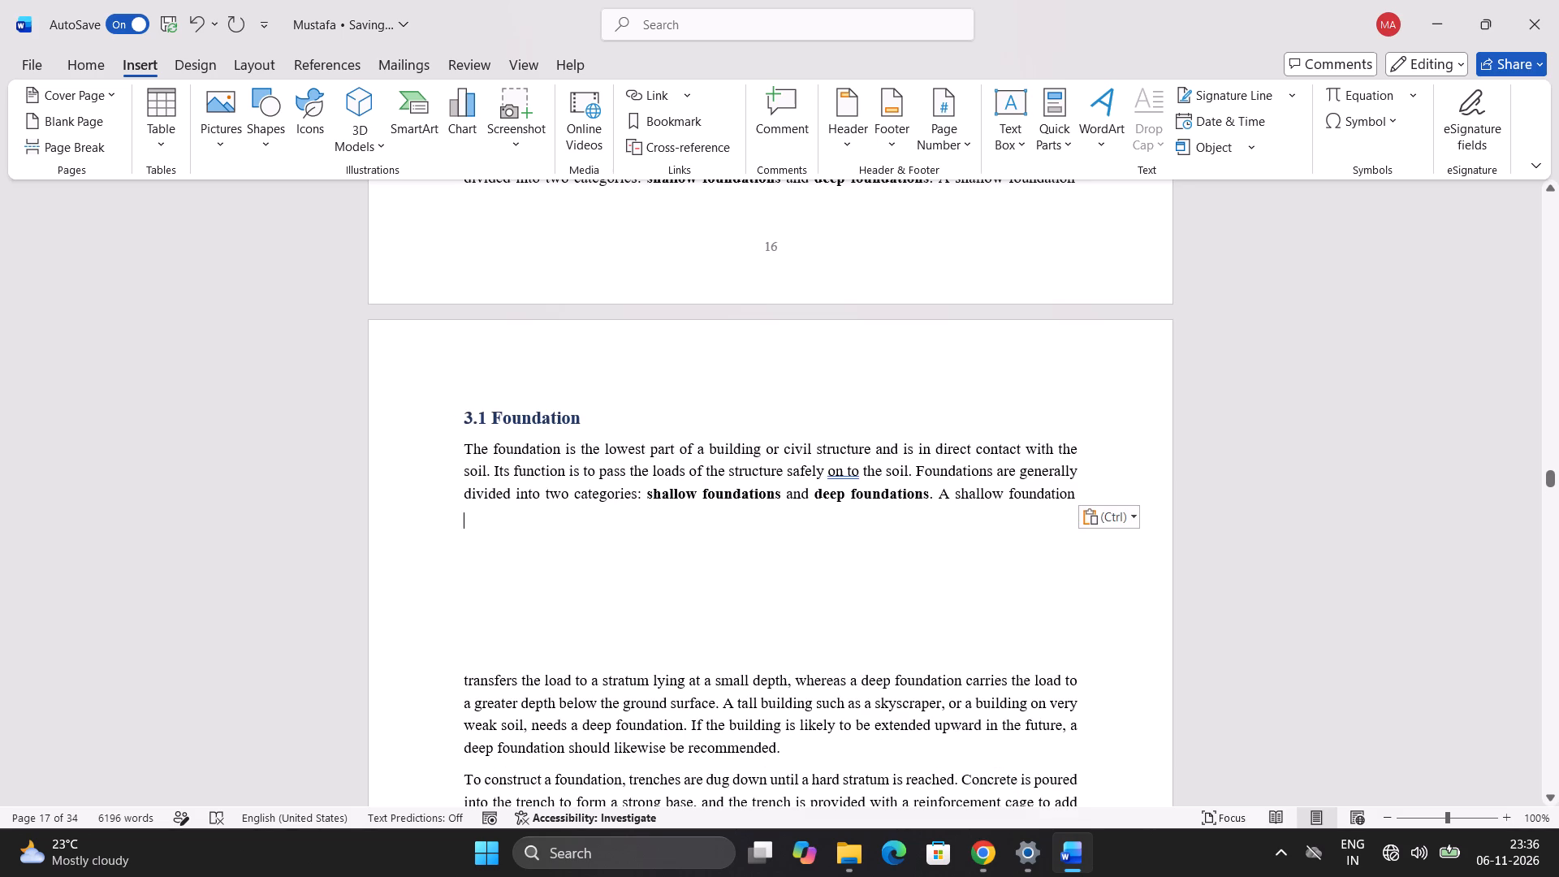
Remove the empty lines between the pasted Foundation text and "transfers the load to a stratum" on page 17.
left_click(469, 655)
key("BackSpace")
key("BackSpace")
key("BackSpace")
key("BackSpace")
key("BackSpace")
key("BackSpace")
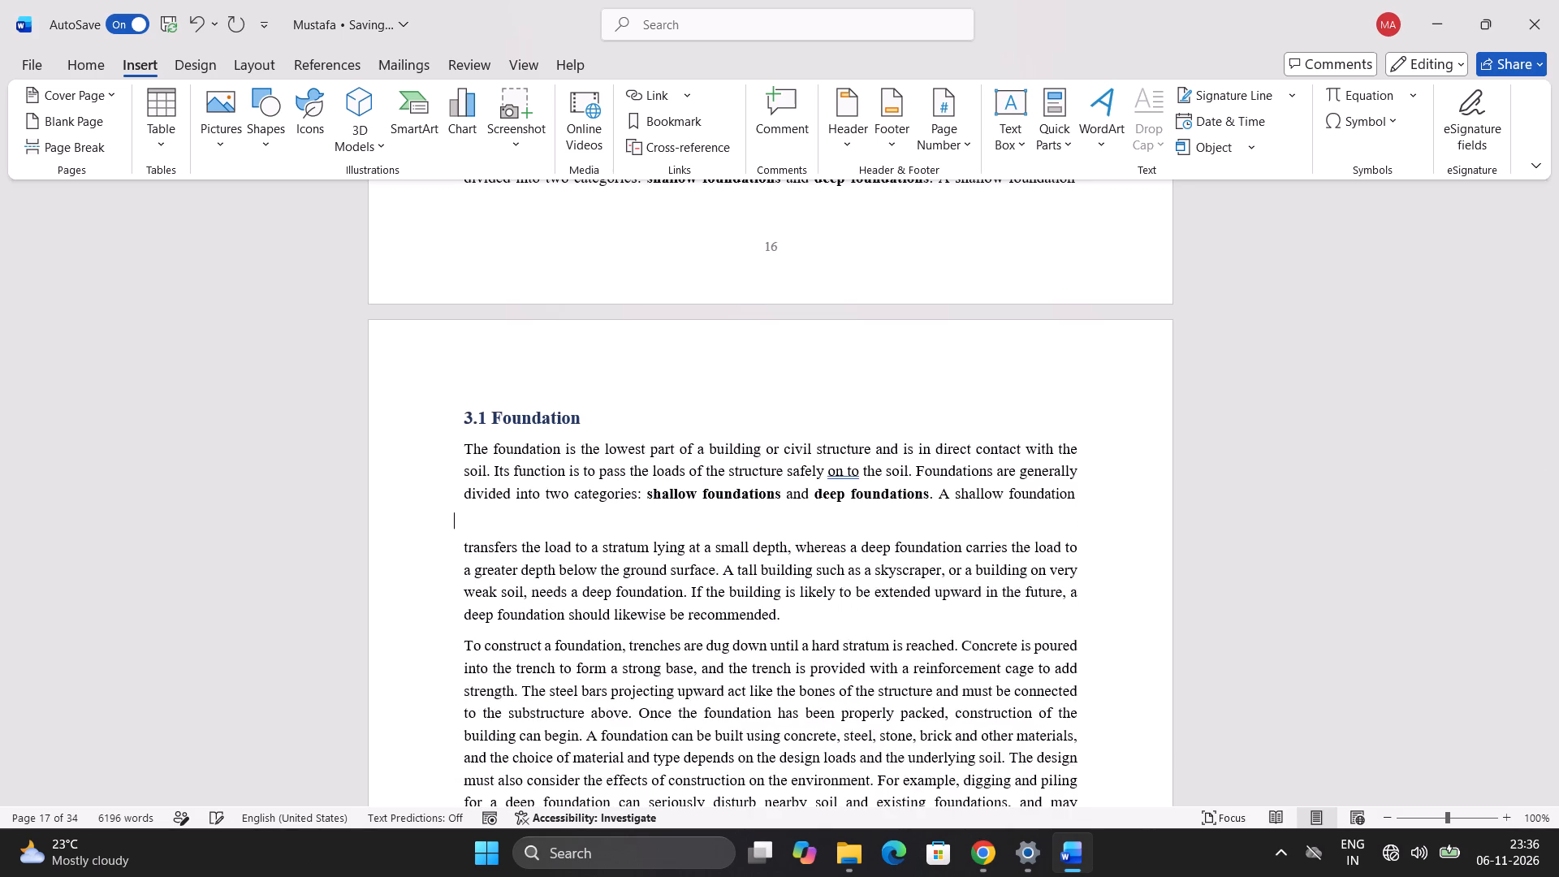
key("BackSpace")
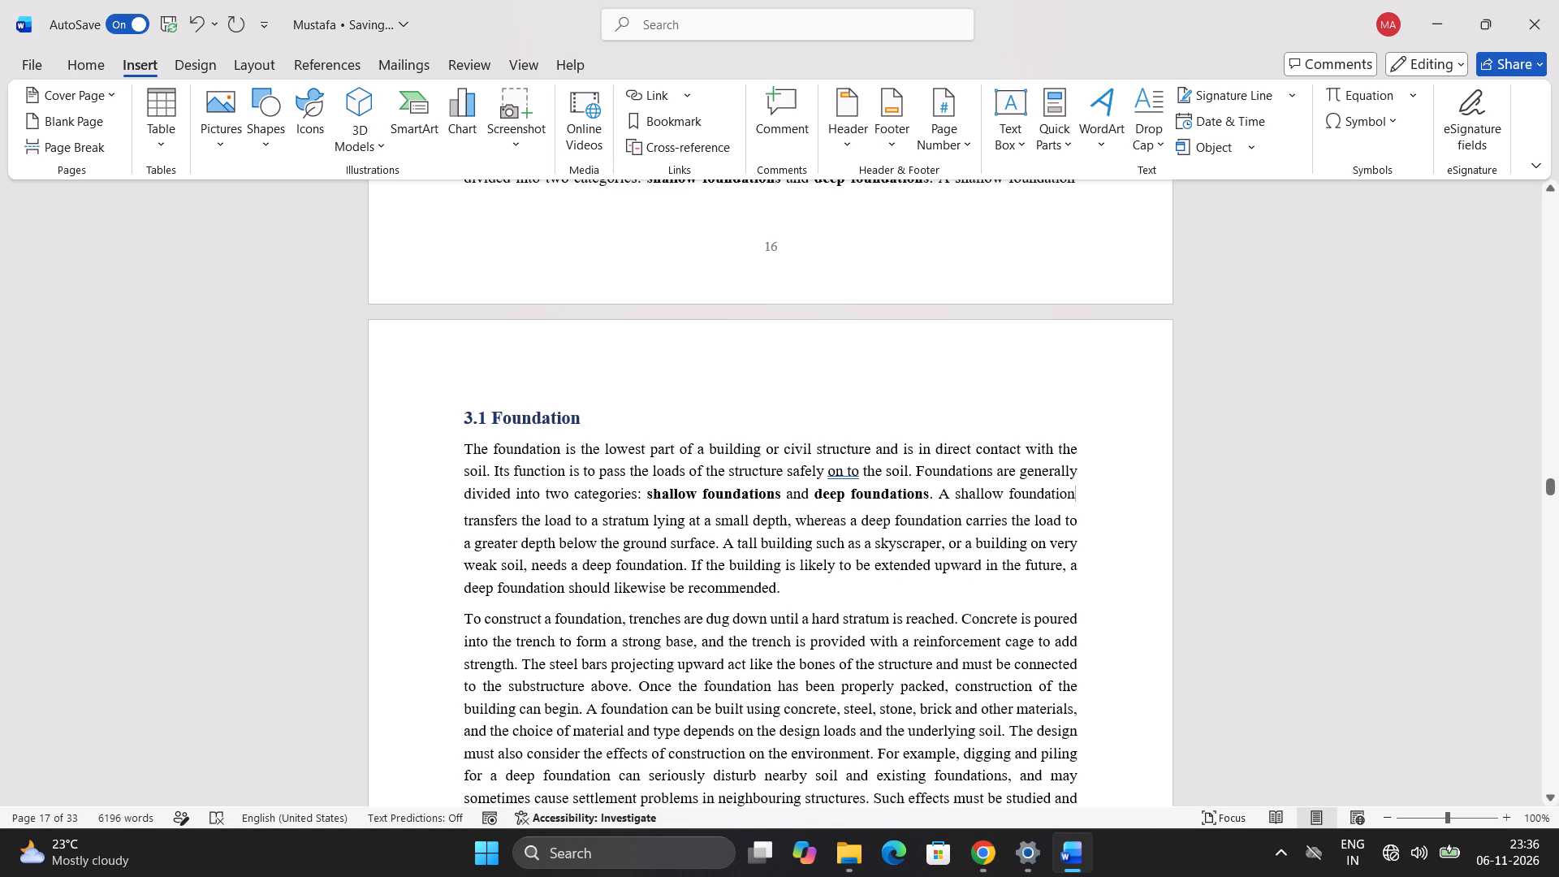
Examine the layout of page 17 from Foundation through Column Marking to the Total Station figures and the Column section.
scroll(1017, 477, "down", 4)
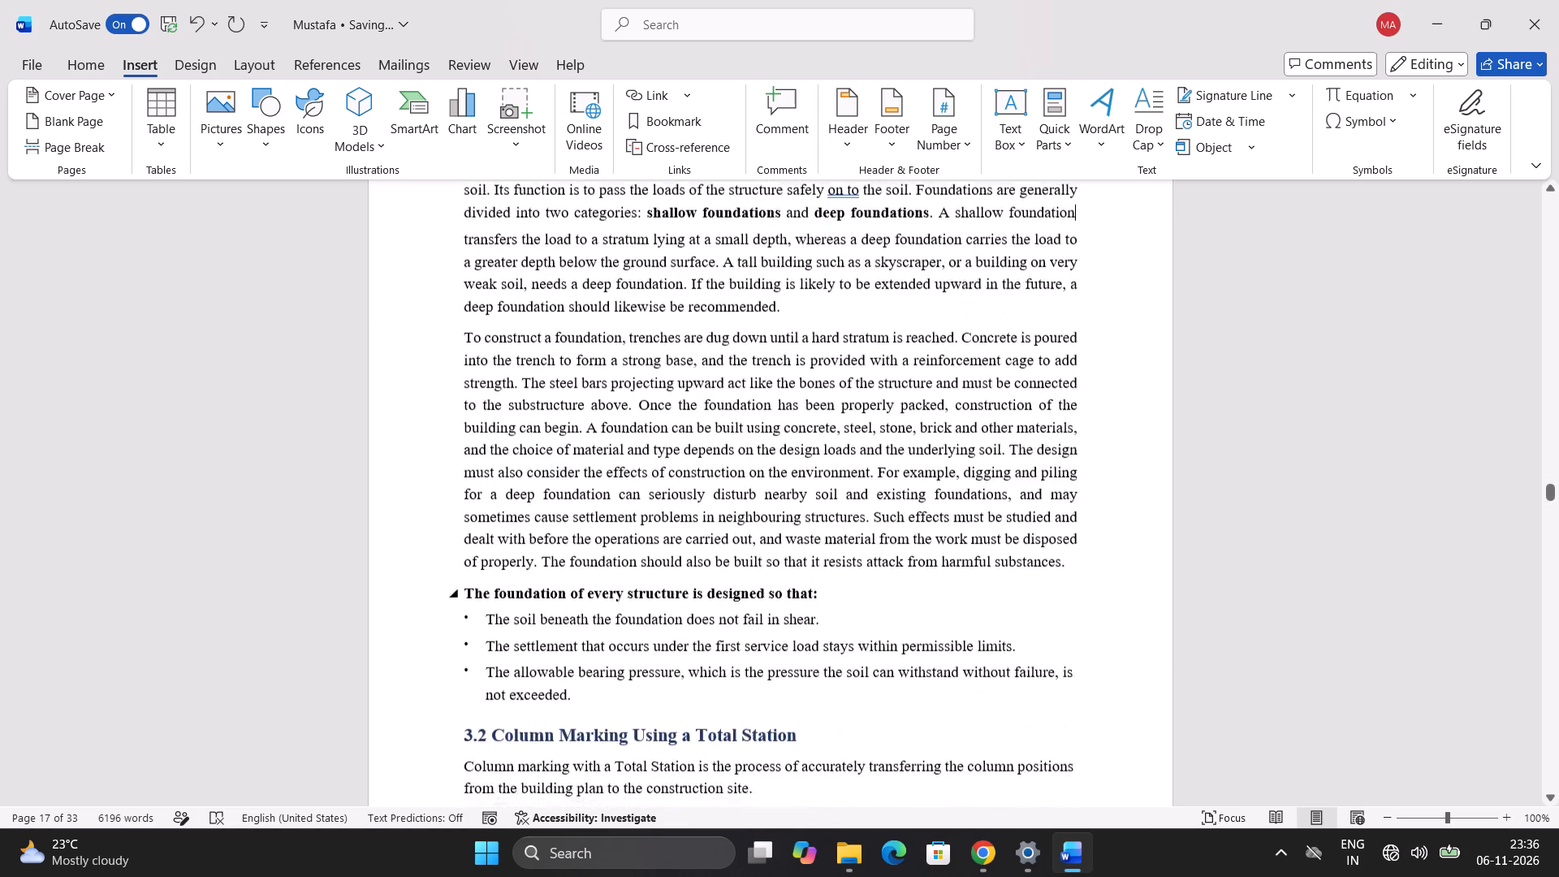
scroll(1017, 477, "down", 10)
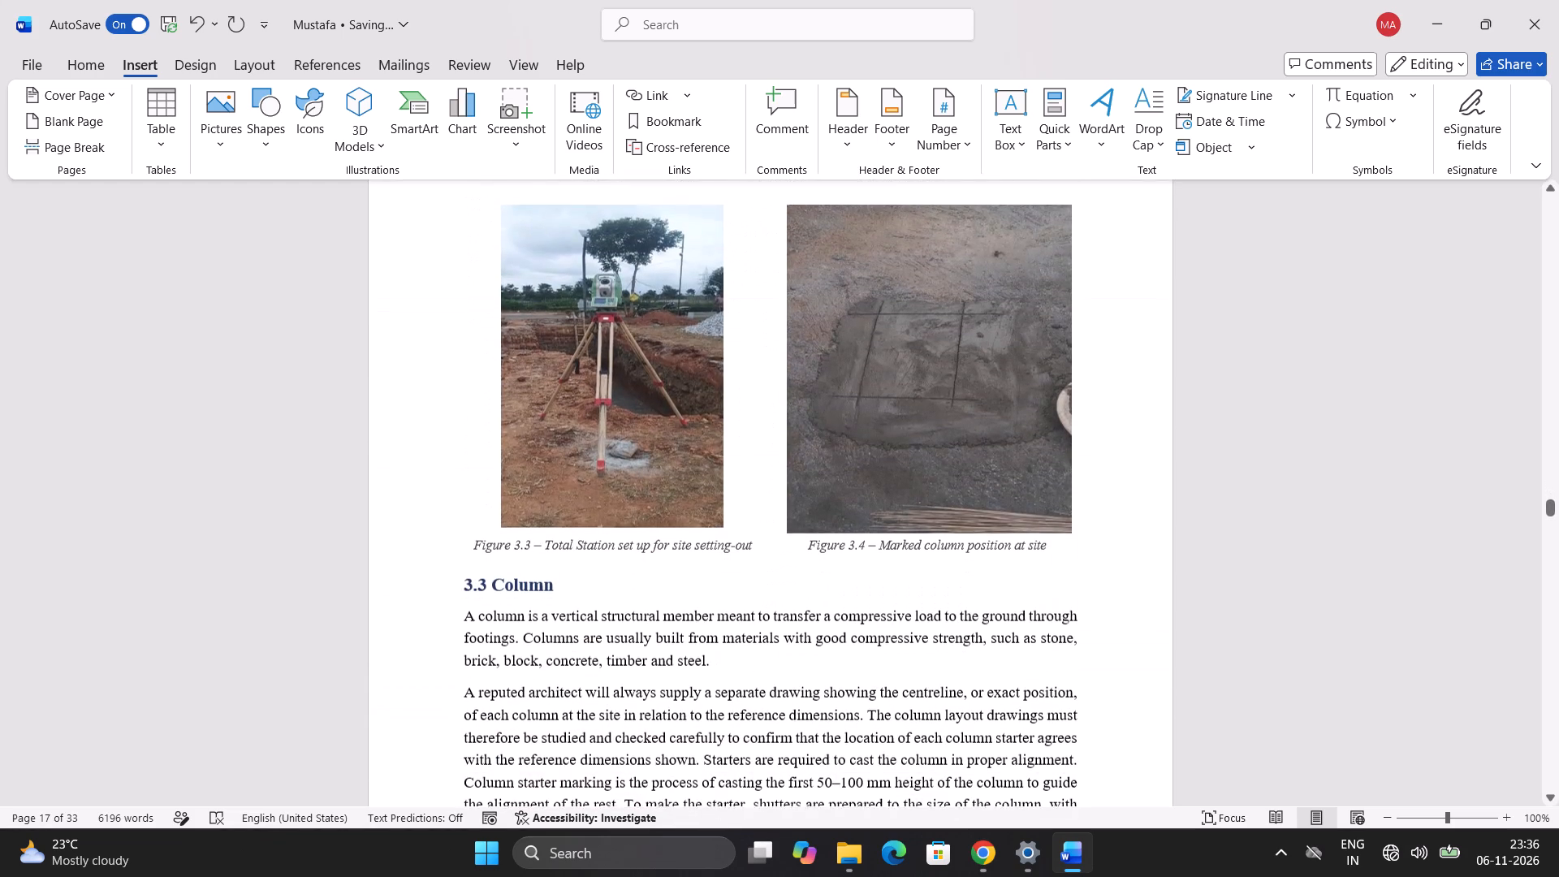
scroll(1017, 477, "up", 7)
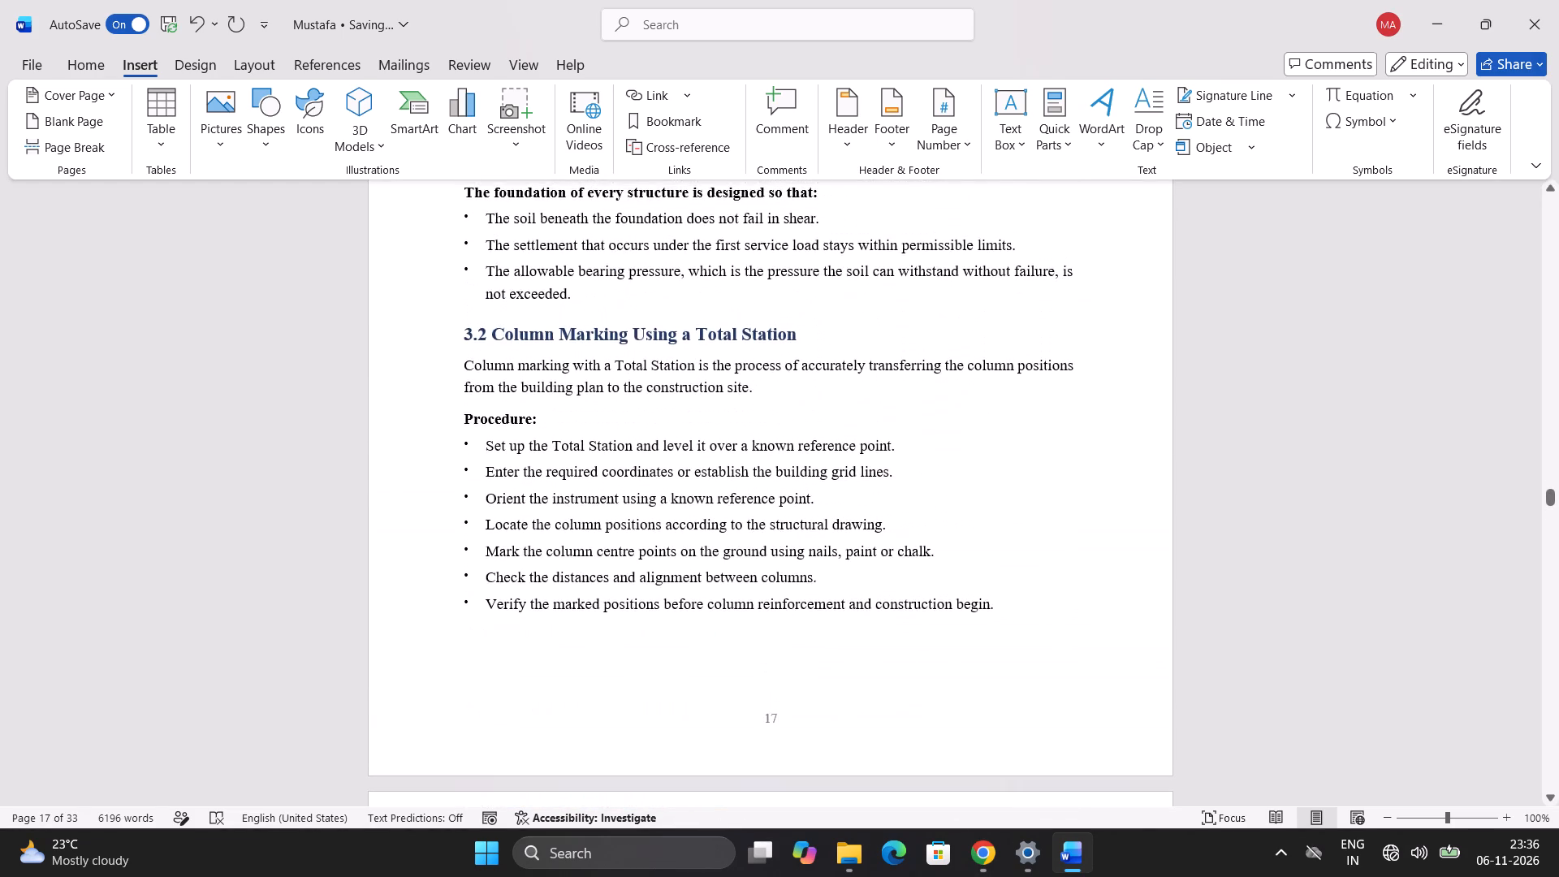
scroll(1017, 477, "up", 2)
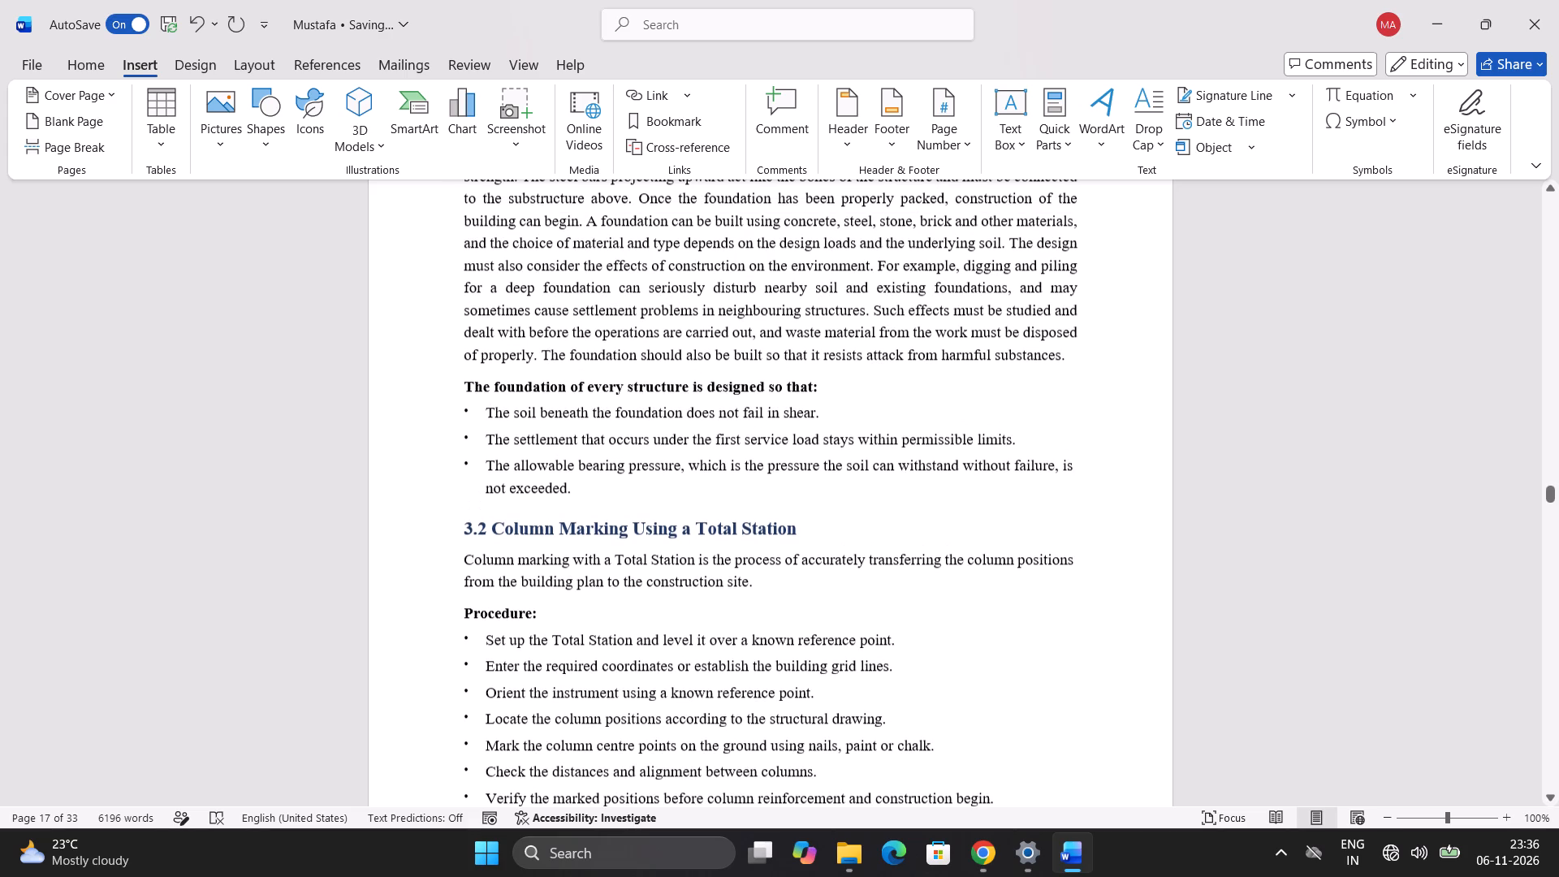
scroll(1017, 477, "up", 4)
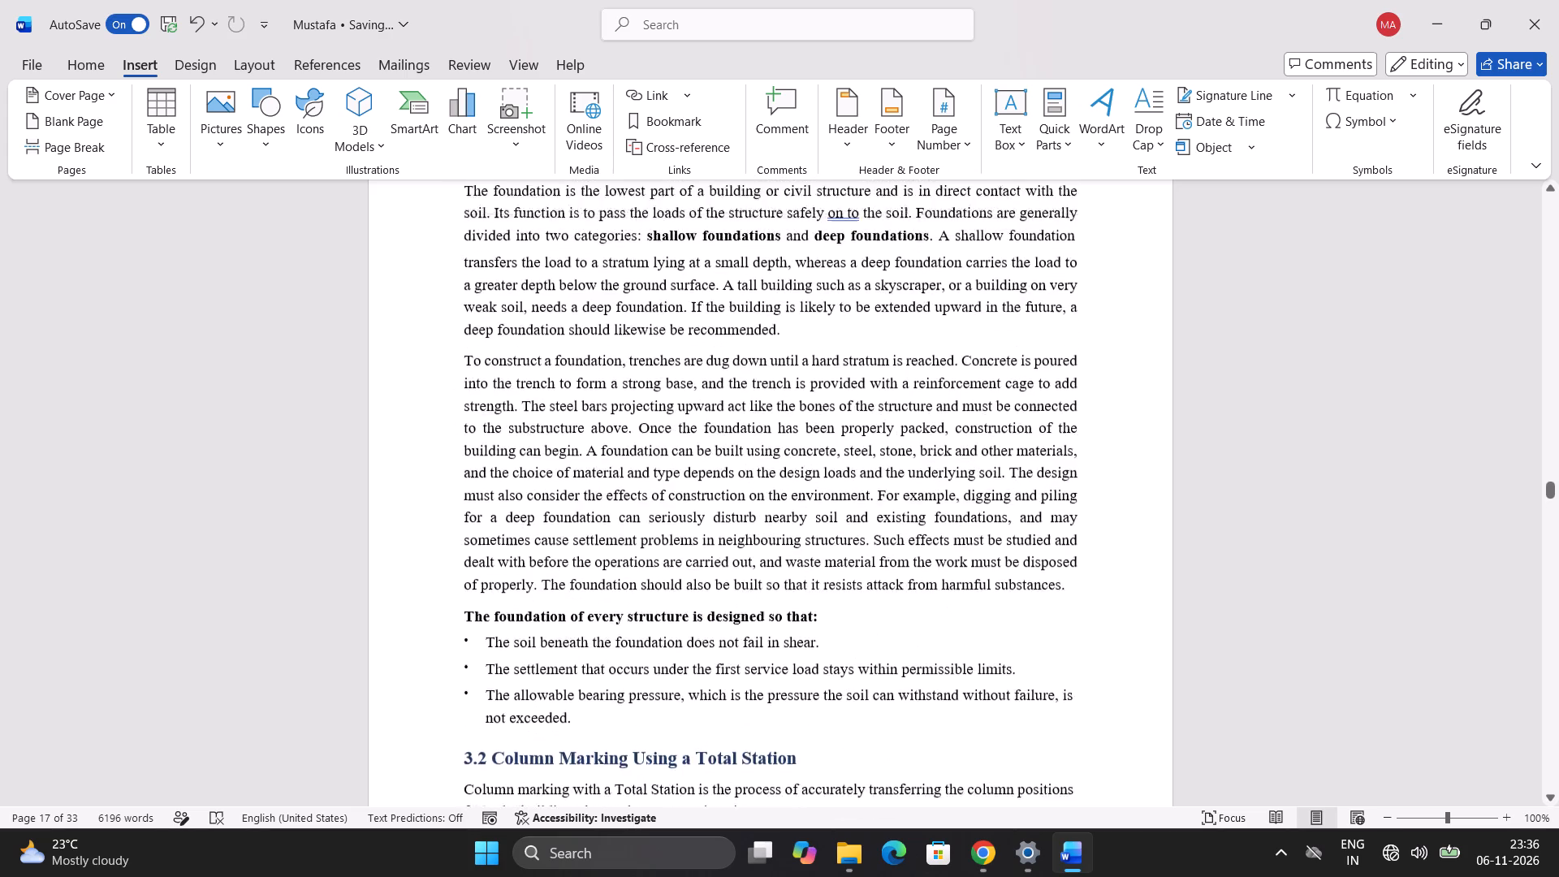
Delete the original Foundation heading and its three opening lines below Figures 3.1 and 3.2 on page 16.
scroll(1017, 477, "up", 7)
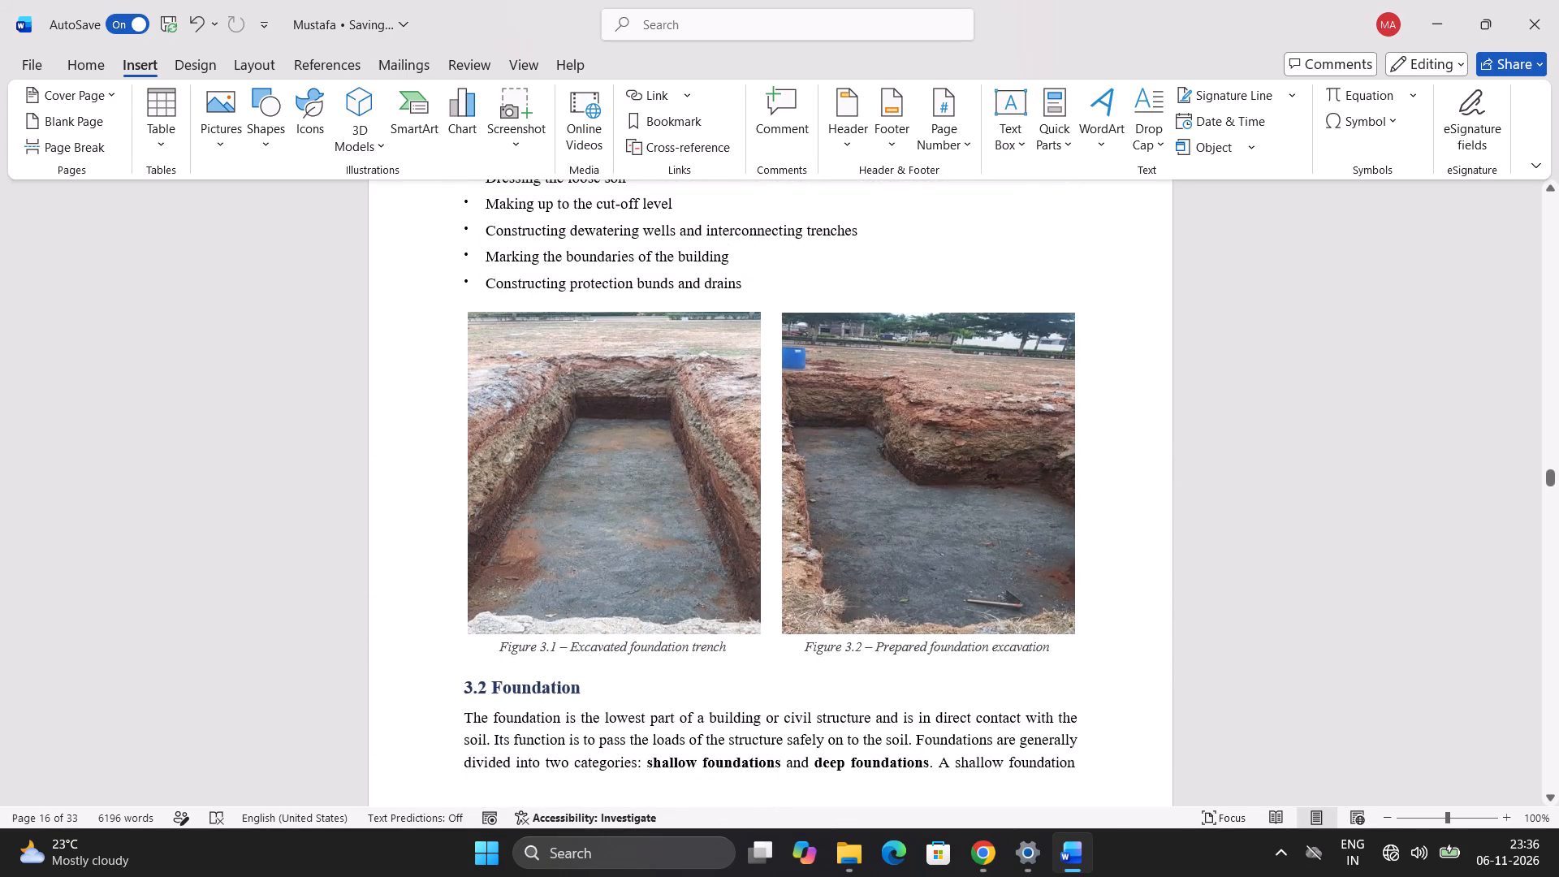
scroll(486, 661, "down", 1)
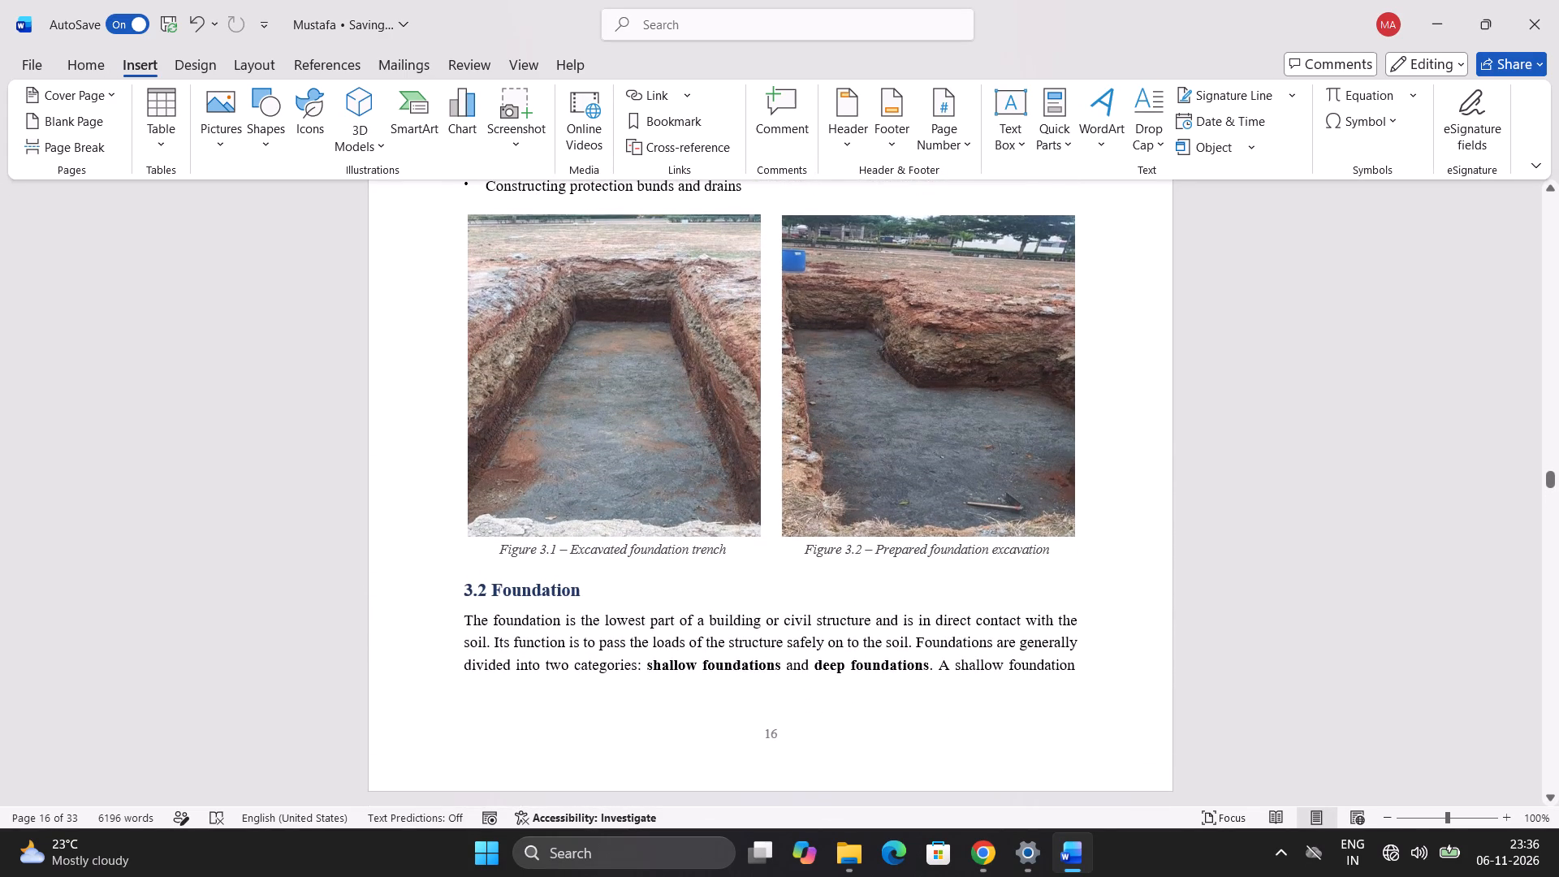
left_click_drag(1073, 667, 529, 592)
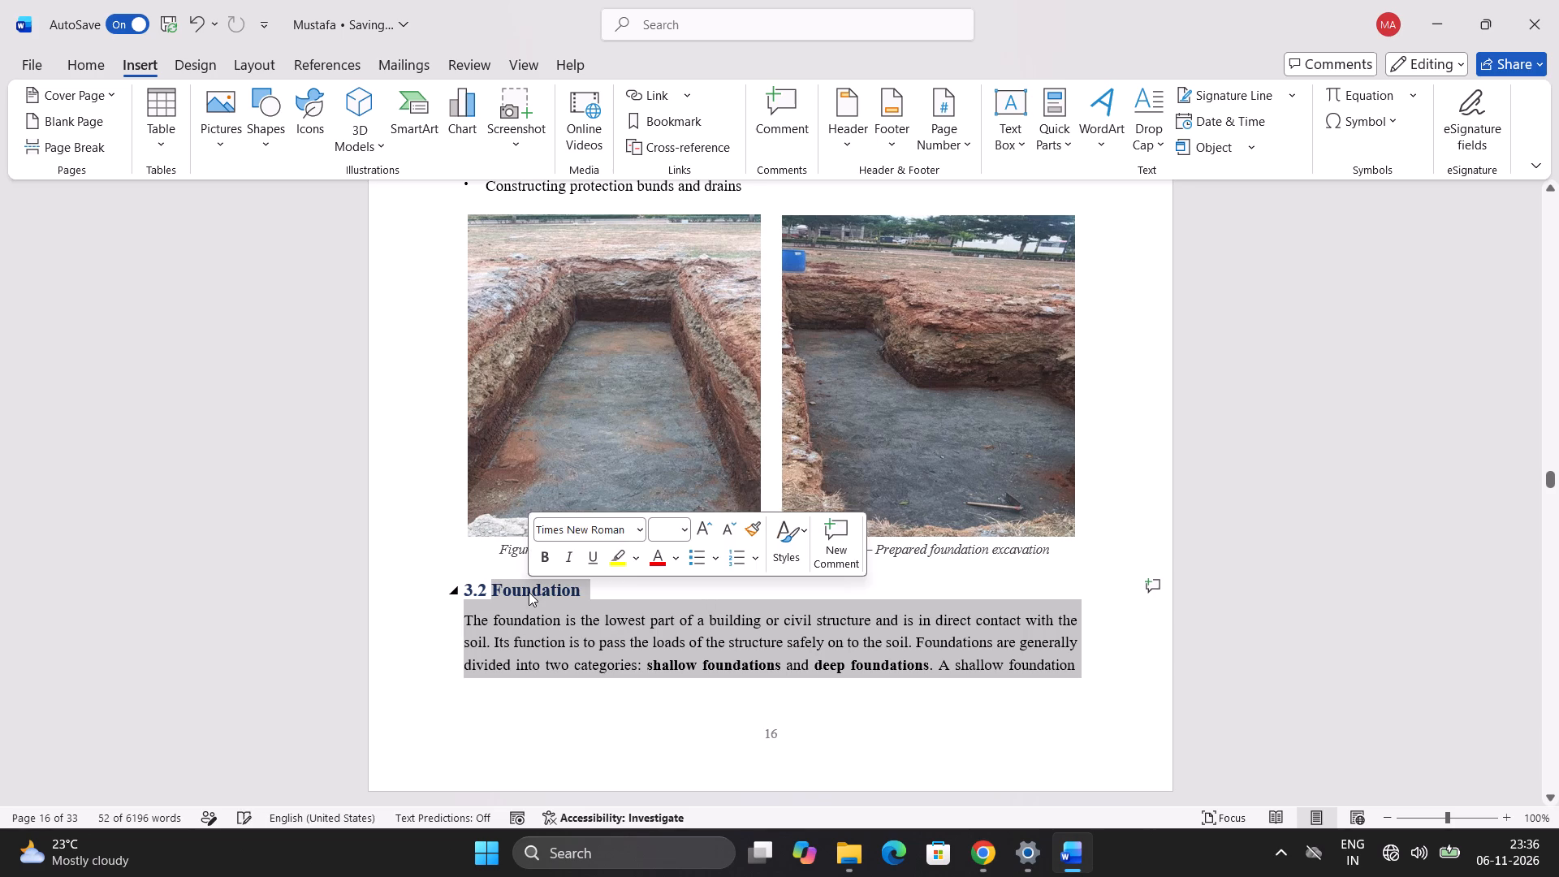
key("BackSpace")
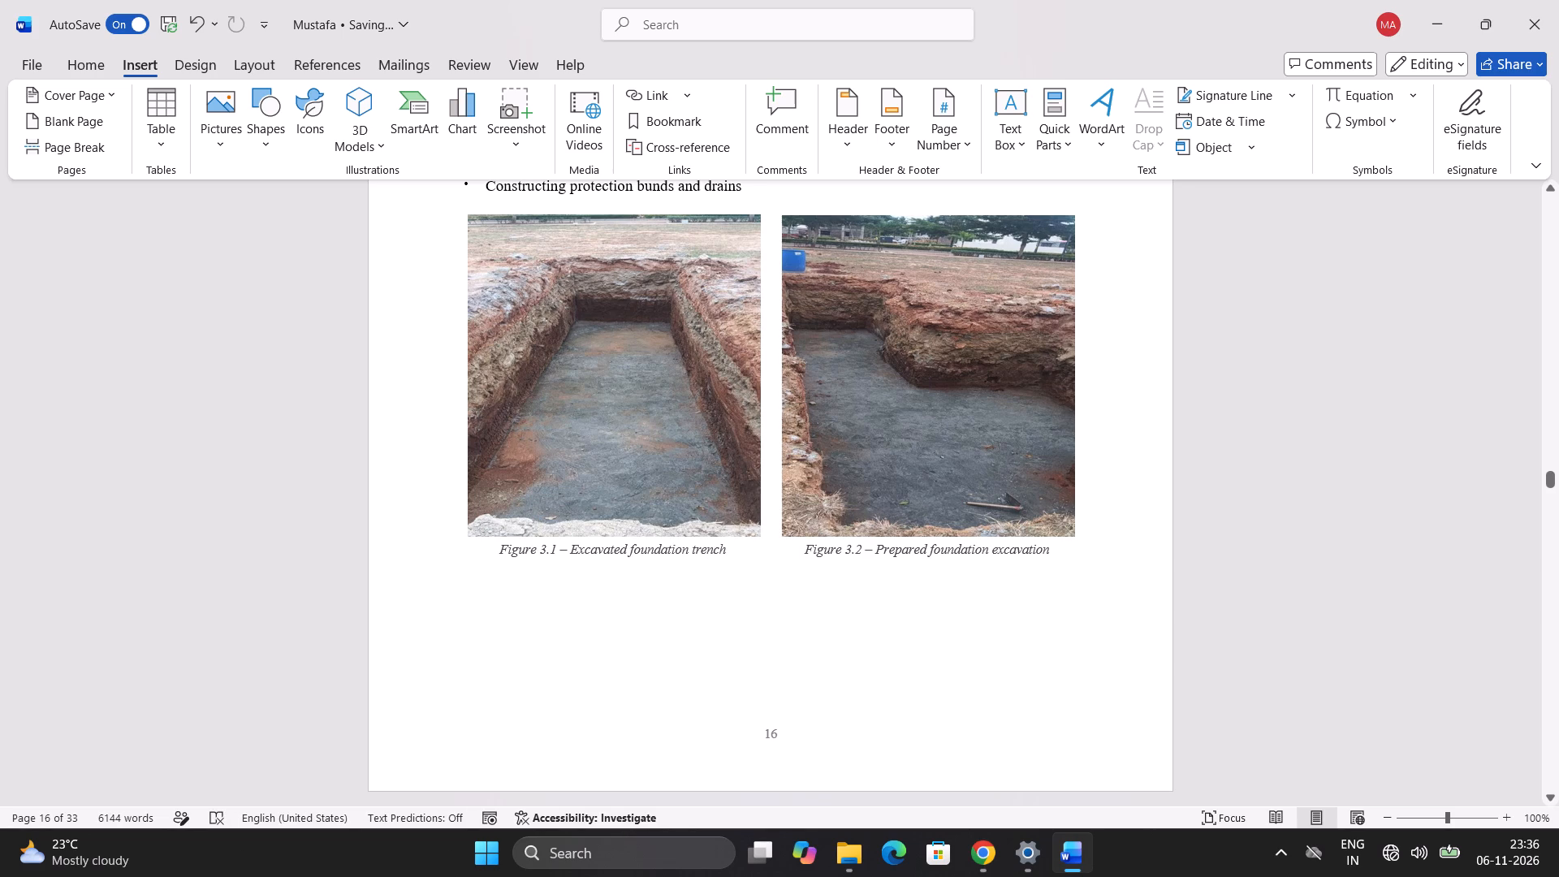
Delete the duplicated excavation paragraphs above "The complete excavation process includes:" at the top of page 16.
scroll(628, 631, "up", 8)
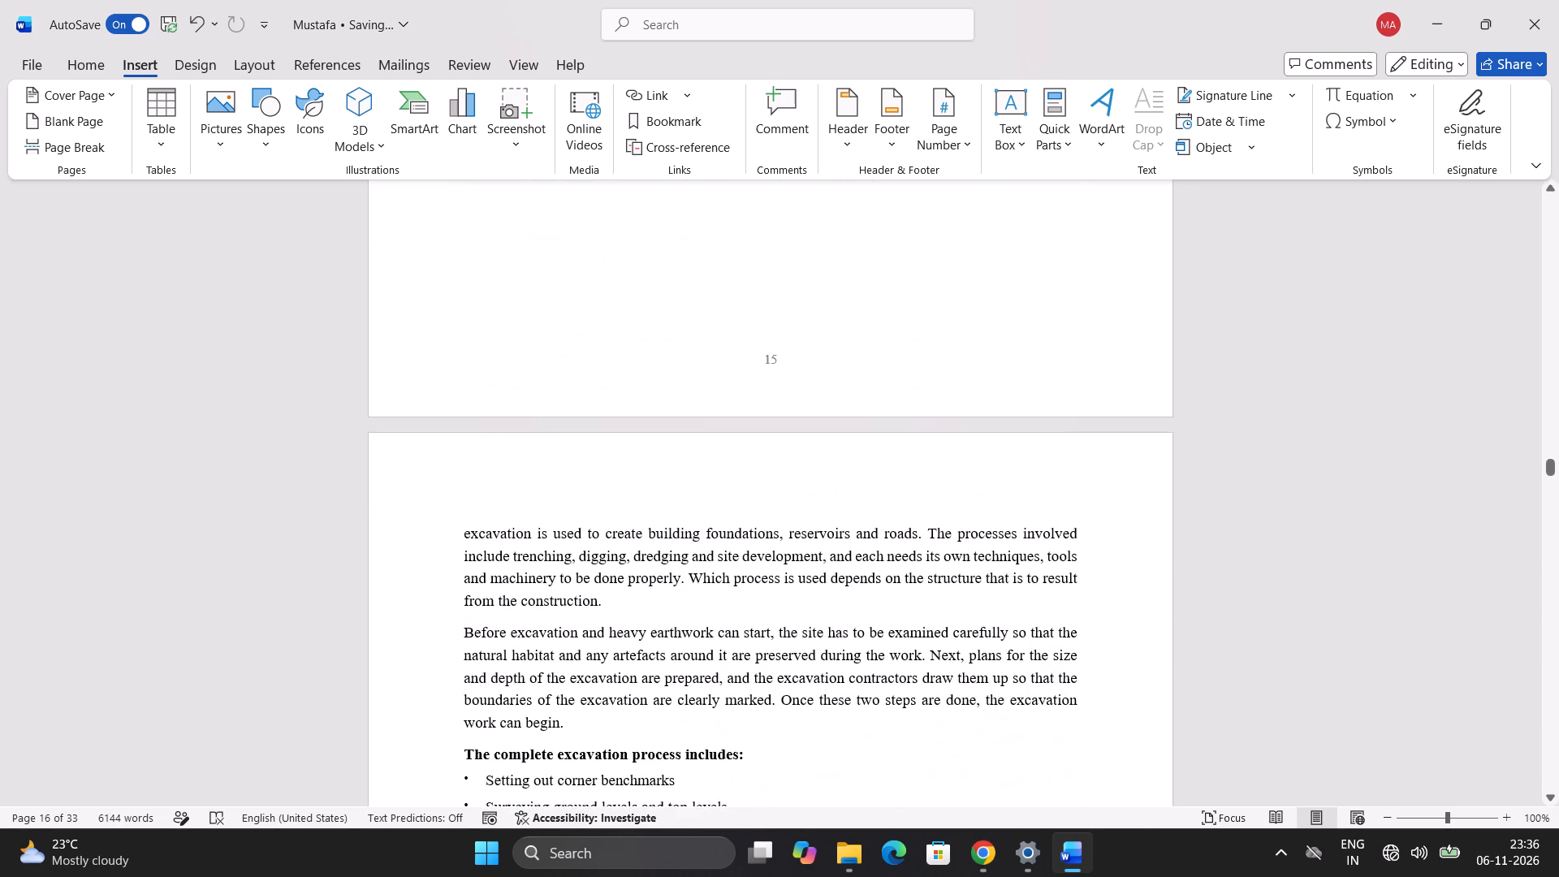
scroll(667, 606, "up", 8)
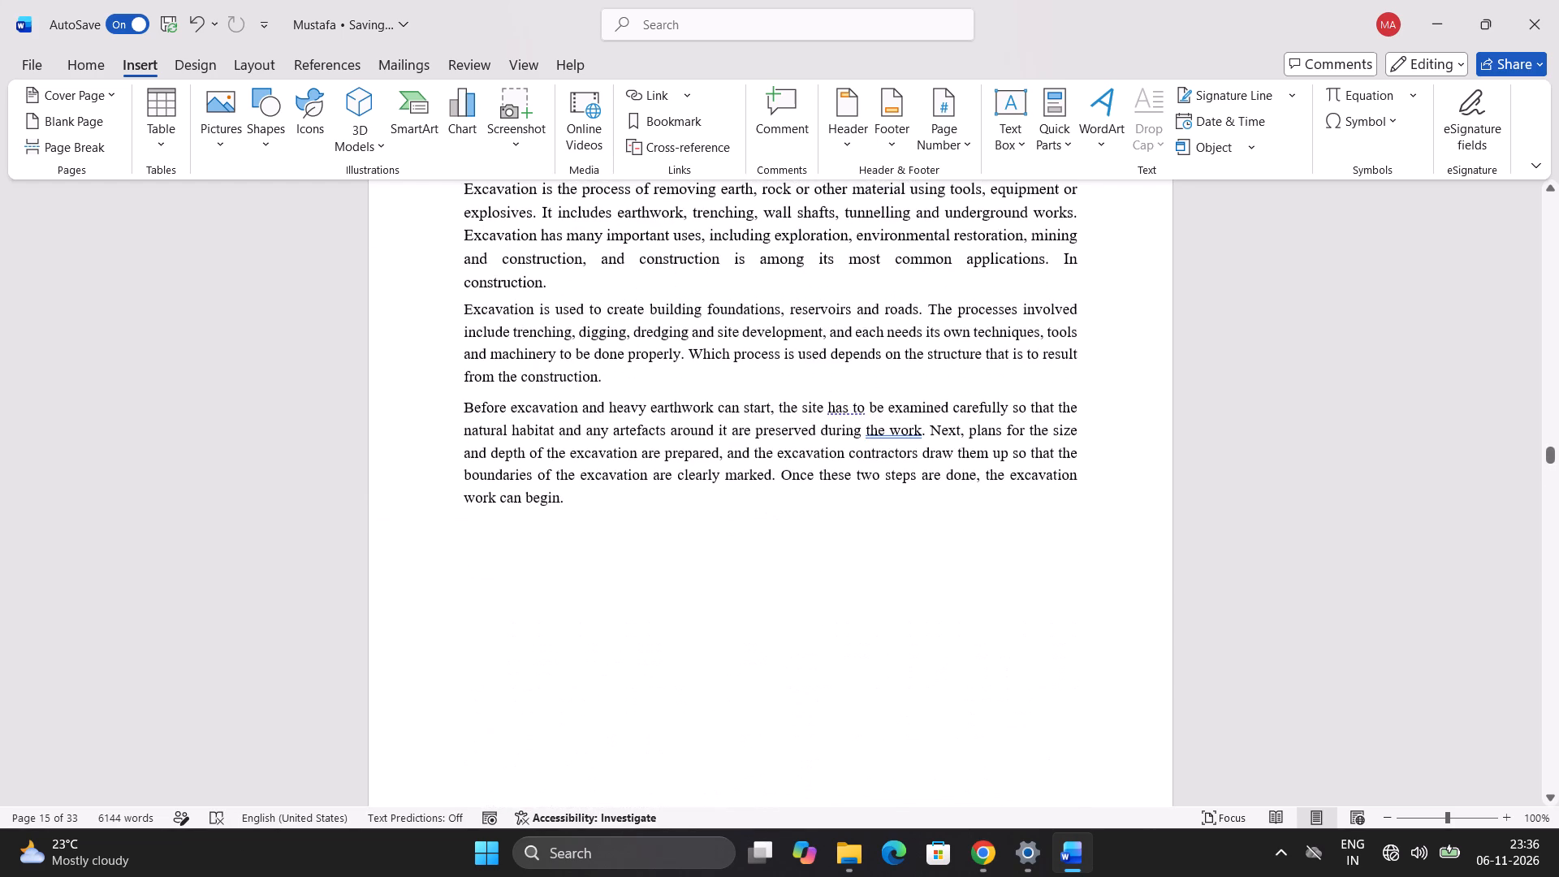
scroll(693, 581, "down", 10)
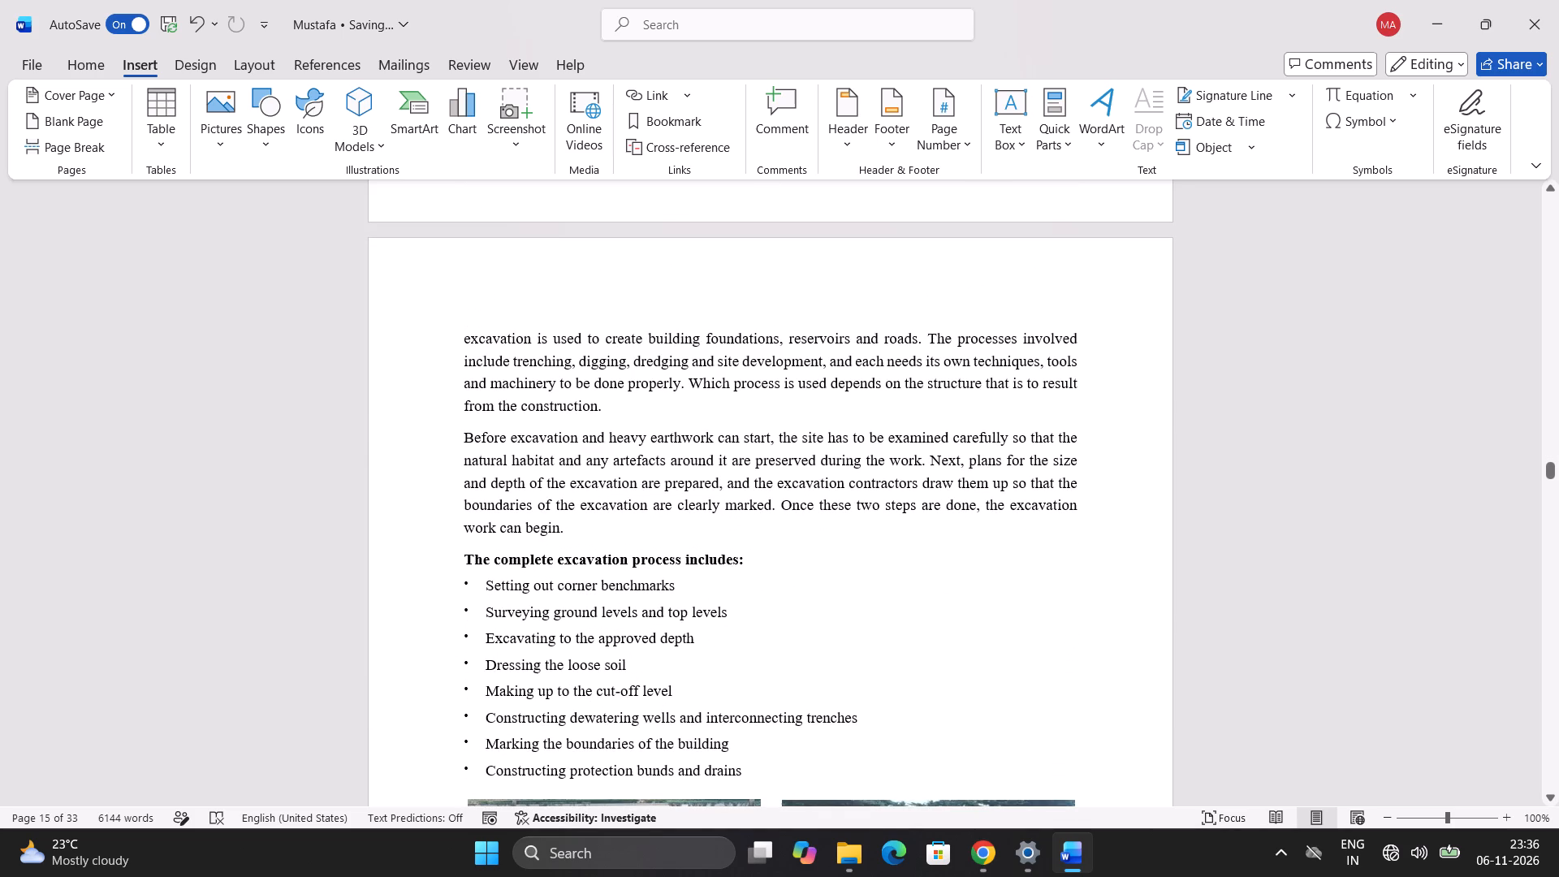
left_click_drag(571, 525, 511, 367)
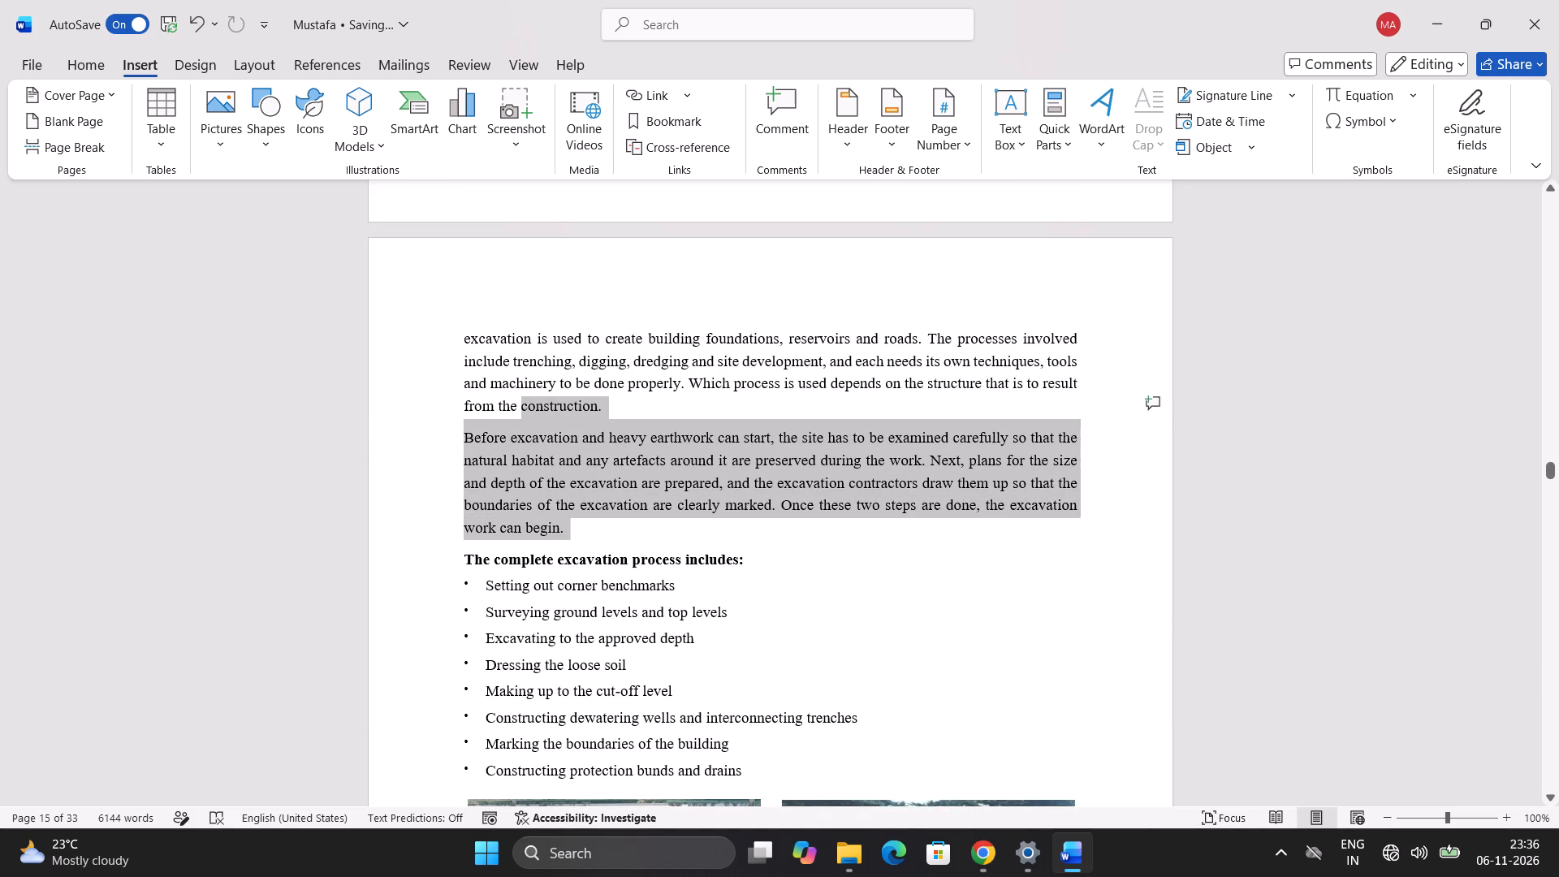
left_click_drag(511, 367, 485, 339)
key("BackSpace")
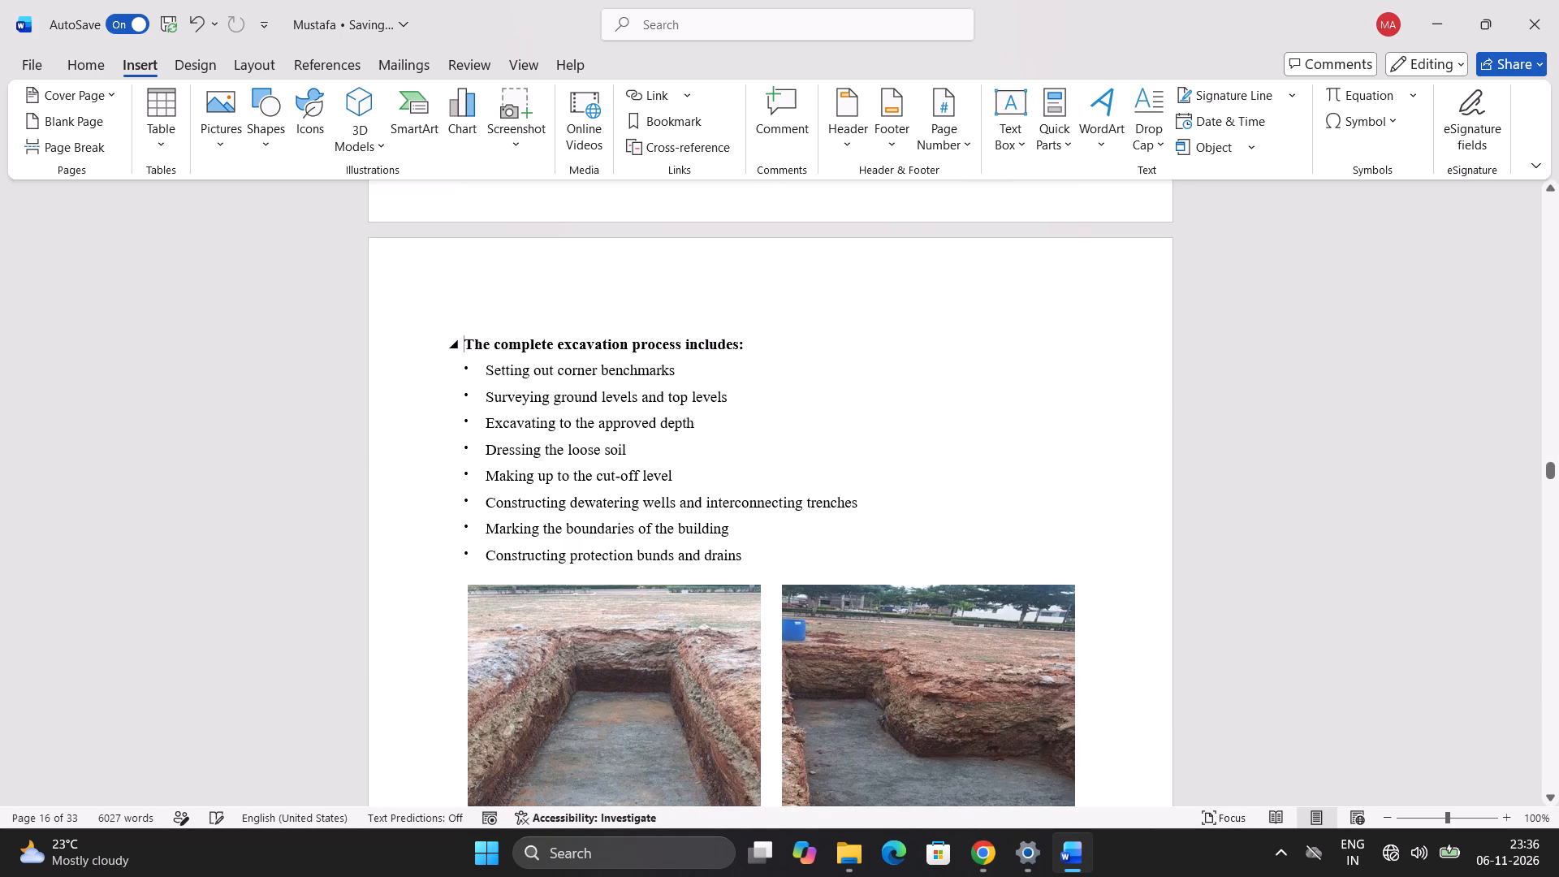
Examine the spacing below Figures 3.1 and 3.2 on page 16 and the Foundation section on page 17.
scroll(905, 482, "down", 8)
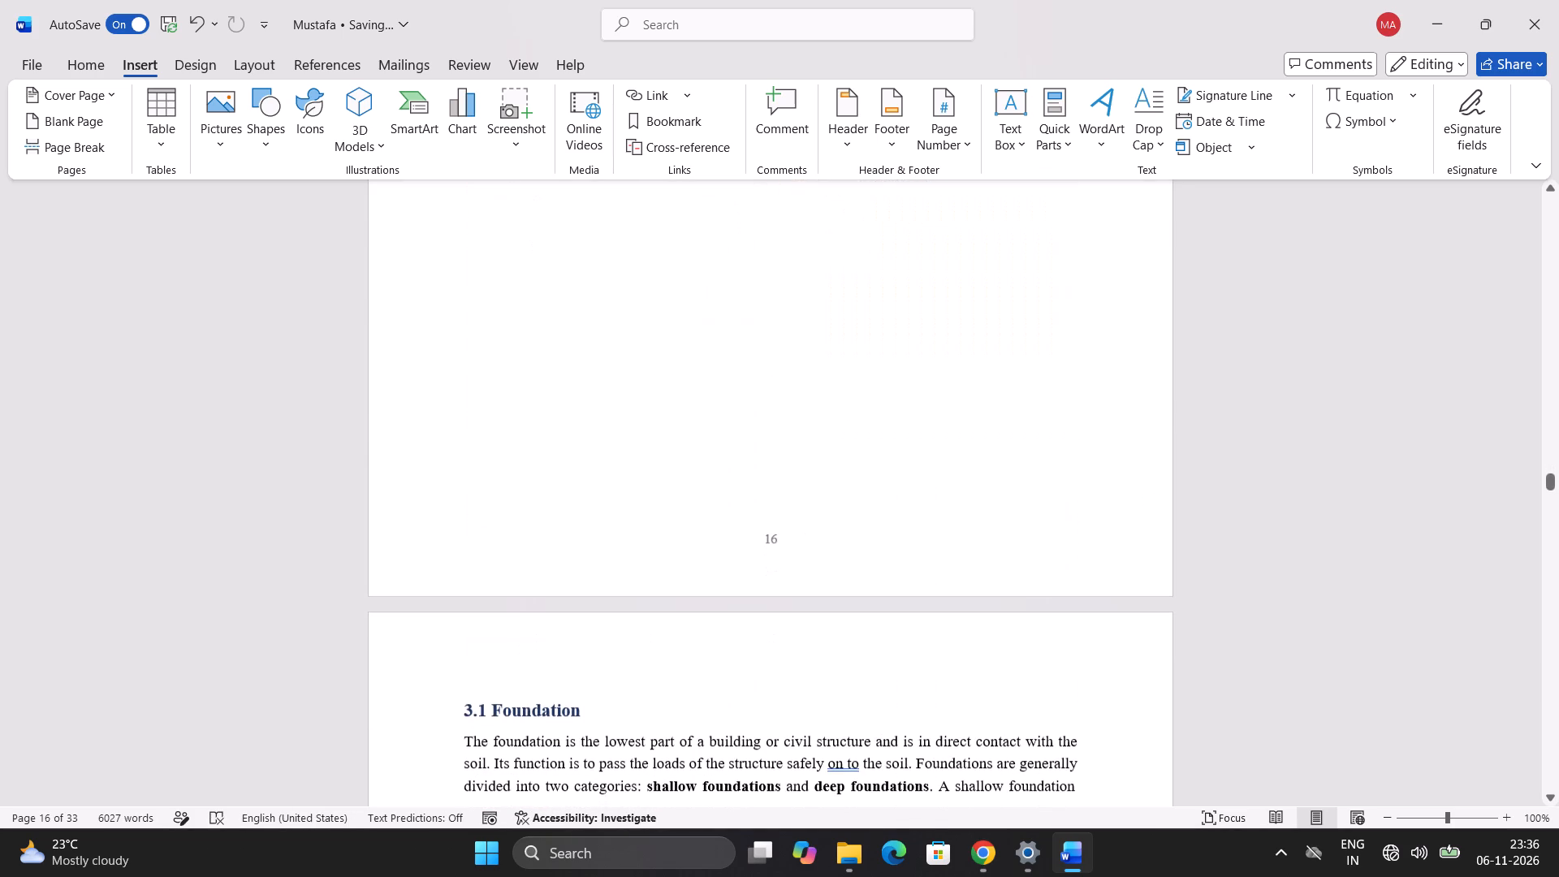
scroll(926, 402, "down", 6)
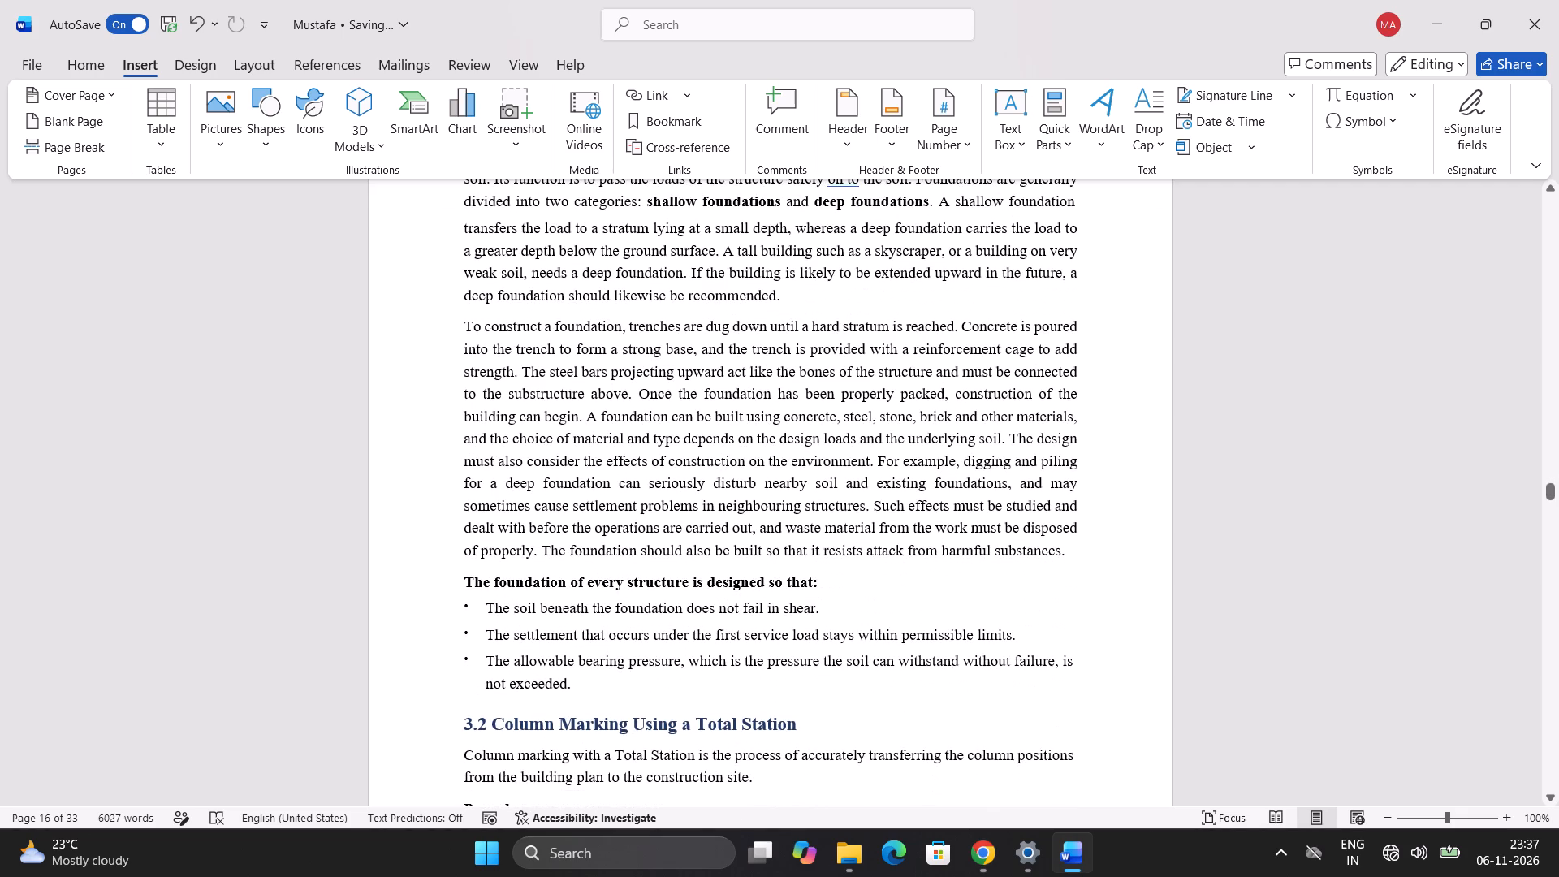
scroll(827, 511, "up", 4)
scroll(661, 495, "up", 5)
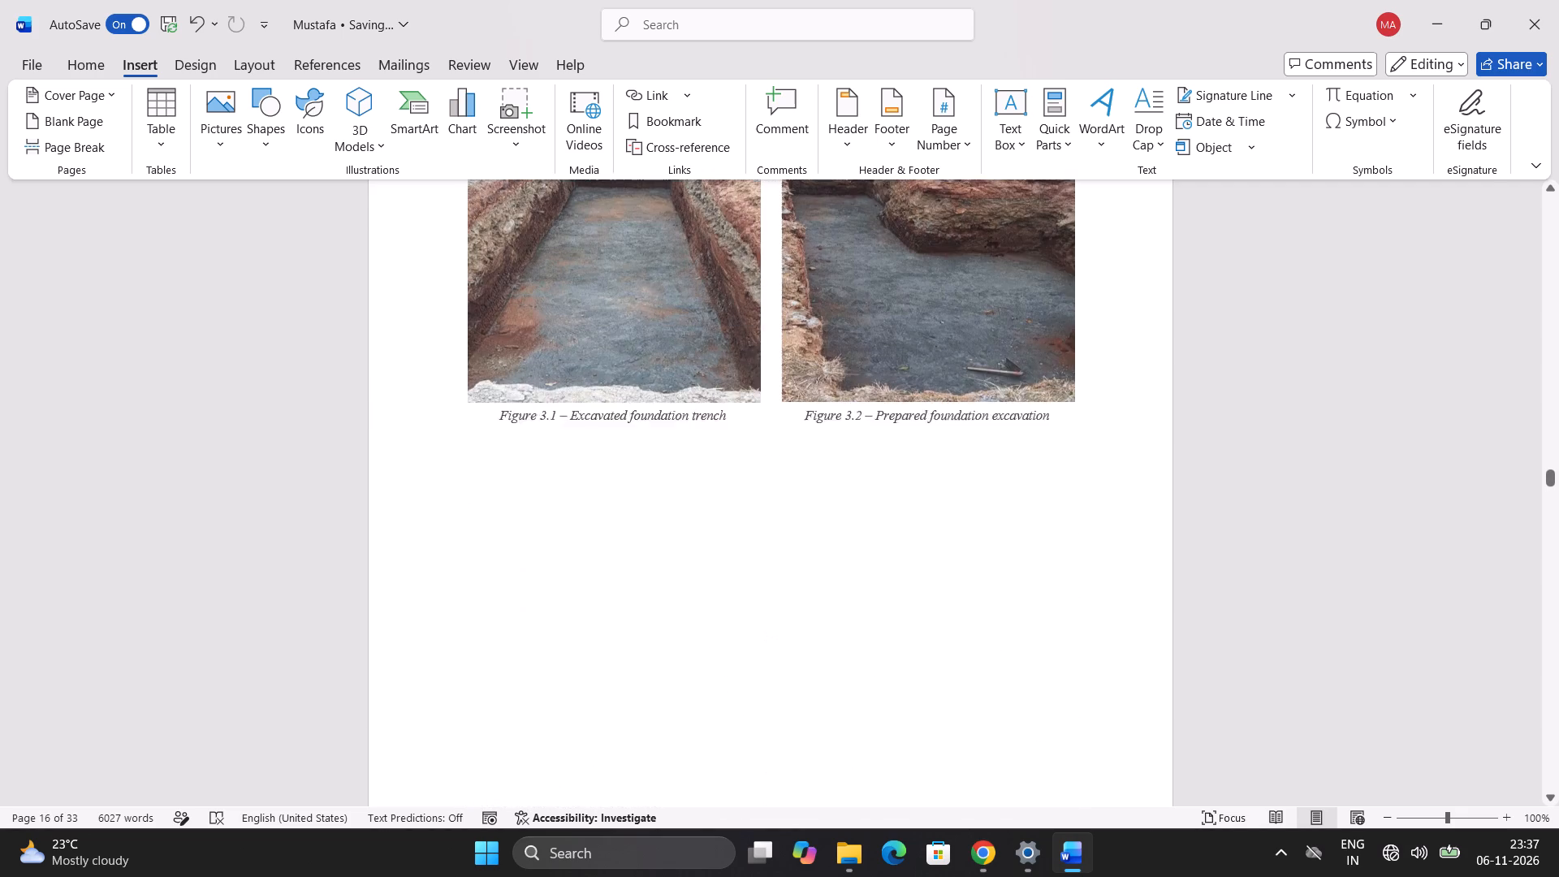
scroll(649, 638, "down", 2)
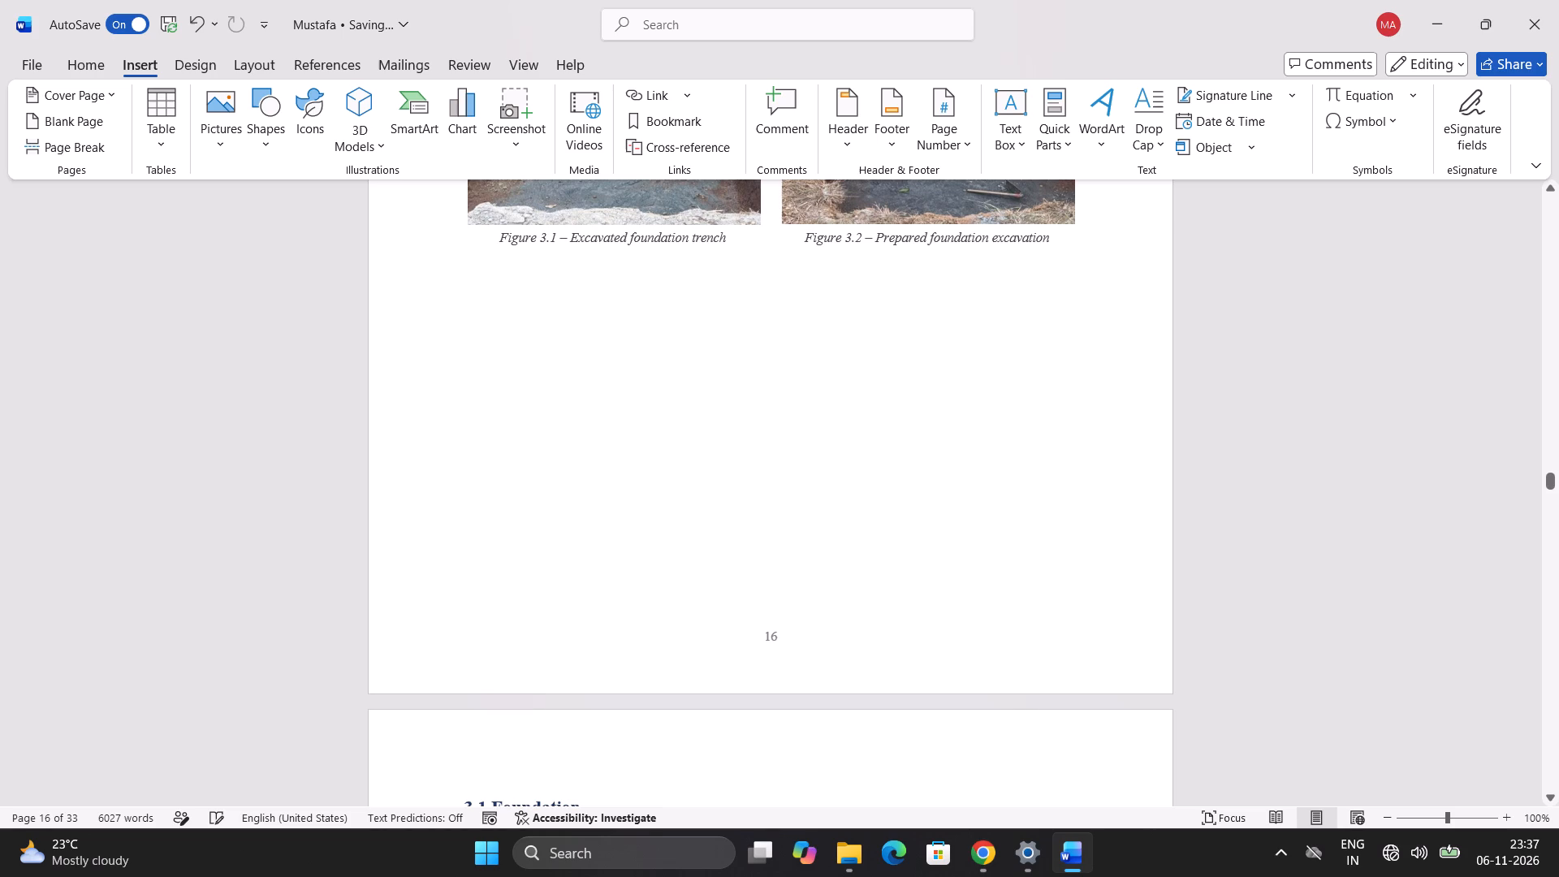
scroll(840, 543, "down", 3)
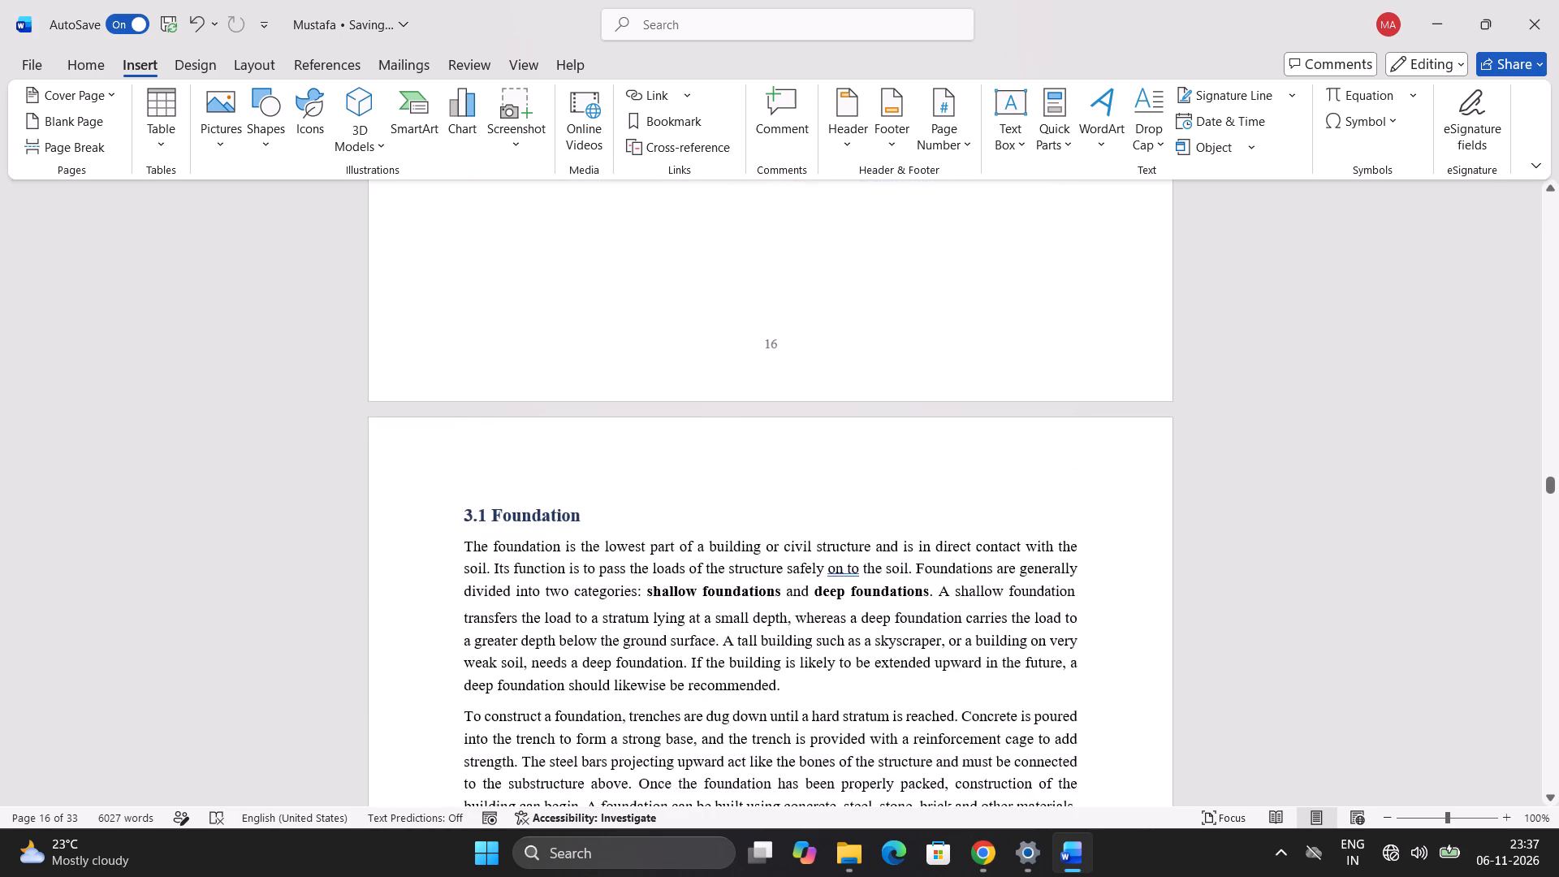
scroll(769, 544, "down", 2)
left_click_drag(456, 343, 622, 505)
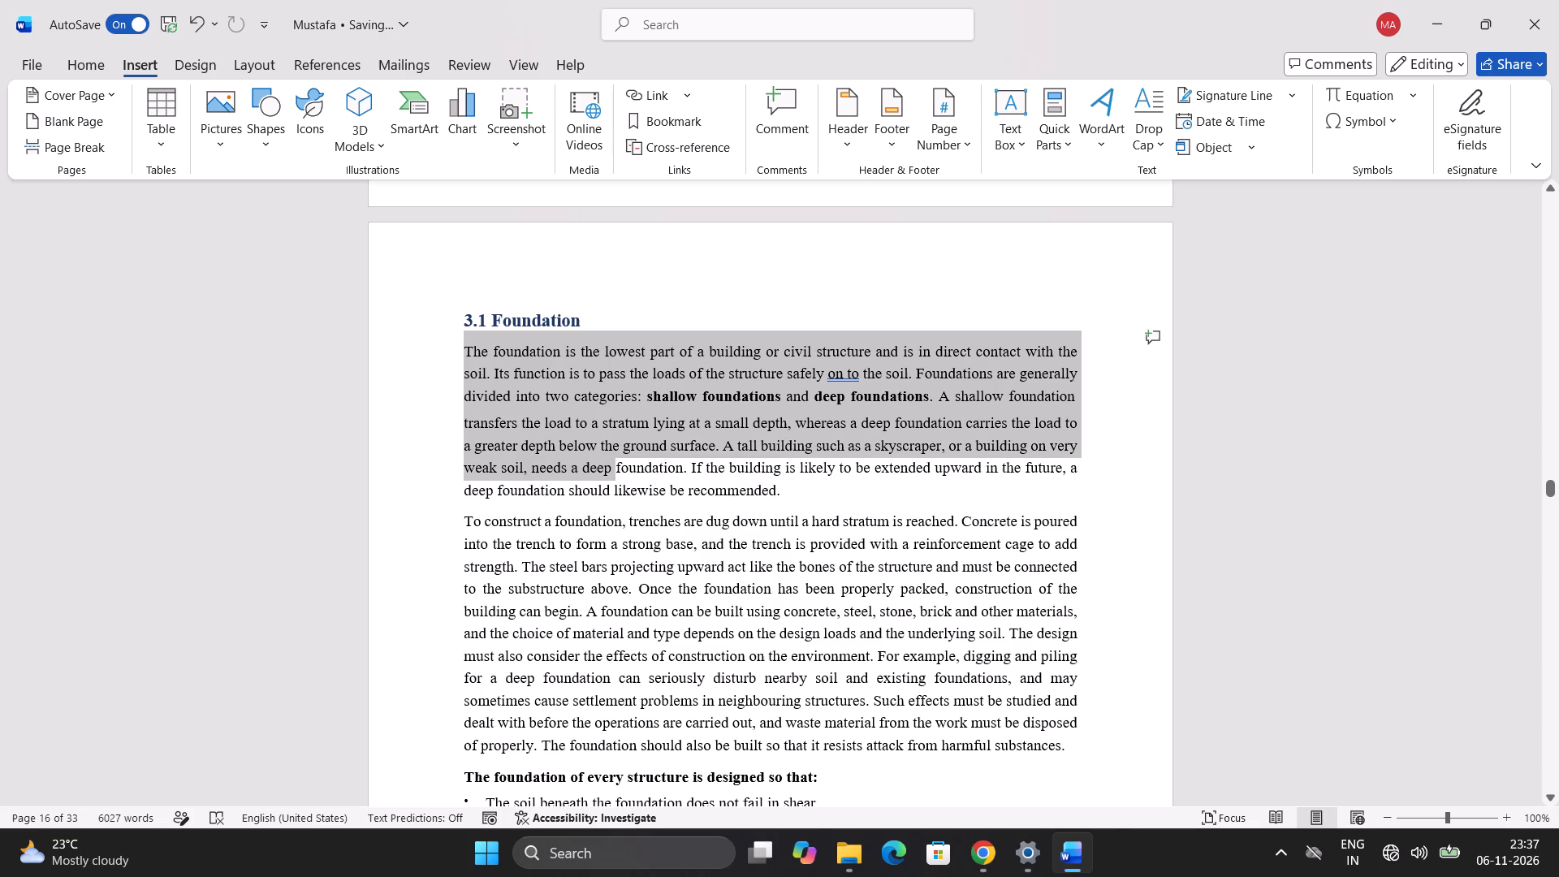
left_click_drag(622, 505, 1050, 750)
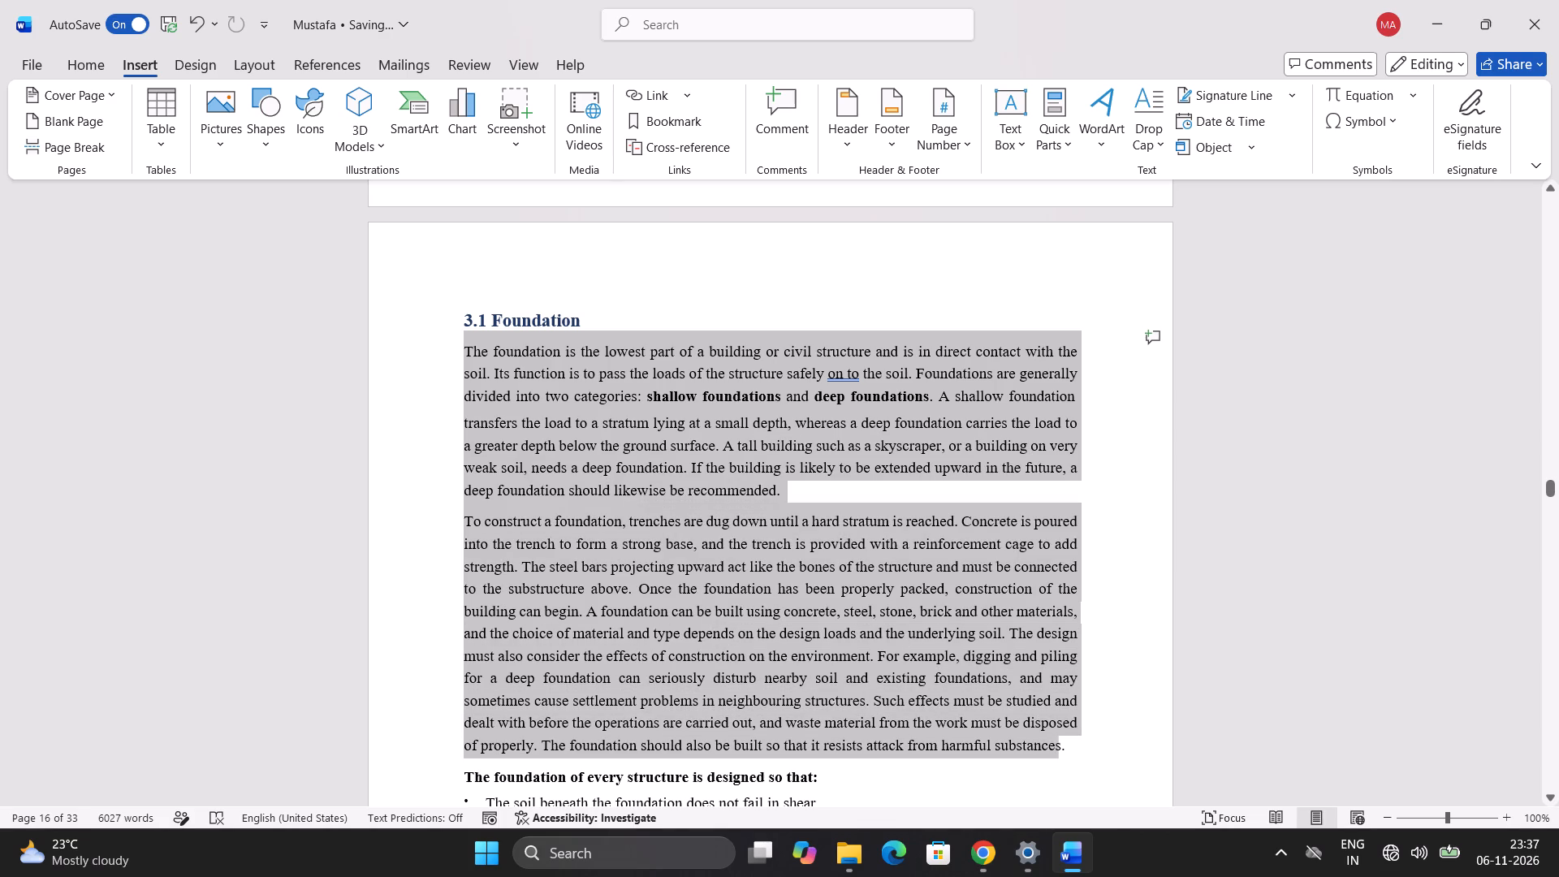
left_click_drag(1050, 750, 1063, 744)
Compare the blank space on page 16 with the length of the Foundation and Column Marking sections on page 17.
scroll(1022, 568, "up", 3)
scroll(990, 503, "up", 3)
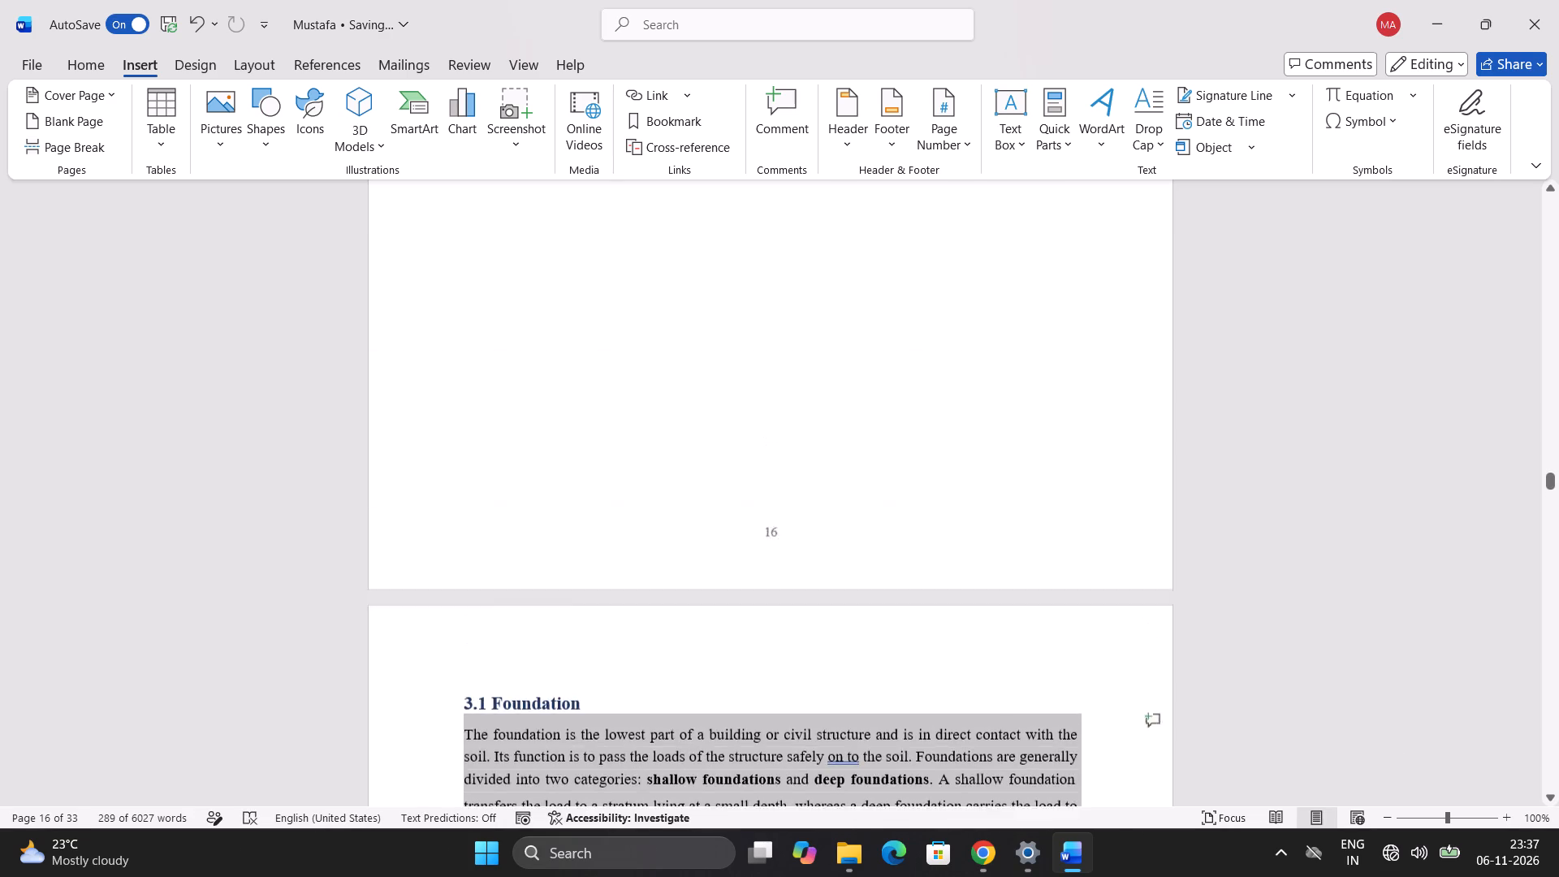
scroll(988, 501, "up", 1)
scroll(949, 477, "down", 6)
scroll(935, 615, "down", 2)
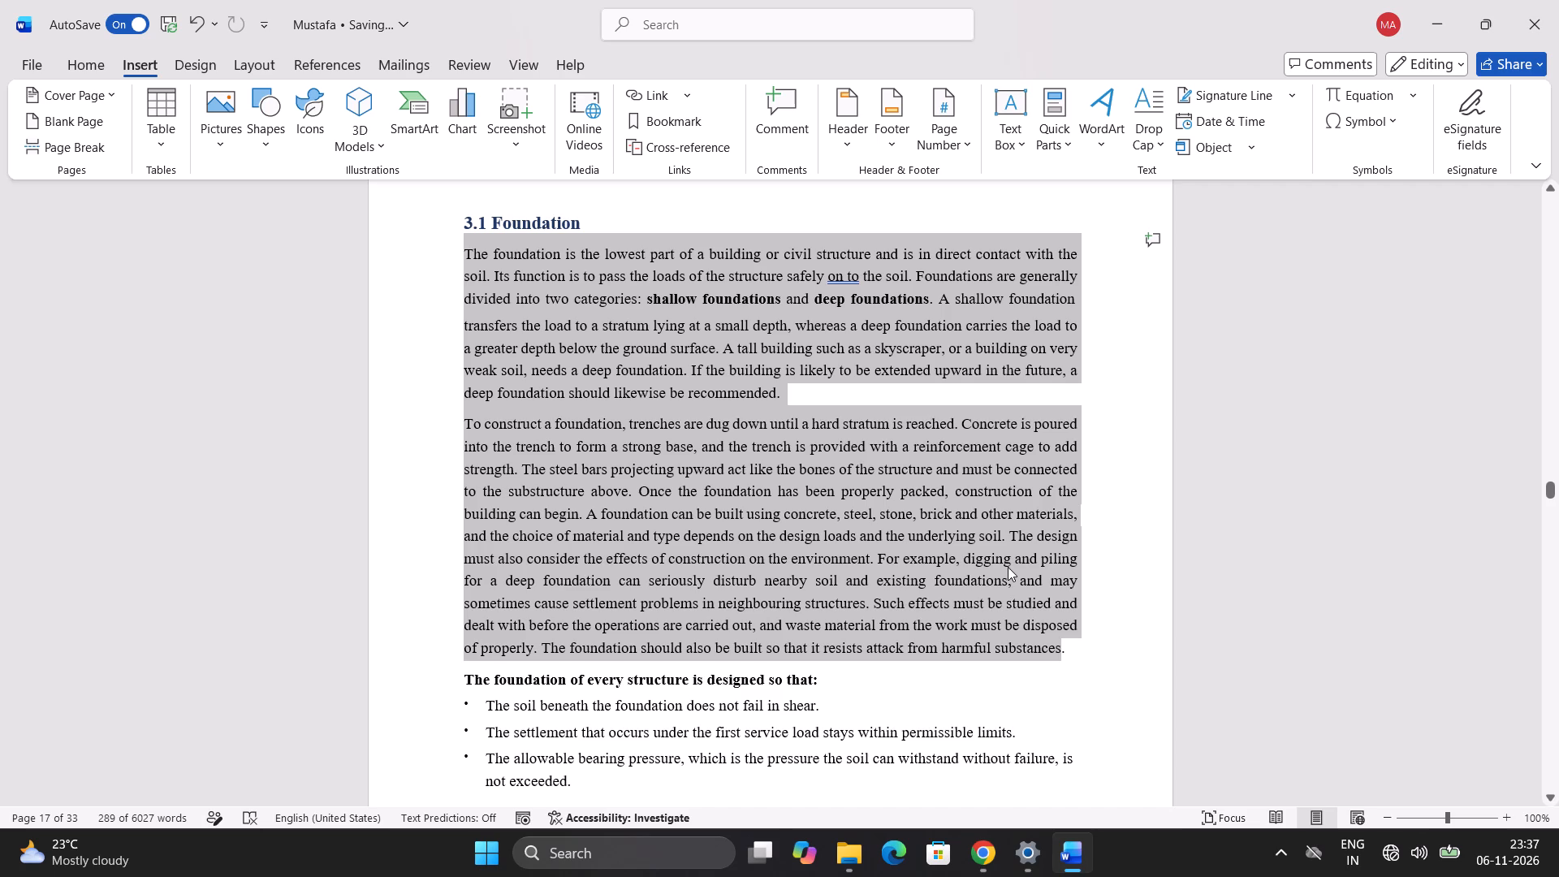
scroll(1008, 567, "down", 4)
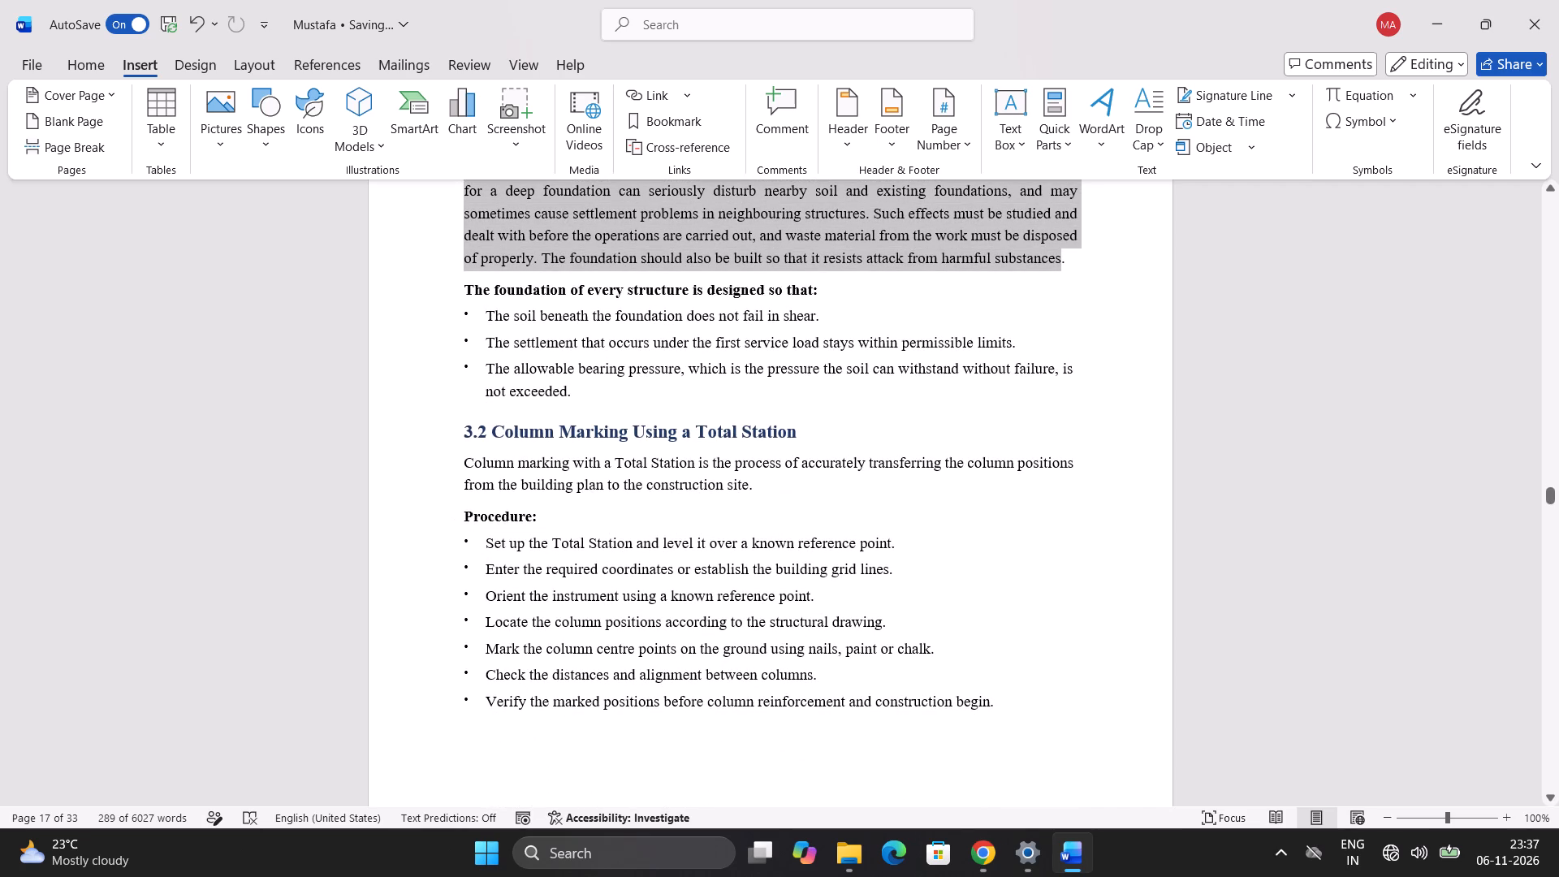
scroll(830, 446, "up", 8)
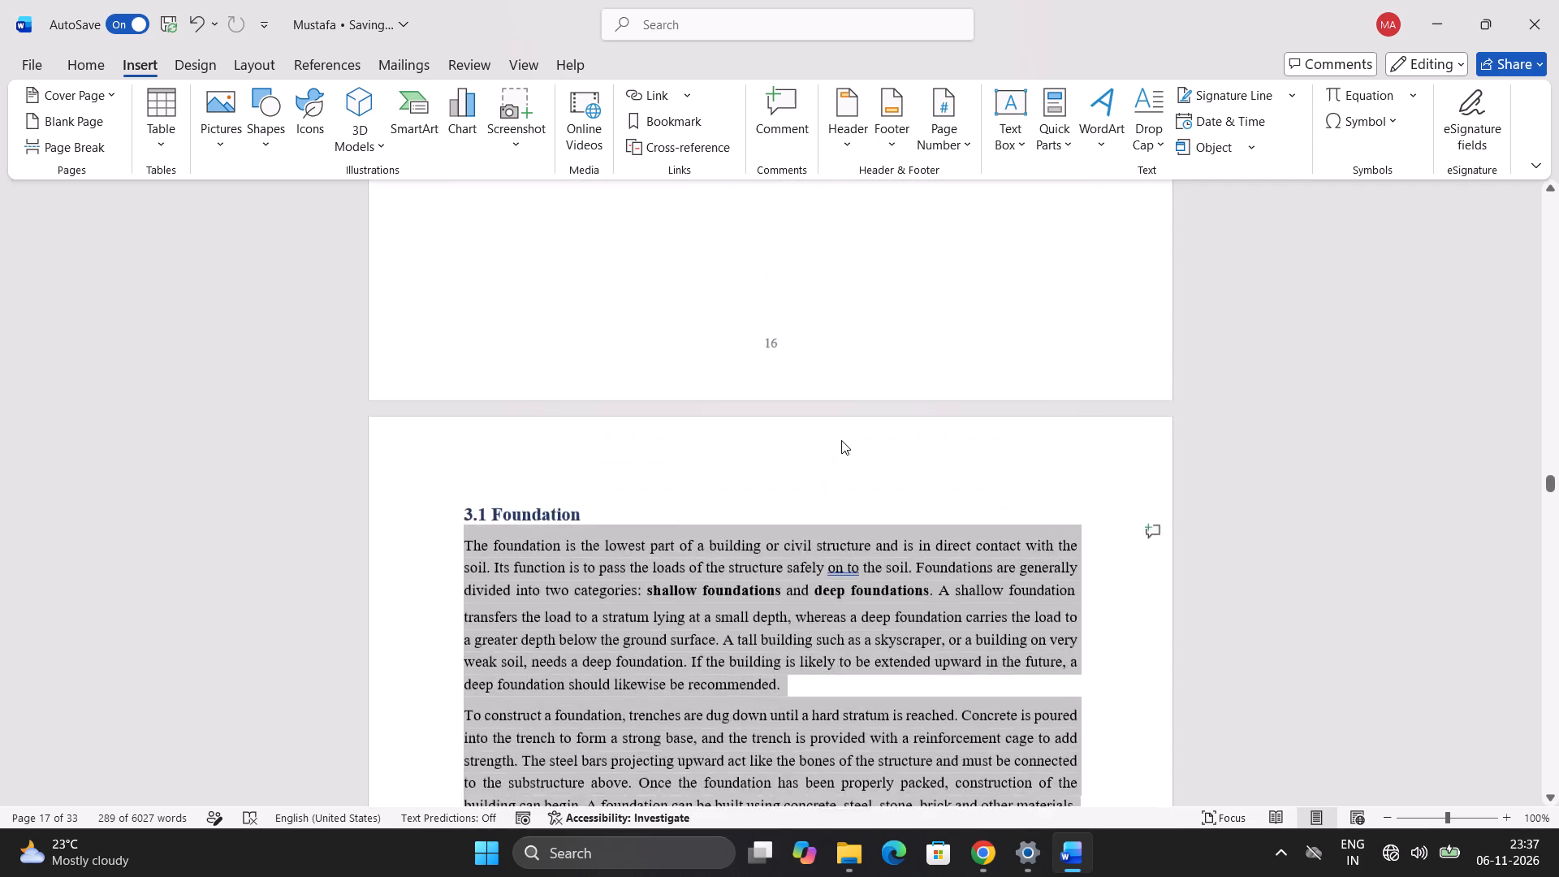
scroll(841, 440, "down", 6)
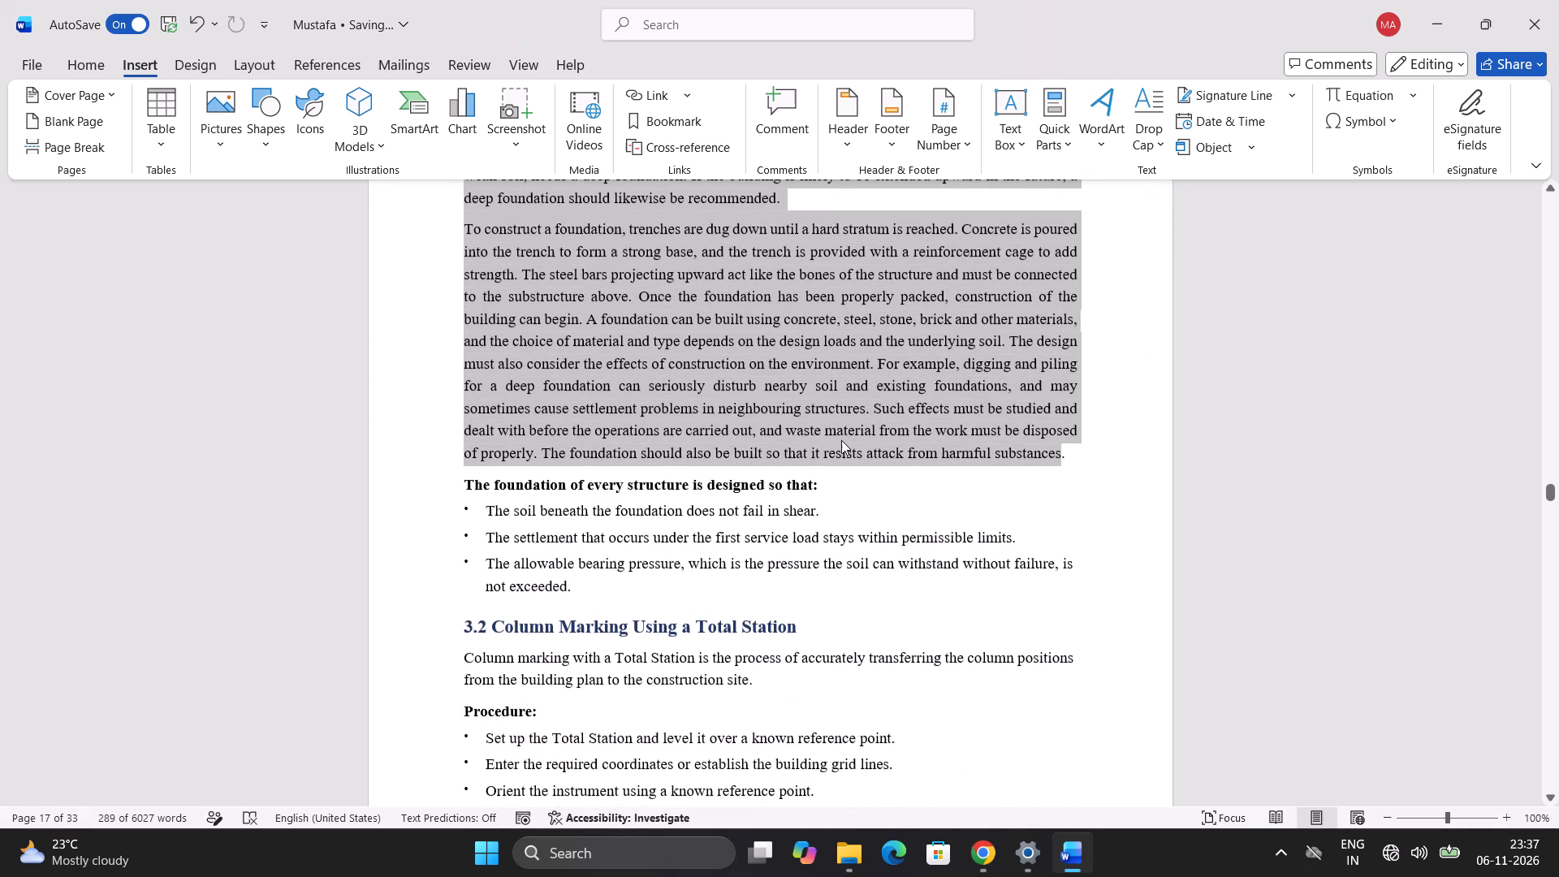
scroll(841, 440, "up", 5)
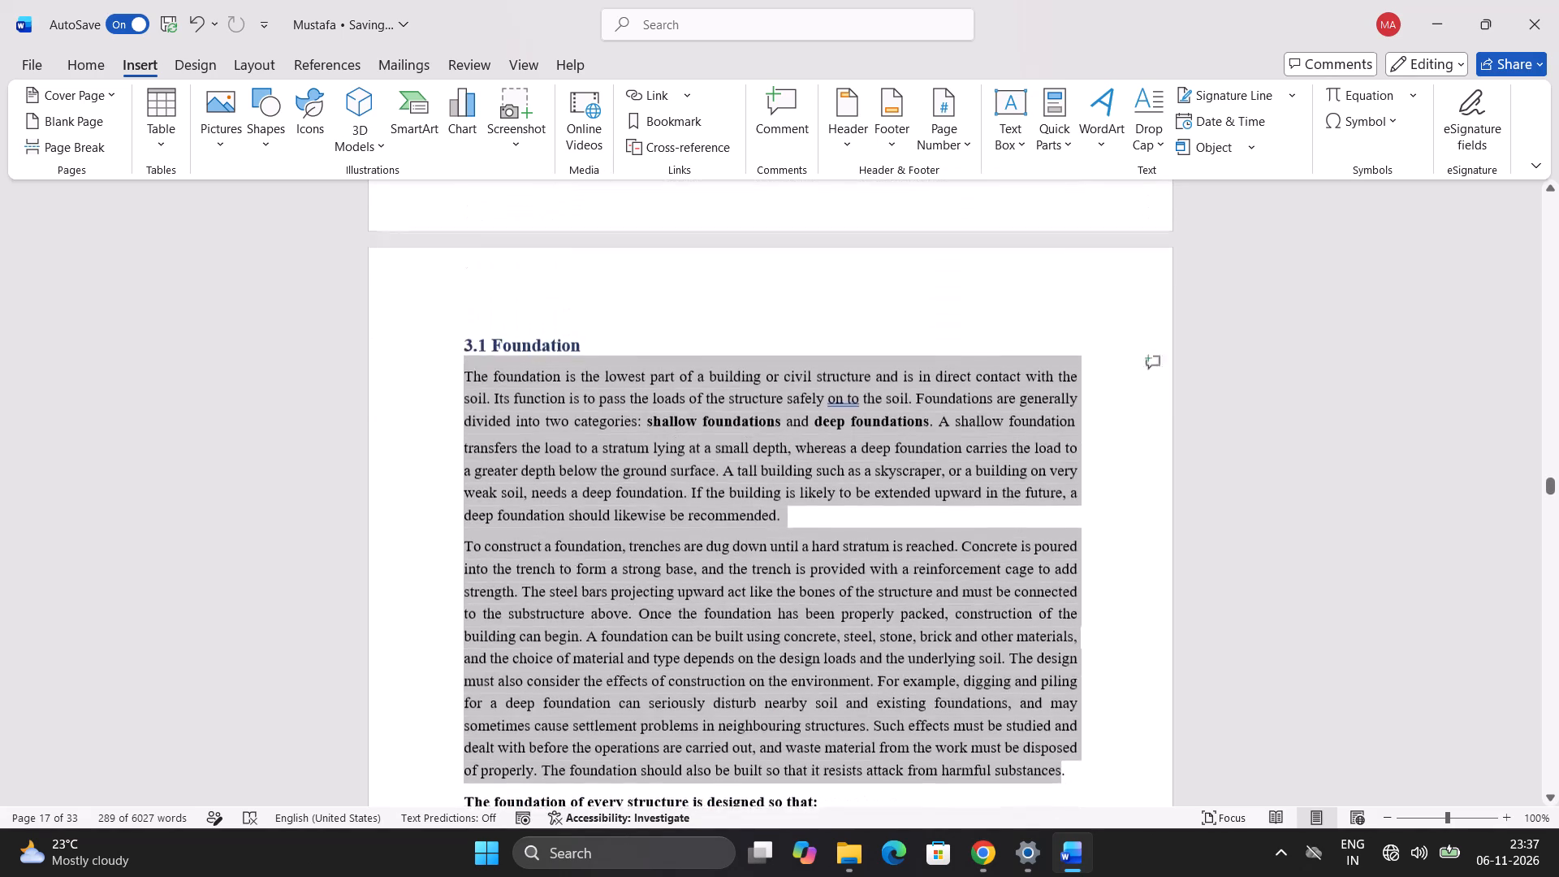
scroll(841, 440, "up", 6)
scroll(844, 439, "down", 3)
scroll(816, 509, "down", 3)
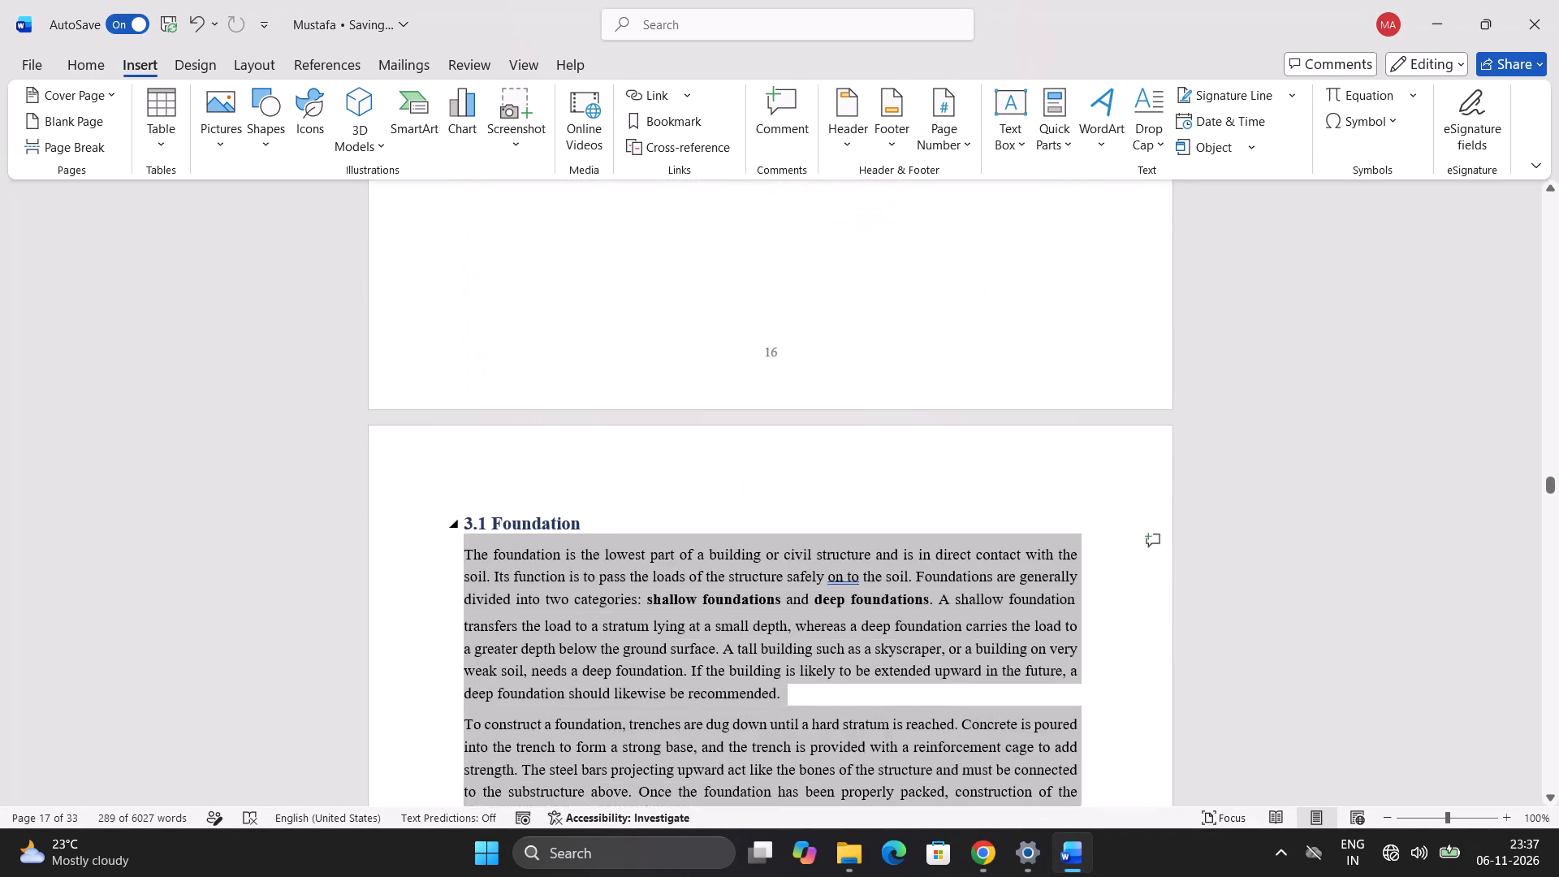
scroll(816, 504, "down", 1)
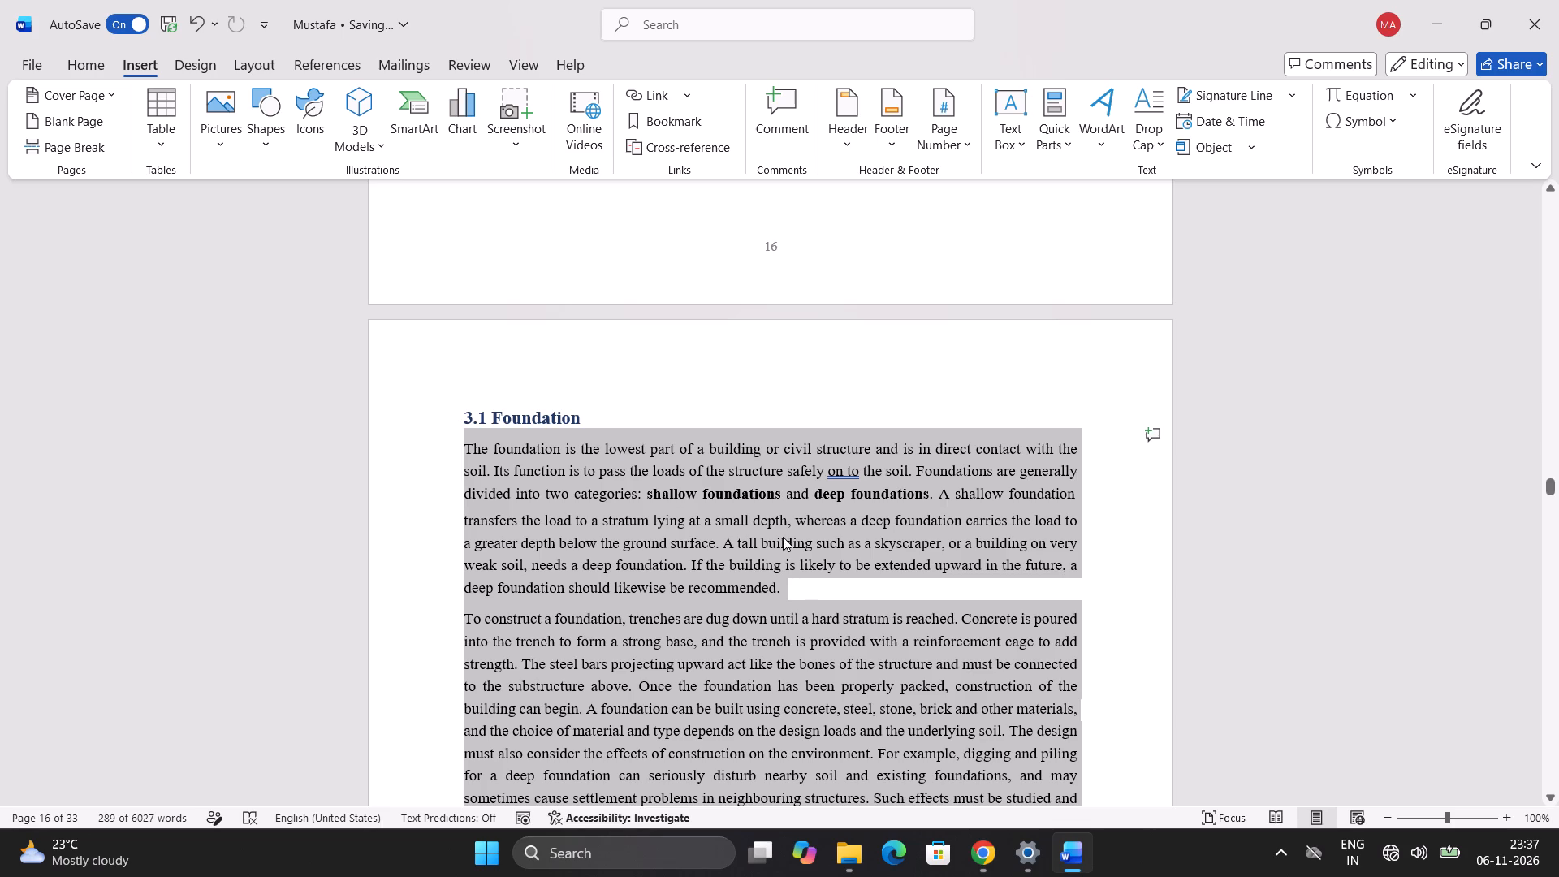
Copy the word "Foundation" from the section heading together with the section's first paragraph, ending "should likewise be recommended.", on page 17.
left_click(806, 581)
left_click_drag(786, 586, 655, 508)
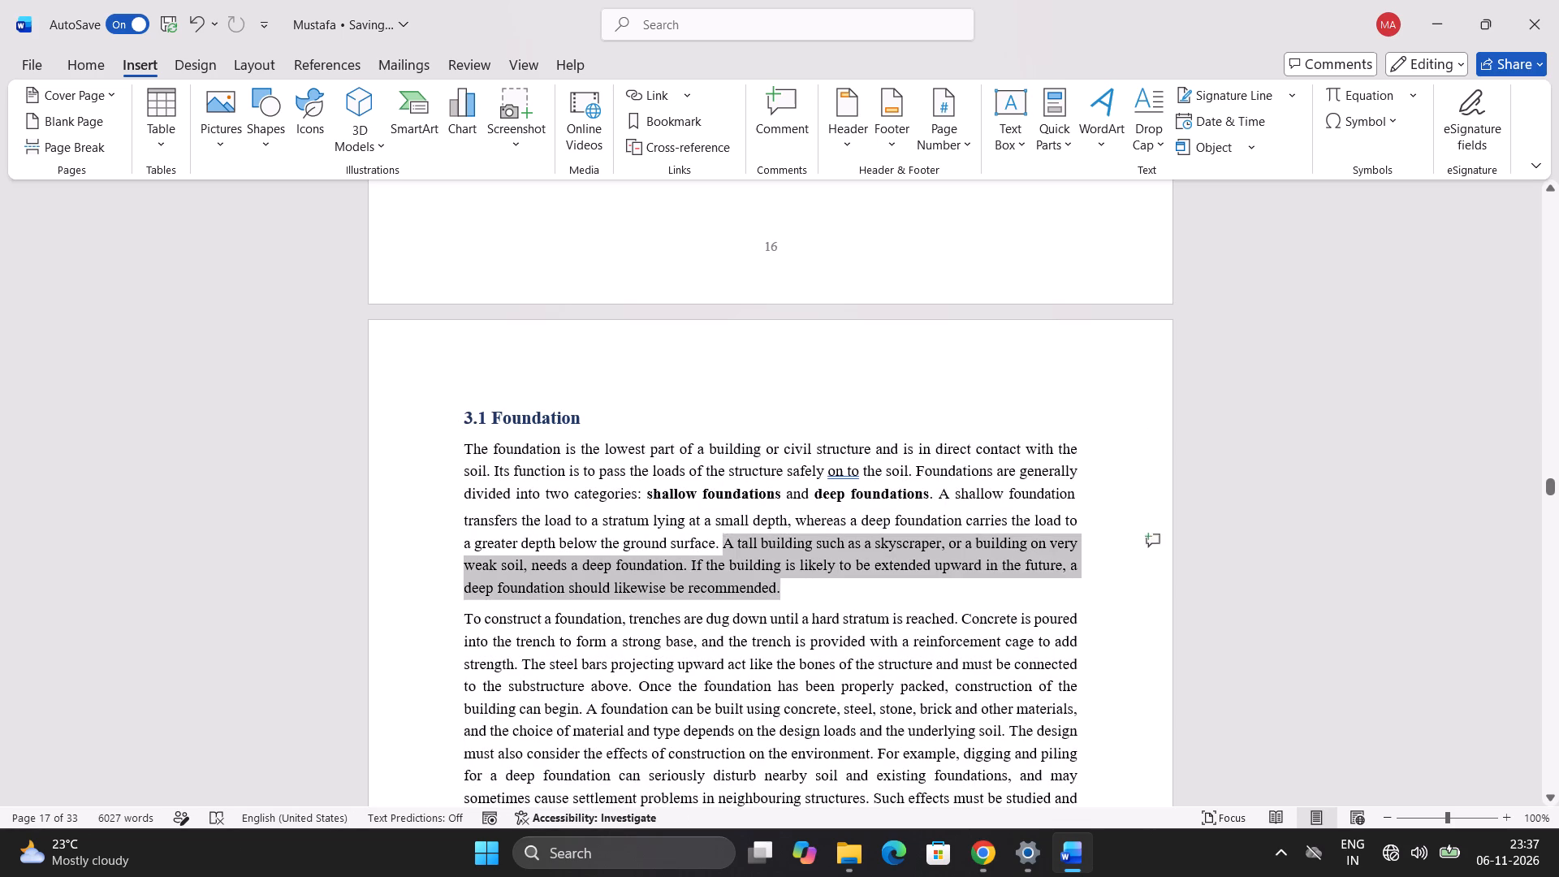
left_click_drag(655, 508, 483, 418)
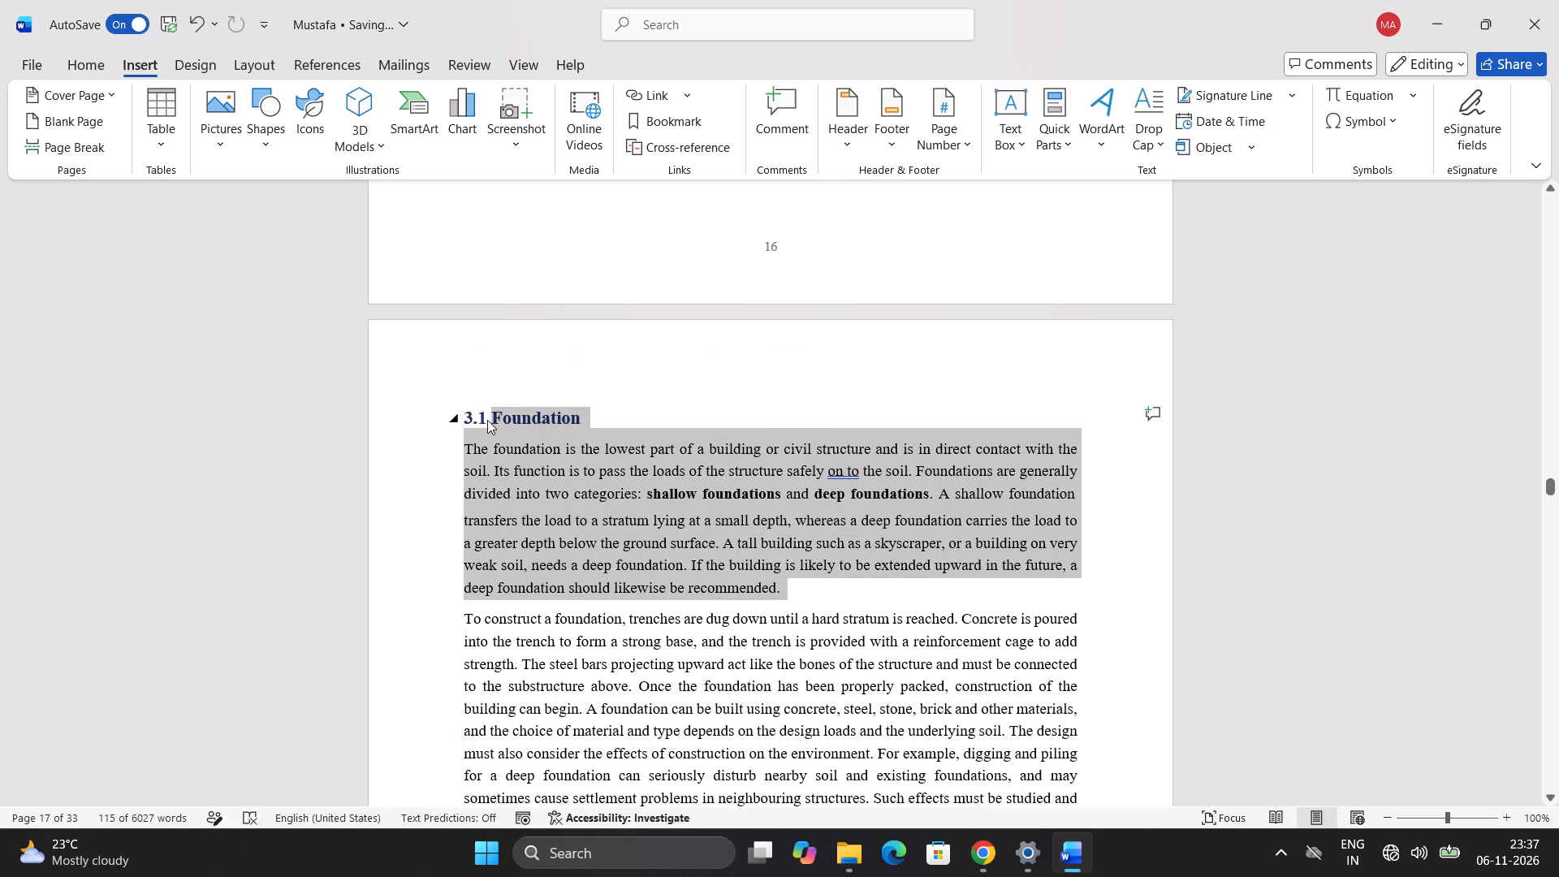
key("ctrl+c")
Add an empty line below the Figure 3.1 and Figure 3.2 captions on page 16.
scroll(555, 413, "up", 3)
scroll(778, 394, "up", 2)
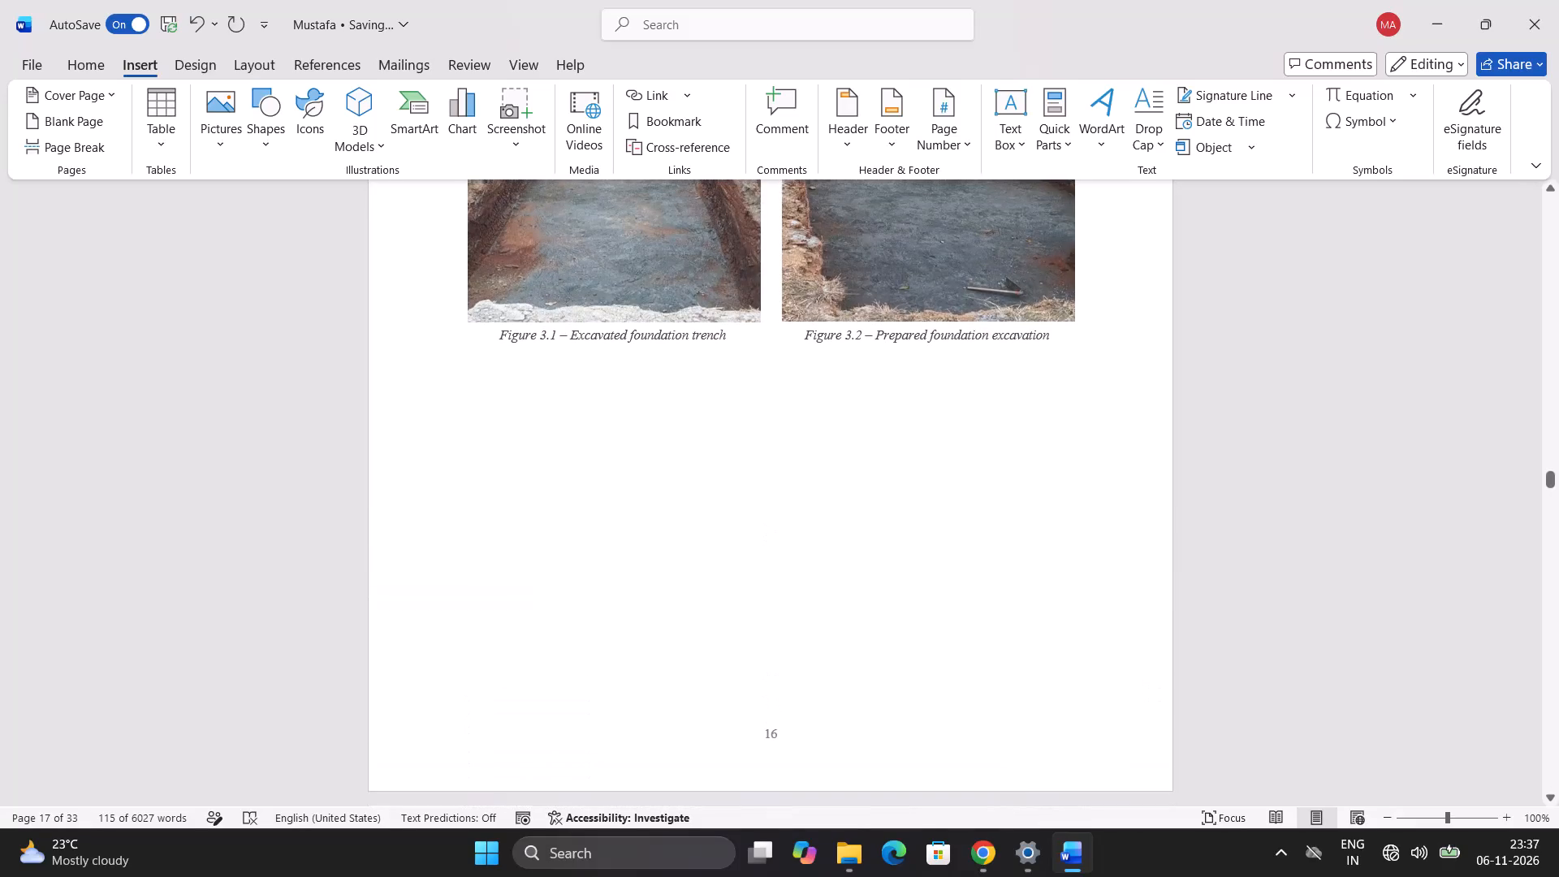
left_click(447, 398)
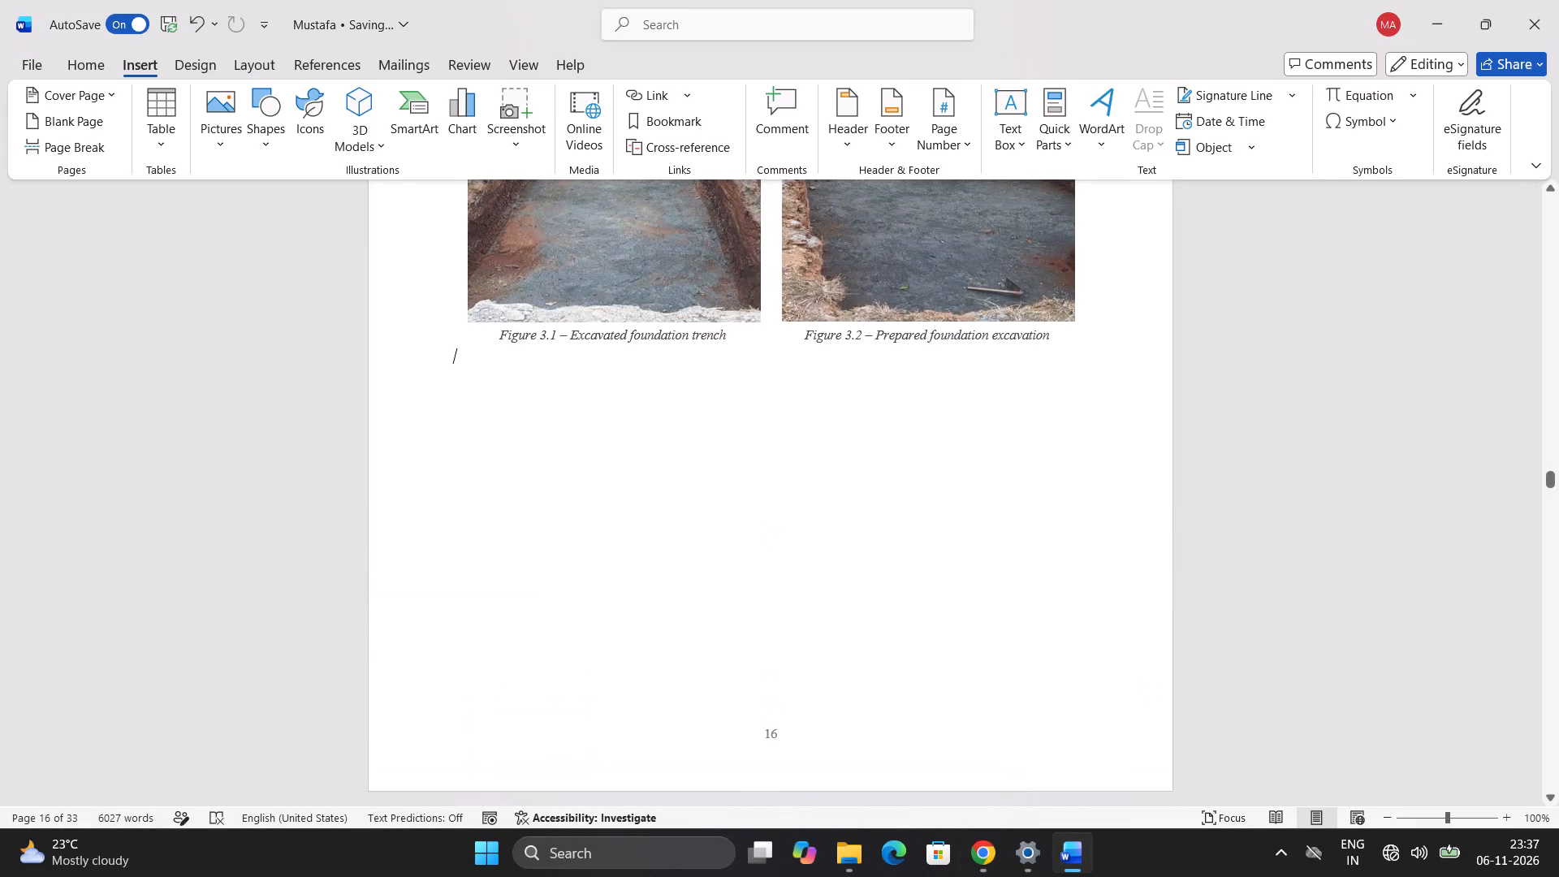
left_click(462, 411)
key("Return")
type("jj")
key("BackSpace")
key("BackSpace")
key("BackSpace")
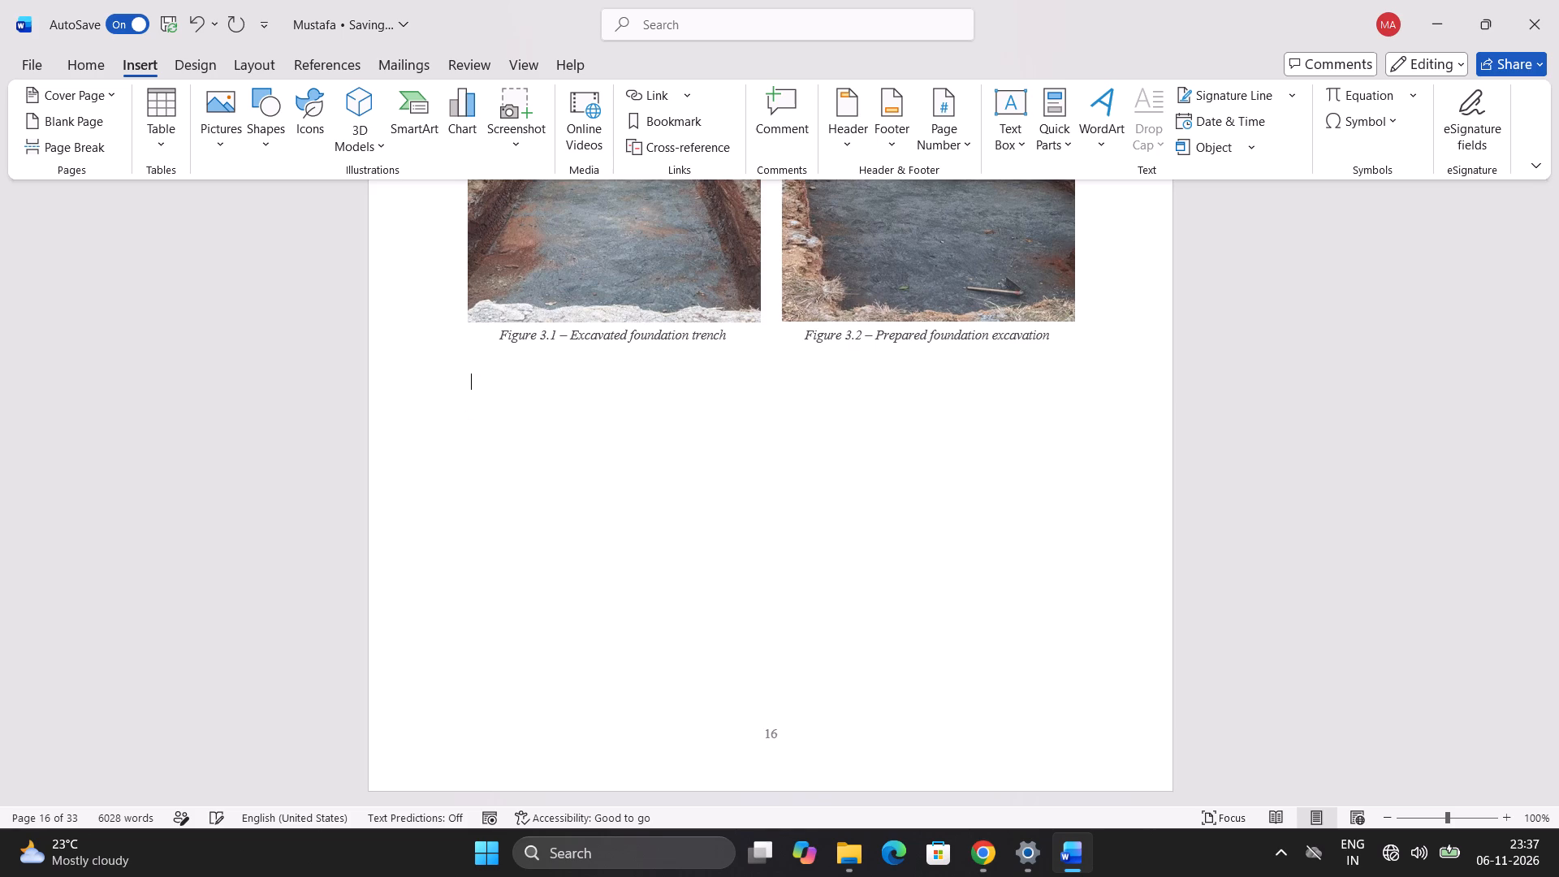
Check the font formatting of the number in the 3.1 Excavation heading on page 15.
scroll(627, 391, "up", 3)
scroll(720, 444, "up", 3)
scroll(551, 347, "up", 3)
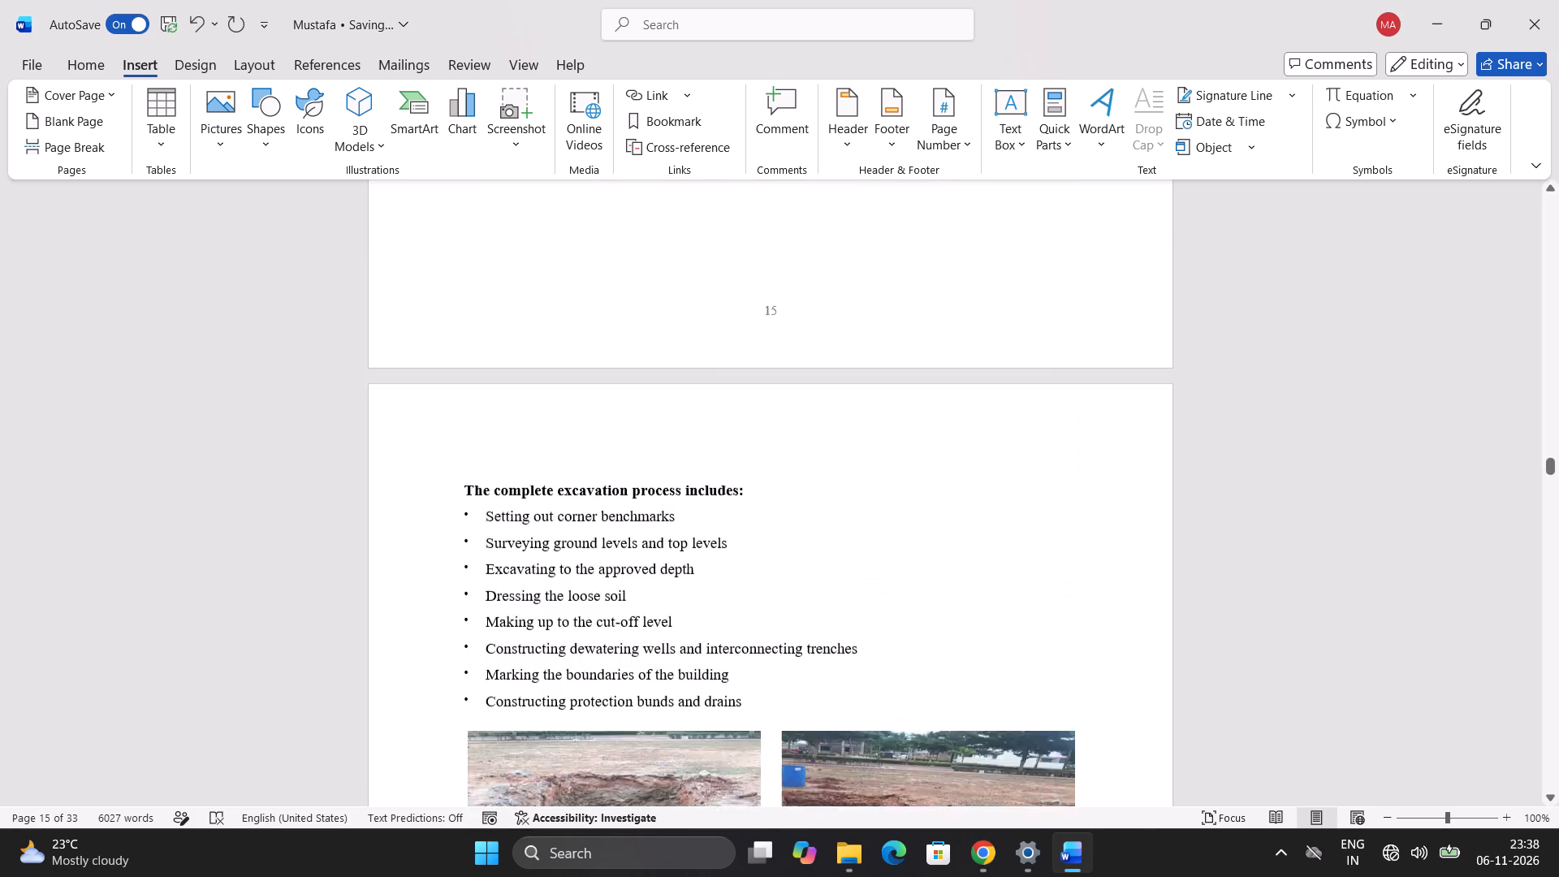
scroll(551, 347, "up", 8)
scroll(554, 351, "down", 1)
scroll(546, 313, "up", 1)
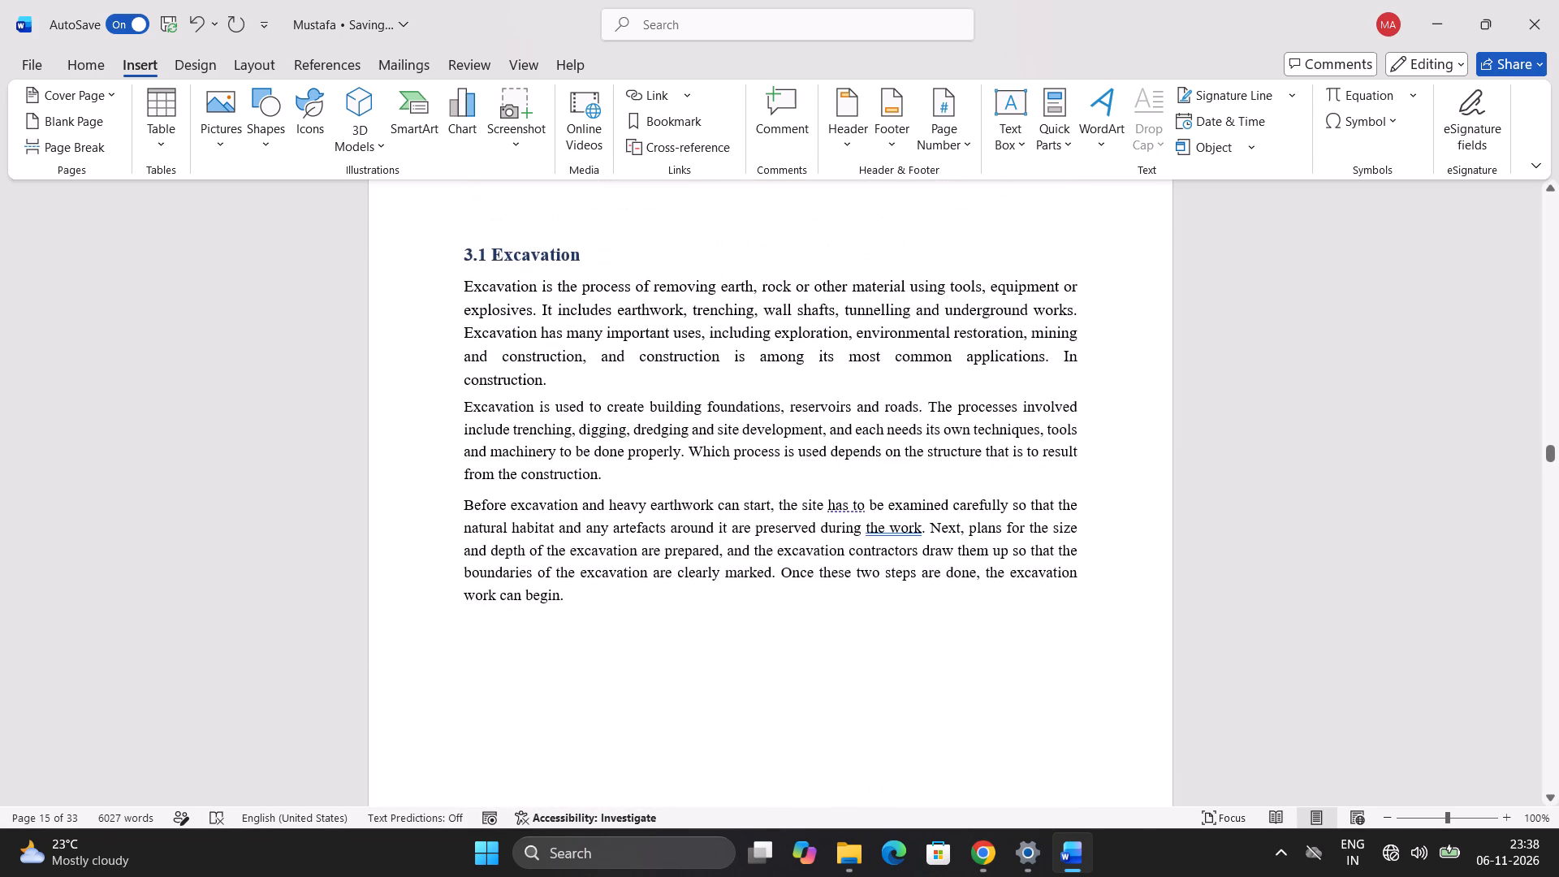
left_click(482, 257)
scroll(519, 328, "down", 4)
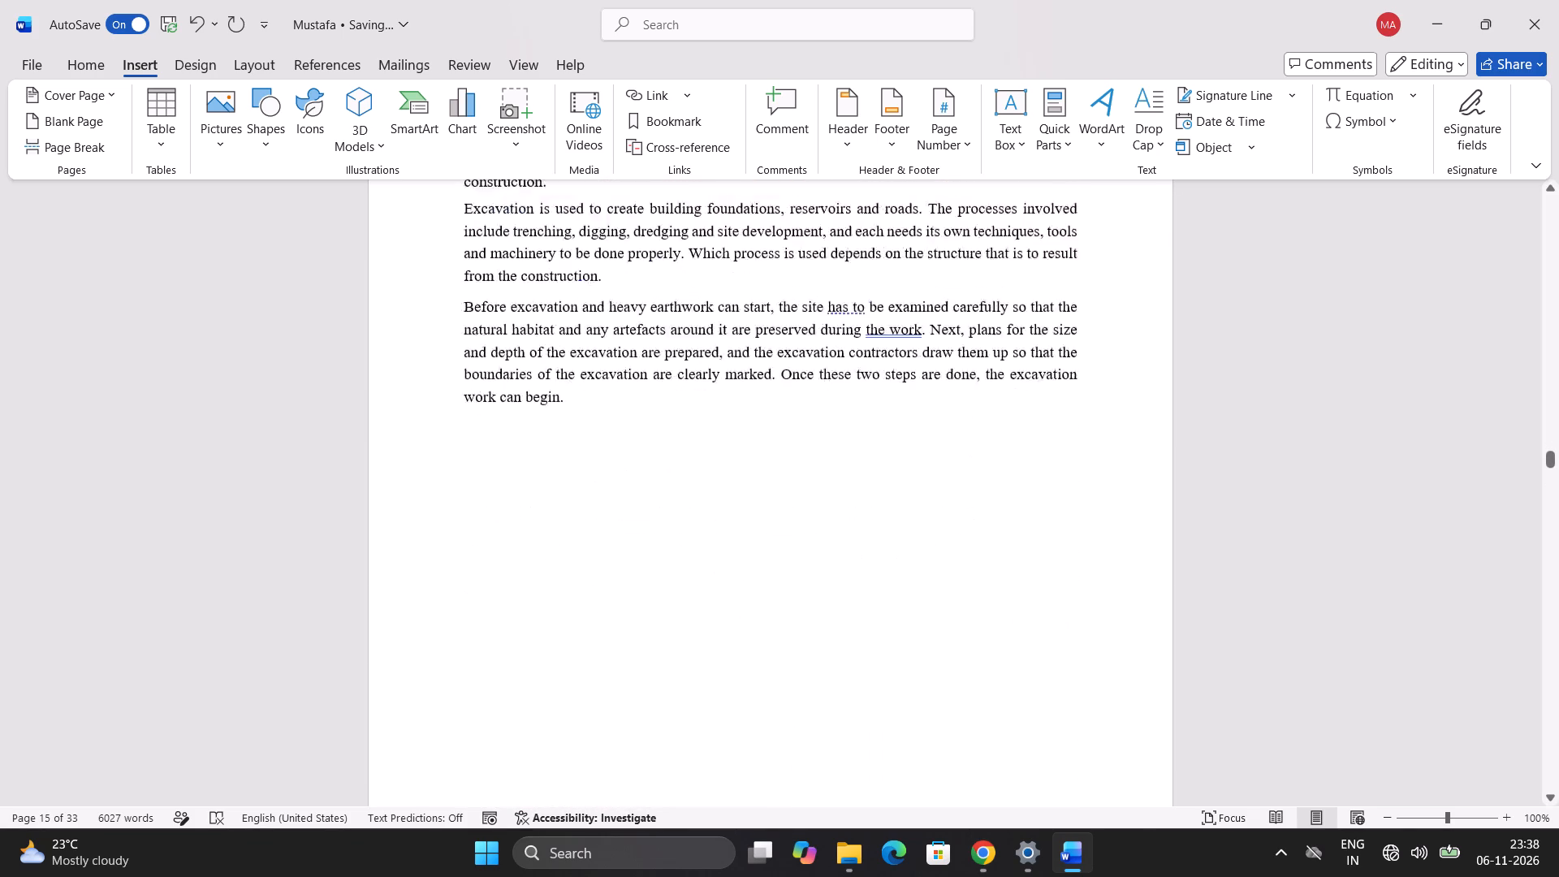
scroll(519, 328, "down", 8)
left_click(88, 67)
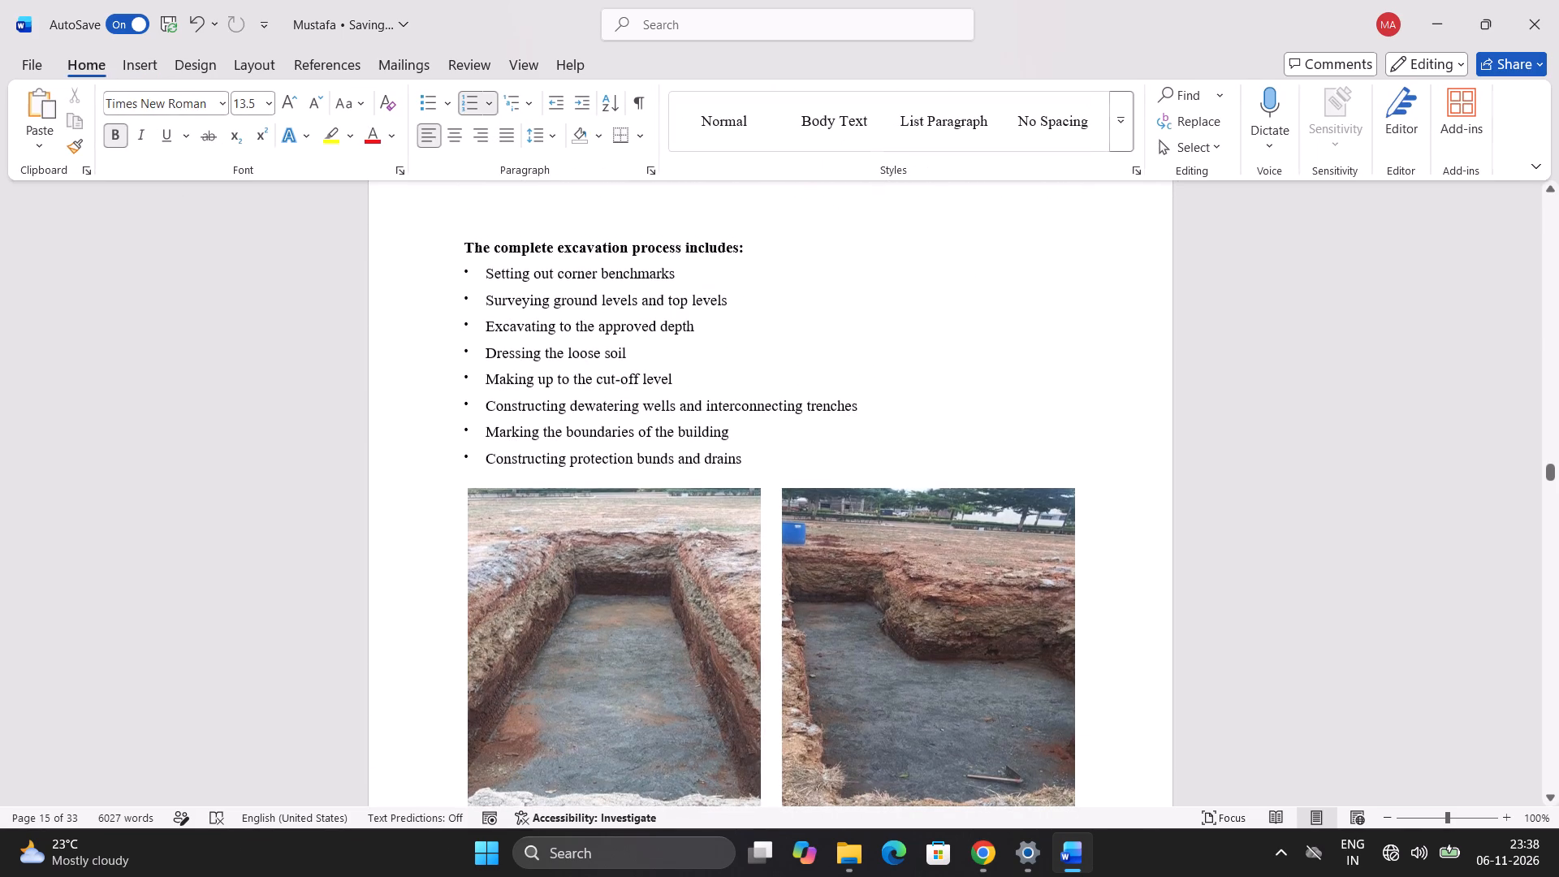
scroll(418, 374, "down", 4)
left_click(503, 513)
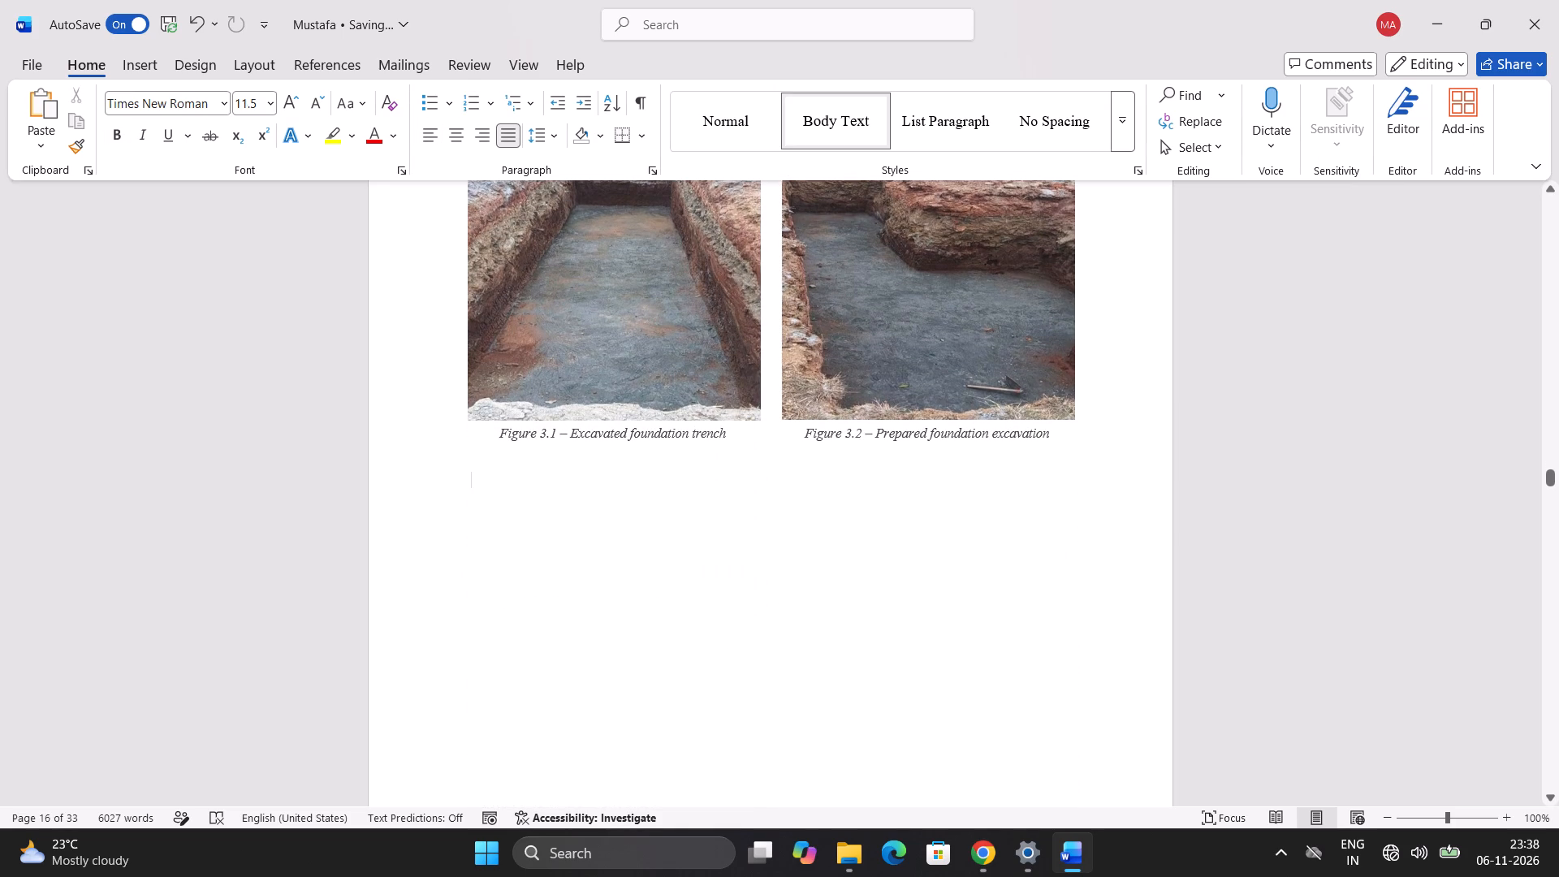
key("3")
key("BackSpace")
Check the font and size of the word "Excavation" in the section heading on page 15.
scroll(764, 330, "up", 8)
scroll(696, 435, "up", 7)
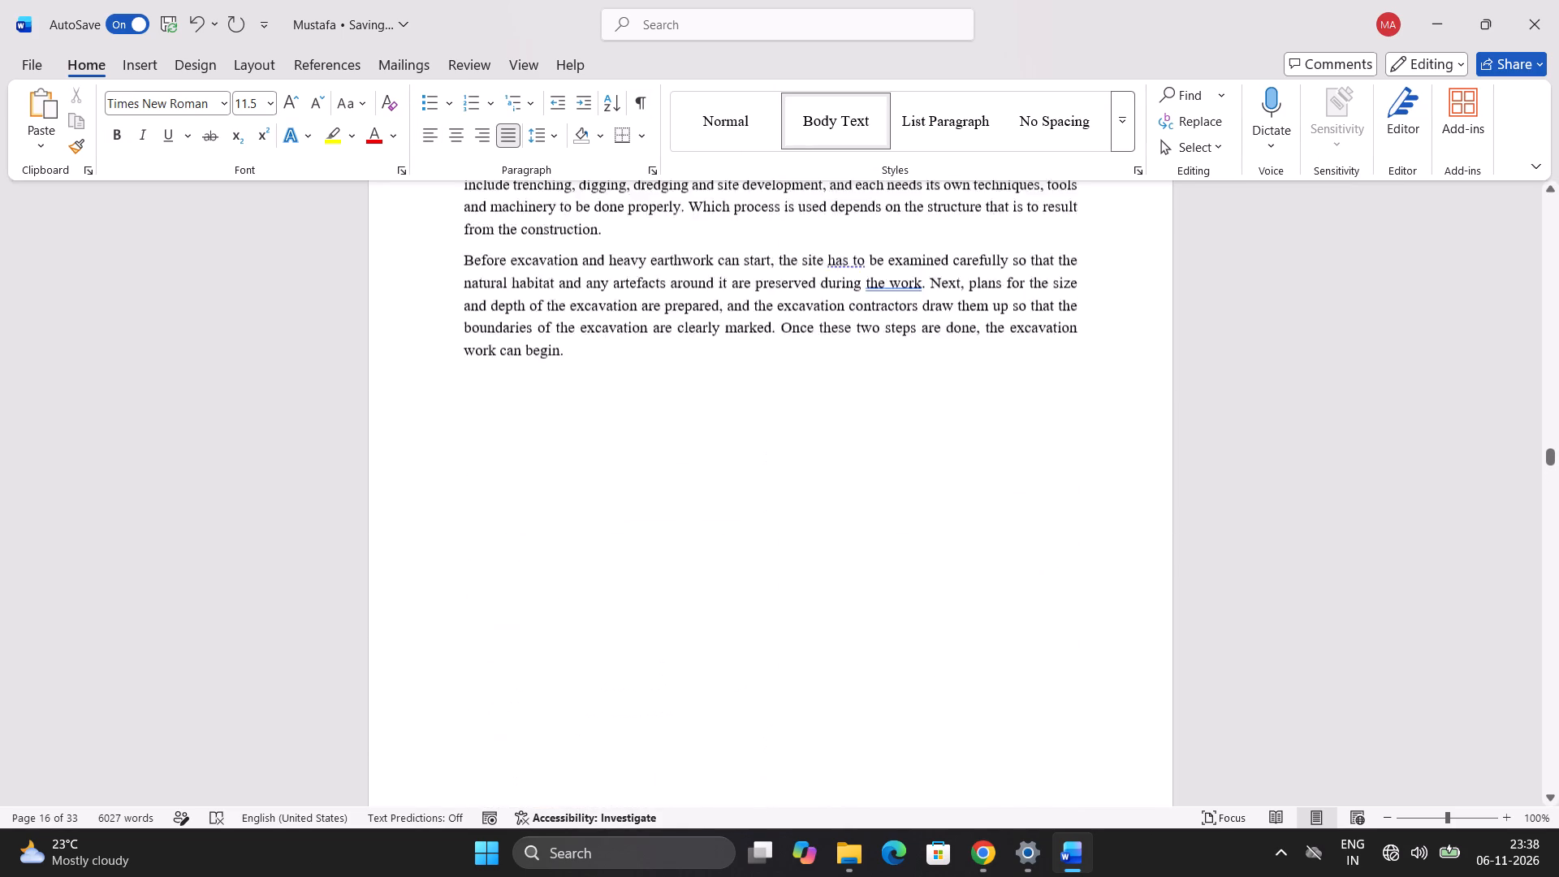
scroll(715, 423, "up", 3)
left_click(540, 447)
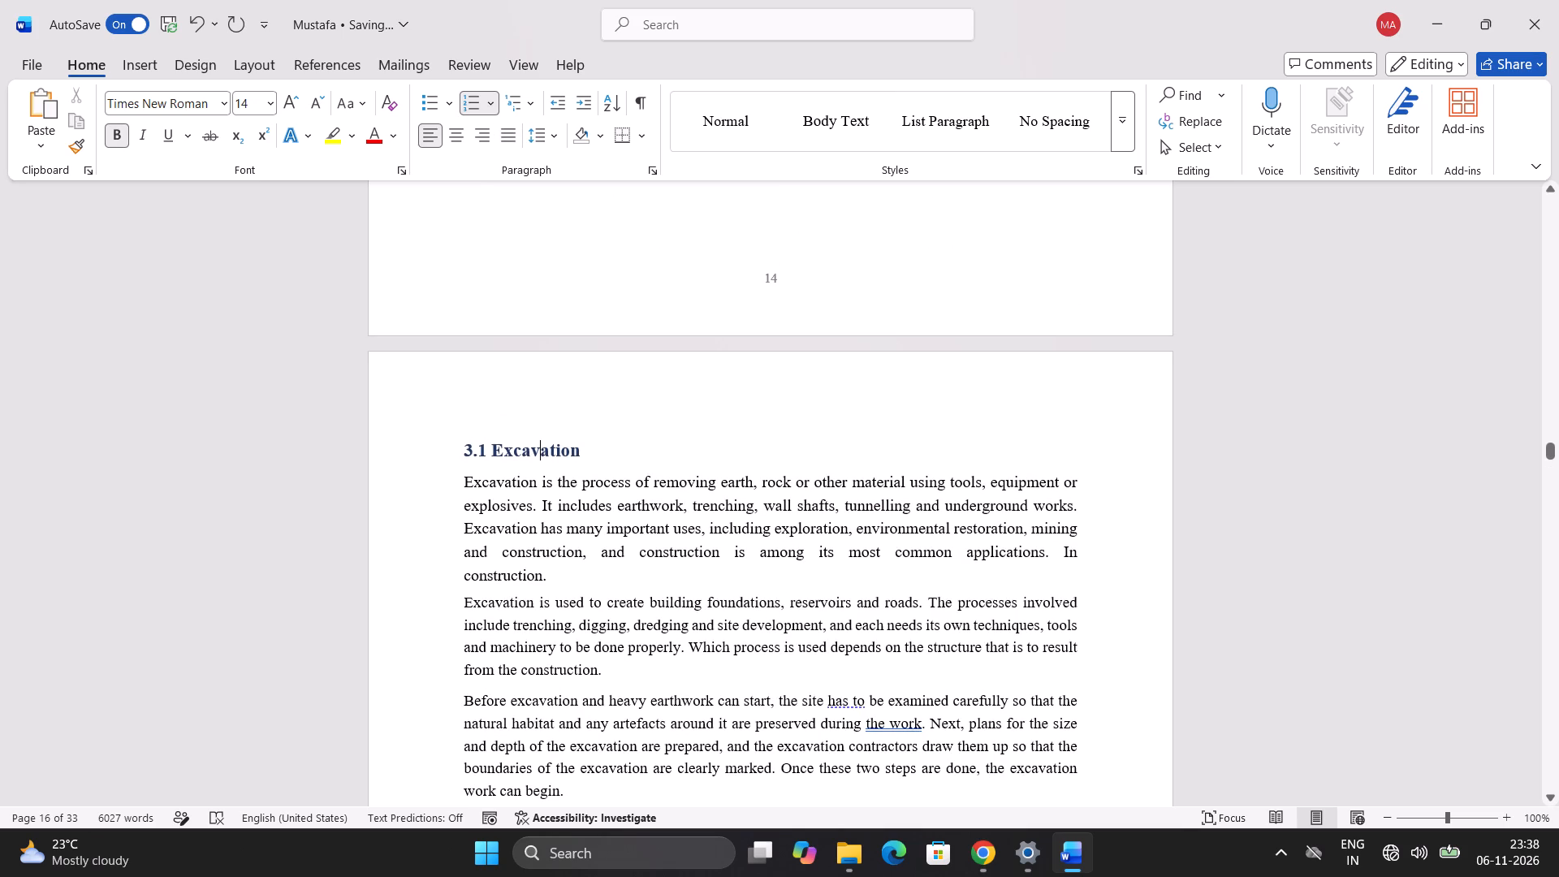
Compare the font size of the number and the word in the 3.1 Excavation heading on page 15.
left_click(484, 438)
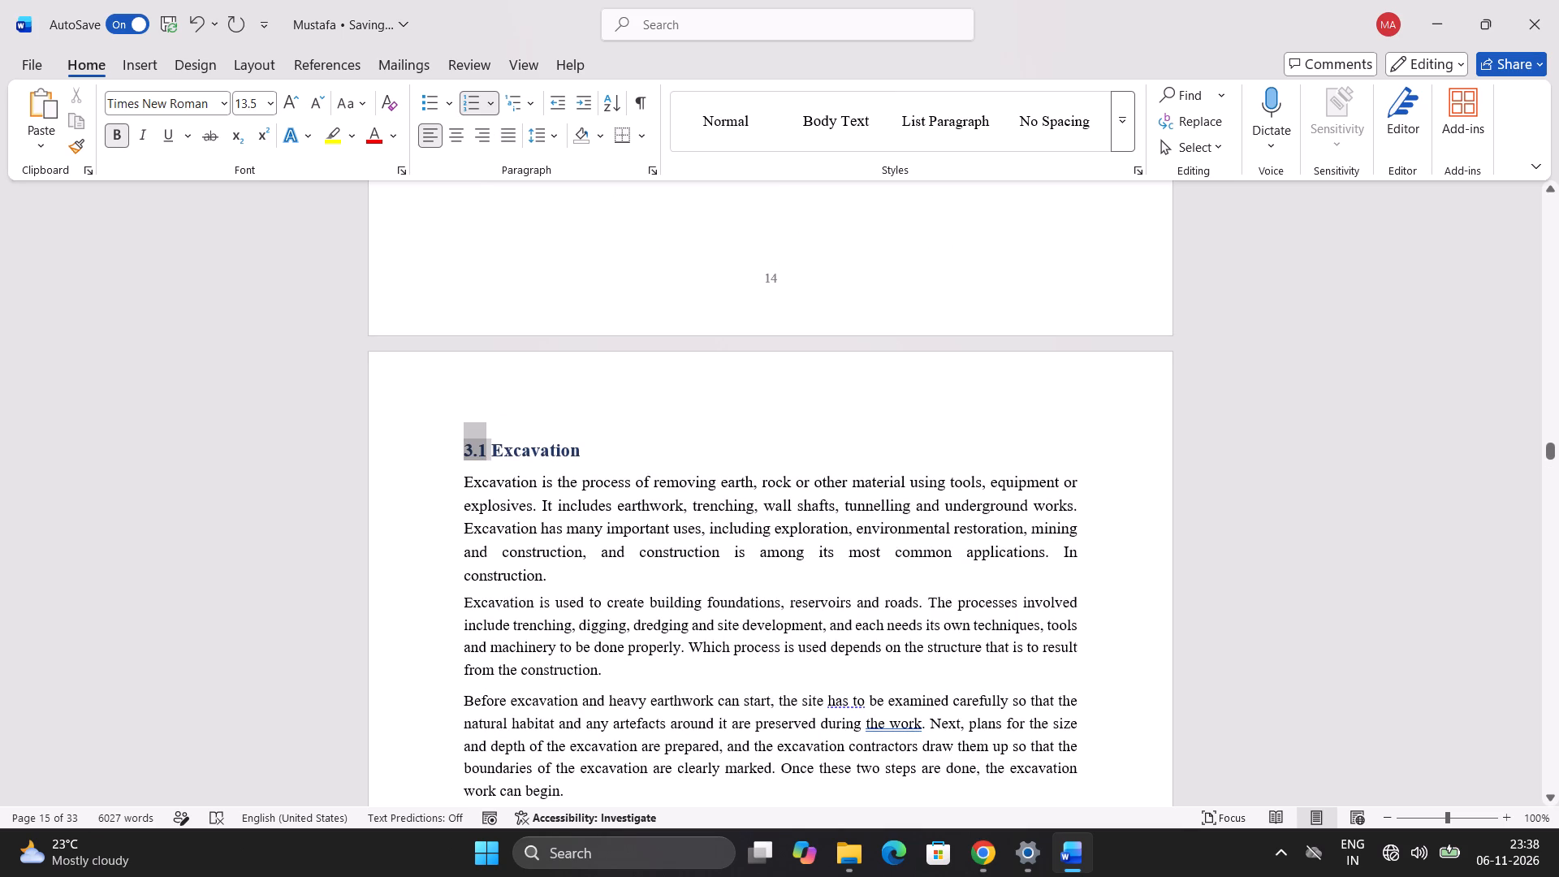
left_click(556, 435)
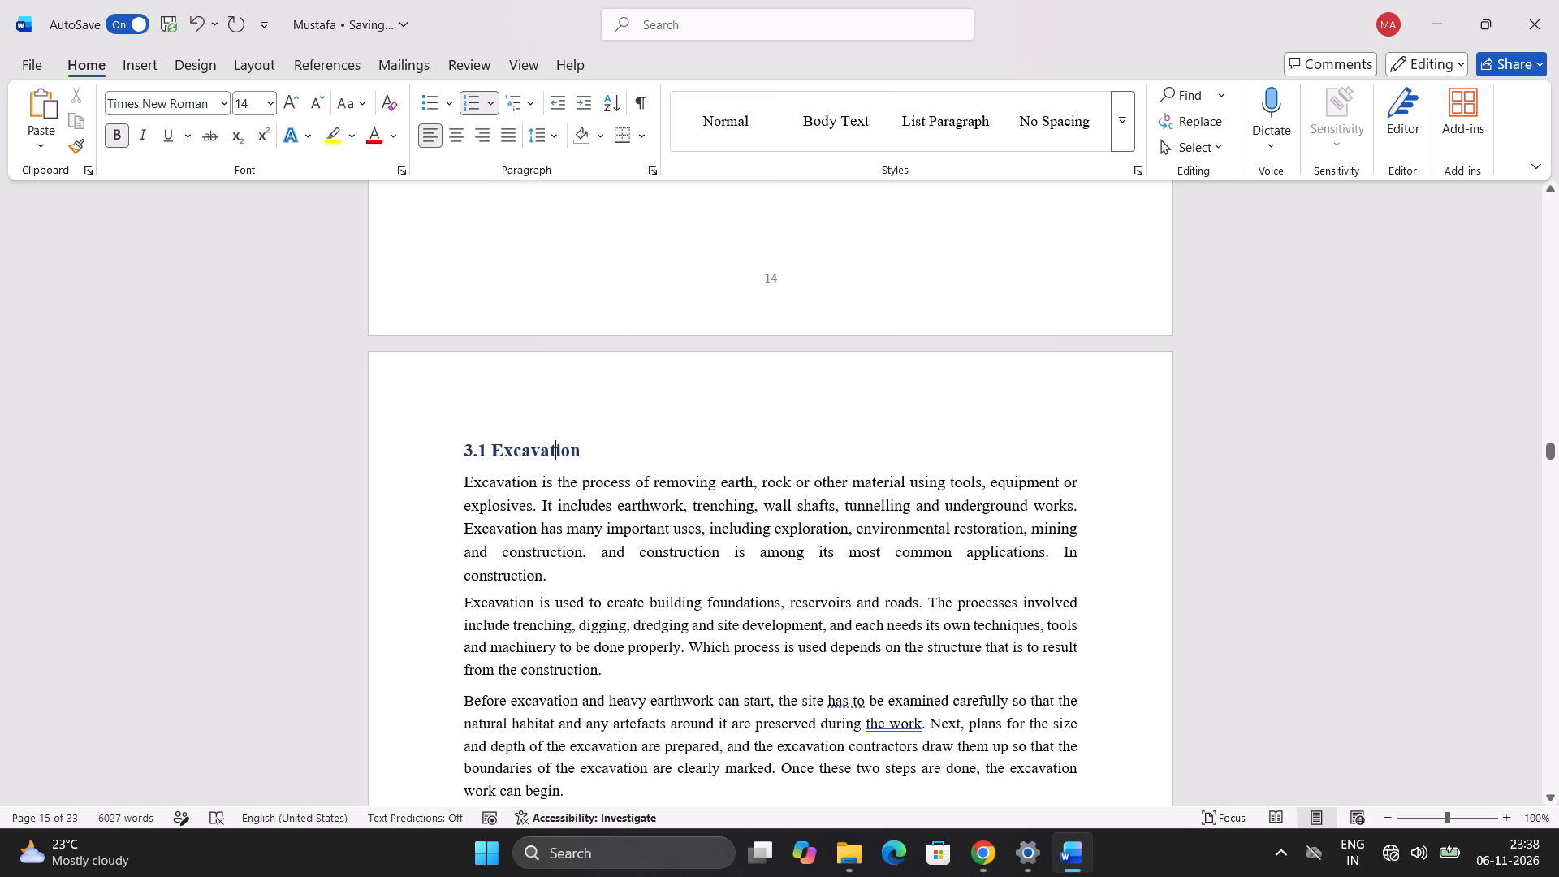
Paste the copied Foundation heading and its first paragraph as a numbered item below the Figure 3.1 and 3.2 captions on page 16.
scroll(741, 360, "down", 9)
scroll(663, 188, "down", 3)
scroll(659, 294, "down", 4)
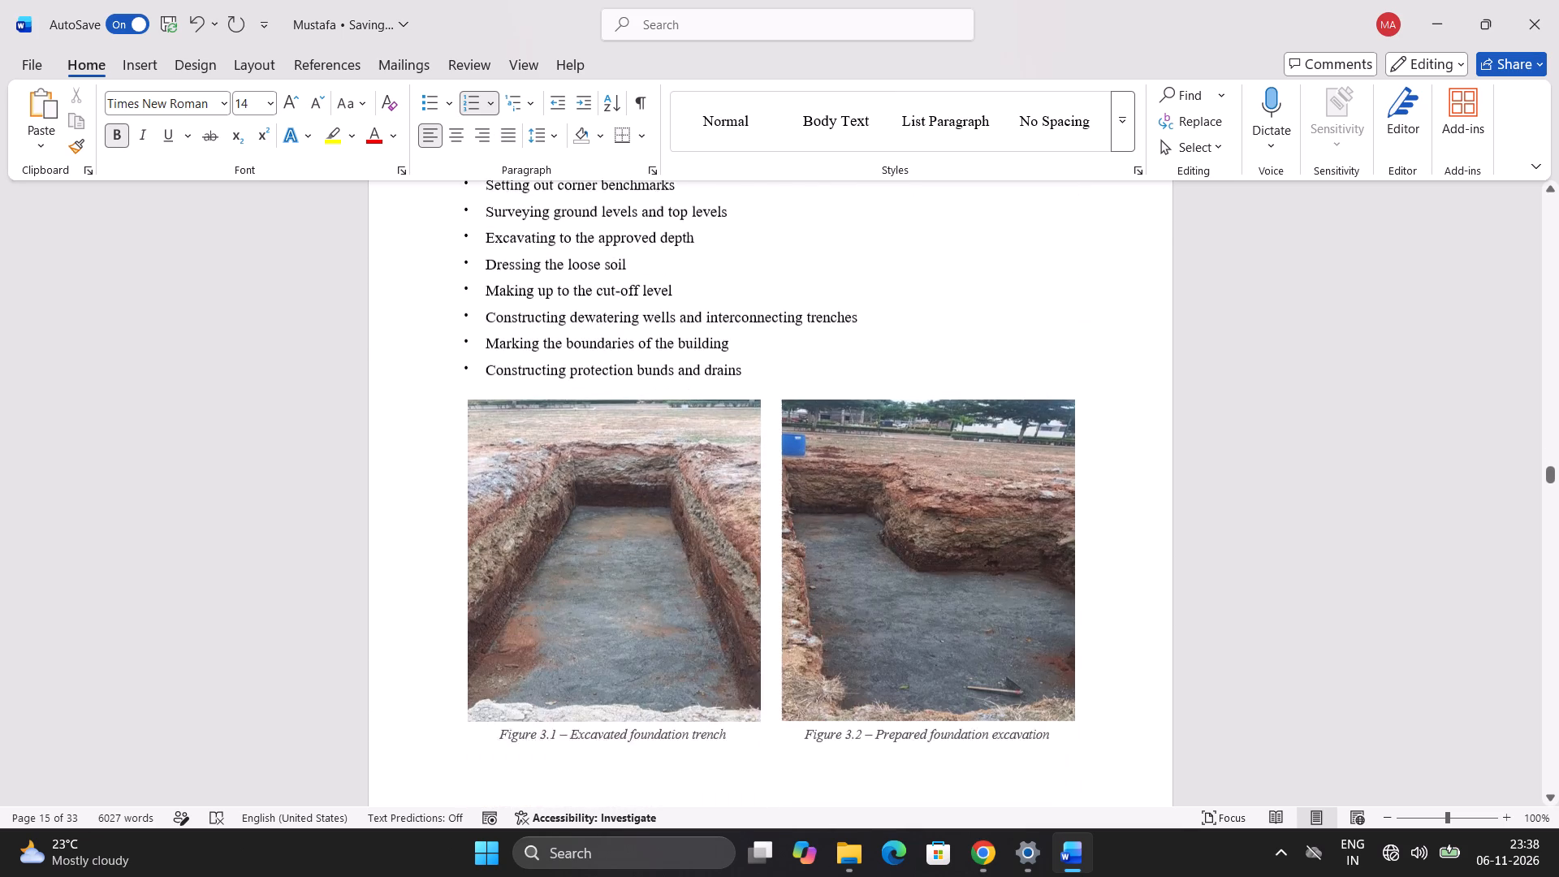
scroll(508, 160, "down", 2)
scroll(523, 252, "down", 1)
scroll(537, 282, "up", 4)
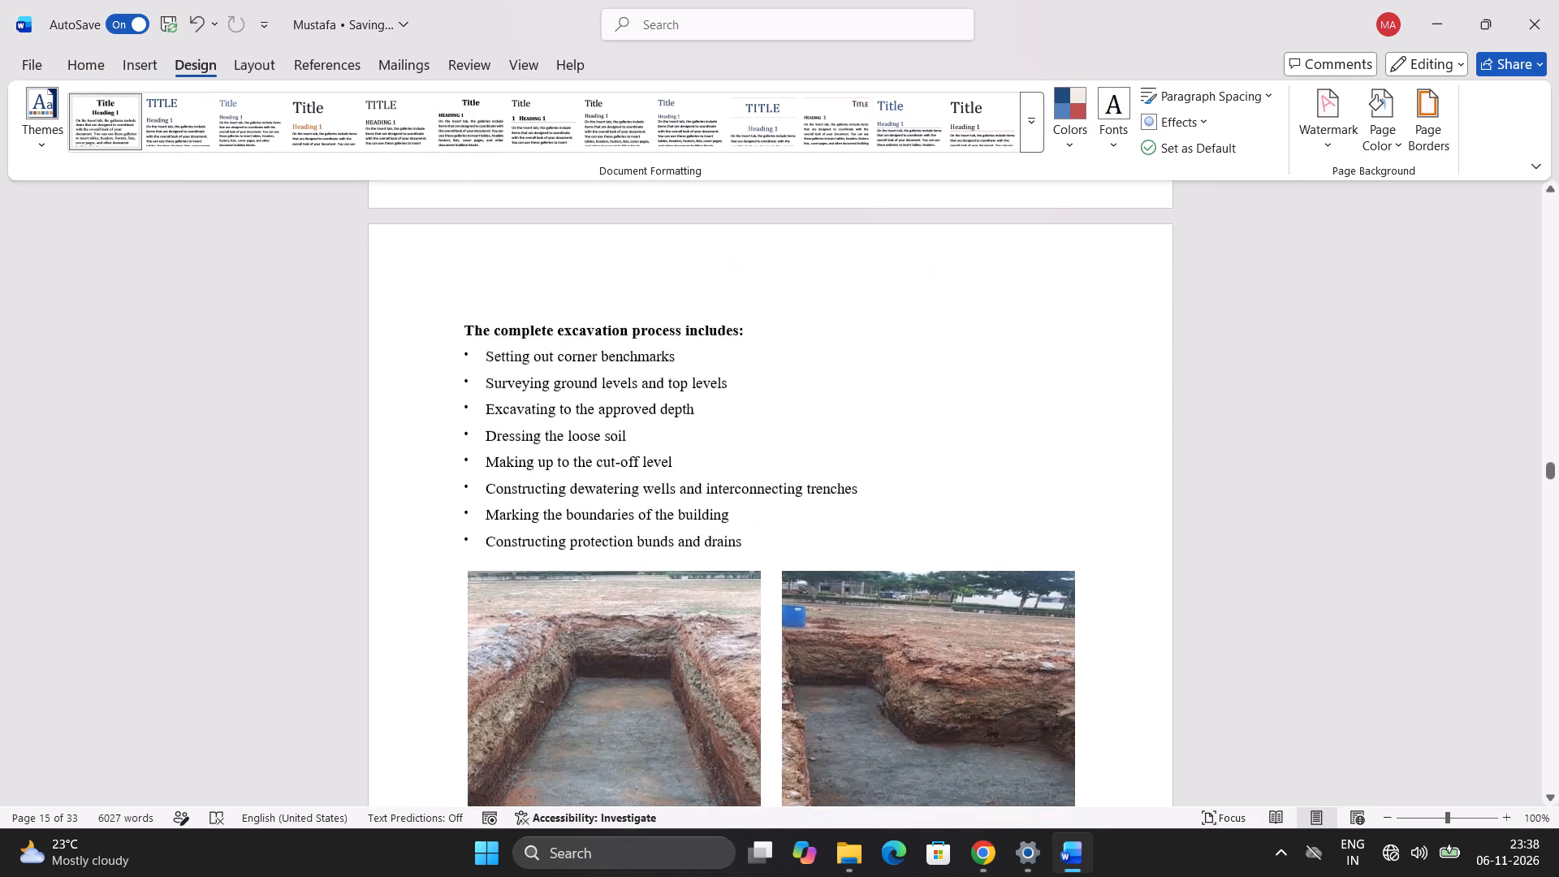
scroll(553, 285, "down", 7)
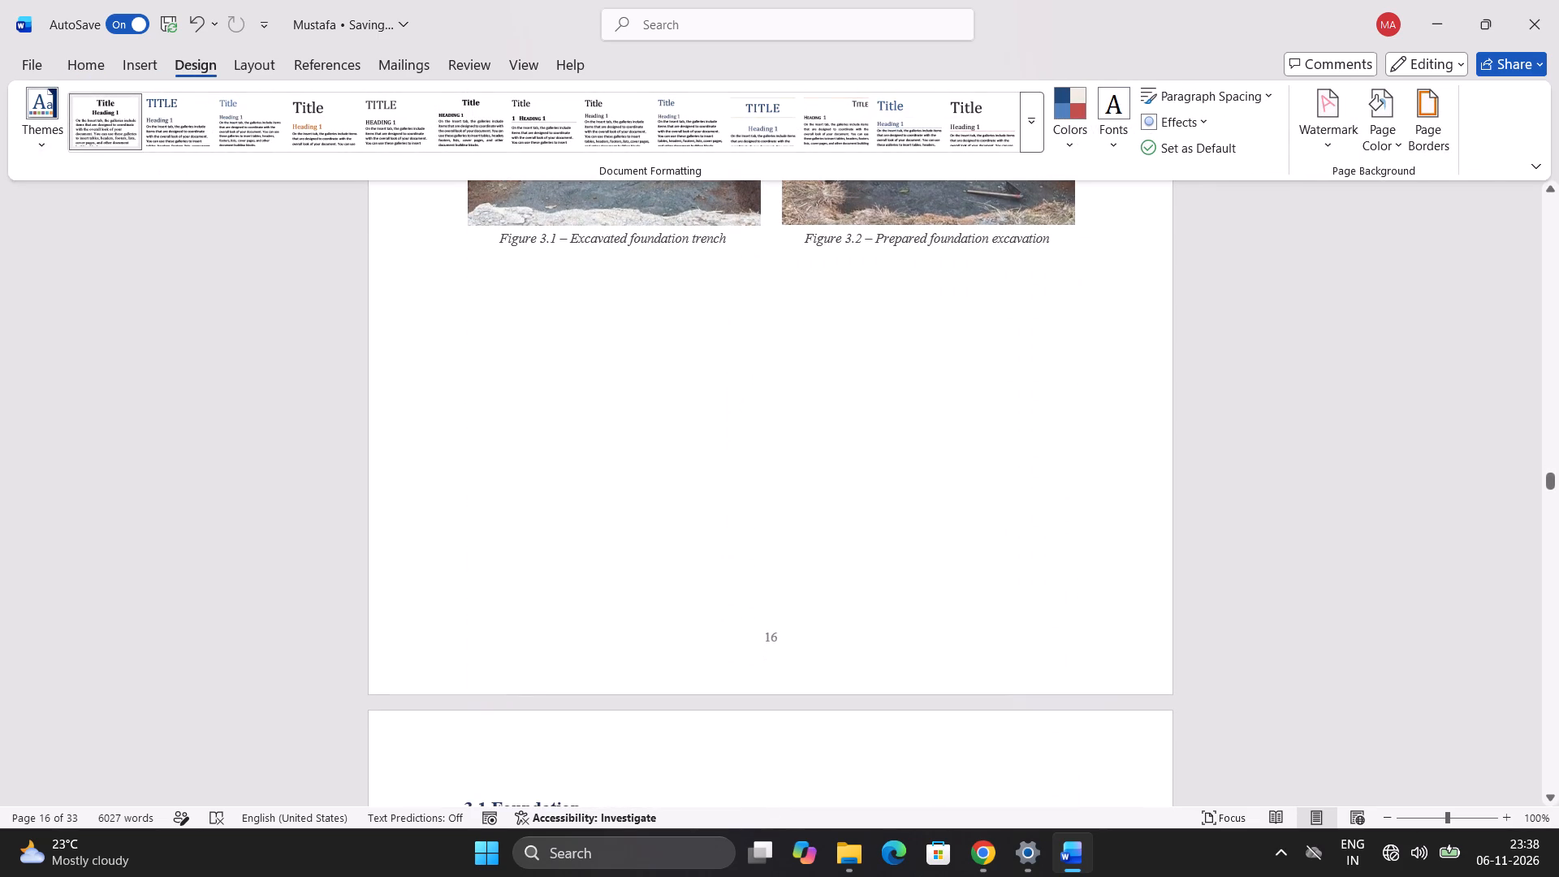
left_click(513, 330)
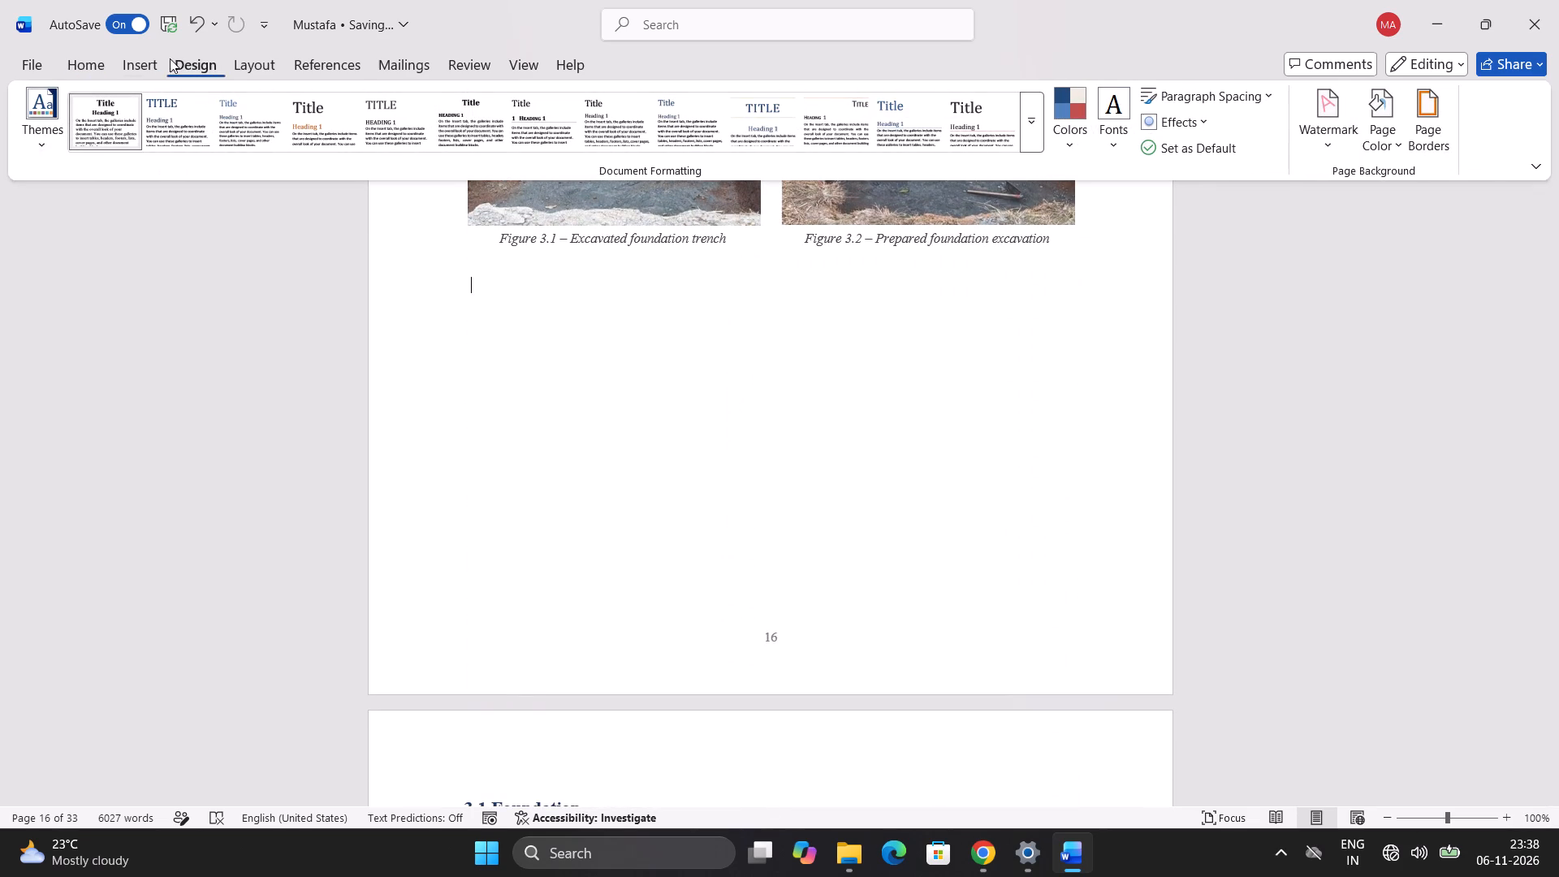
left_click(150, 54)
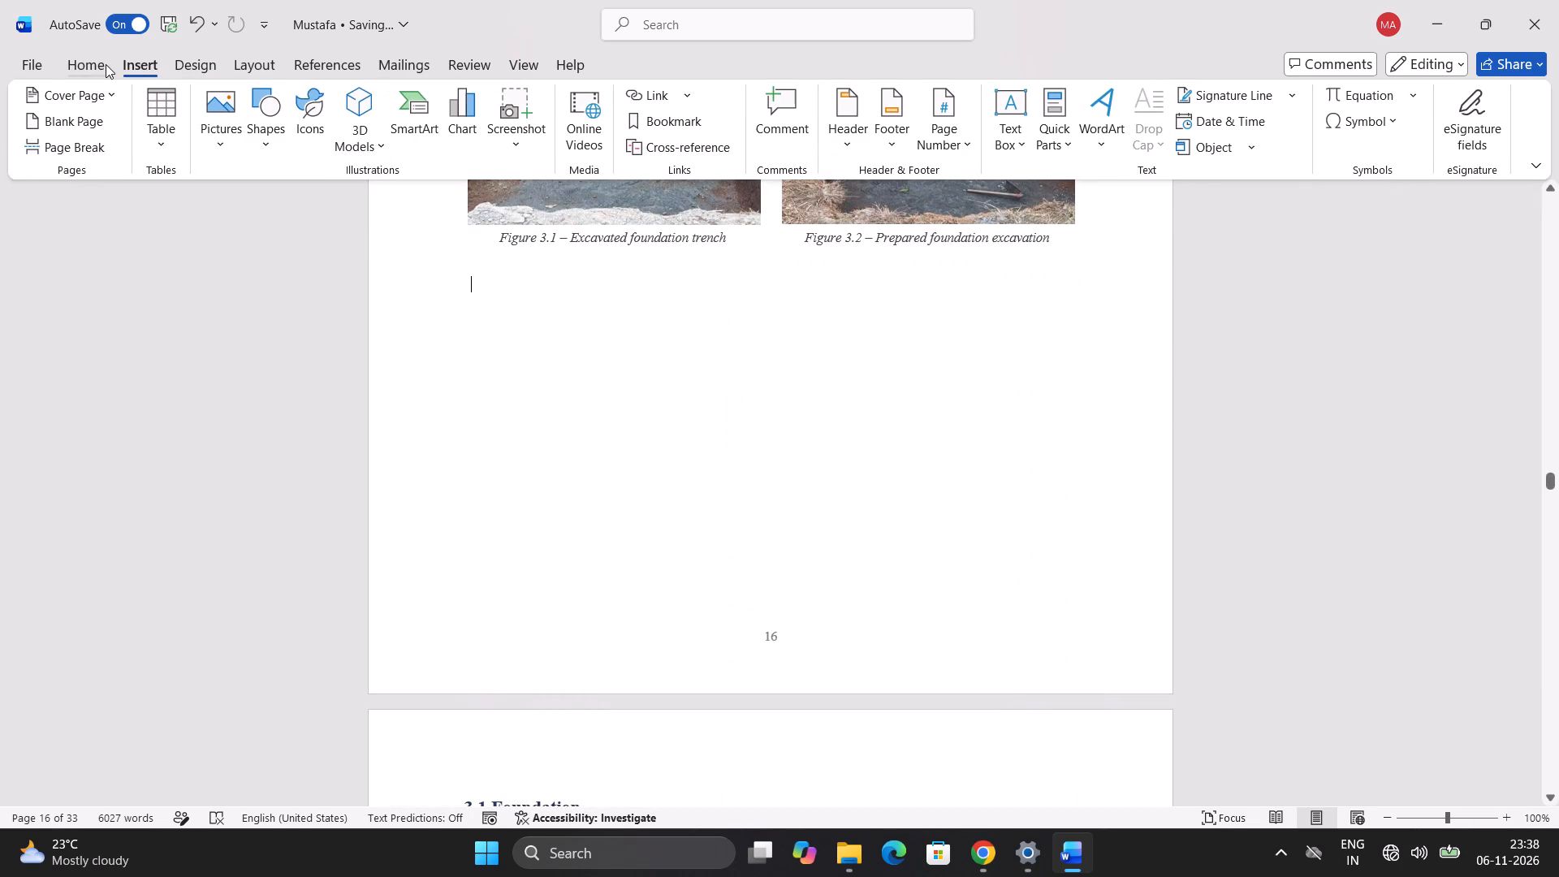
left_click(101, 64)
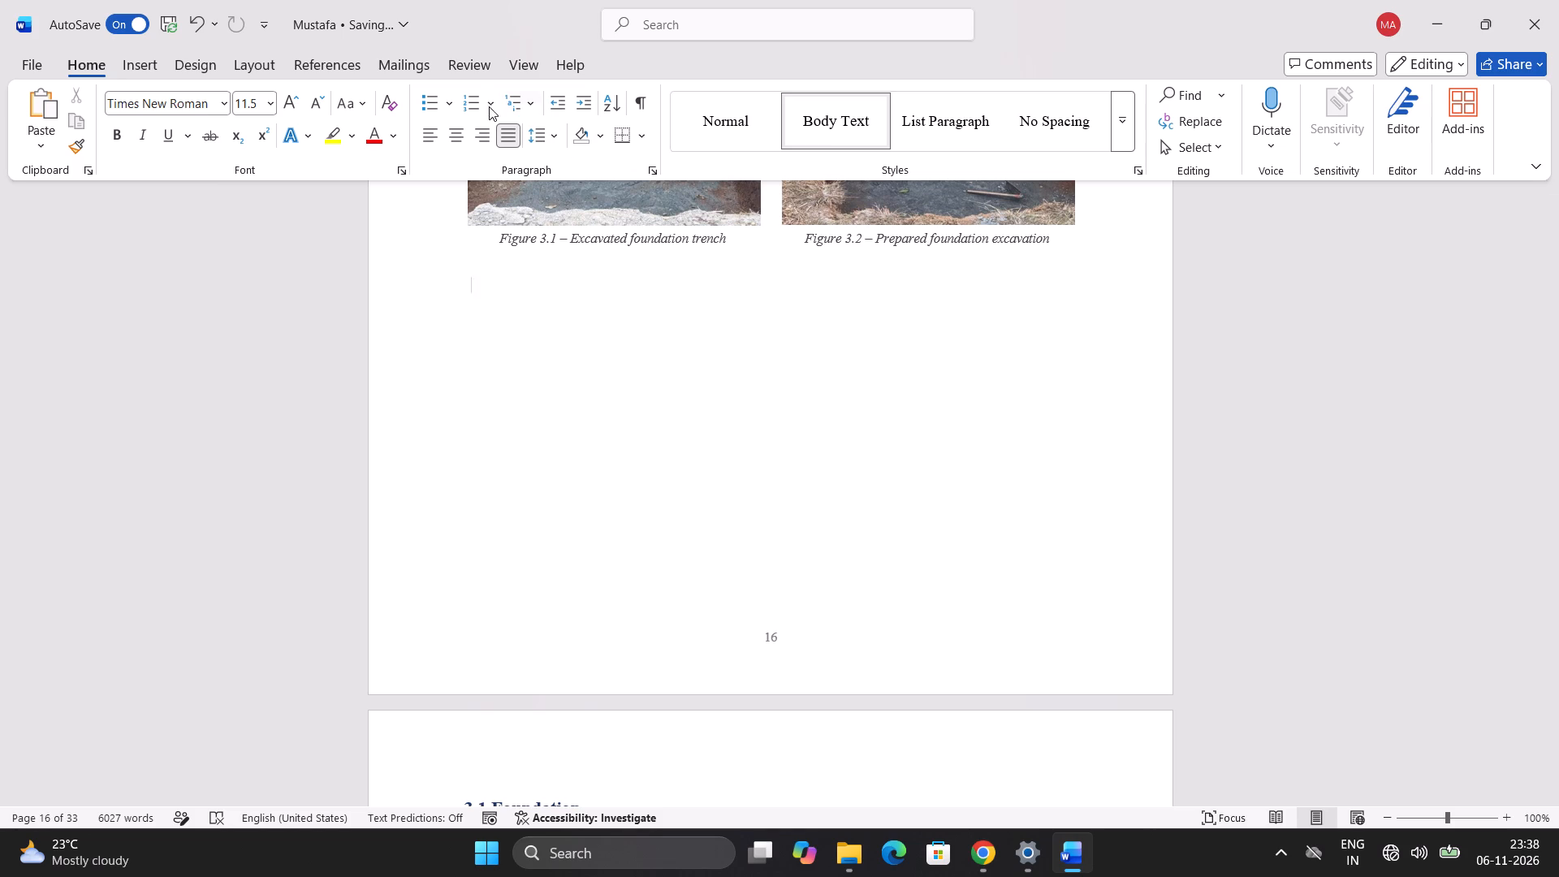
left_click(475, 104)
key("ctrl+v")
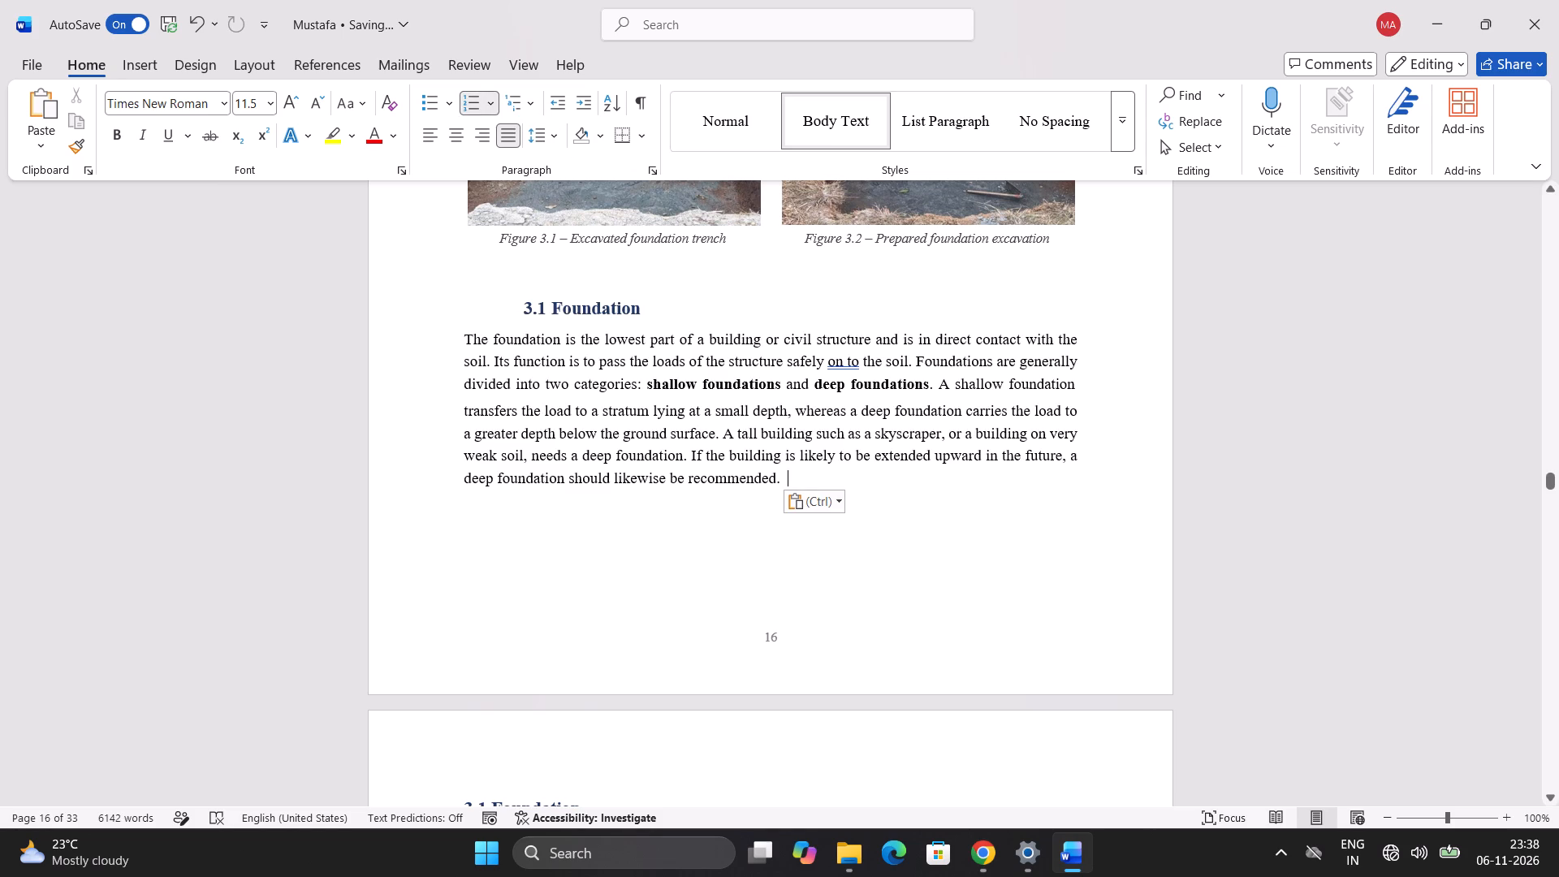
Review the section heading numbering and layout on pages 14 to 17, from Surveying through Excavation to Foundation.
scroll(531, 277, "up", 20)
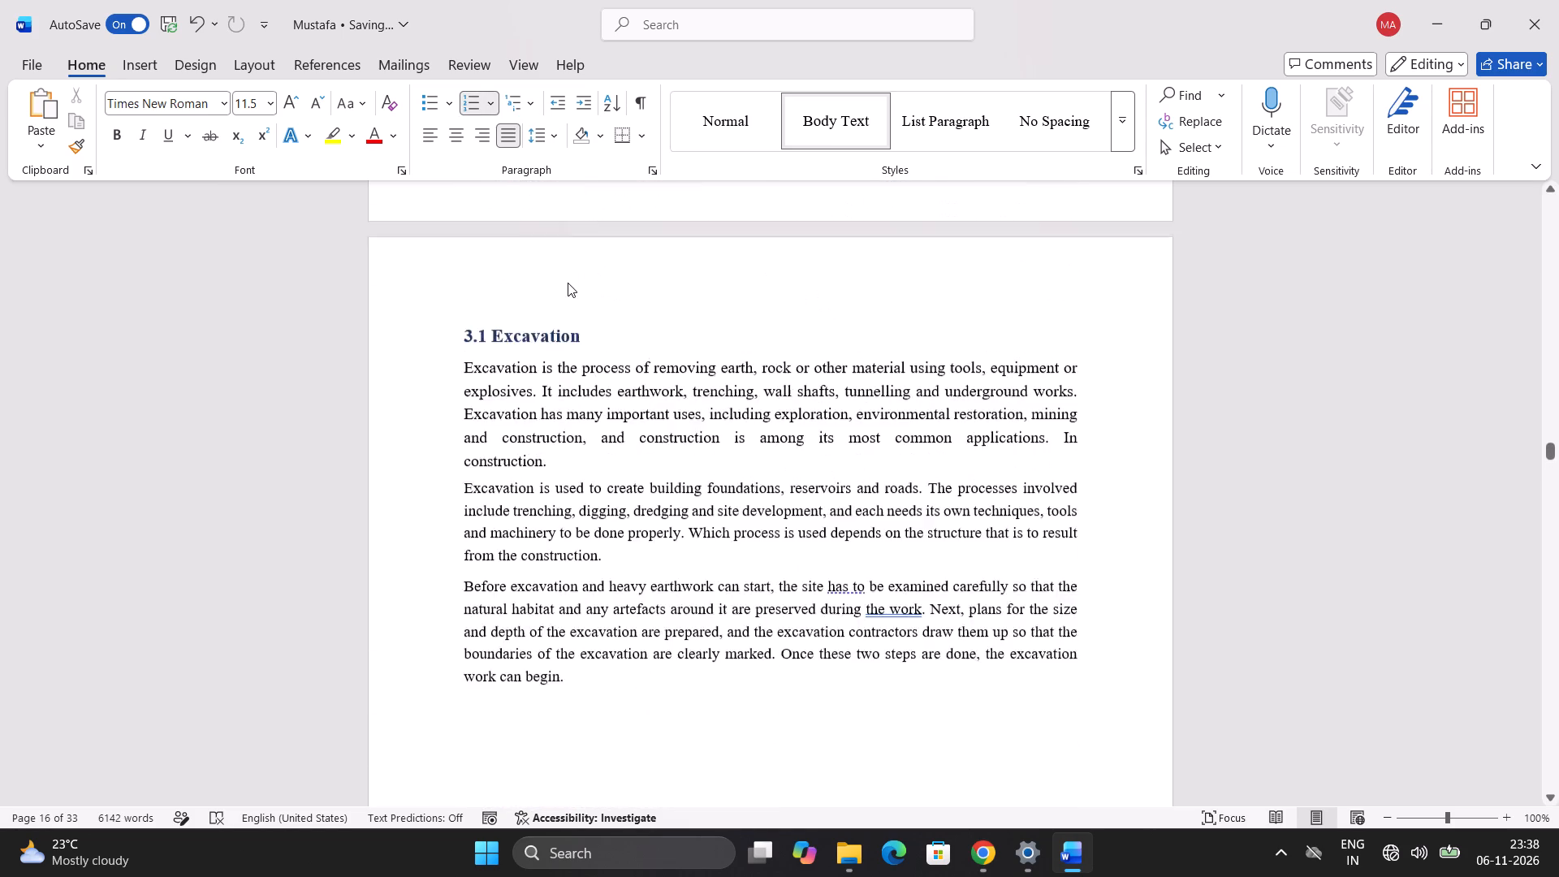
scroll(568, 283, "down", 19)
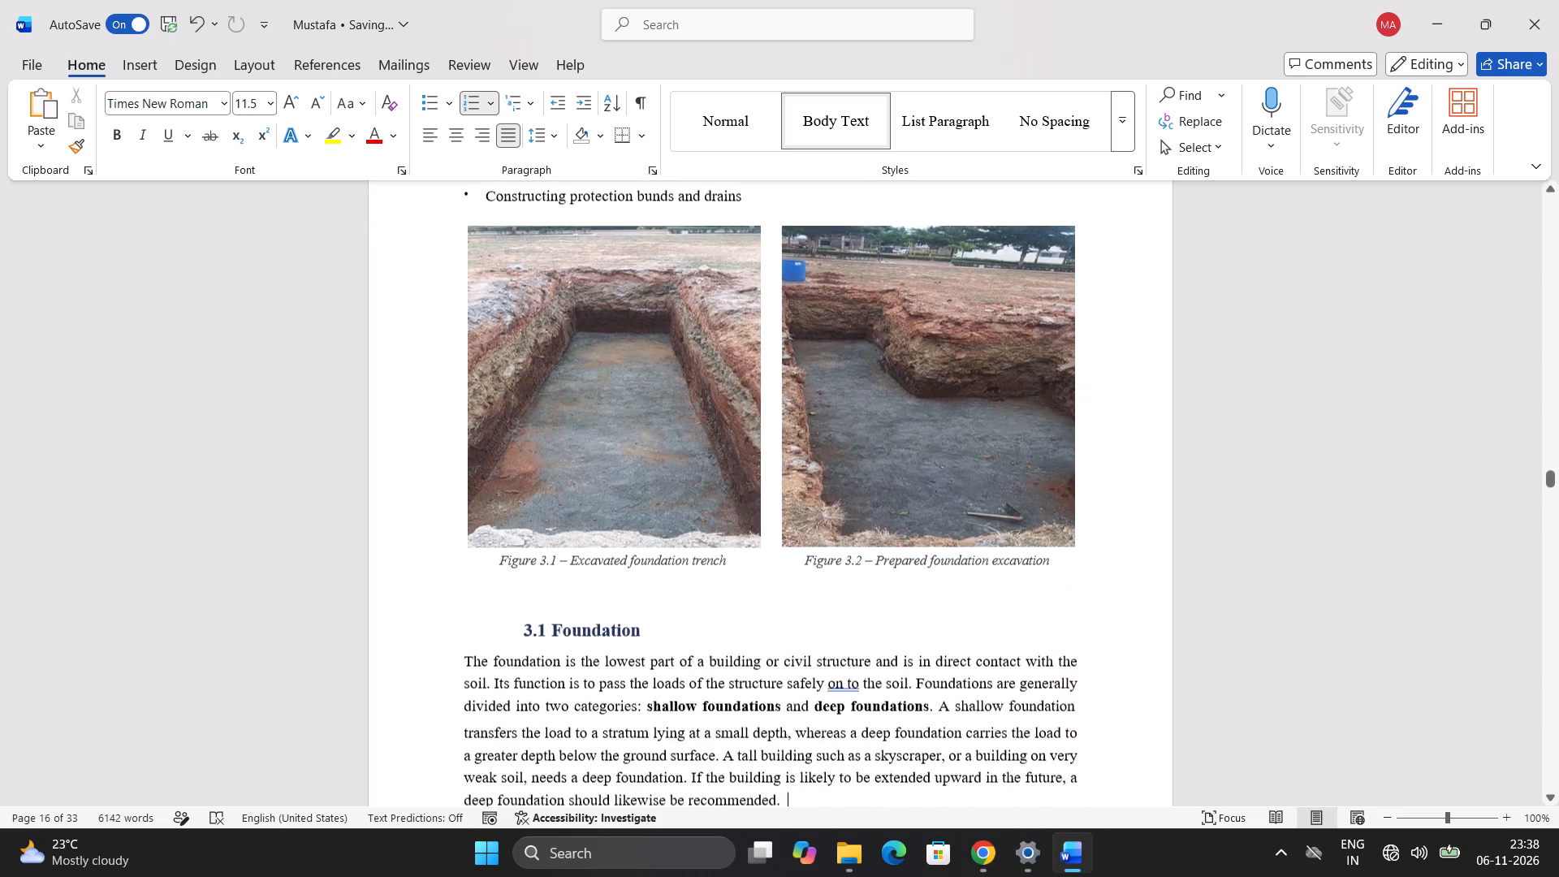
scroll(568, 283, "down", 7)
scroll(569, 280, "up", 4)
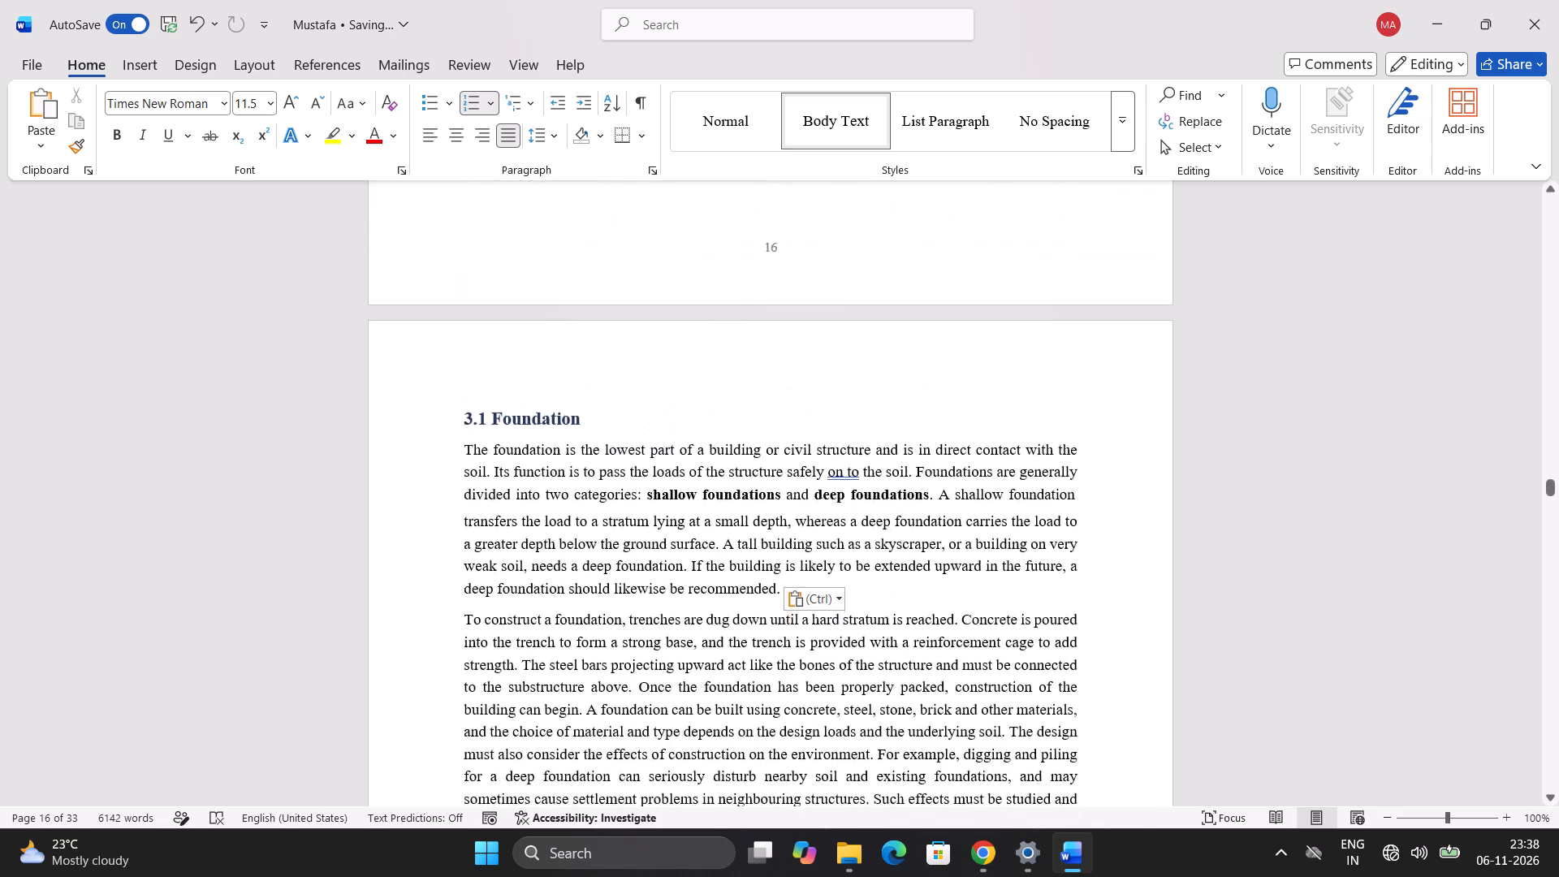
scroll(577, 275, "up", 14)
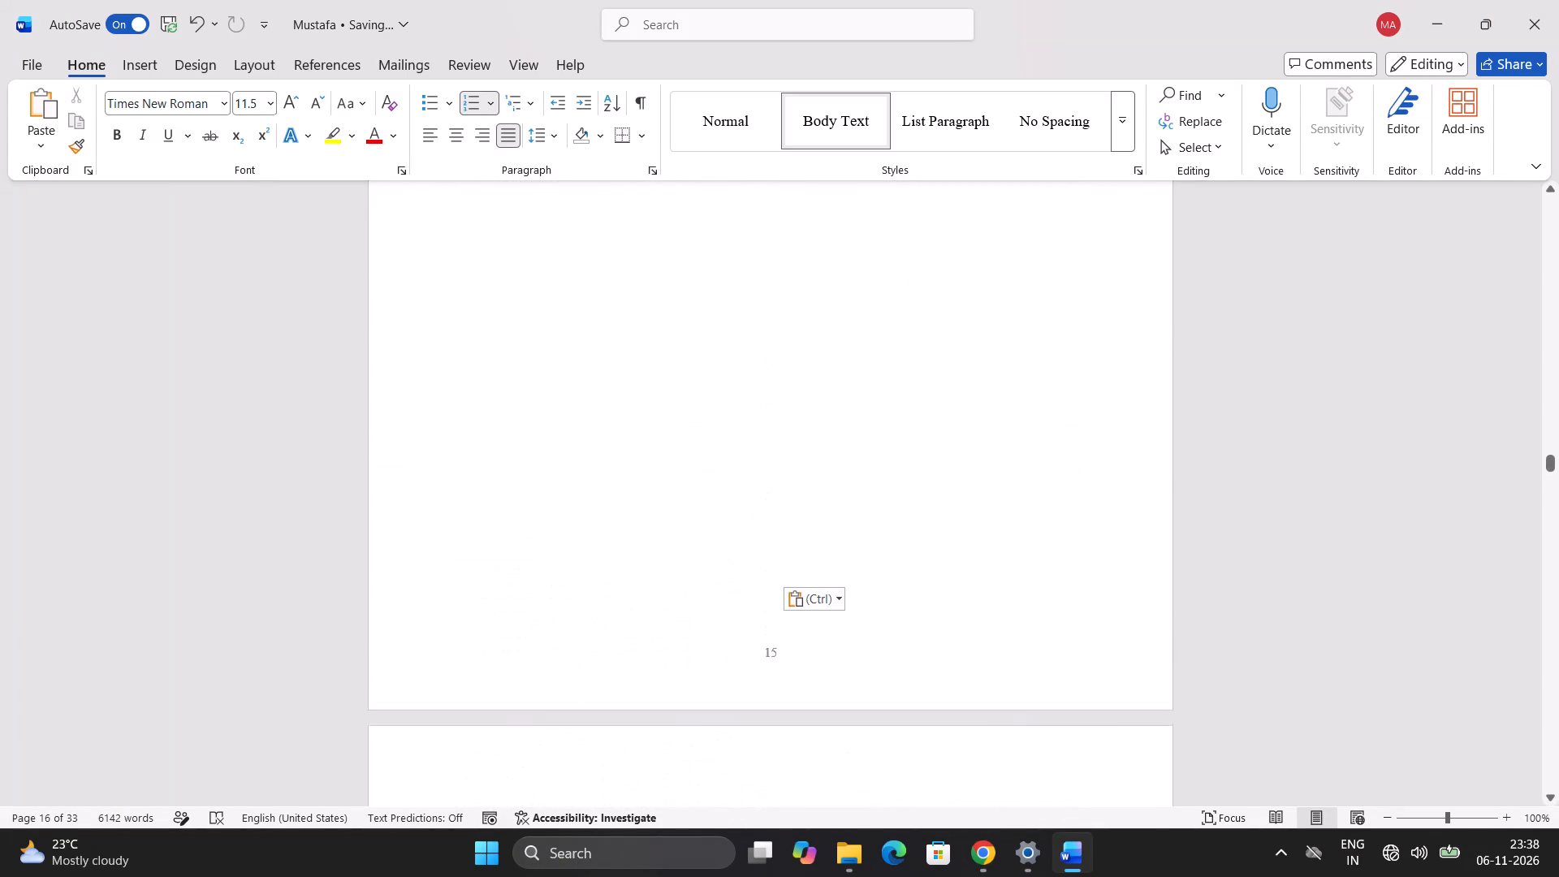
scroll(577, 275, "up", 7)
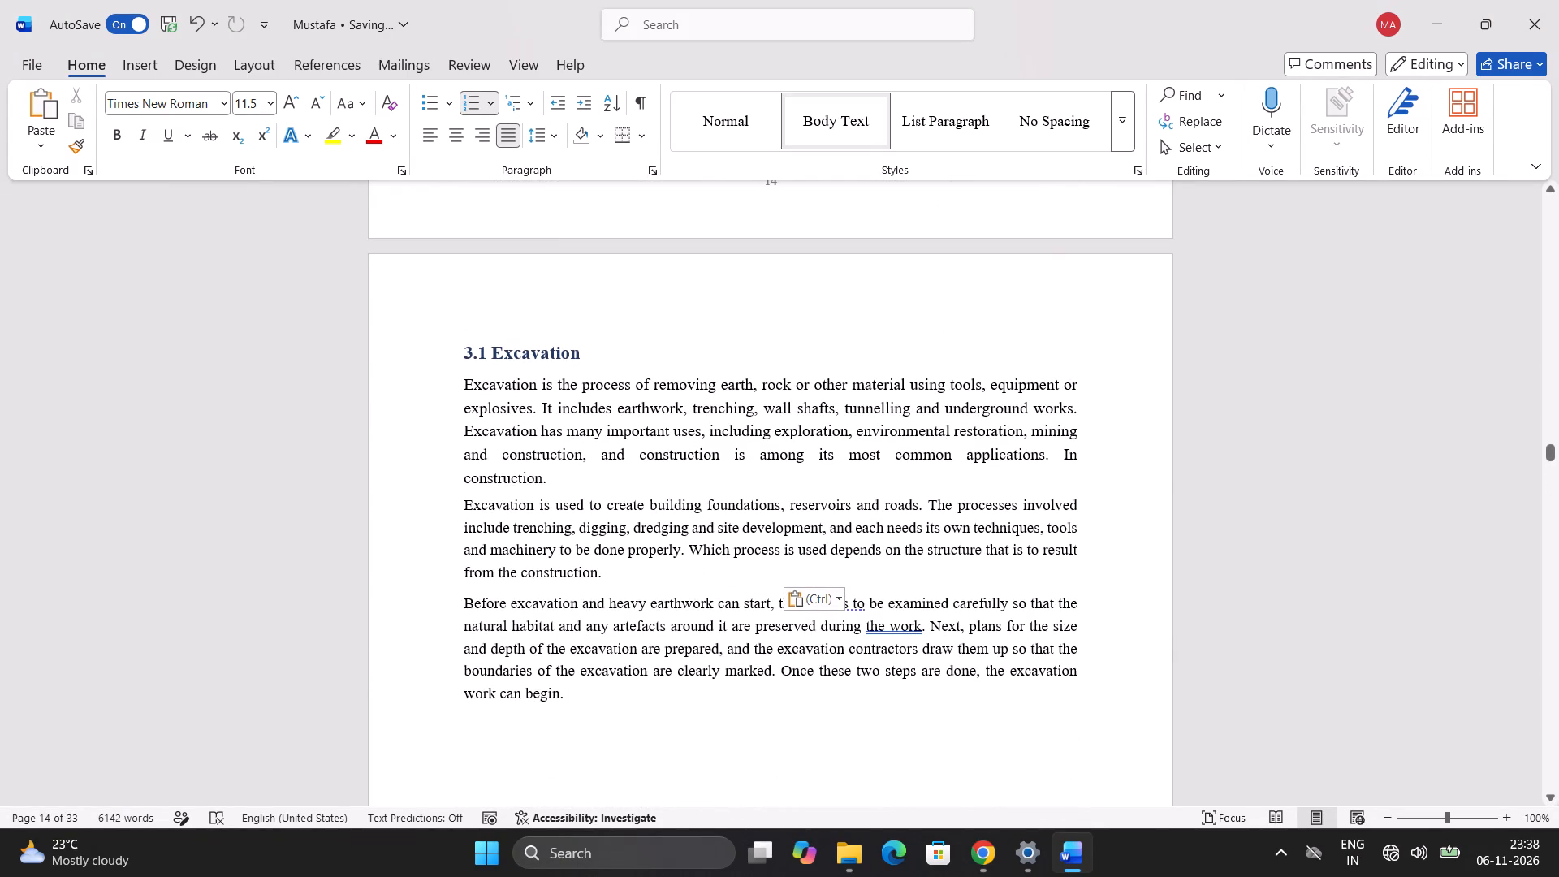
scroll(724, 373, "down", 4)
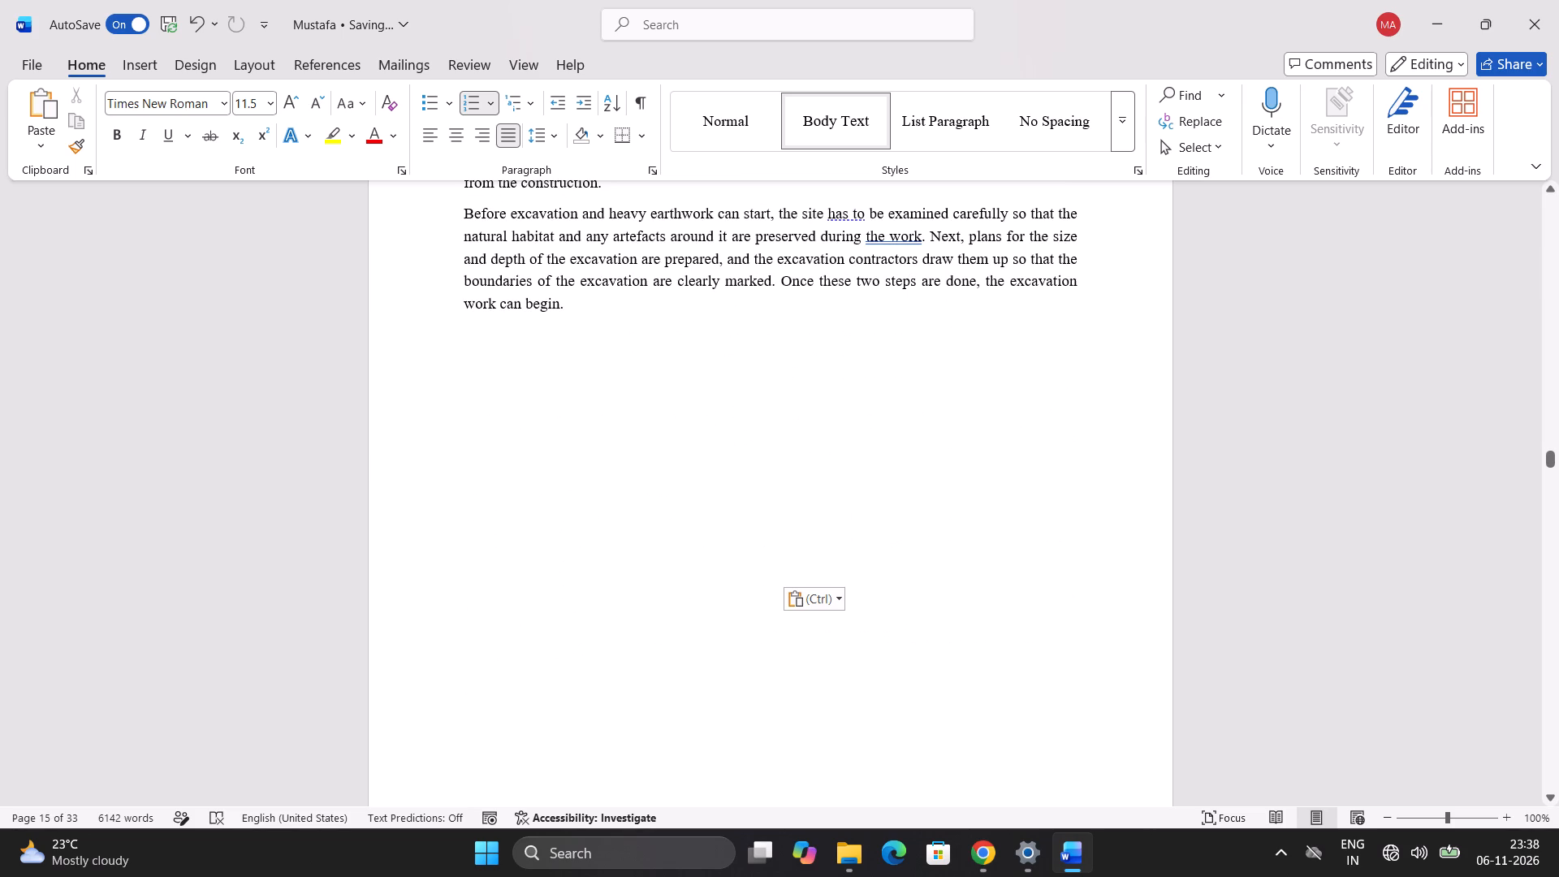
scroll(727, 368, "up", 5)
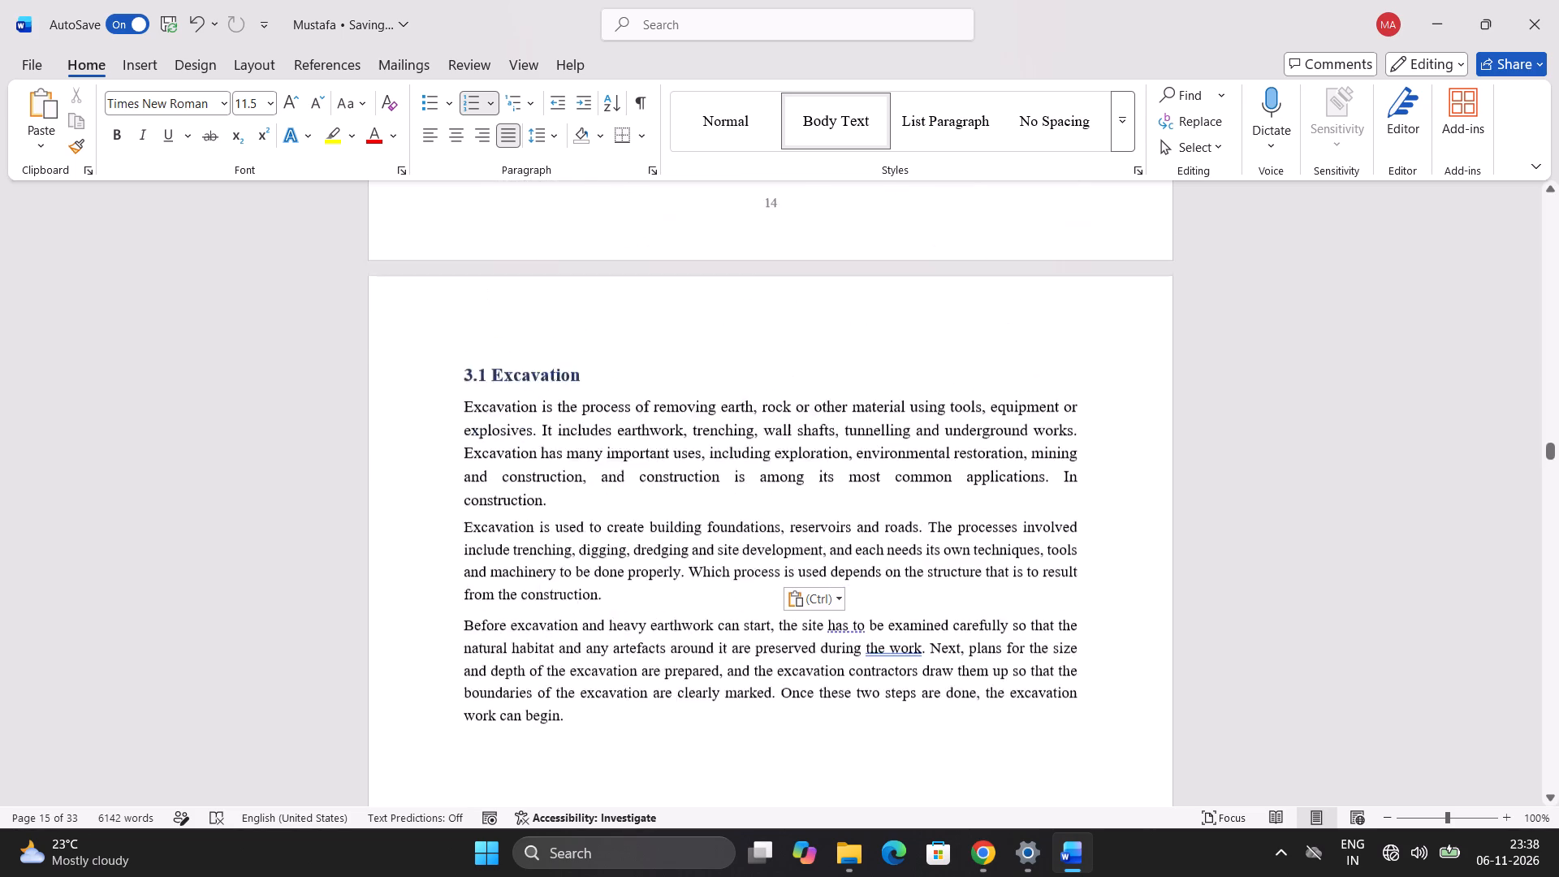
scroll(732, 361, "up", 9)
scroll(732, 355, "down", 2)
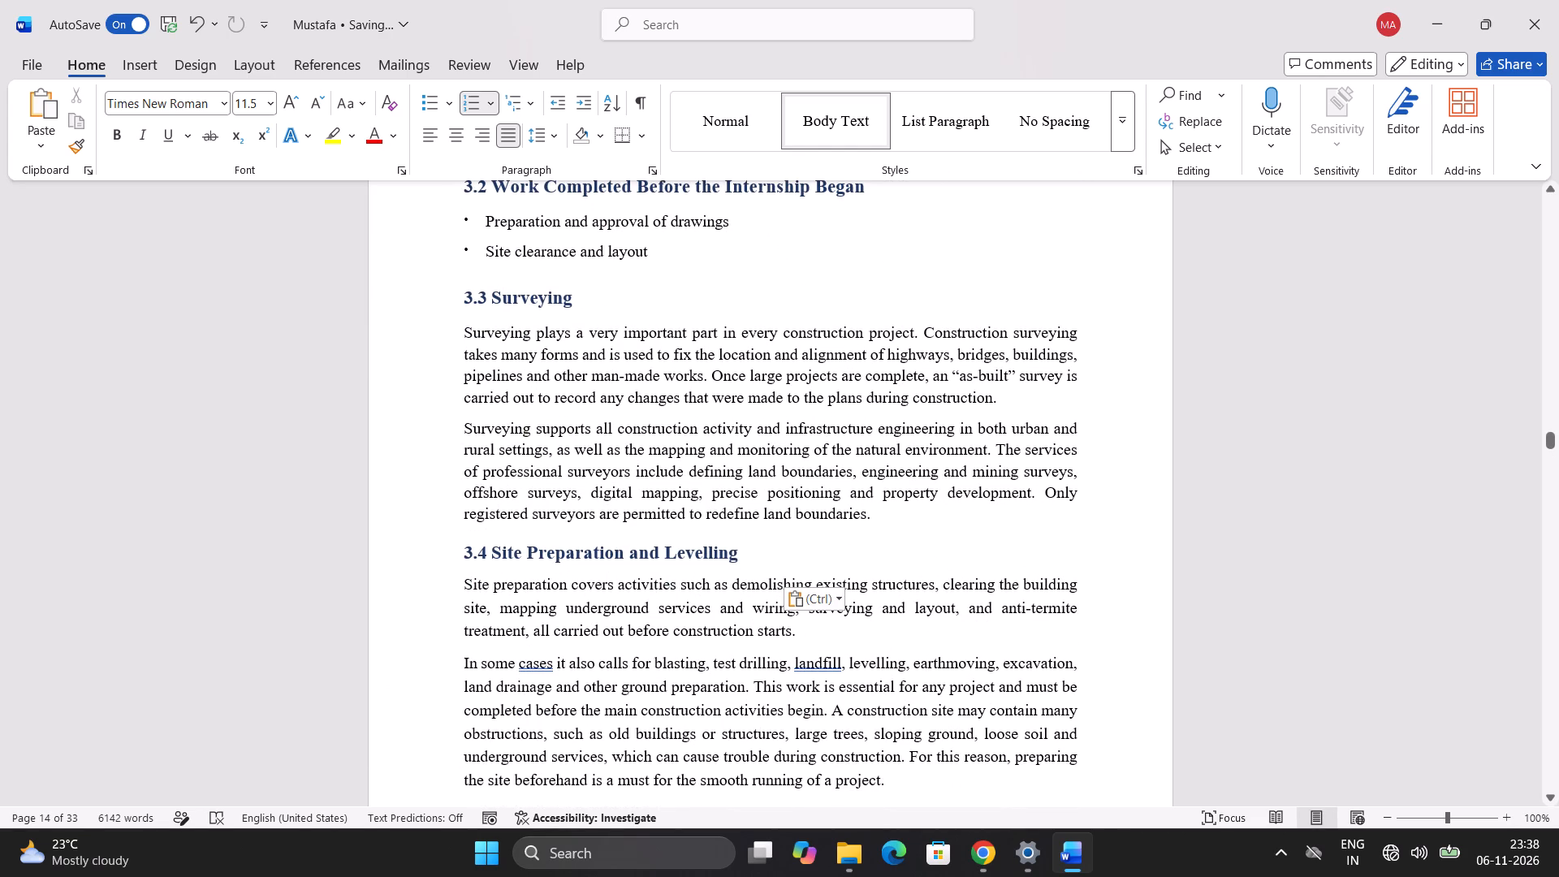
scroll(525, 594, "down", 7)
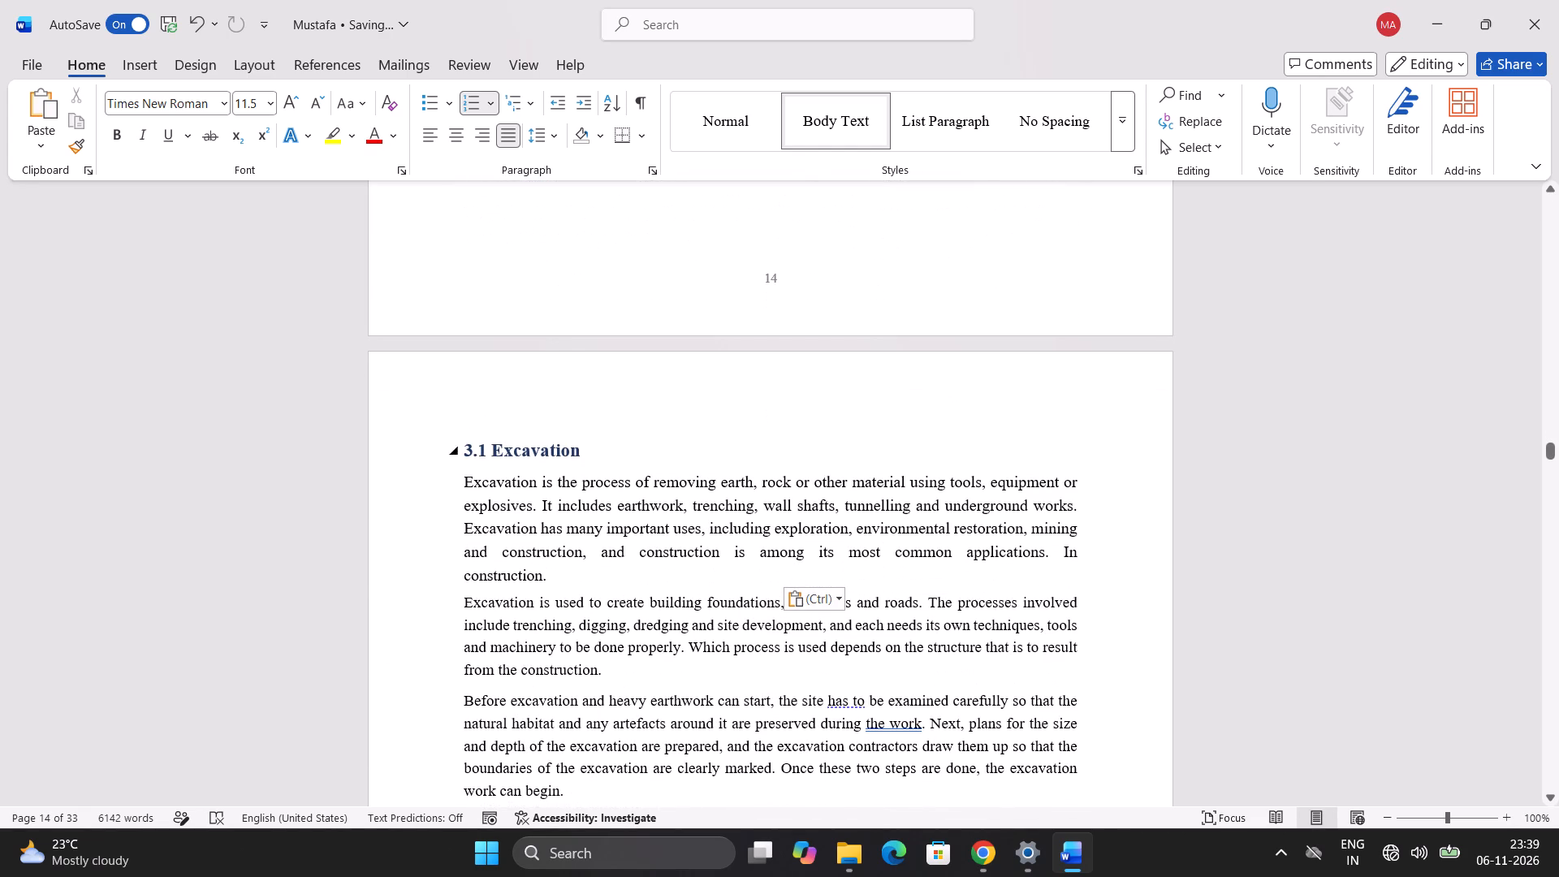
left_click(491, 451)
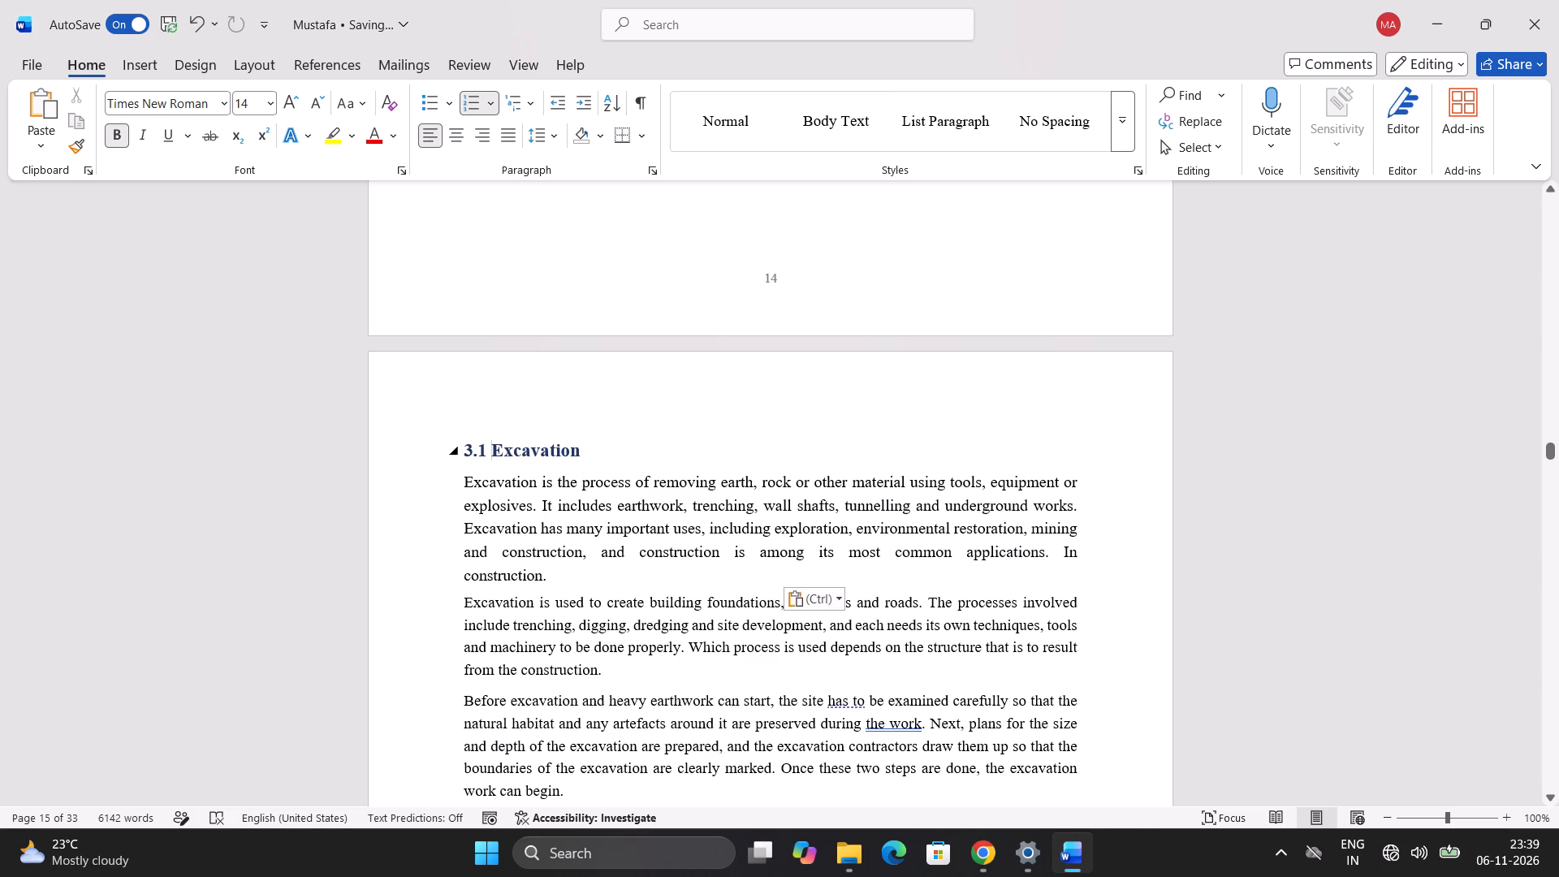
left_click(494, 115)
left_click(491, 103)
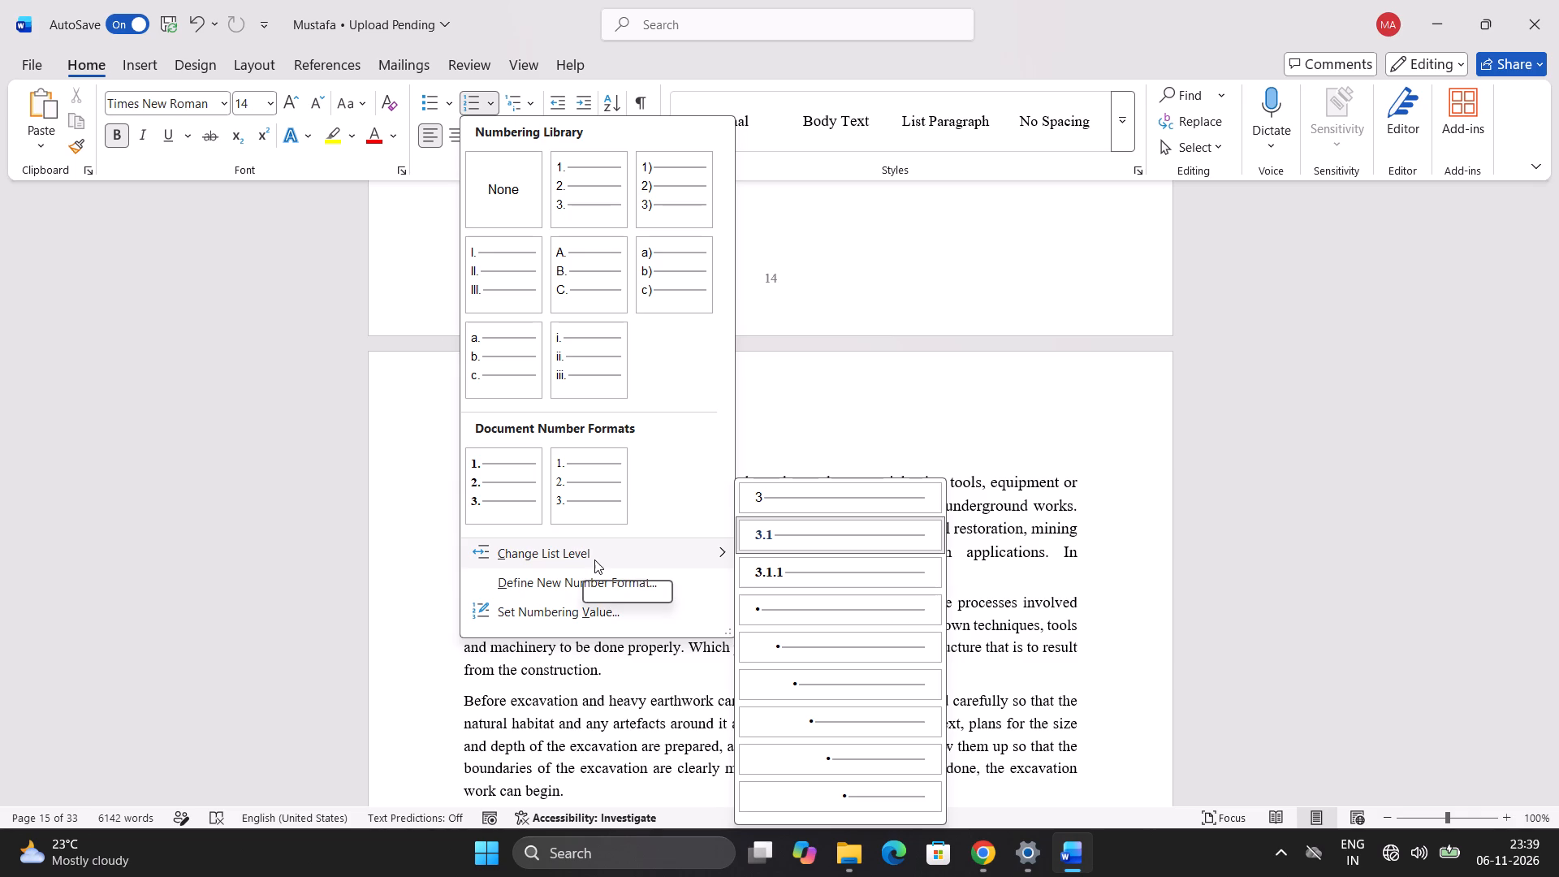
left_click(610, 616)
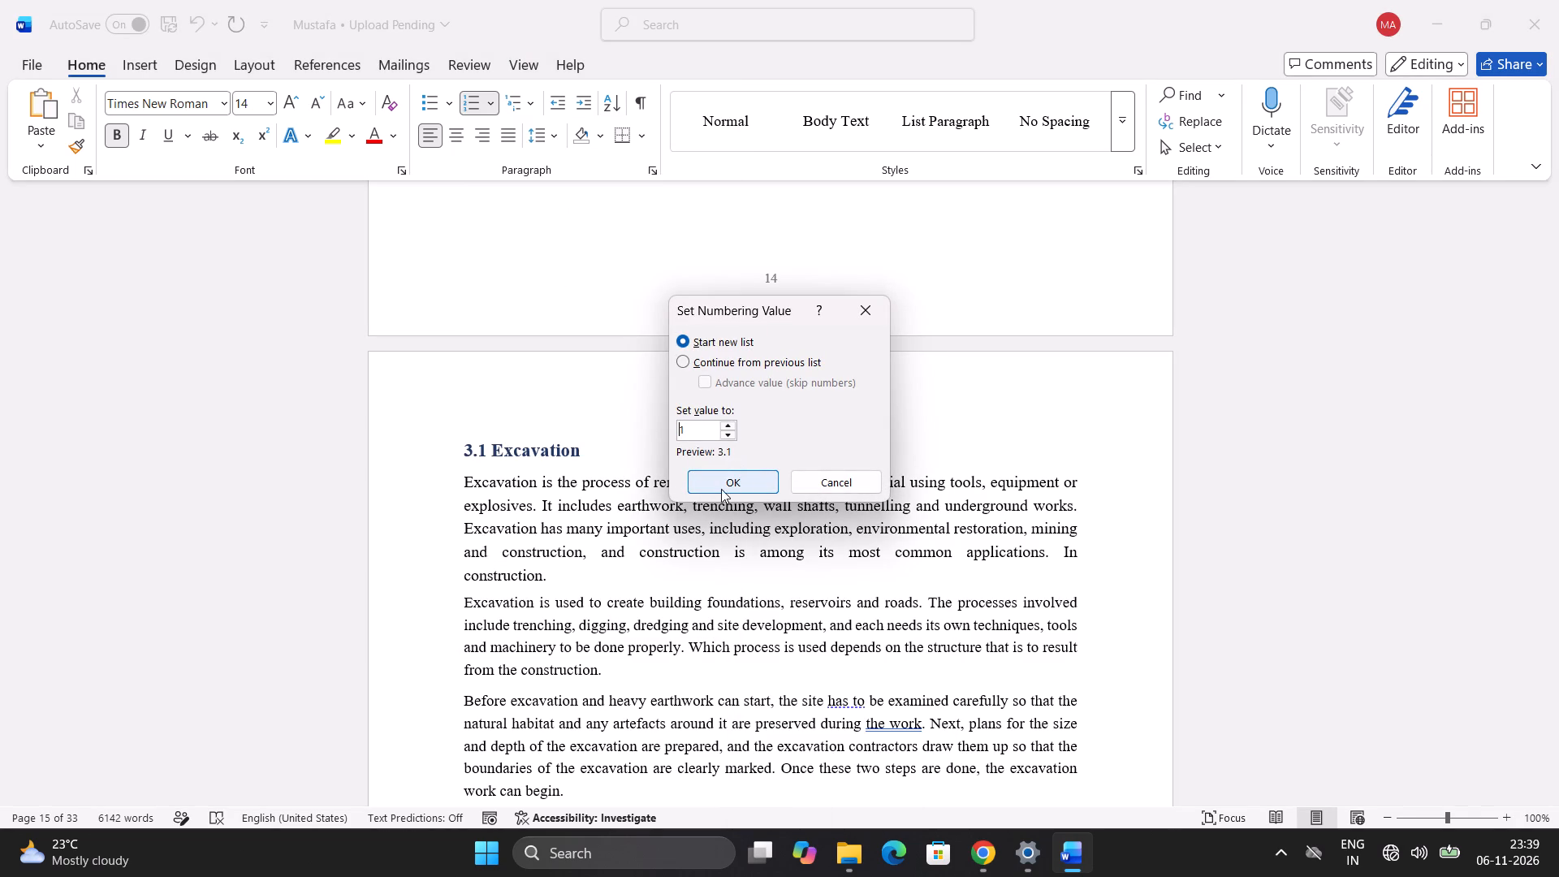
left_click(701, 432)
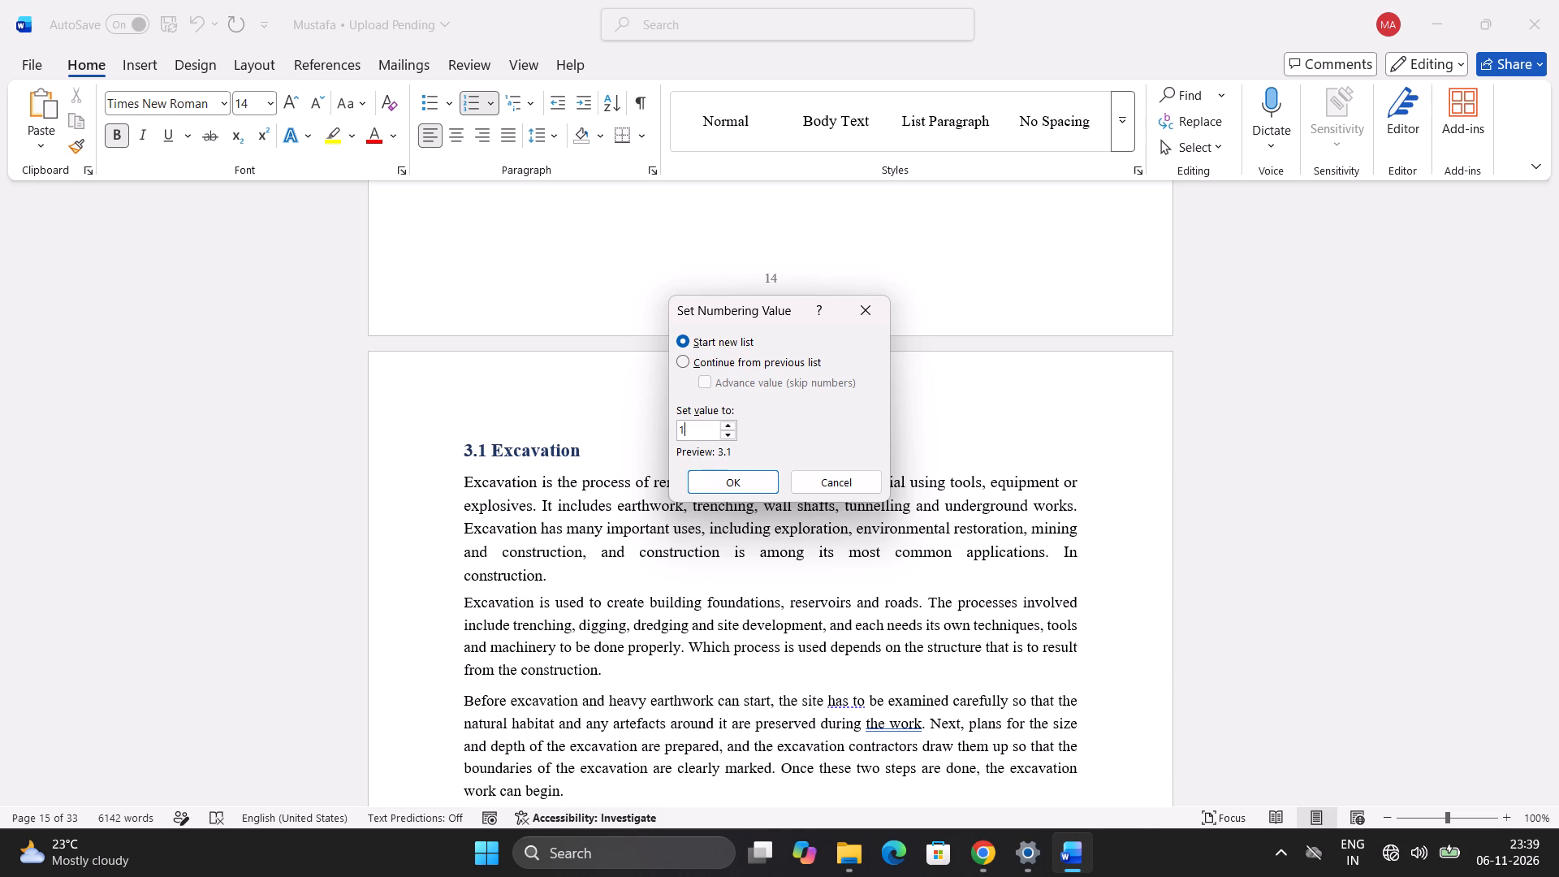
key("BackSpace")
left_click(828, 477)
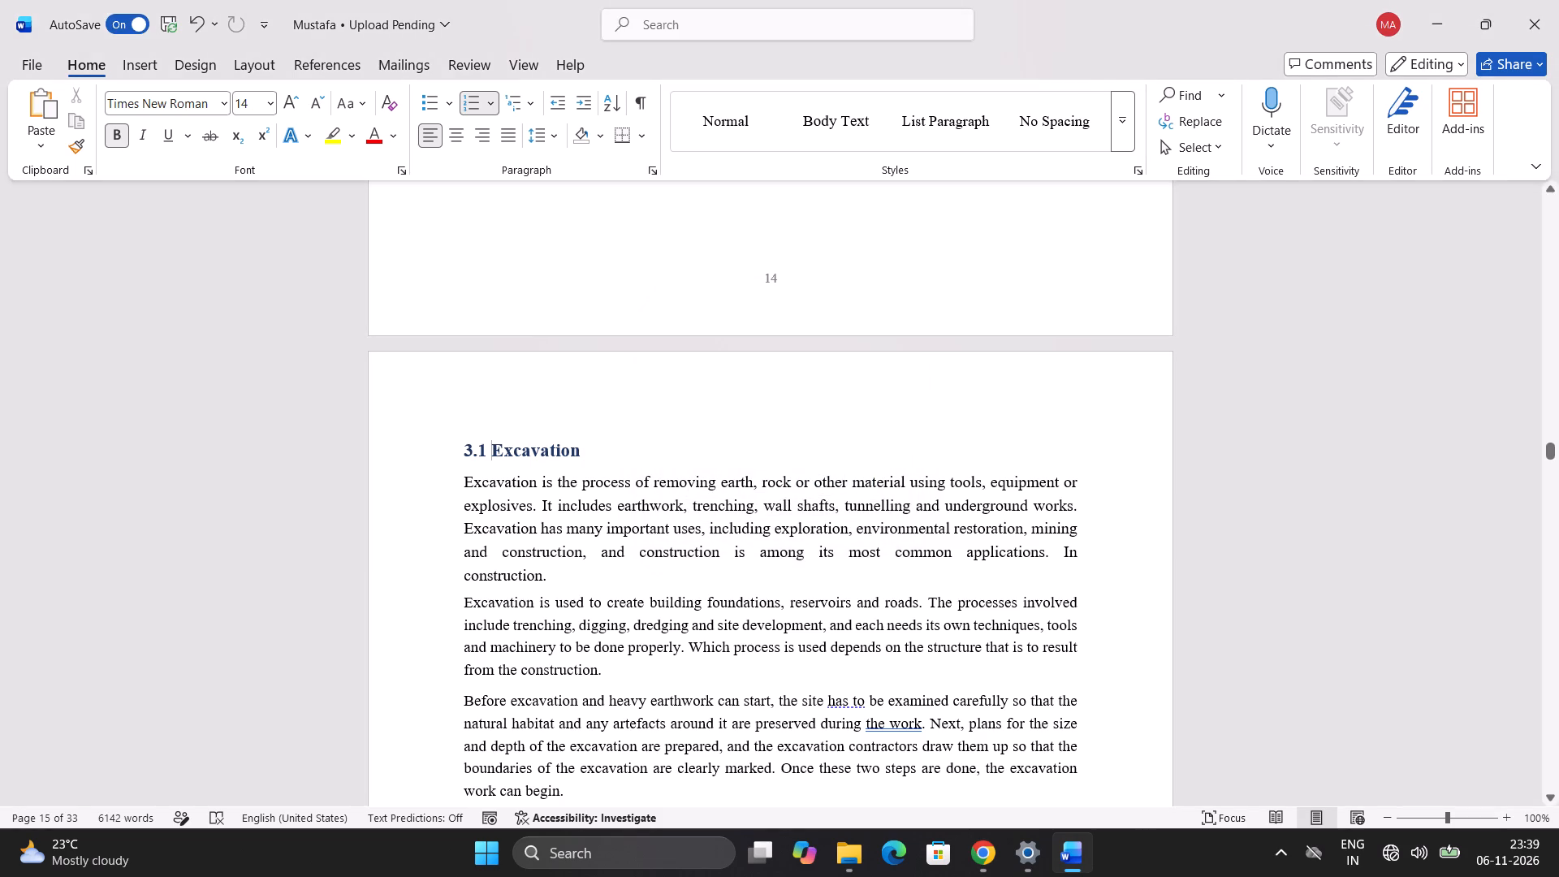
Set the Excavation heading's numbering on page 15 to continue from the previous list.
left_click(490, 107)
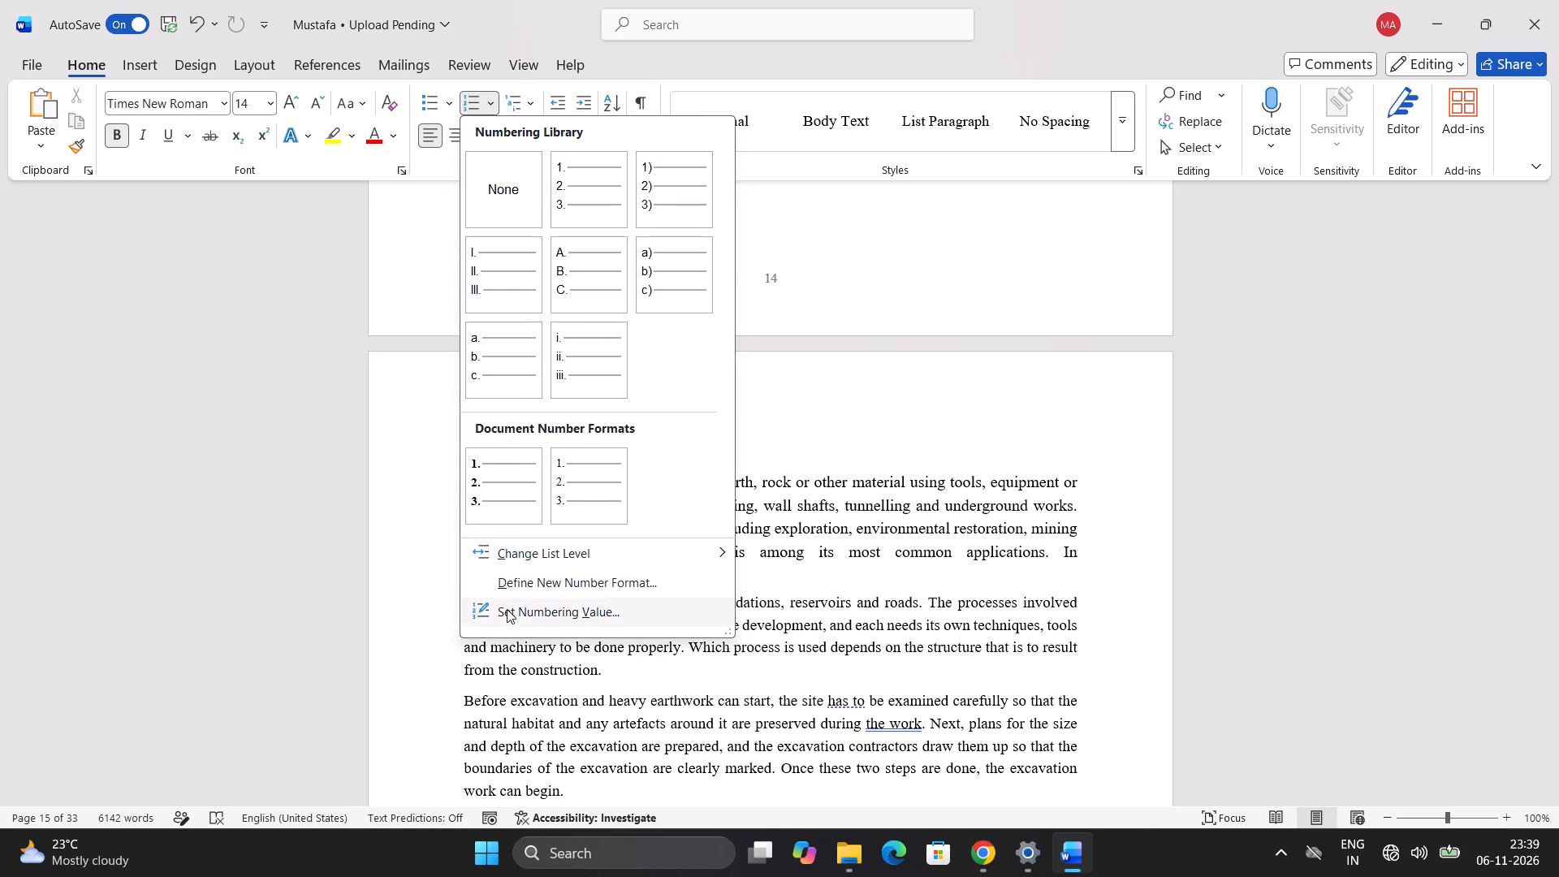
left_click(507, 609)
left_click(679, 366)
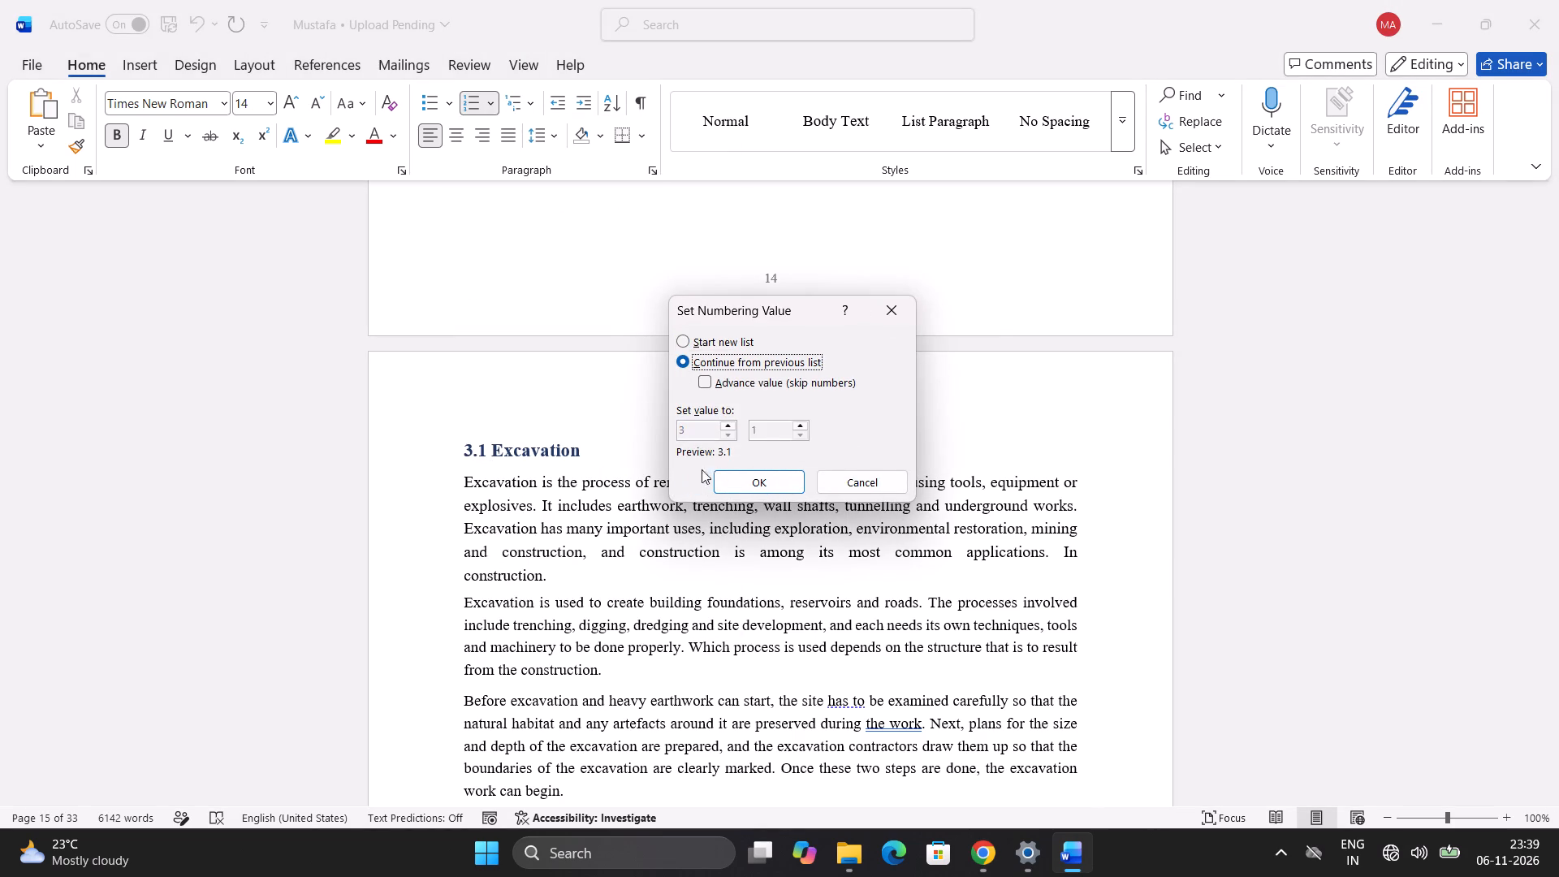
left_click(783, 480)
Set the Site Preparation and Levelling heading's numbering on page 14 to continue from the previous list.
scroll(790, 501, "up", 3)
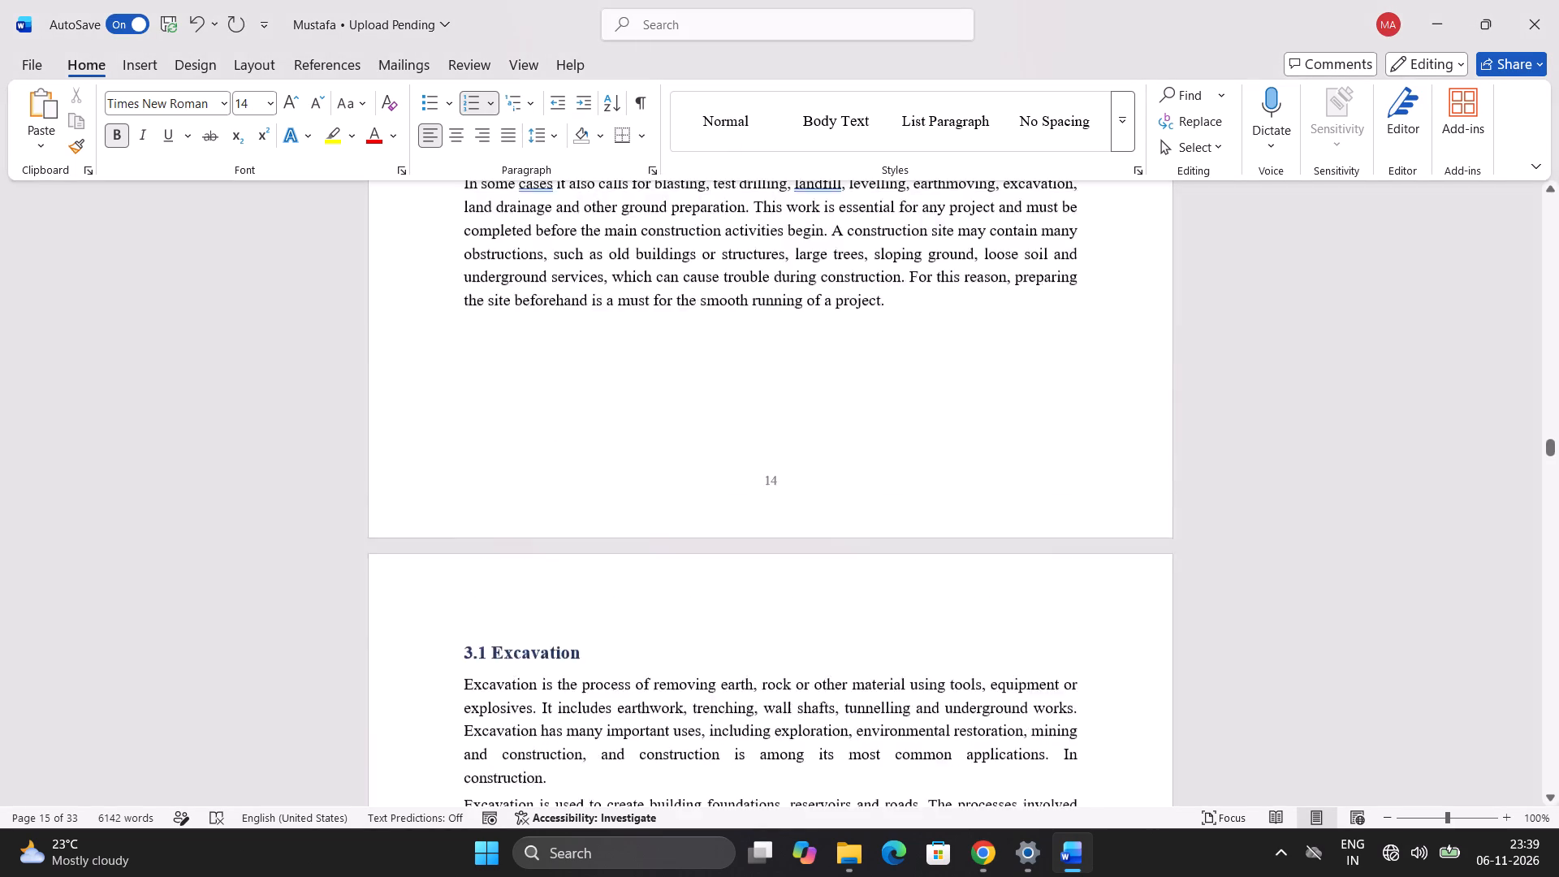
scroll(810, 512, "up", 7)
scroll(790, 594, "down", 3)
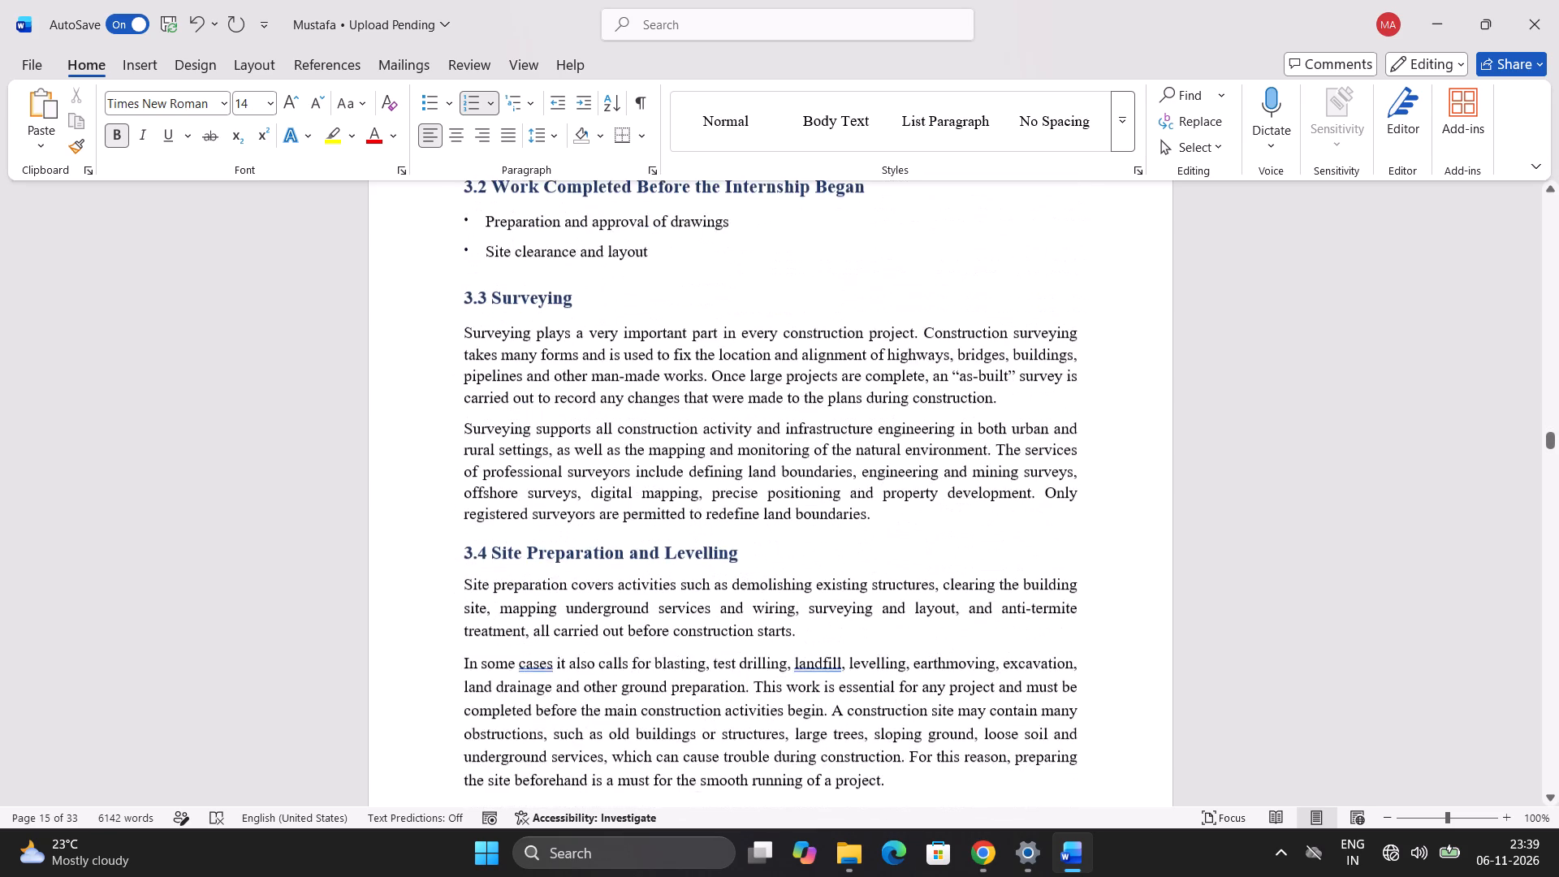
scroll(790, 594, "down", 2)
left_click(476, 359)
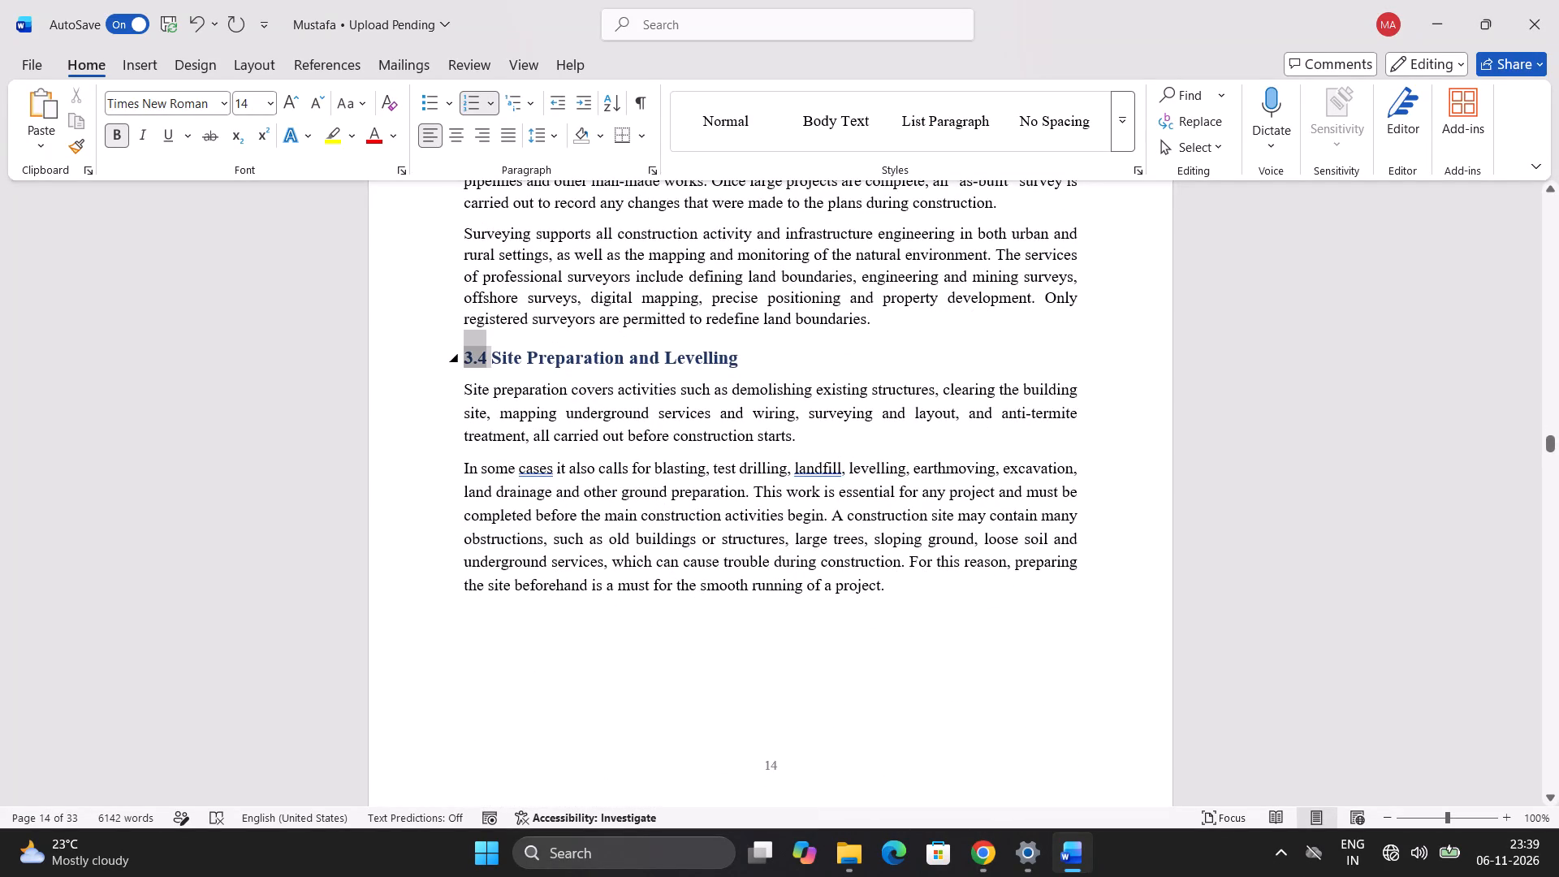
left_click(494, 107)
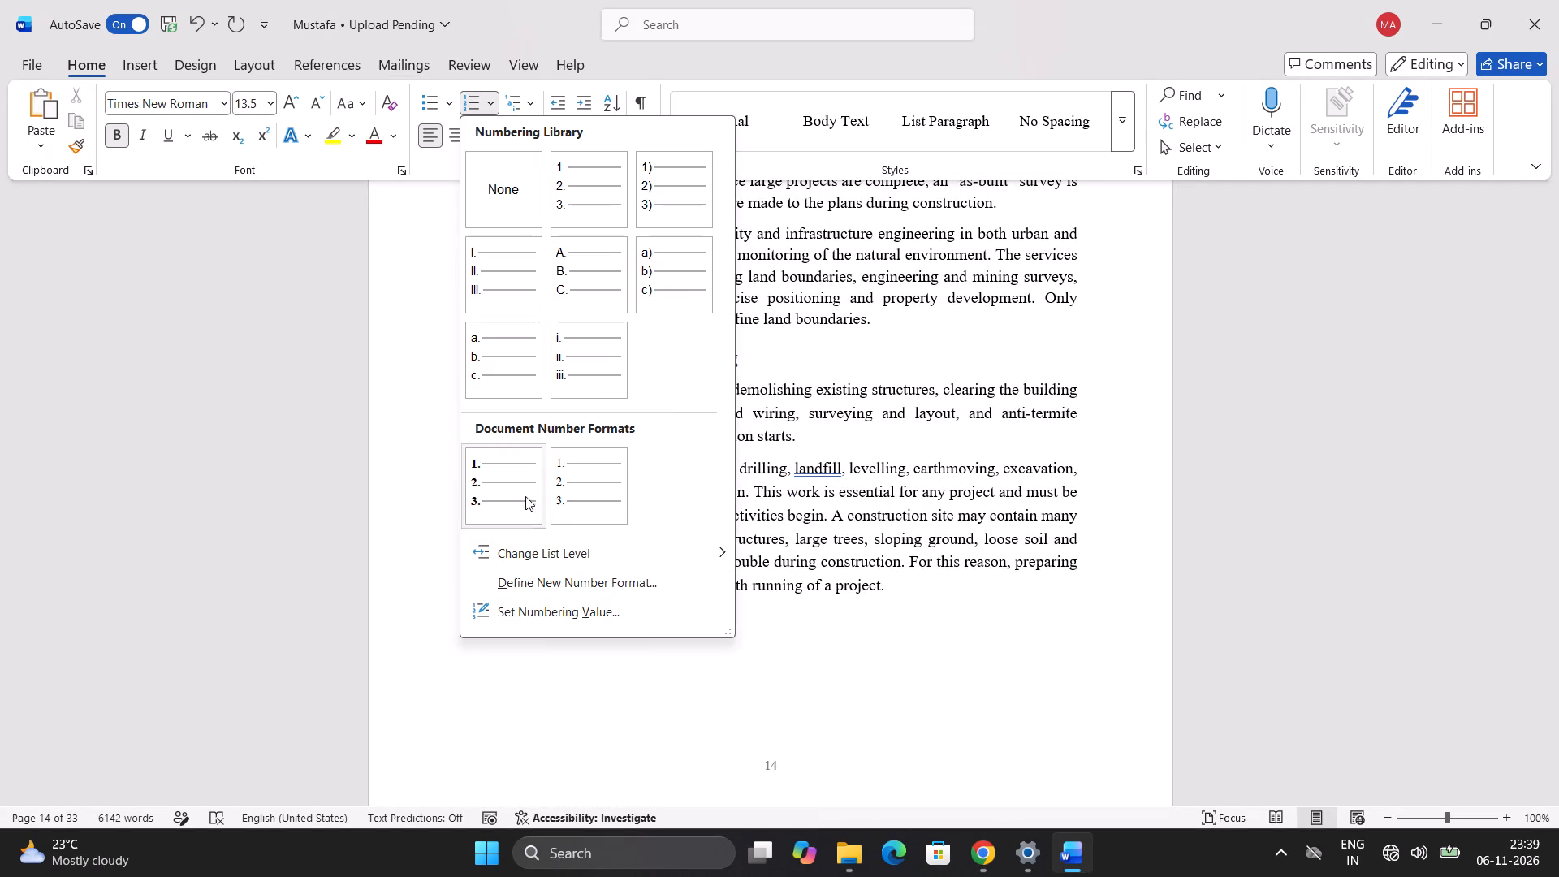
left_click(531, 615)
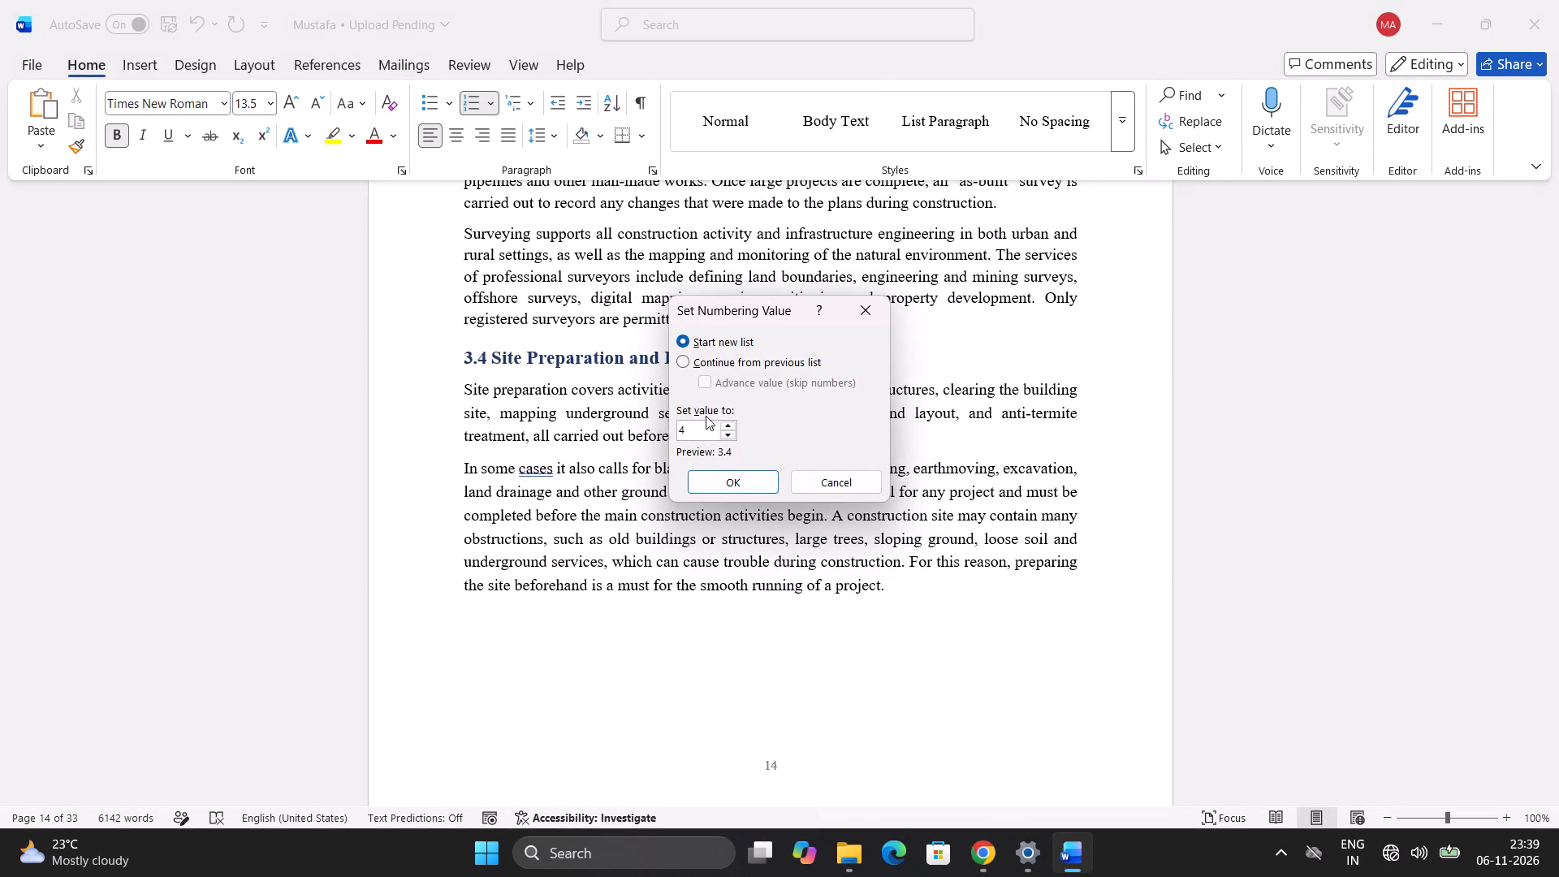
left_click(692, 359)
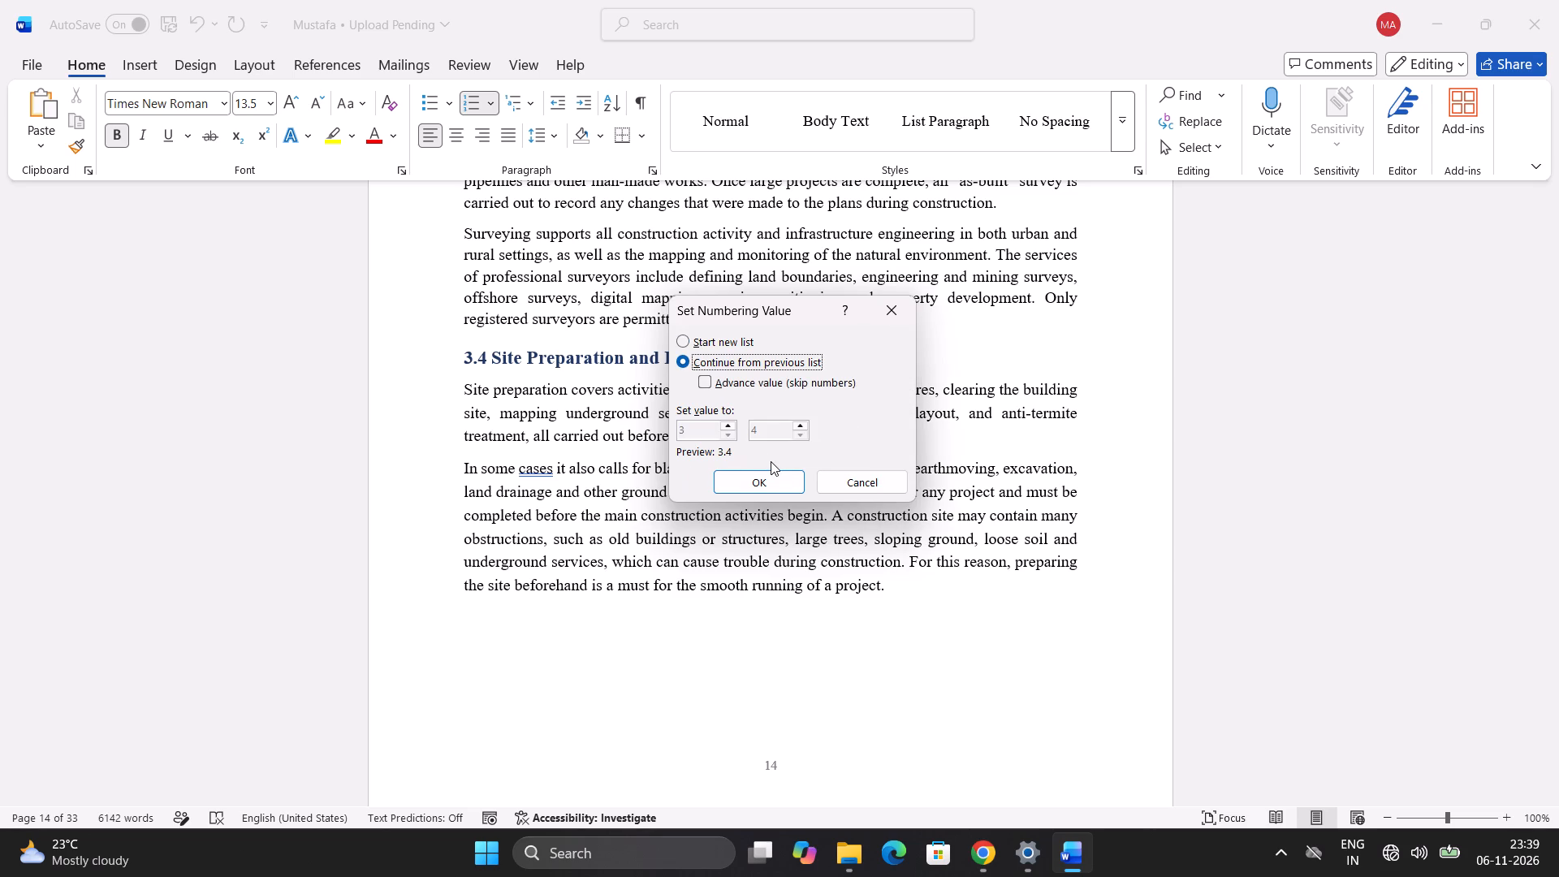
left_click(776, 473)
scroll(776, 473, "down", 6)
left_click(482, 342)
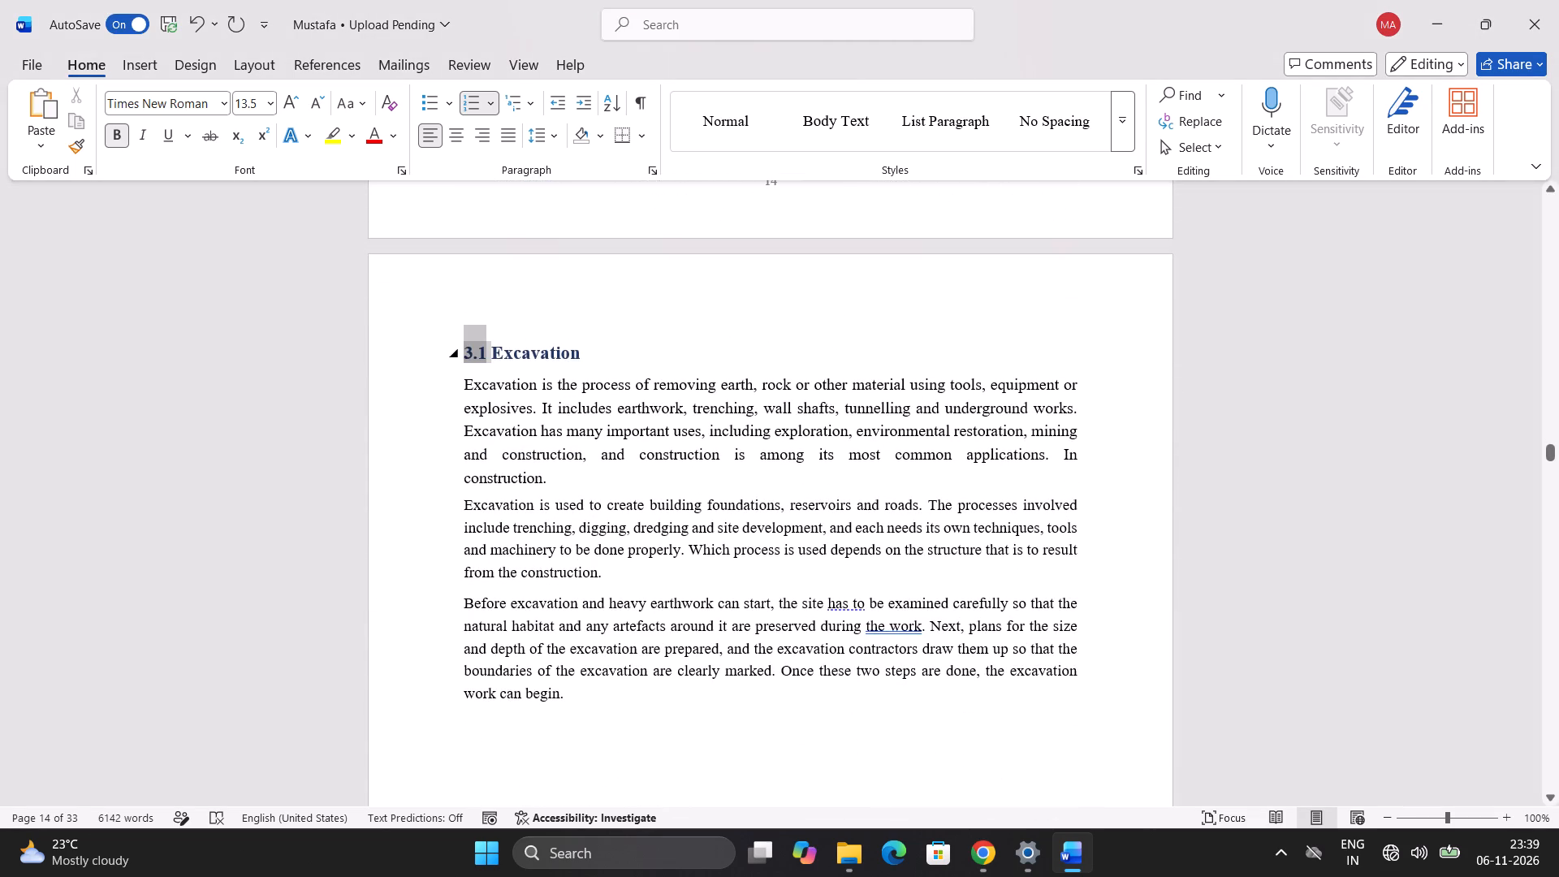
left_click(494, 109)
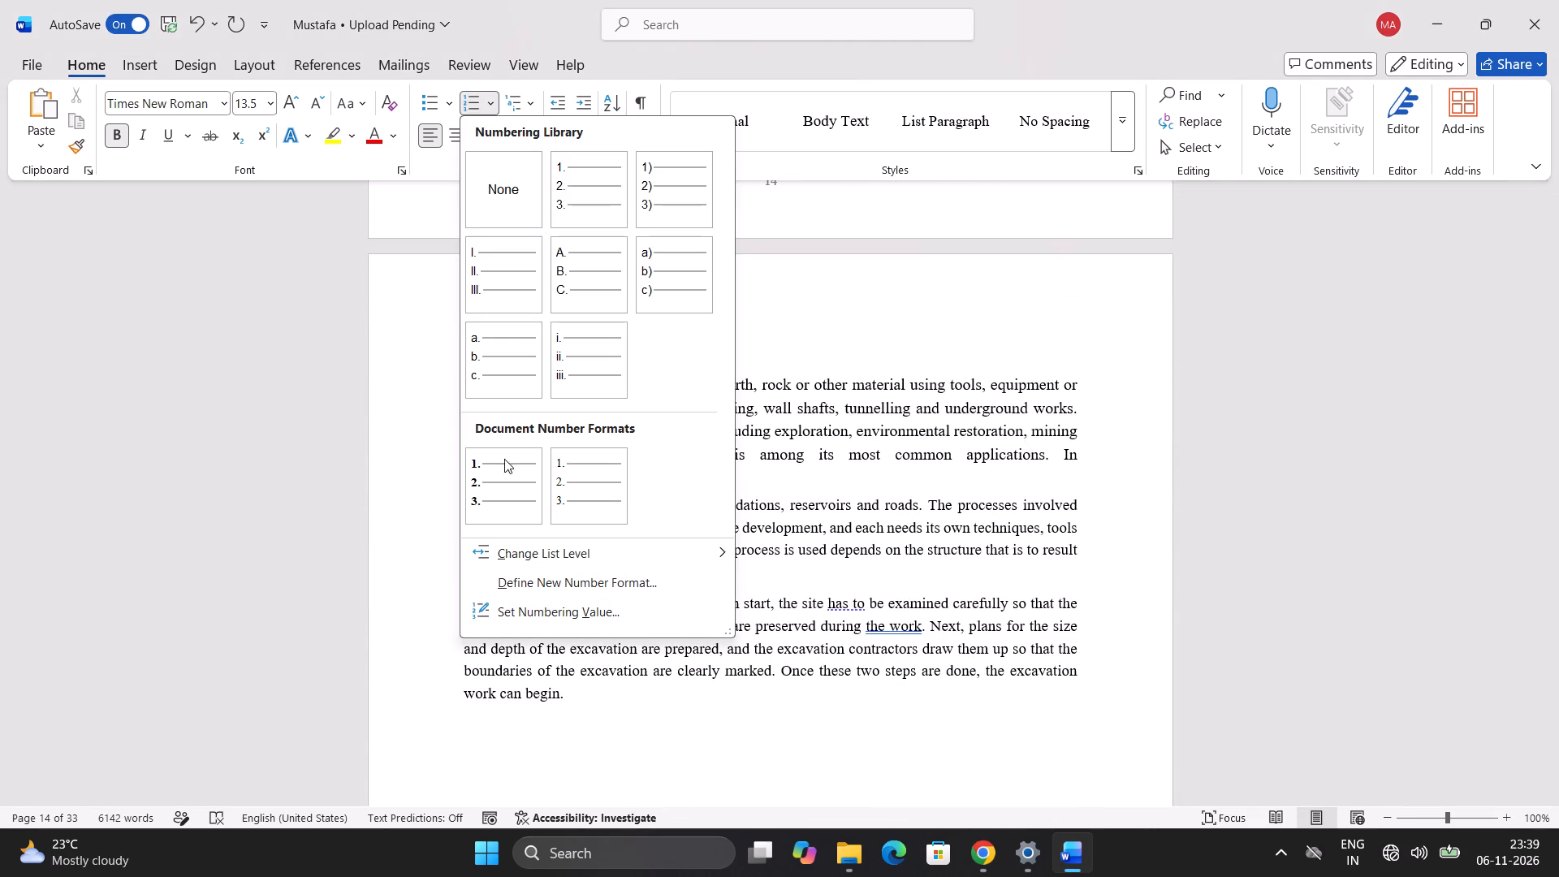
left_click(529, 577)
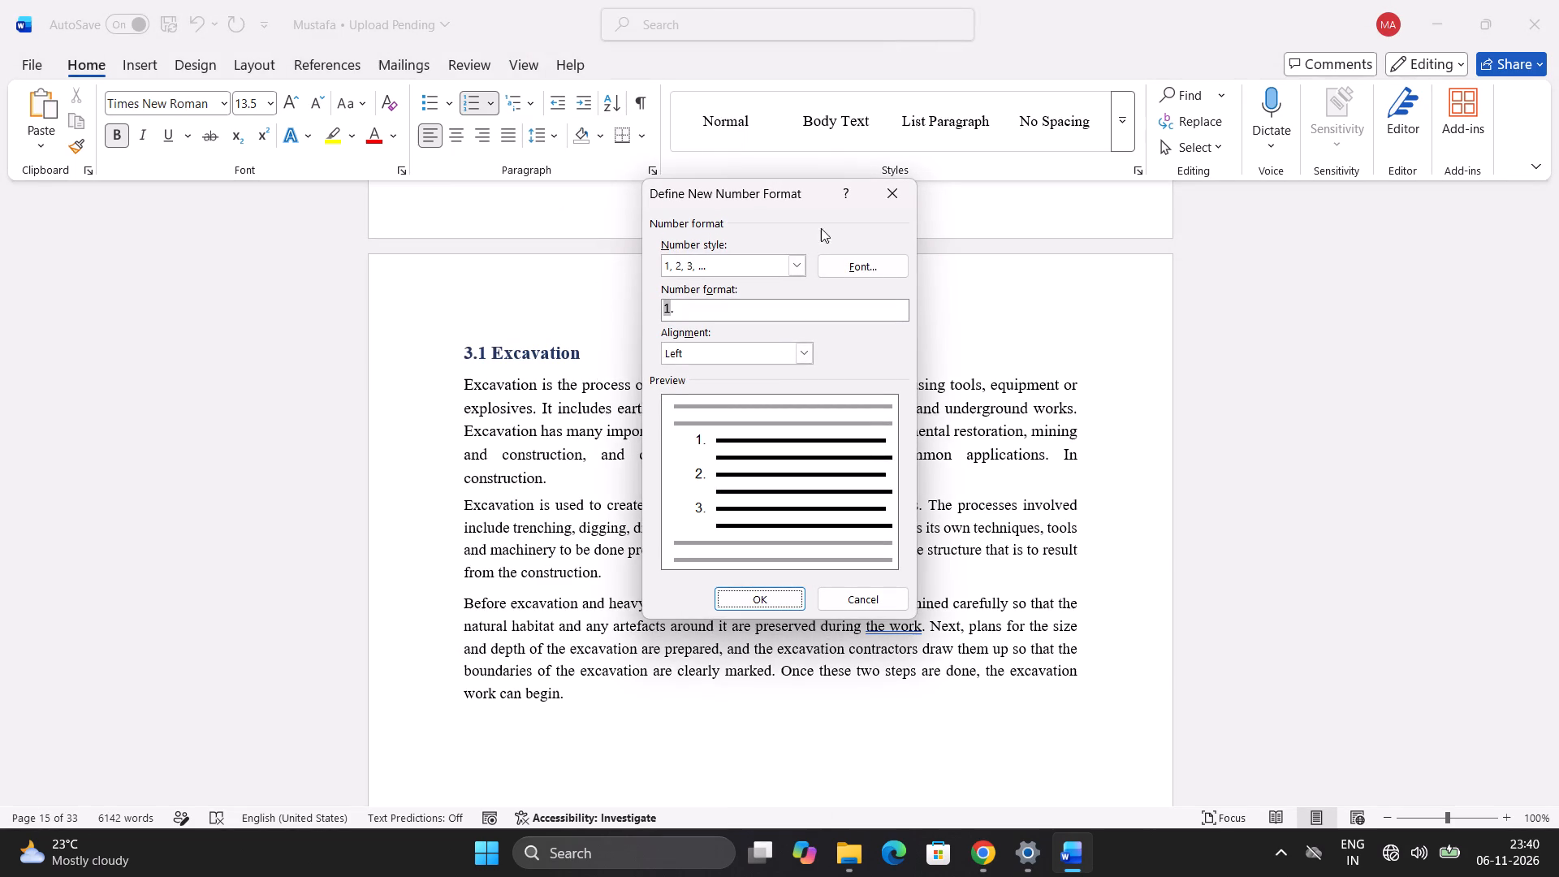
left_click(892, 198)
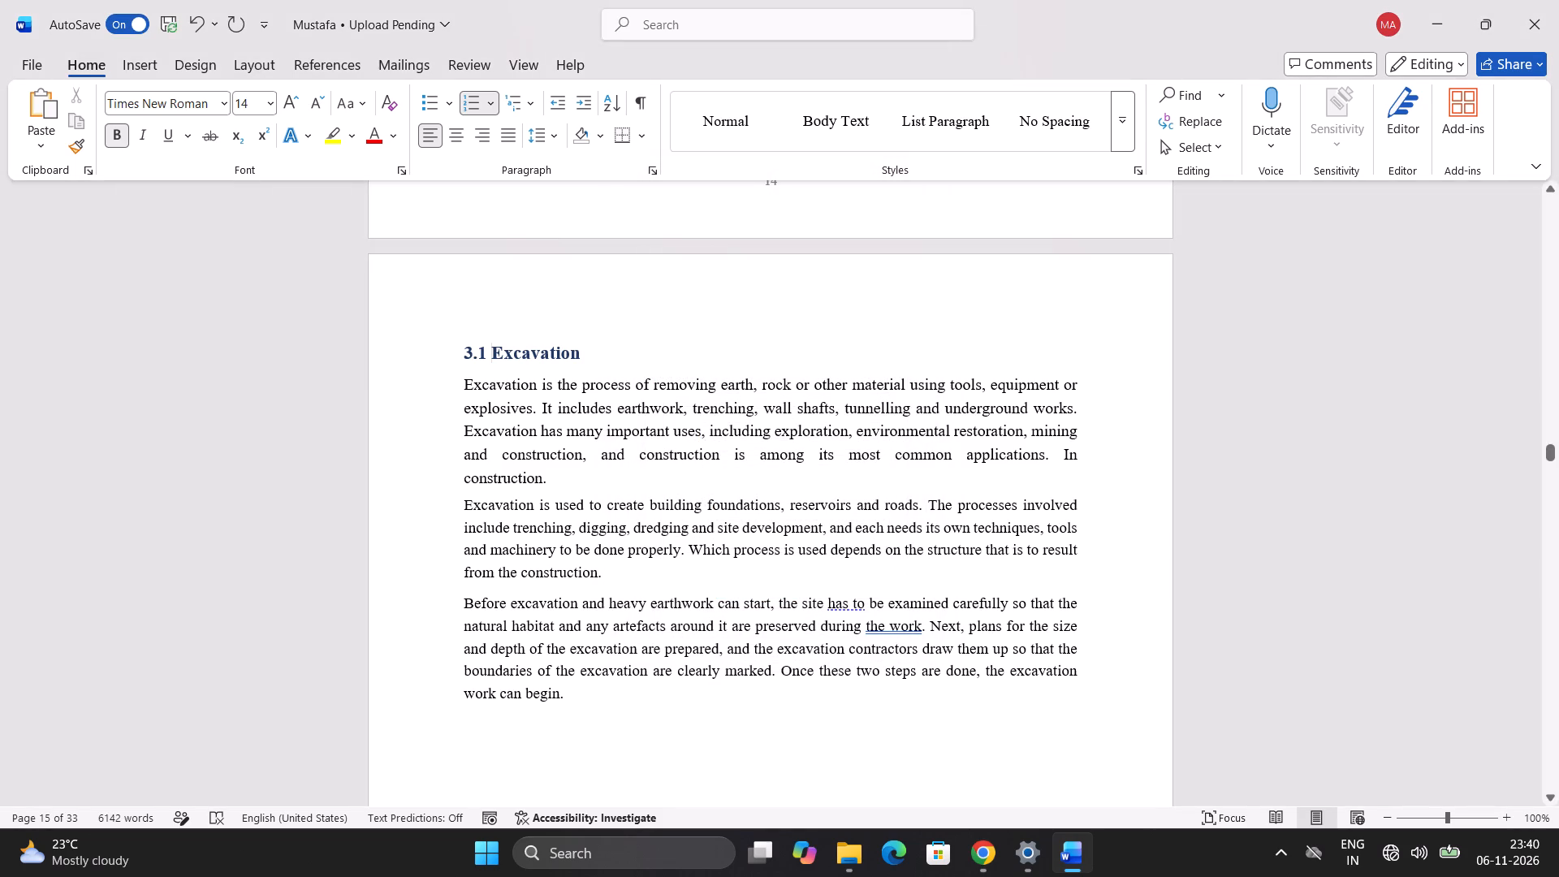
Set the Excavation heading's numbering on page 15 to continue from the previous list with the value advanced to 3.5.
left_click(486, 352)
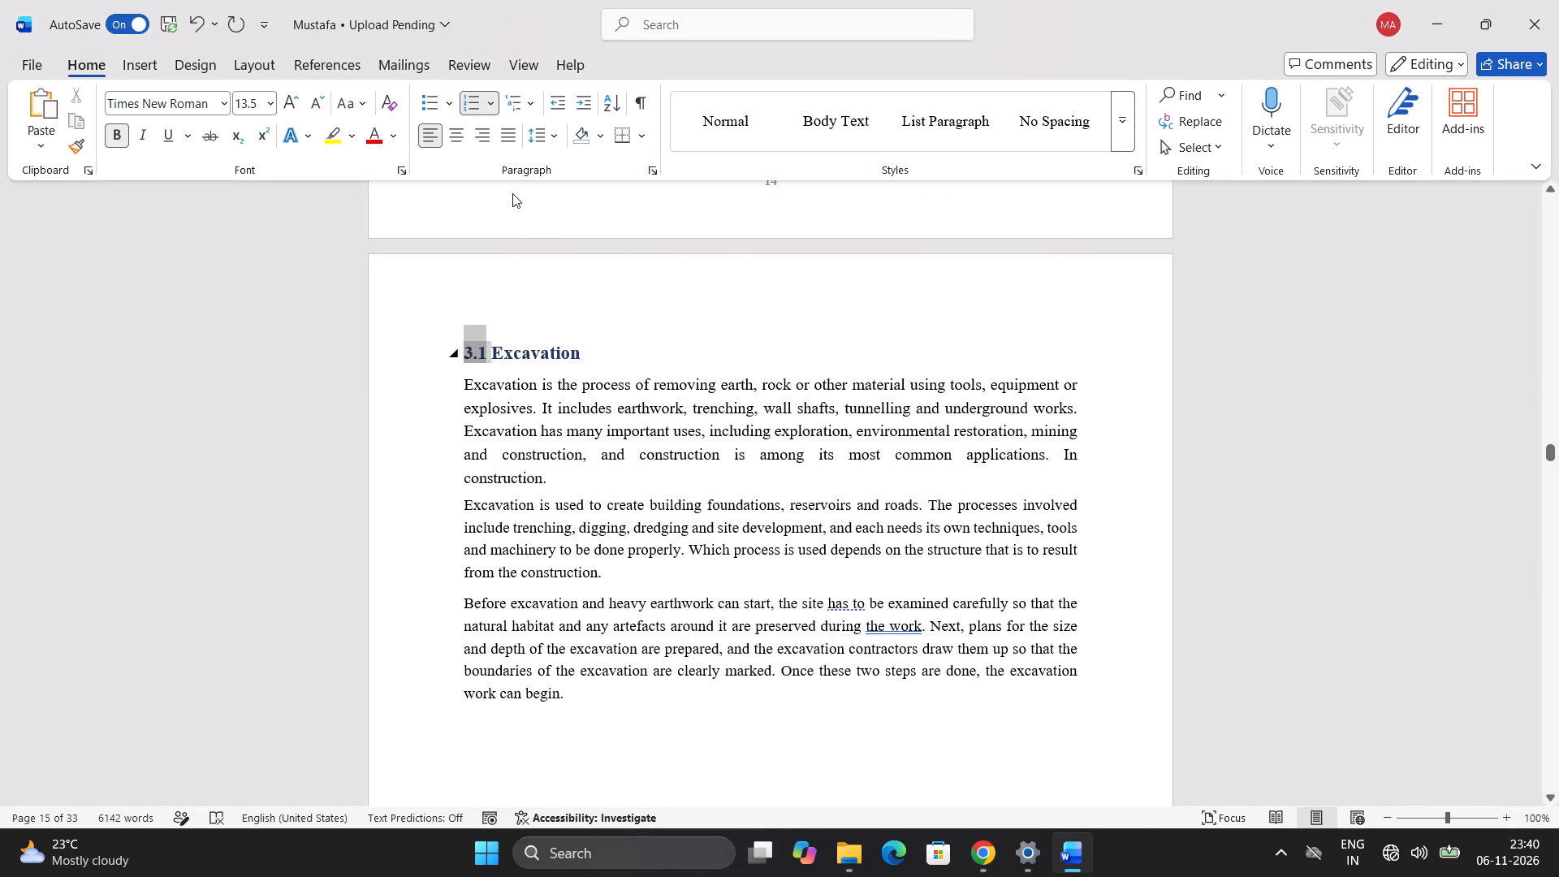
left_click(493, 112)
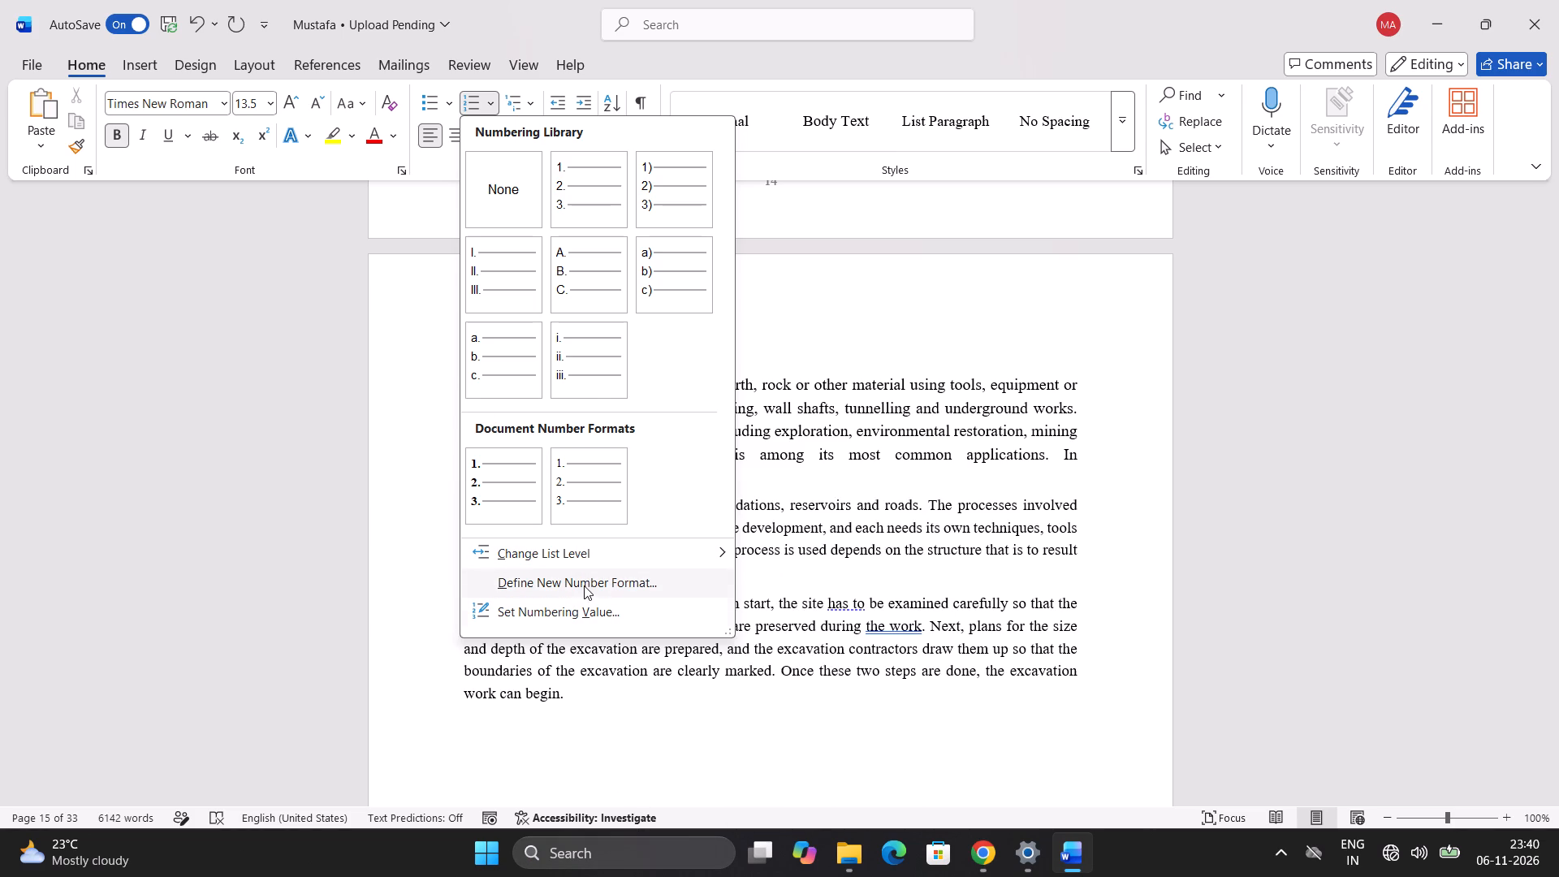
left_click(584, 608)
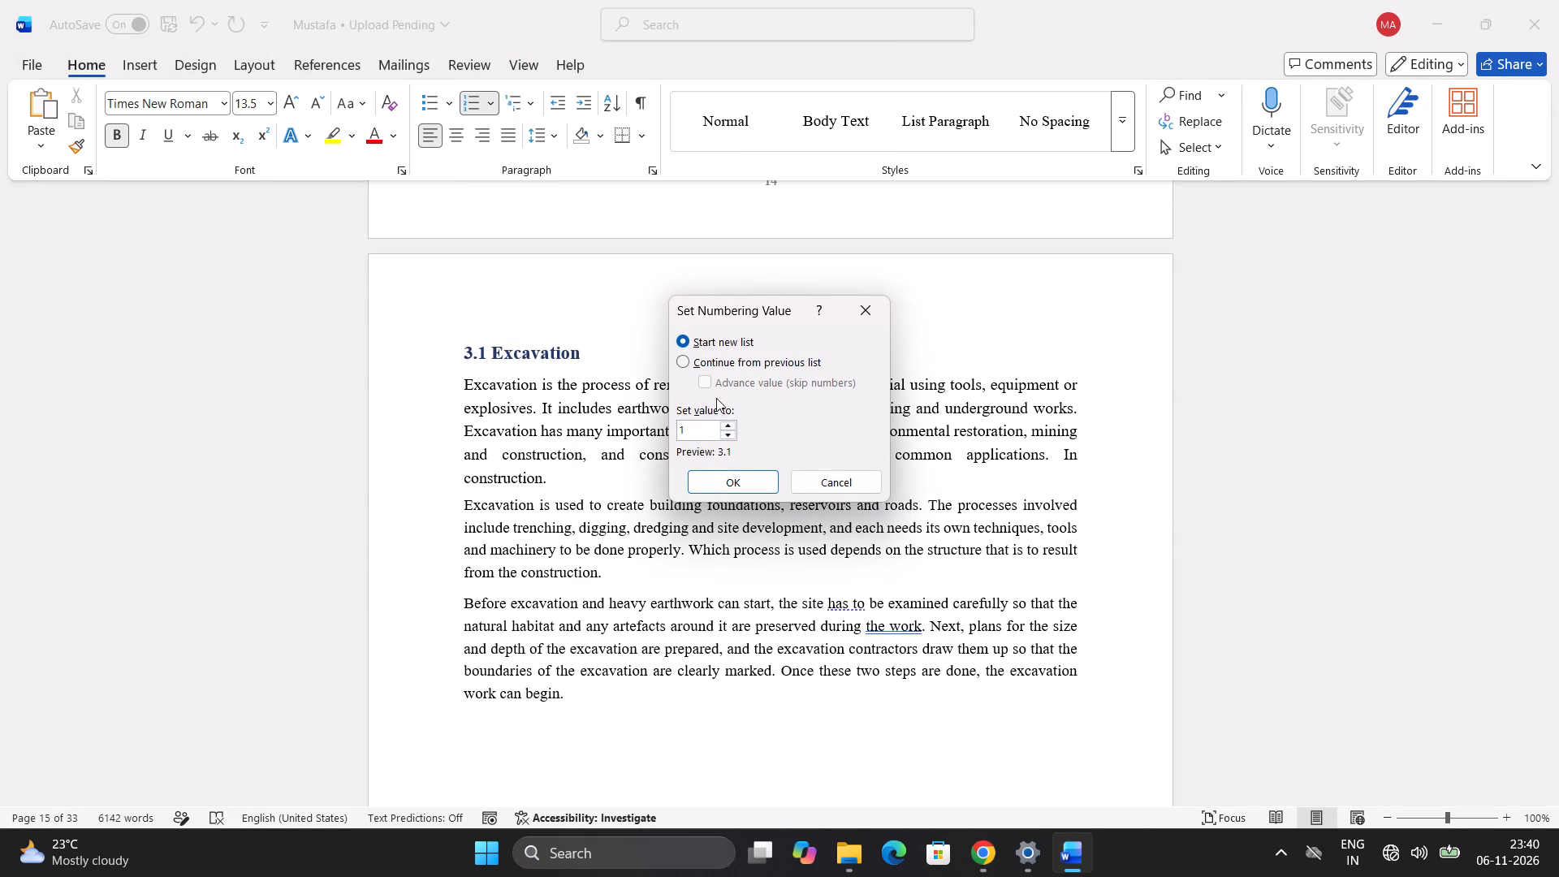
left_click(685, 361)
left_click(711, 377)
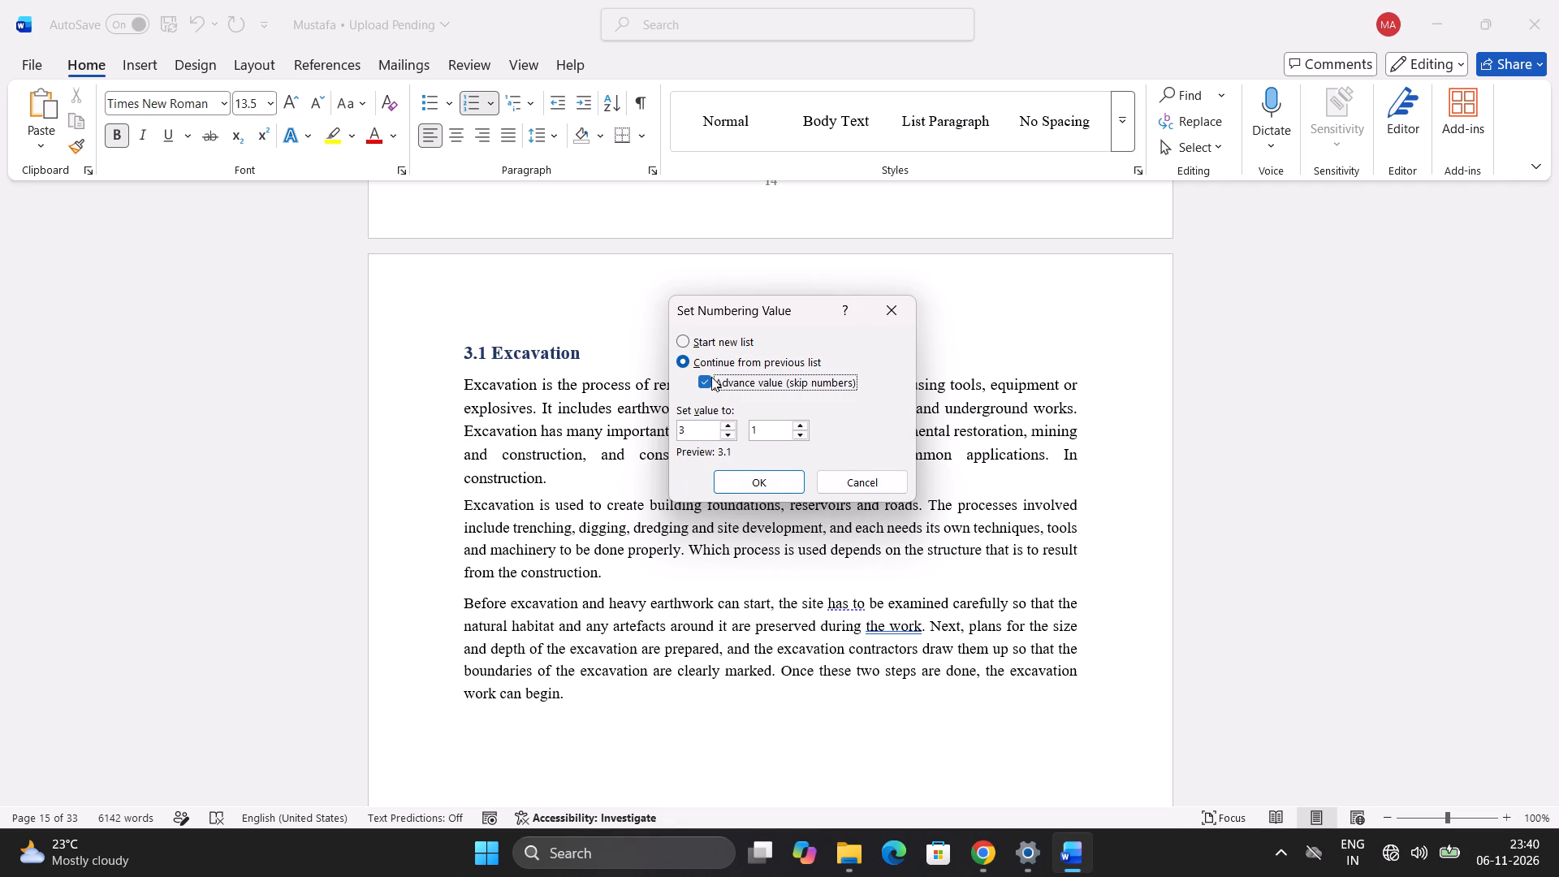
left_click(775, 435)
key("BackSpace")
key("5")
left_click(753, 481)
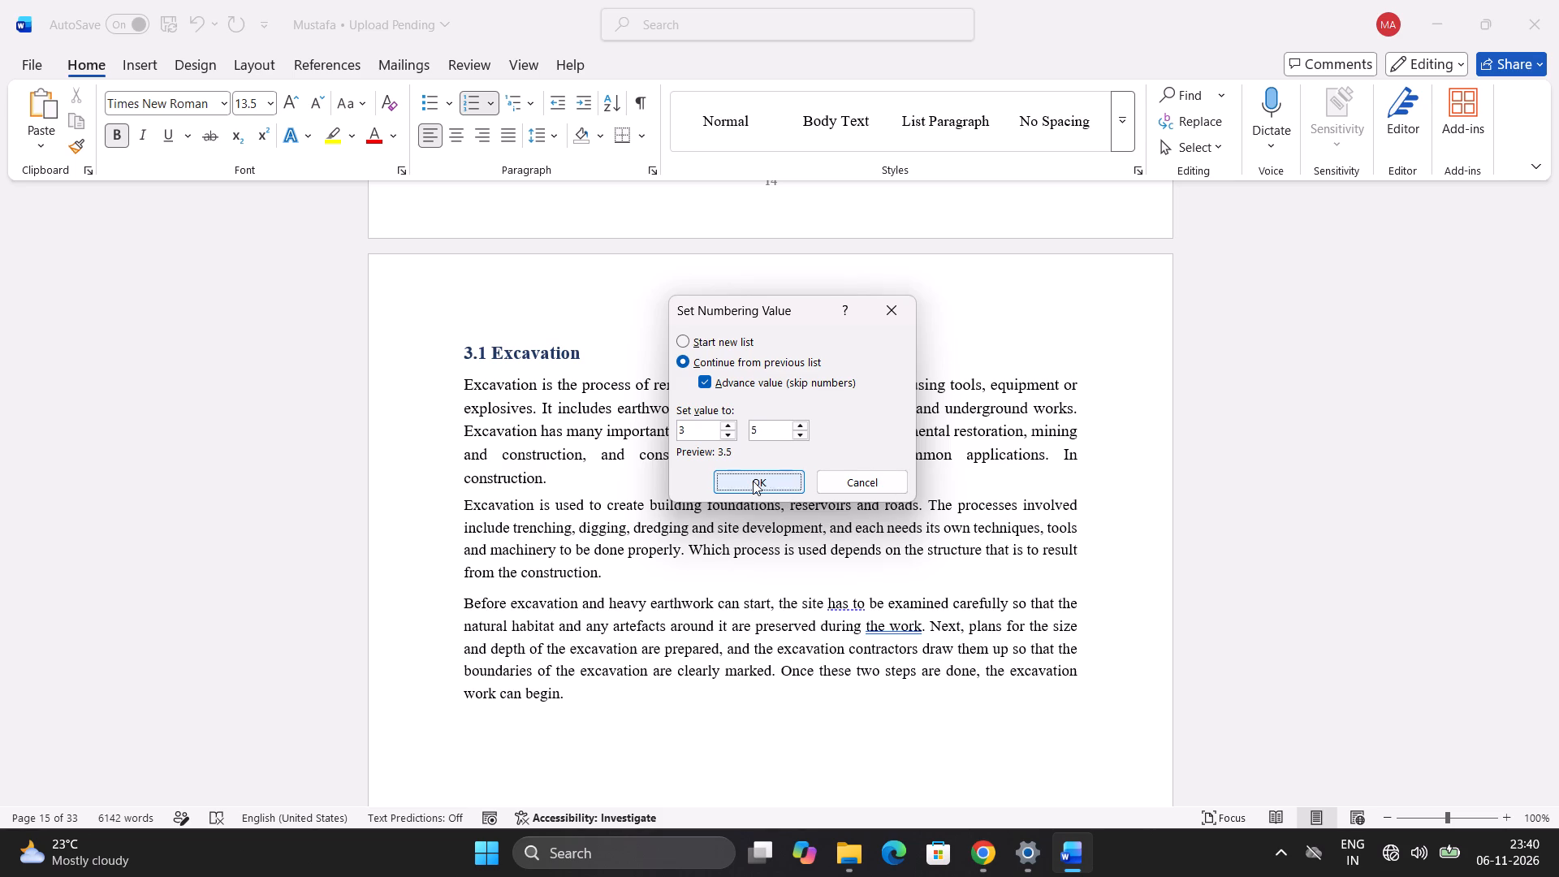
Review the heading numbering and page layout on pages 14 to 17, from Site Preparation through Excavation to both Foundation headings.
scroll(757, 481, "up", 5)
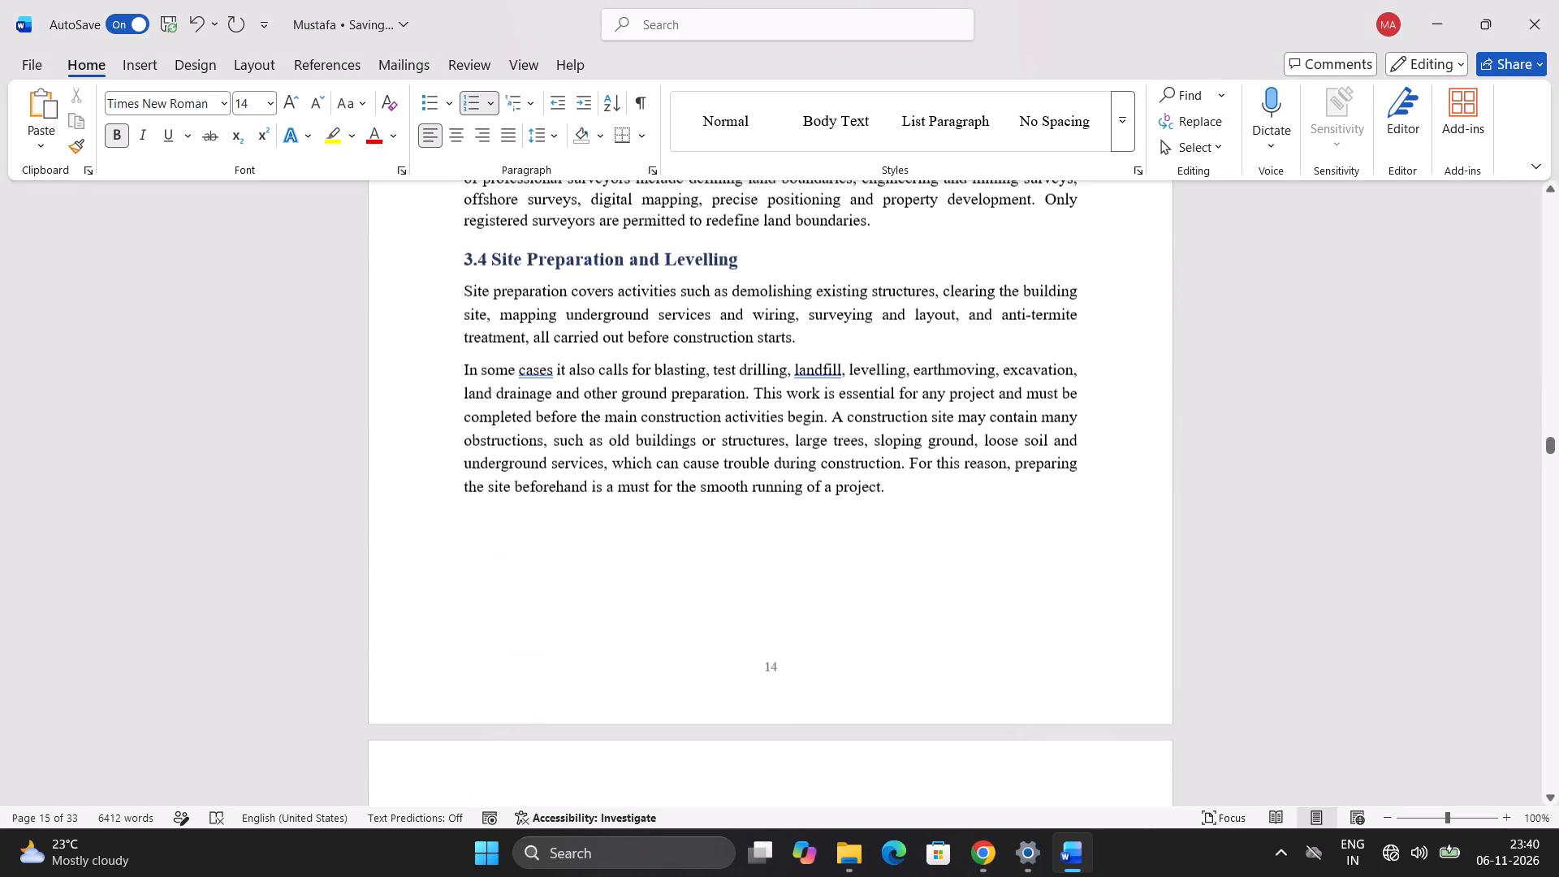
scroll(797, 494, "down", 12)
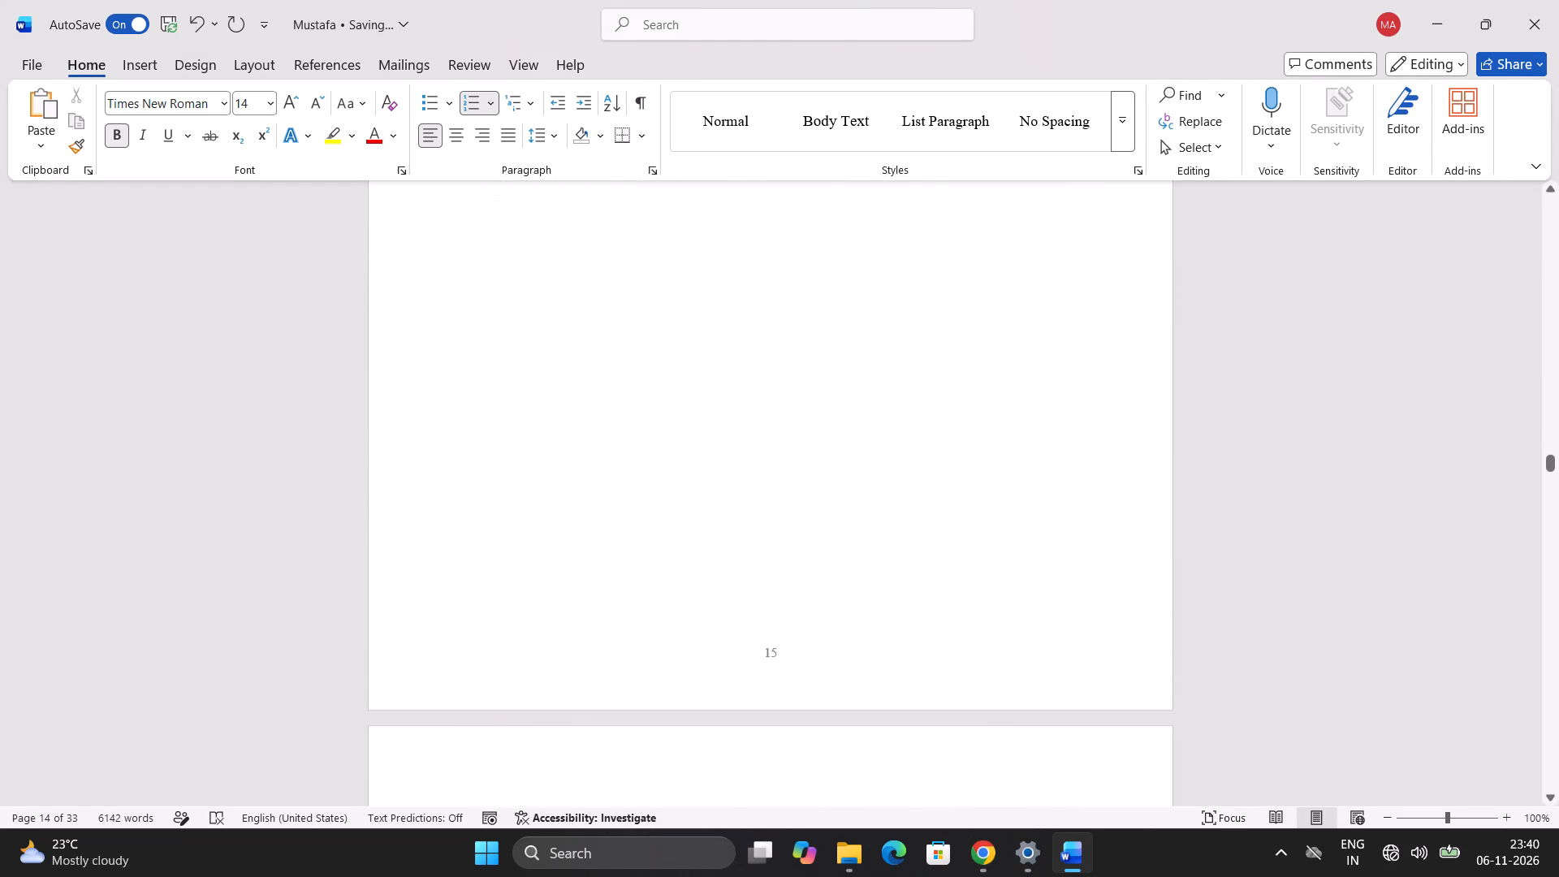
scroll(797, 507, "down", 3)
scroll(797, 507, "up", 2)
scroll(786, 400, "up", 3)
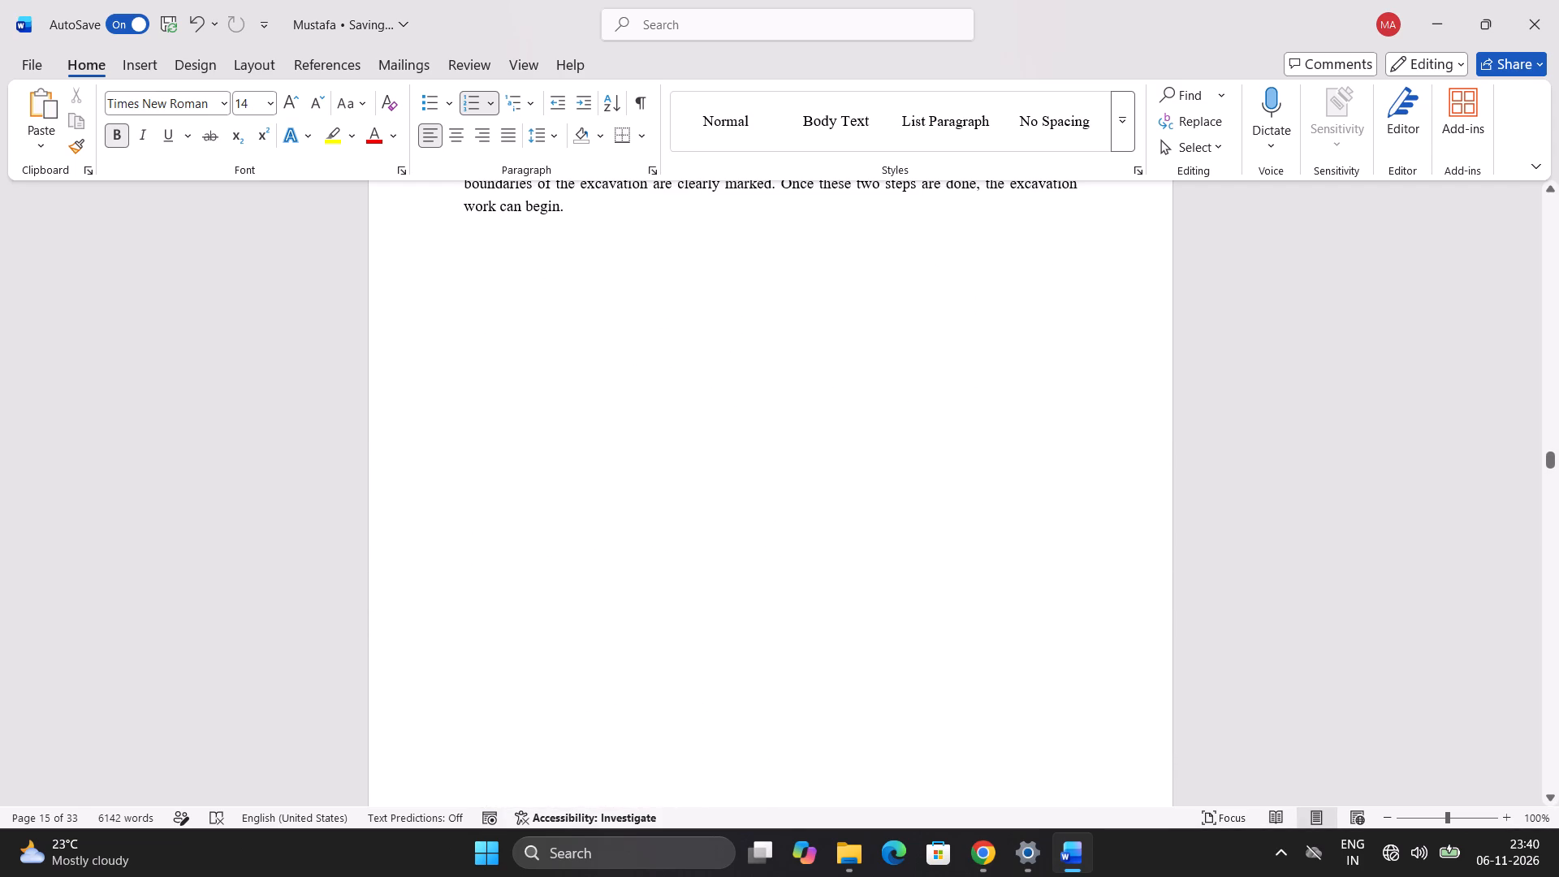
scroll(726, 577, "up", 6)
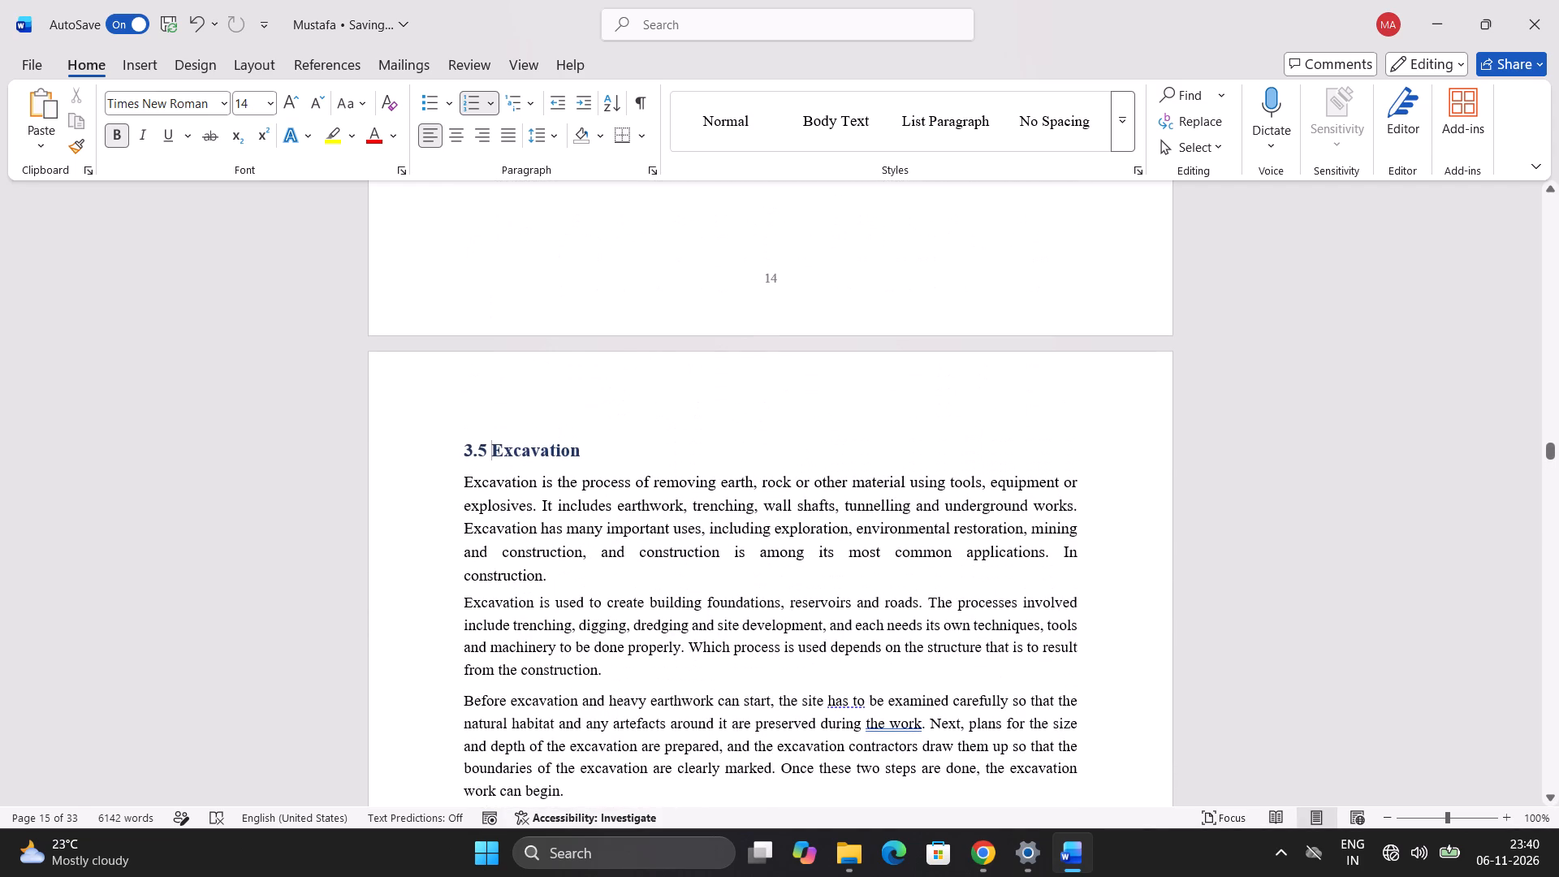
scroll(732, 577, "down", 5)
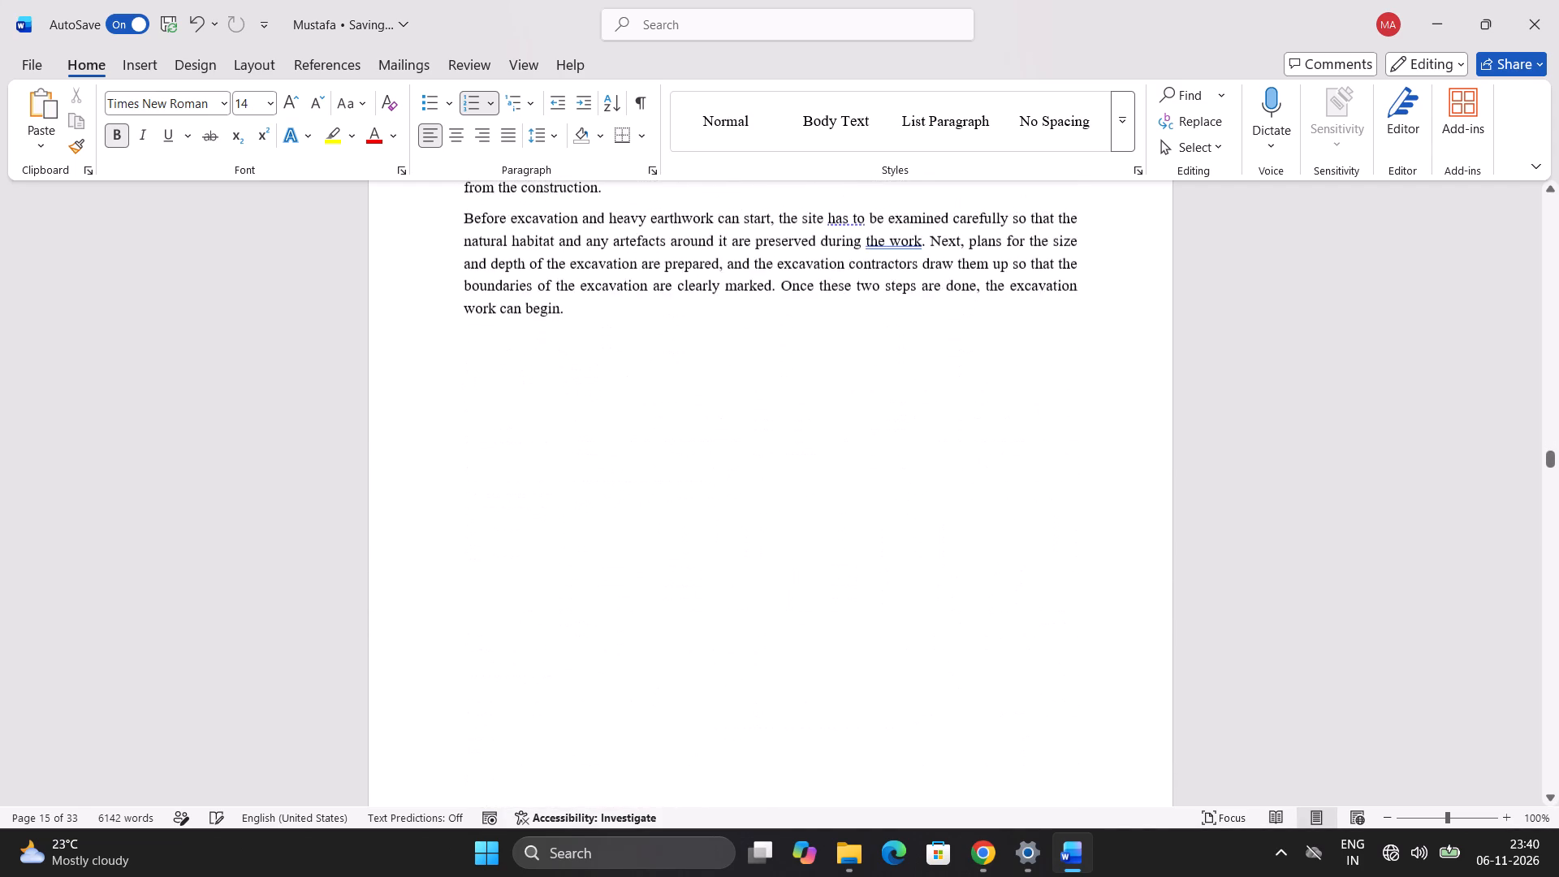
scroll(741, 584, "down", 7)
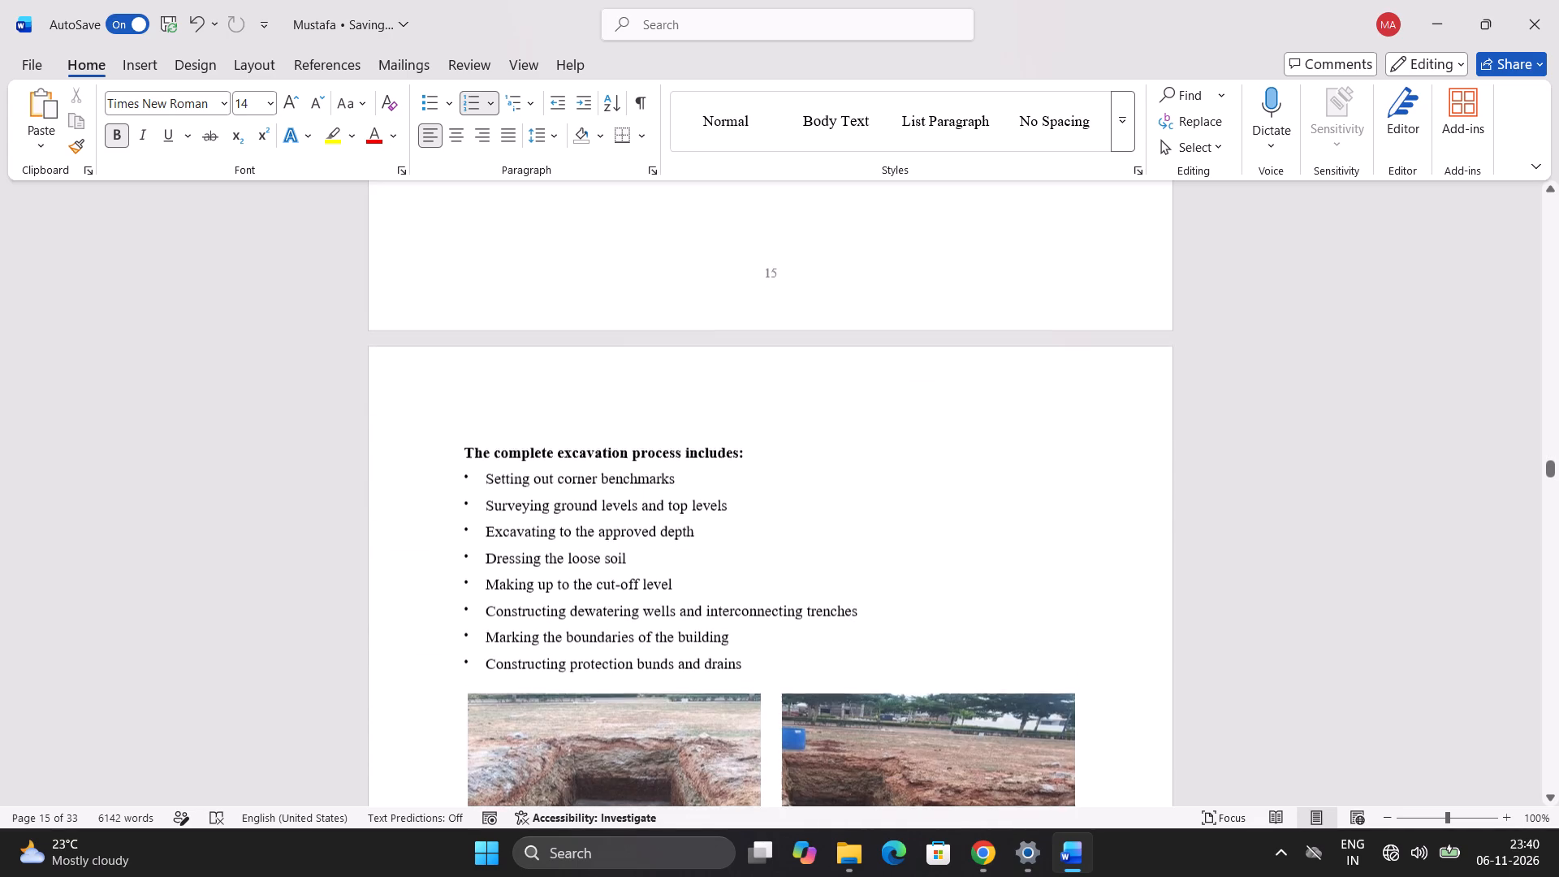
scroll(742, 650, "down", 3)
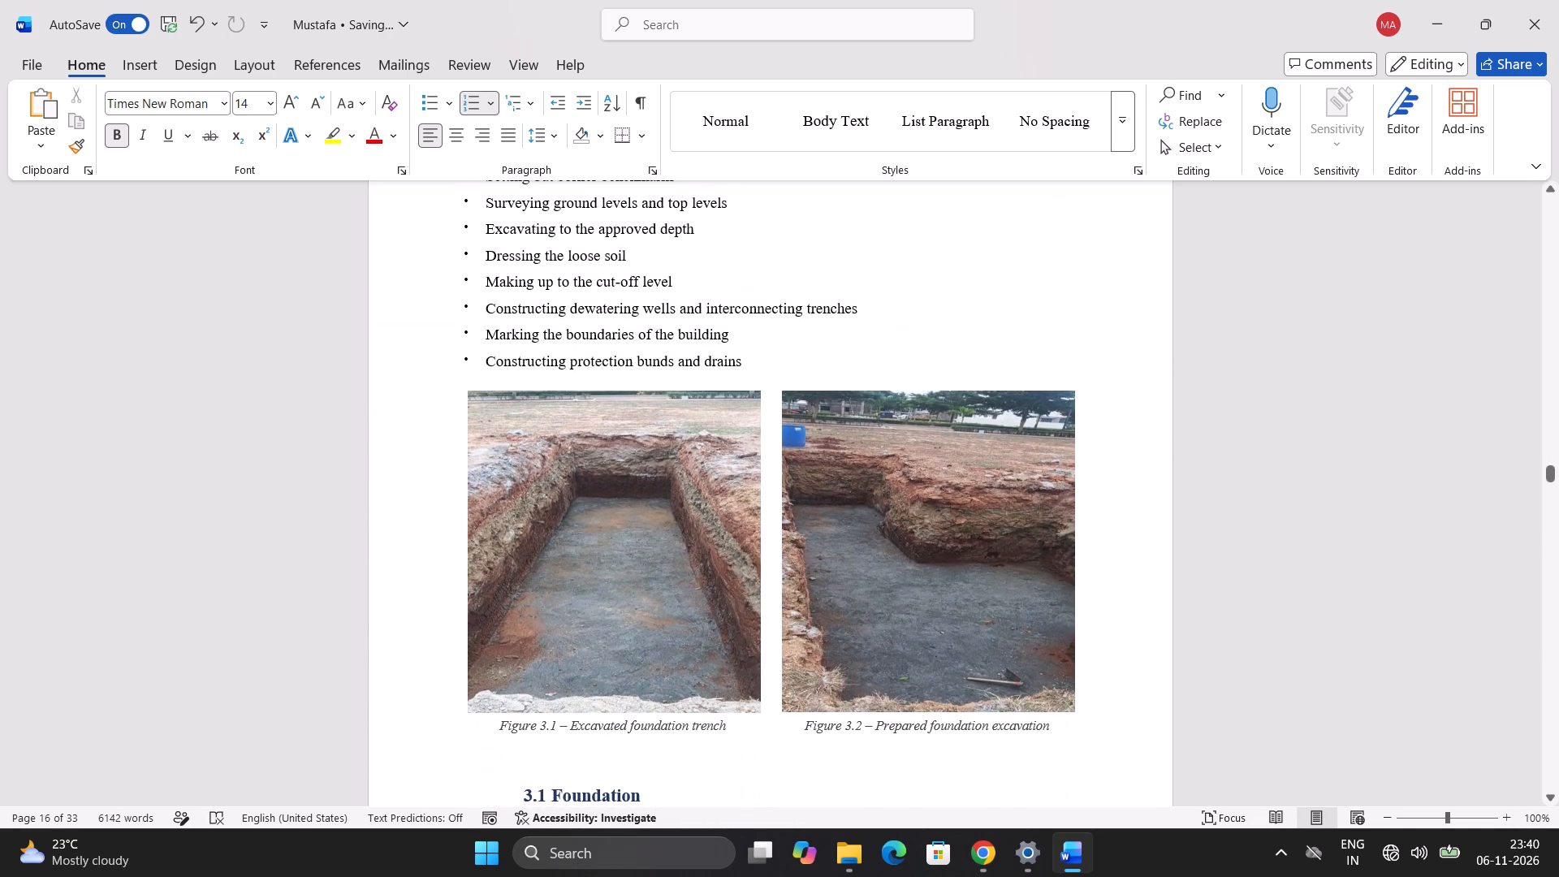
scroll(745, 646, "down", 2)
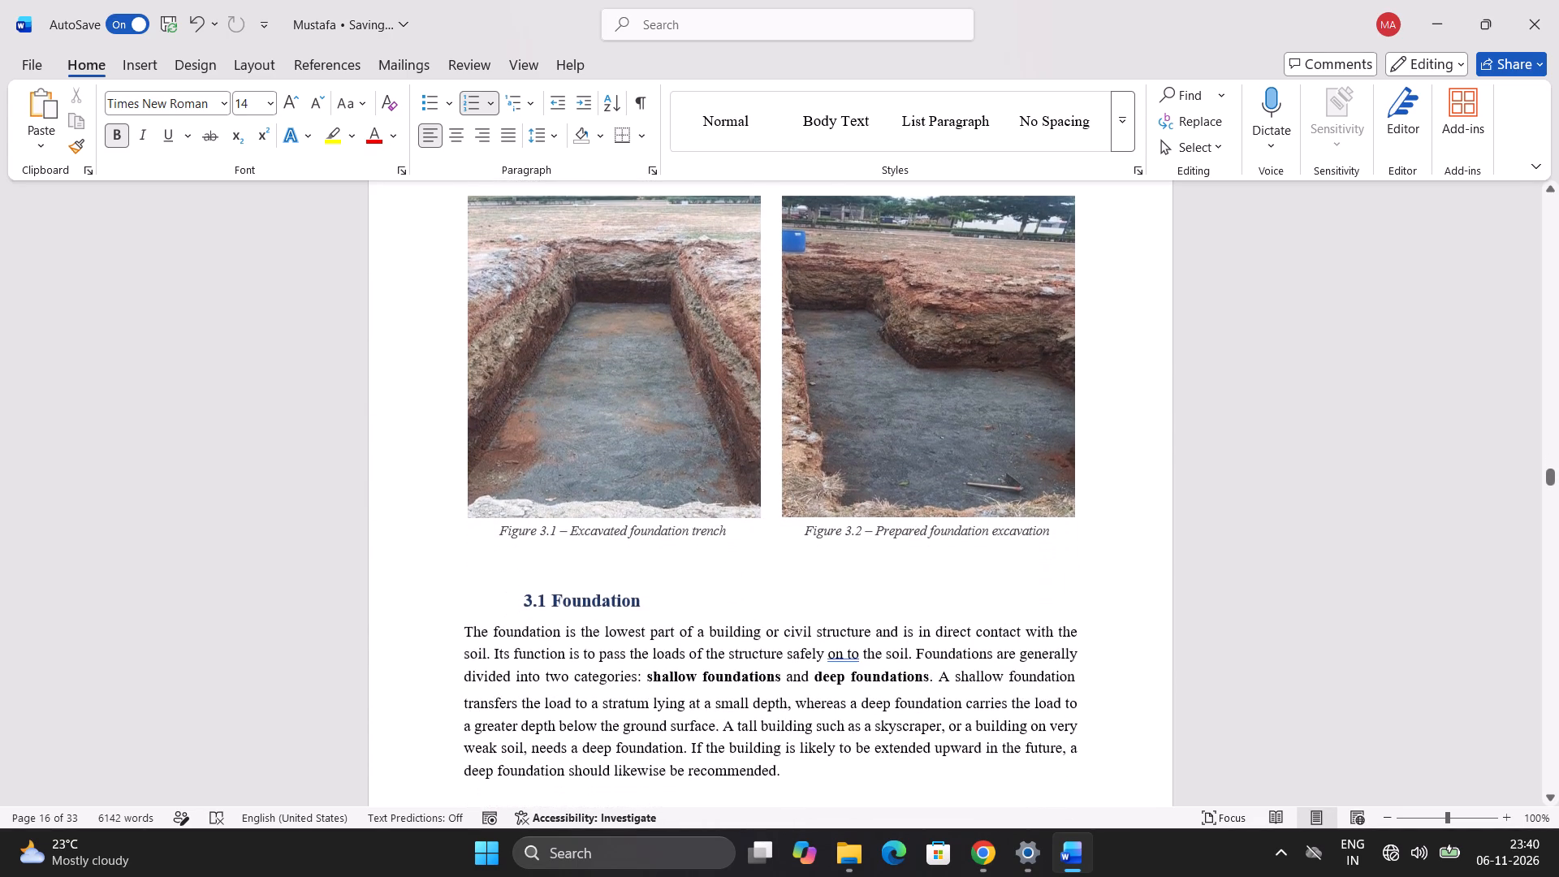
scroll(745, 632, "down", 6)
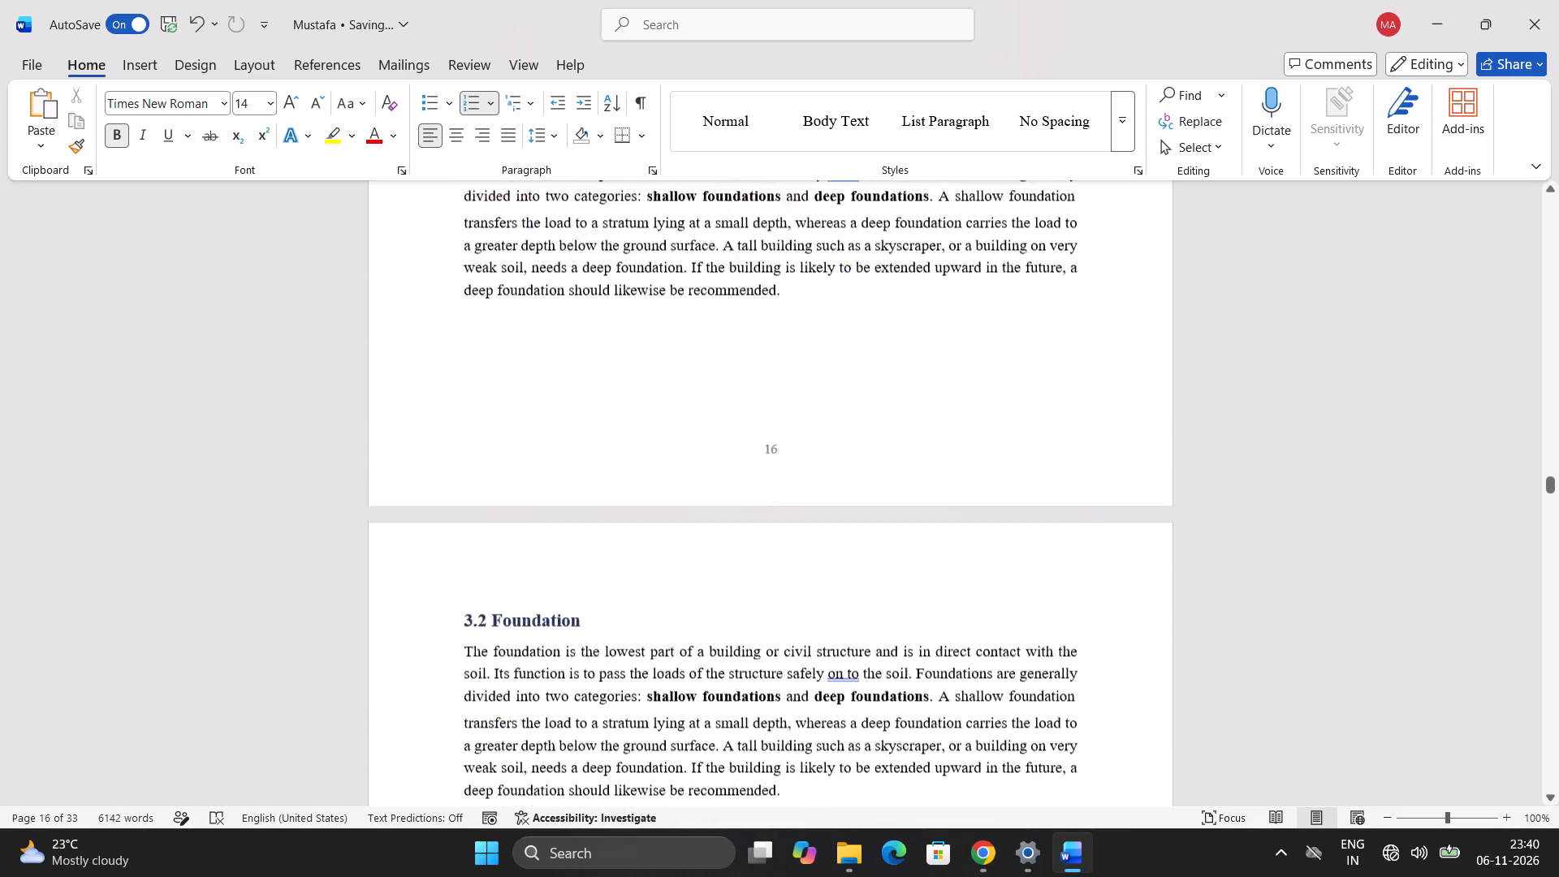
scroll(736, 576, "up", 3)
scroll(736, 576, "down", 2)
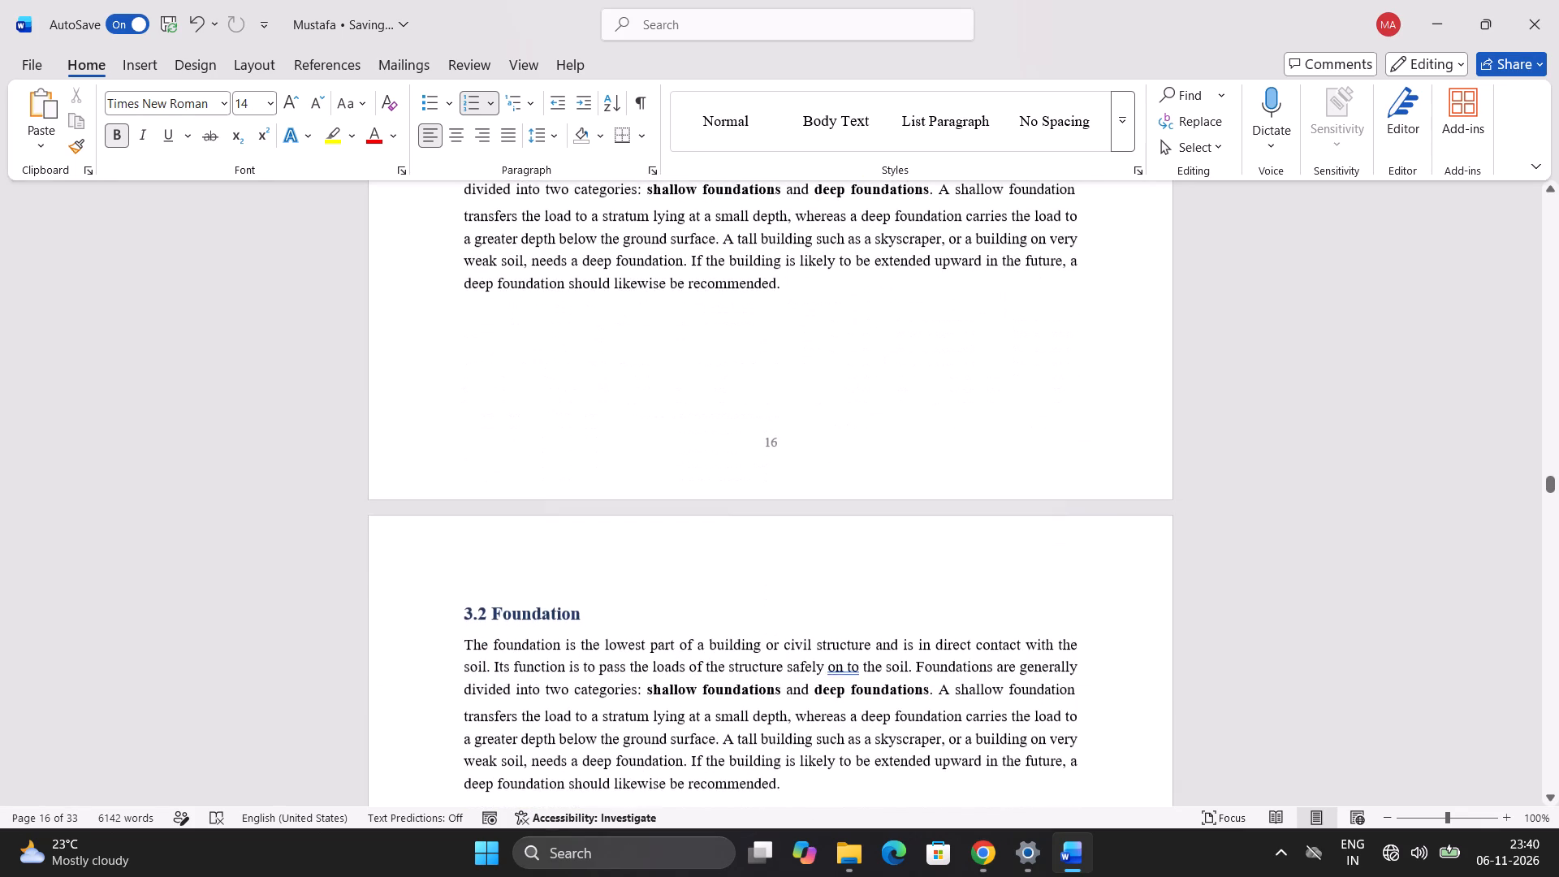
scroll(736, 576, "up", 2)
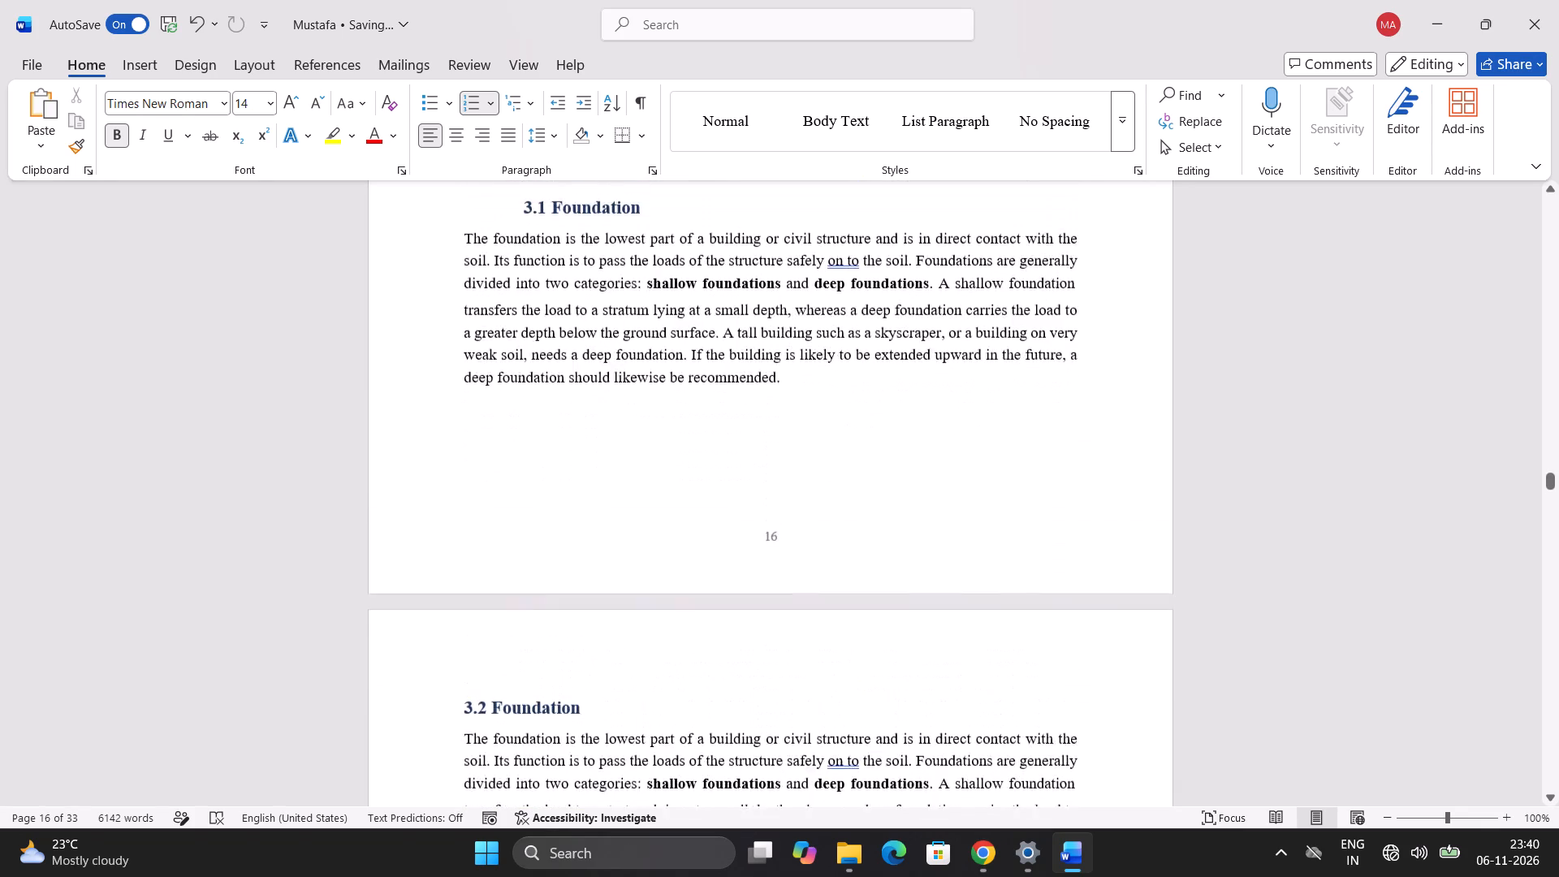
scroll(736, 576, "up", 10)
scroll(768, 563, "down", 2)
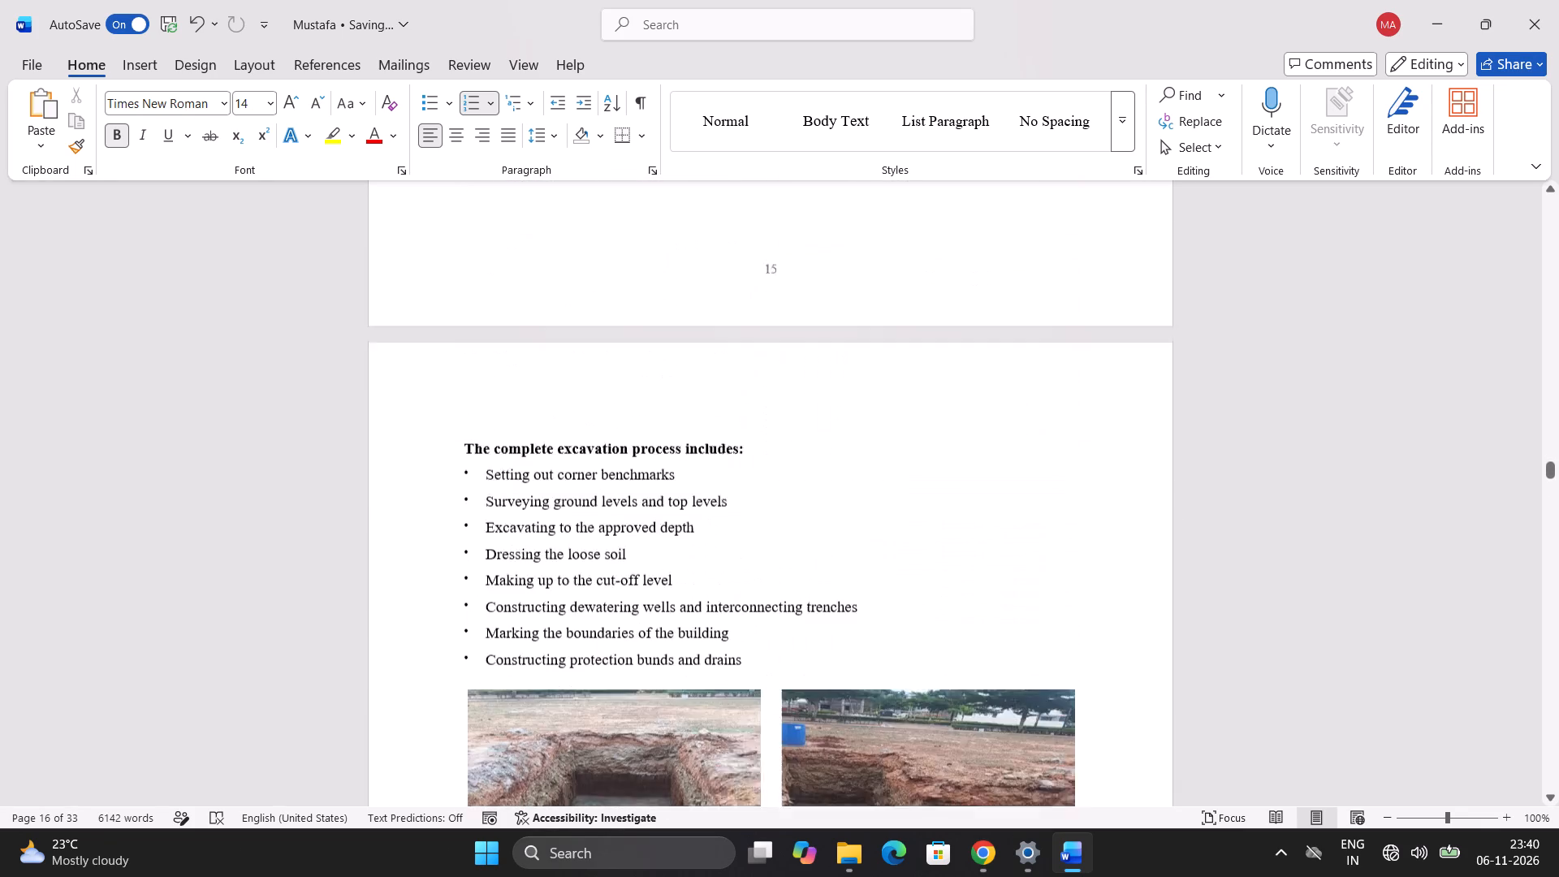
Delete the duplicate Foundation heading and its paragraph below the Figure 3.1 and 3.2 captions on page 16.
scroll(768, 563, "down", 8)
left_click_drag(775, 486, 703, 437)
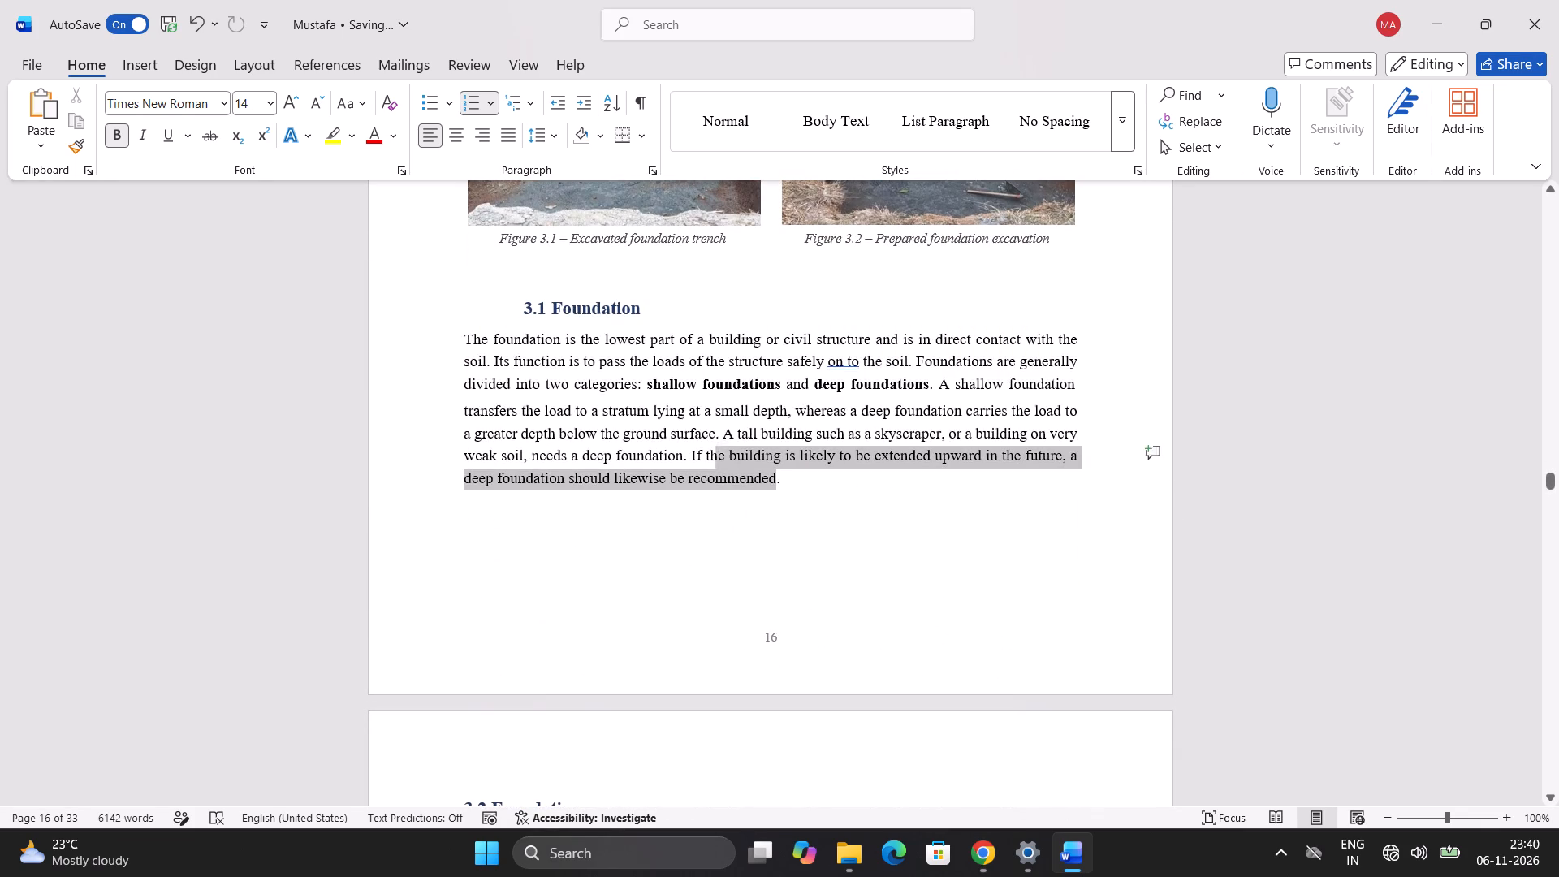
left_click_drag(703, 437, 540, 298)
key("BackSpace")
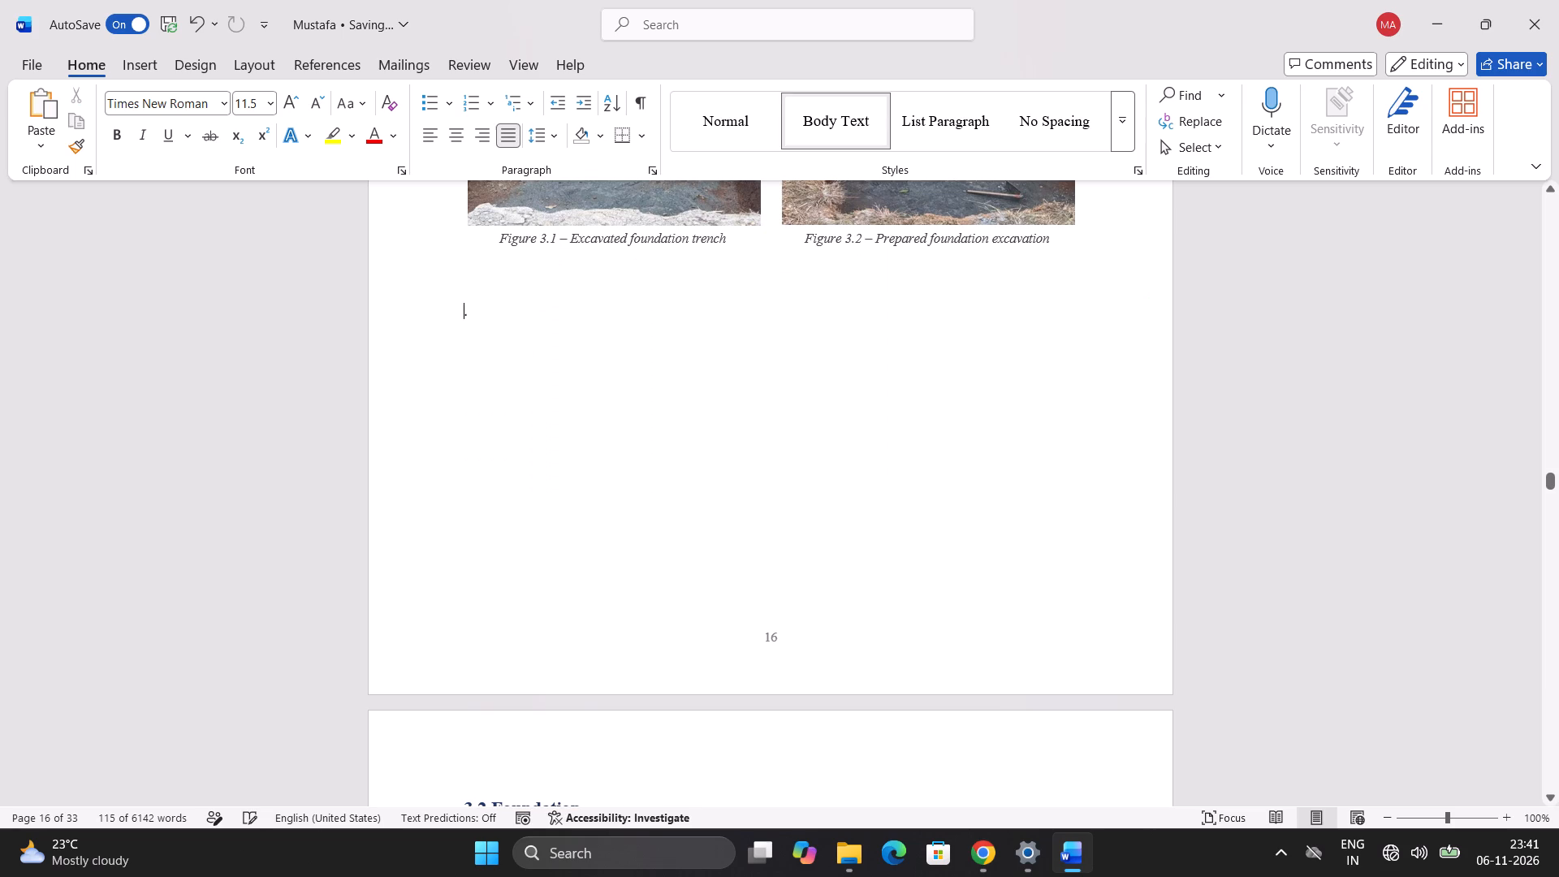
Try to pull "The complete excavation process includes:" up onto page 15 by deleting the space before it, and undo the last deletion.
scroll(610, 461, "up", 14)
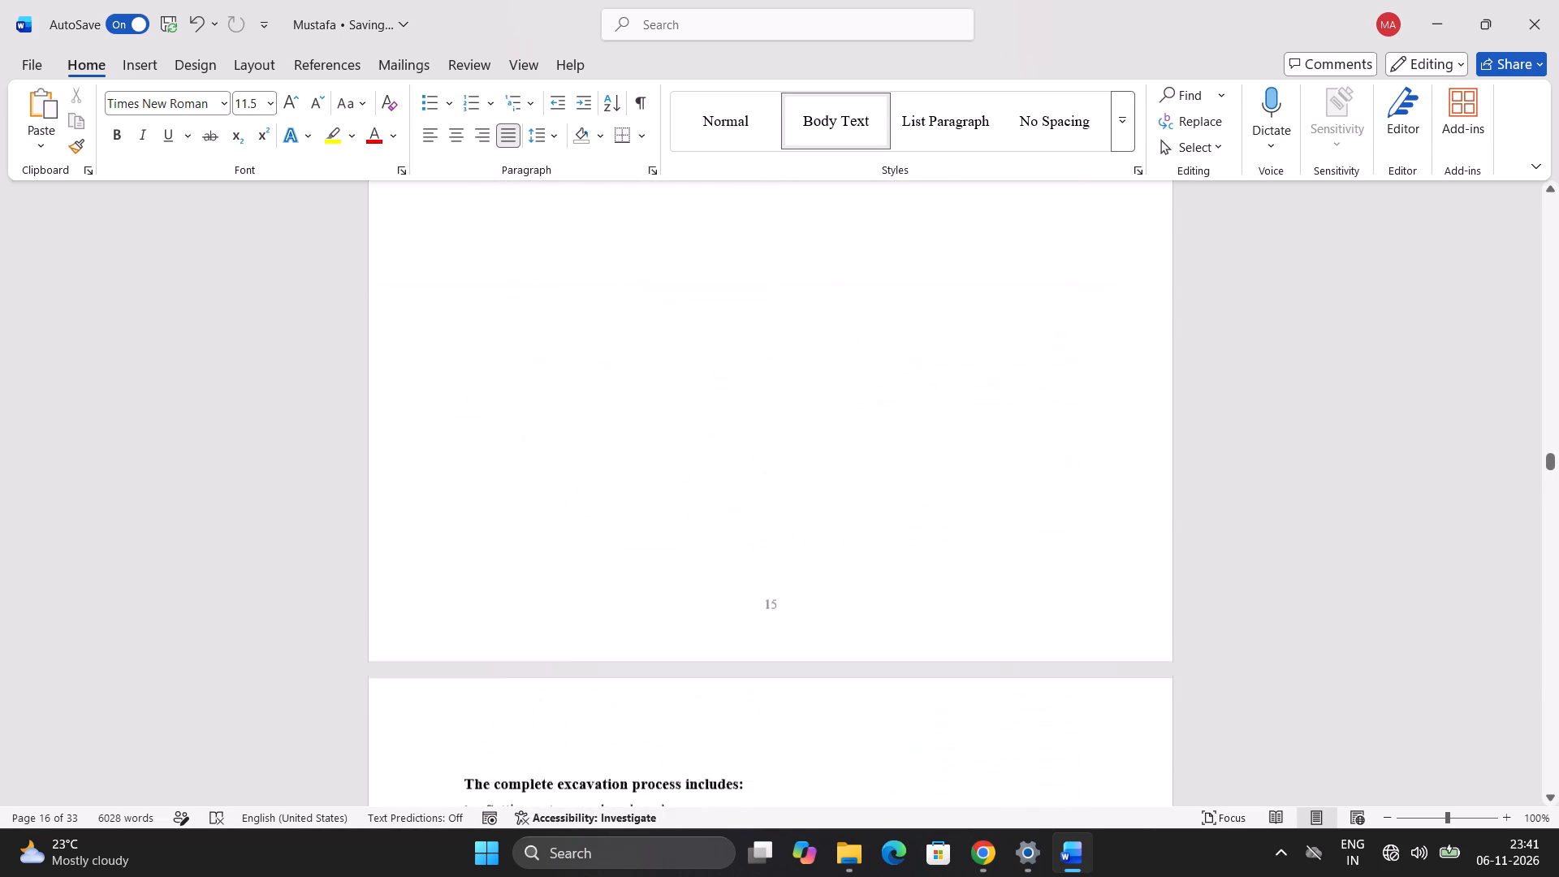
scroll(651, 443, "down", 6)
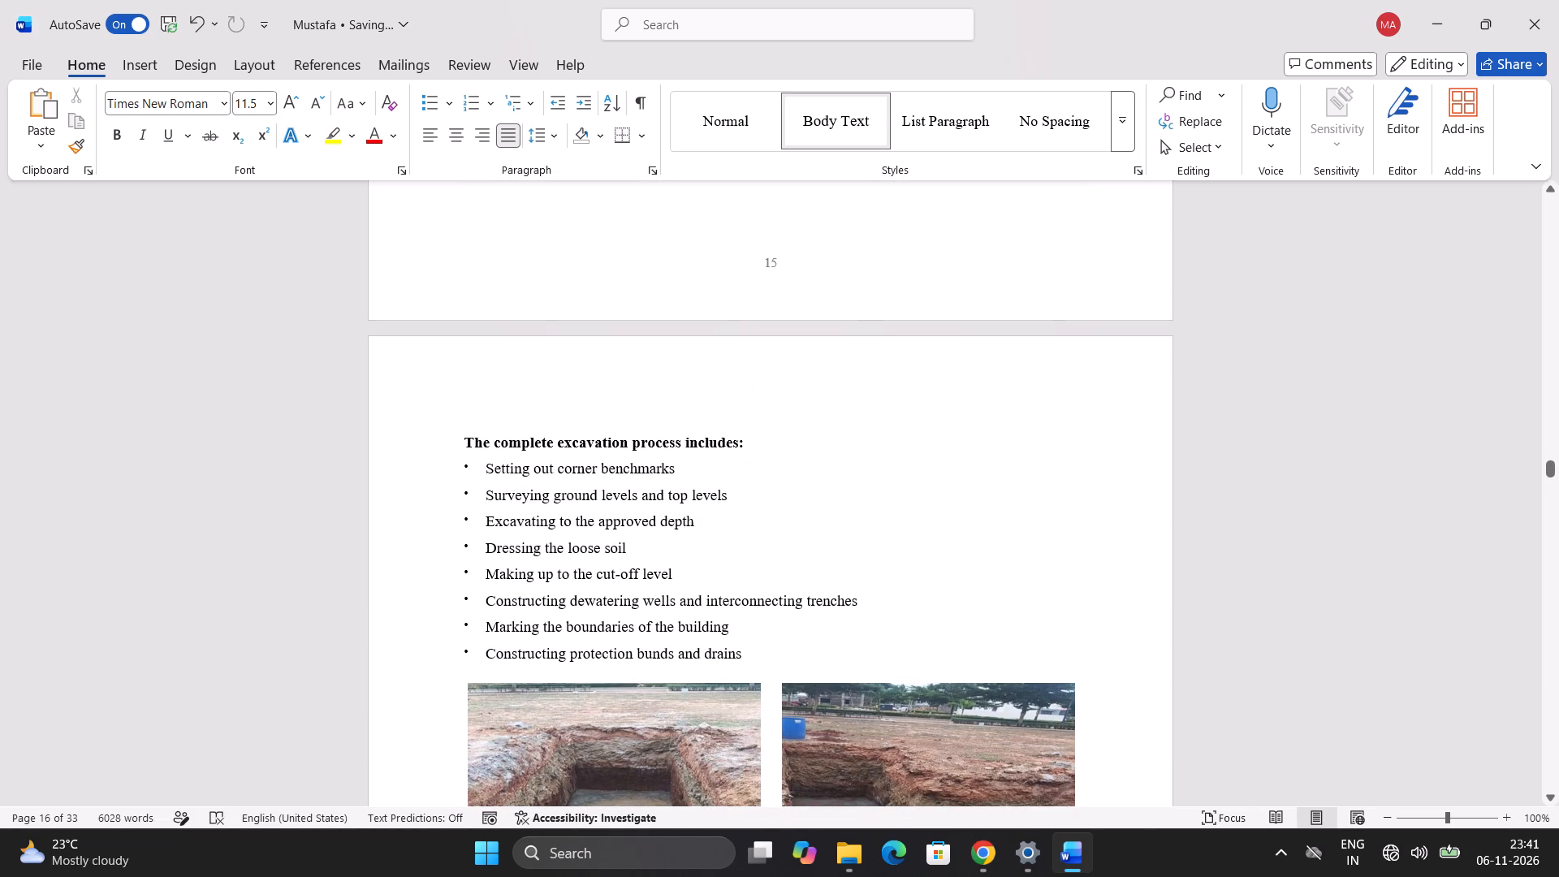
left_click(466, 412)
key("BackSpace")
key("BackSpace")
key("BackSpace")
key("BackSpace")
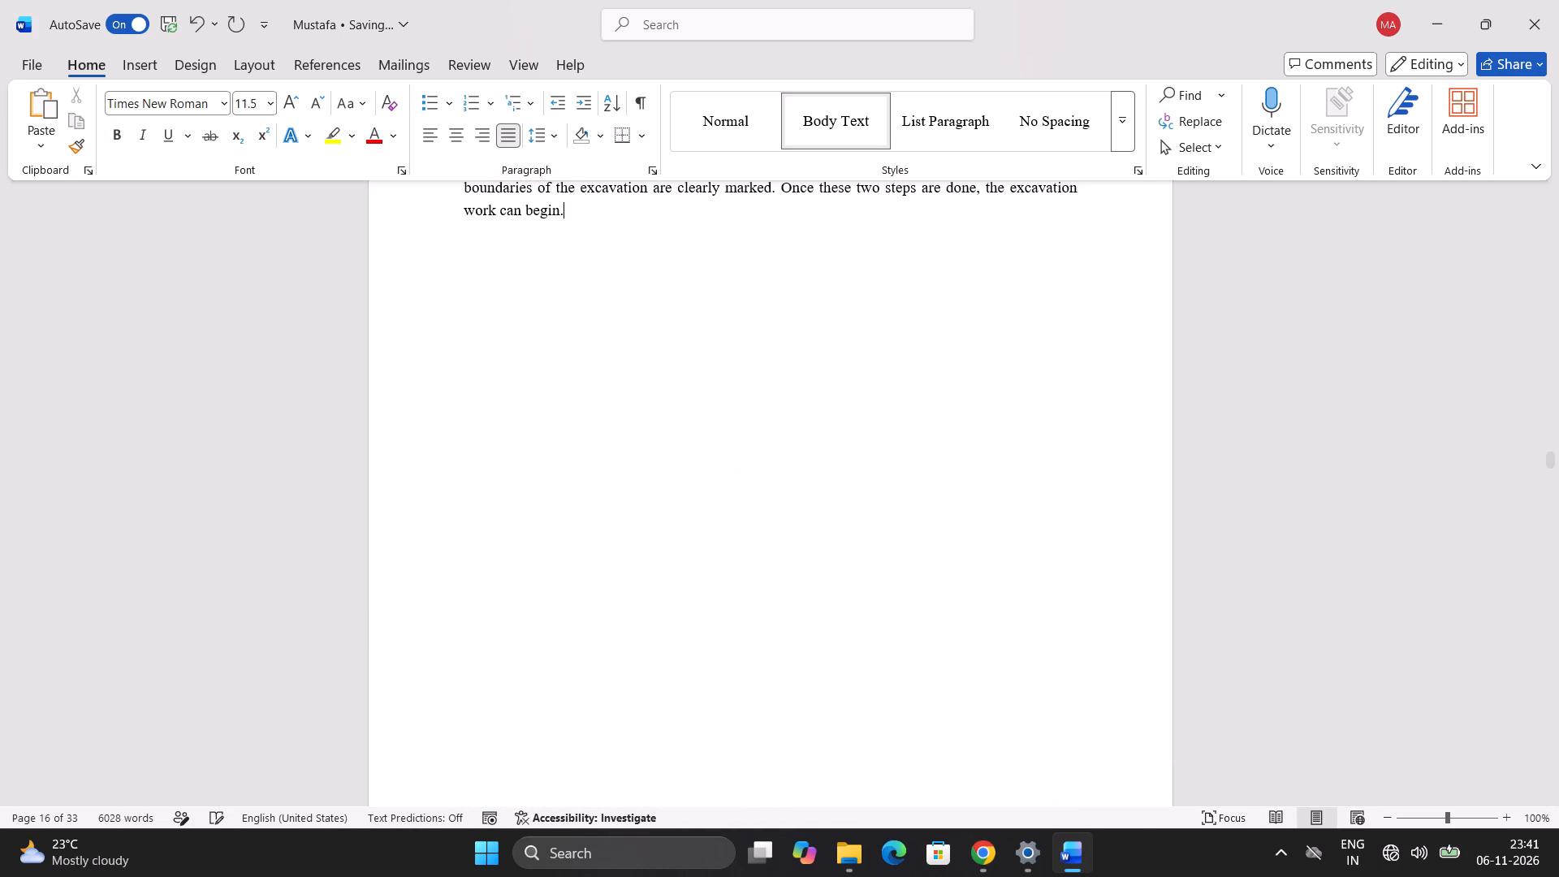
key("ctrl+z")
Copy the block on page 16 from "The complete excavation process includes:" through both trench photos and their Figure 3.1 and 3.2 captions.
scroll(707, 659, "down", 7)
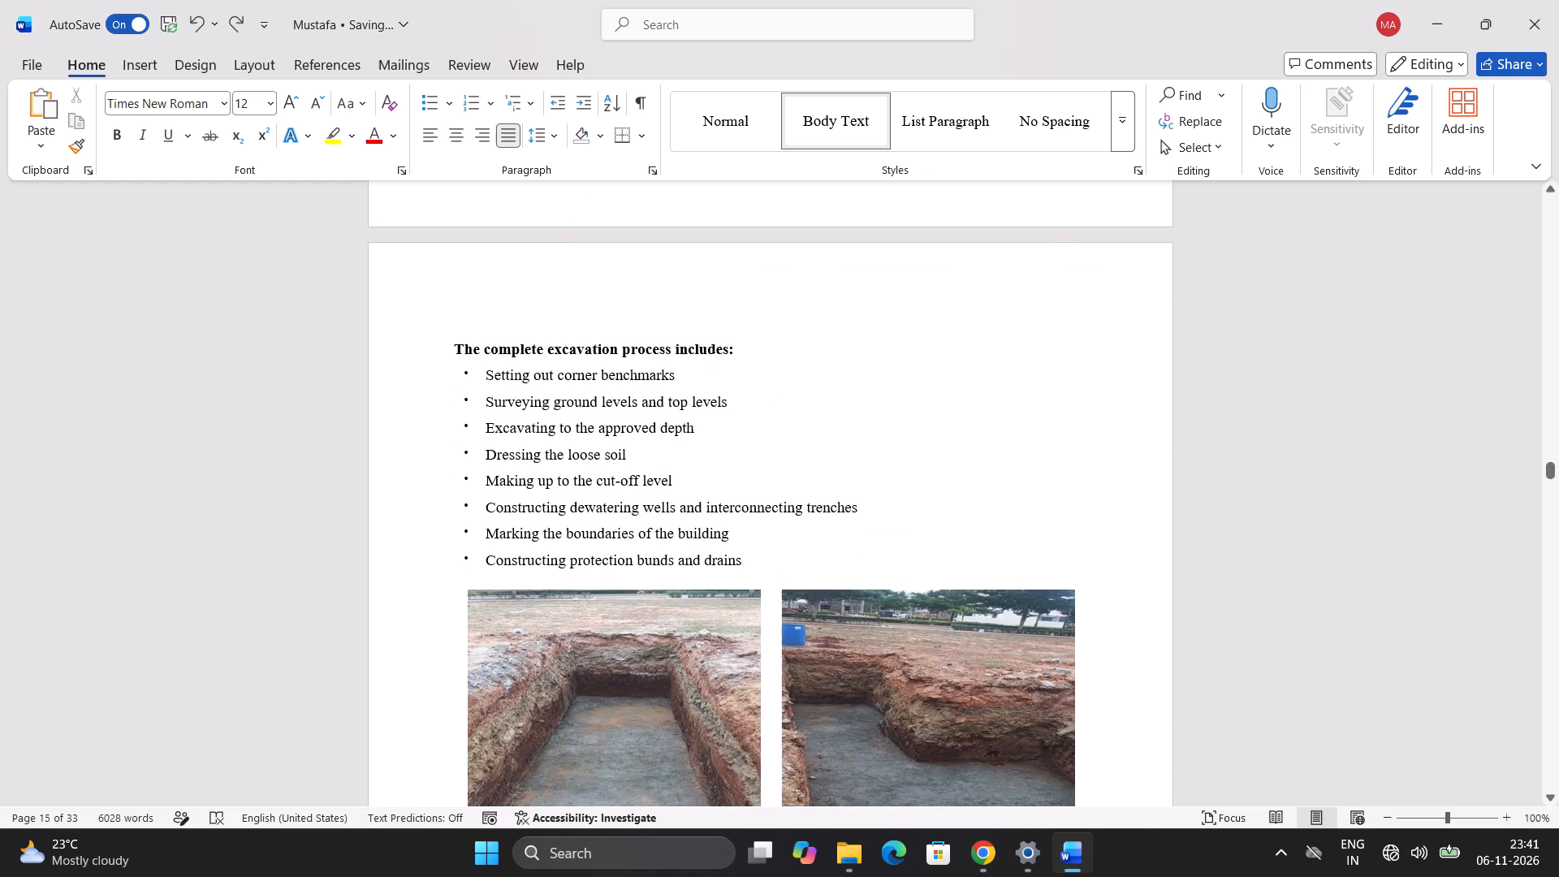
scroll(715, 654, "up", 6)
left_click(691, 629)
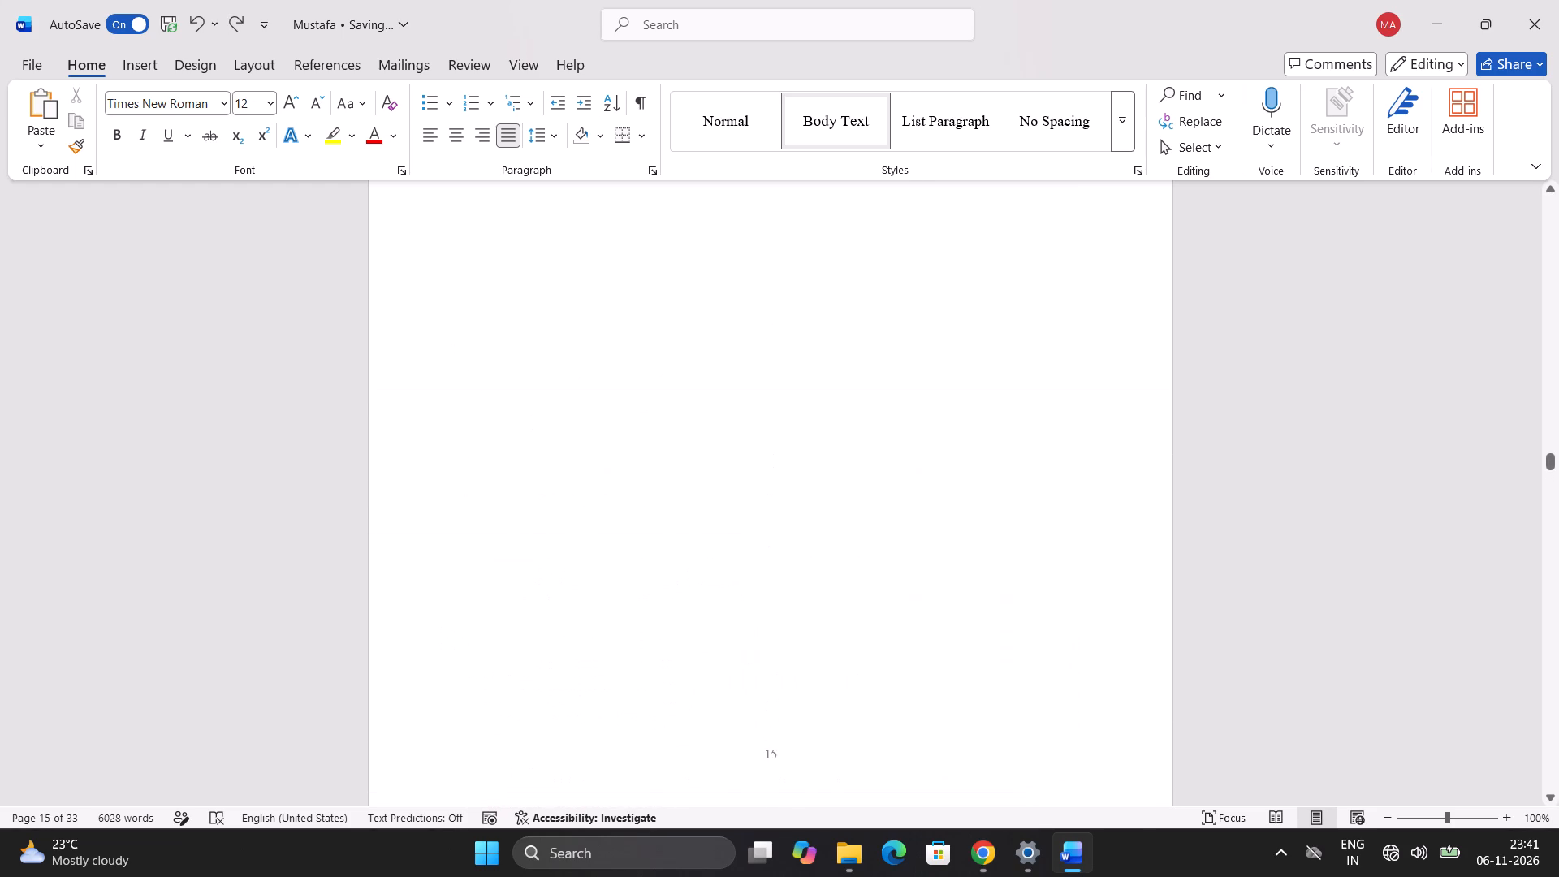
scroll(691, 627, "up", 2)
scroll(704, 616, "down", 9)
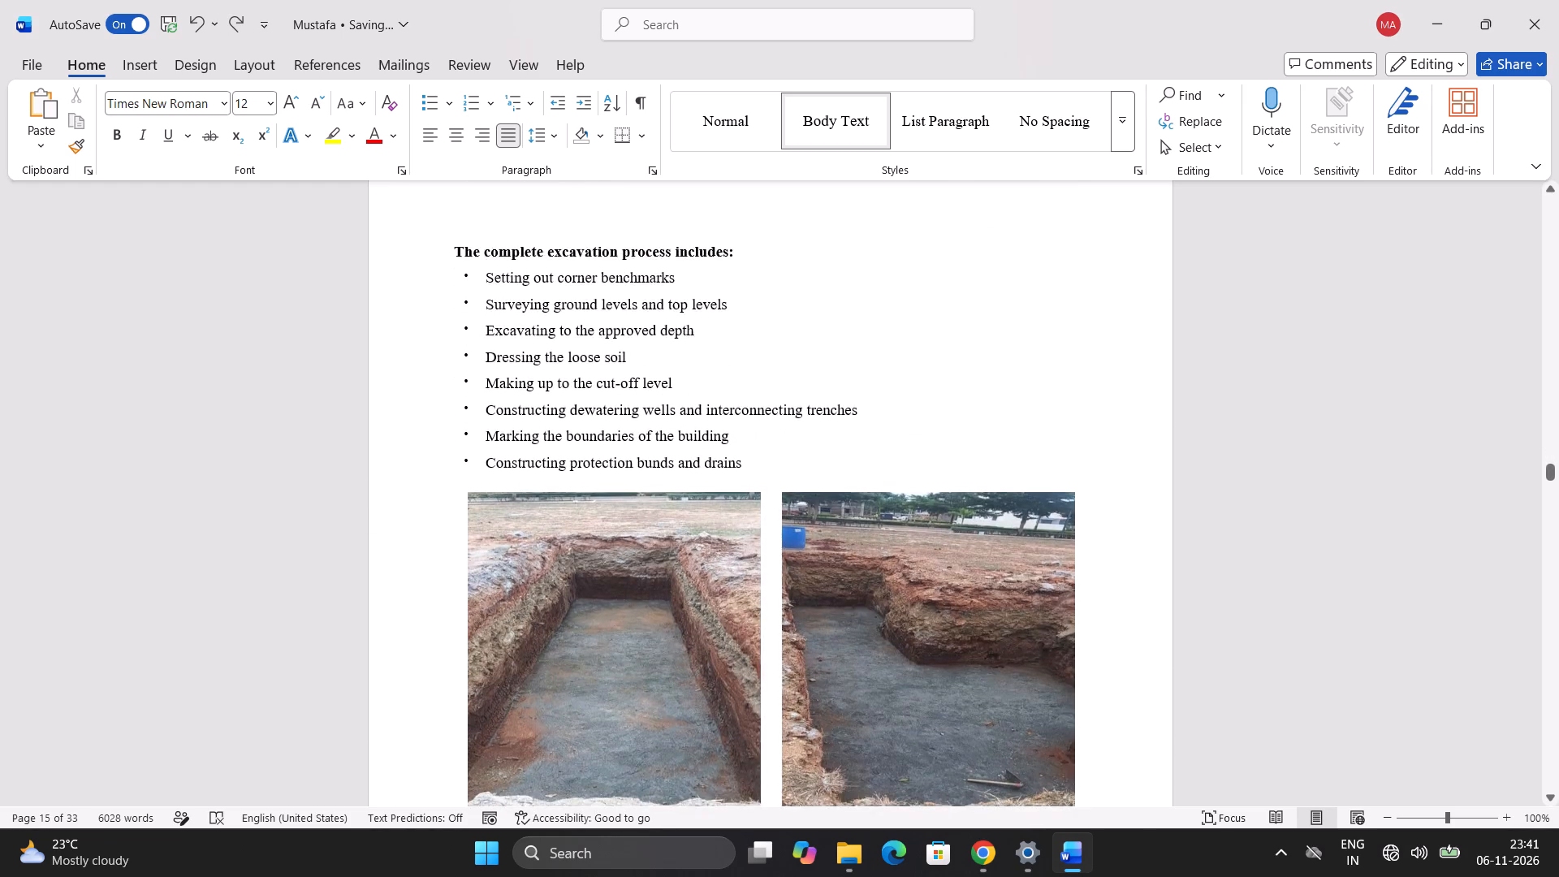
scroll(811, 696, "down", 2)
left_click_drag(1100, 657, 692, 312)
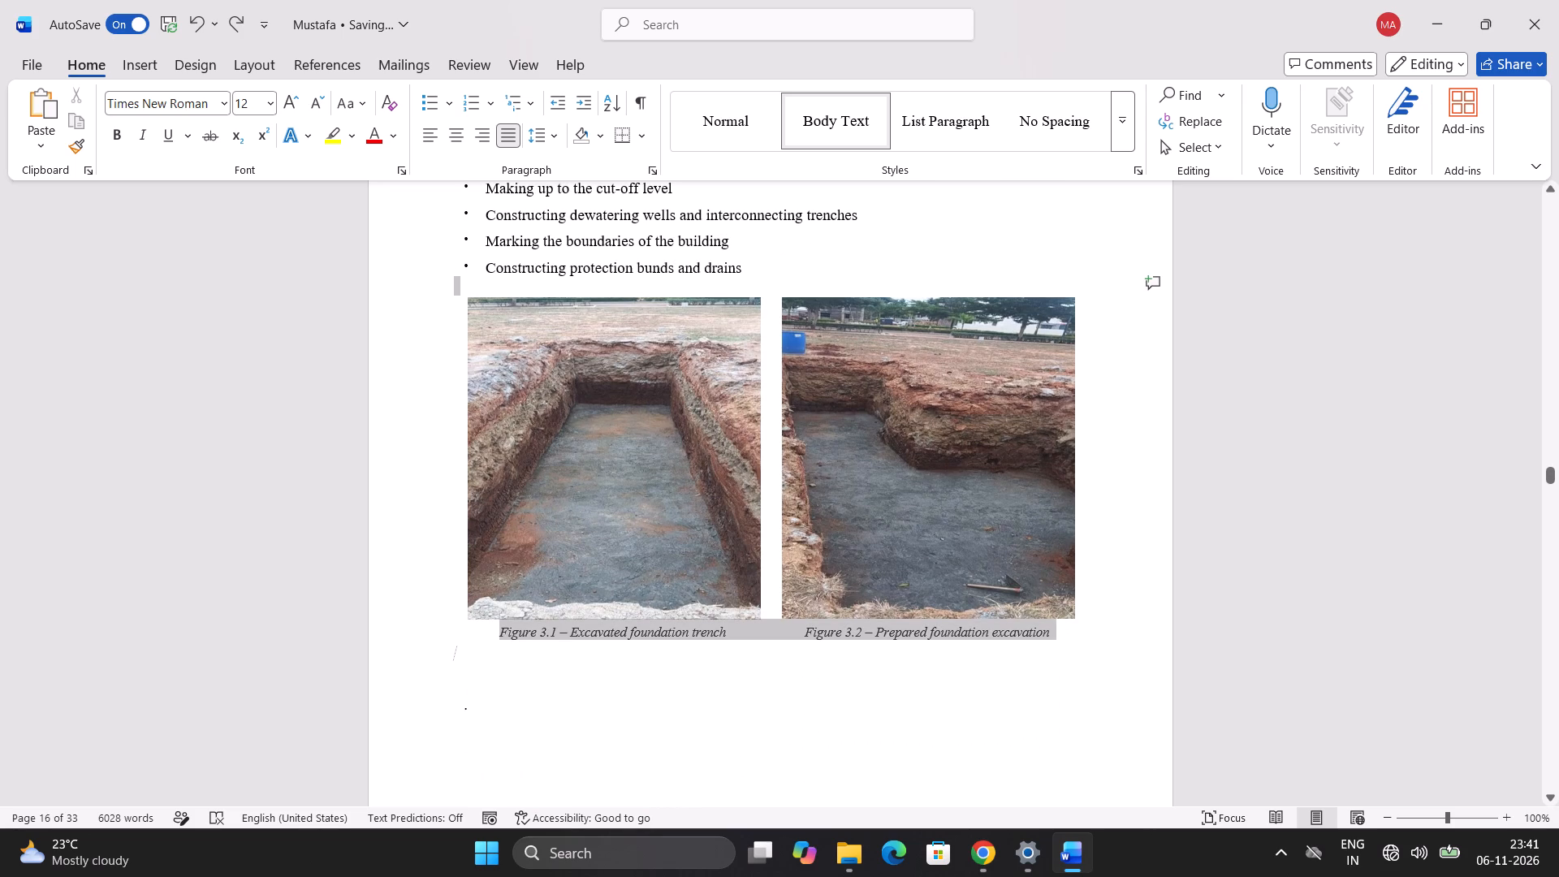
left_click_drag(692, 312, 433, 582)
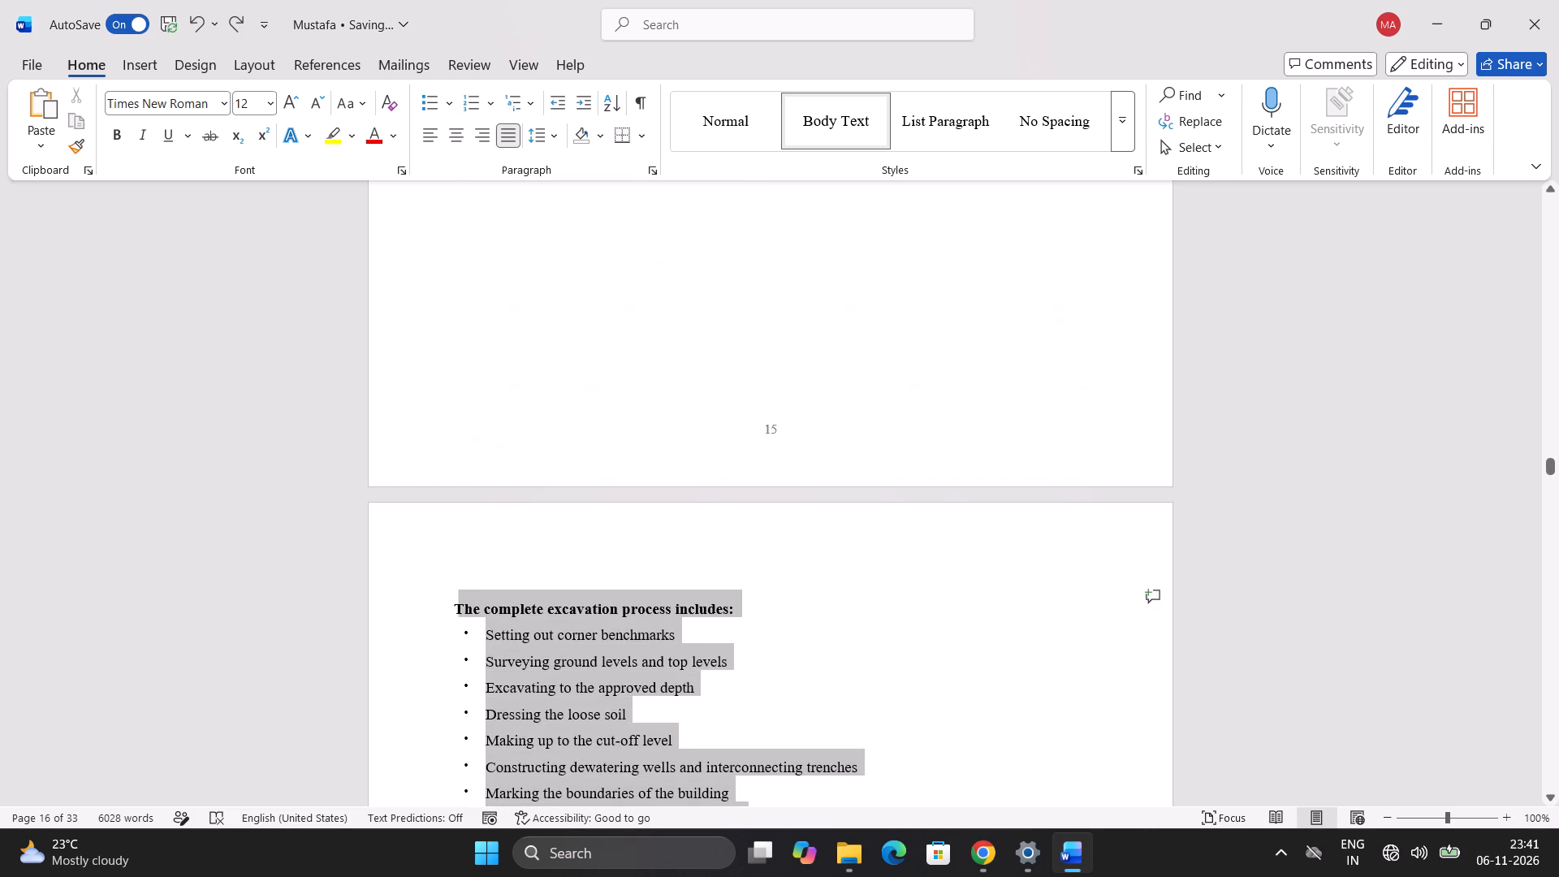
left_click_drag(433, 582, 429, 582)
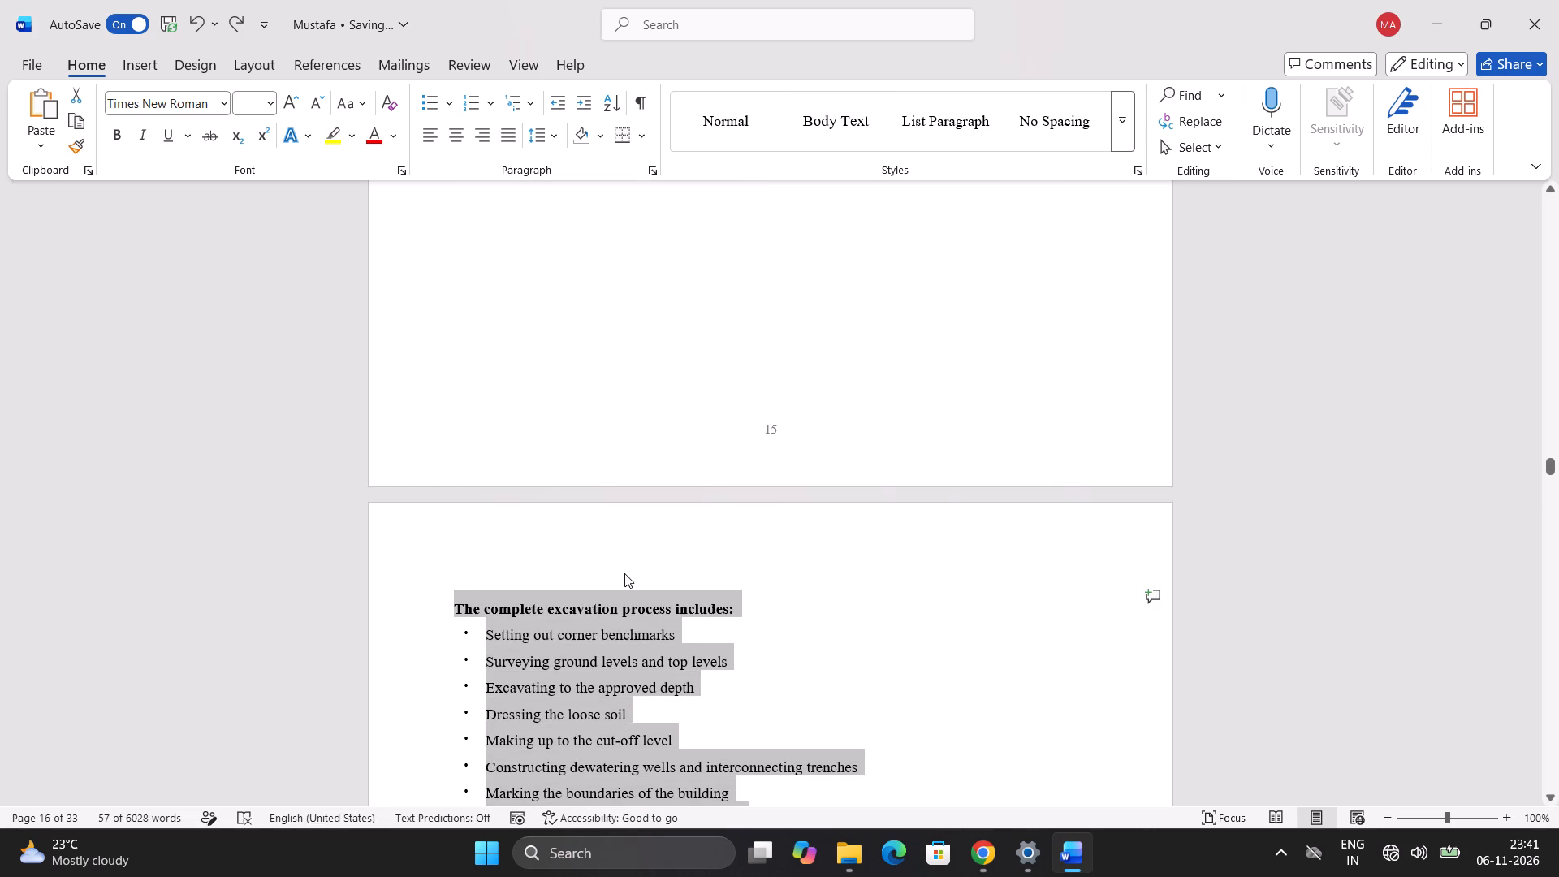
key("ctrl+c")
Paste the copied excavation block on a new line after "work can begin." on page 15.
scroll(680, 636, "up", 5)
left_click(546, 391)
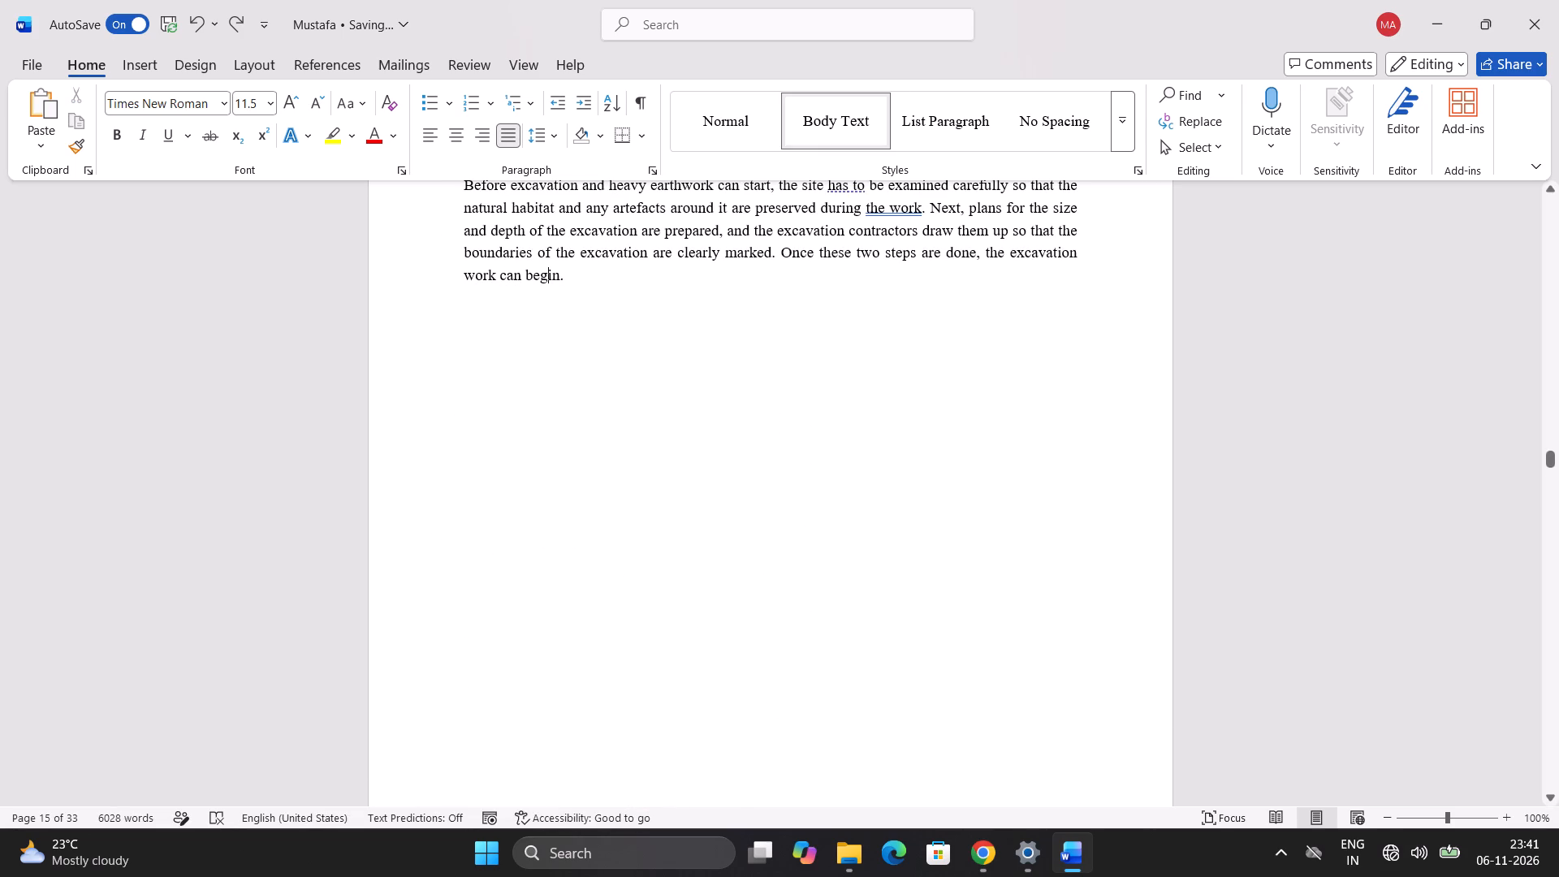
left_click(612, 298)
key("Return")
key("ctrl+v")
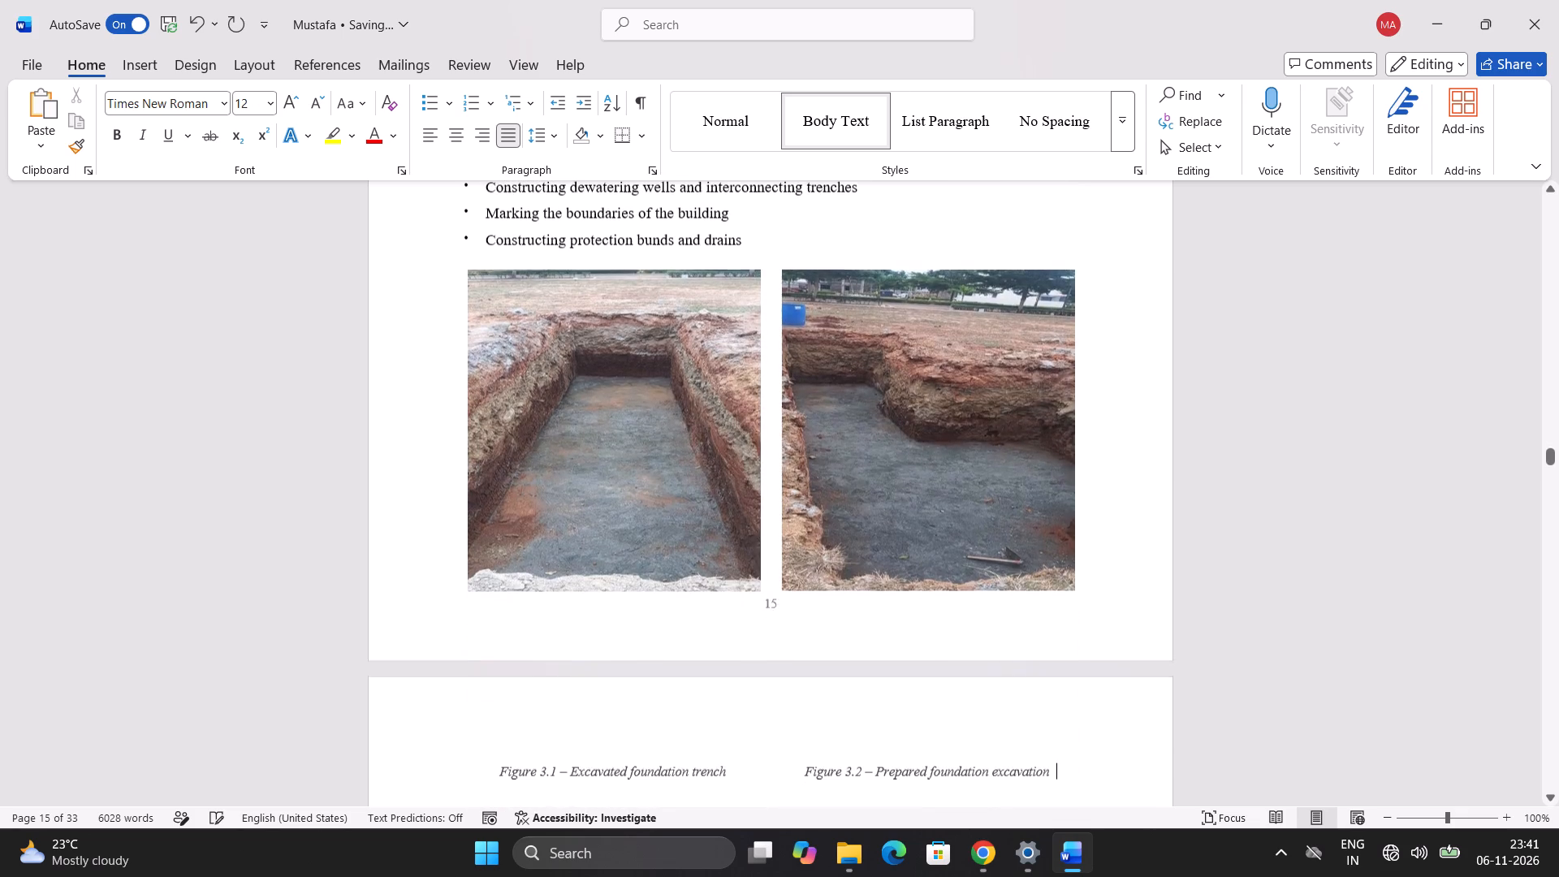
Delete the empty line above the pasted "The complete excavation process includes:" heading on page 15.
scroll(600, 490, "up", 3)
scroll(605, 491, "down", 5)
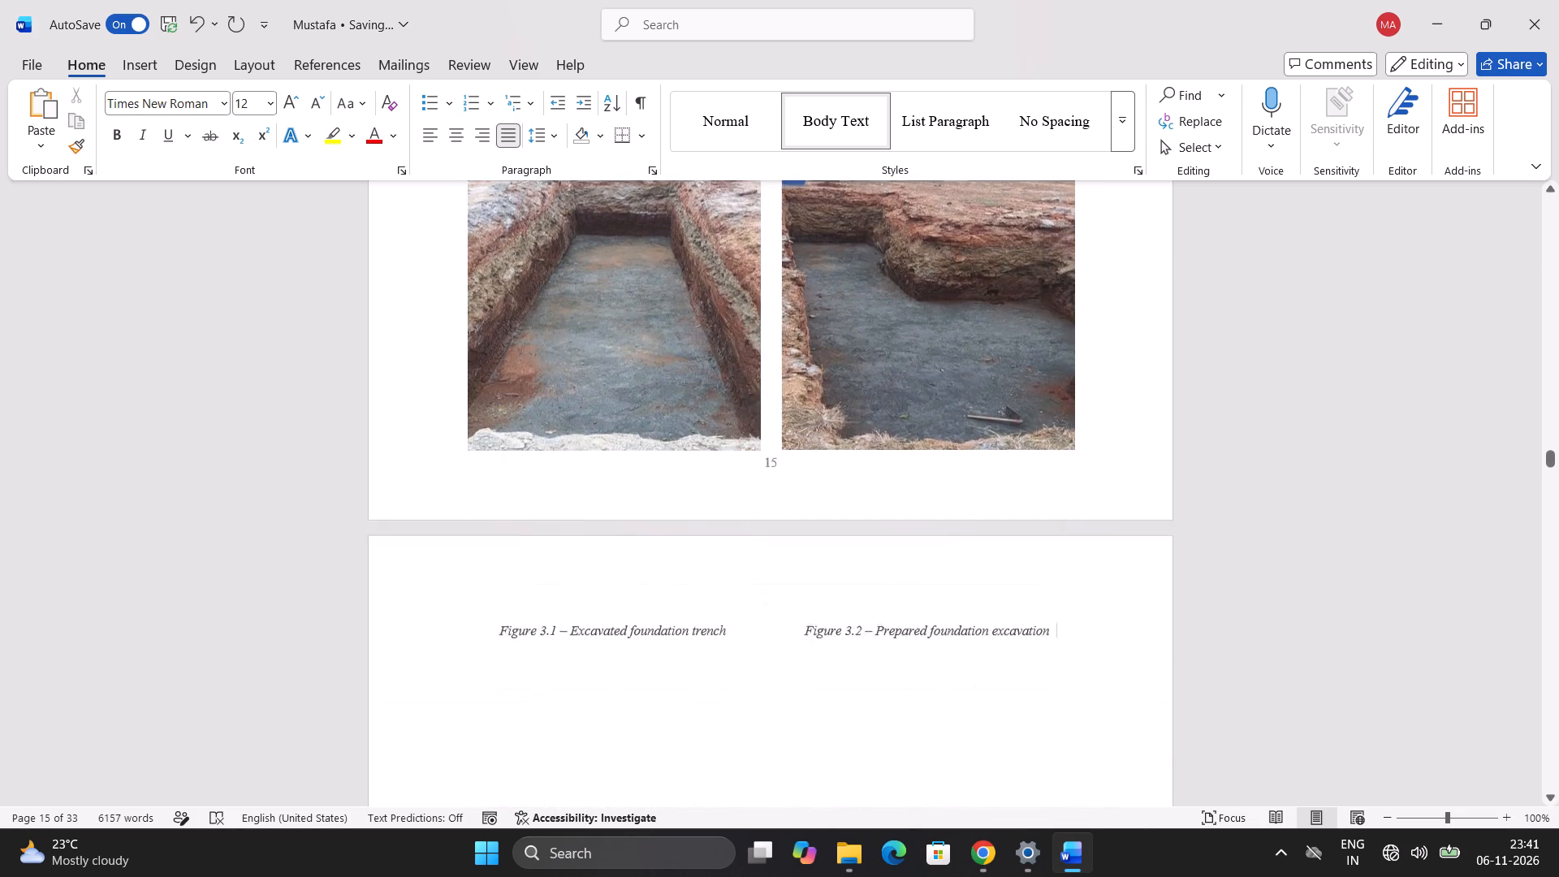
scroll(605, 504, "down", 2)
scroll(605, 504, "up", 2)
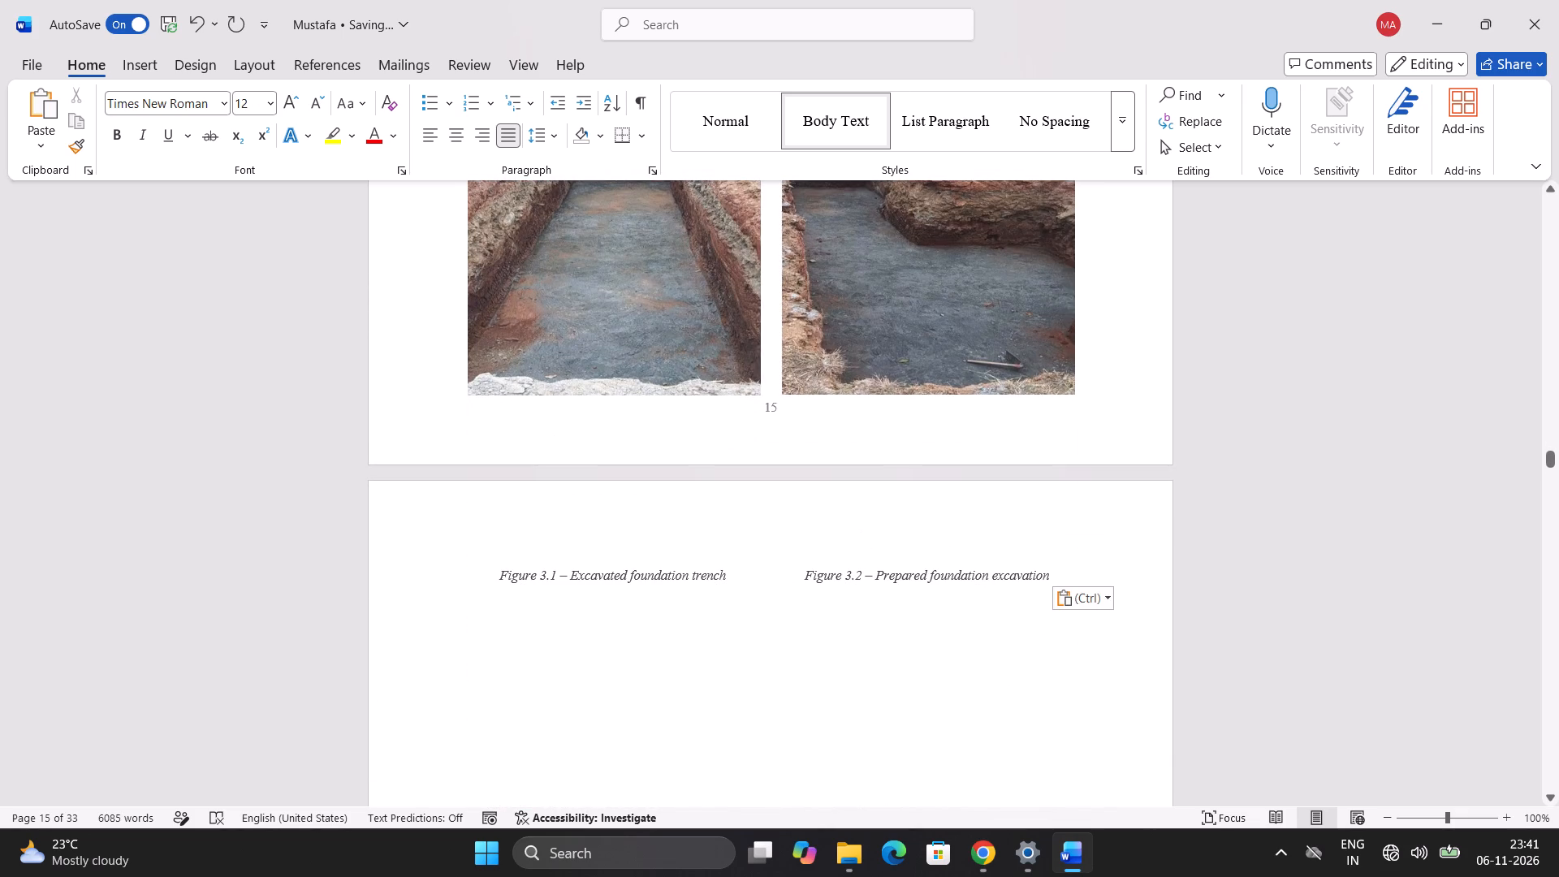
scroll(1048, 557, "up", 7)
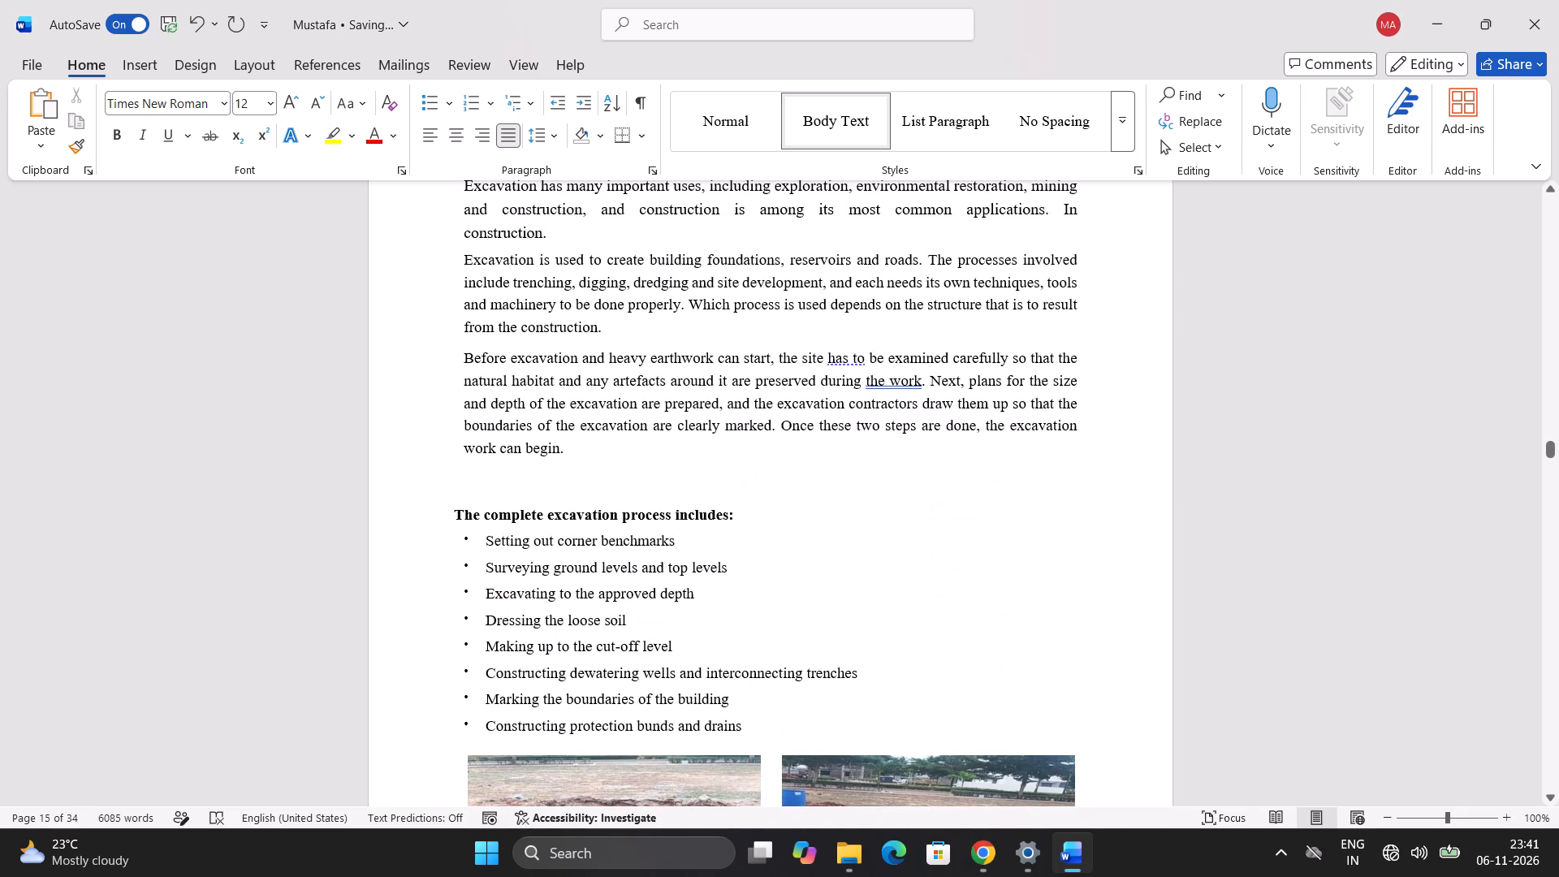
left_click(449, 481)
key("BackSpace")
Delete the original excavation process list, trench photos and captions from page 16, along with an empty line left there.
scroll(467, 479, "up", 1)
scroll(467, 479, "down", 1)
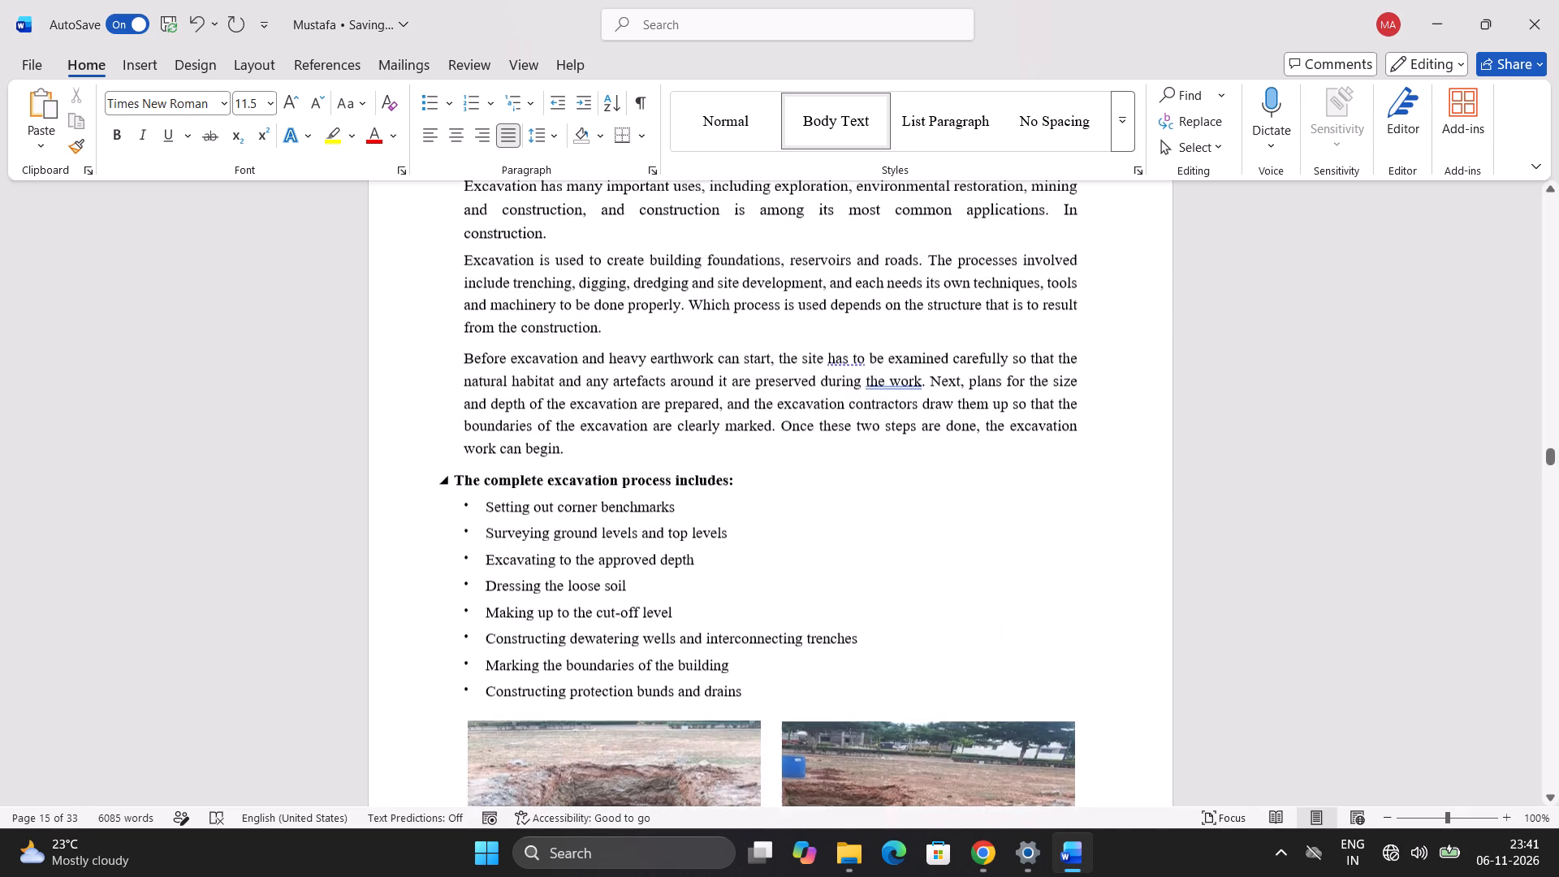
scroll(471, 482, "down", 11)
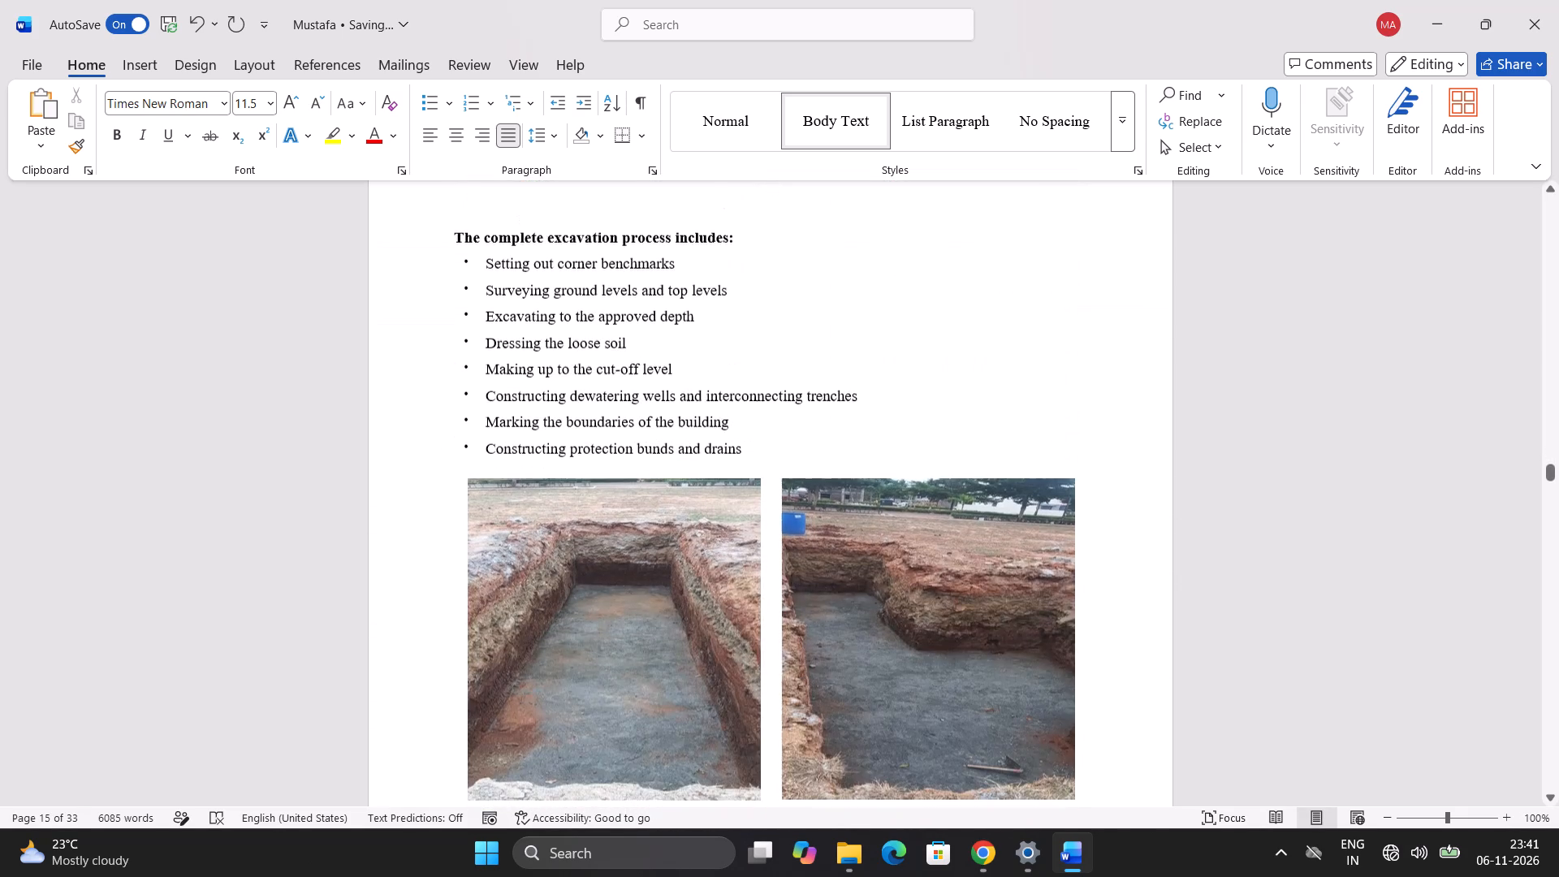
scroll(471, 482, "down", 2)
scroll(471, 482, "up", 2)
scroll(471, 482, "down", 5)
scroll(471, 482, "up", 4)
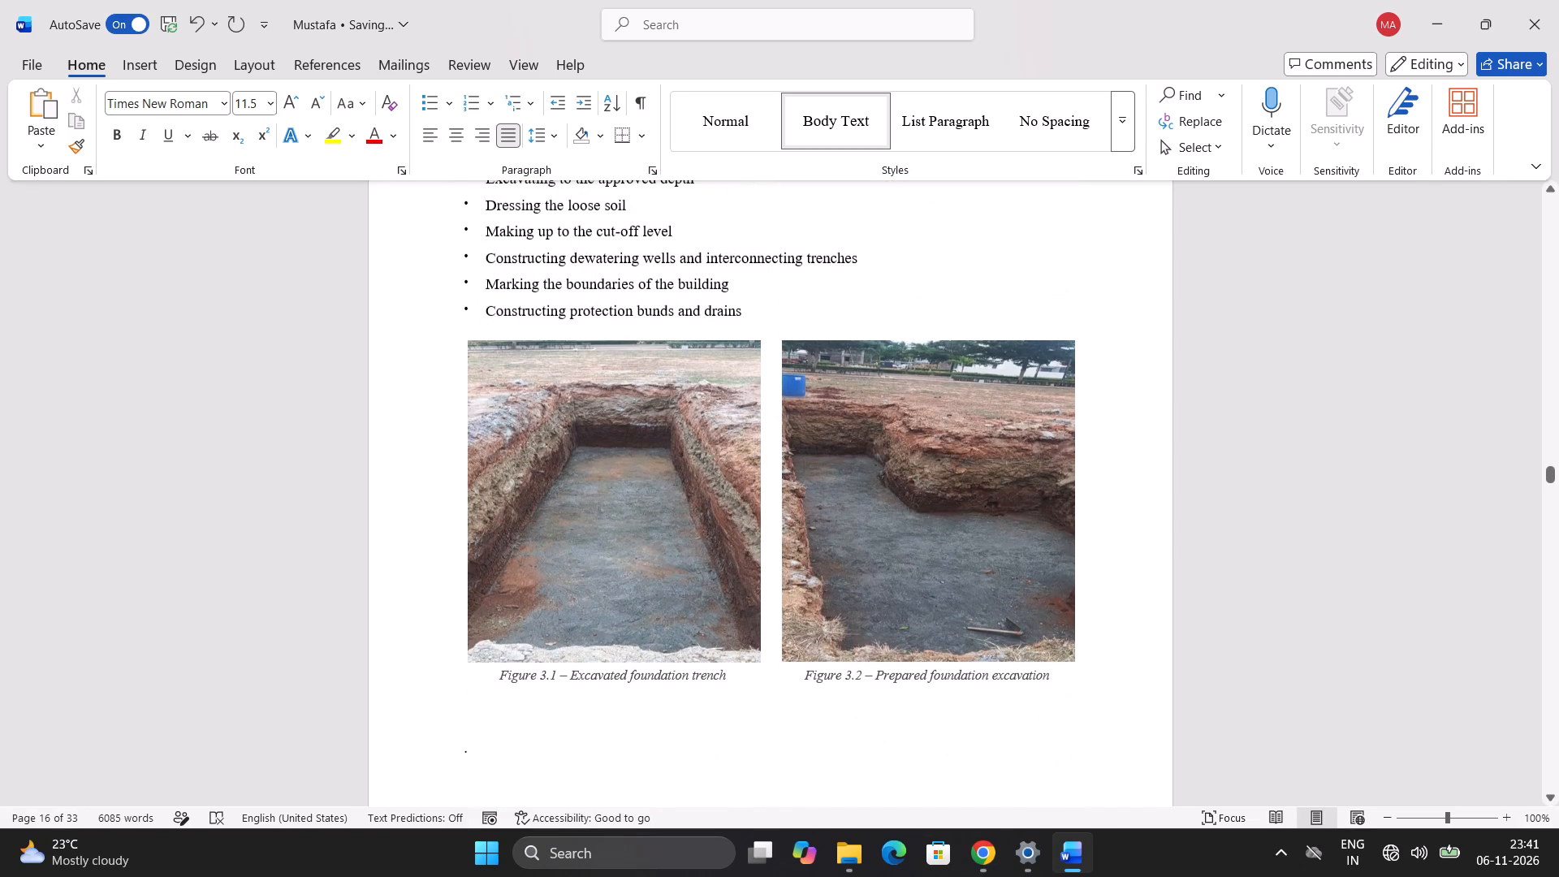
left_click_drag(1091, 702, 381, 173)
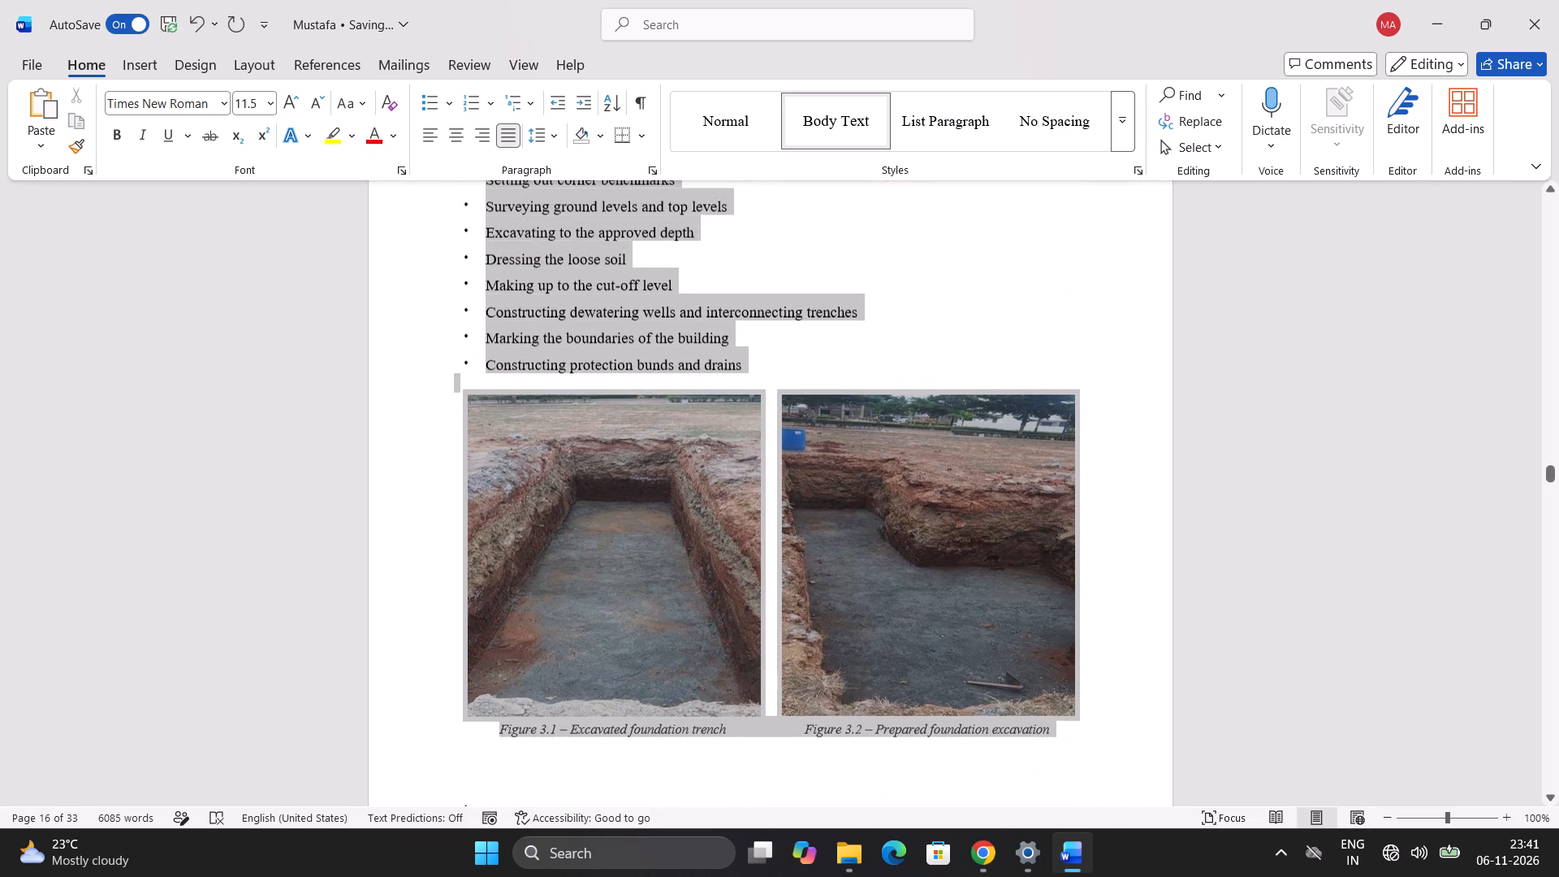
left_click_drag(381, 173, 421, 297)
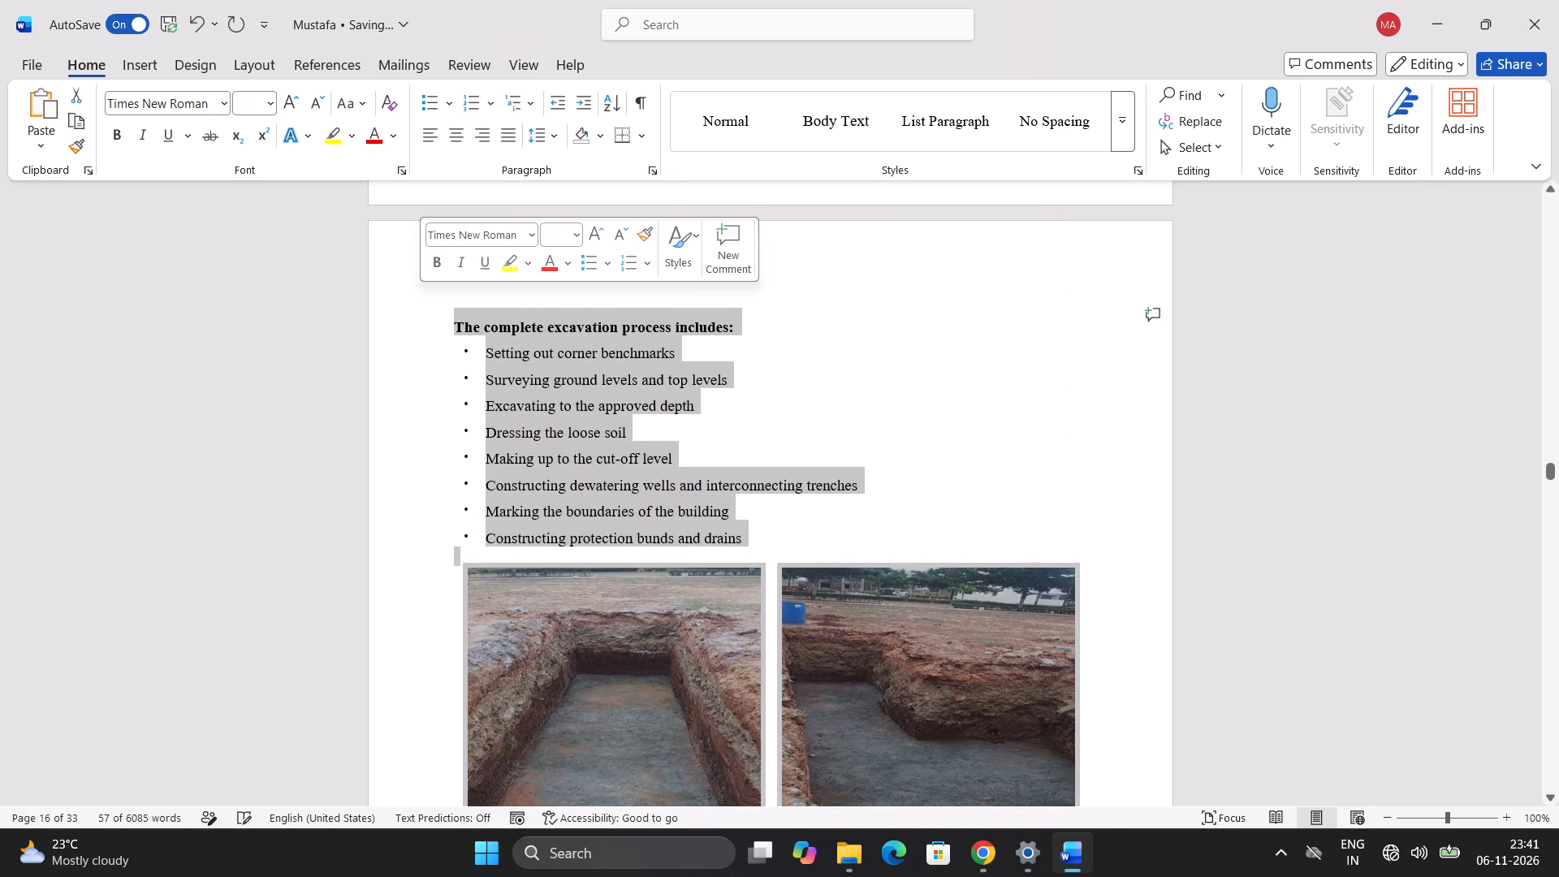
key("BackSpace")
scroll(542, 611, "up", 3)
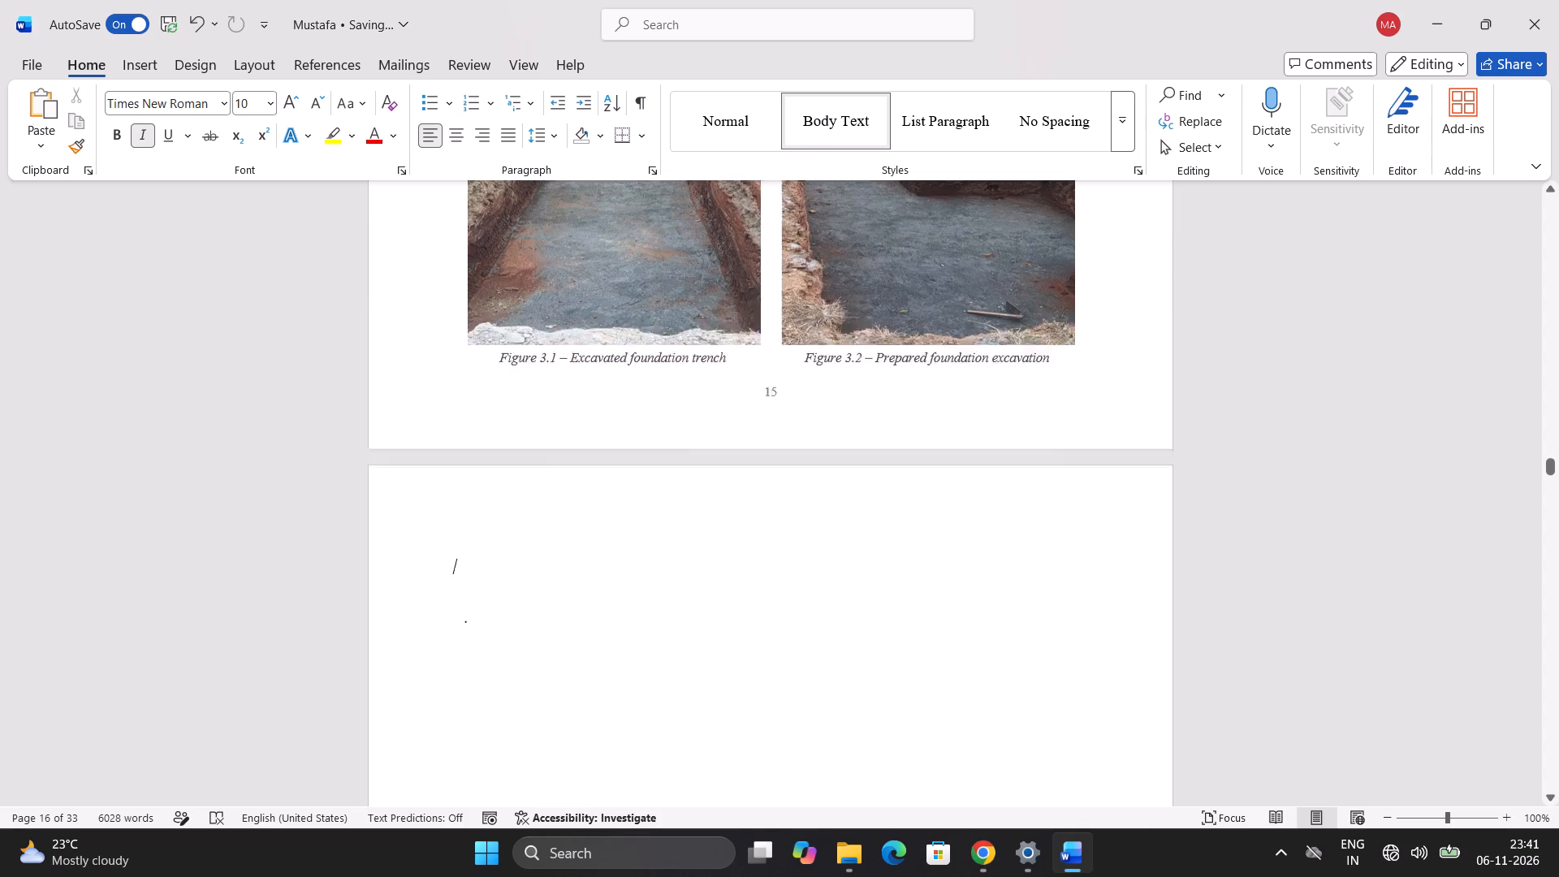
key("BackSpace")
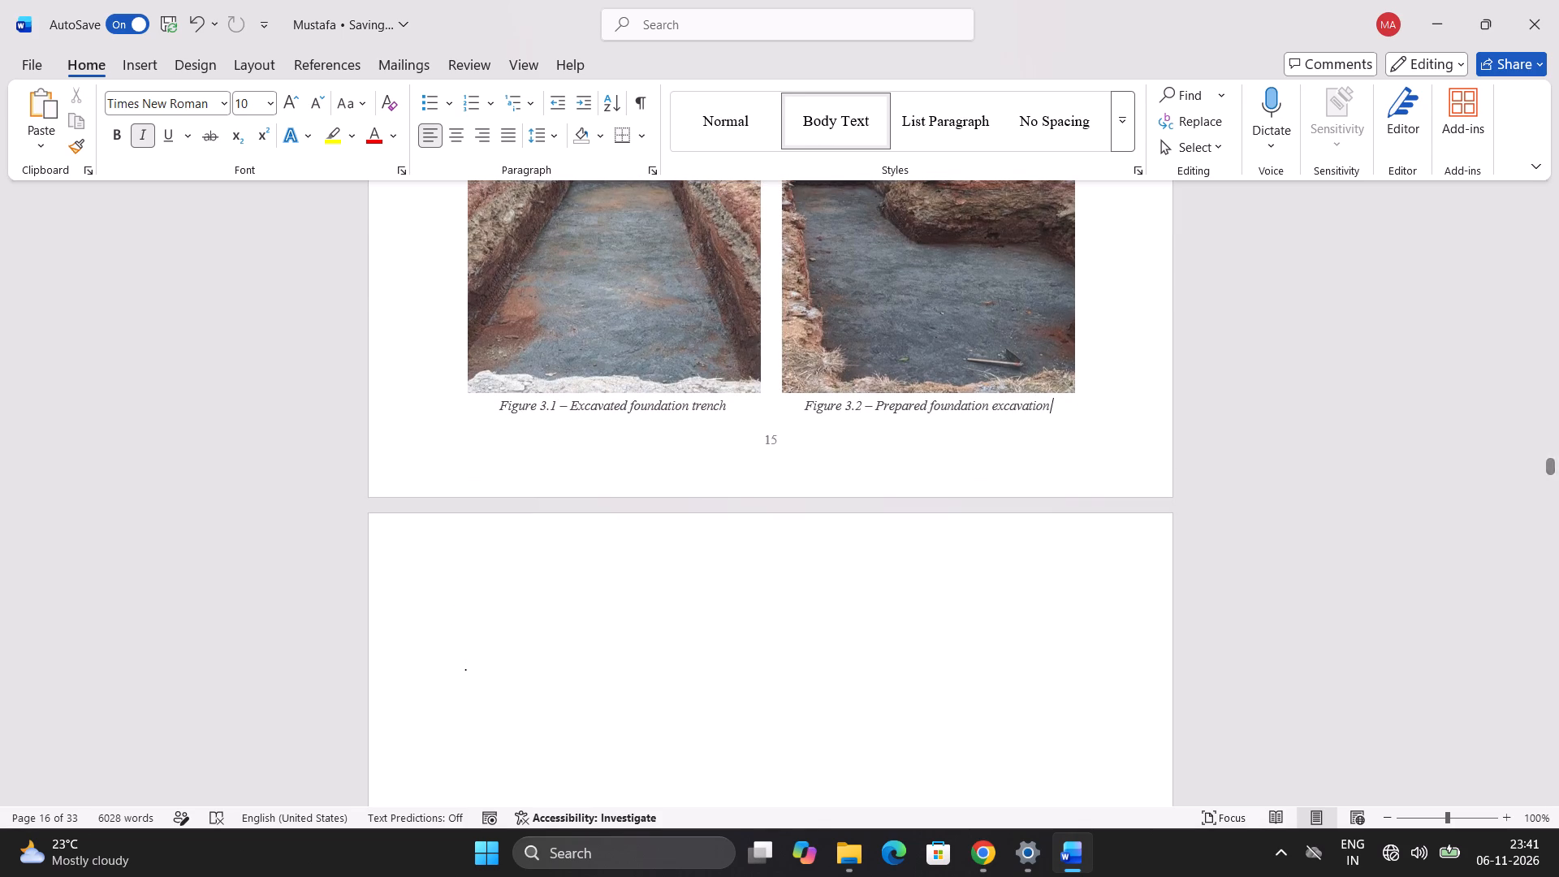
Turn off italic formatting on the empty line at the start of page 16.
left_click(533, 563)
left_click(390, 538)
left_click(460, 617)
scroll(943, 531, "up", 2)
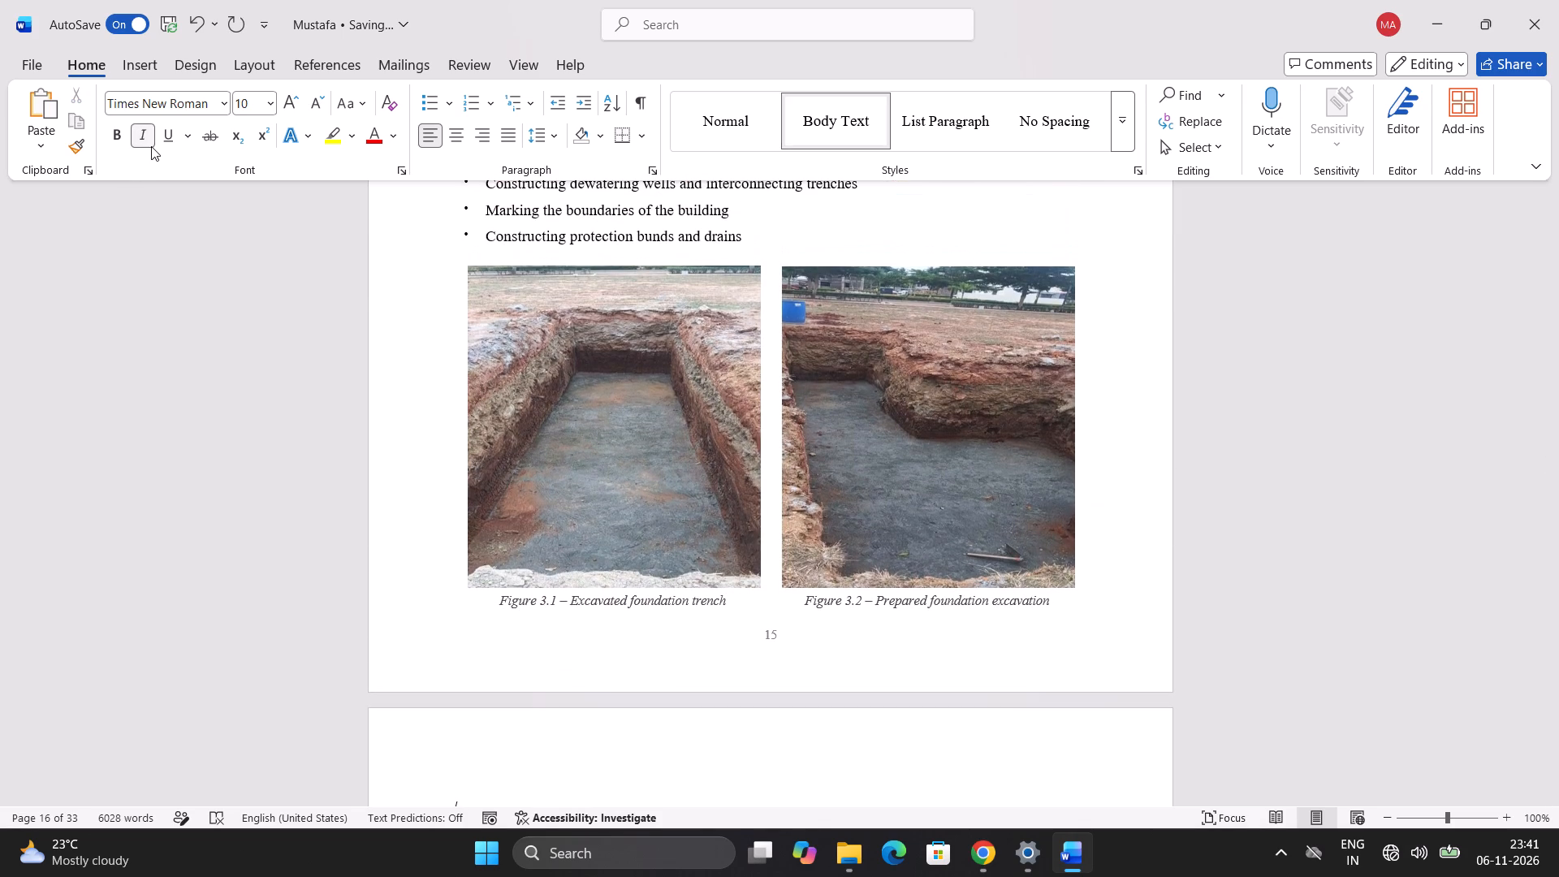
left_click(145, 142)
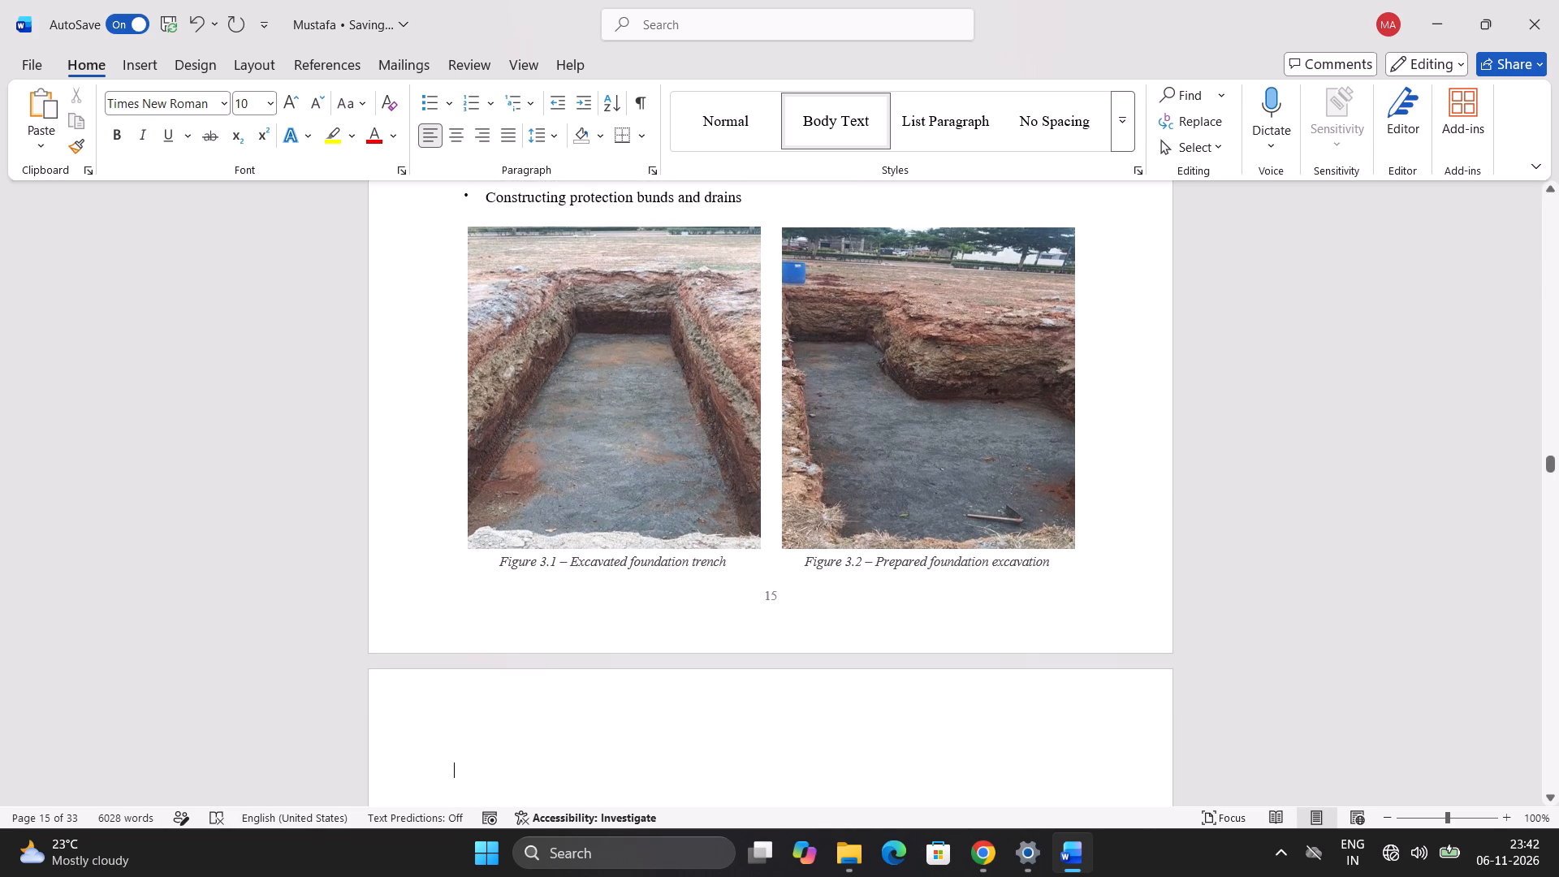
Delete the Figure 3.1 and Figure 3.2 captions below the two trench photos on page 15.
scroll(844, 818, "down", 1)
scroll(765, 591, "up", 3)
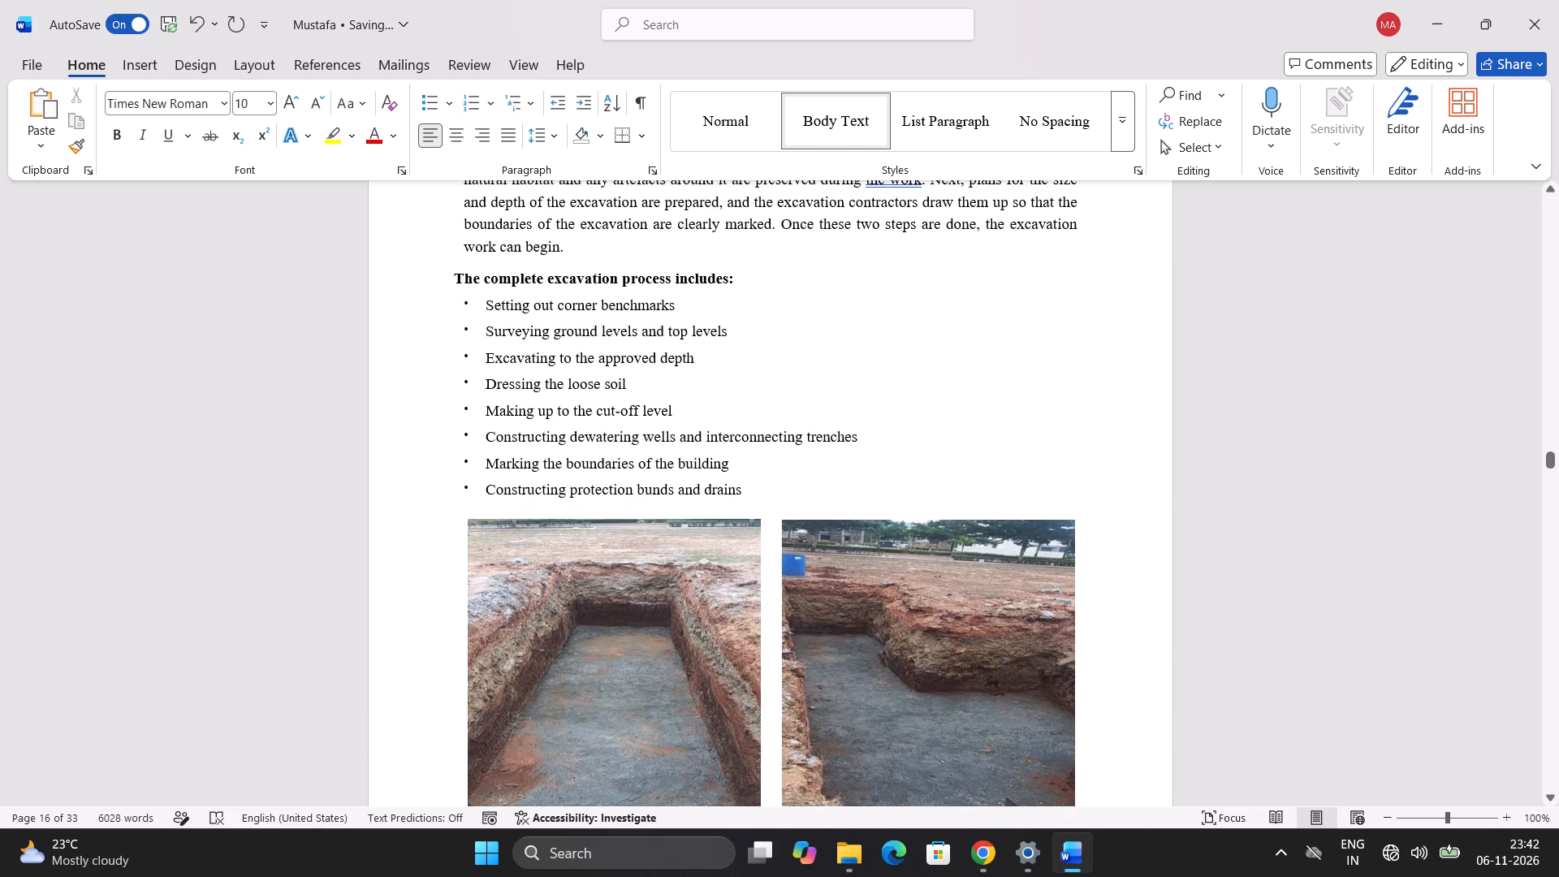
scroll(922, 596, "down", 3)
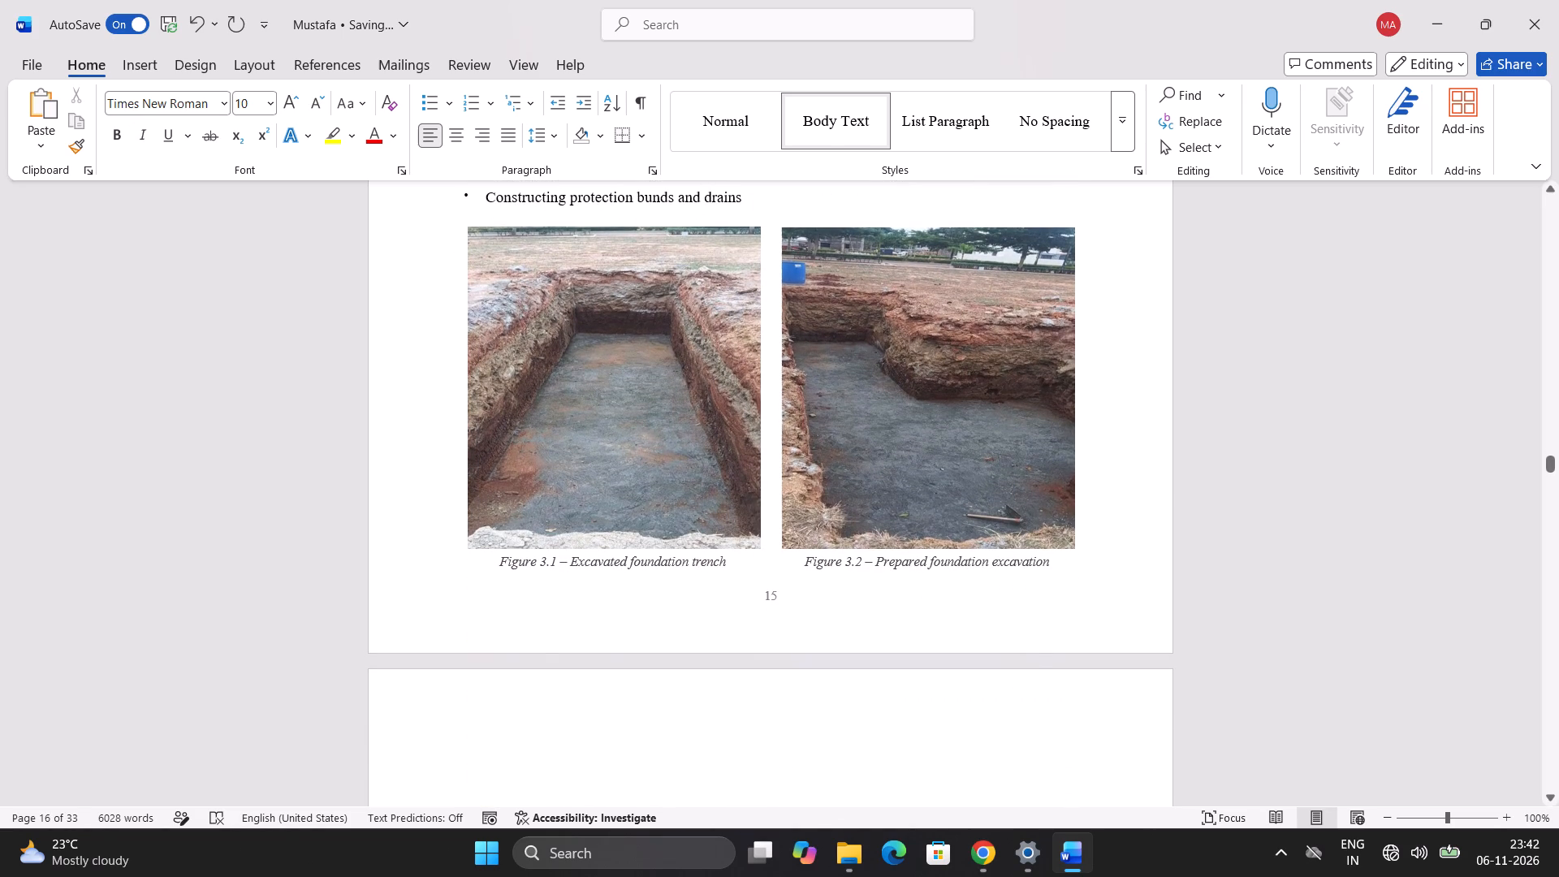
left_click_drag(1060, 562, 514, 559)
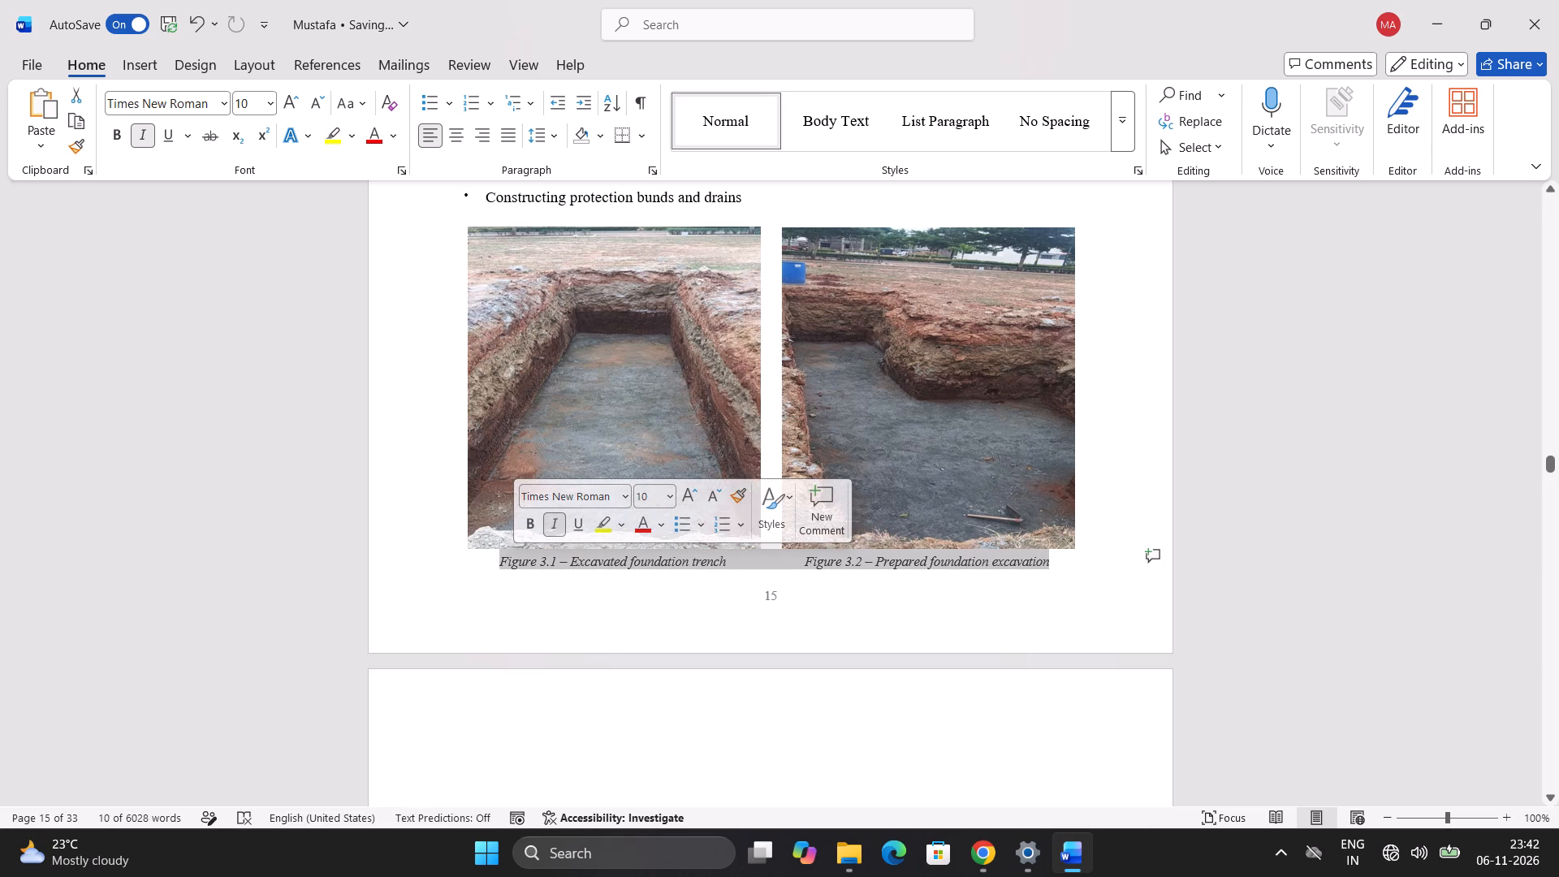
scroll(581, 571, "up", 1)
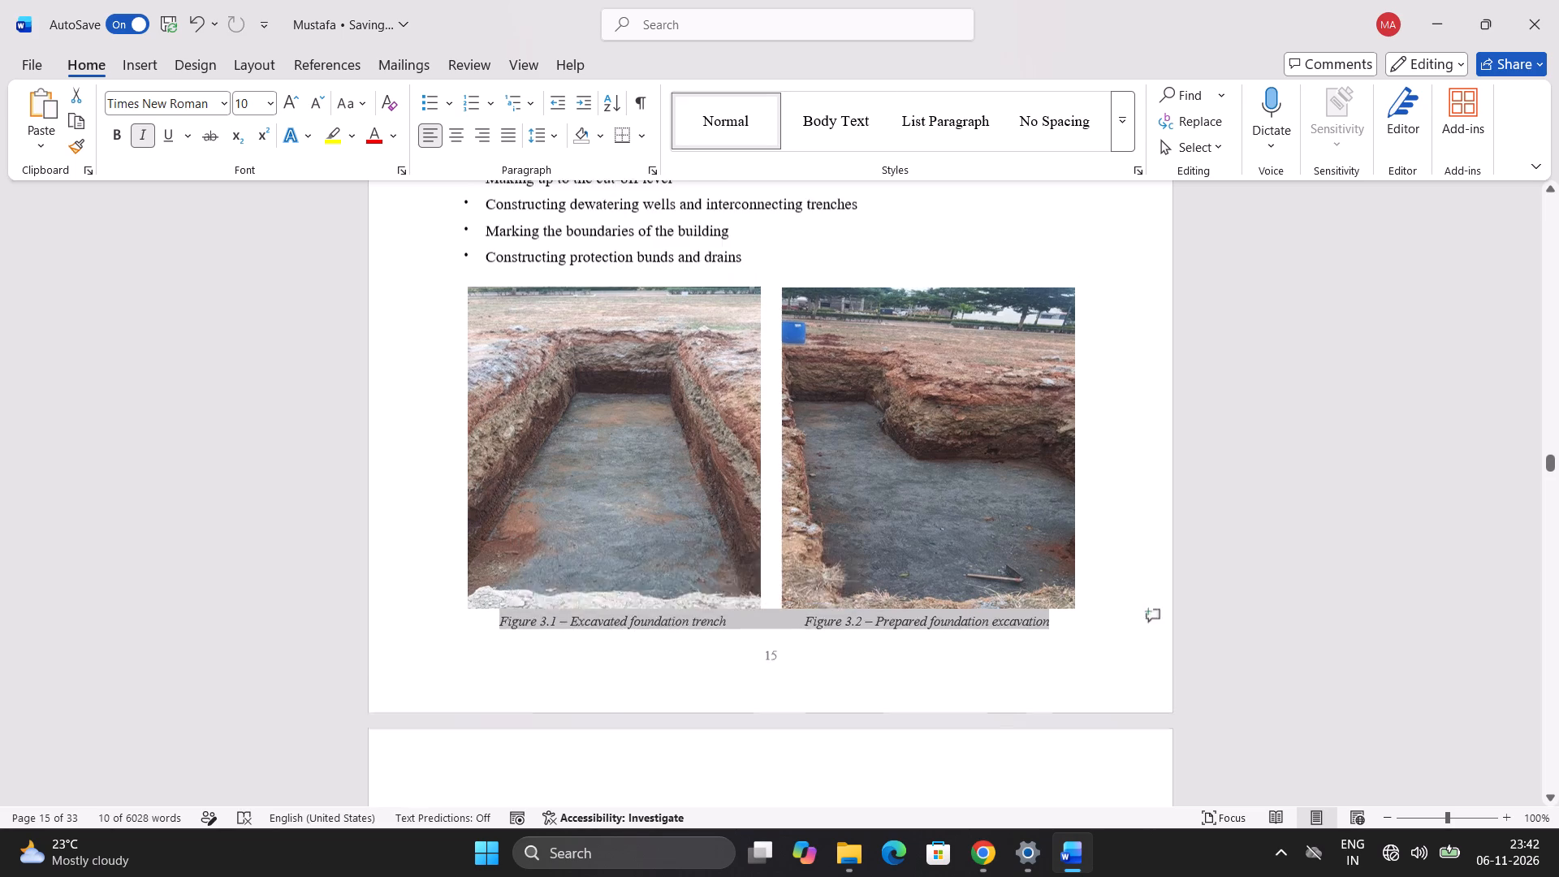
scroll(581, 571, "up", 7)
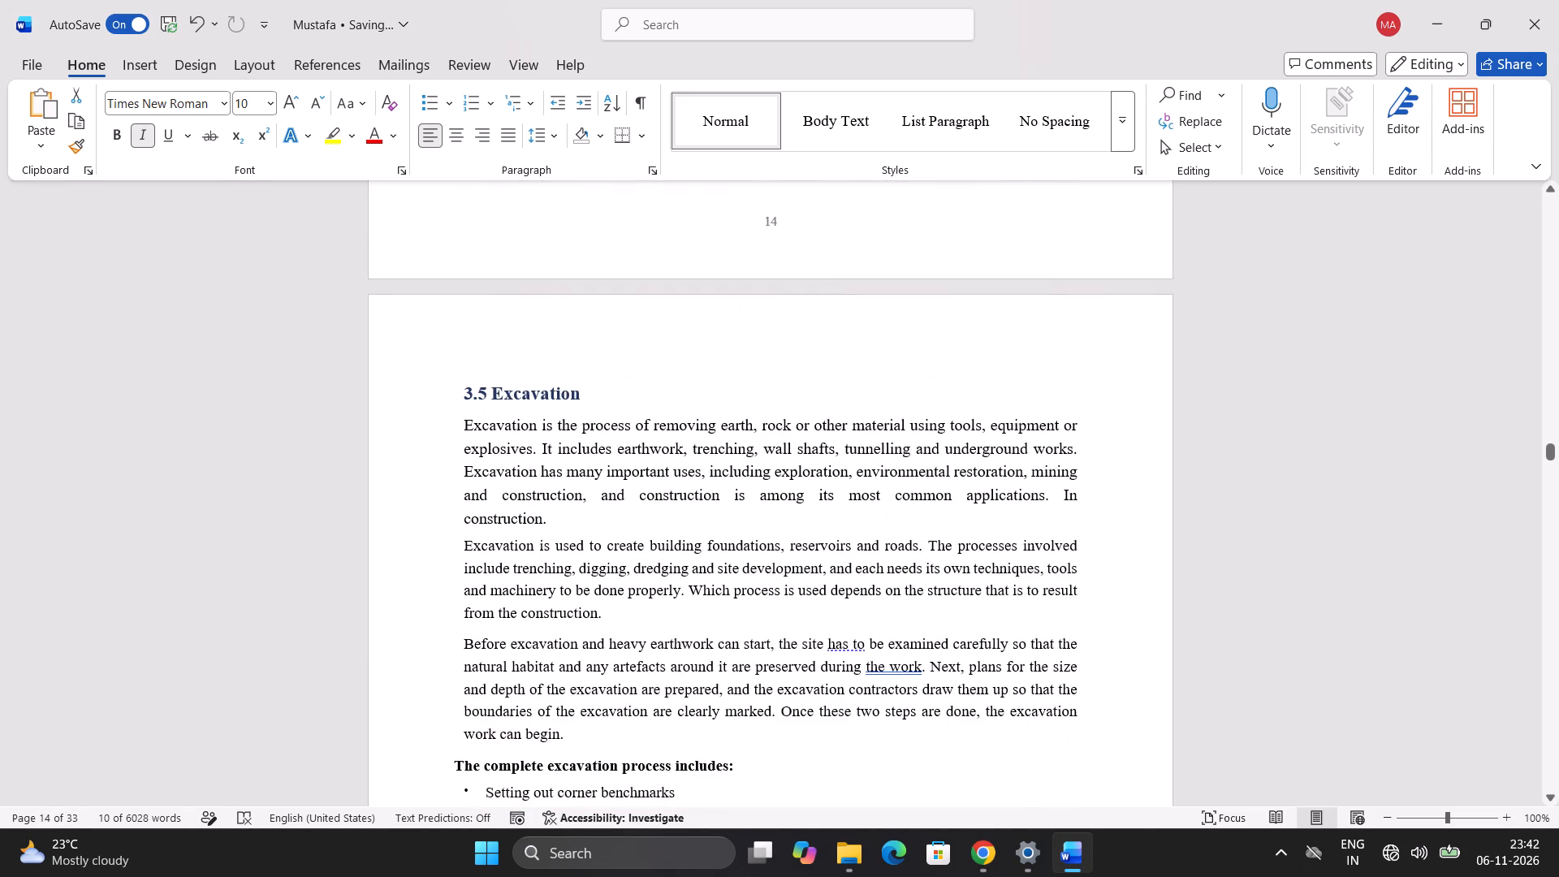
scroll(618, 406, "down", 5)
scroll(636, 491, "down", 3)
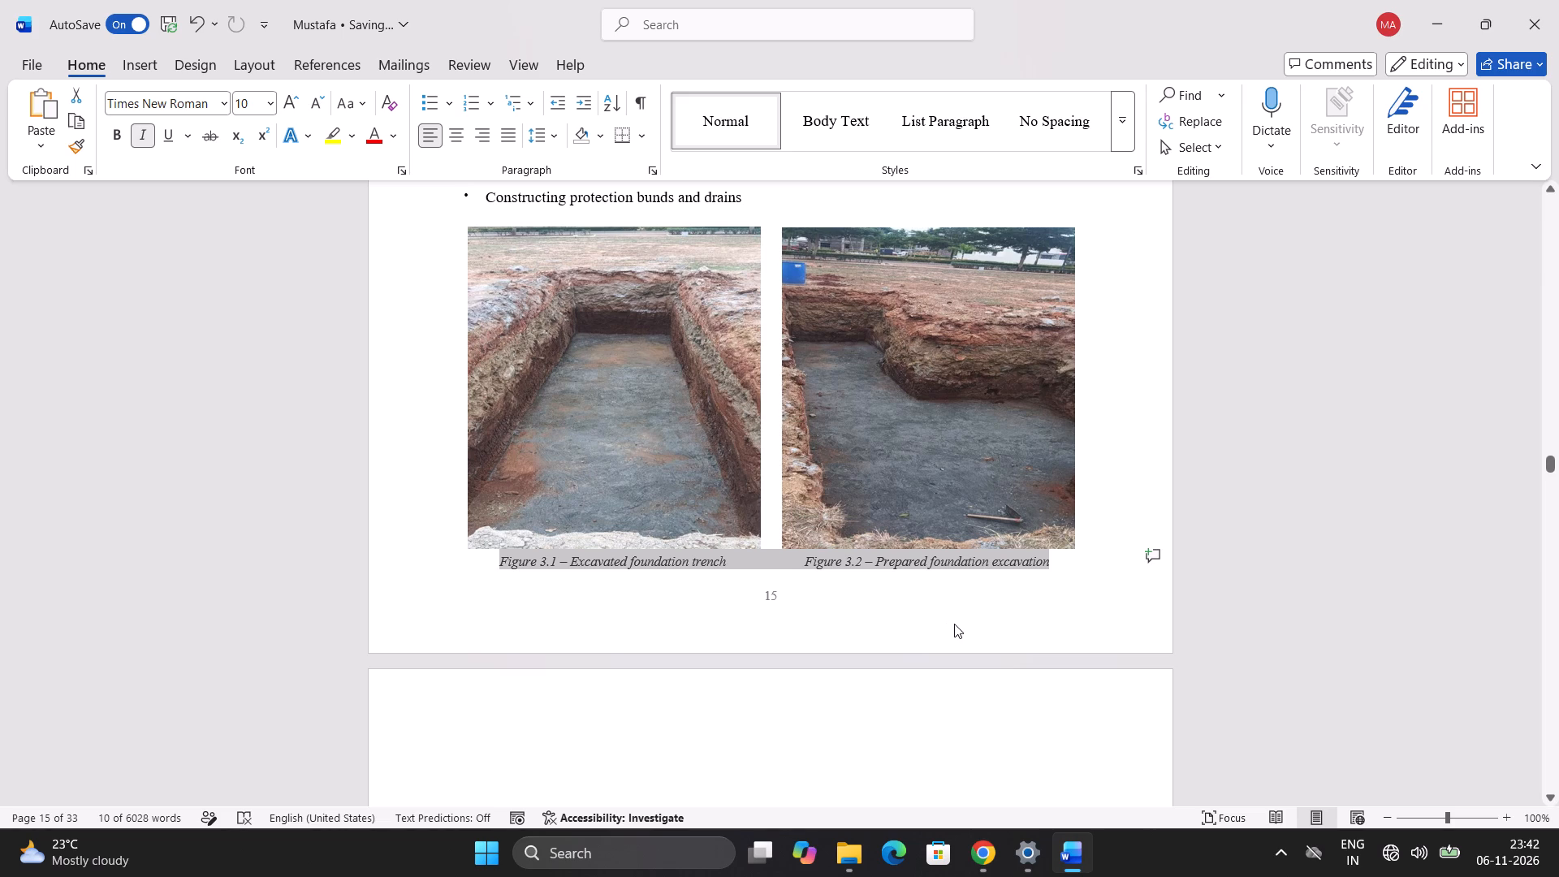
key("BackSpace")
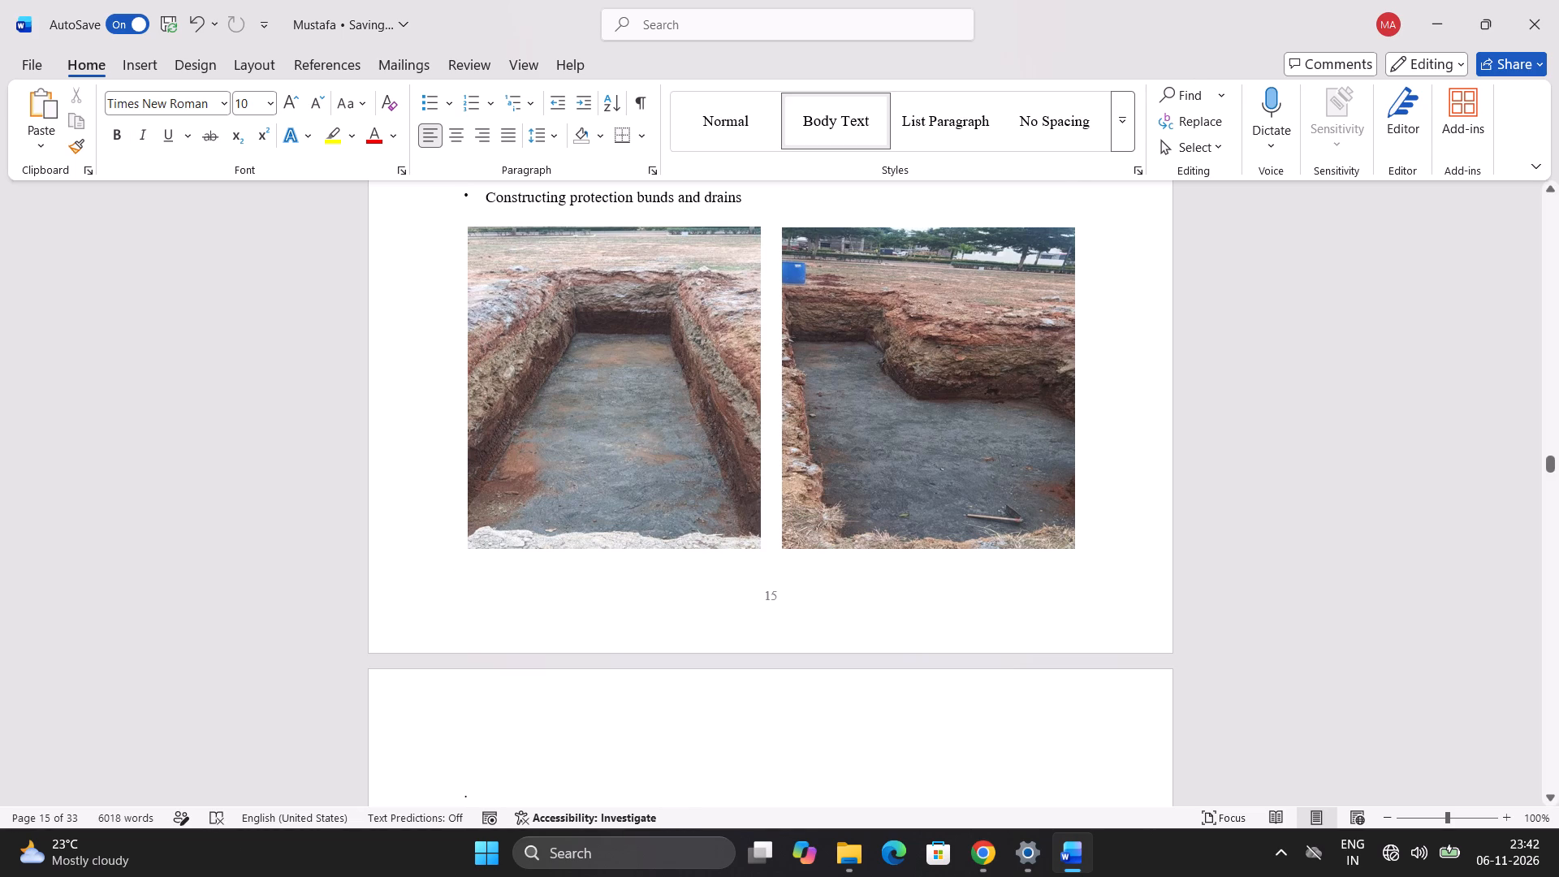
Review the page layout and heading numbering from page 15 through the Foundation and Column Marking sections to the photos on page 18.
left_click(1110, 339)
scroll(1122, 360, "down", 2)
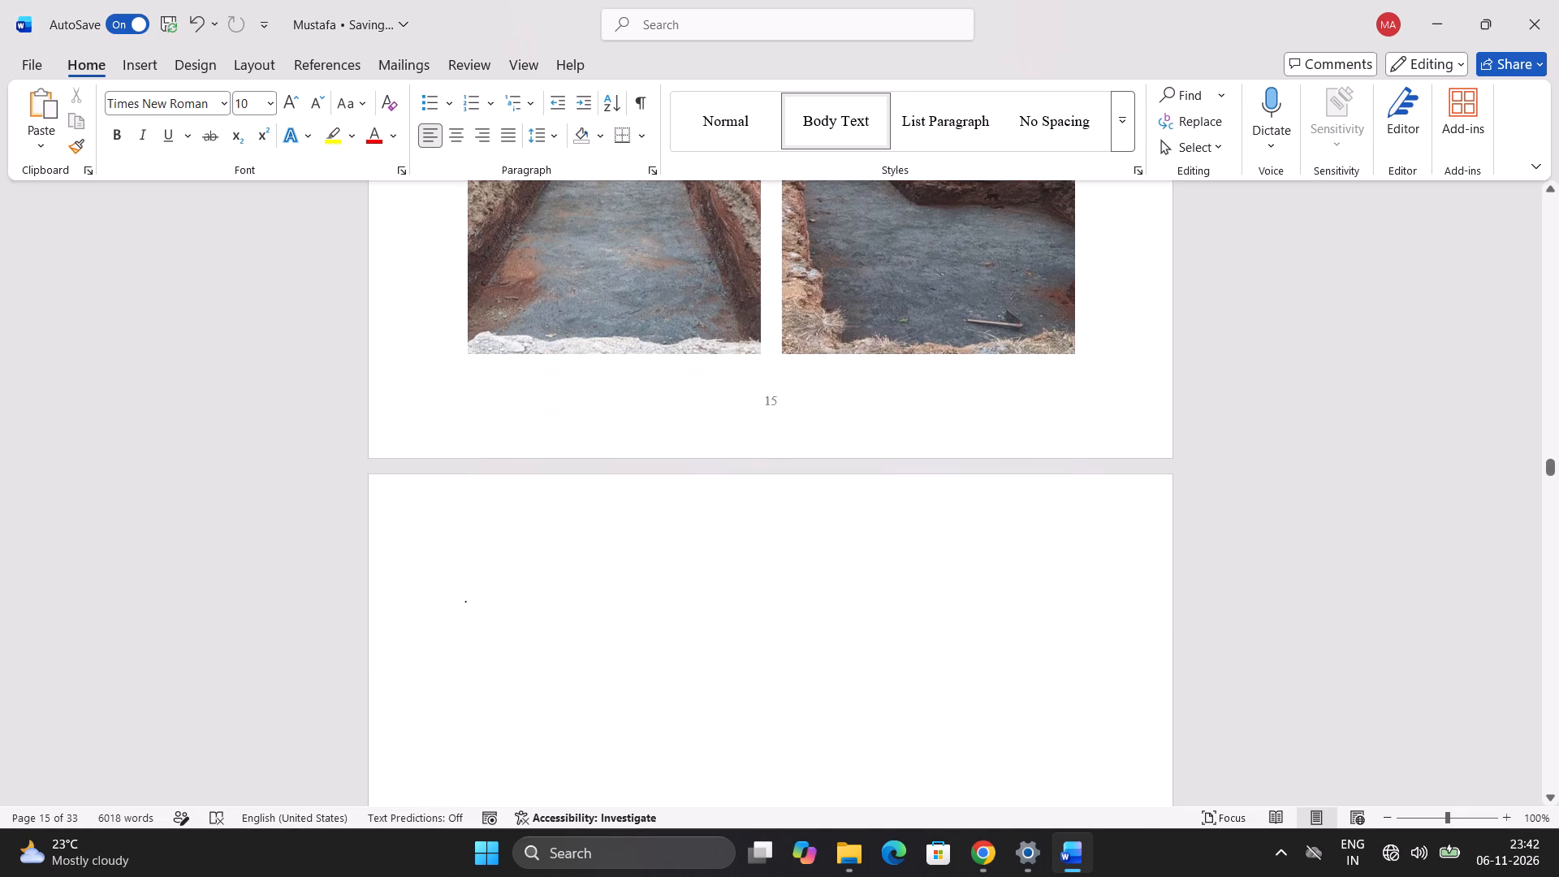
scroll(1122, 360, "down", 15)
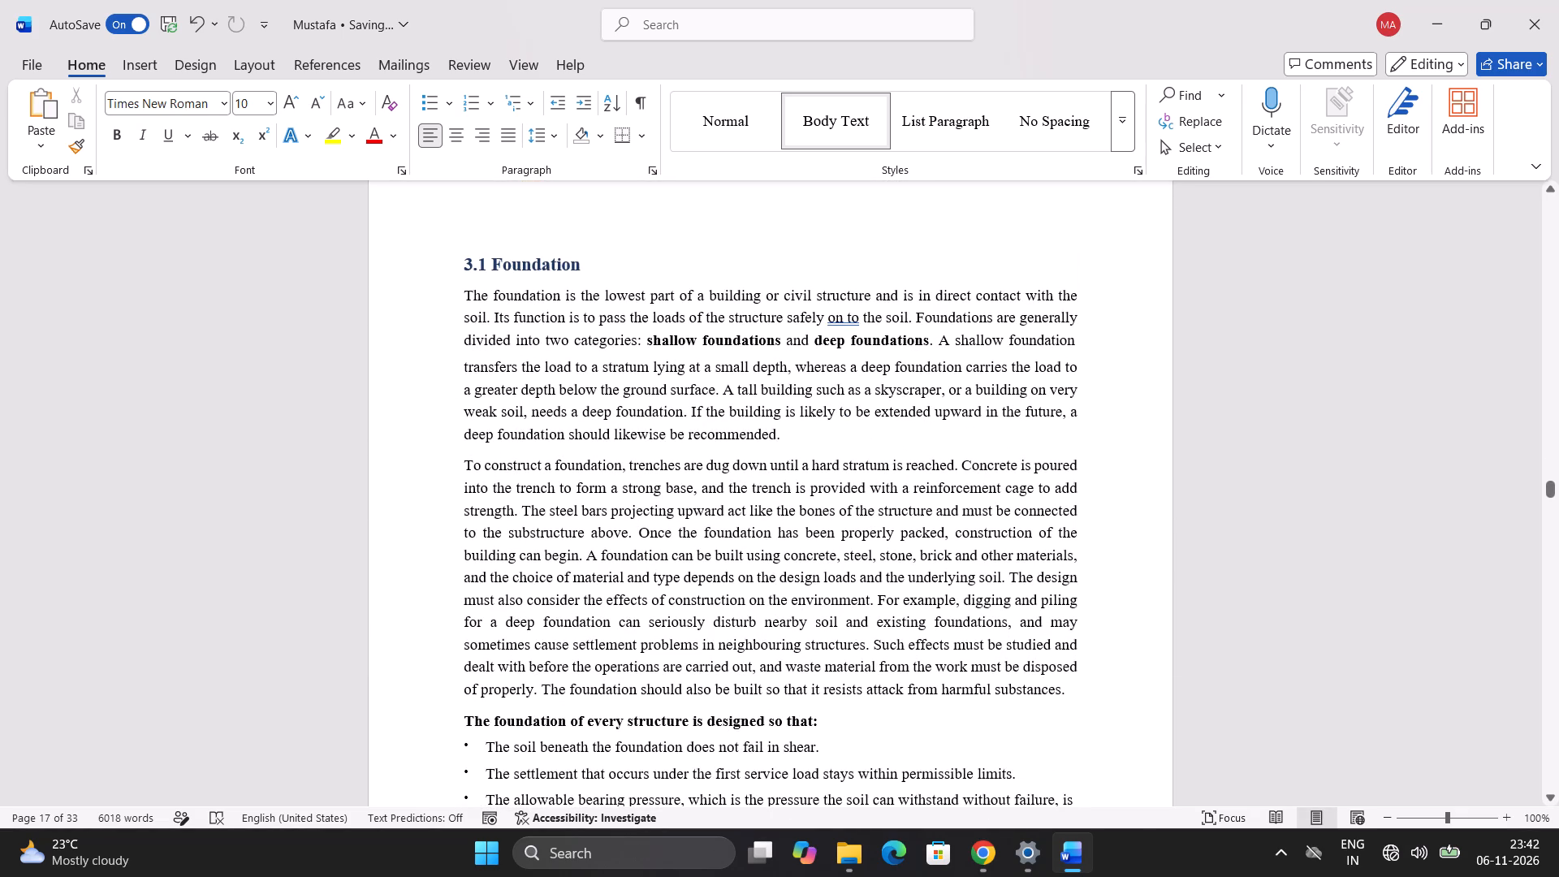
scroll(1157, 326, "down", 4)
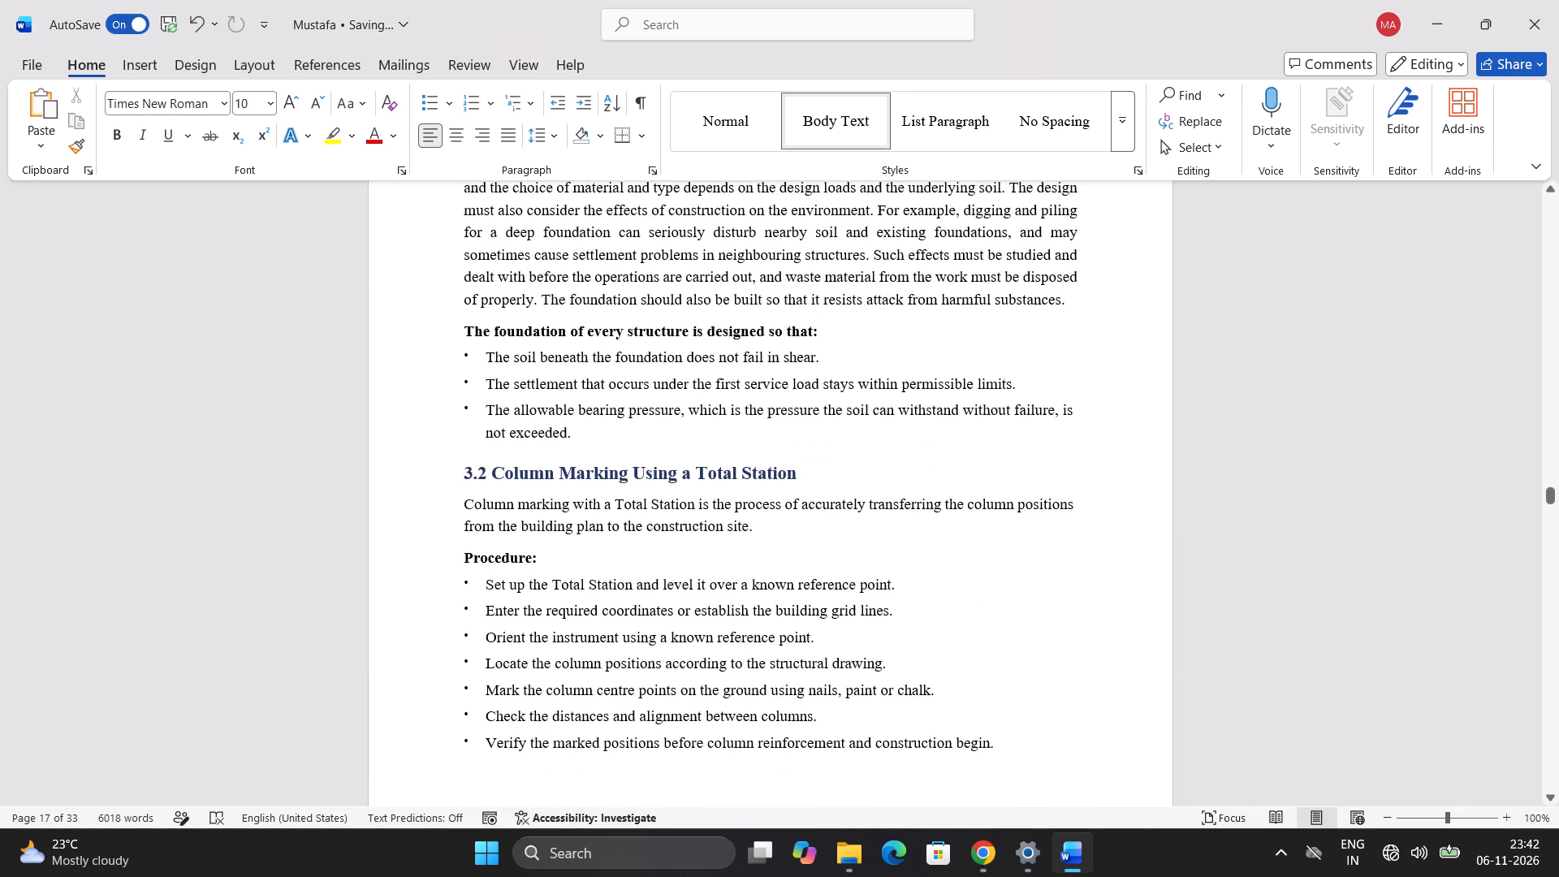
scroll(1131, 344, "down", 8)
scroll(1131, 344, "up", 3)
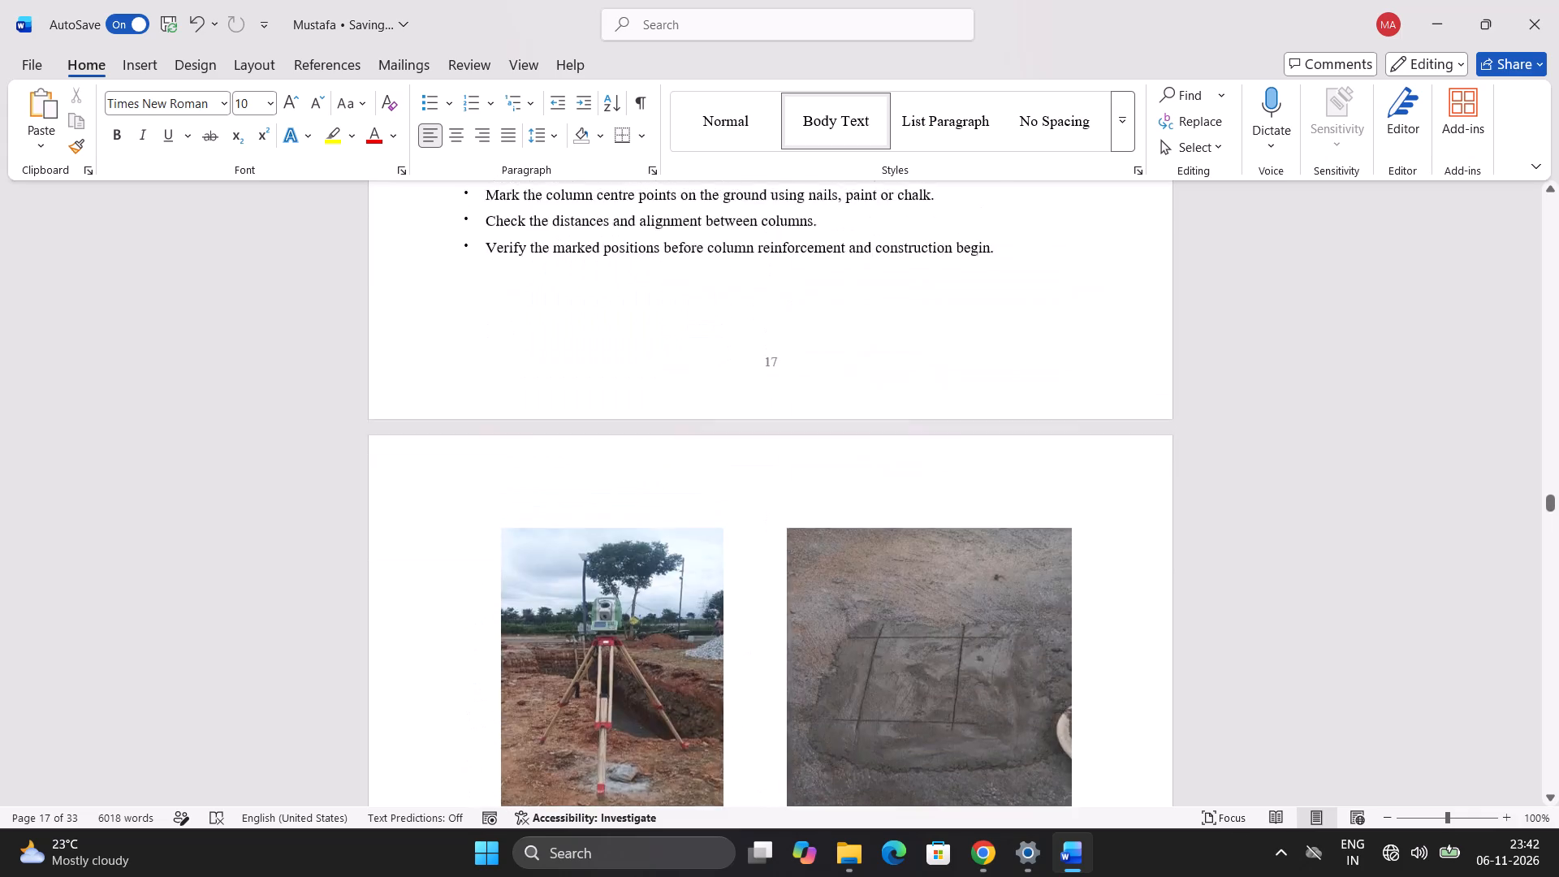
Check the page layout from the Column Marking procedure on page 17 to the photos and section 3.3 Column on page 18.
scroll(1142, 334, "up", 9)
scroll(1149, 309, "down", 4)
scroll(1076, 362, "down", 5)
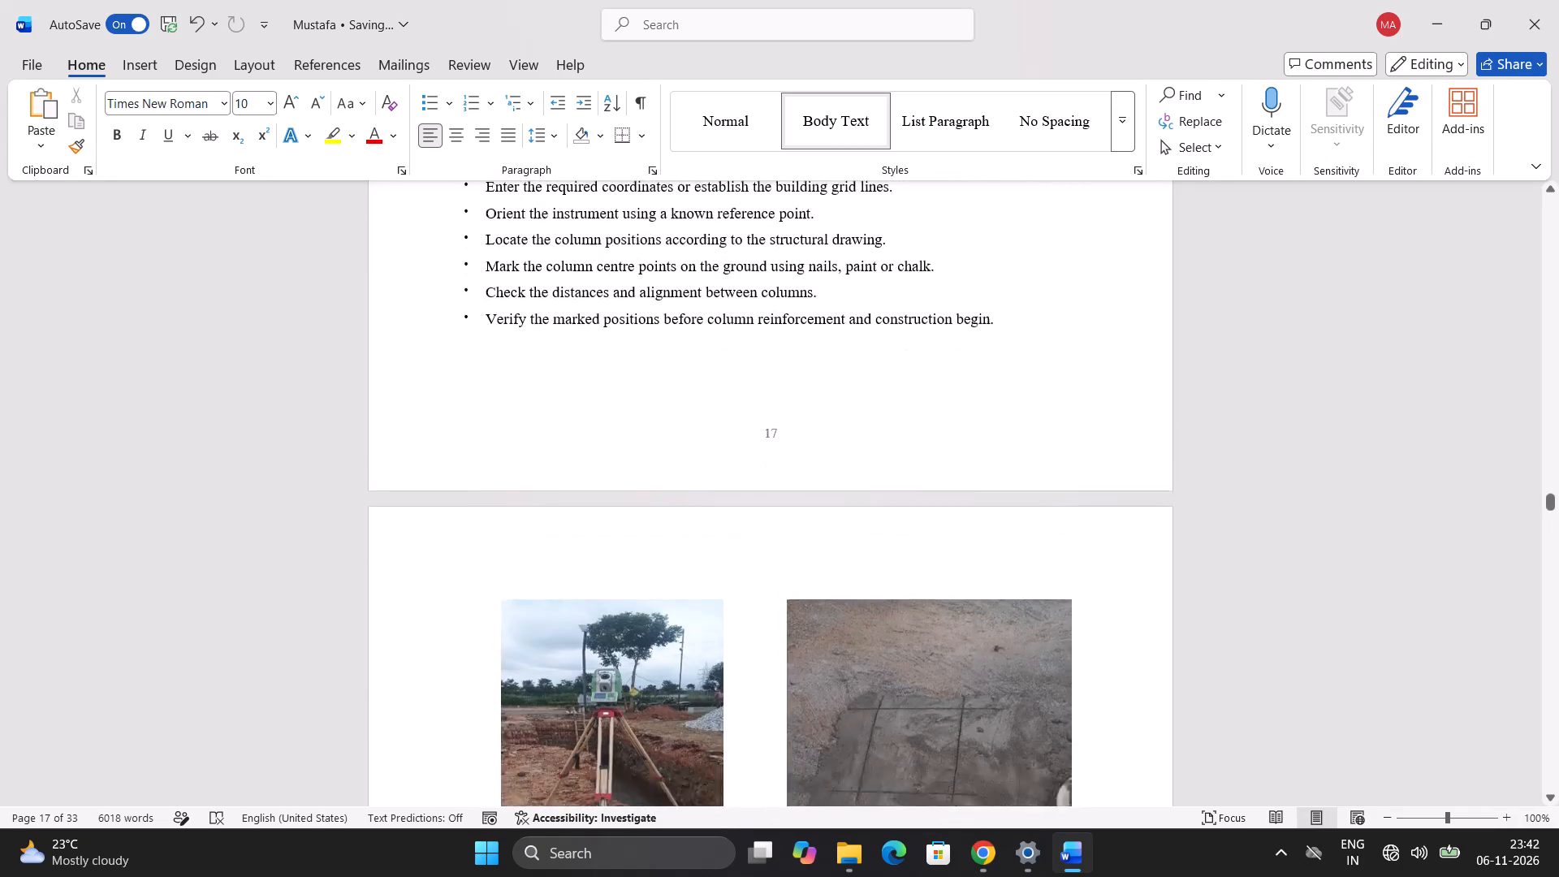
scroll(1076, 362, "down", 7)
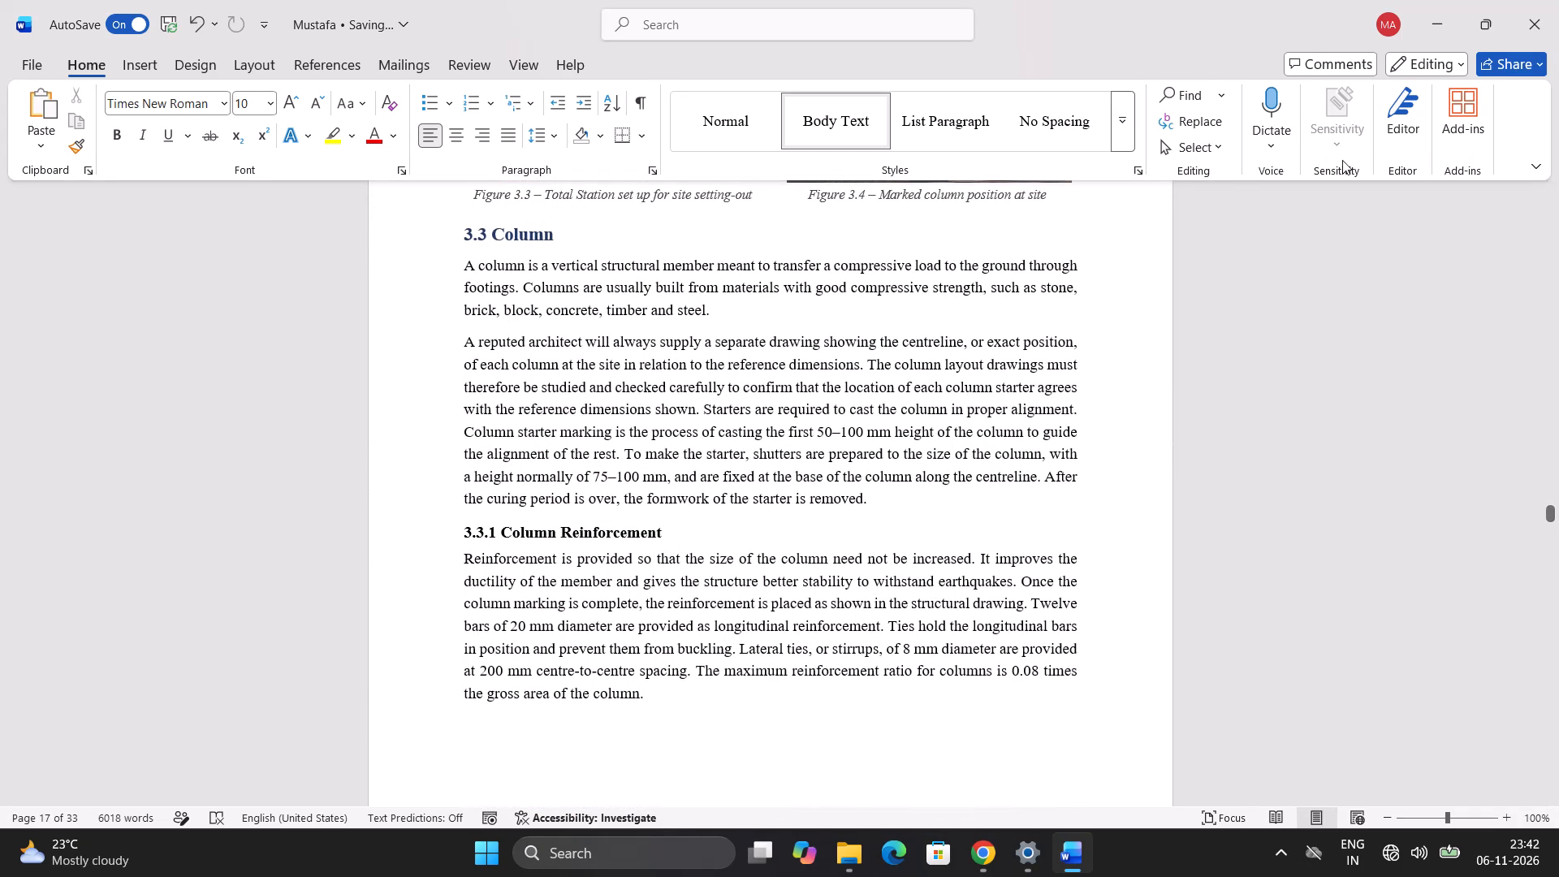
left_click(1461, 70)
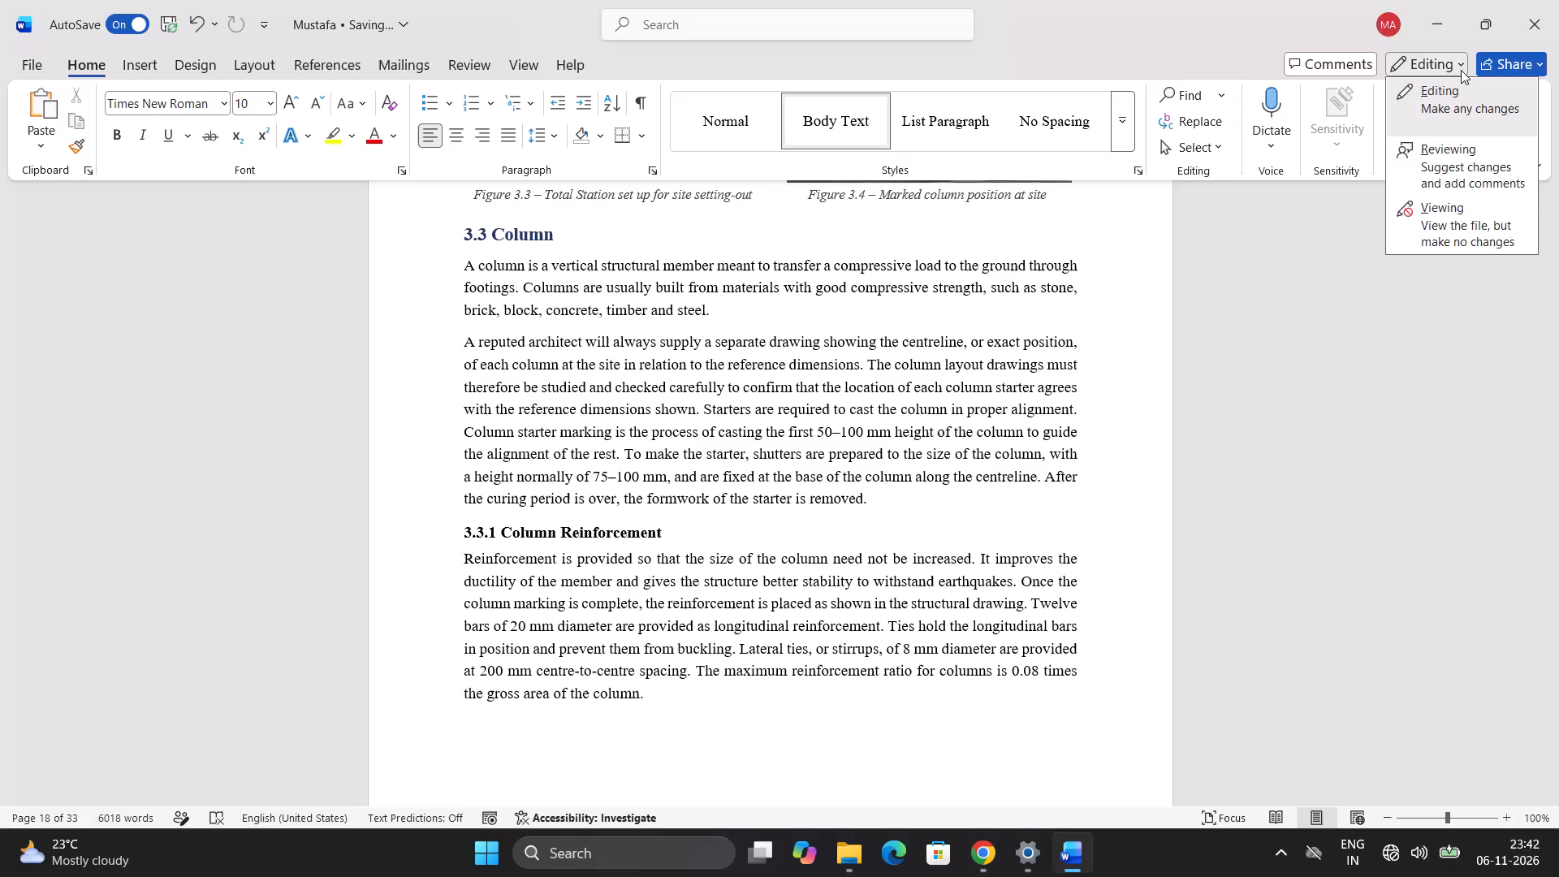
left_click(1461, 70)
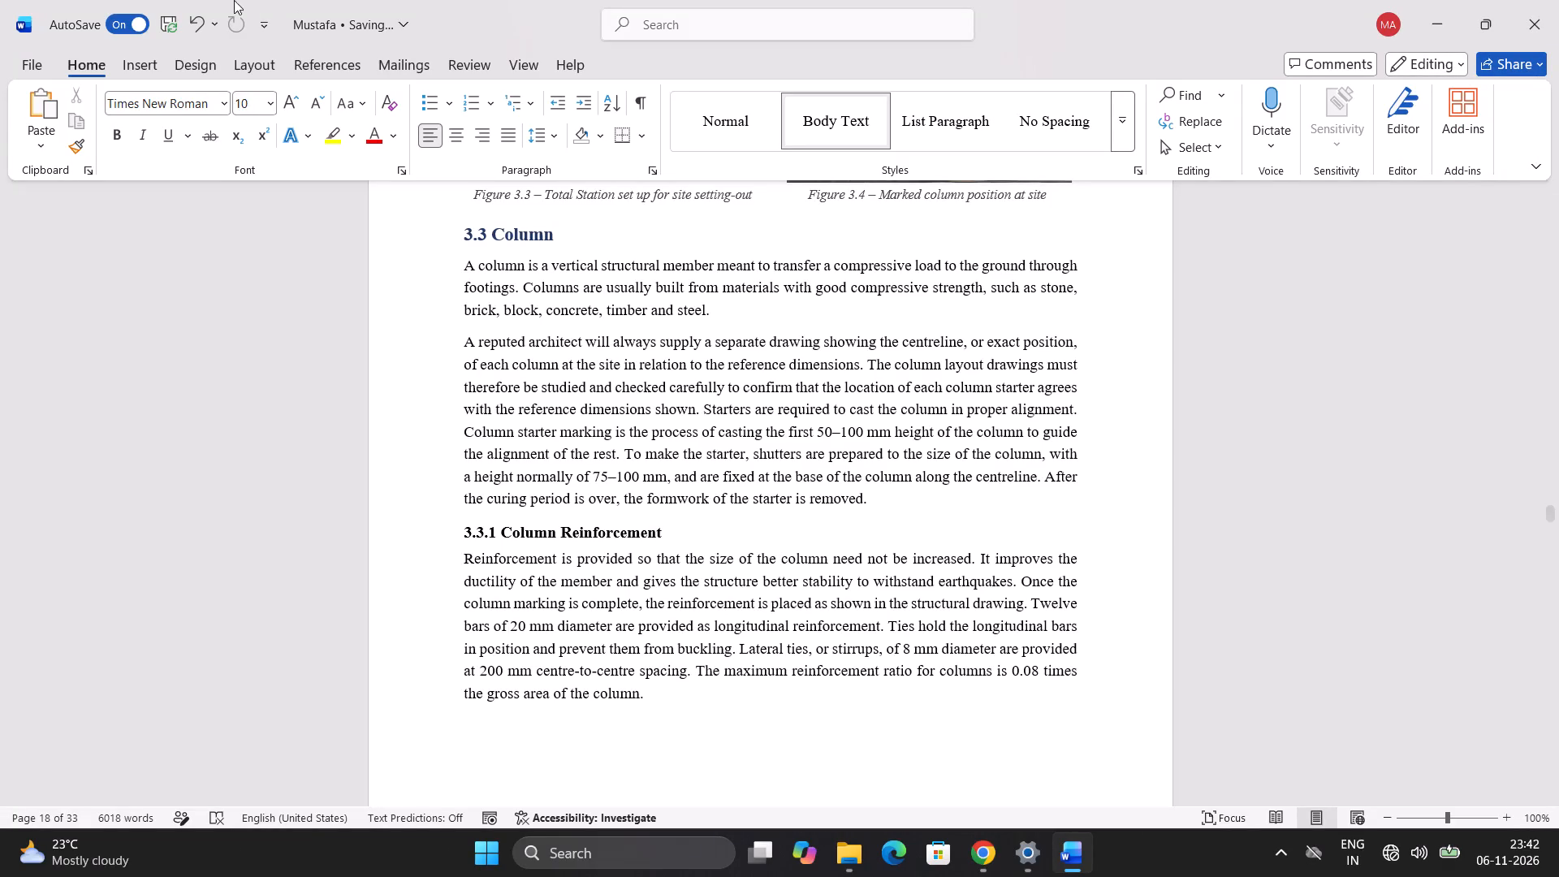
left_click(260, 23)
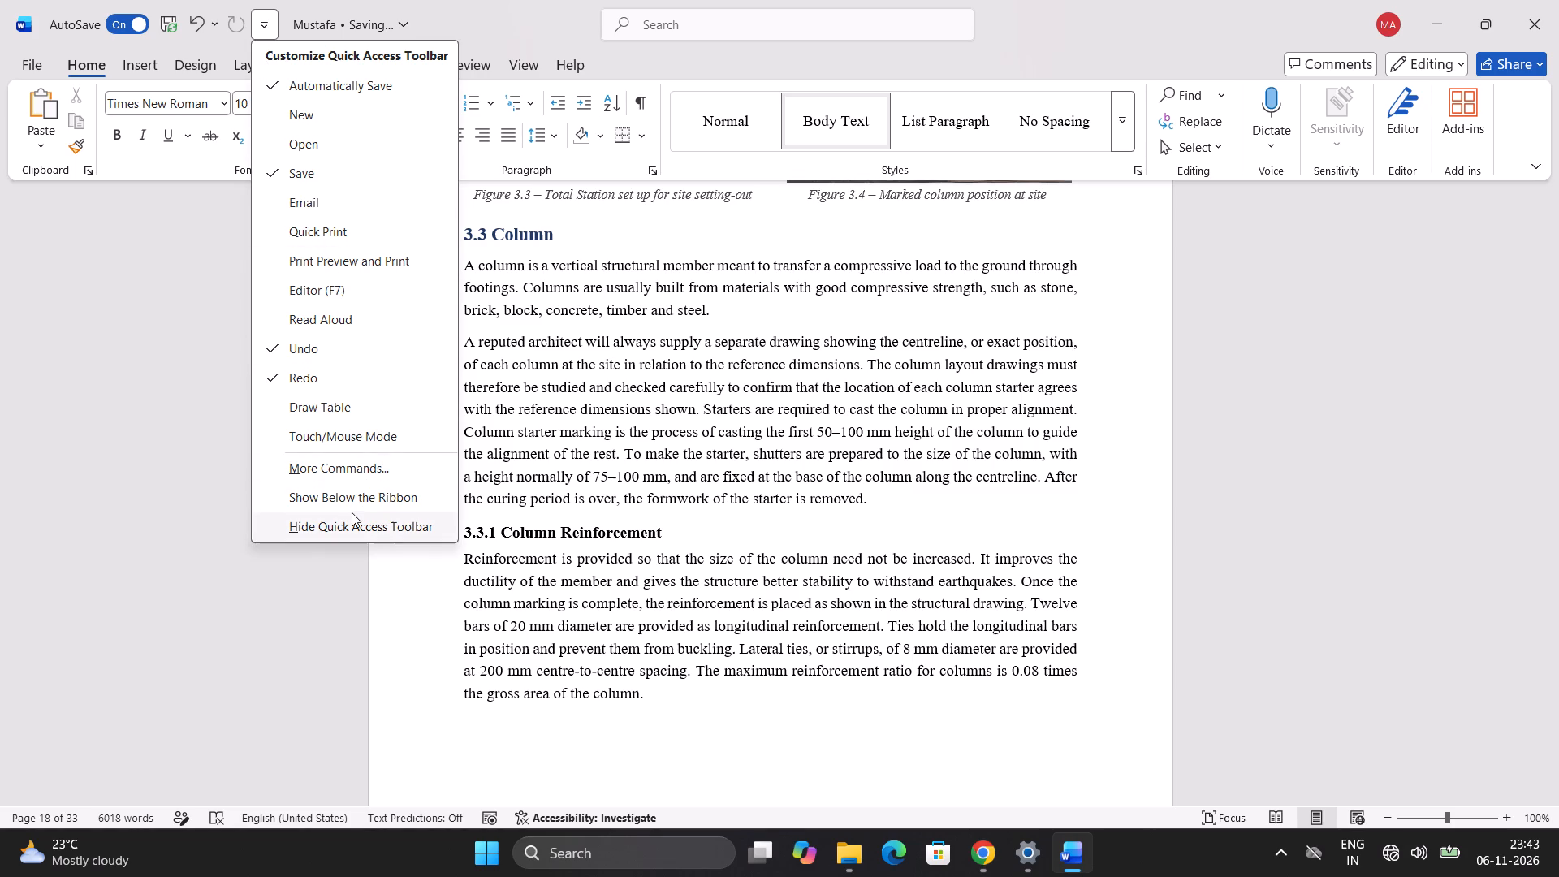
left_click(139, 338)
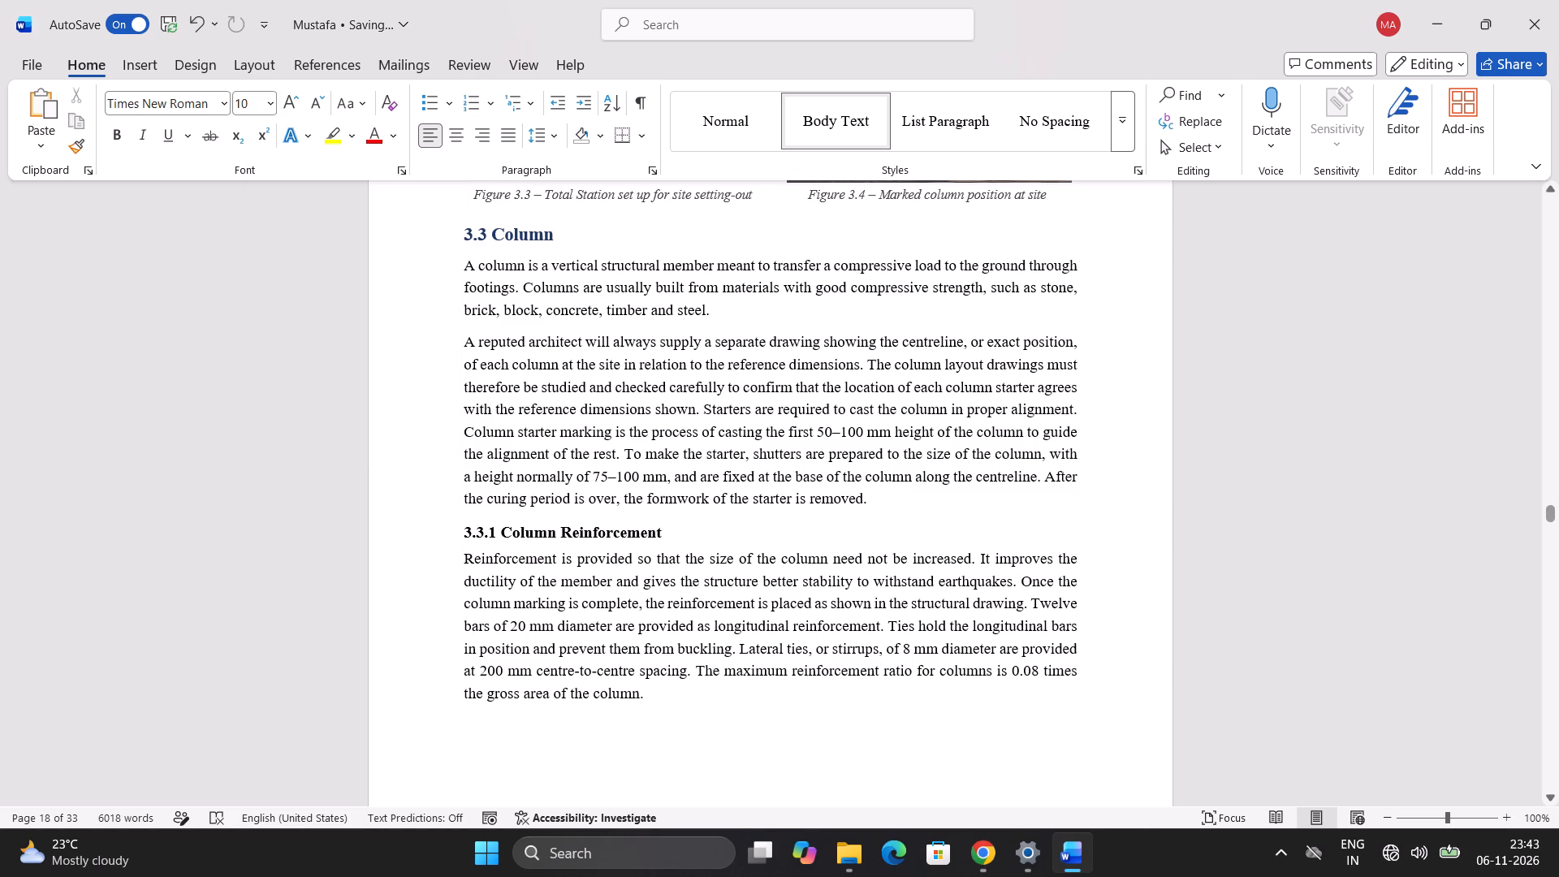
Review the spacing and page breaks of the Foundation and Column Marking sections, including the blank area on page 16.
scroll(871, 547, "down", 2)
scroll(871, 547, "up", 5)
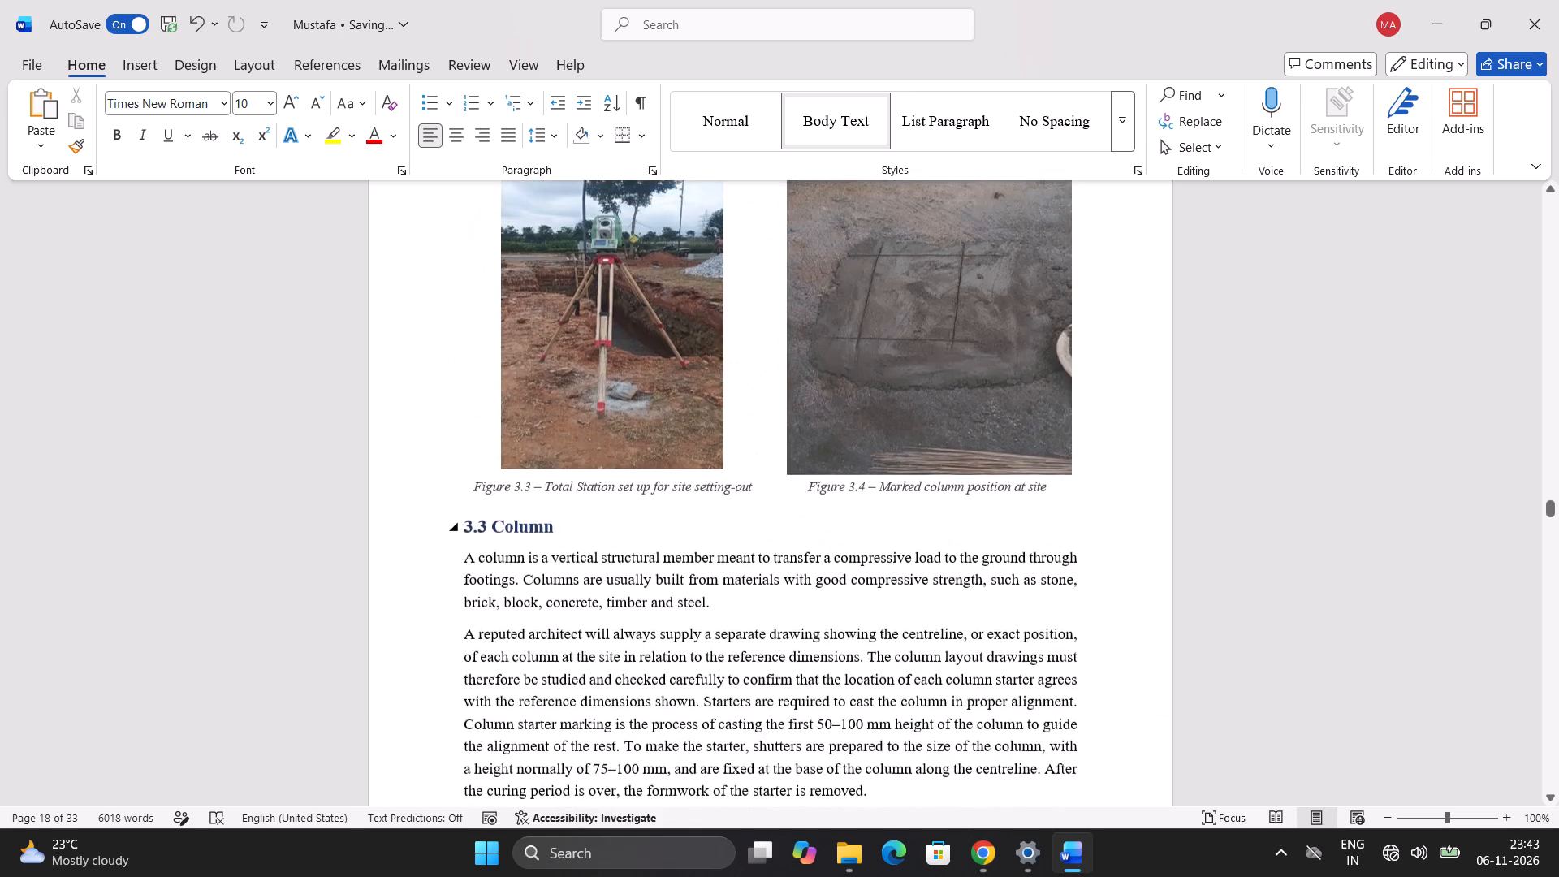
scroll(898, 537, "up", 11)
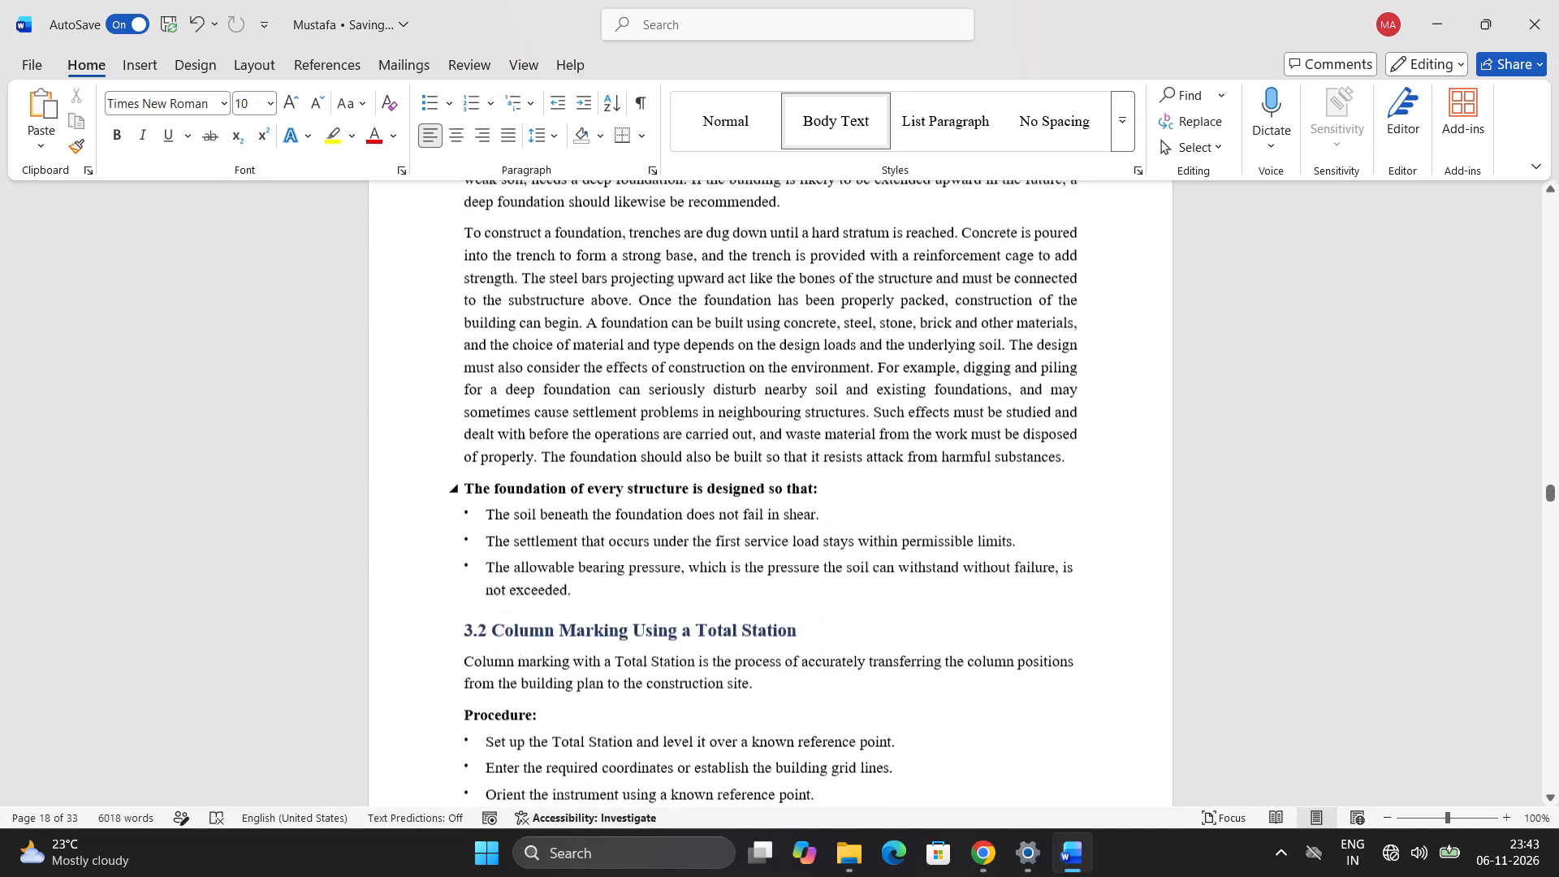
scroll(918, 516, "up", 3)
scroll(918, 516, "down", 1)
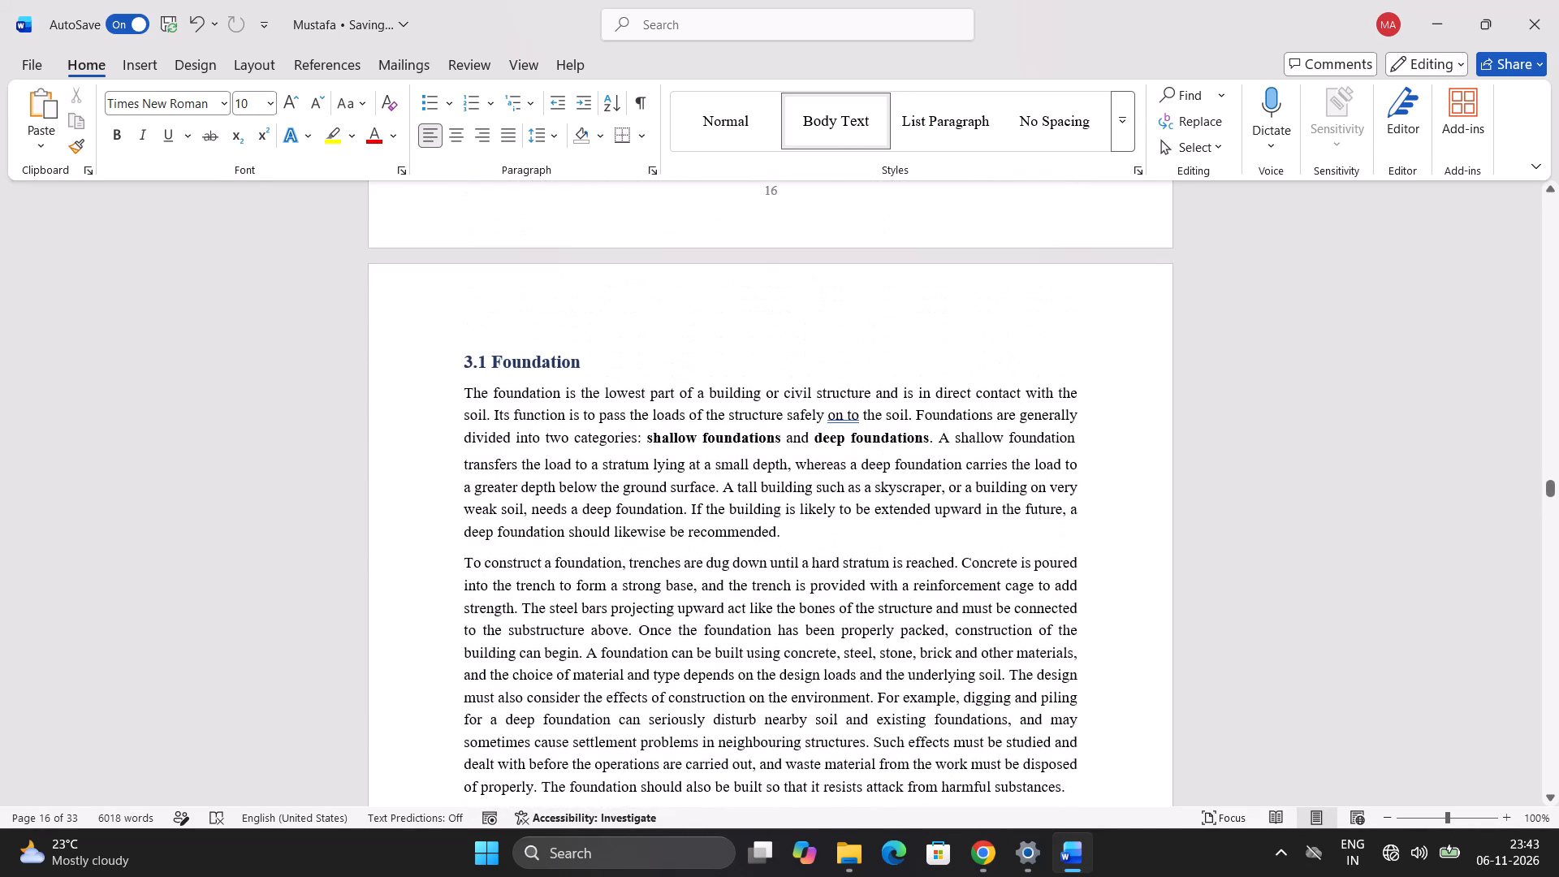
scroll(918, 516, "down", 1)
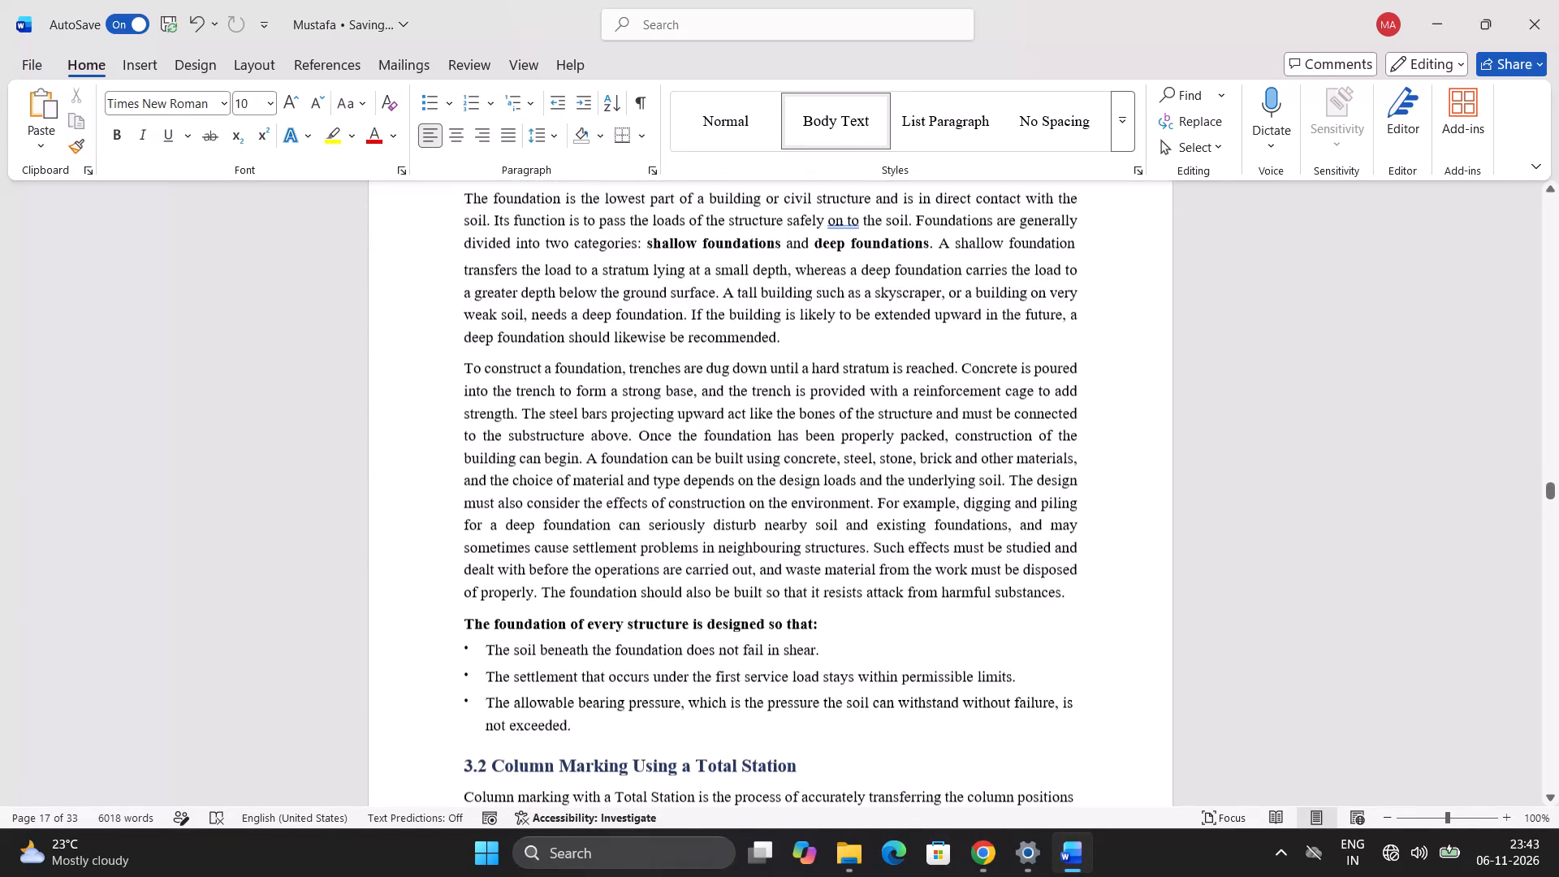
scroll(918, 516, "up", 8)
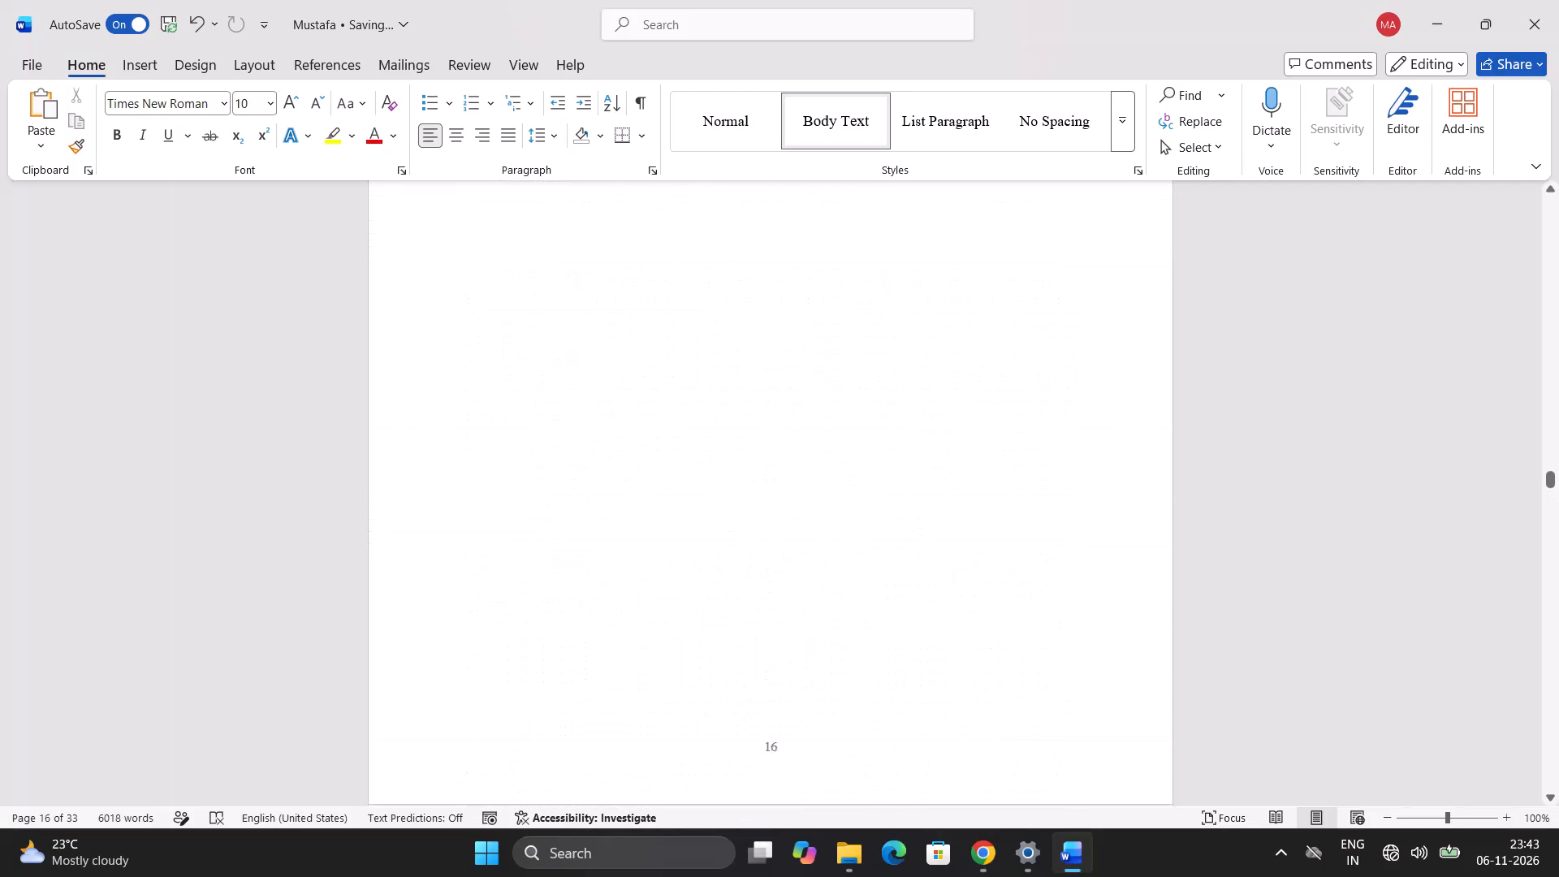
scroll(963, 438, "down", 11)
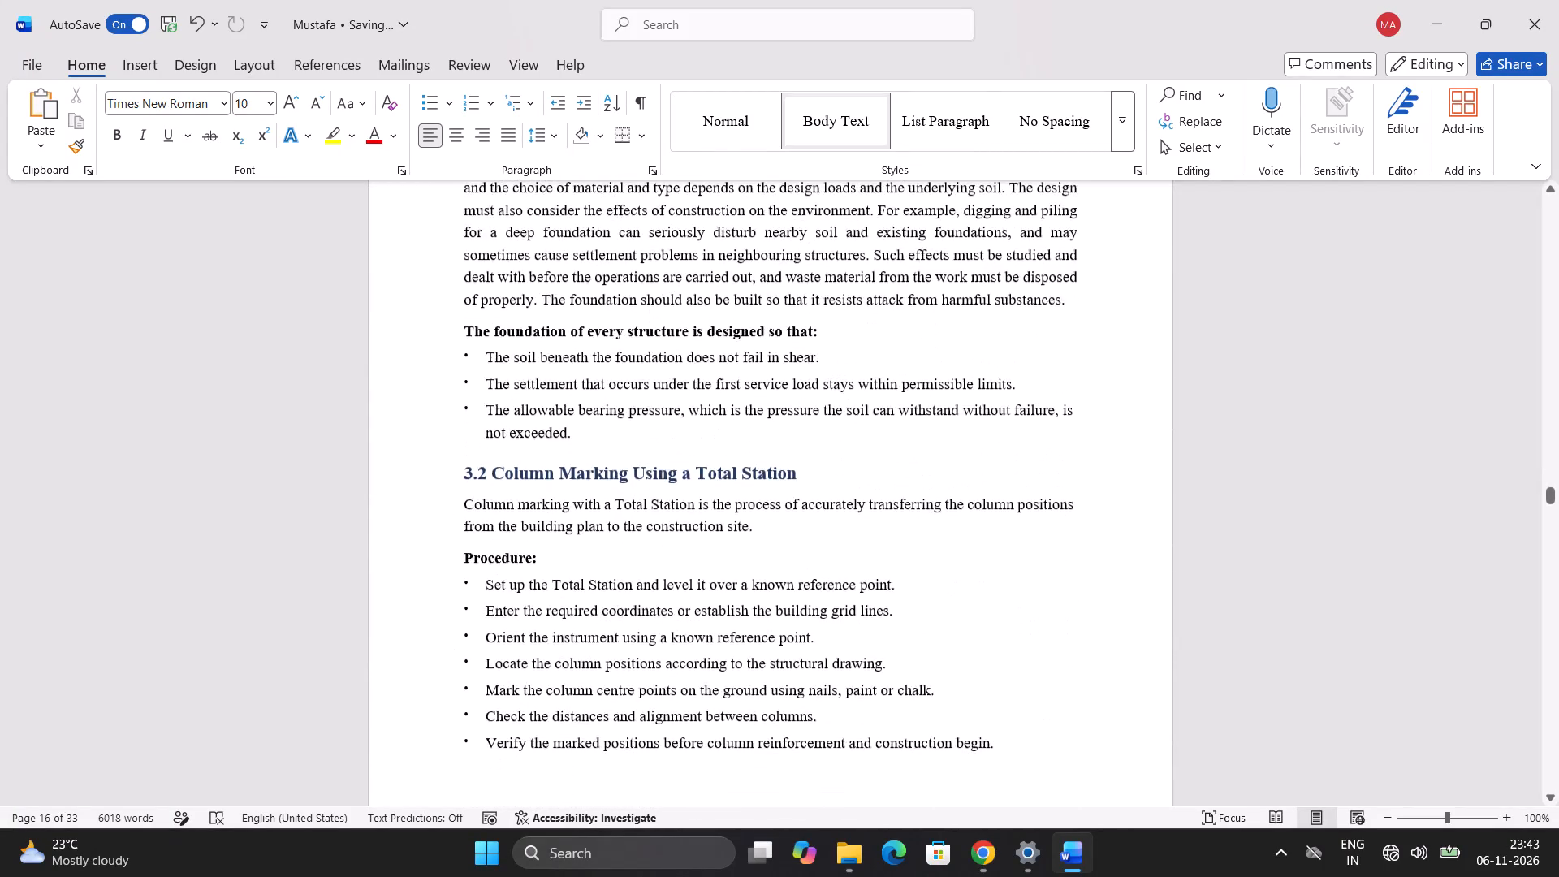
Review the figures, headings and page breaks of the Column section, from the Total Station photos to 3.3.3 Column Shuttering.
scroll(948, 505, "down", 10)
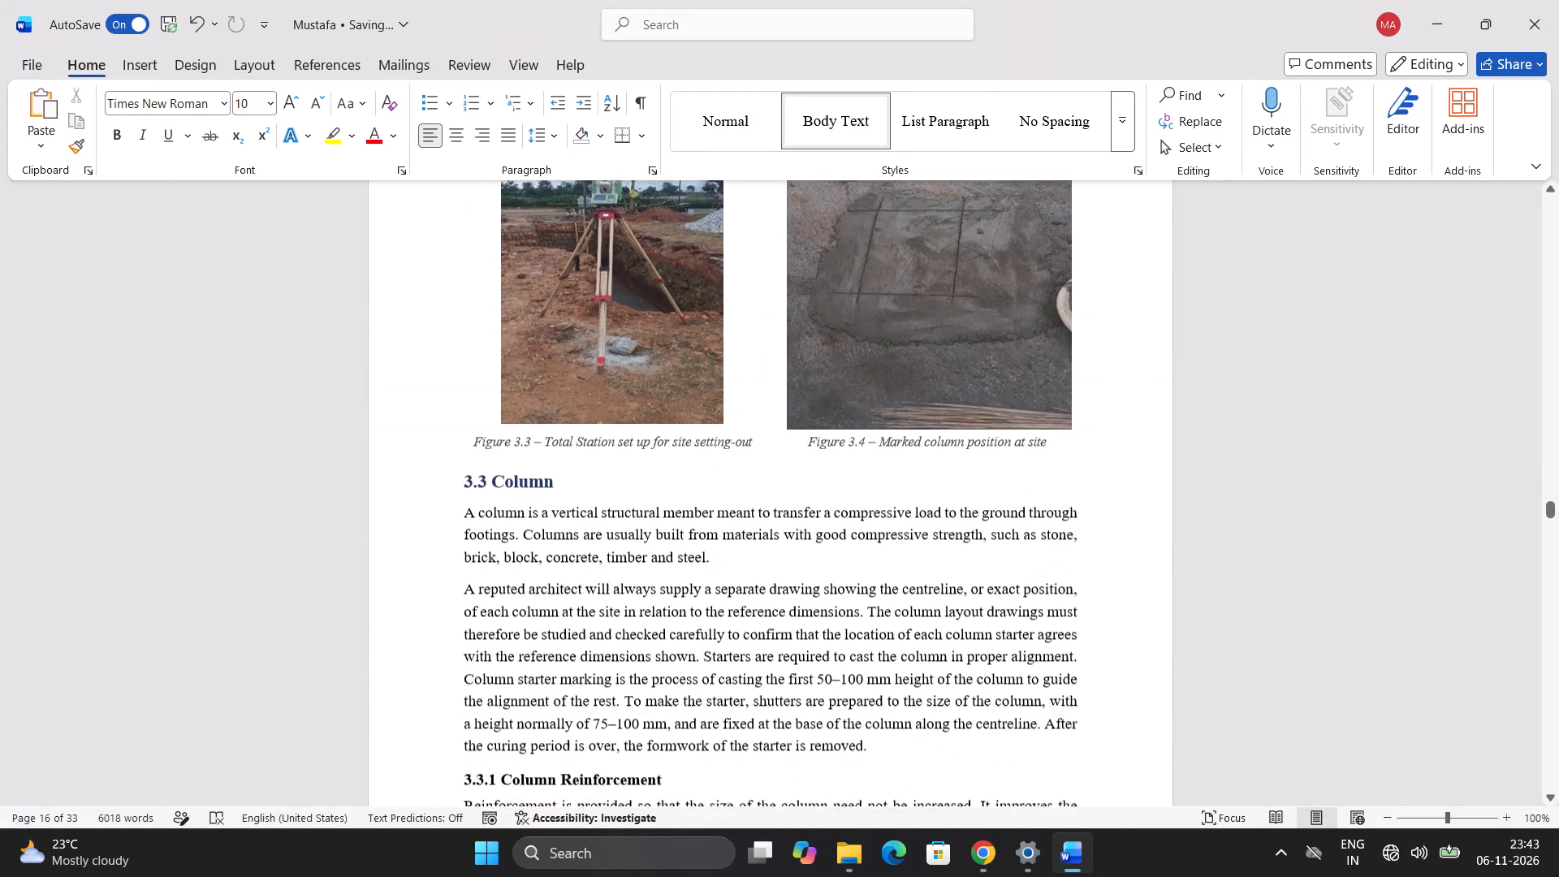
scroll(977, 396, "down", 4)
scroll(977, 396, "up", 1)
scroll(977, 396, "down", 3)
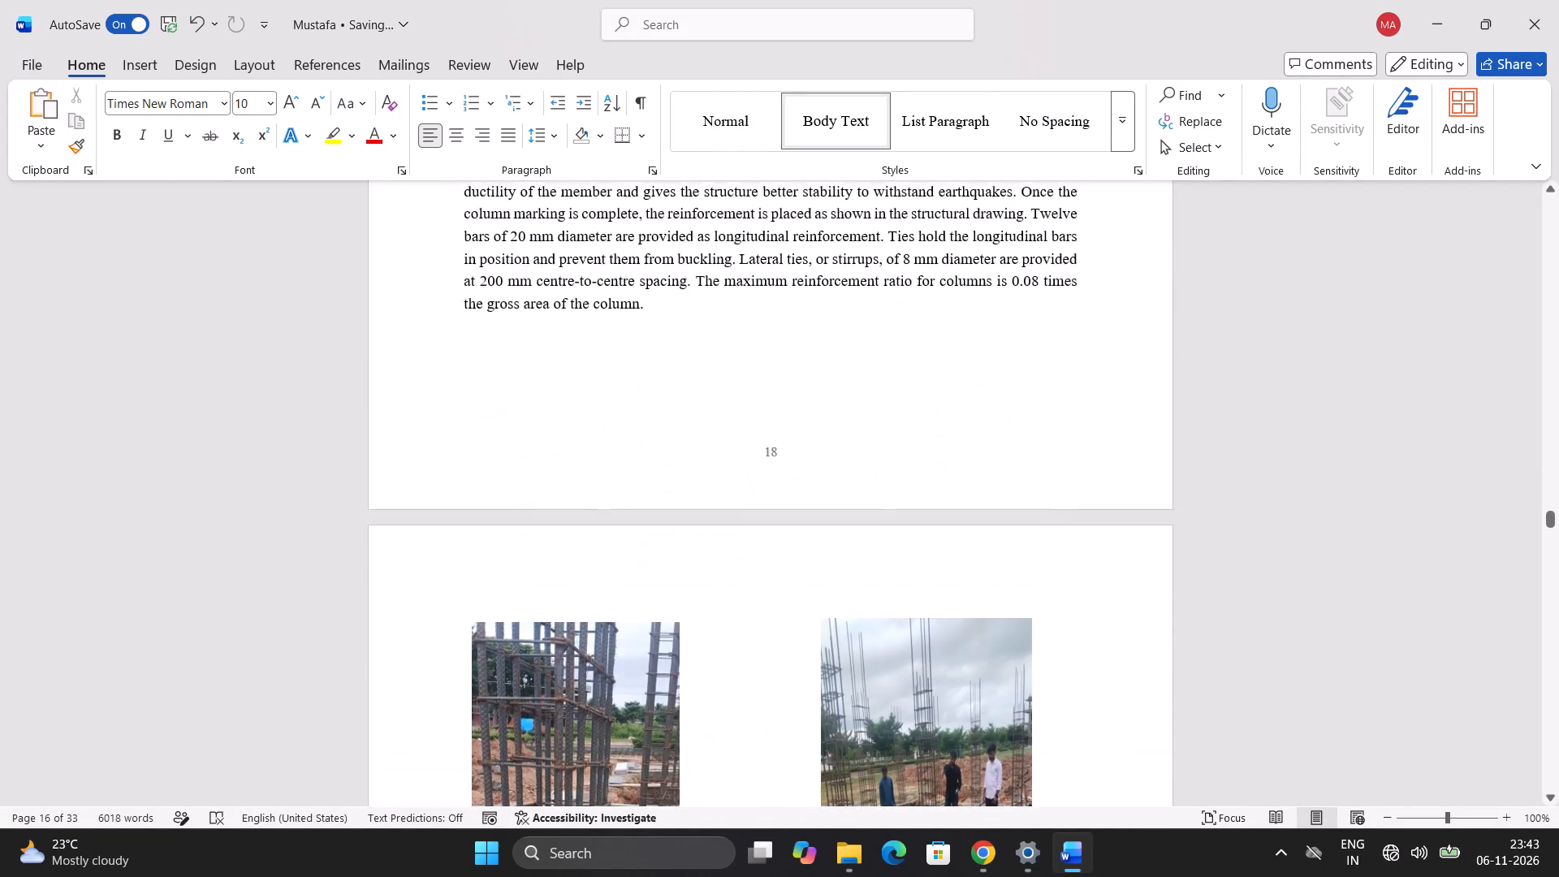
scroll(977, 396, "down", 9)
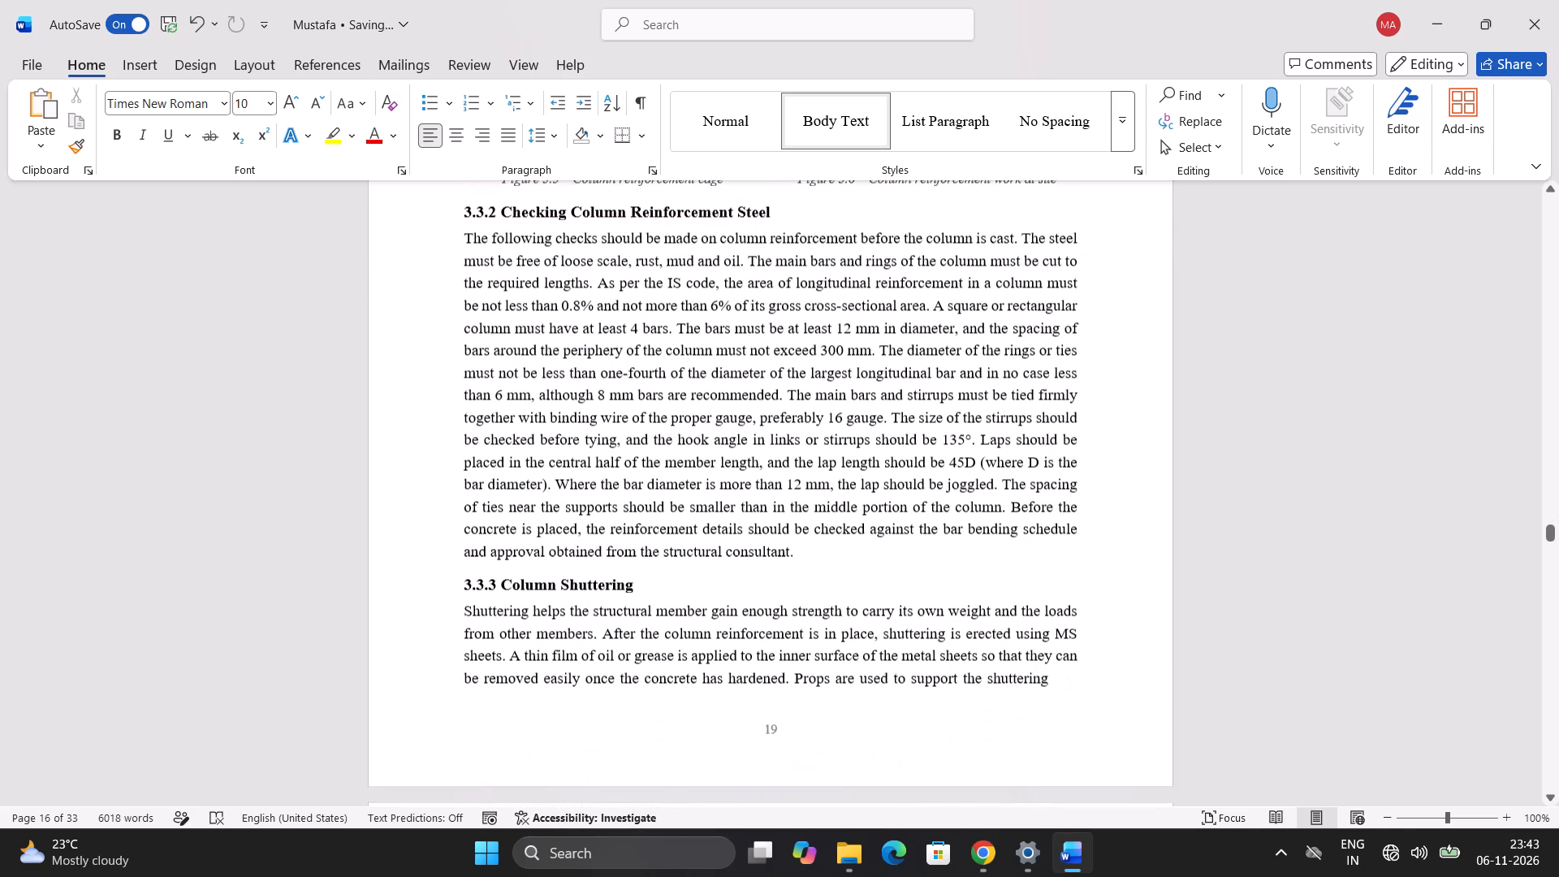
scroll(977, 396, "down", 1)
scroll(977, 396, "up", 2)
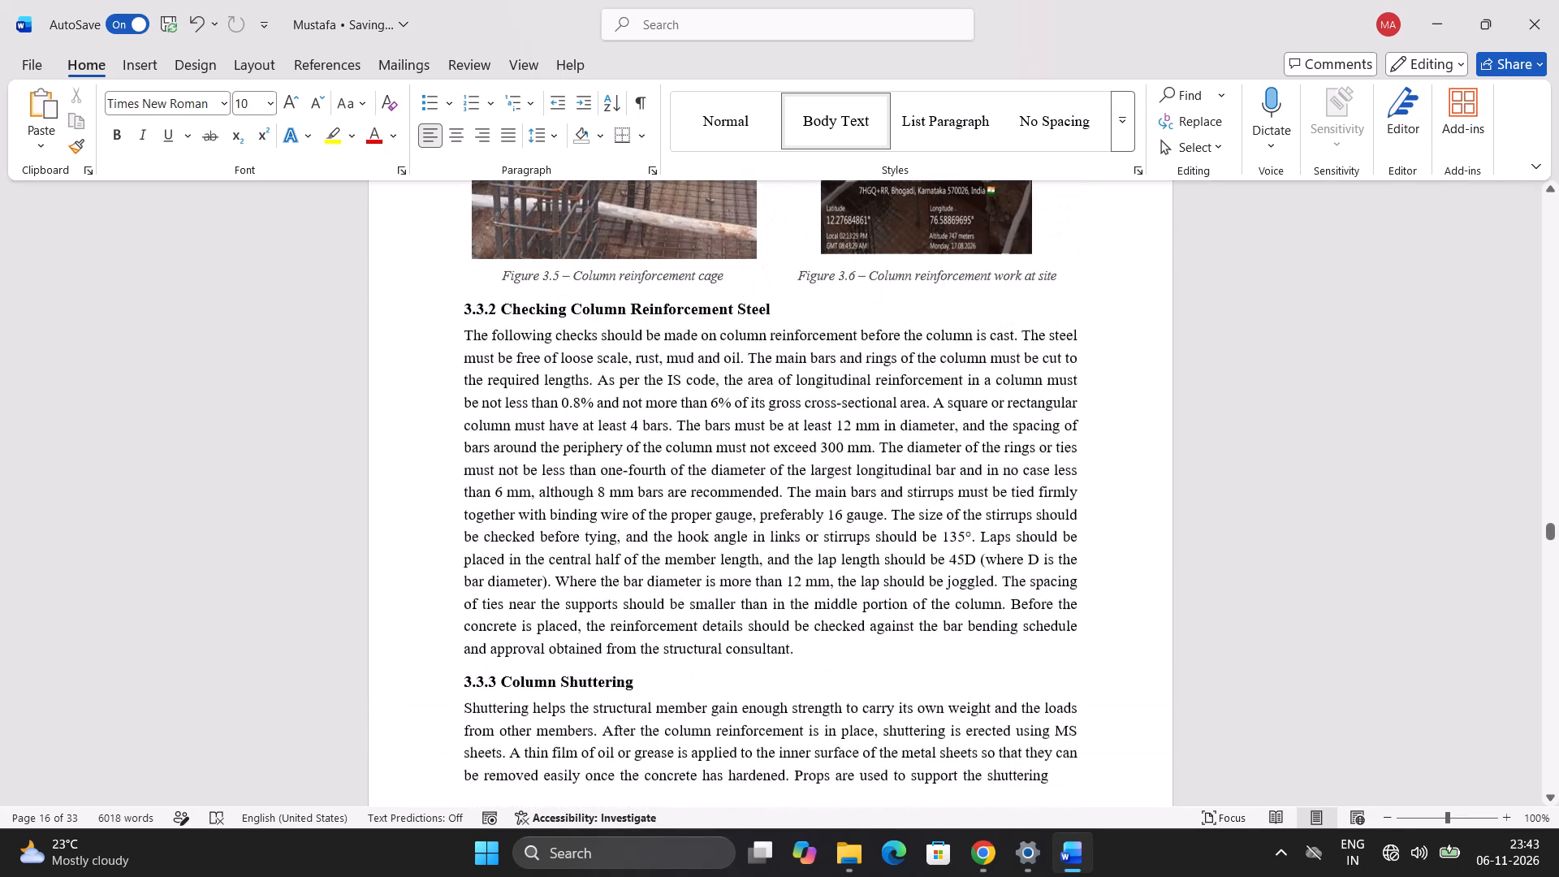
scroll(977, 396, "down", 2)
scroll(977, 396, "up", 6)
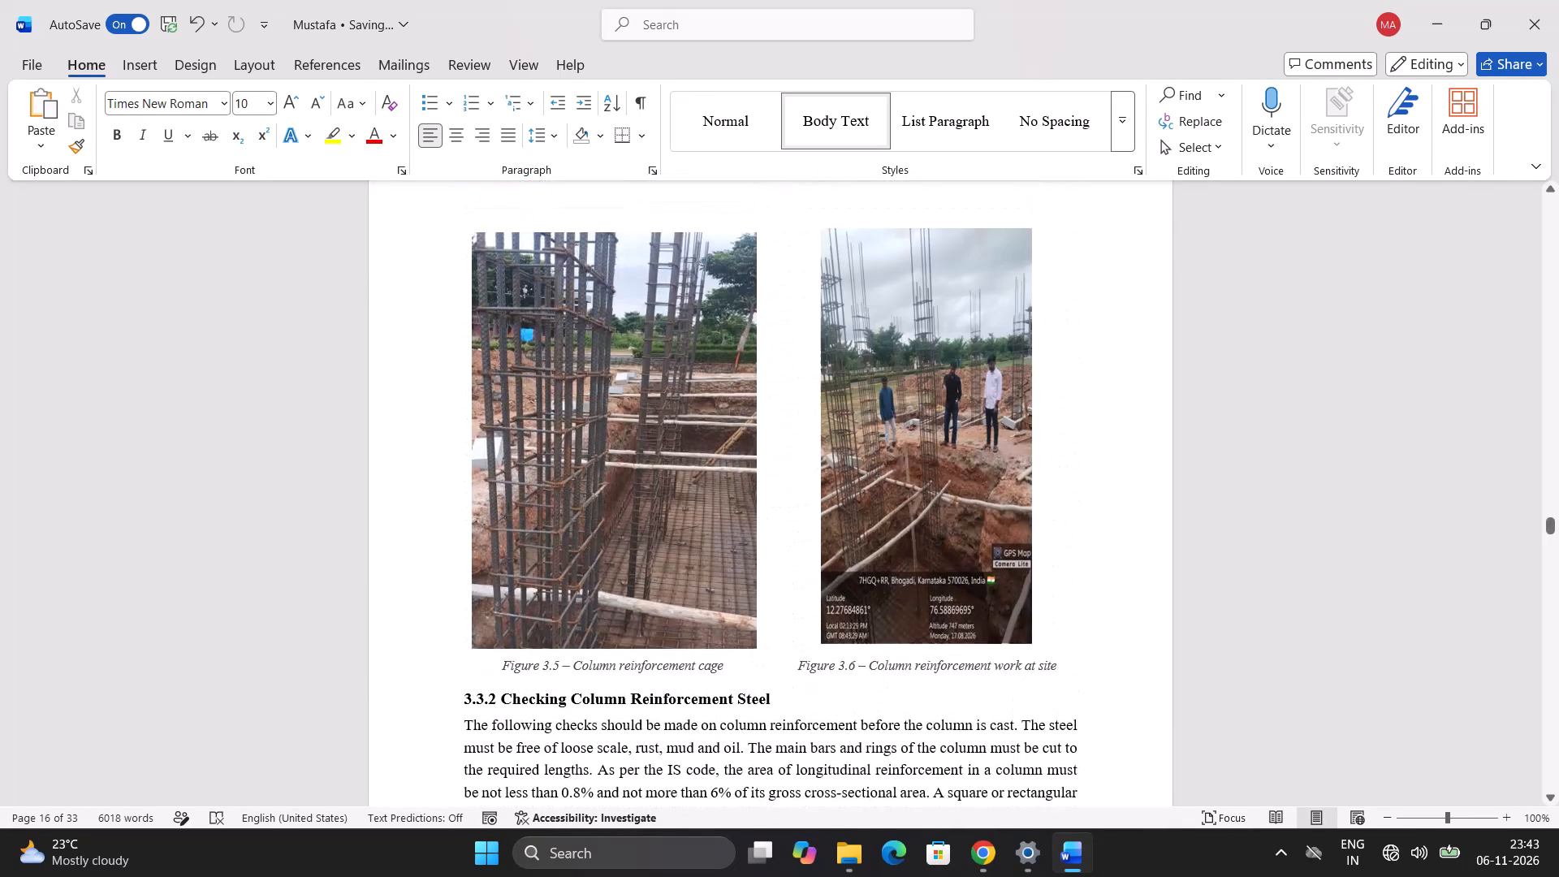
scroll(999, 350, "down", 3)
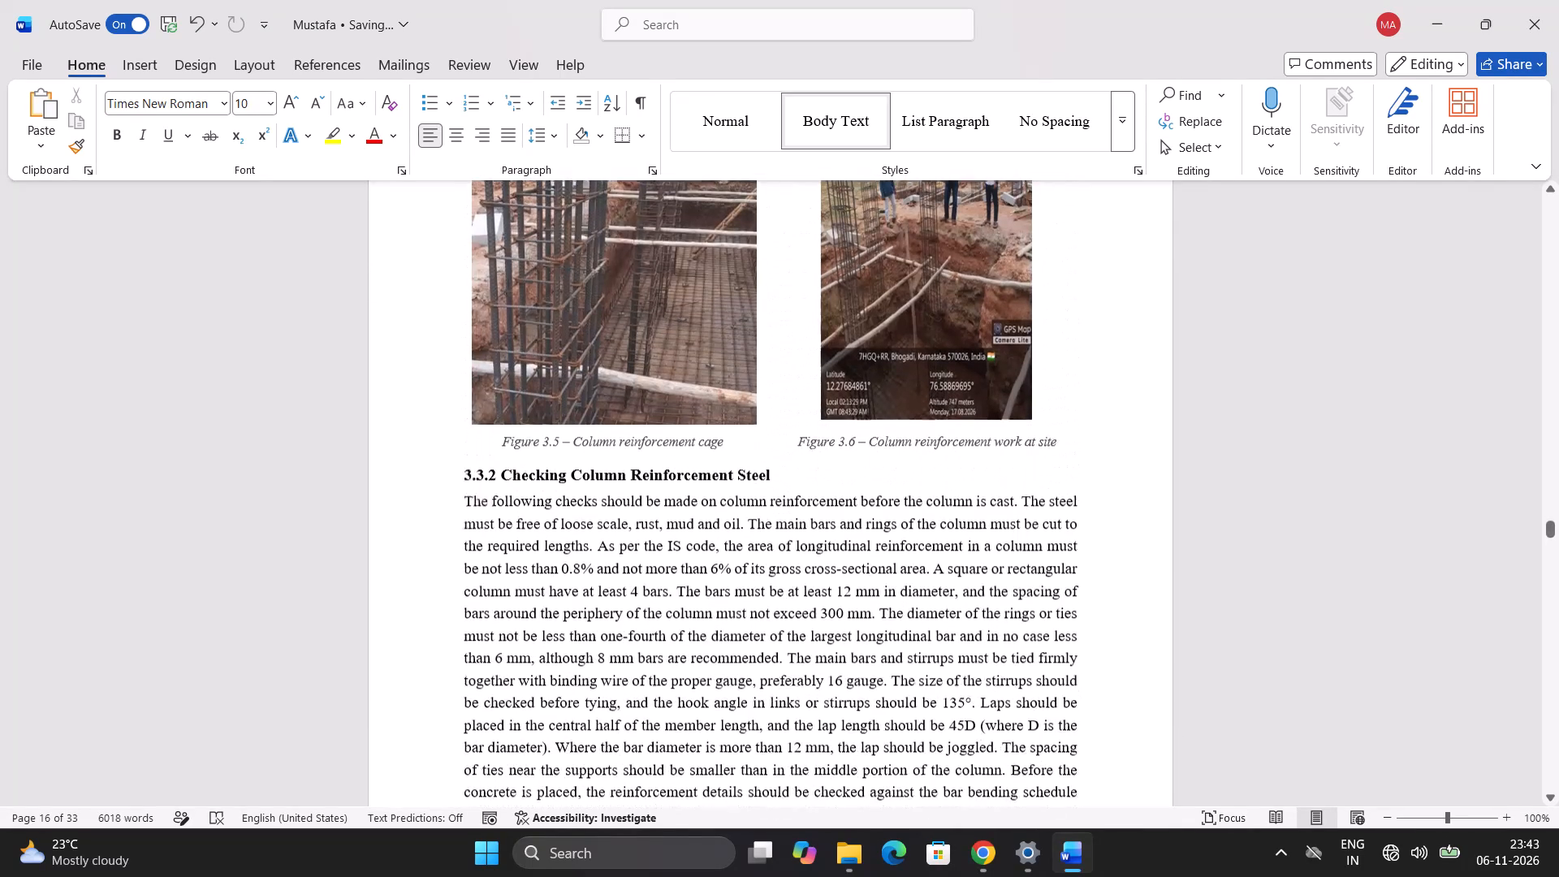
scroll(999, 350, "down", 1)
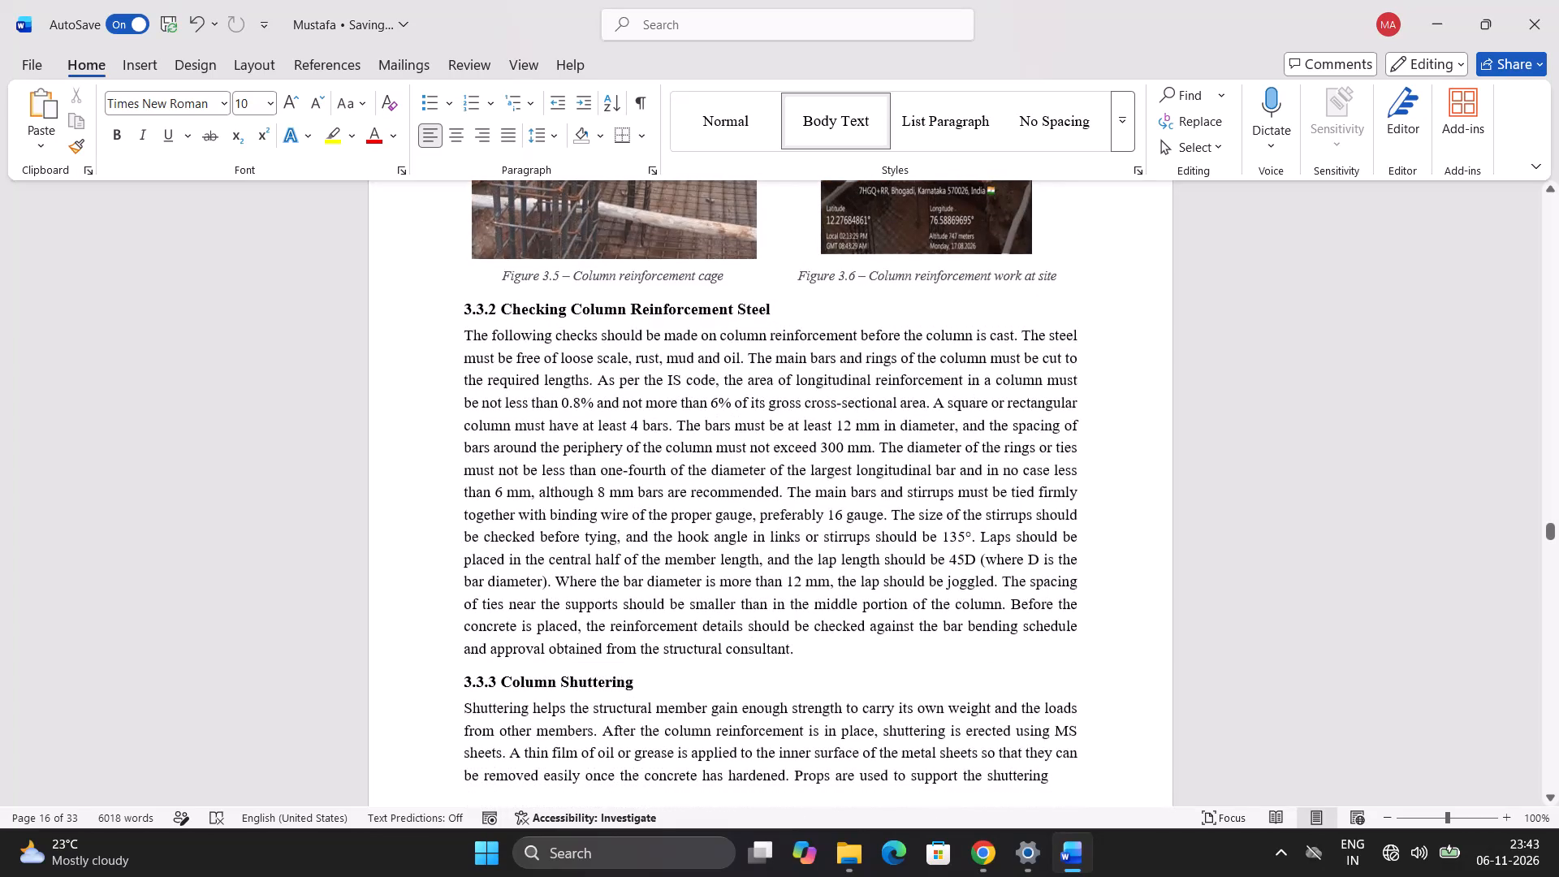
scroll(991, 382, "up", 1)
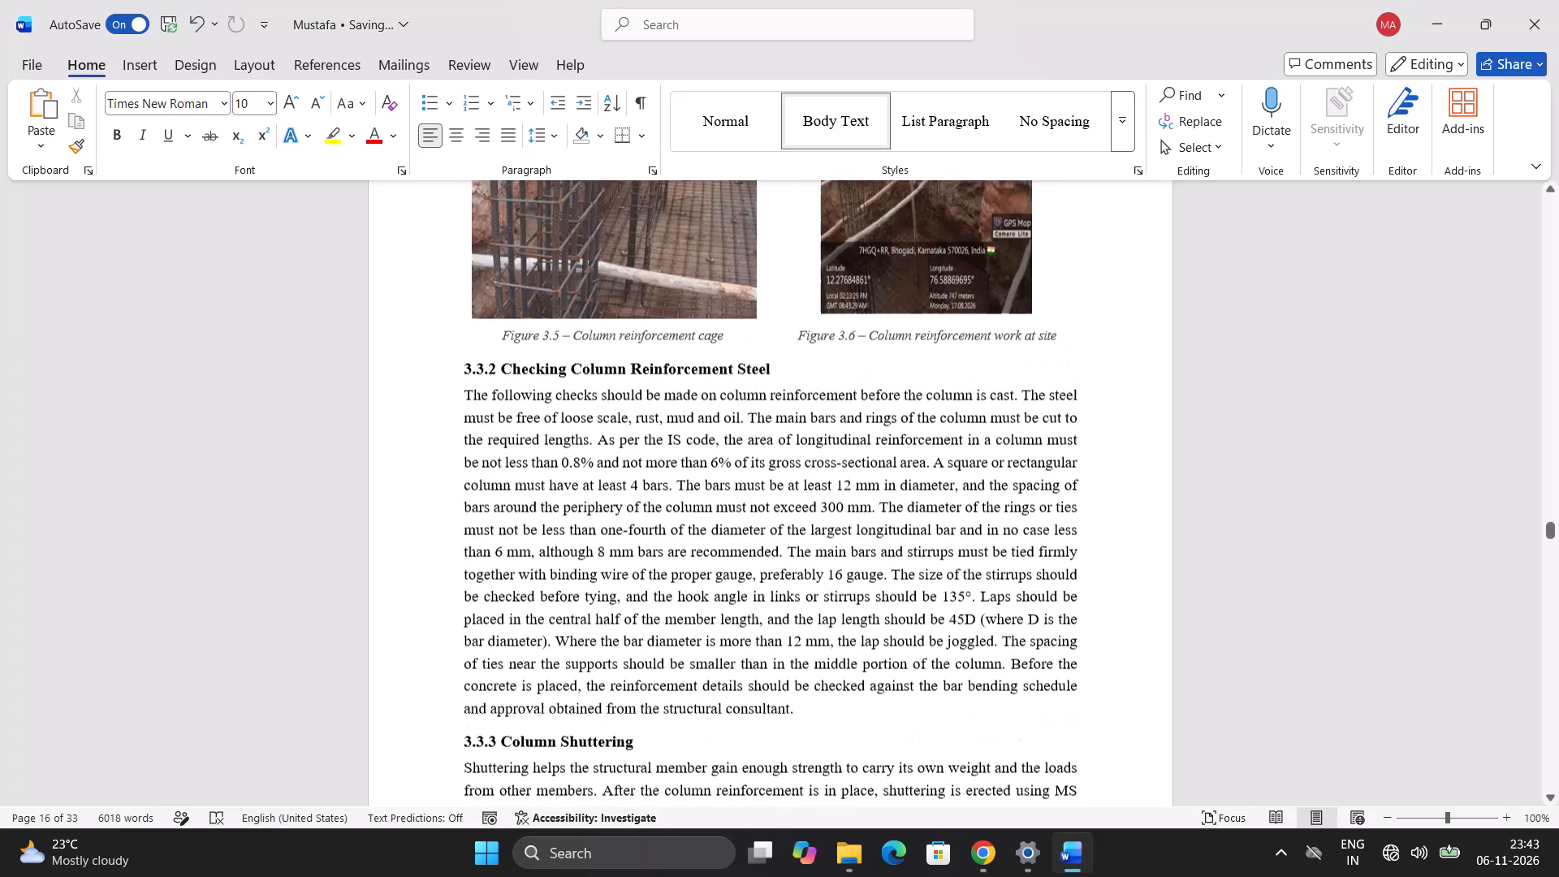
scroll(991, 382, "up", 6)
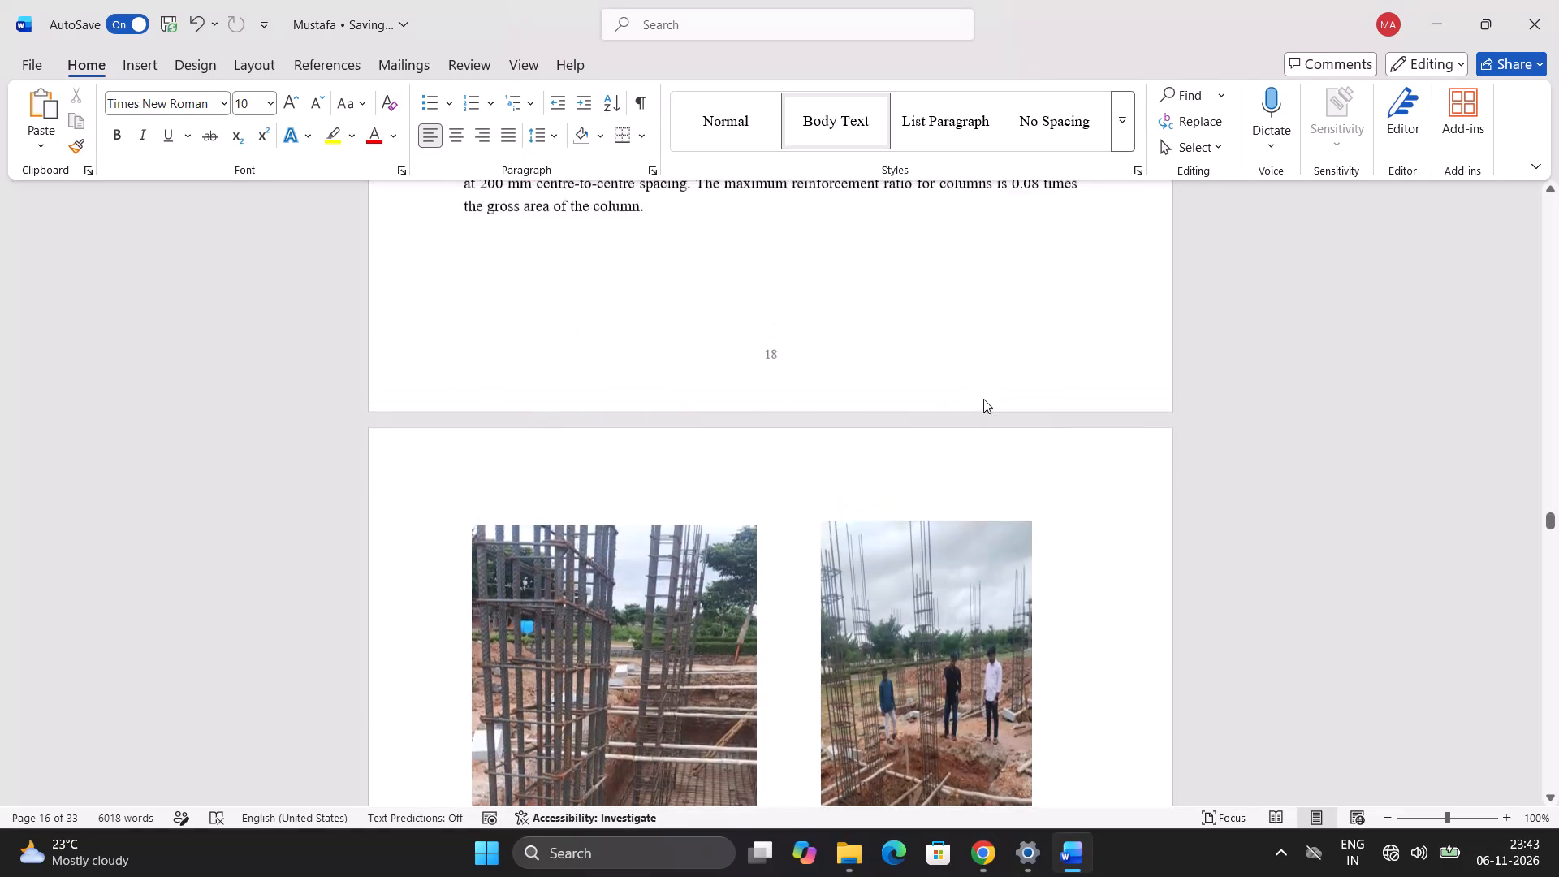
Recheck the layout of pages 17 and 18, from the Foundation section to the end of 3.3.1 Column Reinforcement.
scroll(983, 399, "up", 15)
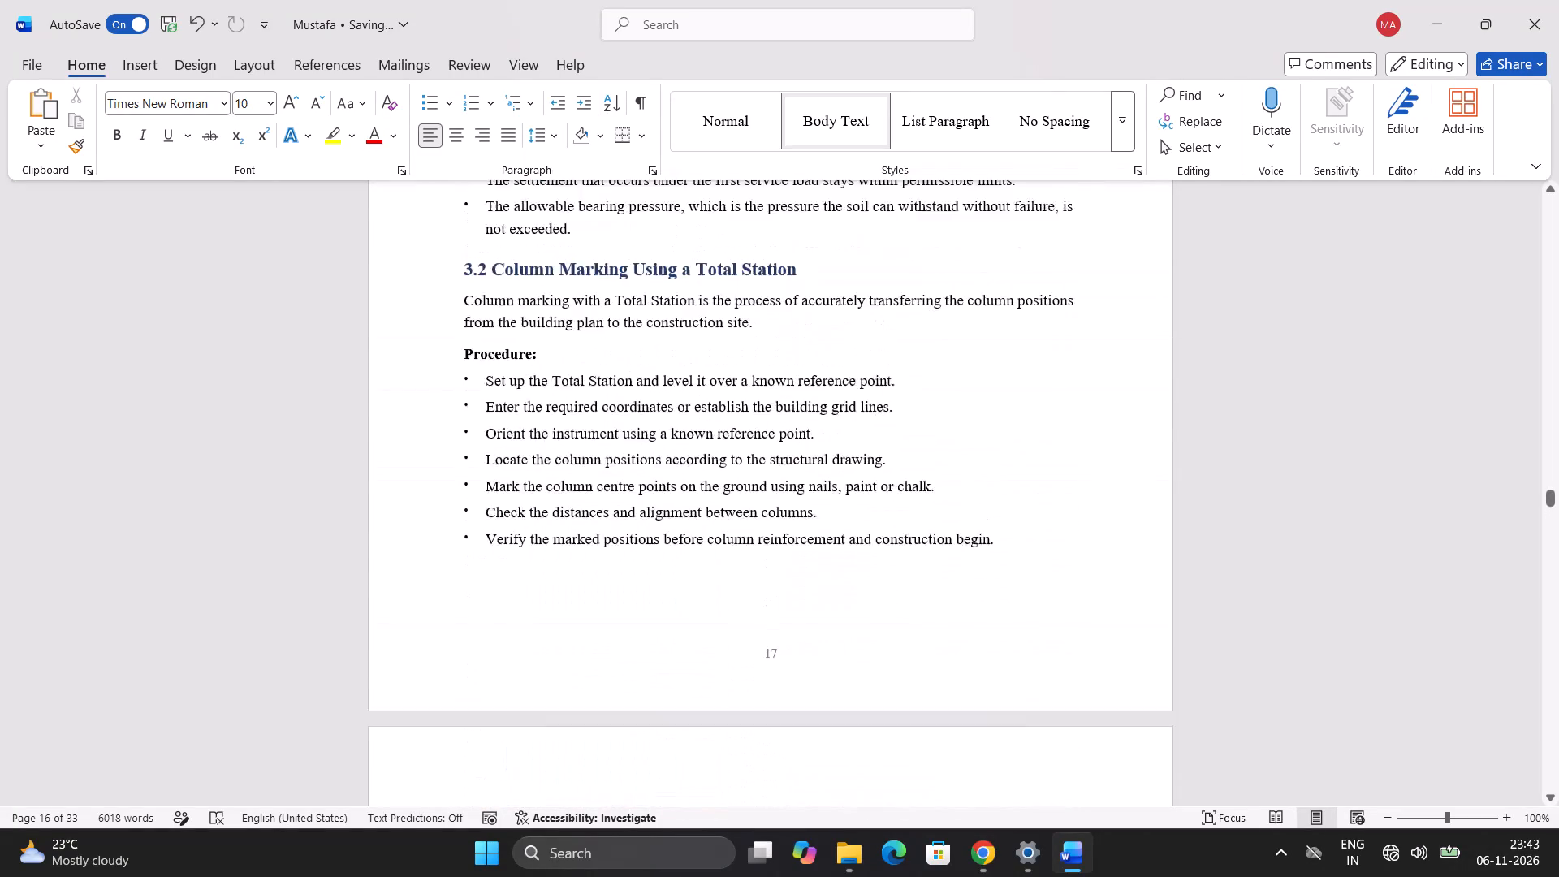
scroll(983, 399, "up", 7)
scroll(983, 399, "down", 6)
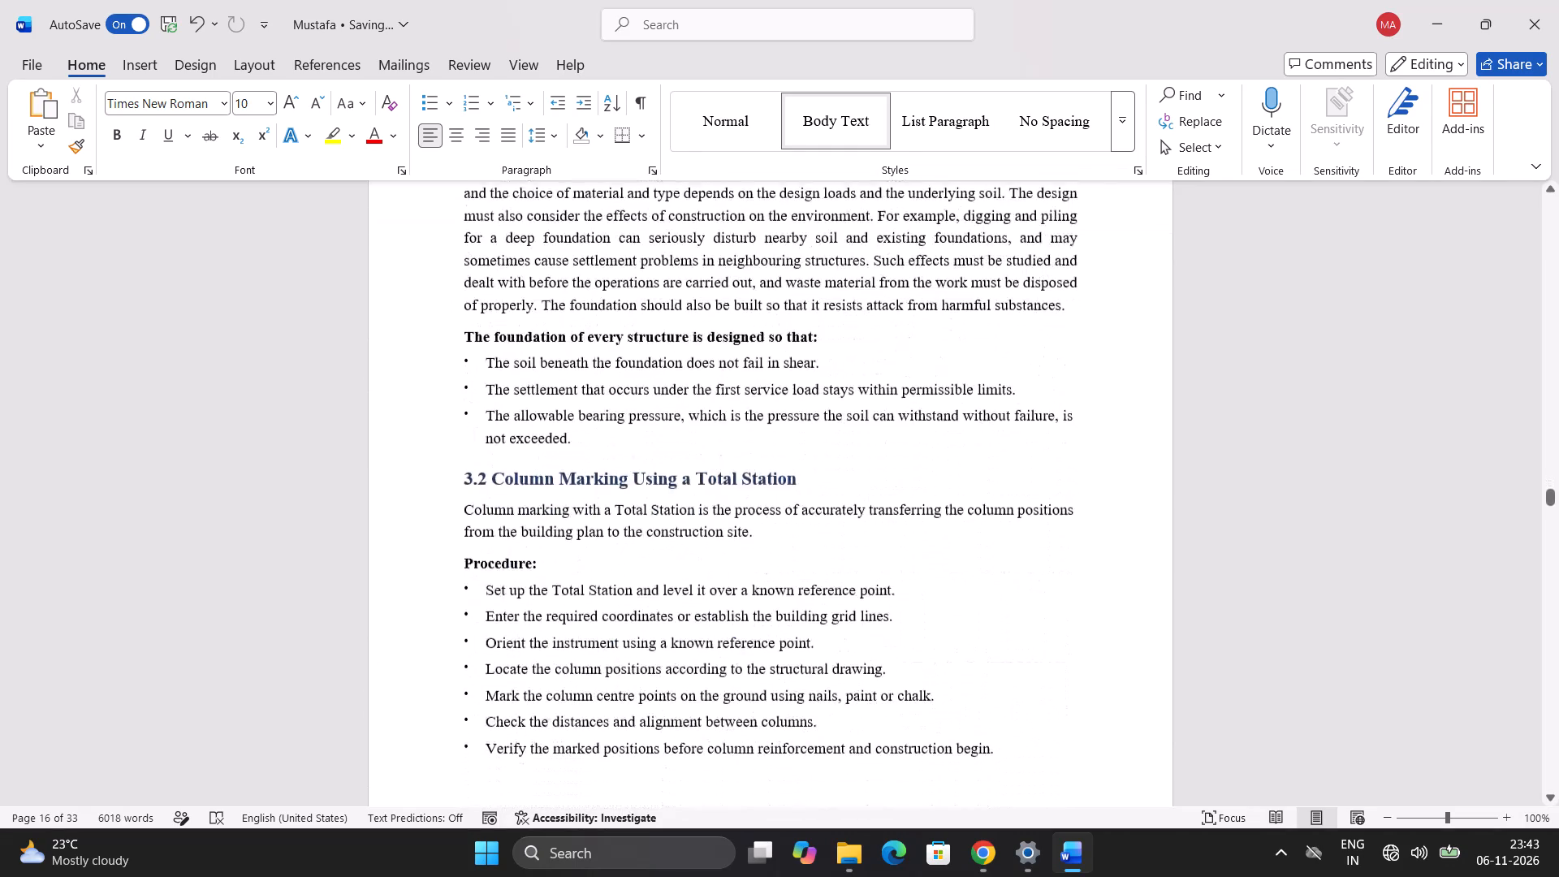
scroll(983, 399, "down", 15)
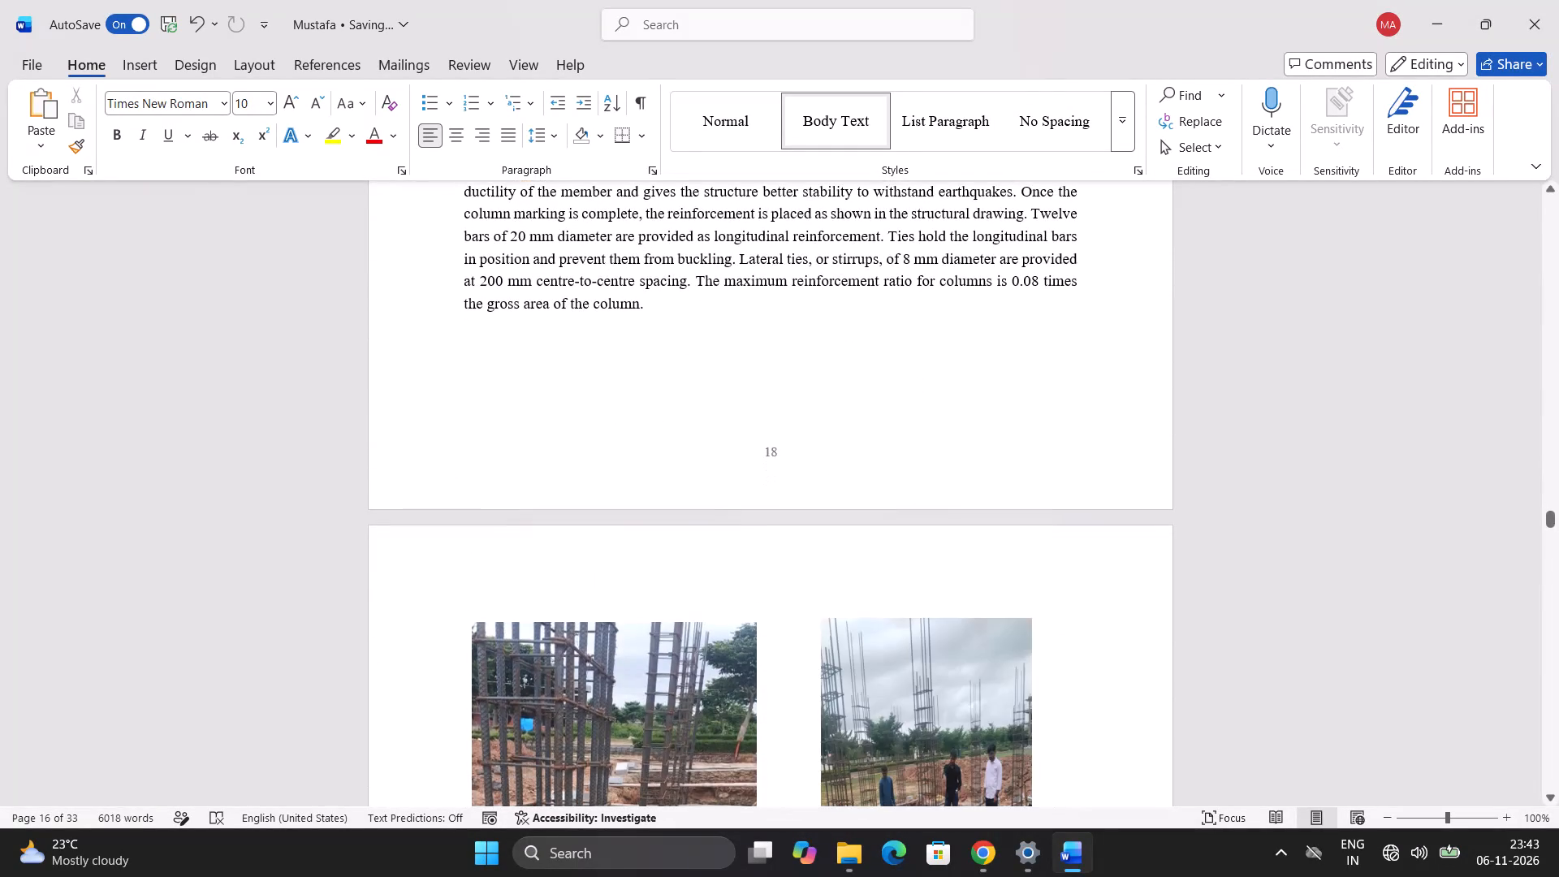
scroll(983, 399, "up", 7)
scroll(983, 399, "down", 7)
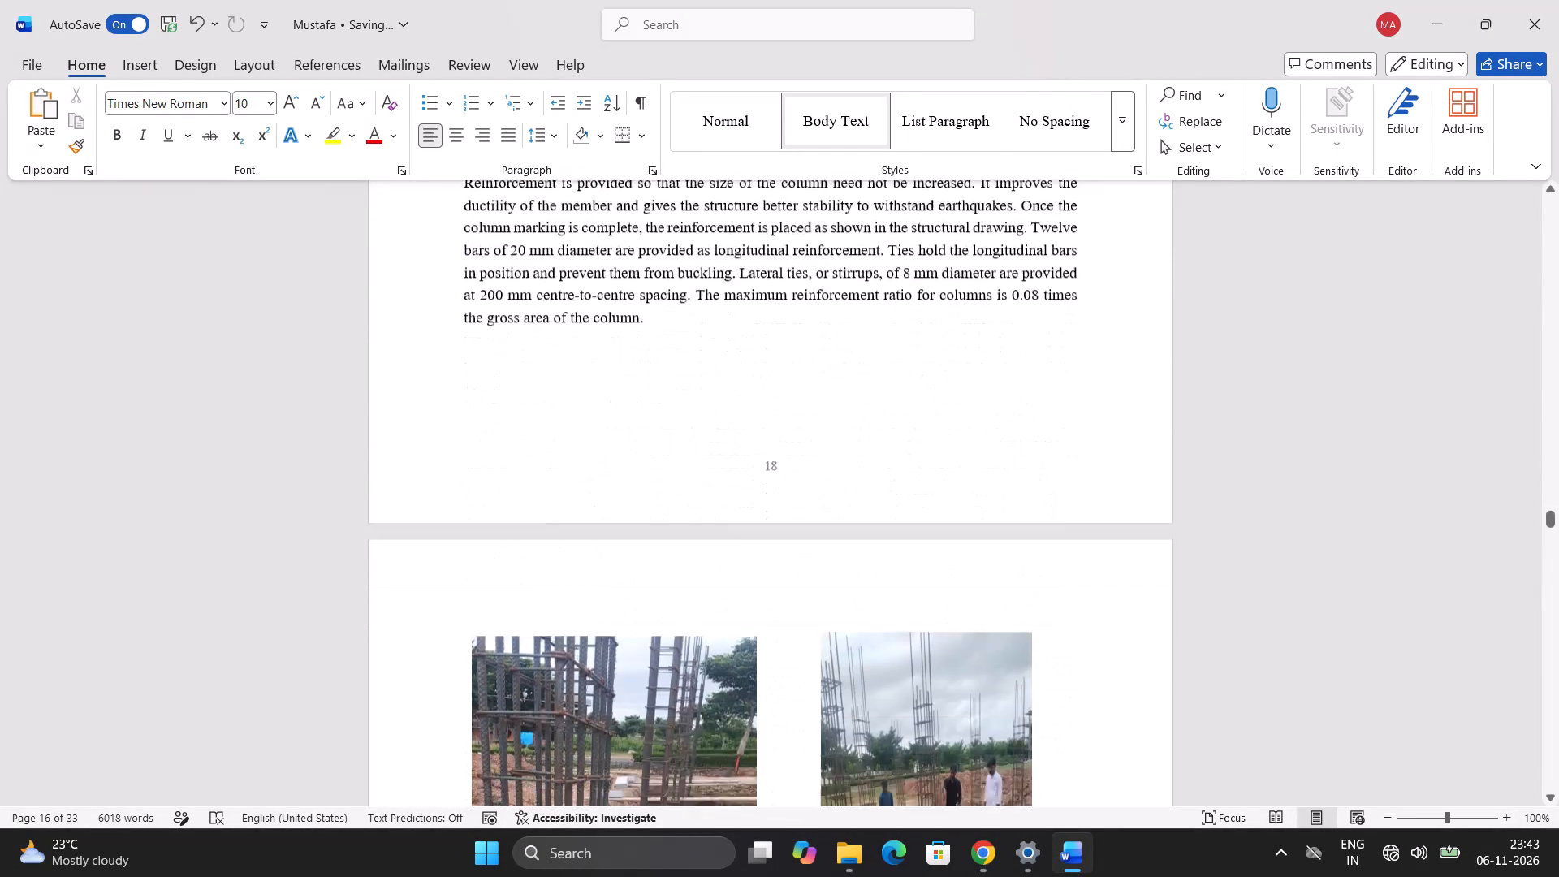
Review the layout and heading numbering from the column reinforcement photos on page 19 through Plinth Beam to 3.5 Brick Masonry Work.
scroll(983, 399, "down", 6)
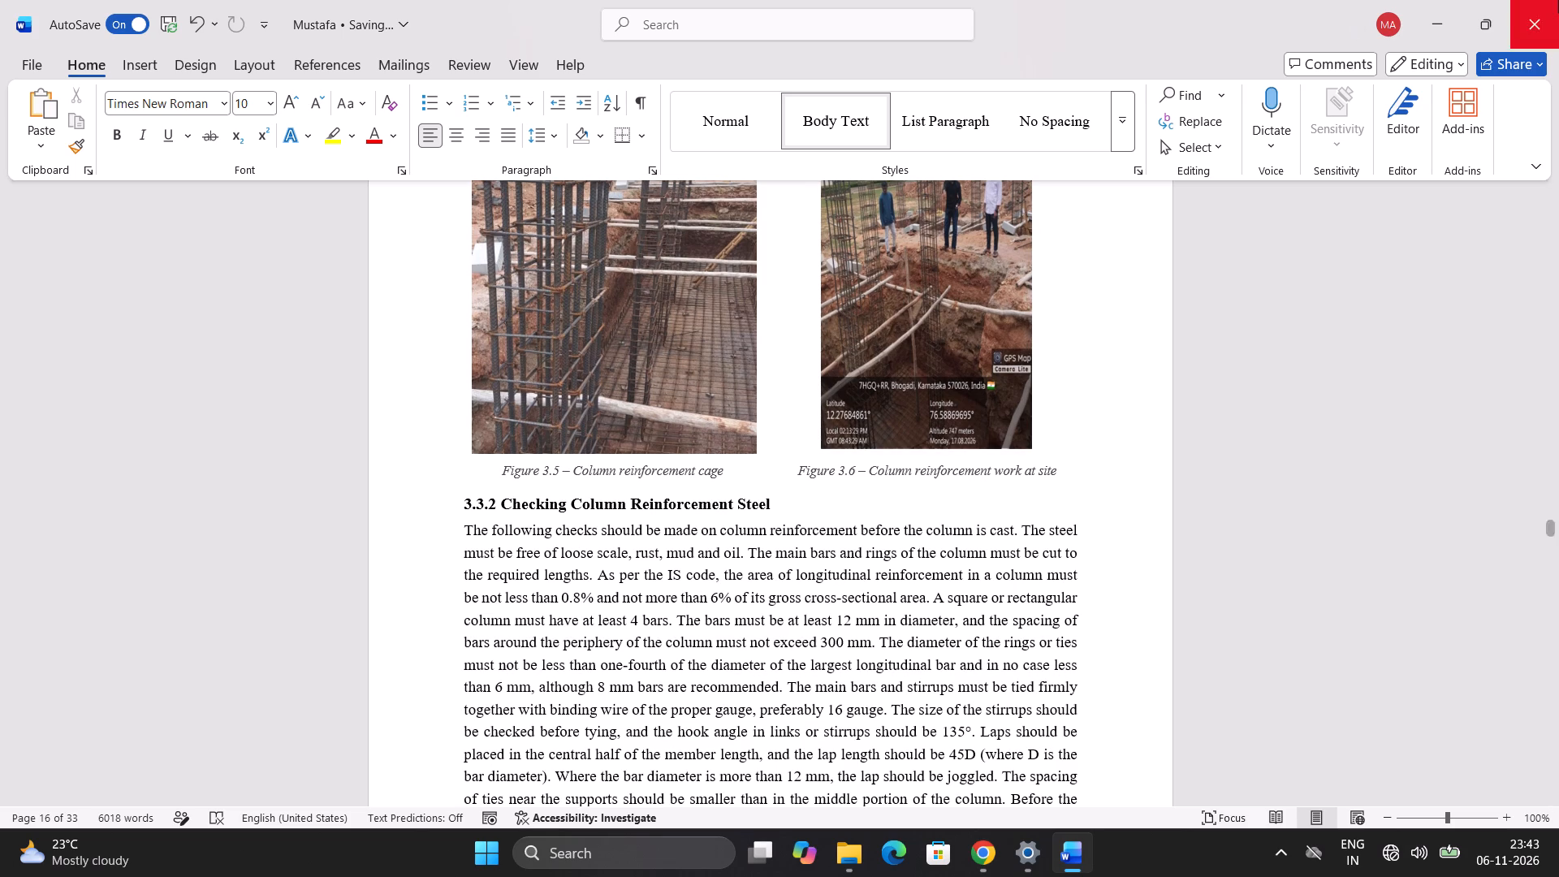
scroll(1283, 329, "up", 4)
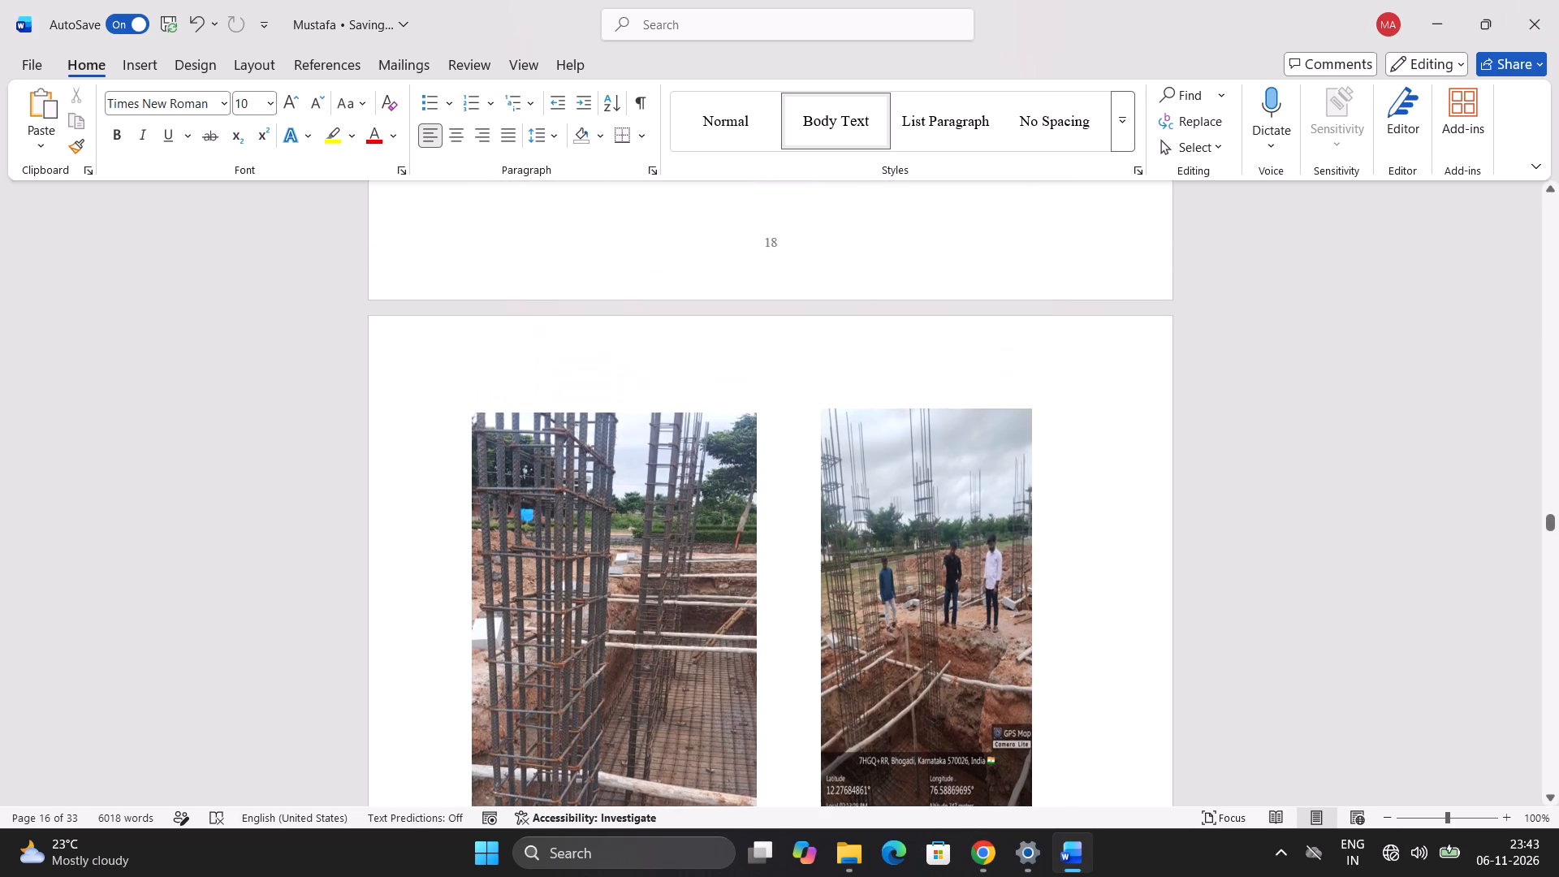
scroll(846, 520, "down", 1)
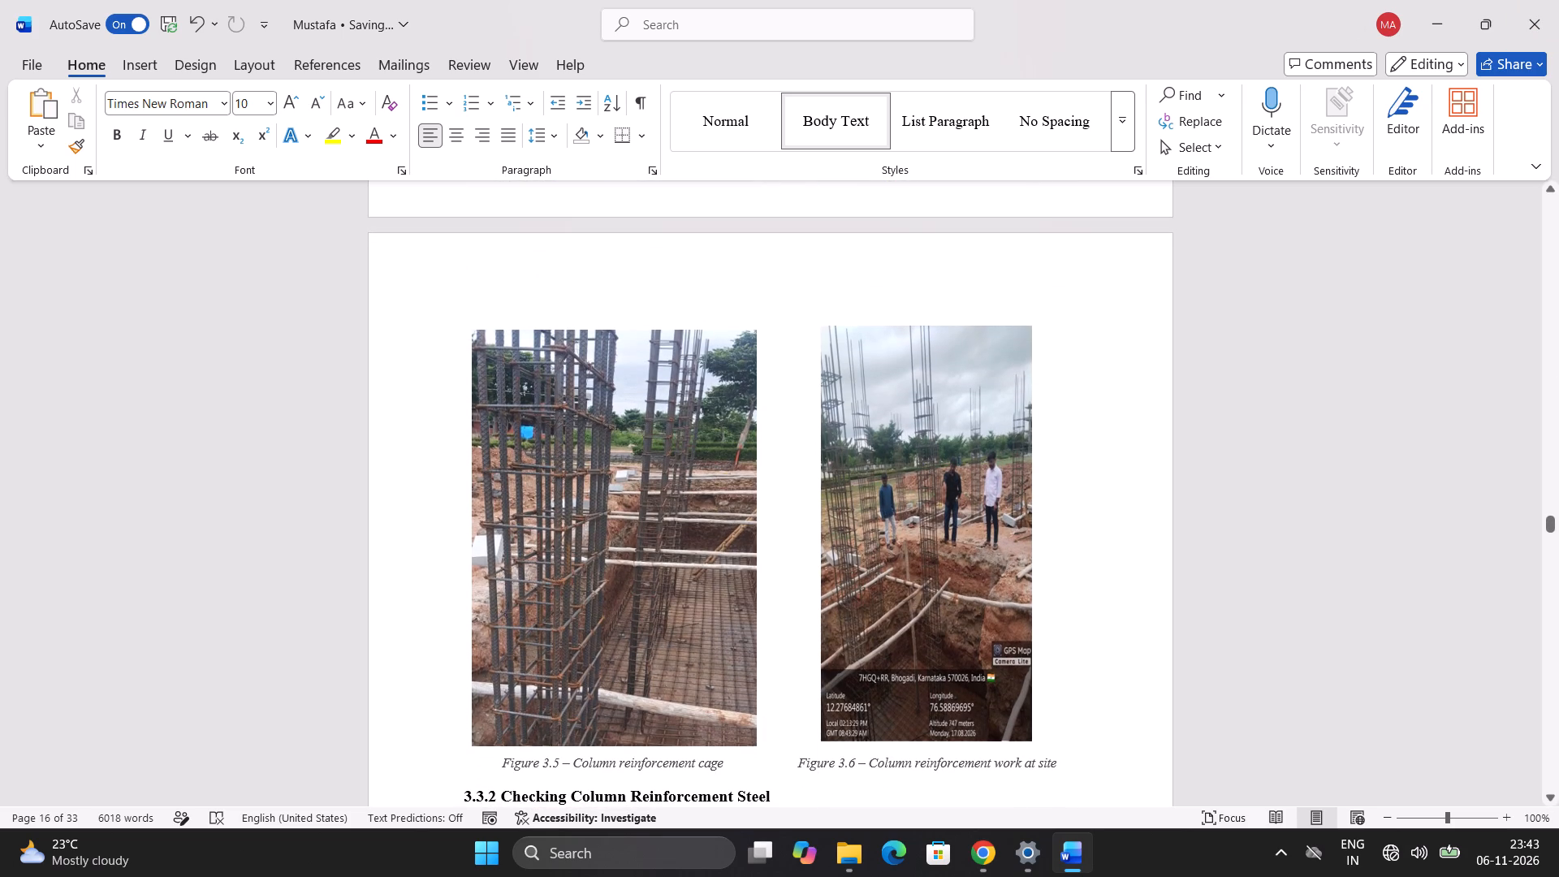
scroll(626, 441, "down", 2)
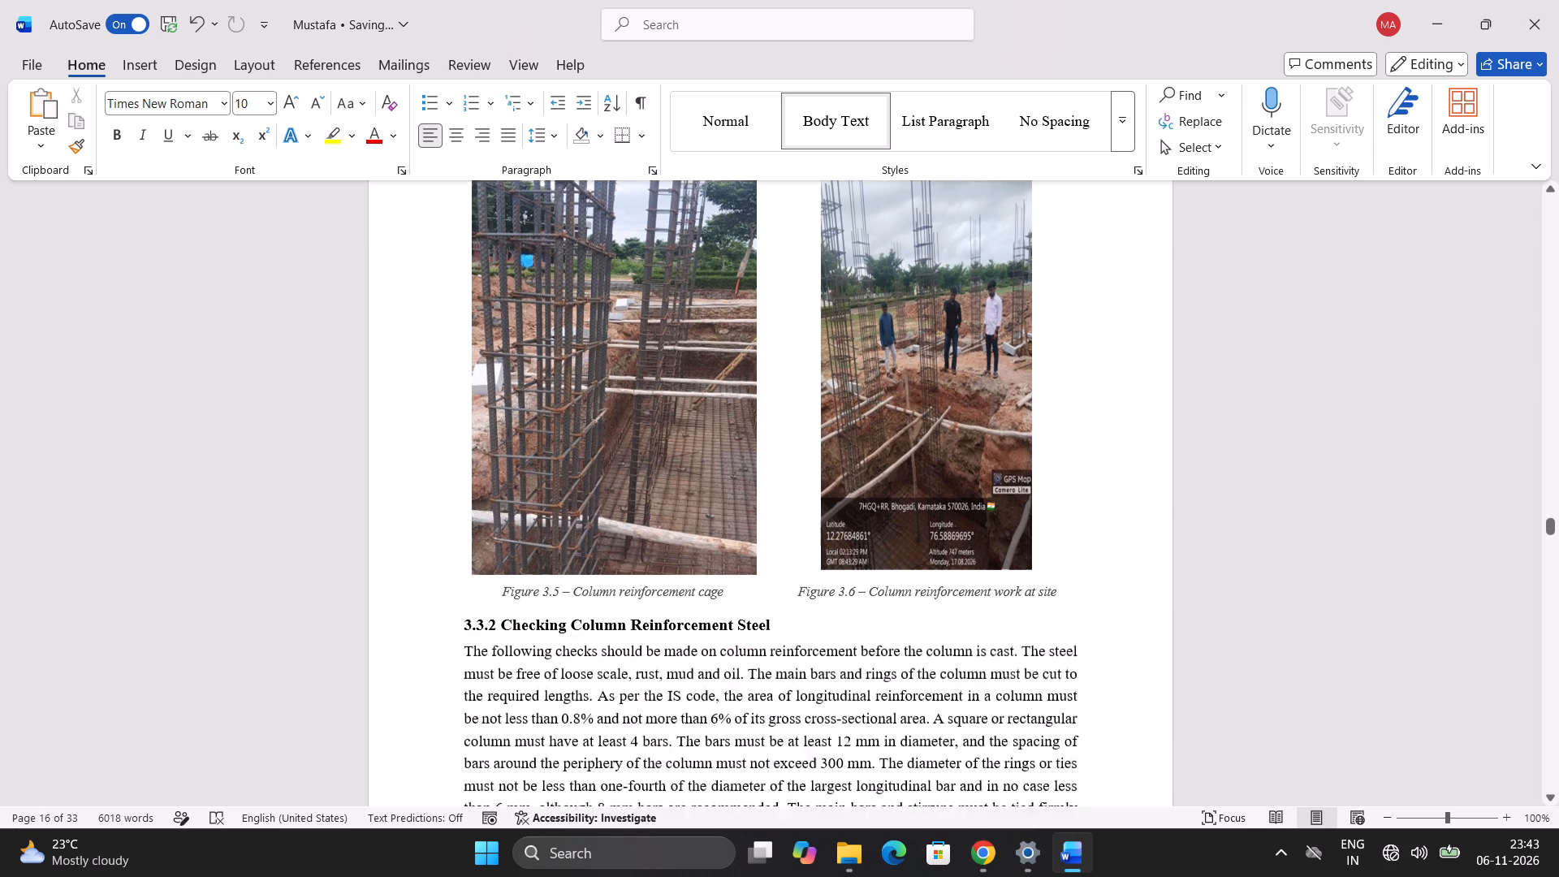
scroll(626, 441, "down", 2)
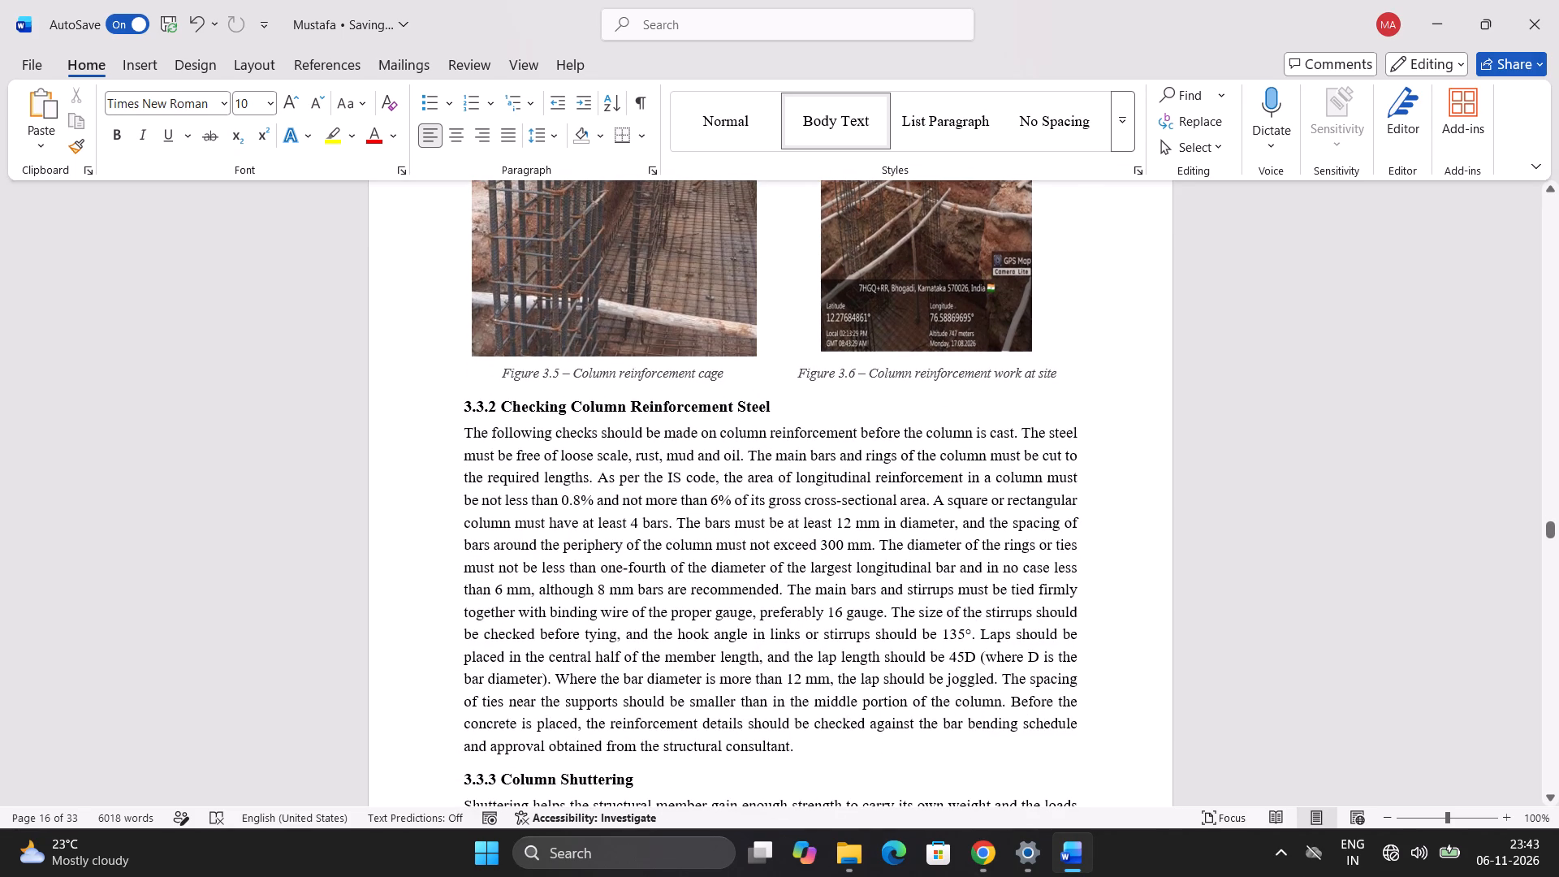
scroll(600, 452, "down", 3)
scroll(573, 512, "down", 3)
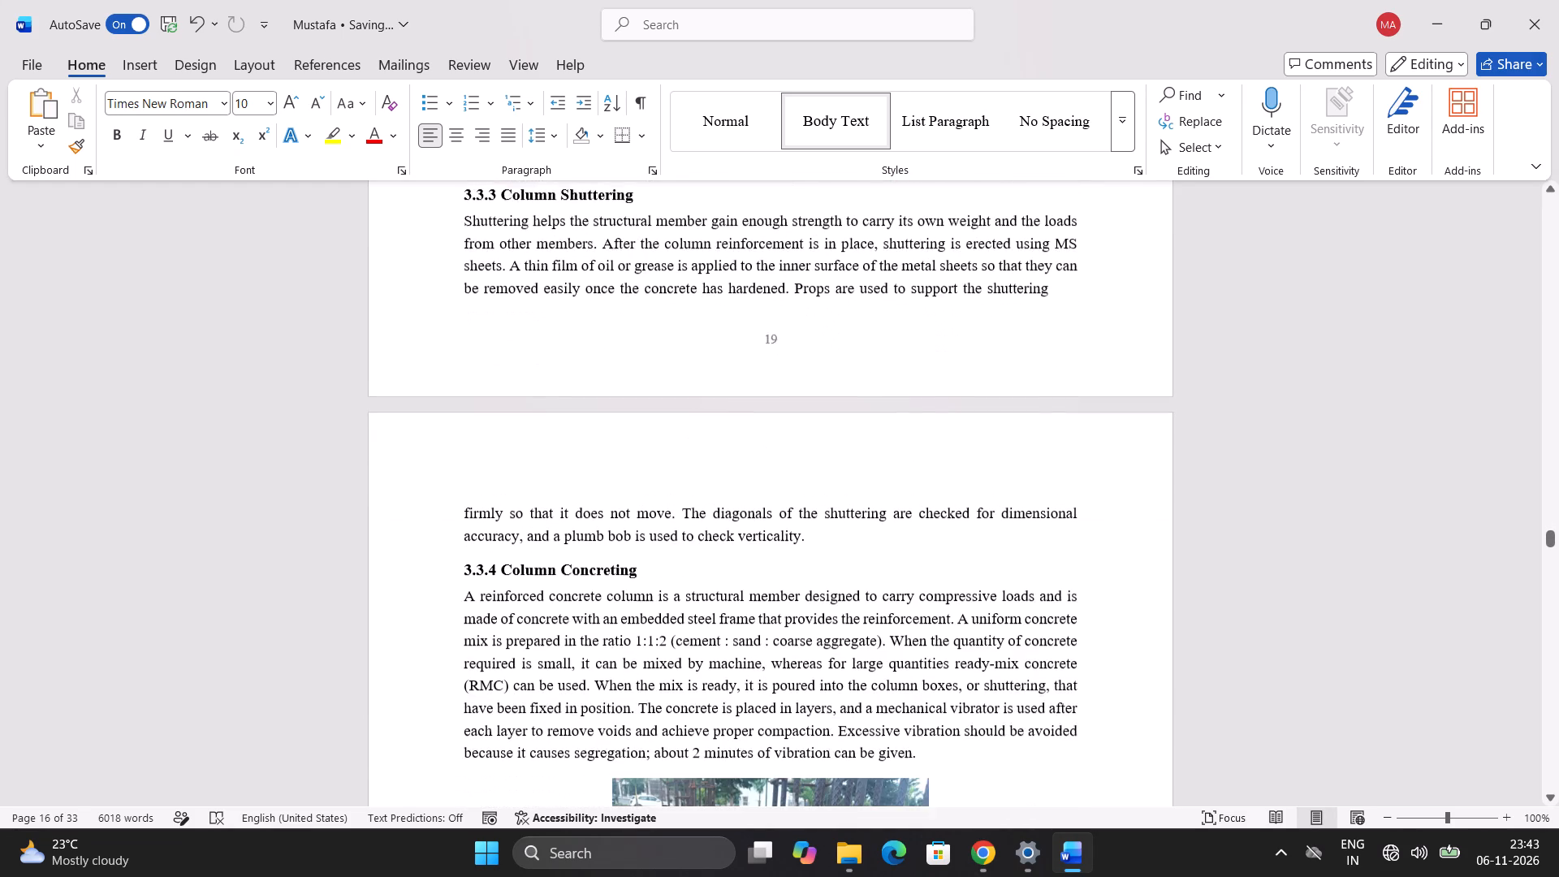
scroll(573, 512, "down", 7)
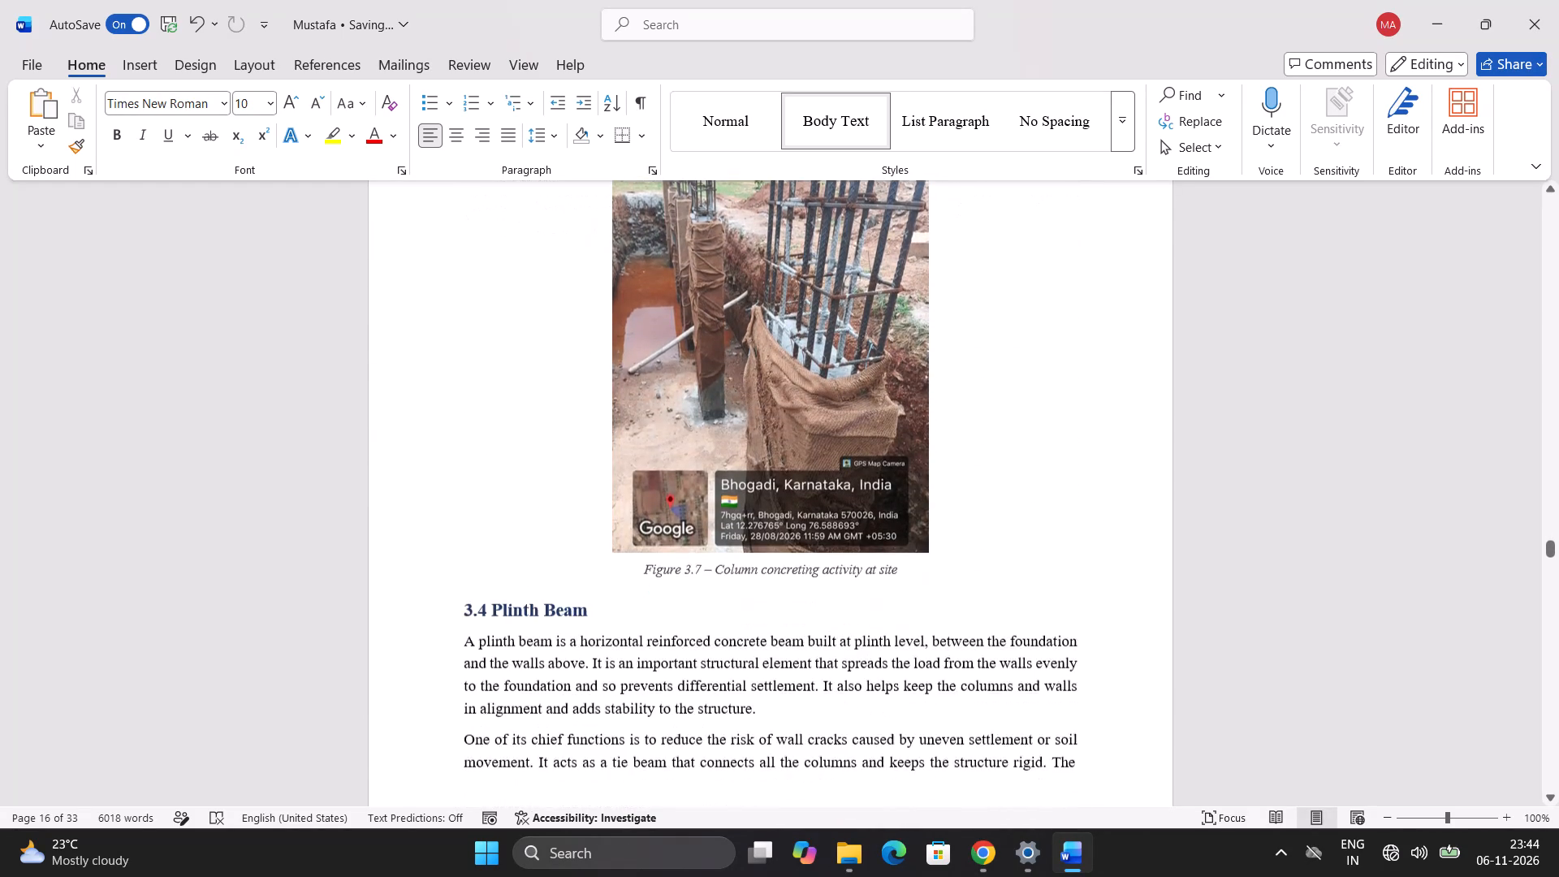
scroll(583, 512, "down", 4)
scroll(607, 495, "up", 7)
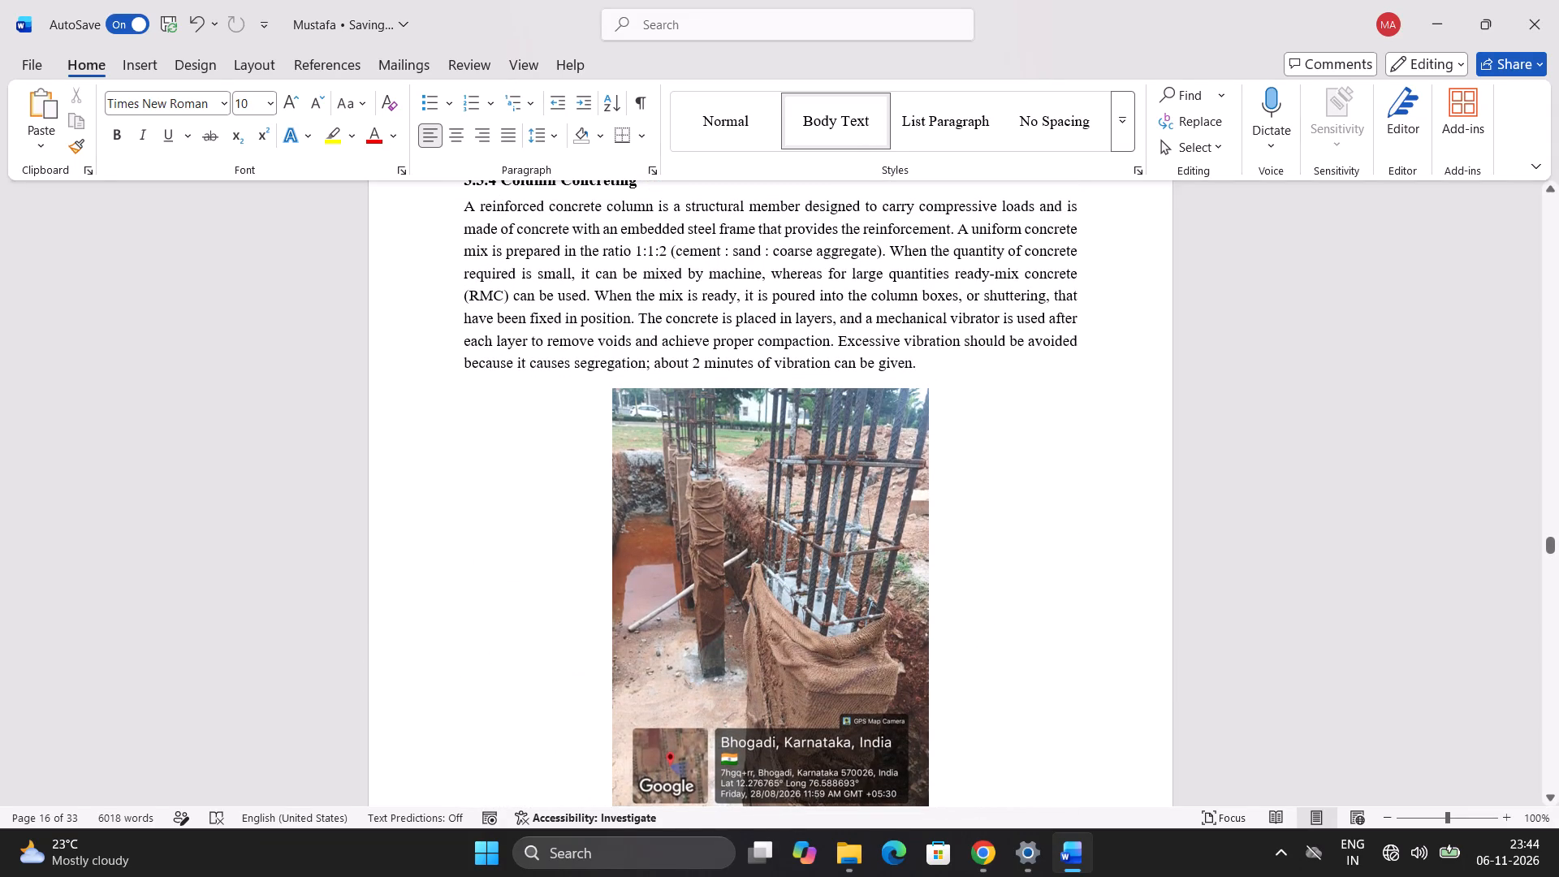
scroll(688, 635, "down", 10)
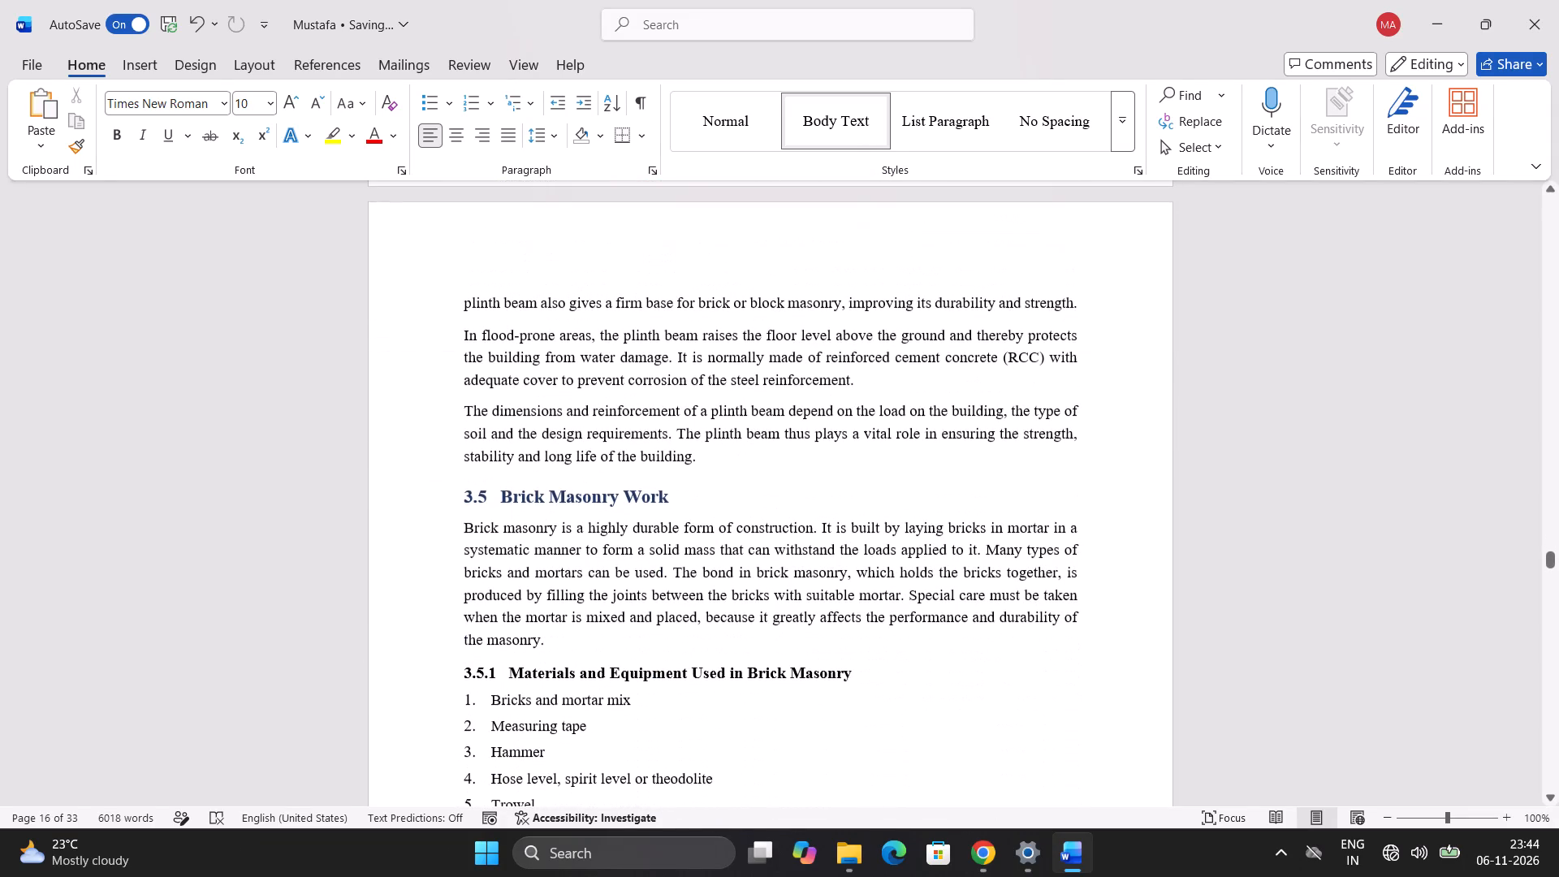
scroll(734, 614, "up", 7)
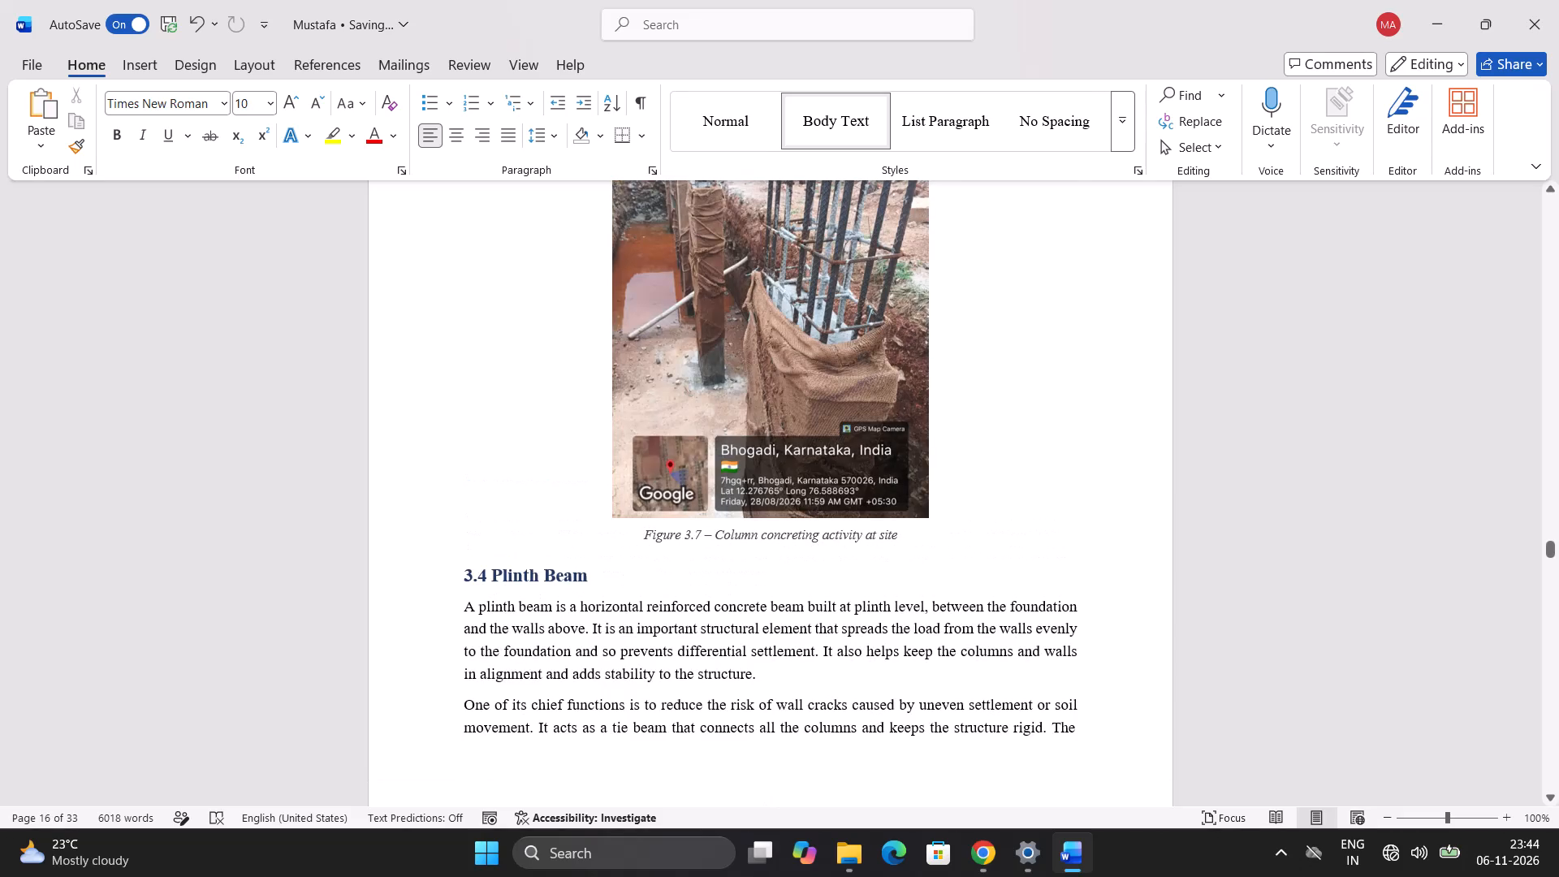
Review the layout from Plinth Beam back through Column Concreting, Column Shuttering and the column reinforcement photos to the end of page 17.
scroll(734, 614, "up", 7)
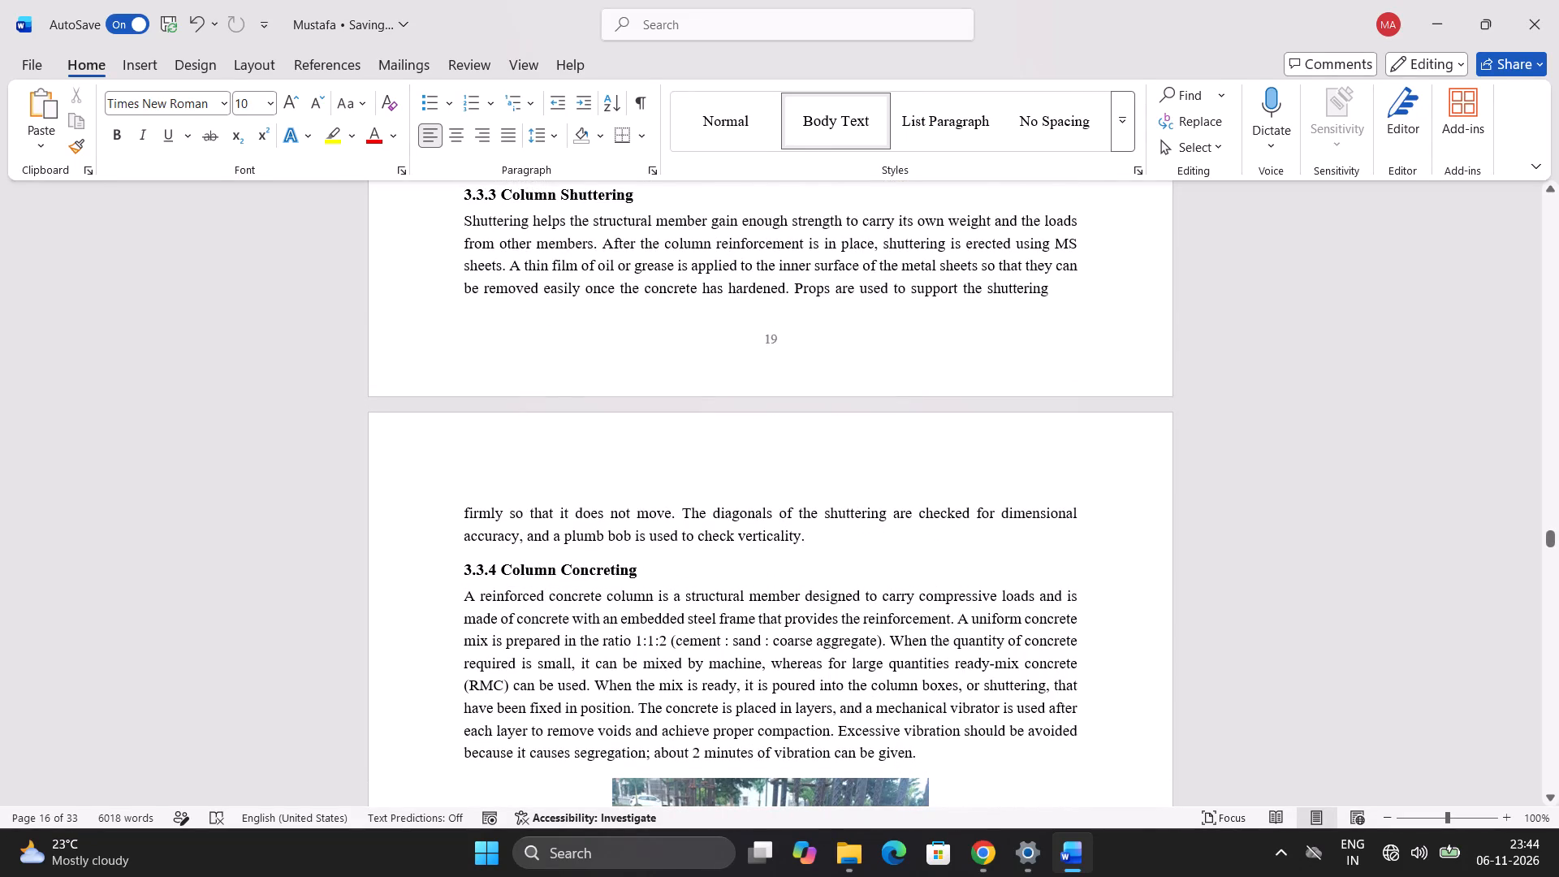
scroll(804, 536, "up", 2)
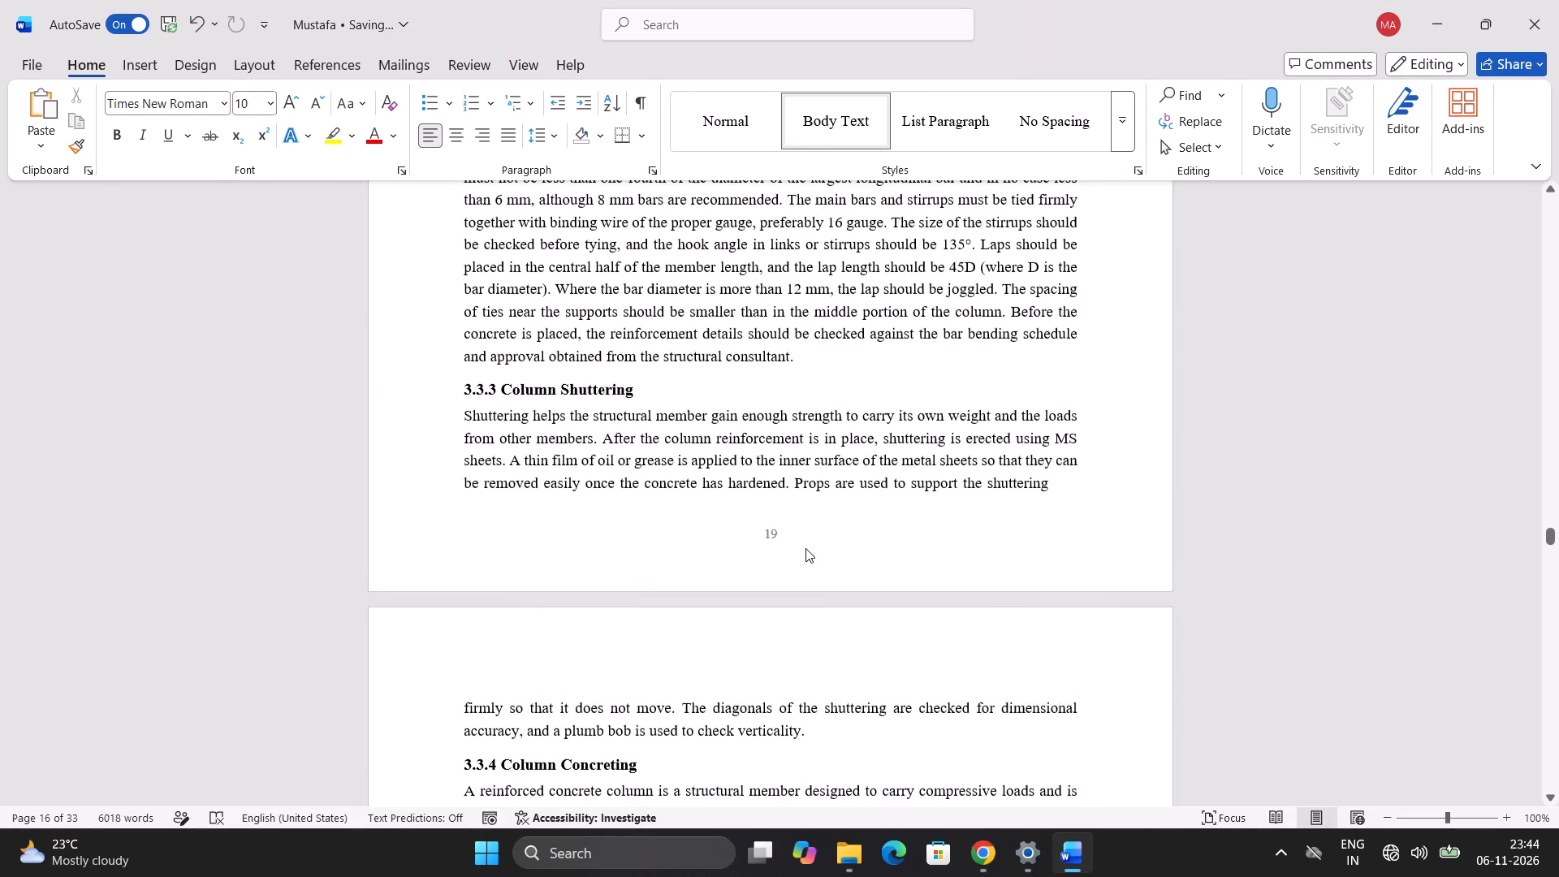
scroll(805, 548, "up", 4)
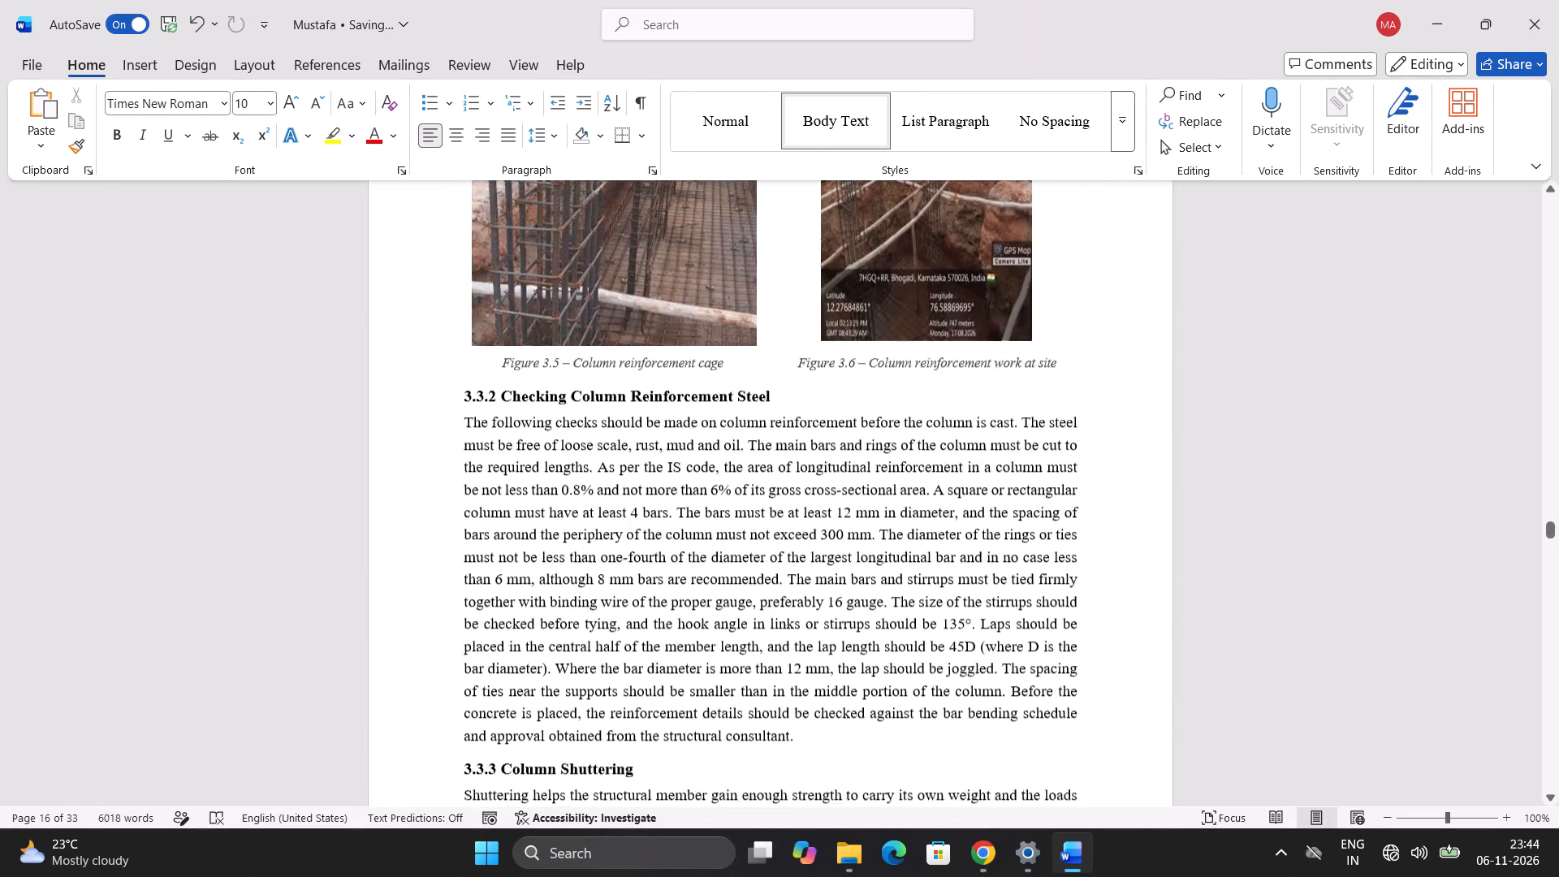
scroll(805, 548, "up", 3)
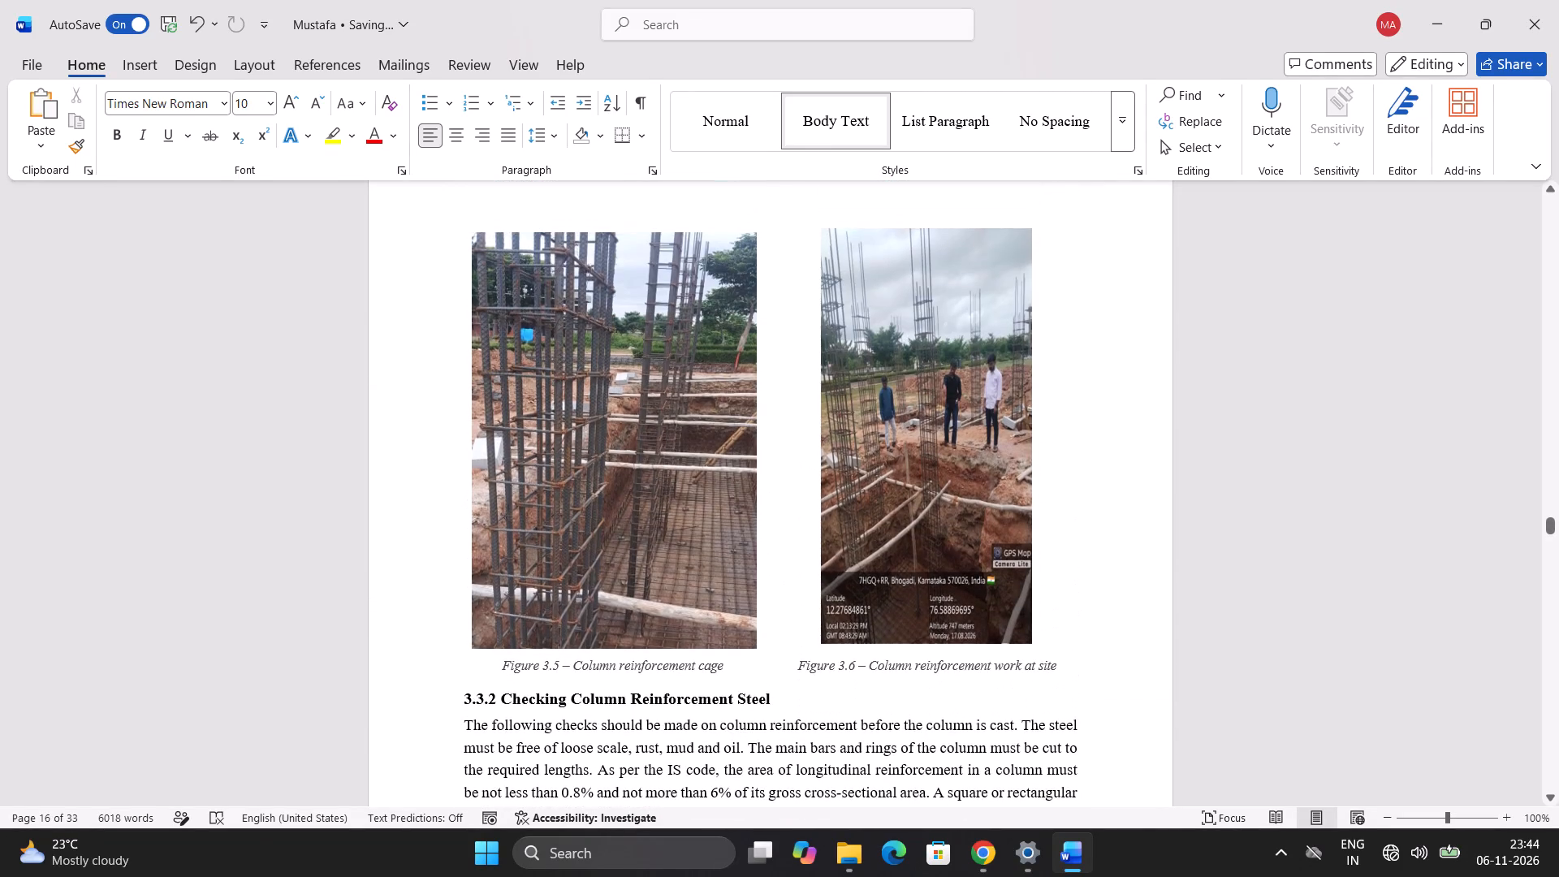
scroll(791, 519, "up", 15)
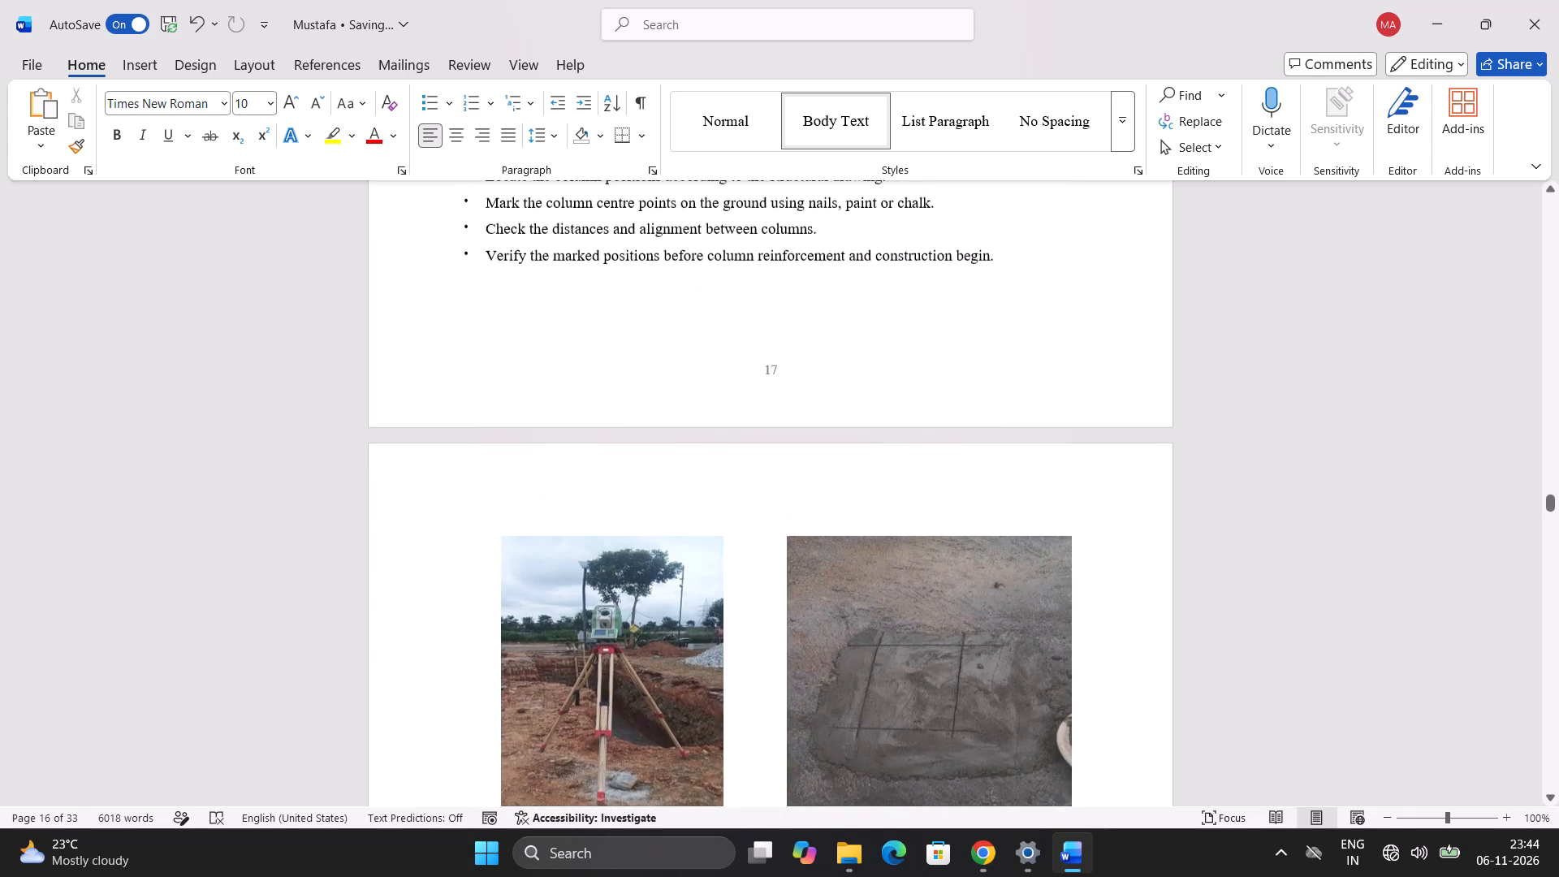
Recheck the page breaks and blank areas around the Column Marking procedure, the Total Station photos and 3.3.1 Column Reinforcement on pages 17 and 18.
scroll(793, 513, "down", 3)
scroll(706, 564, "down", 3)
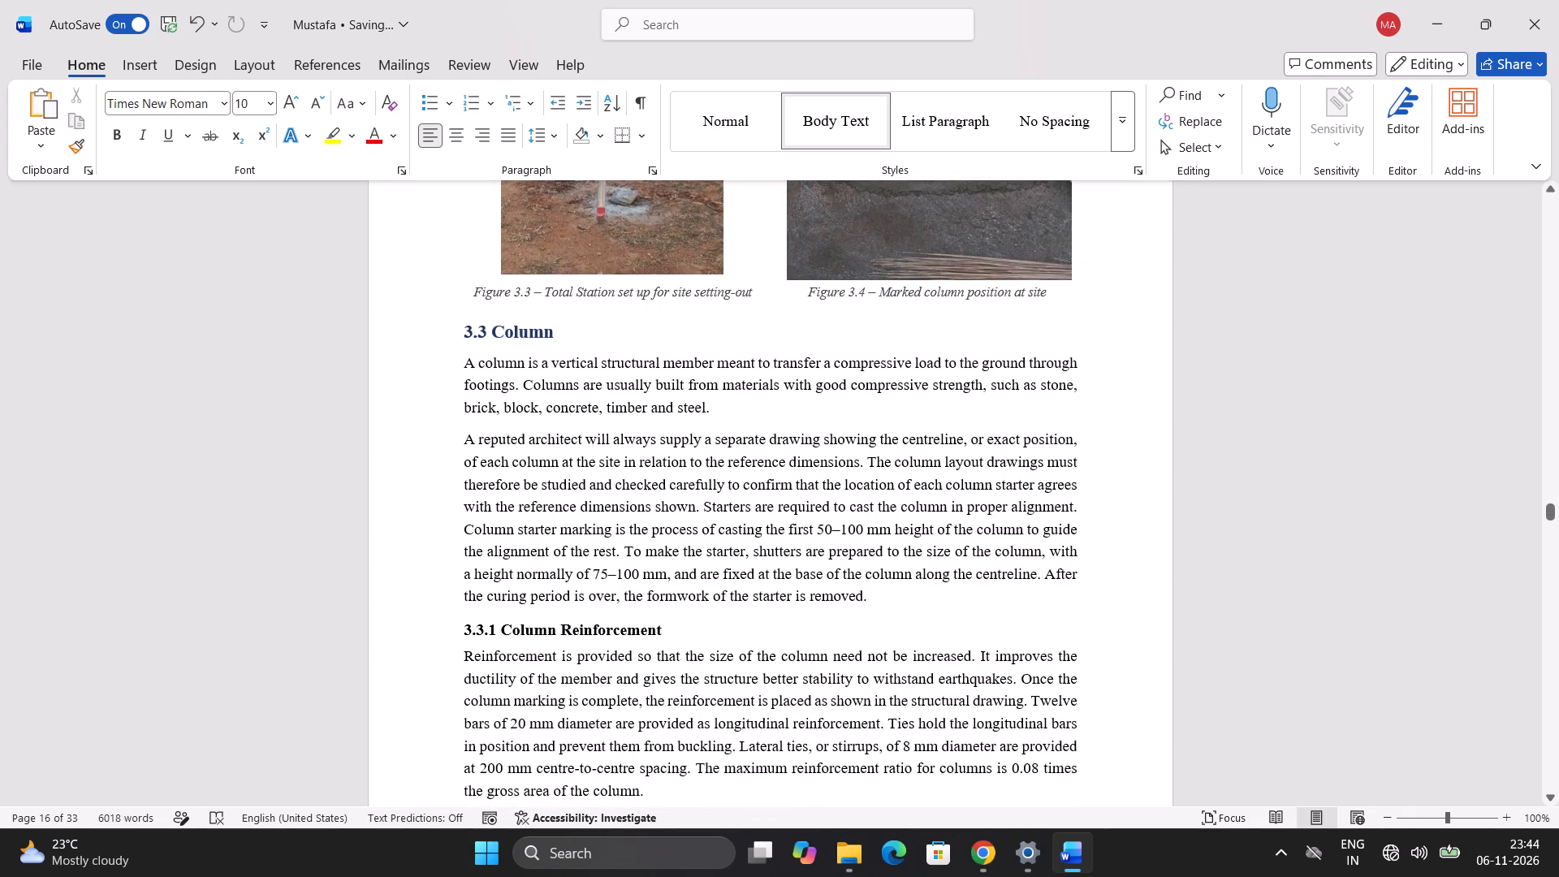
scroll(756, 524, "up", 3)
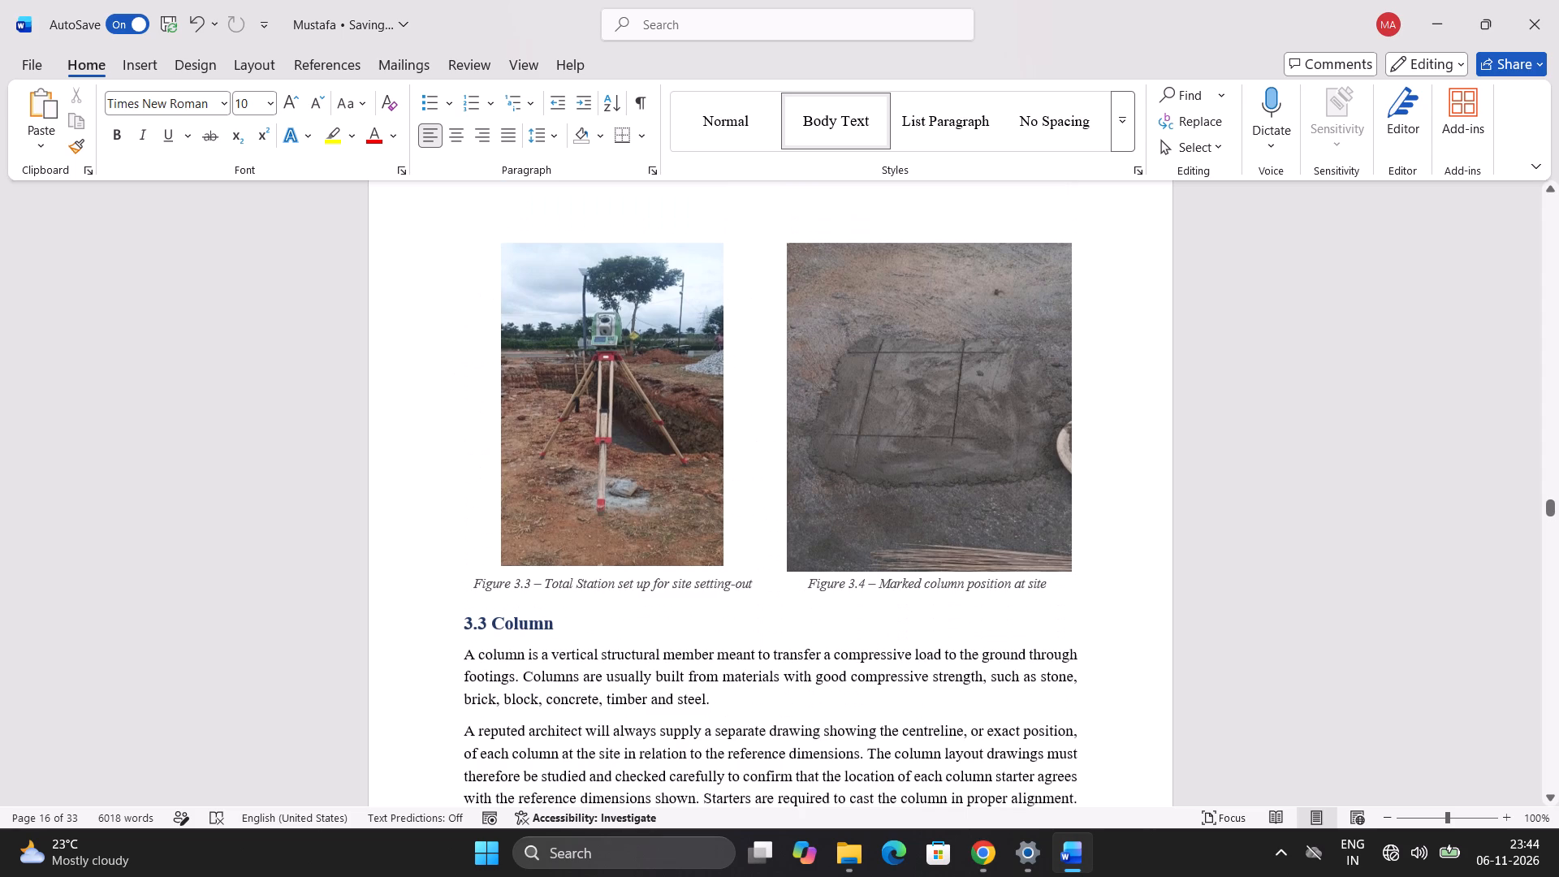
scroll(780, 501, "up", 11)
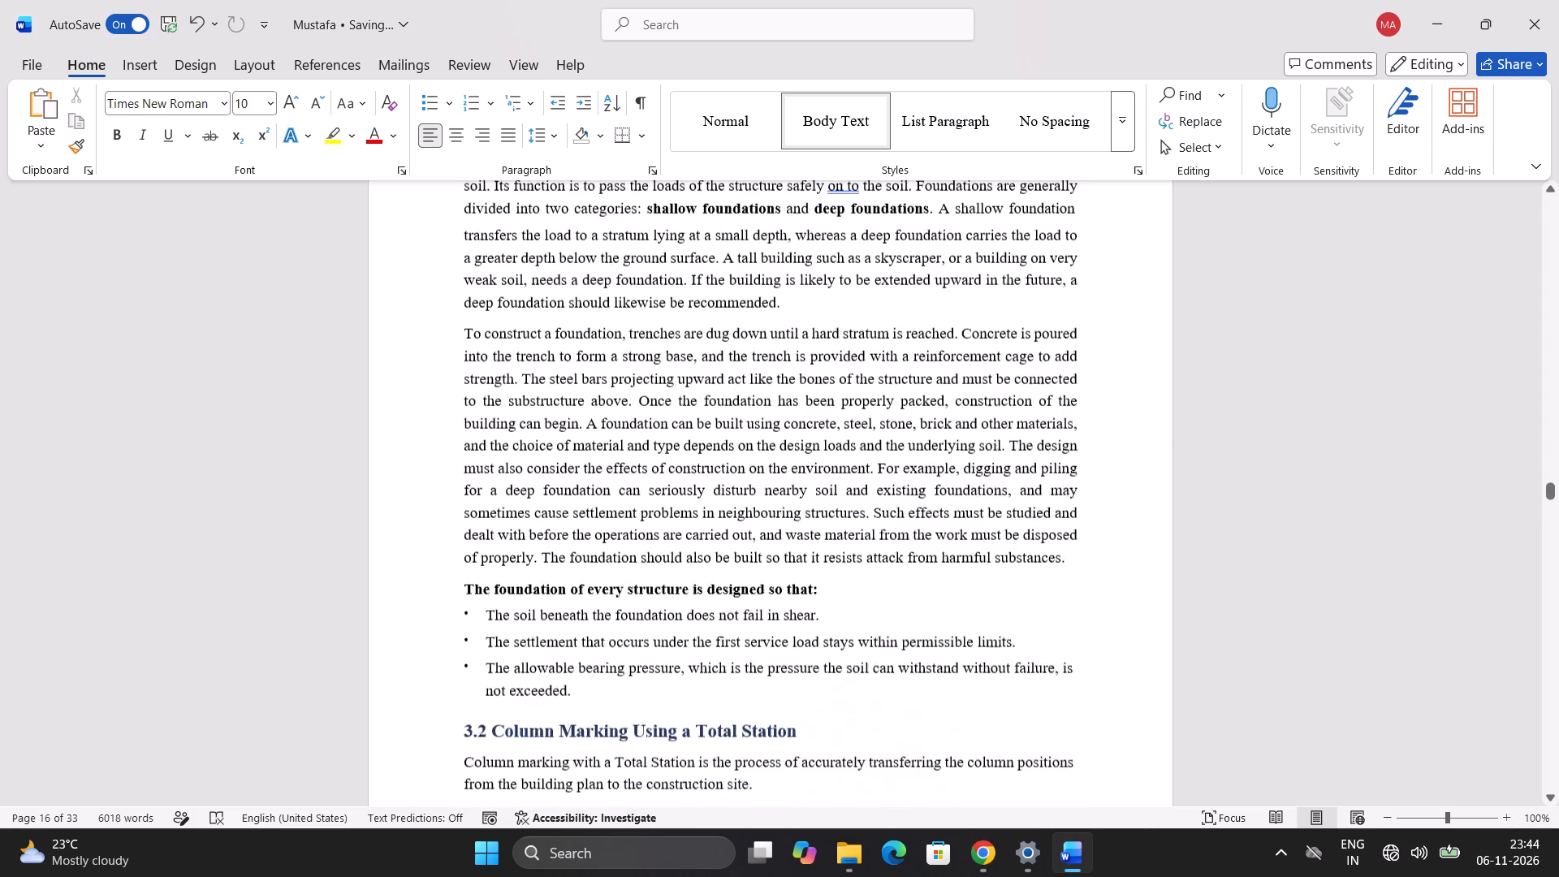
scroll(794, 548, "down", 4)
scroll(735, 578, "down", 1)
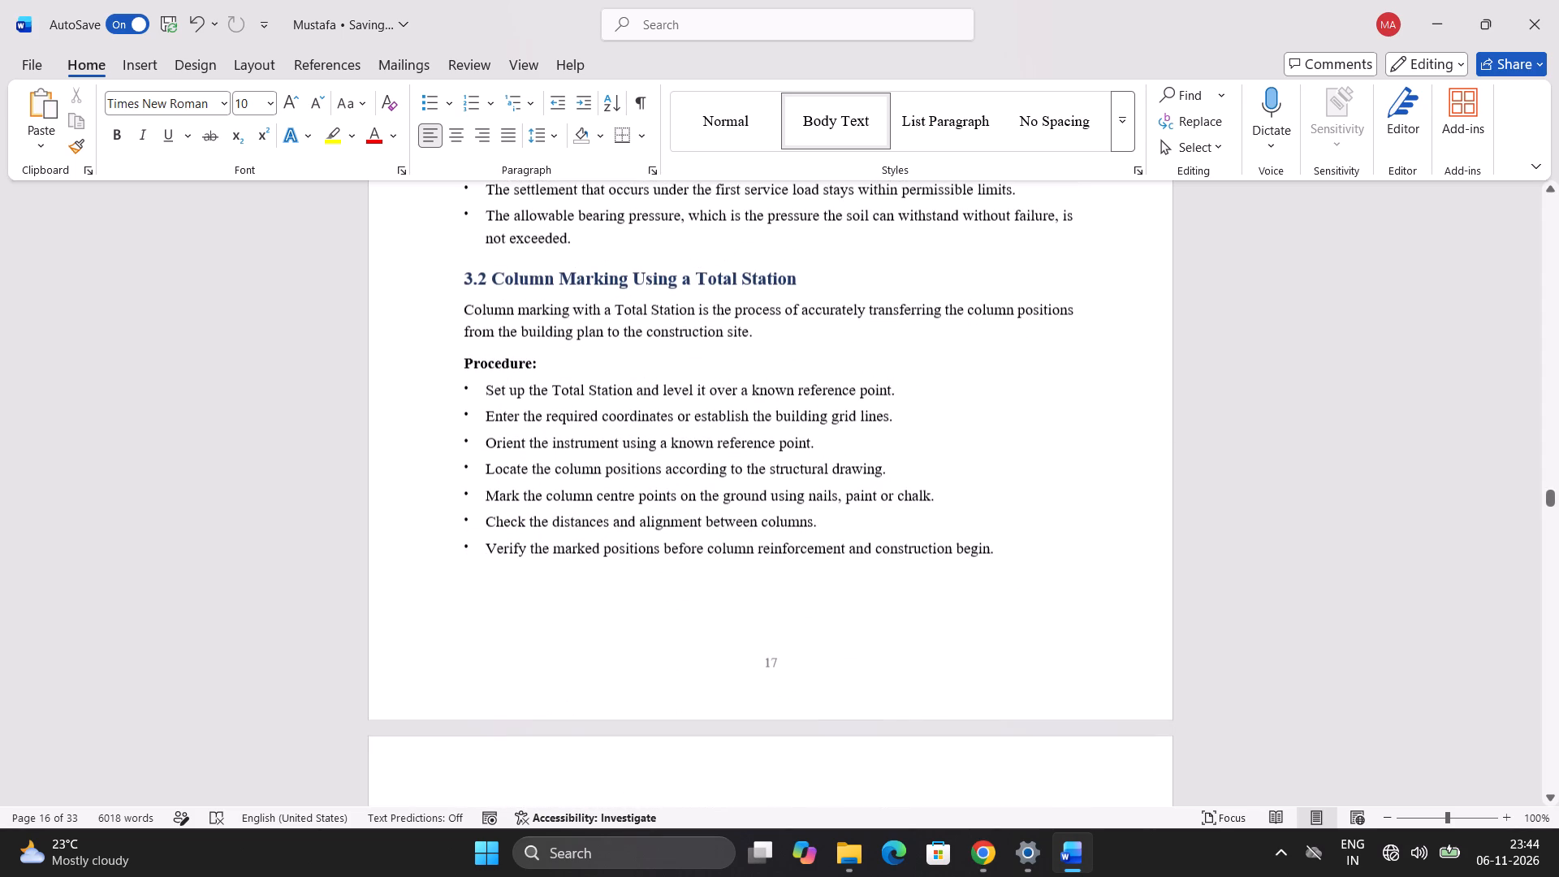
scroll(900, 572, "down", 4)
scroll(900, 570, "up", 5)
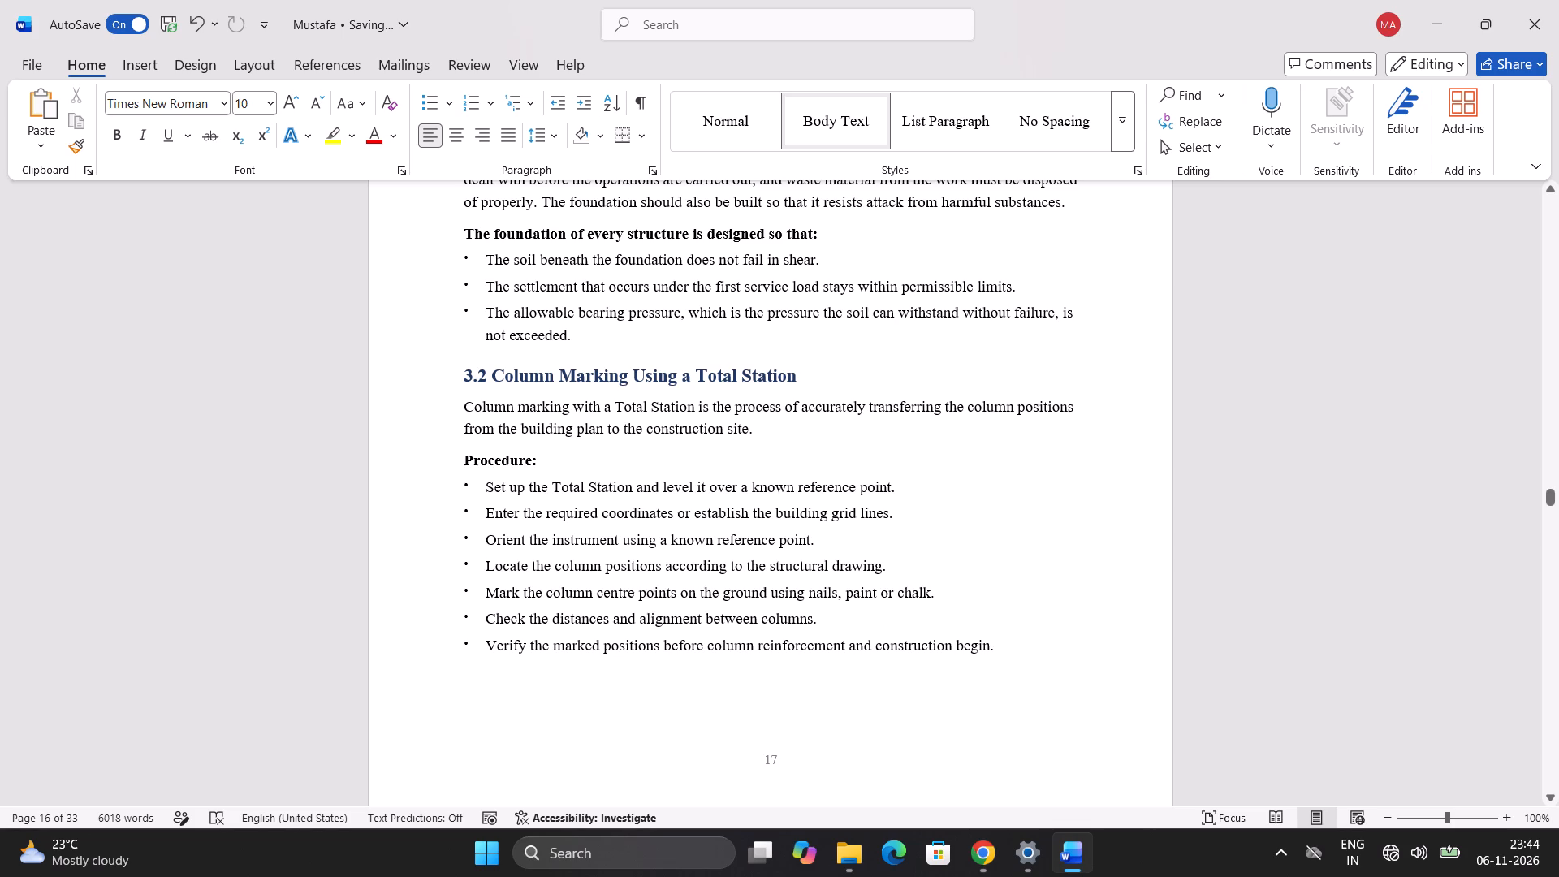
scroll(1067, 745, "down", 3)
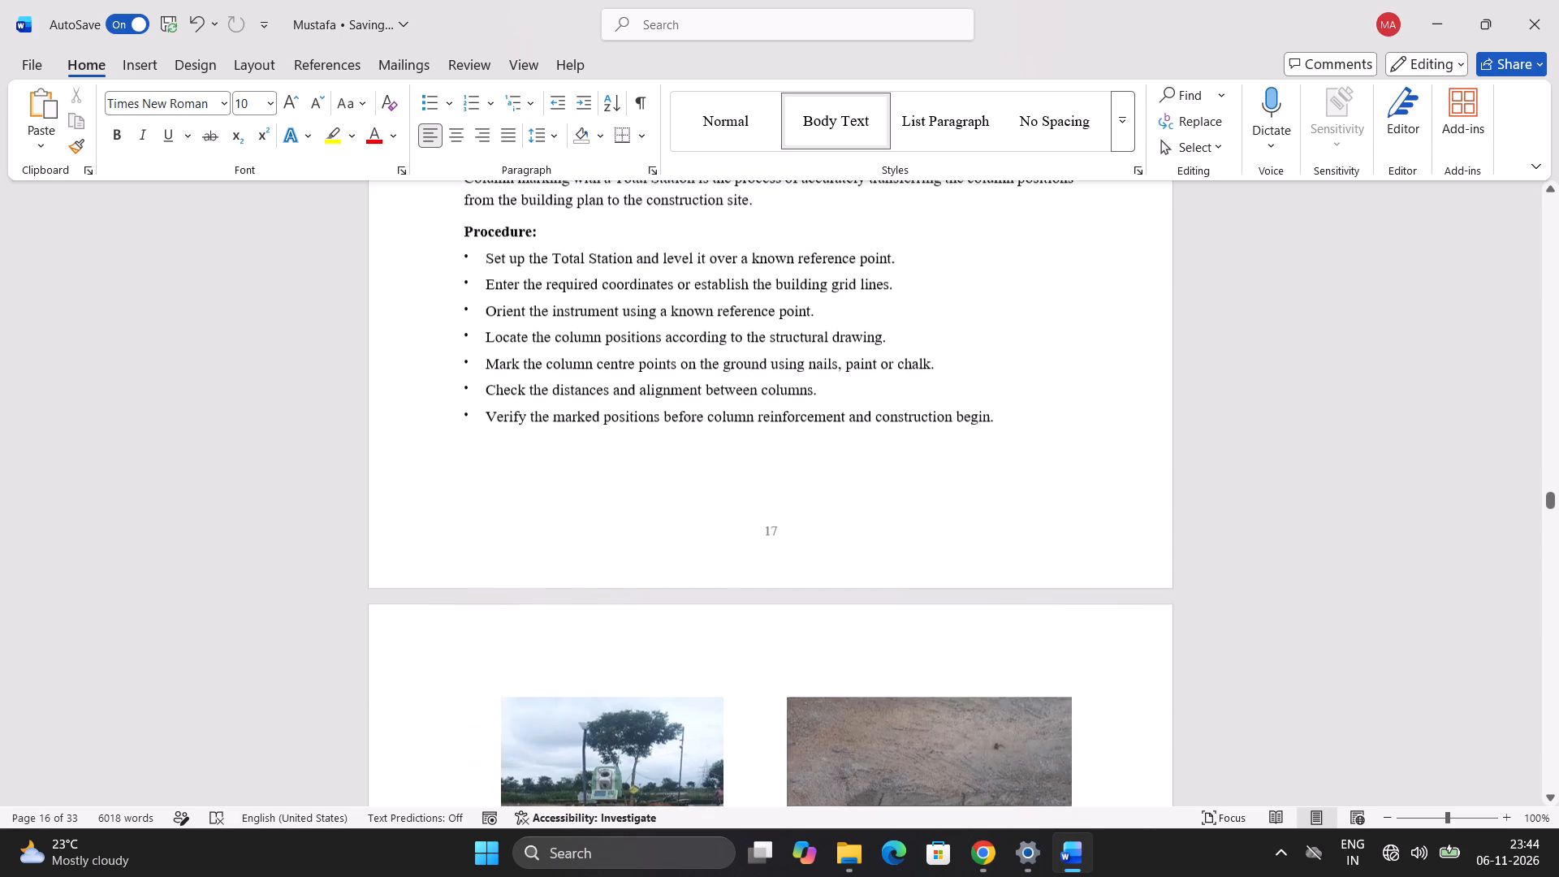
scroll(1077, 711, "down", 5)
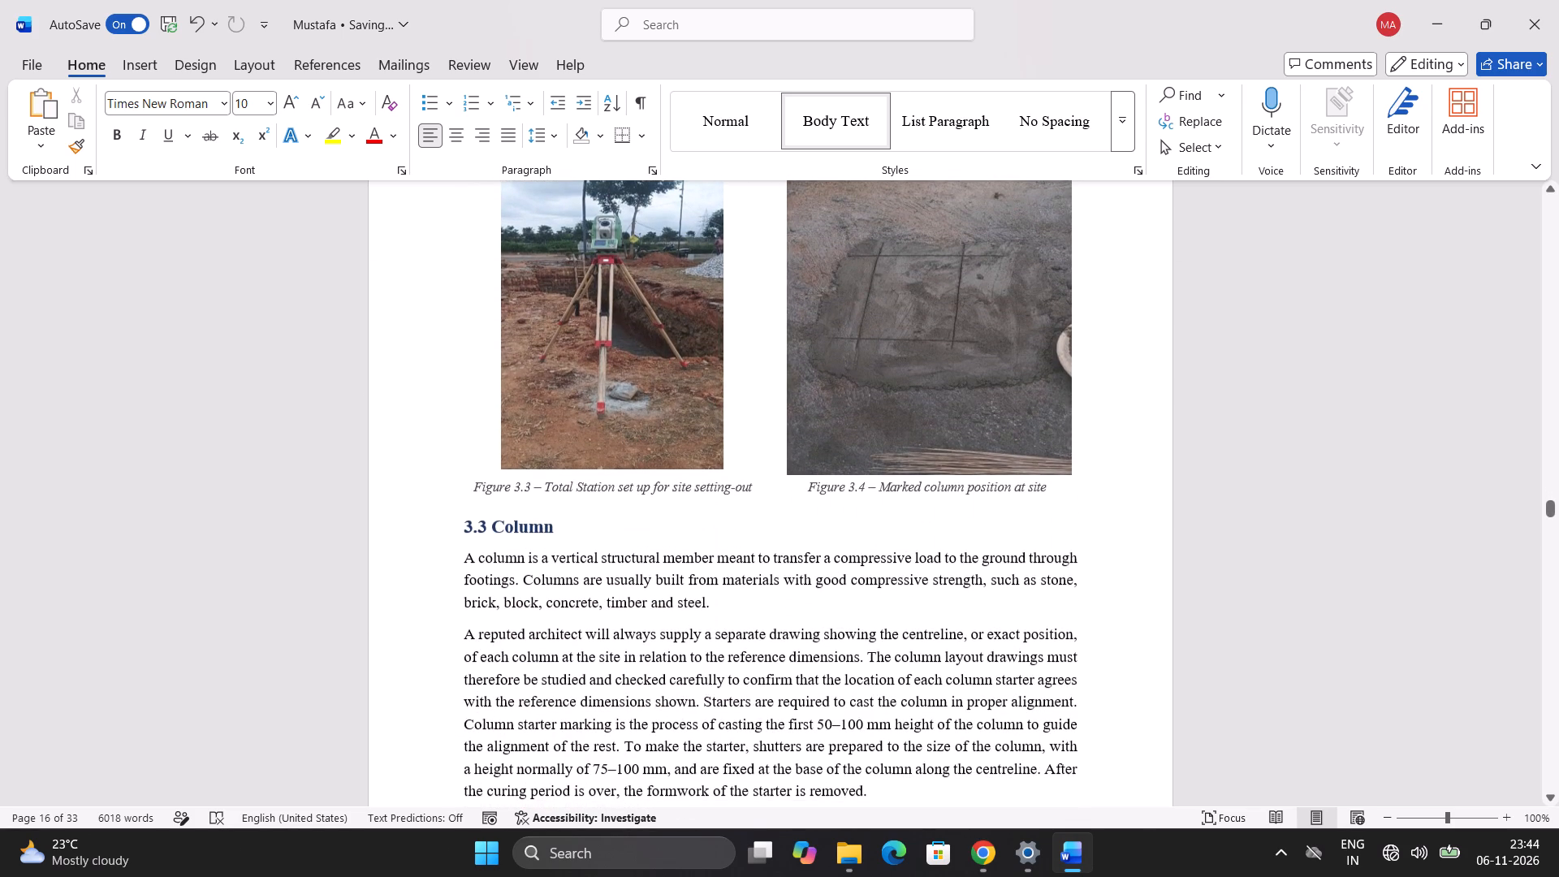
scroll(855, 700, "down", 4)
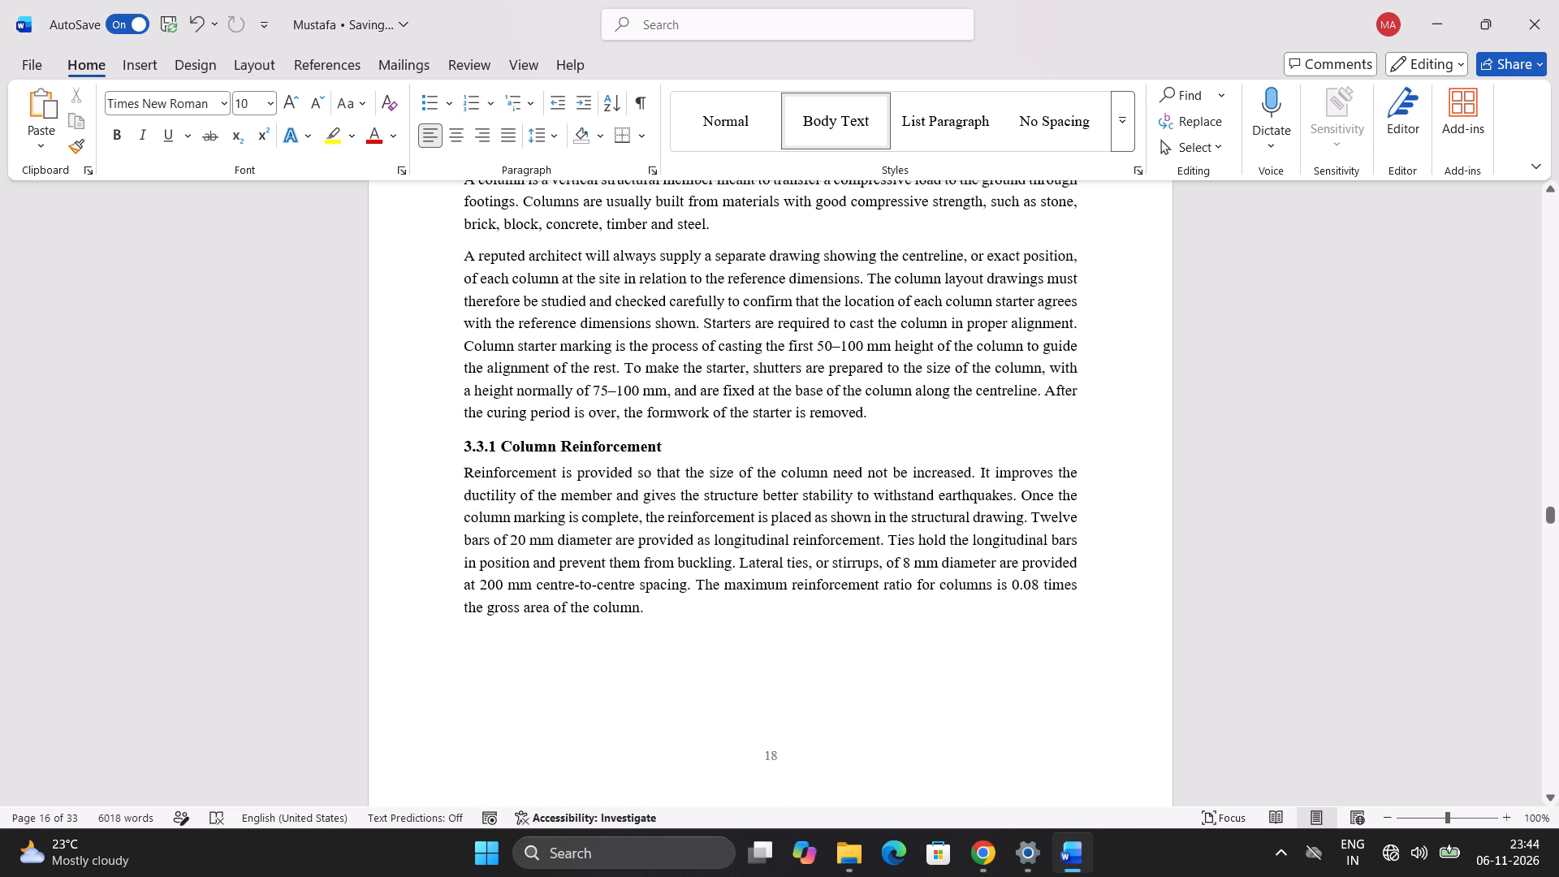
Delete the Figure 3.3 caption under the Total Station photo on page 18, including its empty line.
scroll(954, 421, "up", 2)
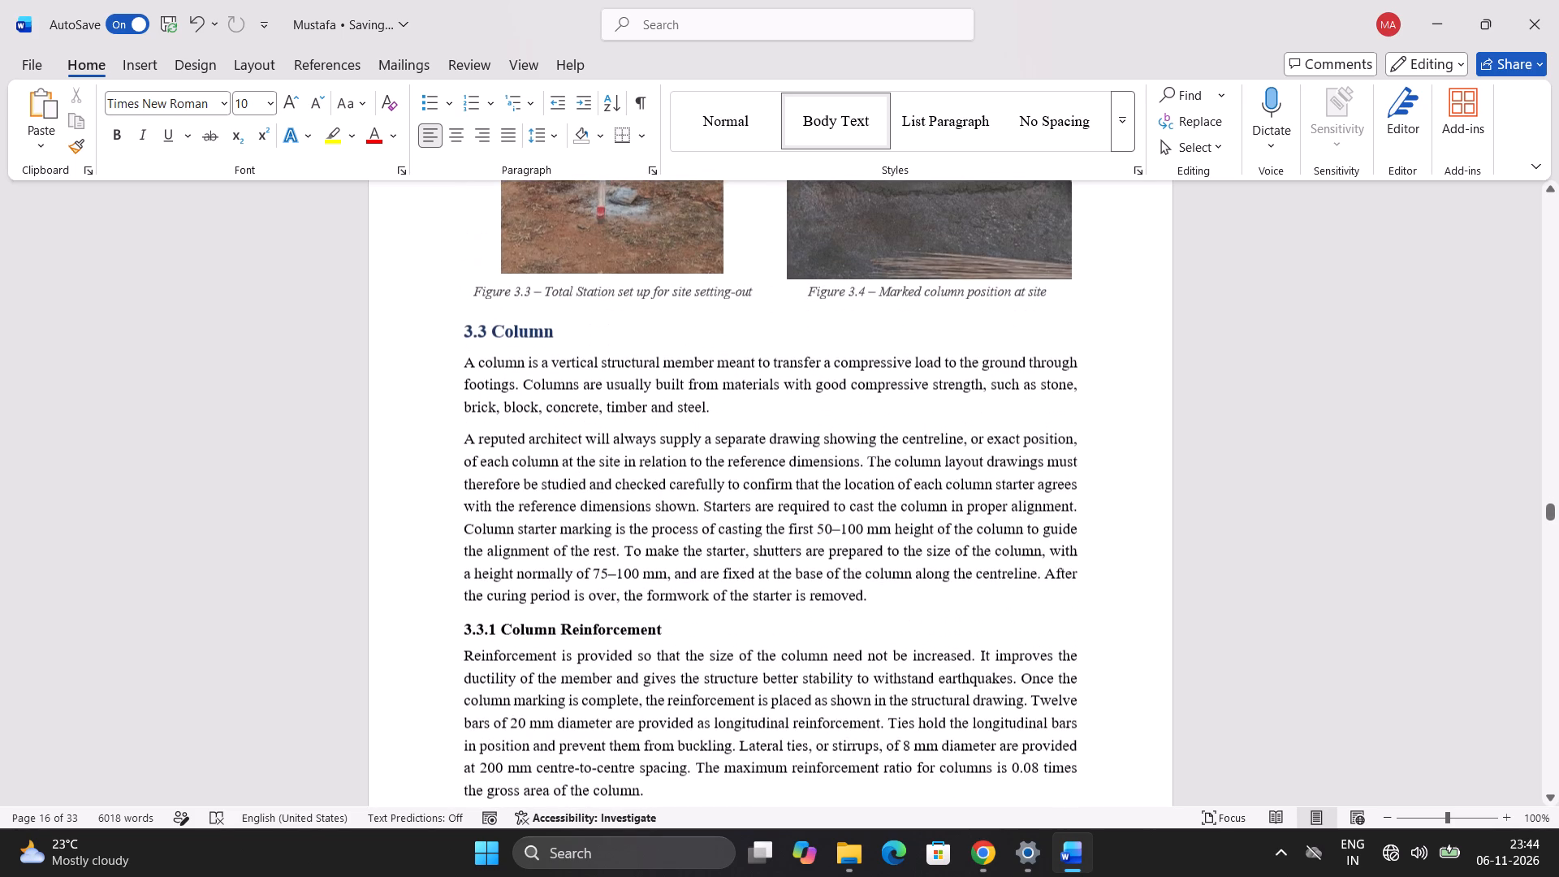
left_click(769, 293)
key("BackSpace")
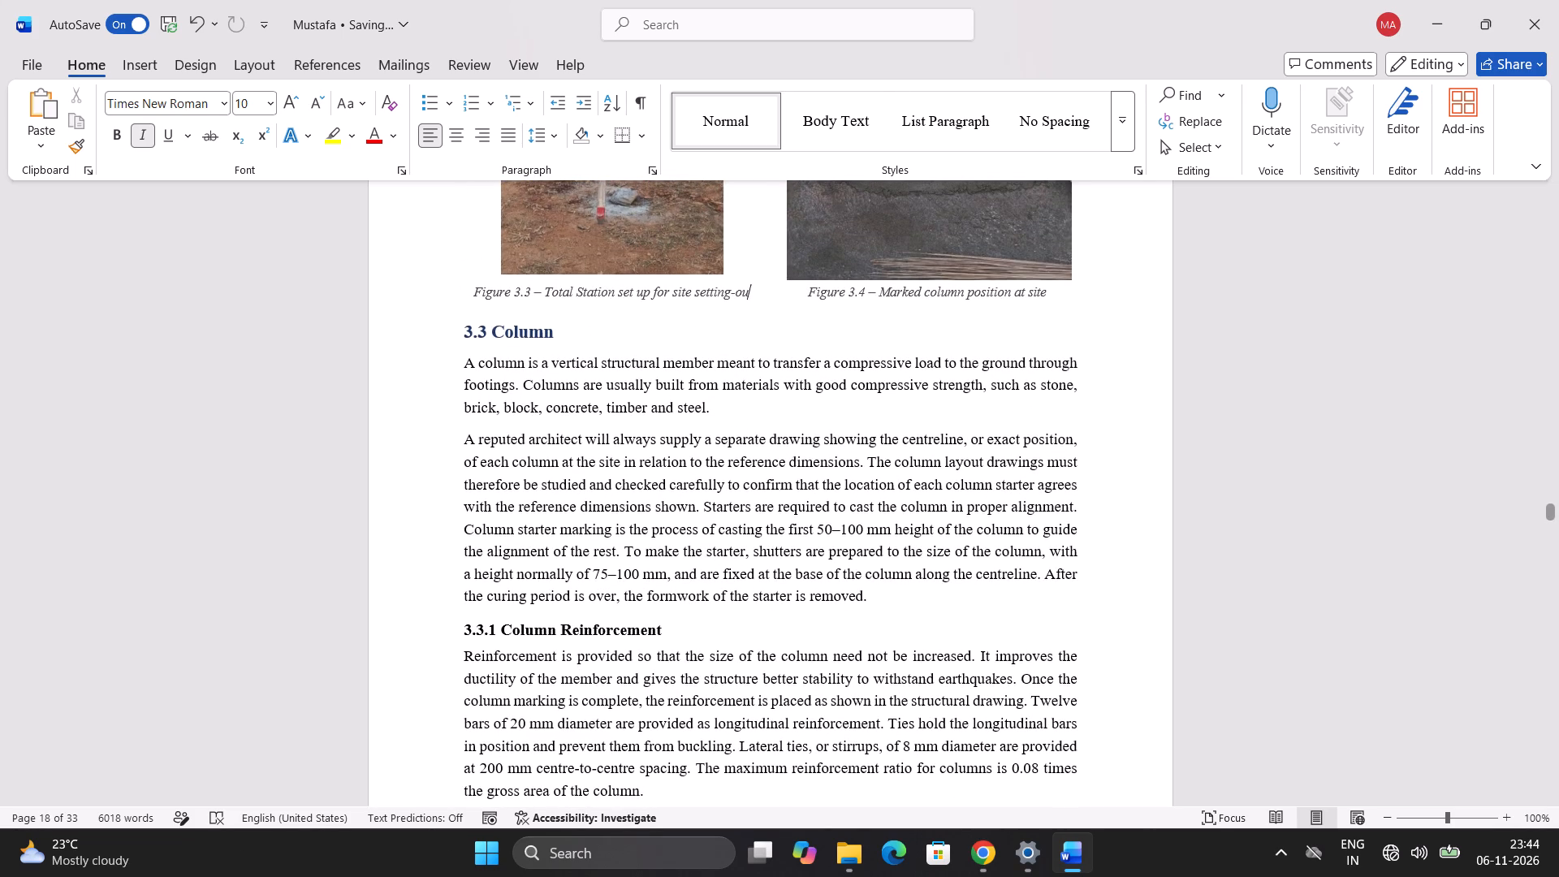
key("BackSpace")
key("BackSpace")
key("BackSpace")
key("BackSpace")
key("BackSpace")
key("BackSpace")
key("BackSpace")
key("BackSpace")
key("BackSpace")
key("BackSpace")
key("BackSpace")
key("BackSpace")
key("BackSpace")
key("BackSpace")
key("BackSpace")
key("BackSpace")
key("BackSpace")
key("BackSpace")
key("BackSpace")
key("BackSpace")
key("BackSpace")
key("BackSpace")
key("BackSpace")
key("BackSpace")
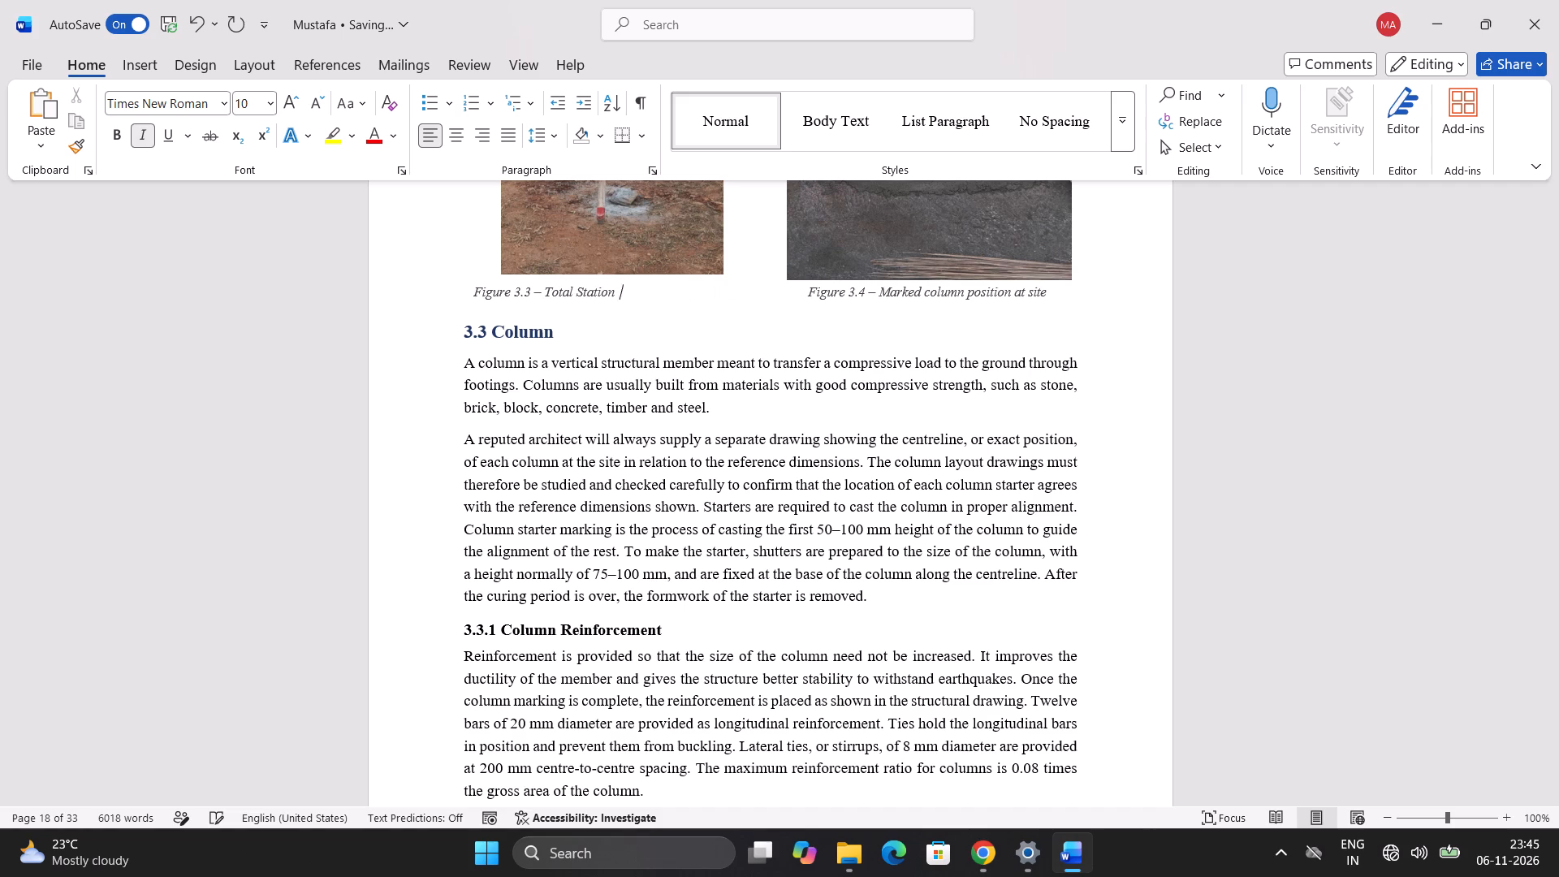
key("BackSpace")
key("BackSpace")
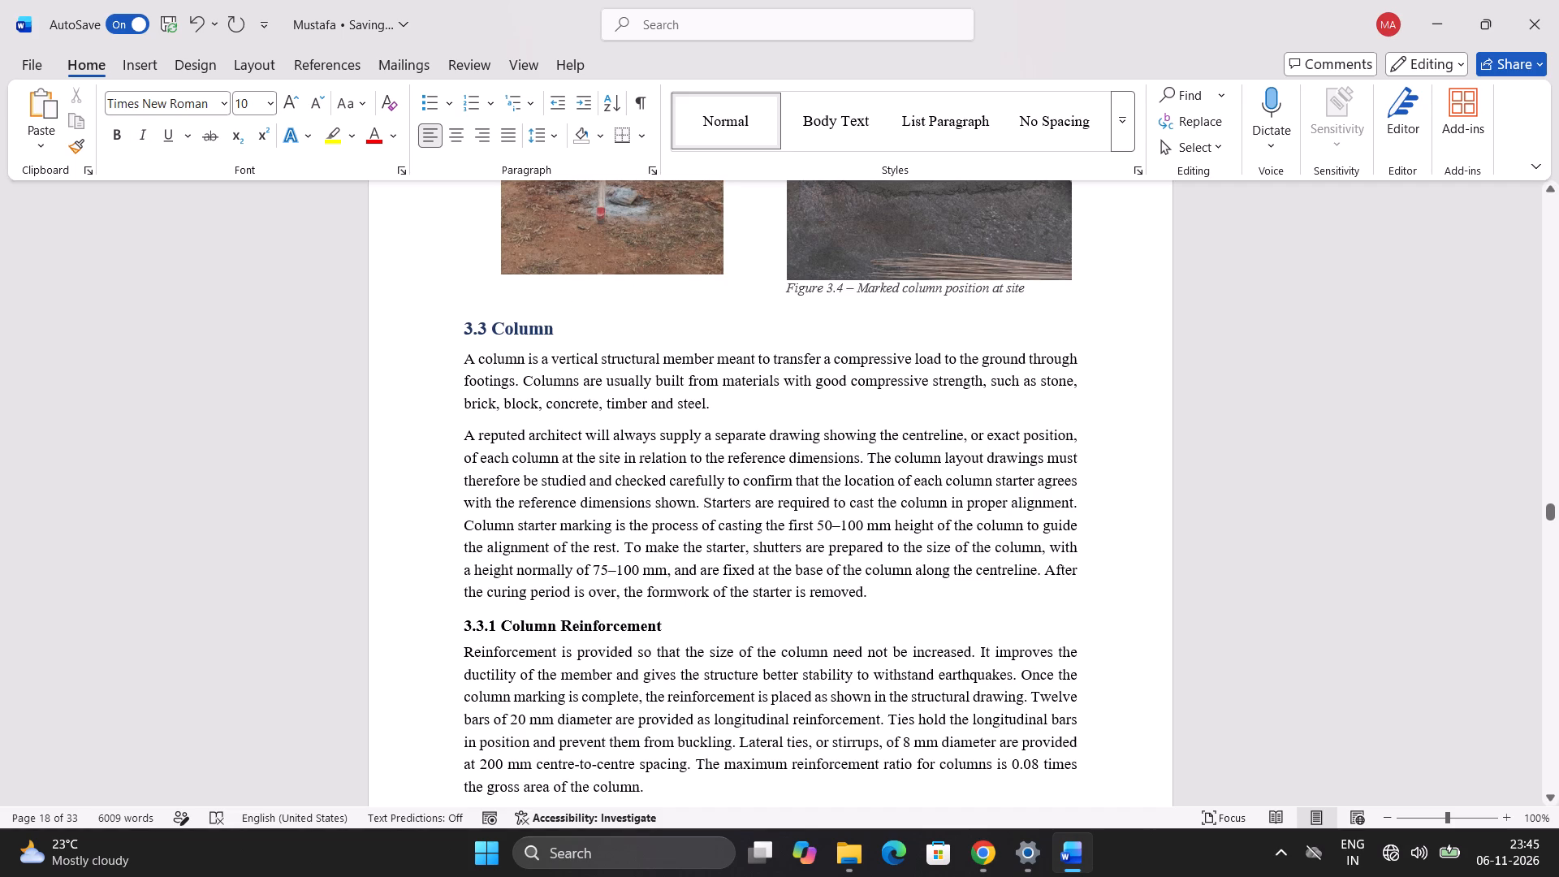
Delete the Figure 3.4 caption under the marked column position photo, including its empty line.
left_click(1043, 302)
left_click(1043, 286)
key("BackSpace")
key("BackSpace")
key("BackSpace")
key("BackSpace")
key("BackSpace")
key("BackSpace")
key("BackSpace")
key("BackSpace")
key("BackSpace")
key("BackSpace")
key("BackSpace")
key("BackSpace")
key("BackSpace")
key("BackSpace")
key("BackSpace")
key("BackSpace")
key("BackSpace")
key("BackSpace")
key("BackSpace")
key("BackSpace")
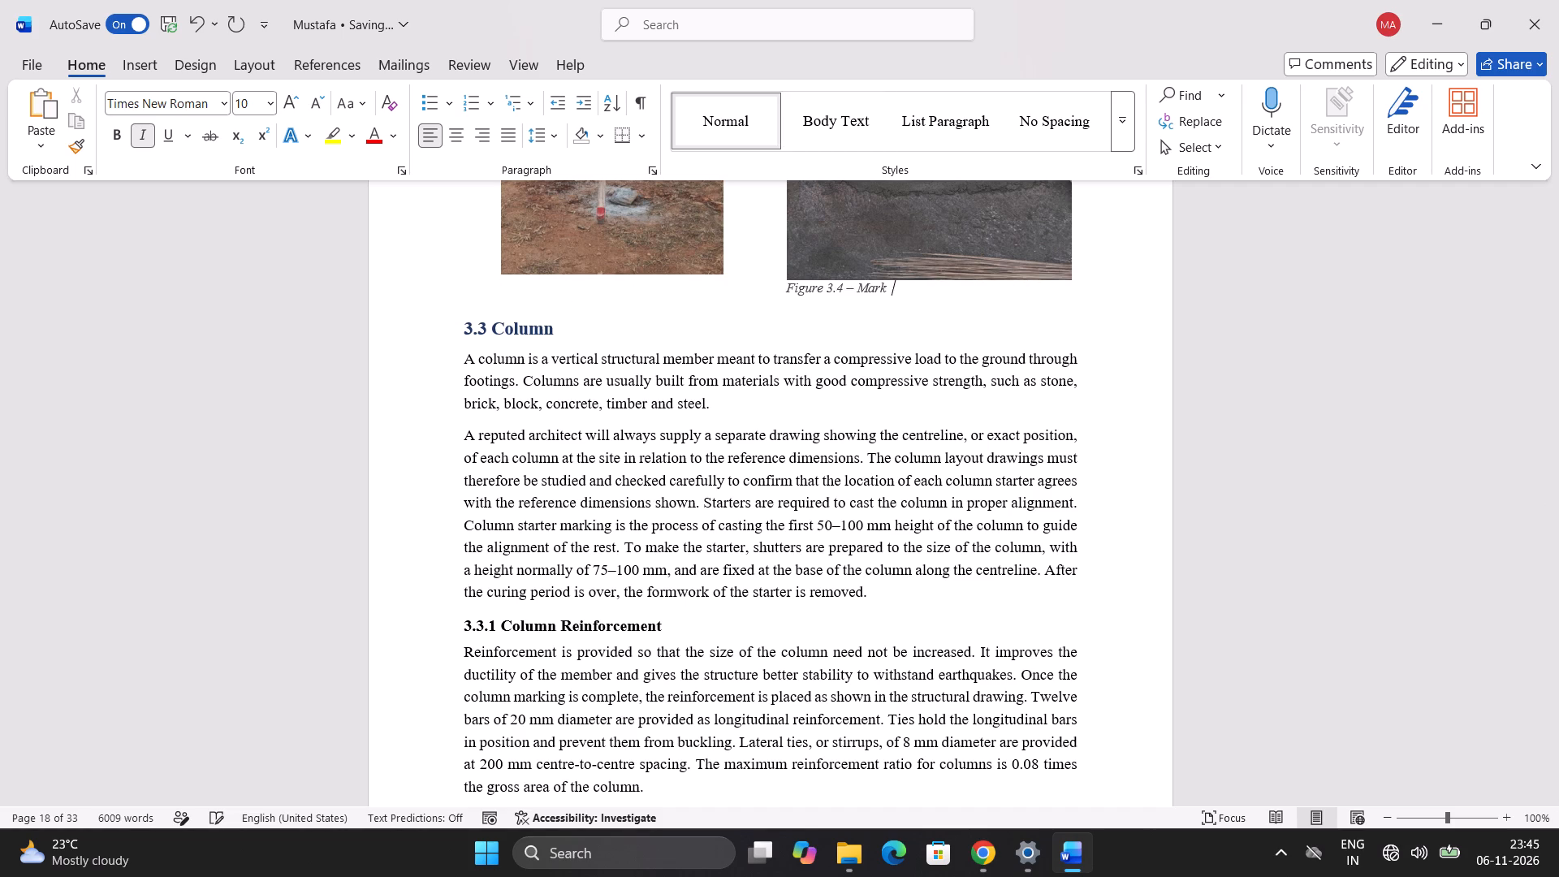
key("BackSpace")
key("BackSpace")
key("BackSpace")
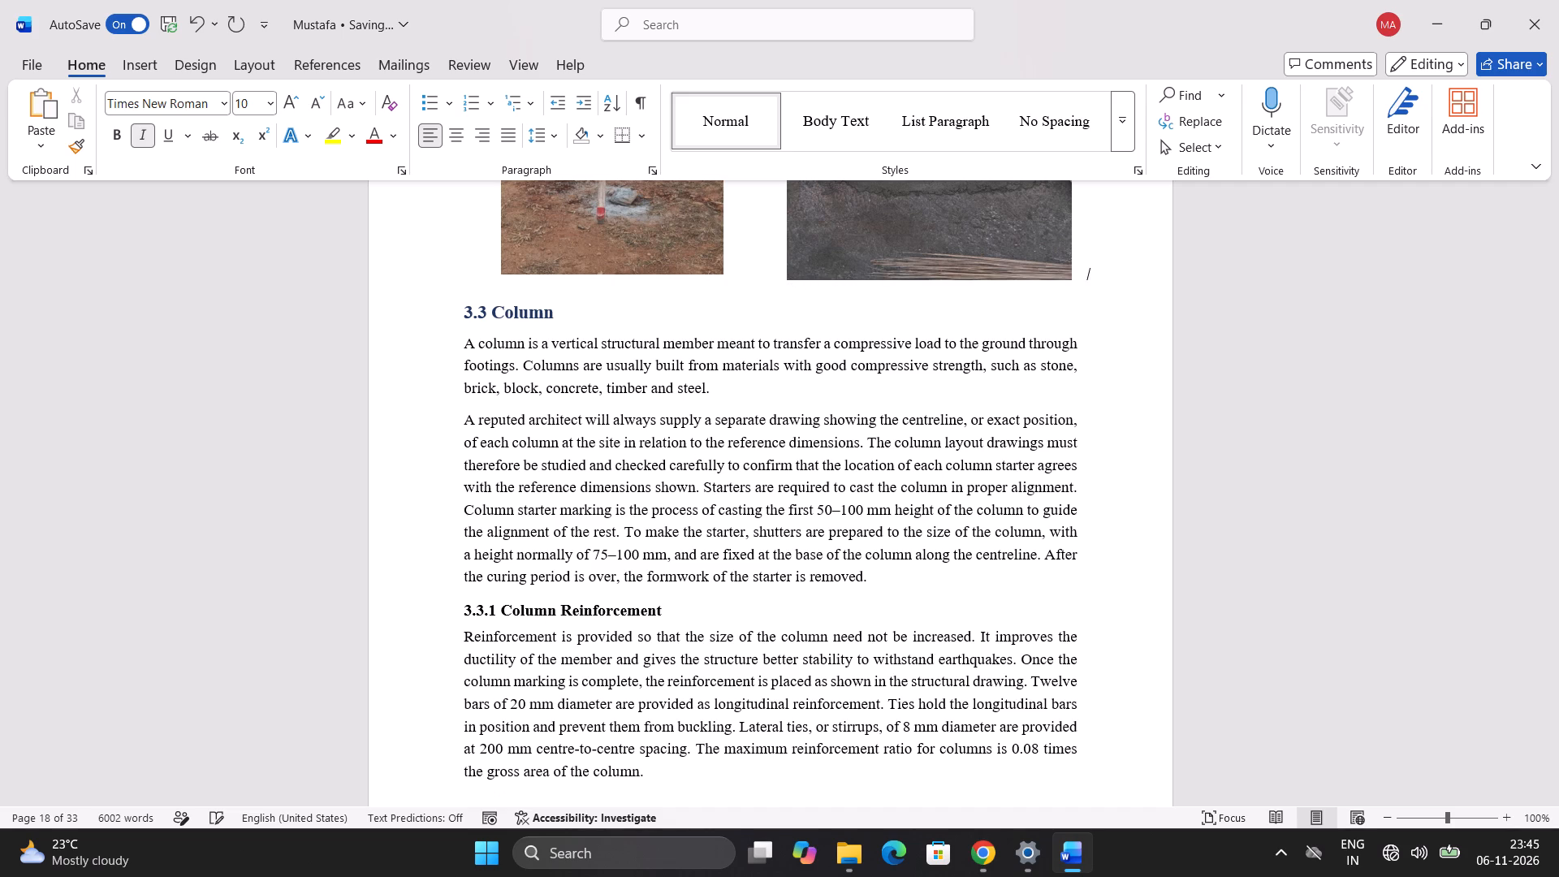
Check the photo spacing and the blank space at the end of page 18 below 3.3.1 Column Reinforcement.
left_click(491, 370)
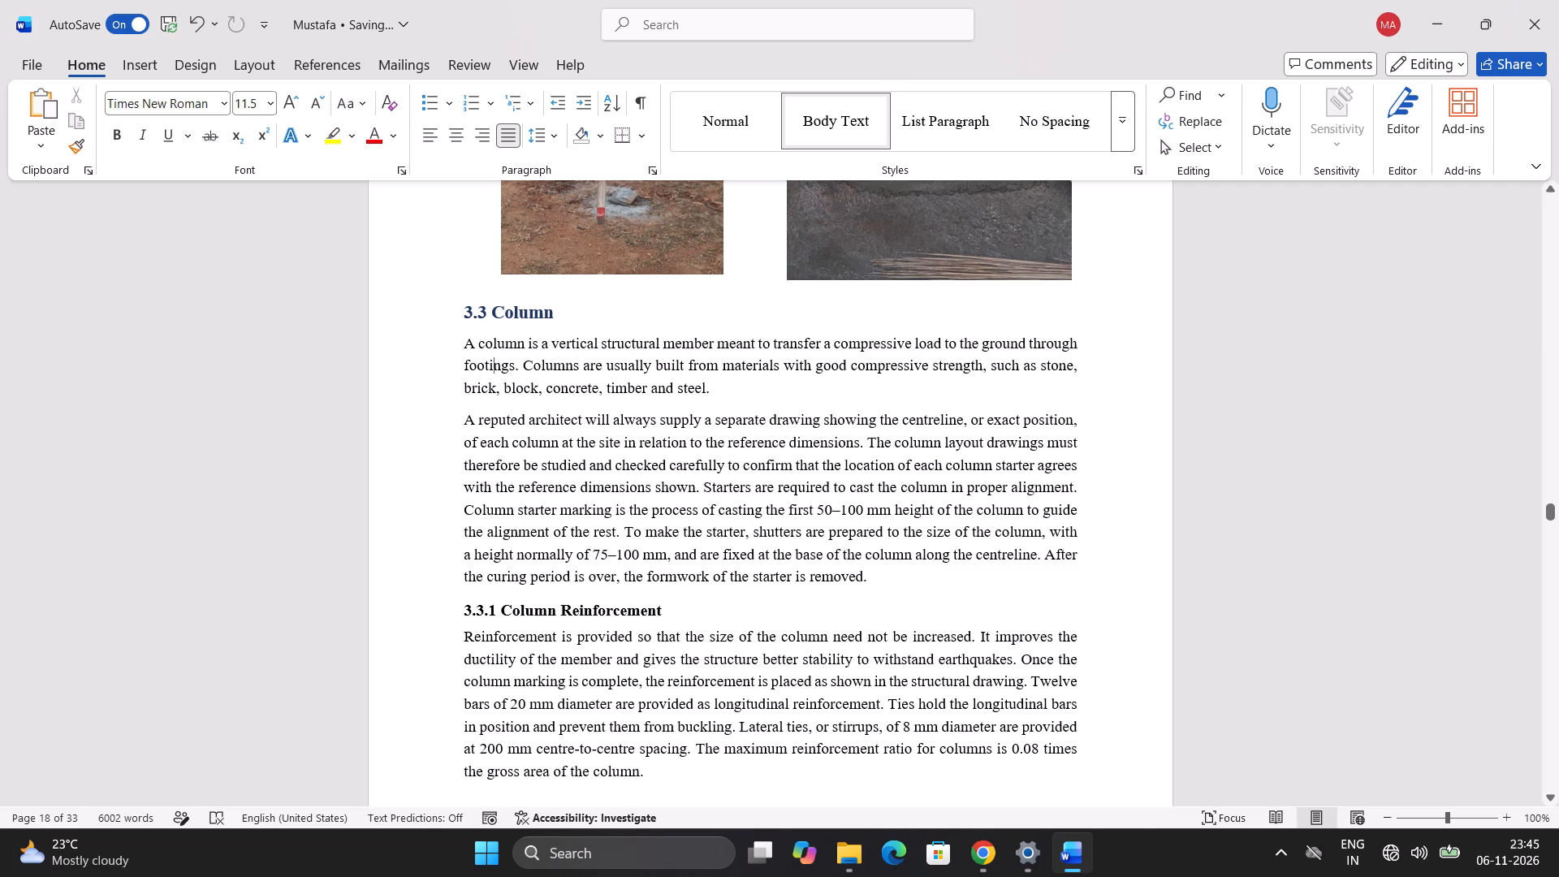
scroll(643, 539, "up", 6)
scroll(694, 541, "down", 3)
scroll(769, 475, "down", 2)
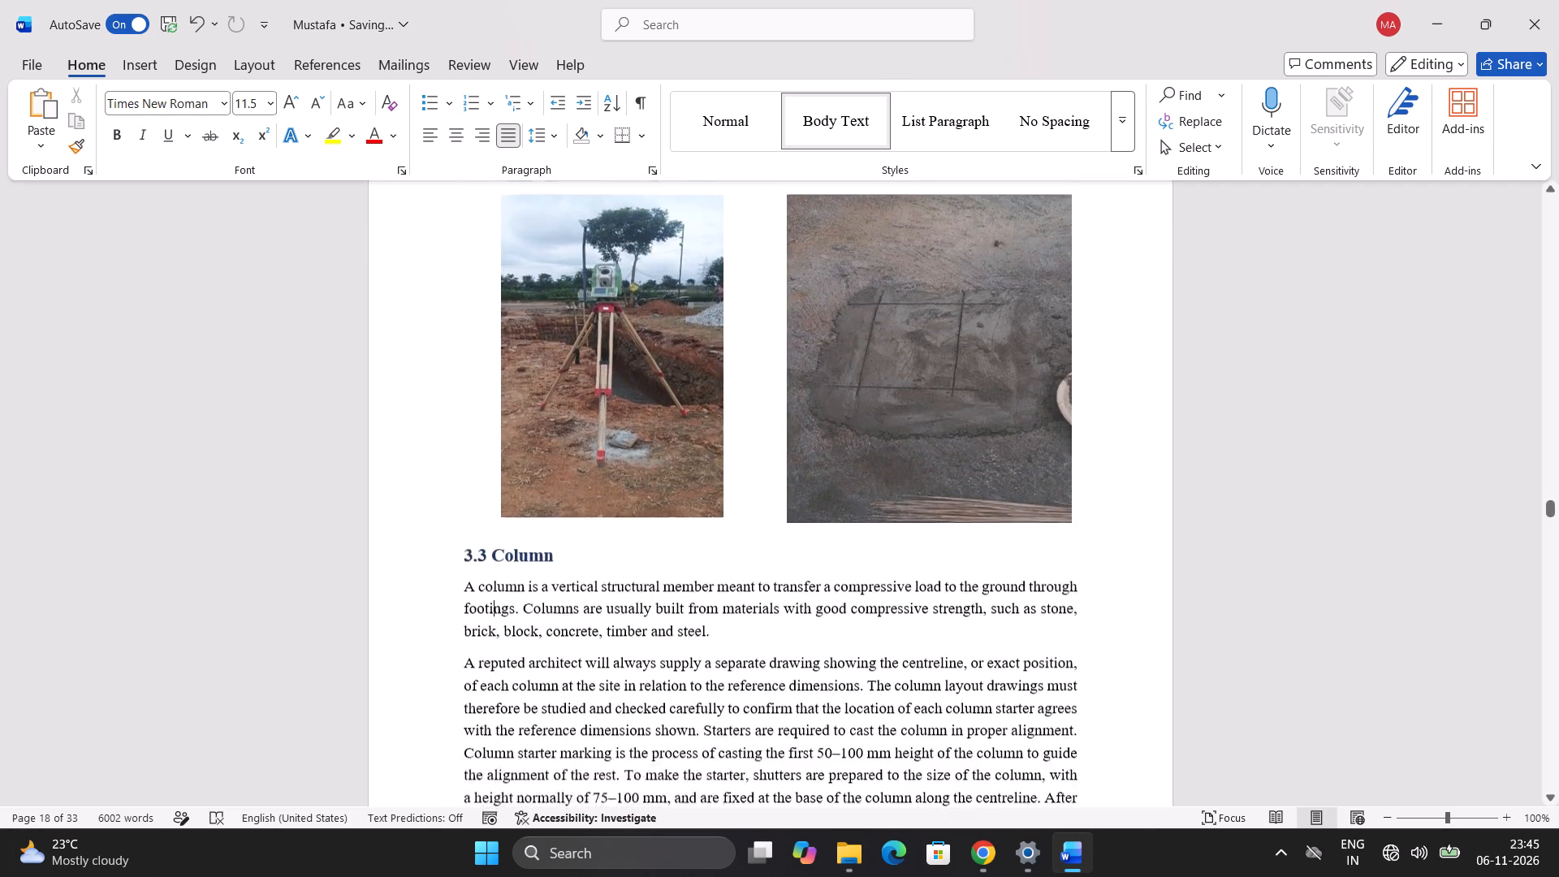
scroll(769, 475, "down", 3)
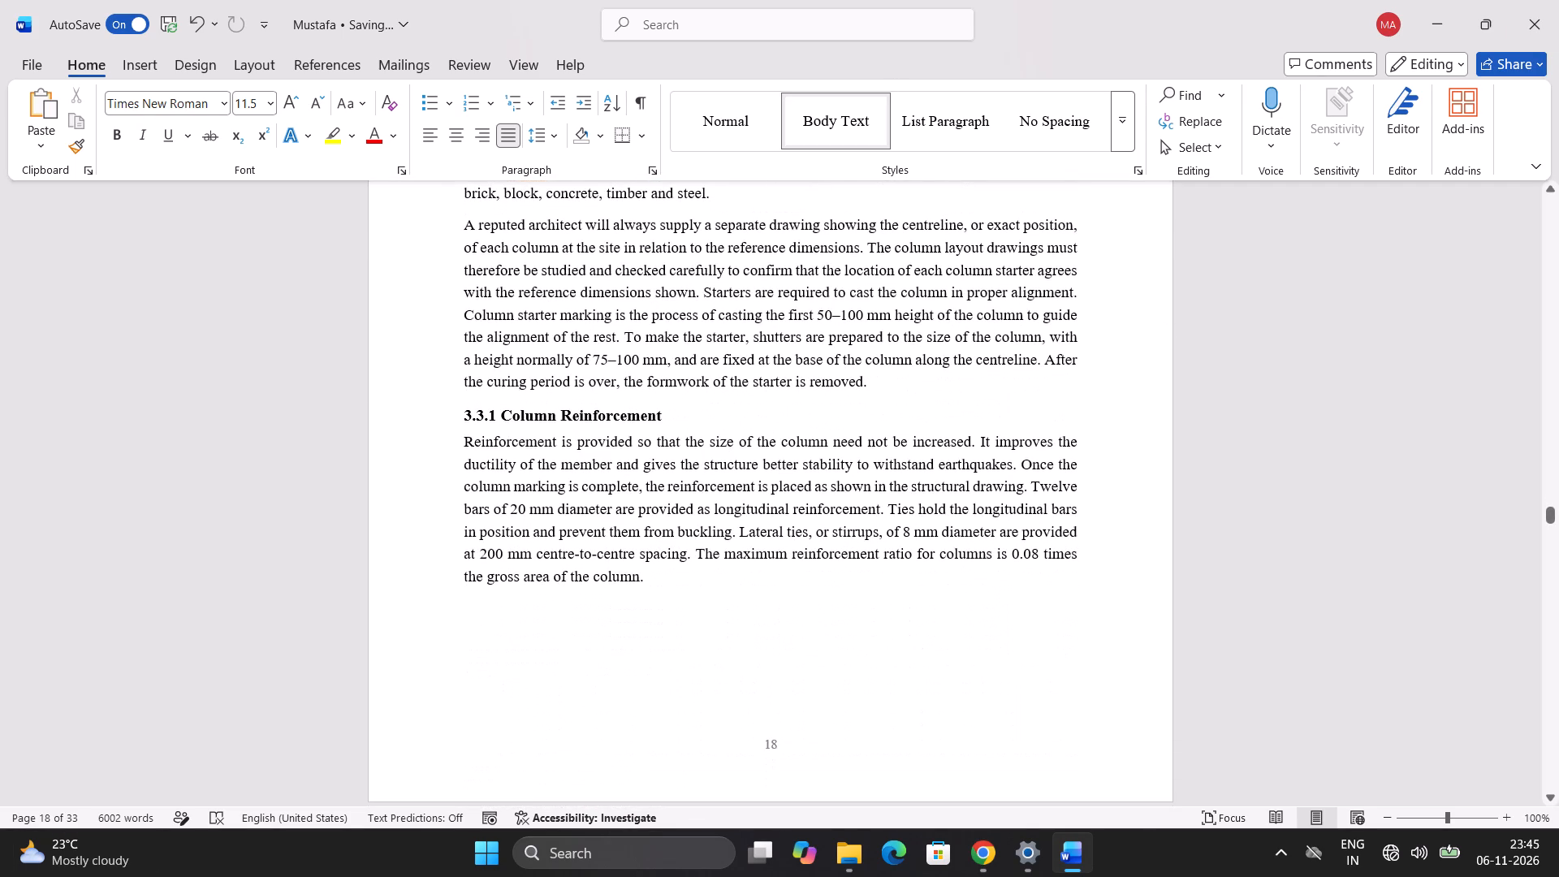
Enlarge the Total Station photo on page 18, making it slightly wider and considerably taller.
scroll(730, 624, "up", 4)
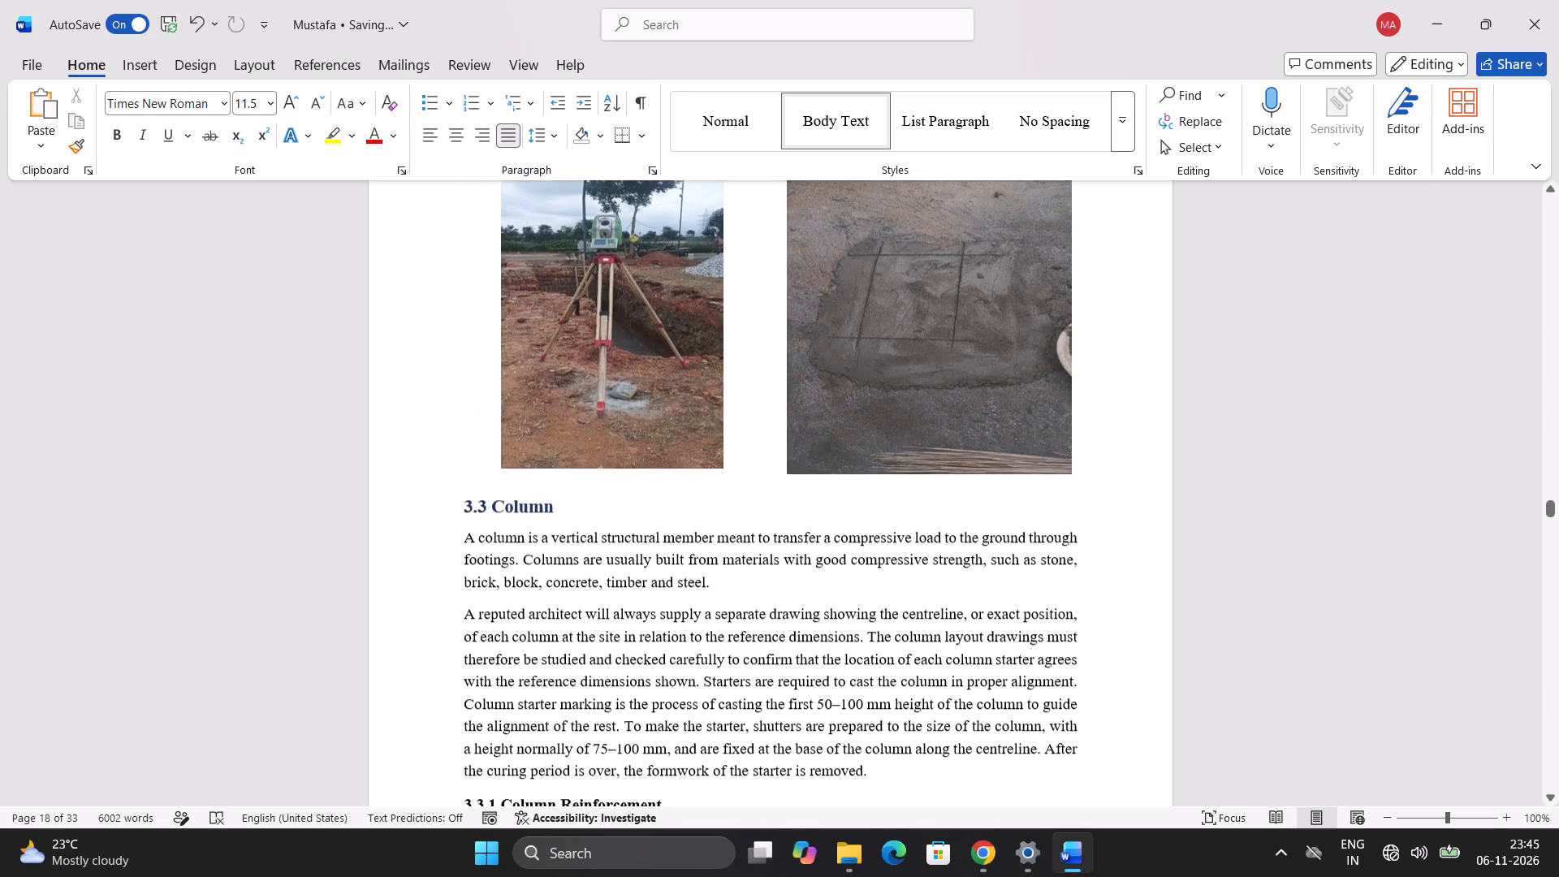
scroll(780, 545, "up", 1)
left_click(690, 479)
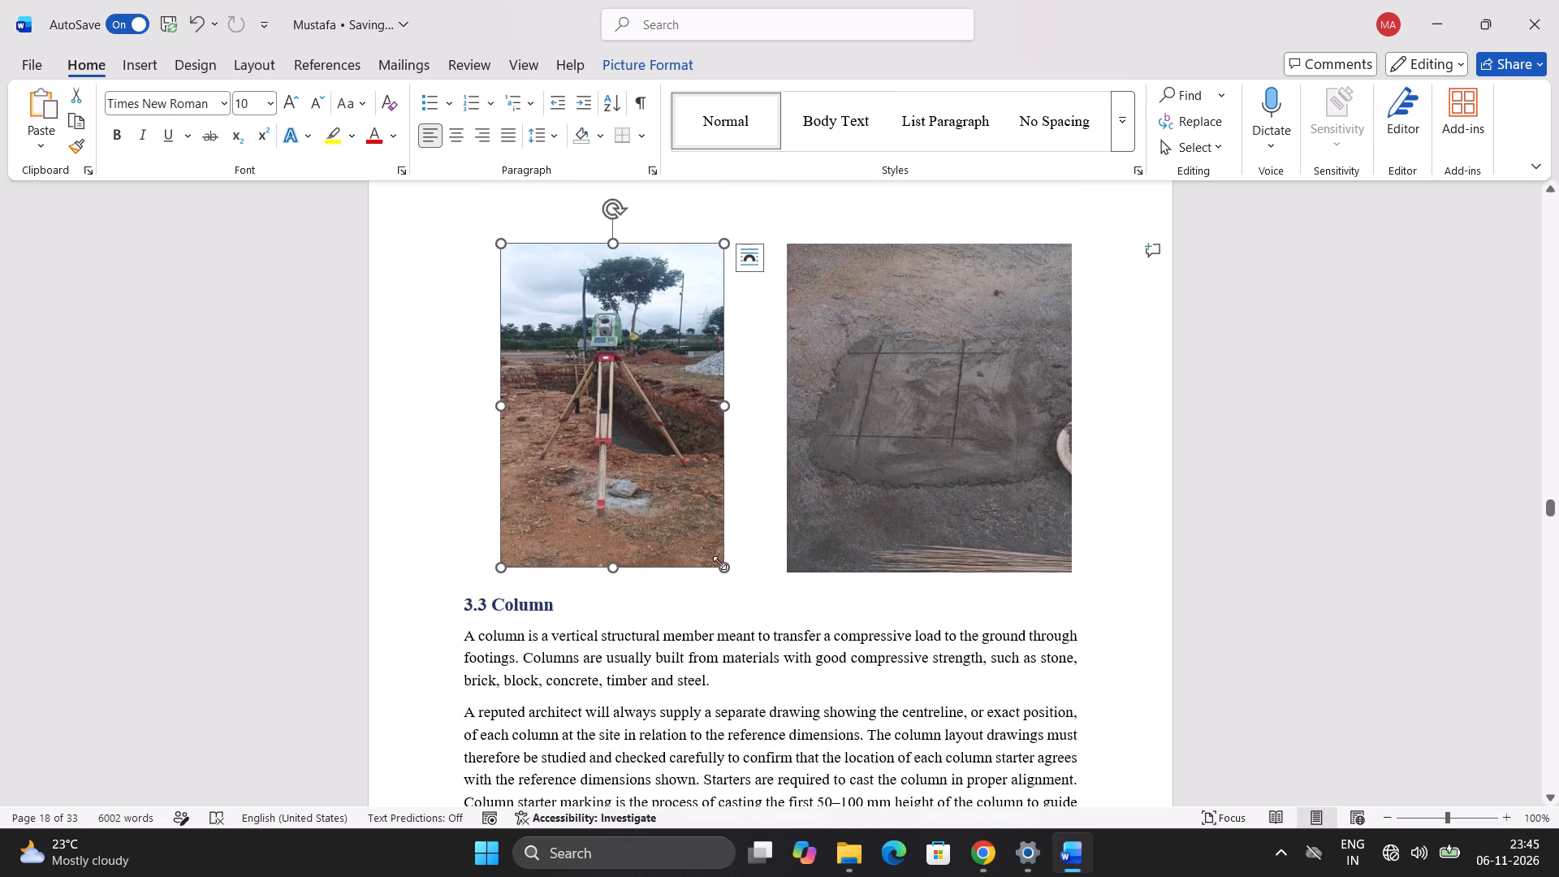
left_click_drag(728, 568, 740, 639)
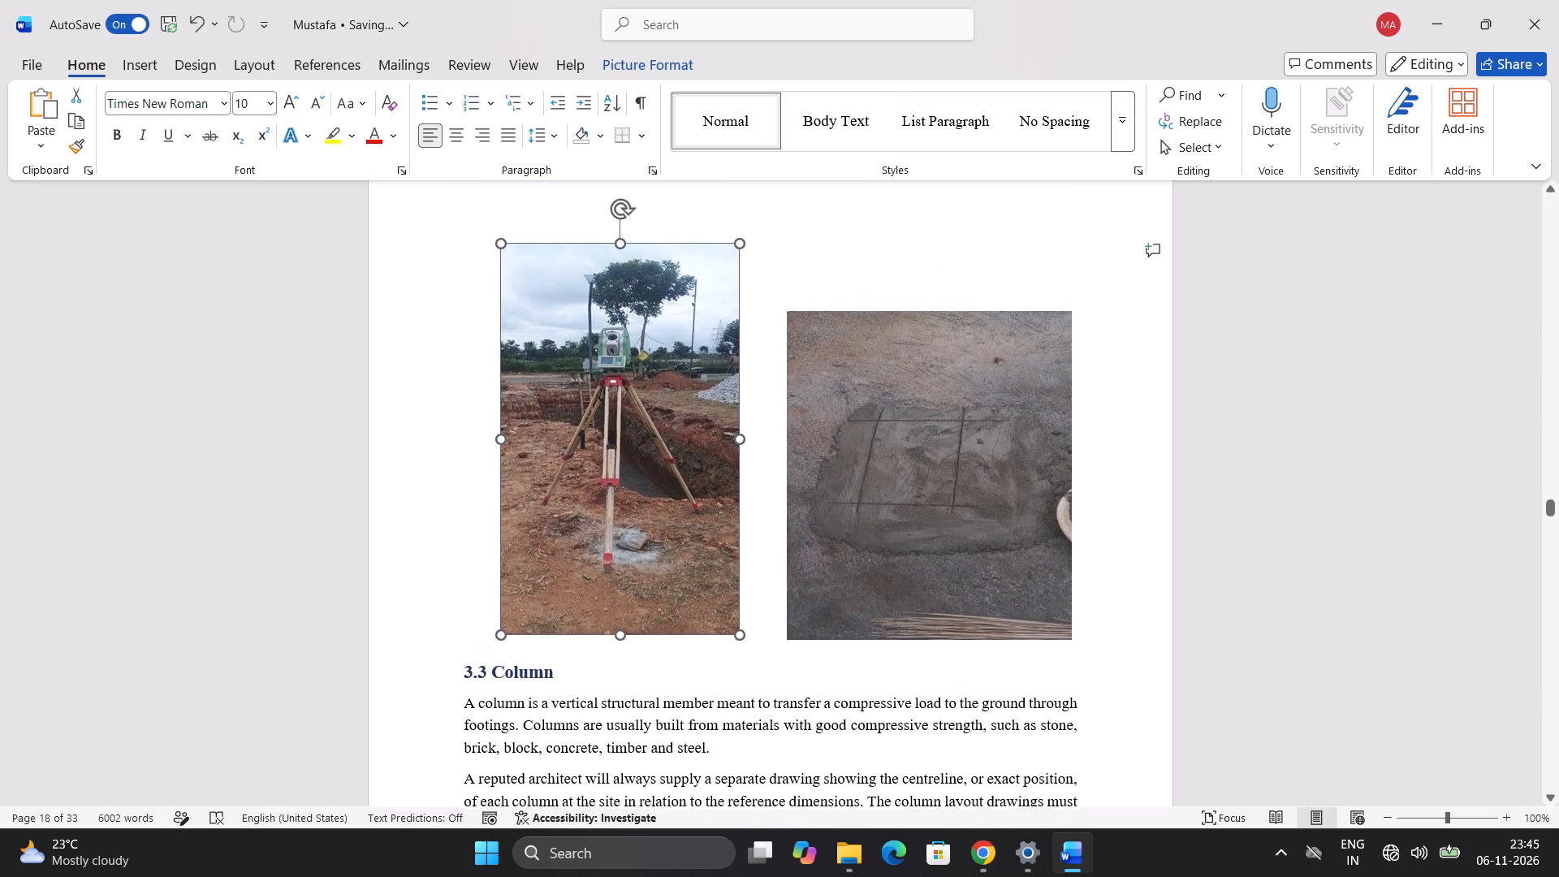
left_click_drag(740, 639, 740, 683)
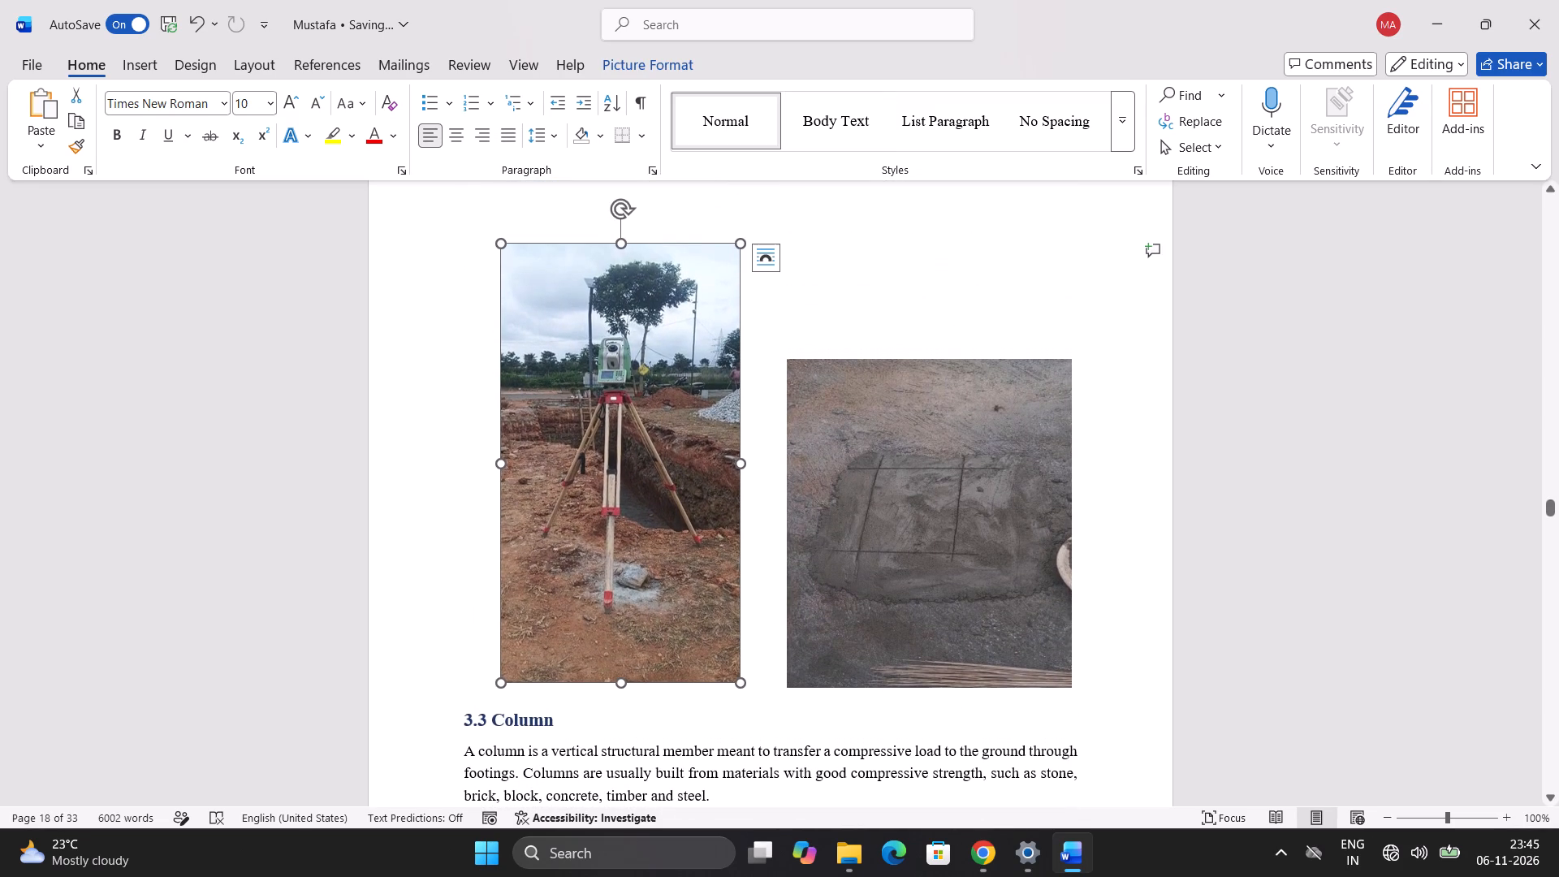
Enlarge the marked column position photo to roughly the height of the Total Station photo, keeping 3.3.1 Column Reinforcement on page 18.
left_click(1007, 598)
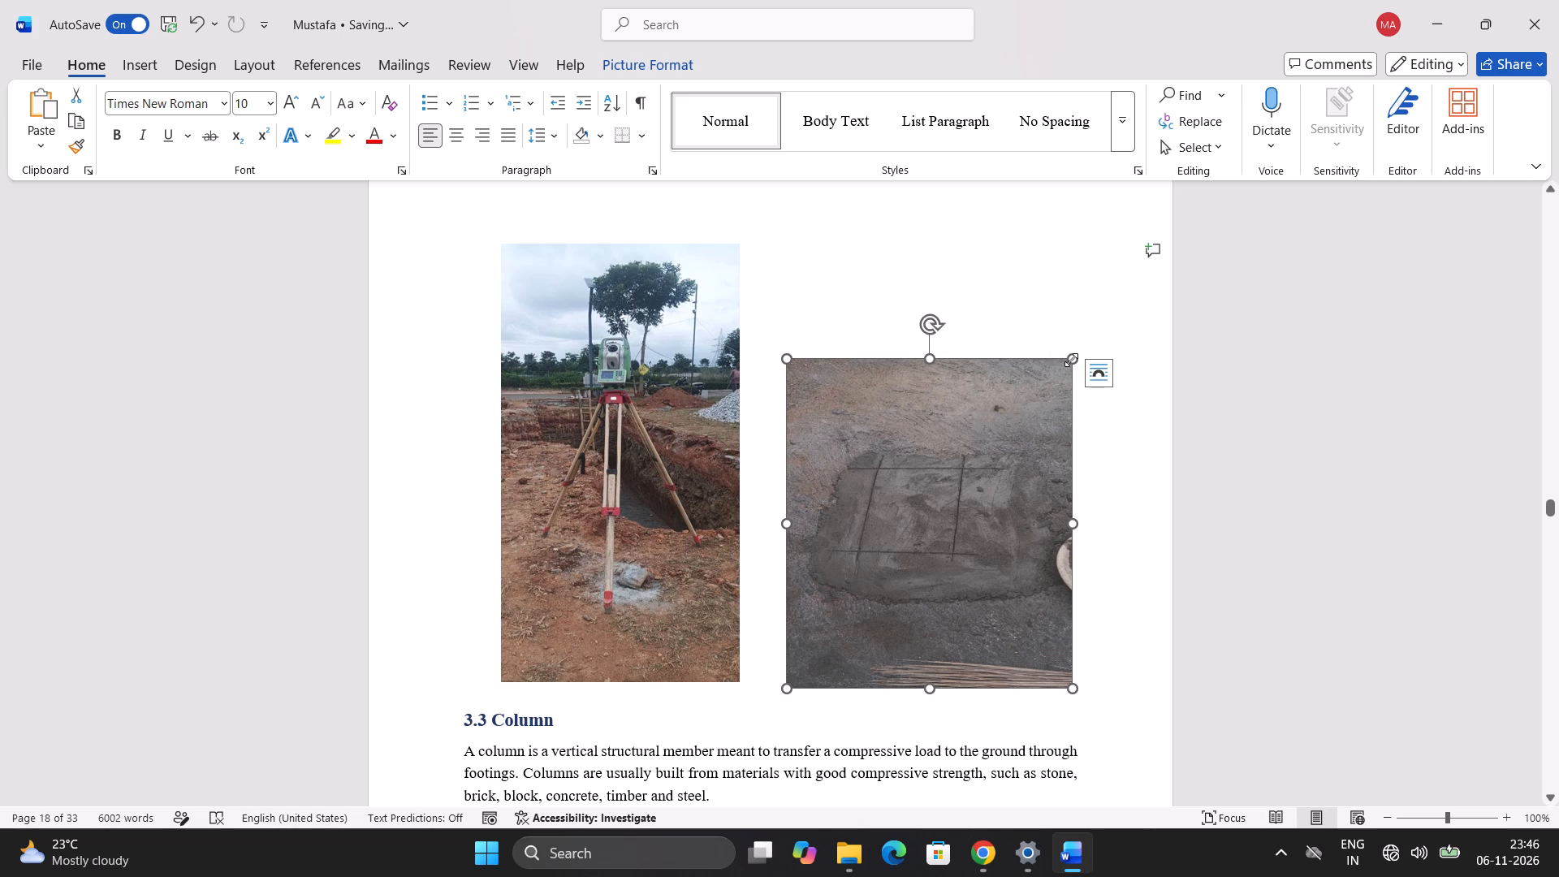
left_click_drag(1071, 360, 1082, 240)
scroll(1007, 514, "down", 3)
scroll(1067, 434, "down", 3)
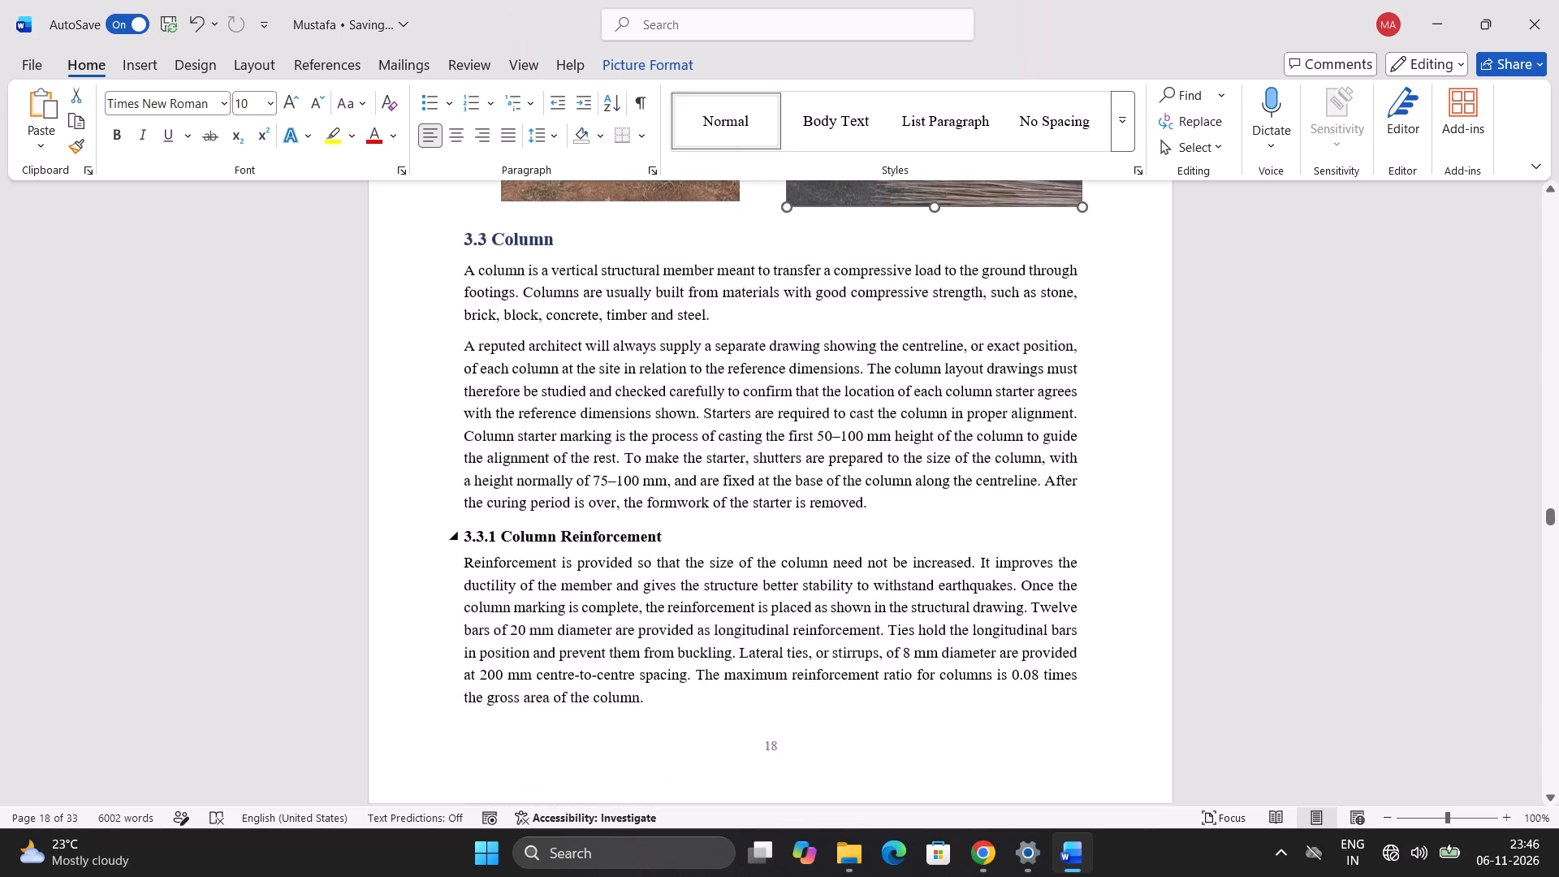
scroll(1067, 434, "down", 2)
scroll(1067, 434, "up", 6)
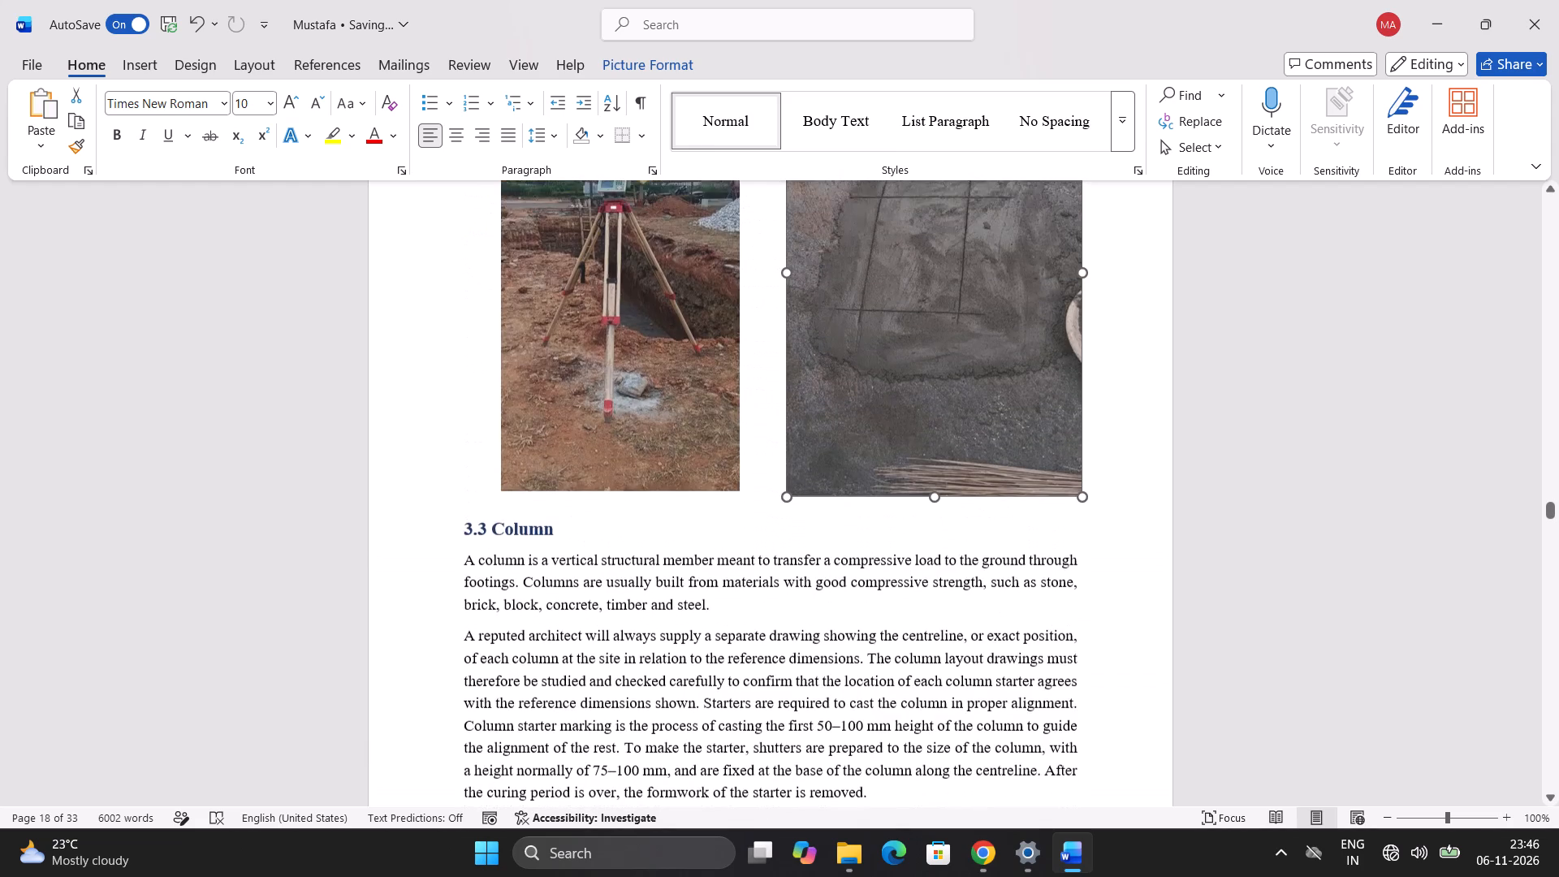
left_click_drag(1081, 498, 1081, 477)
scroll(1081, 472, "up", 2)
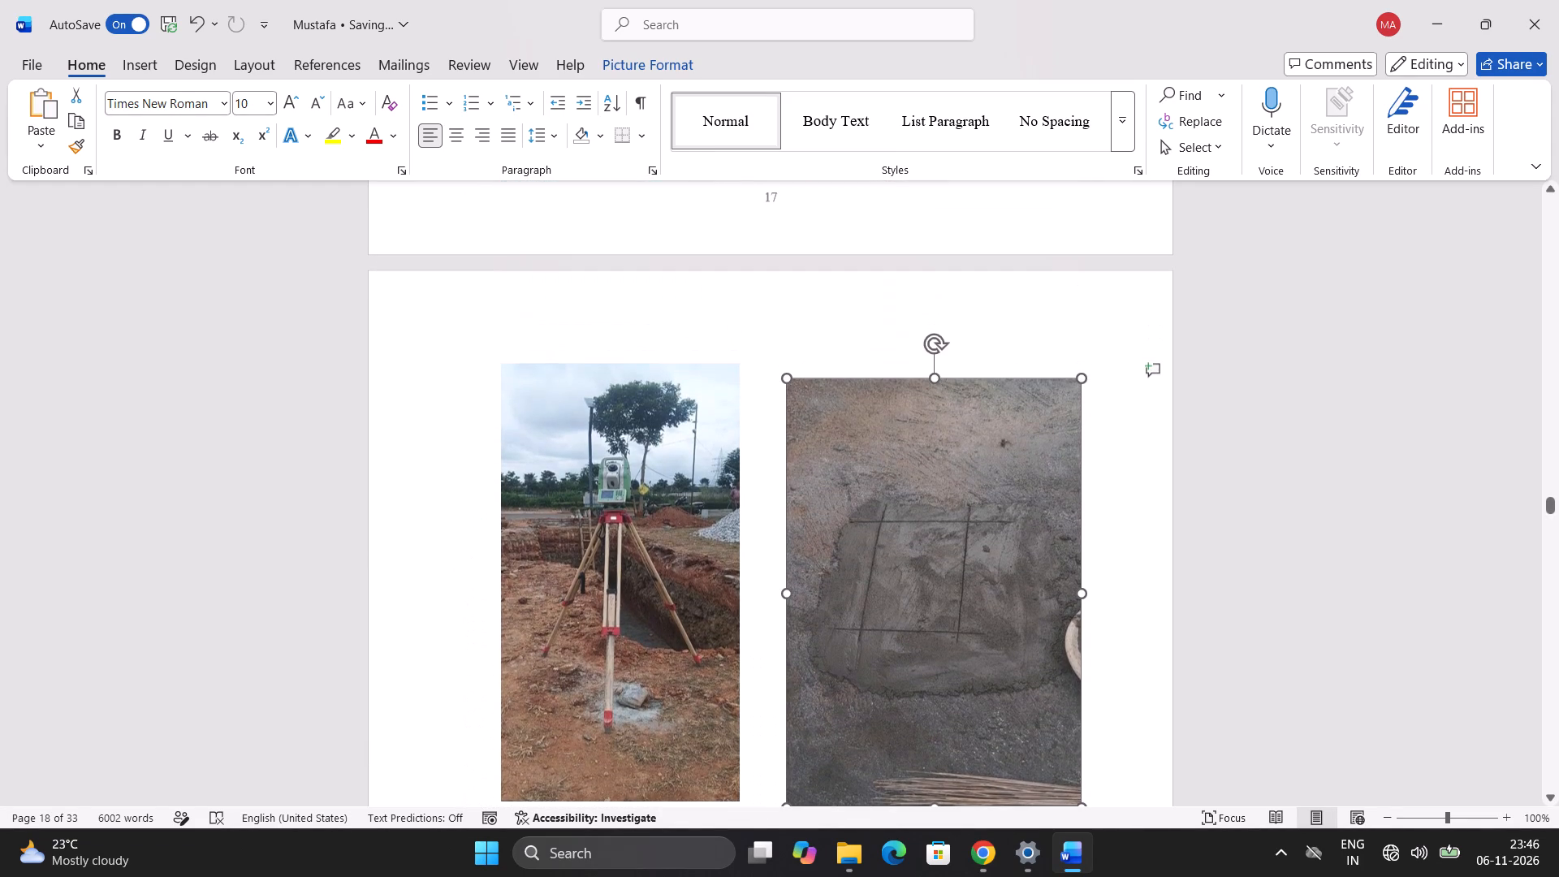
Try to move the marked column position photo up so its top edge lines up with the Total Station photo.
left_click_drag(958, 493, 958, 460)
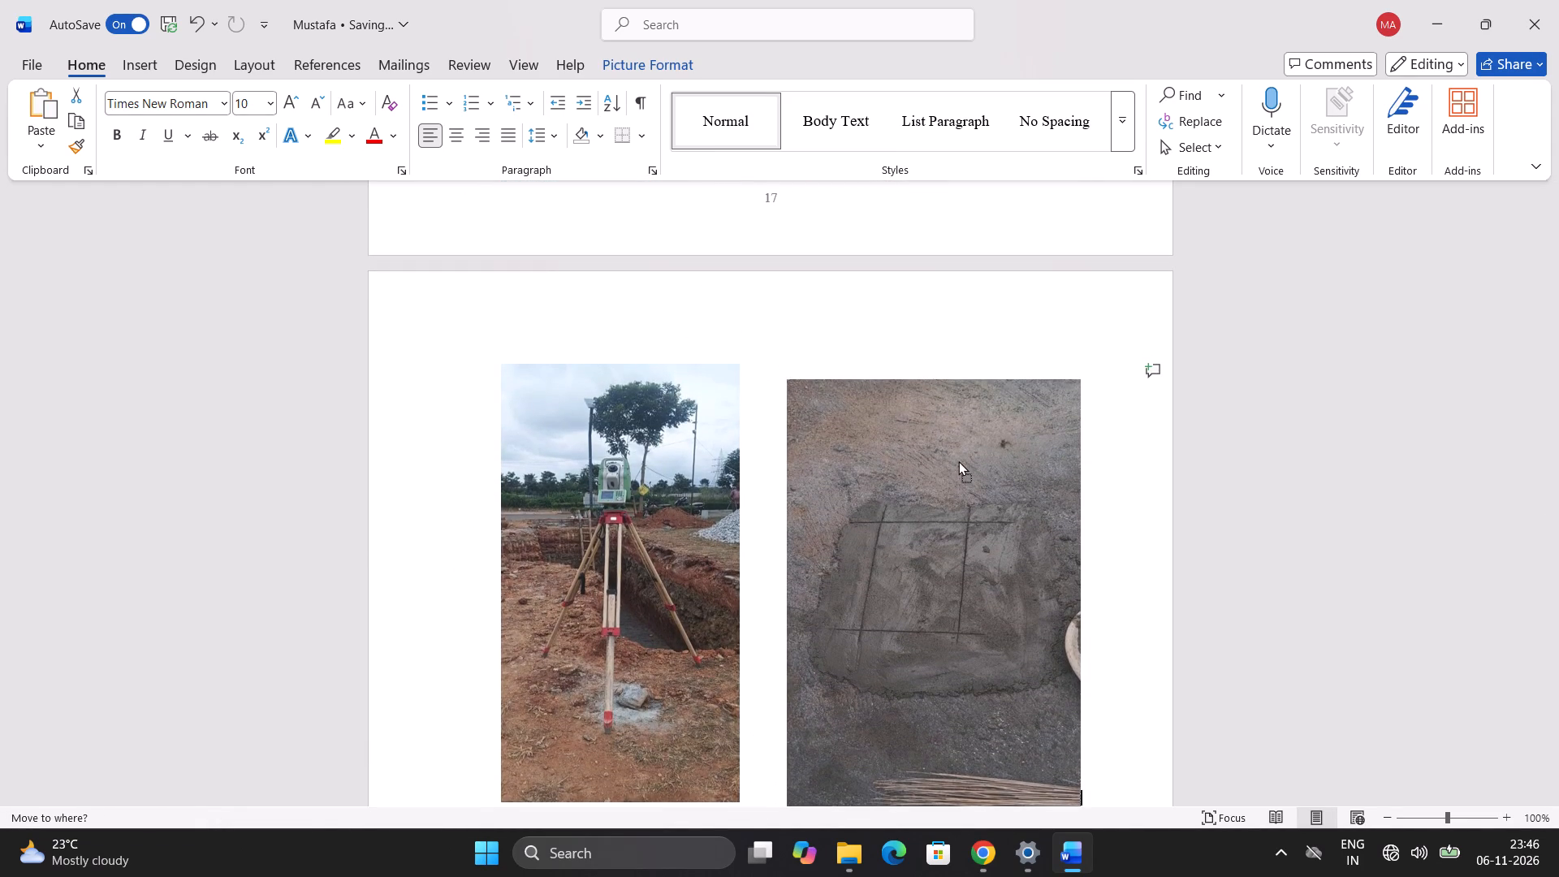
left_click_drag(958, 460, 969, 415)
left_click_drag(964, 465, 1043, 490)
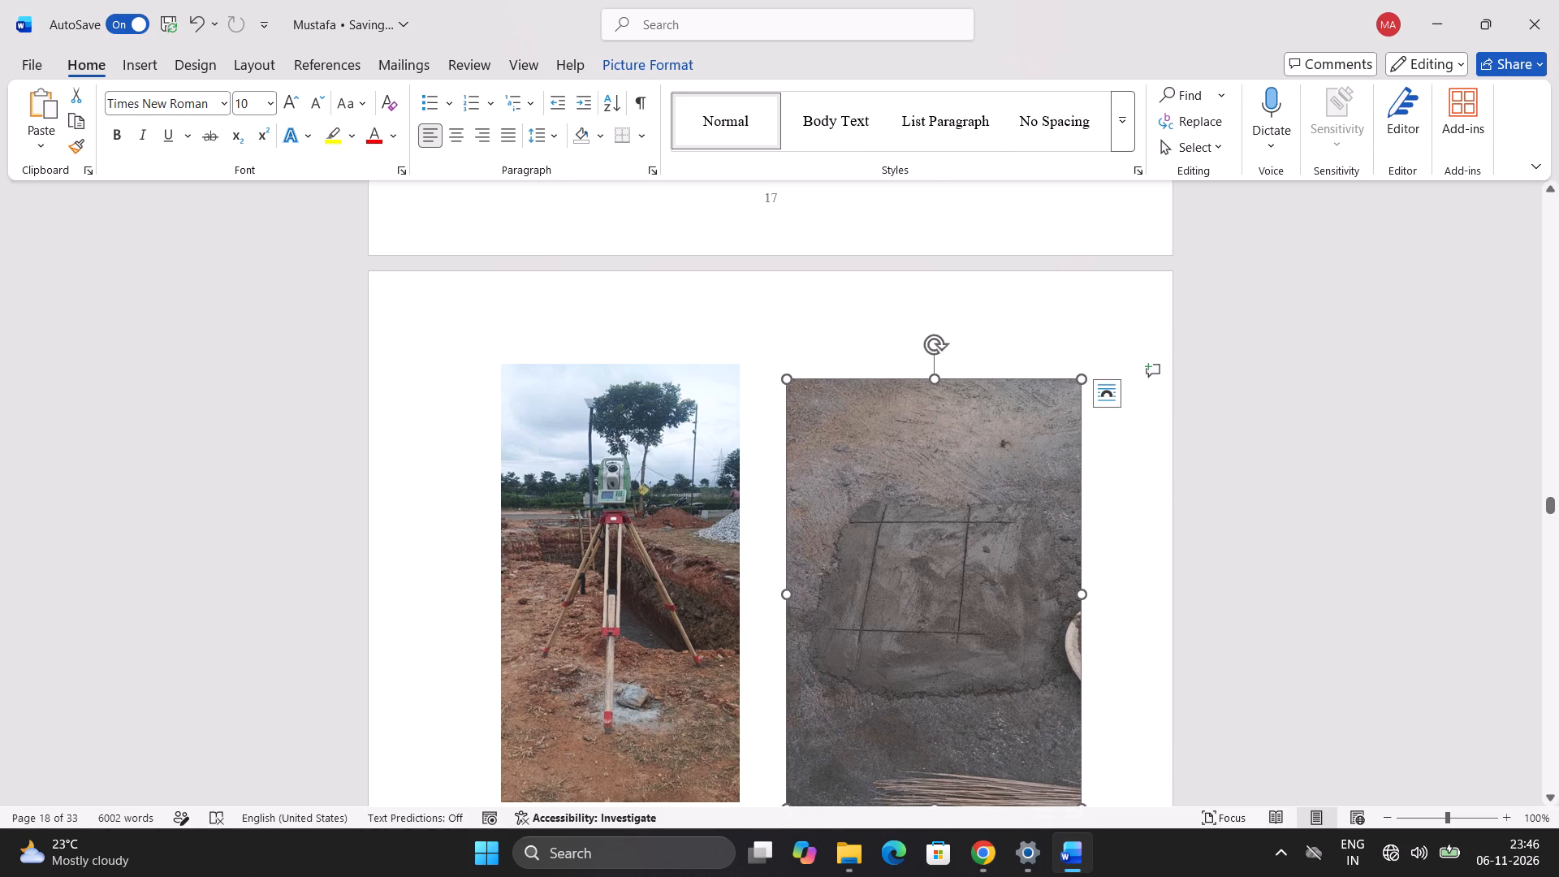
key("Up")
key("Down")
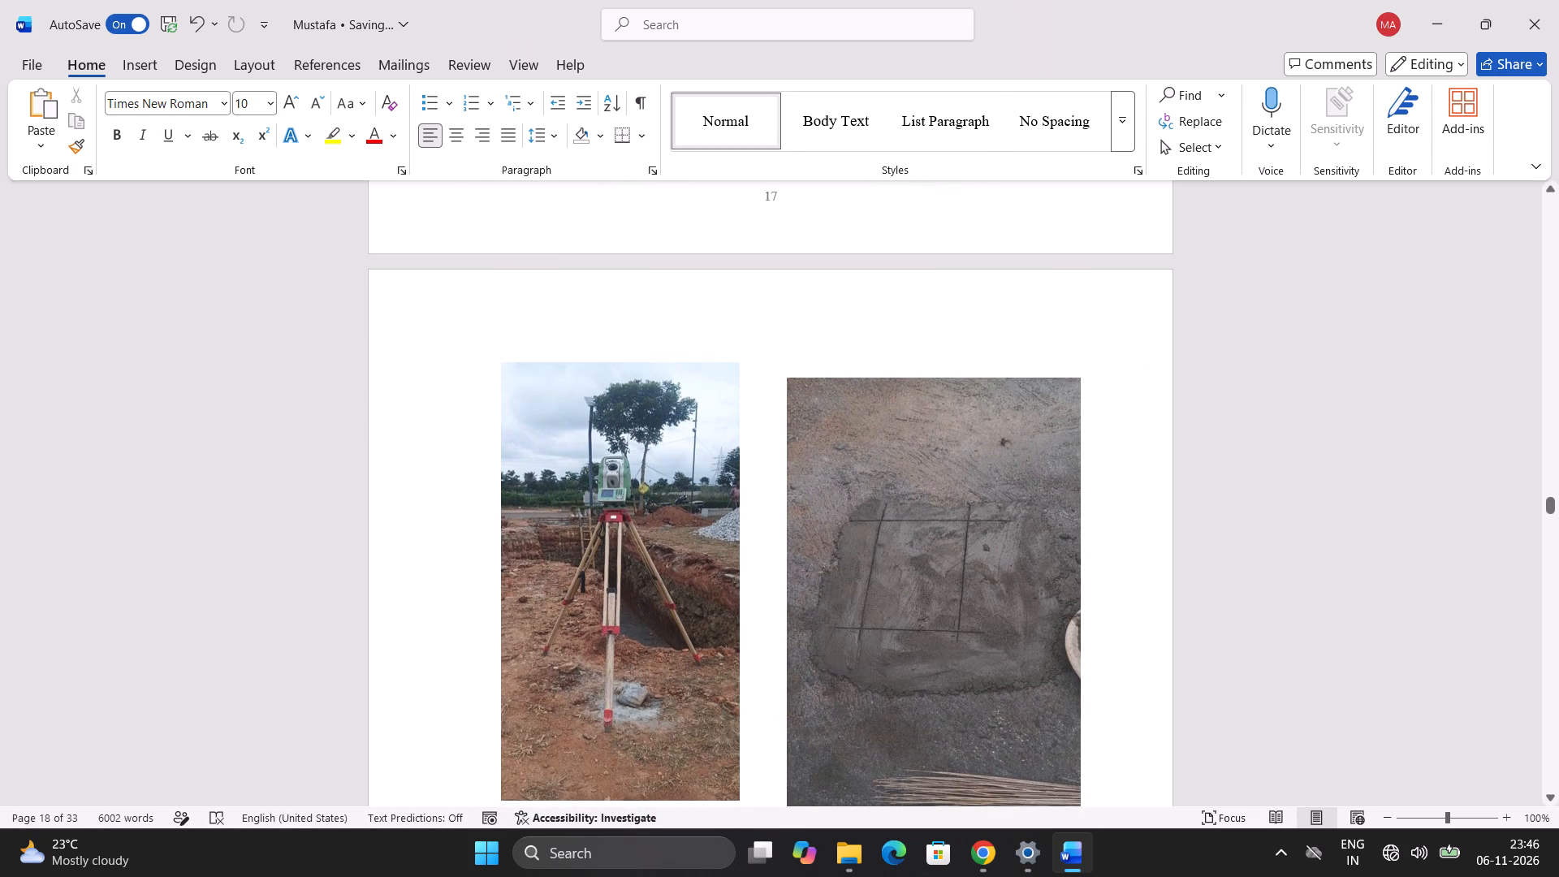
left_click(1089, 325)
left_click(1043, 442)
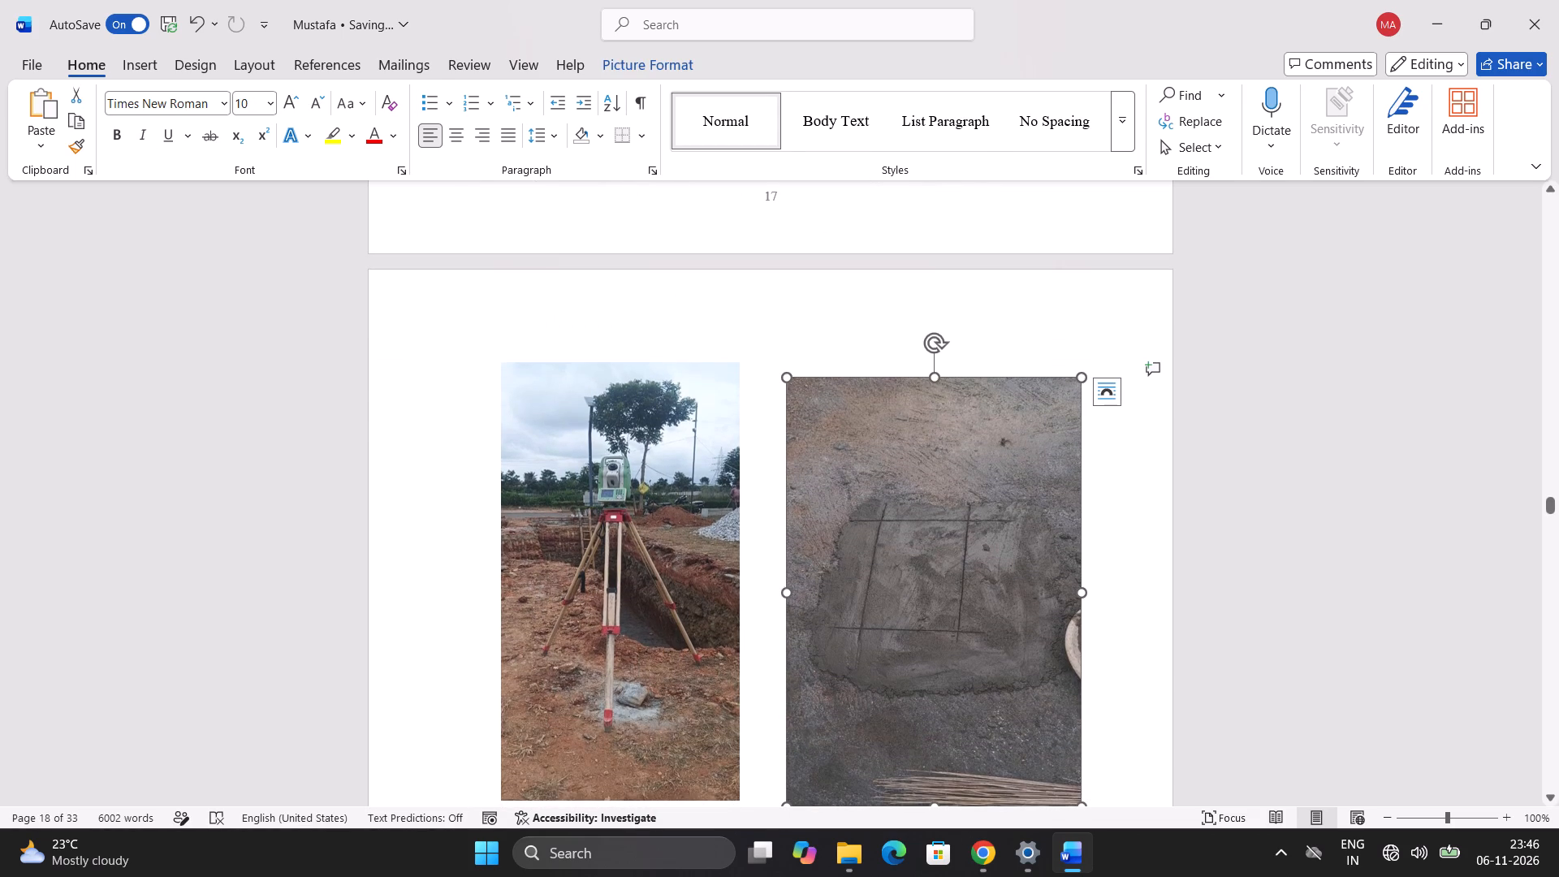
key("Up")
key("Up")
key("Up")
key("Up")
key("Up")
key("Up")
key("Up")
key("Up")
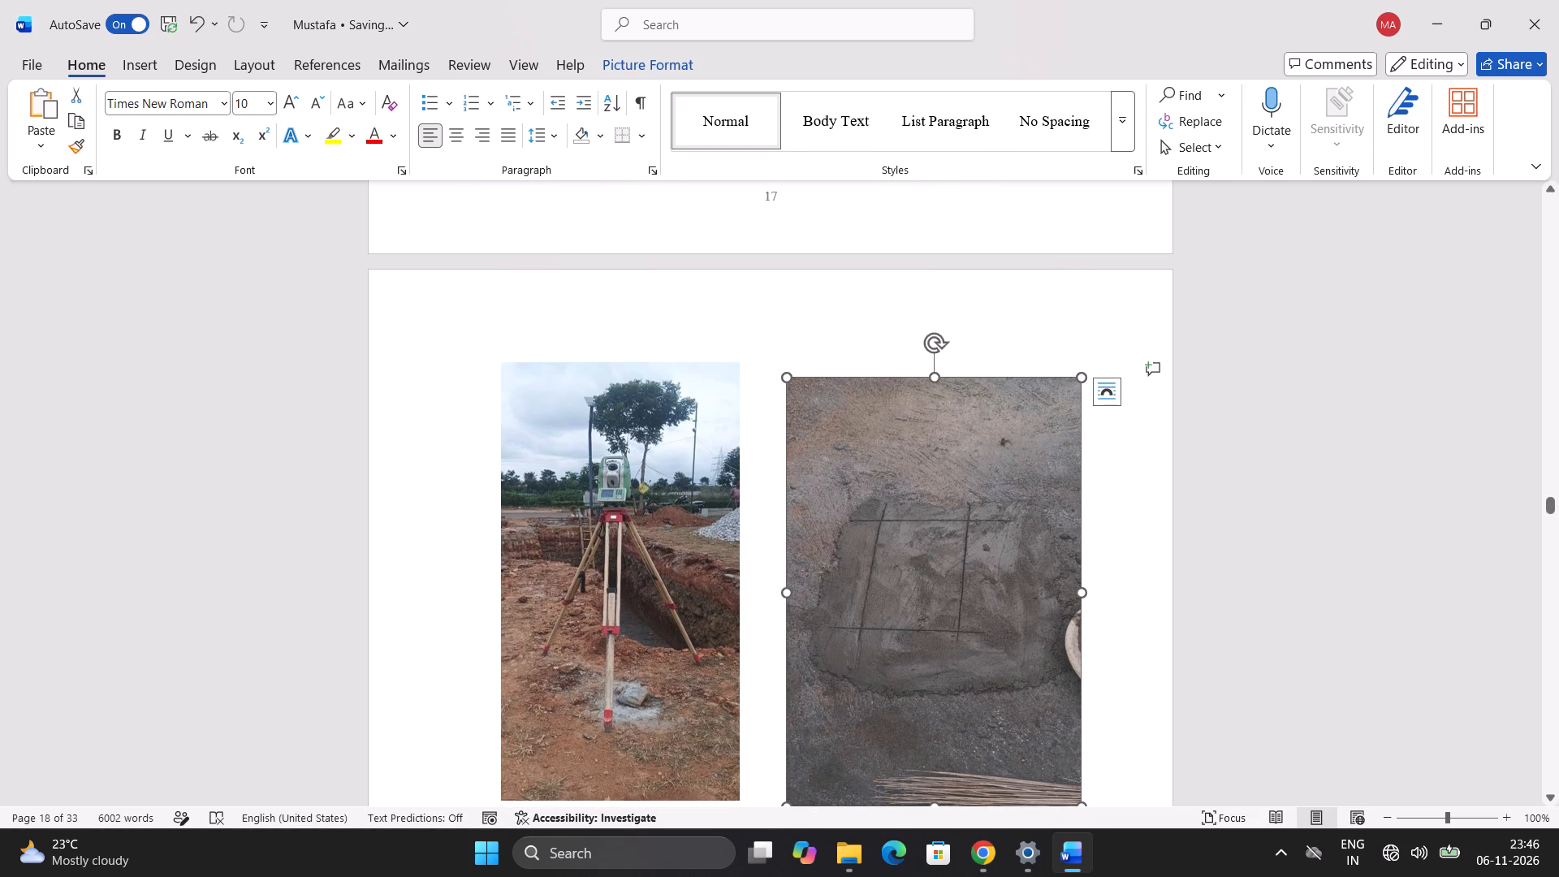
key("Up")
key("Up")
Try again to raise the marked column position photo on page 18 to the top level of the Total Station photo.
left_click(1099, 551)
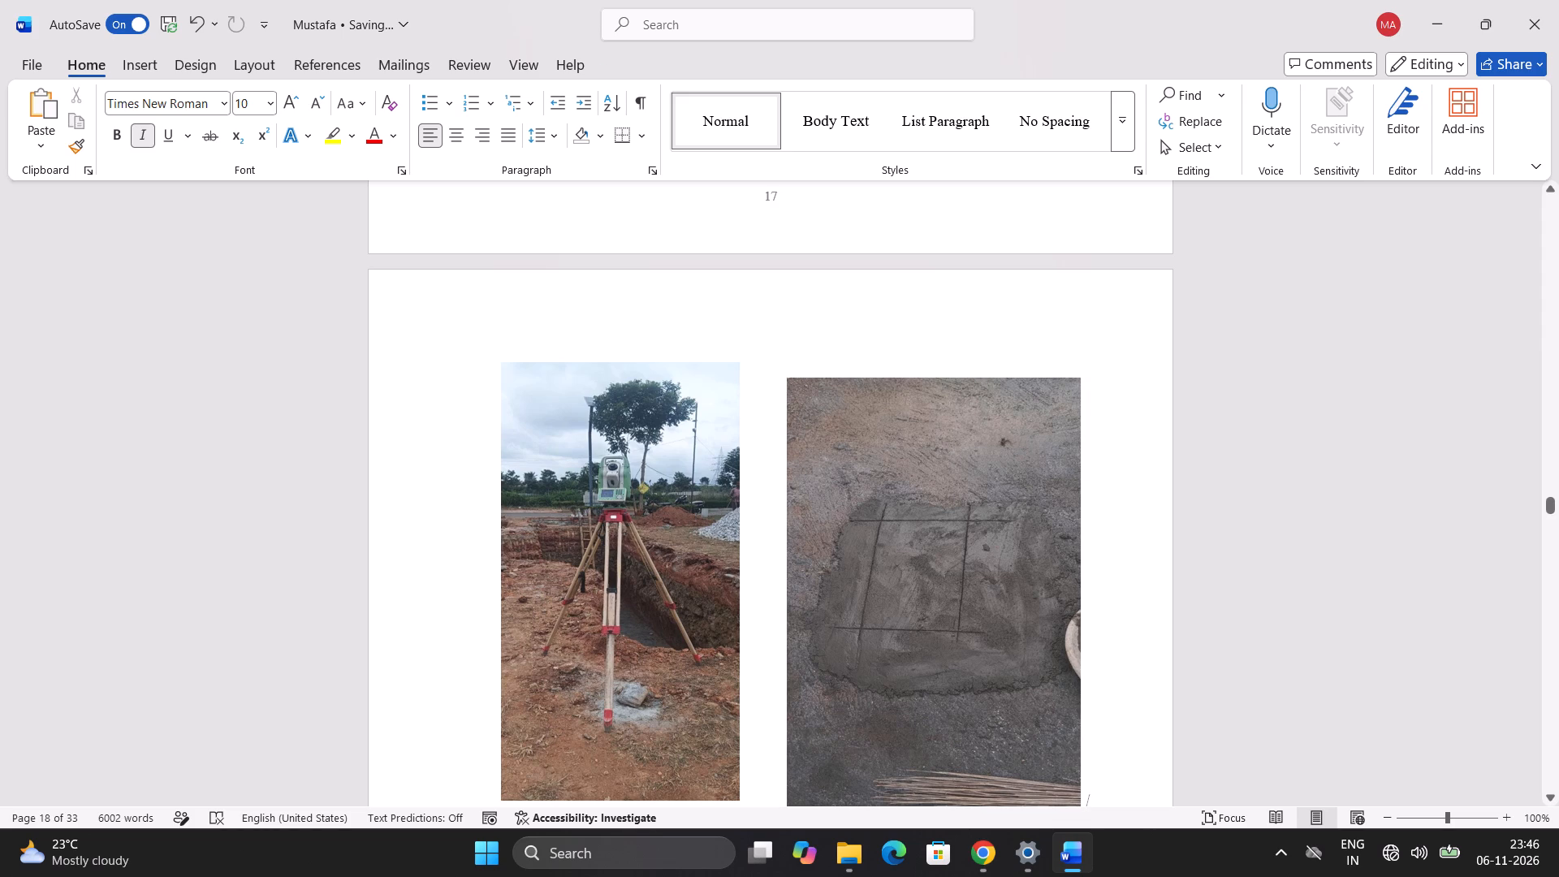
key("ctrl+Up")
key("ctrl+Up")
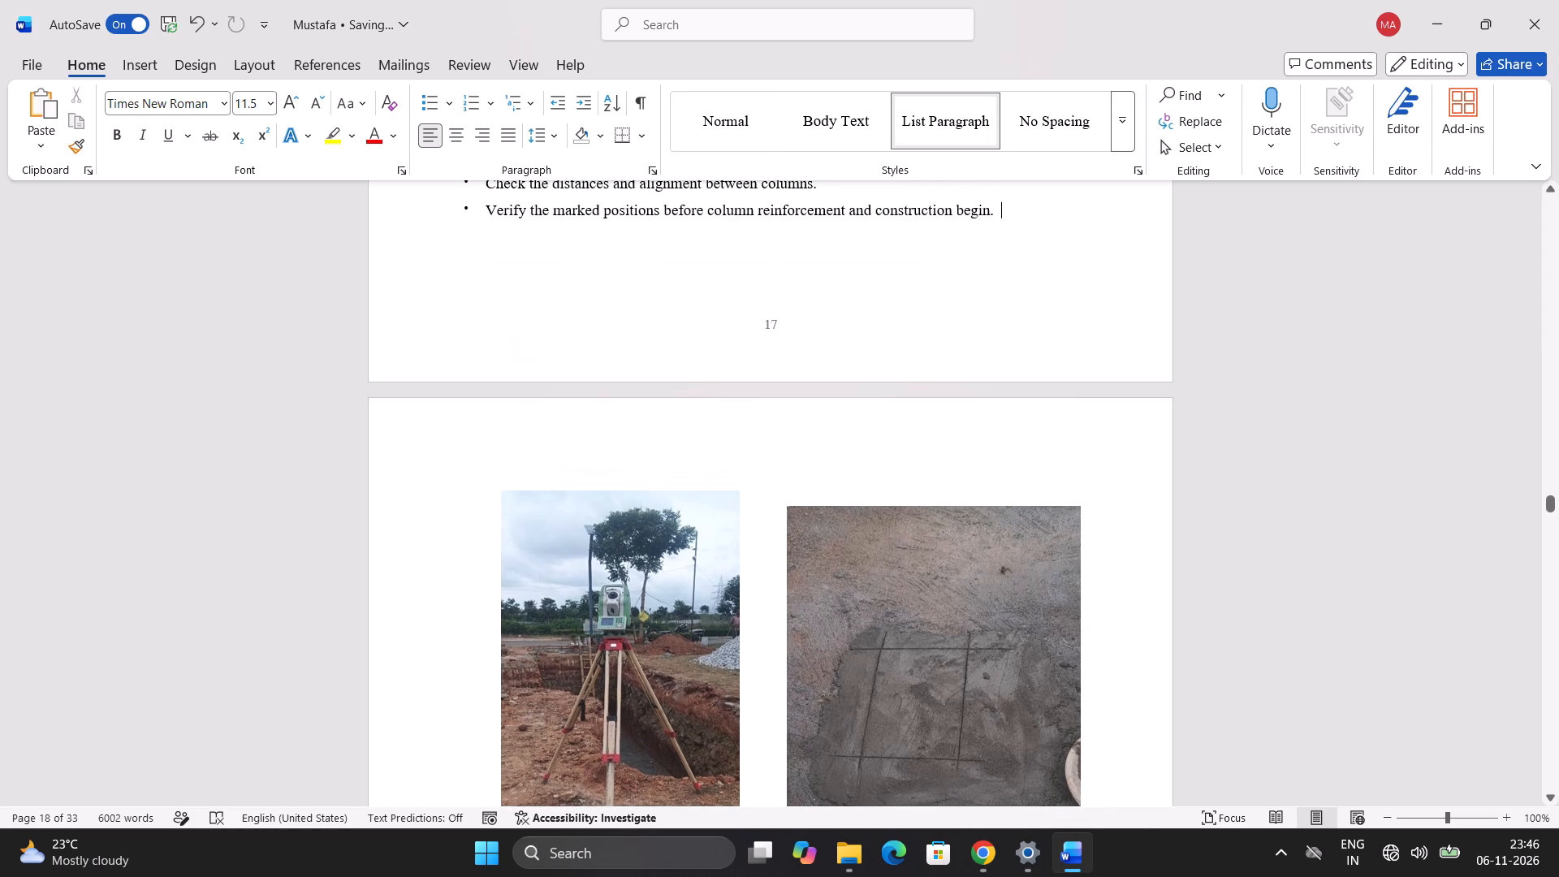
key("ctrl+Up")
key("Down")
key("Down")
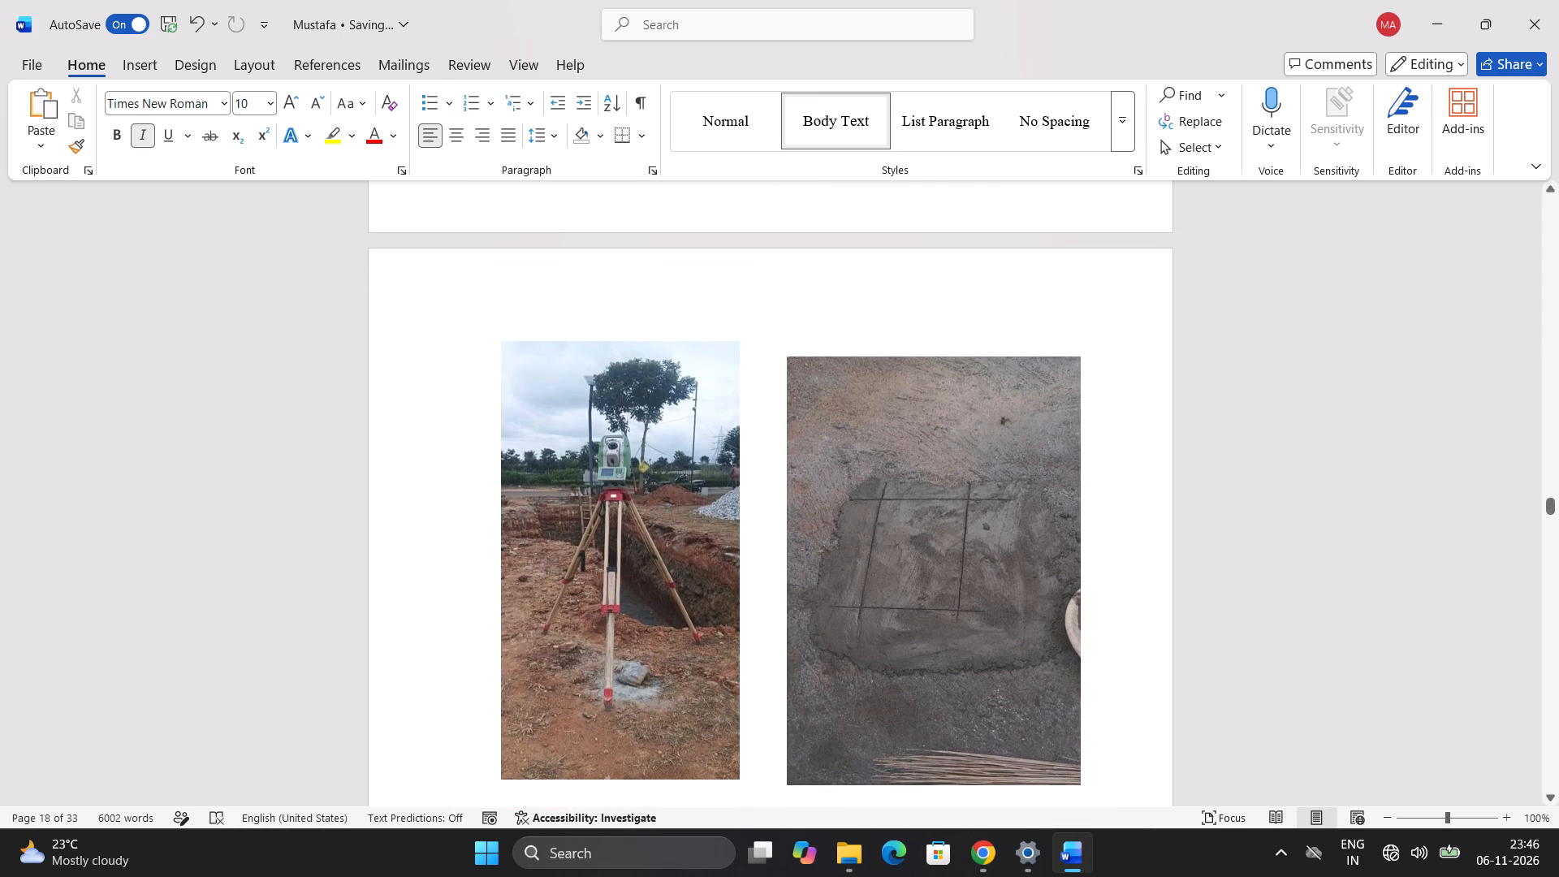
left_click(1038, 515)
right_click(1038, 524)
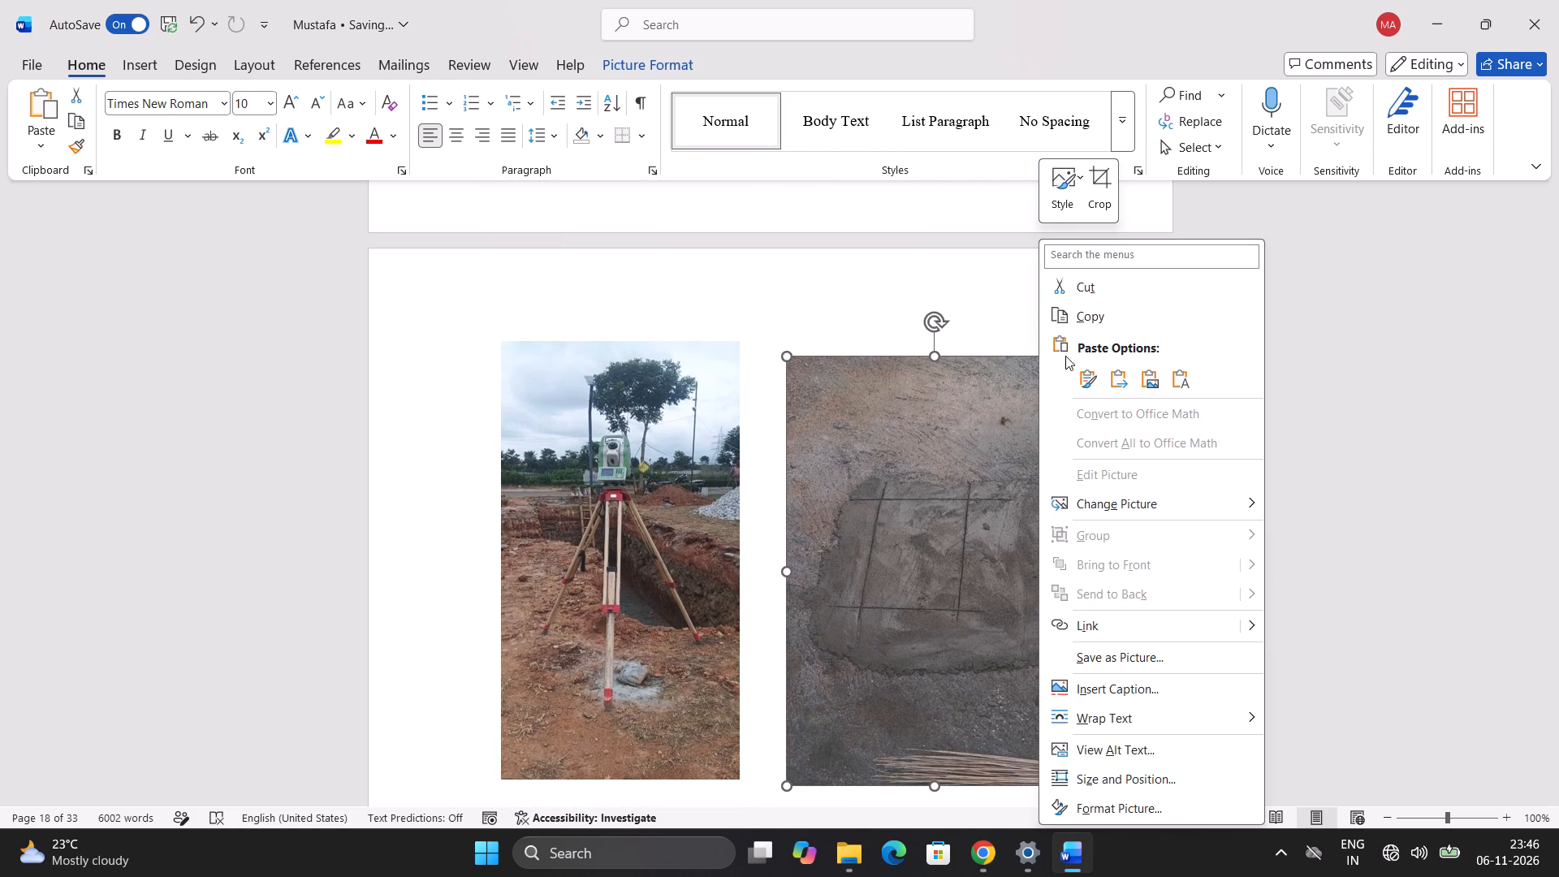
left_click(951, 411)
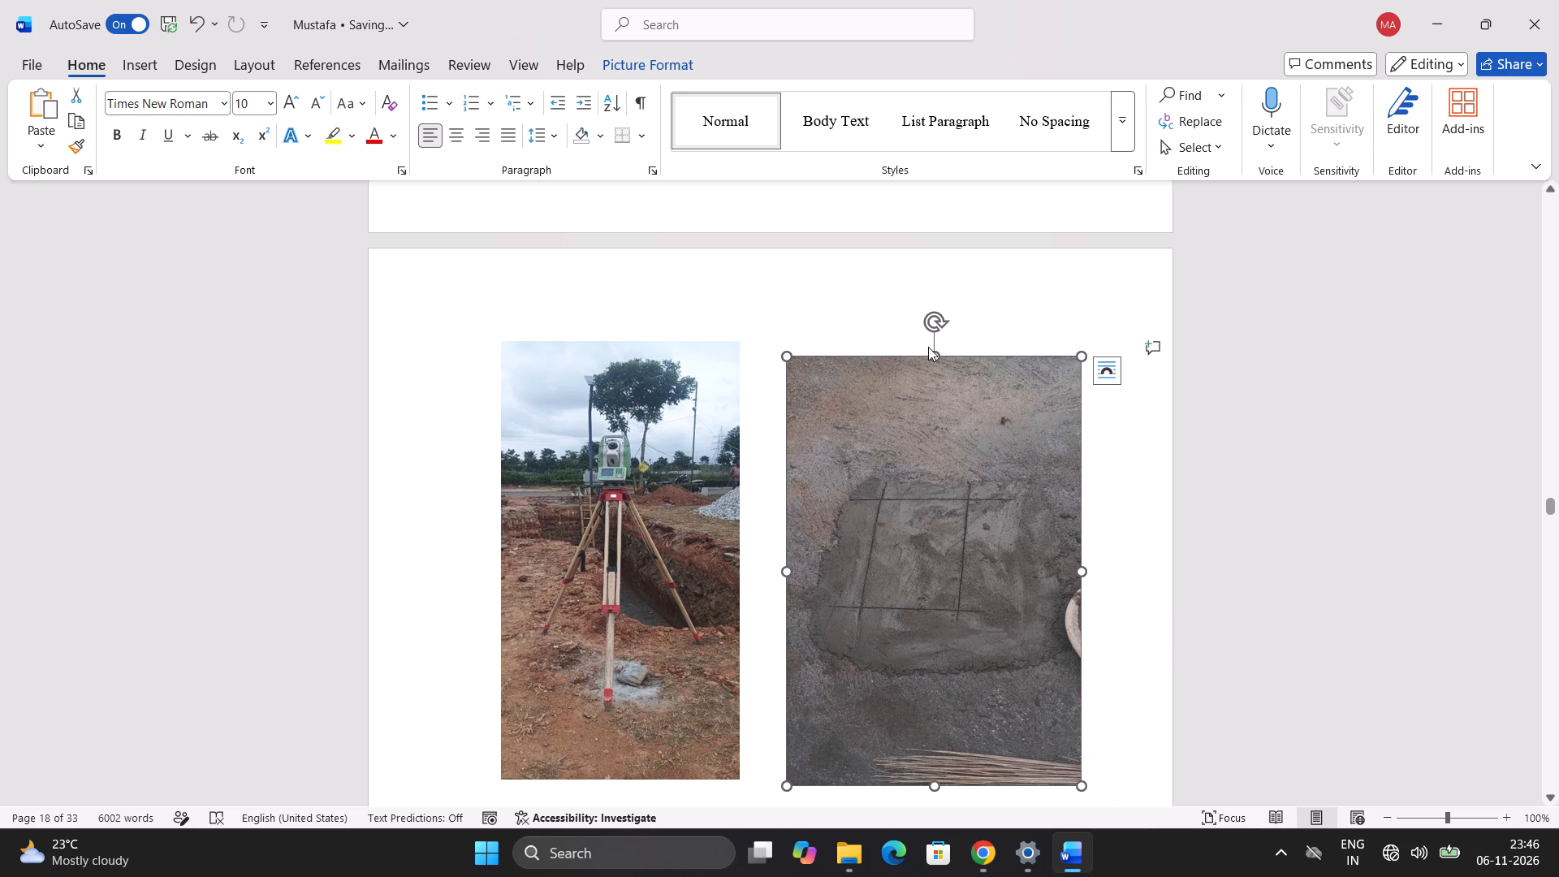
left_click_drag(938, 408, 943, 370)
Shrink the marked column position photo on page 18 to about 9.65 cm high and 7.13 cm wide.
key("Page_Up")
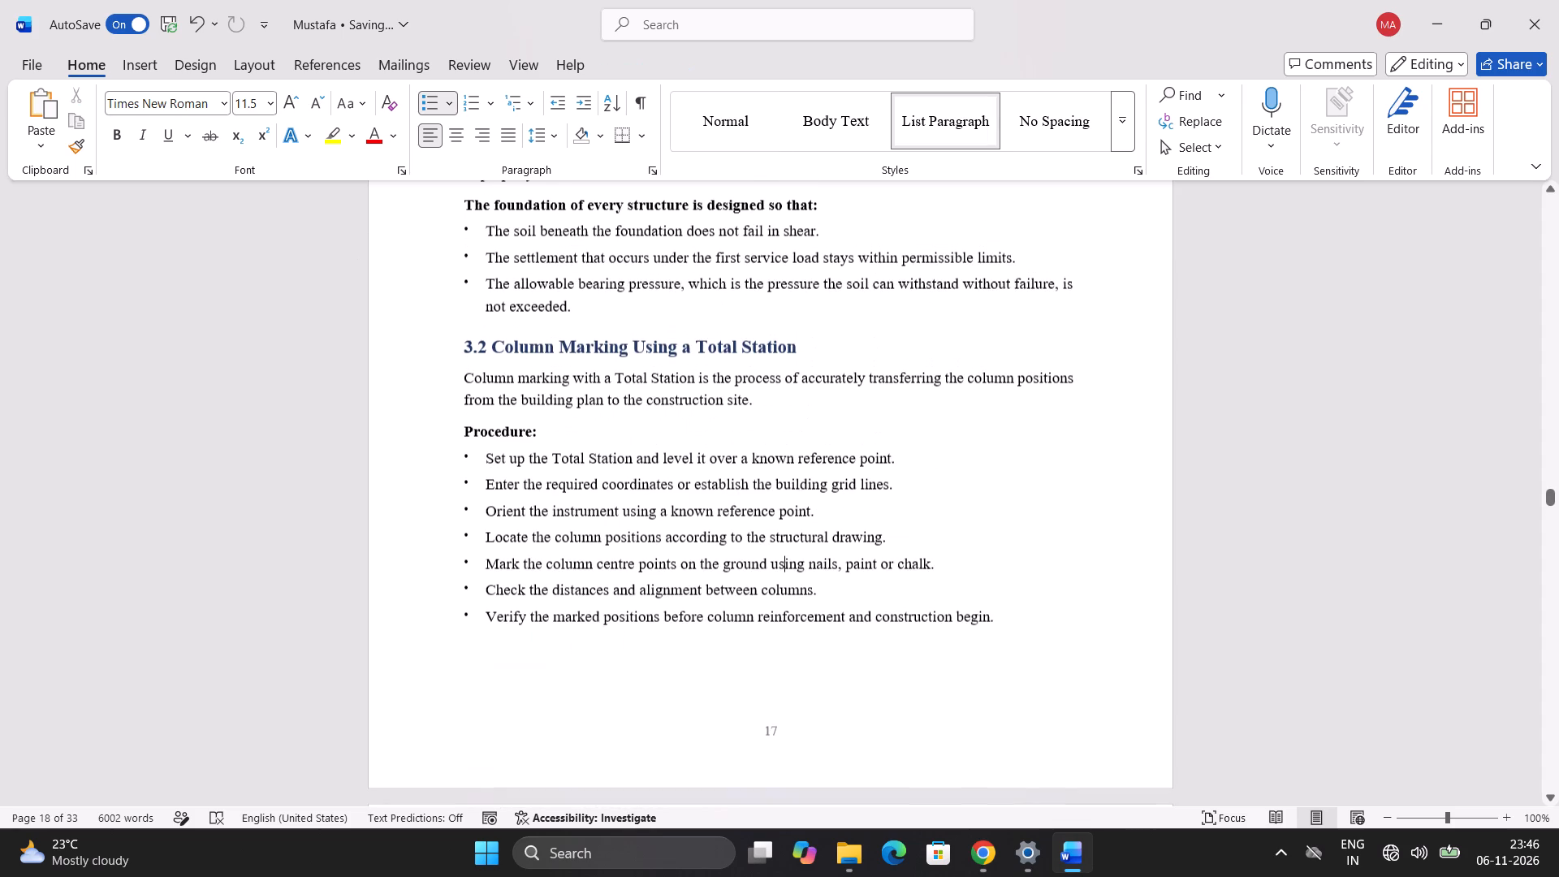
key("Down")
left_click(873, 410)
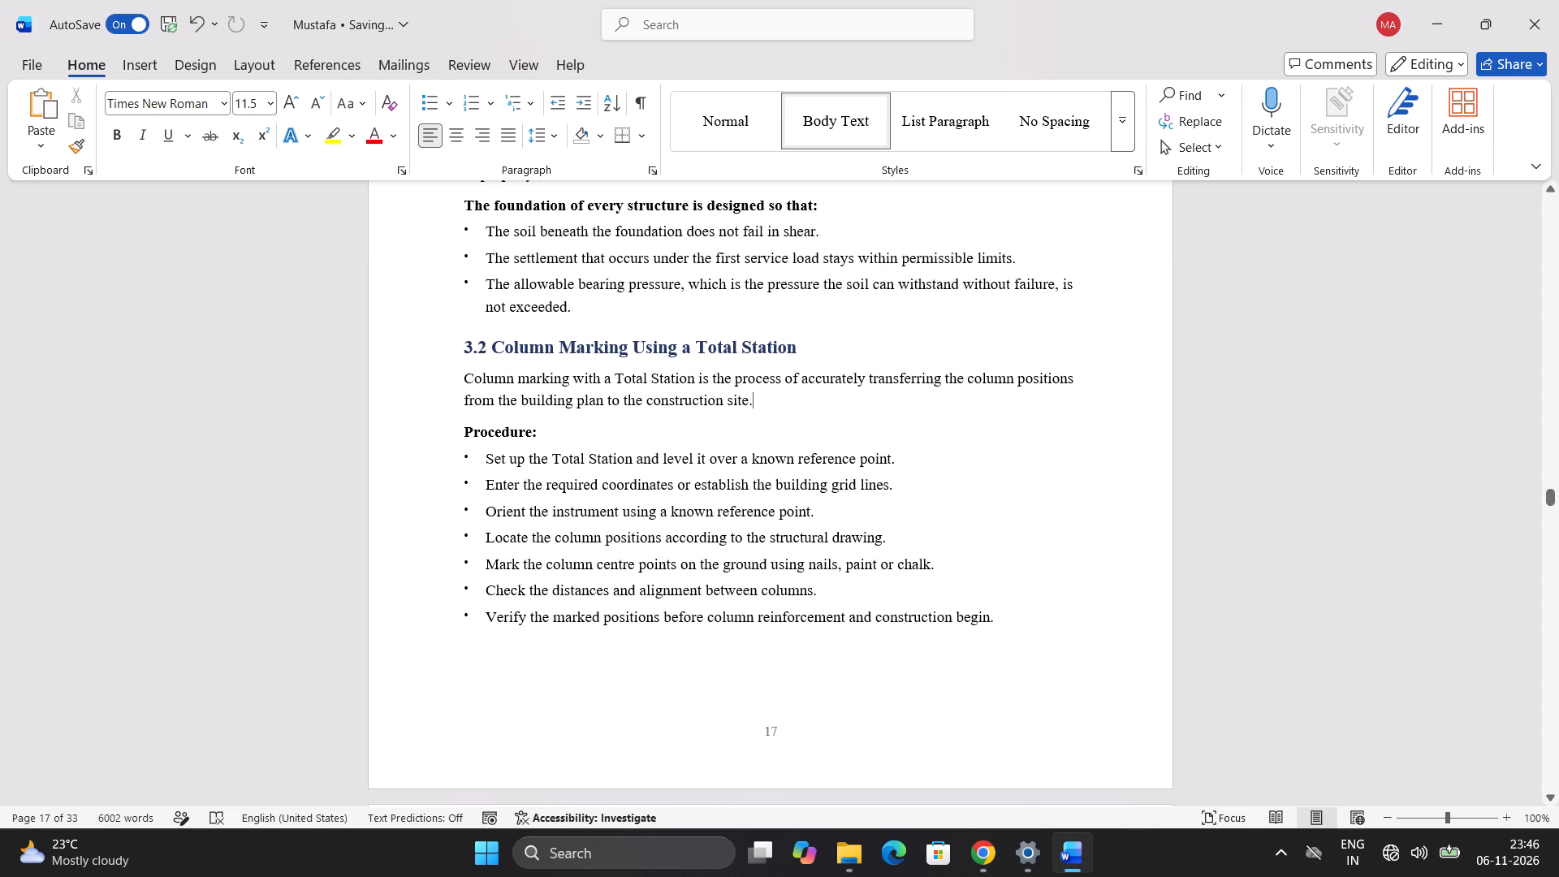
scroll(873, 410, "down", 10)
left_click(860, 323)
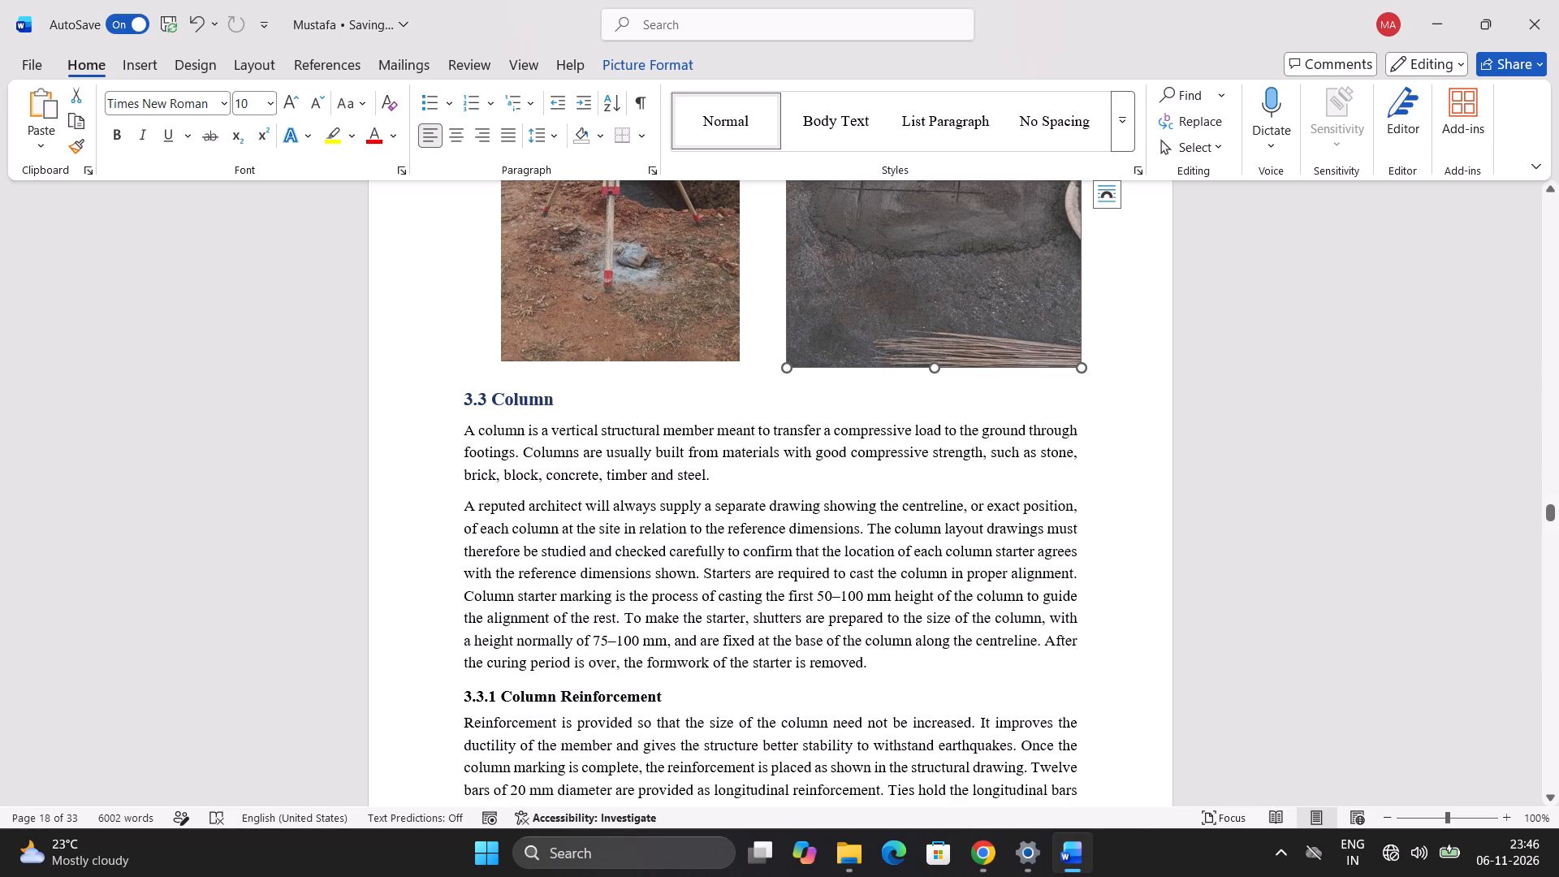
left_click_drag(783, 368, 807, 309)
Examine the marked column position photo's height and width in its size and position settings.
scroll(823, 382, "up", 1)
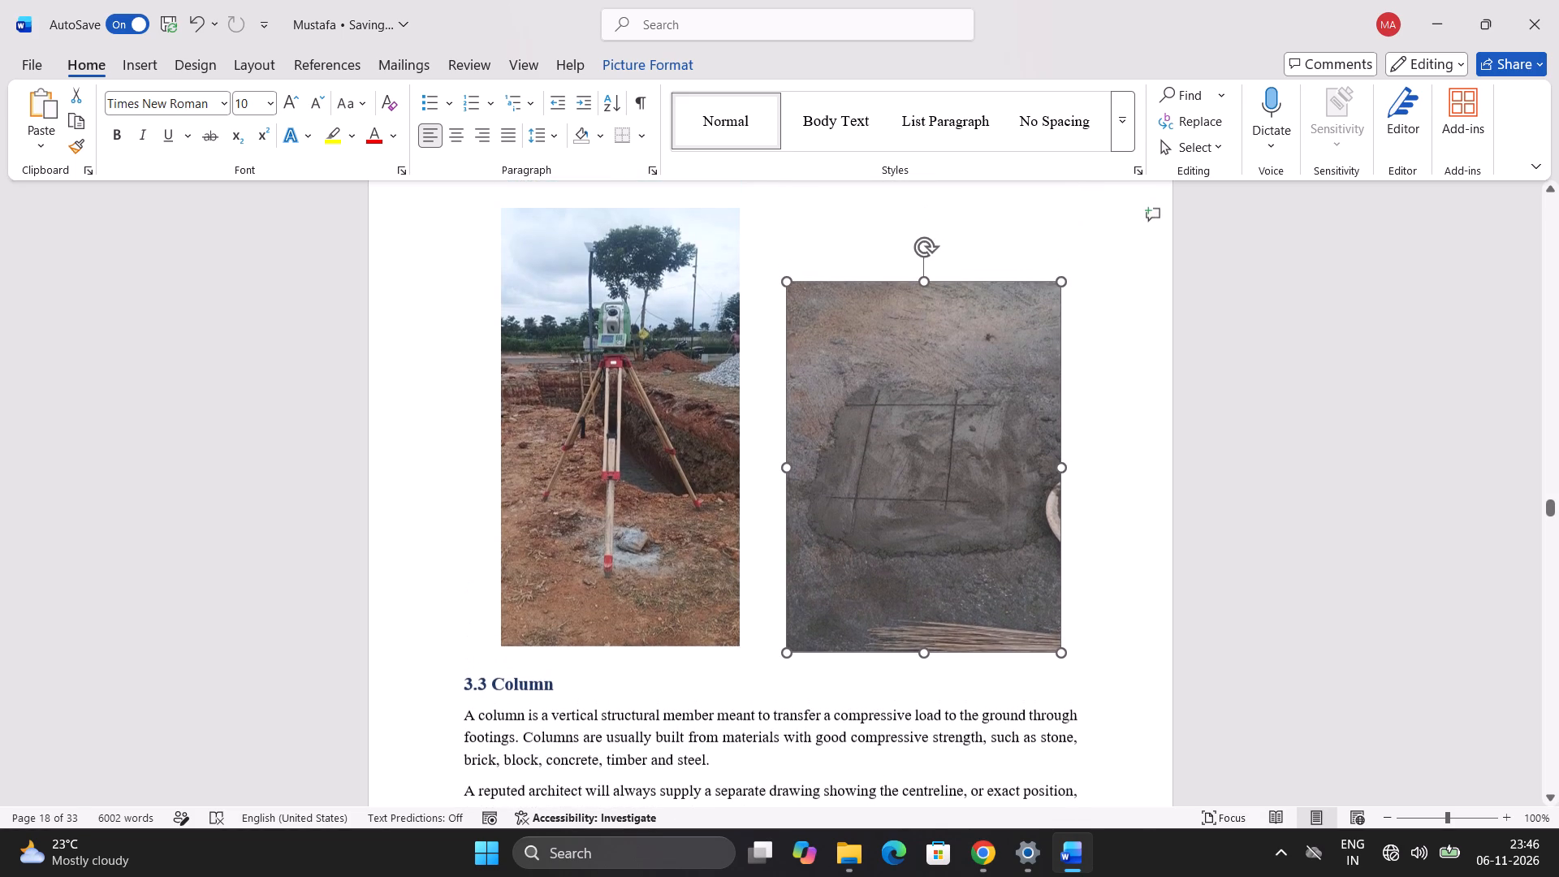
left_click(856, 452)
right_click(1039, 331)
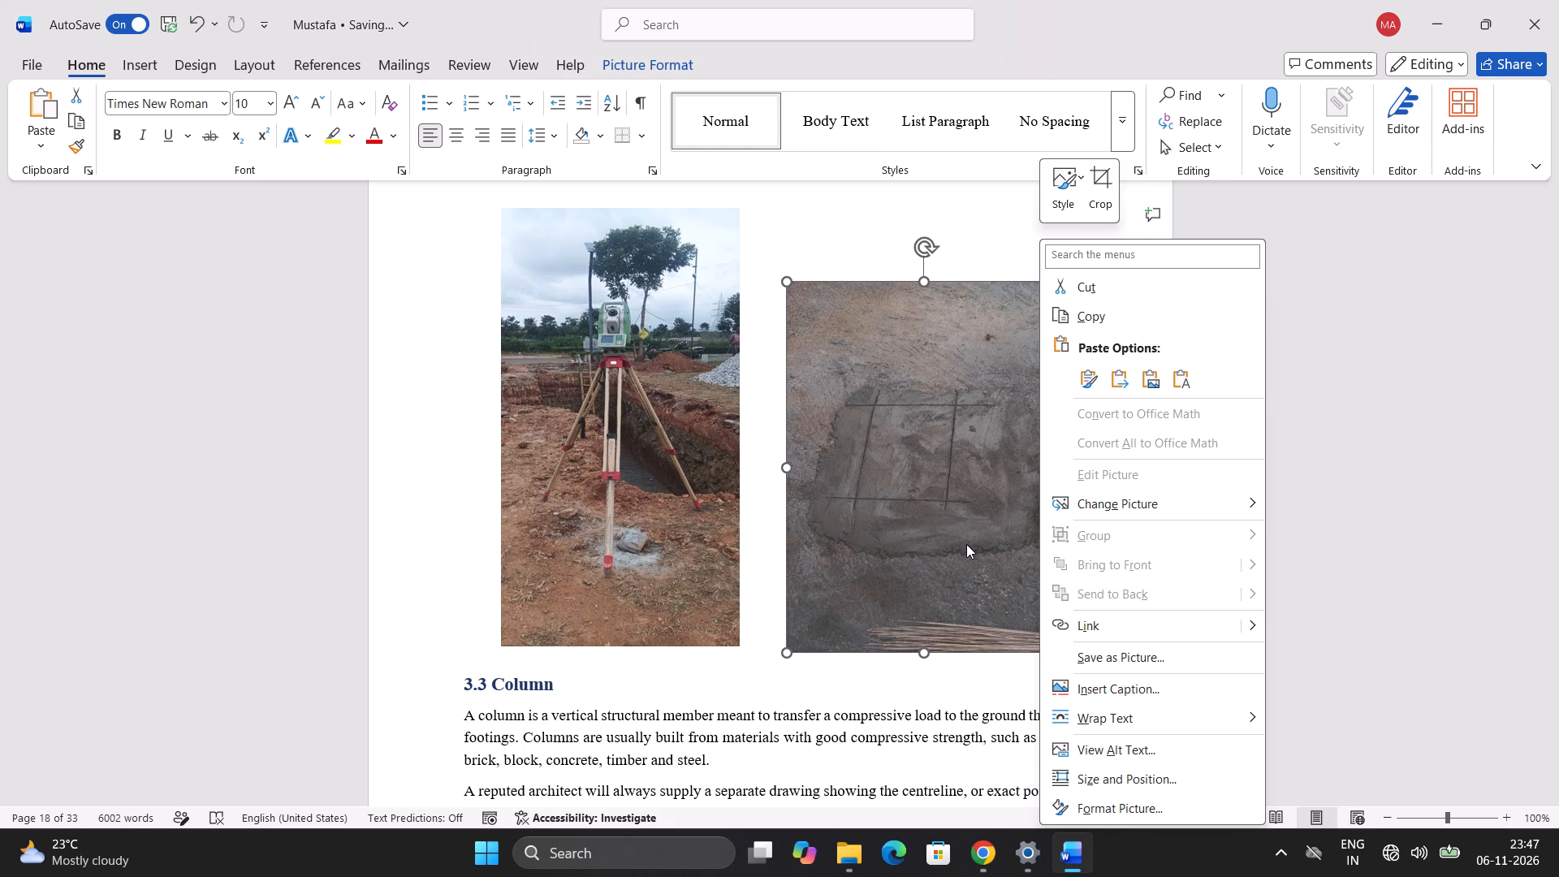
scroll(967, 544, "down", 1)
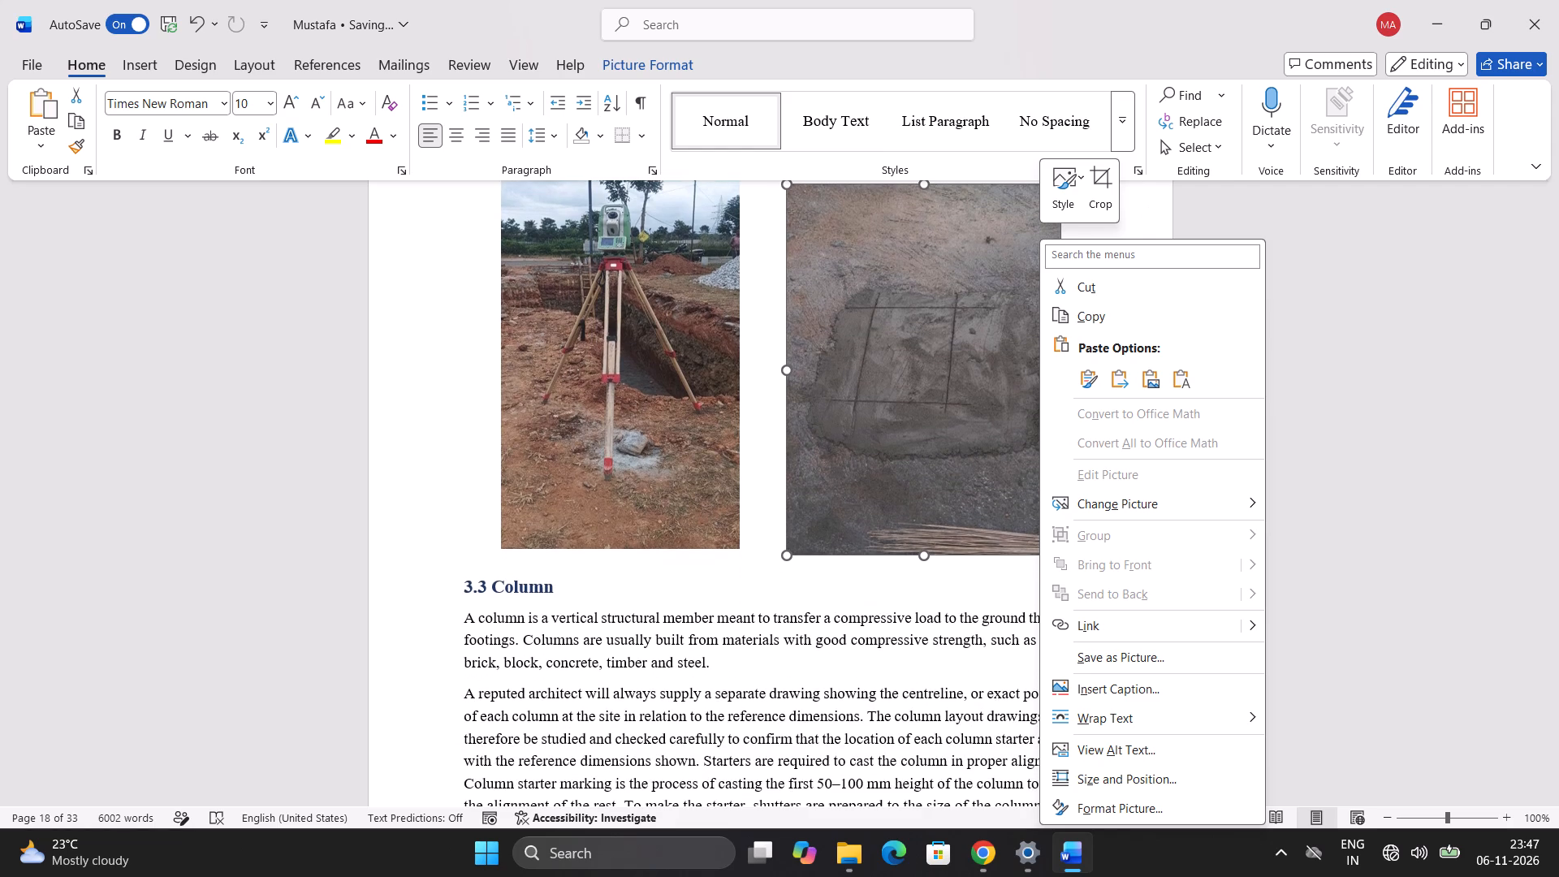
left_click(1155, 780)
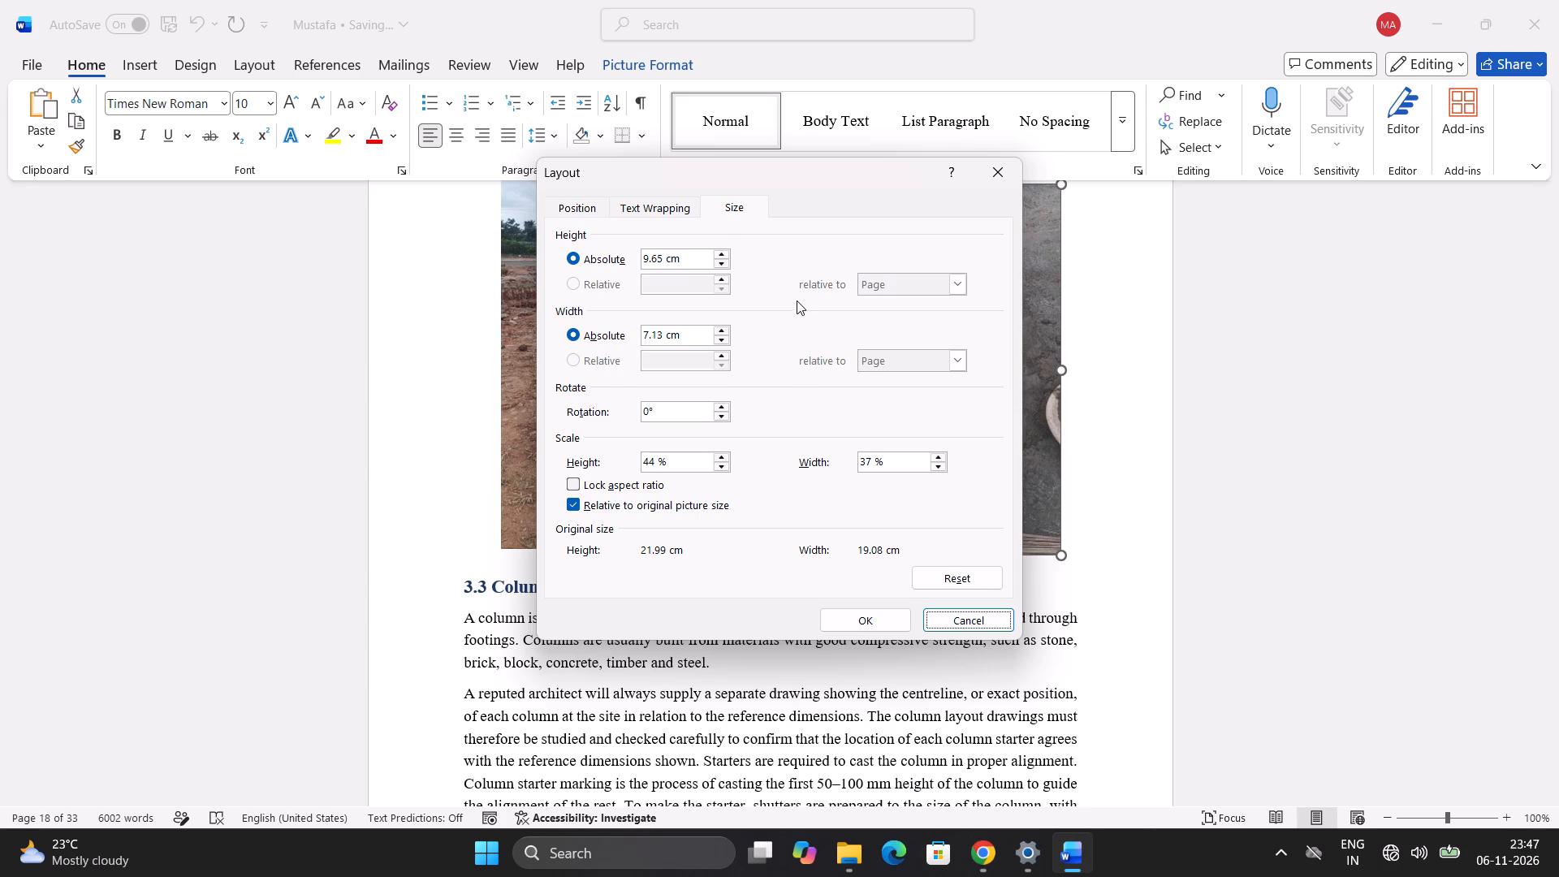
left_click_drag(880, 169, 405, 170)
left_click(626, 287)
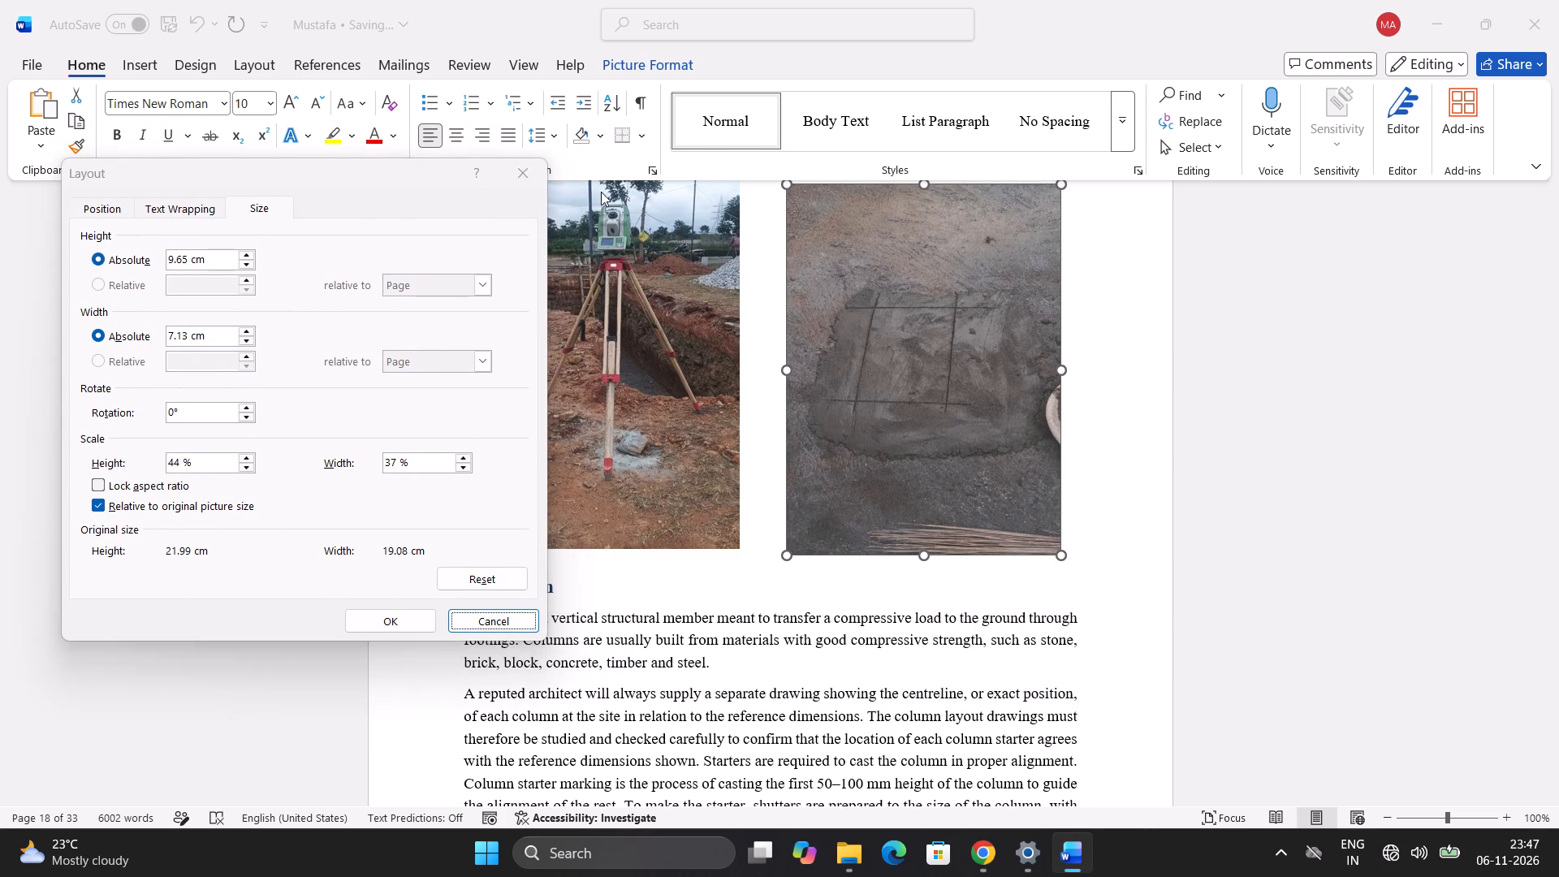
left_click(504, 158)
Widen the Total Station photo on page 18, keeping its height and leaving a narrow gap before the marked column position photo.
left_click(577, 325)
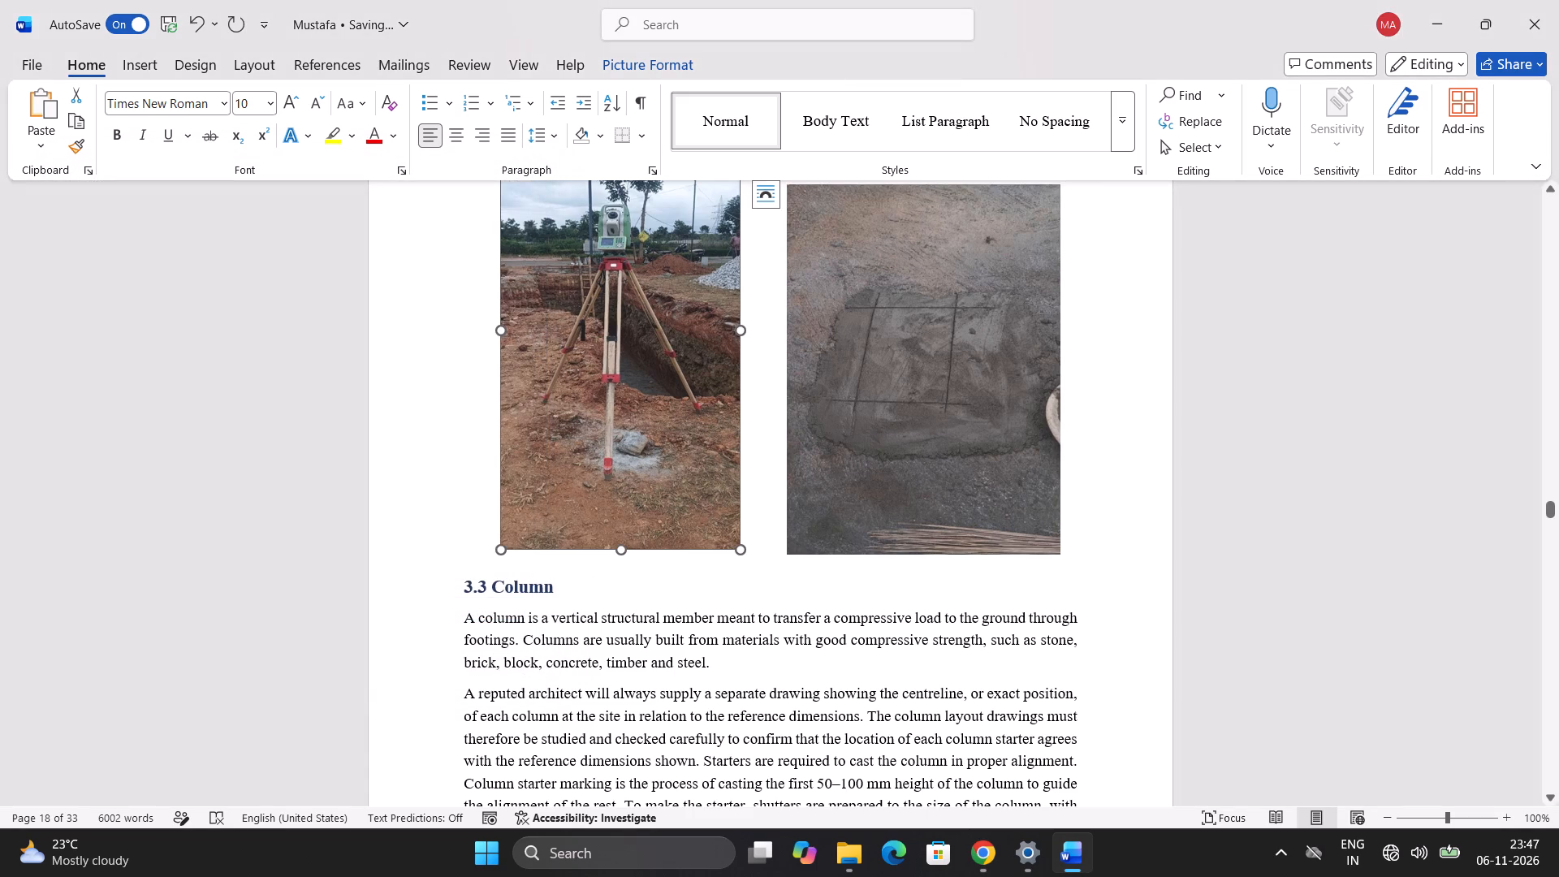
left_click_drag(744, 330, 753, 330)
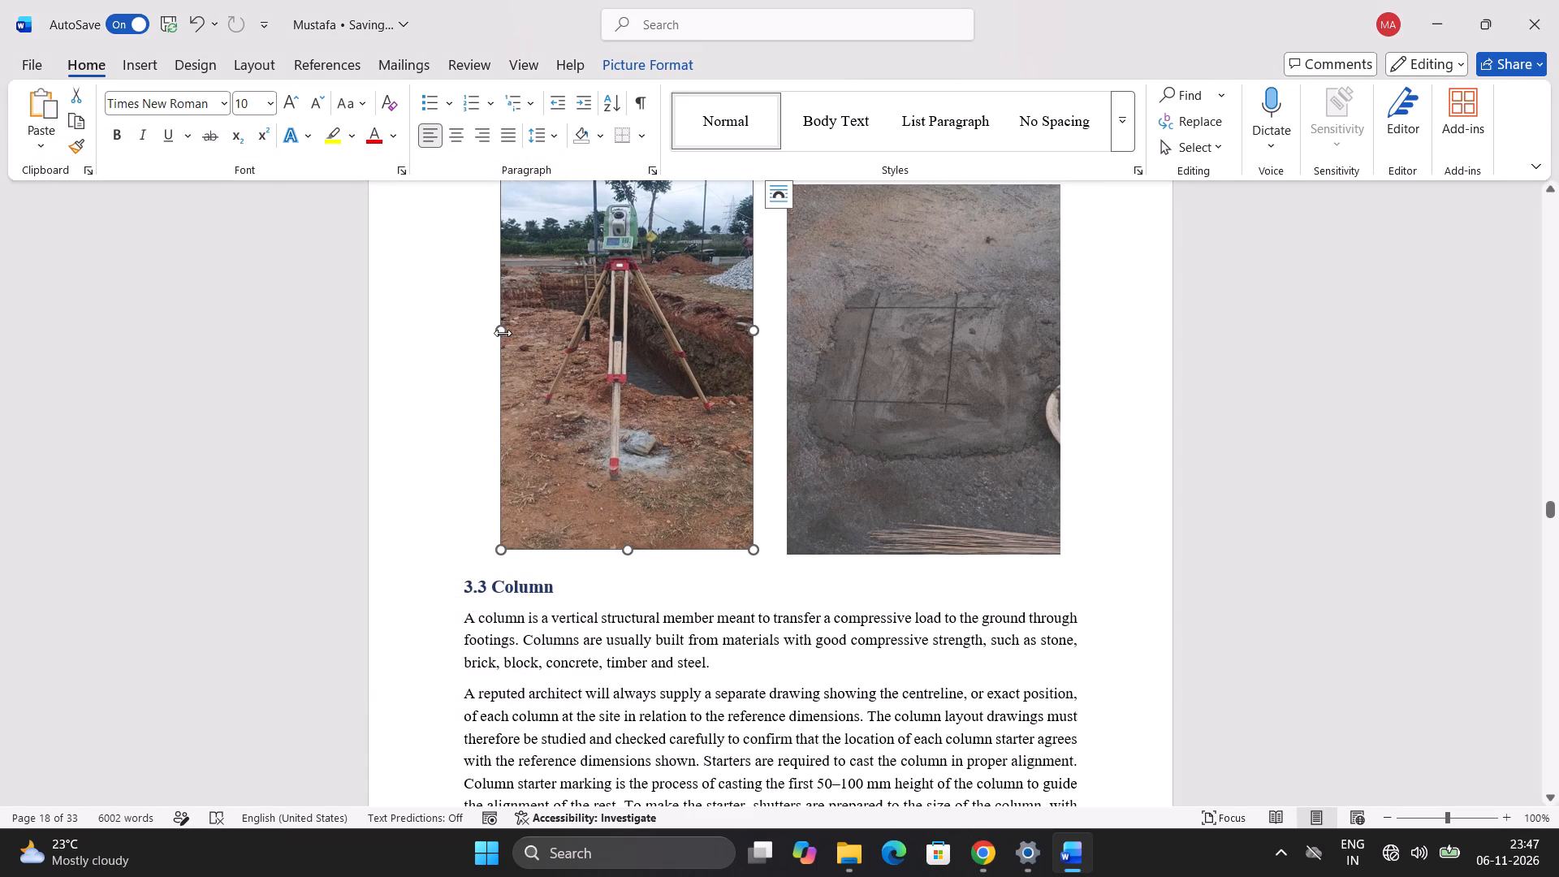
left_click_drag(499, 333, 485, 333)
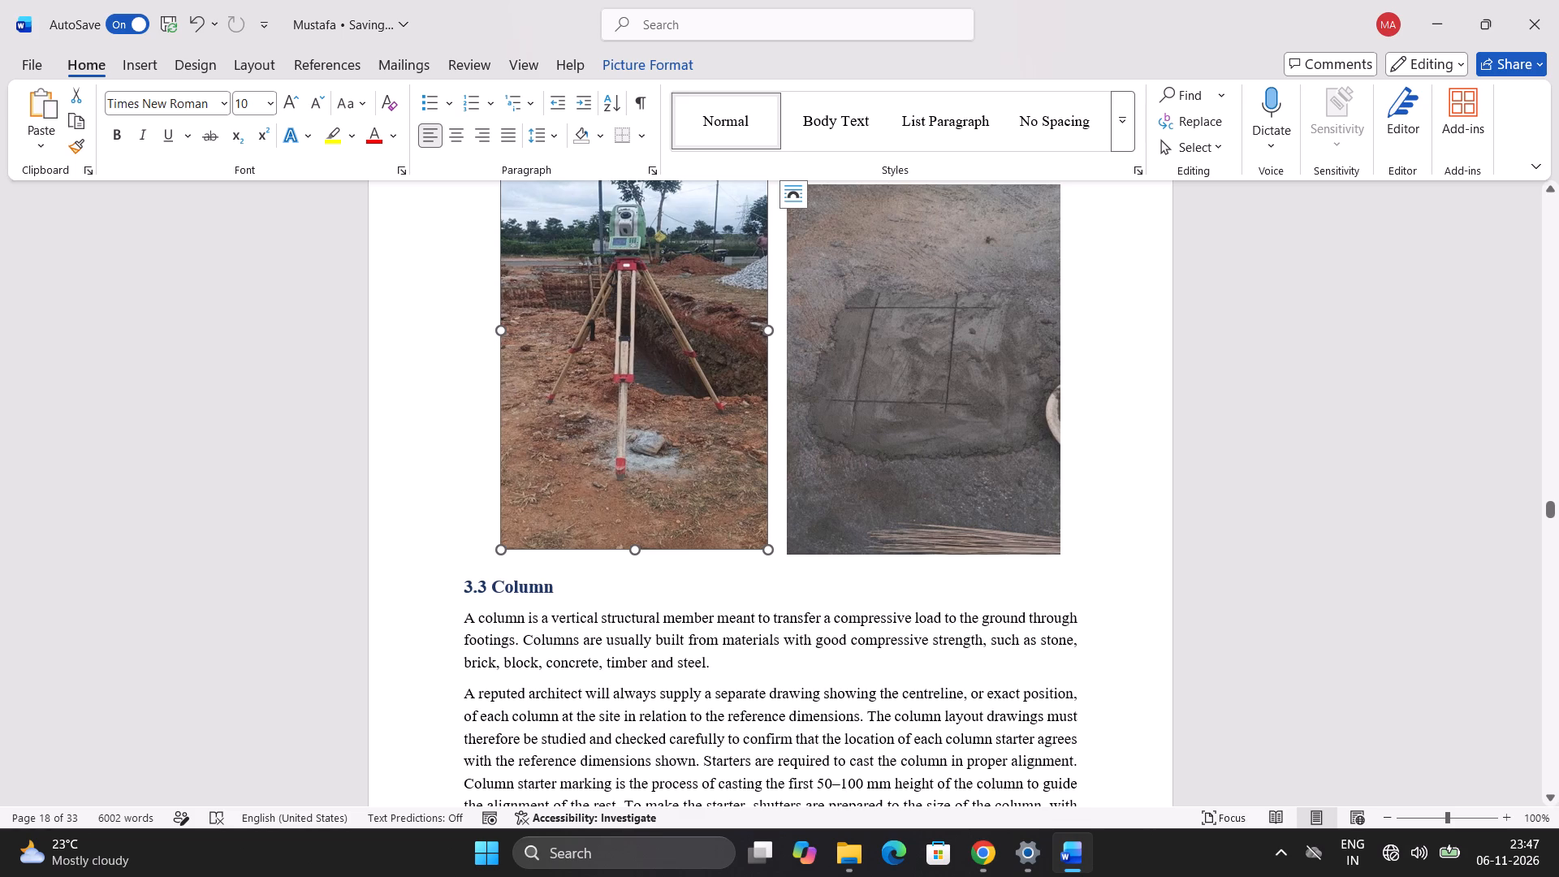
Widen the marked column position photo until its outer edge lines up with the text margin, keeping its height.
left_click(978, 339)
left_click_drag(1058, 370, 1059, 370)
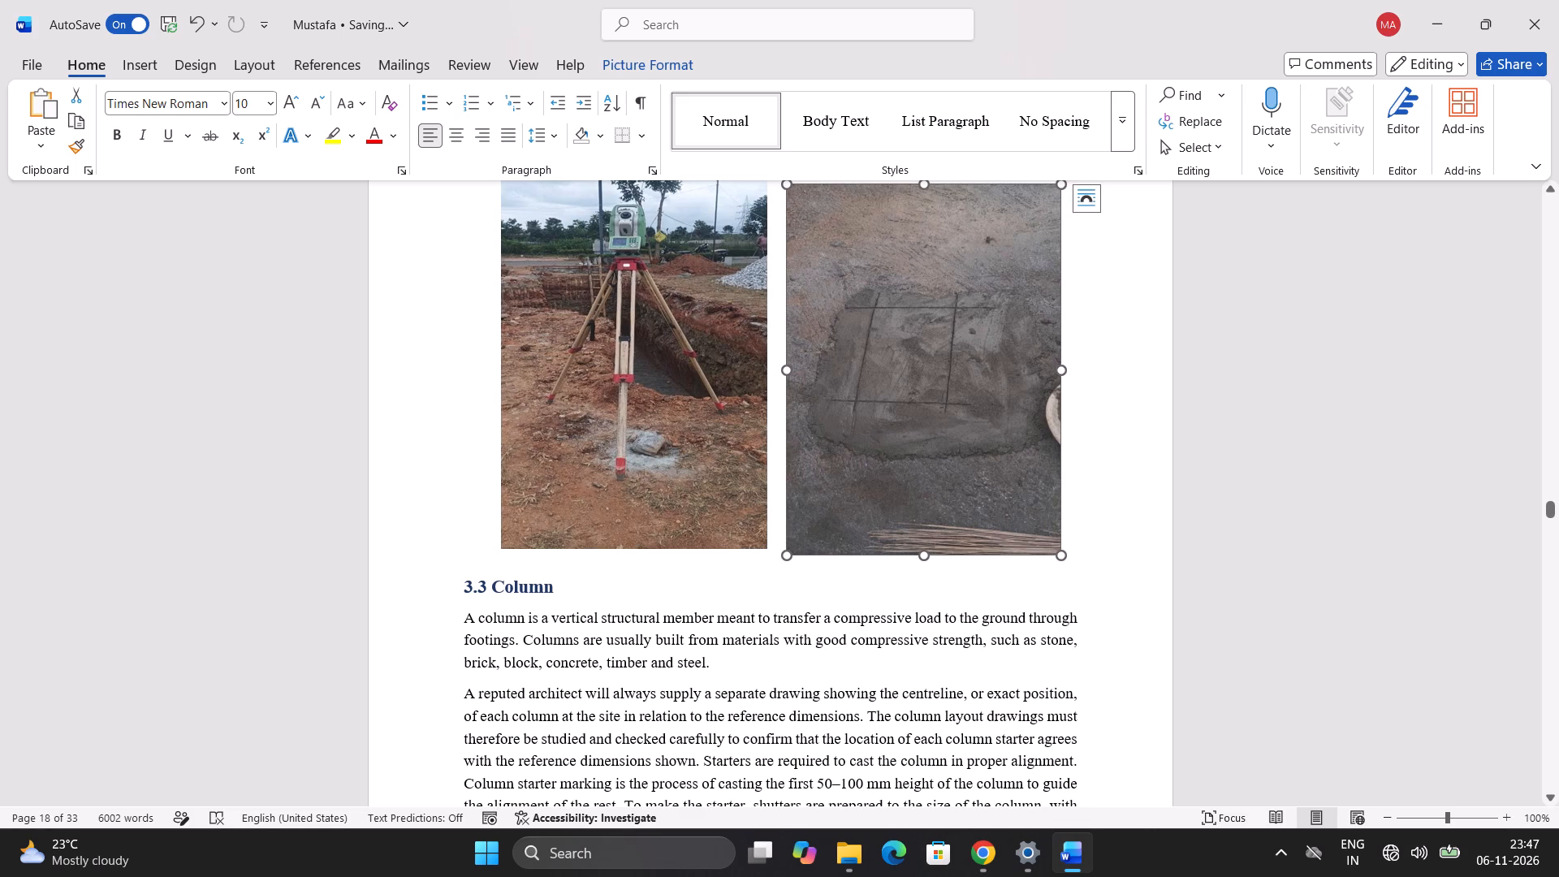
left_click_drag(1059, 370, 1073, 378)
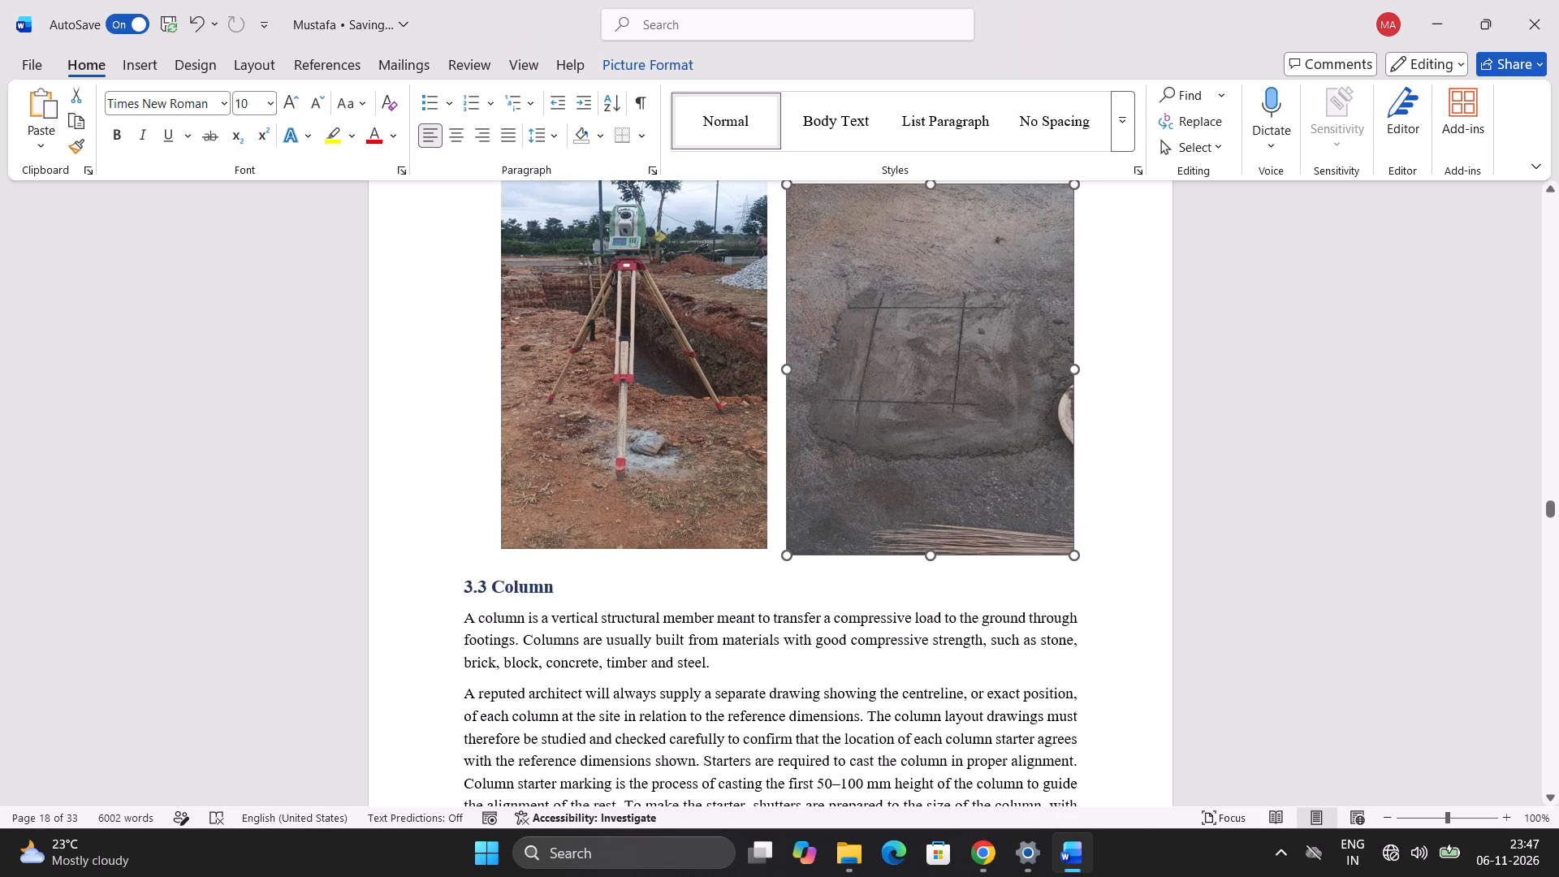
left_click_drag(1073, 378, 1080, 379)
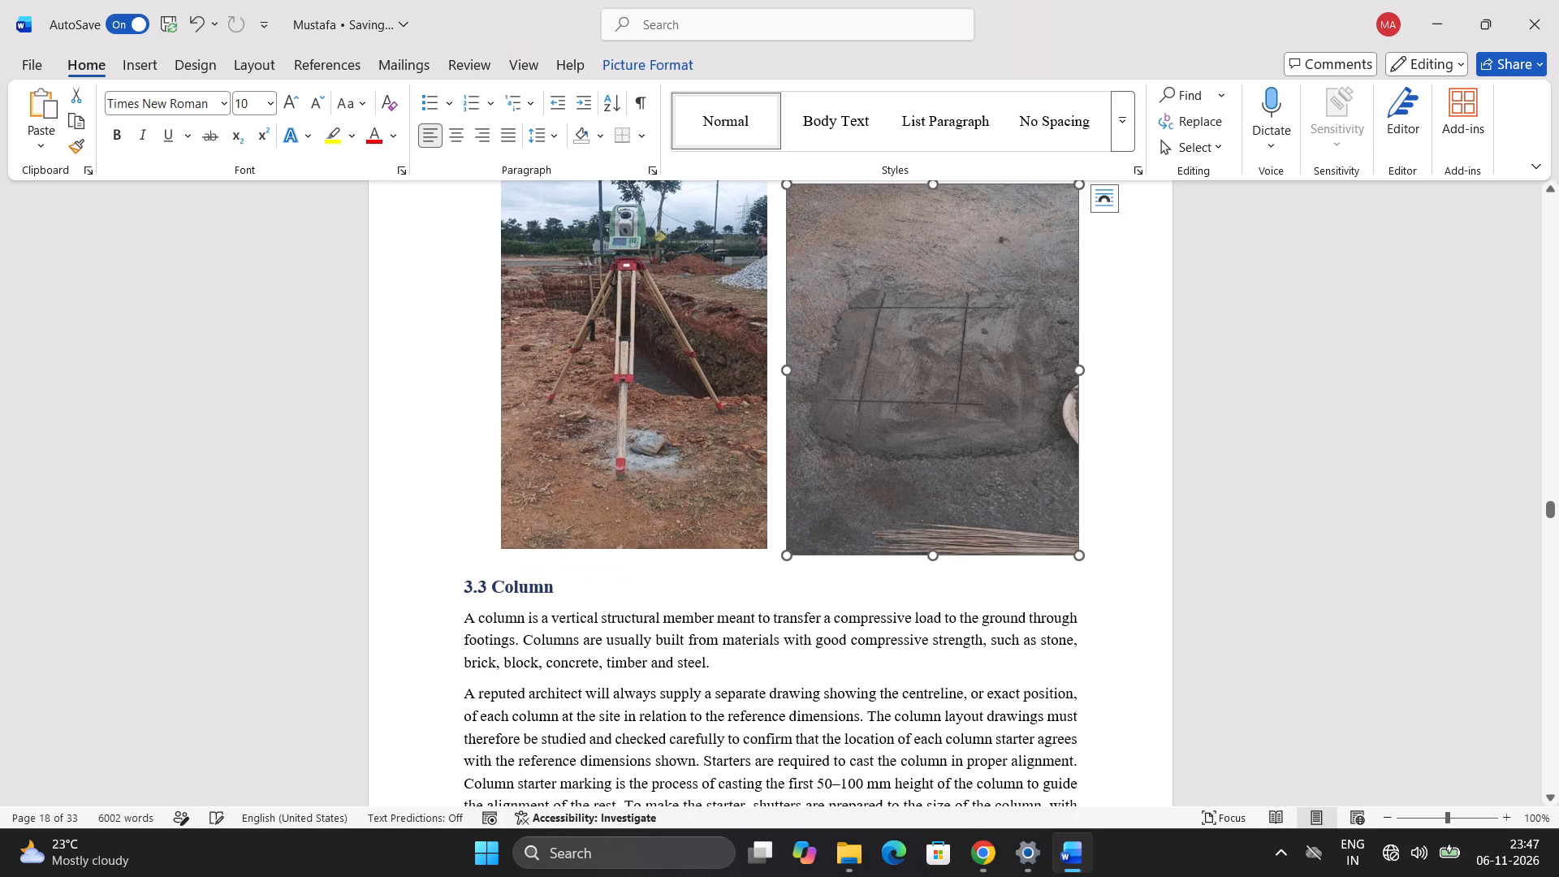
scroll(1037, 395, "up", 2)
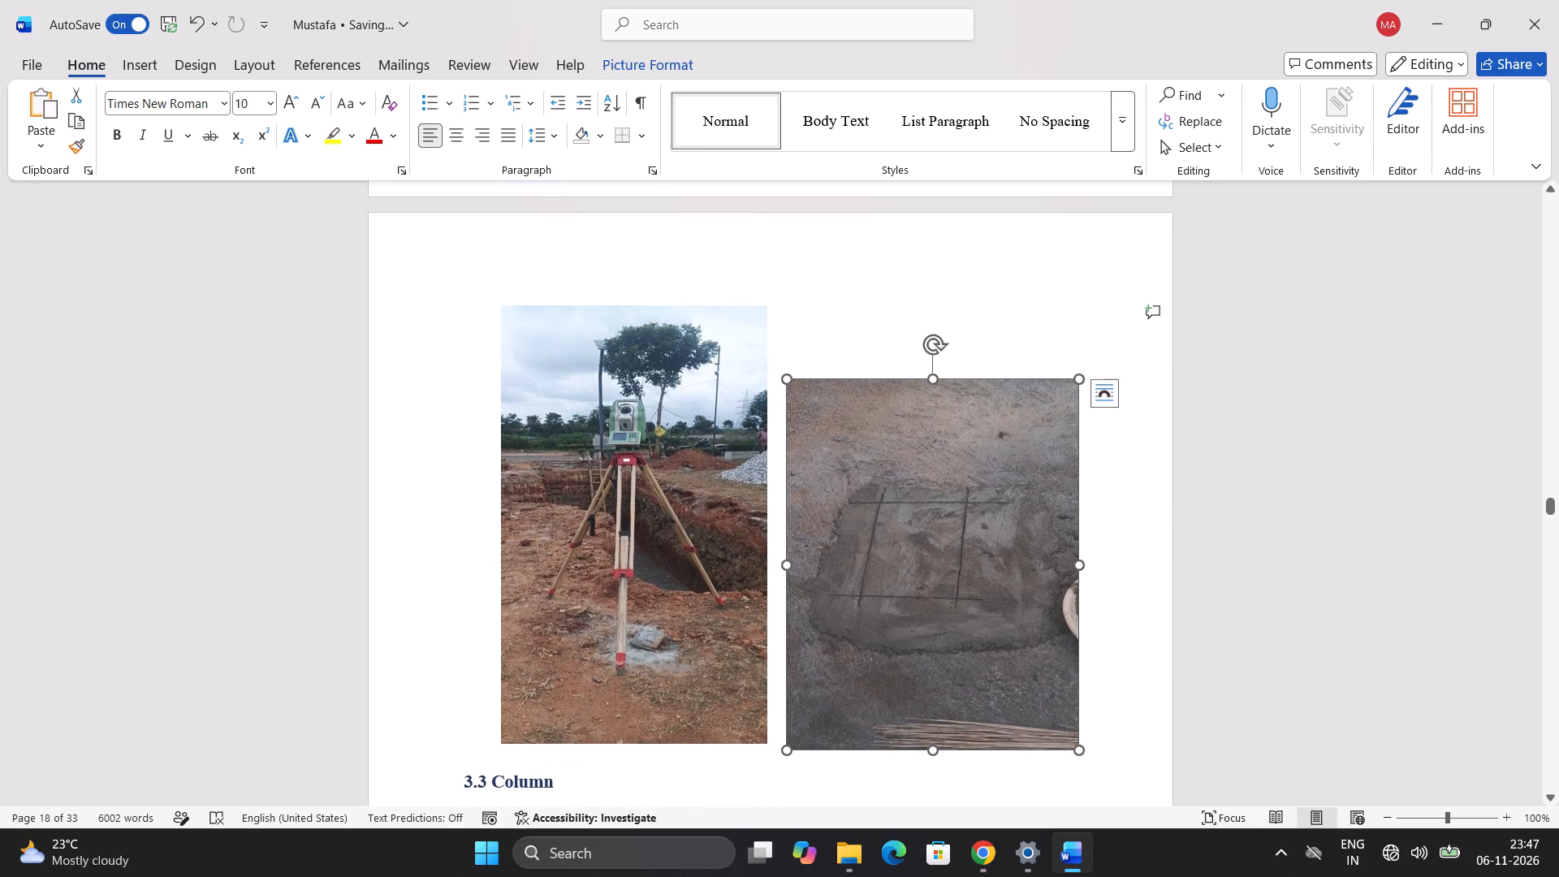
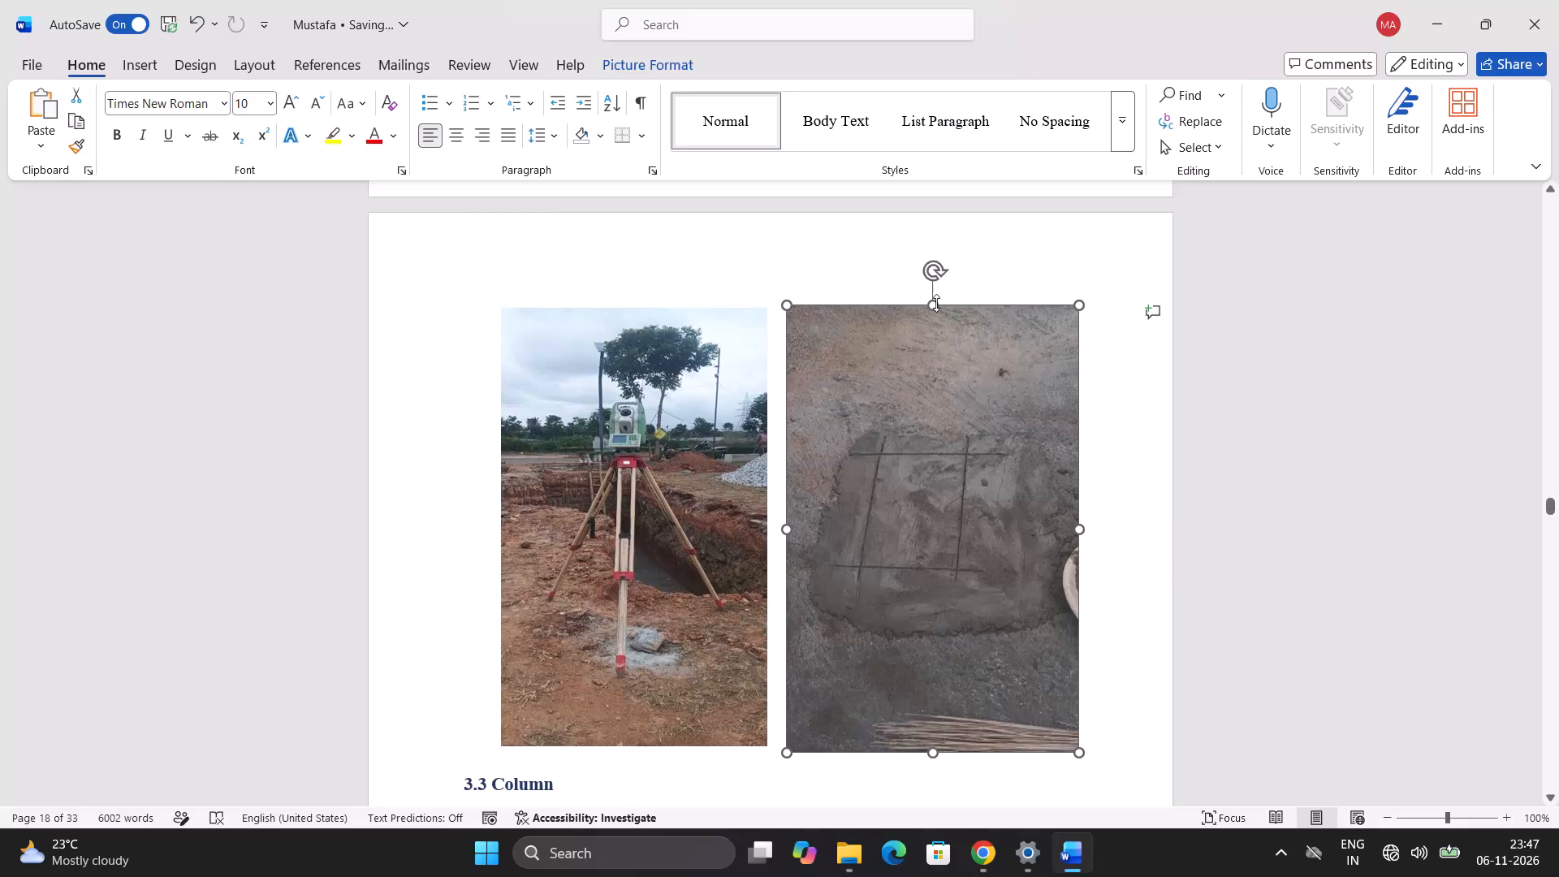
Review the layout of the text and site photos from section 3.2 Column Marking through section 3.3.3 Column Shuttering.
left_click(1159, 453)
scroll(1228, 469, "down", 7)
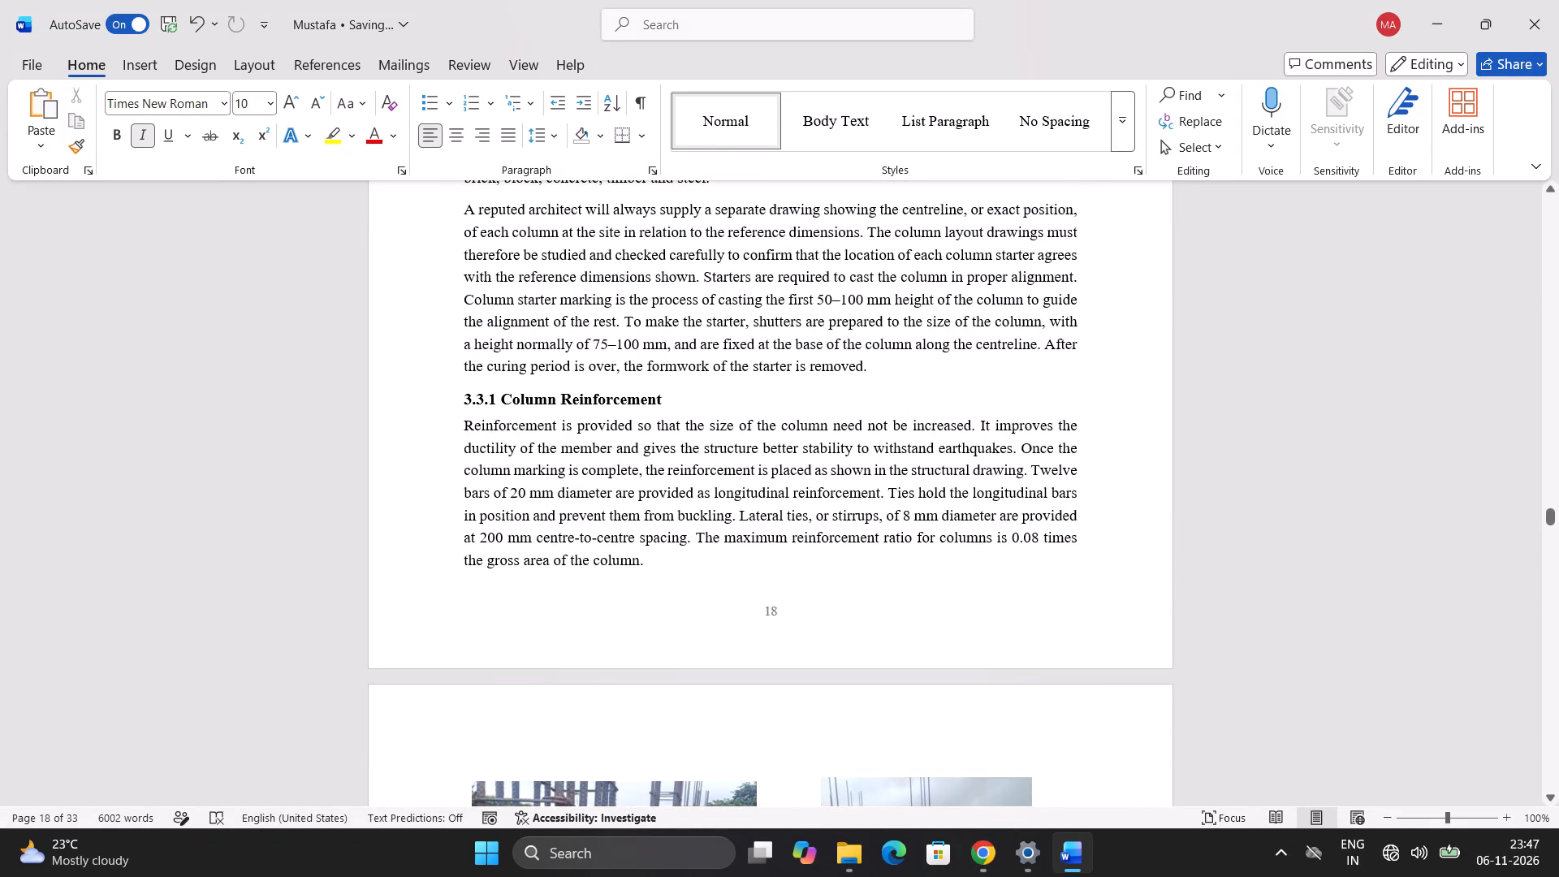
scroll(784, 482, "up", 8)
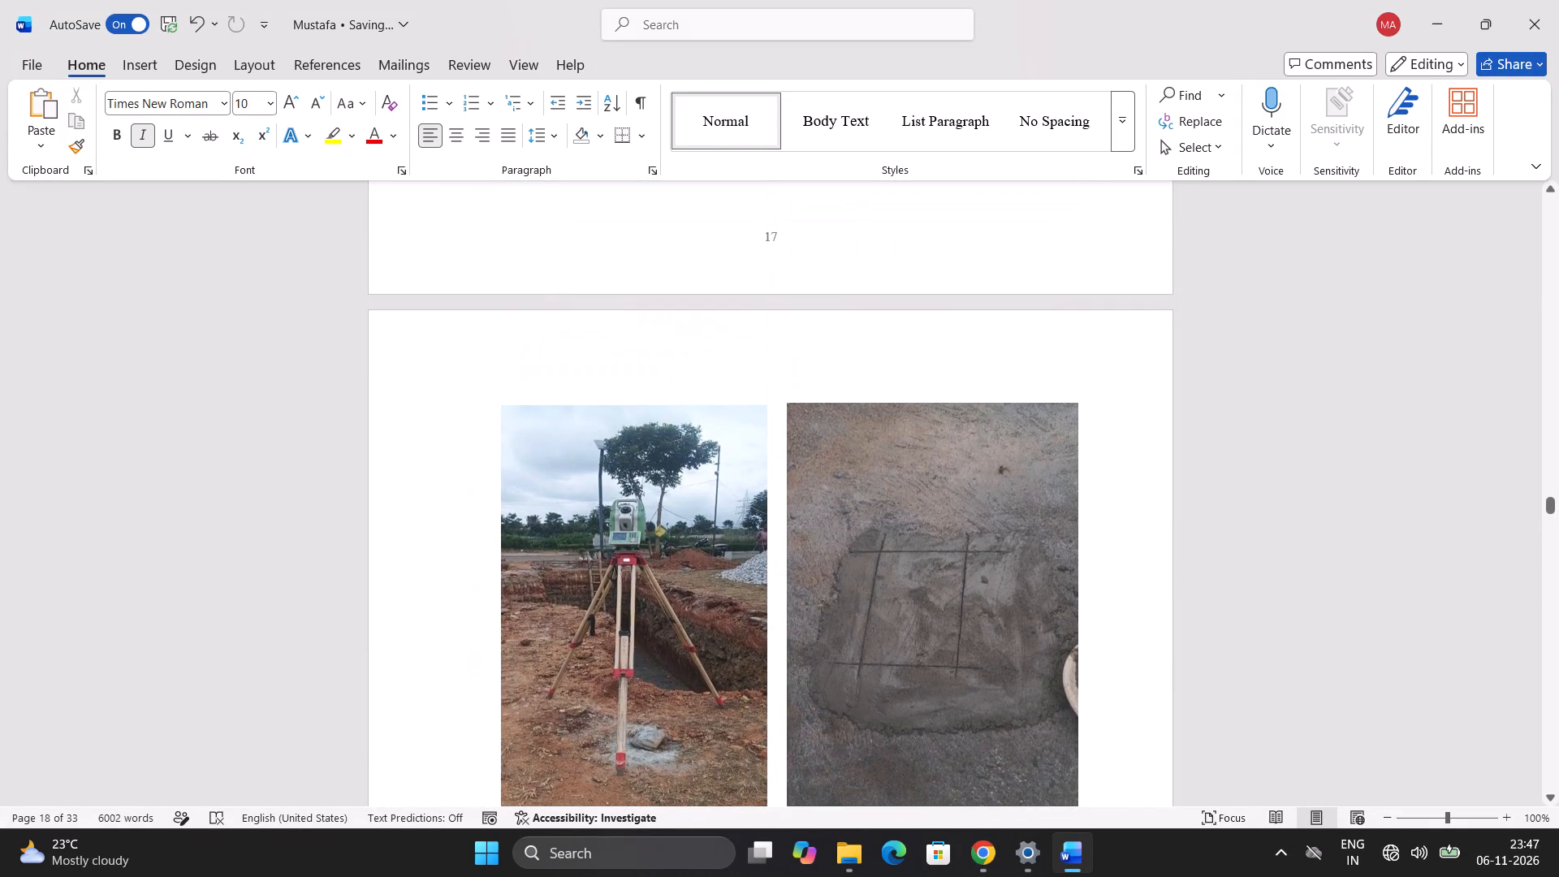
scroll(831, 432, "down", 5)
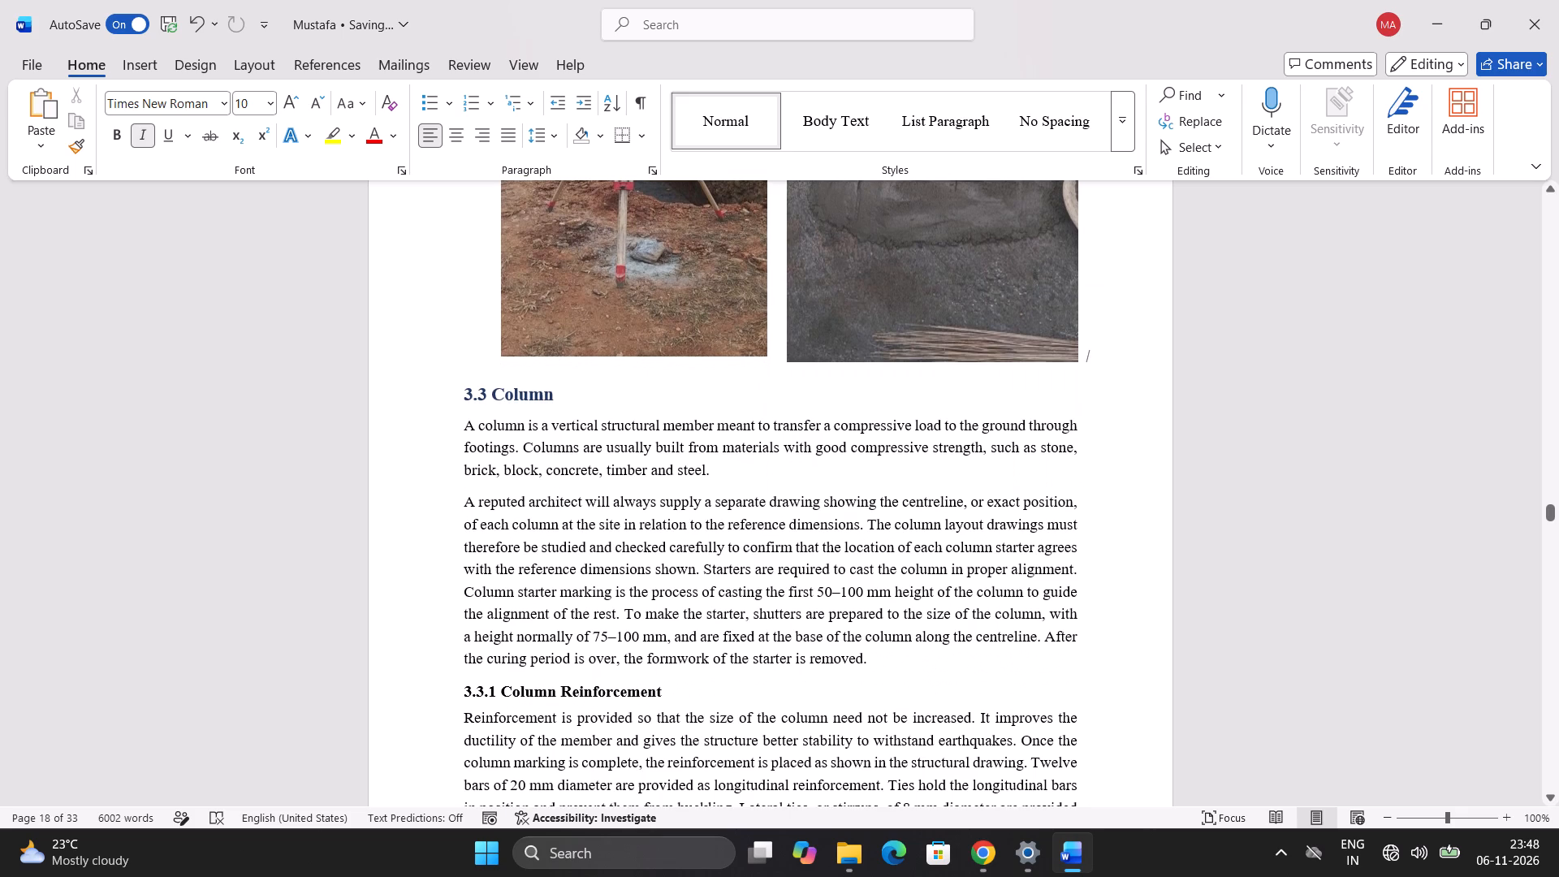
scroll(831, 432, "down", 1)
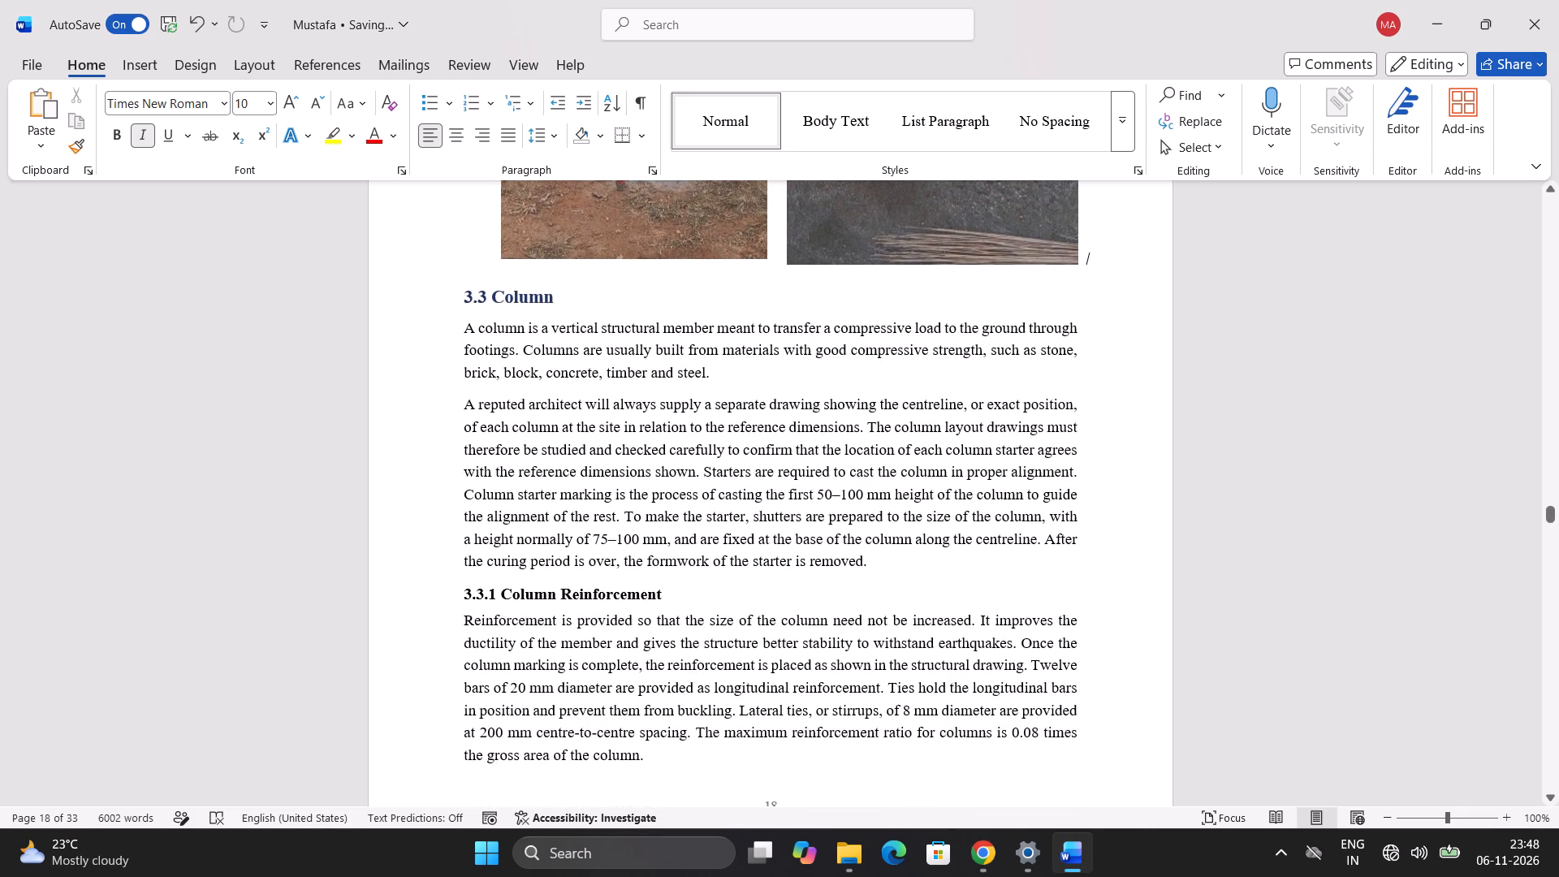
scroll(831, 432, "down", 2)
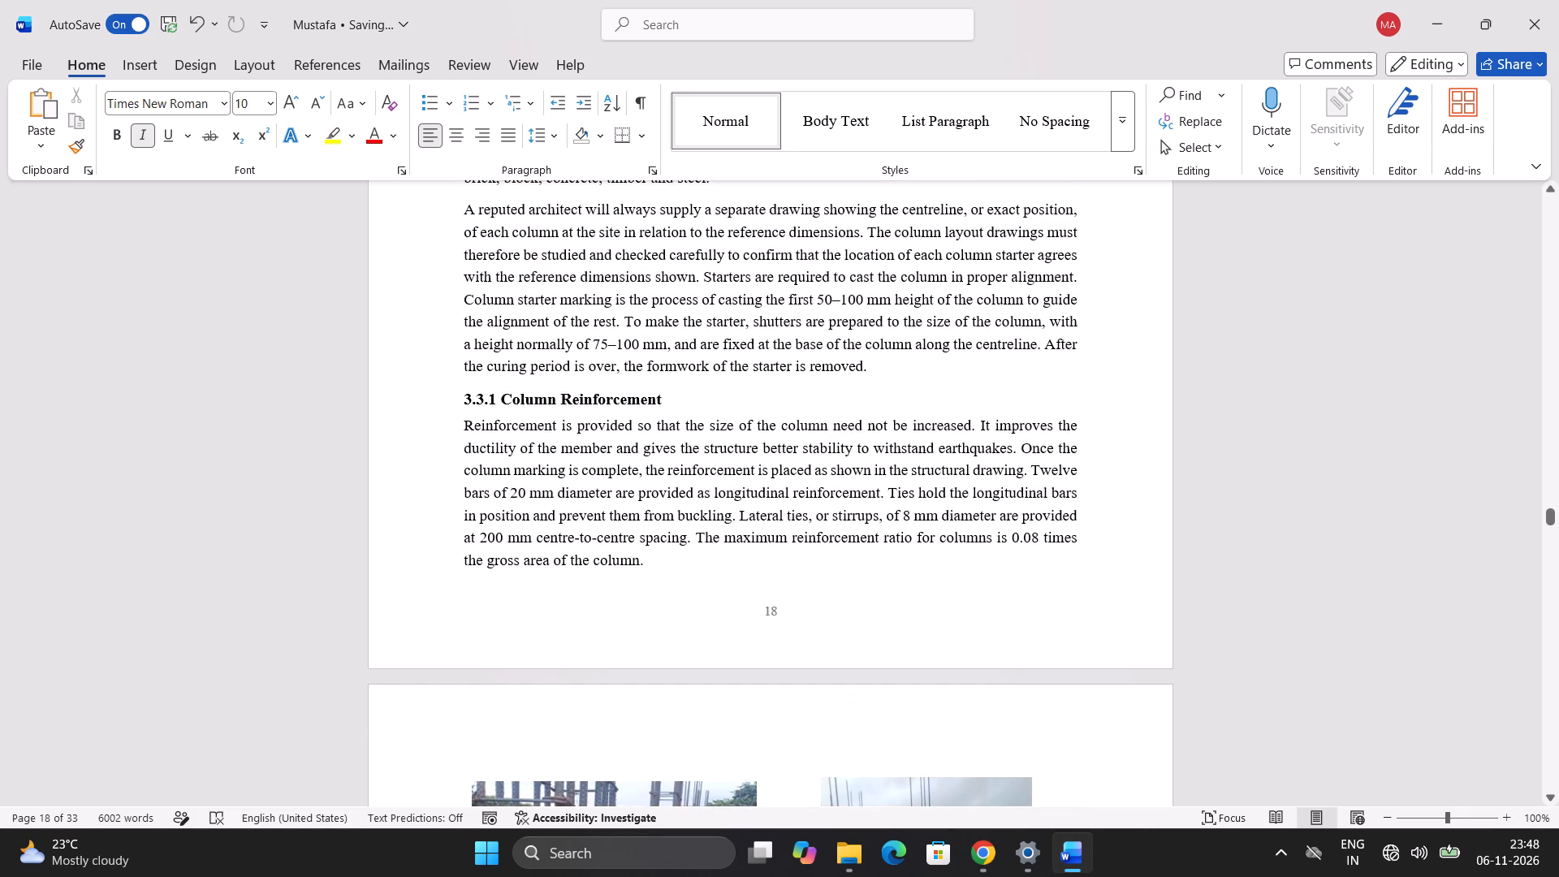
scroll(842, 421, "down", 3)
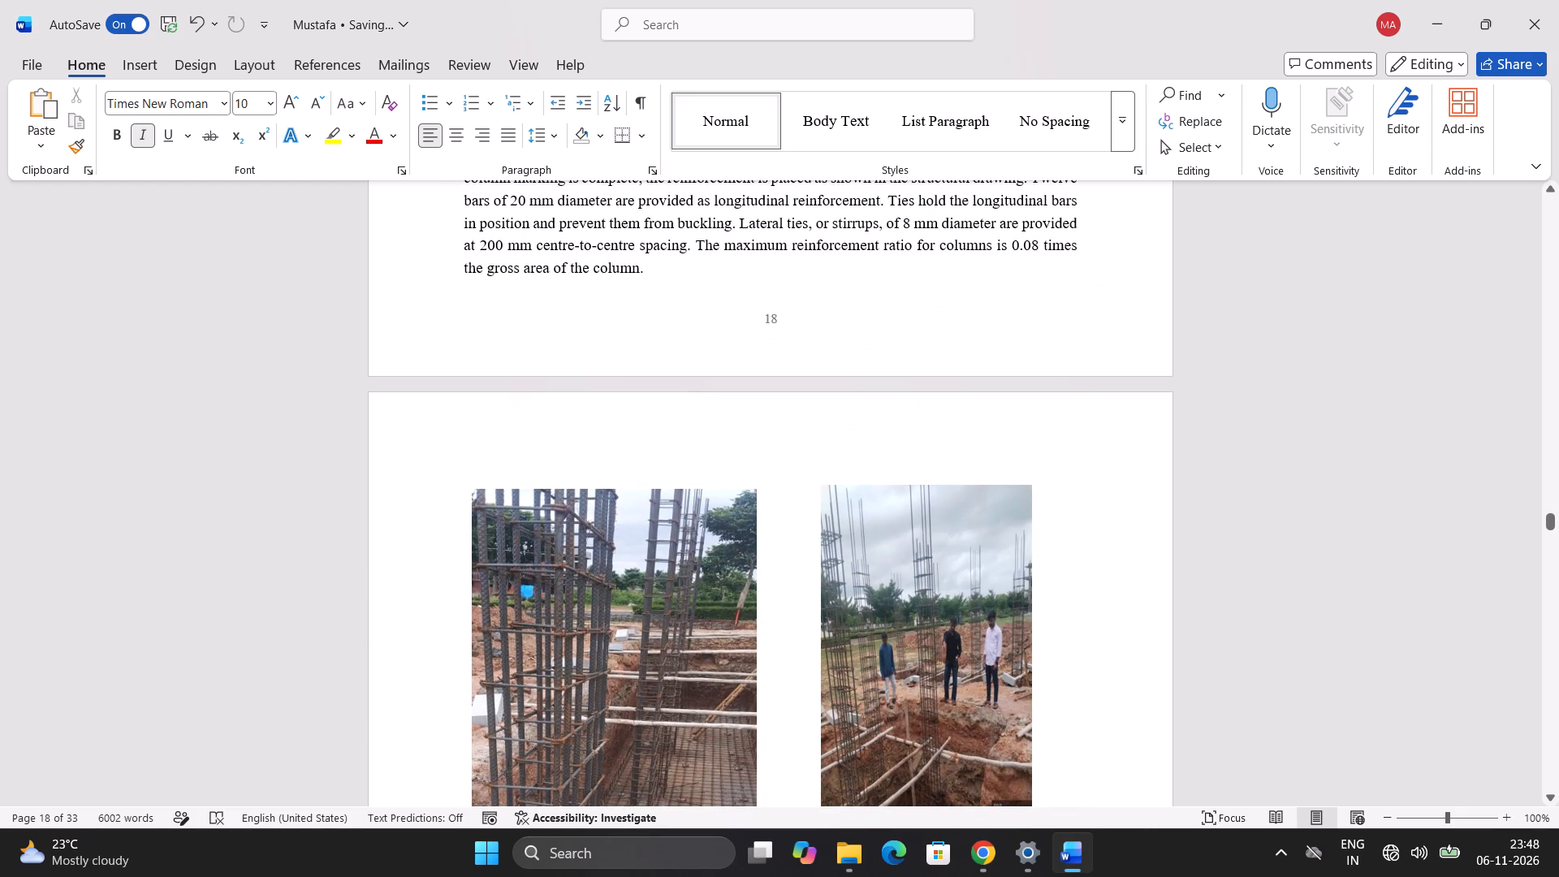
scroll(860, 403, "down", 1)
scroll(860, 403, "up", 3)
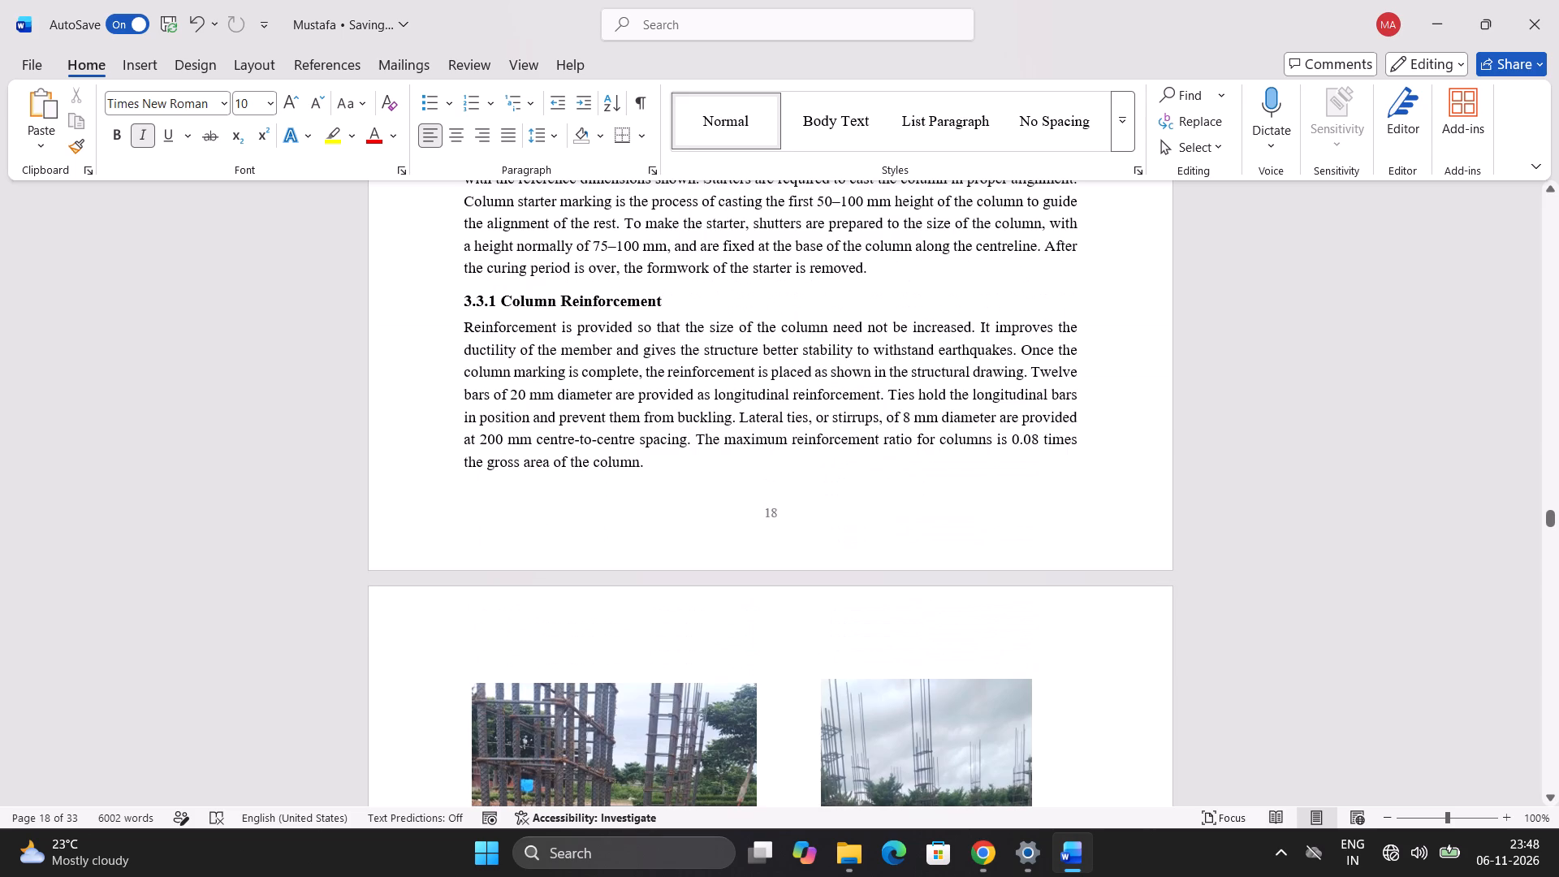
scroll(875, 393, "up", 7)
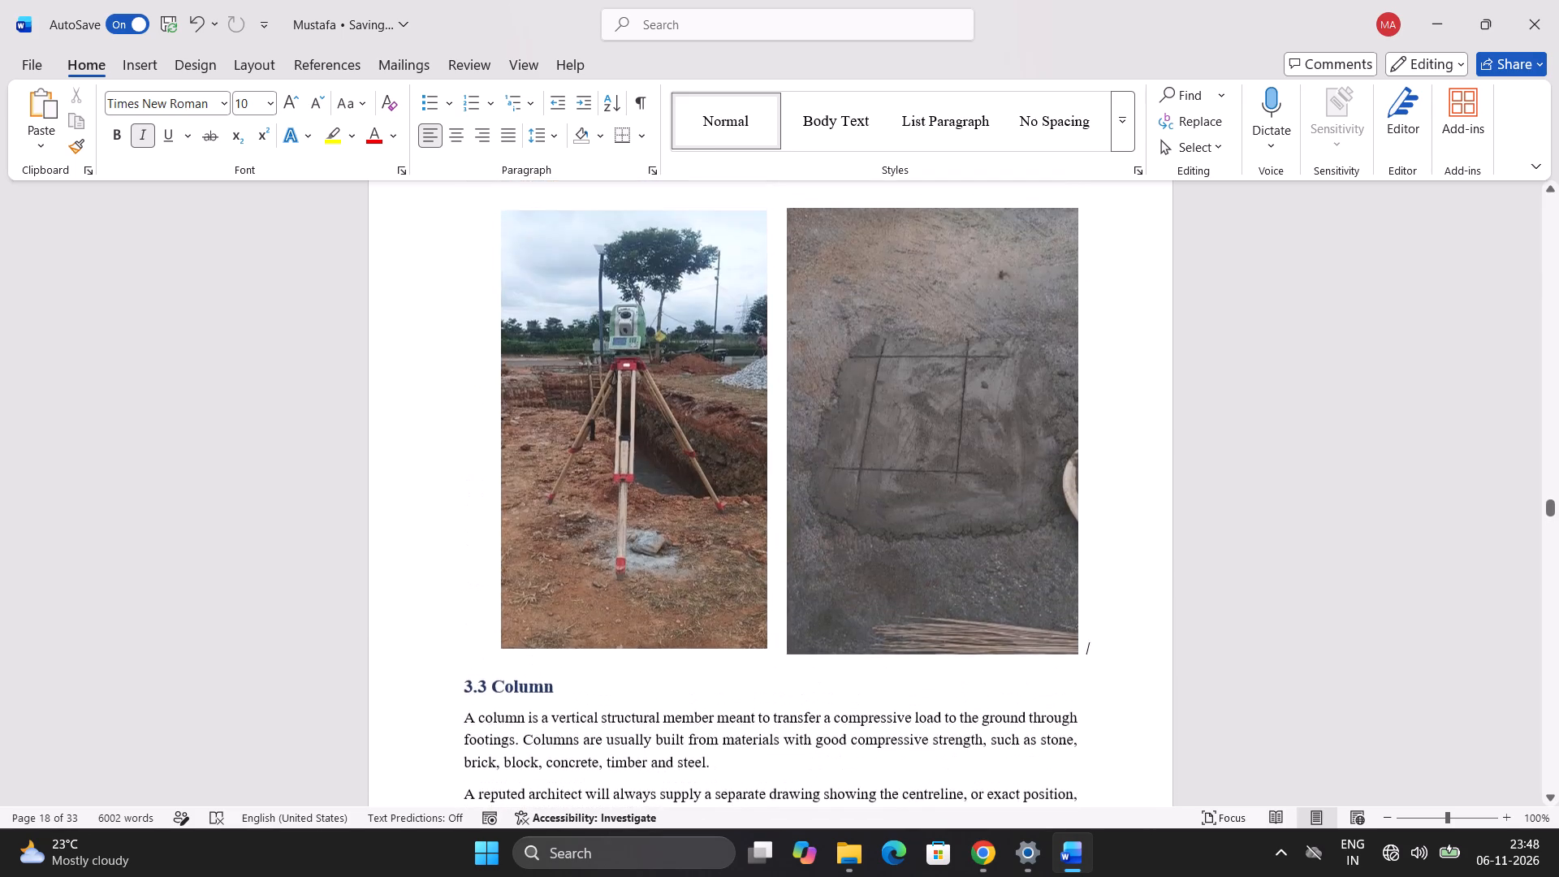
scroll(898, 382, "down", 3)
scroll(898, 382, "up", 9)
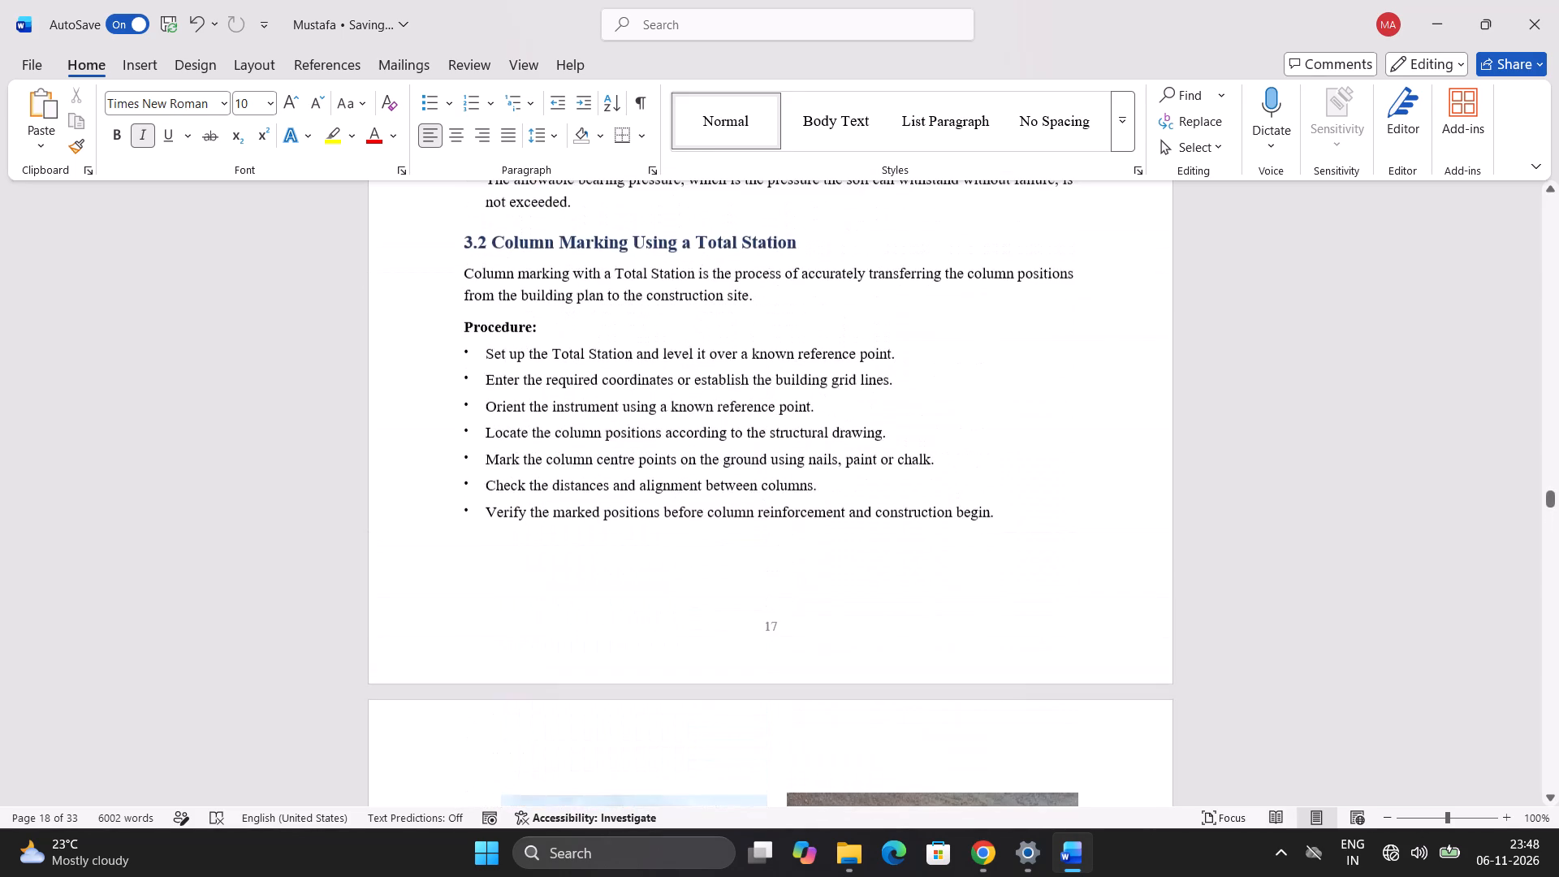
scroll(900, 378, "down", 11)
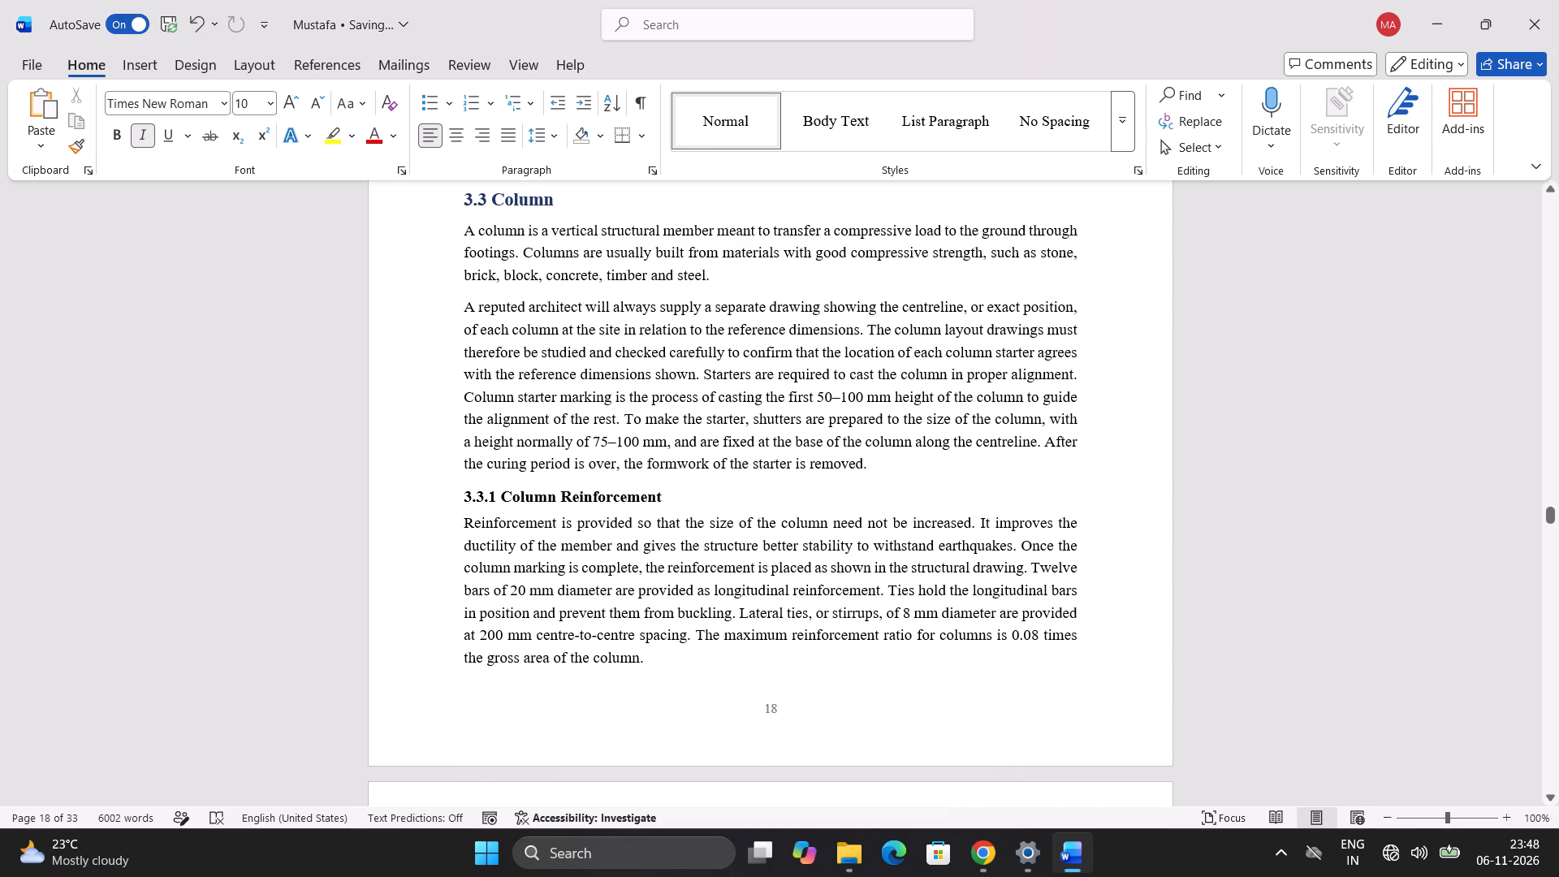
left_click(882, 464)
scroll(958, 666, "down", 5)
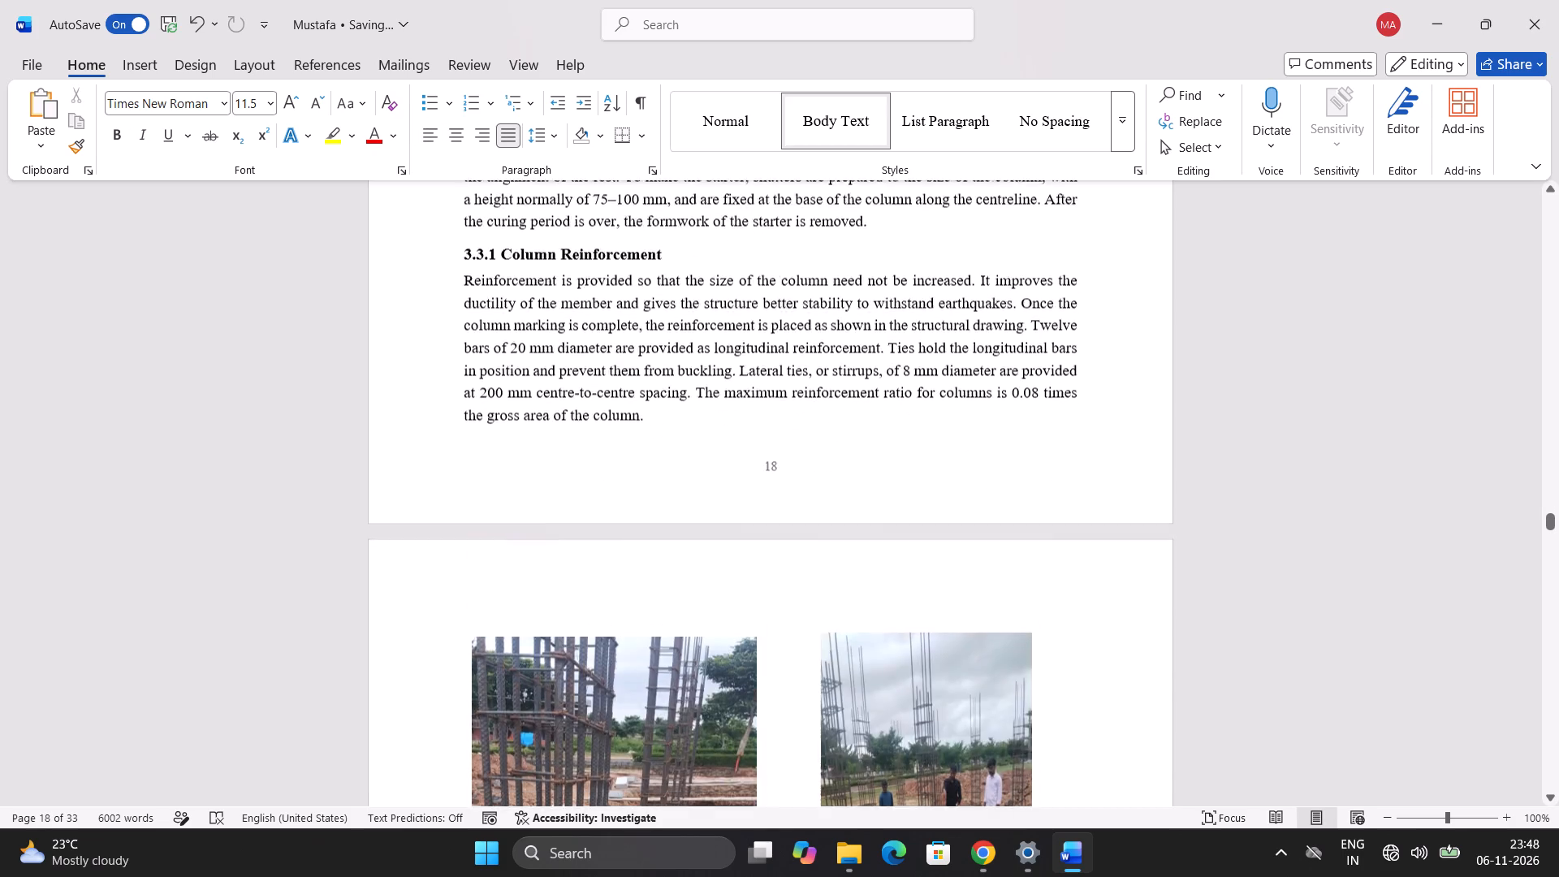
scroll(961, 642, "down", 4)
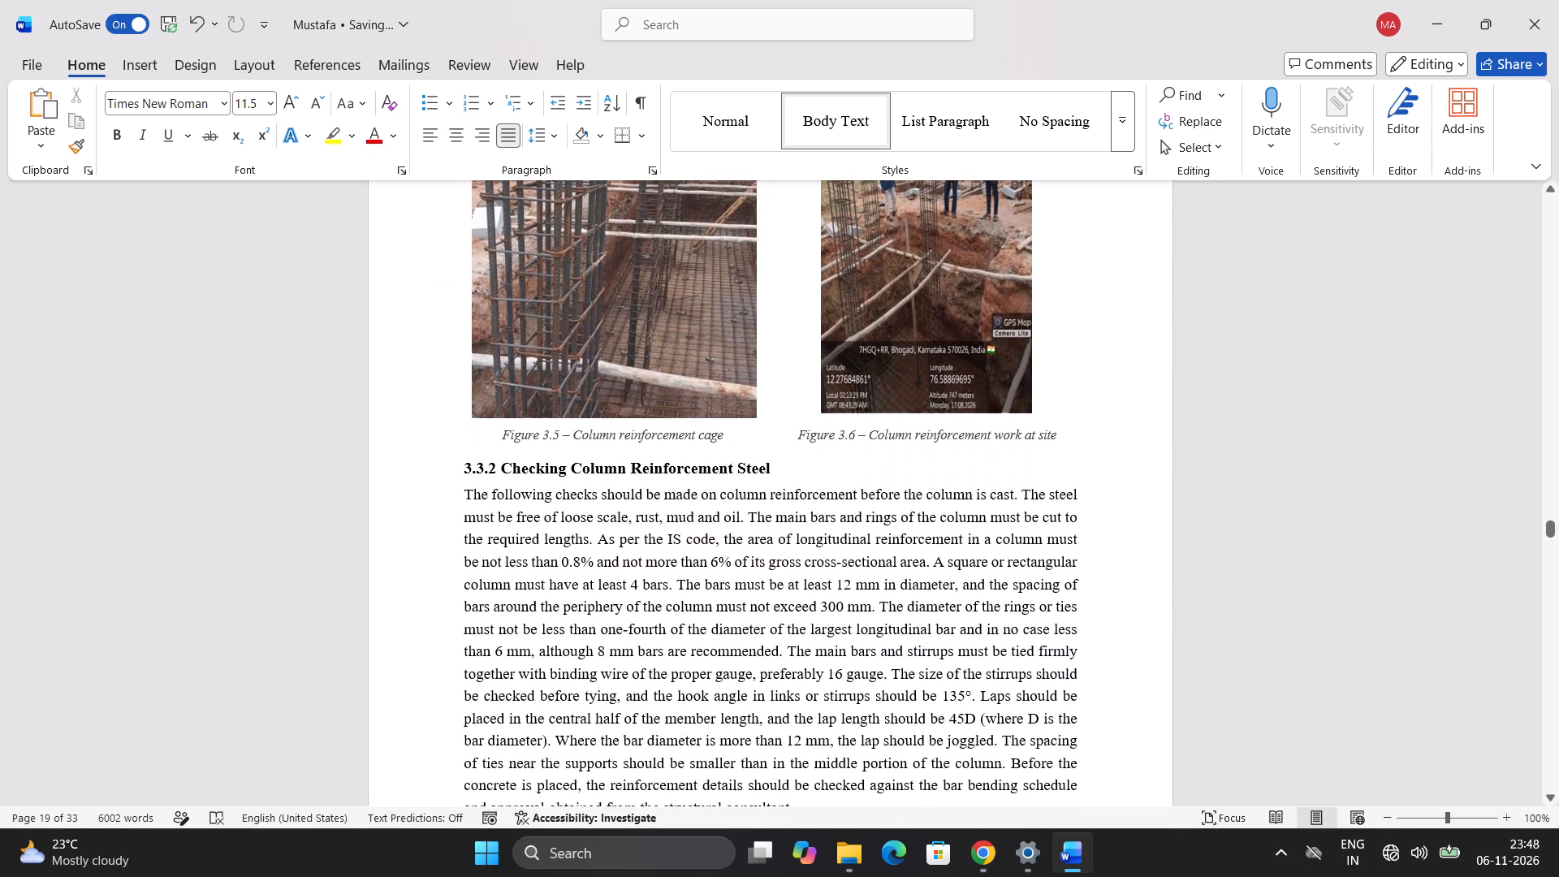
scroll(955, 614, "down", 2)
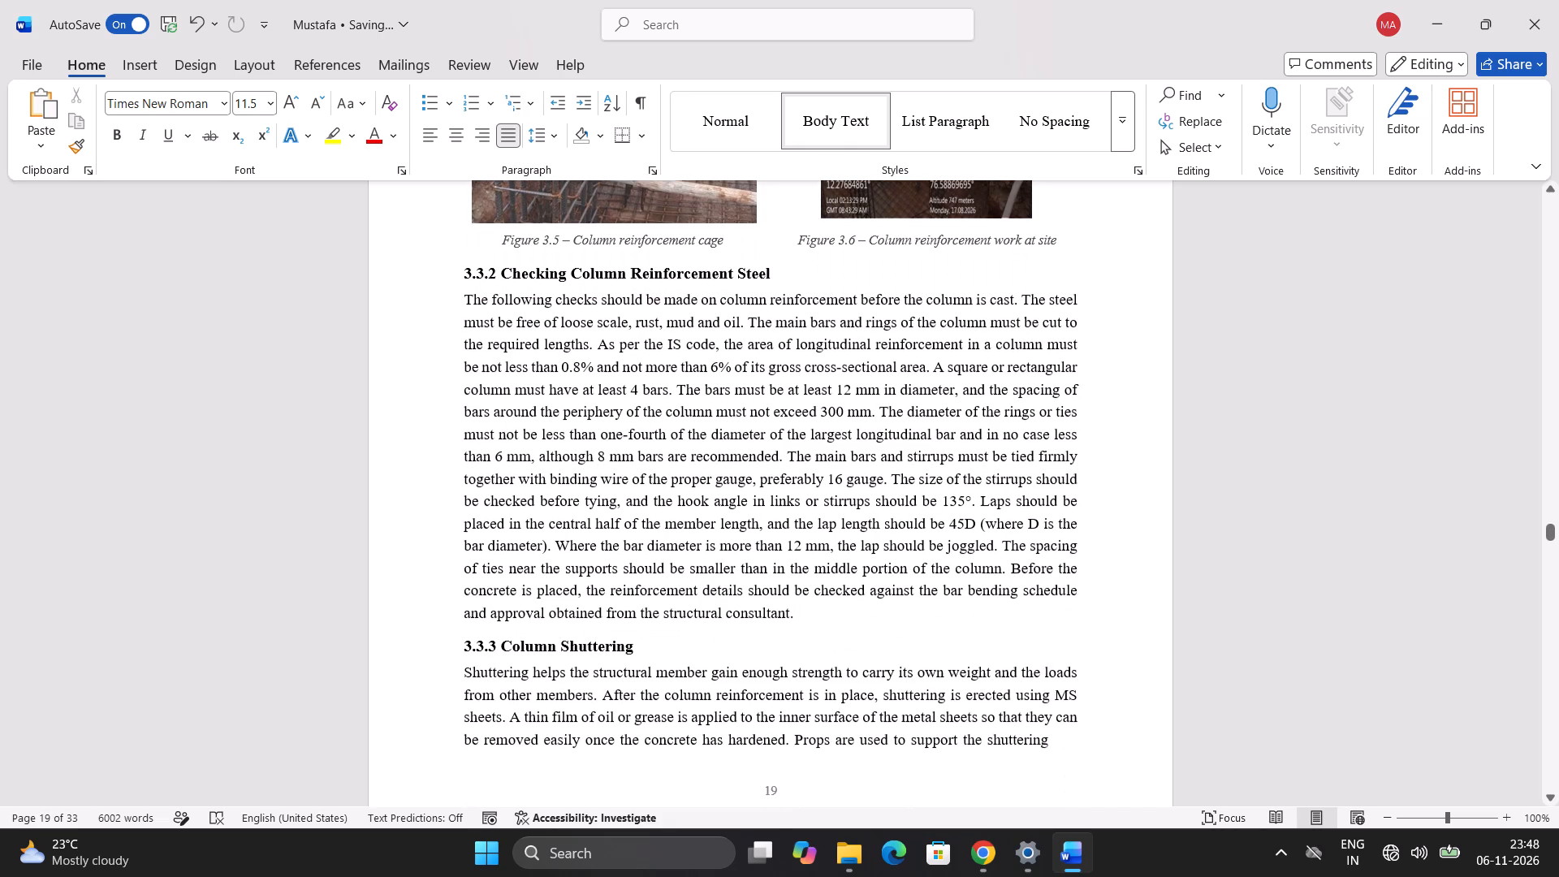
scroll(955, 607, "up", 3)
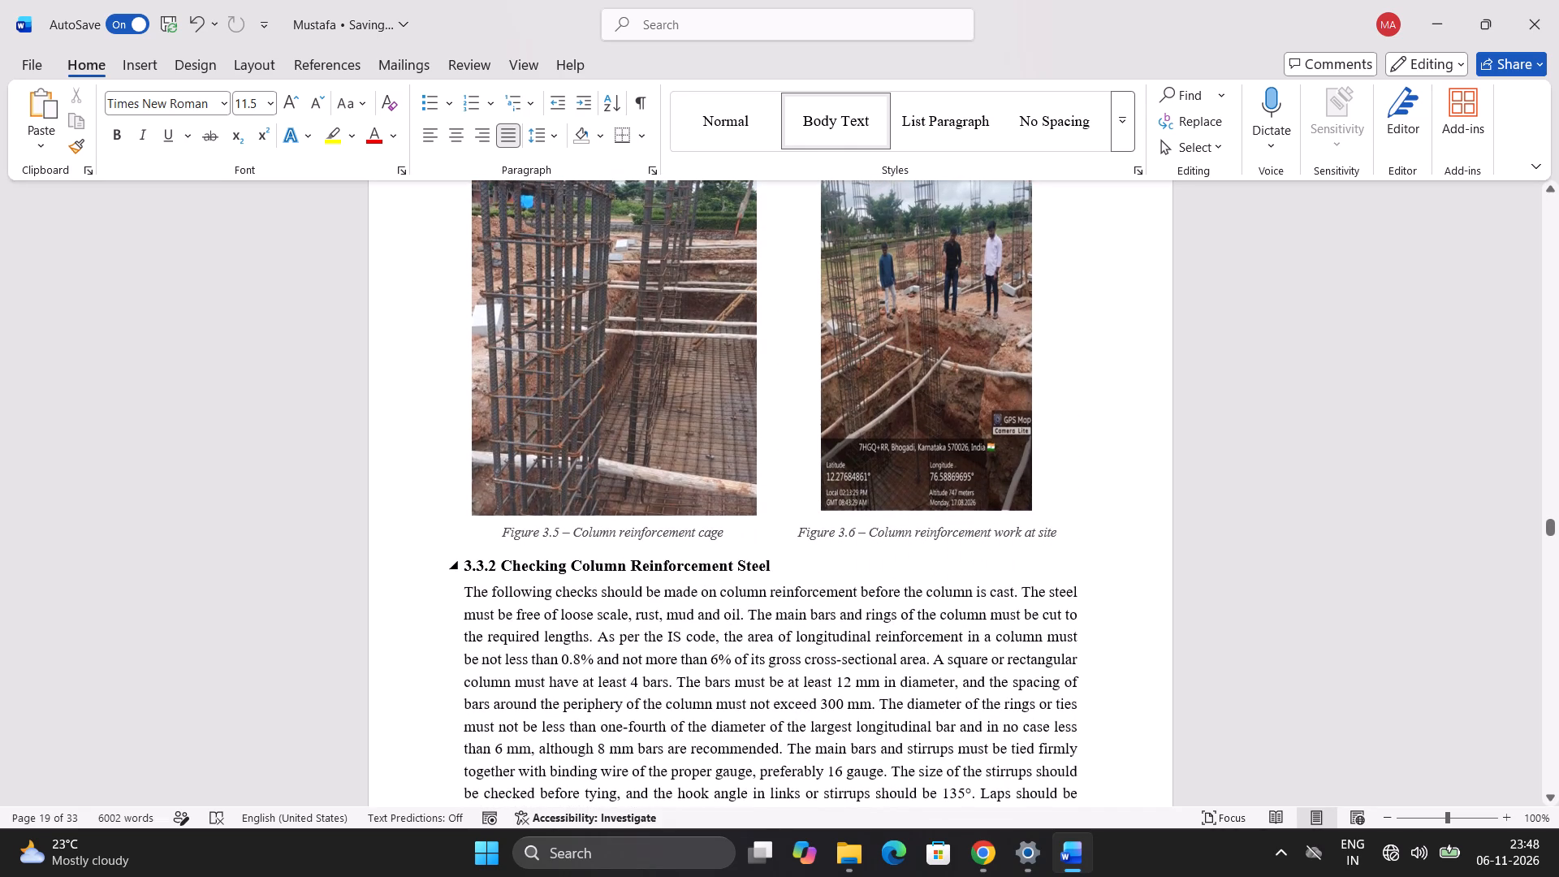
Insert a page break before the heading 3.3.2 Checking Column Reinforcement Steel so the section starts on a new page.
left_click(489, 537)
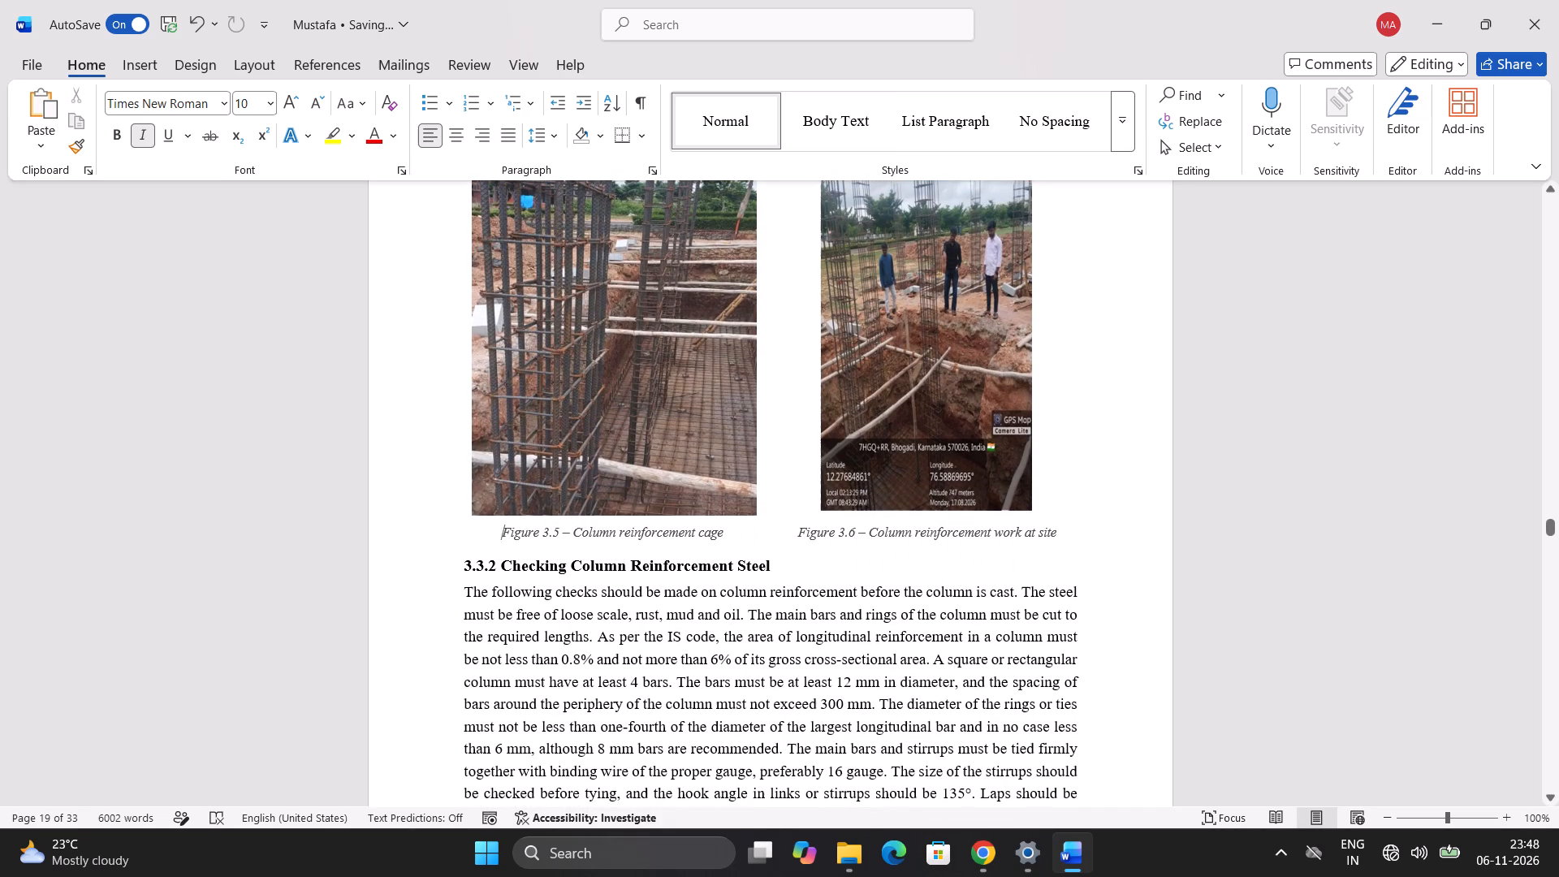
left_click(489, 549)
left_click(140, 62)
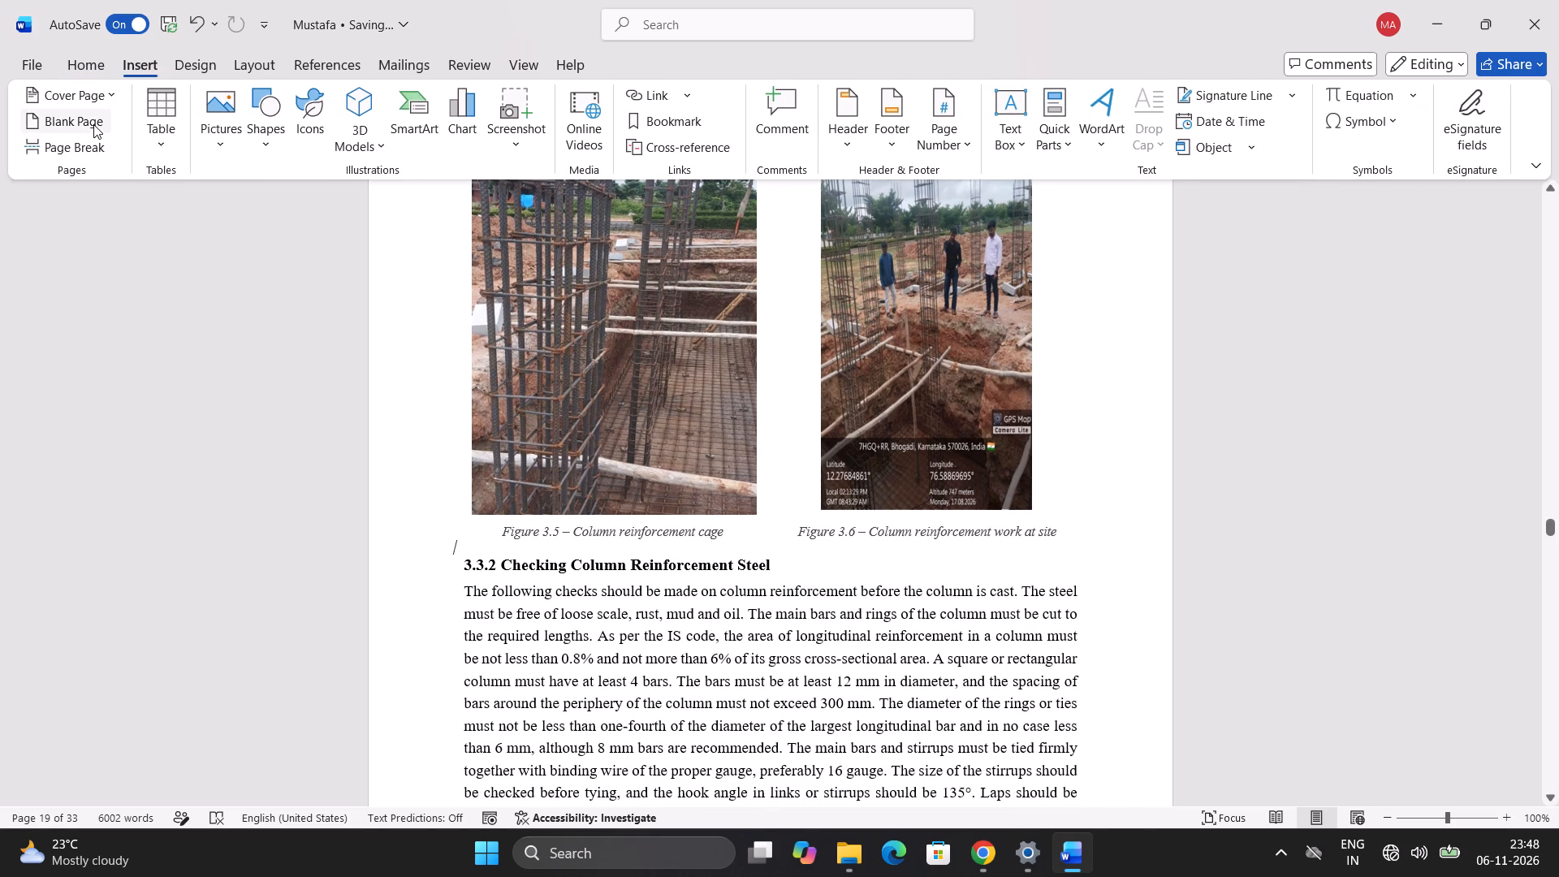
left_click(76, 149)
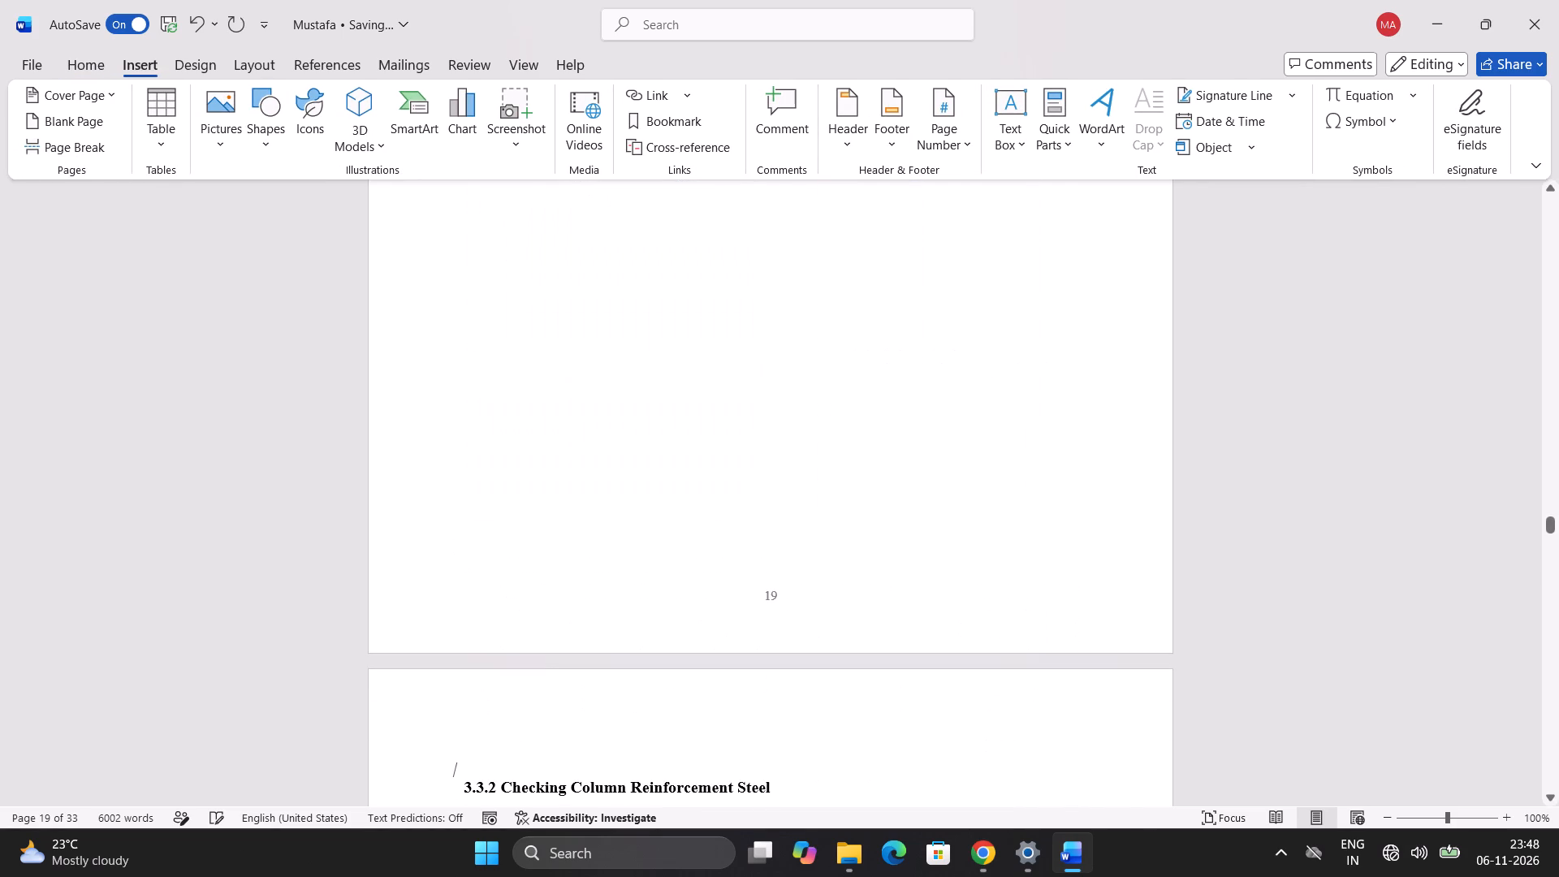
scroll(534, 374, "down", 4)
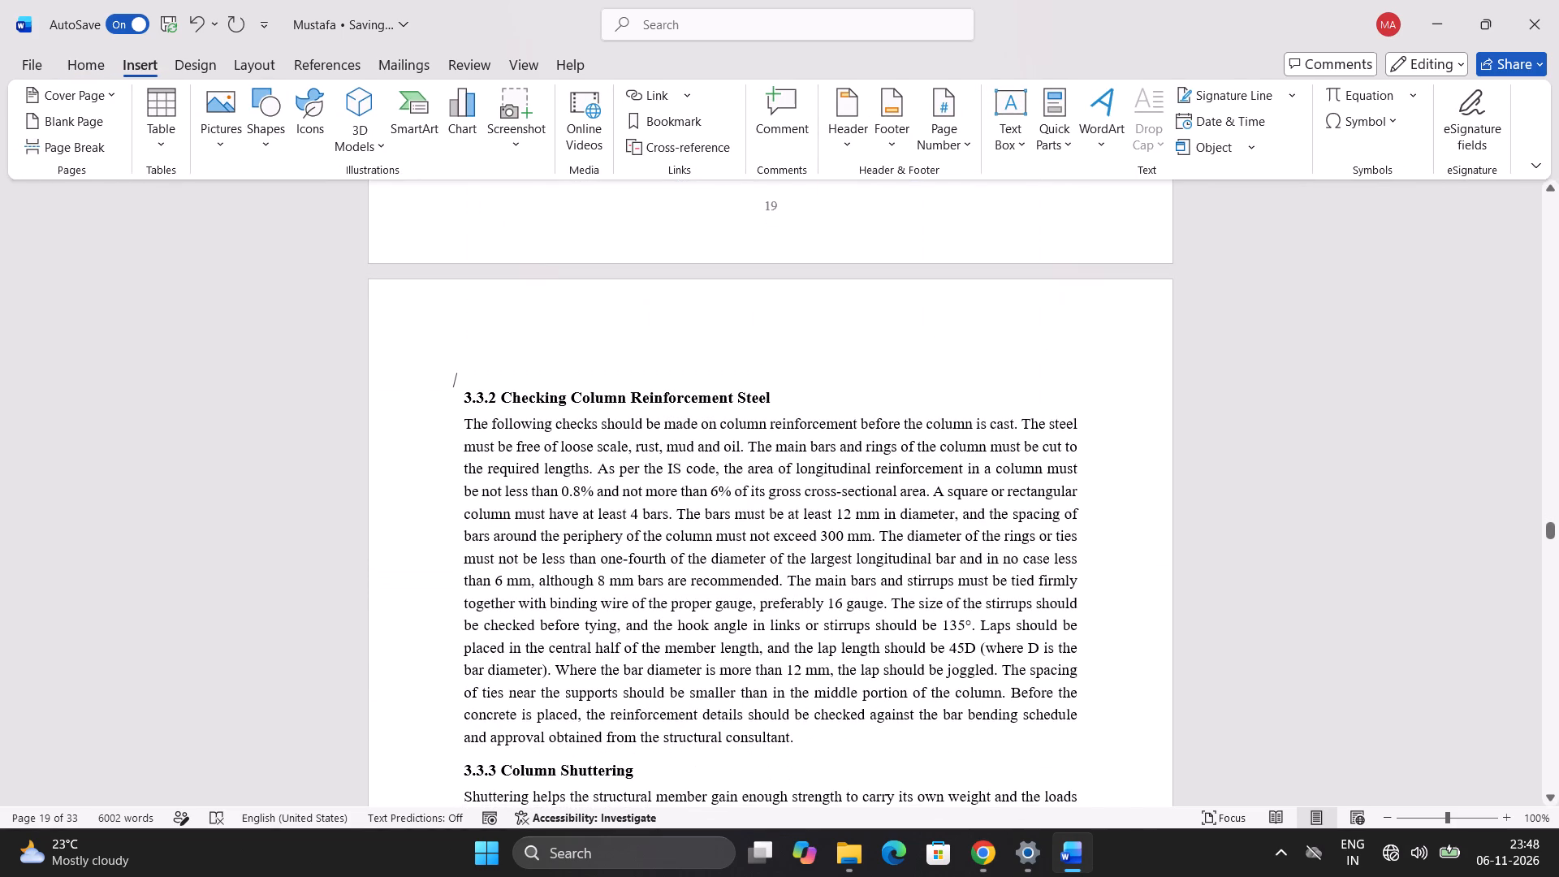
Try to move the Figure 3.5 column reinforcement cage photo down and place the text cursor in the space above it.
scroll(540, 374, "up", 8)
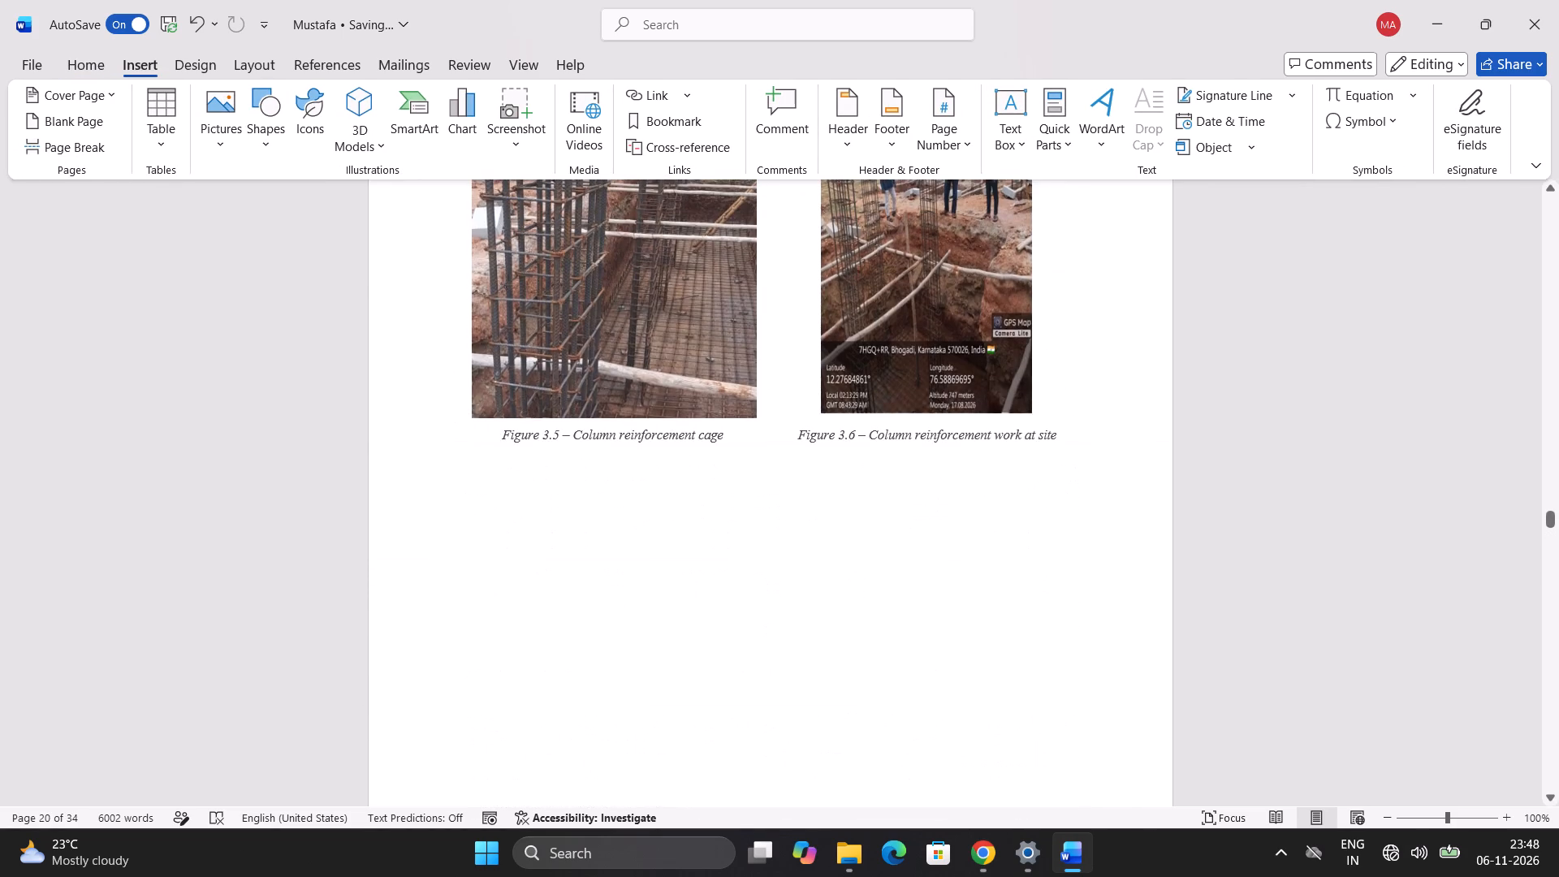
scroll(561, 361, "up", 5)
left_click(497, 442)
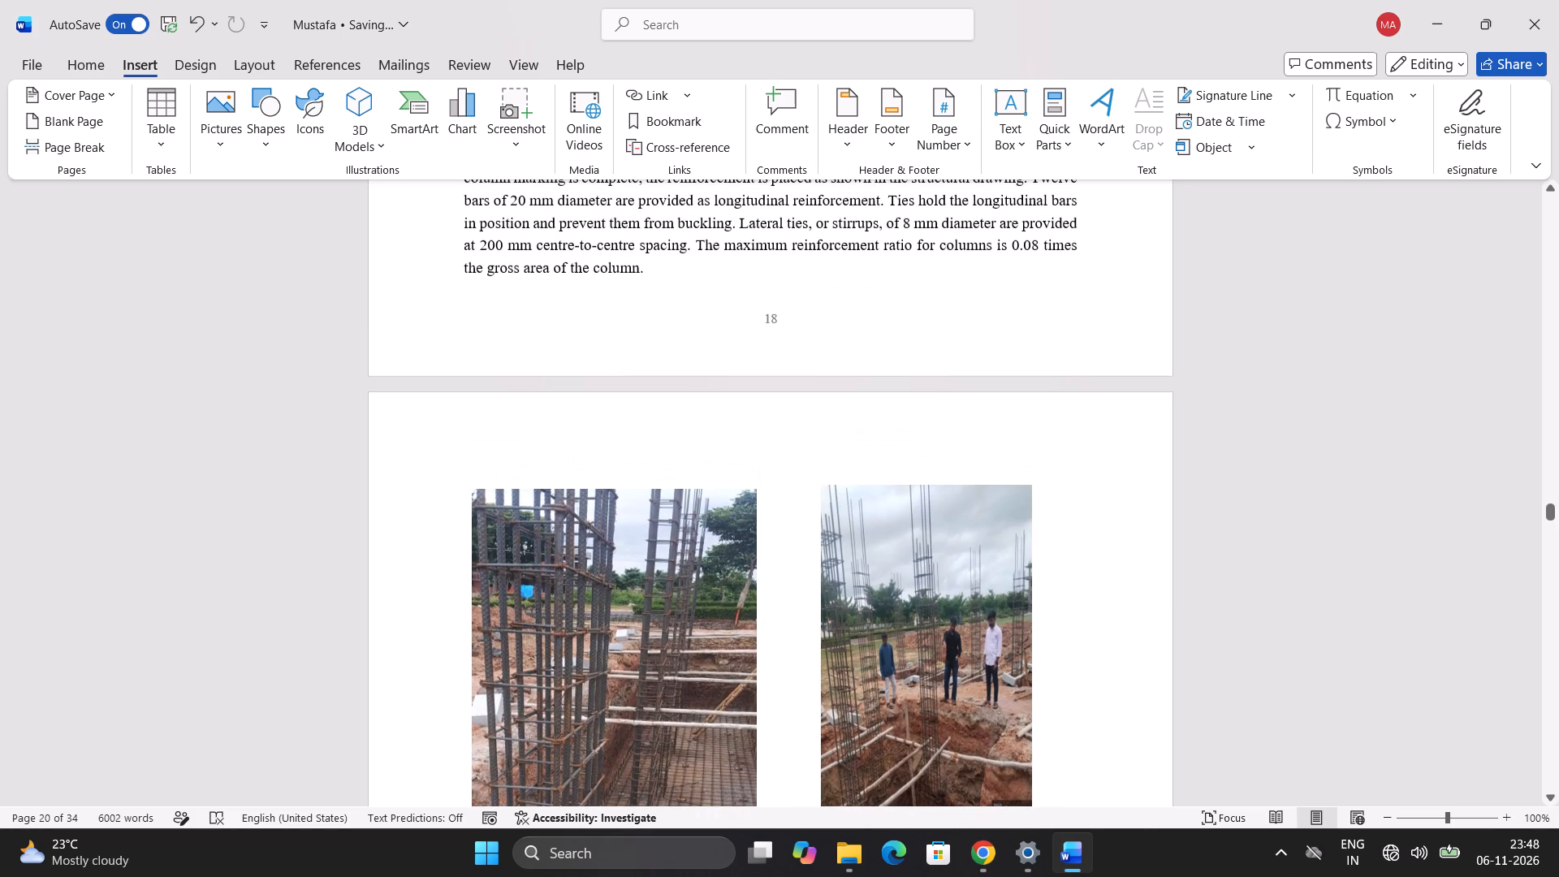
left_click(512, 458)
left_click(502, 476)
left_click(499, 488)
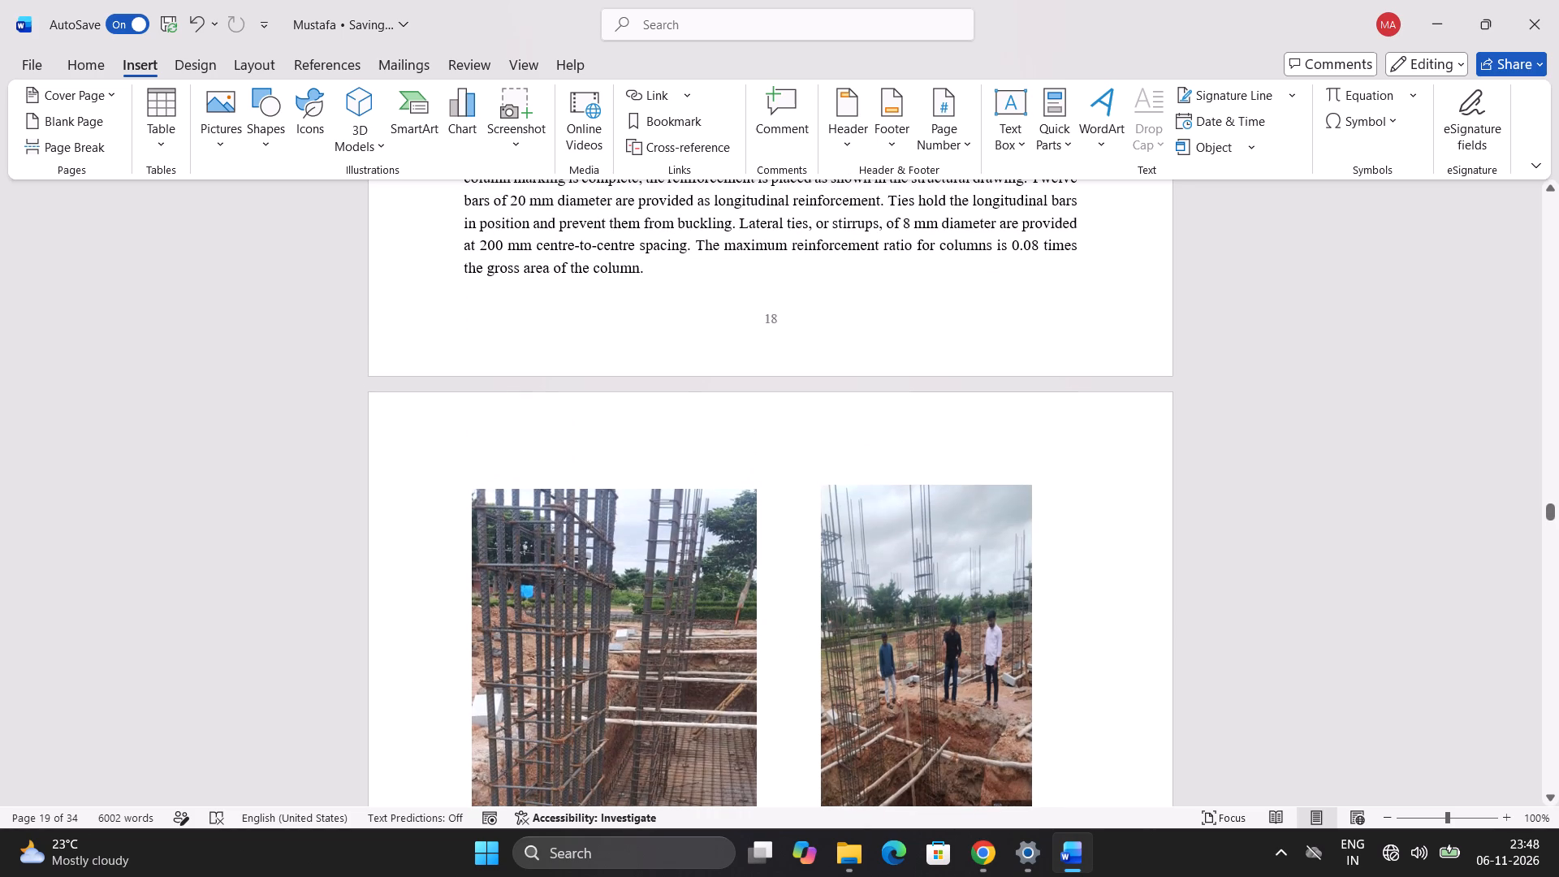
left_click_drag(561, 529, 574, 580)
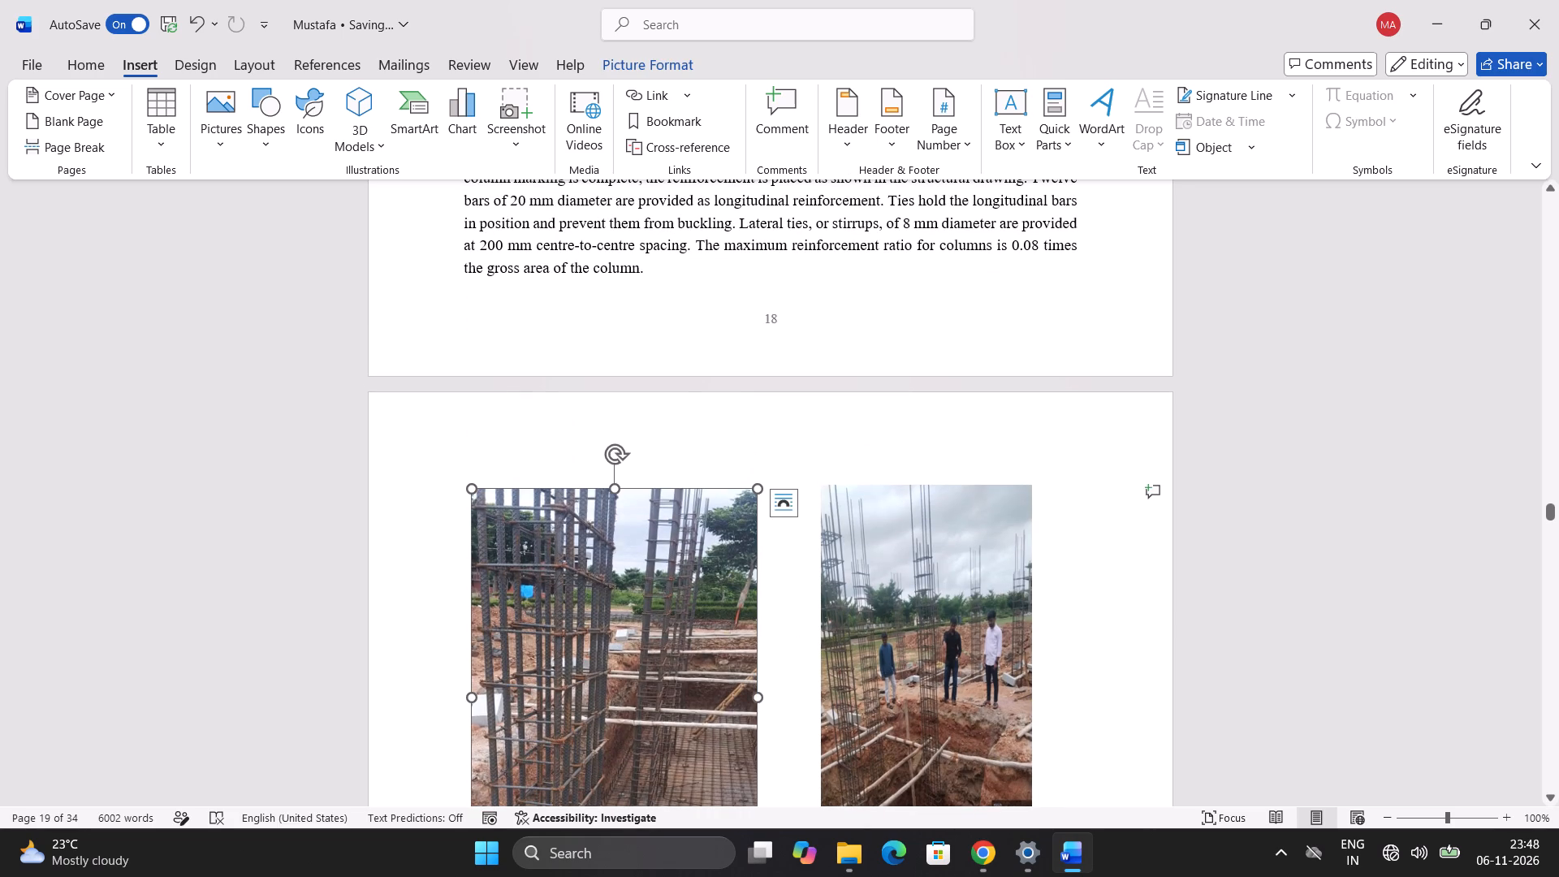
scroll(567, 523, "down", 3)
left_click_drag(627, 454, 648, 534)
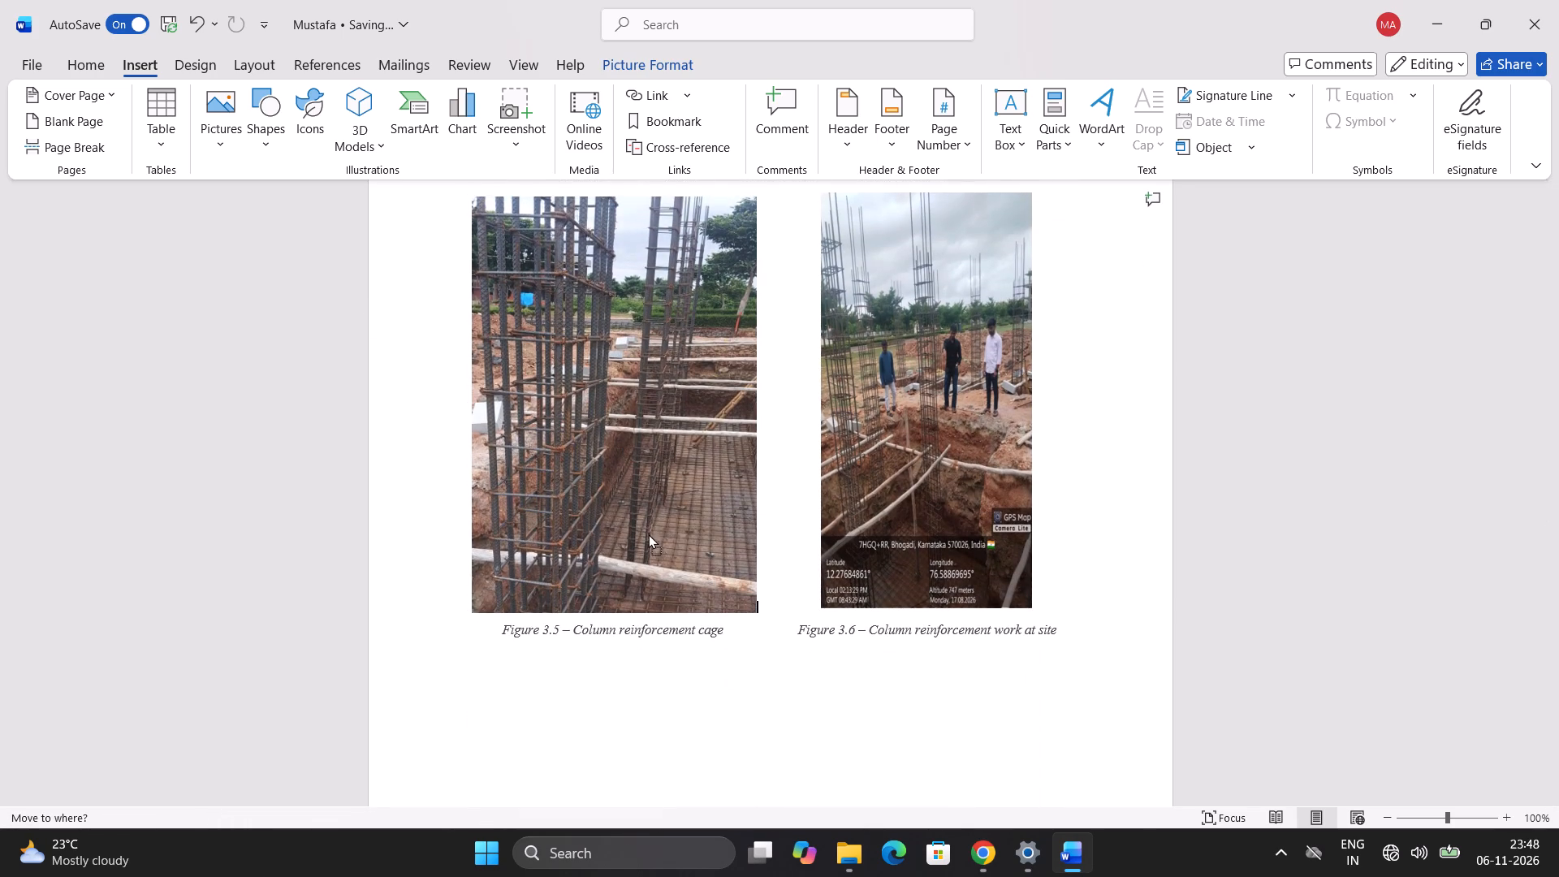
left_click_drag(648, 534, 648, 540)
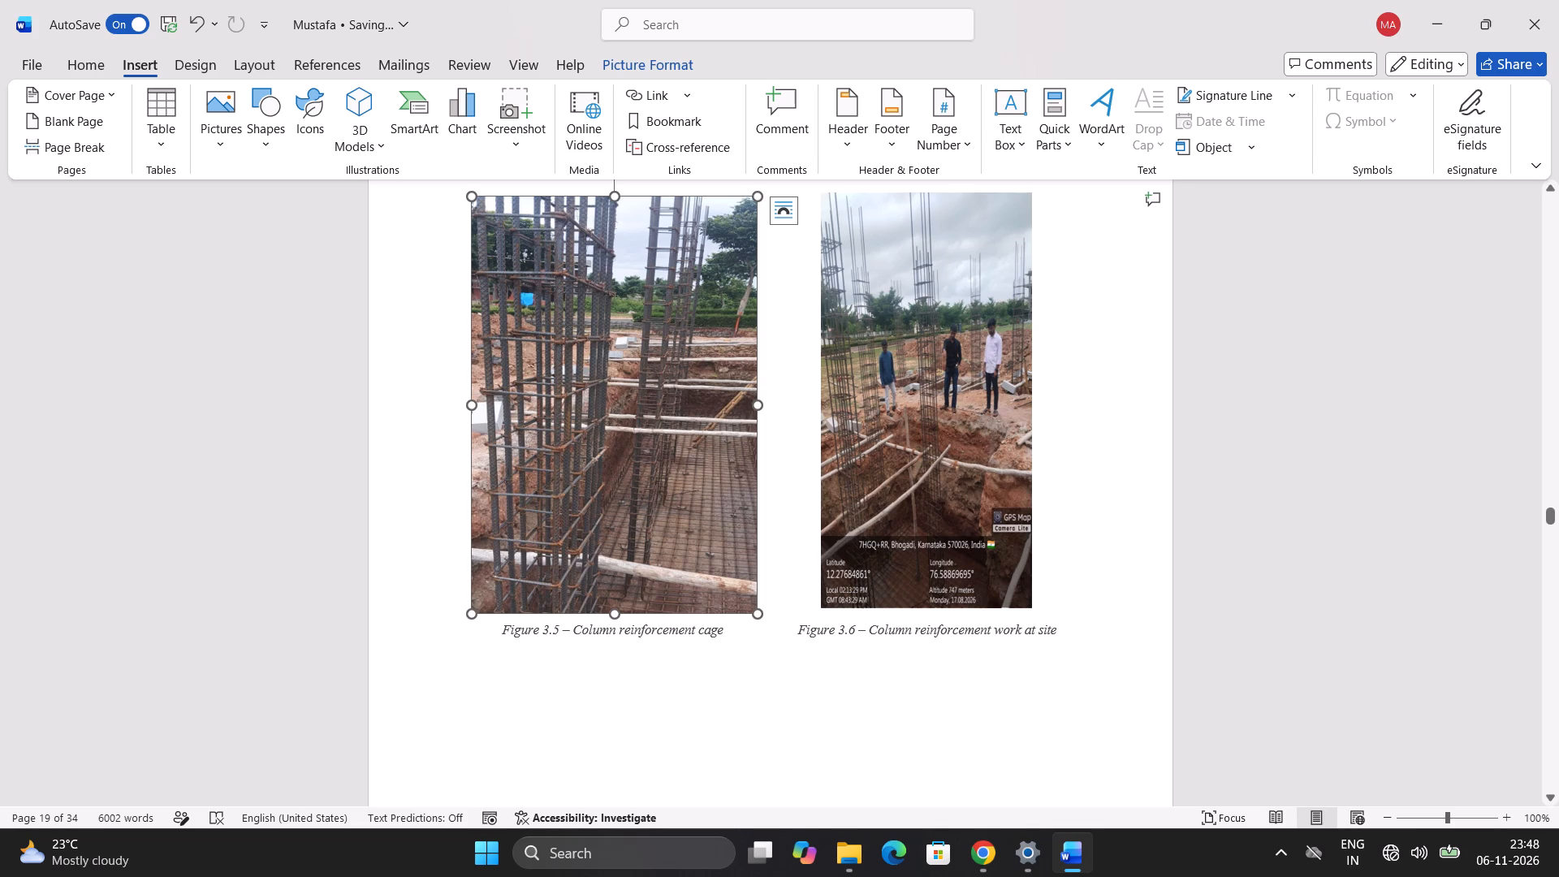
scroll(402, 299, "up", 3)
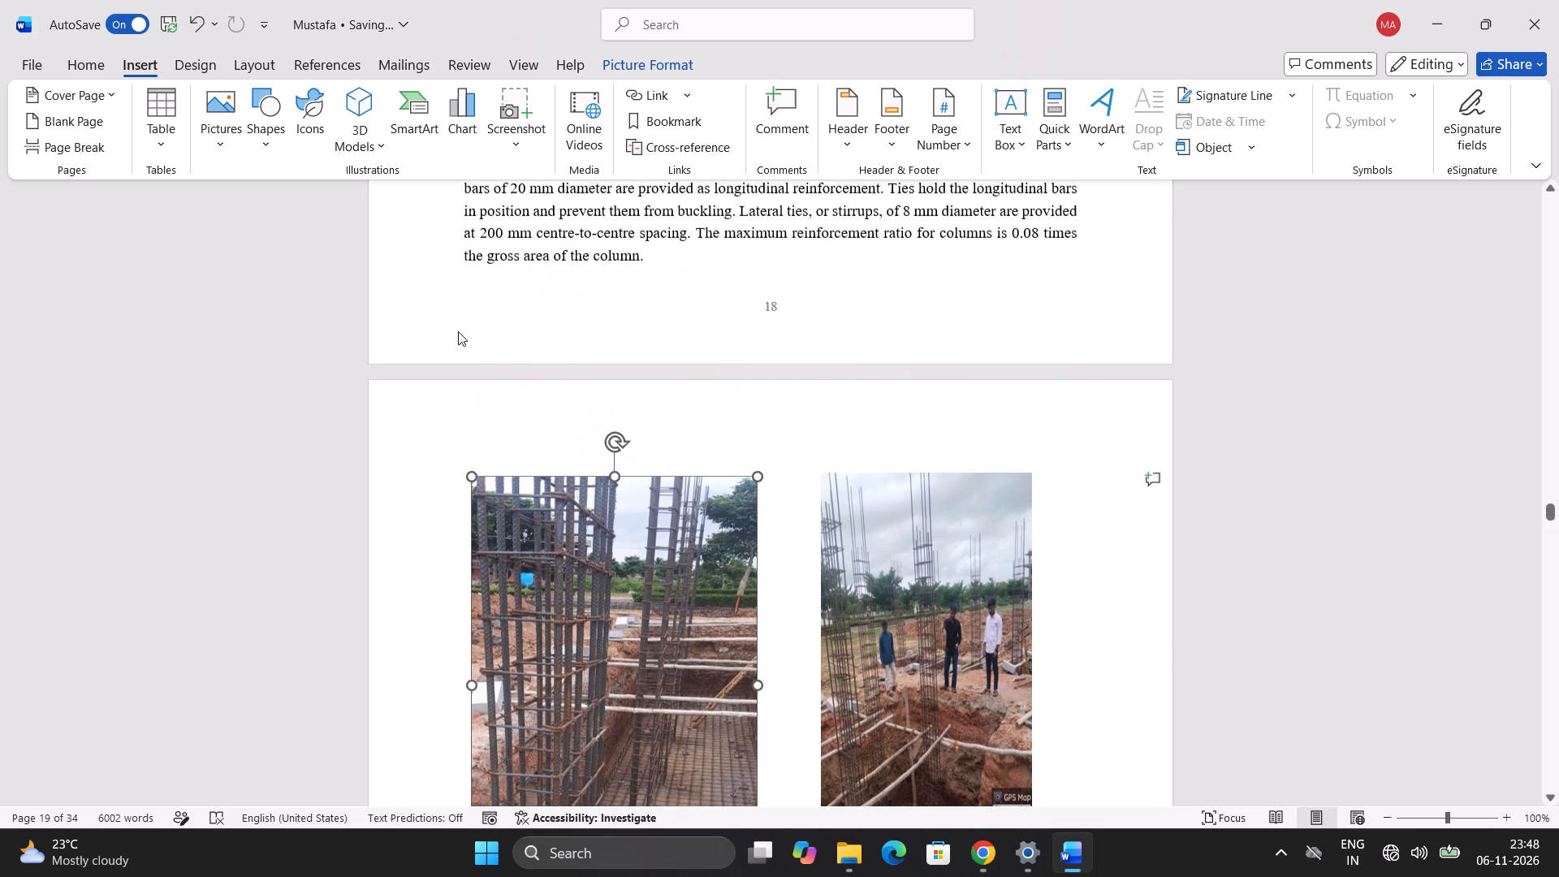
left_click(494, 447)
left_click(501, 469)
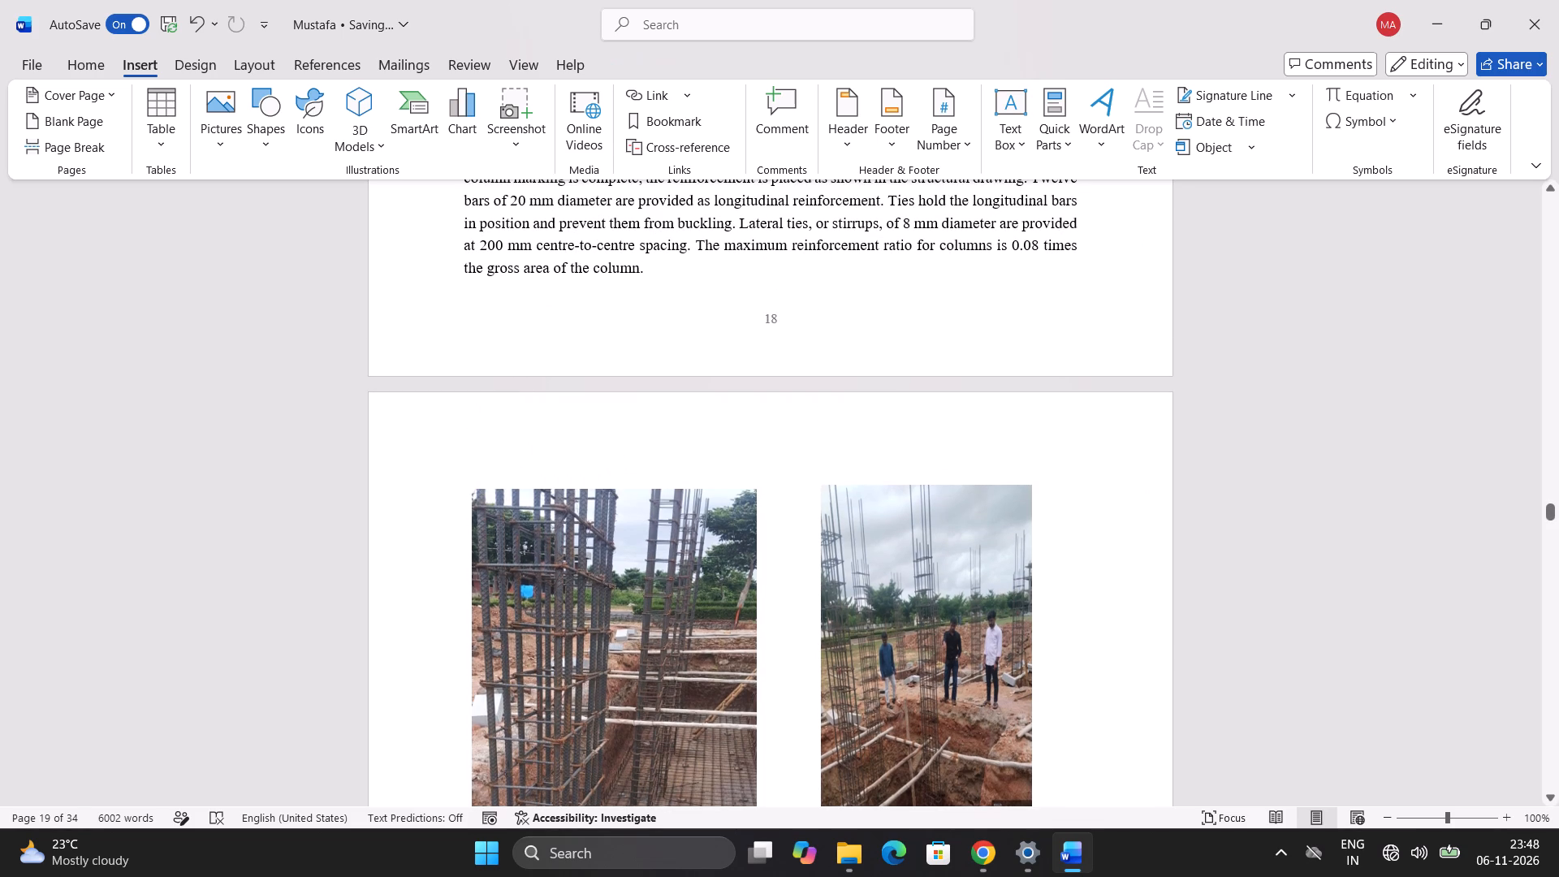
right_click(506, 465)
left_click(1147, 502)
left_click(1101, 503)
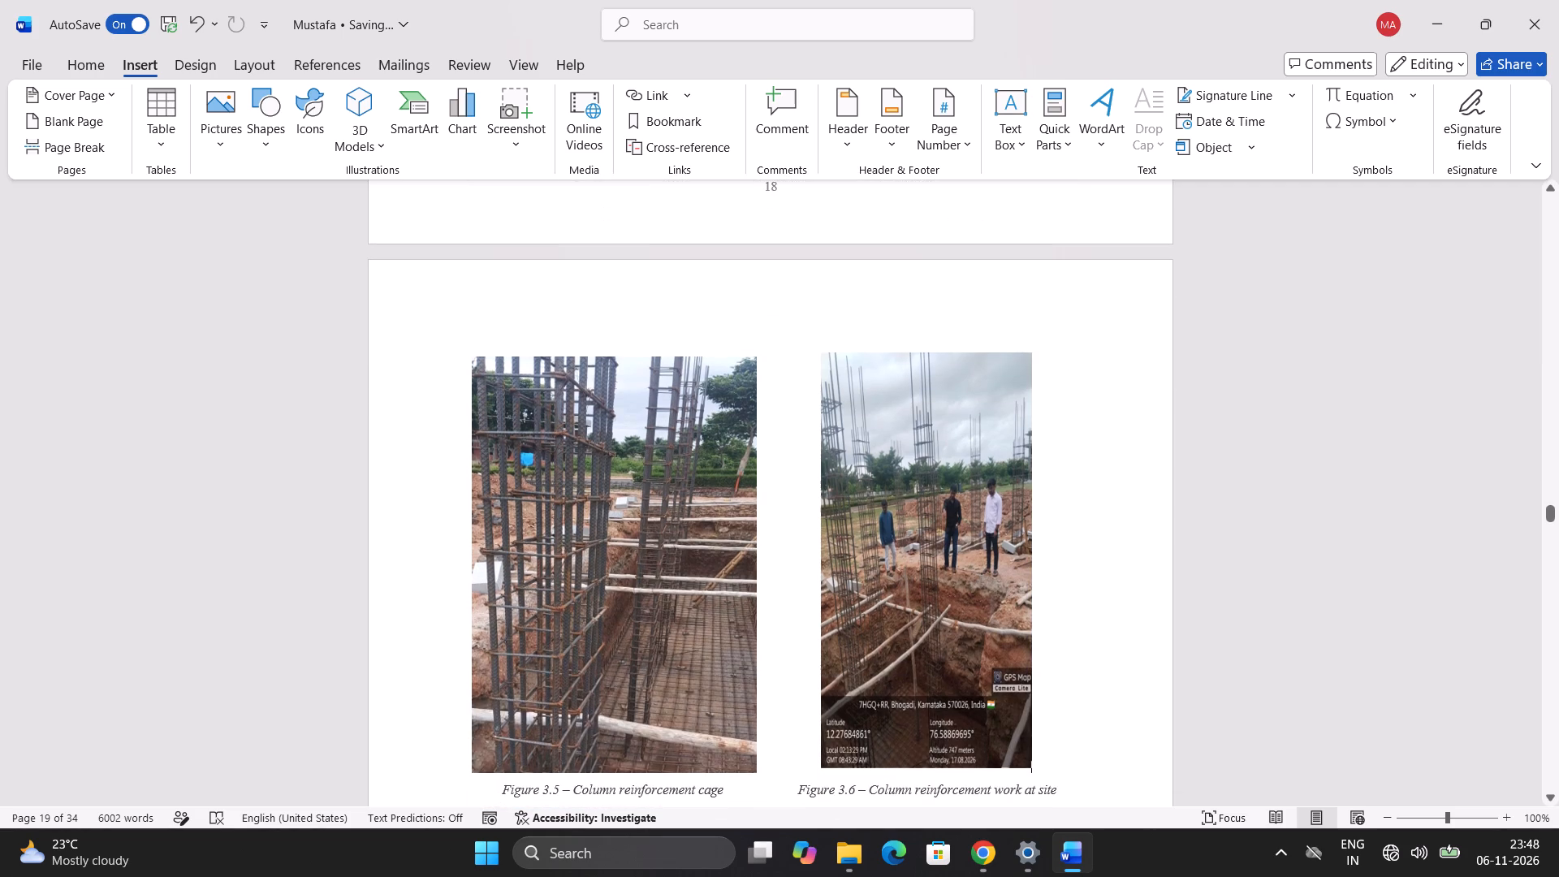
Copy the Column Reinforcement heading and its paragraph from page 18 and paste them above the Figure 3.5 and 3.6 photos on page 19.
scroll(1021, 460, "up", 2)
scroll(1021, 453, "down", 3)
scroll(1021, 453, "up", 4)
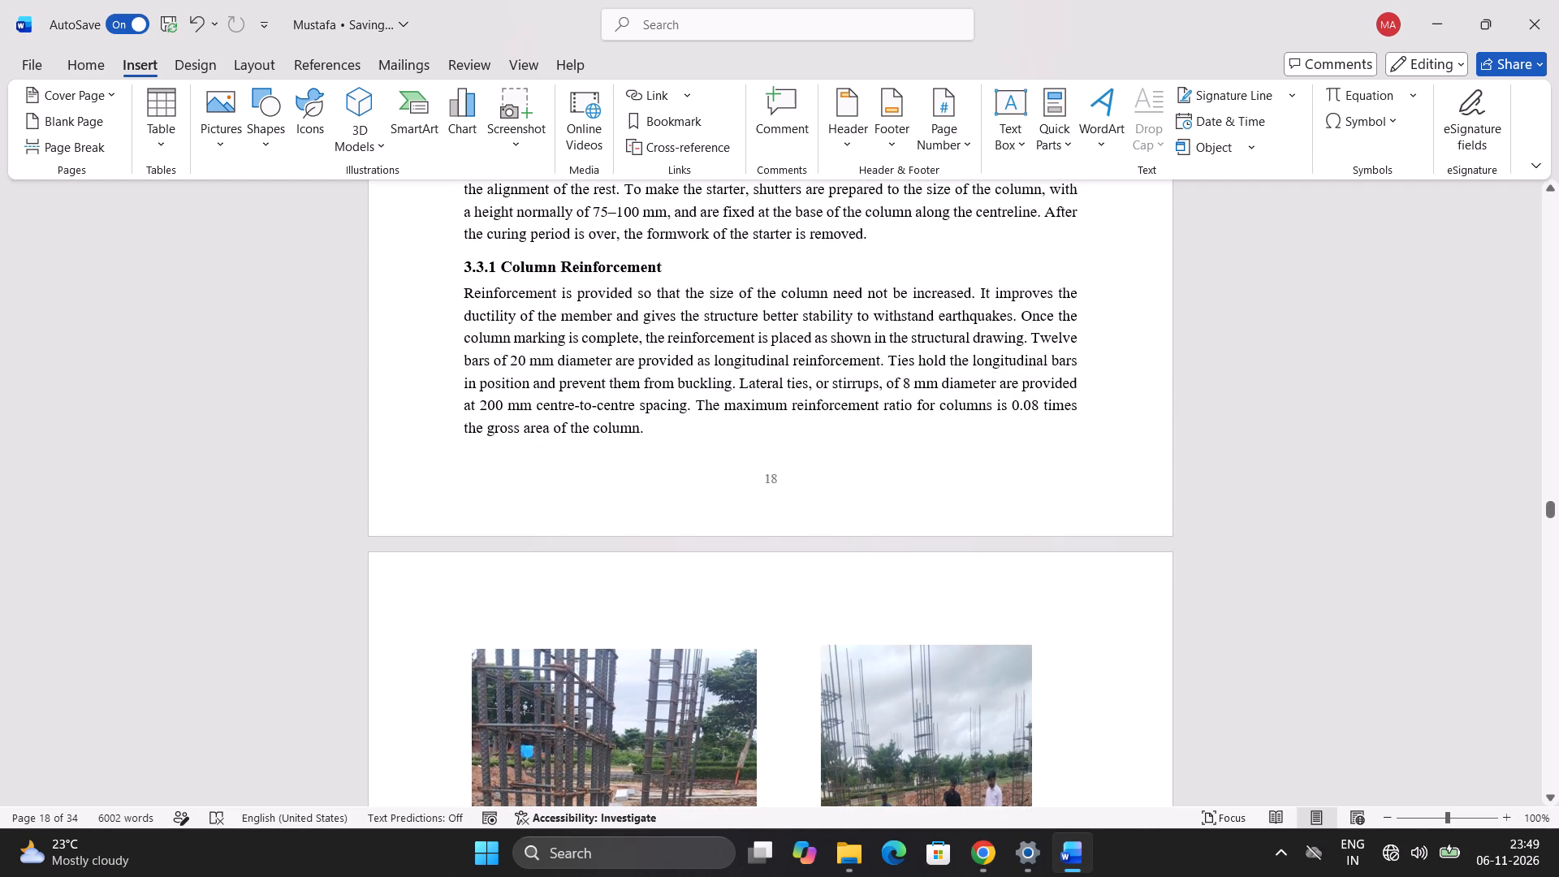
left_click_drag(684, 441, 468, 261)
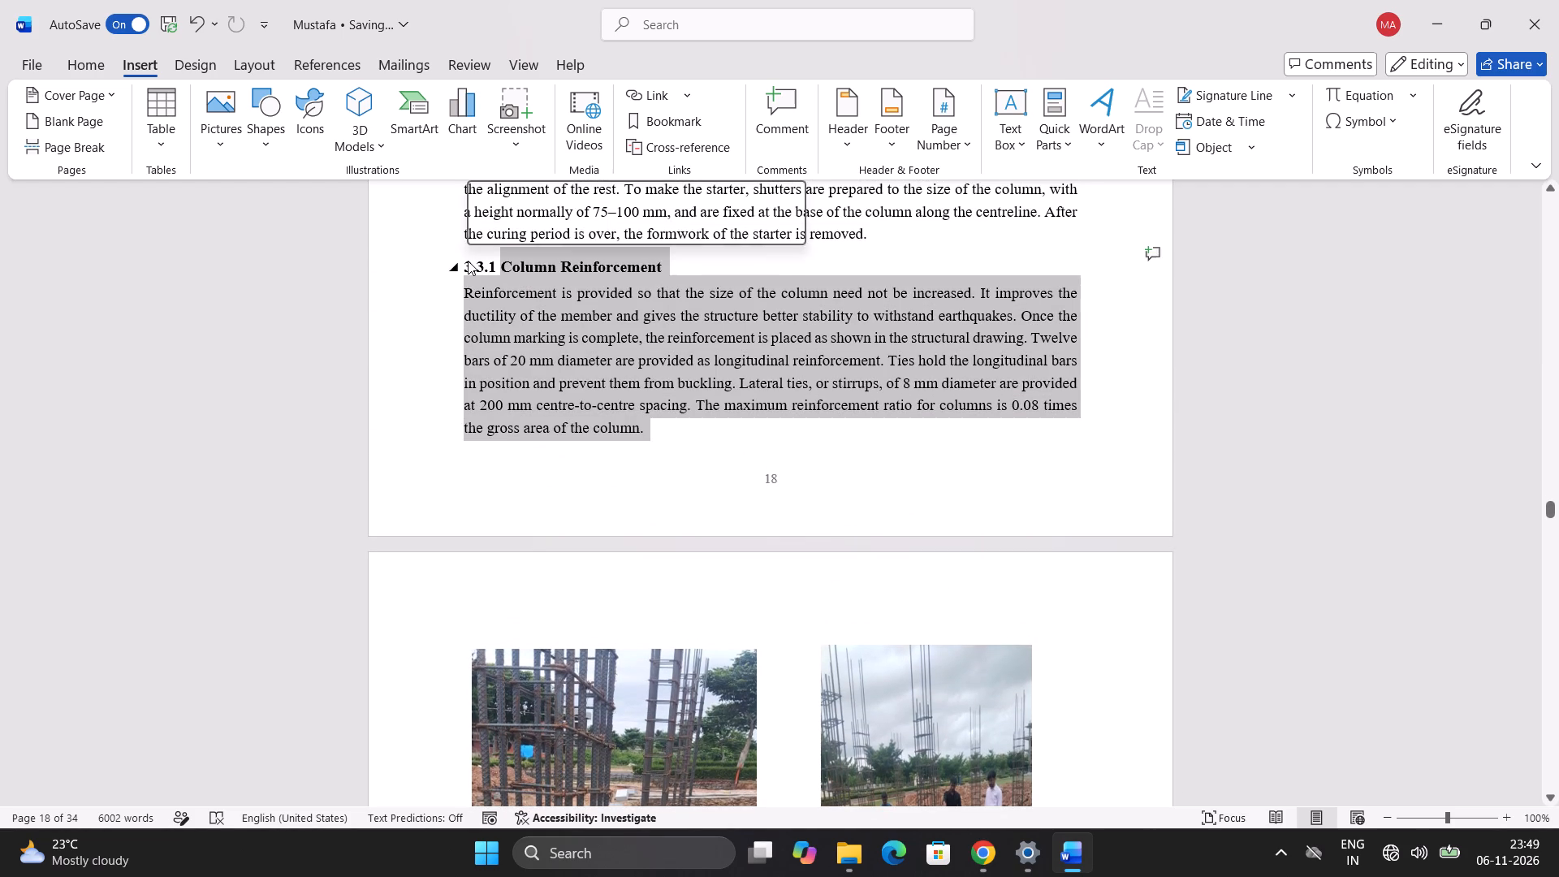
key("ctrl+c")
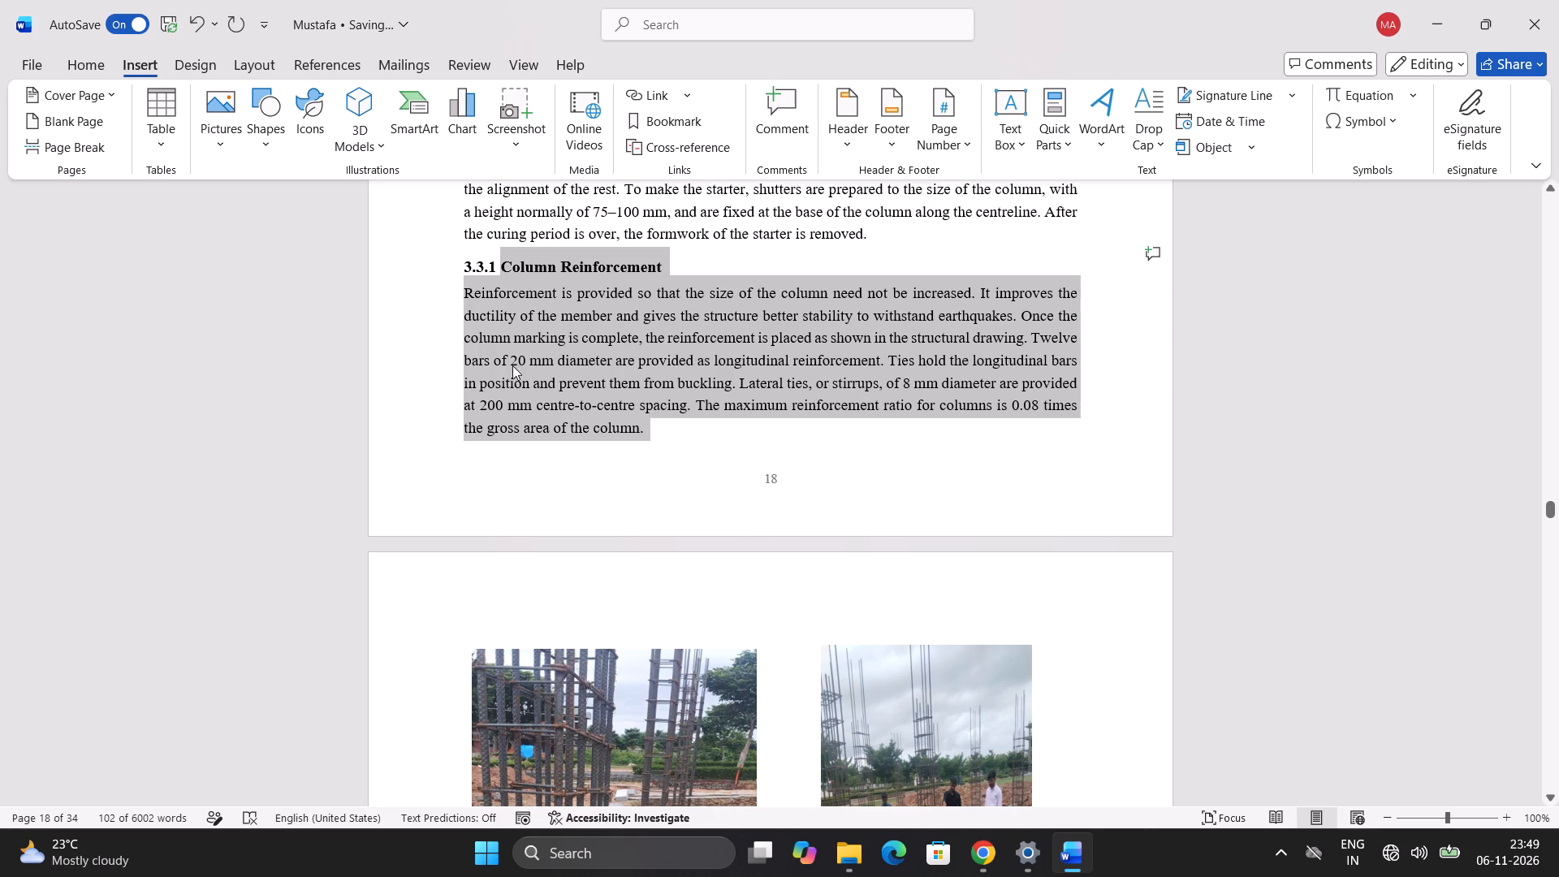
scroll(517, 378, "down", 4)
left_click(495, 247)
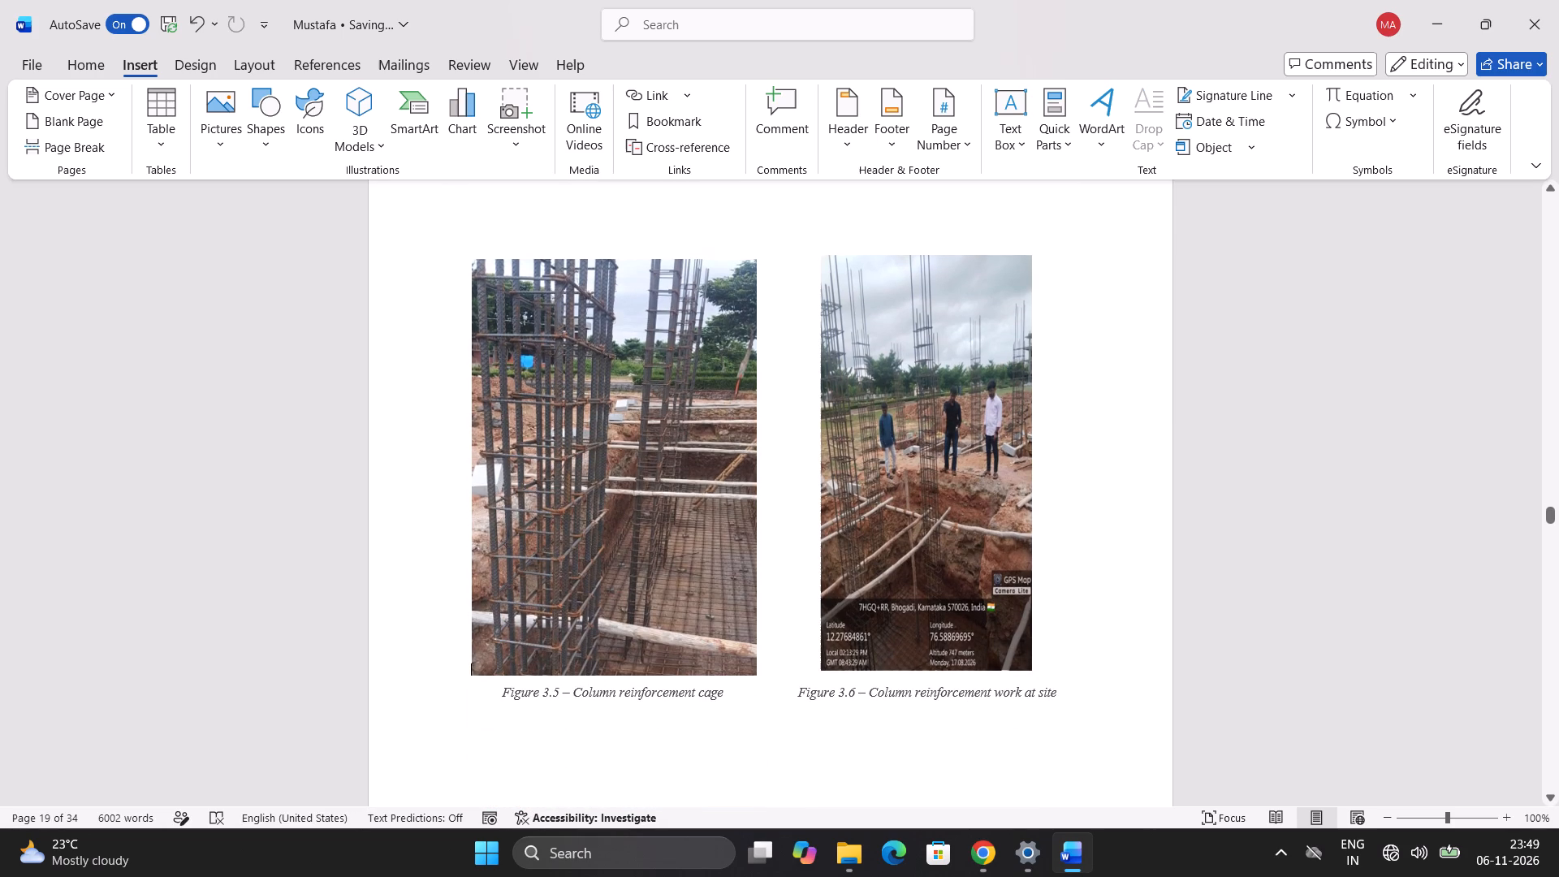
key("ctrl+v")
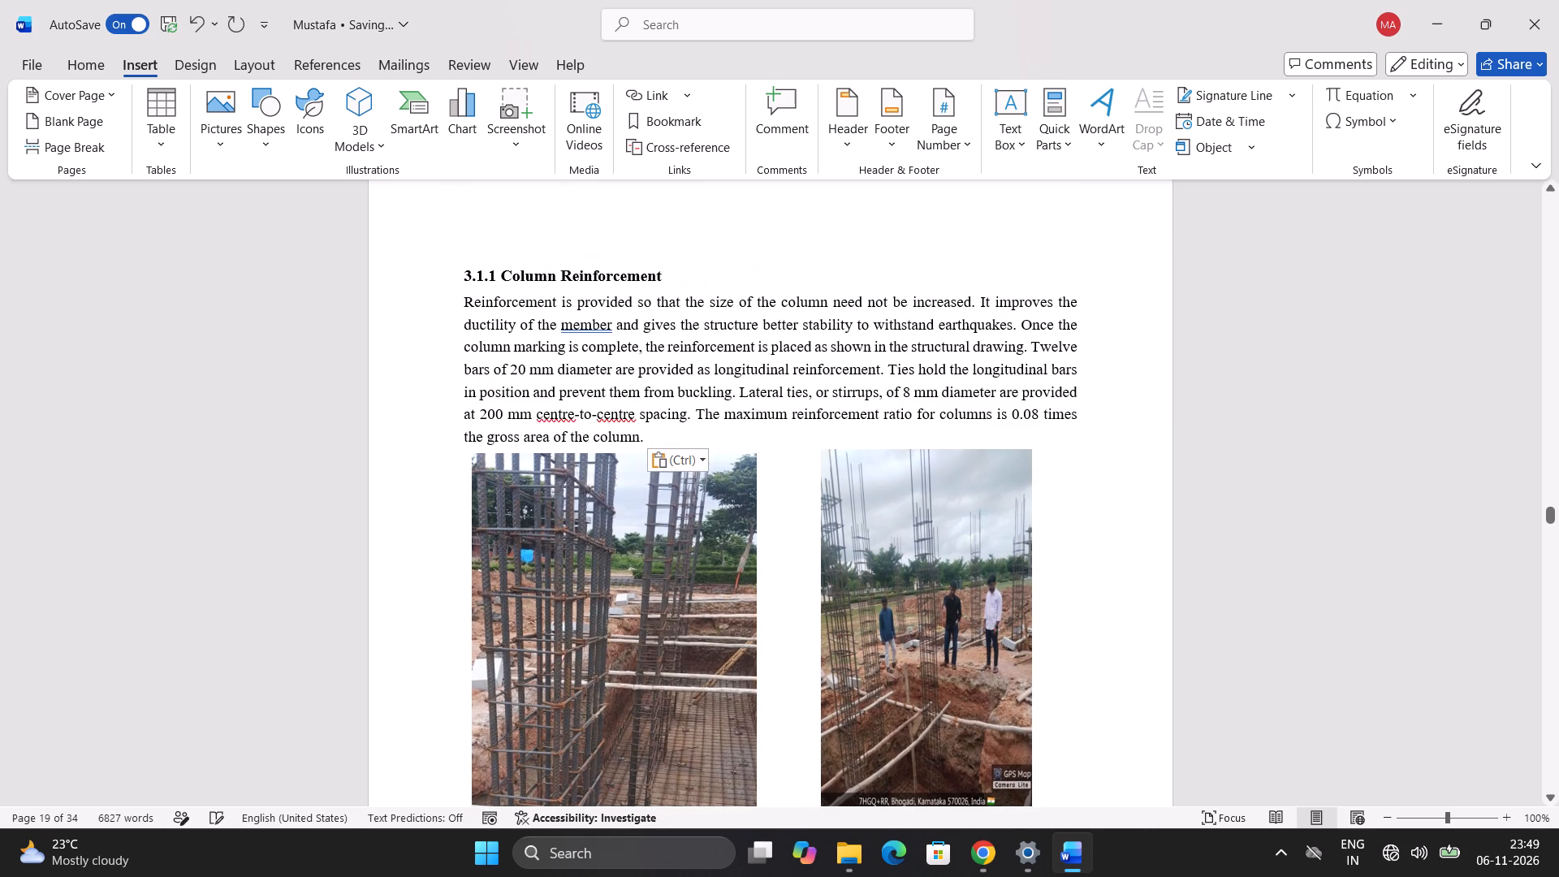
left_click(669, 434)
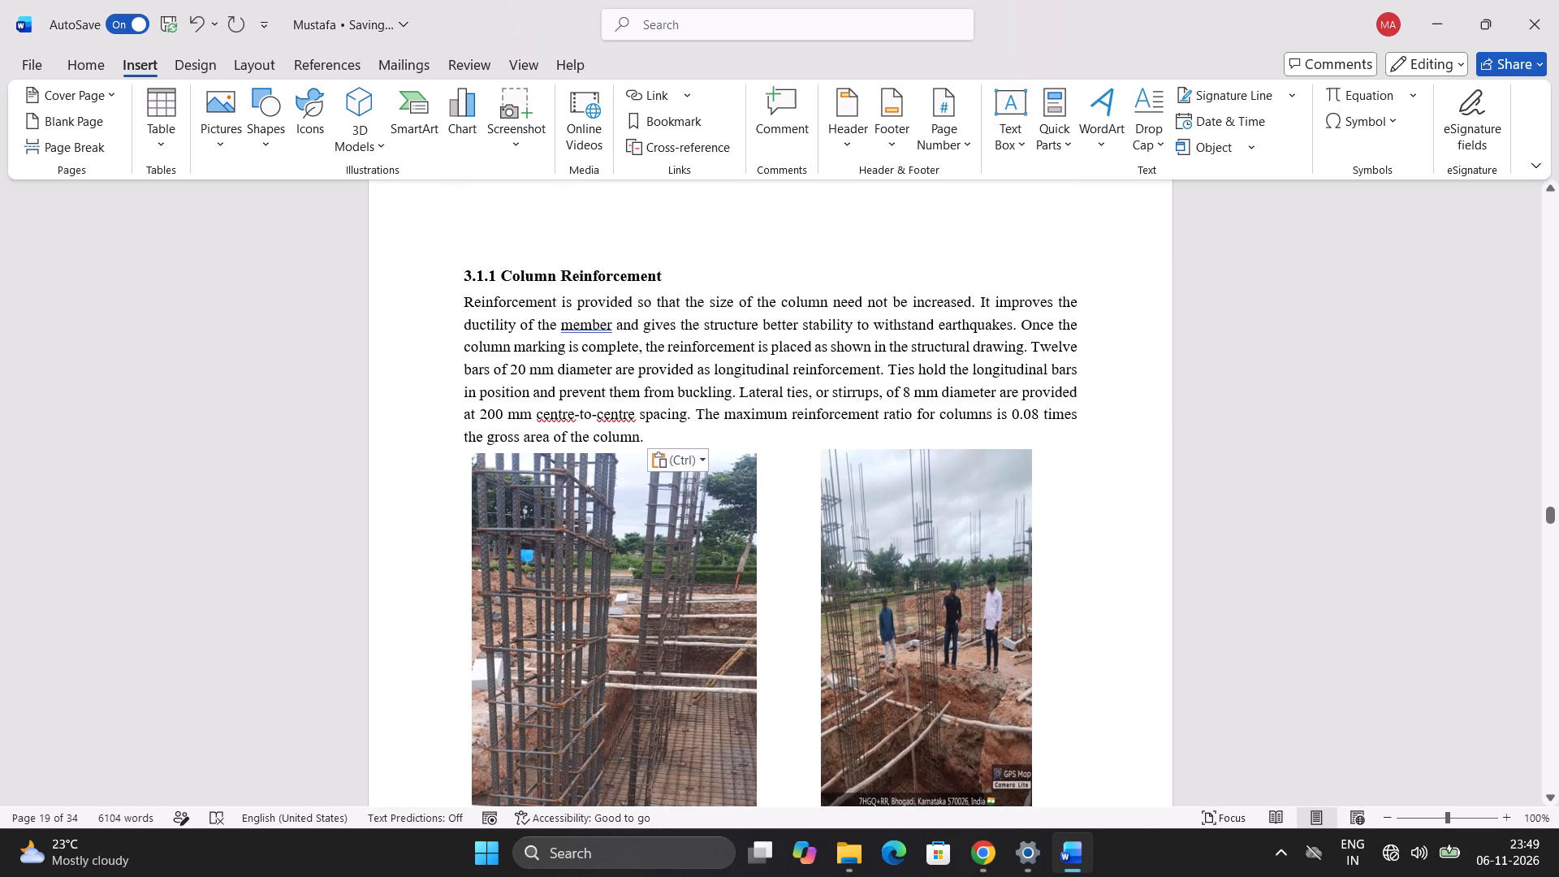
Add one blank line between the Column Reinforcement paragraph and the photos, and one unnumbered blank line below the Column Reinforcement heading.
key("Return")
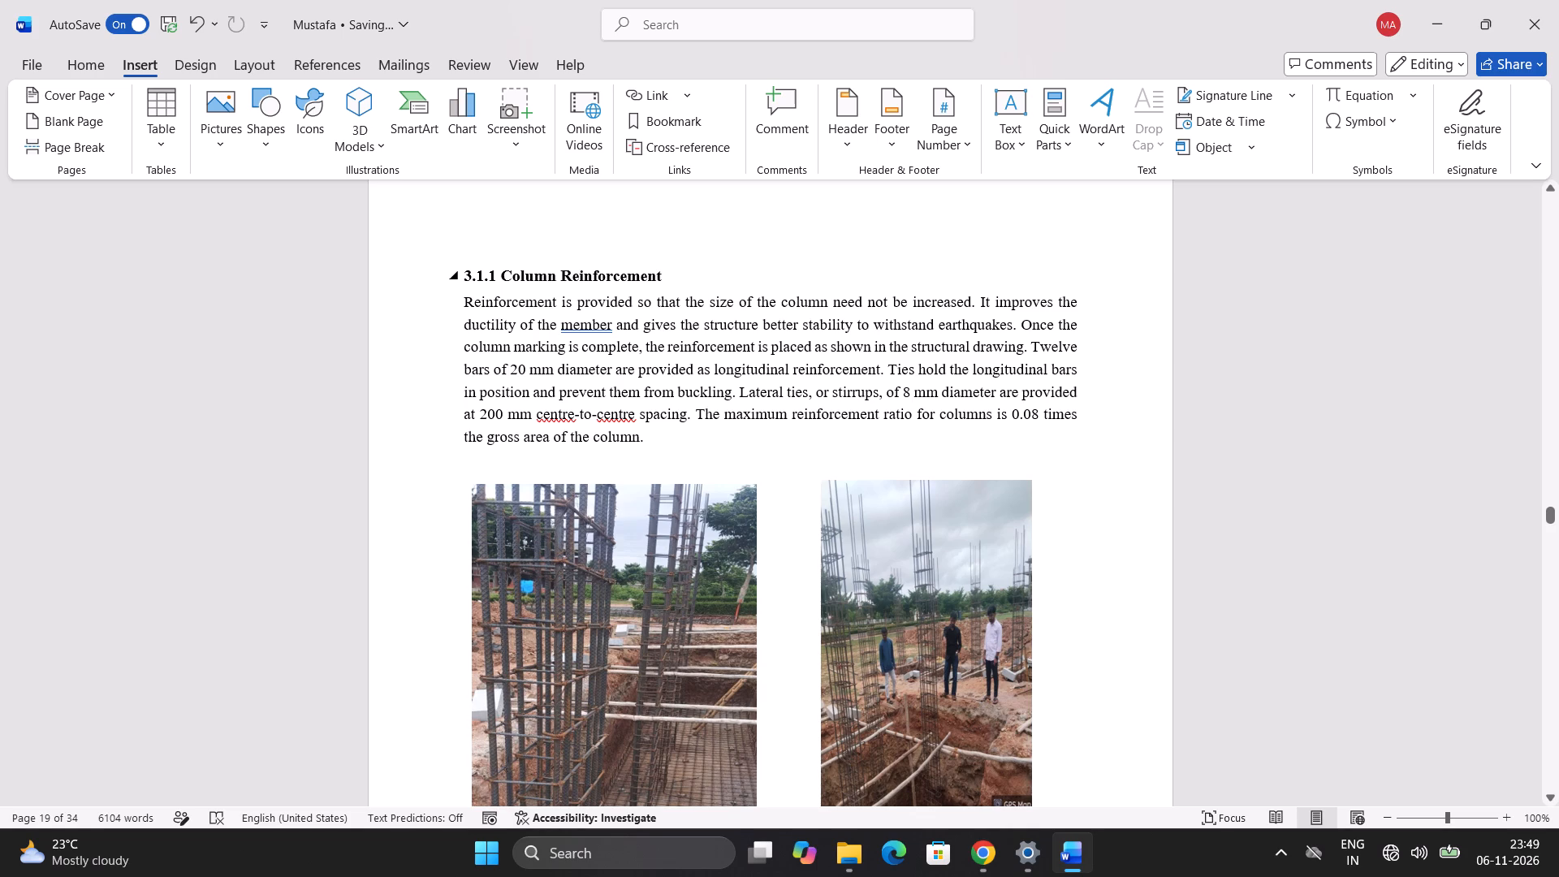
left_click(667, 274)
key("Return")
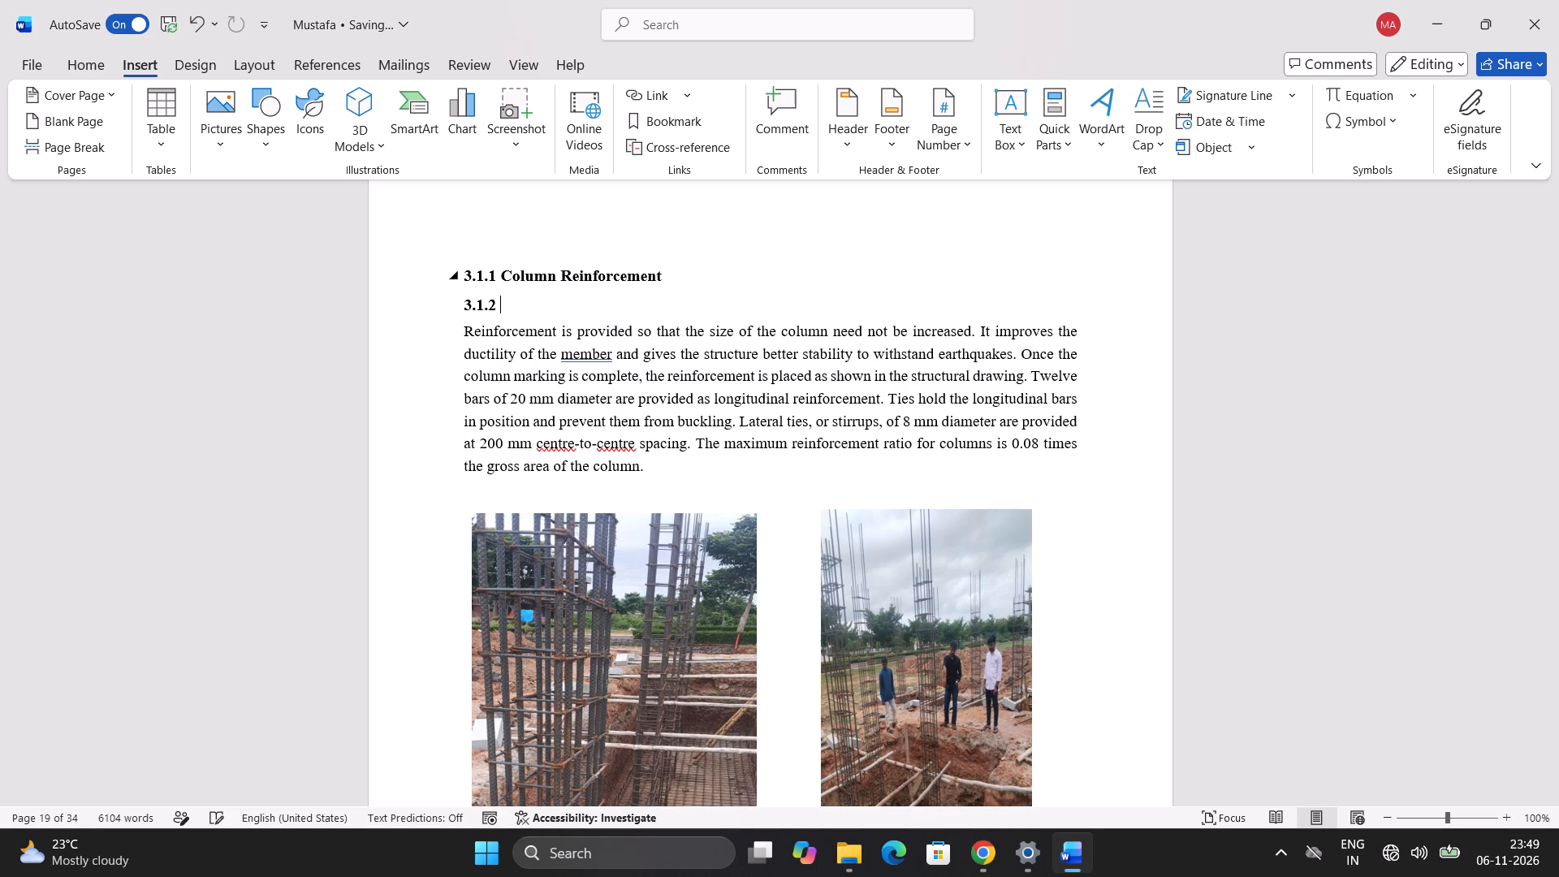
key("BackSpace")
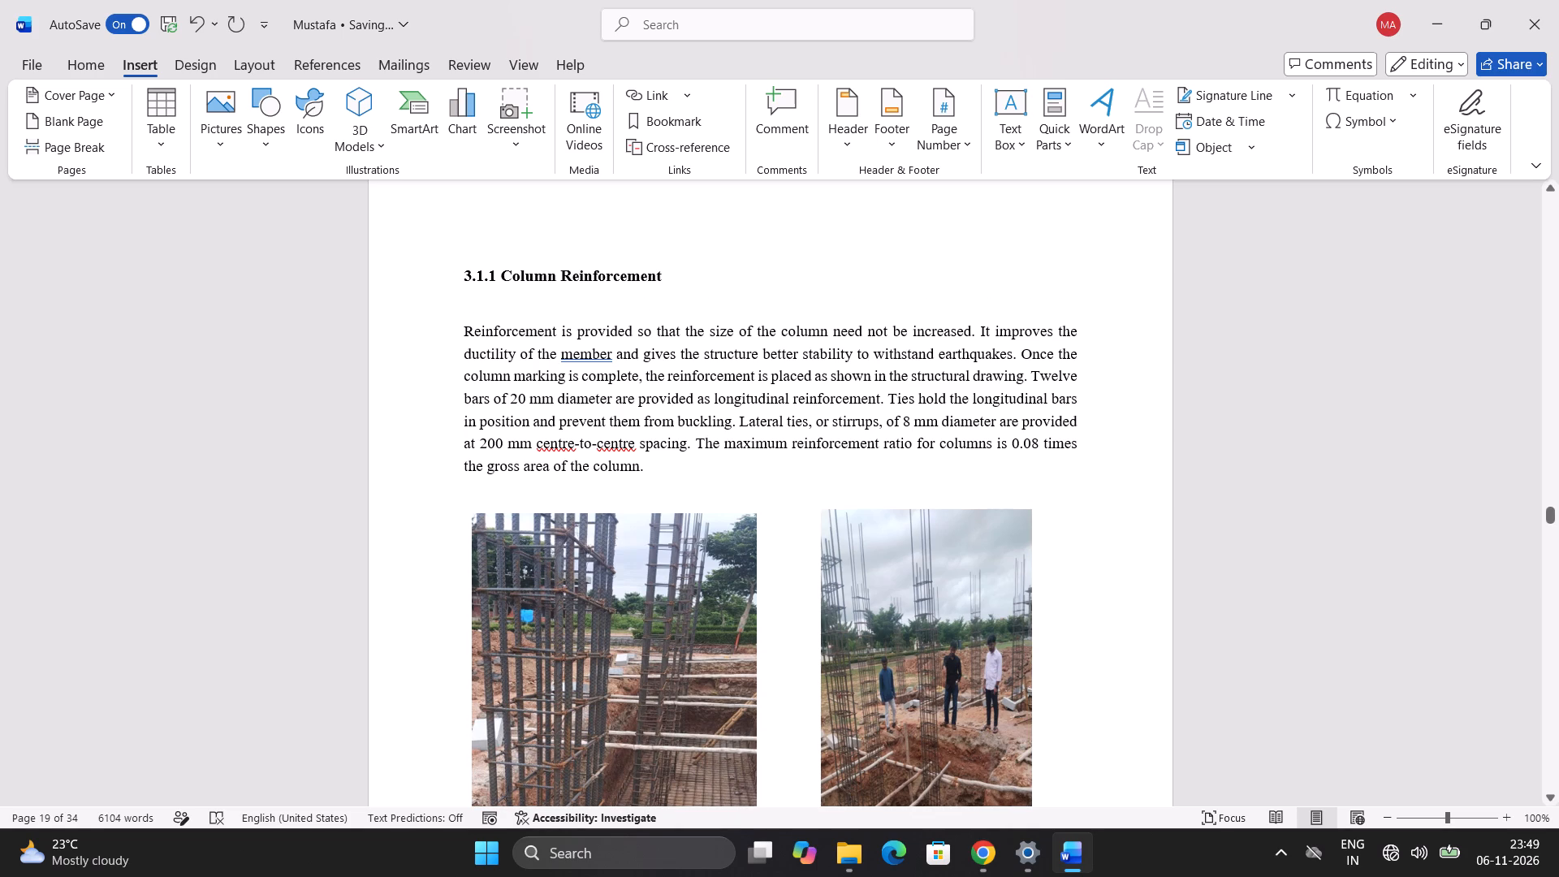
key("BackSpace")
left_click(1070, 493)
left_click(673, 384)
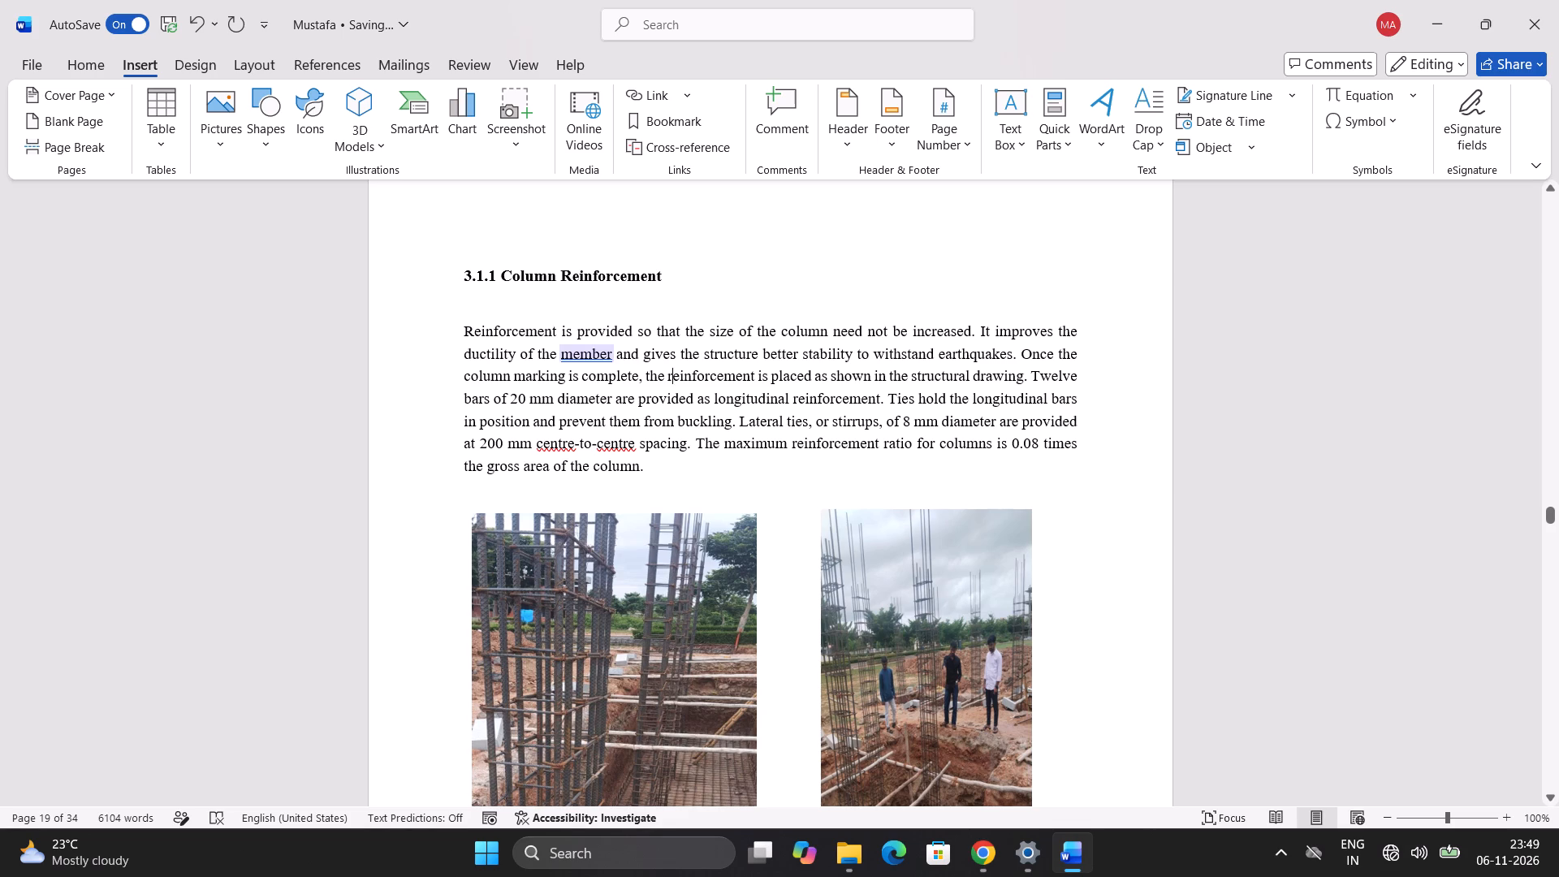
Delete the Figure 3.5 and Figure 3.6 captions below the two column reinforcement photos on page 19.
scroll(834, 417, "down", 3)
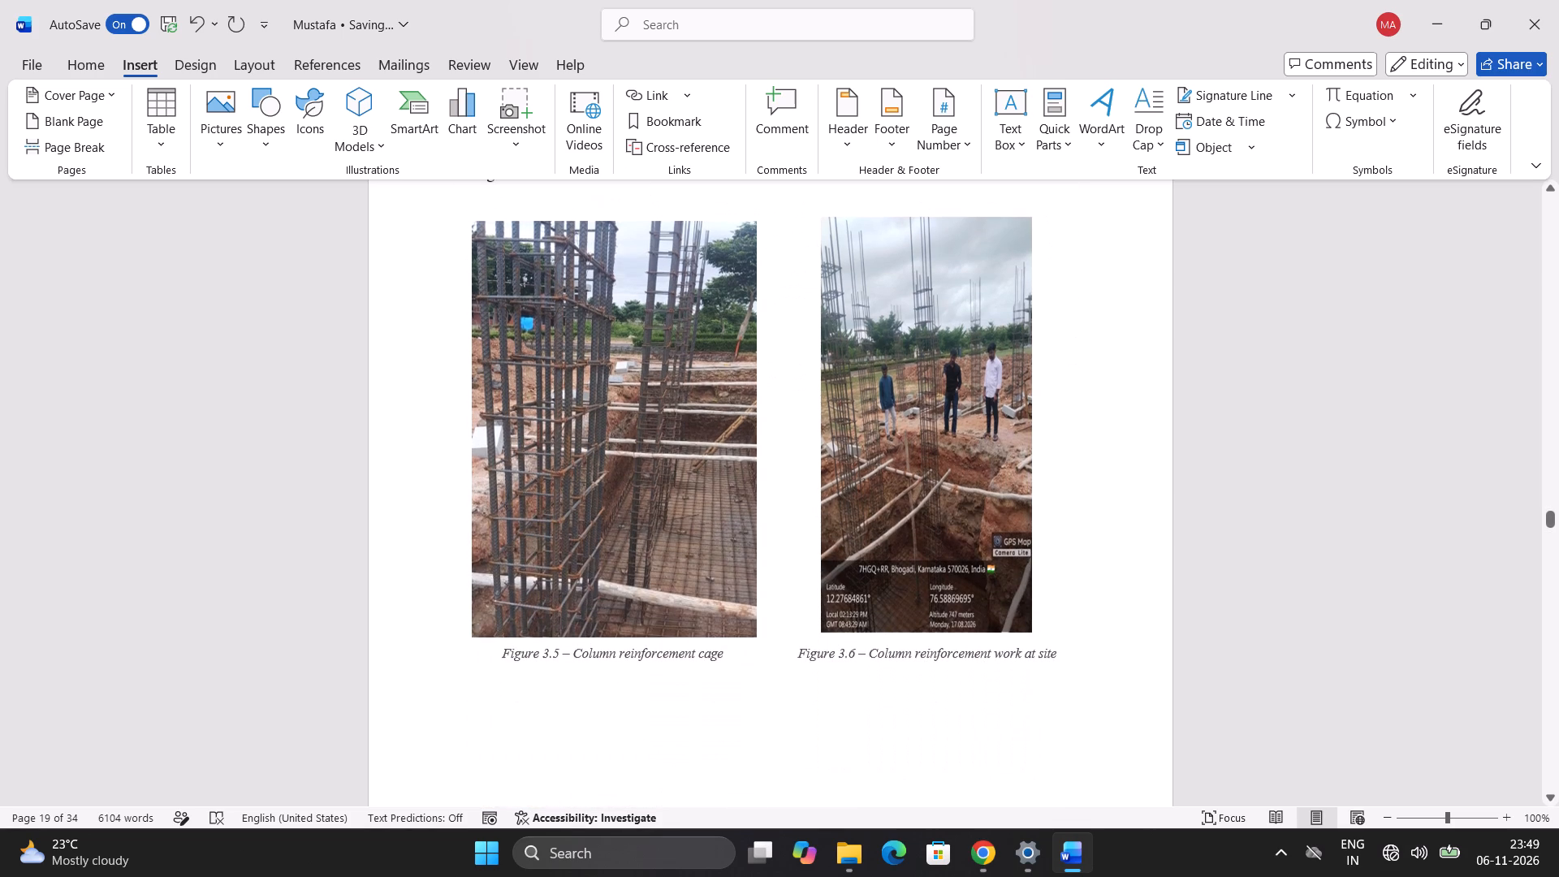
scroll(854, 393, "down", 3)
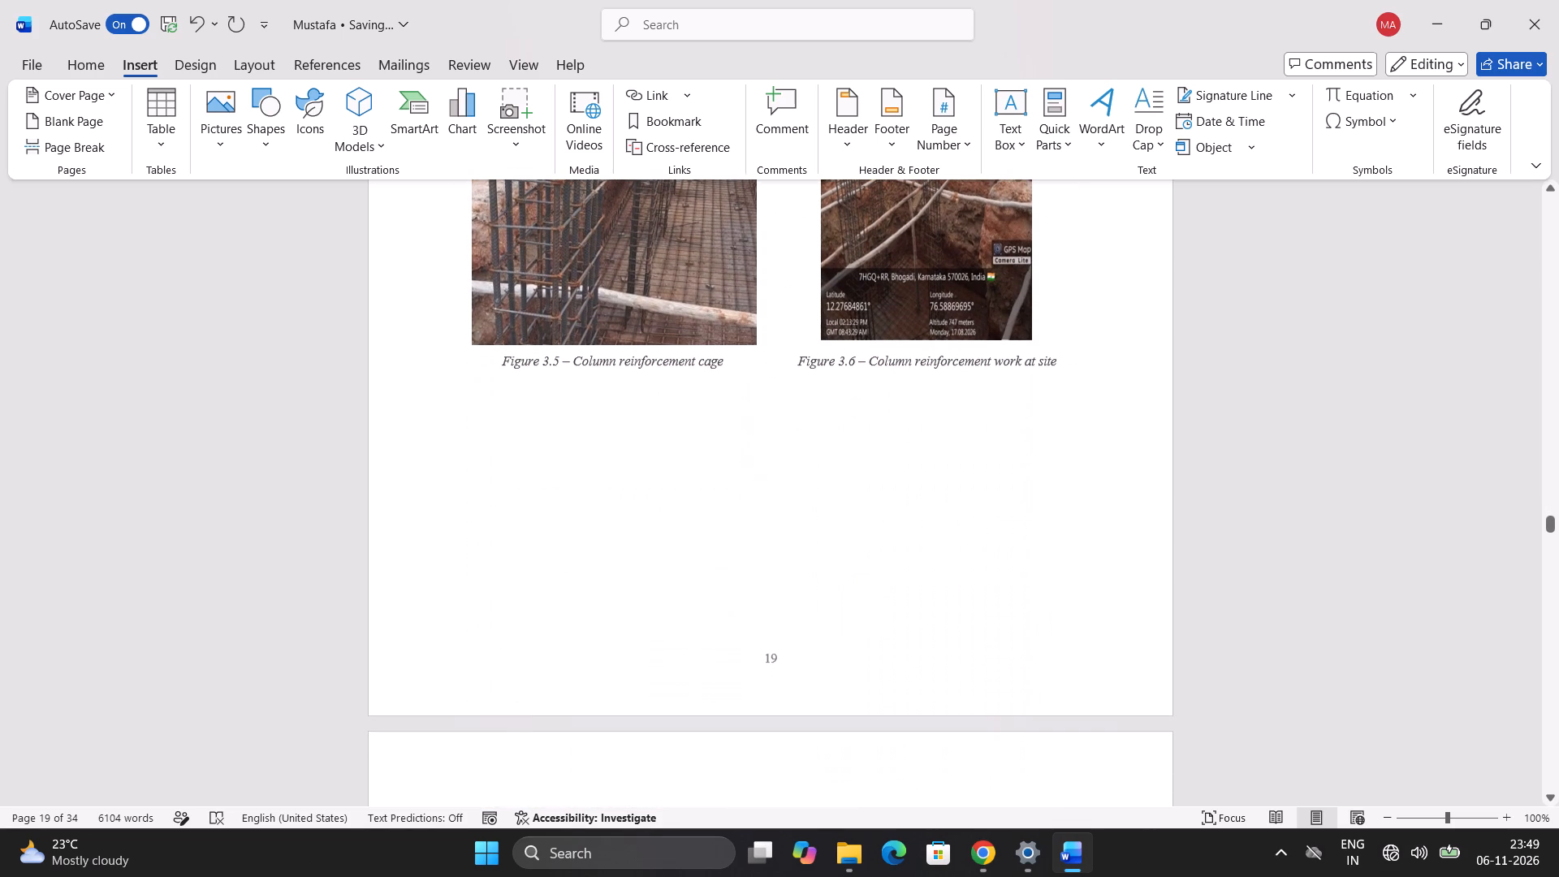
left_click(723, 366)
left_click_drag(723, 366, 478, 346)
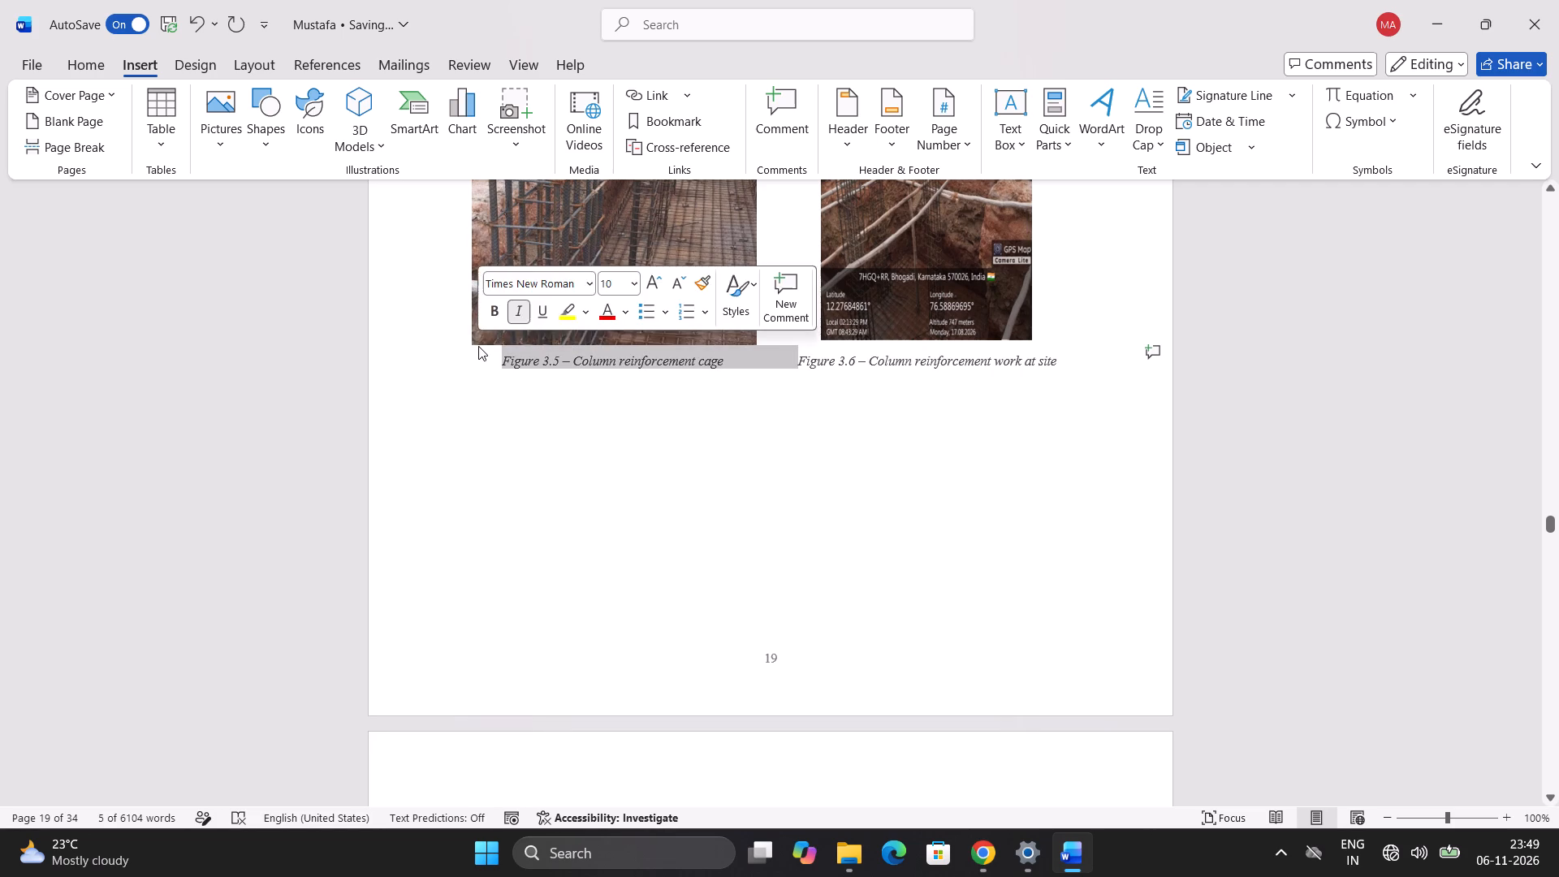
key("BackSpace")
left_click_drag(767, 362, 623, 349)
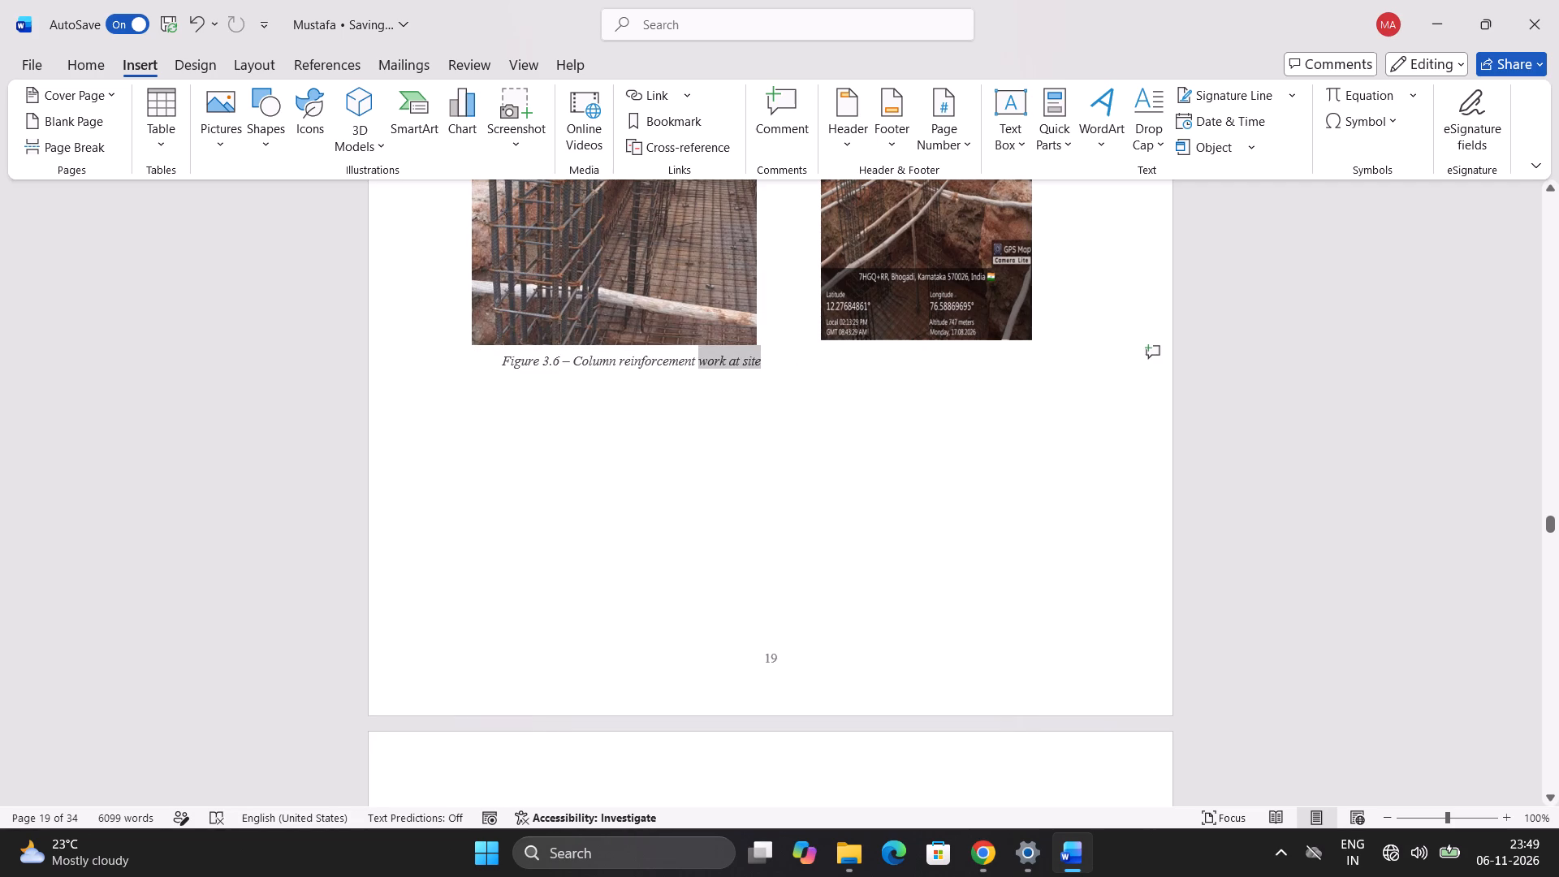
left_click_drag(623, 349, 507, 373)
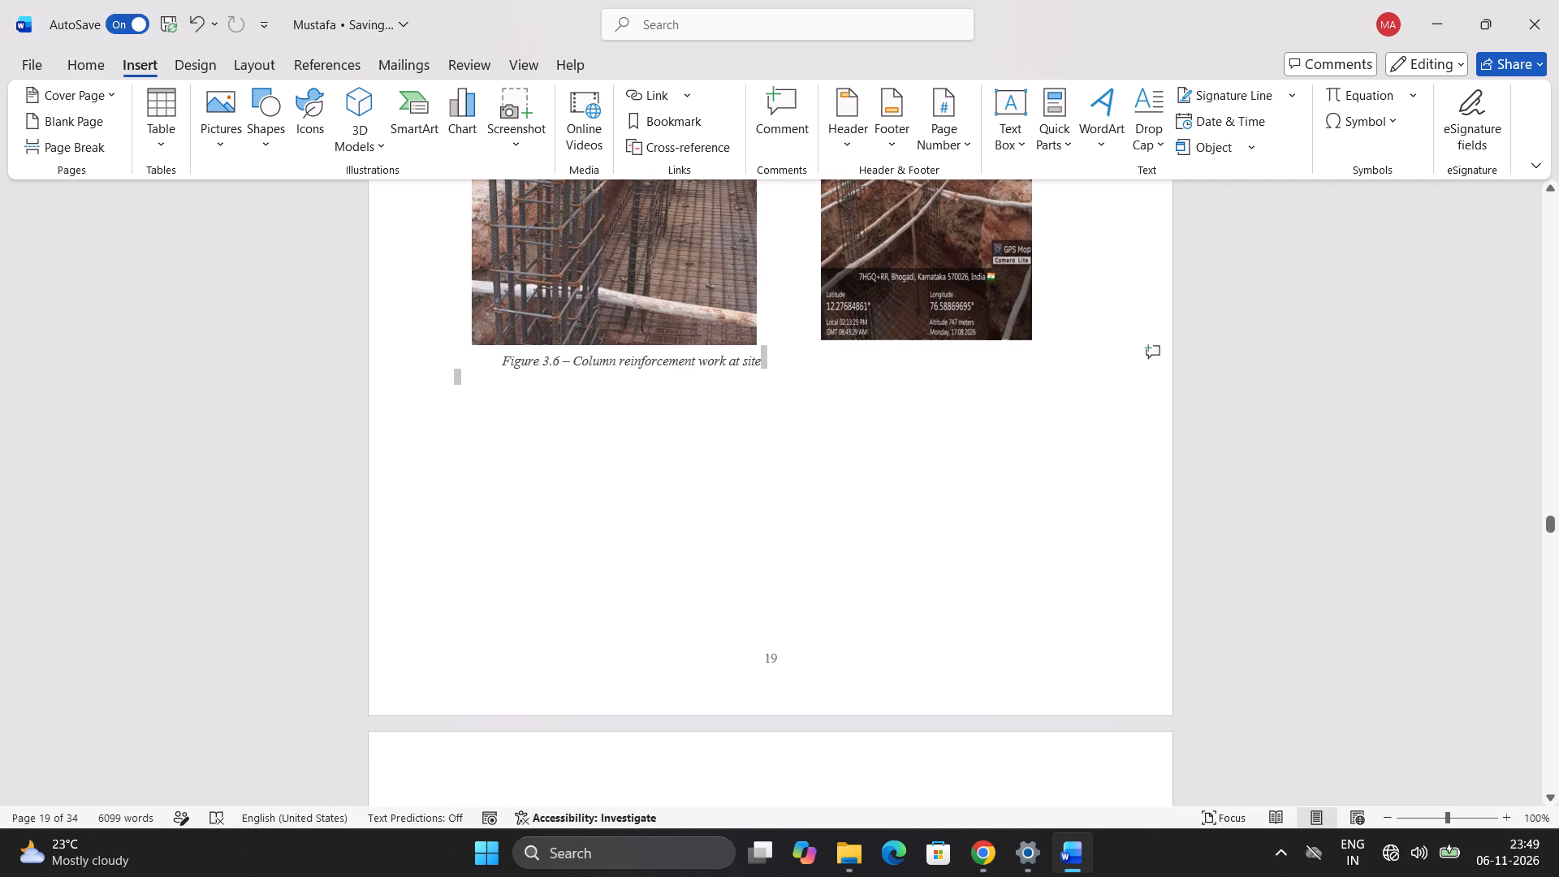
left_click_drag(507, 373, 499, 365)
key("BackSpace")
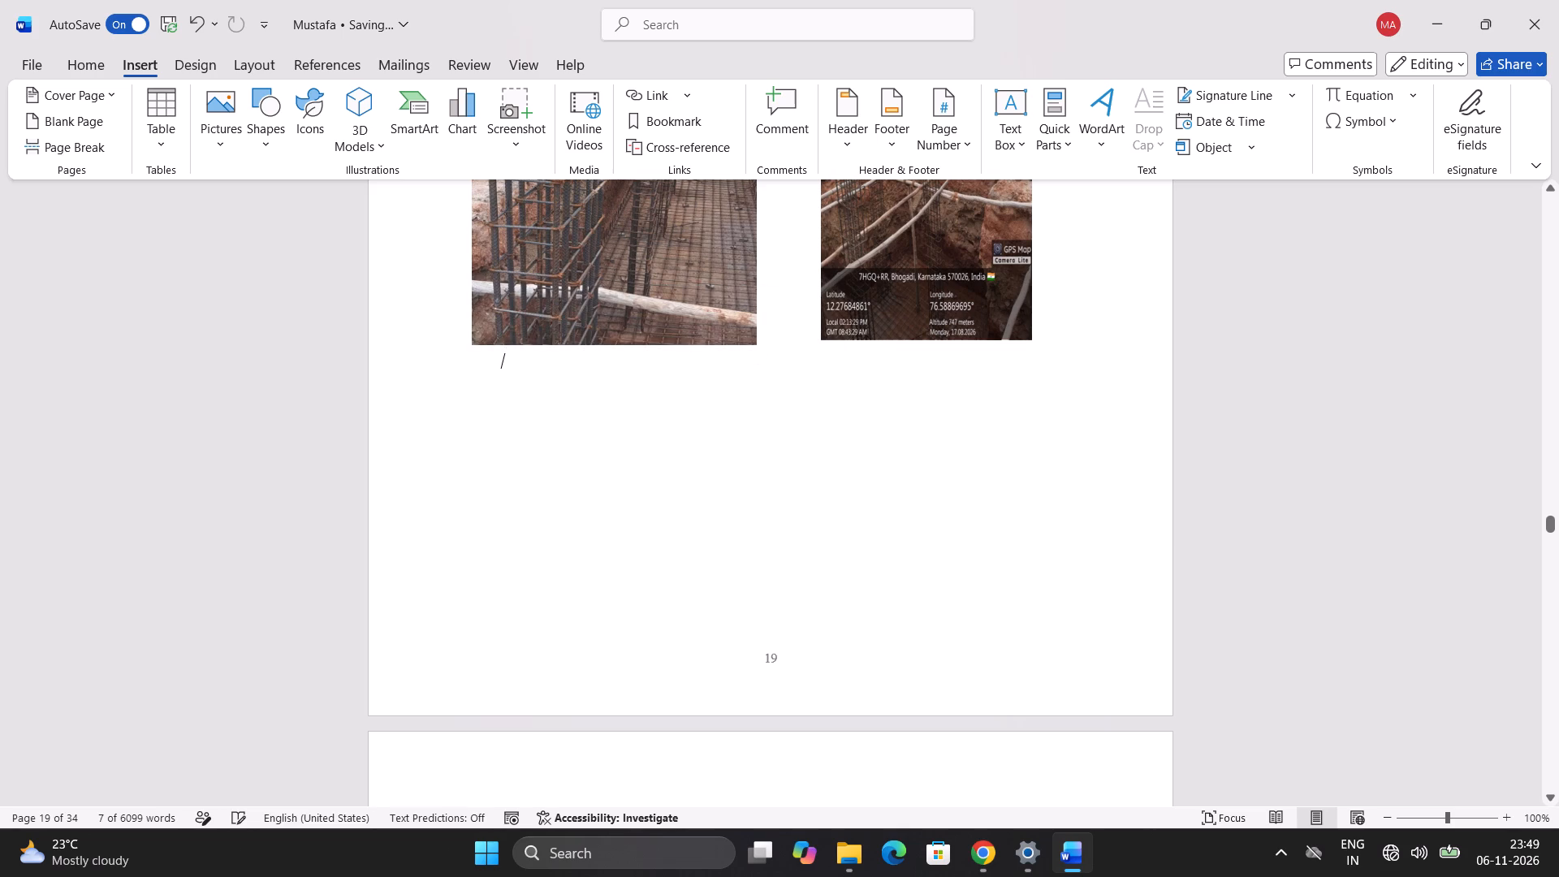
Enlarge the column reinforcement cage photo on page 19 so it fills more of the empty space above the page number.
left_click(719, 306)
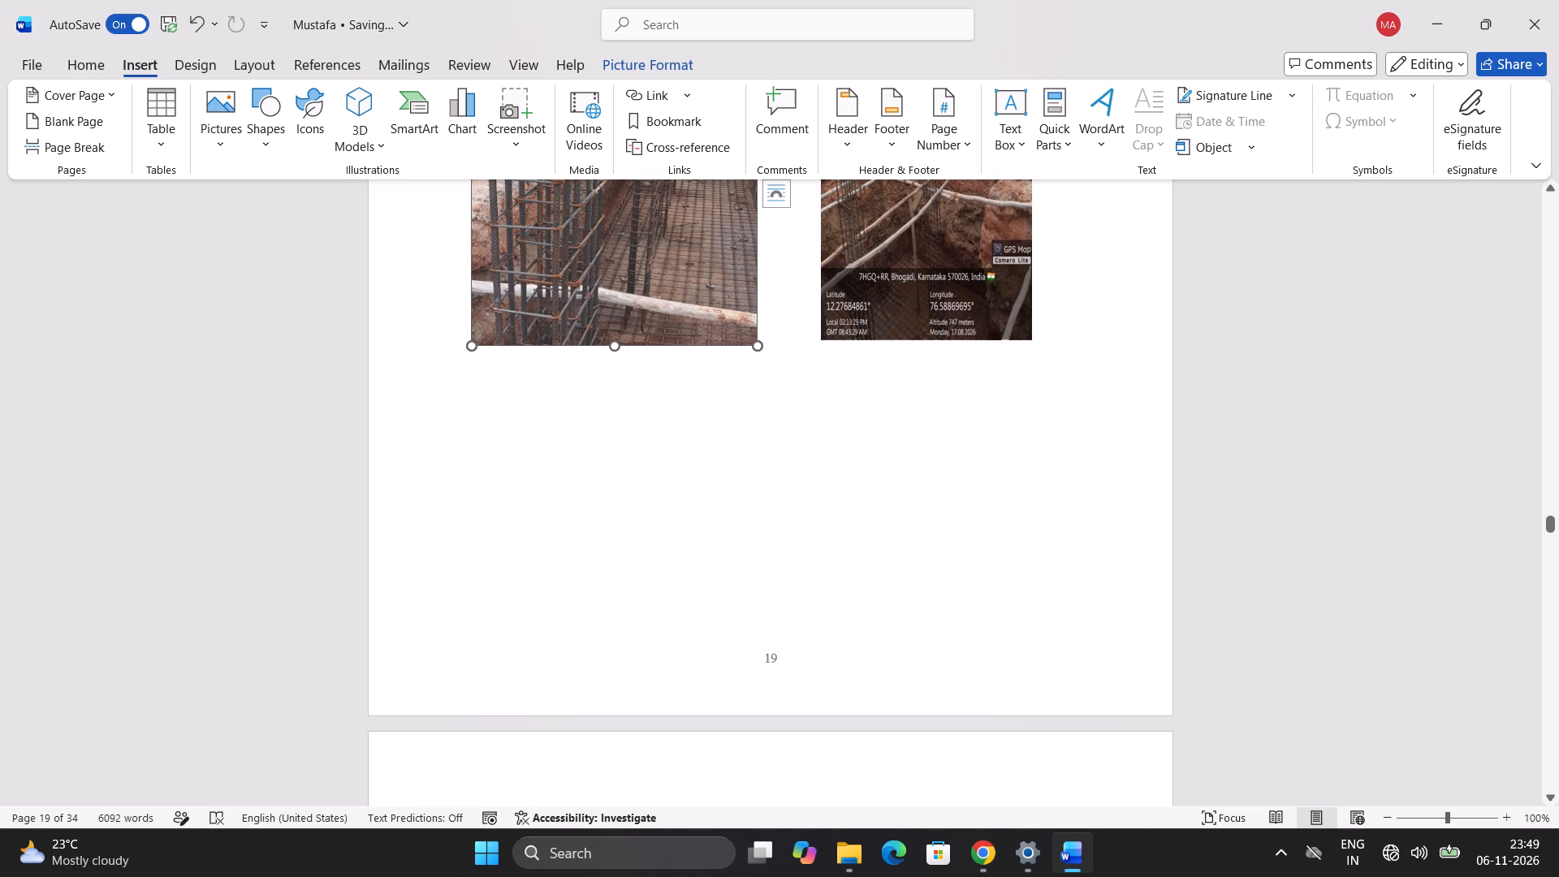
left_click_drag(754, 343, 739, 448)
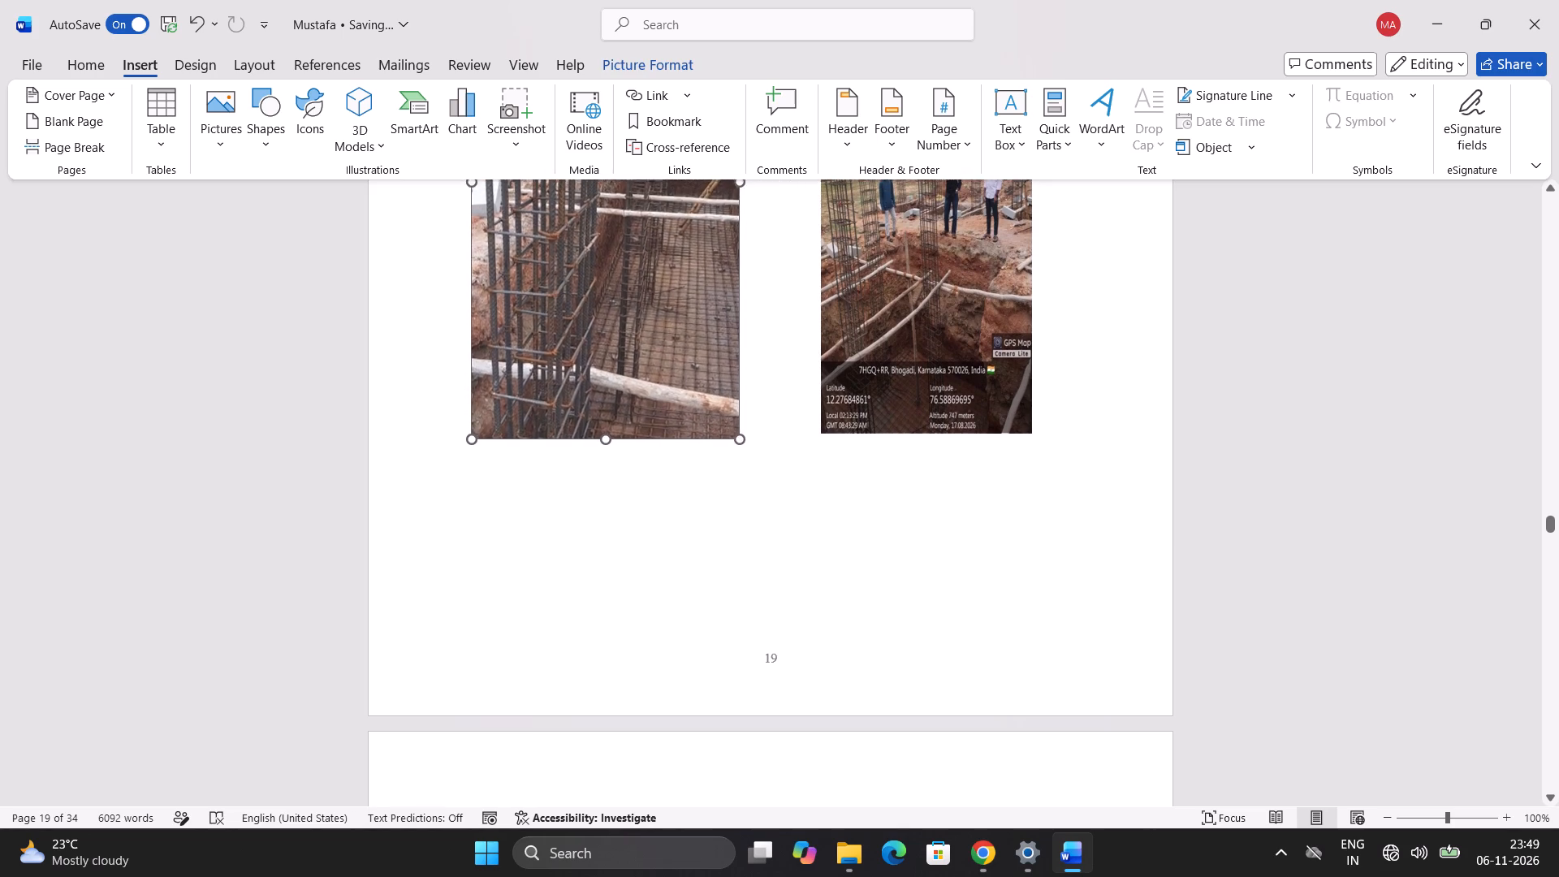
left_click_drag(739, 448, 742, 506)
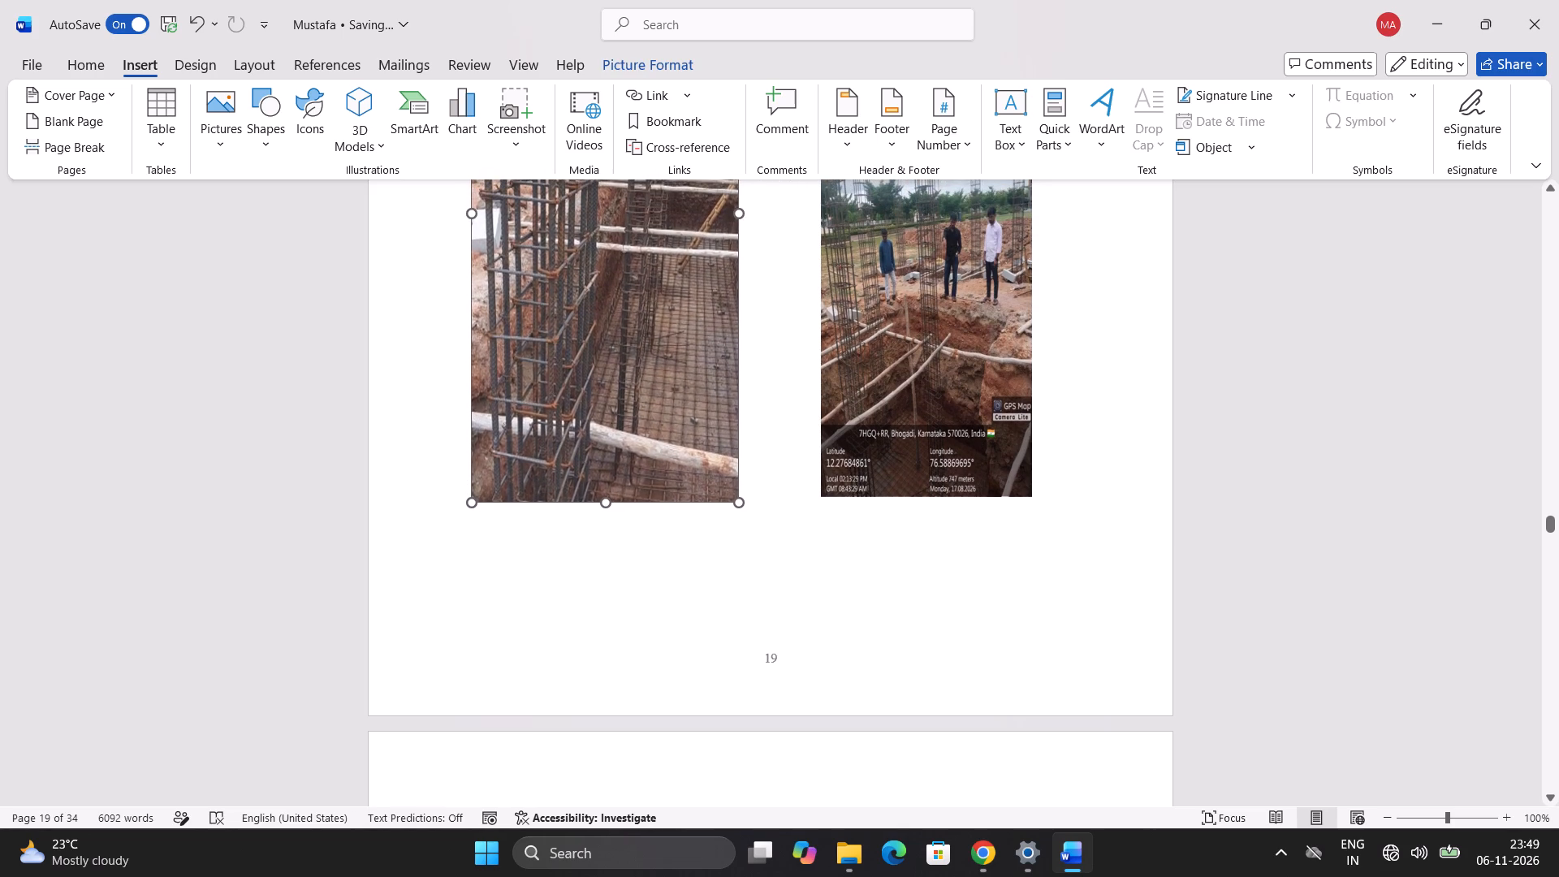
left_click_drag(742, 506, 775, 506)
Enlarge the site photo showing three people and stretch its height to line up with the top of the reinforcement cage photo.
left_click(947, 496)
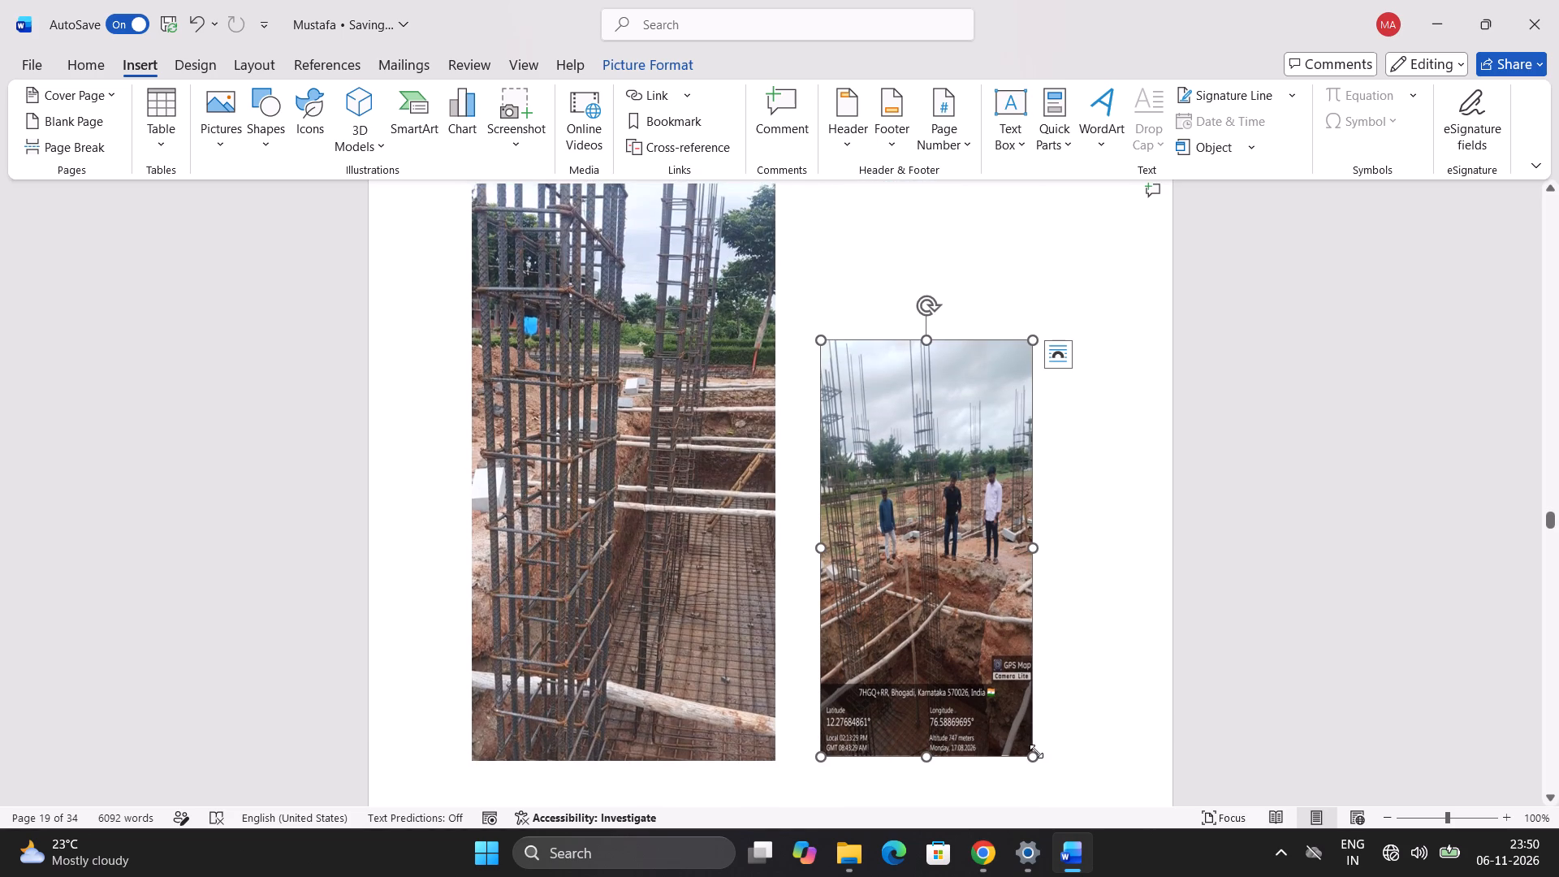
left_click_drag(1037, 755, 1078, 810)
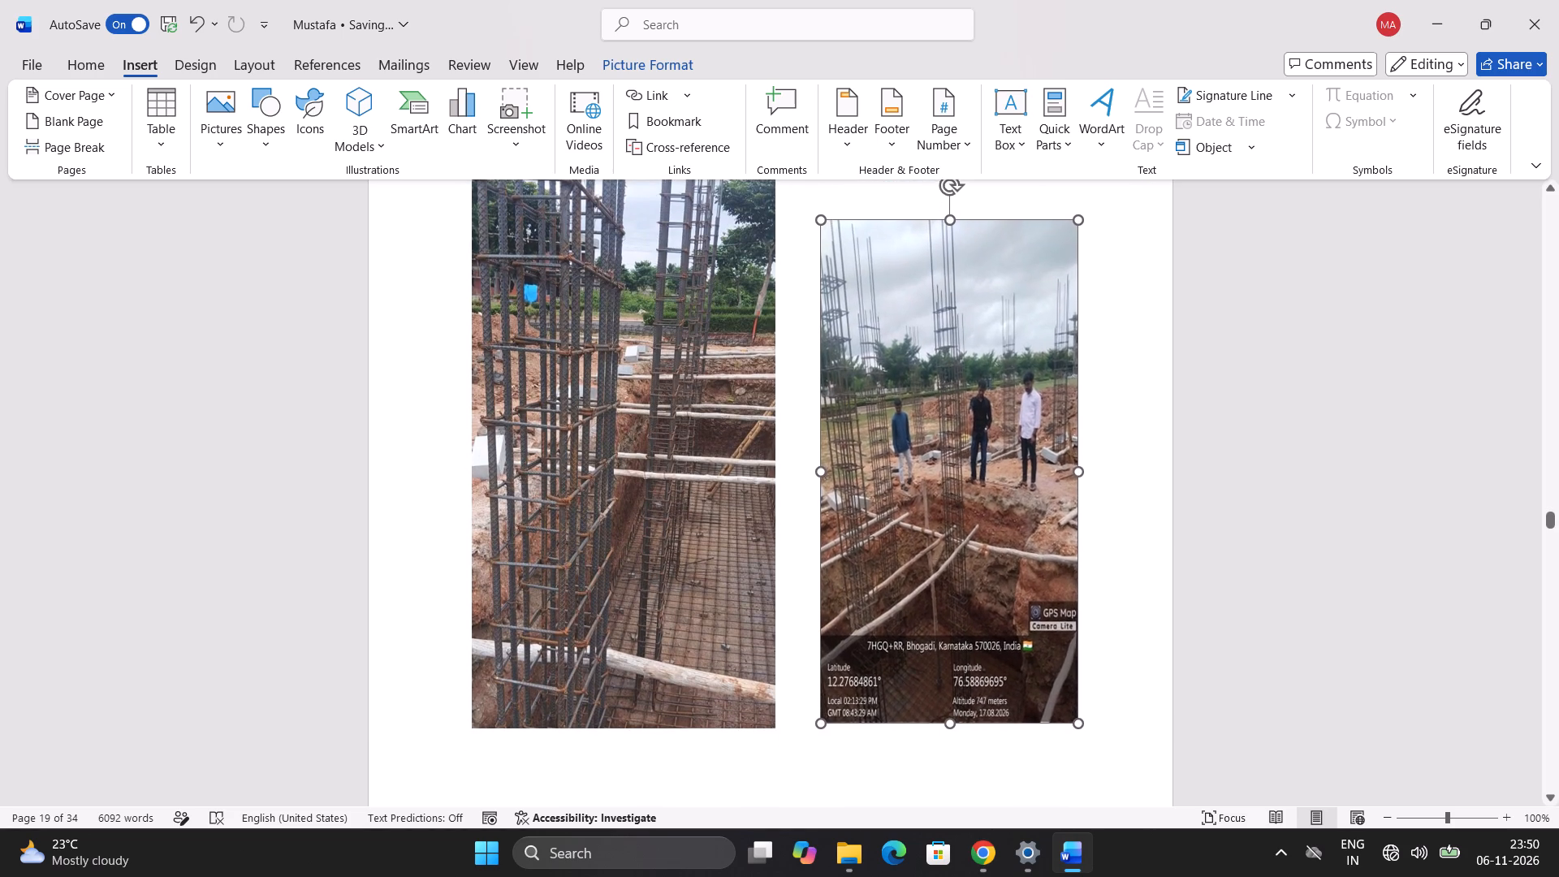
left_click_drag(1078, 810, 1072, 758)
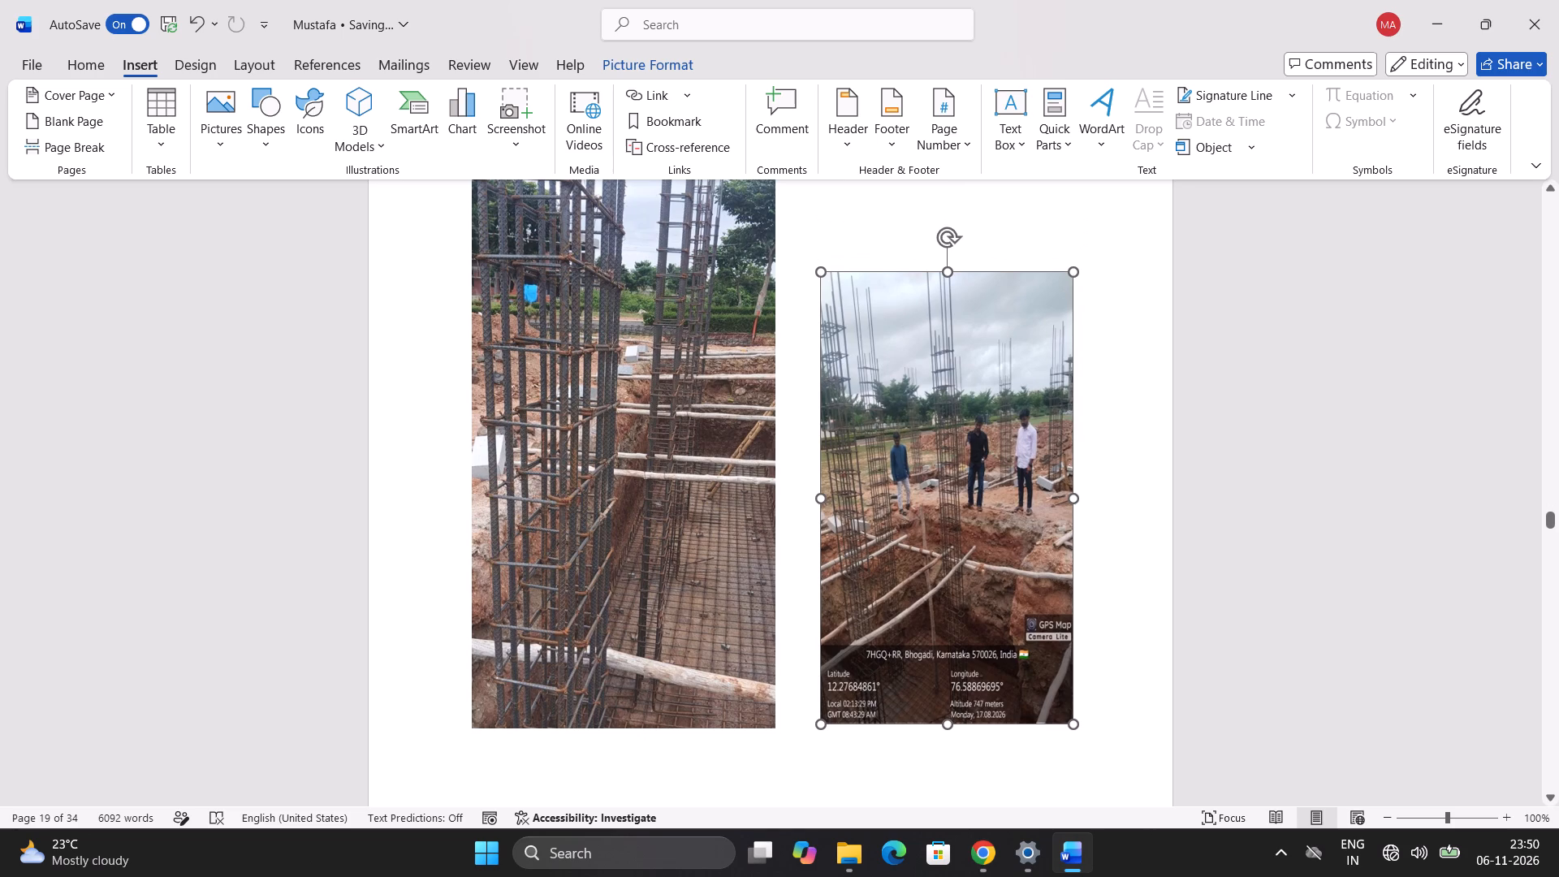
left_click_drag(1072, 758, 1070, 754)
scroll(927, 594, "up", 3)
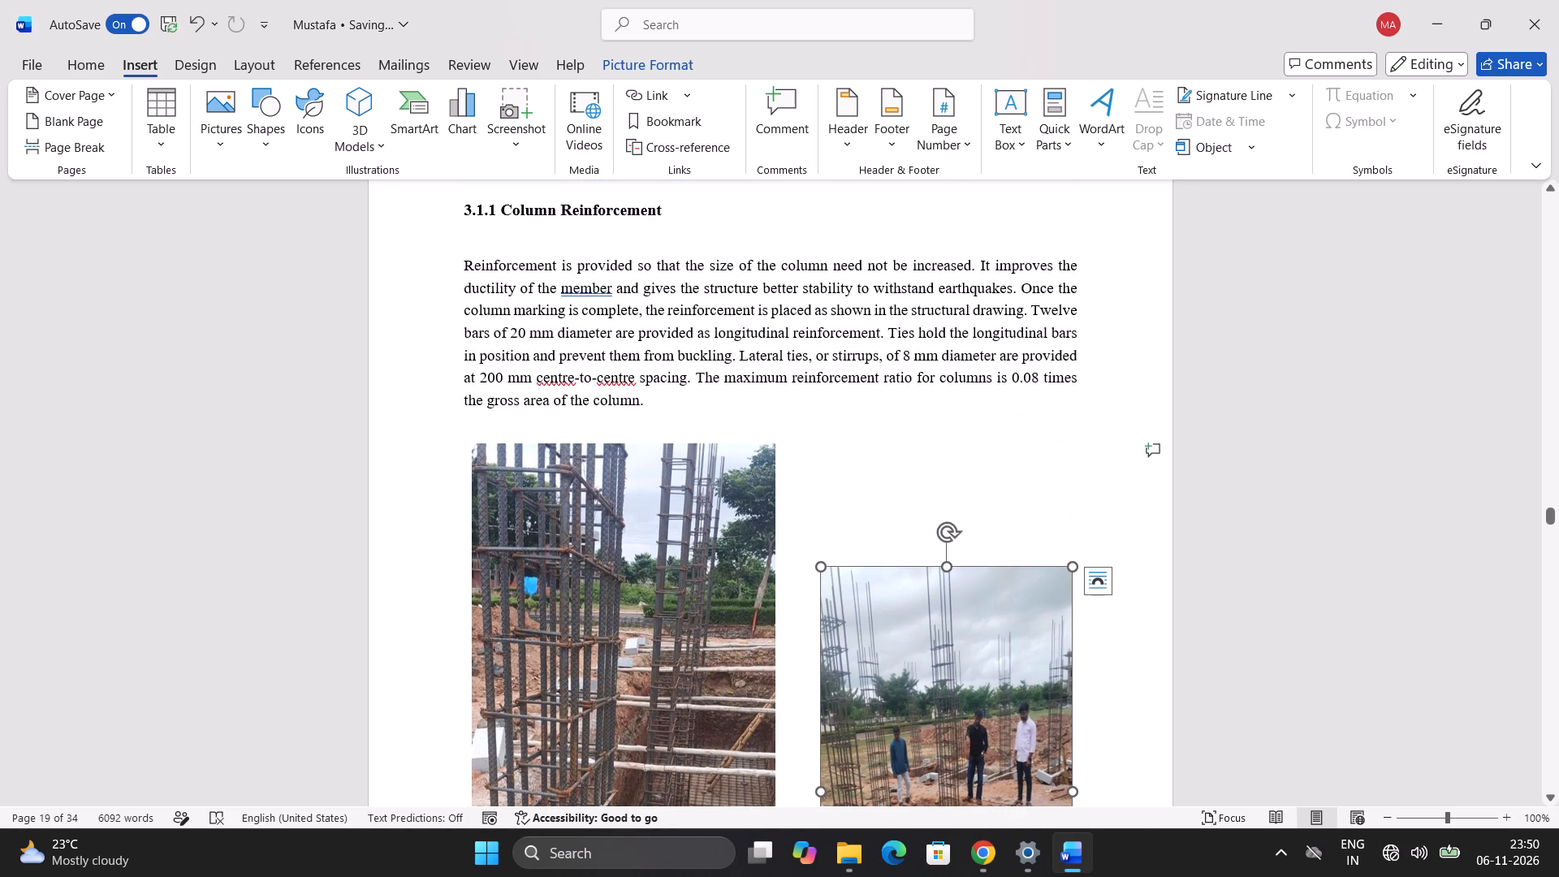
left_click_drag(946, 565, 948, 451)
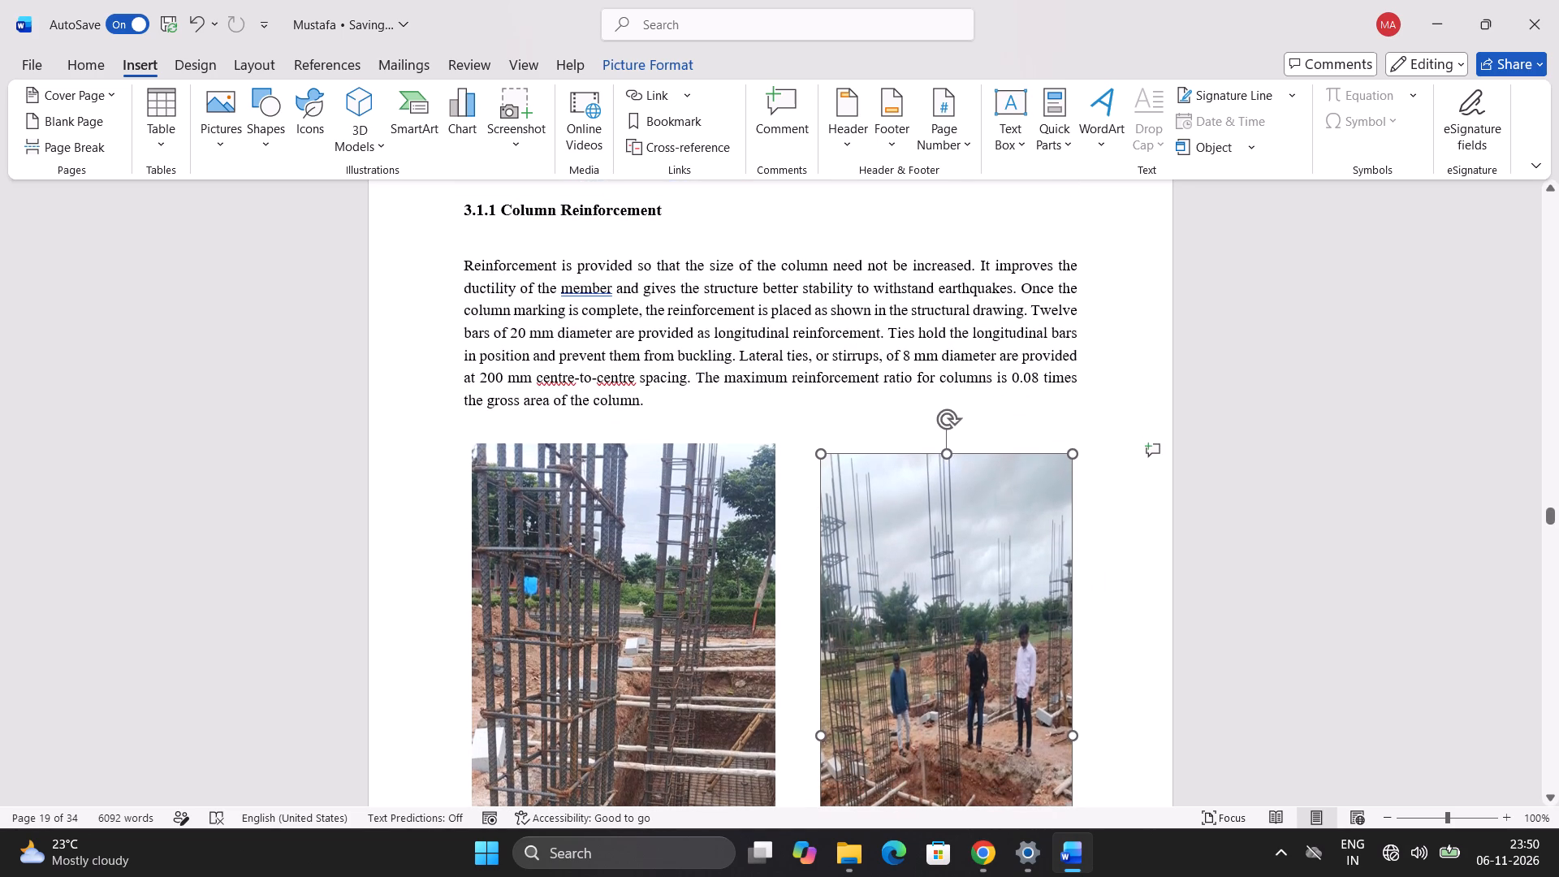
left_click_drag(948, 451, 948, 445)
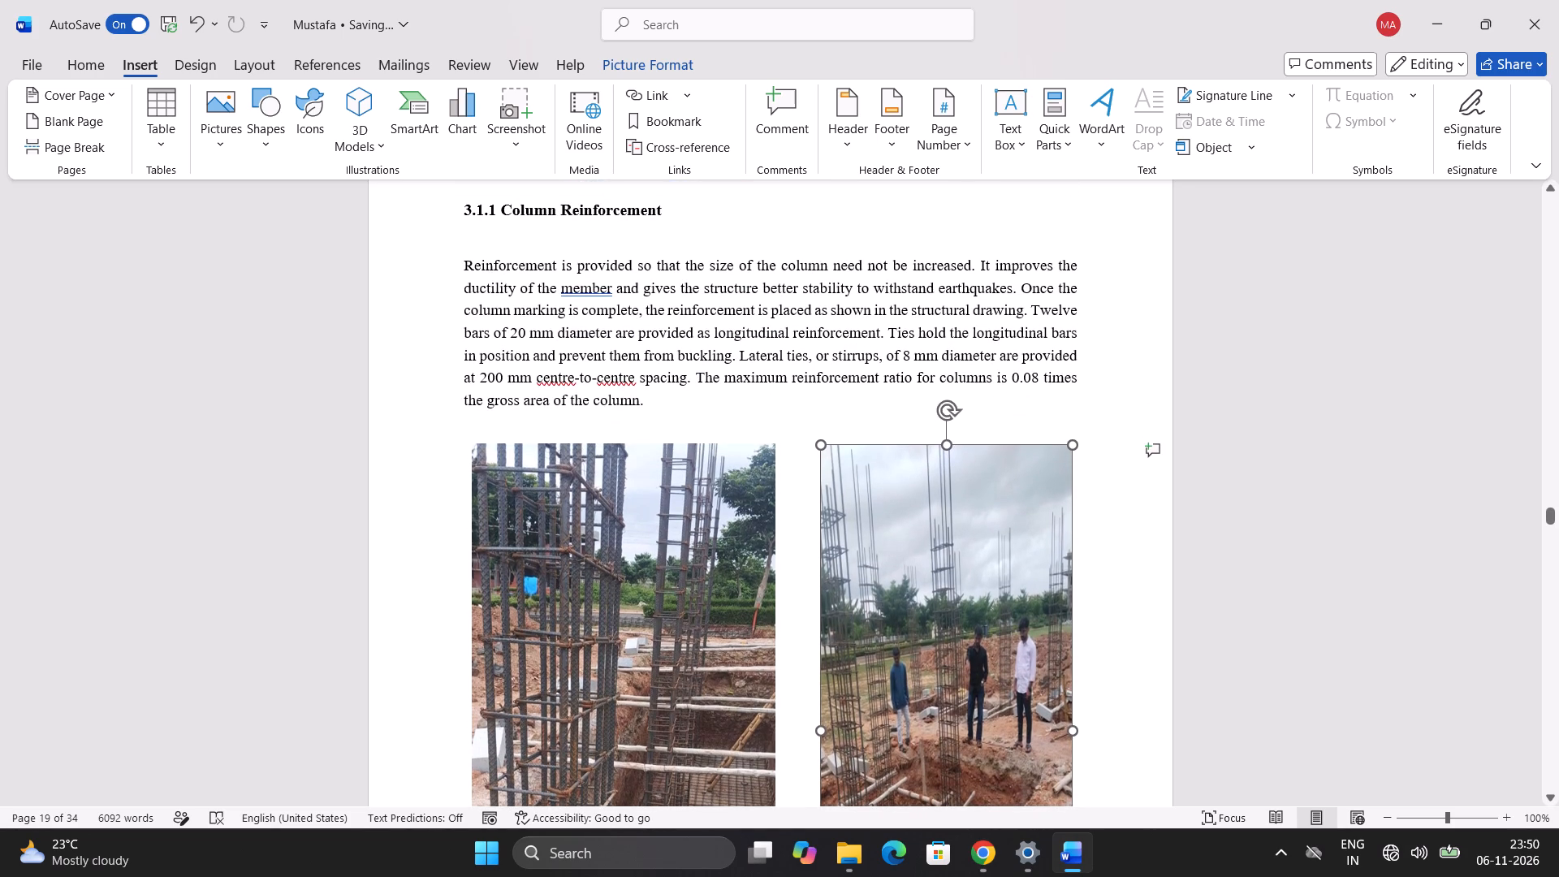
left_click_drag(948, 445, 948, 441)
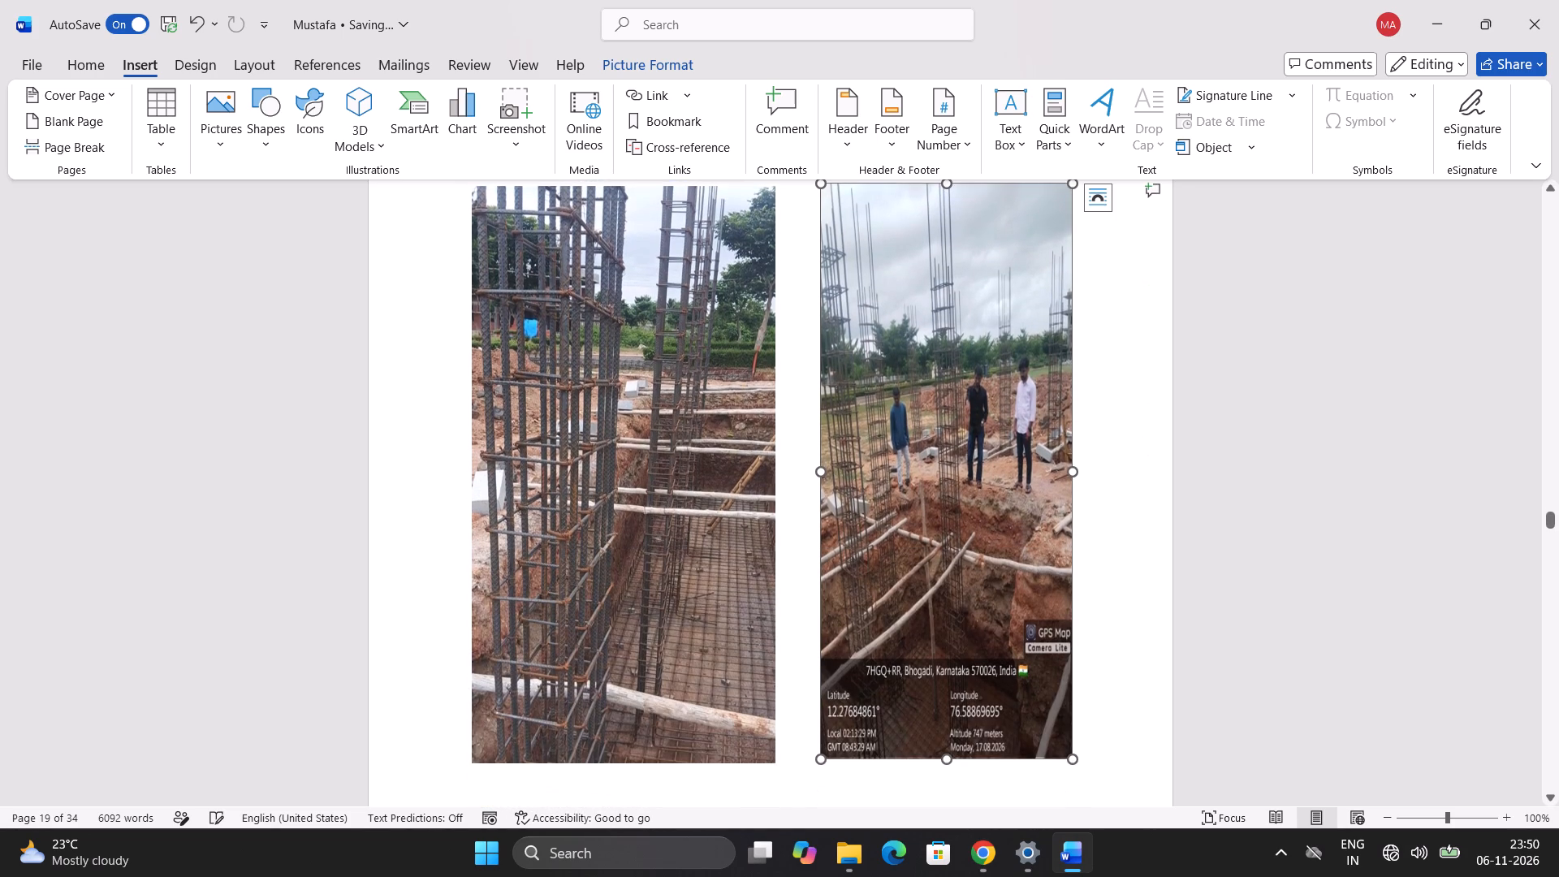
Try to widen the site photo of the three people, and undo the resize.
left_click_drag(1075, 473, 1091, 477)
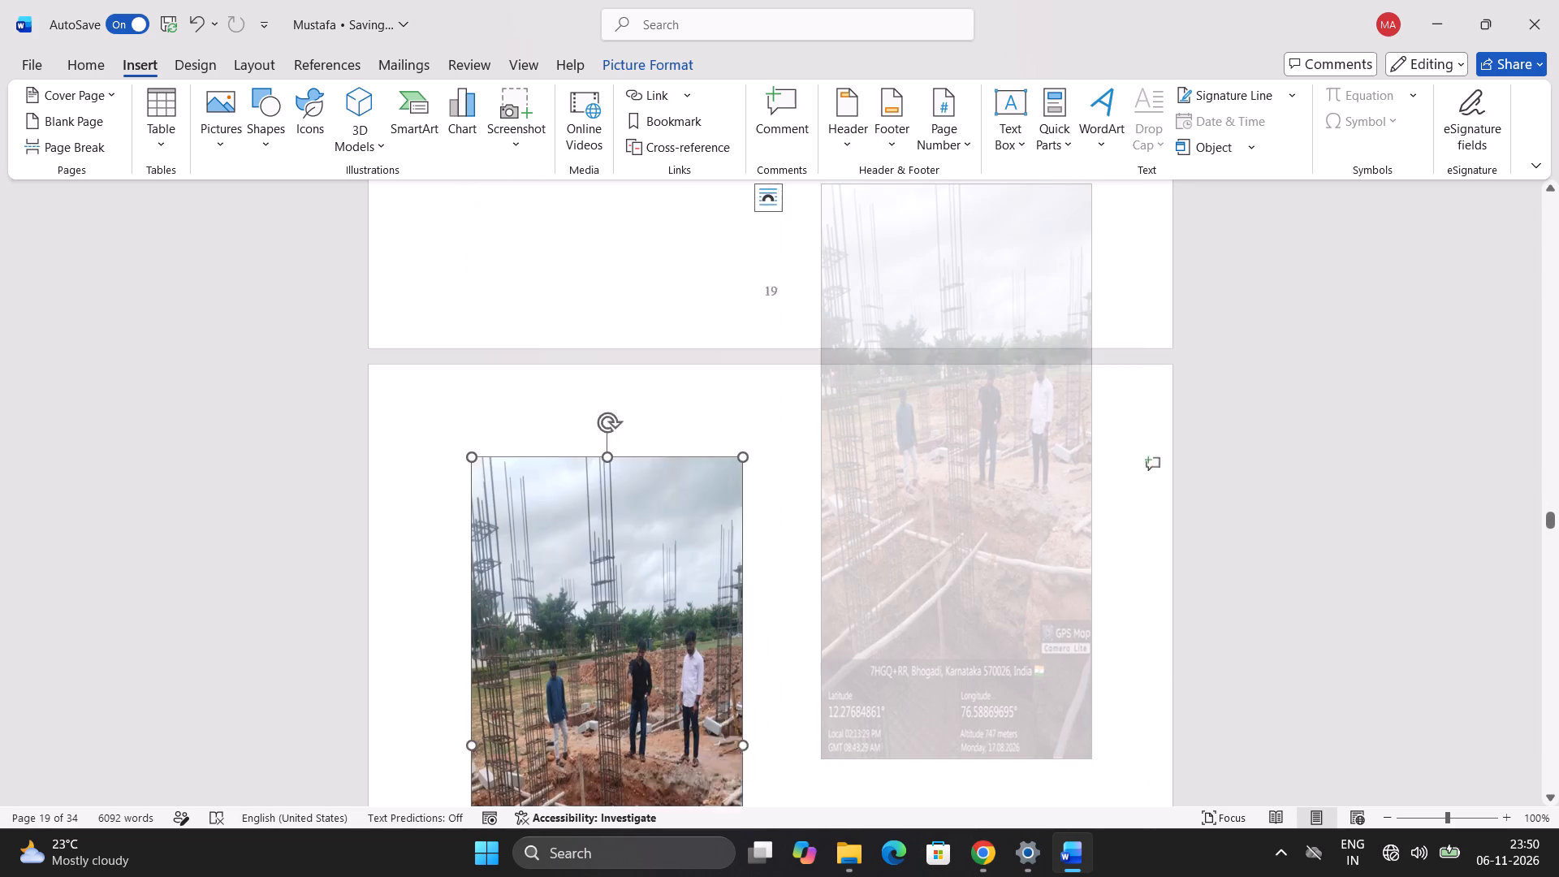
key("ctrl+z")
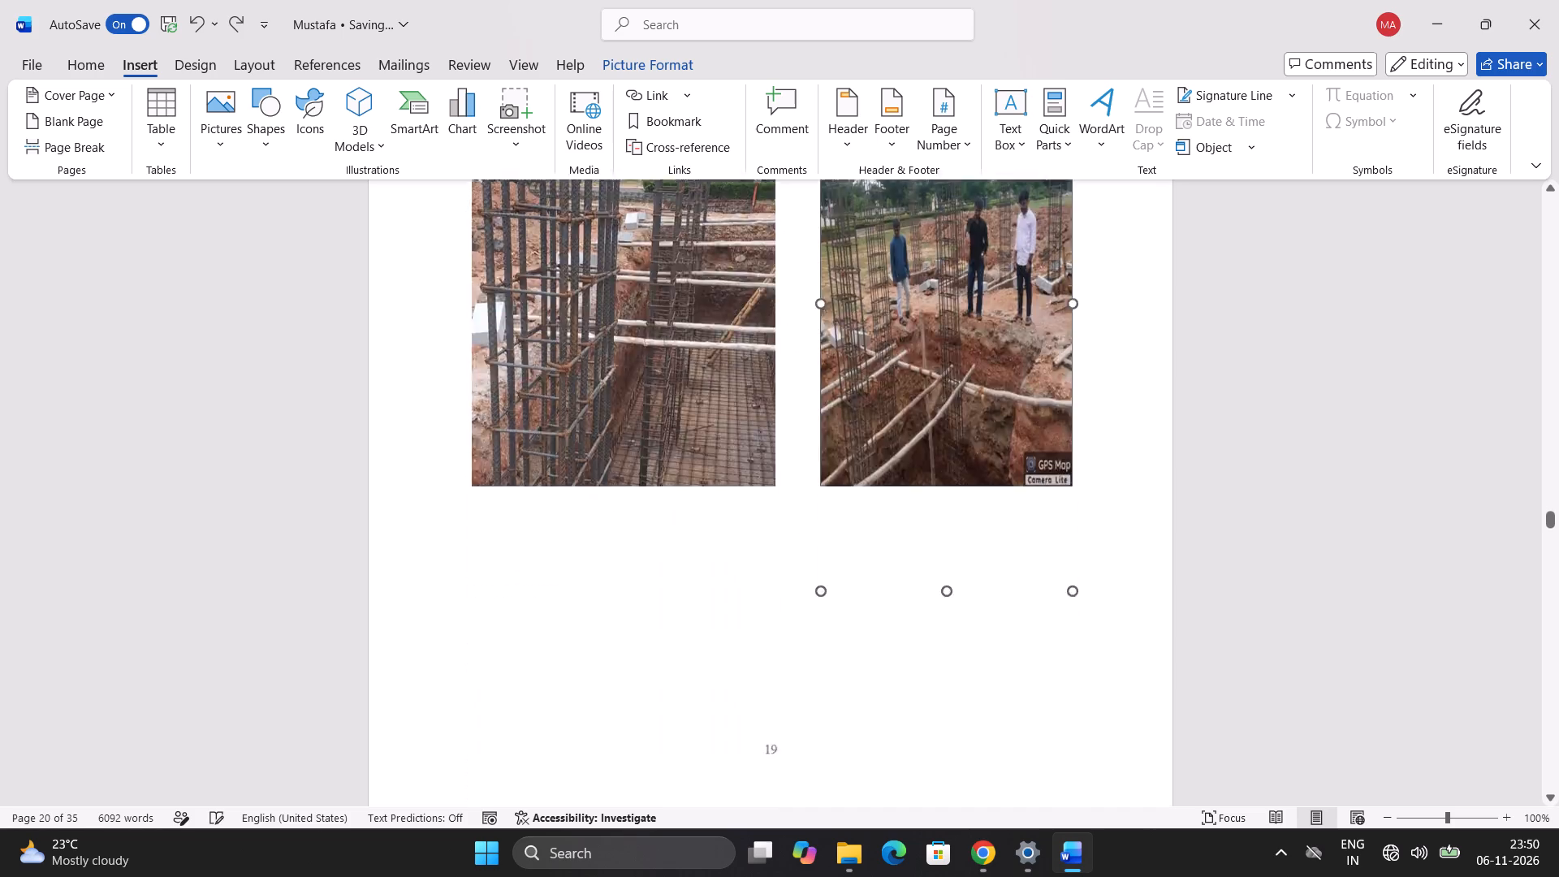
Widen the site photo of the three people slightly while keeping it beside the reinforcement cage photo.
scroll(732, 445, "down", 2)
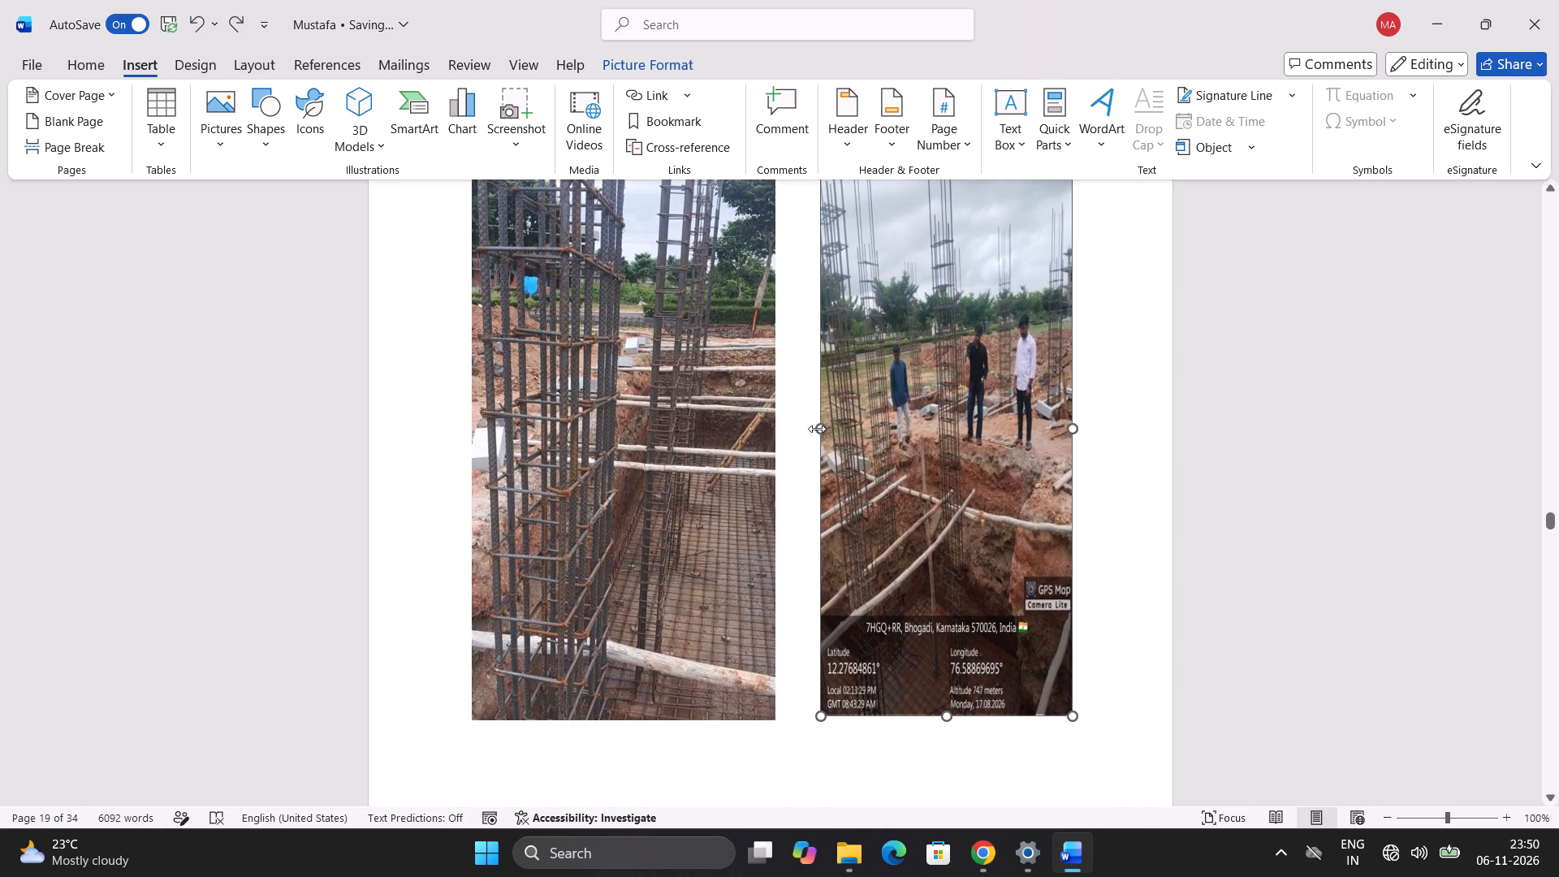
left_click(817, 429)
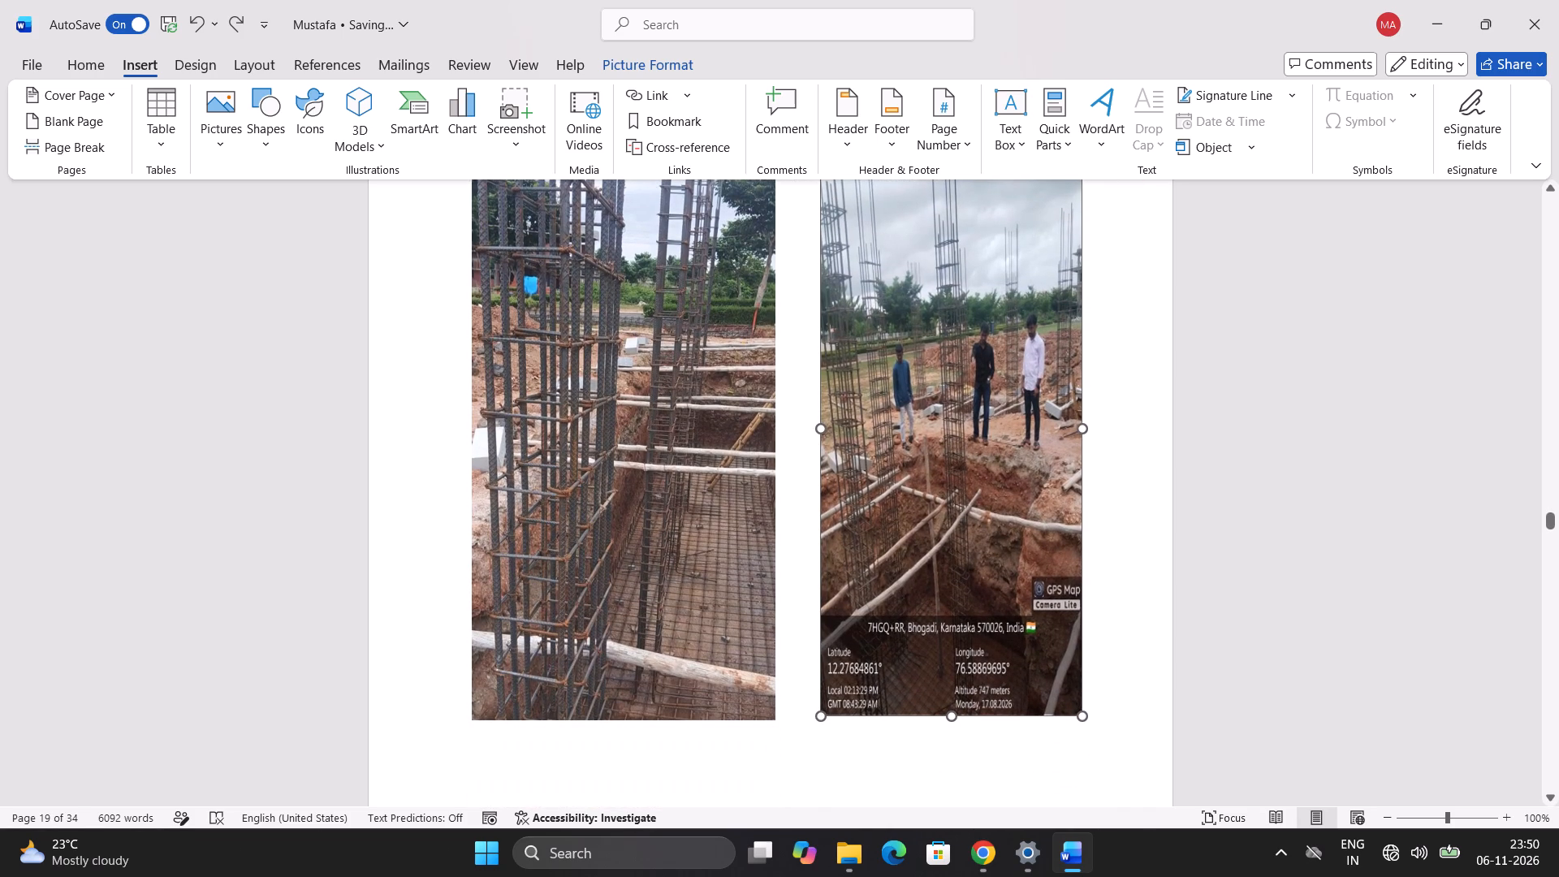
left_click(811, 429)
left_click(840, 407)
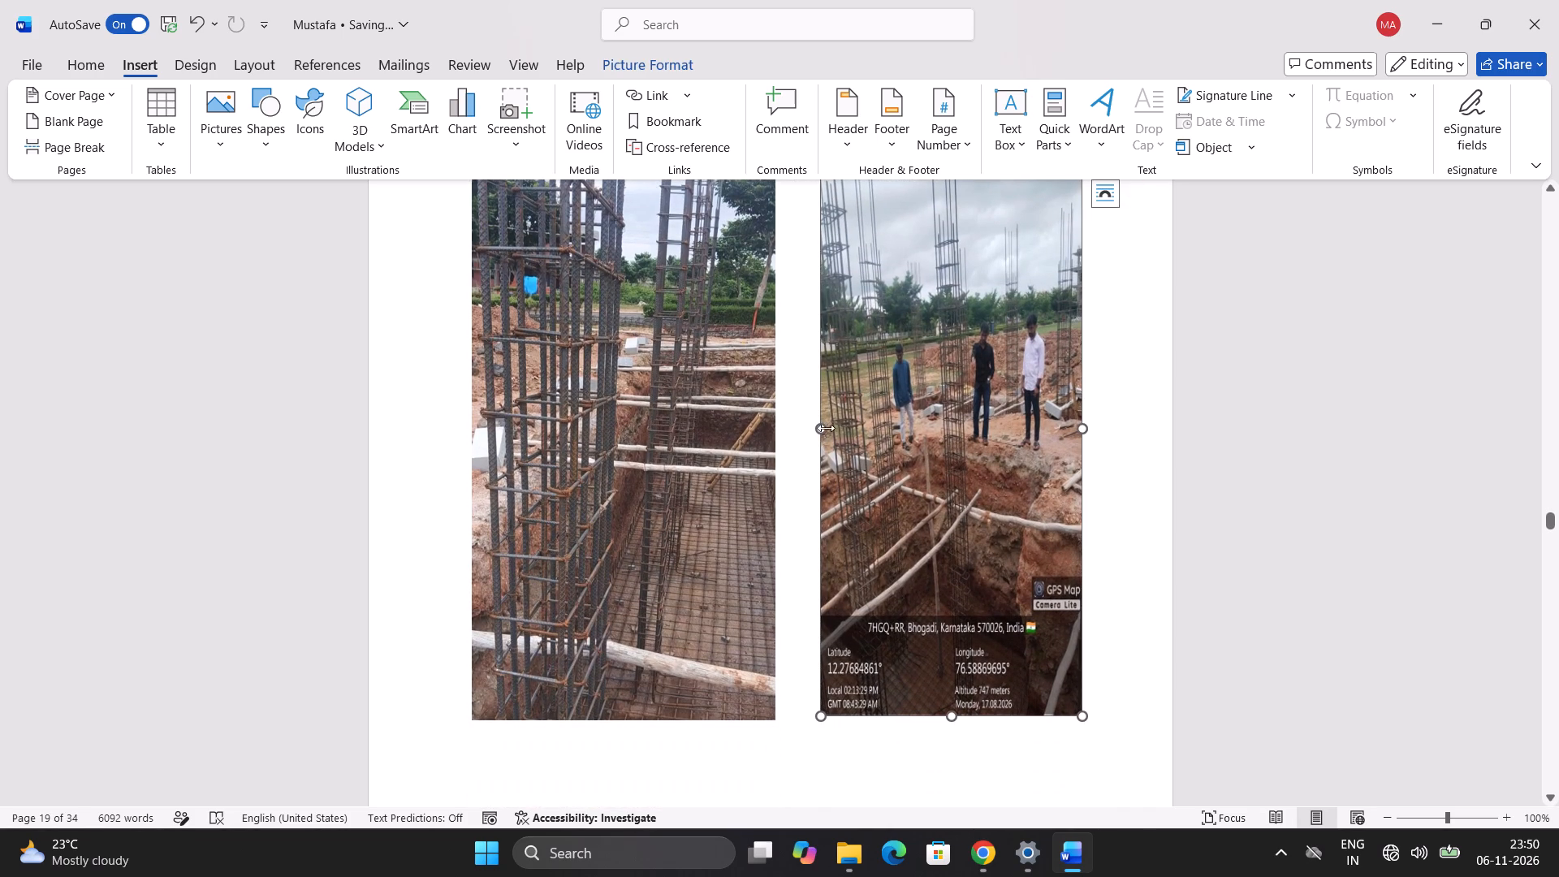
left_click(822, 430)
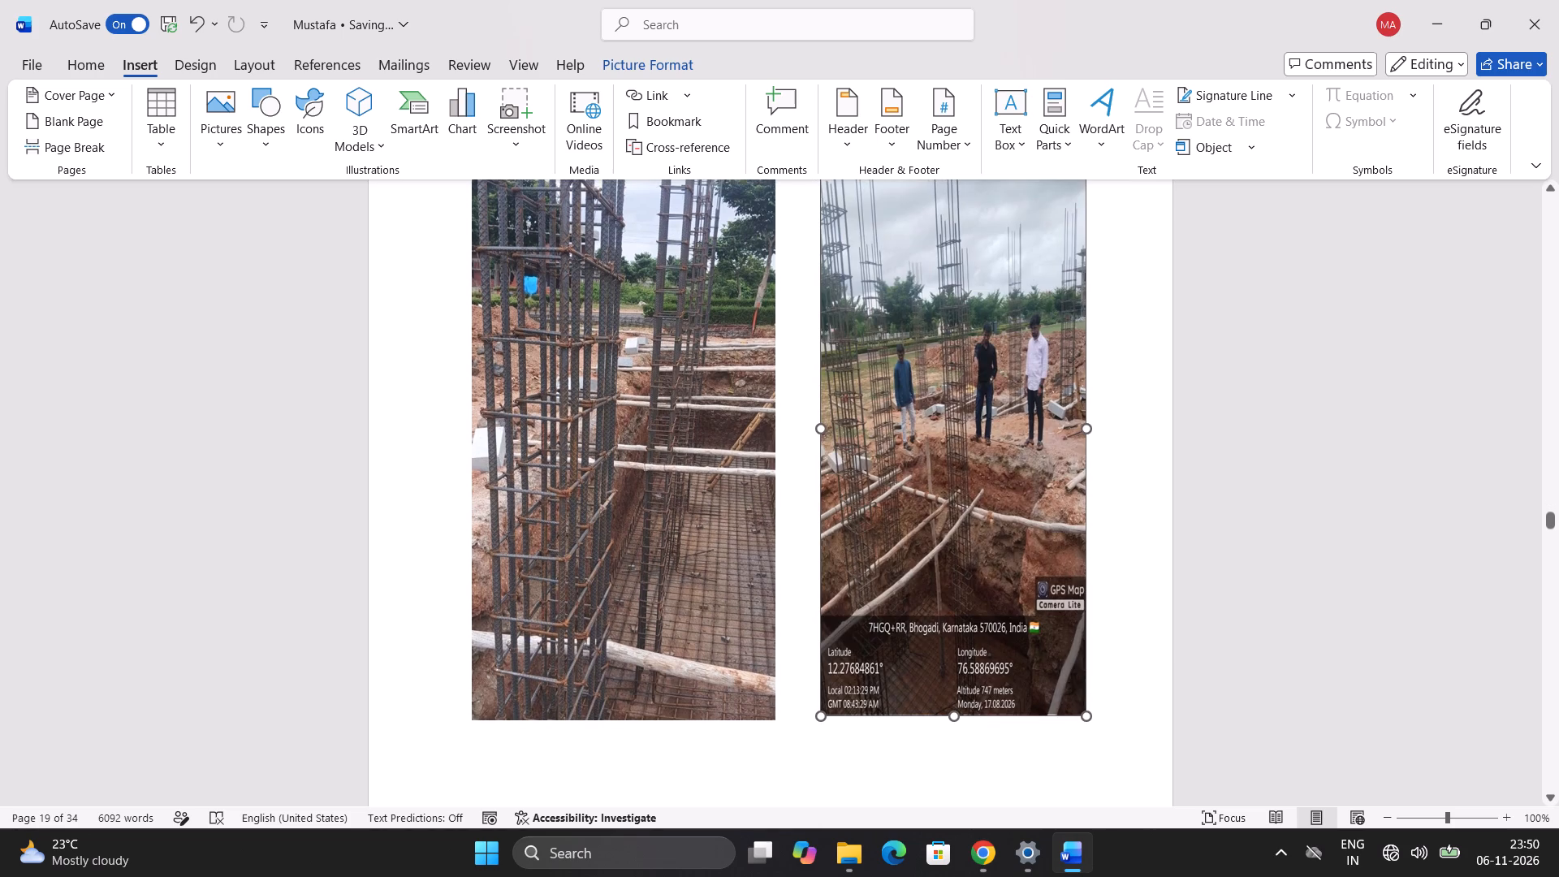
left_click(1121, 400)
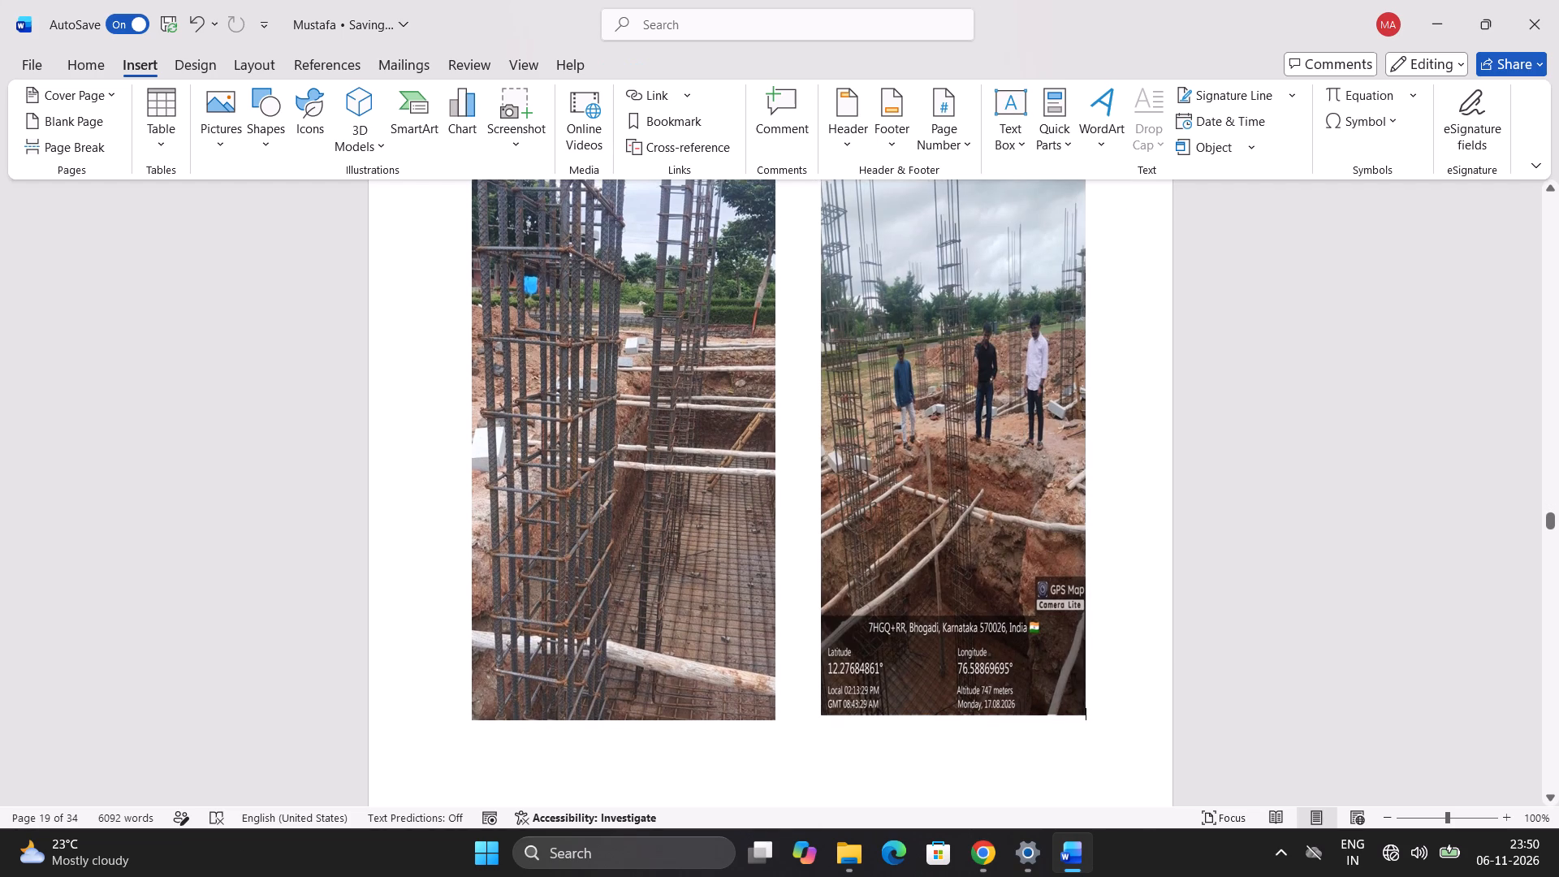
Reduce the reinforcement cage photo's height slightly and readjust its width so it nearly keeps its former width beside the other photo.
left_click(961, 661)
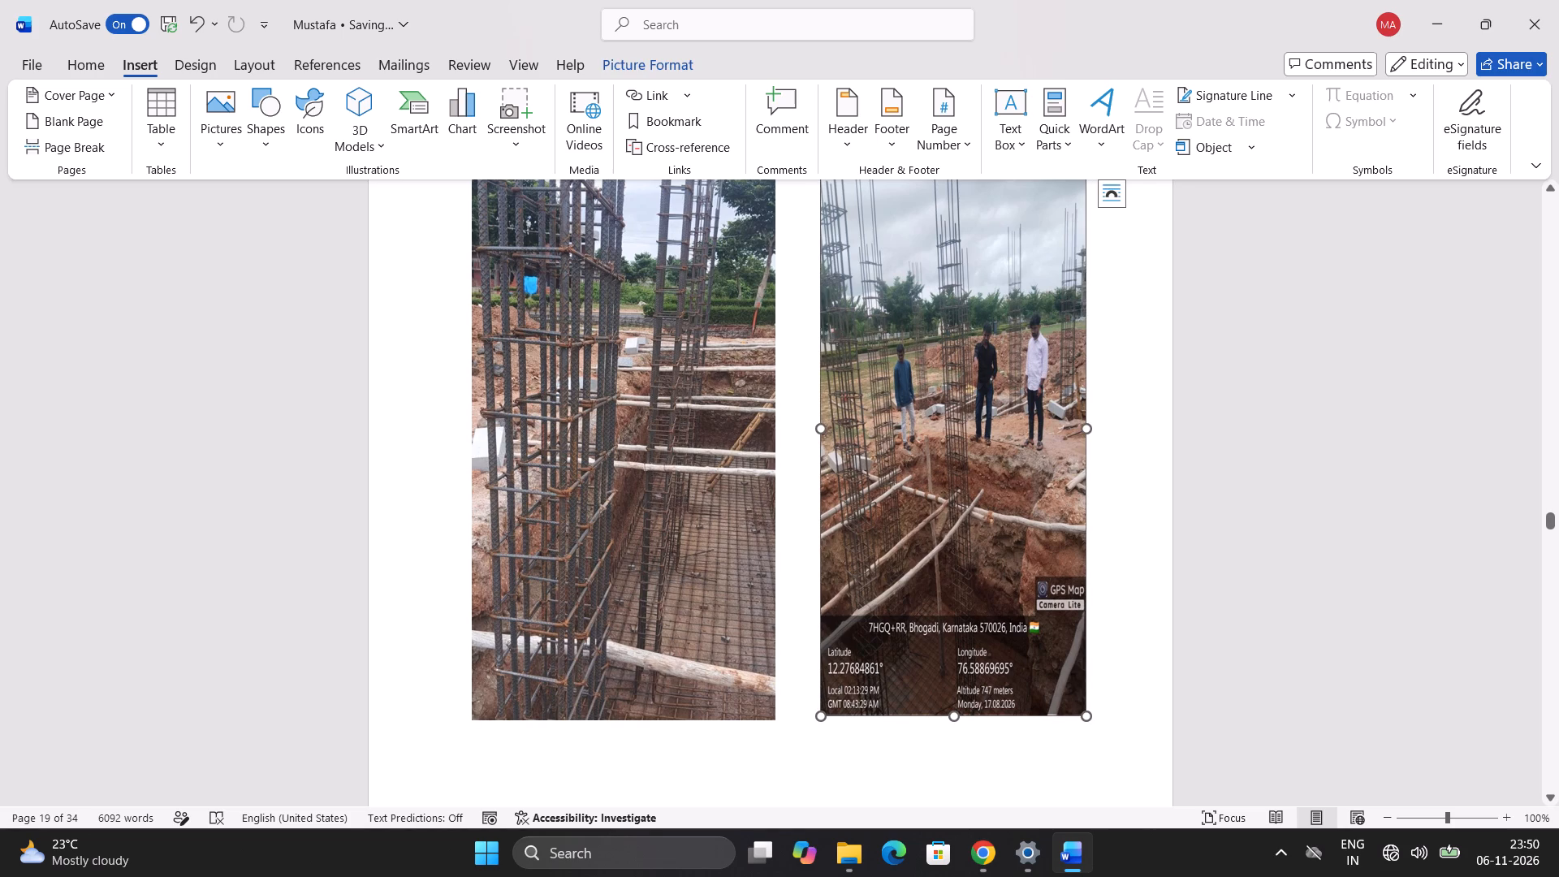
left_click(723, 642)
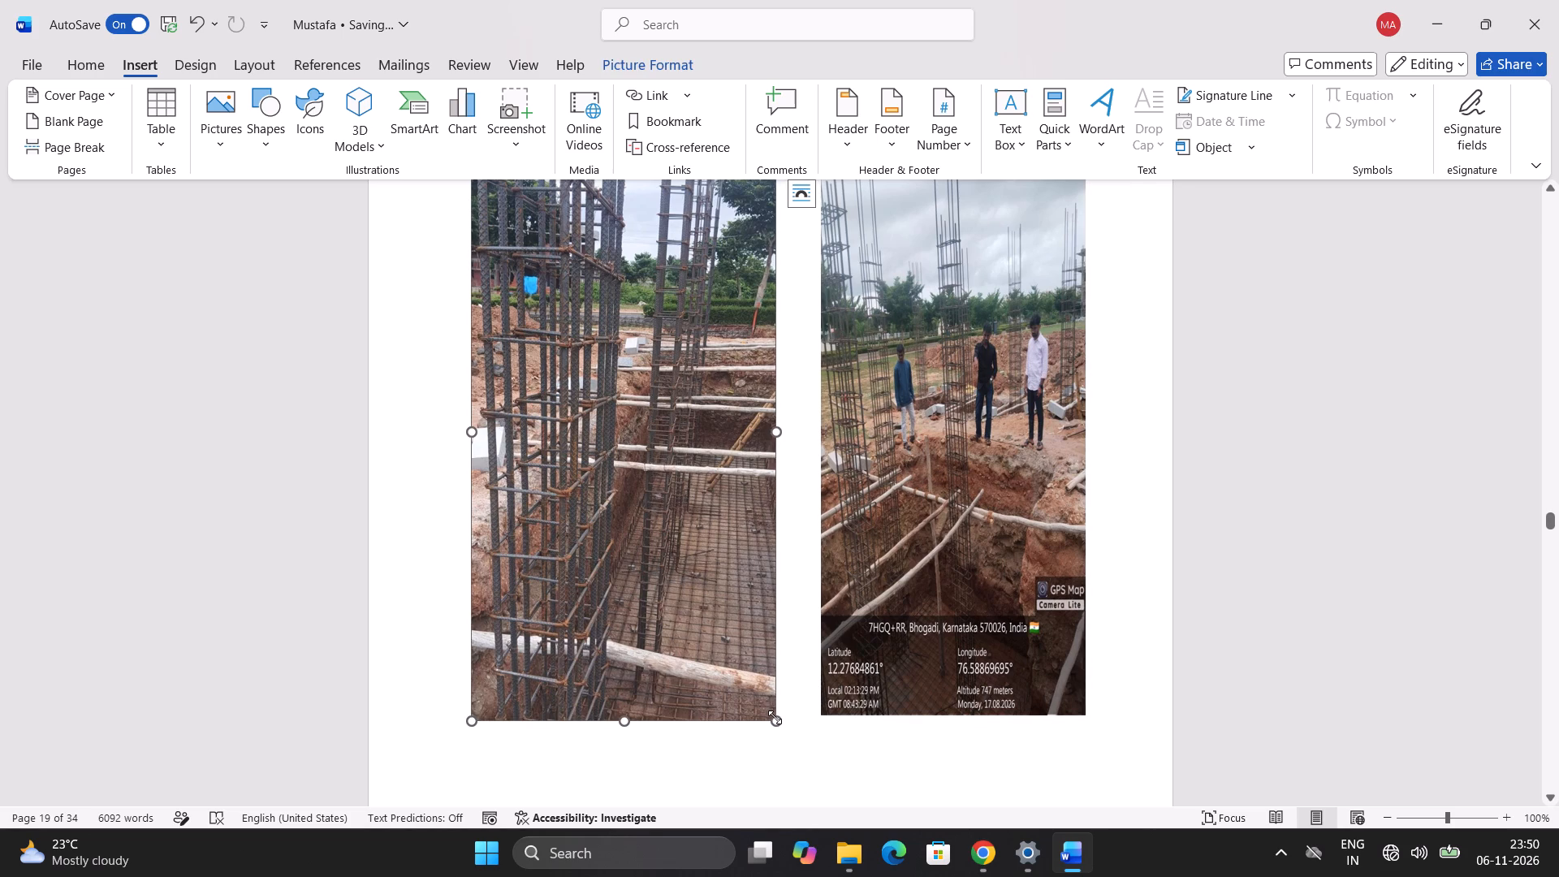
left_click_drag(775, 717, 762, 685)
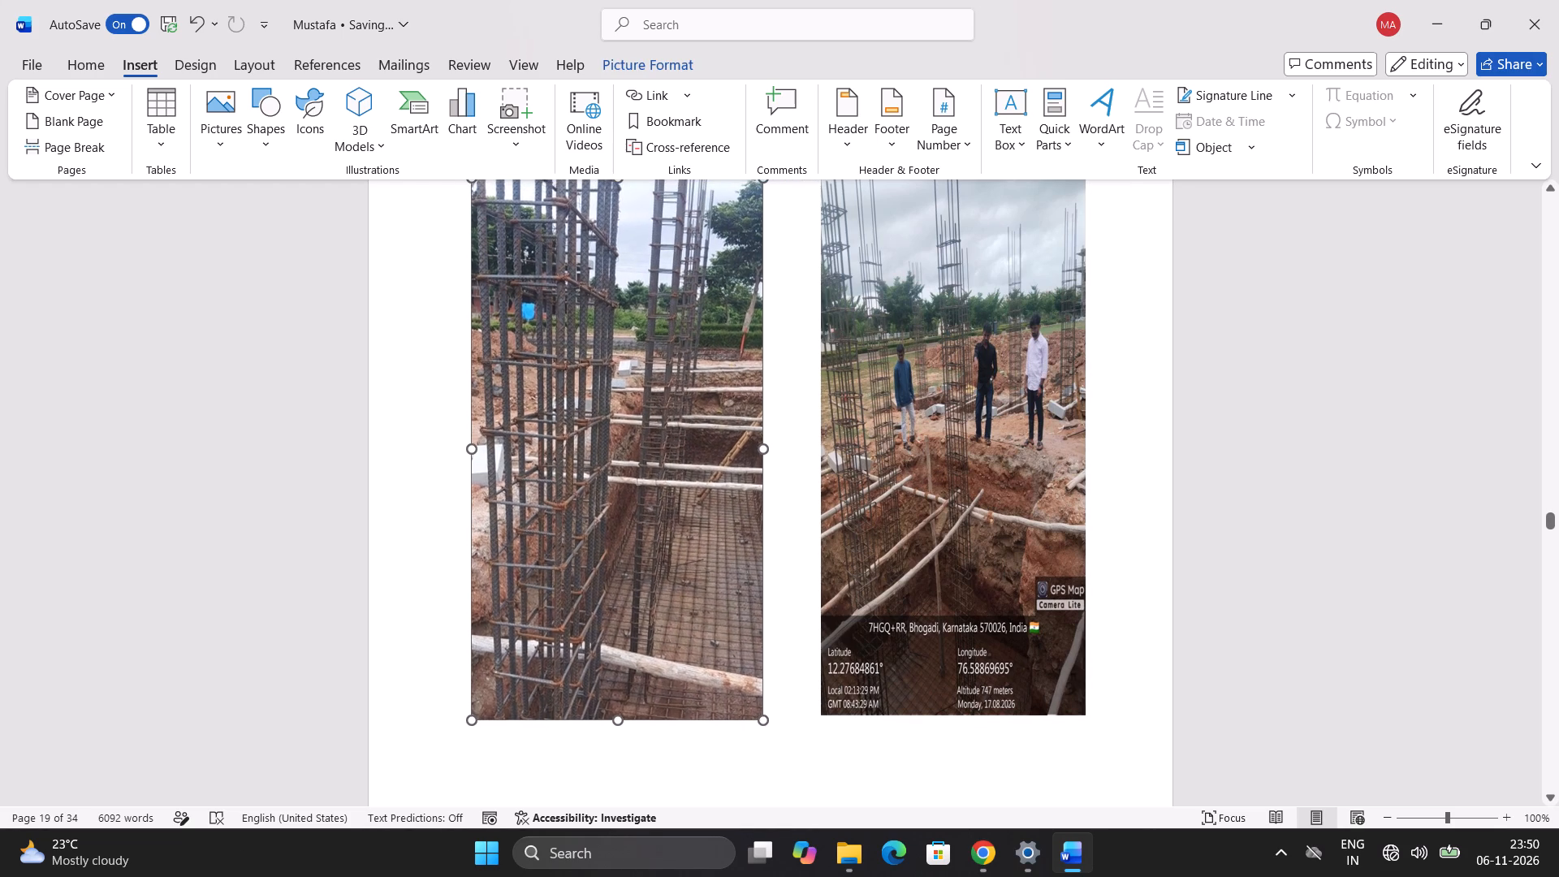
left_click_drag(762, 685, 762, 680)
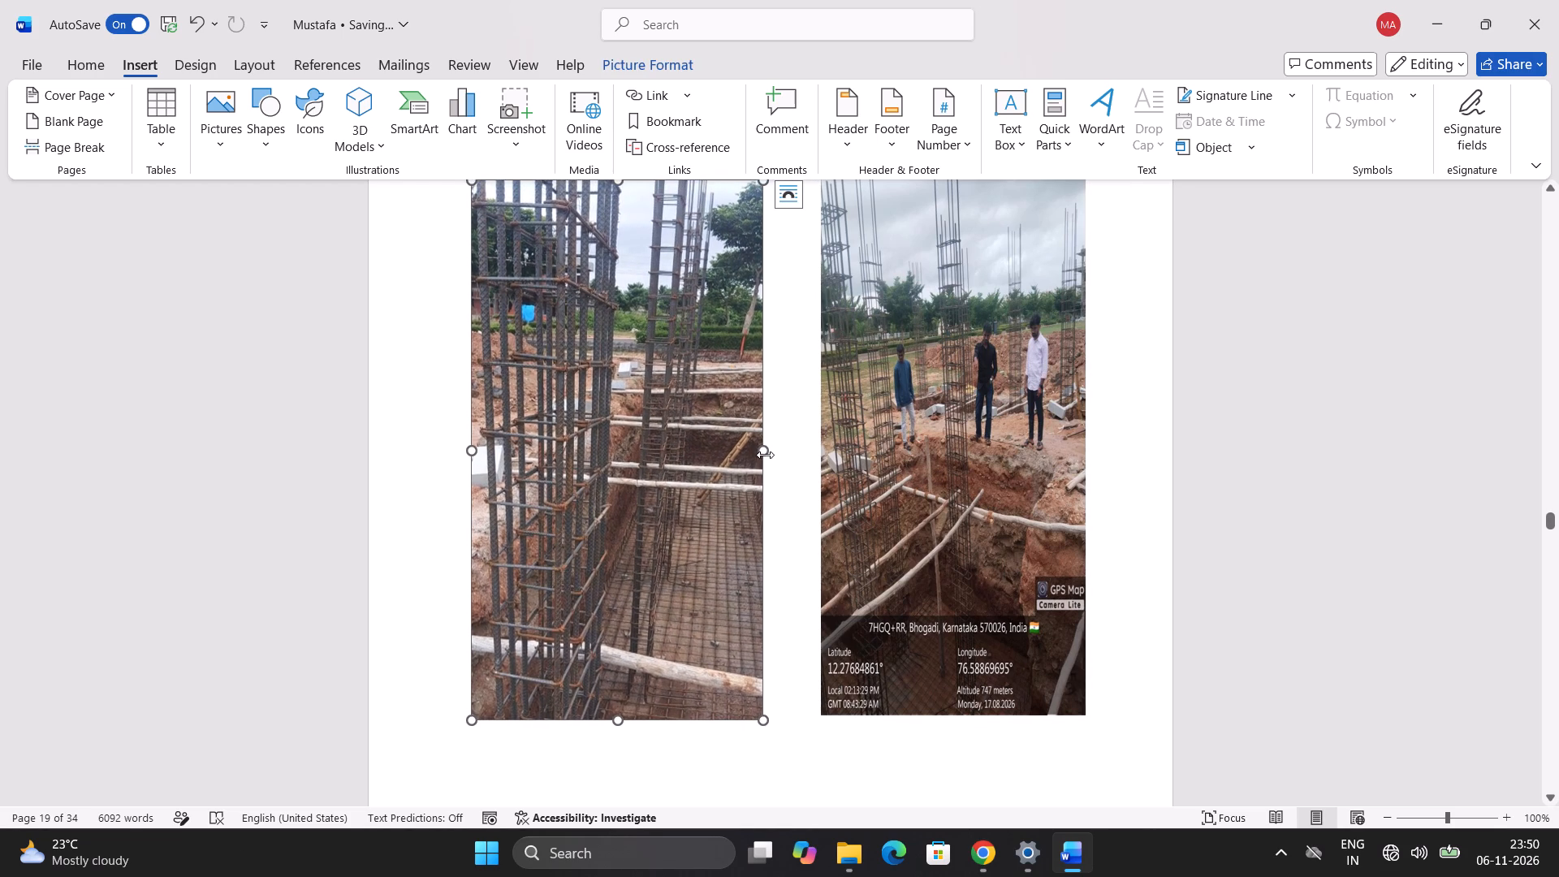
left_click_drag(765, 455, 775, 459)
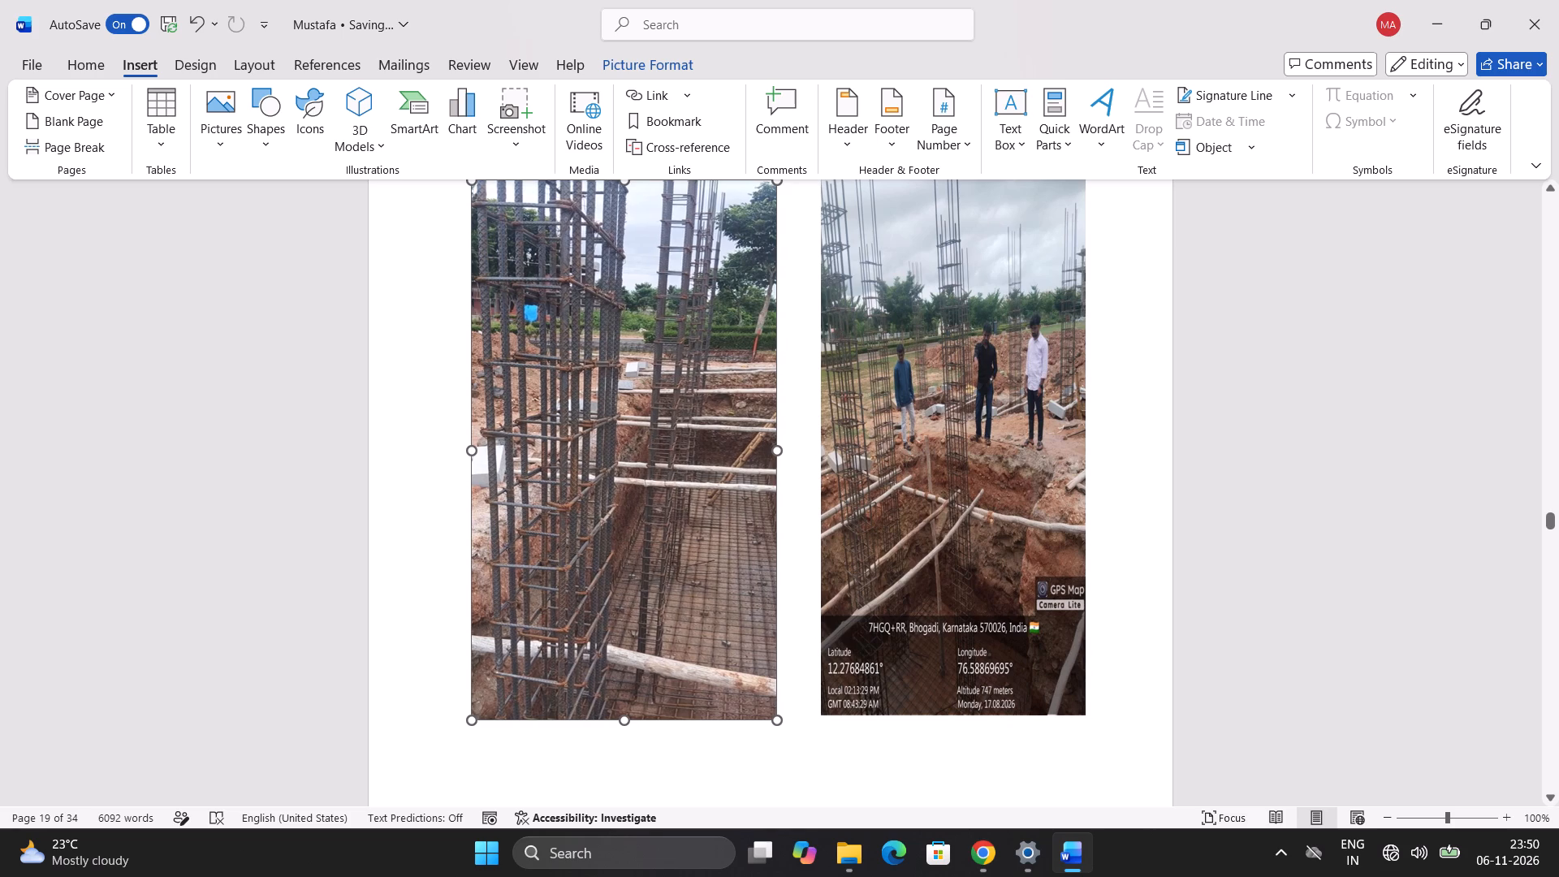
left_click_drag(775, 459, 773, 459)
left_click(943, 482)
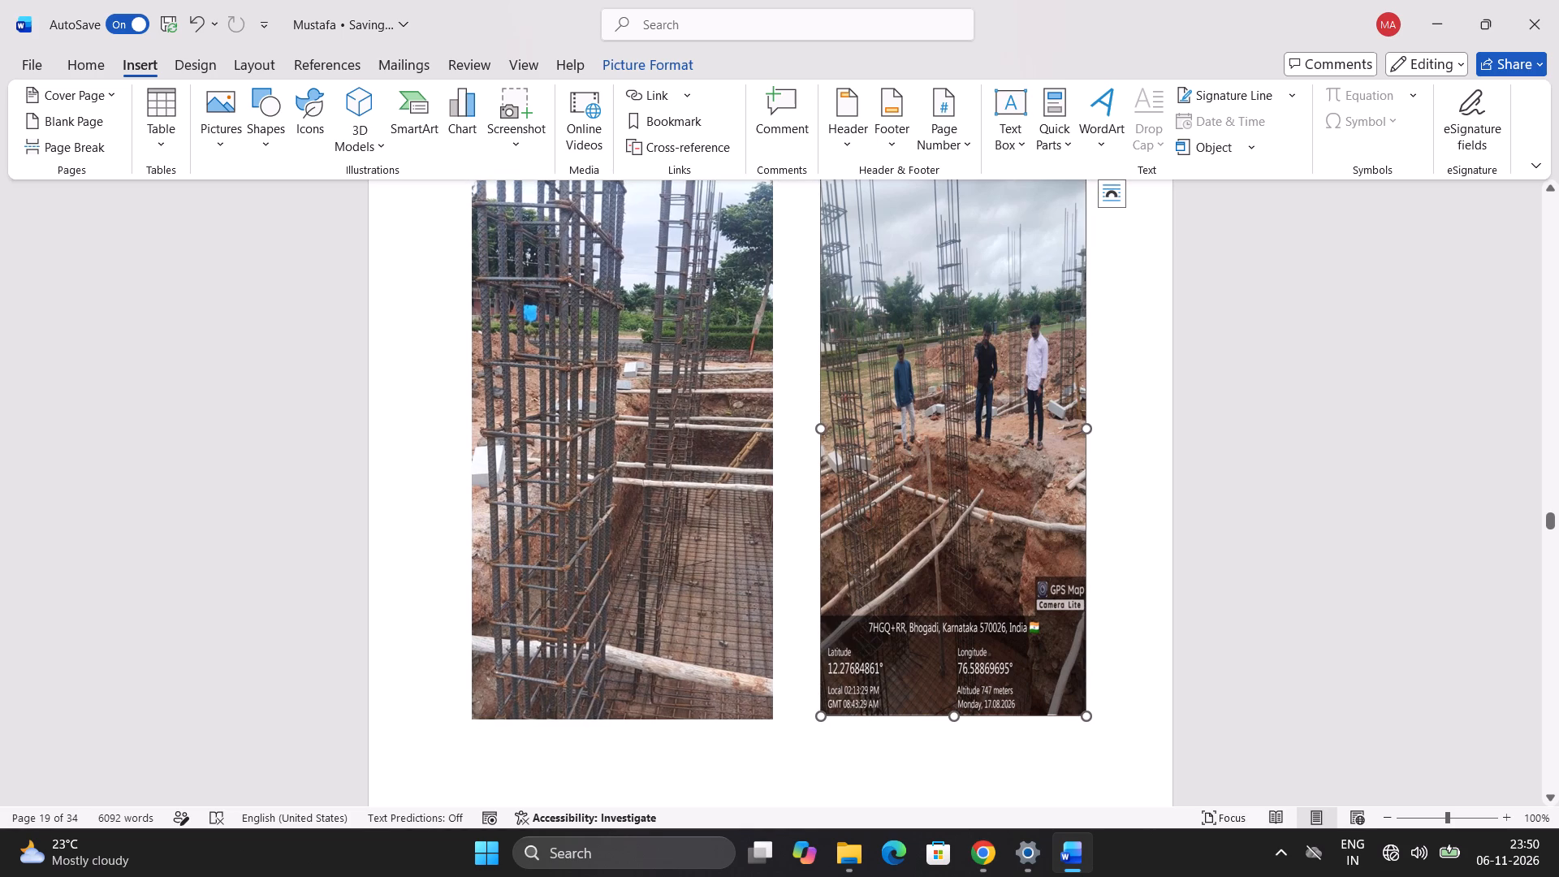
Shorten the site photo of the three people to match the reinforcement cage photo, and widen it slightly, to about 13.82 cm by 6.92 cm.
left_click(1086, 430)
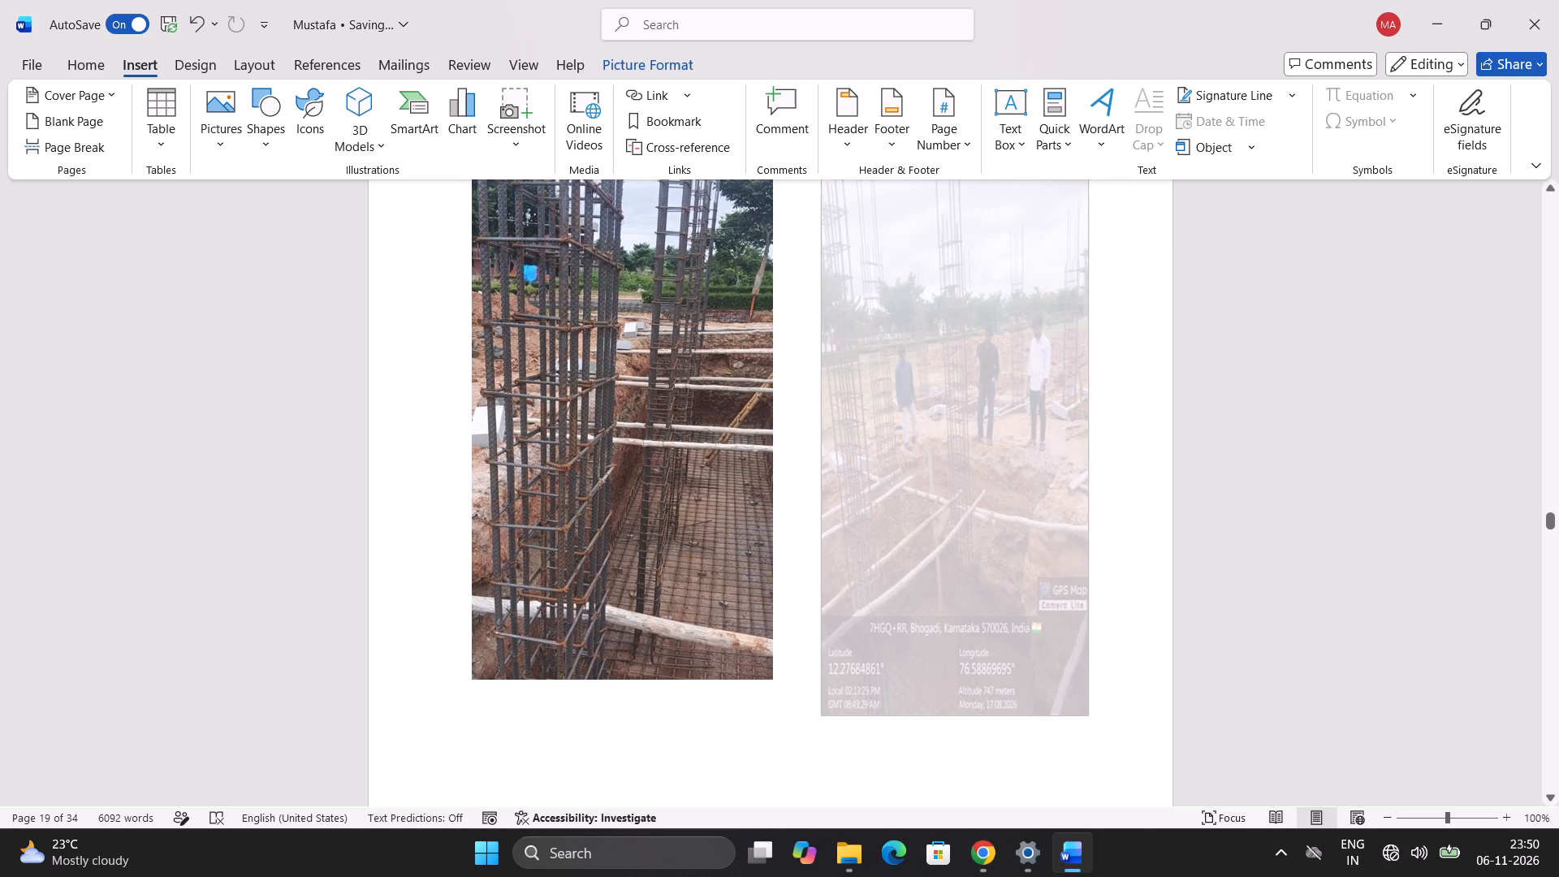
scroll(1040, 456, "up", 2)
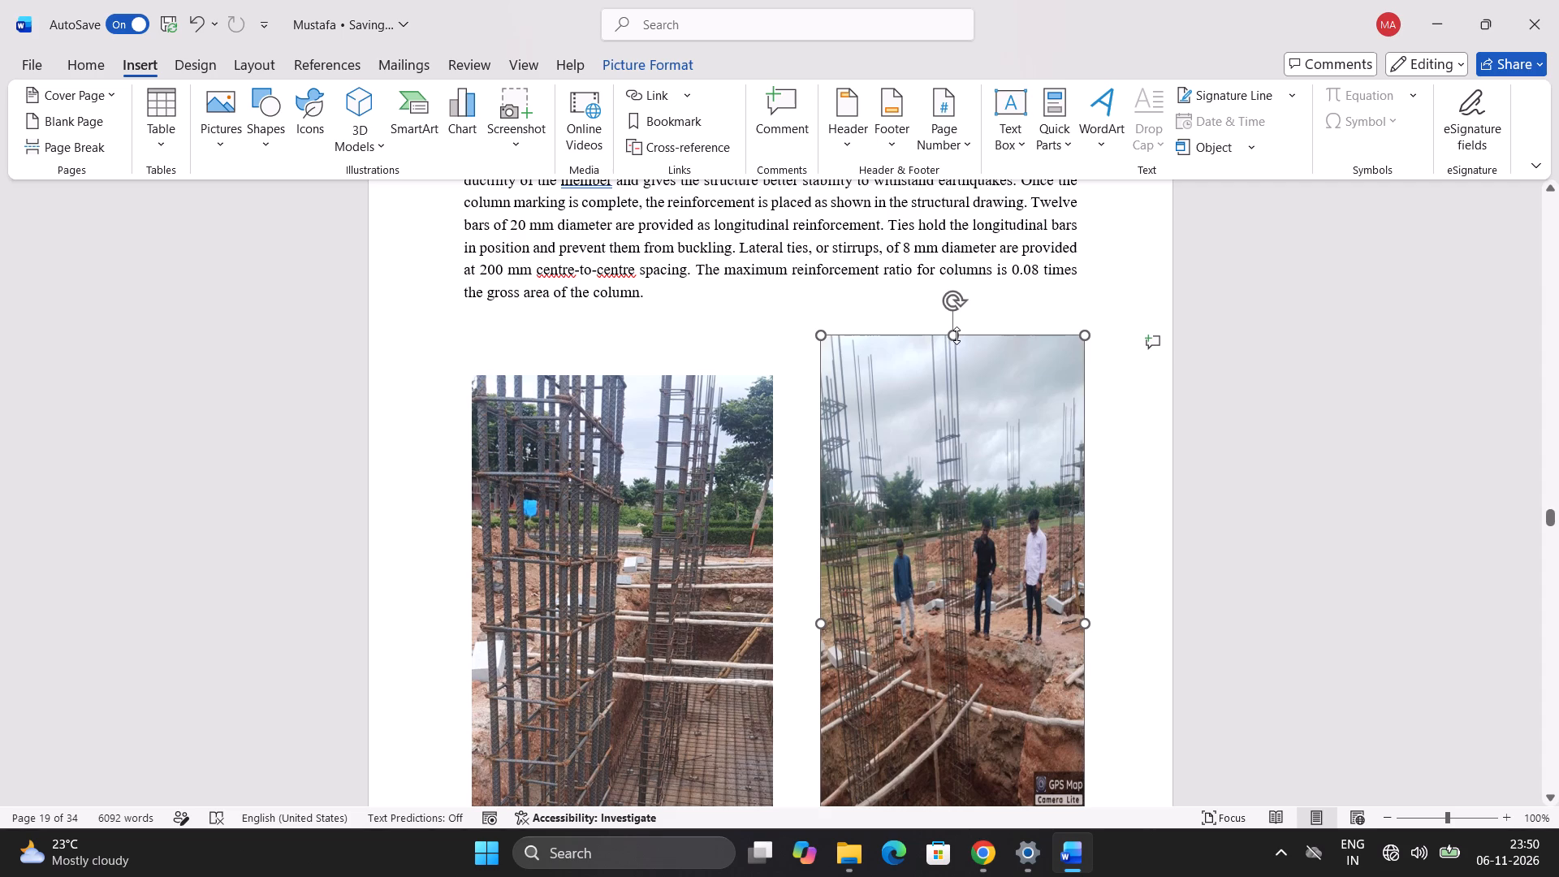
left_click_drag(957, 335, 955, 377)
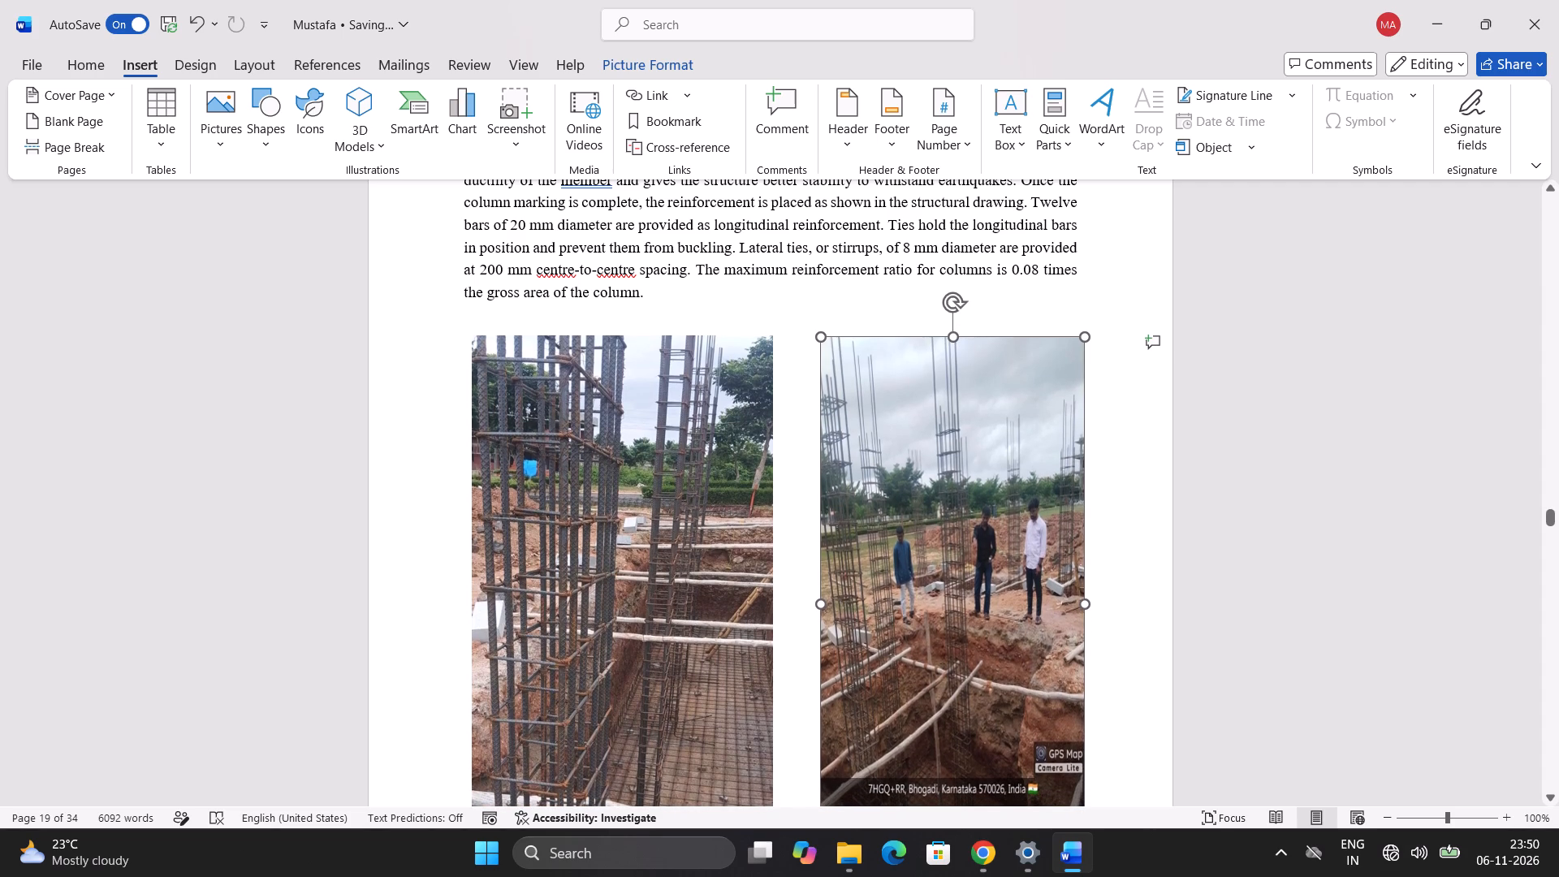
left_click_drag(955, 377, 955, 380)
scroll(965, 495, "down", 2)
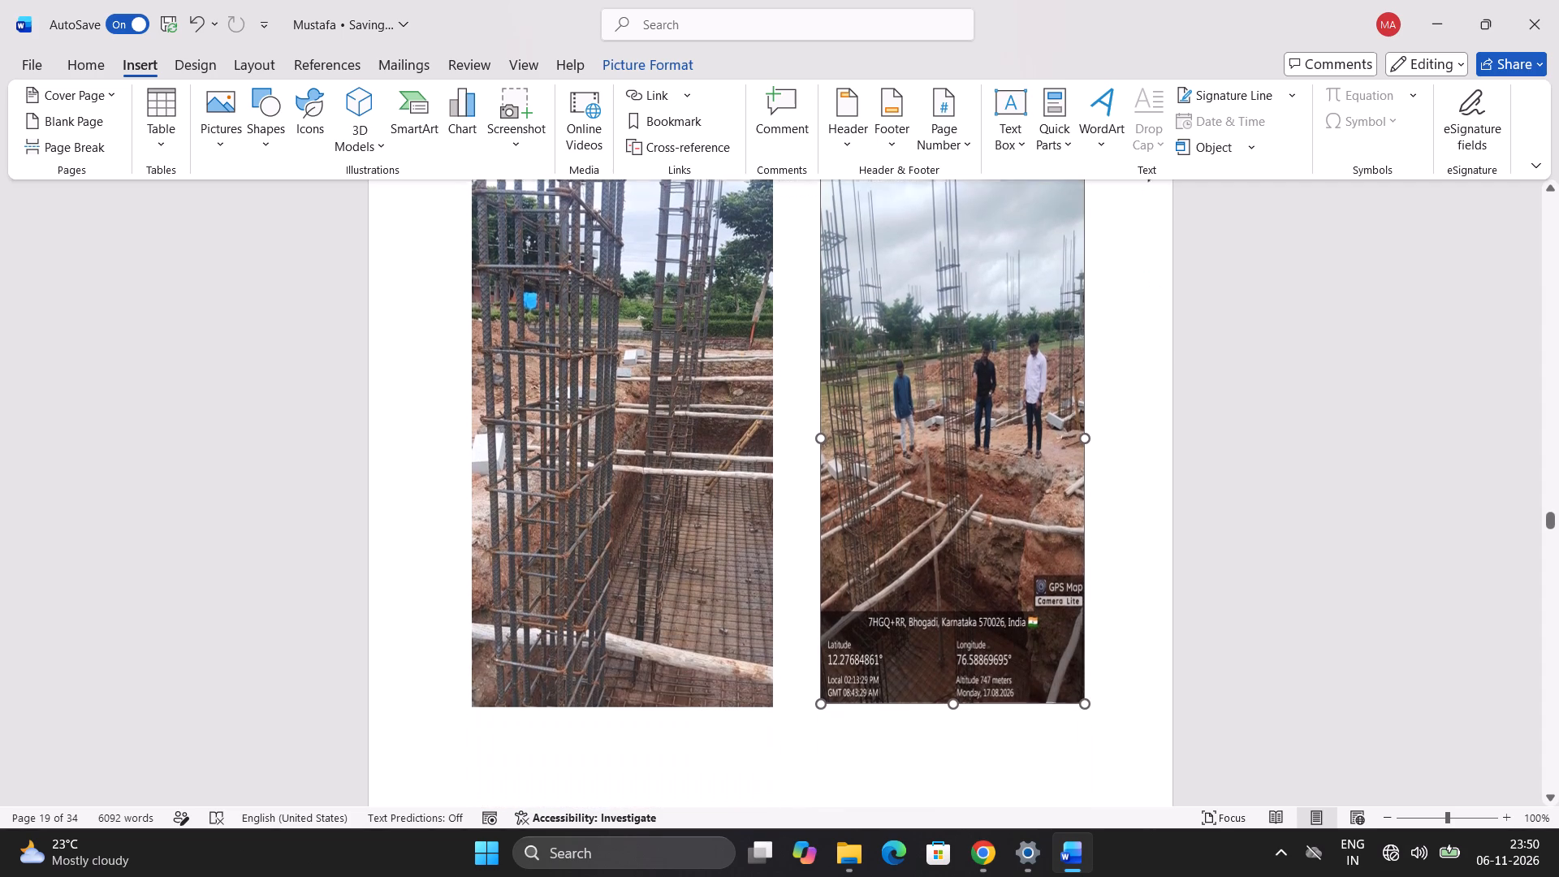
left_click(1086, 413)
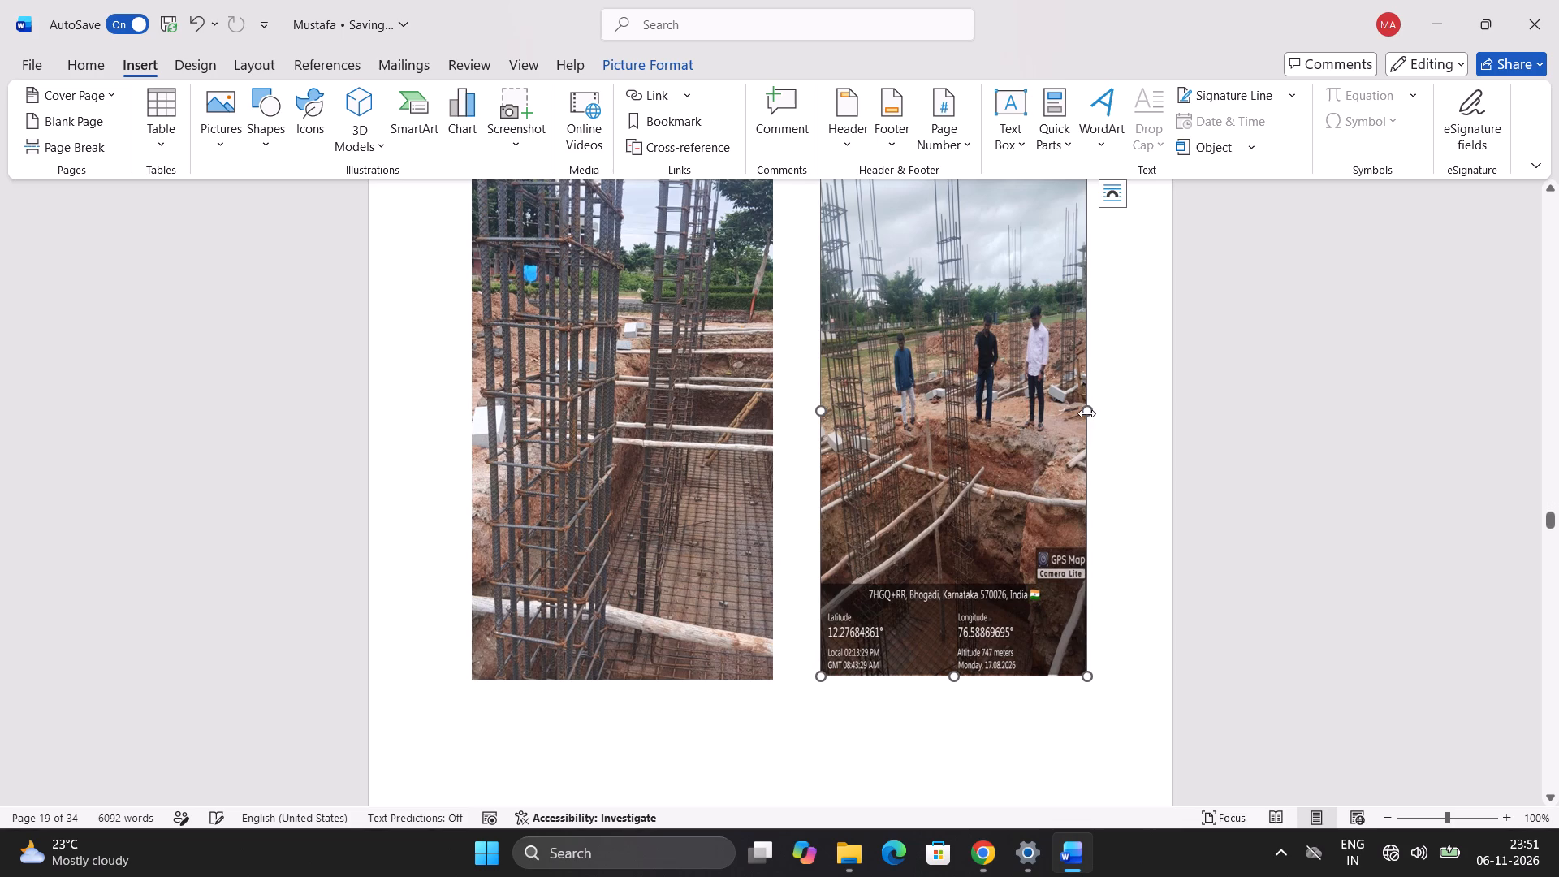
left_click(1179, 503)
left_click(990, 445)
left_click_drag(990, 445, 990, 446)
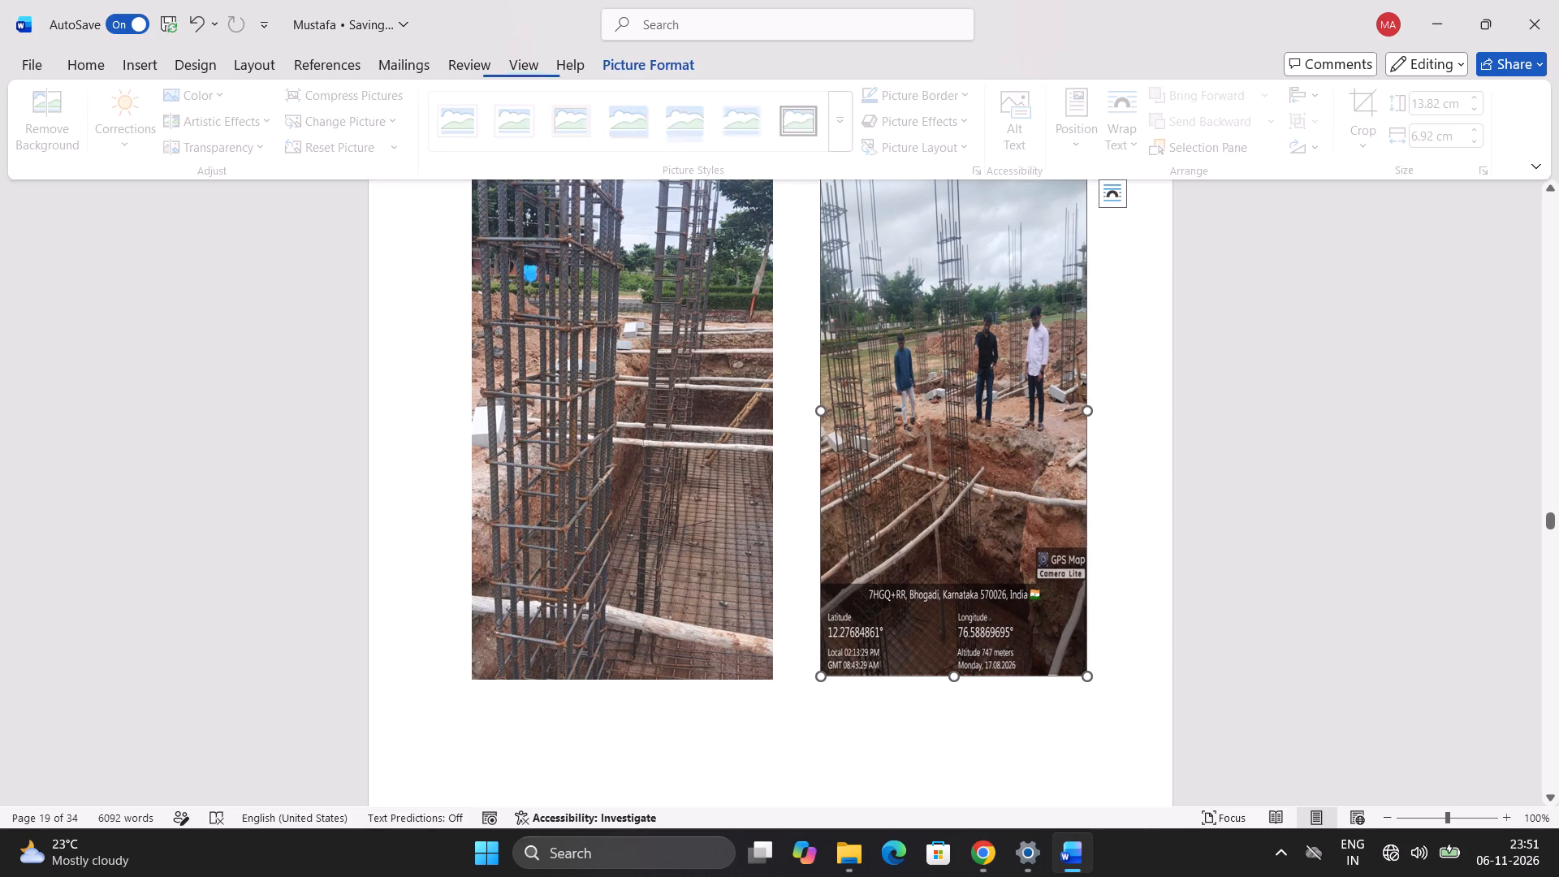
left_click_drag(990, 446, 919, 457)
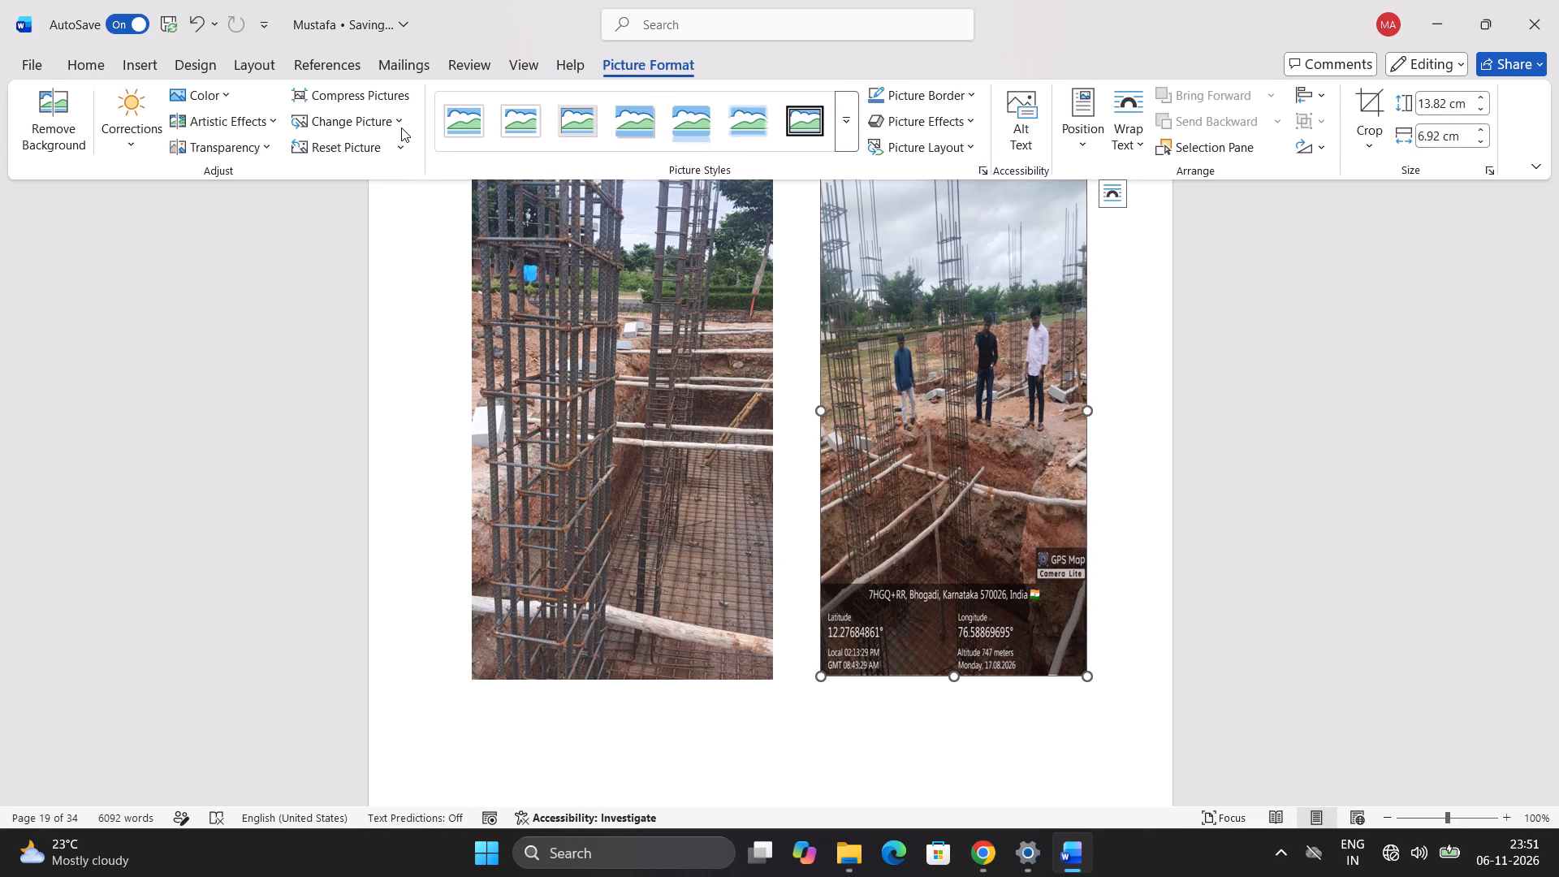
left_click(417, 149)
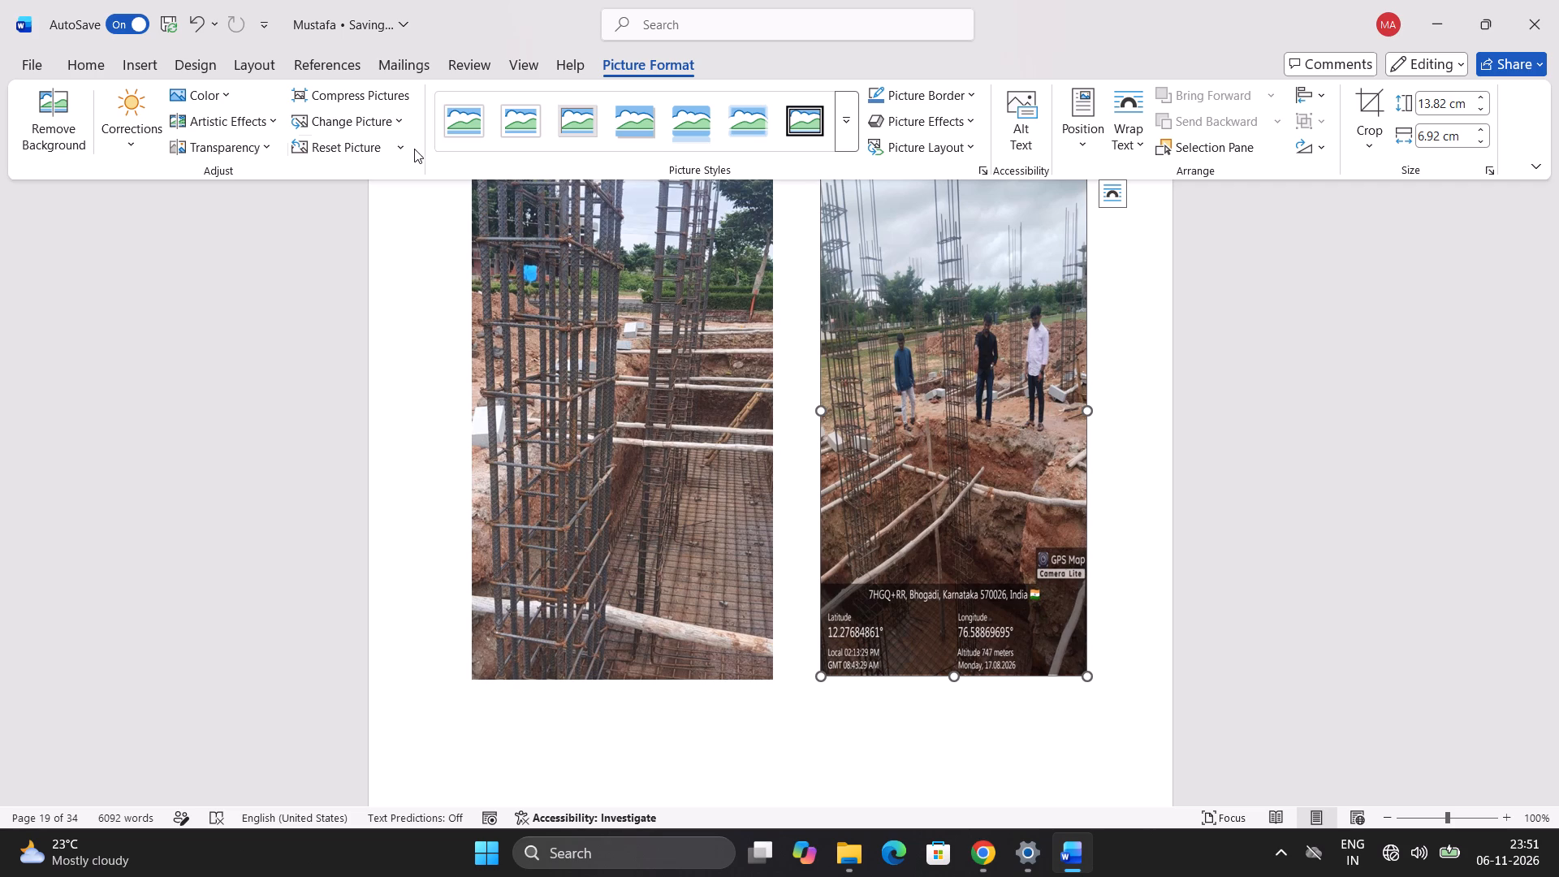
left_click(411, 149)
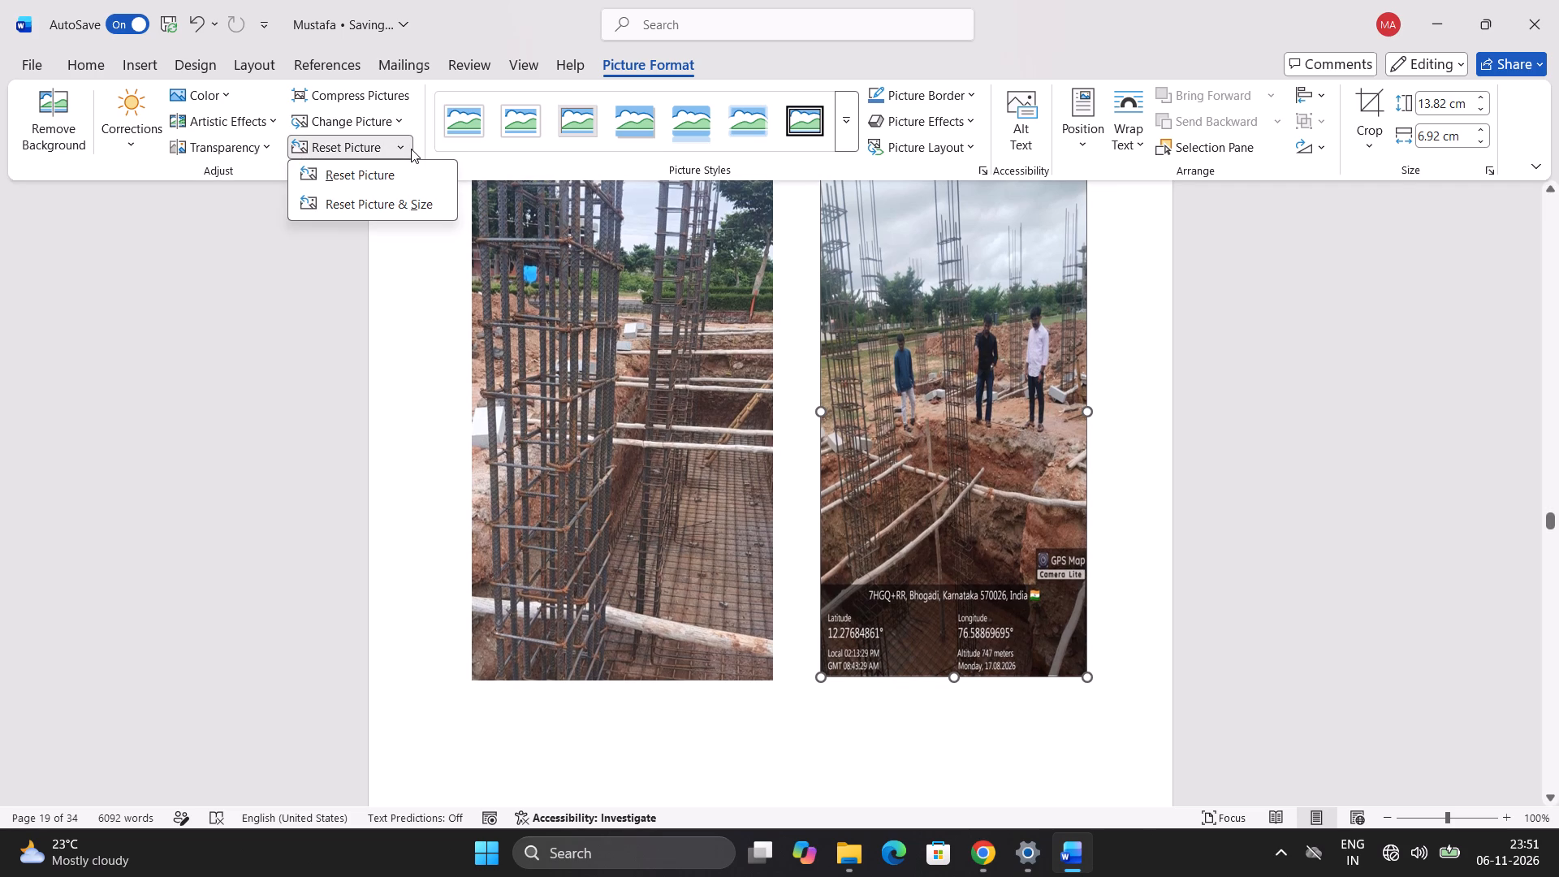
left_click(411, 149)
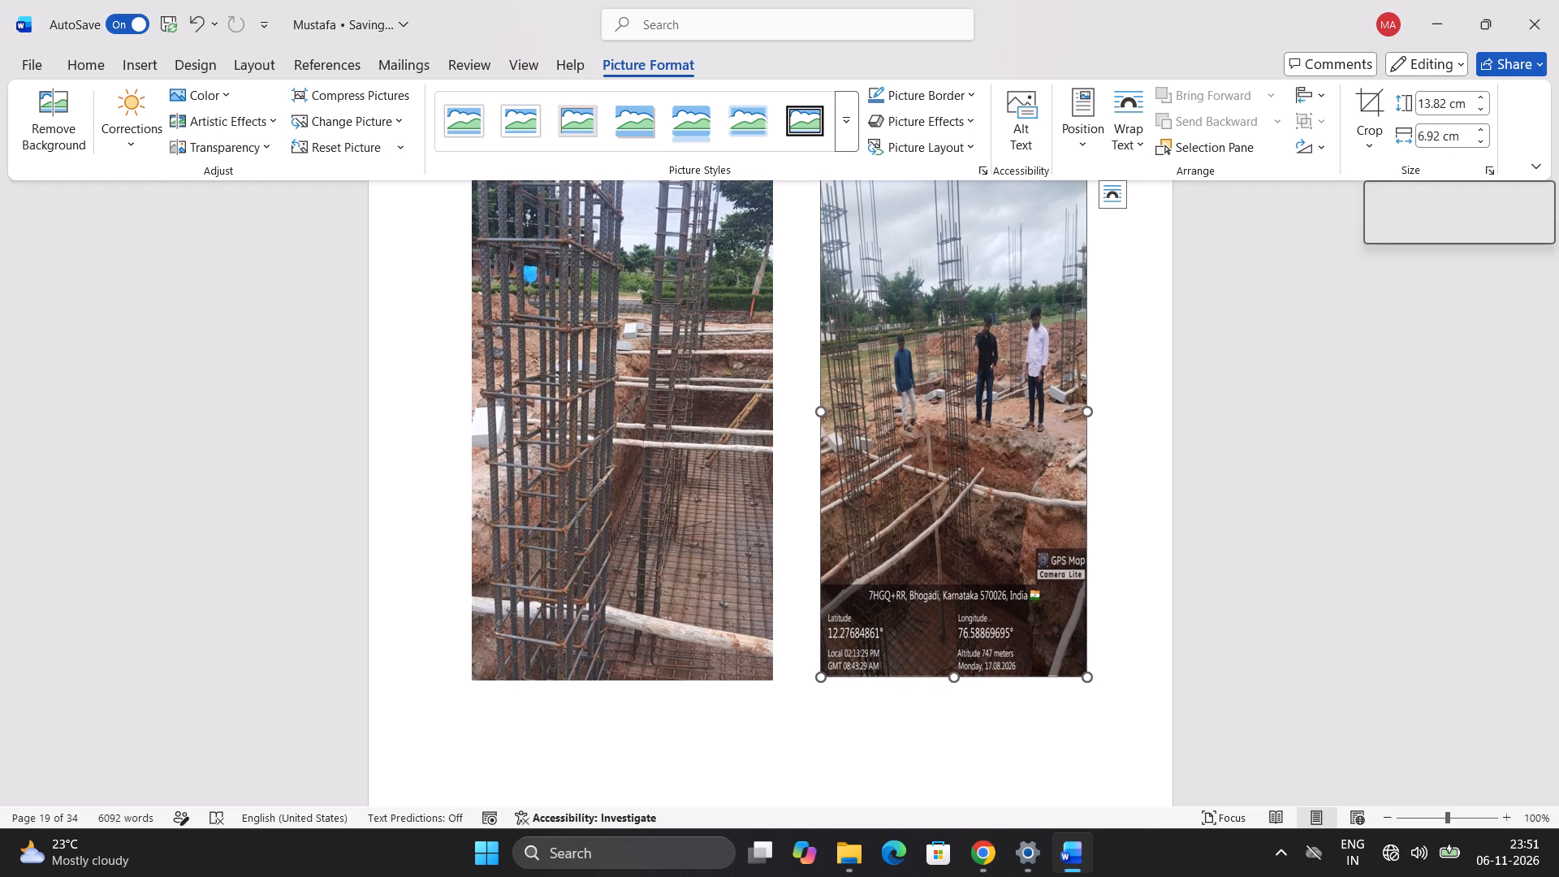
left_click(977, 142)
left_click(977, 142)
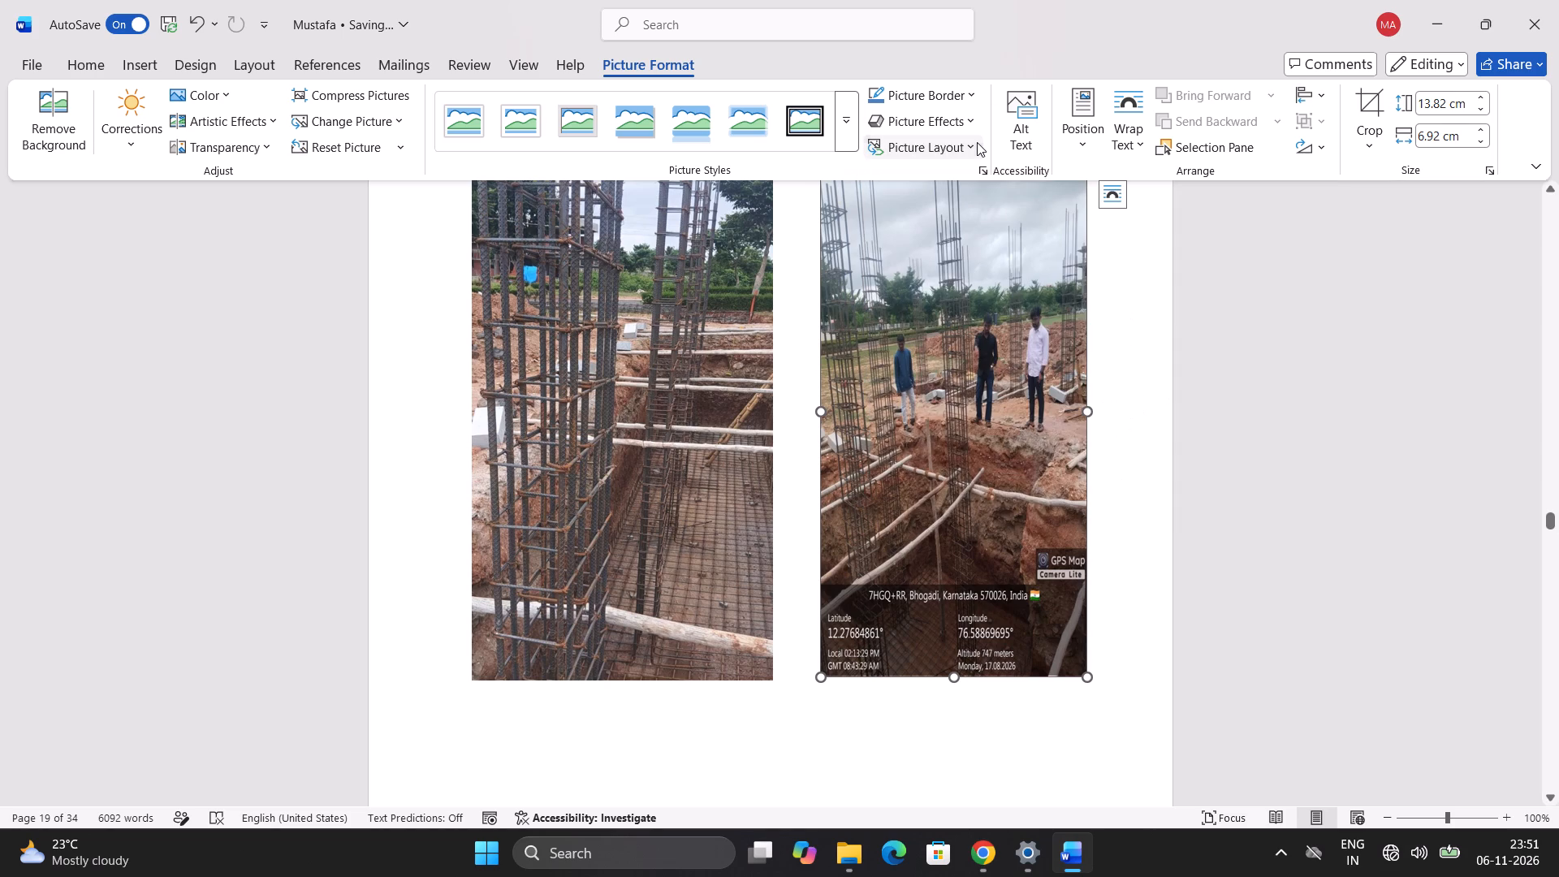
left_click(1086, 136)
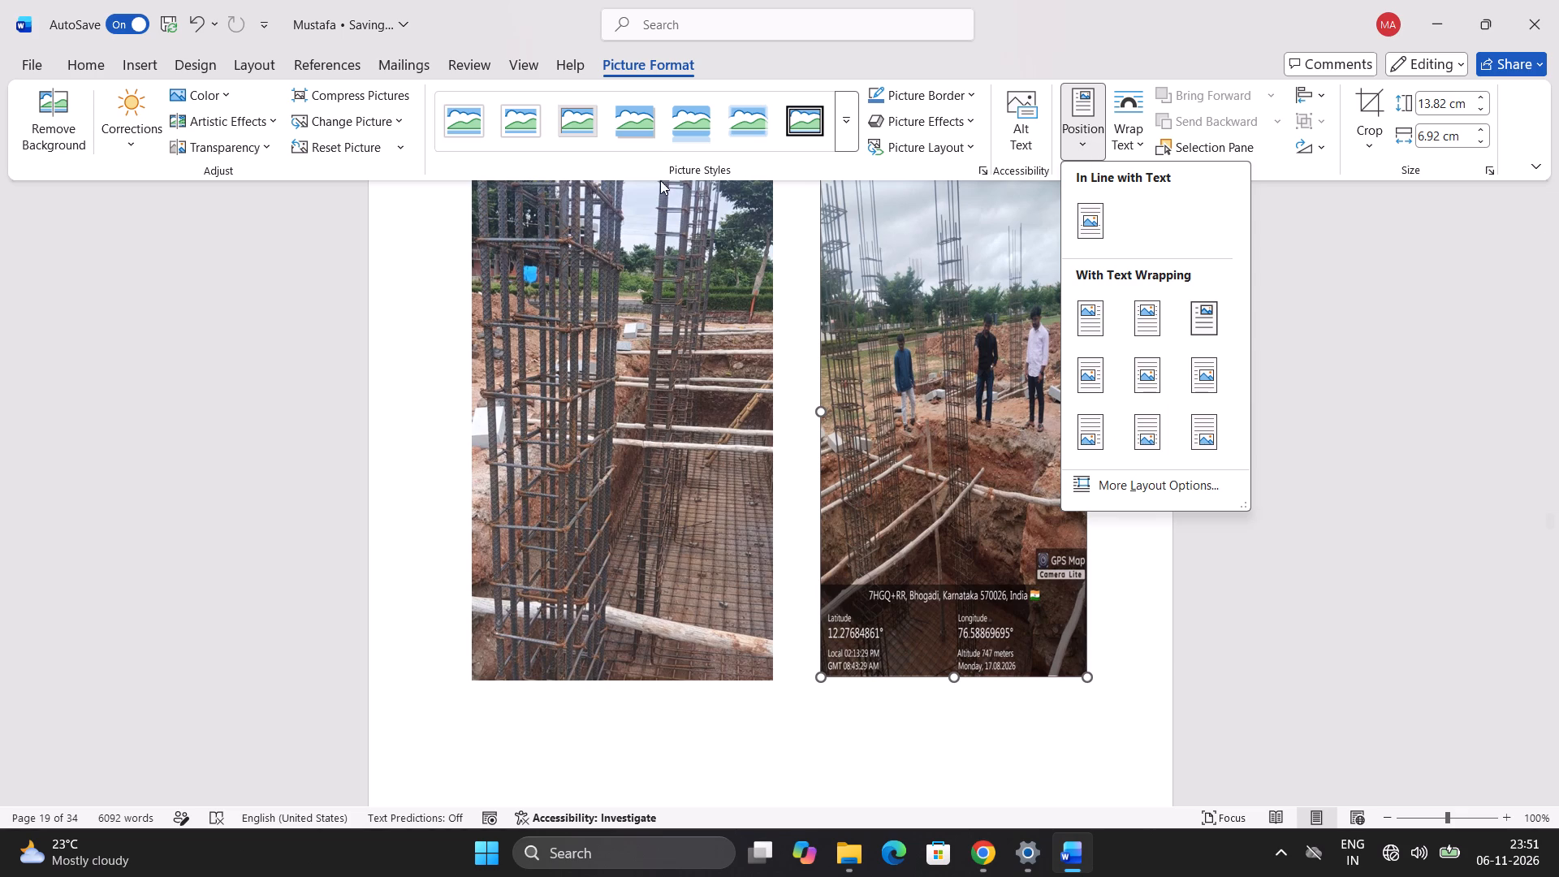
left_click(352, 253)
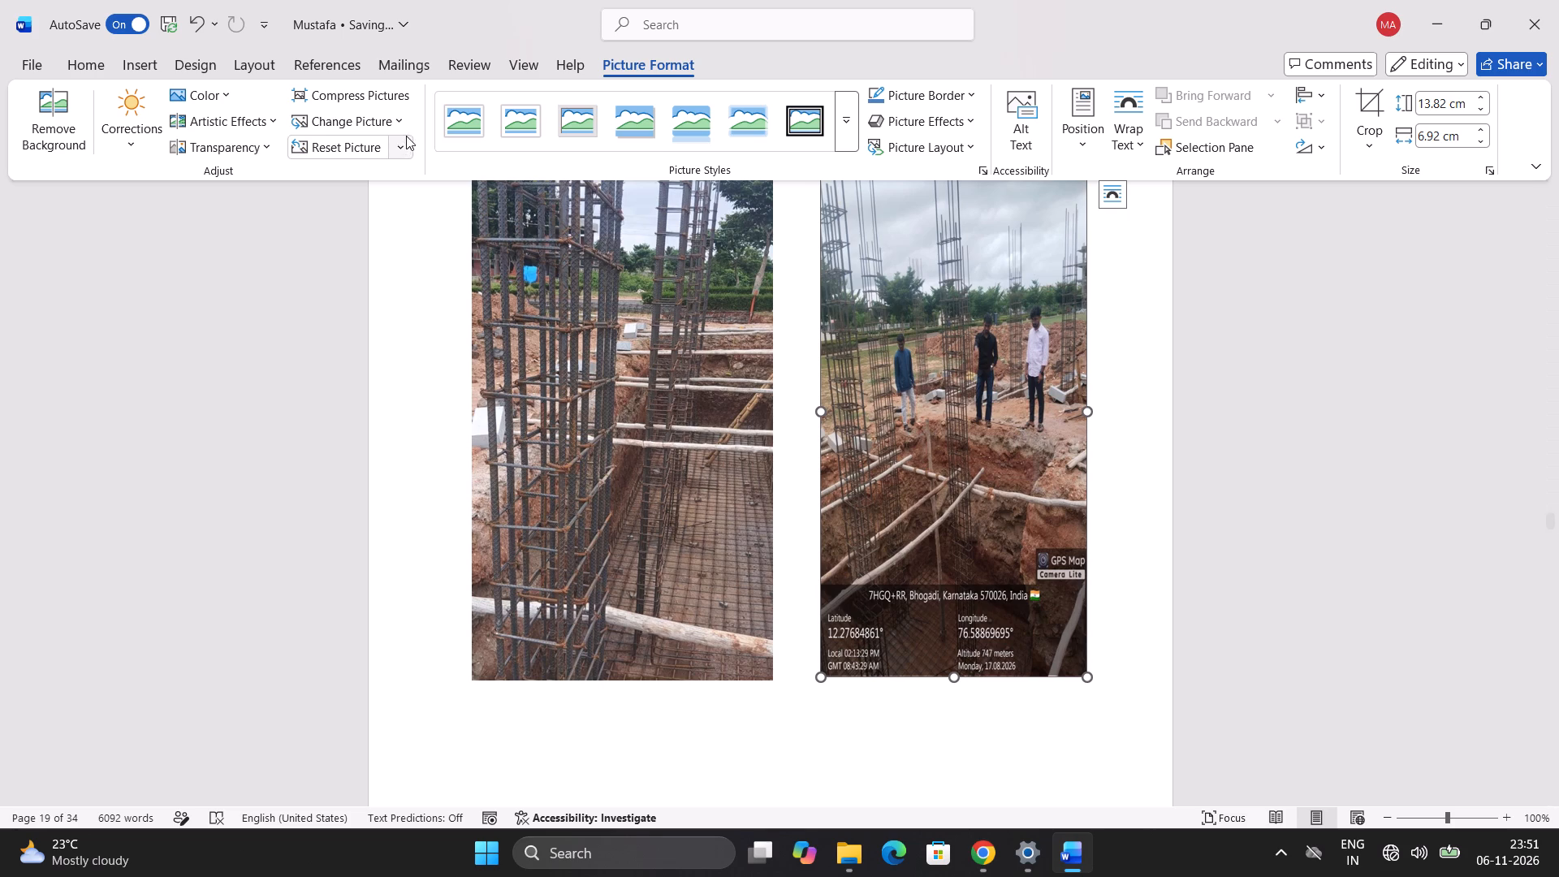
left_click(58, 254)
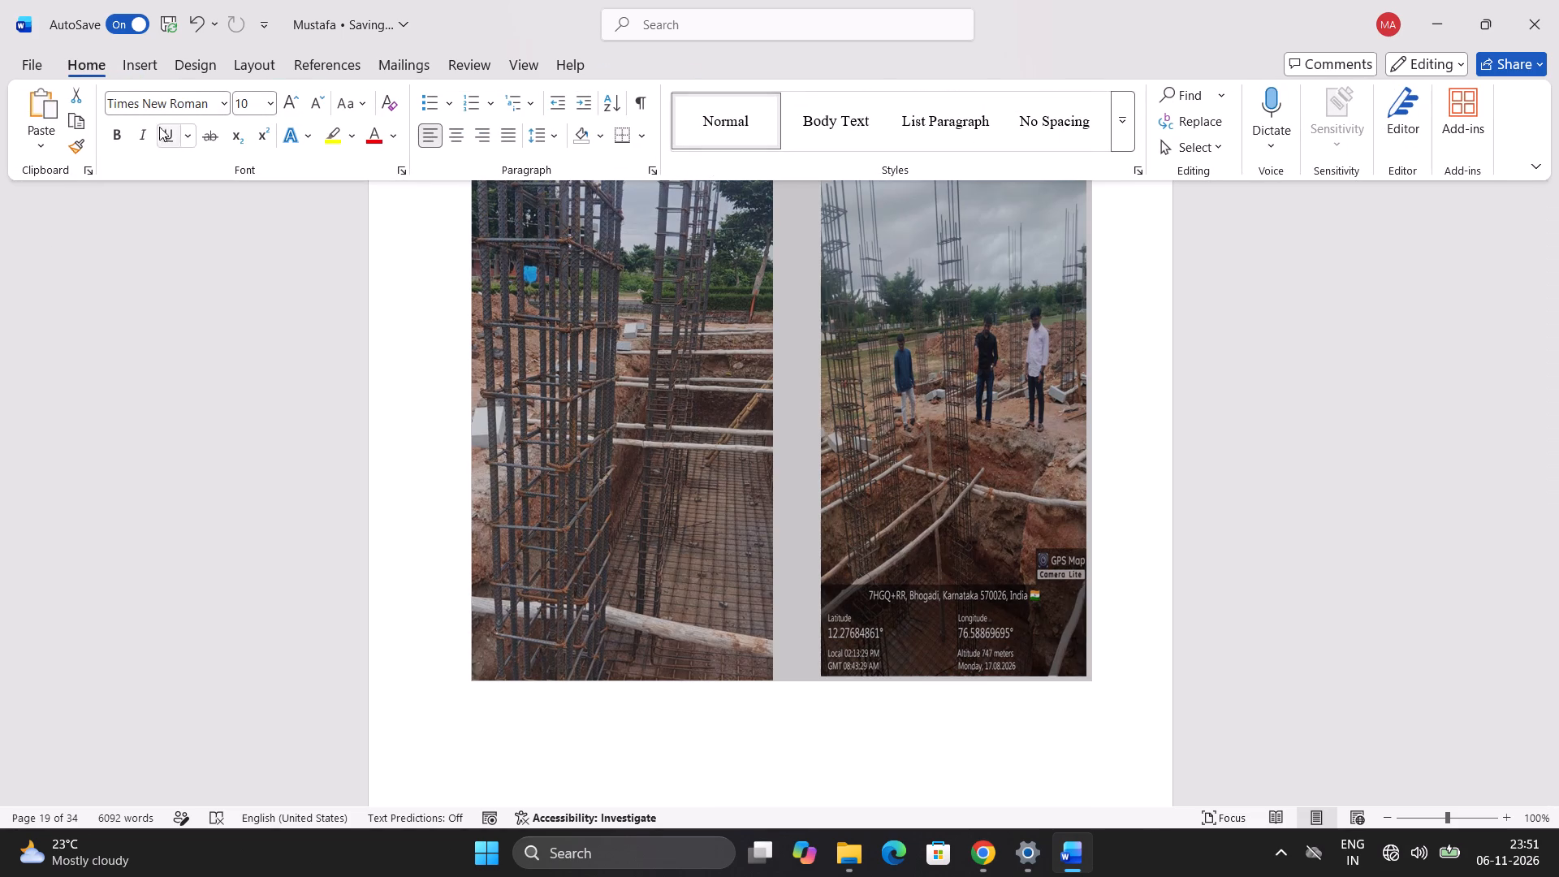
Review the page layout from the section 3.1.1 photos through sections 3.1.2 and 3.1.3 to the start of 3.1.4 Column Concreting.
scroll(393, 488, "down", 3)
scroll(395, 477, "up", 5)
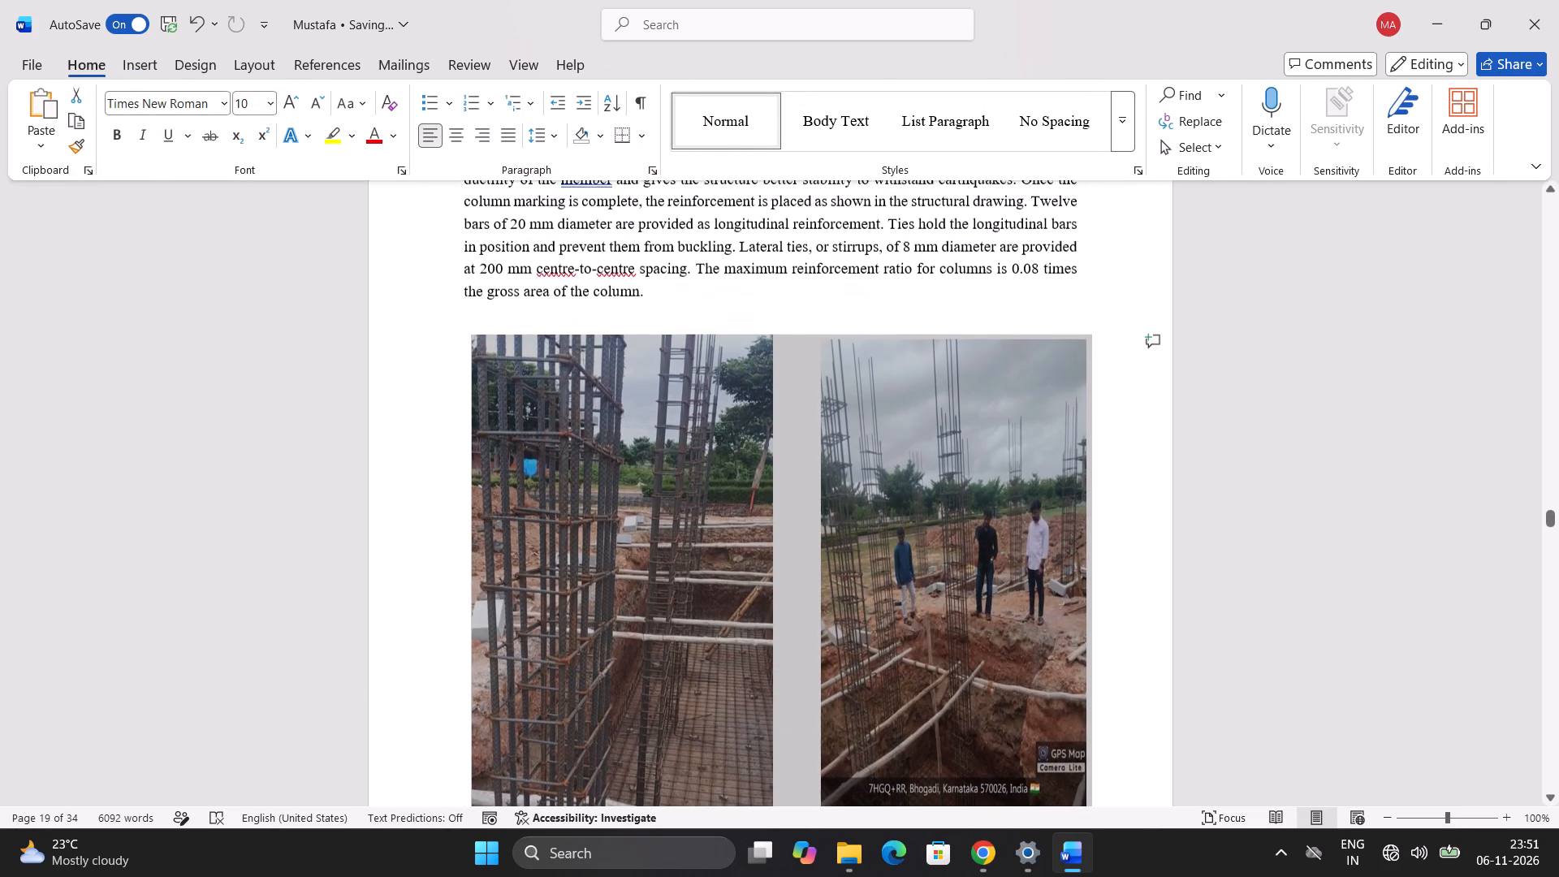
scroll(430, 443, "down", 7)
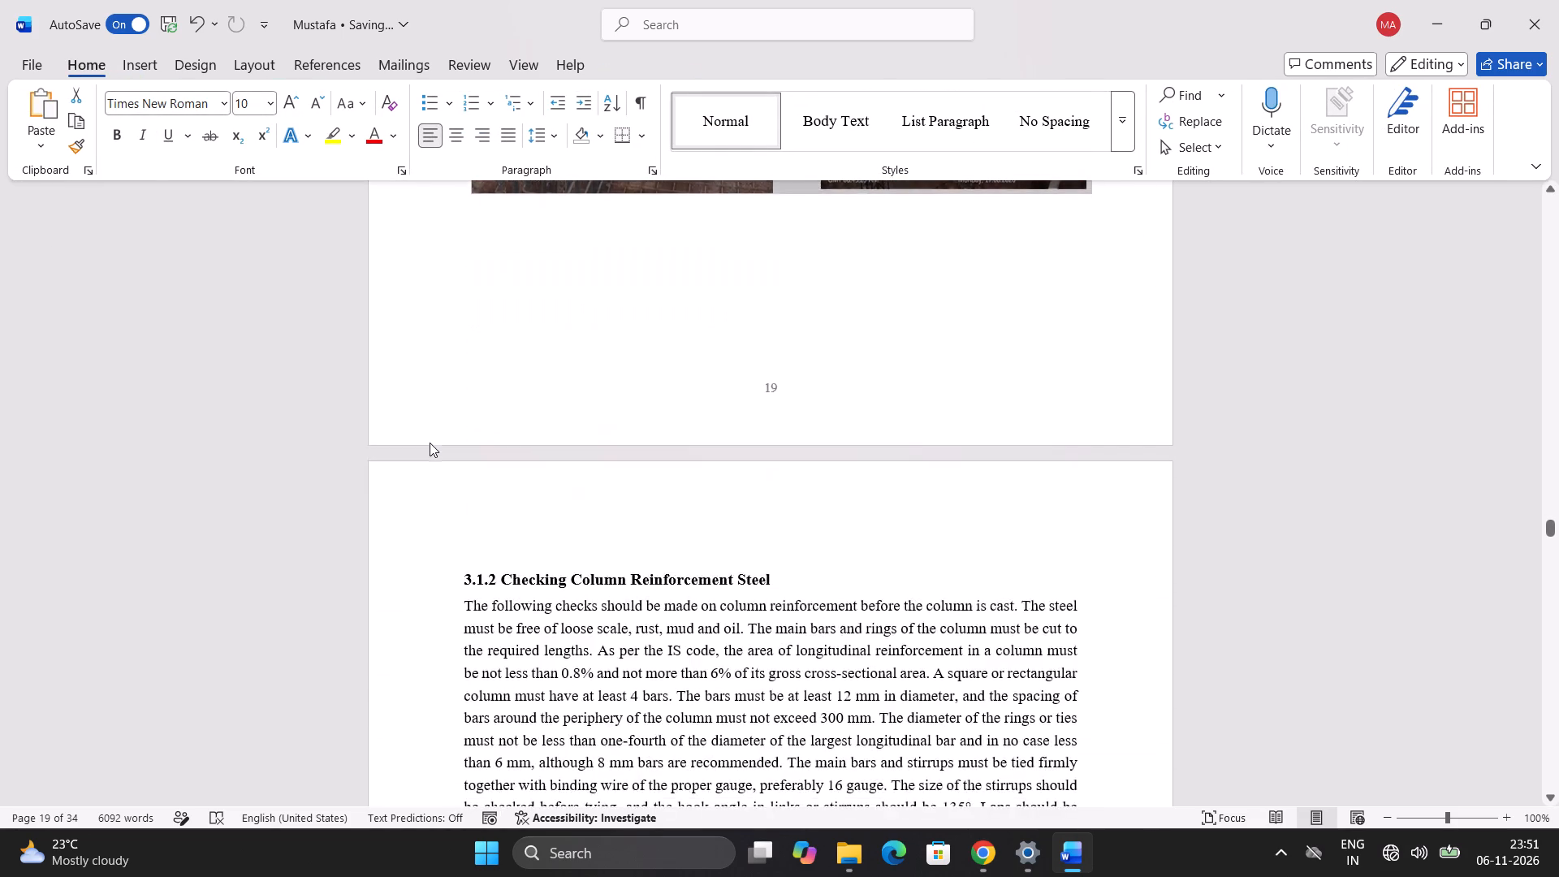
scroll(430, 443, "down", 1)
scroll(430, 443, "up", 9)
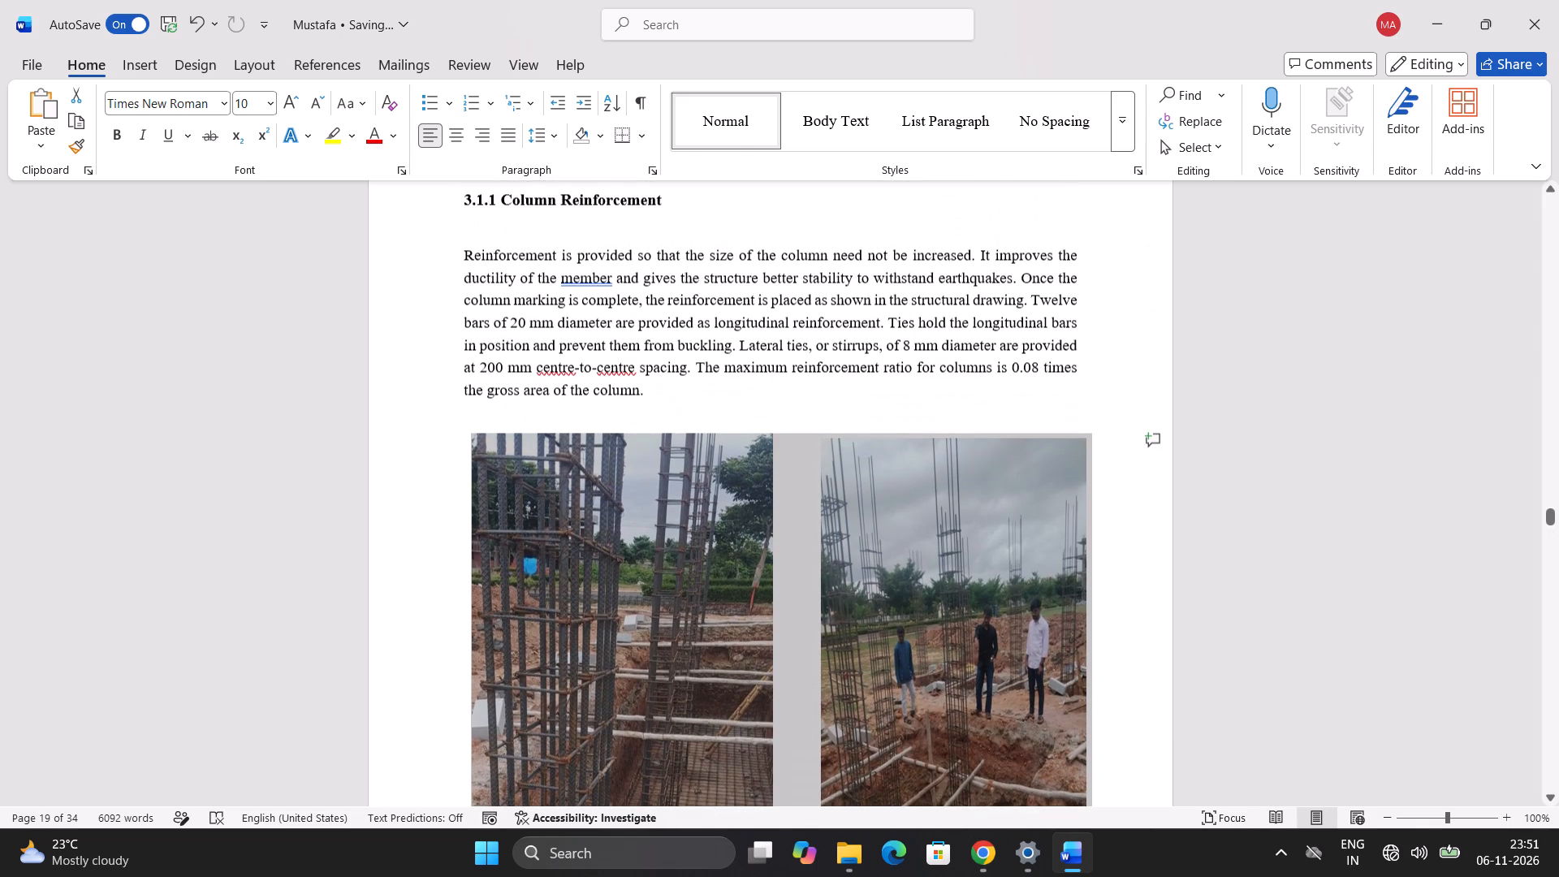
scroll(442, 424, "down", 10)
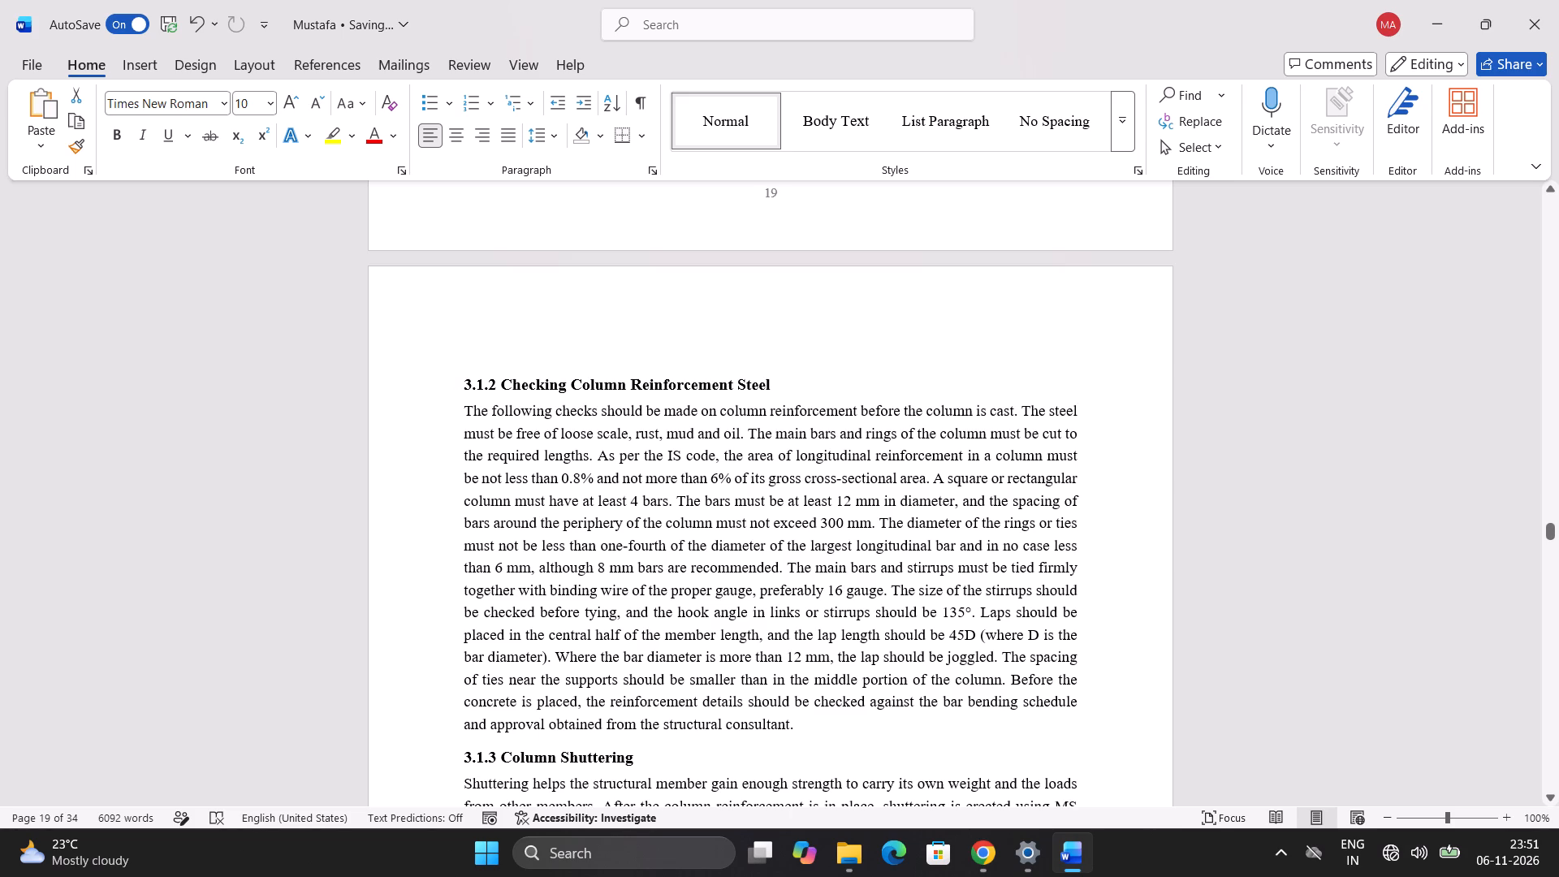
scroll(385, 421, "down", 4)
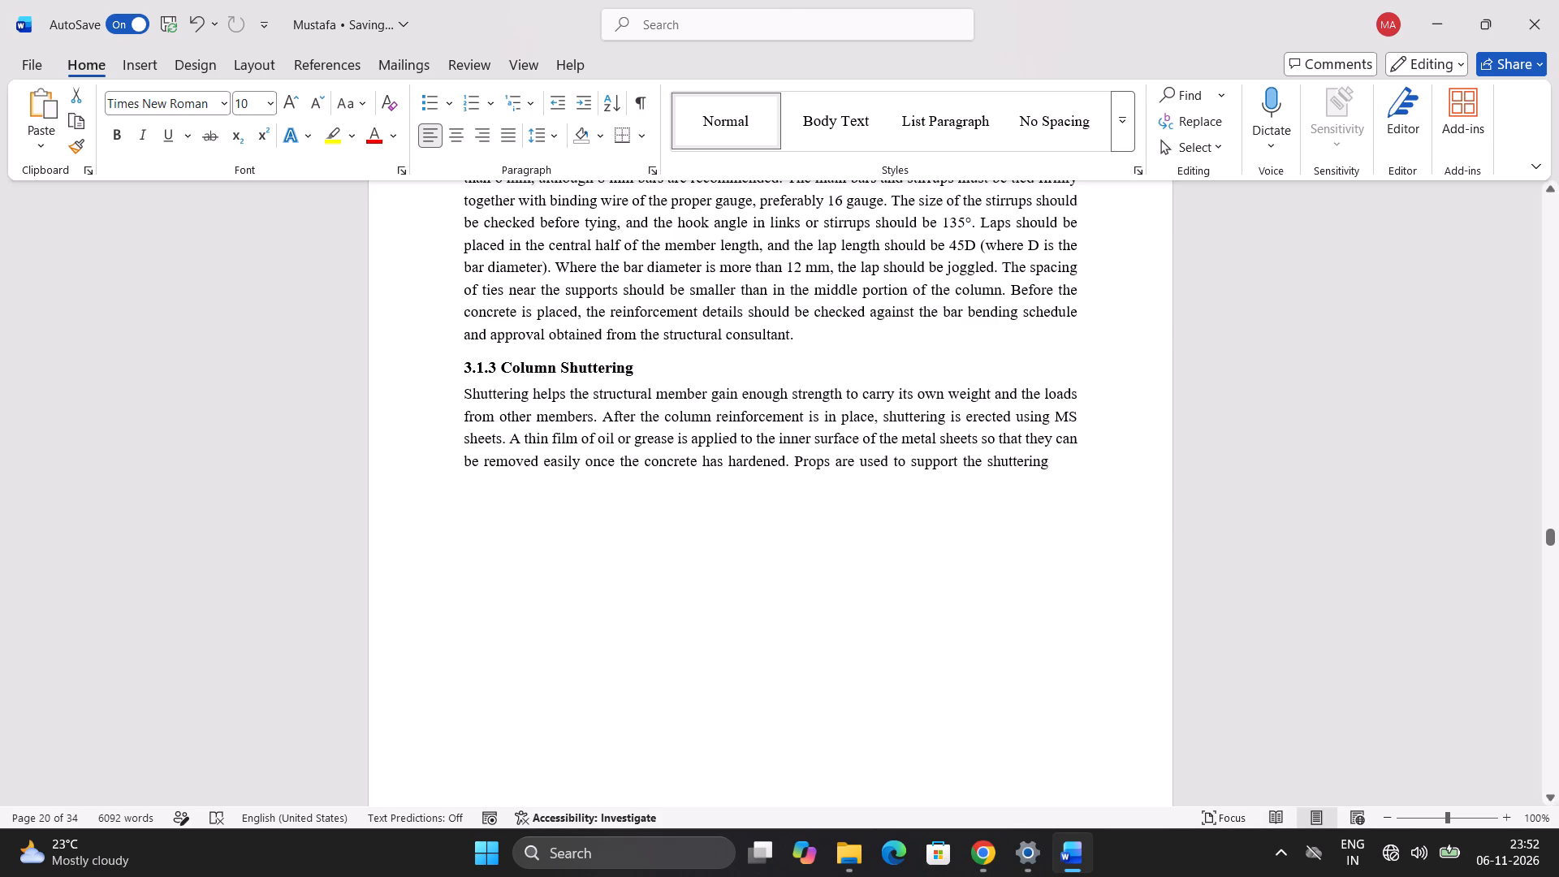
scroll(666, 549, "down", 4)
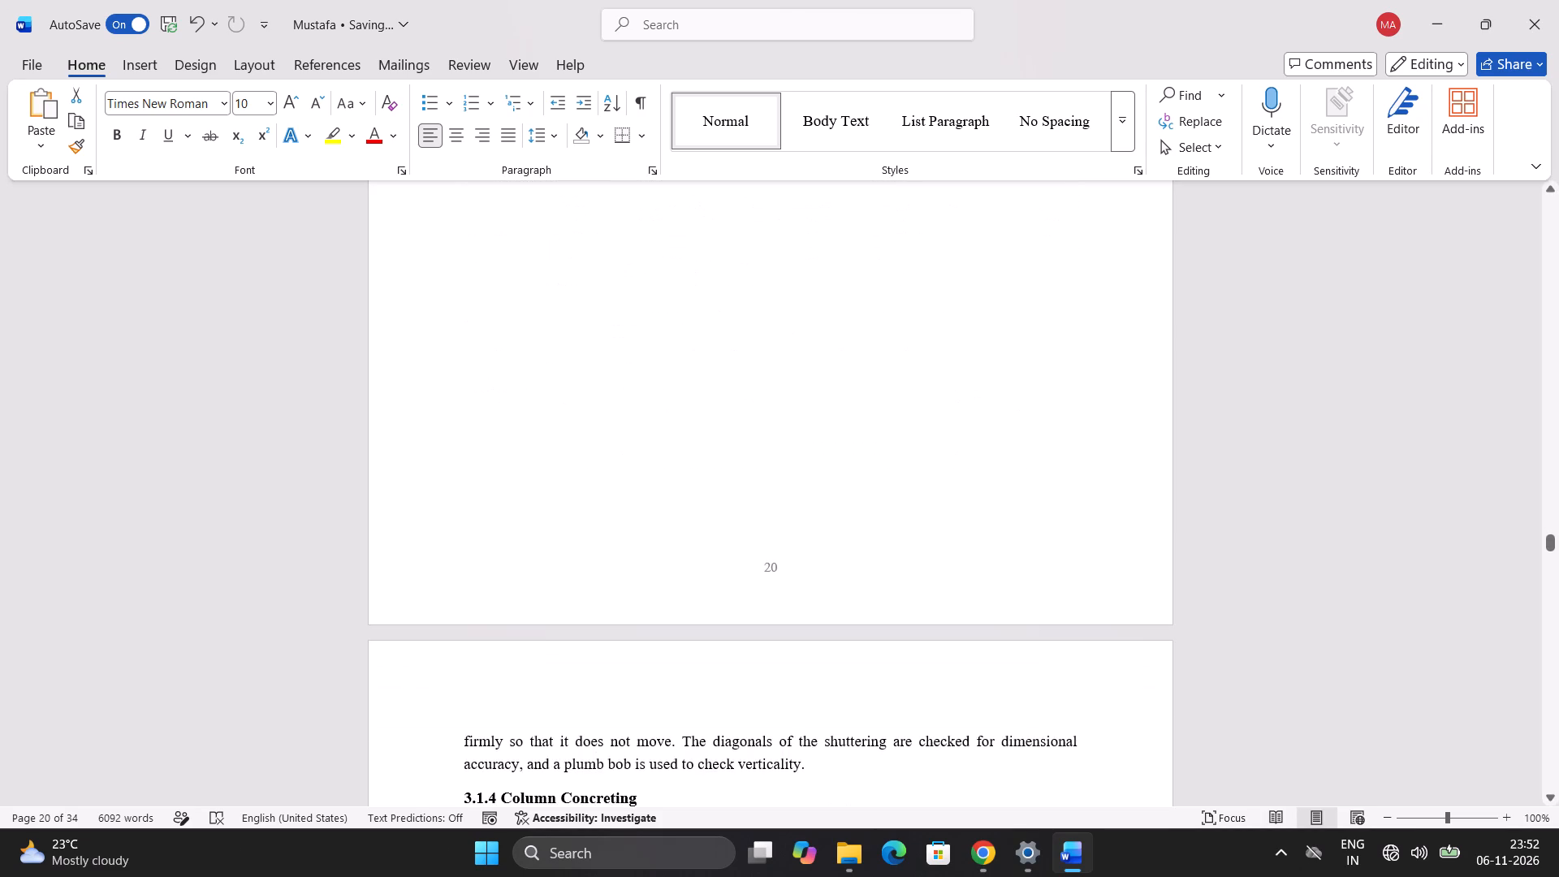
scroll(666, 551, "up", 3)
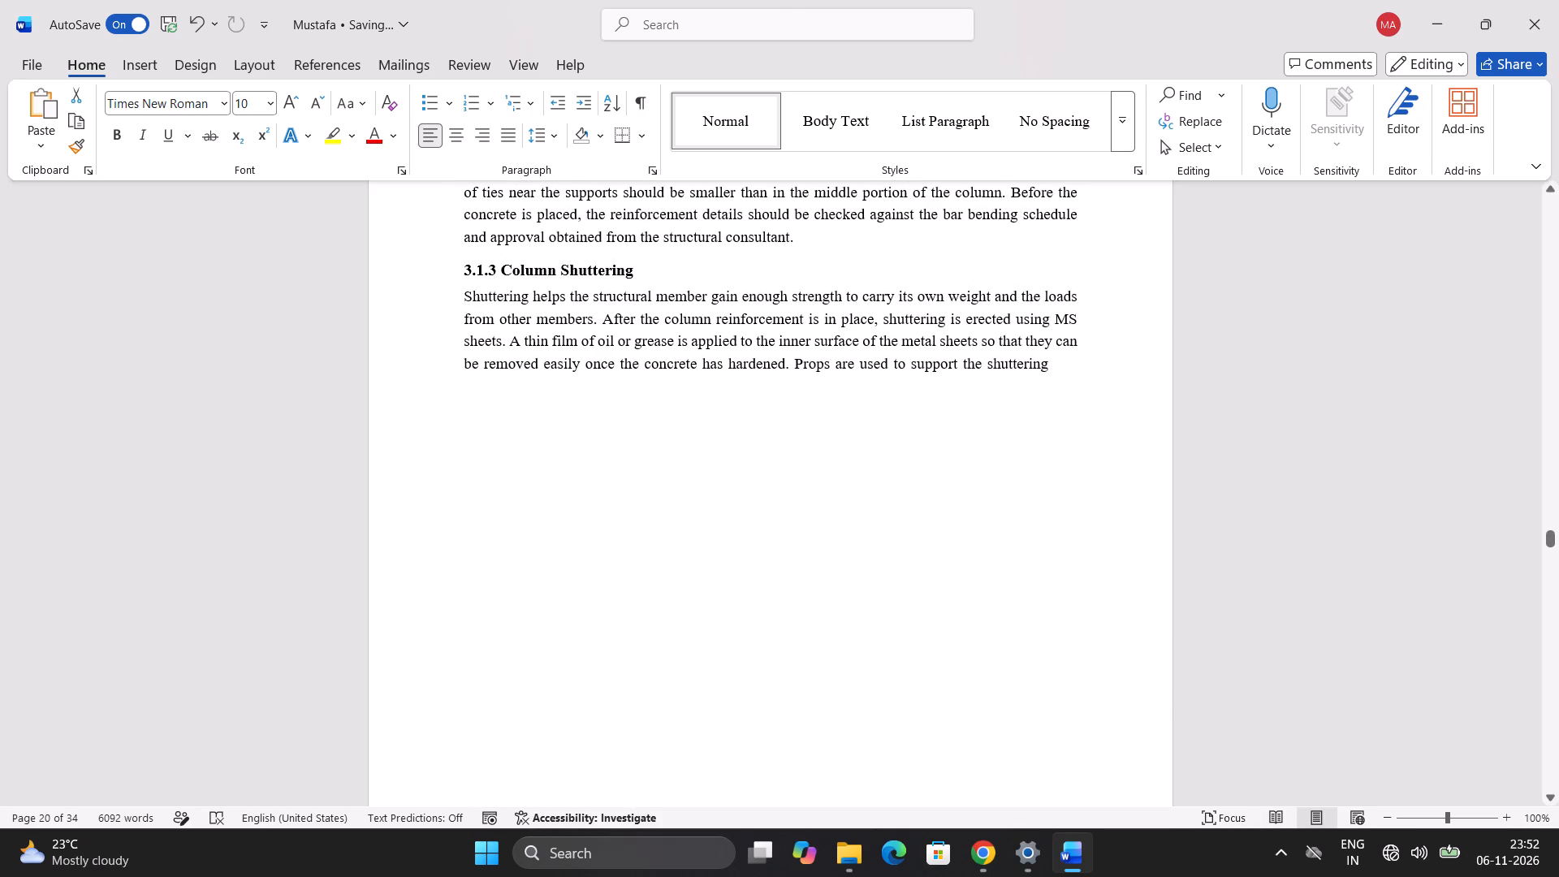
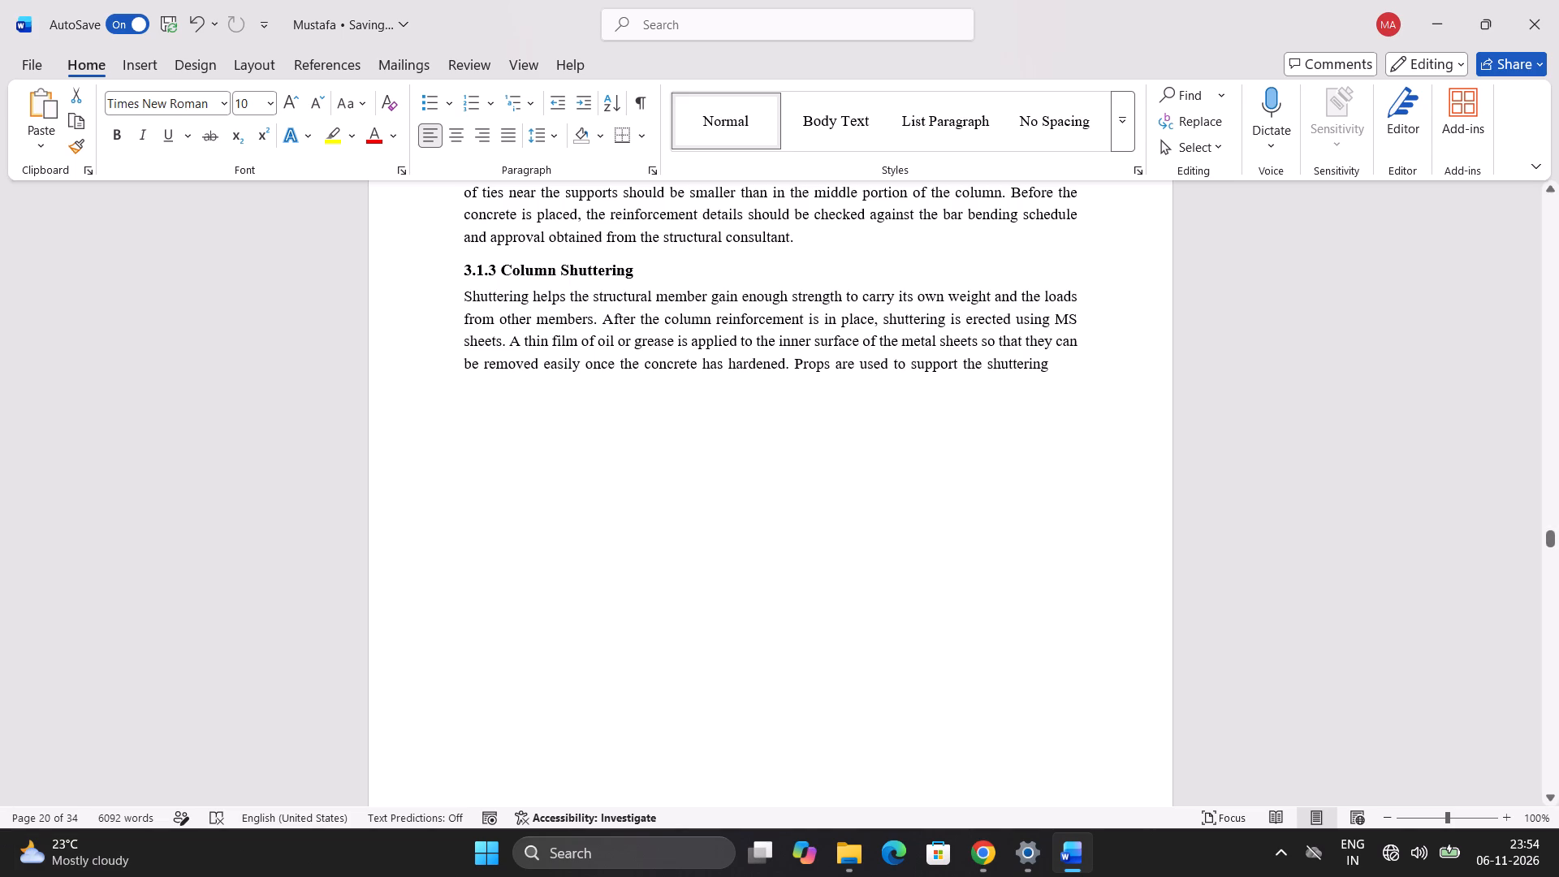
Copy the two lines above the 3.1.4 heading, starting "firmly so that it does not move", to the end of the 3.1.3 Column Shuttering text.
scroll(581, 565, "down", 6)
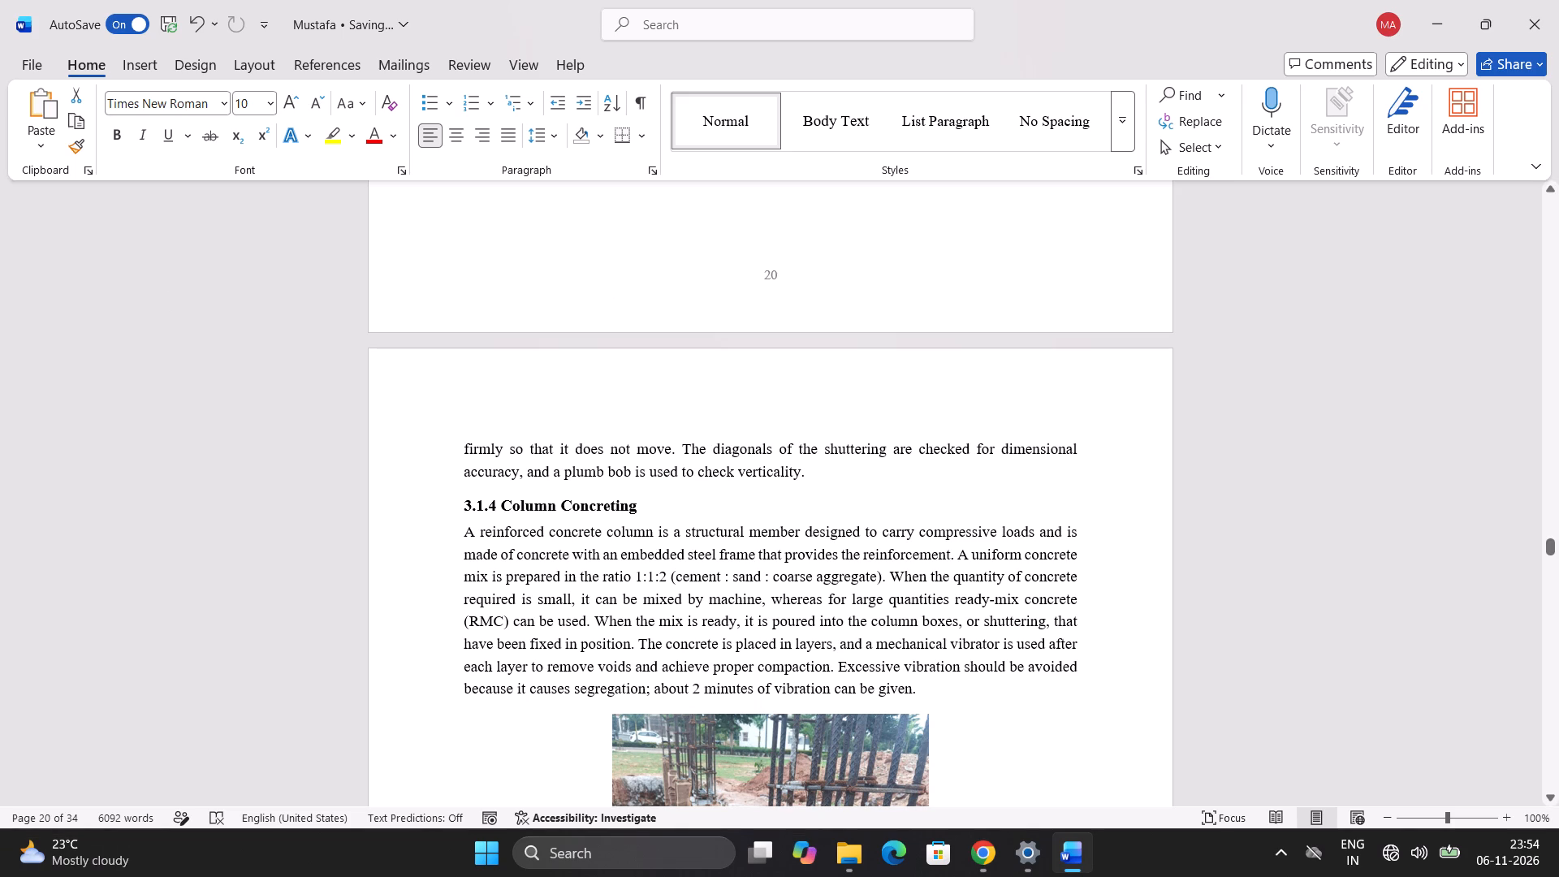
scroll(598, 510, "up", 1)
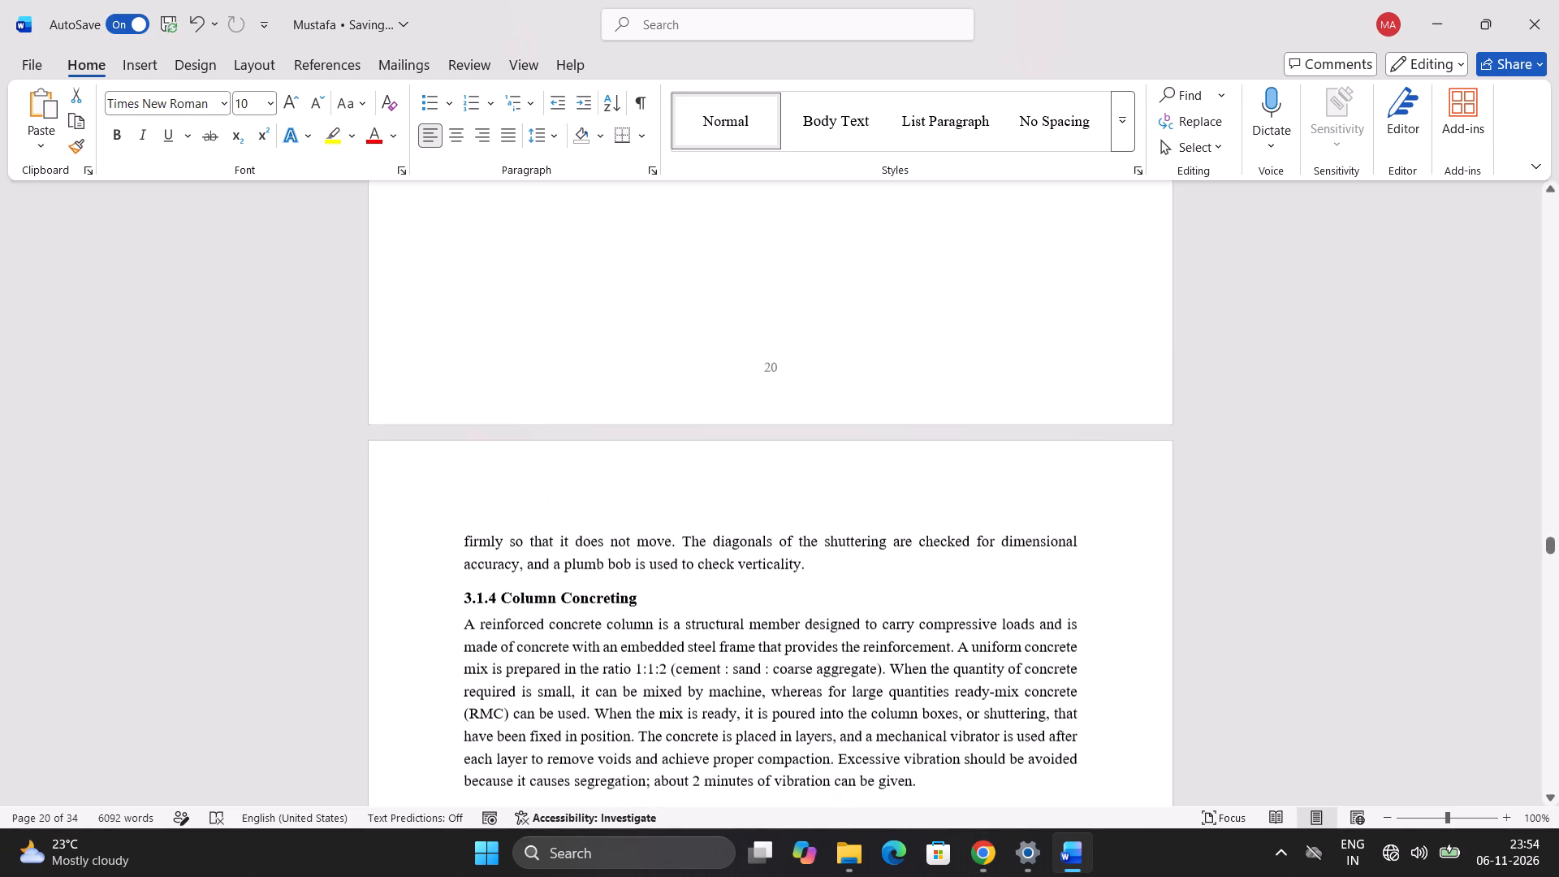
scroll(538, 584, "up", 5)
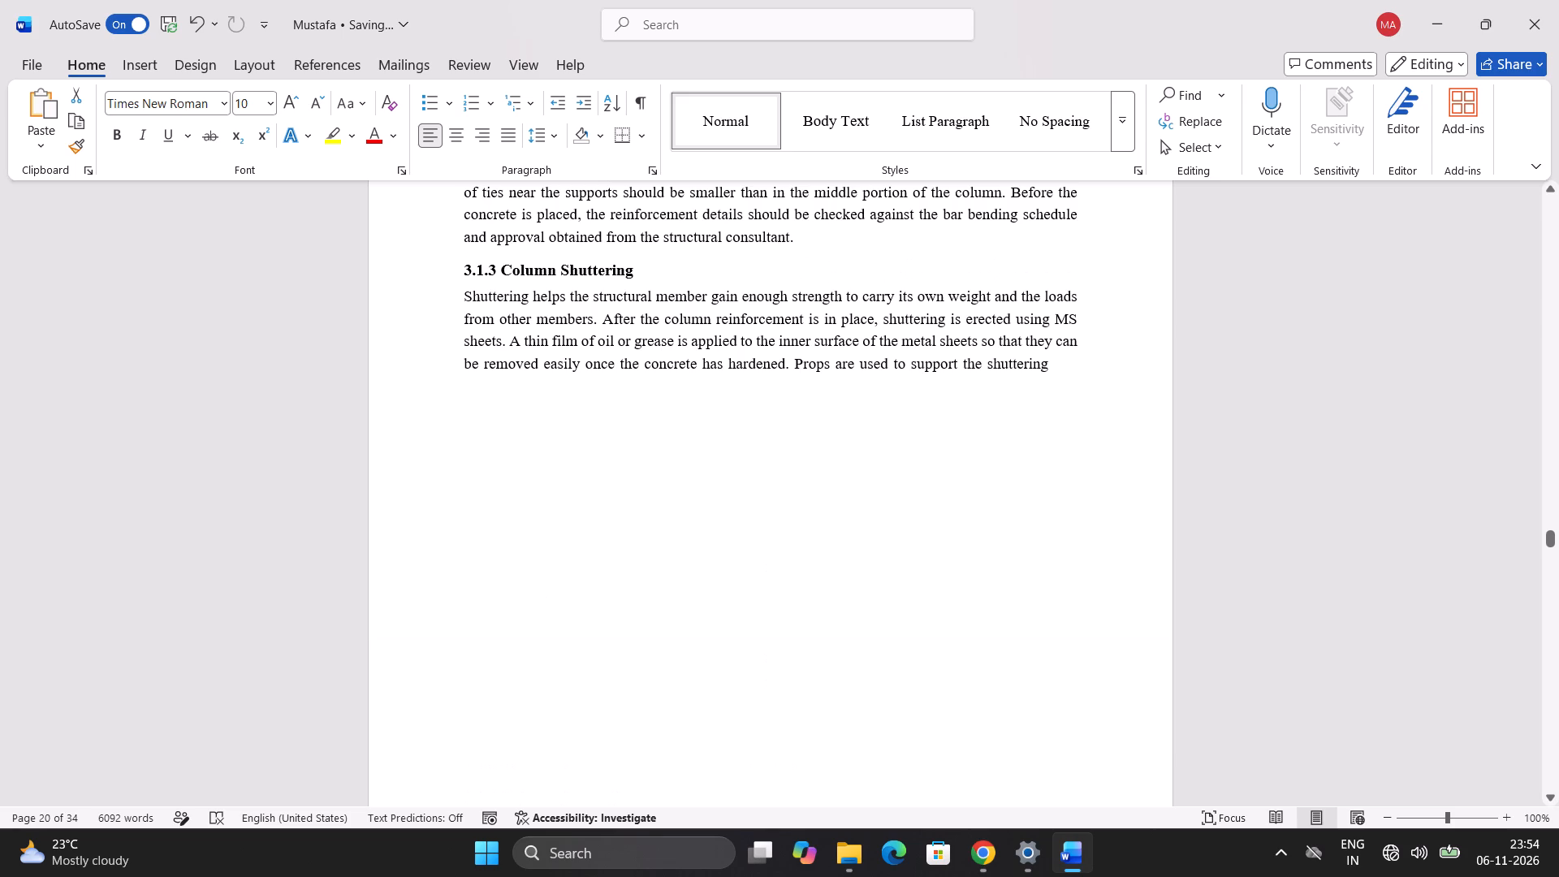
scroll(552, 580, "down", 1)
scroll(523, 514, "down", 3)
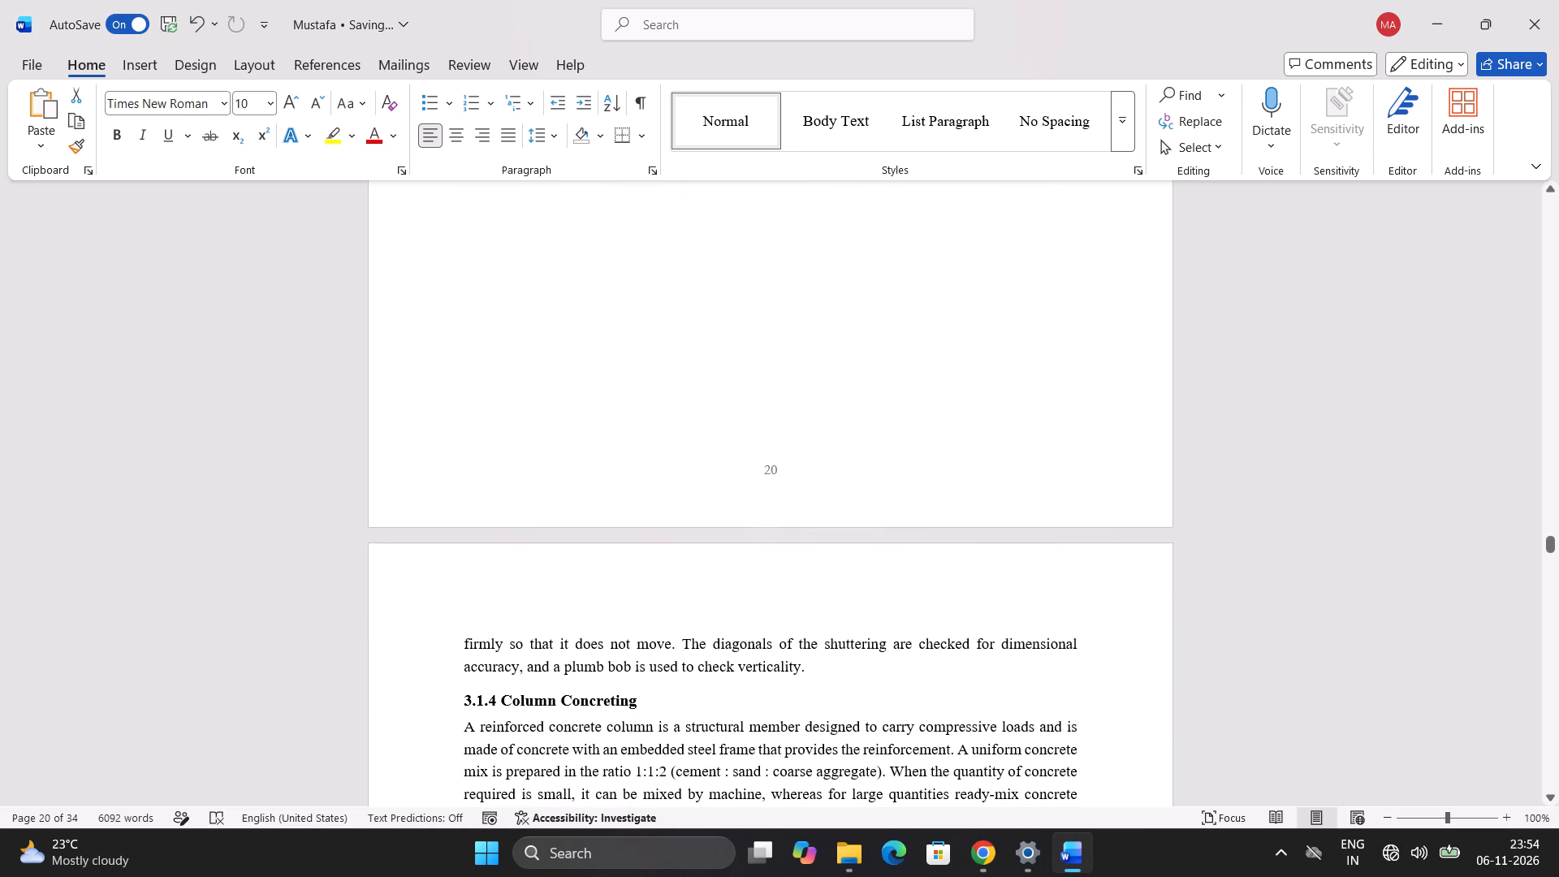
left_click_drag(805, 667, 435, 637)
key("ctrl+c")
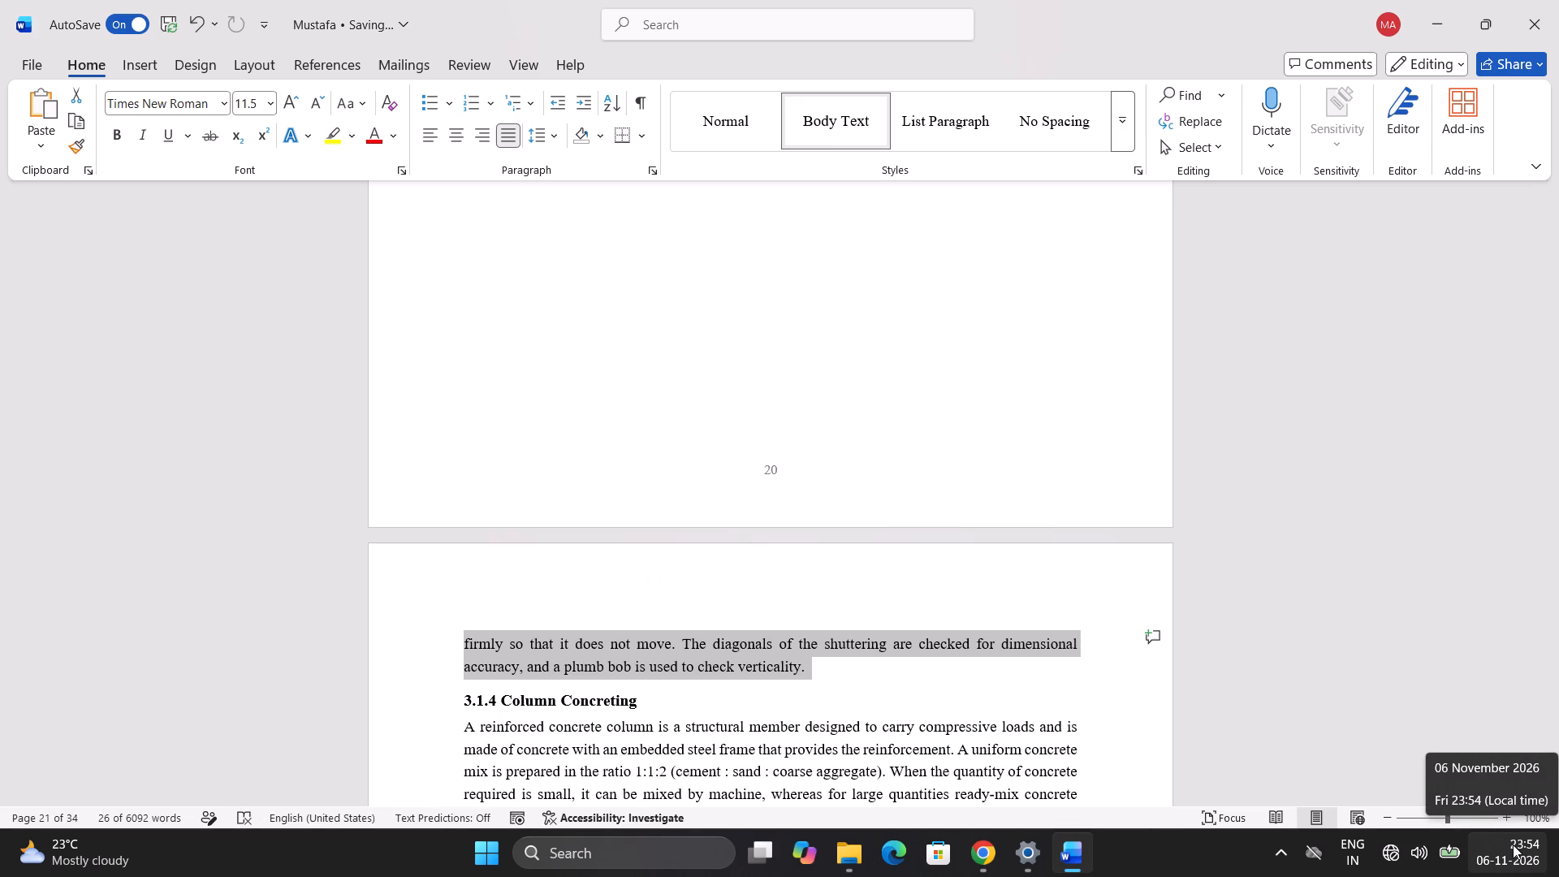
scroll(557, 490, "down", 2)
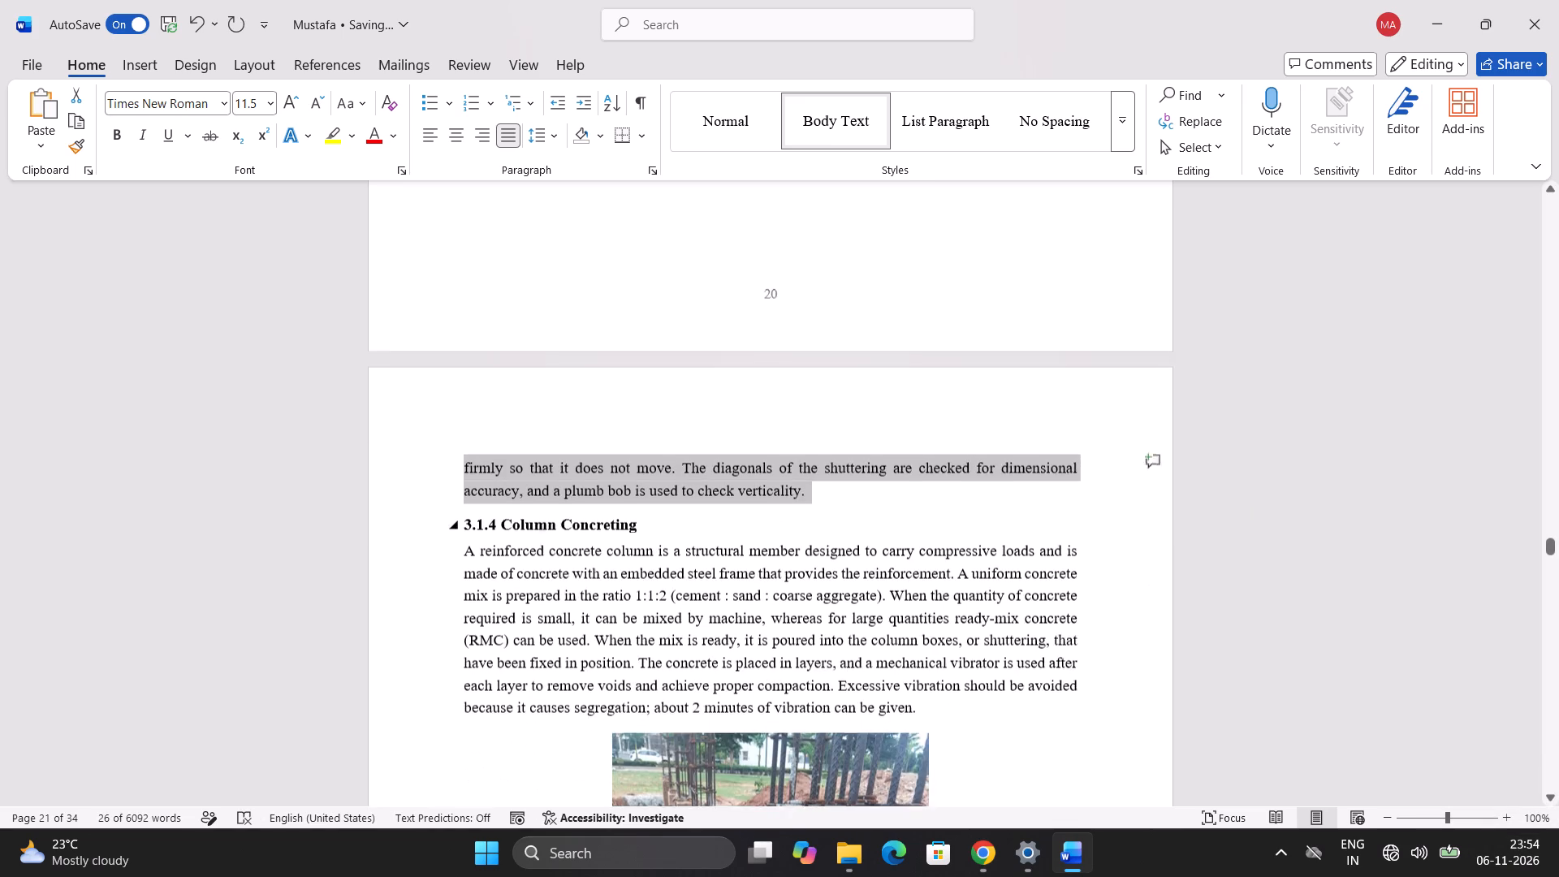
scroll(557, 498, "up", 6)
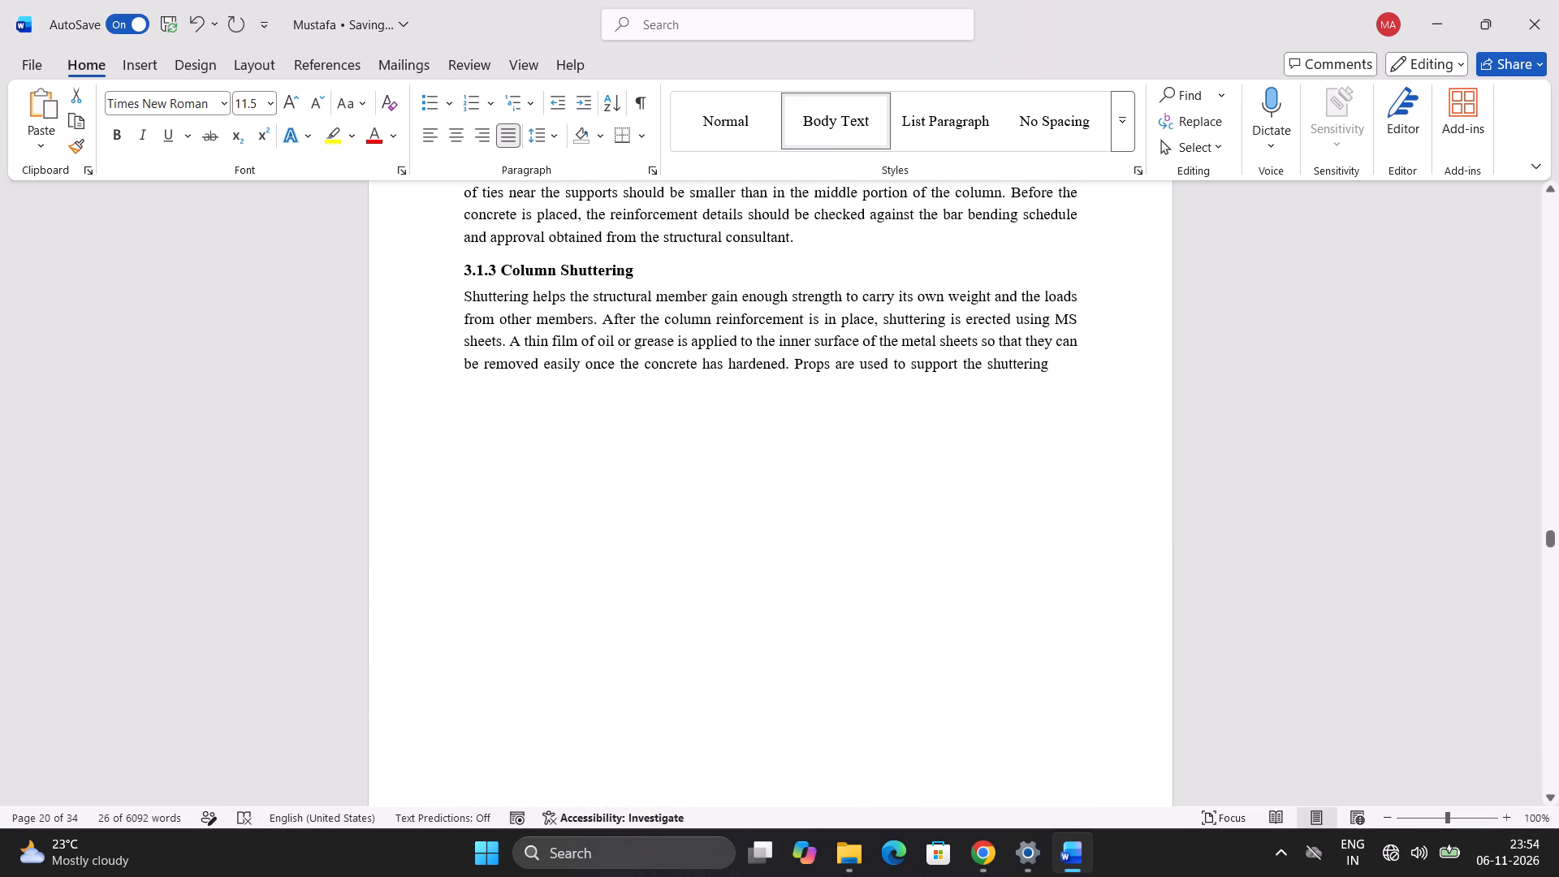
left_click(1065, 359)
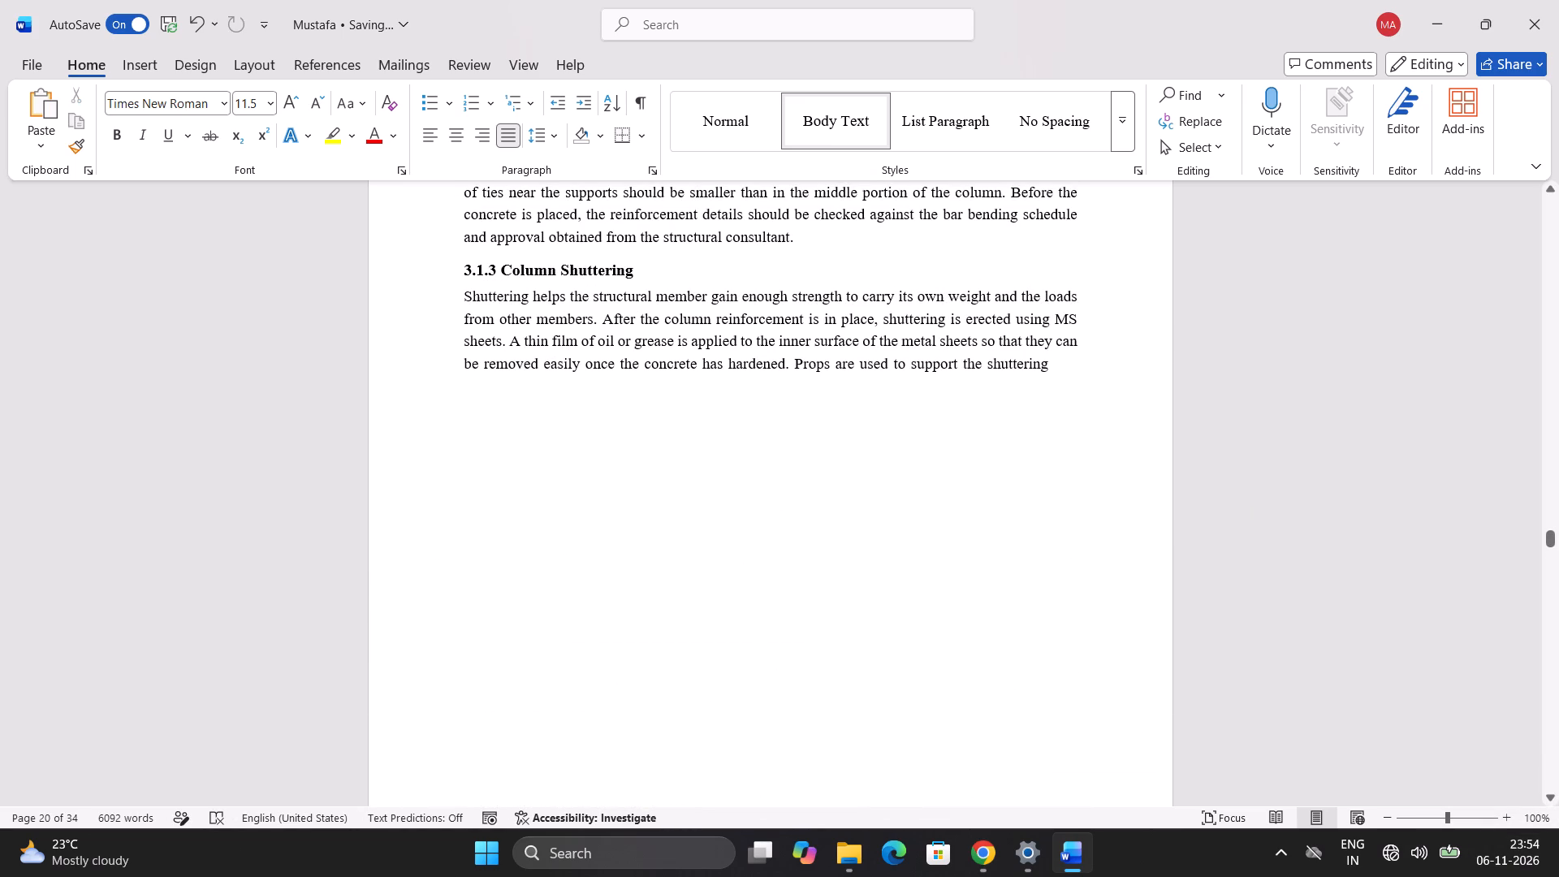
key("ctrl+v")
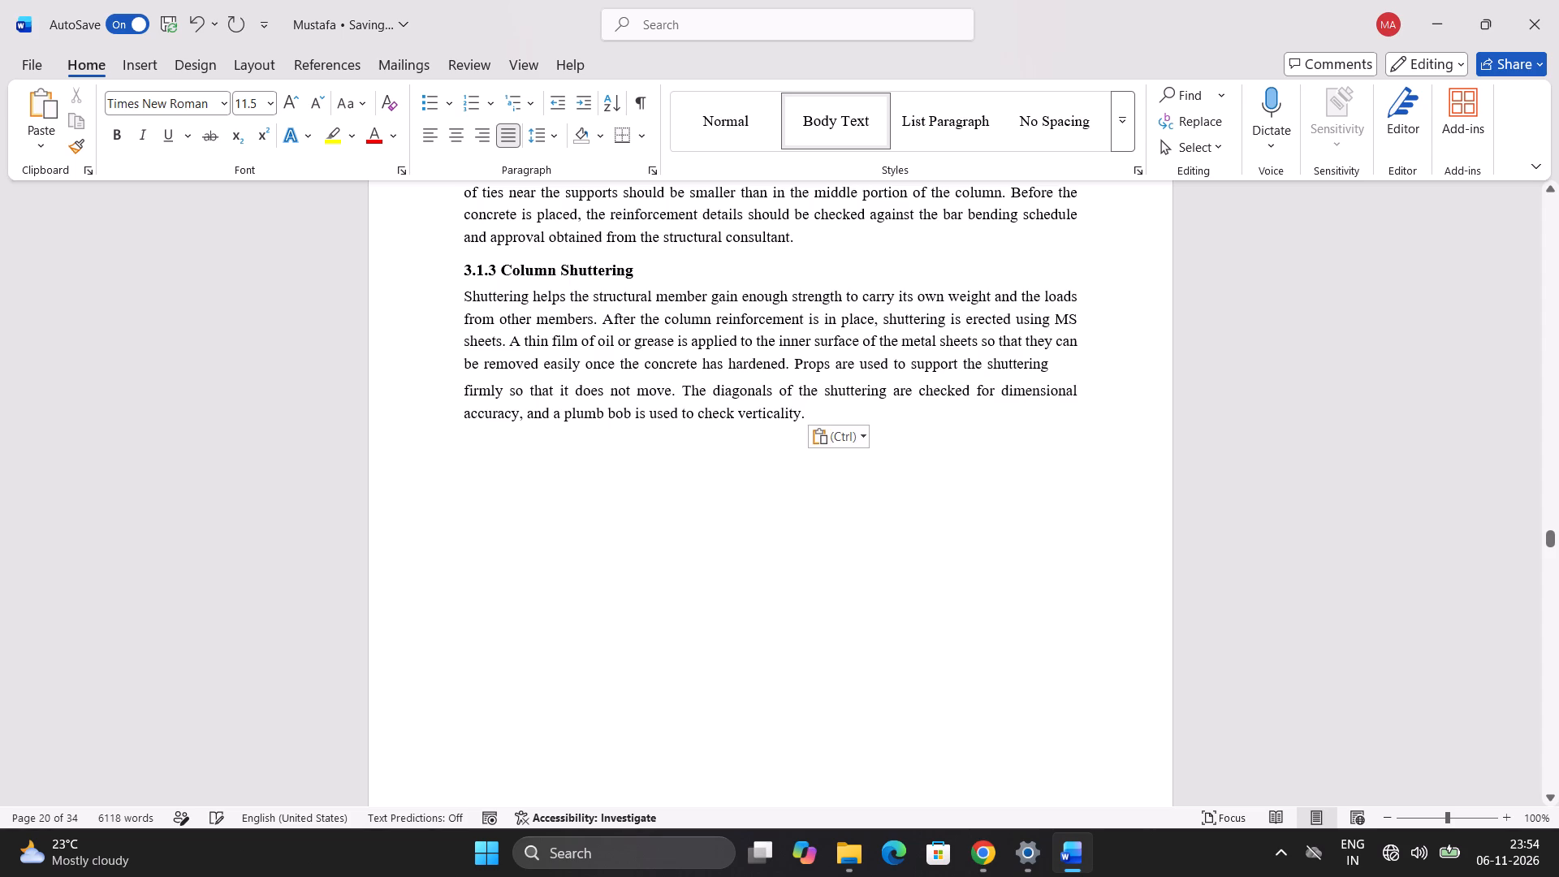
Join the copied lines to the 3.1.3 paragraph so it reads continuously as "support the shuttering firmly", with a single space between the words.
left_click(461, 398)
key("BackSpace")
key("BackSpace")
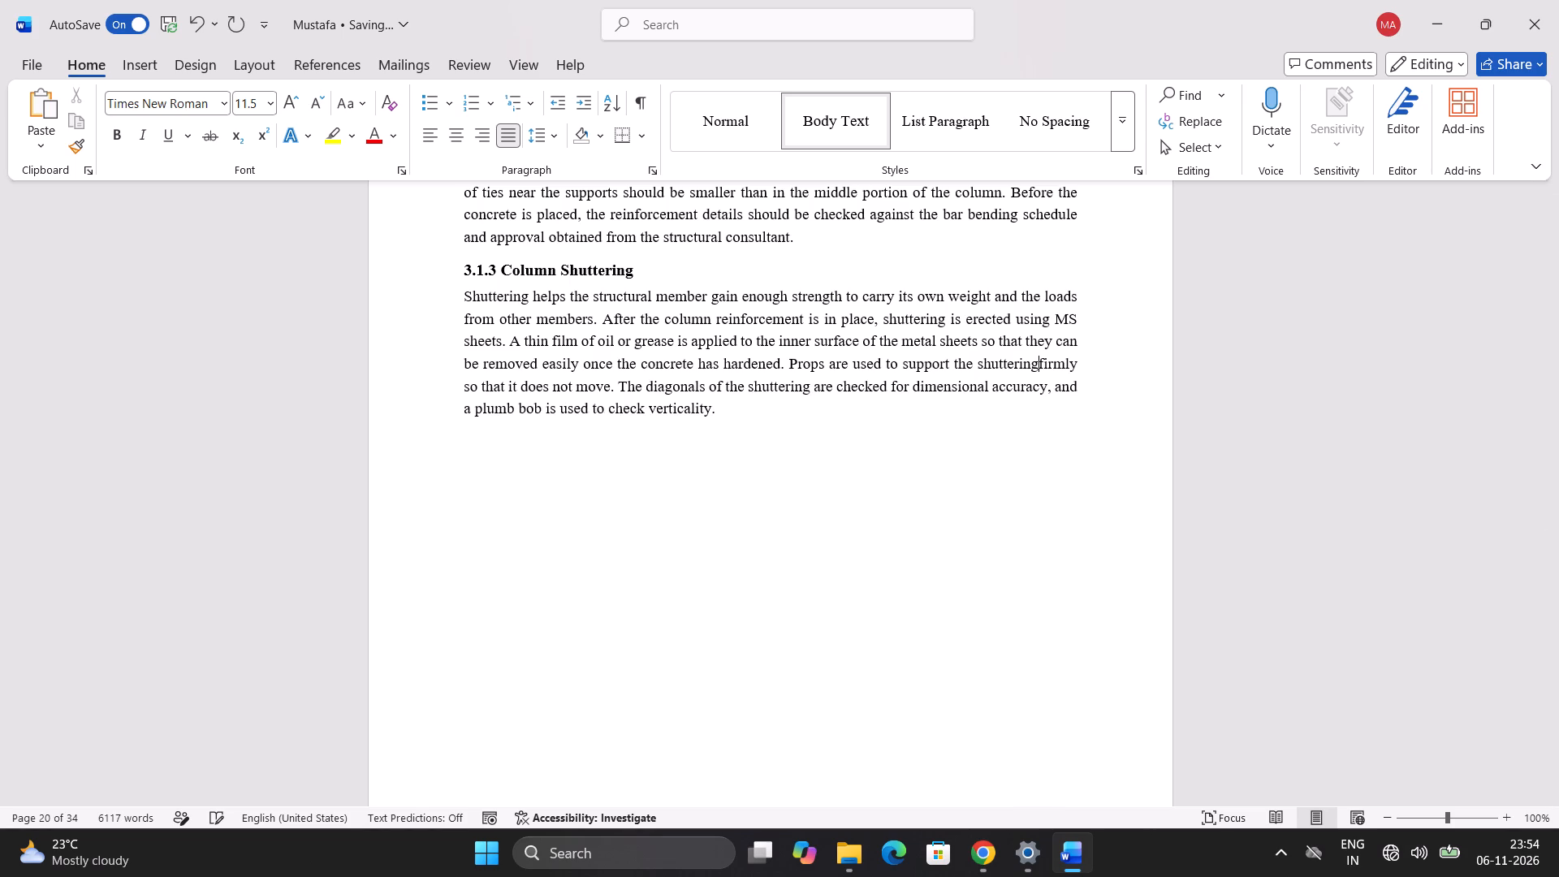
key("space")
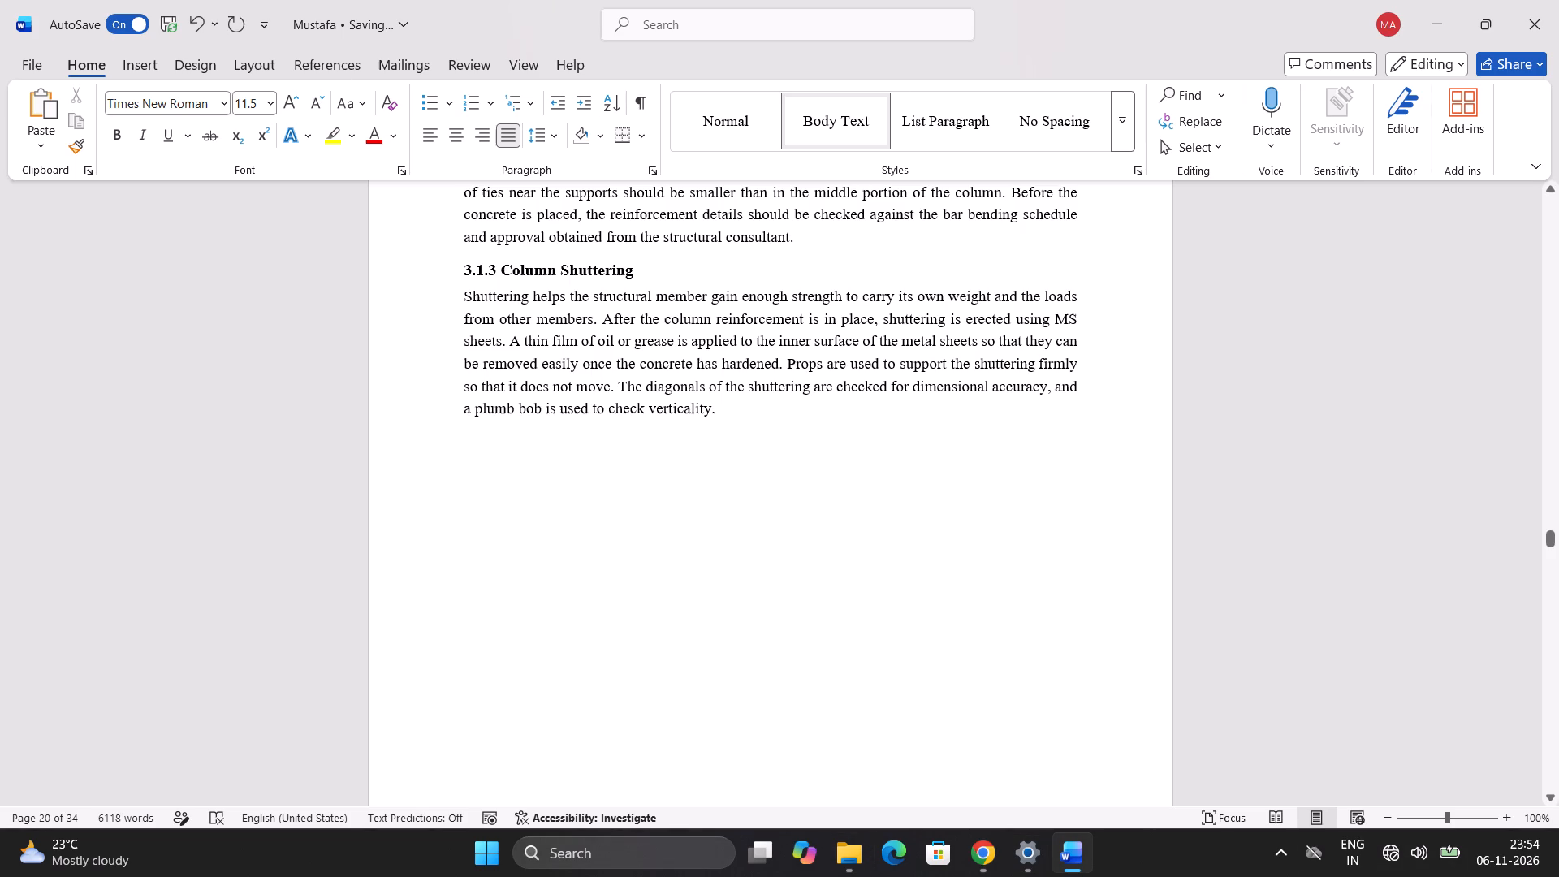
Delete the duplicate text from "firmly so that it does not move" to "check verticality" above the 3.1.4 Column Concreting heading.
scroll(795, 555, "down", 3)
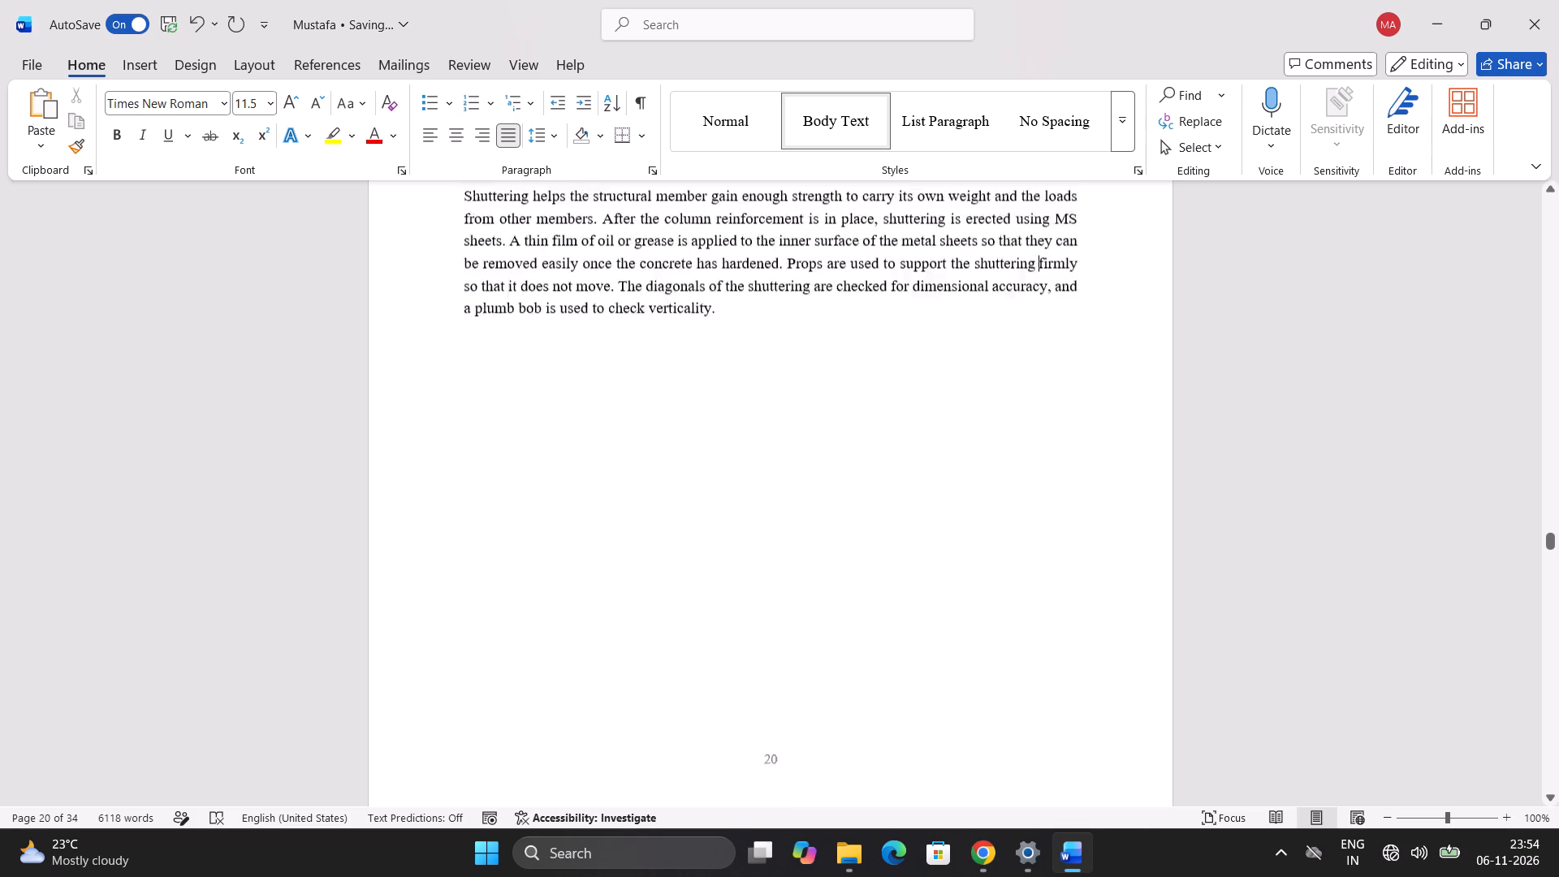
scroll(795, 555, "down", 2)
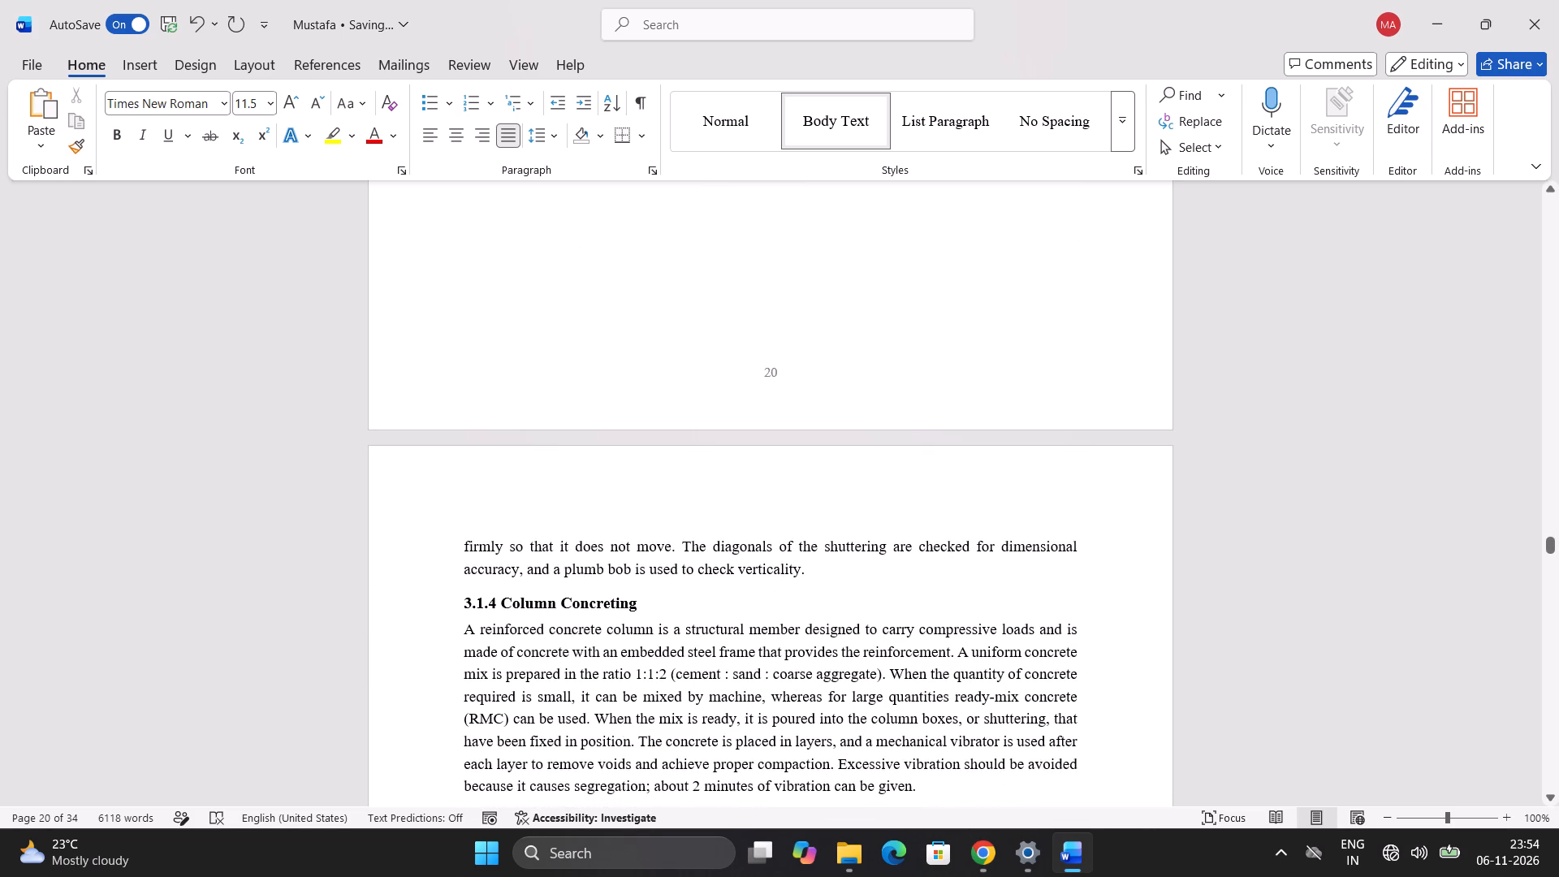
left_click(837, 574)
key("BackSpace")
key("BackSpace")
key("BackSpace")
key("BackSpace")
key("BackSpace")
key("BackSpace")
key("BackSpace")
key("BackSpace")
key("BackSpace")
key("BackSpace")
key("BackSpace")
key("BackSpace")
key("BackSpace")
key("BackSpace")
key("BackSpace")
key("BackSpace")
key("BackSpace")
key("BackSpace")
key("BackSpace")
key("BackSpace")
key("BackSpace")
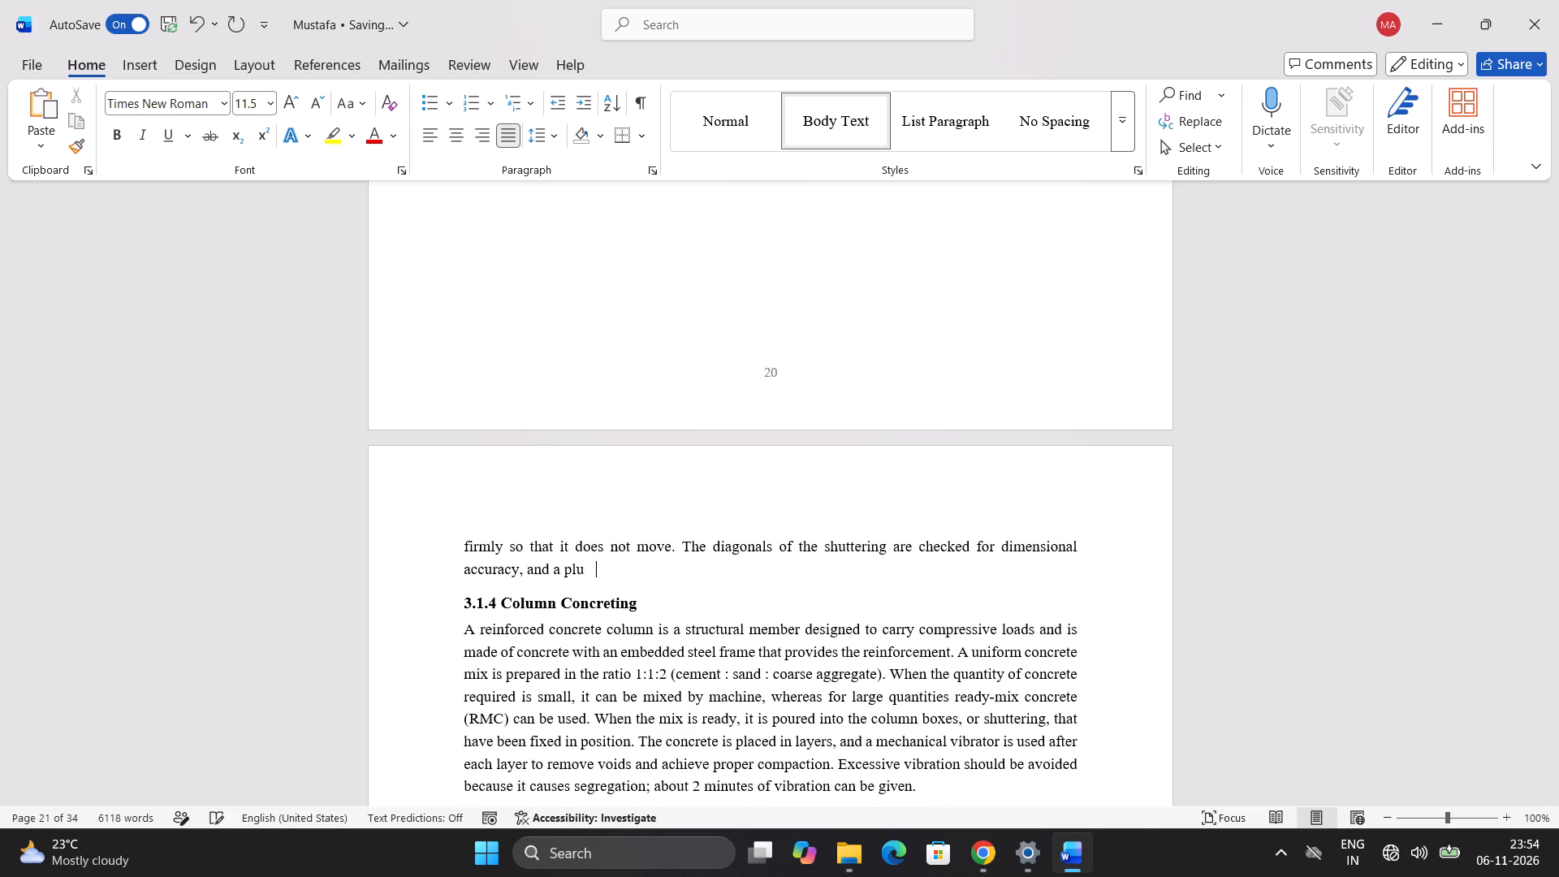
key("BackSpace")
key("BackSpace")
key("BackSpace")
key("BackSpace")
key("BackSpace")
key("BackSpace")
key("BackSpace")
key("BackSpace")
key("BackSpace")
key("BackSpace")
key("BackSpace")
key("BackSpace")
key("BackSpace")
key("BackSpace")
key("BackSpace")
key("BackSpace")
key("BackSpace")
key("BackSpace")
key("BackSpace")
key("BackSpace")
key("BackSpace")
key("BackSpace")
key("BackSpace")
key("BackSpace")
key("BackSpace")
key("BackSpace")
key("BackSpace")
key("BackSpace")
key("BackSpace")
key("BackSpace")
key("BackSpace")
key("BackSpace")
key("BackSpace")
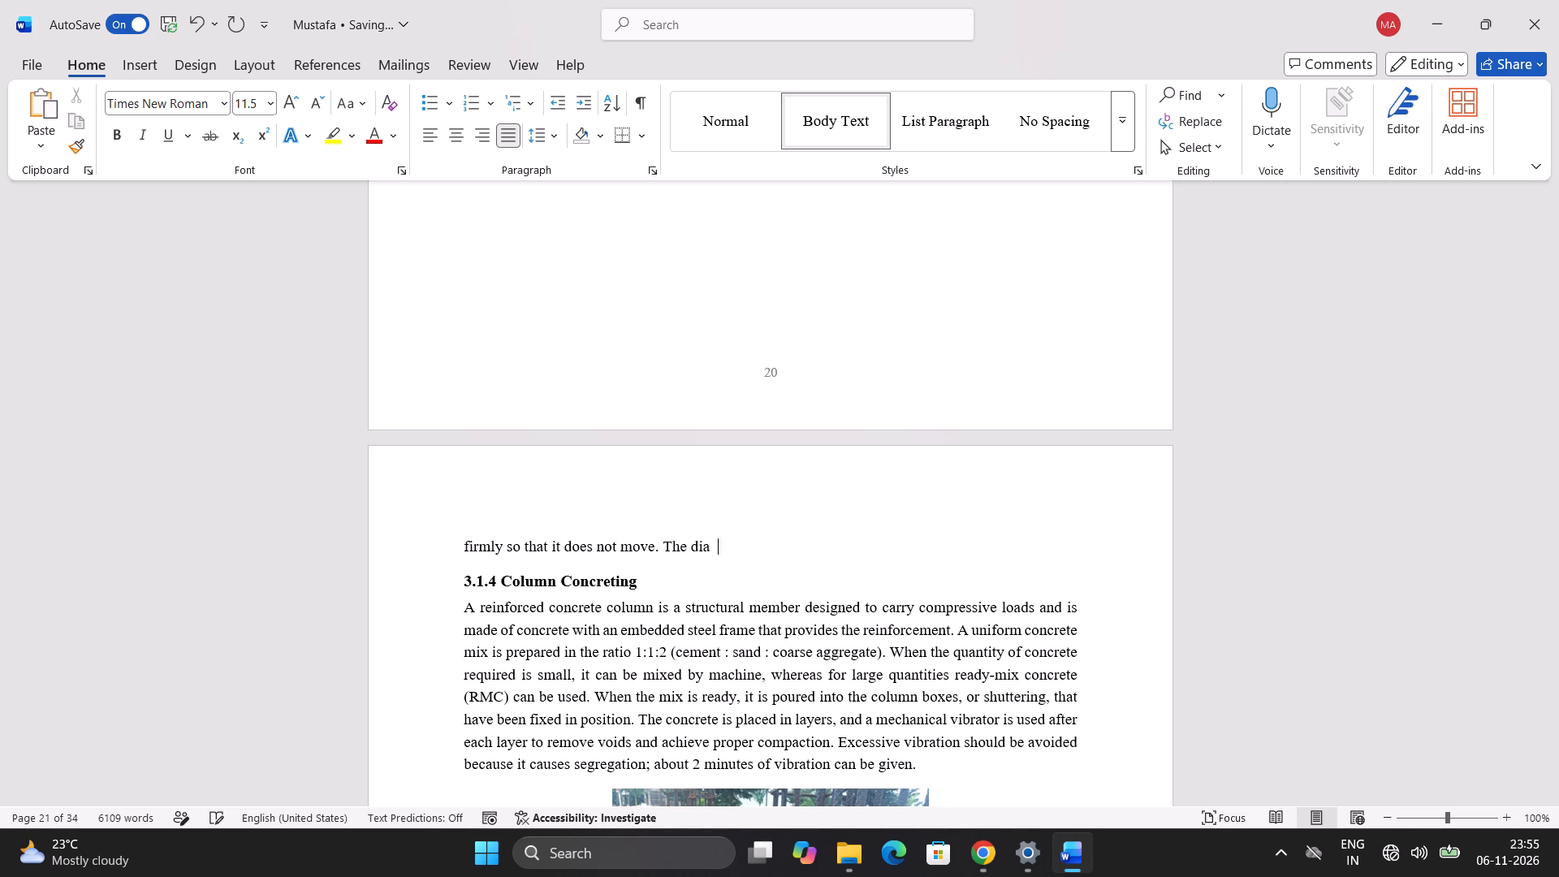
key("BackSpace")
key("BackSpace")
key("BackSpace")
key("BackSpace")
key("BackSpace")
key("BackSpace")
key("BackSpace")
key("BackSpace")
key("BackSpace")
key("BackSpace")
key("BackSpace")
key("BackSpace")
key("BackSpace")
key("BackSpace")
key("BackSpace")
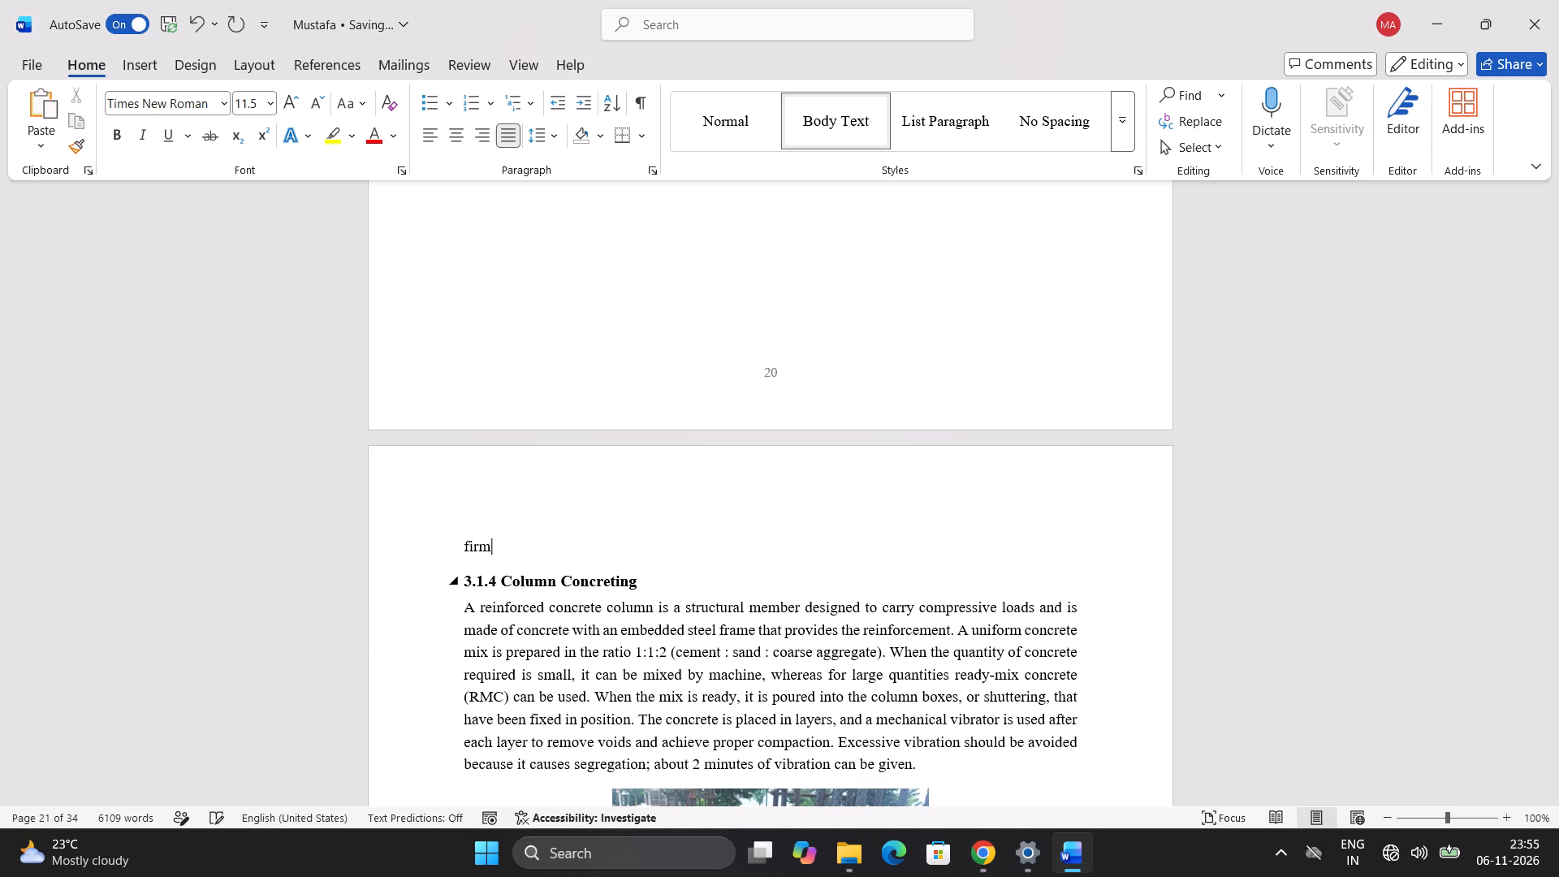
key("BackSpace")
key("BackSpace")
key("BackSpace")
key("BackSpace")
key("BackSpace")
key("BackSpace")
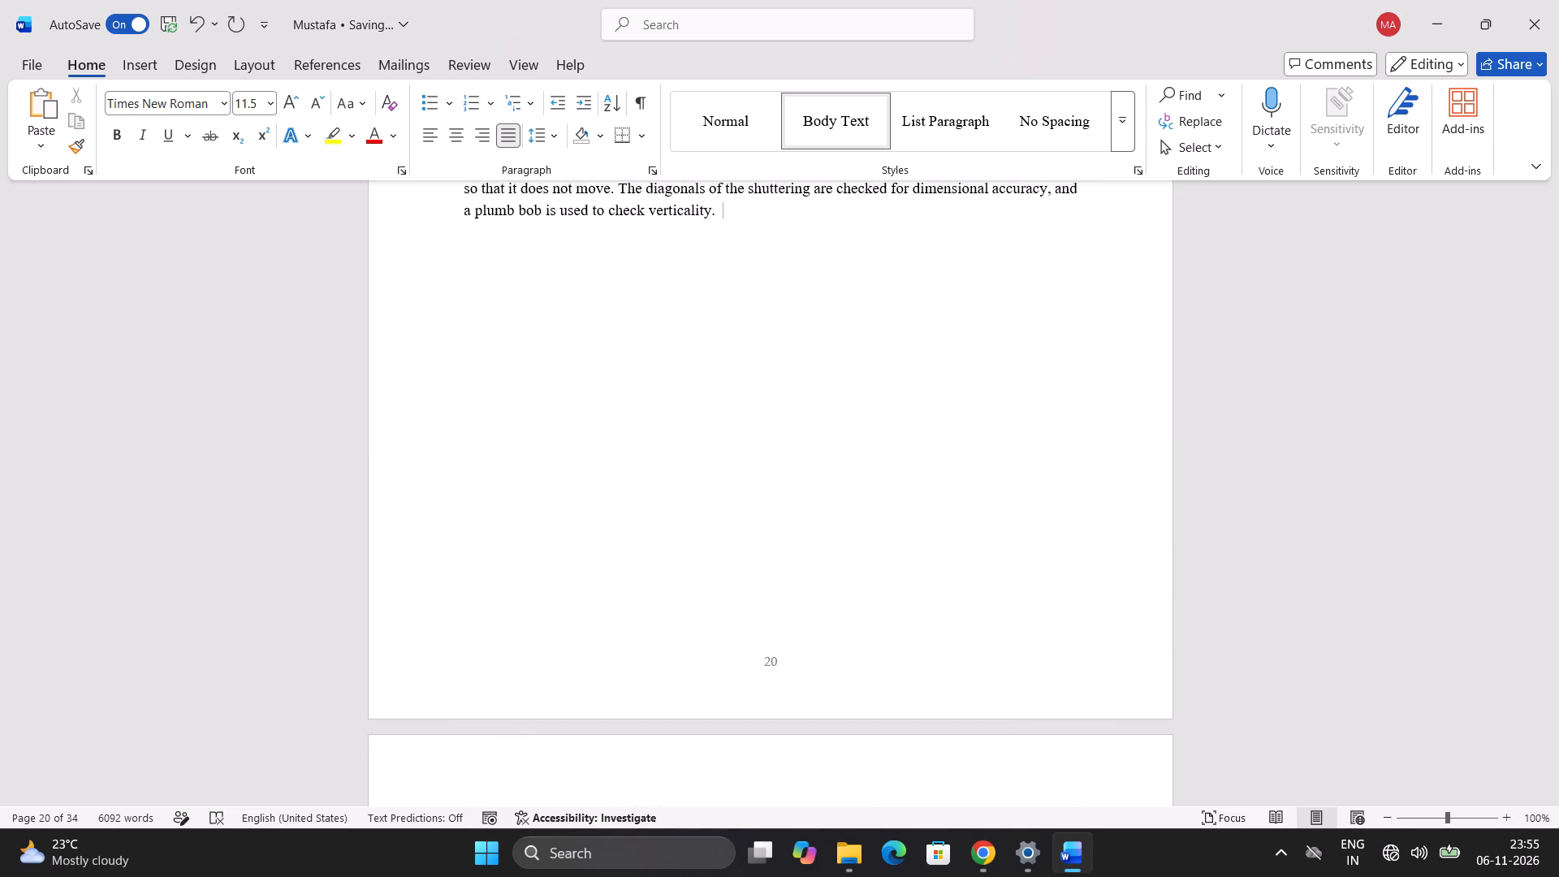
key("ctrl+z")
Review the page layout of sections 3.1.2, 3.1.3 and 3.1.4, including the space around the page break before Column Concreting.
scroll(837, 416, "down", 7)
scroll(837, 416, "up", 3)
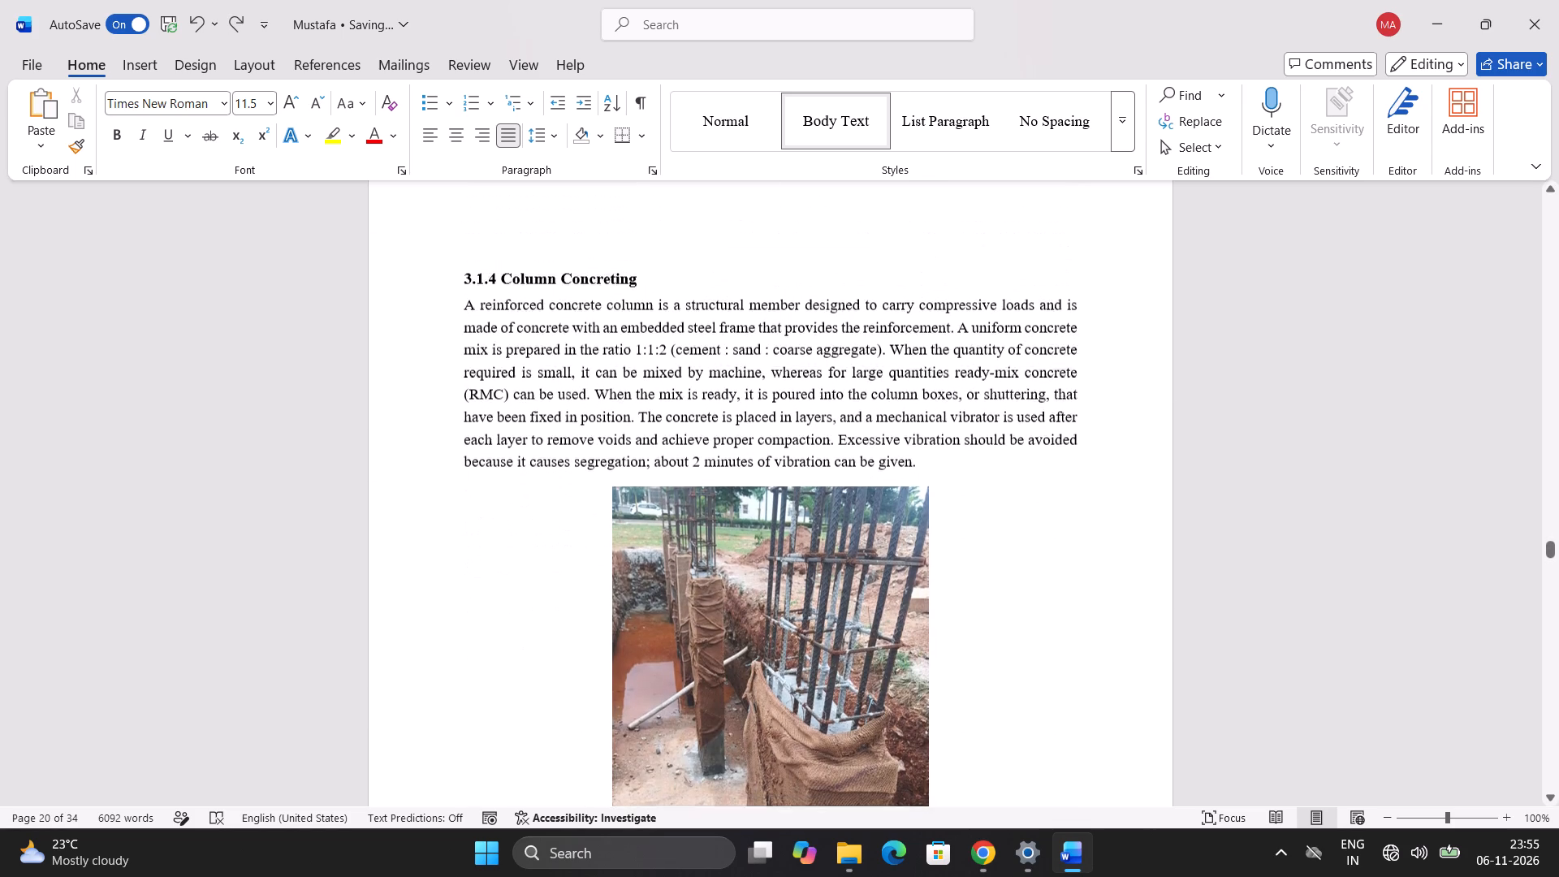
scroll(837, 416, "up", 7)
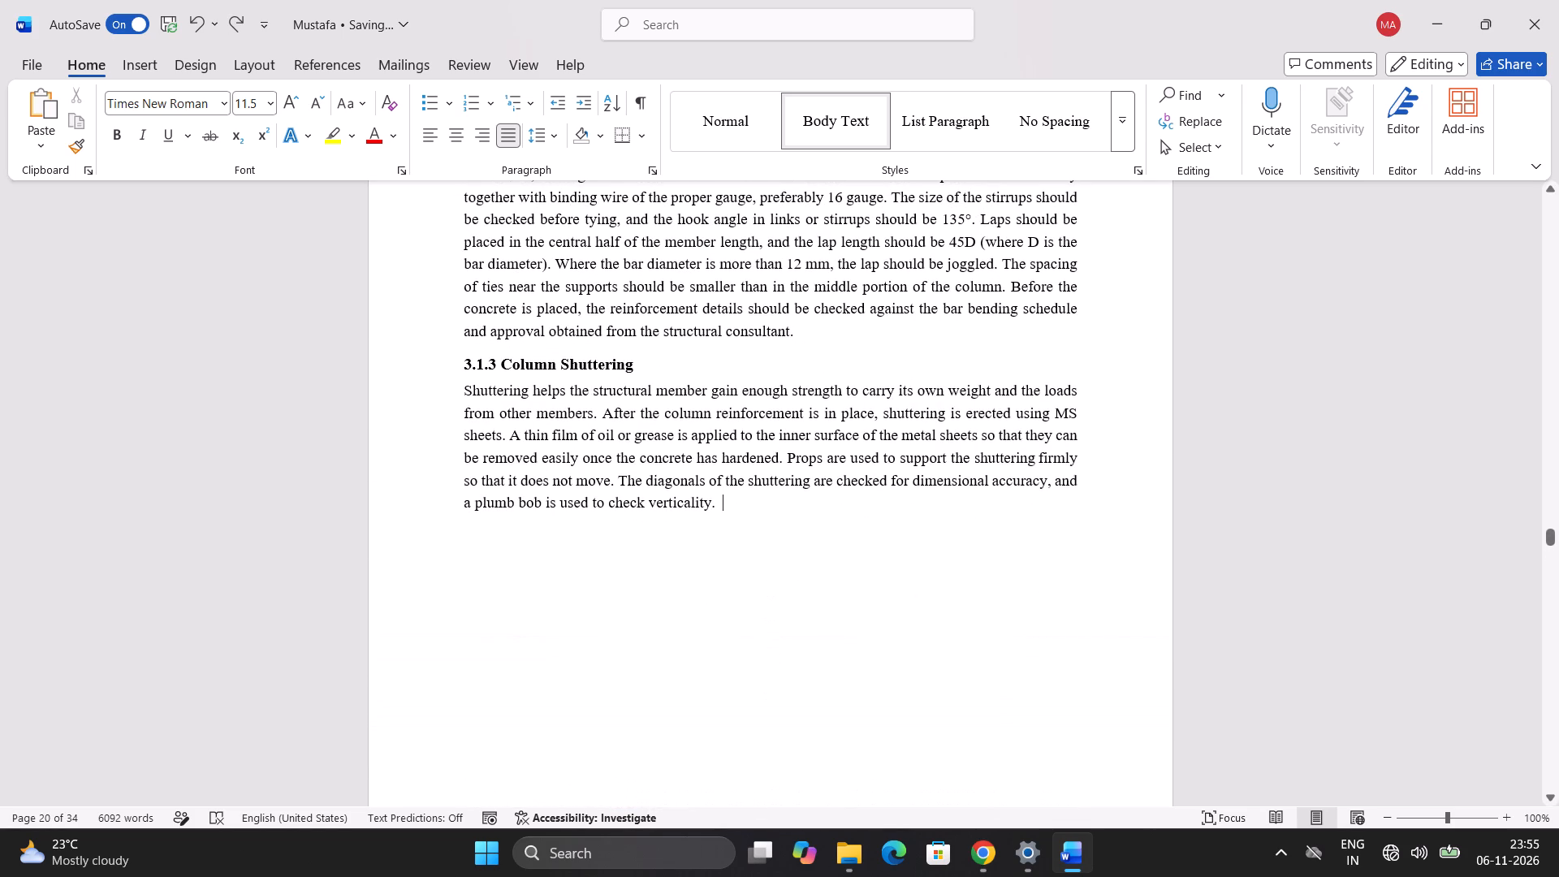
scroll(780, 450, "down", 6)
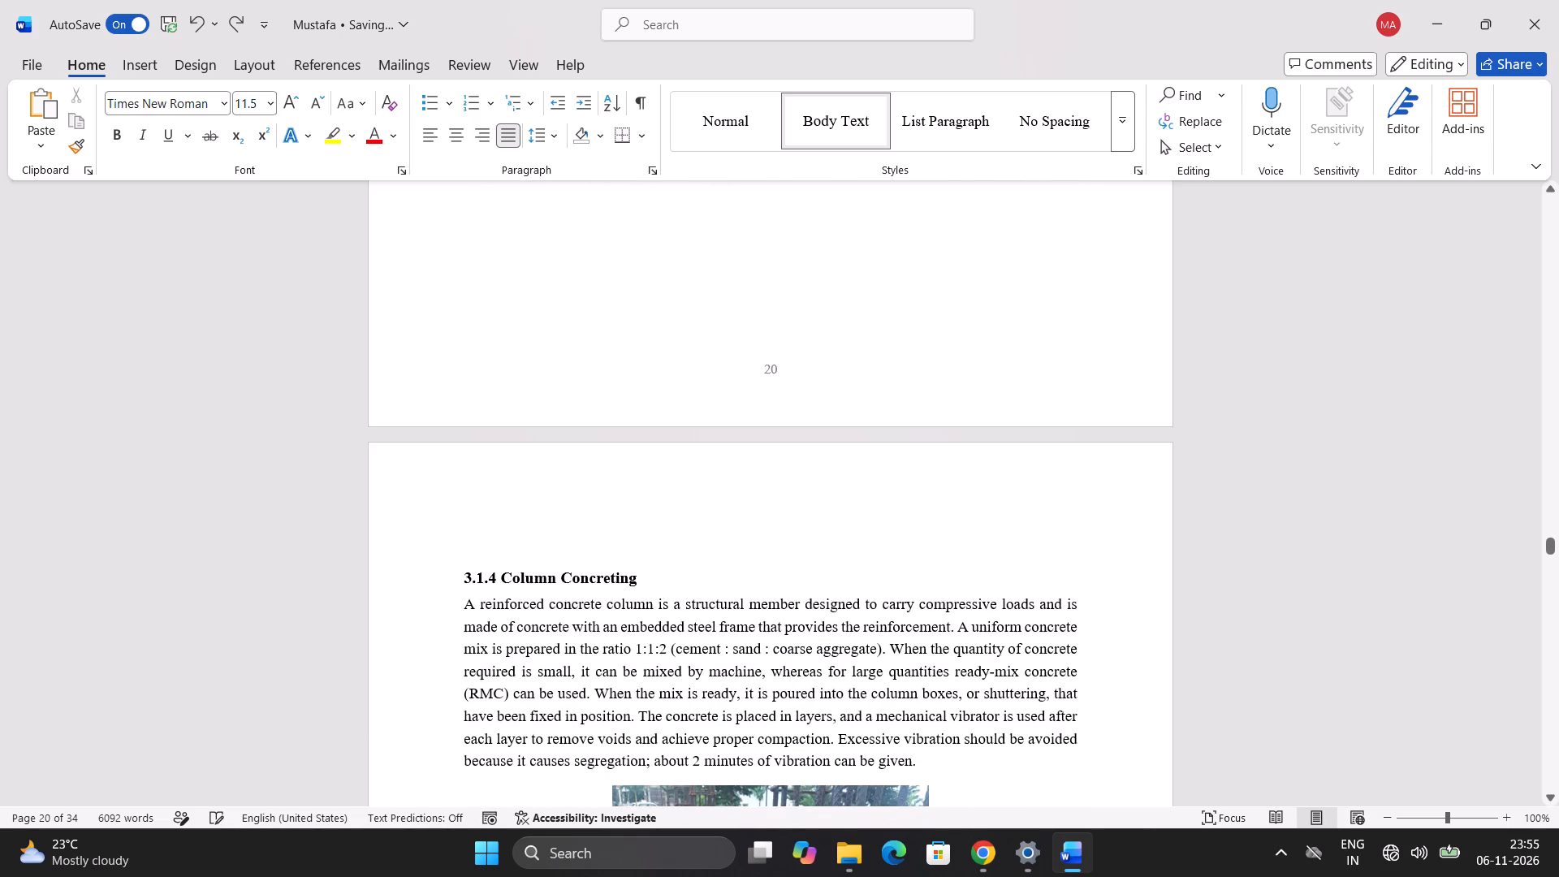
scroll(780, 450, "up", 5)
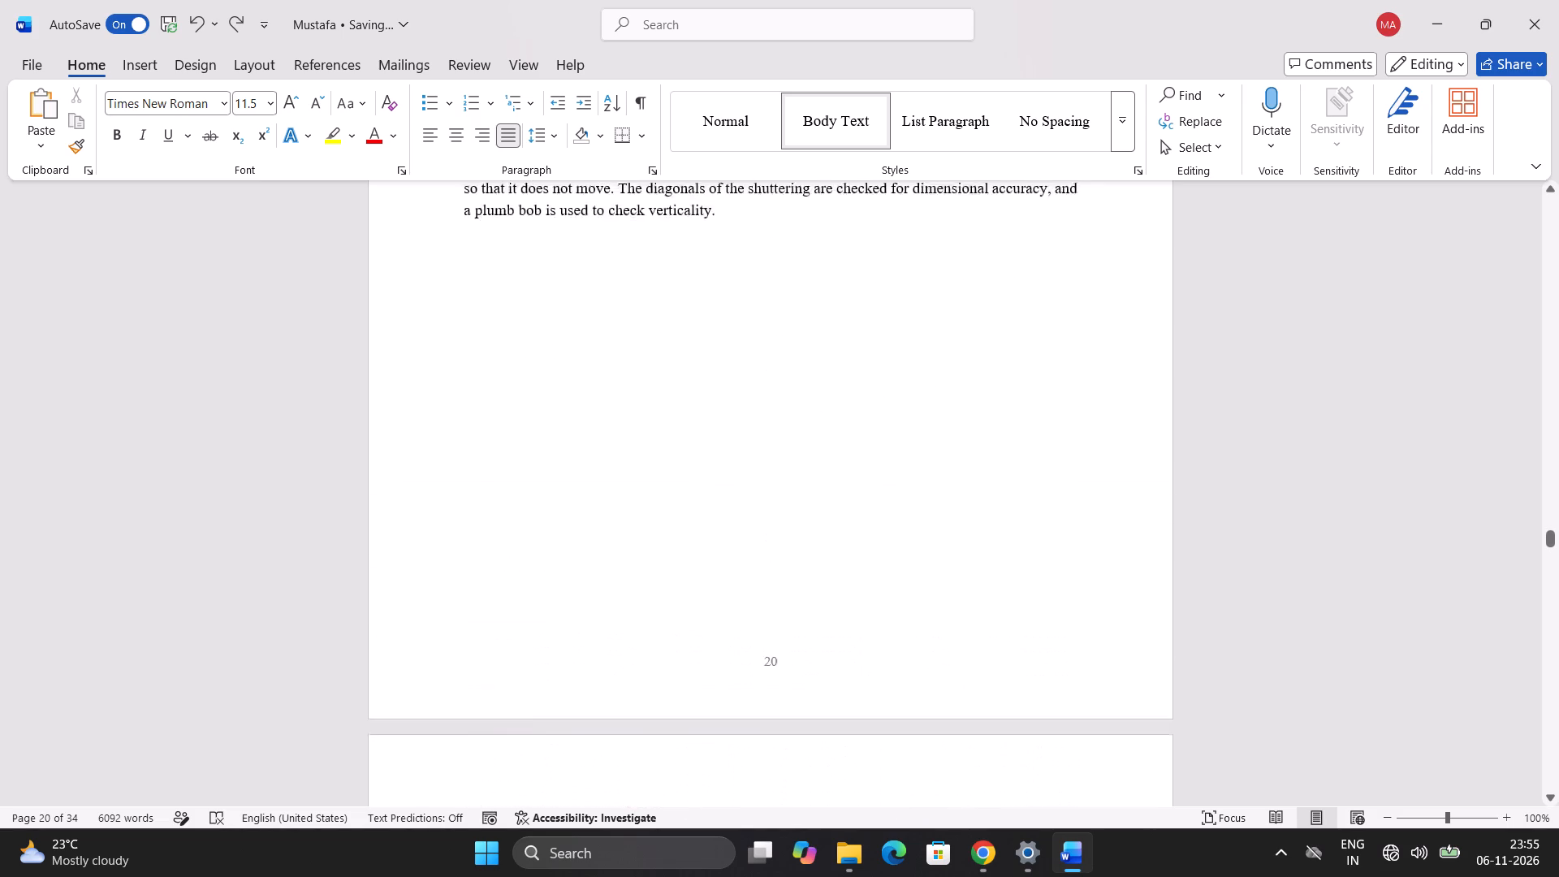
scroll(779, 431, "up", 4)
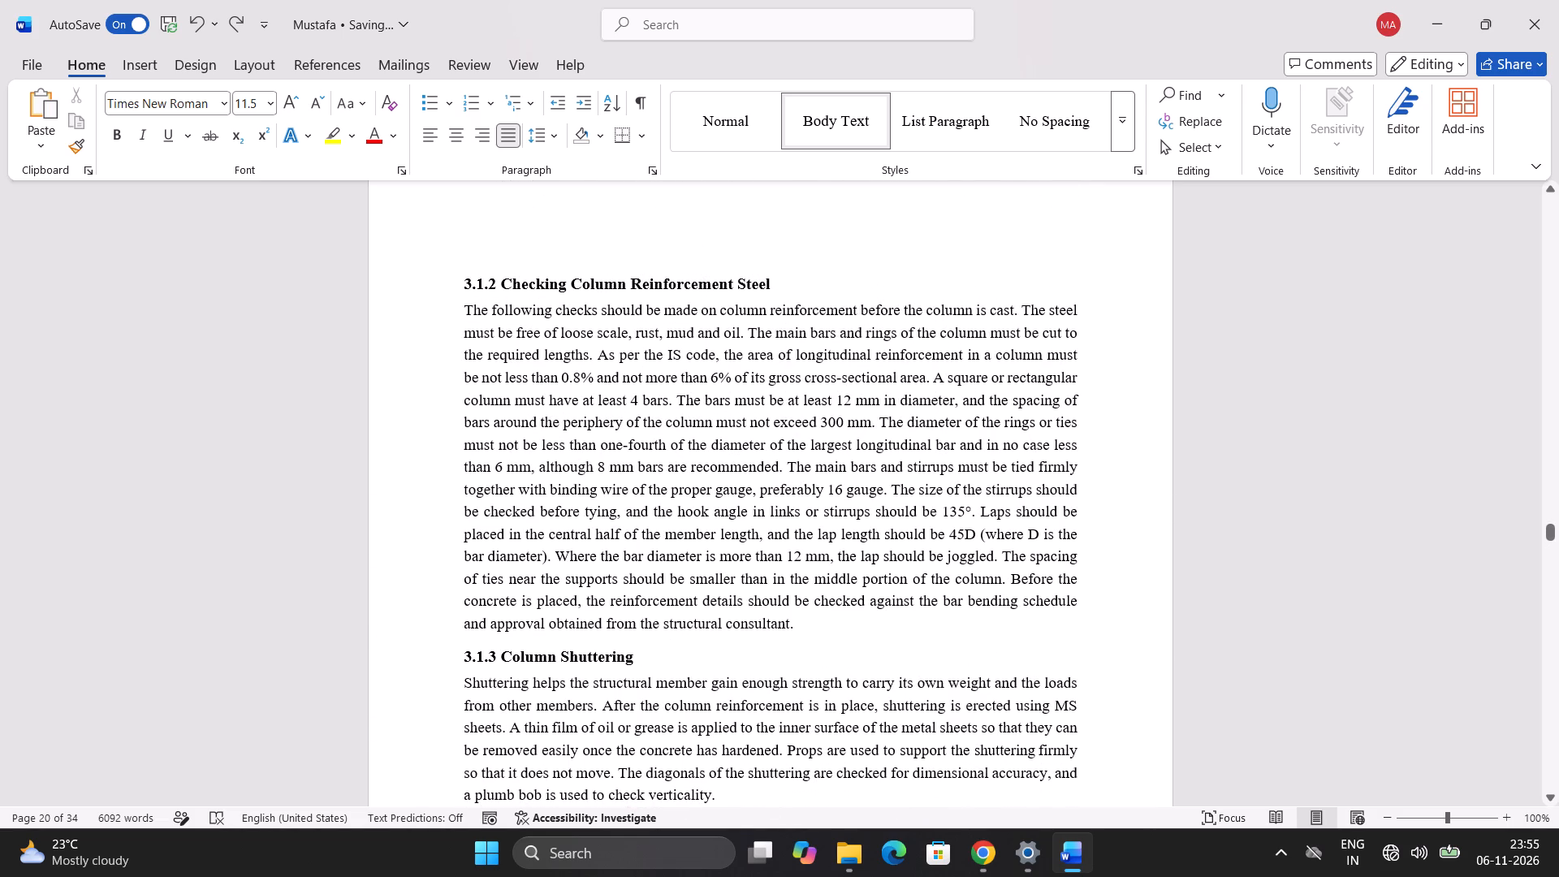
scroll(779, 421, "down", 2)
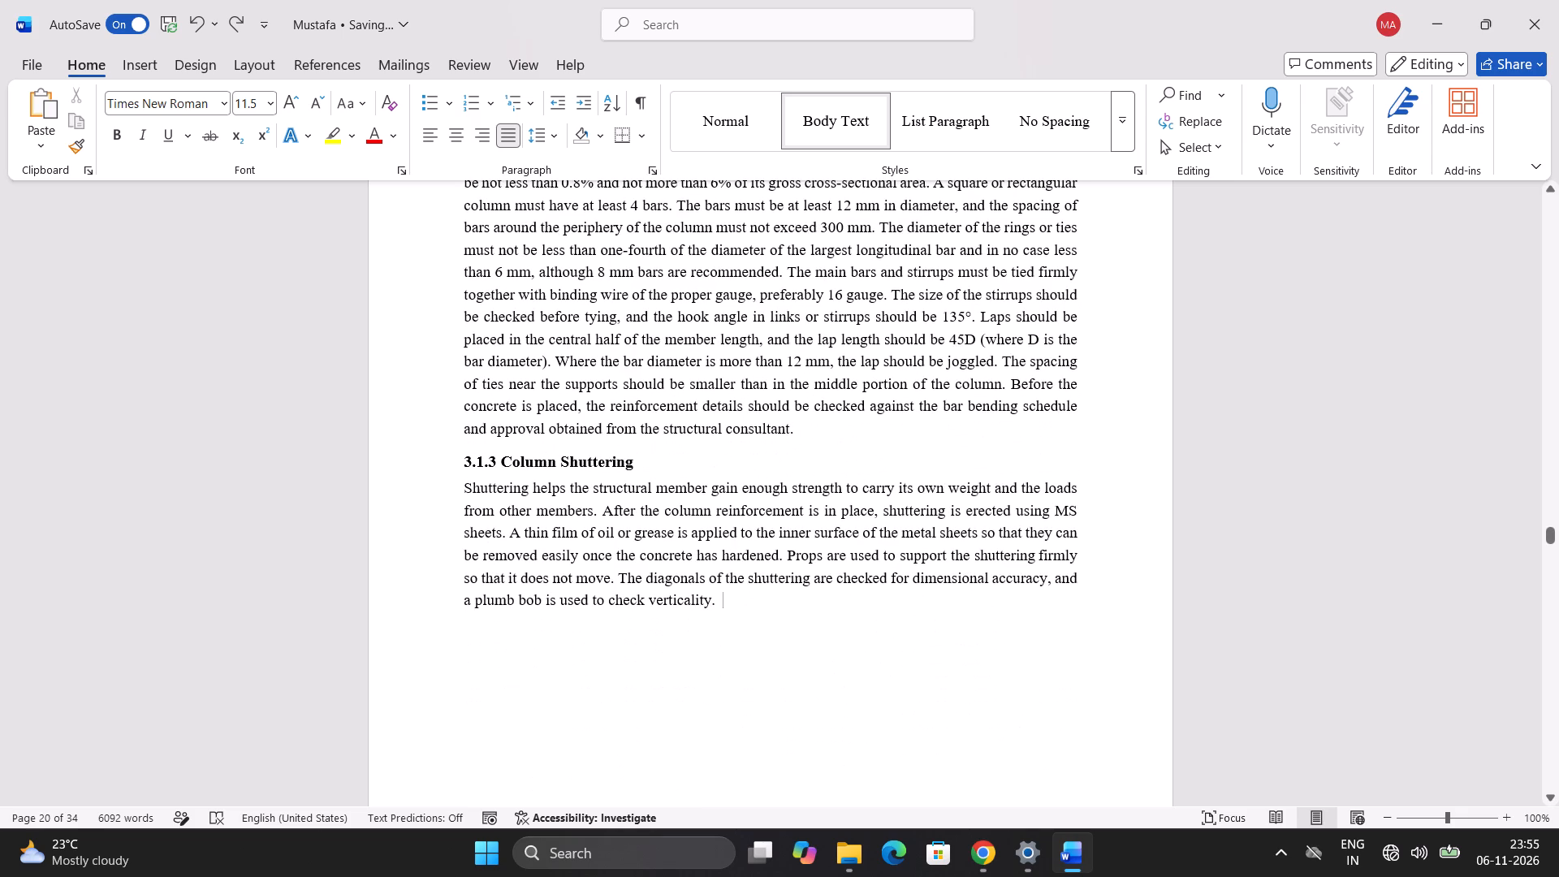
scroll(779, 421, "down", 9)
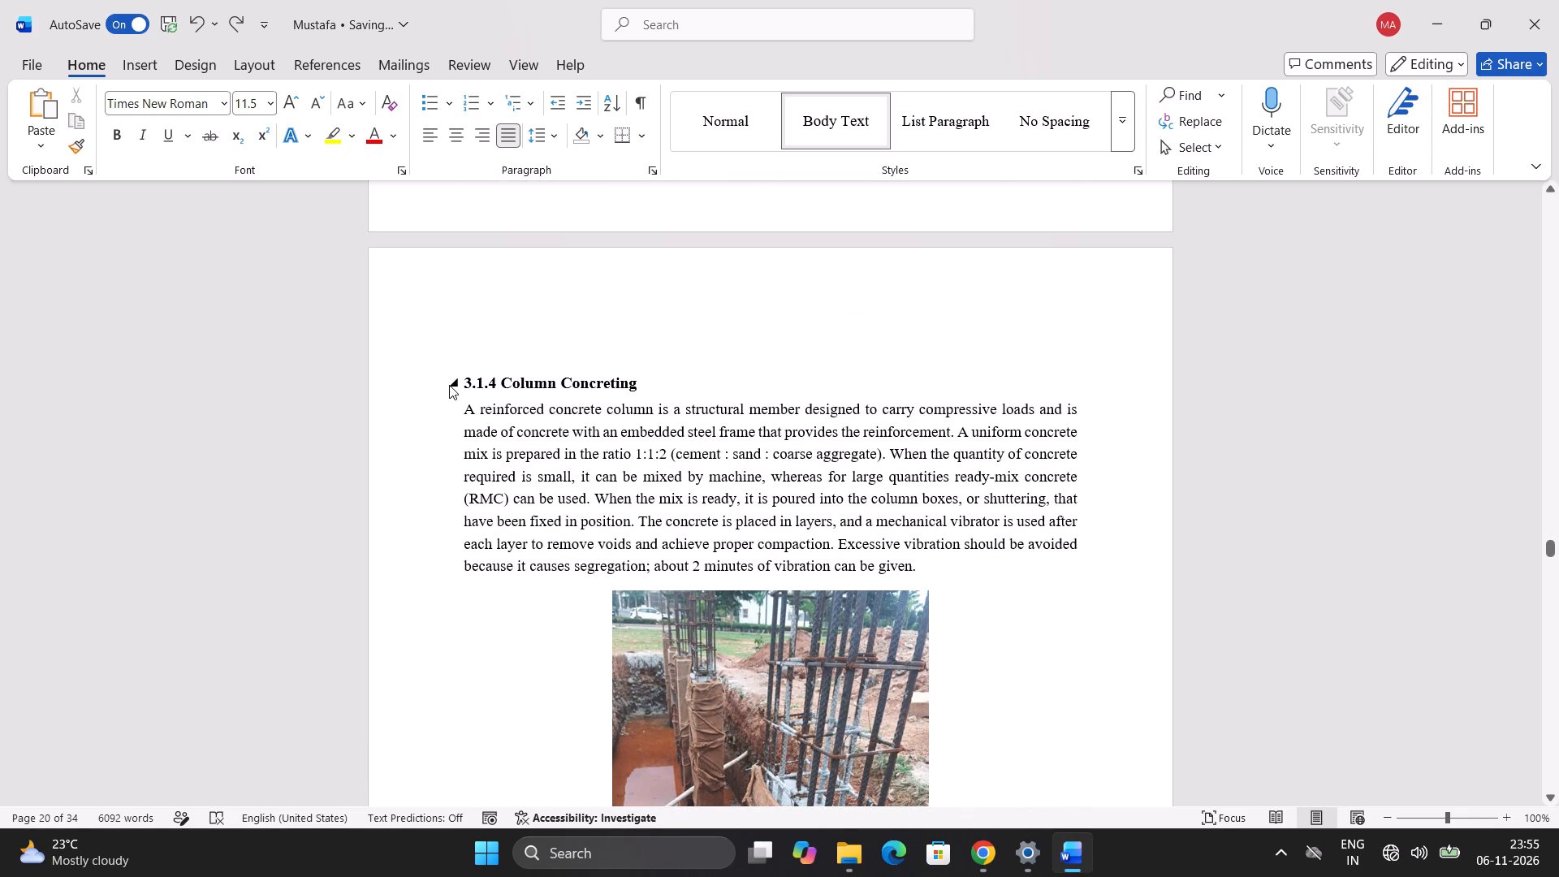
scroll(857, 282, "up", 15)
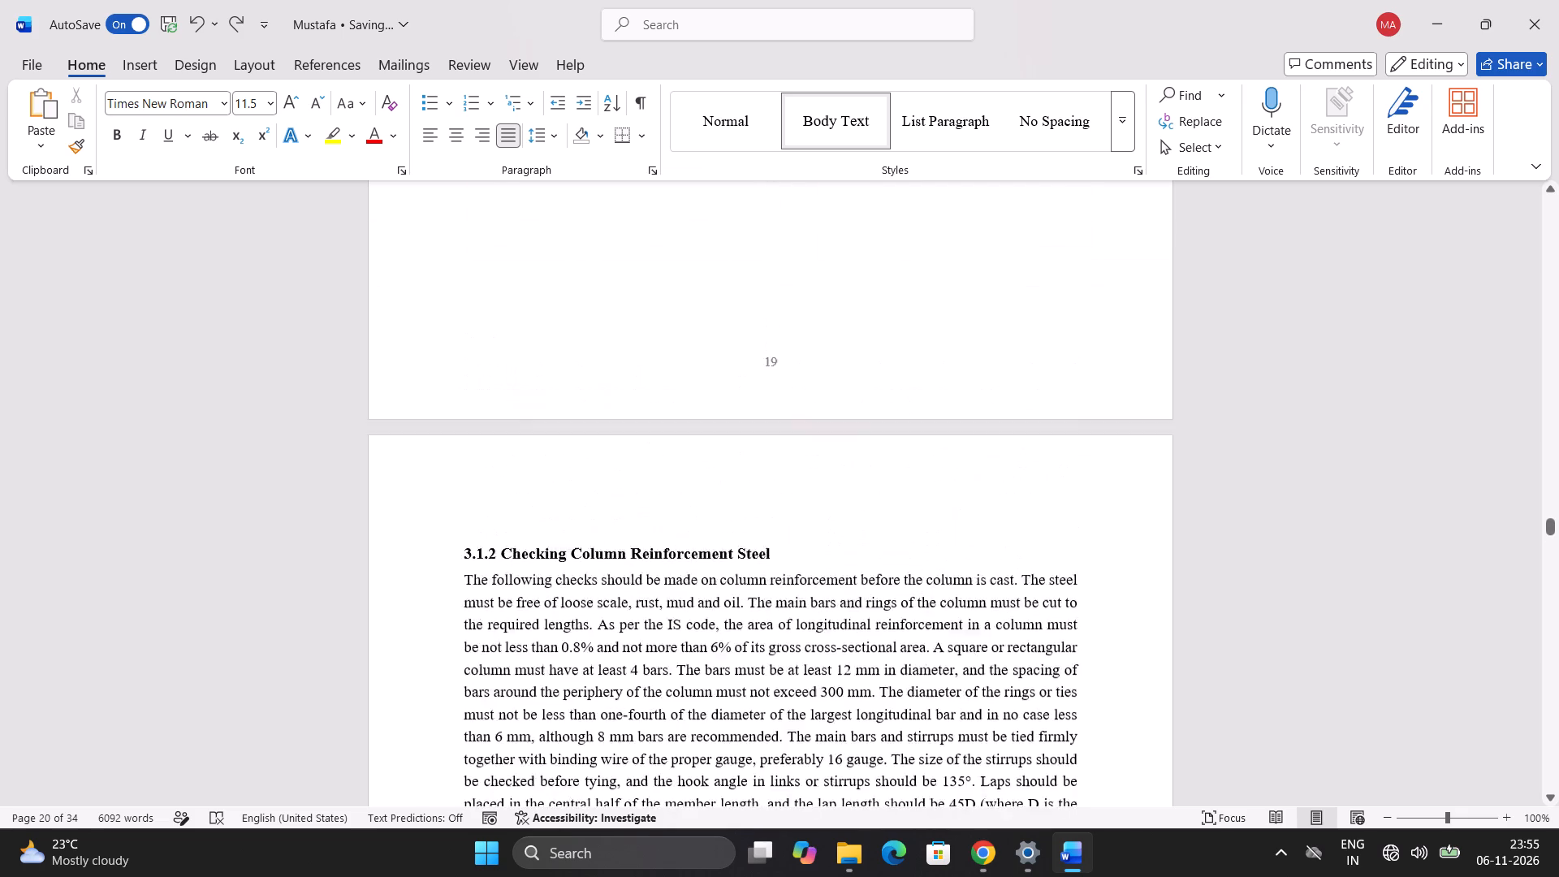
scroll(858, 249, "down", 12)
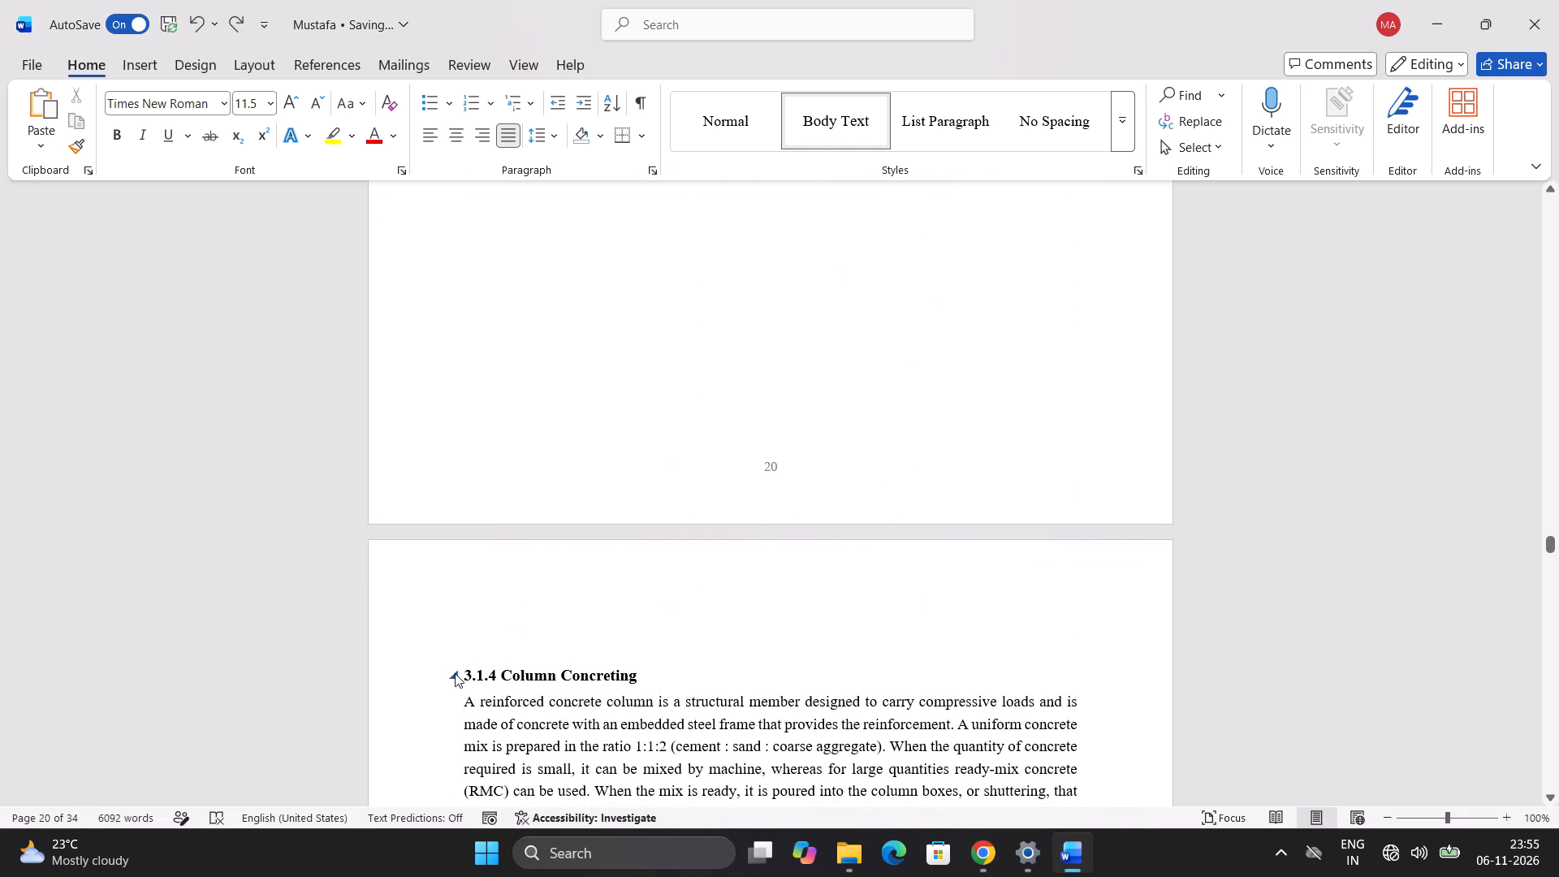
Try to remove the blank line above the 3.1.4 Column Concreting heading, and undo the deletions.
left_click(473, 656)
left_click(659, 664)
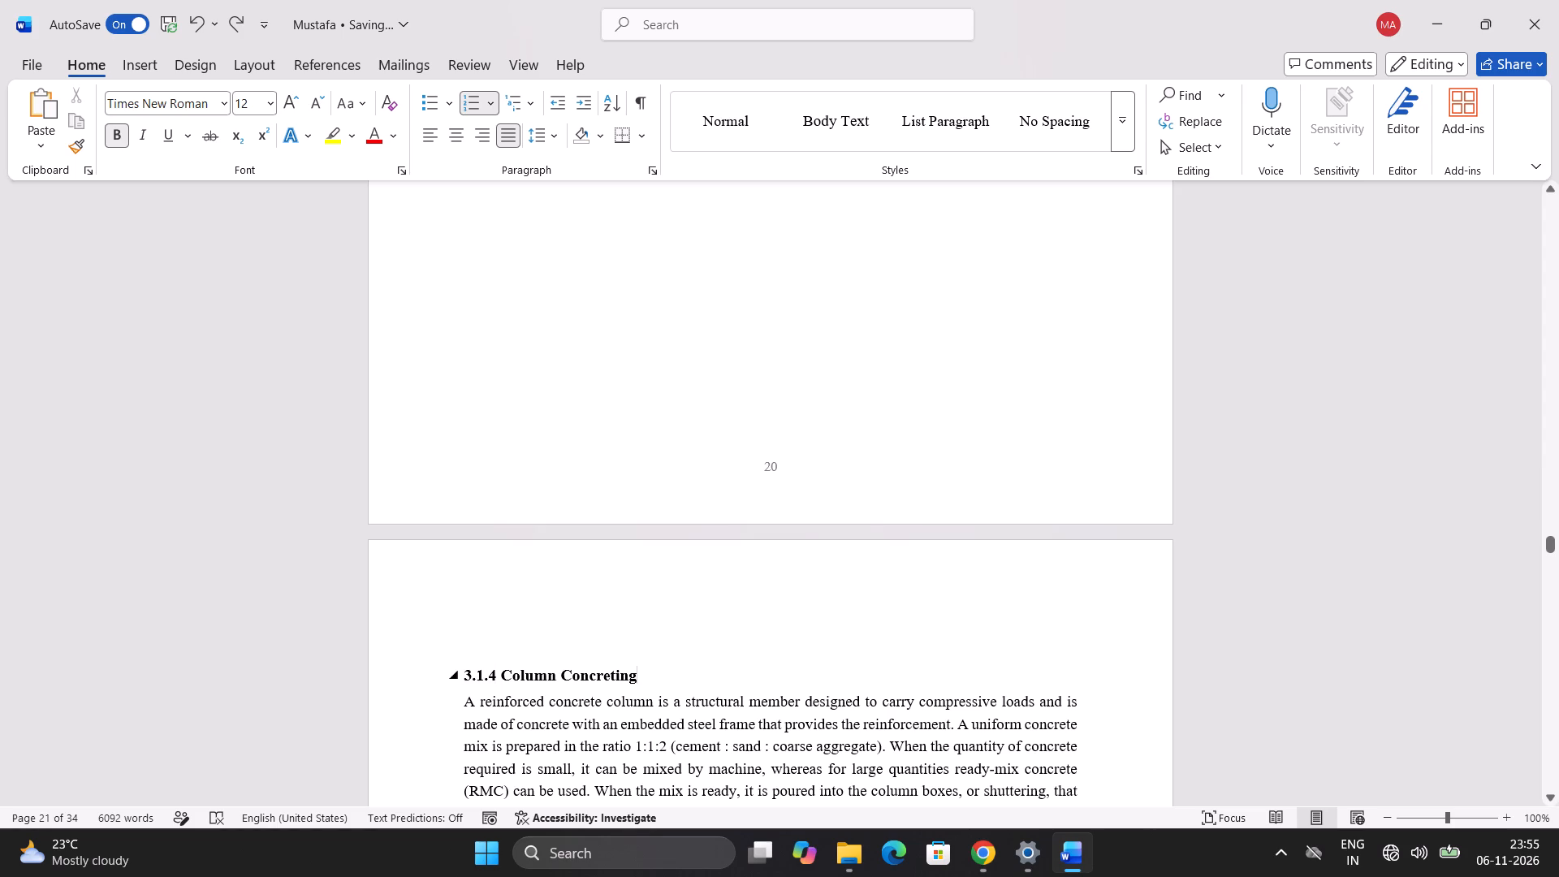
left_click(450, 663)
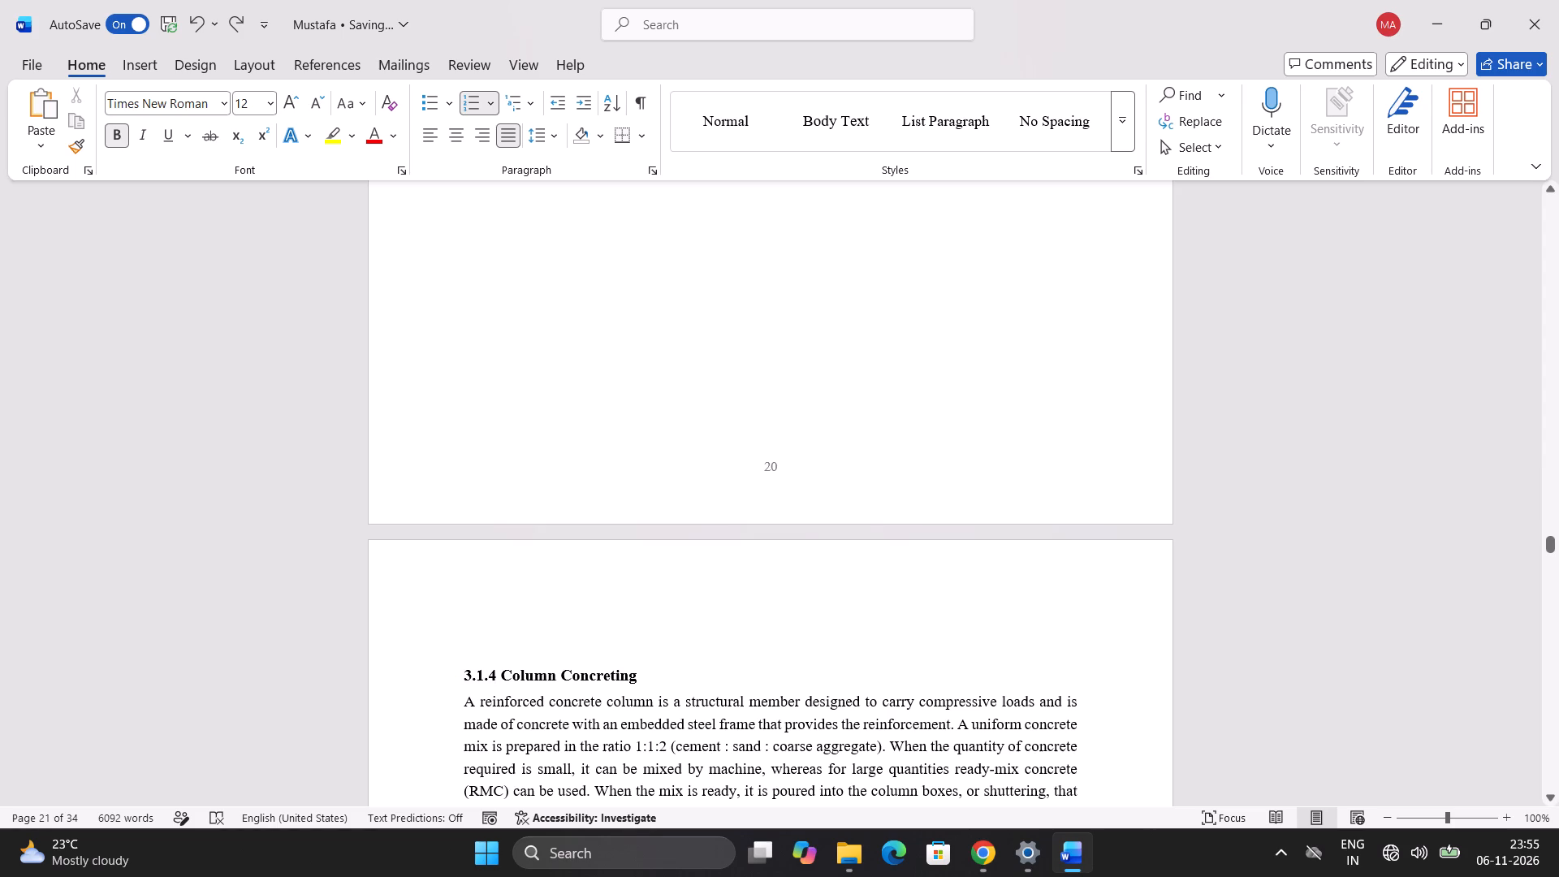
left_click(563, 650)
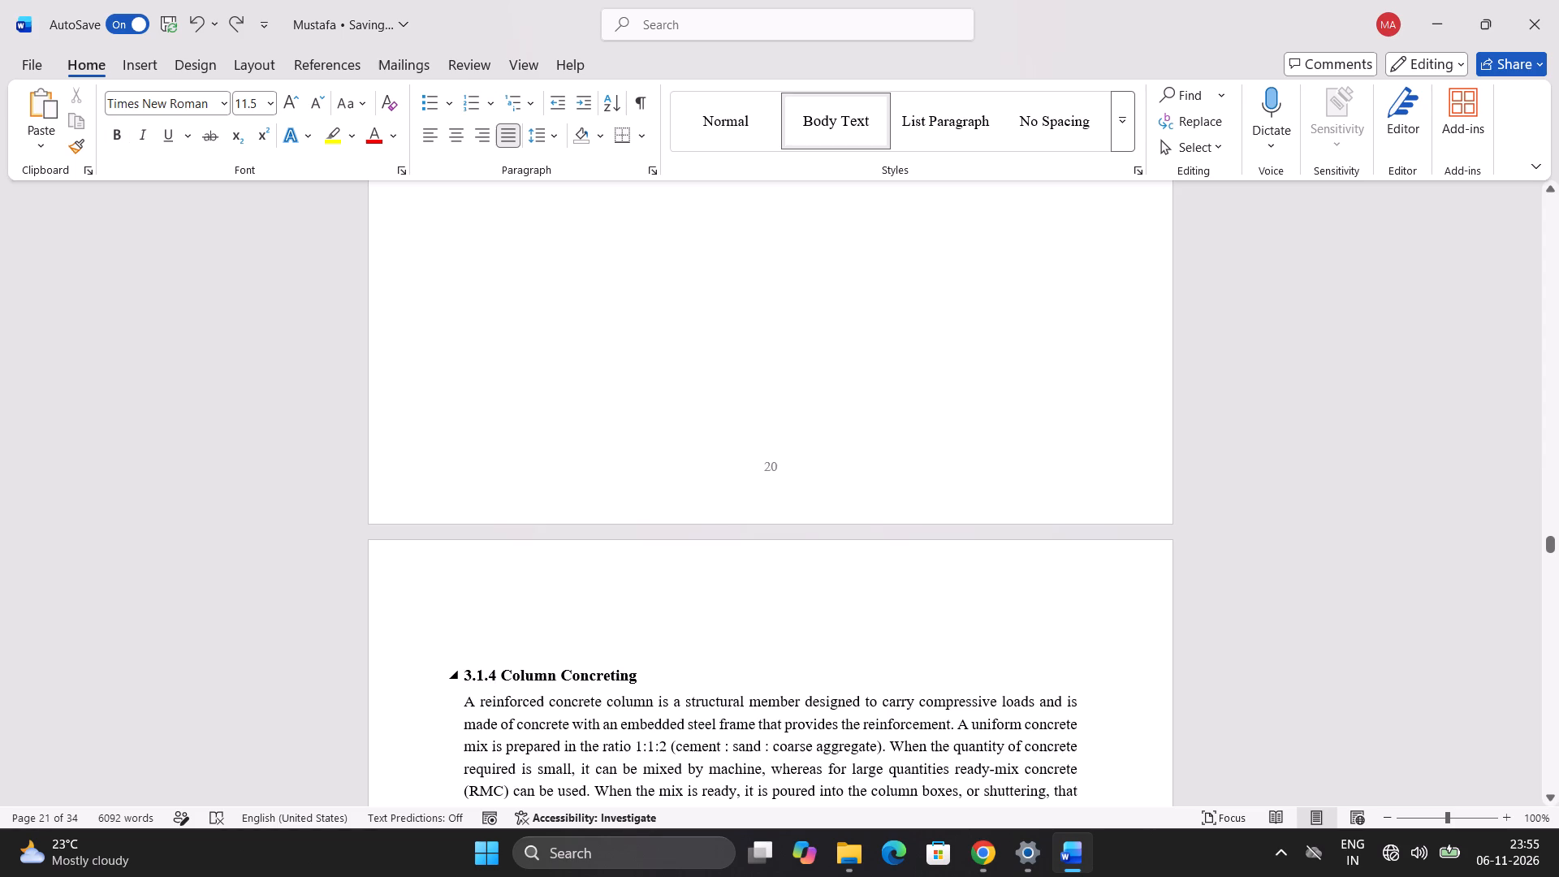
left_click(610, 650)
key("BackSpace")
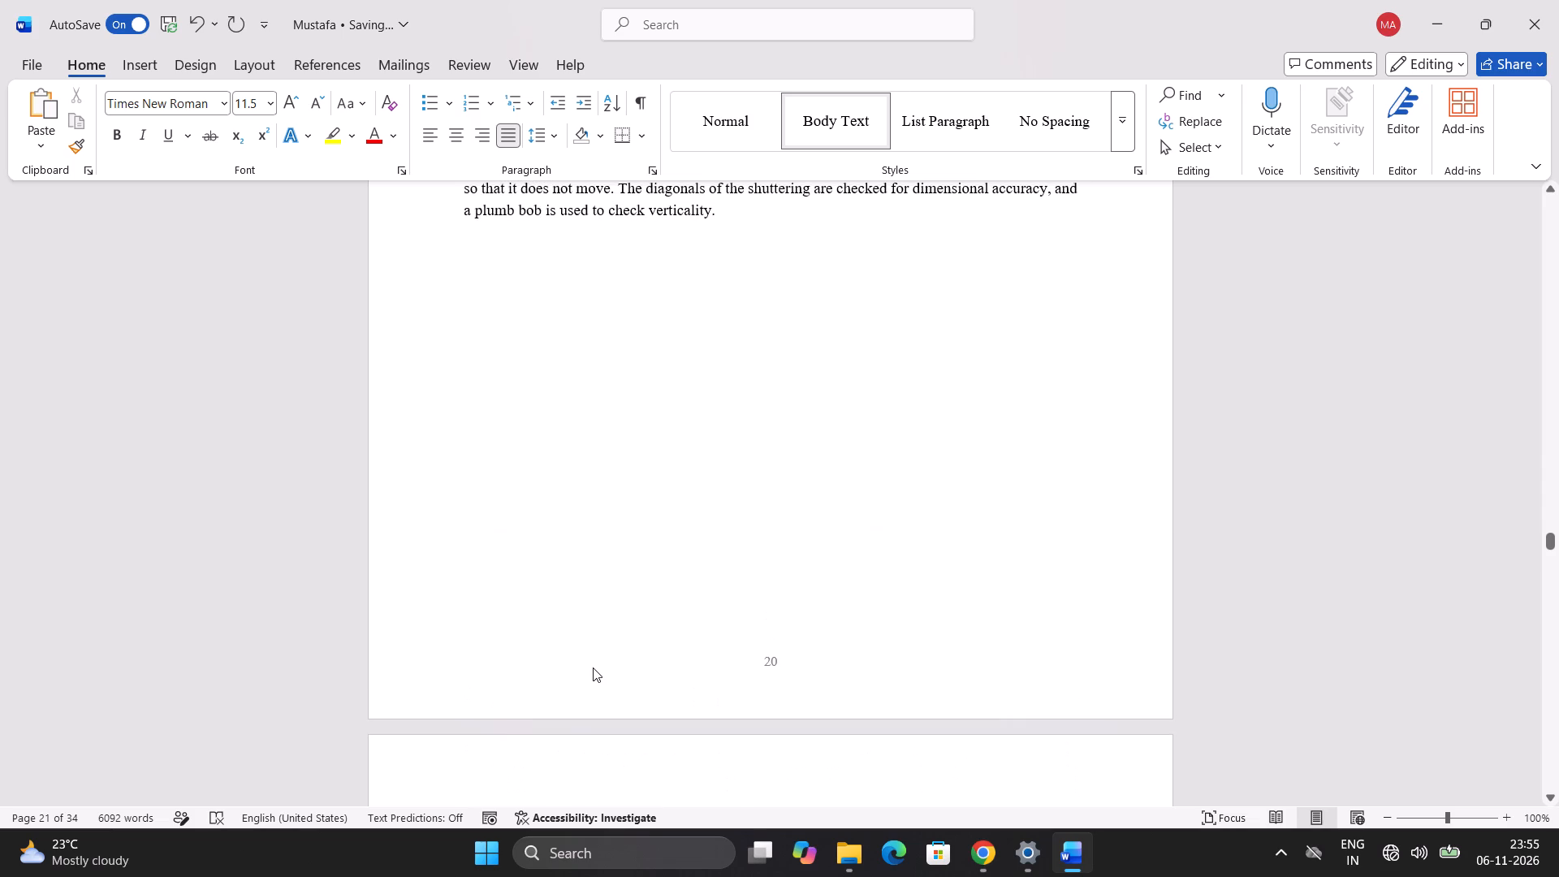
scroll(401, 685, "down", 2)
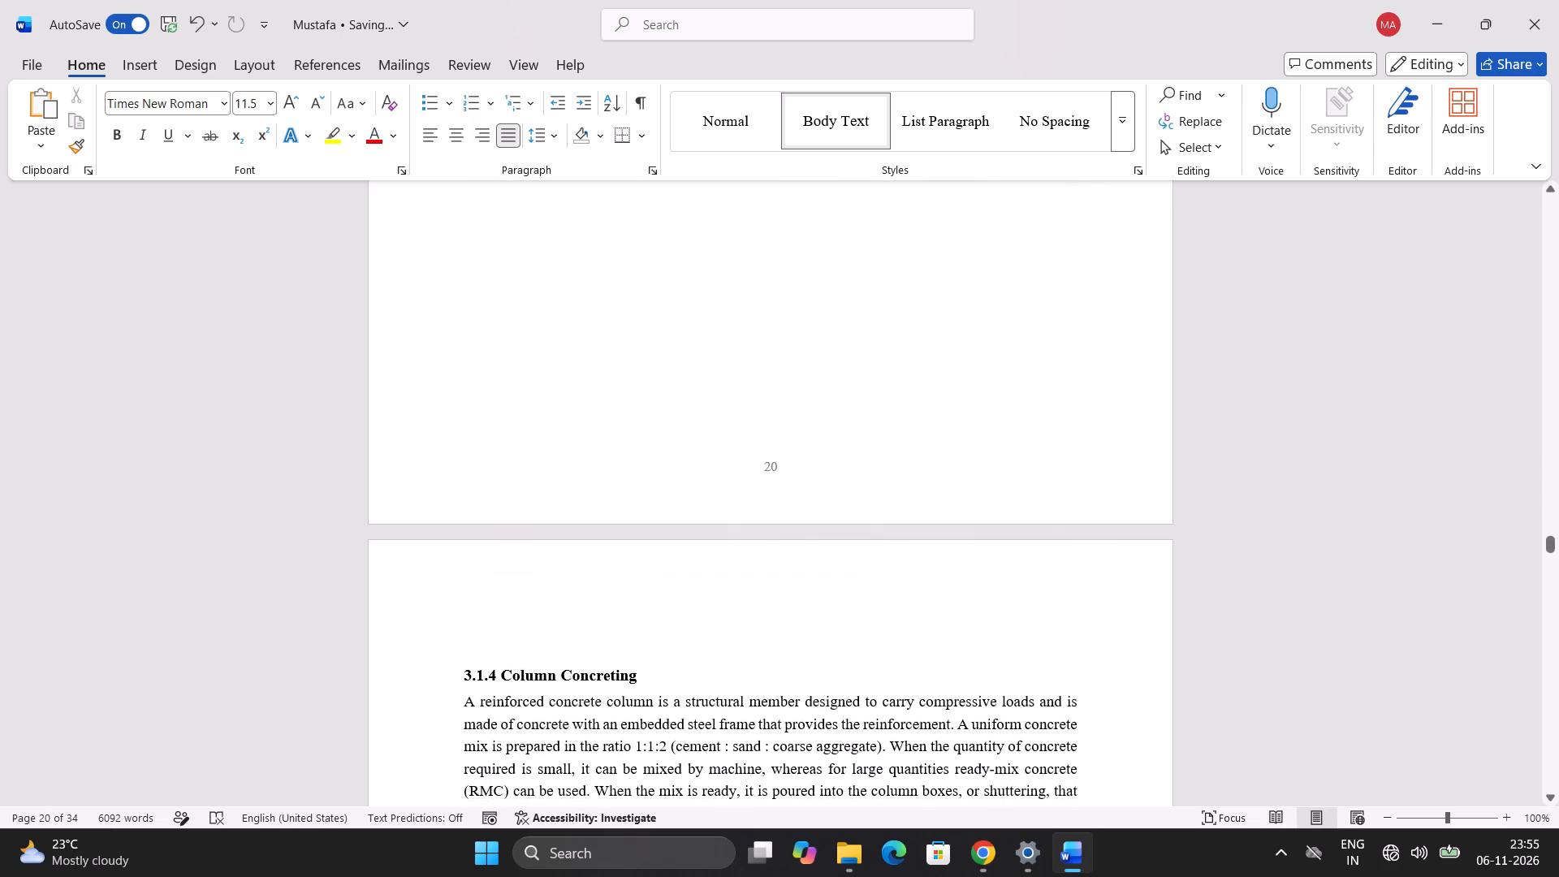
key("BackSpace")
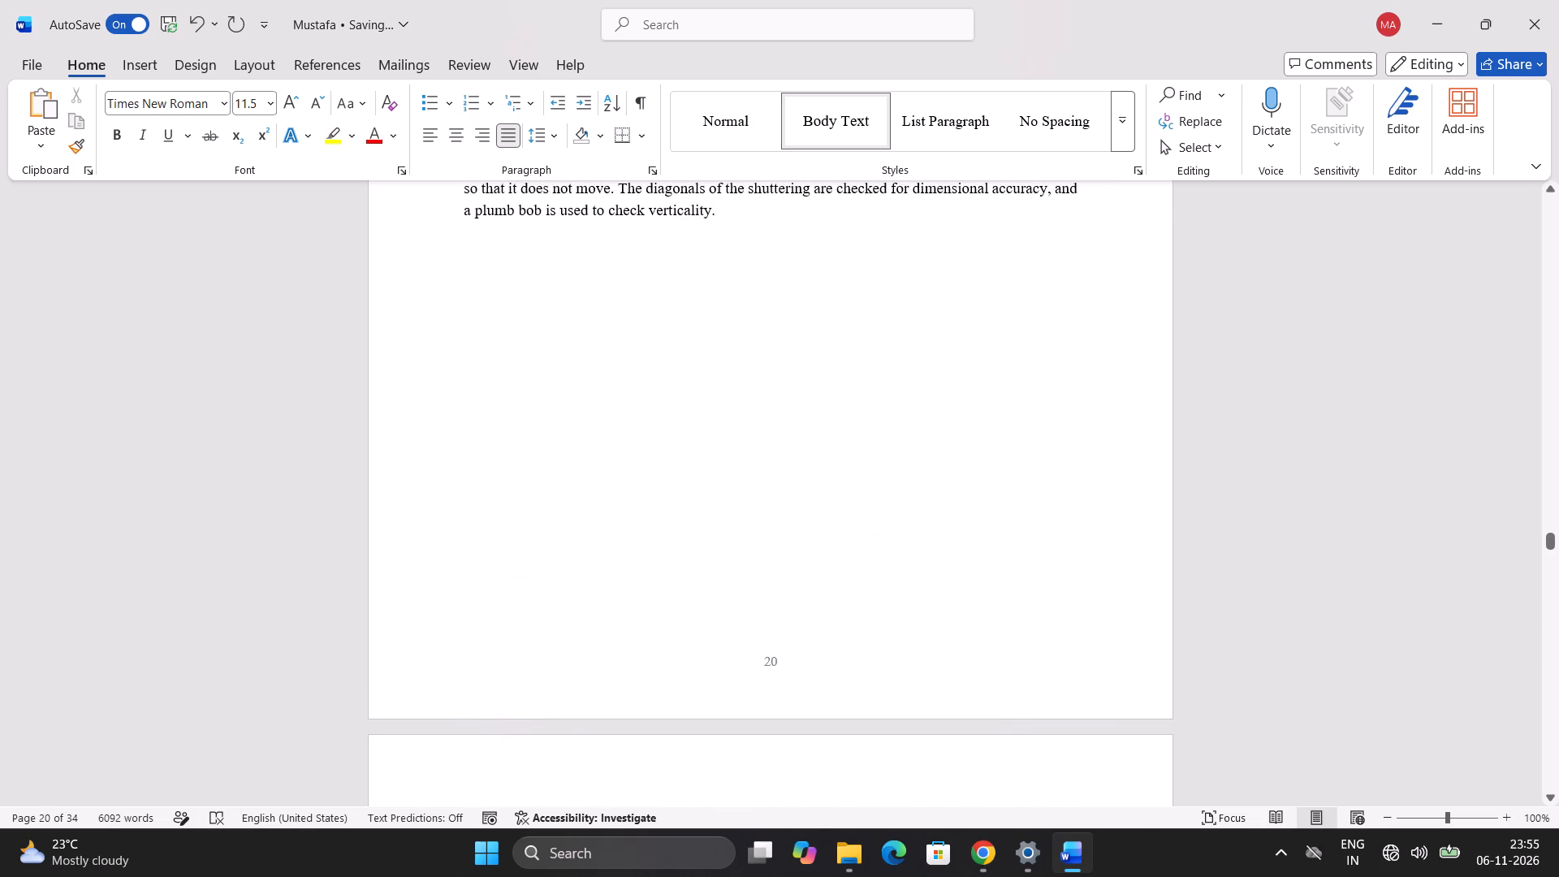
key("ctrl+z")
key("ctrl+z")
Review the page layout from section 3.1.3 Column Shuttering through 3.1.4 and 3.2 Plinth Beam to 3.3 Brick Masonry Work.
scroll(639, 443, "down", 4)
scroll(636, 449, "up", 5)
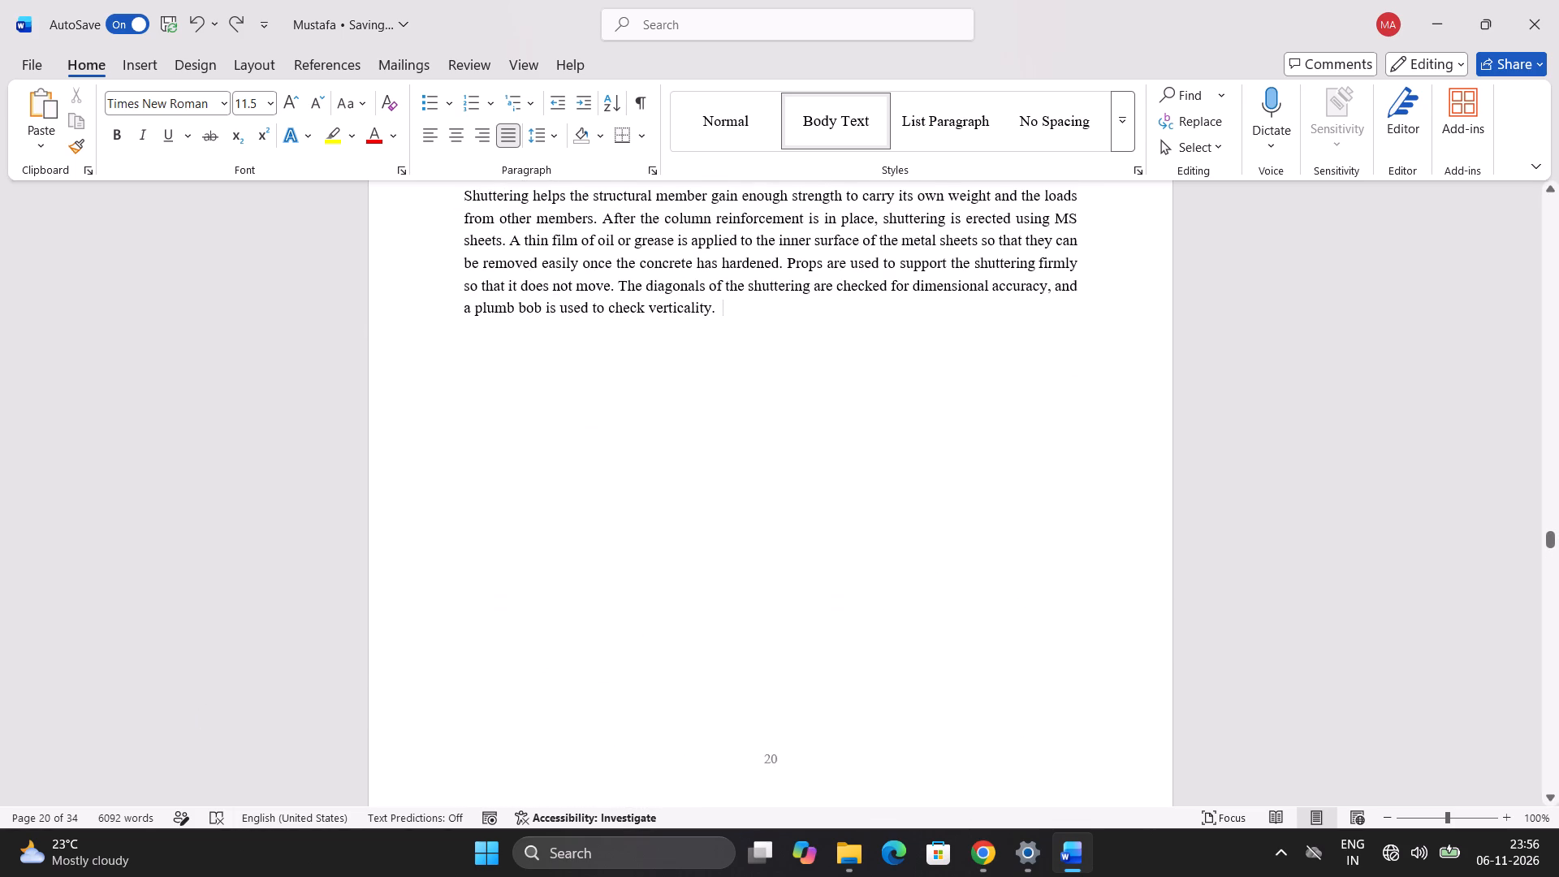
scroll(616, 349, "up", 3)
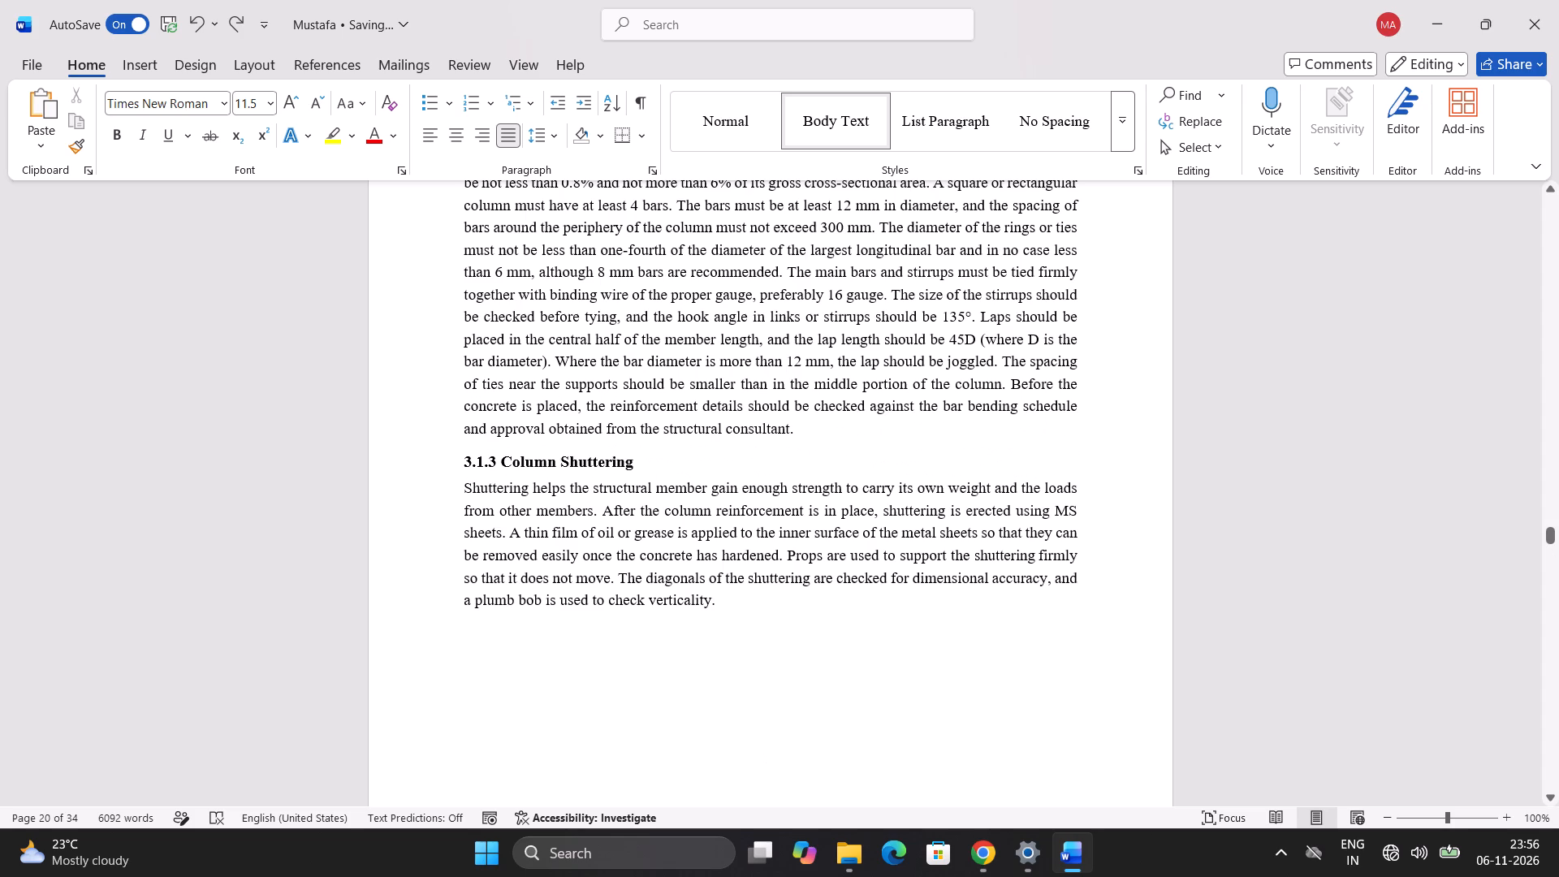
scroll(687, 318, "down", 6)
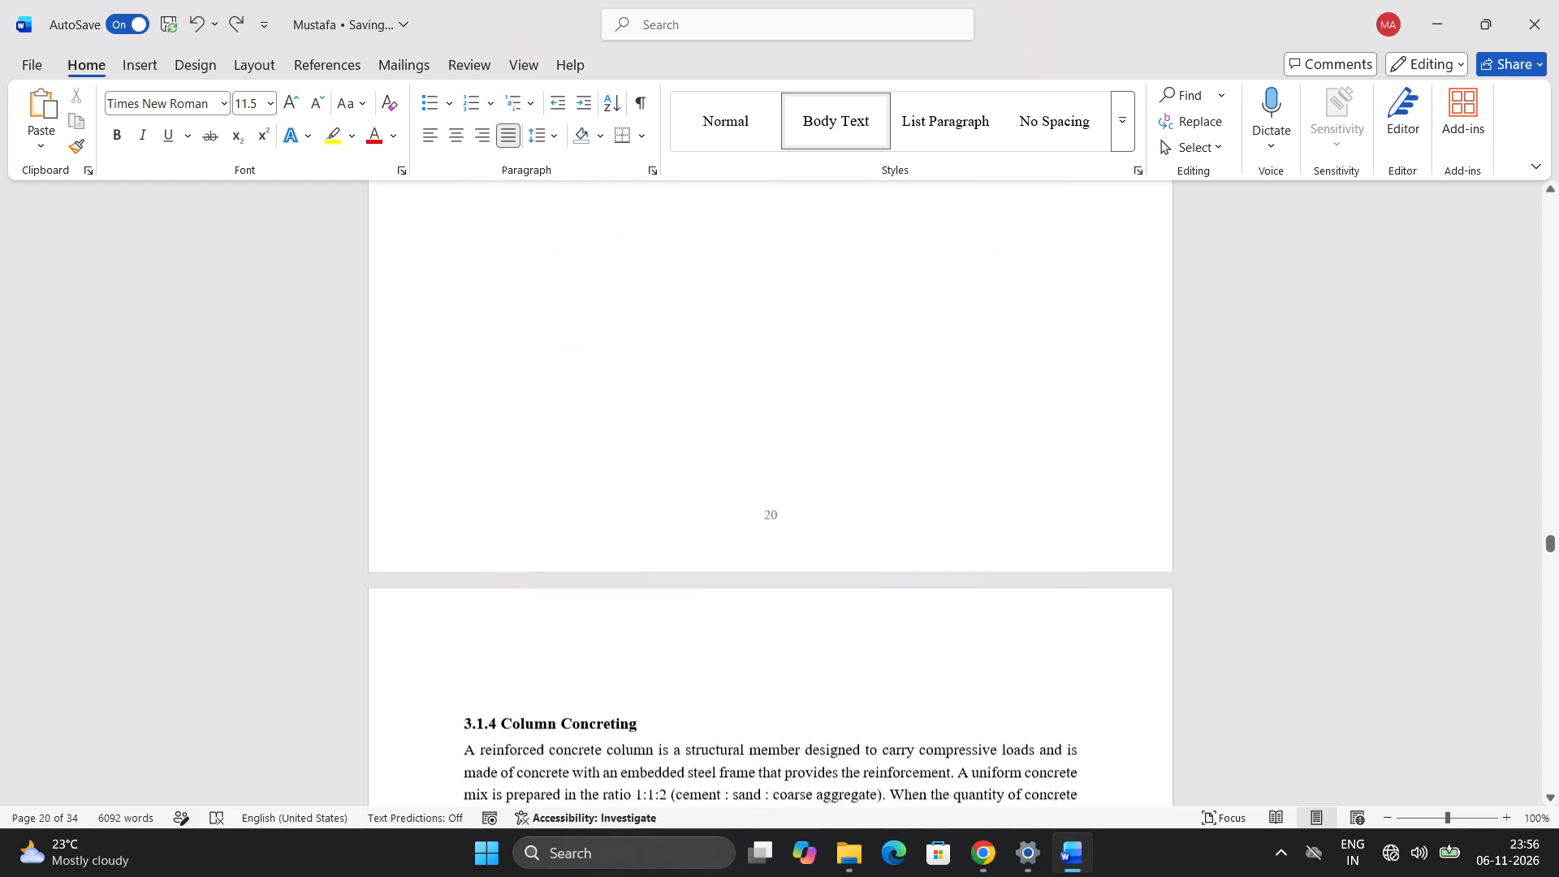
scroll(687, 318, "down", 7)
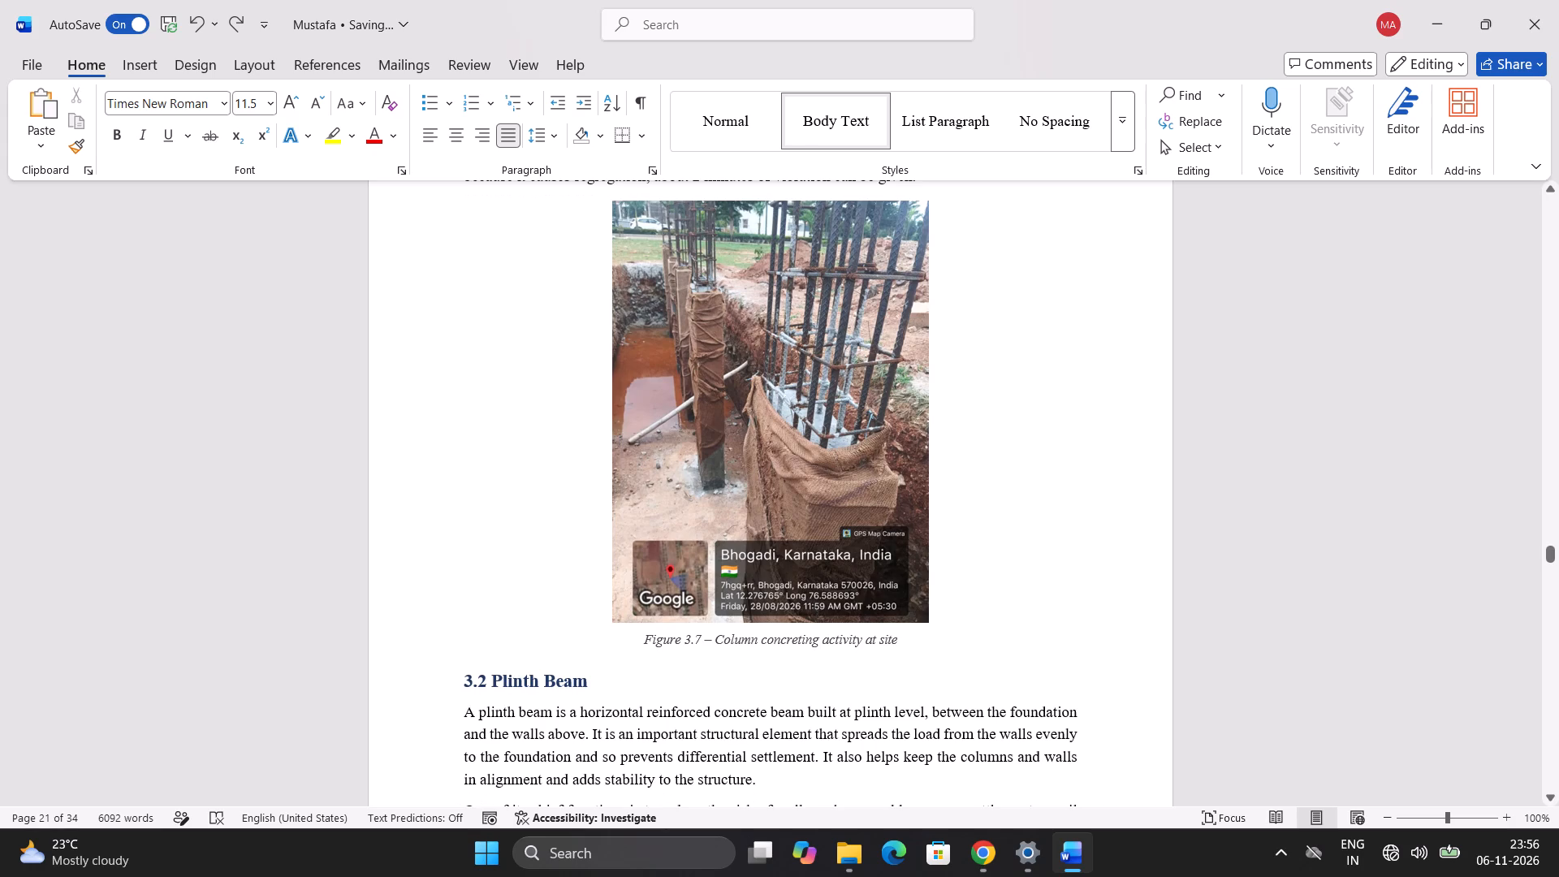
scroll(520, 515, "down", 1)
scroll(522, 585, "up", 3)
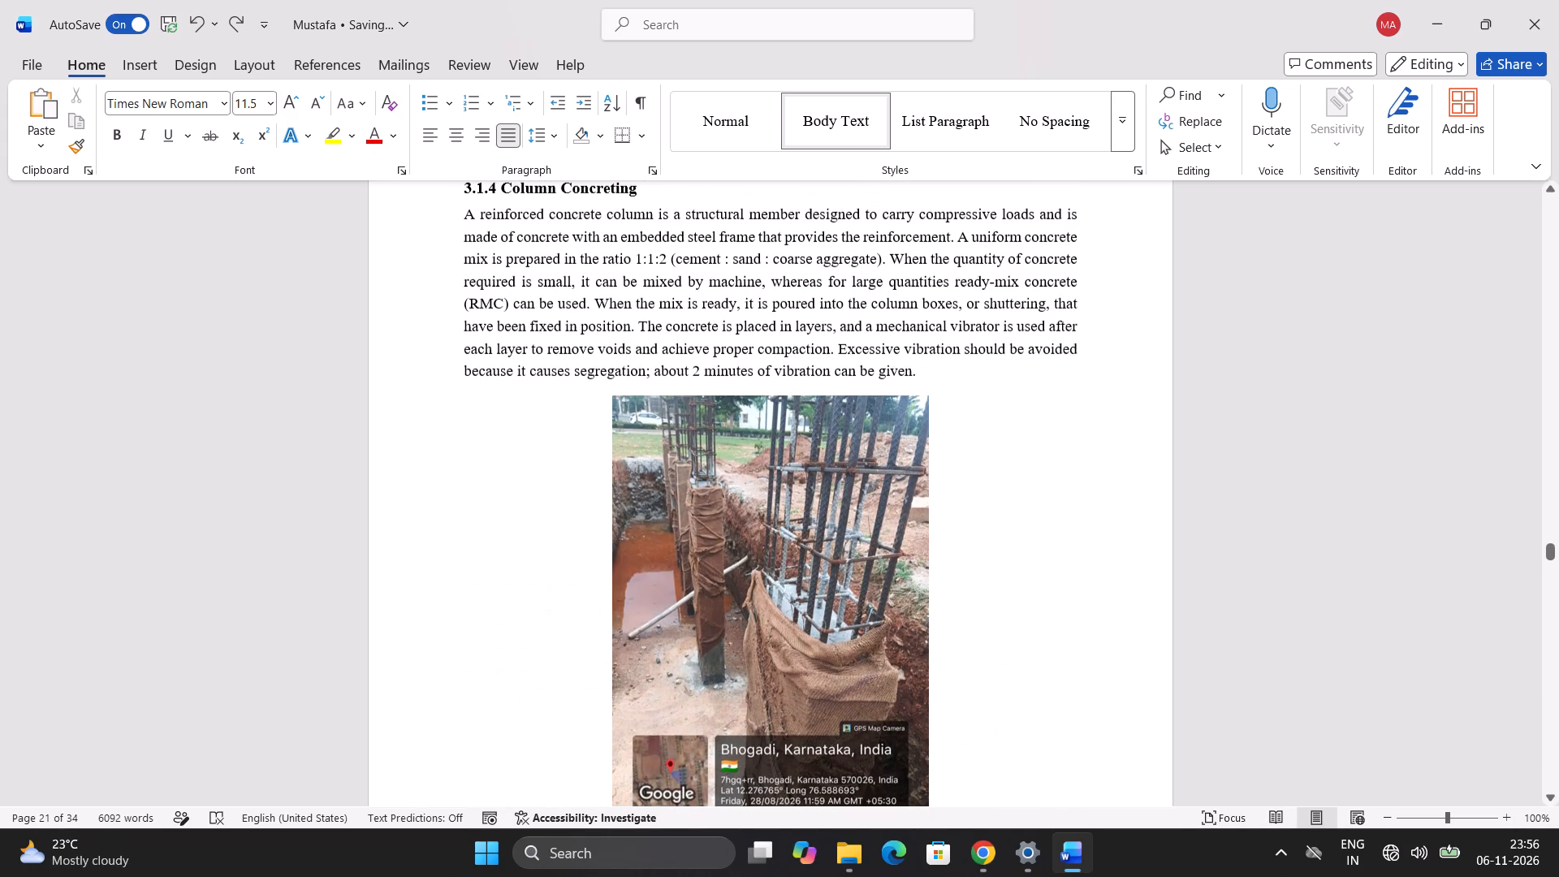
scroll(322, 733, "down", 8)
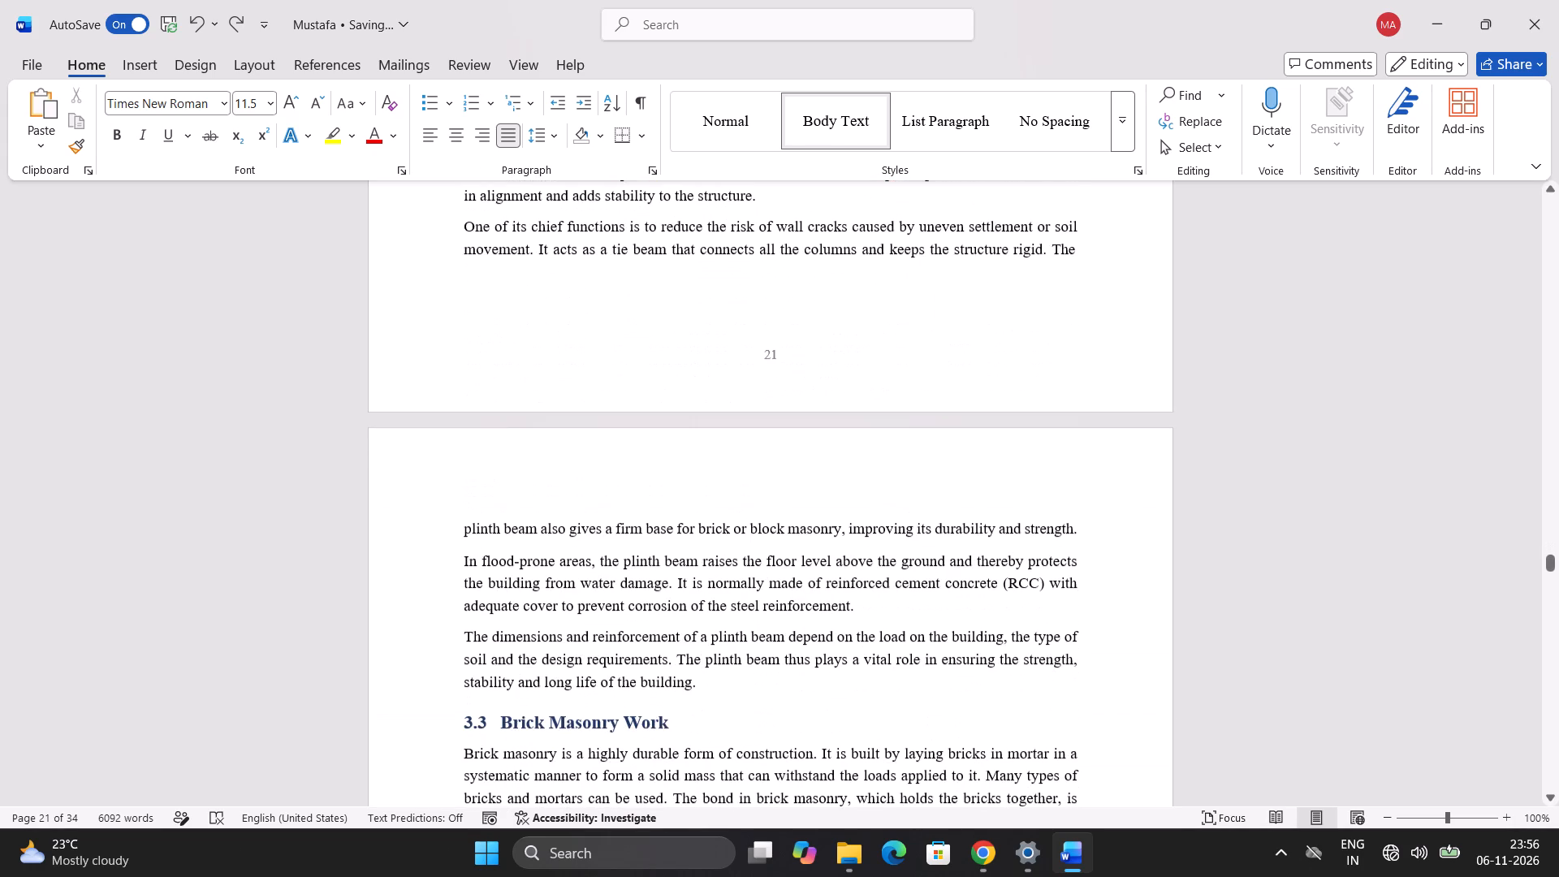
scroll(322, 733, "up", 2)
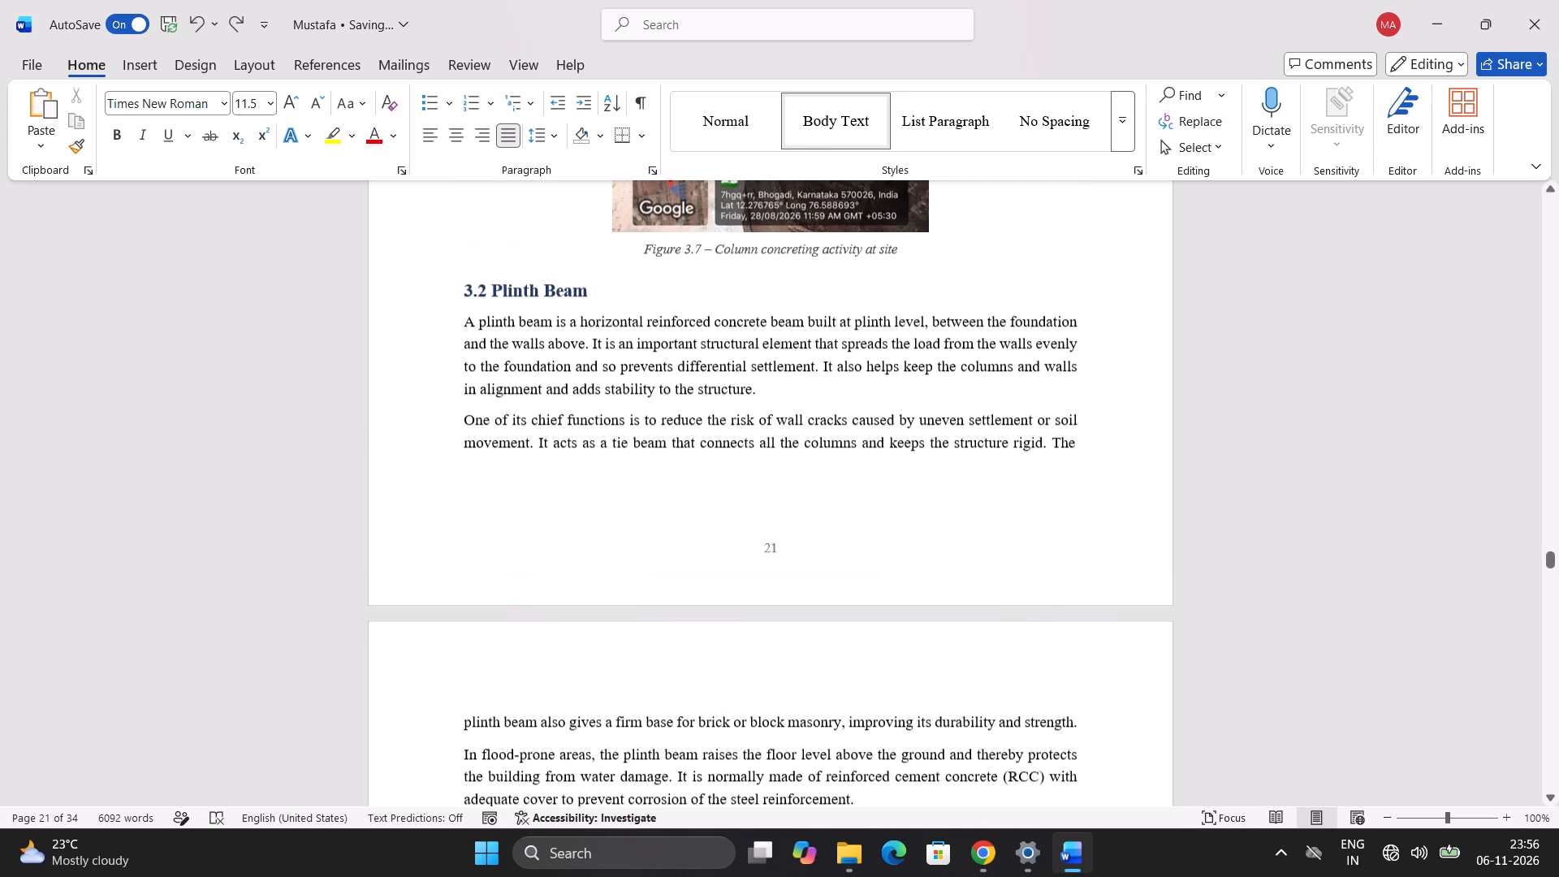
scroll(280, 776, "down", 2)
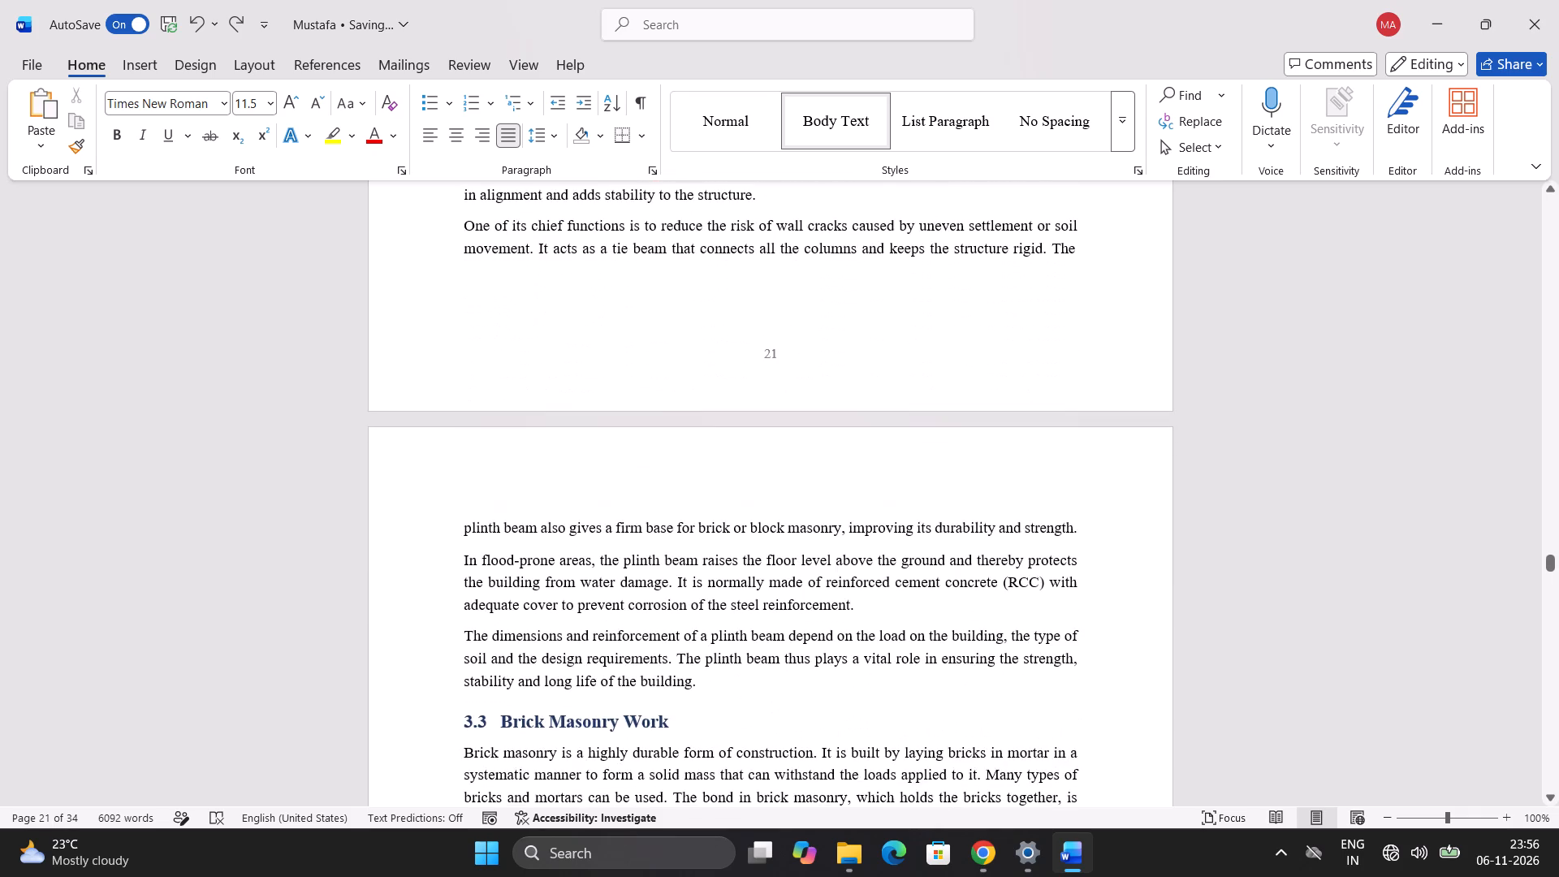
Delete the caption "Figure 3.7 – Column concreting activity at site" beneath the column concreting photo.
scroll(280, 776, "up", 7)
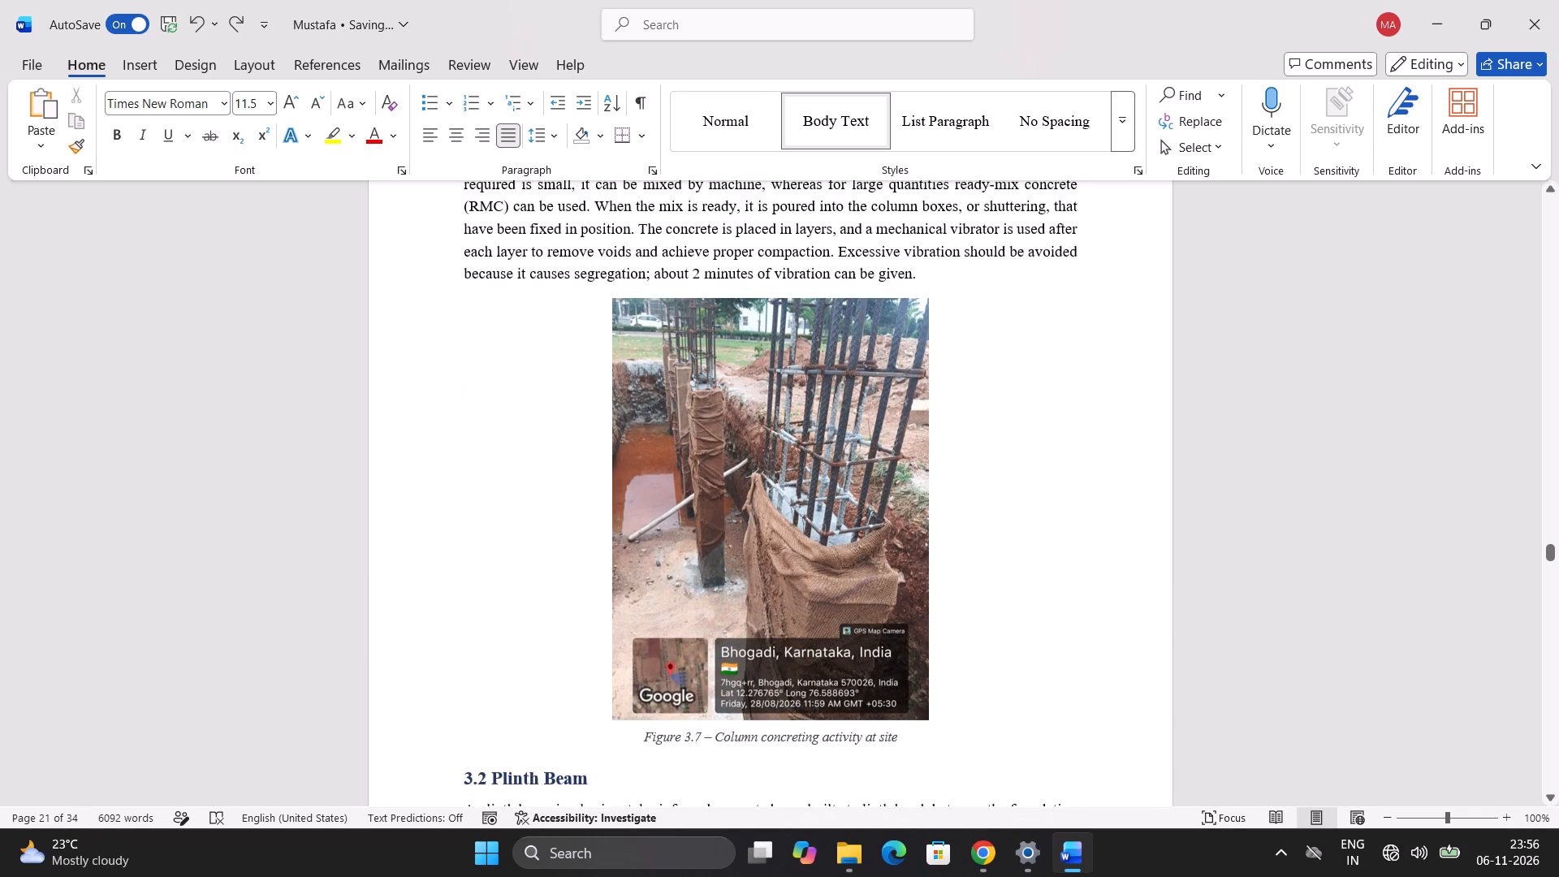
left_click(767, 476)
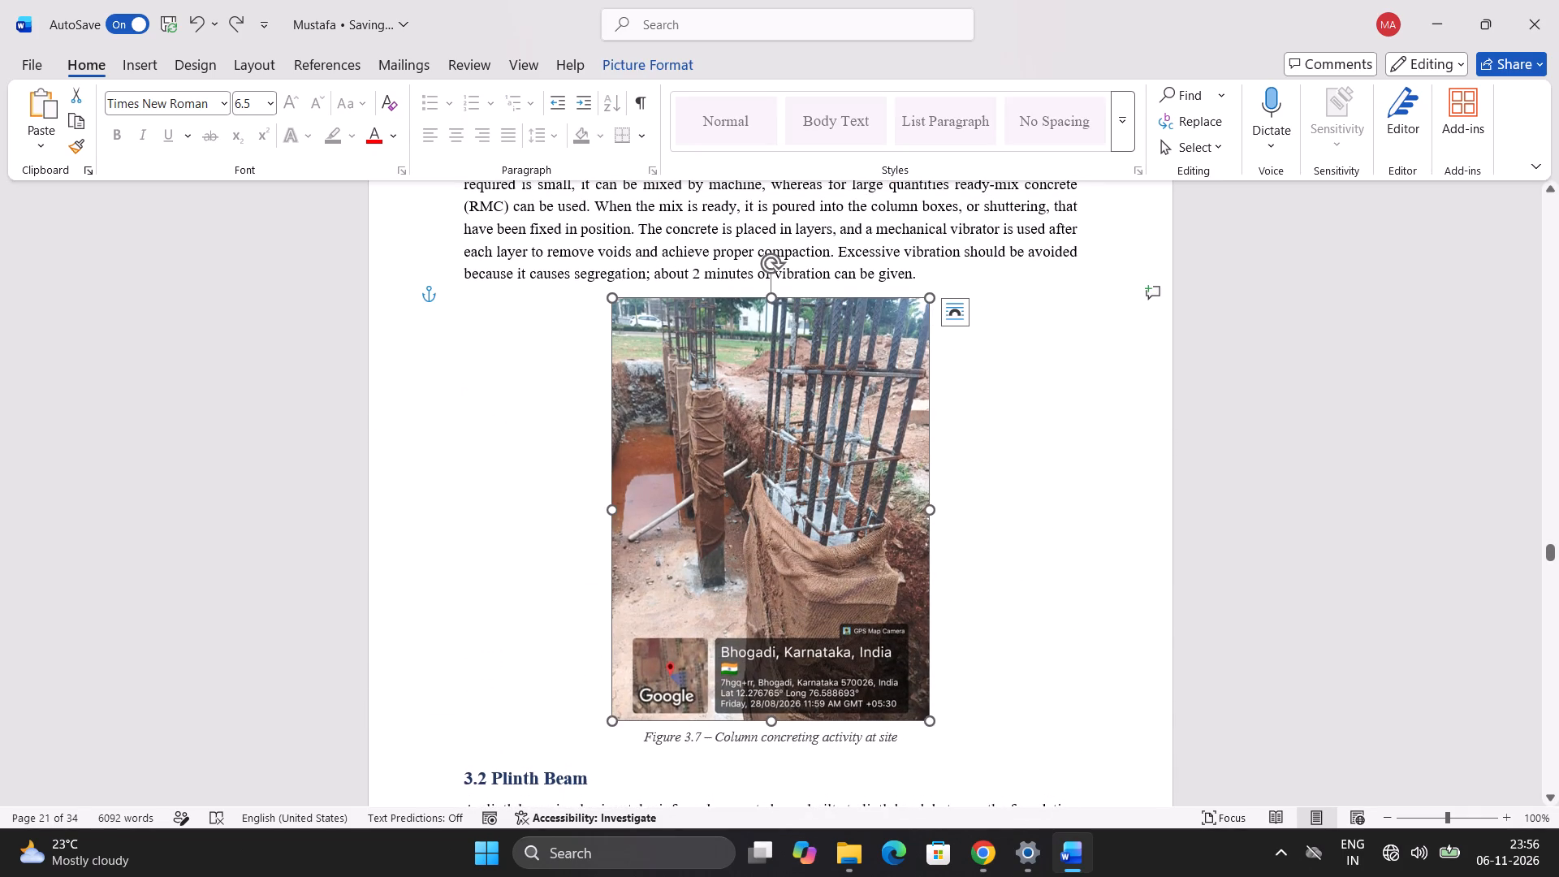
left_click(906, 744)
key("BackSpace")
key("BackSpace")
key("BackSpace")
key("BackSpace")
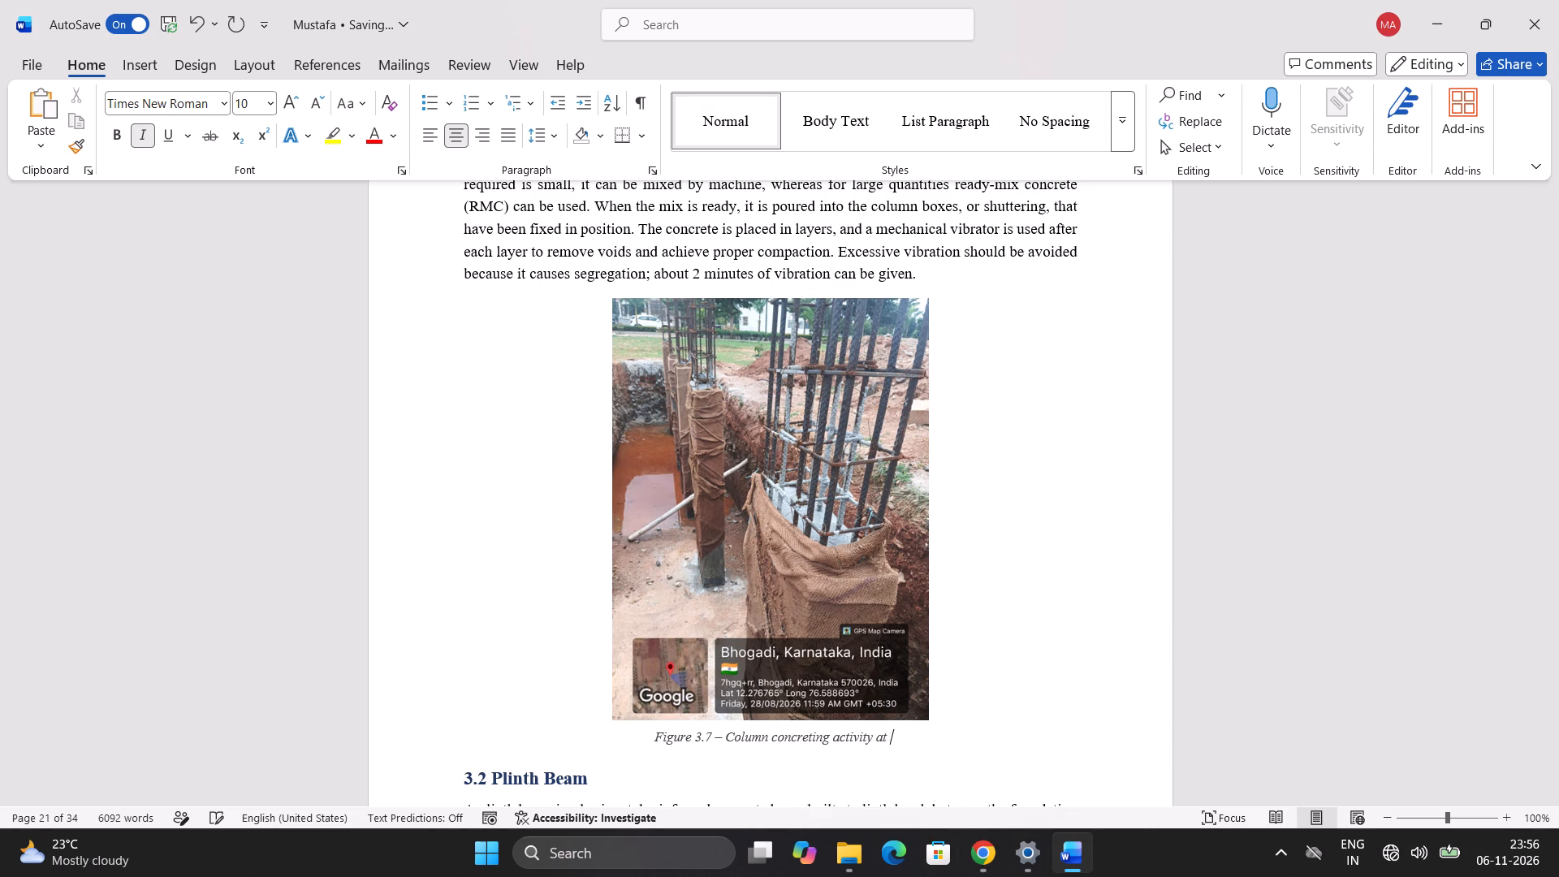
key("BackSpace")
key("BackSpace")
key("BackSpace")
key("BackSpace")
key("BackSpace")
key("BackSpace")
key("BackSpace")
key("BackSpace")
key("BackSpace")
key("BackSpace")
key("BackSpace")
key("BackSpace")
key("BackSpace")
key("BackSpace")
key("BackSpace")
key("BackSpace")
key("BackSpace")
key("BackSpace")
key("BackSpace")
key("BackSpace")
key("BackSpace")
key("BackSpace")
key("BackSpace")
key("BackSpace")
key("BackSpace")
key("BackSpace")
key("BackSpace")
key("BackSpace")
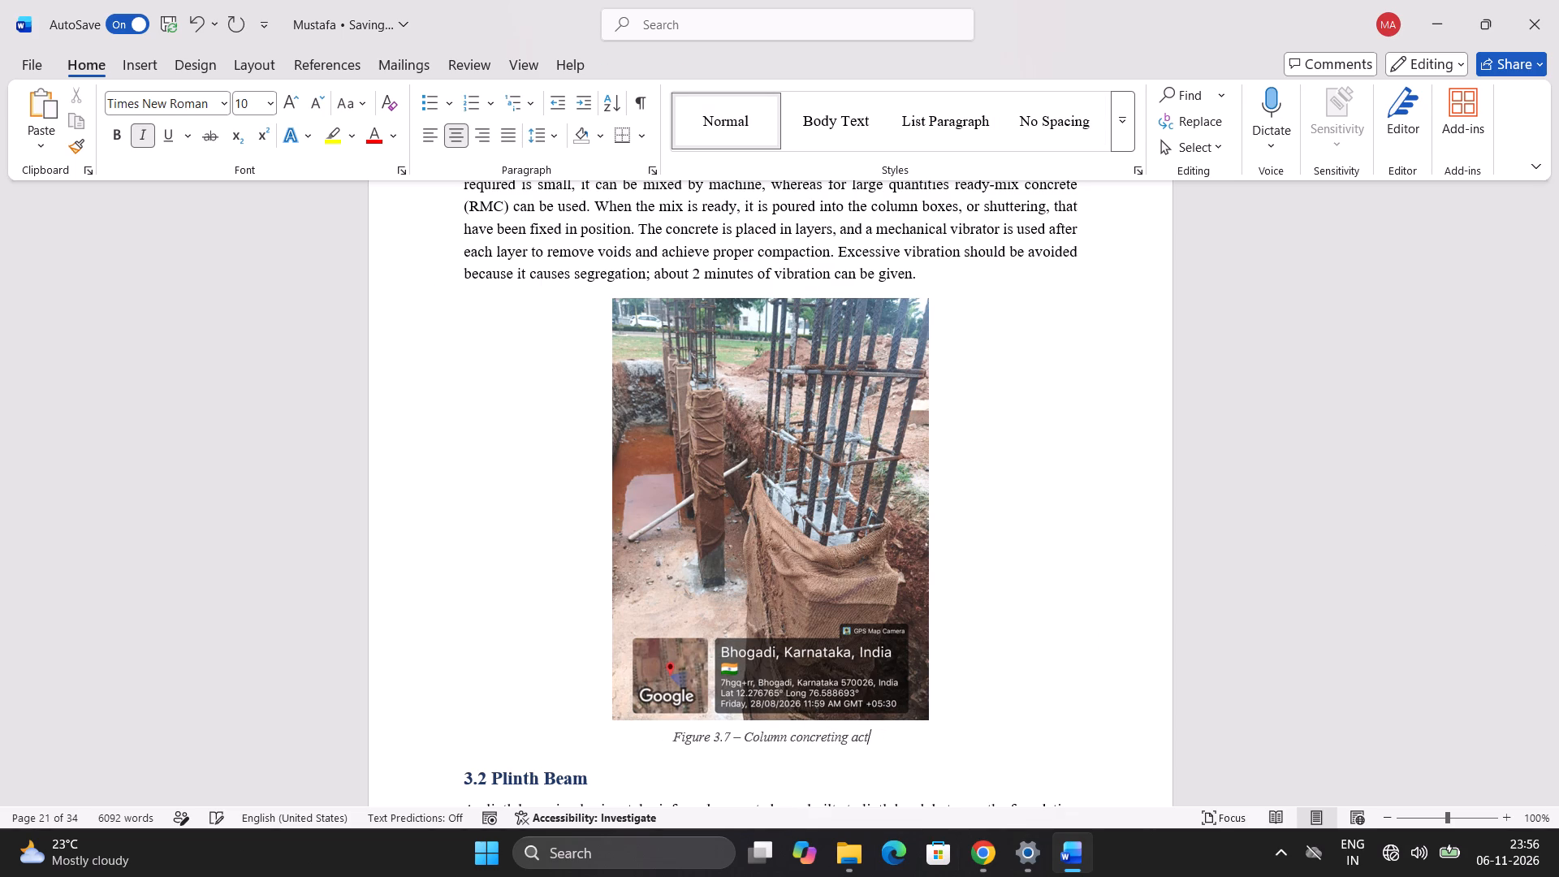
key("BackSpace")
key("BackSpace")
key("BackSpace")
key("BackSpace")
key("BackSpace")
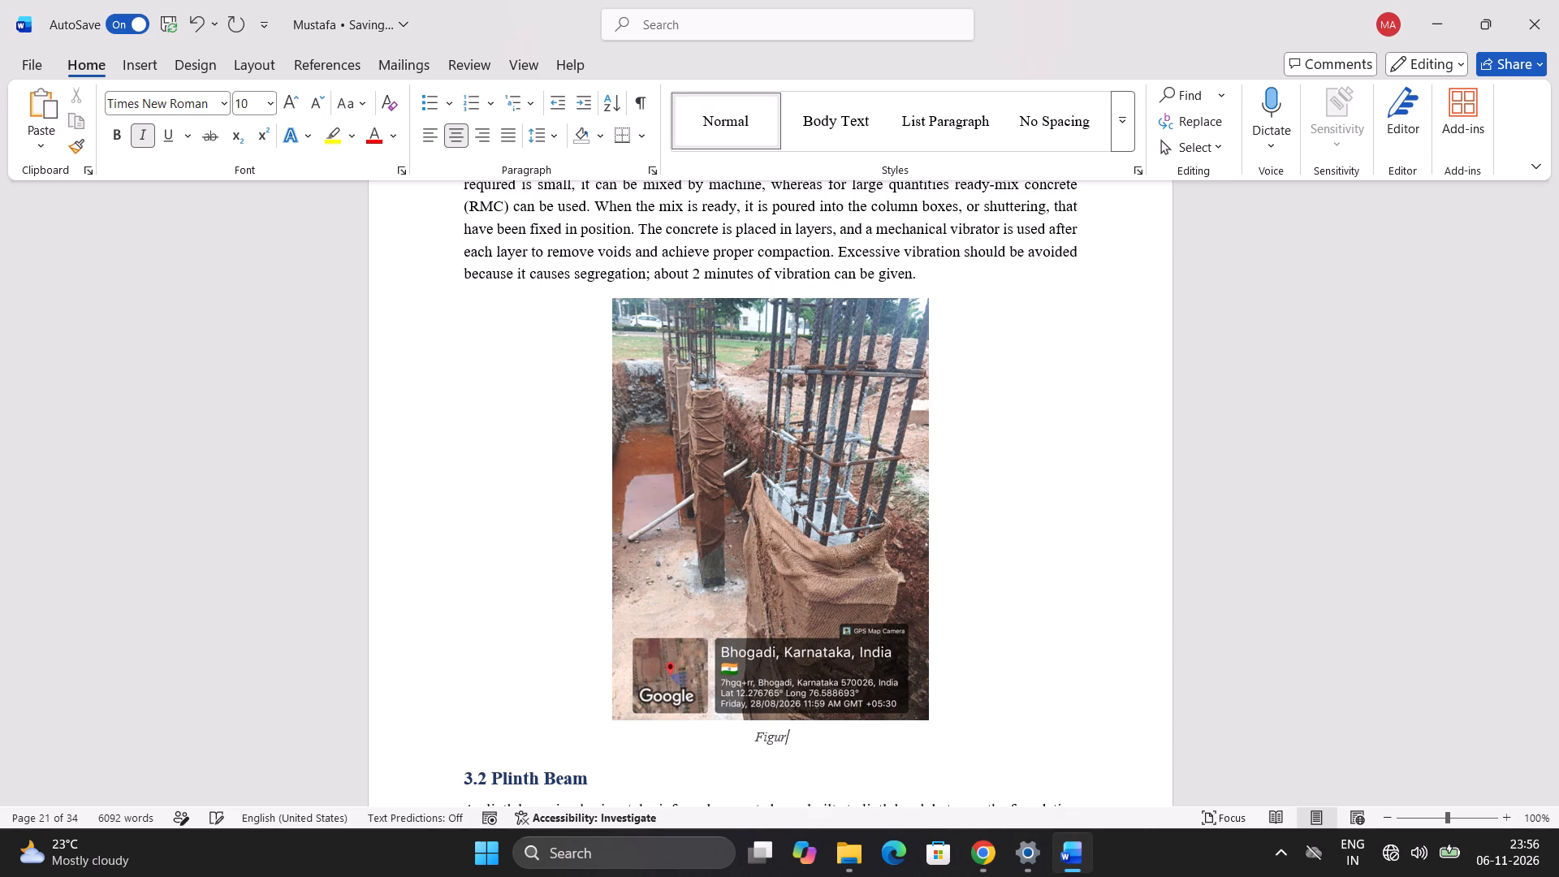
key("BackSpace")
key("BackSpace")
key("BackSpace")
key("BackSpace")
key("BackSpace")
key("BackSpace")
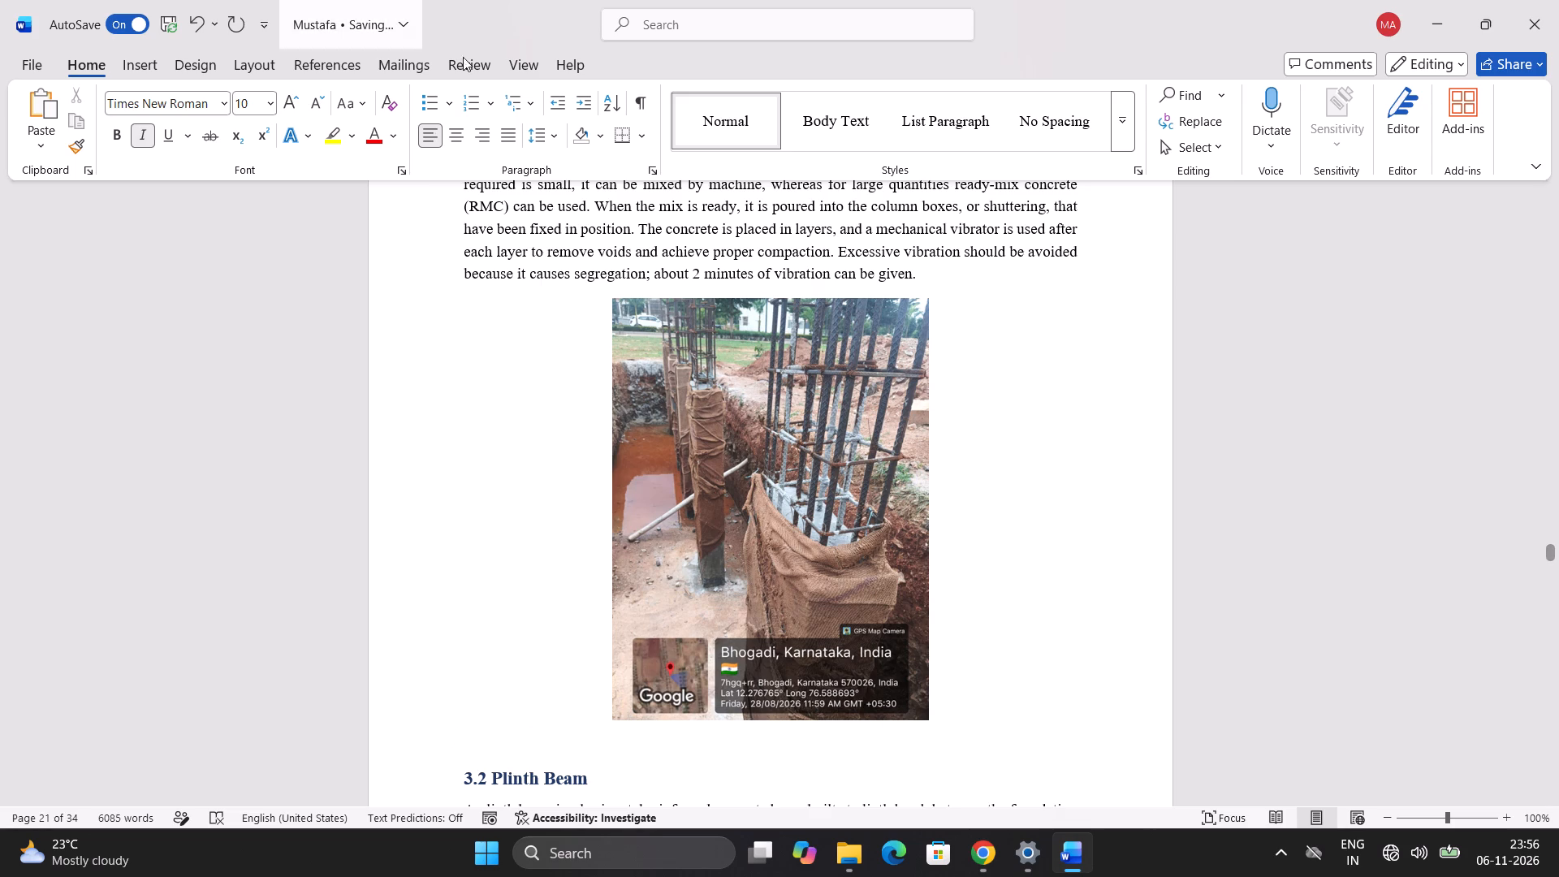
Enlarge the column concreting photo in section 3.1.4, widening it towards the right text margin.
left_click(759, 558)
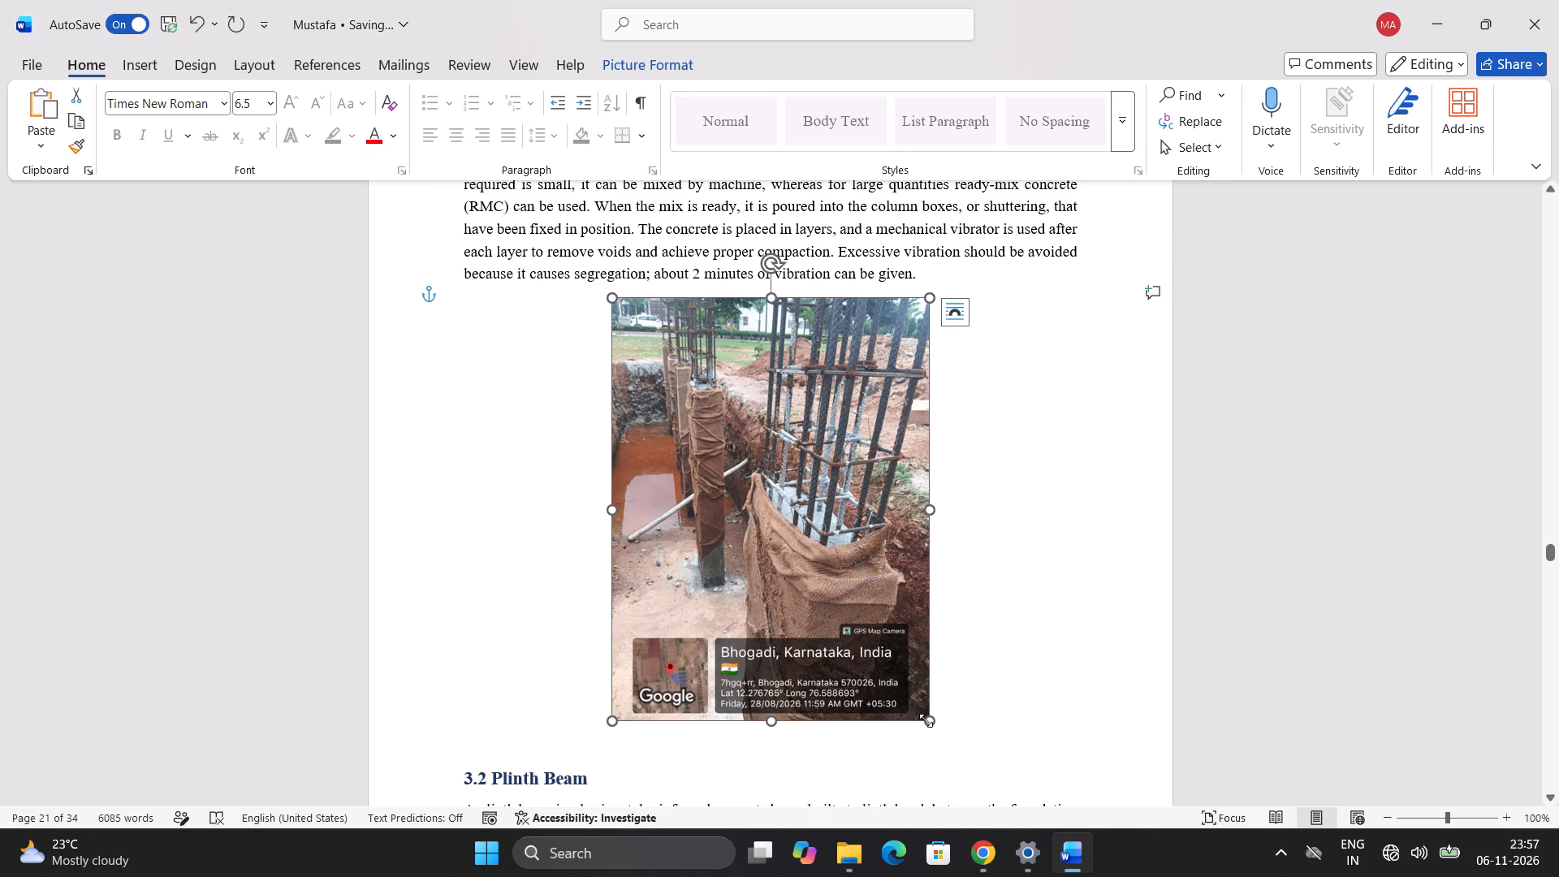
left_click_drag(926, 720, 988, 743)
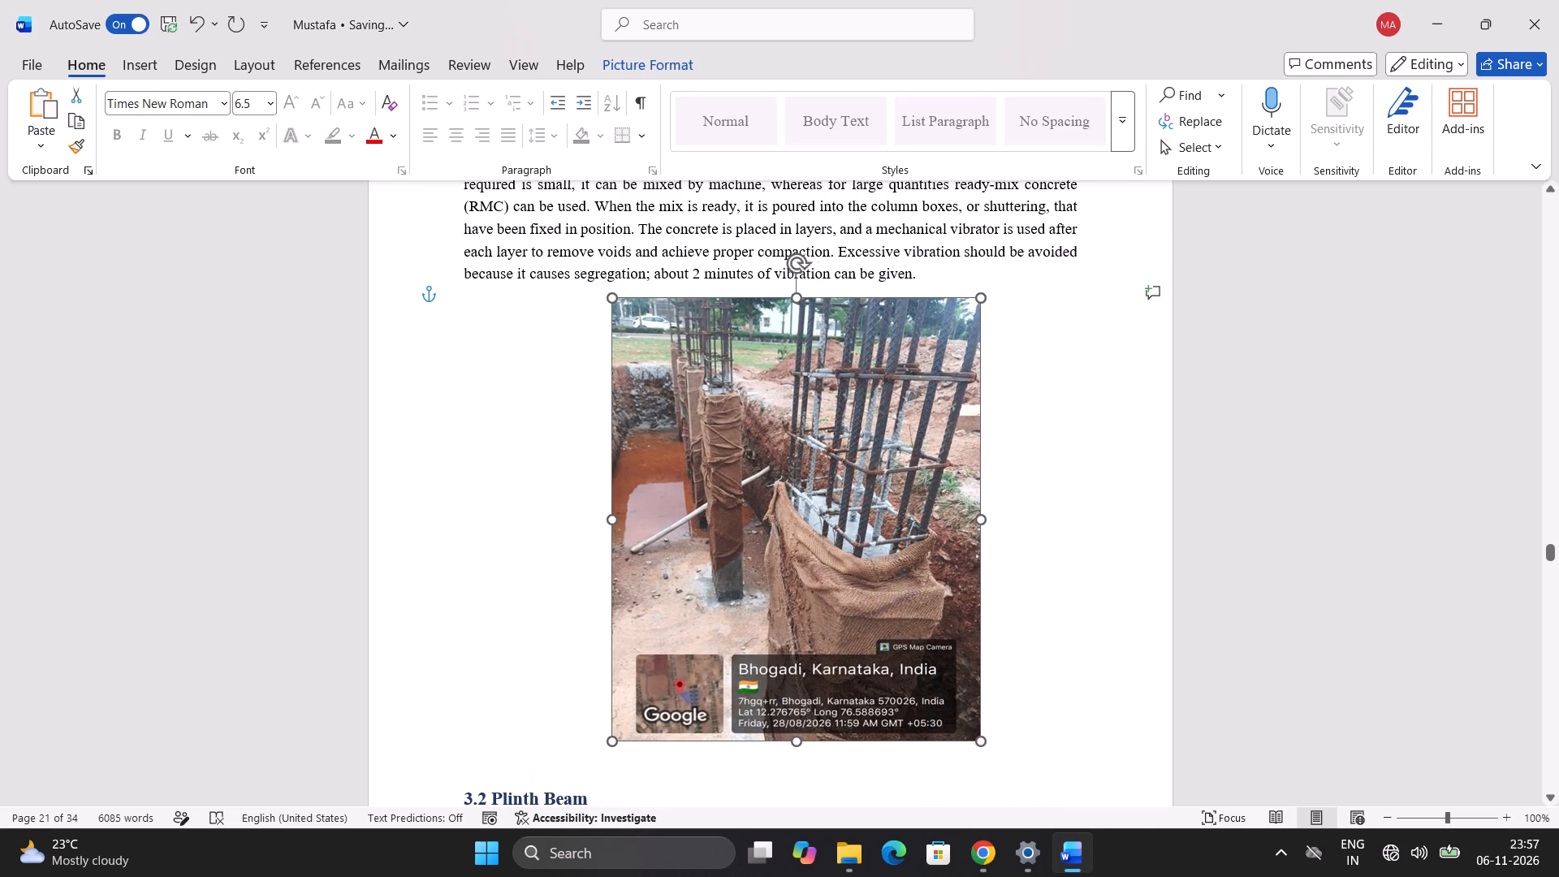
left_click_drag(988, 743, 1019, 754)
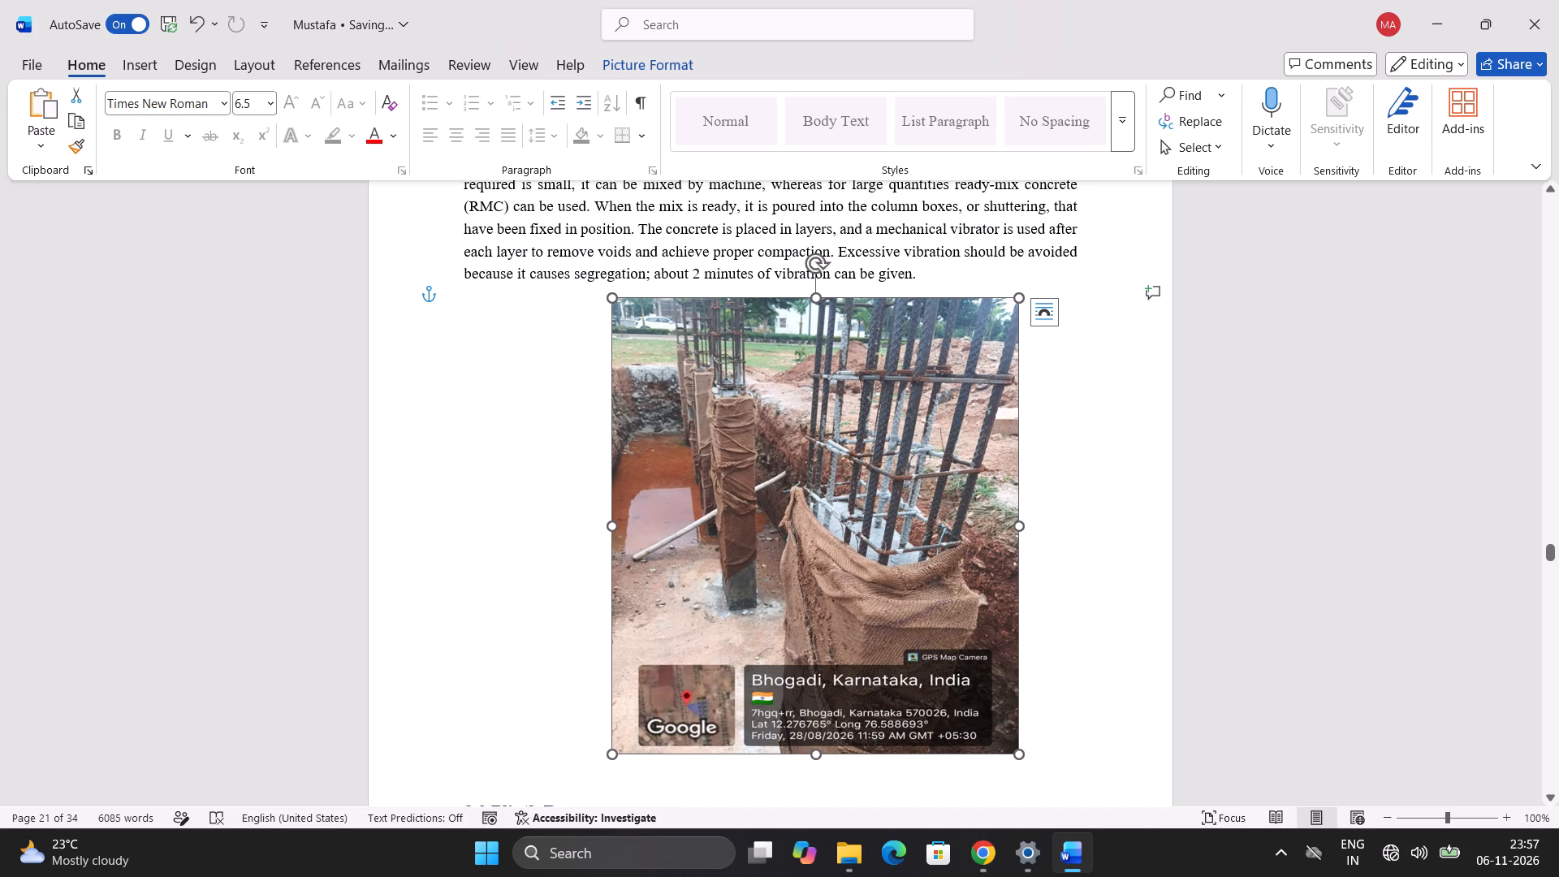
Move the column concreting photo slightly down and align its left edge with the left text margin.
scroll(0, 102, "down", 2)
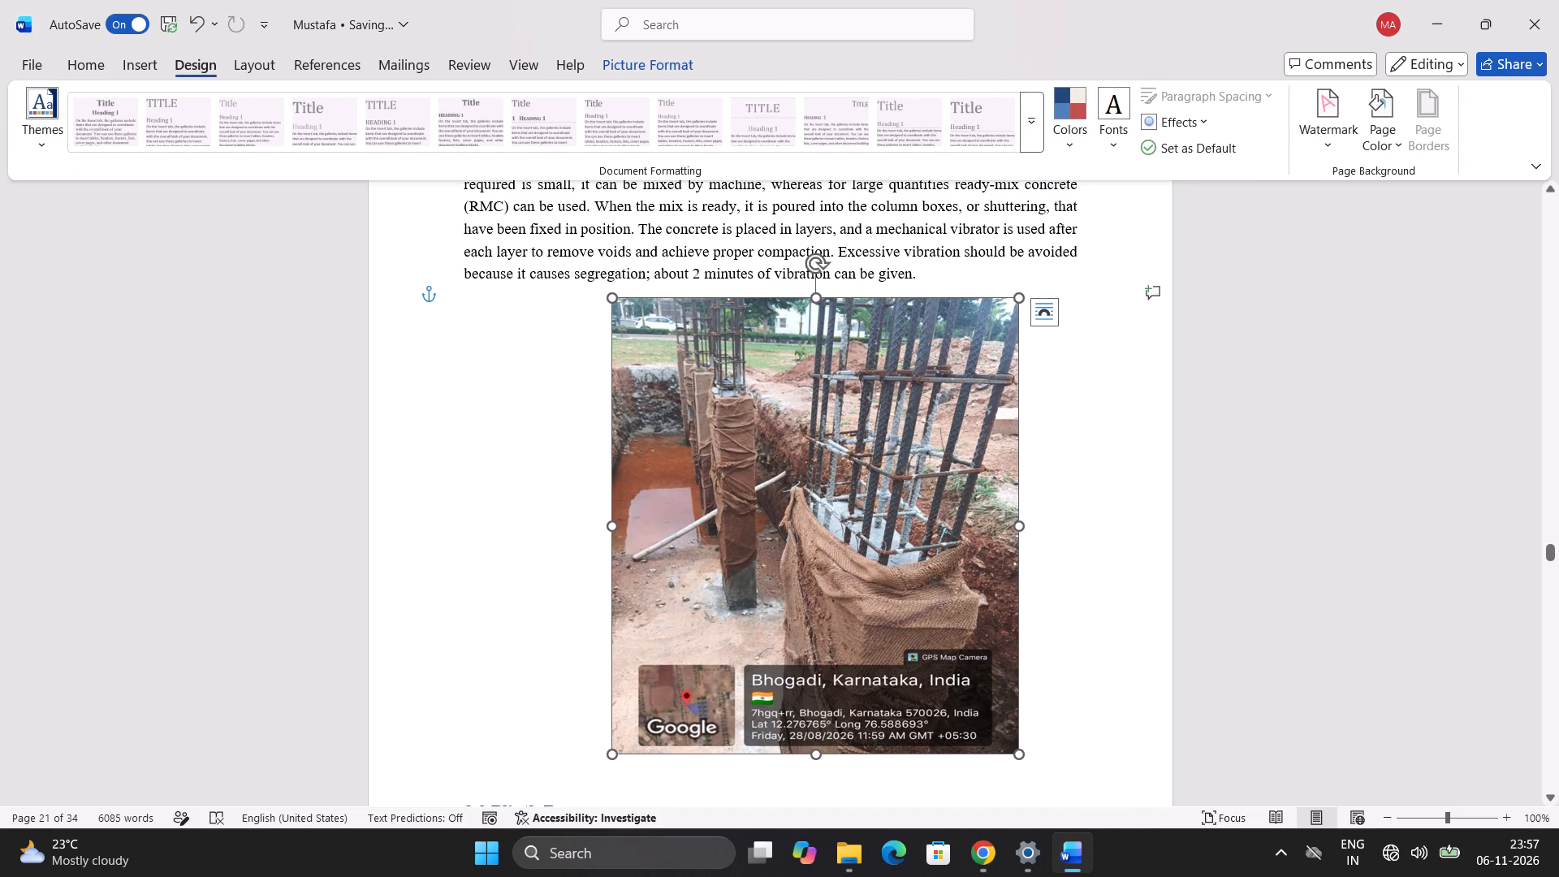
scroll(1259, 461, "down", 5)
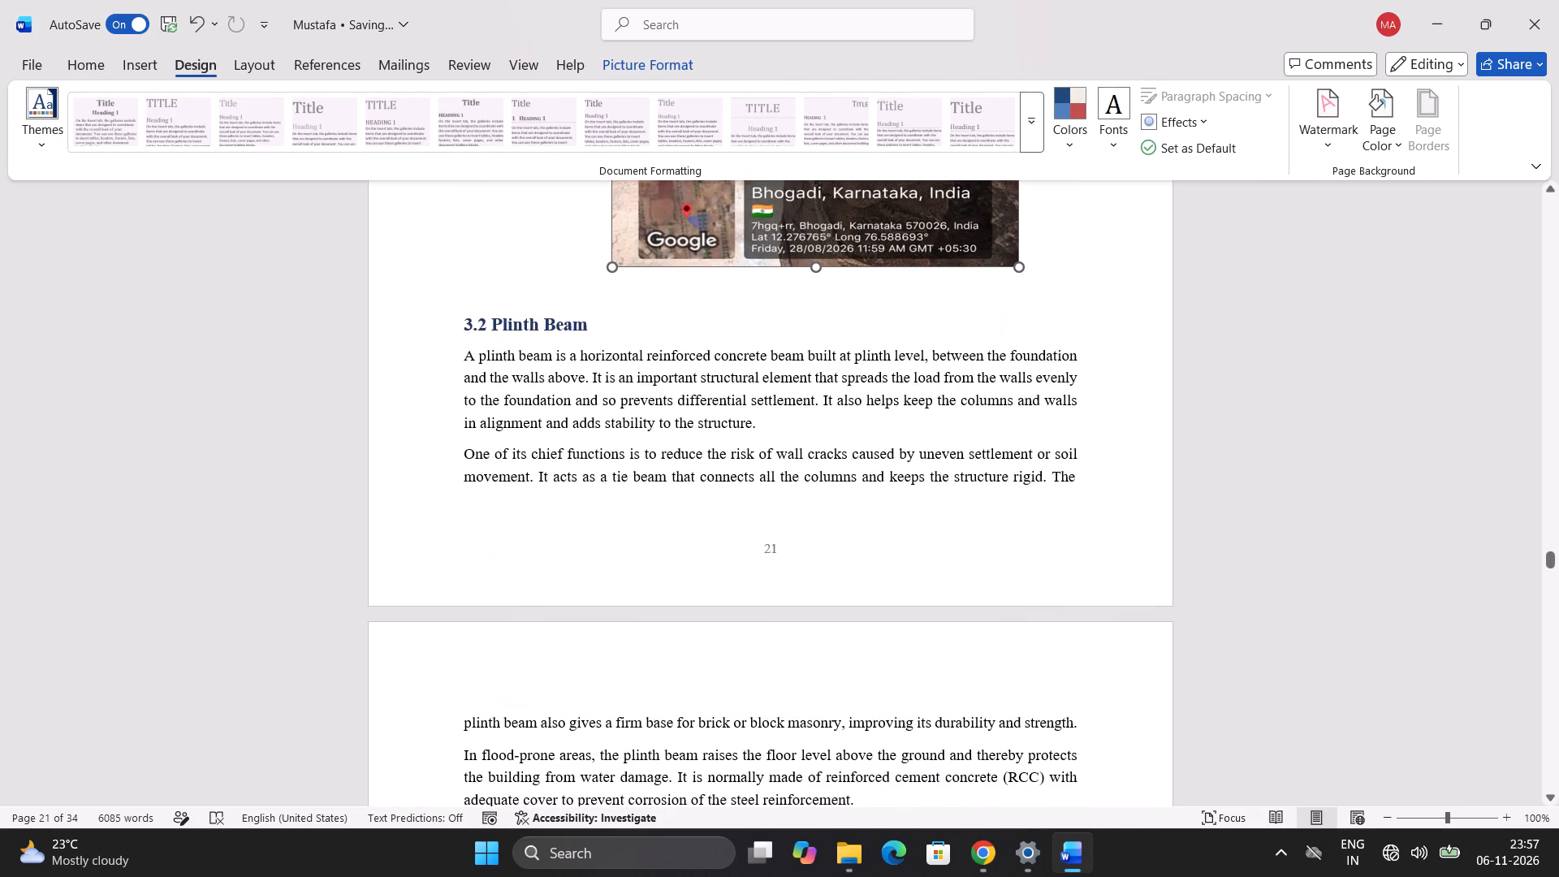
scroll(1258, 455, "up", 5)
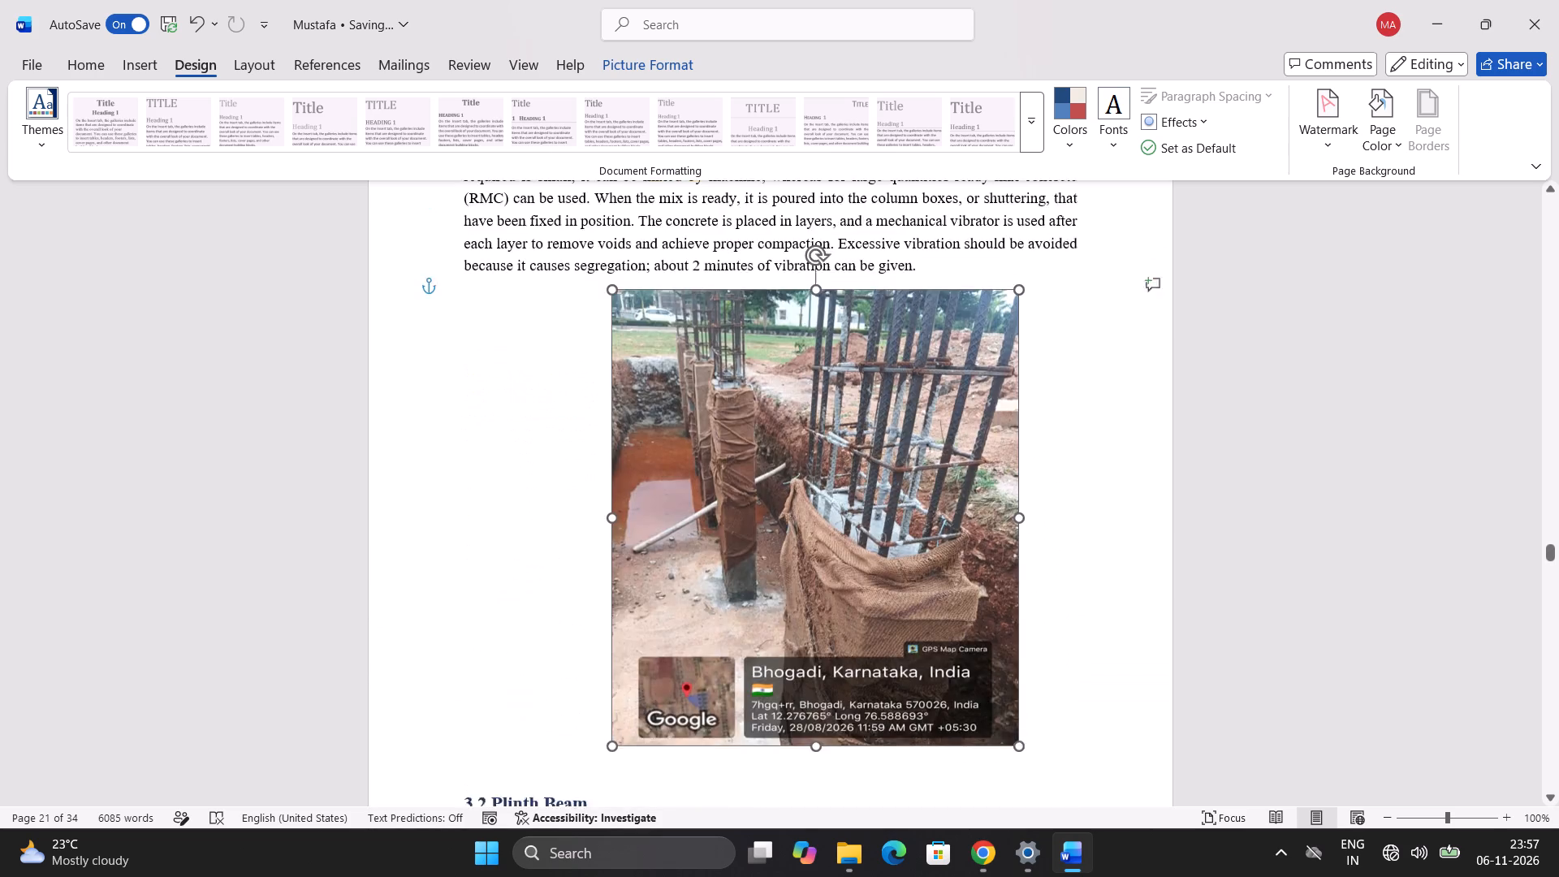
scroll(1255, 426, "up", 3)
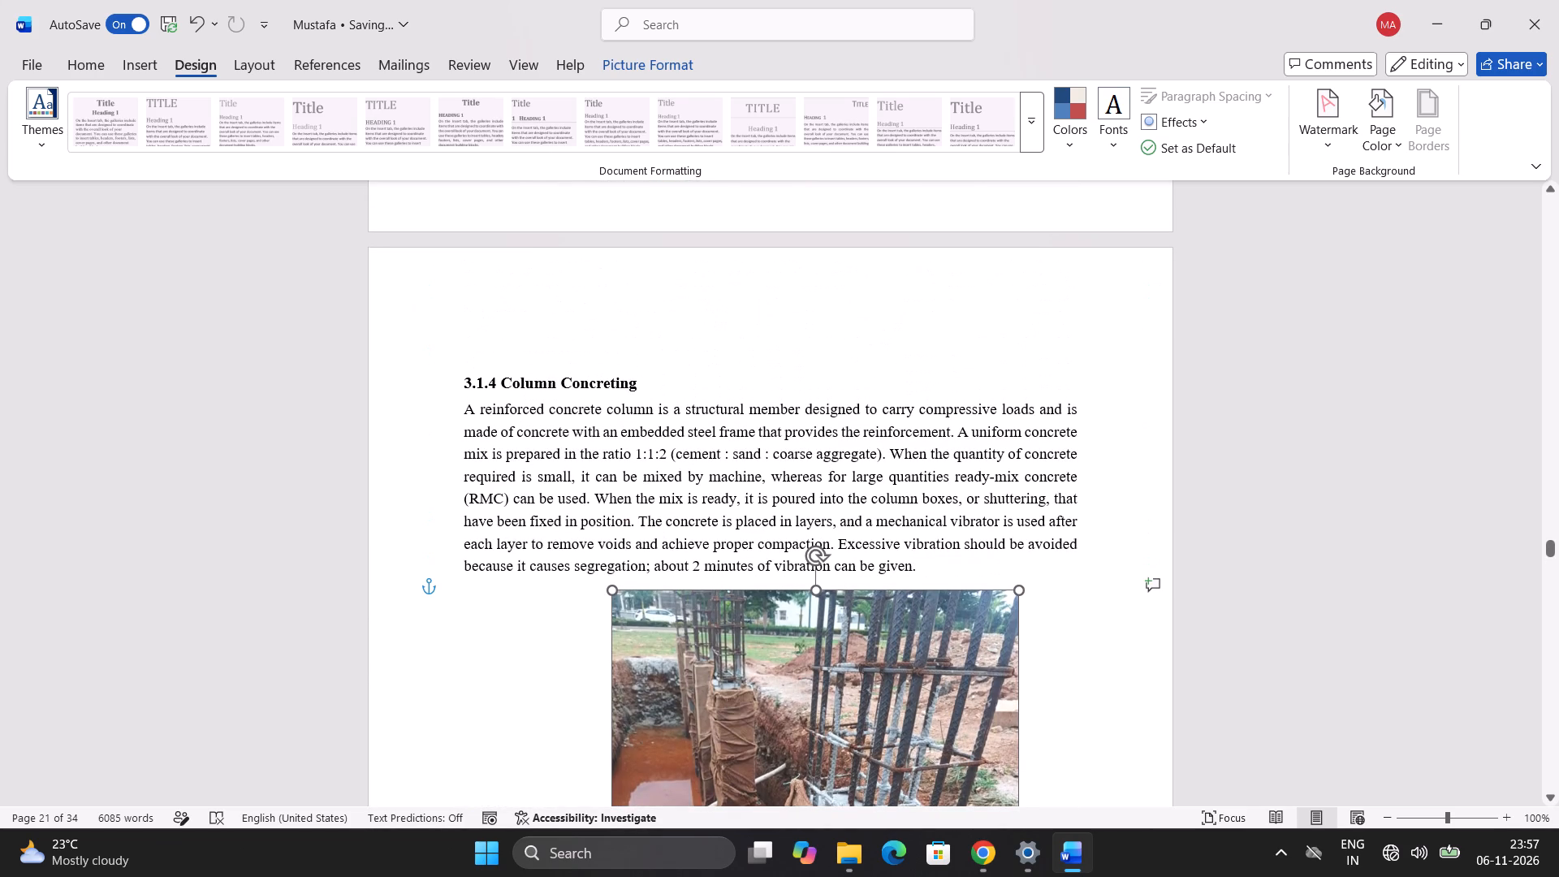
scroll(1255, 422, "down", 3)
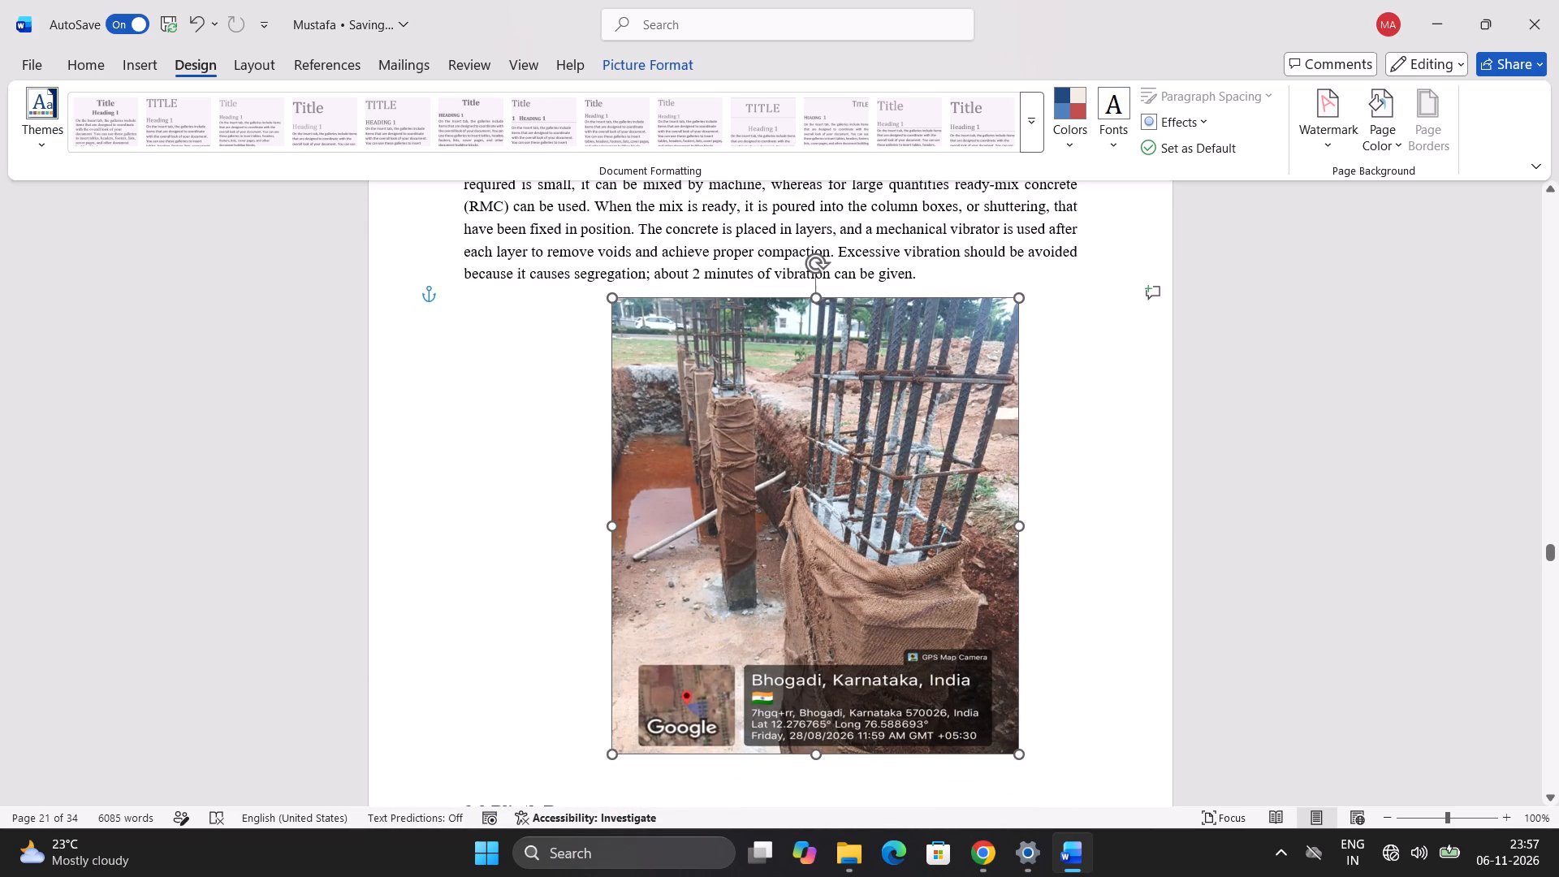
left_click_drag(815, 328, 746, 383)
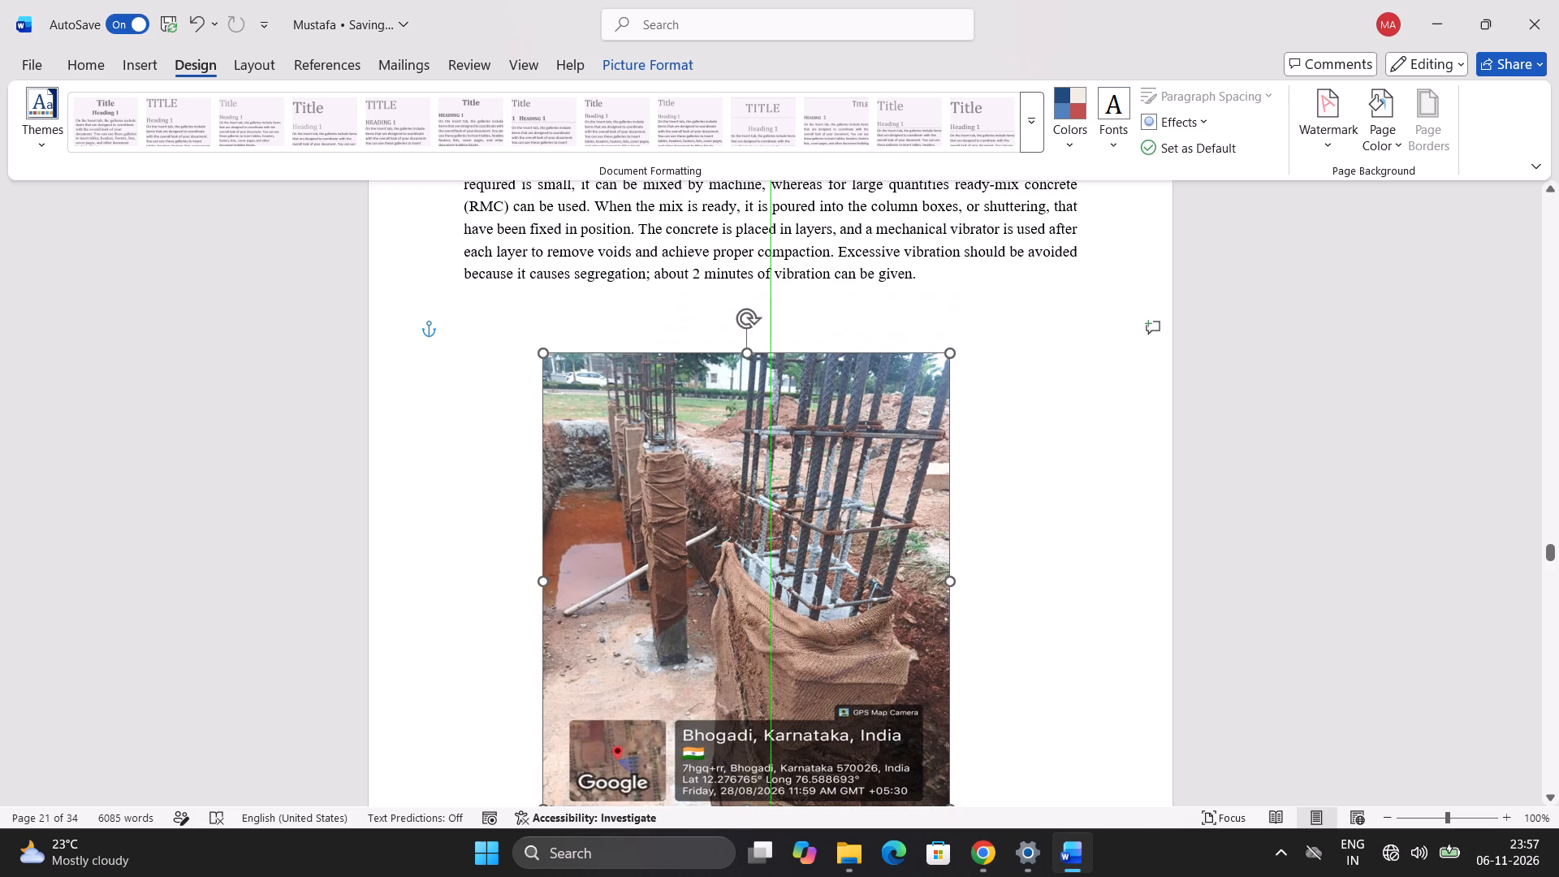
left_click_drag(746, 383, 668, 386)
Enlarge the column concreting photo from its lower corner so it spans nearly the full text width above 3.2 Plinth Beam.
scroll(893, 530, "down", 3)
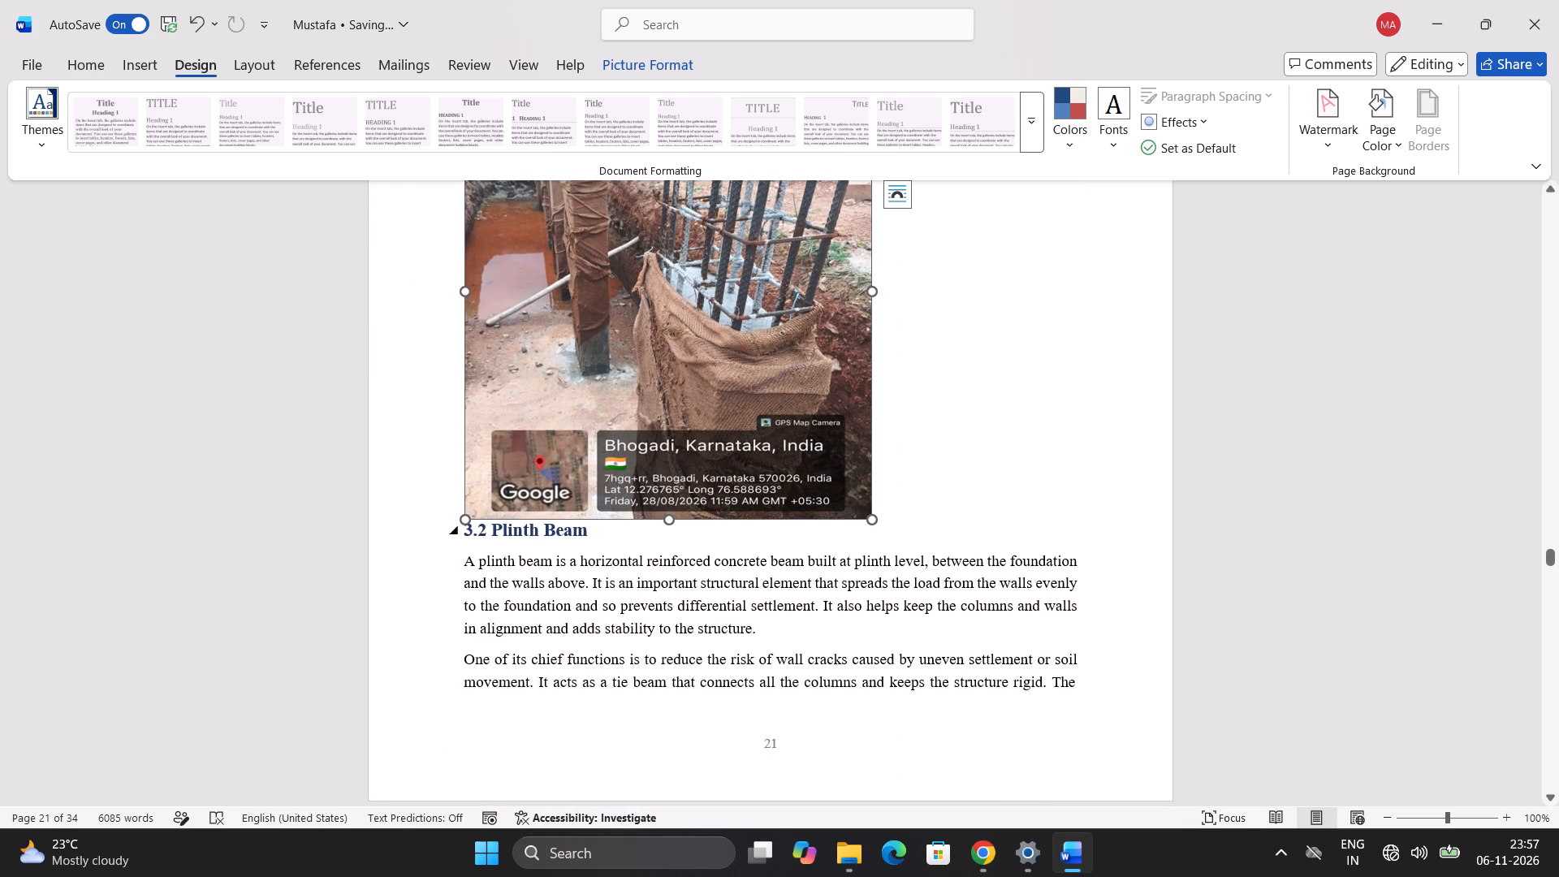
left_click_drag(870, 521, 1086, 589)
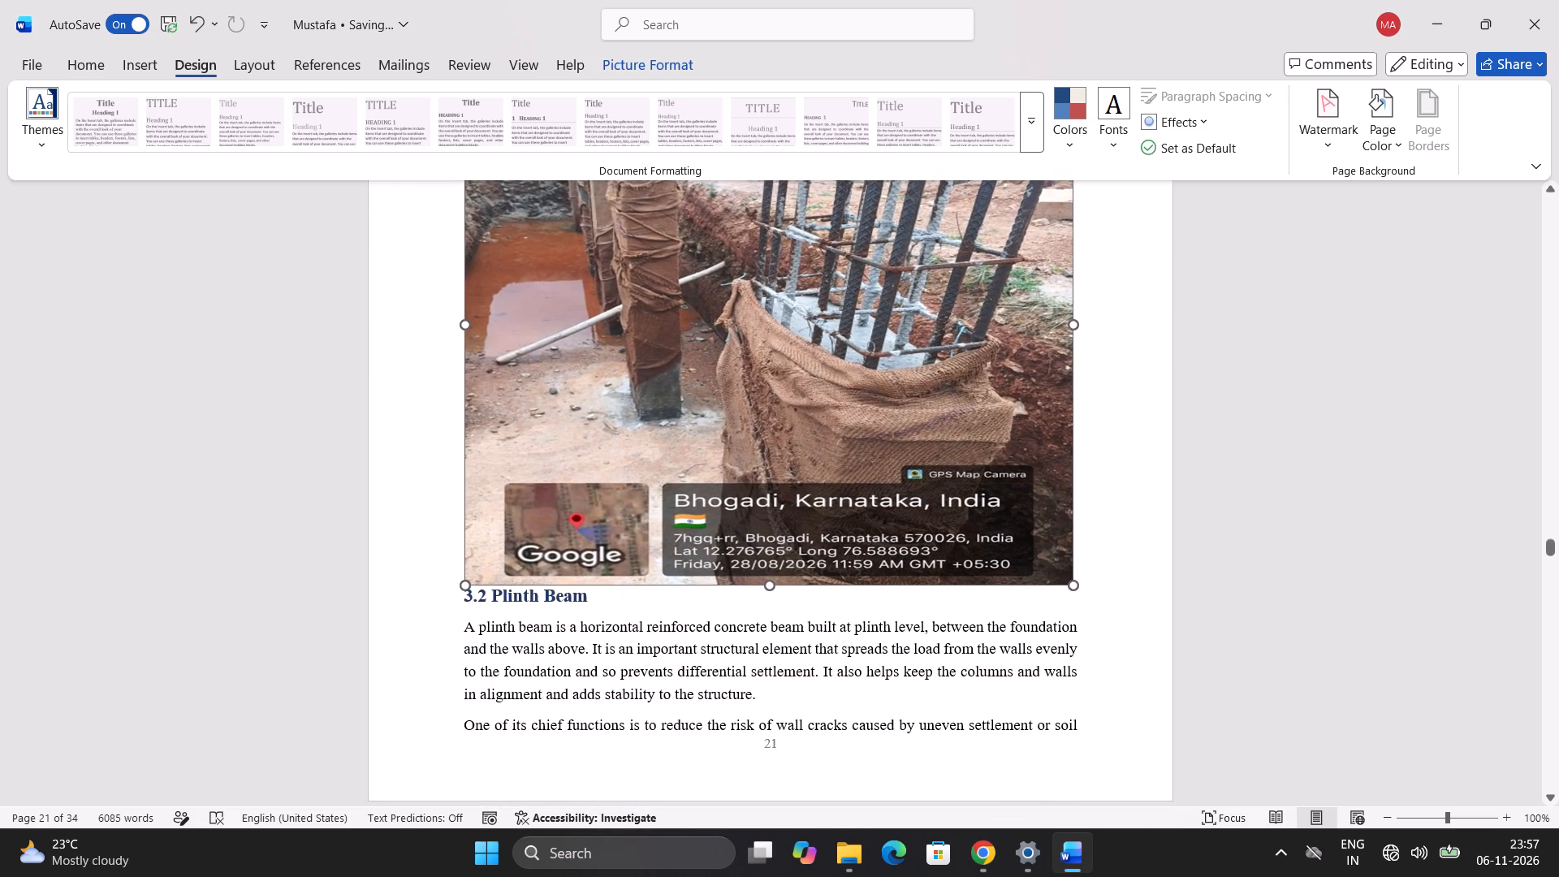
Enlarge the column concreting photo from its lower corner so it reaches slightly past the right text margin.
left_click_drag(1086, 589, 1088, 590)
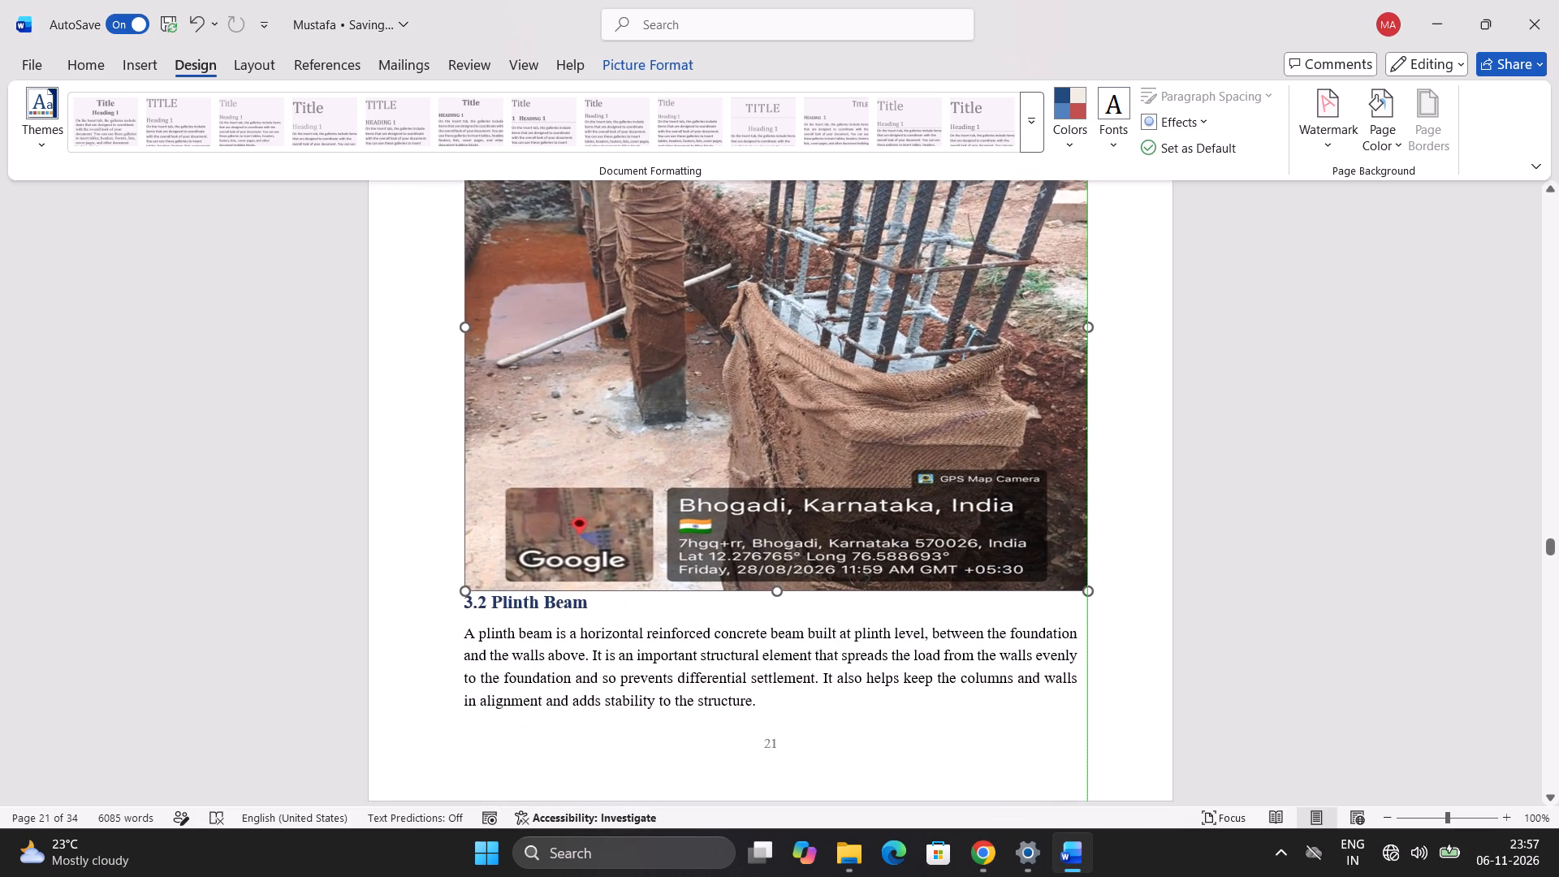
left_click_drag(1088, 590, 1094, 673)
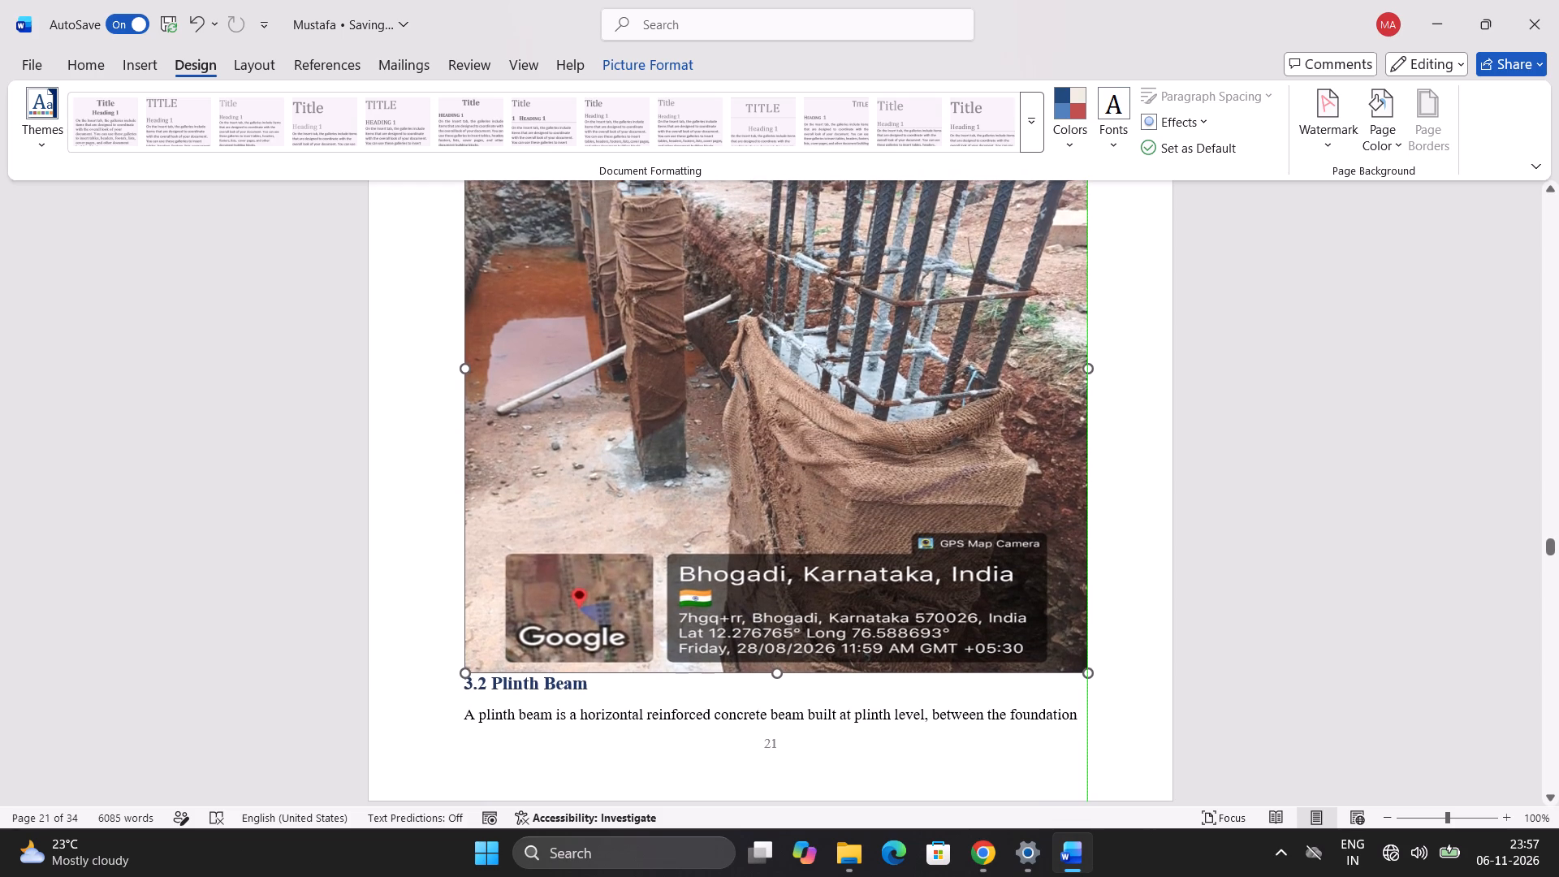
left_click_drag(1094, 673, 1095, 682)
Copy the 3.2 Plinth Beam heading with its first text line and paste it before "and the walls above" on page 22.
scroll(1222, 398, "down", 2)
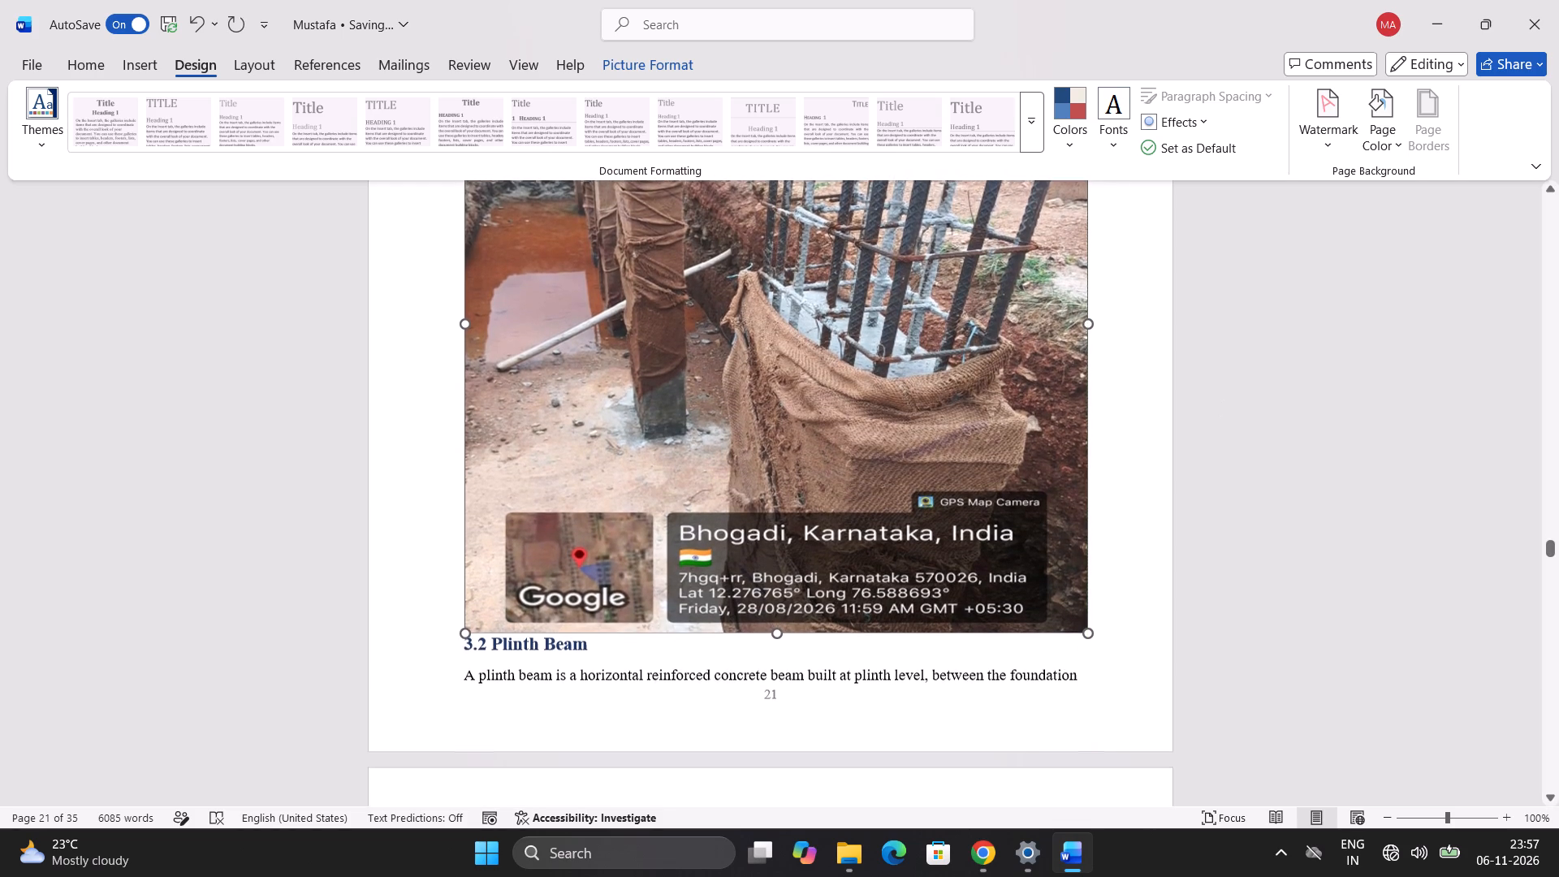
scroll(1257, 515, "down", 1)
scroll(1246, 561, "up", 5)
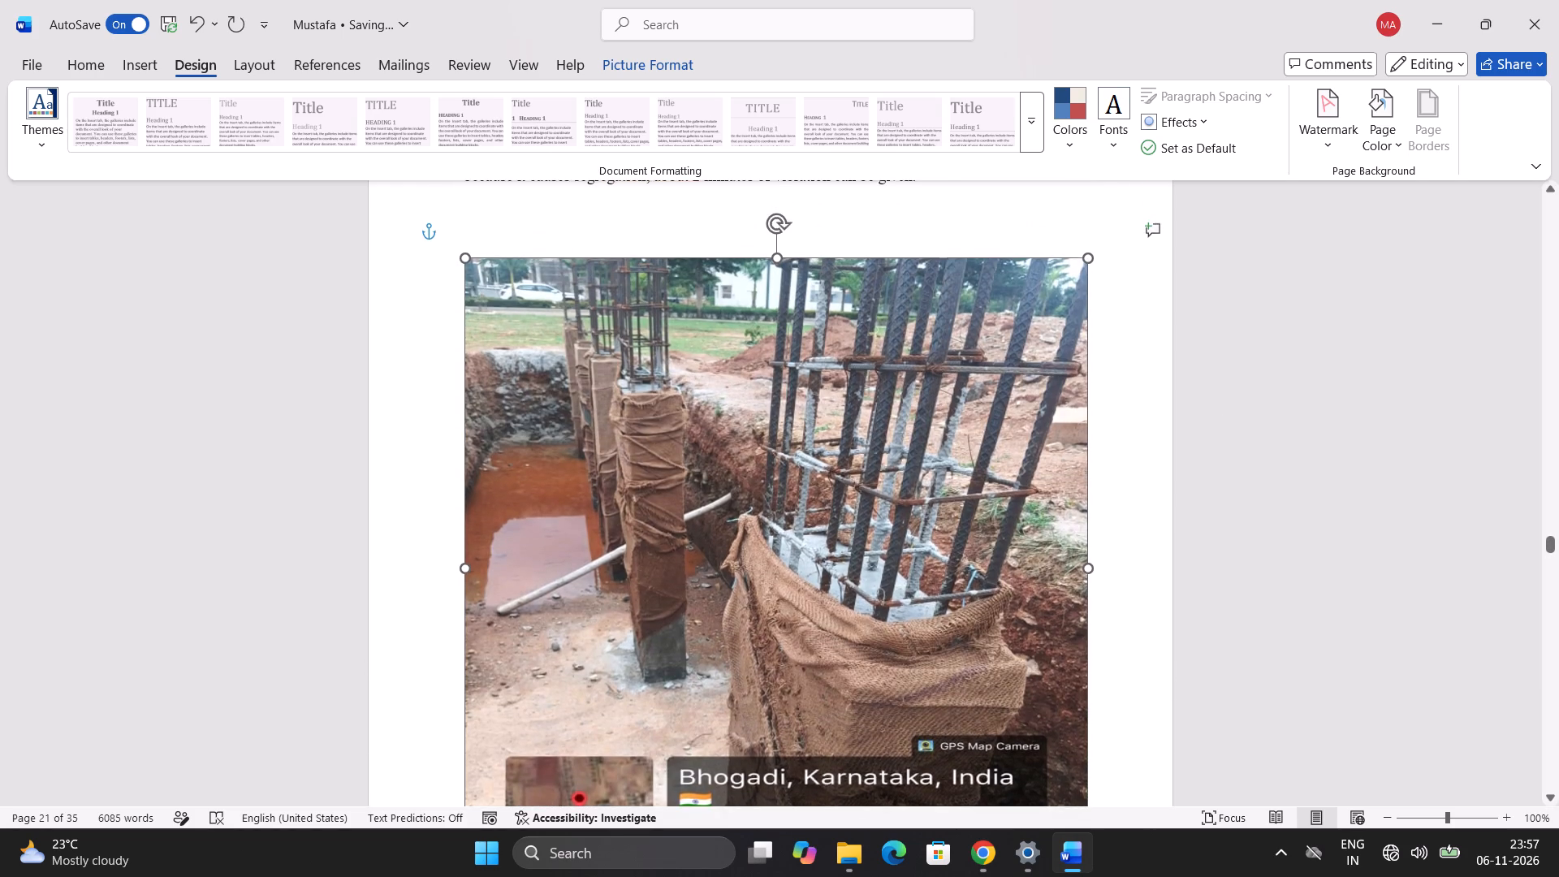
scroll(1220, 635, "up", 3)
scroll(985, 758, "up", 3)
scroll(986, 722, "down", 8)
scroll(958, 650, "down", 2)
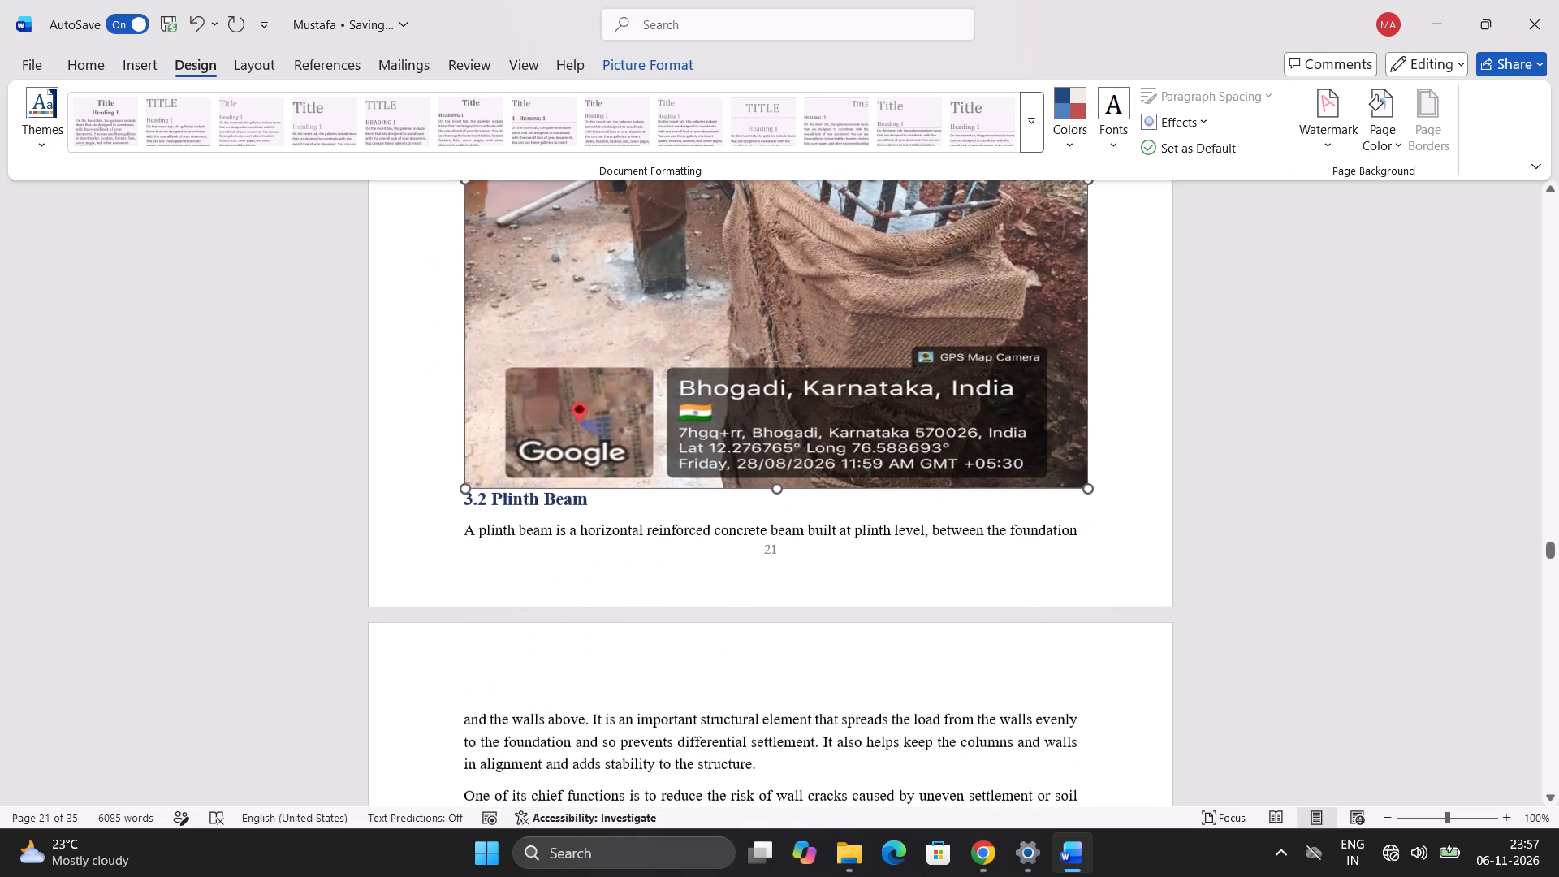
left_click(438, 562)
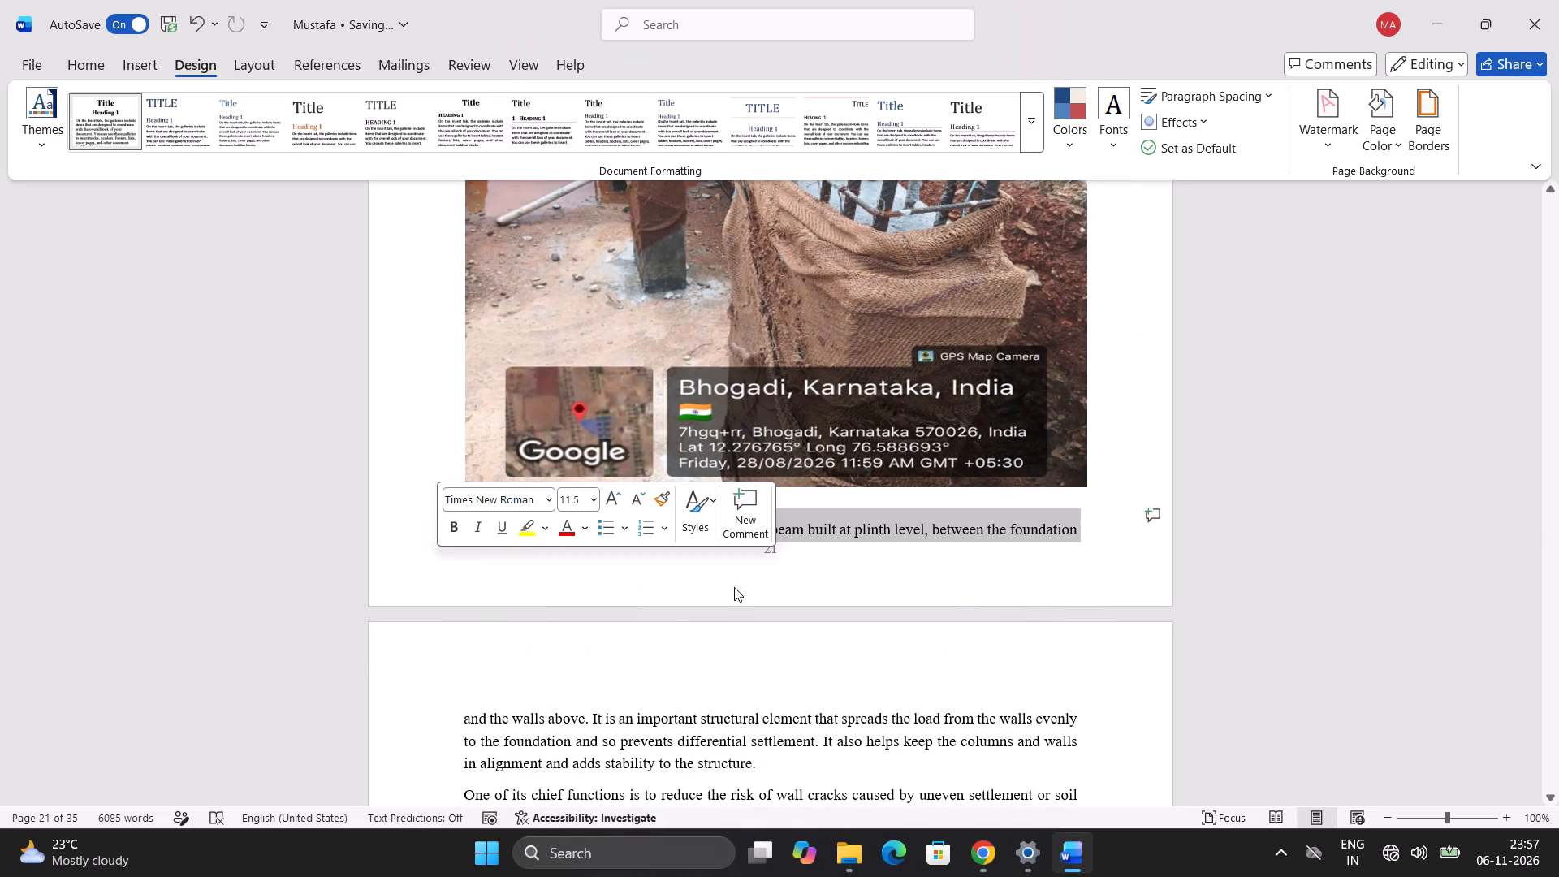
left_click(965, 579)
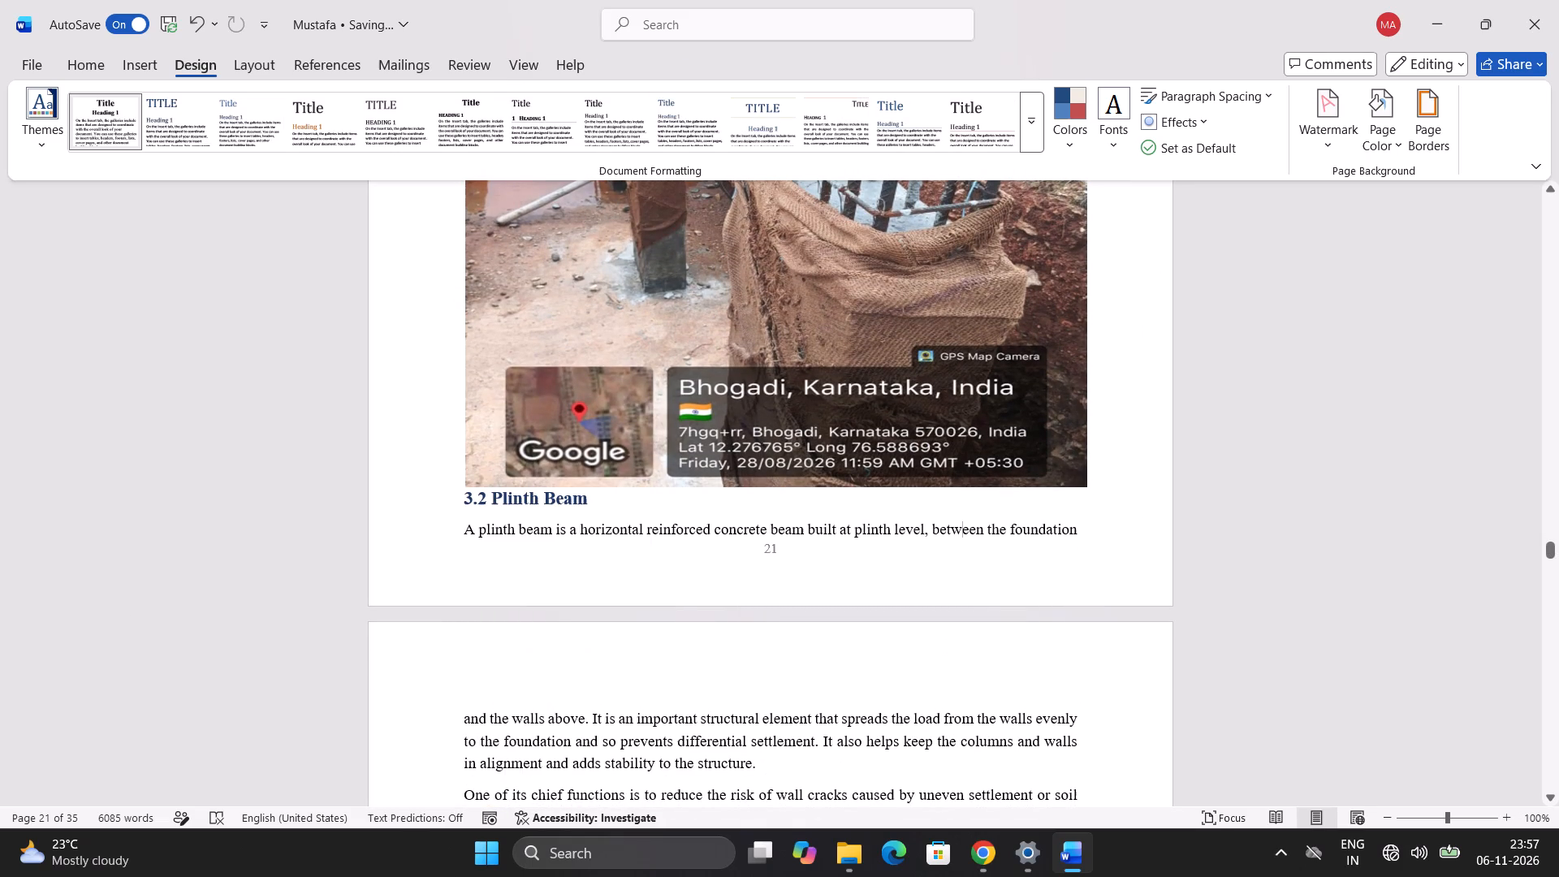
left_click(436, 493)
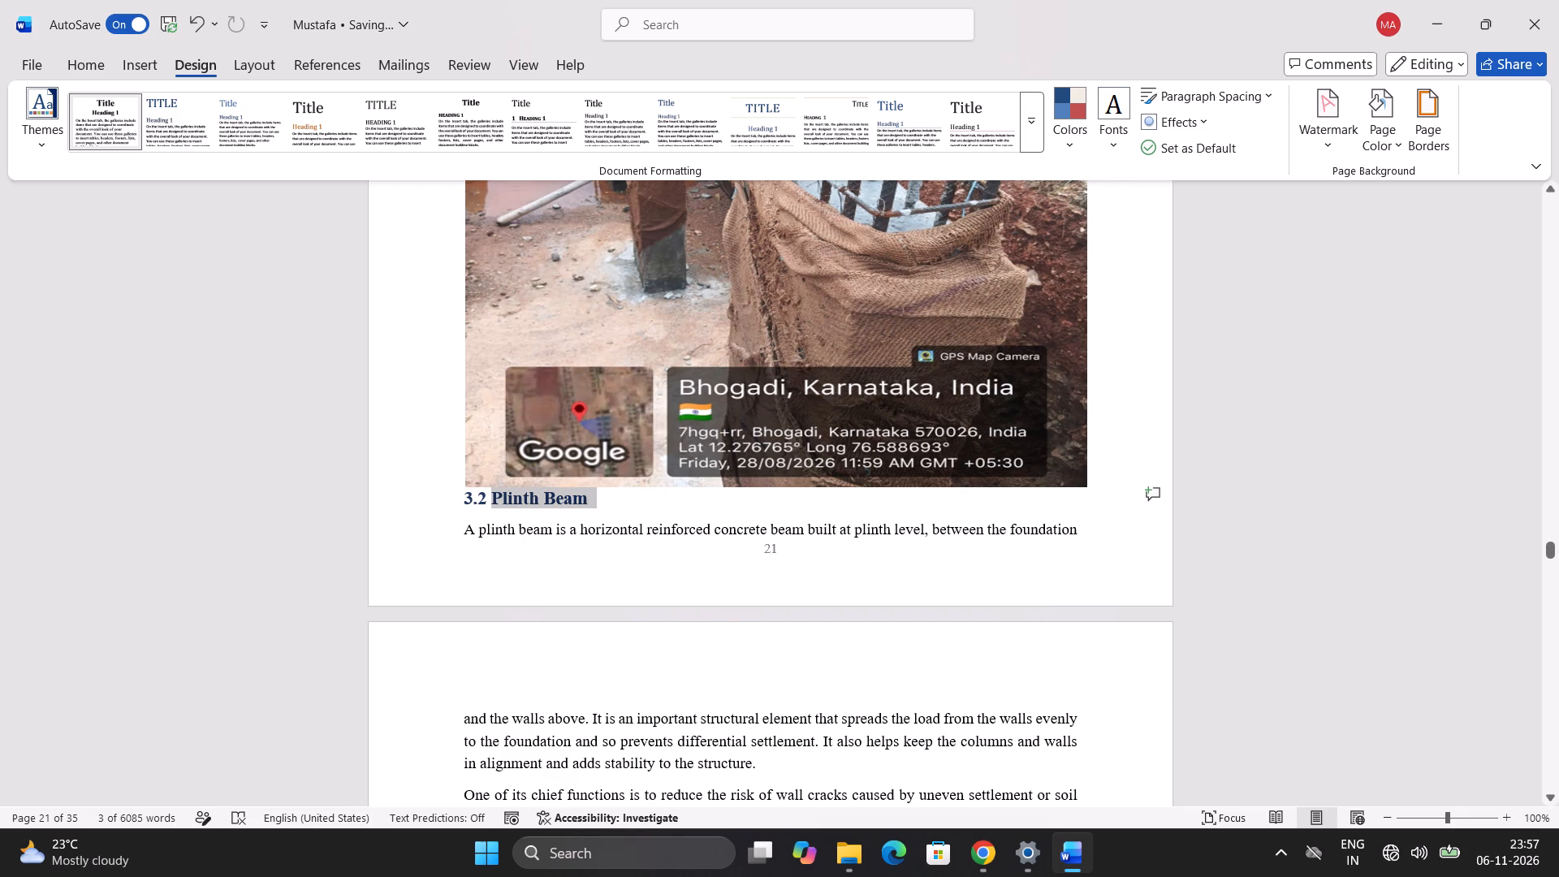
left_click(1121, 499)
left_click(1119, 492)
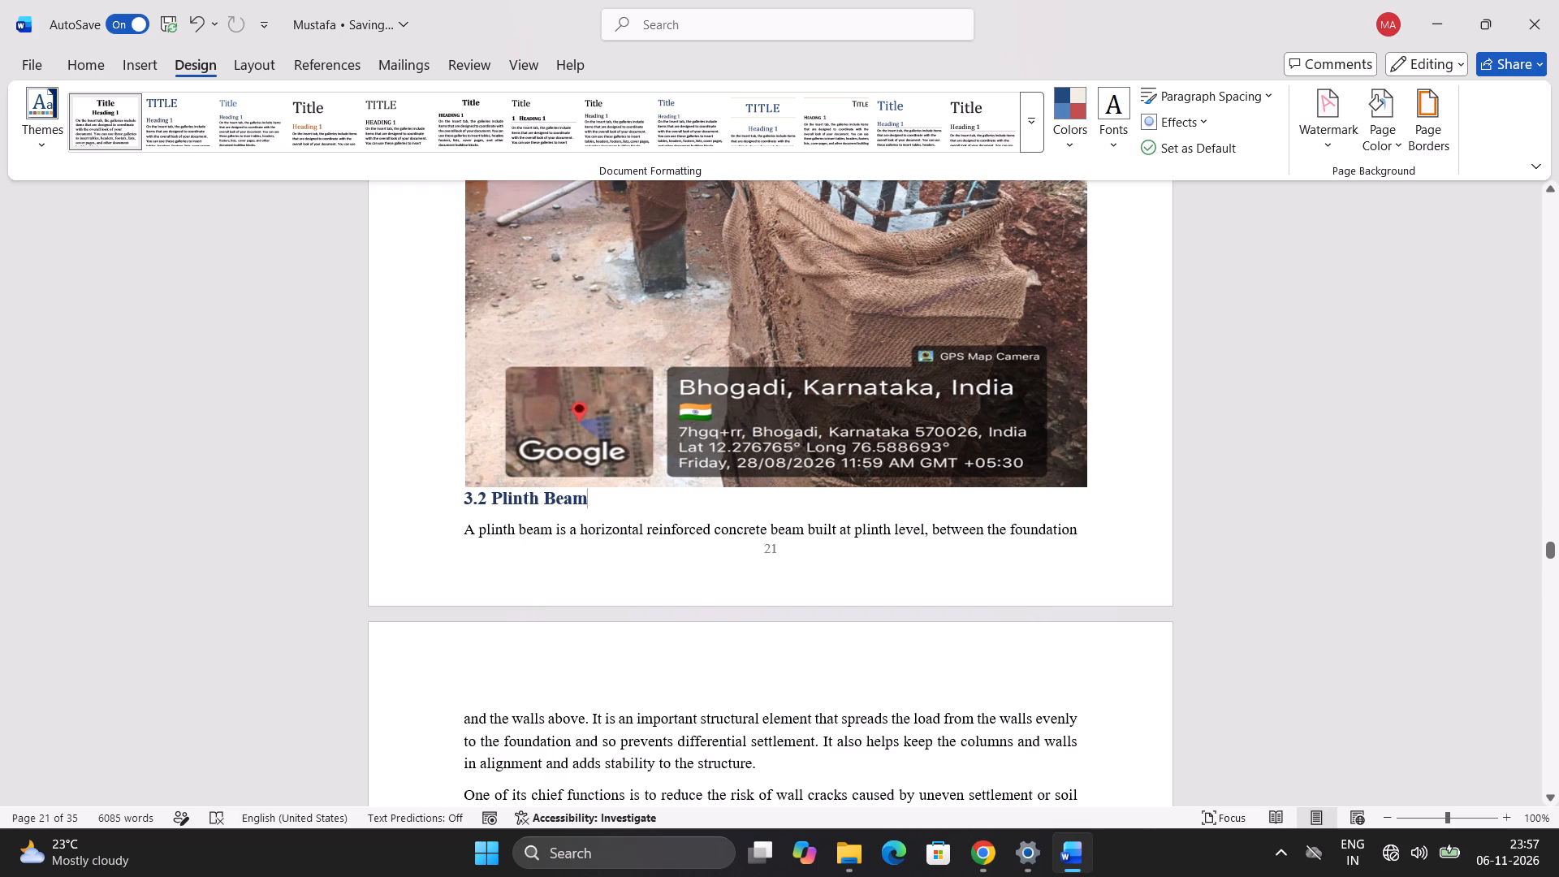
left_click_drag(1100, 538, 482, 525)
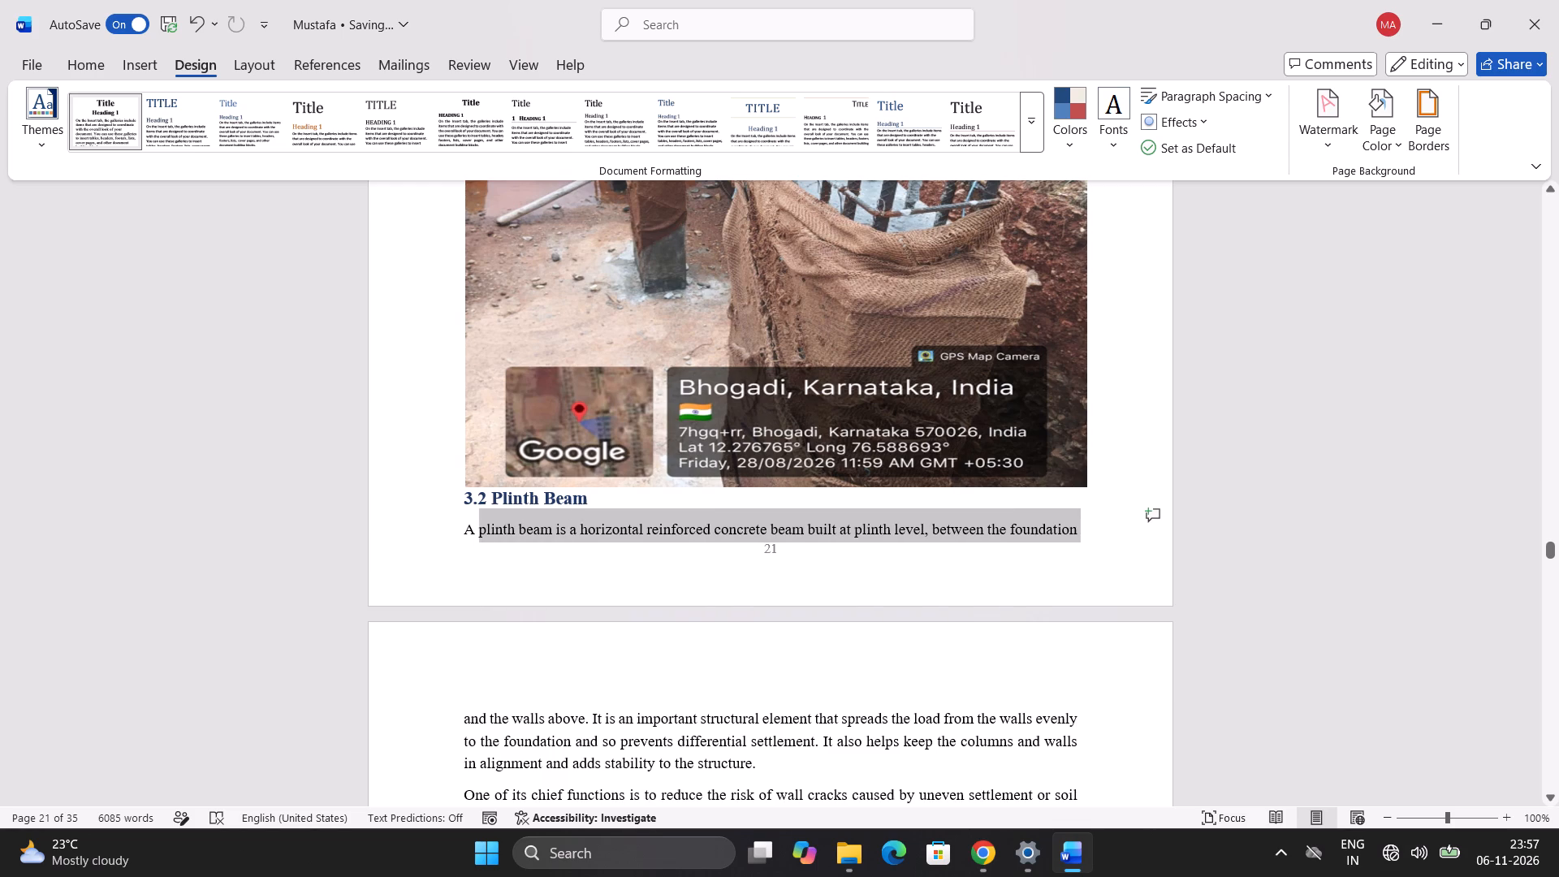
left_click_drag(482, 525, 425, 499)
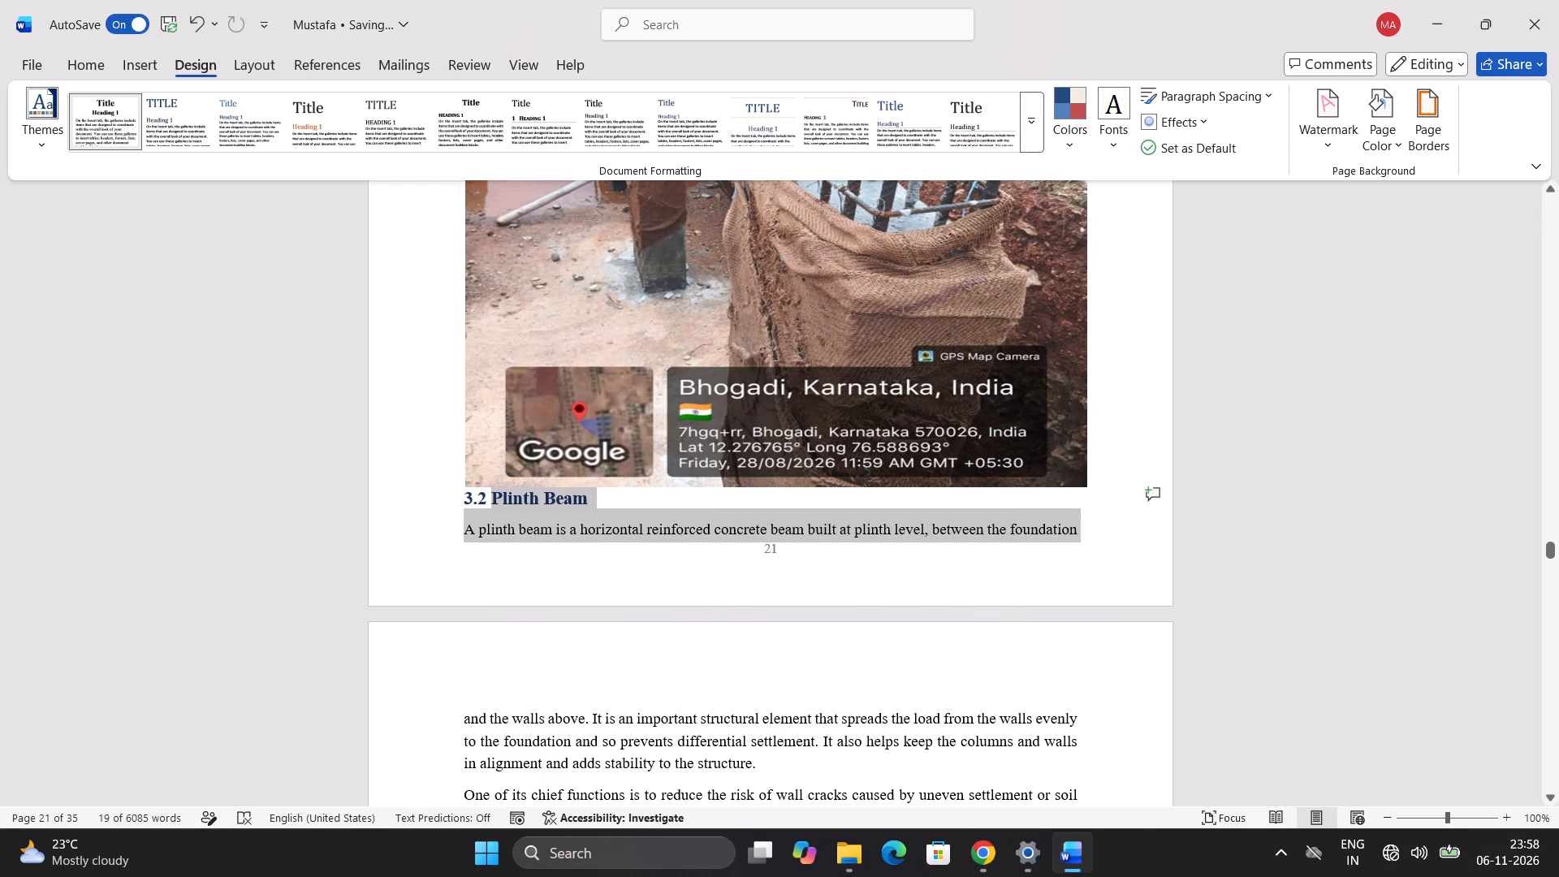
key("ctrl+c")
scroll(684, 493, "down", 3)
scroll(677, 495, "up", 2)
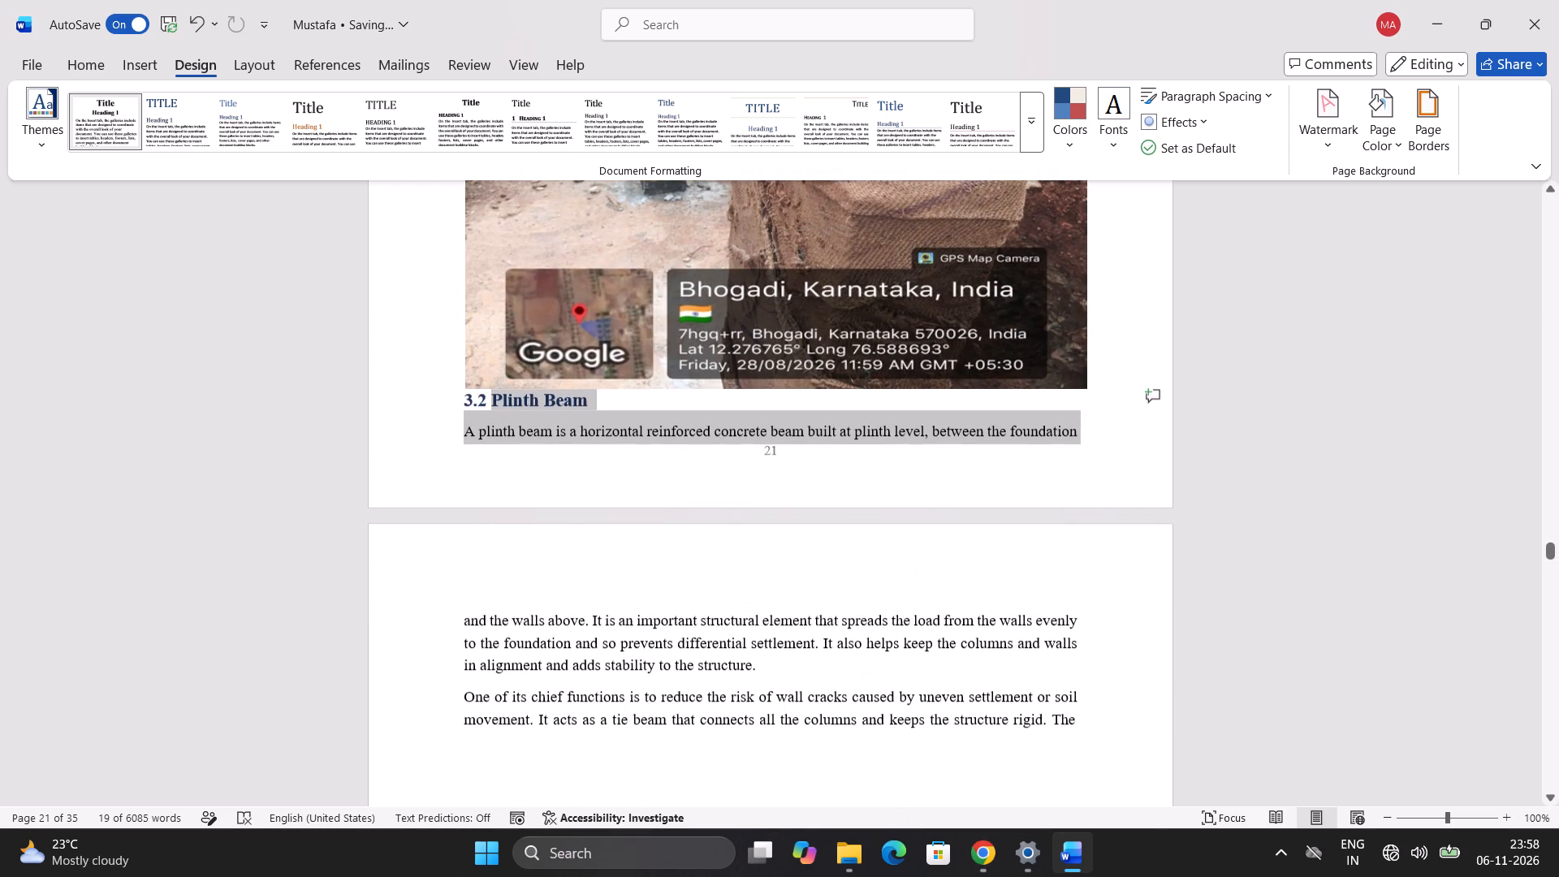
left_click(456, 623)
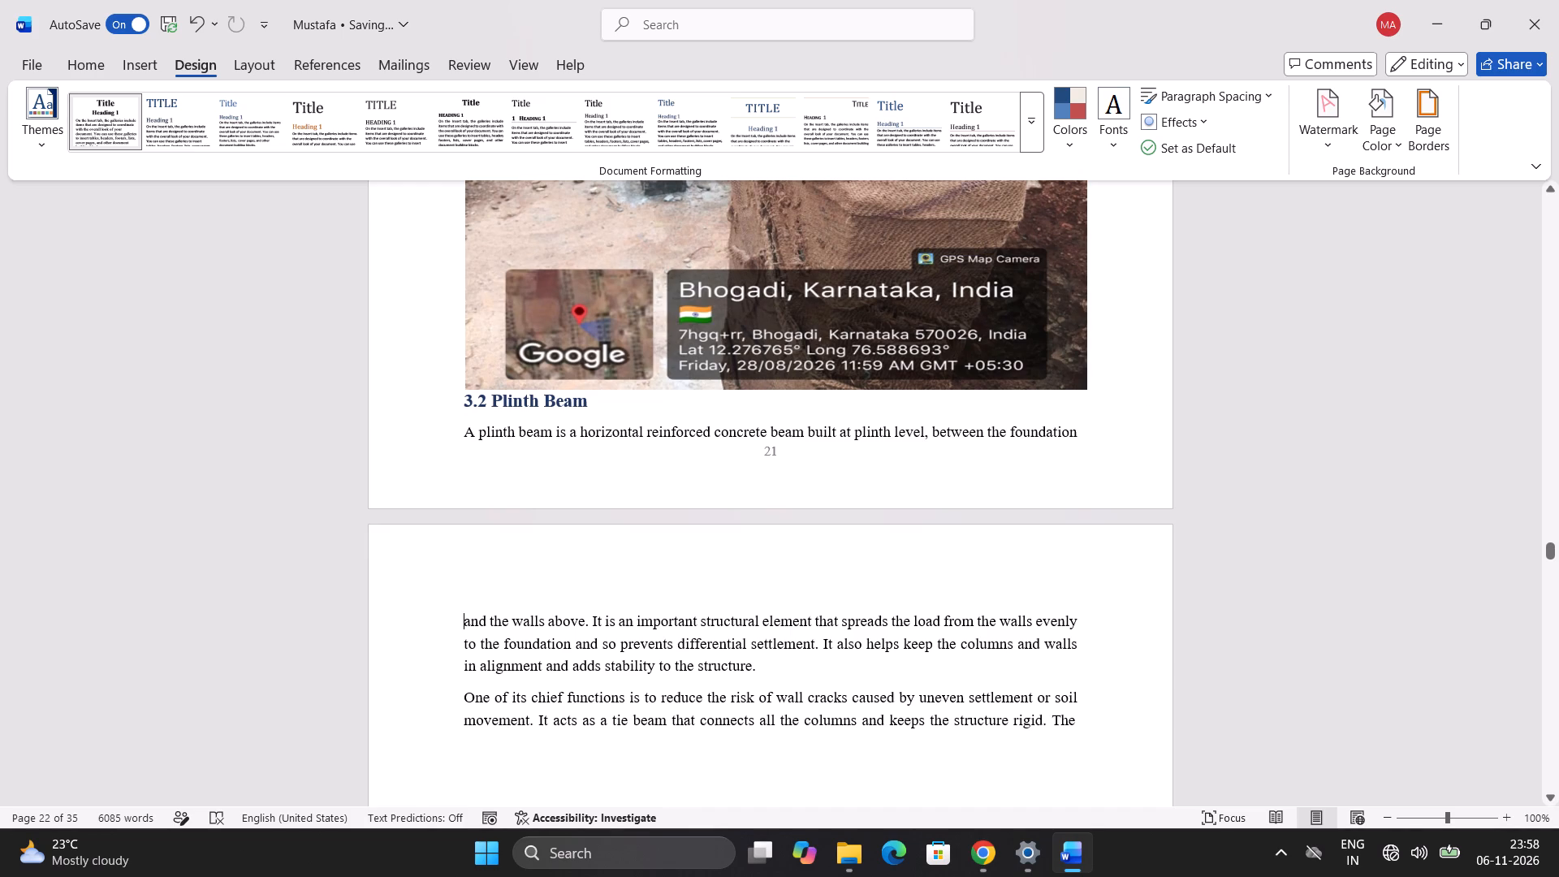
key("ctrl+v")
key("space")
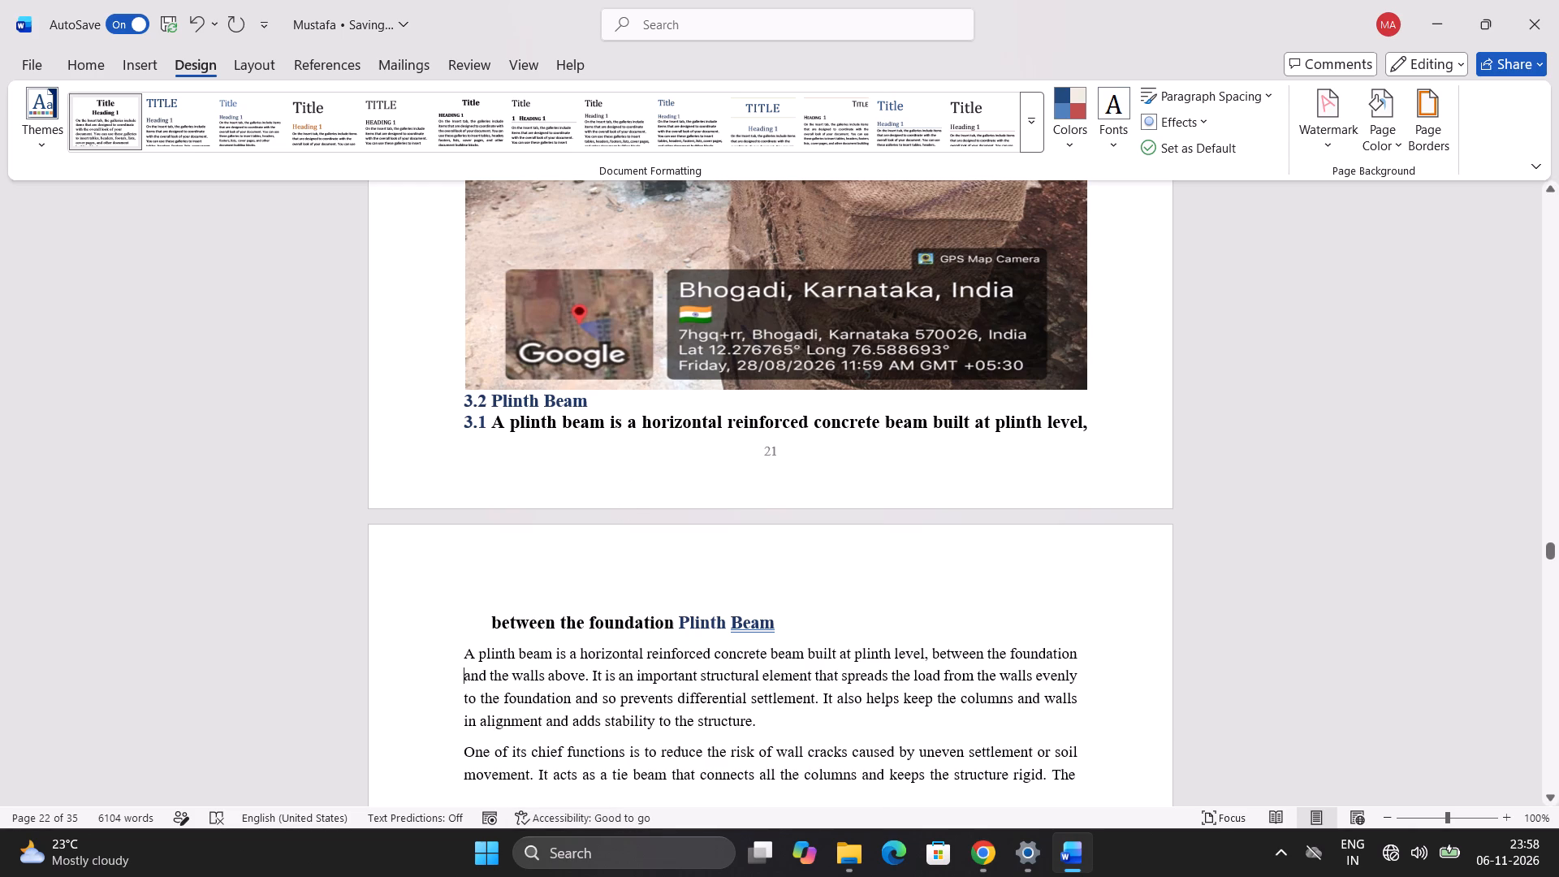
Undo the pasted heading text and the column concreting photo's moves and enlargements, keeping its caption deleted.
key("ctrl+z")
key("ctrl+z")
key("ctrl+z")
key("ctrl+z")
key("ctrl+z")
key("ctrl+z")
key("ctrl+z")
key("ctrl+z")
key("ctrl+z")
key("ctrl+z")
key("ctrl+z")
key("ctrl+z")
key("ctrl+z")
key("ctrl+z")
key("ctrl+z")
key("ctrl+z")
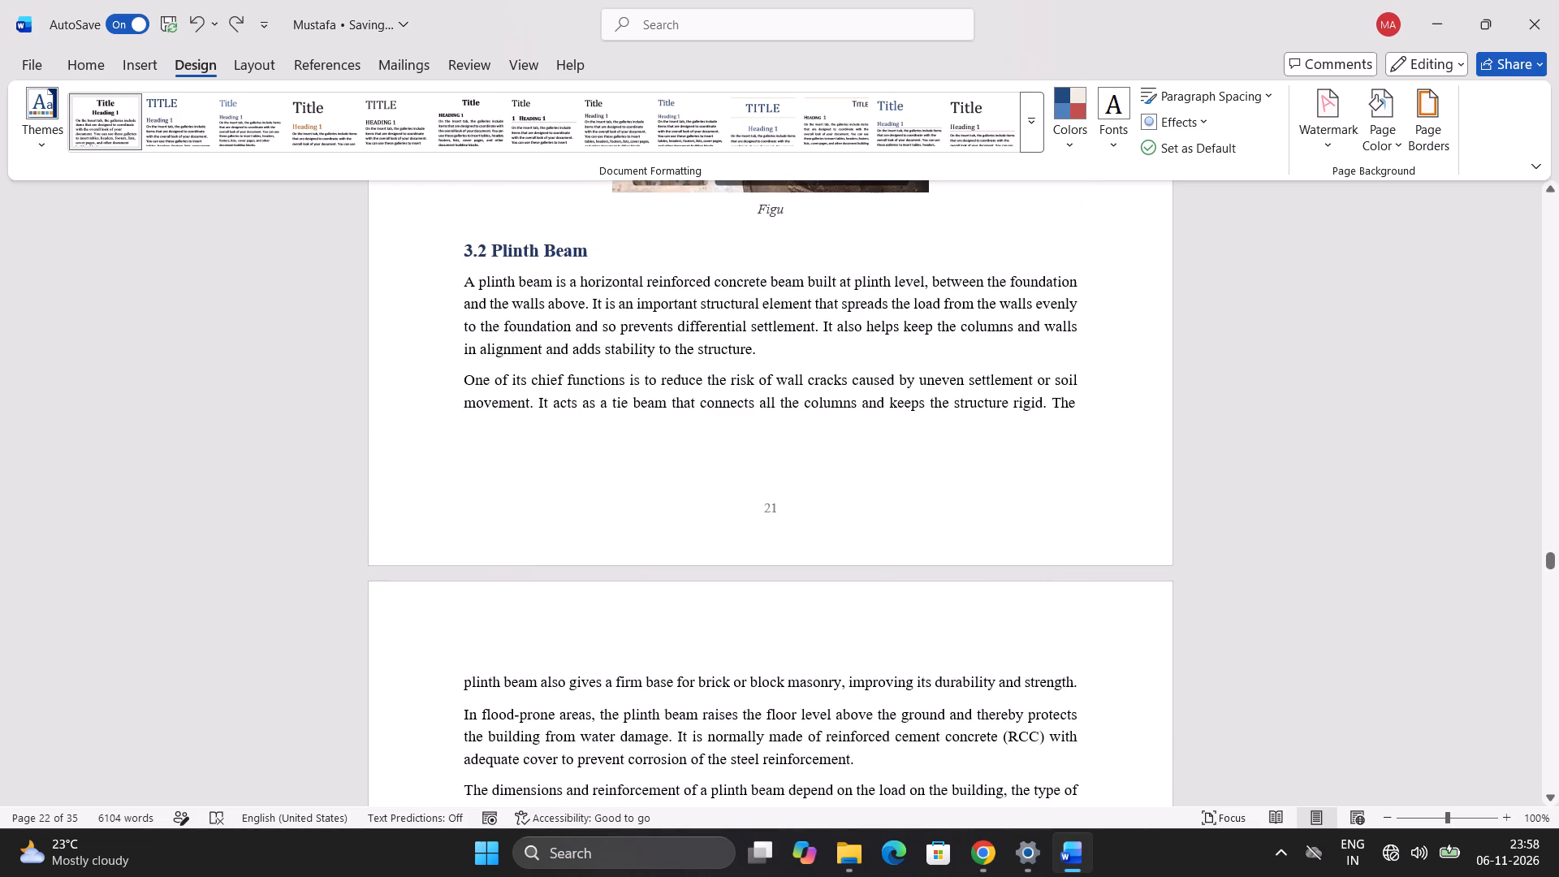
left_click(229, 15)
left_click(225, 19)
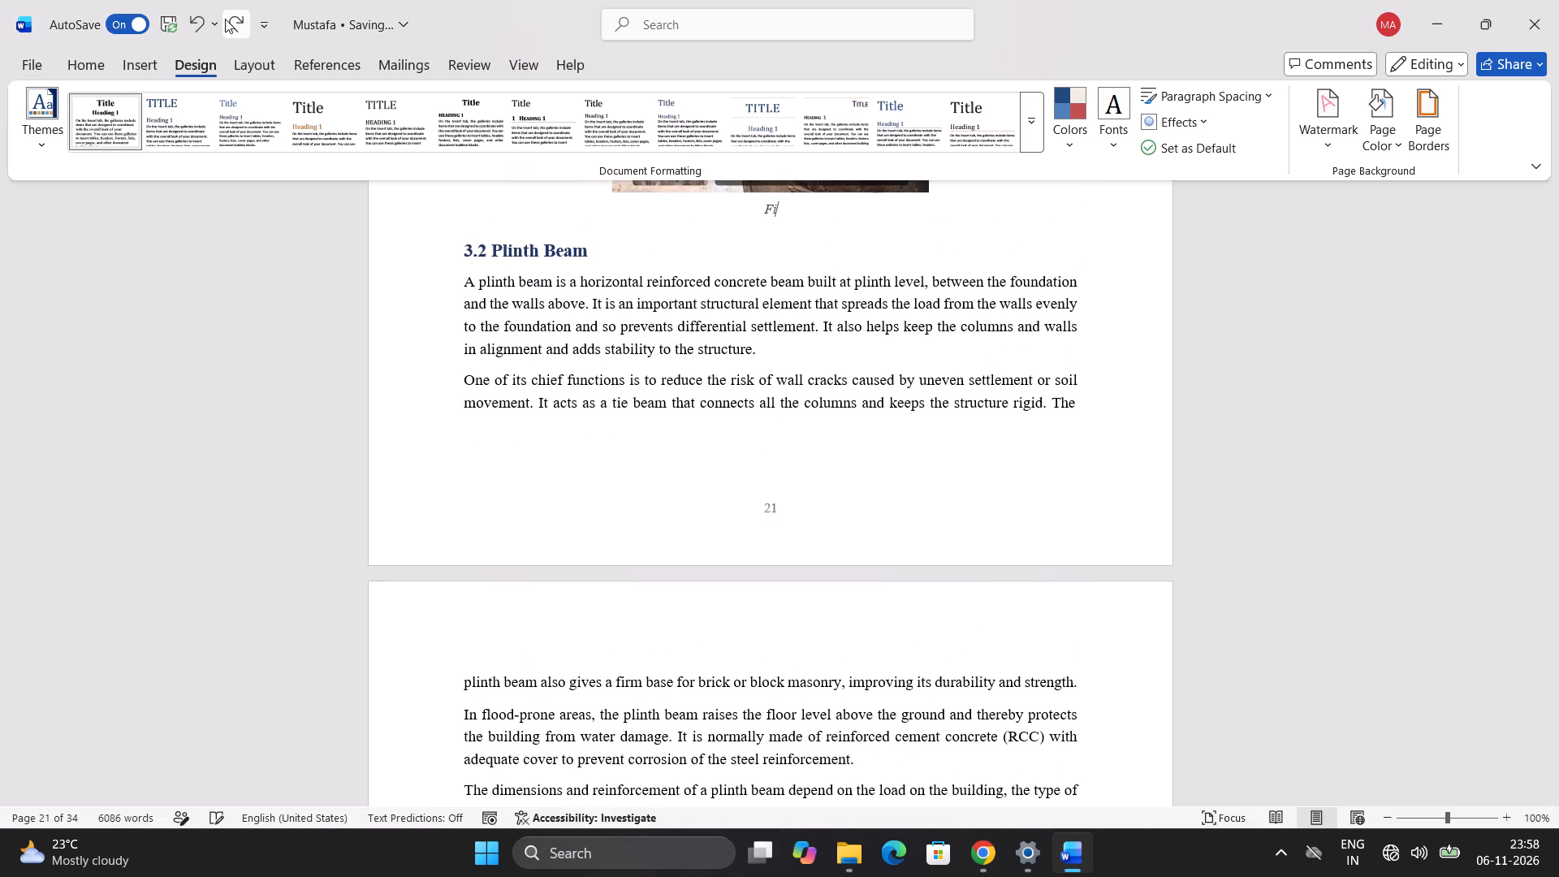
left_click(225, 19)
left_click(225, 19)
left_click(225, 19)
Insert seven blank lines between the column concreting photo and the 3.2 Plinth Beam heading.
scroll(607, 650, "down", 2)
scroll(617, 711, "up", 3)
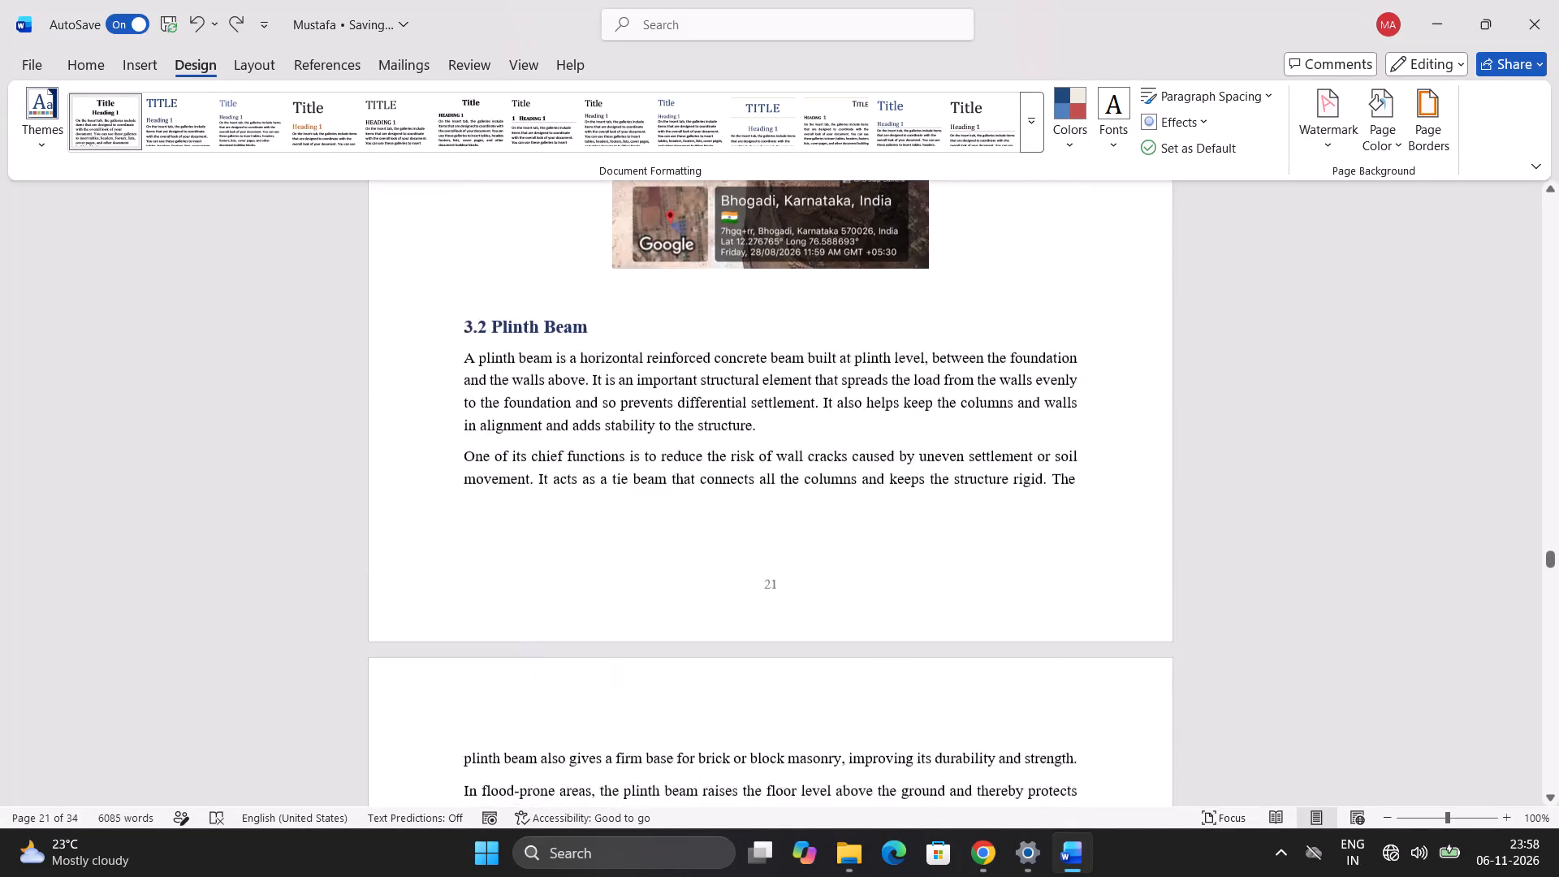
scroll(611, 688, "up", 5)
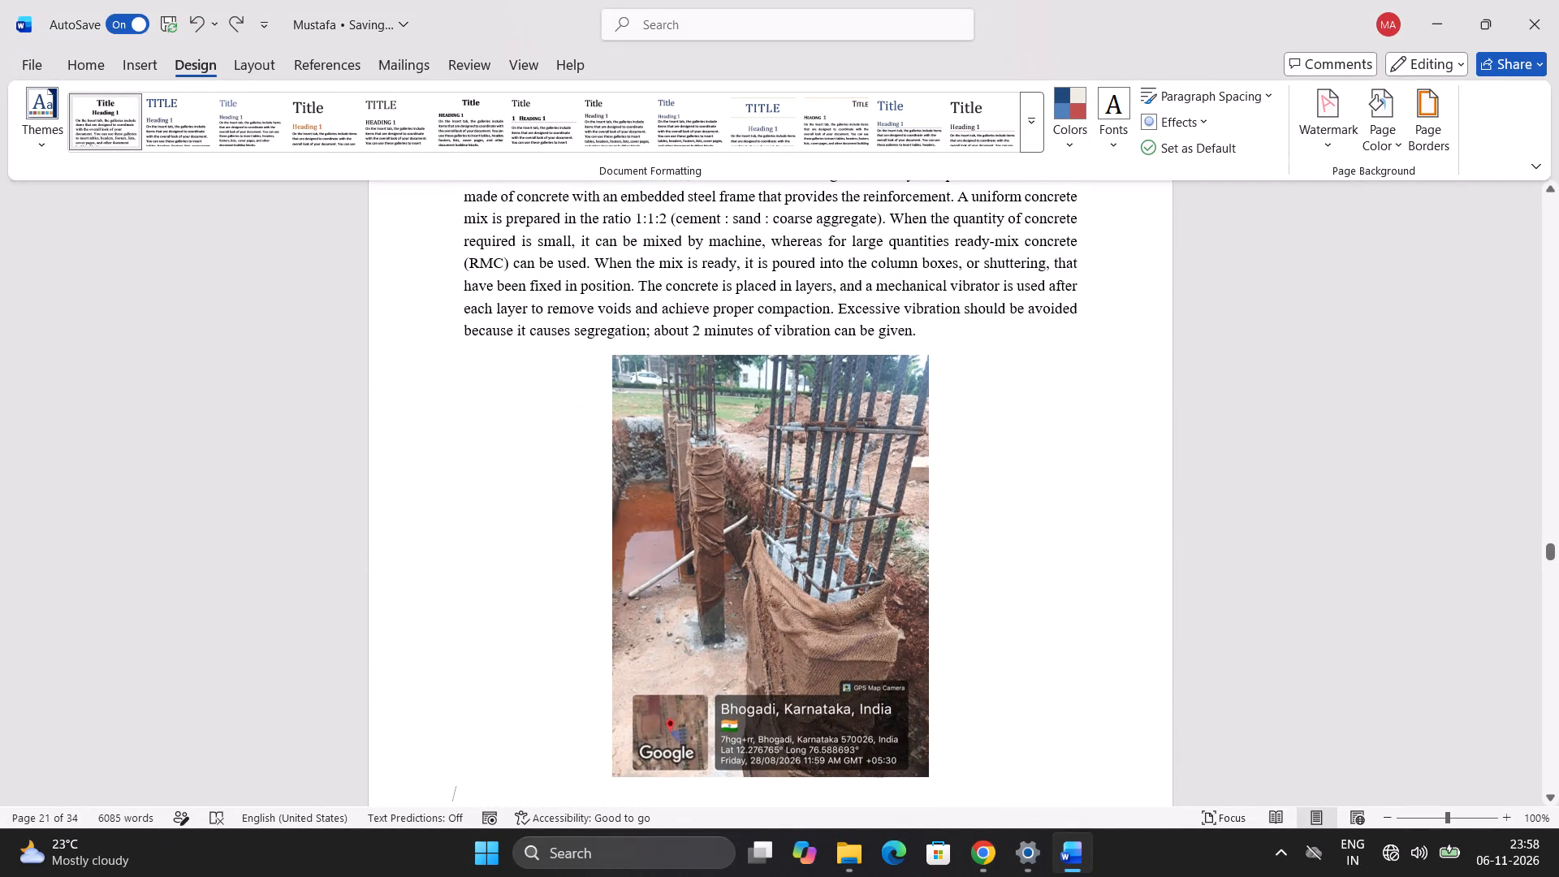
scroll(215, 486, "down", 2)
scroll(335, 499, "down", 3)
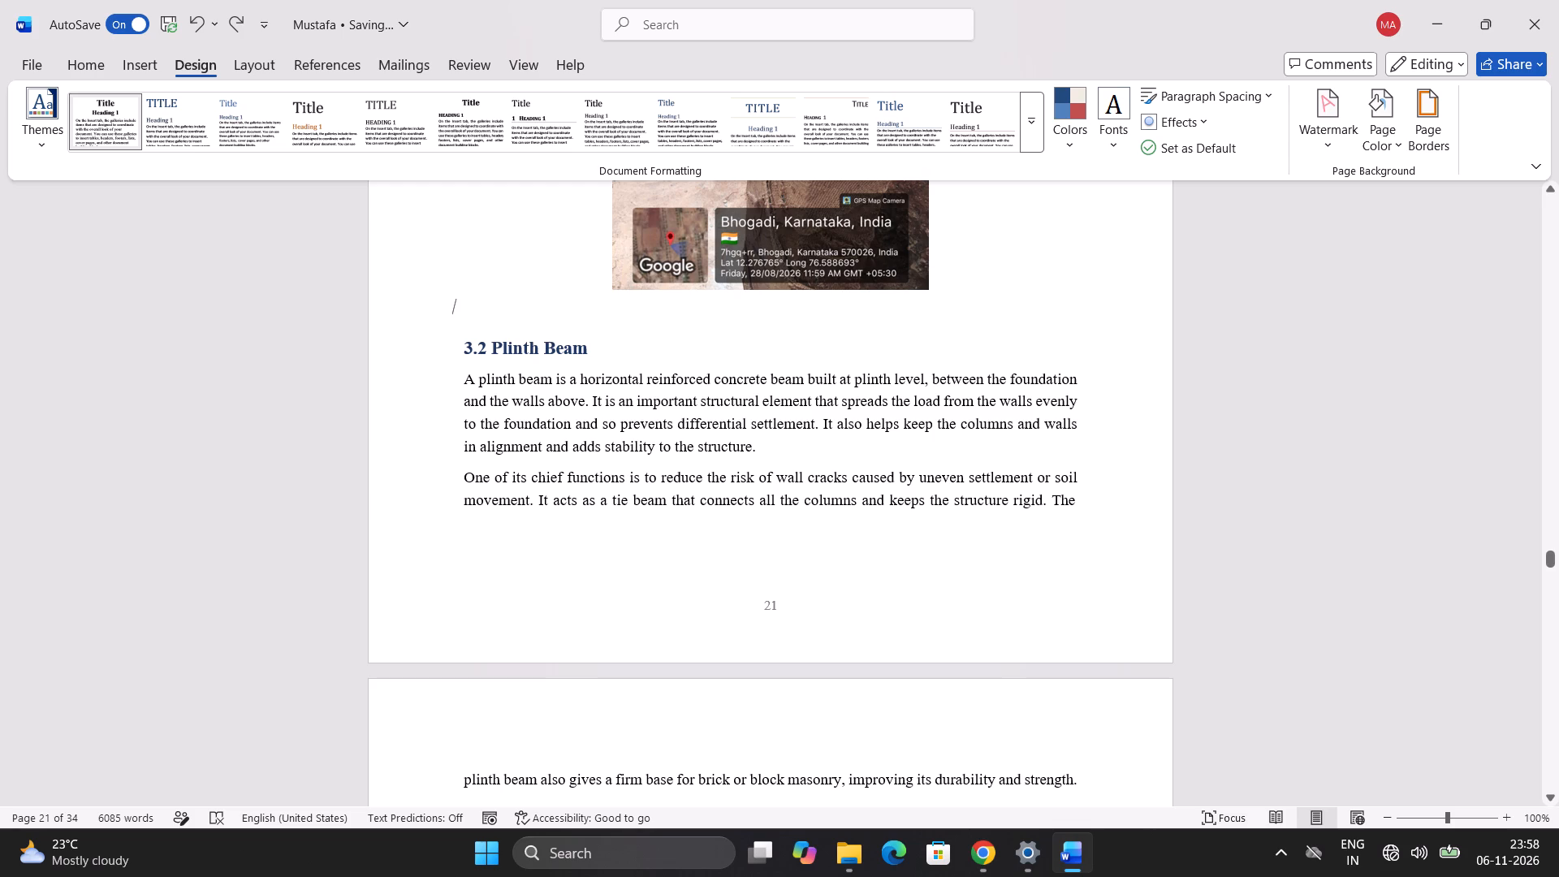
key("Return")
key("Return")
key("Return")
key("Return")
key("Return")
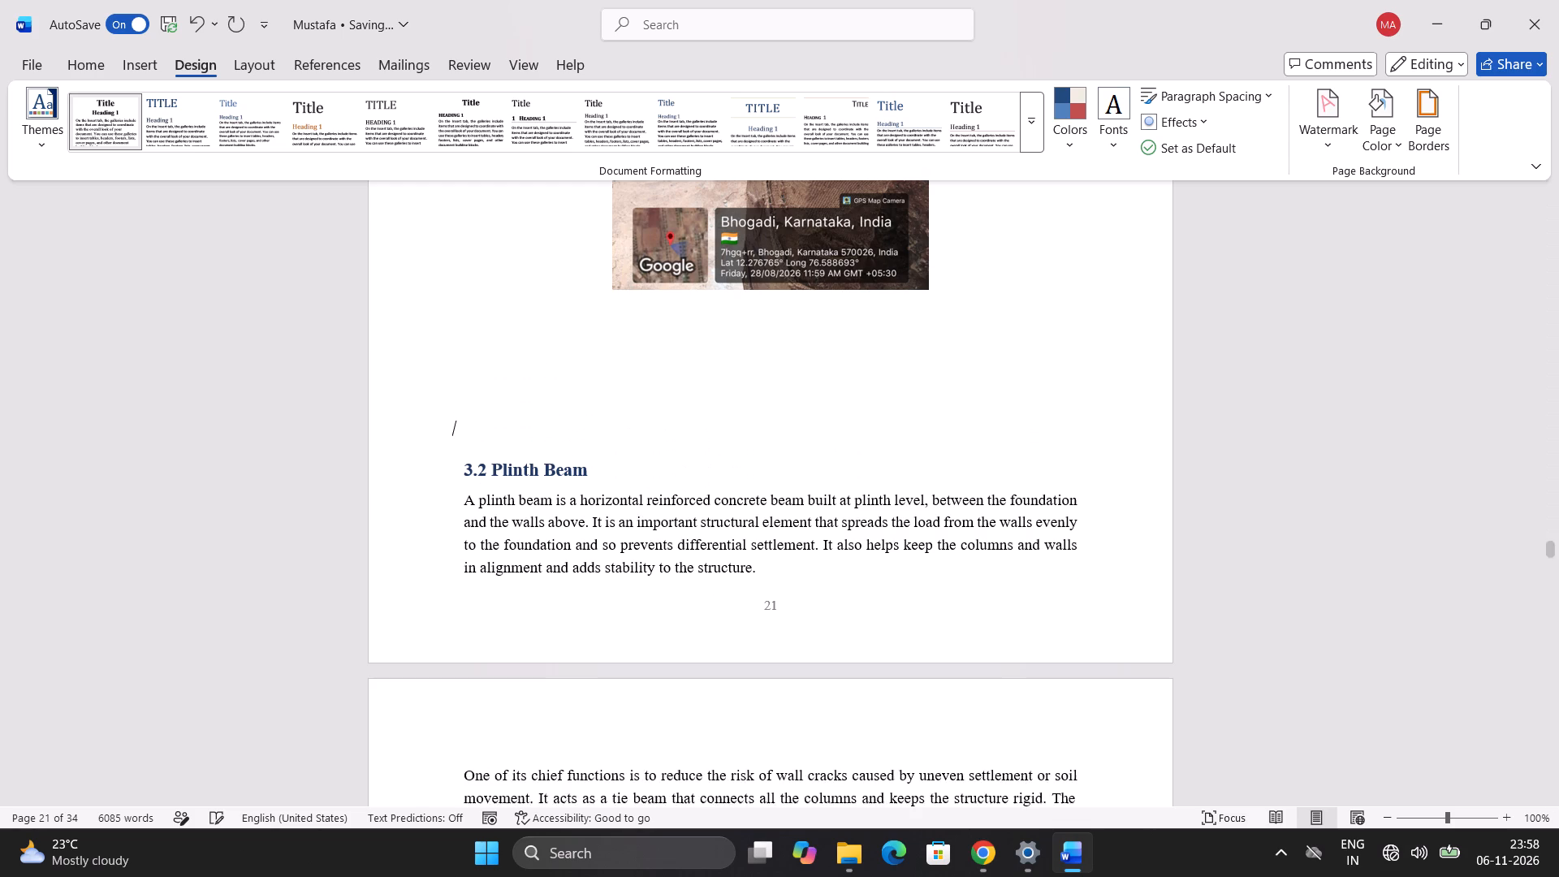
key("Return")
key("Return")
Move the column concreting photo to the left text margin, just below the section 3.1.4 paragraph.
scroll(818, 556, "down", 2)
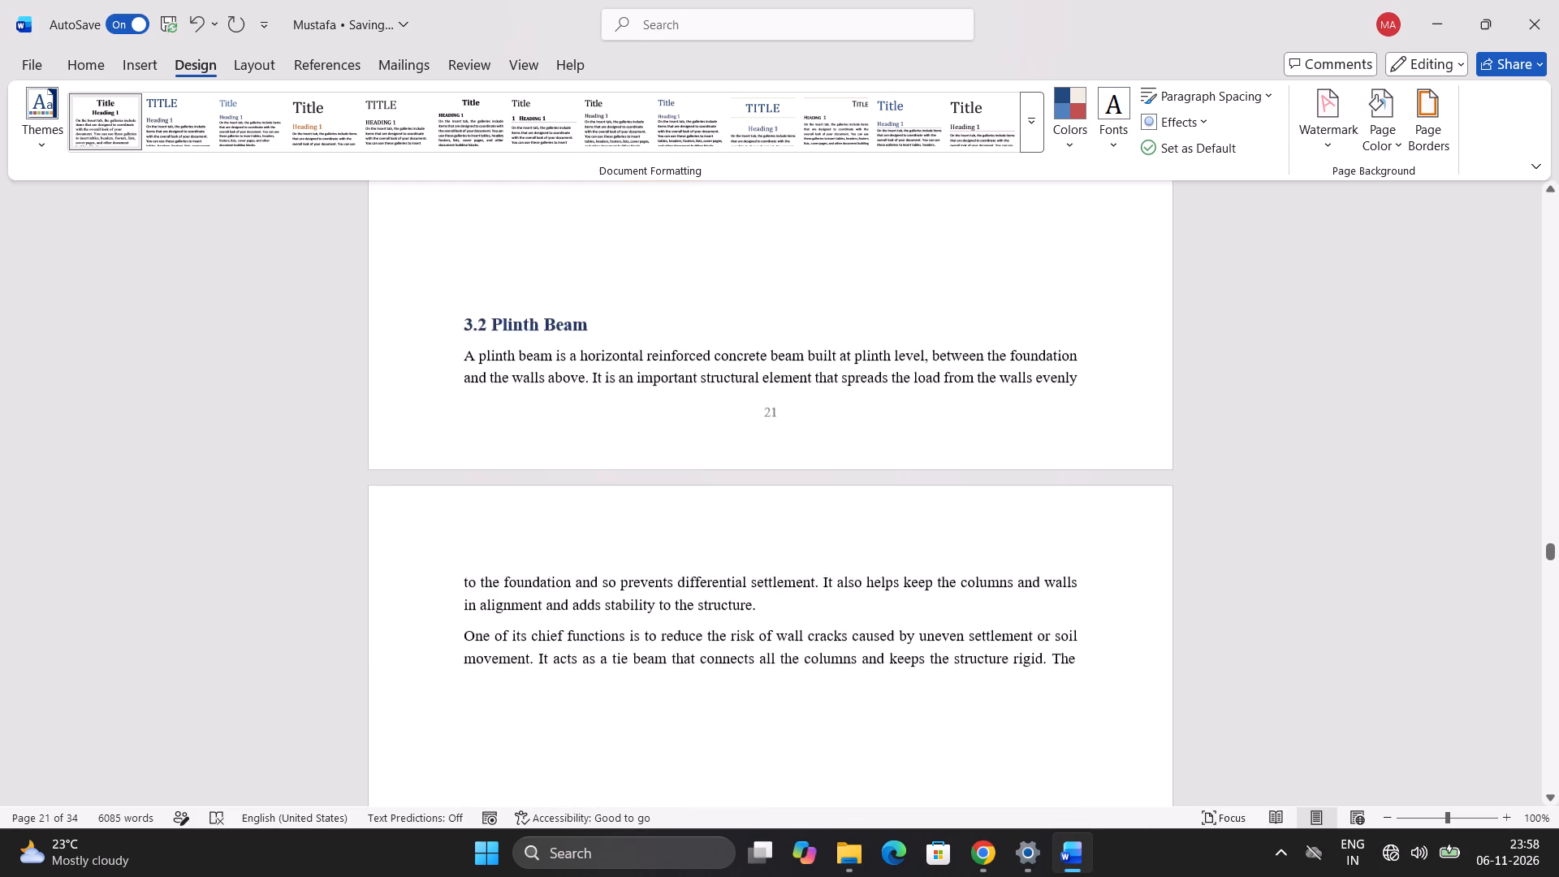
scroll(805, 564, "up", 5)
scroll(744, 529, "up", 2)
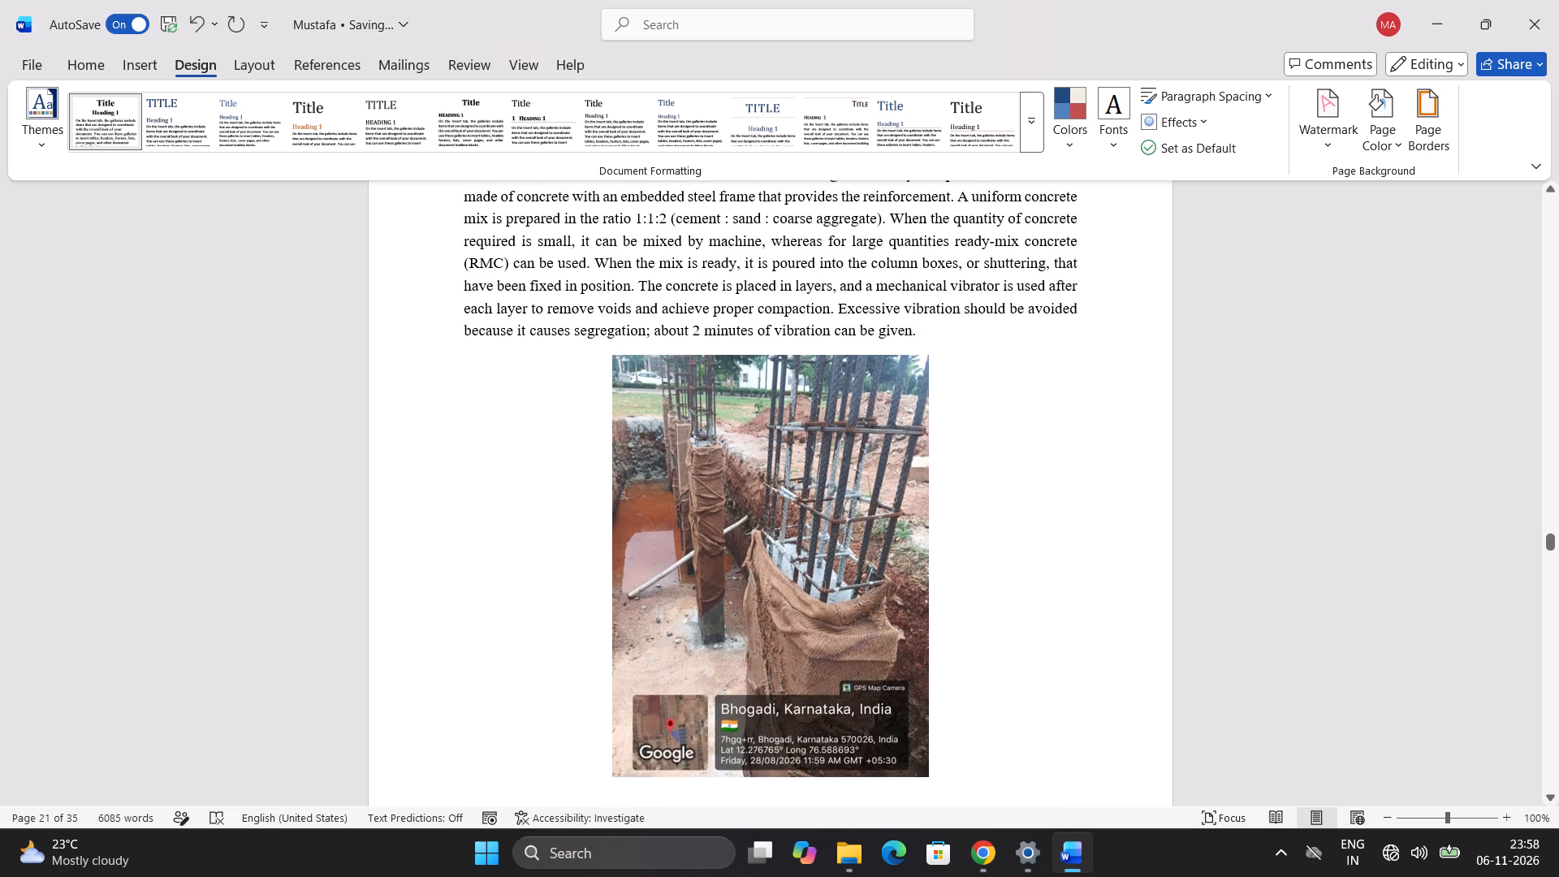
left_click(733, 496)
scroll(662, 507, "down", 2)
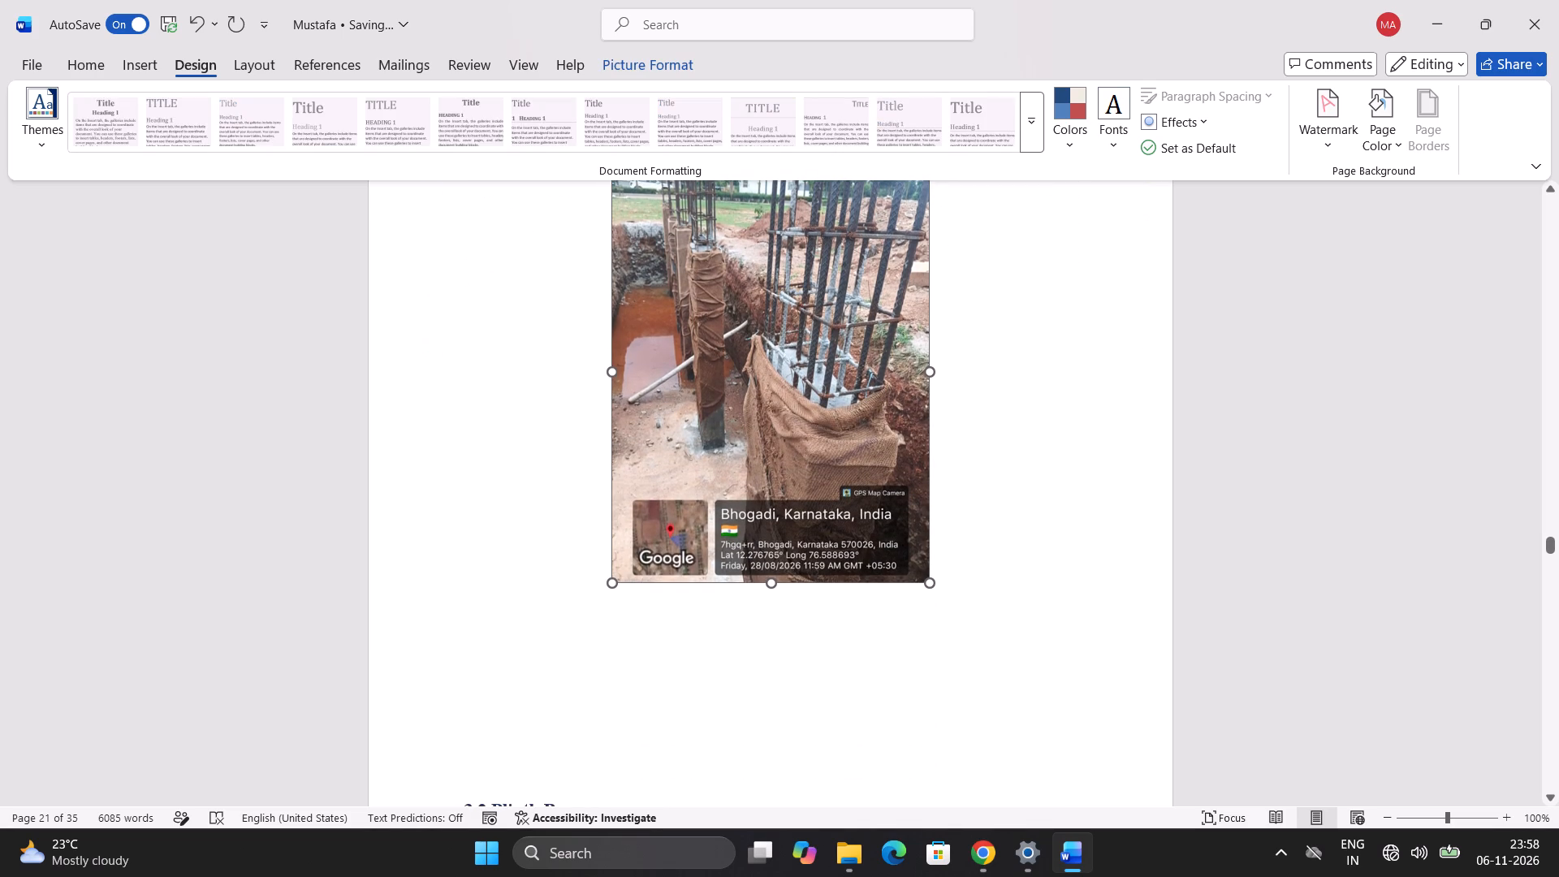
left_click_drag(730, 371, 585, 415)
scroll(629, 442, "up", 2)
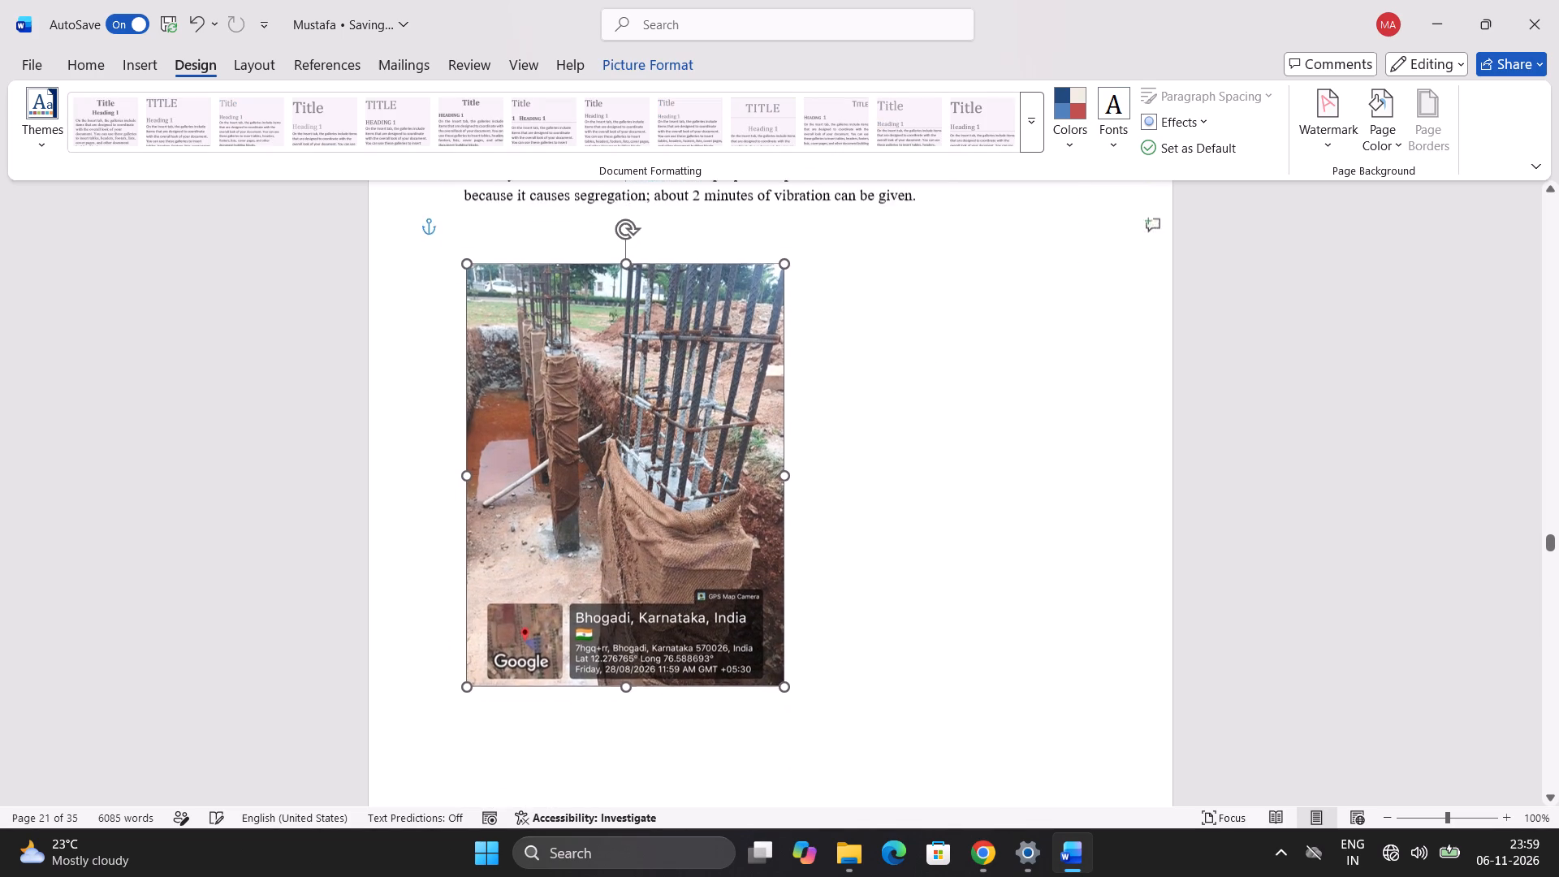
scroll(626, 442, "up", 2)
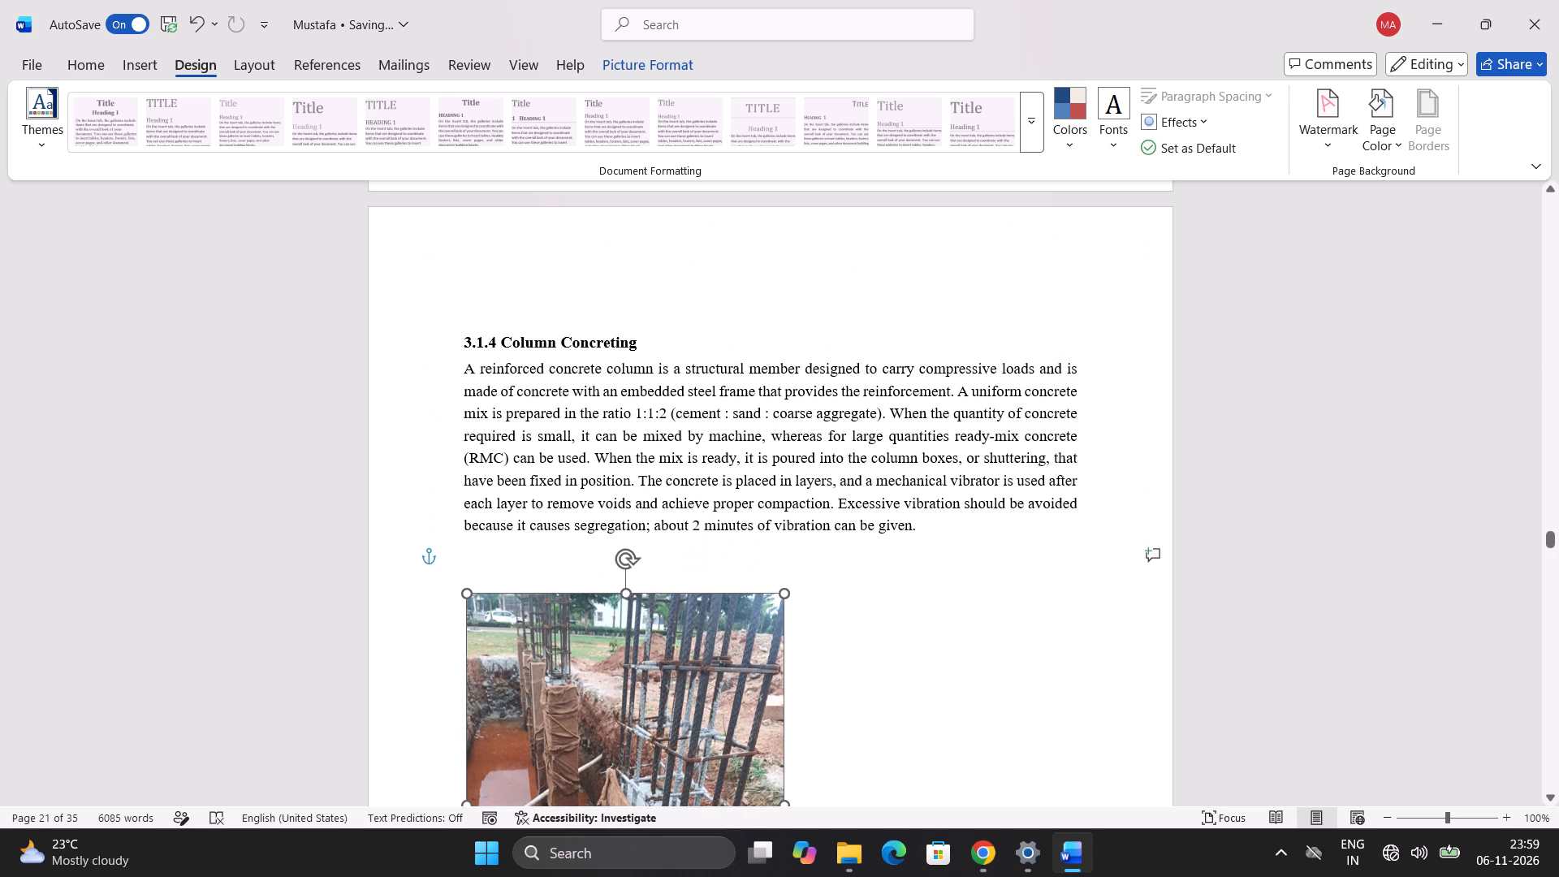
left_click_drag(597, 693, 613, 685)
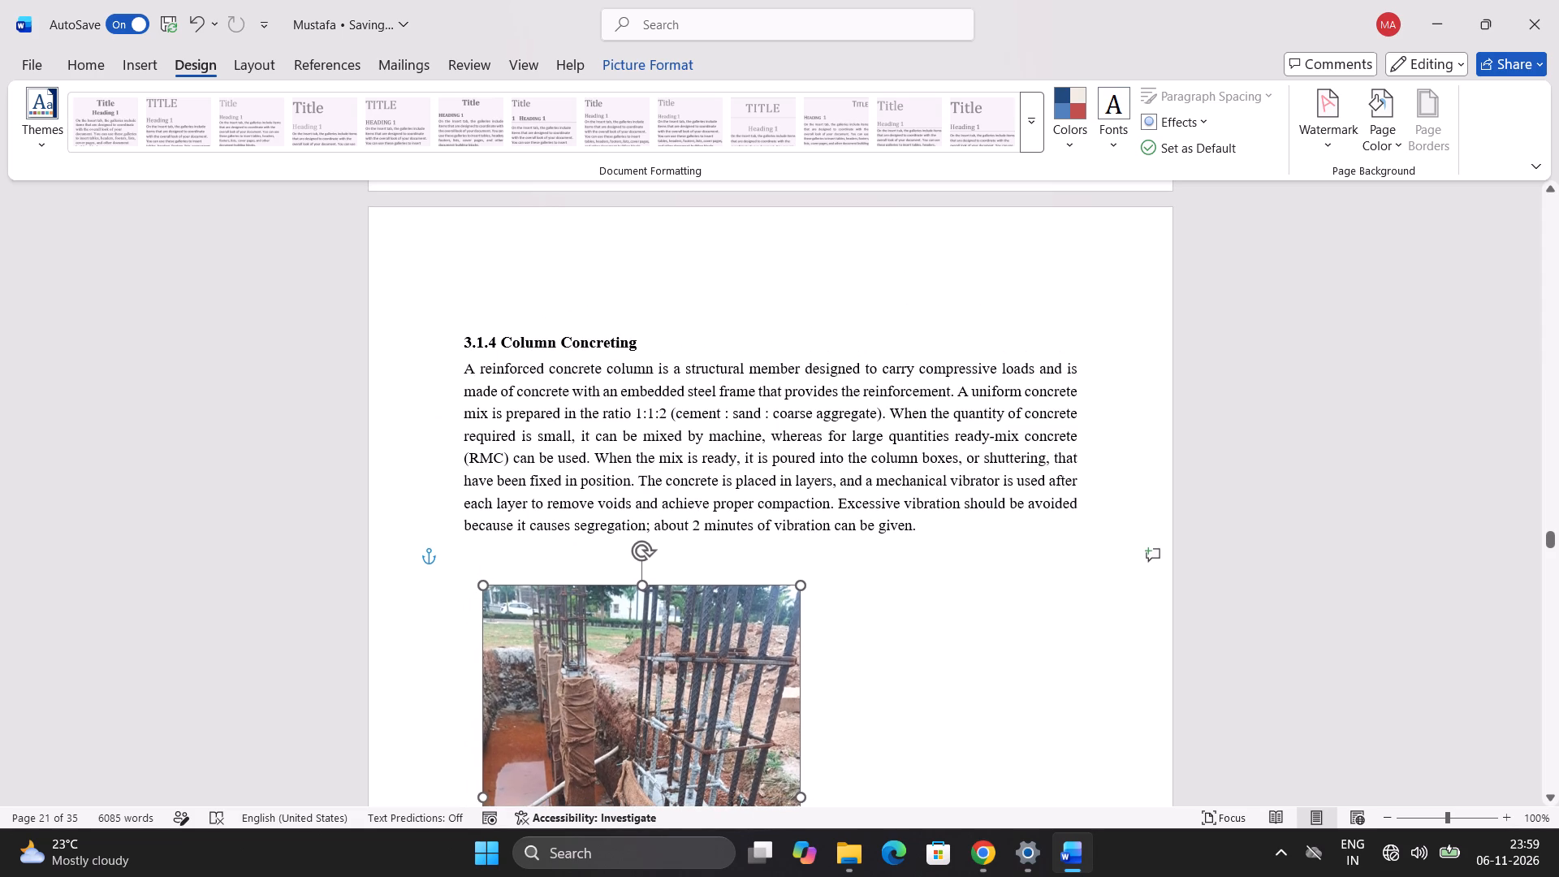
left_click_drag(613, 685, 610, 672)
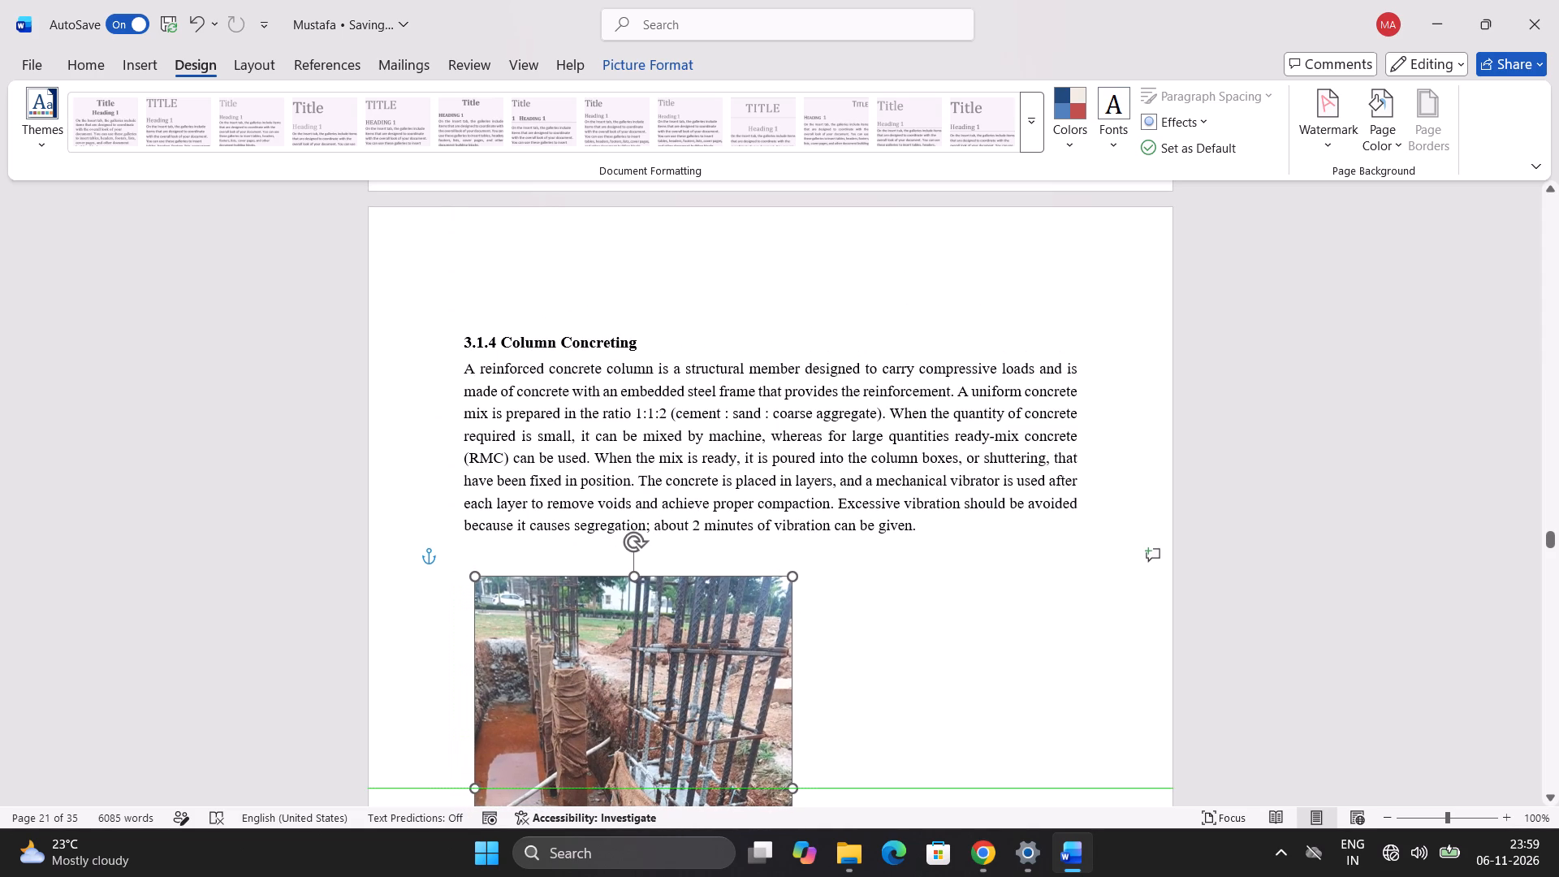
left_click_drag(610, 672, 592, 679)
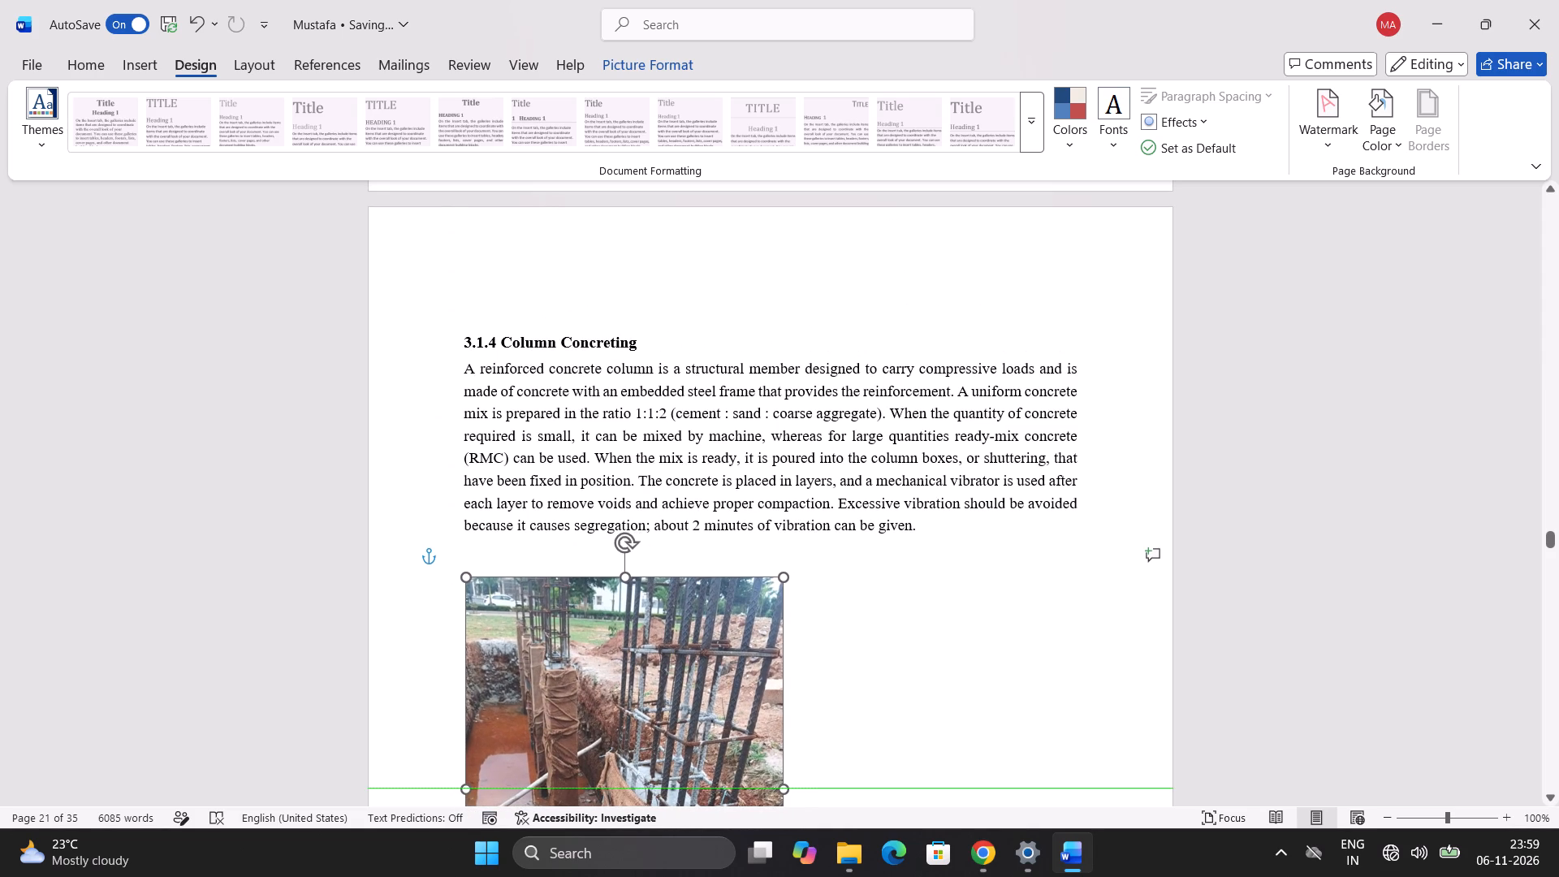
left_click_drag(592, 679, 564, 678)
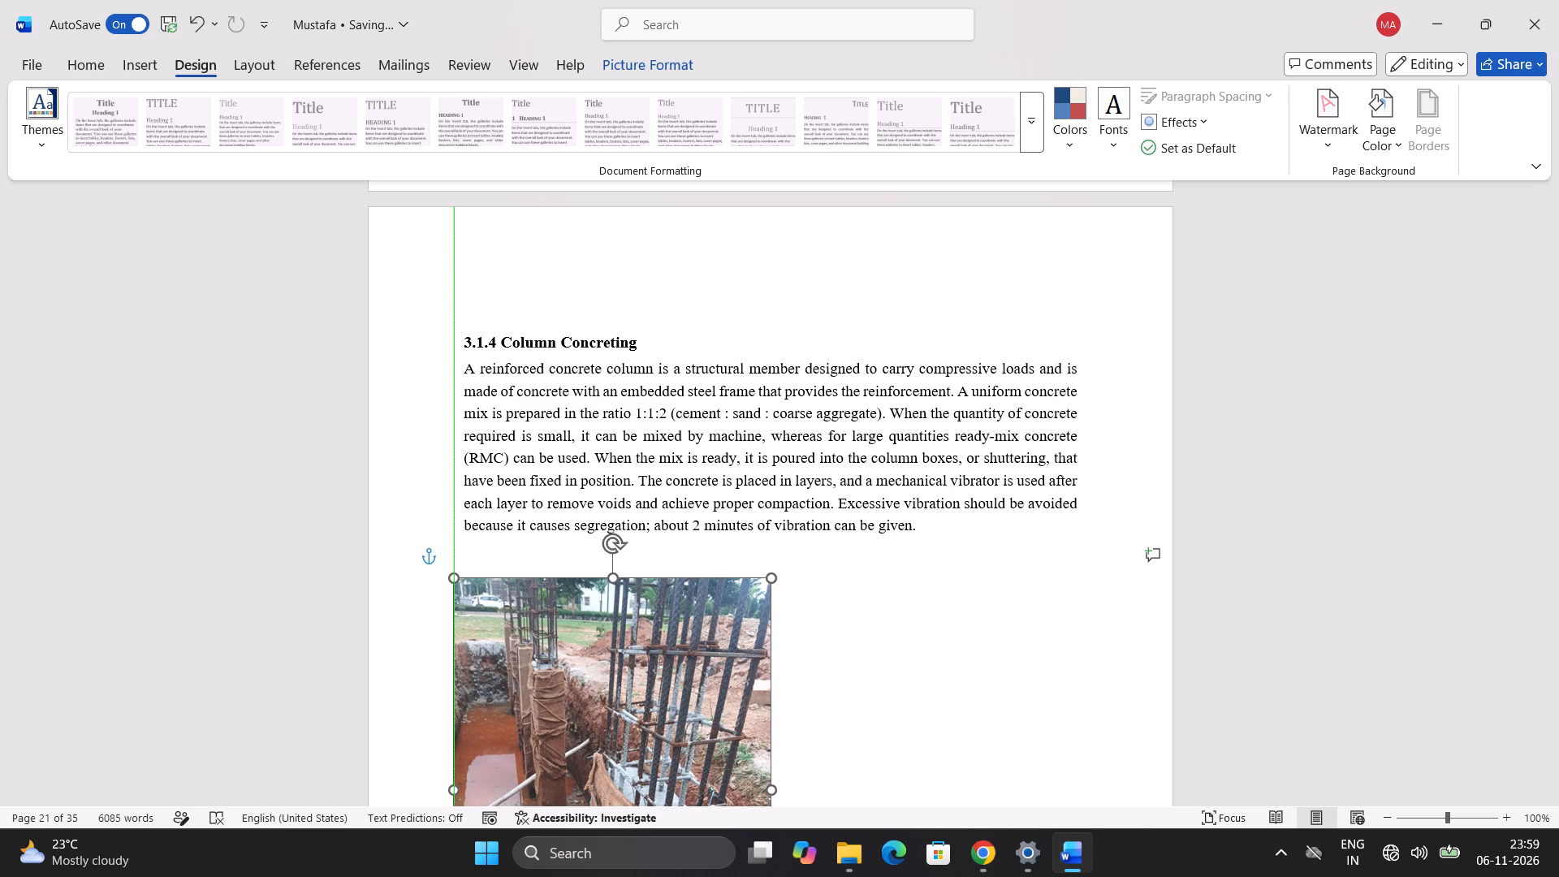
left_click_drag(564, 678, 598, 677)
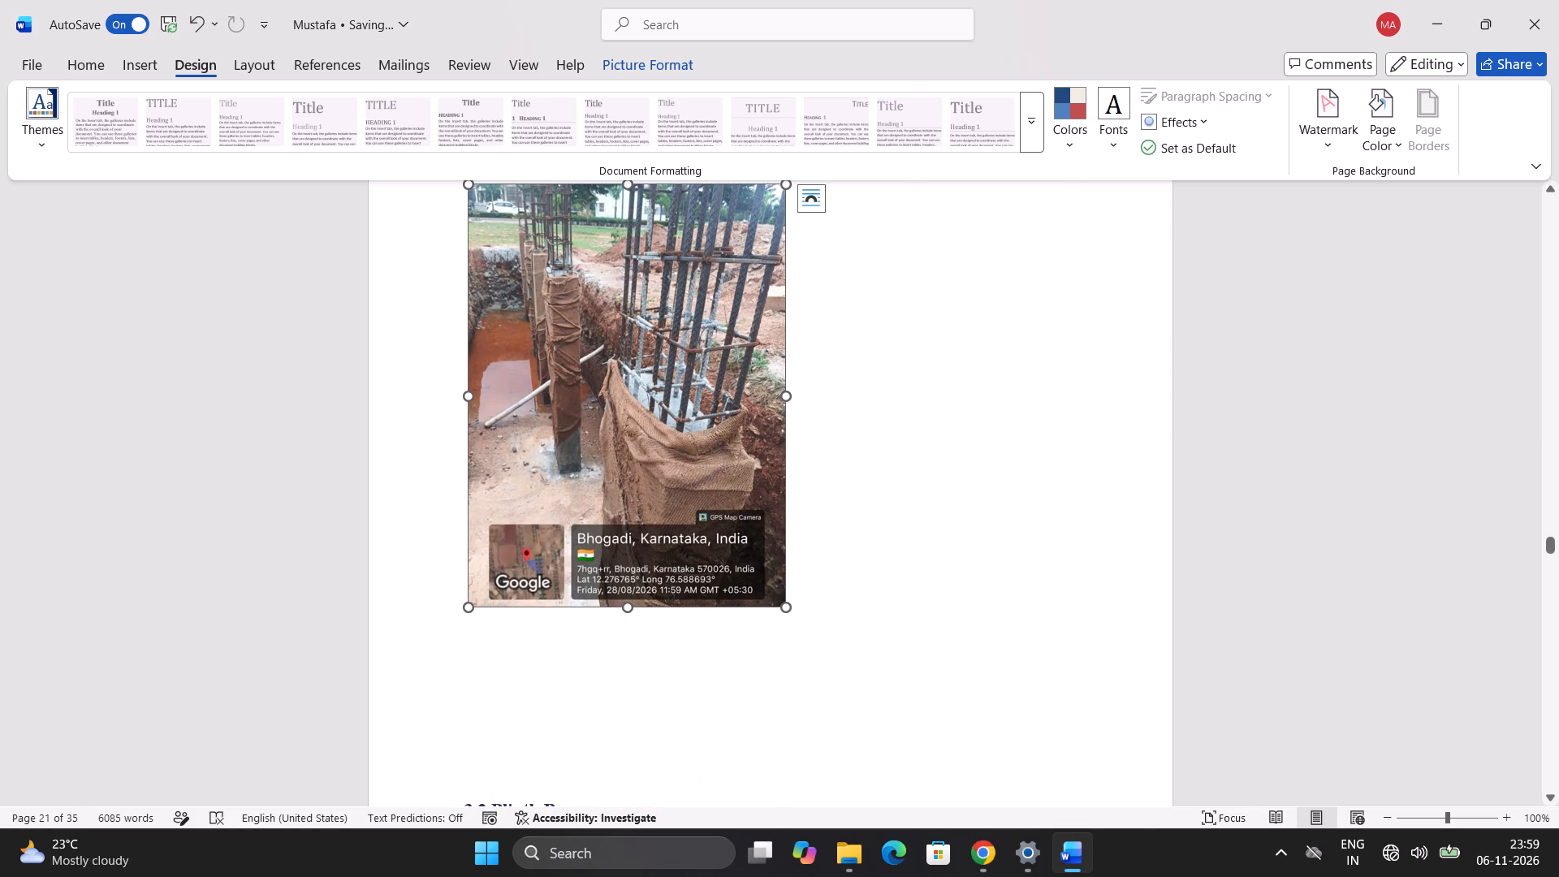
Enlarge the column concreting photo from its lower corner until it extends slightly past the right text margin.
scroll(537, 504, "up", 2)
scroll(564, 474, "down", 2)
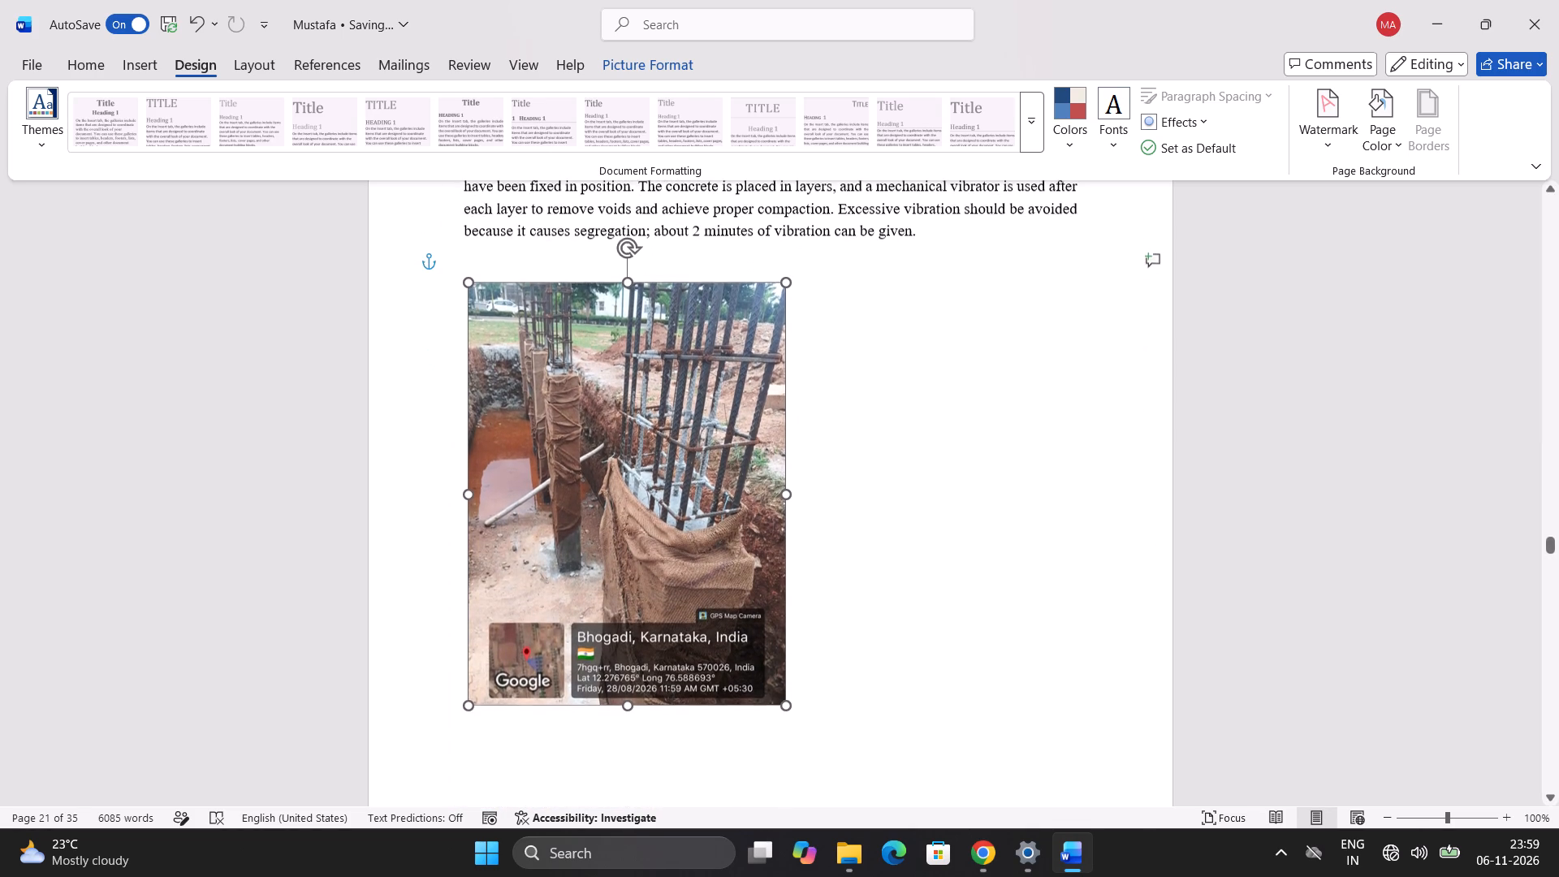
scroll(564, 456, "down", 2)
left_click_drag(790, 417, 1114, 681)
scroll(536, 376, "down", 2)
scroll(533, 381, "up", 5)
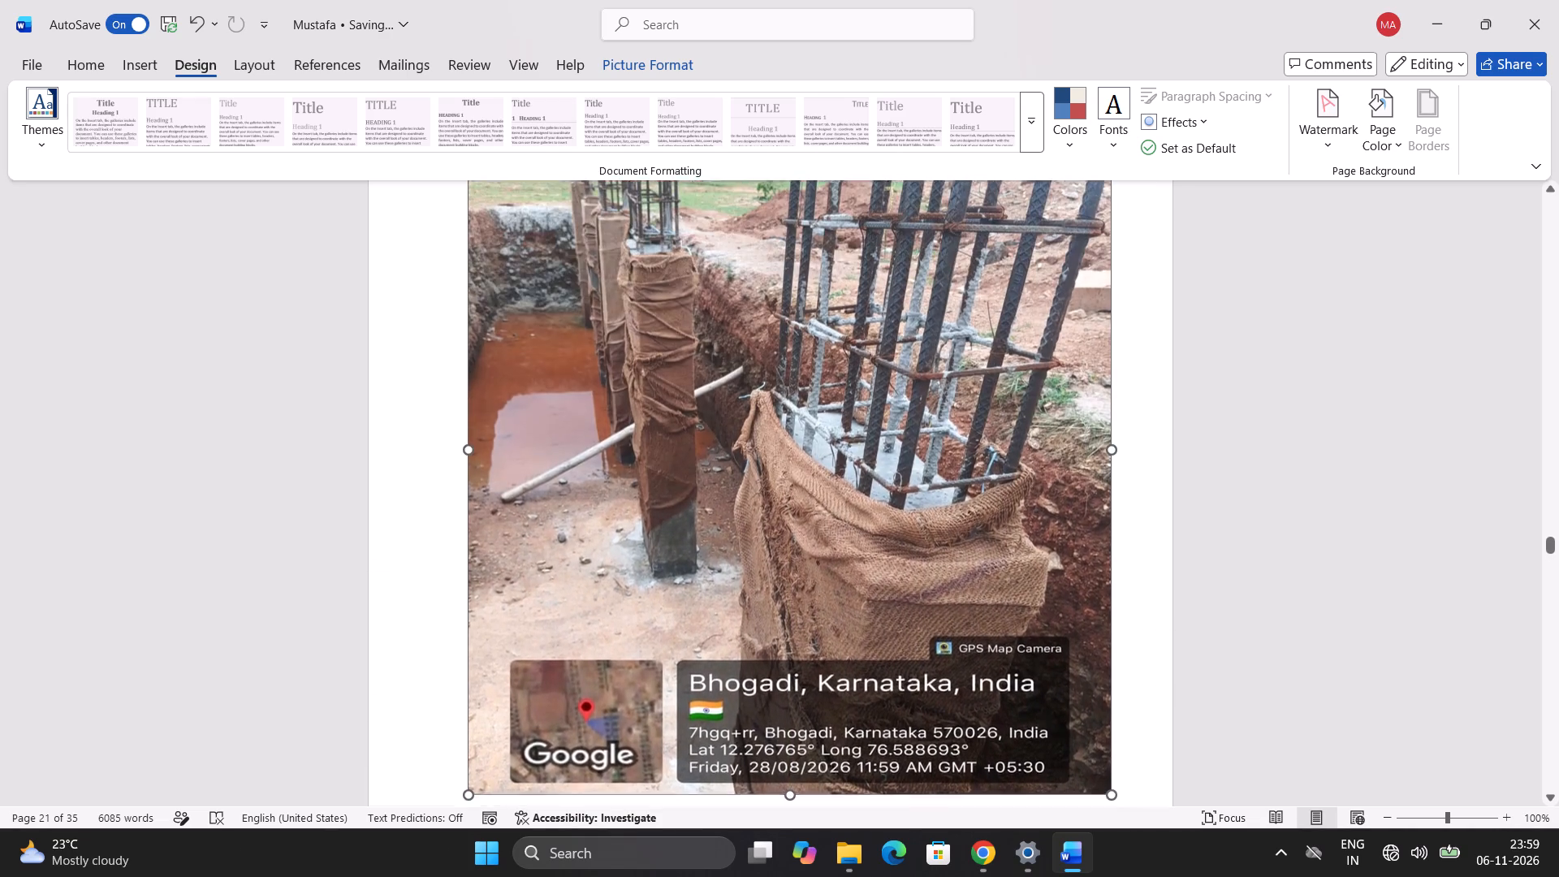
Resize the column concreting photo from its lower corner until it fits just inside the right text margin above the page 21 number.
scroll(533, 361, "up", 1)
scroll(533, 361, "down", 5)
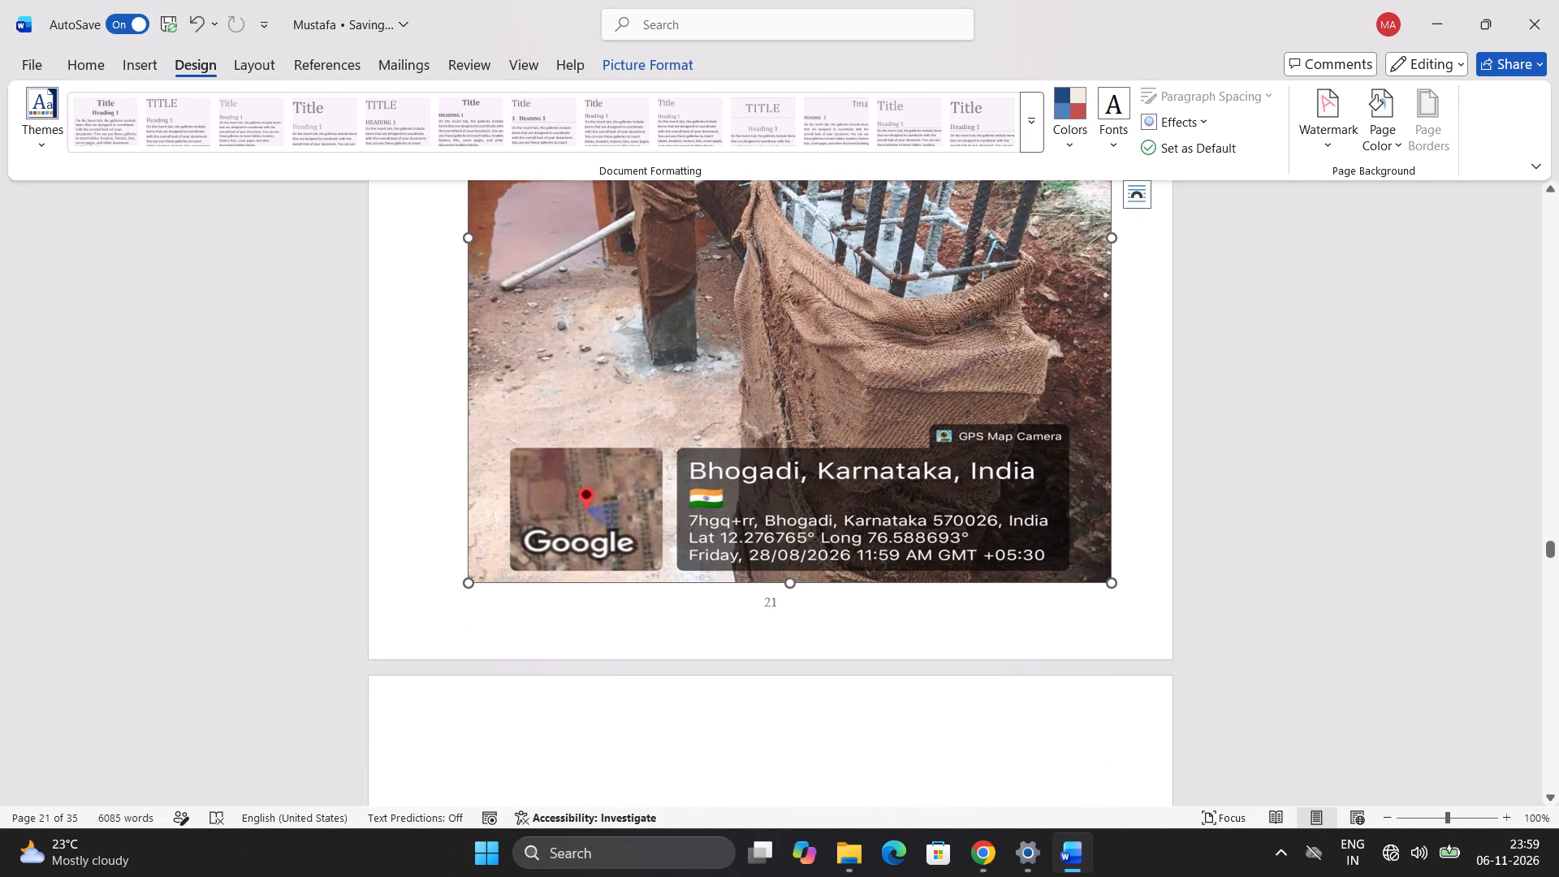
left_click_drag(1115, 581, 1077, 568)
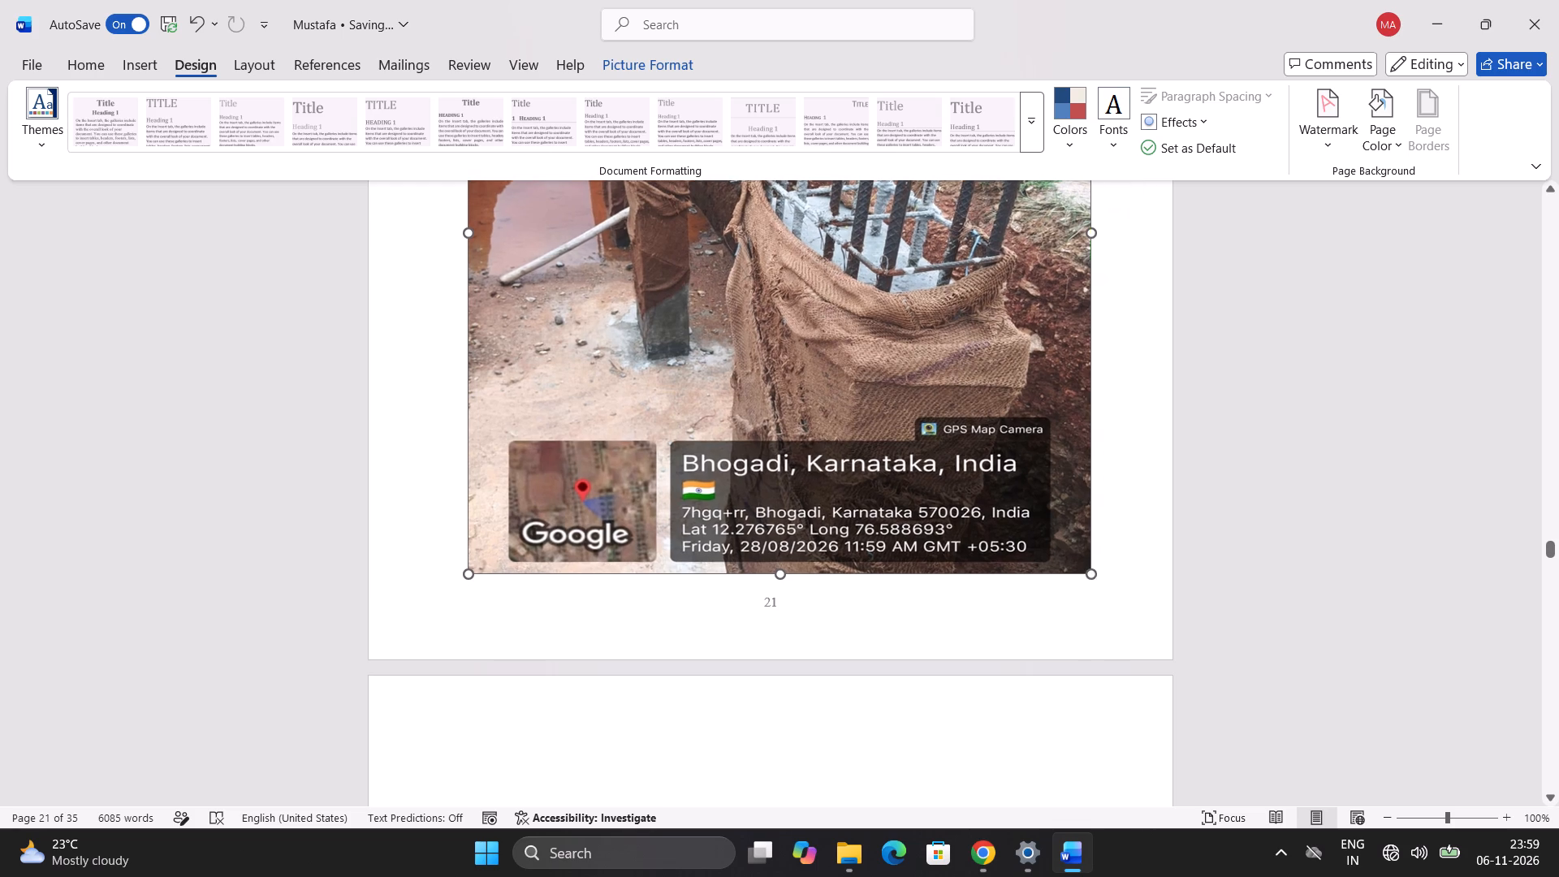
left_click_drag(1077, 568, 1030, 559)
scroll(615, 501, "down", 2)
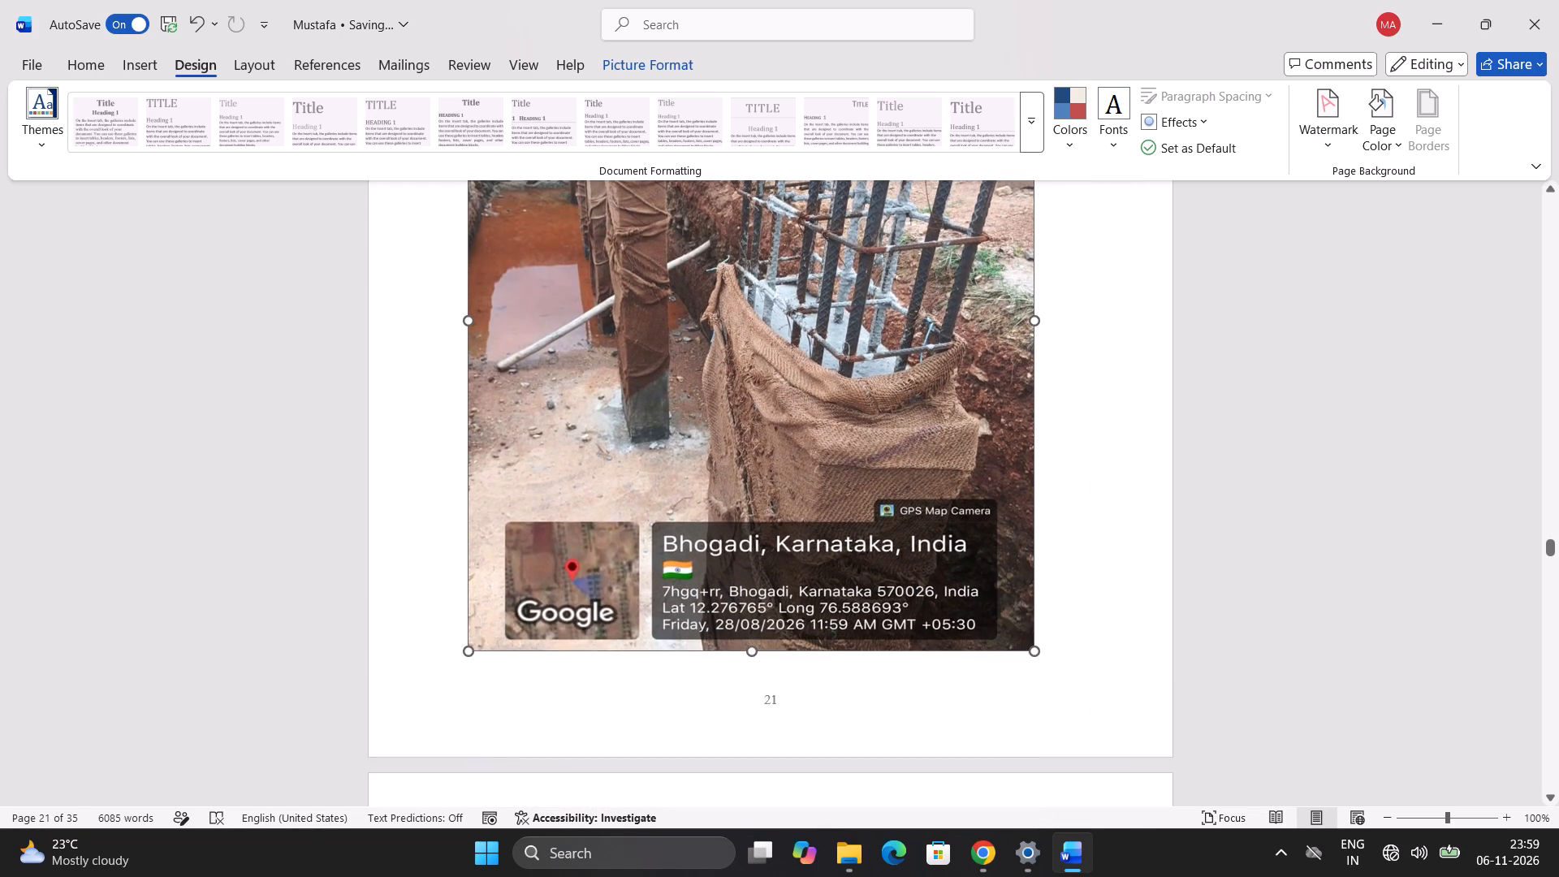
scroll(610, 496, "up", 3)
scroll(607, 472, "down", 2)
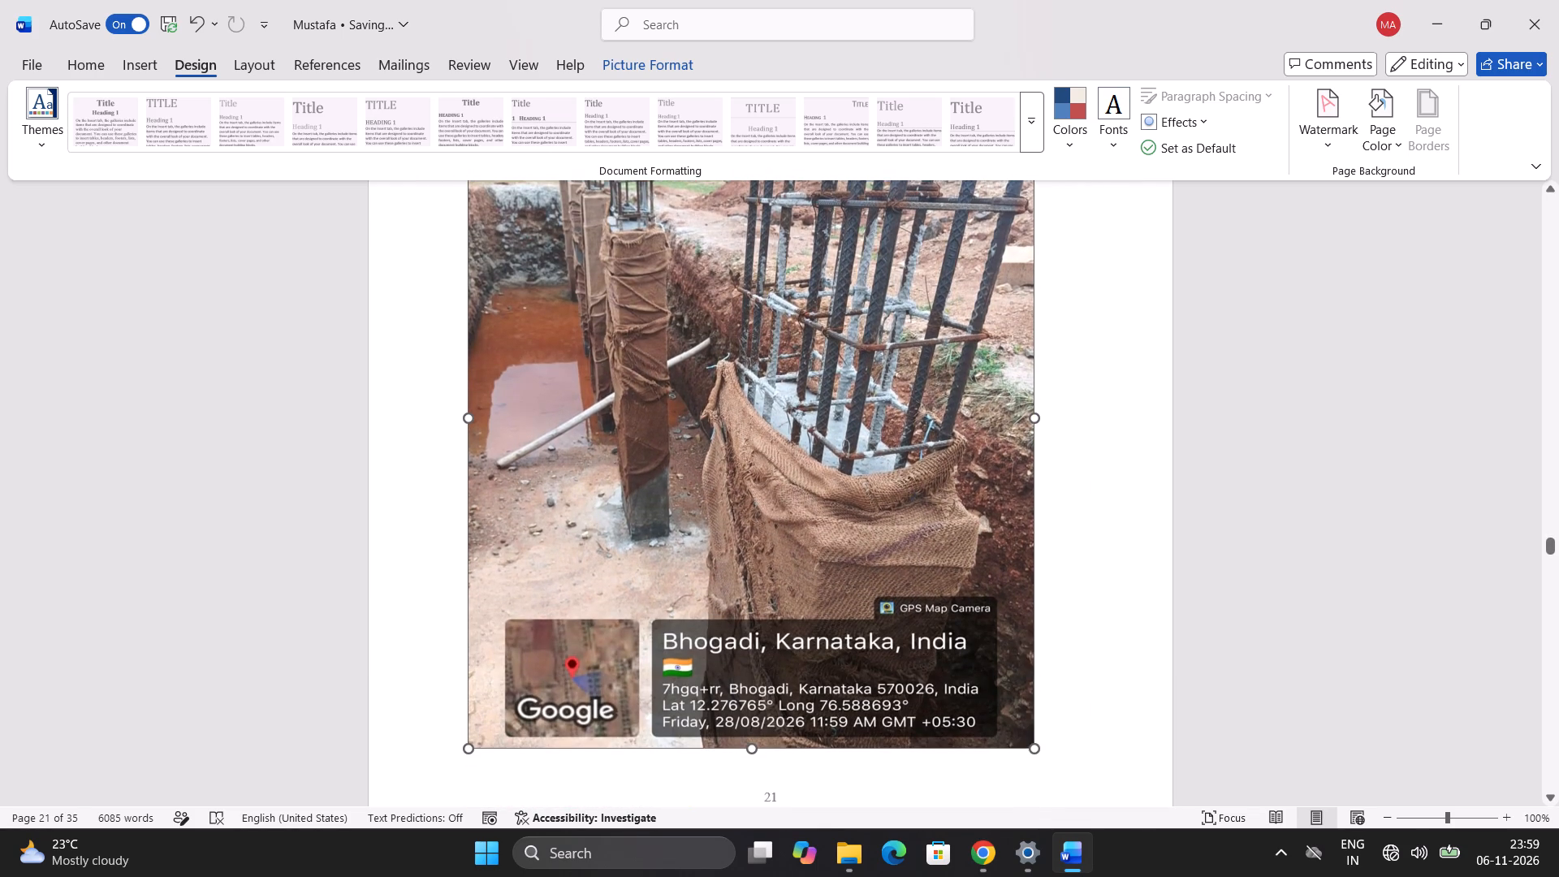
scroll(833, 542, "up", 2)
scroll(840, 531, "down", 1)
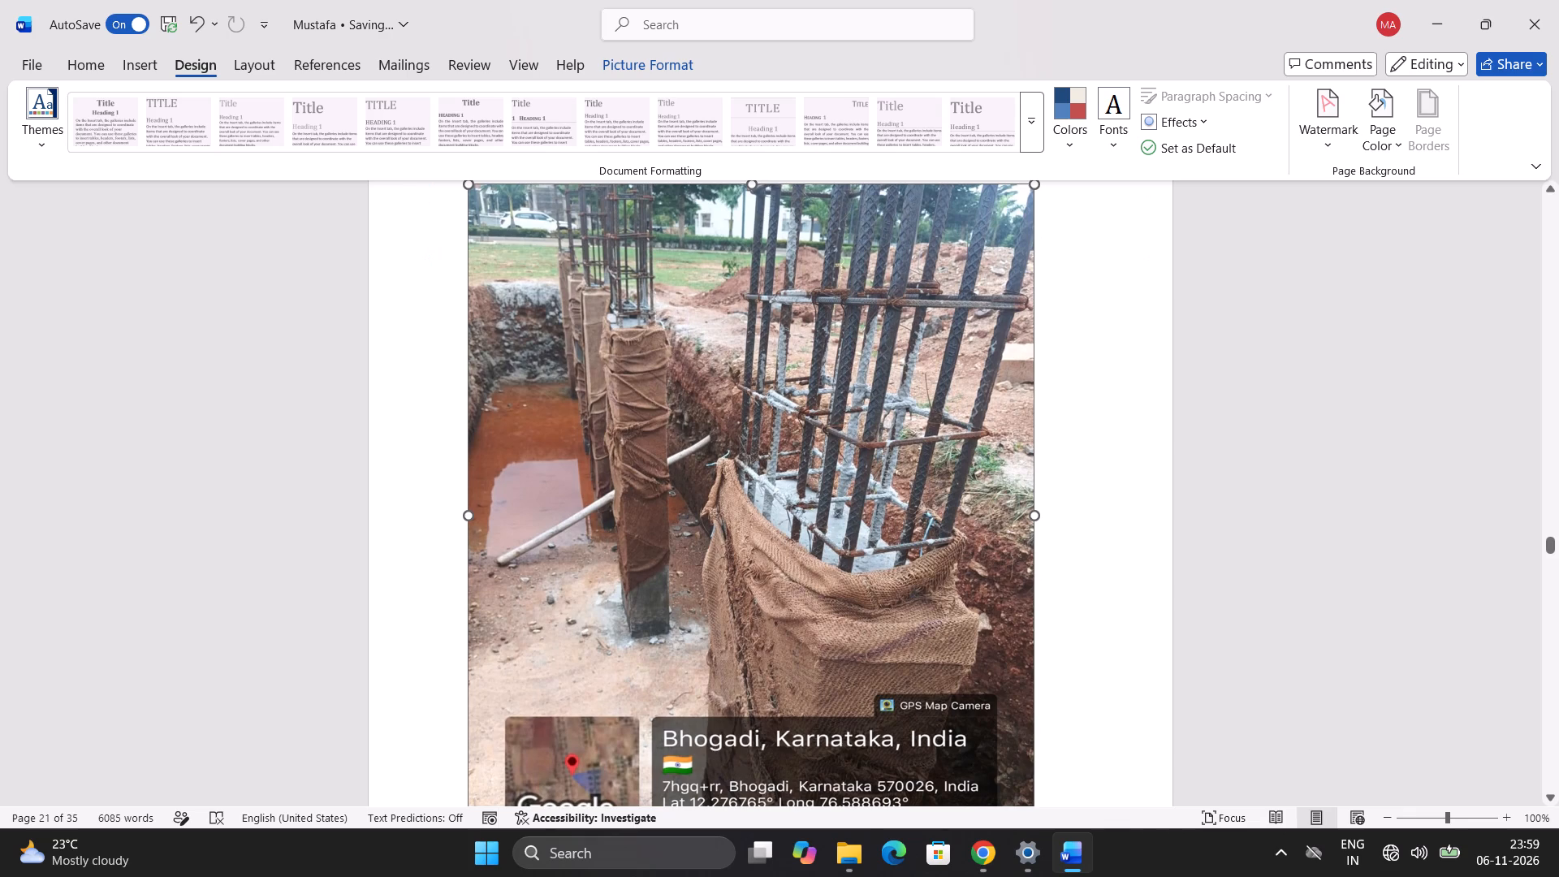
scroll(671, 480, "down", 1, "ctrl")
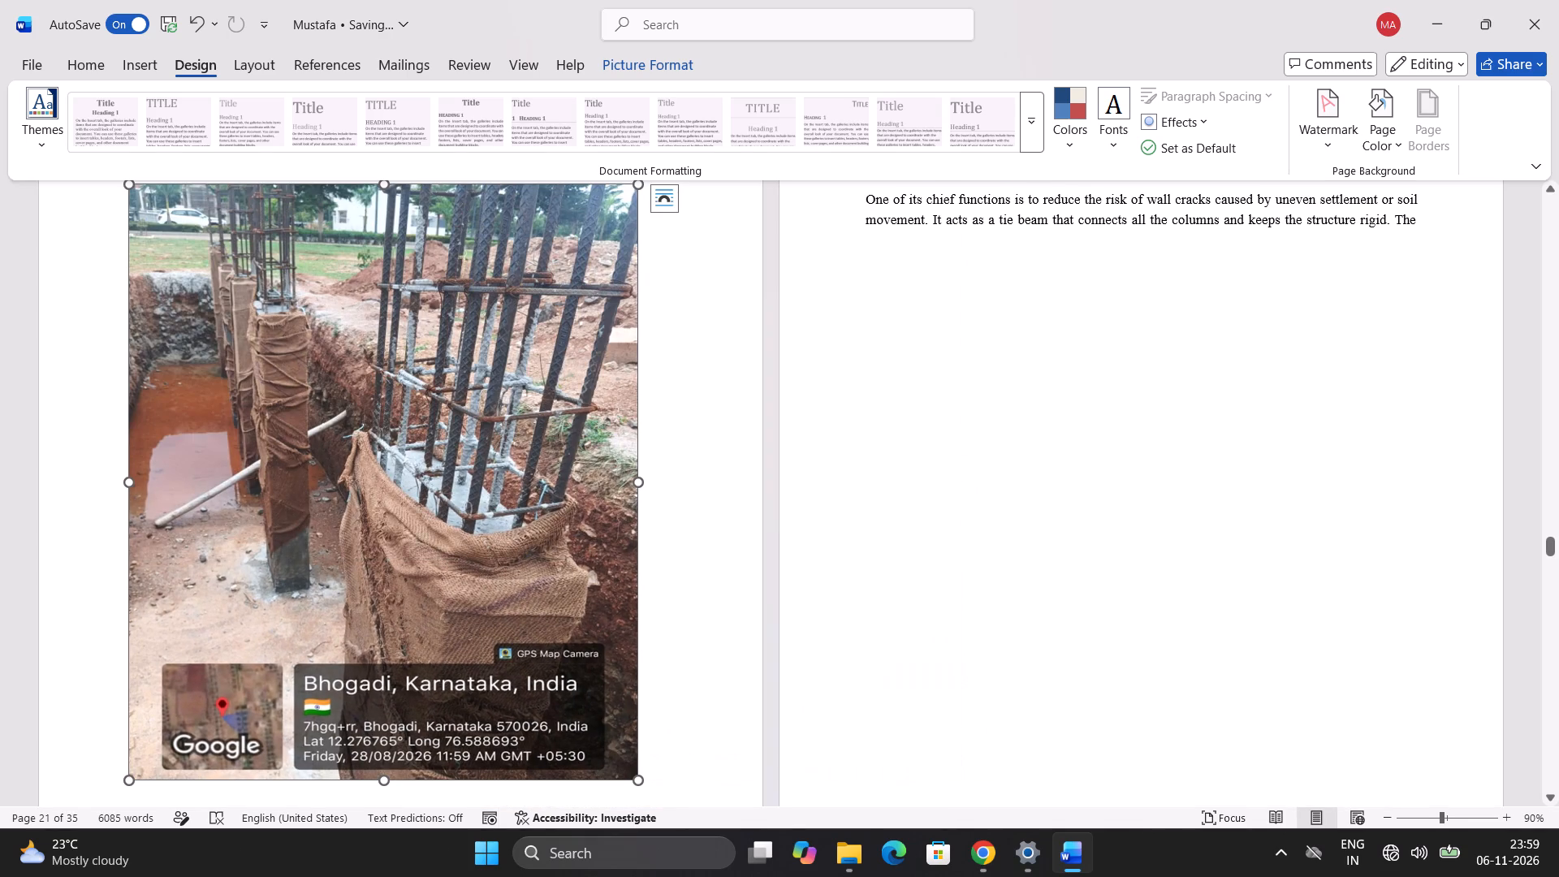
scroll(1123, 449, "up", 2)
scroll(775, 456, "down", 2)
left_click_drag(636, 782, 664, 793)
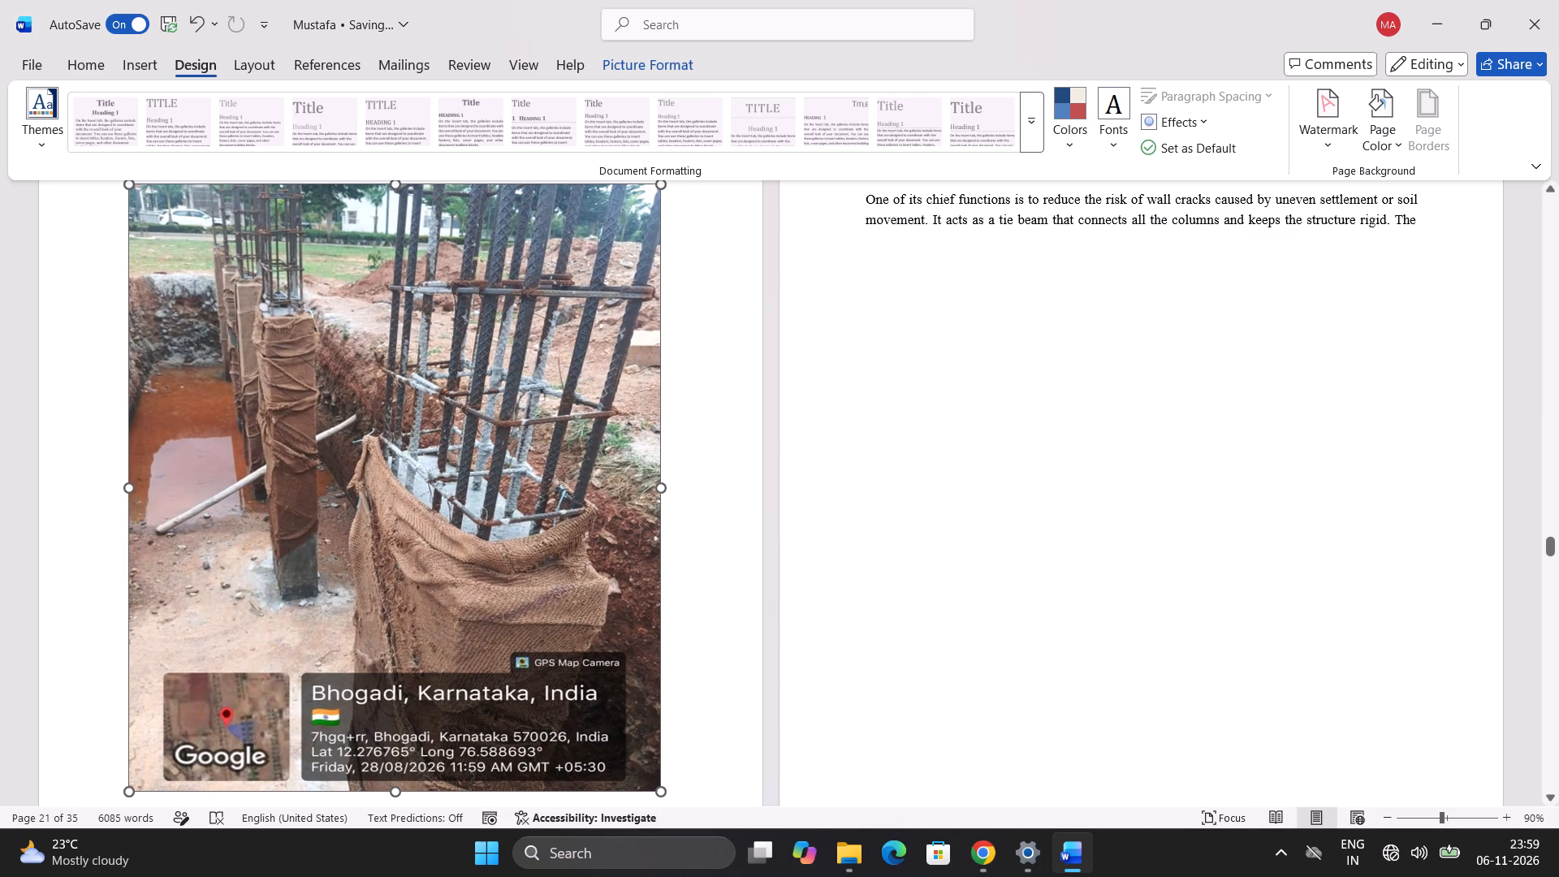
left_click_drag(664, 793, 670, 797)
Delete the blank lines above the 3.2 Plinth Beam heading so it starts at the top of page 22, undoing the one excess deletion.
scroll(866, 624, "down", 3)
scroll(866, 622, "up", 2)
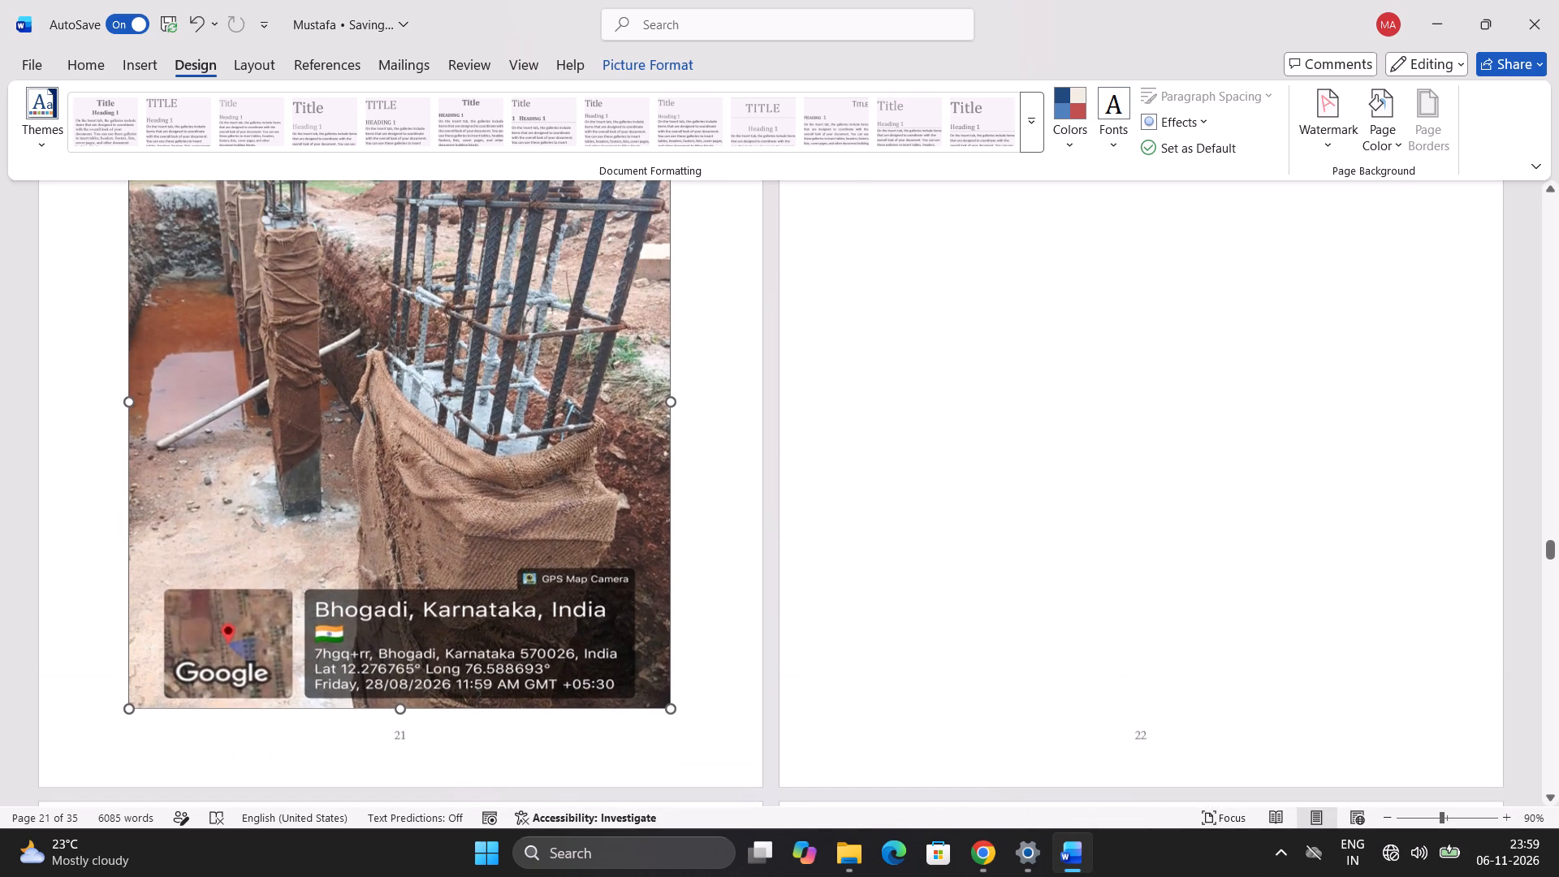
scroll(867, 614, "up", 3)
scroll(867, 597, "down", 3)
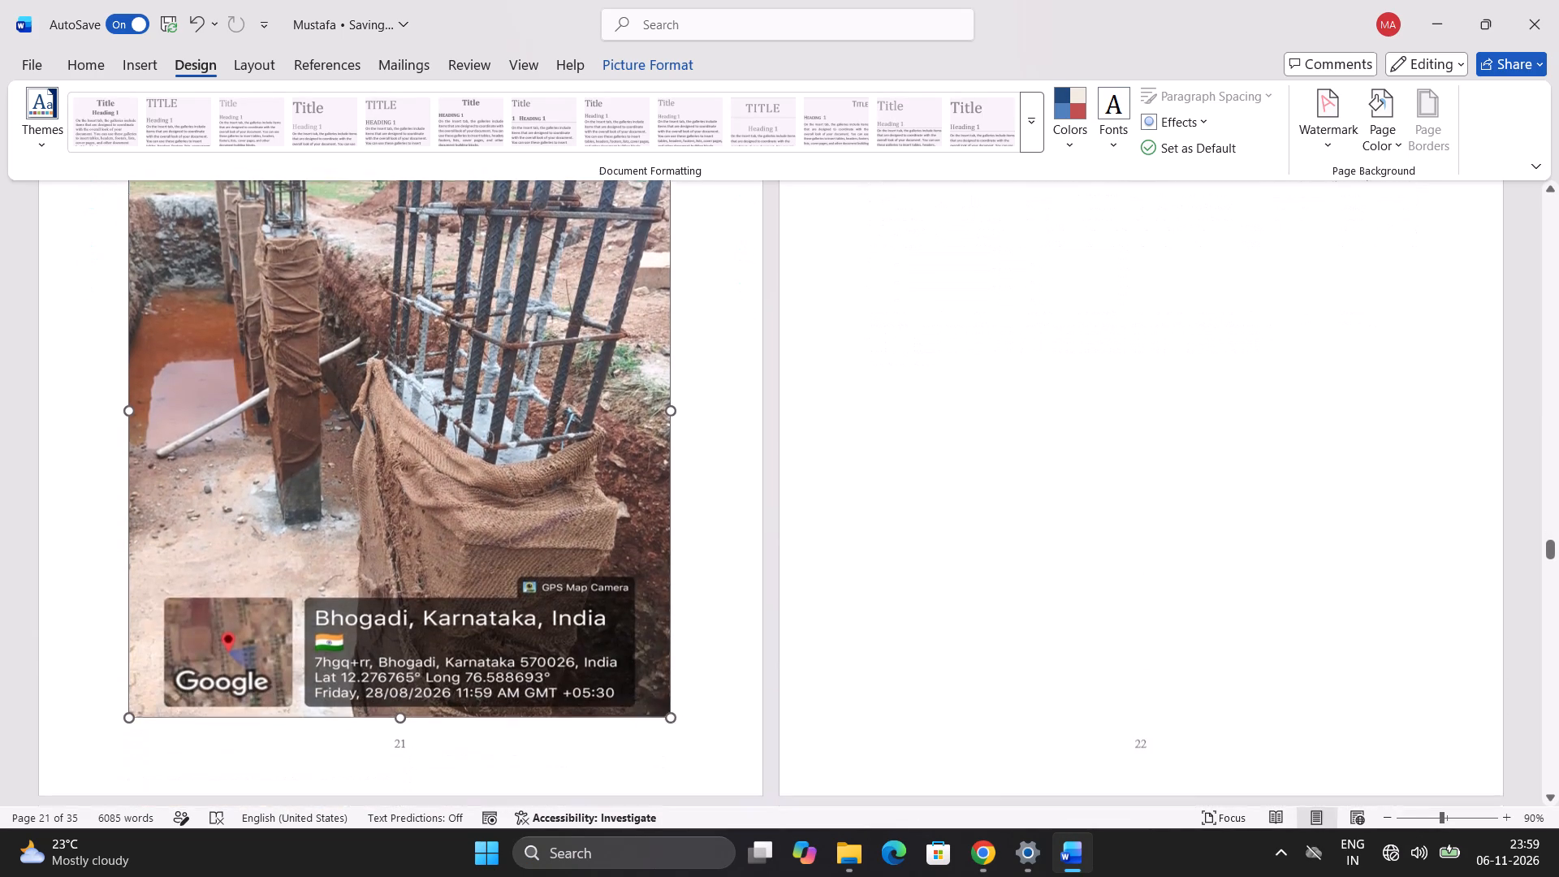
scroll(867, 597, "down", 1)
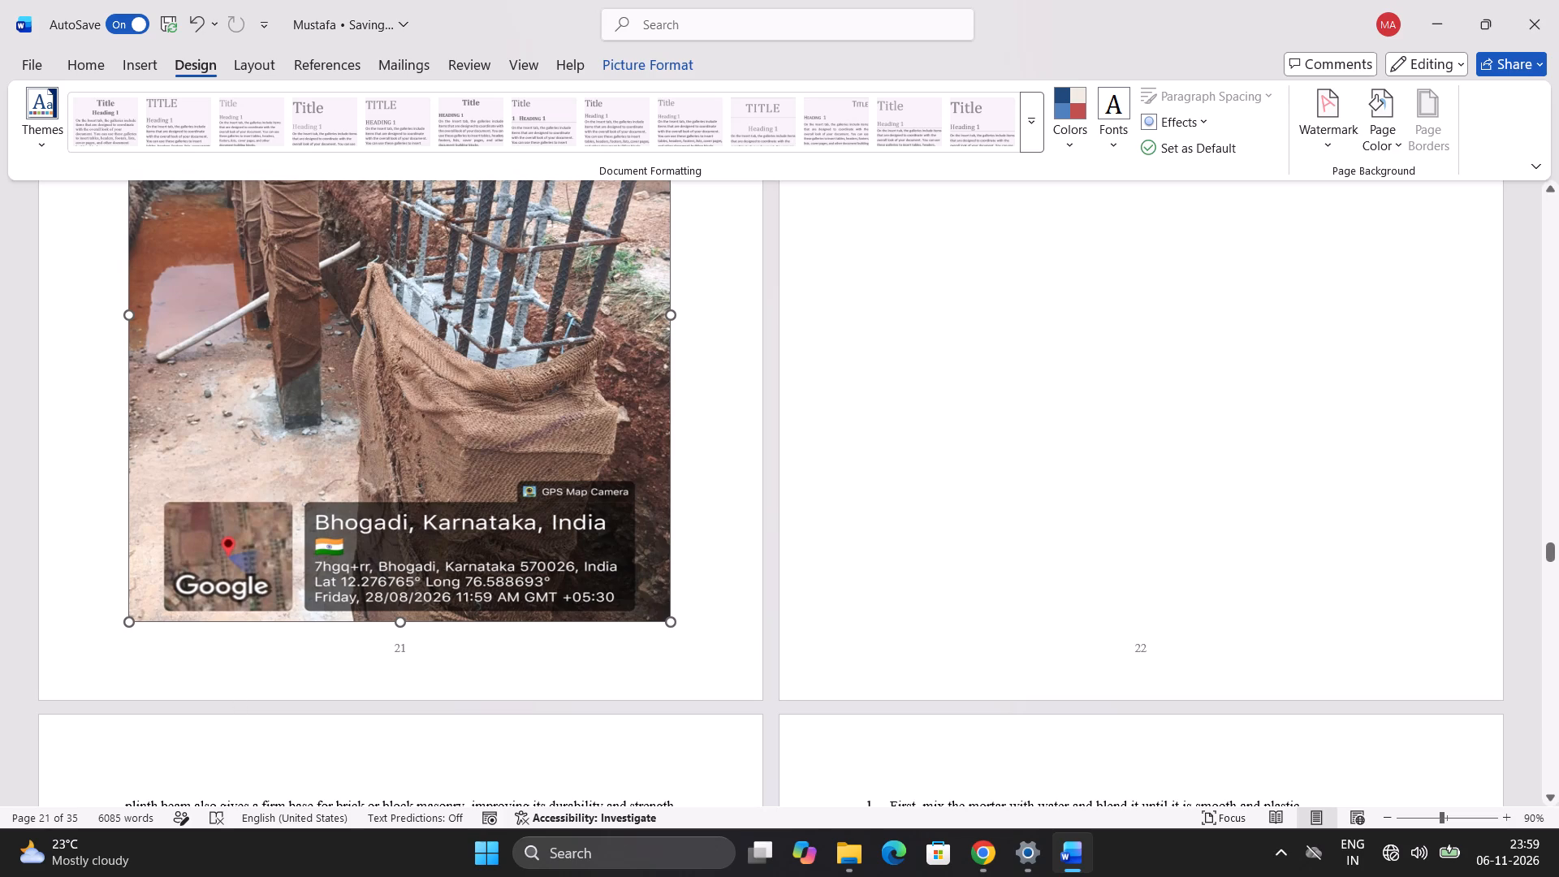
scroll(1482, 343, "down", 1)
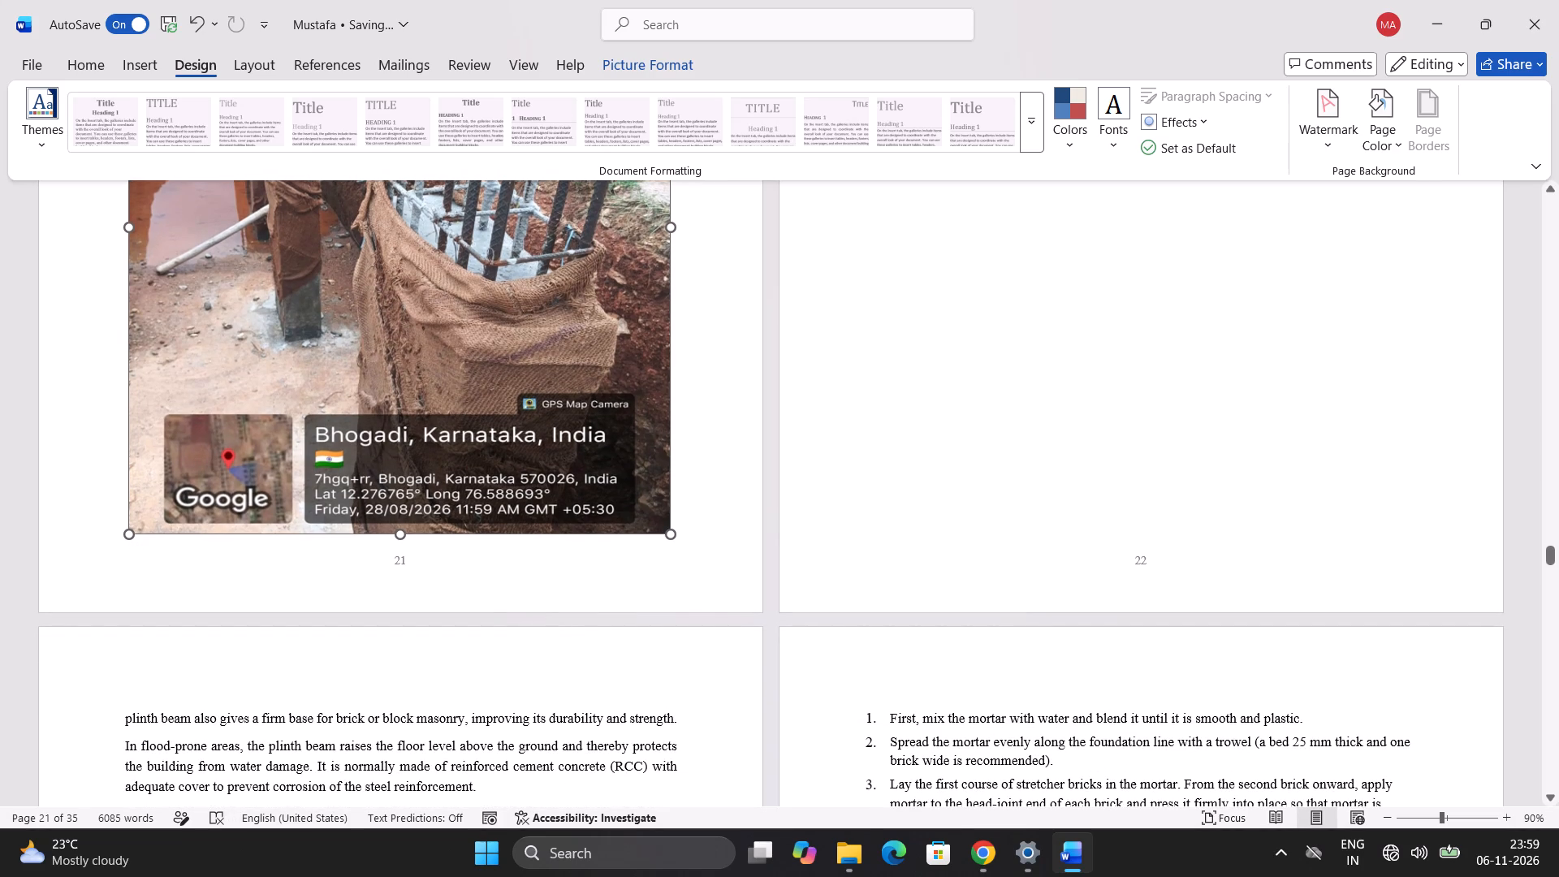
scroll(244, 353, "up", 2, "ctrl")
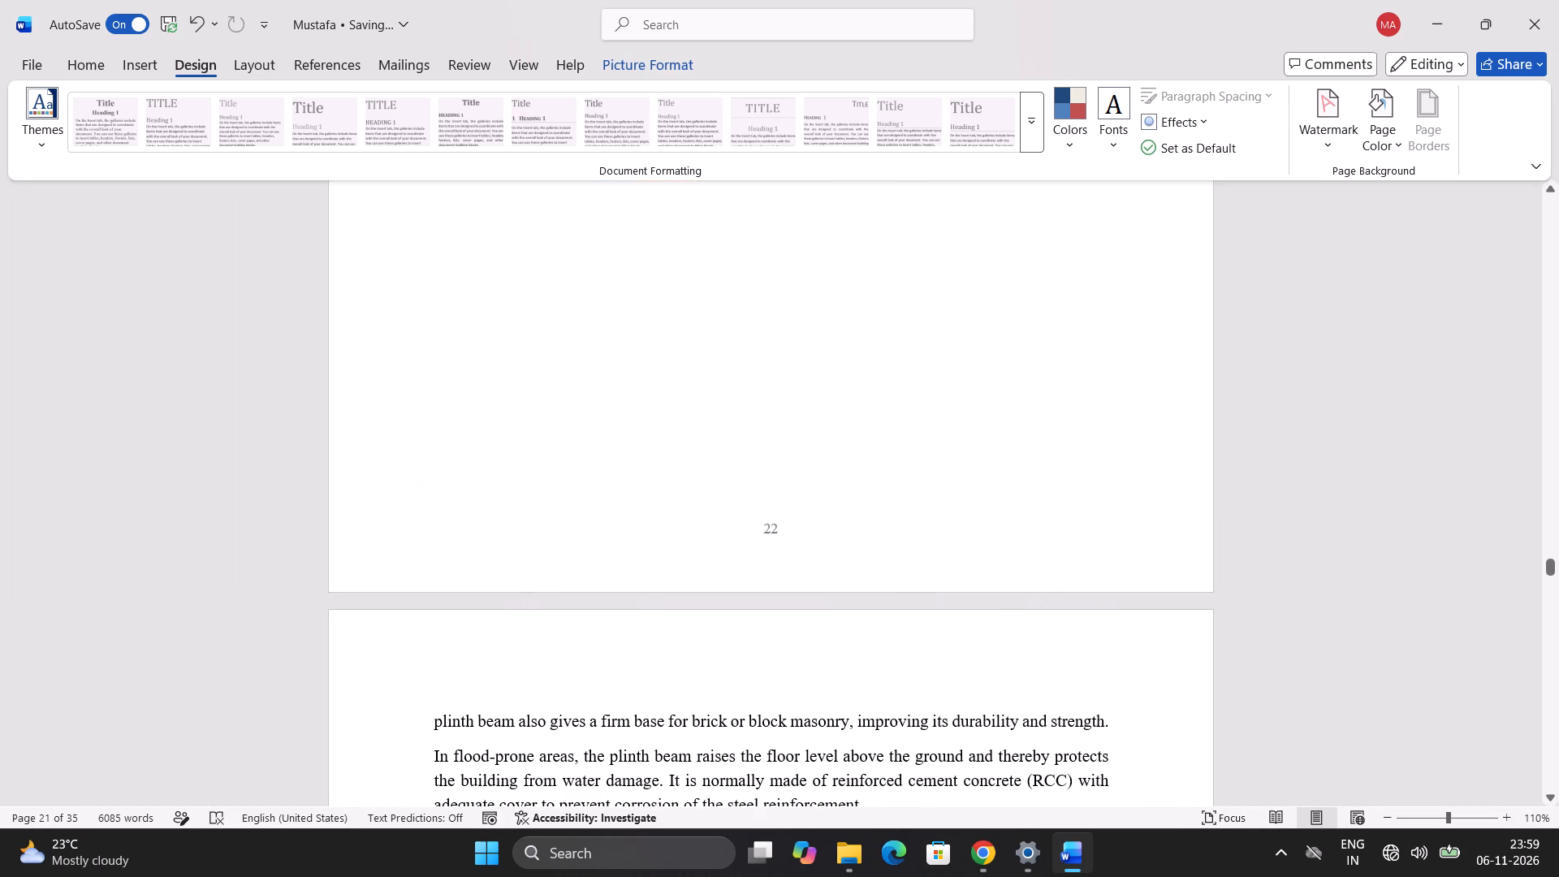
scroll(829, 440, "down", 2)
scroll(867, 516, "up", 5)
scroll(693, 498, "up", 4)
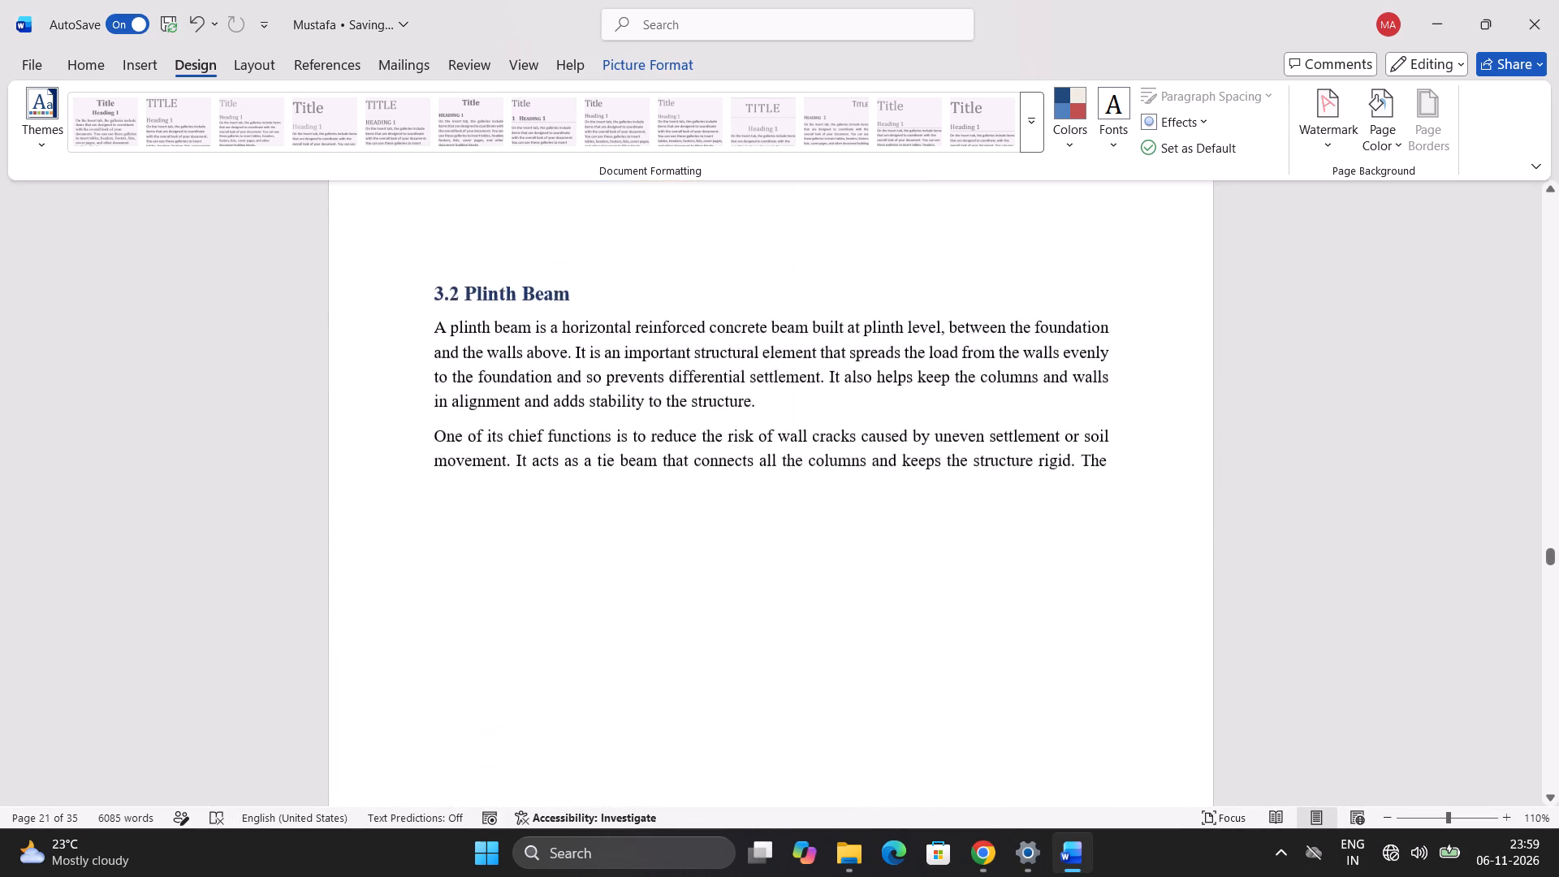
scroll(693, 498, "up", 7)
scroll(685, 507, "down", 5)
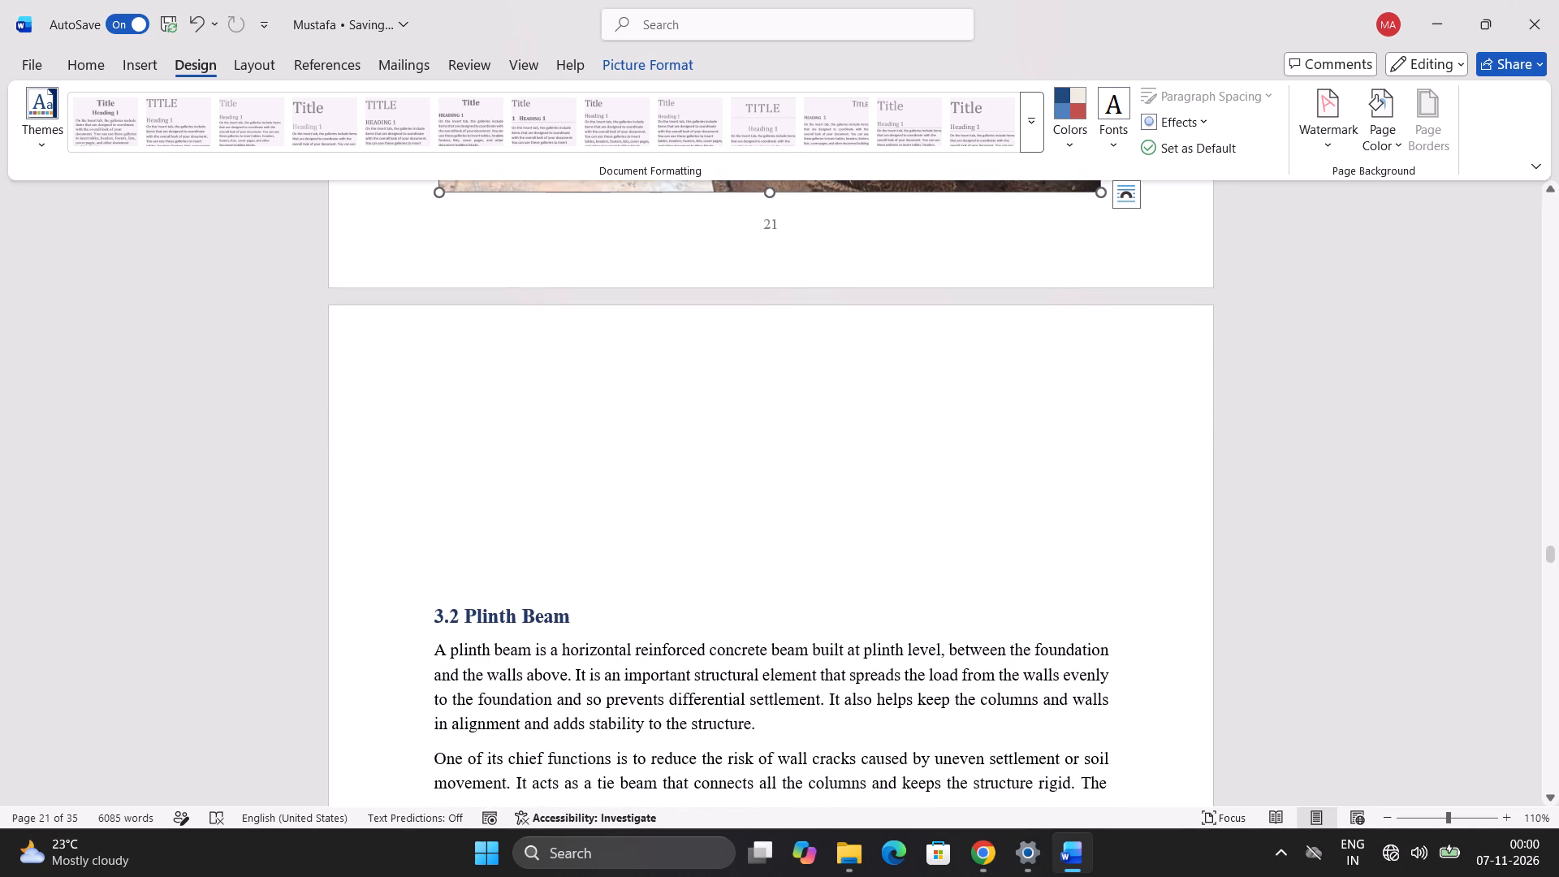
left_click(462, 590)
key("BackSpace")
key("BackSpace")
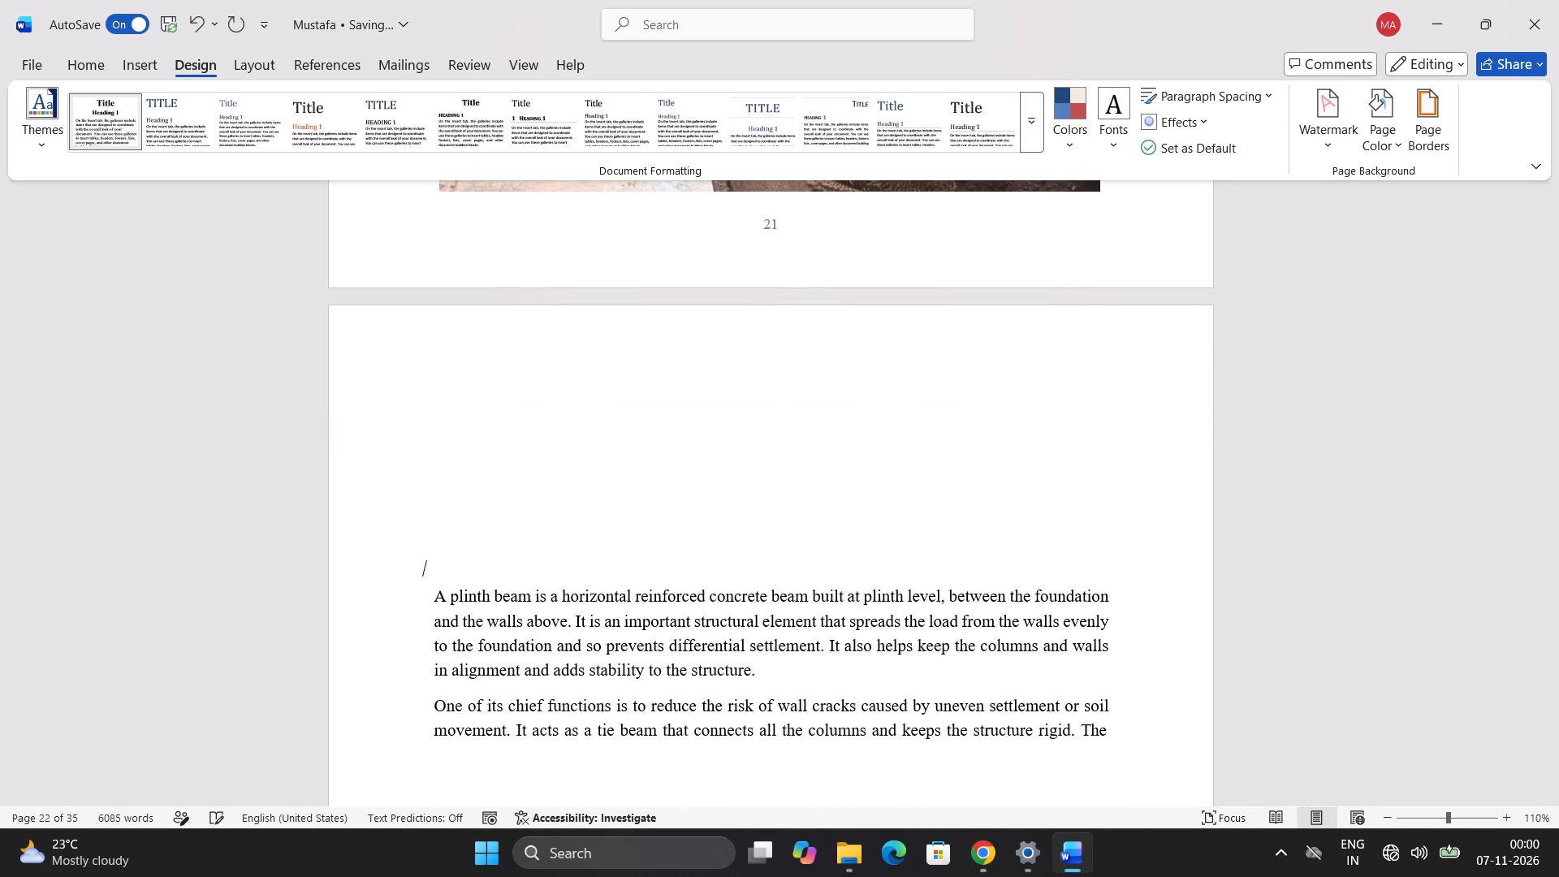
key("BackSpace")
key("BackSpace")
key("BackSpace")
key("BackSpace")
key("BackSpace")
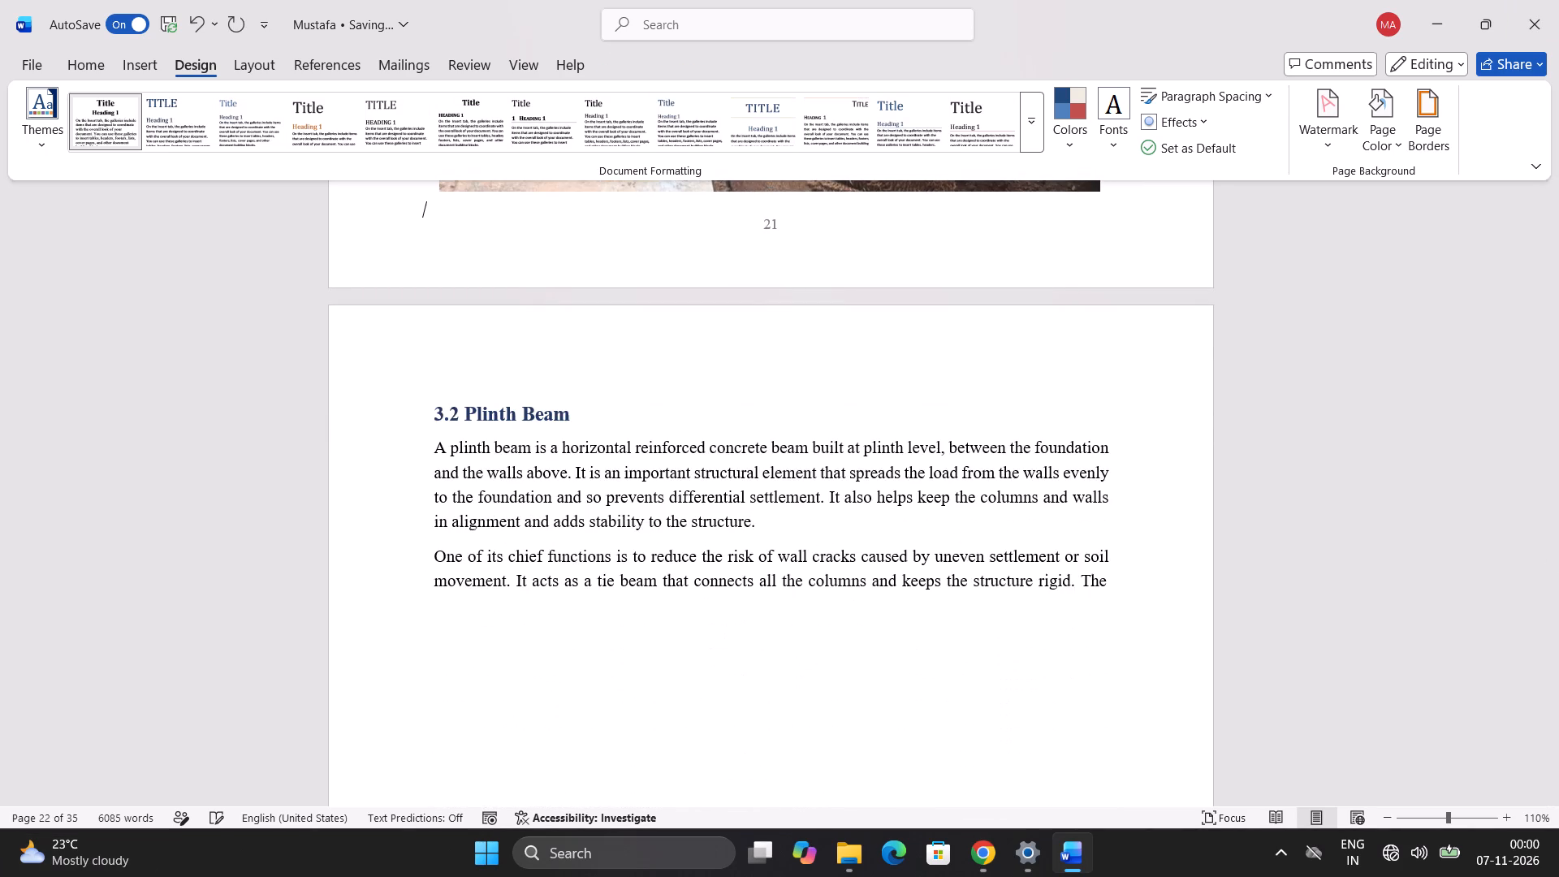
key("BackSpace")
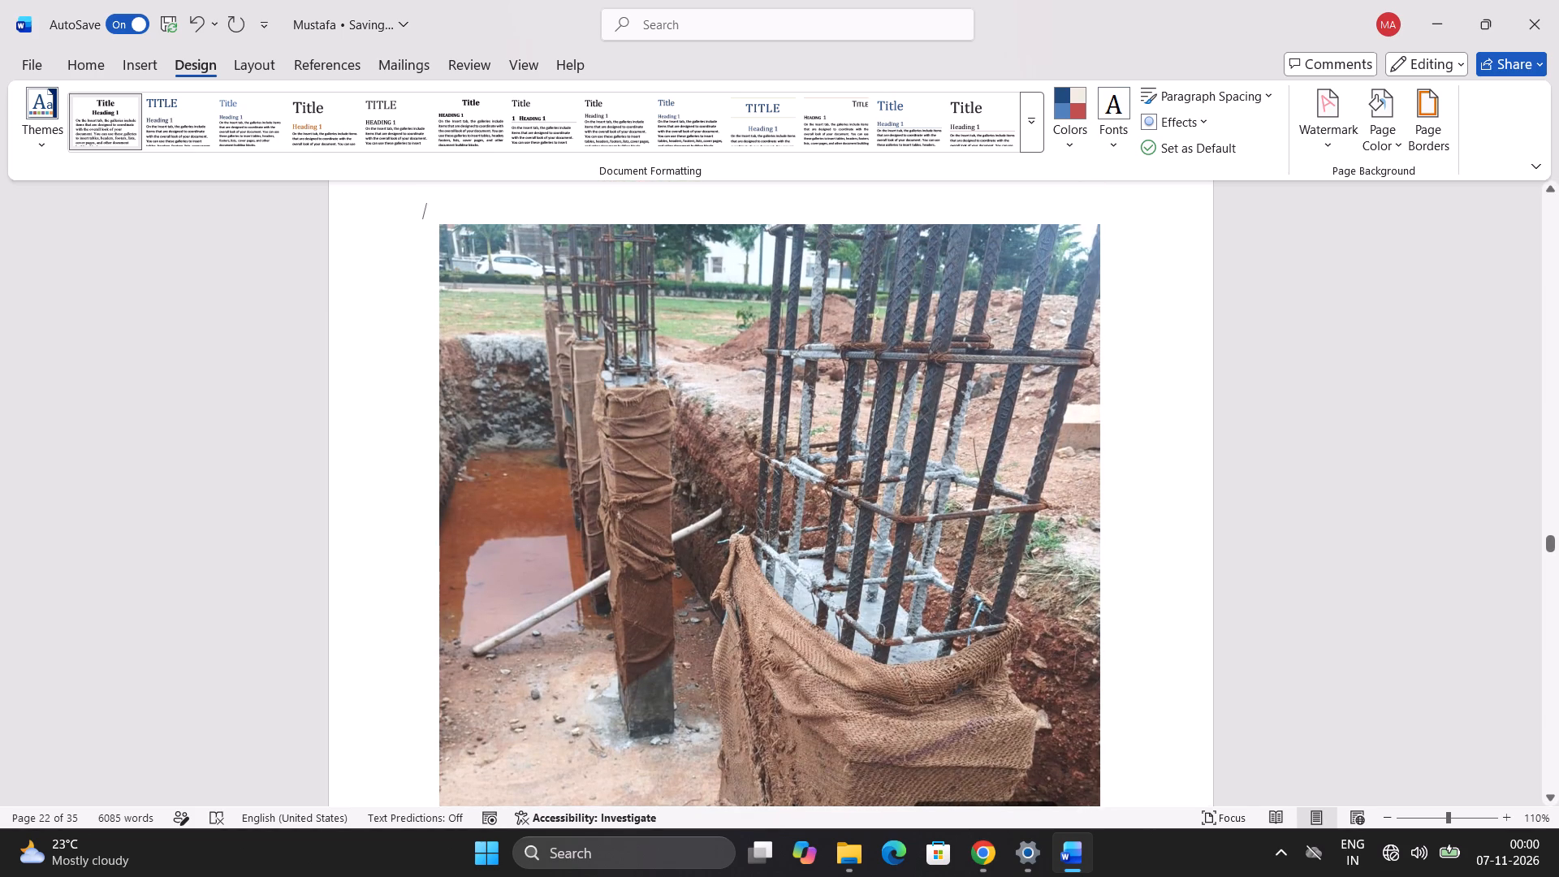
key("ctrl+z")
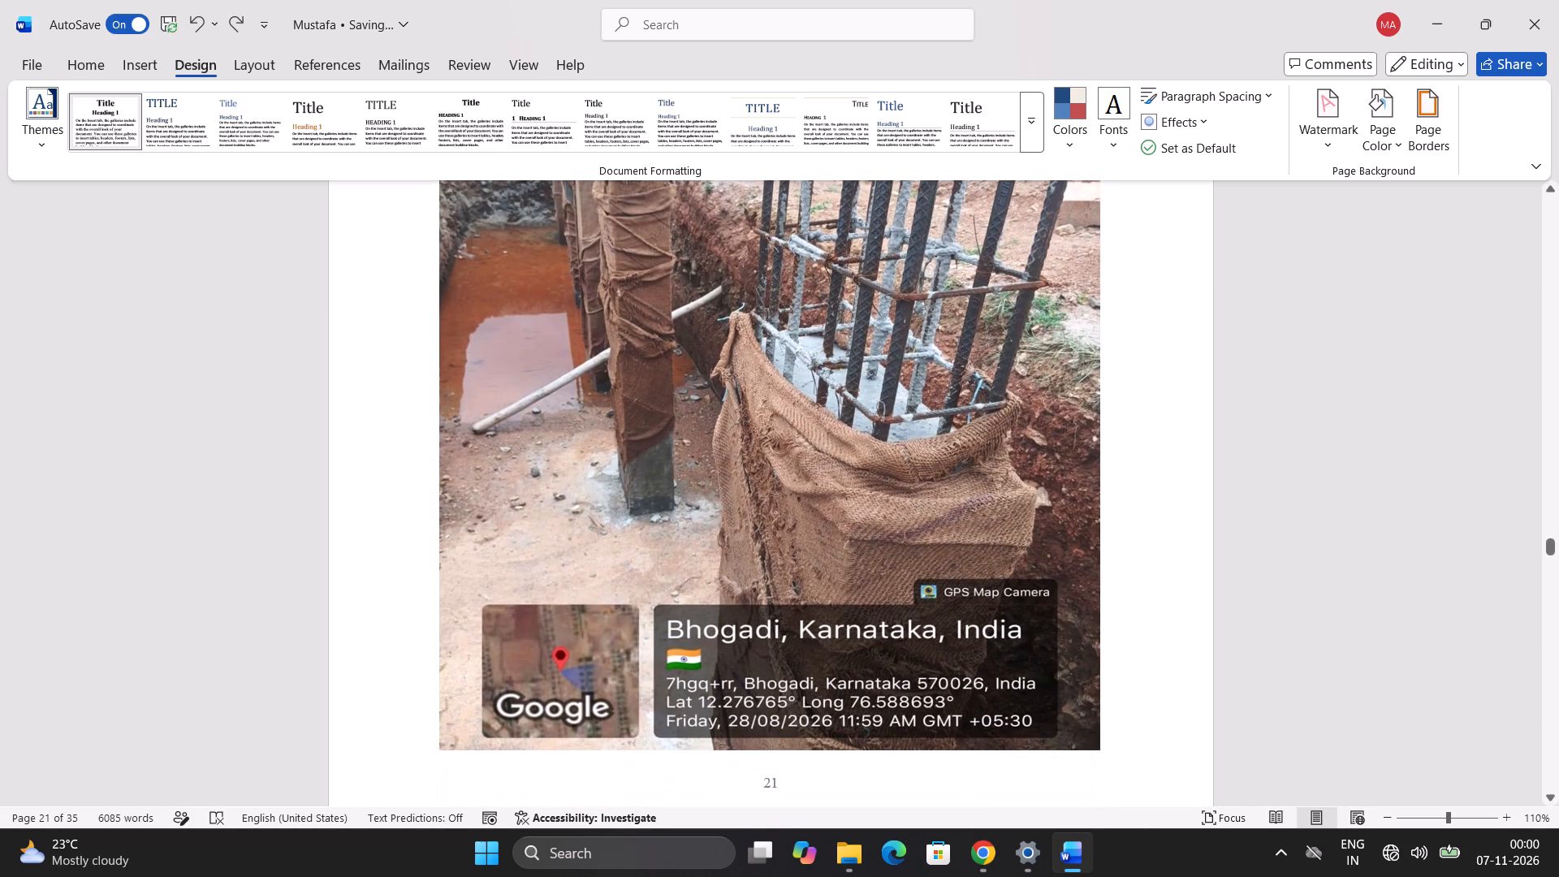
Copy the page 23 text from "plinth beam also gives a firm base" through "stability and long life of the building.".
scroll(556, 503, "down", 4)
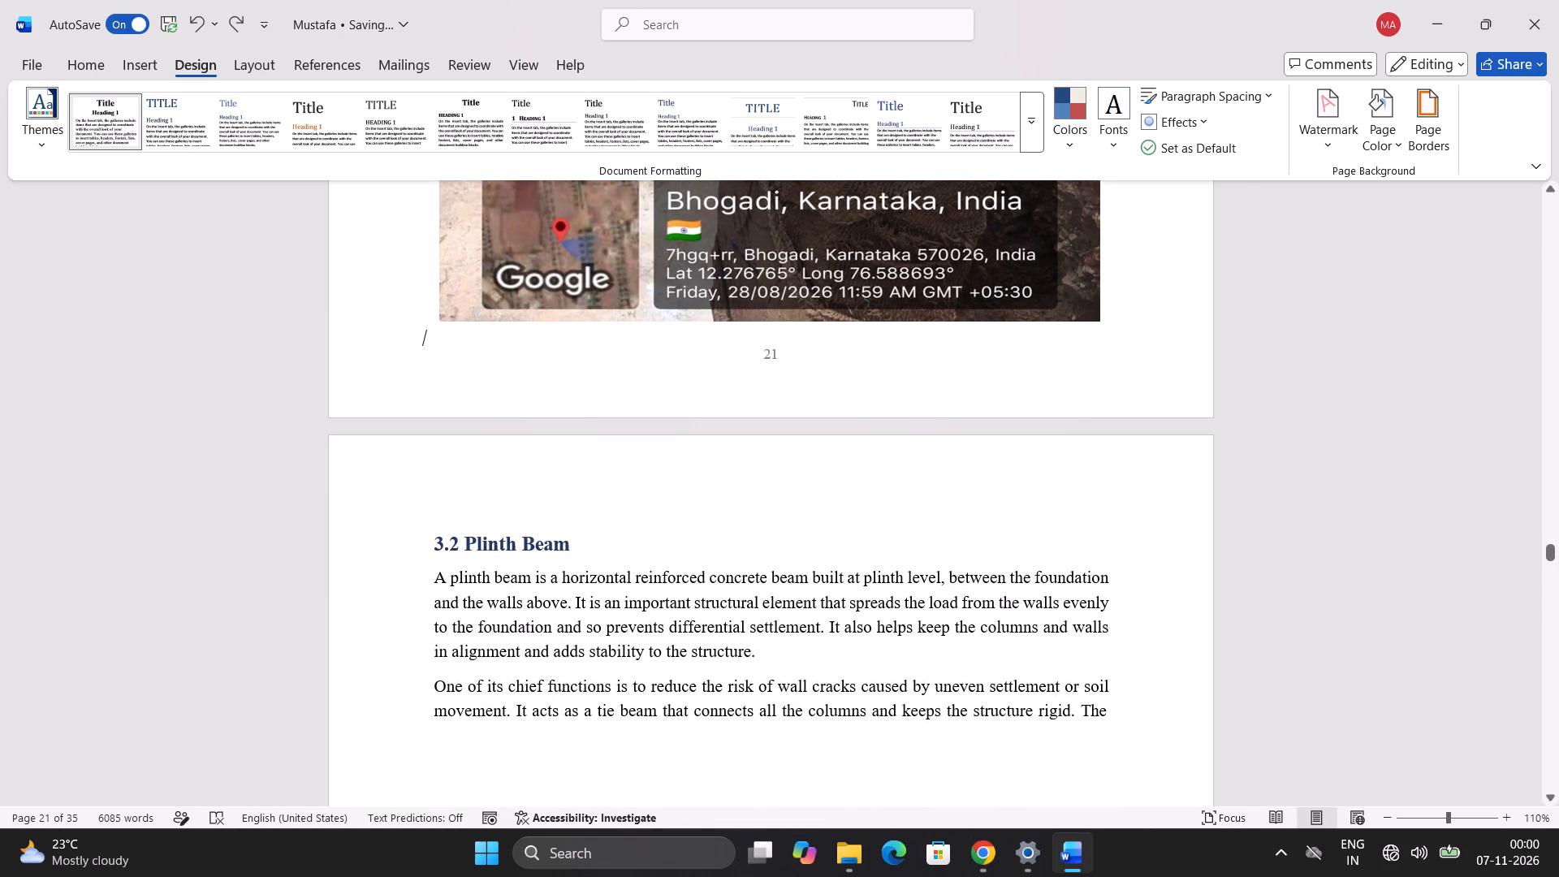
scroll(1206, 805, "down", 1)
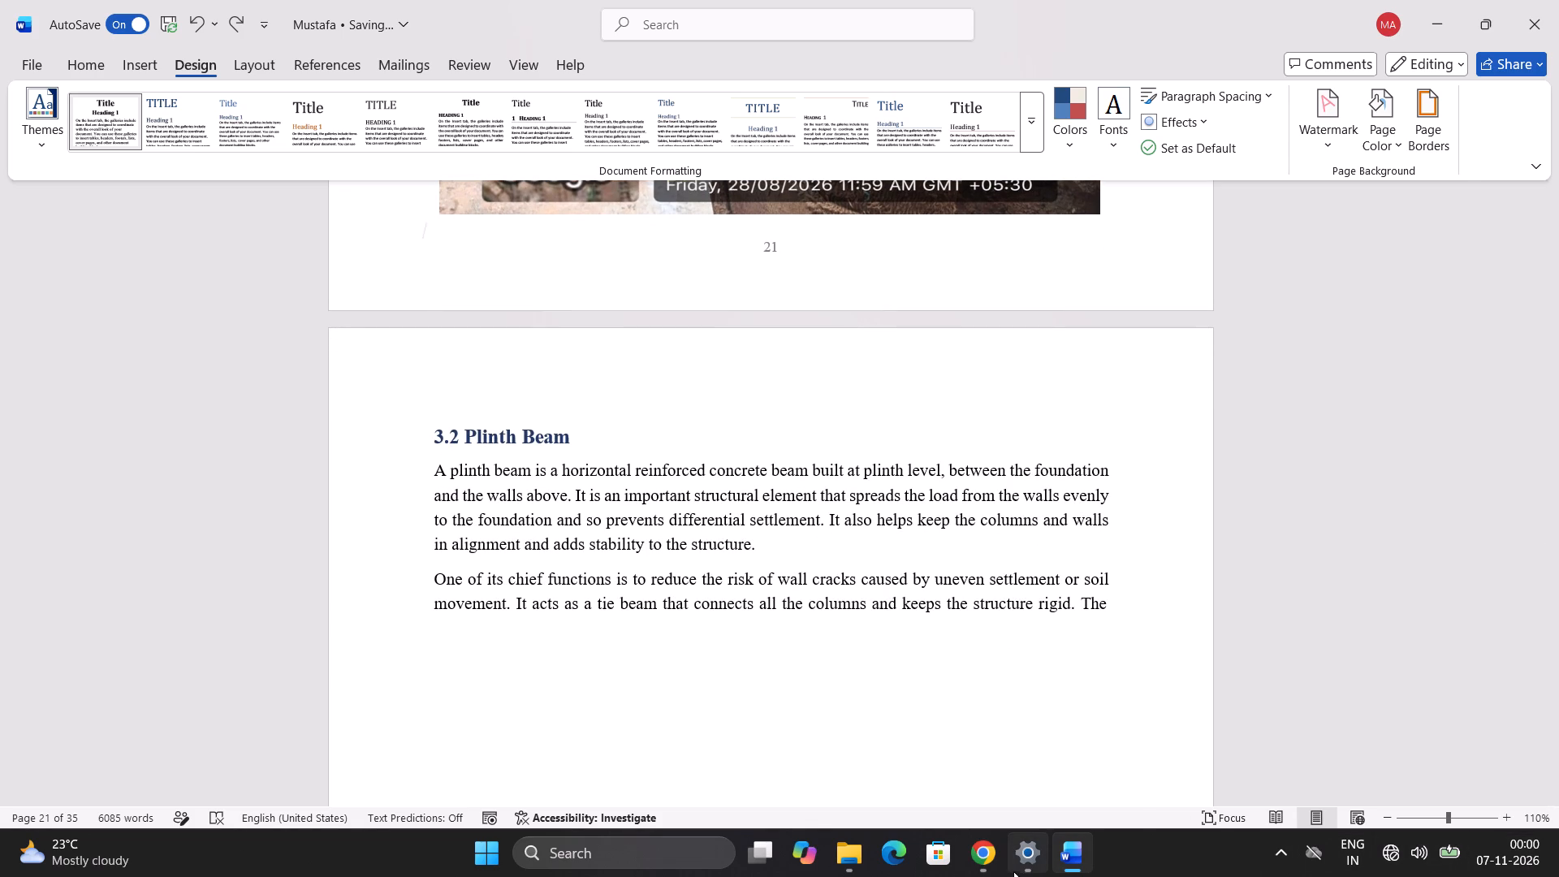
scroll(1024, 869, "down", 2)
scroll(715, 464, "down", 7)
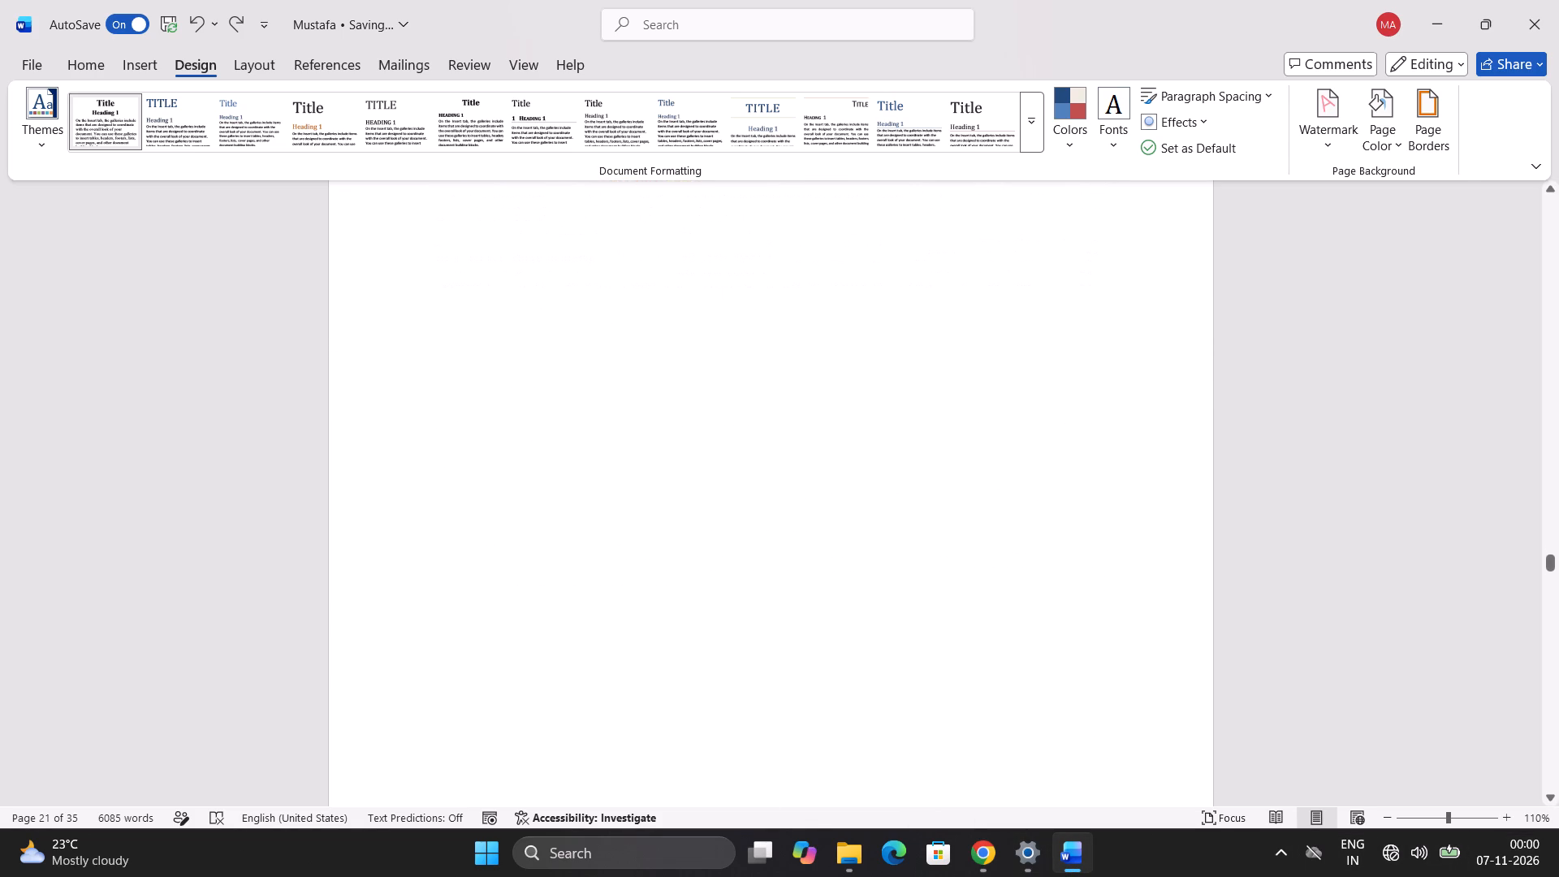
scroll(723, 497, "down", 7)
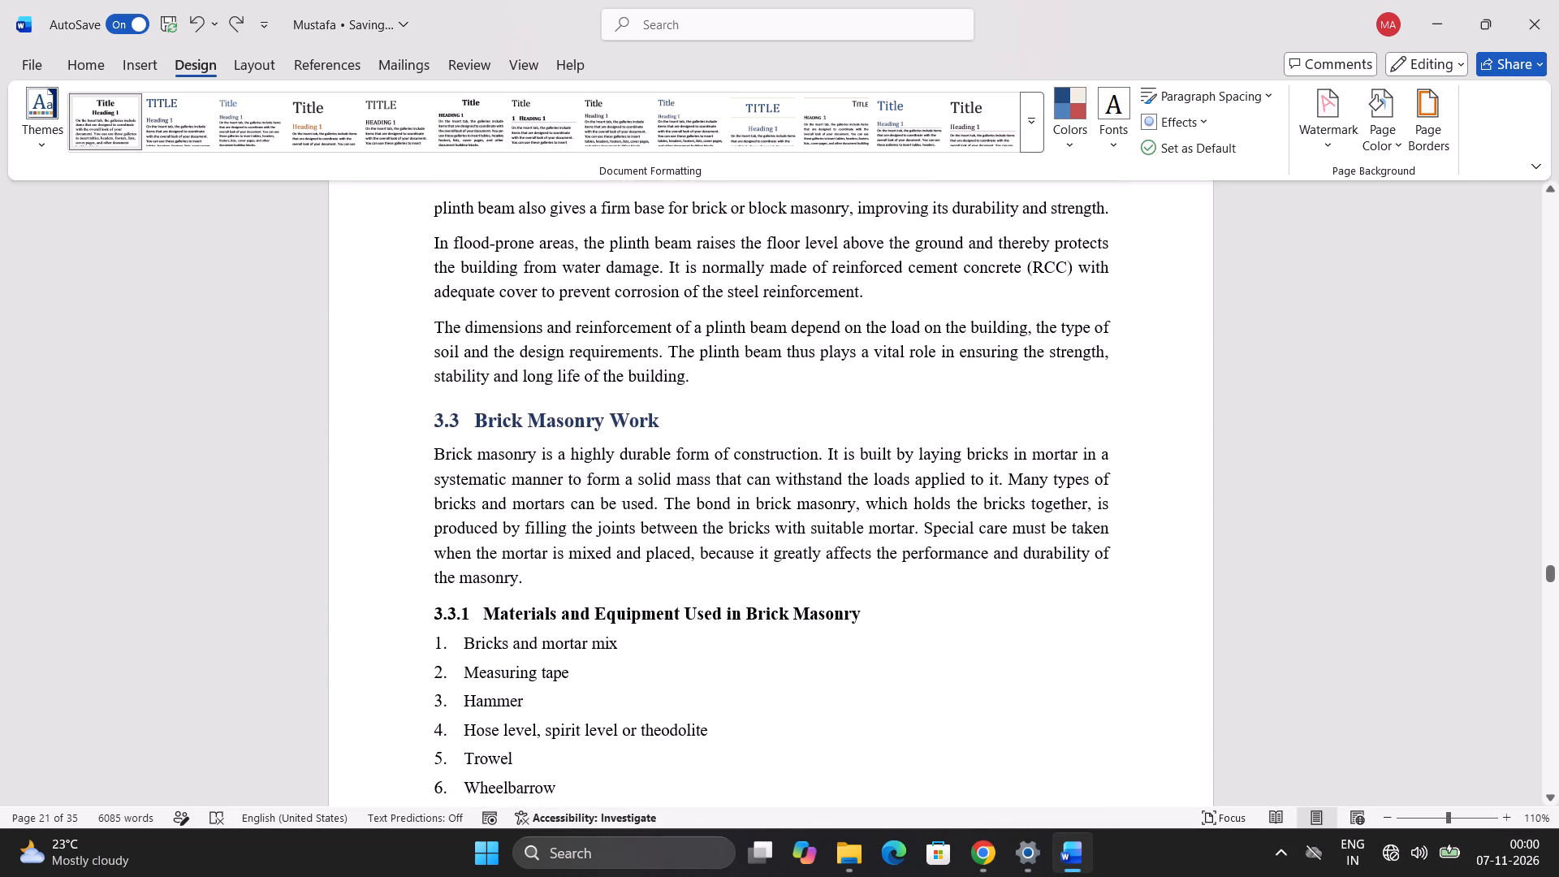
left_click_drag(693, 369, 413, 238)
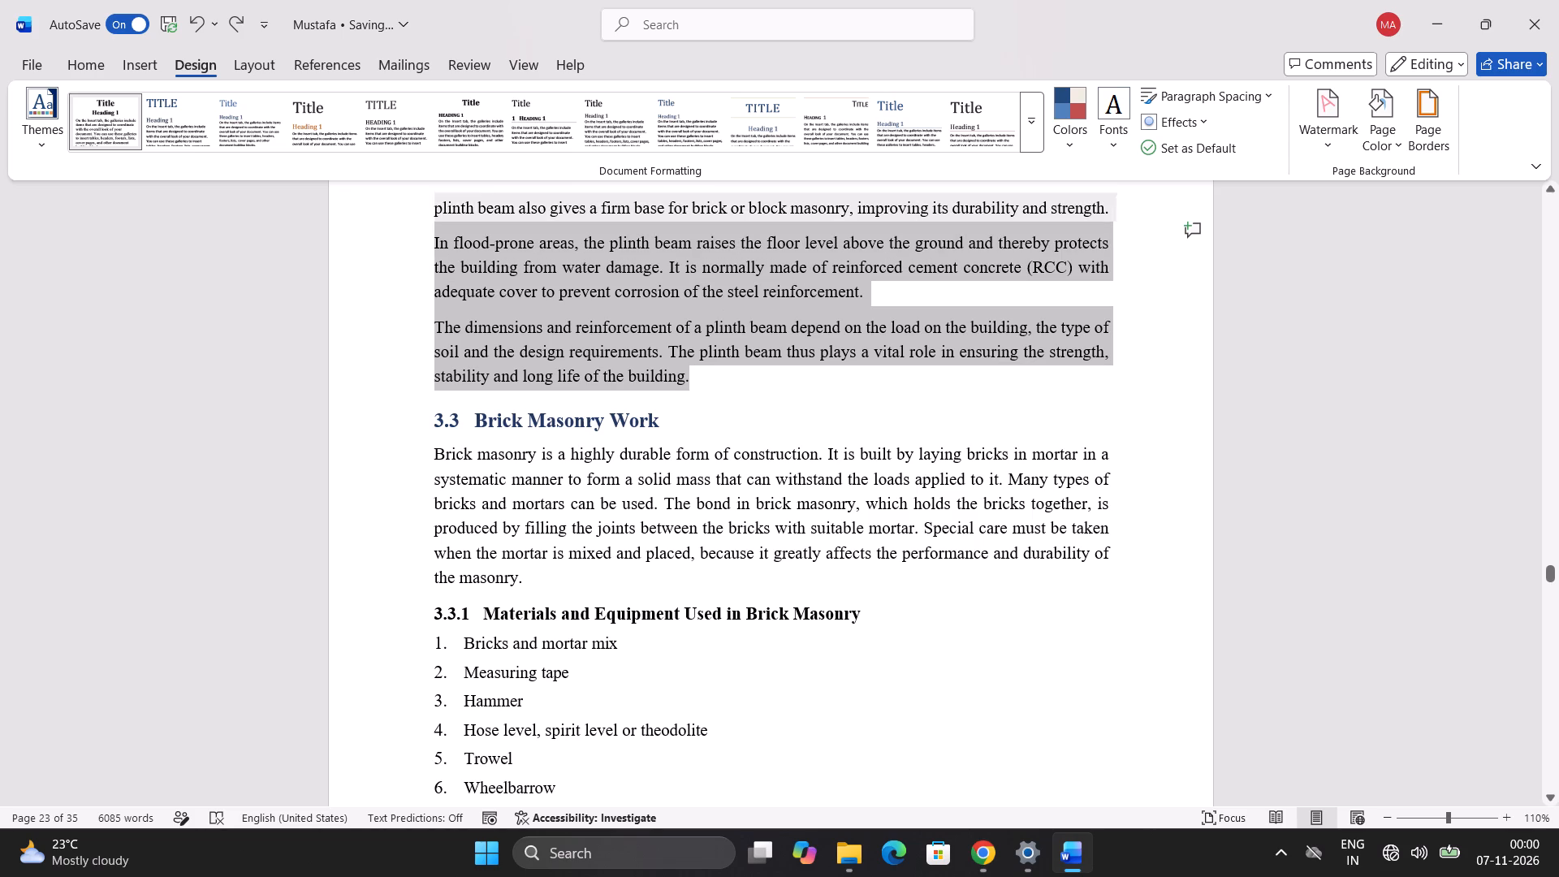
scroll(496, 433, "up", 2)
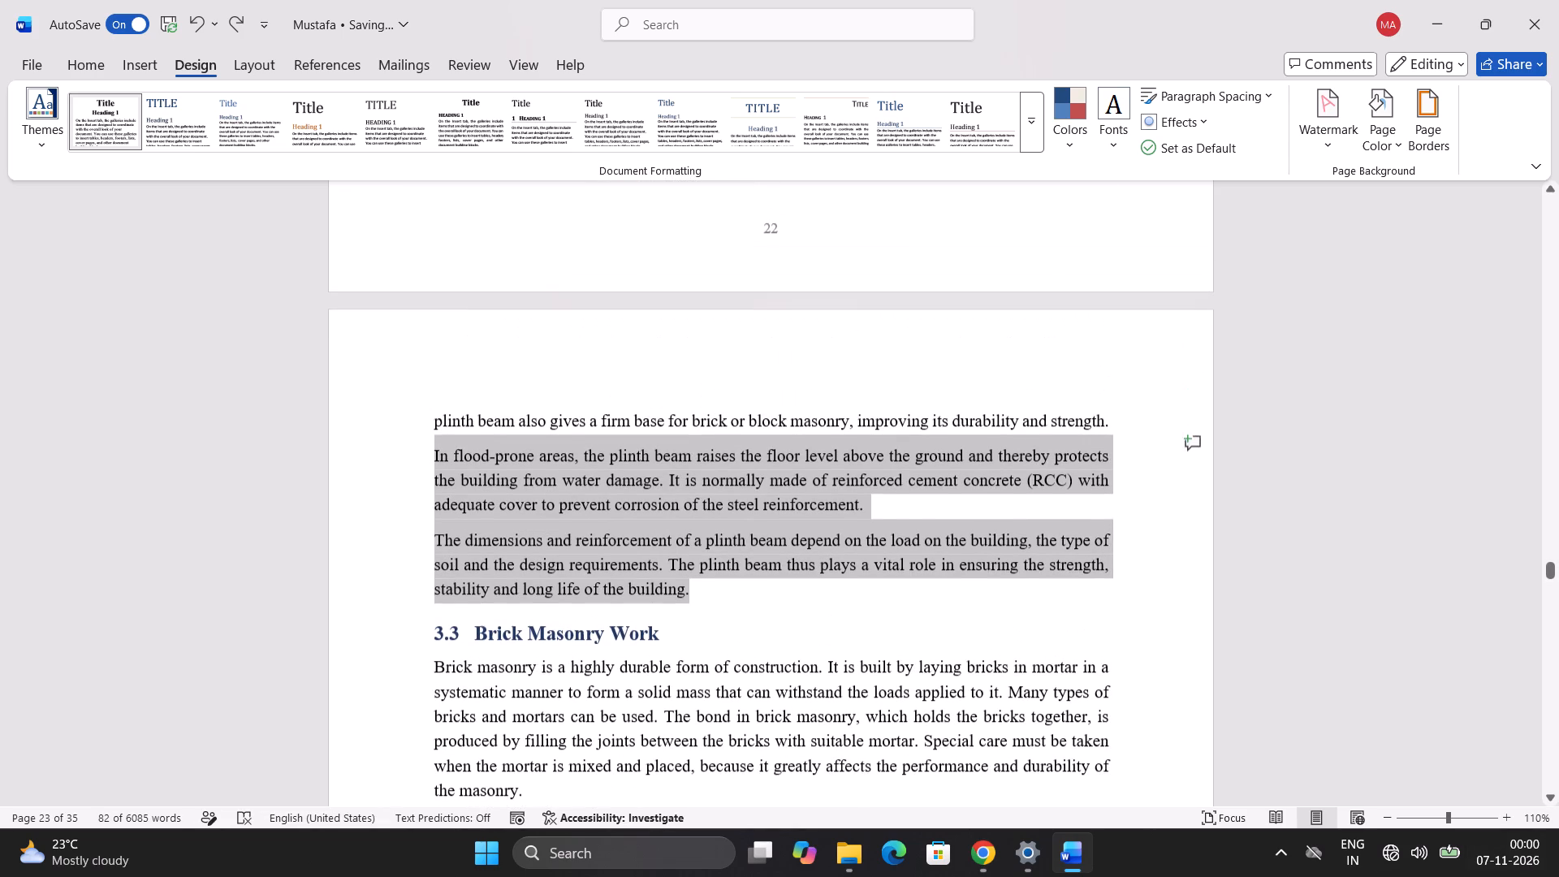
key("Escape")
key("Escape")
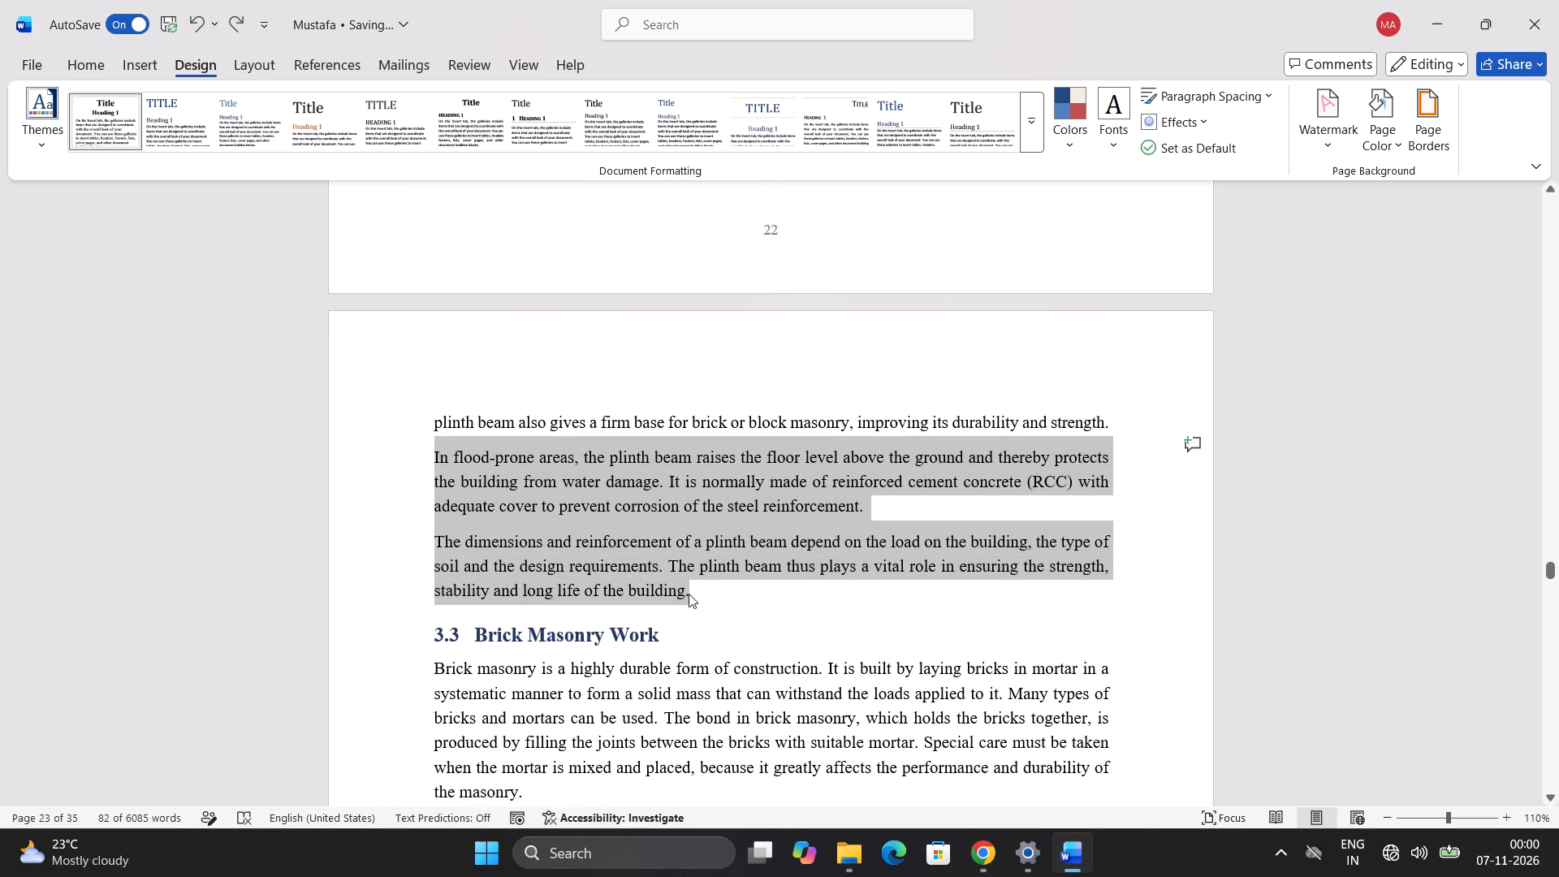
left_click(689, 594)
left_click_drag(741, 599, 361, 402)
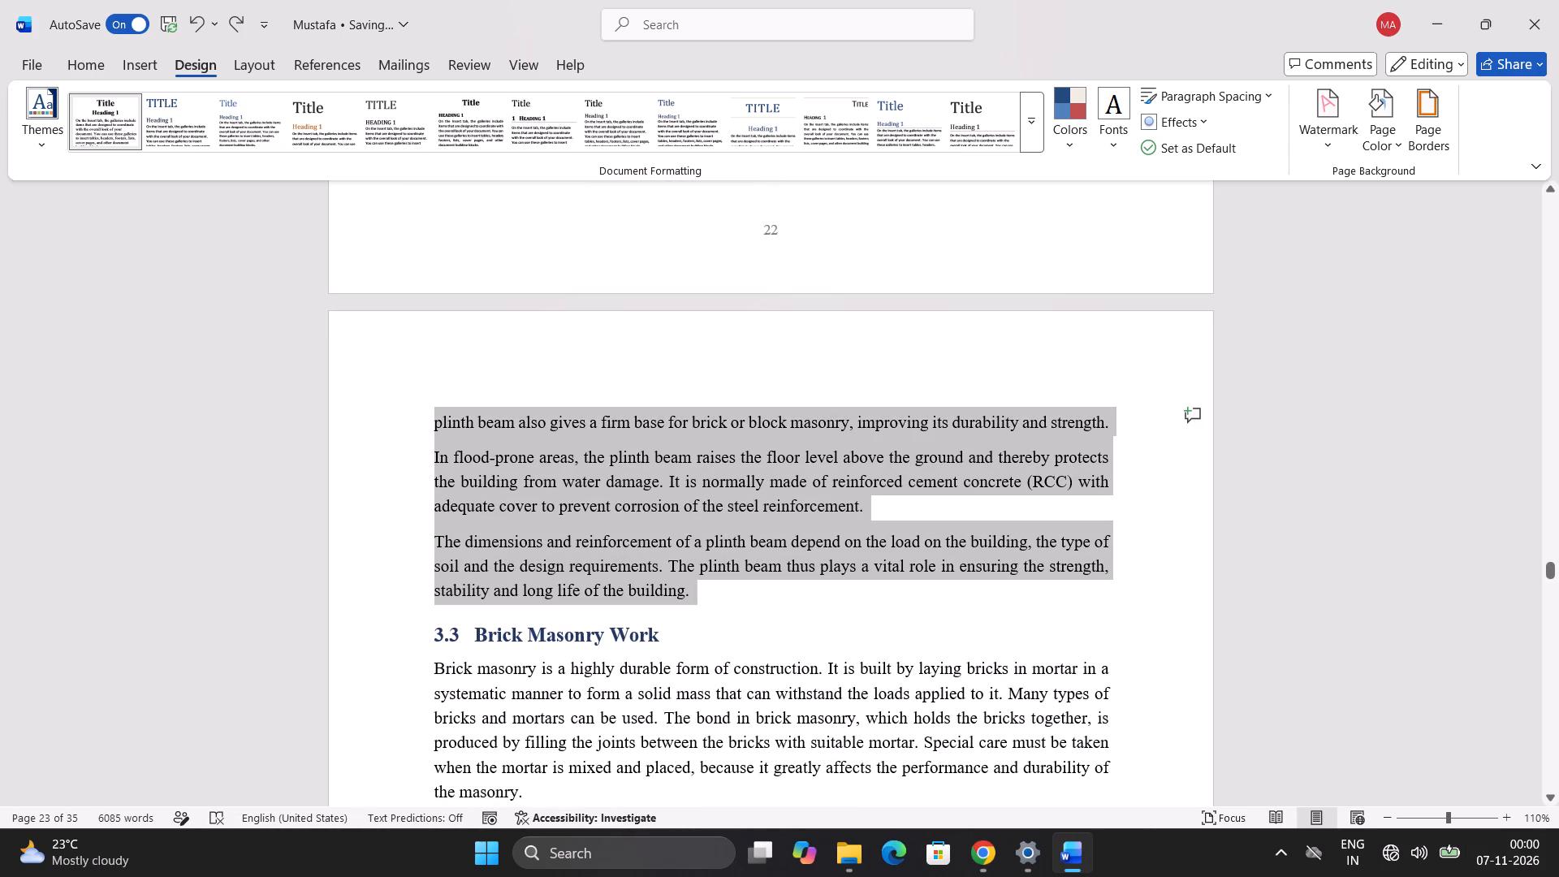
left_click_drag(361, 402, 349, 431)
key("ctrl+c")
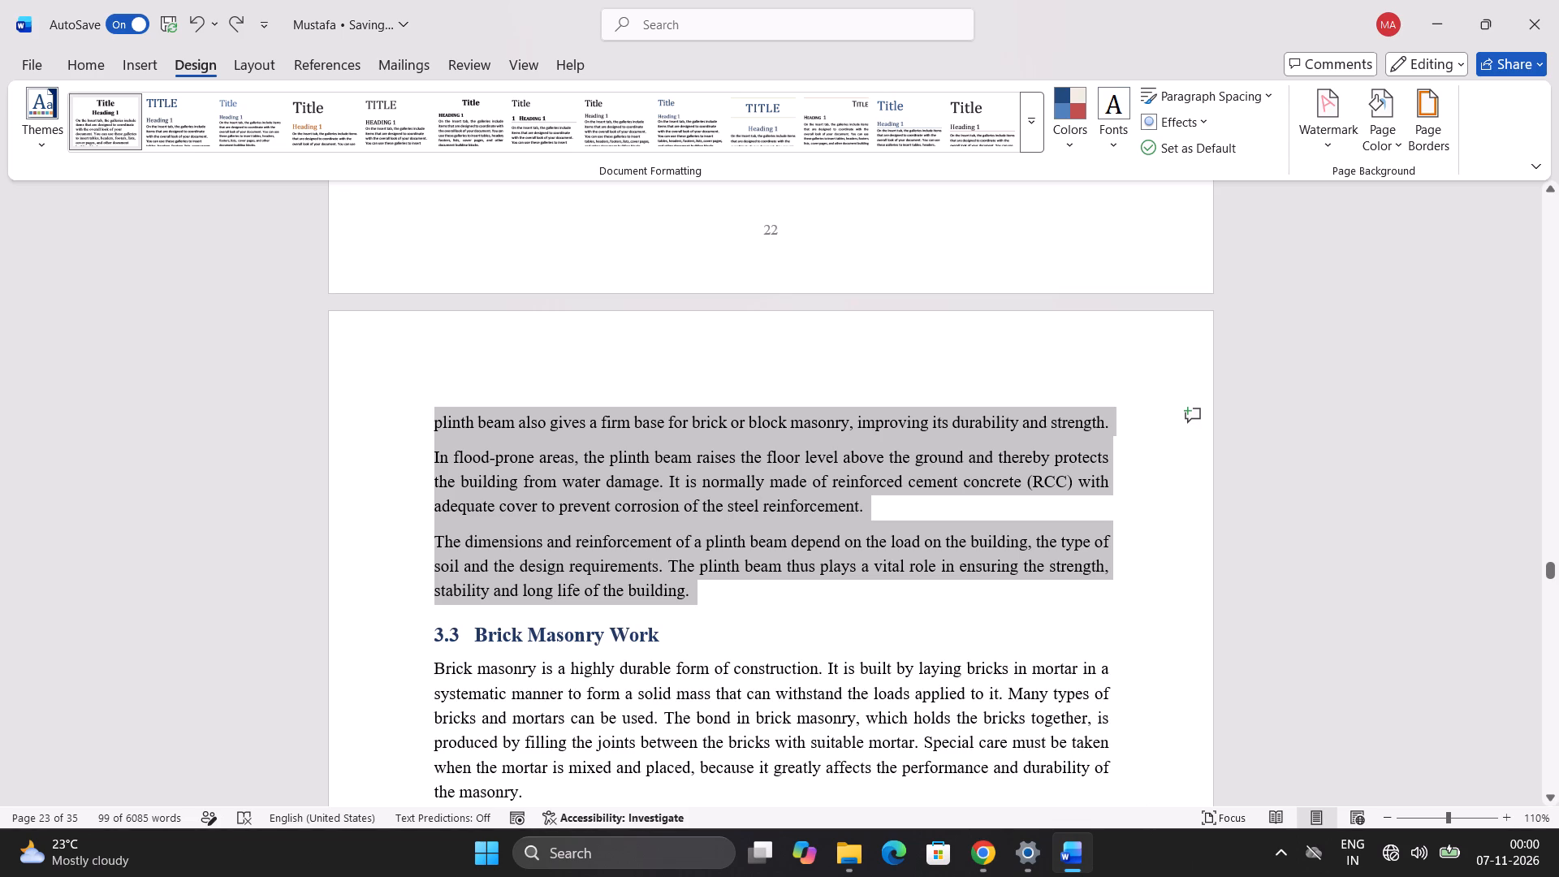
Paste the copied plinth beam text on page 22, right after "keeps the structure rigid. The".
scroll(638, 339, "up", 2)
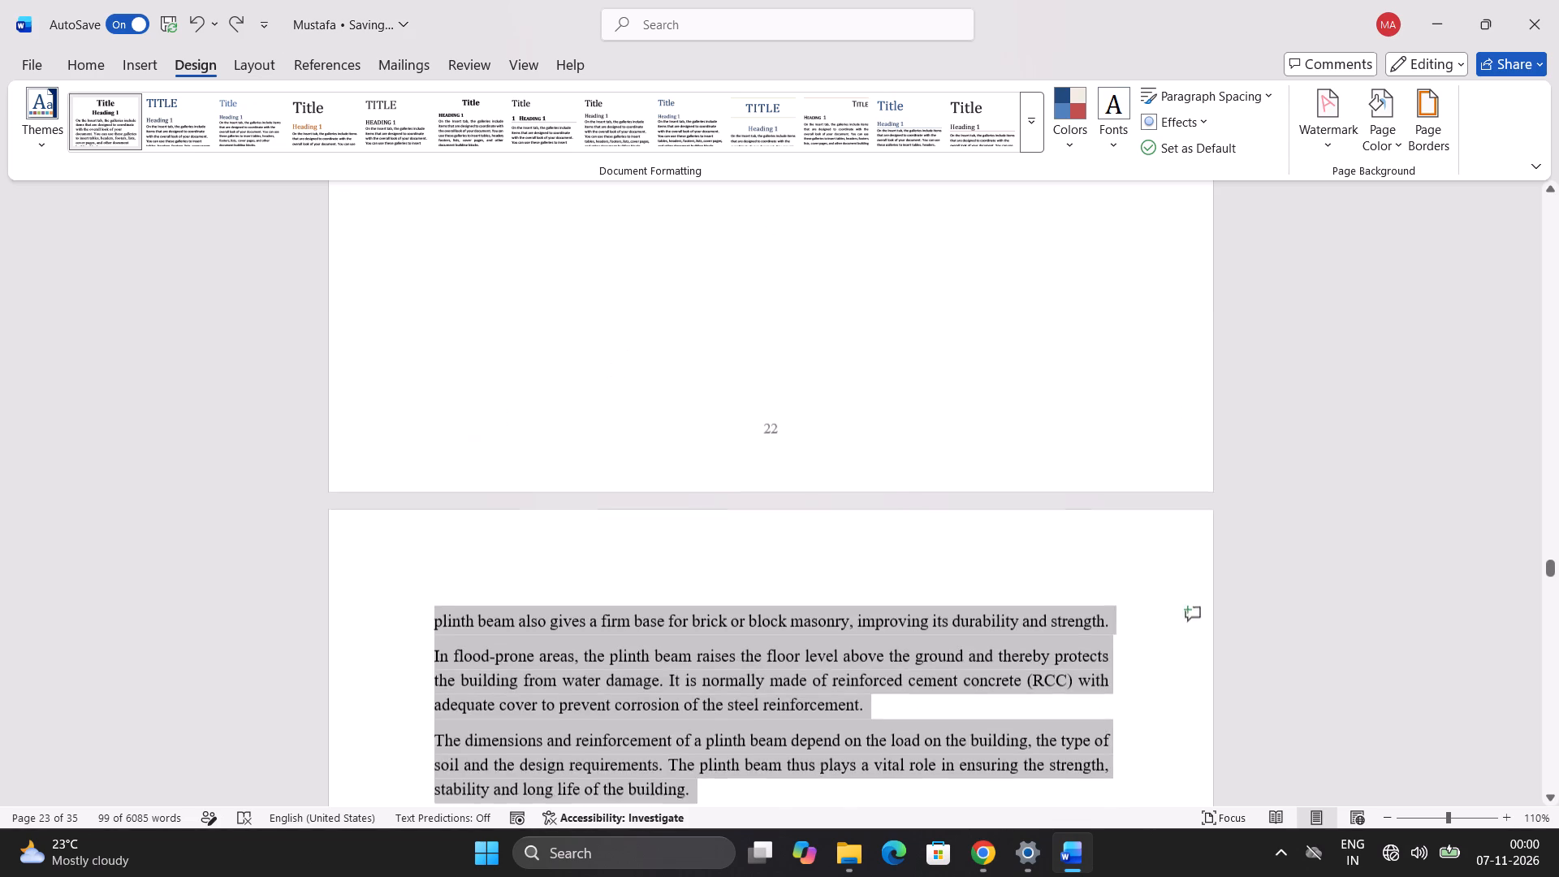
scroll(638, 343, "up", 2)
scroll(567, 371, "up", 8)
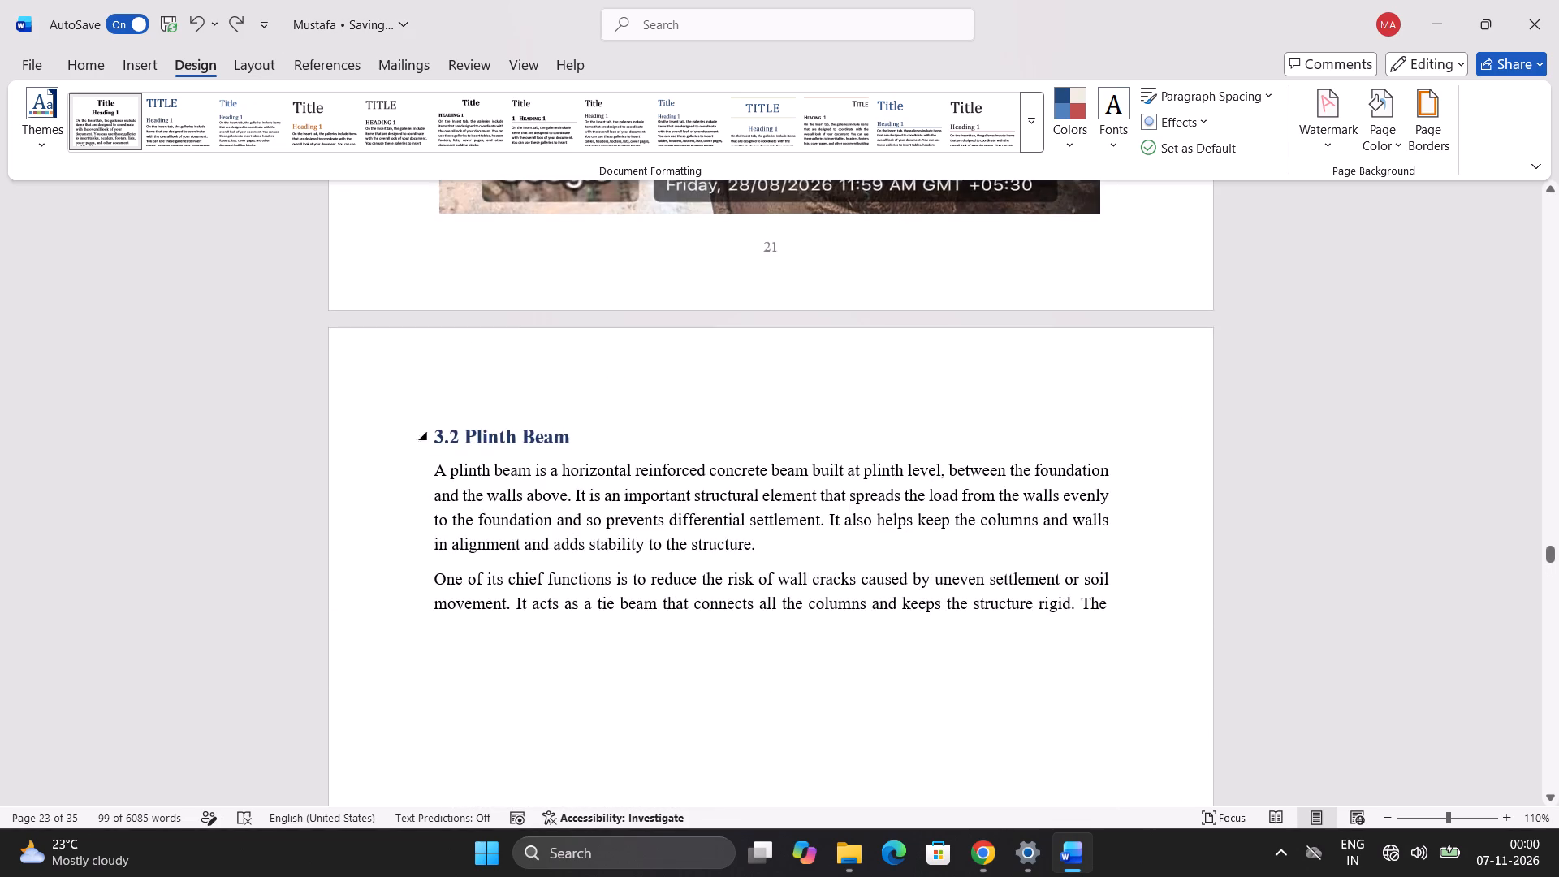
scroll(457, 471, "down", 2)
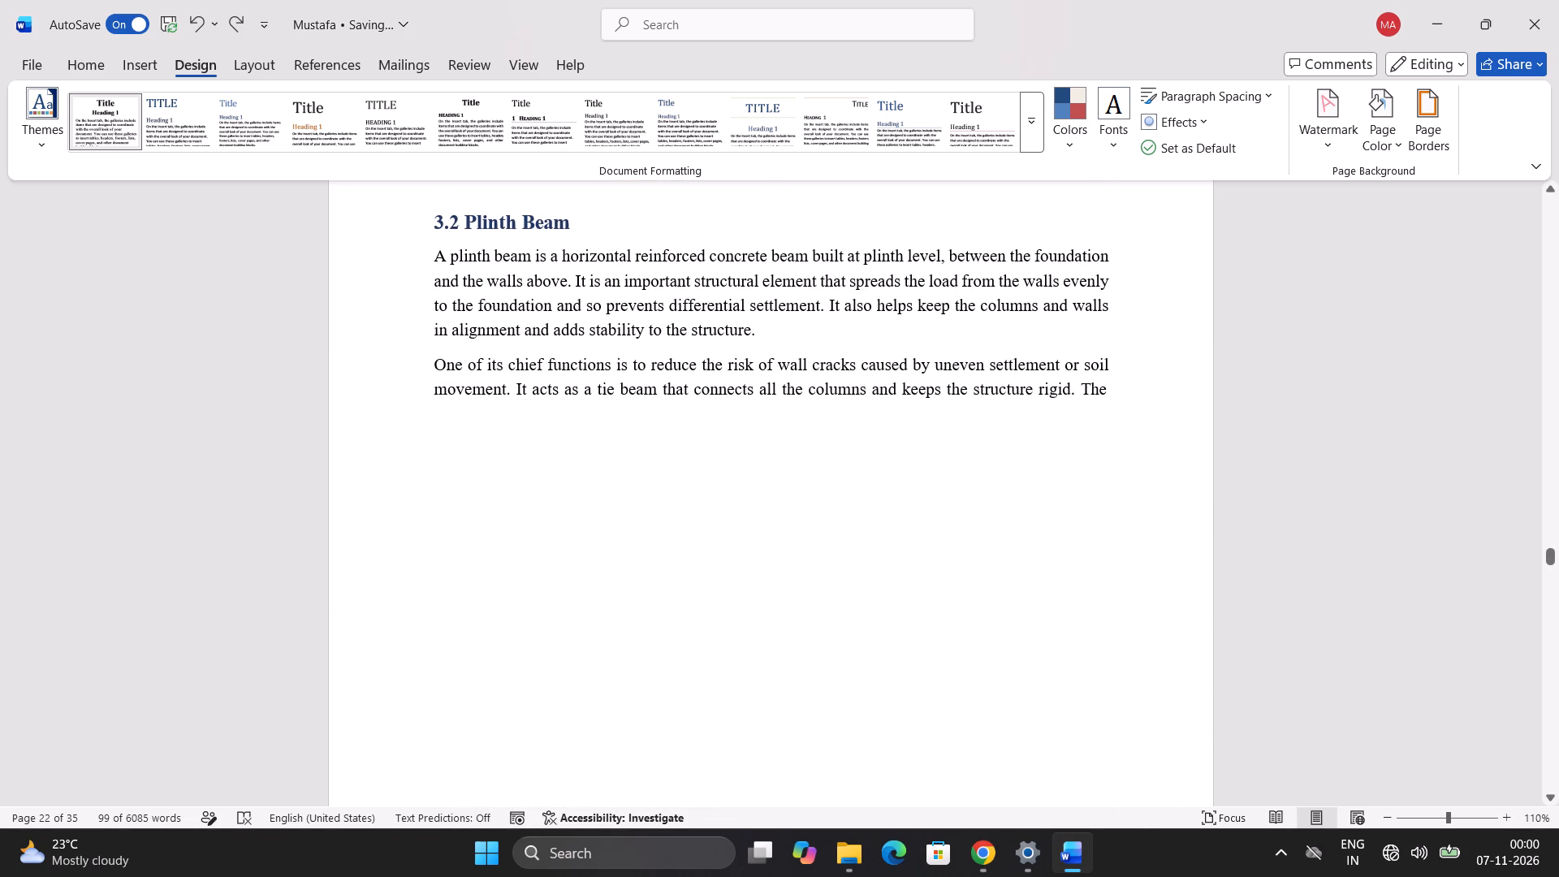
left_click(1113, 399)
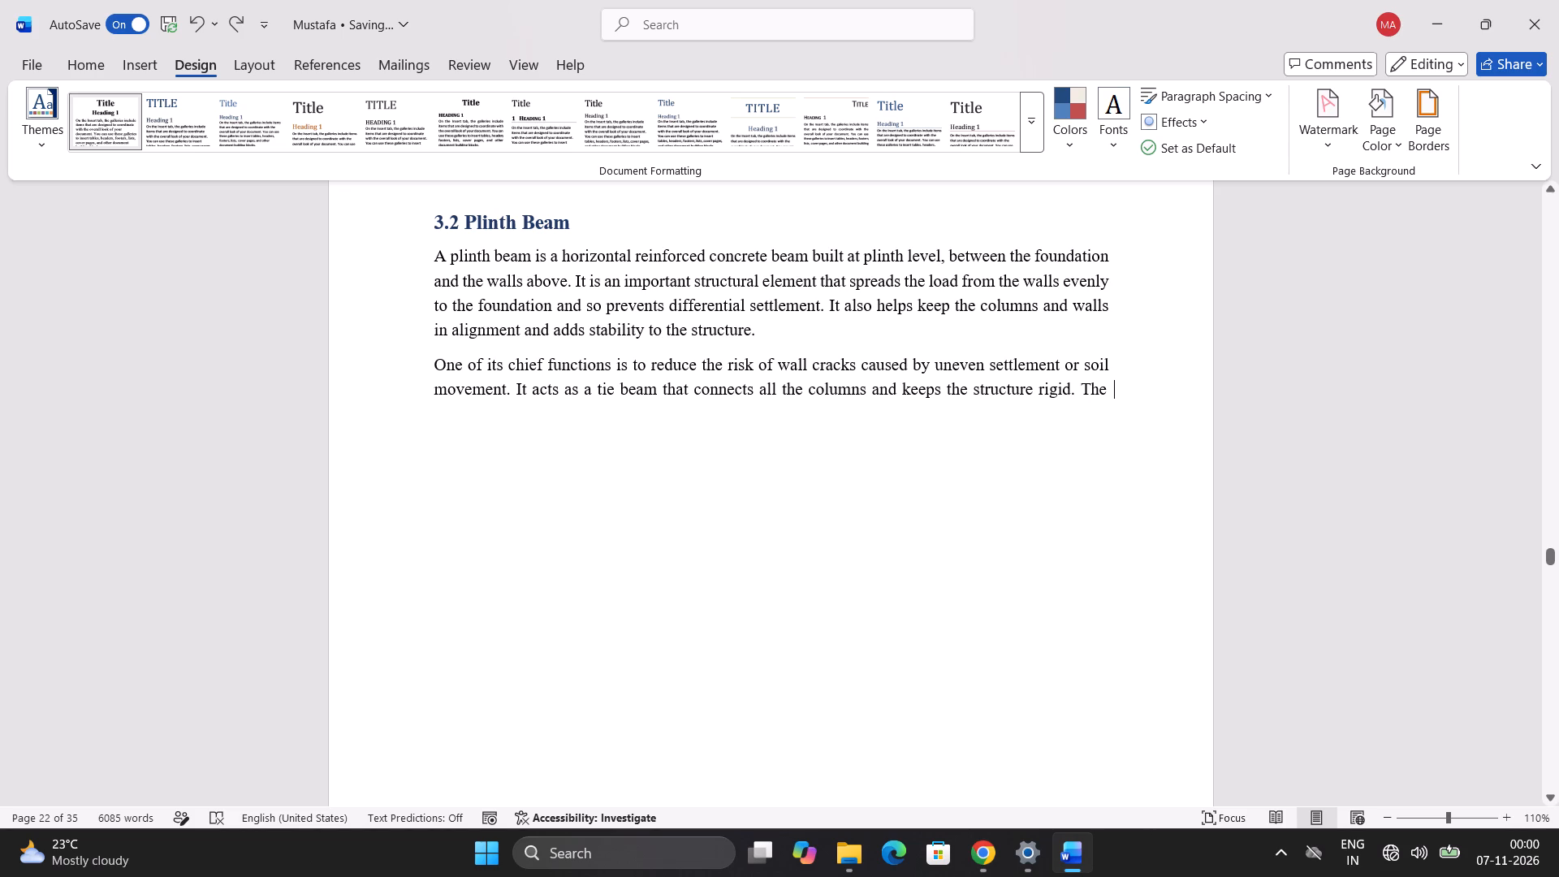
key("ctrl+v")
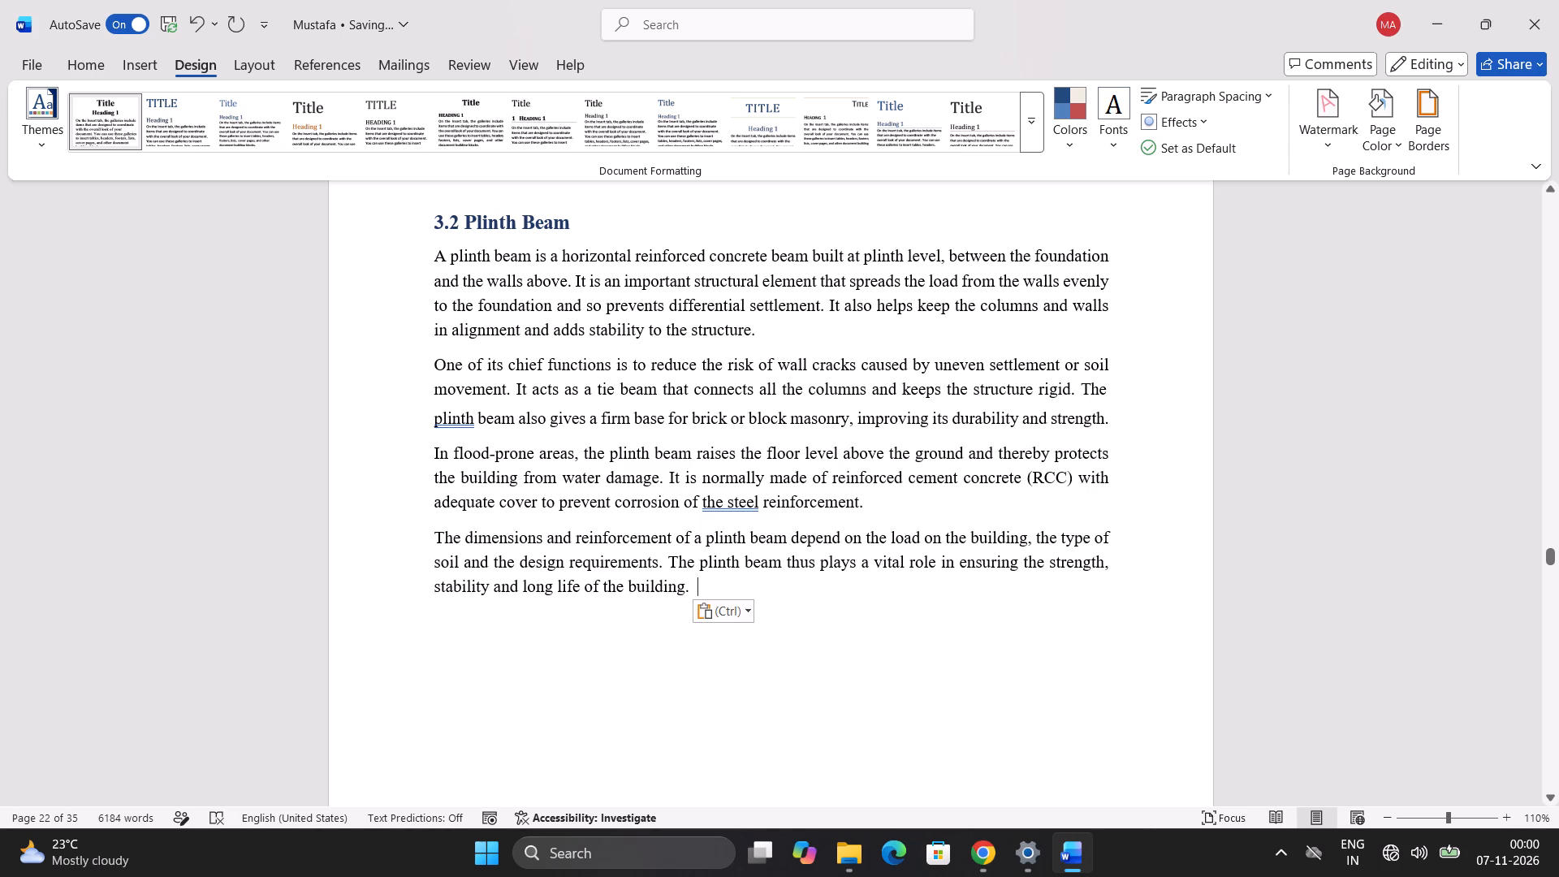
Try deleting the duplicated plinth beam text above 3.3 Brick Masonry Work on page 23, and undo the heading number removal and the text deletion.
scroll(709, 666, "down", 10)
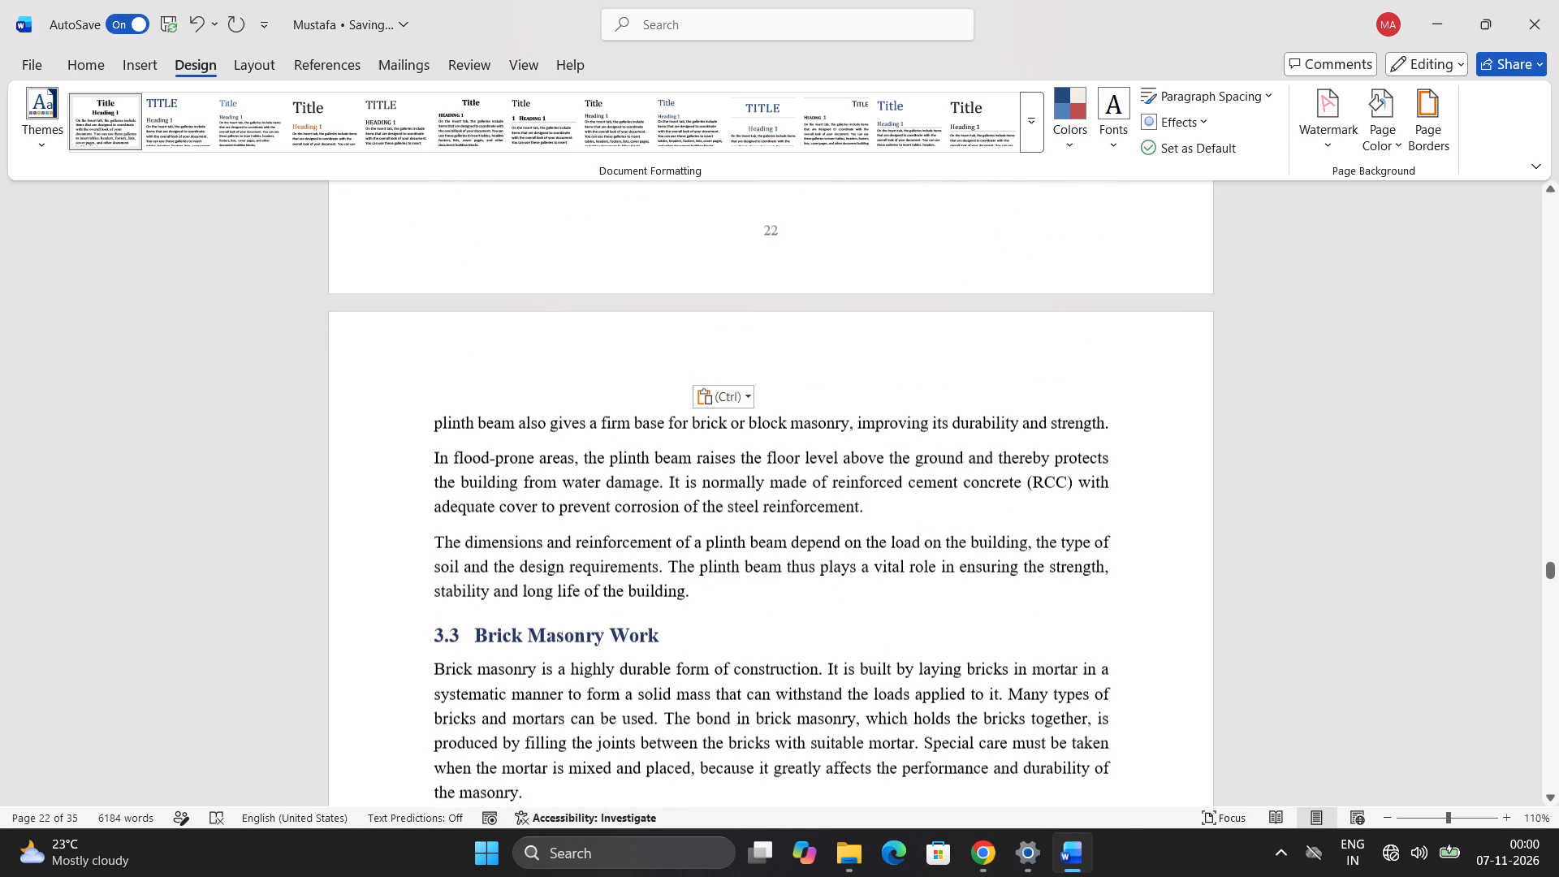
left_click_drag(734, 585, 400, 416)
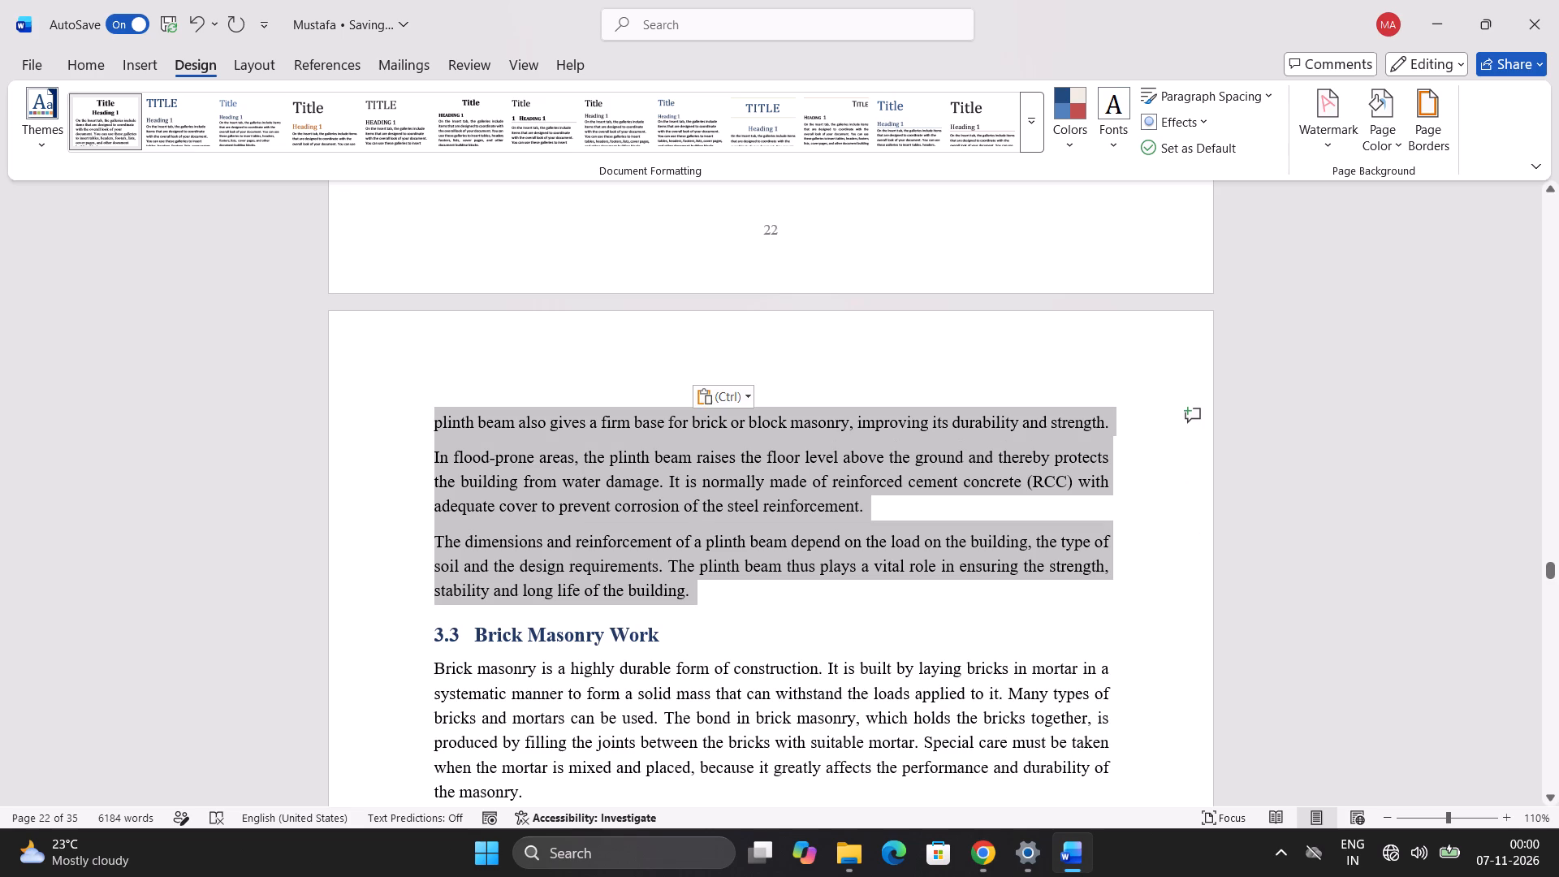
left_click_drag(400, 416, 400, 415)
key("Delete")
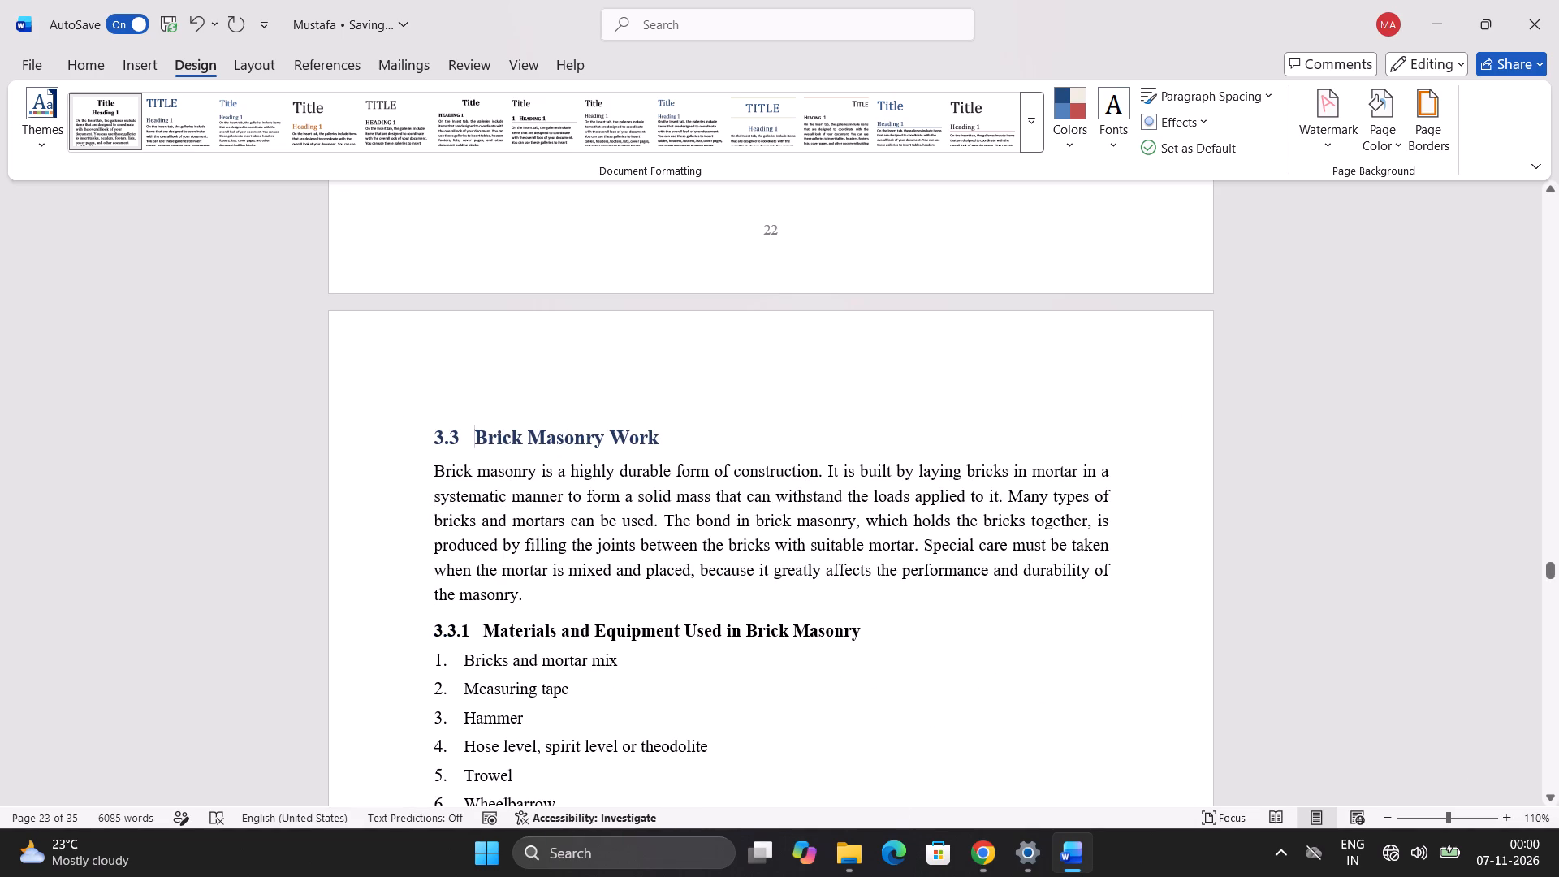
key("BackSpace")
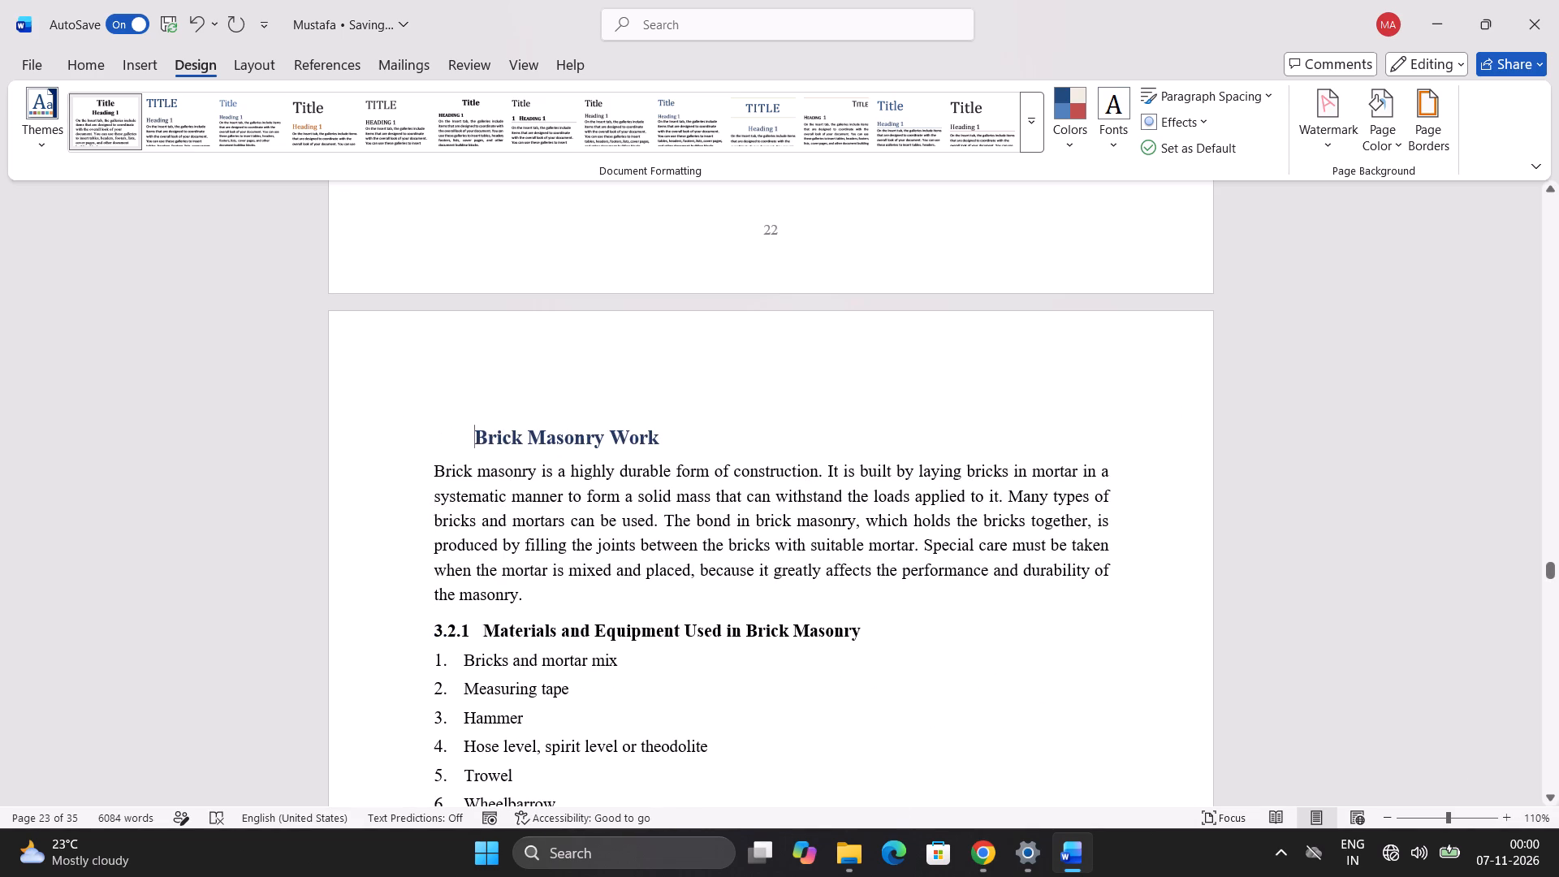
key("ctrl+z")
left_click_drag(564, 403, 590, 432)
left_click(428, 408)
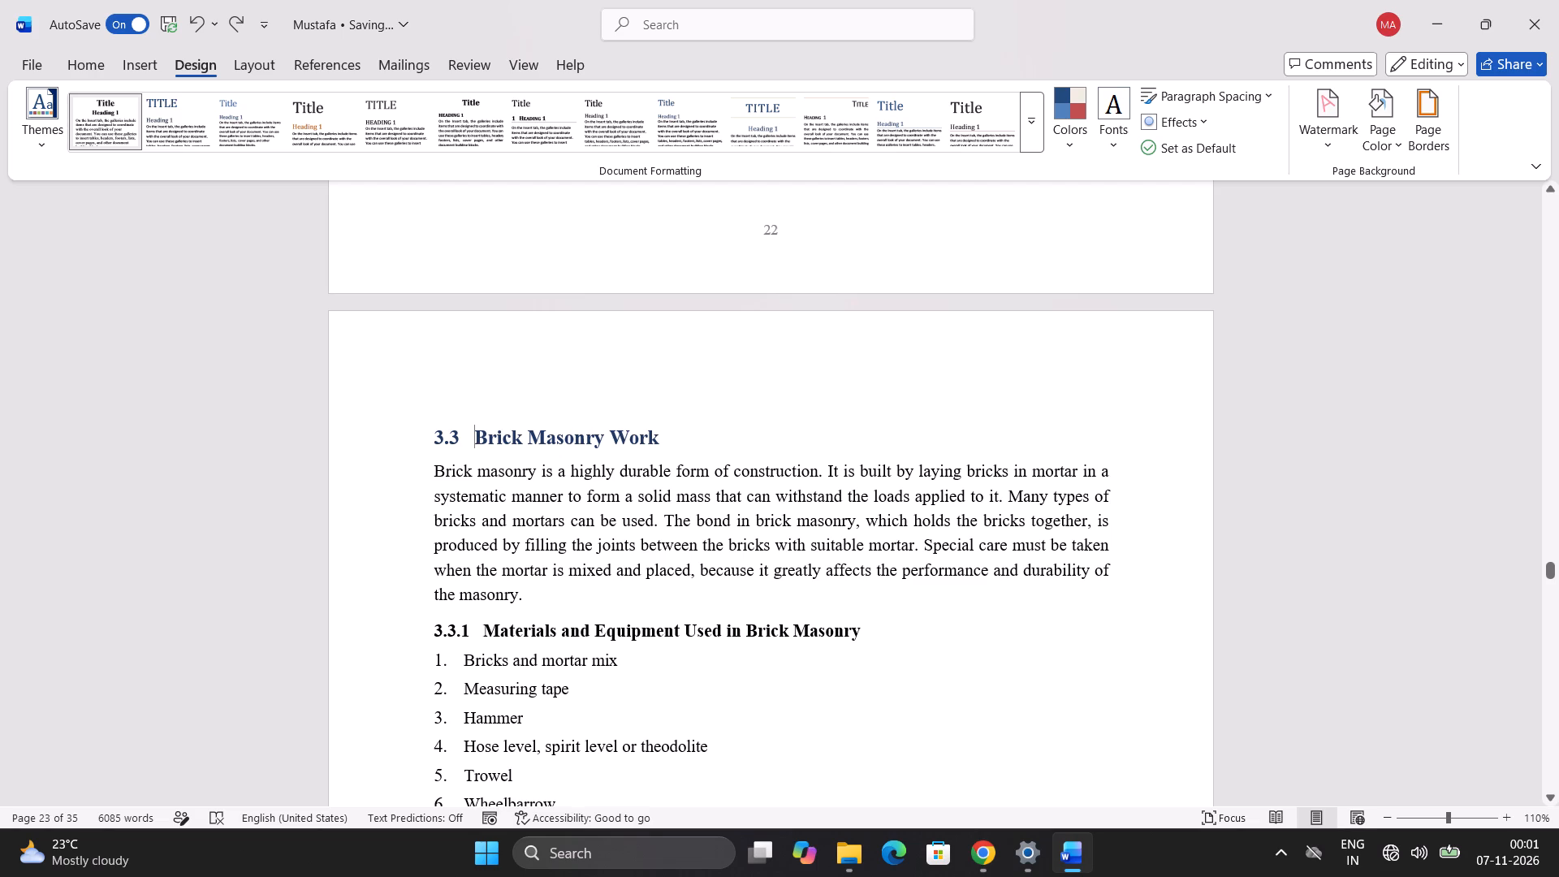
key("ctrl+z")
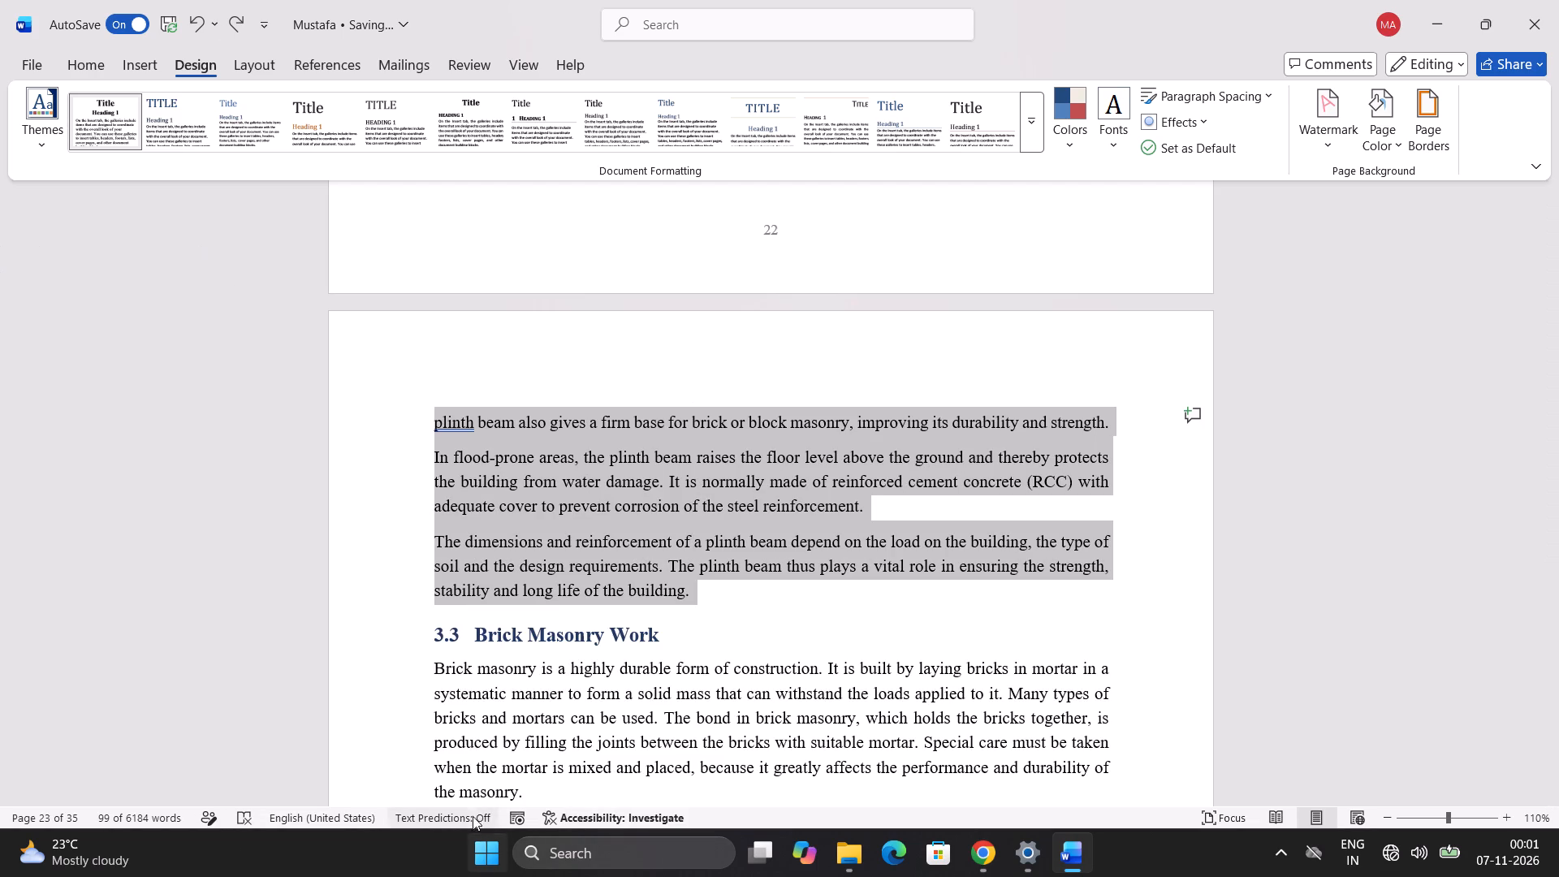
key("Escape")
Ignore once the grammar flag on "plinth" in the pasted sentence on page 22, and dismiss the writing suggestions tip.
scroll(777, 421, "up", 5)
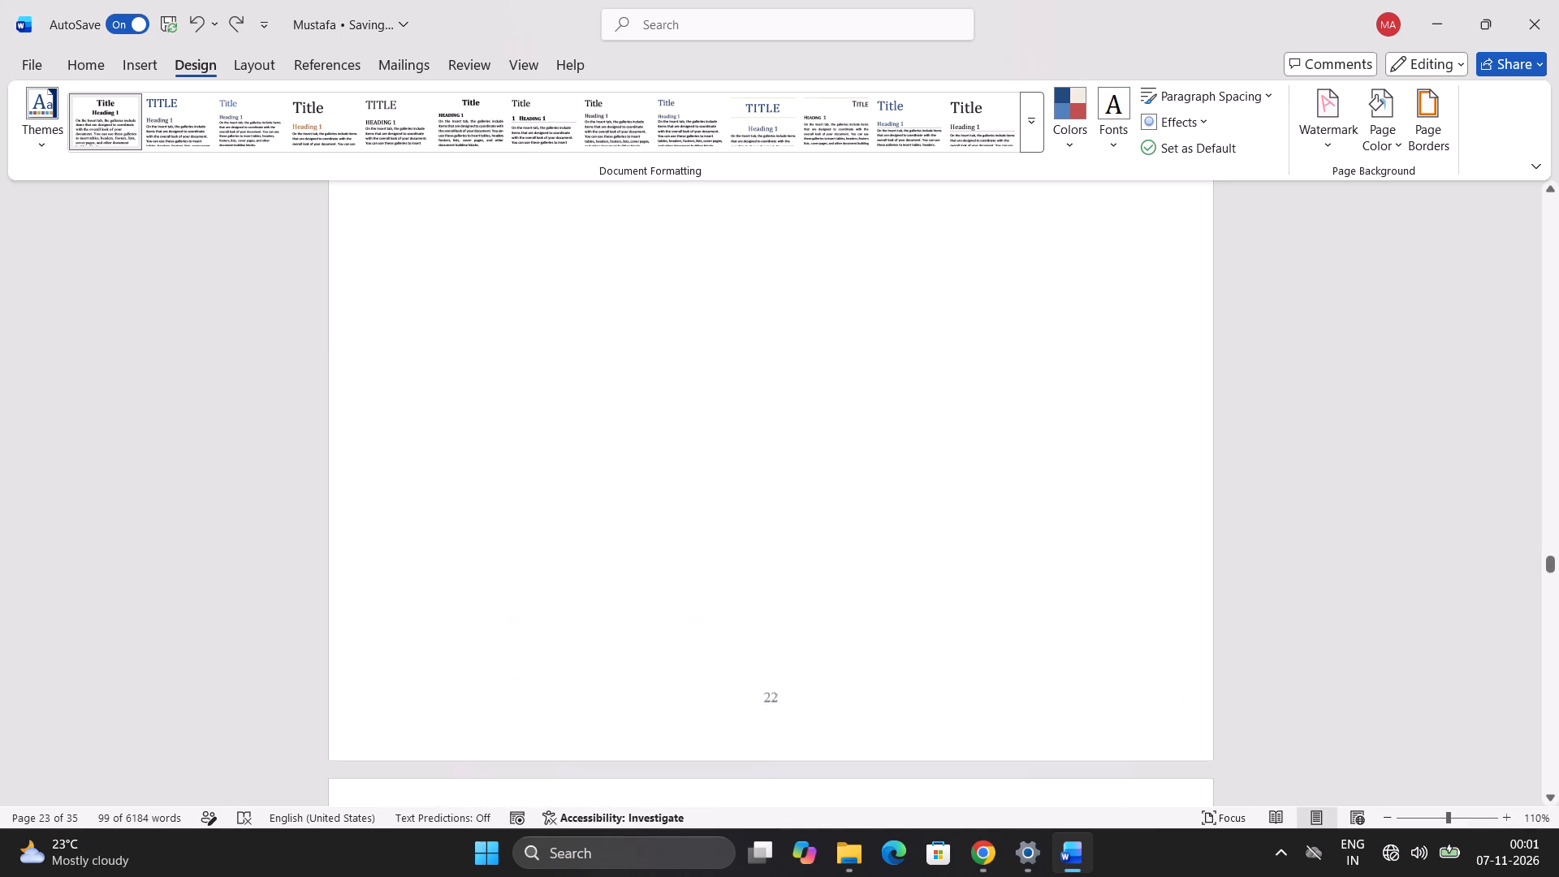
scroll(767, 393, "up", 3)
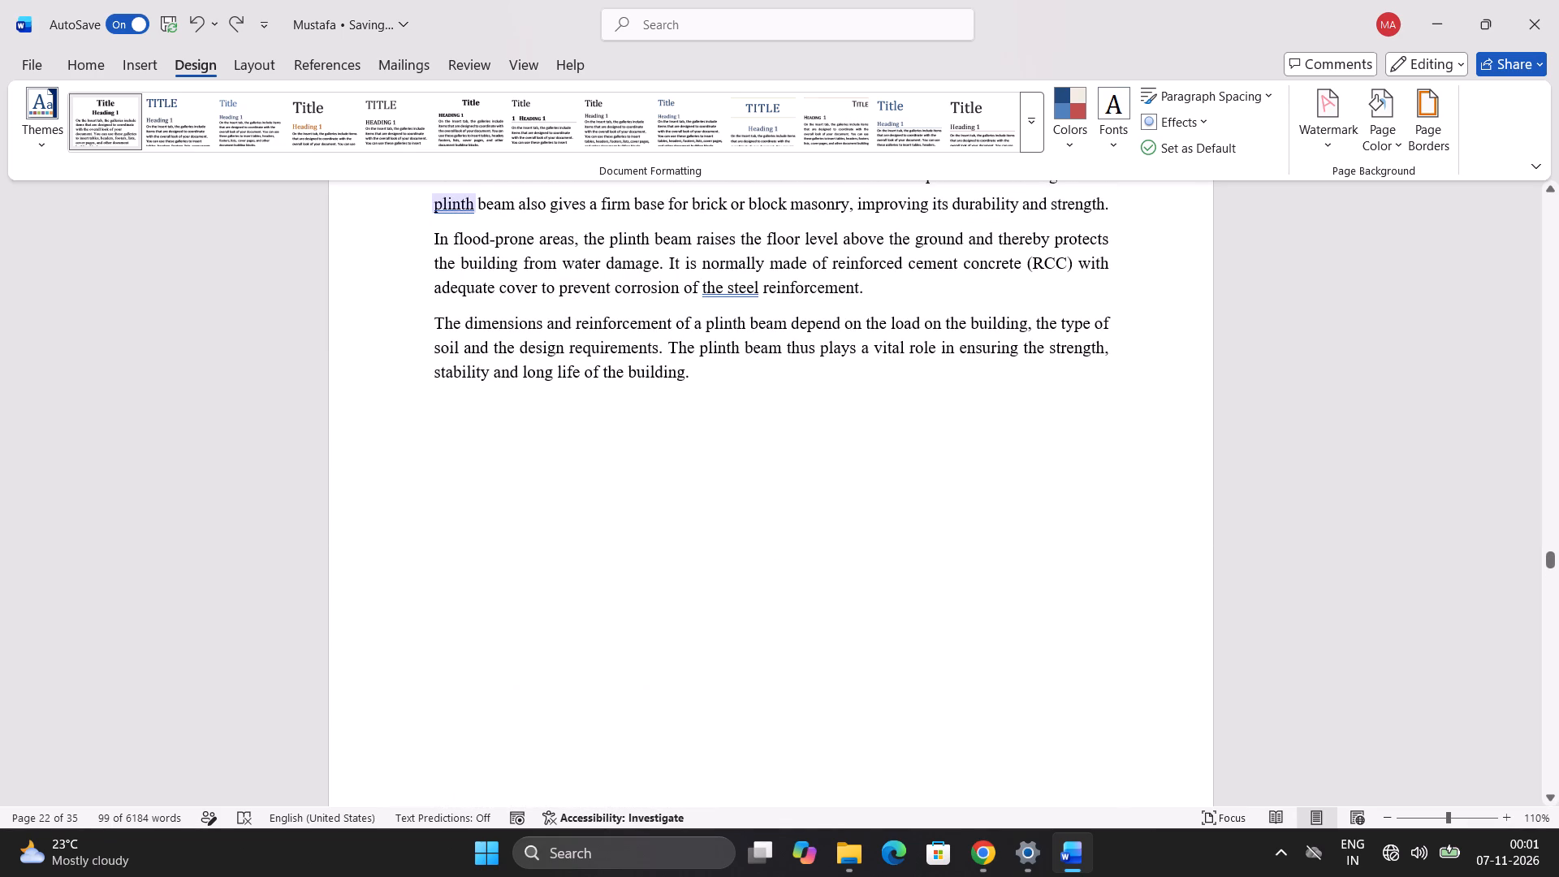
left_click_drag(473, 207, 379, 202)
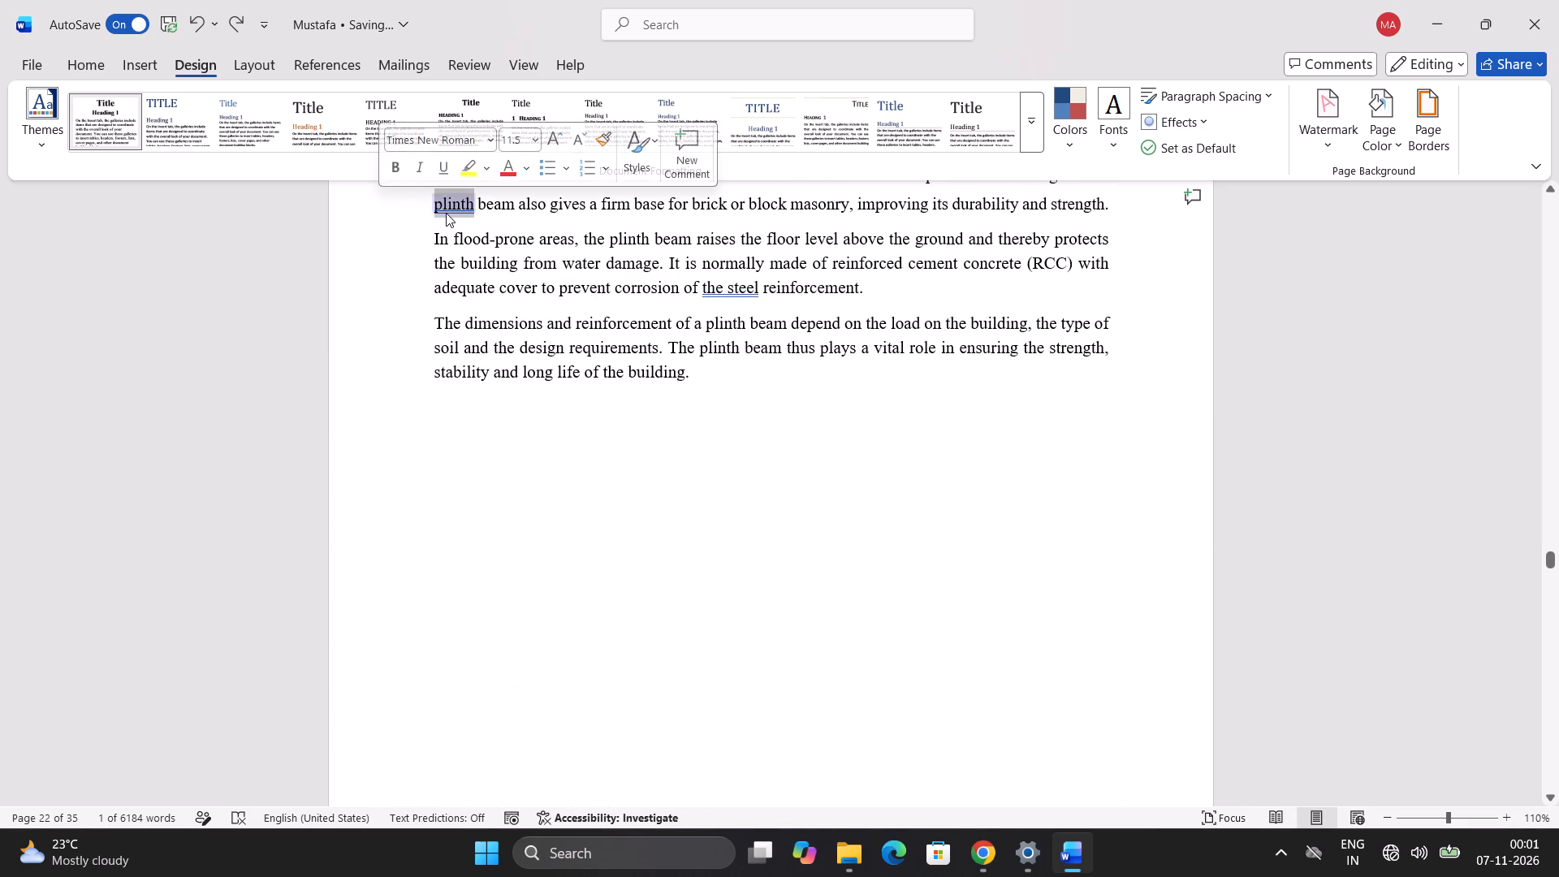
right_click(446, 213)
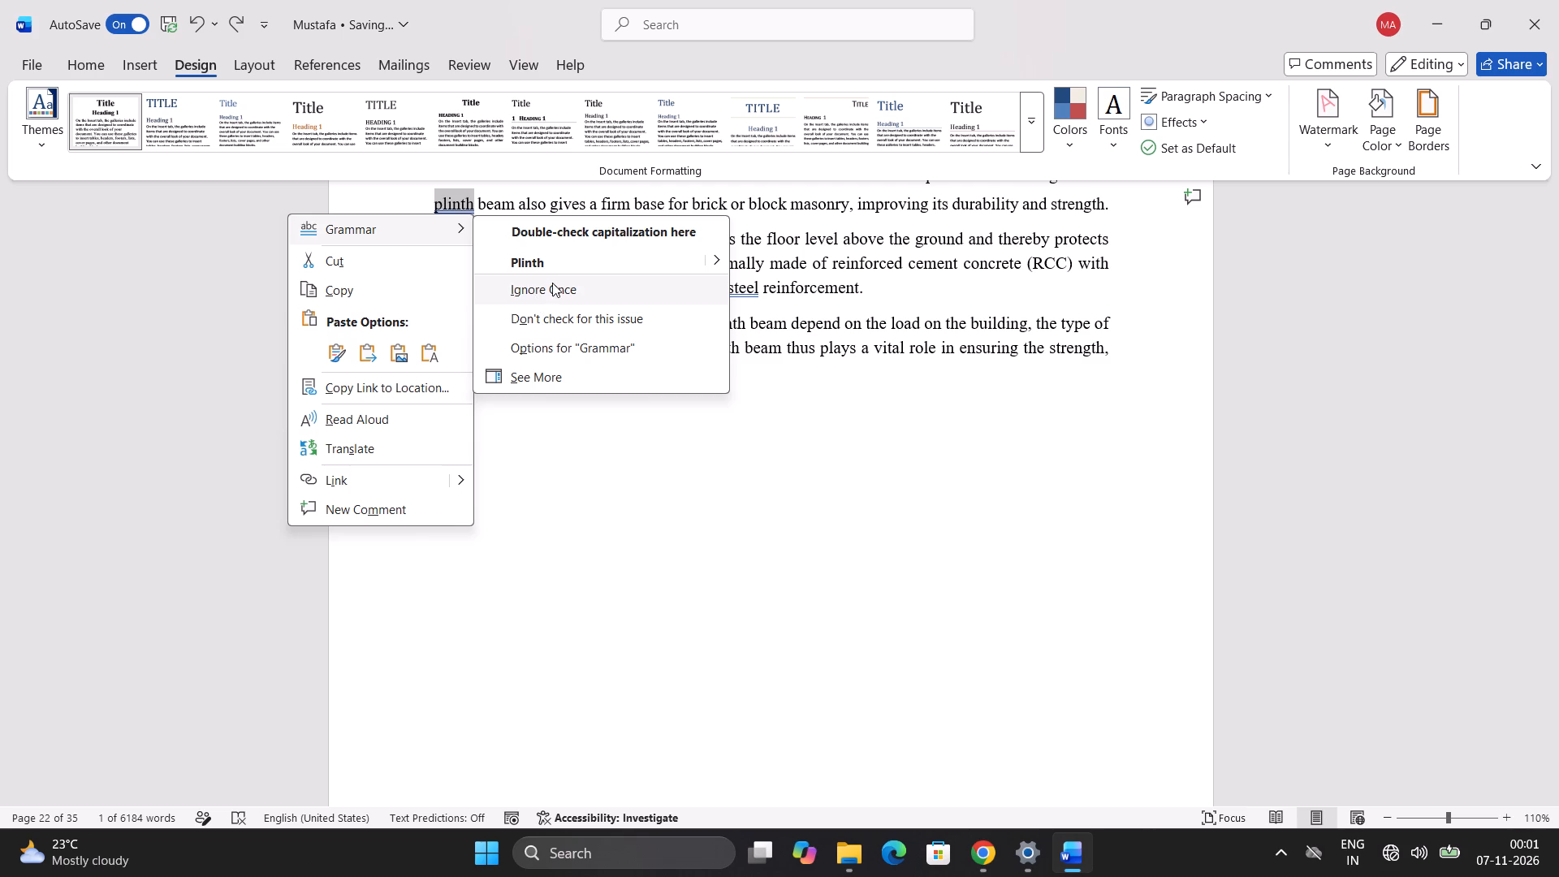
left_click(553, 282)
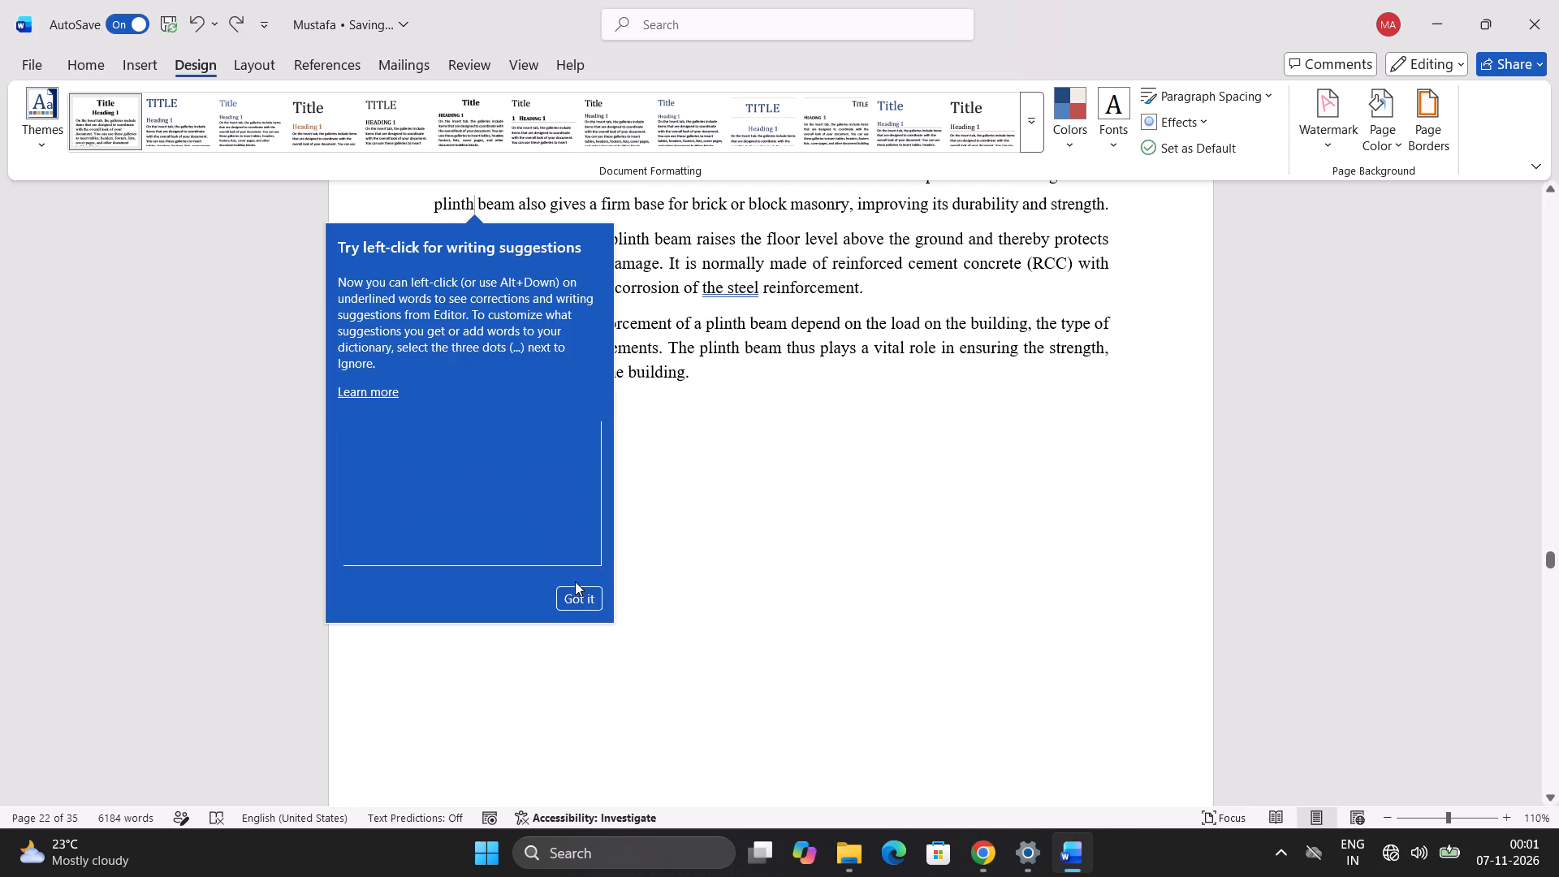
left_click(575, 581)
left_click(585, 603)
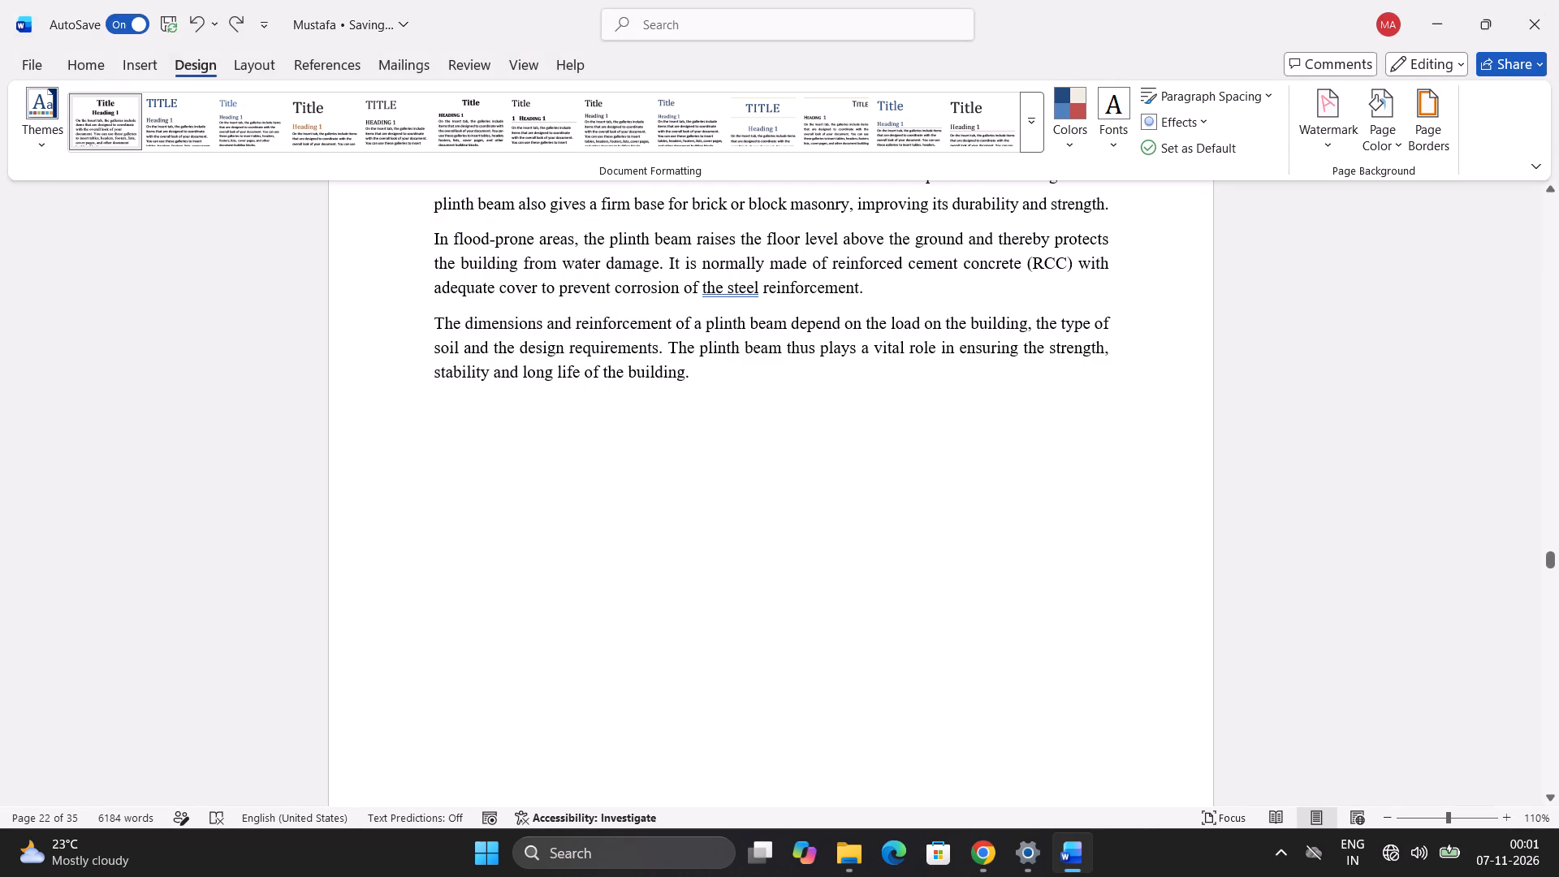
key("Escape")
key("Escape")
Review the pasted Plinth Beam text on page 22 against the duplicate passage at the top of page 23.
left_click_drag(714, 282, 721, 302)
left_click(724, 293)
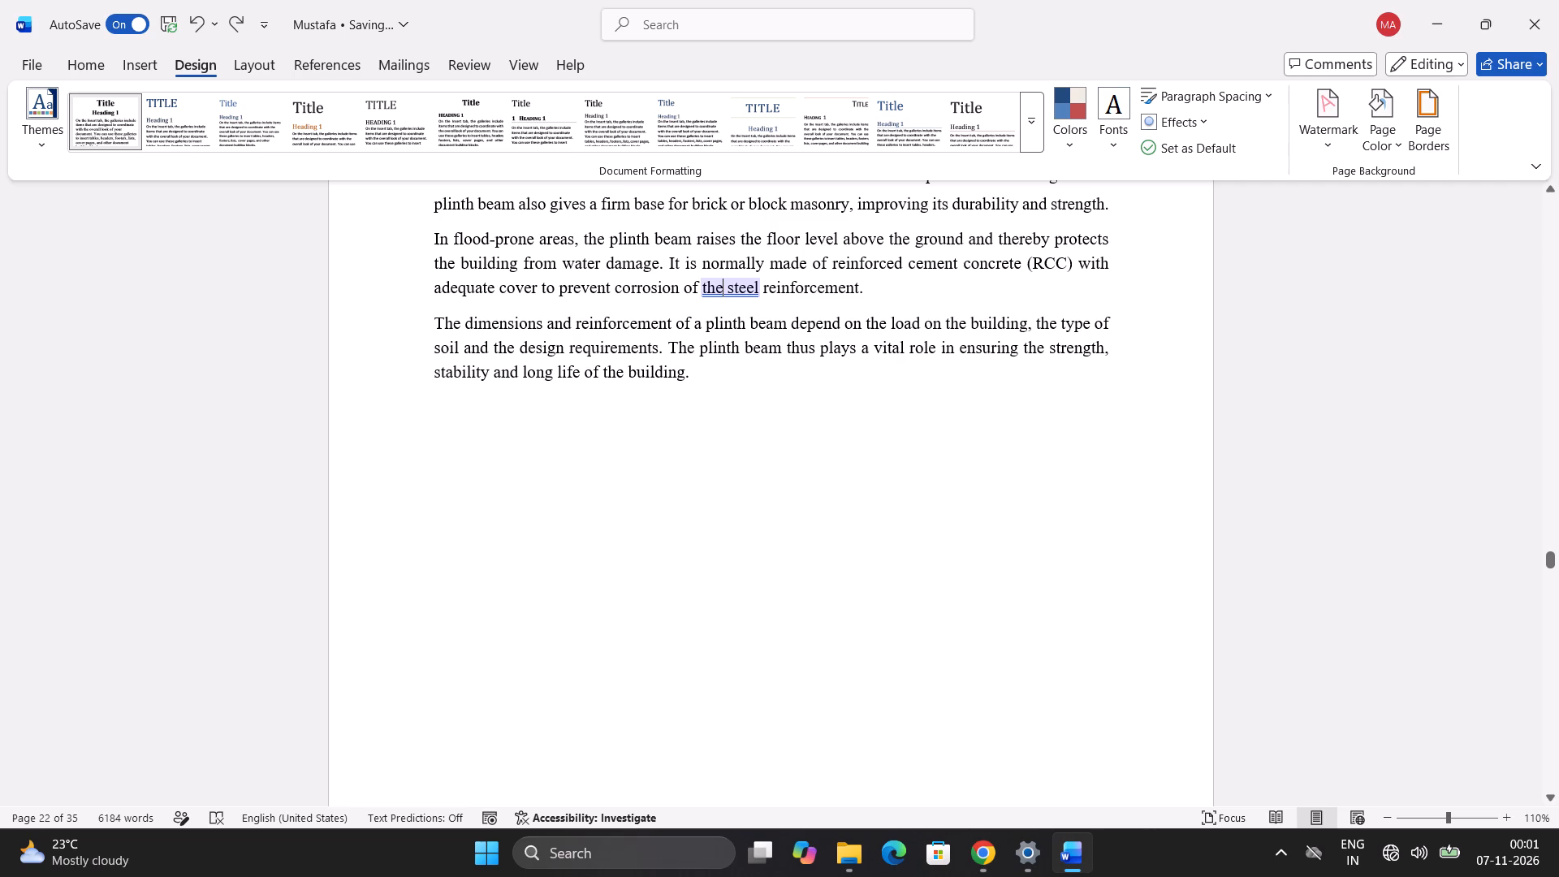
scroll(513, 385, "down", 1)
scroll(489, 387, "up", 1)
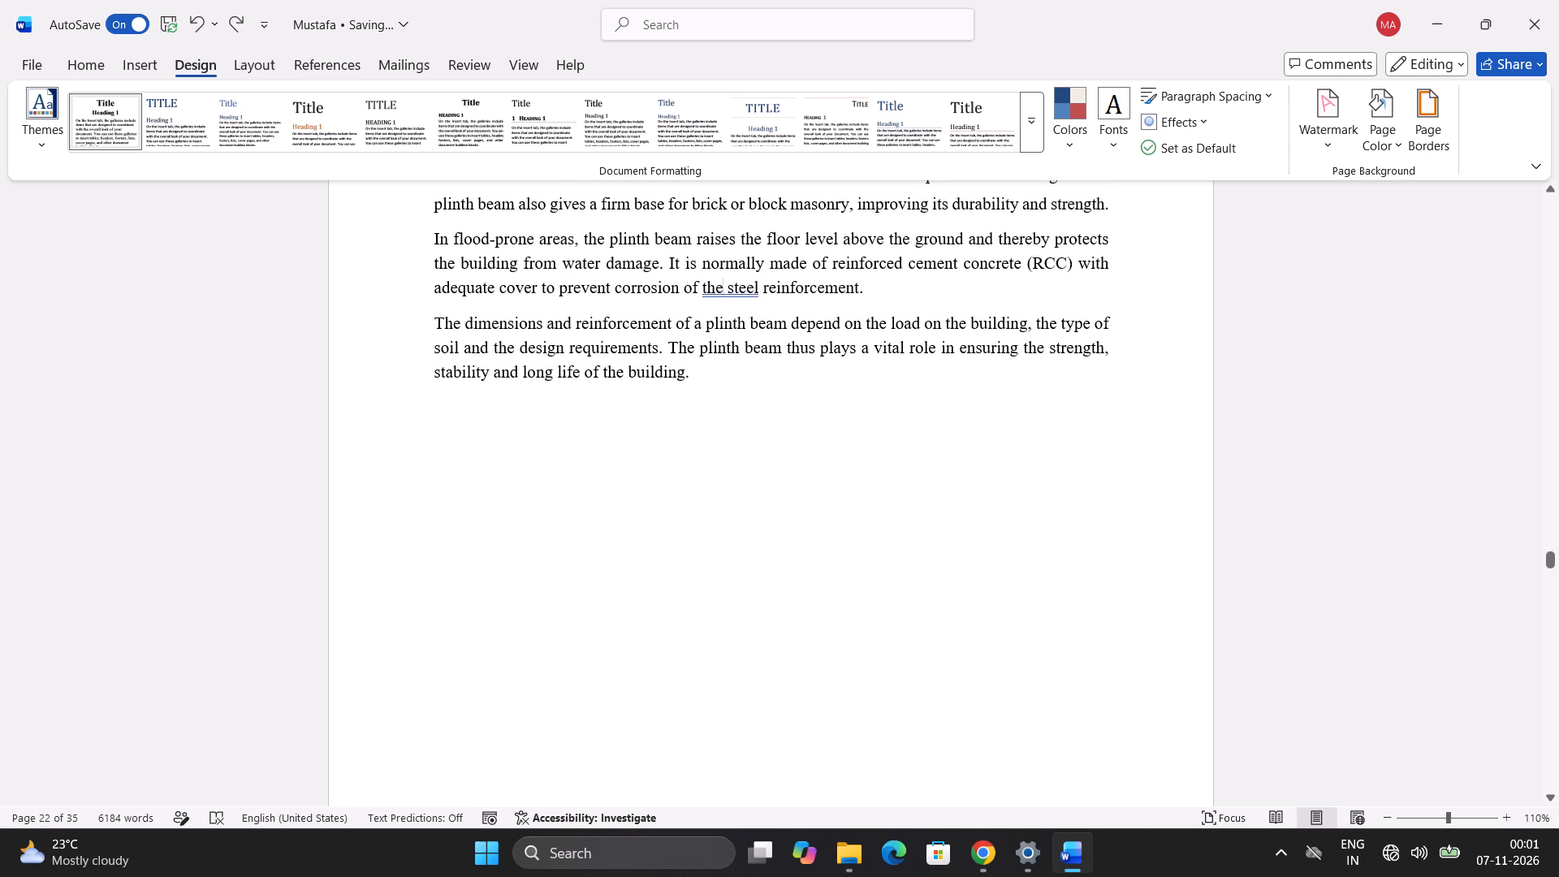
scroll(489, 396, "up", 2)
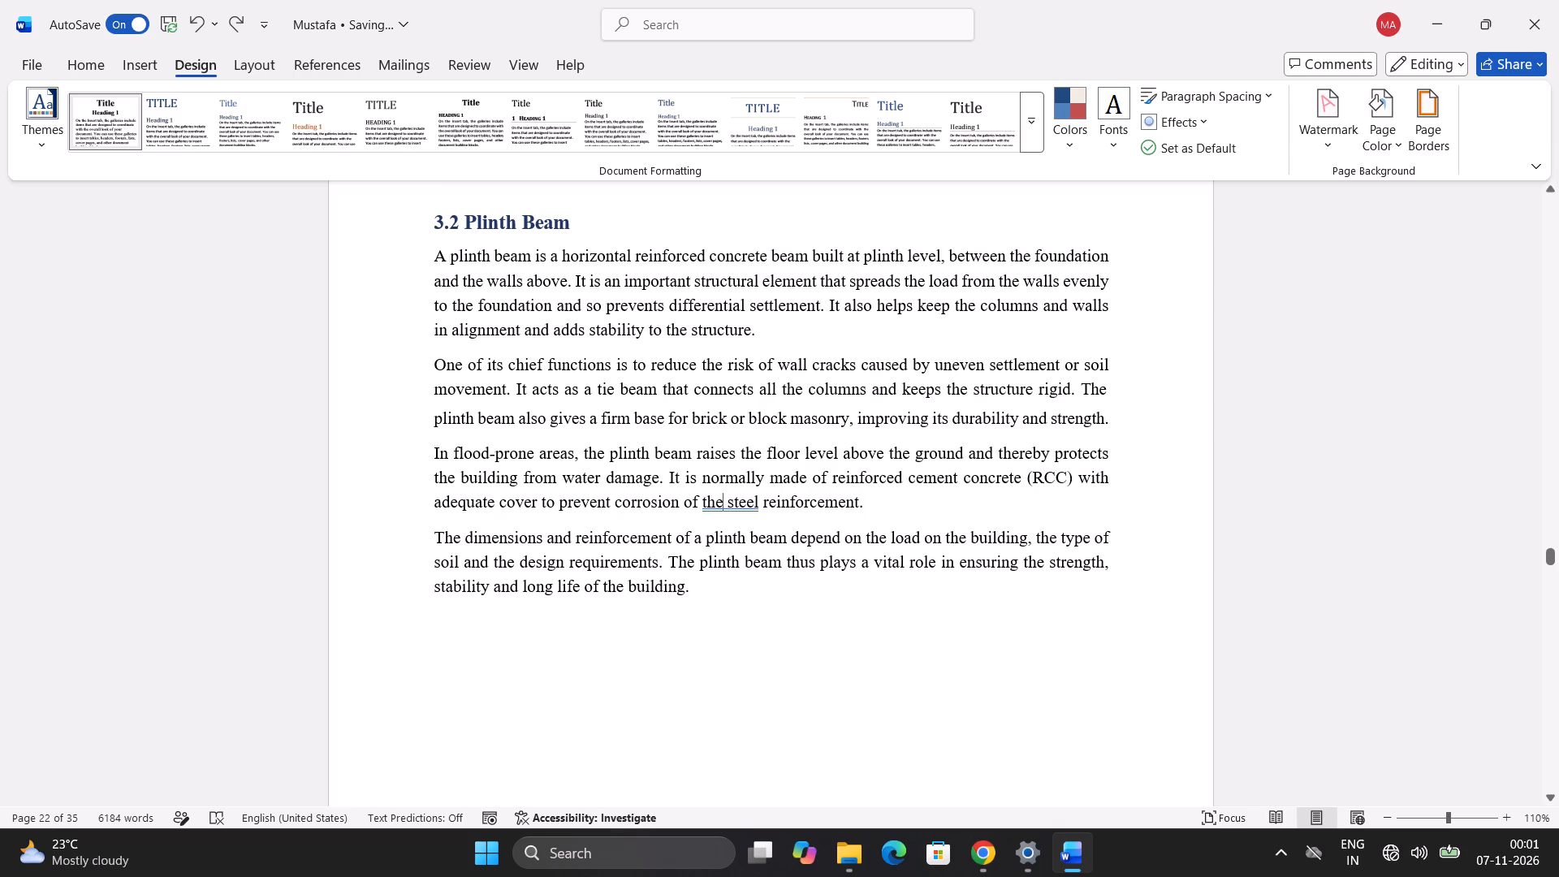
scroll(512, 577, "down", 4)
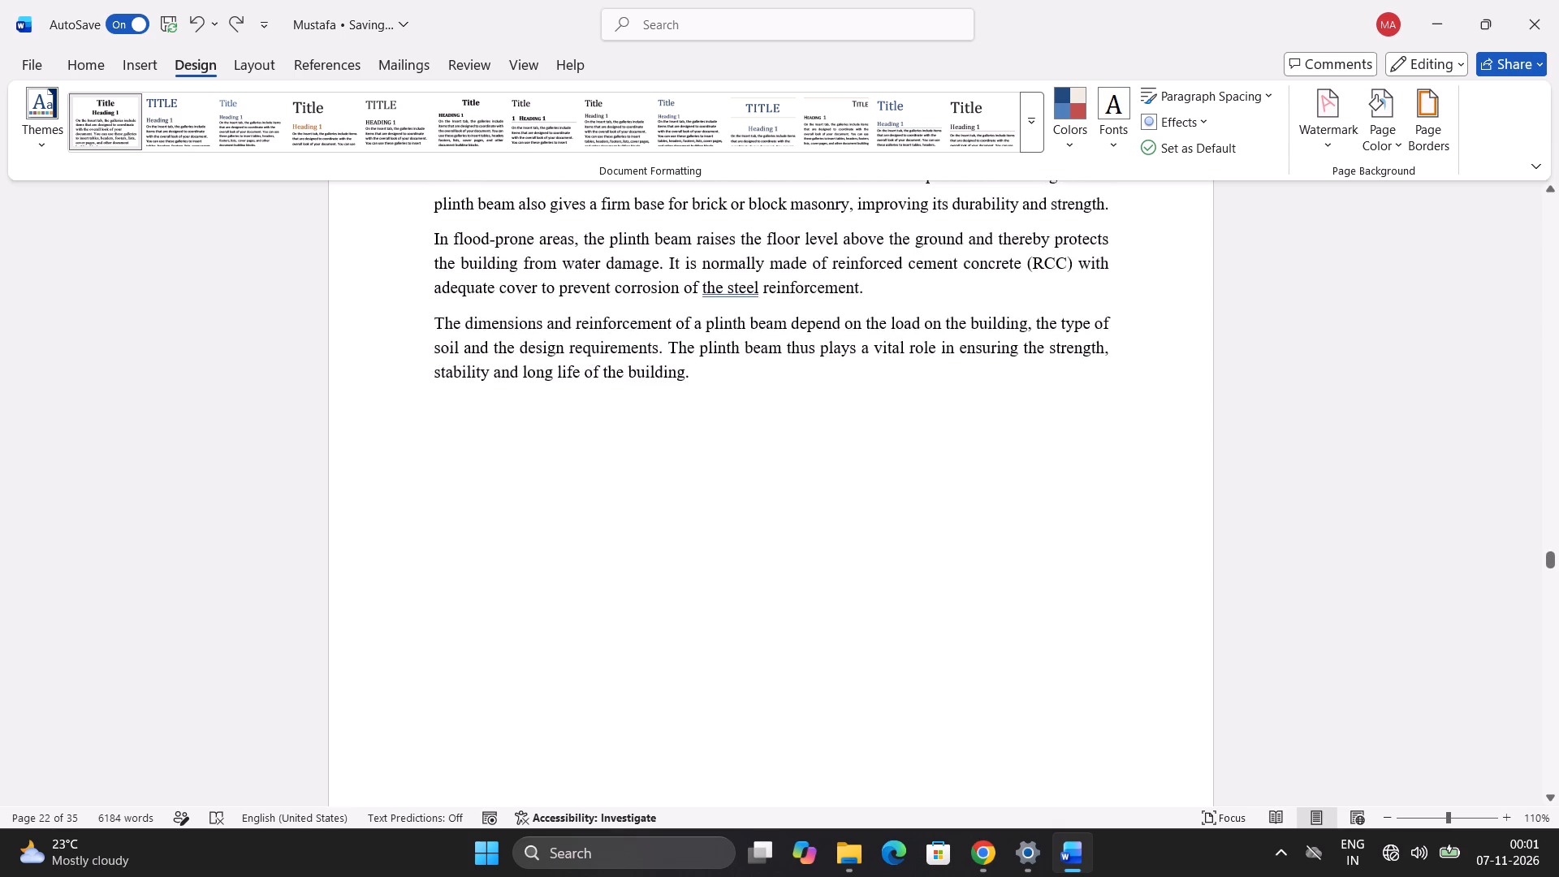
scroll(512, 577, "down", 1)
scroll(552, 550, "up", 2)
scroll(569, 479, "up", 5)
scroll(568, 479, "down", 2)
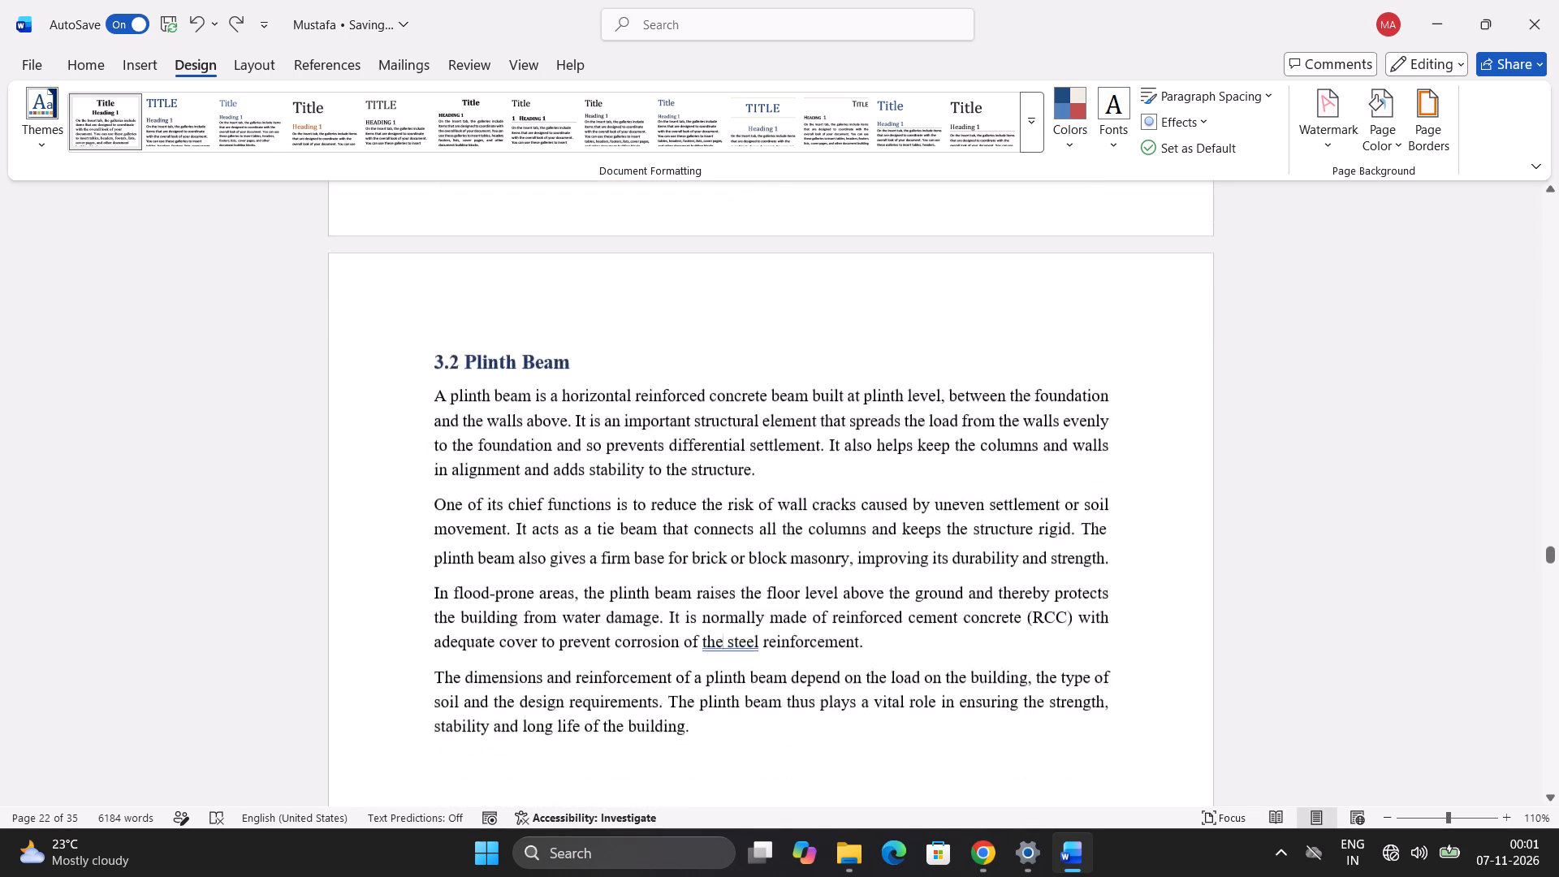
scroll(568, 479, "down", 12)
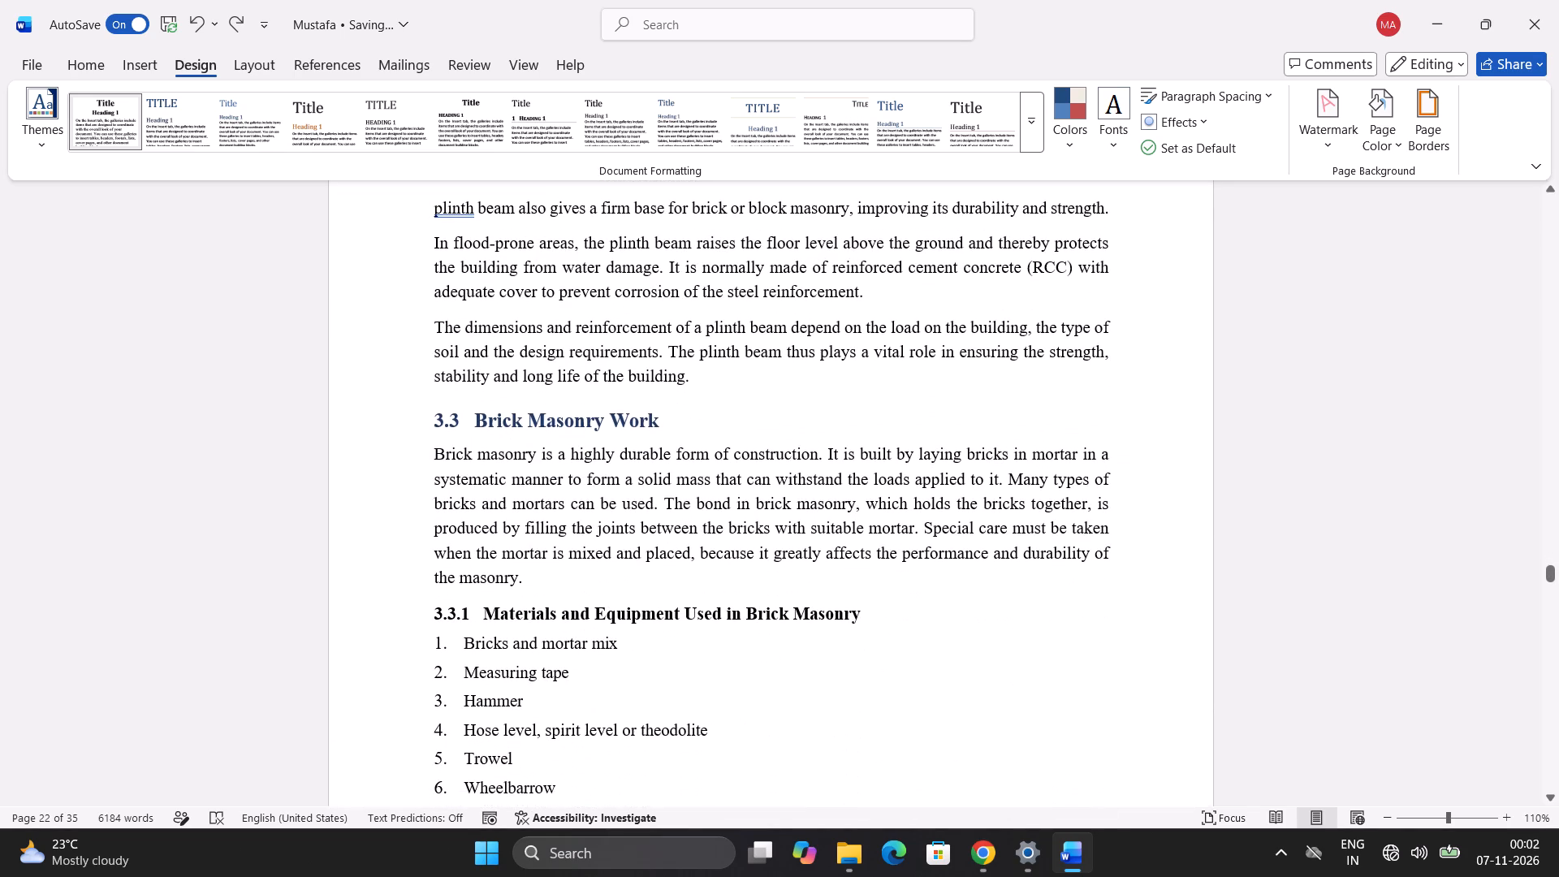
scroll(568, 479, "up", 4)
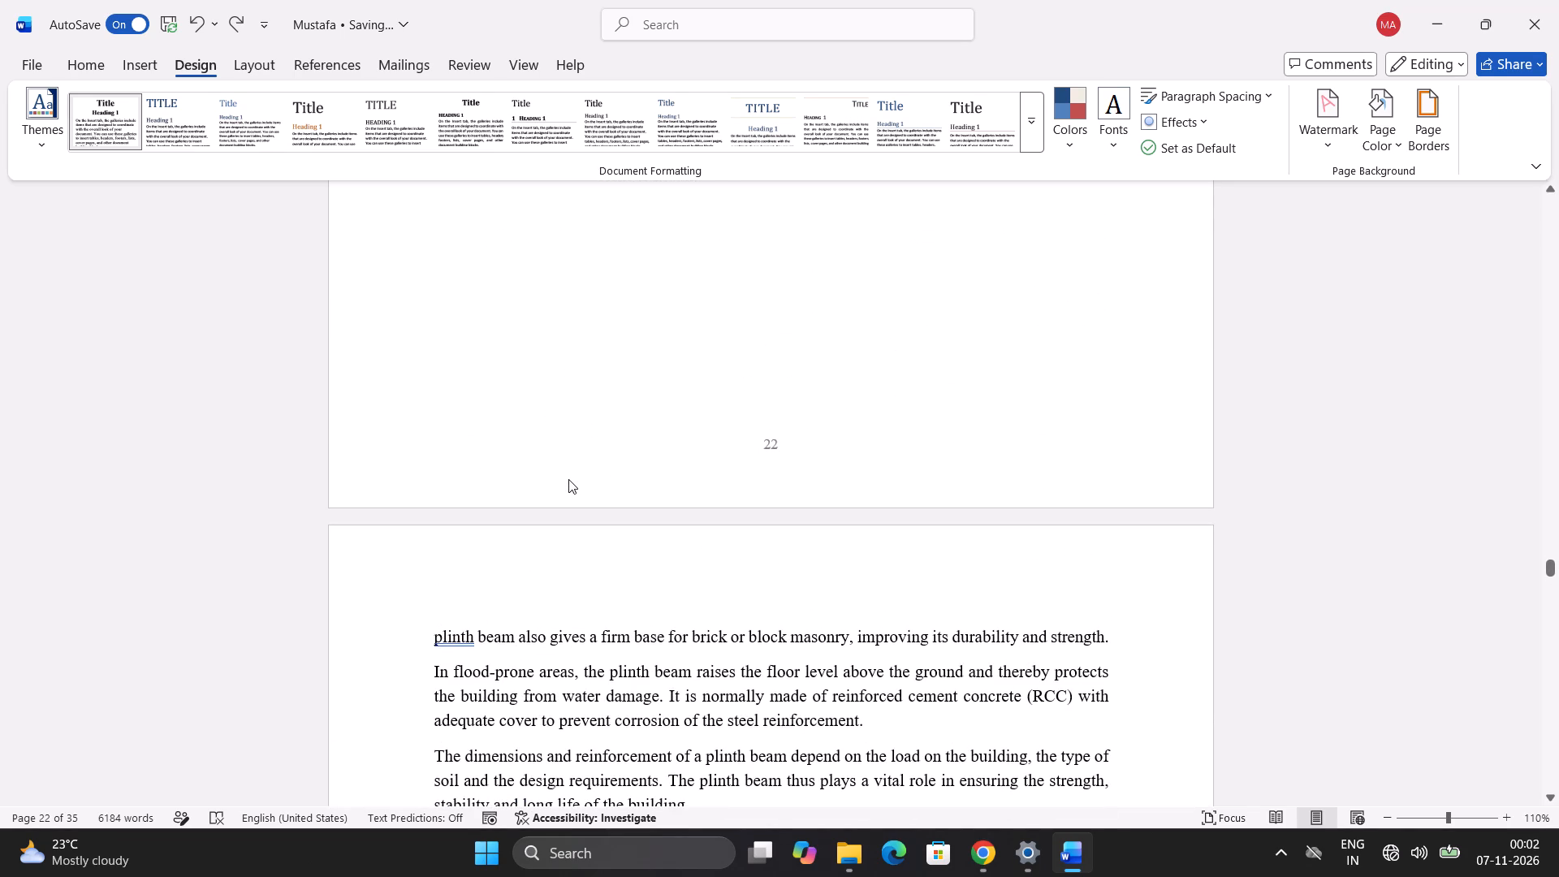
Insert four blank lines before the duplicate "plinth beam also gives a firm base" text at the top of page 23.
scroll(568, 479, "down", 3)
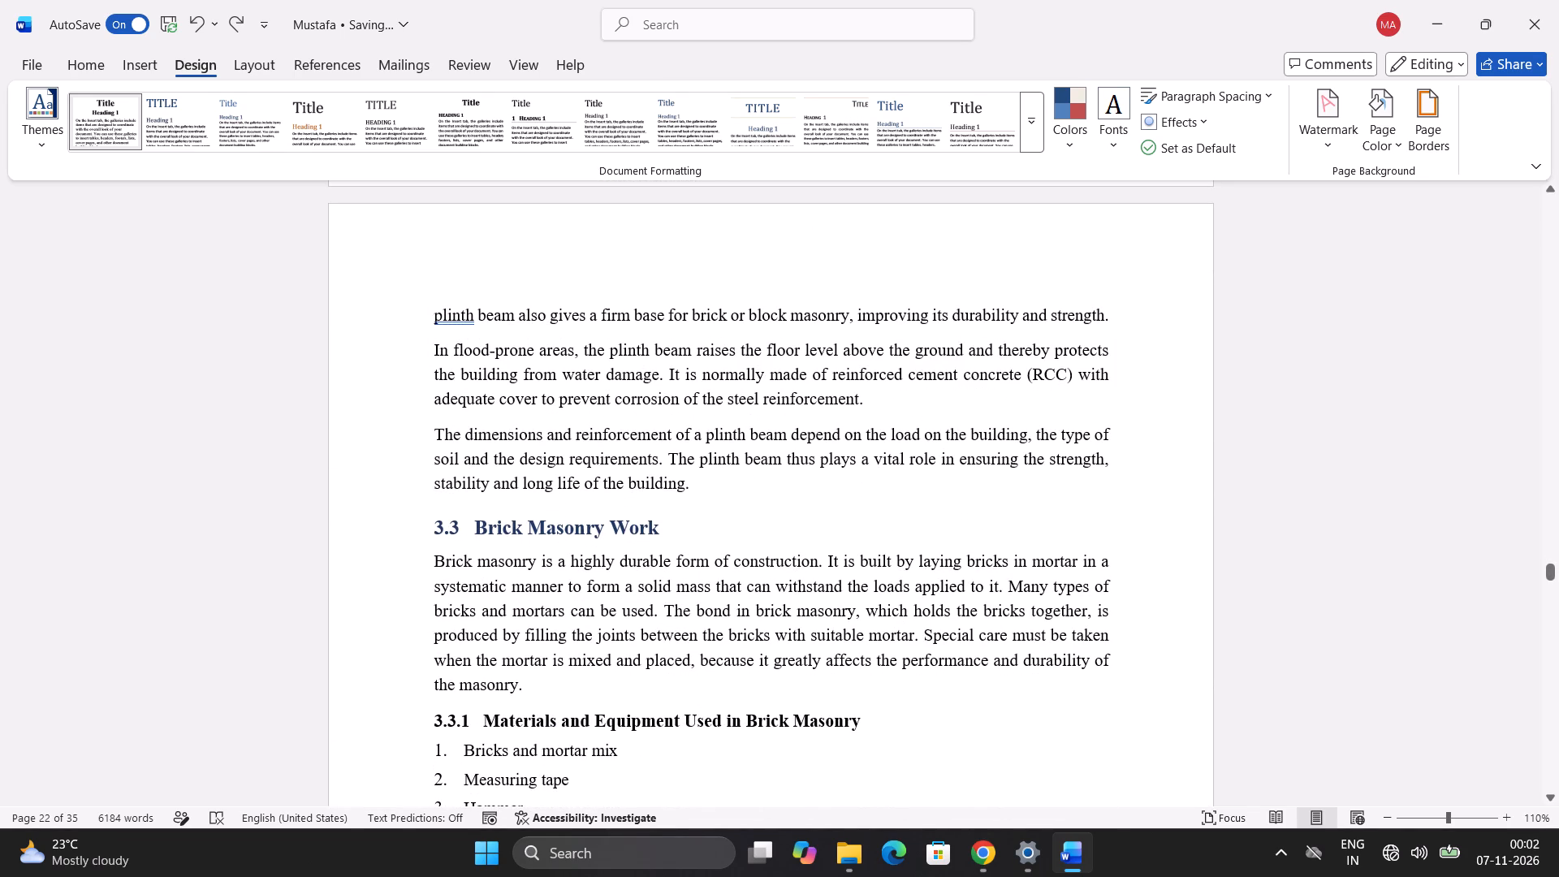
left_click_drag(429, 313, 441, 328)
key("Return")
key("Return")
key("Return")
key("Return")
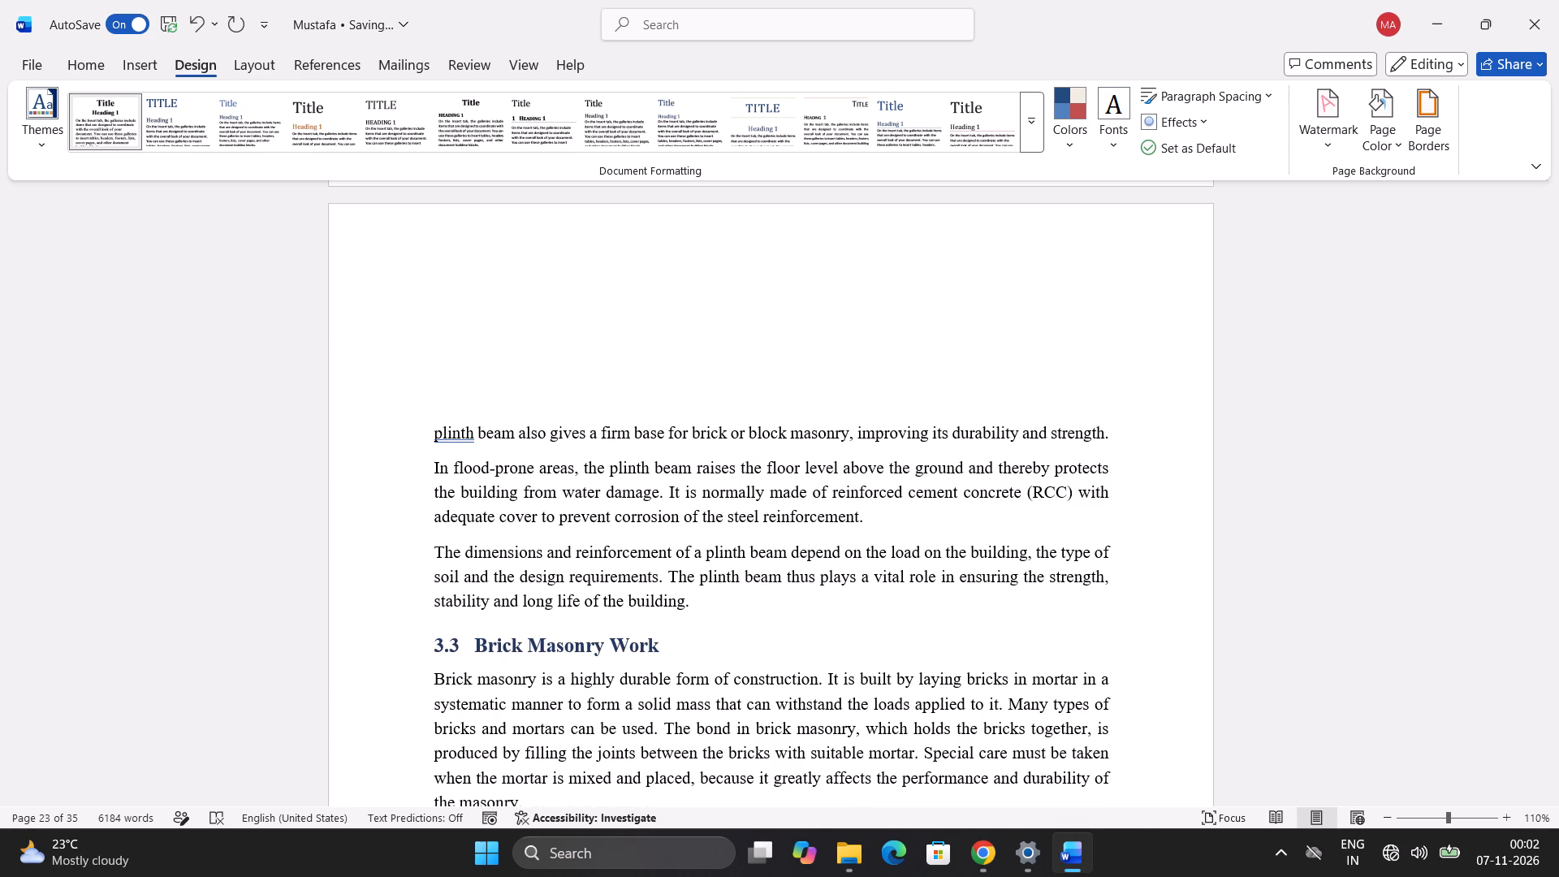
key("Escape")
Delete the duplicate text from "plinth beam also gives" through "long life of the building." above 3.3 Brick Masonry Work.
left_click_drag(707, 610, 422, 434)
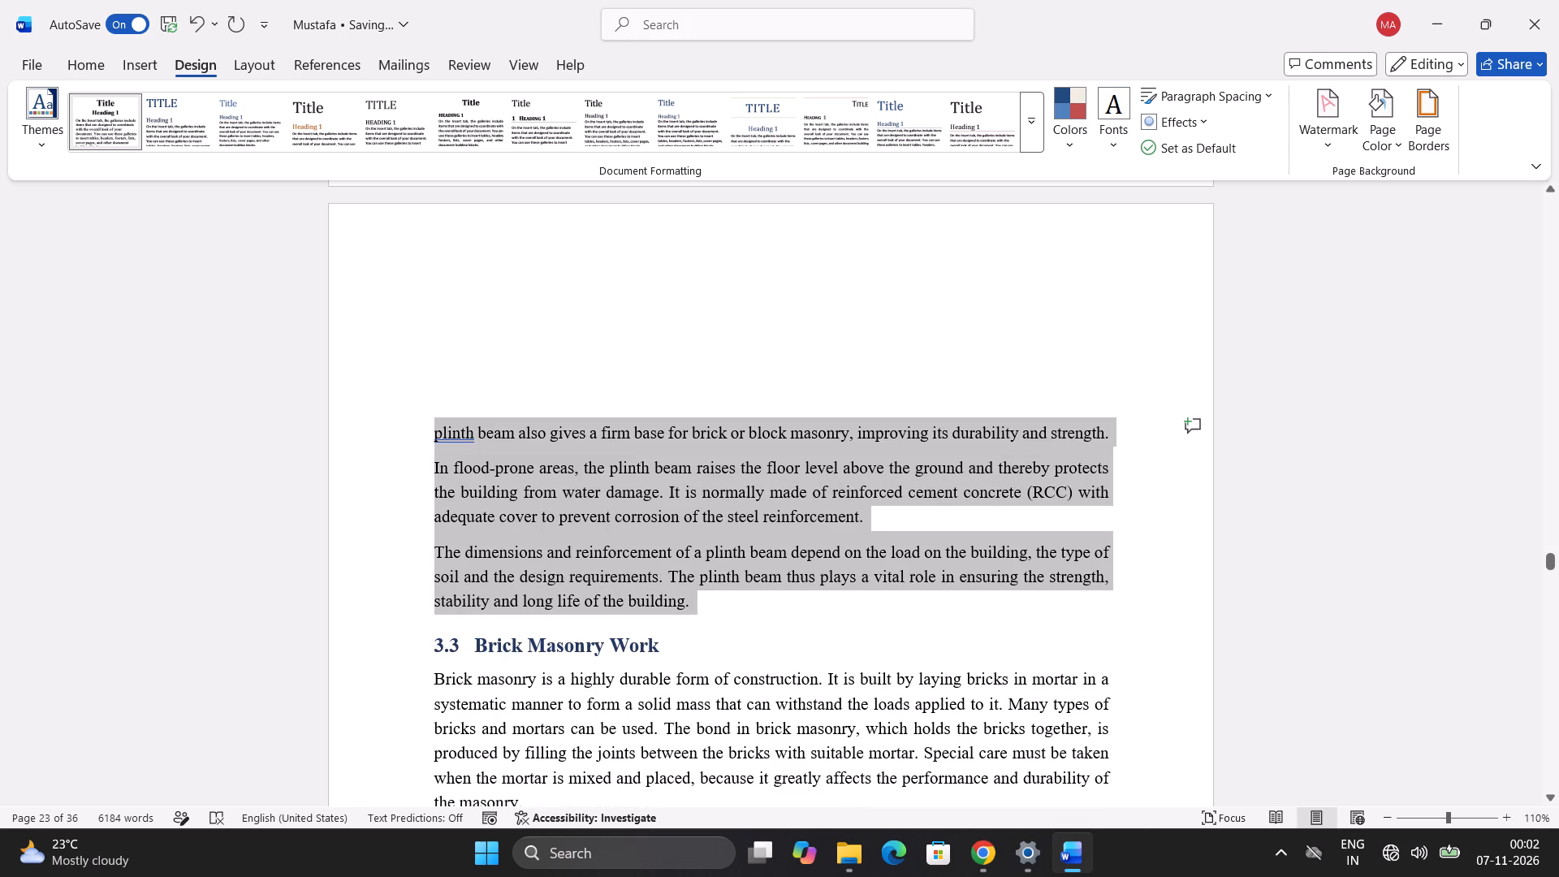
left_click_drag(422, 434, 424, 456)
key("Delete")
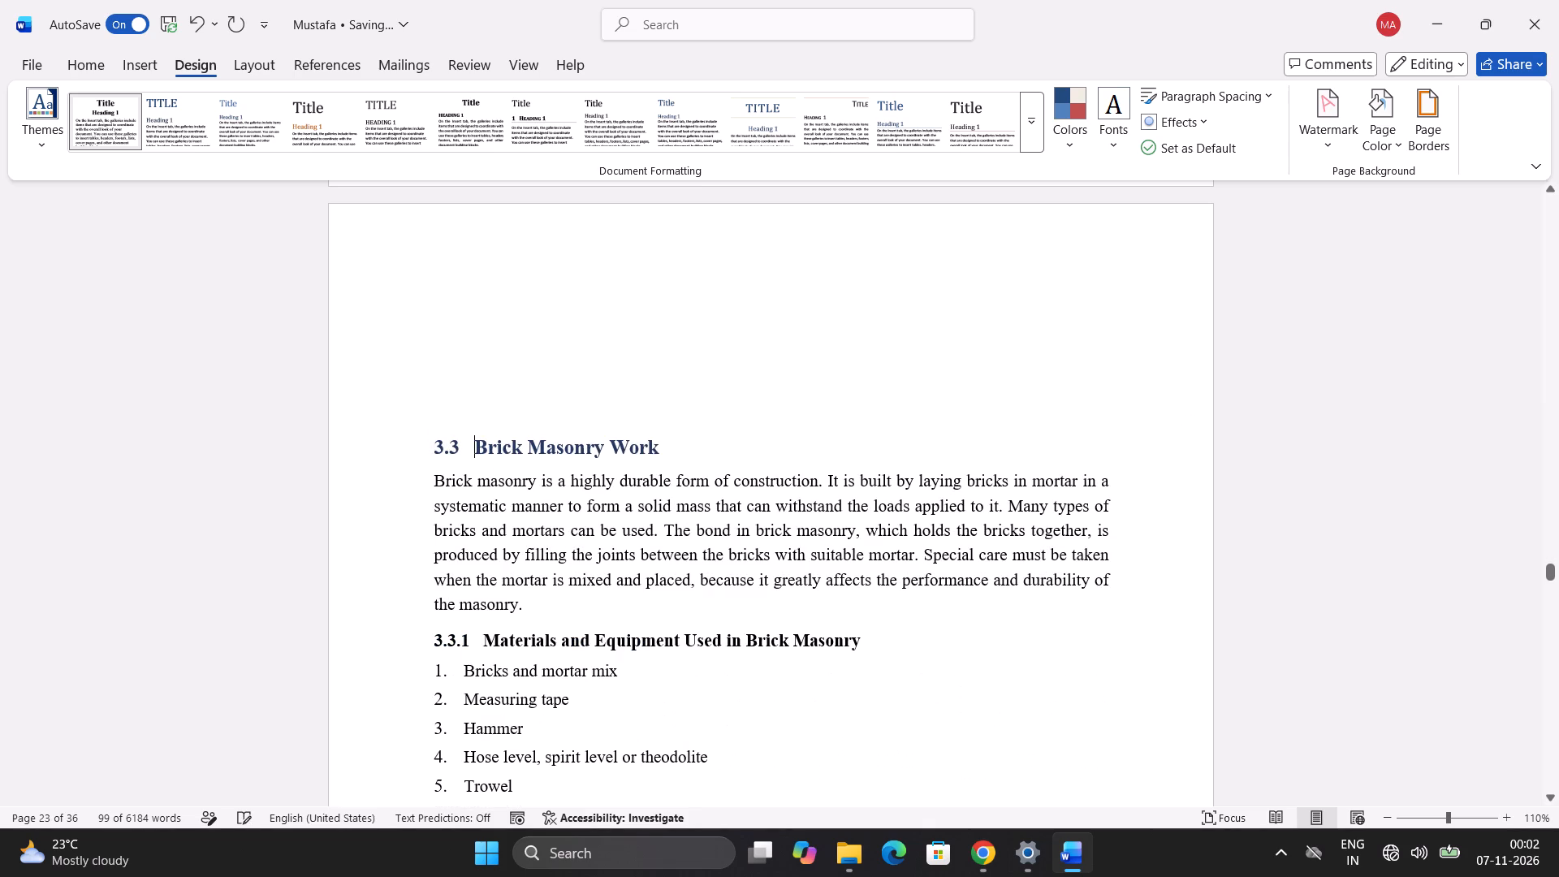
Check the layout of the Plinth Beam section on page 22 and the 3.3 Brick Masonry Work heading on page 23.
scroll(982, 699, "down", 1)
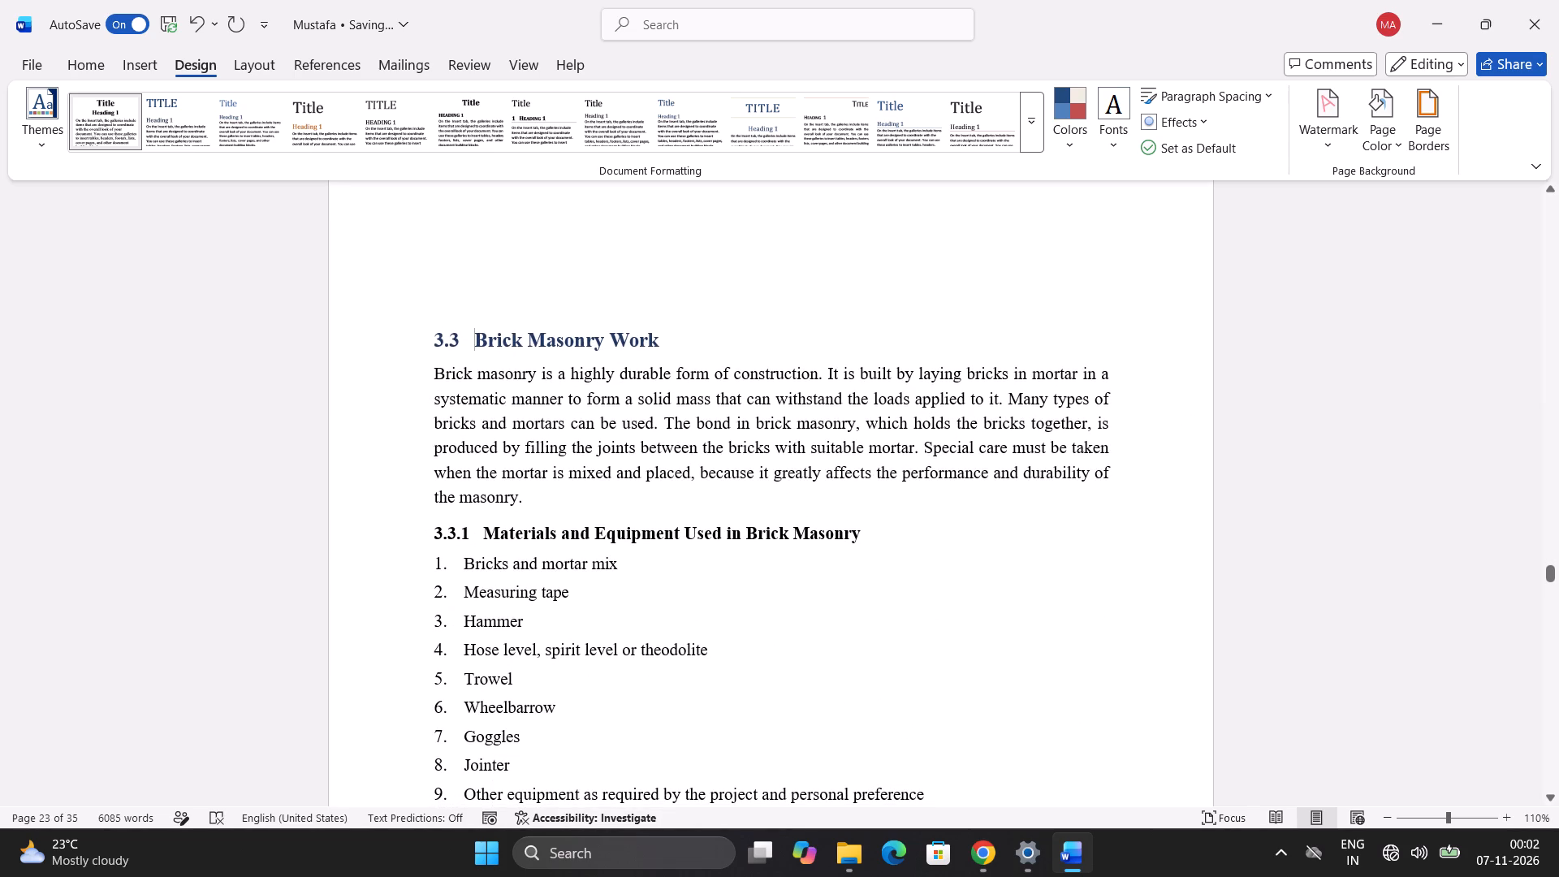
scroll(510, 589, "up", 1)
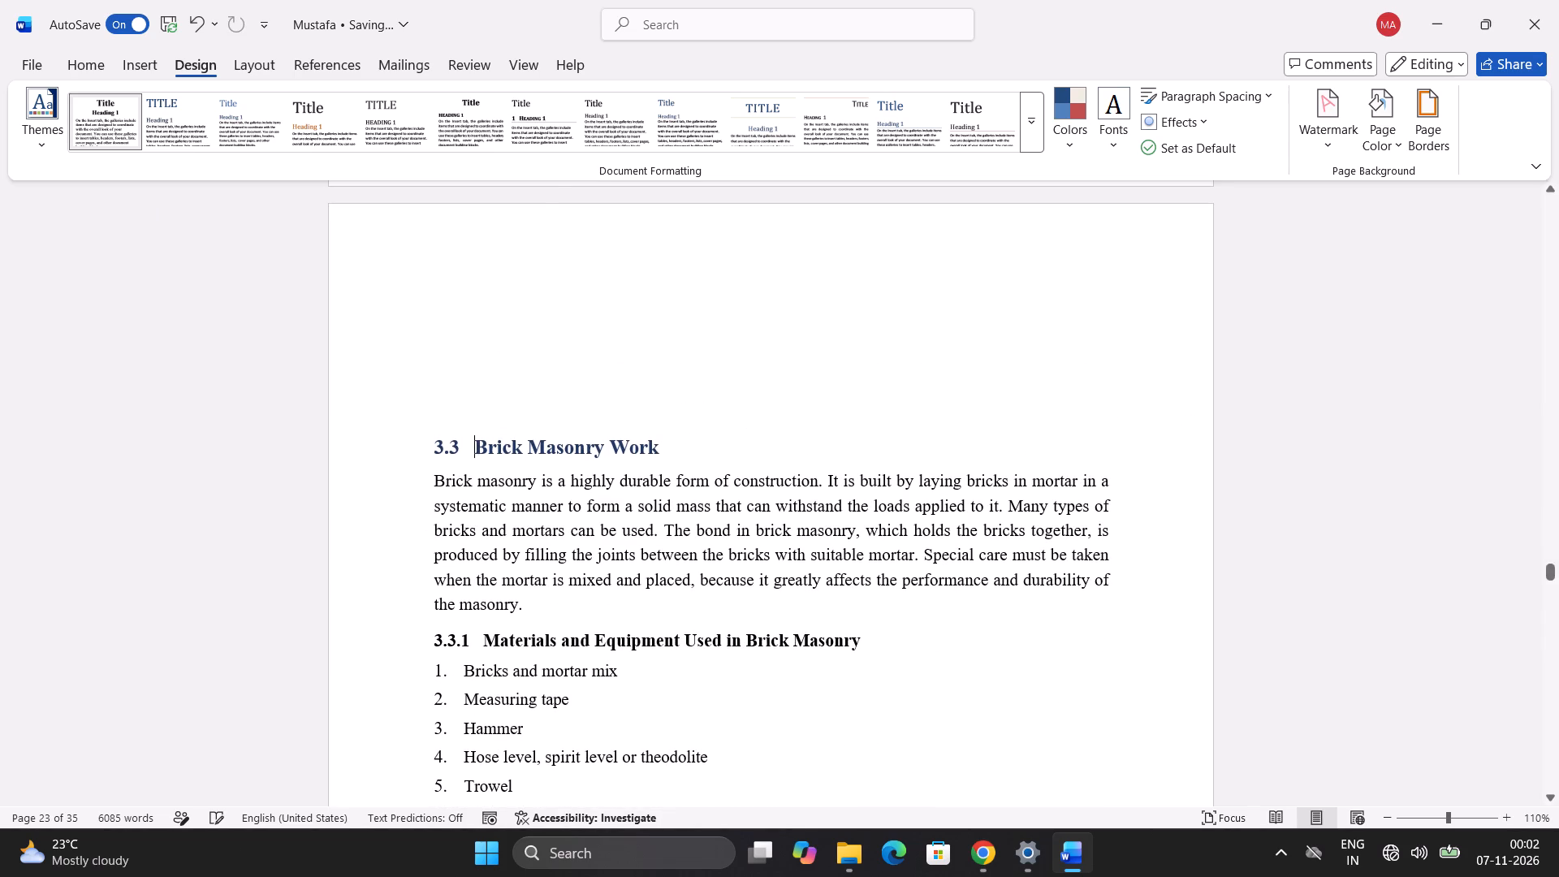
scroll(551, 174, "up", 2)
scroll(795, 417, "up", 3)
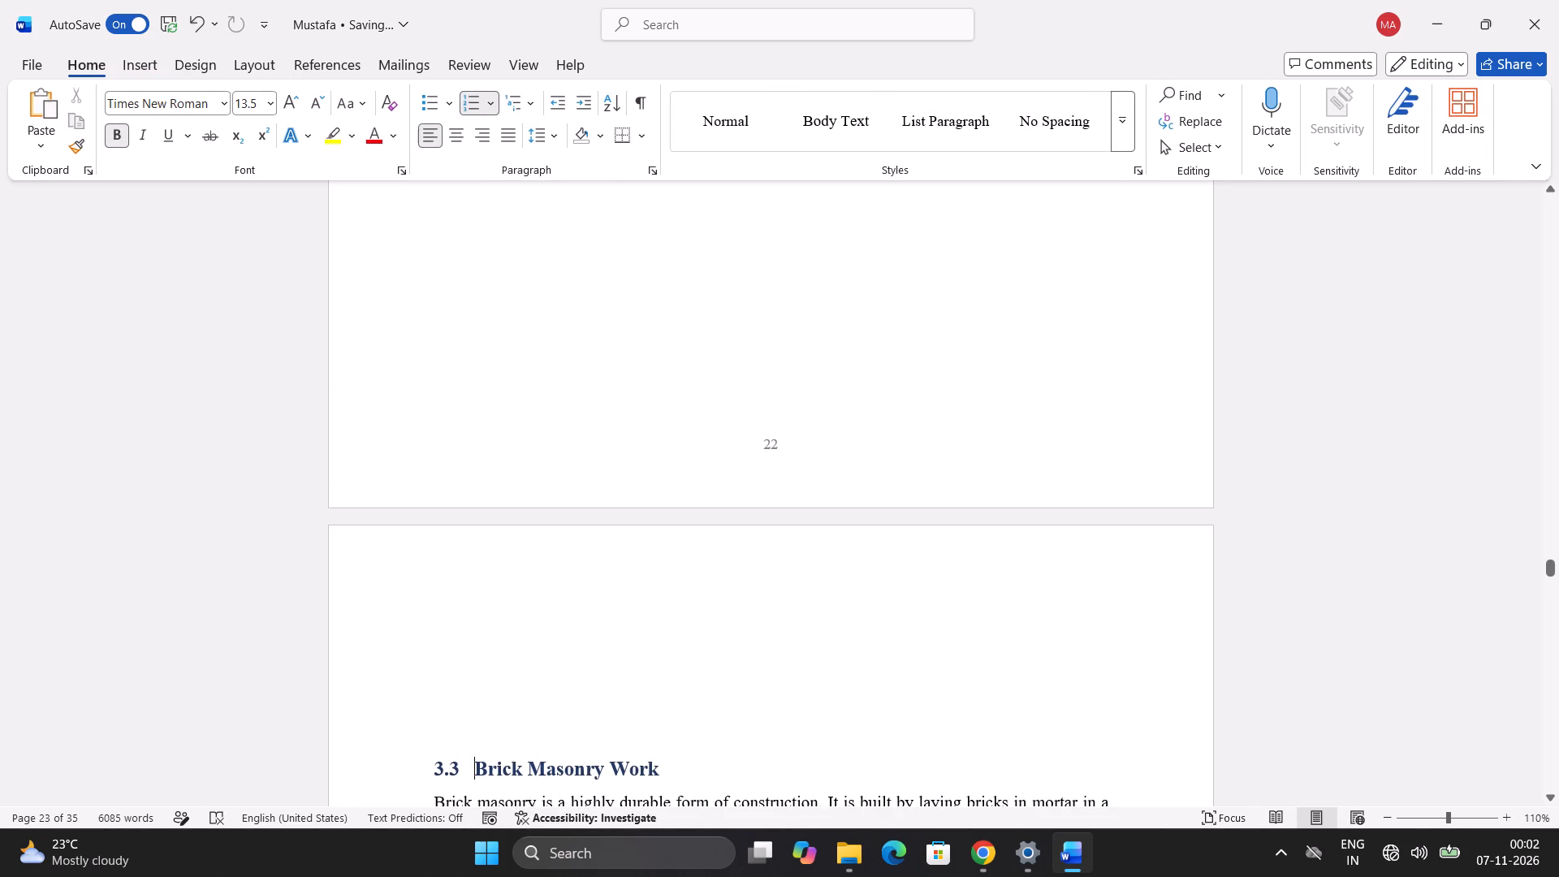
scroll(745, 417, "down", 4)
scroll(731, 421, "up", 3)
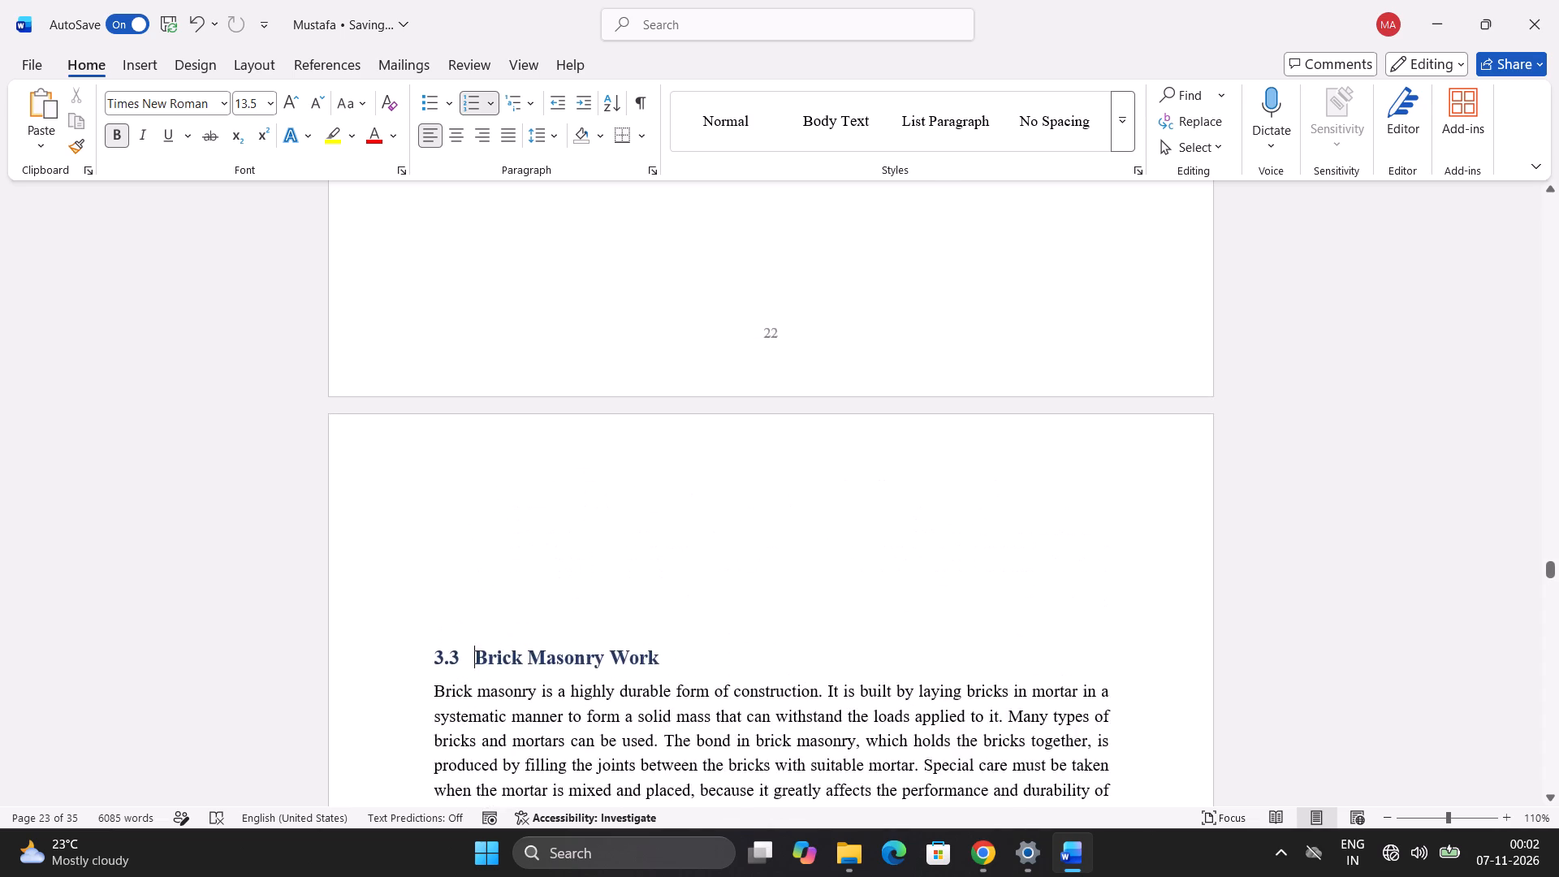
scroll(633, 468, "up", 11)
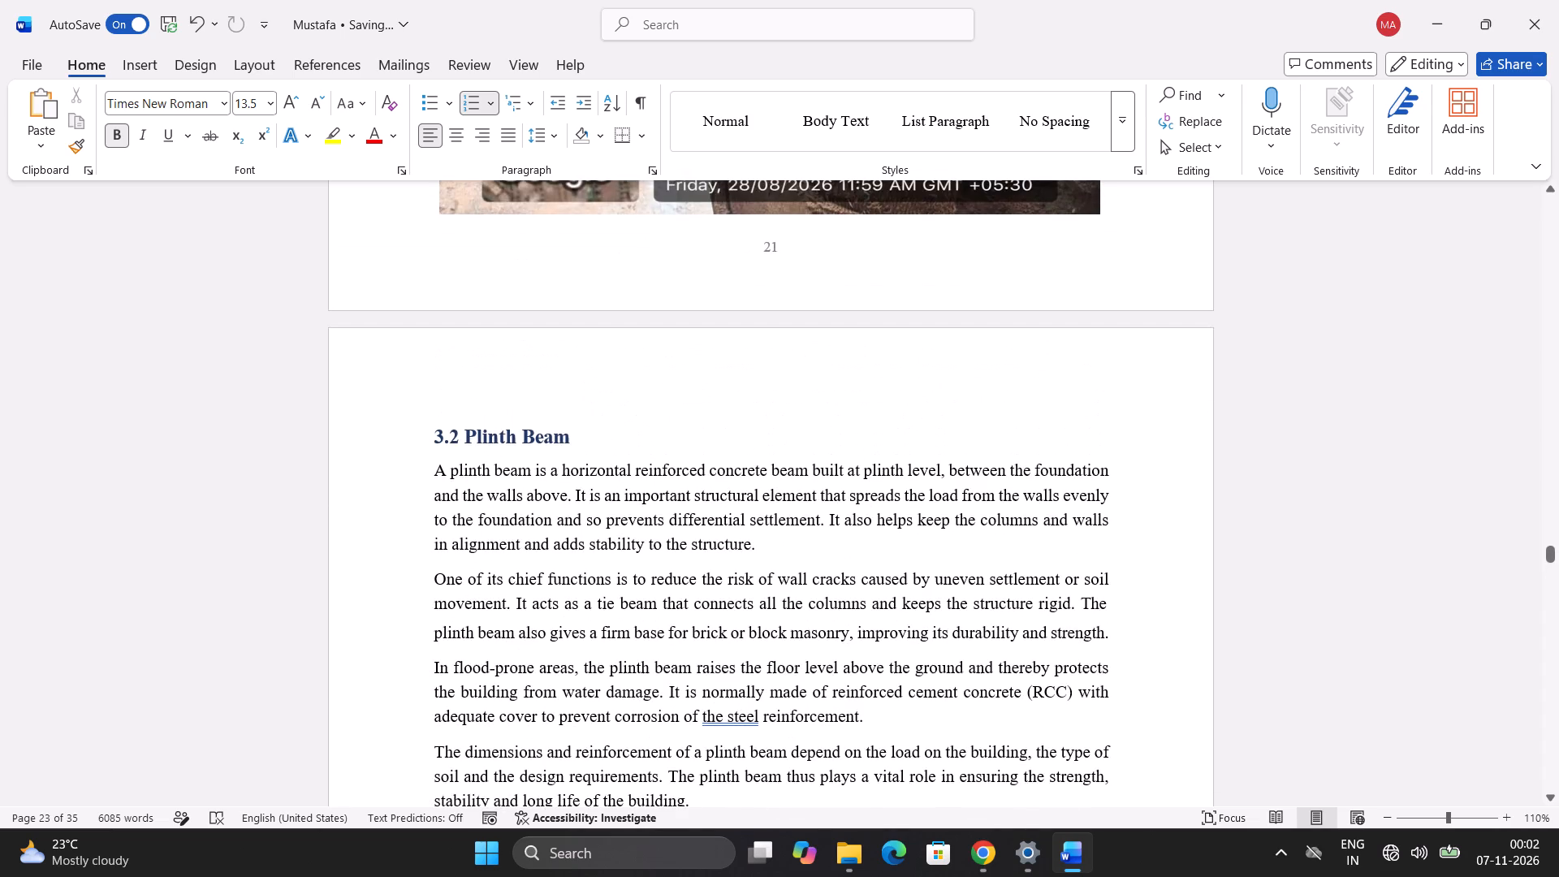
scroll(627, 473, "down", 12)
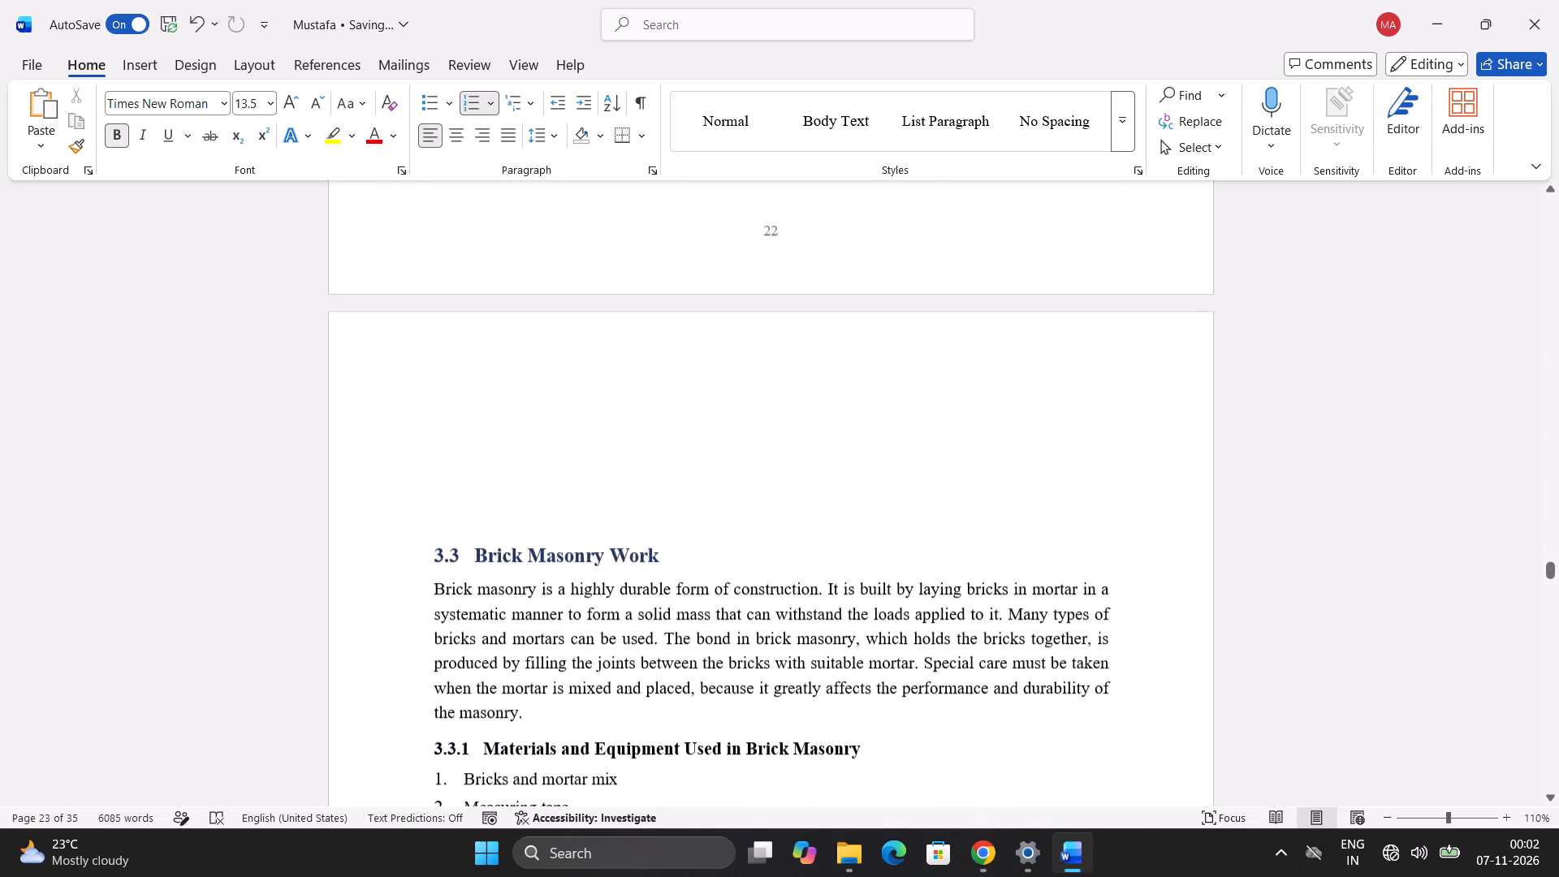
scroll(628, 457, "down", 3)
scroll(435, 335, "up", 3)
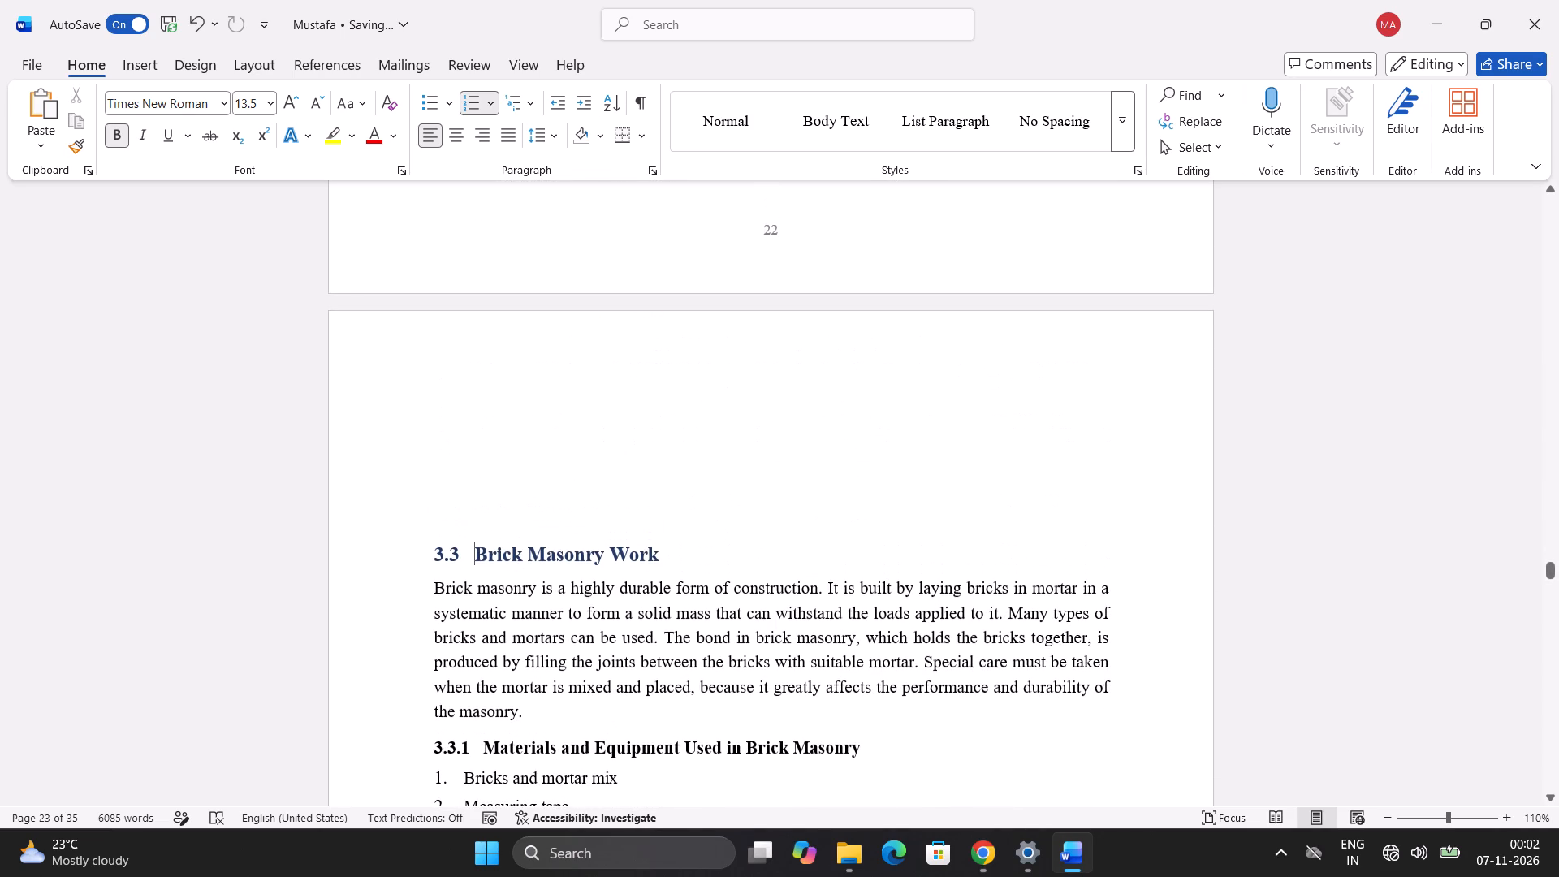
Delete the surplus blank lines above the 3.3 Brick Masonry Work heading at the top of page 23.
left_click(478, 514)
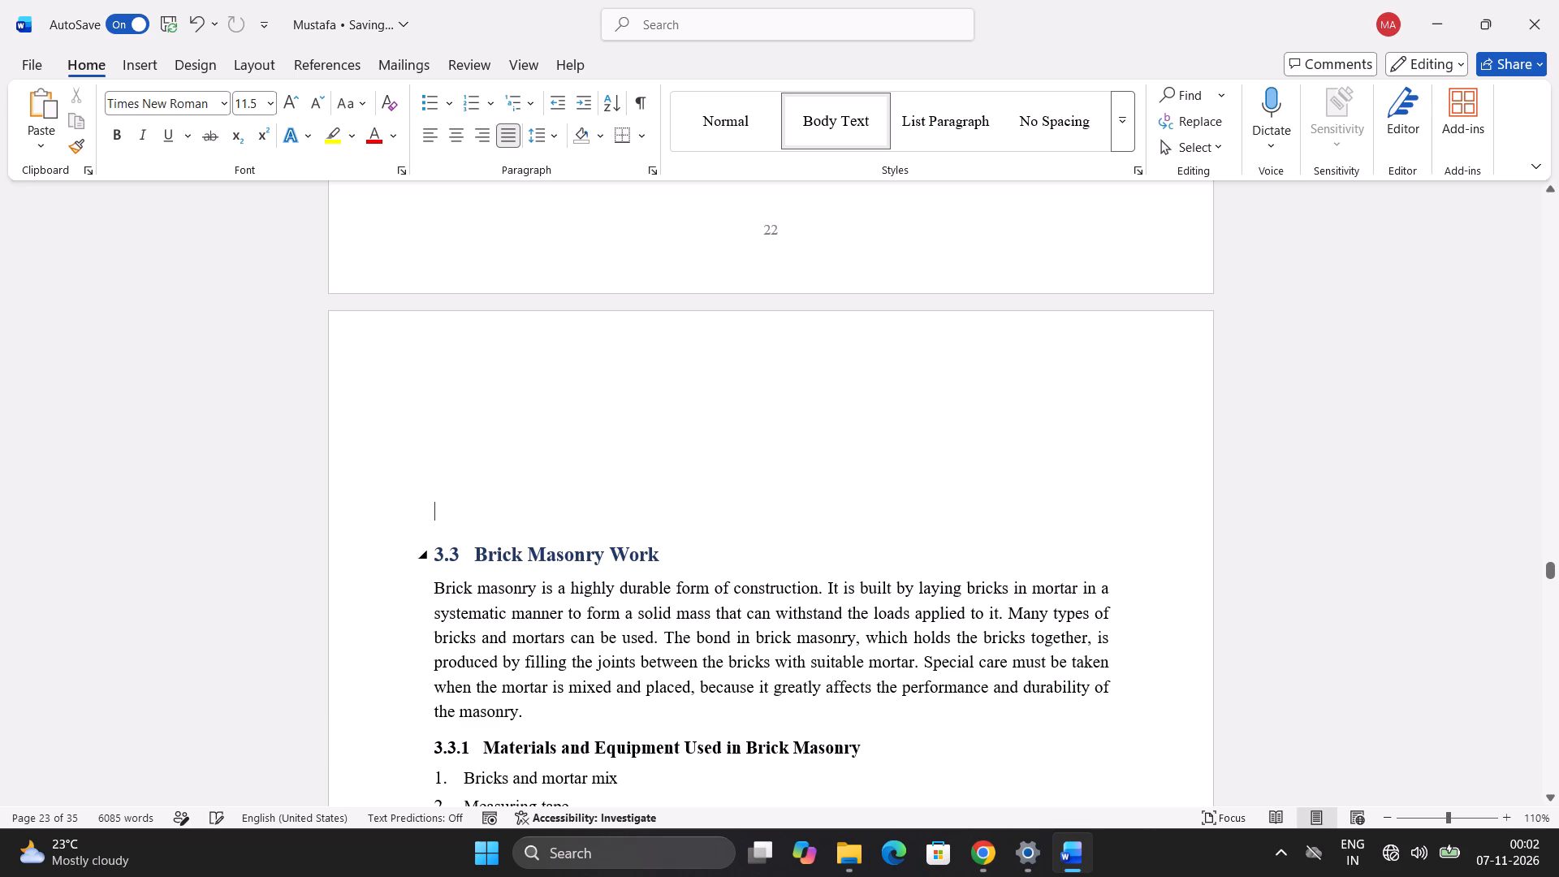
key("BackSpace")
key("BackSpace")
key("BackSpace")
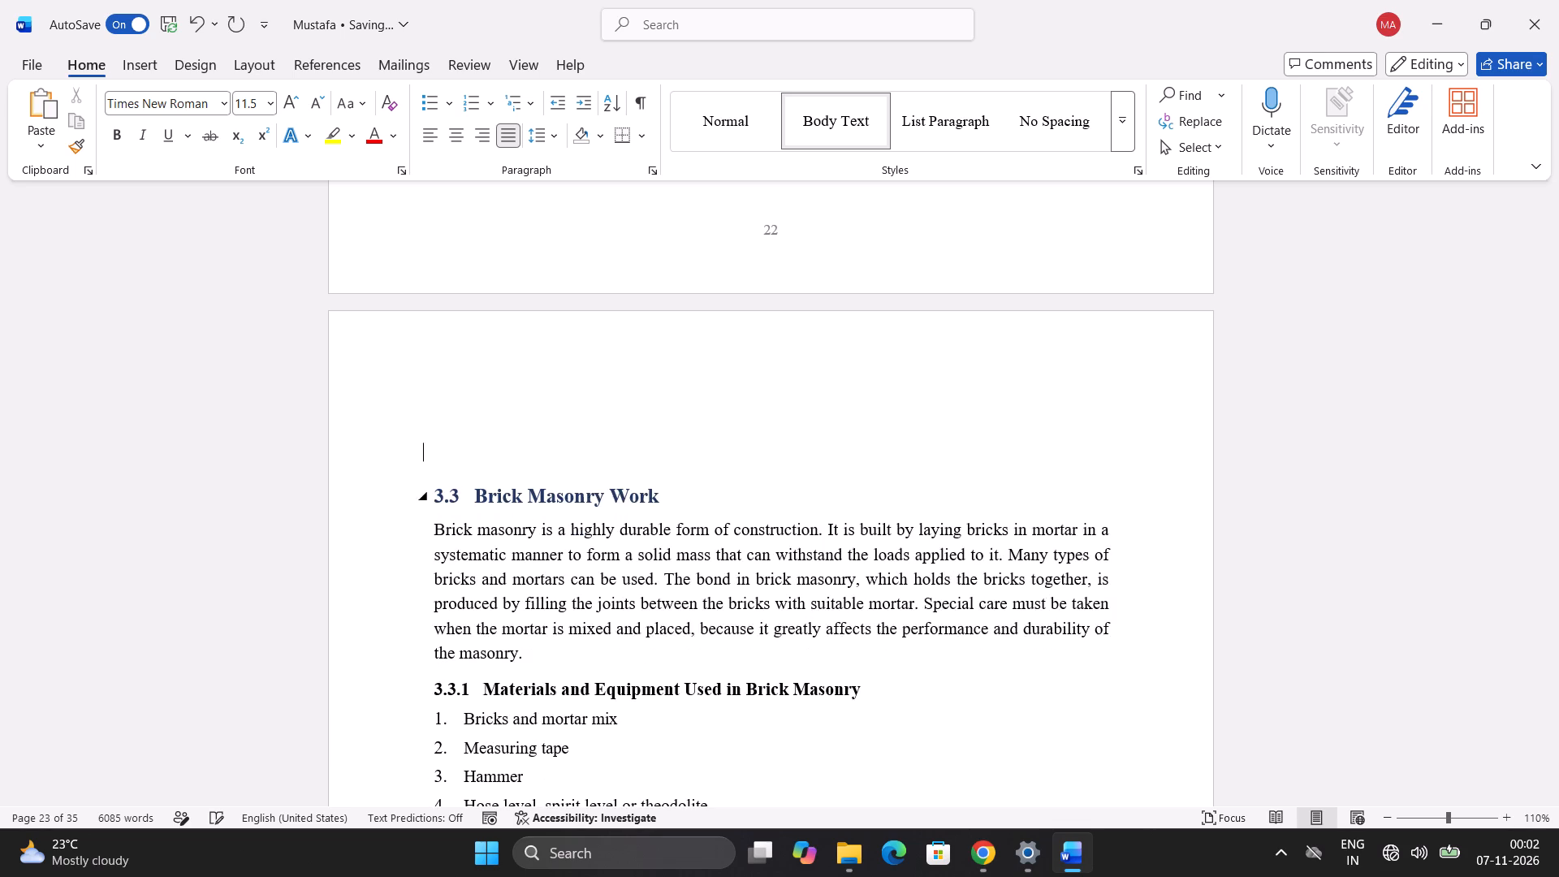
key("BackSpace")
key("BackSpace")
key("BackSpace")
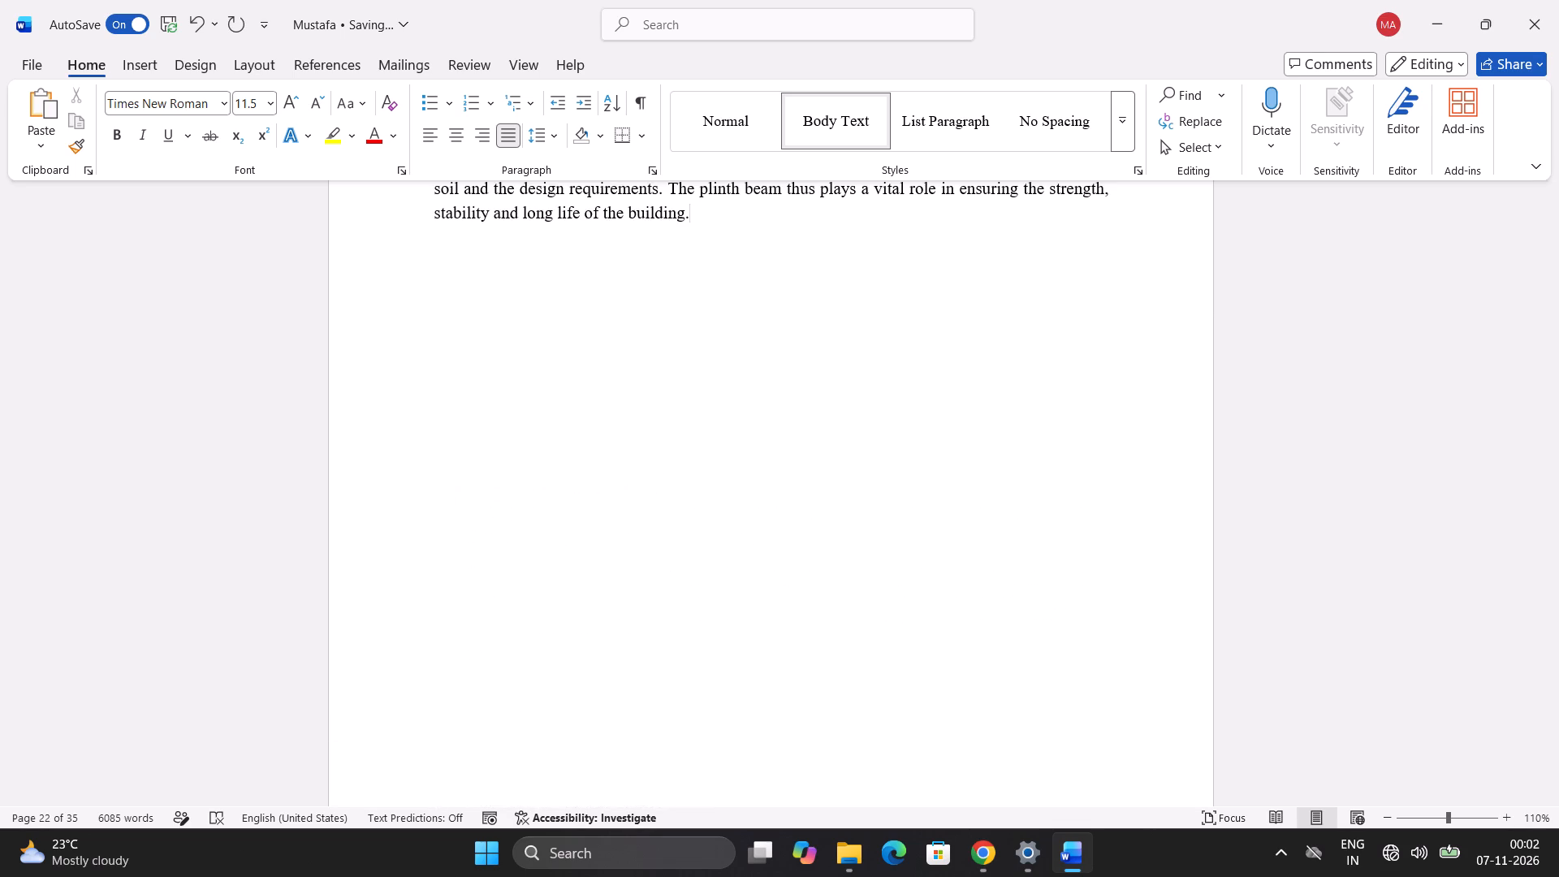
scroll(634, 436, "down", 7)
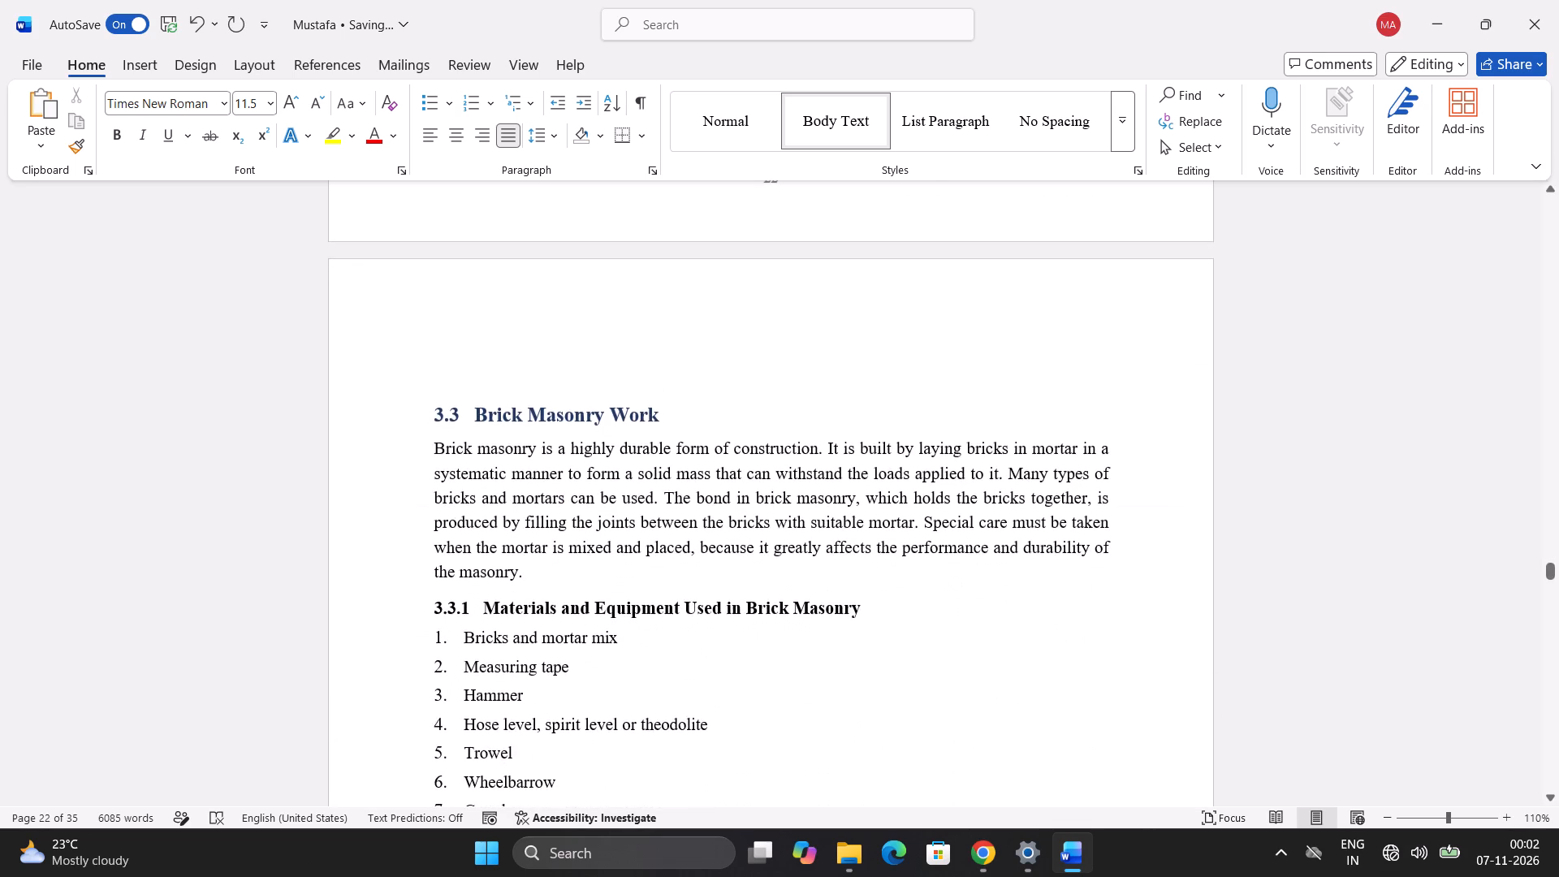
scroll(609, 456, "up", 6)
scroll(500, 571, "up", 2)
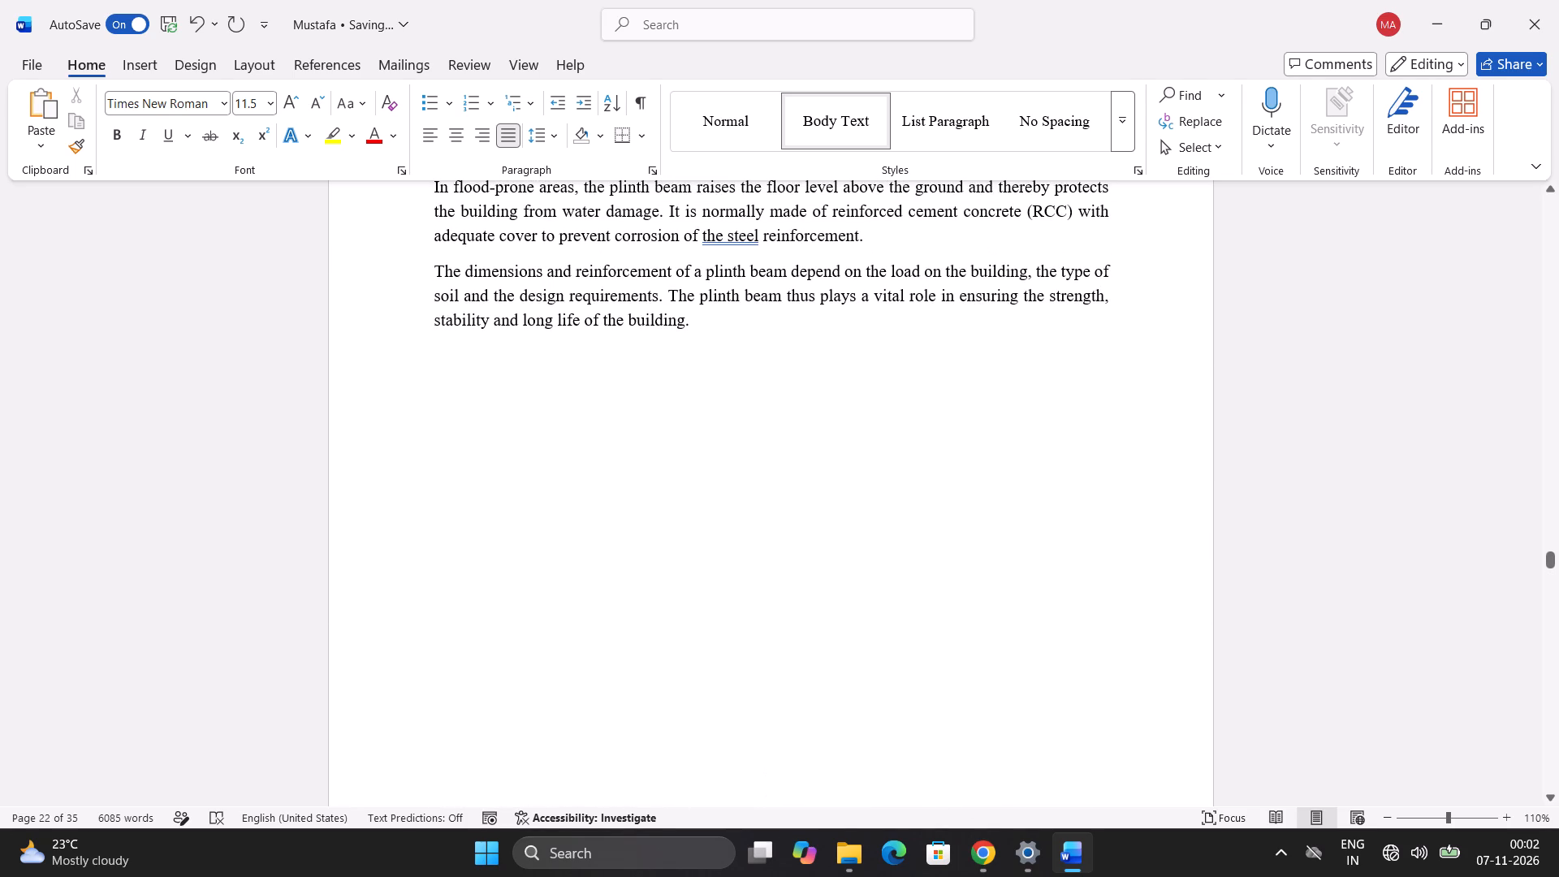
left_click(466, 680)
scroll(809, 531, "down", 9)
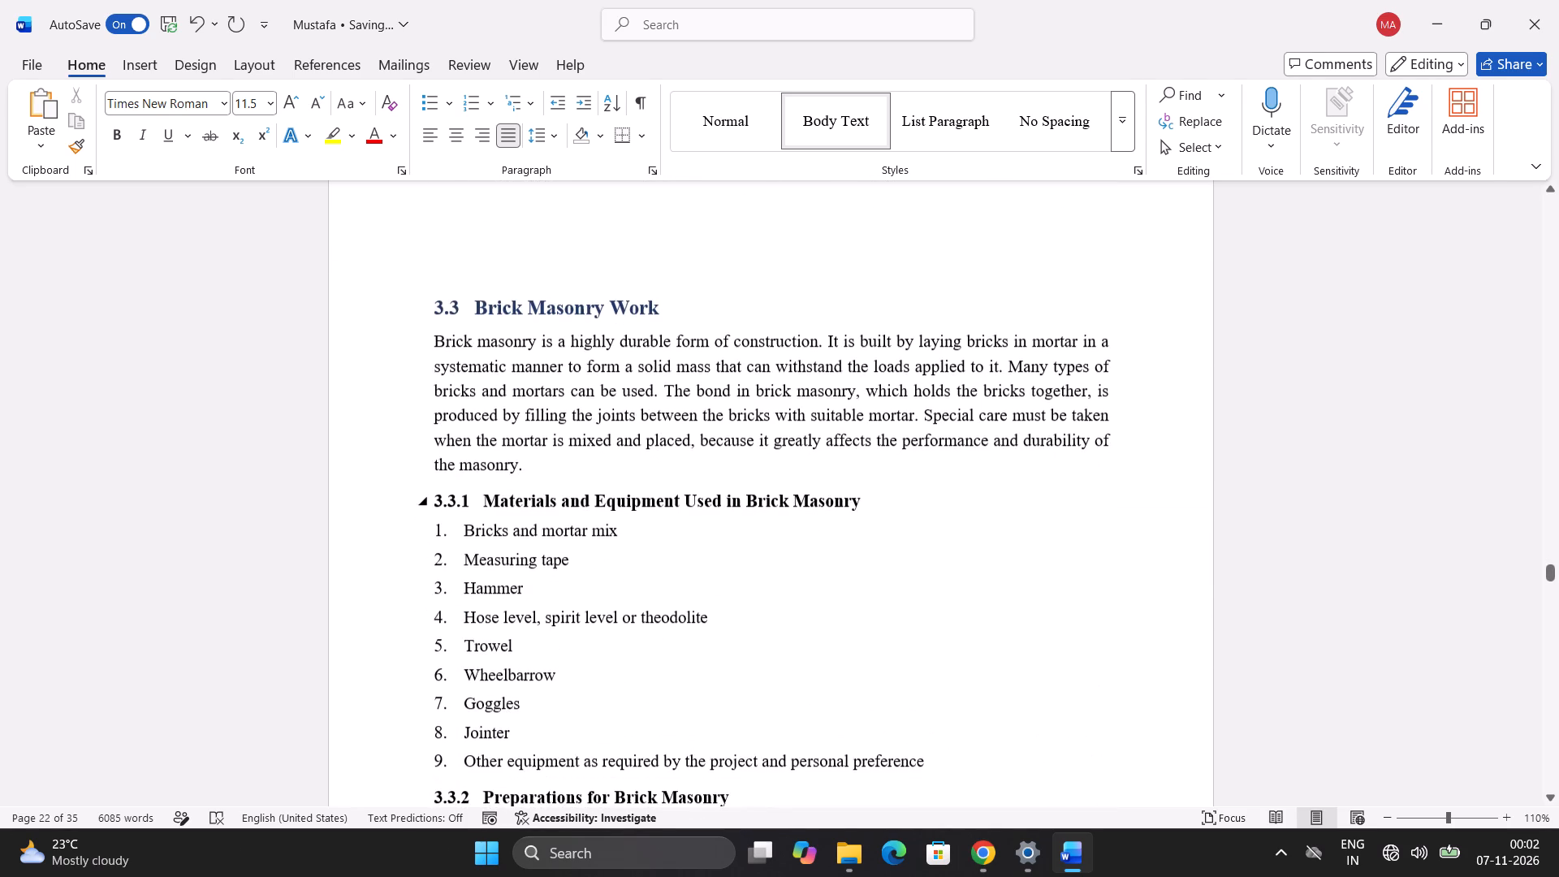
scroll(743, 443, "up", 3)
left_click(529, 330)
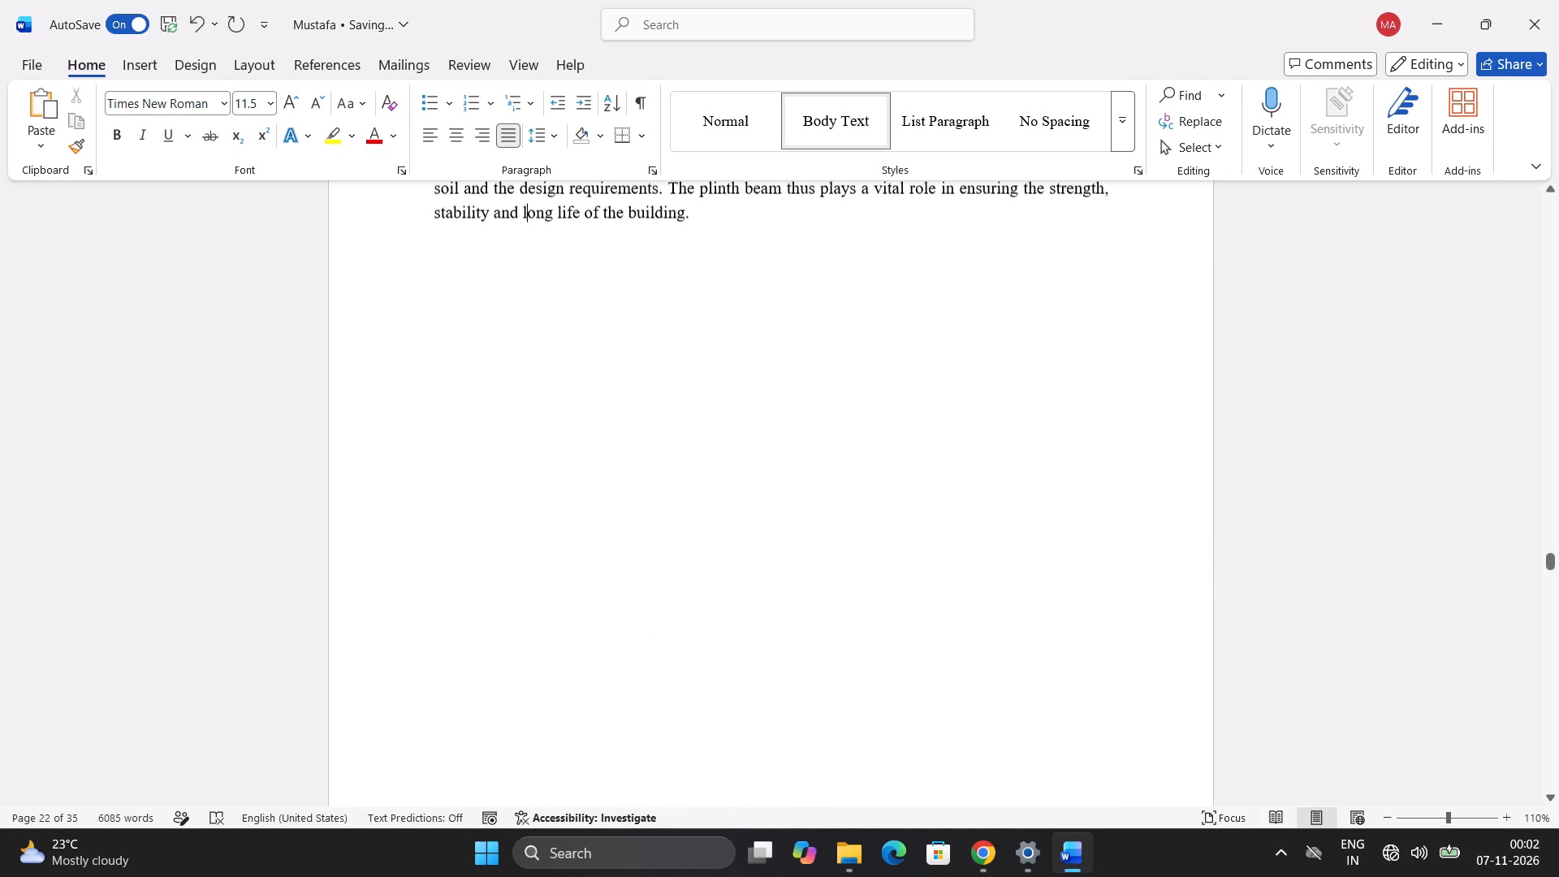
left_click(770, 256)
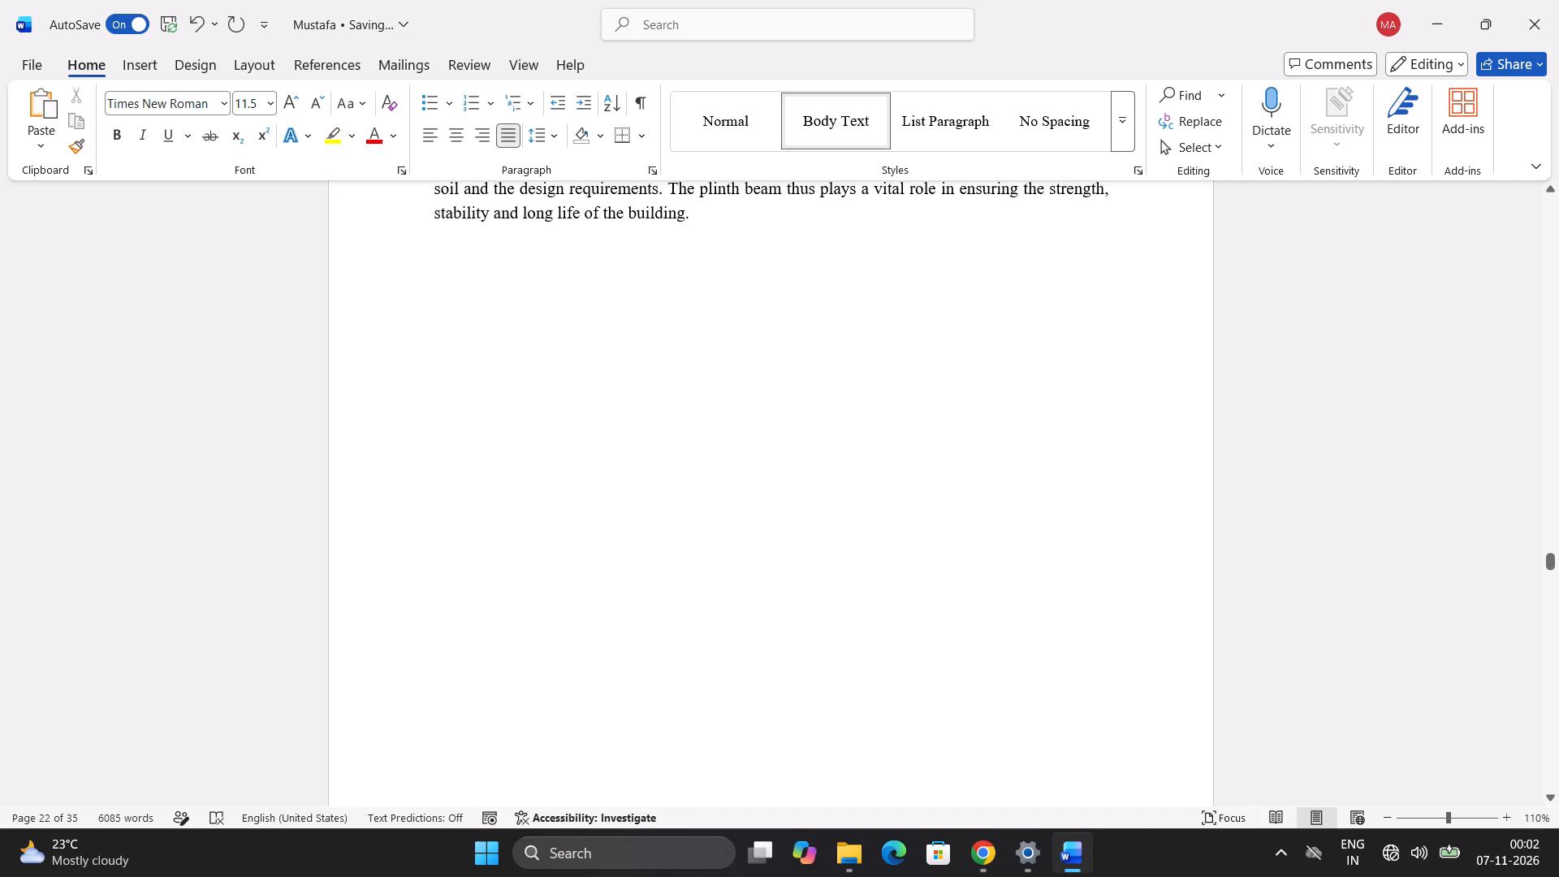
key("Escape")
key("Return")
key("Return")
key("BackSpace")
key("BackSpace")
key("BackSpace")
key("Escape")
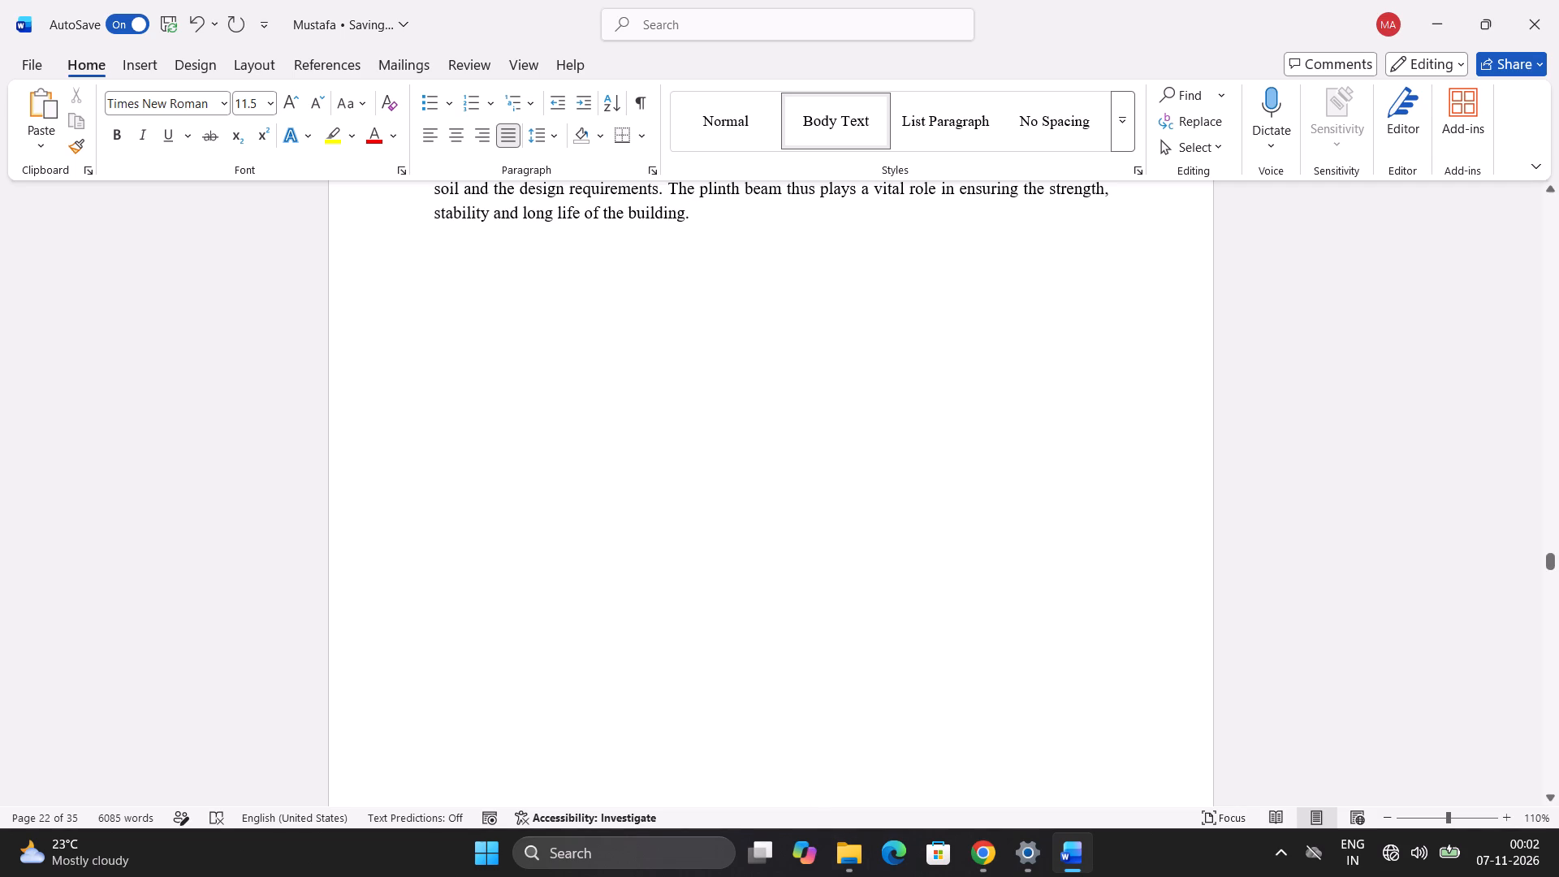
Examine the empty space below the Plinth Beam text on page 22 and the start of section 3.3 on page 23.
scroll(562, 342, "down", 8)
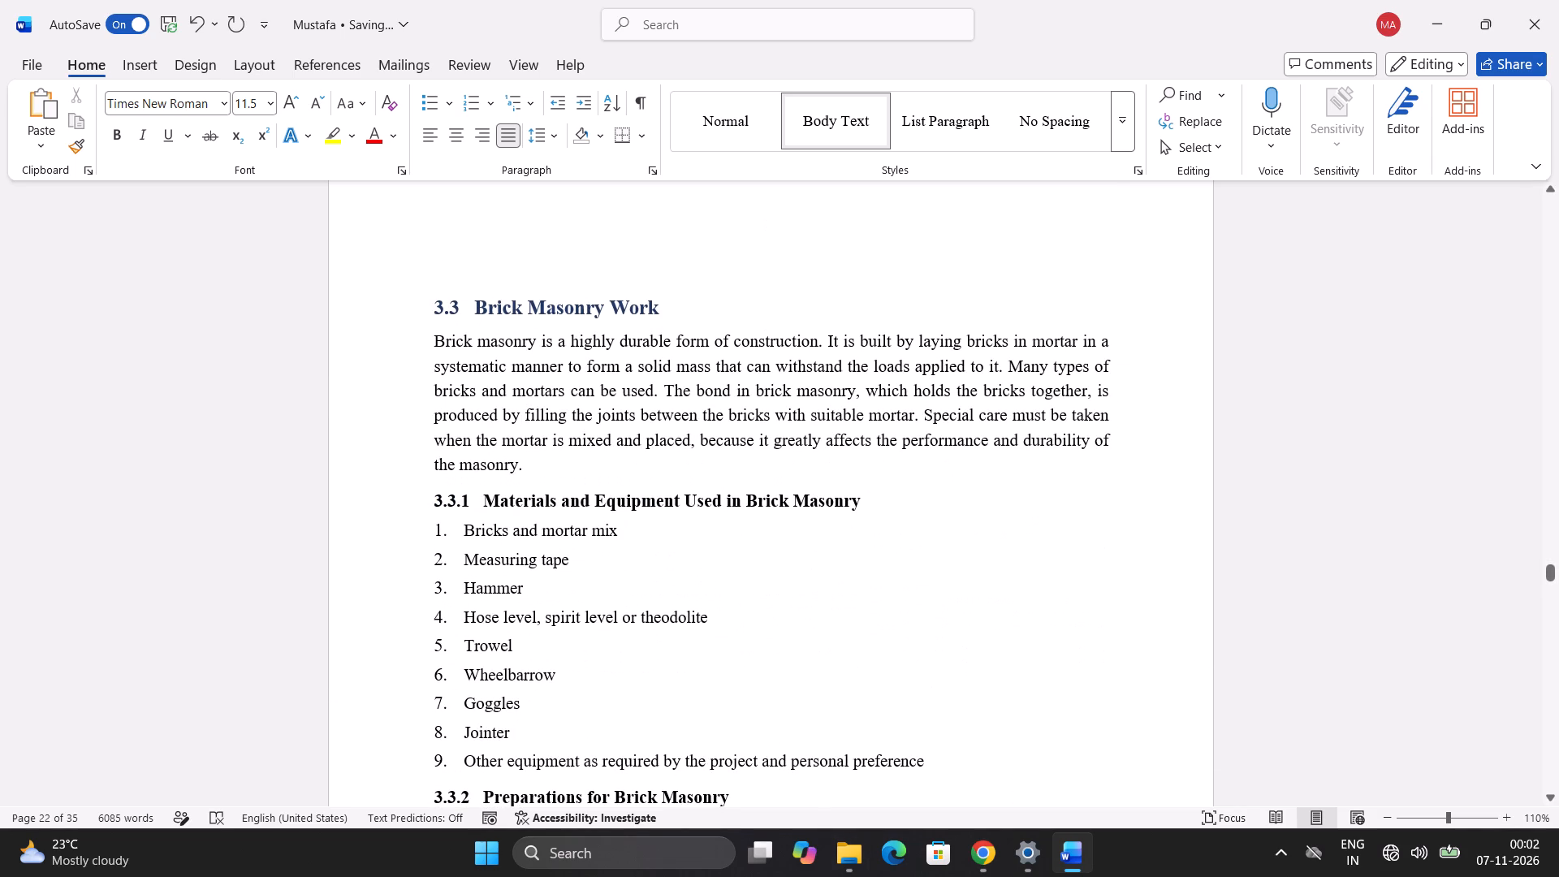
scroll(612, 356, "up", 2)
scroll(612, 356, "down", 2)
scroll(246, 603, "up", 4)
scroll(253, 489, "up", 4)
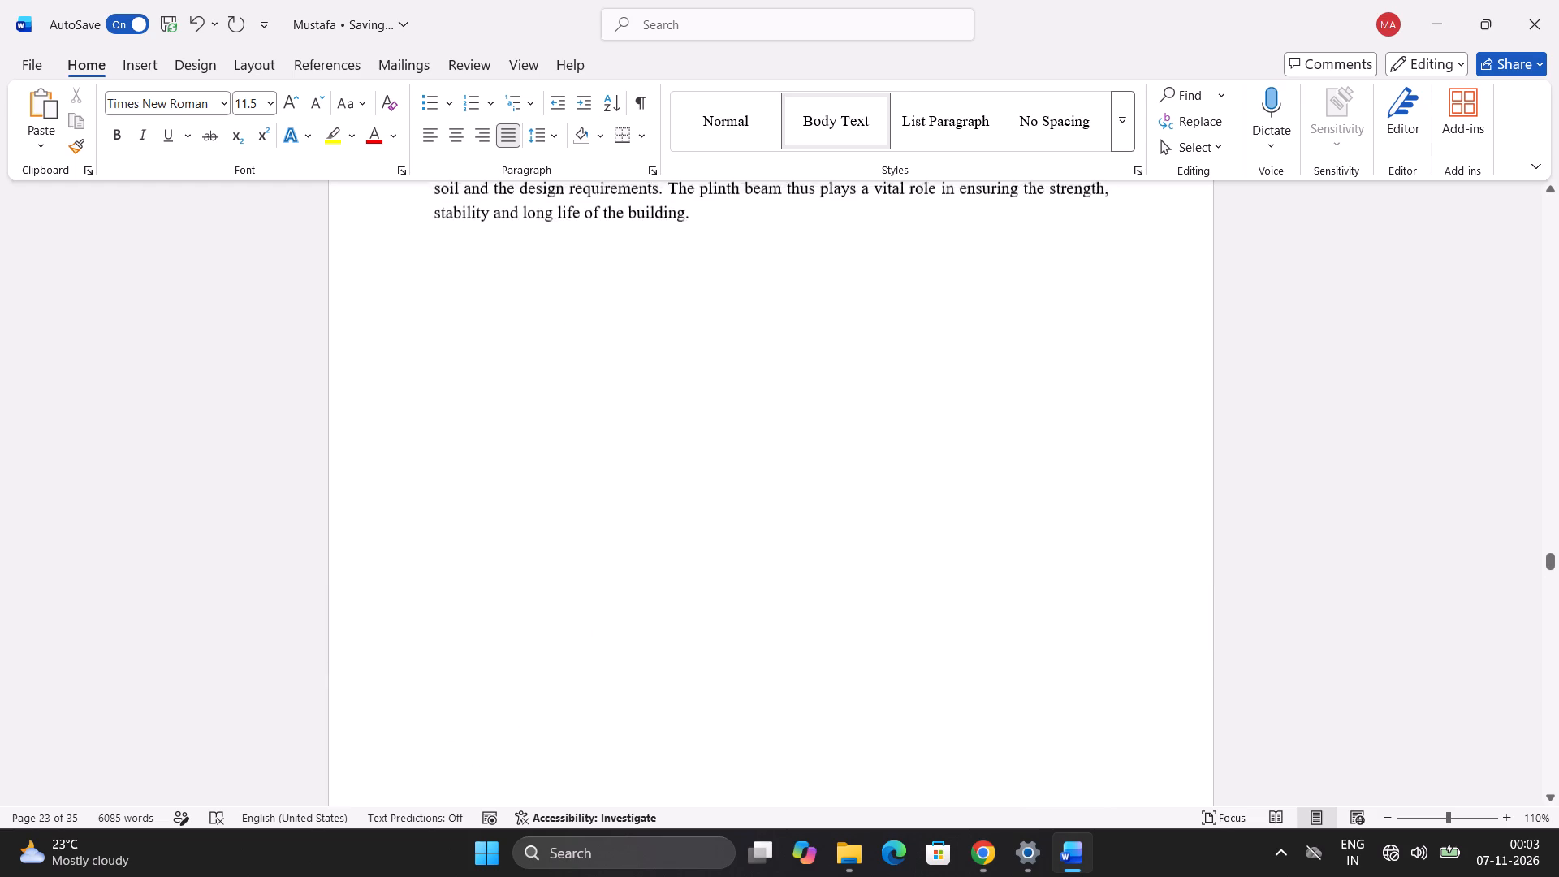
scroll(253, 489, "up", 4)
scroll(253, 489, "down", 11)
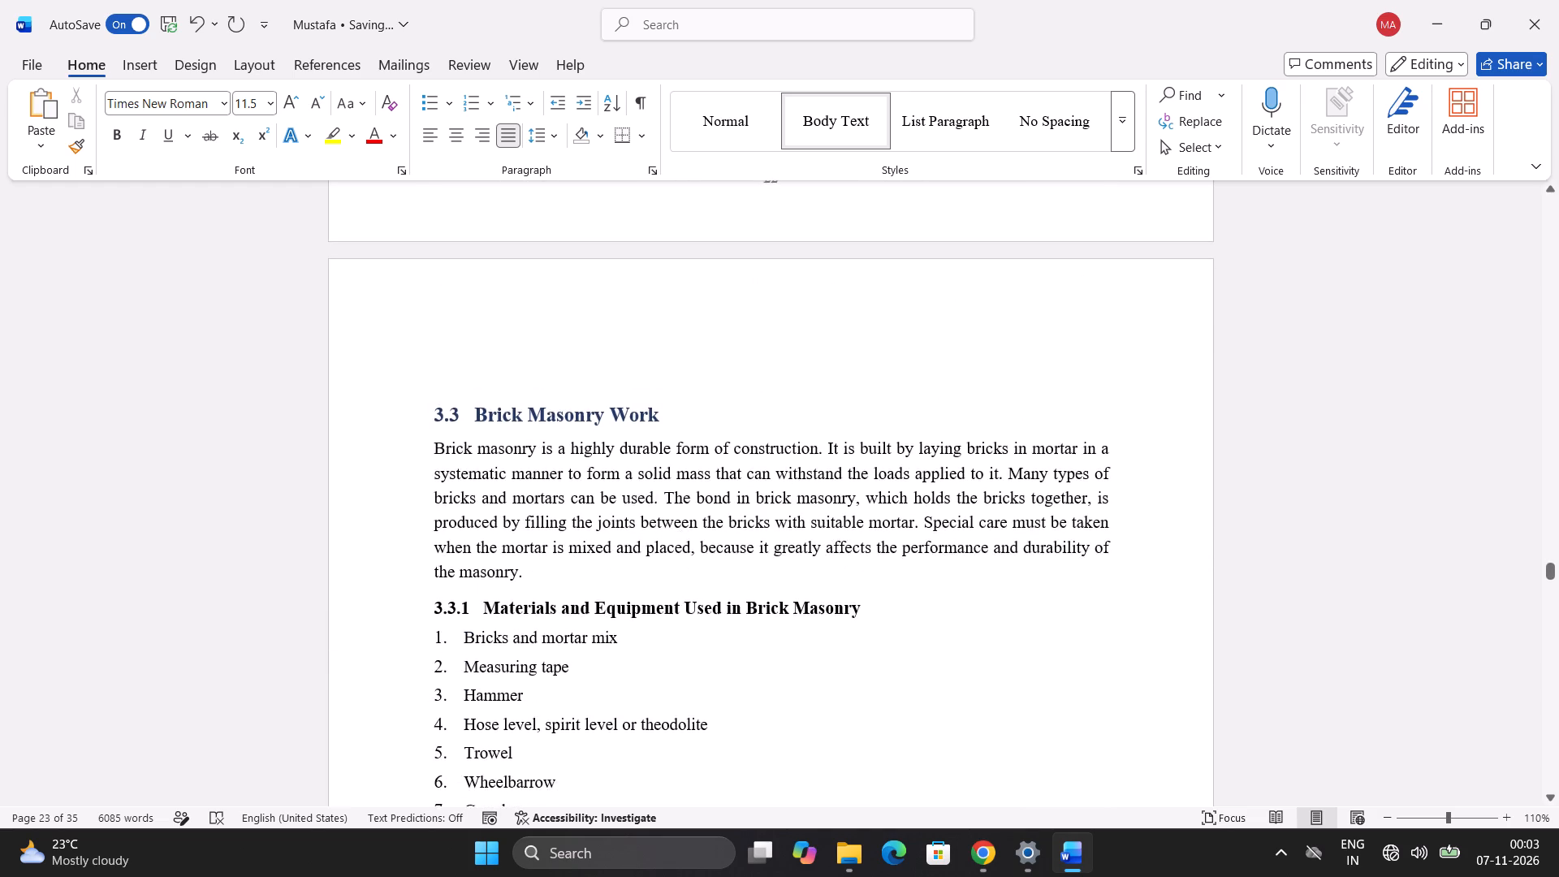
scroll(274, 510, "up", 3)
scroll(274, 510, "down", 4)
scroll(274, 510, "up", 3)
scroll(278, 524, "down", 3)
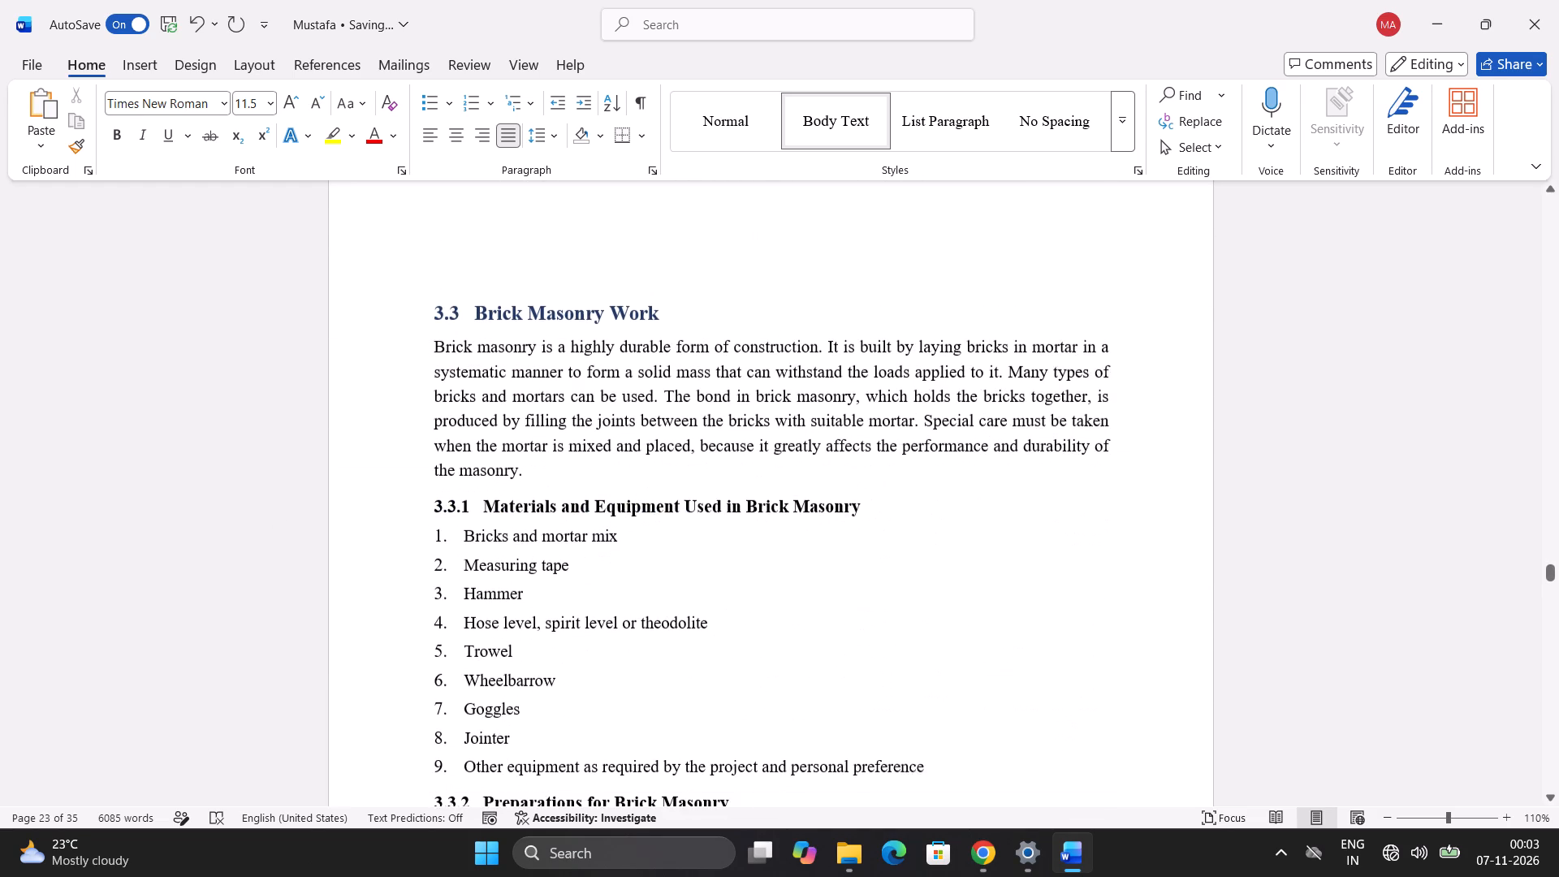
key("Escape")
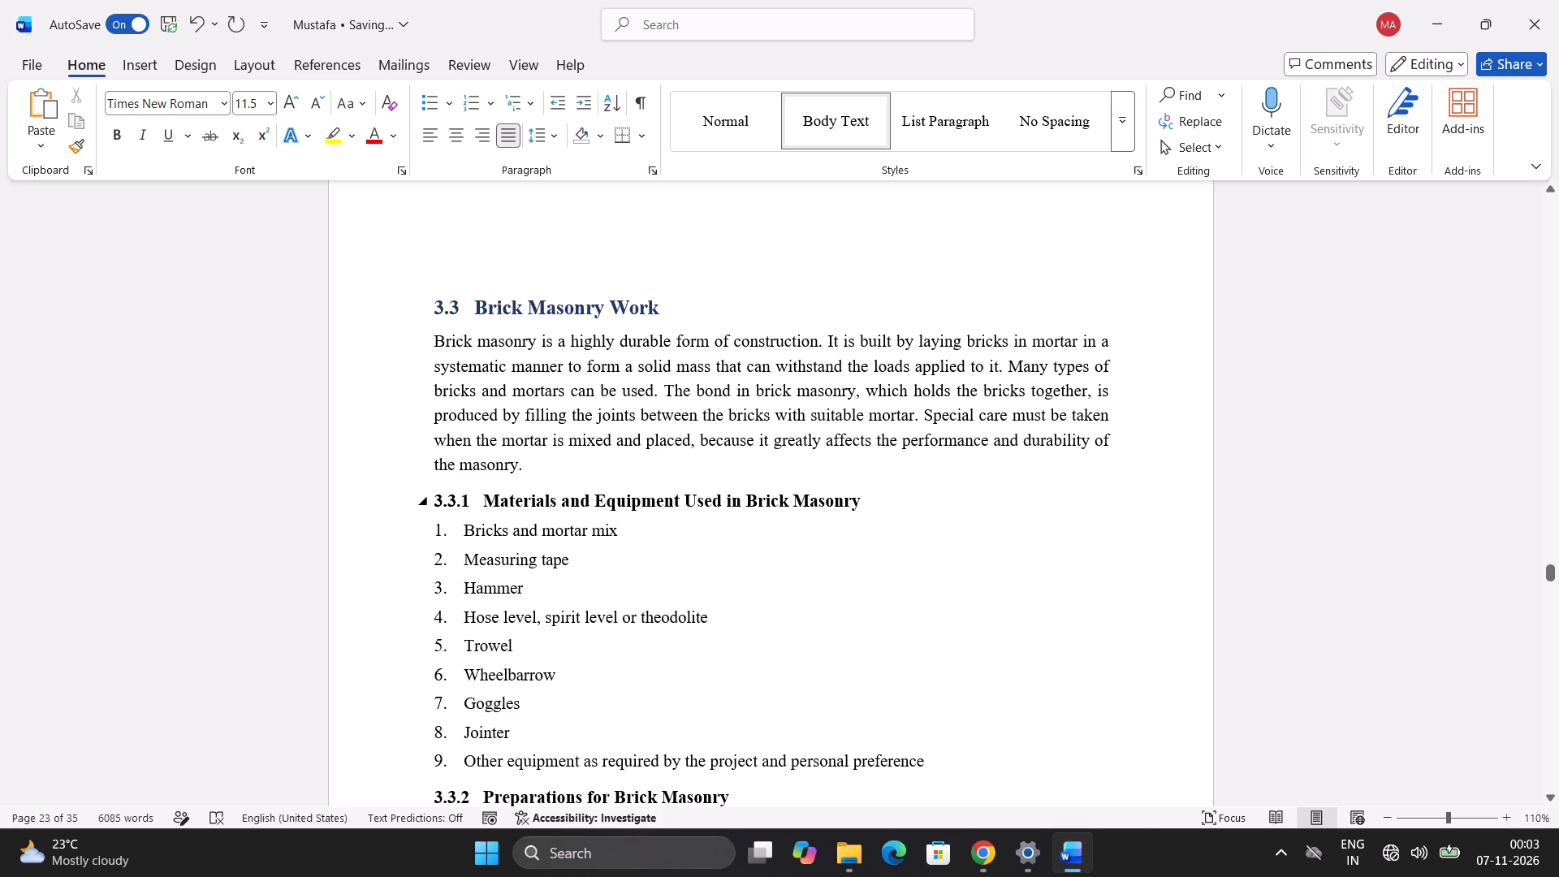
Copy the 3.3 Brick Masonry Work heading with its introductory paragraph ending "durability of the masonry.".
left_click_drag(529, 460, 327, 347)
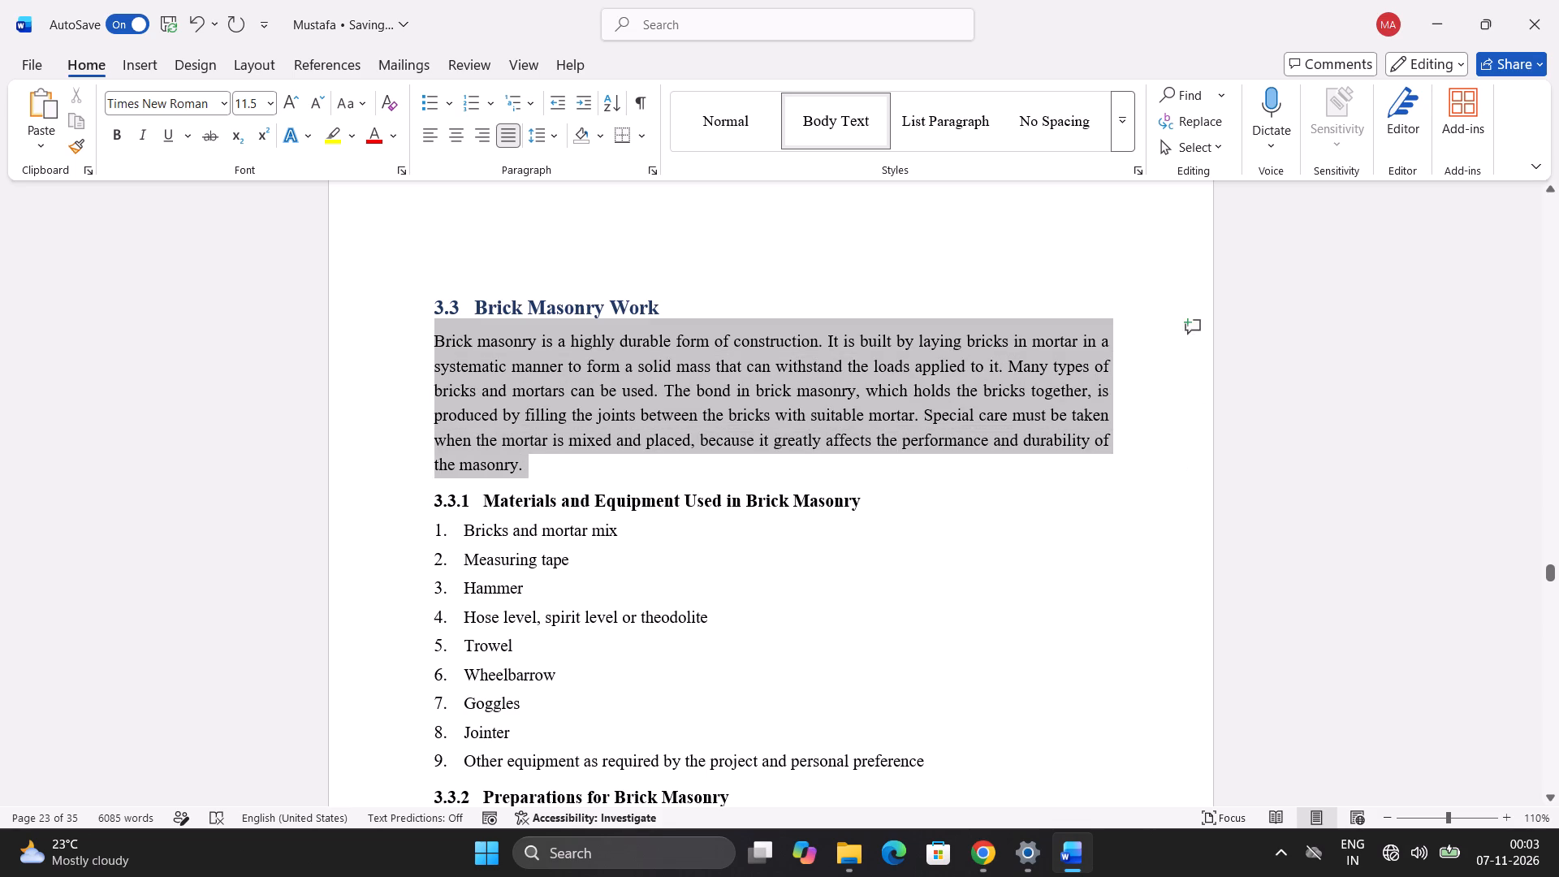
left_click_drag(327, 347, 323, 300)
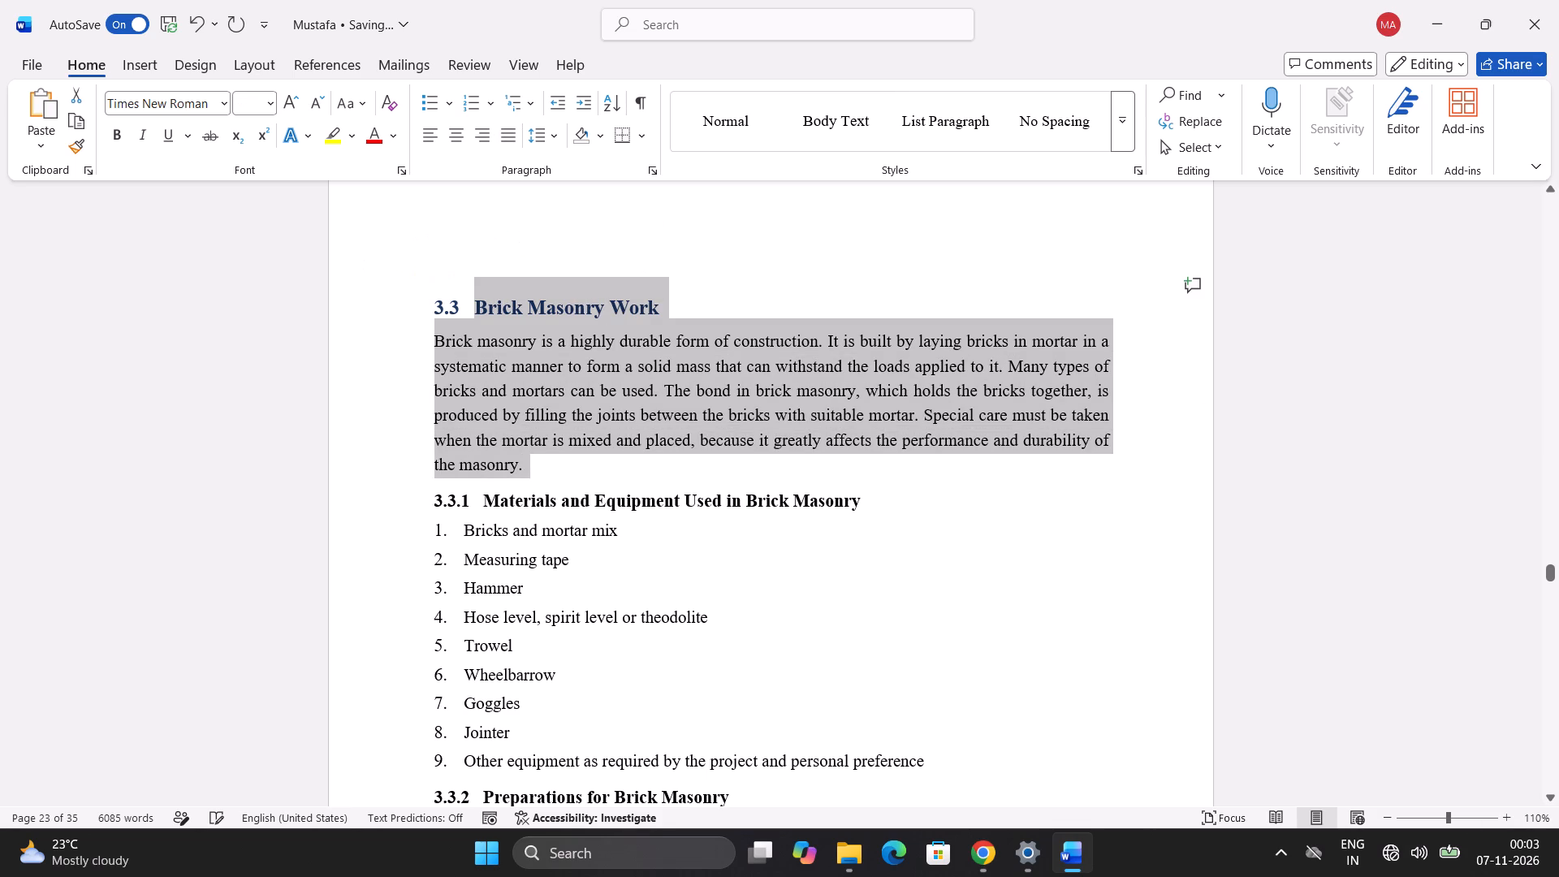
key("ctrl+c")
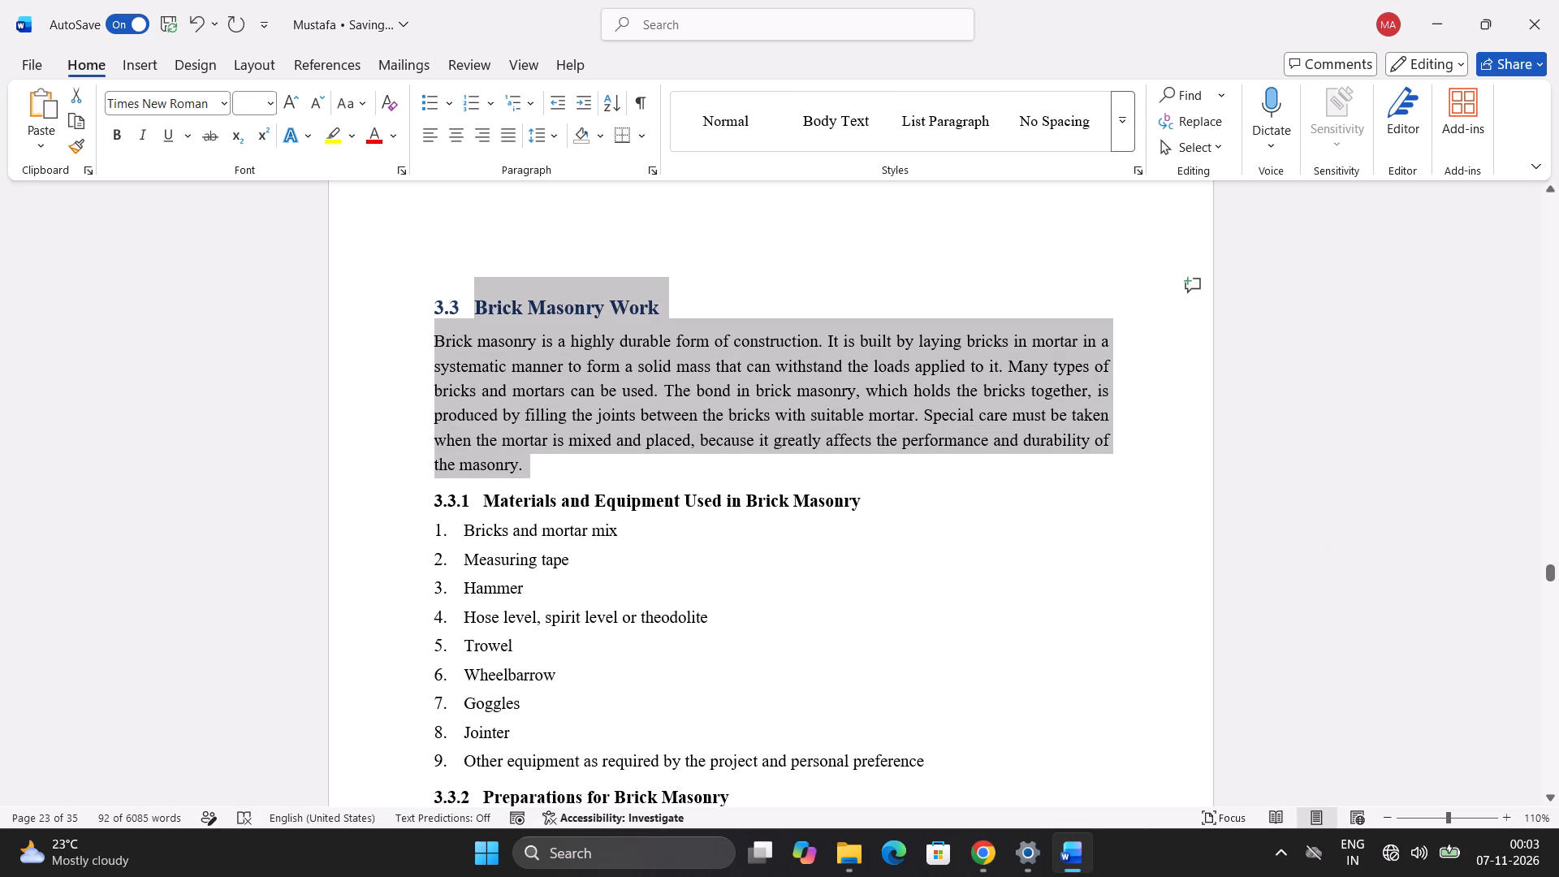
key("Escape")
Insert two blank lines above the Brick Masonry Work heading at the top of page 23.
left_click(1057, 246)
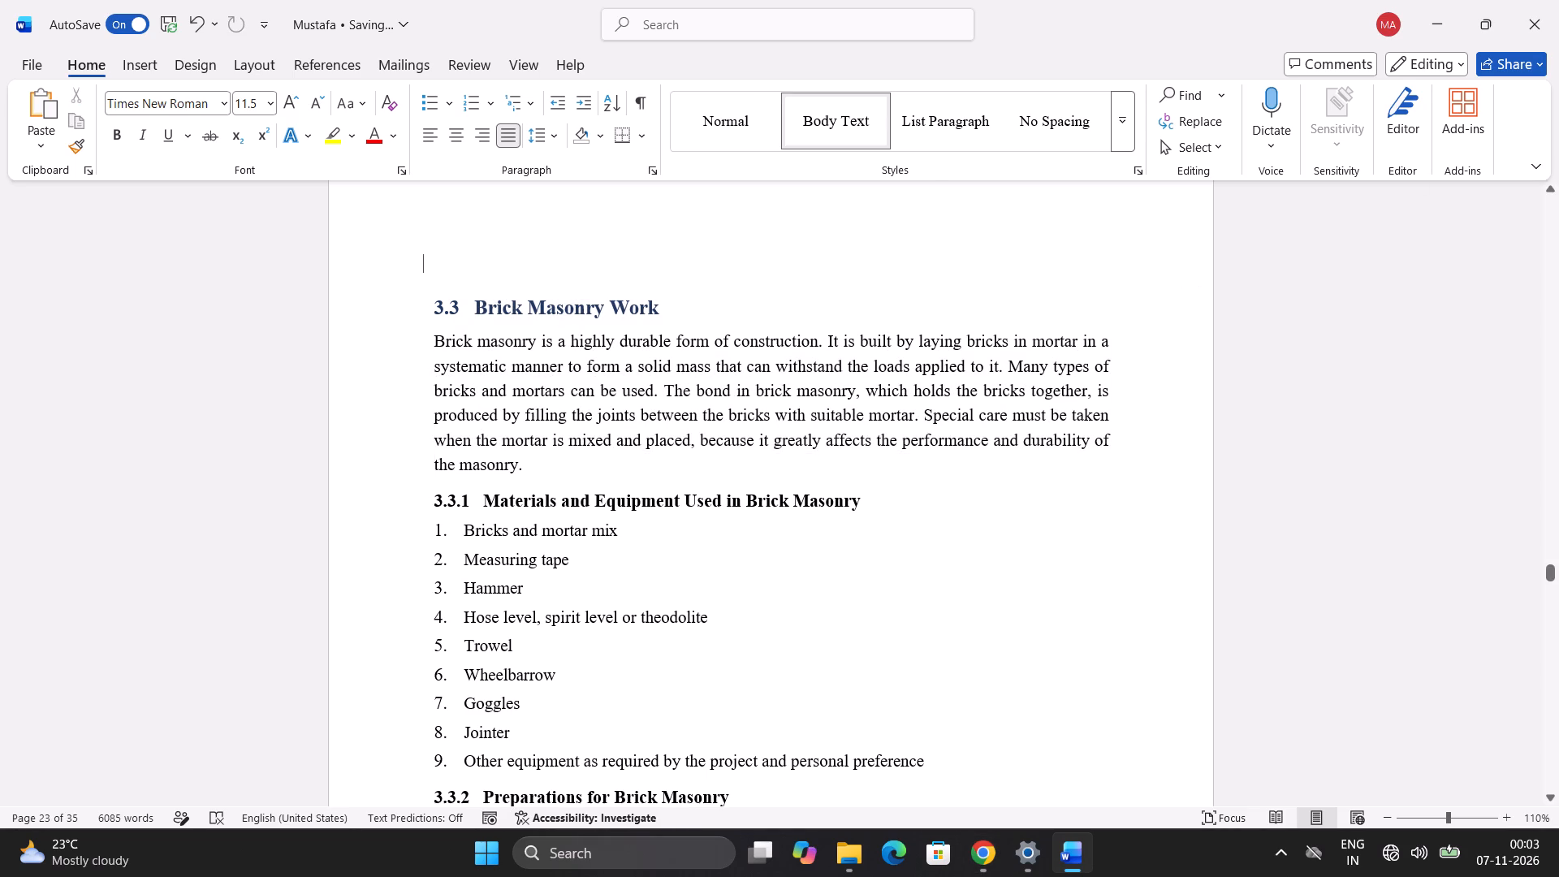
key("Return")
key("Return")
scroll(528, 265, "down", 1)
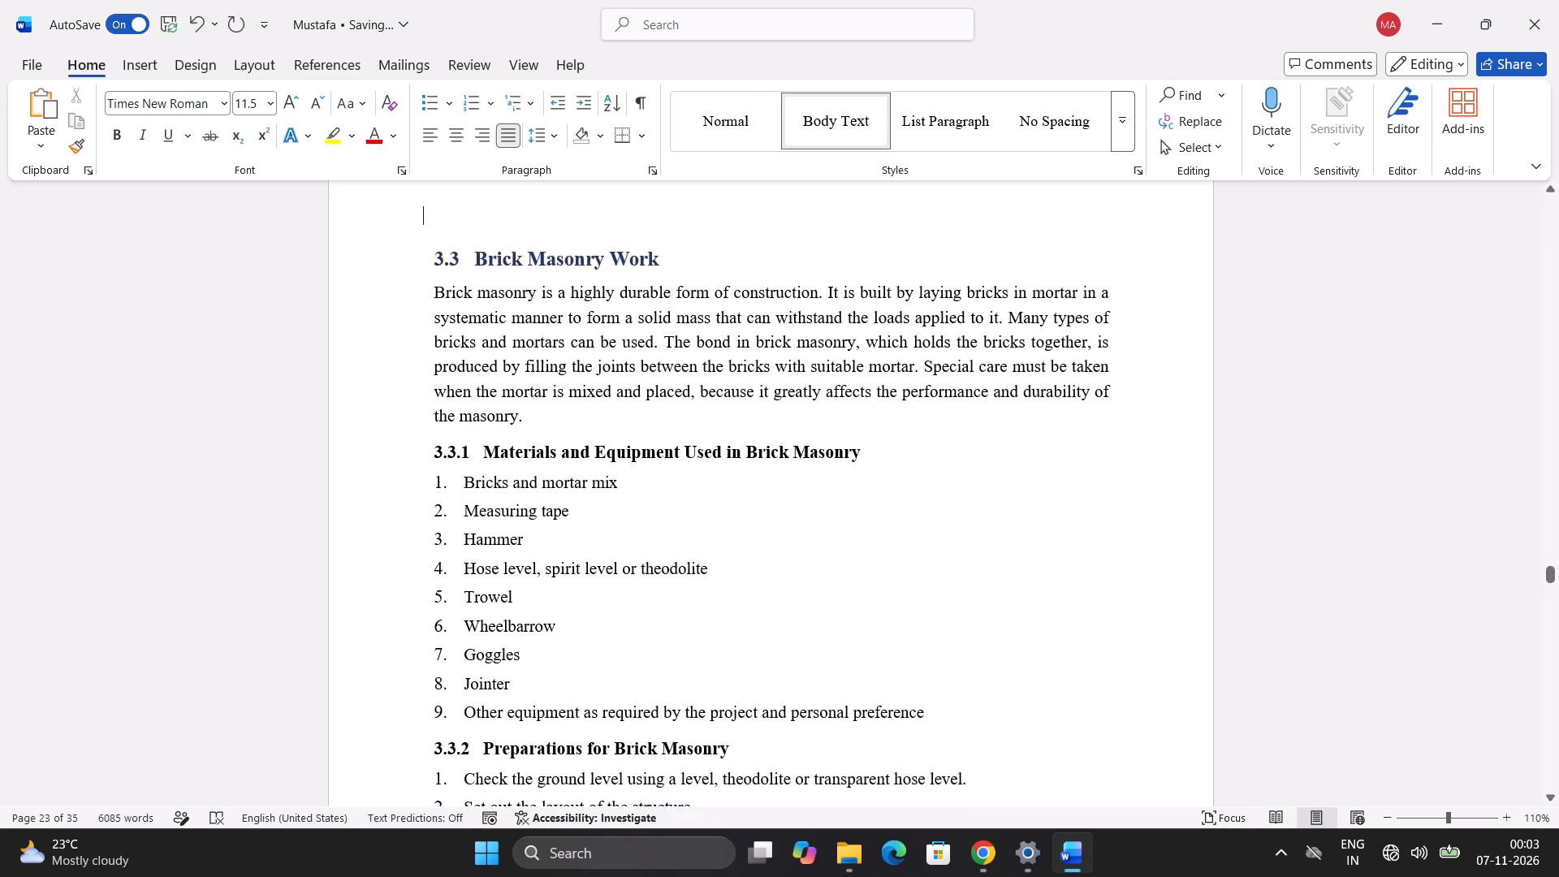
Paste the copied Brick Masonry Work heading and paragraph on page 22, two line breaks after the final Plinth Beam paragraph.
scroll(736, 538, "up", 5)
scroll(741, 460, "up", 5)
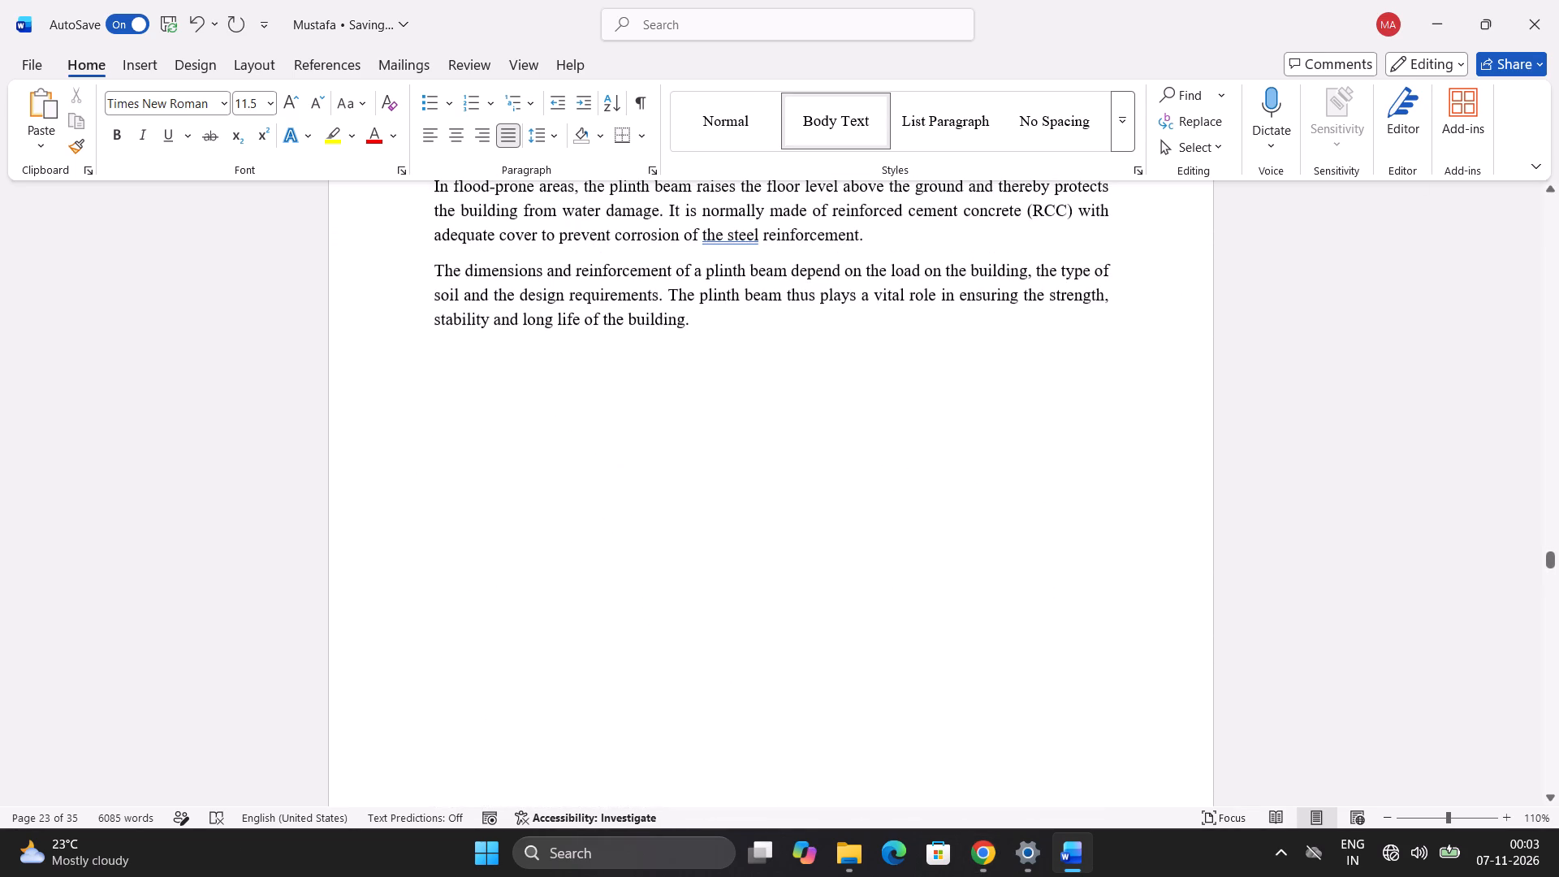
left_click(796, 348)
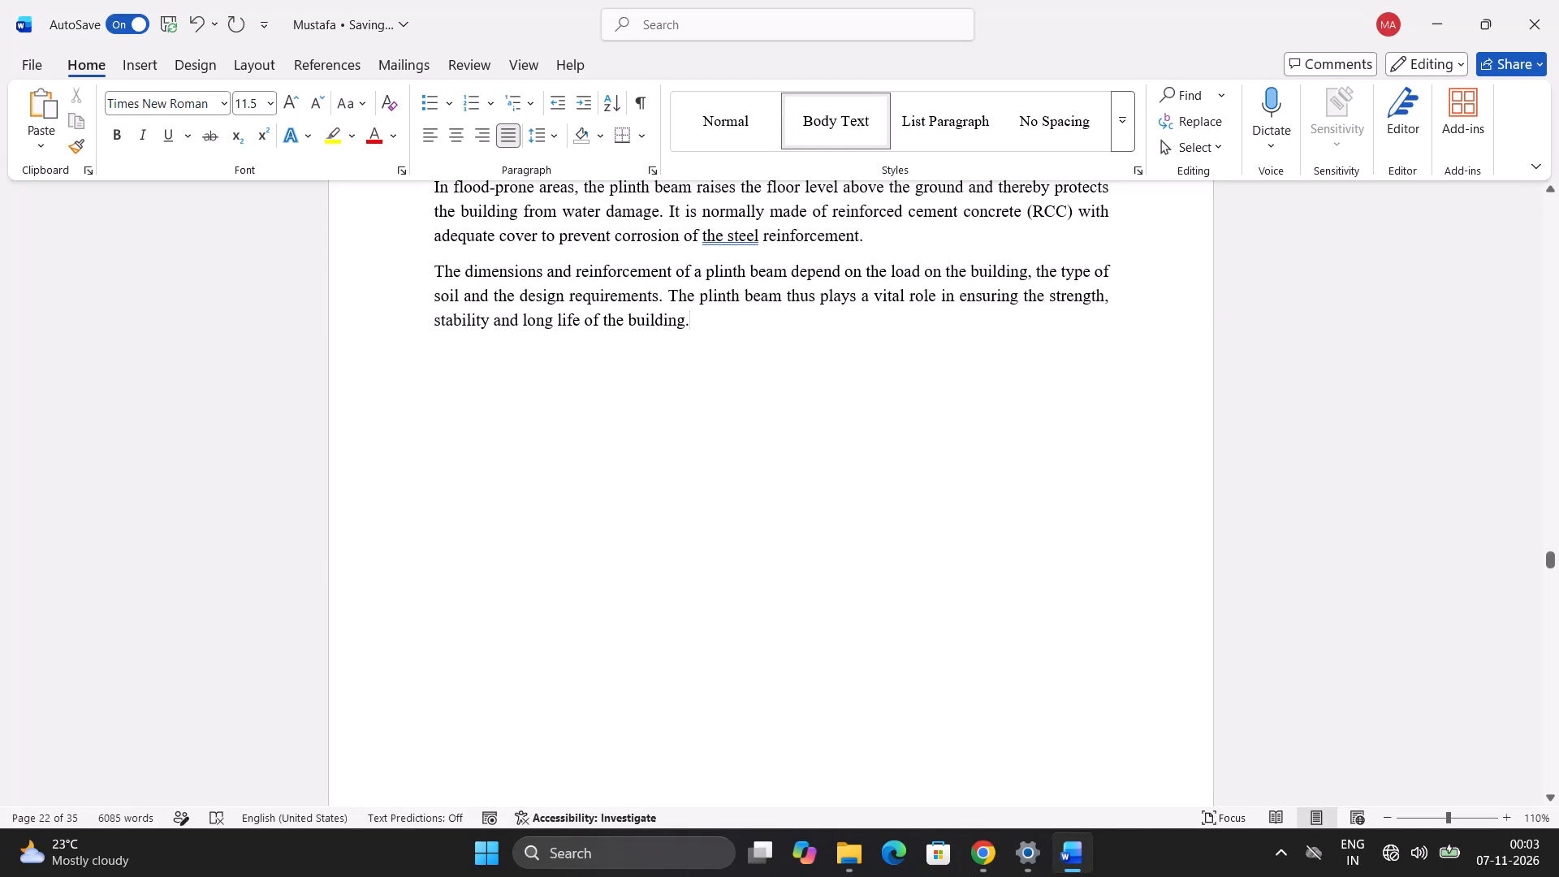
key("Return")
key("Return")
key("ctrl+v")
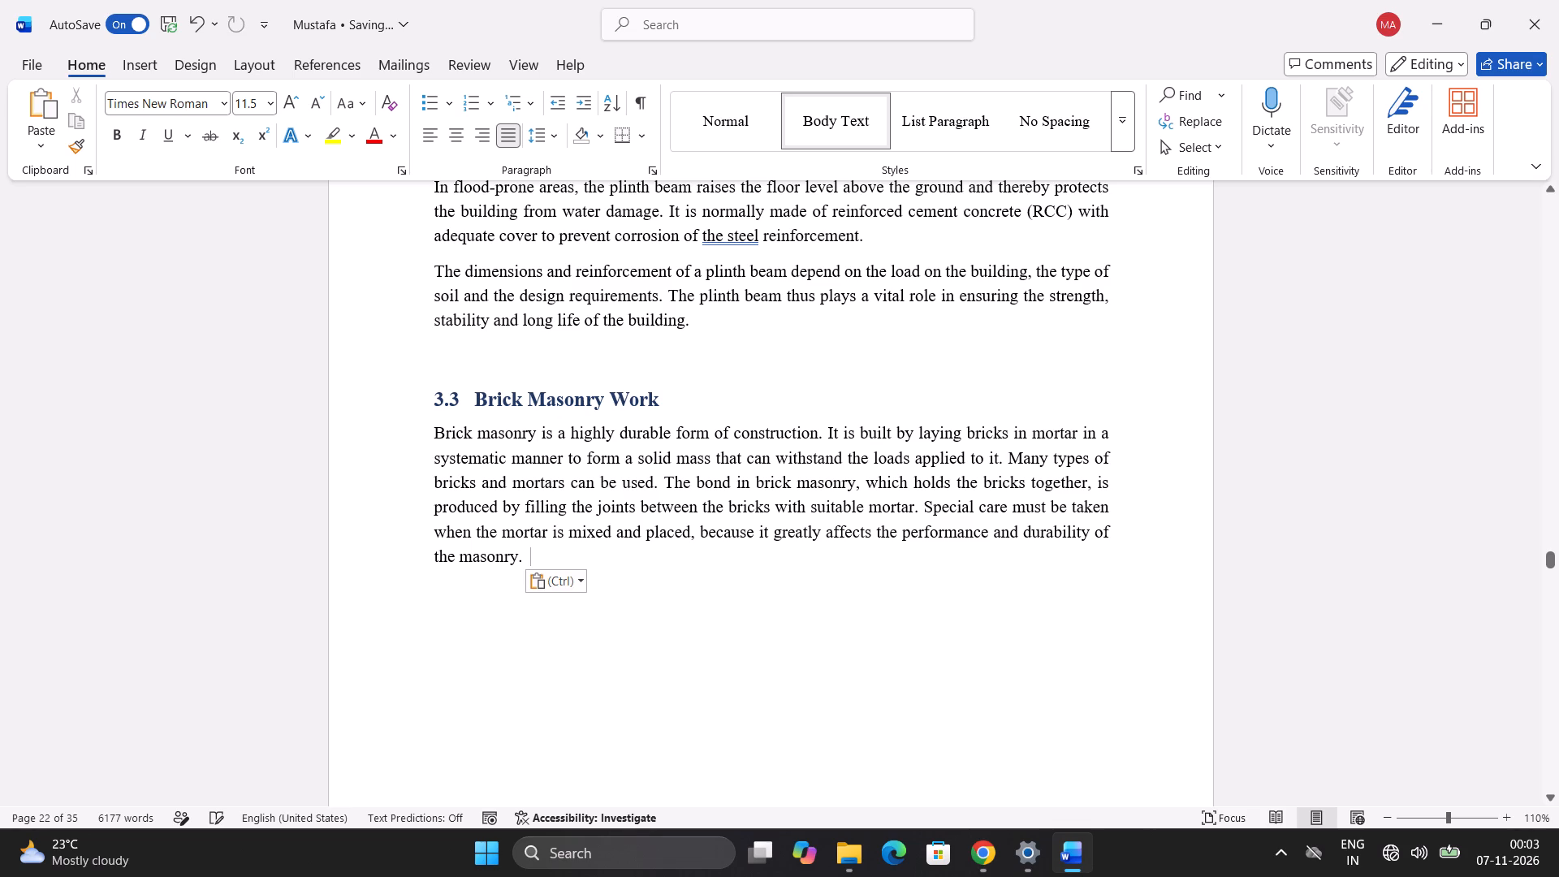
Check the pasted Brick Masonry Work section below Plinth Beam on page 22 against the surrounding pages.
scroll(818, 604, "down", 6)
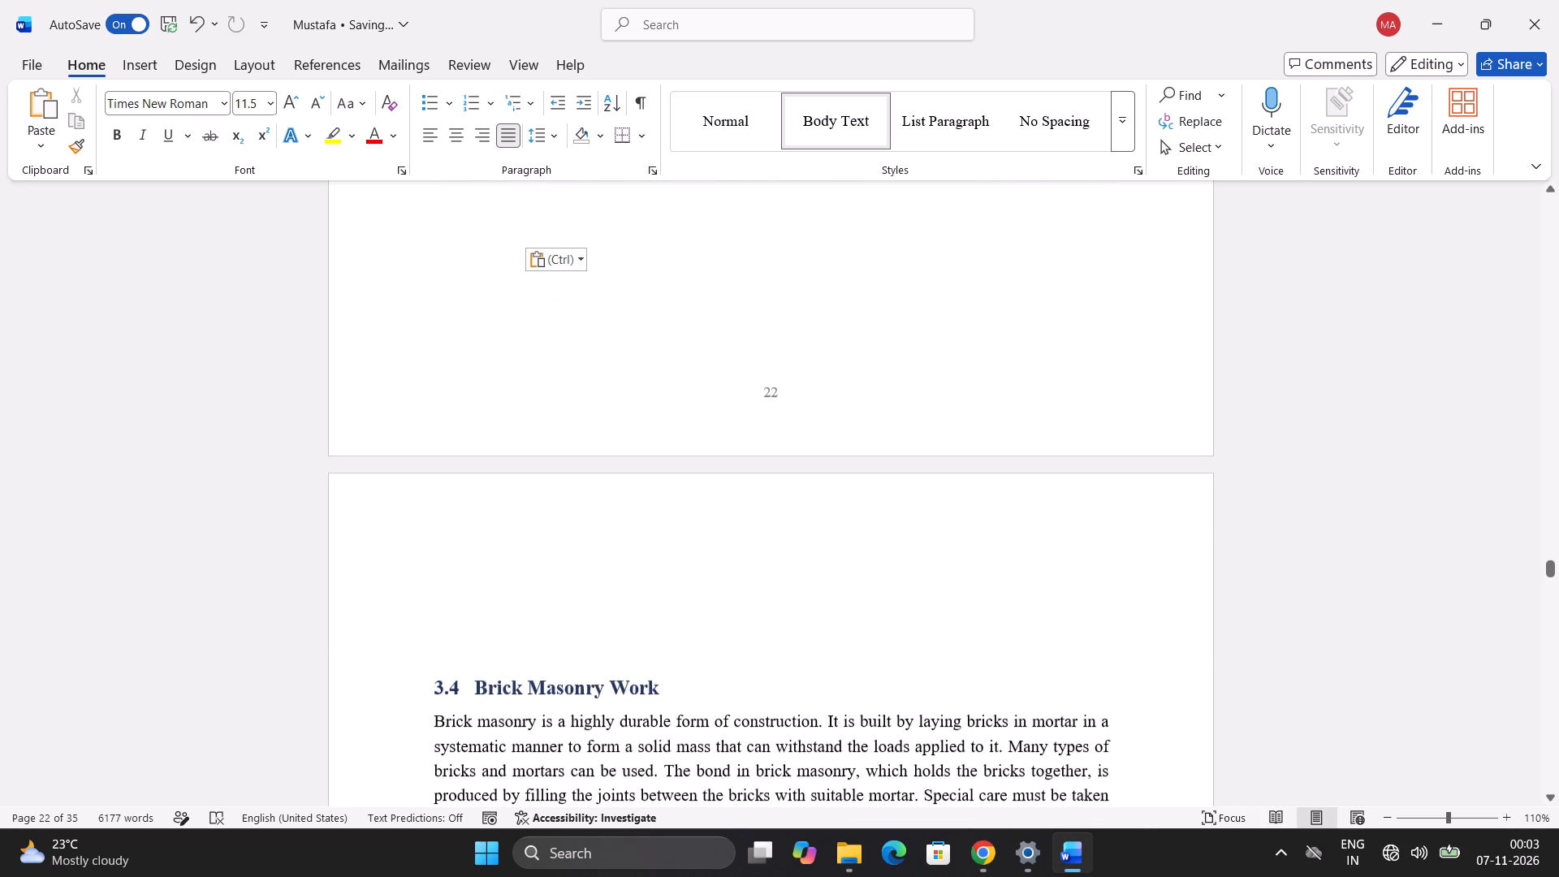
scroll(824, 587, "up", 10)
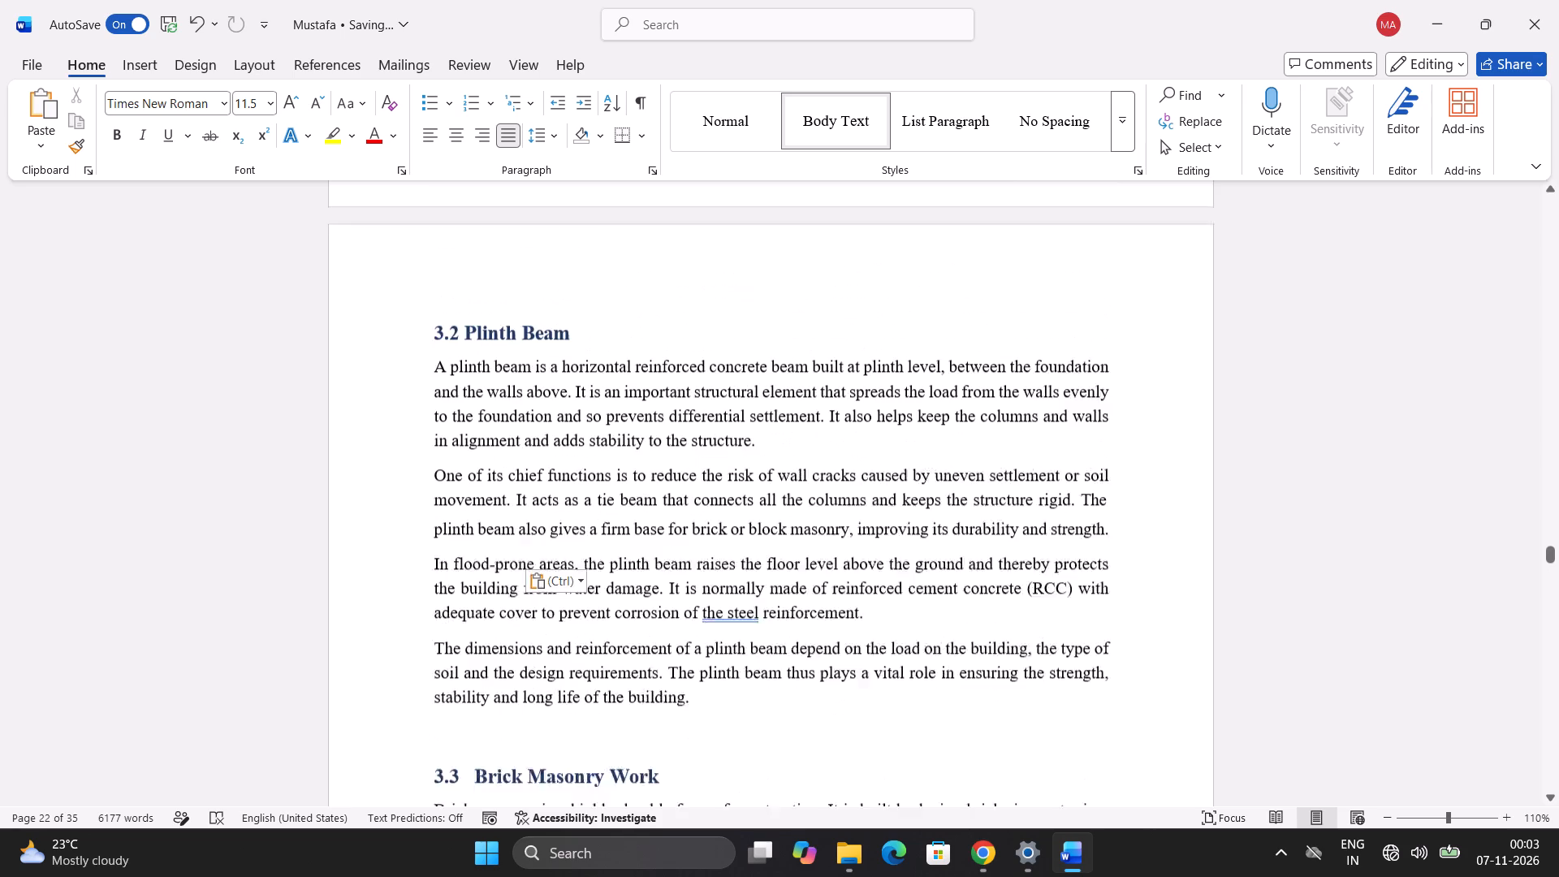
scroll(823, 560, "up", 2)
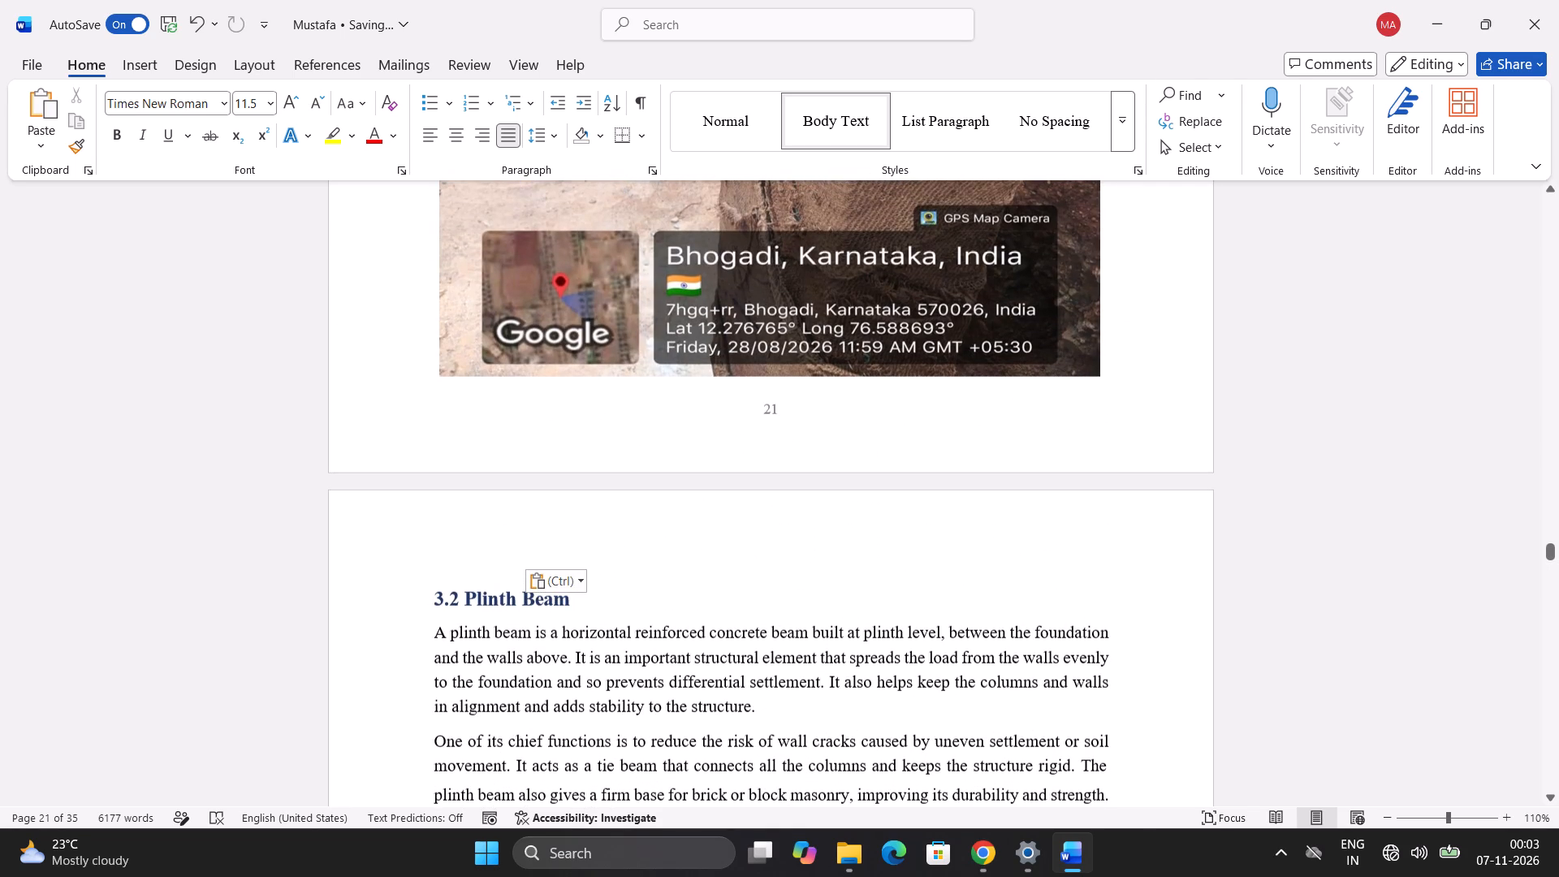
scroll(823, 560, "down", 3)
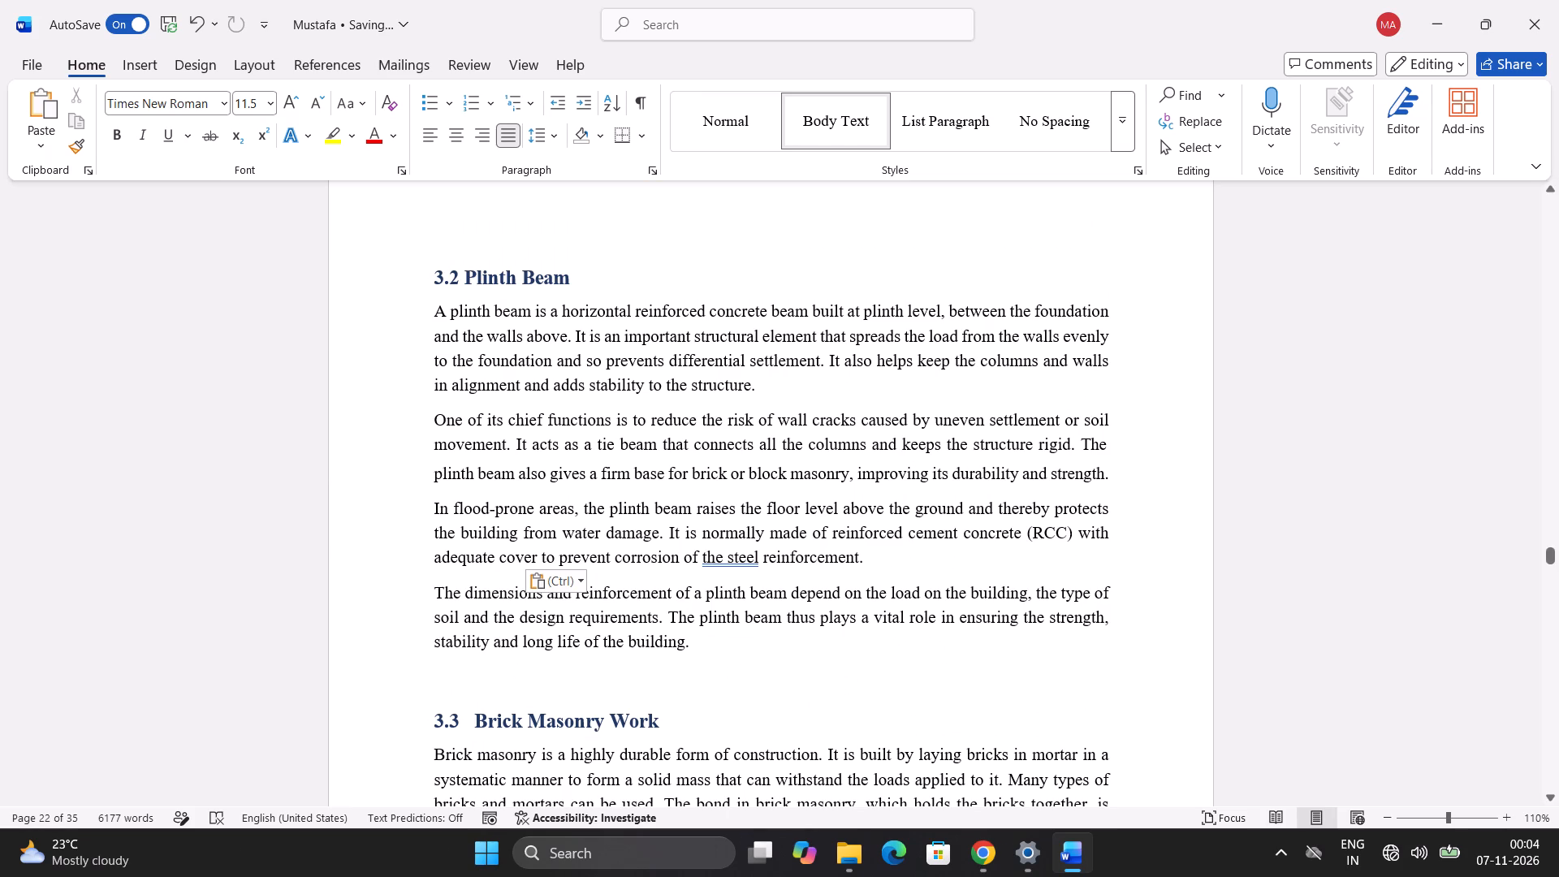
Delete the duplicate 3.4 Brick Masonry Work heading and its introductory paragraph at the top of page 23.
scroll(285, 519, "down", 11)
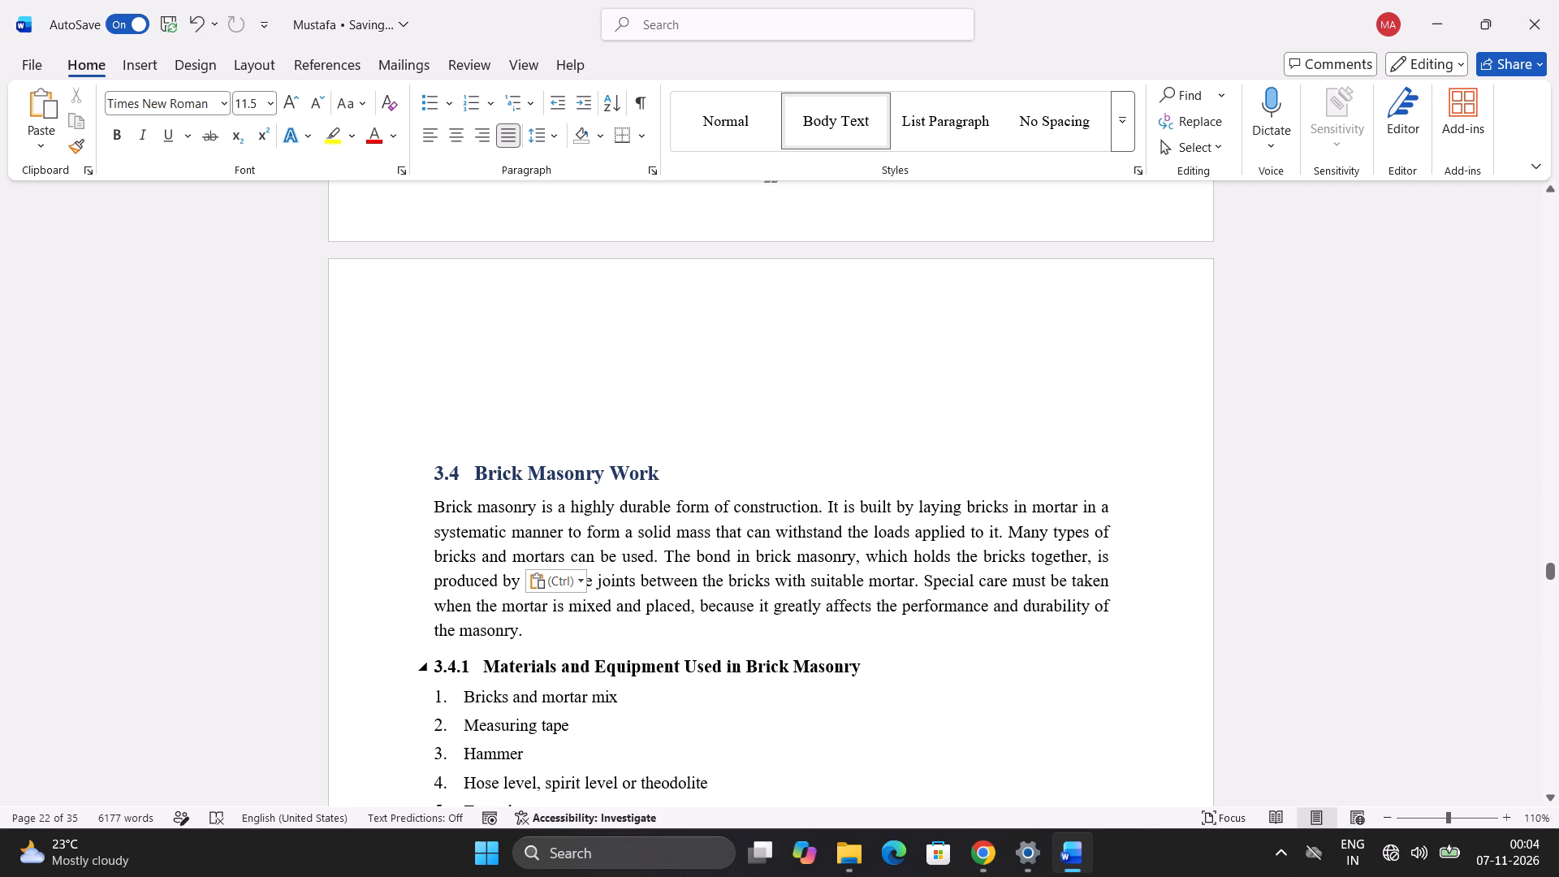
left_click_drag(537, 630, 531, 631)
left_click_drag(531, 631, 425, 465)
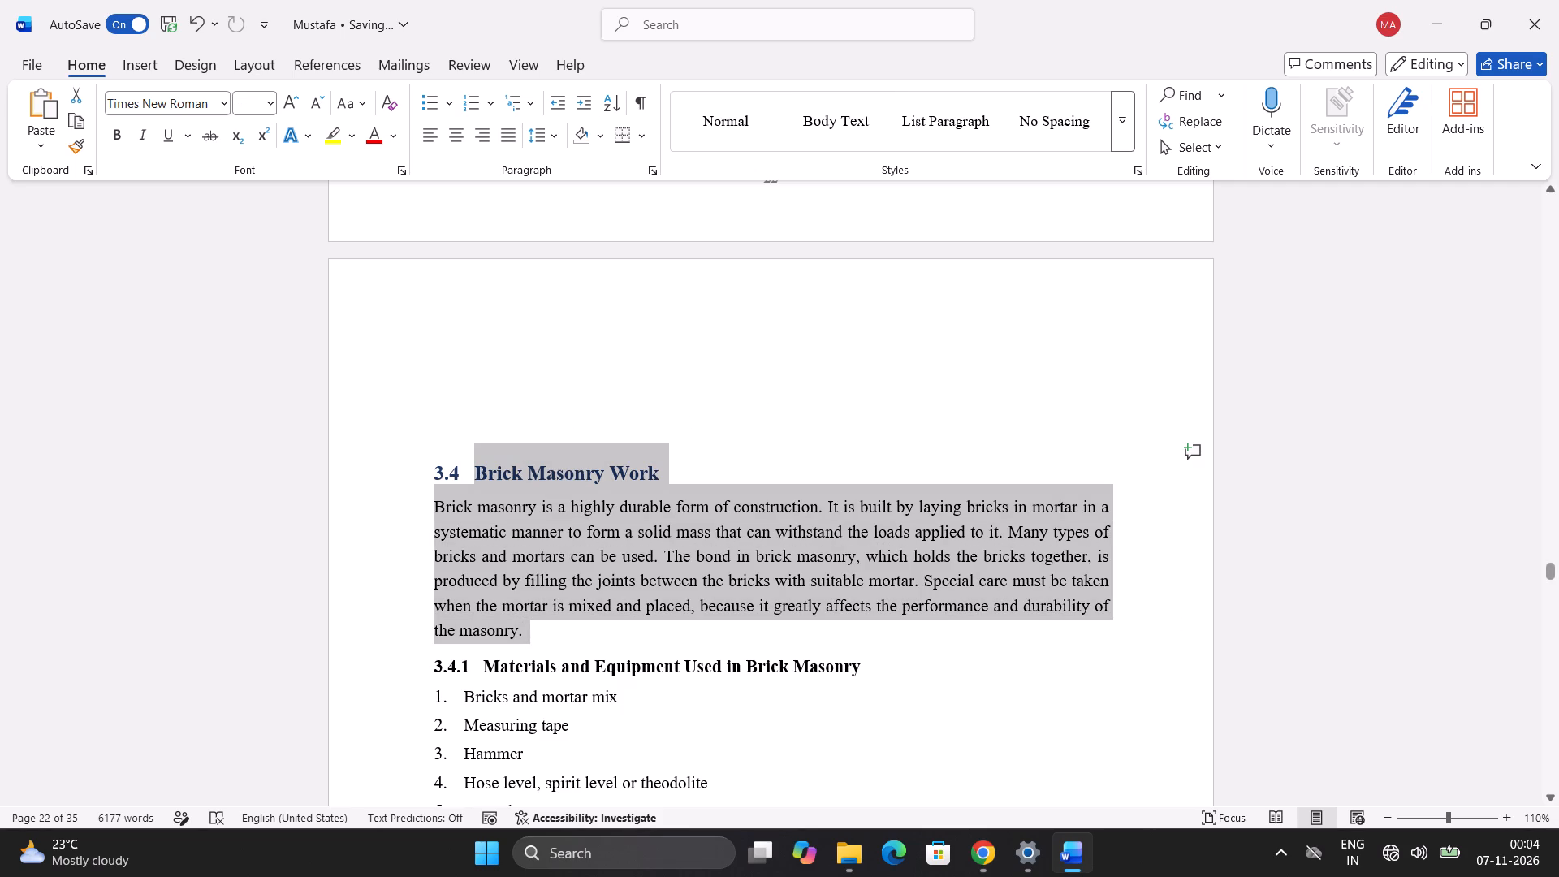
key("Delete")
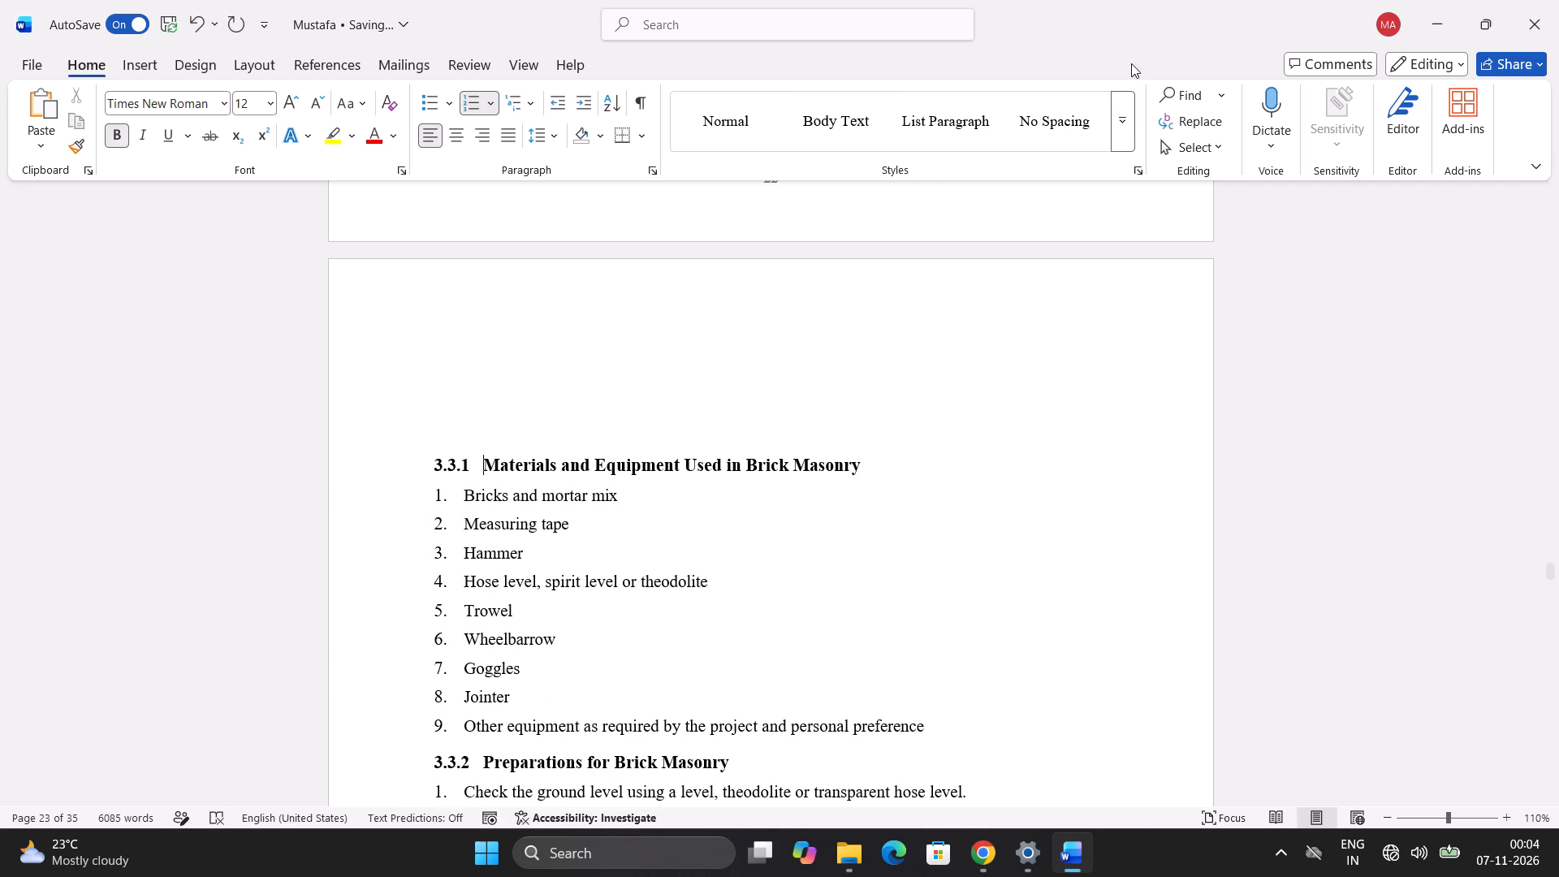
key("Escape")
key("Escape")
key("Escape")
Remove the blank lines above the 3.3.1 Materials and Equipment heading at the top of page 23.
left_click_drag(597, 415, 606, 430)
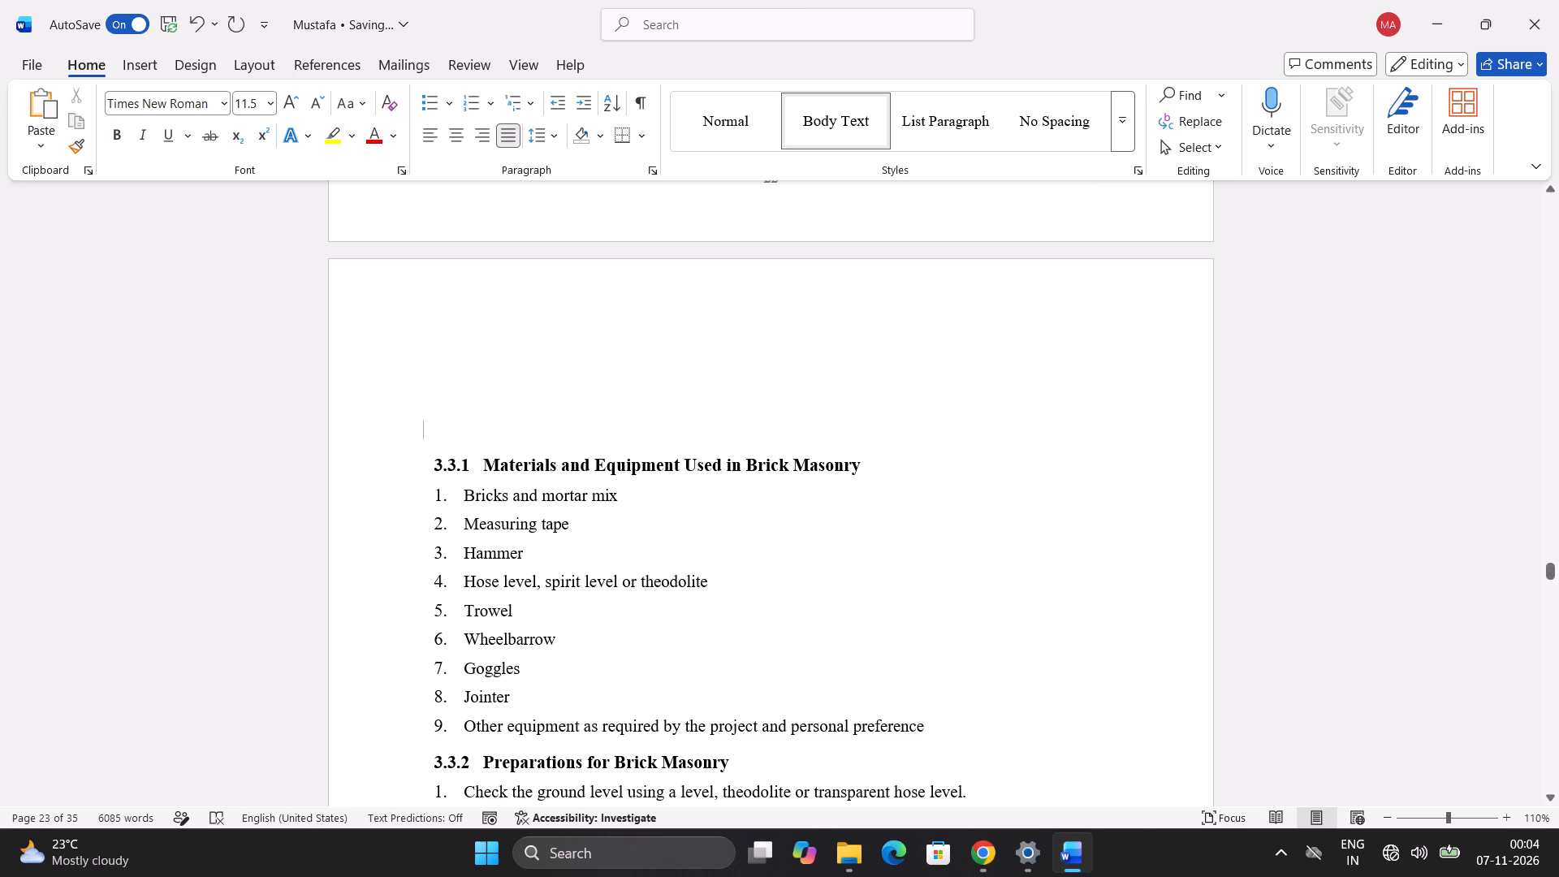
key("BackSpace")
key("BackSpace")
key("BackSpace")
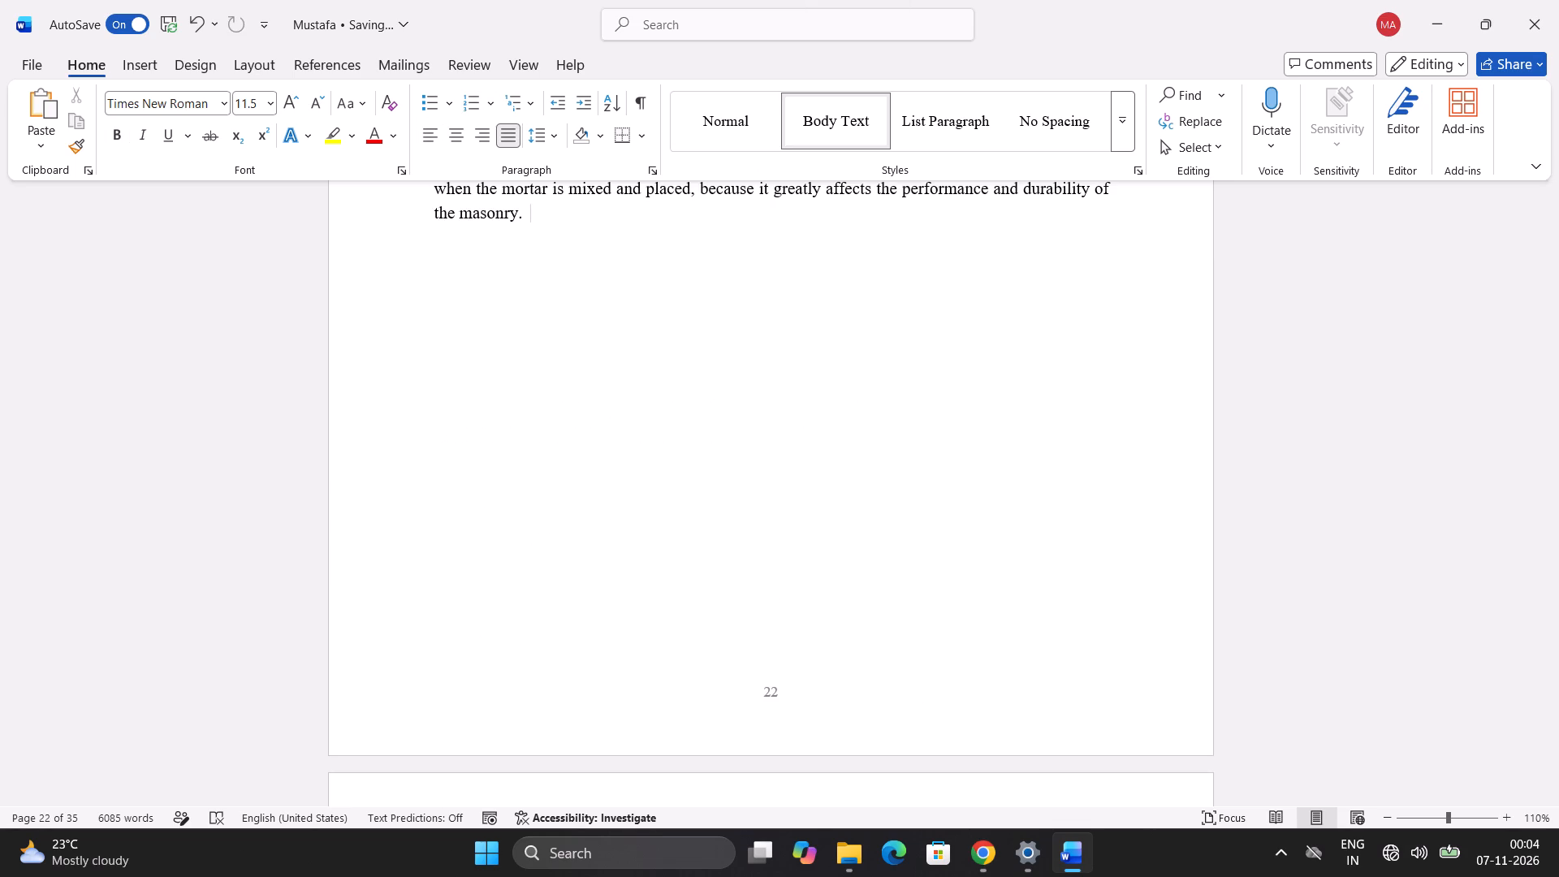
Examine the Brick Masonry subsections on pages 23 and 24 for empty space and how the procedure list is split.
scroll(348, 196, "down", 8)
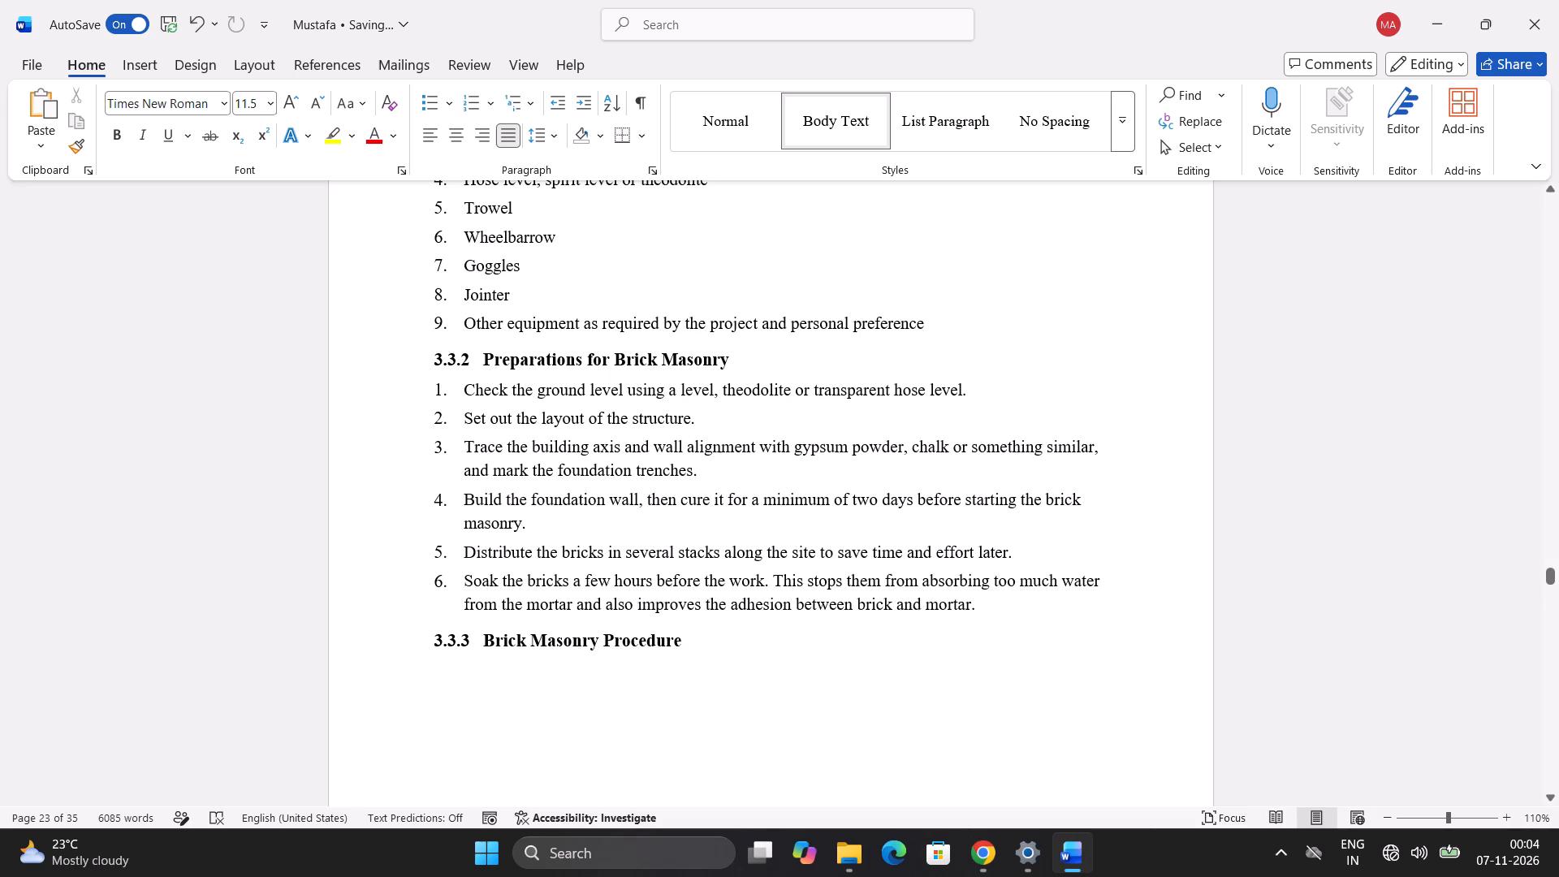
scroll(438, 352, "down", 4)
scroll(614, 447, "down", 7)
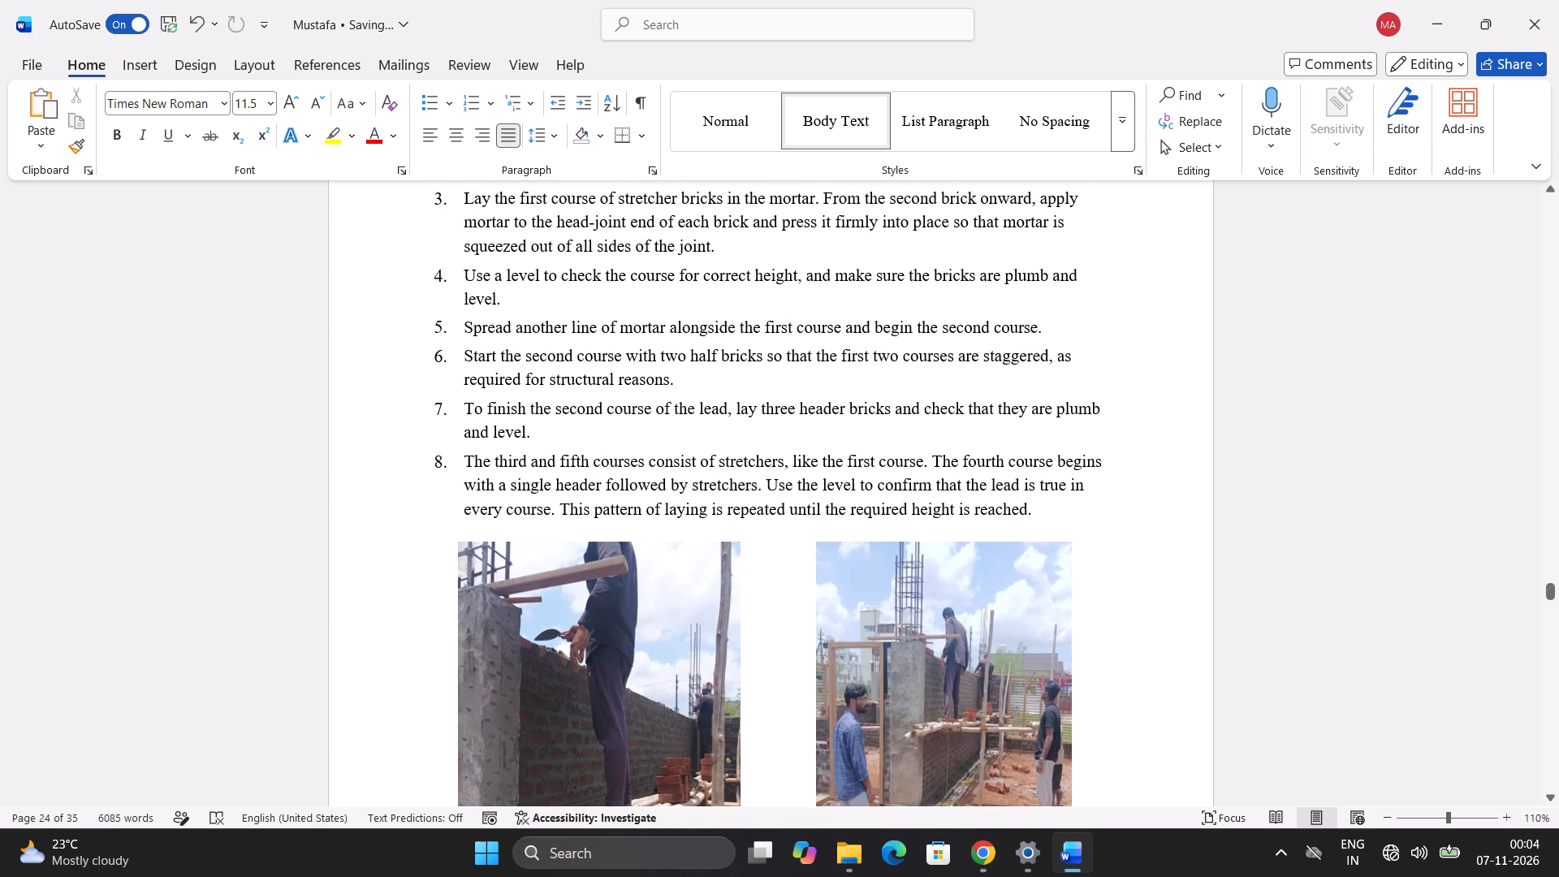
scroll(375, 733, "up", 6)
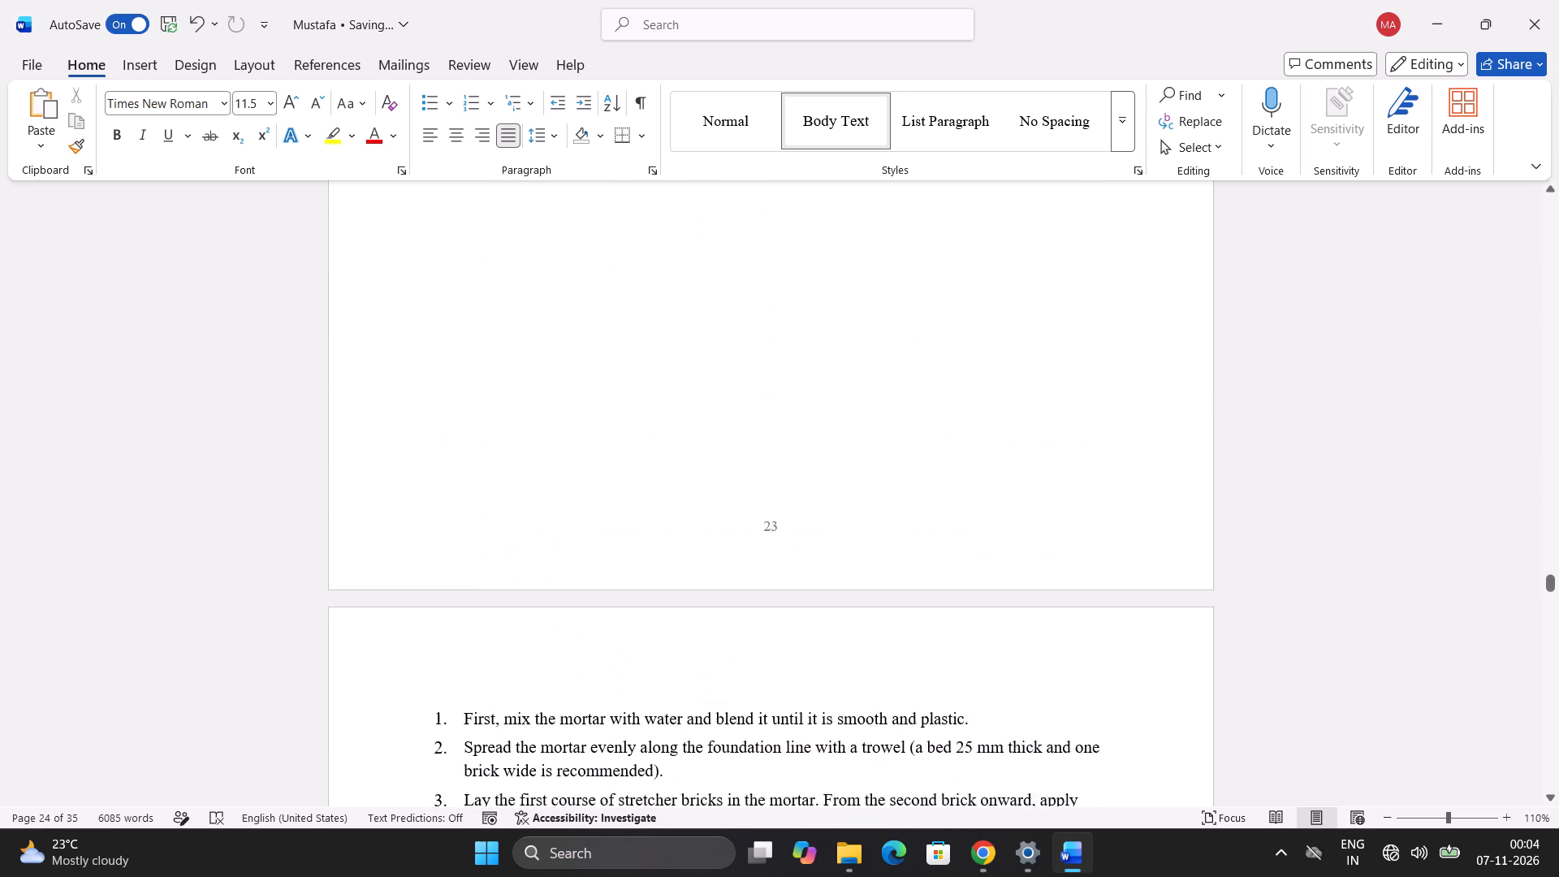
scroll(348, 745, "up", 3)
scroll(355, 732, "down", 2)
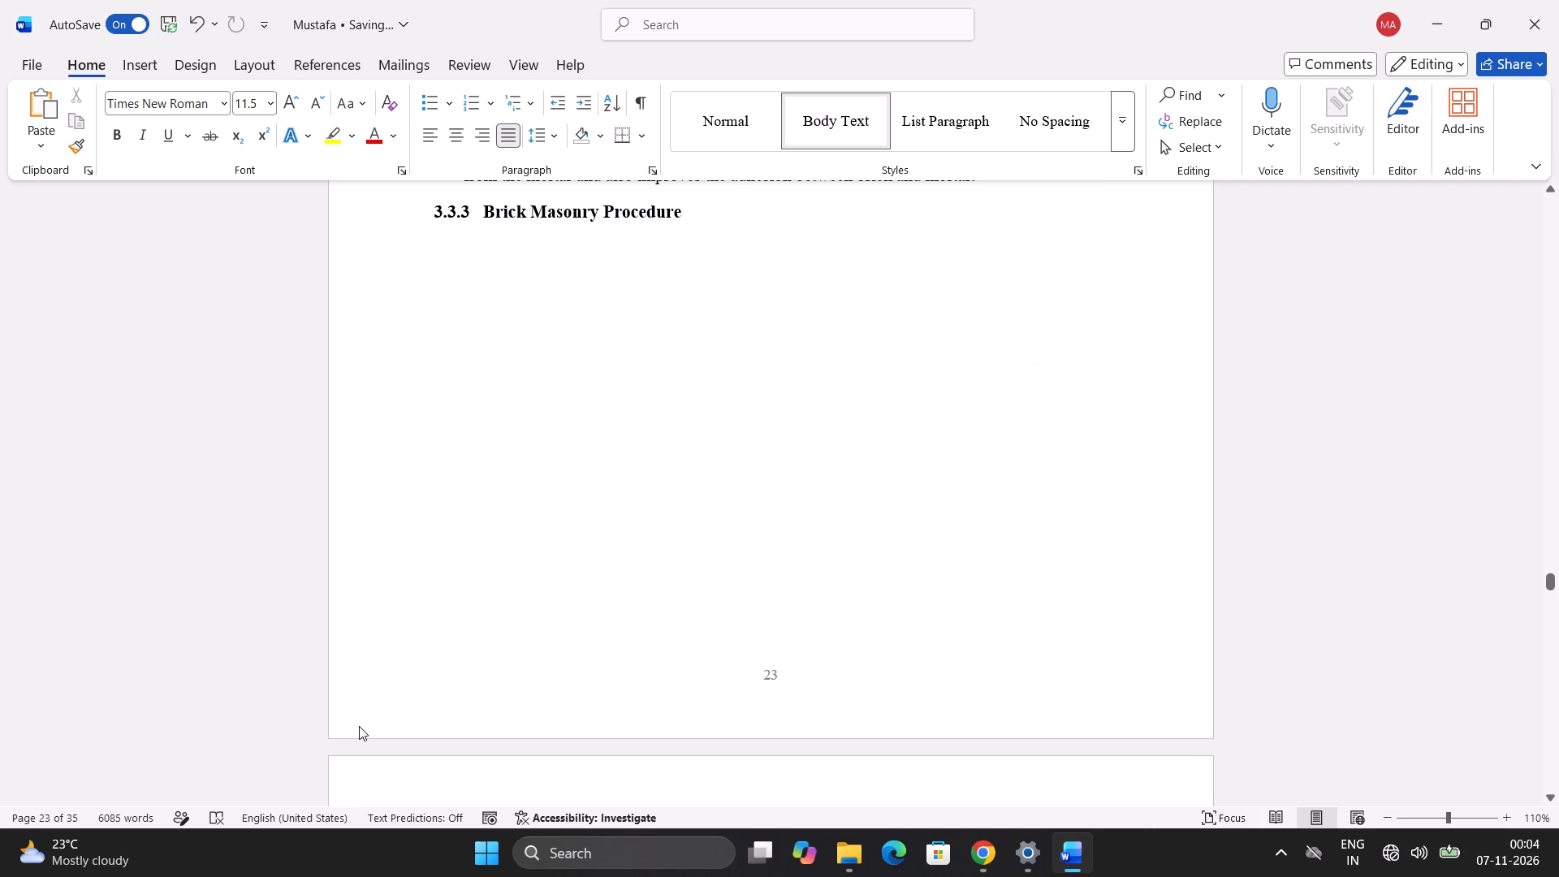
scroll(361, 724, "down", 7)
scroll(372, 698, "up", 2)
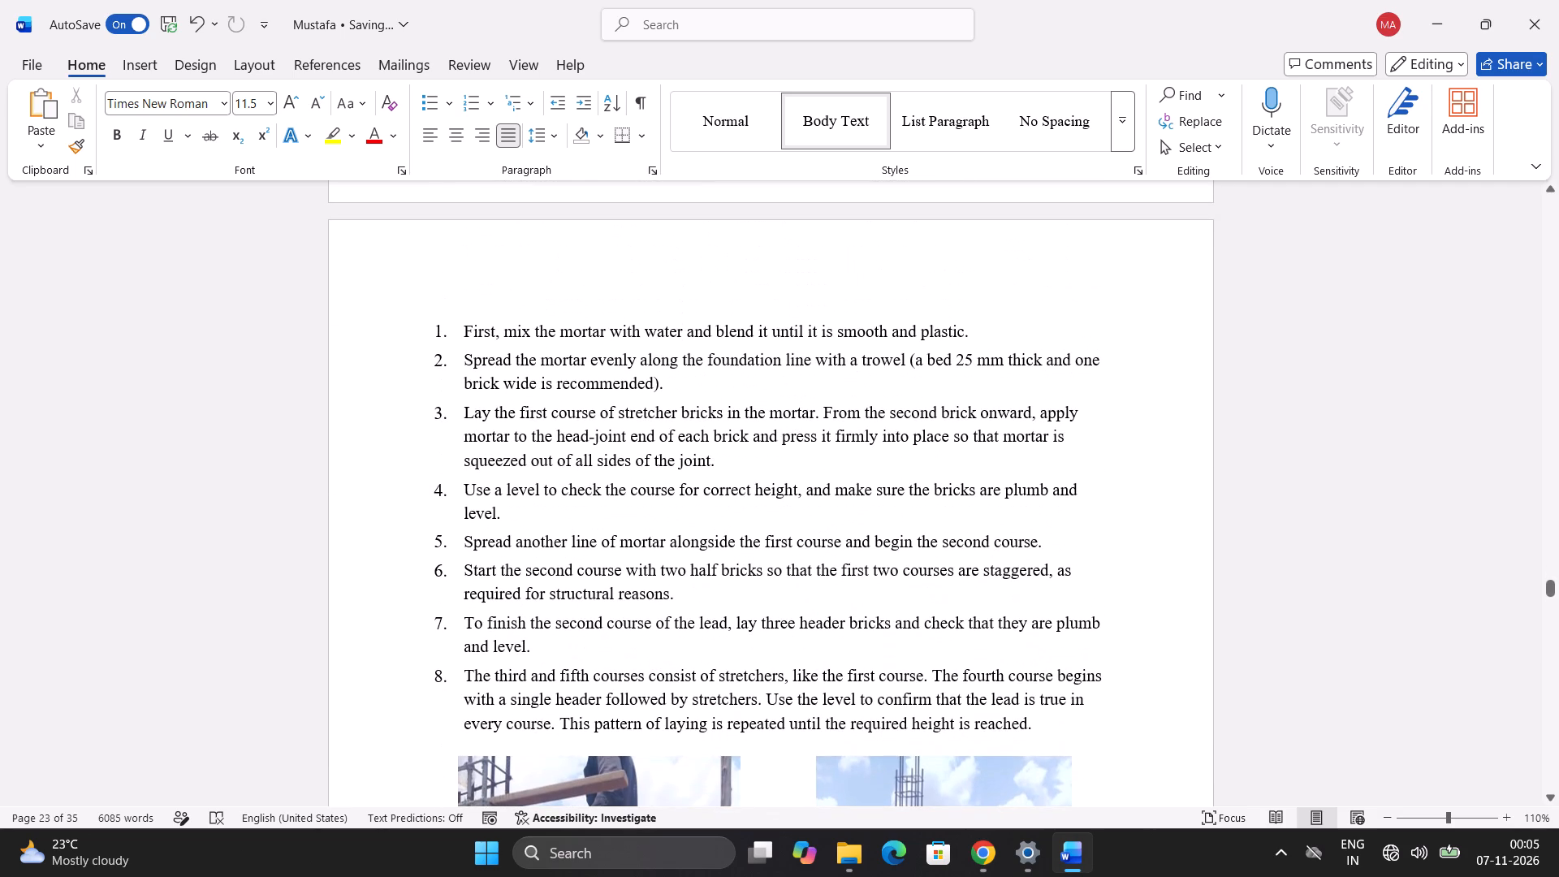
Copy items 1 to 4 of the brick masonry procedure list at the top of page 24.
left_click_drag(531, 507, 429, 508)
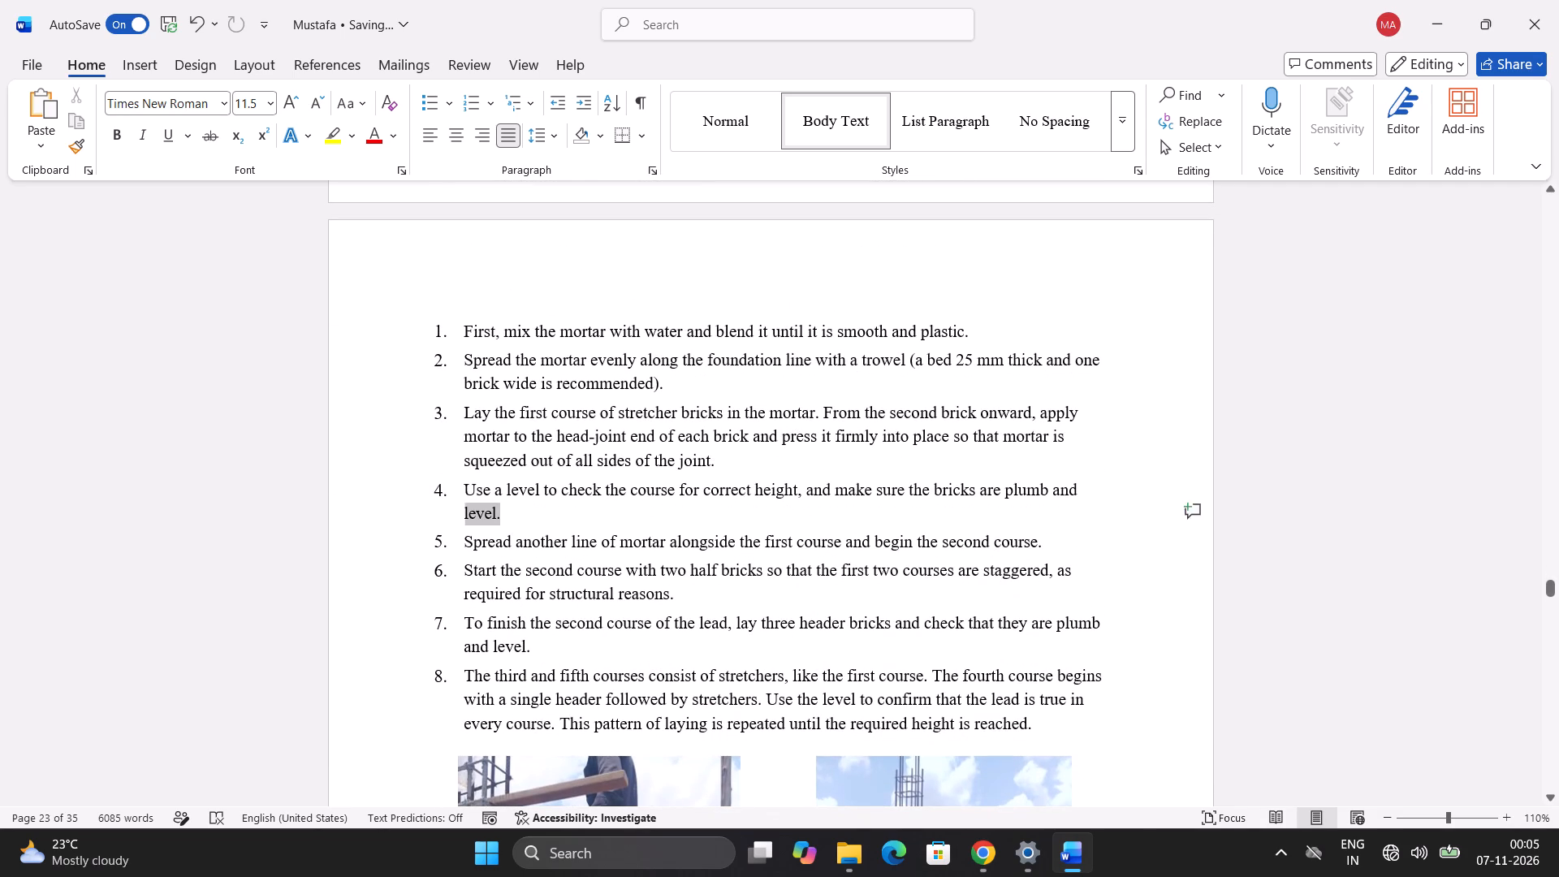
left_click_drag(429, 508, 341, 315)
key("ctrl+c")
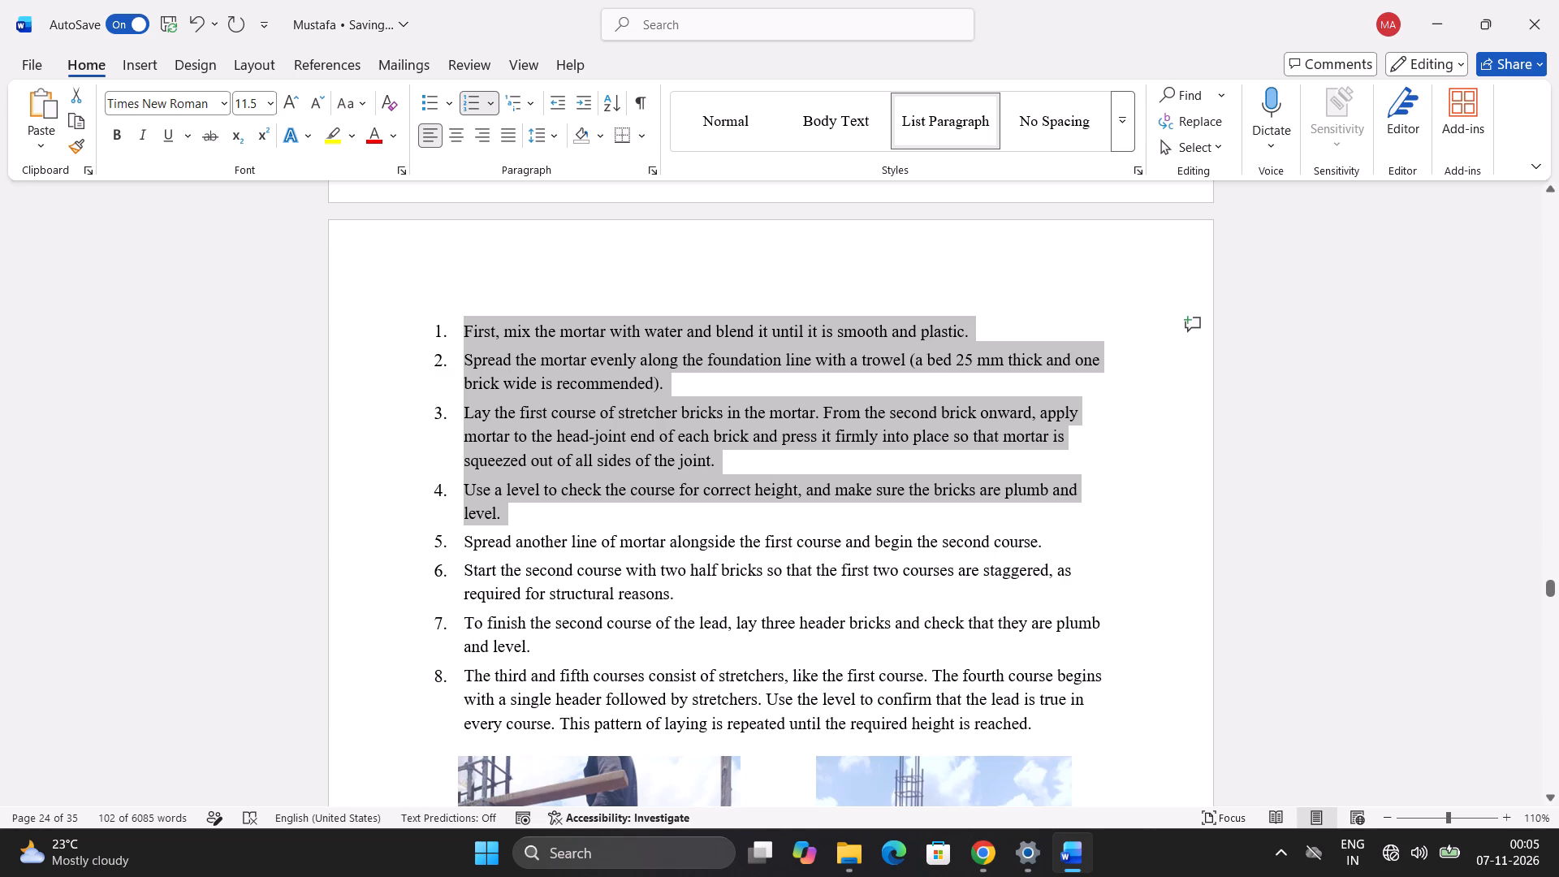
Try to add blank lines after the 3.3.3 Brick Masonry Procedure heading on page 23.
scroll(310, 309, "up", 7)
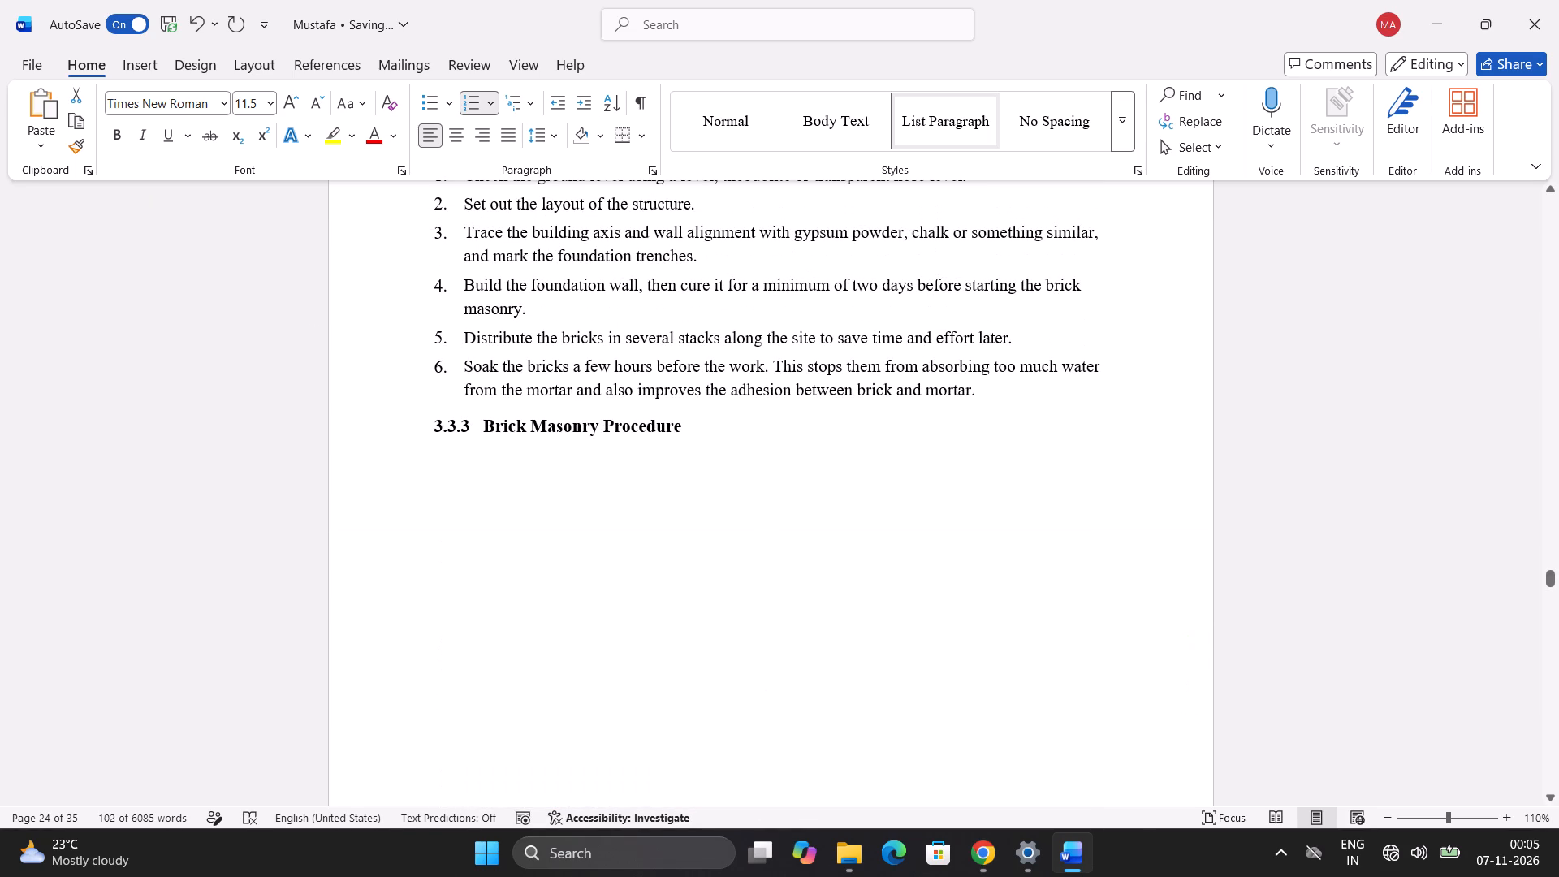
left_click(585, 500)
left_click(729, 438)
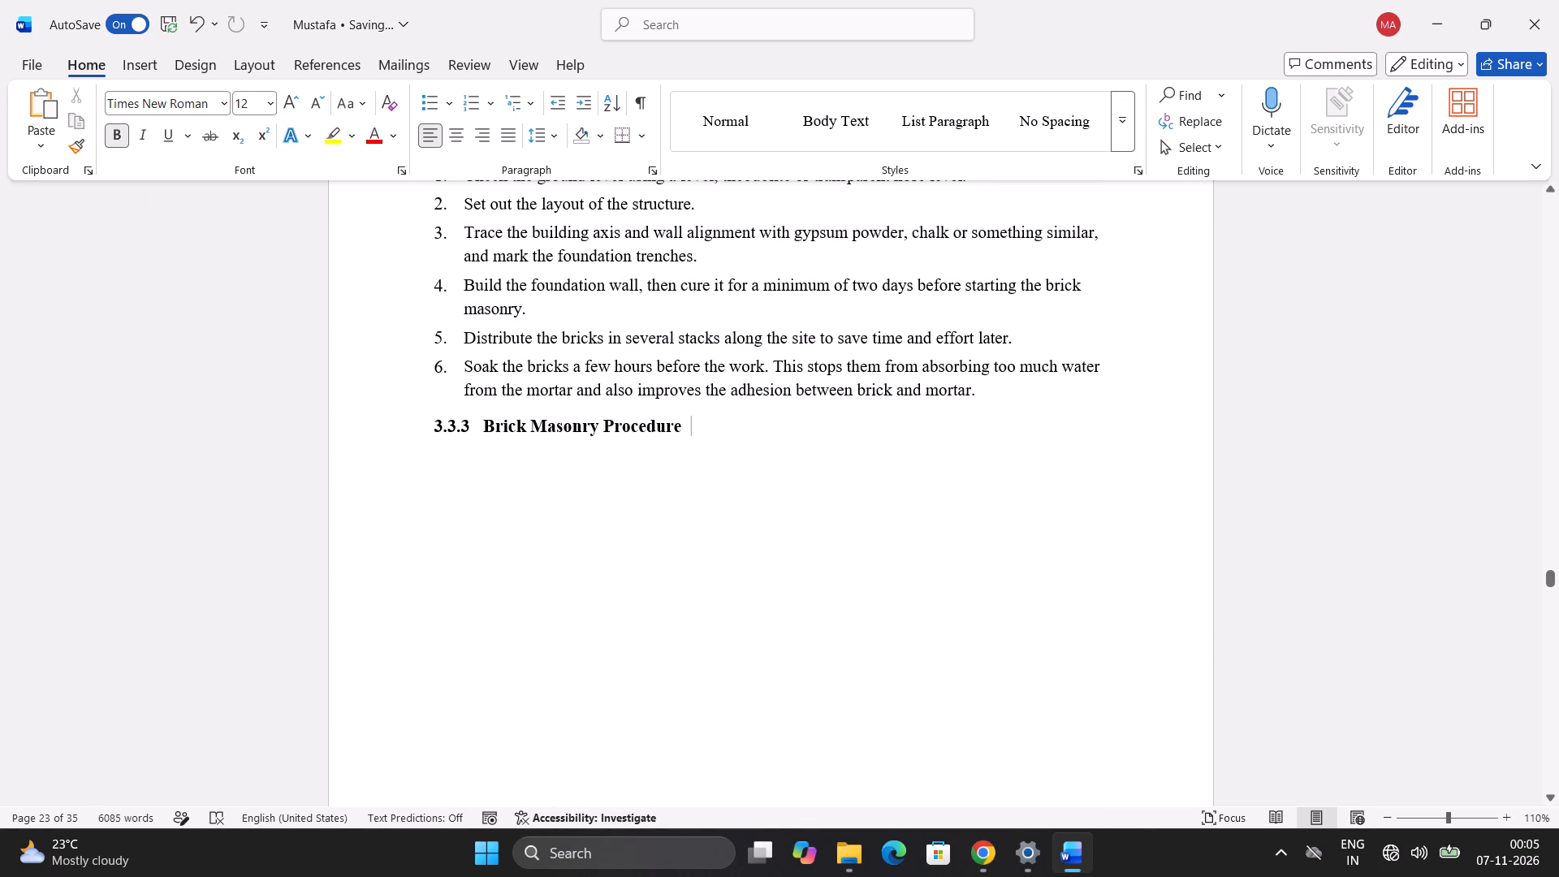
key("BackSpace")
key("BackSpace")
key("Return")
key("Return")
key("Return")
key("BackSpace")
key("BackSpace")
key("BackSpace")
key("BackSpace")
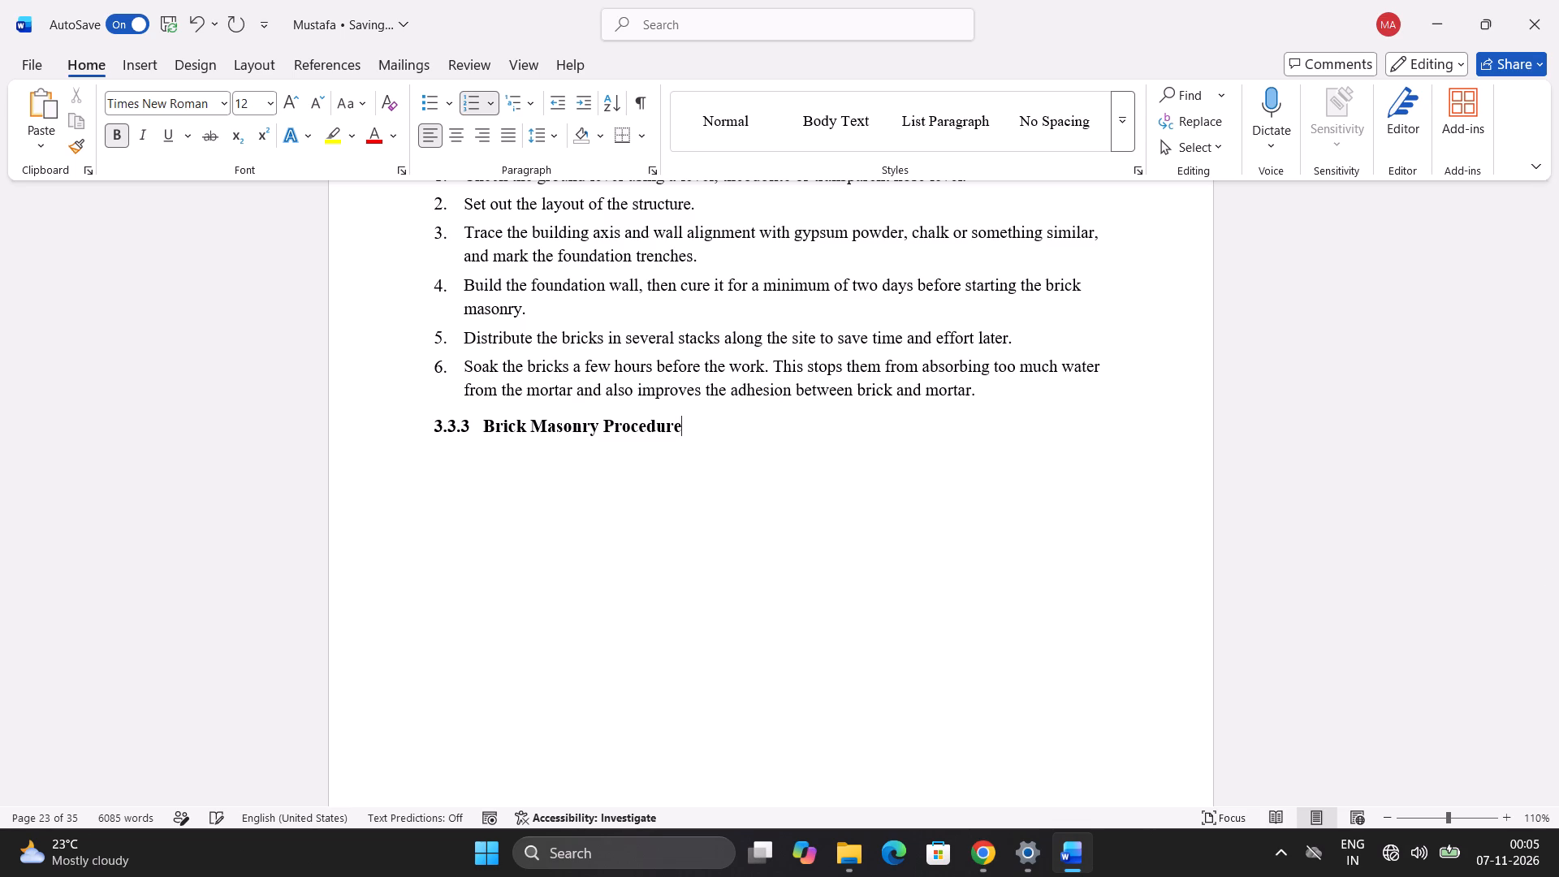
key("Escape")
Paste the four copied procedure items on a new line below the 3.3.3 Brick Masonry Procedure heading on page 23.
left_click(689, 421)
key("Return")
key("Return")
key("Return")
key("Return")
key("Return")
key("Return")
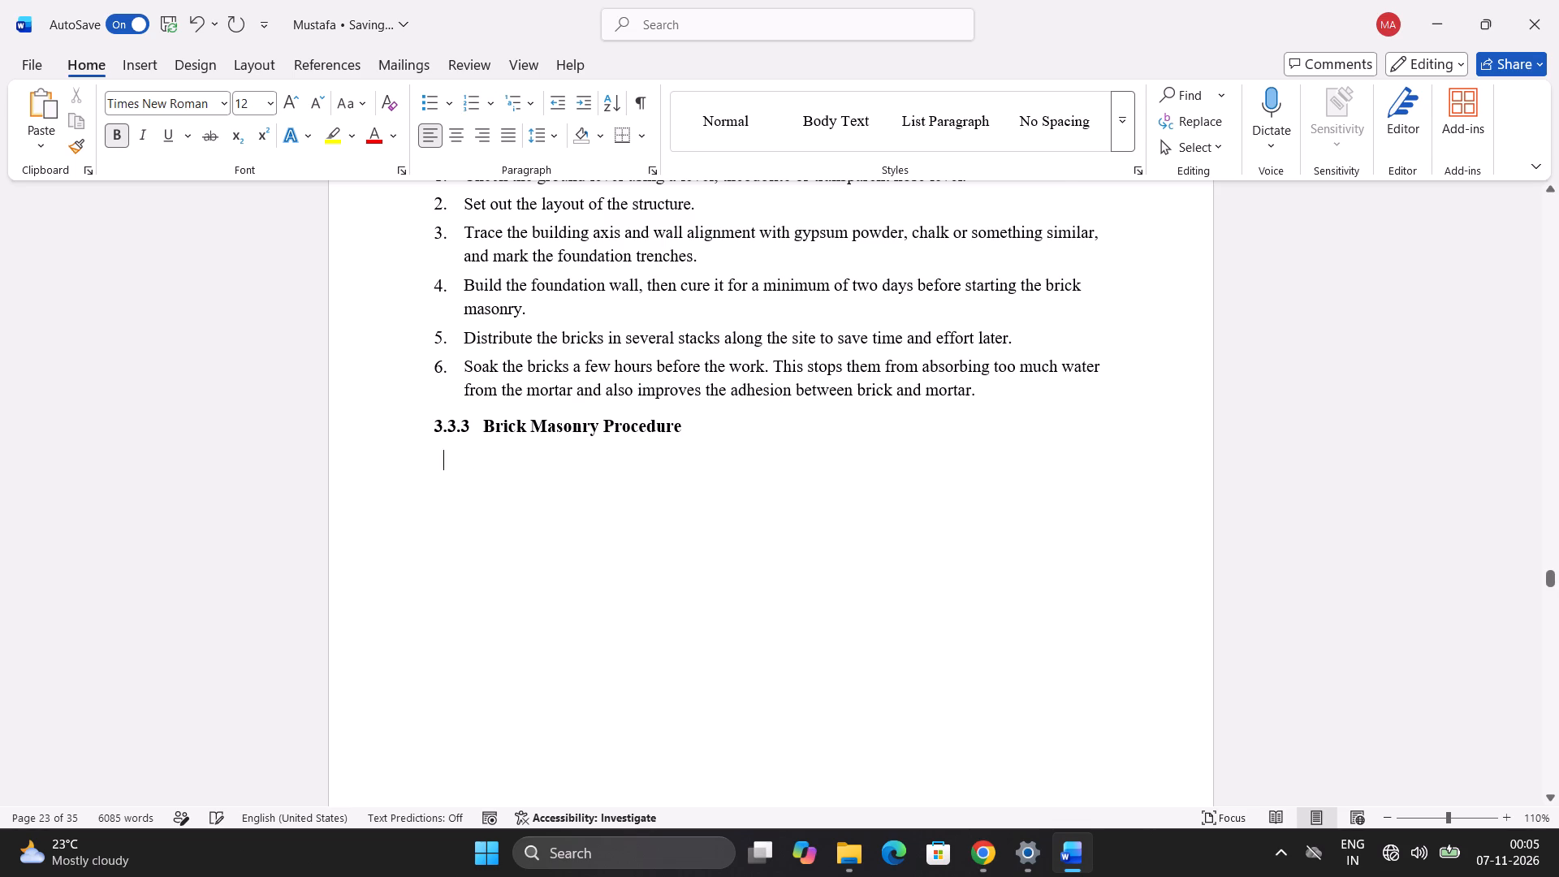
key("BackSpace")
key("BackSpace")
key("ctrl+v")
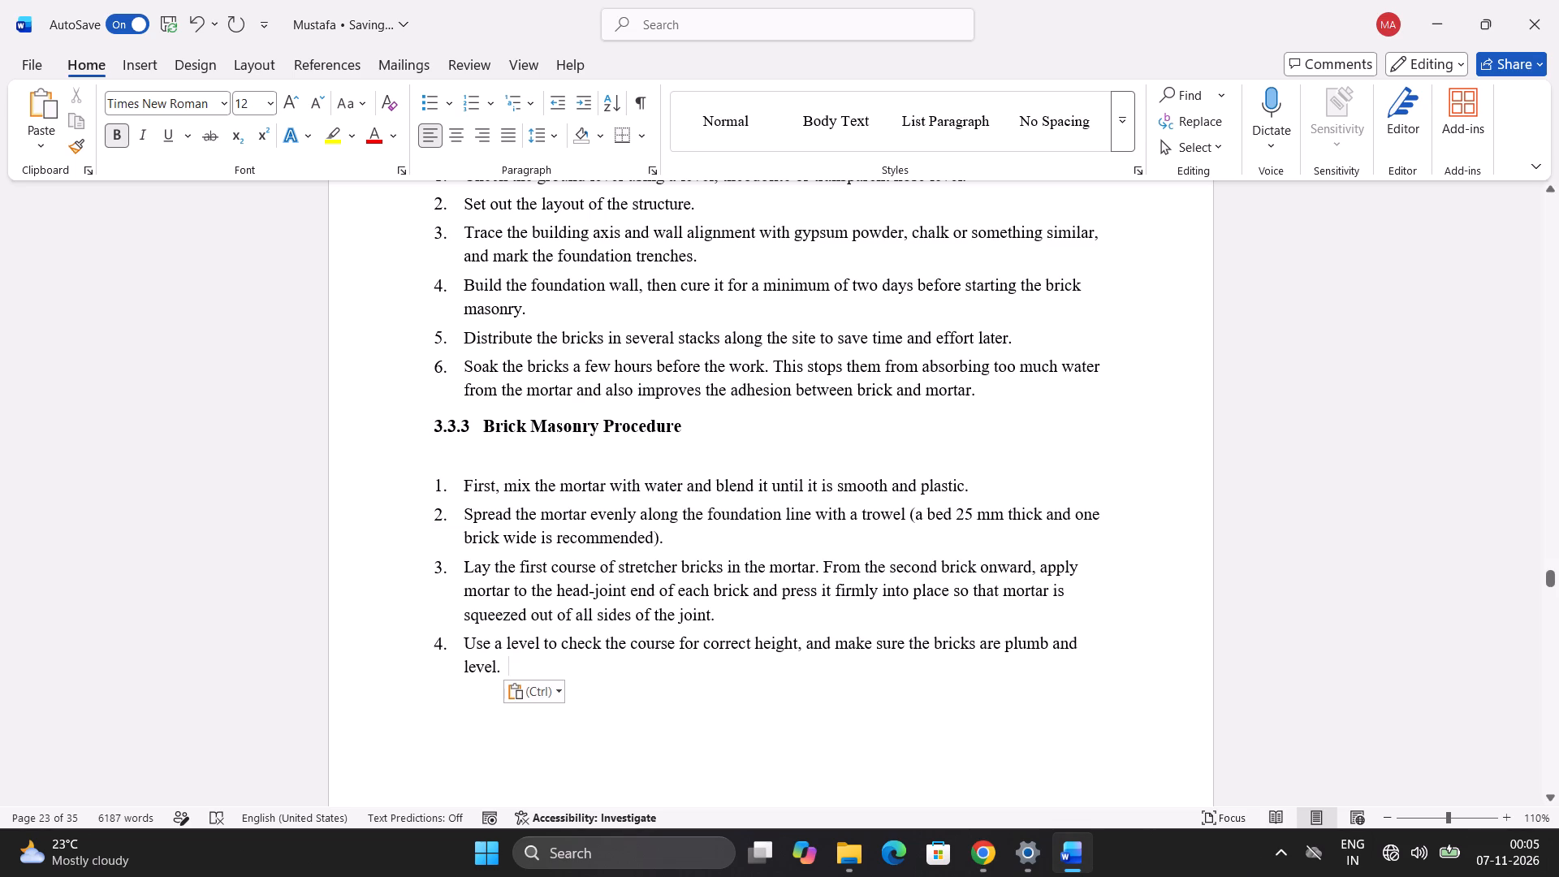
Check the pasted procedure items on page 23 against the list, photos and Lintel section on page 24.
scroll(717, 416, "down", 3)
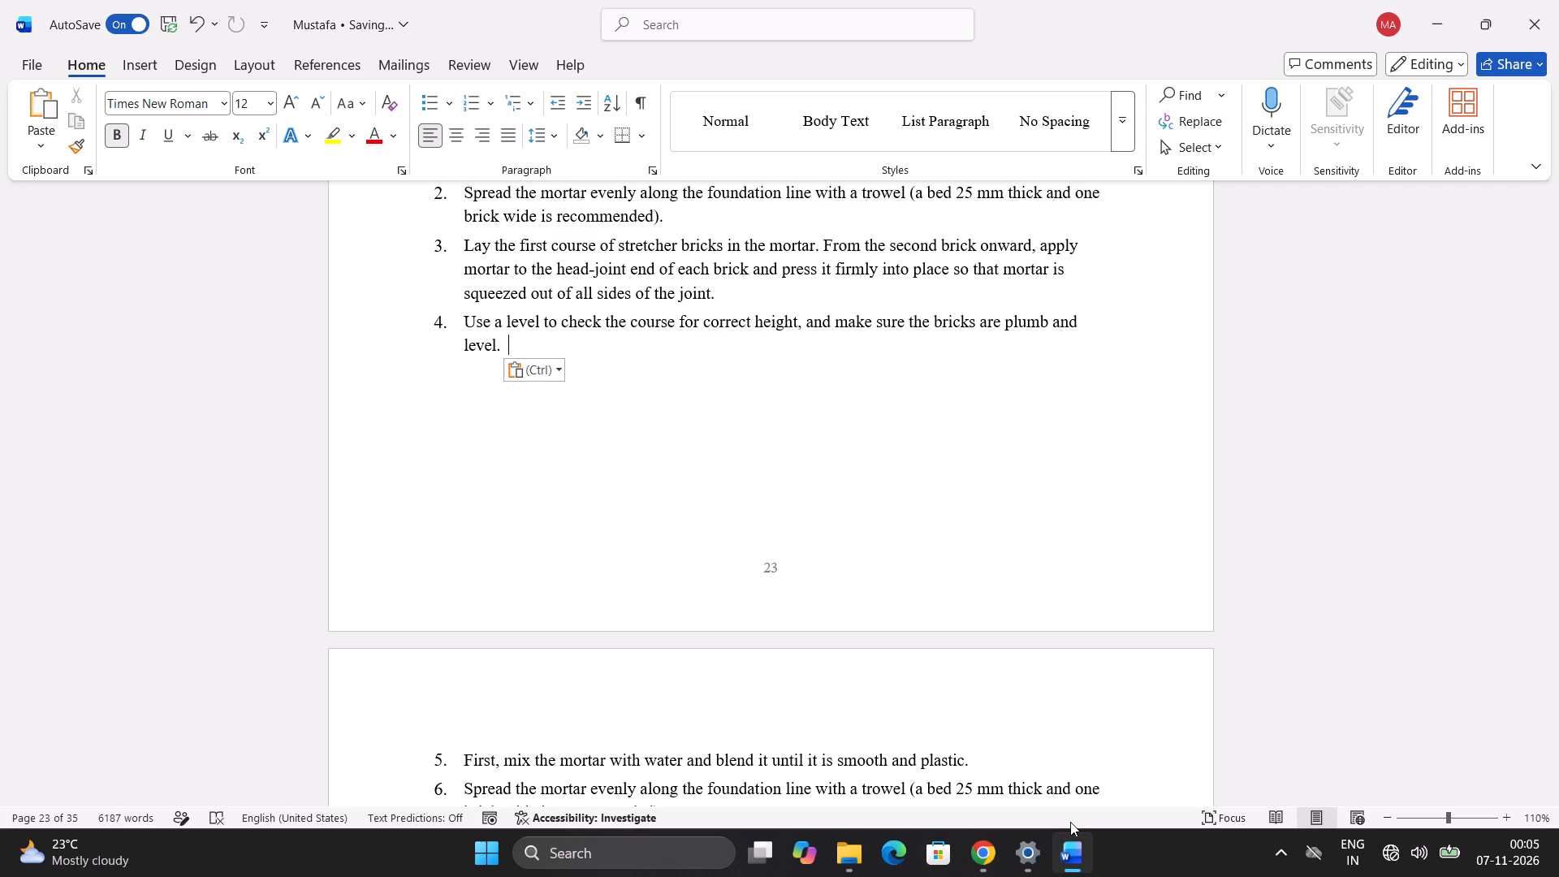
scroll(890, 781, "down", 1)
scroll(598, 741, "down", 3)
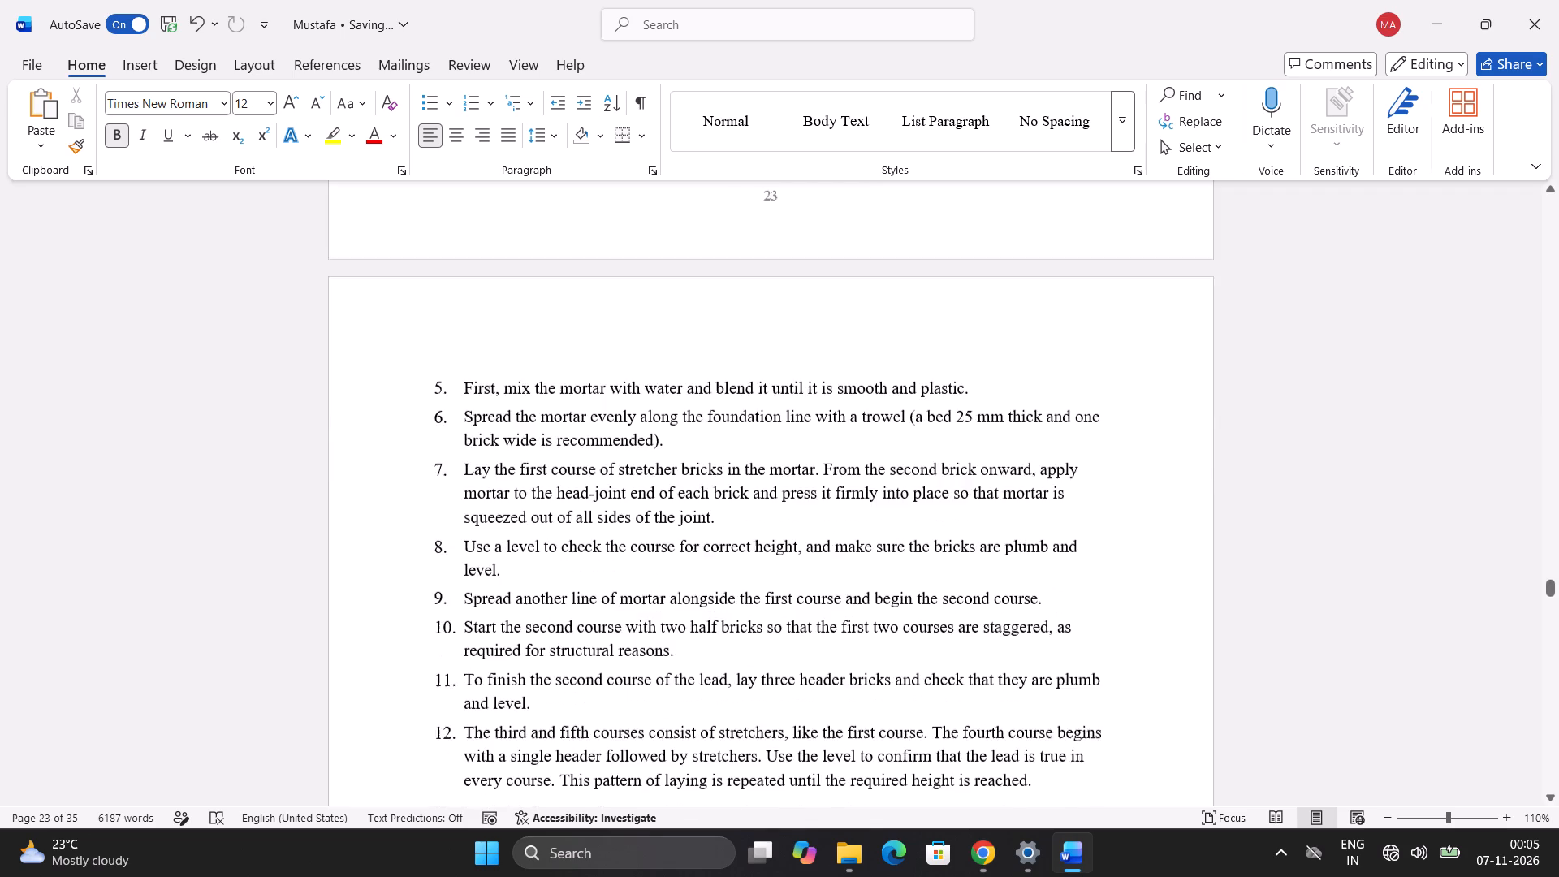
scroll(598, 741, "down", 9)
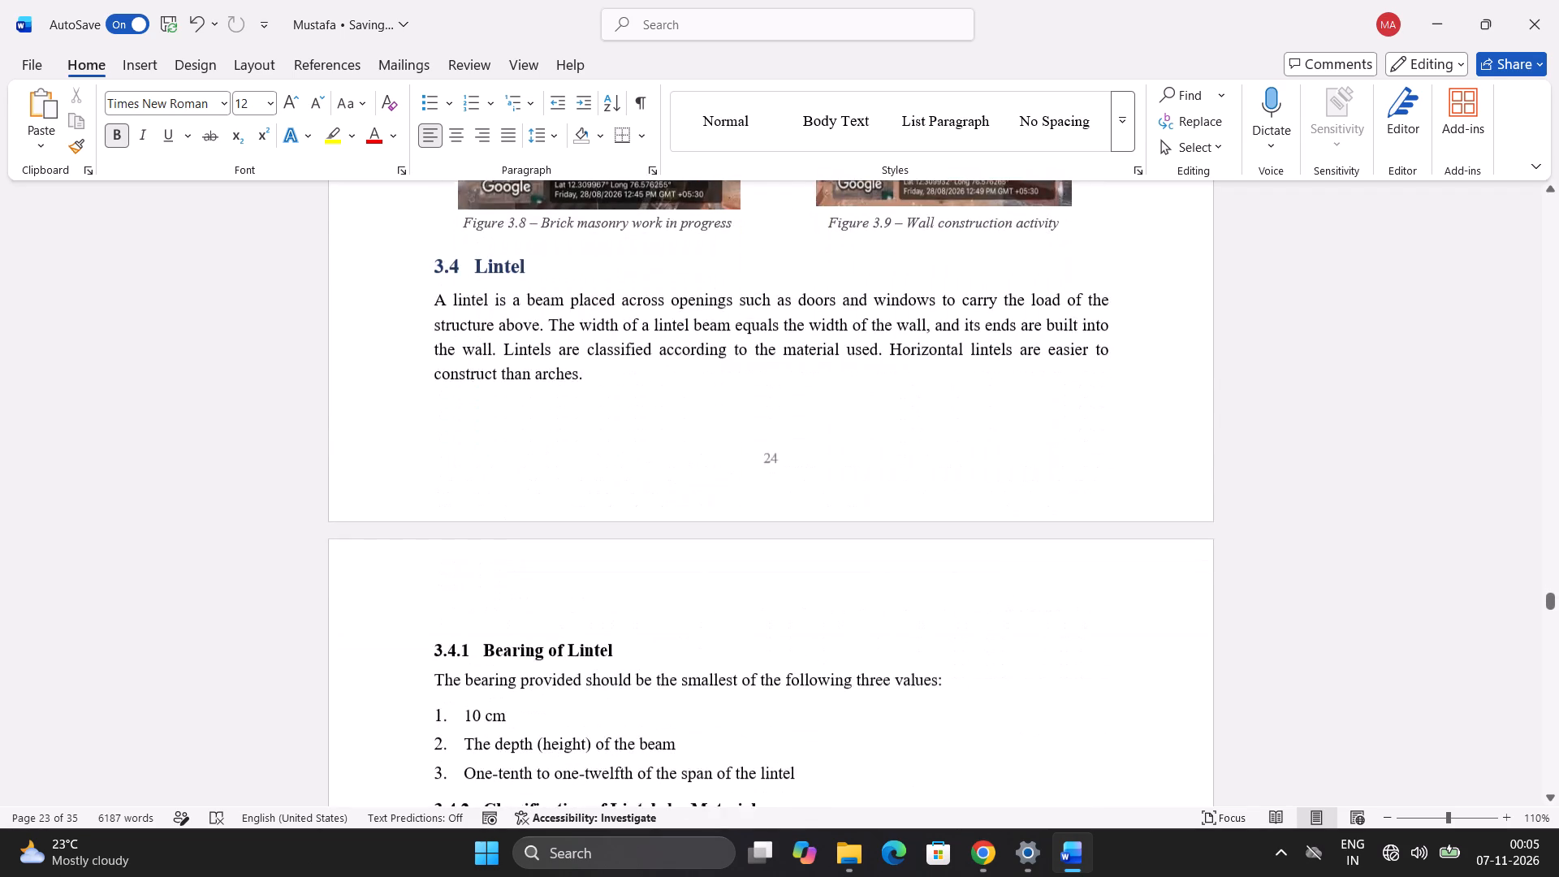
scroll(598, 730, "up", 5)
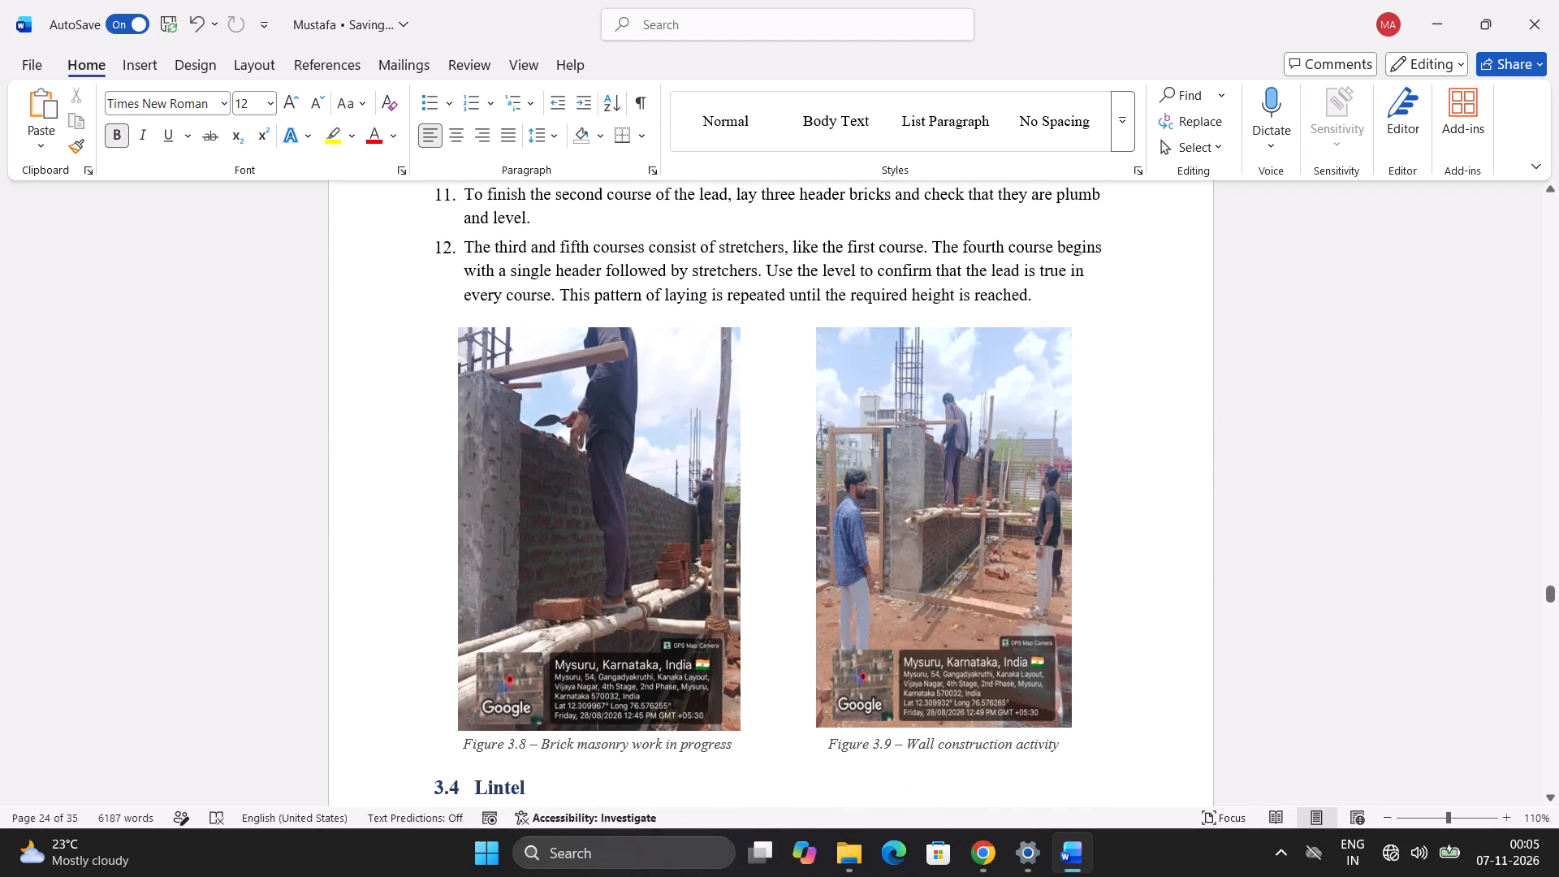
scroll(598, 712, "up", 5)
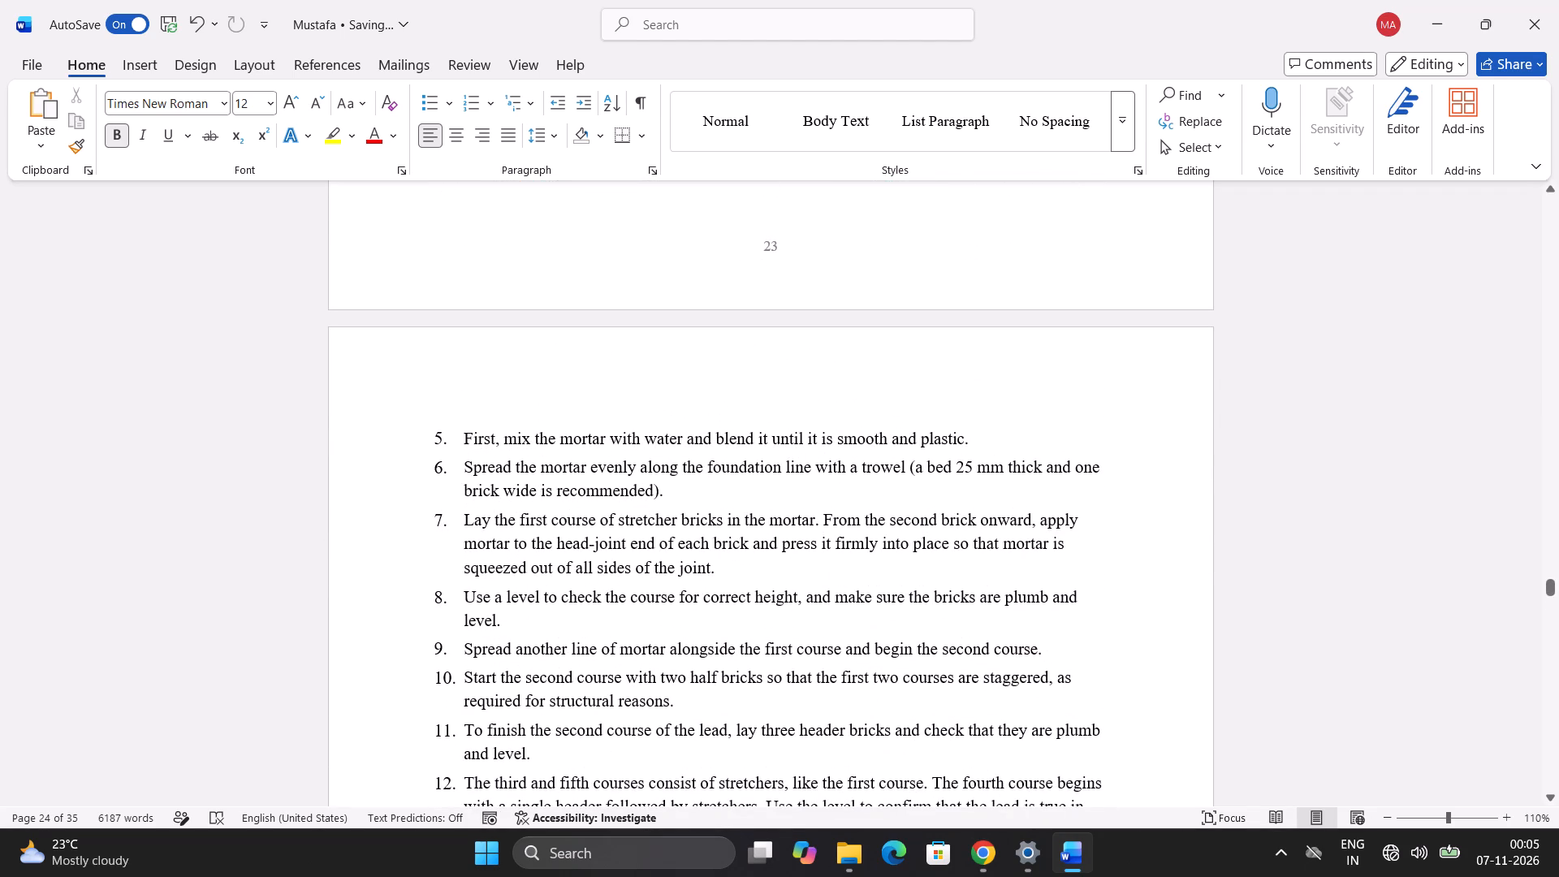
scroll(540, 507, "up", 3)
scroll(534, 495, "down", 2)
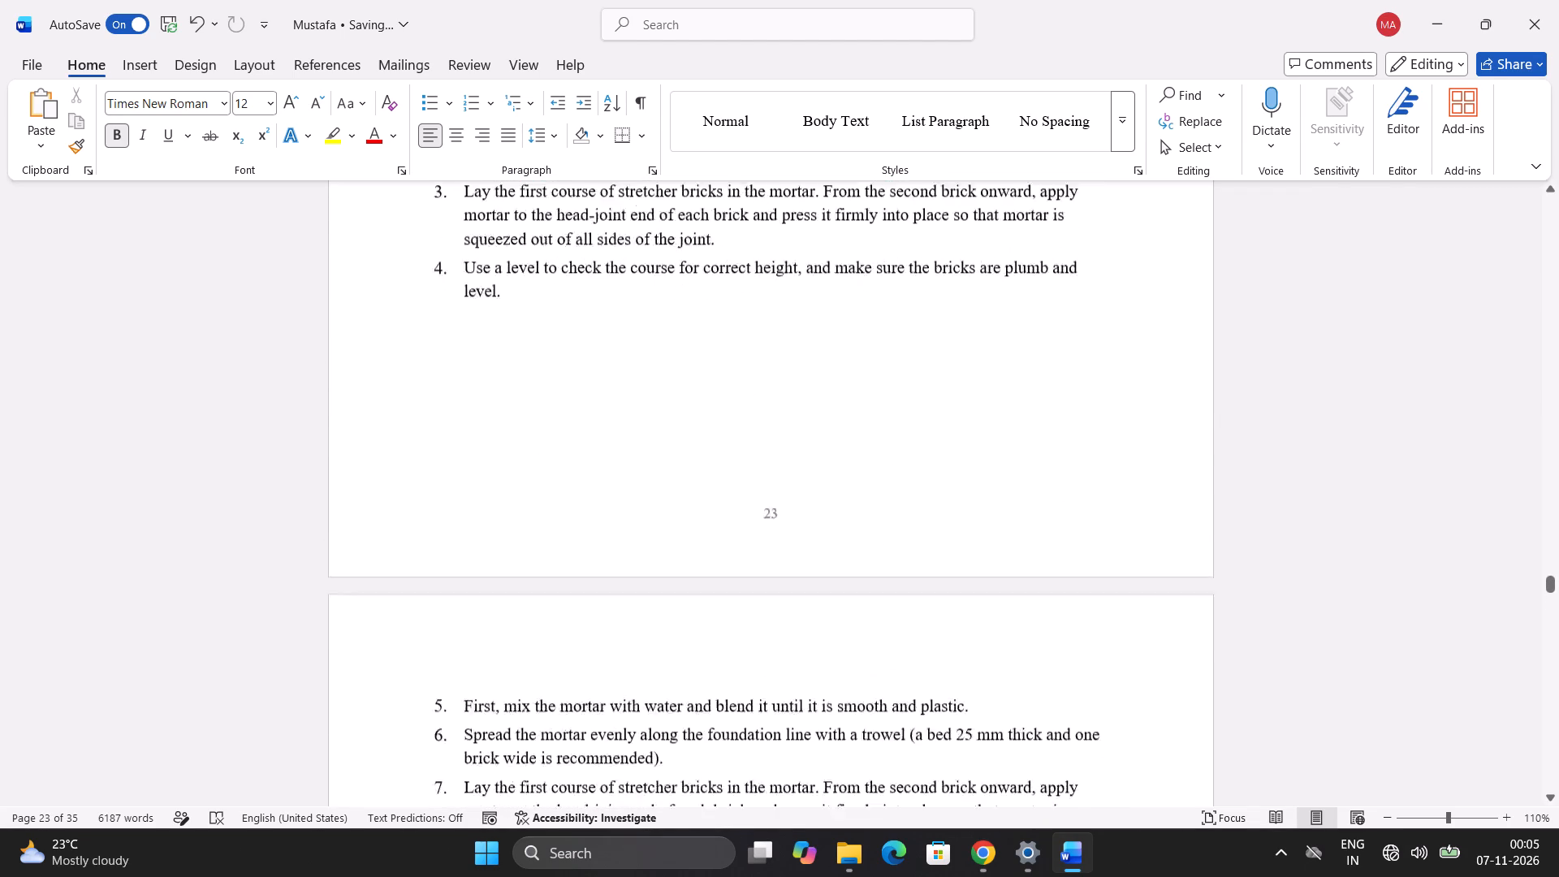
scroll(534, 495, "down", 2)
scroll(534, 495, "up", 8)
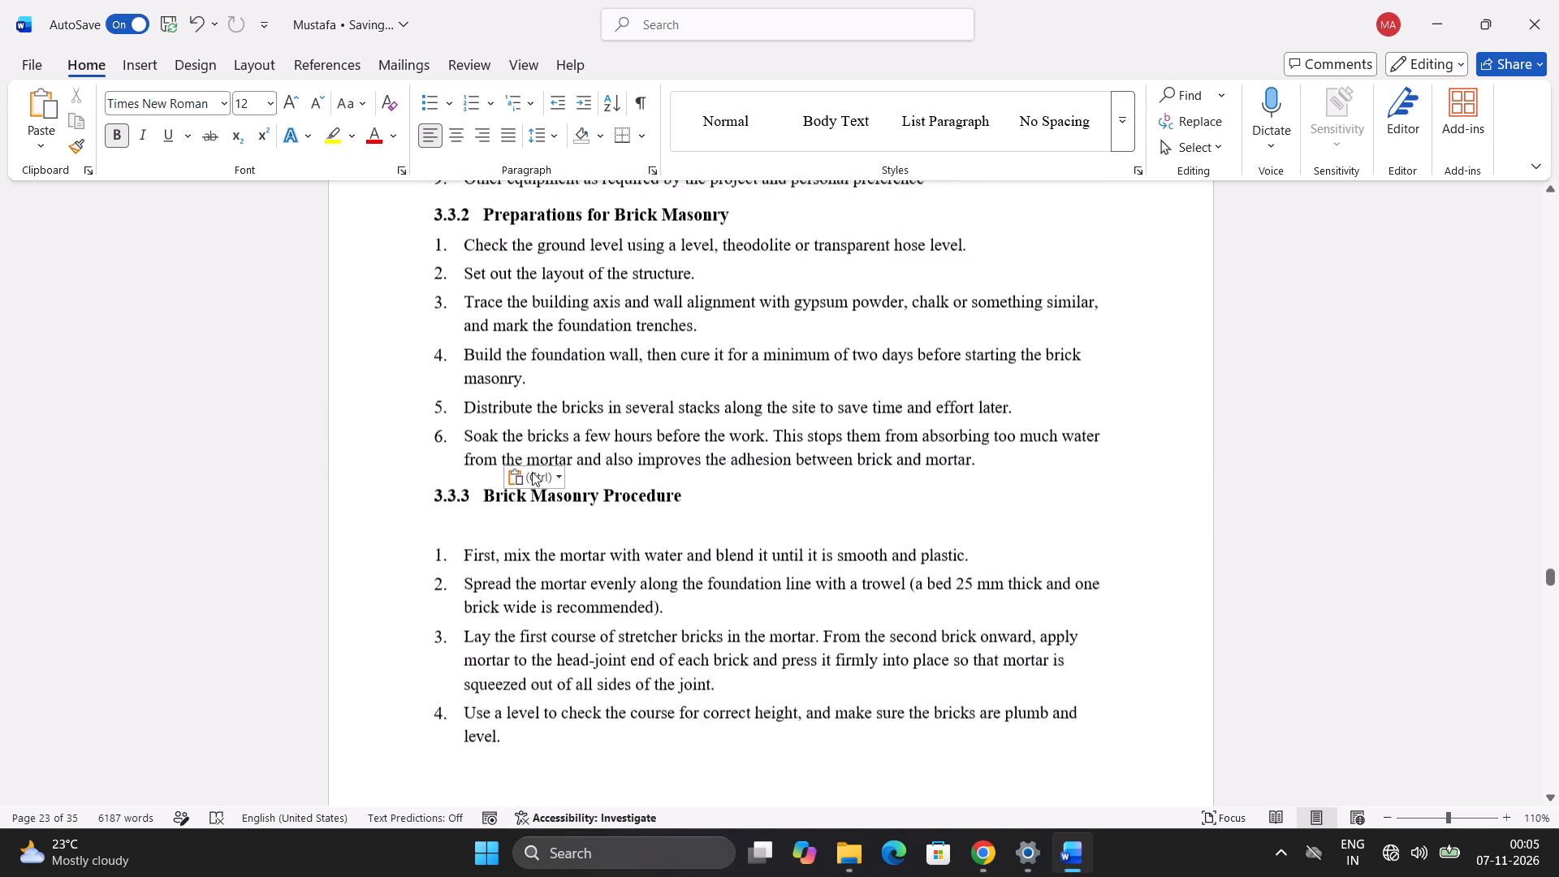
scroll(532, 472, "up", 3)
scroll(532, 472, "down", 6)
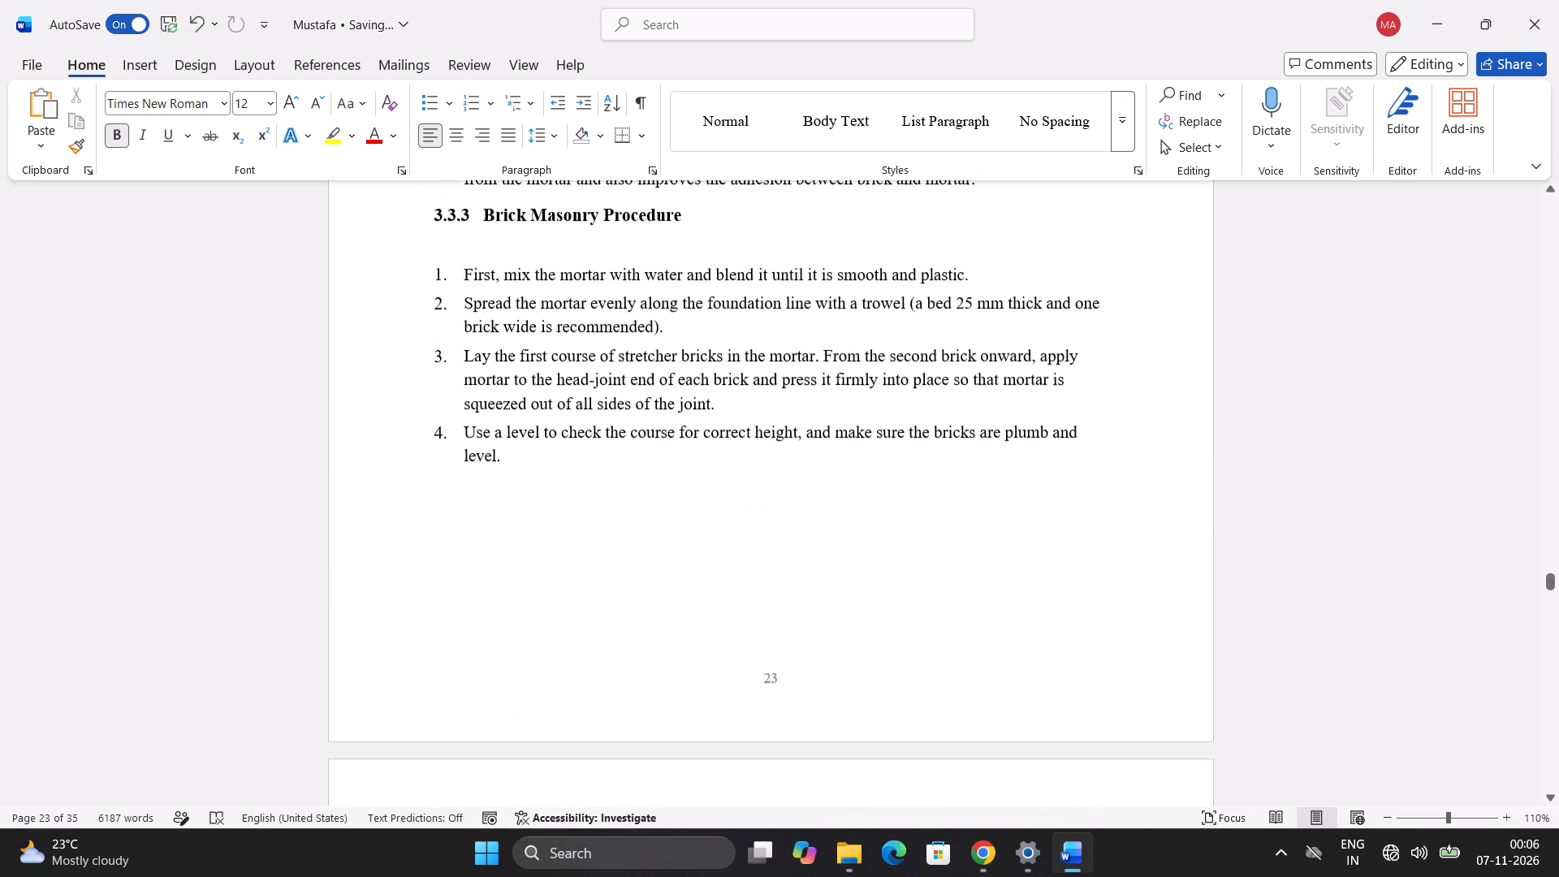
scroll(532, 472, "down", 6)
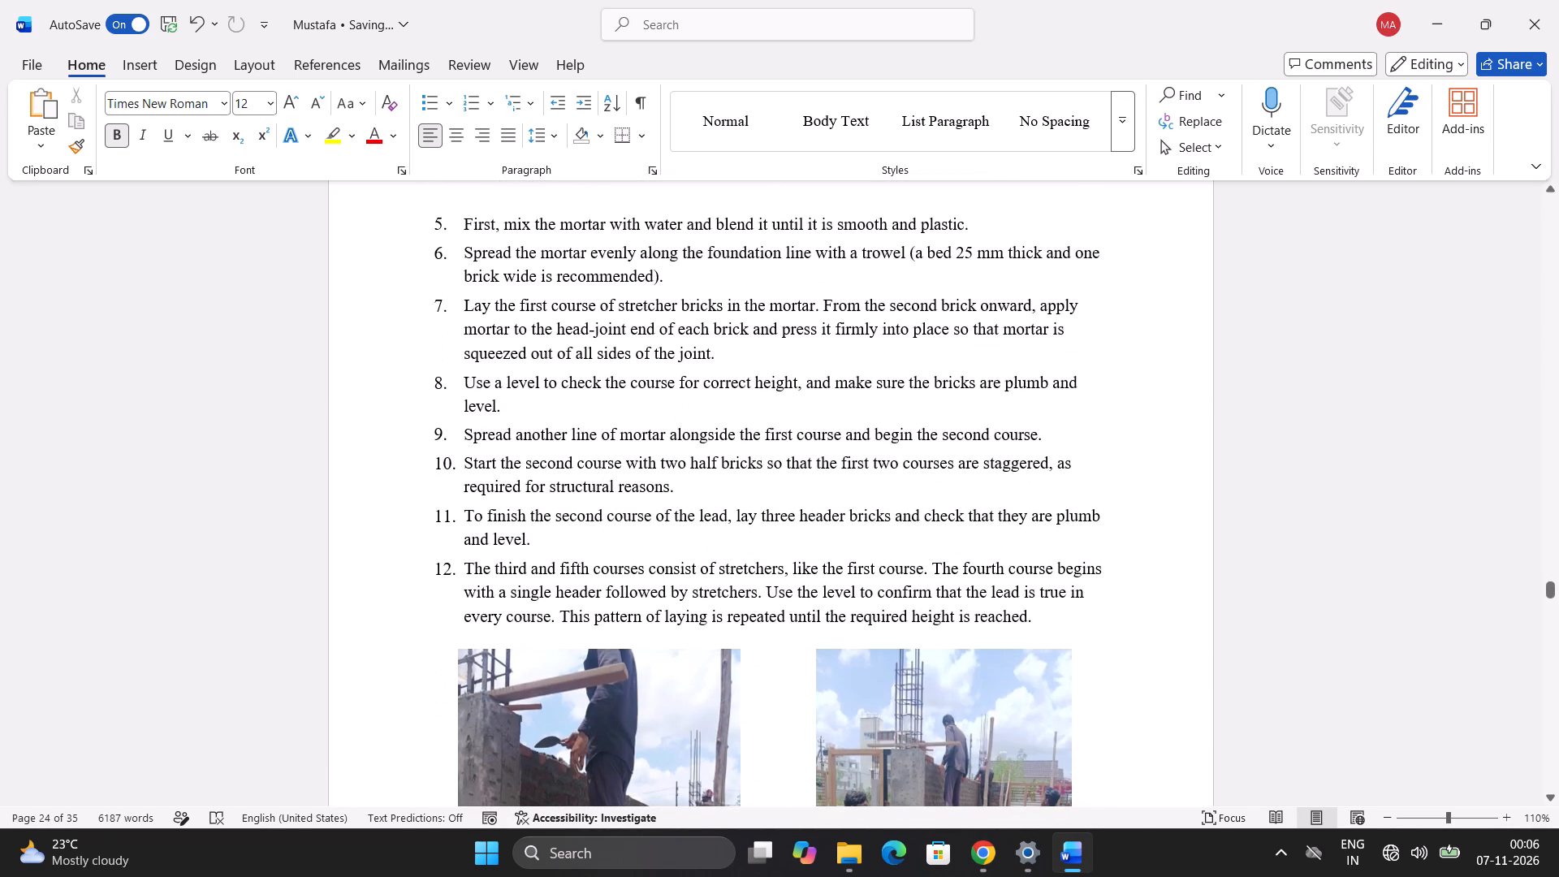
Copy items 5 and 6, on mixing and spreading the mortar, from the procedure list at the top of page 24.
scroll(470, 438, "up", 5)
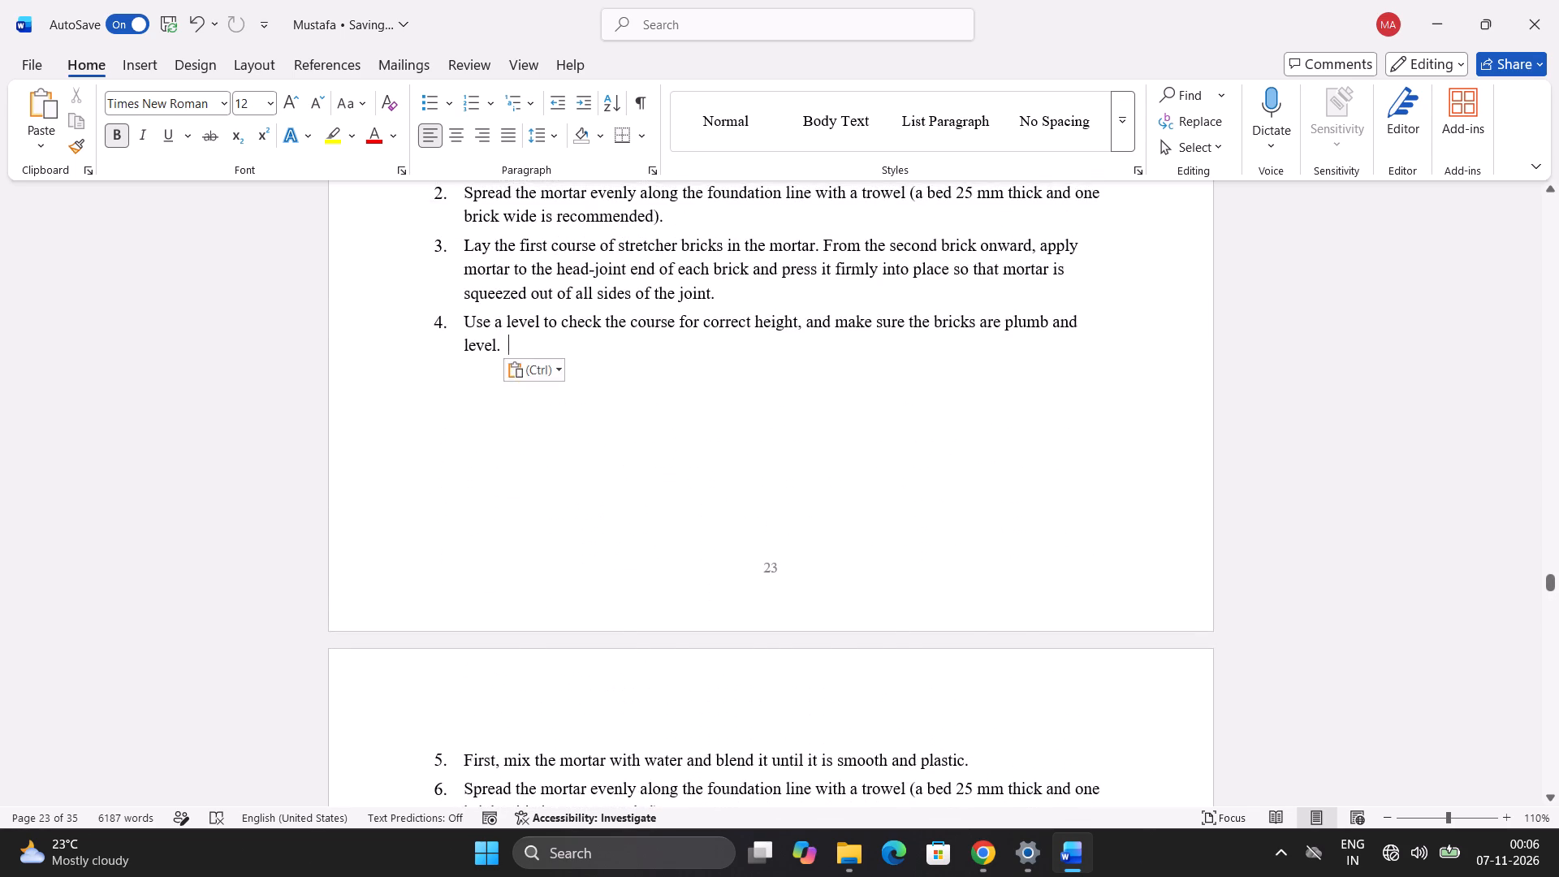
scroll(470, 431, "down", 4)
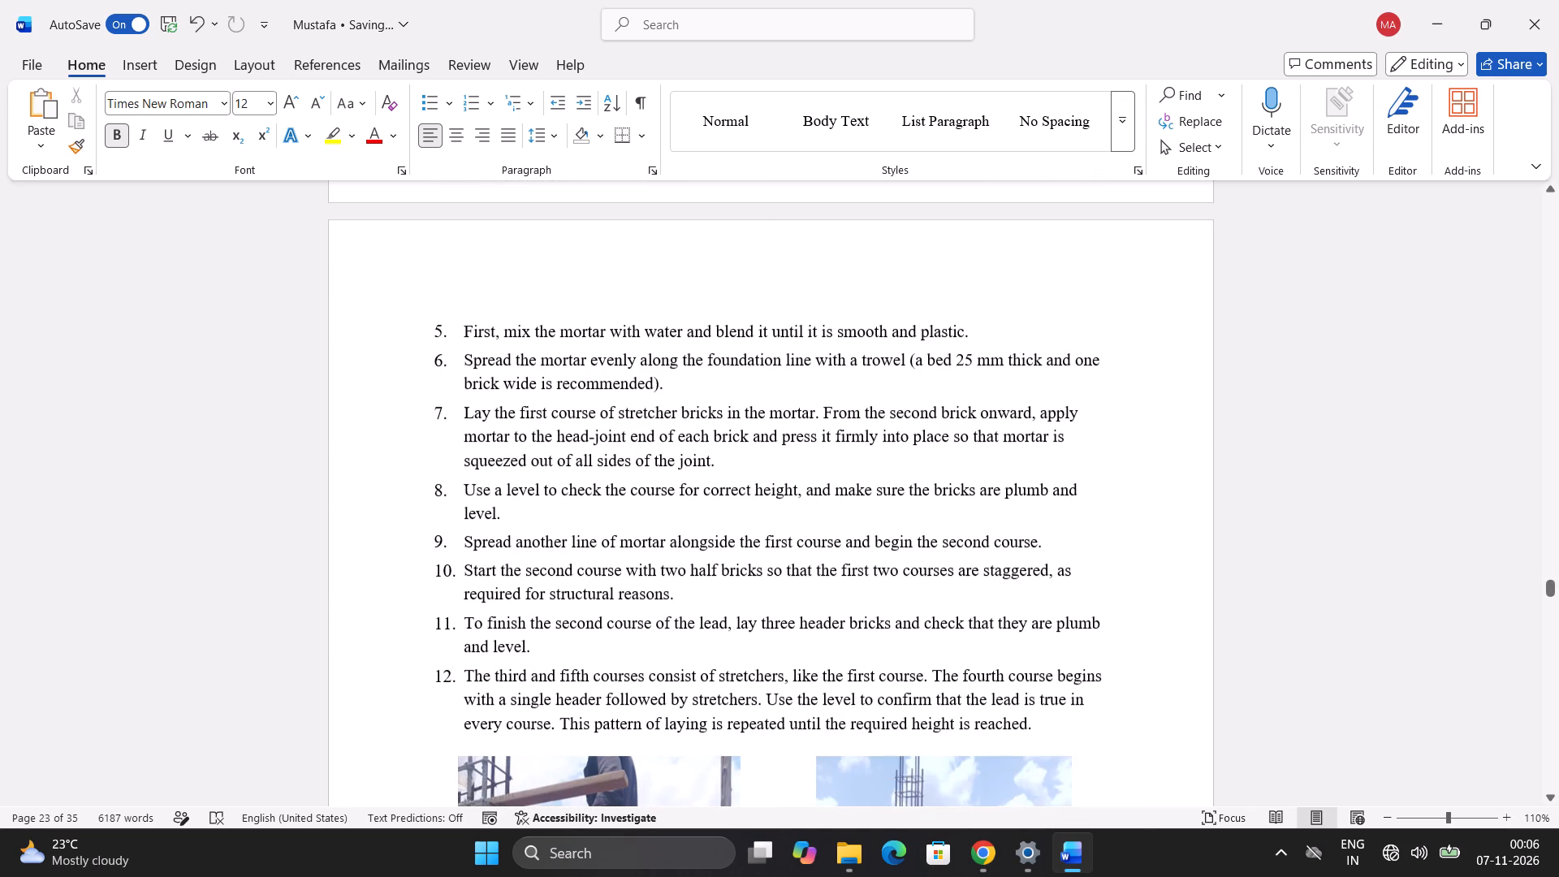
left_click(419, 328)
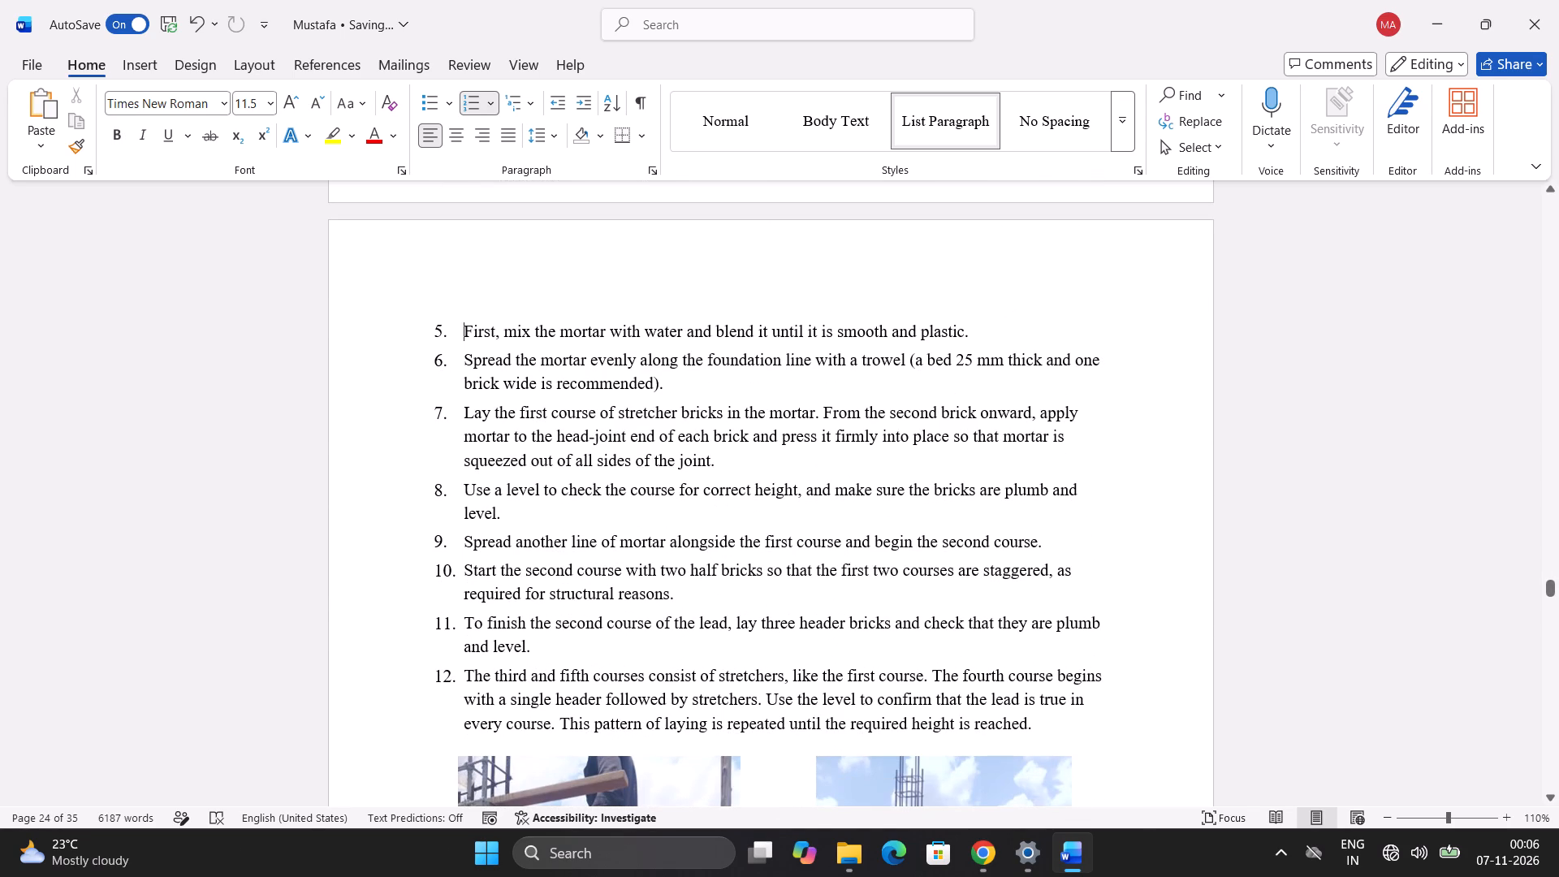
scroll(698, 315, "up", 6)
scroll(698, 306, "down", 3)
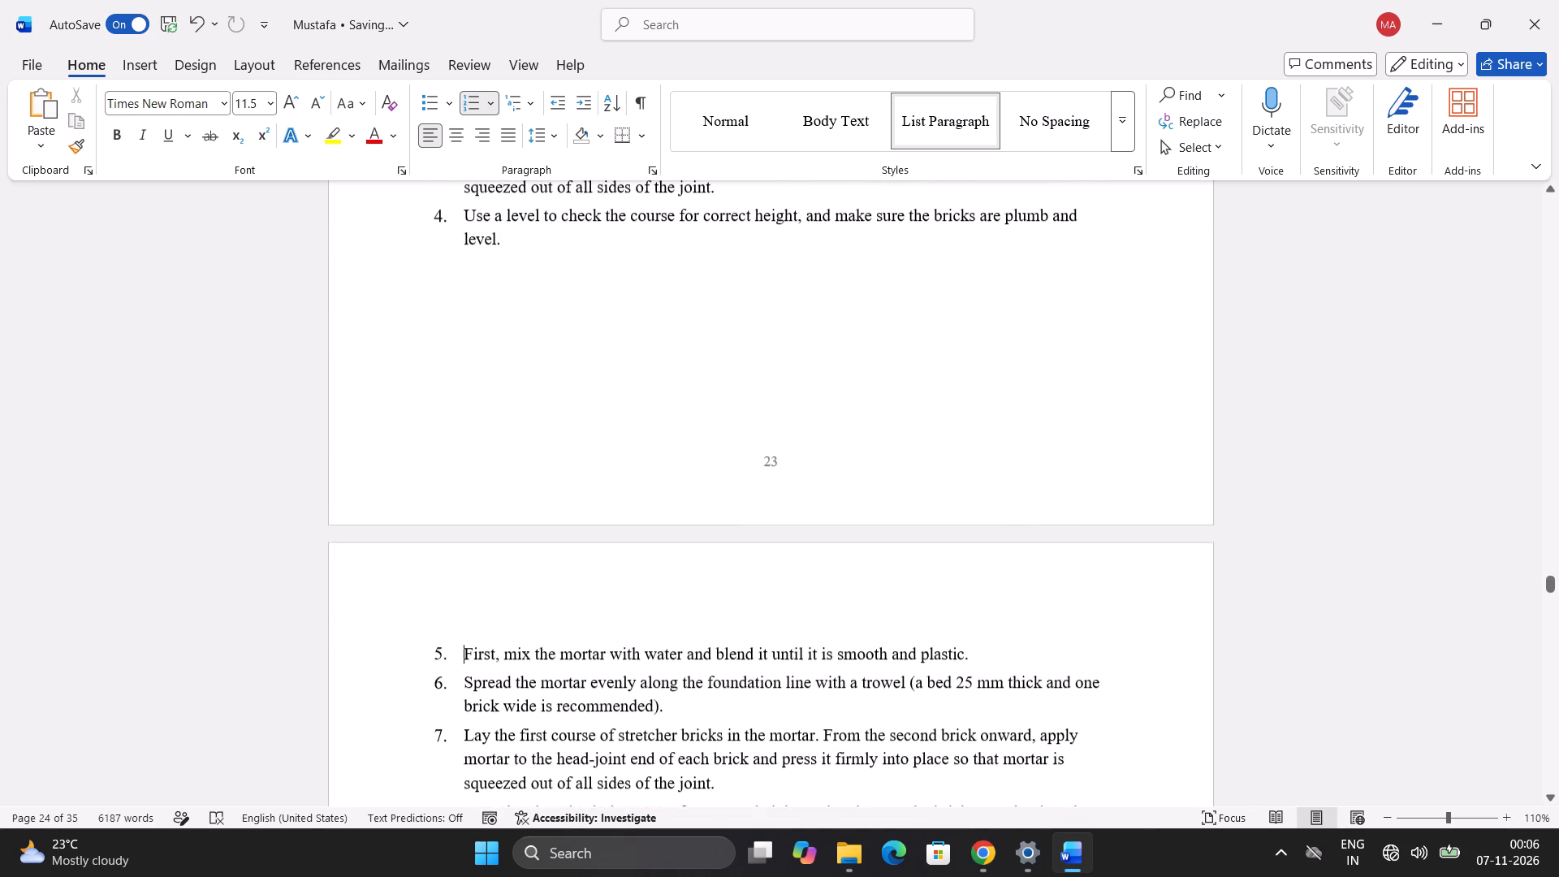
scroll(698, 309, "down", 3)
left_click(654, 383)
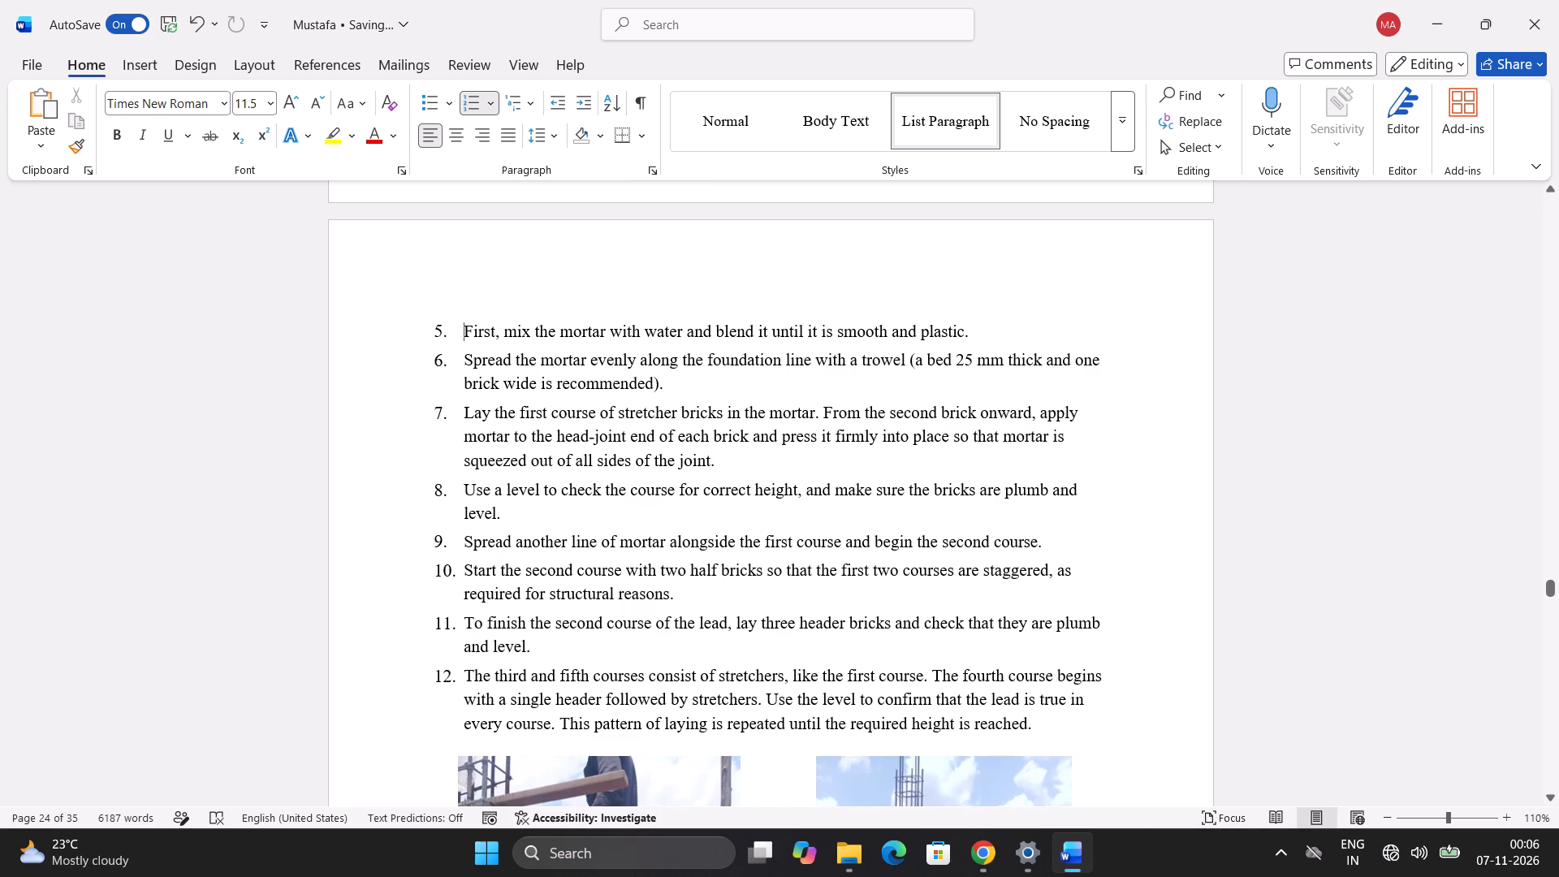
left_click(709, 378)
left_click_drag(682, 391, 362, 312)
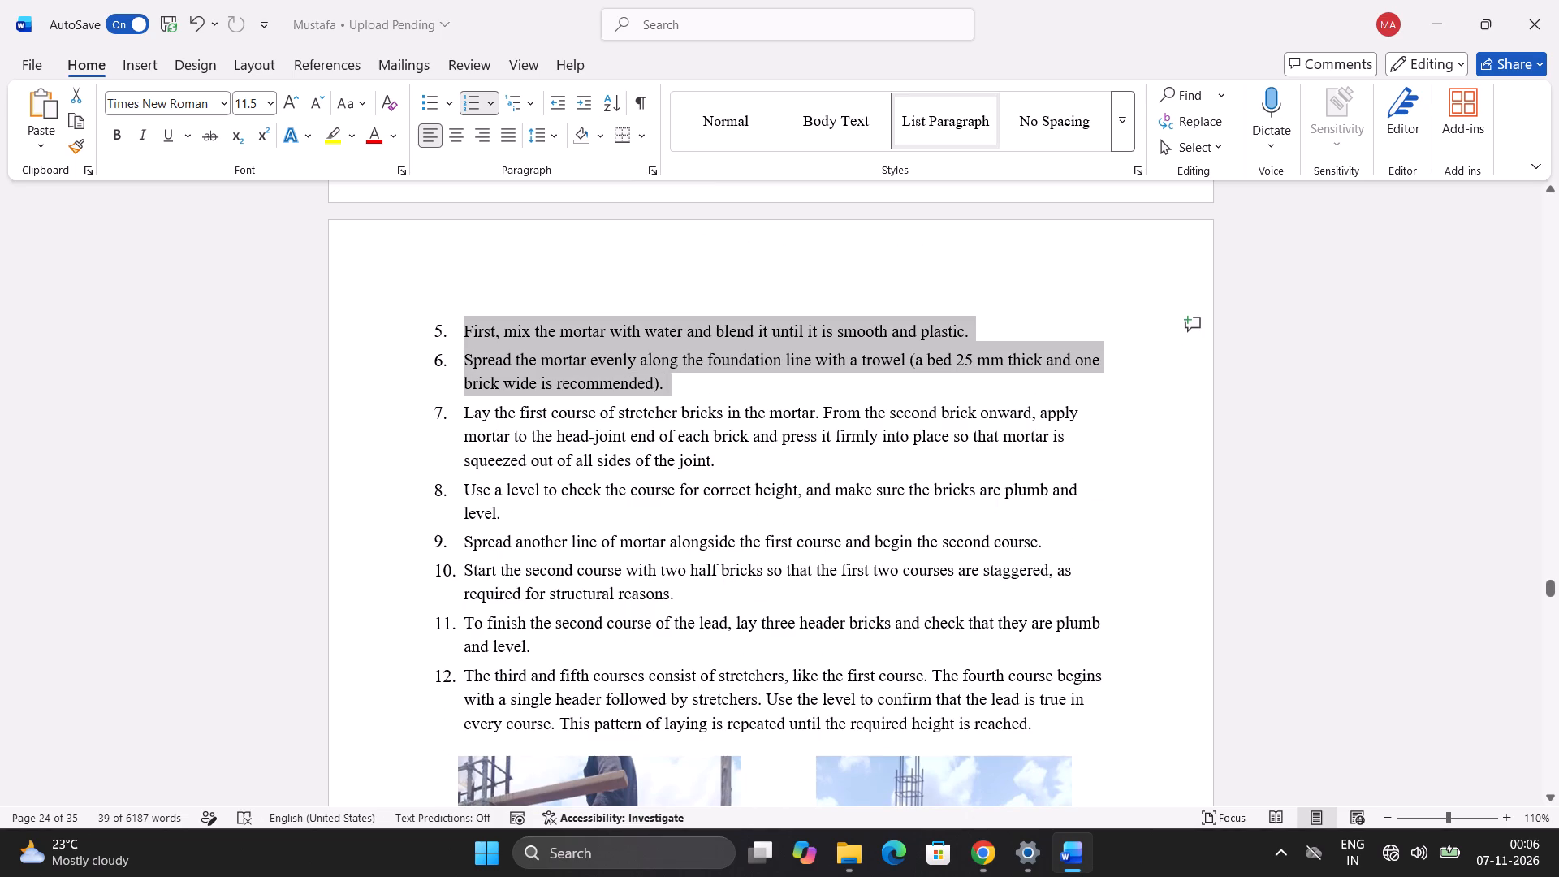
key("ctrl+c")
key("Delete")
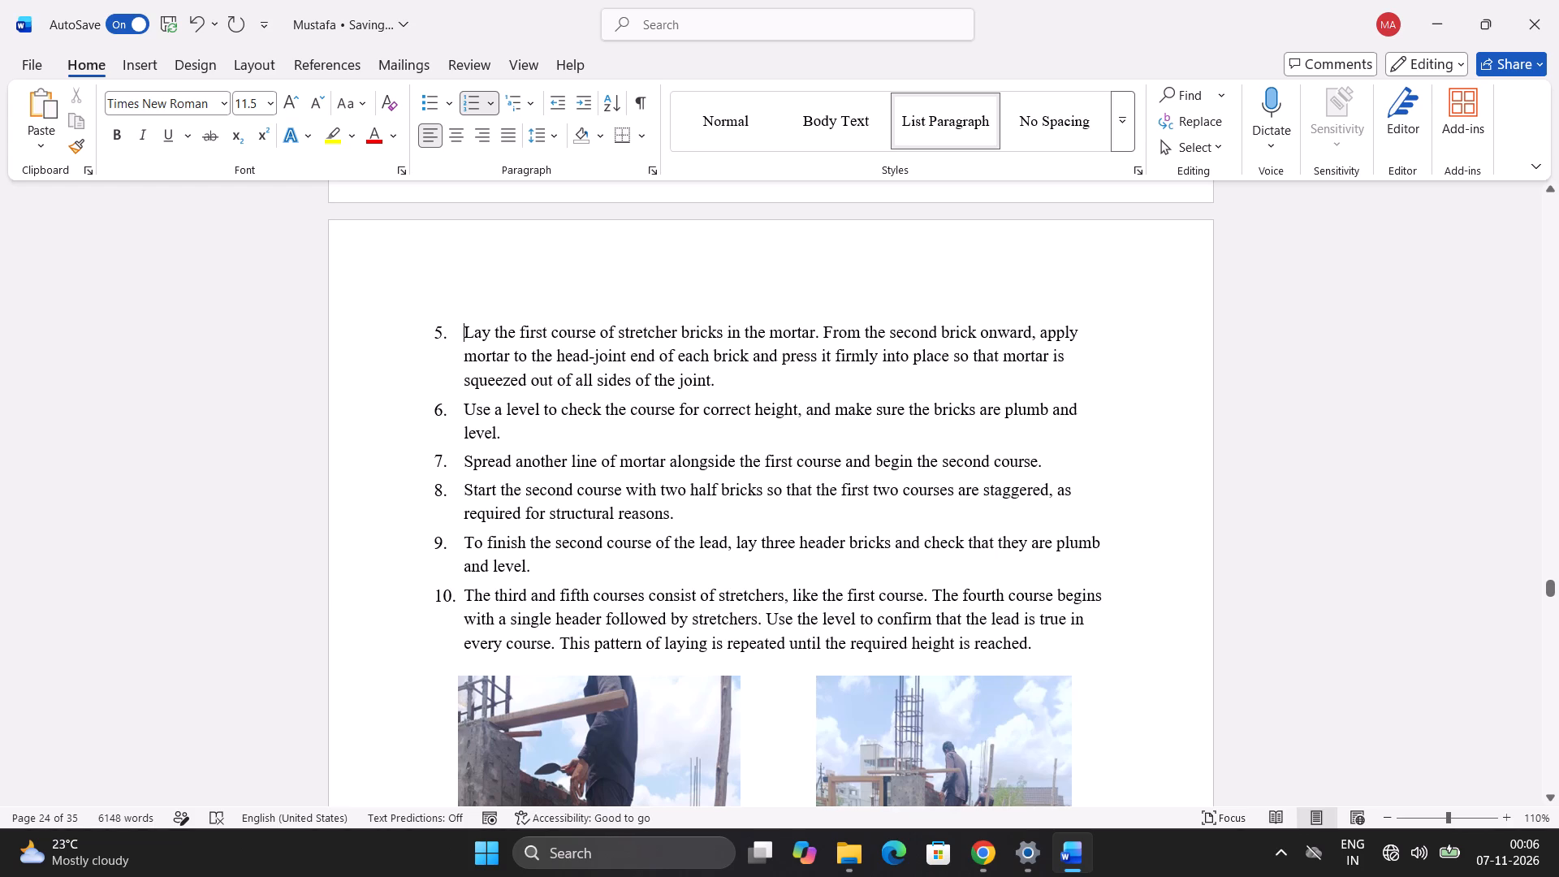
key("ctrl+z")
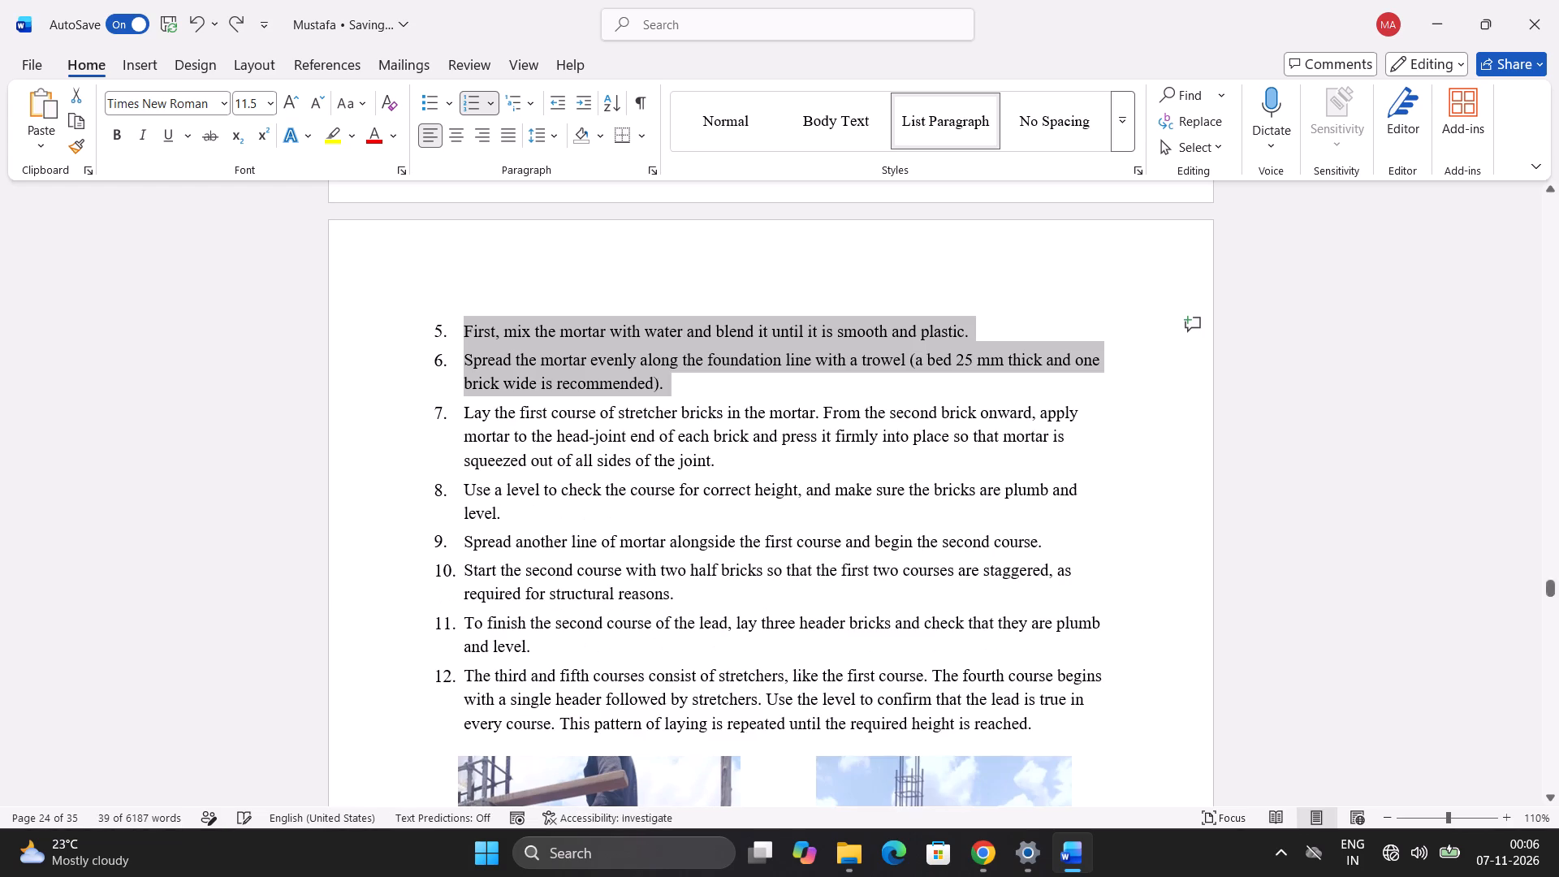
key("ctrl+c")
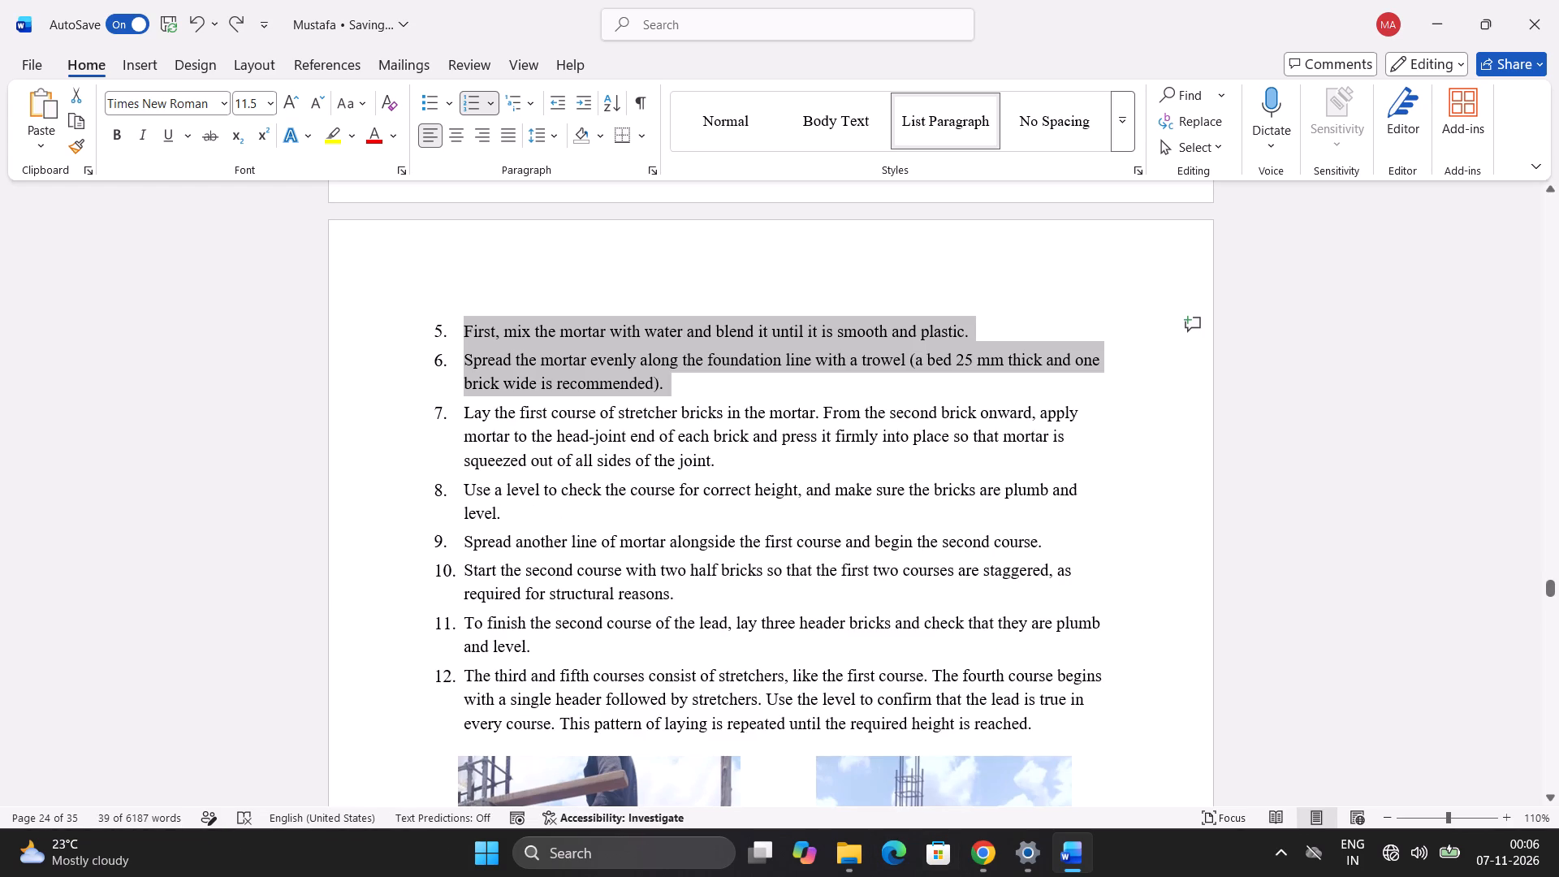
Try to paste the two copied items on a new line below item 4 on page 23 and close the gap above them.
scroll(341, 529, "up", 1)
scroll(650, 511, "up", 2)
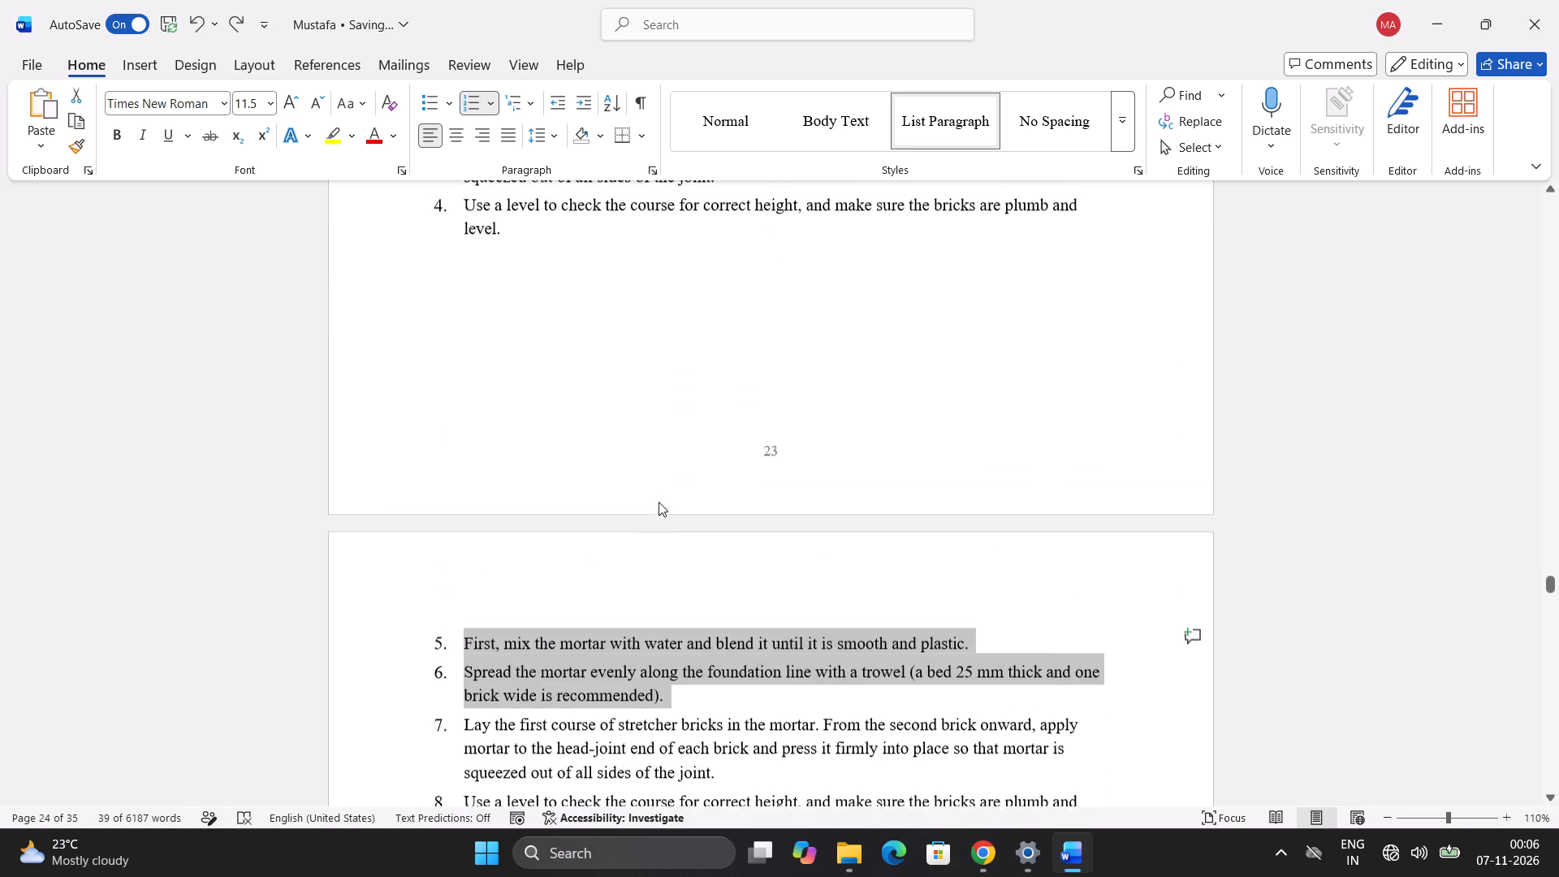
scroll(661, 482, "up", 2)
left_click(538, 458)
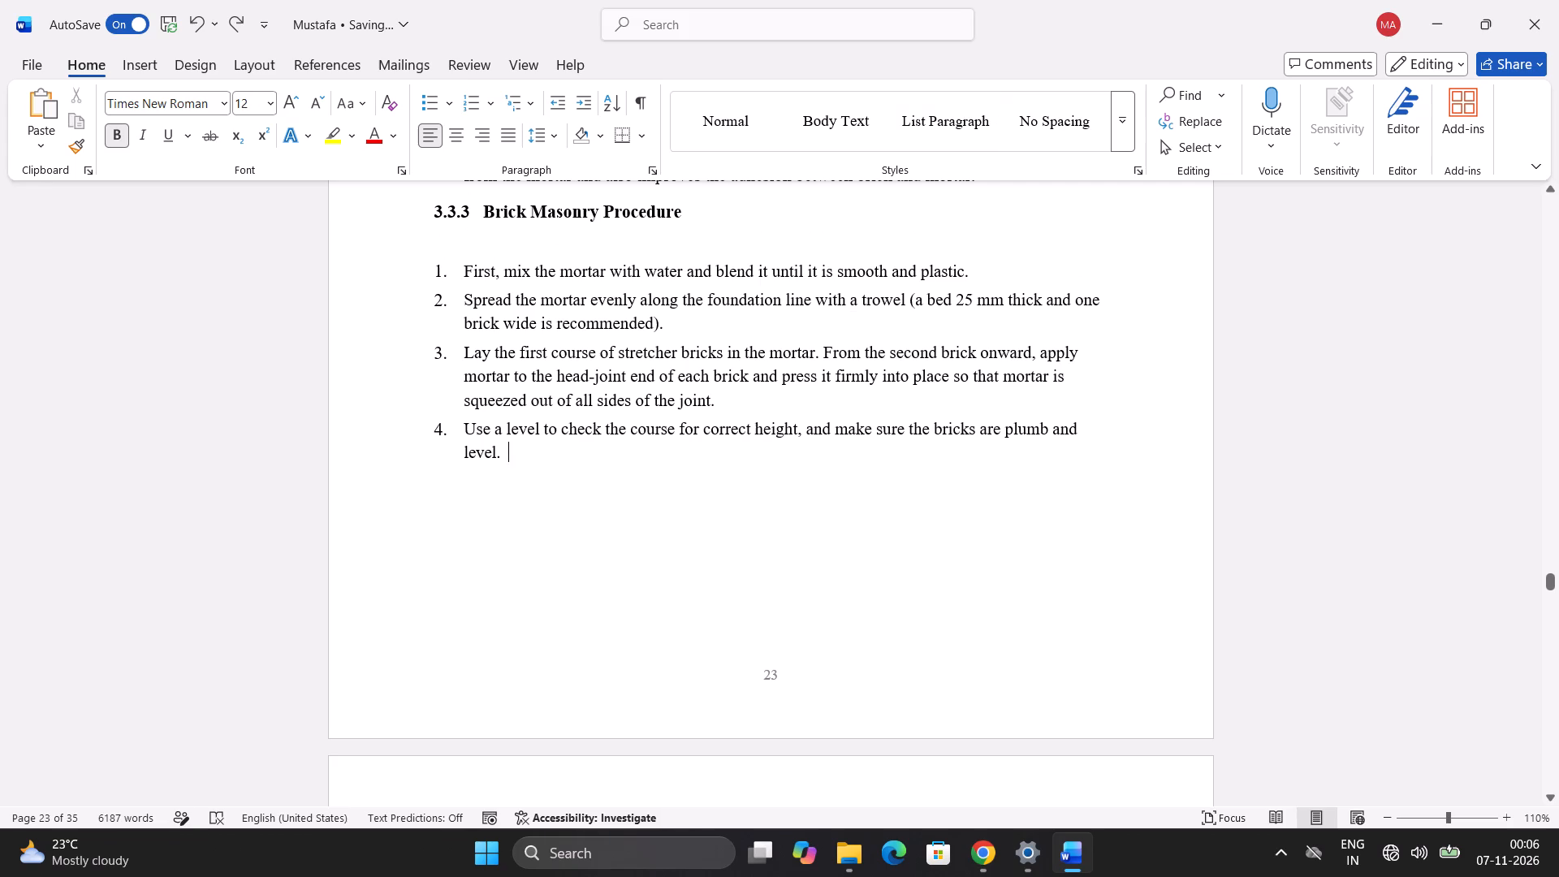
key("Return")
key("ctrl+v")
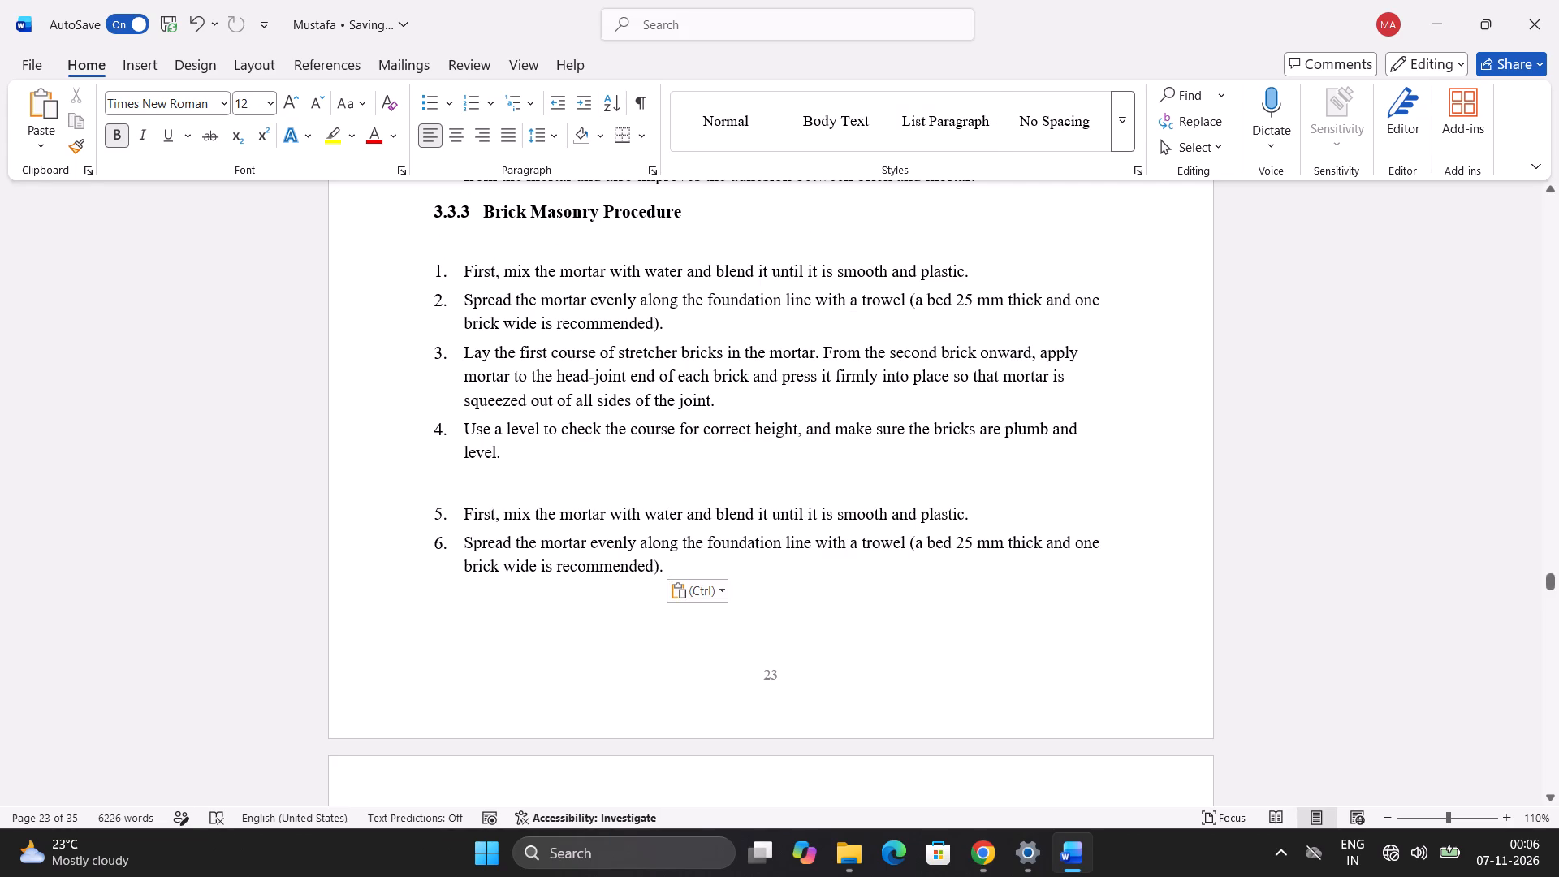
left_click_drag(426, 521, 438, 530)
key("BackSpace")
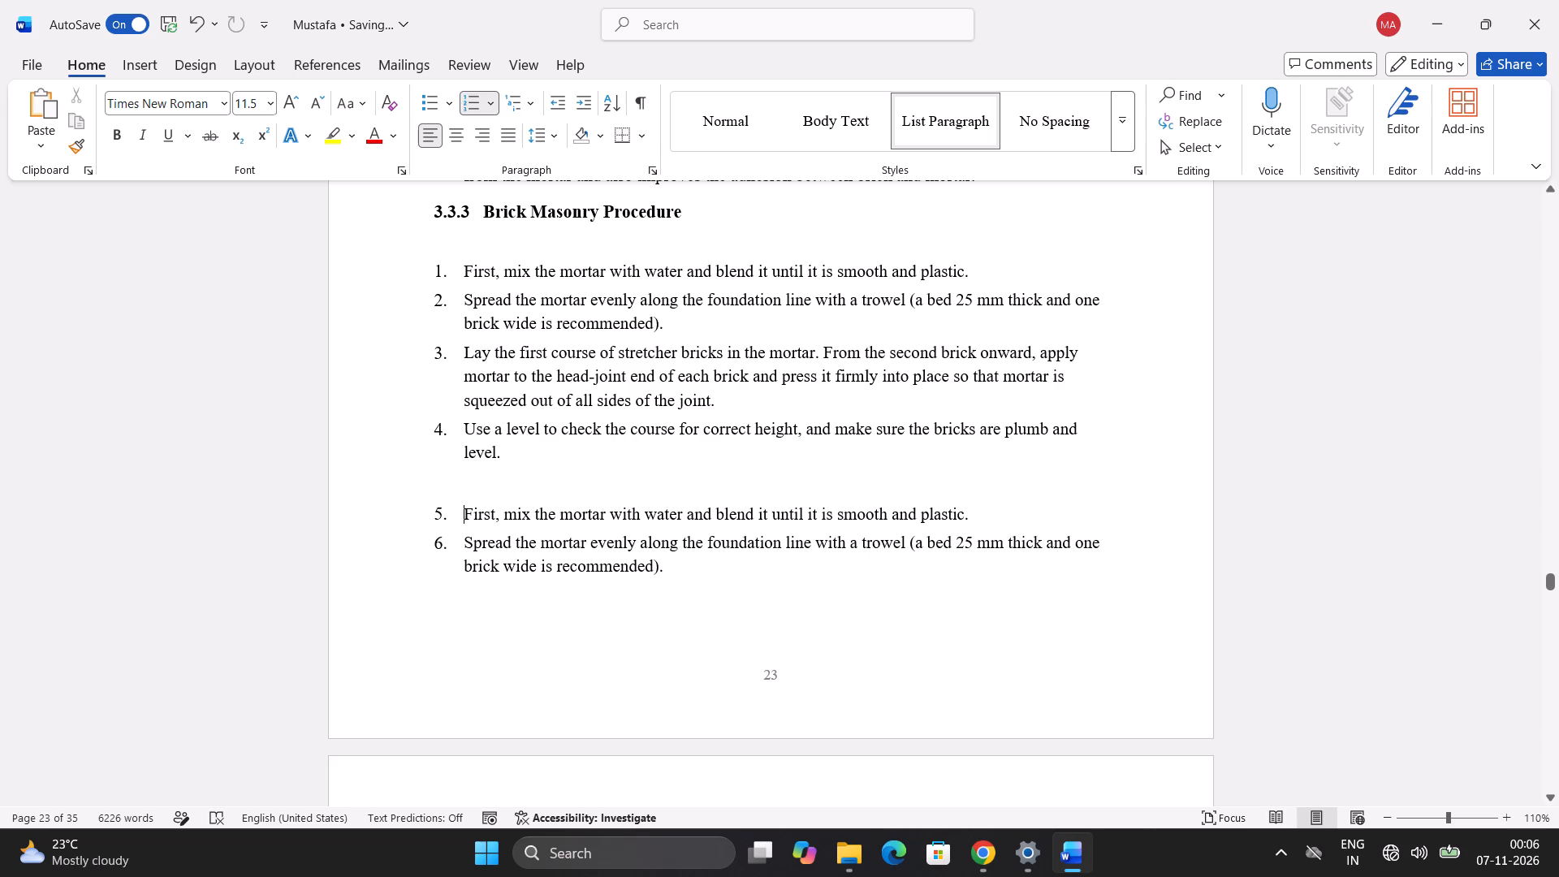
Undo the new-line paste and paste the two copied items directly after item 4 on page 23.
key("ctrl+z")
key("ctrl+z")
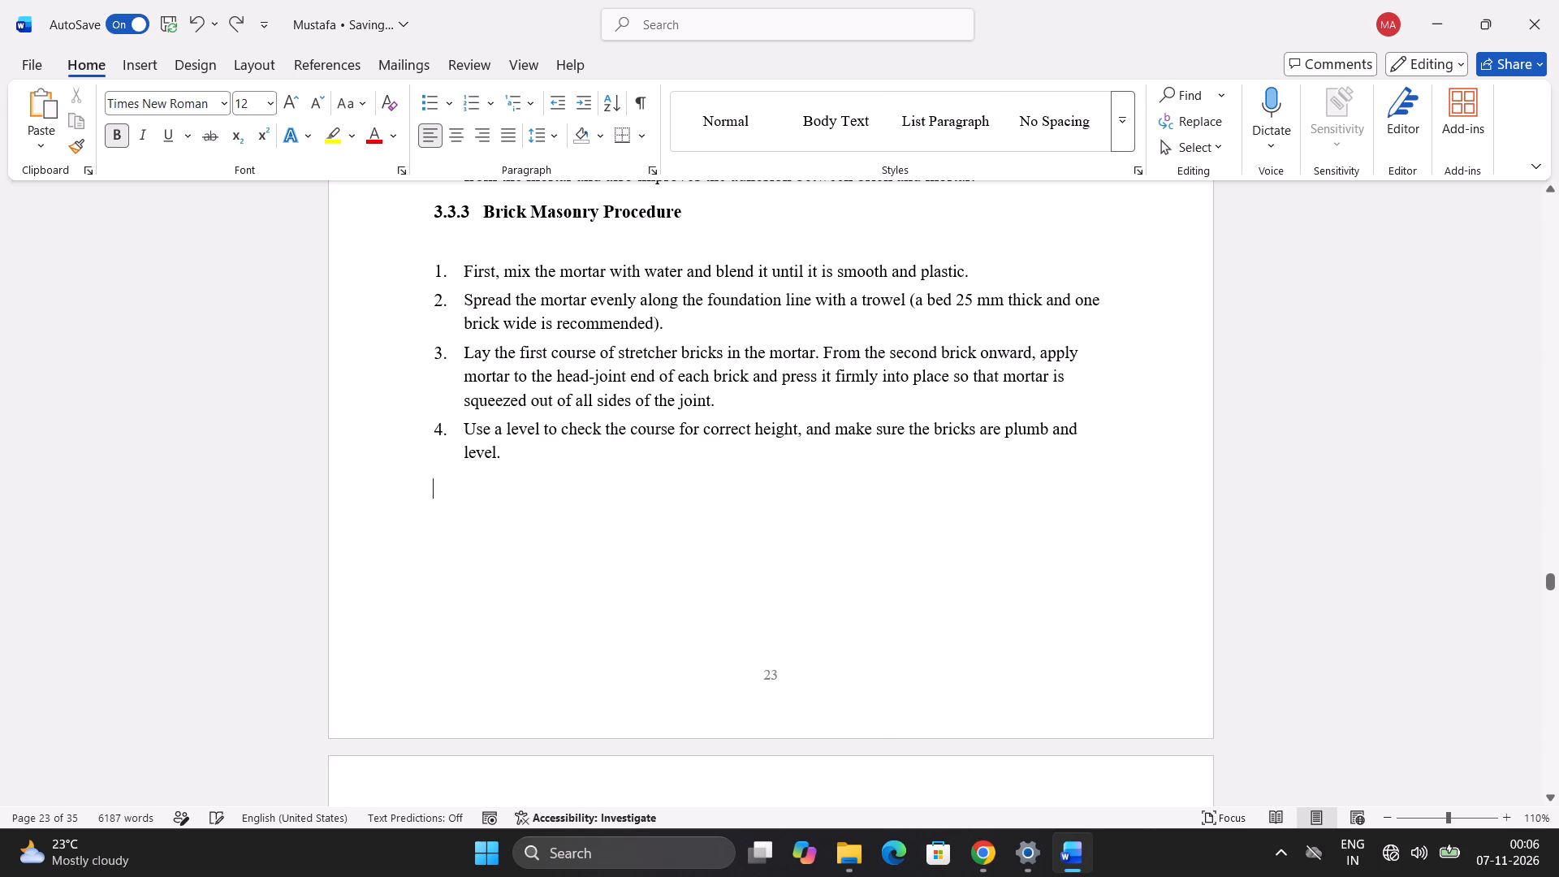
key("ctrl+z")
key("ctrl+v")
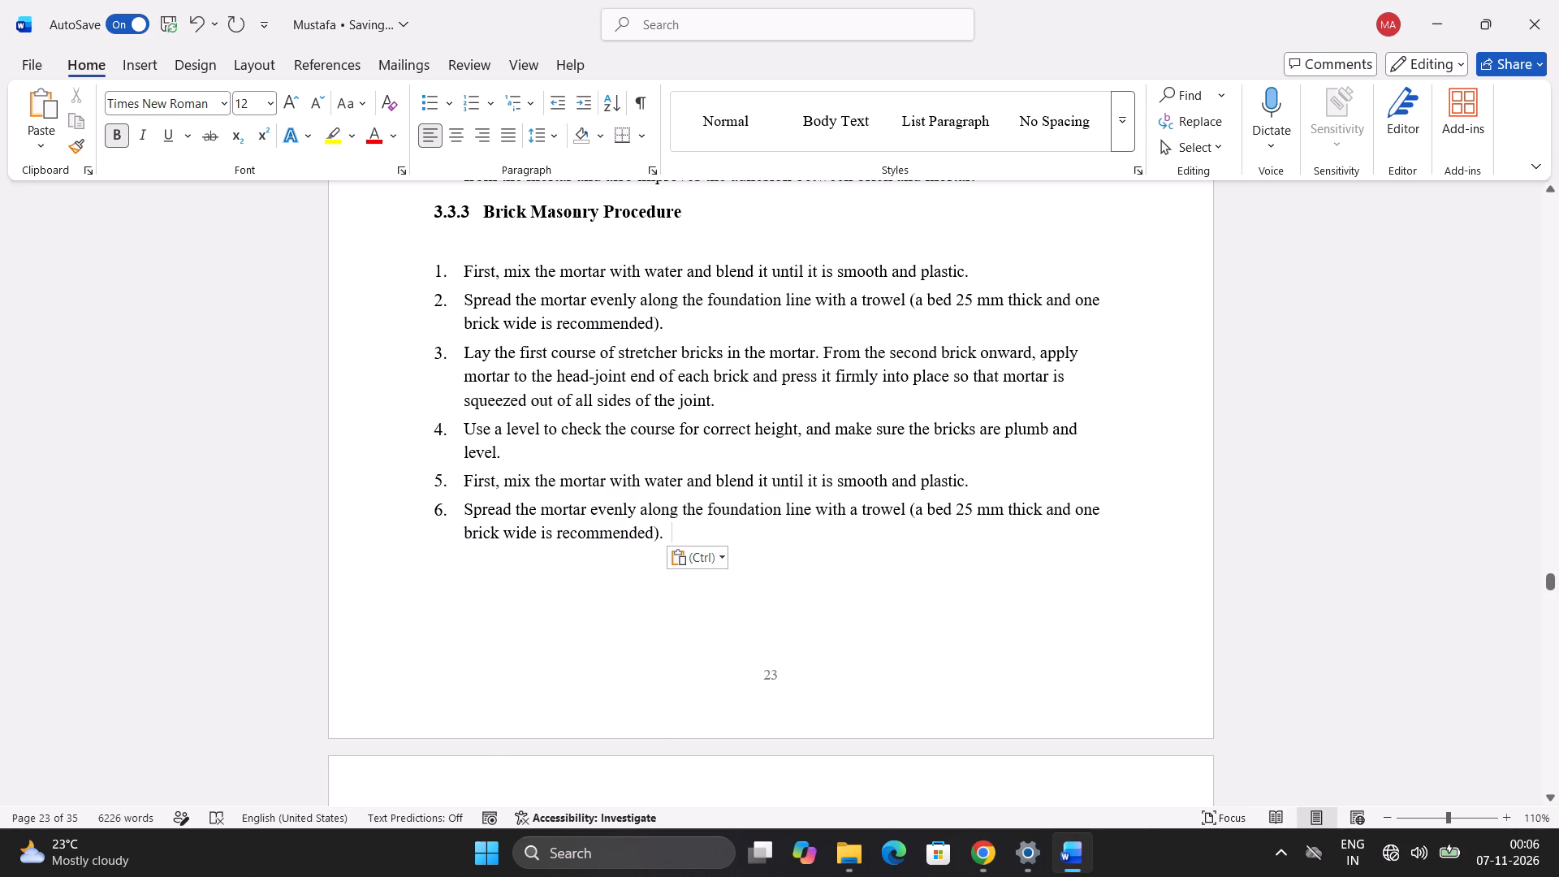
Delete the duplicate items 5 and 6 from the top of the procedure list on page 24.
scroll(795, 581, "down", 2)
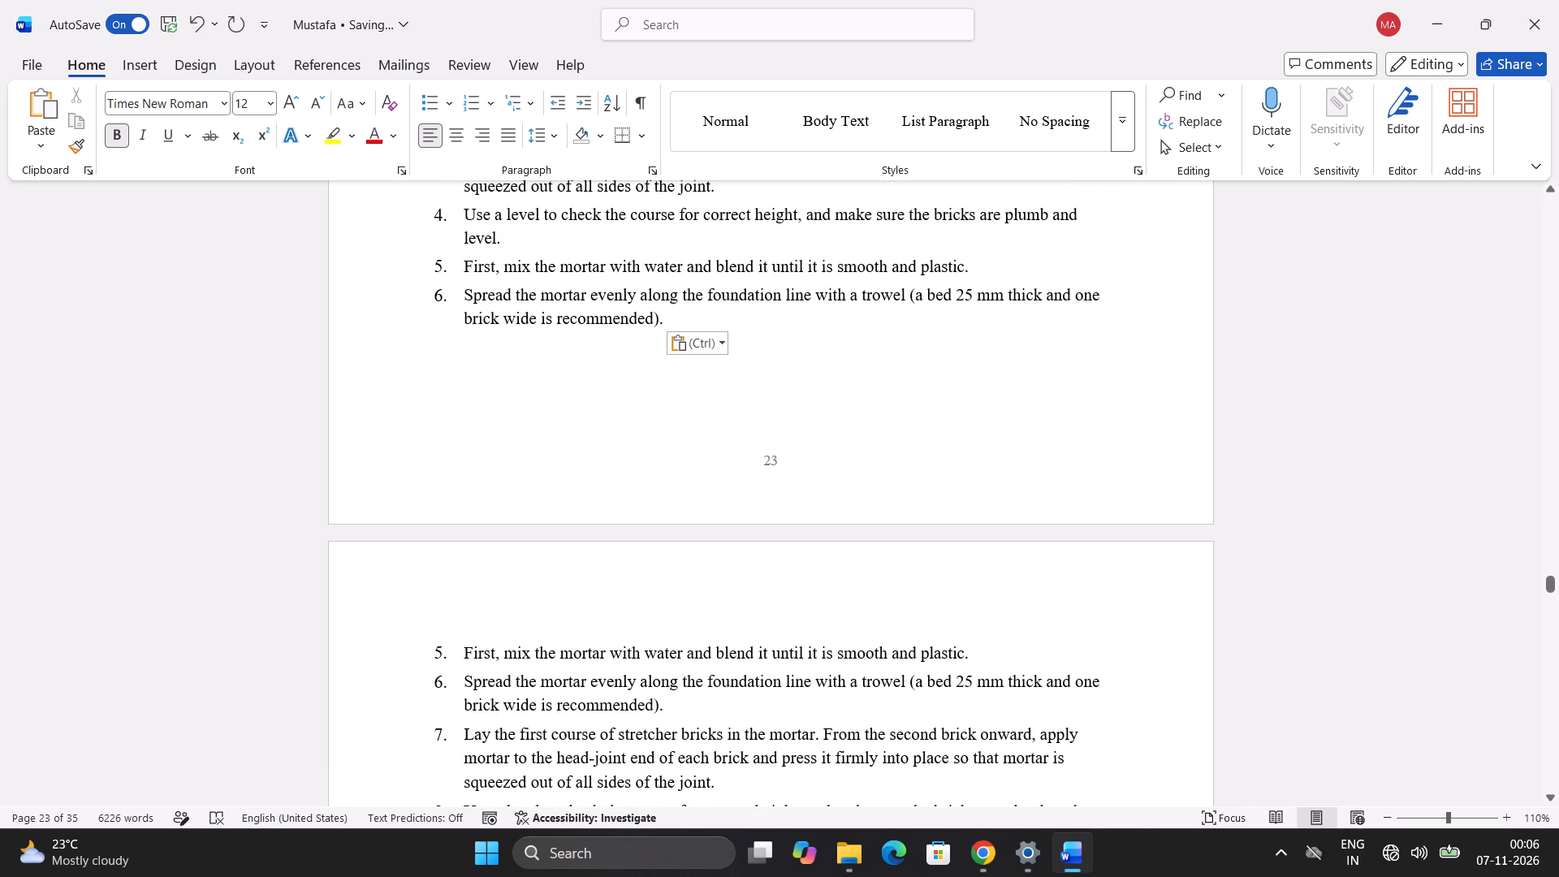
scroll(795, 581, "down", 4)
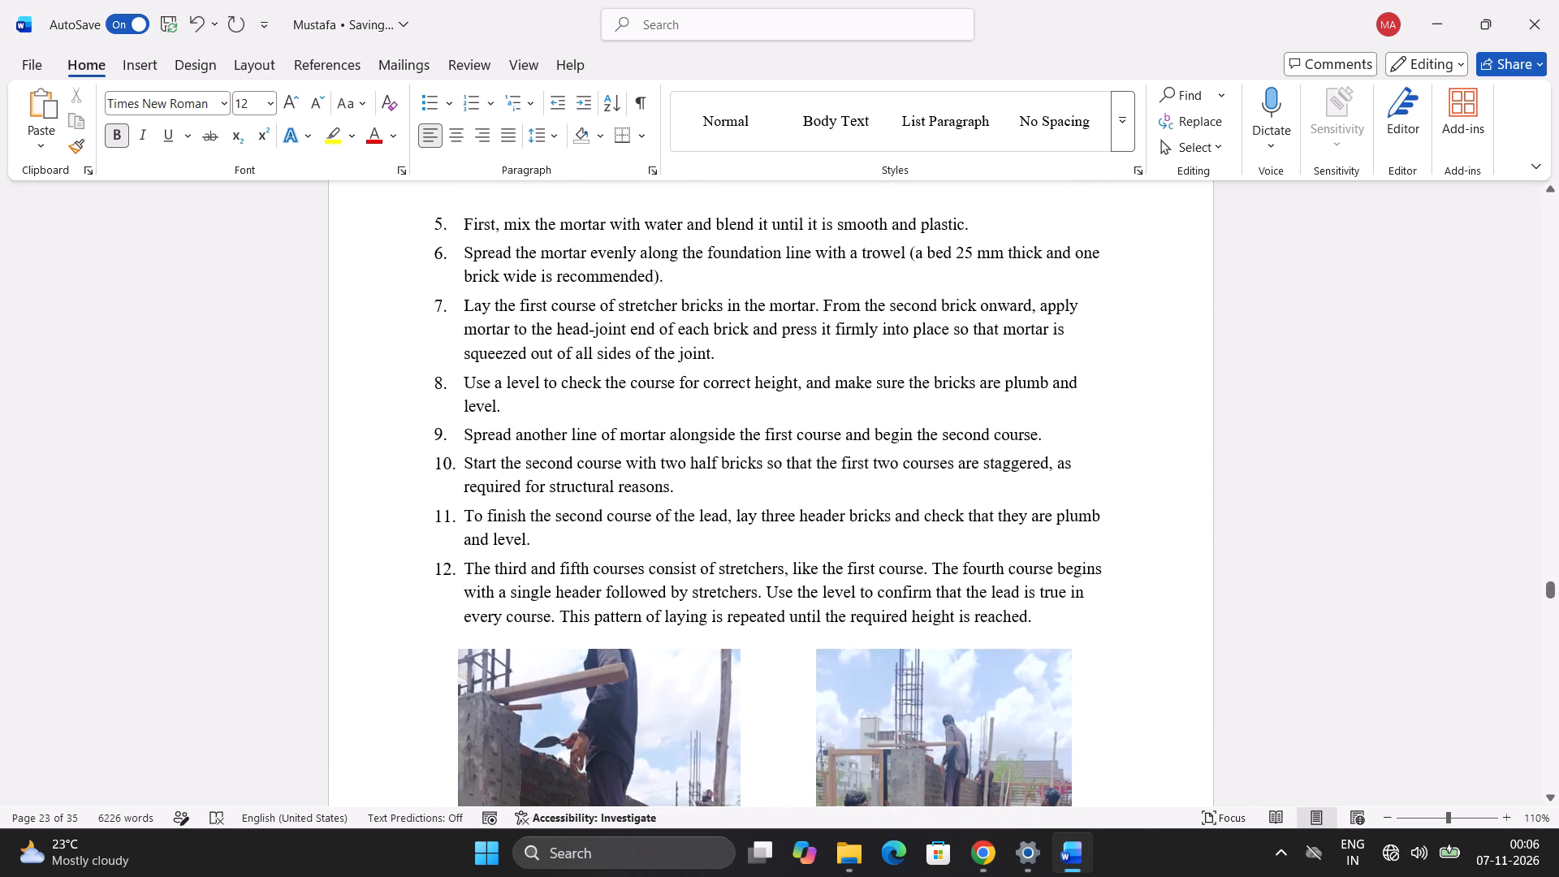
left_click_drag(702, 270, 408, 213)
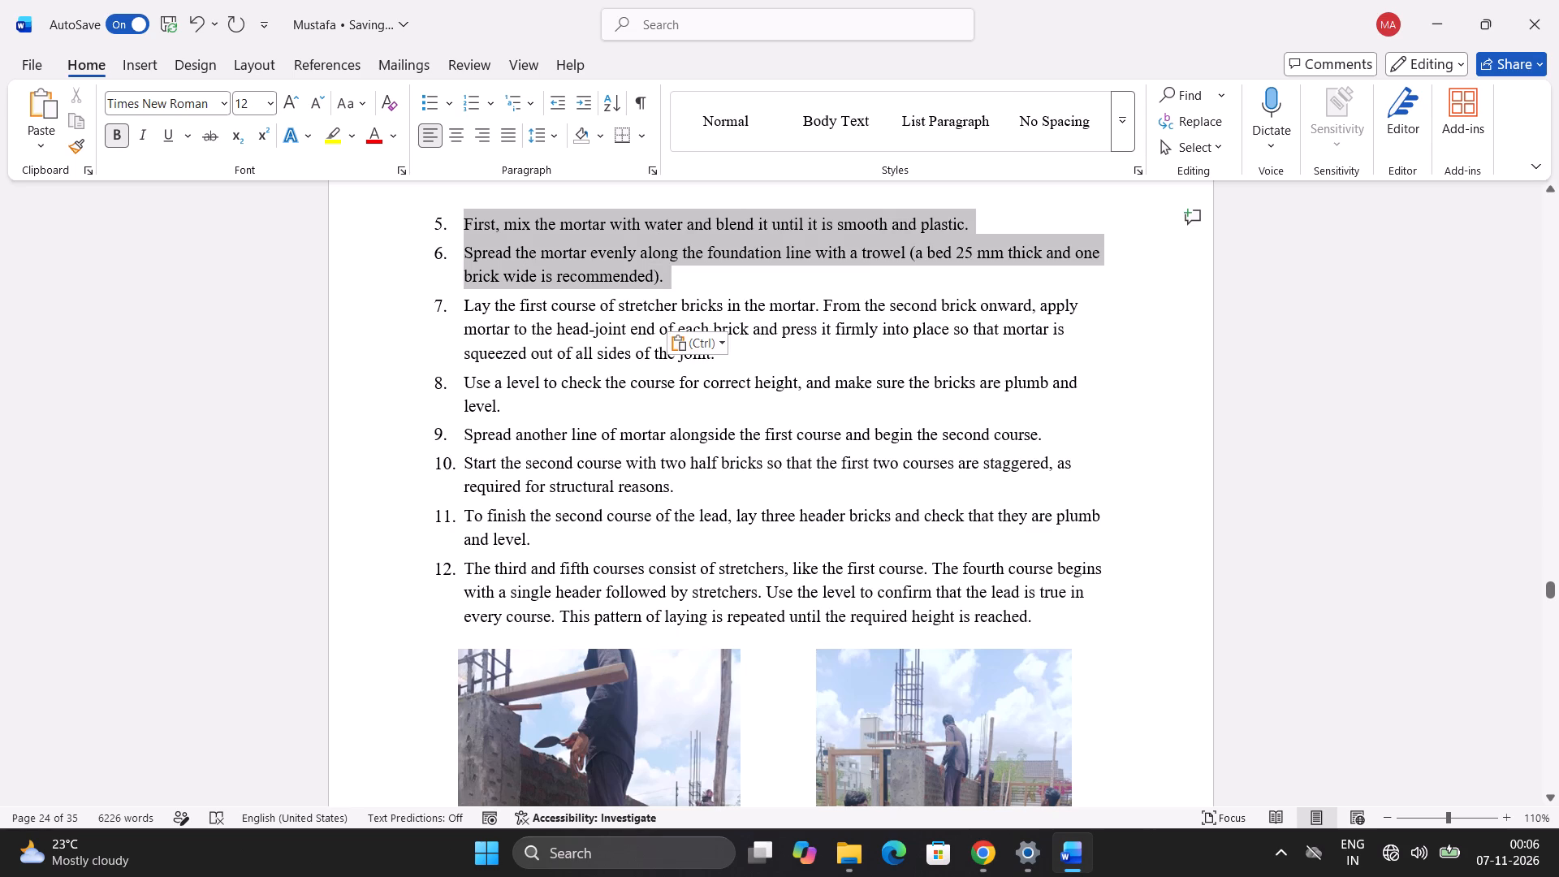
key("Delete")
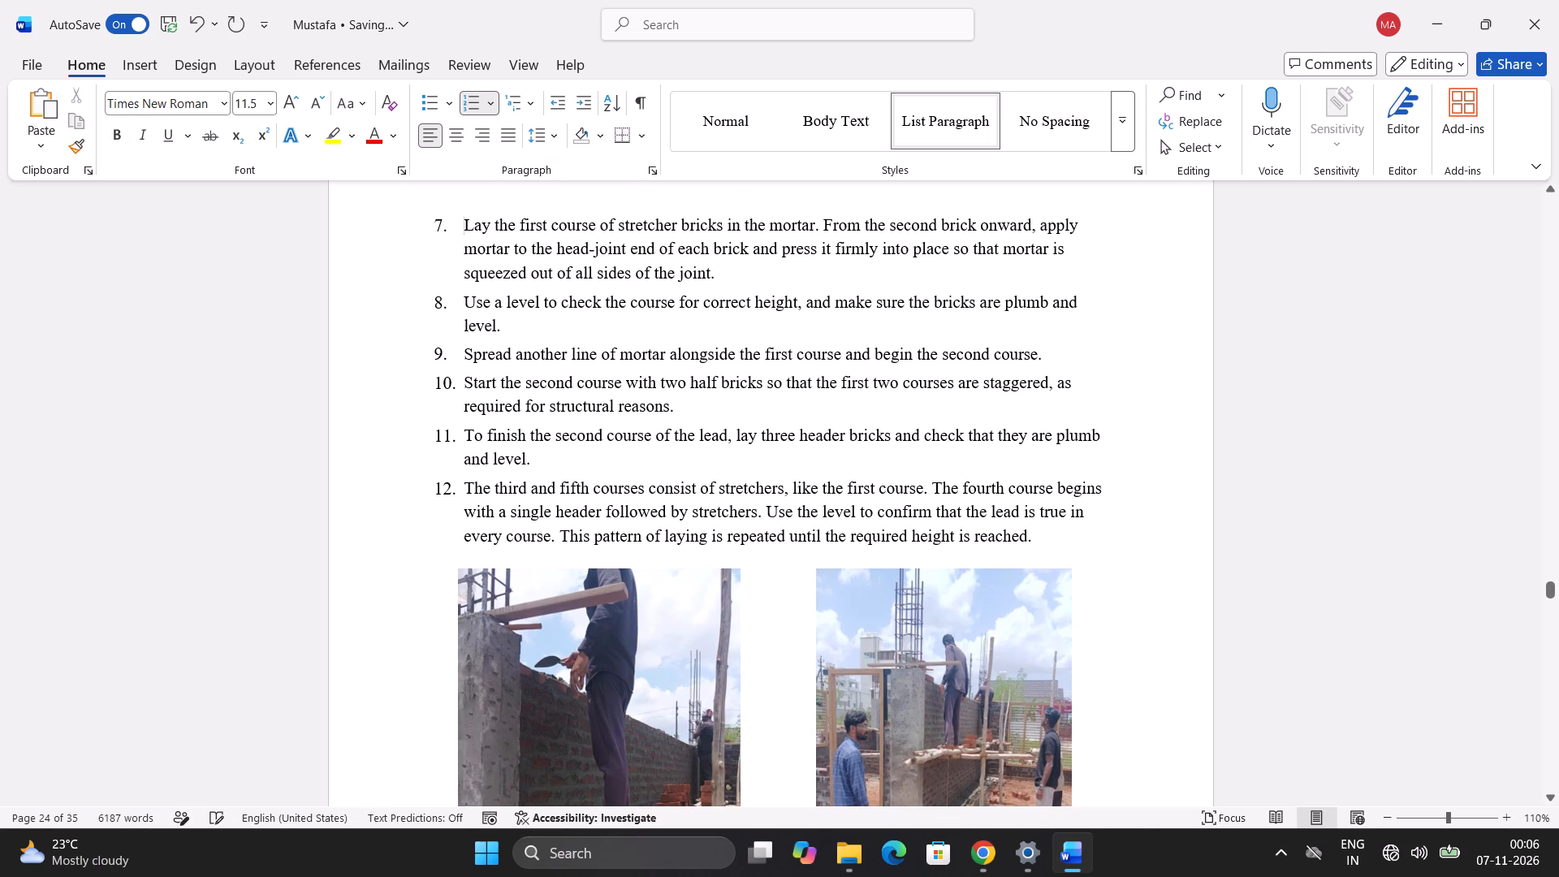
Delete the caption "Figure 3.8 – Brick masonry work in progress" below its photo on page 24.
scroll(637, 569, "down", 5)
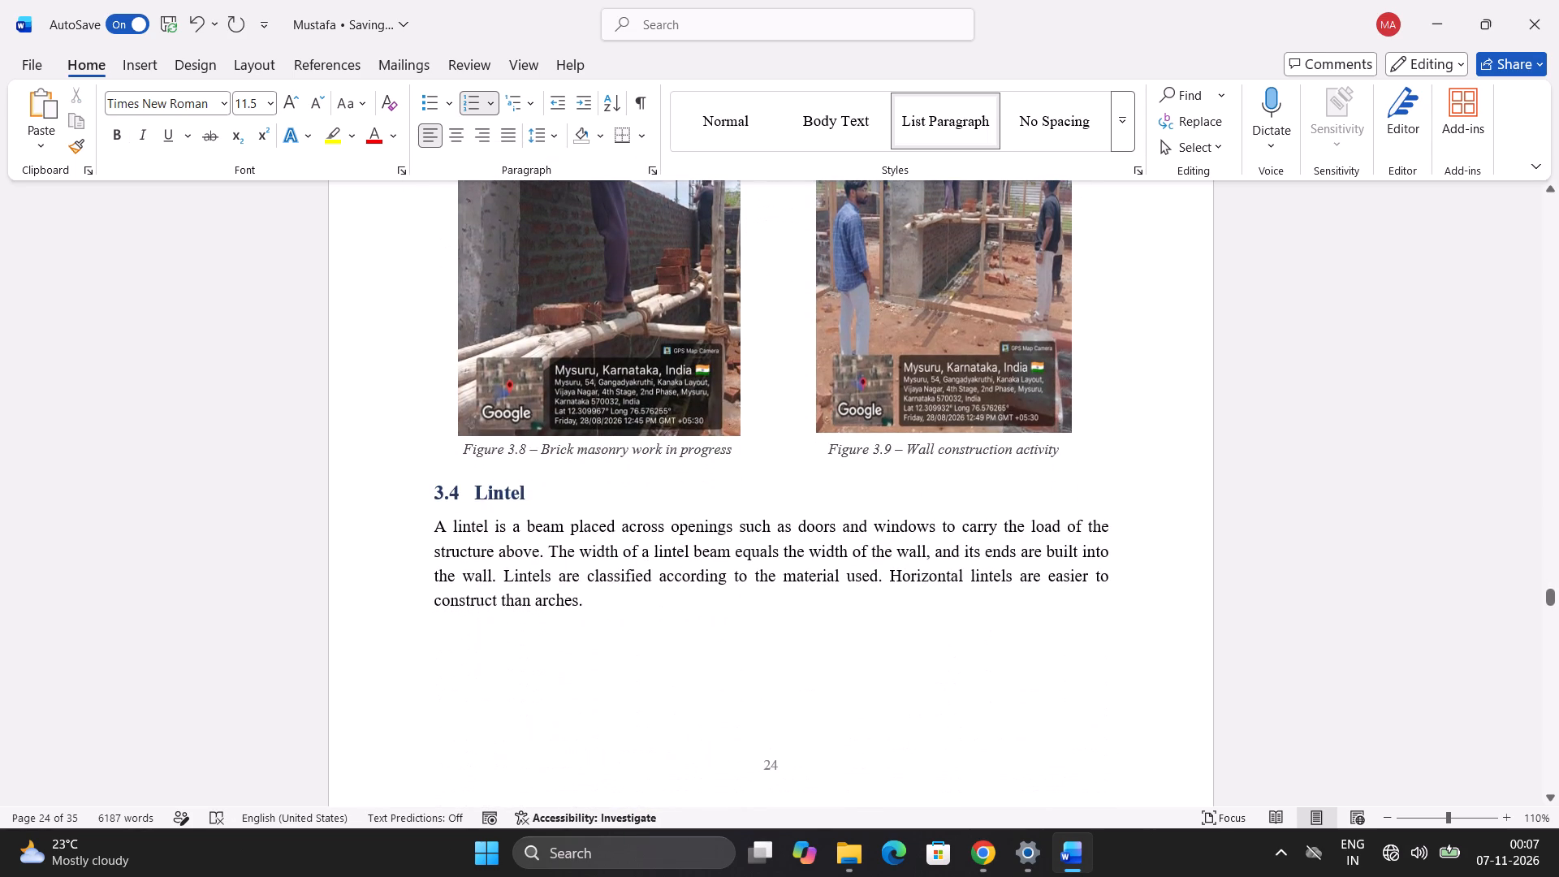
scroll(788, 491, "down", 3)
scroll(788, 484, "up", 2)
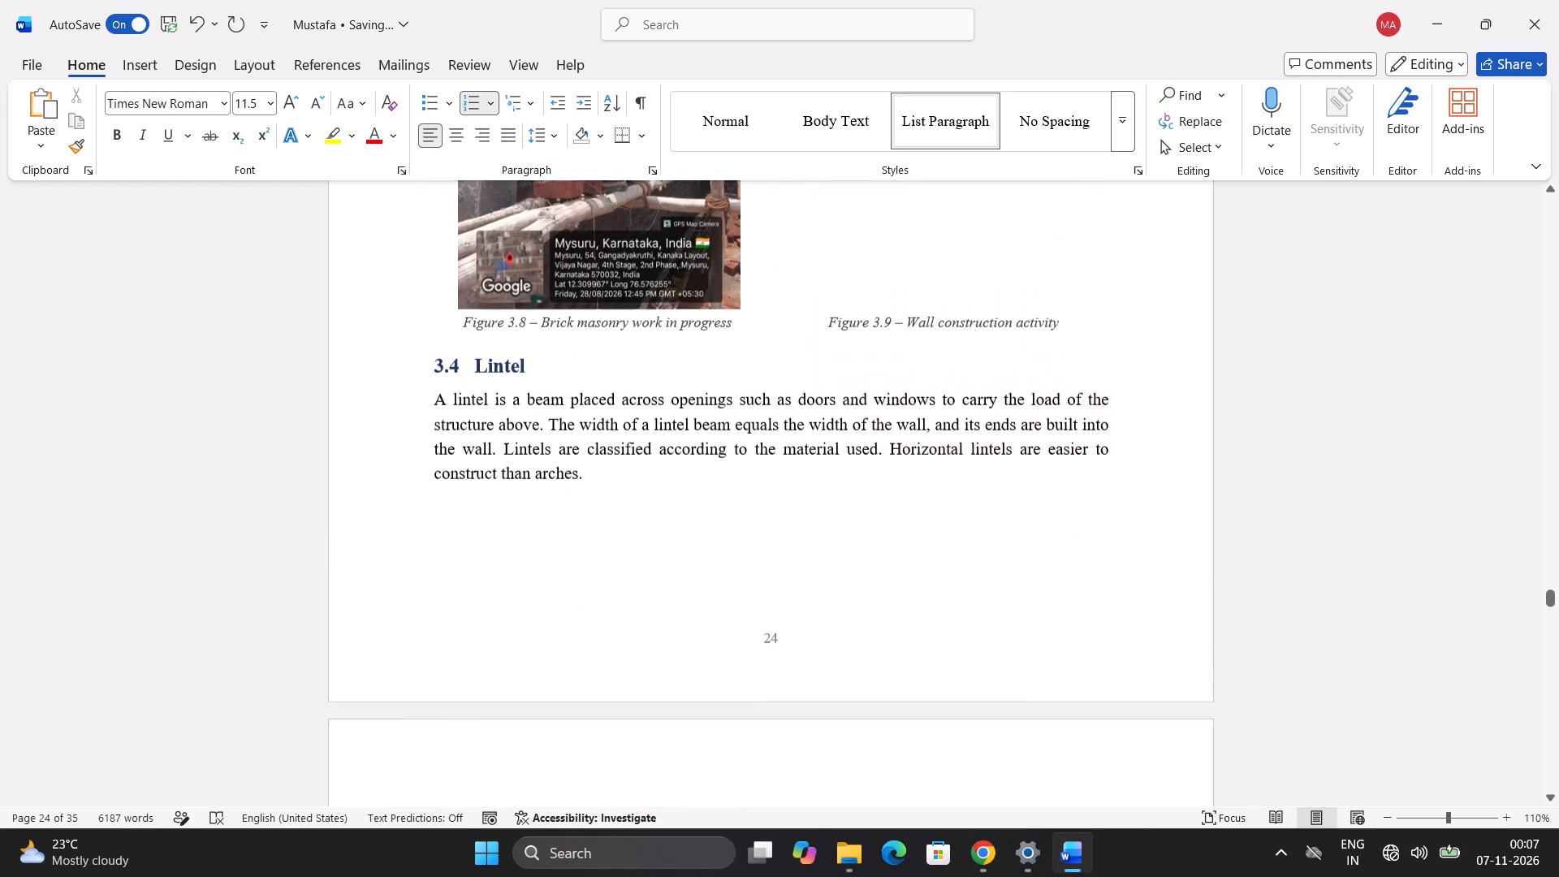
left_click_drag(746, 343, 761, 356)
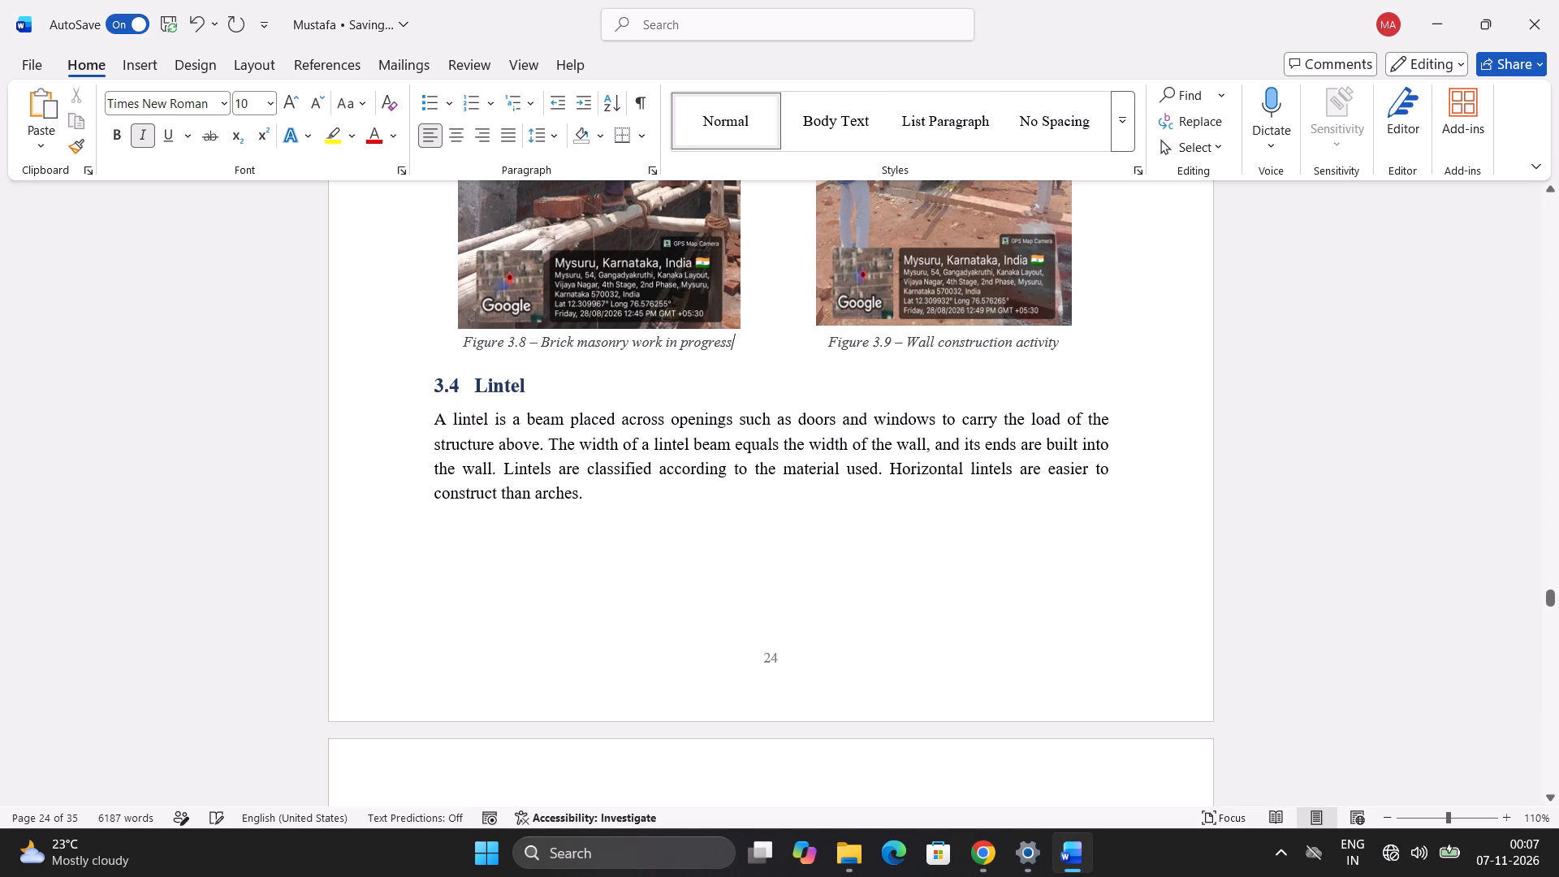
key("BackSpace")
key("BackSpace")
key("BackSpace")
key("BackSpace")
key("BackSpace")
key("BackSpace")
key("BackSpace")
key("BackSpace")
key("BackSpace")
key("BackSpace")
key("BackSpace")
key("BackSpace")
key("BackSpace")
key("BackSpace")
key("BackSpace")
key("BackSpace")
key("BackSpace")
key("BackSpace")
key("BackSpace")
key("BackSpace")
key("BackSpace")
key("BackSpace")
key("BackSpace")
key("BackSpace")
key("BackSpace")
key("BackSpace")
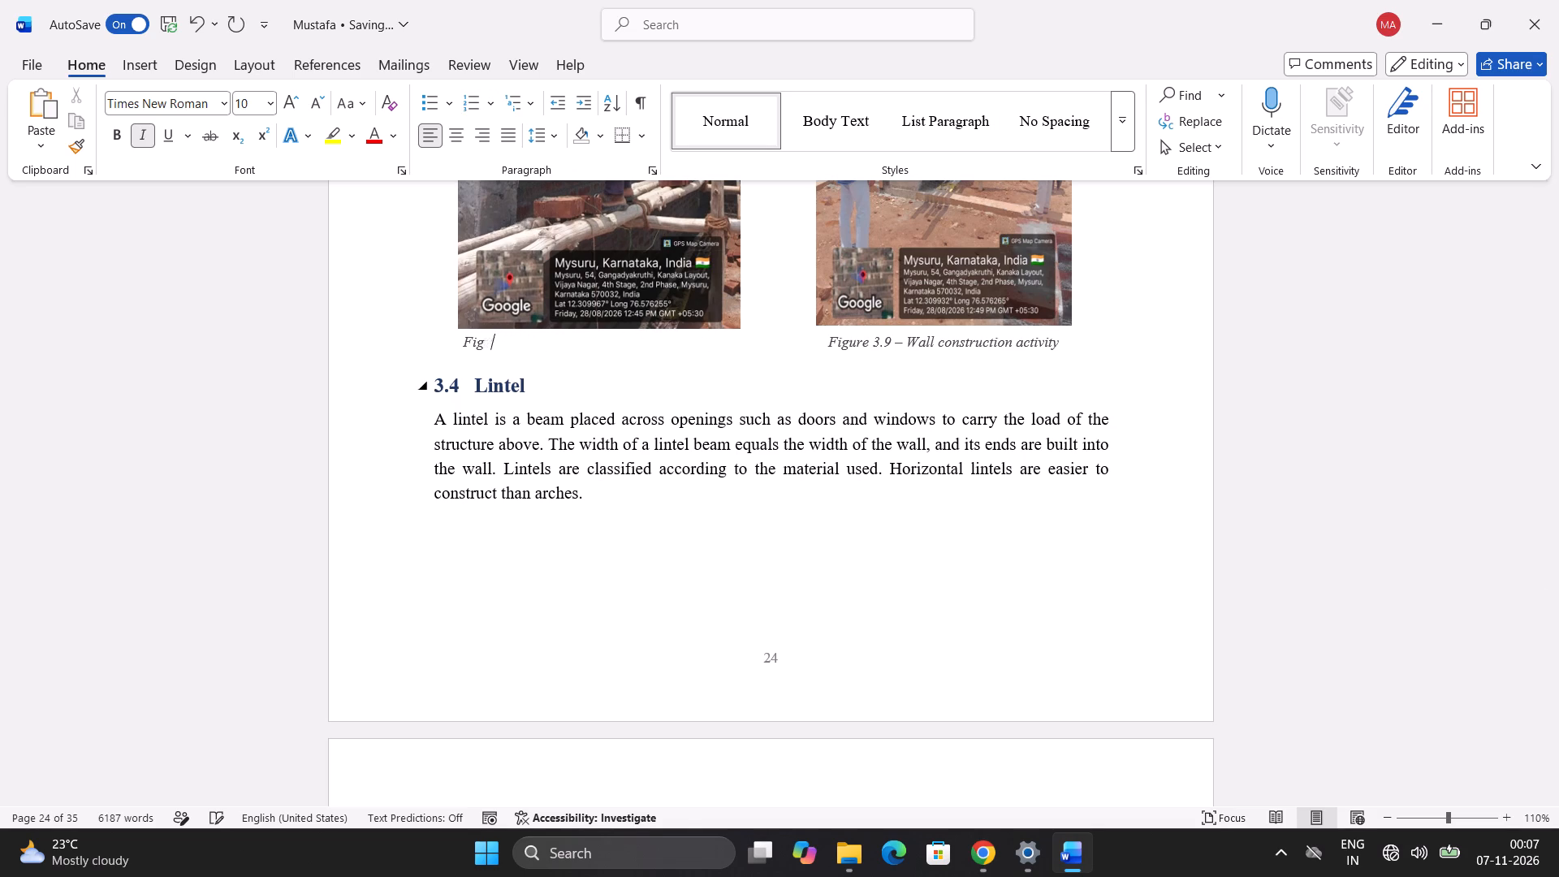
key("BackSpace")
key("BackSpace")
key("BackSpace")
key("BackSpace")
Delete the caption "Figure 3.9 – Wall construction activity" below its photo on page 24.
left_click_drag(1076, 352, 1081, 362)
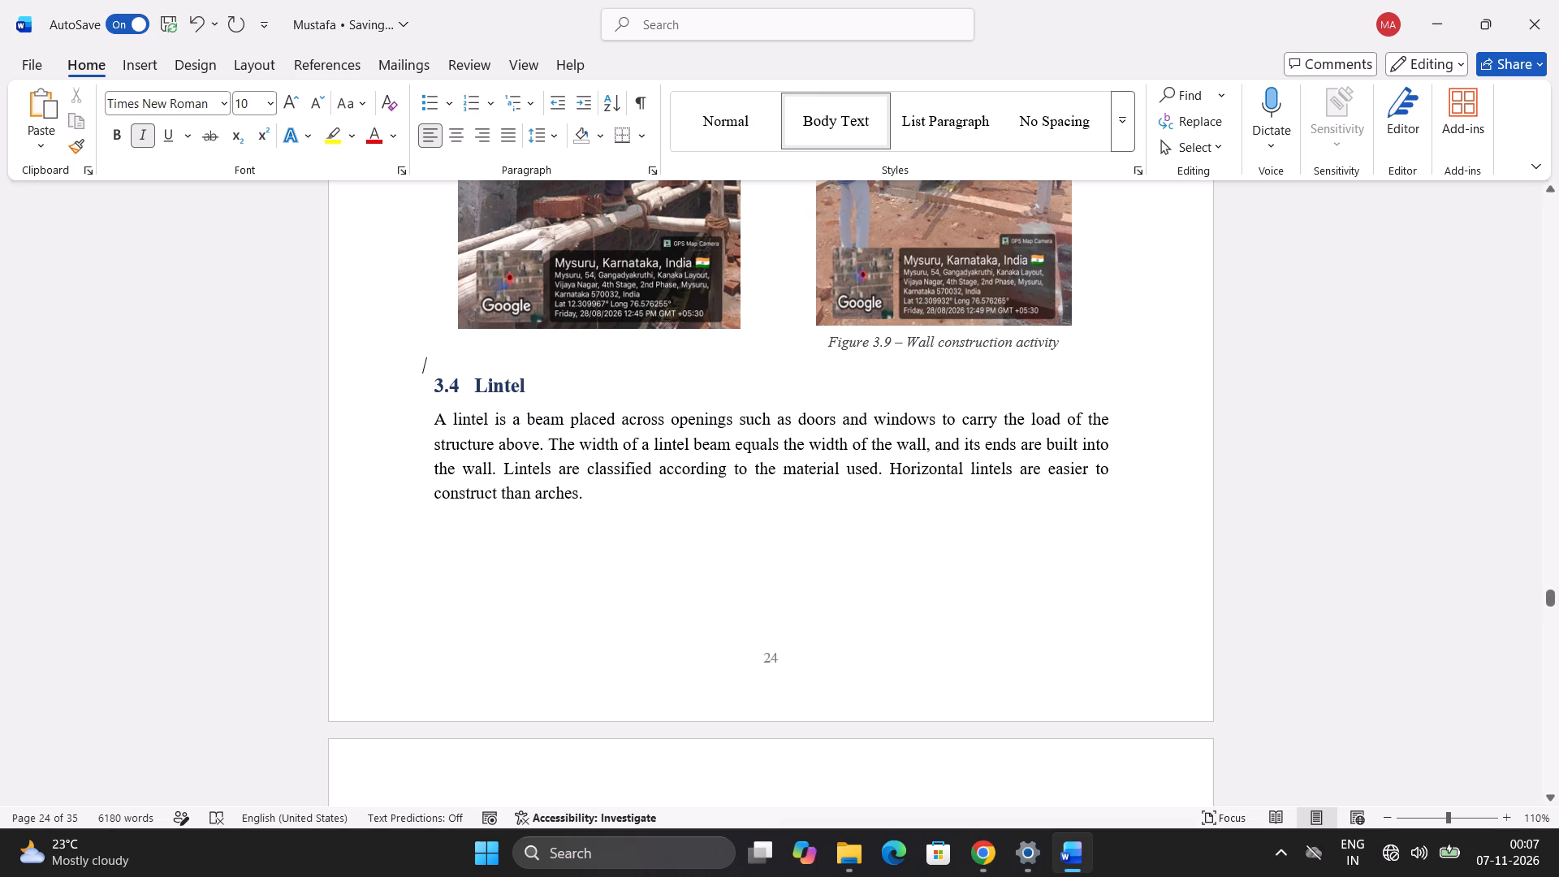
left_click(1052, 341)
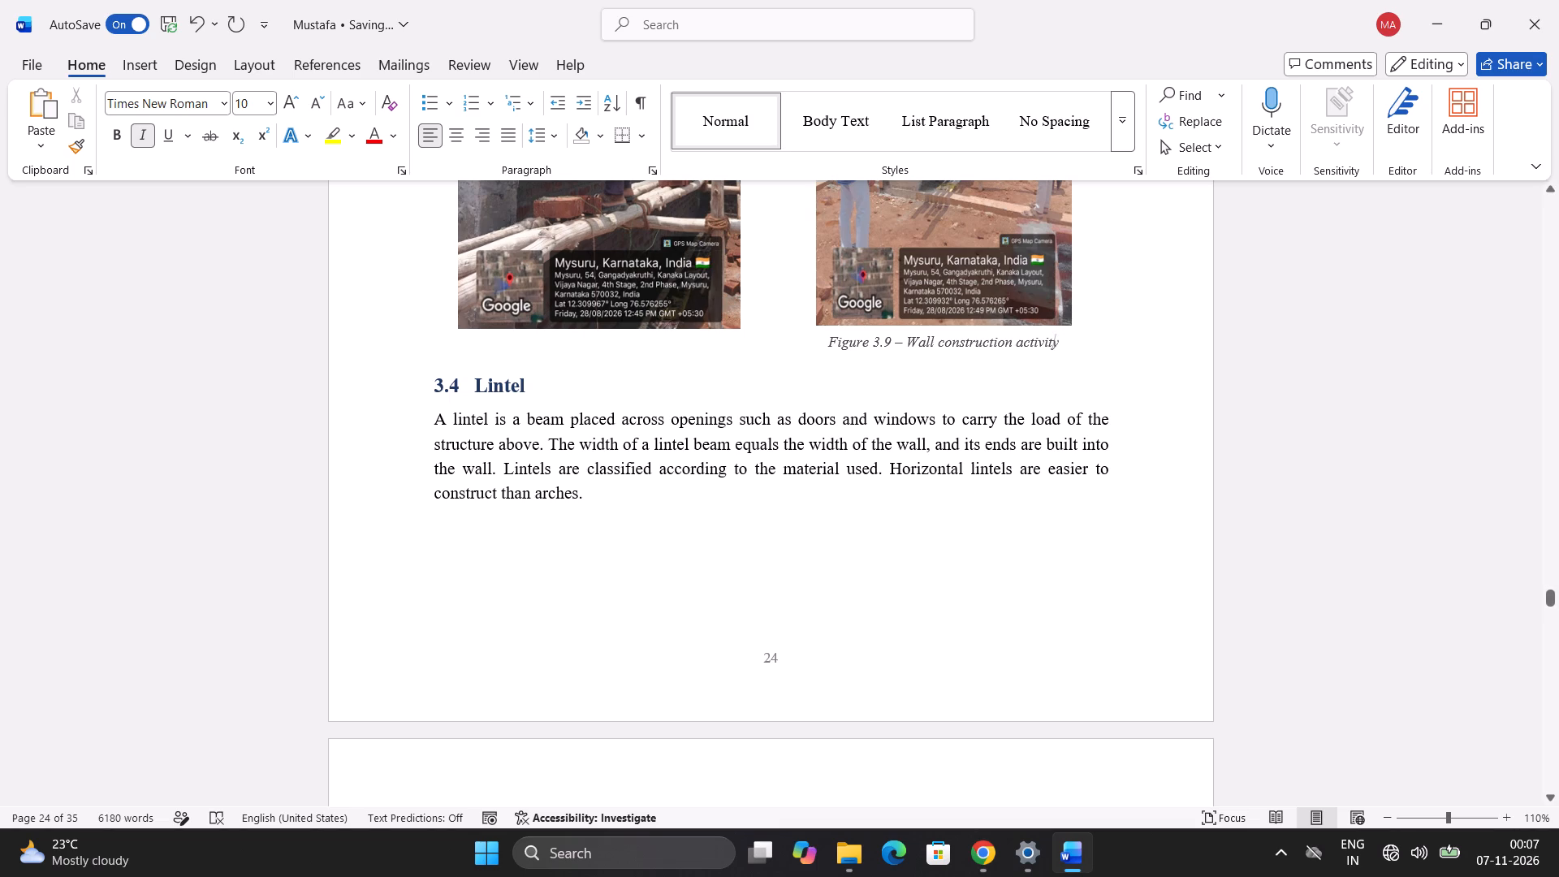
left_click(1070, 340)
key("BackSpace")
key("BackSpace")
key("BackSpace")
key("BackSpace")
key("BackSpace")
key("BackSpace")
key("BackSpace")
key("BackSpace")
key("BackSpace")
key("BackSpace")
key("BackSpace")
key("BackSpace")
key("BackSpace")
key("BackSpace")
key("BackSpace")
key("BackSpace")
key("BackSpace")
key("BackSpace")
key("BackSpace")
key("BackSpace")
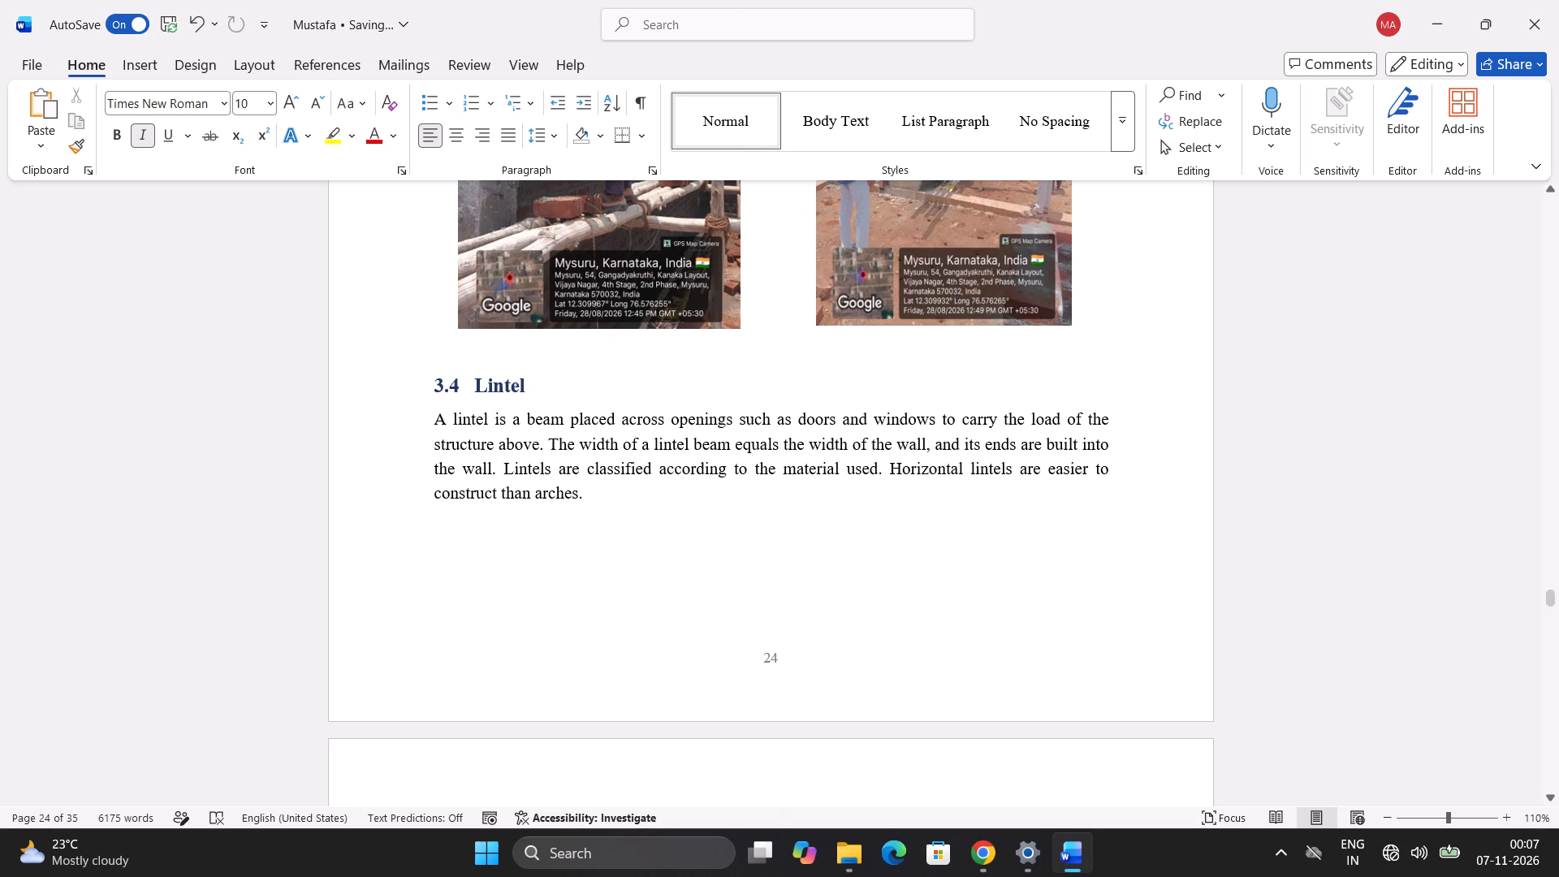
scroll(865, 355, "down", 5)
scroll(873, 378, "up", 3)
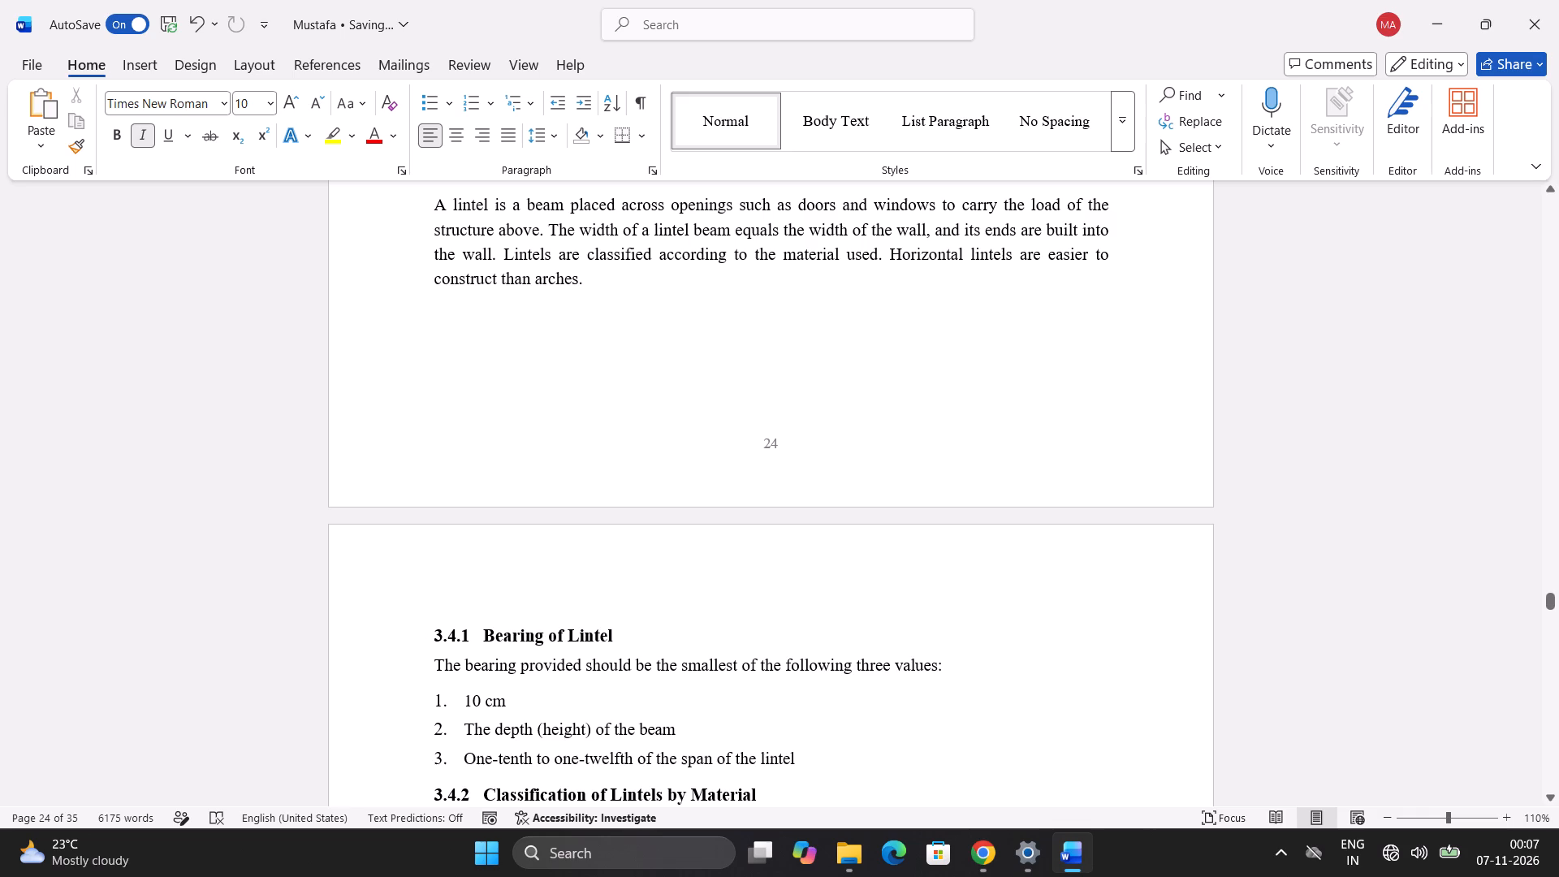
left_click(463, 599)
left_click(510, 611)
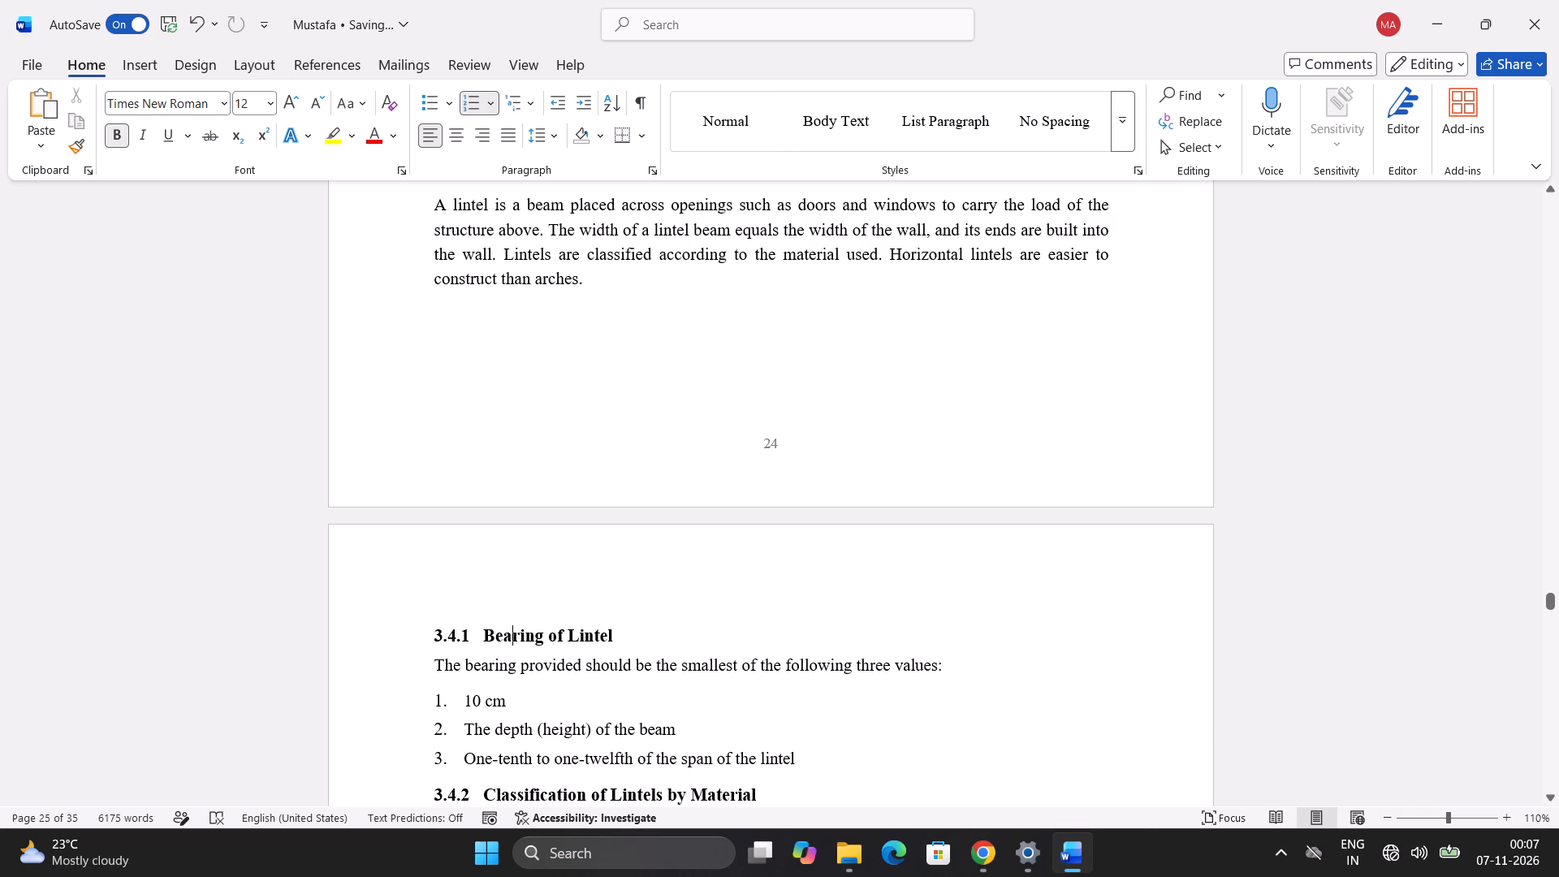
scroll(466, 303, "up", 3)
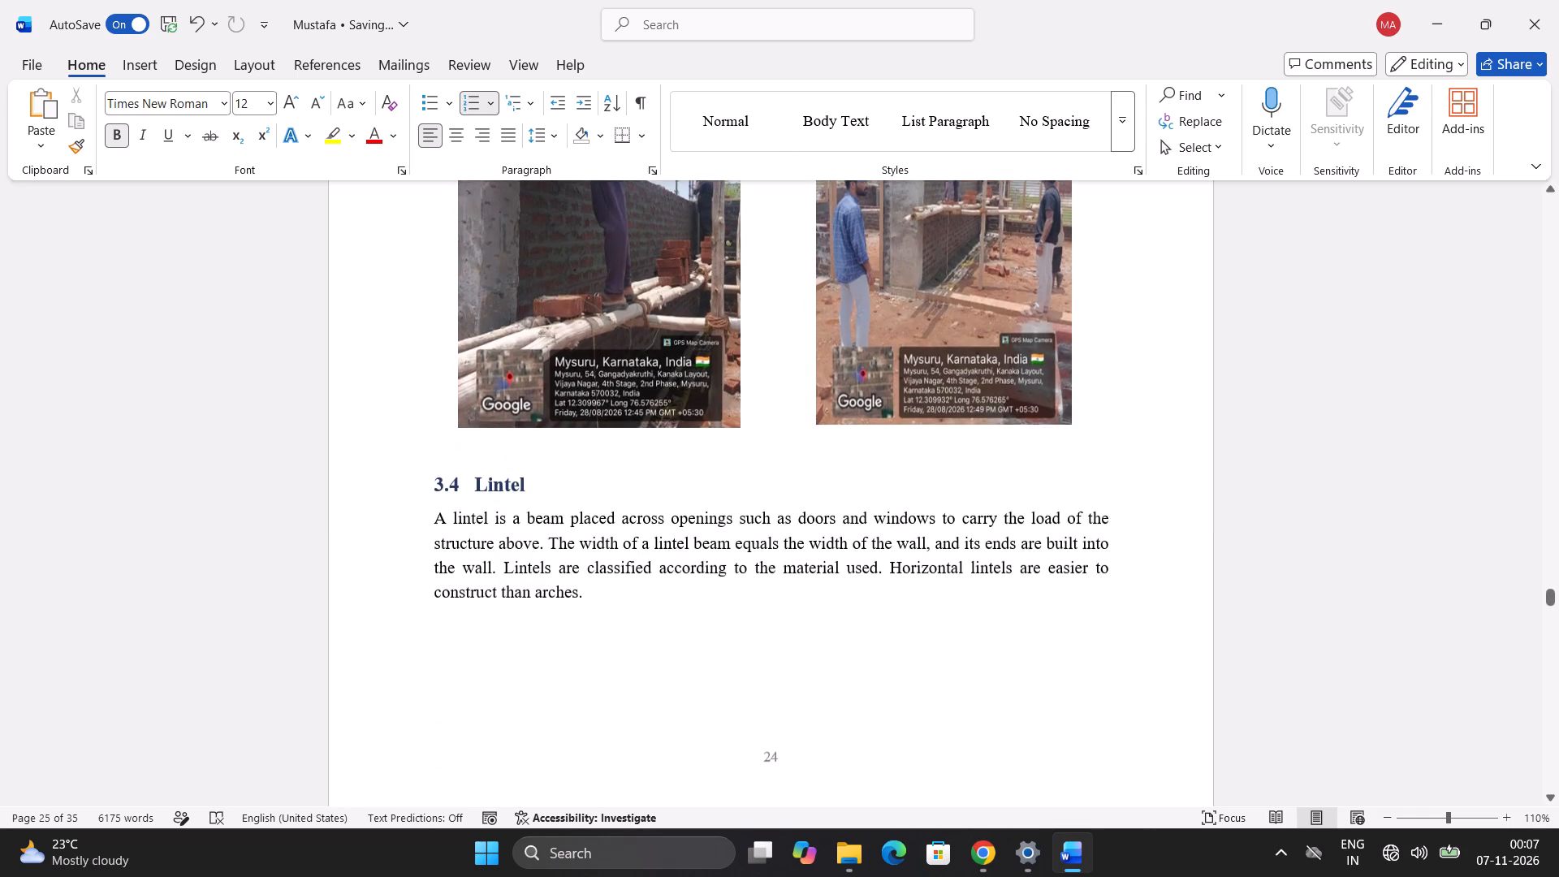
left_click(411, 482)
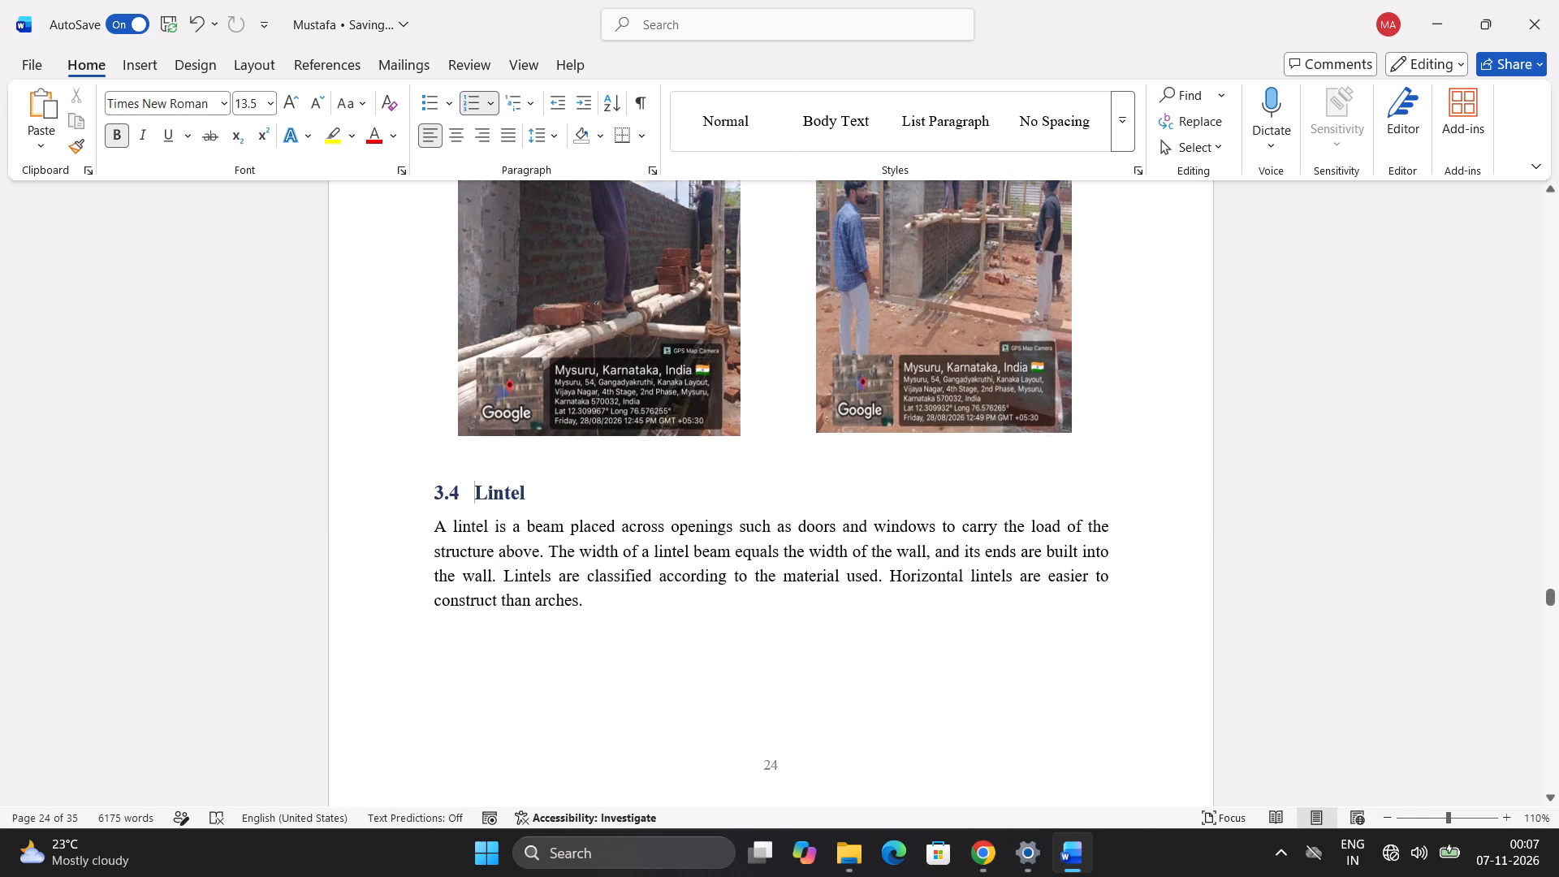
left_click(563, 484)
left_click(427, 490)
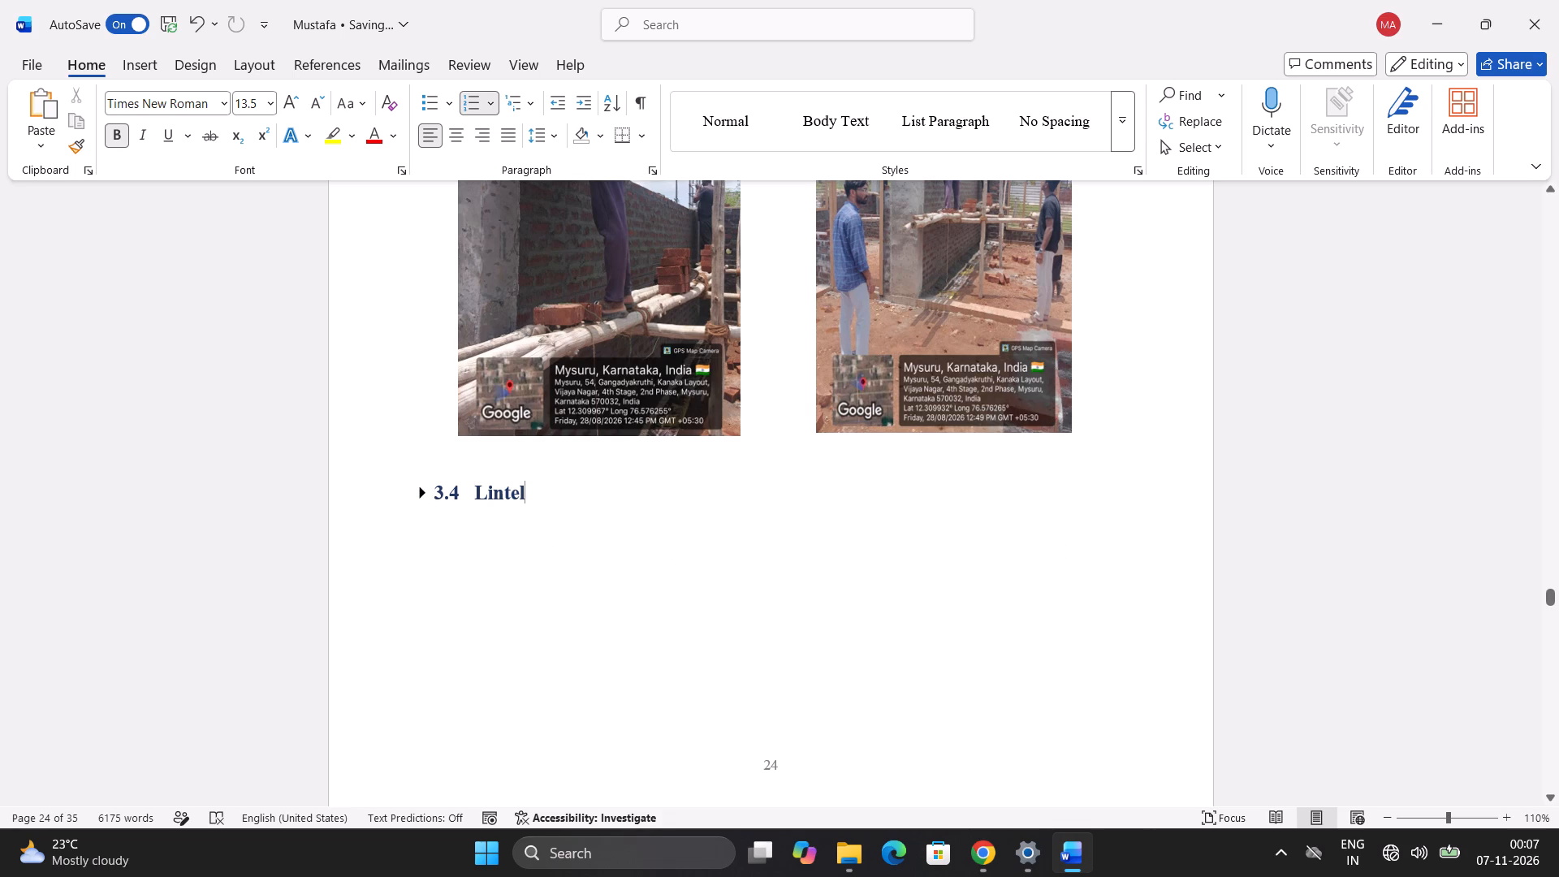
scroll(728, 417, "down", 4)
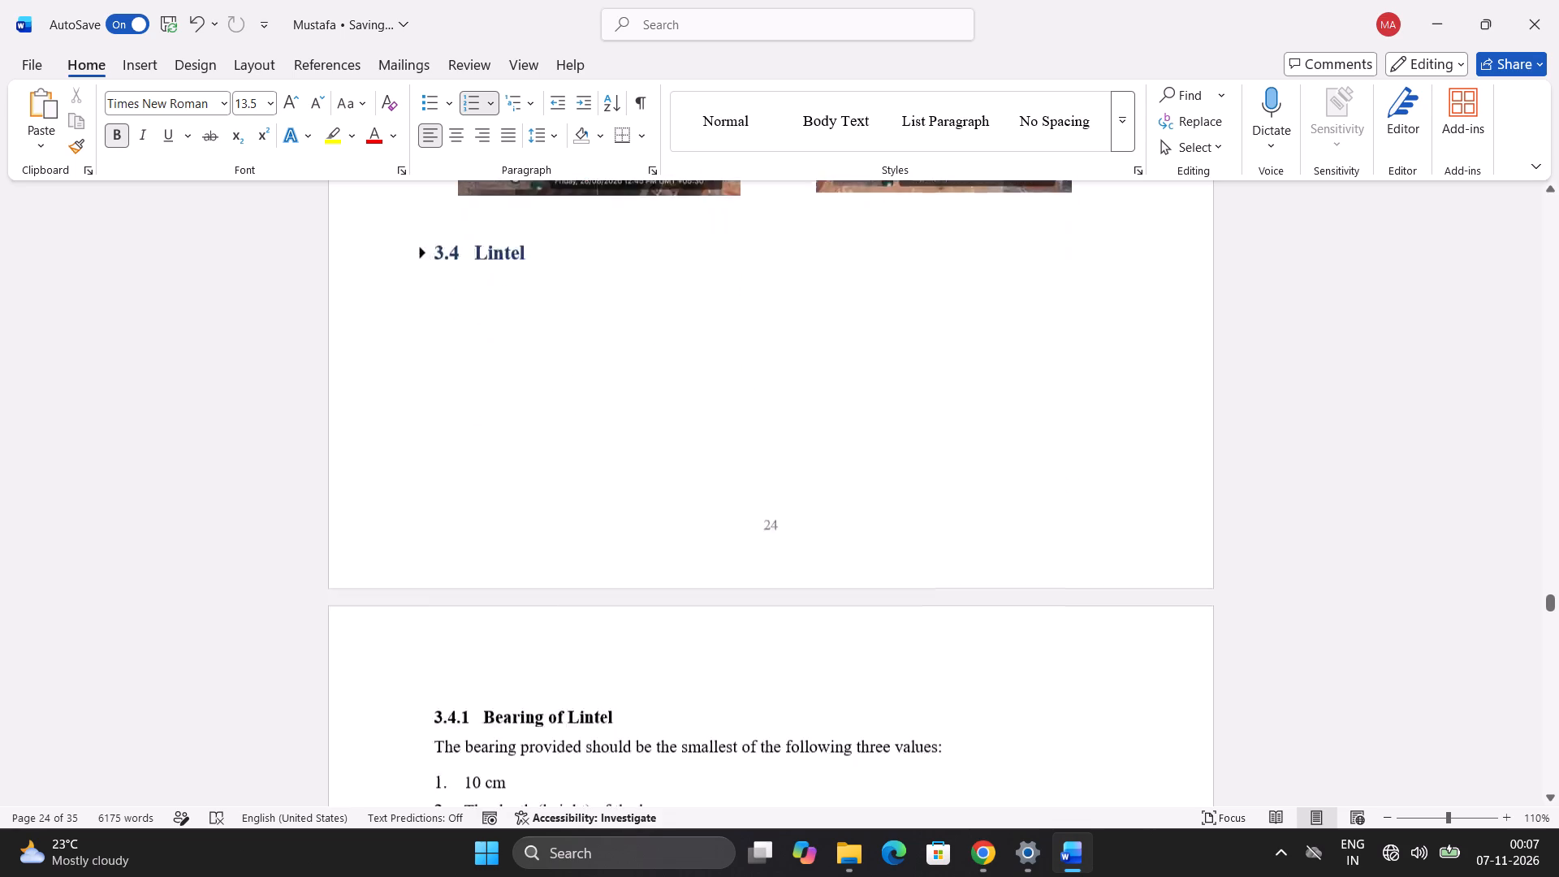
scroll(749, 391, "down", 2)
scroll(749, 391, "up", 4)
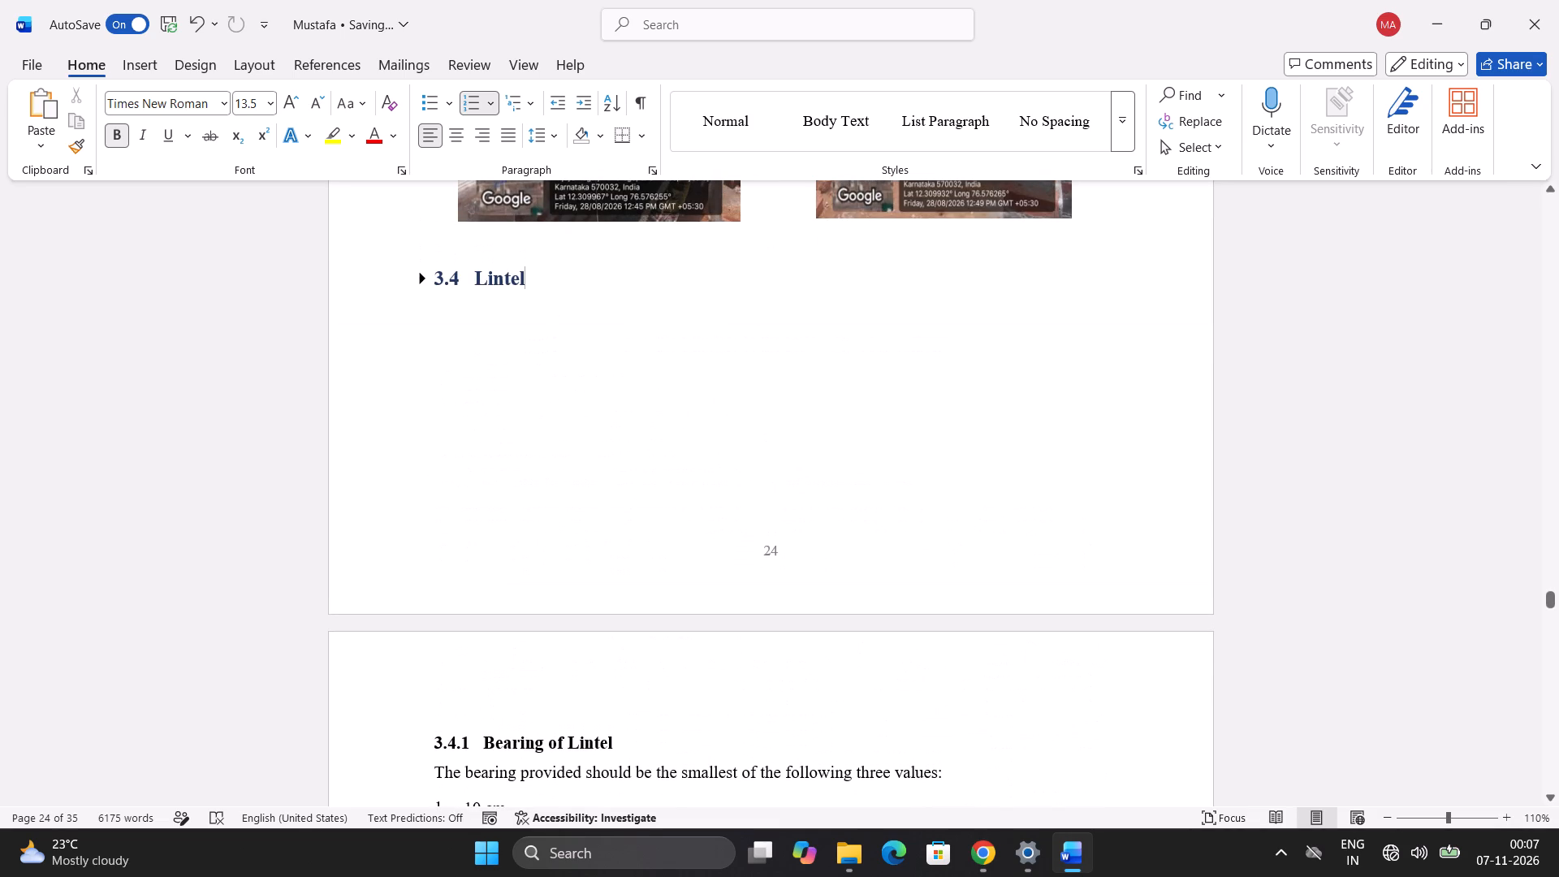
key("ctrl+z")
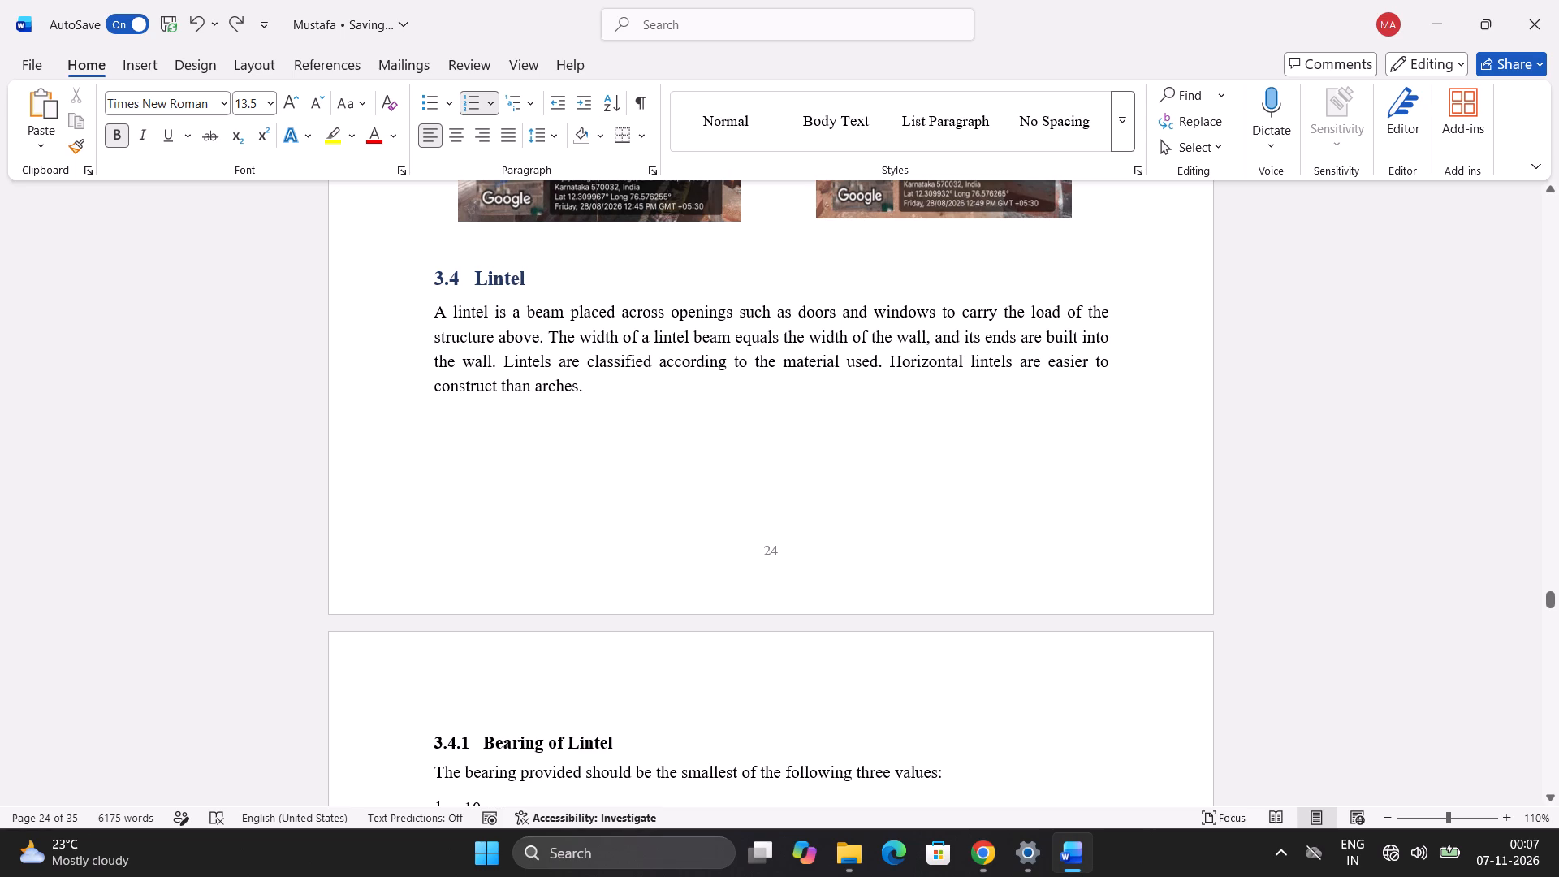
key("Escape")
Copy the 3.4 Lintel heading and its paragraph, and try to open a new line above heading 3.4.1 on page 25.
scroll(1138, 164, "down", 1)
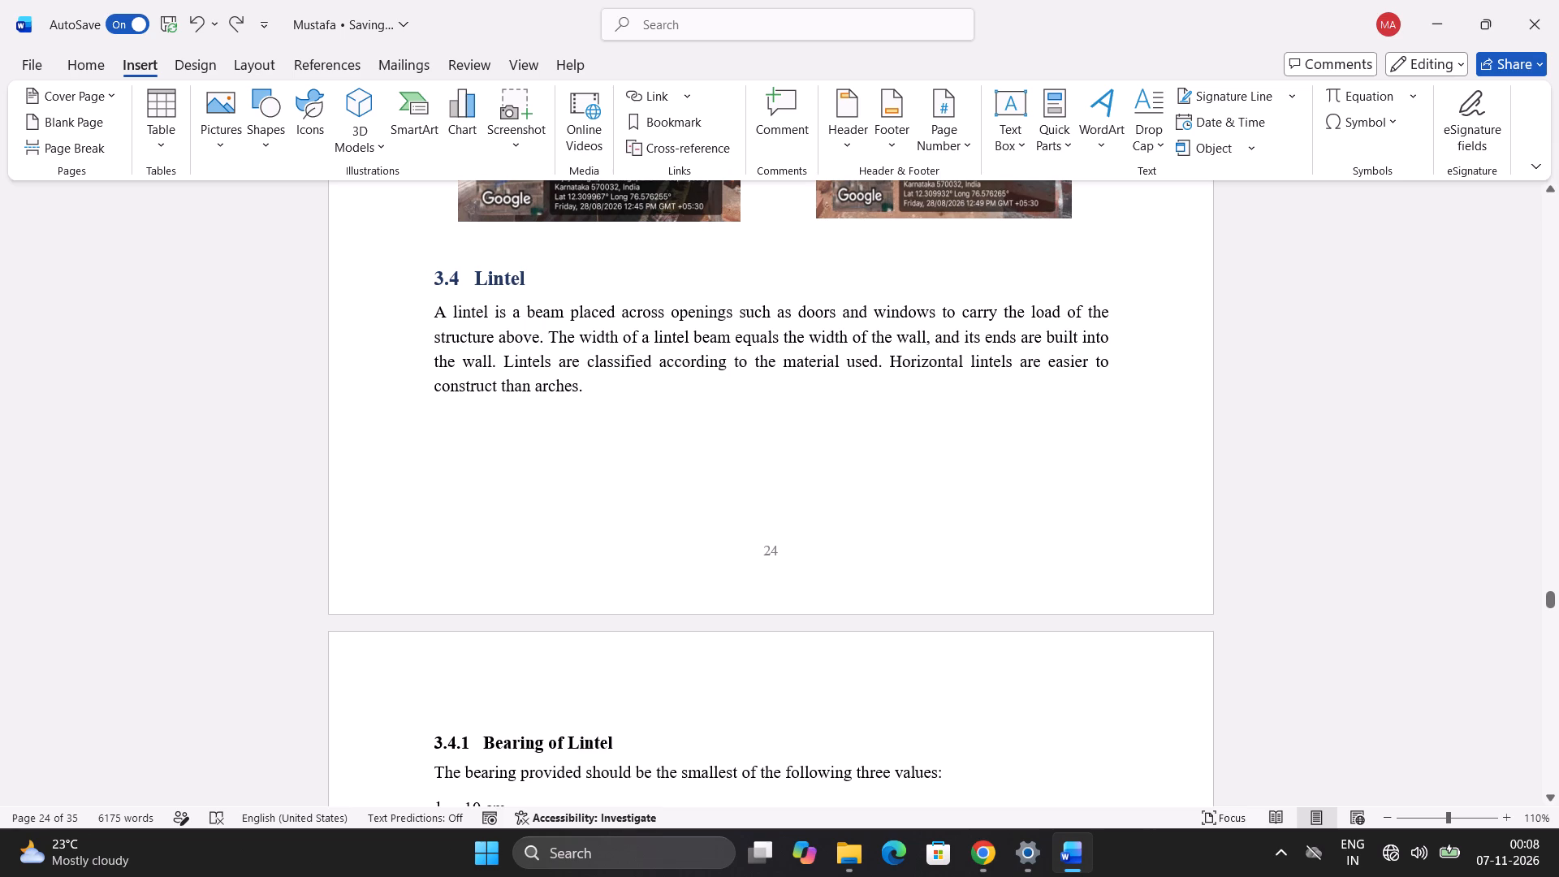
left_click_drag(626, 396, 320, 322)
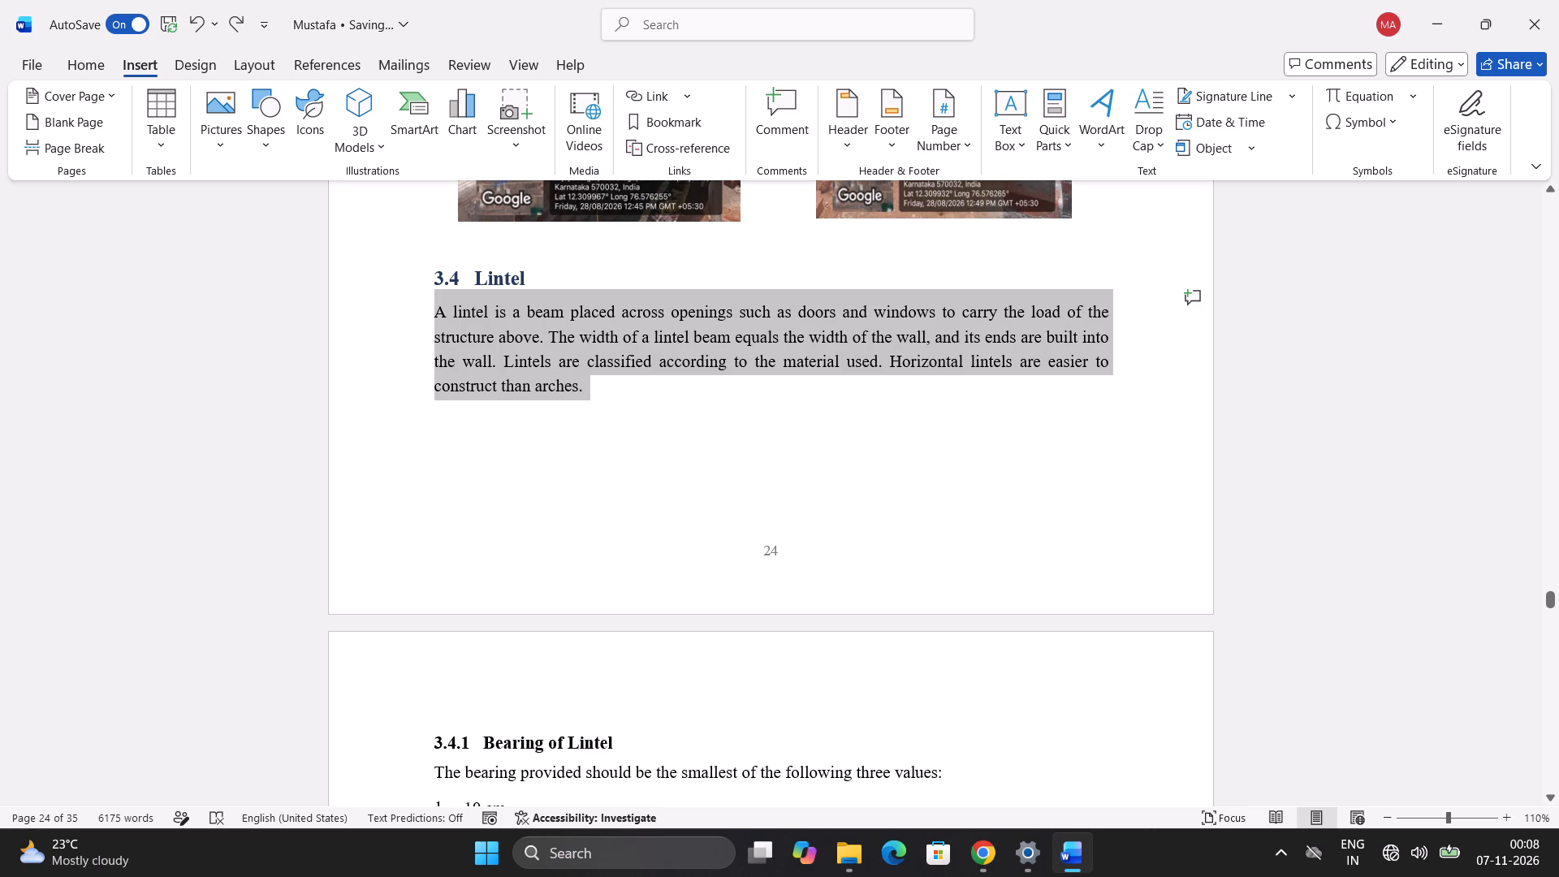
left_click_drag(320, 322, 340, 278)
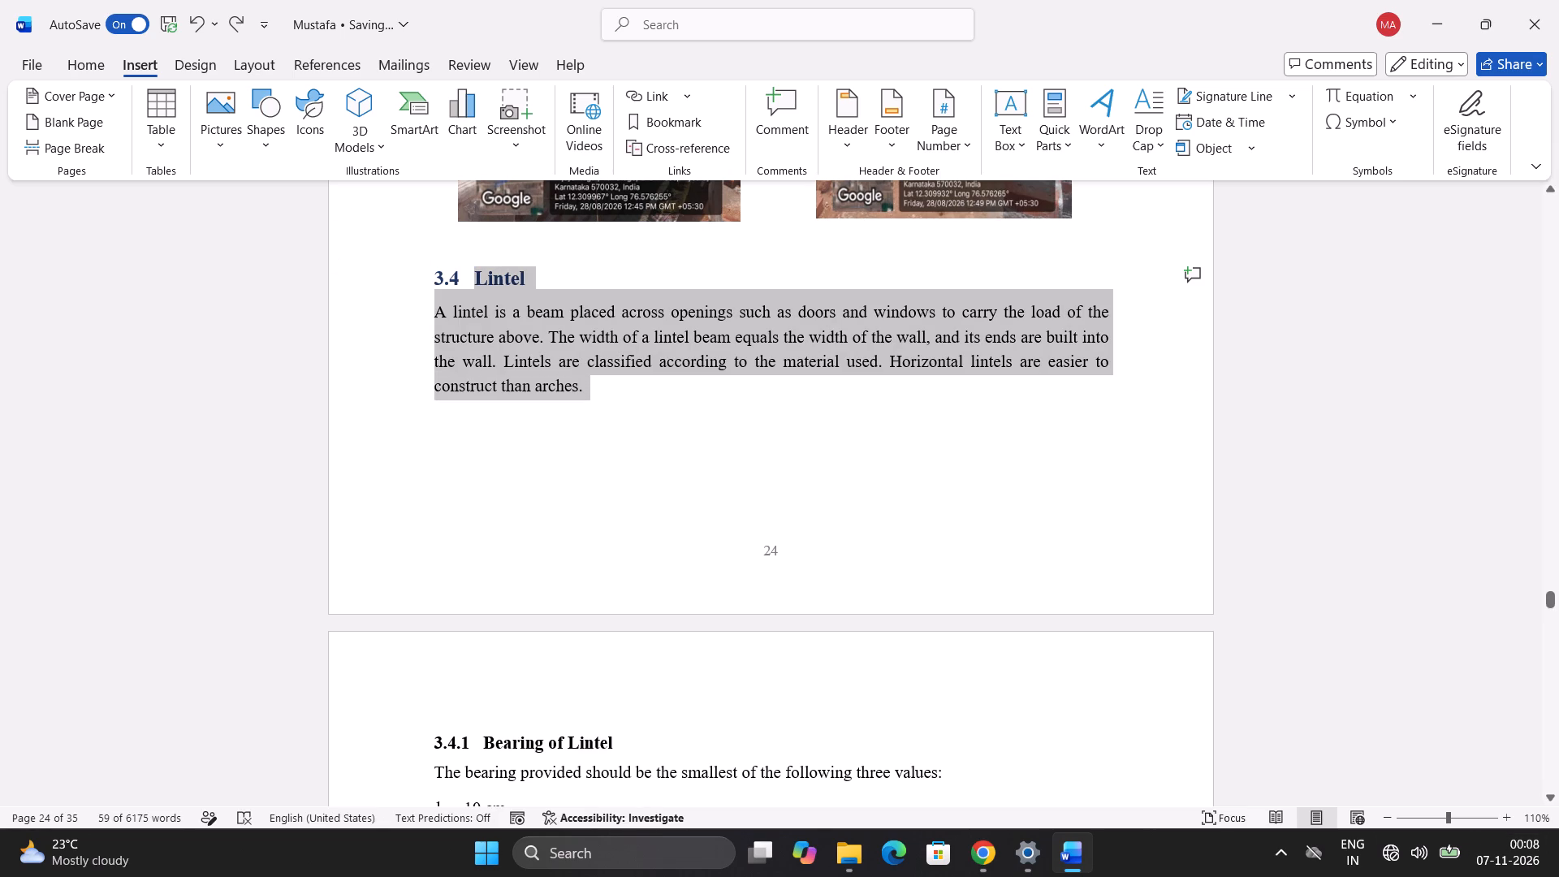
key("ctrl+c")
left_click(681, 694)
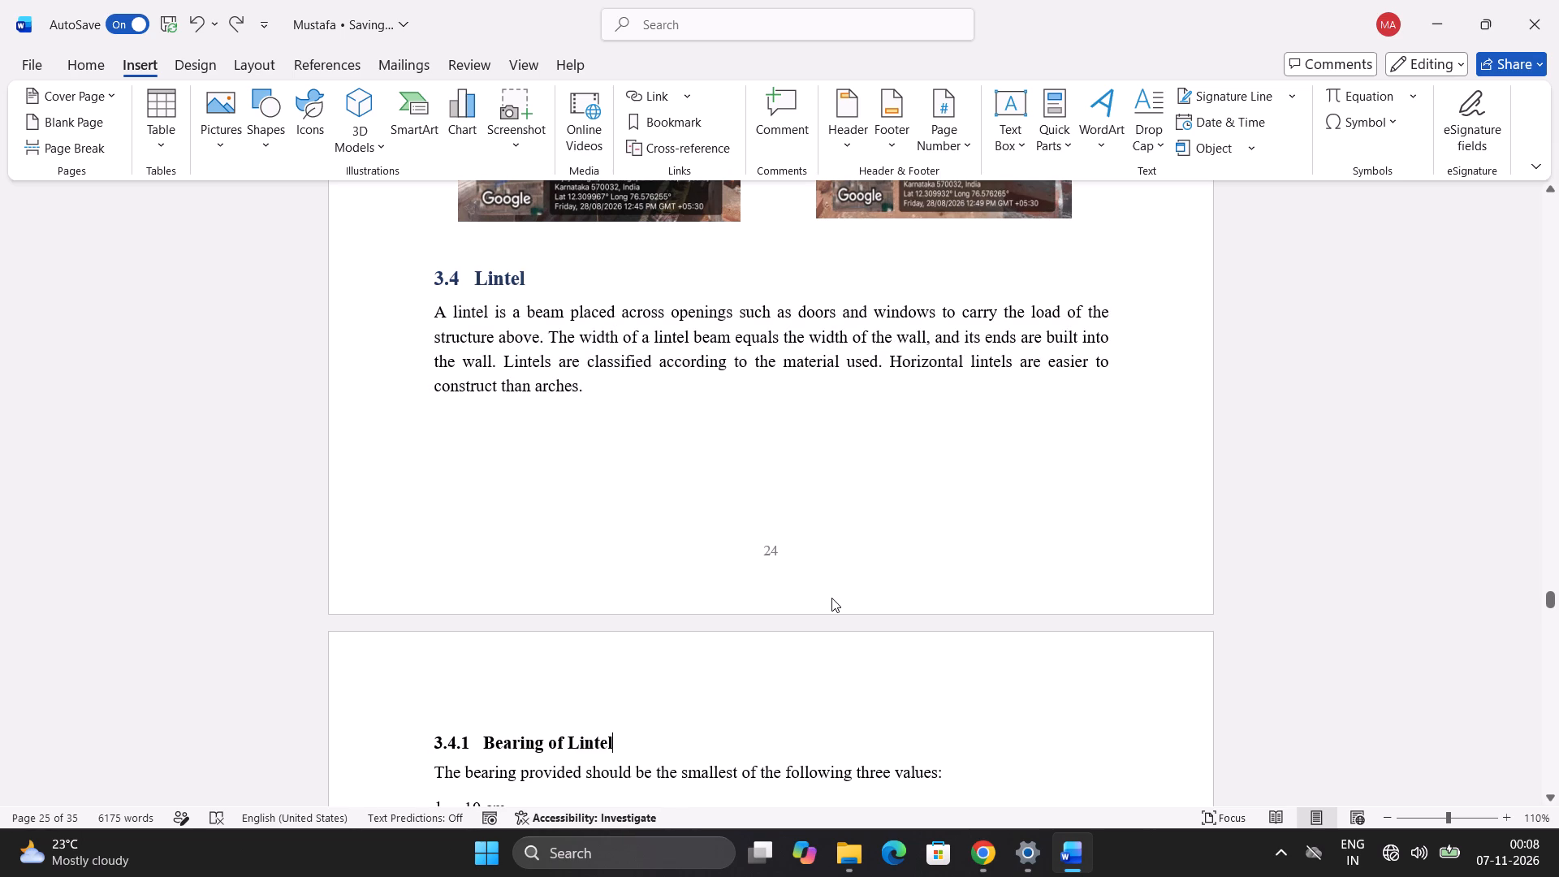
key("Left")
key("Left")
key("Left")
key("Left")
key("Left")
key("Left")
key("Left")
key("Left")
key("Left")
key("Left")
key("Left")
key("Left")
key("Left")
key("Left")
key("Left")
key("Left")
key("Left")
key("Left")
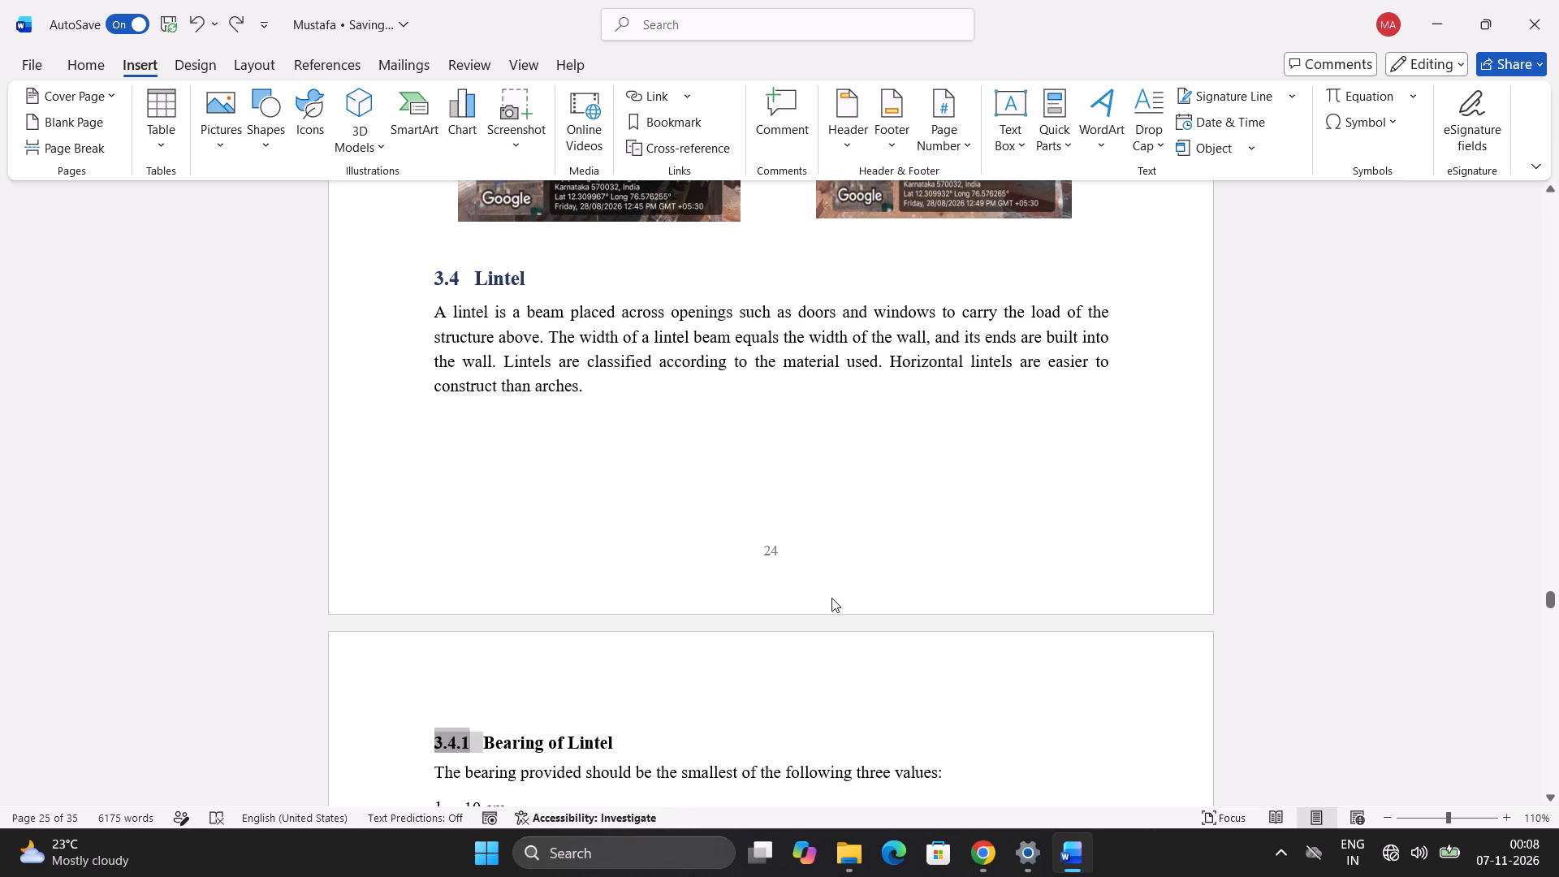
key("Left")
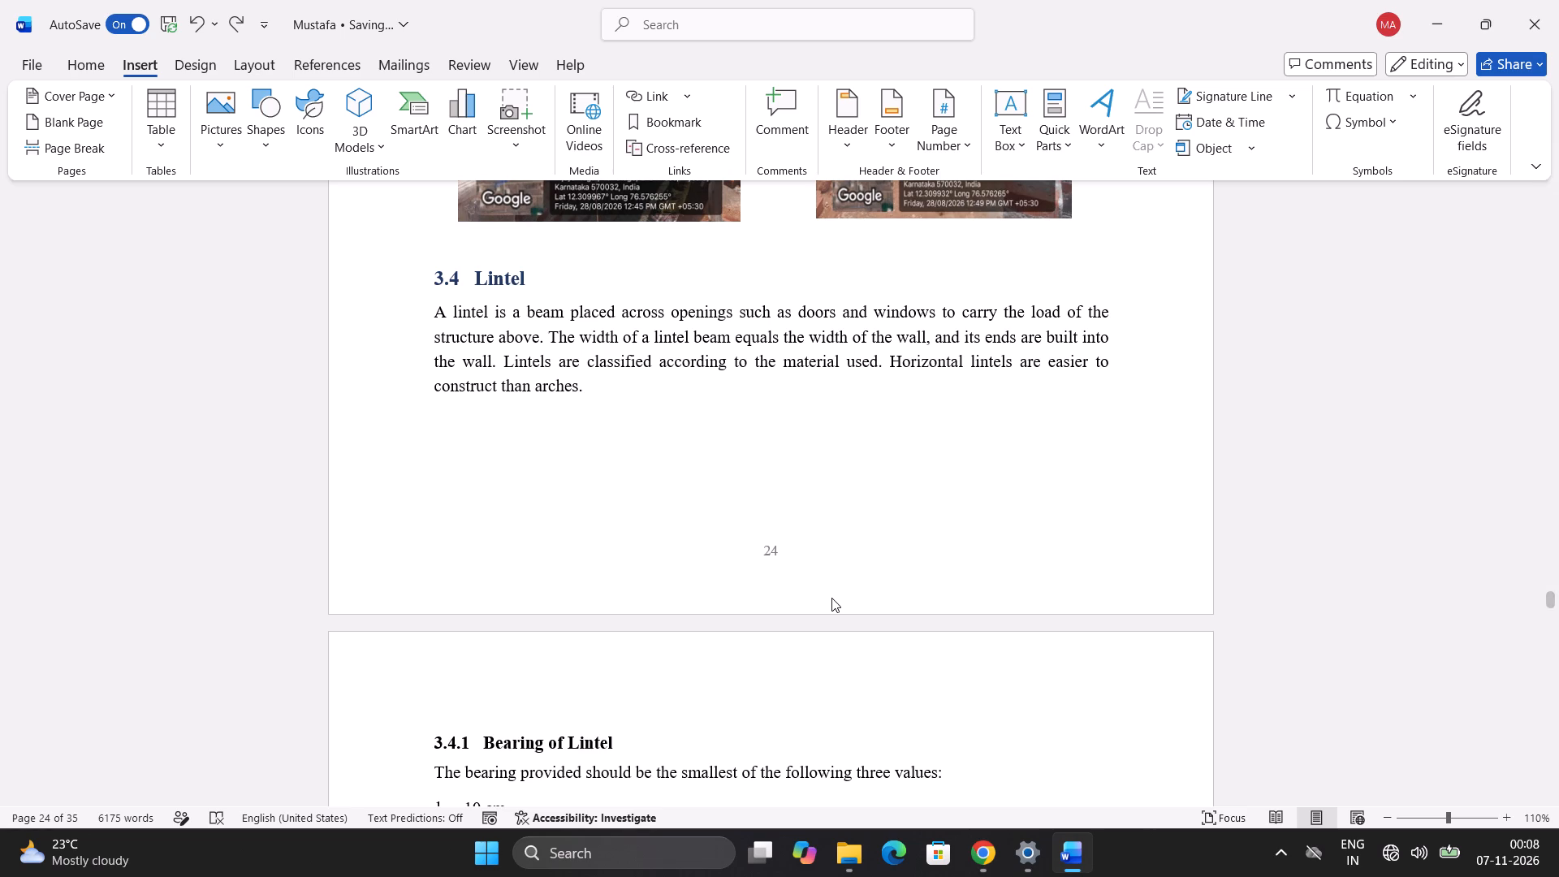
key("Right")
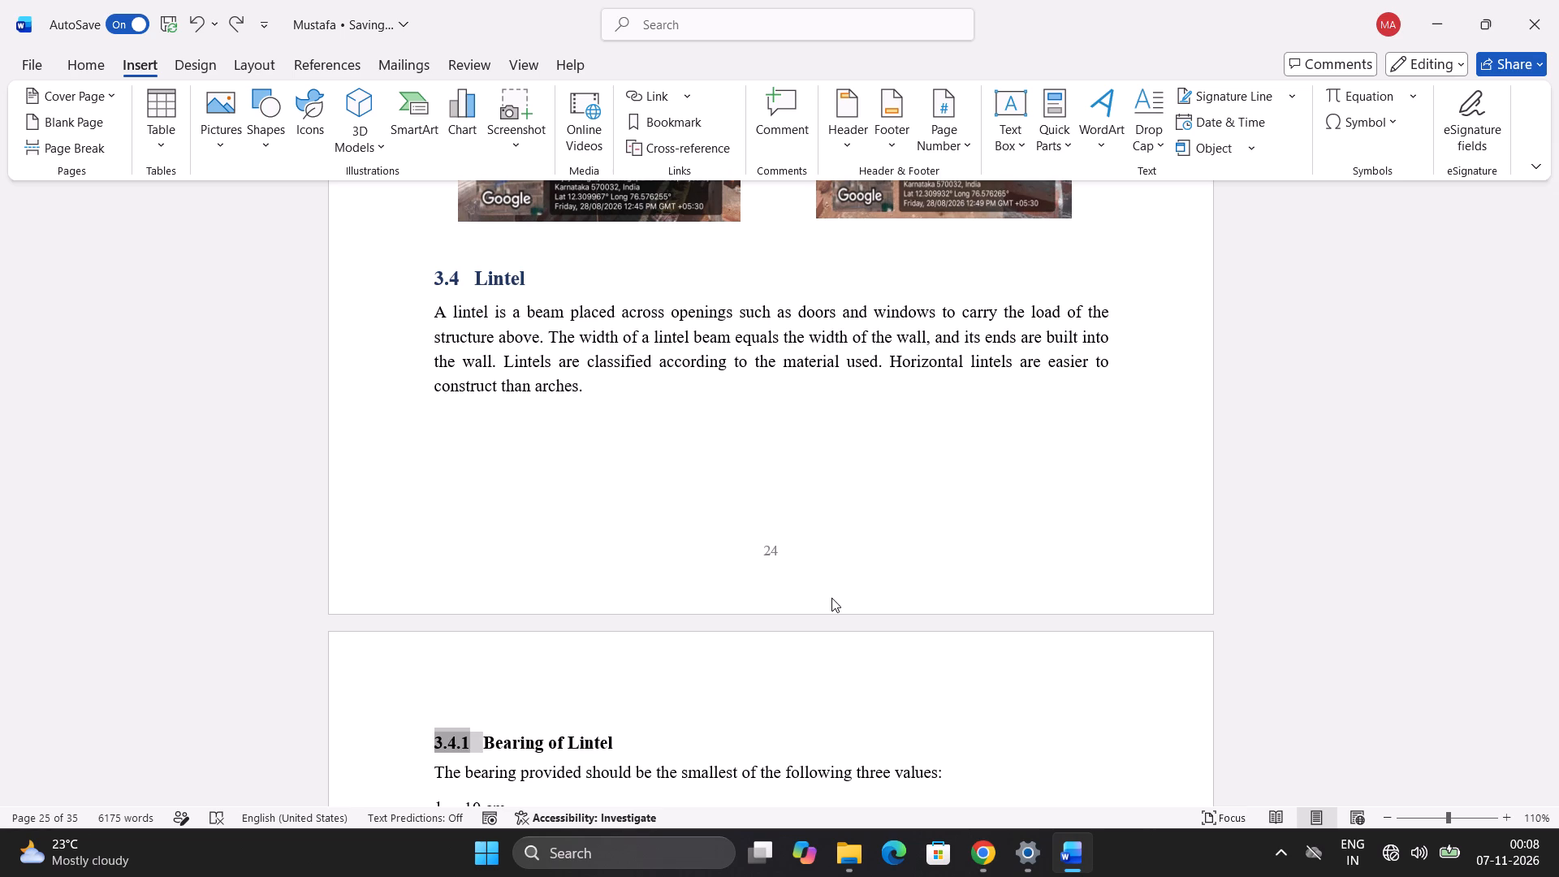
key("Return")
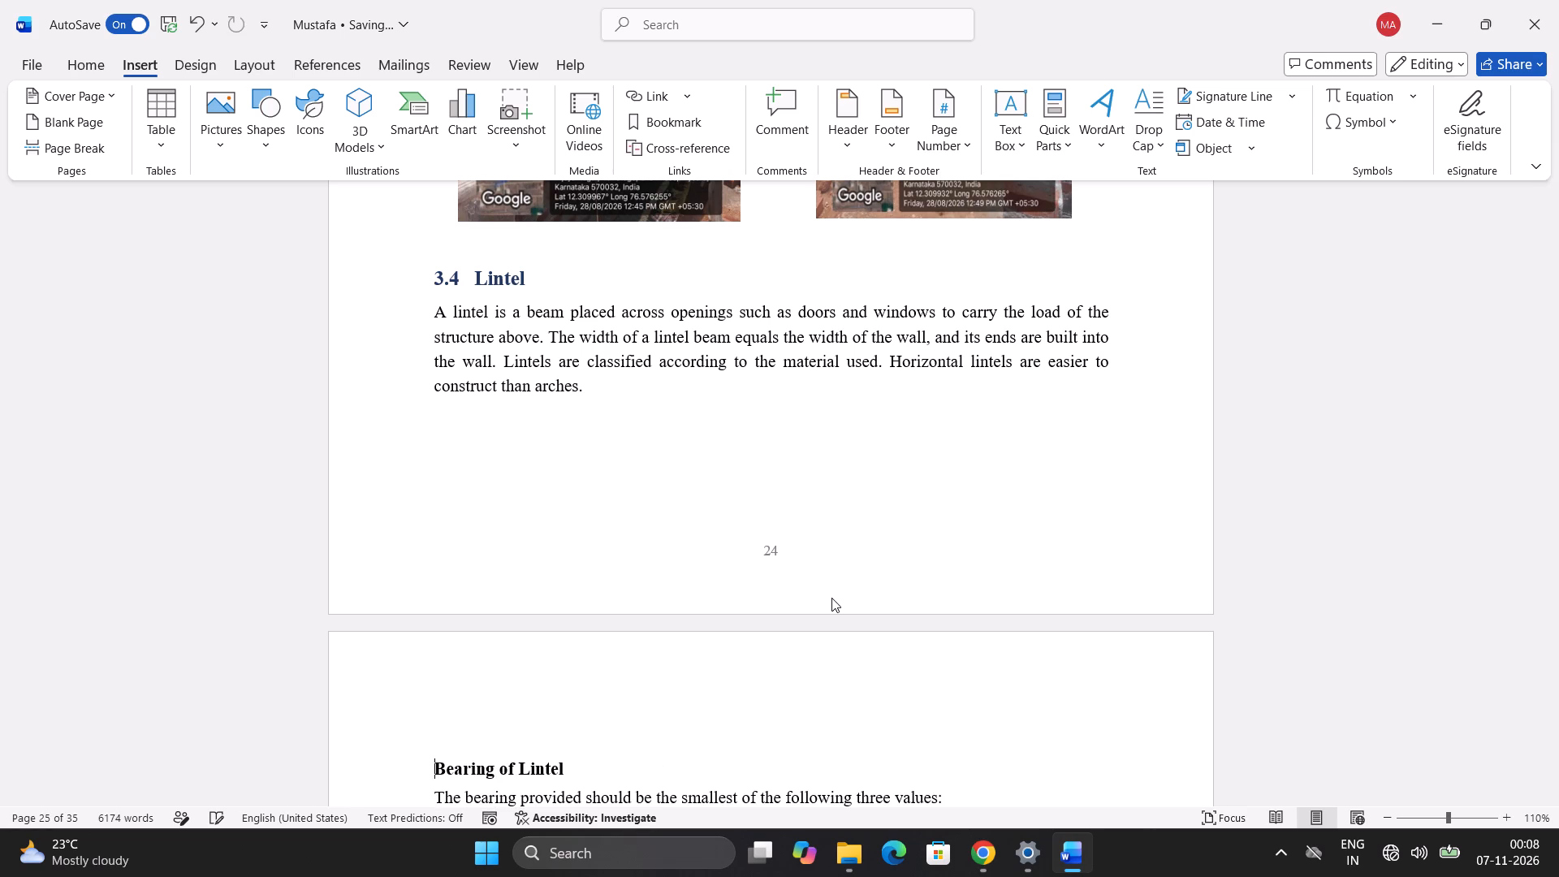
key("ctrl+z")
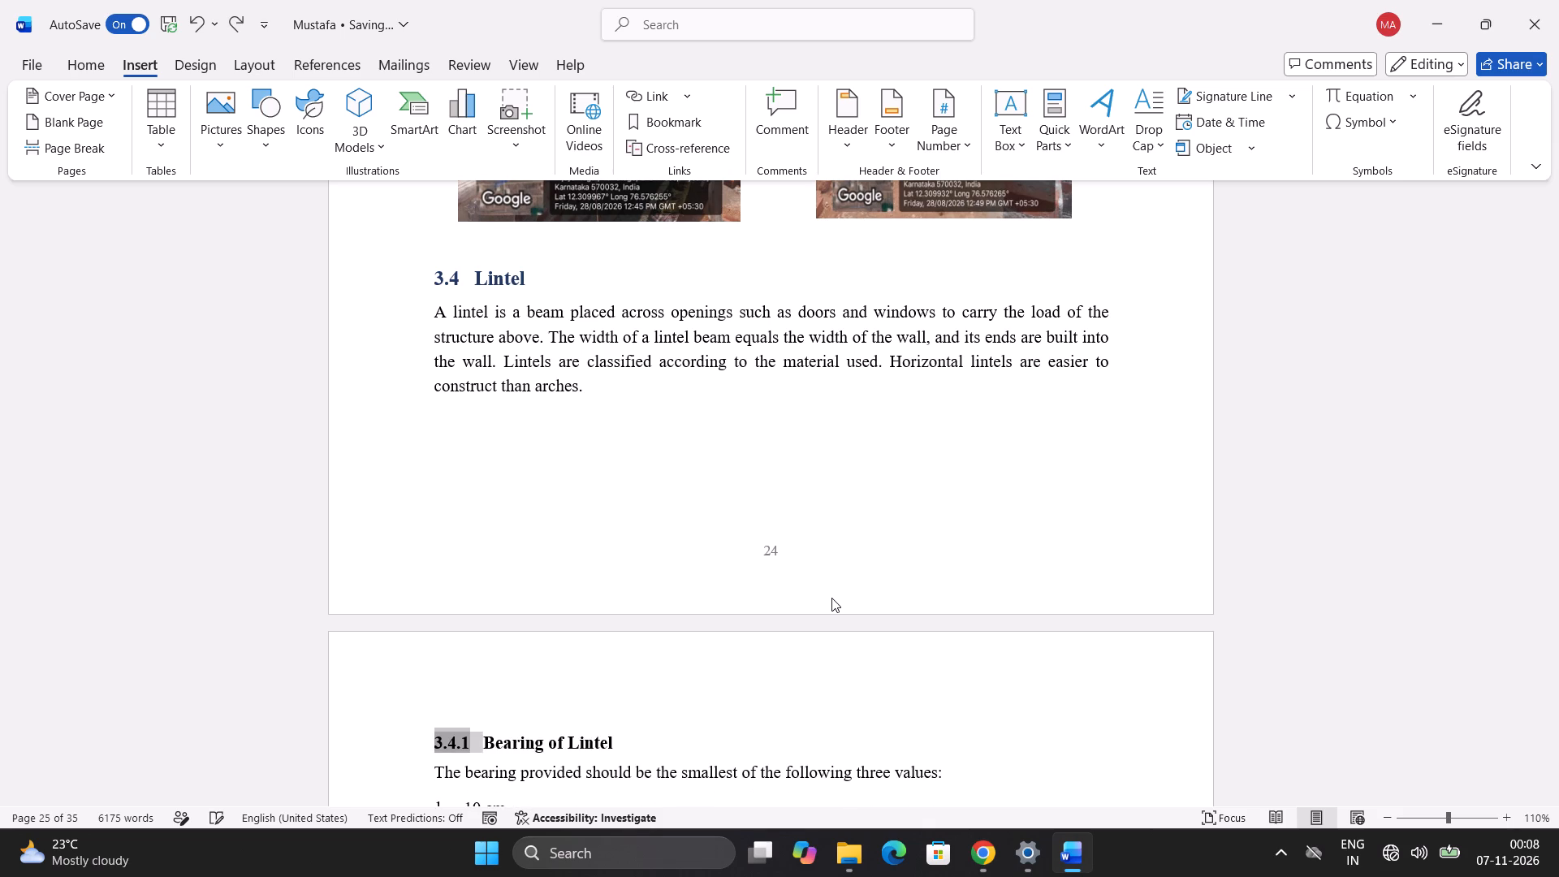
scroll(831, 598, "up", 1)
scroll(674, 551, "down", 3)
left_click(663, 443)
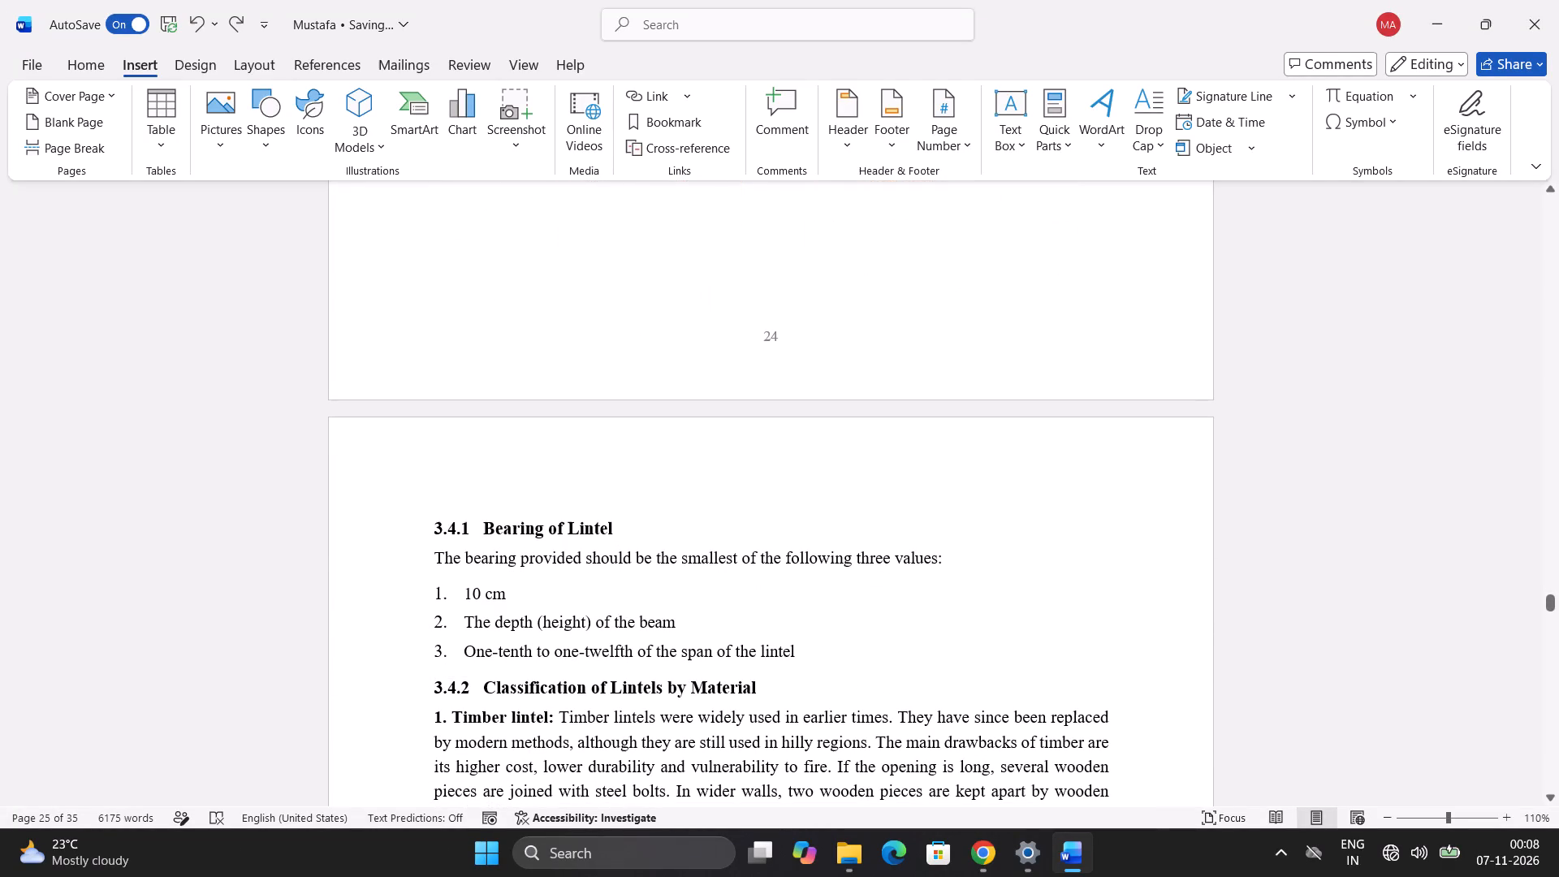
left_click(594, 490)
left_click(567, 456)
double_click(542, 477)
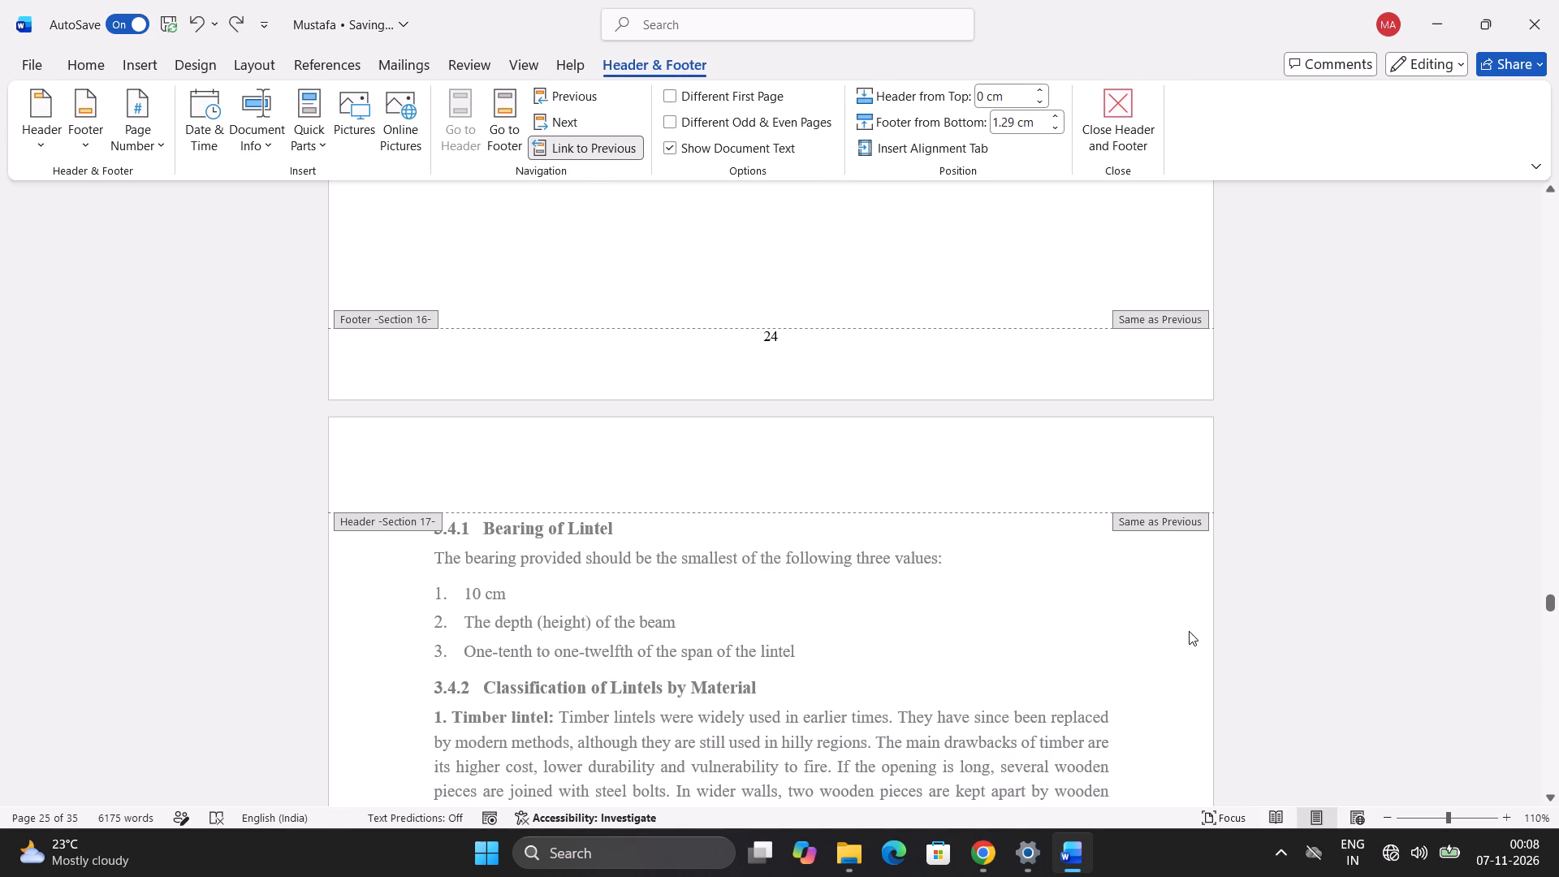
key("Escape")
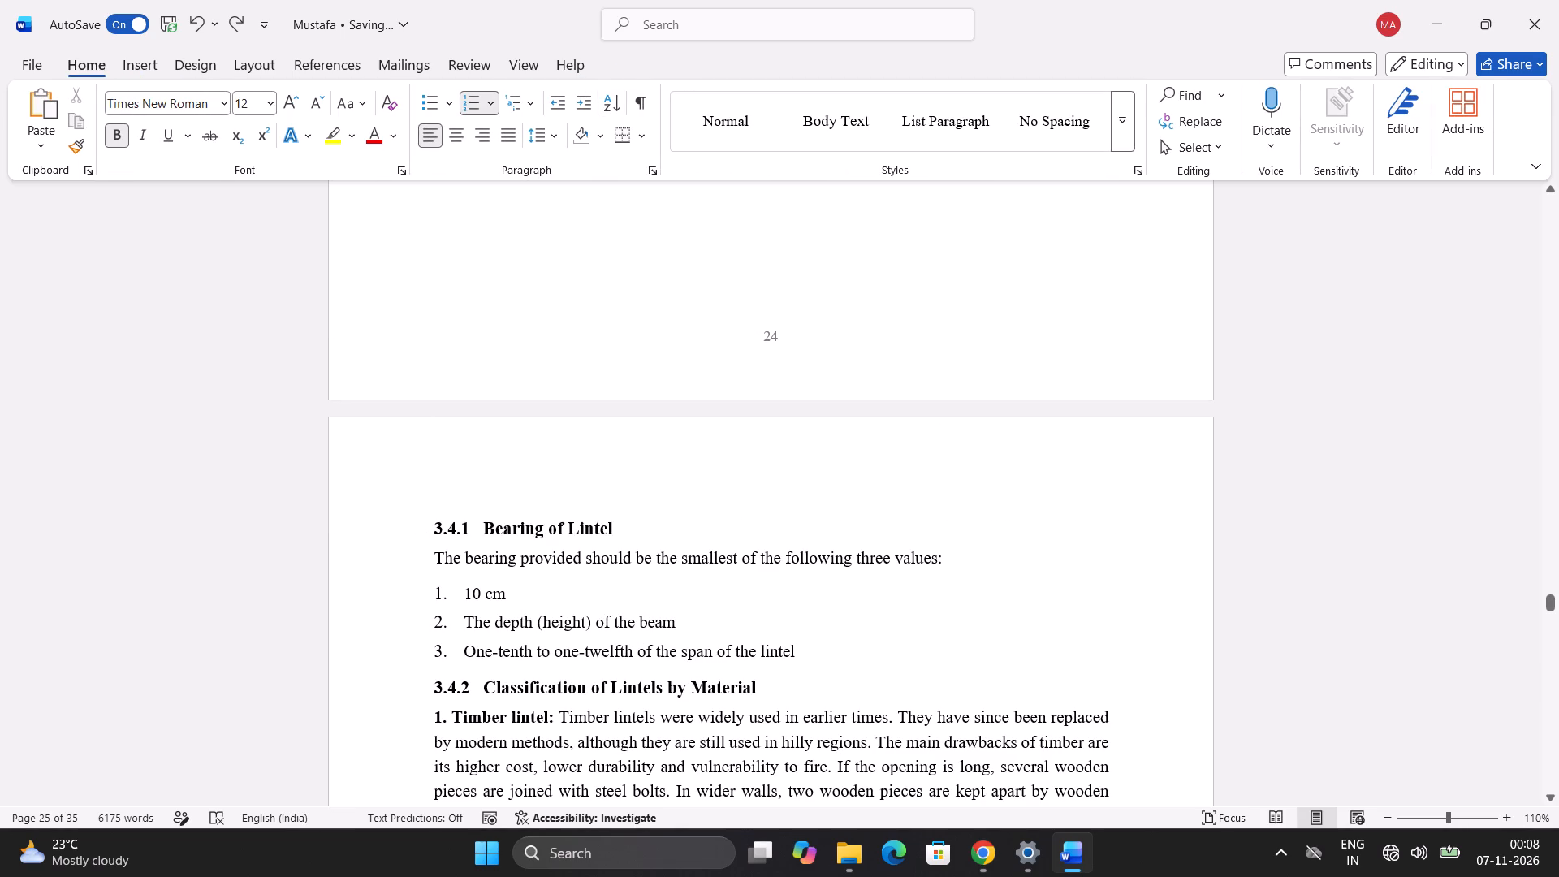
Enlarge the left-hand brick masonry photo on page 24 to fill the page height, pushing the 3.4 Lintel section to the following page.
scroll(412, 471, "up", 3)
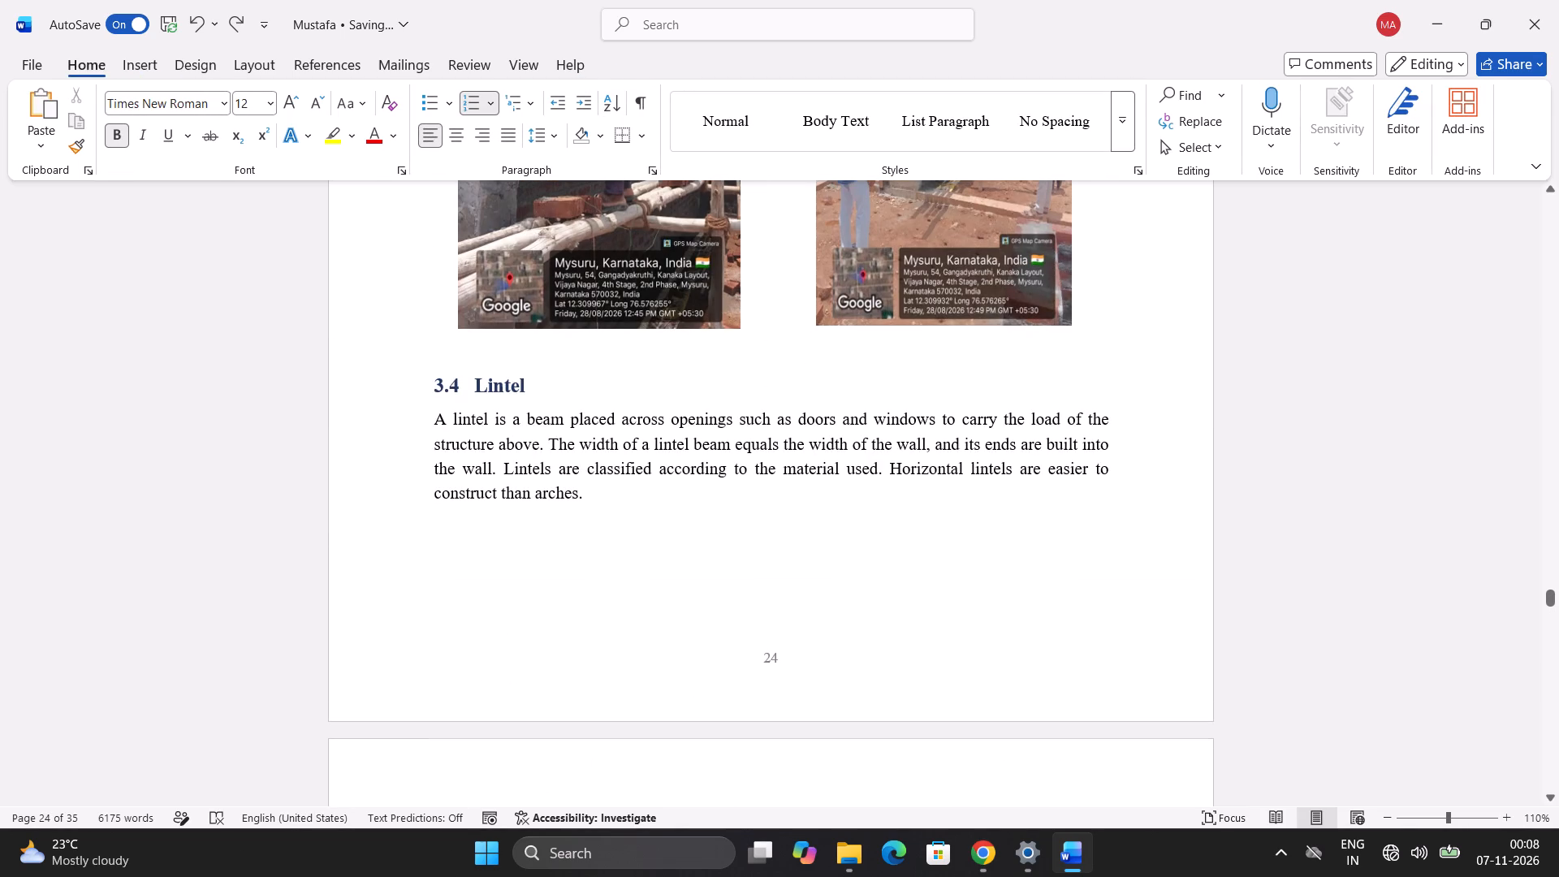
scroll(559, 620, "up", 2)
scroll(543, 634, "down", 2)
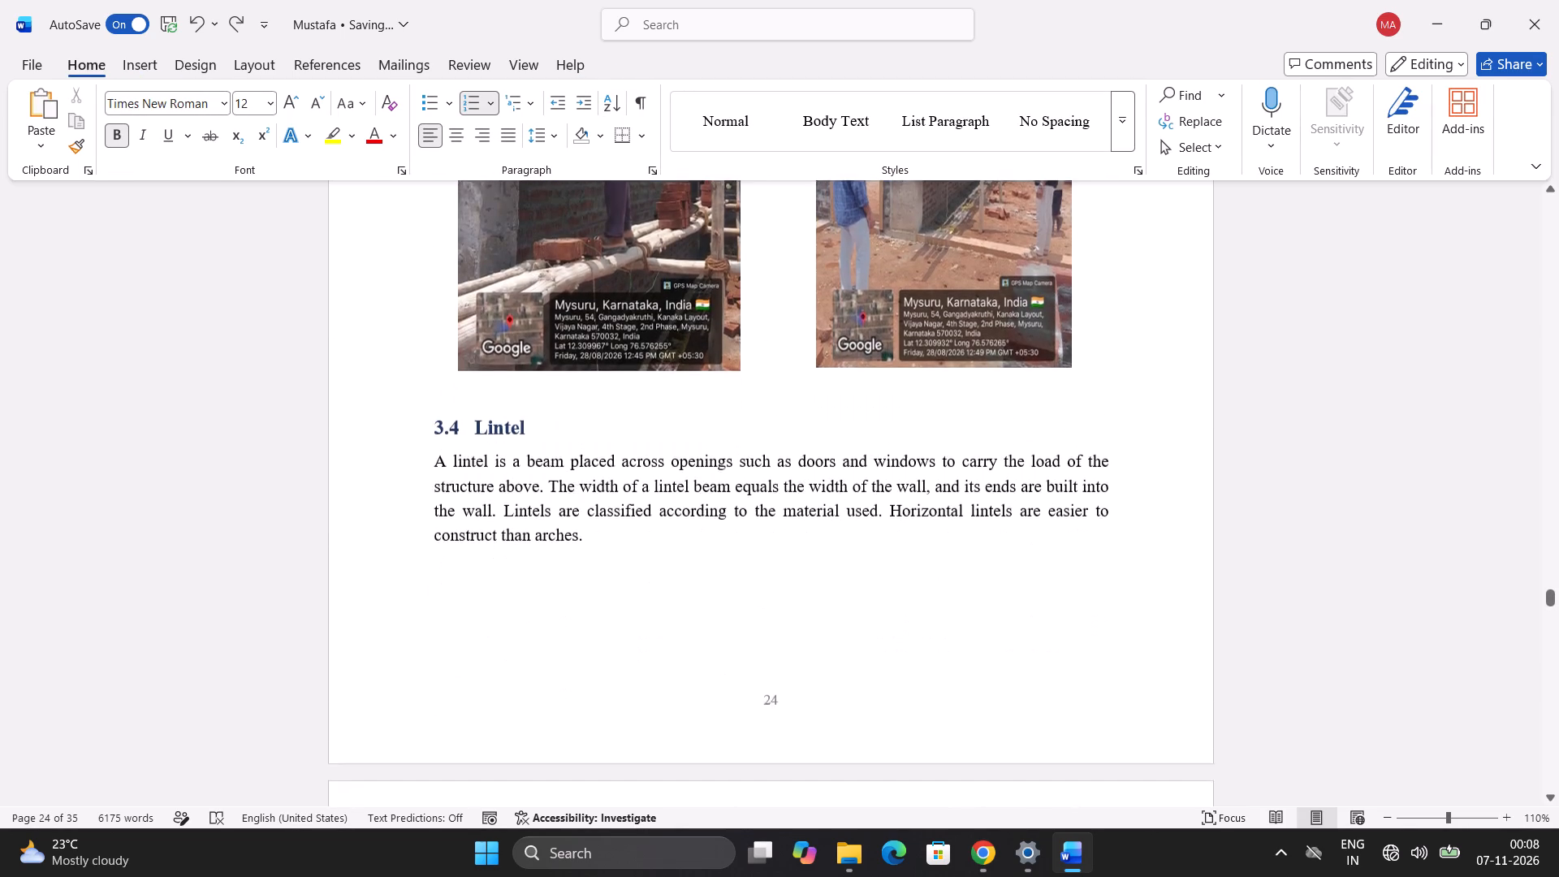
scroll(543, 634, "up", 2)
left_click(618, 481)
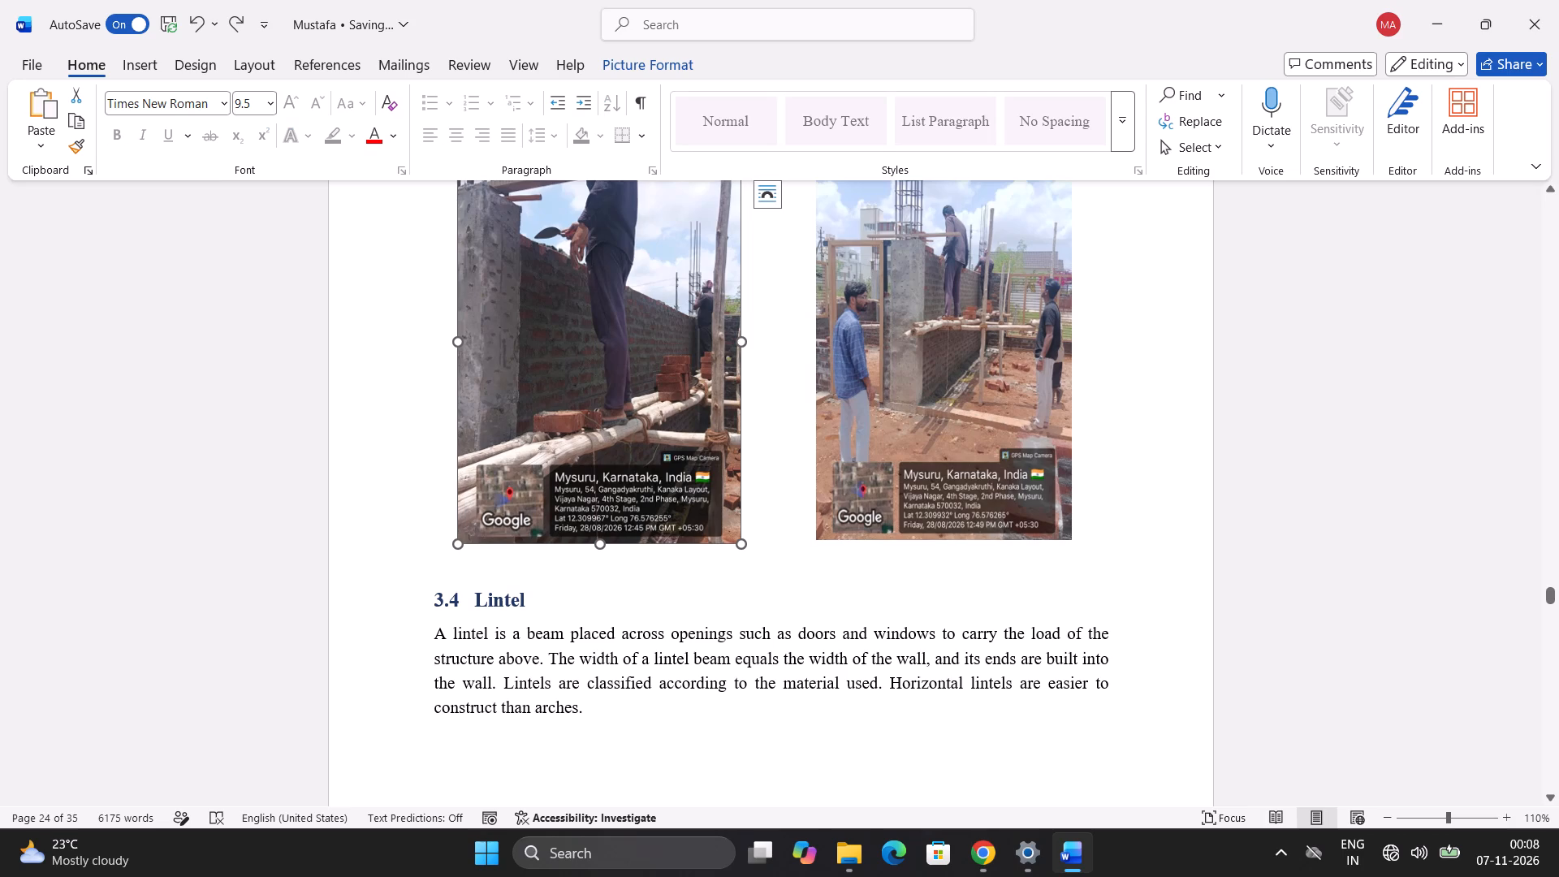
left_click_drag(740, 544, 784, 776)
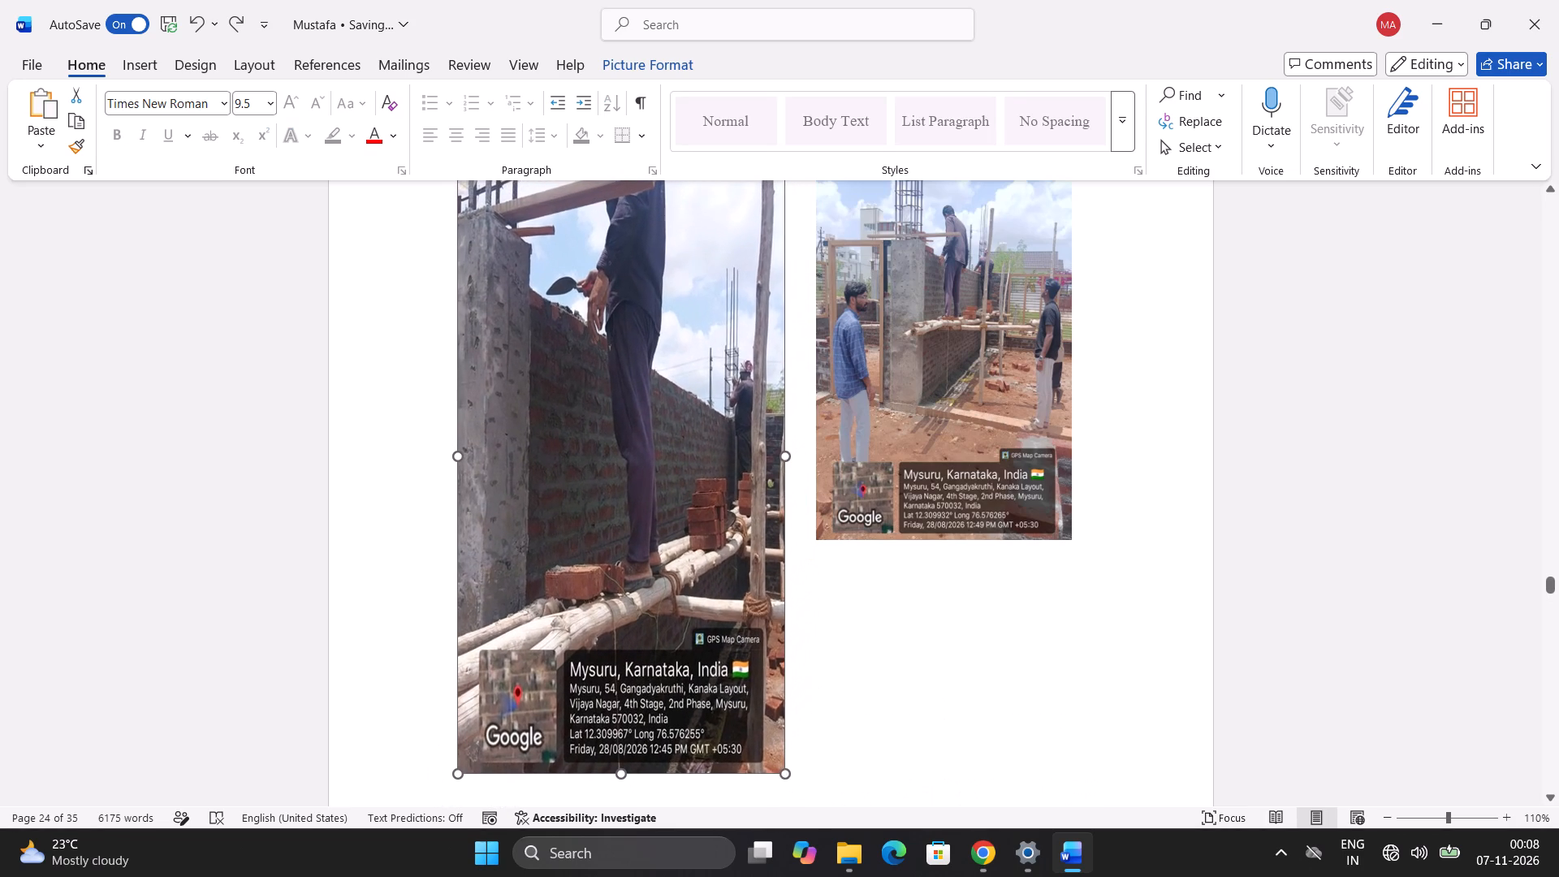
left_click_drag(784, 776, 779, 781)
scroll(412, 625, "down", 2)
scroll(469, 511, "down", 2)
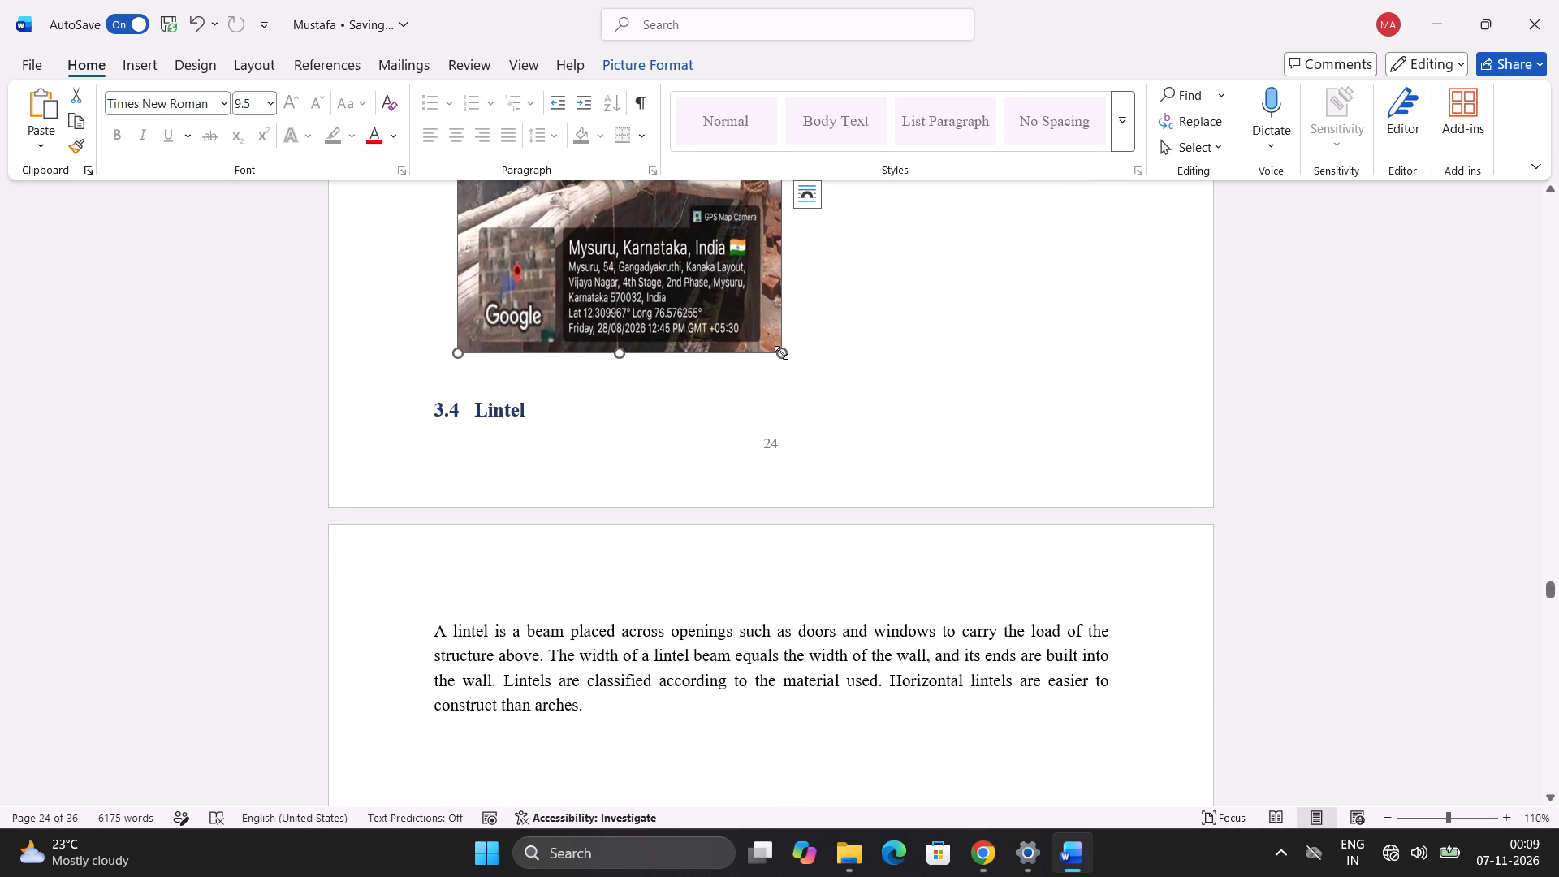
left_click_drag(781, 352, 804, 406)
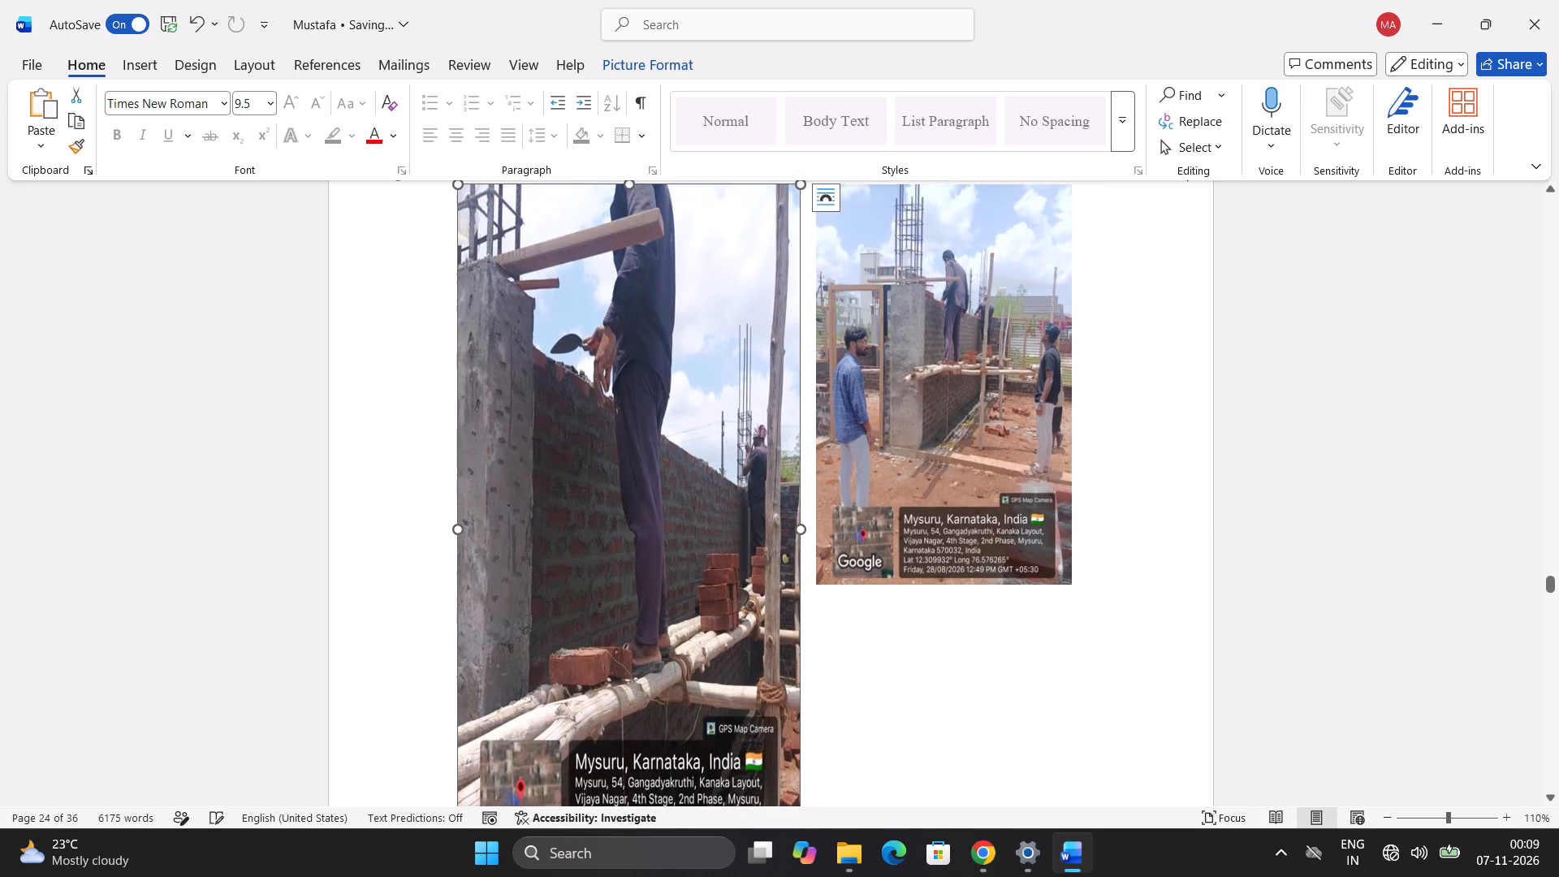
scroll(927, 461, "down", 3)
scroll(874, 488, "up", 3)
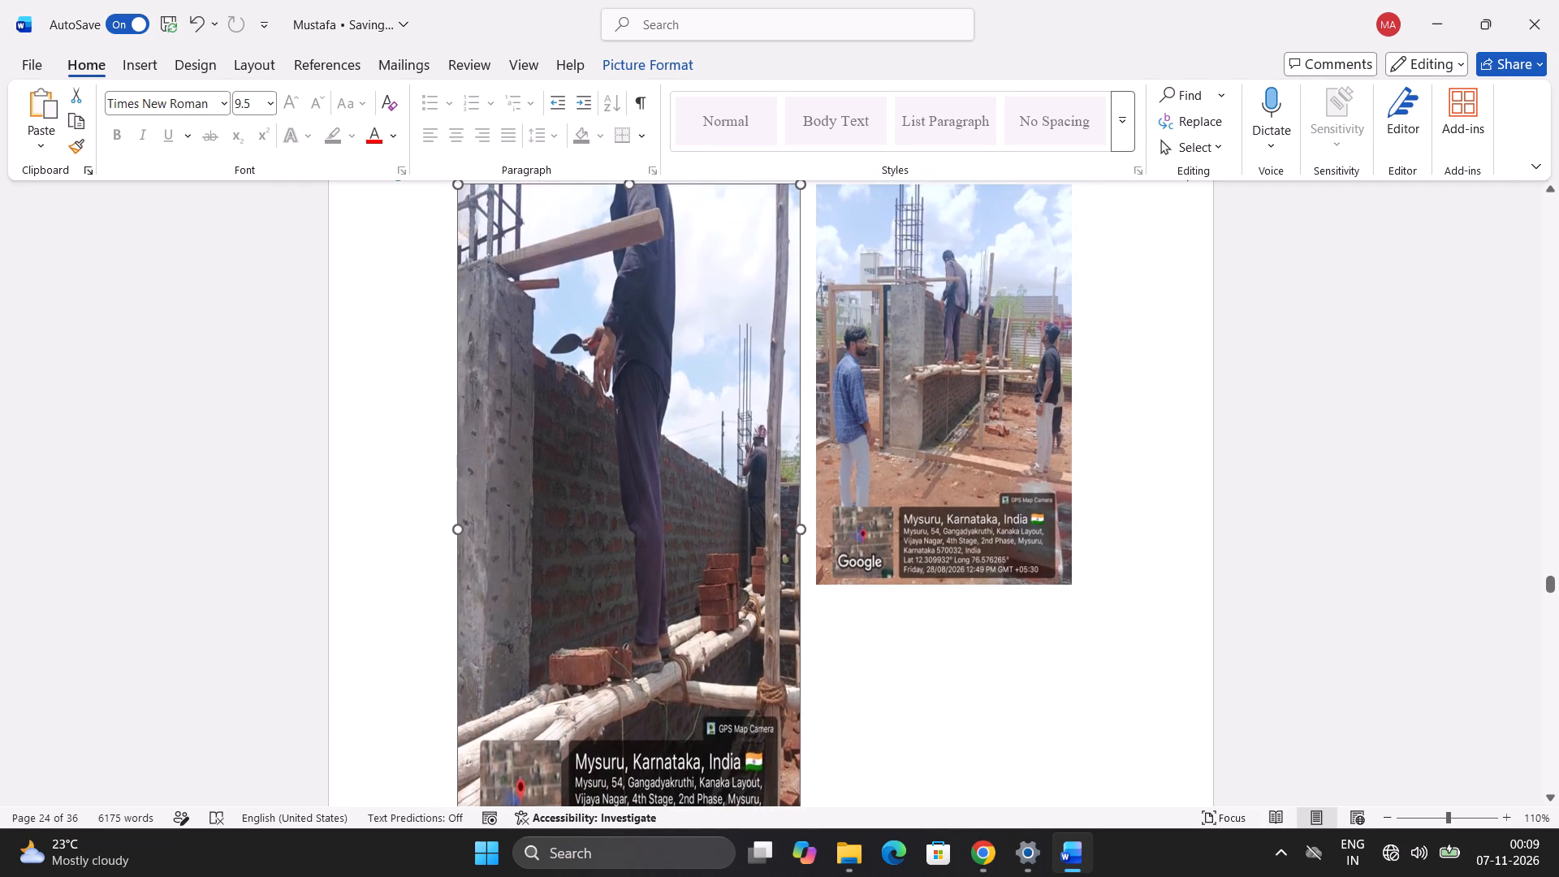
Enlarge the right-hand brick masonry photo on page 24 so its bottom edge lines up with the left-hand photo.
left_click(885, 461)
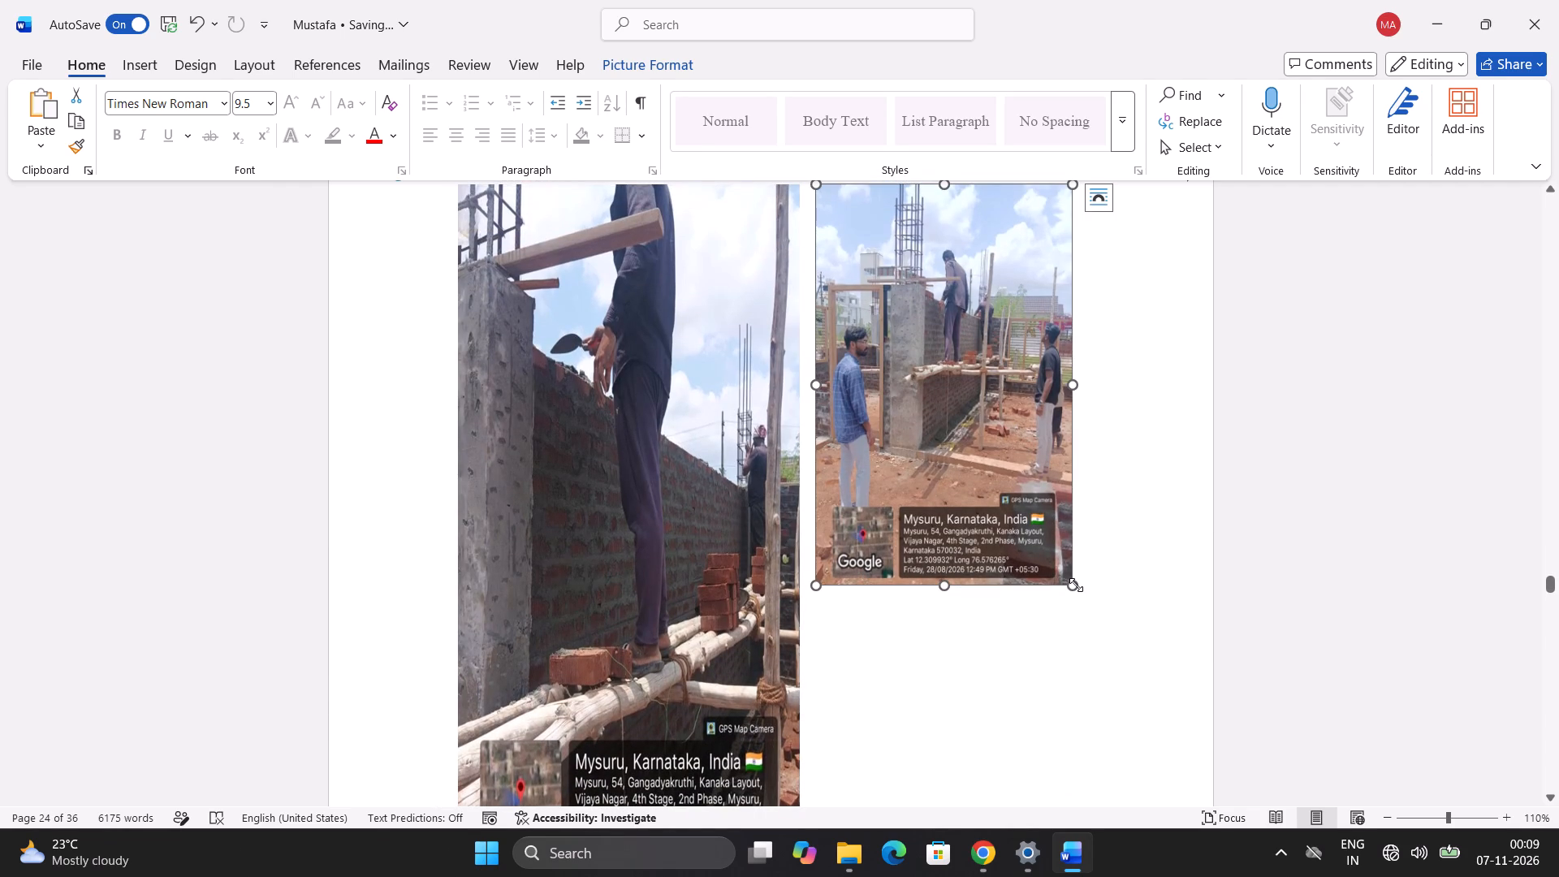
left_click_drag(1075, 585, 1112, 807)
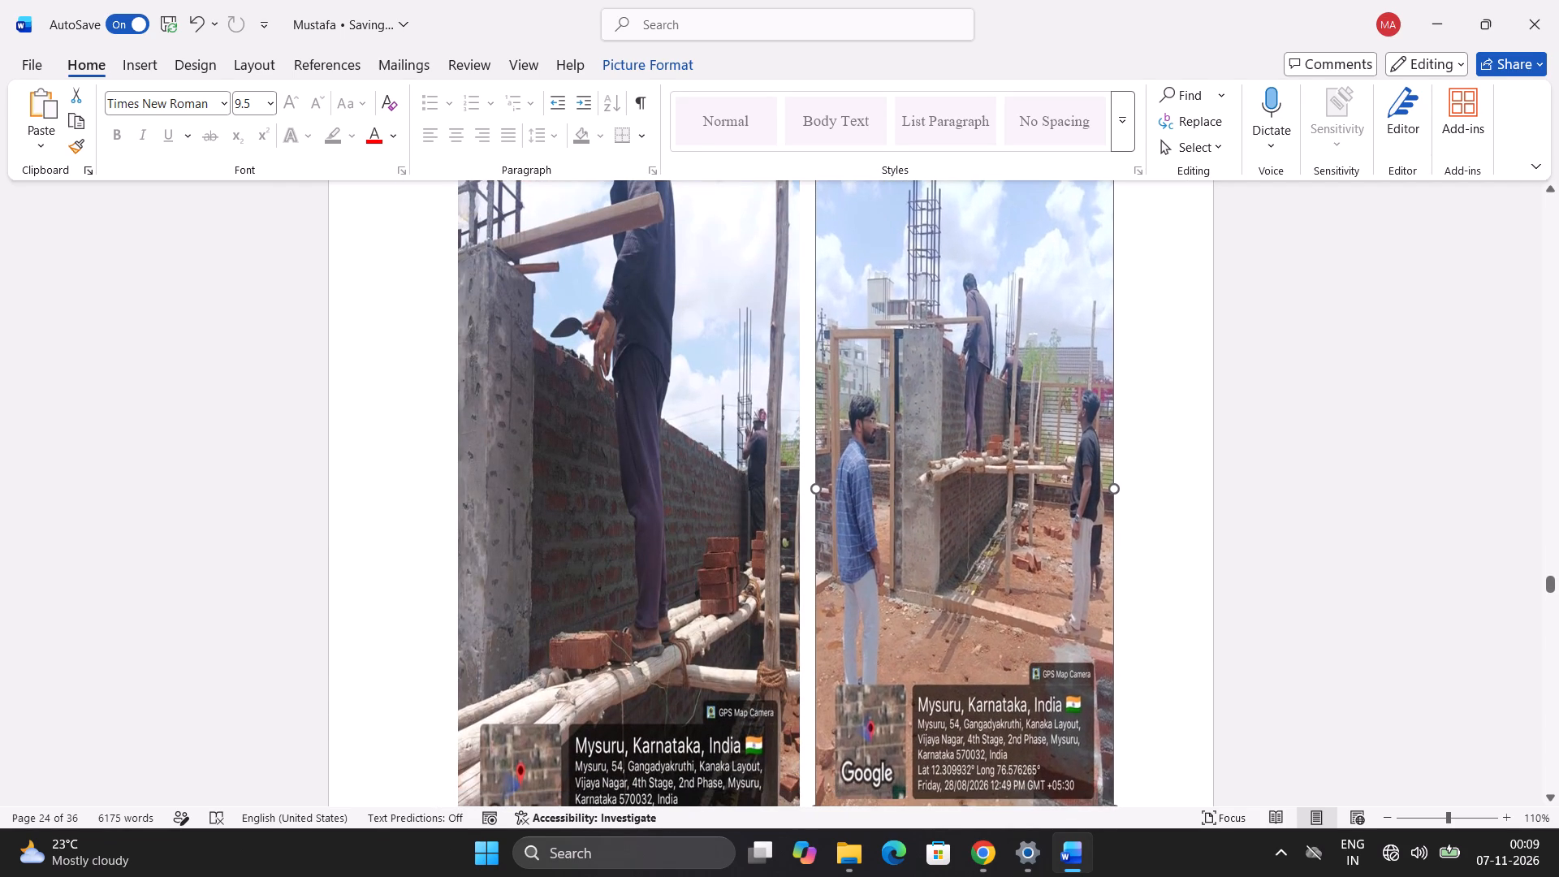
left_click_drag(1112, 807, 1103, 811)
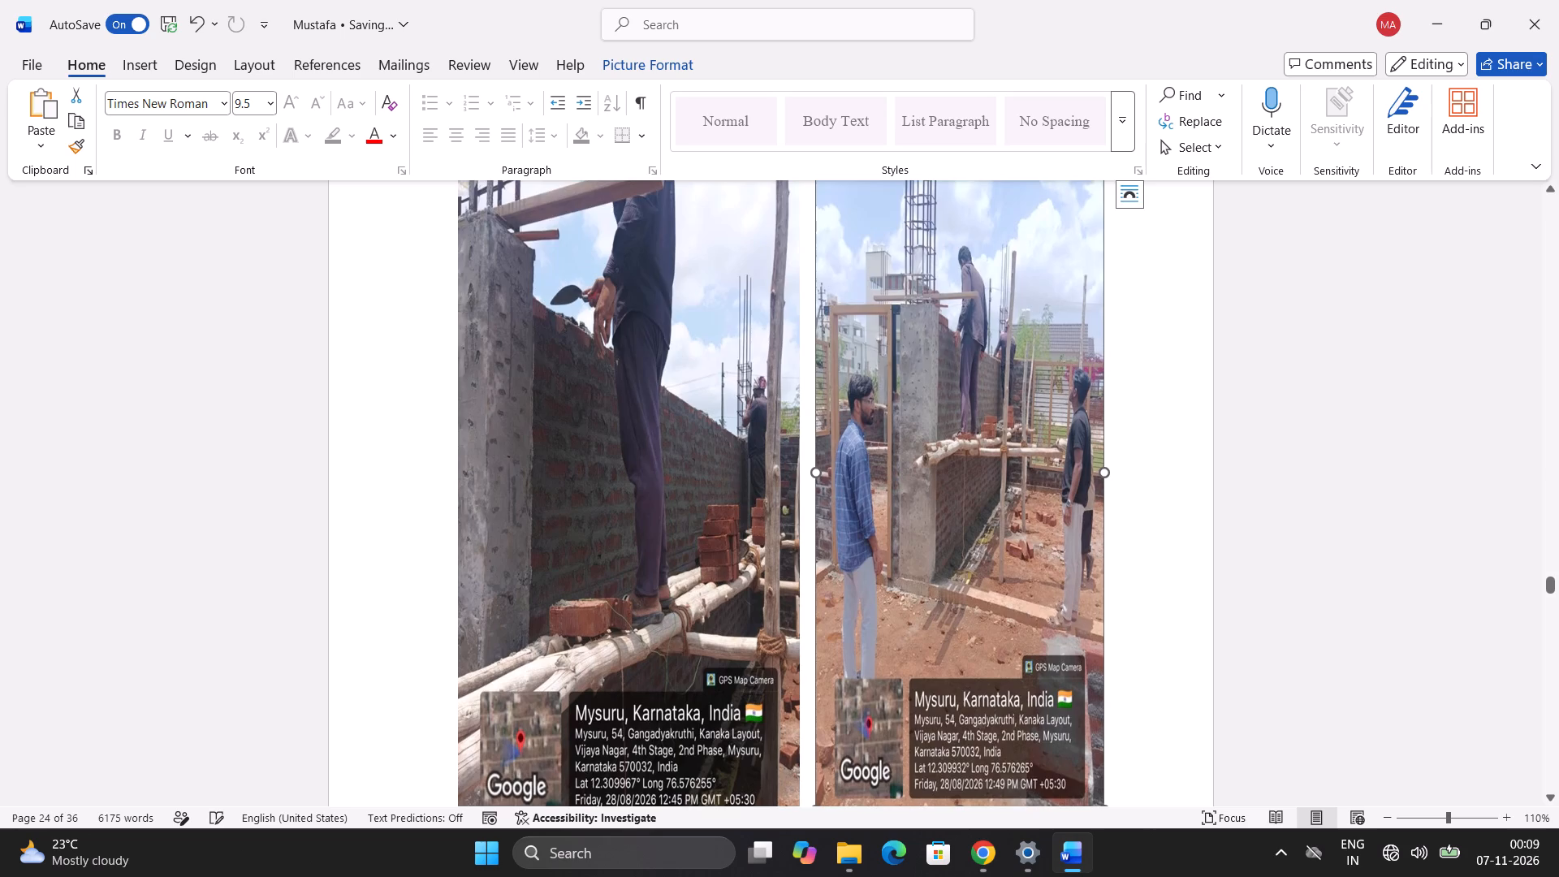
scroll(498, 635, "down", 2)
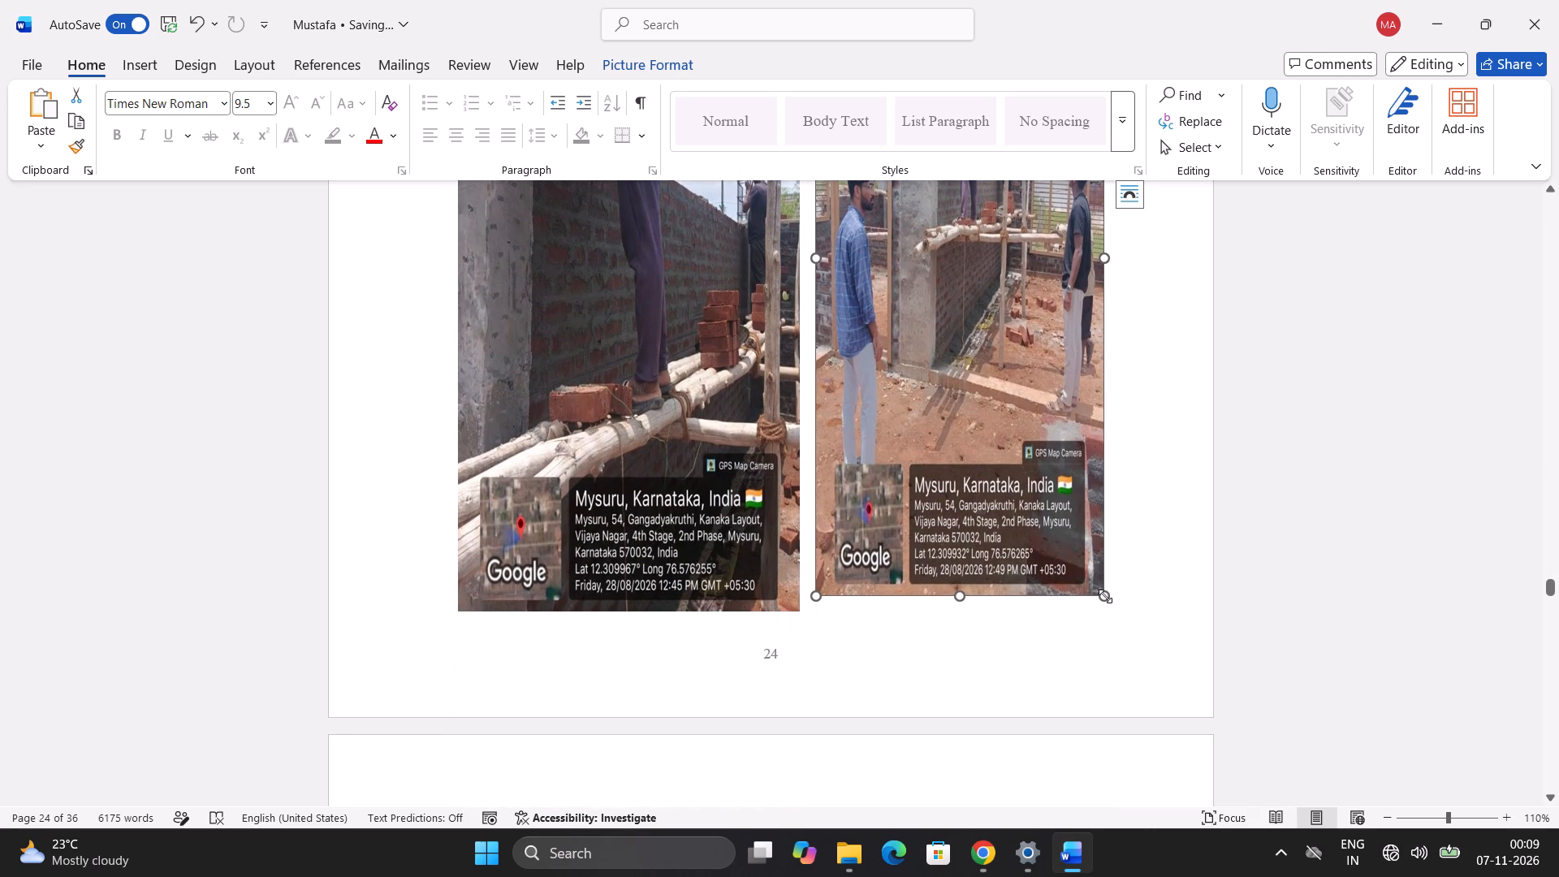
left_click_drag(1105, 596, 1107, 611)
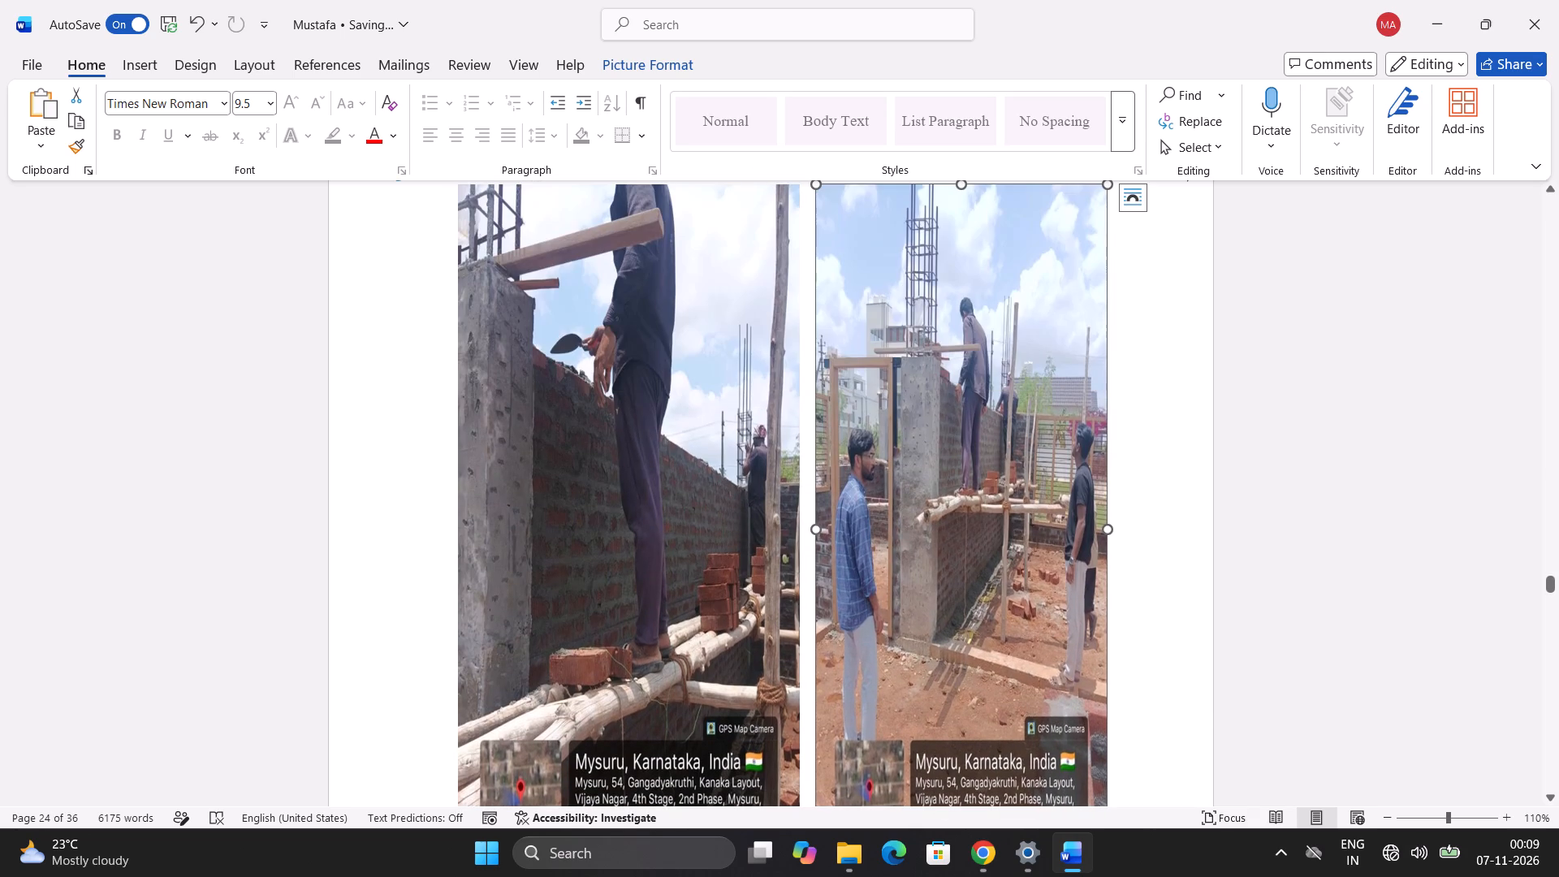
scroll(351, 325, "down", 2)
scroll(398, 379, "down", 3)
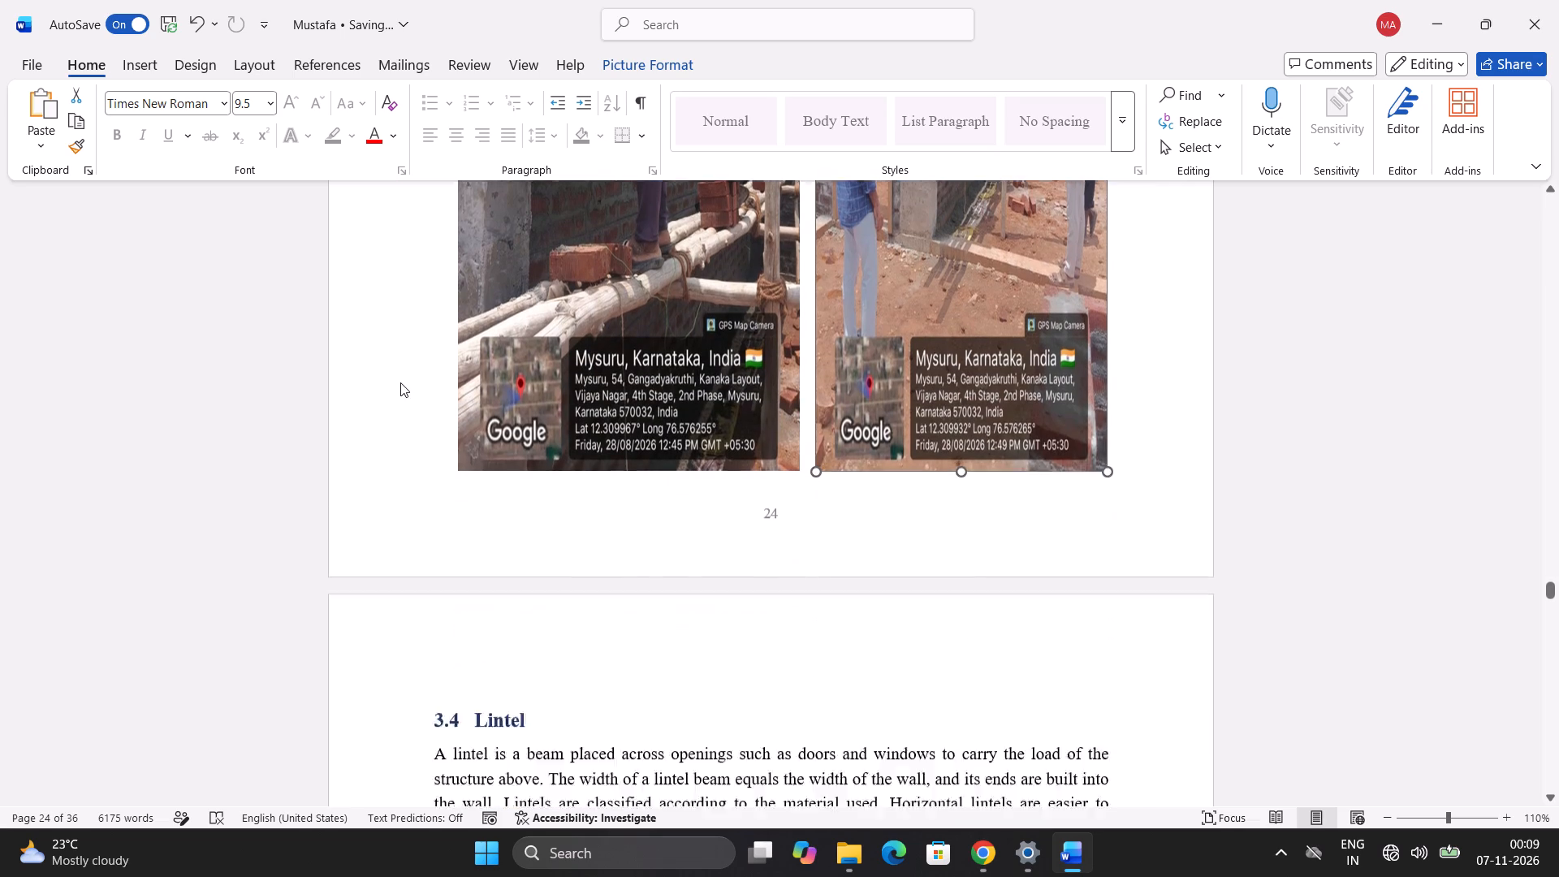
Lower the top edges of both page 24 photos to the same level, leaving a gap below list item 12.
scroll(412, 386, "up", 7)
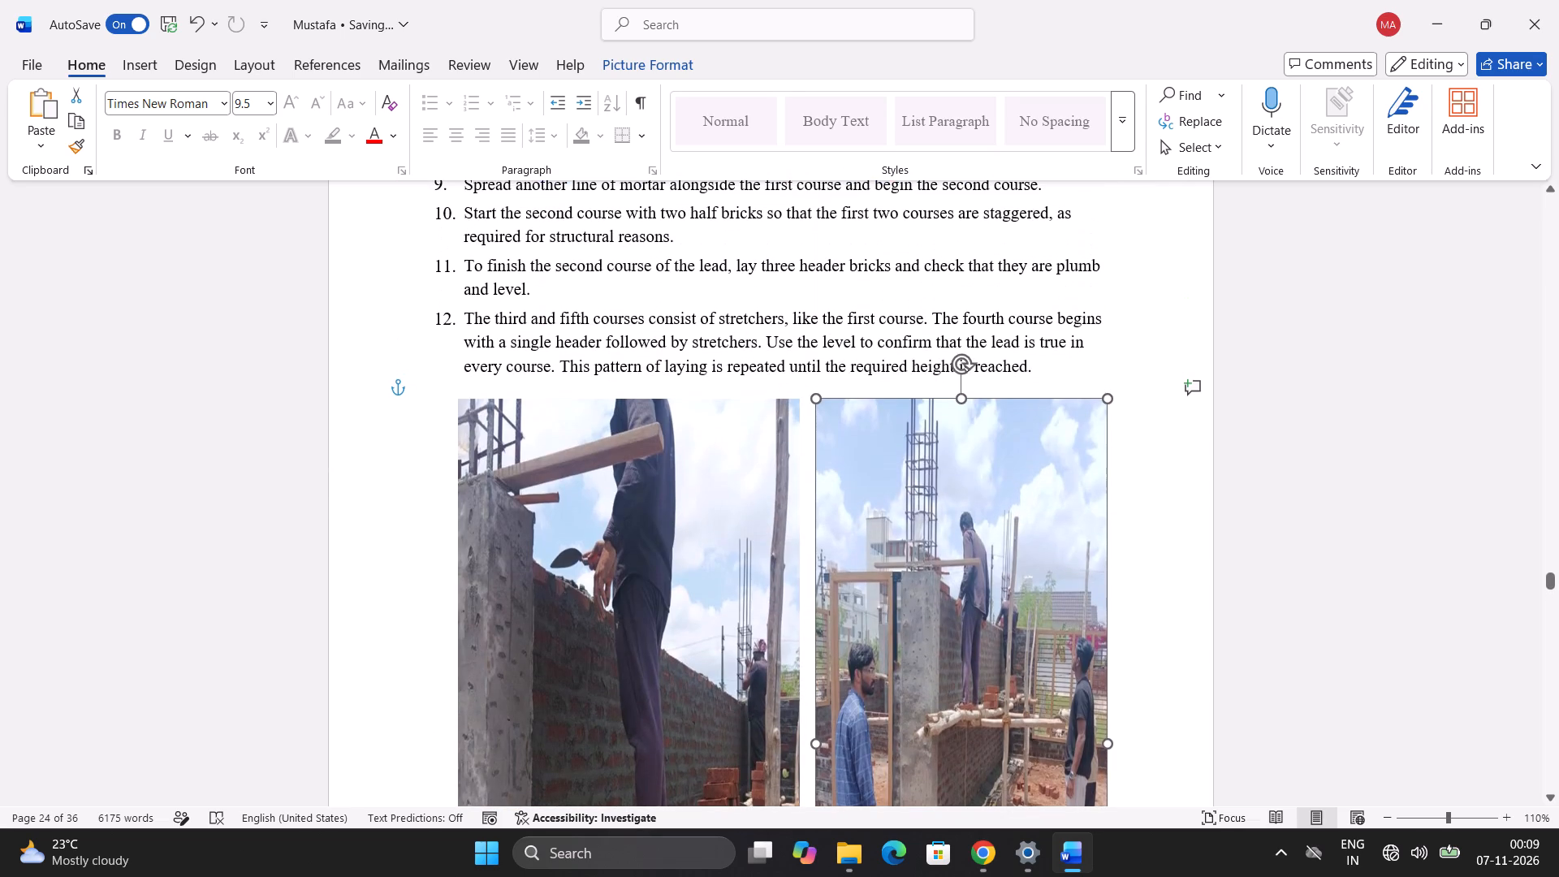
left_click(640, 523)
left_click_drag(632, 396, 628, 453)
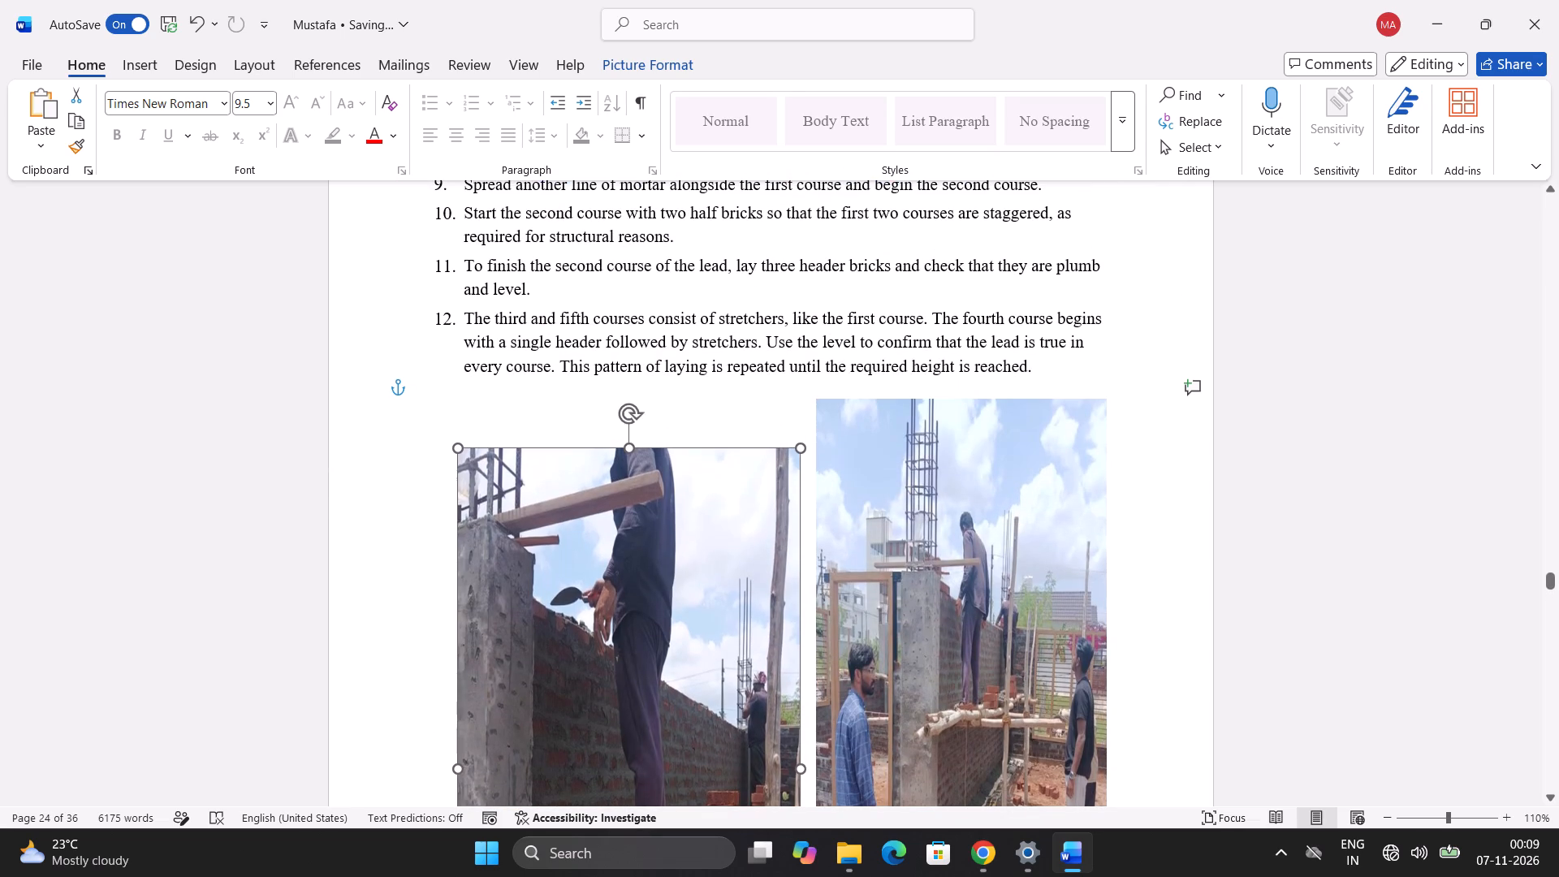
left_click_drag(628, 453, 620, 434)
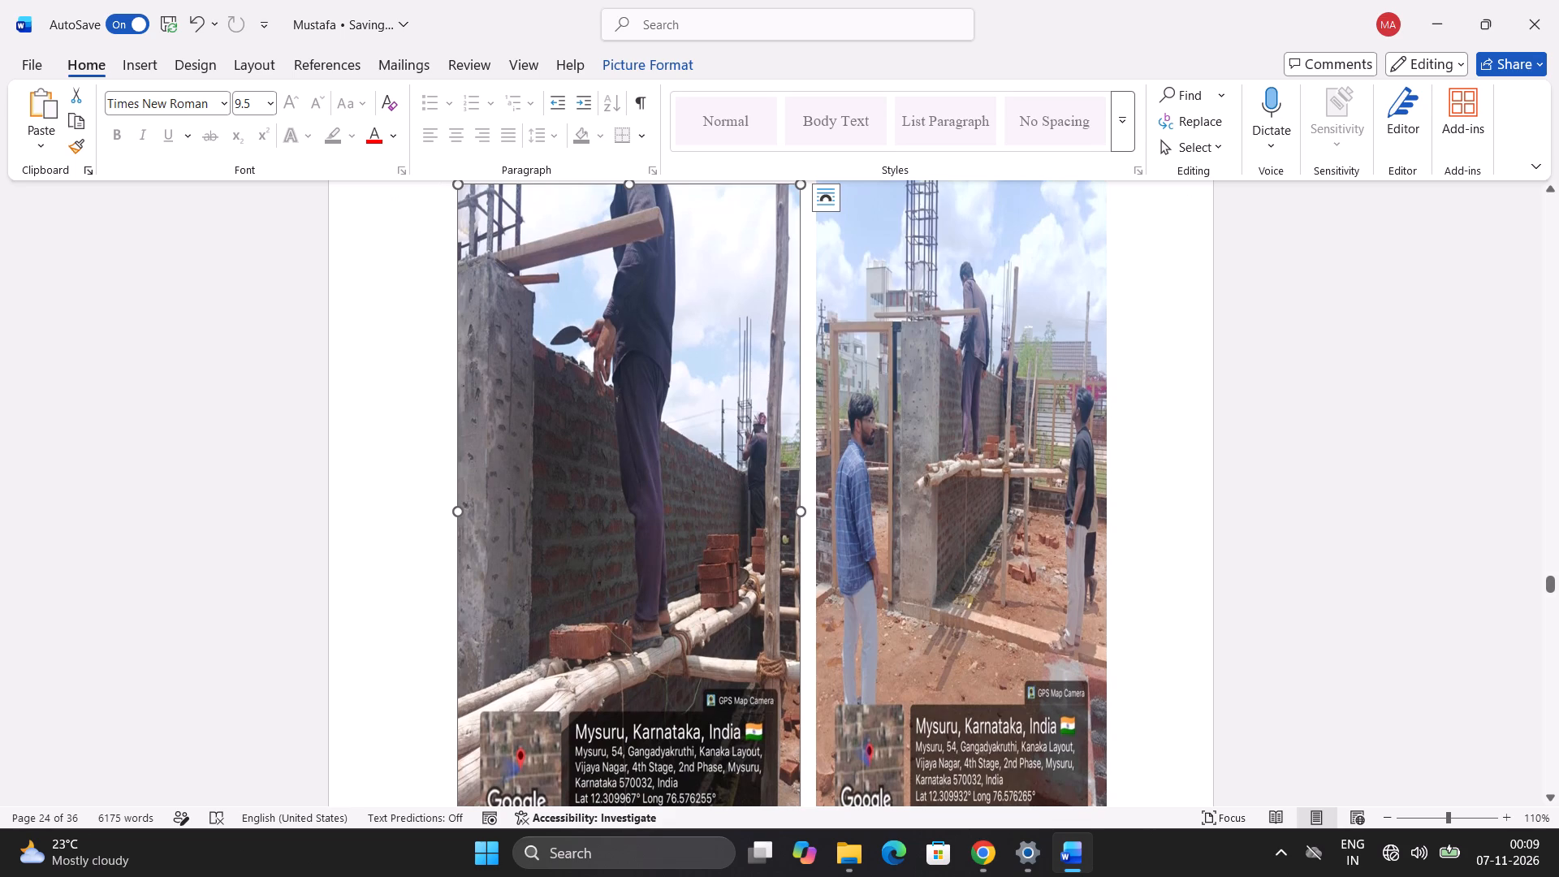
scroll(860, 512, "down", 3)
scroll(849, 532, "up", 4)
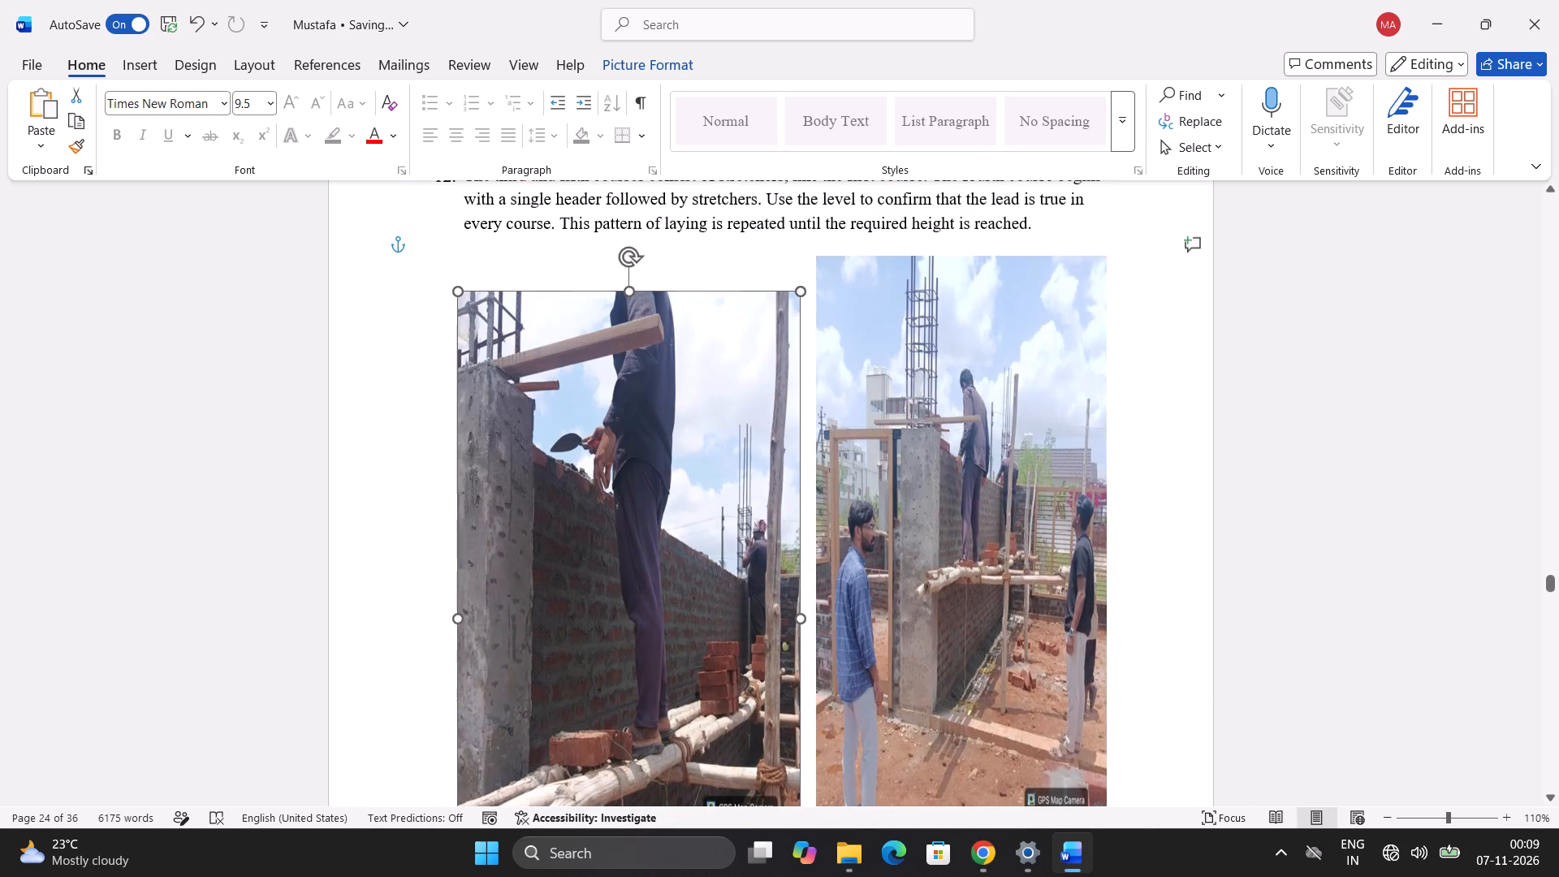
left_click(941, 481)
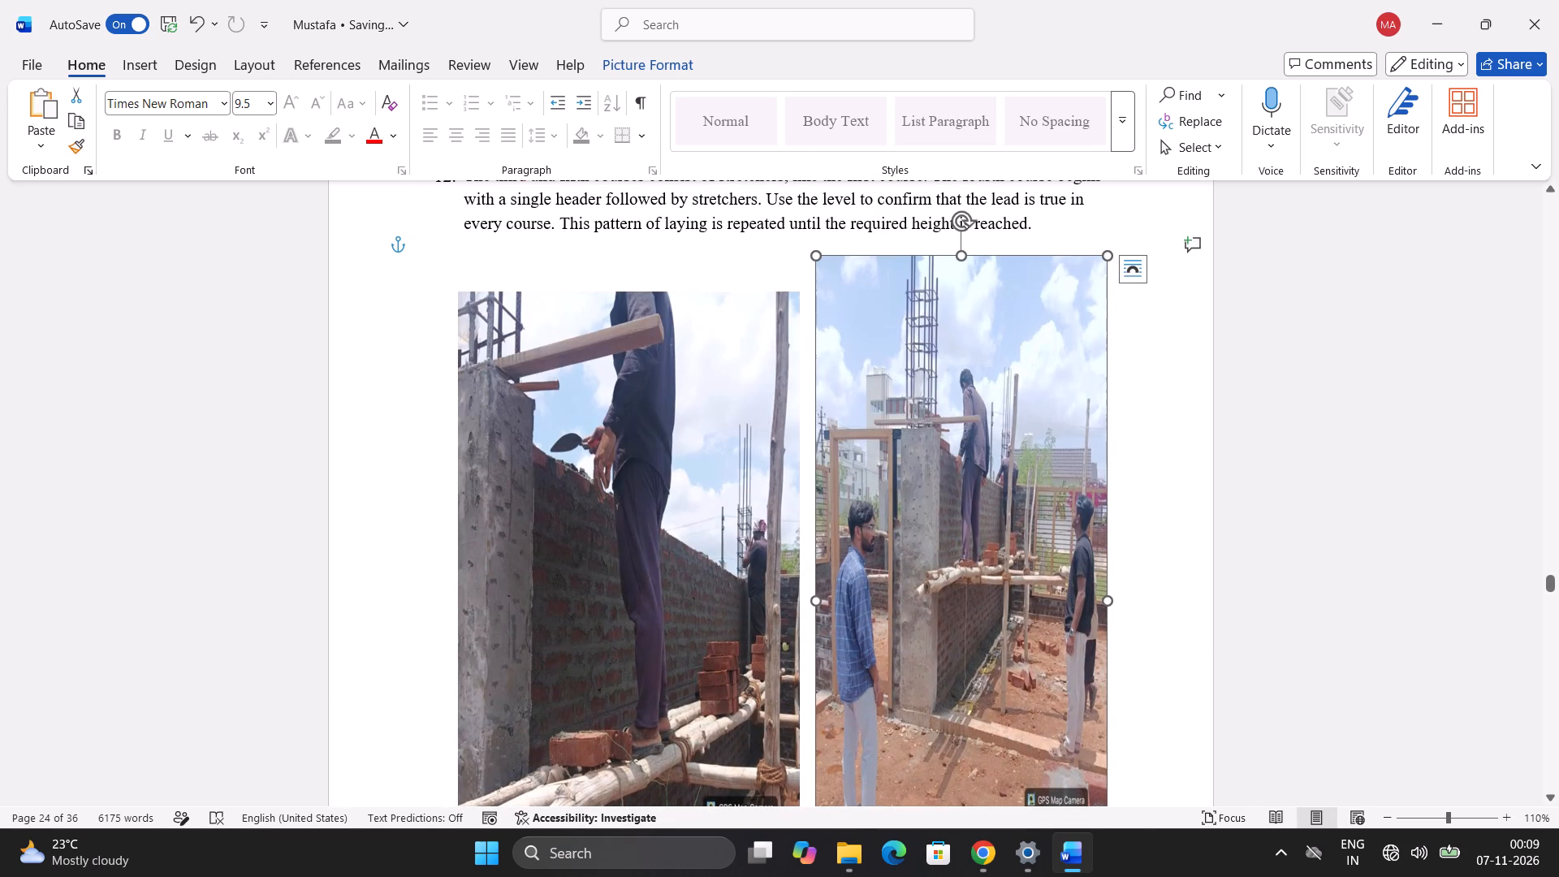
left_click_drag(957, 257, 958, 290)
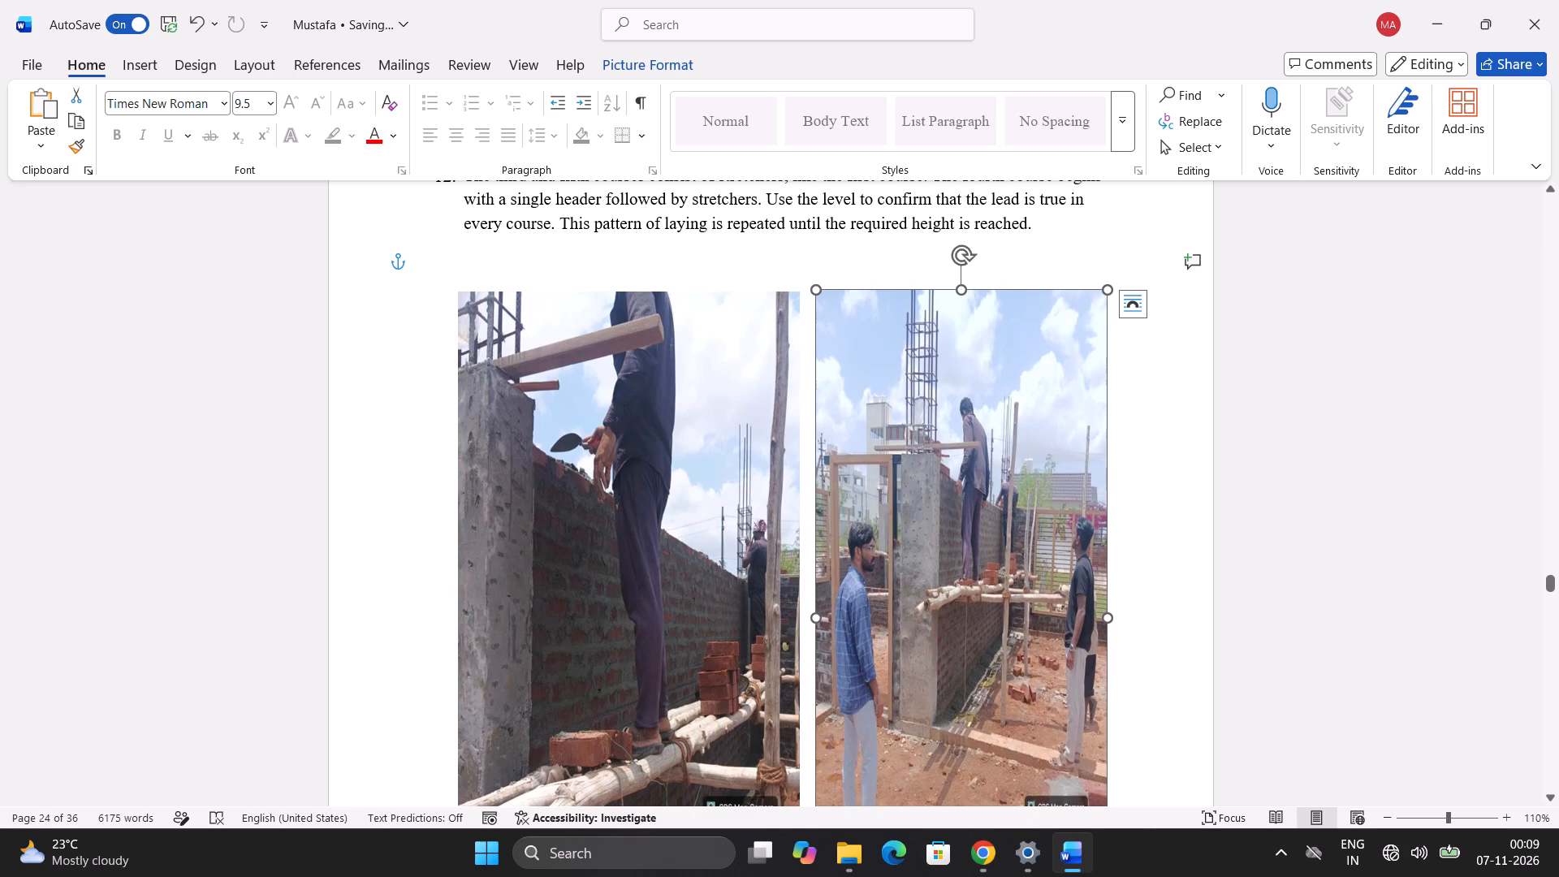
Widen both page 24 photos outward, stretching the right one toward the right page edge and the left one into the left margin.
left_click_drag(1109, 619, 1153, 619)
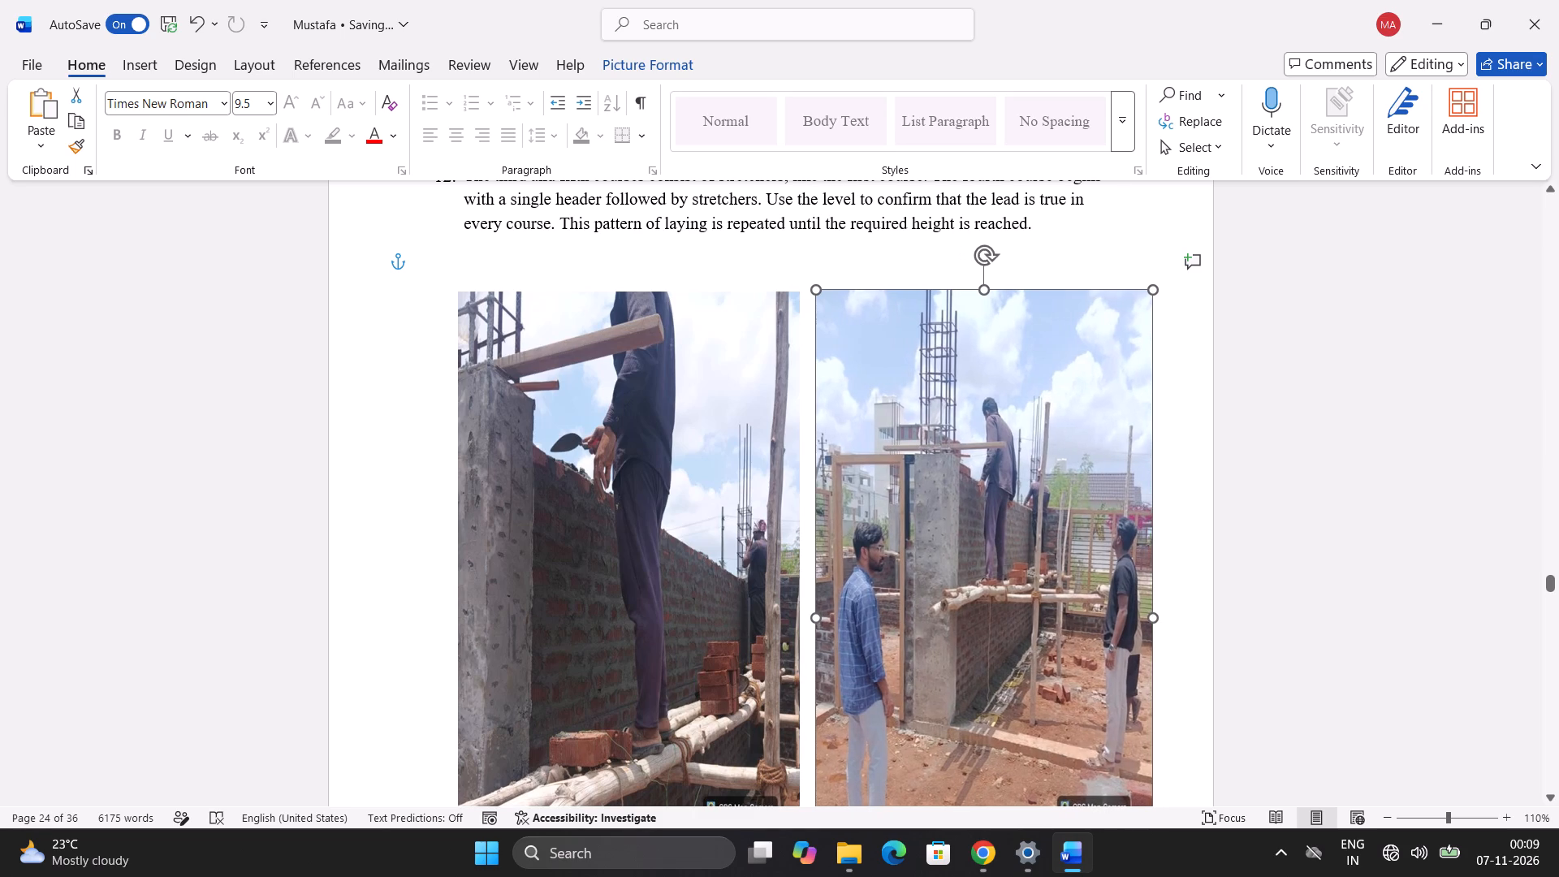
left_click_drag(1153, 619, 1147, 632)
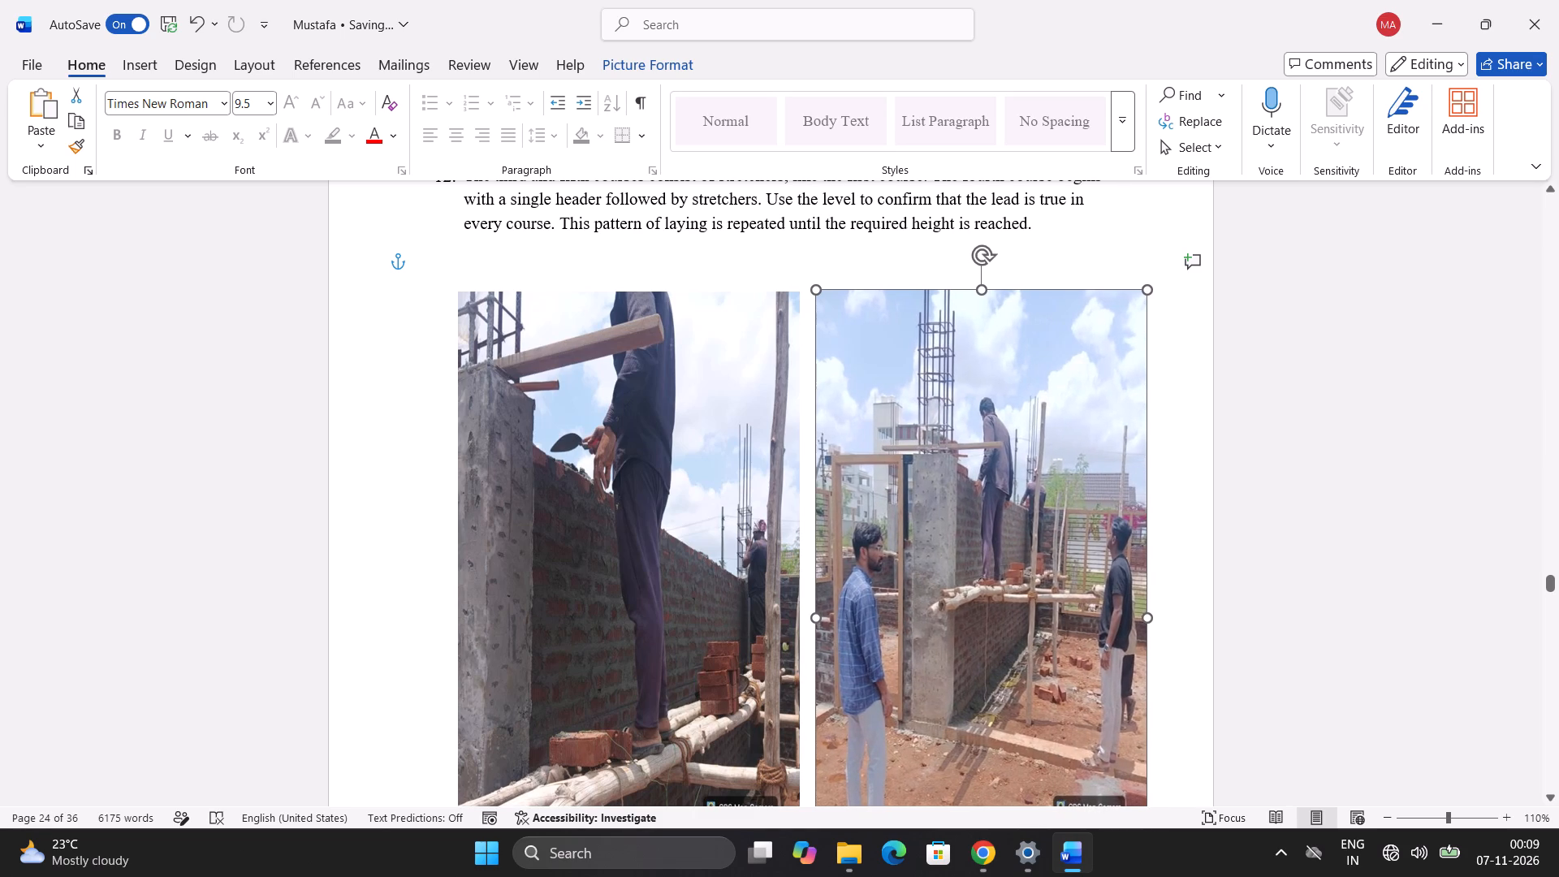
left_click_drag(1147, 632, 1165, 635)
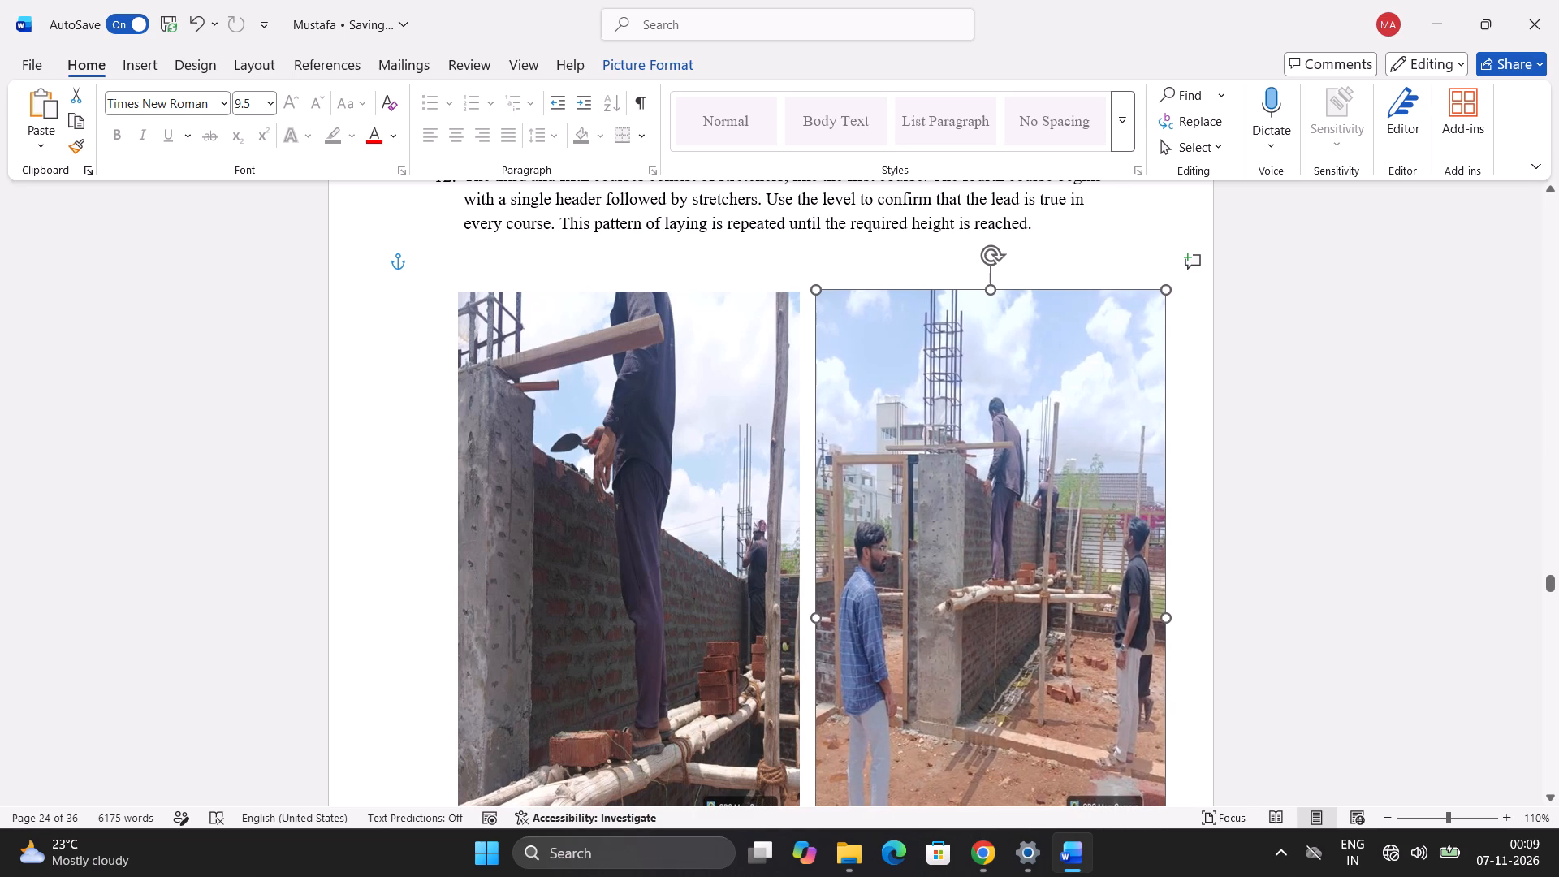
left_click_drag(1165, 635, 1176, 639)
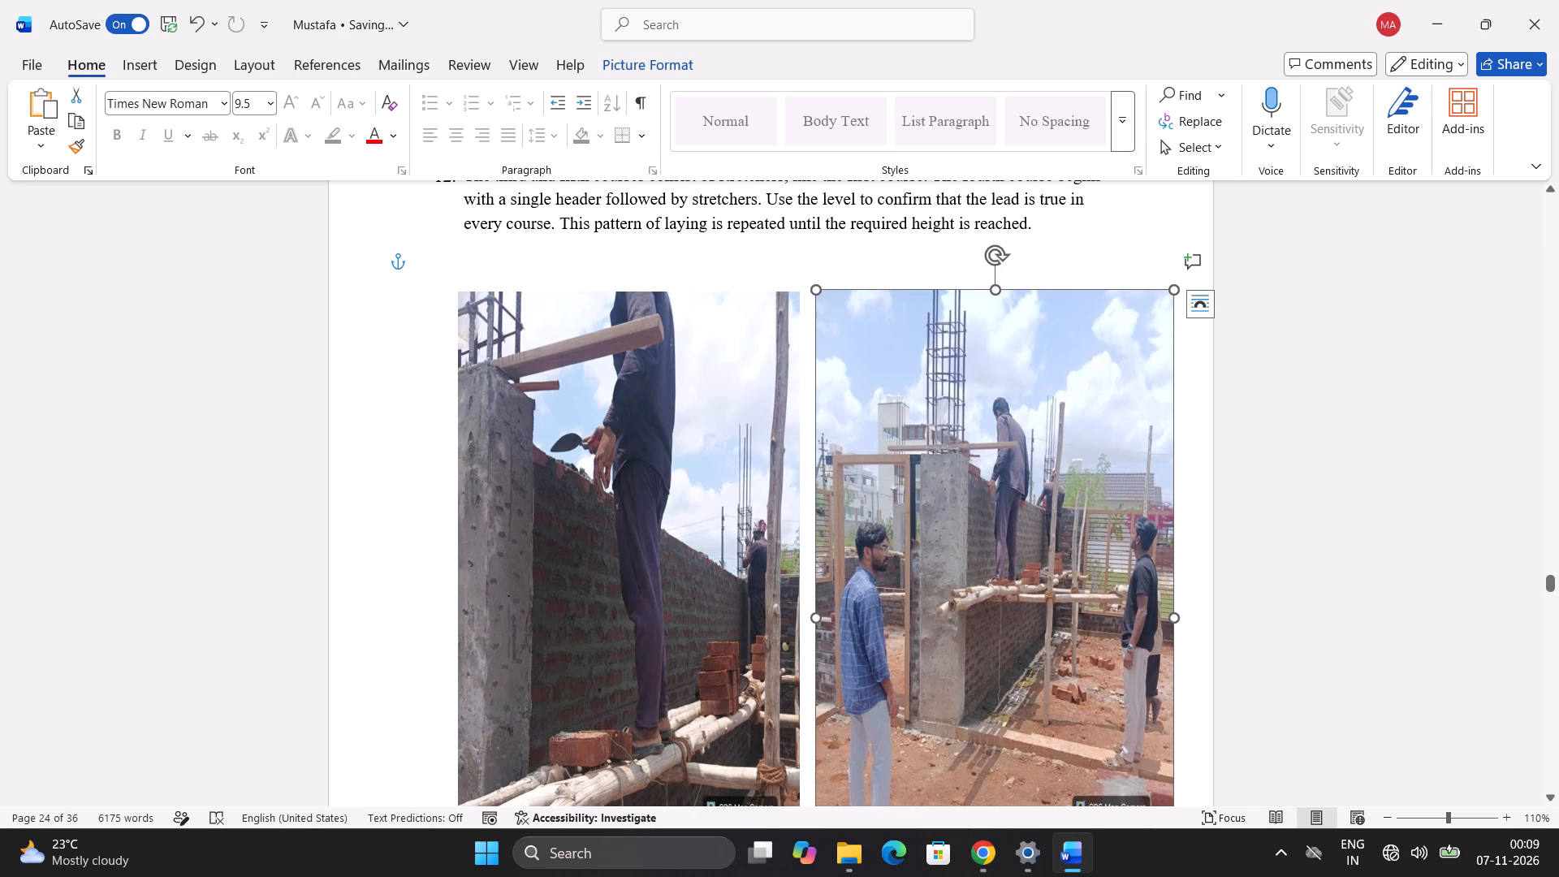
left_click(637, 616)
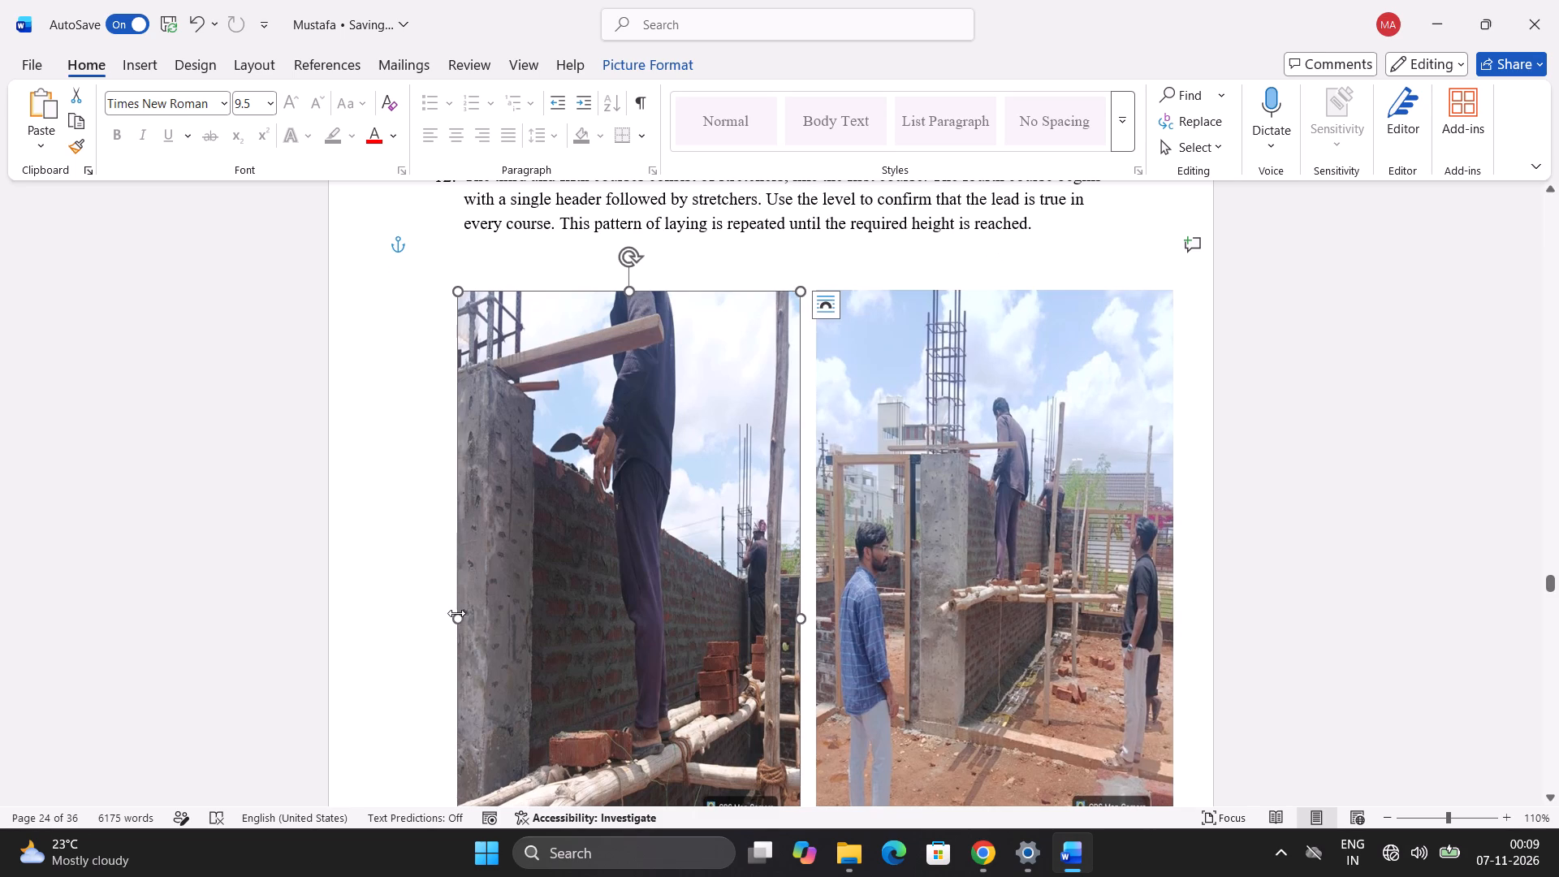
left_click_drag(456, 616, 433, 624)
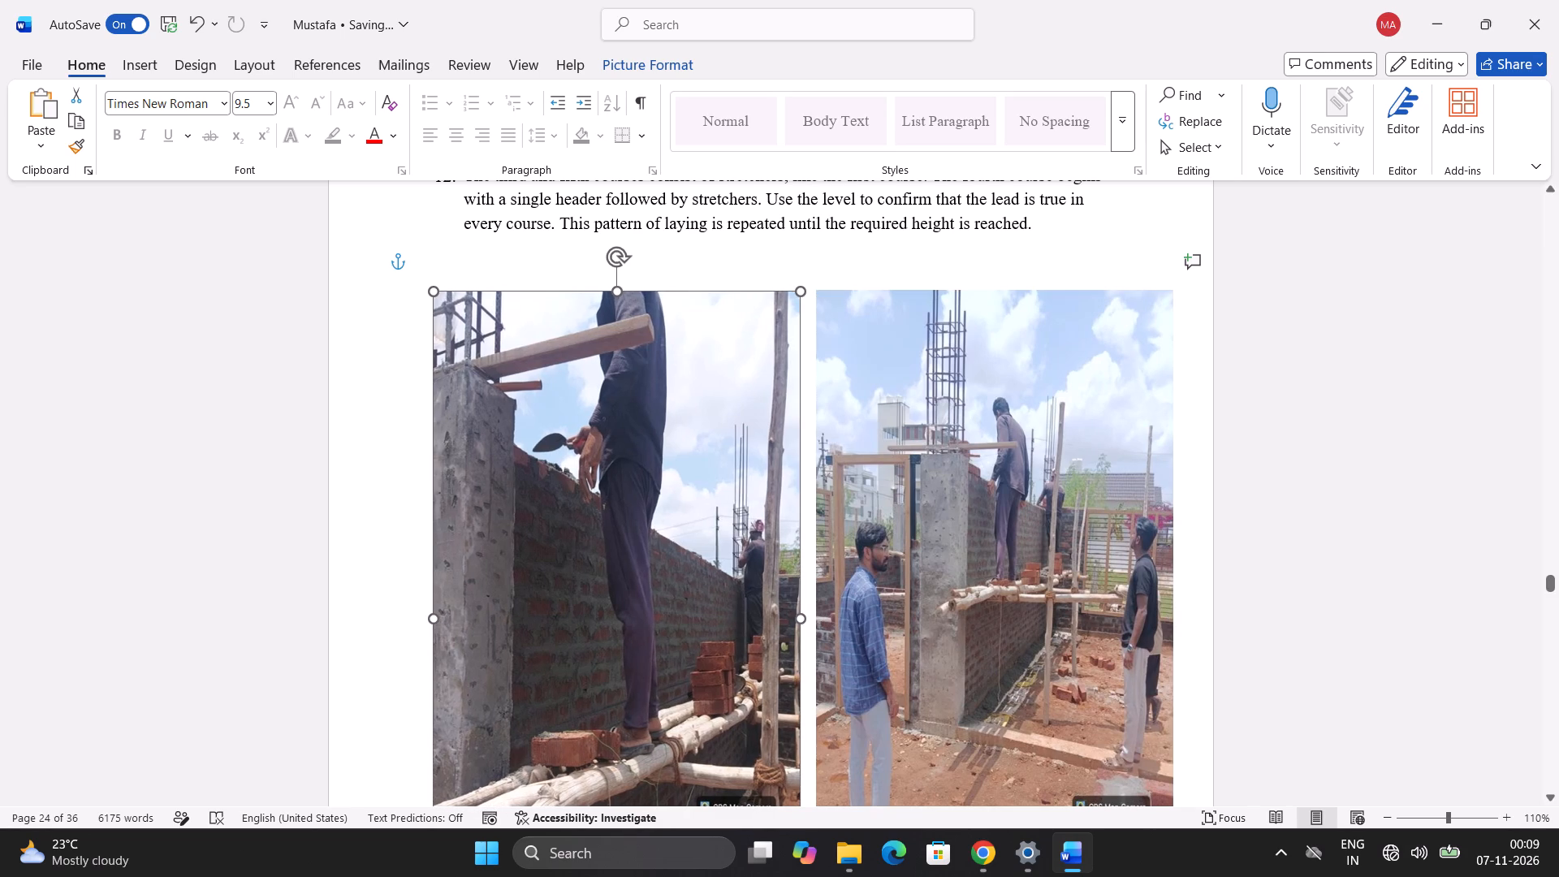
left_click_drag(433, 624, 417, 634)
Review the layout of the Brick Masonry Procedure list and photos on pages 23 and 24, and the start of page 25.
scroll(1068, 507, "down", 2)
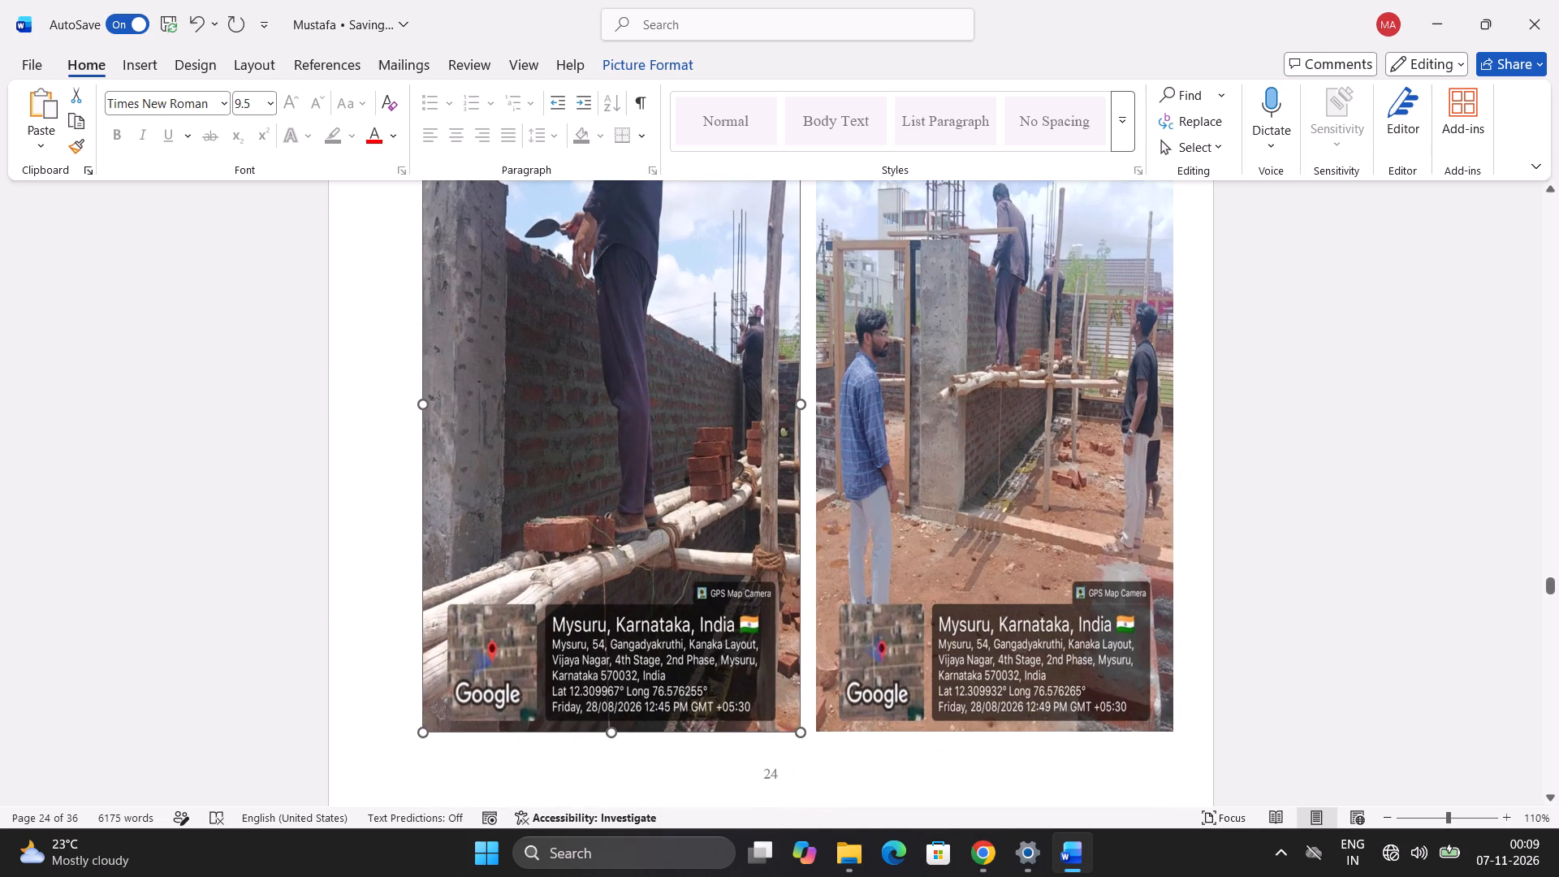
scroll(1073, 533, "down", 3)
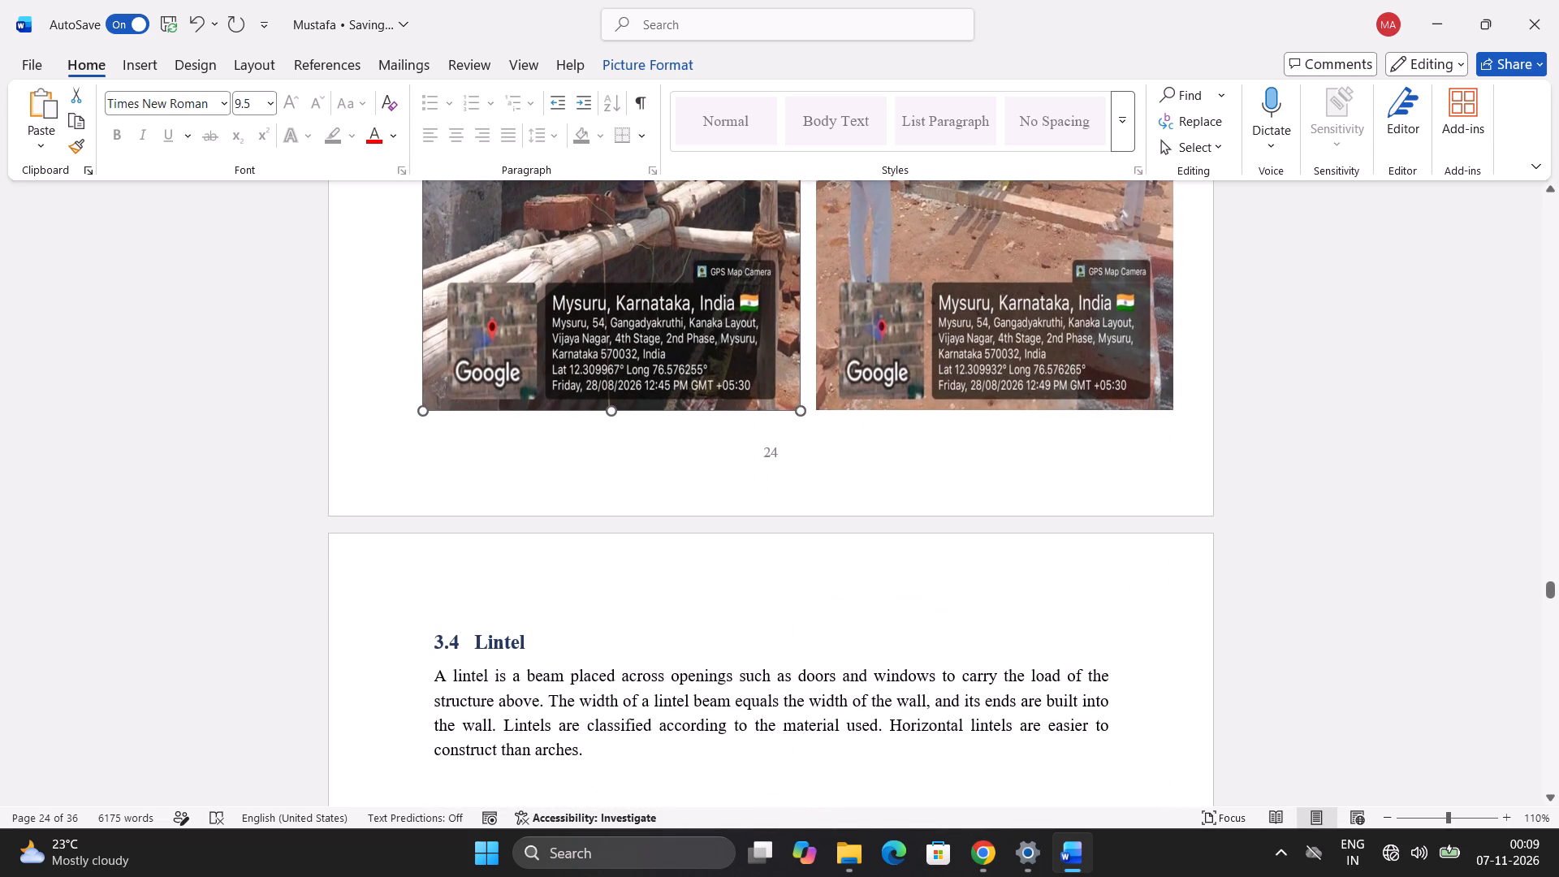
scroll(1073, 533, "down", 2)
scroll(1073, 533, "up", 2)
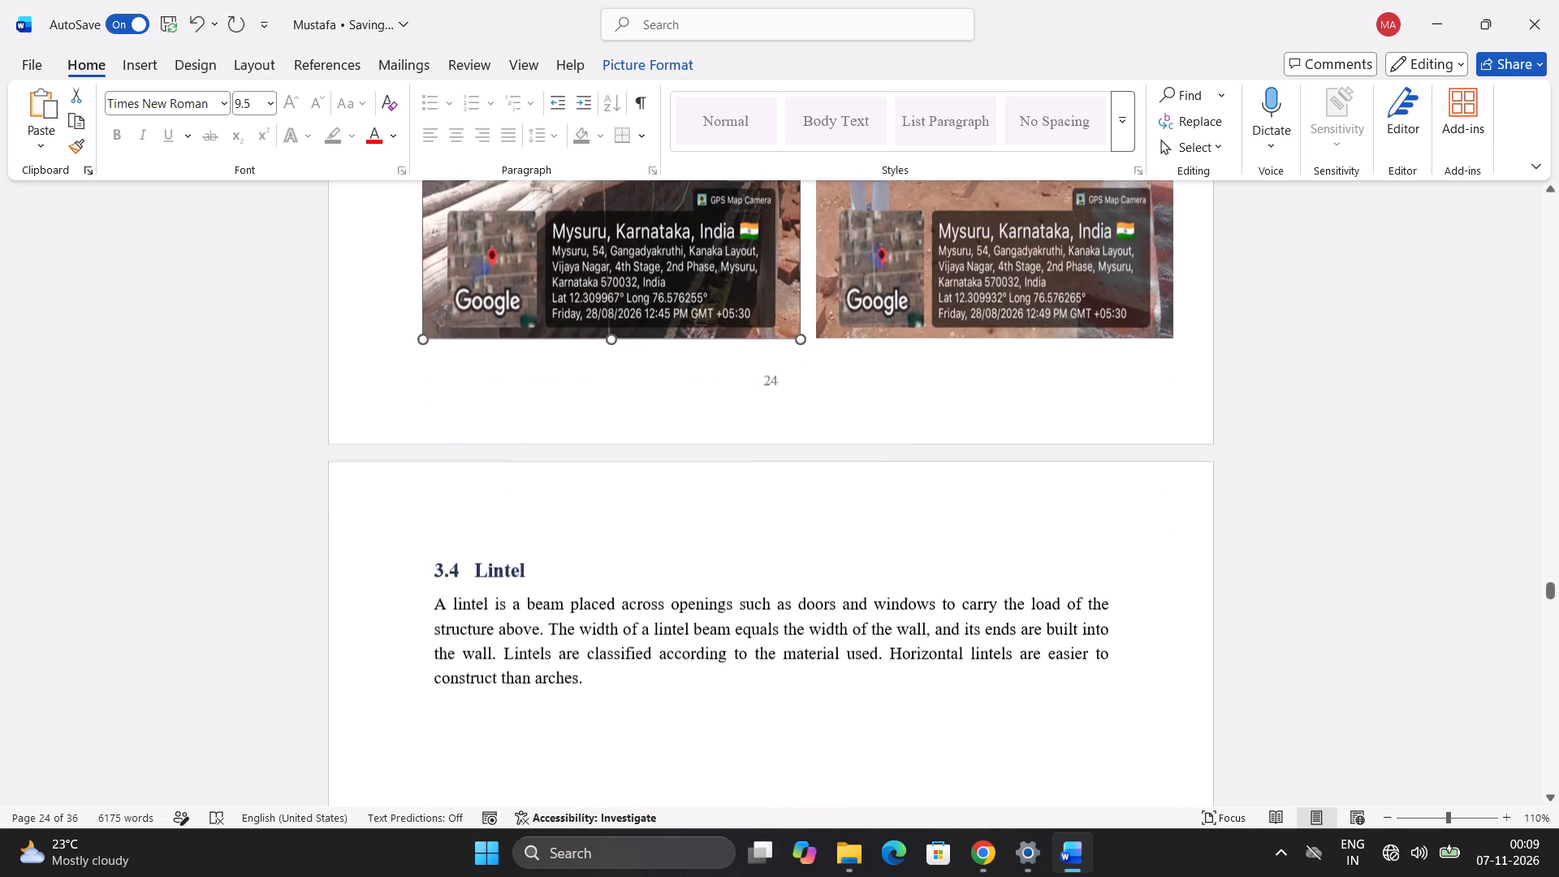
scroll(1073, 533, "up", 6)
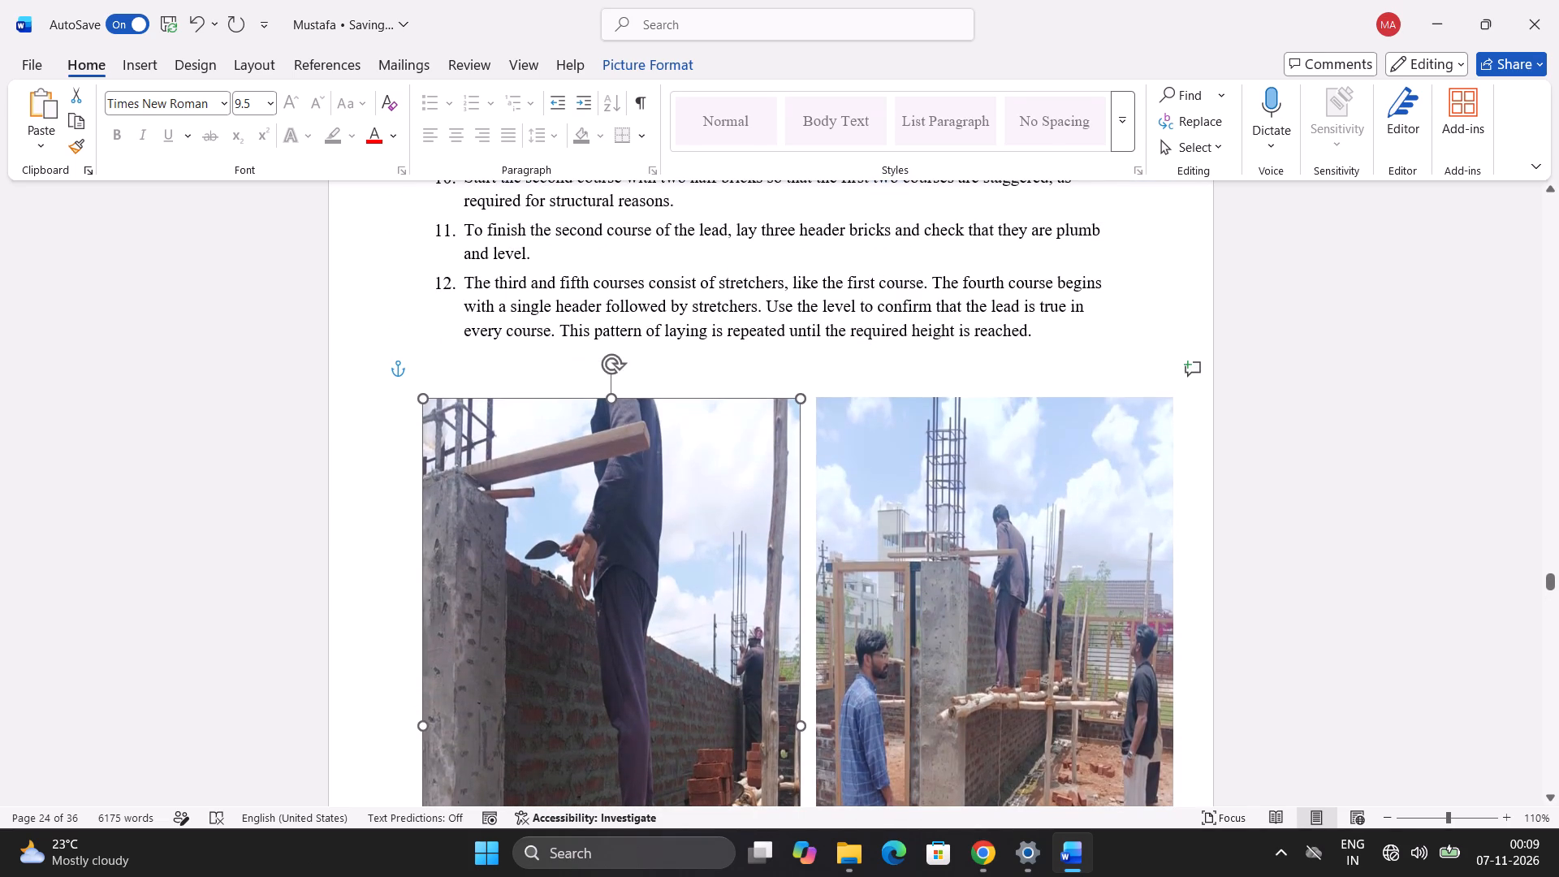
scroll(1062, 572, "up", 2)
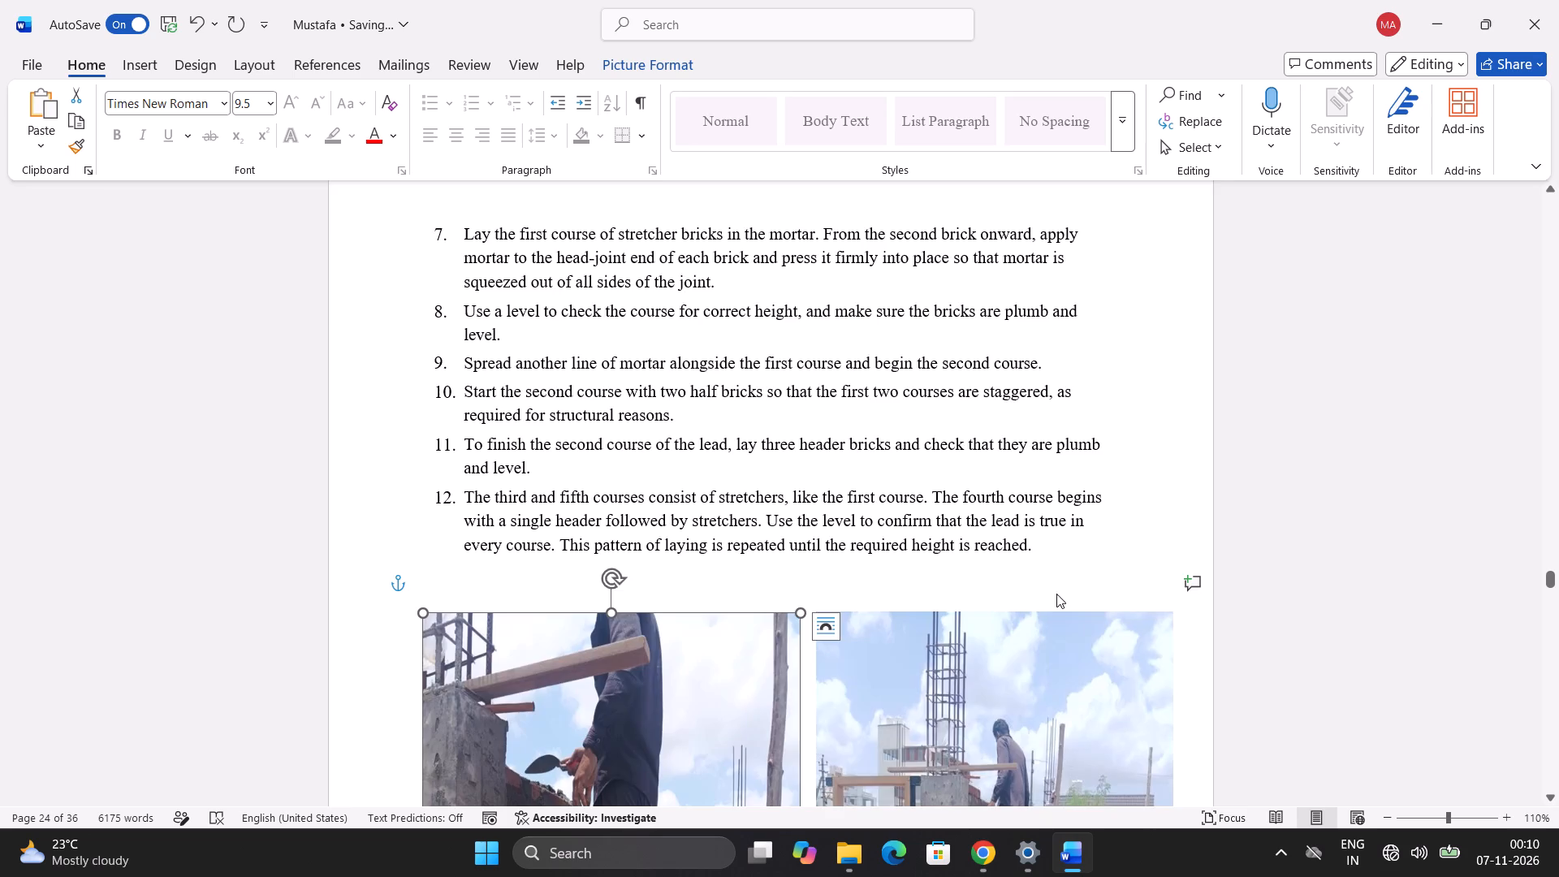
scroll(1056, 594, "up", 2)
scroll(1047, 598, "down", 4)
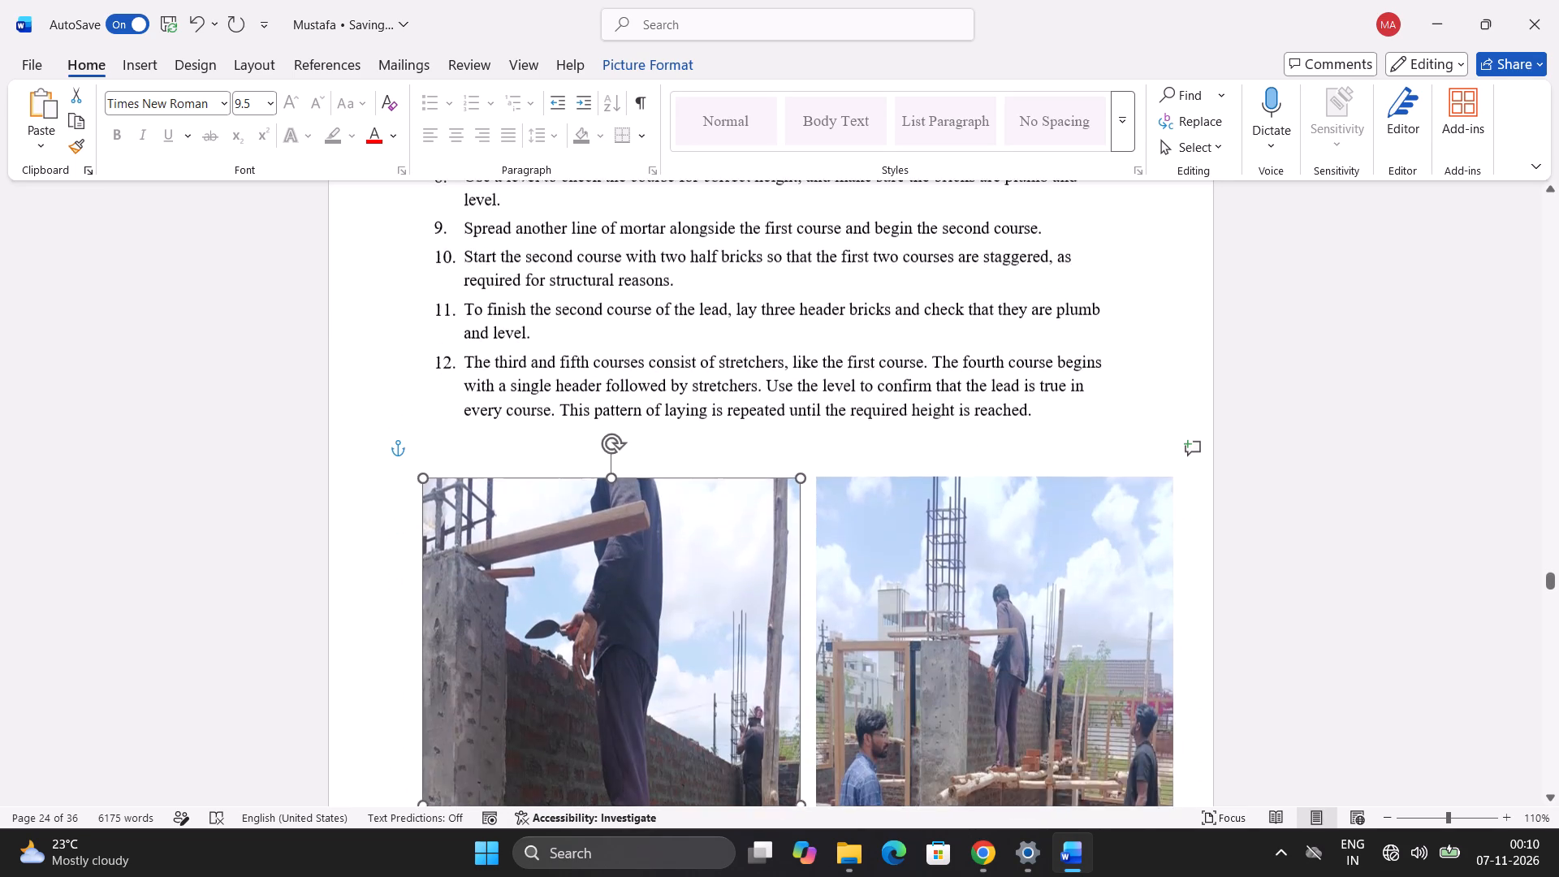
scroll(1047, 598, "down", 6)
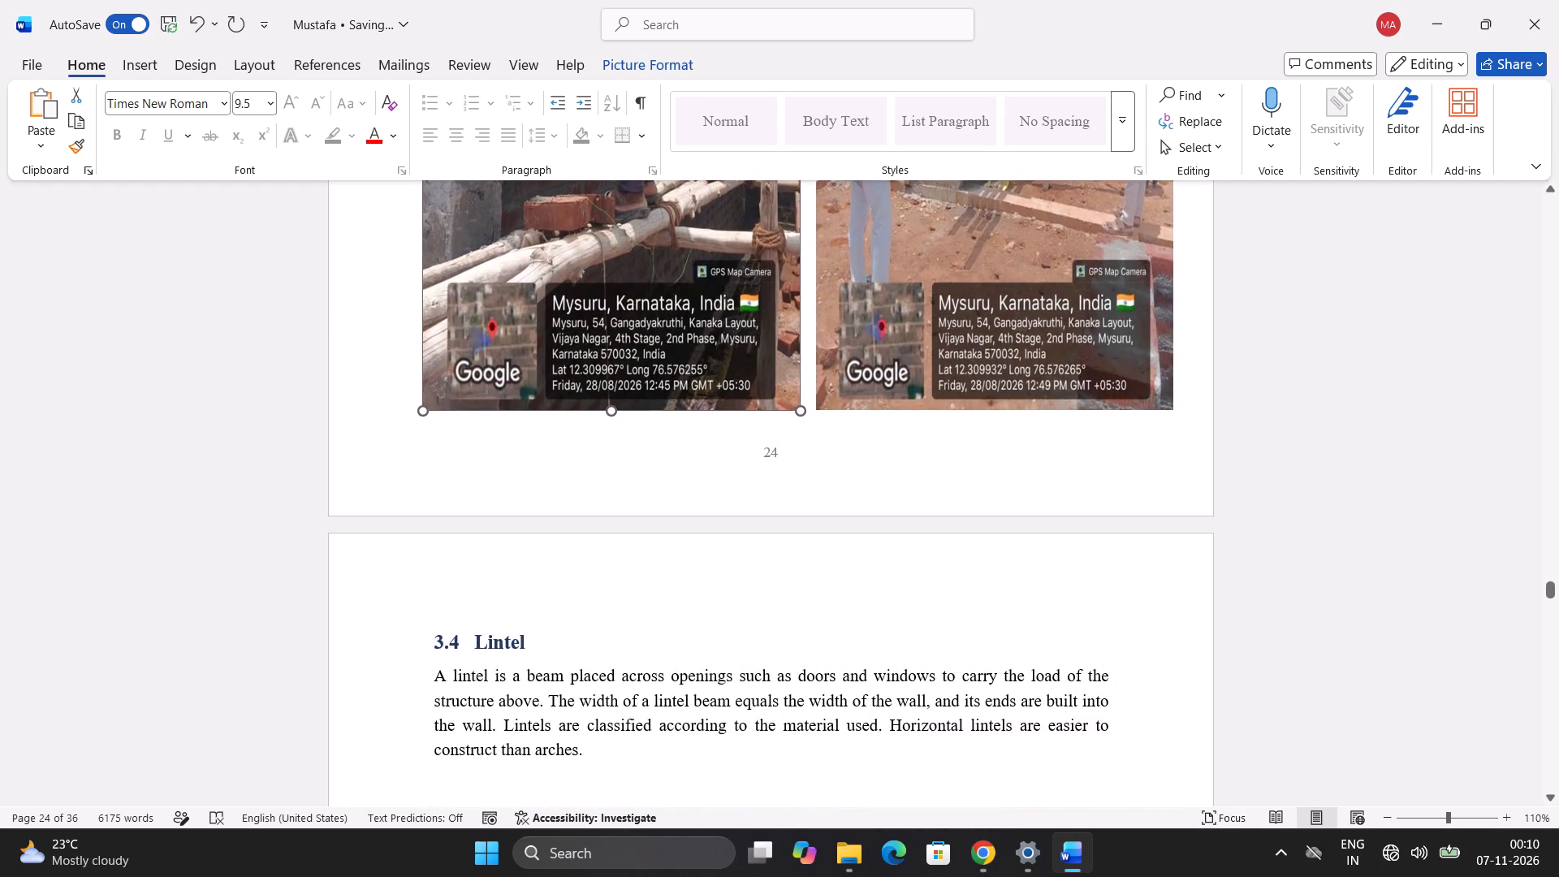
scroll(1047, 598, "down", 1)
scroll(1047, 598, "up", 15)
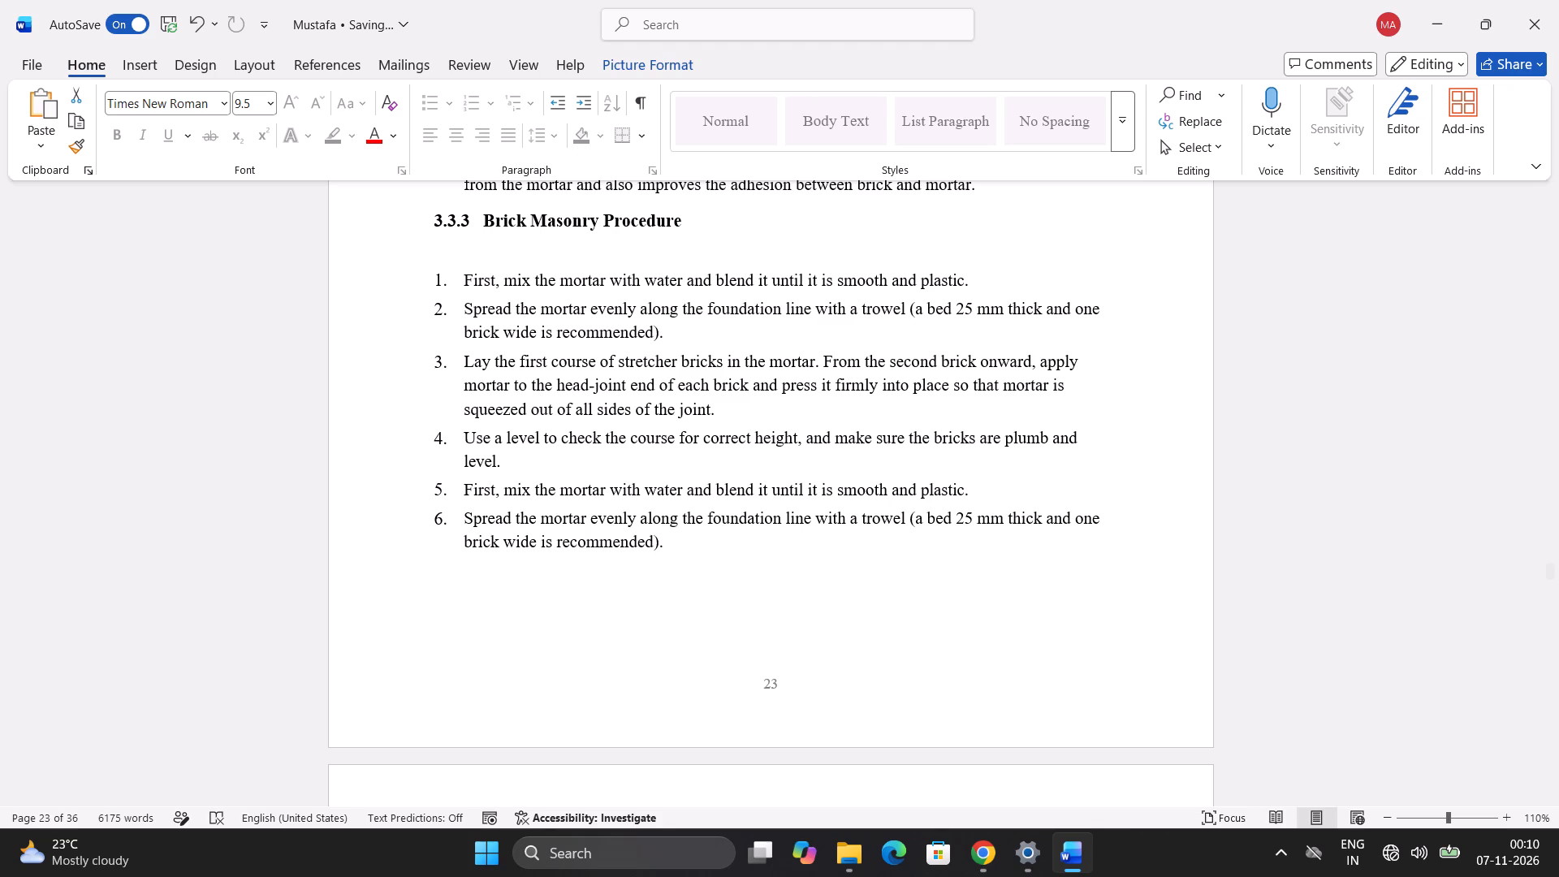
scroll(777, 566, "down", 4)
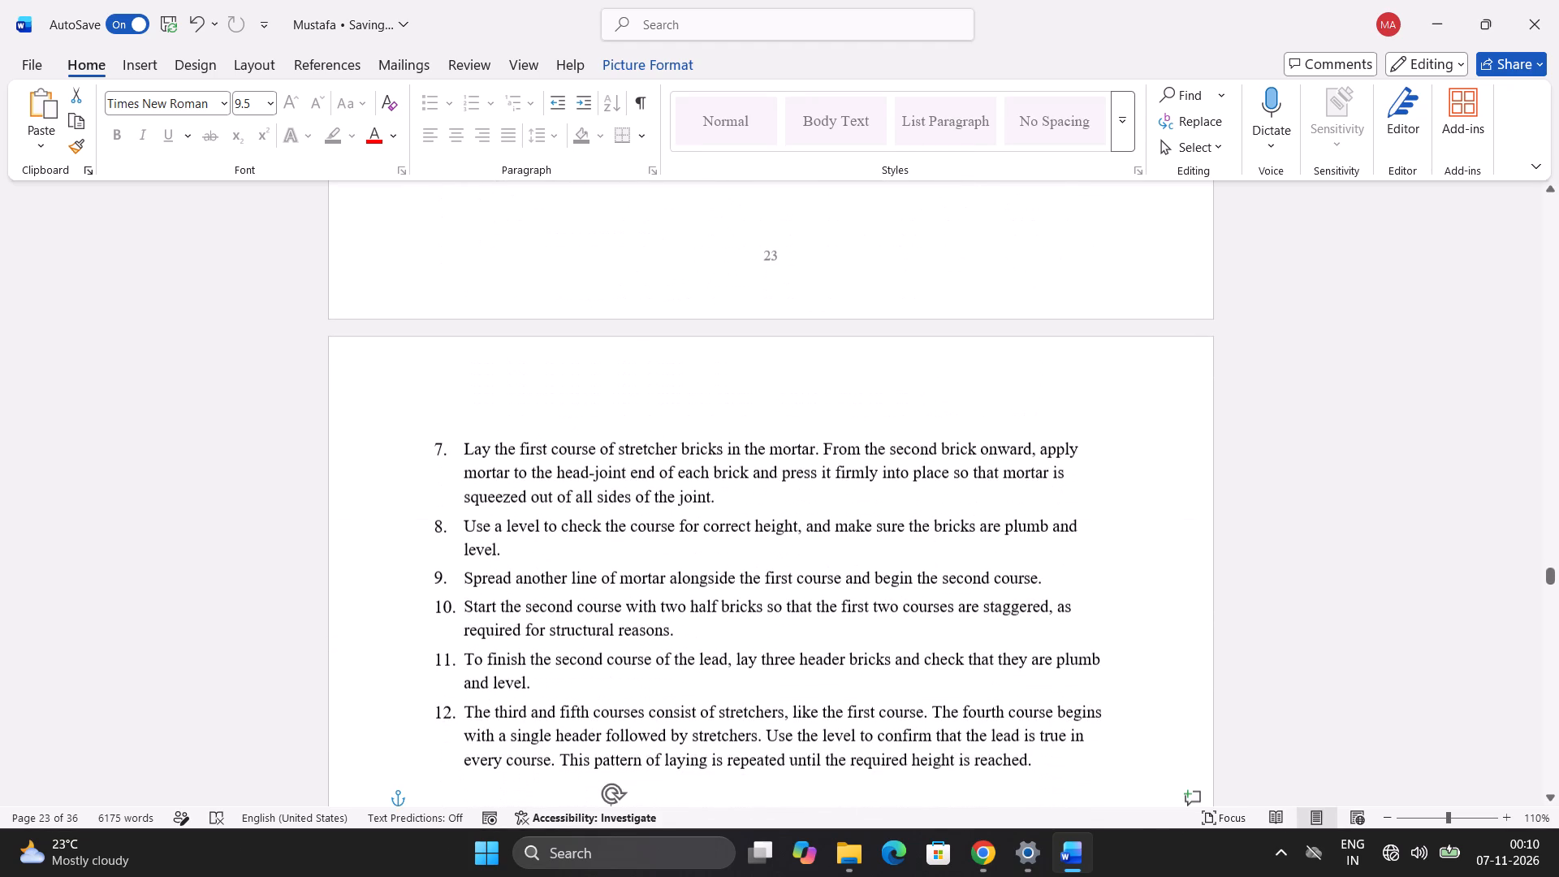
scroll(777, 566, "down", 2)
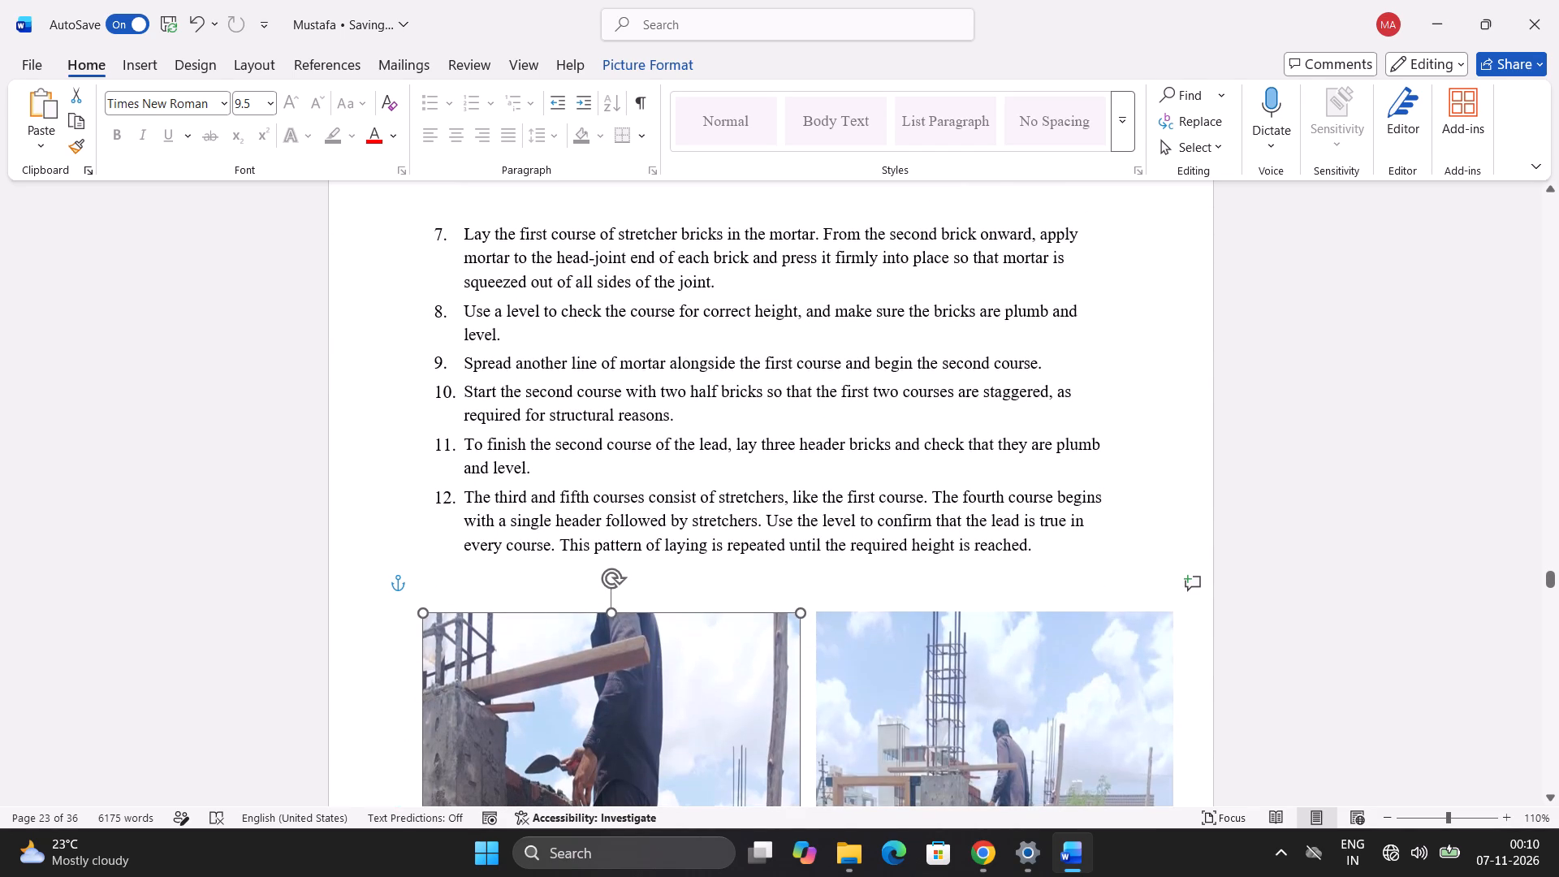
scroll(777, 564, "down", 1)
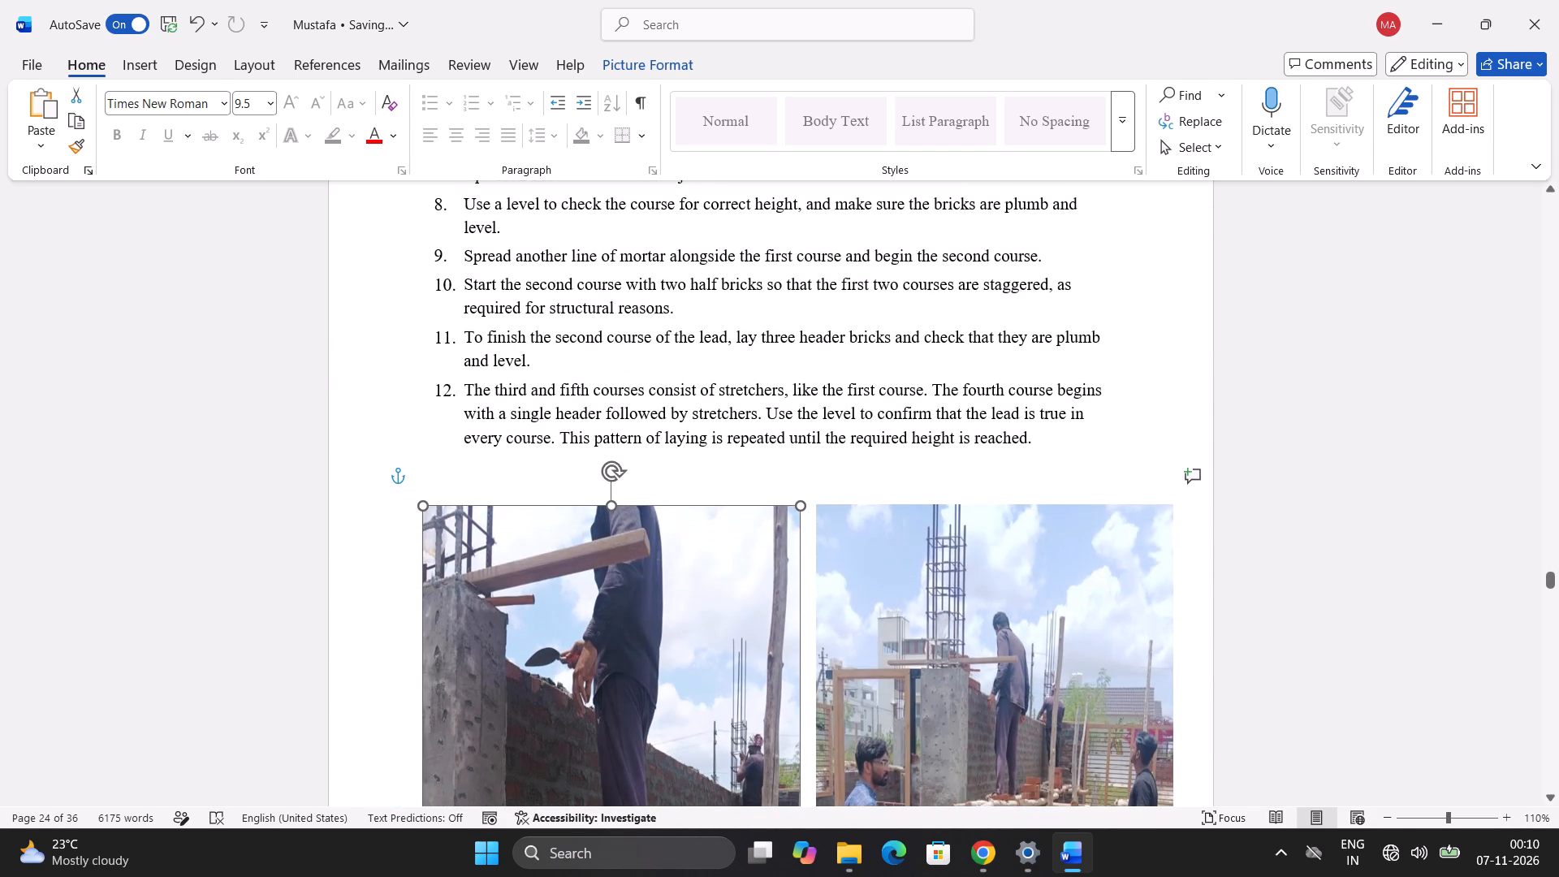
Check how section 3.4 Lintel on page 25 continues onto the Bearing of Lintel heading at the start of page 26.
scroll(777, 561, "down", 12)
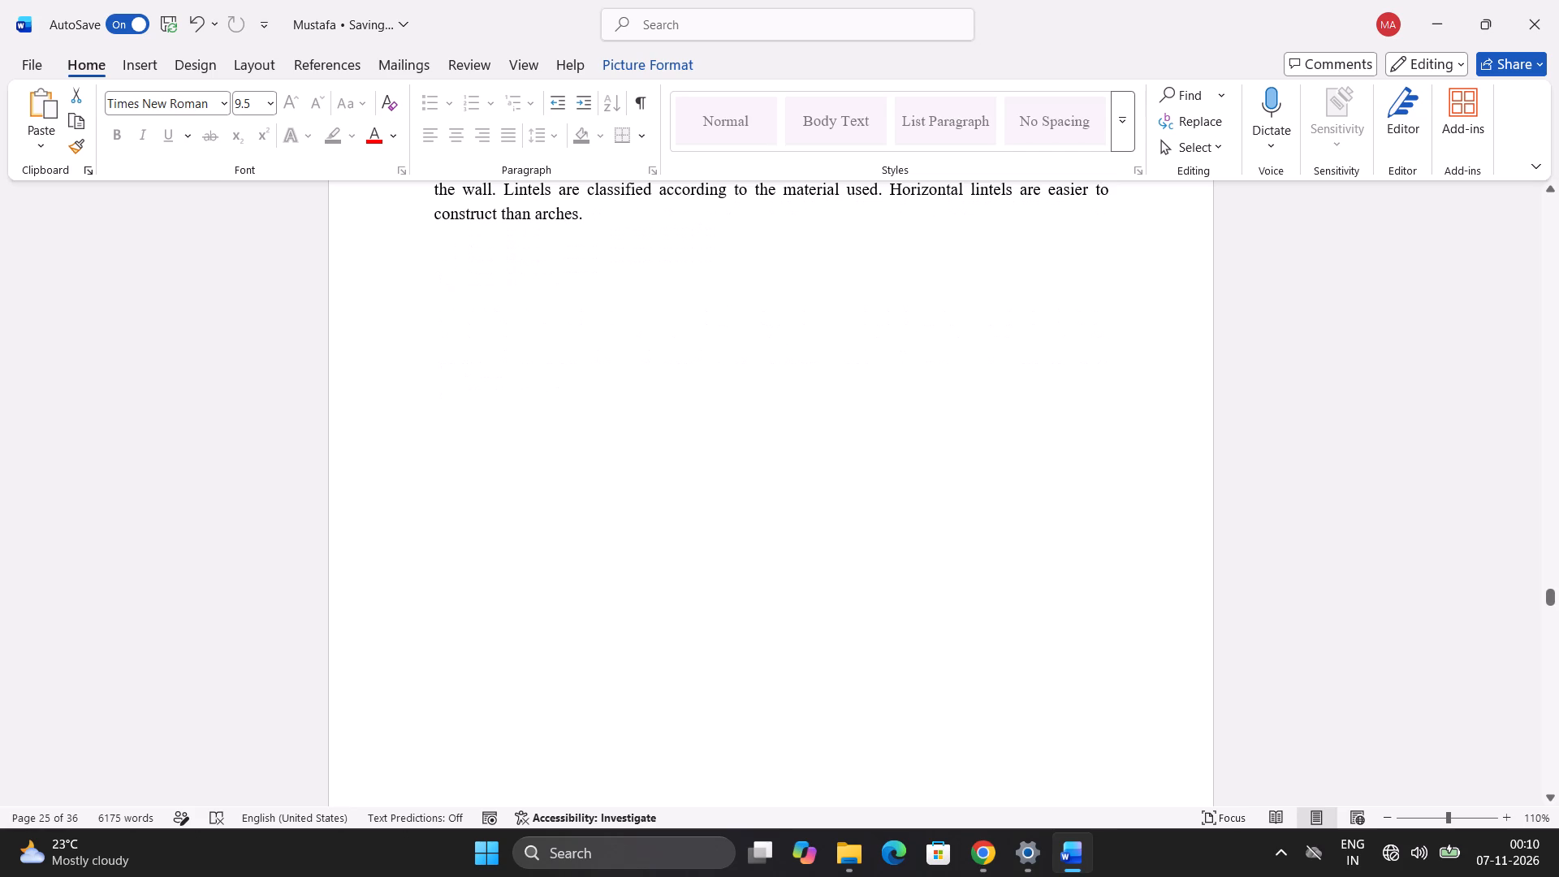
scroll(582, 531, "down", 5)
scroll(655, 463, "down", 4)
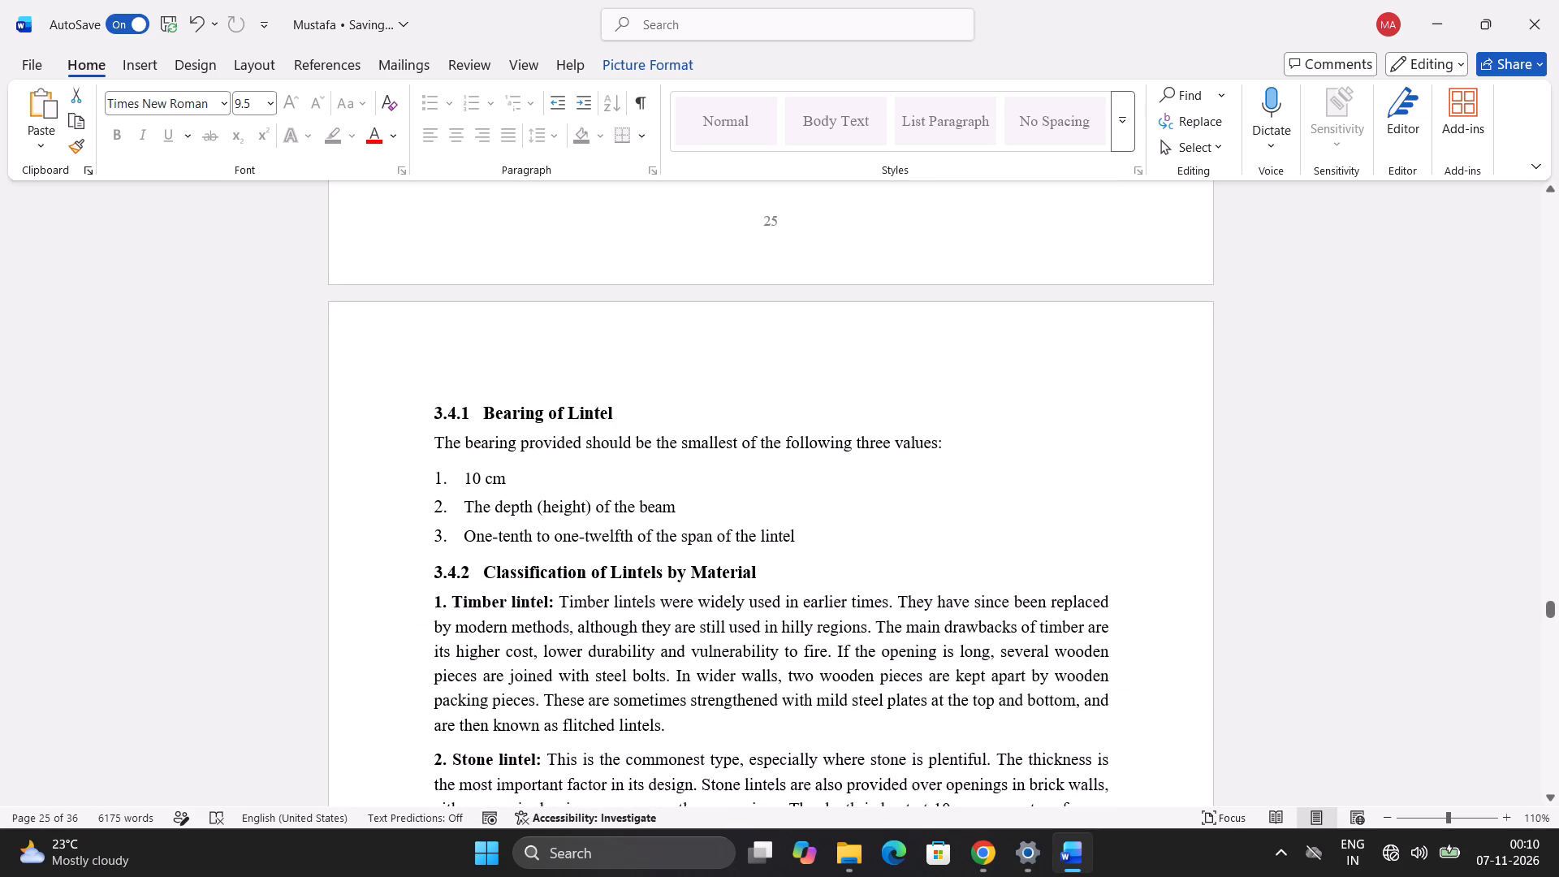
scroll(655, 463, "up", 4)
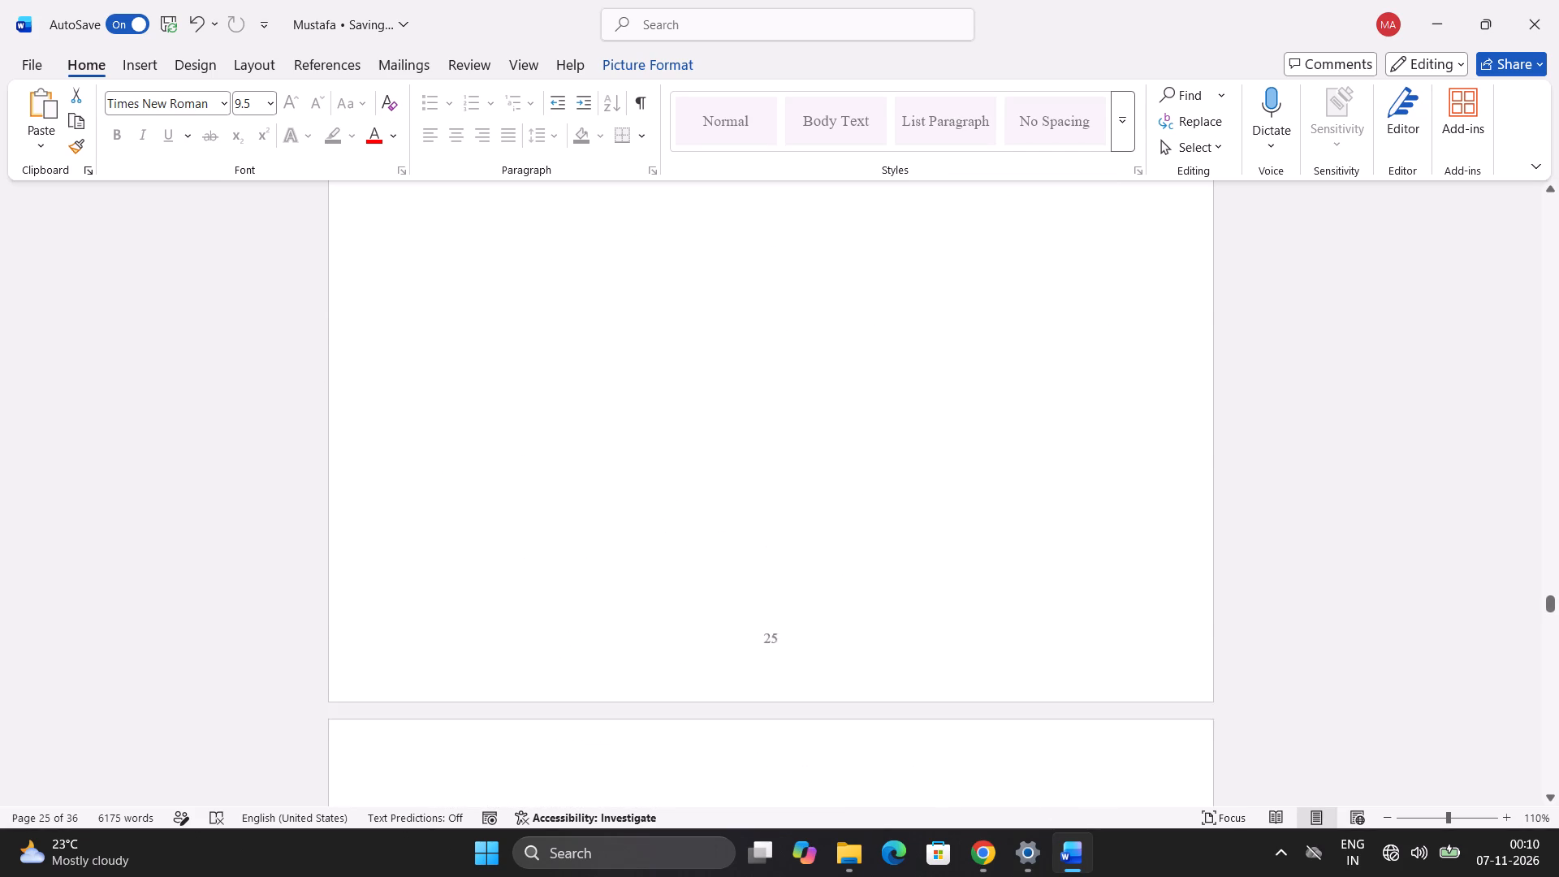
scroll(654, 525, "up", 3)
scroll(654, 557, "down", 7)
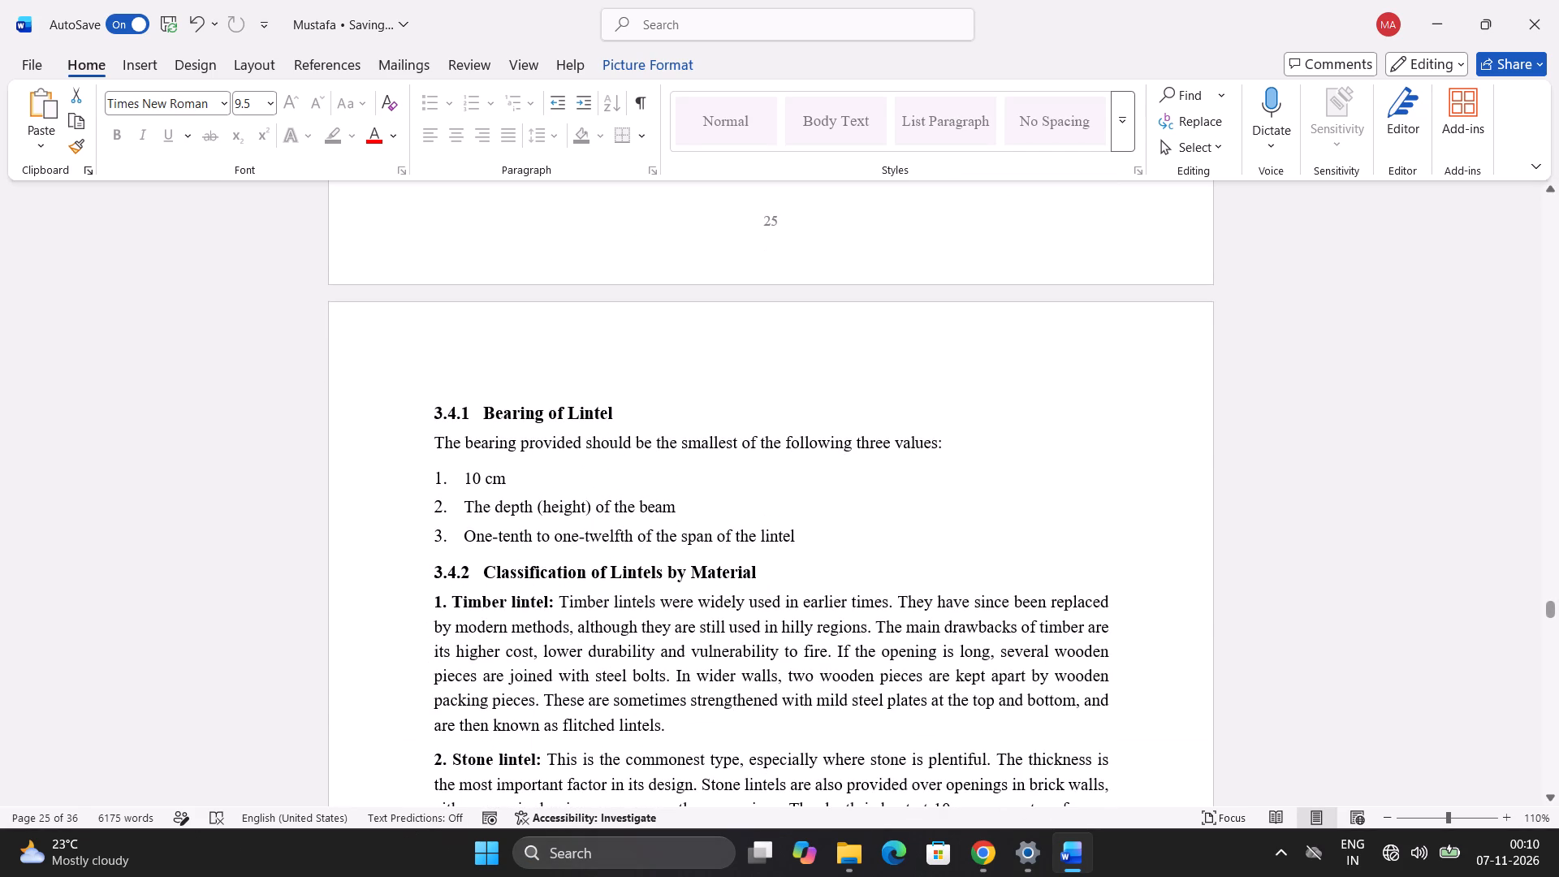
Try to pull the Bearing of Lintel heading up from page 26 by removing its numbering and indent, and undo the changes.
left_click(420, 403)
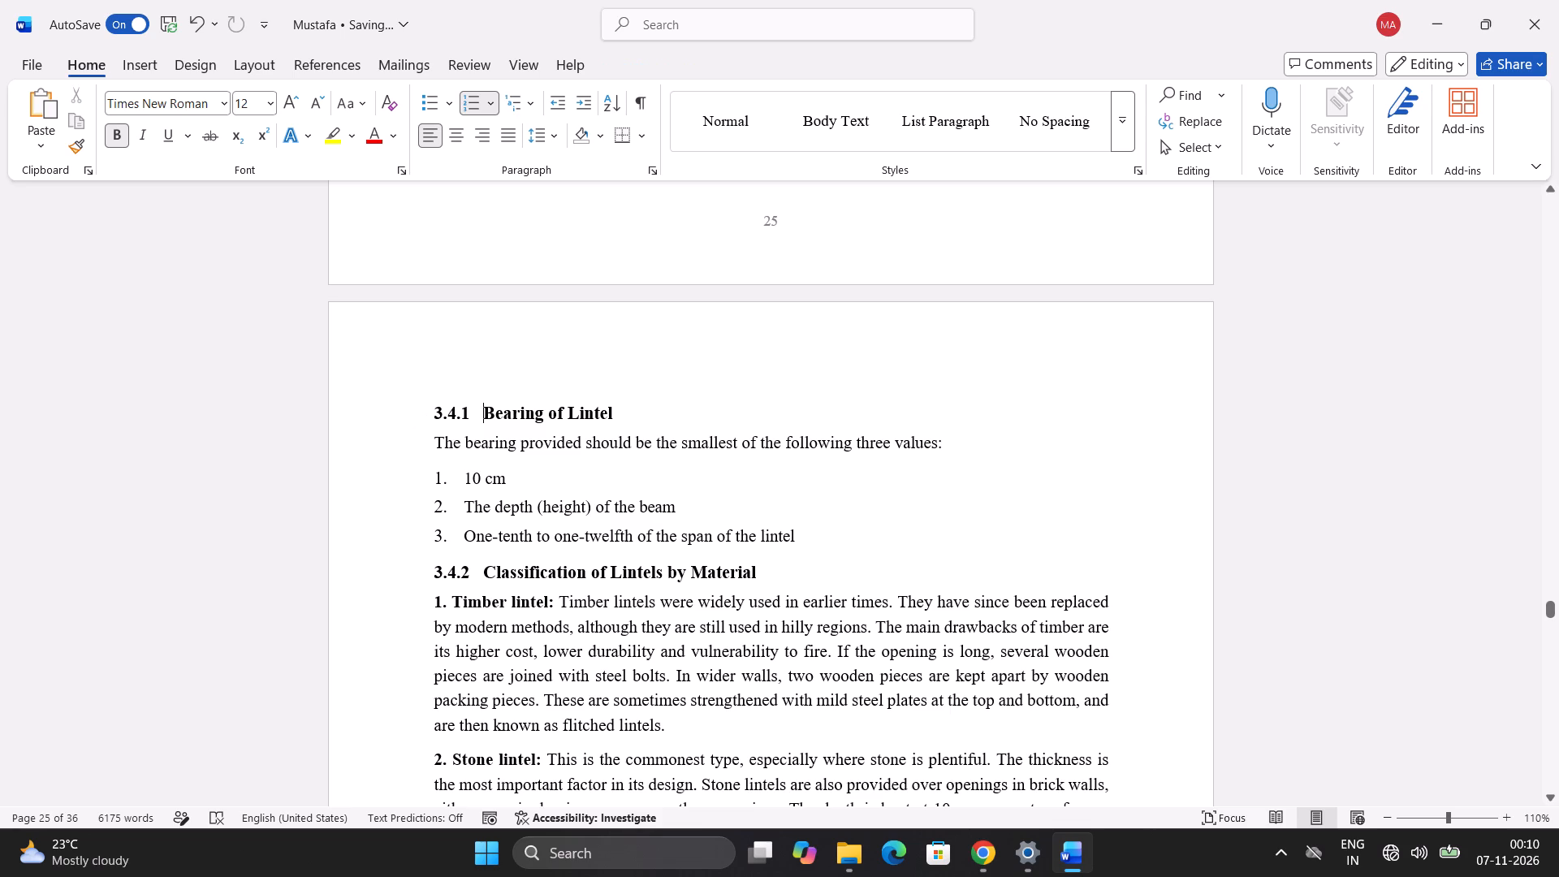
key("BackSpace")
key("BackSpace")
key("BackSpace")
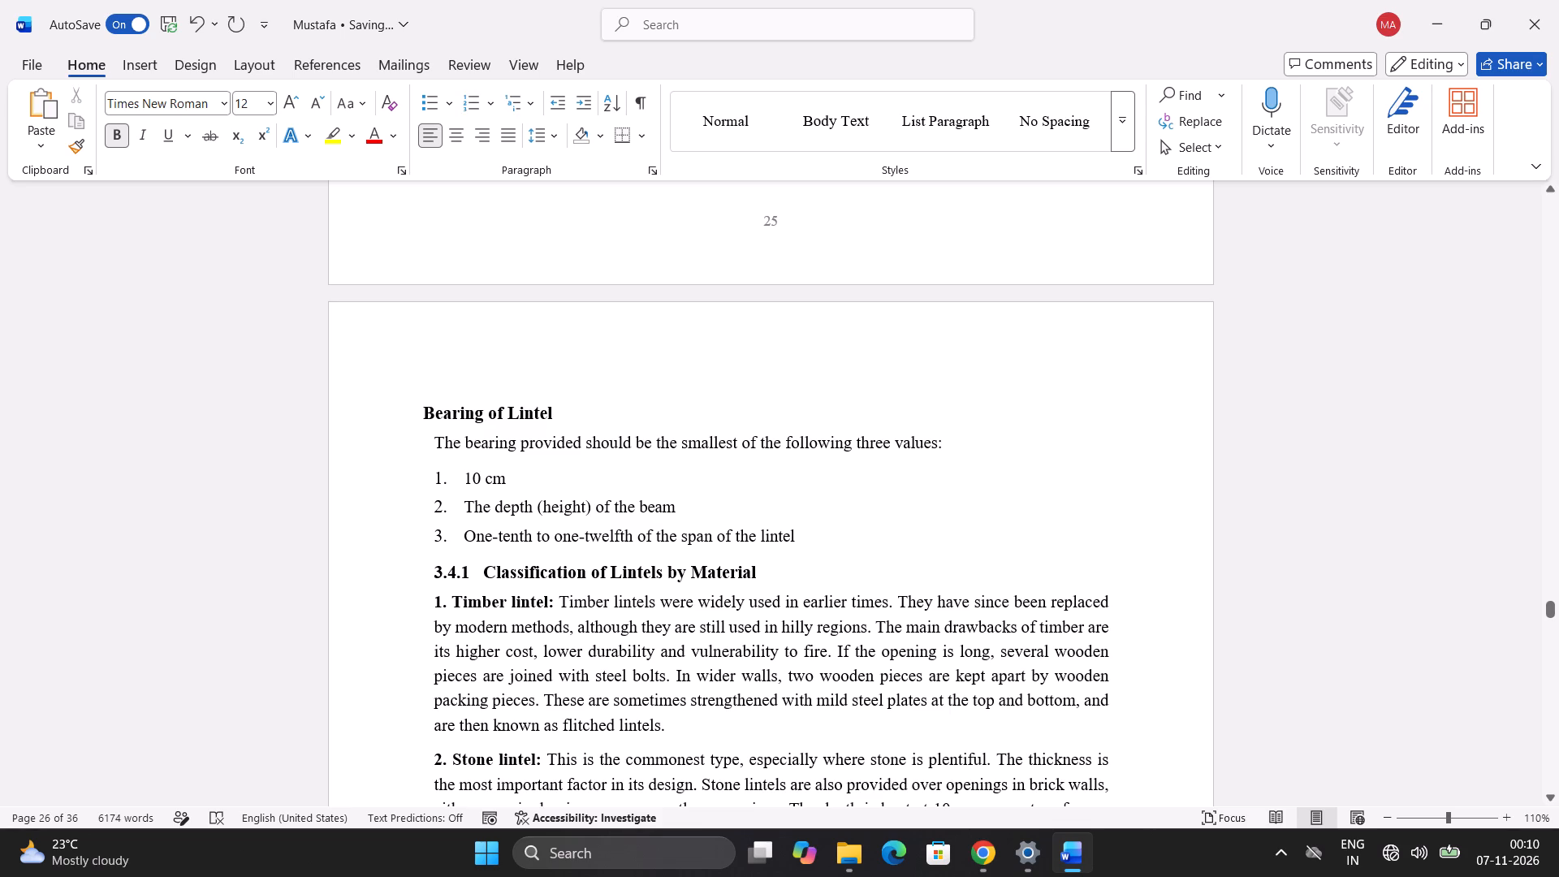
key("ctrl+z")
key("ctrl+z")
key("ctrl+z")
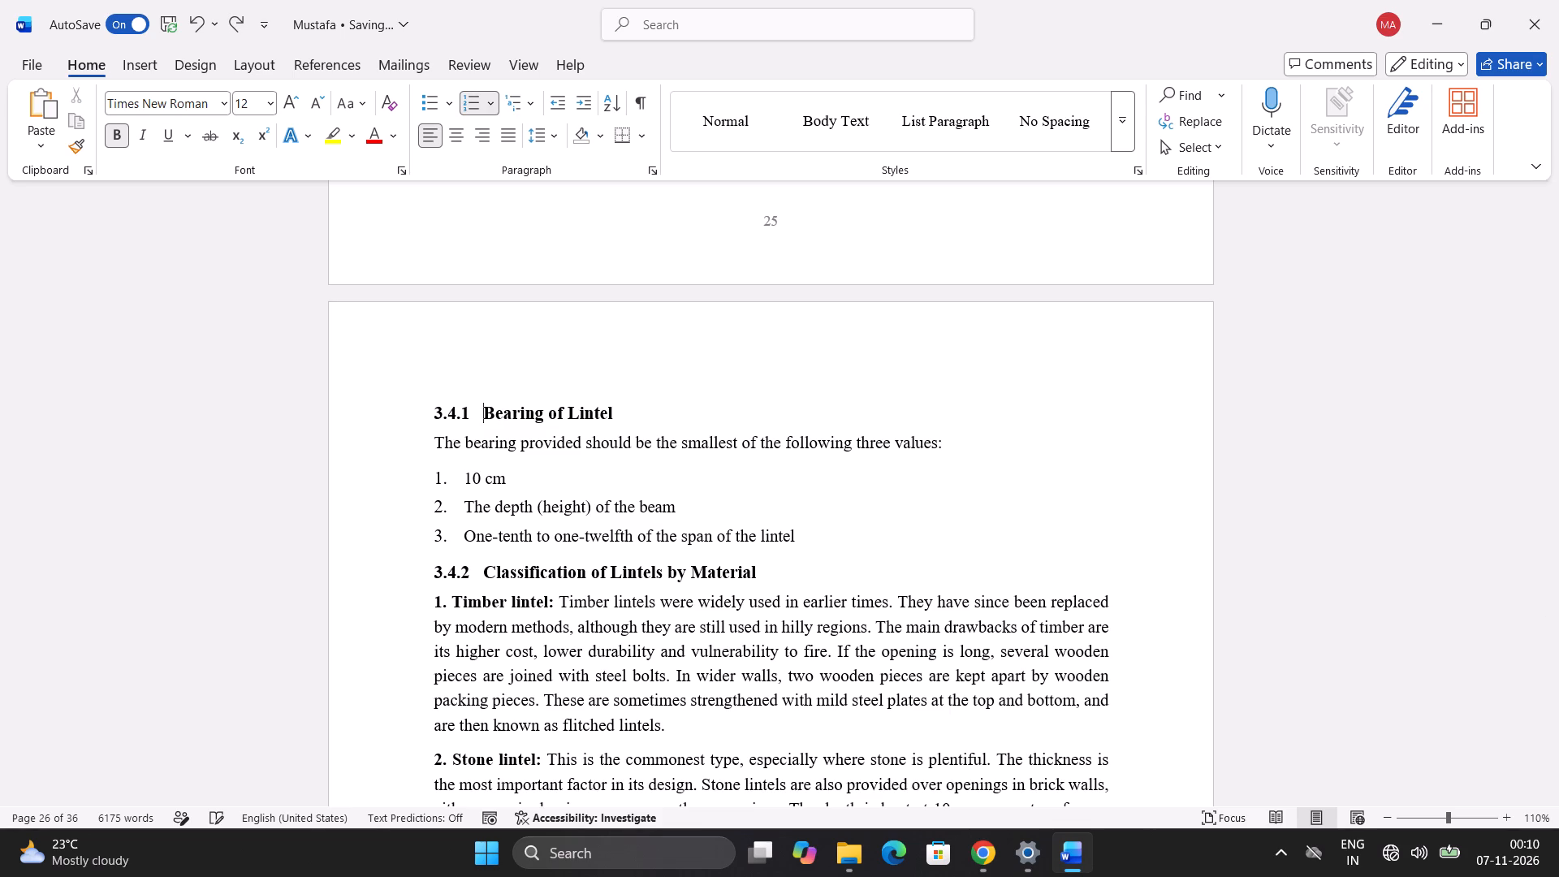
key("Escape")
Copy the Bearing of Lintel heading, sentence and three-item list from page 26 and paste them after the Lintel paragraph on page 25.
scroll(1558, 871, "up", 4)
left_click_drag(809, 538, 305, 395)
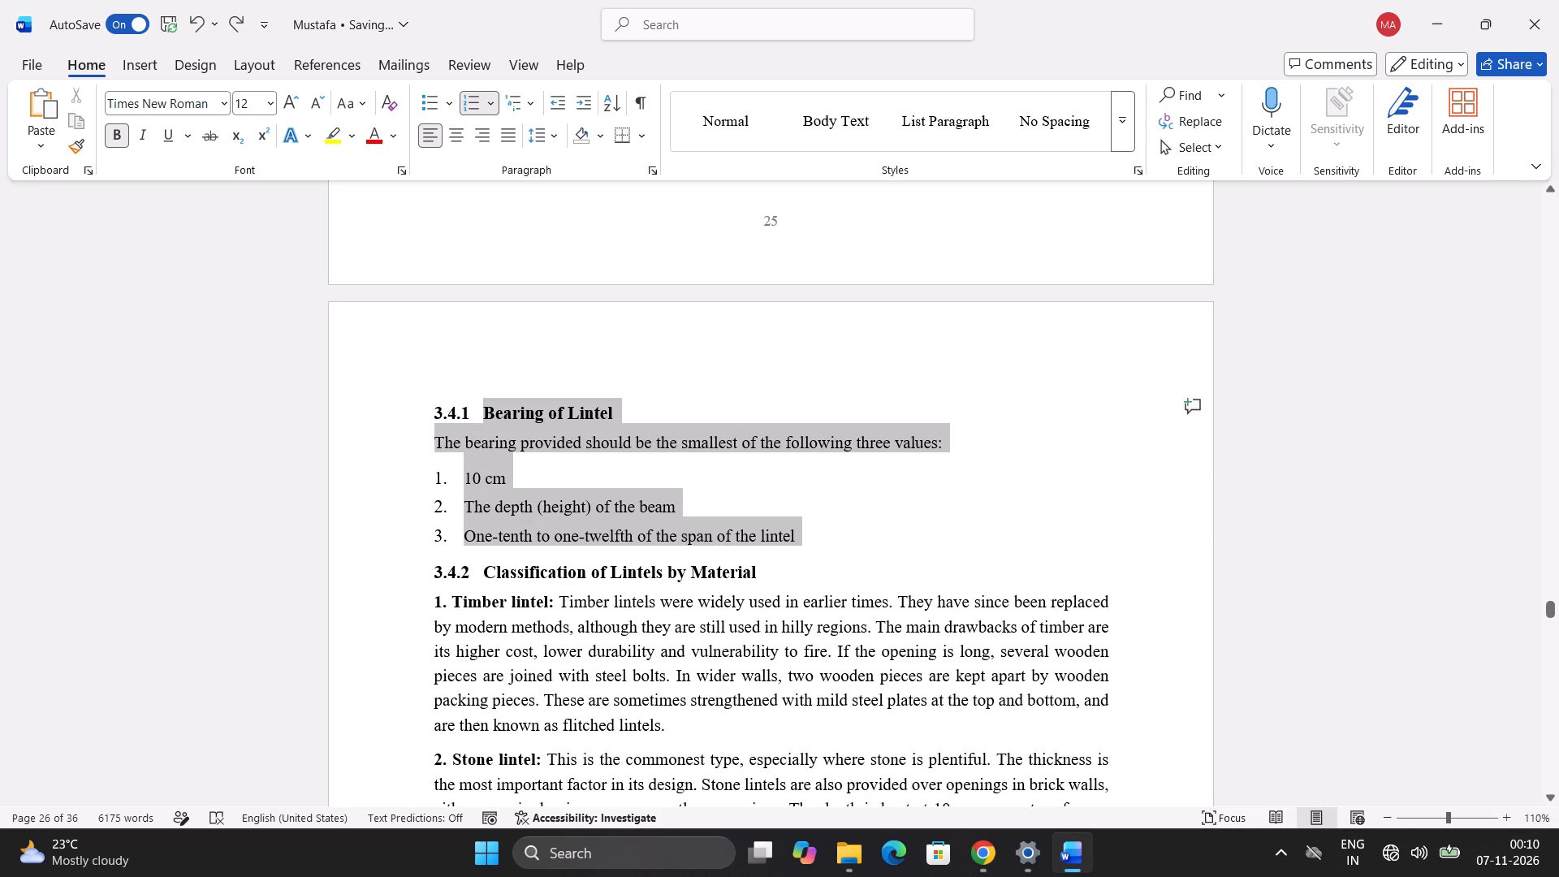
left_click_drag(305, 395, 449, 410)
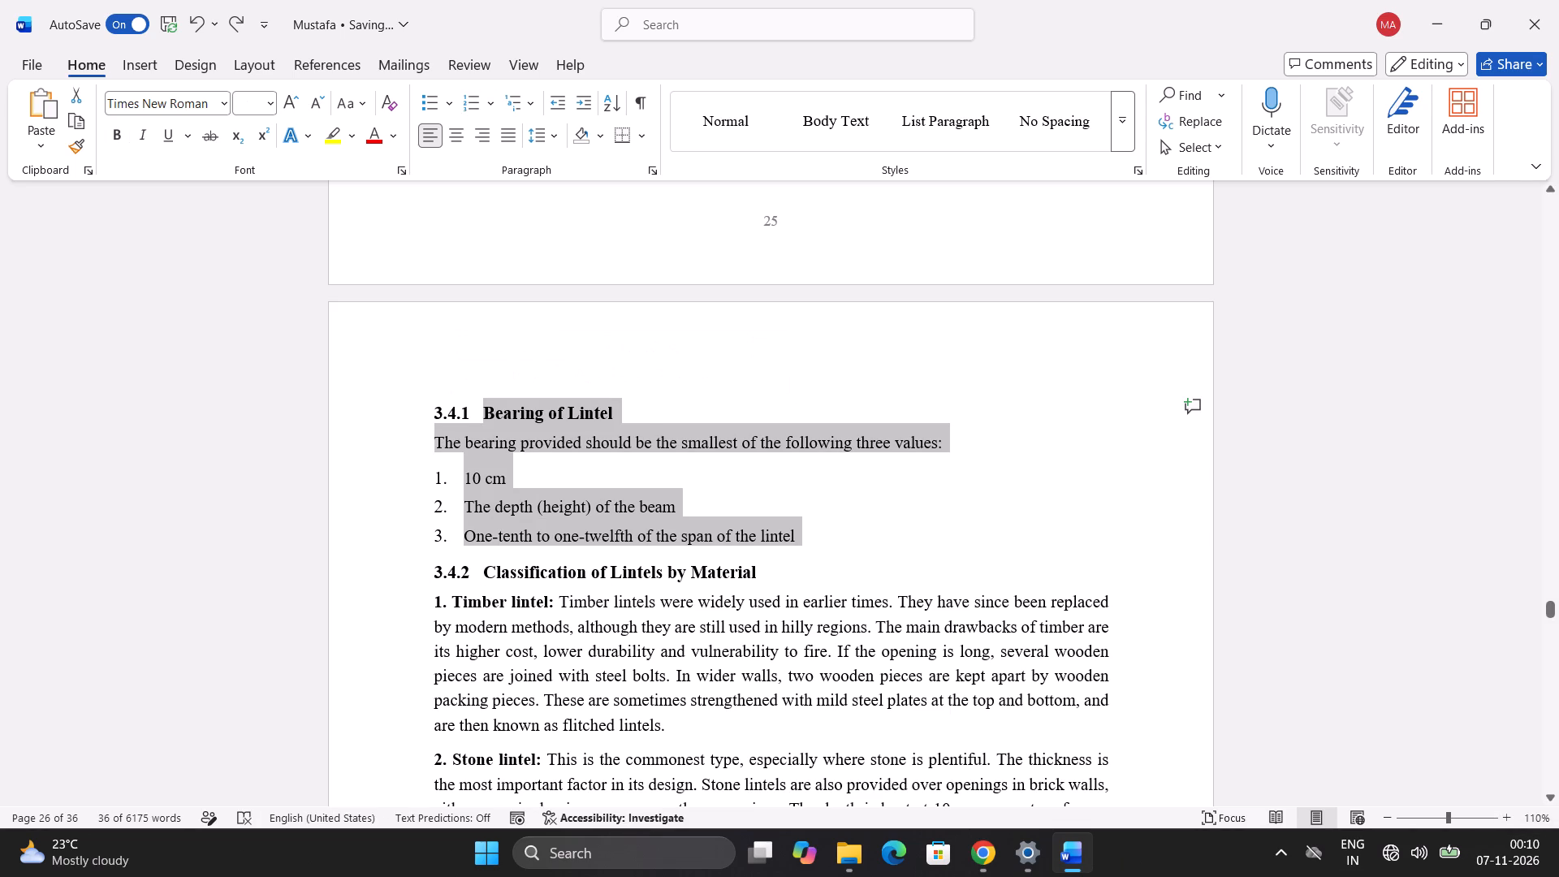
key("ctrl+c")
scroll(941, 364, "up", 6)
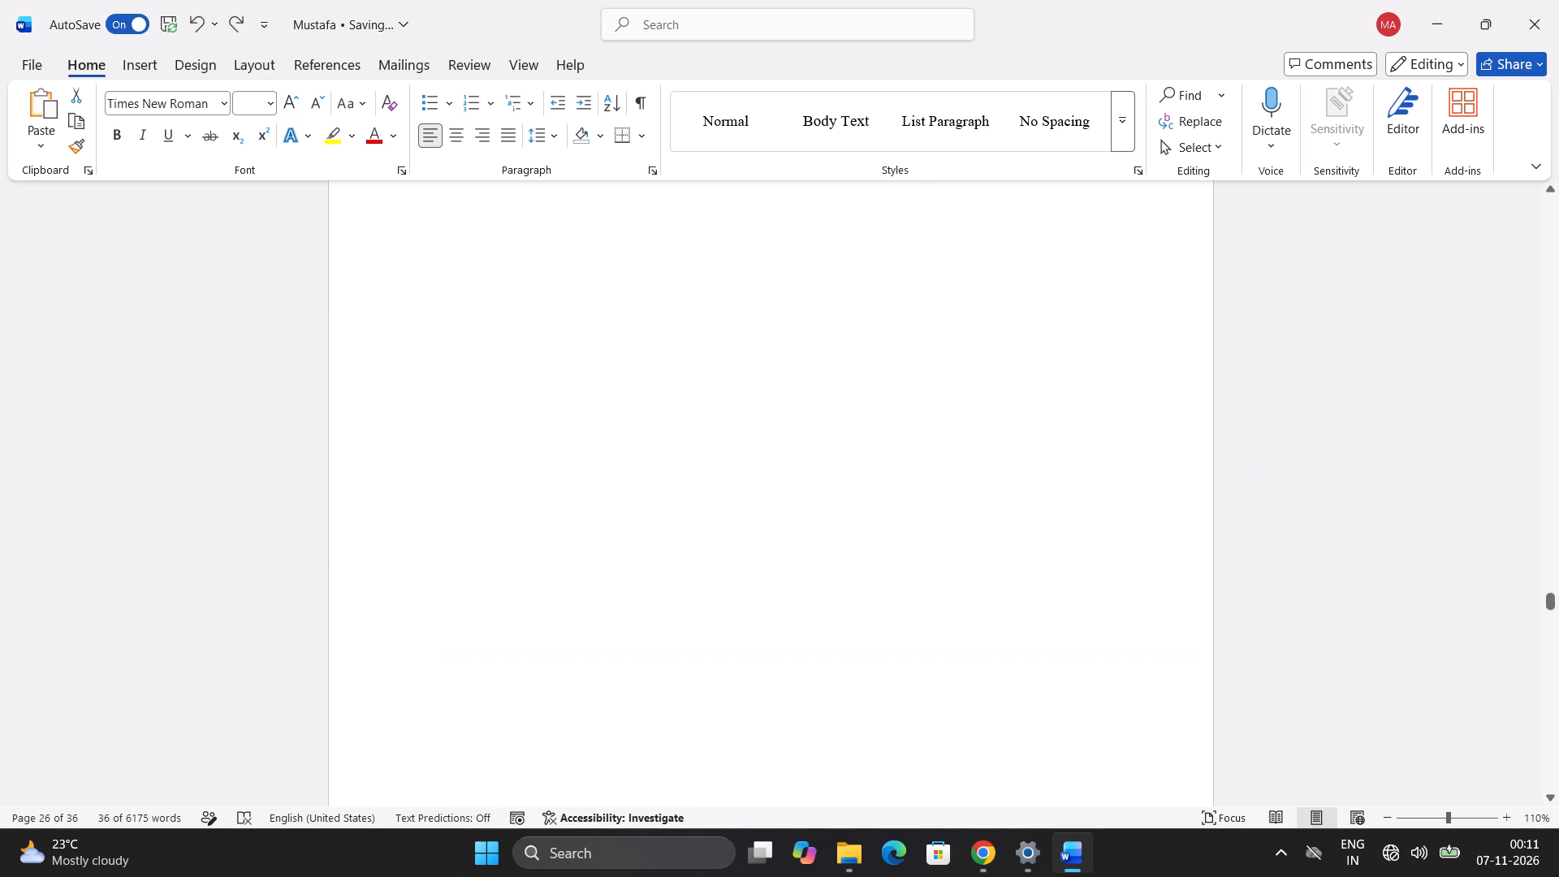
scroll(946, 328, "up", 5)
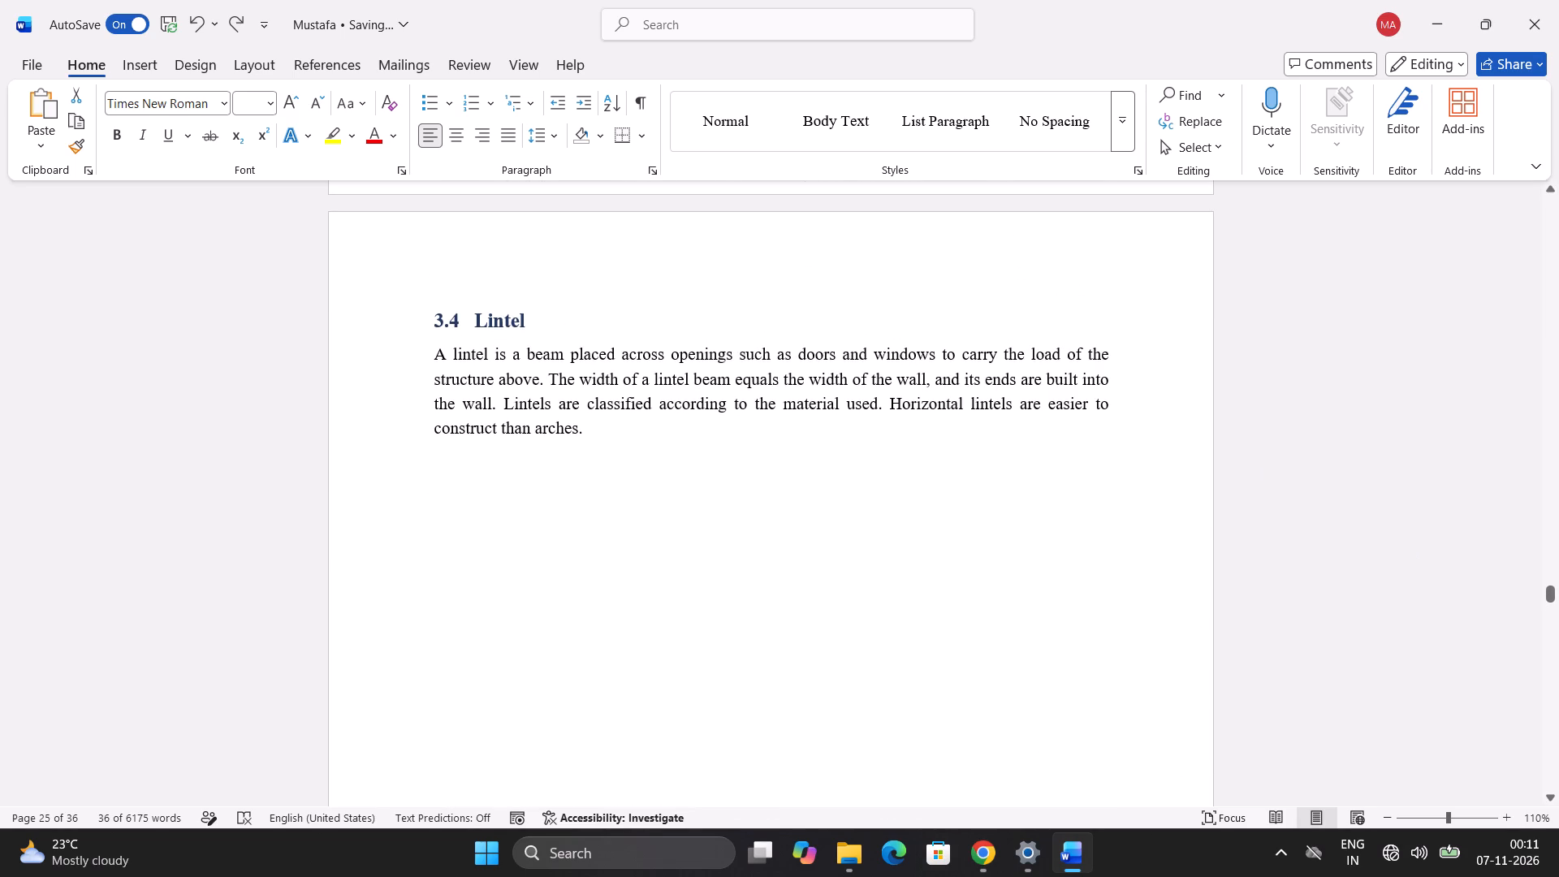
left_click_drag(596, 433, 606, 436)
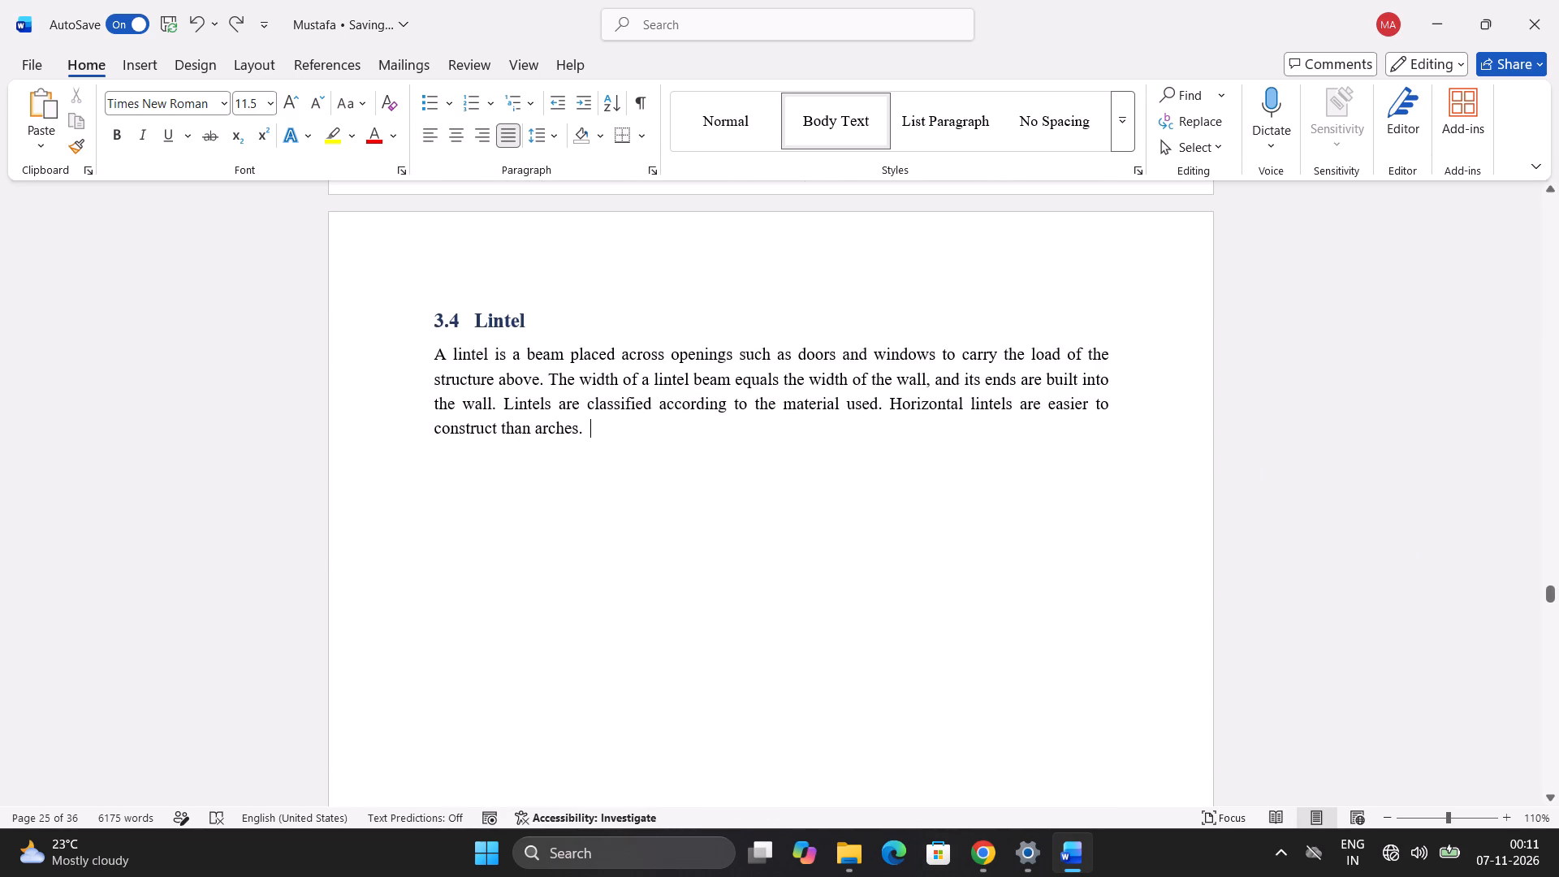
key("ctrl+v")
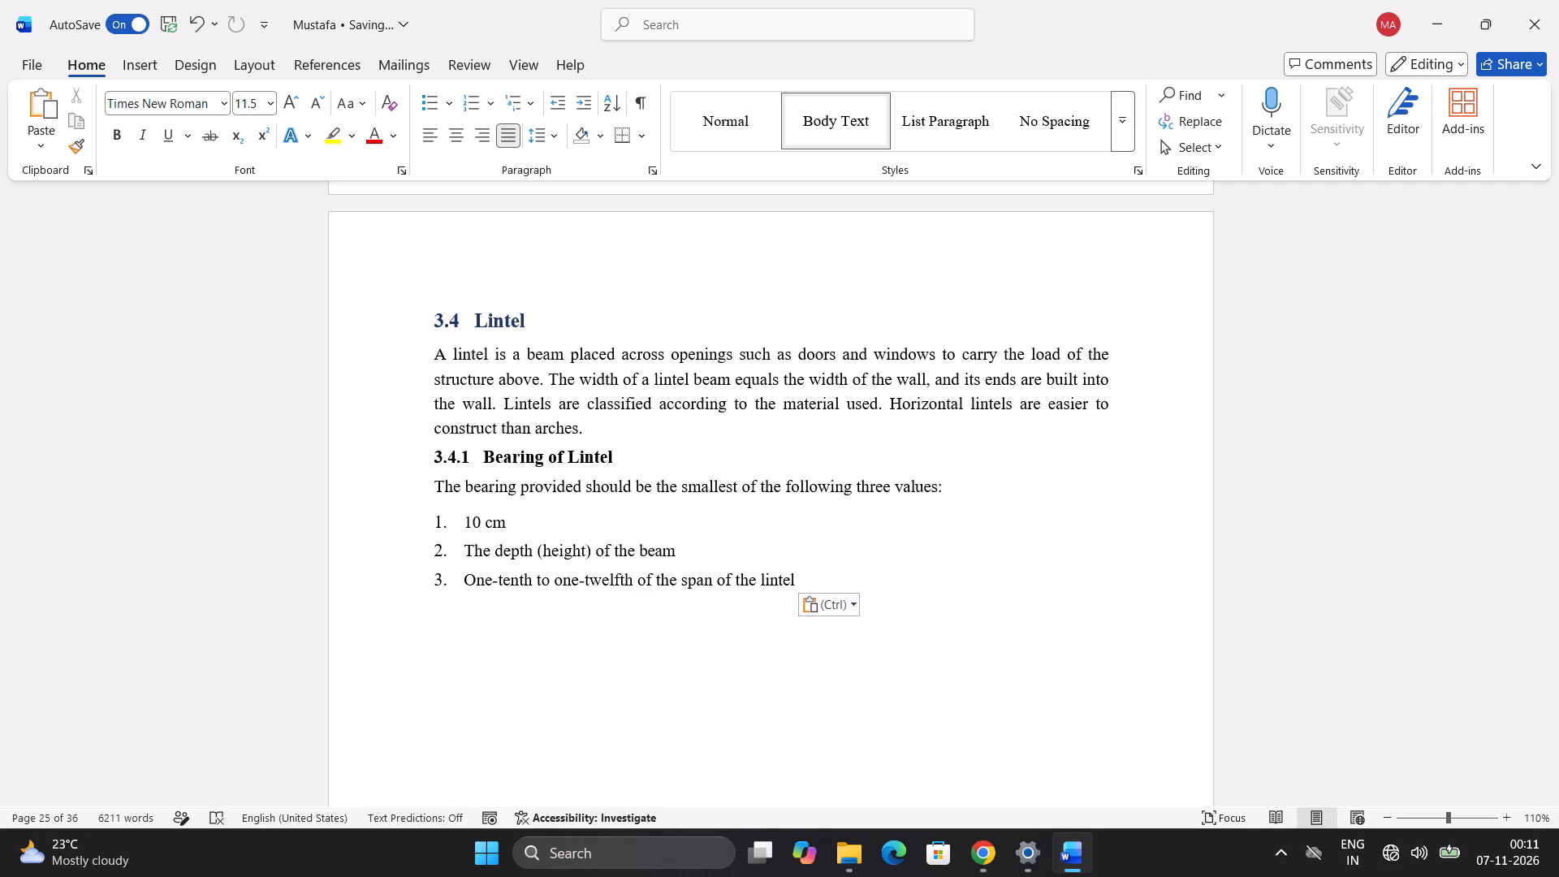
Review the space left on page 25 and the lintel text on page 26, down to the 3.5 Slab heading.
scroll(893, 635, "down", 3)
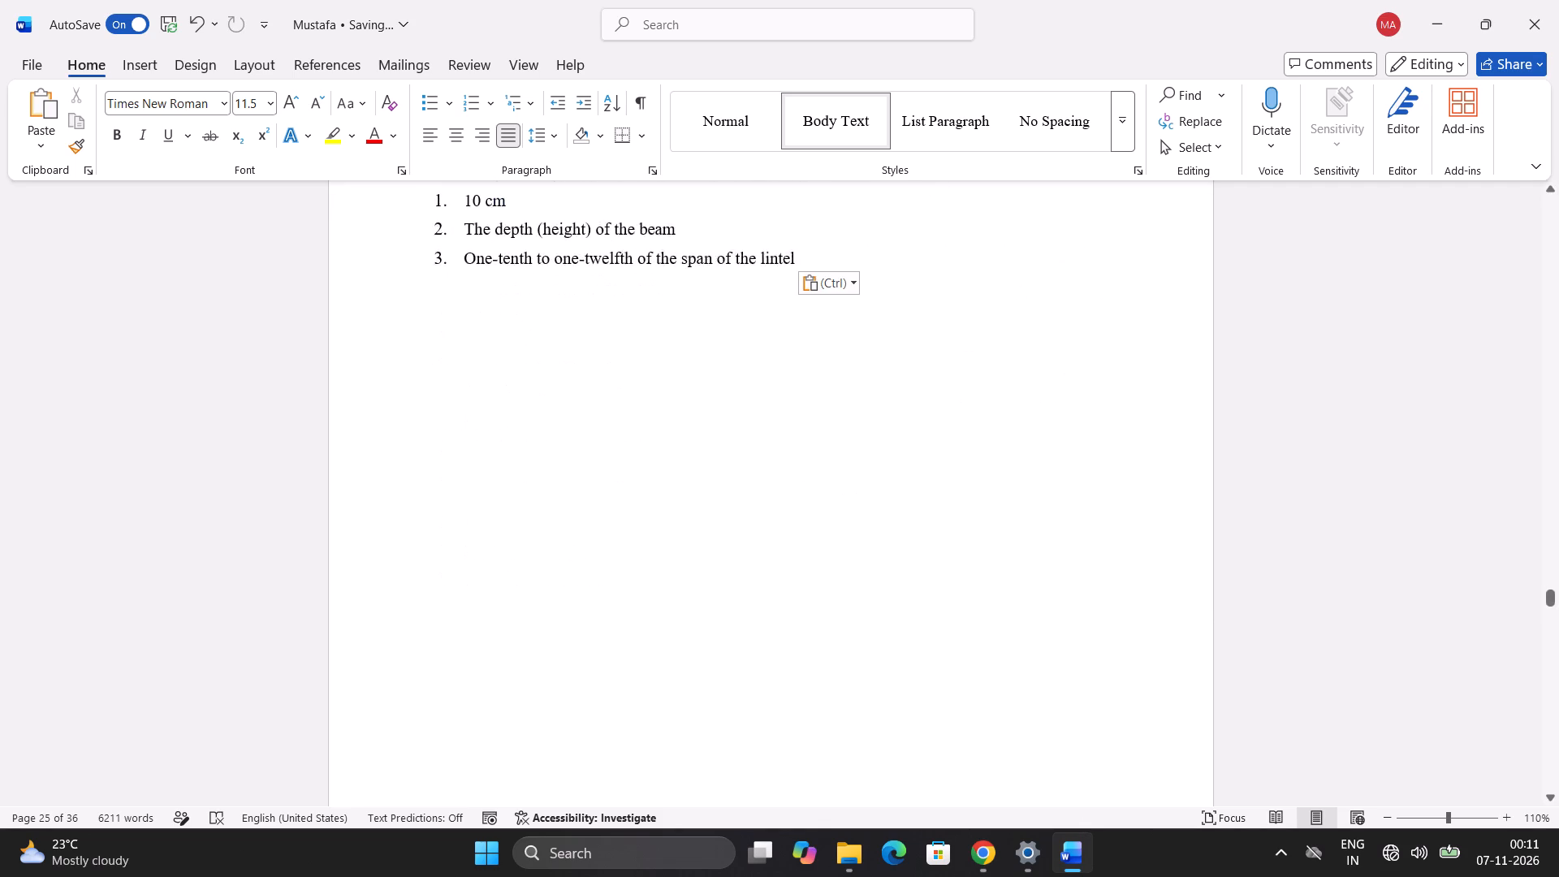
scroll(893, 635, "down", 9)
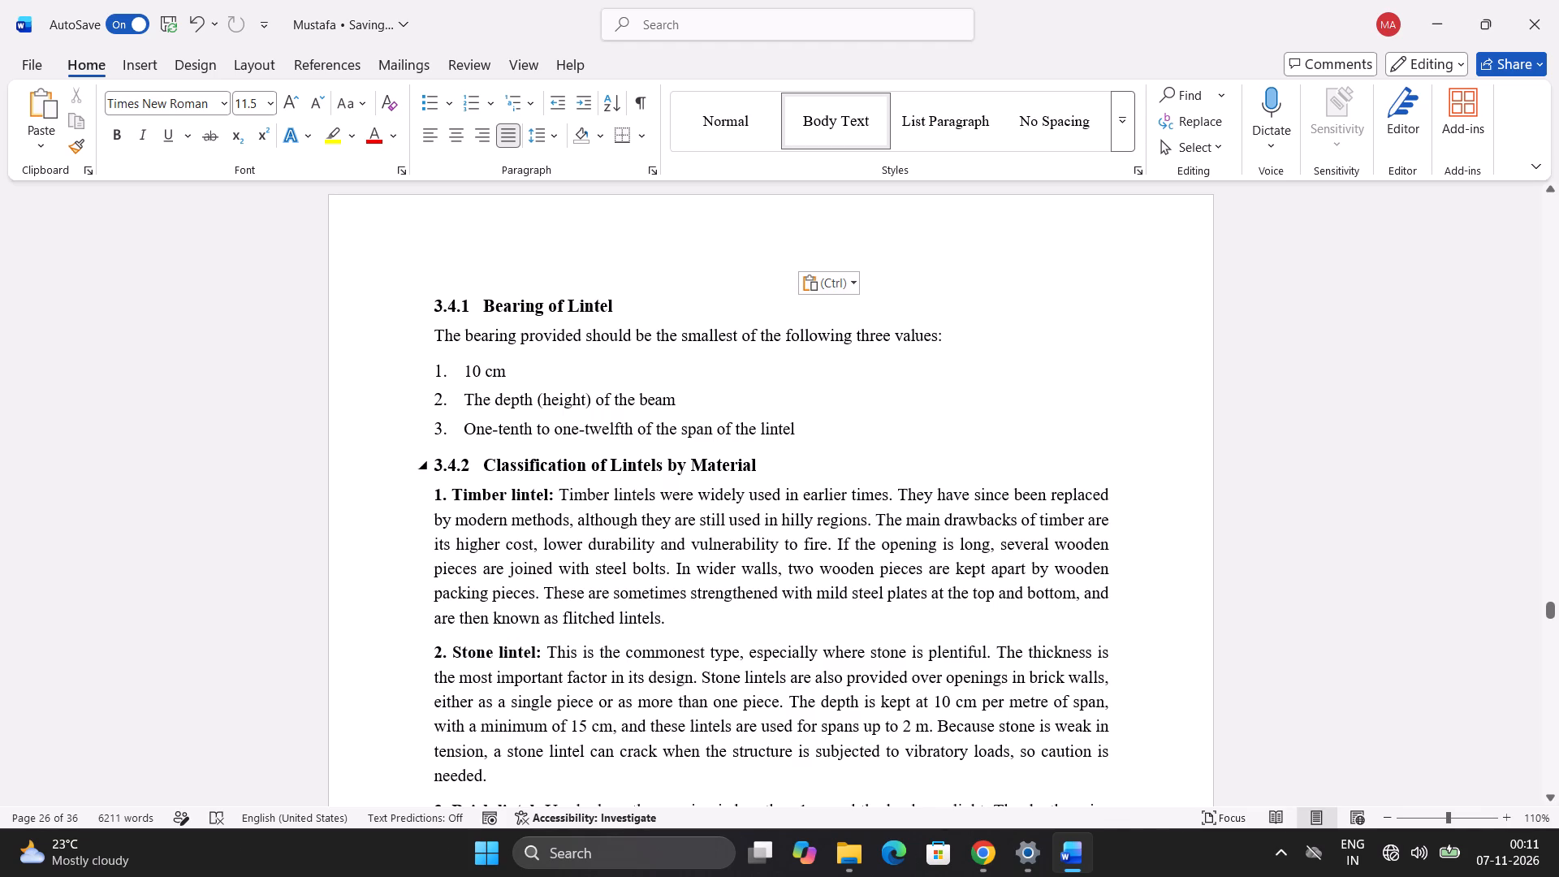
scroll(685, 385, "down", 5)
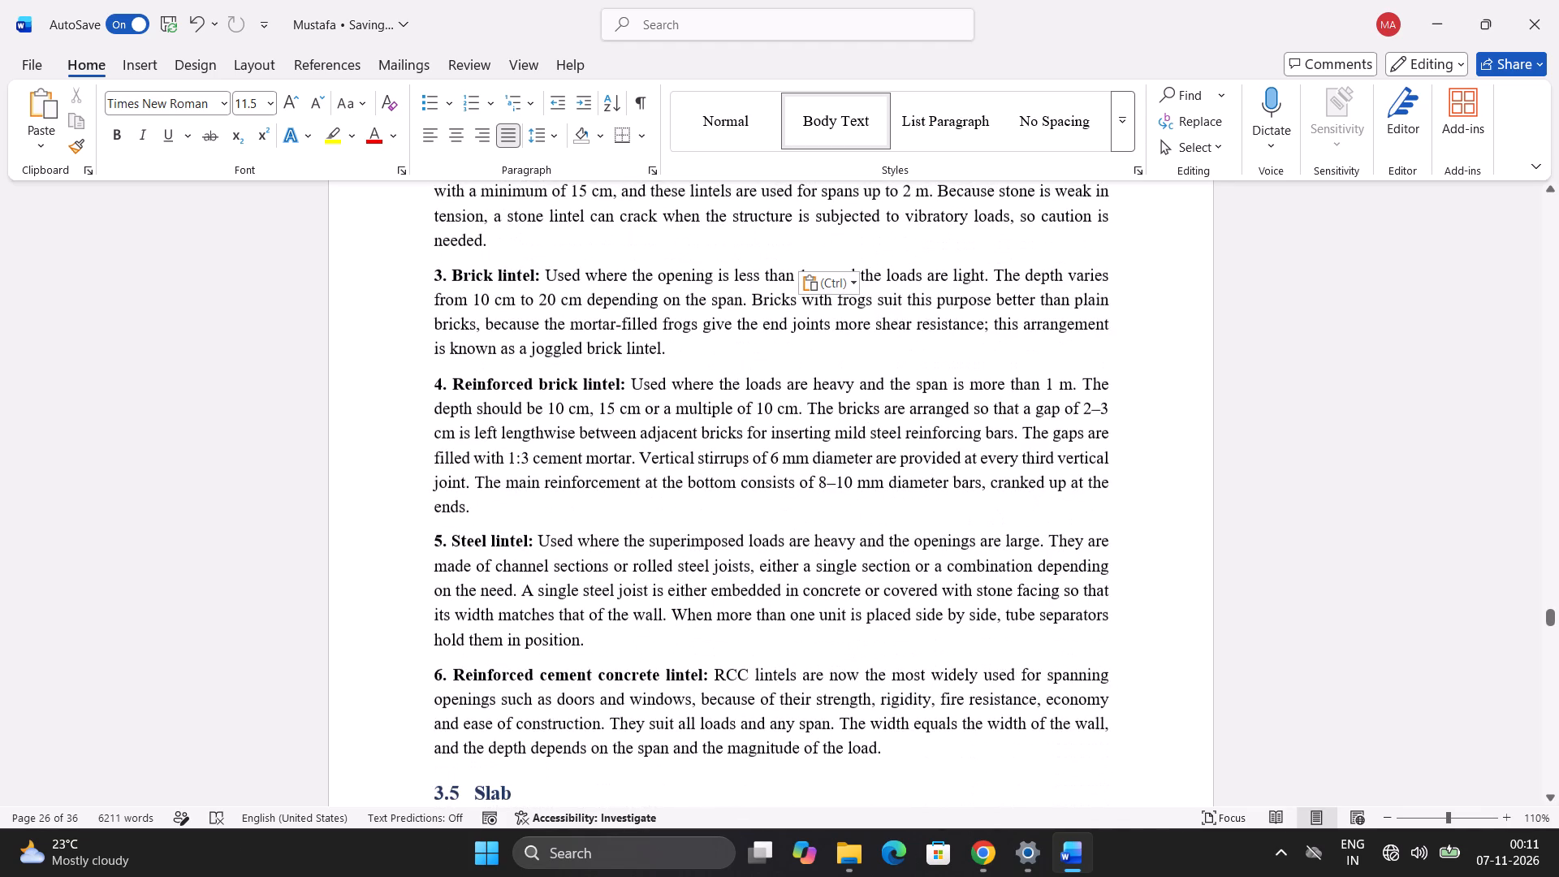
scroll(685, 385, "up", 5)
scroll(689, 382, "down", 1)
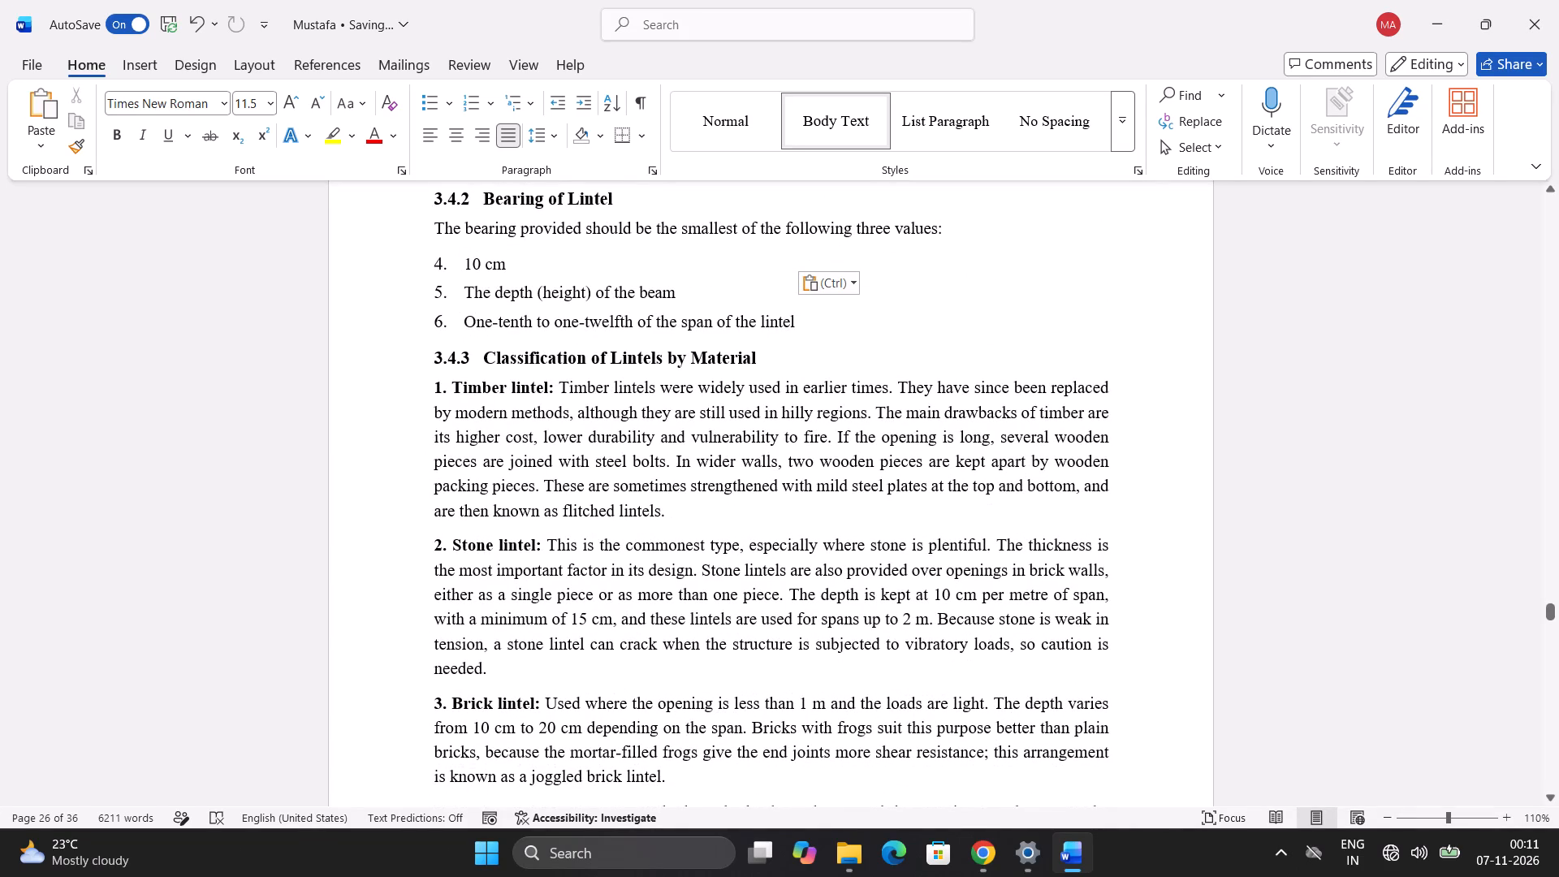
scroll(512, 334, "up", 2)
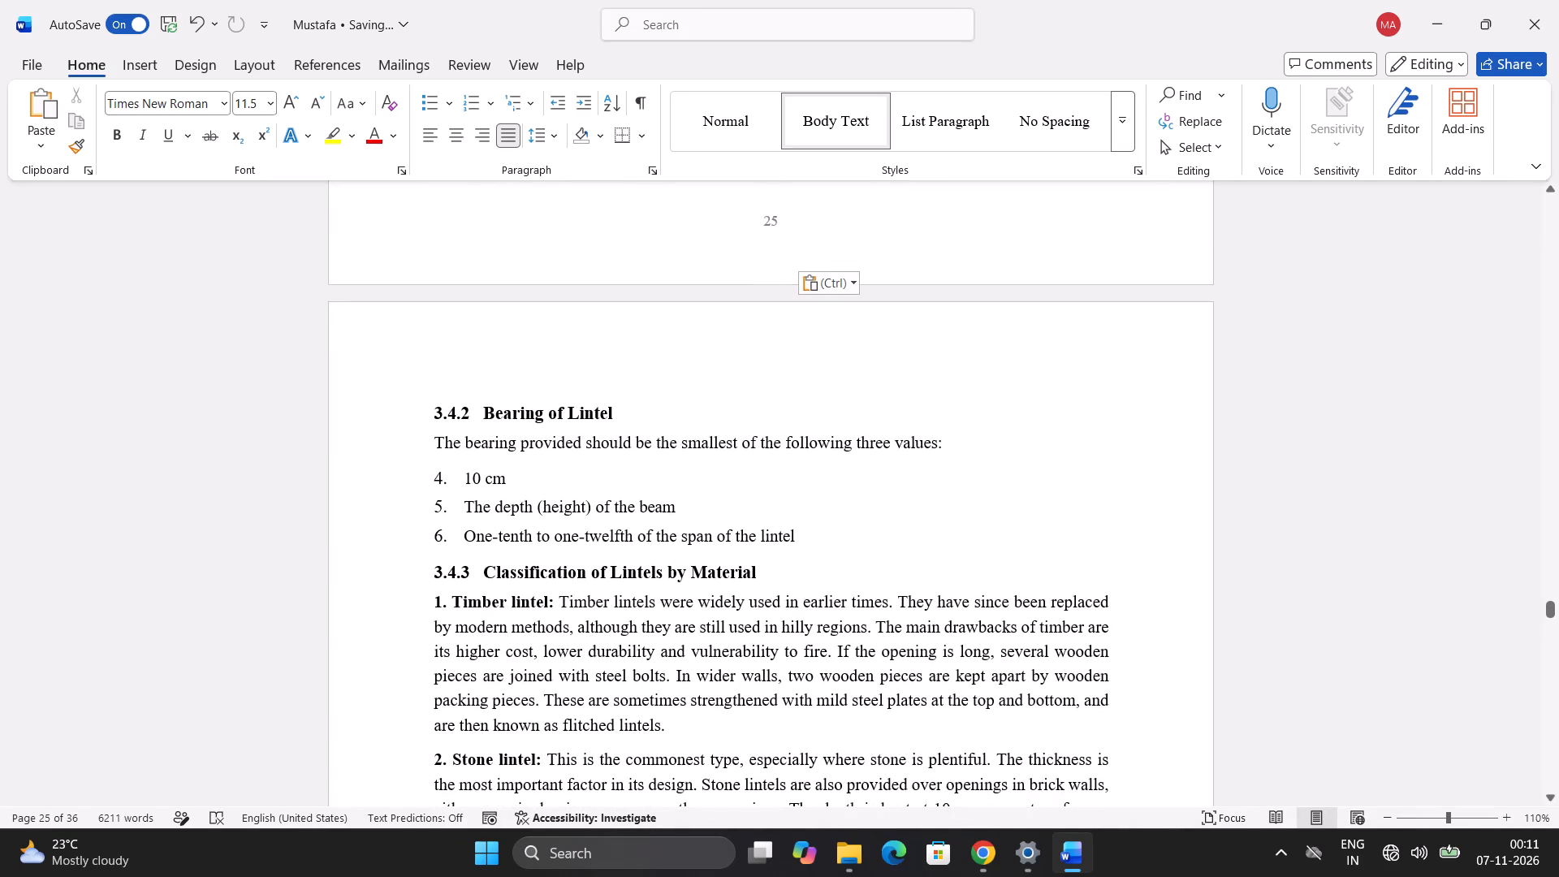
scroll(512, 334, "up", 6)
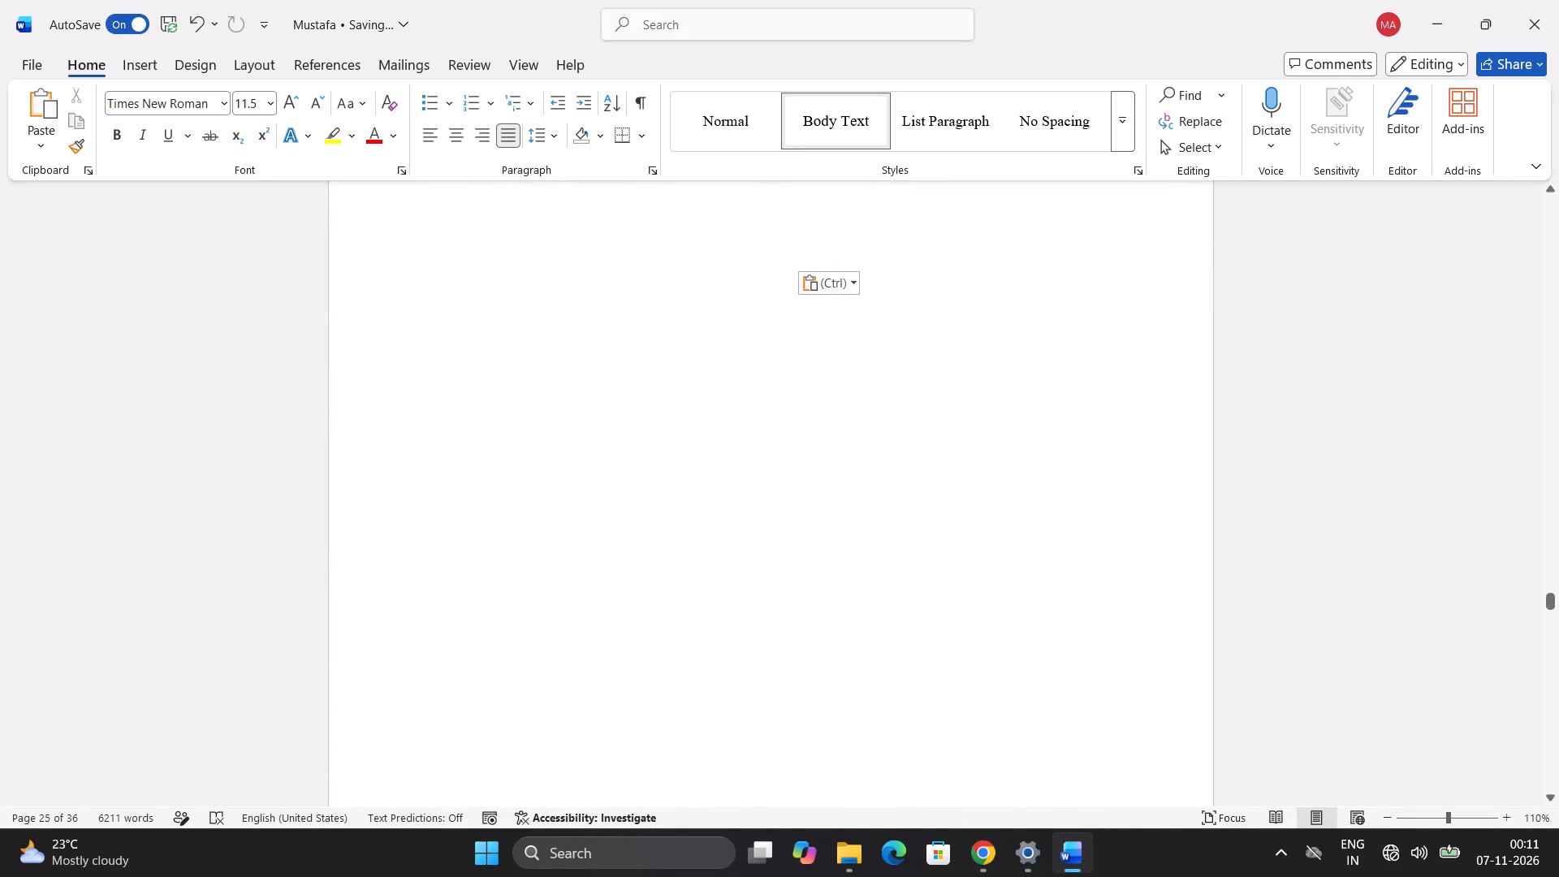
scroll(516, 330, "up", 1)
scroll(516, 330, "down", 12)
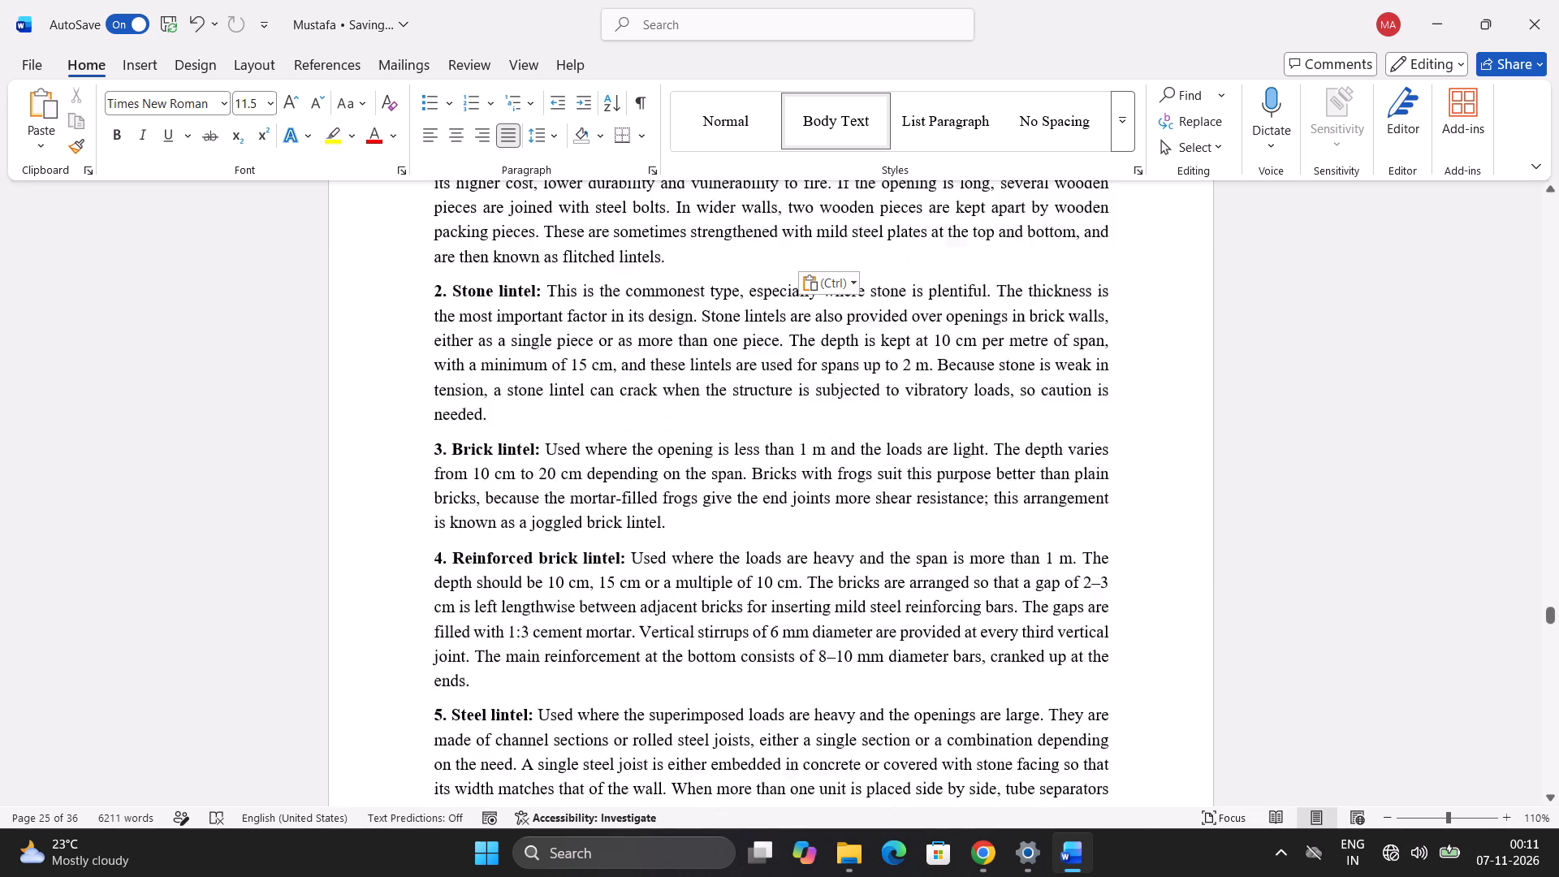
scroll(520, 337, "up", 2)
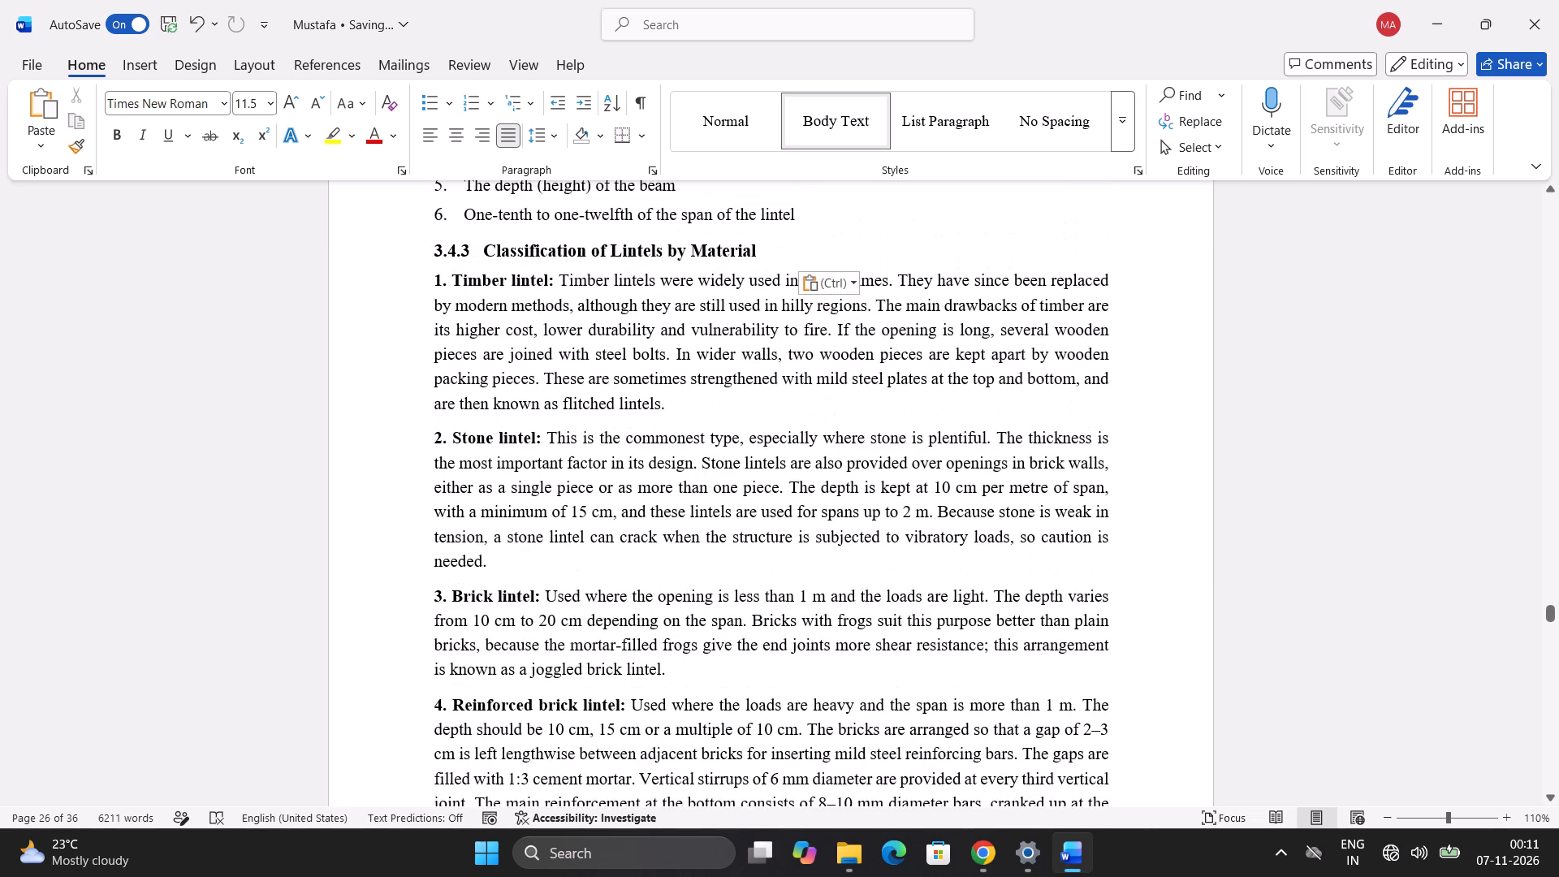
scroll(520, 337, "down", 5)
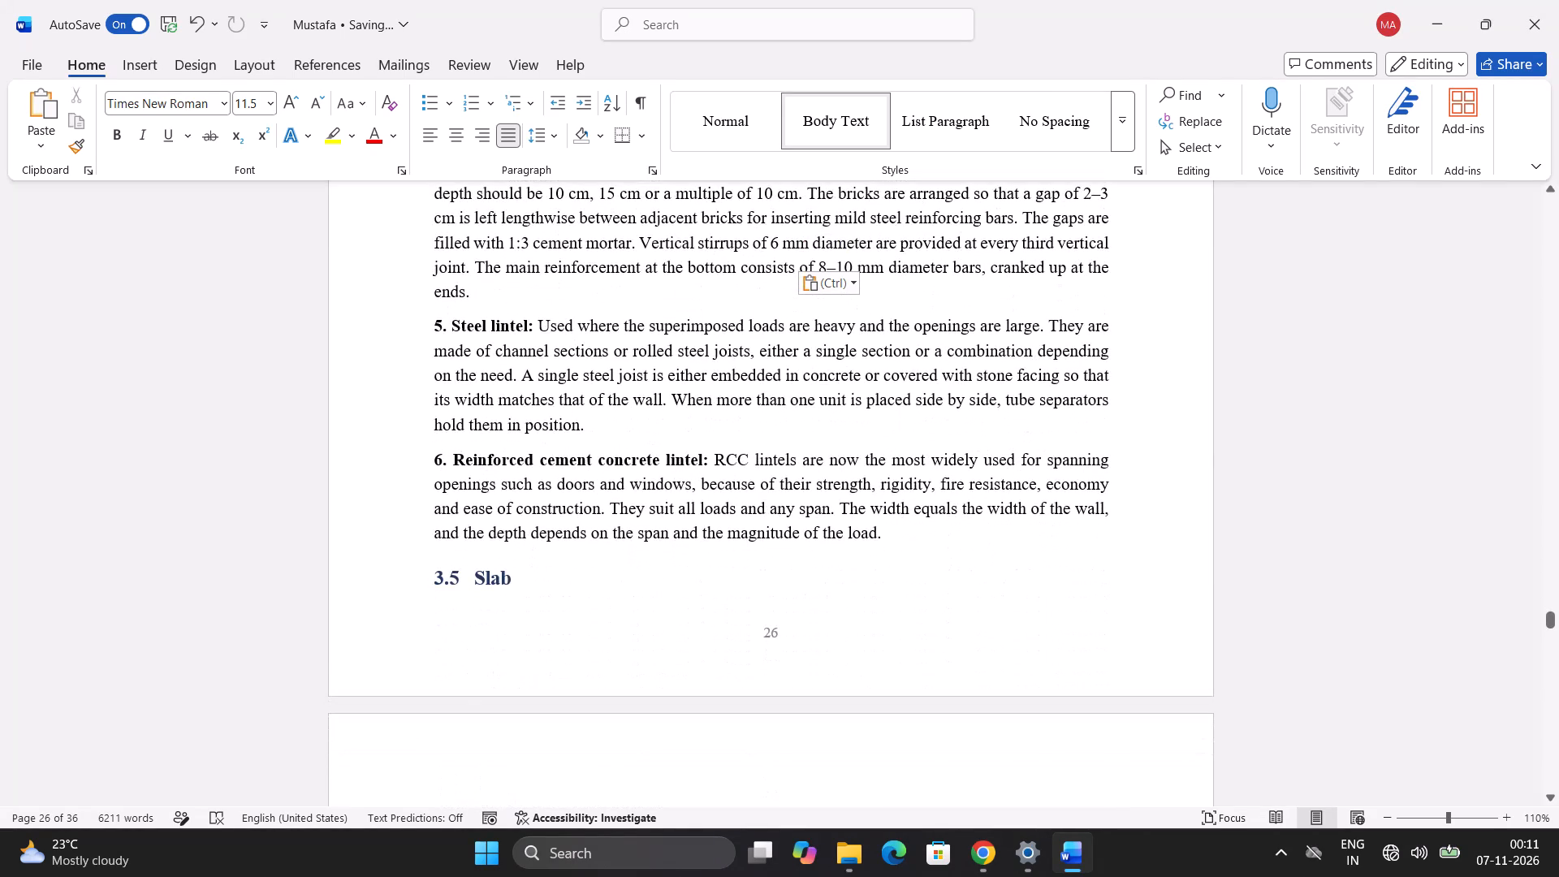
scroll(520, 337, "down", 1)
scroll(520, 337, "up", 11)
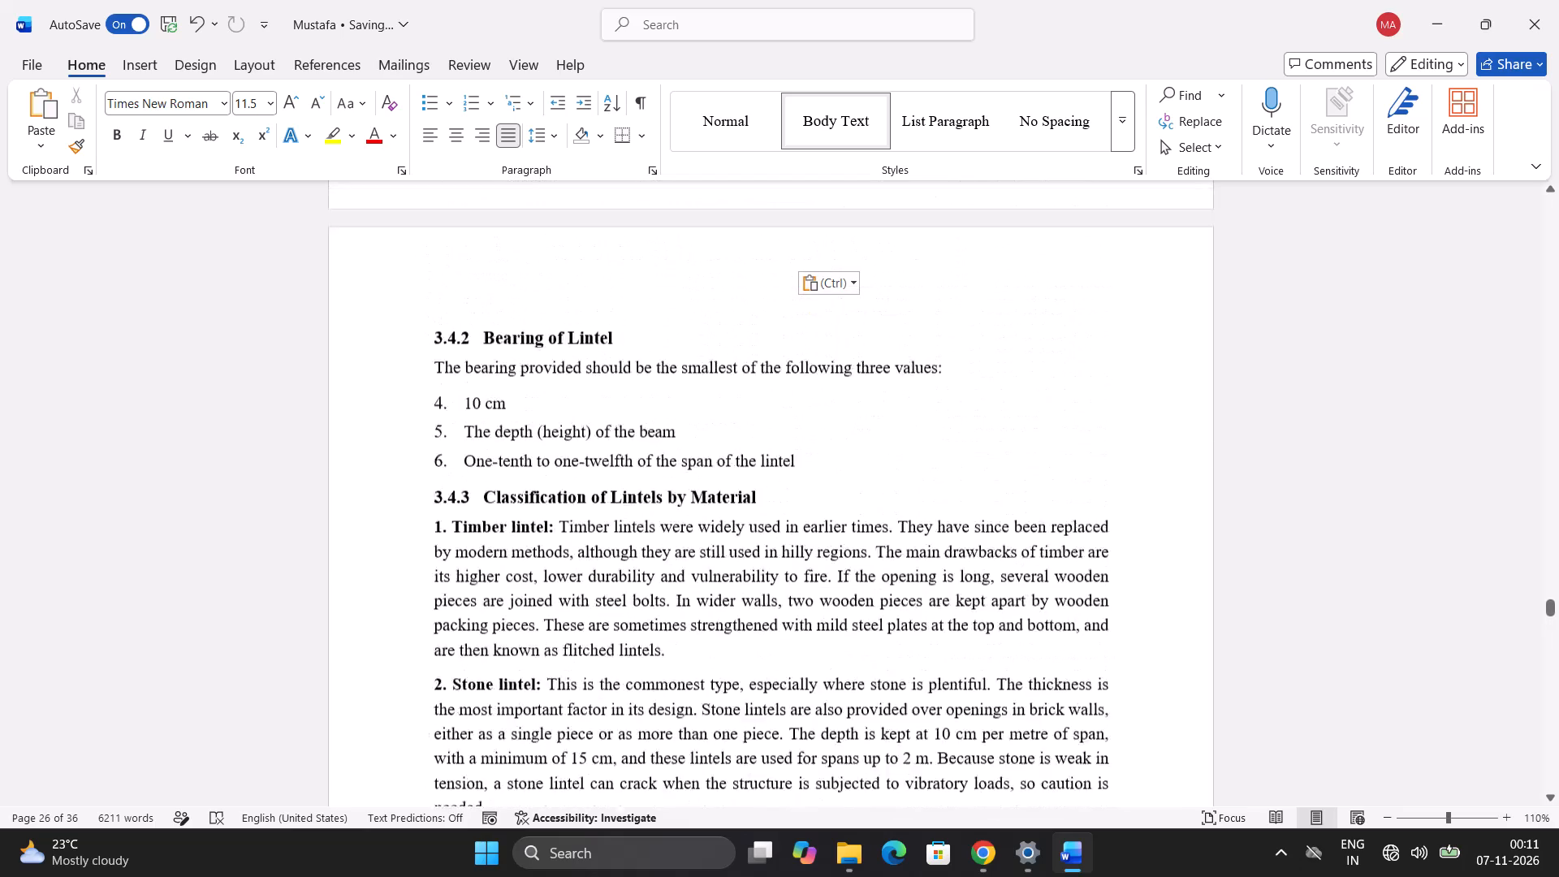
scroll(520, 335, "up", 1)
scroll(520, 335, "down", 4)
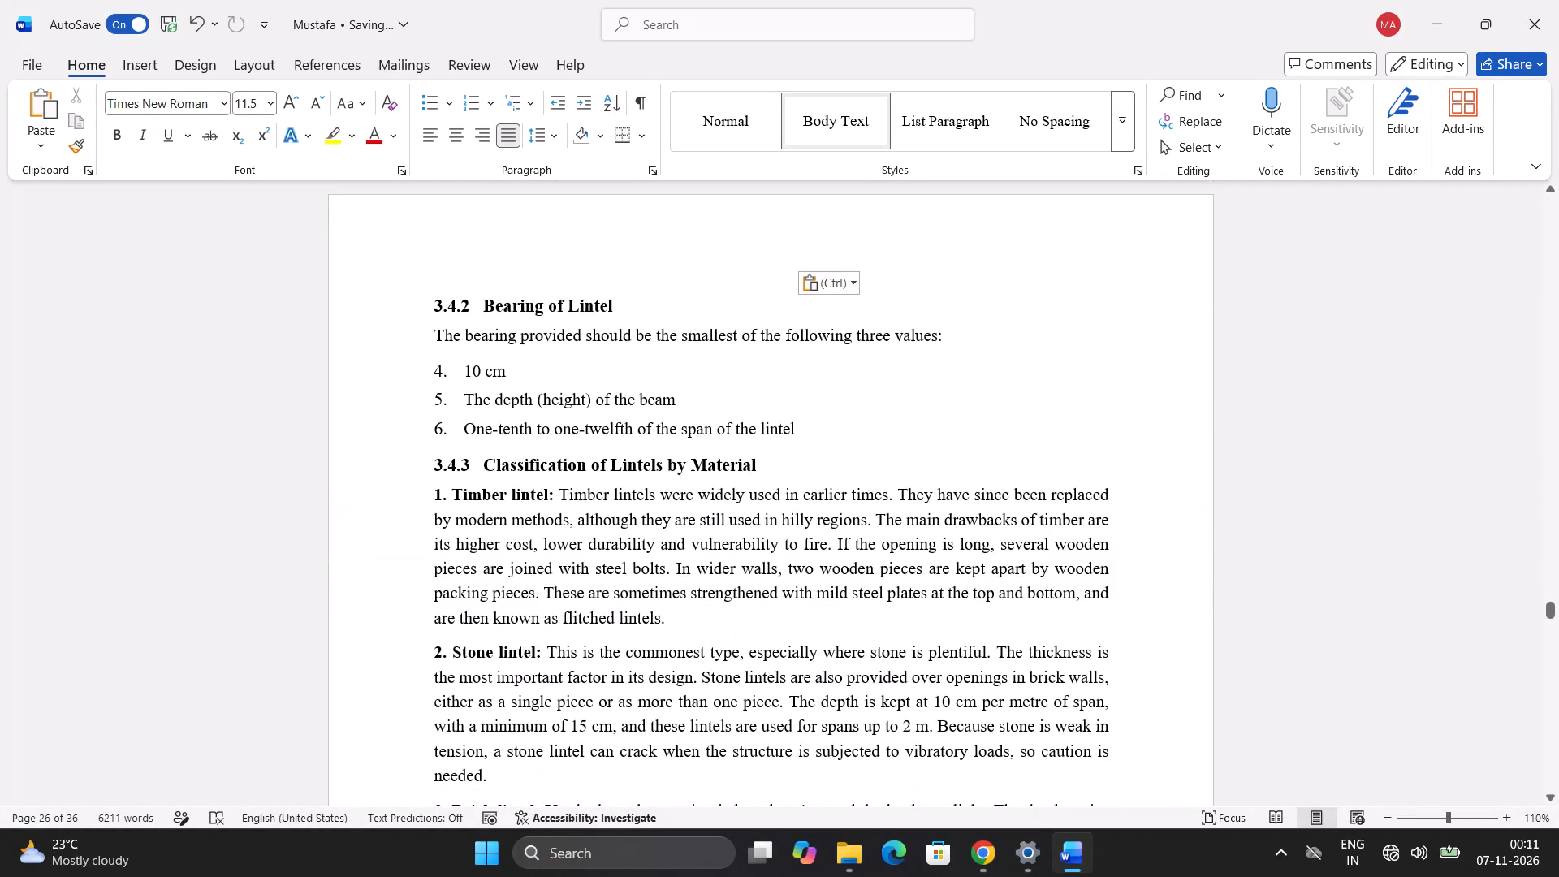
scroll(520, 335, "up", 1)
scroll(520, 335, "down", 3)
scroll(520, 335, "up", 7)
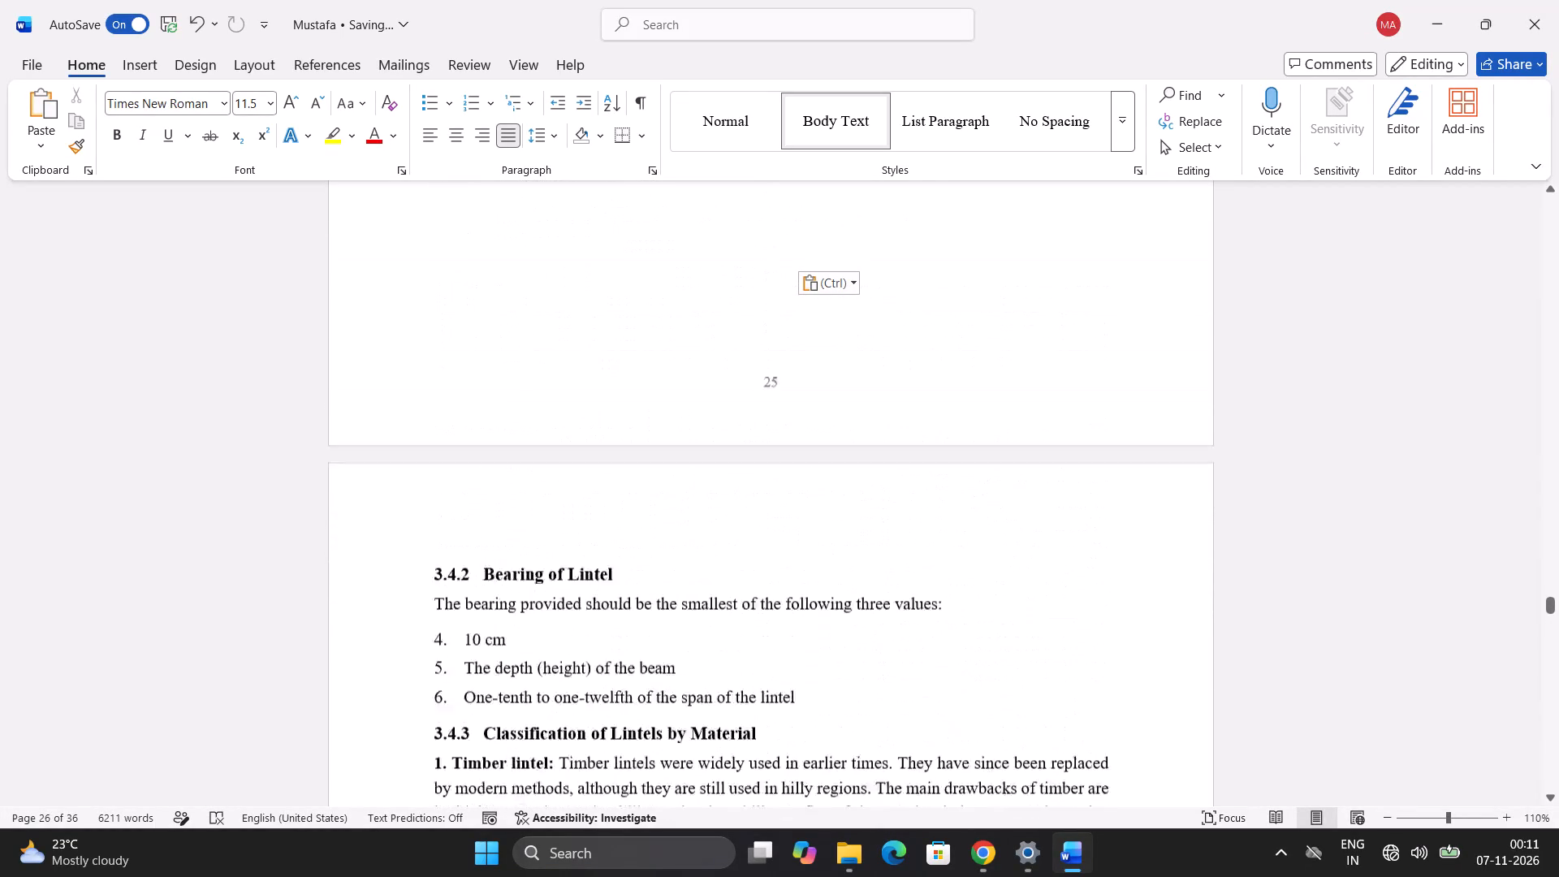
scroll(520, 326, "up", 4)
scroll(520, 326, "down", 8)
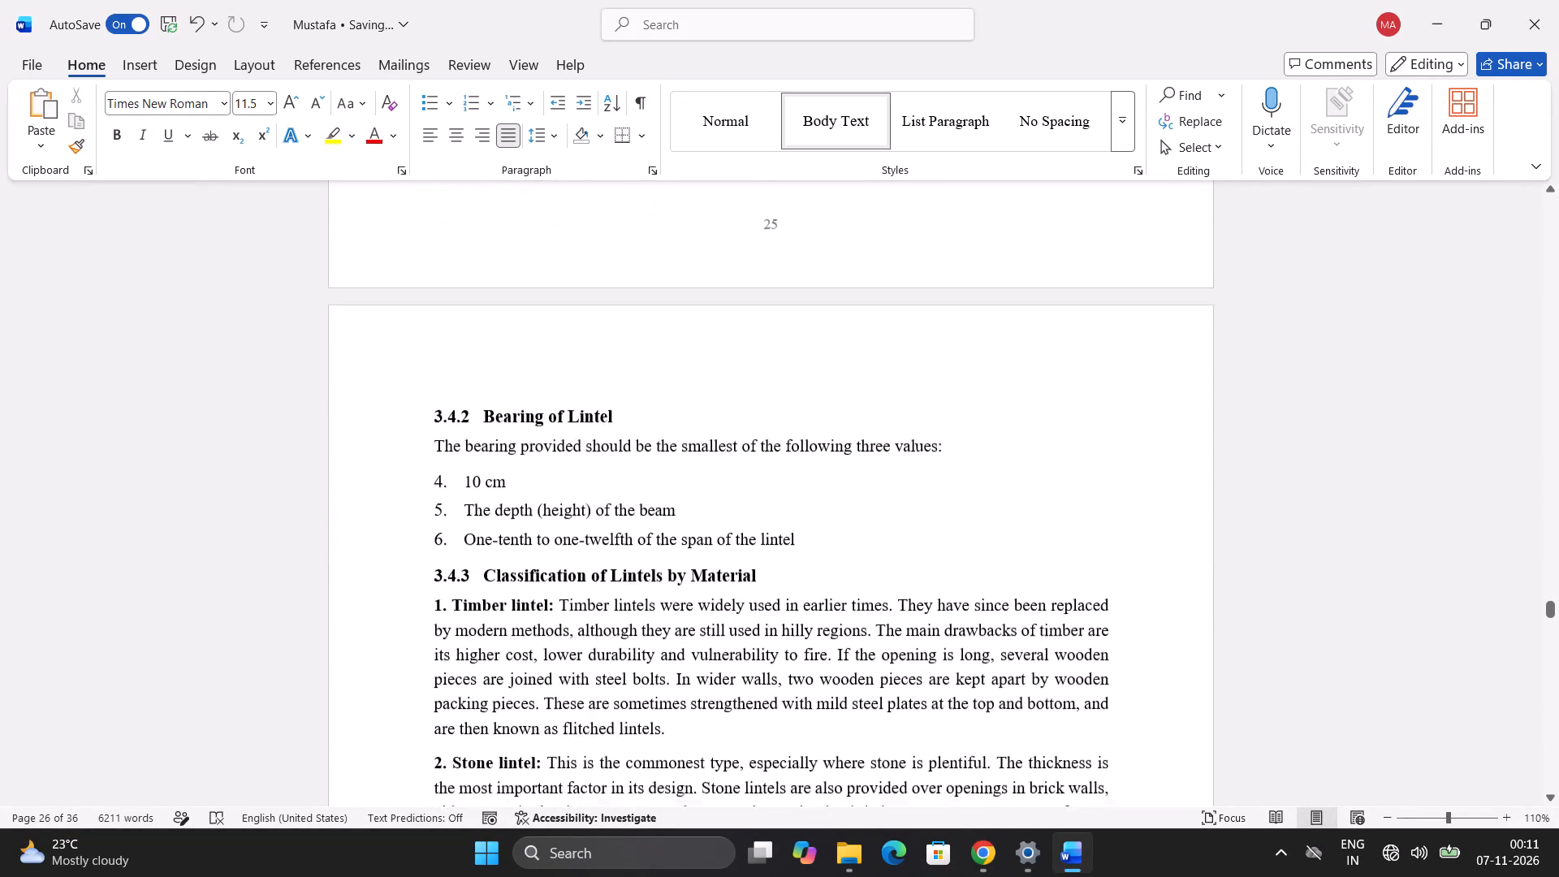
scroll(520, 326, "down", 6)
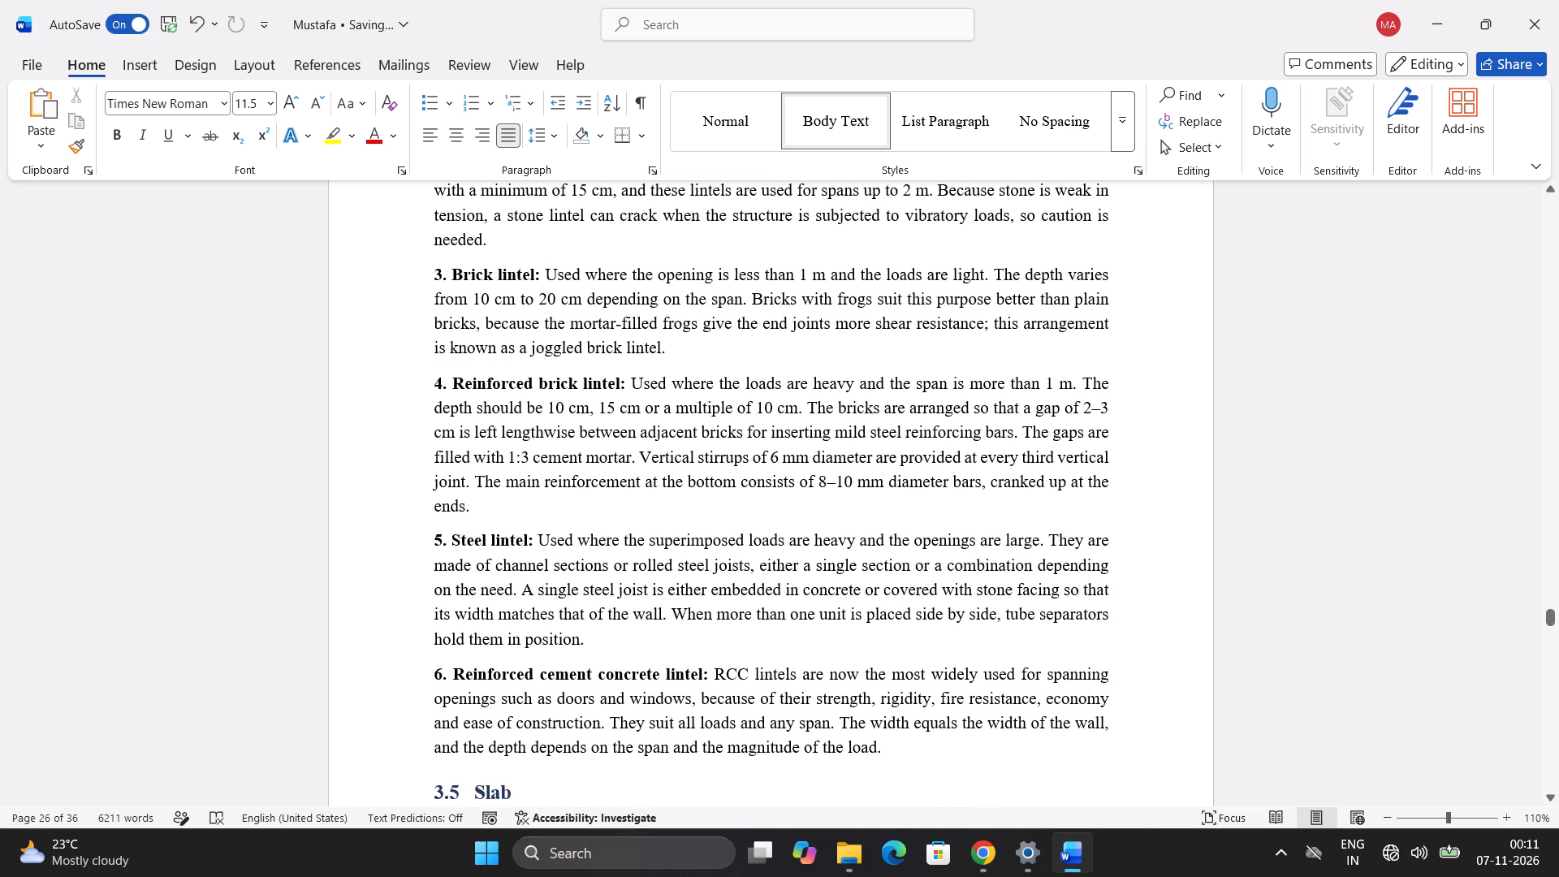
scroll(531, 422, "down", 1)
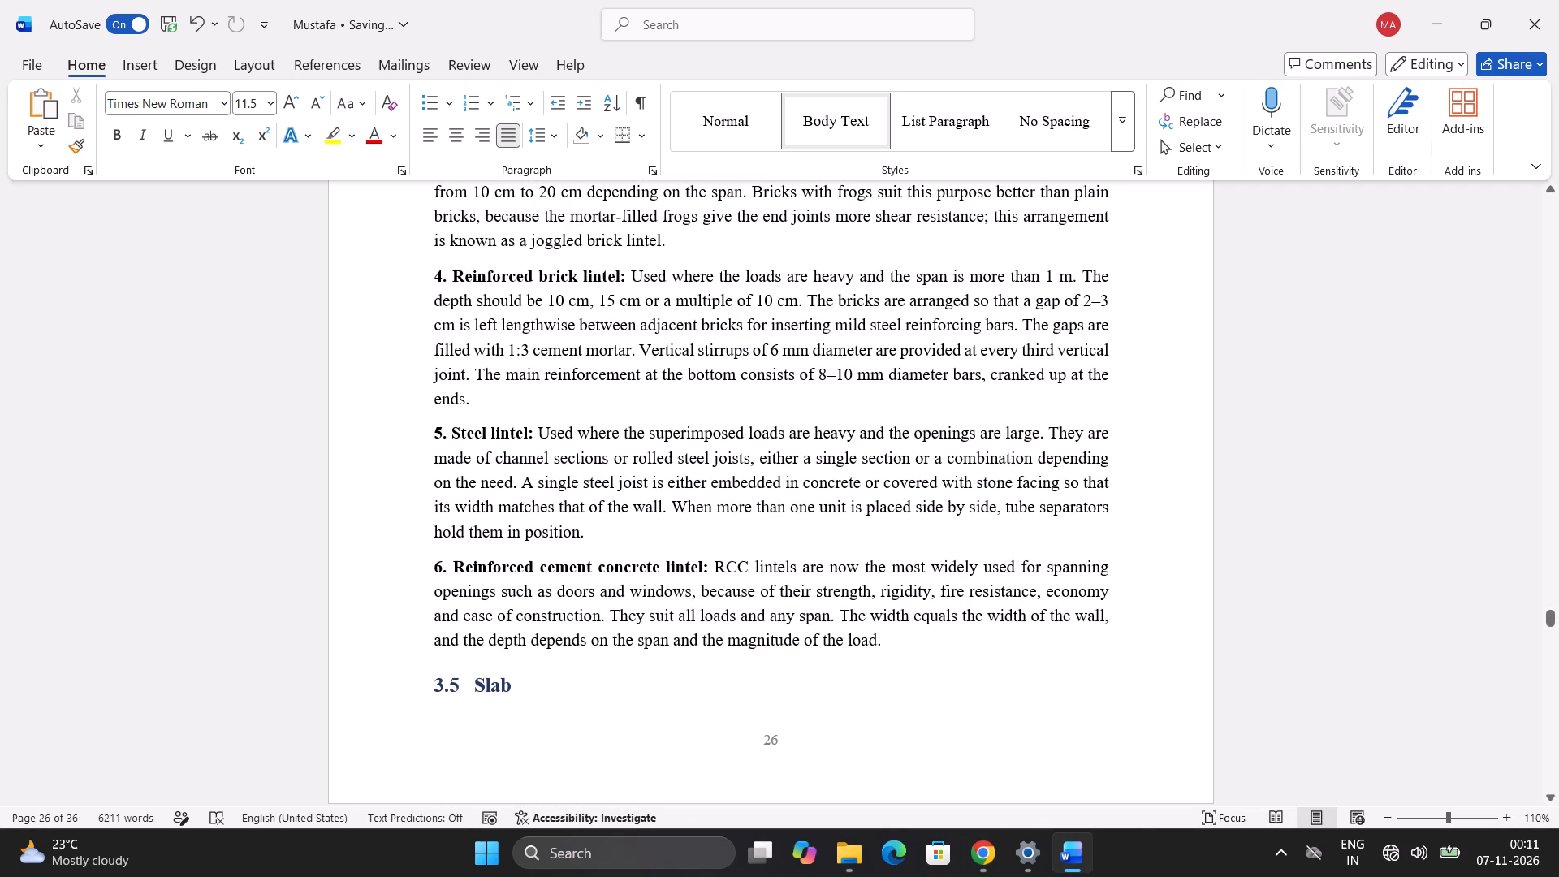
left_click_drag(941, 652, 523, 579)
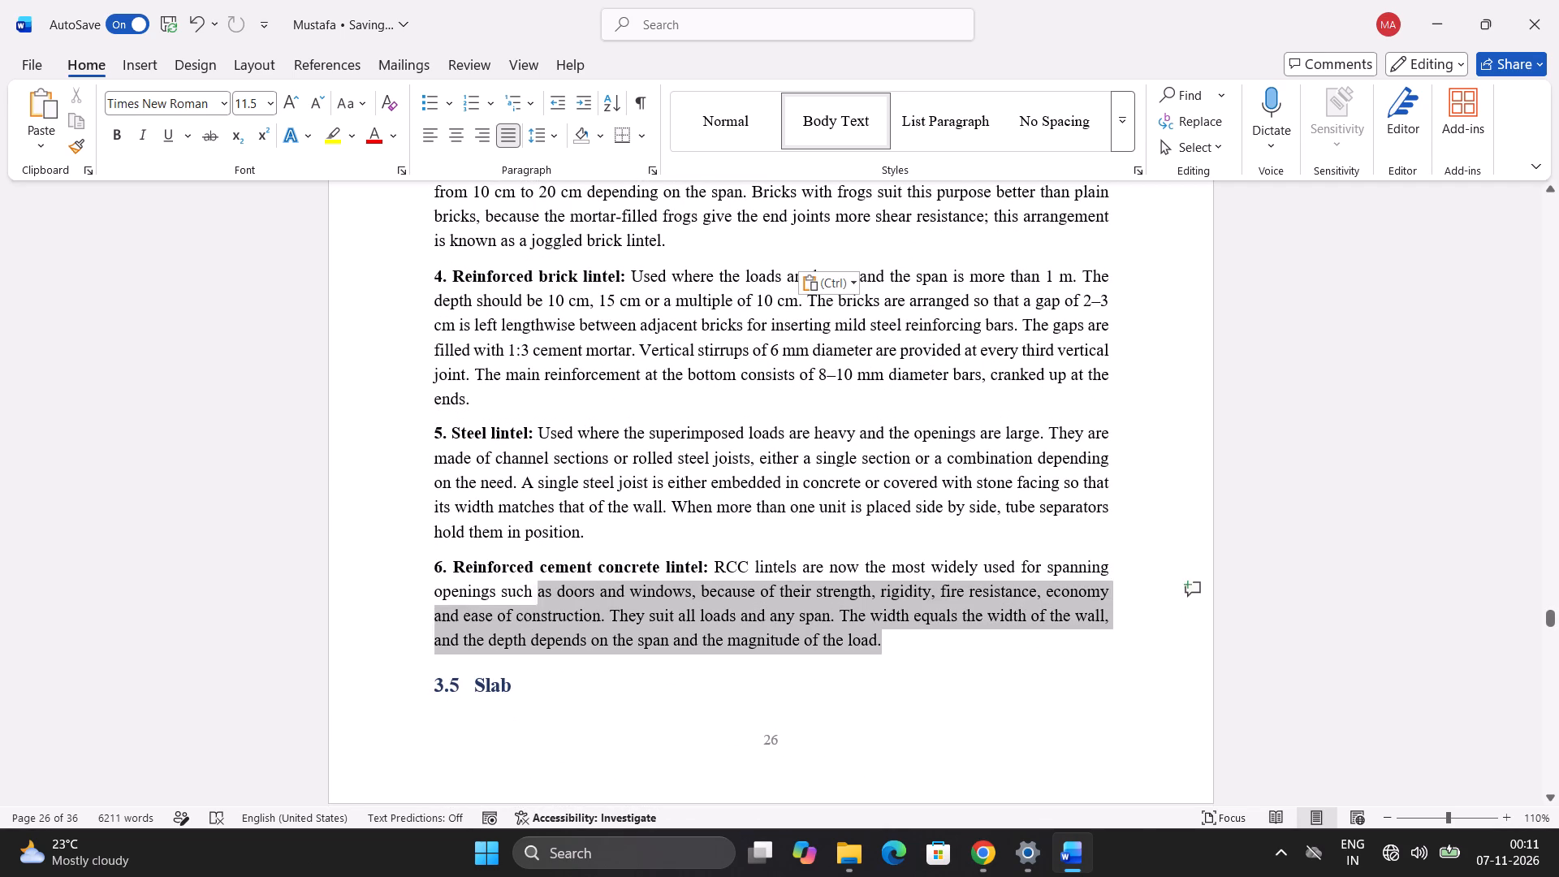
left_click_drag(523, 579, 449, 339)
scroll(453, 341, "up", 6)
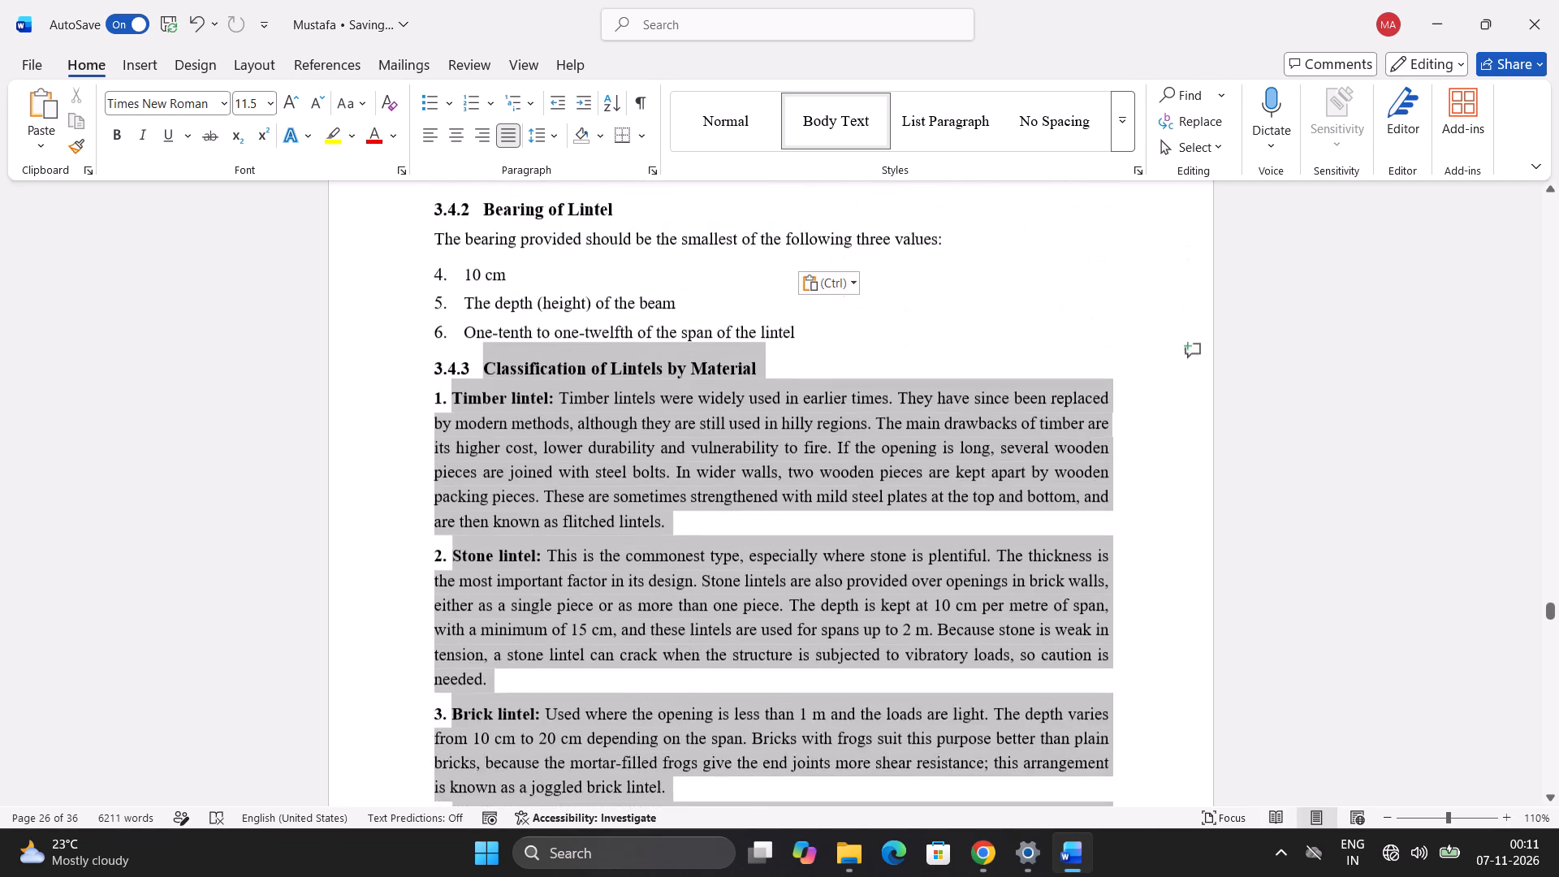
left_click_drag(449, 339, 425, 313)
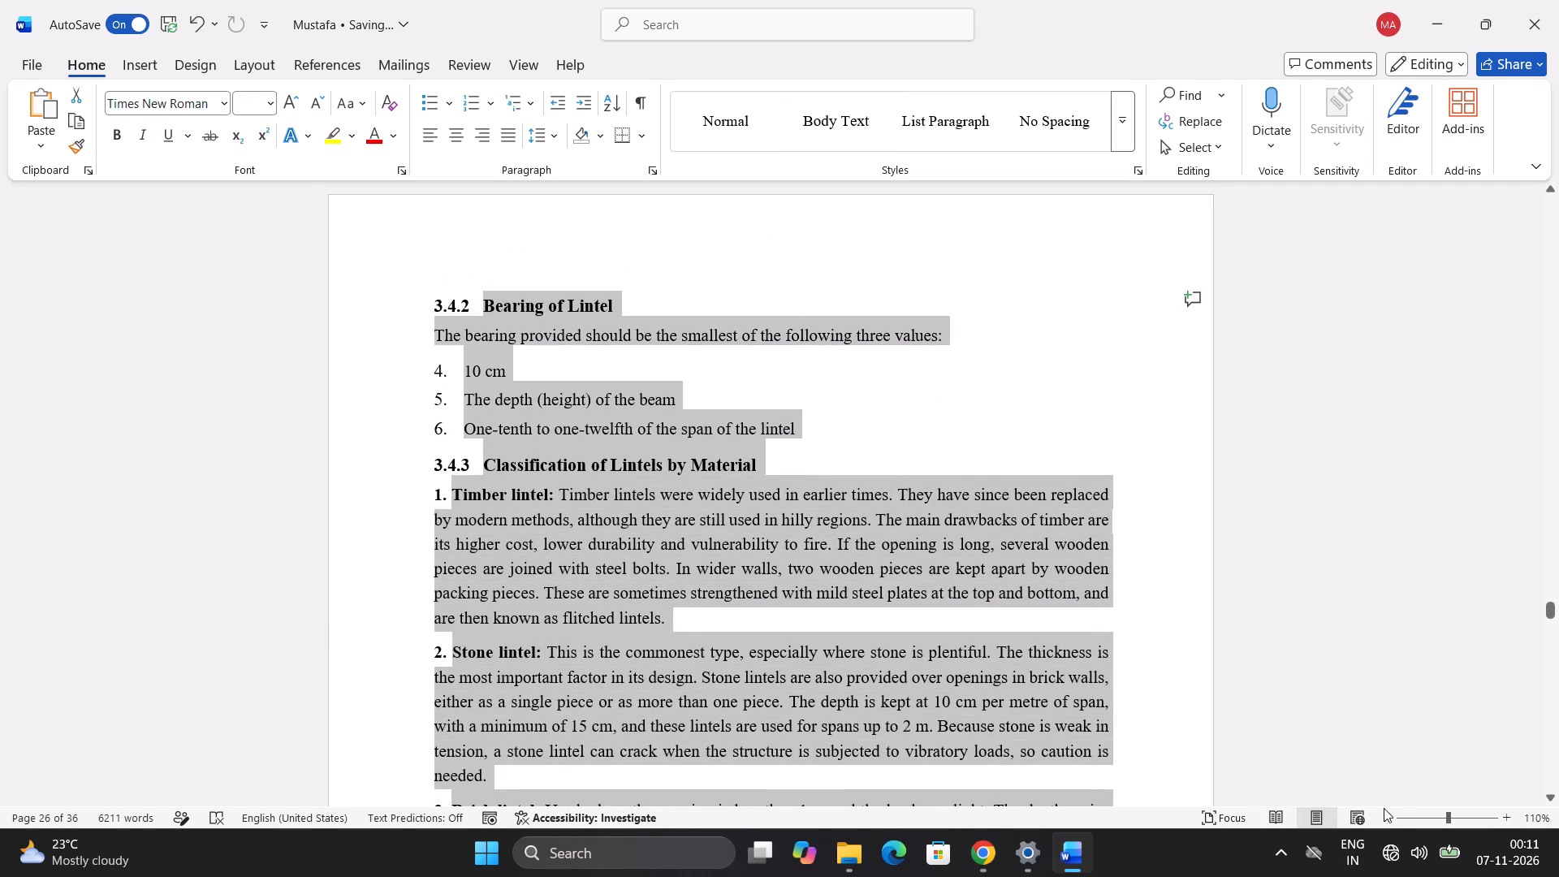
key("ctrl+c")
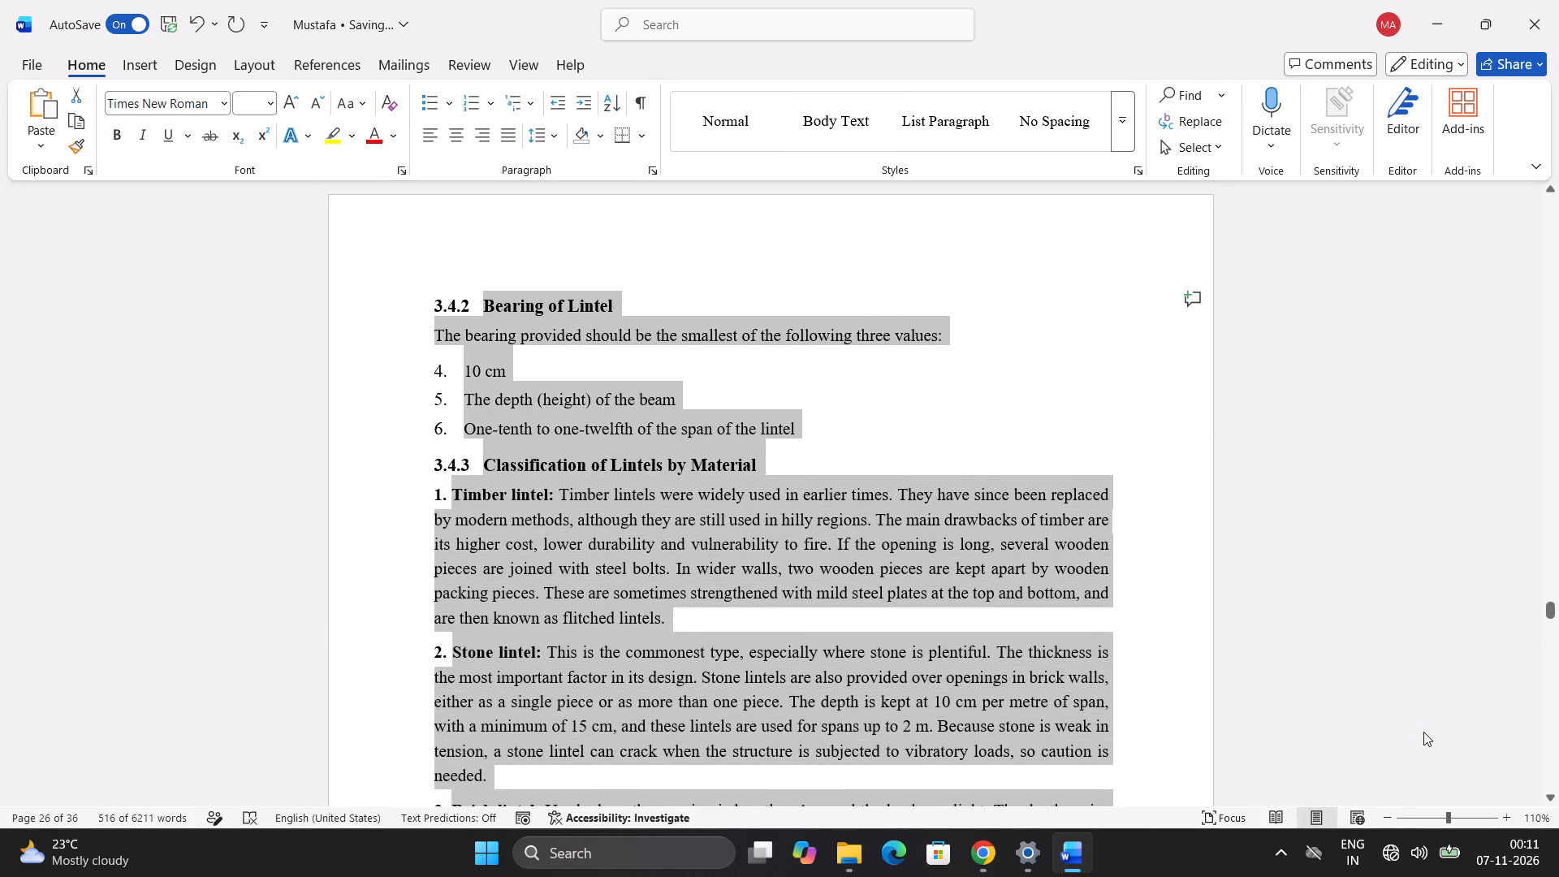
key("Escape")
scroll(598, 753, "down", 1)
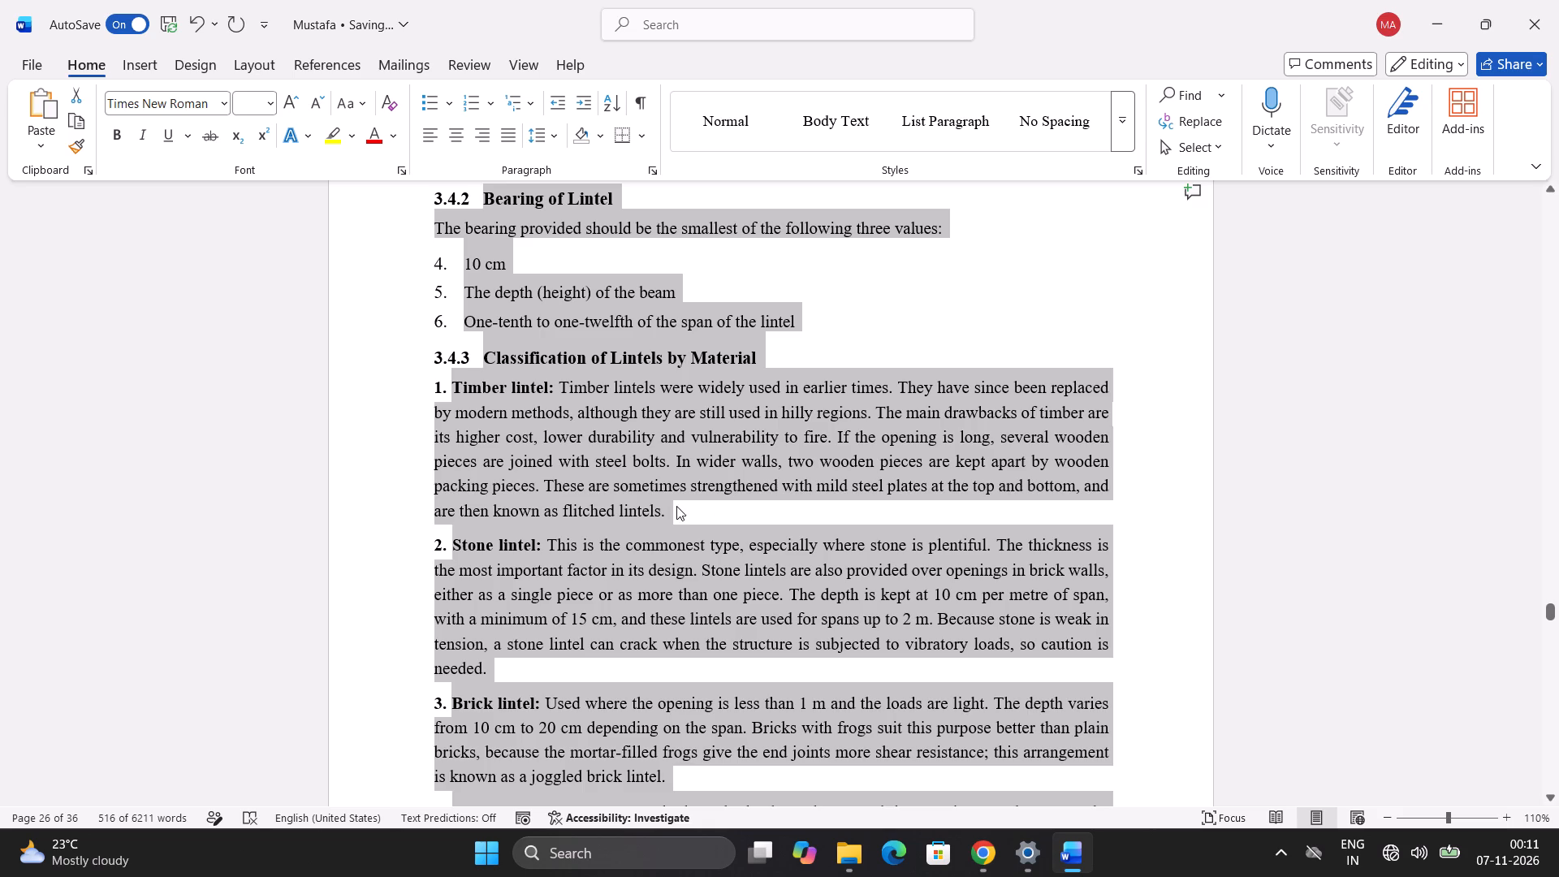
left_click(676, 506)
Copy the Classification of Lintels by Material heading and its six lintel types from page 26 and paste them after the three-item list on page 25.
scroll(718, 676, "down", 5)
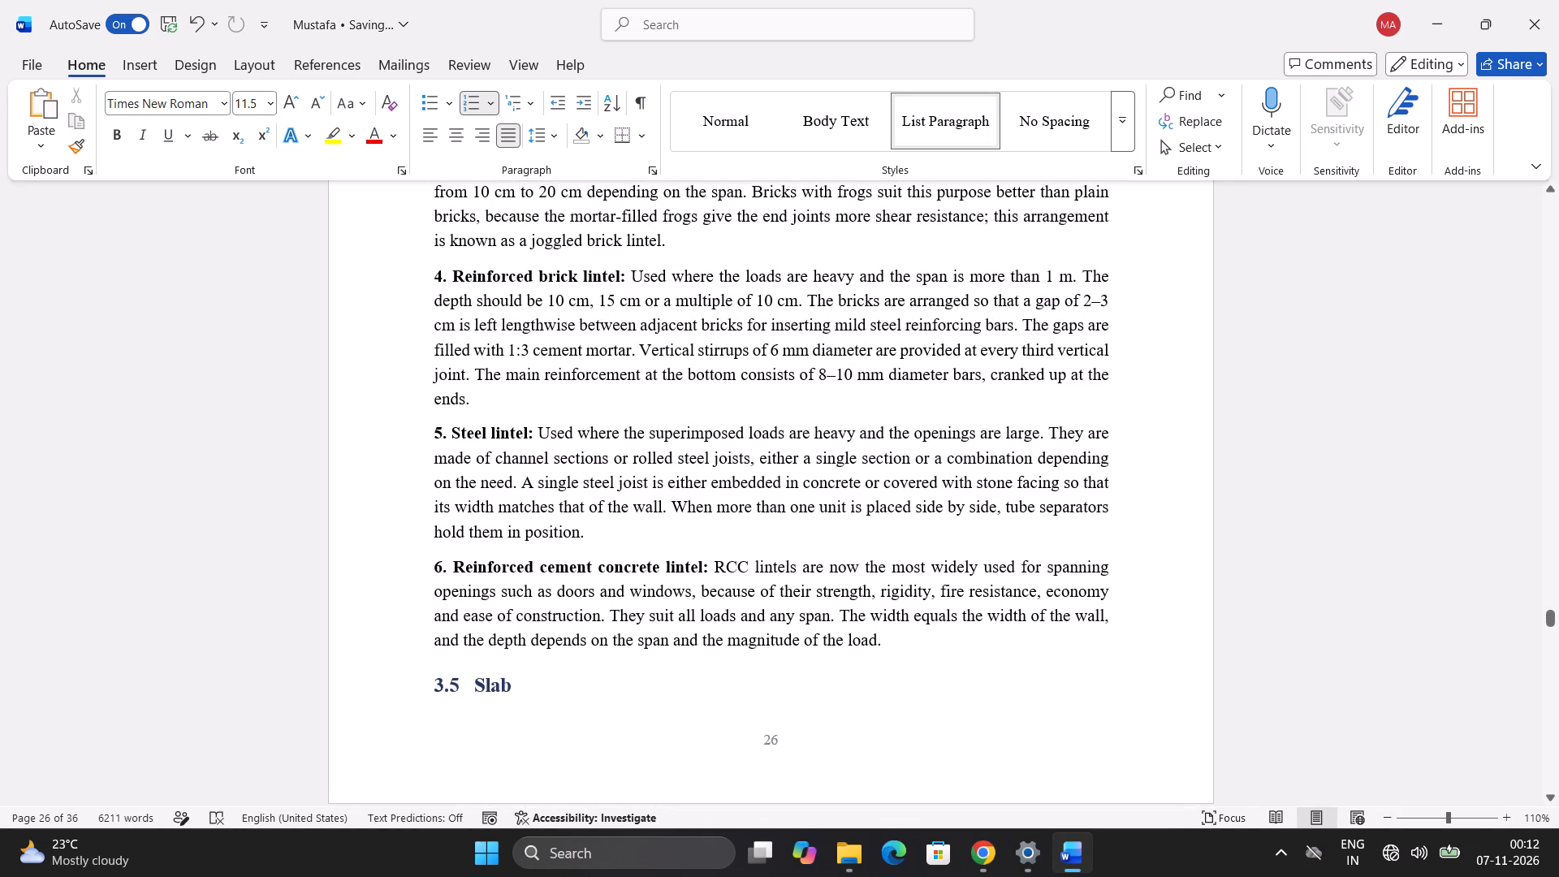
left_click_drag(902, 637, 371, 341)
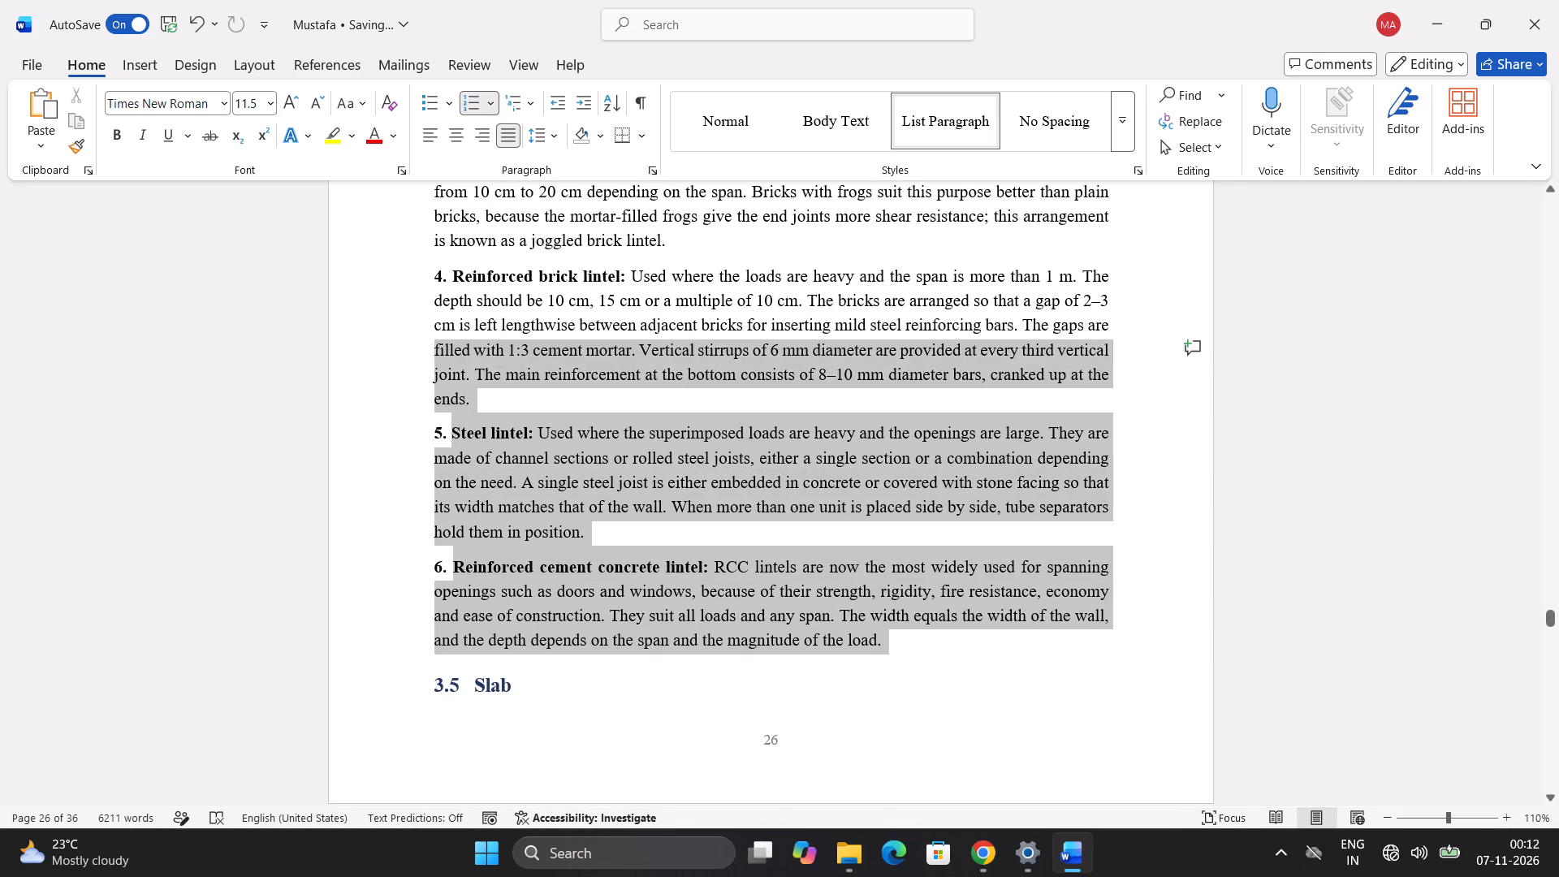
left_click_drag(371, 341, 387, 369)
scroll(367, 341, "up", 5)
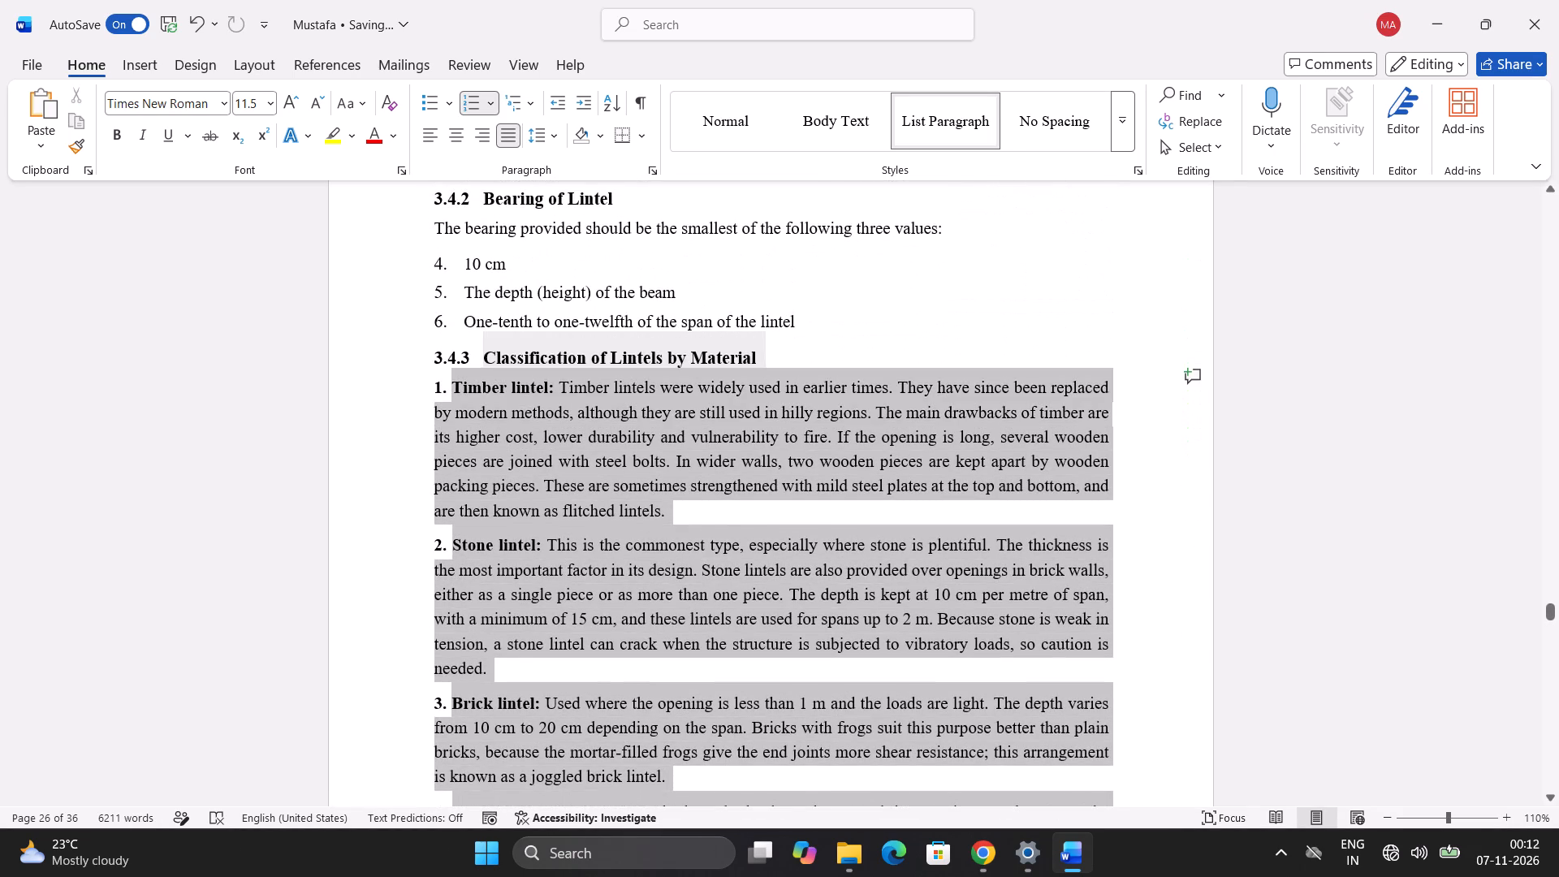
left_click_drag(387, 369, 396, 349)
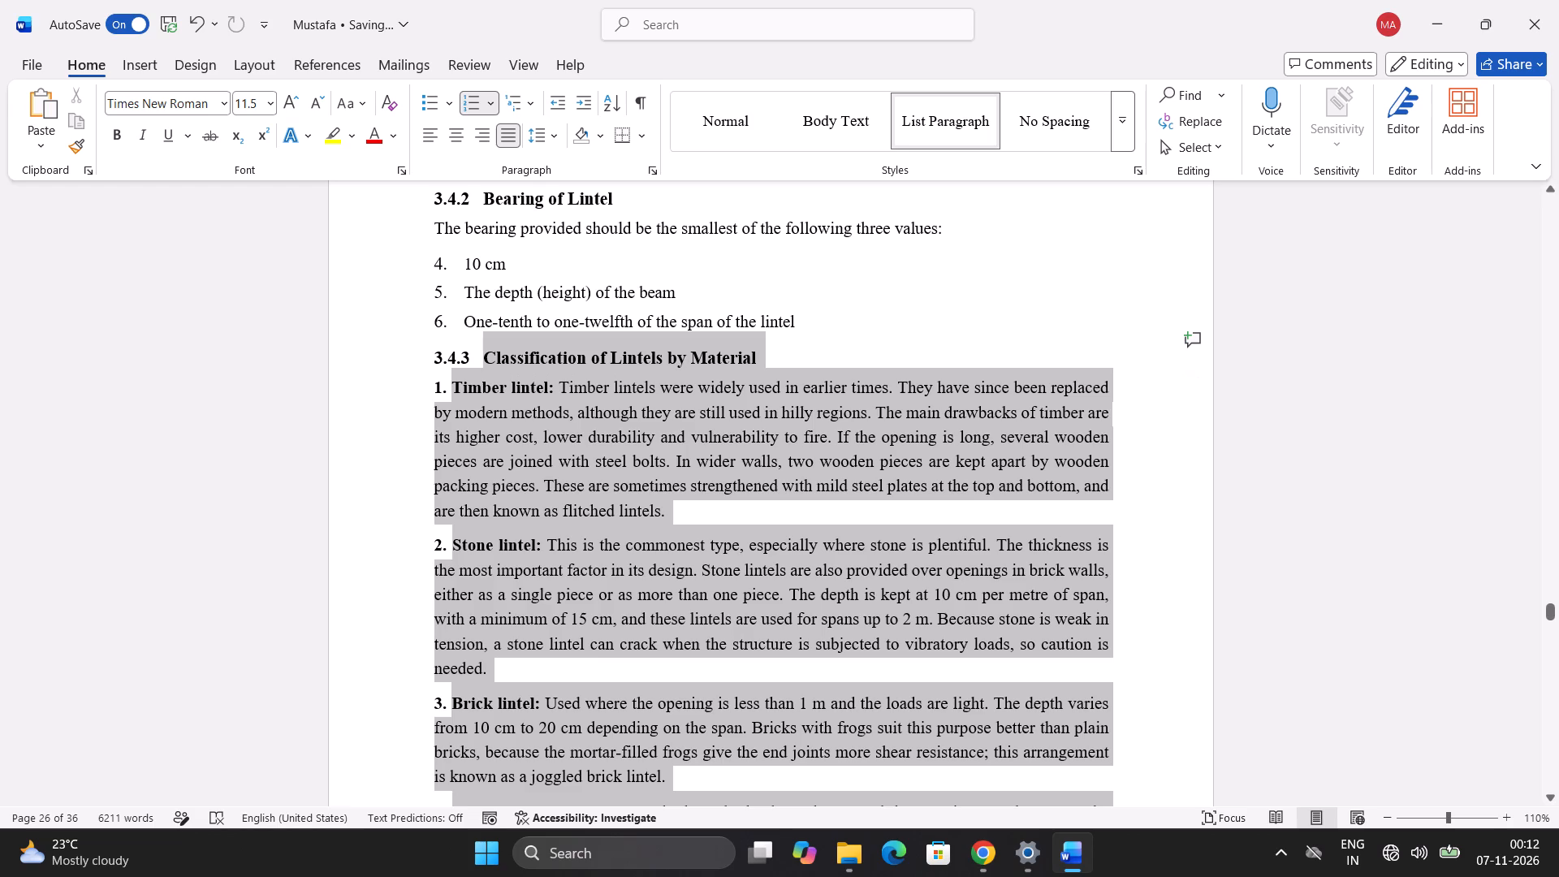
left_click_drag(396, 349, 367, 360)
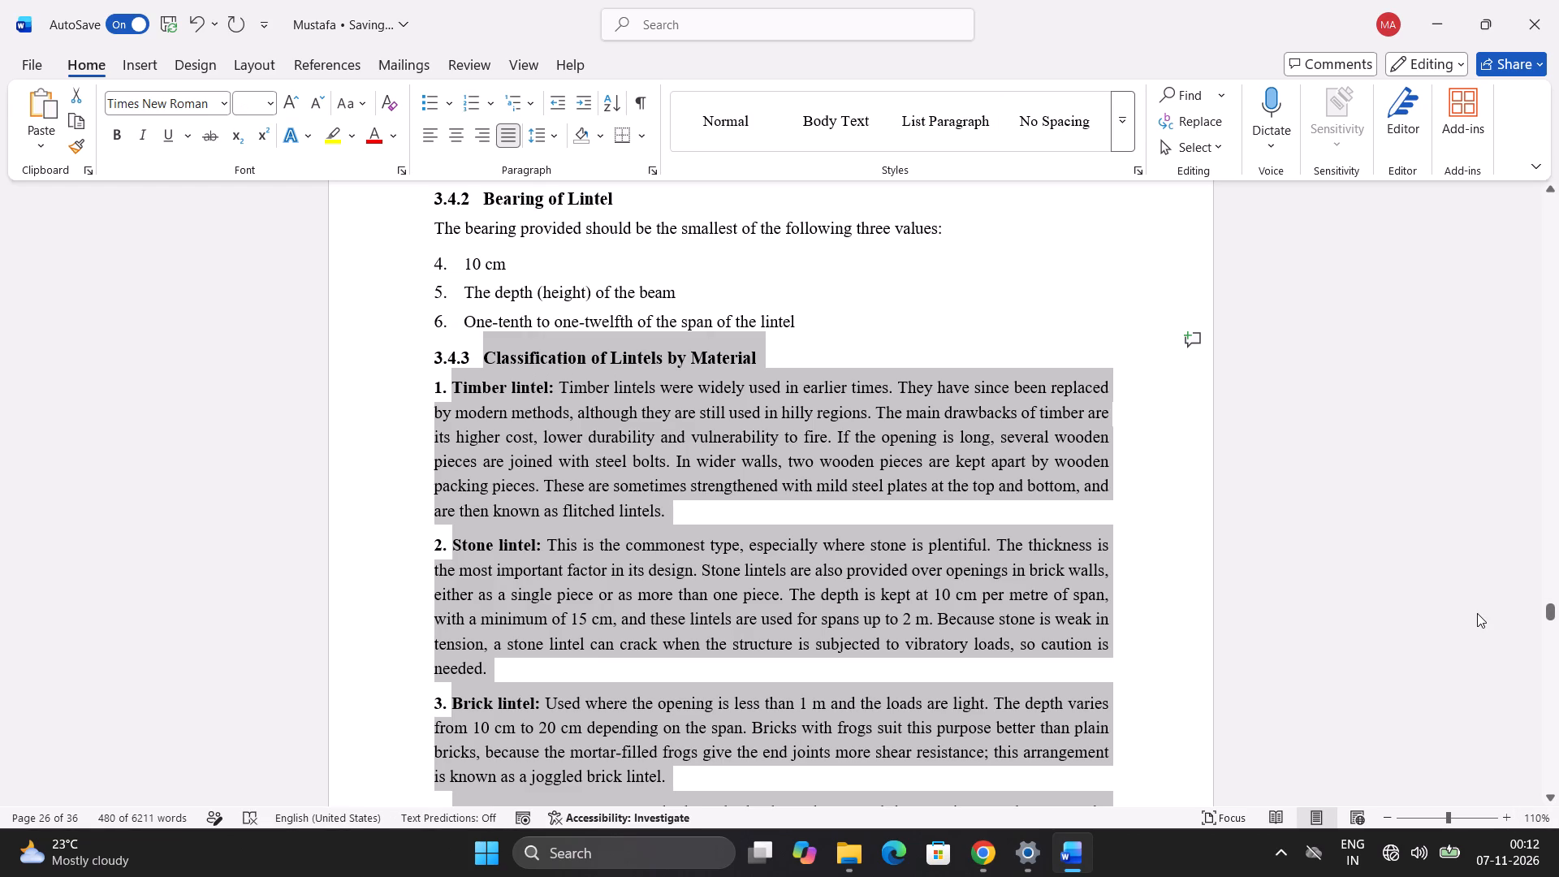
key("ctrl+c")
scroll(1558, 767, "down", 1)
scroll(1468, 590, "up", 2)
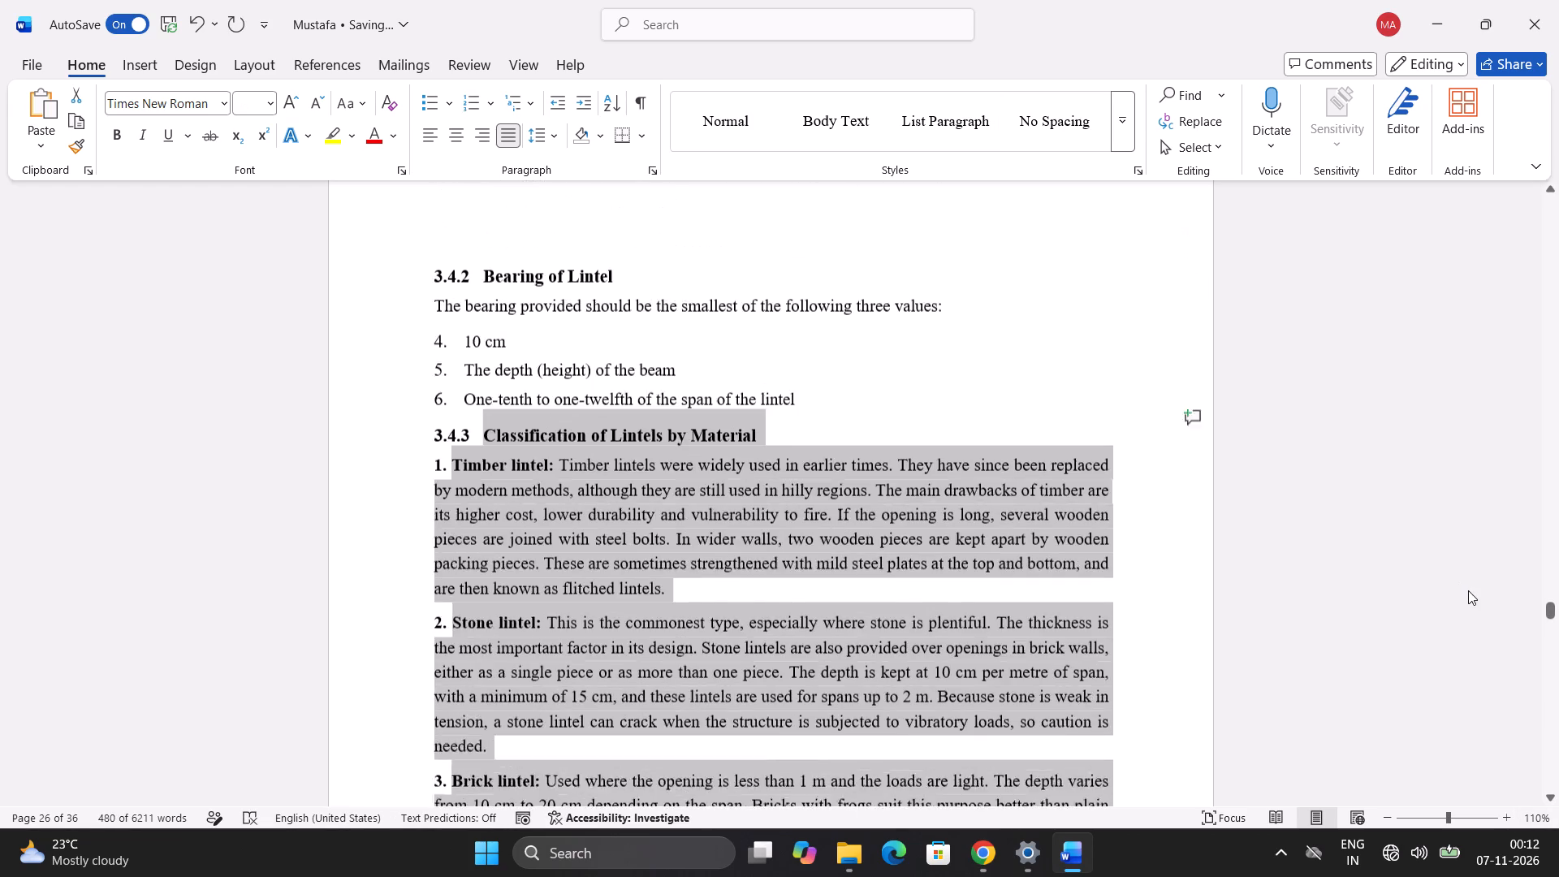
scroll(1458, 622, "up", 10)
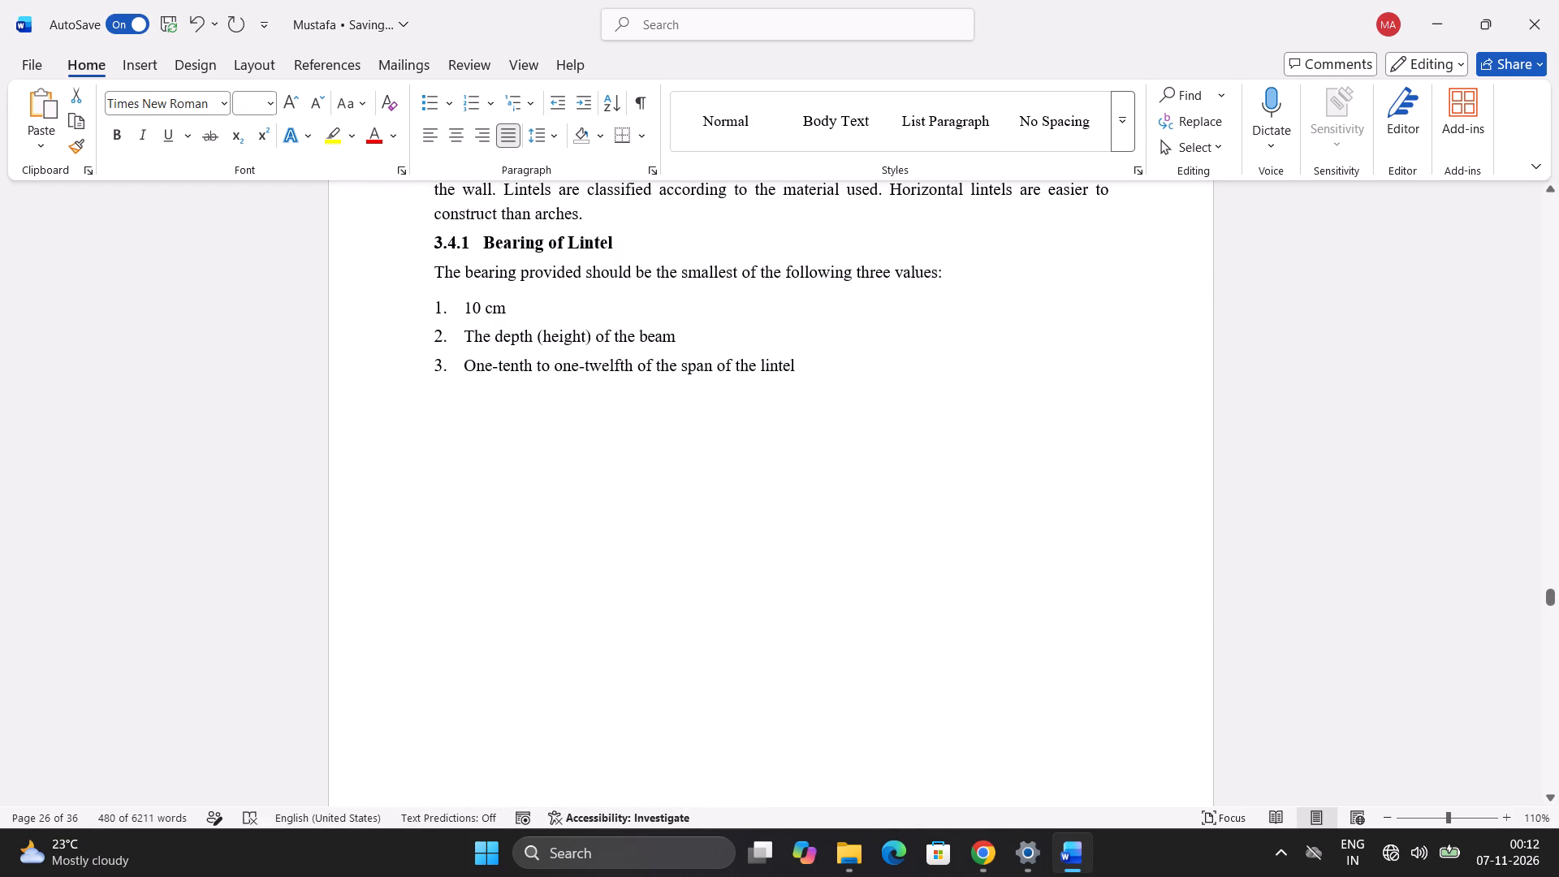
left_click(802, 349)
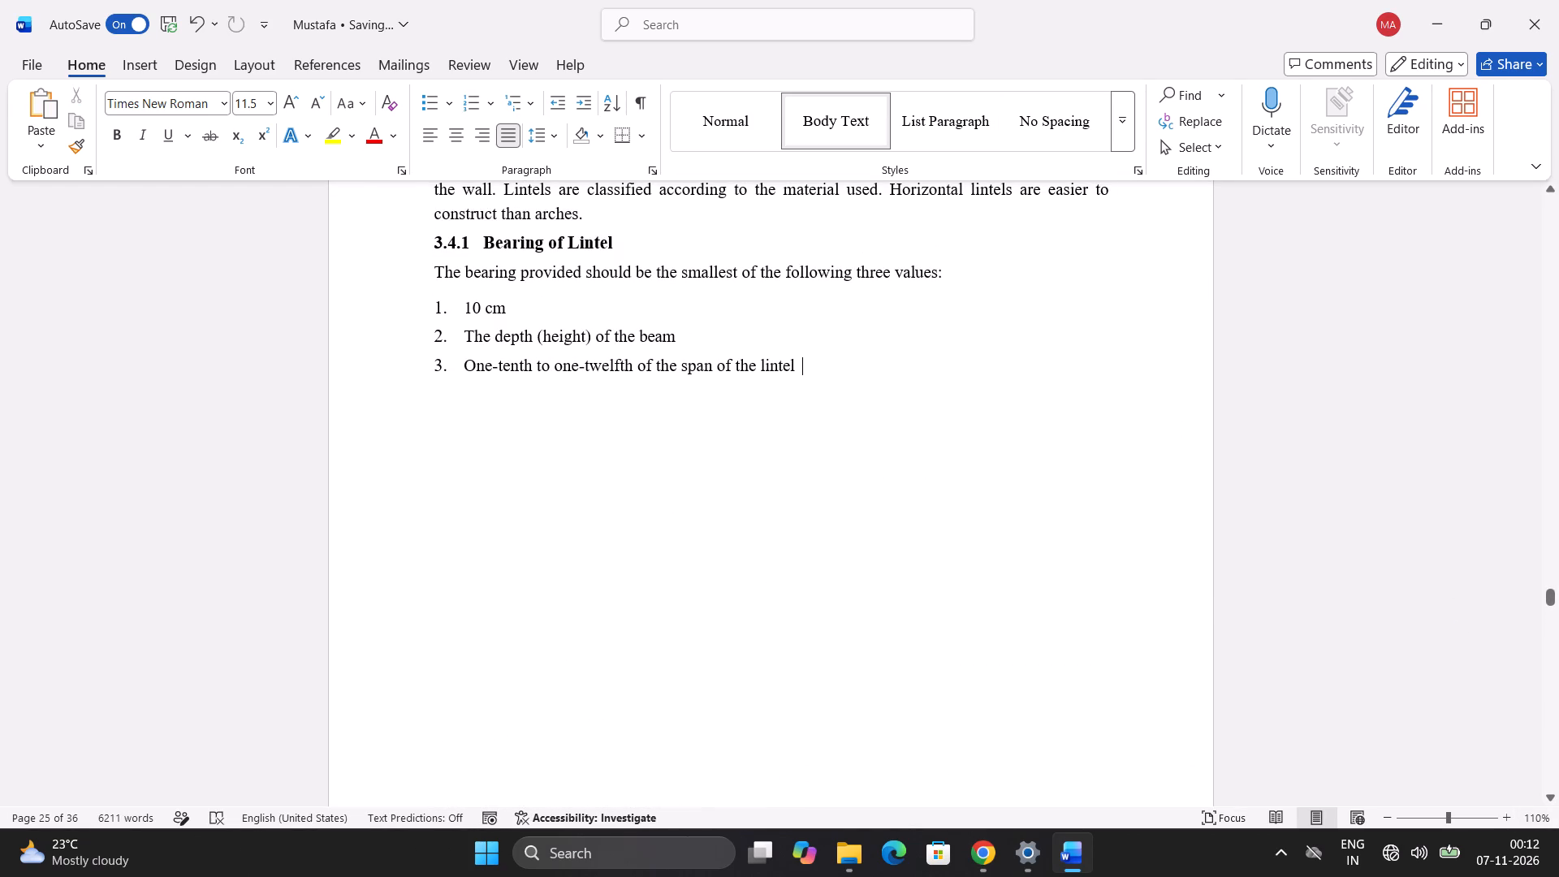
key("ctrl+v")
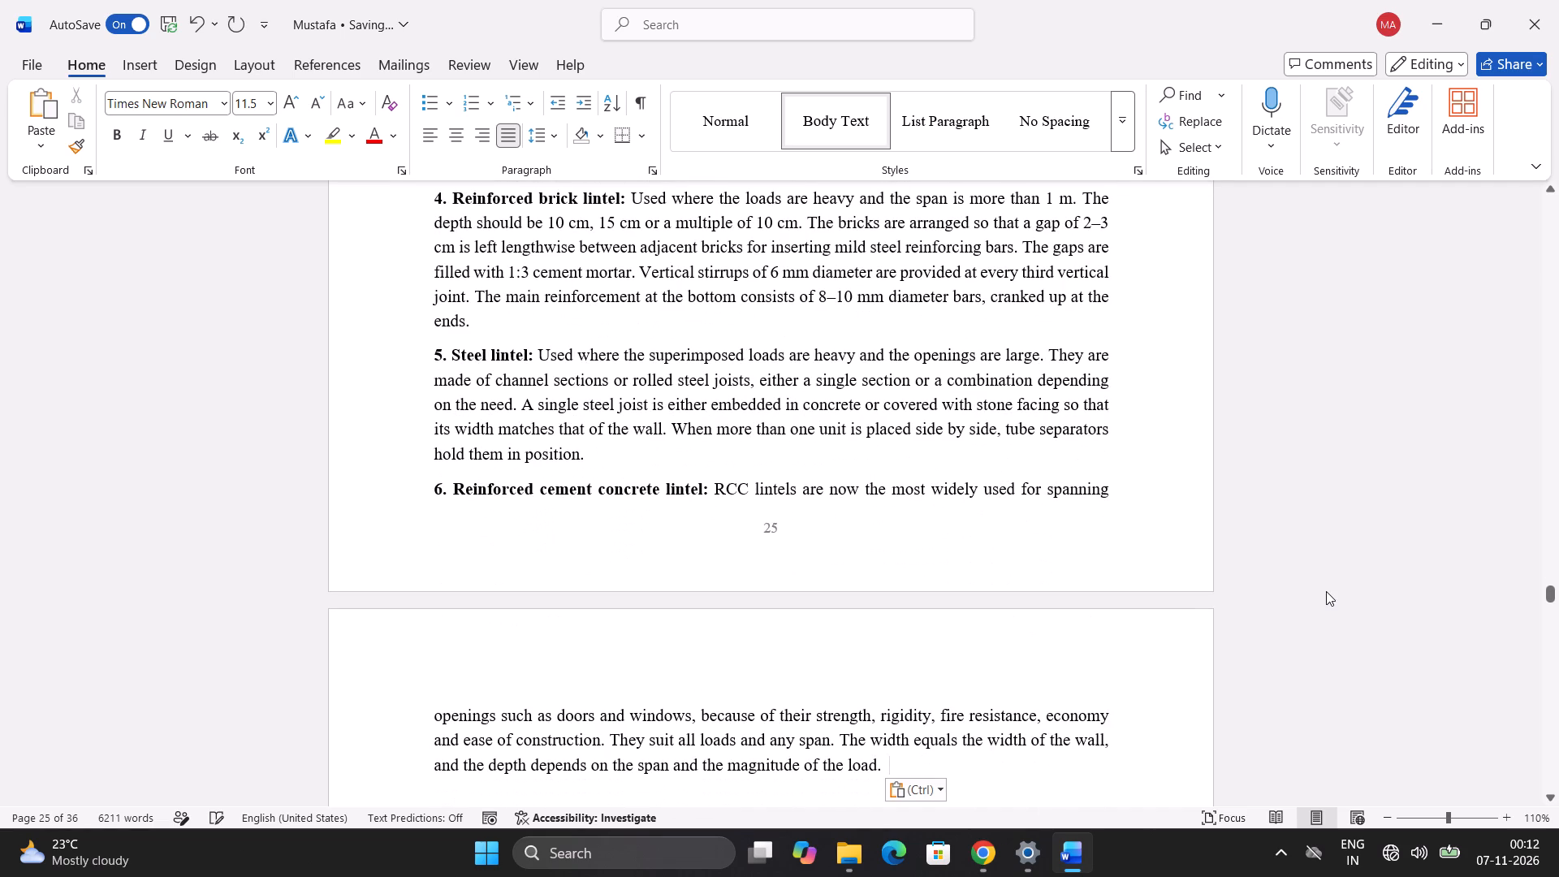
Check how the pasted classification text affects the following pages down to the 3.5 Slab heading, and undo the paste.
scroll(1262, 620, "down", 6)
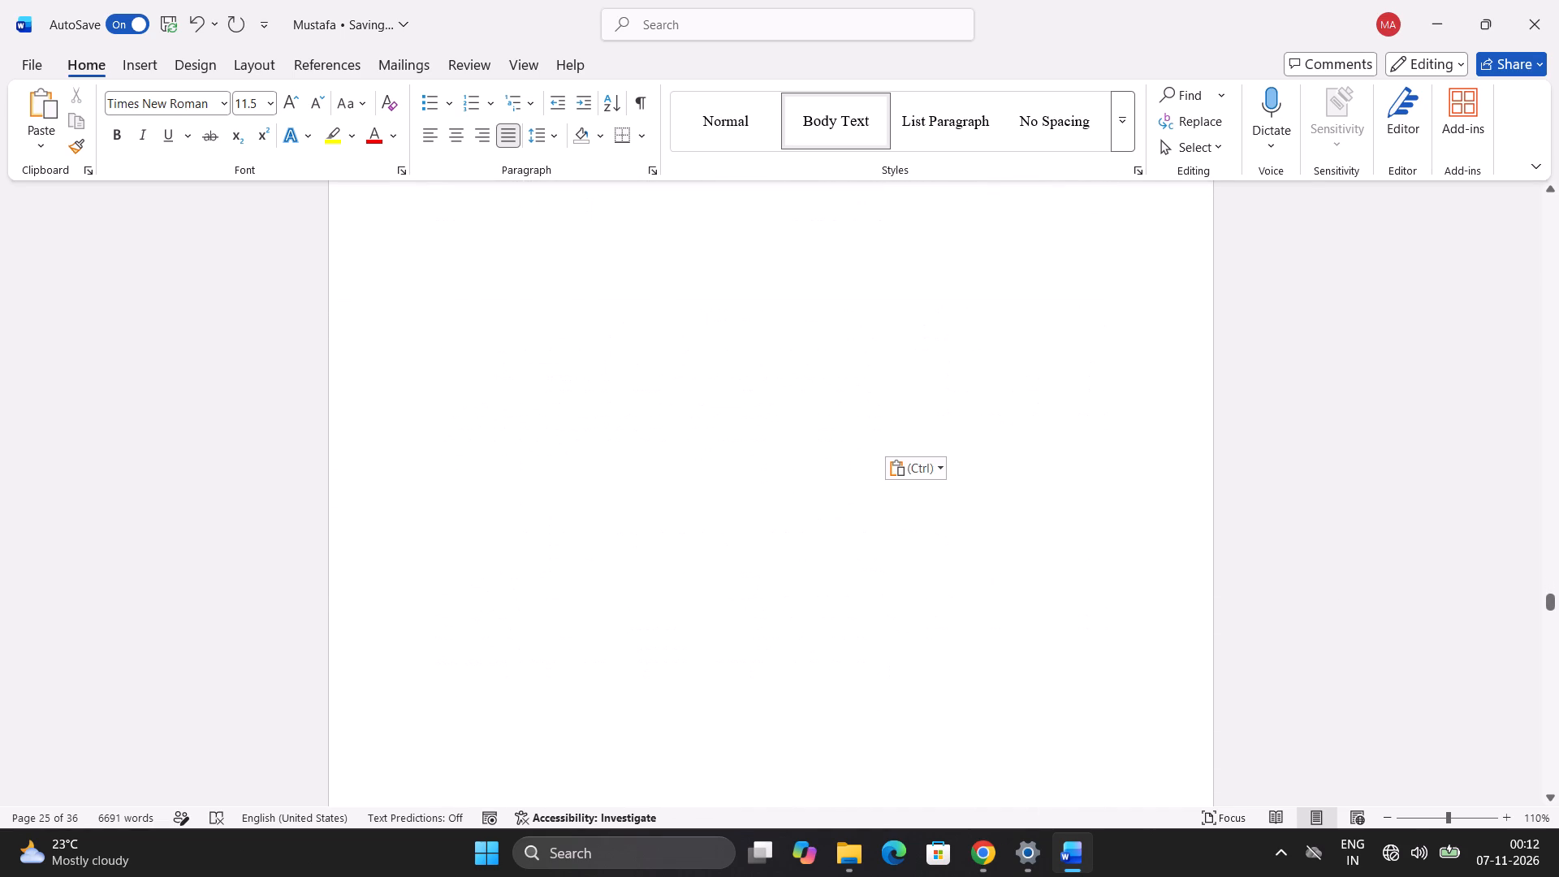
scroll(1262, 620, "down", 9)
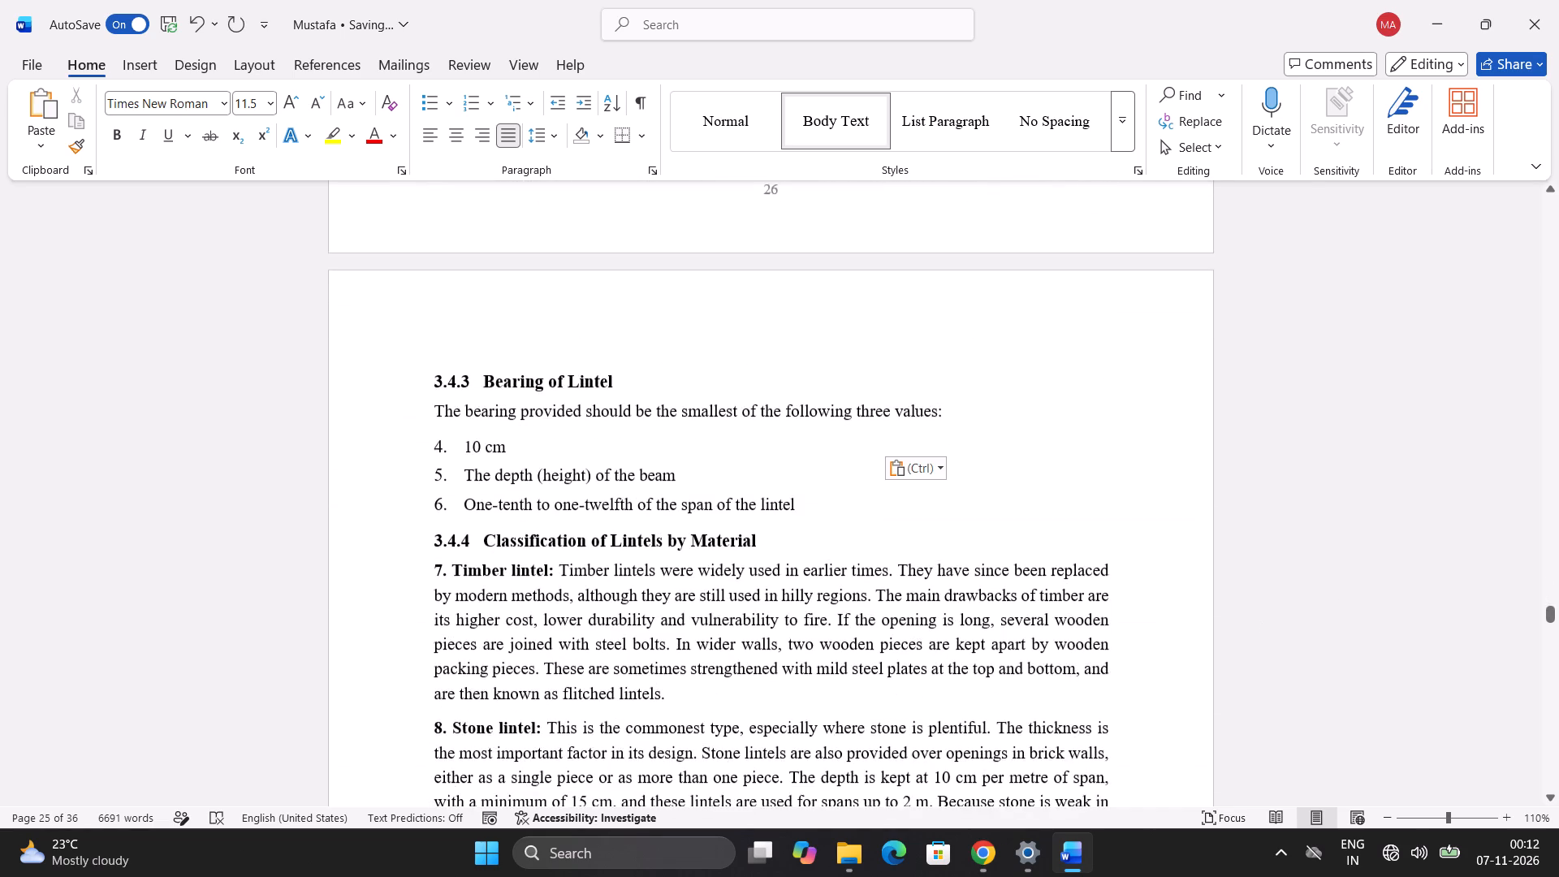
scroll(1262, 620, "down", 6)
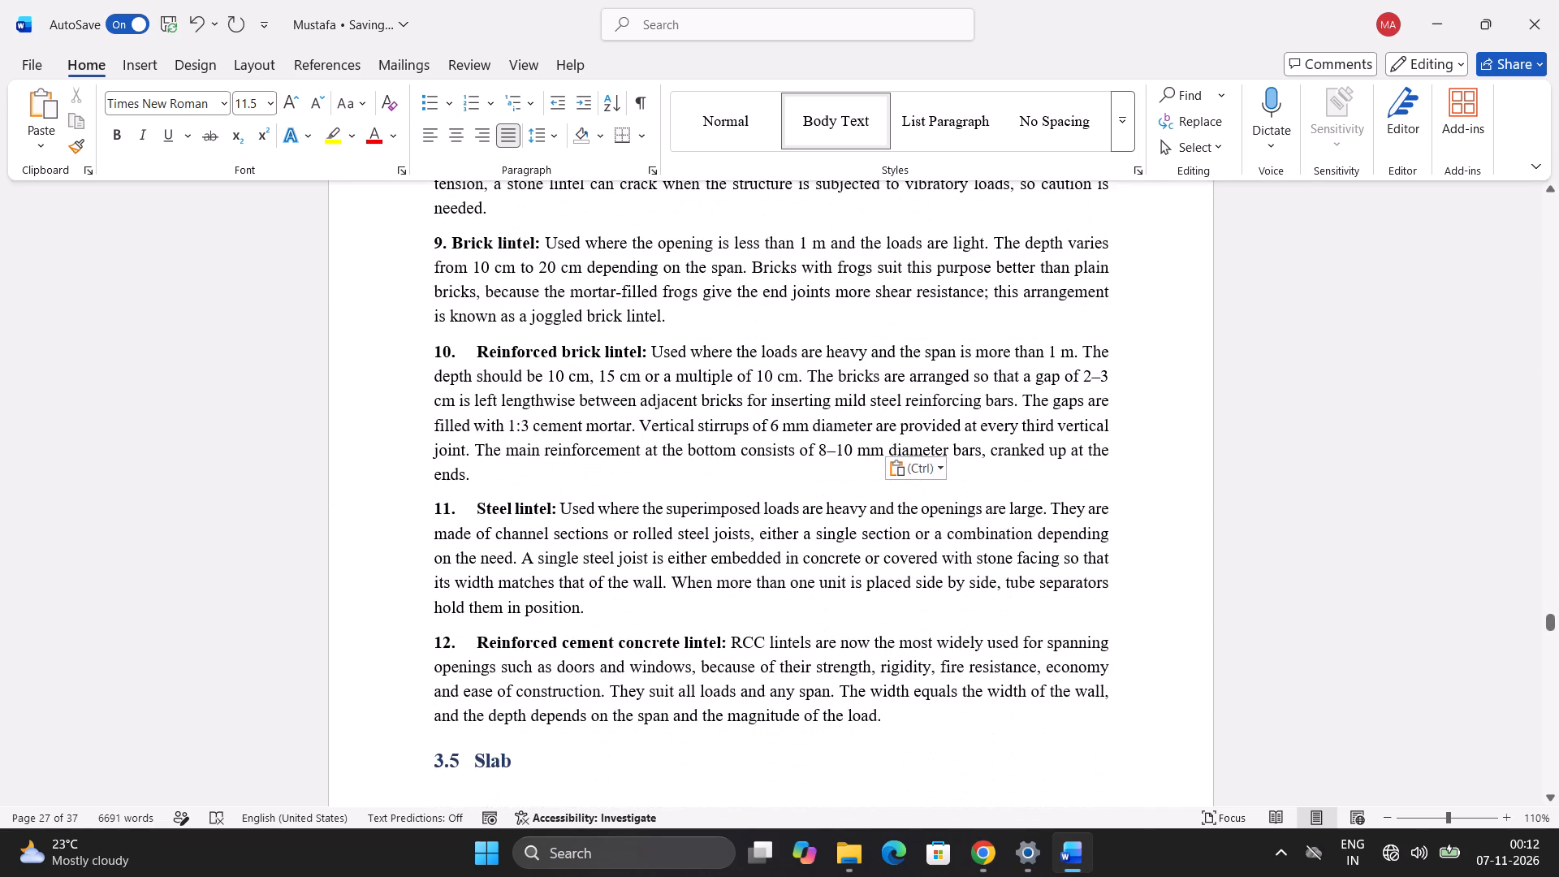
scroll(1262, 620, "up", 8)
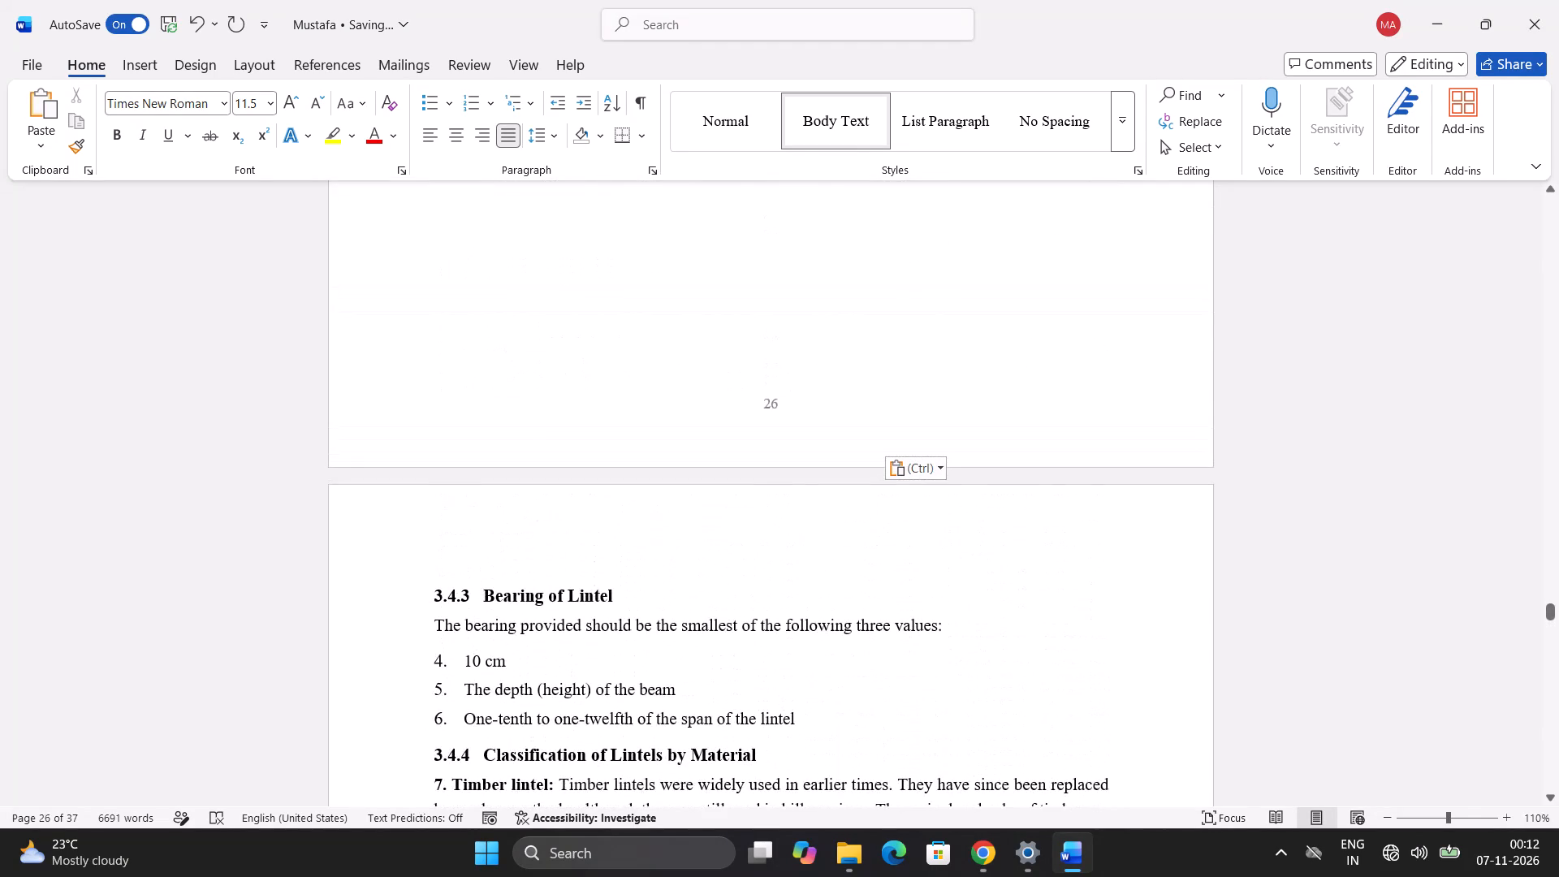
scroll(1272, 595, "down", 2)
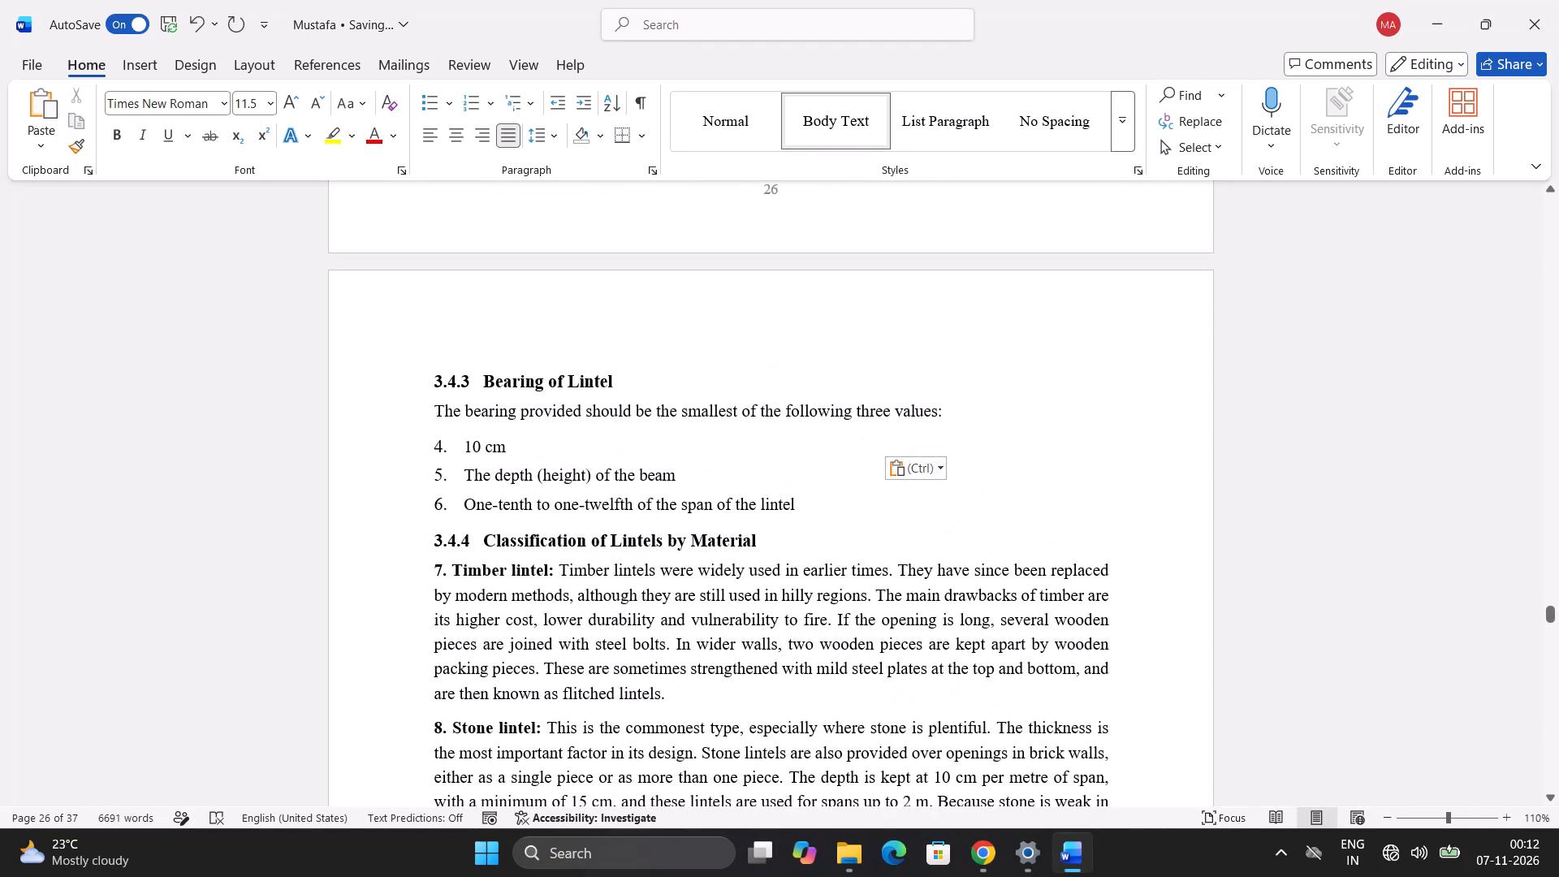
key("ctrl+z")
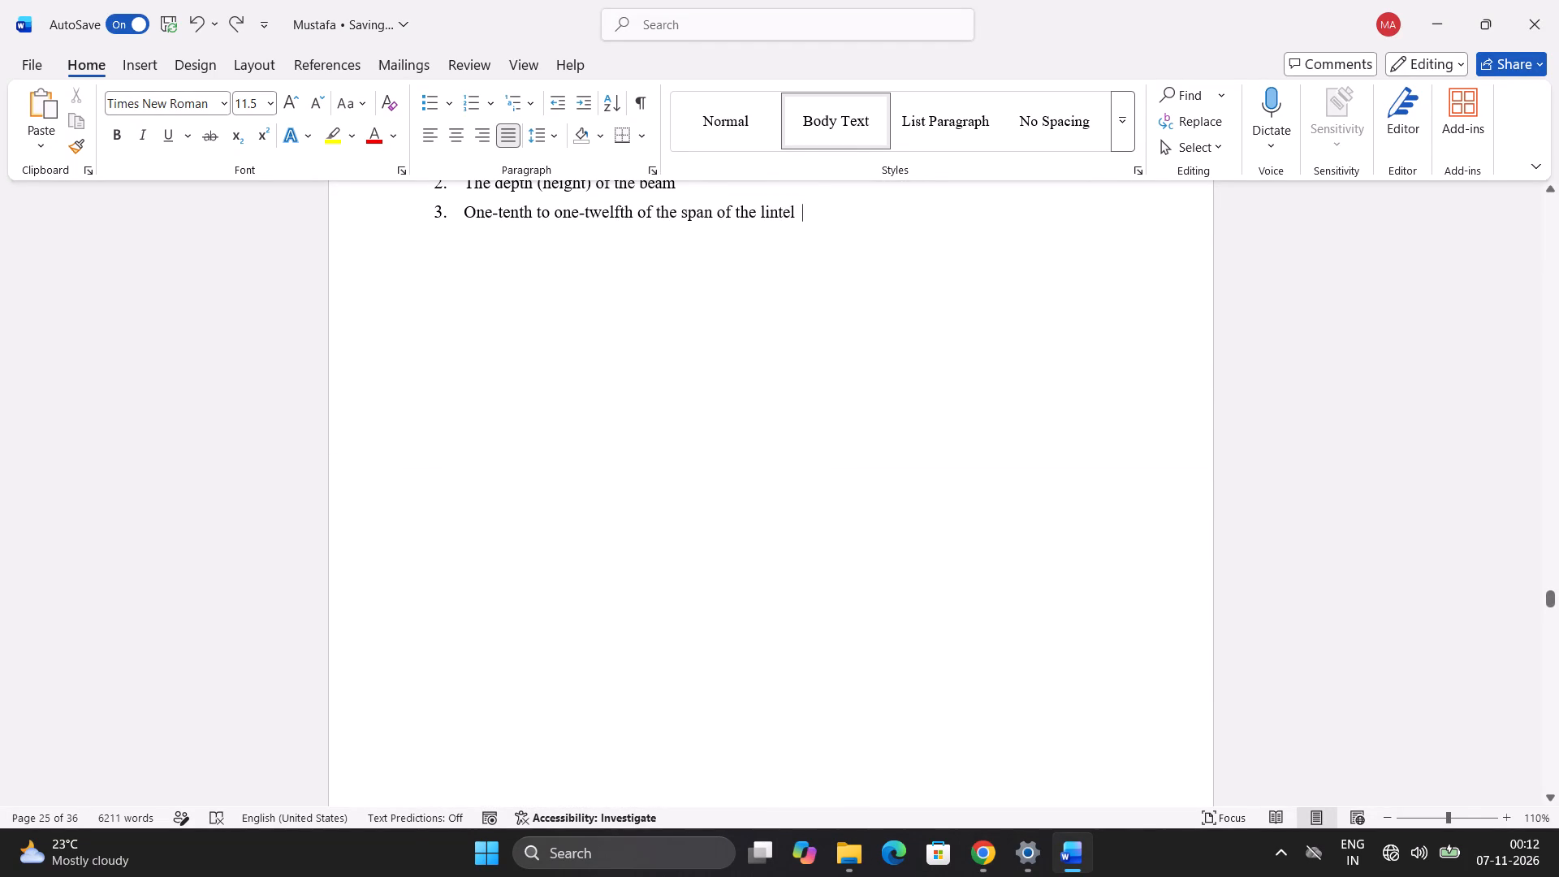
Delete the duplicate Bearing of Lintel heading, its sentence and three-item list above Classification of Lintels by Material on page 26.
scroll(585, 412, "up", 2)
scroll(581, 430, "down", 10)
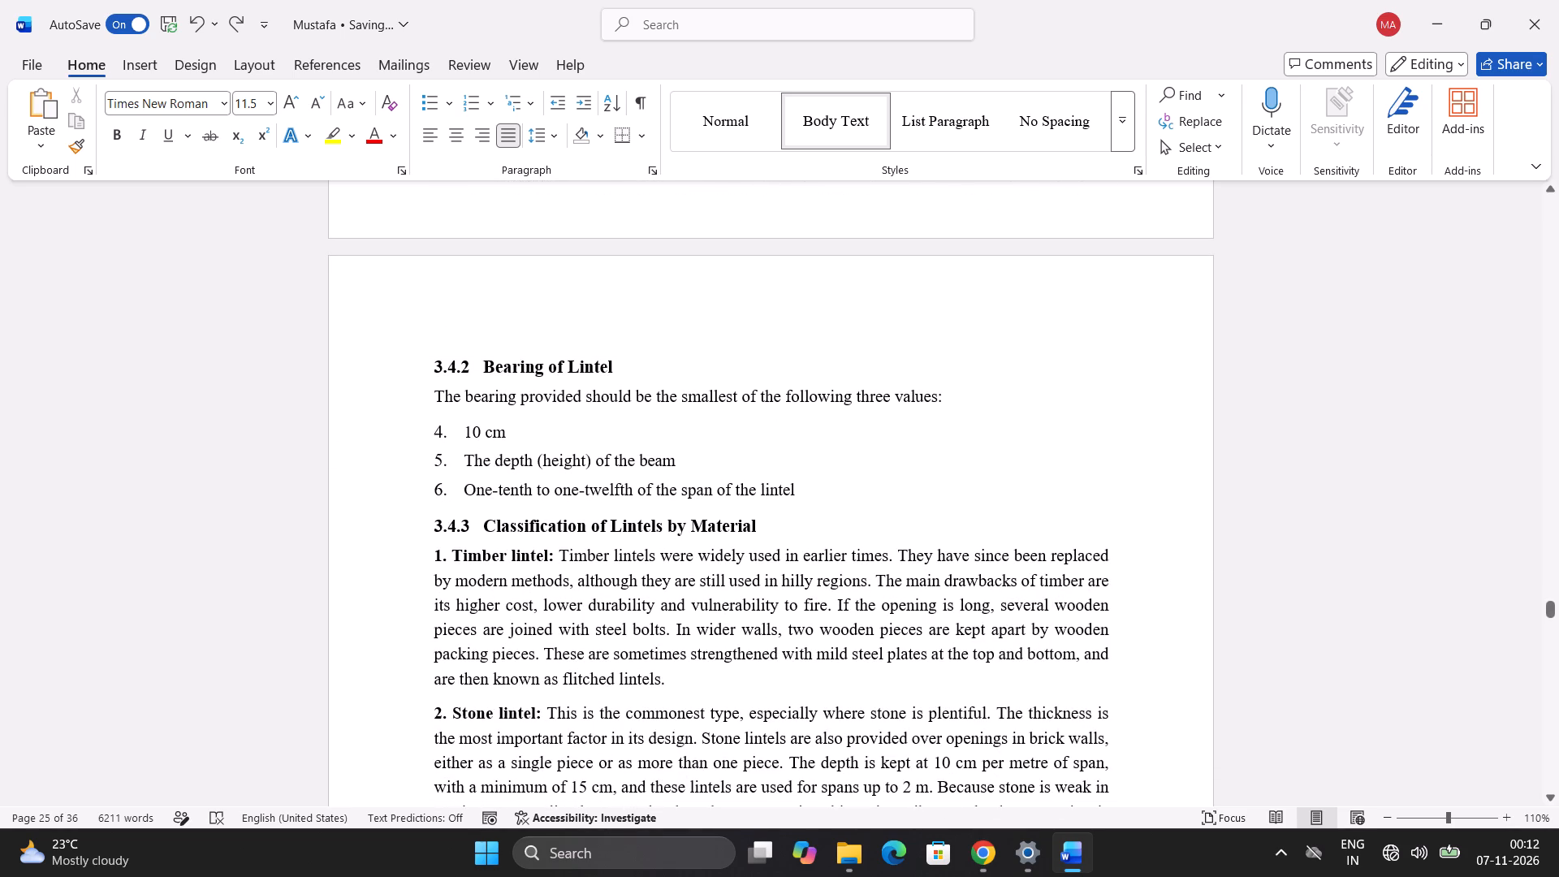
scroll(689, 497, "up", 12)
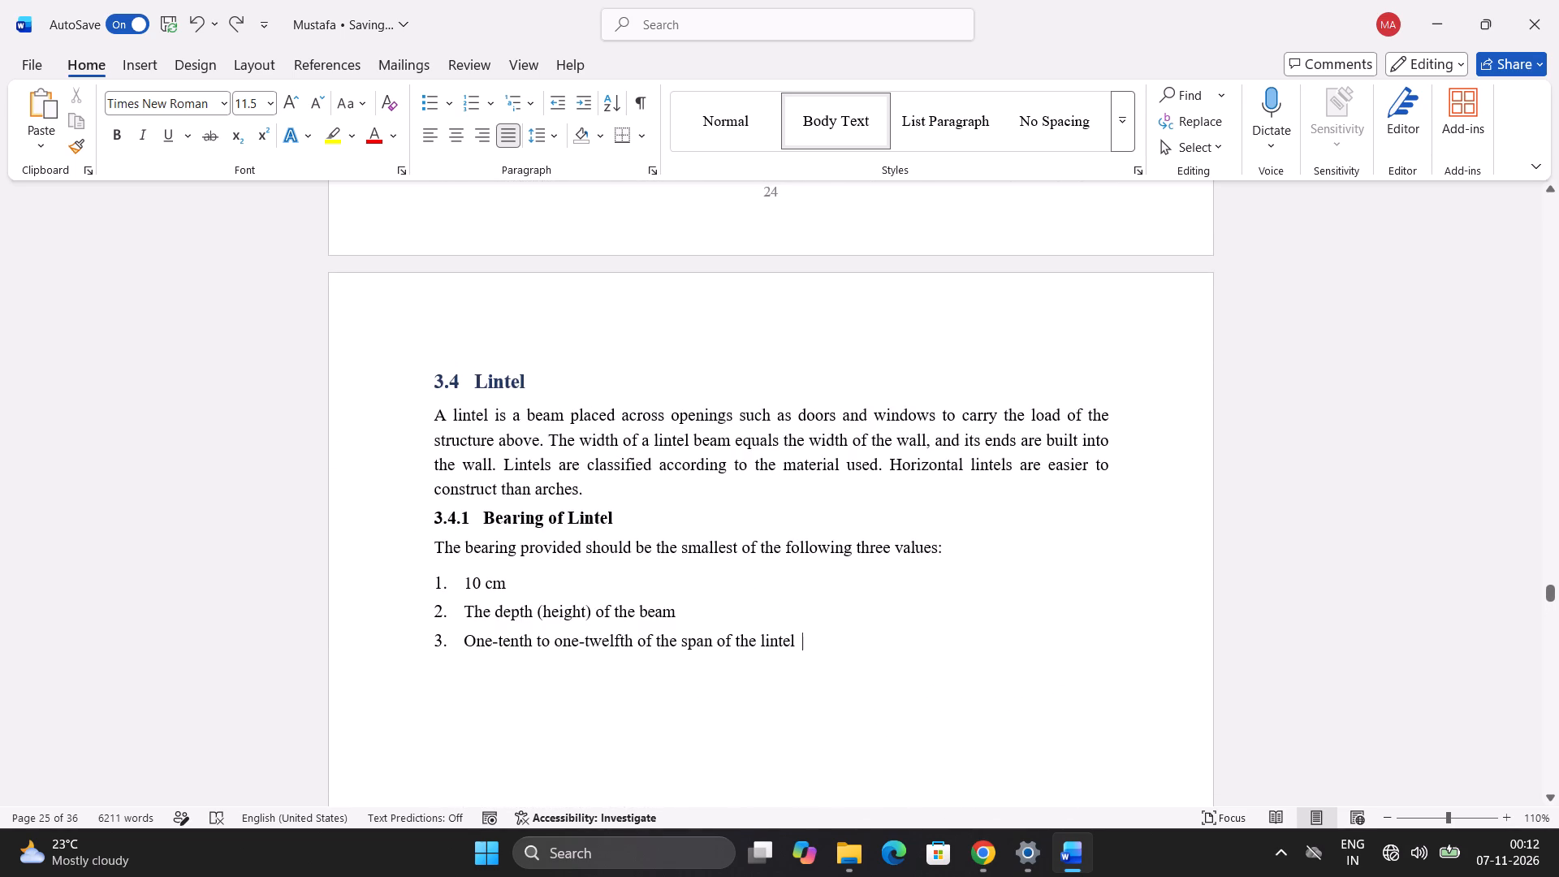
scroll(686, 481, "down", 14)
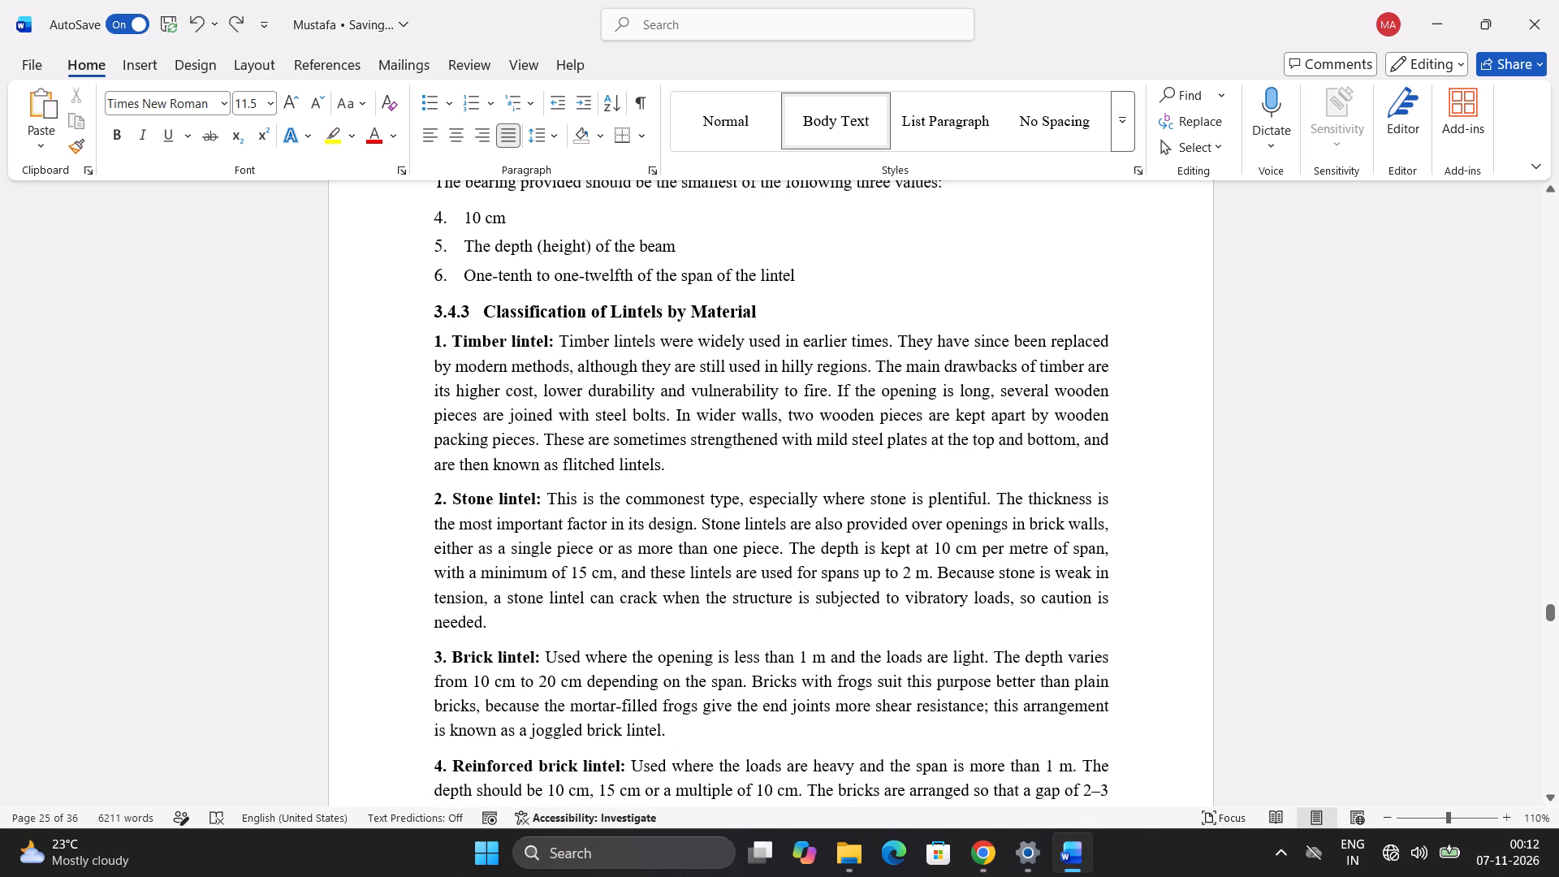
left_click(830, 279)
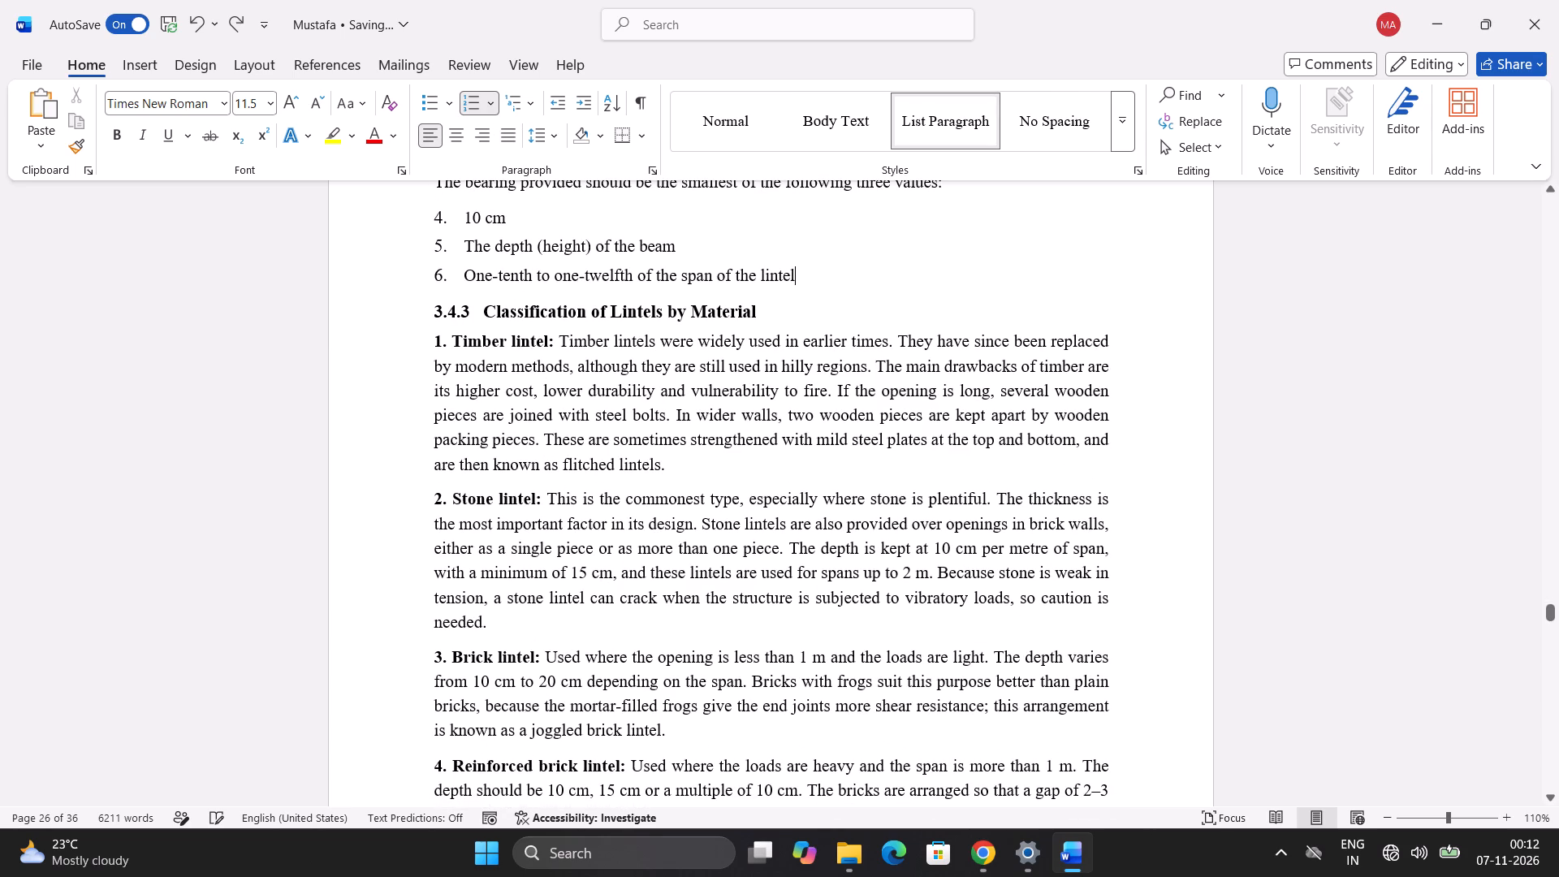
key("BackSpace")
key("BackSpace")
key("BackSpace")
key("BackSpace")
key("BackSpace")
key("BackSpace")
key("BackSpace")
key("BackSpace")
key("BackSpace")
key("BackSpace")
key("BackSpace")
key("BackSpace")
key("BackSpace")
key("BackSpace")
key("BackSpace")
key("BackSpace")
key("BackSpace")
key("BackSpace")
key("BackSpace")
key("BackSpace")
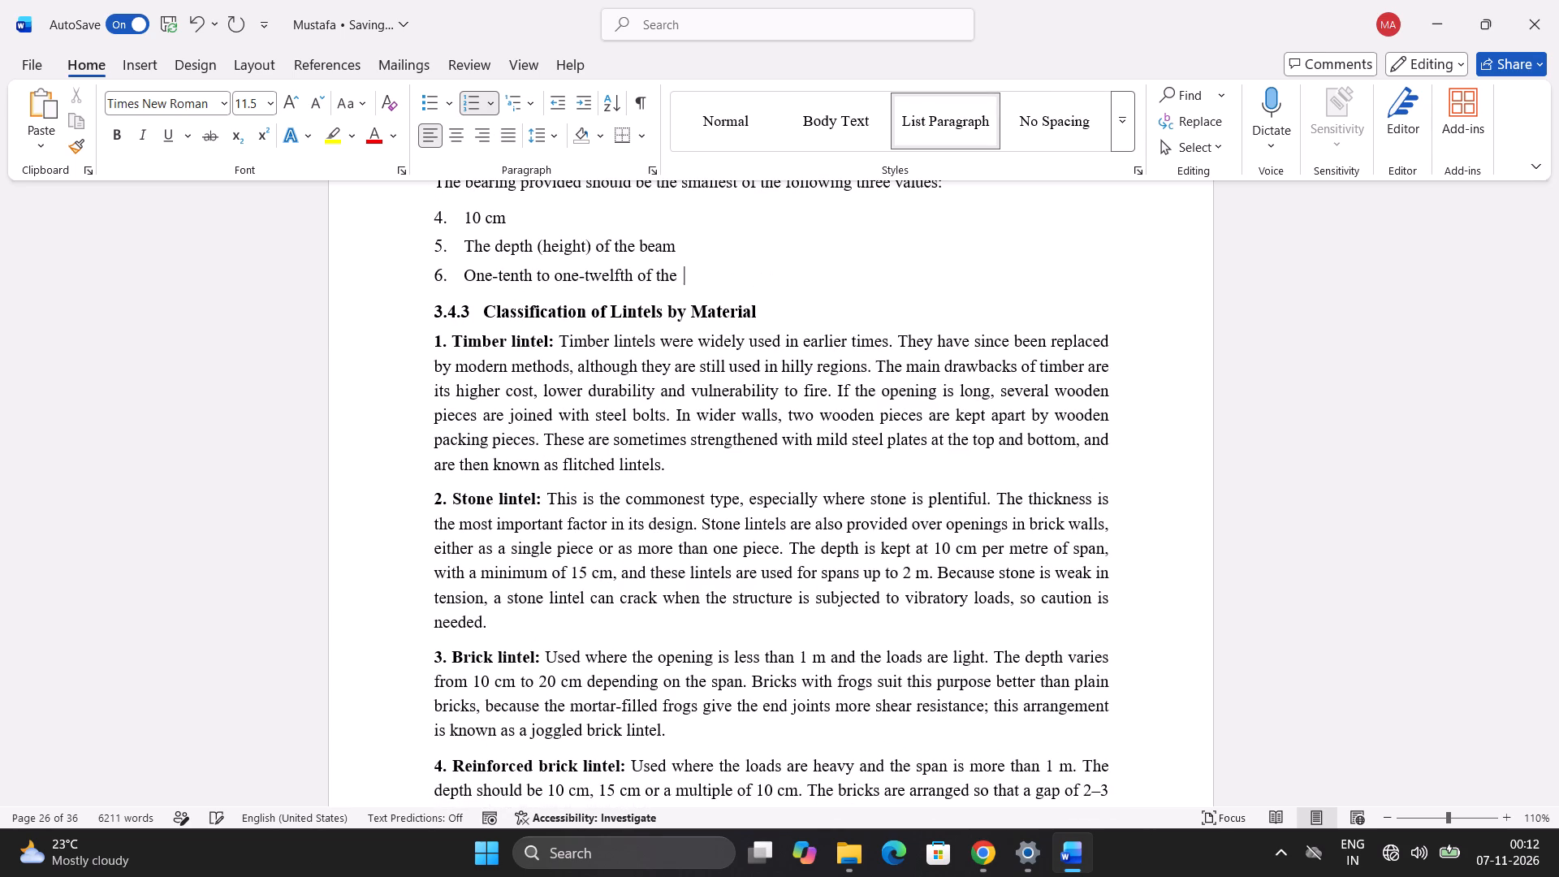
key("BackSpace")
key("BackSpace")
key("BackSpace")
key("BackSpace")
key("BackSpace")
key("BackSpace")
key("BackSpace")
key("BackSpace")
key("BackSpace")
key("BackSpace")
key("BackSpace")
key("BackSpace")
key("BackSpace")
key("BackSpace")
key("BackSpace")
key("BackSpace")
key("BackSpace")
key("BackSpace")
key("BackSpace")
key("BackSpace")
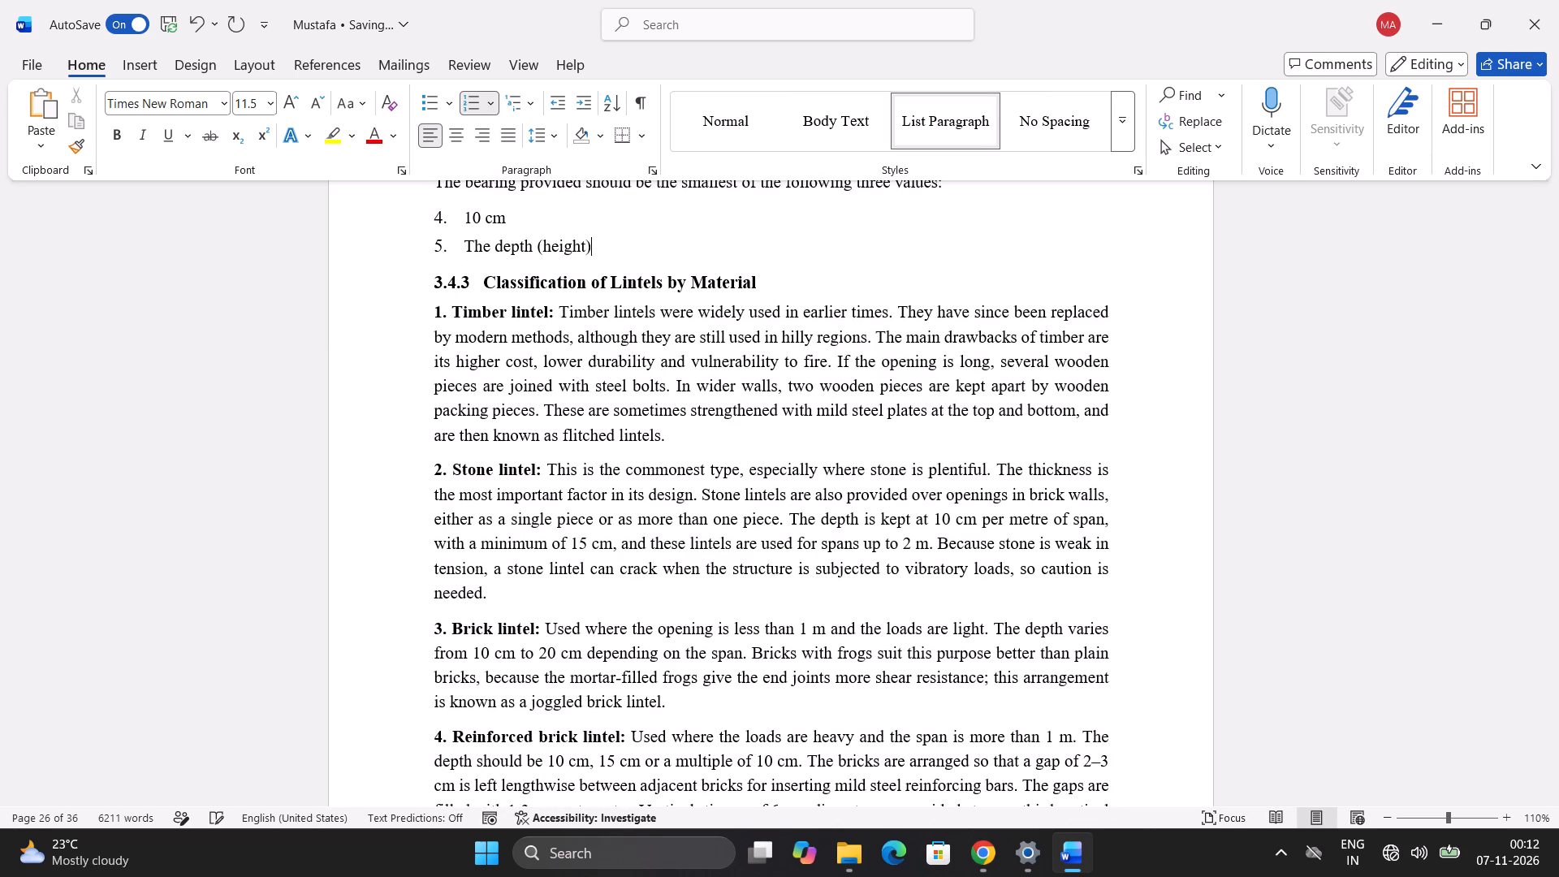
key("BackSpace")
key("BackSpace")
key("BackSpace")
key("BackSpace")
key("BackSpace")
key("BackSpace")
key("BackSpace")
key("BackSpace")
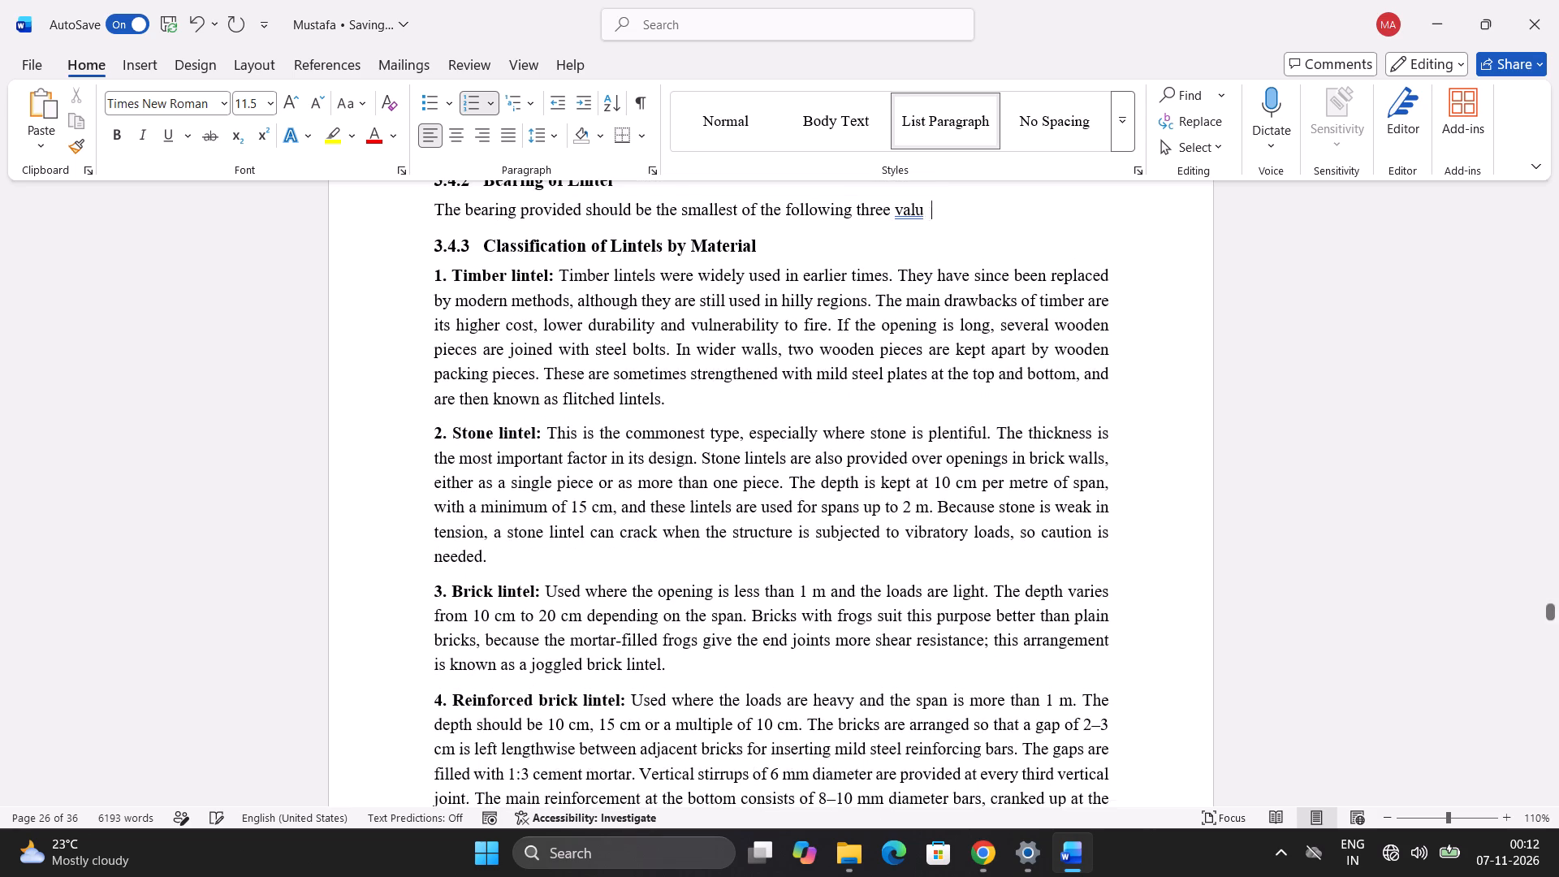
key("BackSpace")
key("BackSpace")
key("BackSpace")
key("BackSpace")
key("BackSpace")
key("BackSpace")
key("BackSpace")
key("BackSpace")
key("BackSpace")
key("BackSpace")
key("BackSpace")
key("BackSpace")
key("BackSpace")
key("BackSpace")
key("BackSpace")
key("BackSpace")
key("BackSpace")
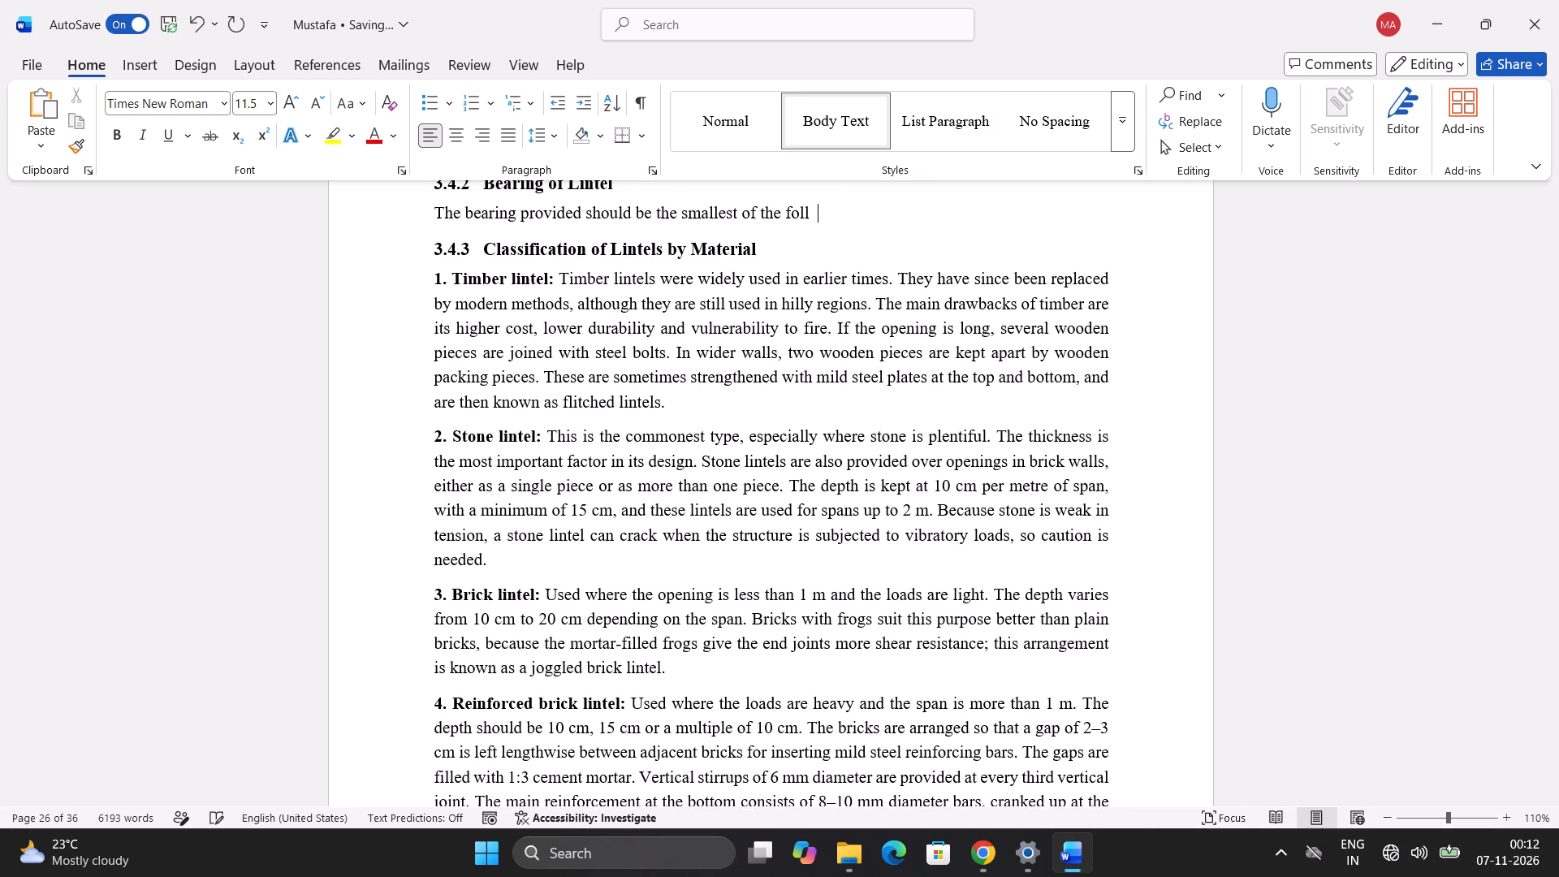
key("BackSpace")
key("BackSpace")
key("BackSpace")
key("BackSpace")
key("BackSpace")
key("BackSpace")
key("BackSpace")
key("BackSpace")
key("BackSpace")
key("BackSpace")
key("BackSpace")
key("BackSpace")
key("BackSpace")
key("BackSpace")
key("BackSpace")
key("BackSpace")
key("BackSpace")
key("BackSpace")
key("BackSpace")
key("BackSpace")
key("BackSpace")
key("BackSpace")
key("BackSpace")
key("BackSpace")
key("BackSpace")
key("BackSpace")
key("BackSpace")
key("BackSpace")
key("BackSpace")
key("BackSpace")
key("BackSpace")
key("BackSpace")
key("BackSpace")
key("BackSpace")
key("BackSpace")
key("BackSpace")
key("BackSpace")
key("BackSpace")
key("BackSpace")
key("BackSpace")
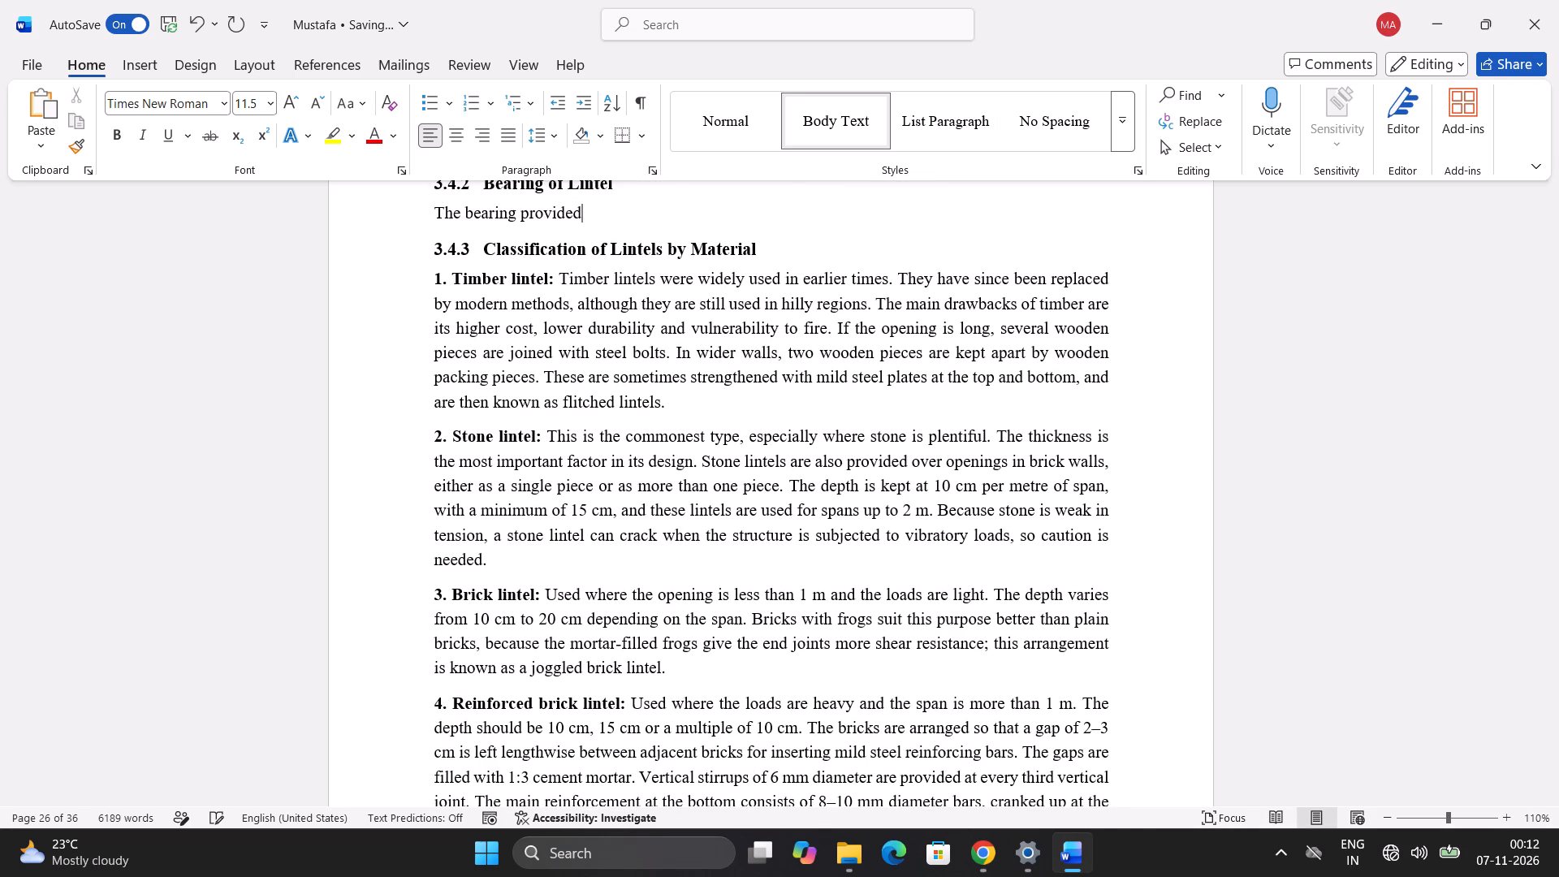
key("BackSpace")
key("BackSpace")
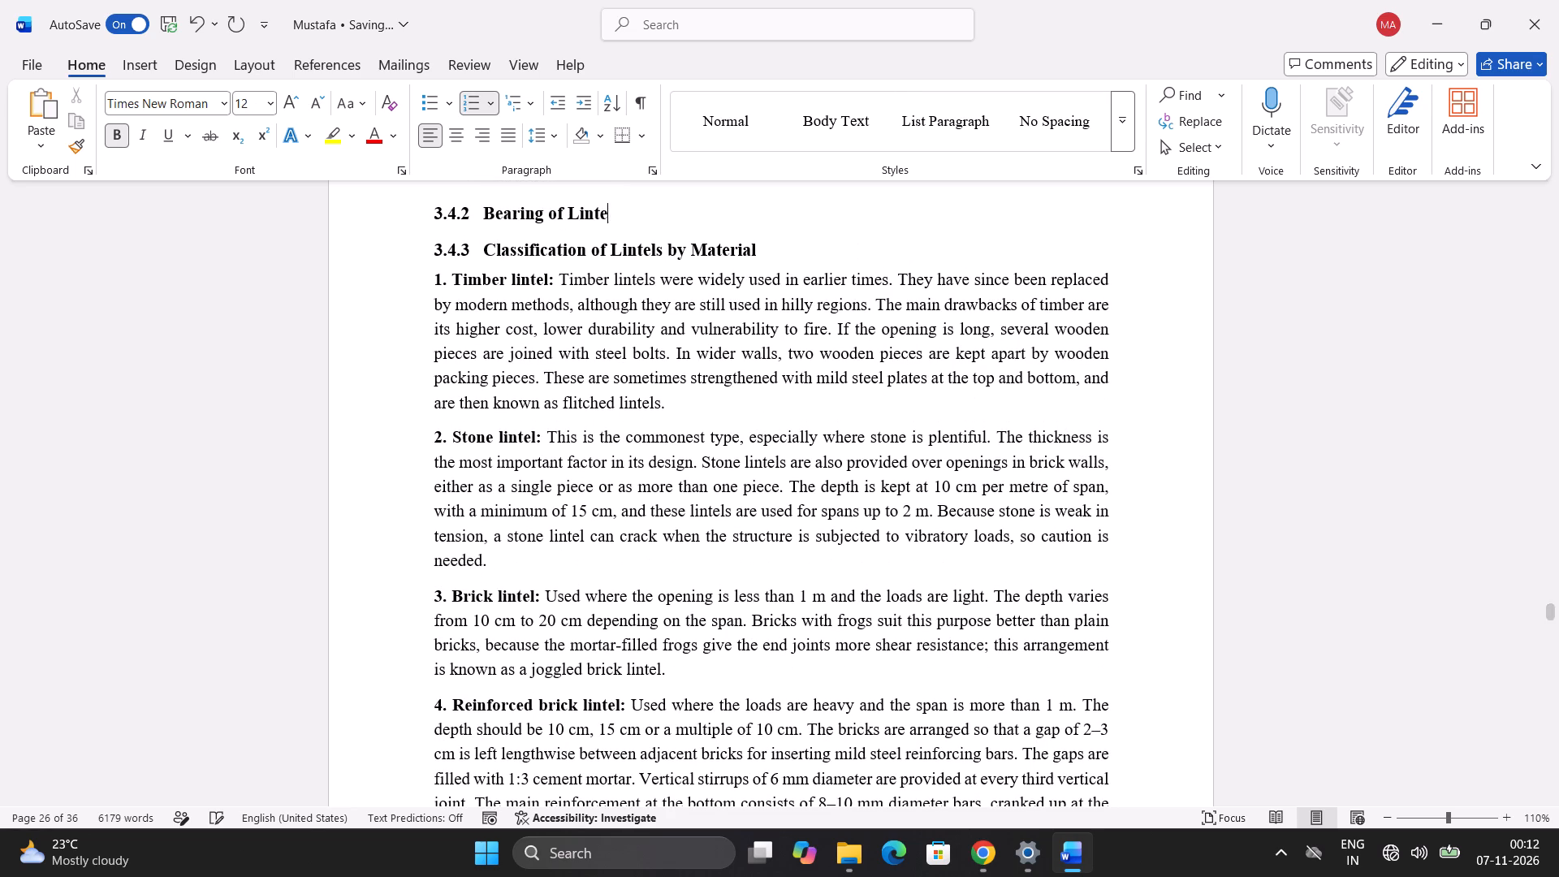
key("BackSpace")
key("BackSpace")
key("BackSpace")
key("BackSpace")
key("BackSpace")
key("BackSpace")
key("BackSpace")
key("BackSpace")
key("BackSpace")
key("BackSpace")
key("BackSpace")
key("BackSpace")
key("BackSpace")
key("BackSpace")
key("BackSpace")
key("BackSpace")
key("BackSpace")
key("BackSpace")
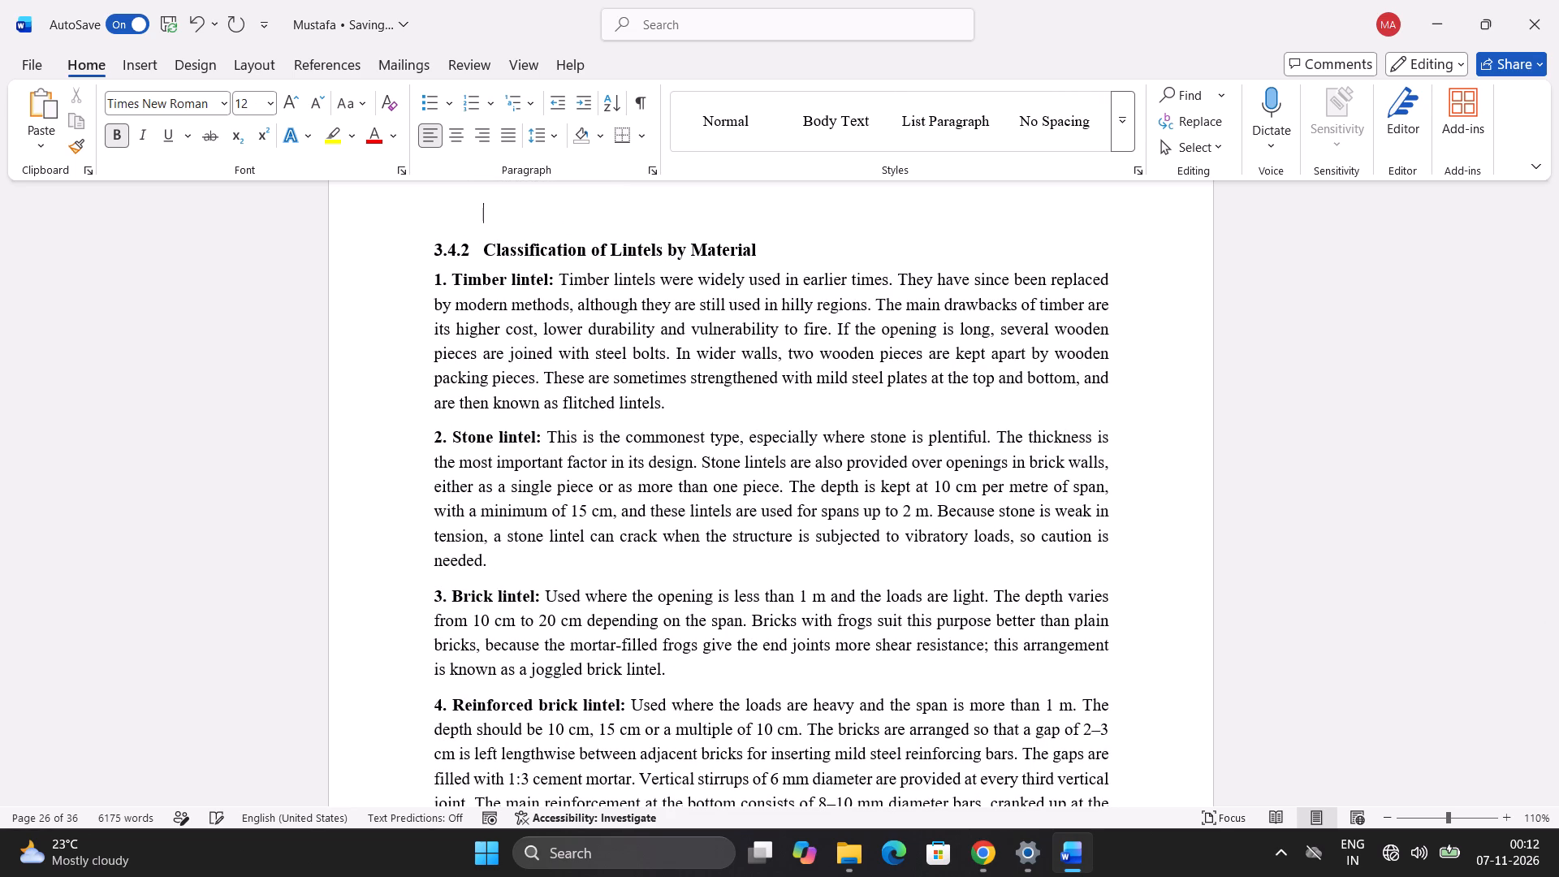
key("BackSpace")
key("BackSpace")
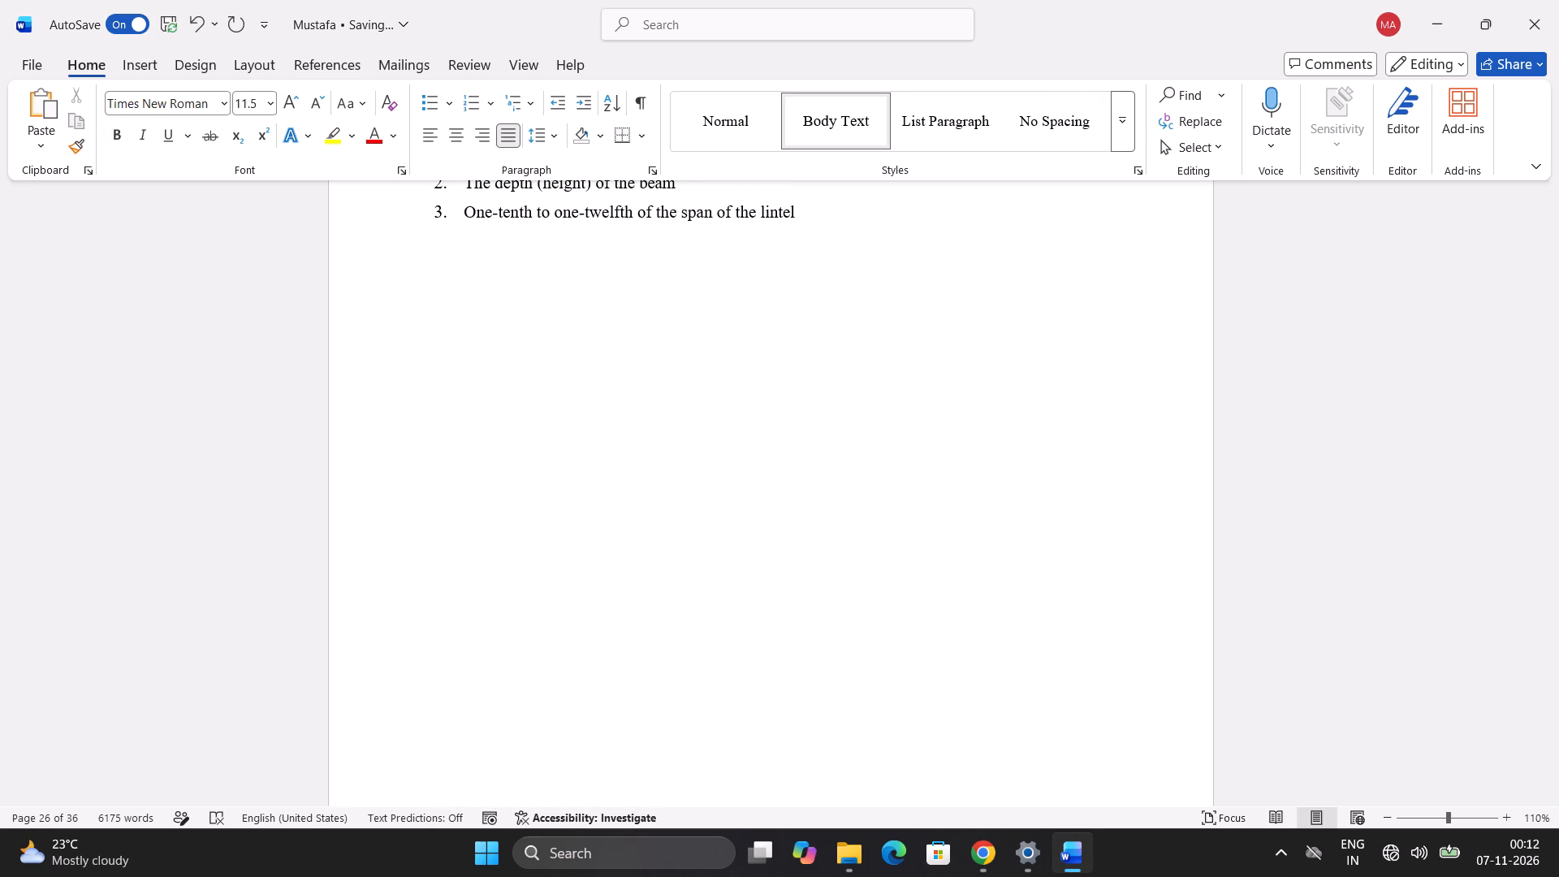
Examine the gap between the three-item bearing list on page 25 and the Classification of Lintels by Material heading on page 26.
key("Up")
key("Up")
key("Up")
key("Up")
key("Up")
key("Up")
key("Up")
key("Up")
key("Up")
key("Up")
key("Up")
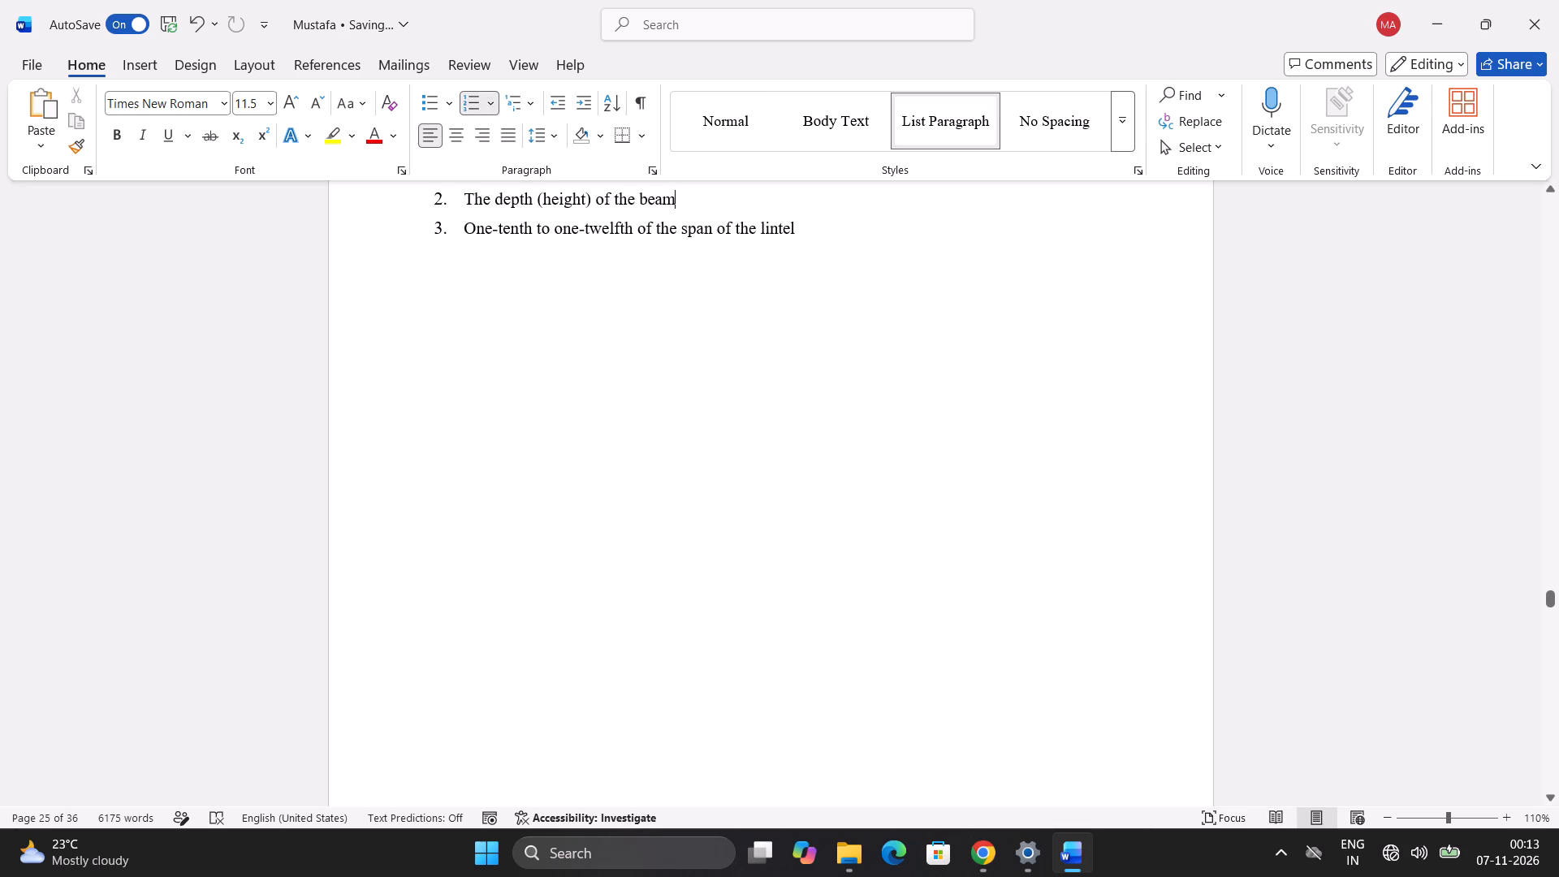
key("Down")
key("Down")
key("Down")
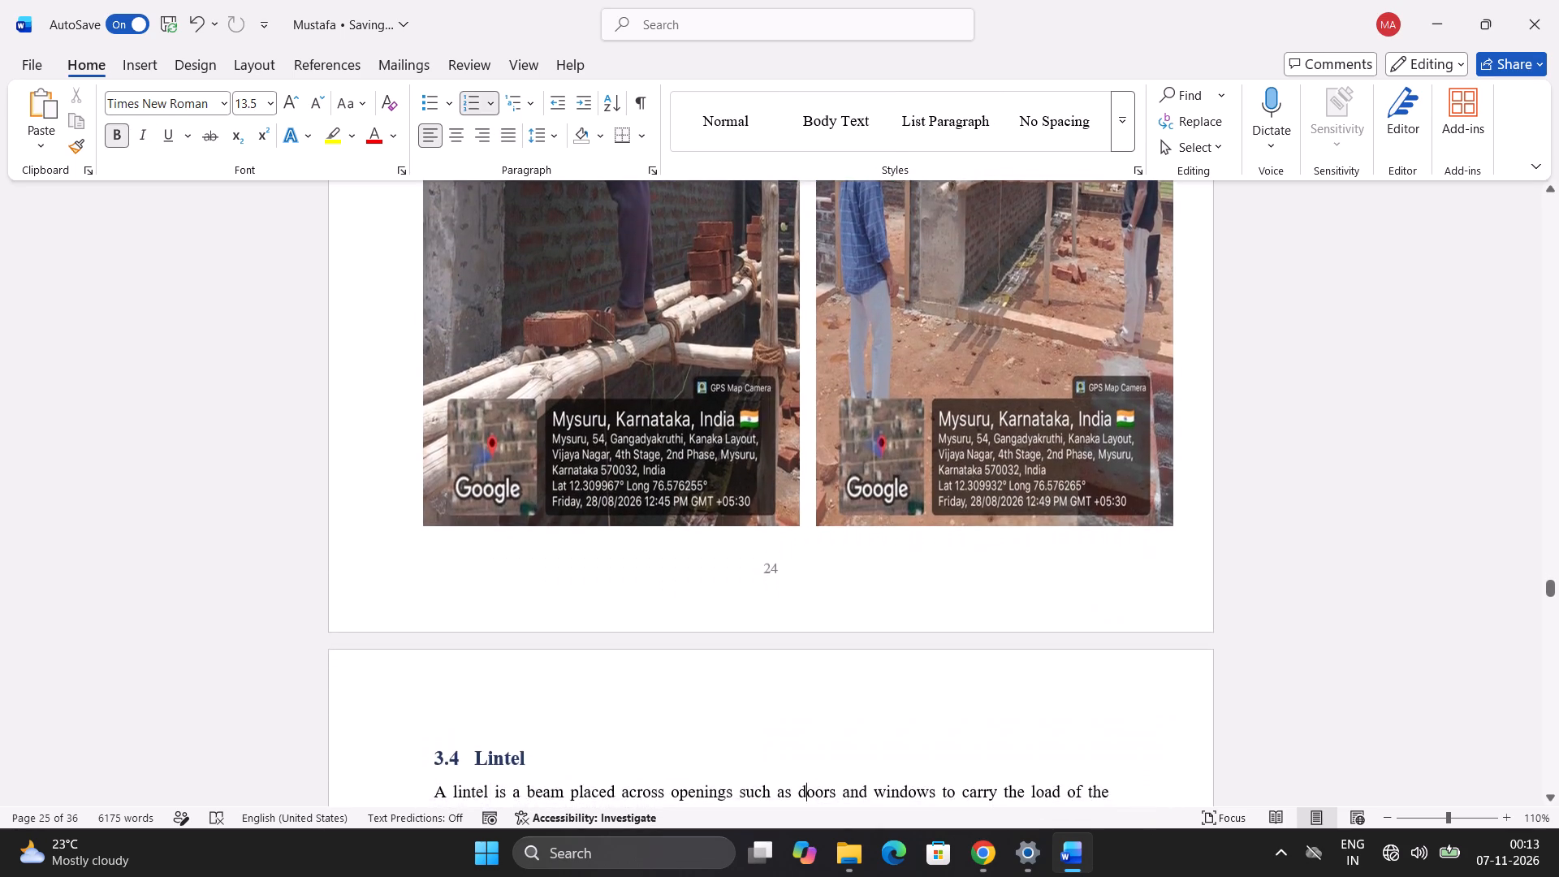
key("Down")
key("Down")
key("Down")
key("Down")
key("Down")
key("Down")
key("Down")
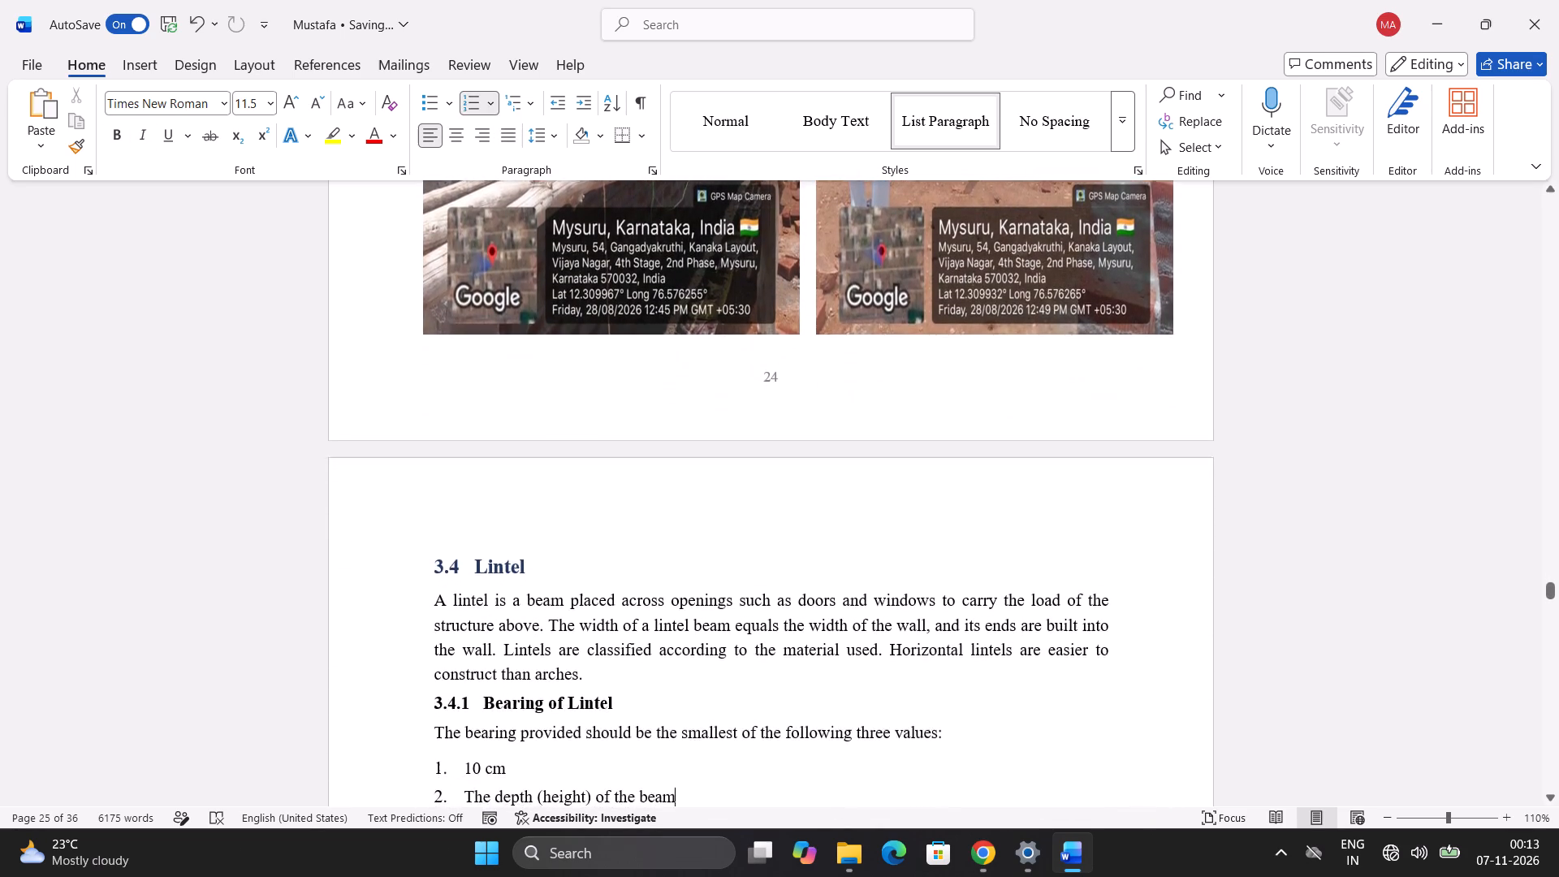
key("Down")
key("Down")
key("Down")
key("Down")
key("Down")
key("Down")
key("Down")
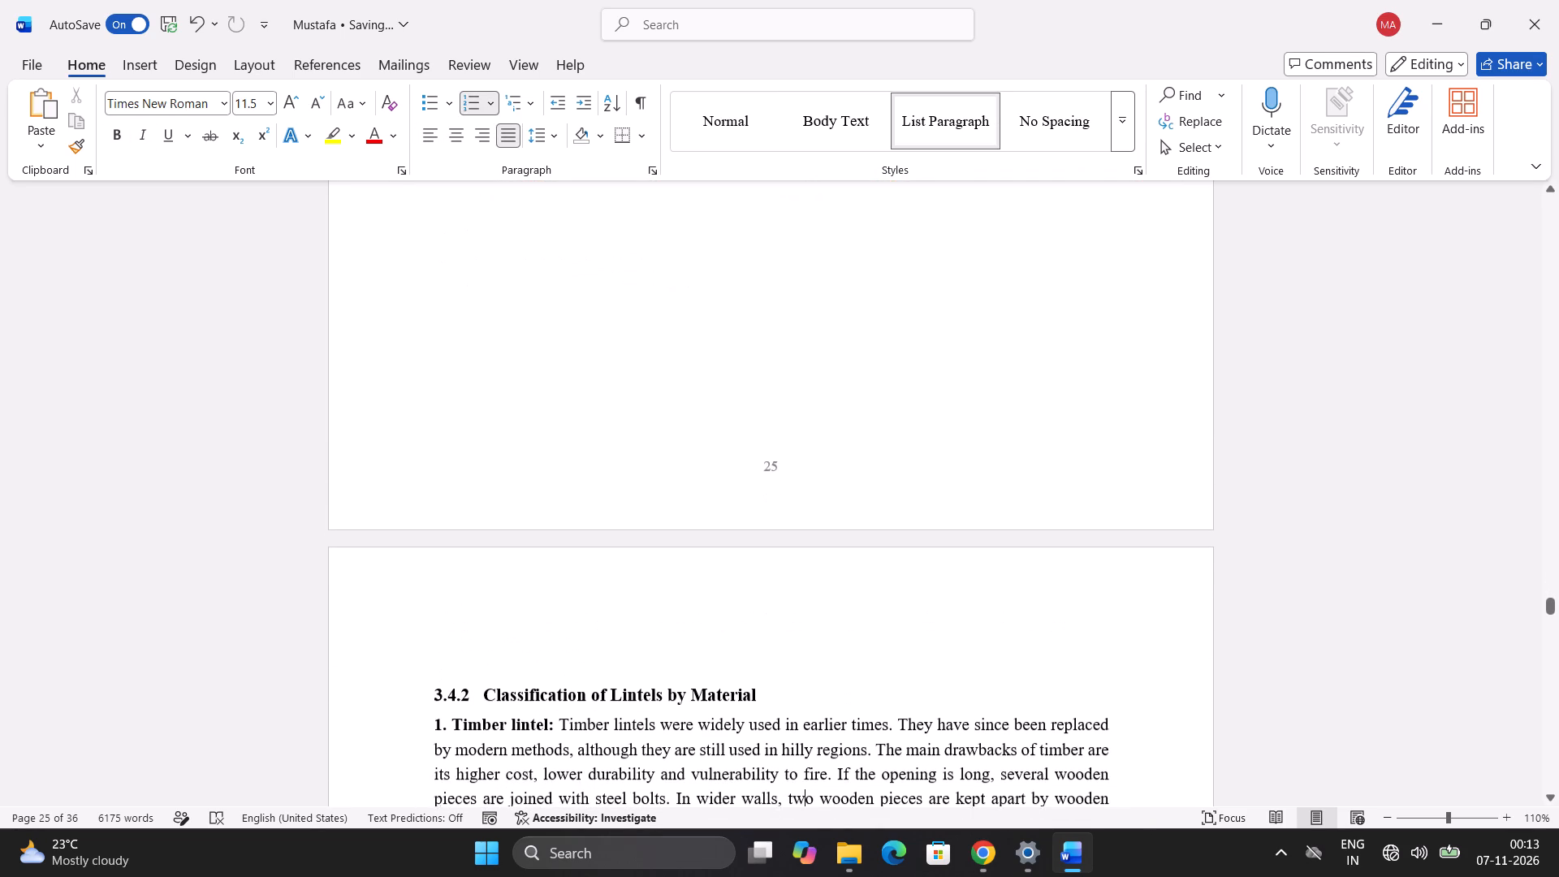
key("Up")
key("Up")
key("Up")
key("Up")
key("Up")
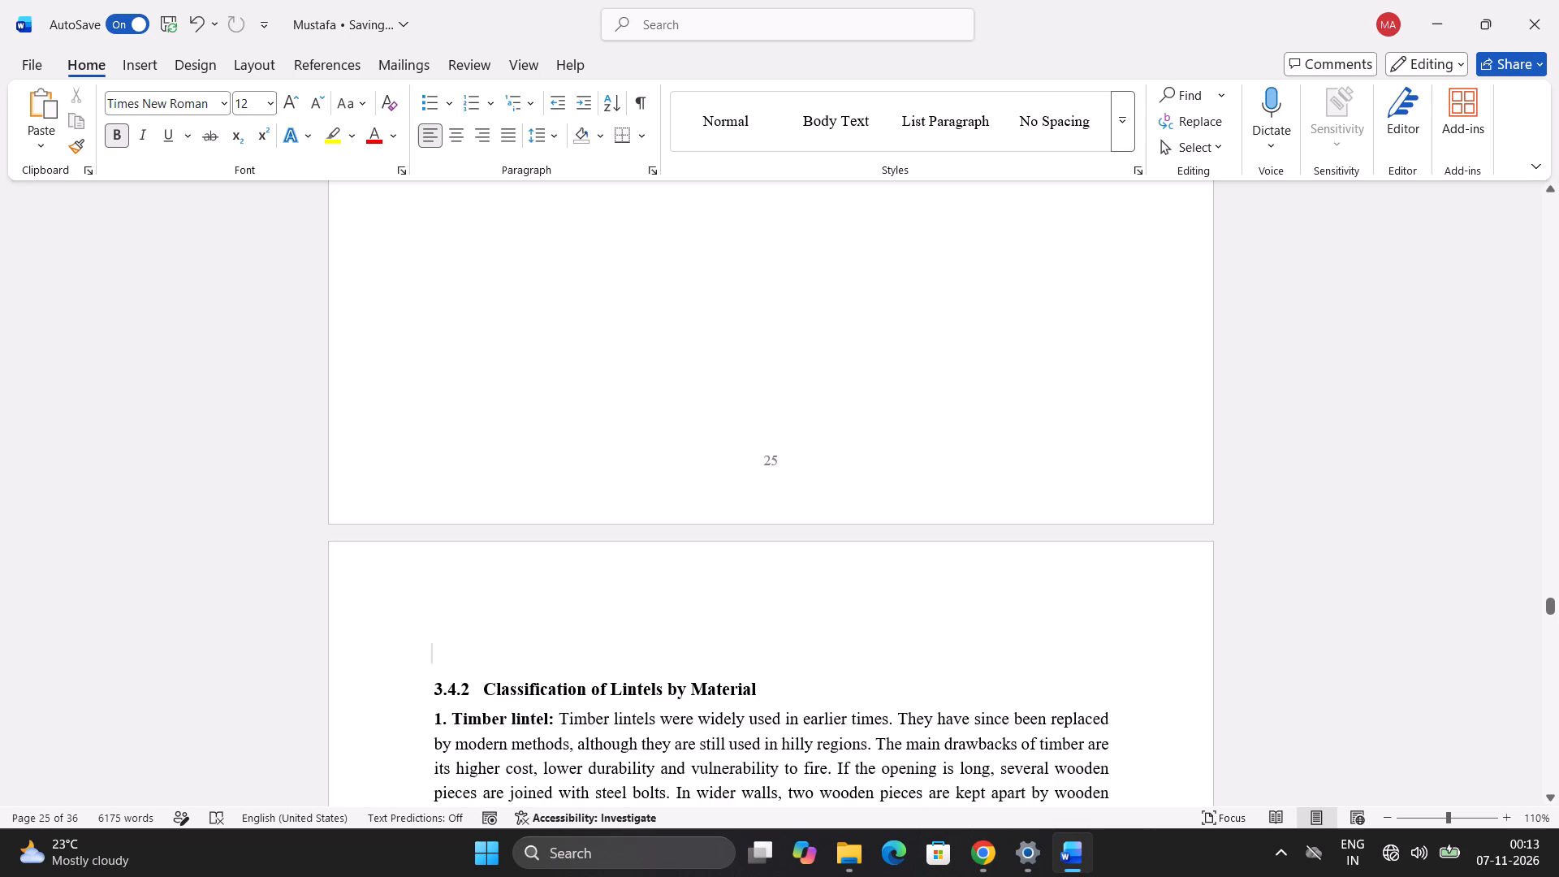
key("Up")
key("Up")
key("Up")
key("Down")
key("Down")
key("Down")
key("Down")
key("Down")
key("Down")
key("Down")
key("Down")
key("Down")
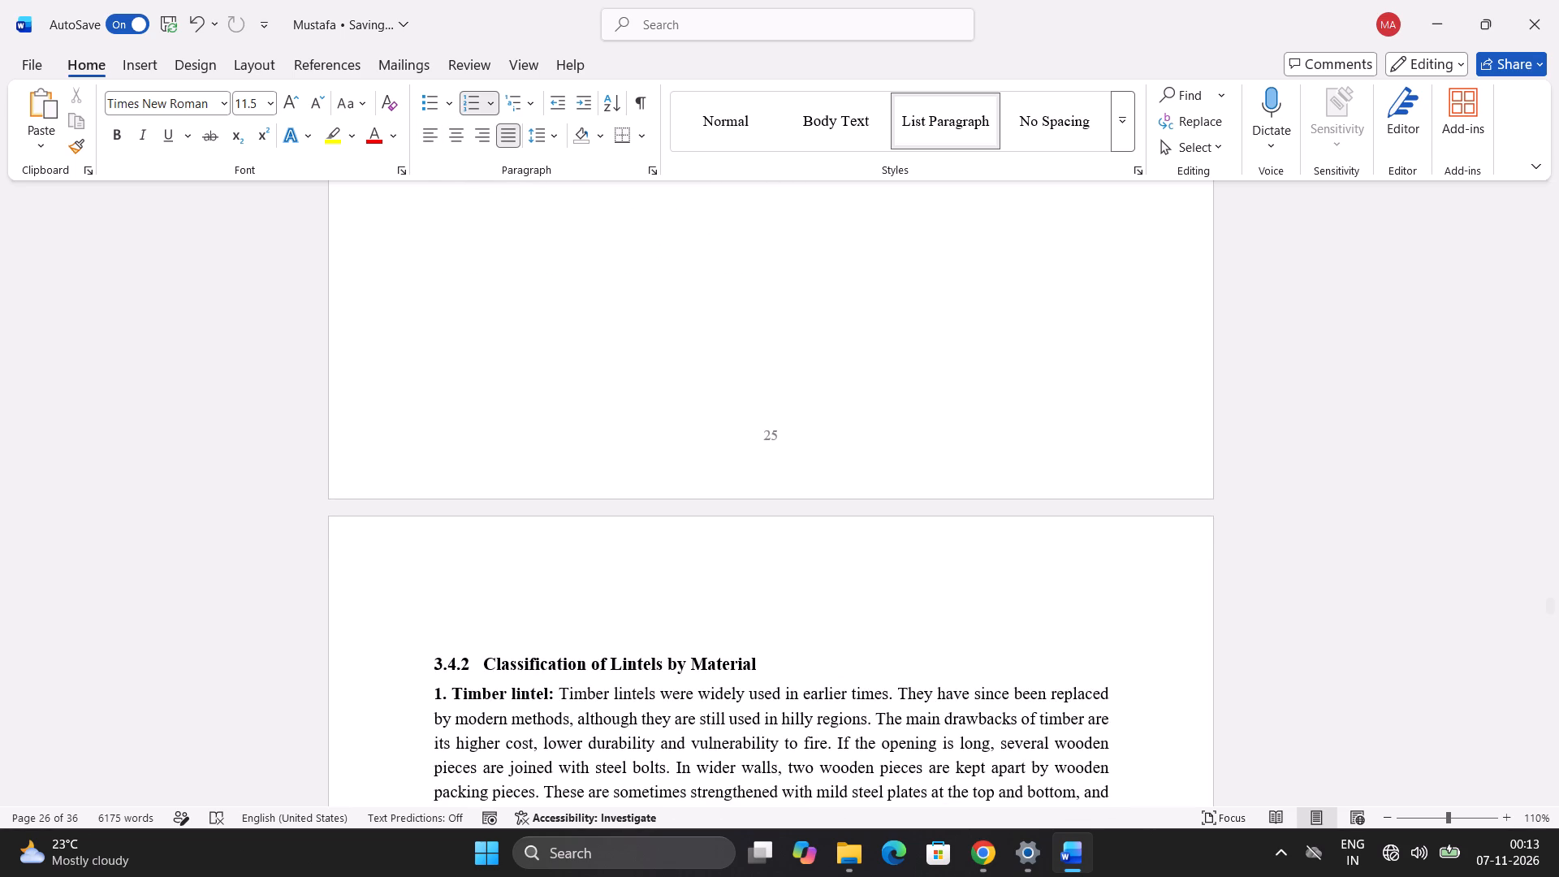
scroll(871, 330, "up", 1)
scroll(871, 330, "down", 1)
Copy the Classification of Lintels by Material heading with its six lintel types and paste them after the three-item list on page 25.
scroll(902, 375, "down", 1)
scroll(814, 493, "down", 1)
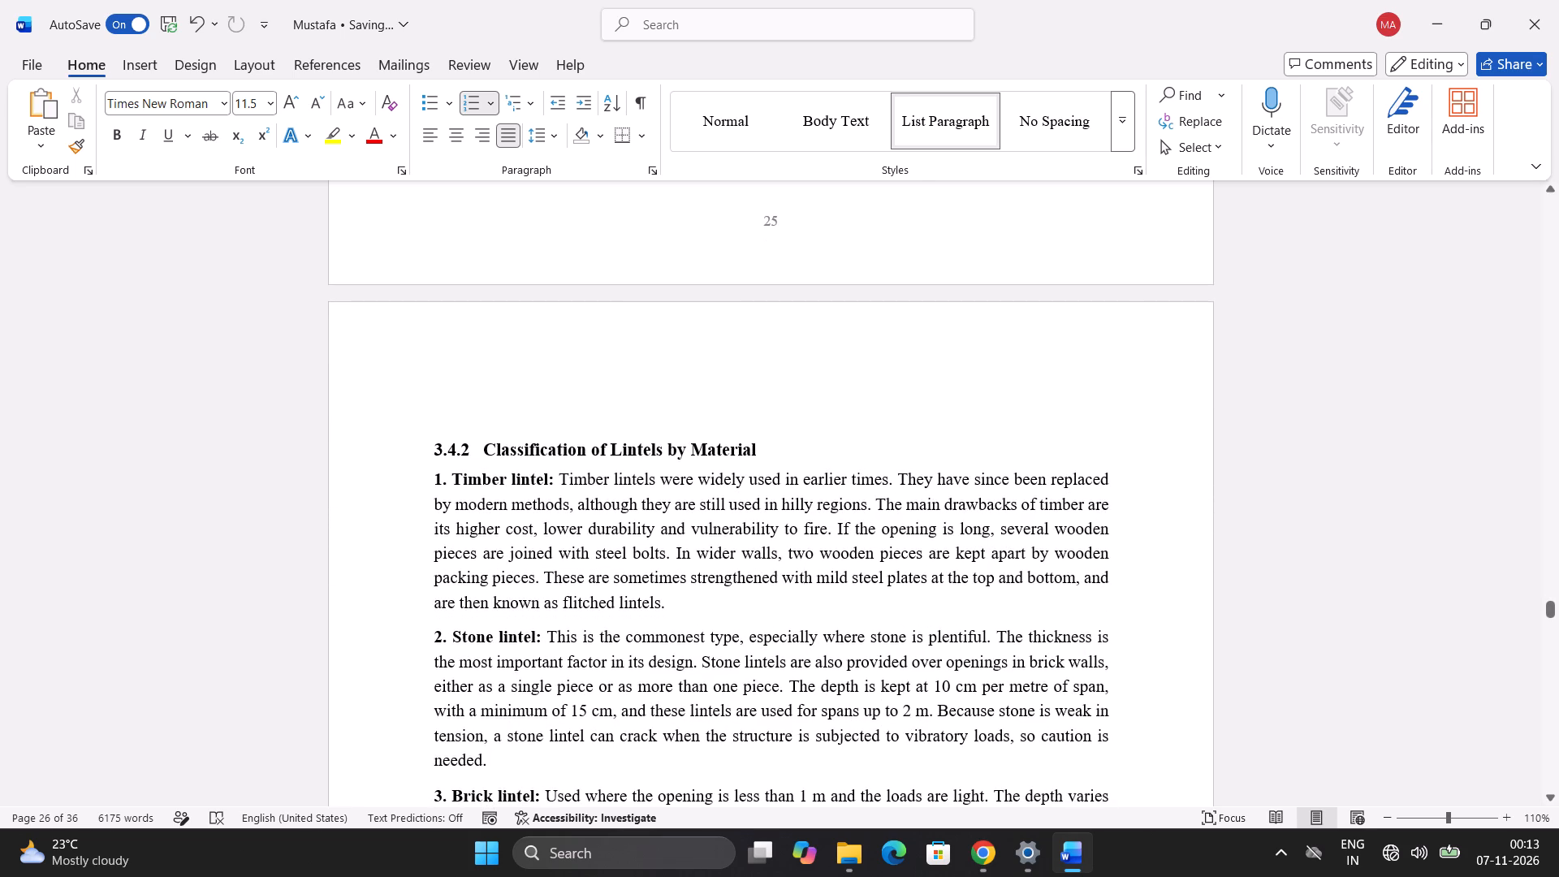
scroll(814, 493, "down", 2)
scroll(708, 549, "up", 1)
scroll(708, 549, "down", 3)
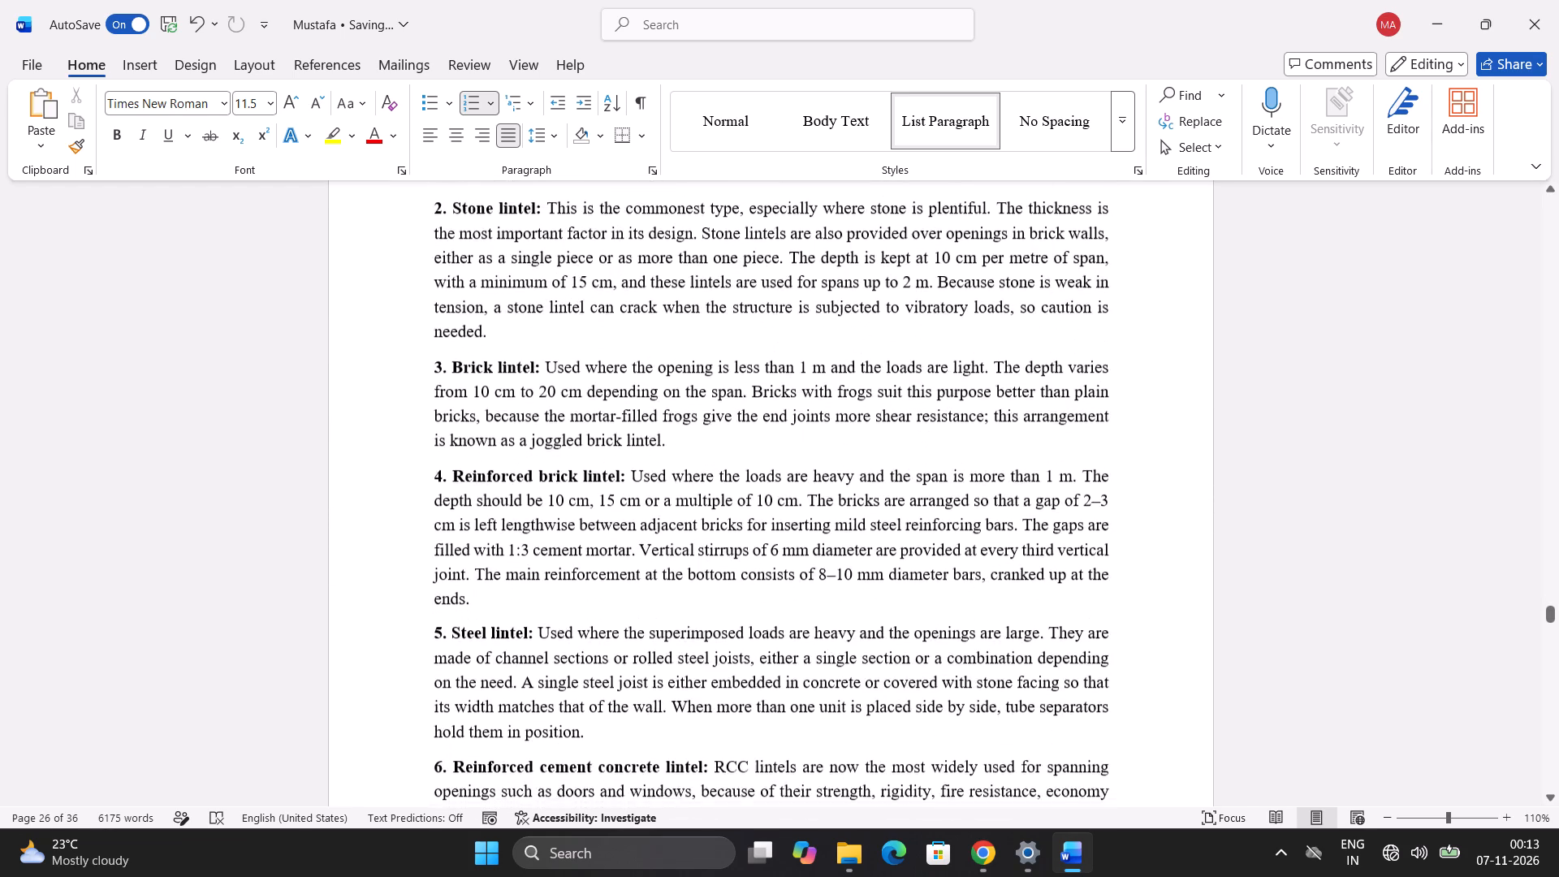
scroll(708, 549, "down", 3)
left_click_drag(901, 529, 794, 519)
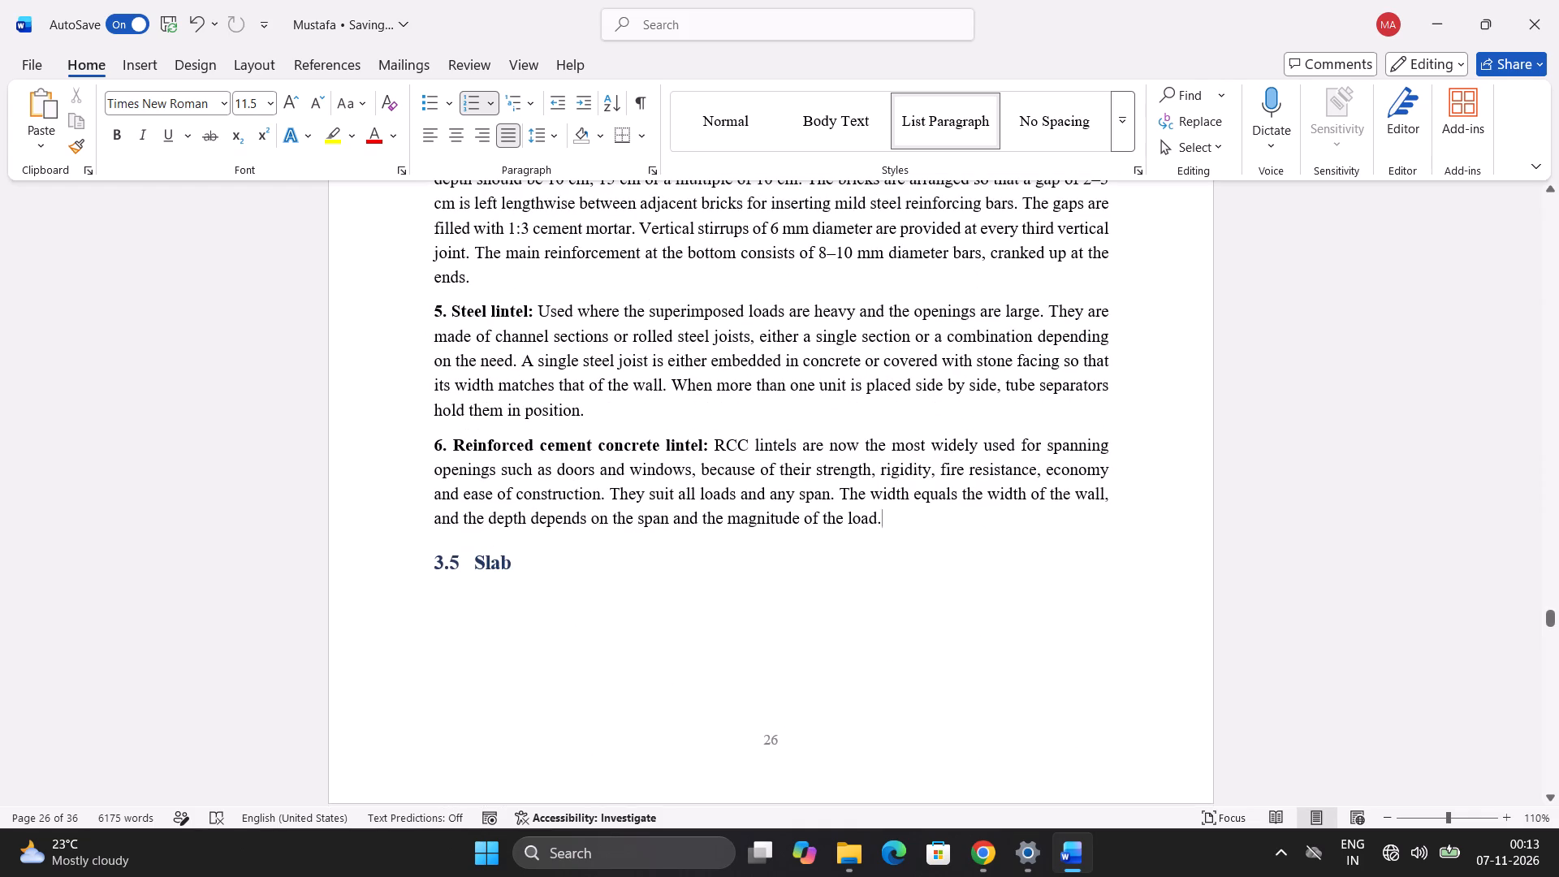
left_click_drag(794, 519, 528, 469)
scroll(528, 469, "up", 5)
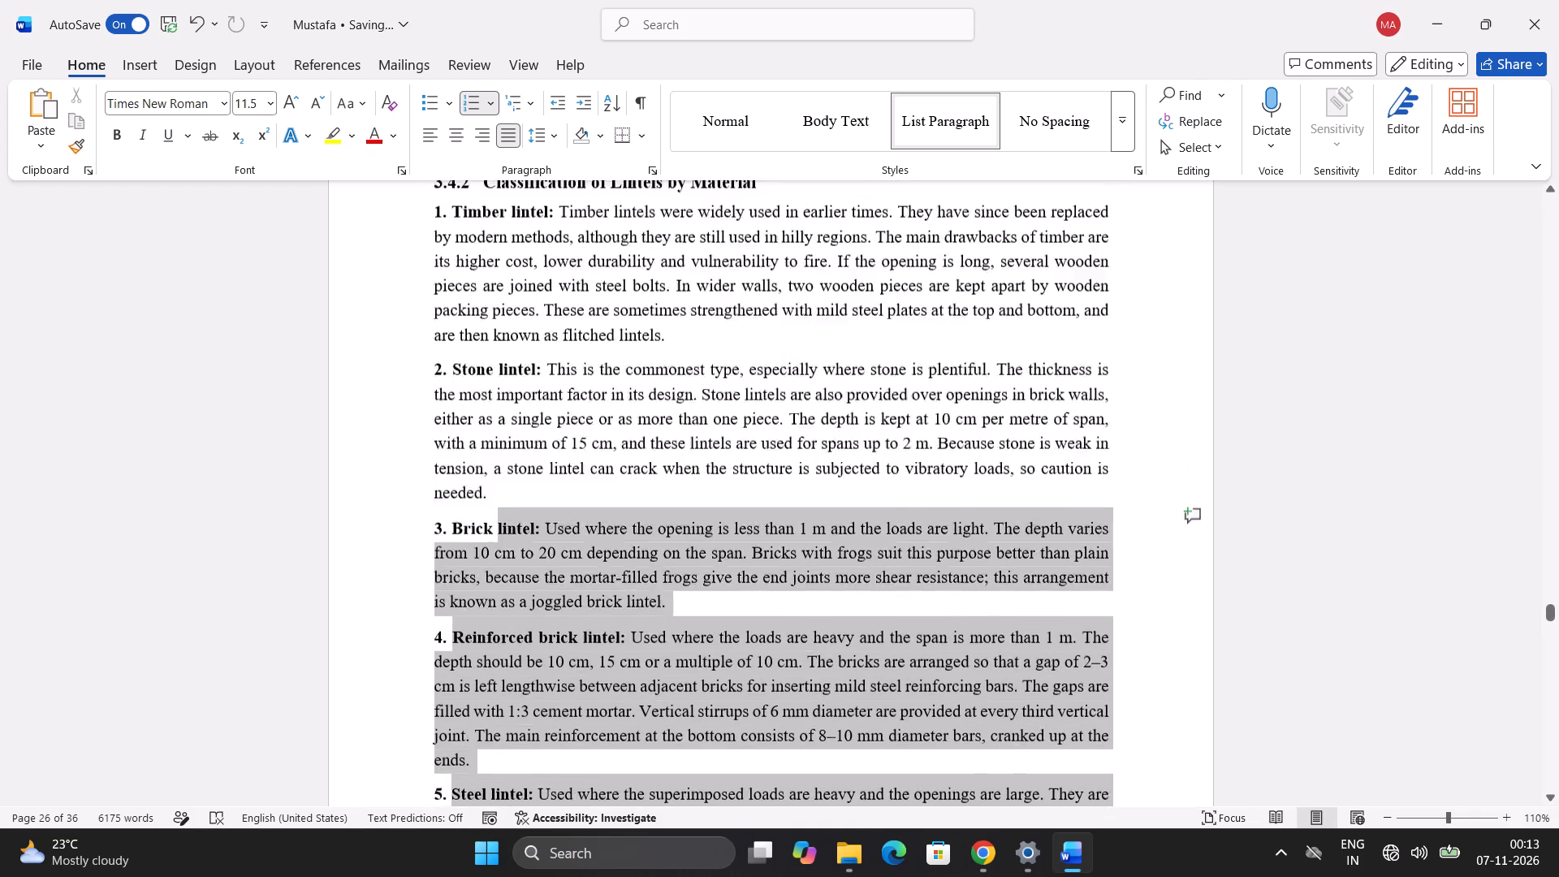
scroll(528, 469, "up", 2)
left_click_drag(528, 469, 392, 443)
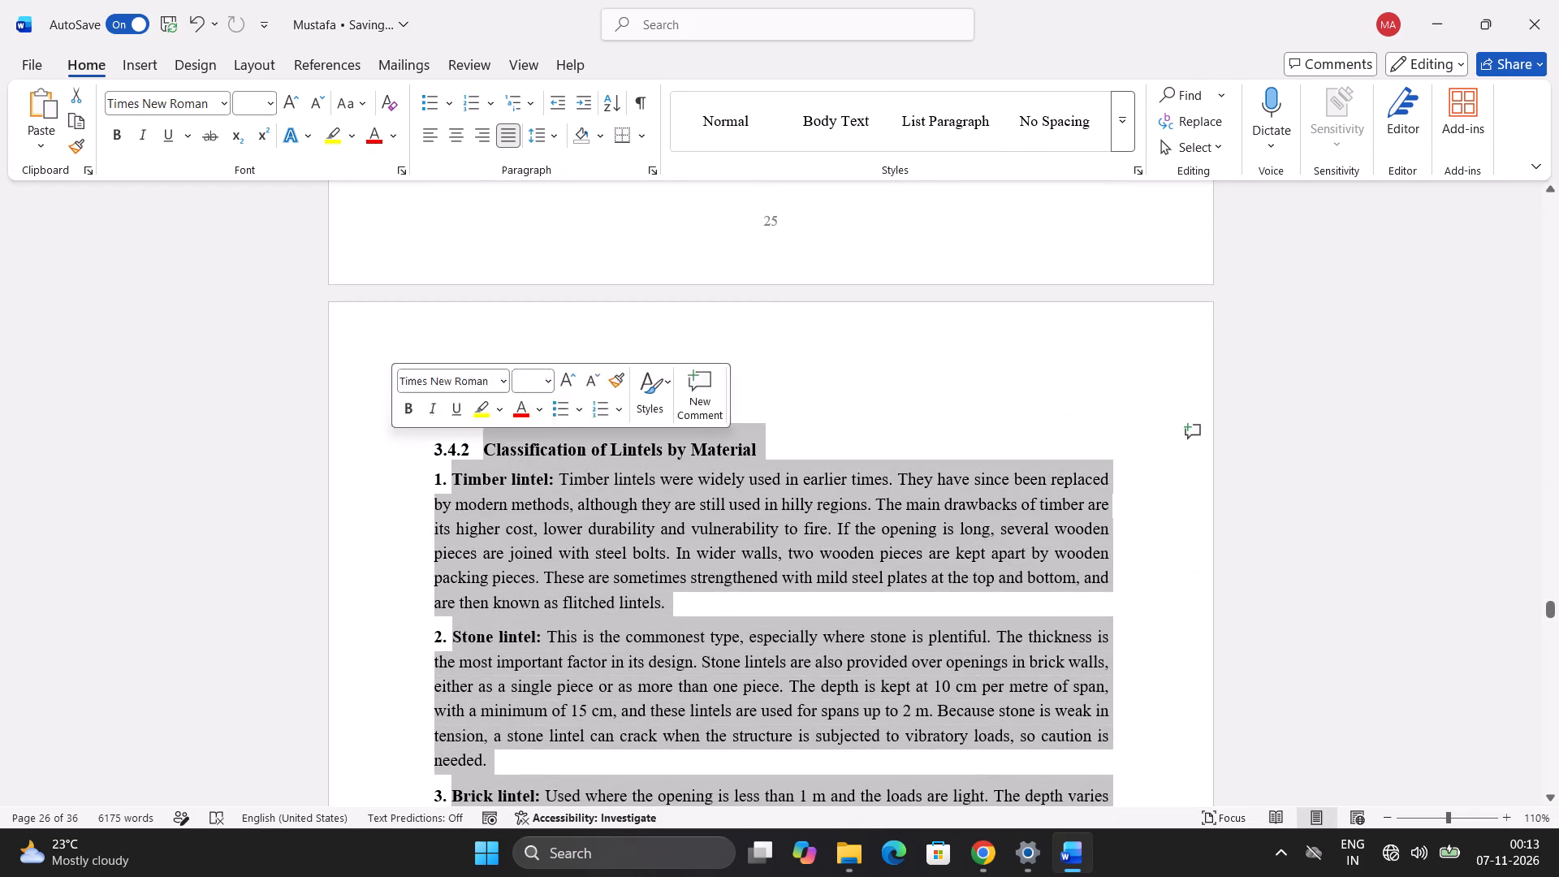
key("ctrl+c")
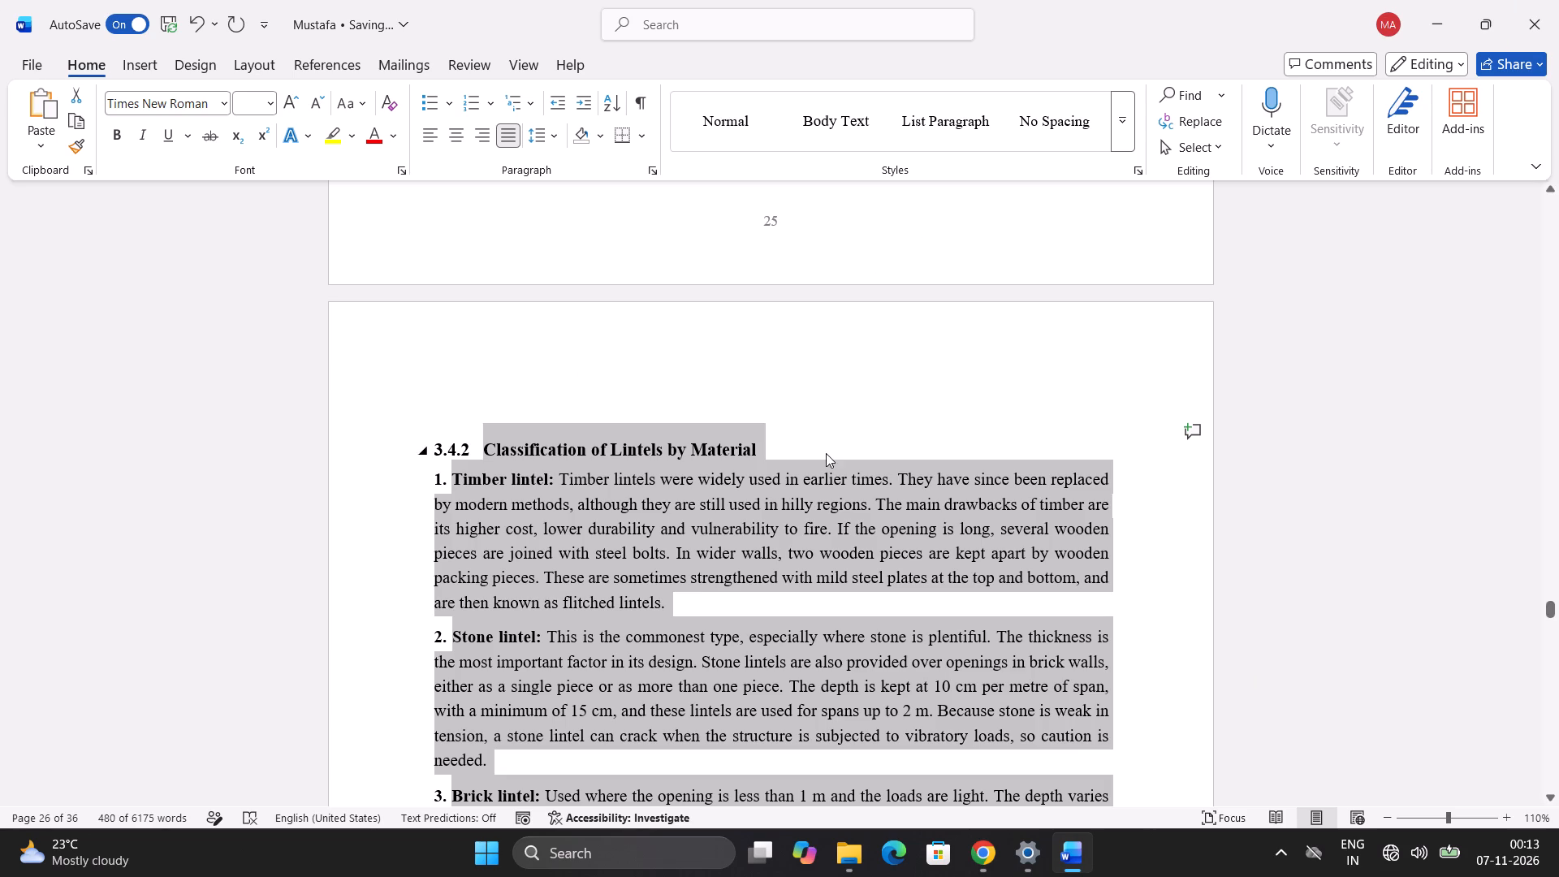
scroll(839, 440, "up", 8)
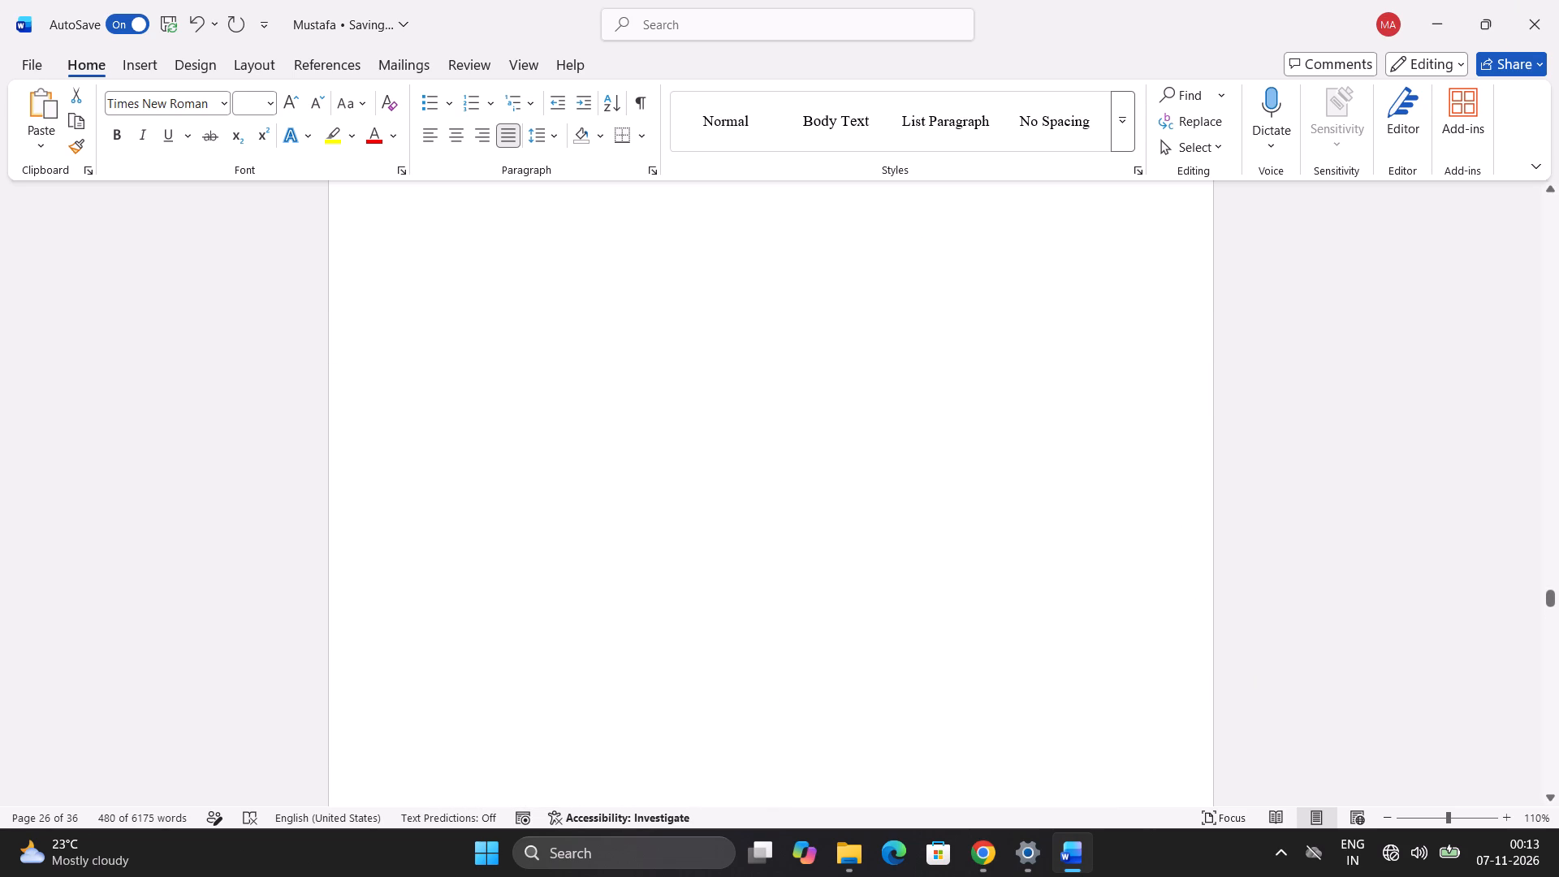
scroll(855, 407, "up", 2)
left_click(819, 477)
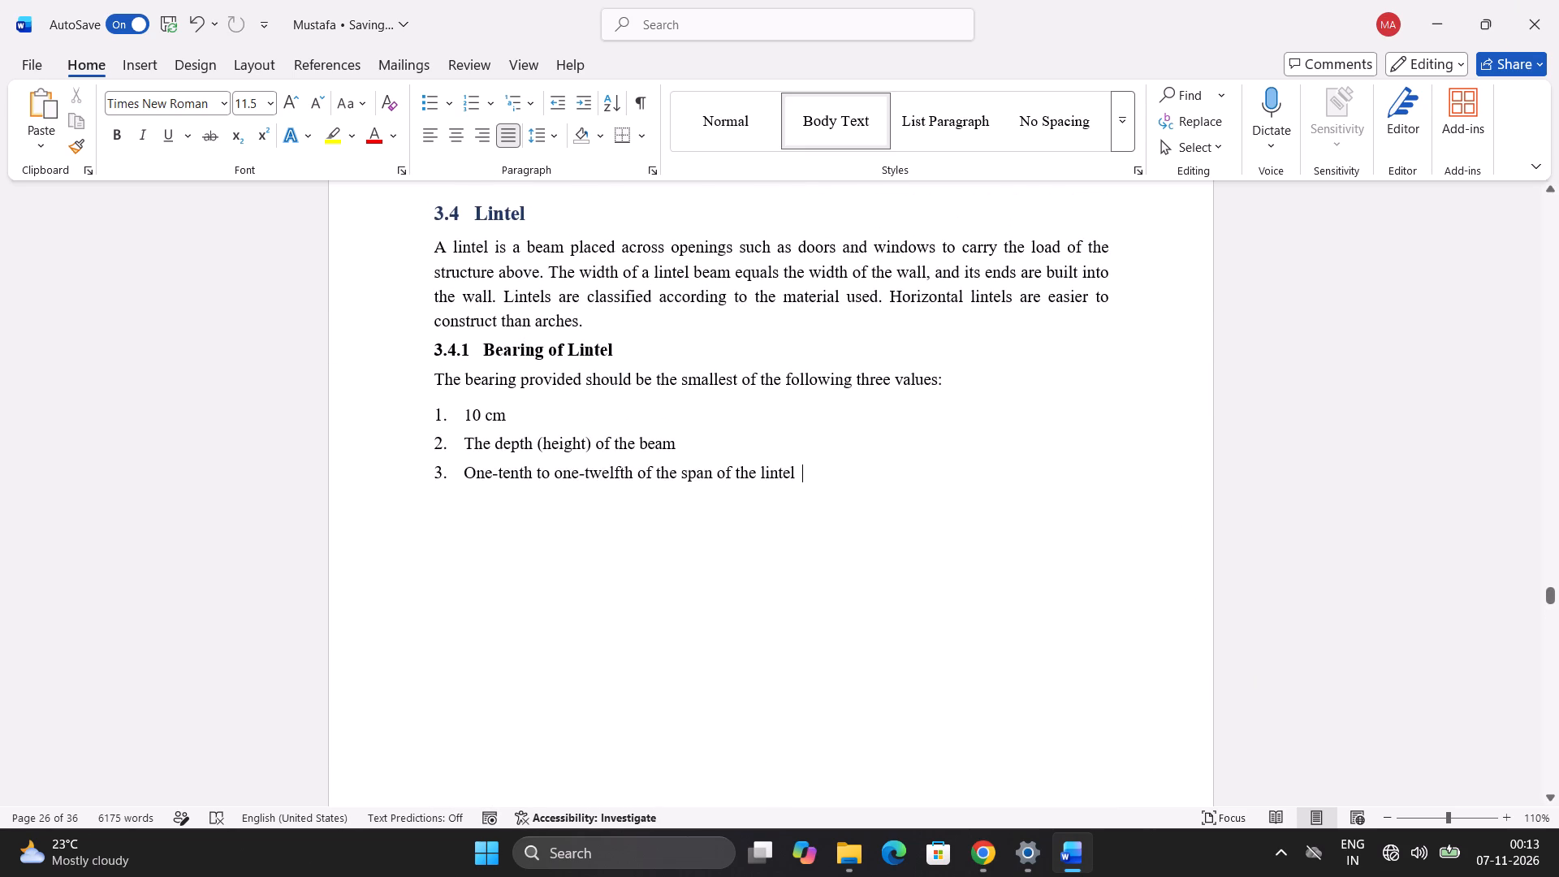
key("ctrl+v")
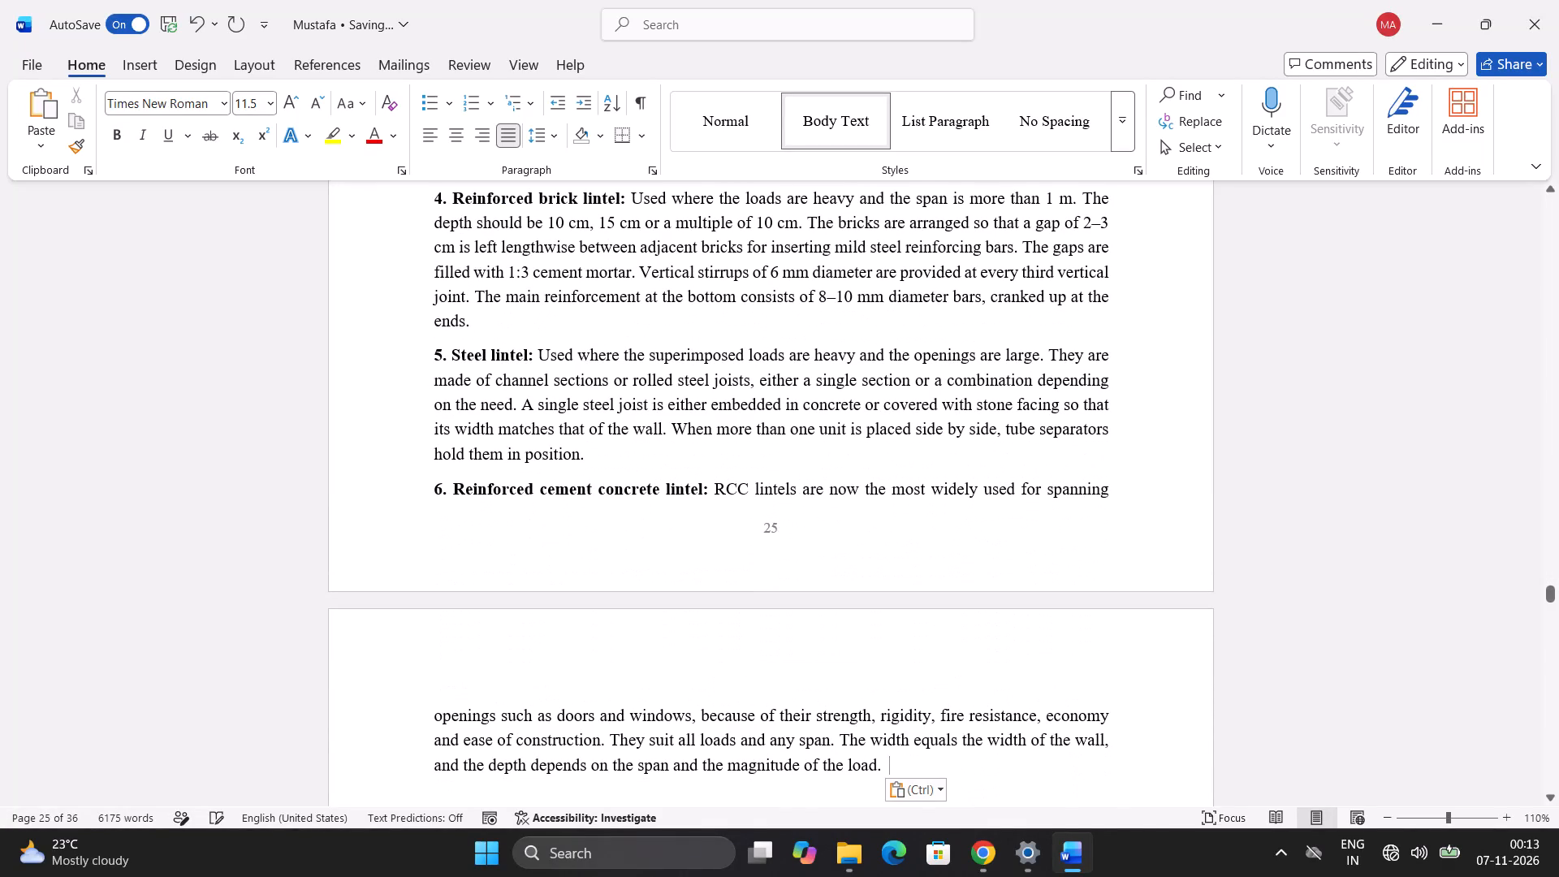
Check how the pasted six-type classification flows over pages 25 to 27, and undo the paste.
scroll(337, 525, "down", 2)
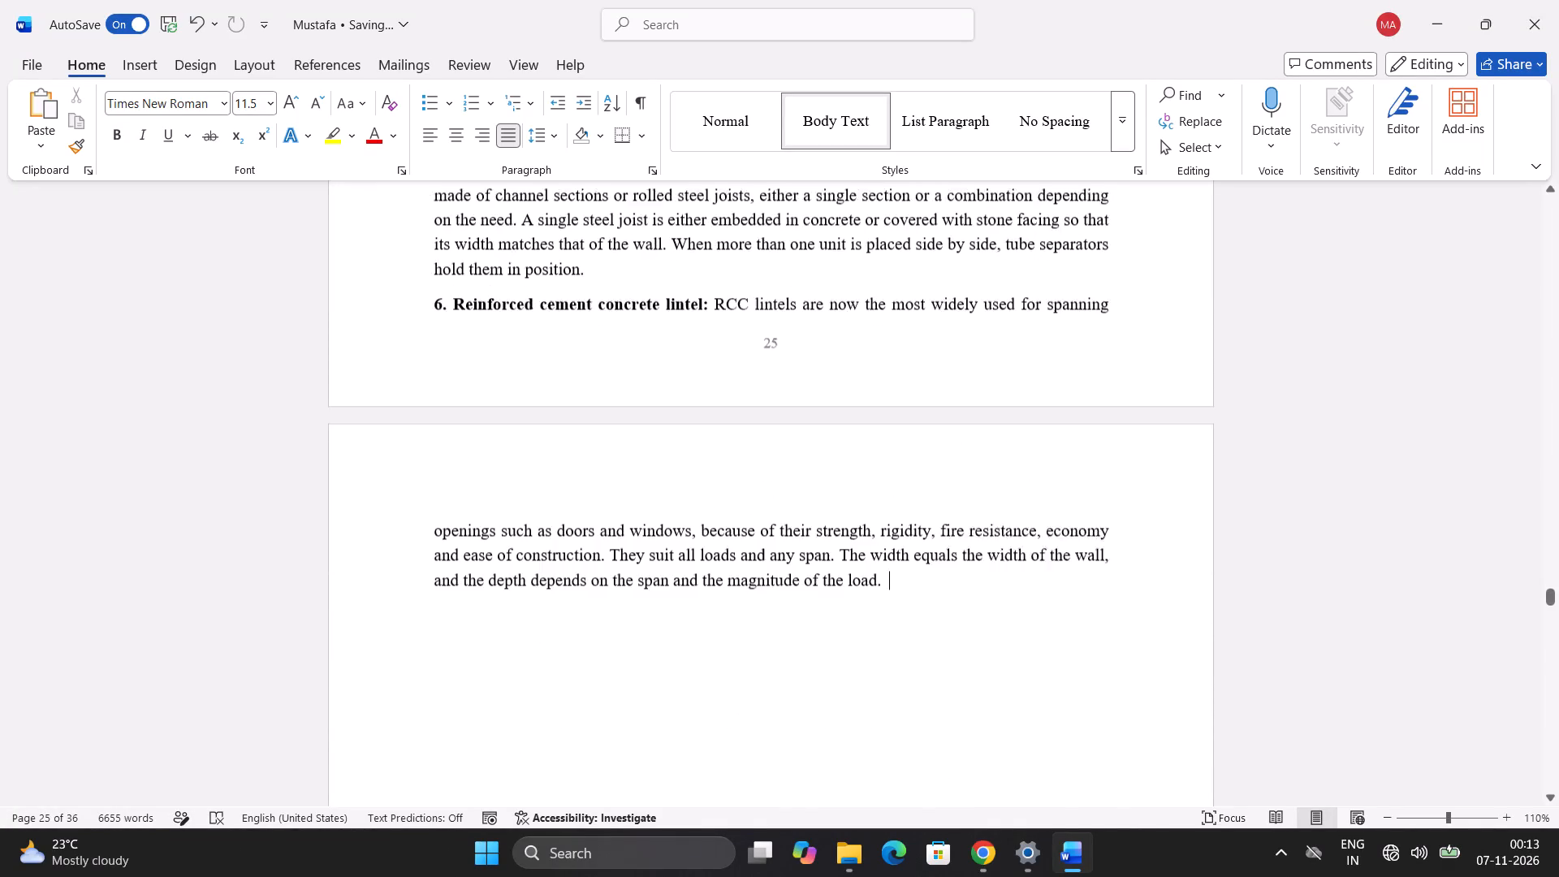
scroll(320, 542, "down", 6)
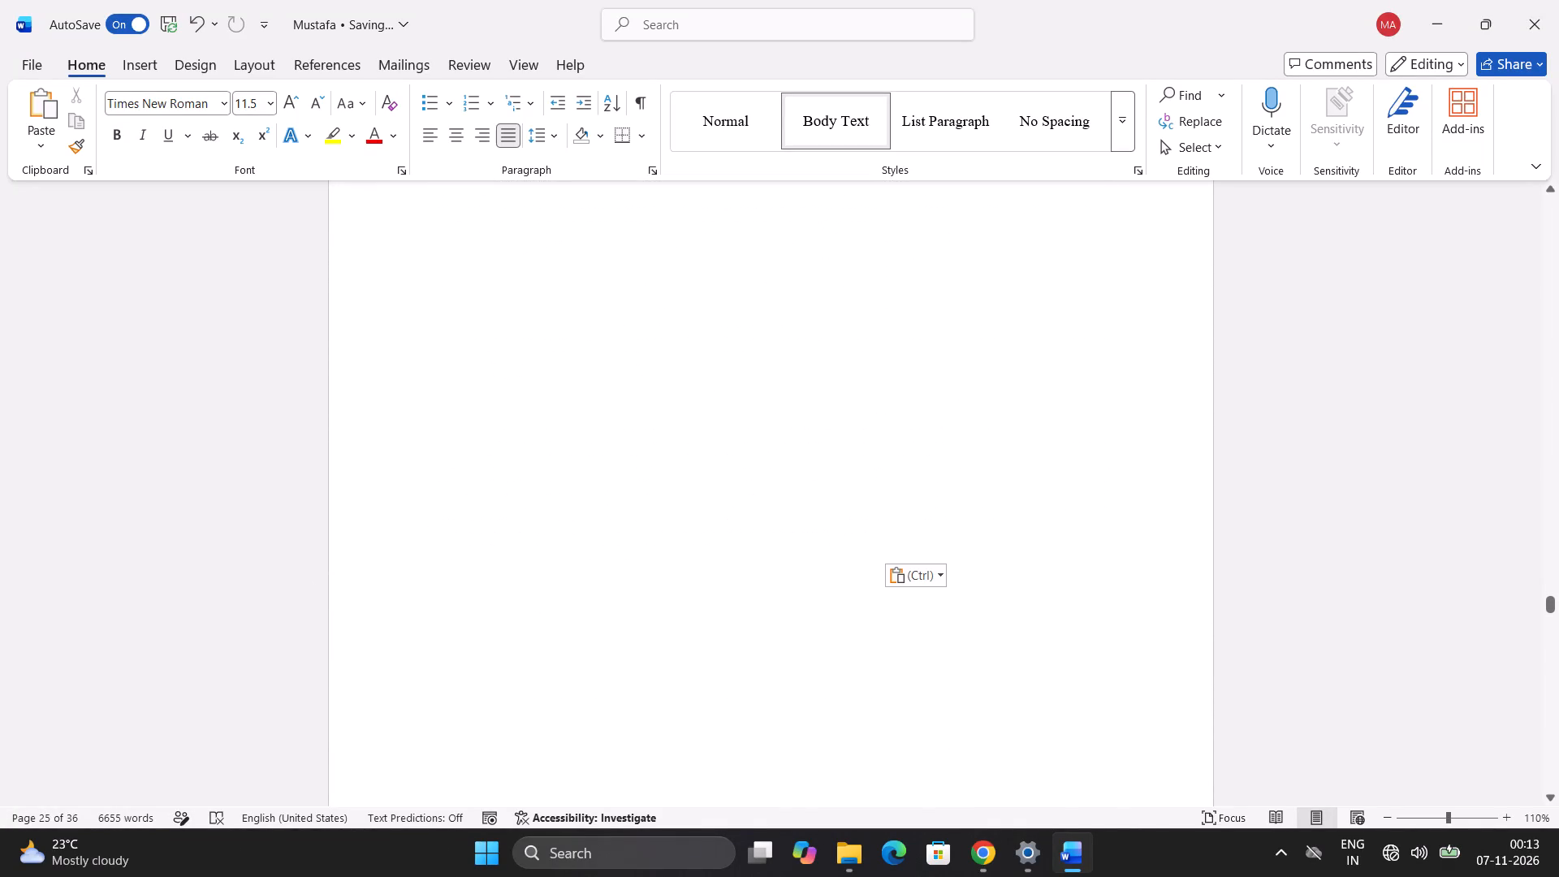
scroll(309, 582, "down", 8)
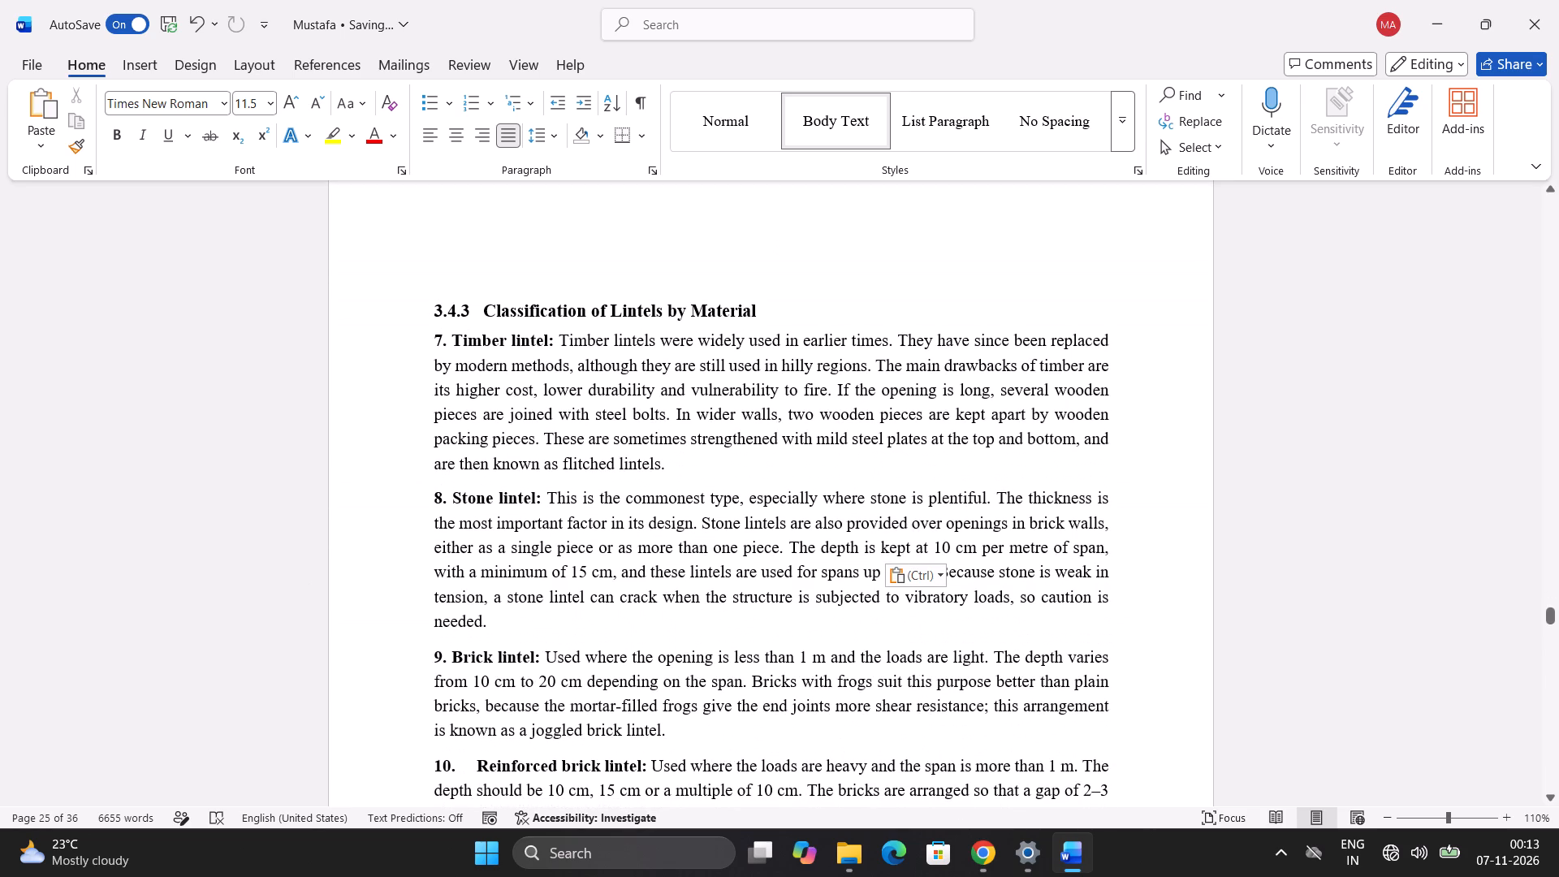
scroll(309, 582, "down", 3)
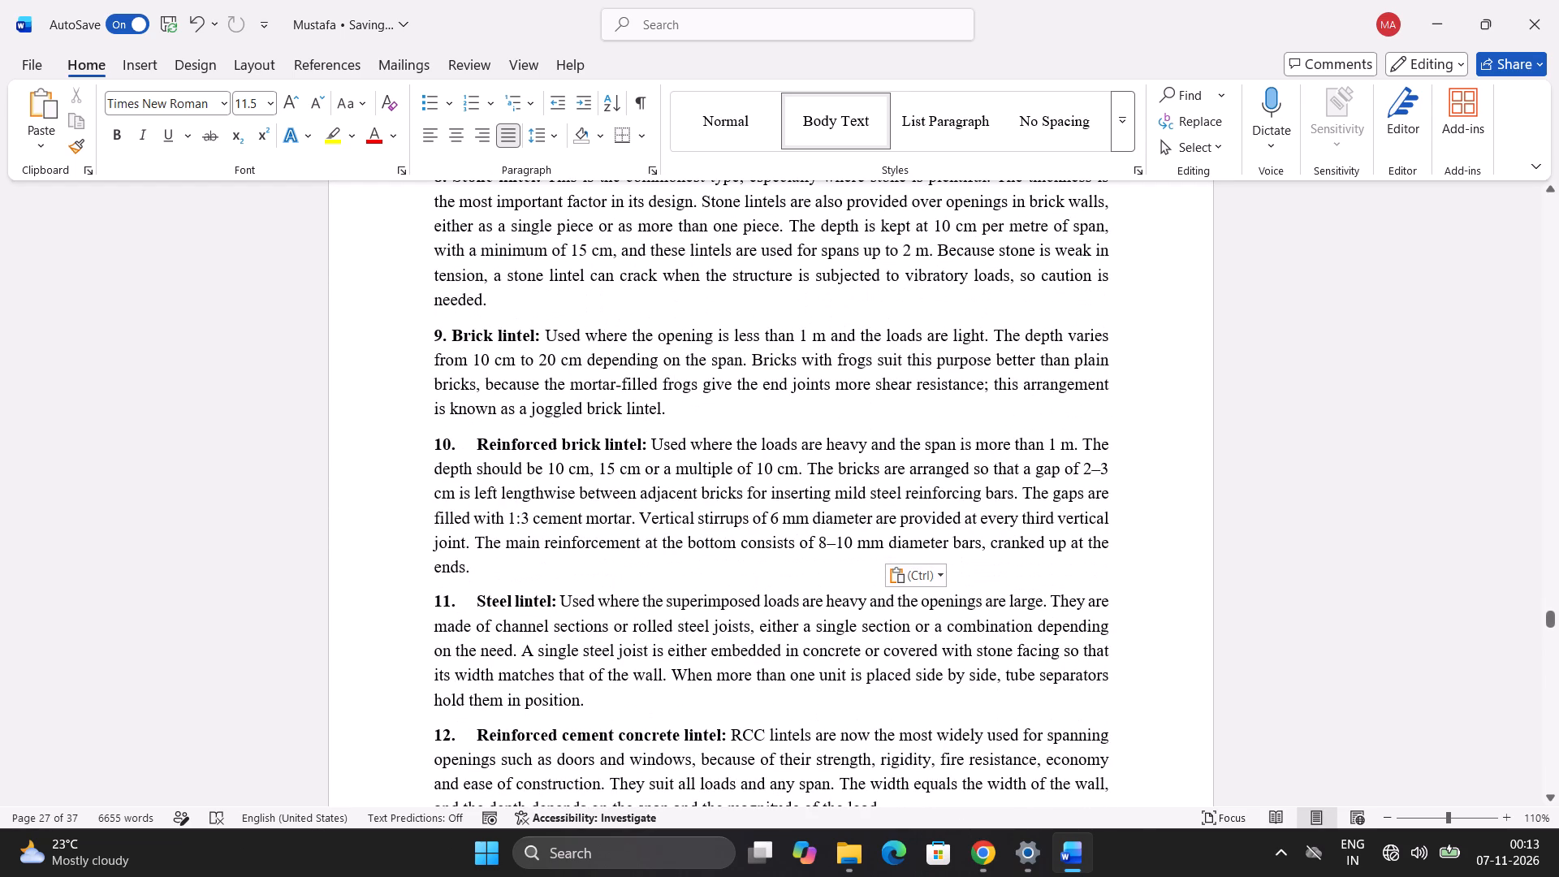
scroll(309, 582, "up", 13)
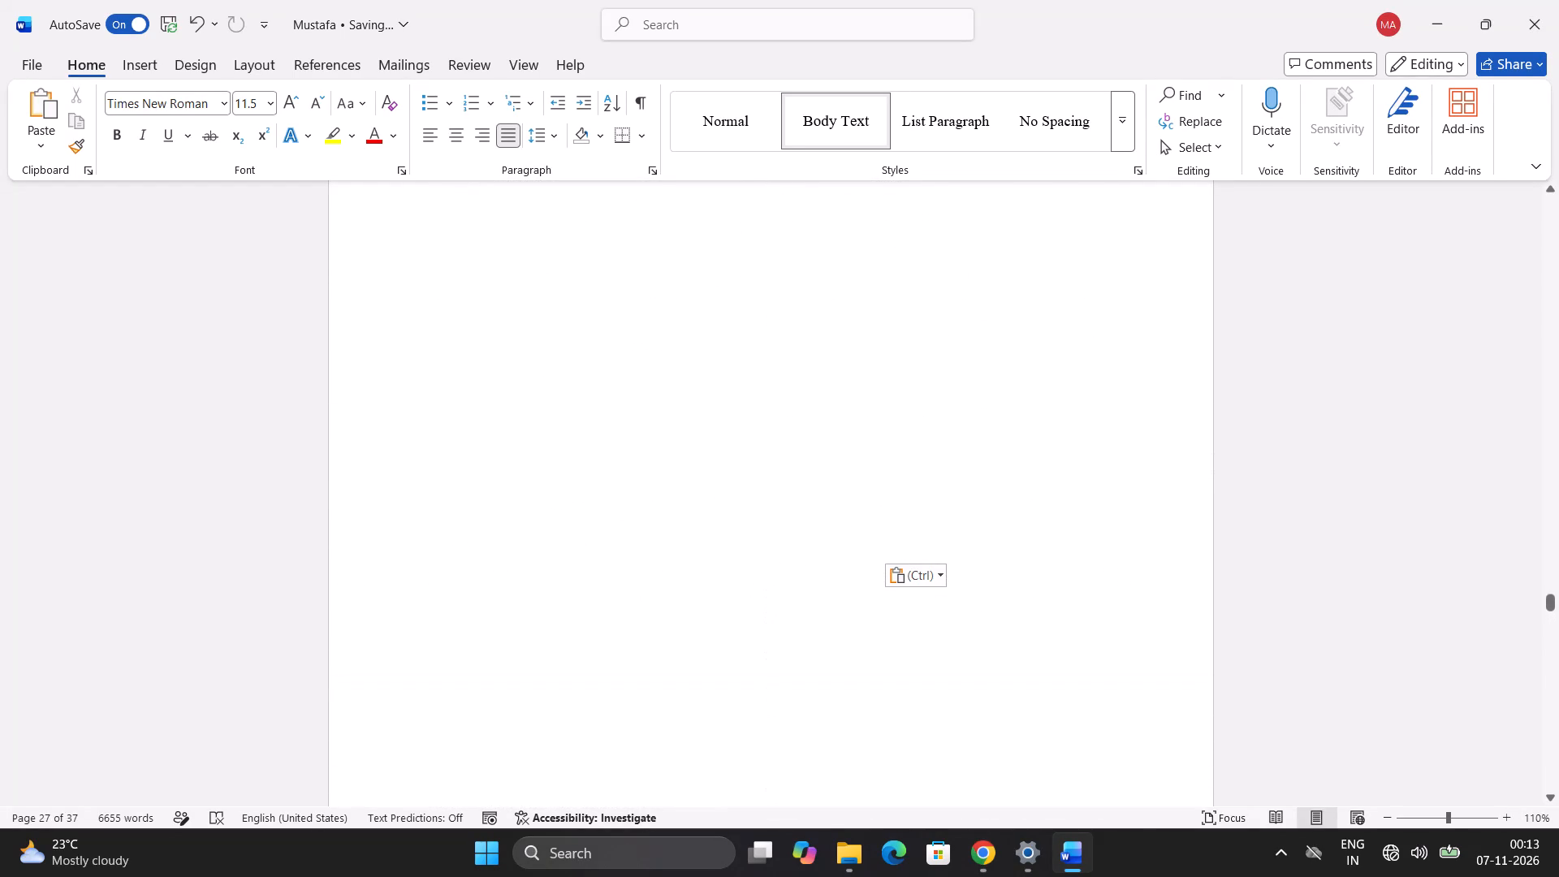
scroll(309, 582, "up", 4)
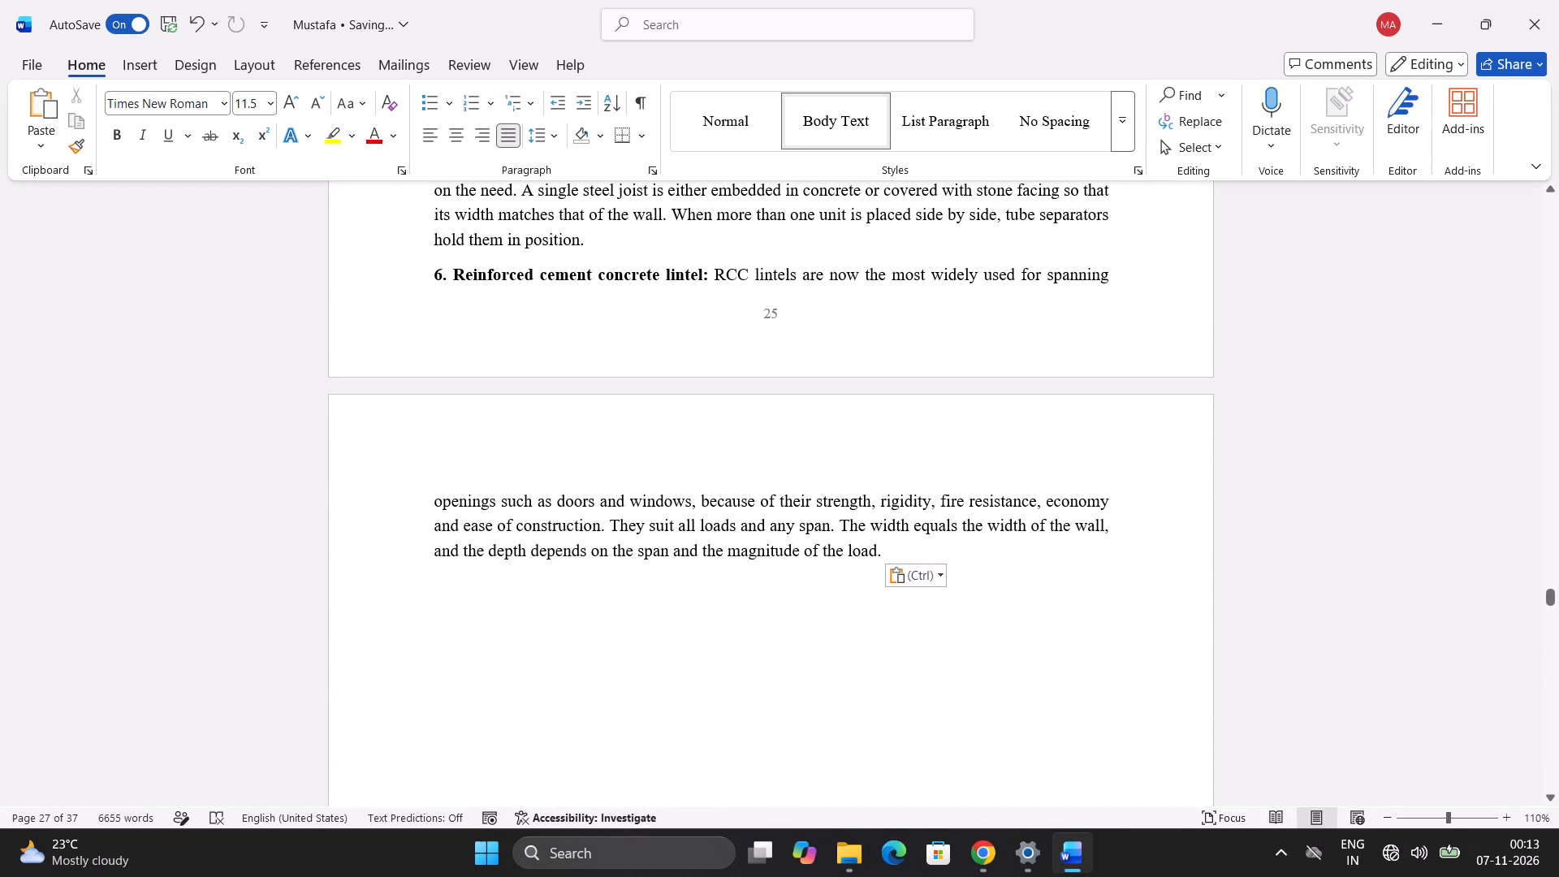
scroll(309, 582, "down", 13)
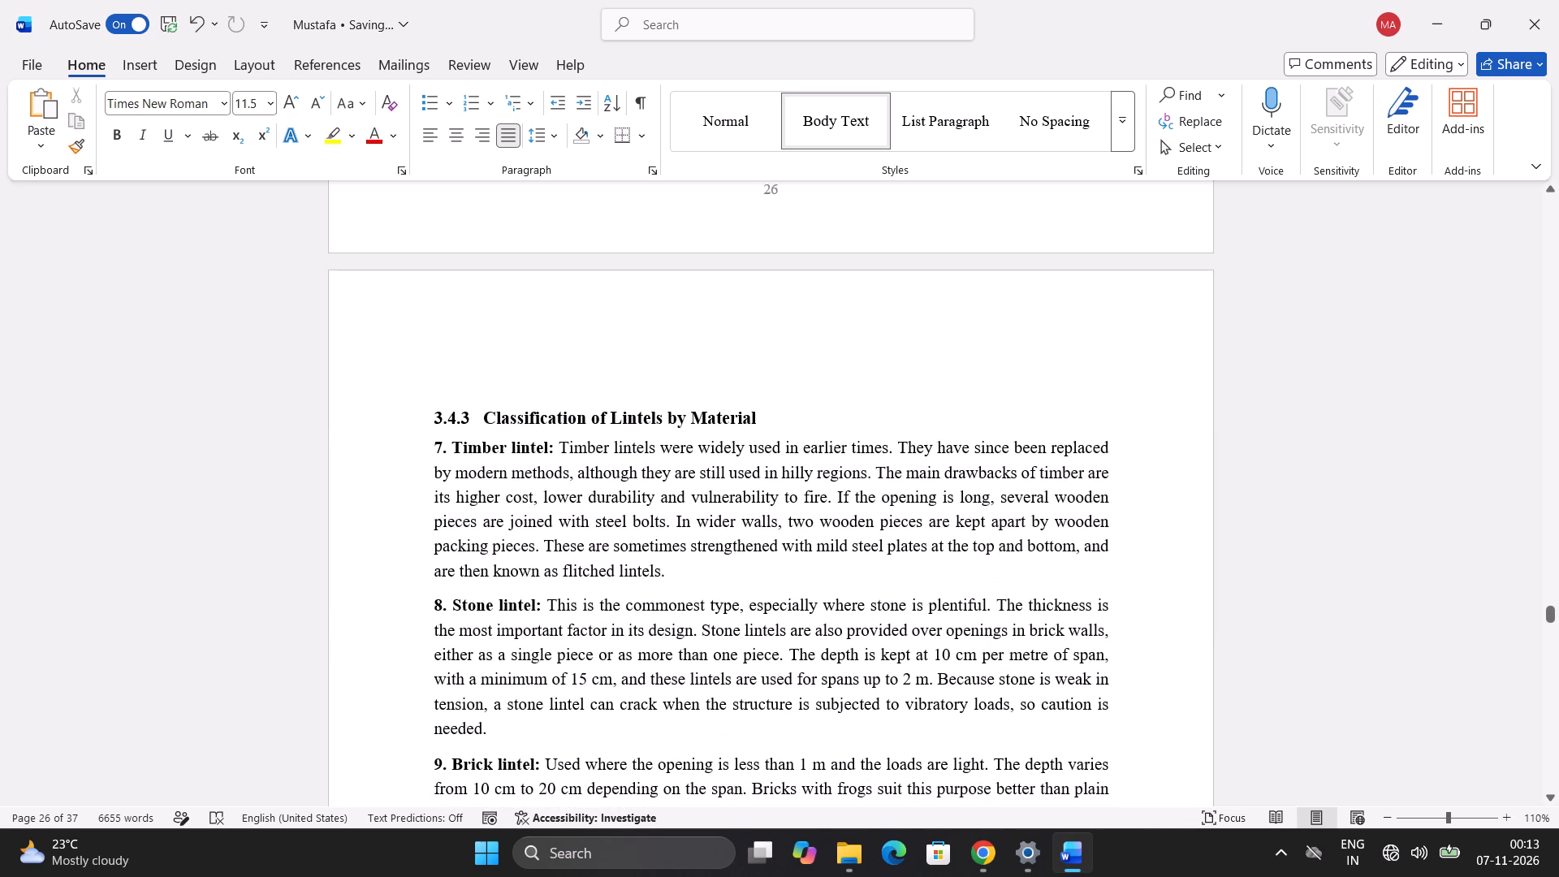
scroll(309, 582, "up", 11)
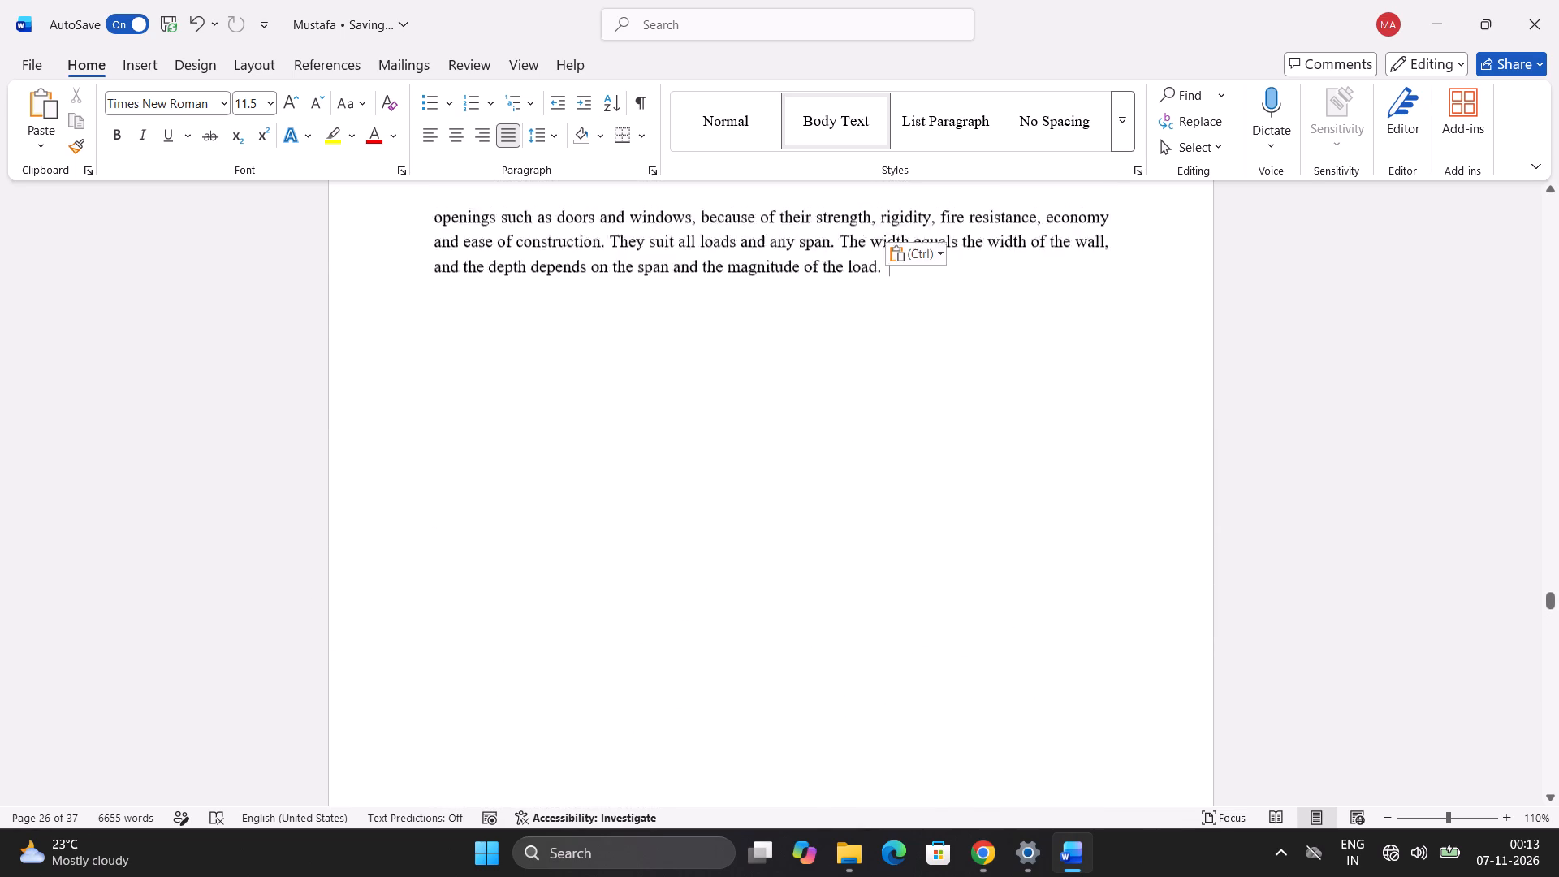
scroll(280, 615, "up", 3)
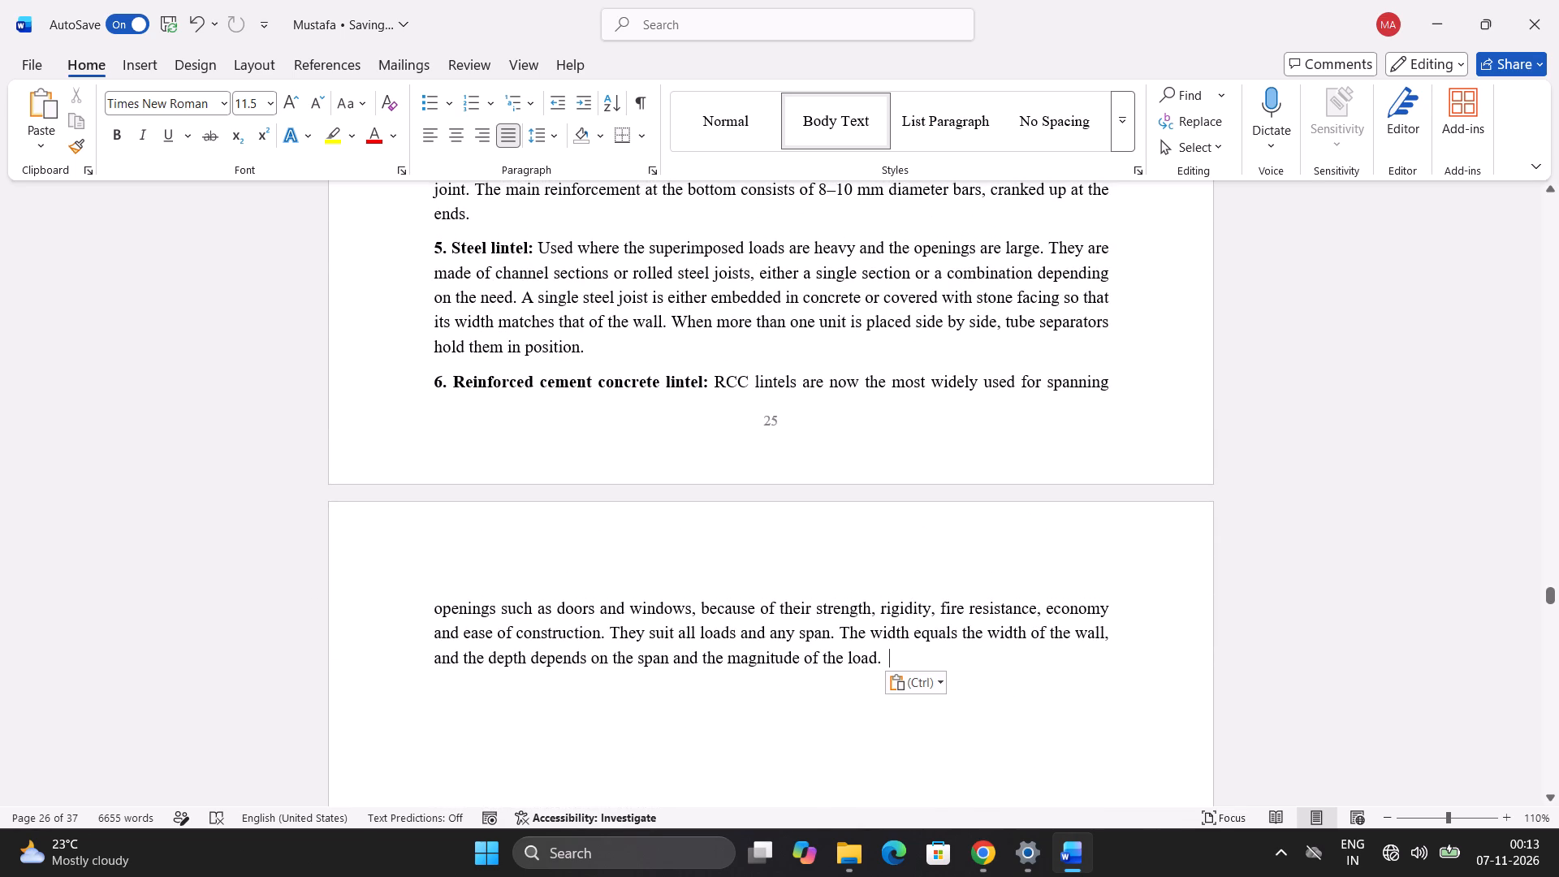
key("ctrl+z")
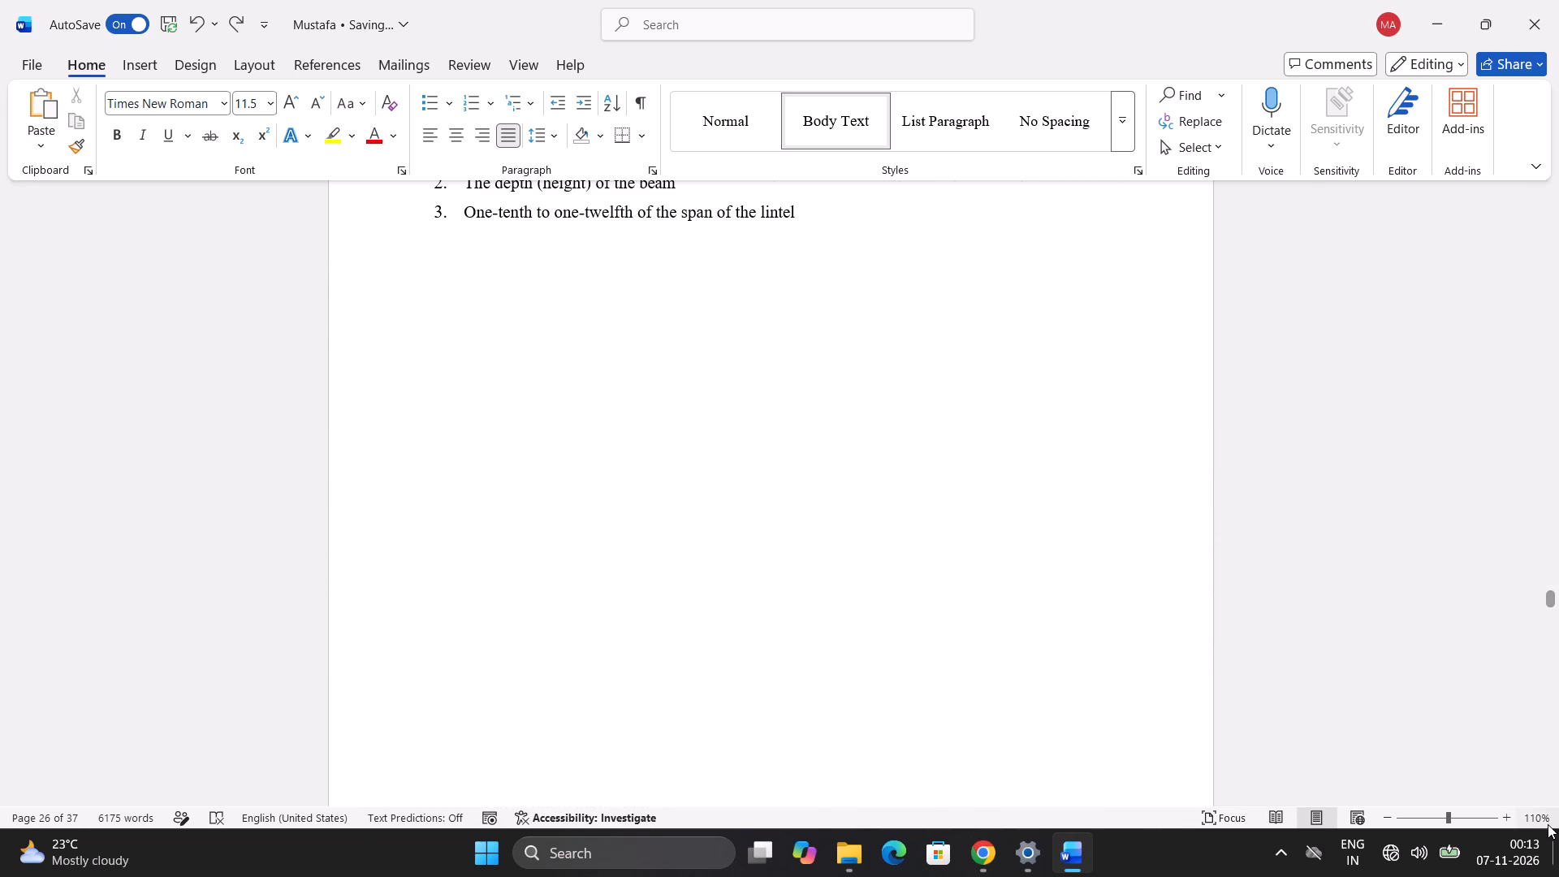
Copy the Classification of Lintels by Material heading through item 5, Steel lintel, and paste it after the three-item list on page 25.
scroll(1548, 824, "down", 1)
scroll(1032, 620, "down", 8)
scroll(1010, 681, "down", 2)
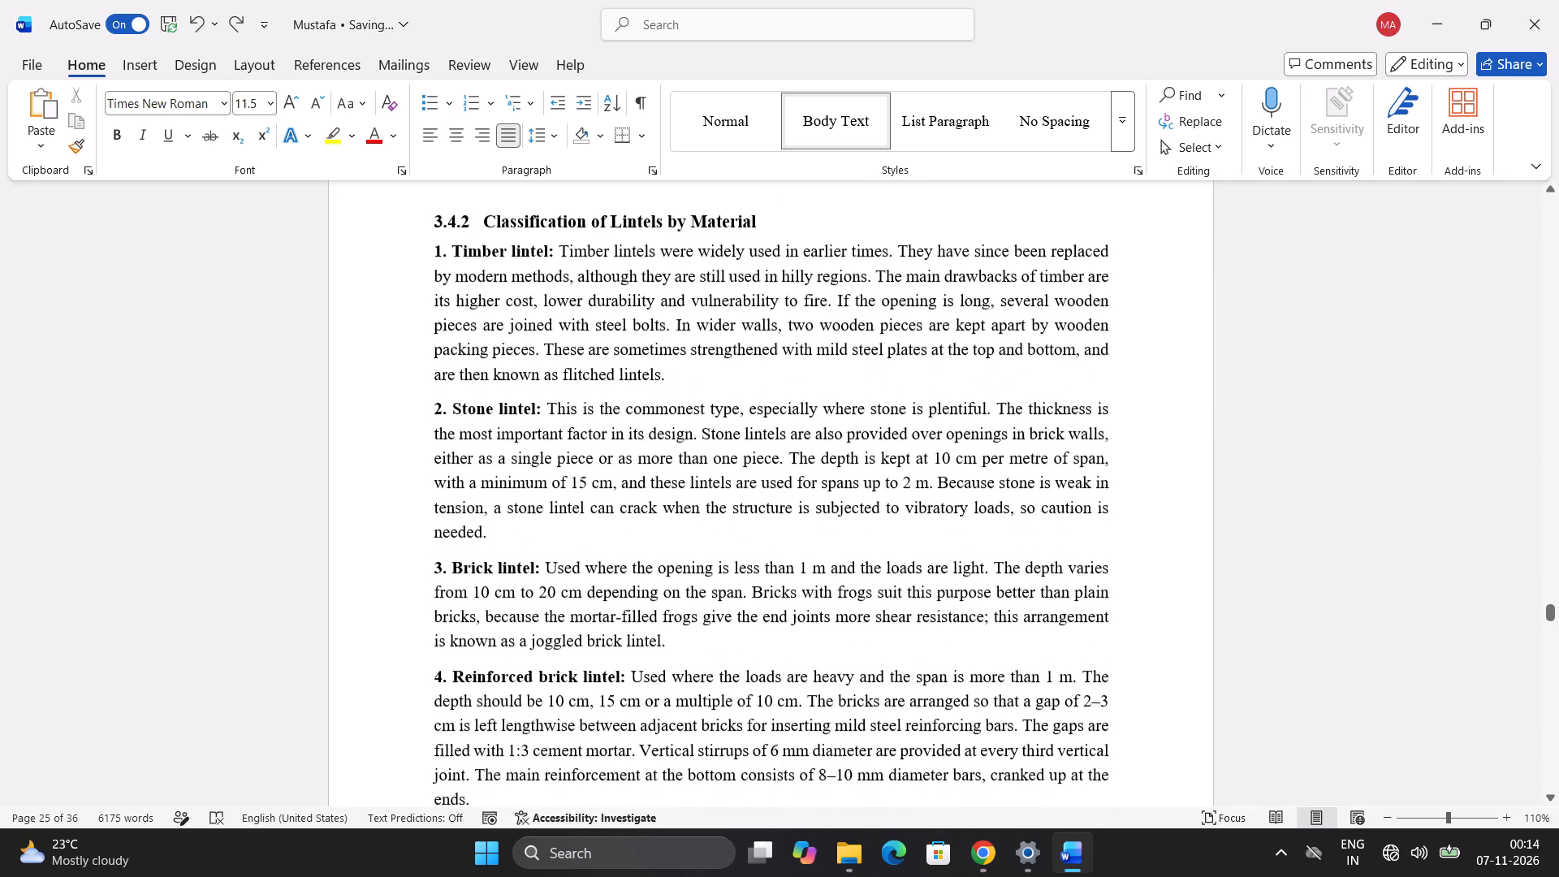
scroll(880, 518, "down", 4)
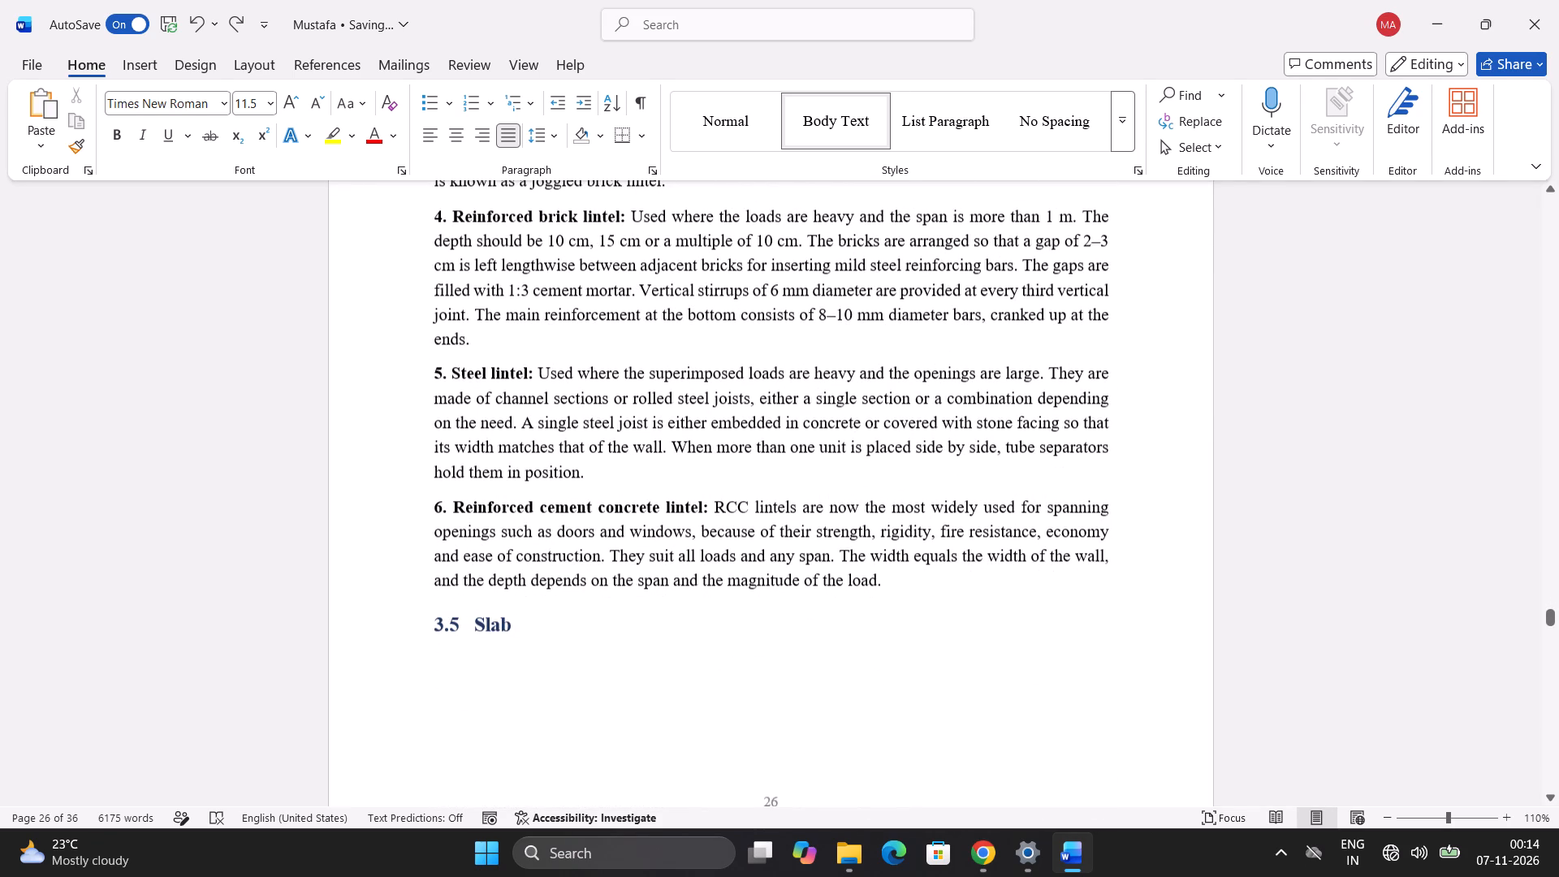
left_click_drag(605, 473, 301, 391)
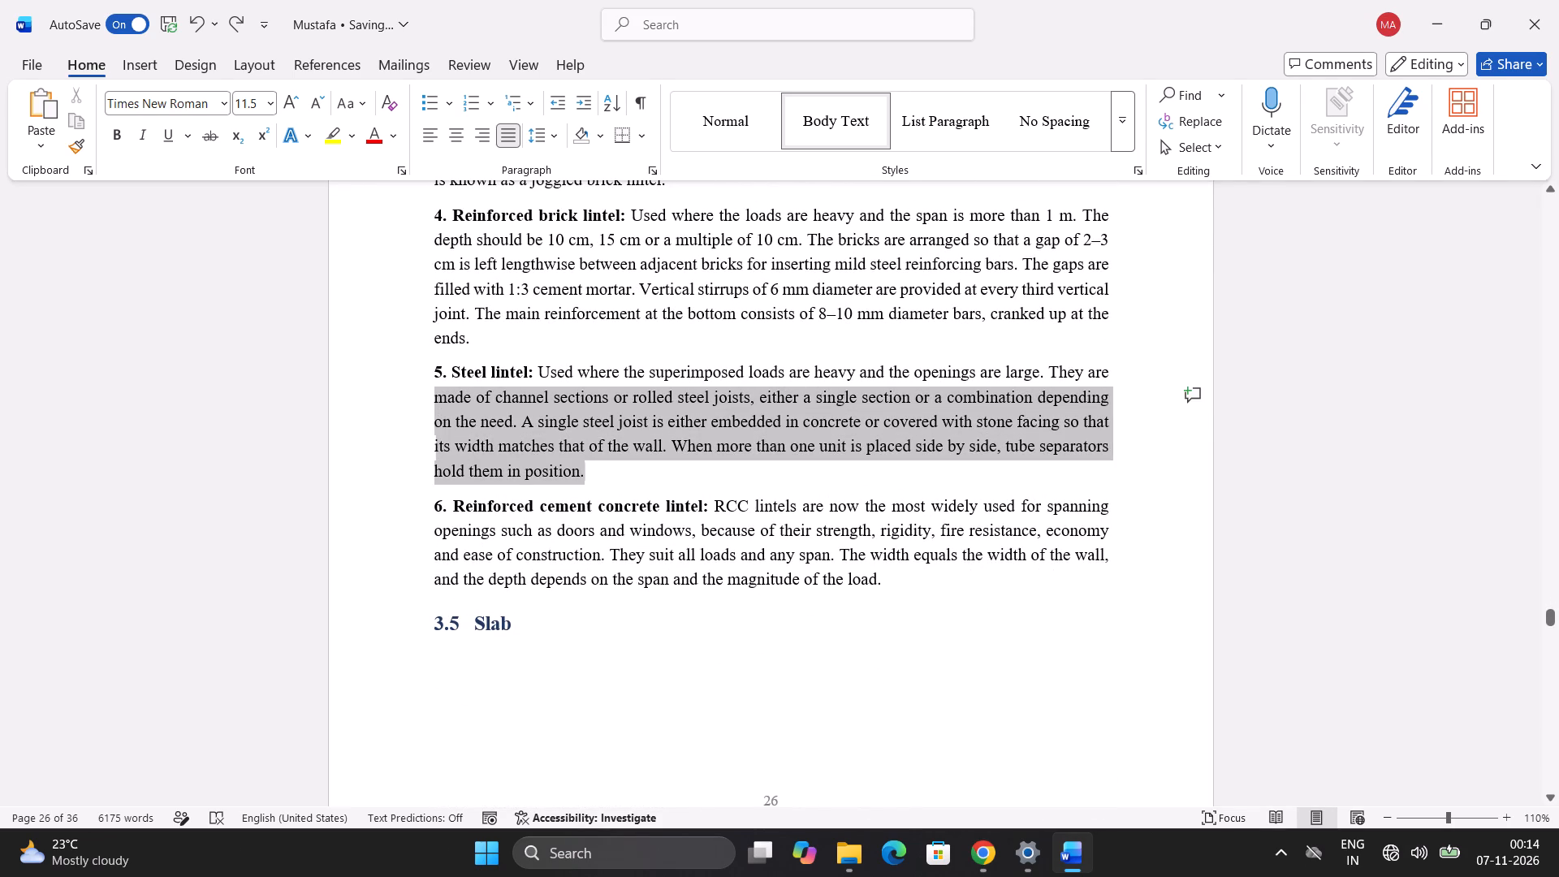
left_click_drag(301, 391, 343, 456)
scroll(301, 391, "up", 7)
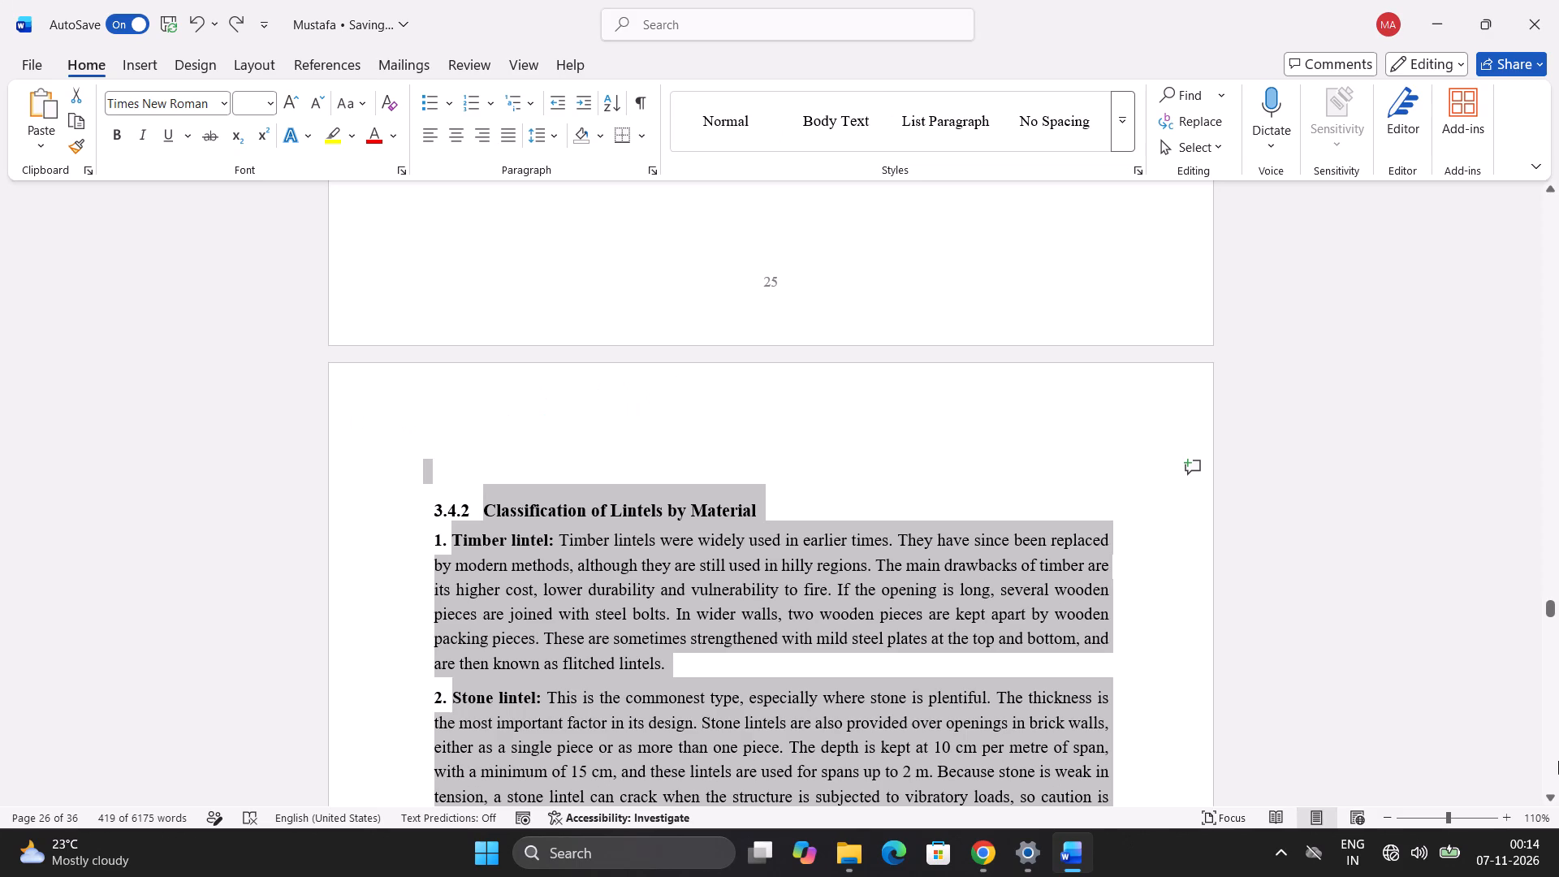
key("ctrl+c")
scroll(779, 443, "up", 5)
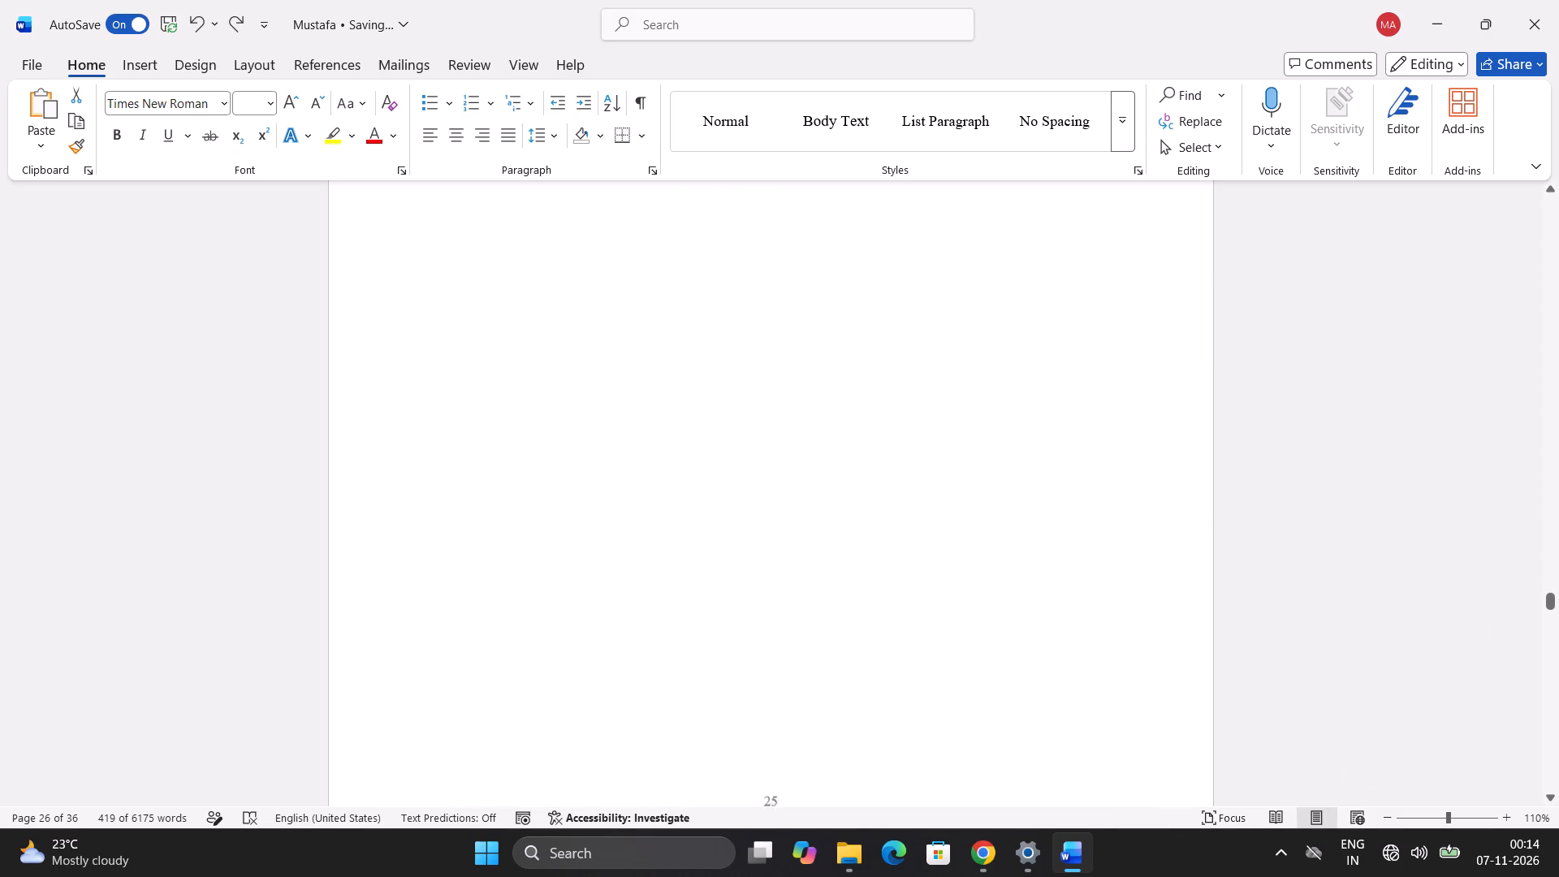
scroll(779, 443, "up", 3)
left_click(870, 349)
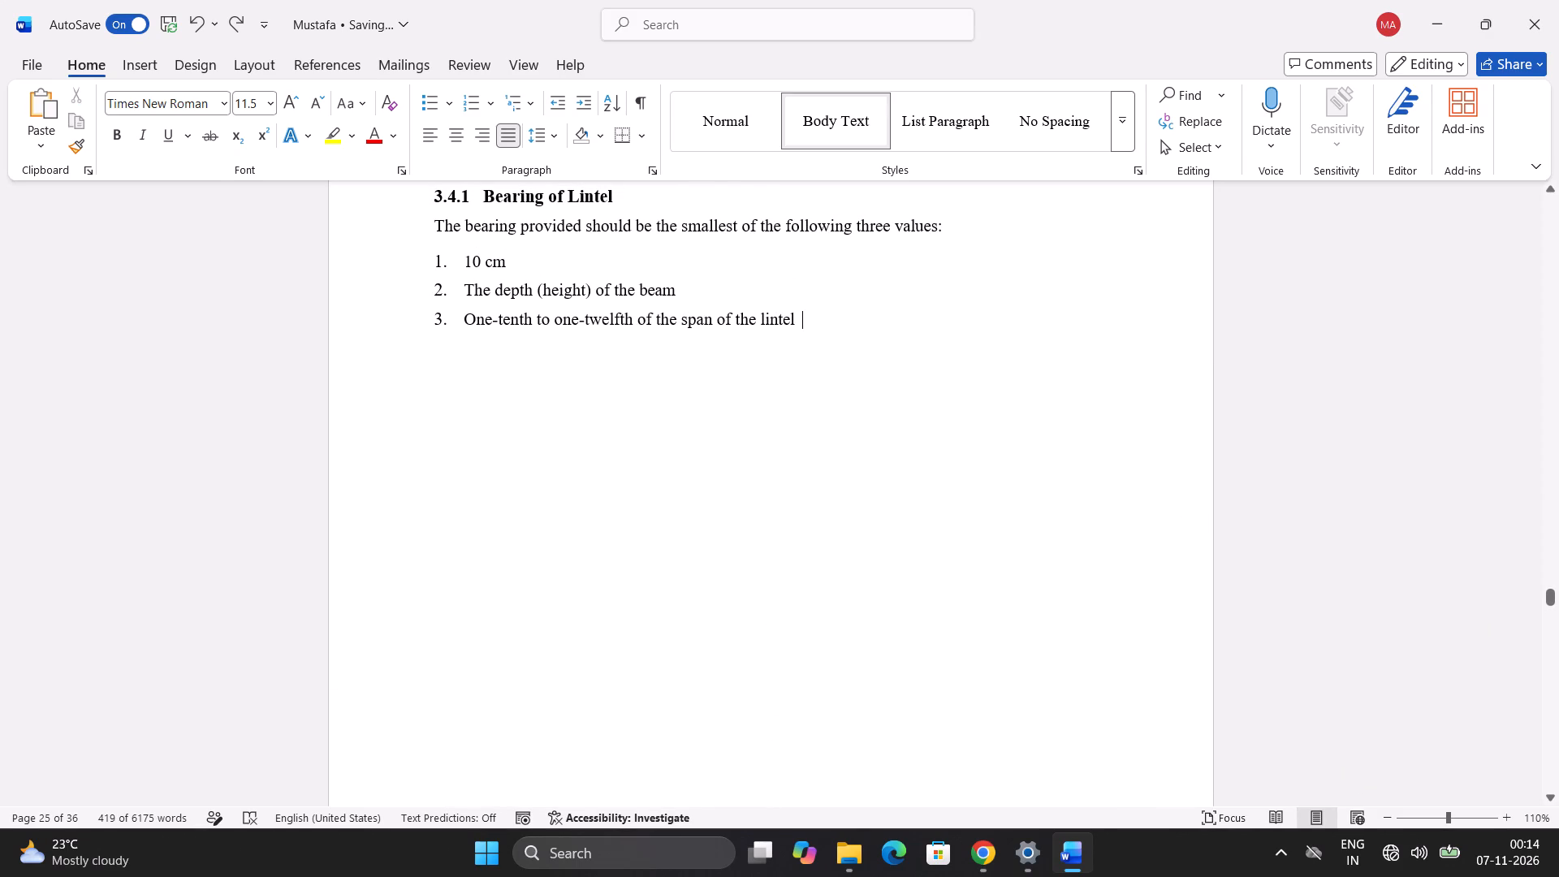
key("ctrl+v")
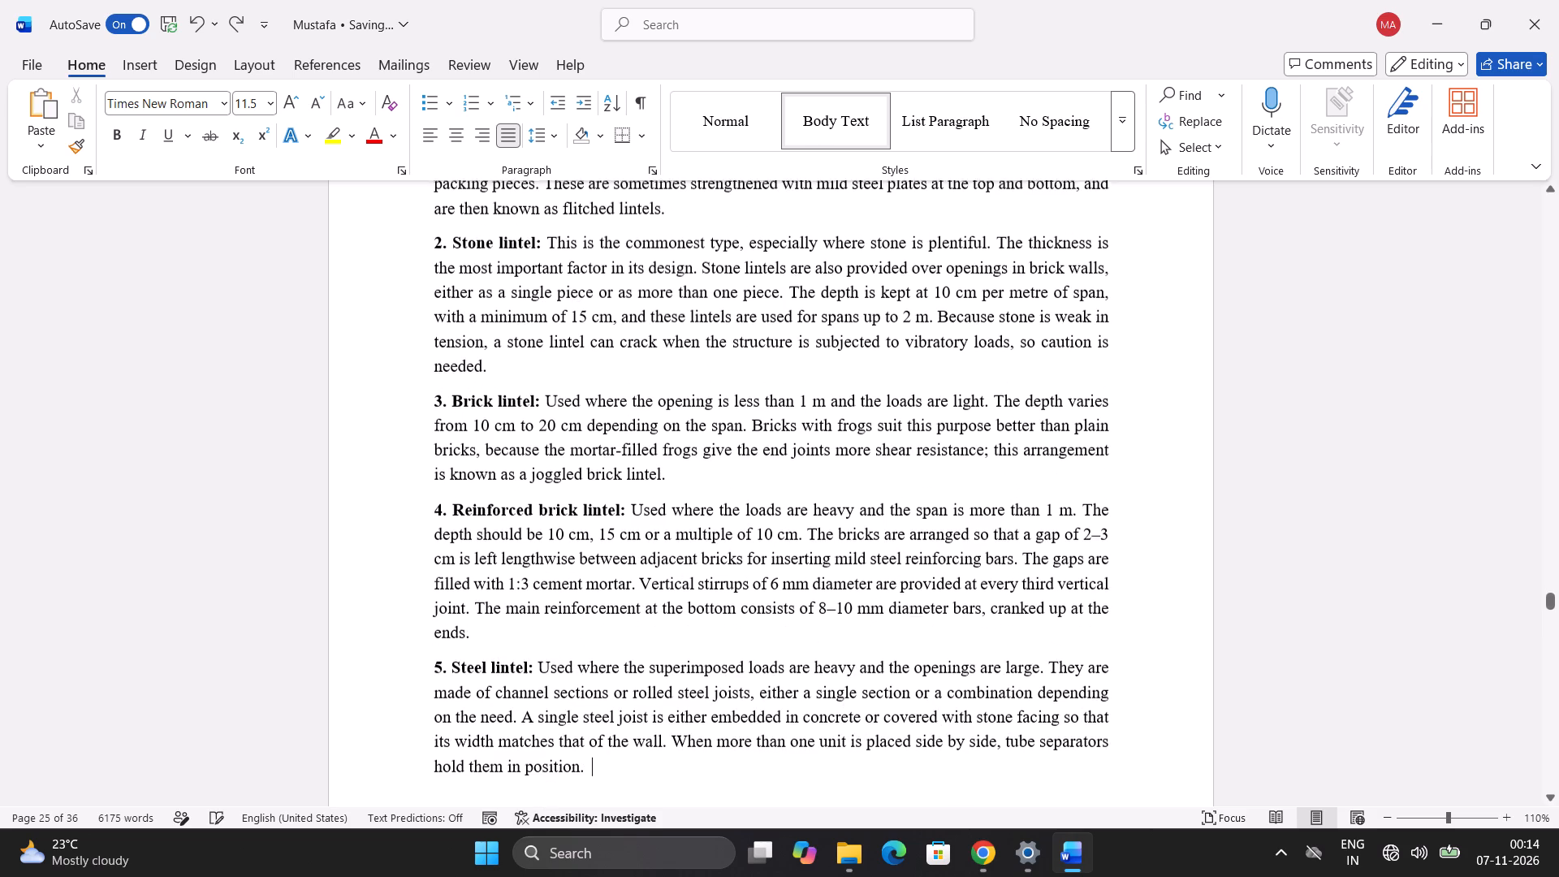
Delete the duplicate Classification of Lintels by Material heading and items 1 to 5, Timber to Steel lintel, on page 26.
scroll(783, 456, "down", 6)
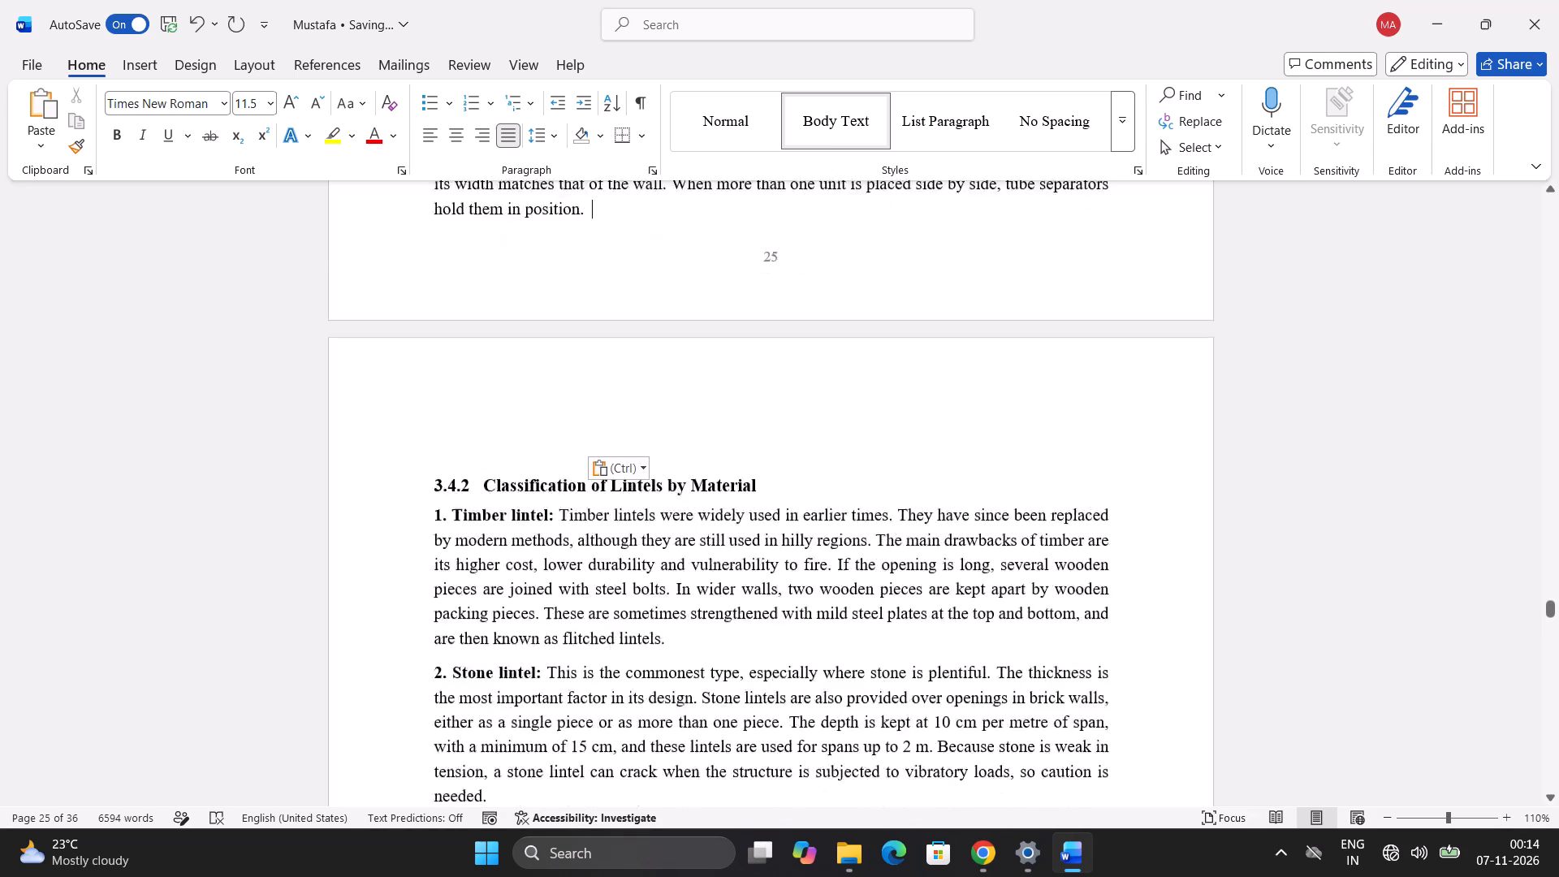
scroll(783, 456, "down", 6)
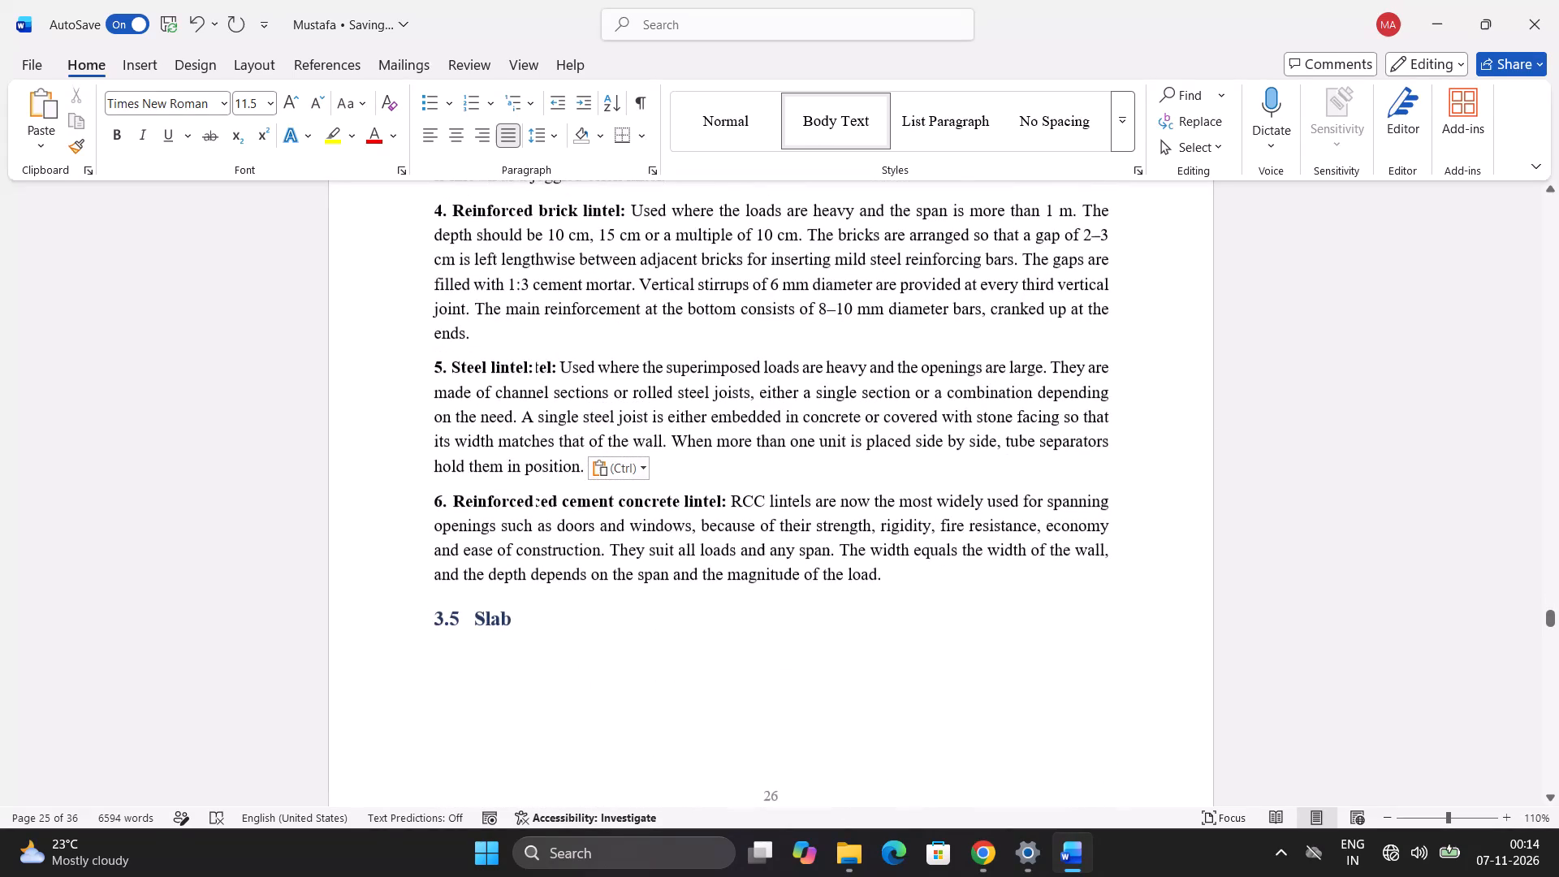
left_click_drag(697, 477, 399, 417)
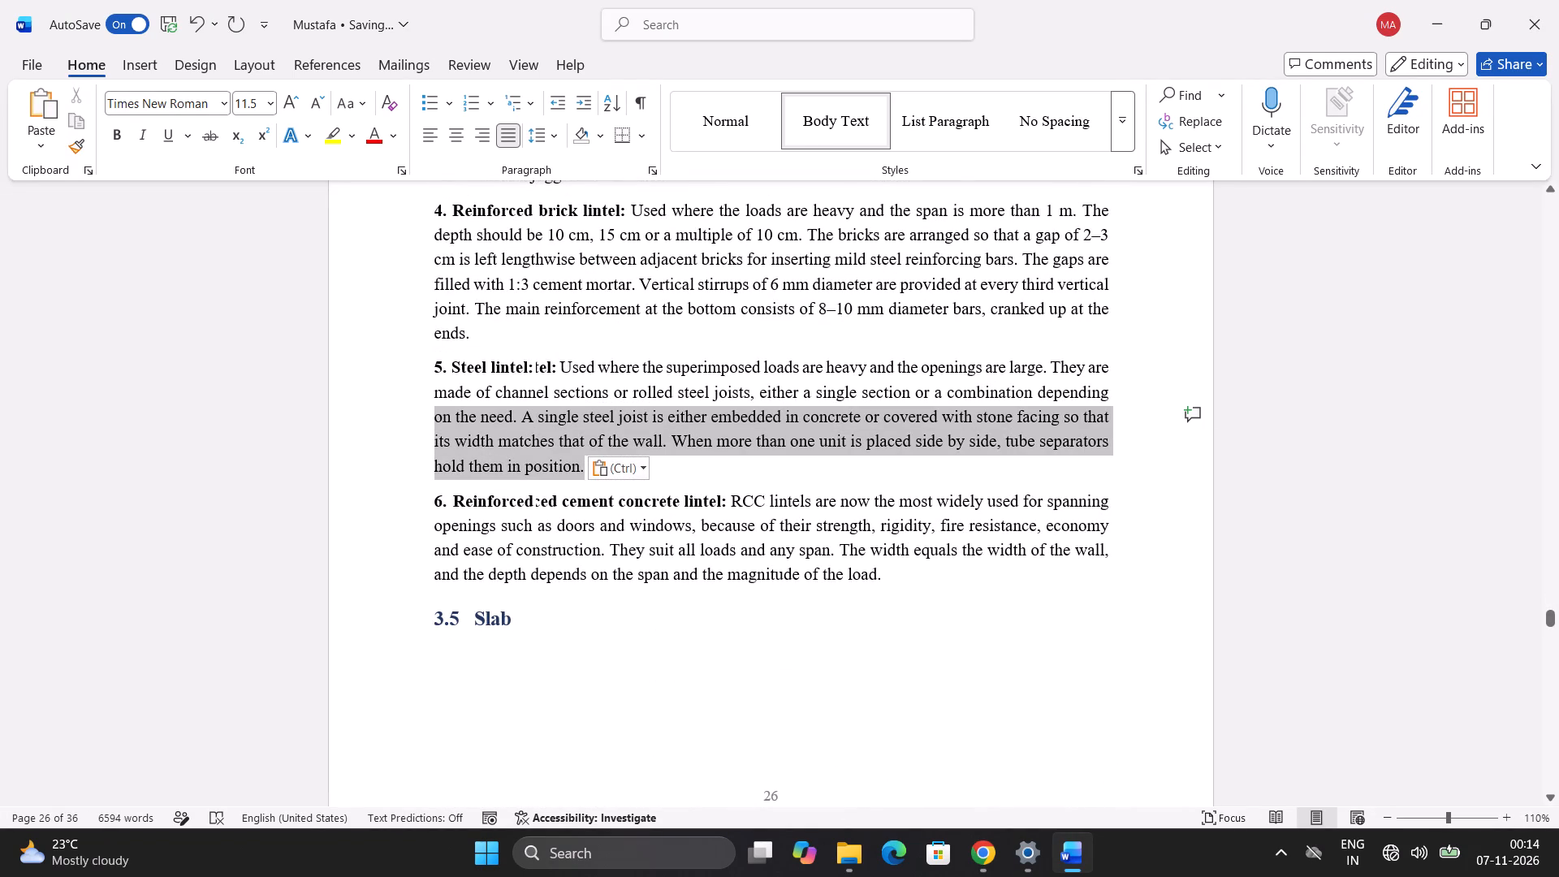
left_click_drag(399, 417, 427, 481)
scroll(404, 413, "up", 7)
key("Delete")
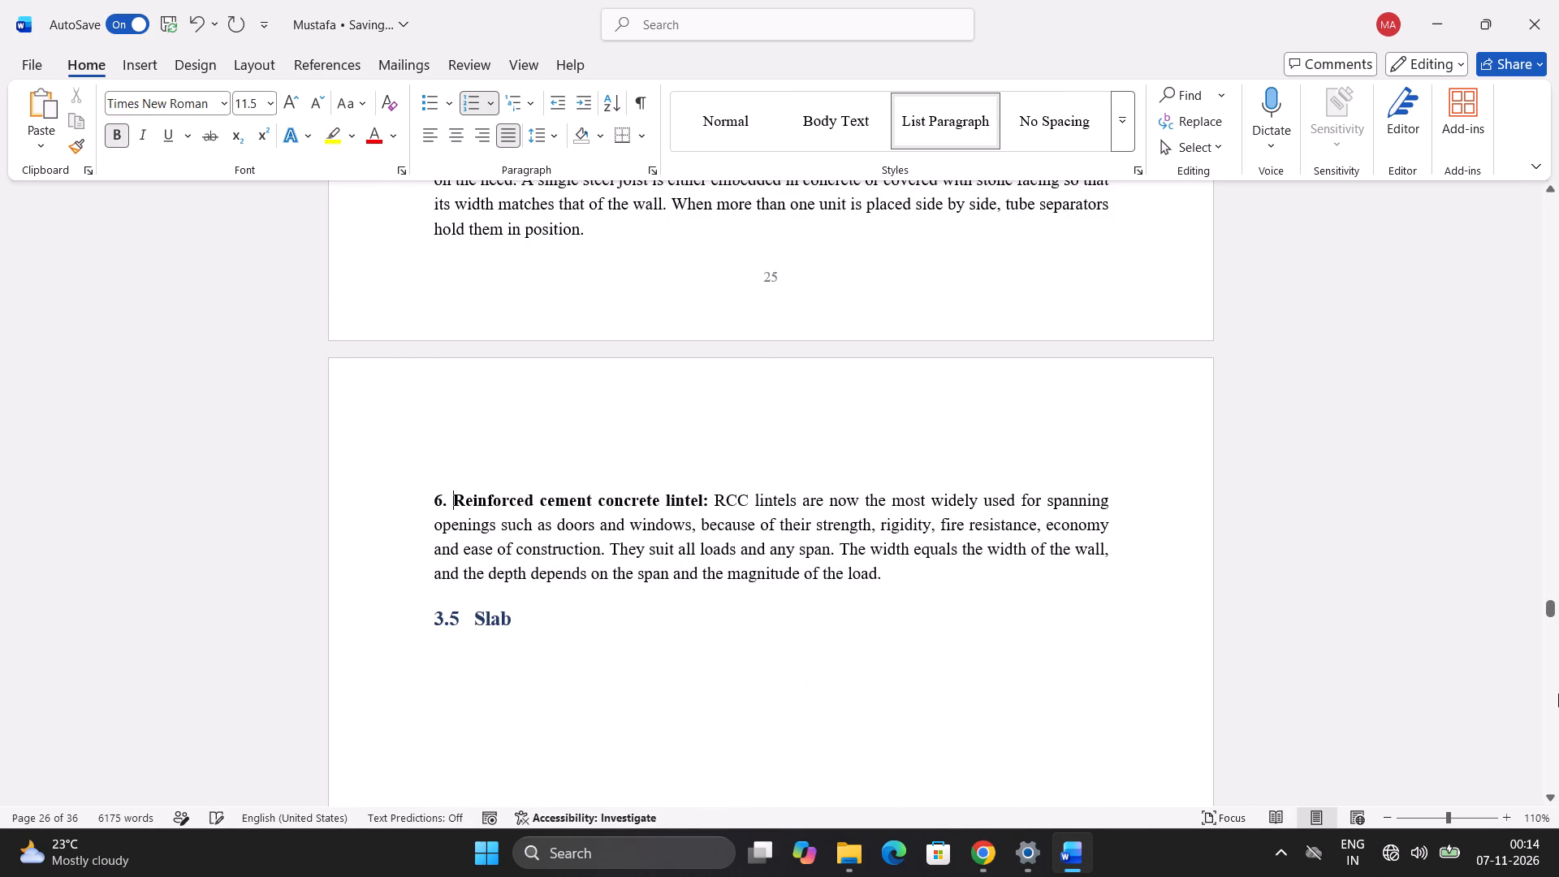
Copy the introductory slab paragraph from the top of page 27 and paste it under the Slab heading on page 26.
scroll(1558, 725, "down", 1)
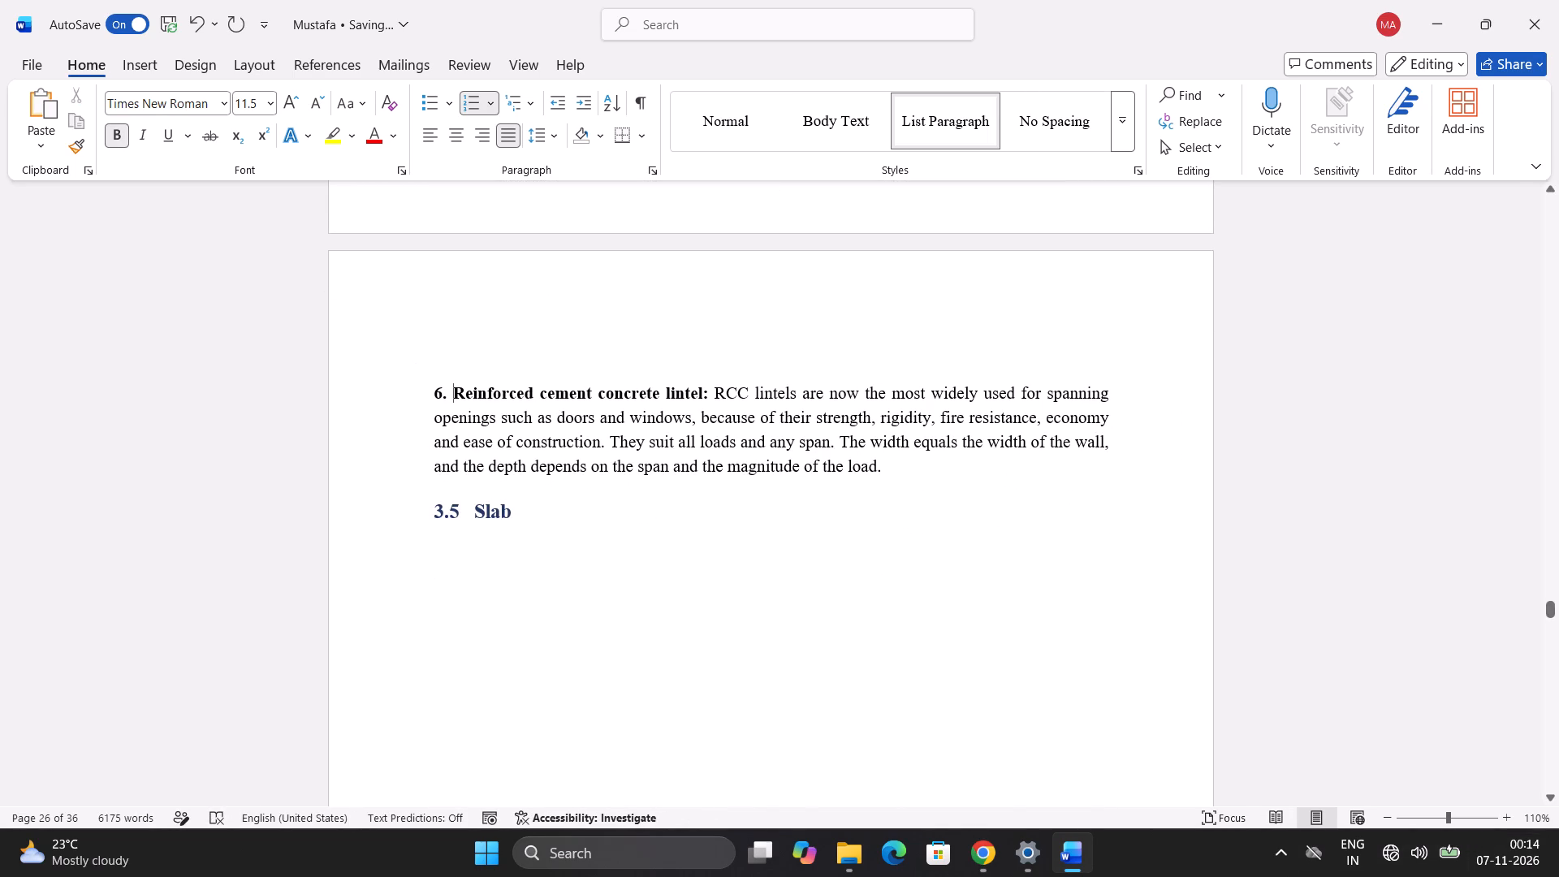
scroll(510, 332, "up", 2)
scroll(510, 332, "down", 1)
scroll(510, 332, "up", 1)
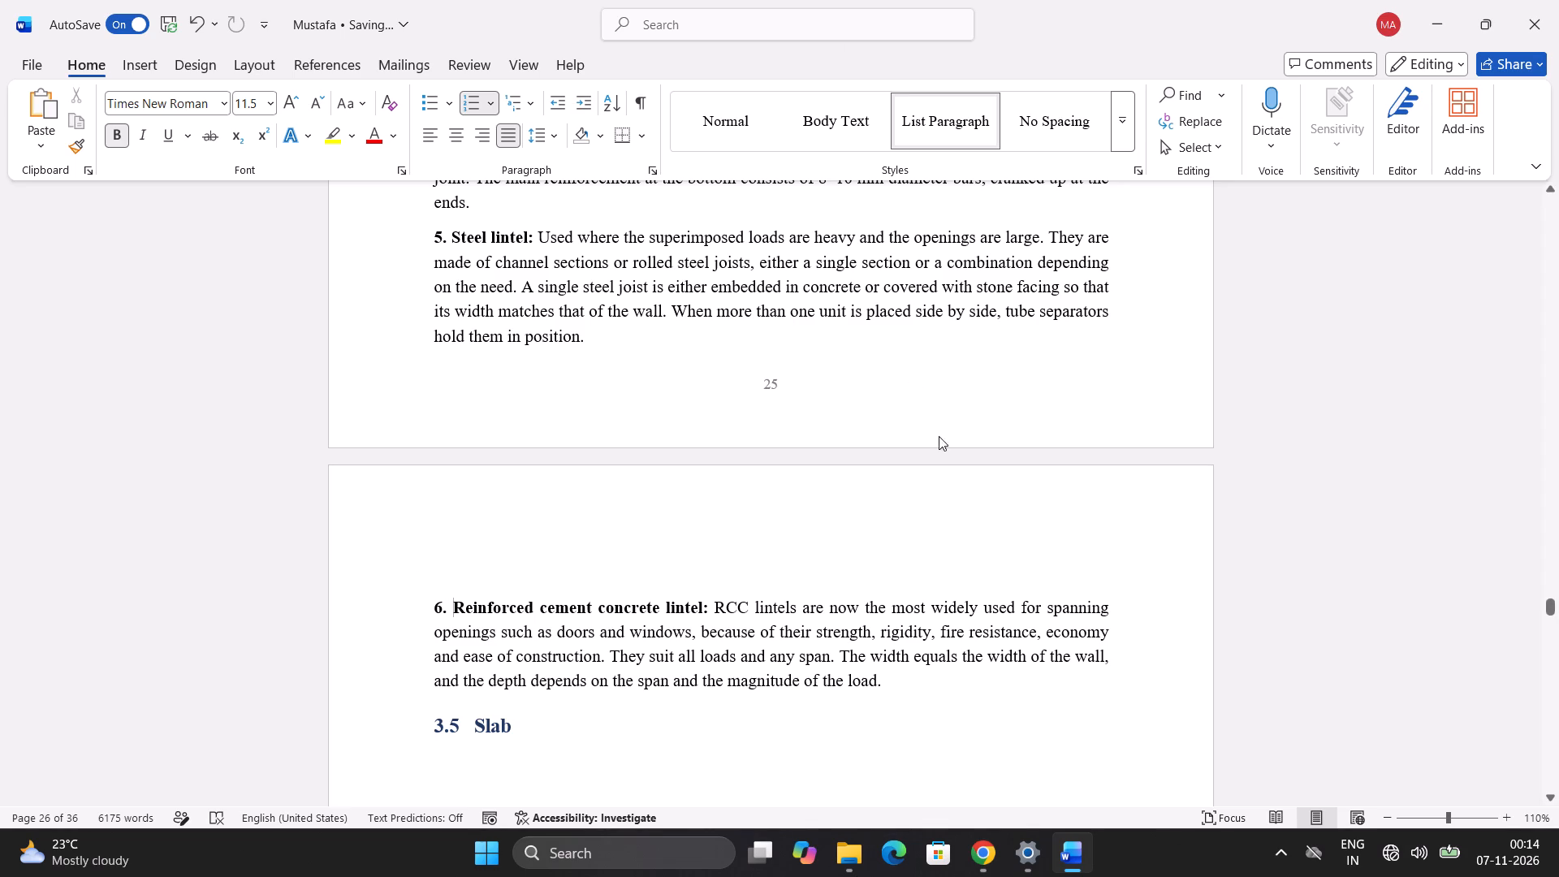
scroll(939, 474, "down", 13)
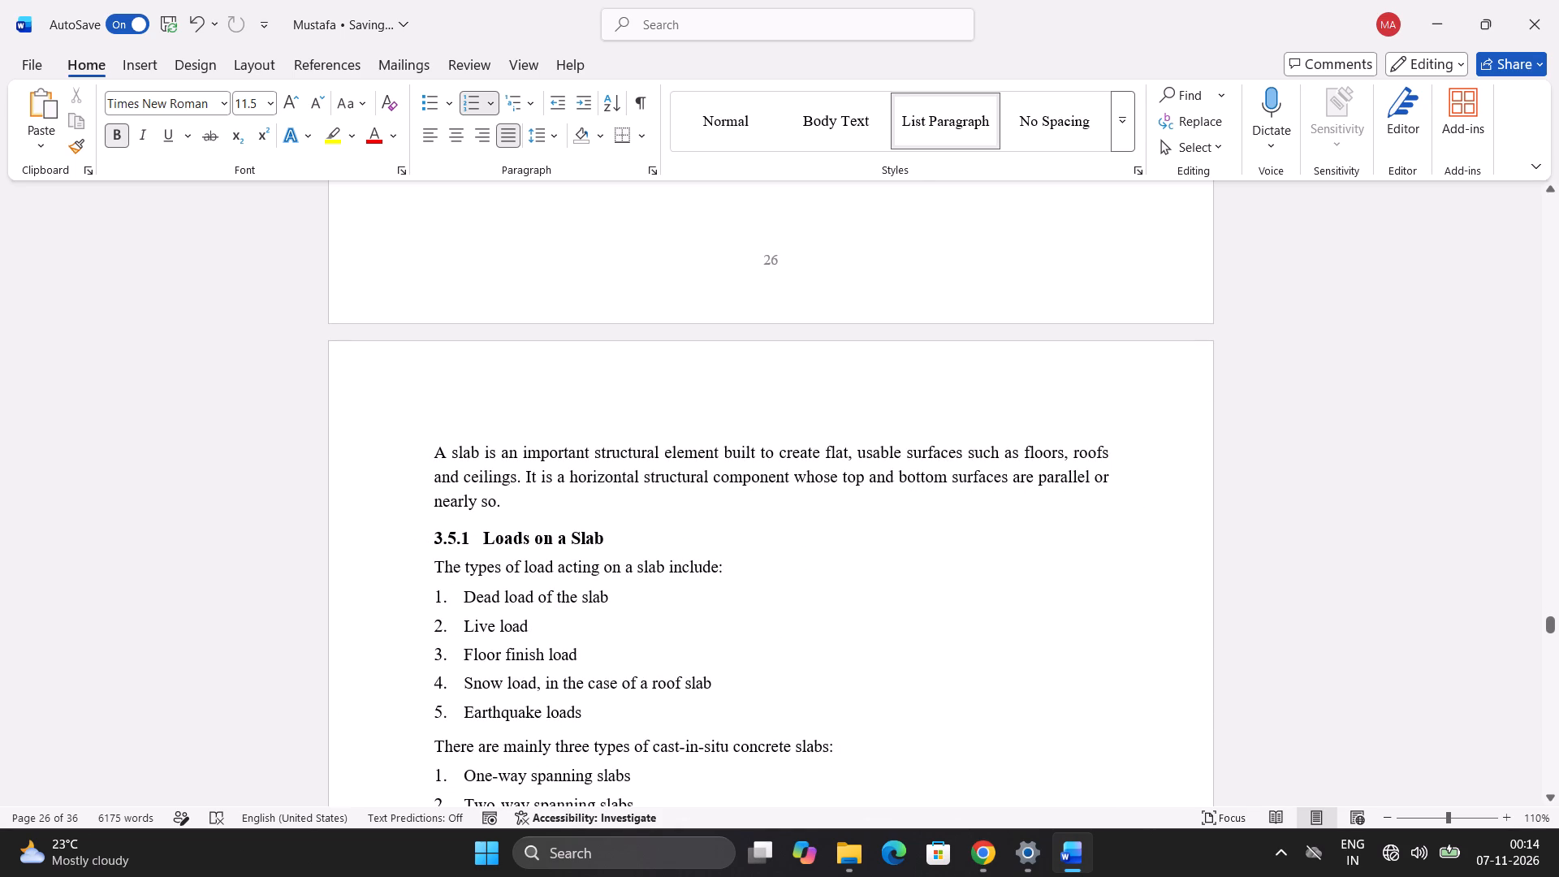
left_click_drag(527, 515, 323, 463)
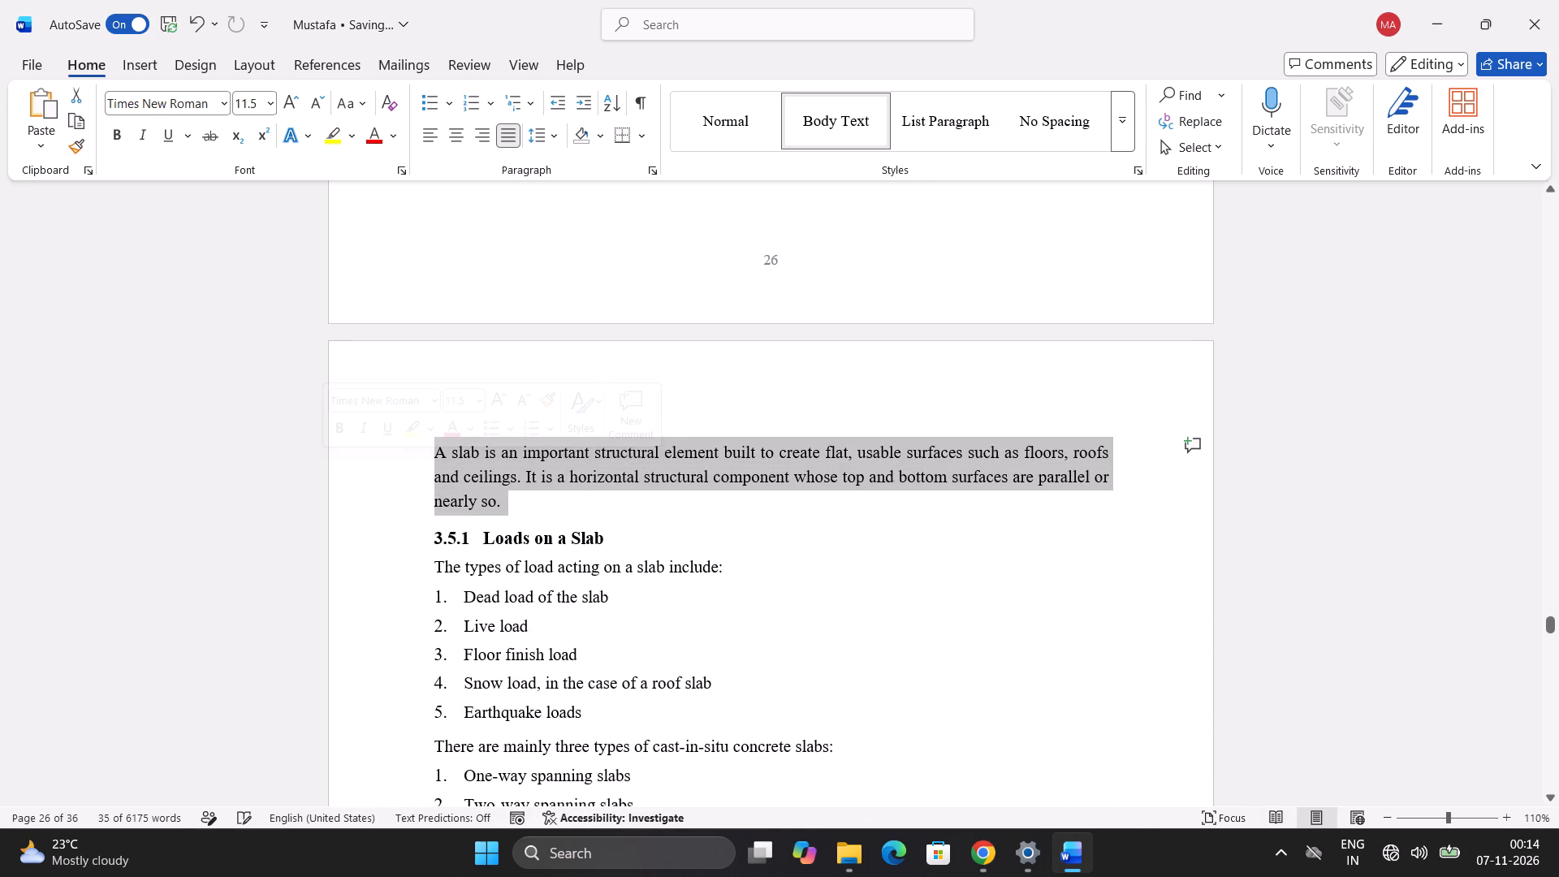
key("ctrl+c")
scroll(298, 521, "down", 2)
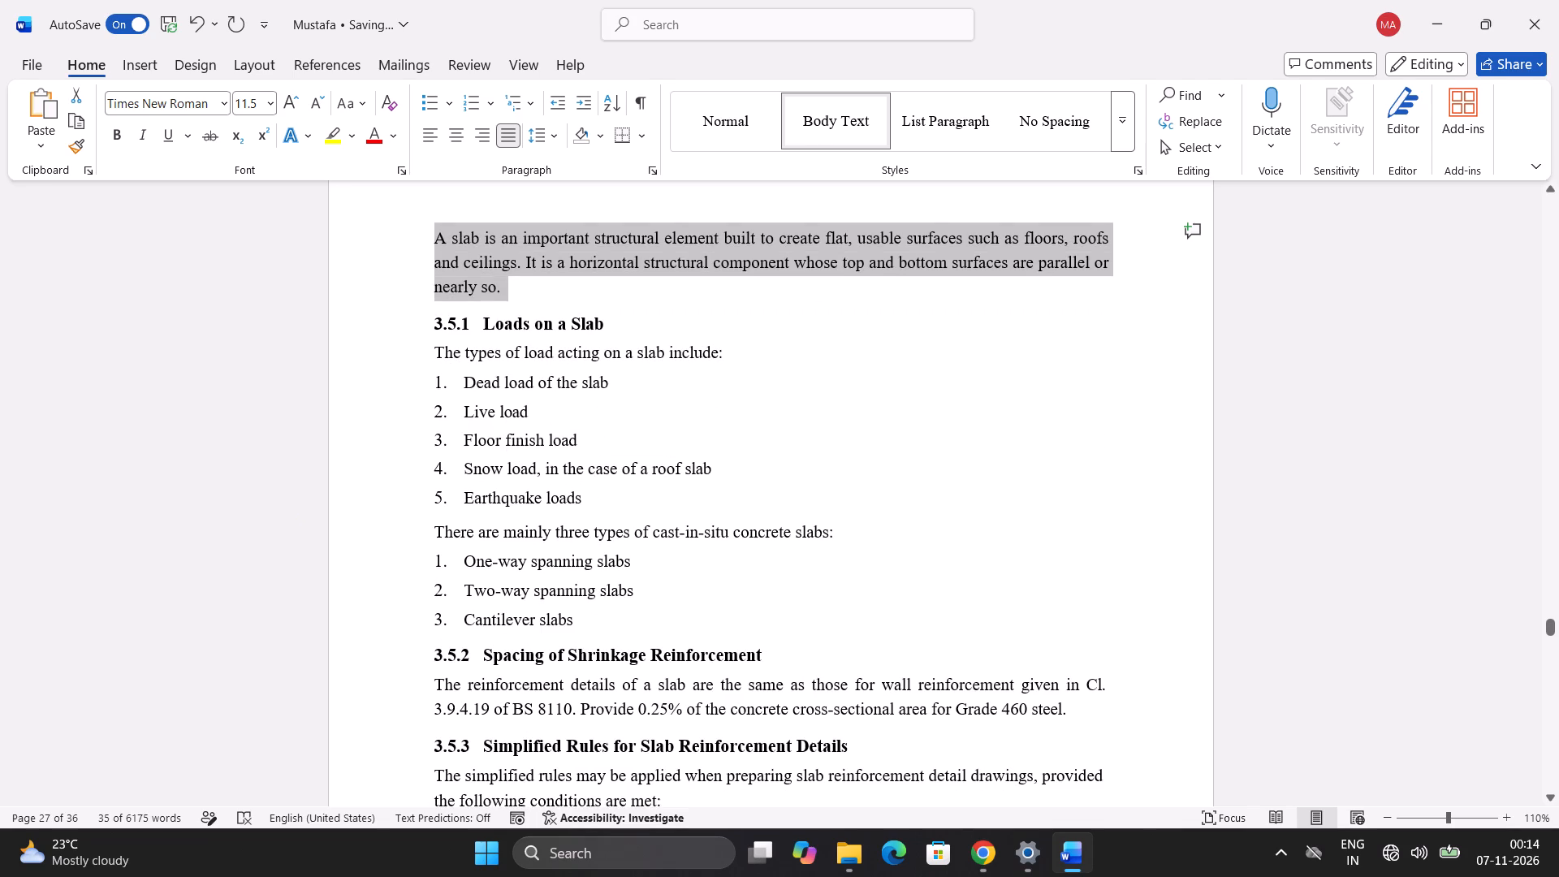
scroll(884, 477, "up", 13)
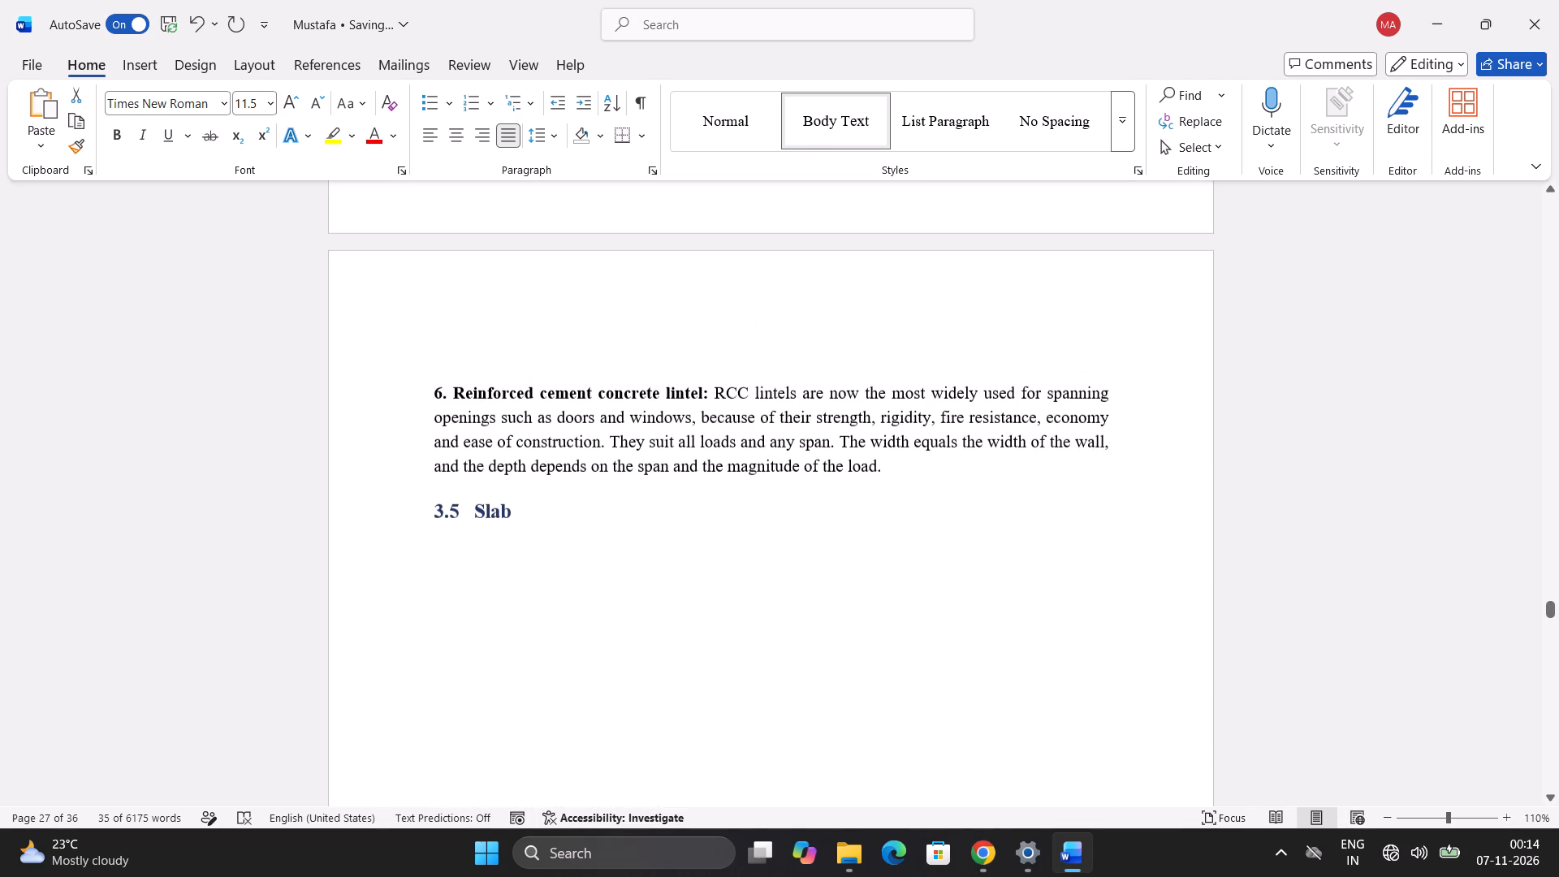
left_click(526, 536)
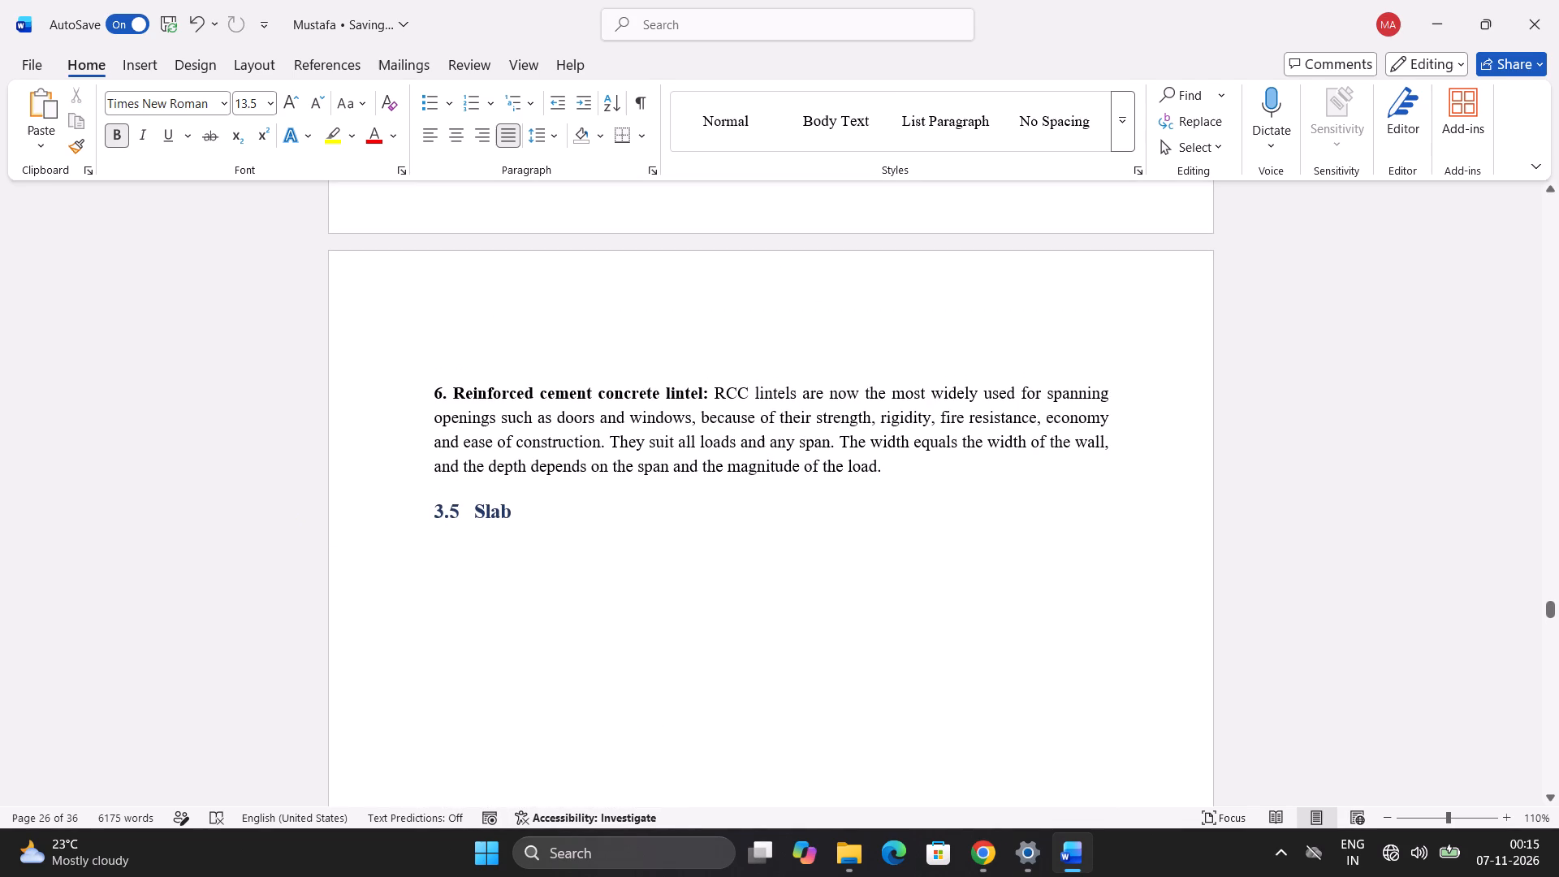
key("ctrl+c")
key("ctrl+v")
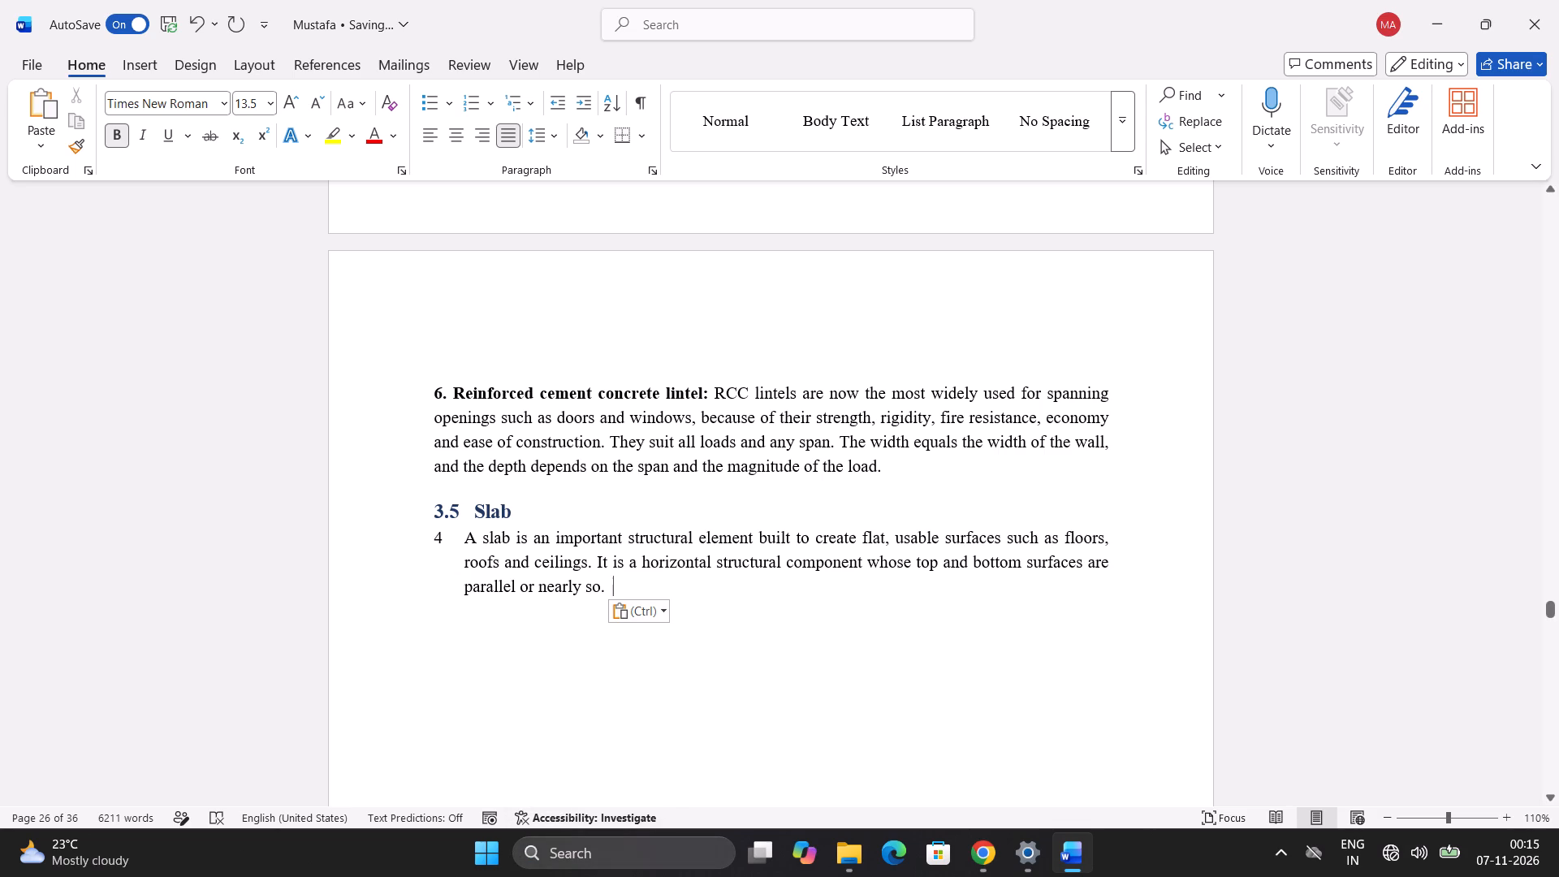
Remove the list number and indent from the pasted slab paragraph under the Slab heading.
scroll(580, 676, "down", 12)
scroll(580, 675, "up", 3)
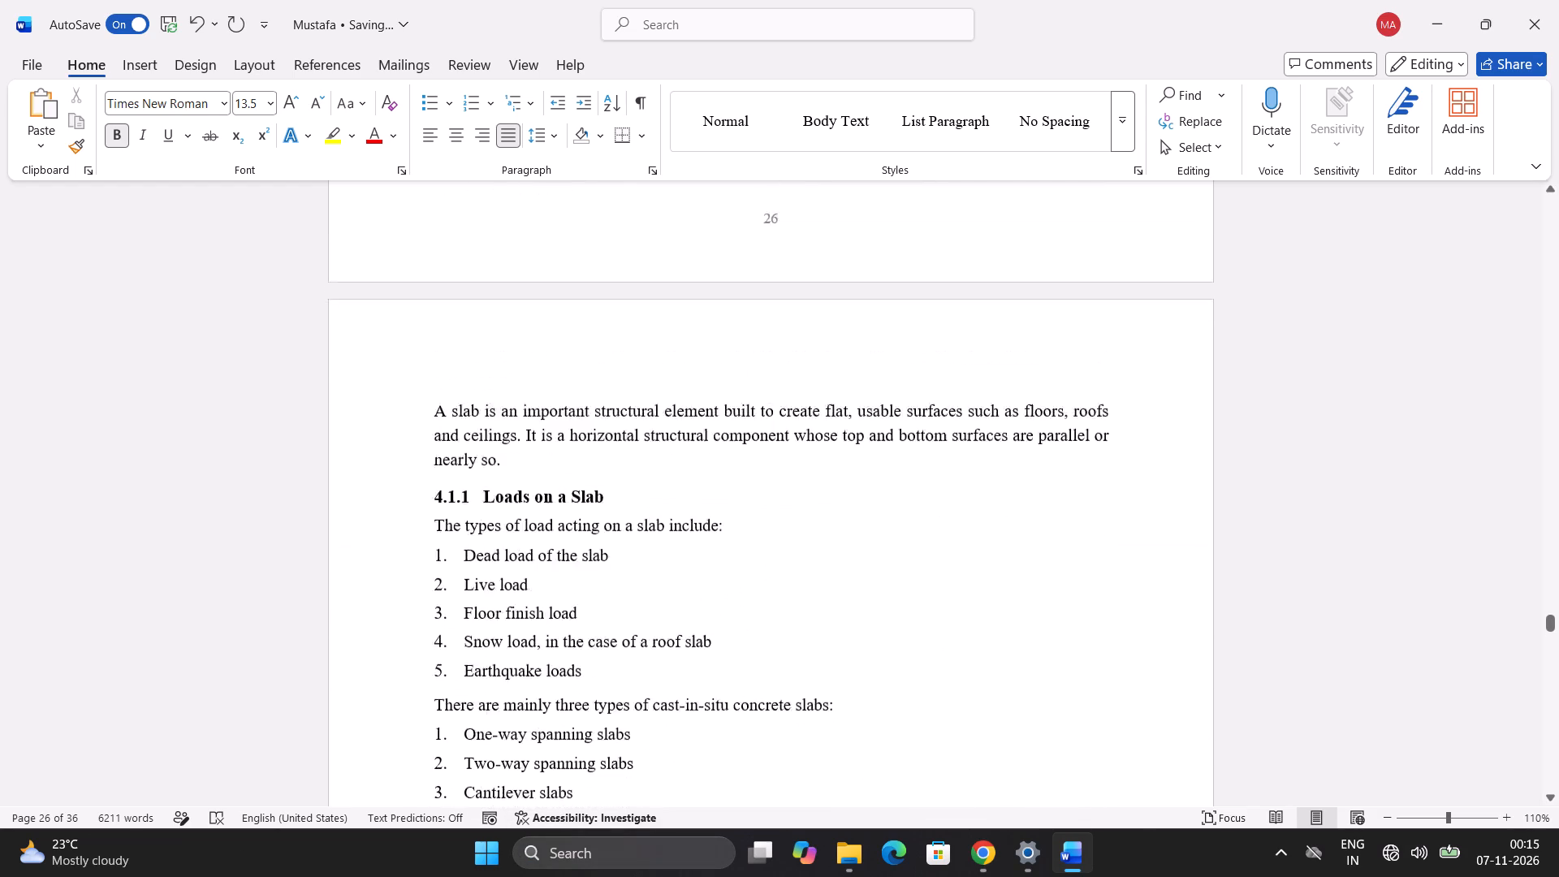
scroll(580, 675, "up", 8)
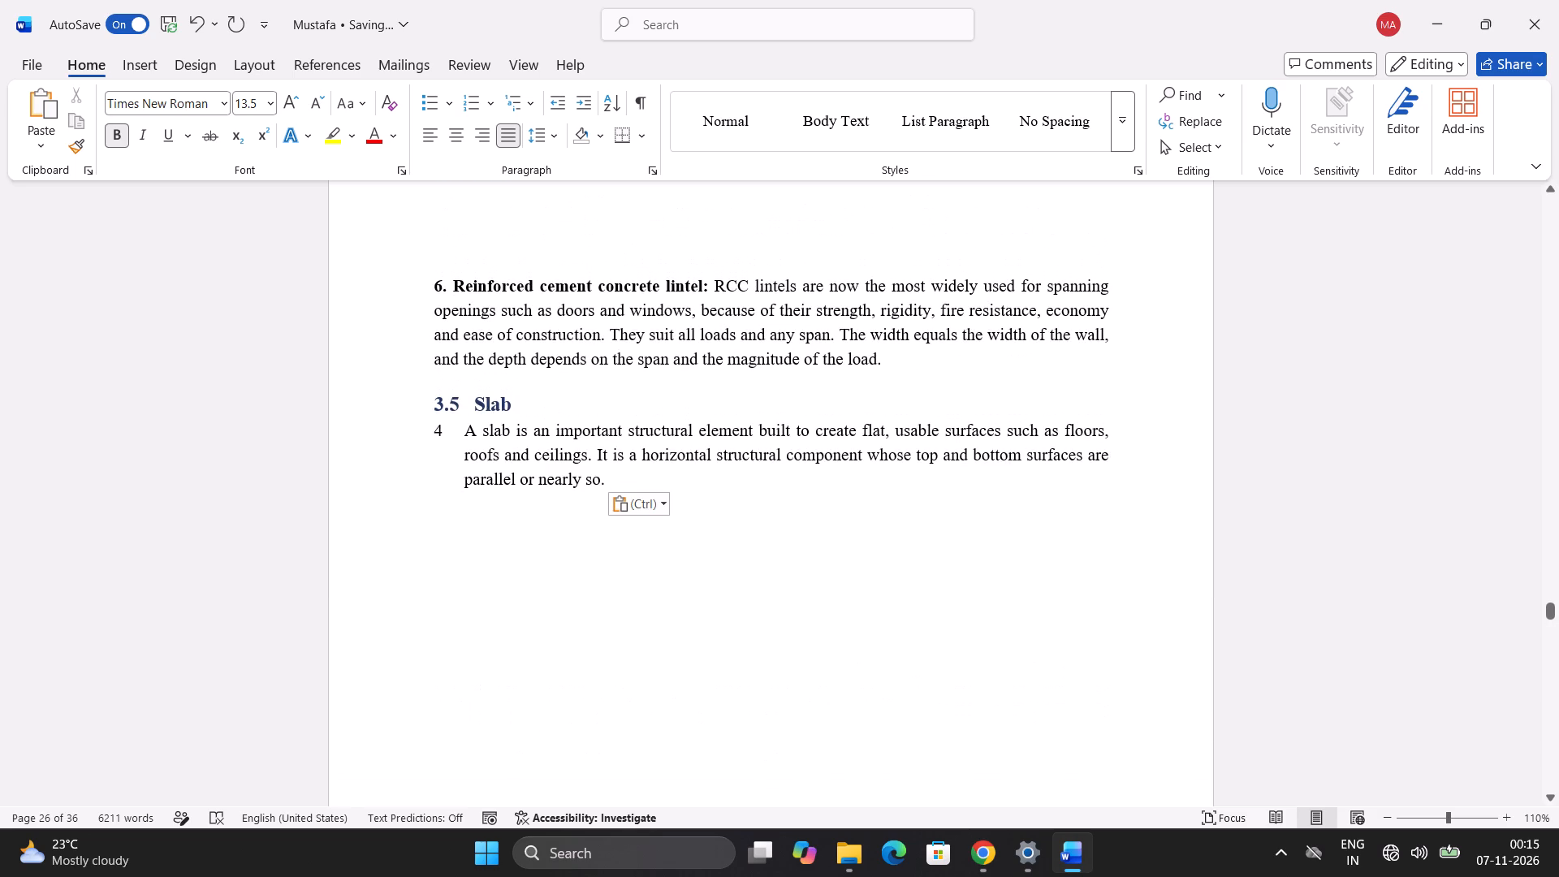
scroll(580, 675, "down", 3)
scroll(477, 607, "up", 5)
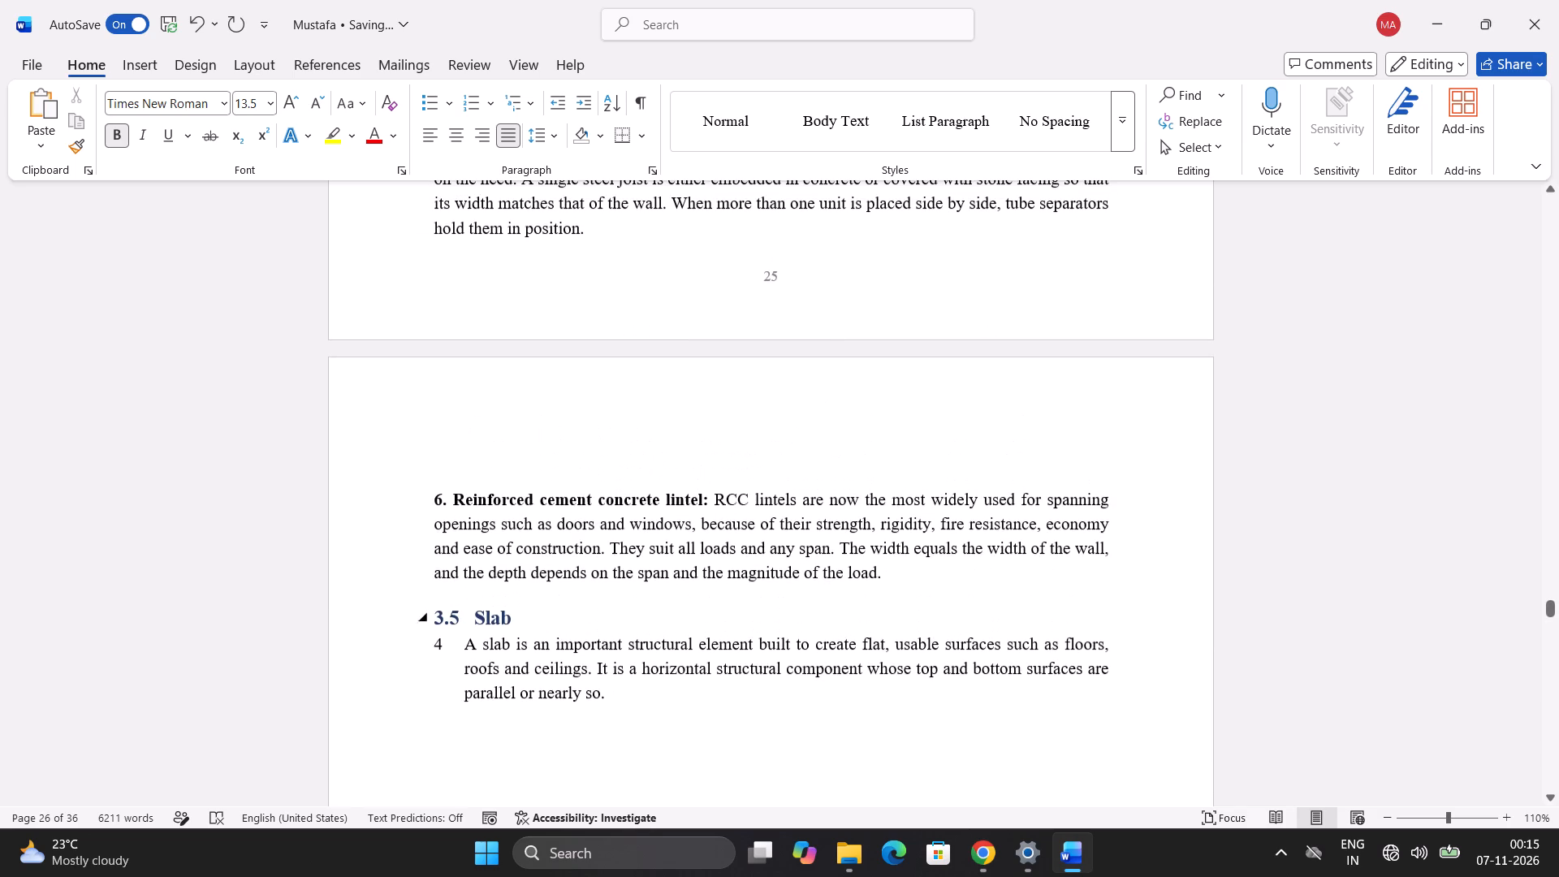
left_click(449, 645)
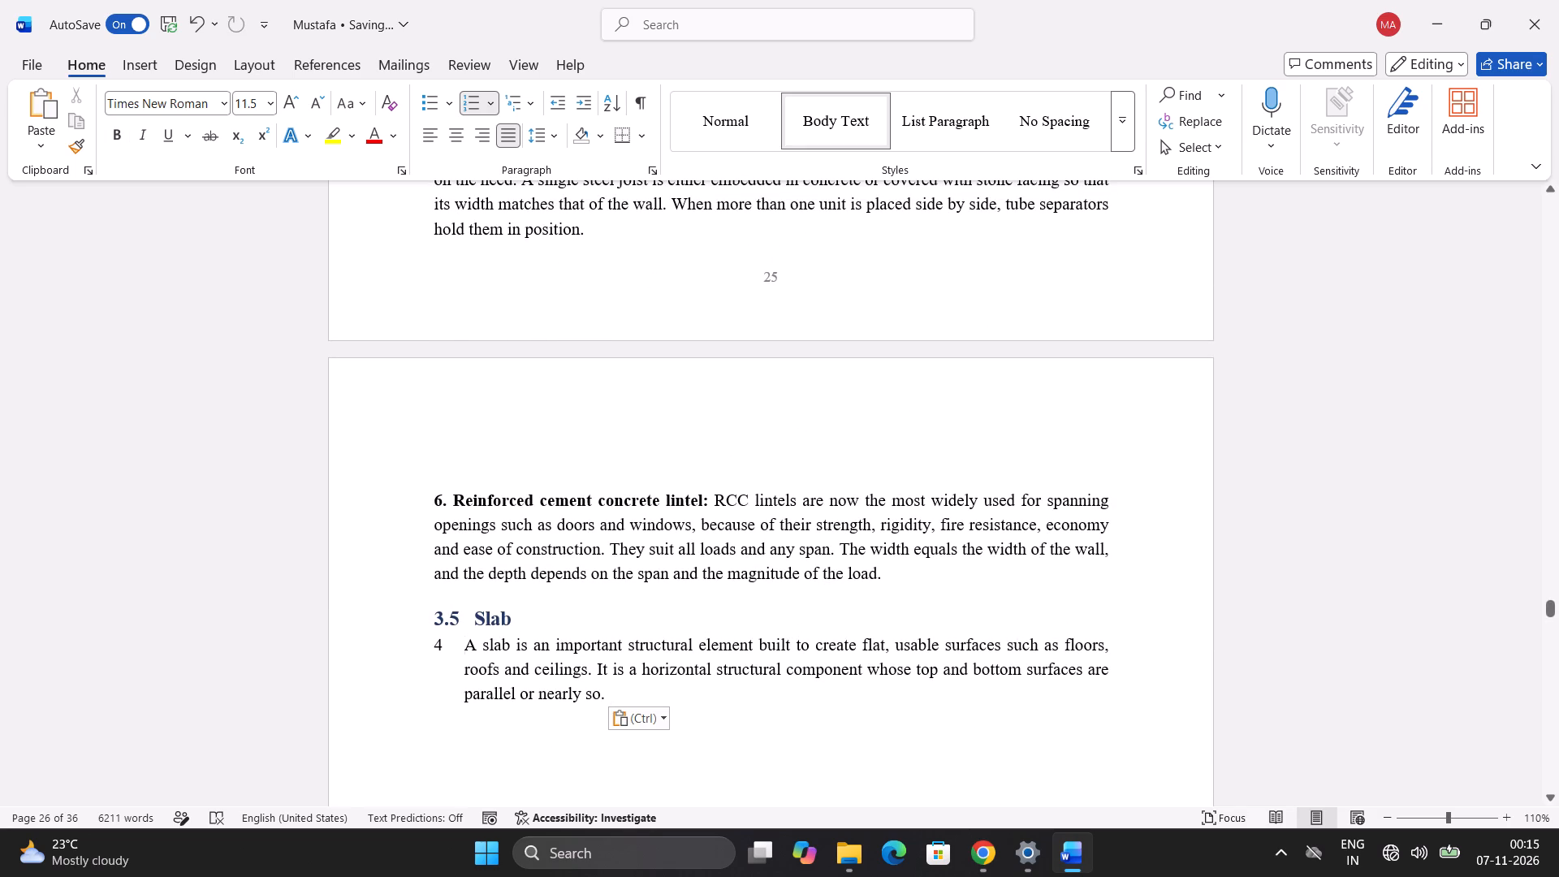
key("BackSpace")
key("BackSpace")
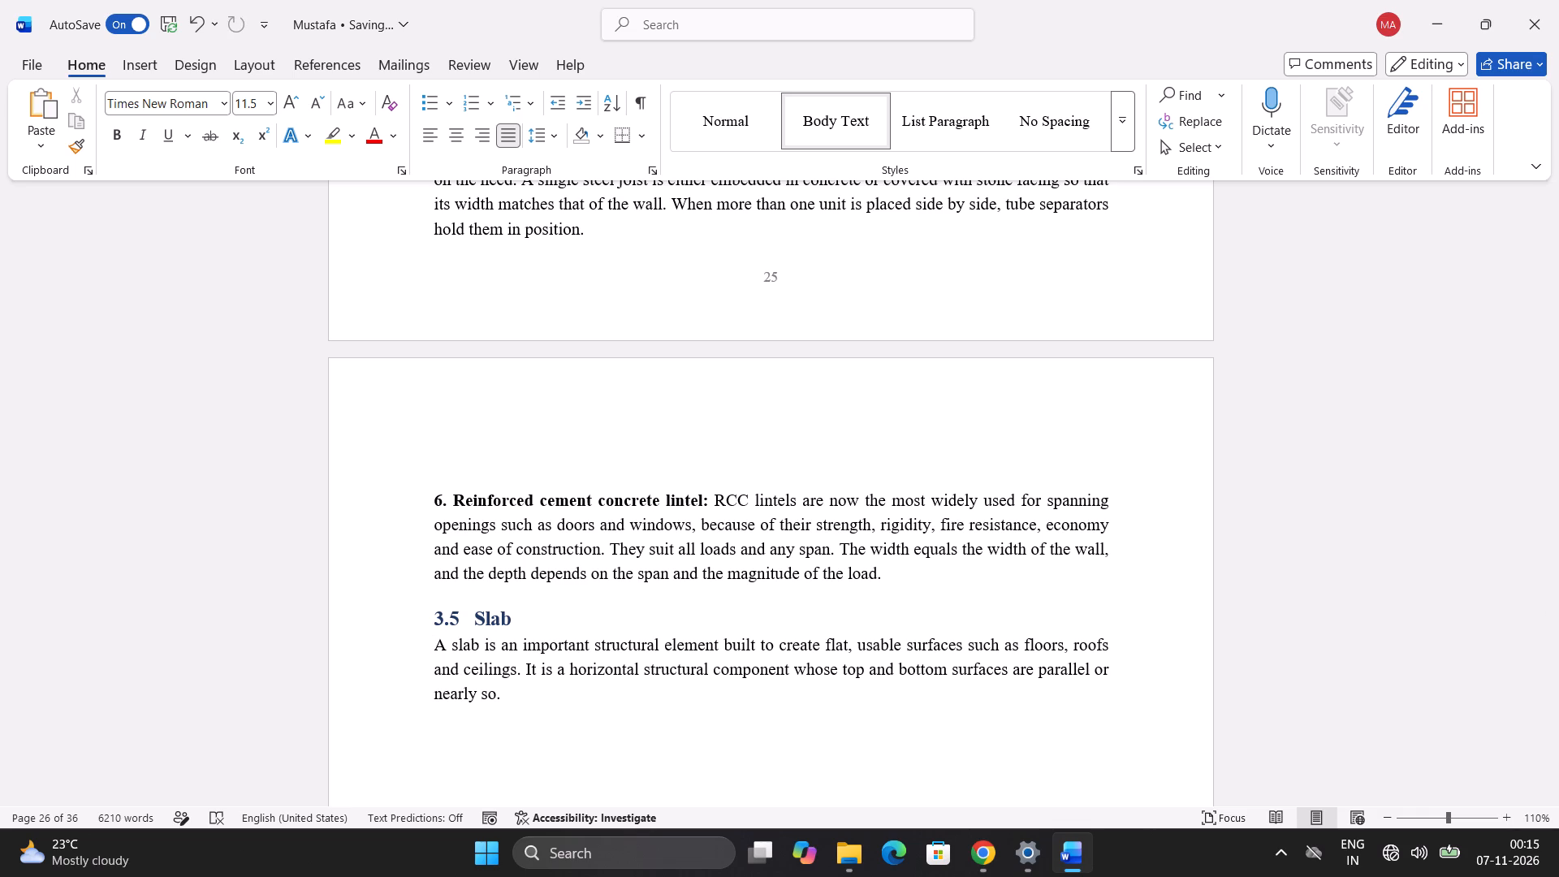
Delete the duplicate introductory slab paragraph above the Loads on a Slab heading on page 27.
scroll(512, 645, "down", 4)
scroll(525, 547, "down", 8)
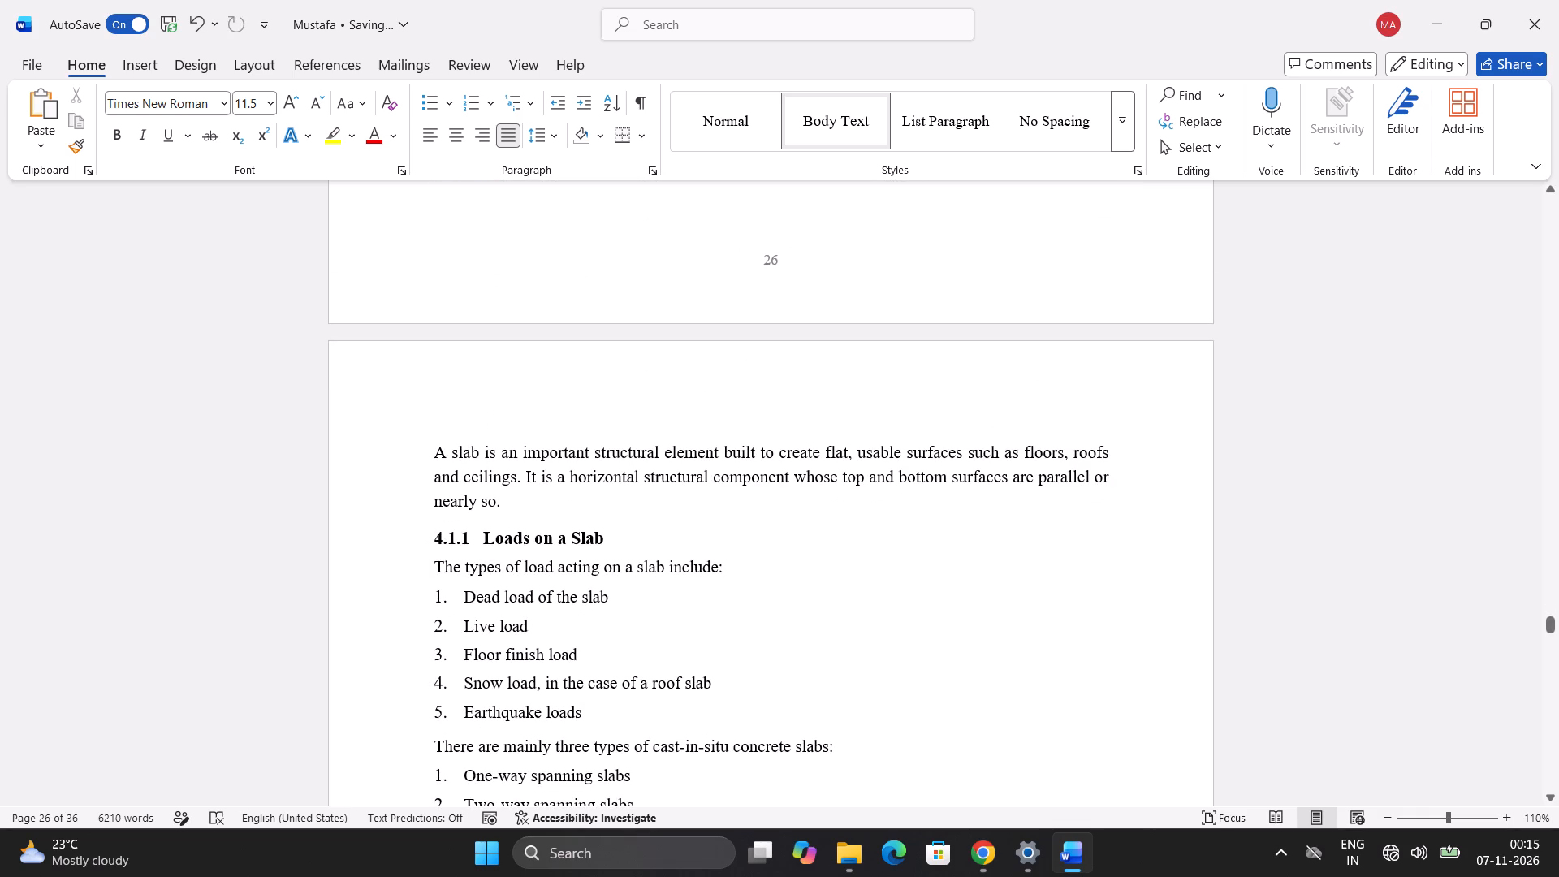
left_click_drag(512, 506, 301, 476)
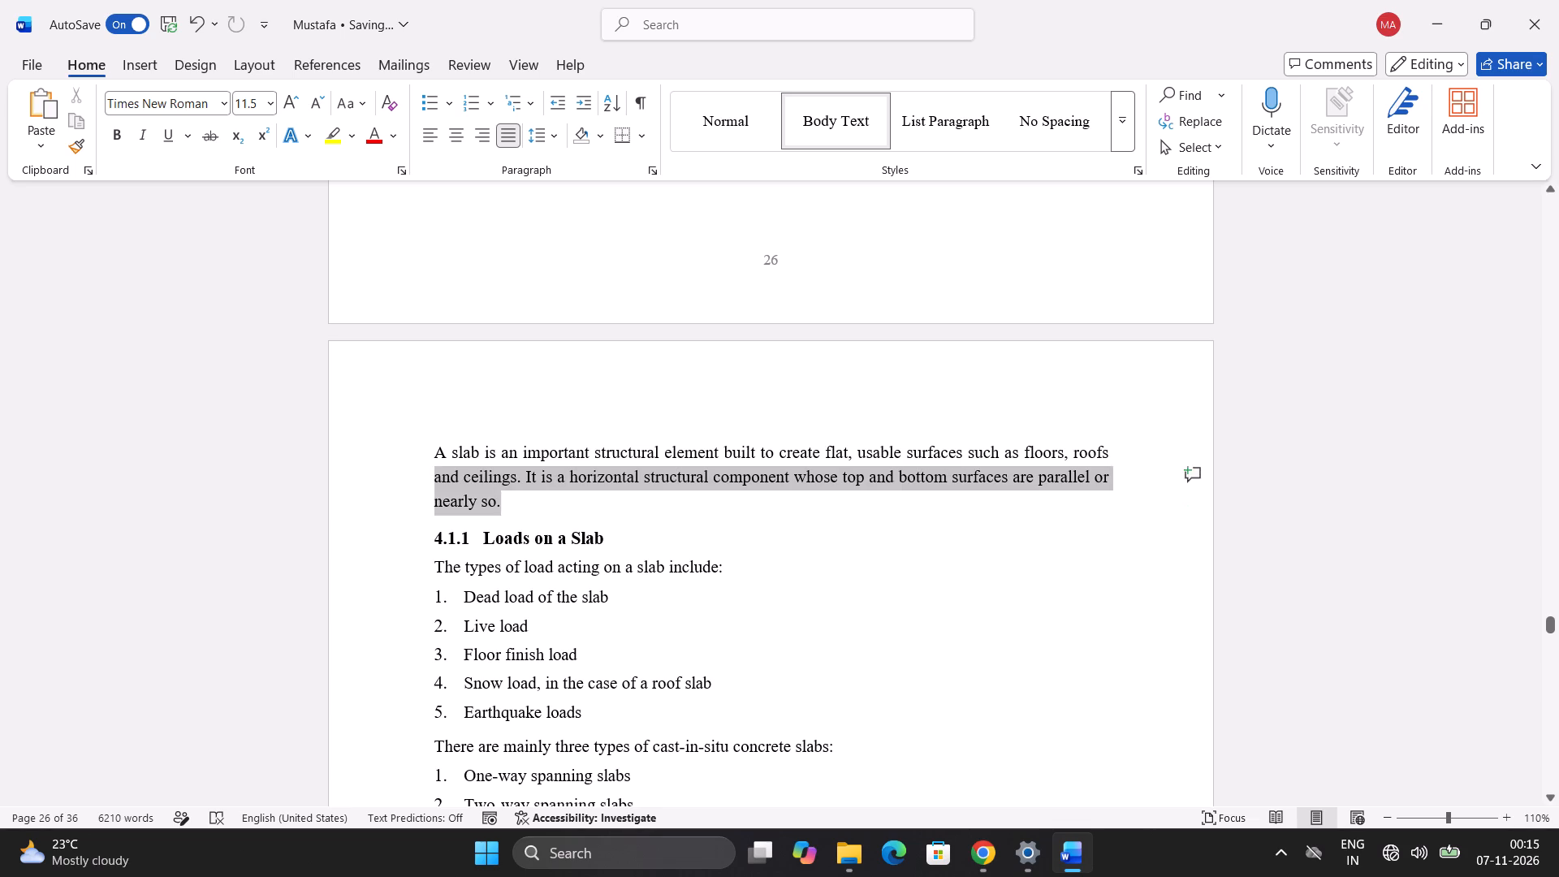
left_click_drag(301, 476, 340, 416)
key("Delete")
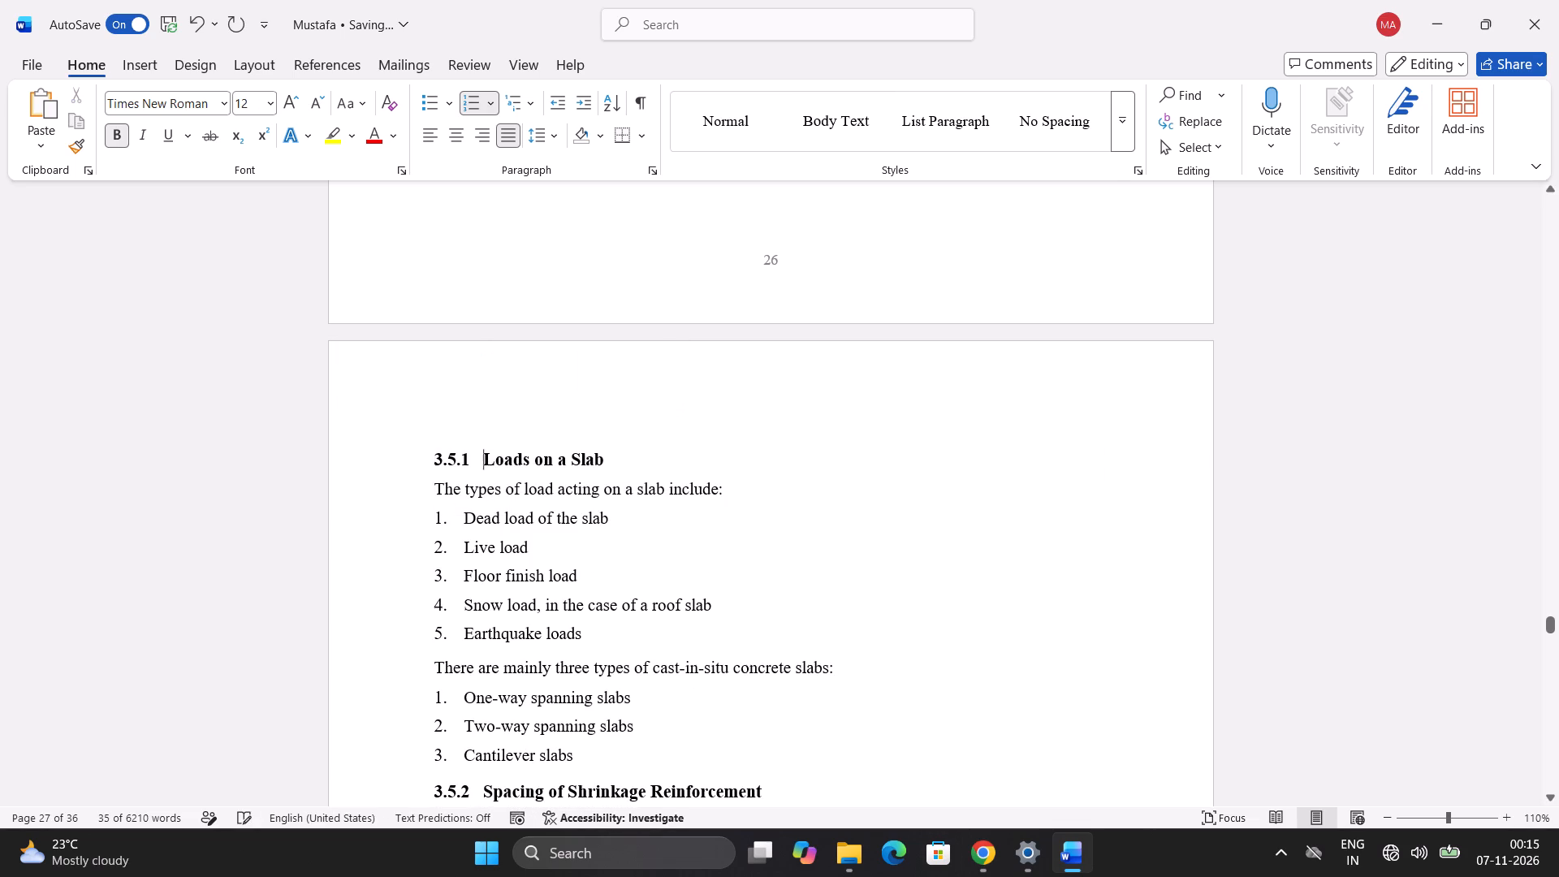
Examine the blank space below the slab paragraph on page 26 against the length of the slab subsections on page 27.
scroll(898, 680, "down", 4)
scroll(944, 718, "up", 9)
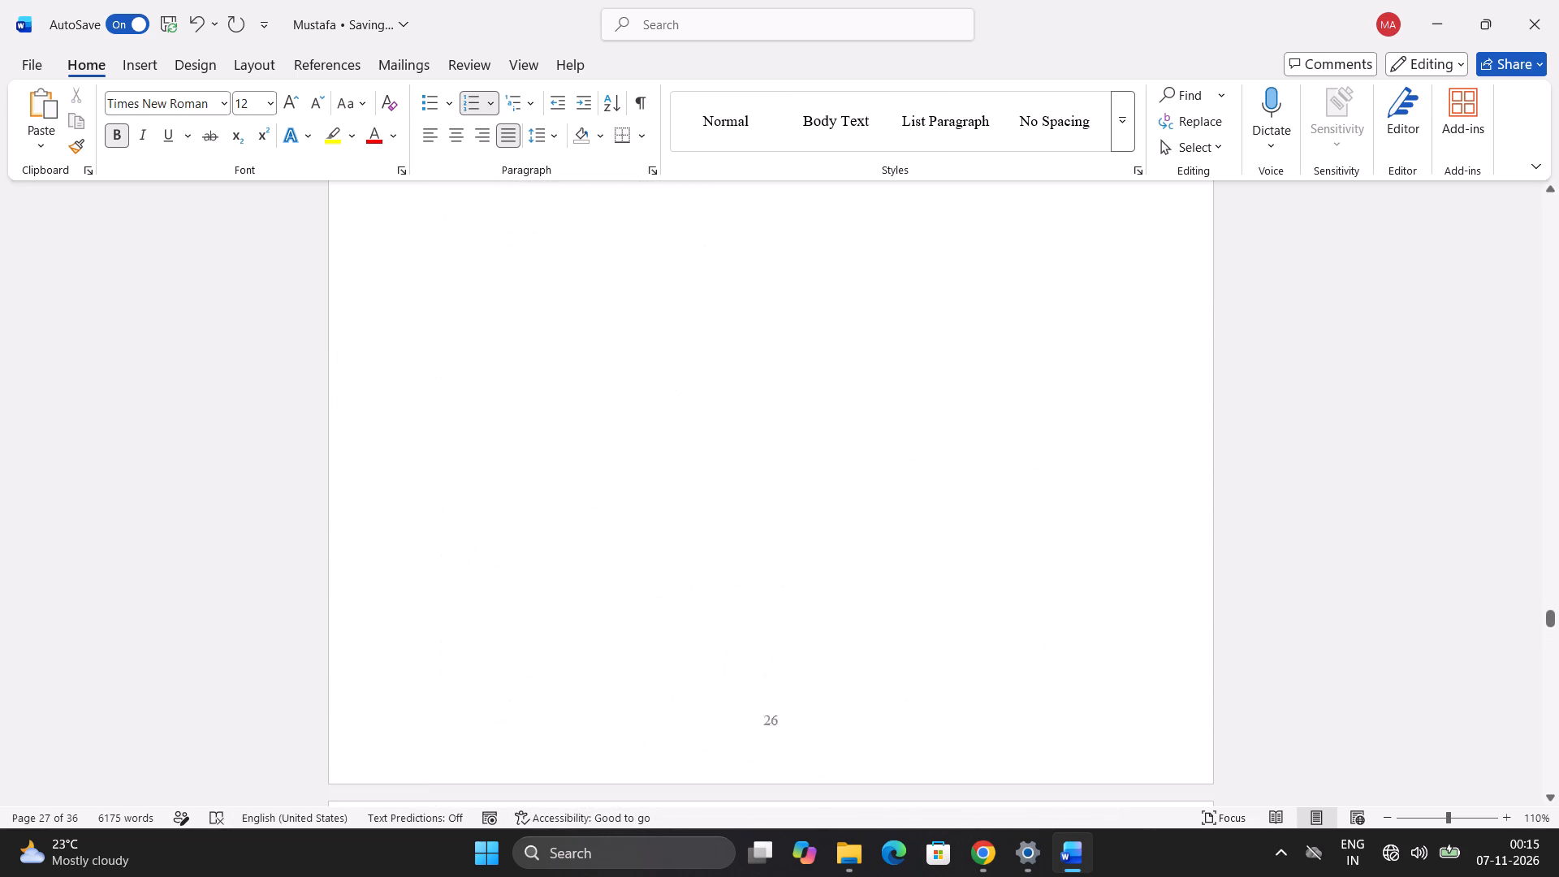
scroll(953, 701, "up", 5)
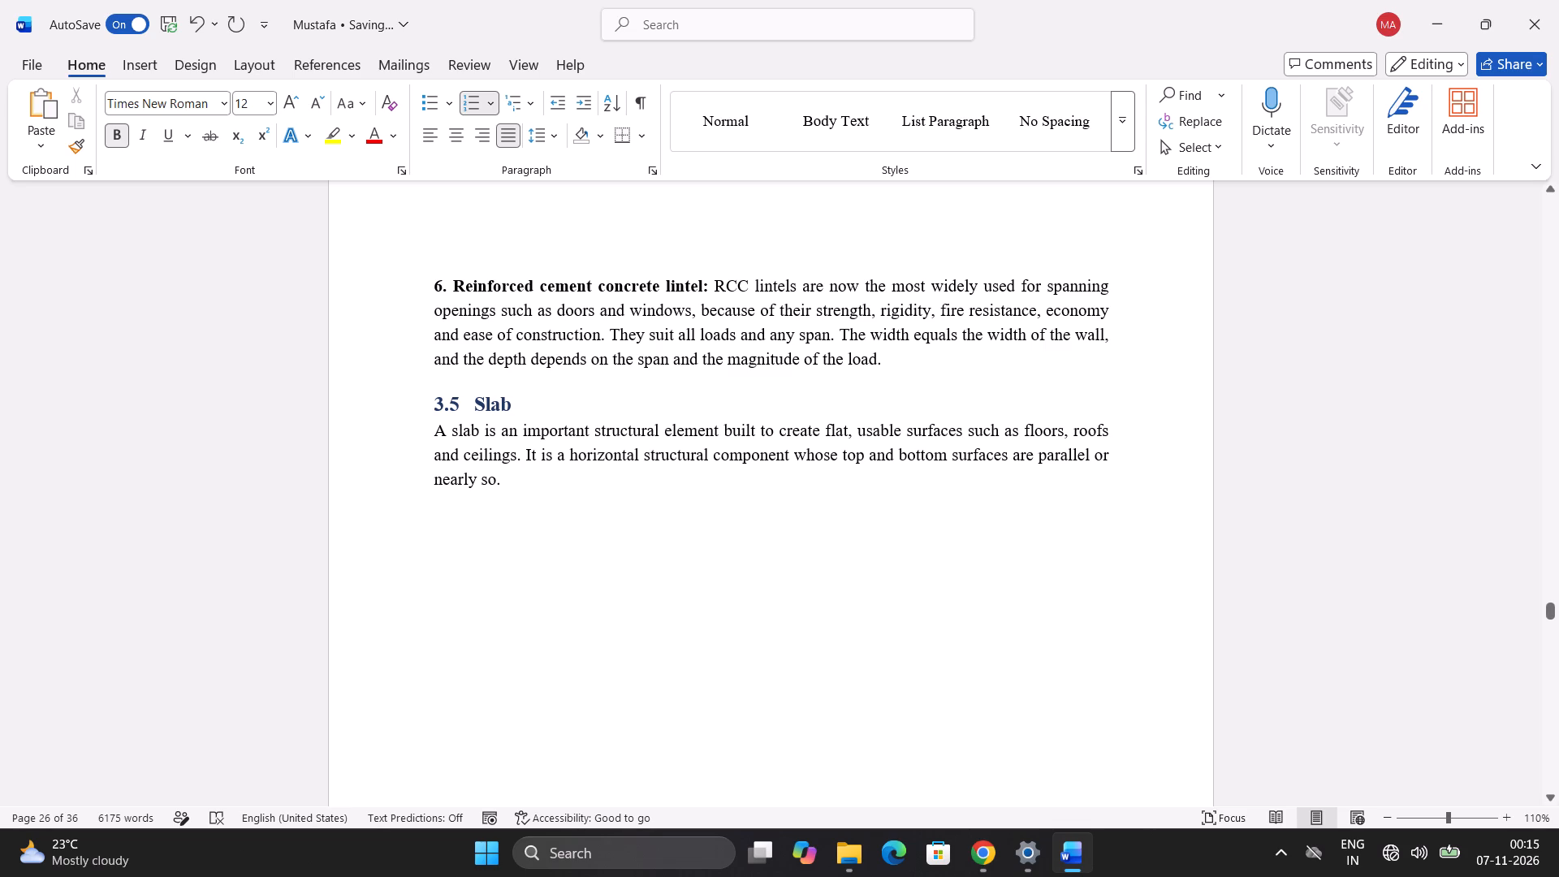
scroll(835, 484, "down", 3)
scroll(788, 583, "down", 10)
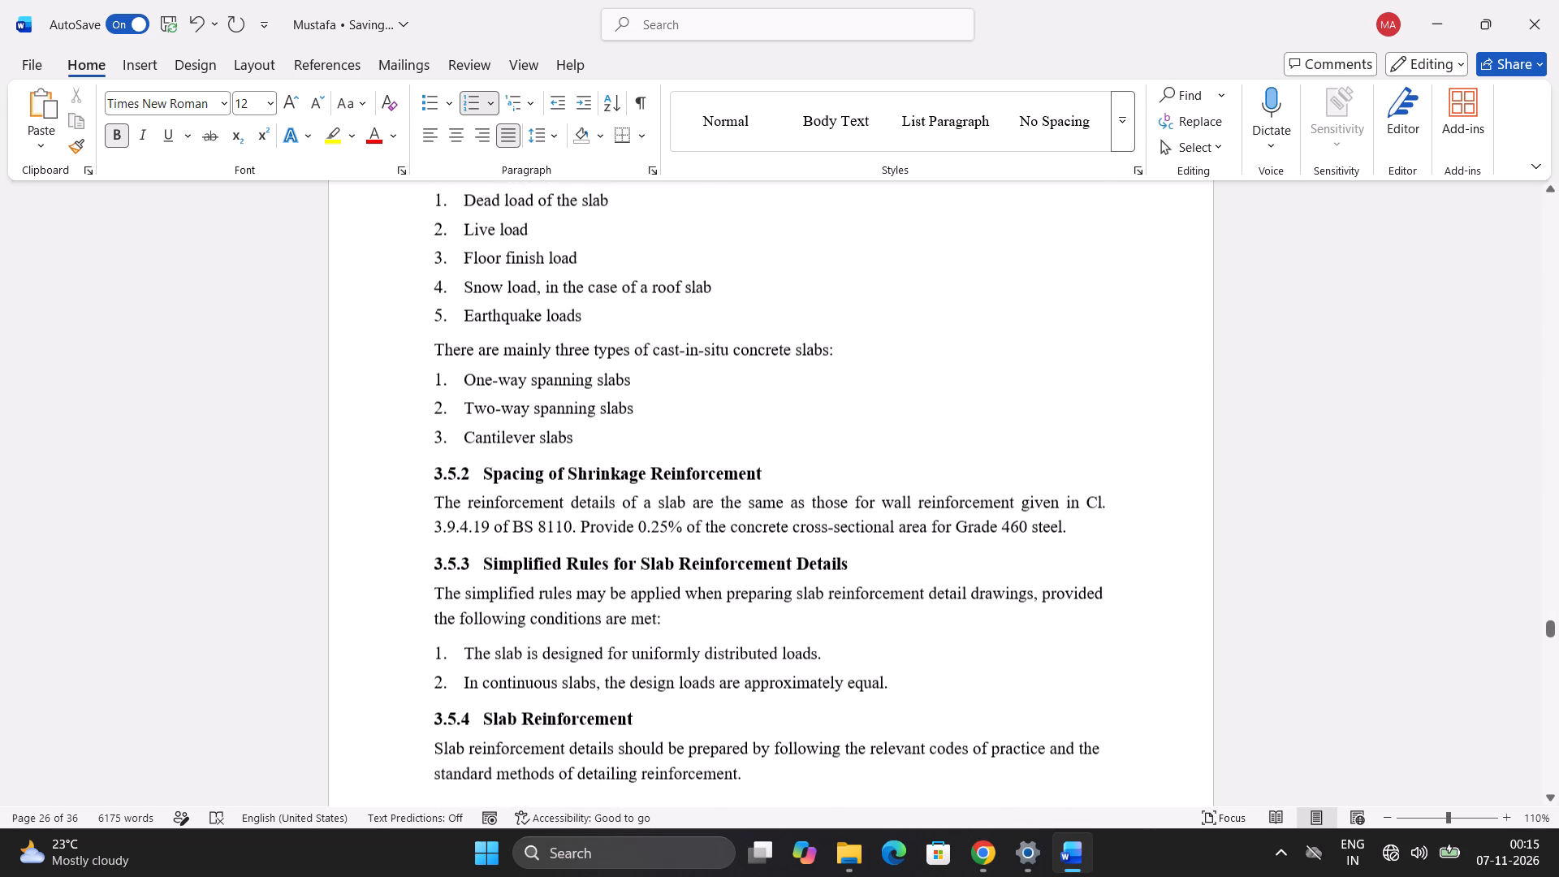
scroll(783, 597, "up", 8)
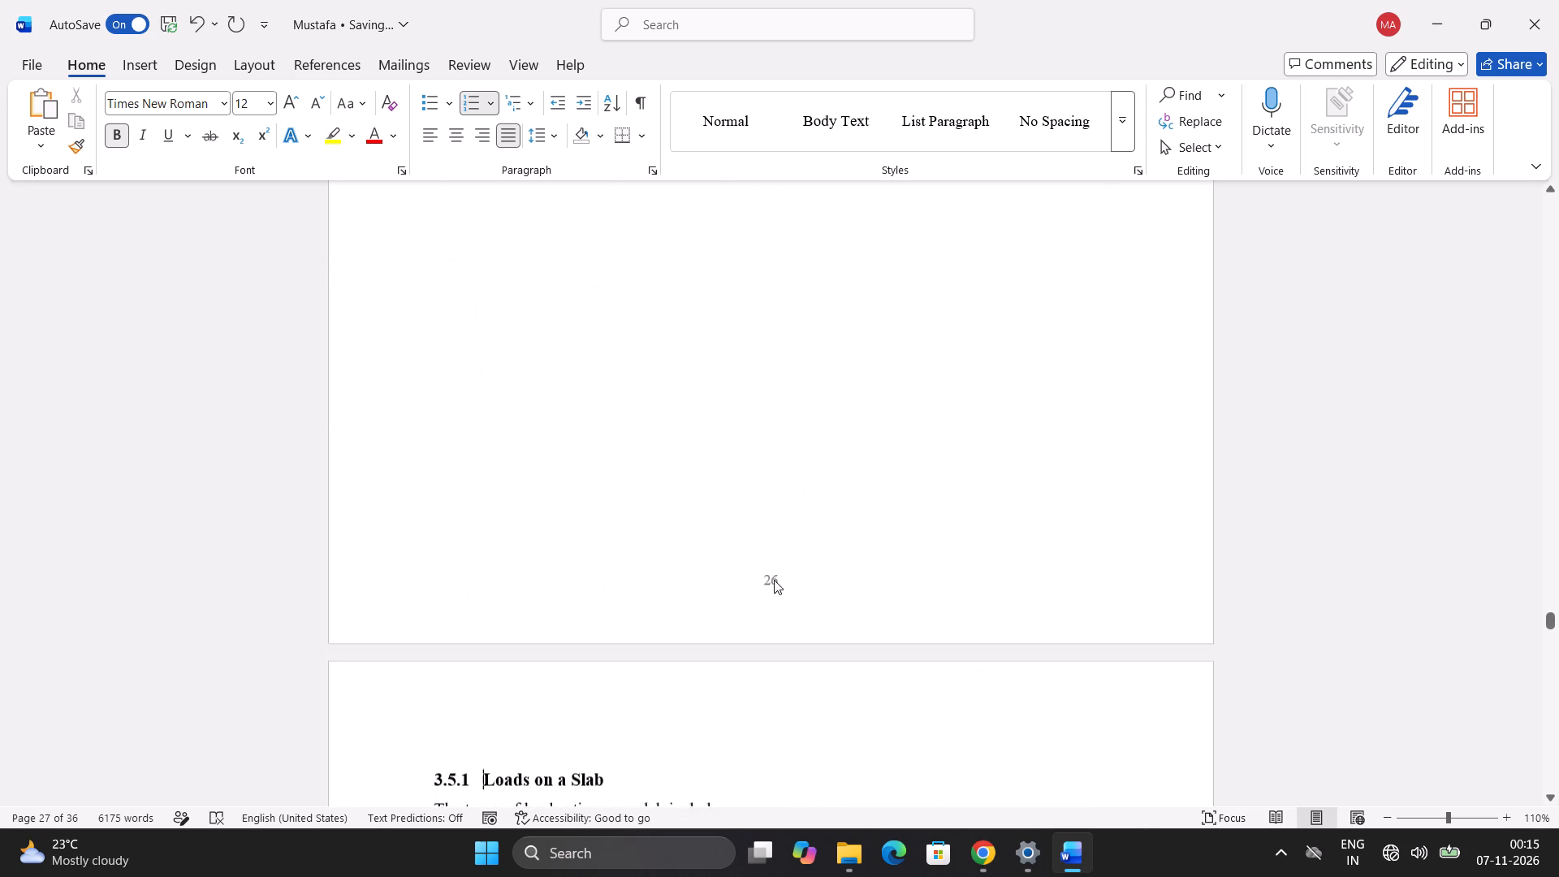
scroll(774, 580, "up", 7)
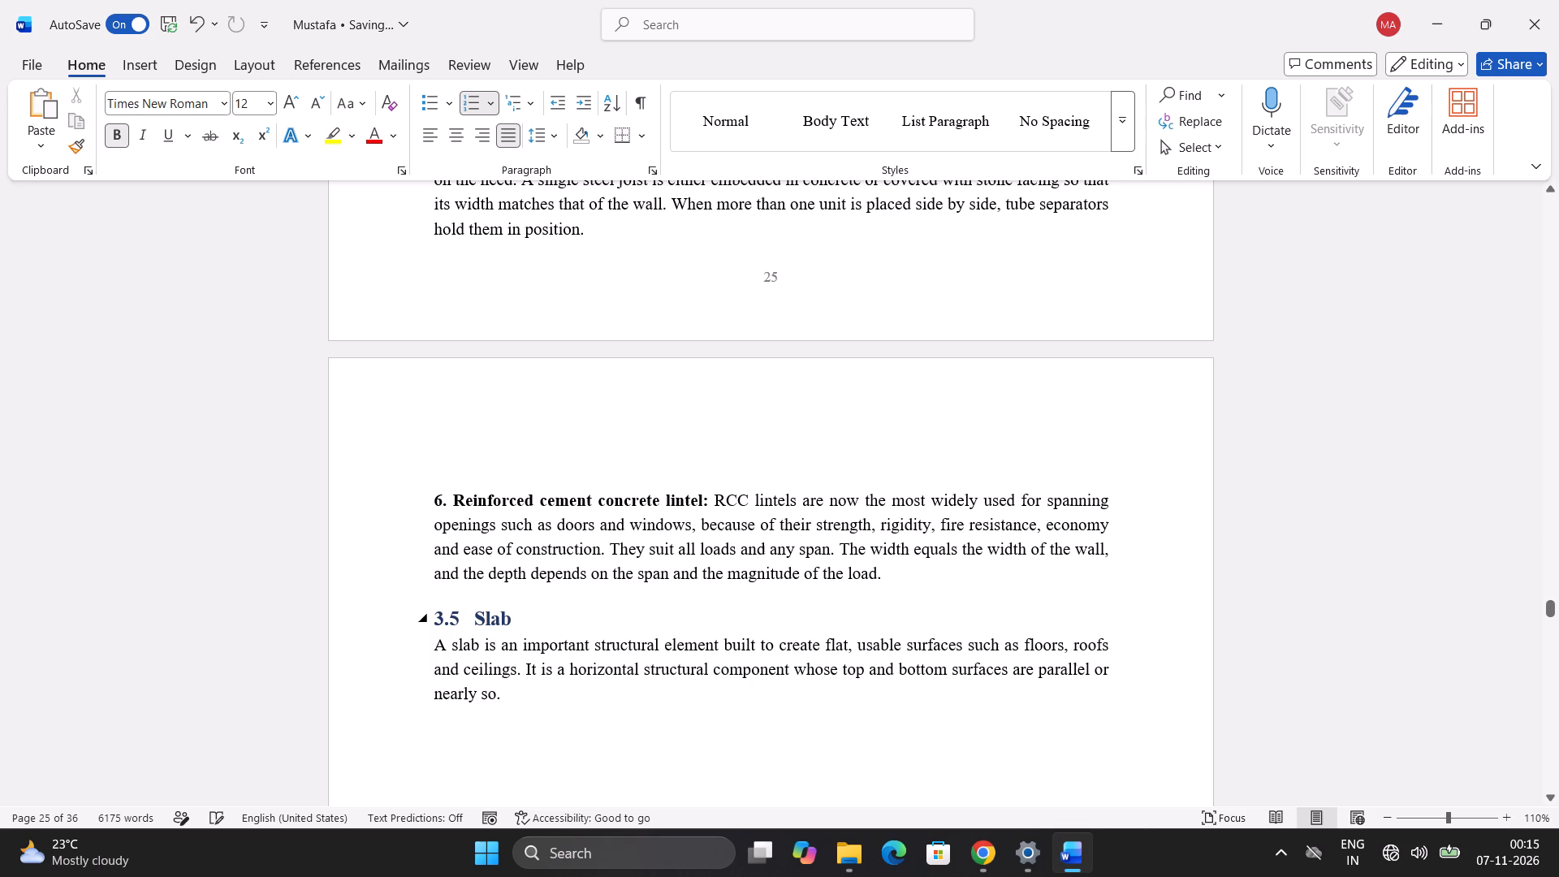
scroll(622, 581, "down", 8)
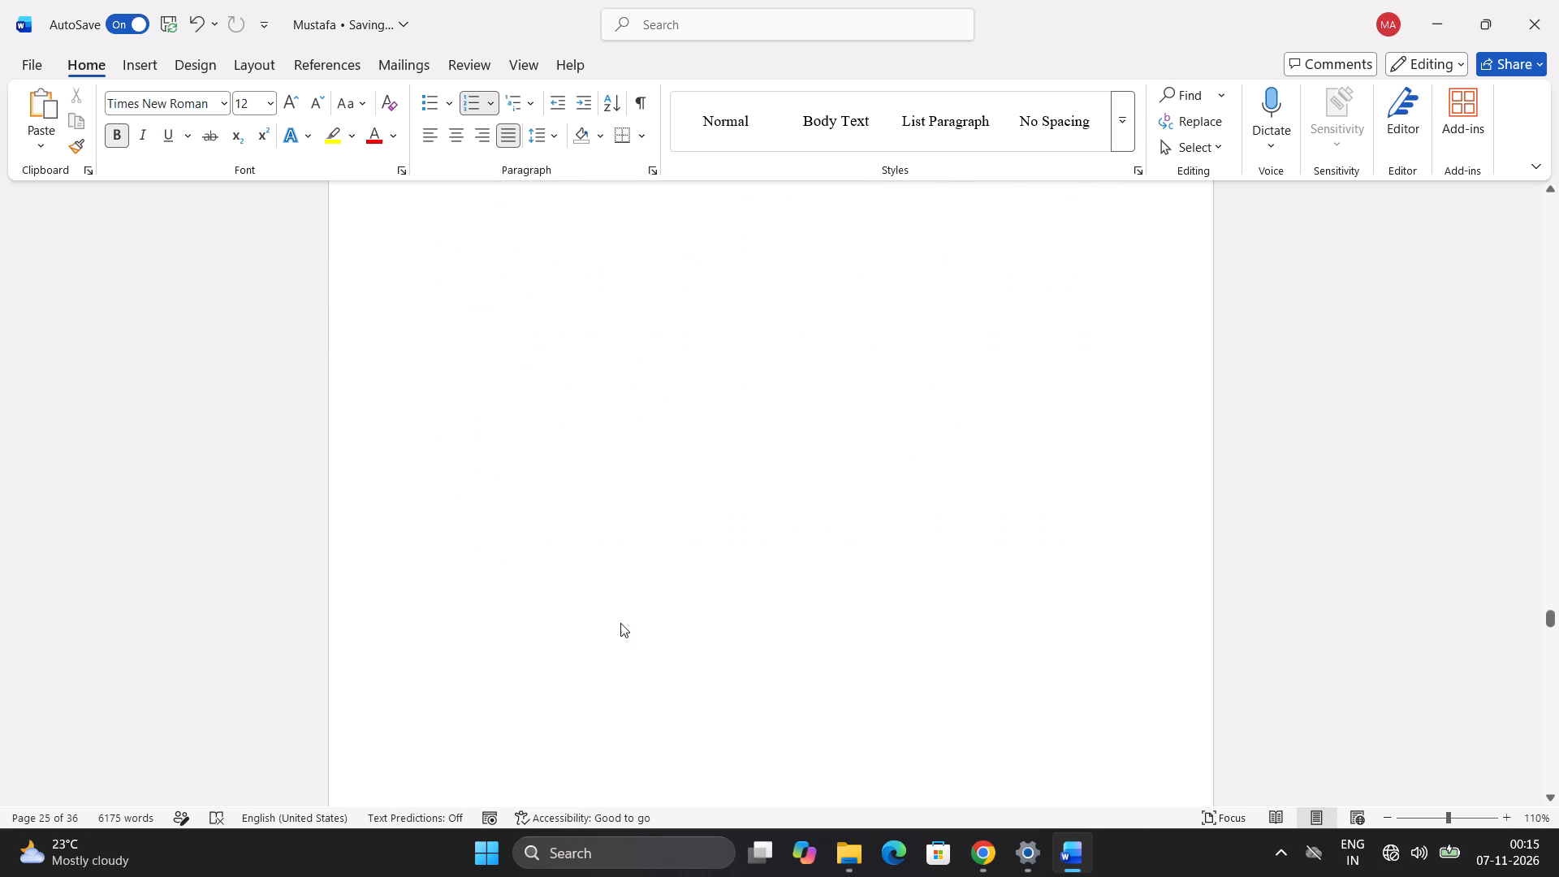
scroll(620, 623, "down", 7)
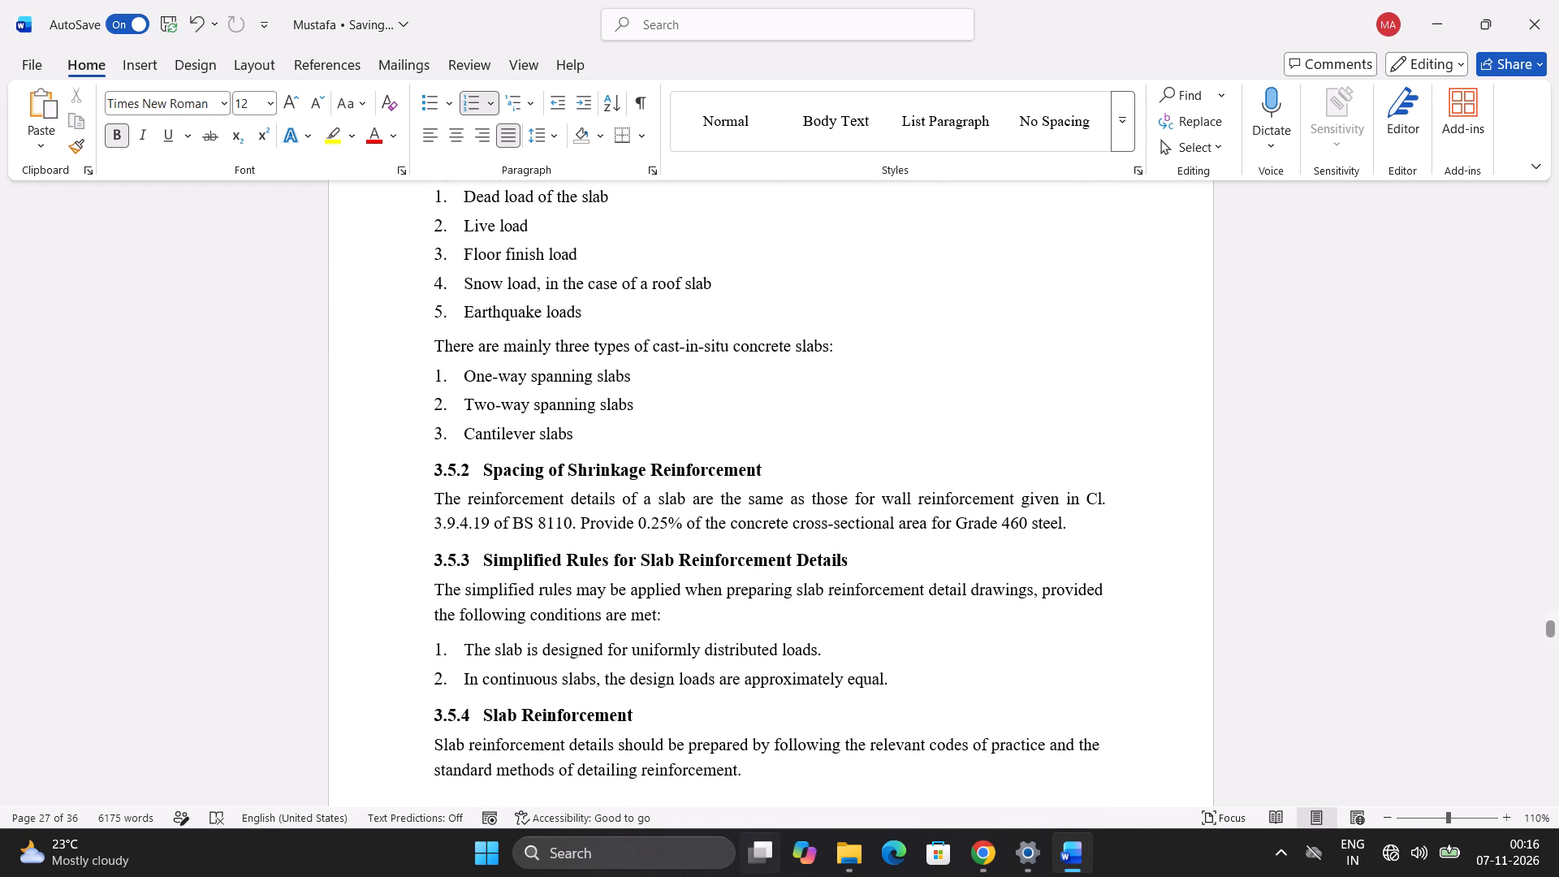
Copy the Loads on a Slab and Spacing of Shrinkage Reinforcement subsections from page 27 and paste them after the slab paragraph on page 26.
left_click_drag(1129, 527, 719, 449)
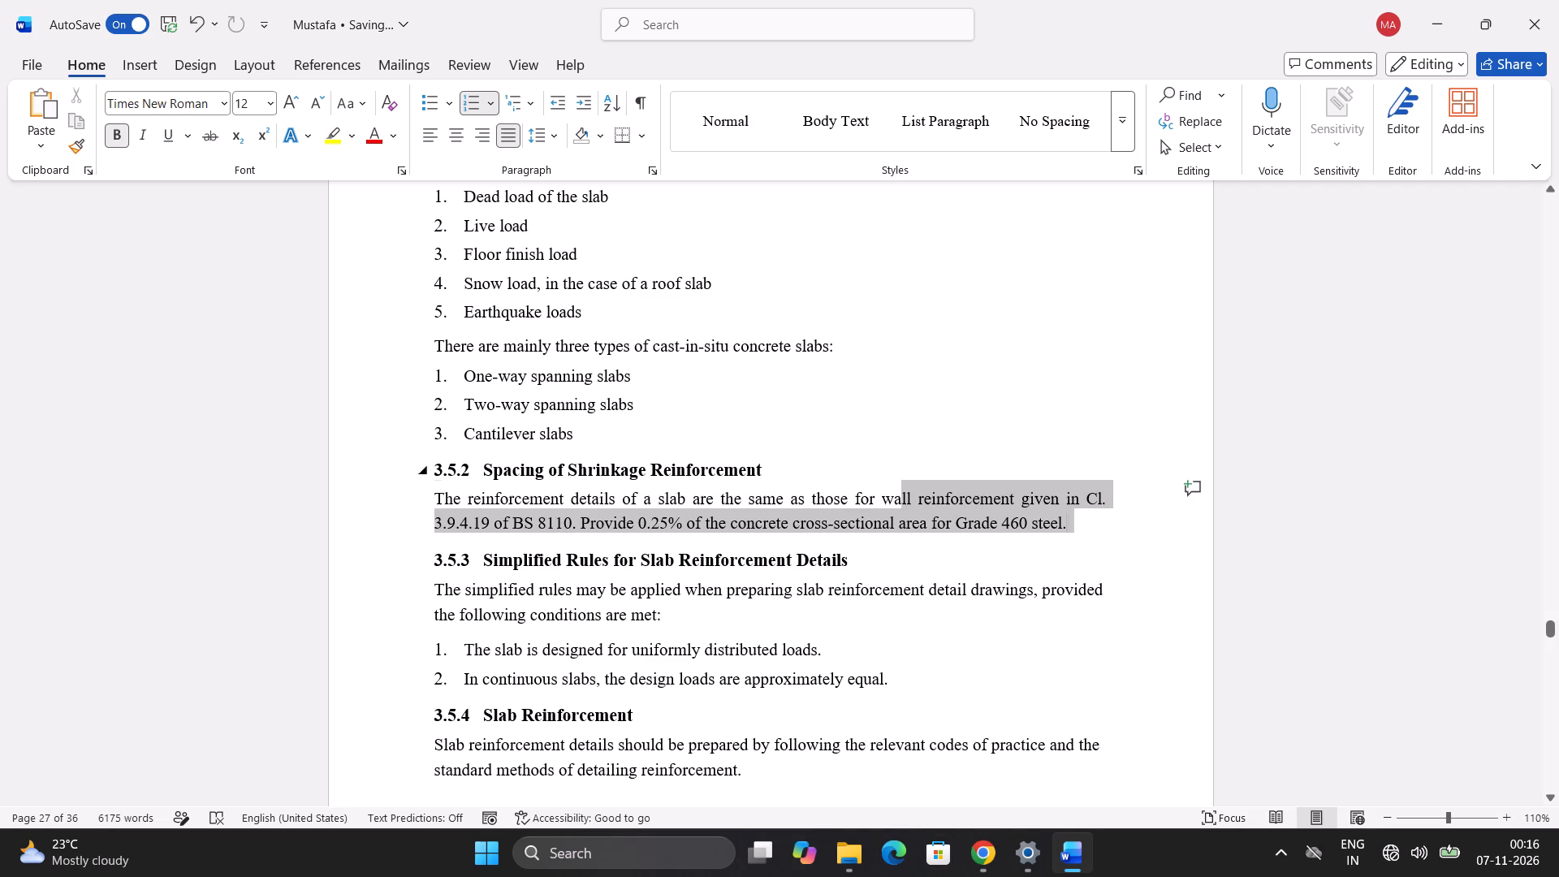
left_click_drag(719, 449, 541, 391)
scroll(550, 389, "up", 3)
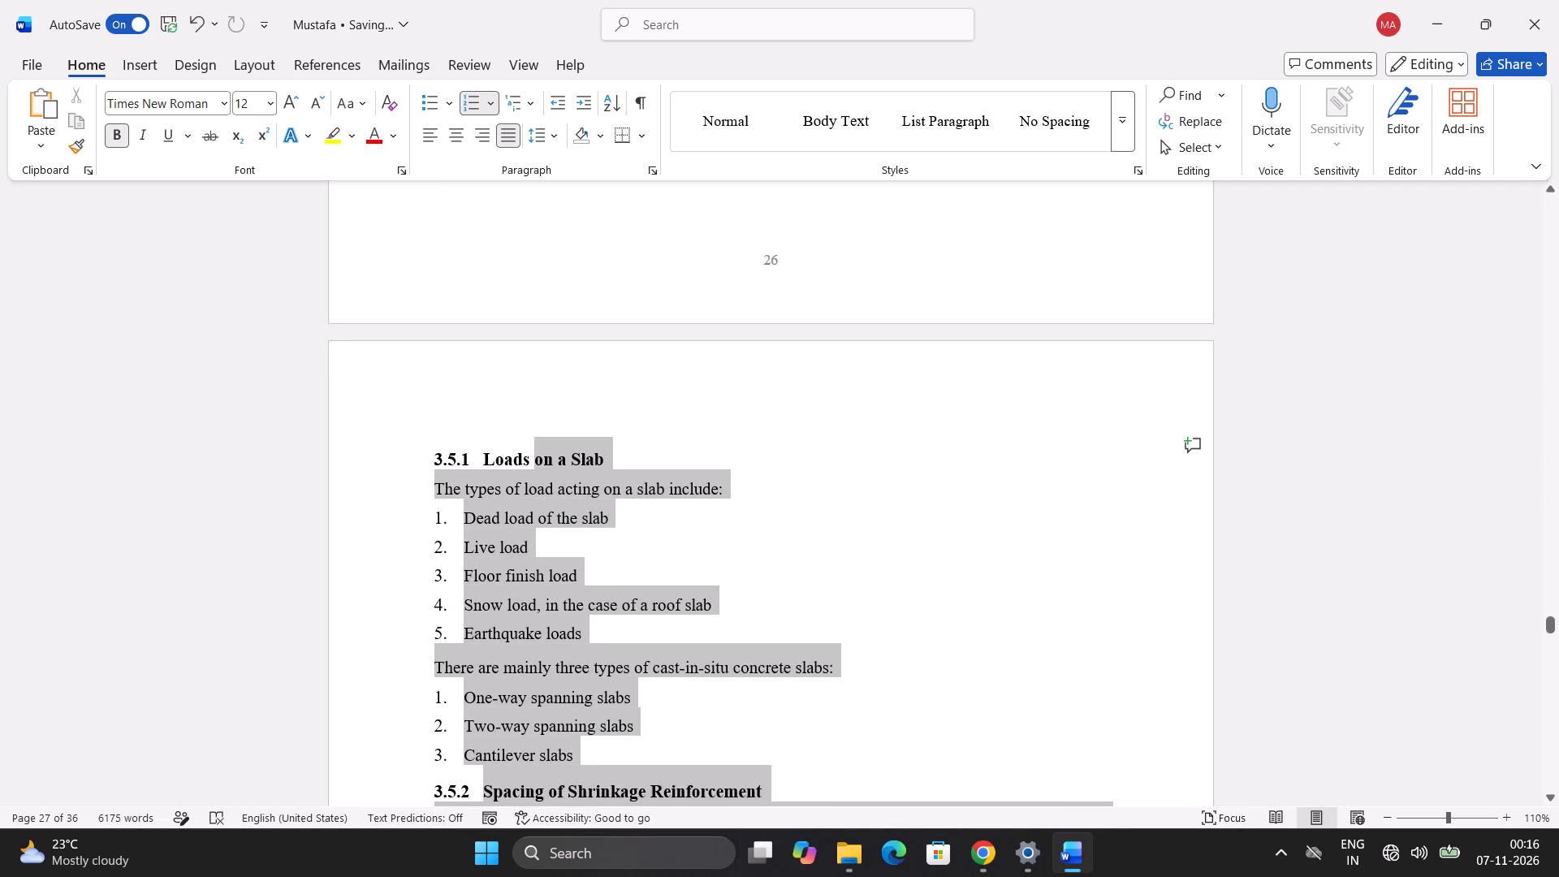
left_click_drag(541, 391, 395, 439)
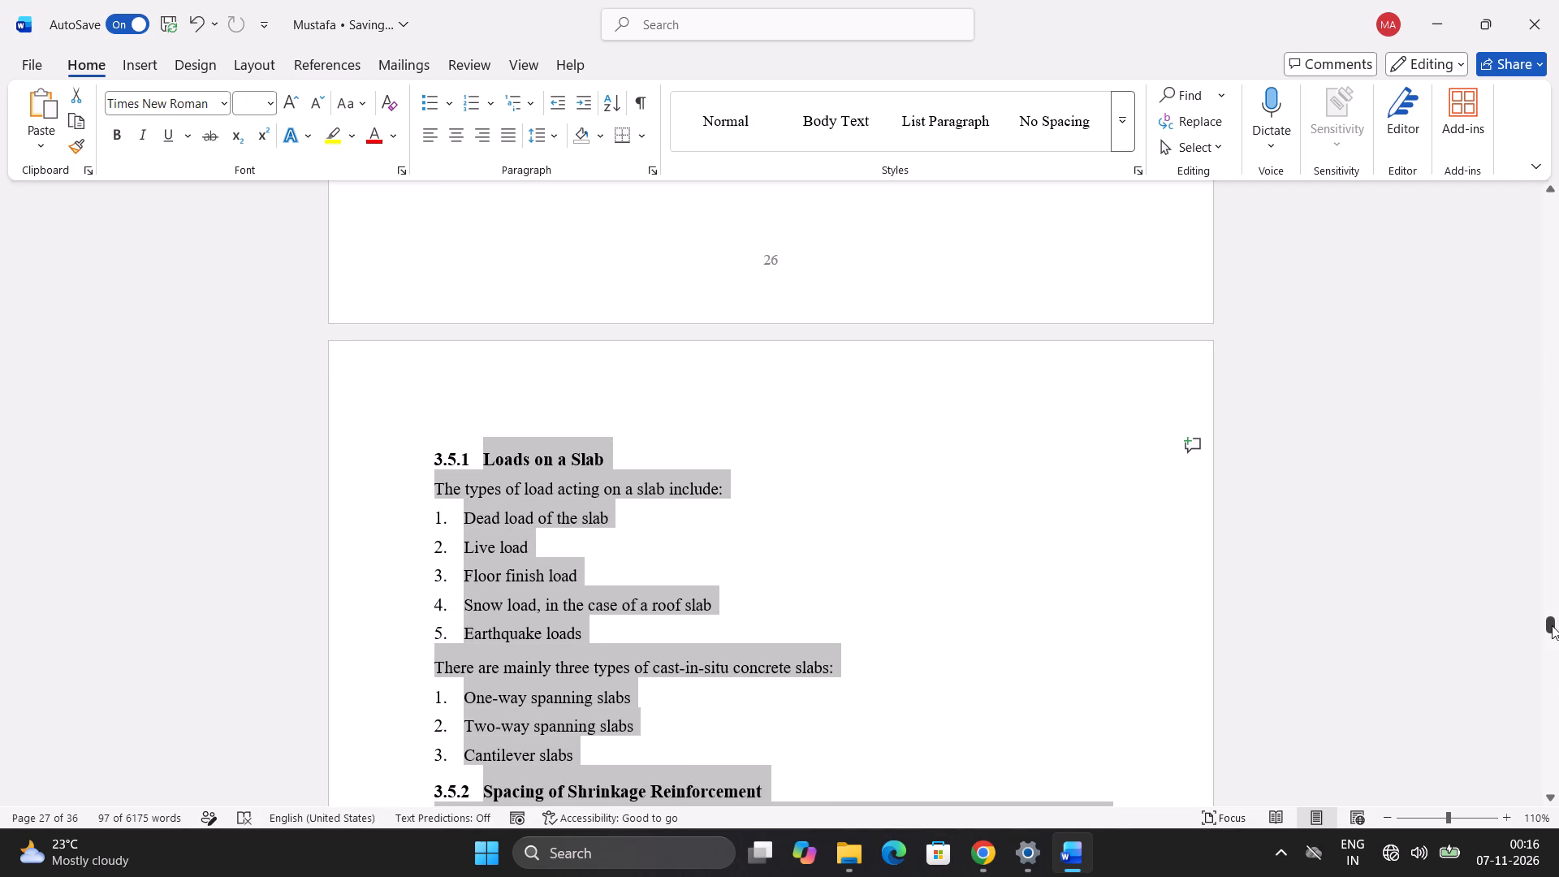
key("ctrl+c")
scroll(790, 330, "up", 9)
left_click(690, 482)
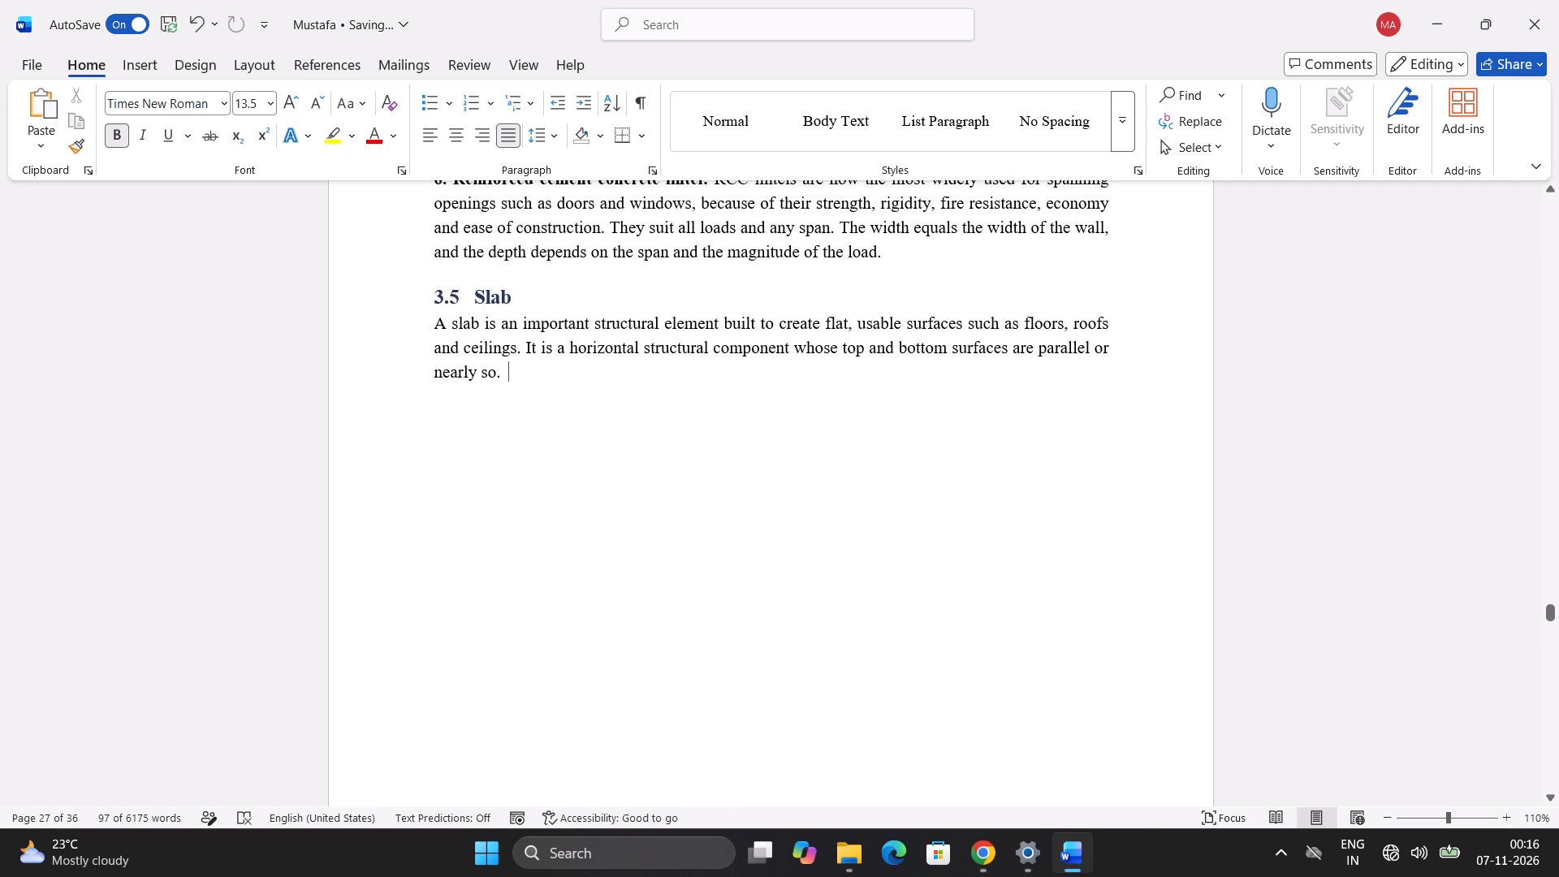
key("ctrl+v")
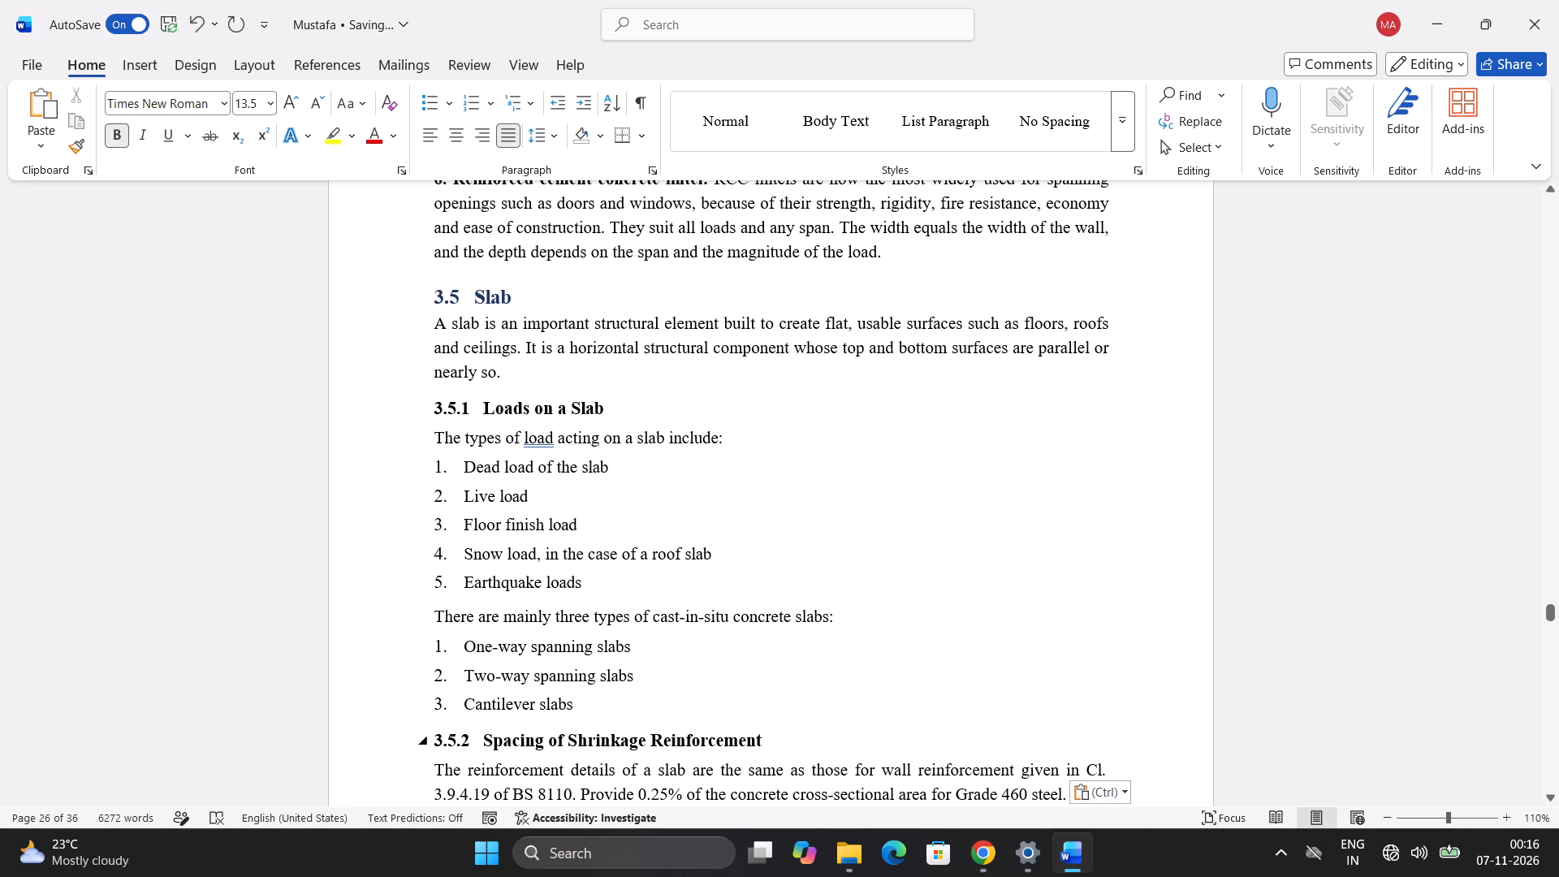
scroll(1052, 737, "down", 3)
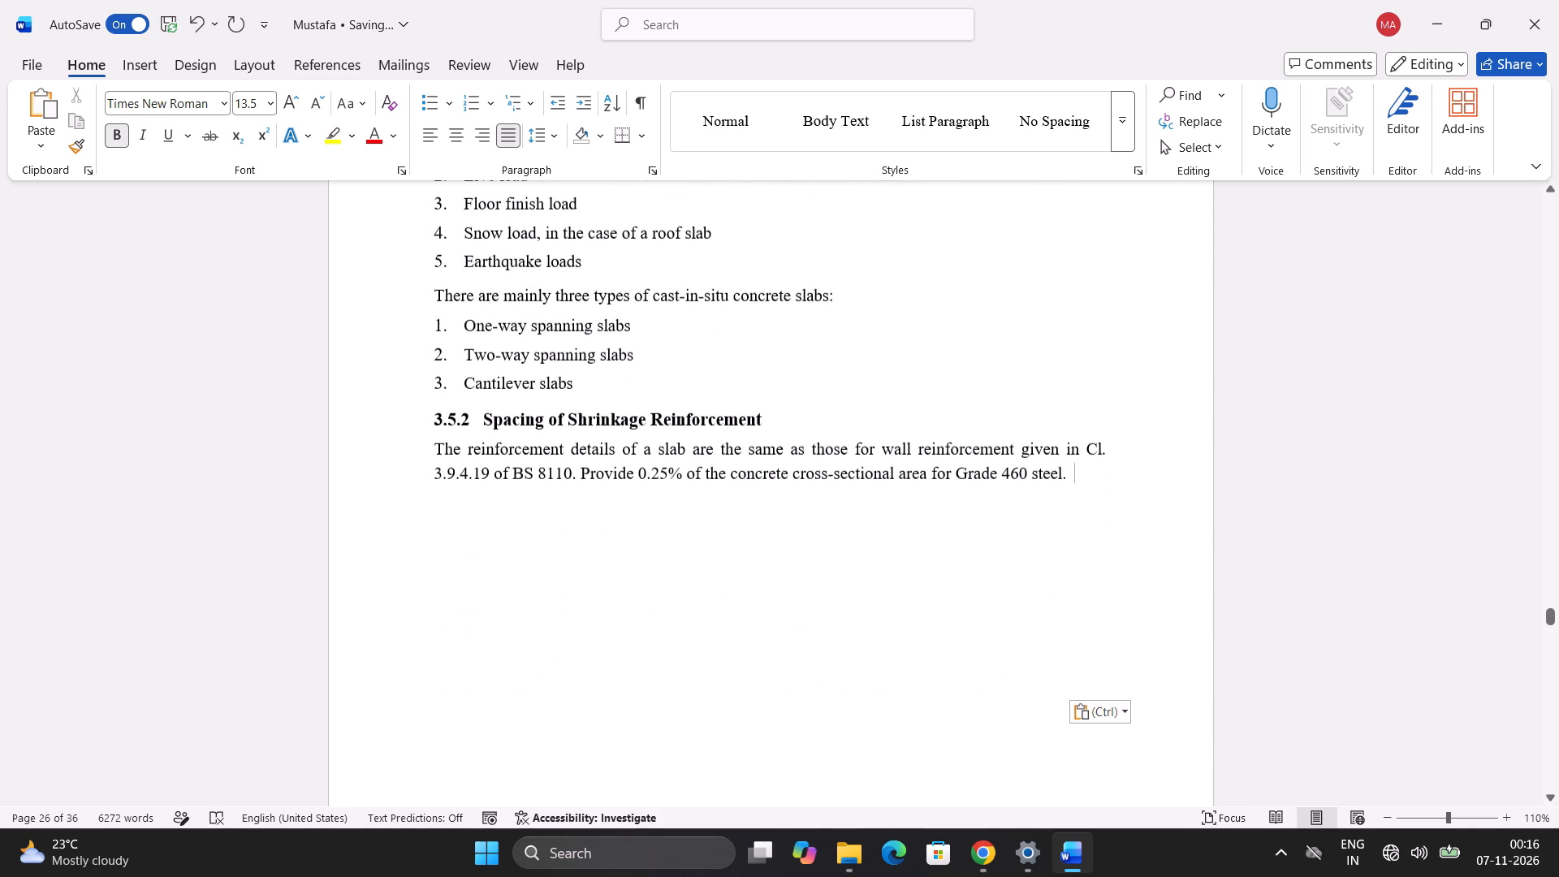
Compare the pasted slab subsections on page 26 with the original subsections on page 27.
scroll(1055, 729, "down", 9)
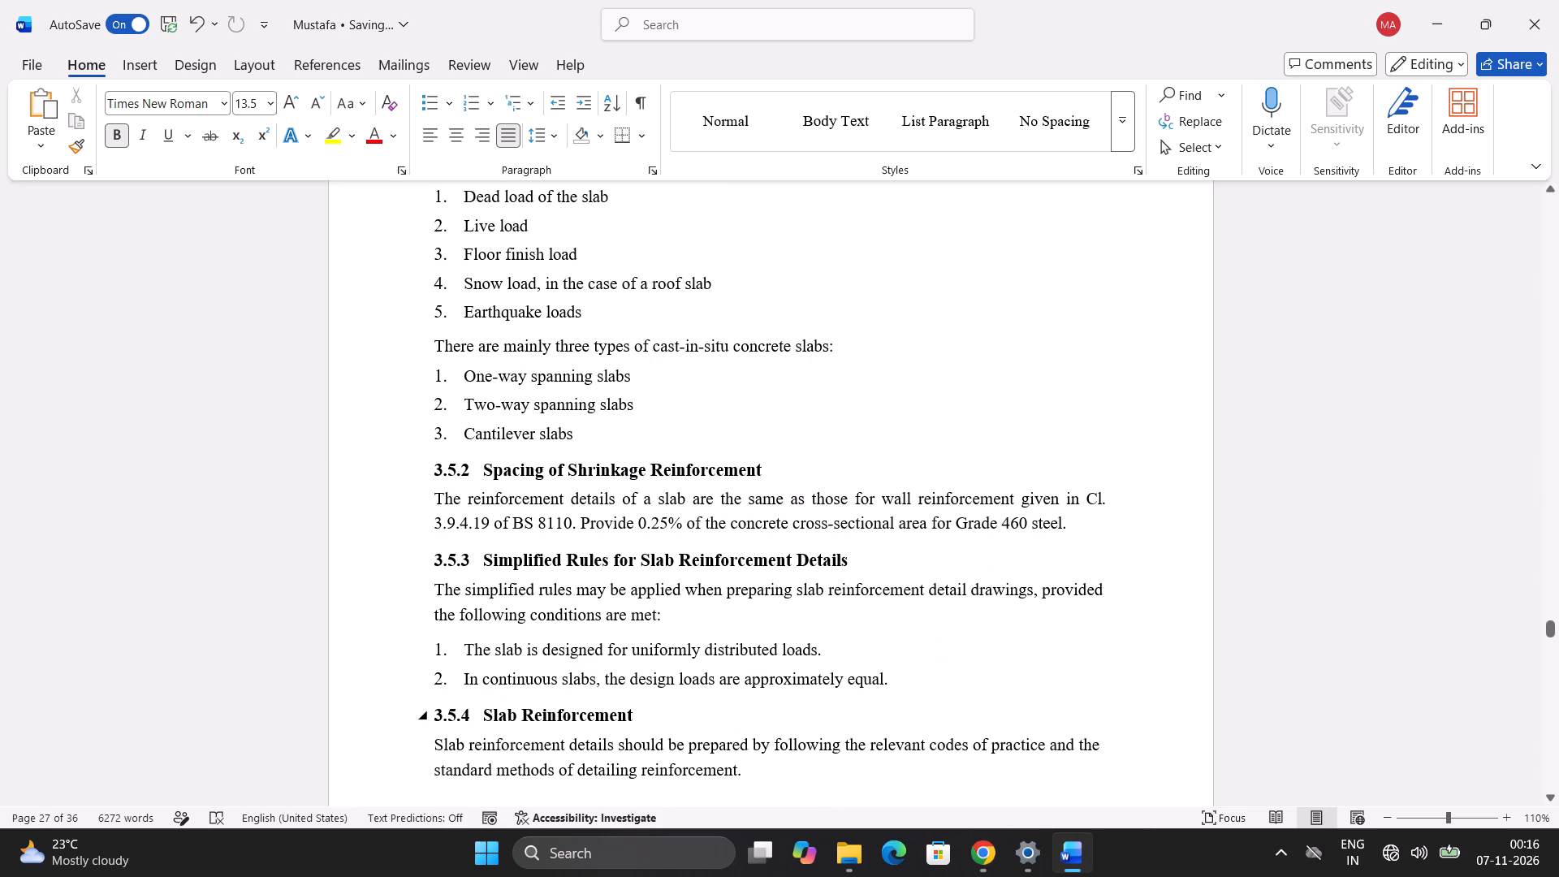
scroll(1056, 723, "up", 10)
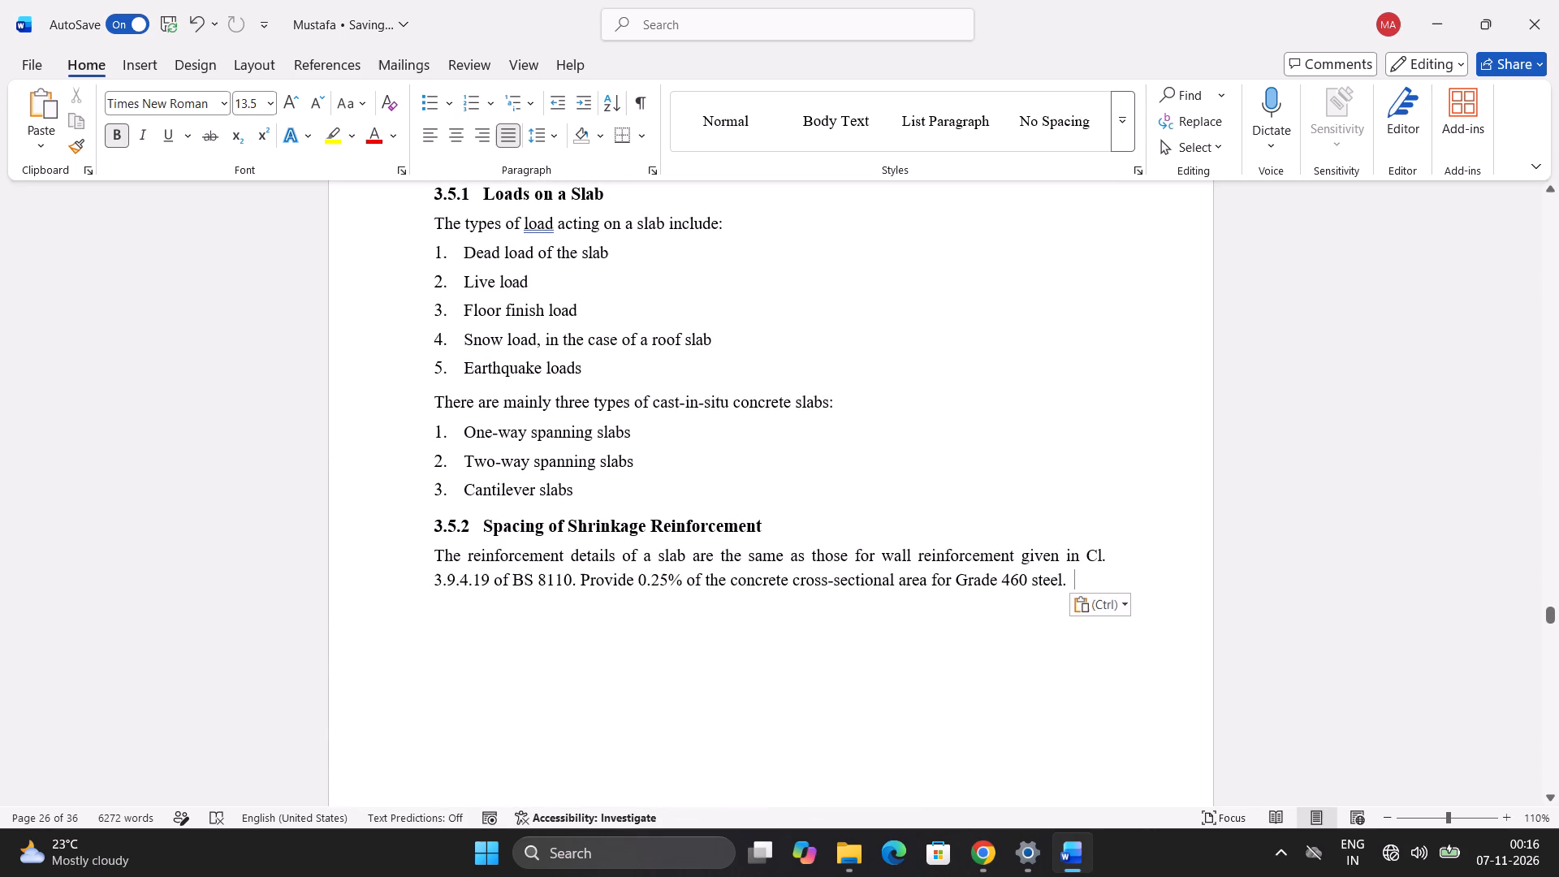
scroll(1038, 671, "down", 12)
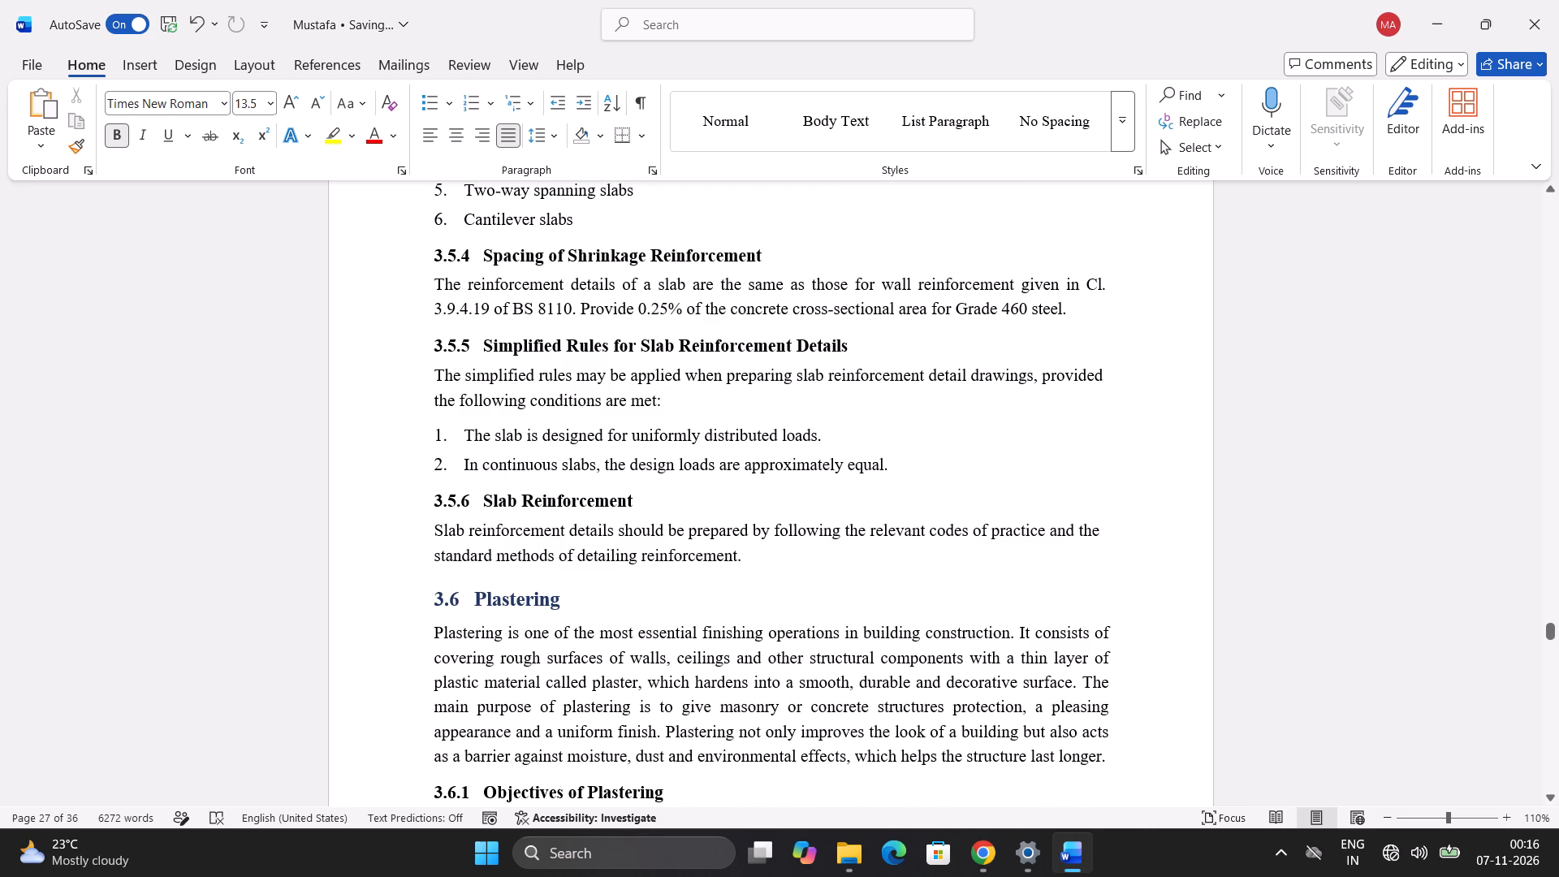
scroll(1039, 675, "up", 11)
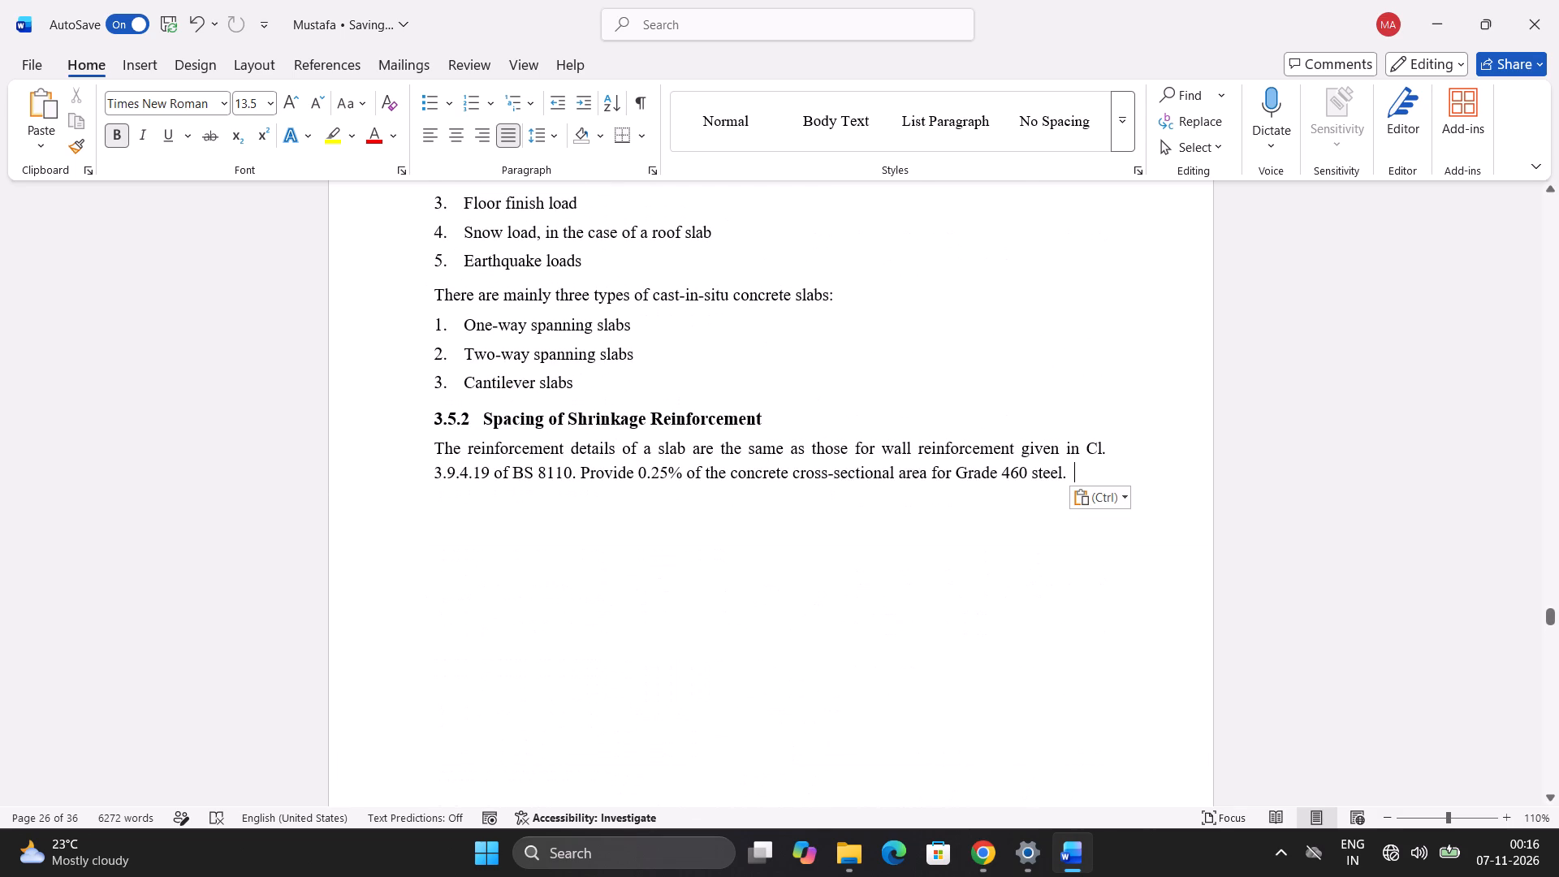
scroll(1039, 649, "down", 11)
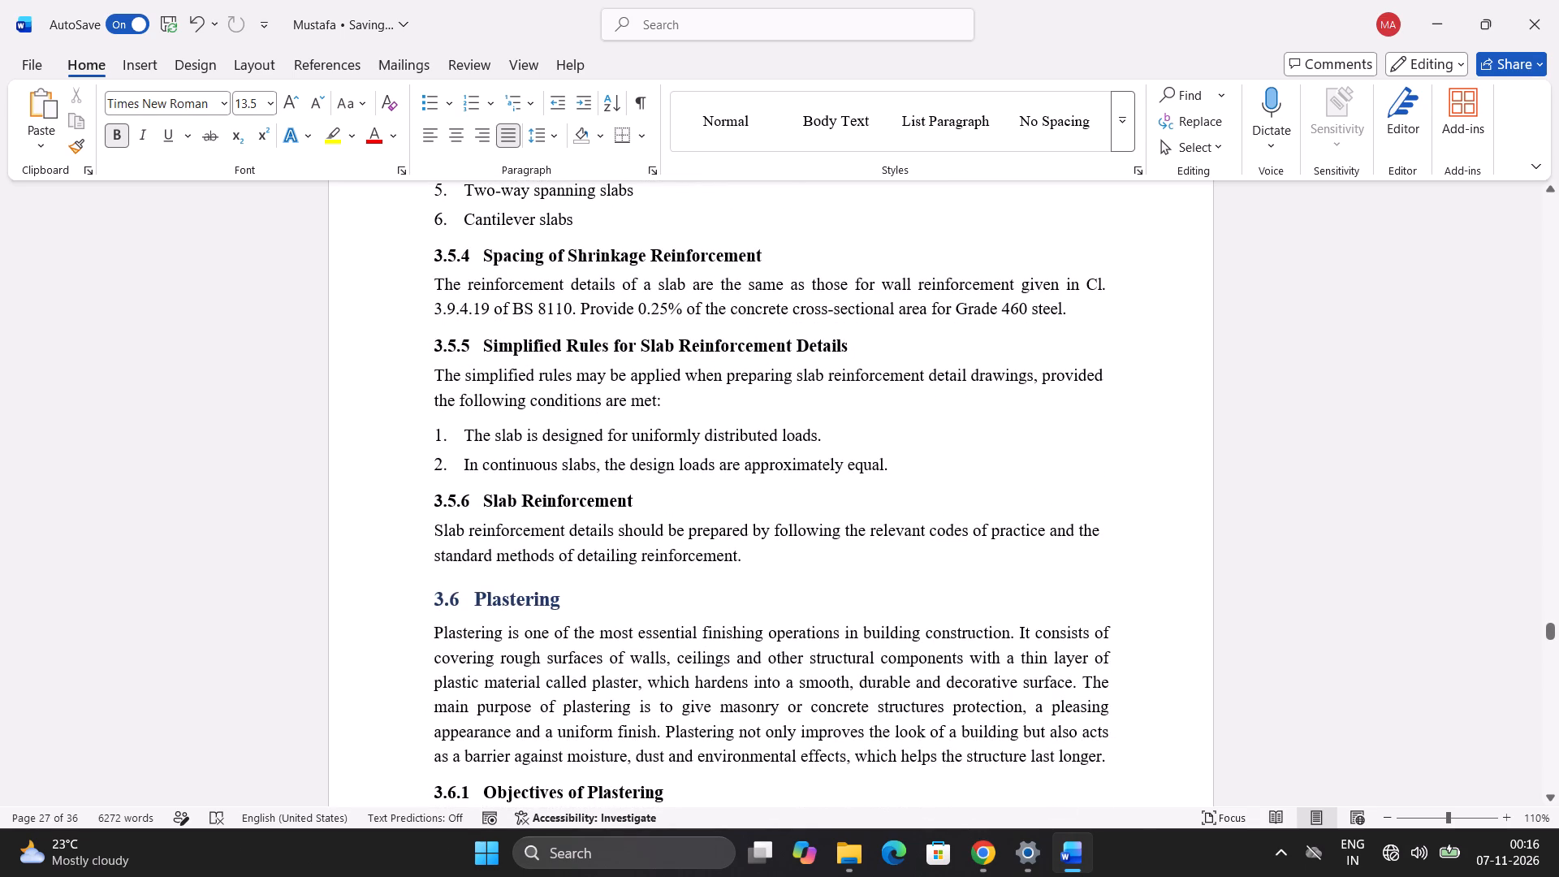
Delete the duplicate Loads on a Slab and Spacing of Shrinkage Reinforcement subsections from page 27.
scroll(832, 467, "up", 3)
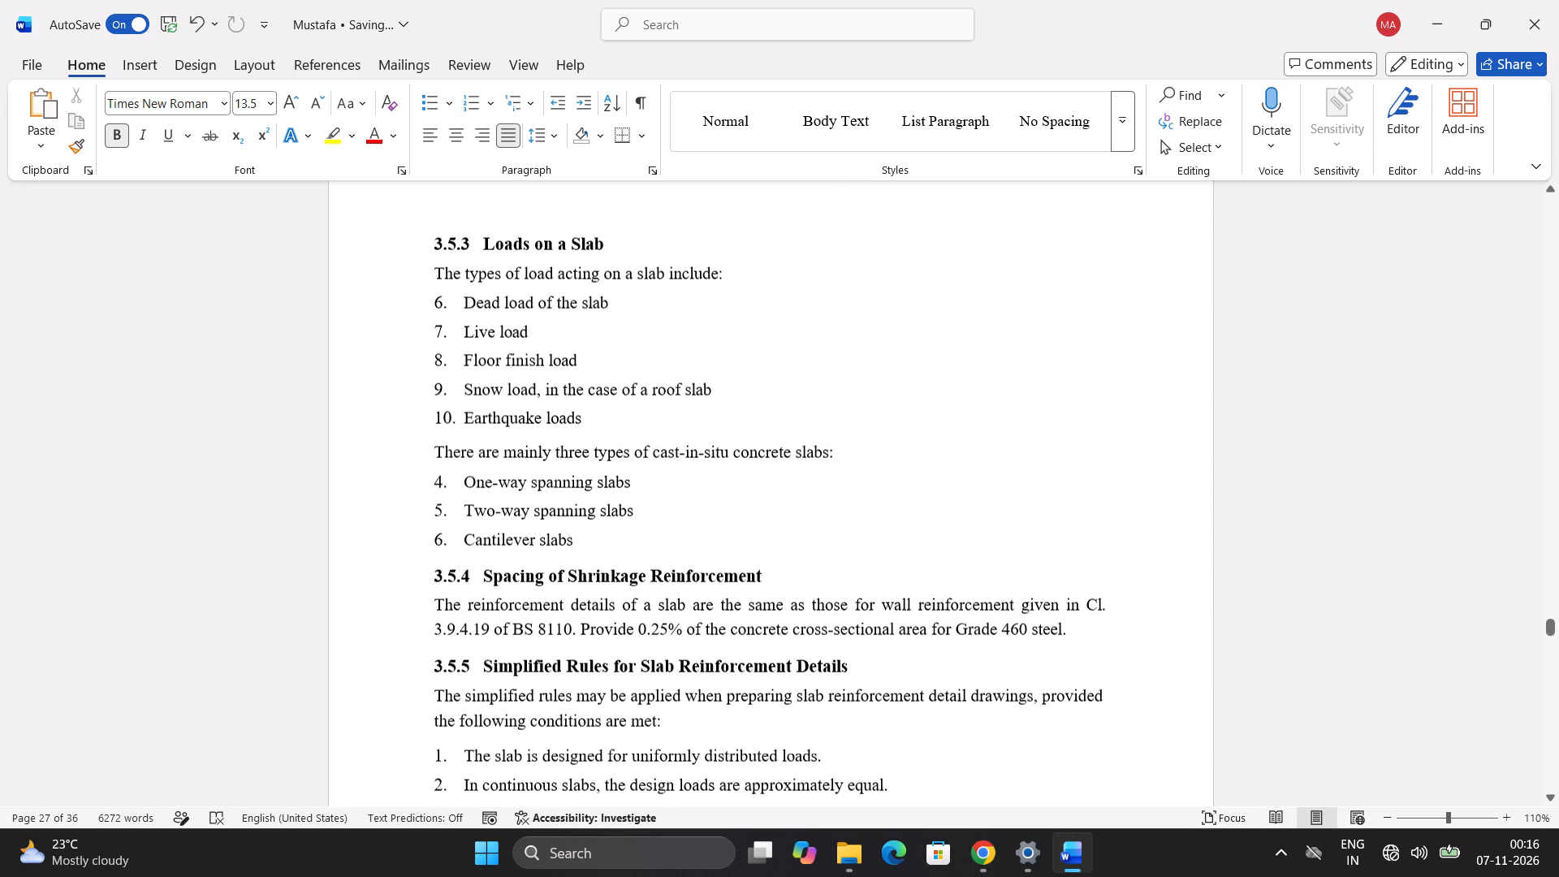
left_click_drag(1086, 629, 806, 583)
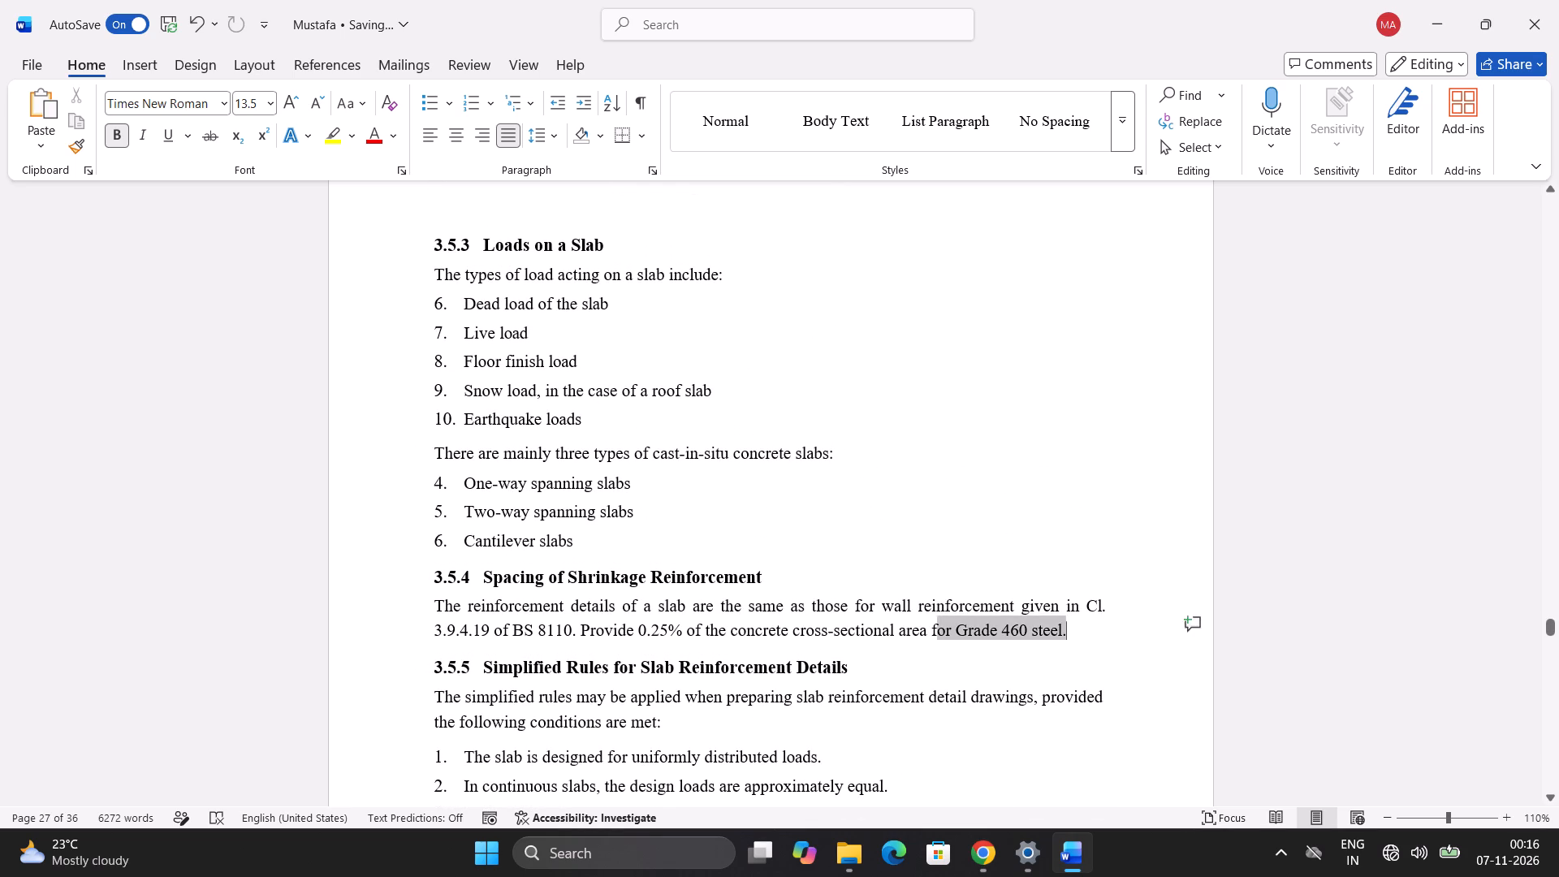
left_click_drag(806, 583, 292, 218)
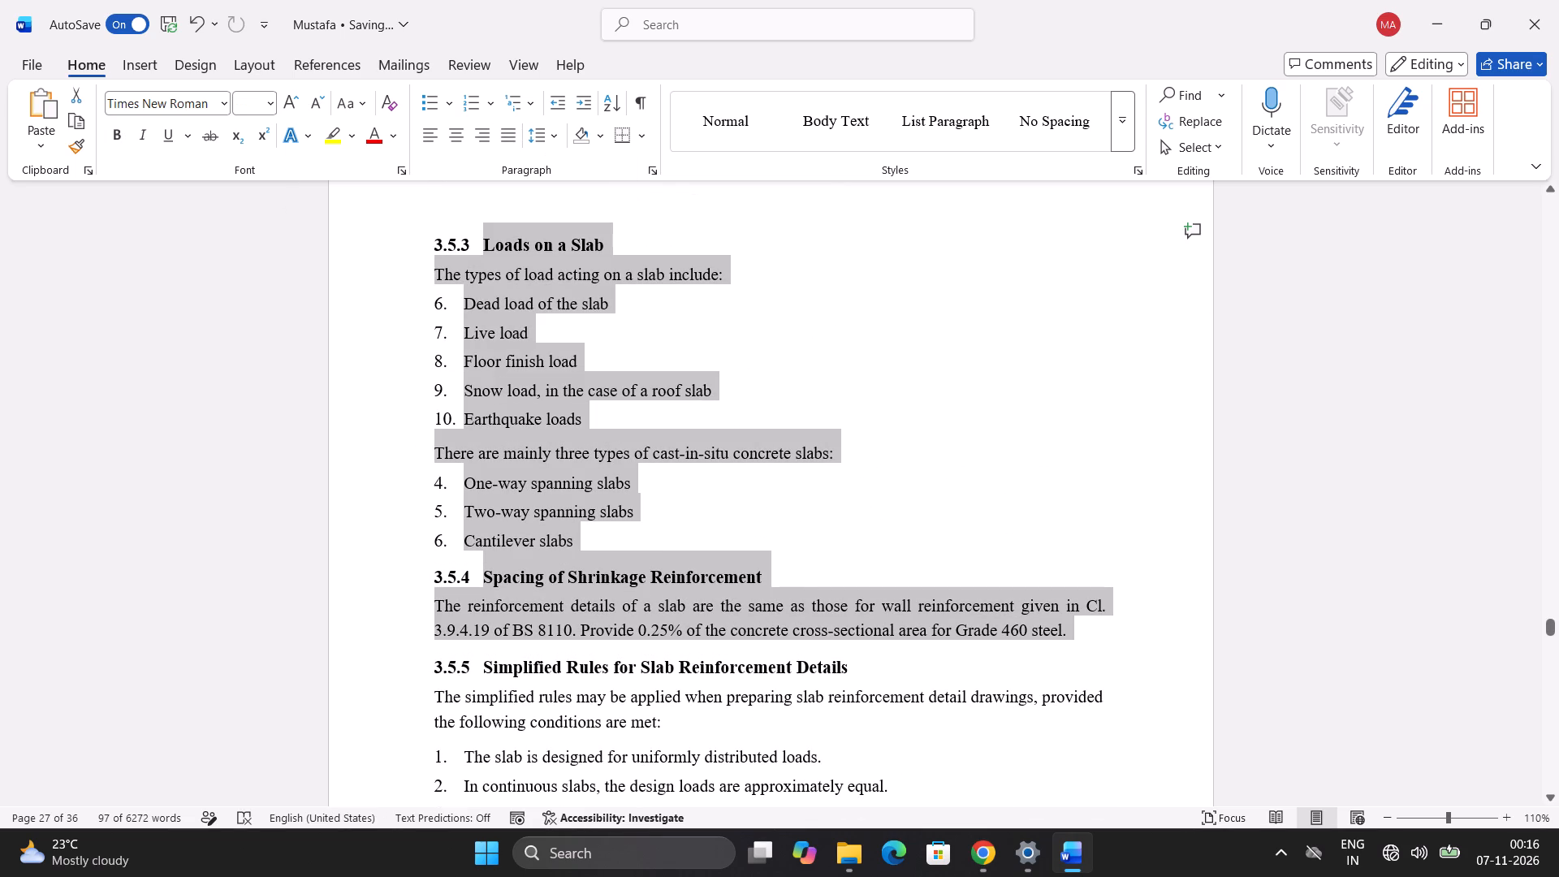
key("Delete")
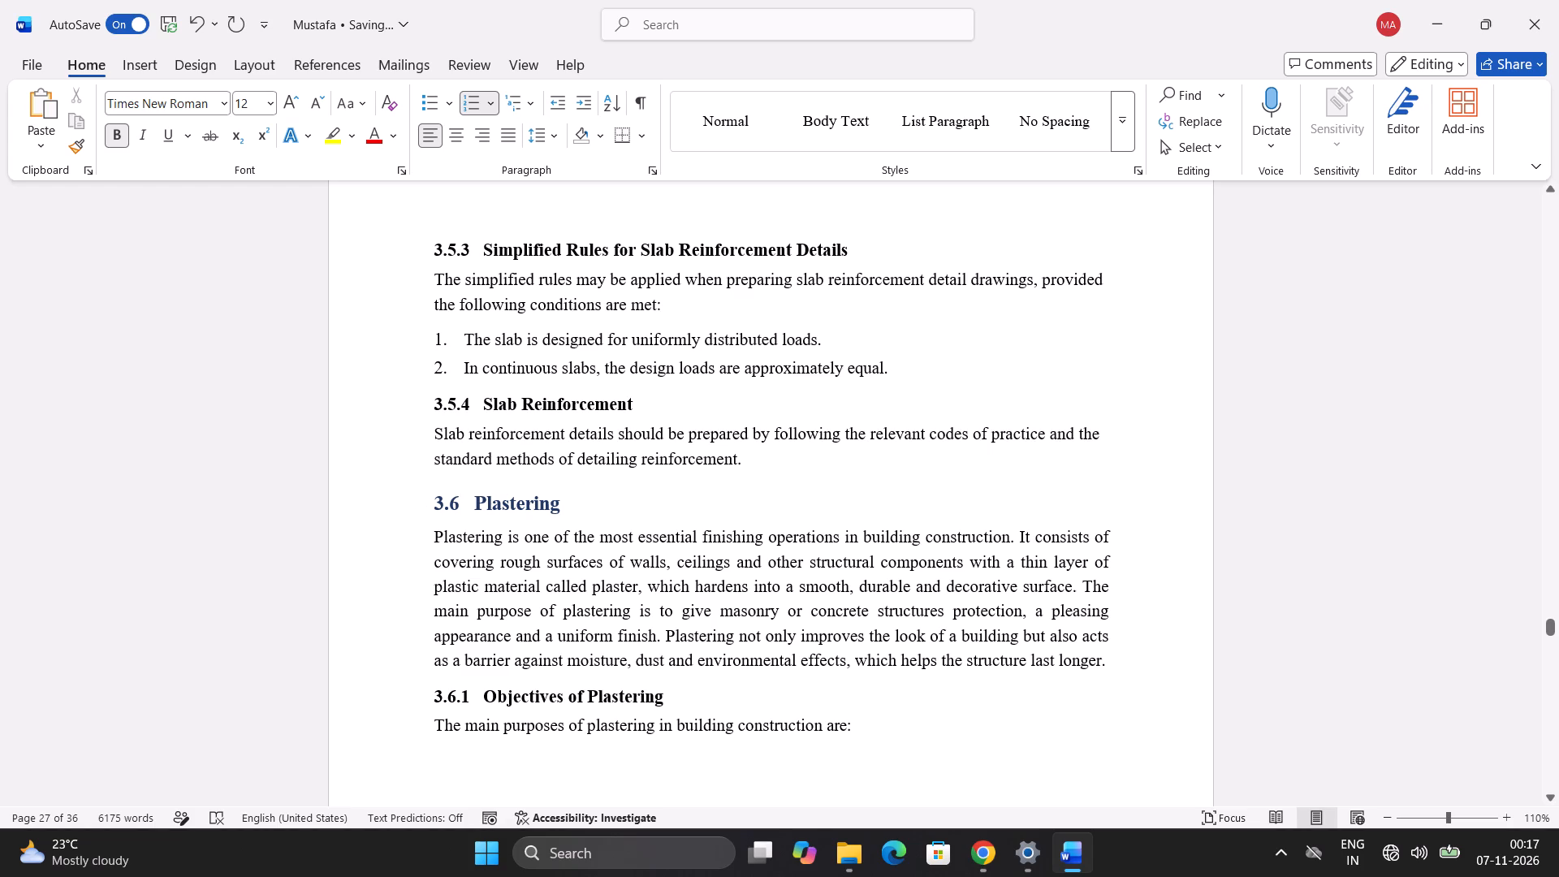
Examine the remaining blank space on page 26 against the length of the two slab subsections left on page 27.
scroll(534, 404, "up", 4)
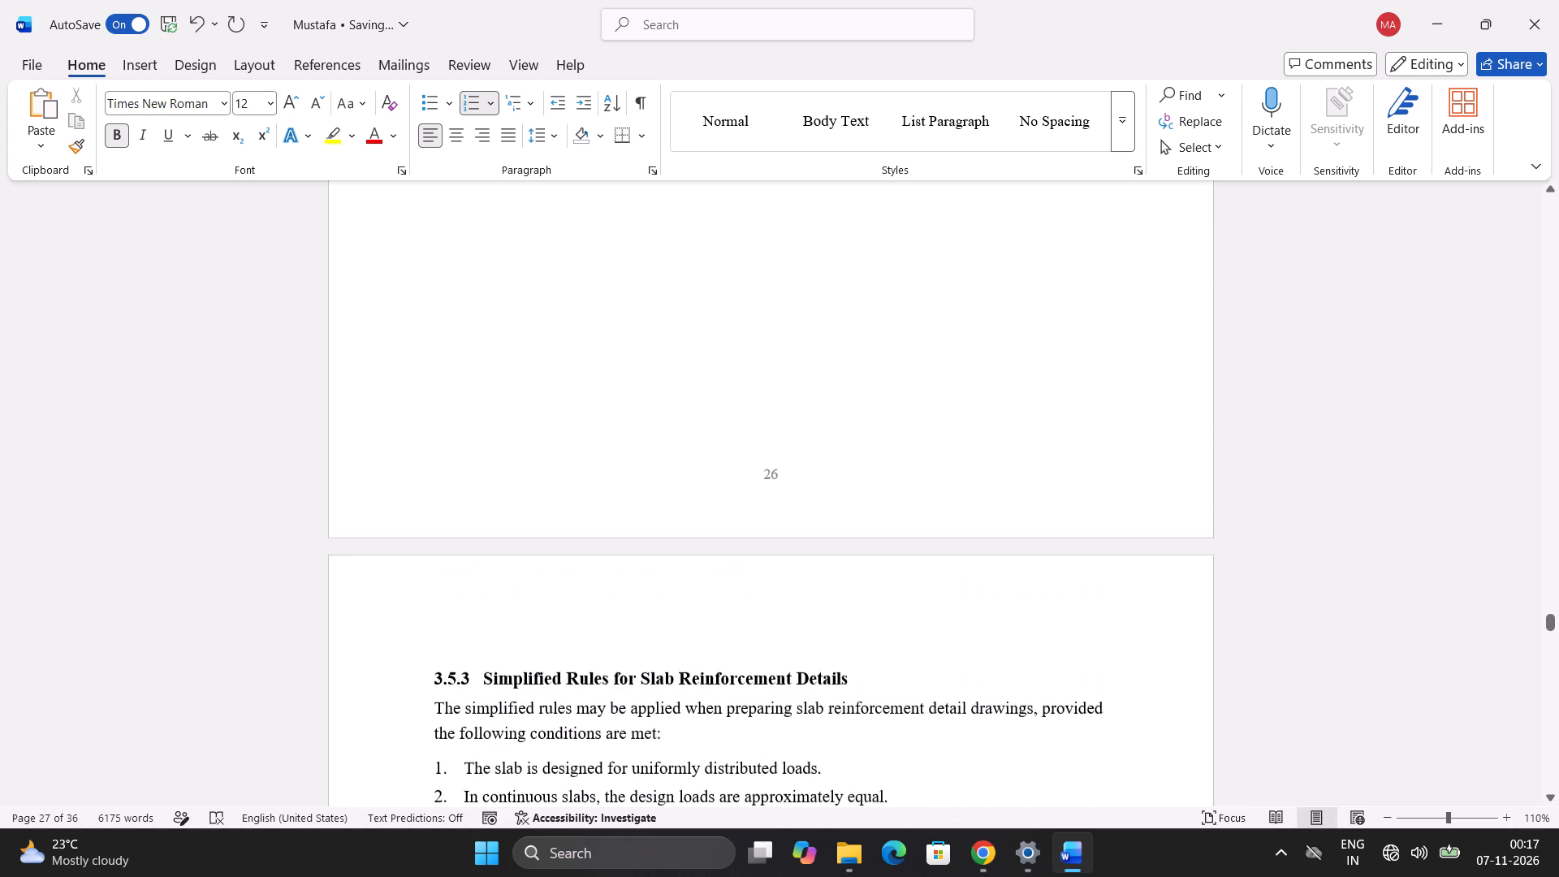
scroll(536, 398, "up", 2)
scroll(536, 398, "down", 3)
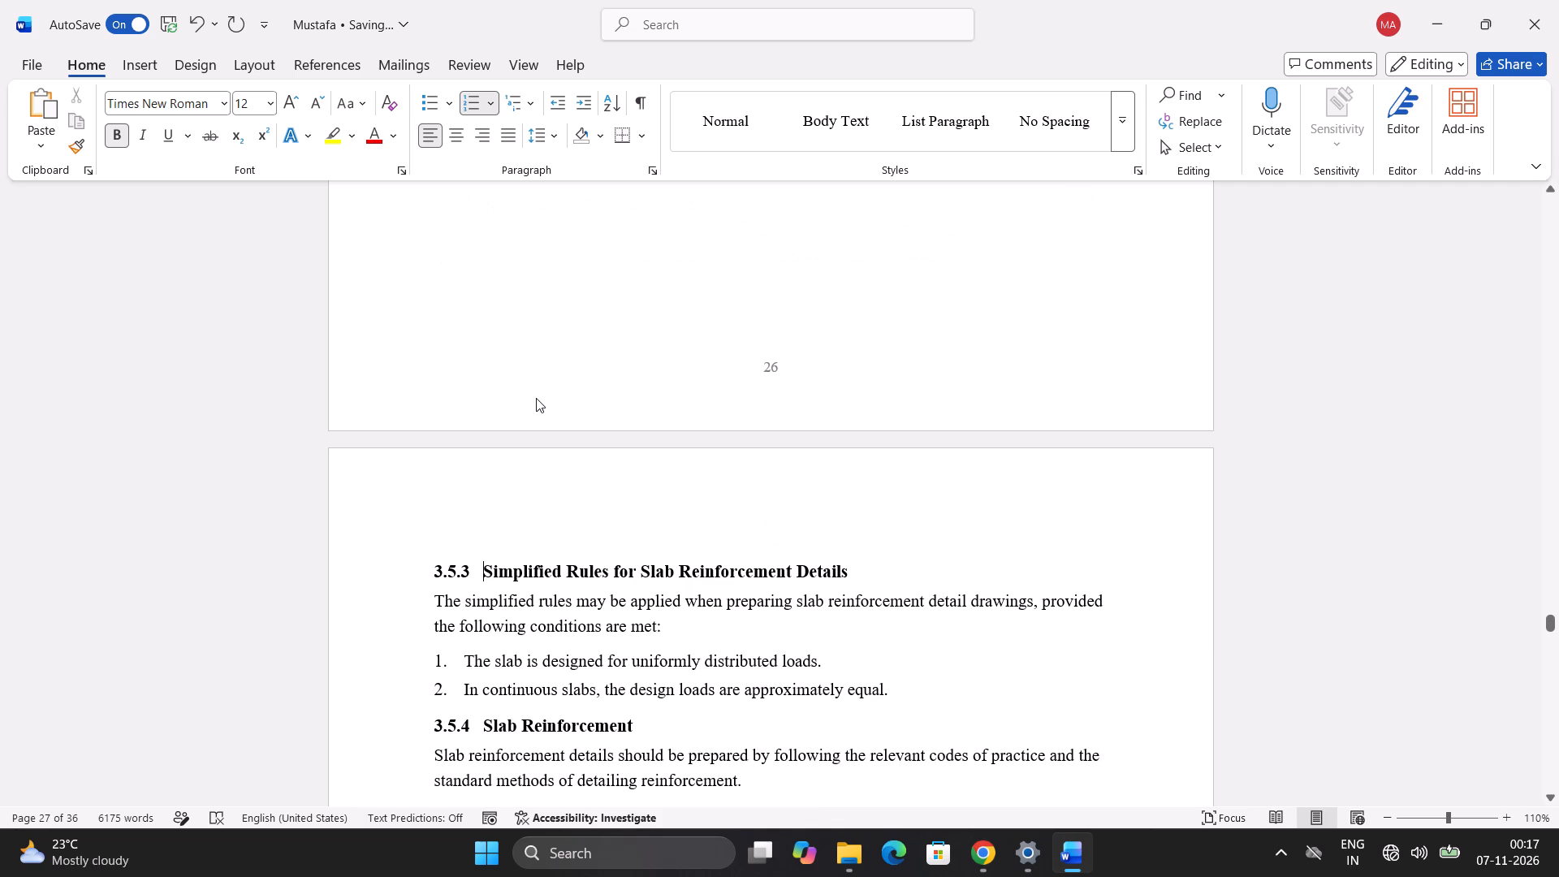
scroll(544, 406, "up", 3)
scroll(544, 406, "down", 6)
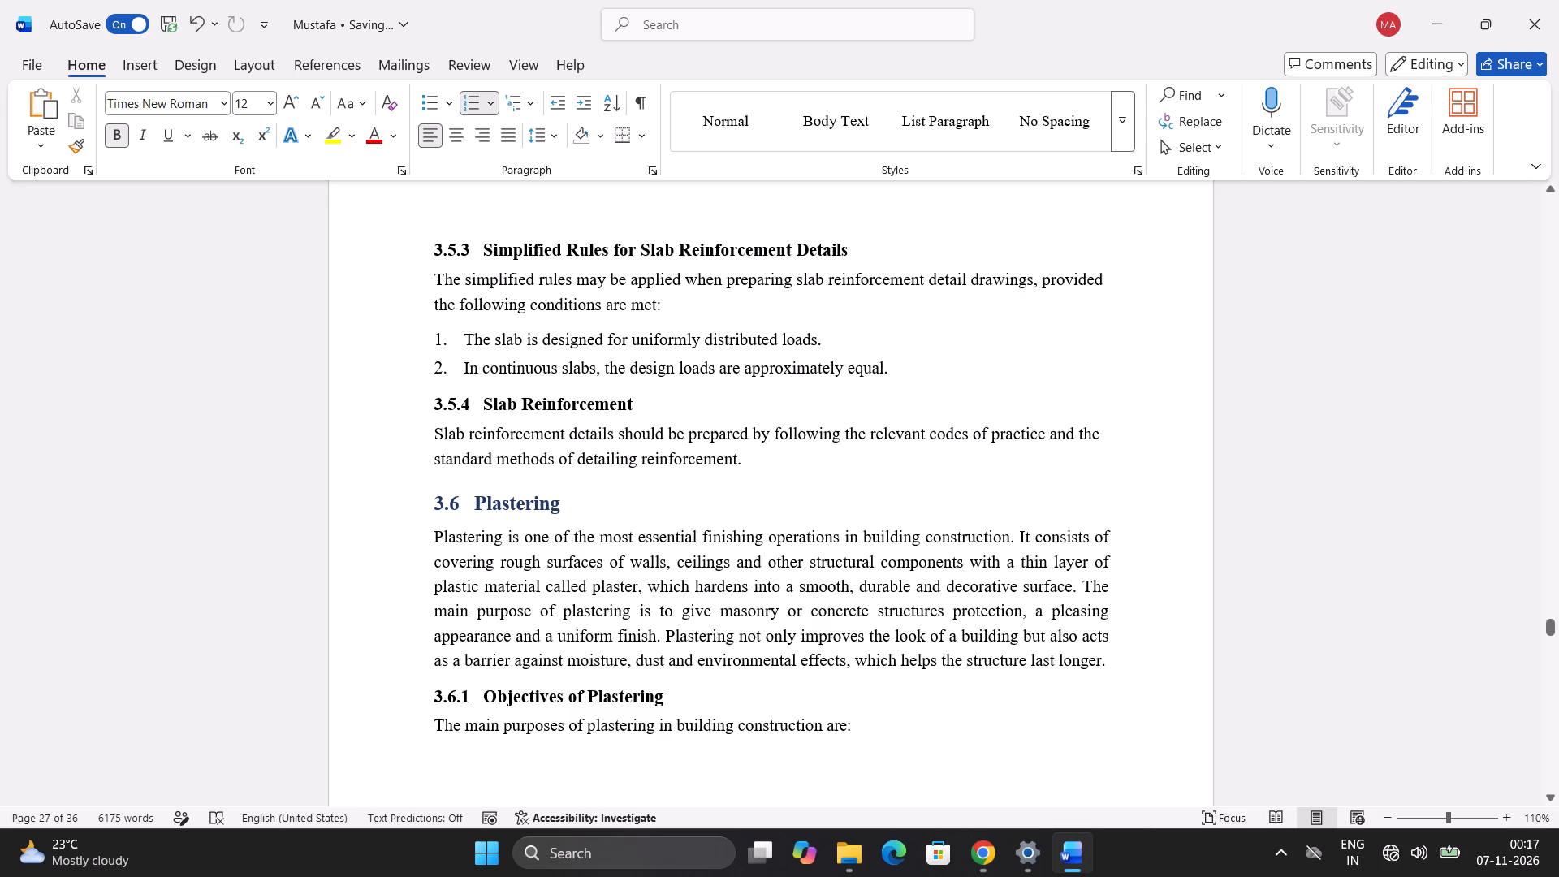
scroll(792, 386, "up", 3)
scroll(792, 386, "down", 2)
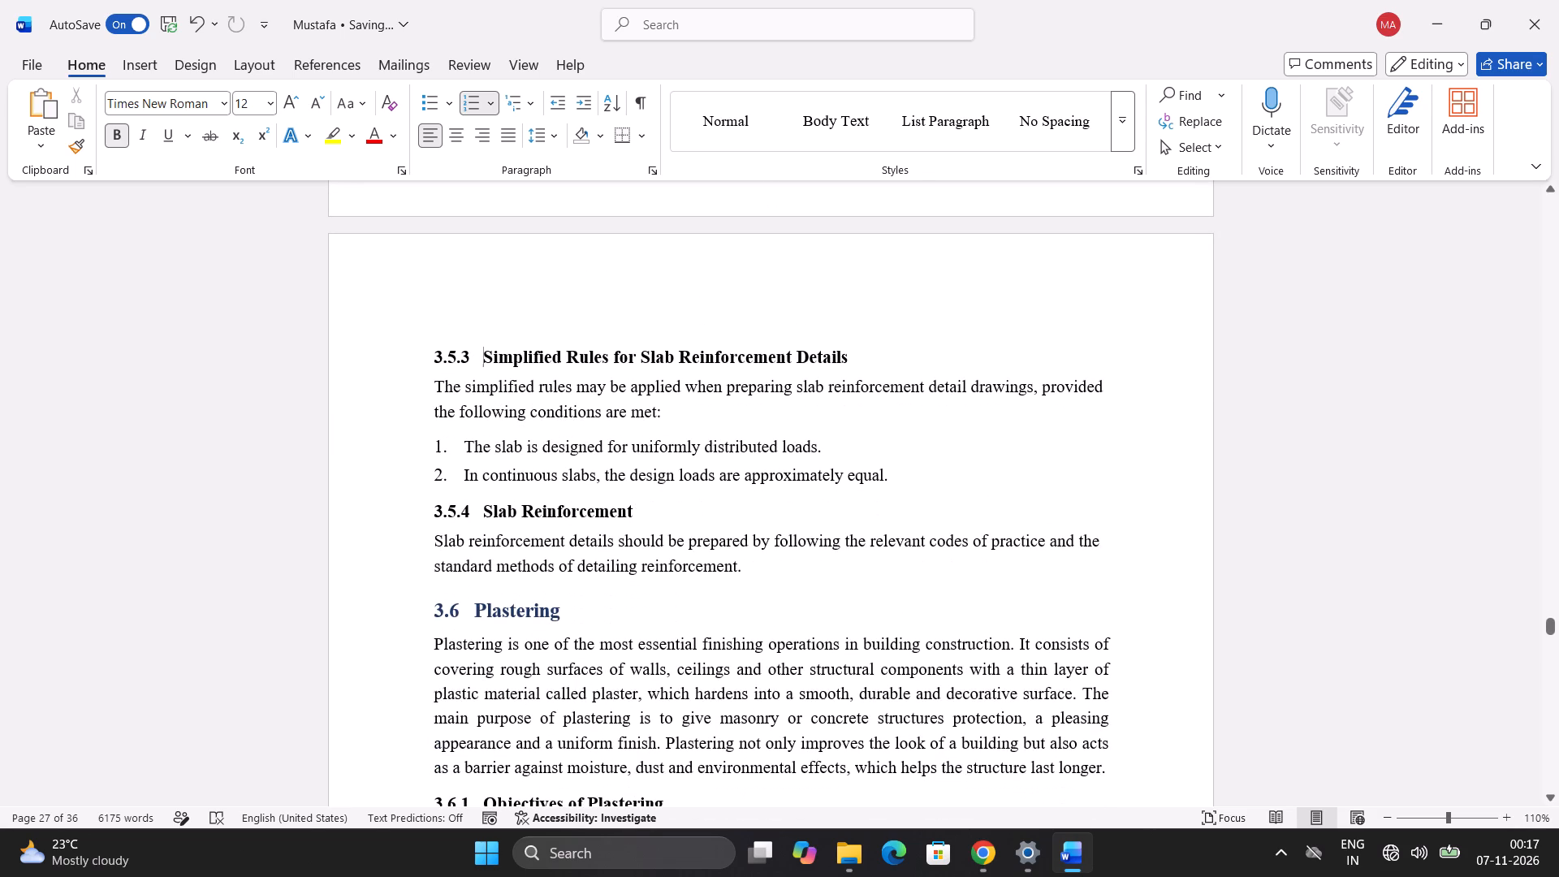
Copy the Simplified Rules for Slab Reinforcement Details and Slab Reinforcement subsections from page 27 and paste them after Spacing of Shrinkage Reinforcement on page 26.
left_click_drag(770, 565, 241, 343)
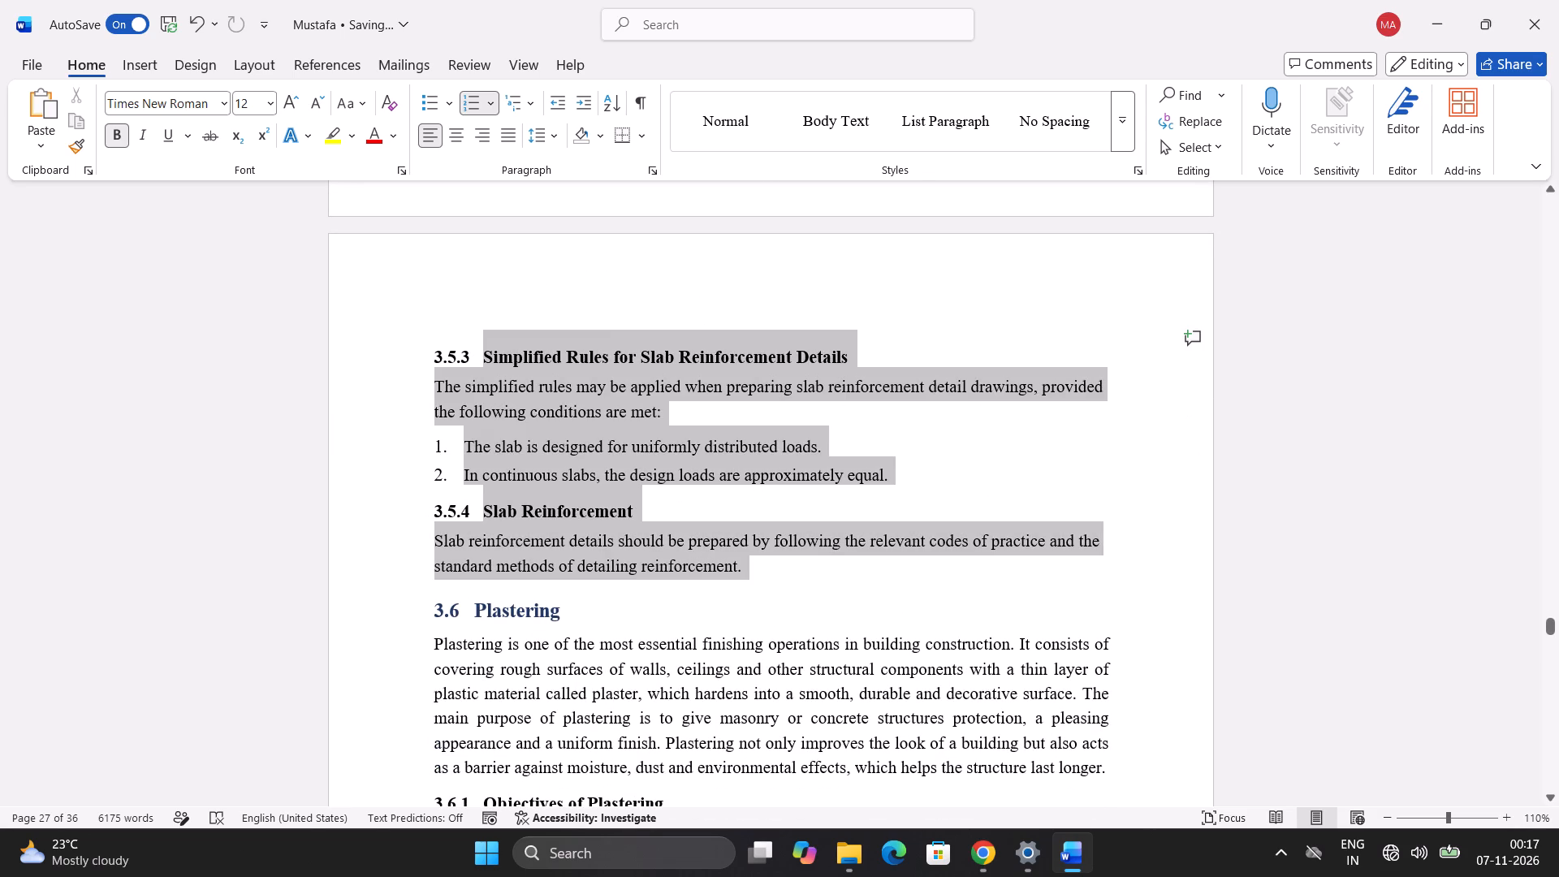
left_click_drag(241, 343, 270, 358)
key("ctrl+c")
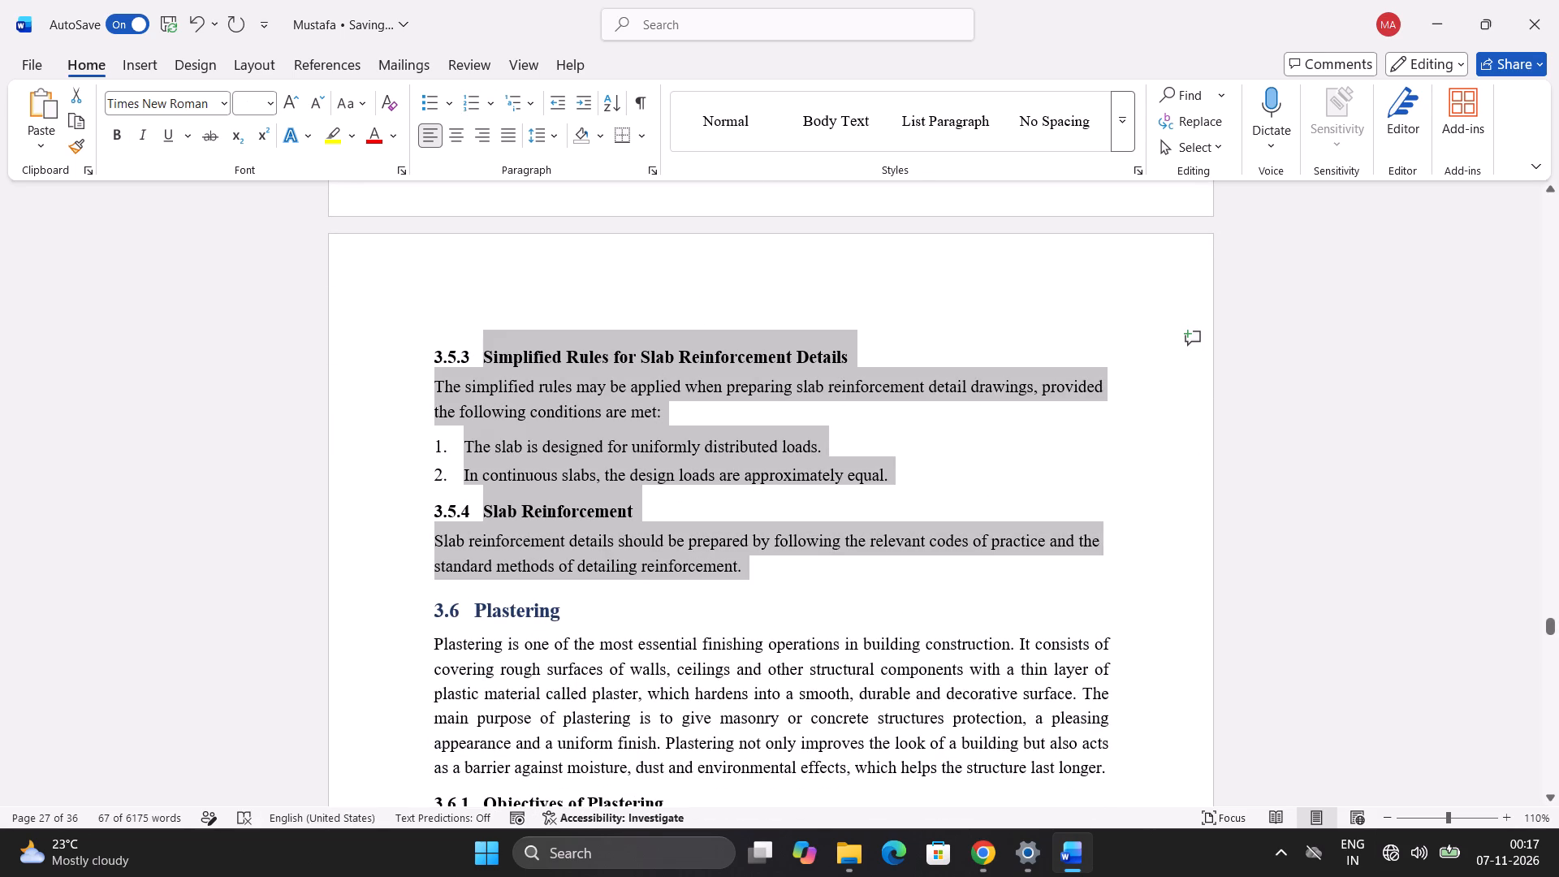
scroll(926, 400, "up", 4)
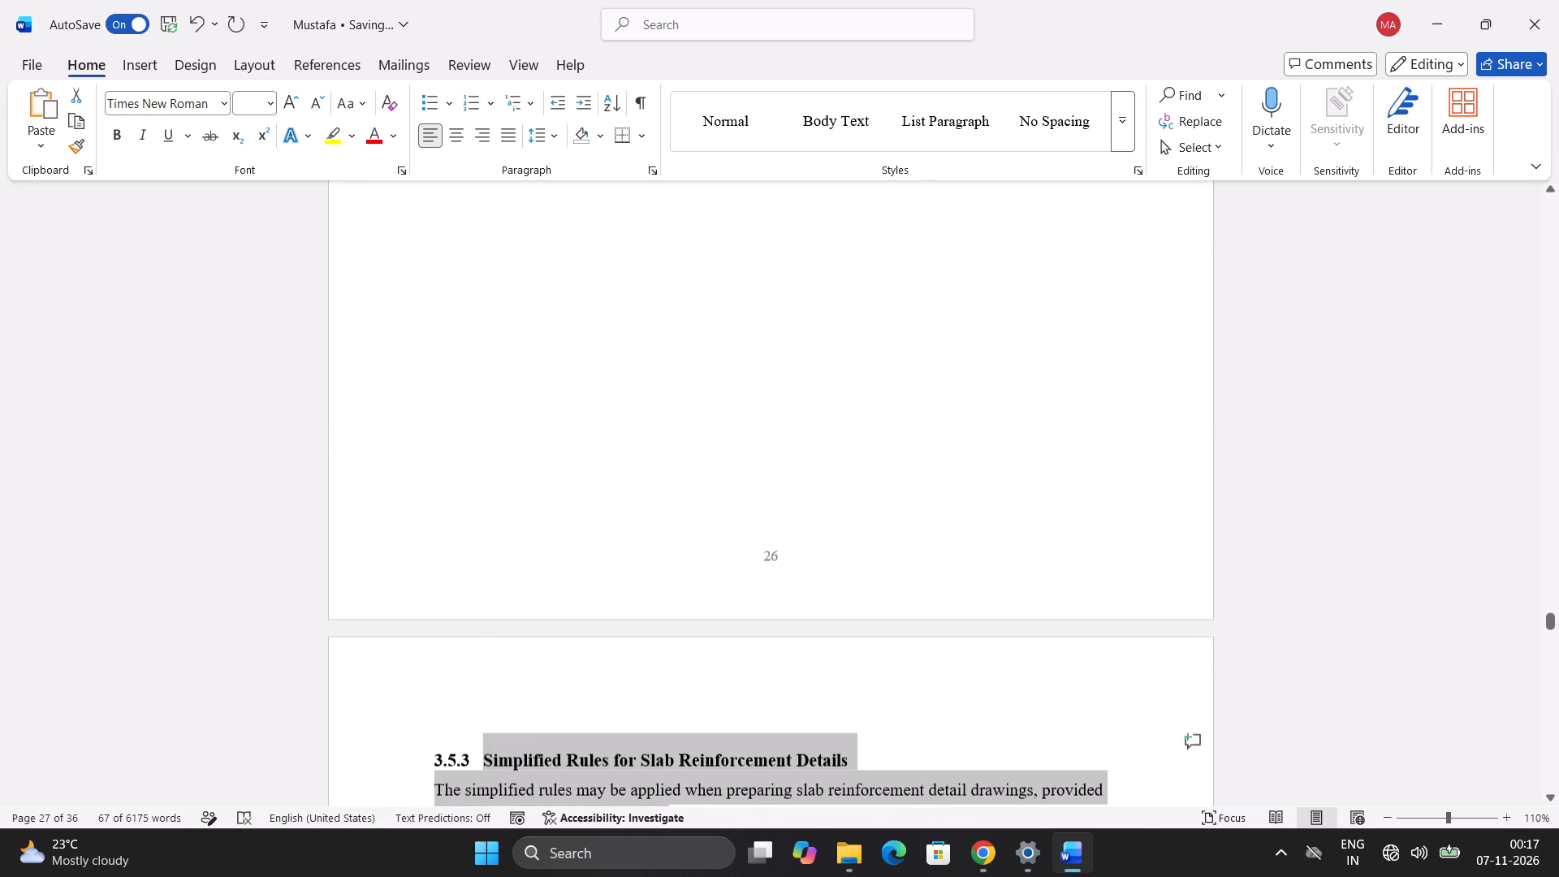
scroll(926, 400, "up", 4)
left_click(1105, 603)
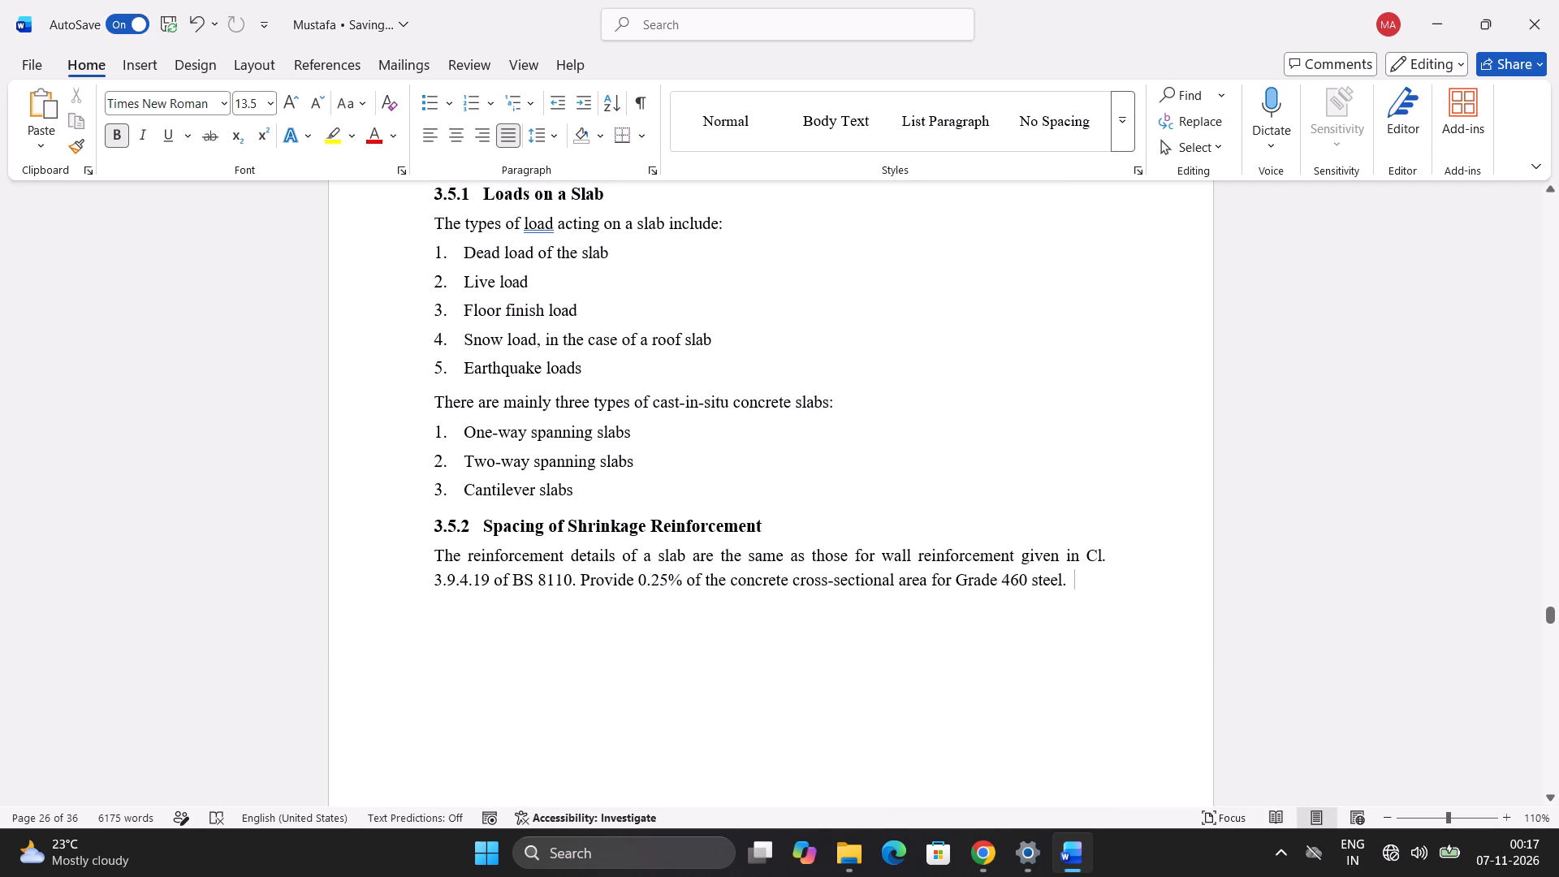
key("ctrl+v")
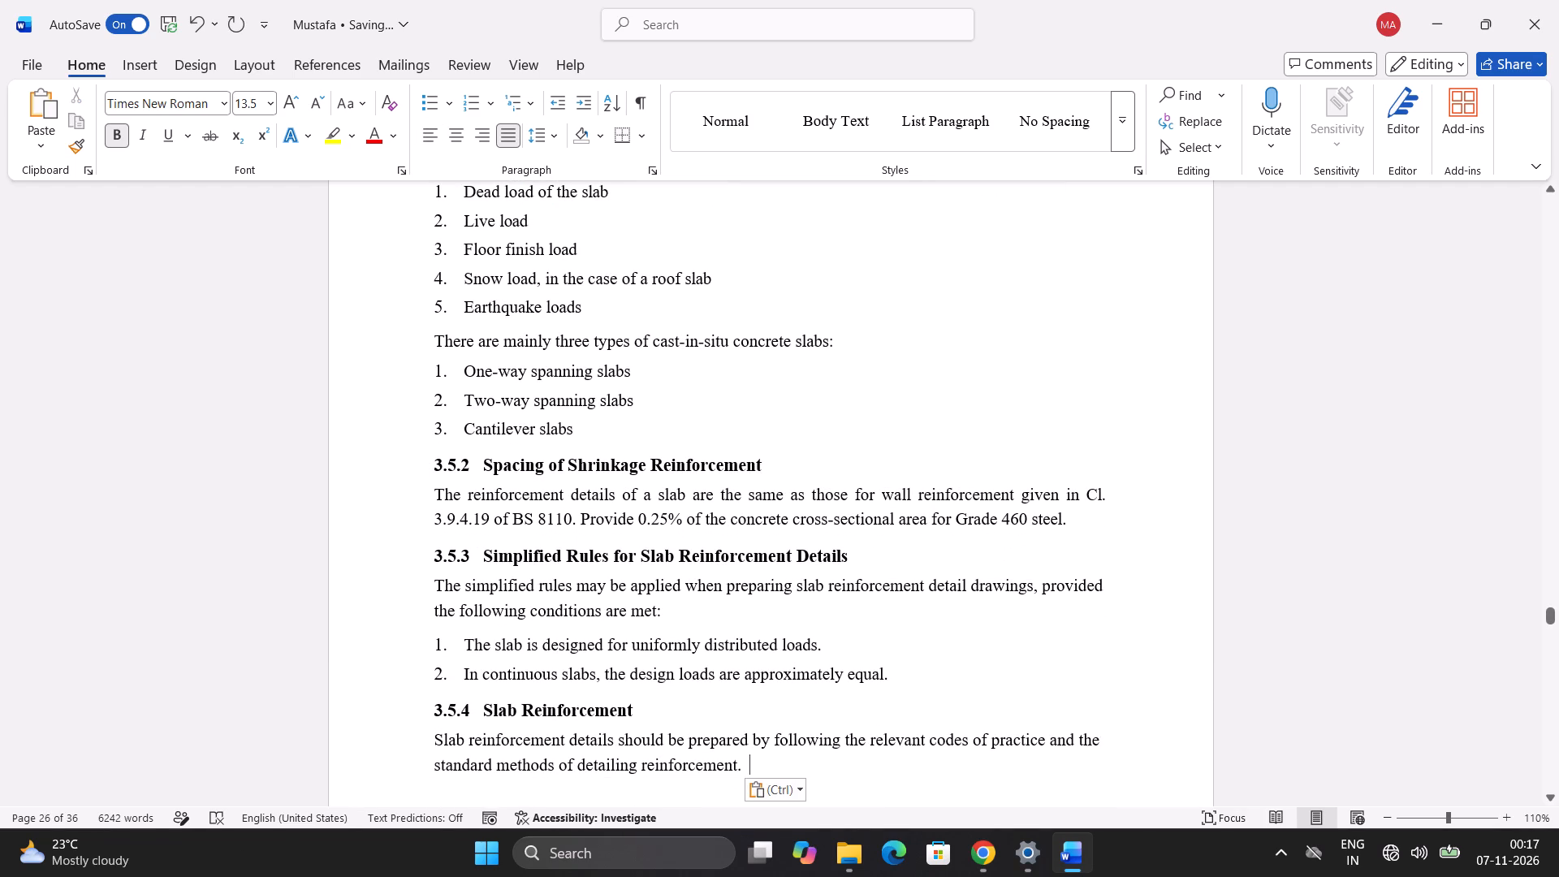
Delete the duplicate Simplified Rules for Slab Reinforcement Details and Slab Reinforcement subsections above the Plastering heading on page 27.
scroll(1148, 525, "down", 5)
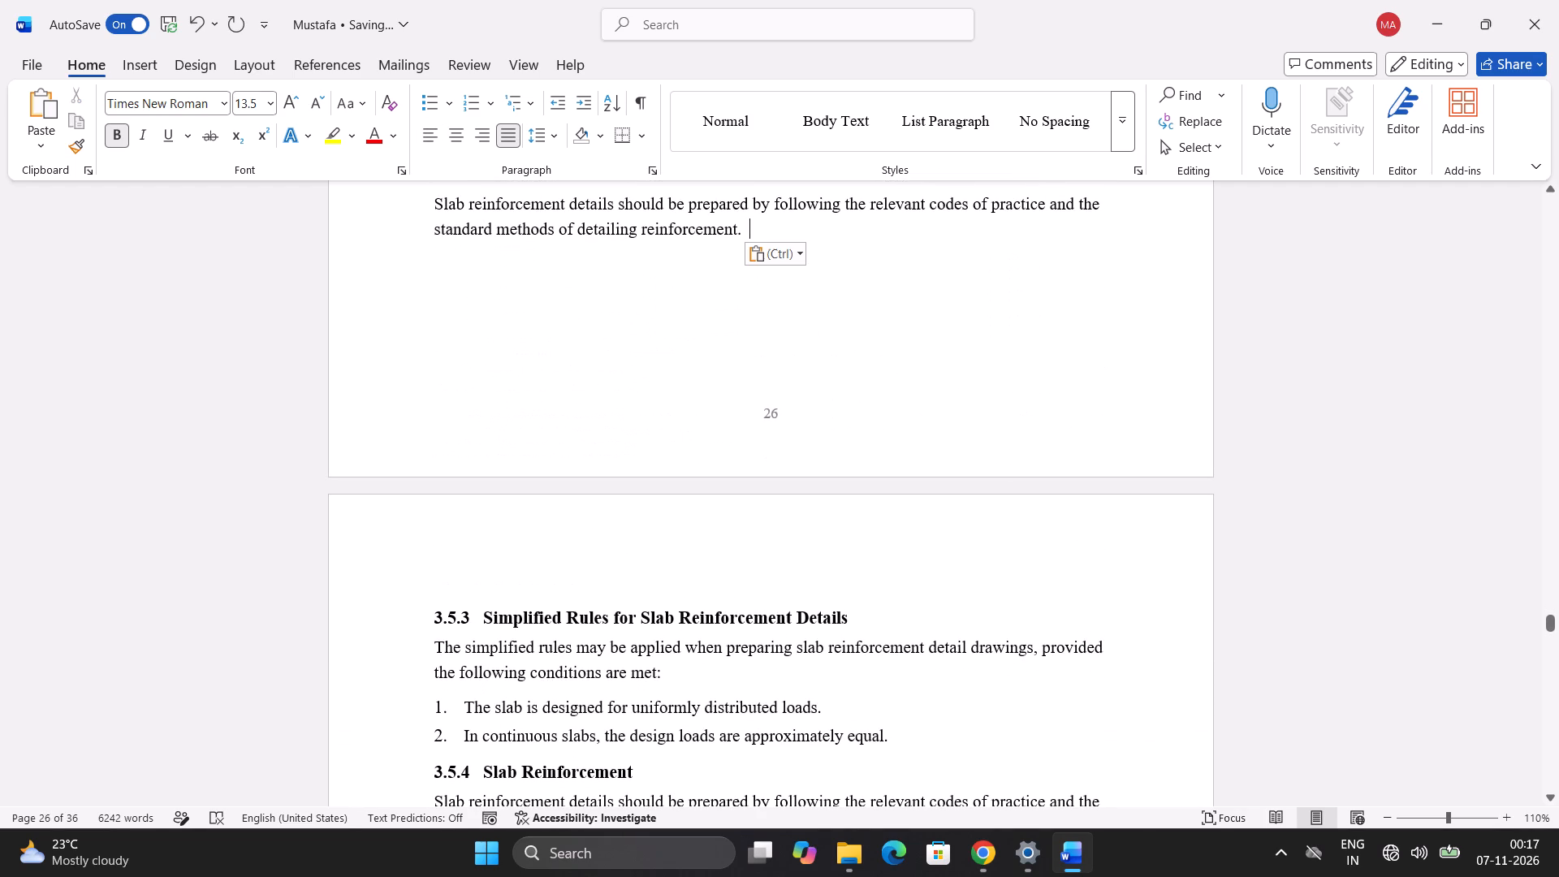
scroll(1160, 545, "down", 5)
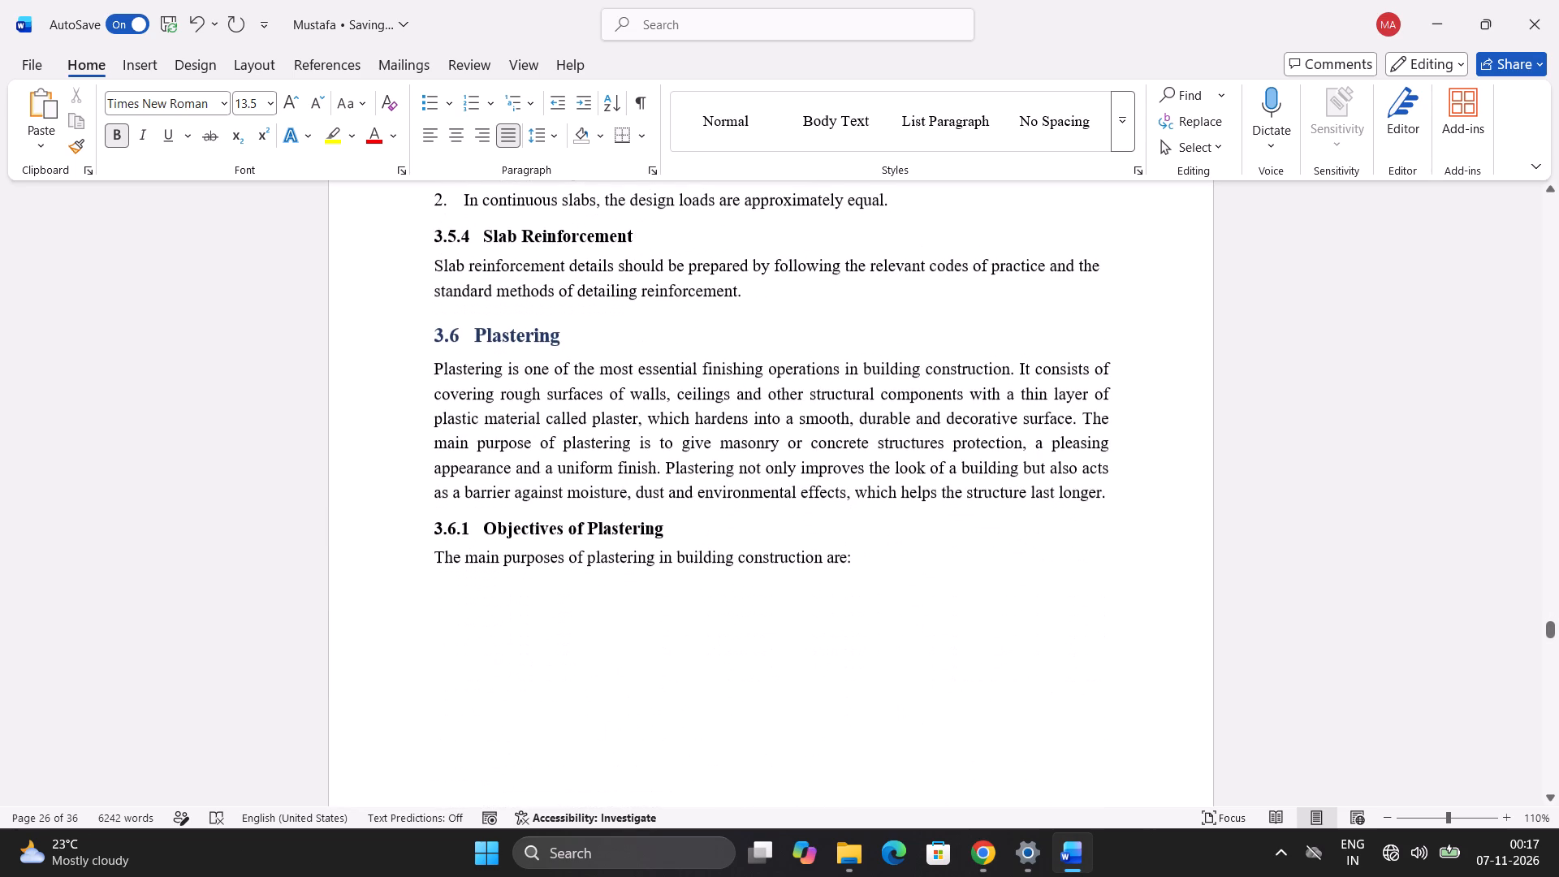
scroll(1160, 545, "up", 2)
left_click_drag(770, 522, 416, 408)
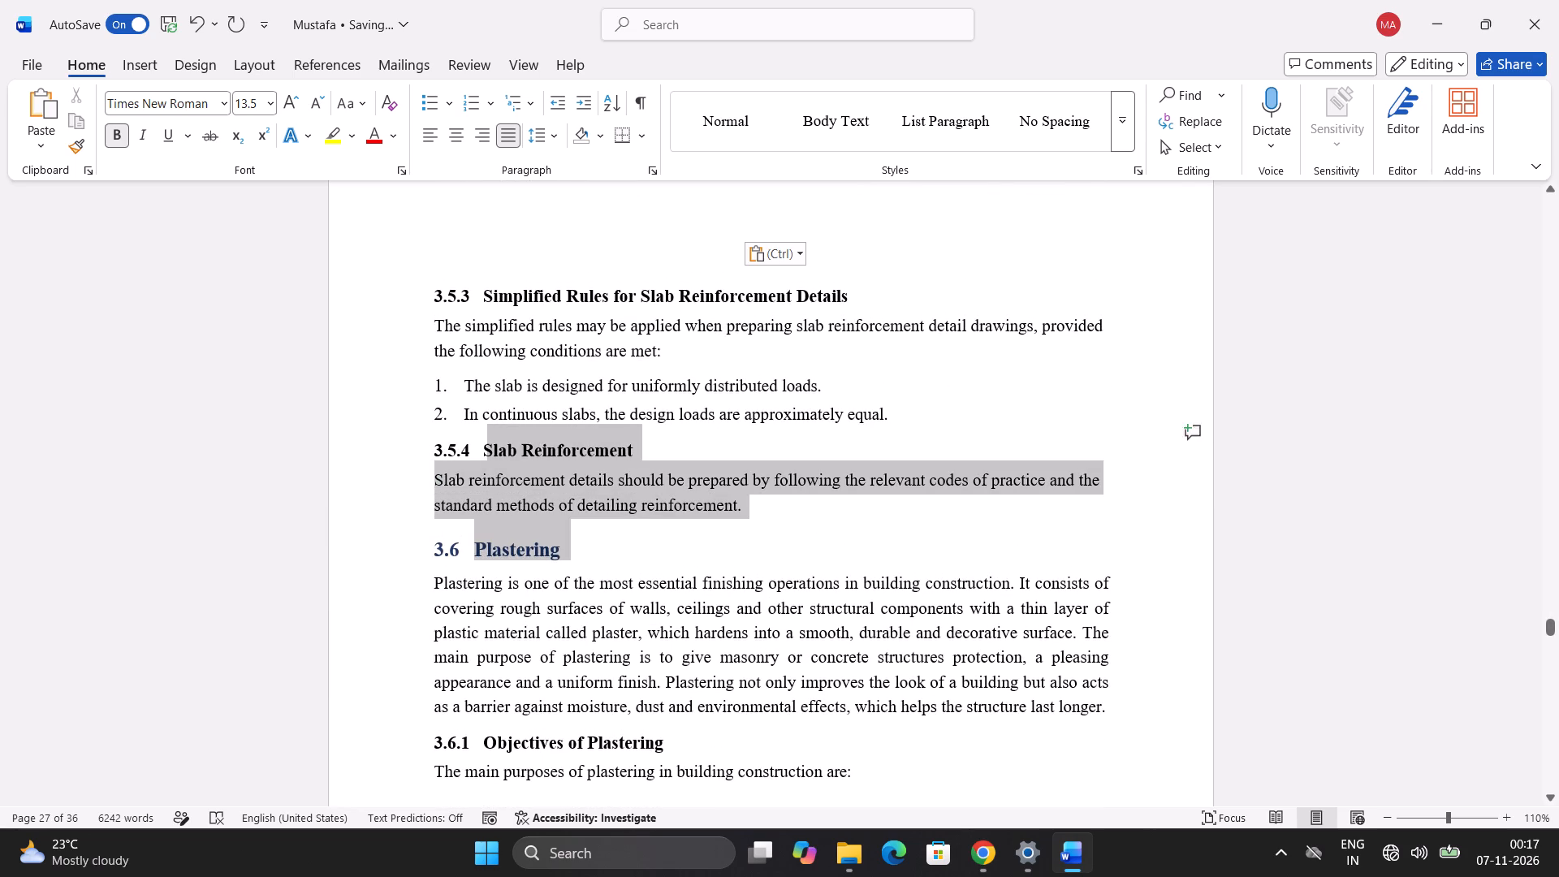
left_click_drag(416, 408, 357, 354)
left_click(951, 555)
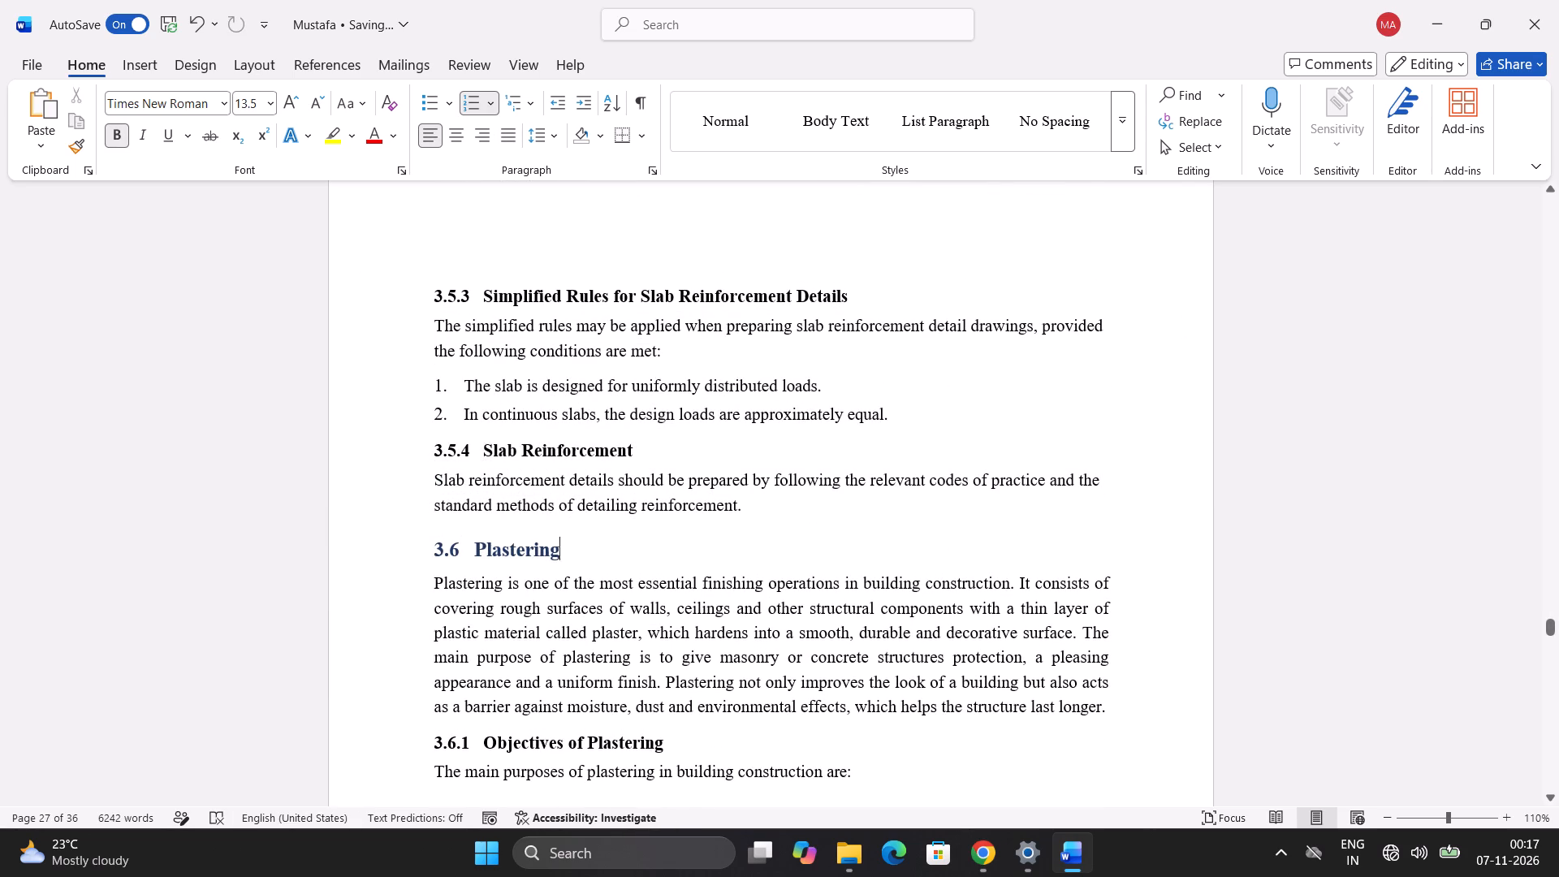
left_click_drag(744, 508, 399, 285)
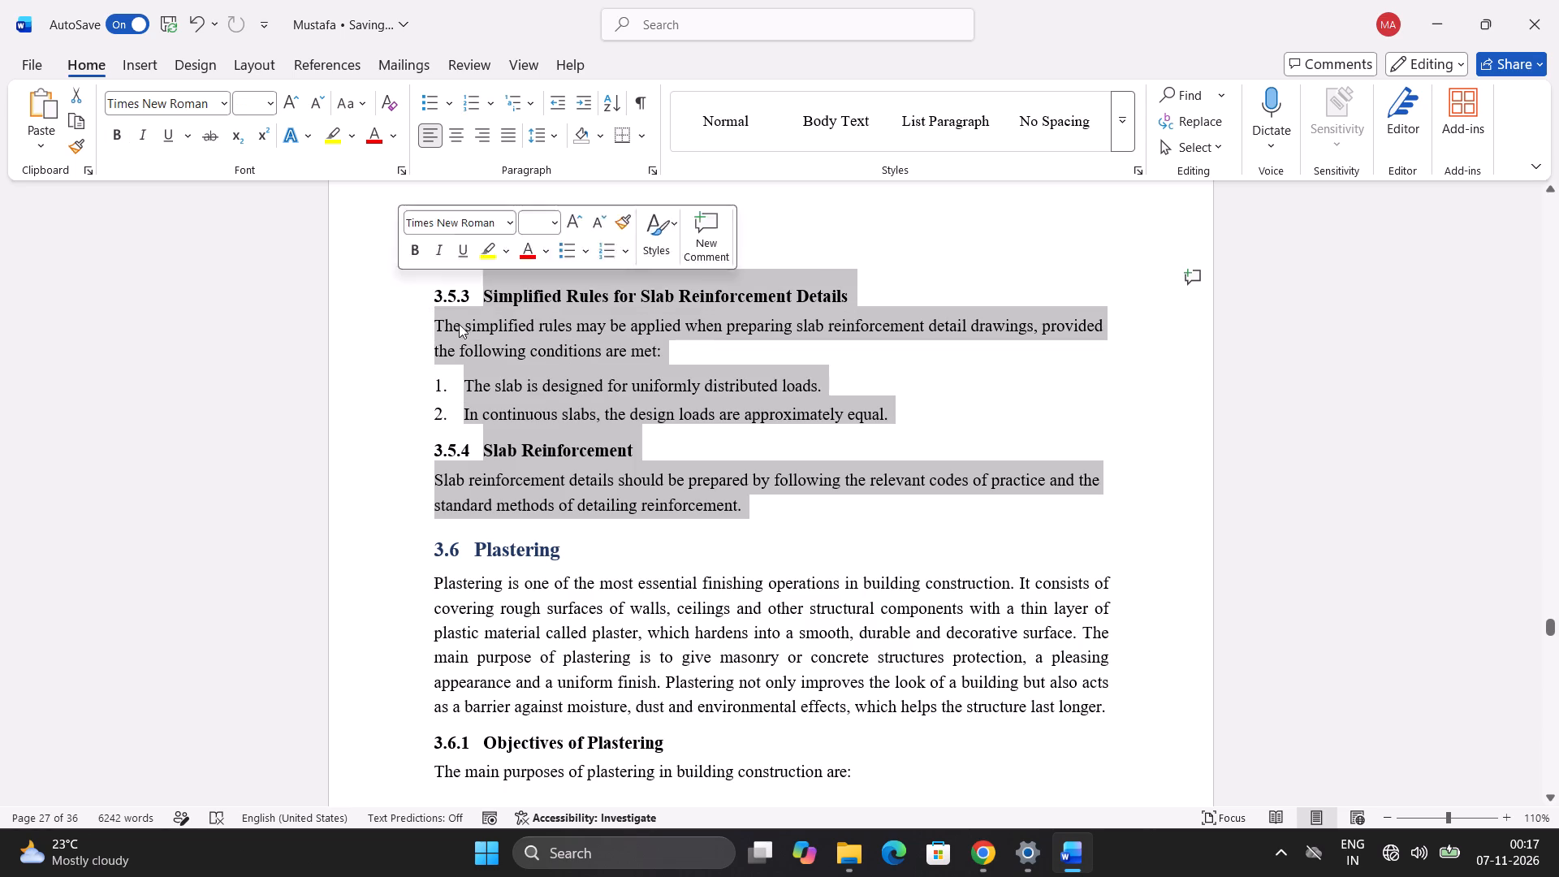
key("Delete")
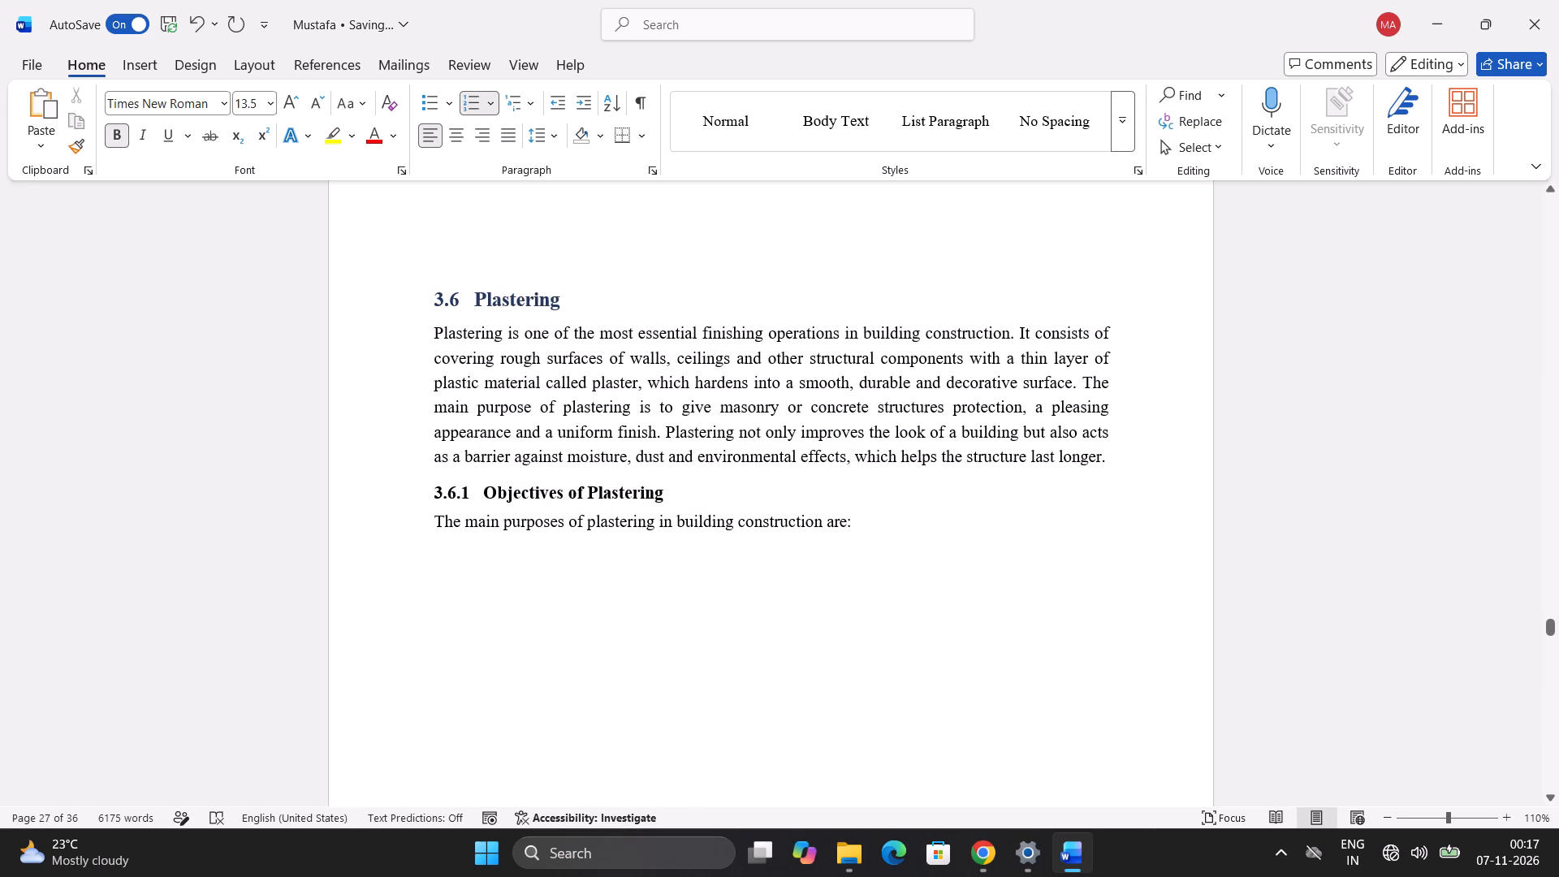
Examine the end of page 26 and the space below Objectives of Plastering on page 27.
scroll(686, 523, "up", 4)
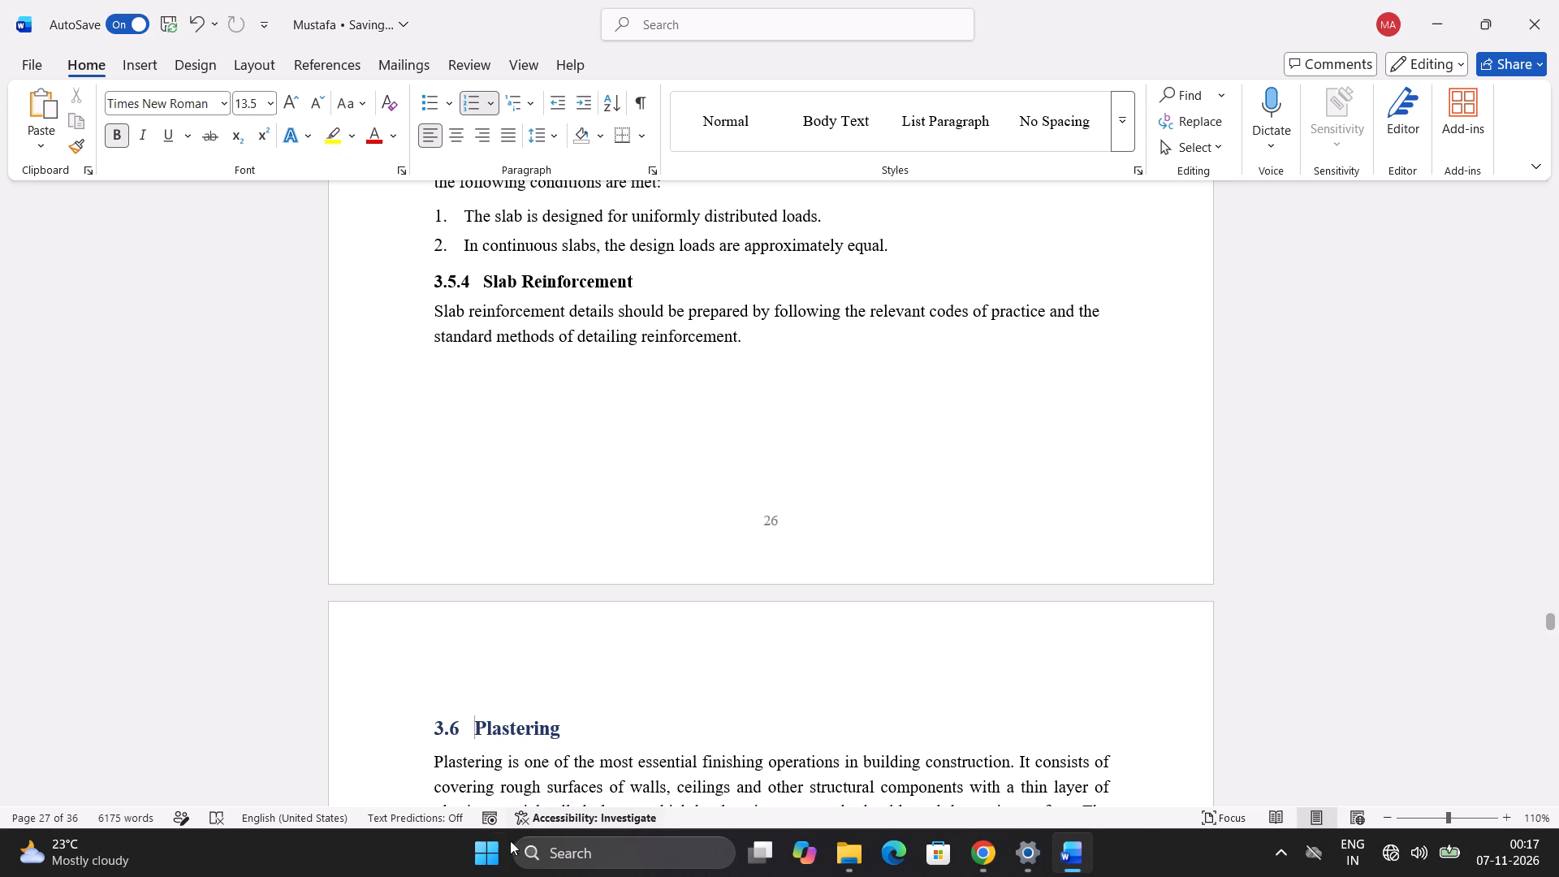
scroll(426, 693, "down", 4)
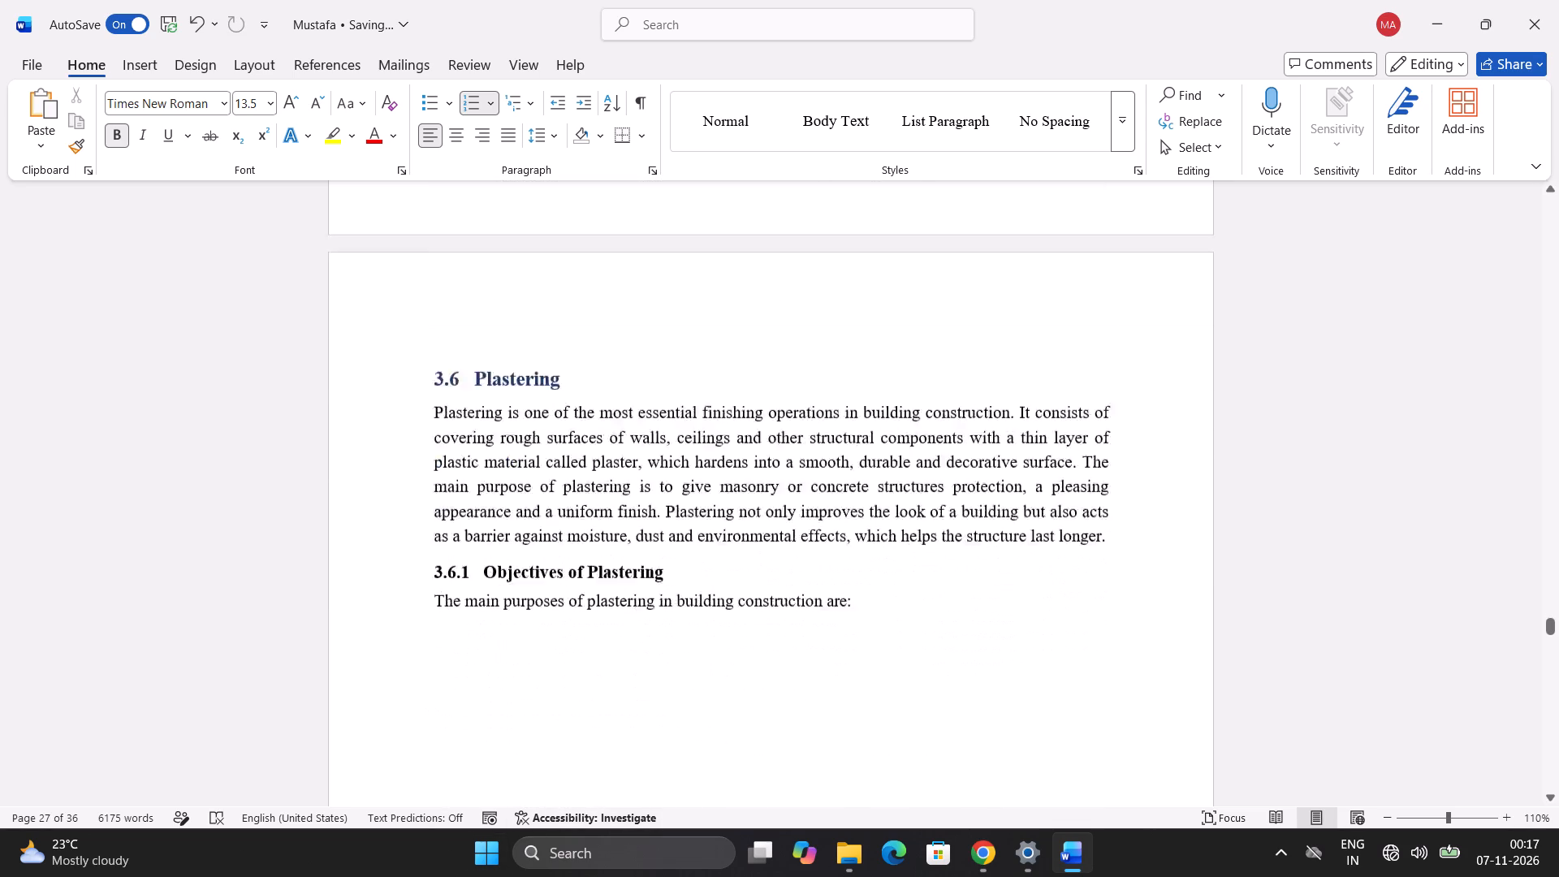
scroll(426, 693, "down", 1)
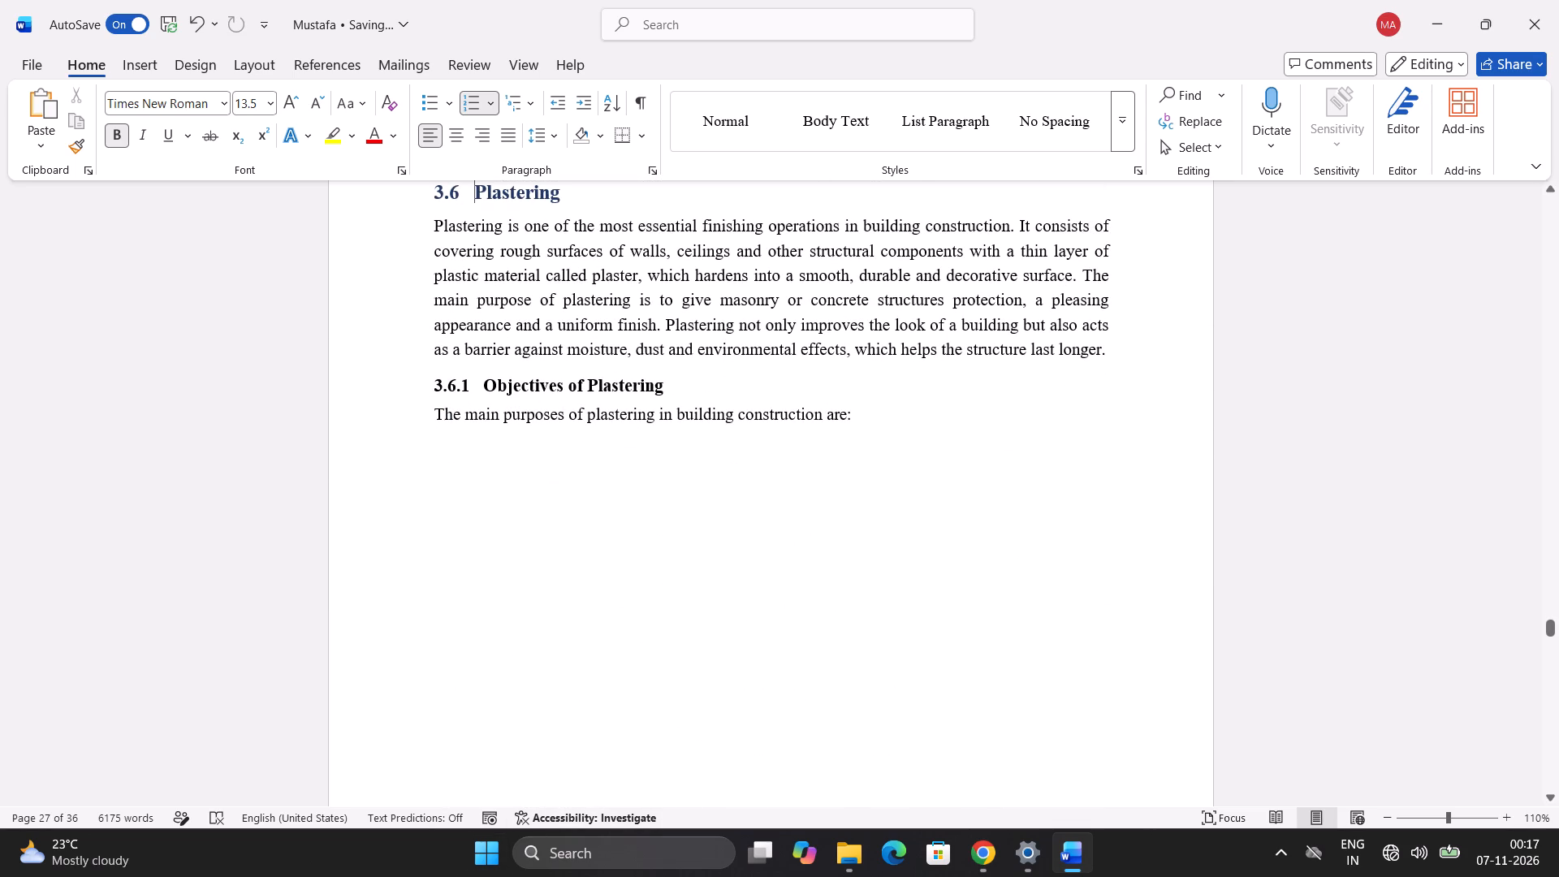
scroll(463, 689, "up", 7)
scroll(463, 689, "down", 4)
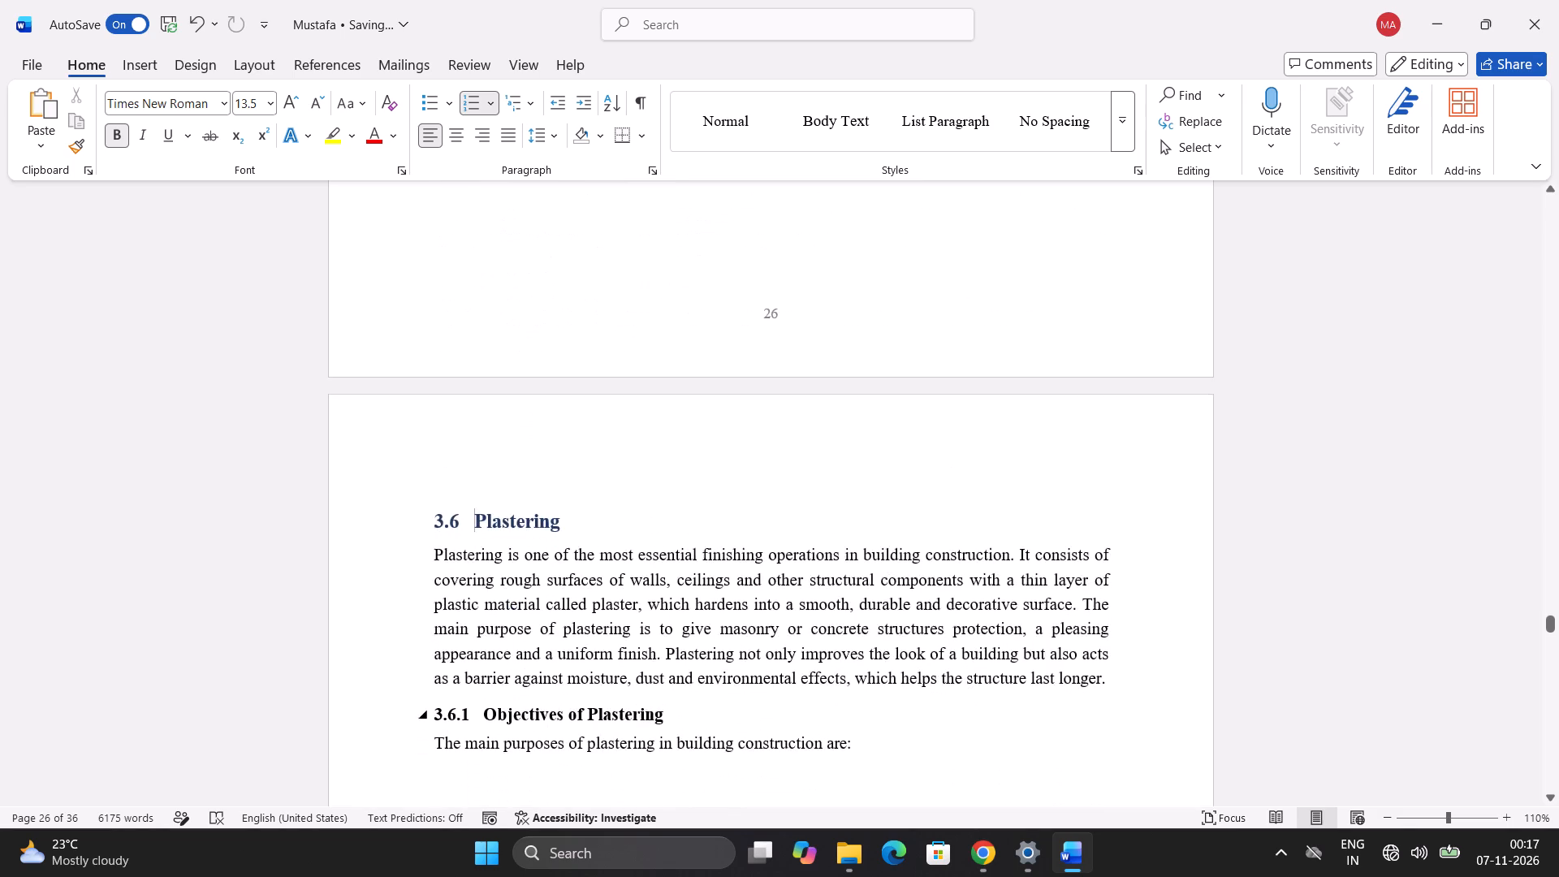
scroll(463, 689, "down", 2)
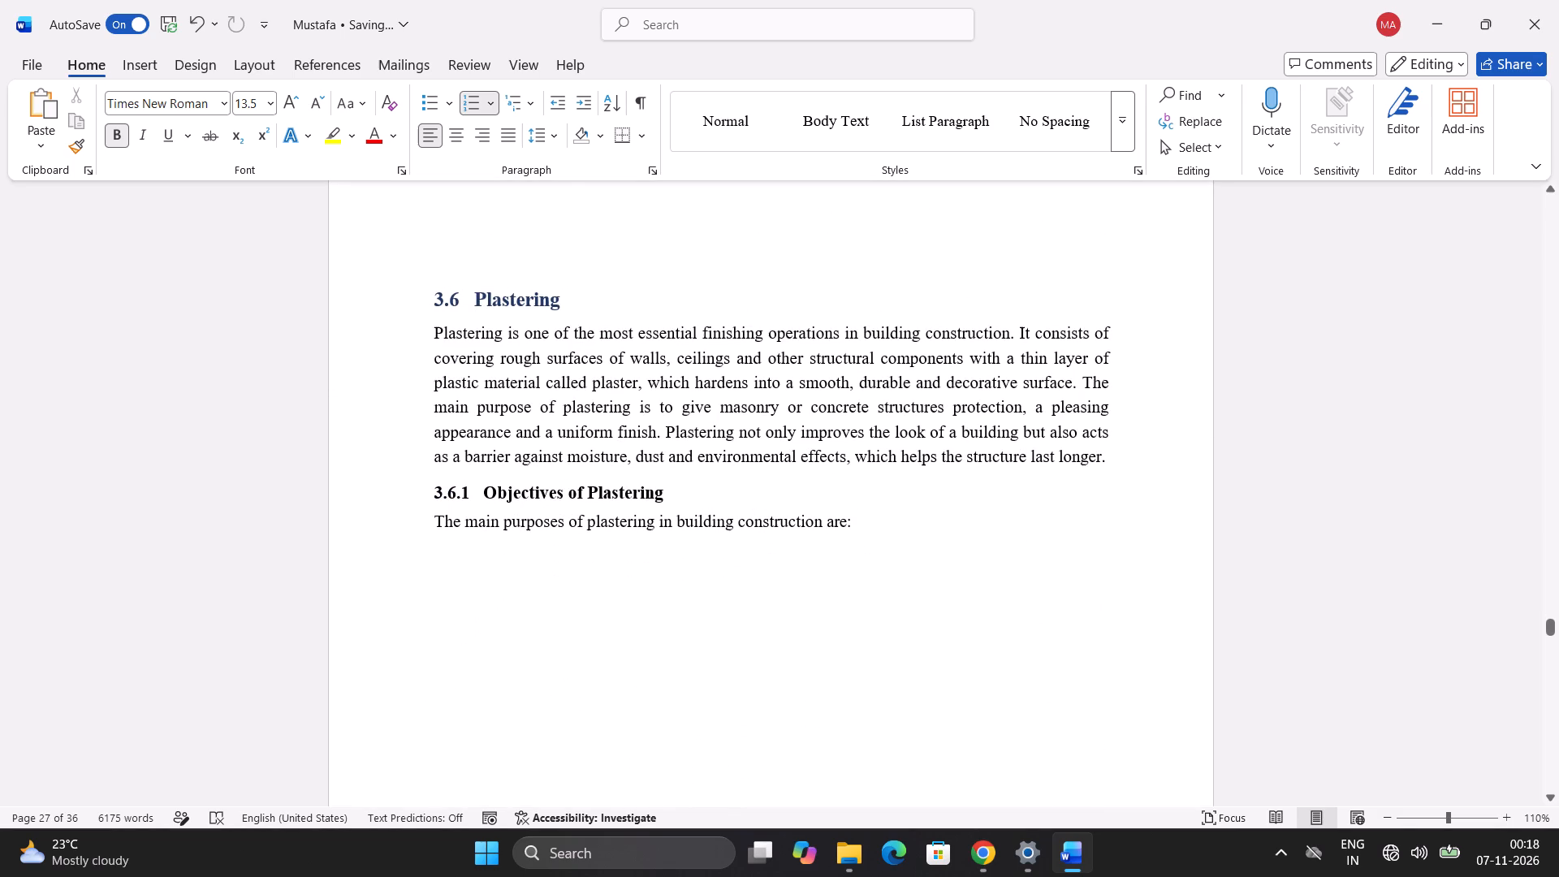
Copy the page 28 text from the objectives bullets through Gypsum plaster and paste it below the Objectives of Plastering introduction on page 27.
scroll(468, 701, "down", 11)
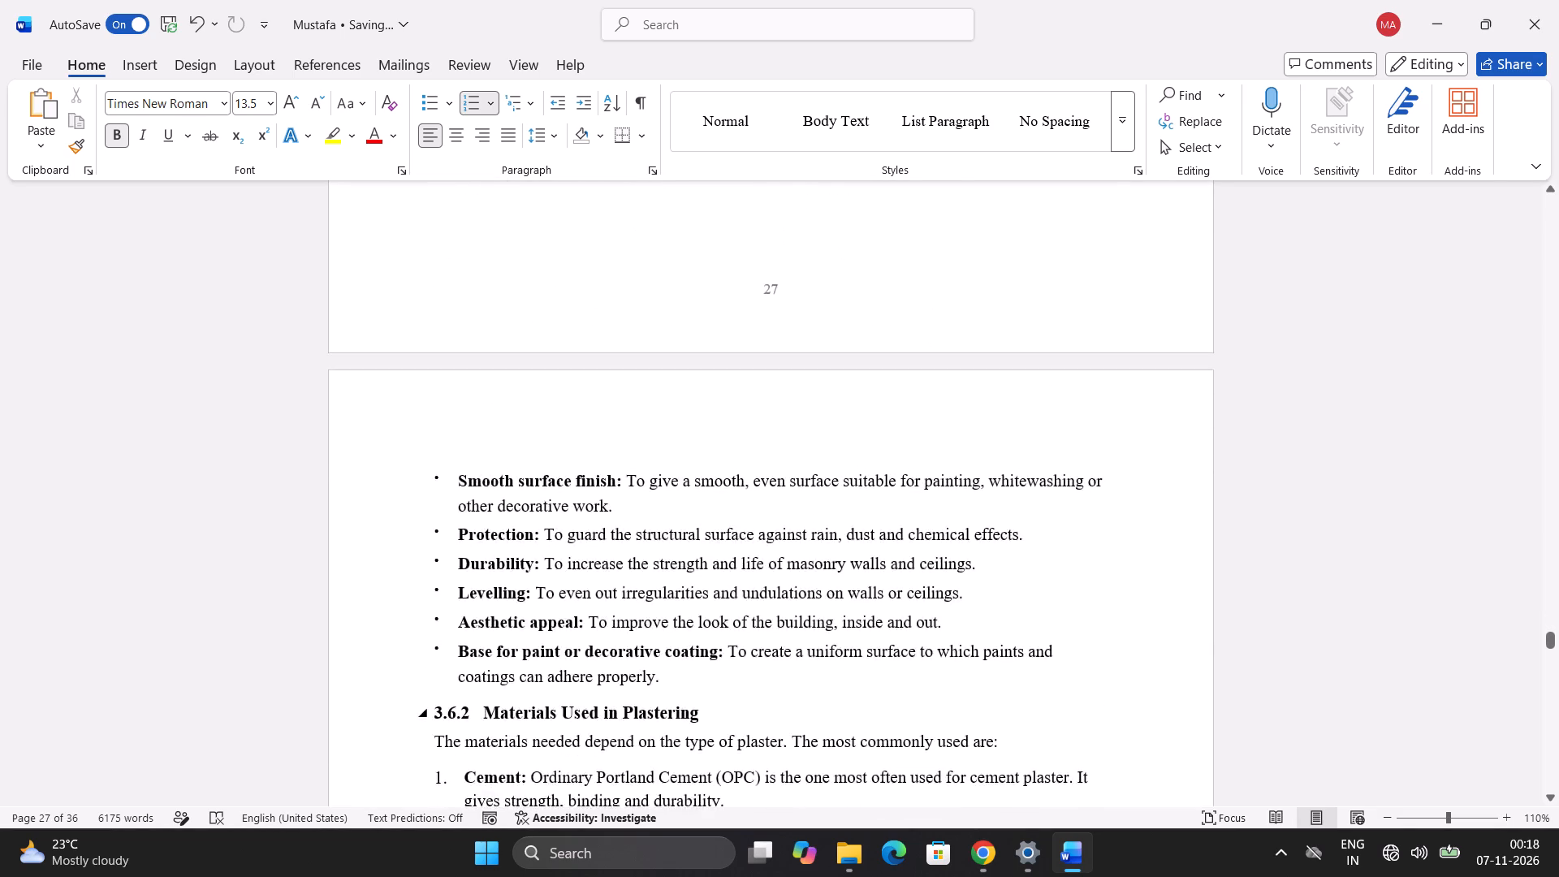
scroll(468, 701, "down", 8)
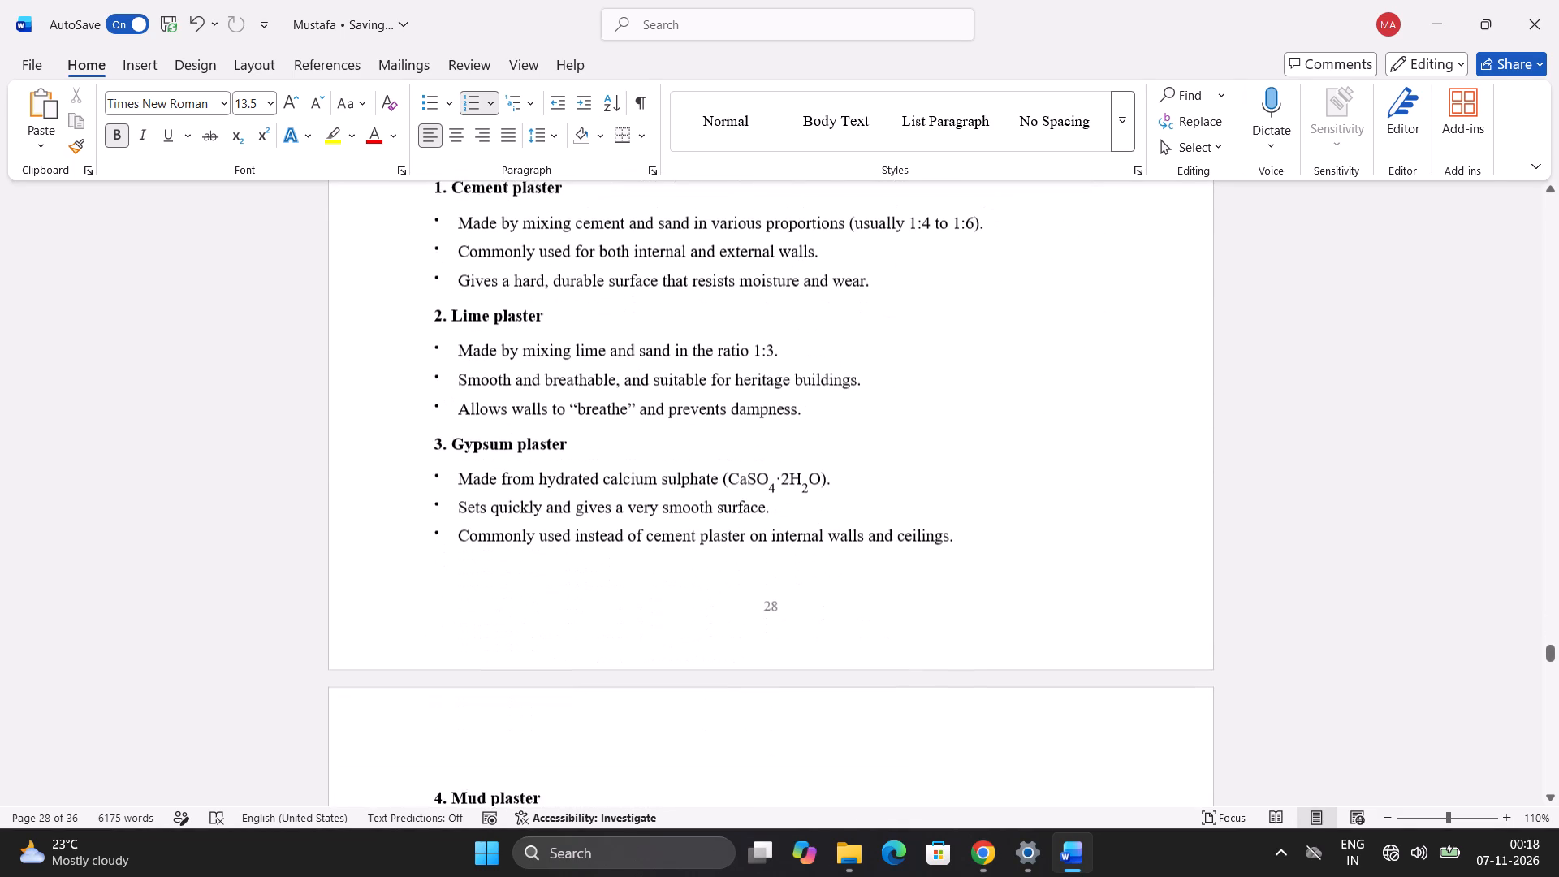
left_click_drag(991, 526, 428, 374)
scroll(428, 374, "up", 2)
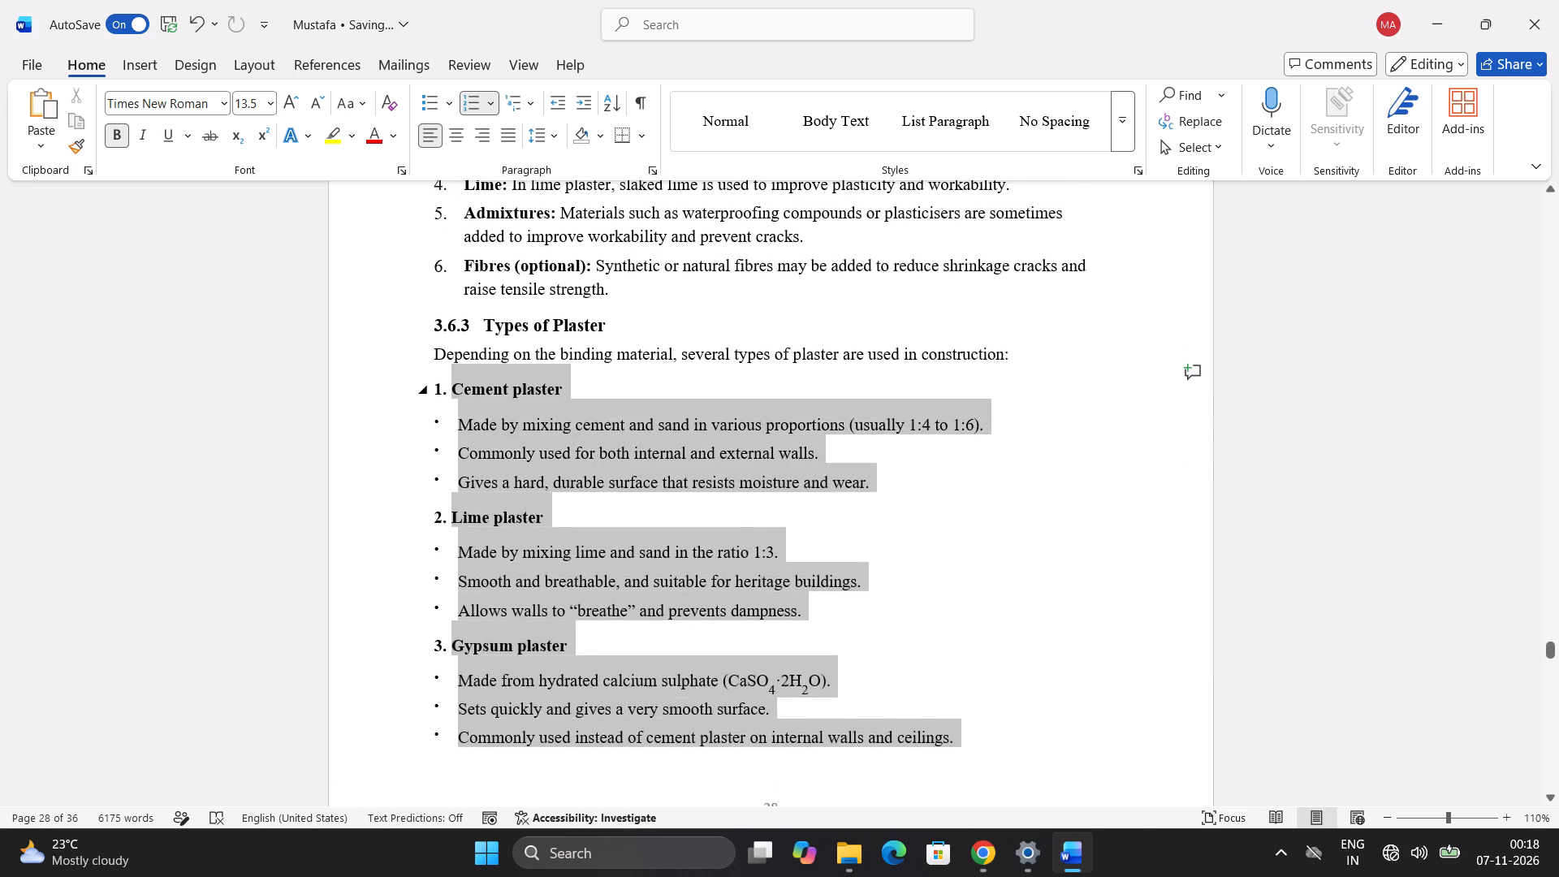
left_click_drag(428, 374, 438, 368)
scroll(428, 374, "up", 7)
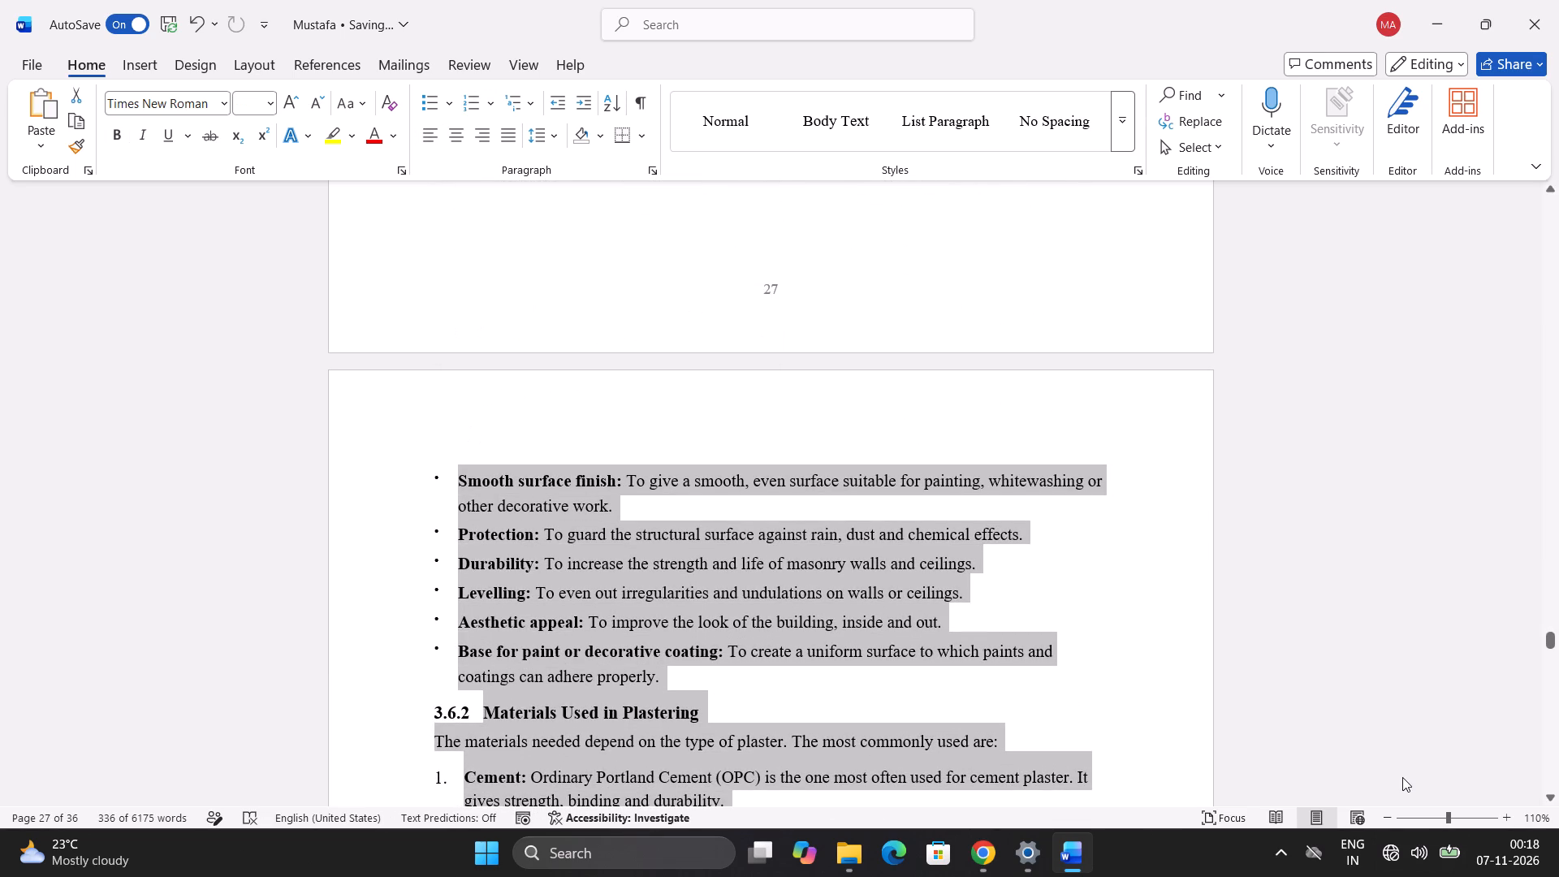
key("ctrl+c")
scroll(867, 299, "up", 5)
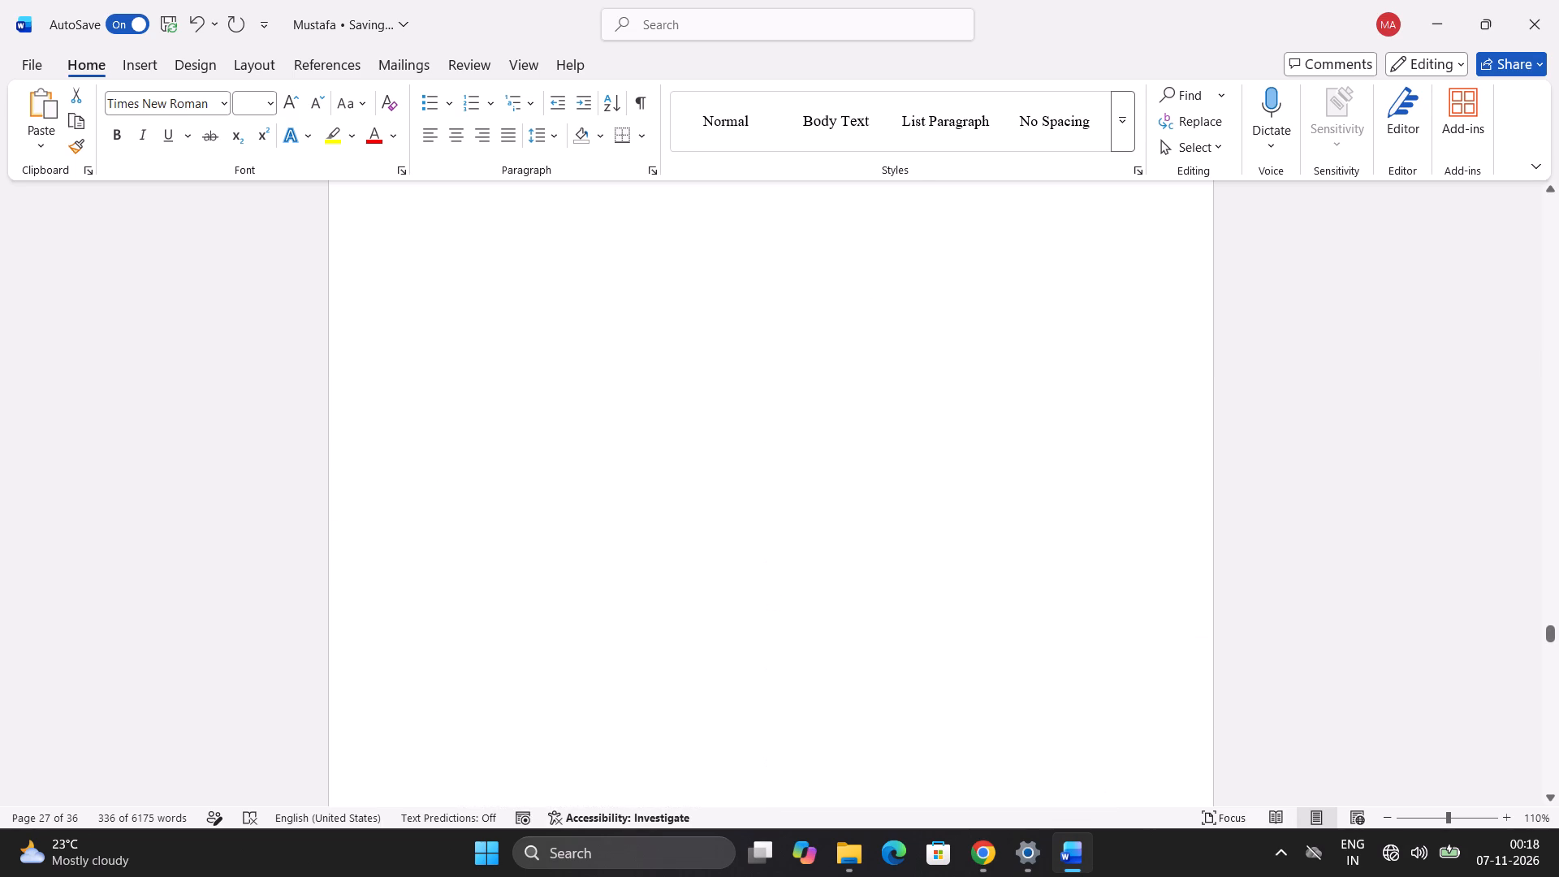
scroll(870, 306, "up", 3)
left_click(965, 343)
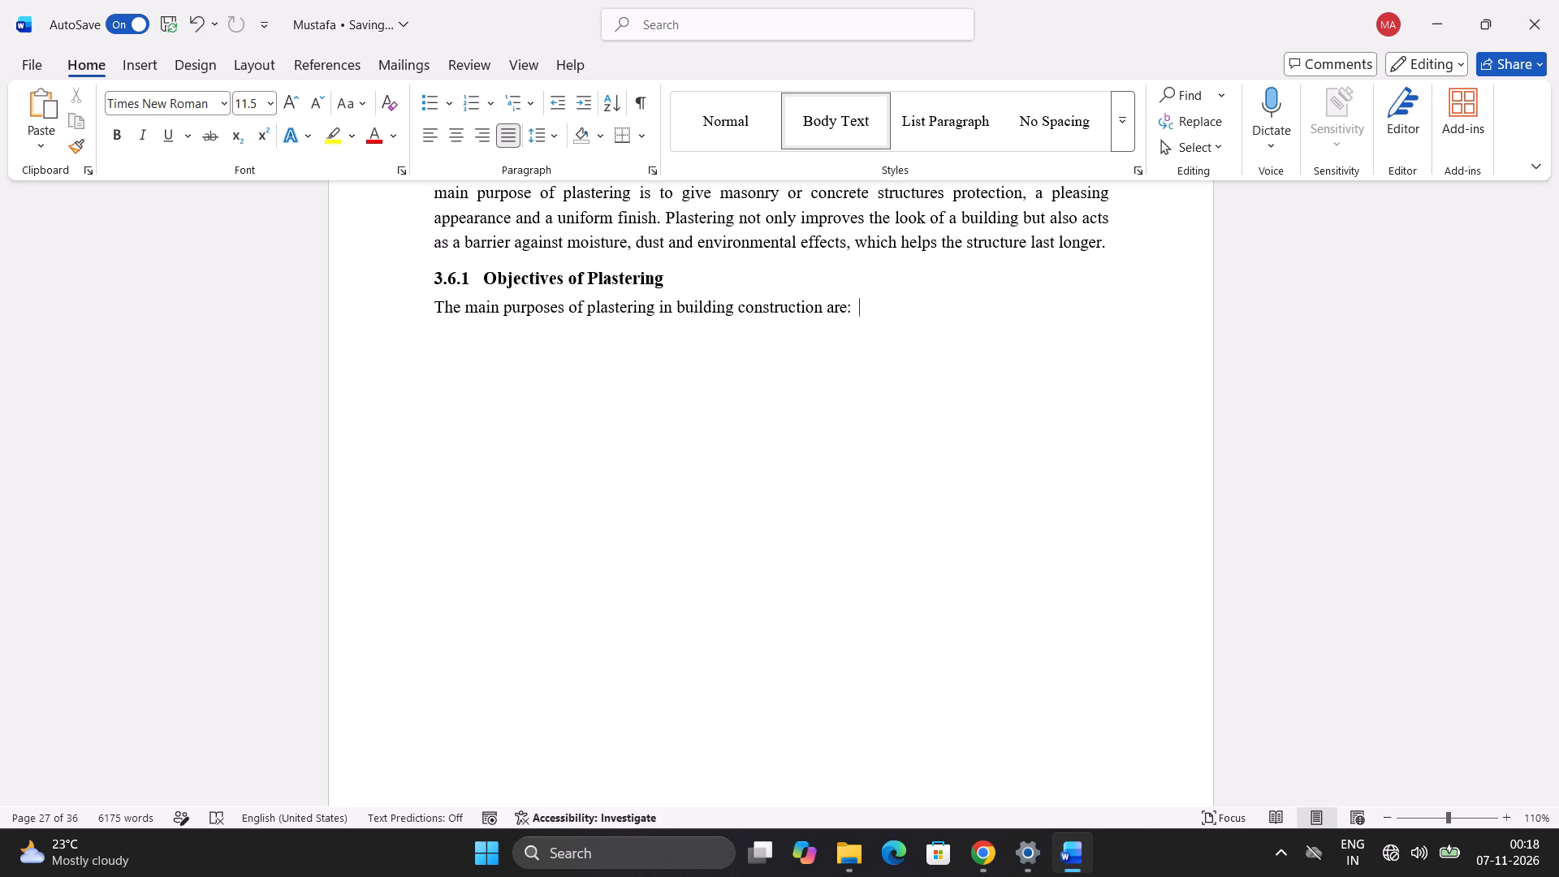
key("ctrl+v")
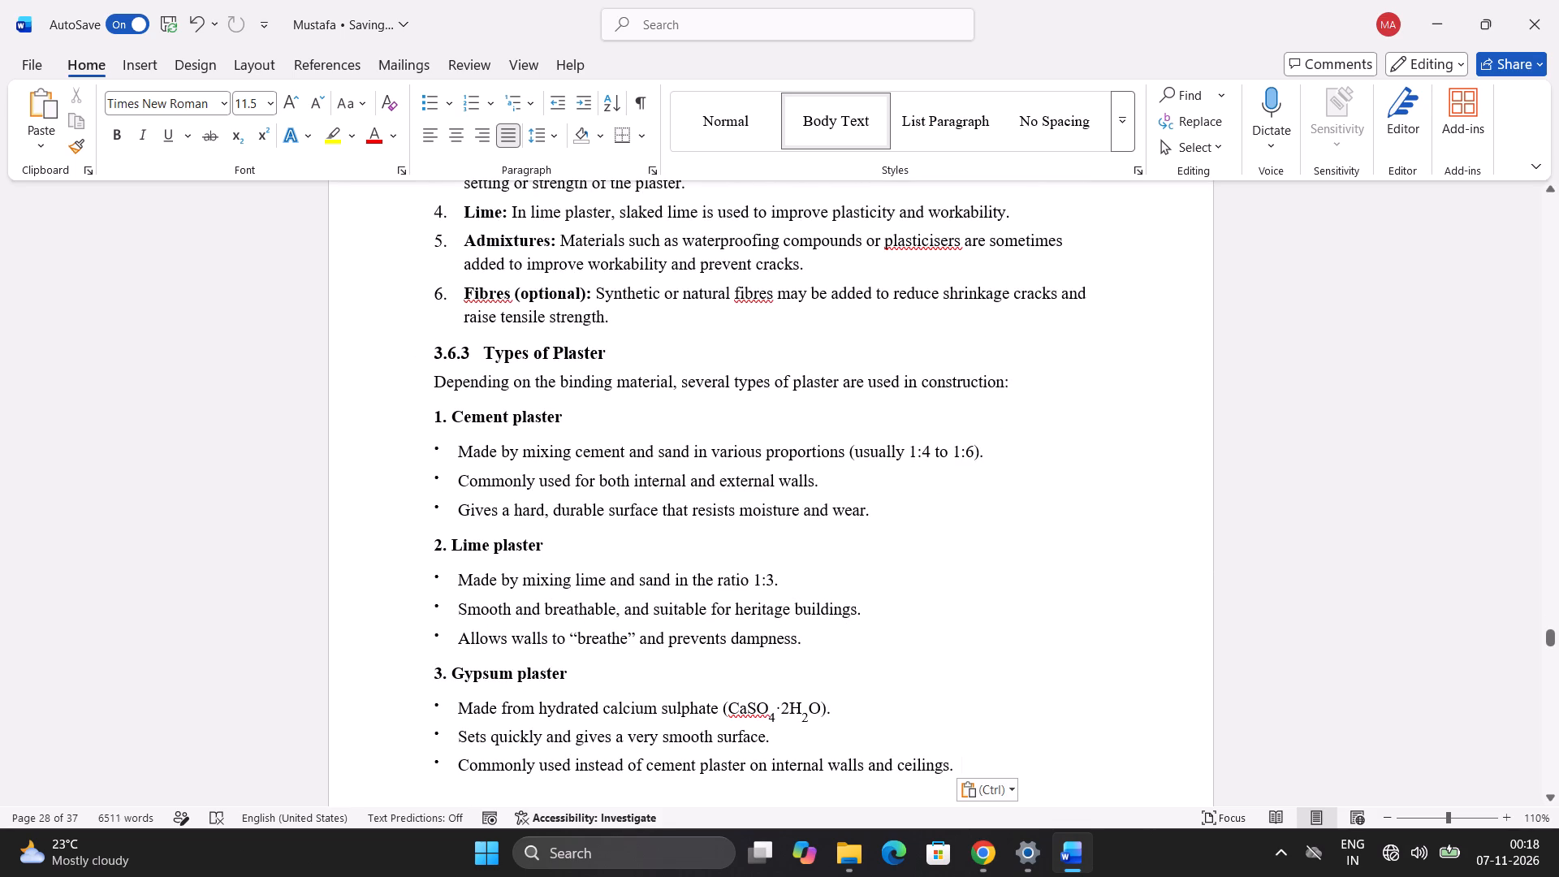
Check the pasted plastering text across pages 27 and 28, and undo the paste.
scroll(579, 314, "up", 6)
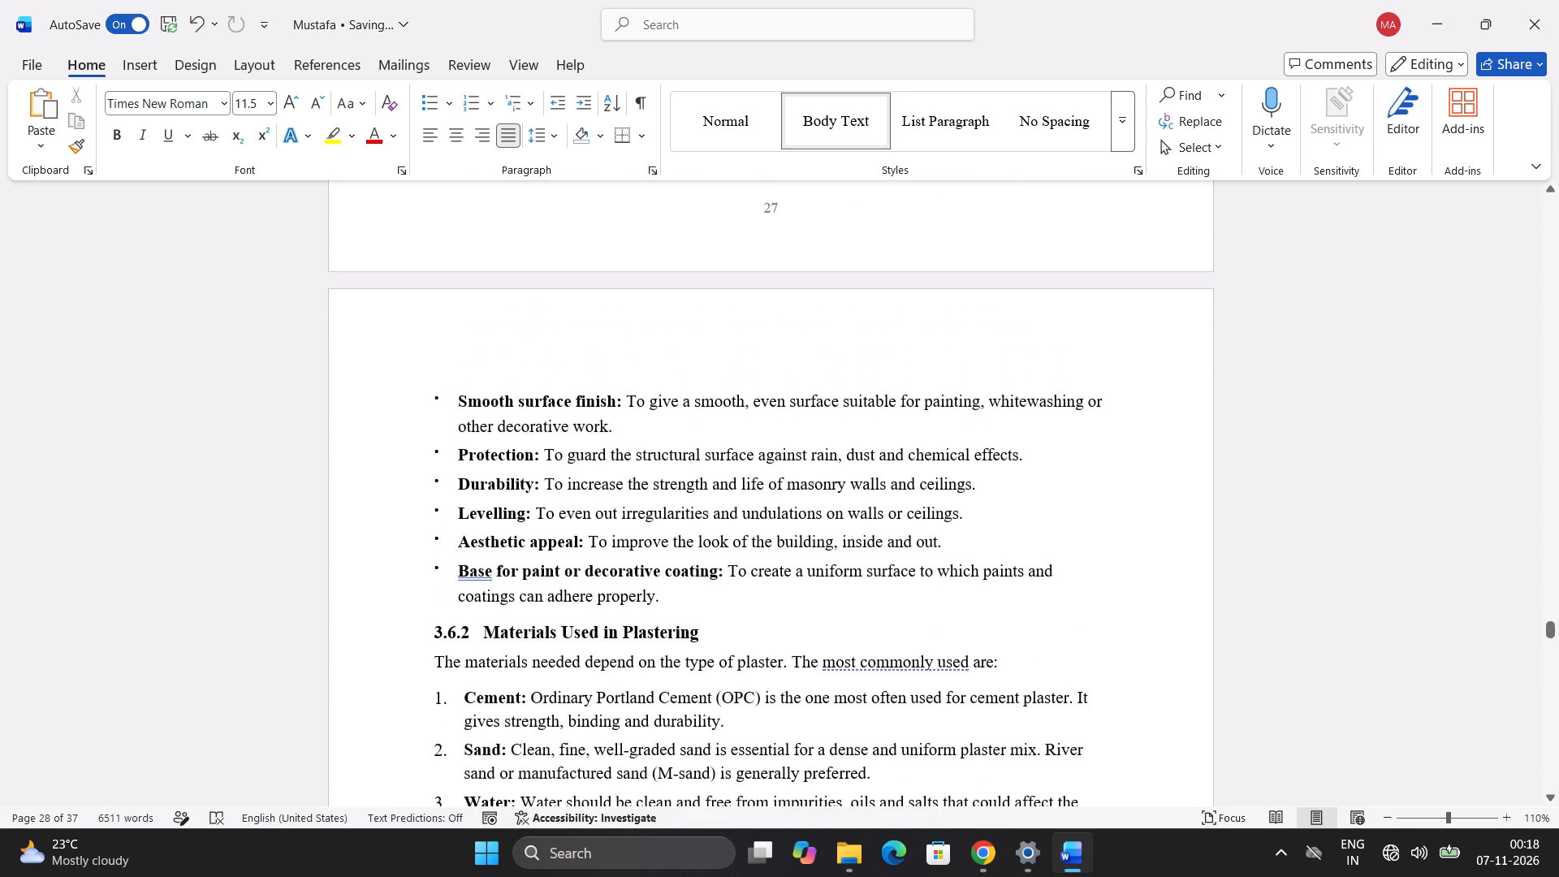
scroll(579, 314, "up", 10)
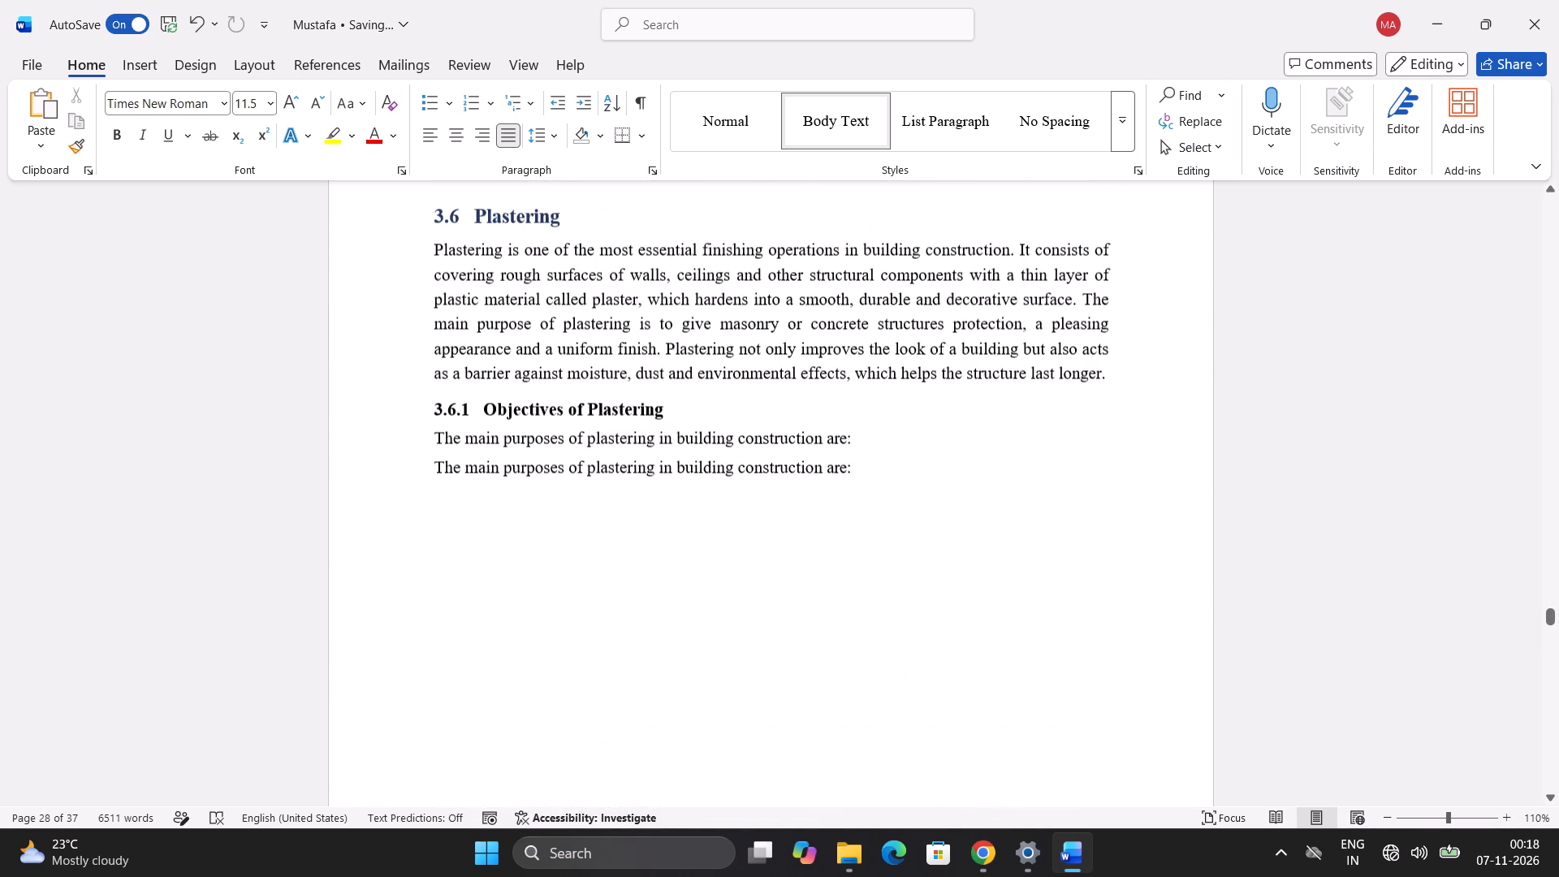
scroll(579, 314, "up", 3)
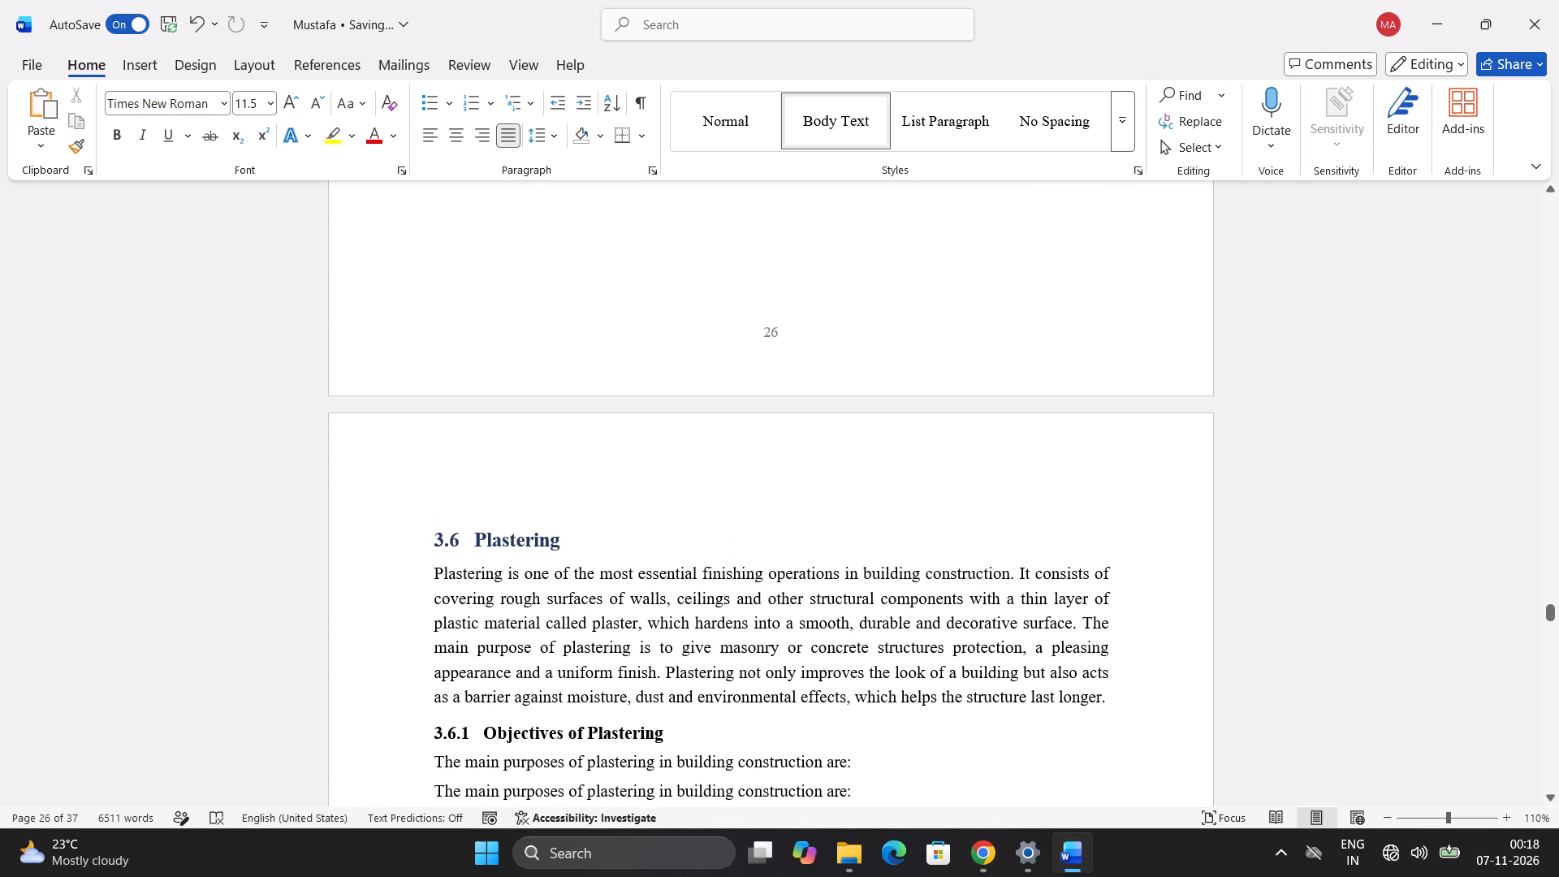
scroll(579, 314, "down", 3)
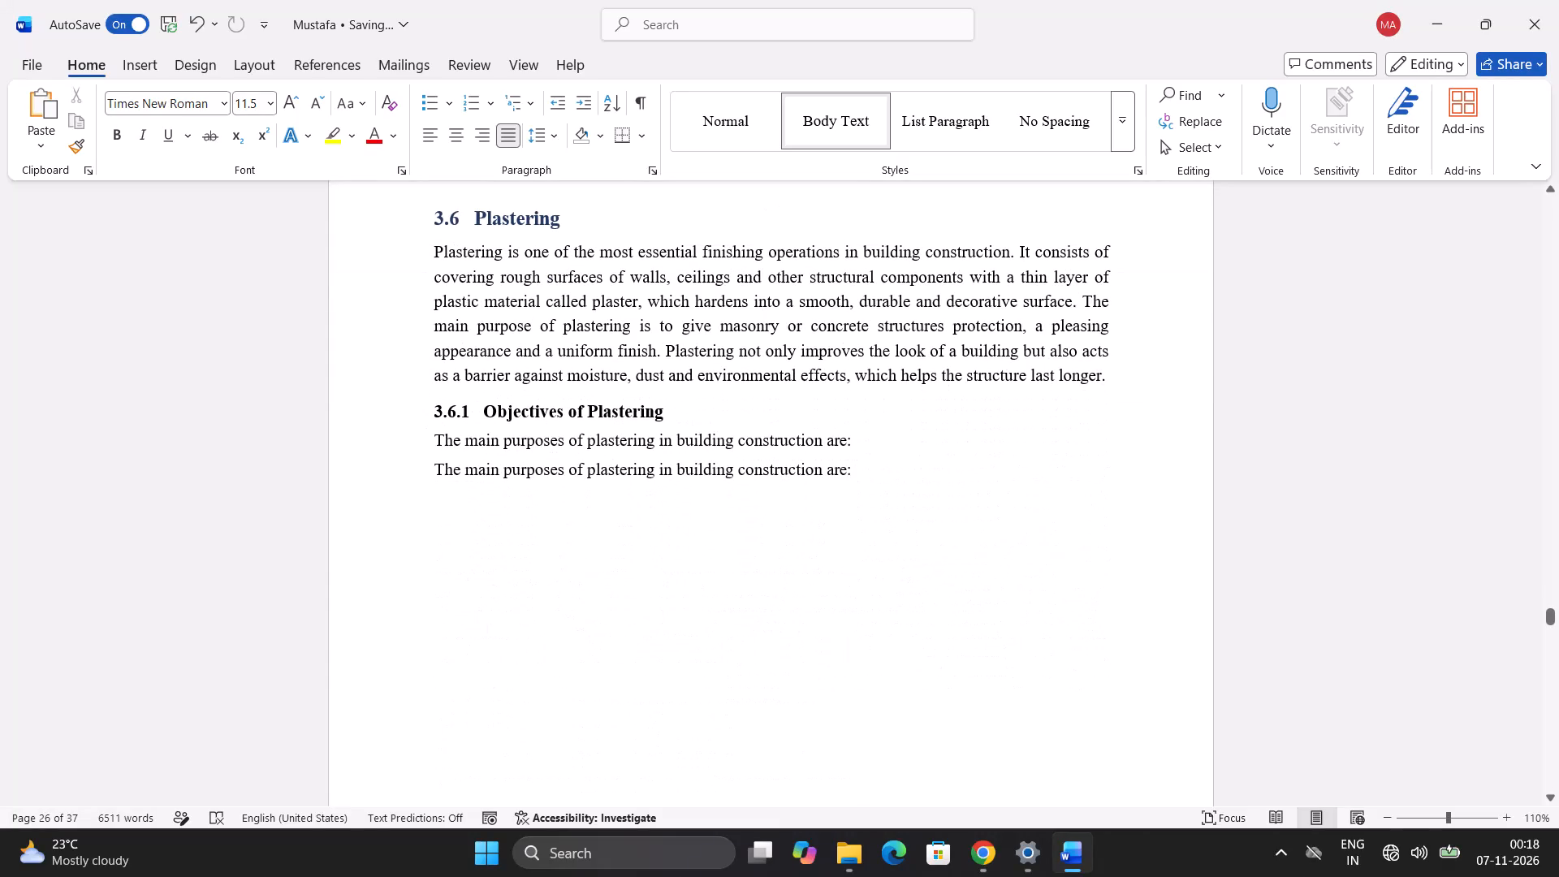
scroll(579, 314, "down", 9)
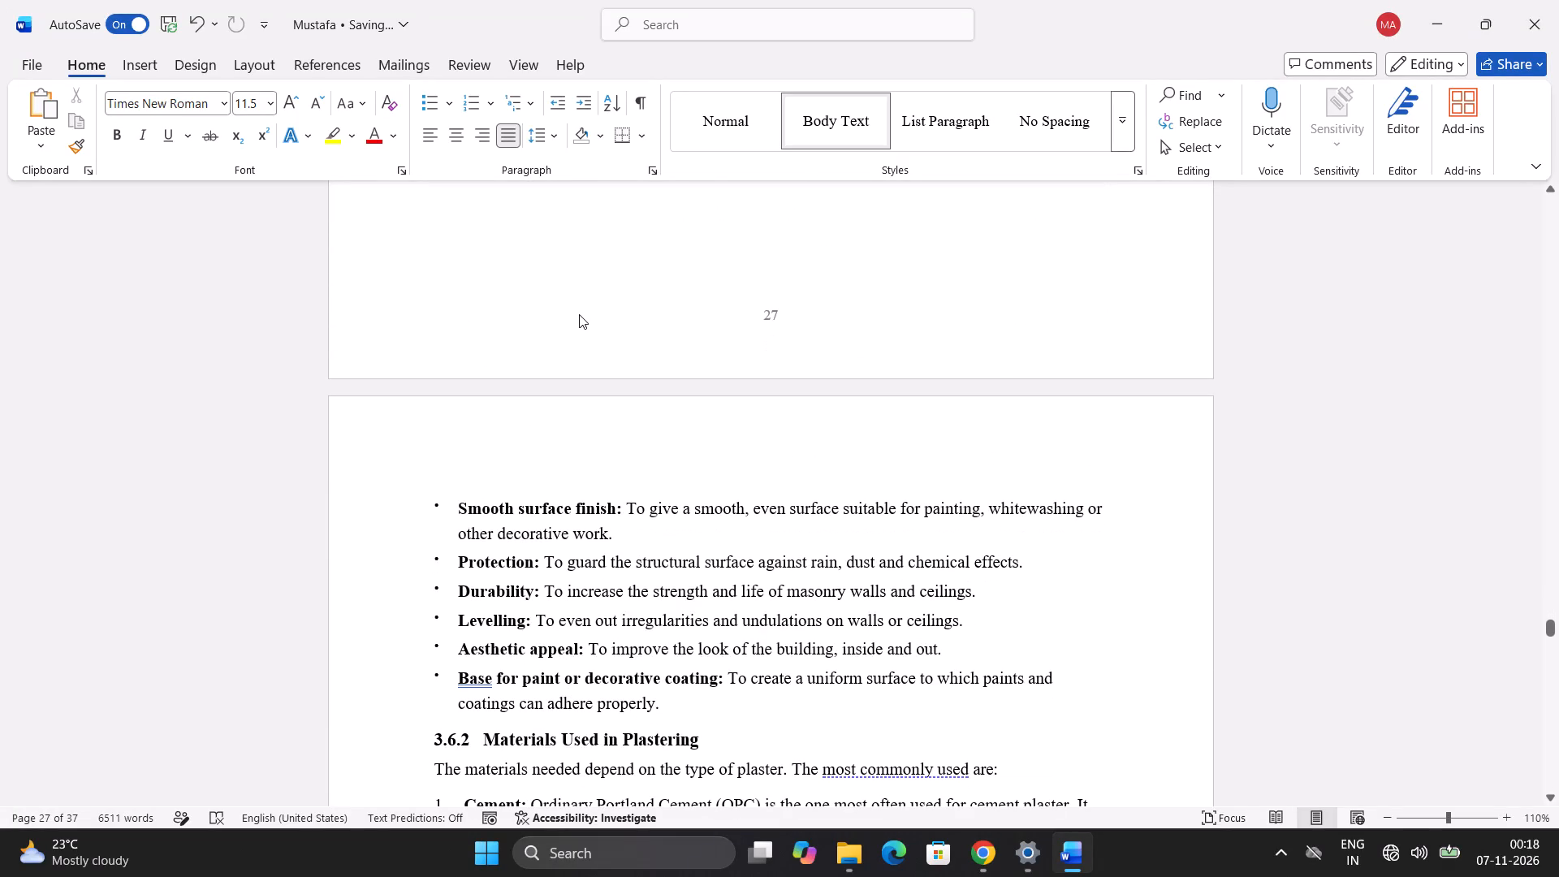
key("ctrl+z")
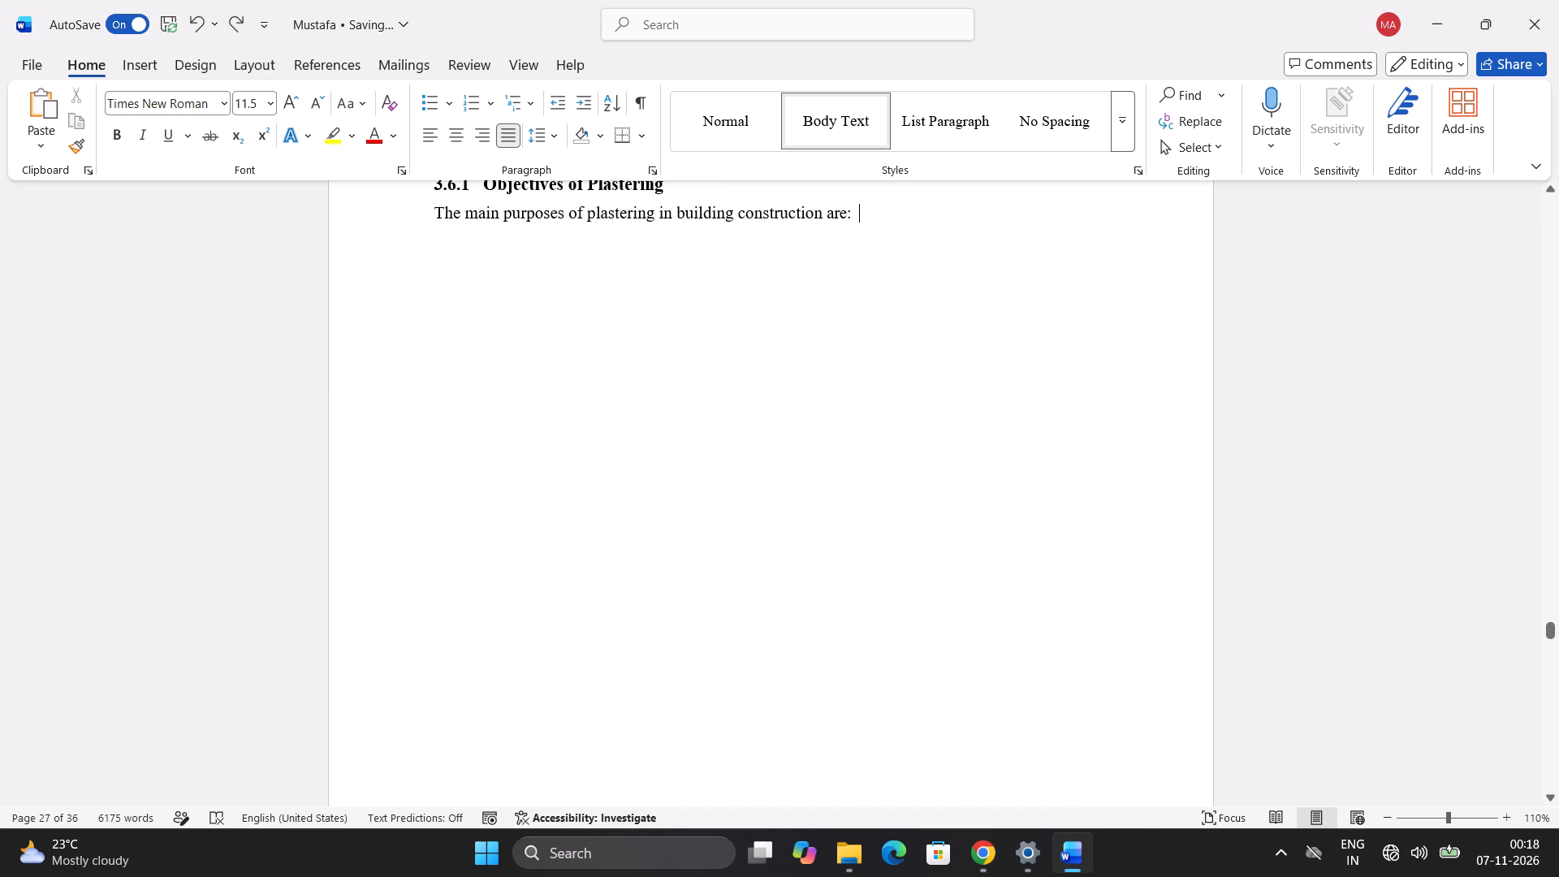
Examine the blank space below Objectives of Plastering on page 27 against the length of the plastering subsections on page 28.
scroll(551, 404, "up", 2)
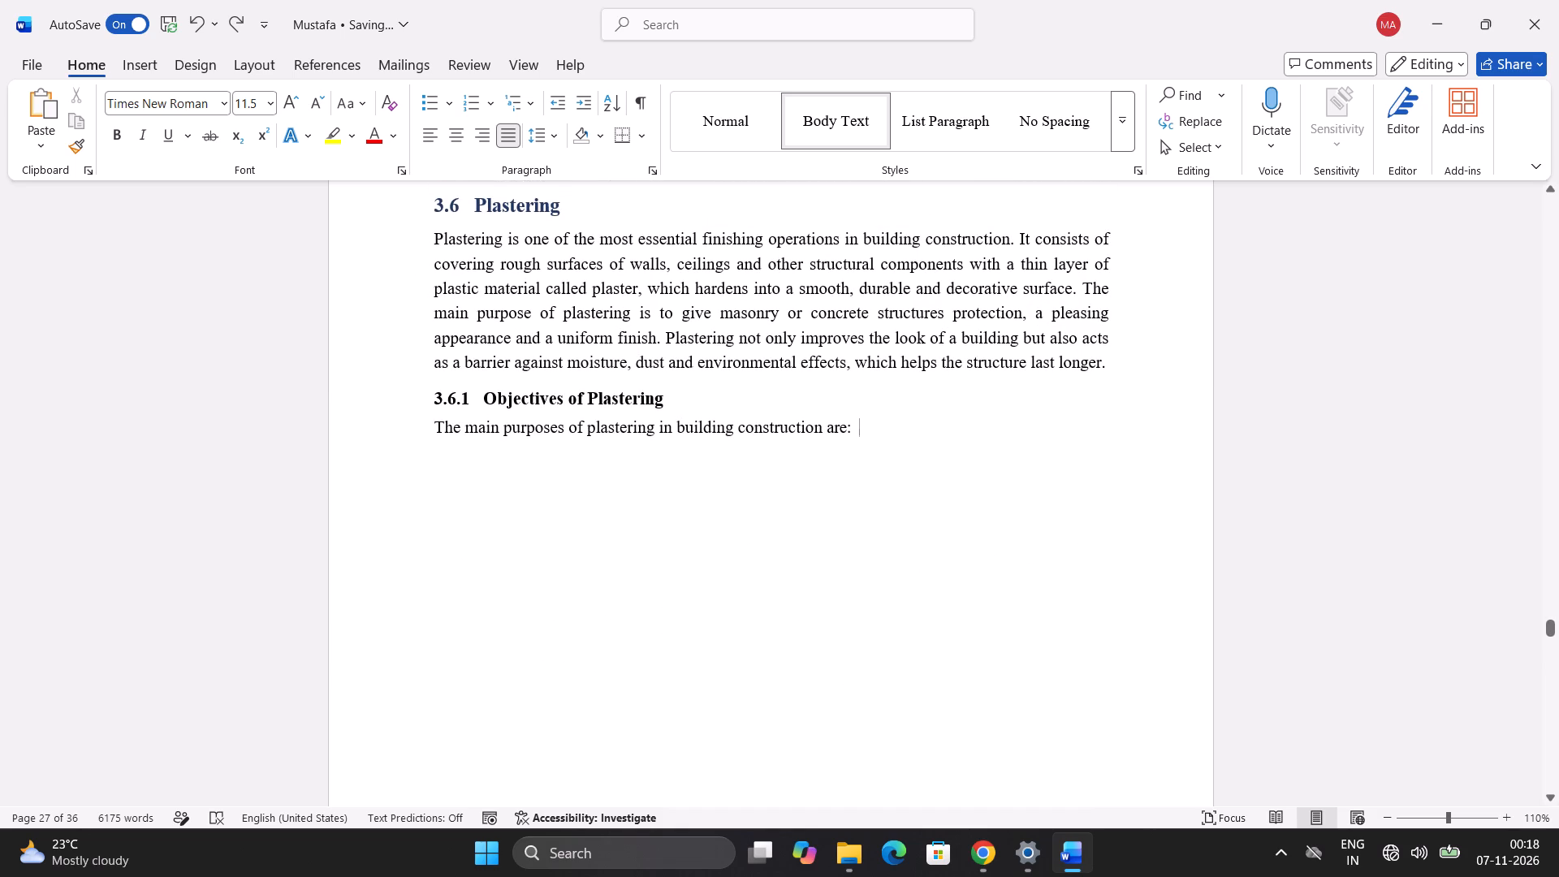
scroll(690, 594, "down", 1)
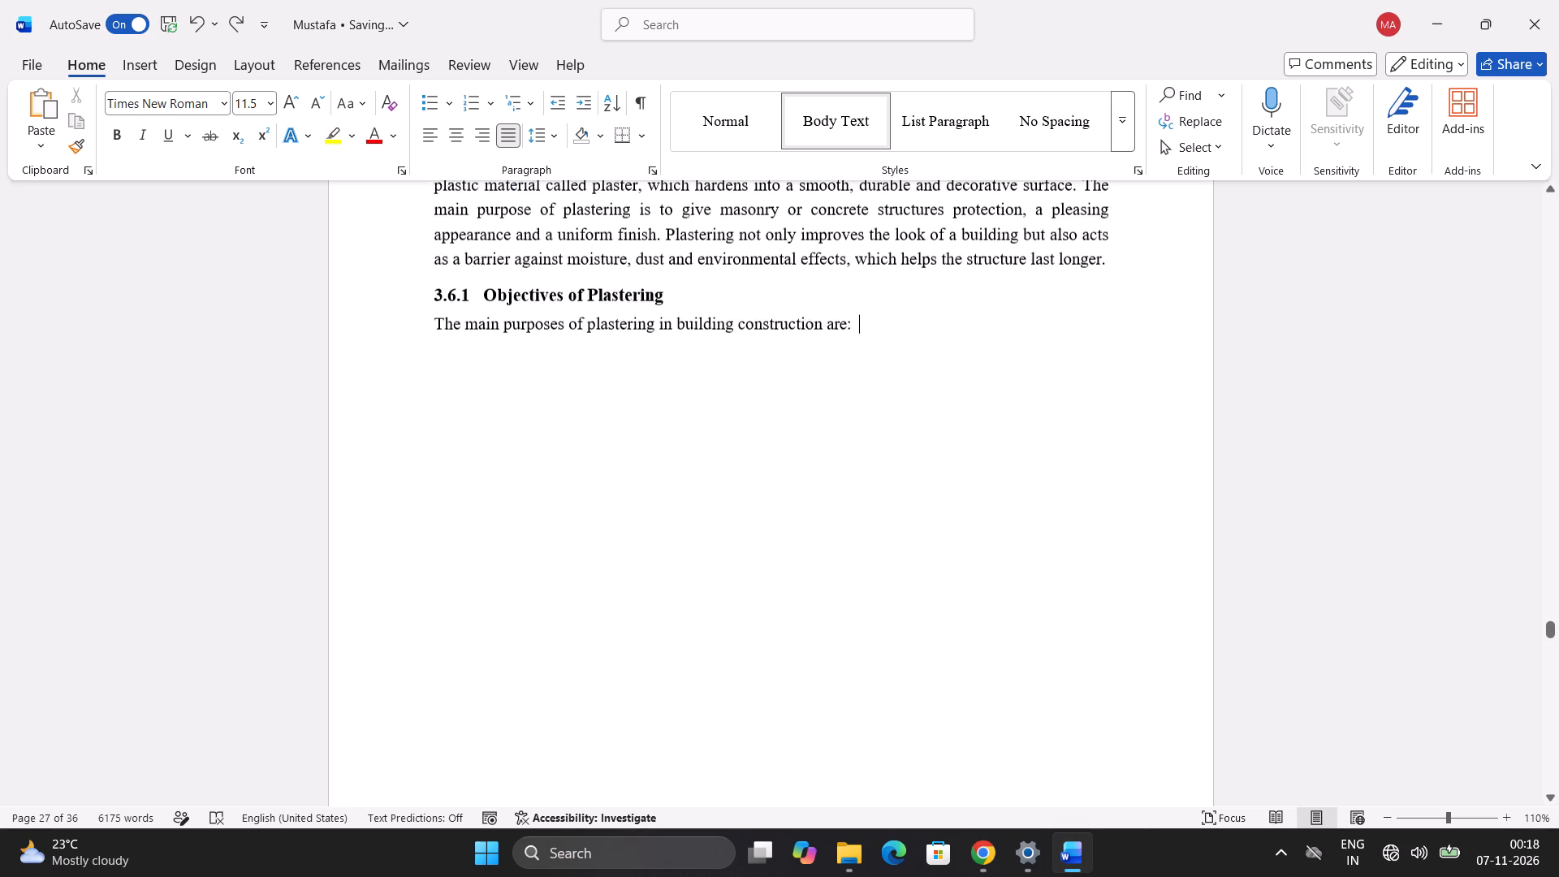
scroll(684, 592, "down", 8)
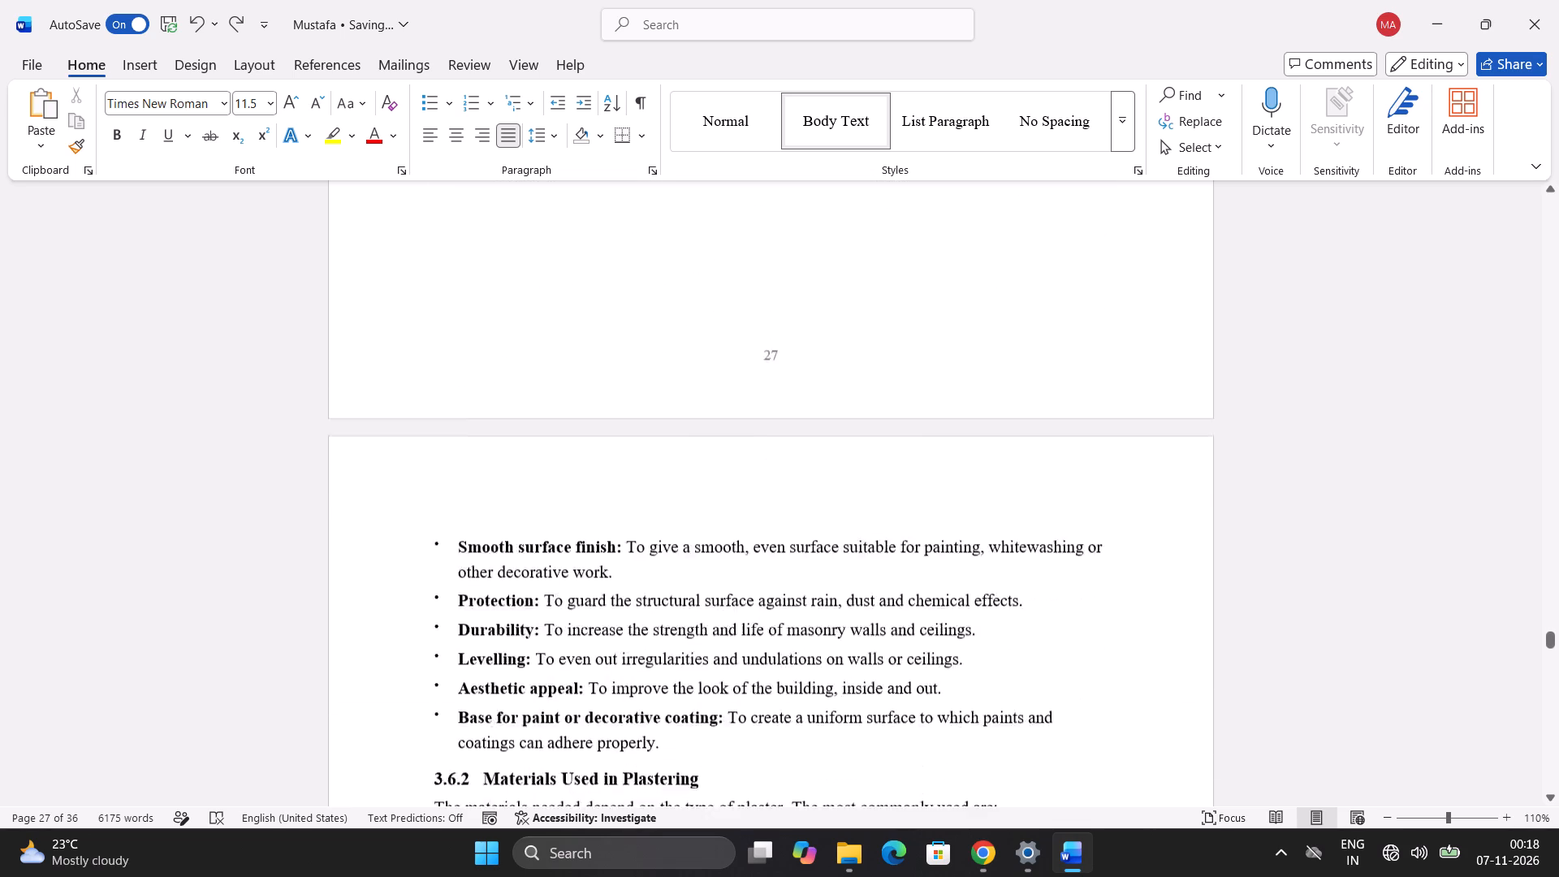
scroll(693, 581, "down", 1)
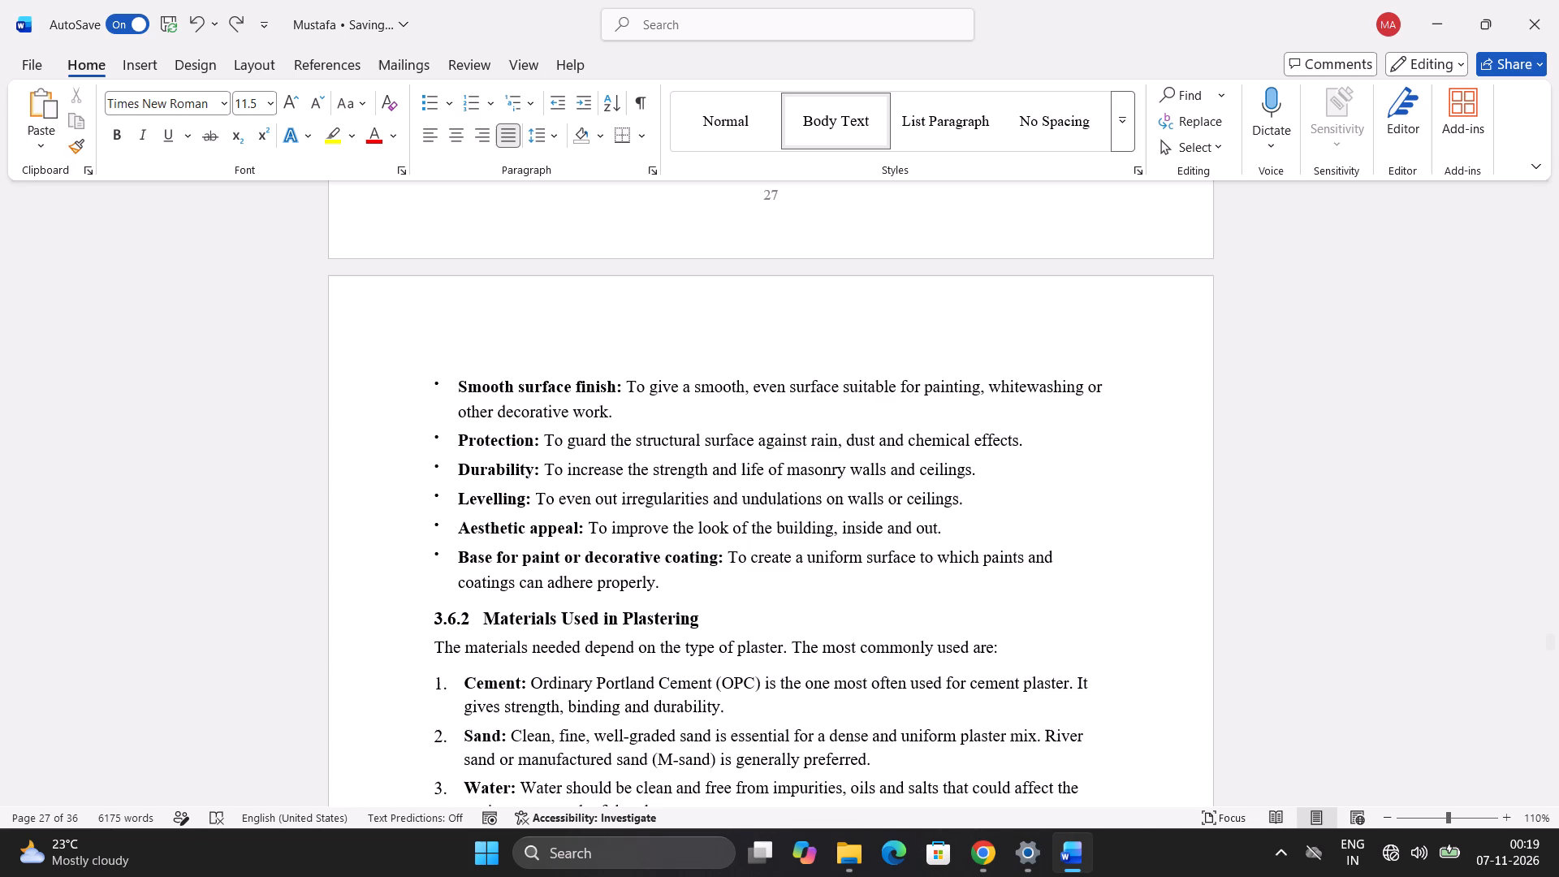
scroll(693, 581, "down", 6)
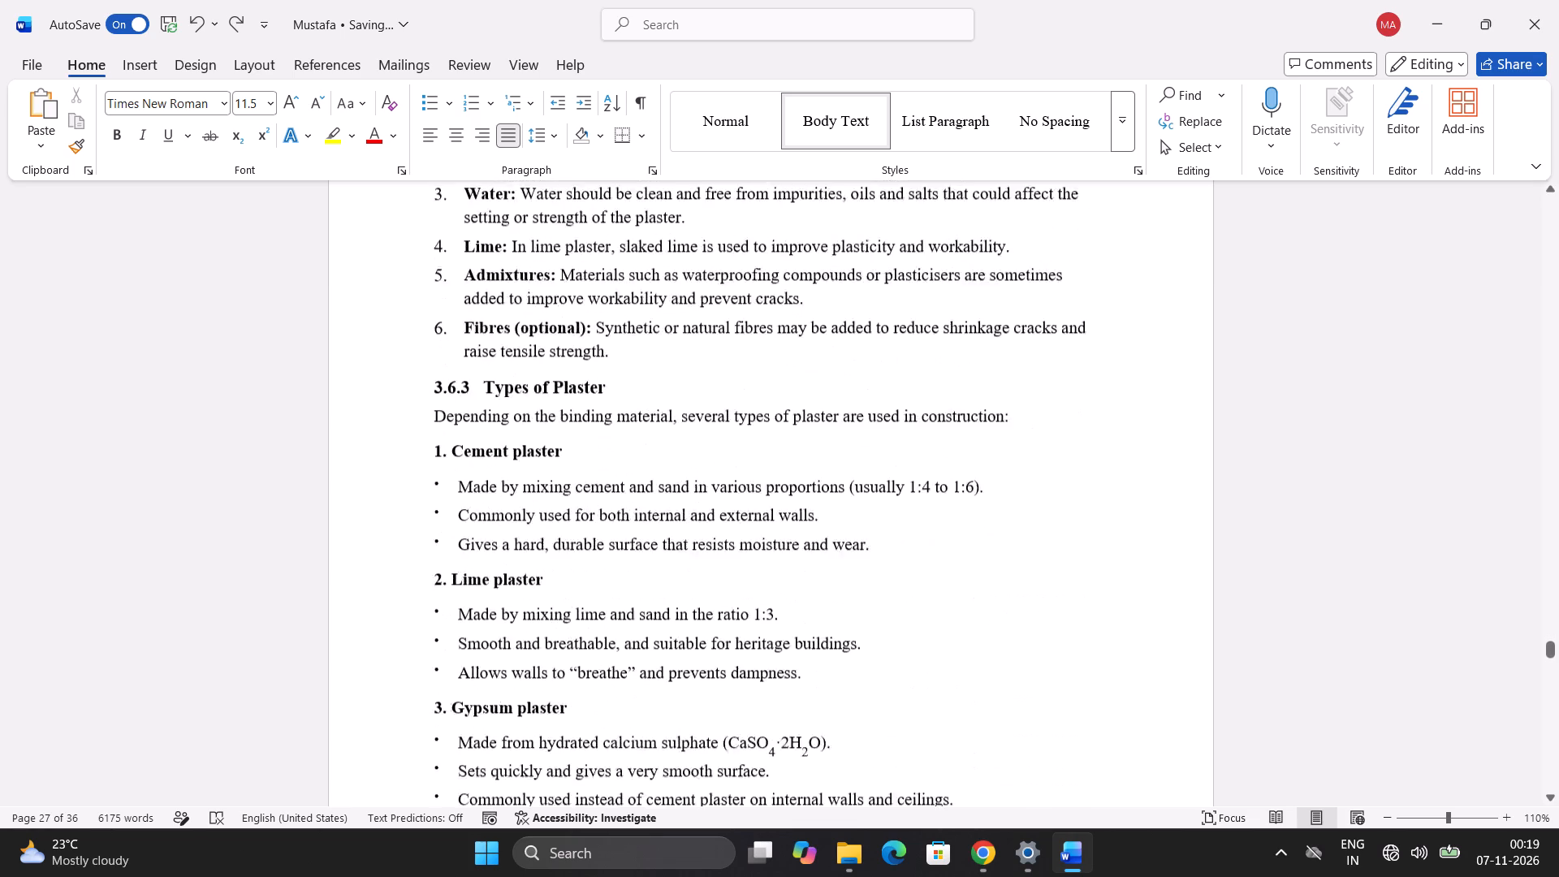
scroll(693, 581, "down", 3)
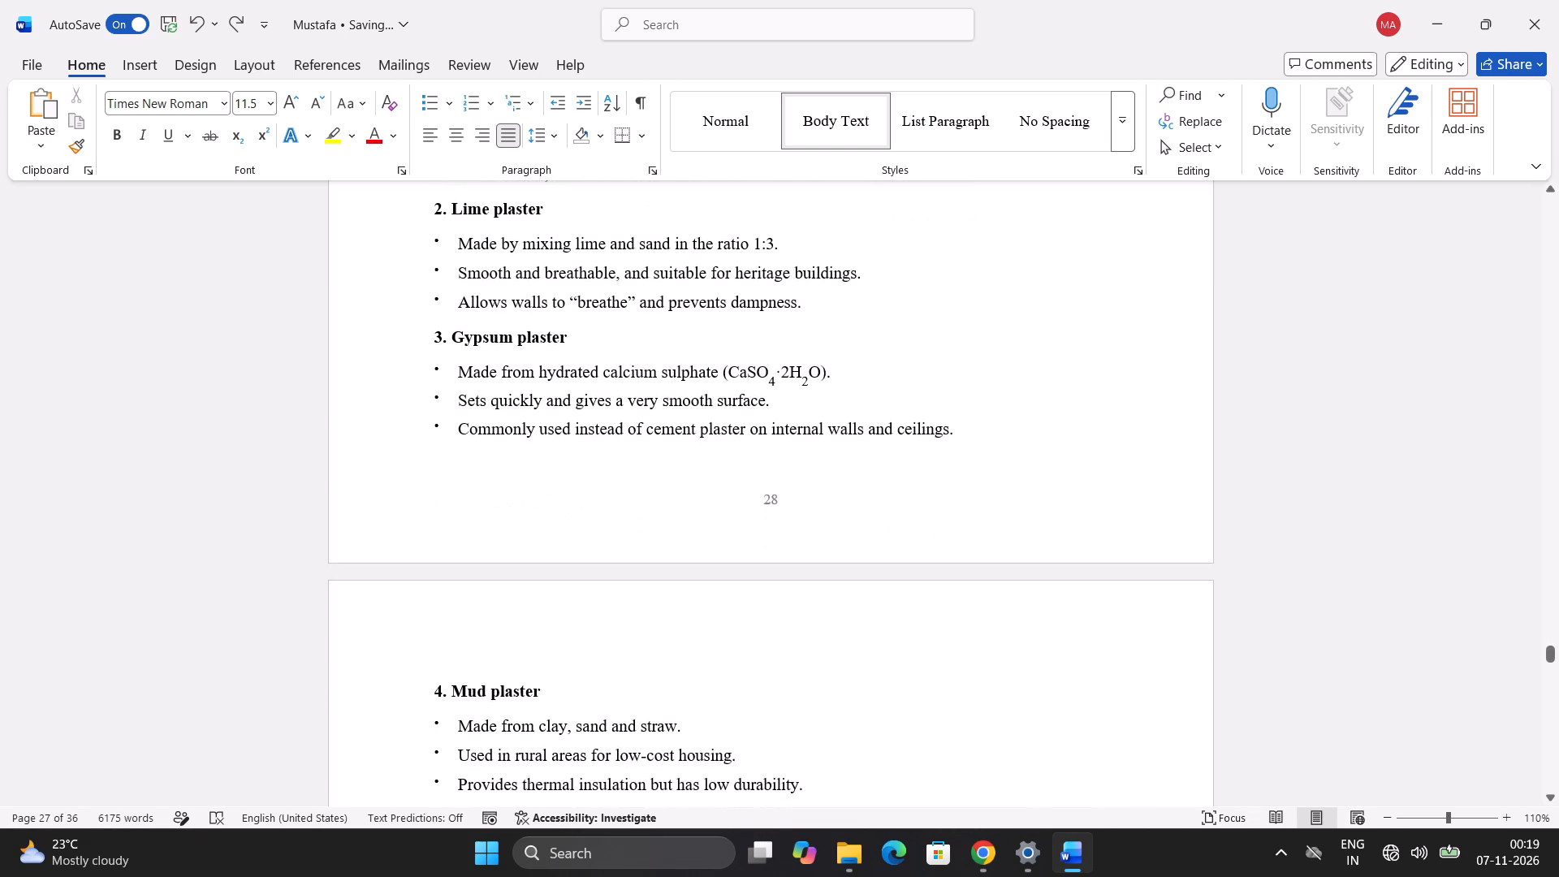
scroll(693, 581, "down", 3)
scroll(693, 581, "up", 4)
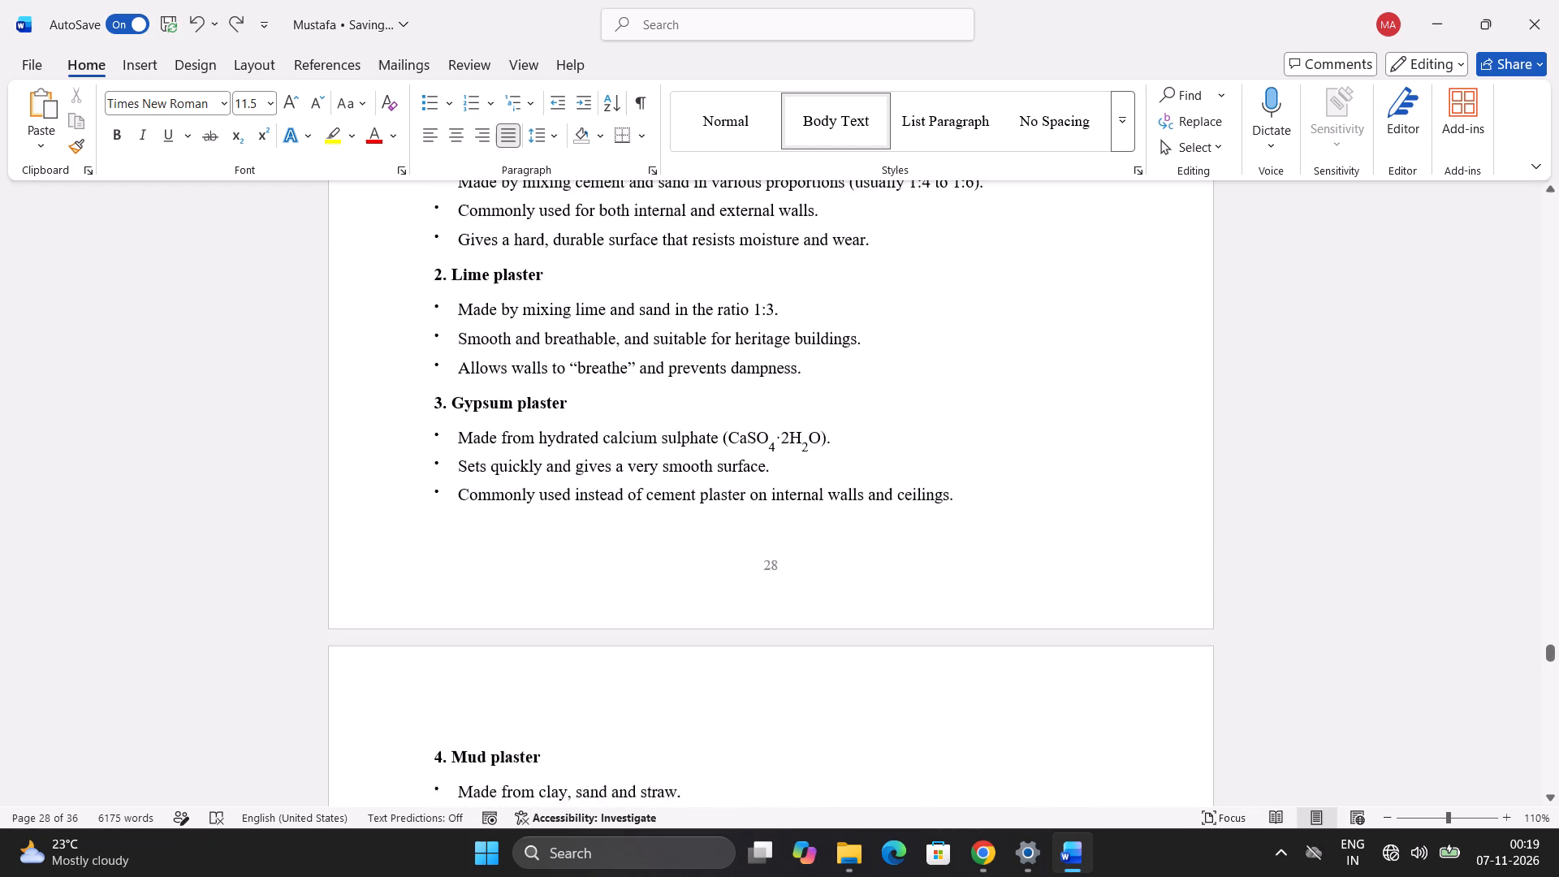
scroll(724, 624, "up", 2)
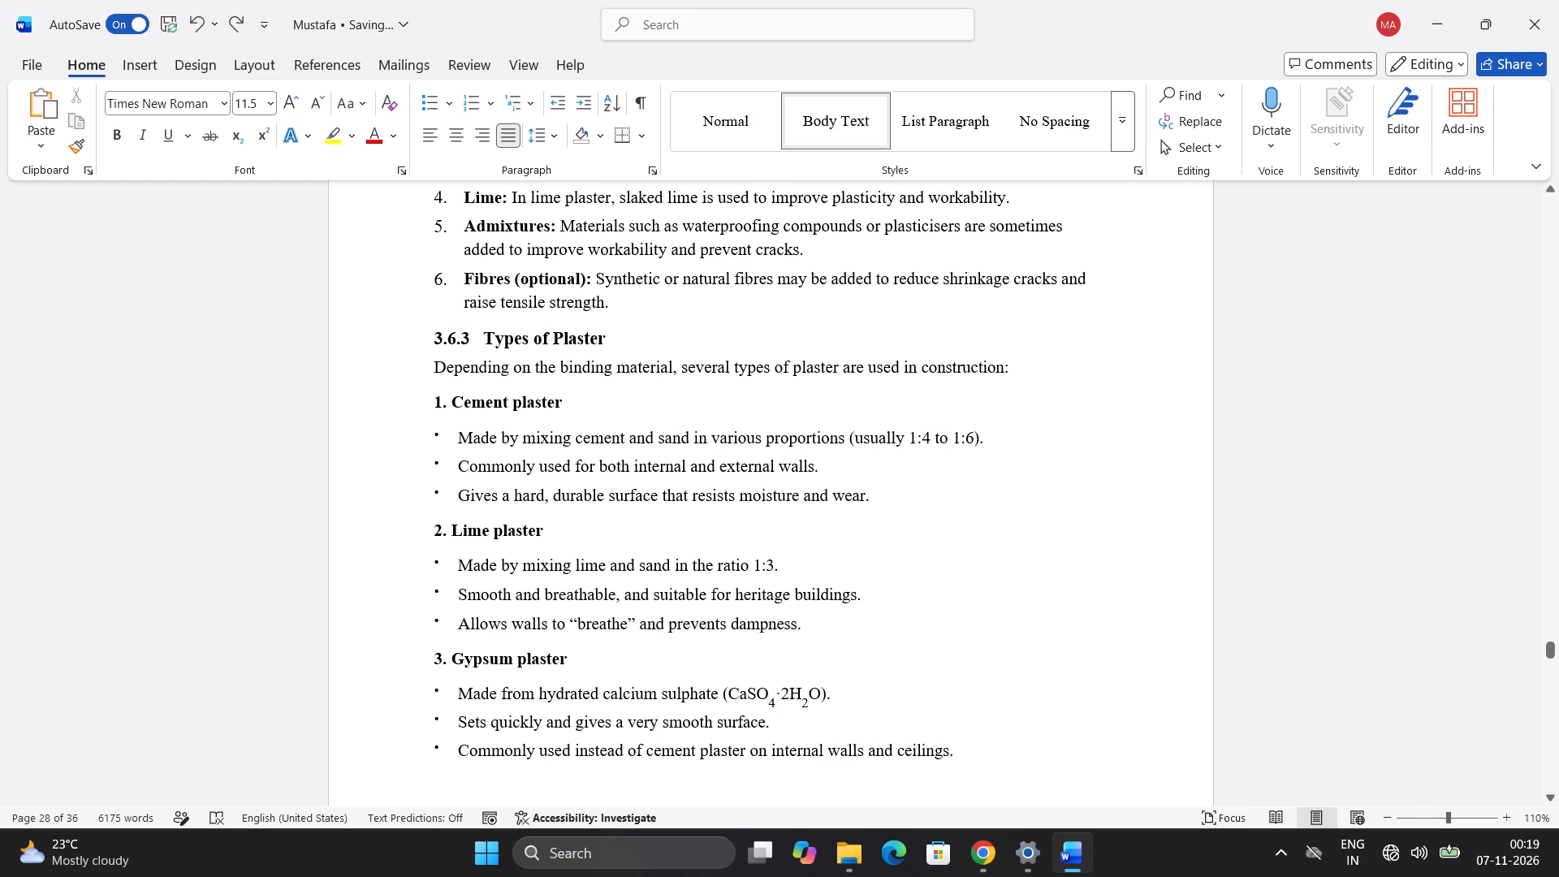
scroll(816, 581, "up", 3)
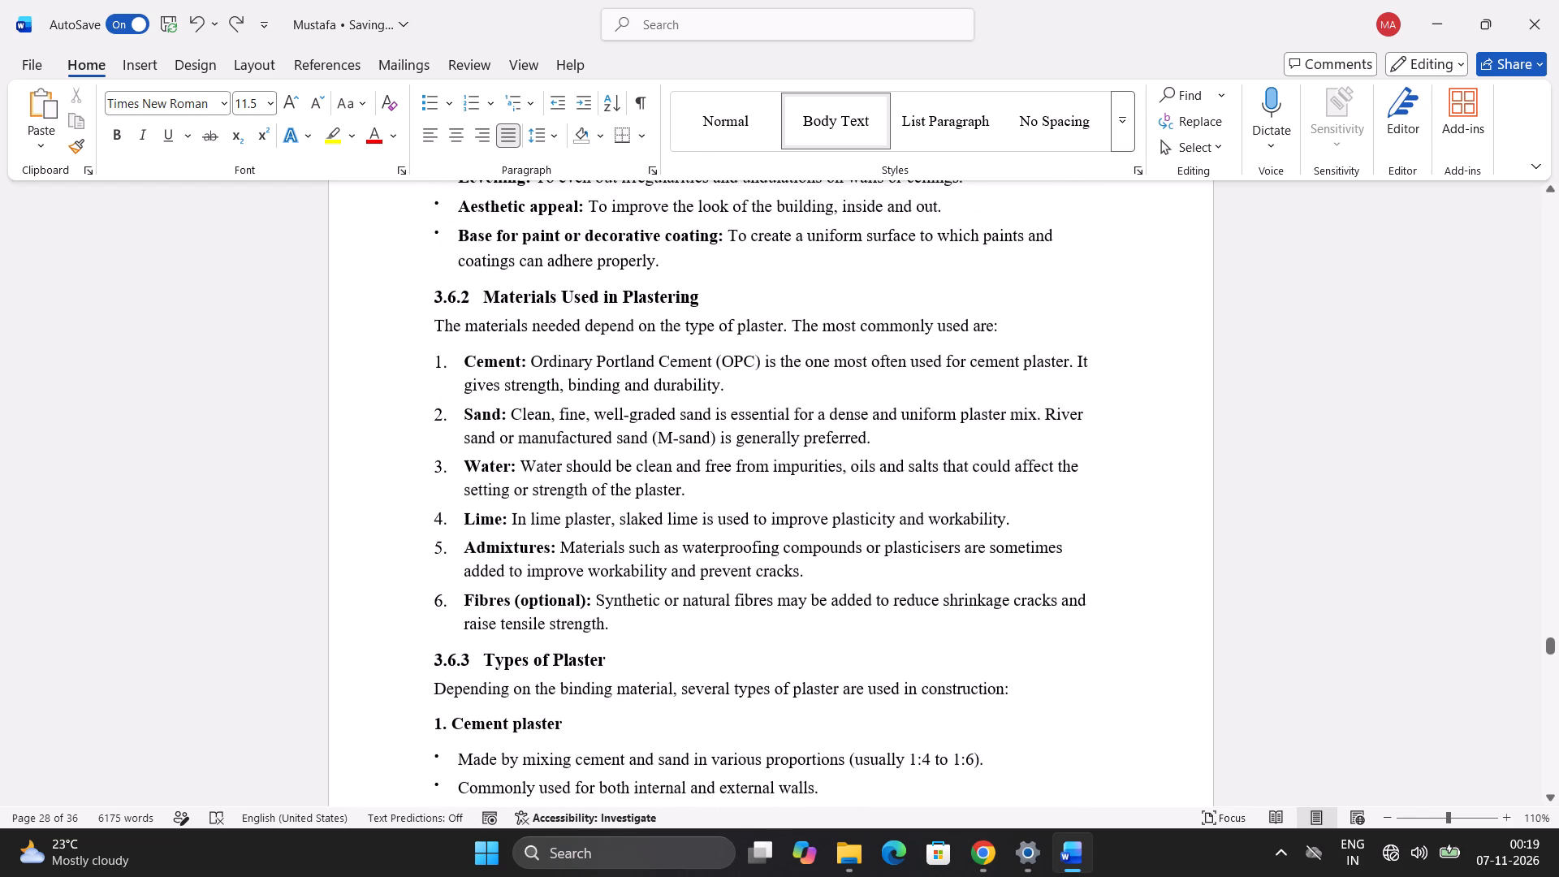
scroll(817, 573, "up", 7)
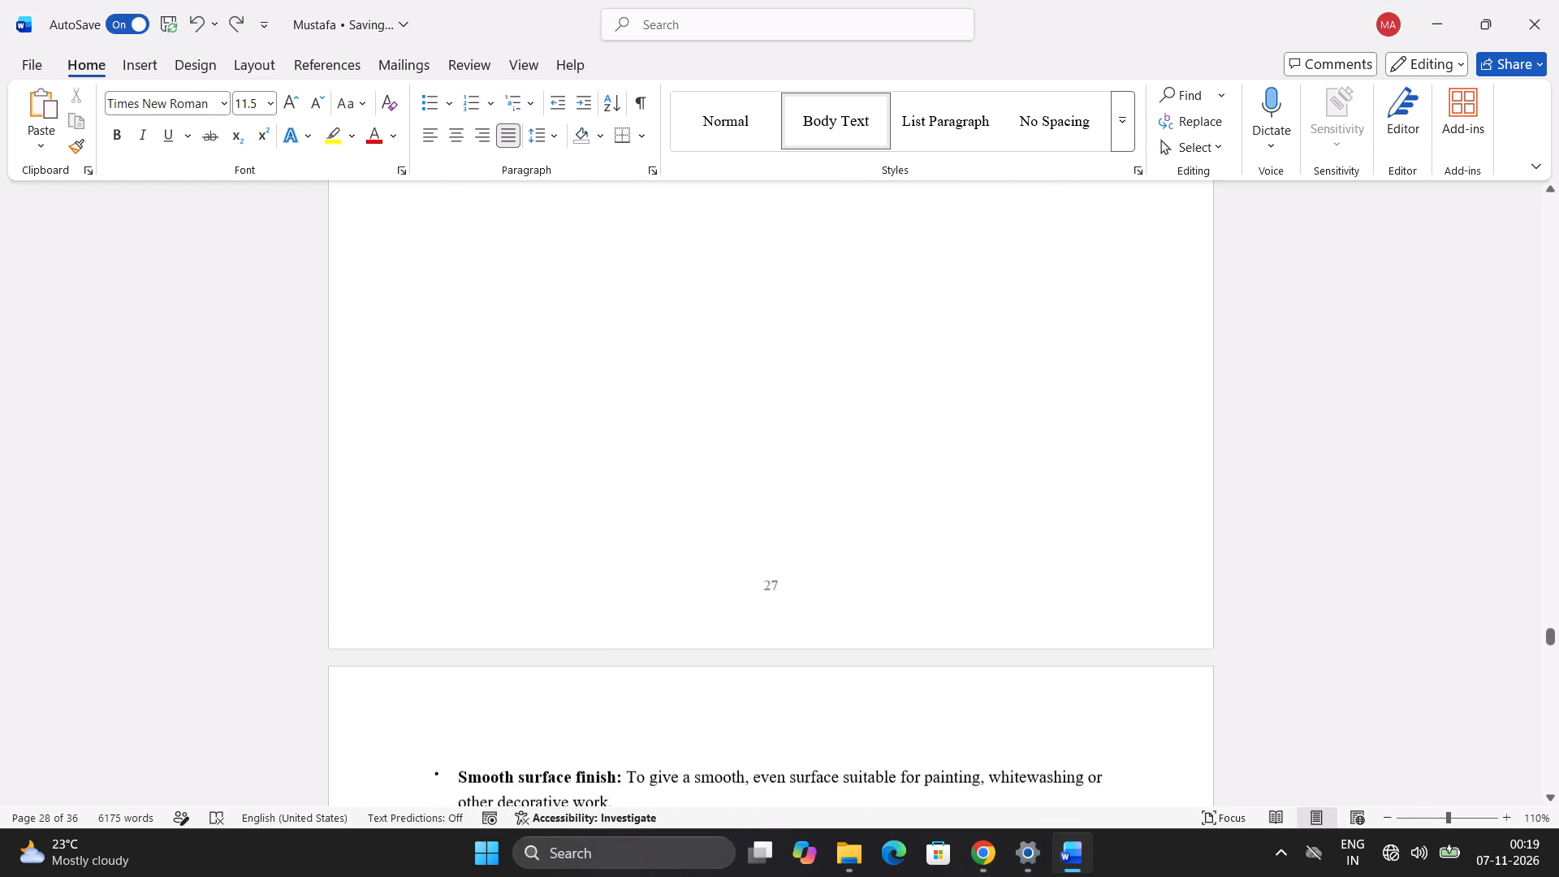
scroll(825, 543, "up", 6)
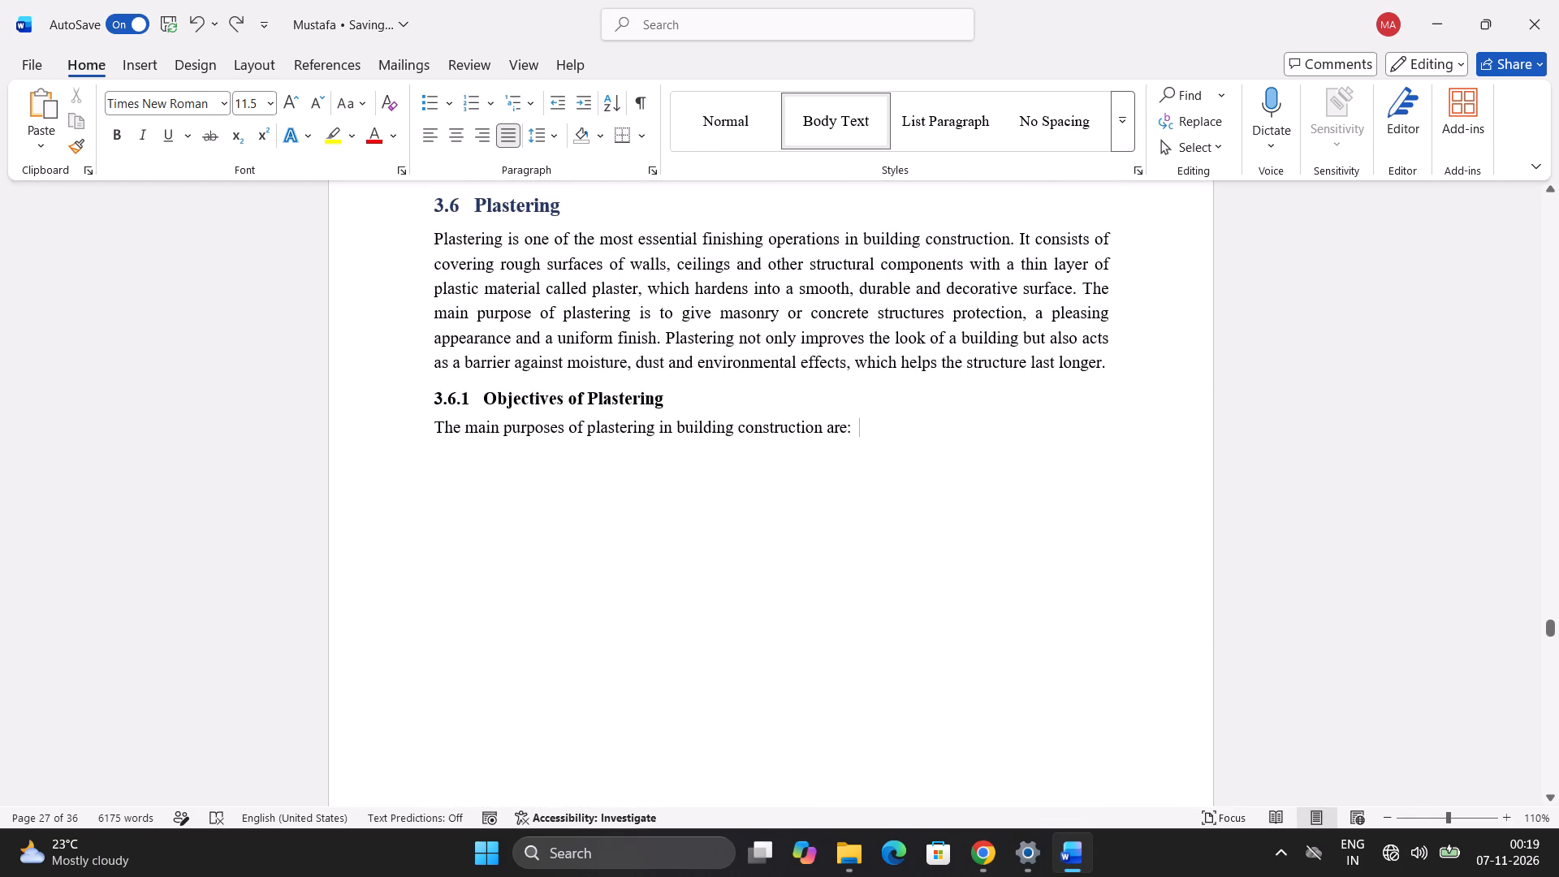
Copy the page 28 text from the Smooth surface finish bullet through the Fibres (optional) item of Materials Used in Plastering.
scroll(819, 555, "down", 10)
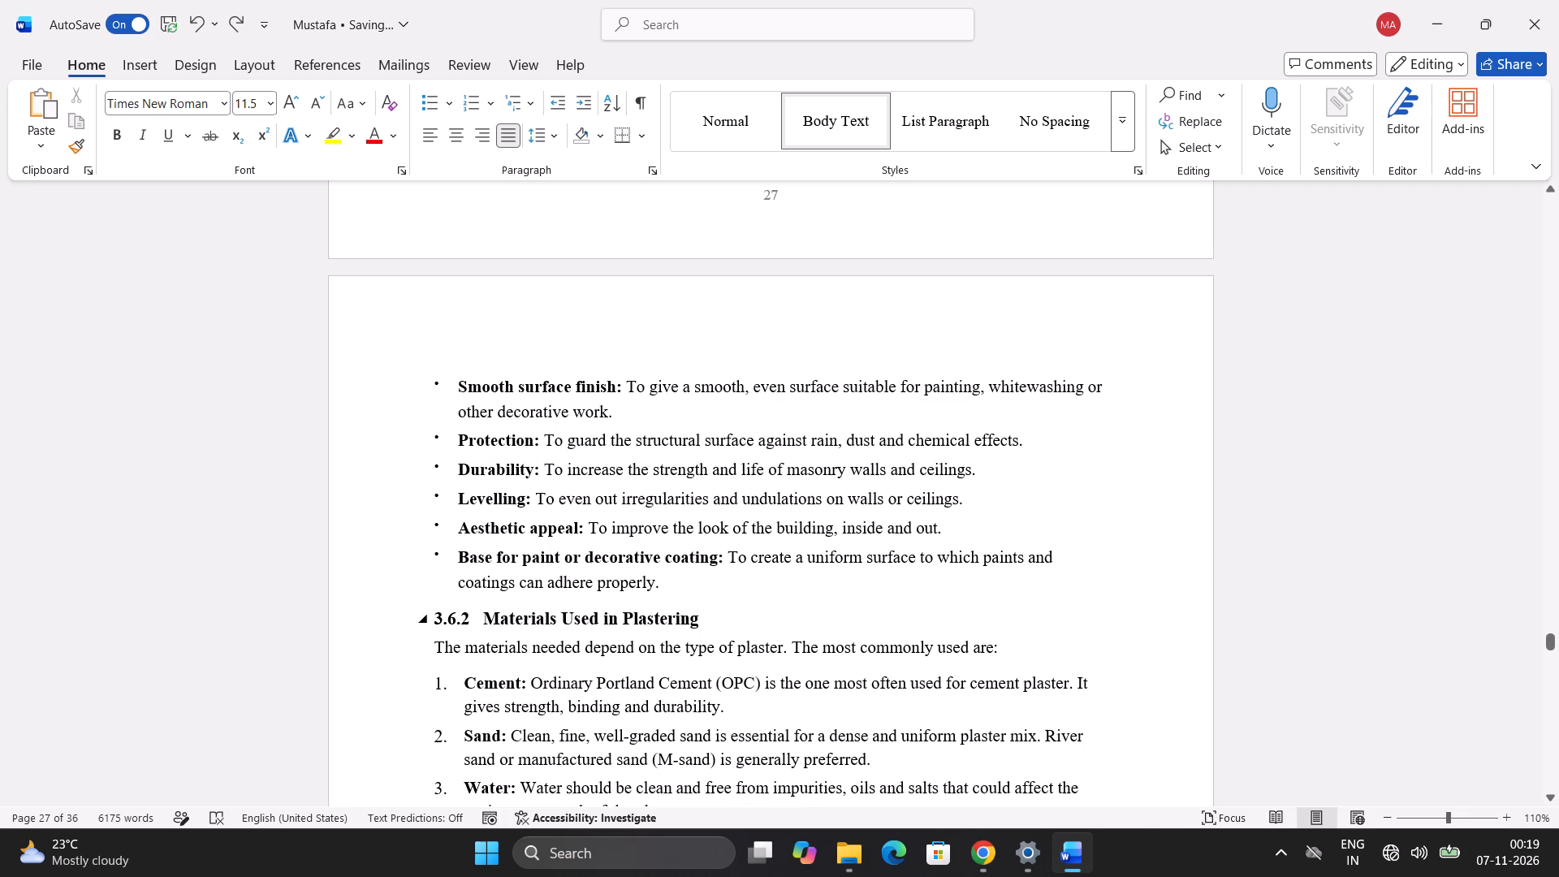
scroll(670, 574, "down", 2)
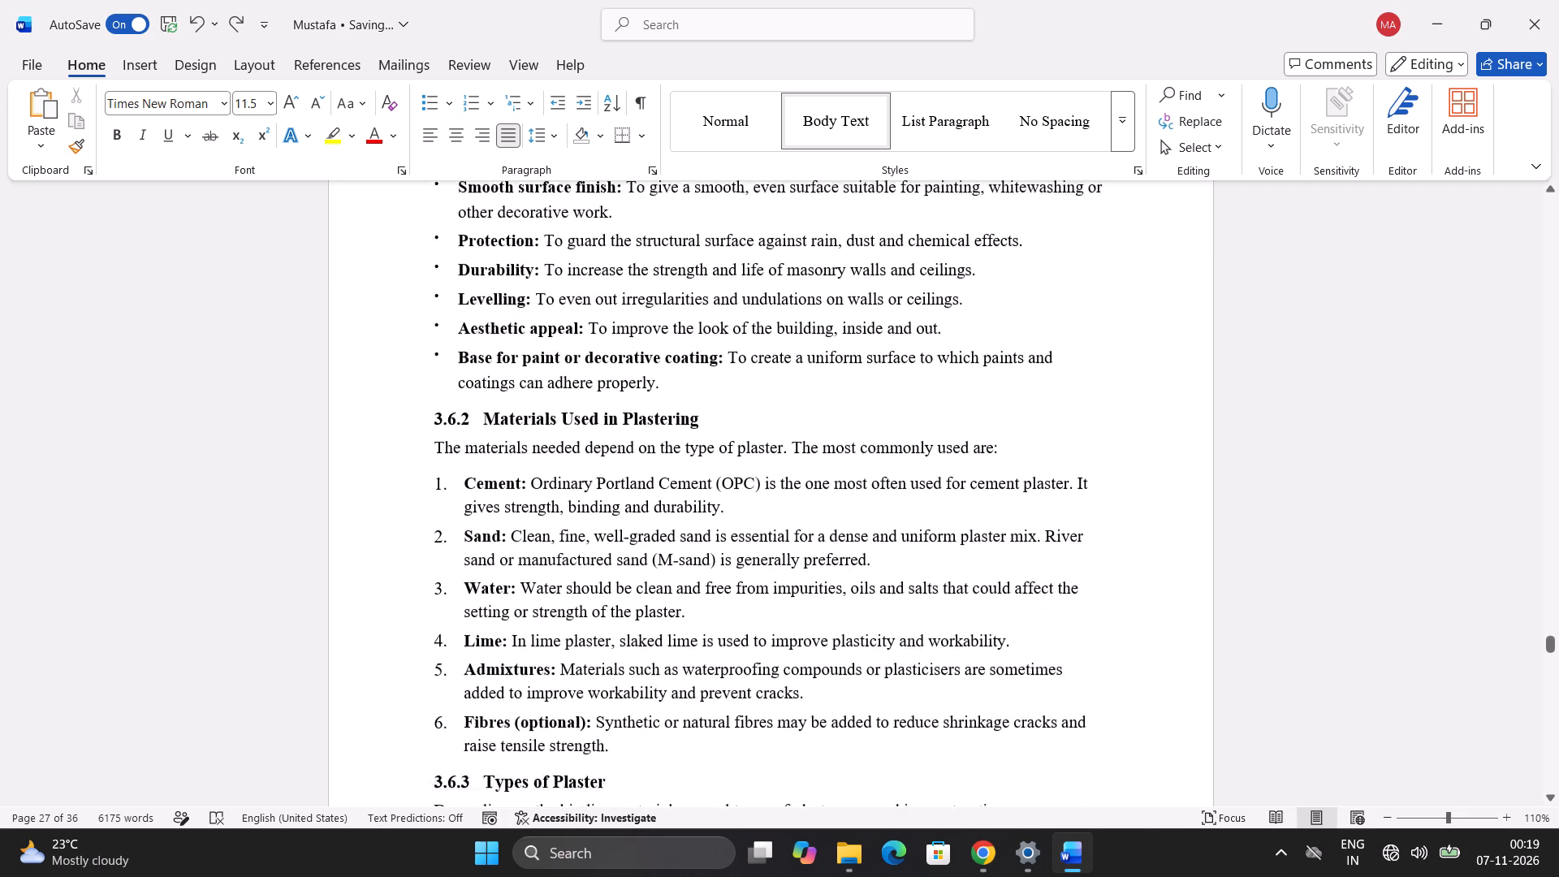
scroll(673, 570, "down", 2)
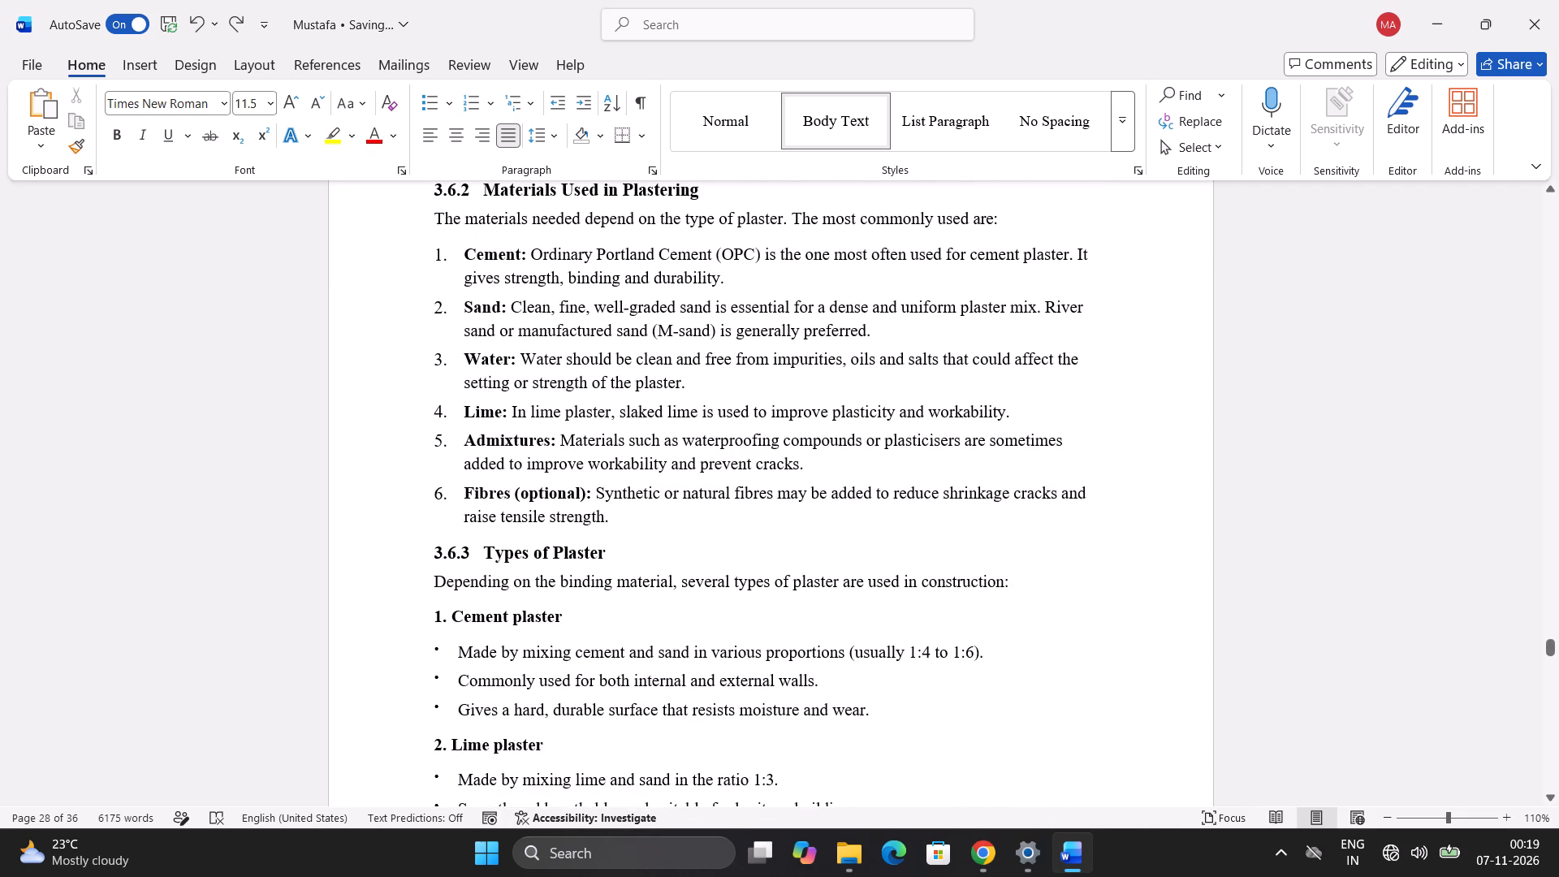
left_click_drag(622, 507, 349, 328)
scroll(349, 328, "up", 3)
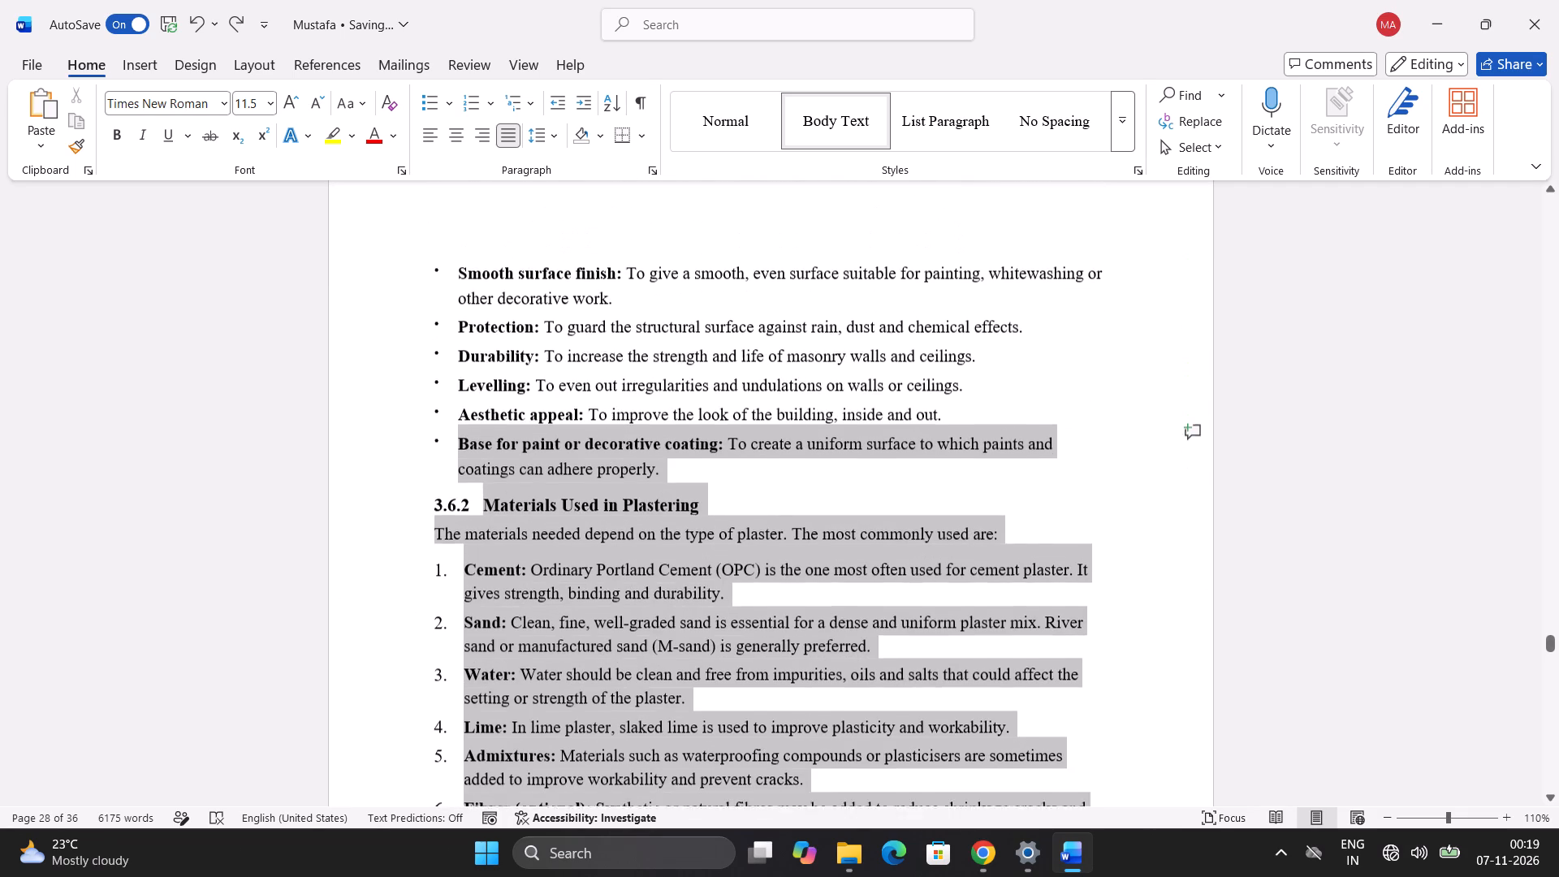
left_click_drag(349, 328, 385, 415)
scroll(349, 328, "up", 2)
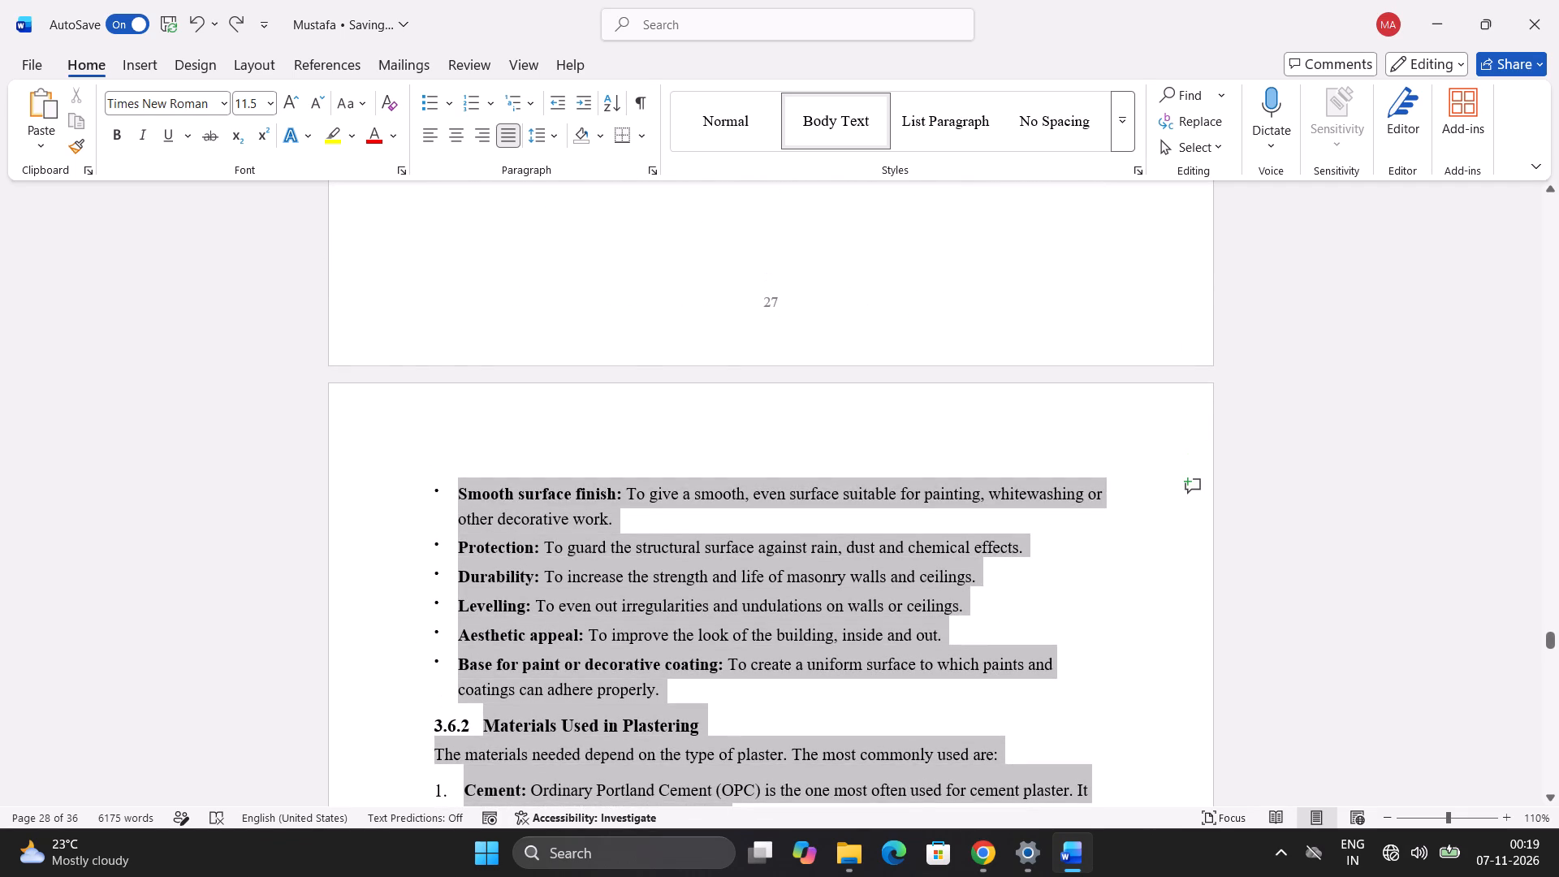
left_click_drag(385, 415, 387, 425)
key("ctrl+c")
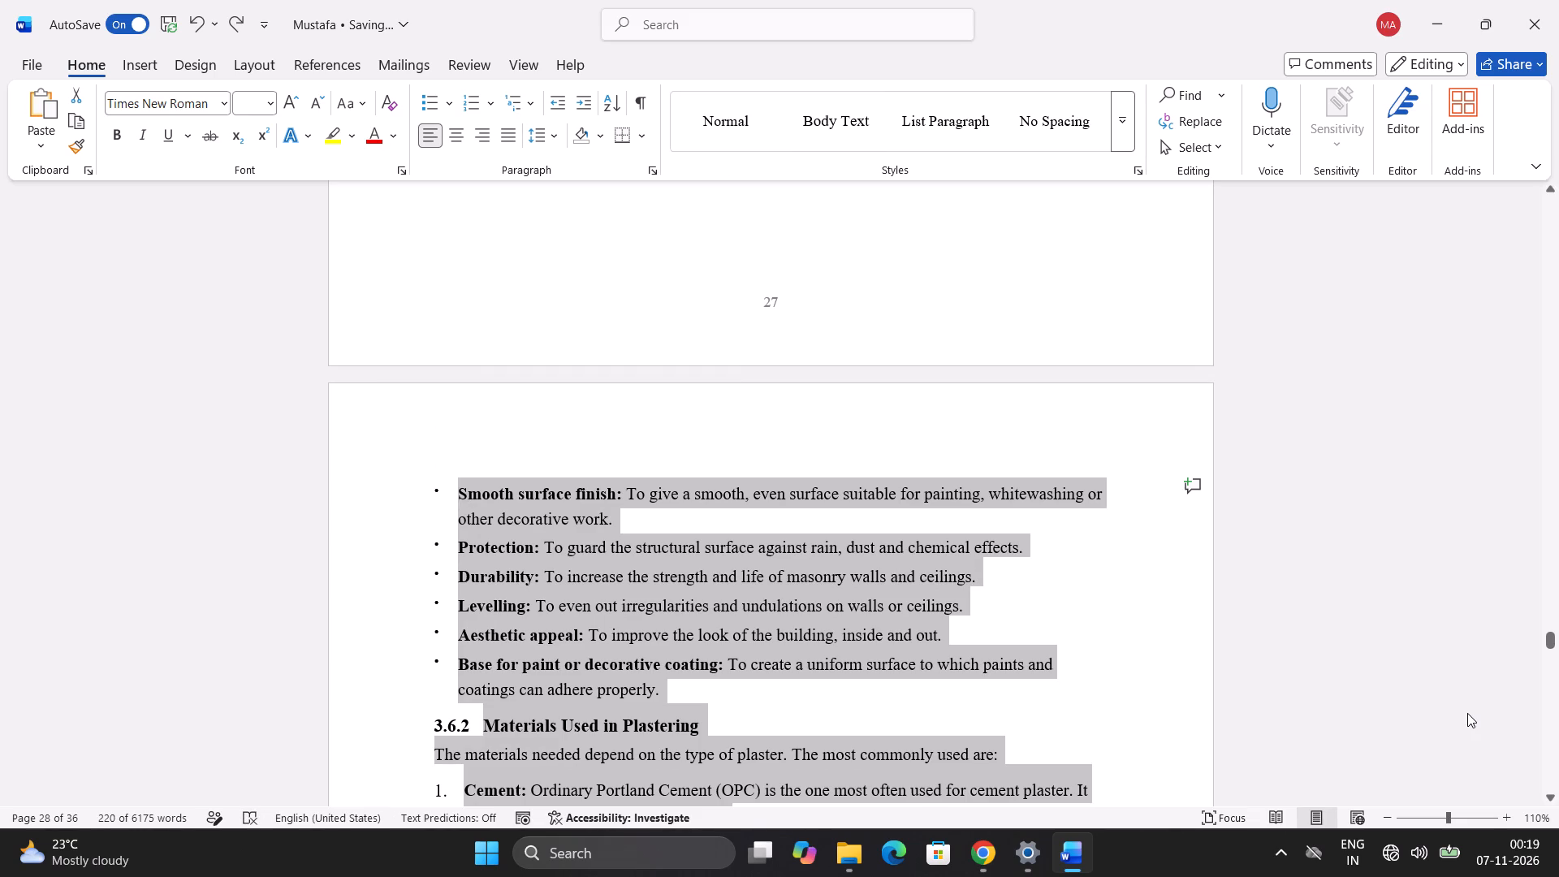
Paste the copied objectives bullets and Materials Used in Plastering section after the Objectives of Plastering introduction on page 27.
scroll(1059, 400, "down", 2)
scroll(780, 210, "up", 3)
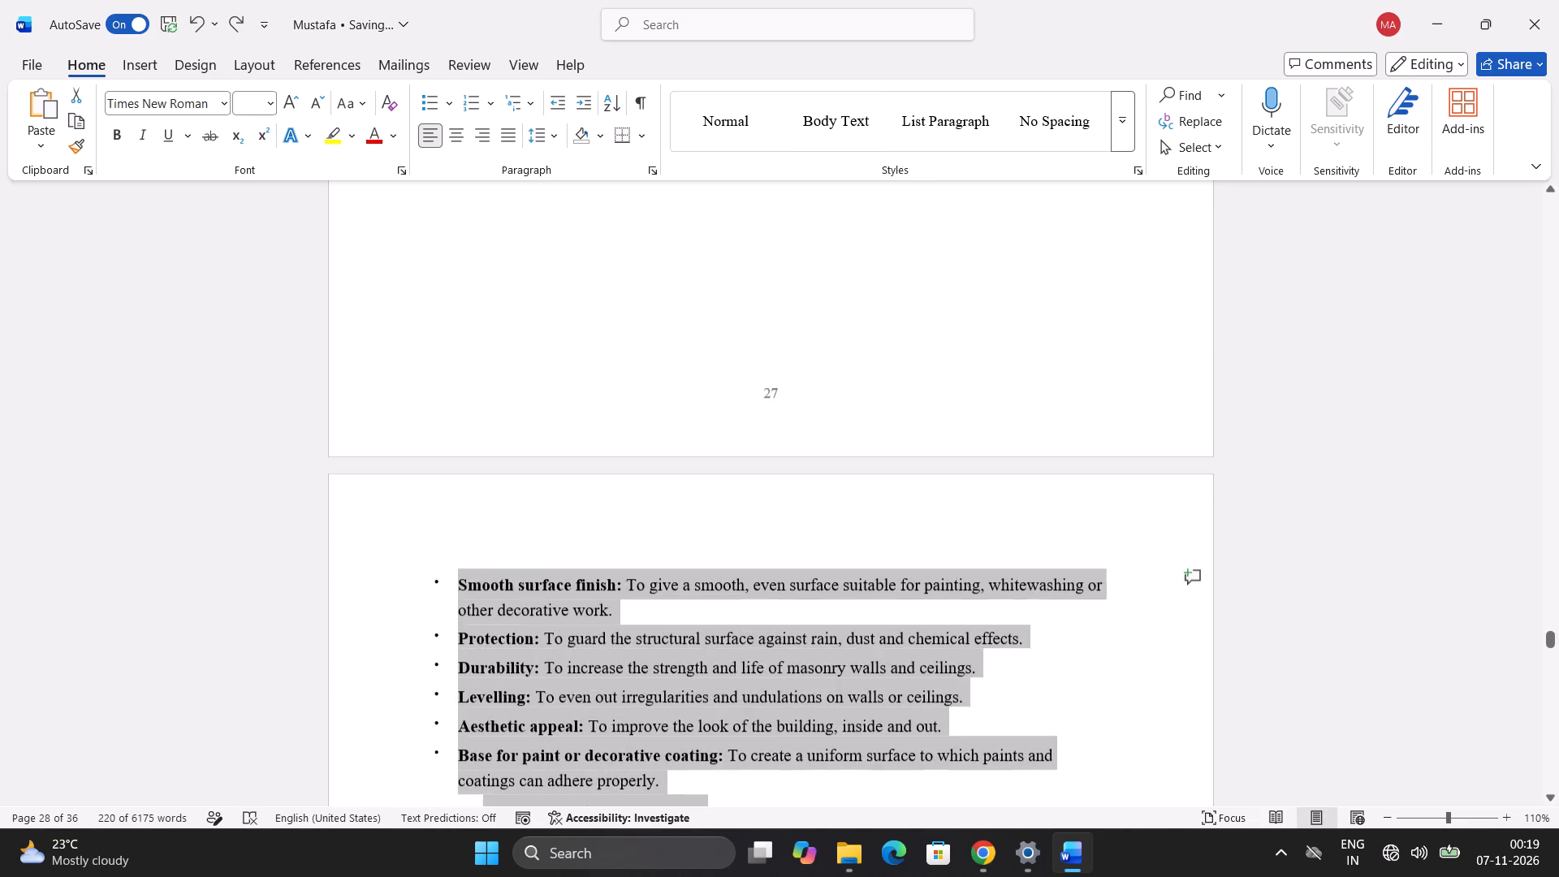
scroll(721, 391, "up", 3)
scroll(721, 391, "down", 7)
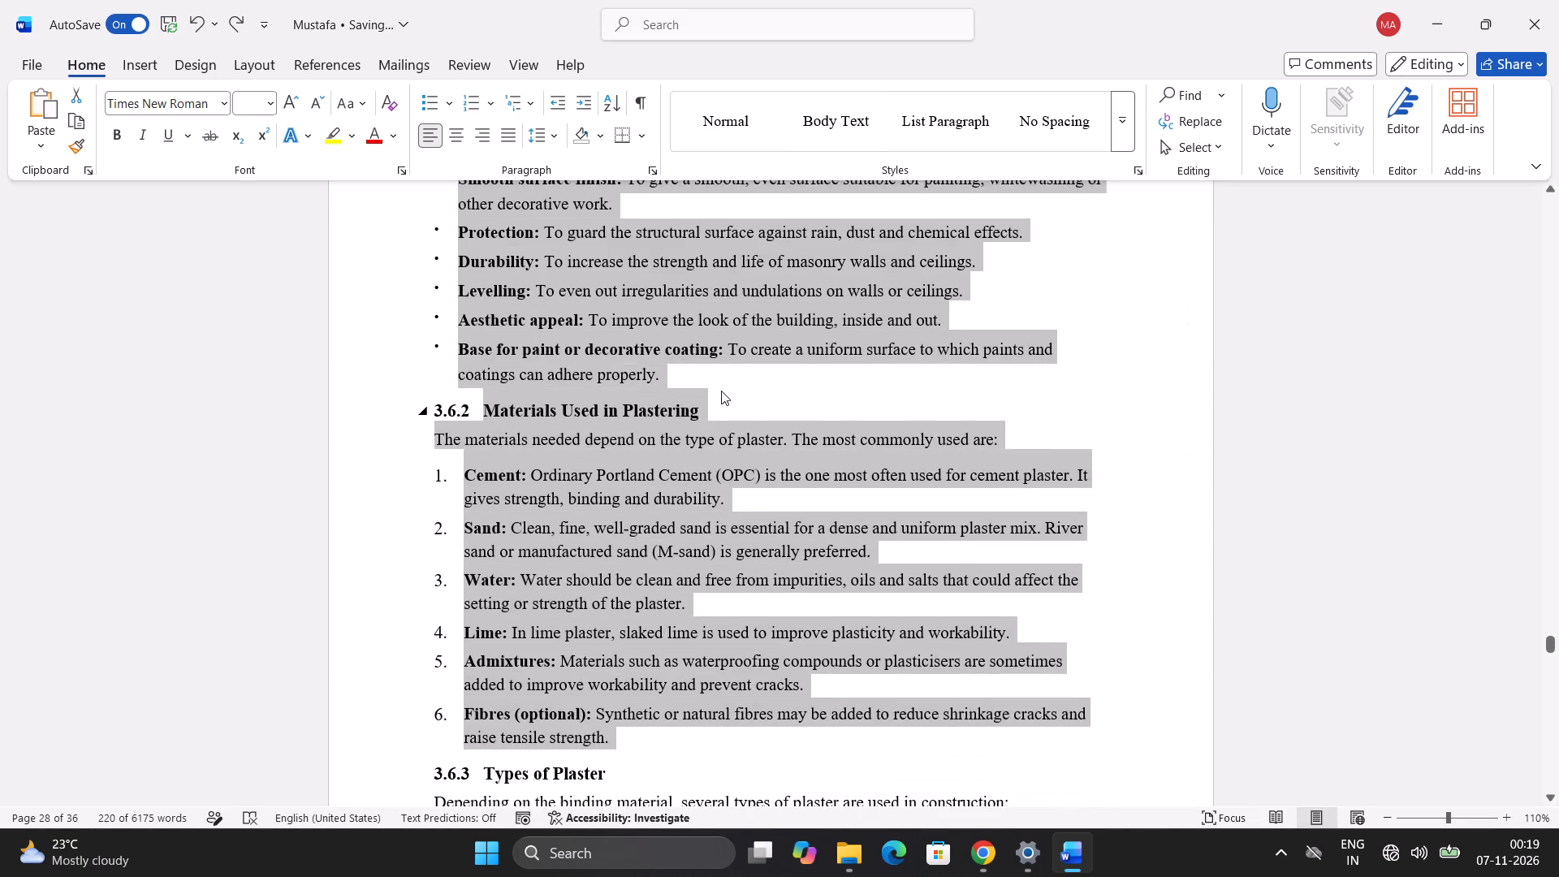
scroll(721, 391, "up", 9)
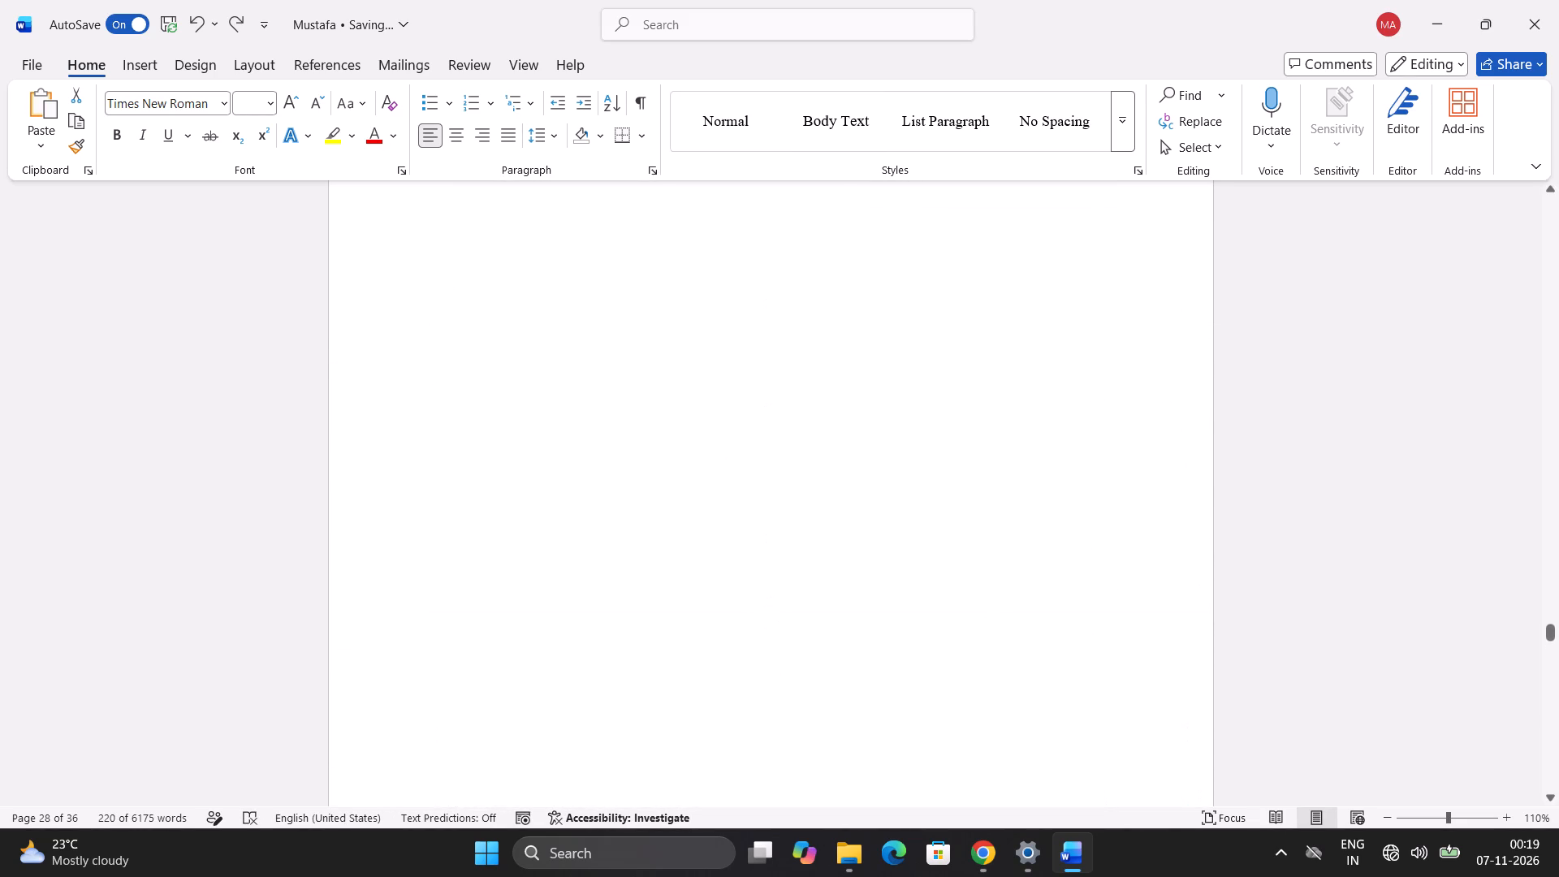
scroll(722, 388, "up", 3)
left_click(911, 429)
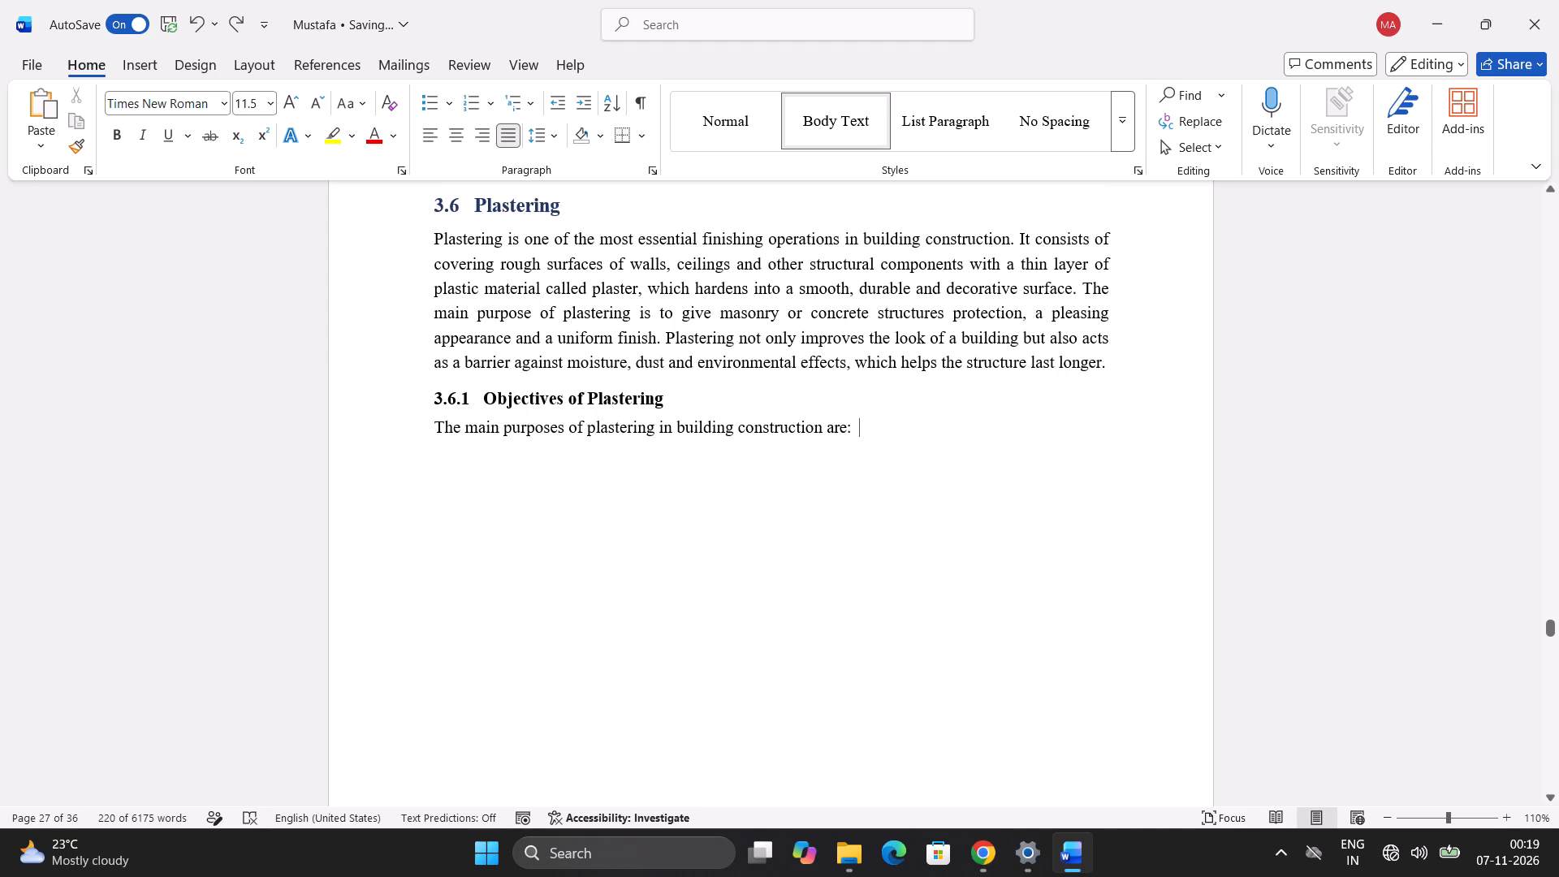
key("ctrl+v")
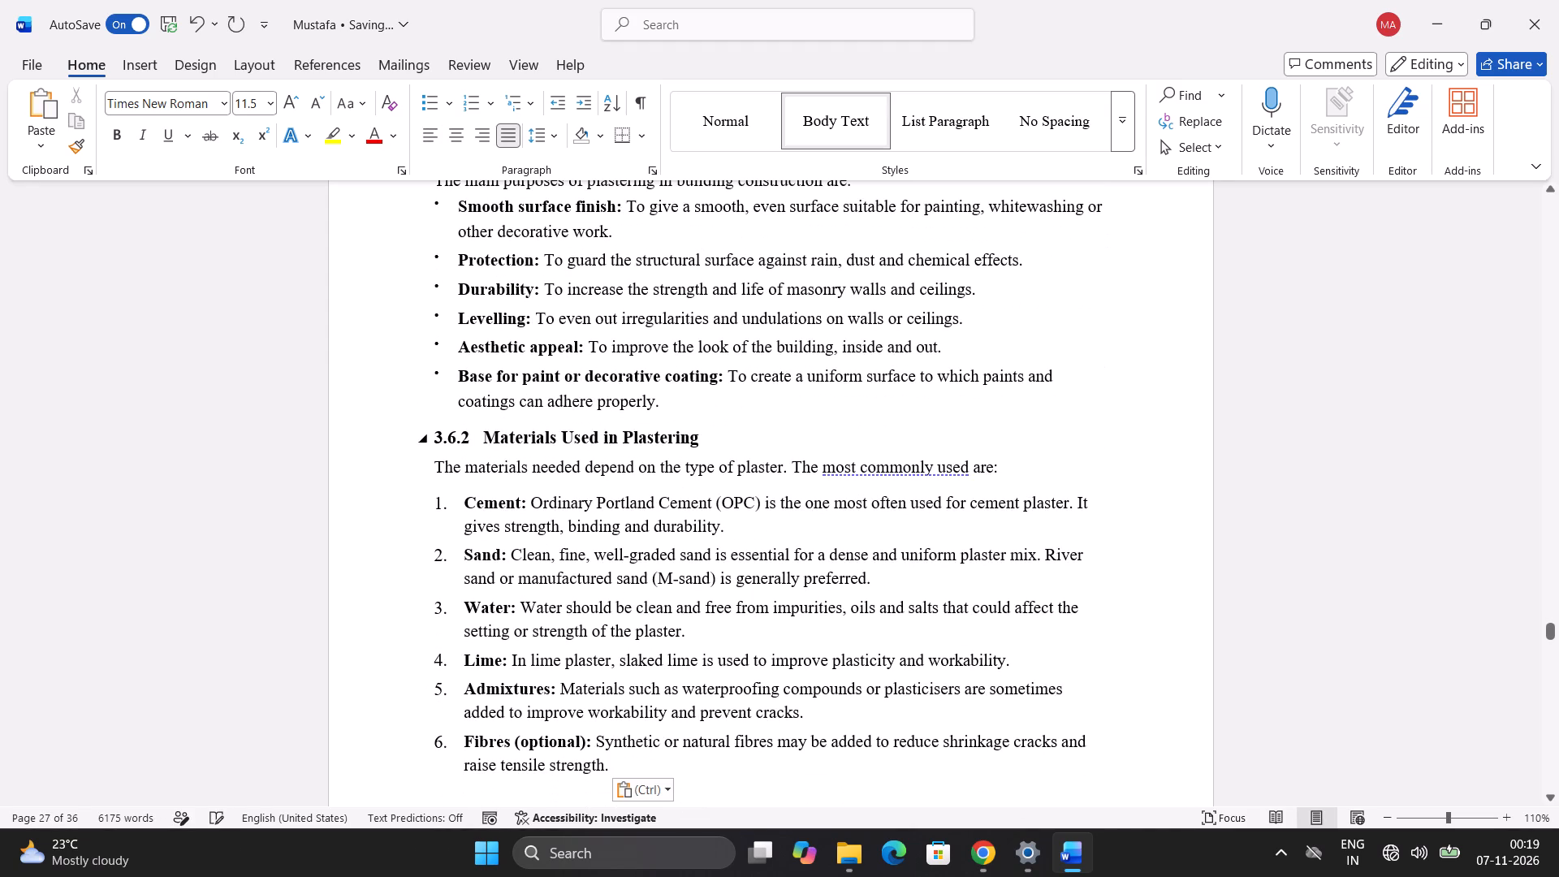
Delete the duplicate objectives bullets and Materials Used in Plastering section above Types of Plaster on page 28.
scroll(494, 349, "down", 1)
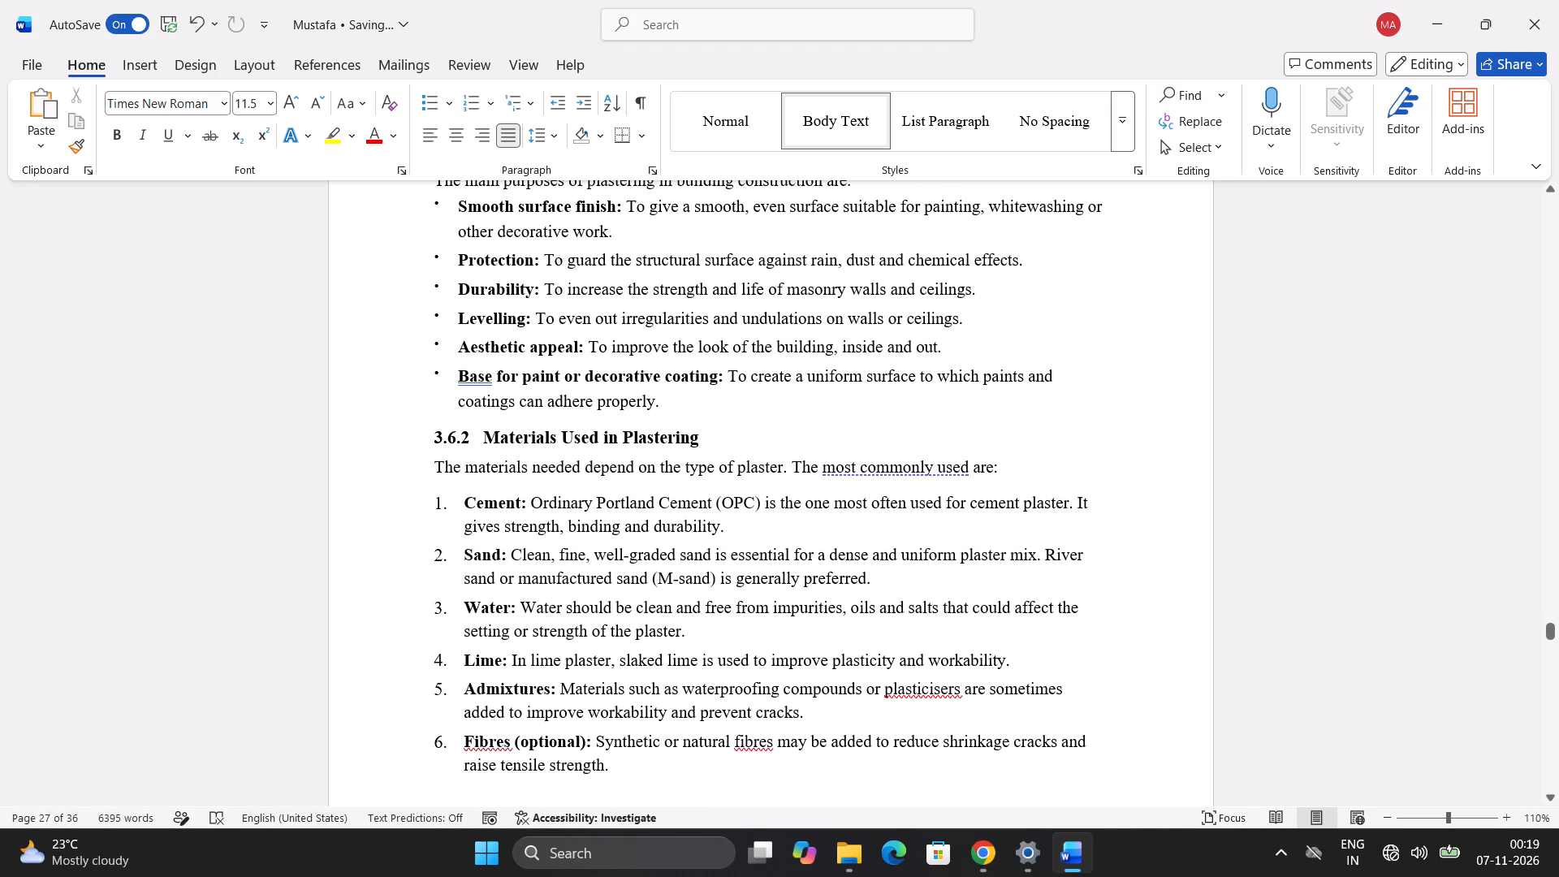
scroll(494, 349, "down", 5)
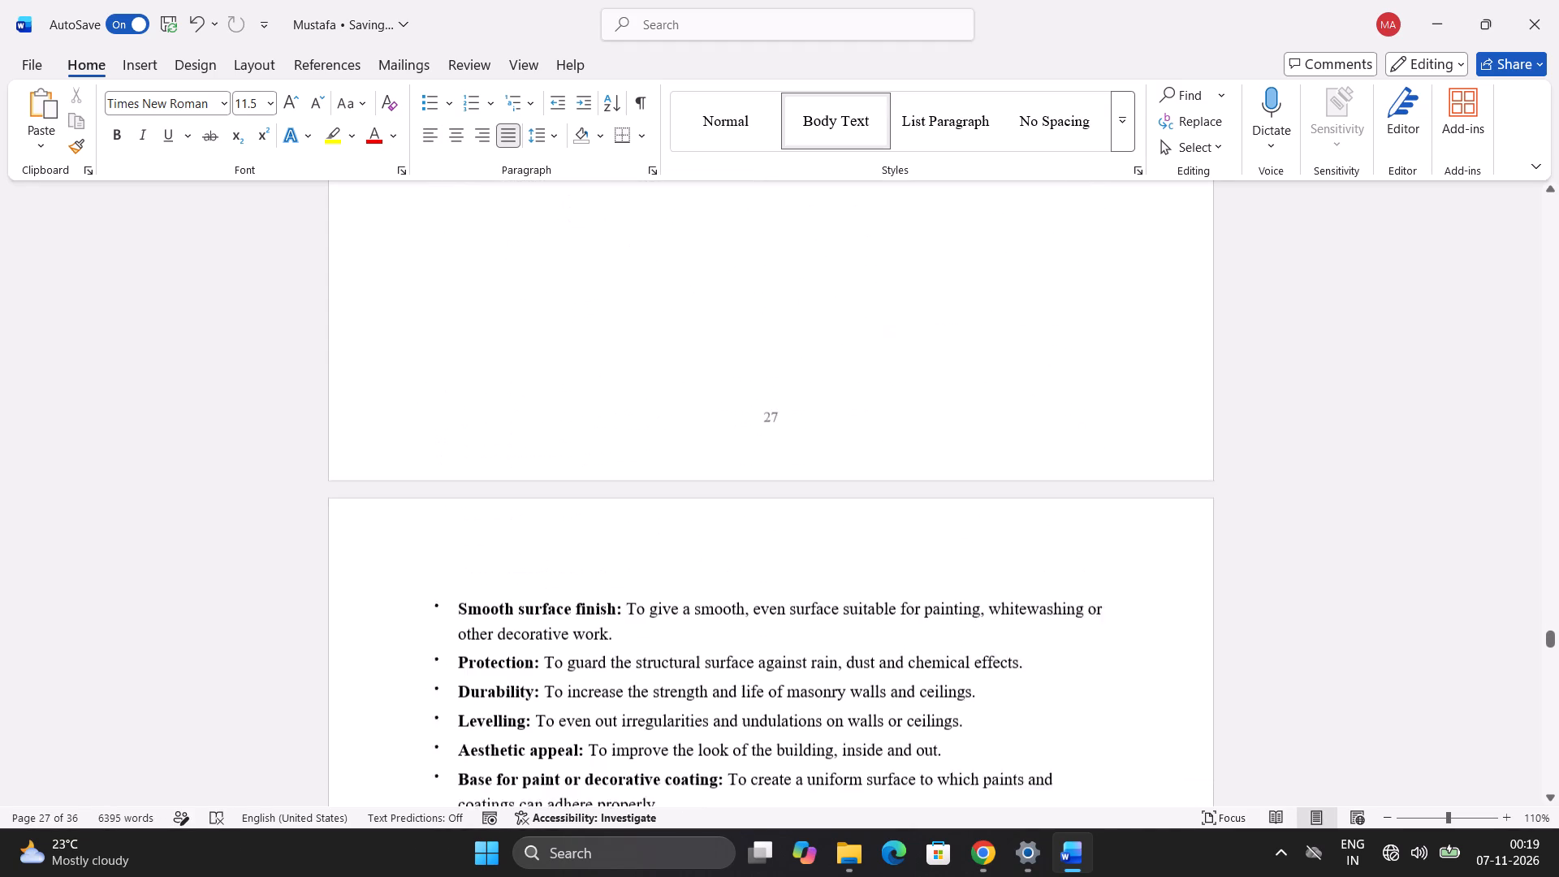
scroll(516, 350, "down", 2)
scroll(516, 350, "up", 5)
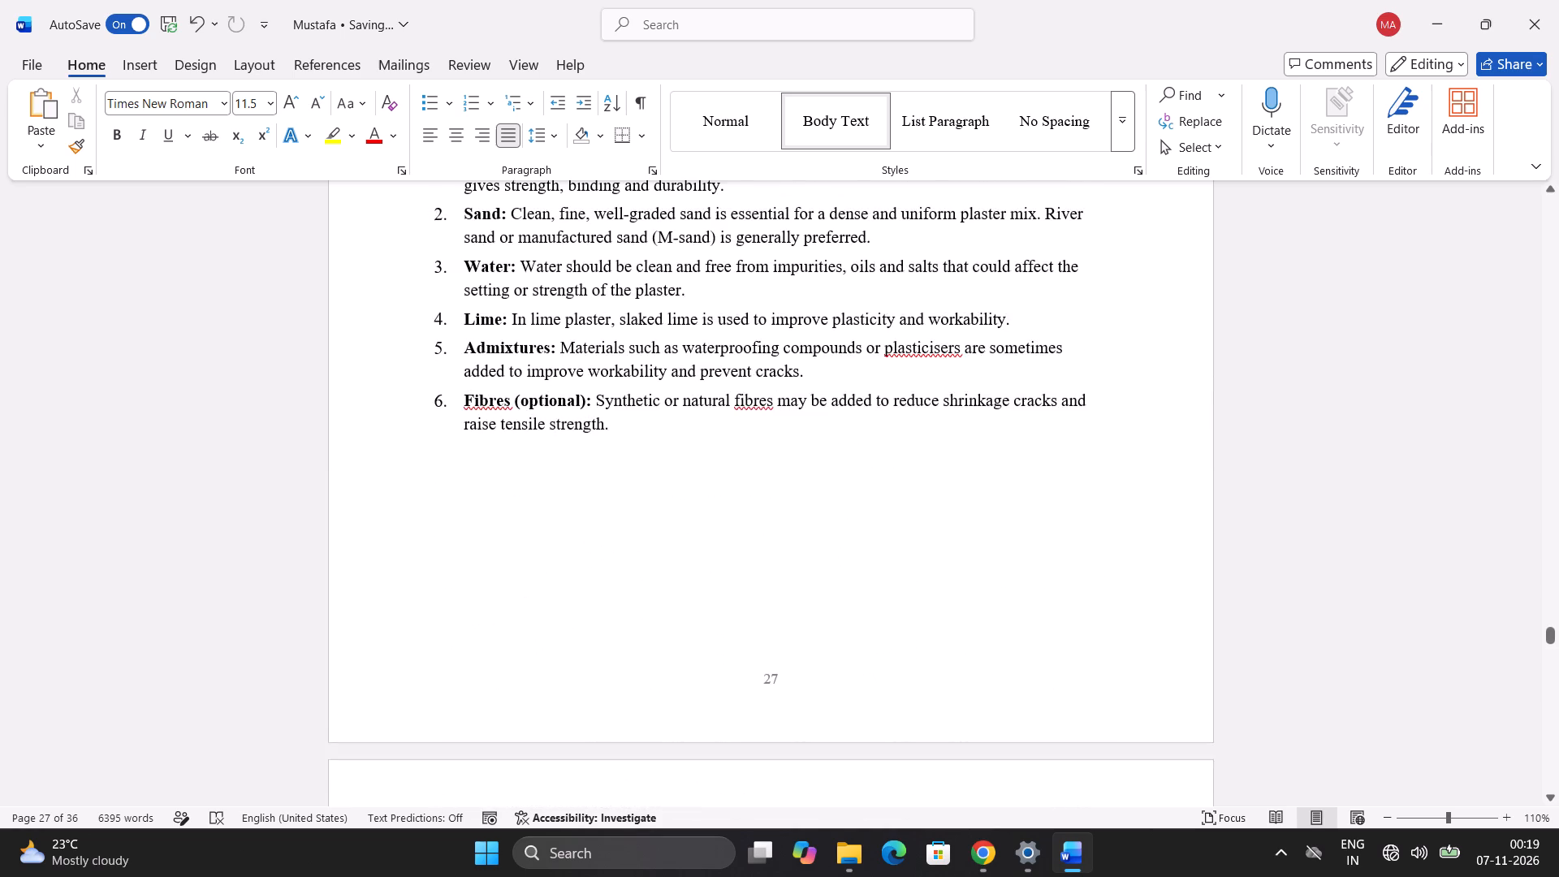
scroll(538, 339, "up", 1)
scroll(538, 339, "down", 5)
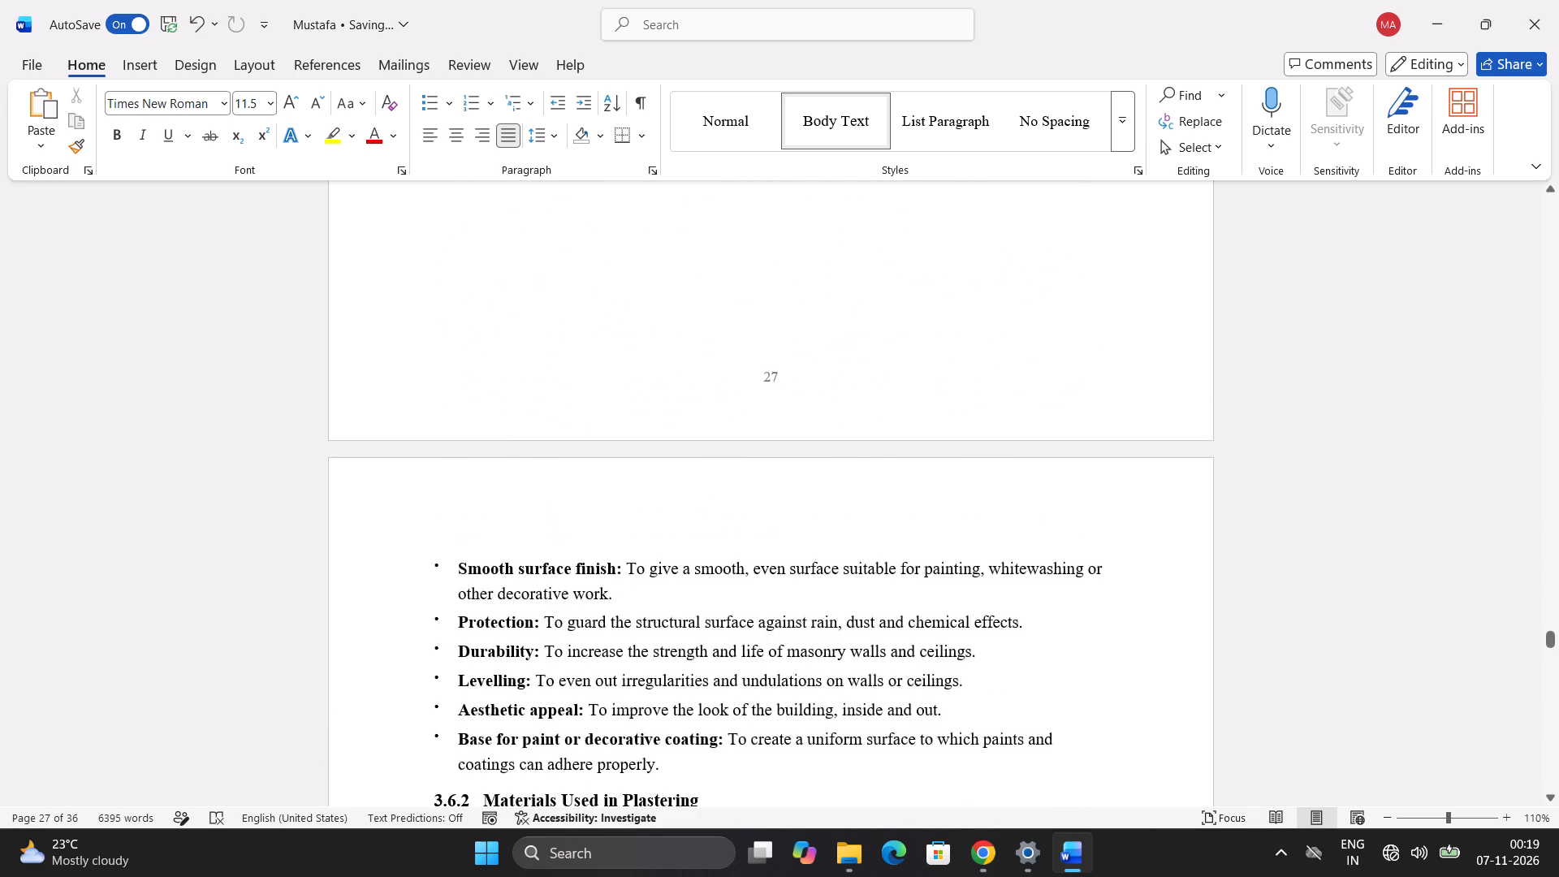
scroll(546, 332, "down", 6)
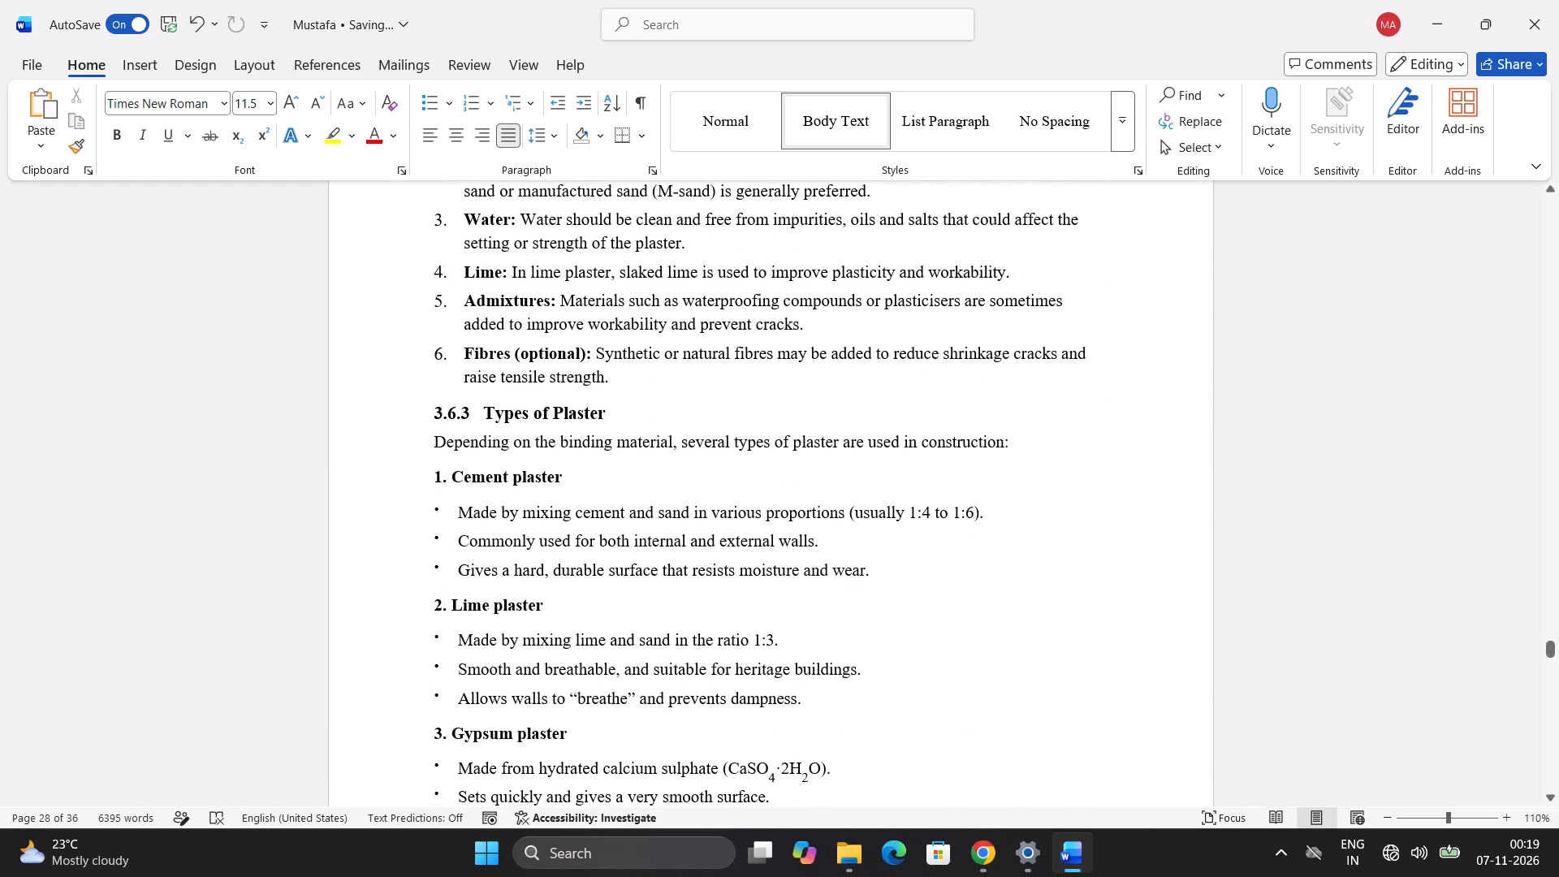
left_click(628, 381)
left_click_drag(623, 381, 499, 313)
scroll(499, 313, "up", 2)
middle_click(499, 313)
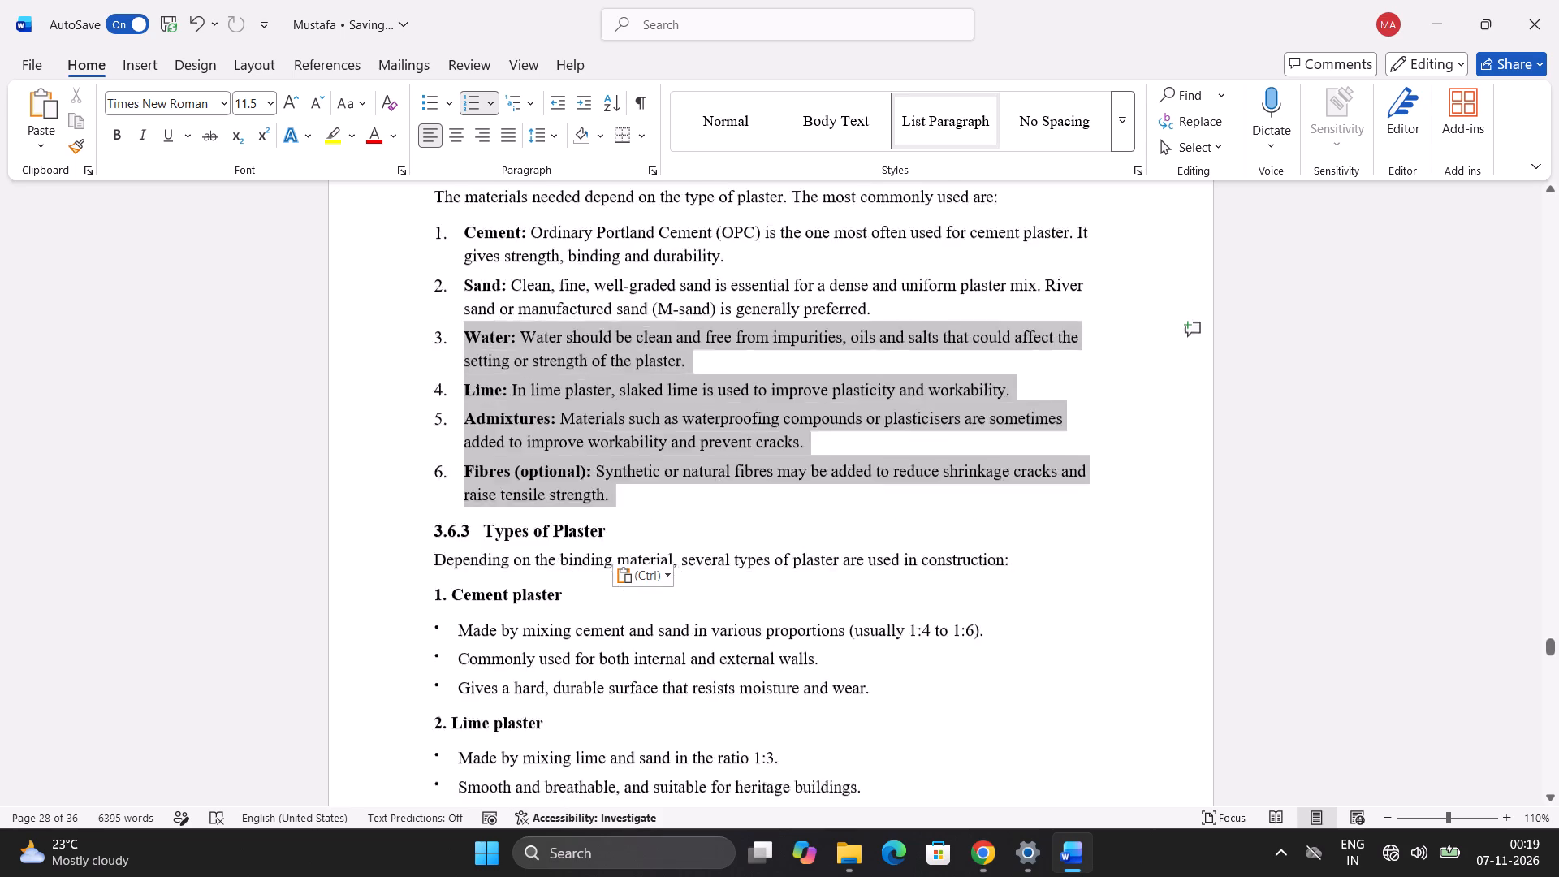
scroll(499, 313, "up", 1)
left_click_drag(499, 313, 394, 402)
scroll(394, 402, "up", 3)
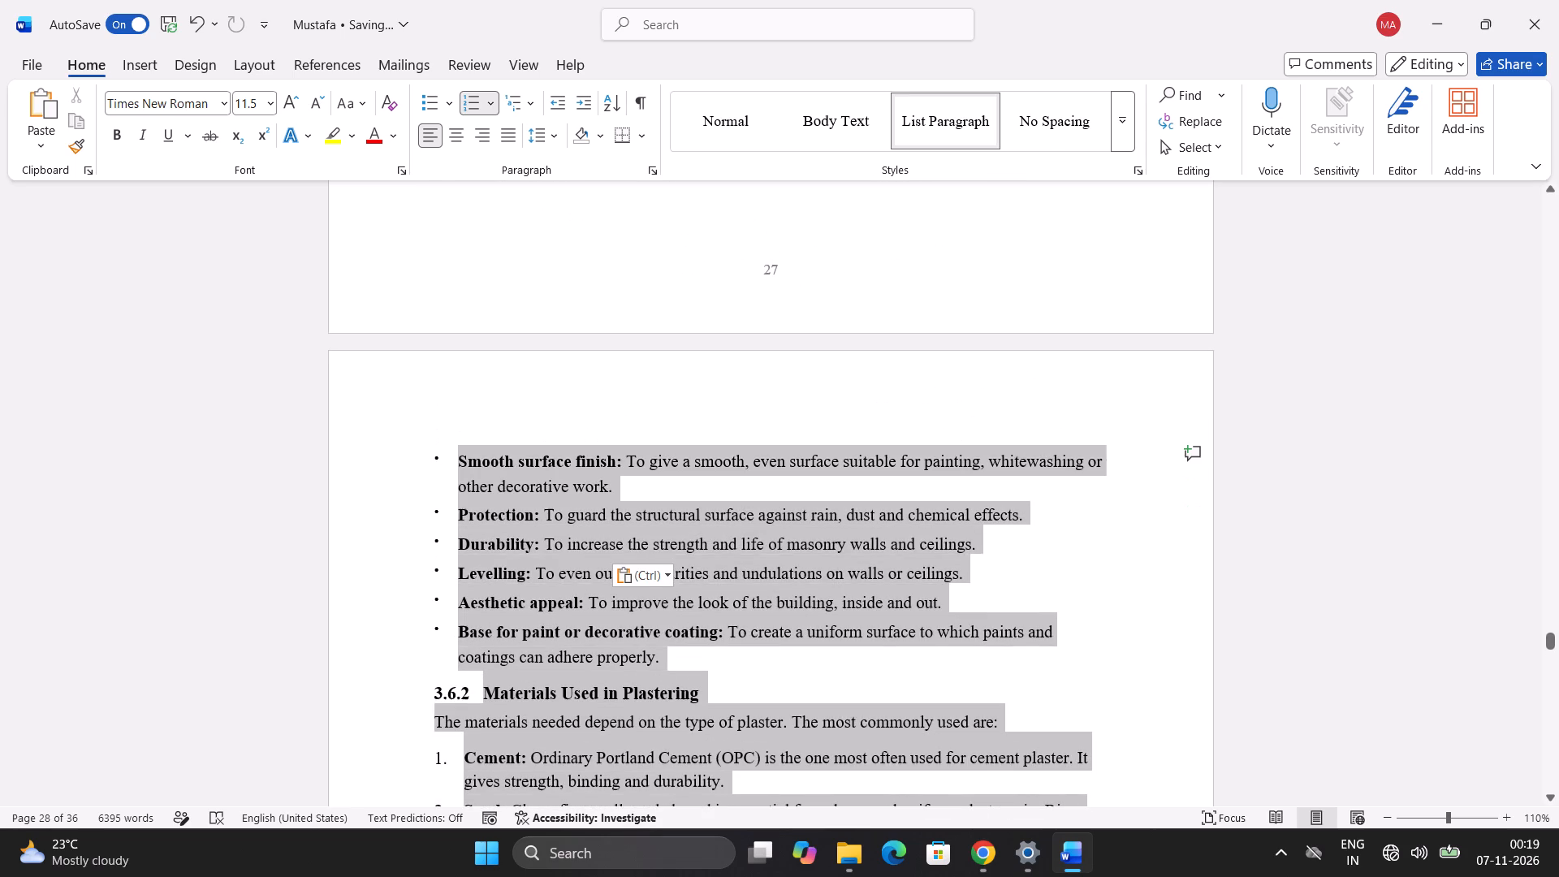
left_click_drag(394, 402, 381, 408)
key("Delete")
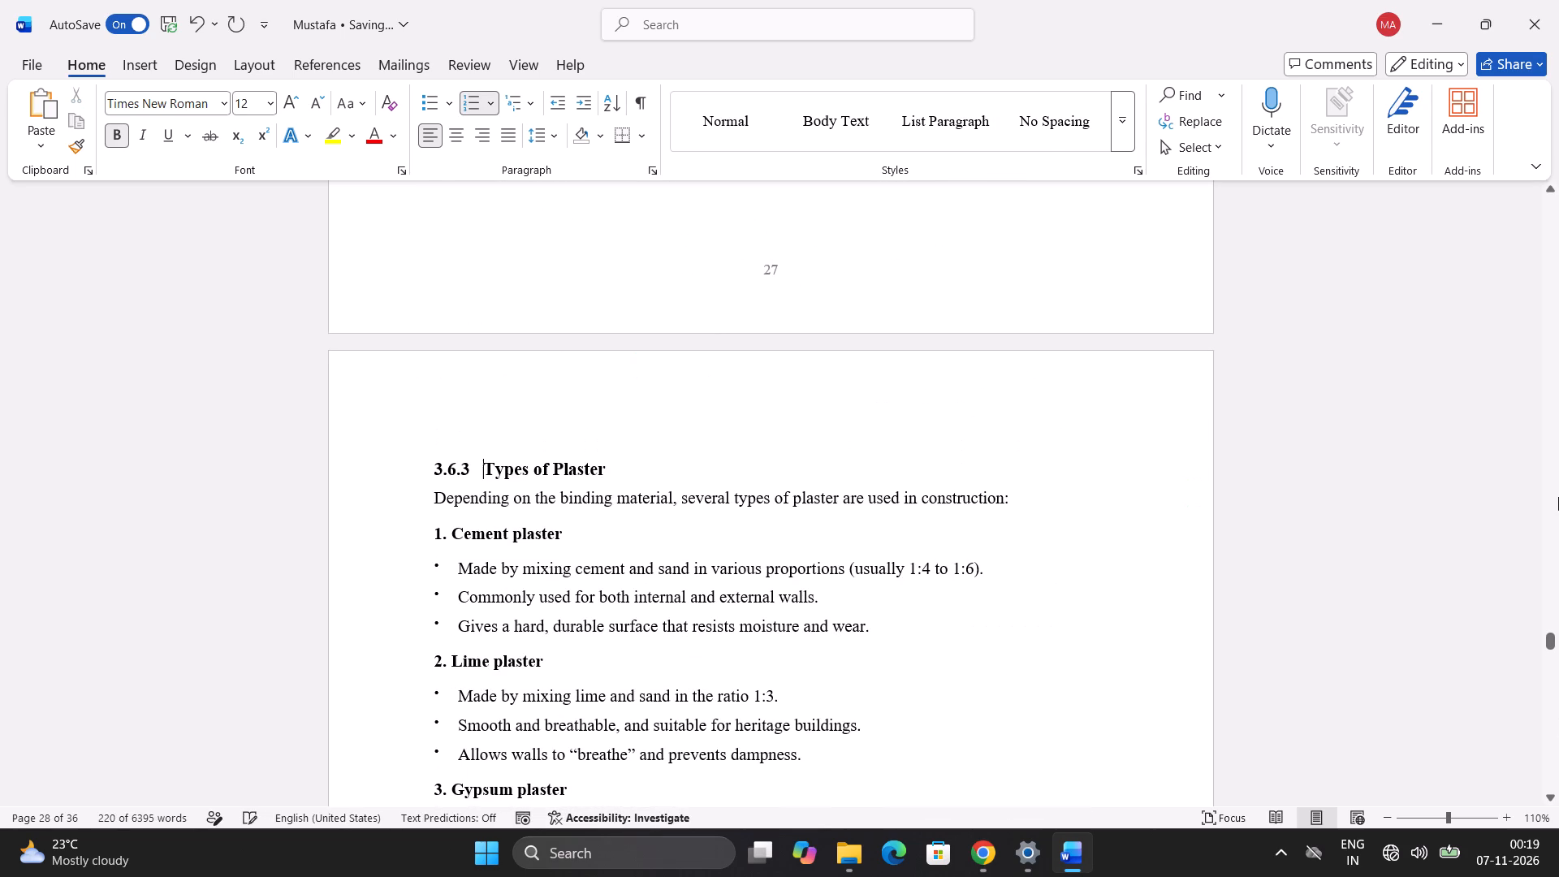
Examine the blank space at the ends of pages 27 and 28 around the Types of Plaster section and the Mud plaster text following it.
scroll(1522, 523, "down", 1)
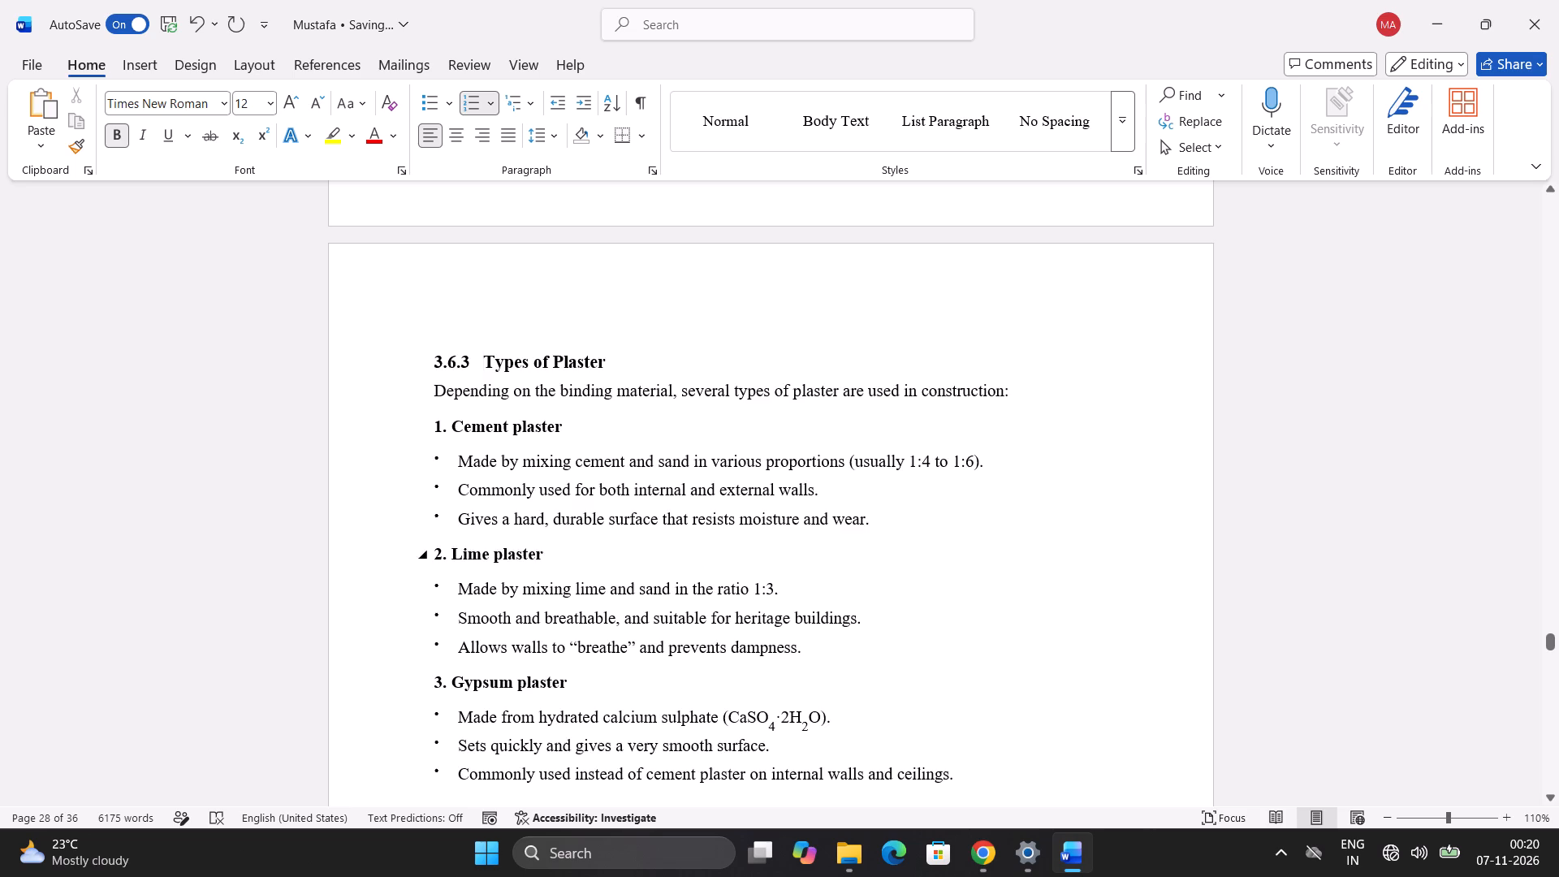
scroll(574, 468, "up", 3)
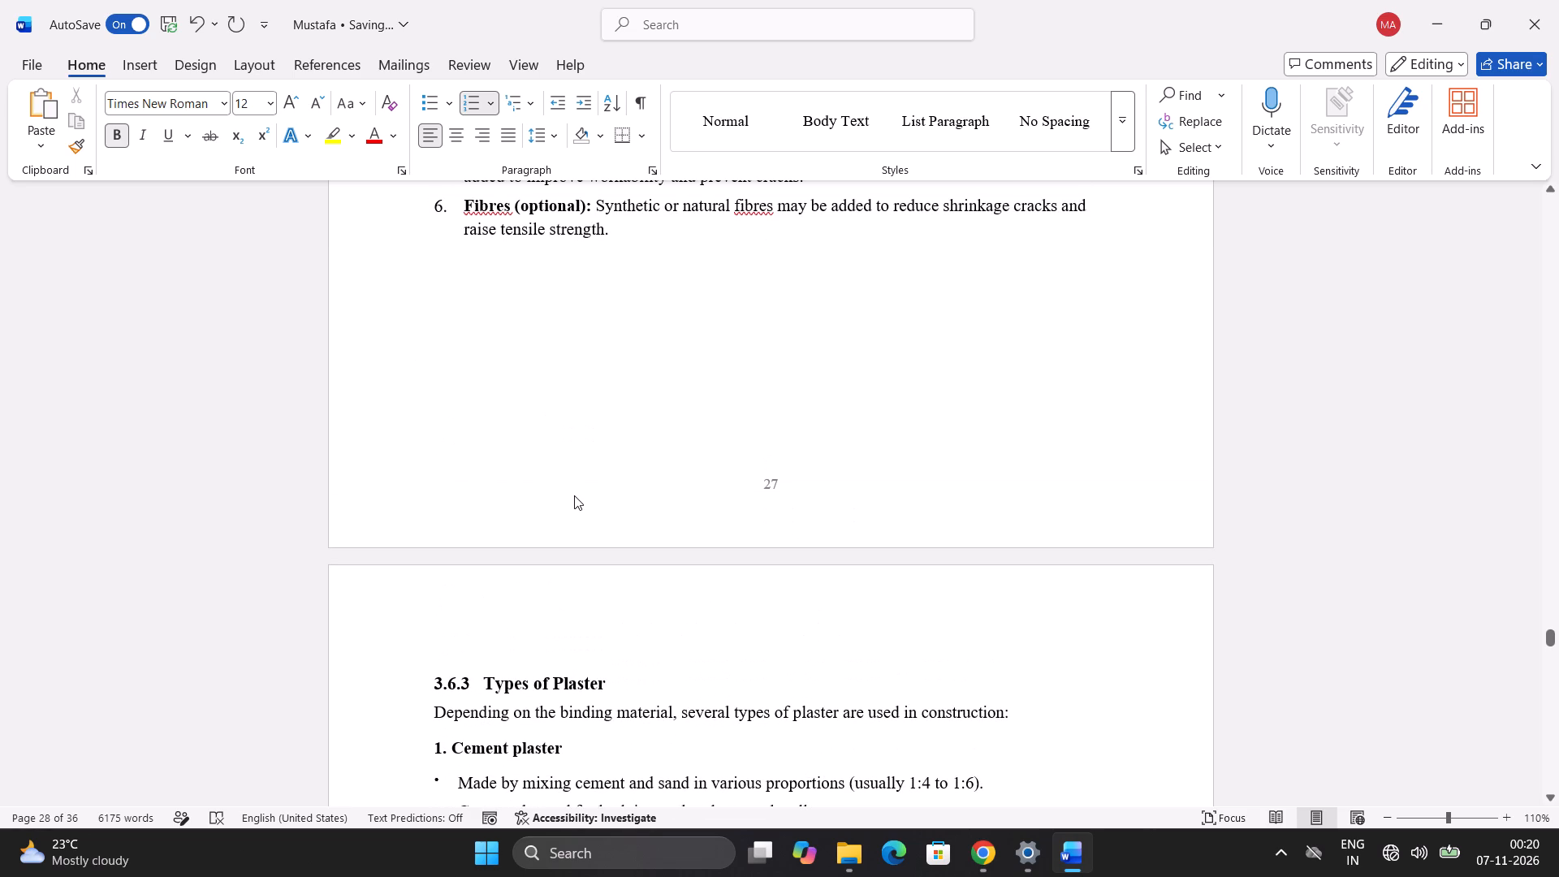
scroll(574, 500, "down", 4)
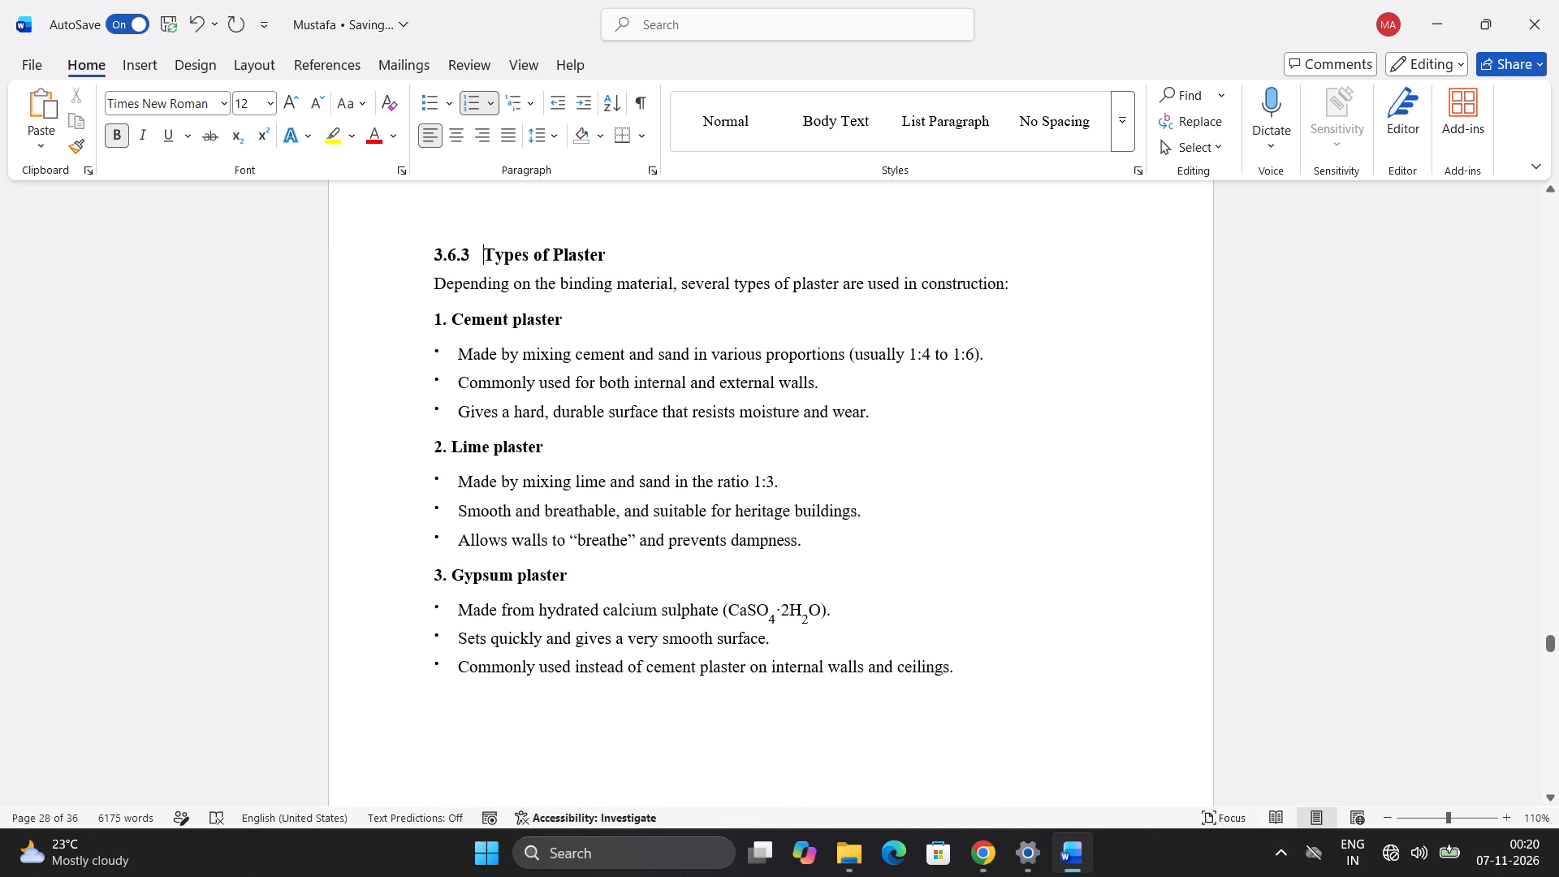
scroll(404, 441, "up", 2)
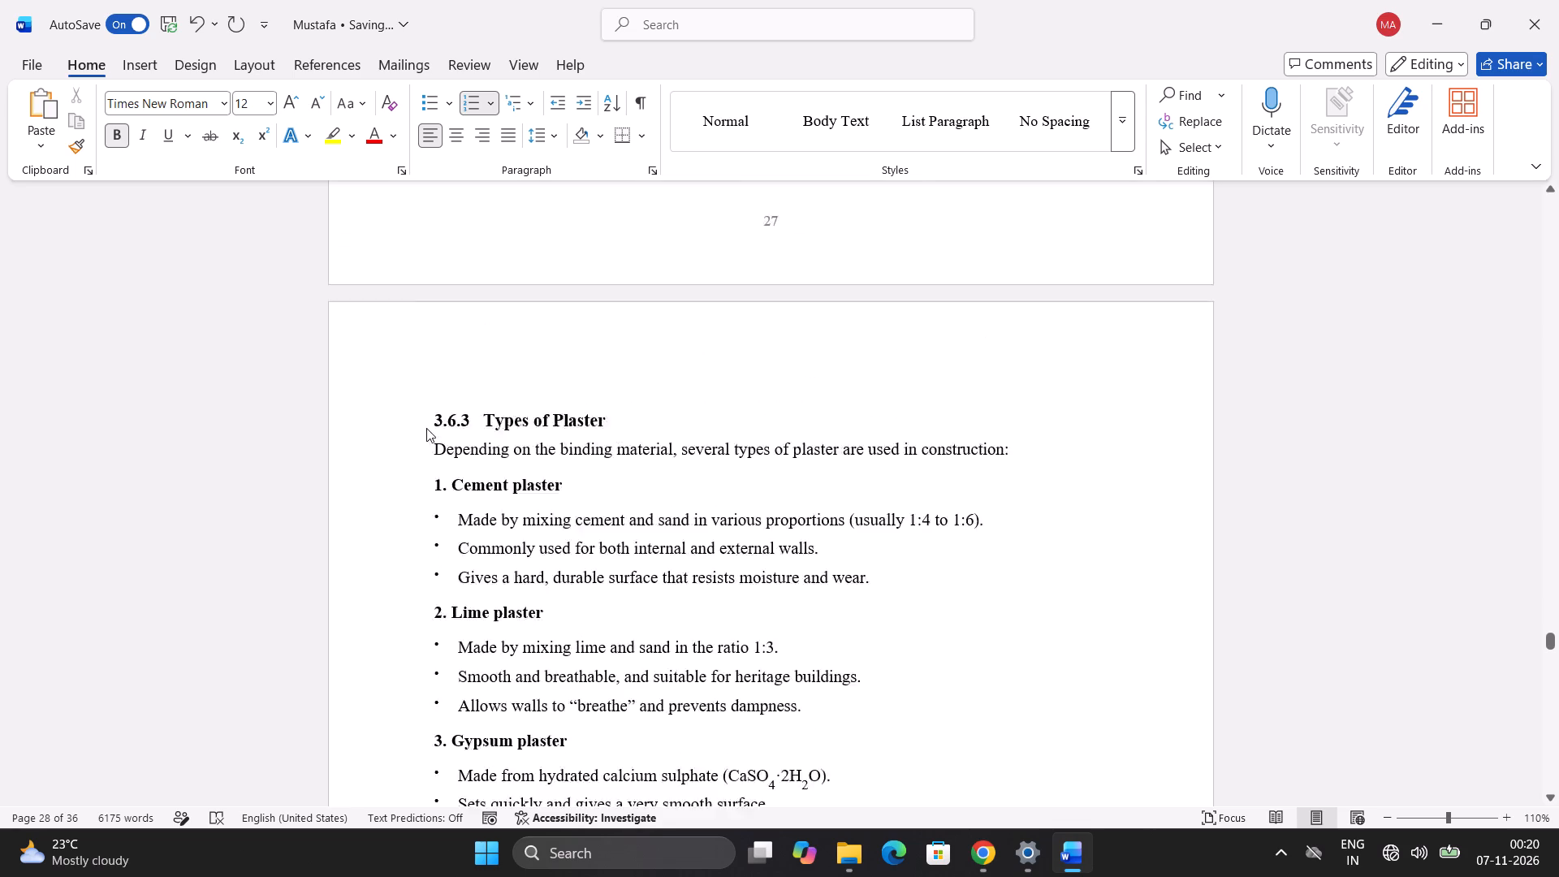
scroll(426, 428, "up", 4)
scroll(463, 473, "down", 6)
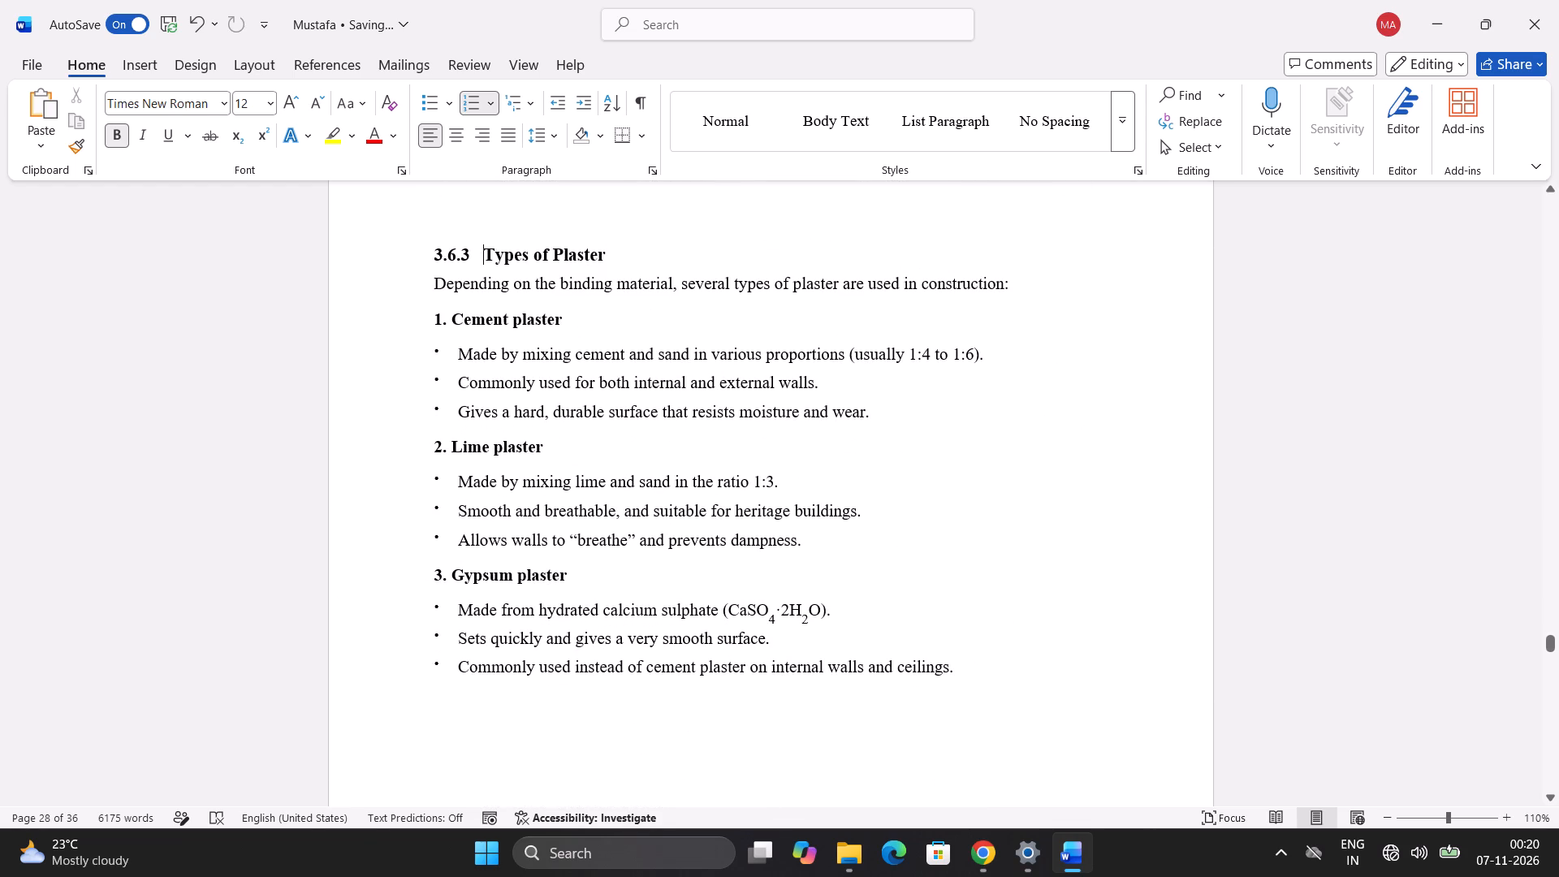
scroll(490, 2, "down", 2)
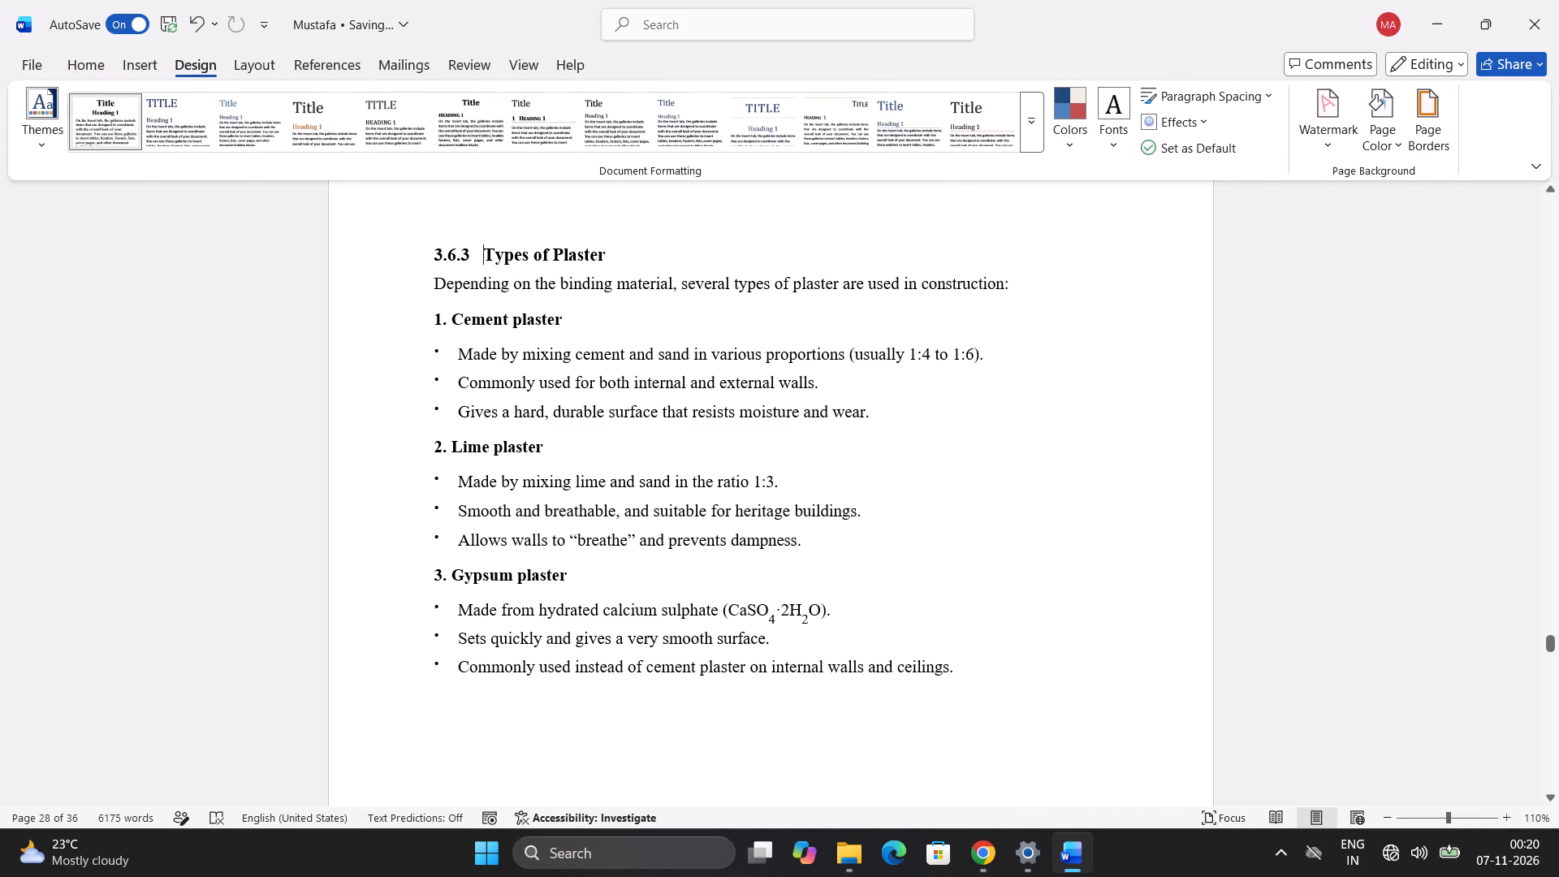
scroll(853, 481, "down", 9)
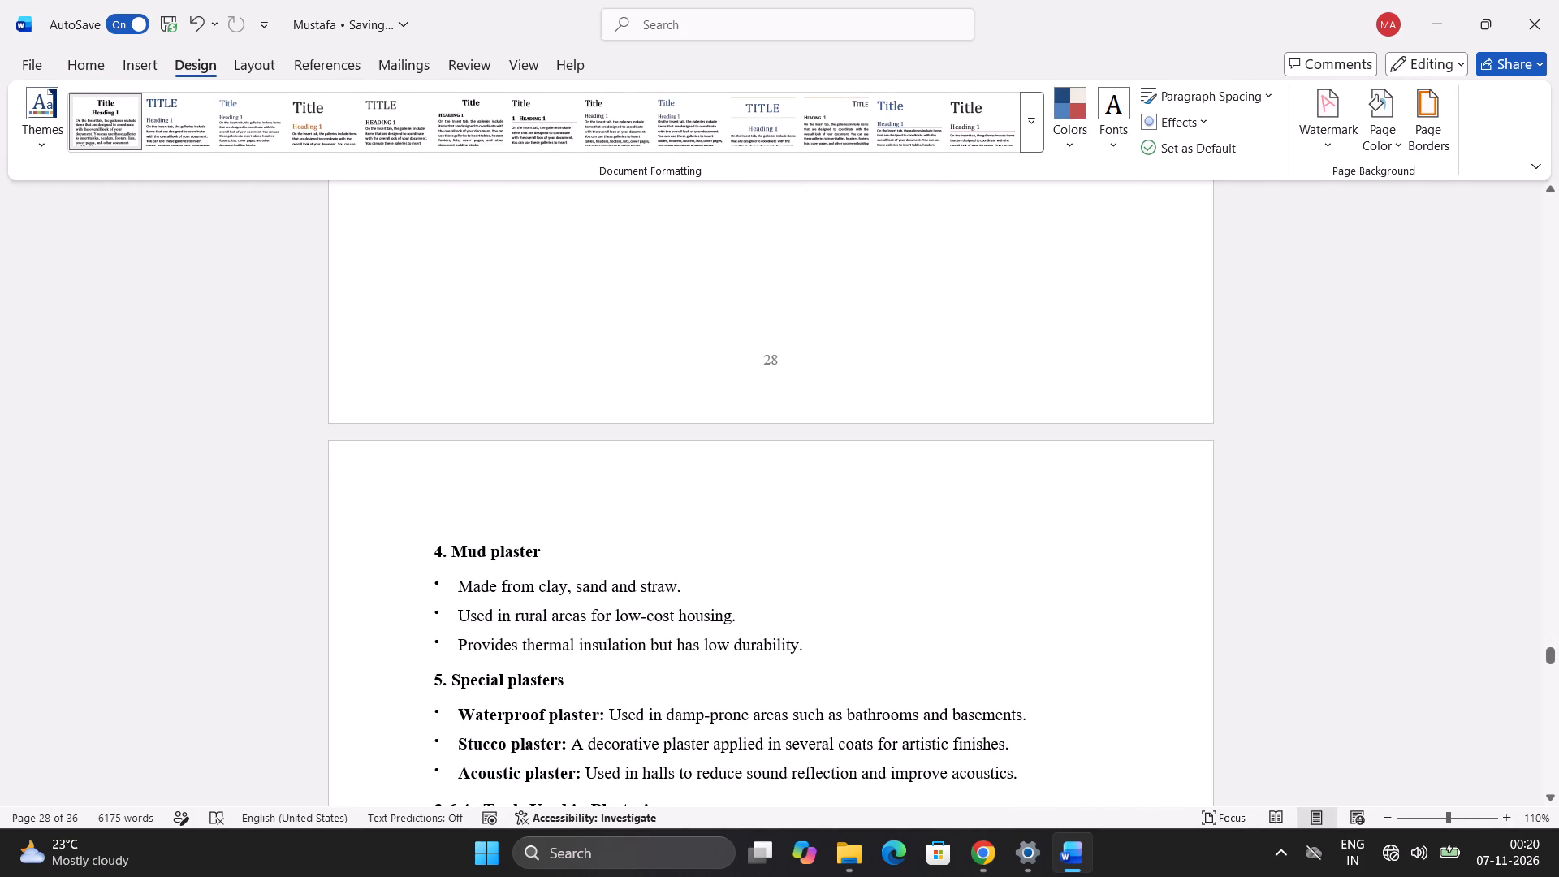
scroll(853, 481, "up", 4)
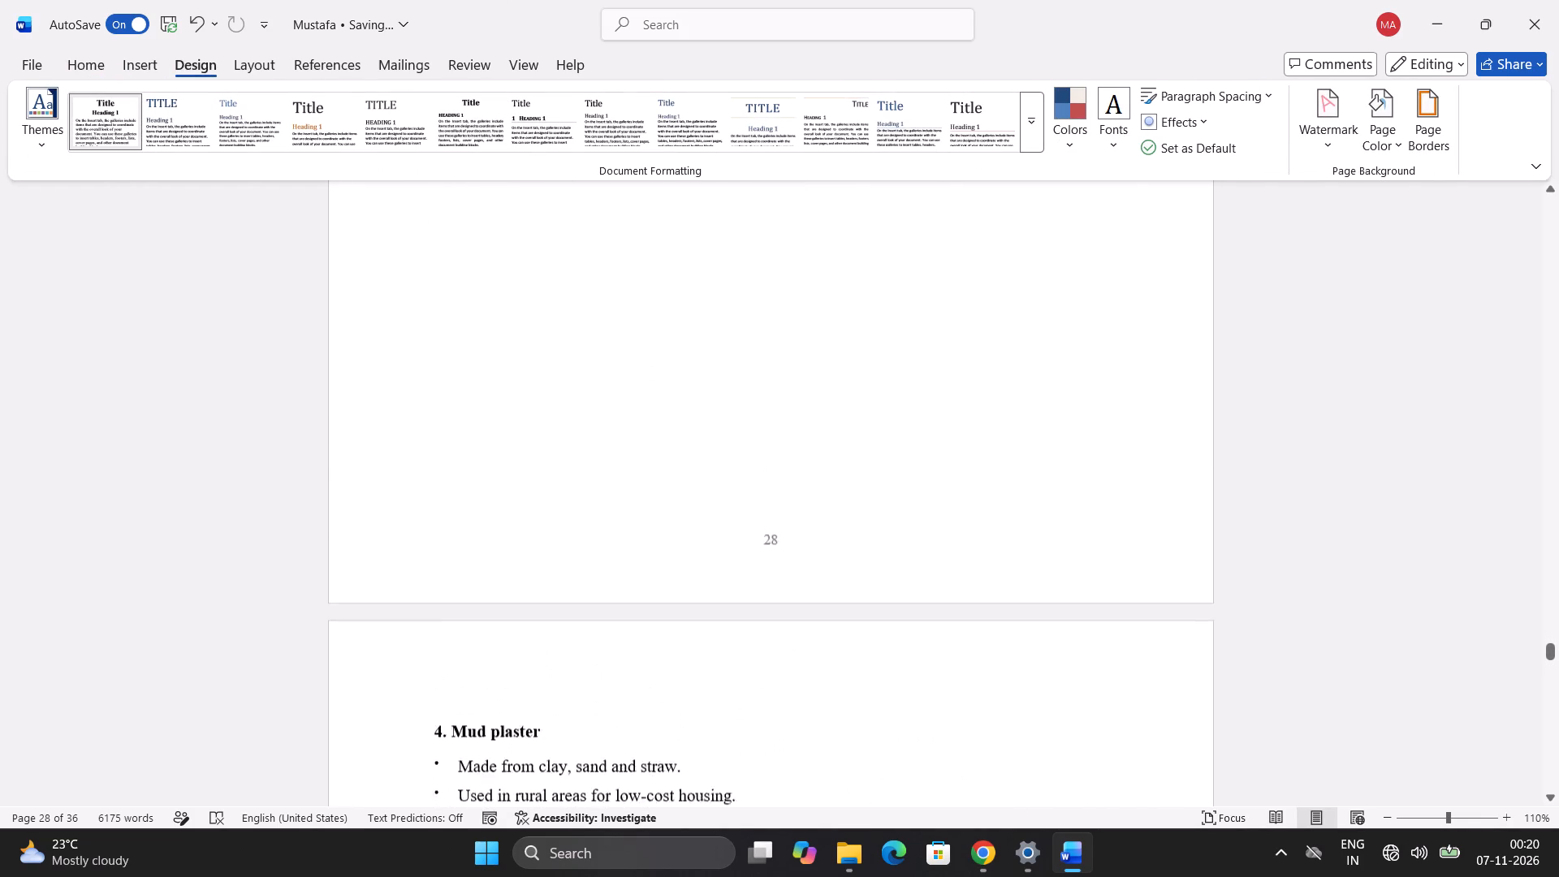
scroll(853, 445, "up", 2)
scroll(853, 448, "down", 4)
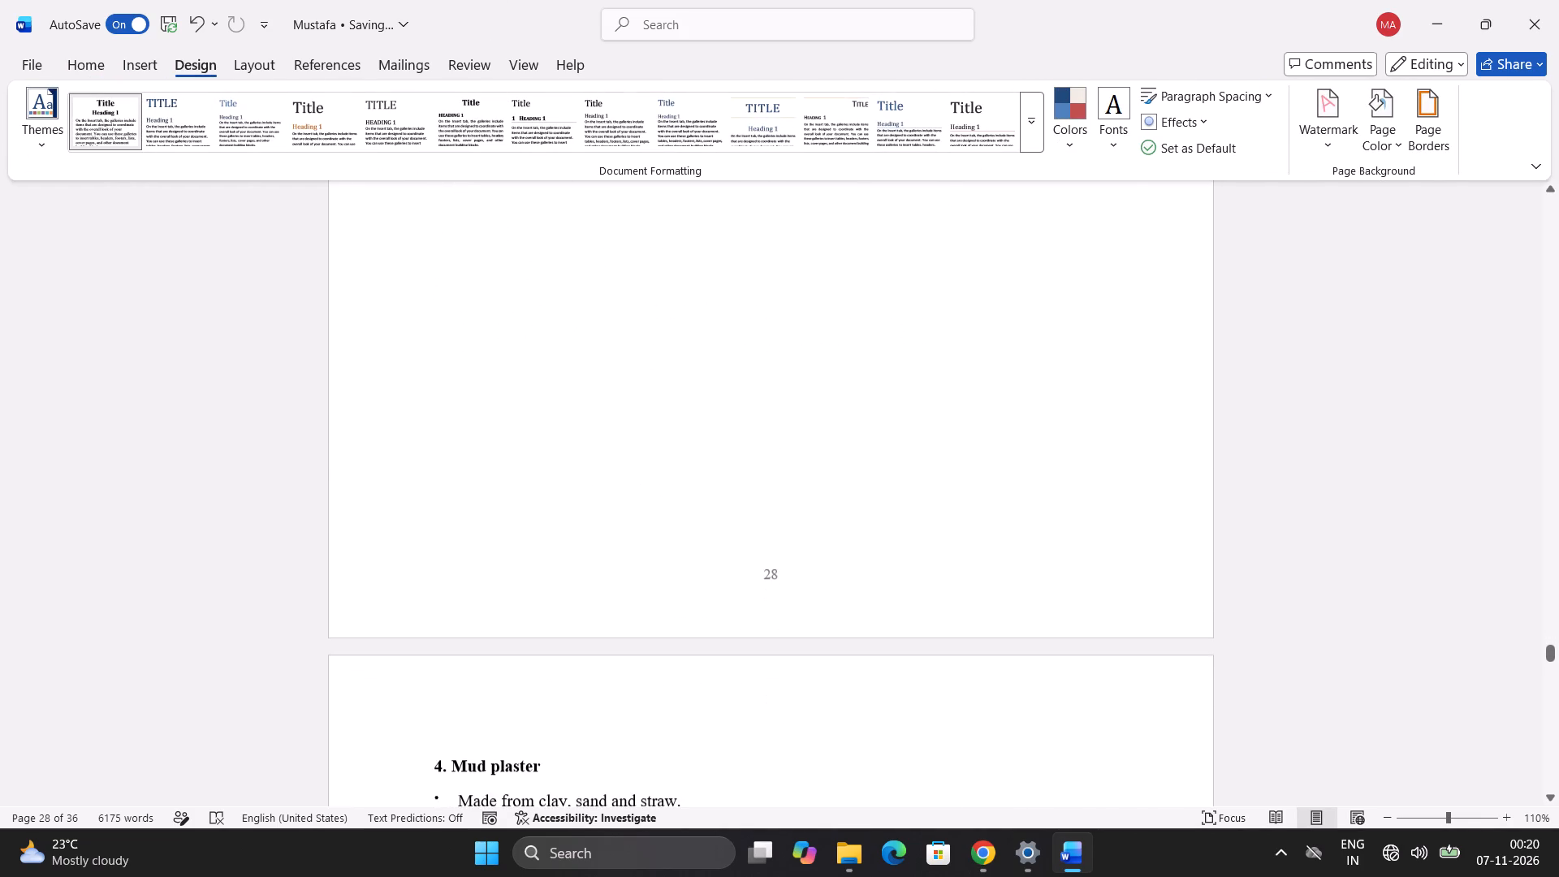
Copy the page 29 text from Mud plaster through the Fixing beading and screeds item of Preparation for Plastering.
scroll(852, 457, "down", 8)
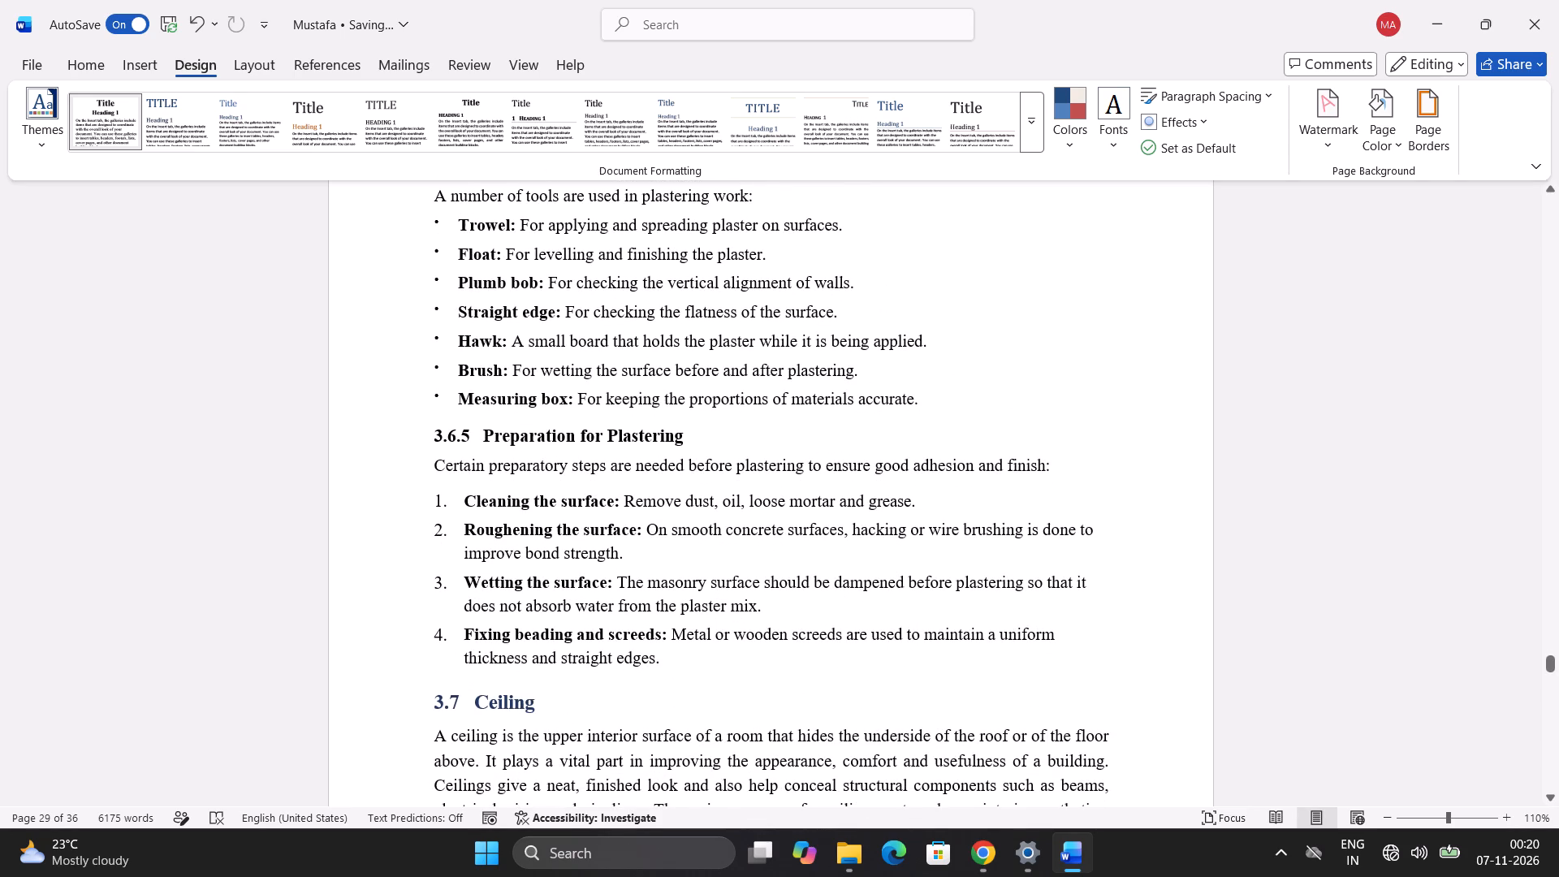
scroll(852, 457, "down", 3)
scroll(641, 304, "up", 1)
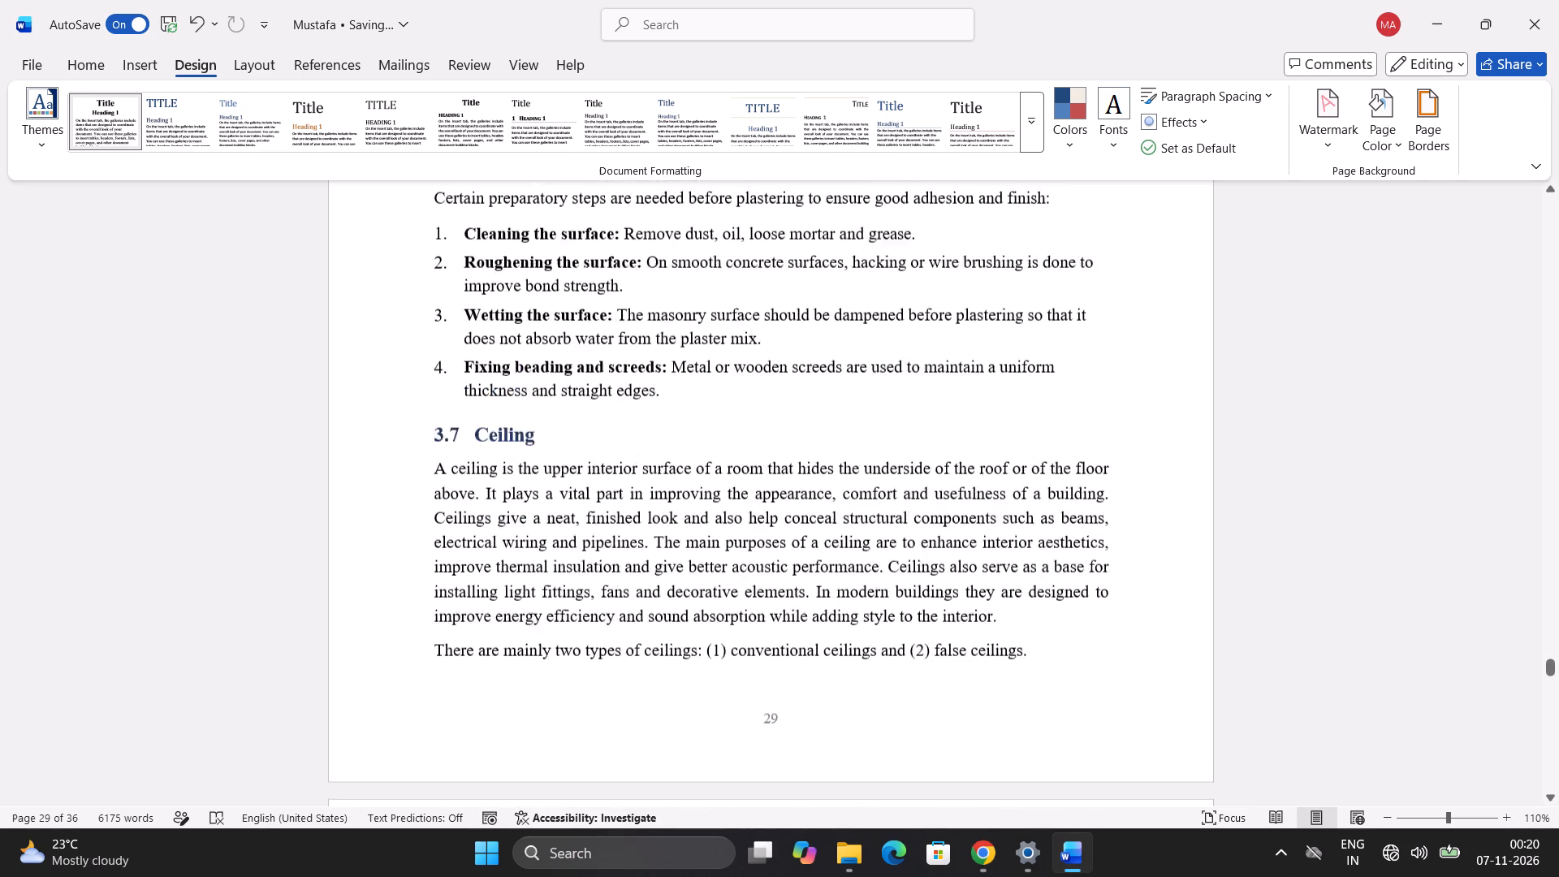
scroll(645, 298, "up", 1)
left_click_drag(669, 556, 659, 556)
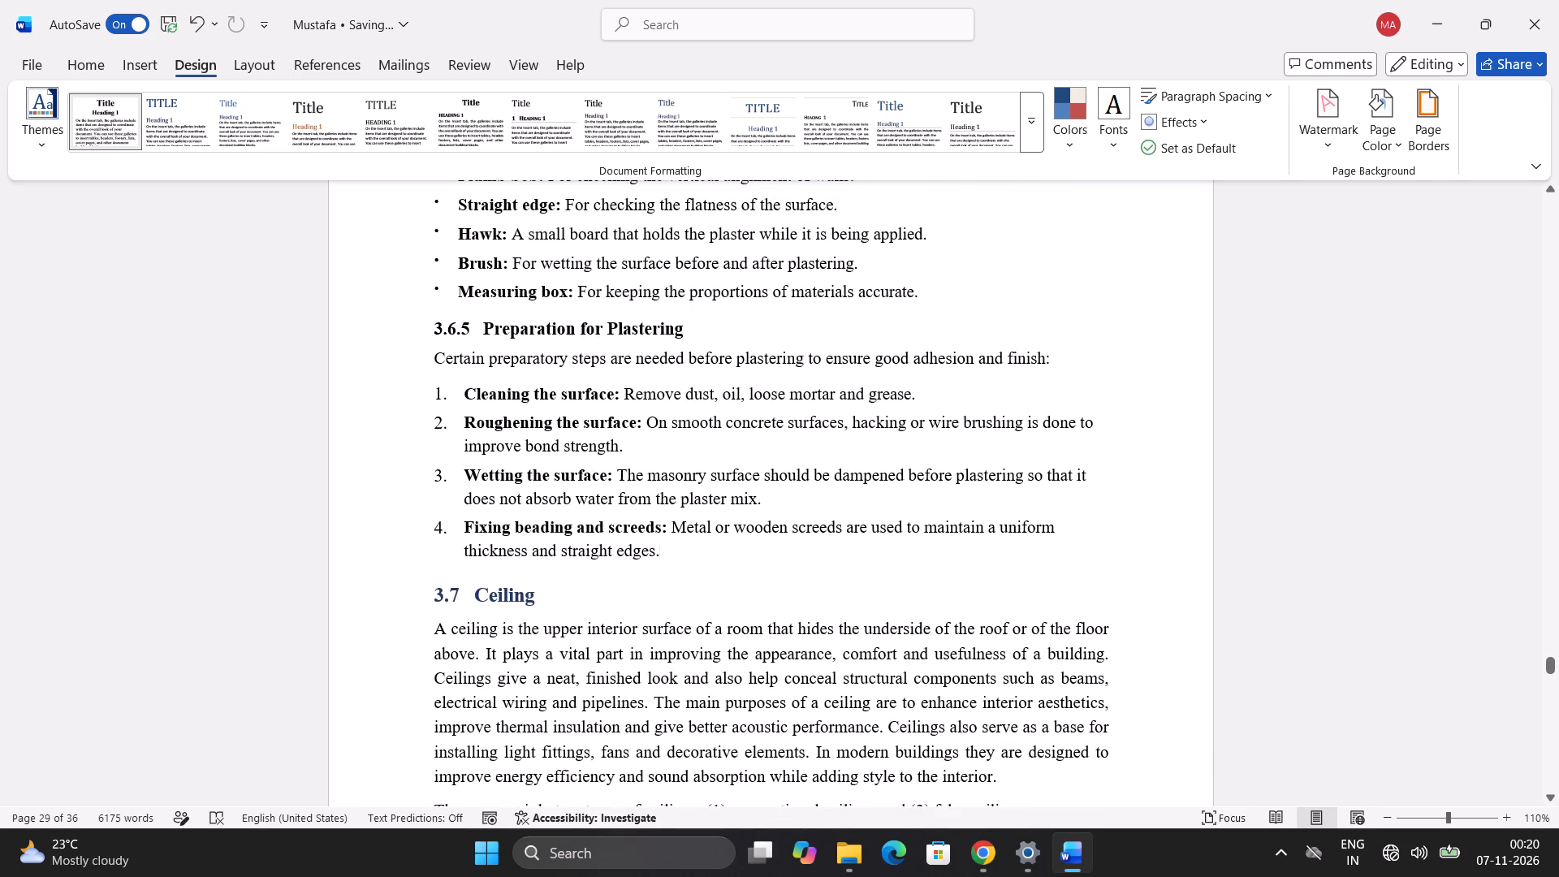
left_click_drag(659, 556, 447, 495)
scroll(447, 495, "up", 7)
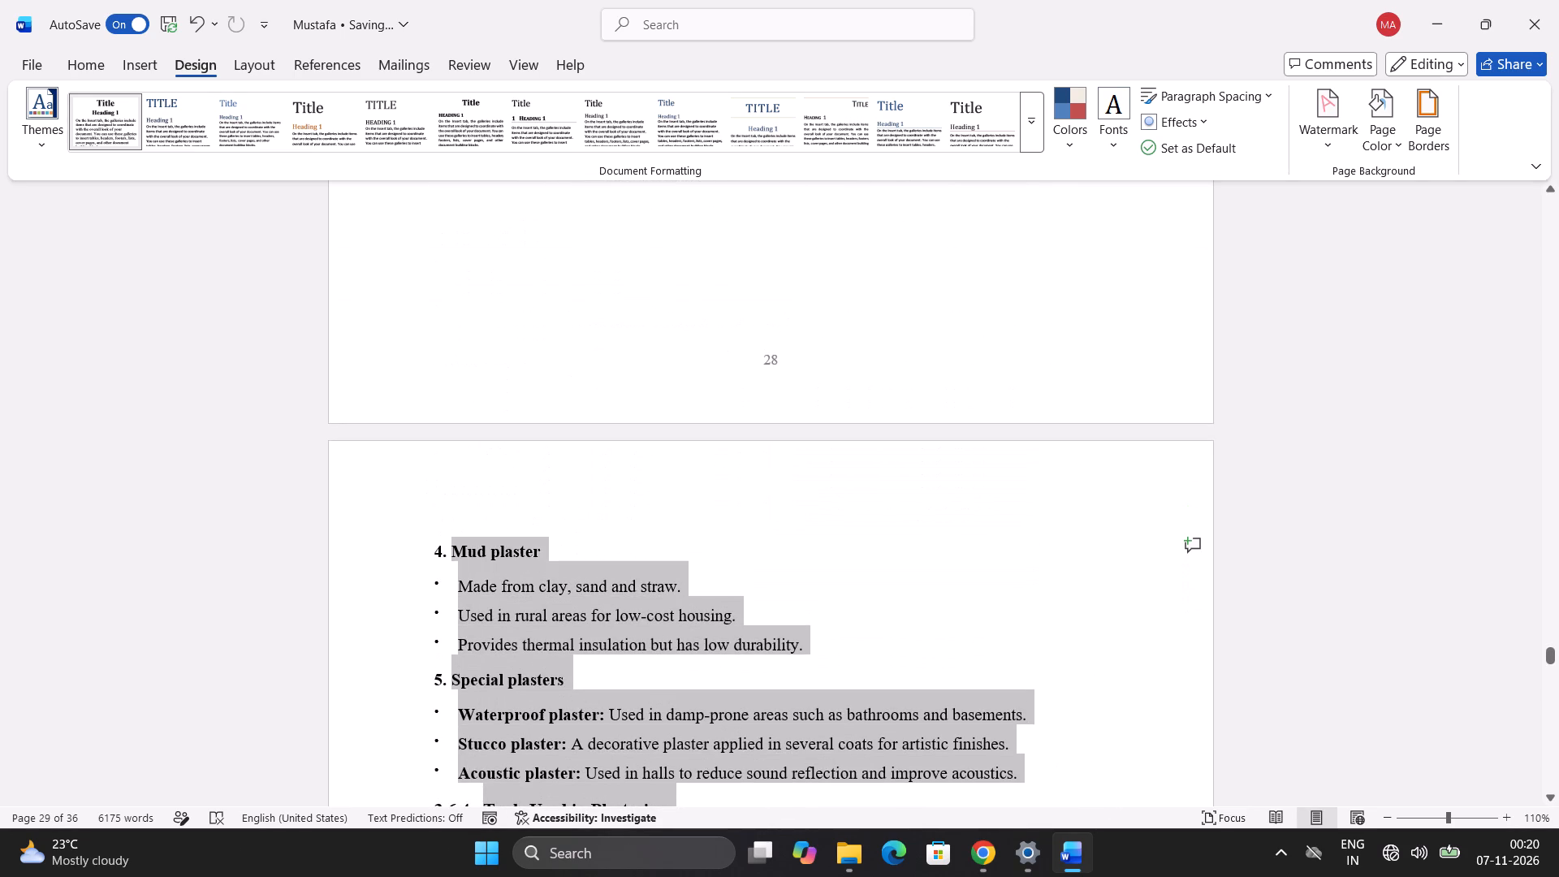
left_click_drag(447, 495, 447, 503)
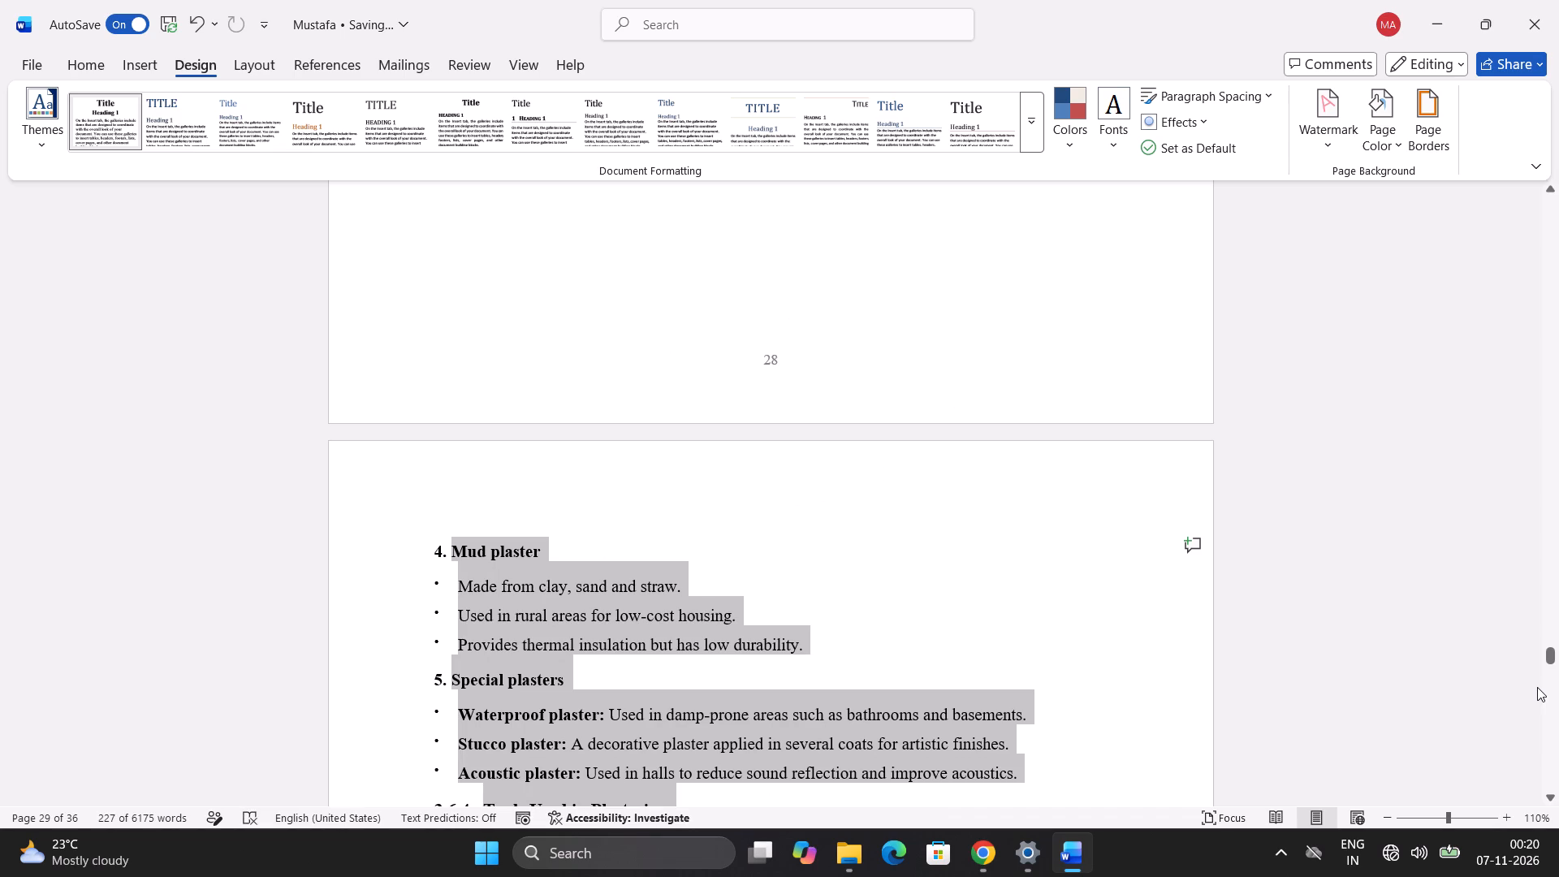
key("ctrl+c")
Paste the copied Mud plaster through Fixing beading and screeds text after the last Gypsum plaster bullet on page 28.
scroll(479, 417, "up", 3)
scroll(503, 349, "up", 4)
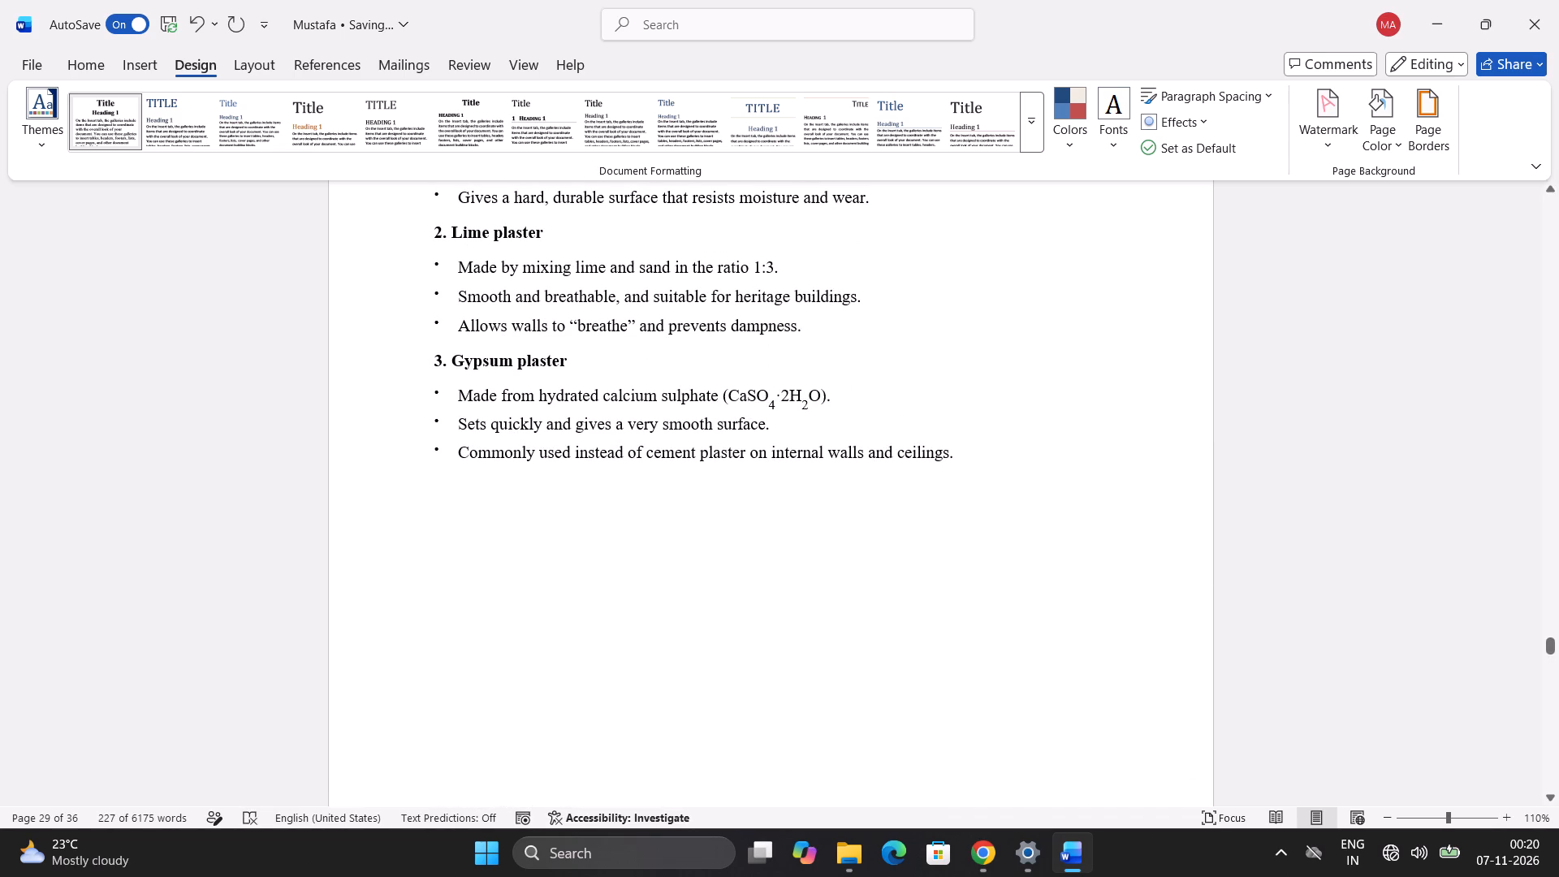
left_click(997, 461)
key("ctrl+v")
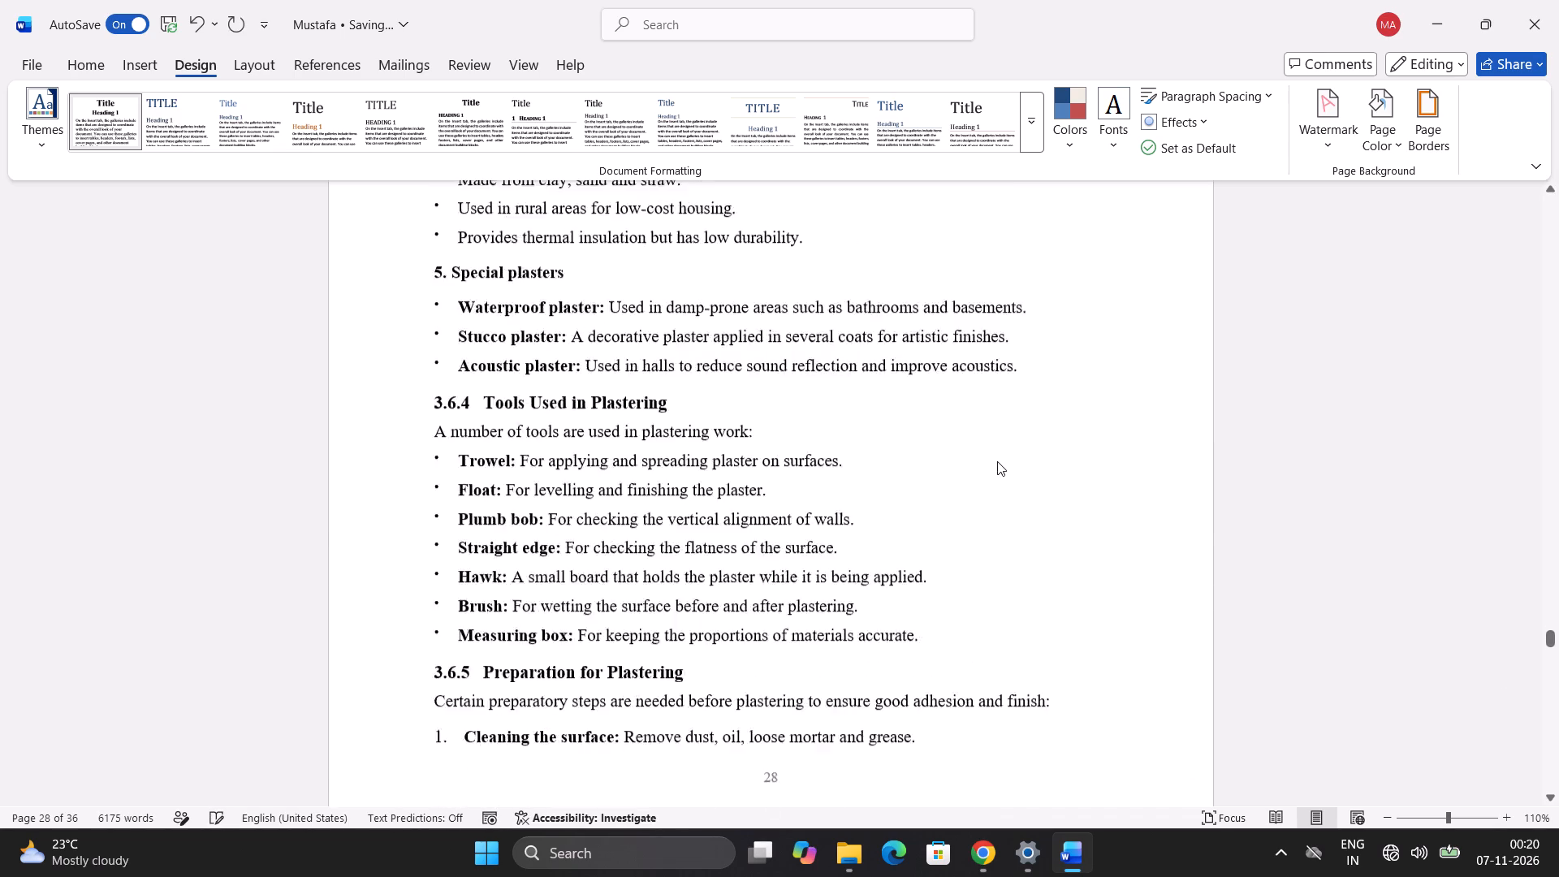
Check the layout of the pasted plastering text on pages 28 and 29, from Types of Plaster to Fixing beading and screeds.
scroll(975, 476, "up", 5)
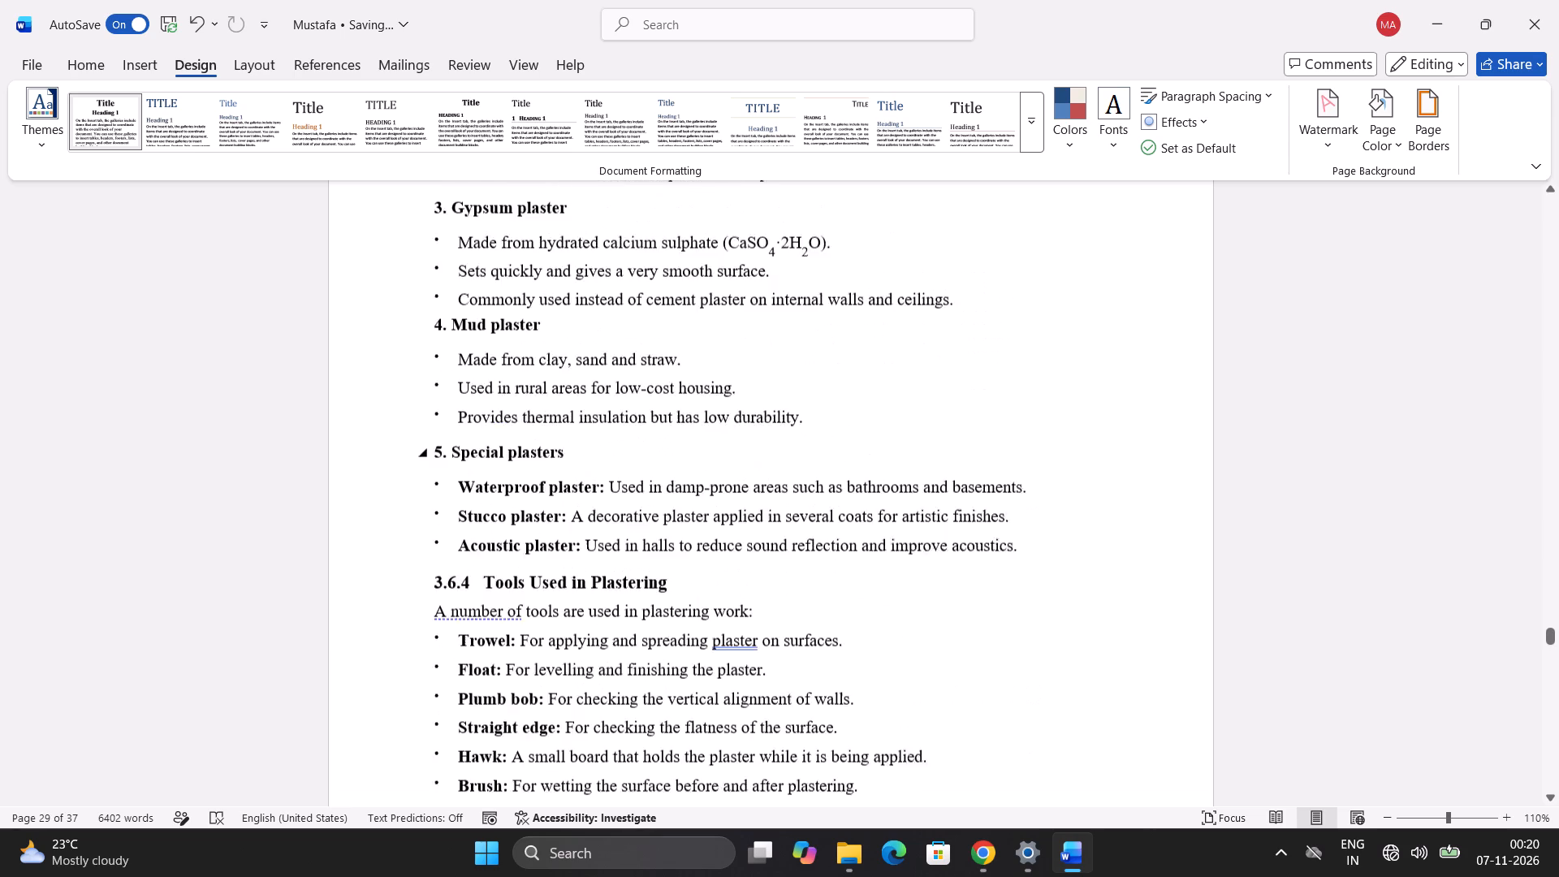
scroll(957, 474, "up", 5)
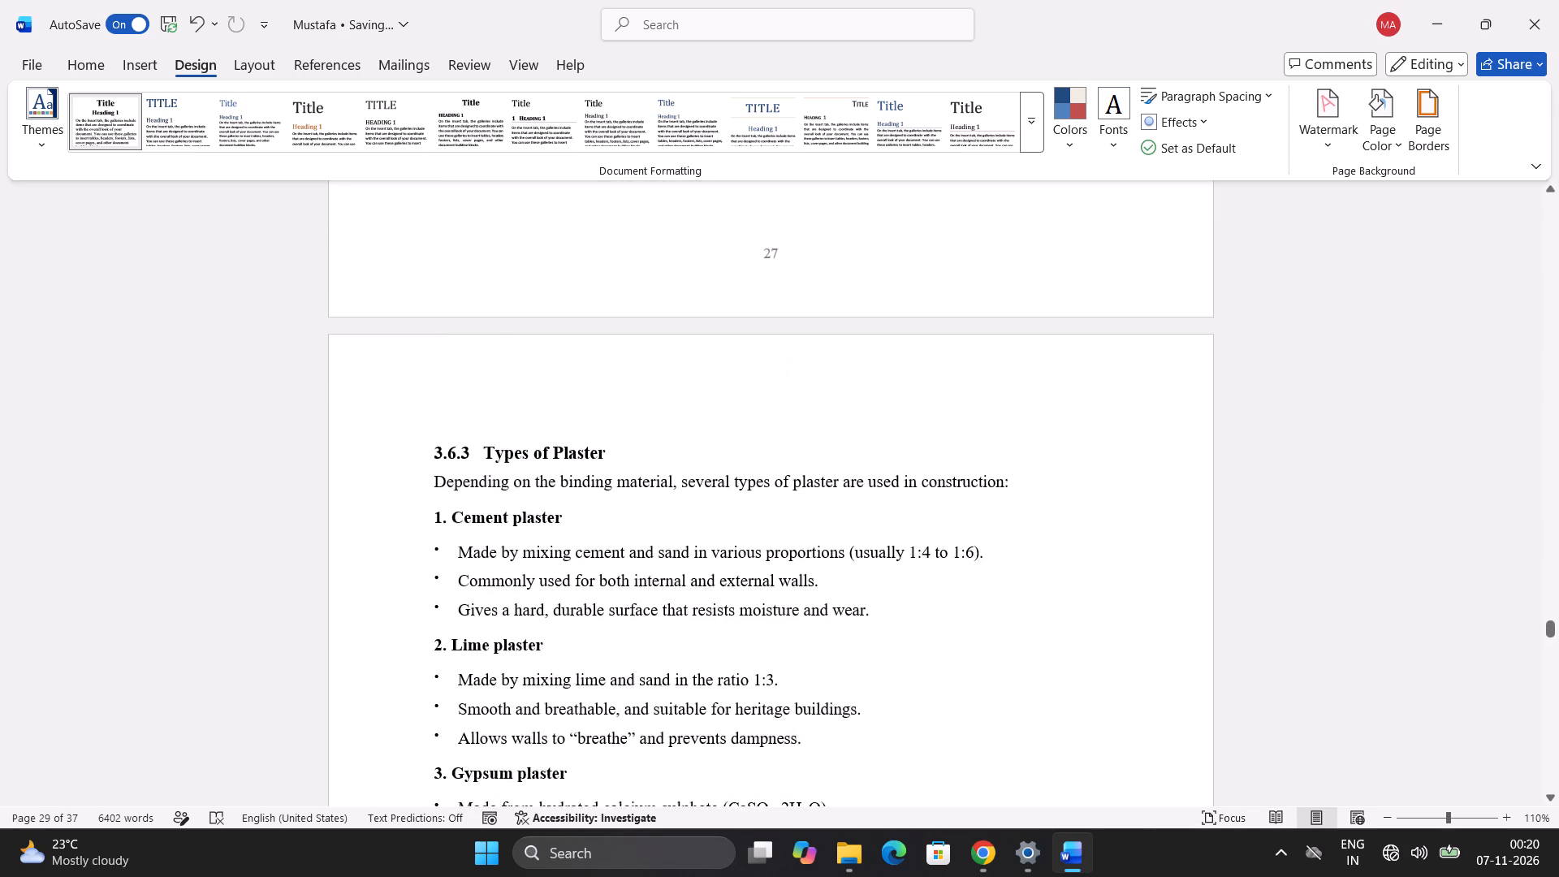
scroll(952, 485, "up", 2)
scroll(952, 485, "down", 9)
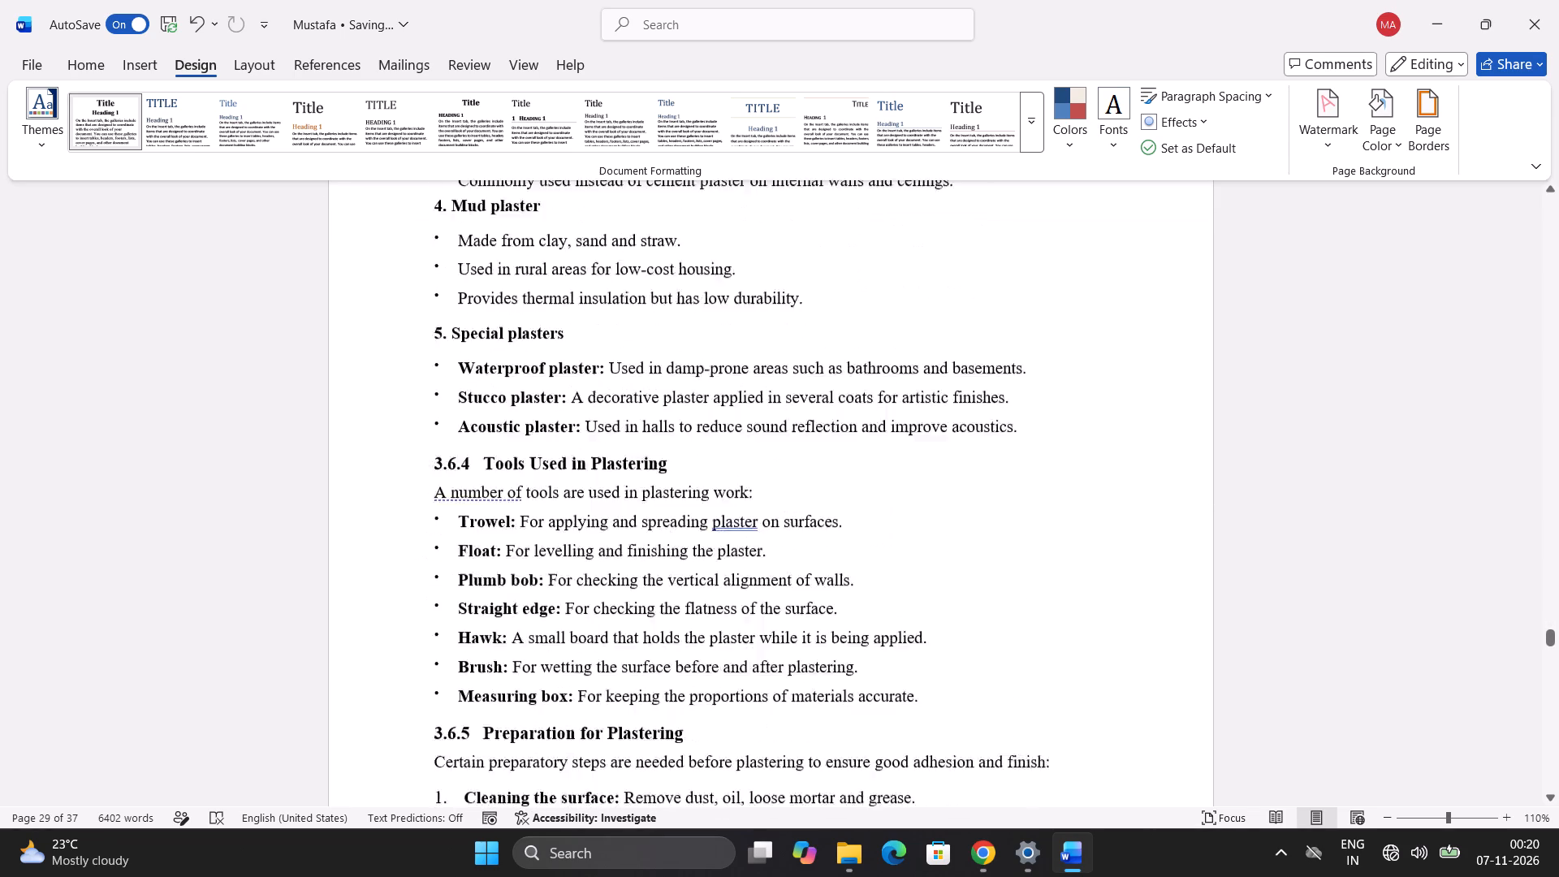
scroll(952, 485, "up", 2)
scroll(952, 485, "down", 9)
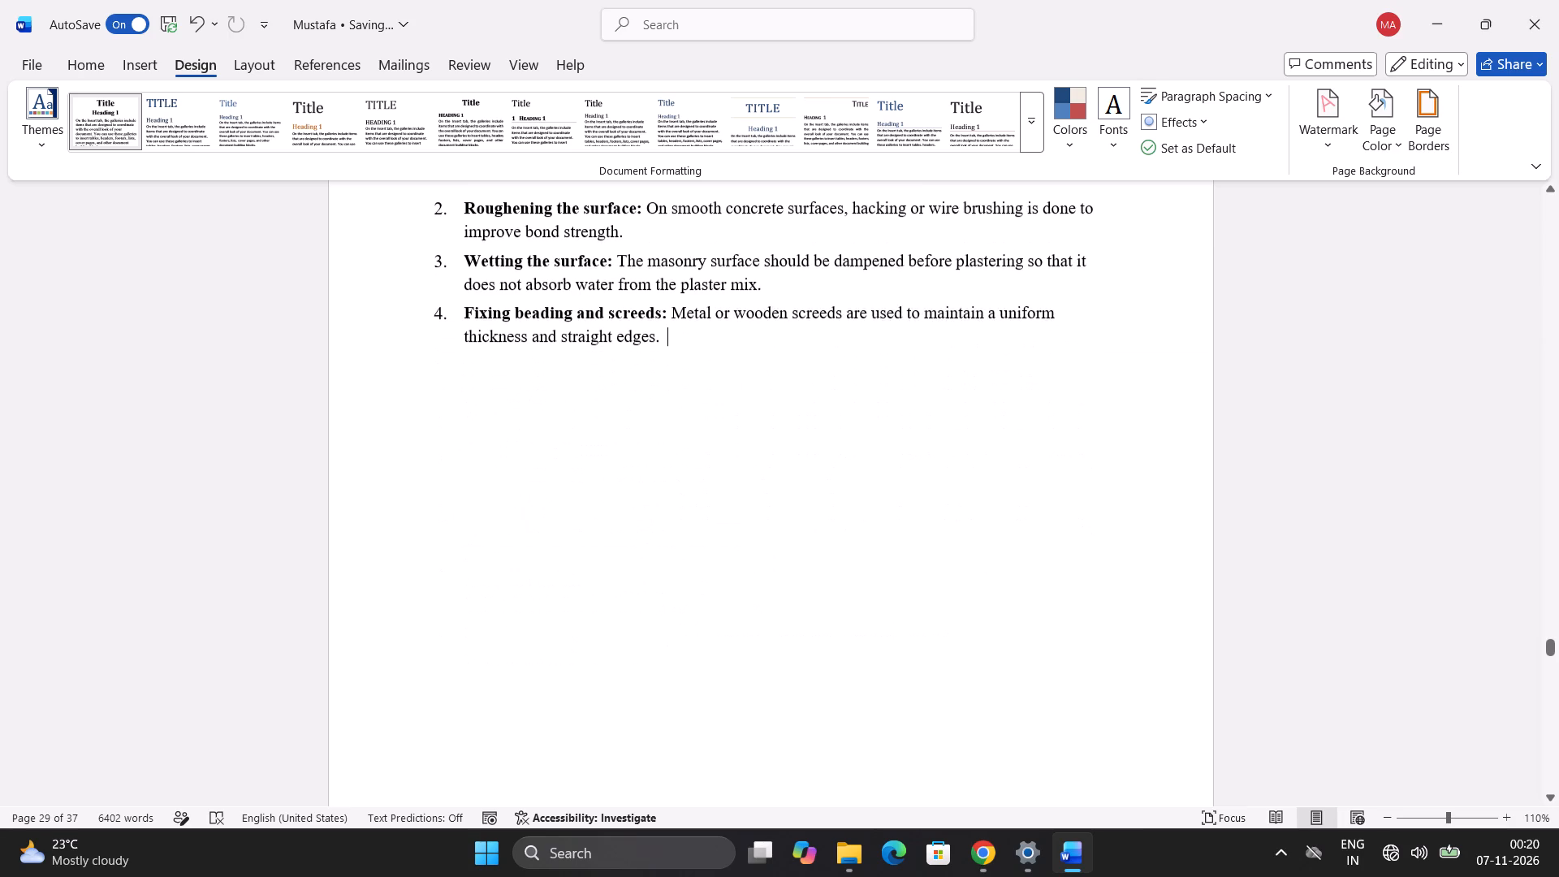
Compare the repeated plastering text above the Ceiling section on page 30 with the pasted copy on pages 28 and 29.
scroll(952, 485, "down", 8)
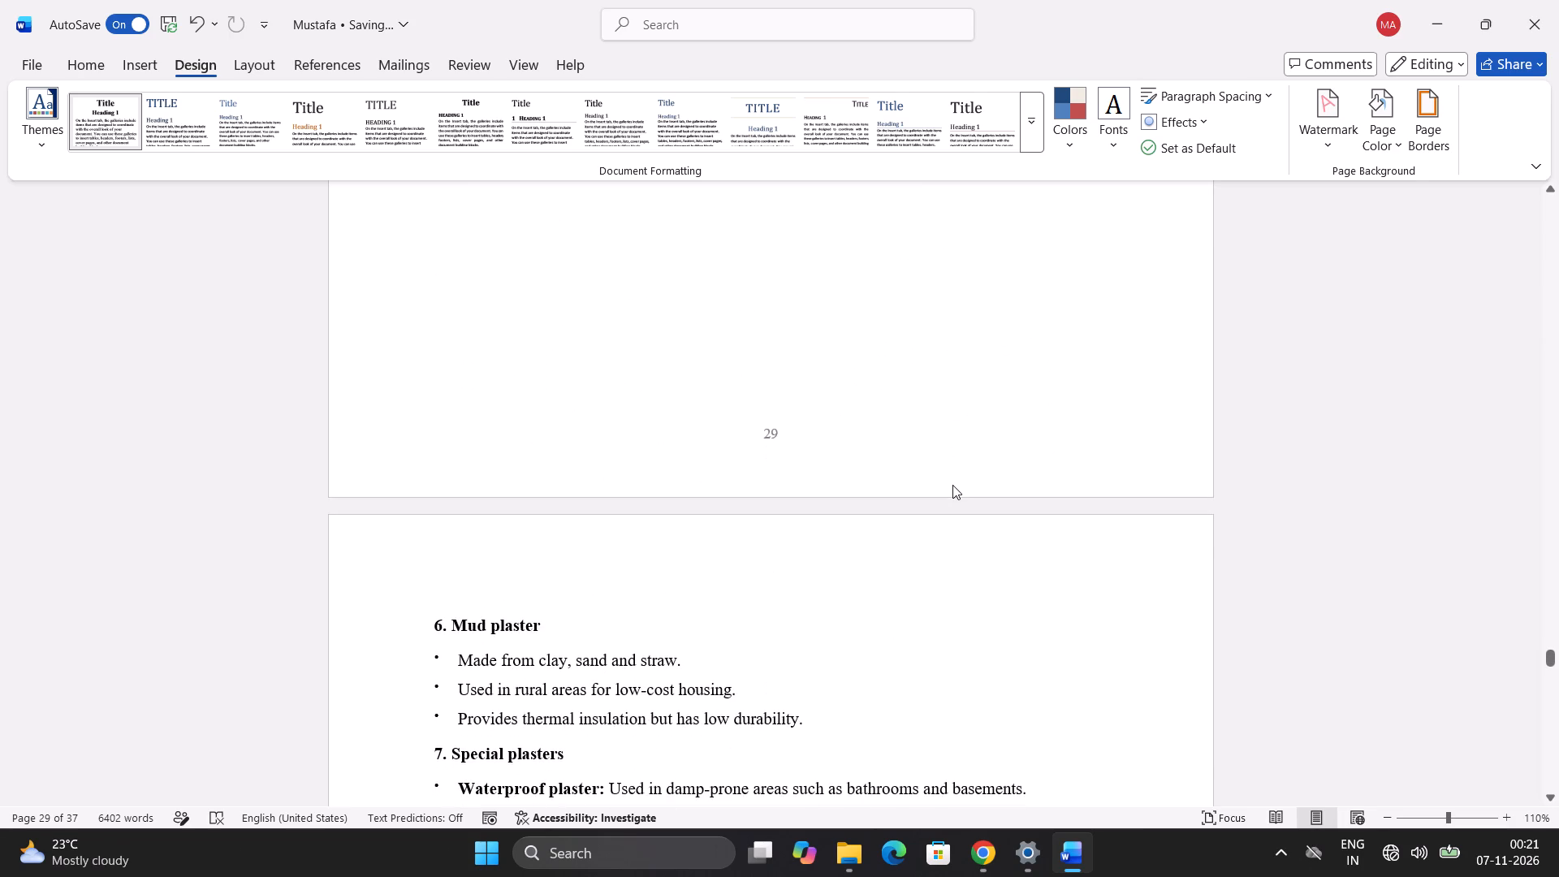
scroll(952, 485, "down", 5)
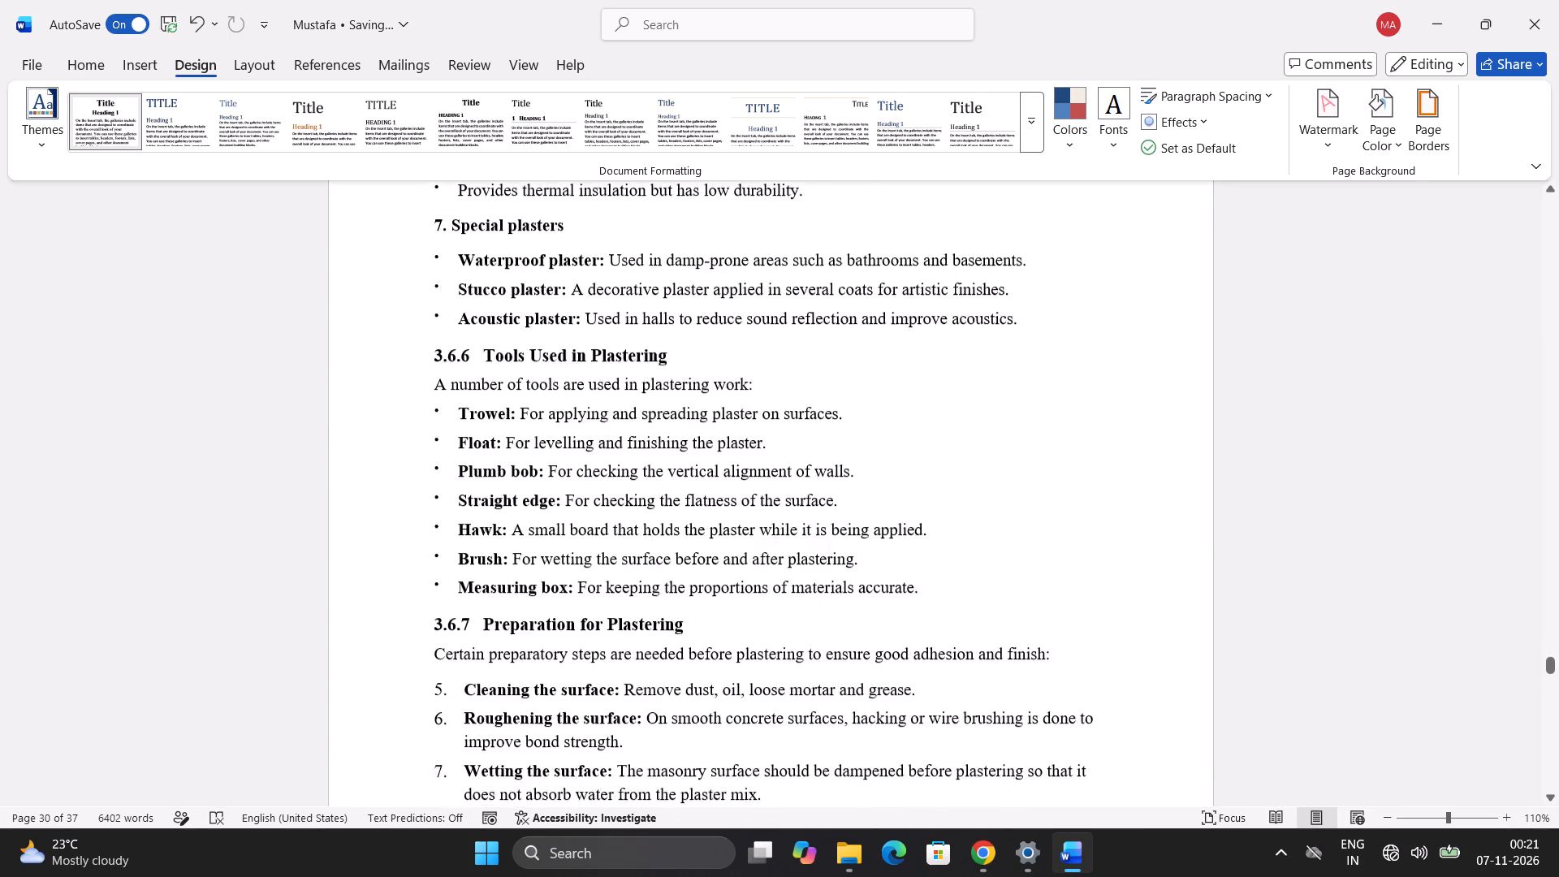
scroll(952, 485, "down", 4)
scroll(952, 485, "up", 5)
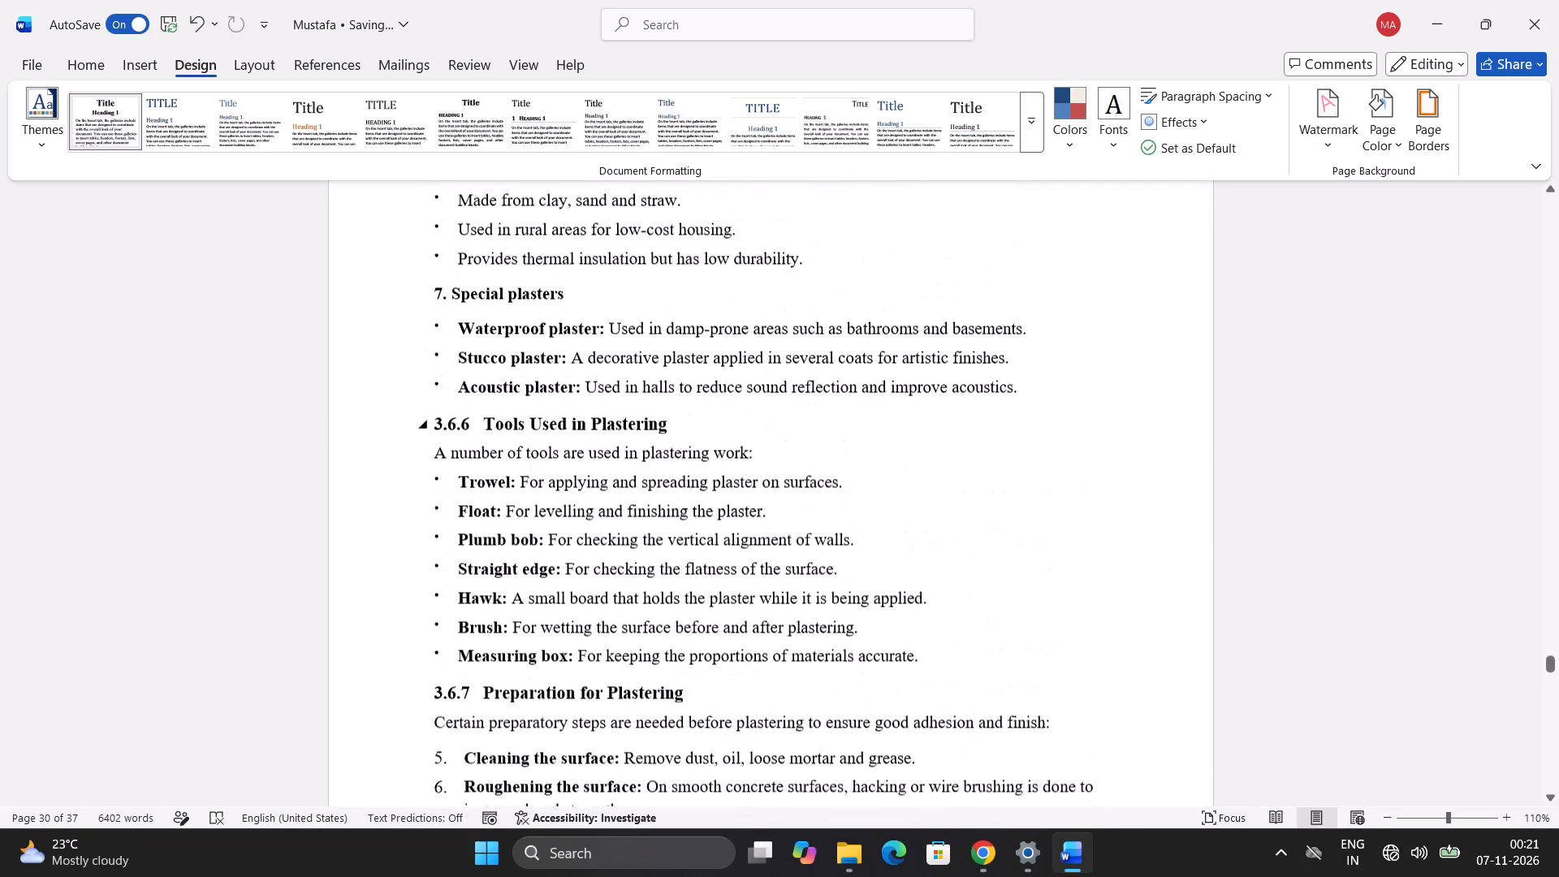
scroll(943, 446, "up", 2)
scroll(940, 442, "down", 6)
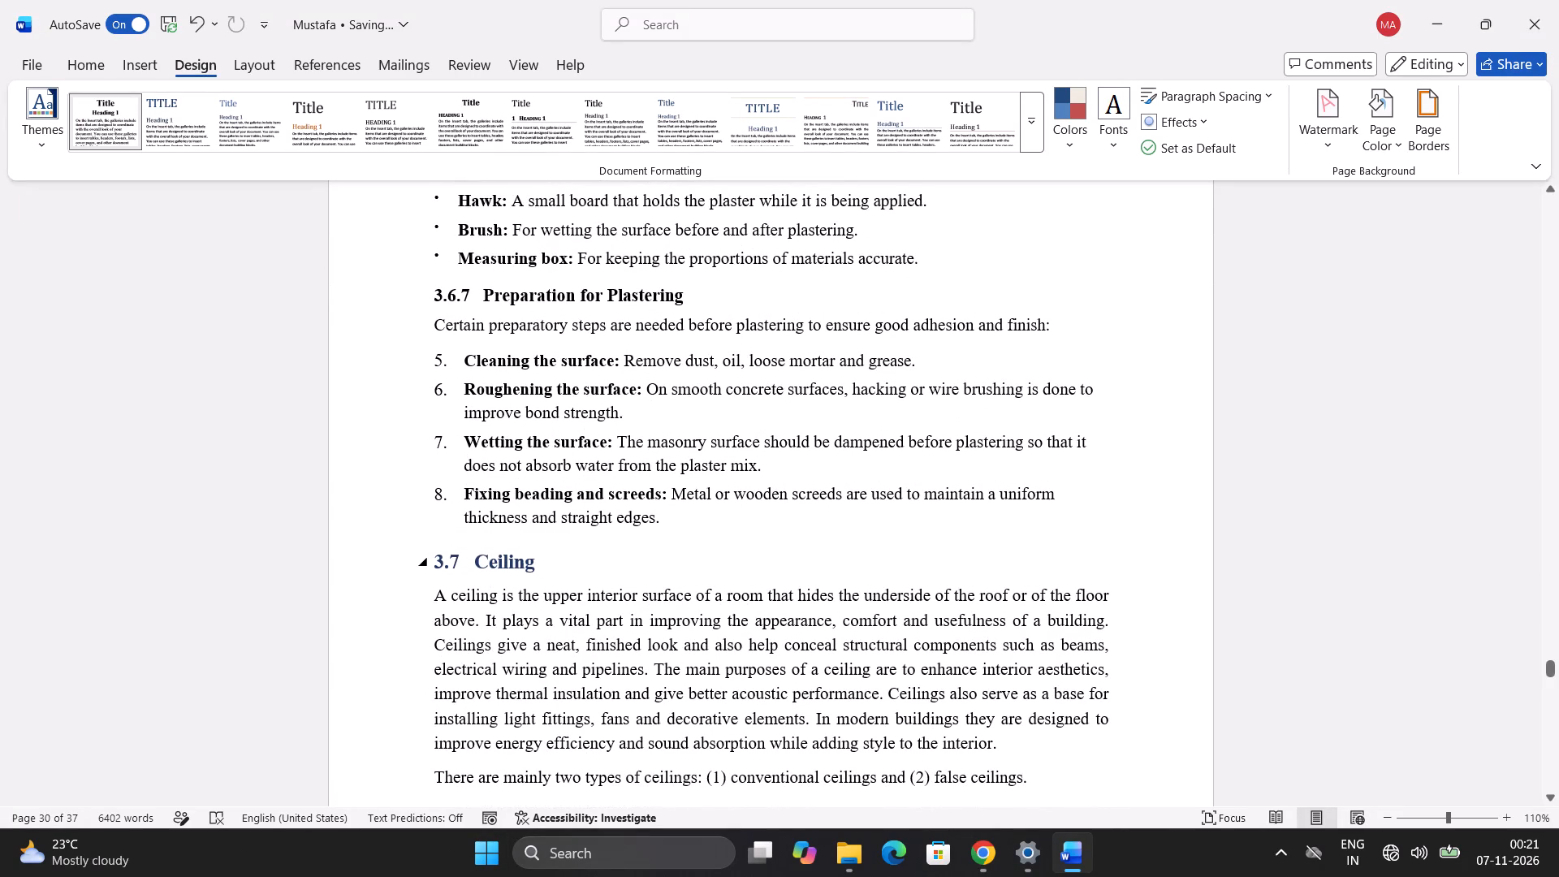
scroll(580, 346, "up", 9)
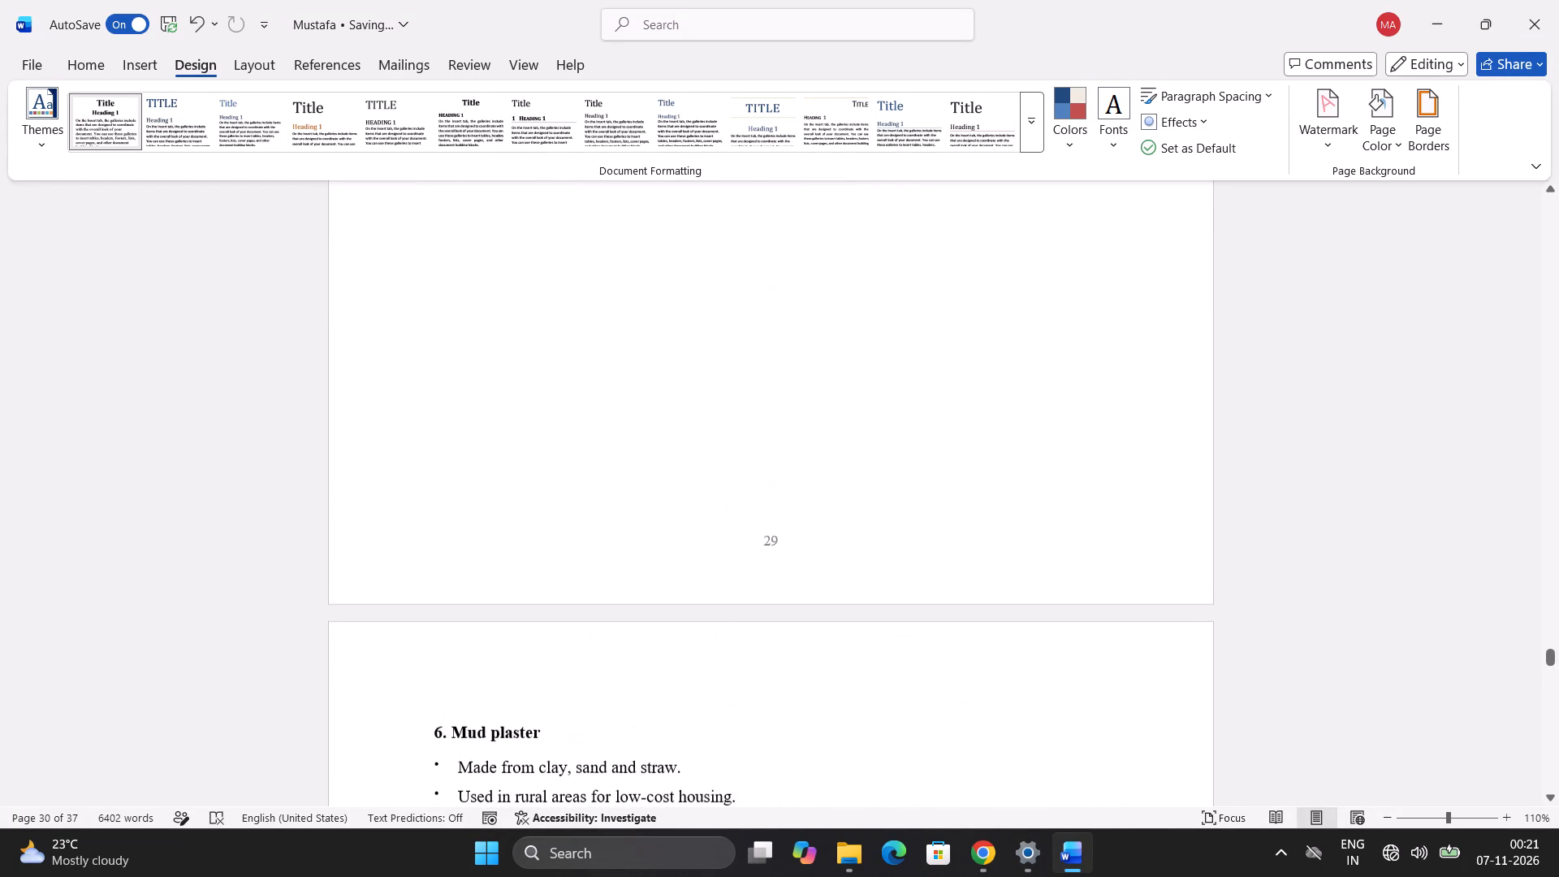
scroll(565, 342, "up", 7)
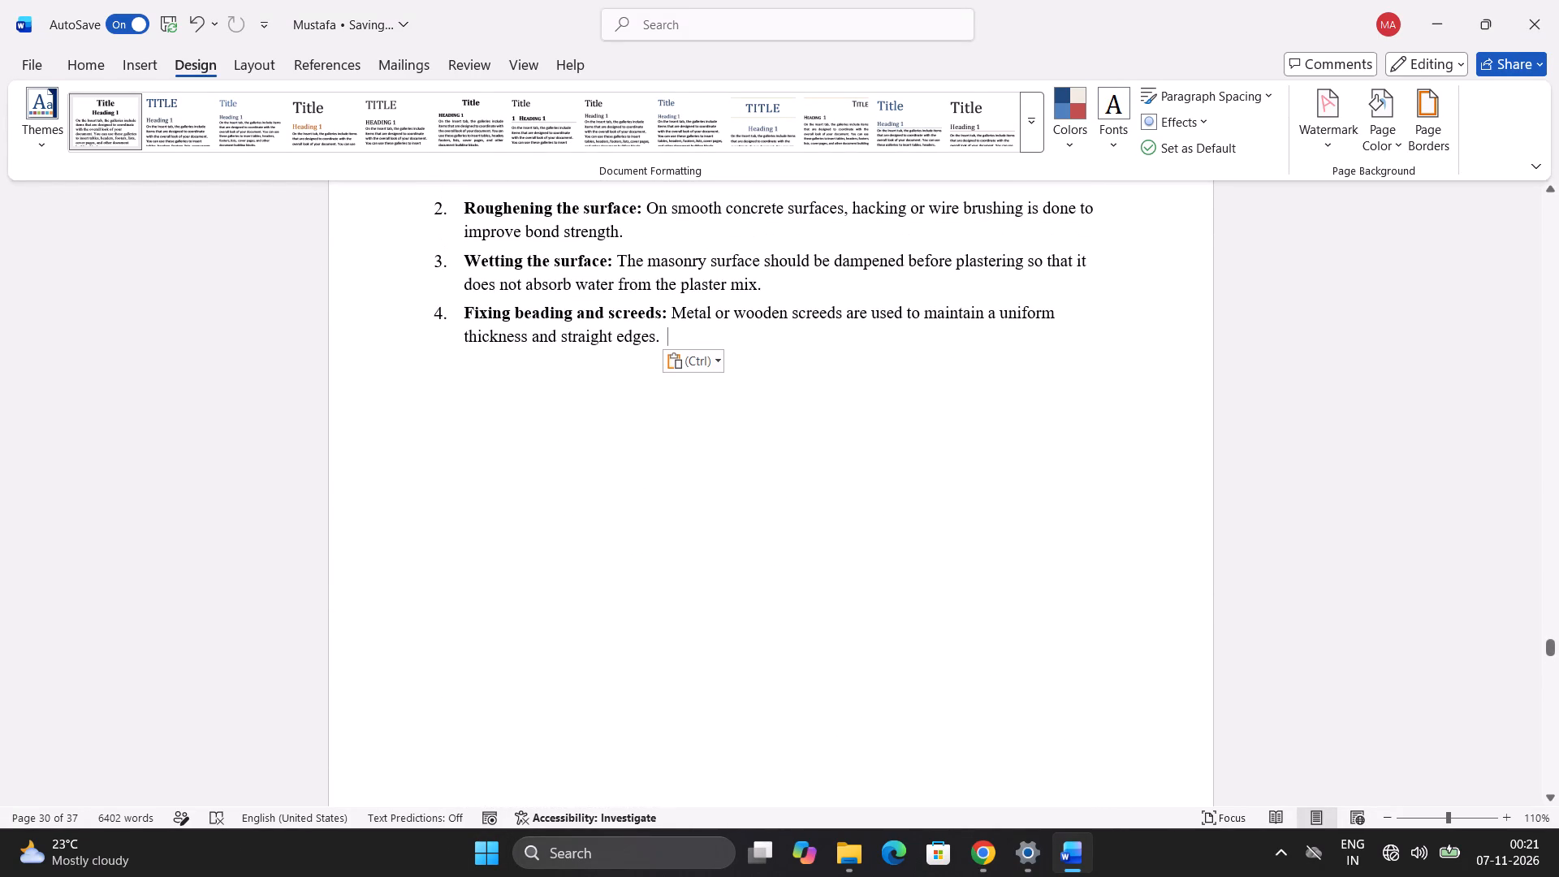
scroll(565, 348, "up", 3)
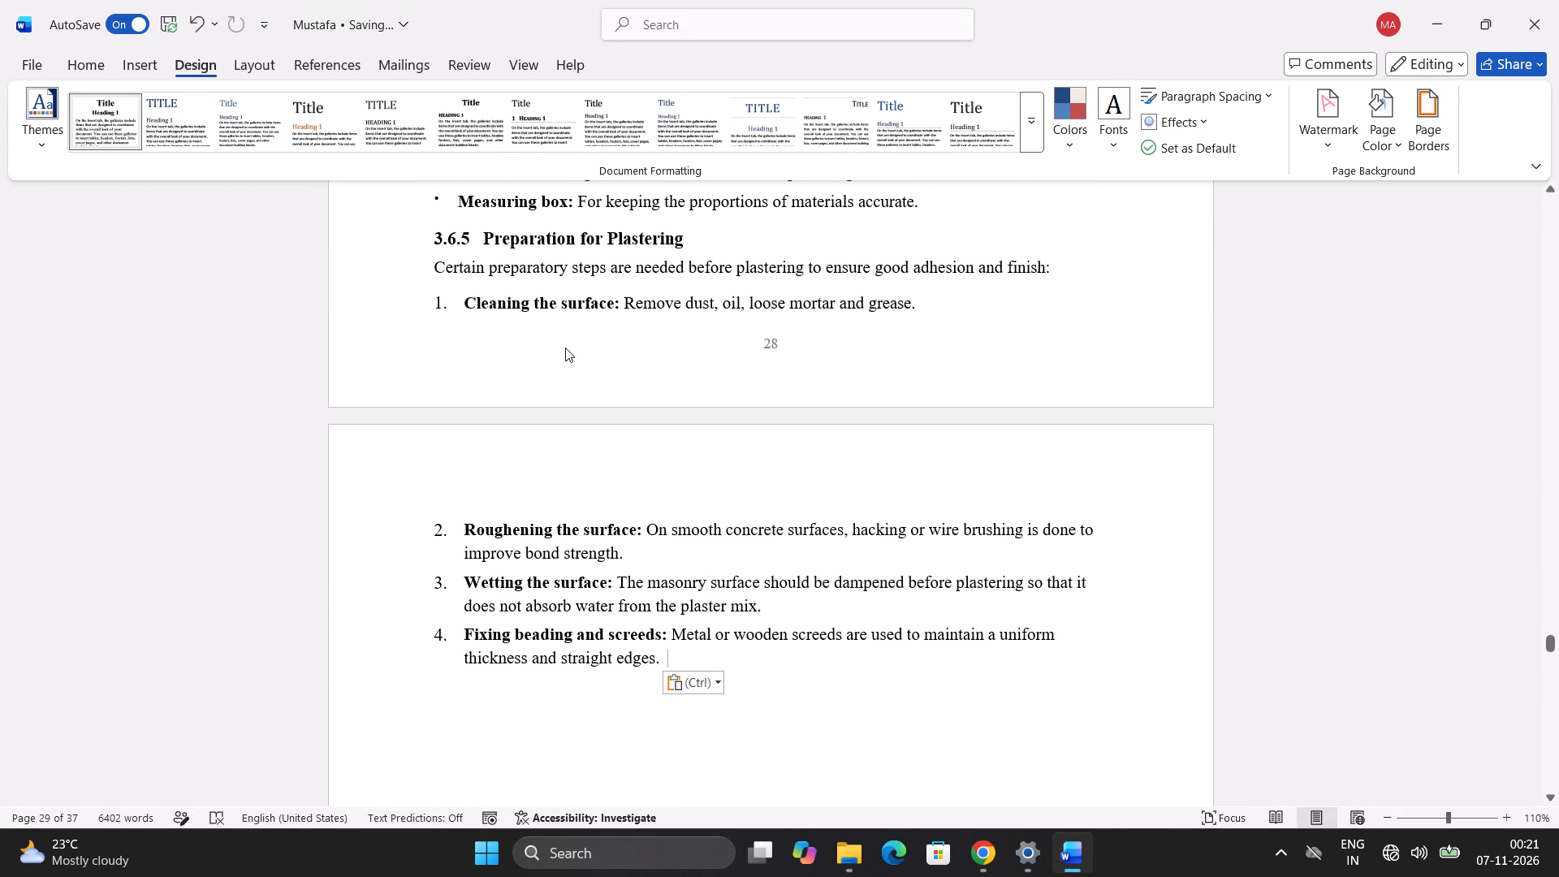
scroll(565, 348, "up", 4)
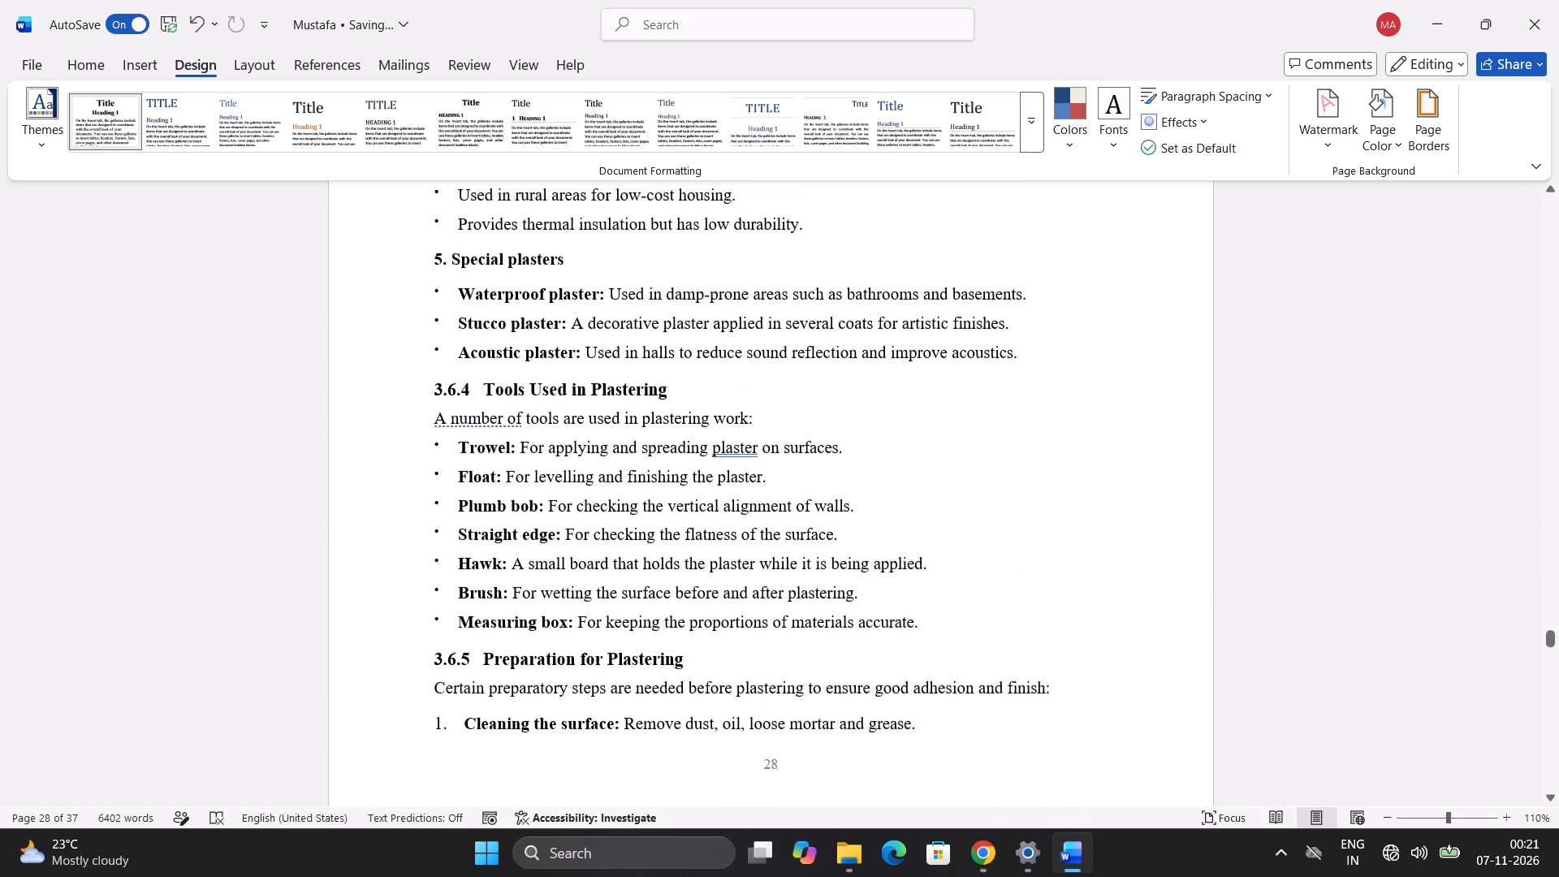
scroll(565, 348, "up", 1)
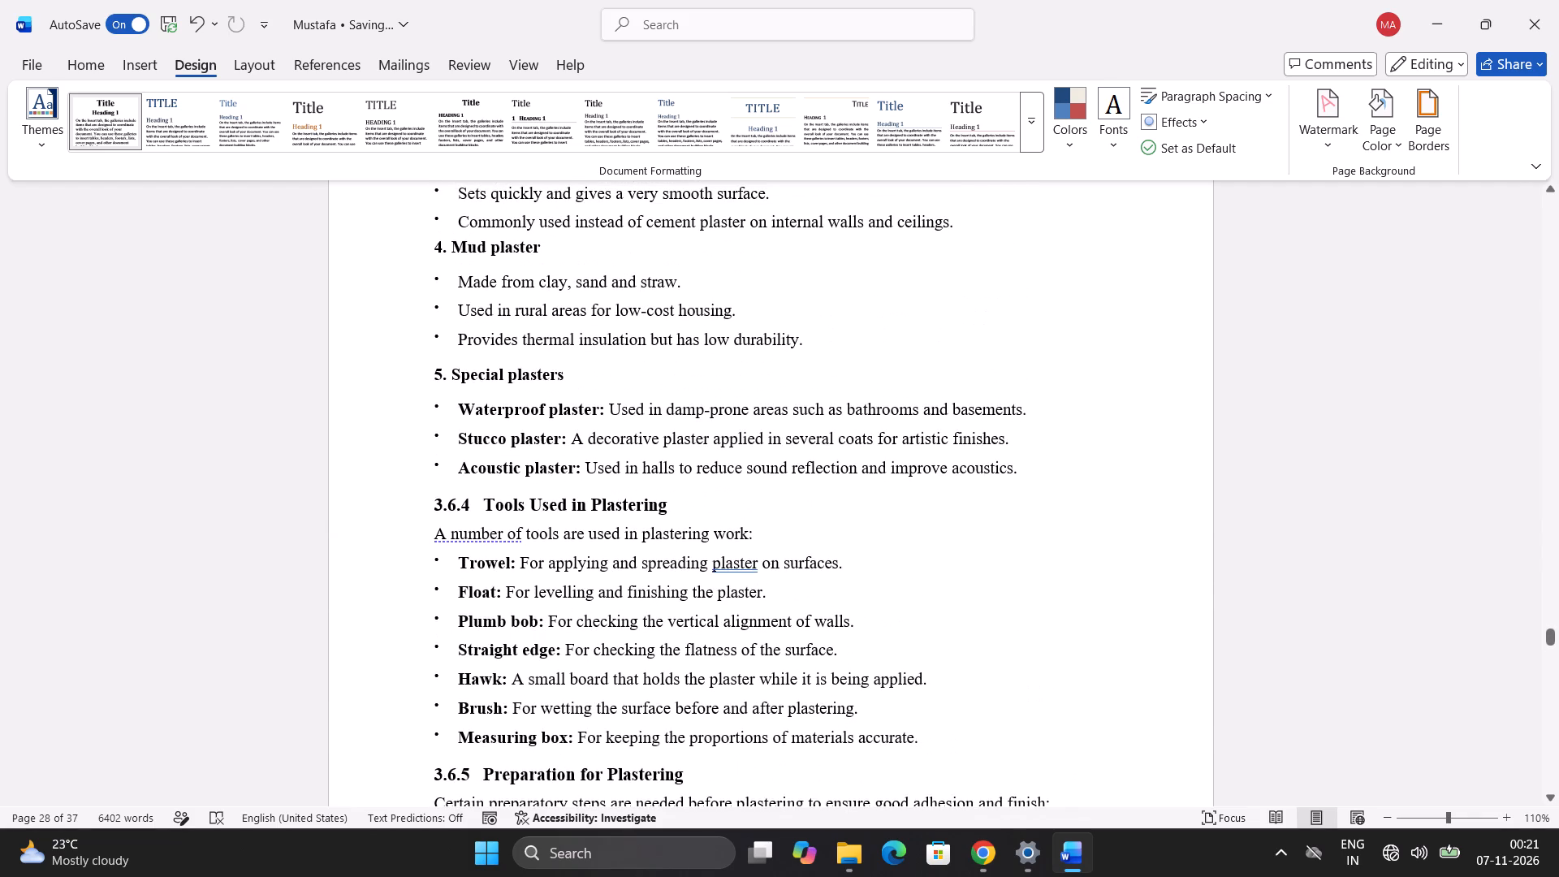
scroll(565, 348, "up", 1)
scroll(565, 348, "down", 5)
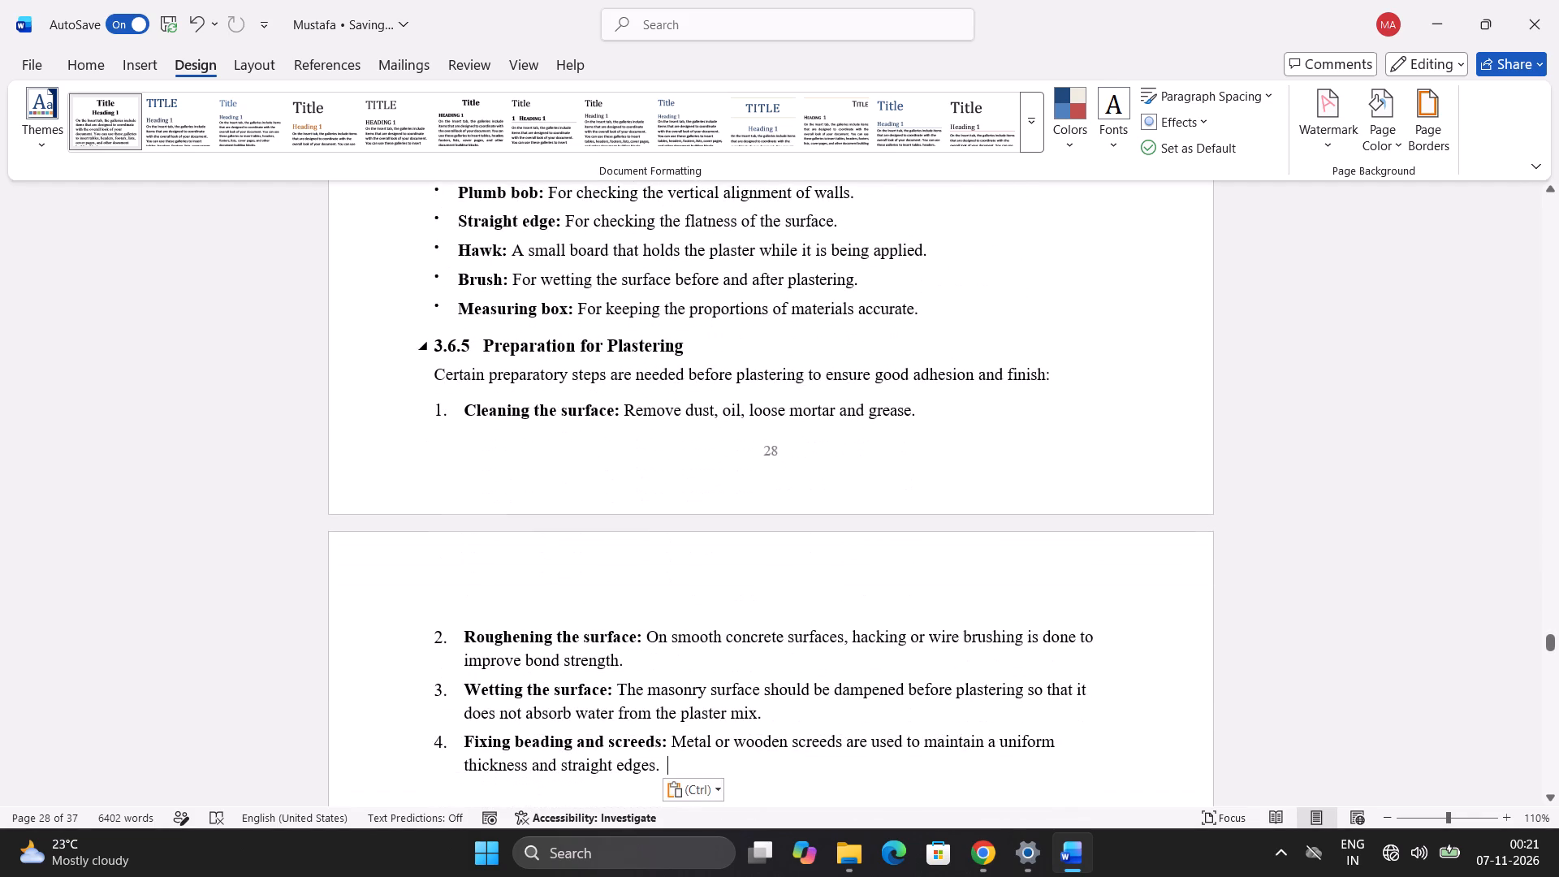
scroll(565, 348, "down", 10)
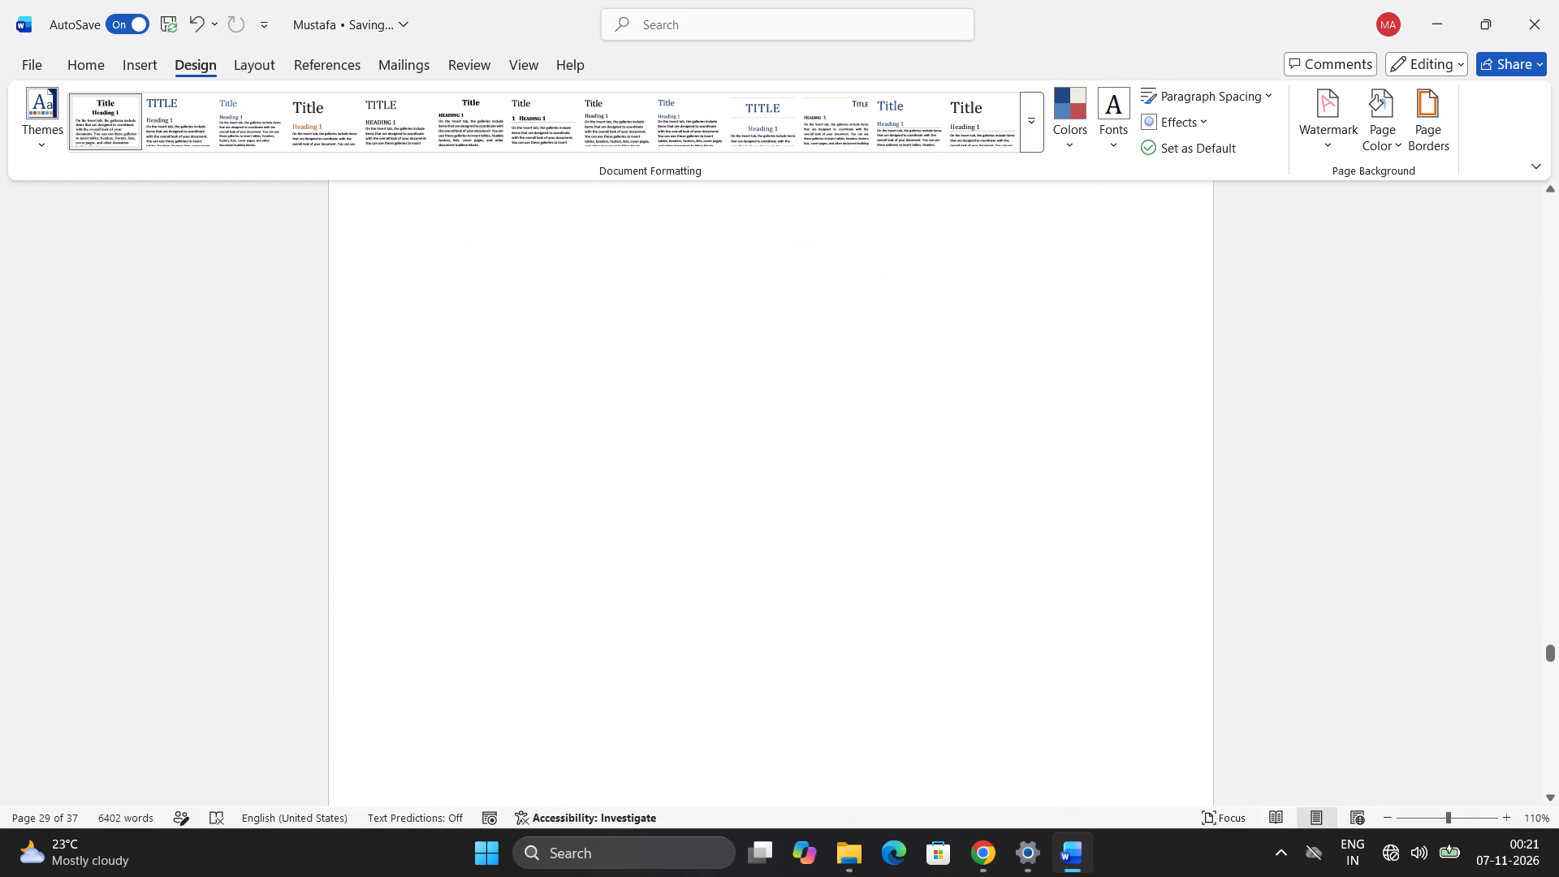
scroll(565, 348, "down", 10)
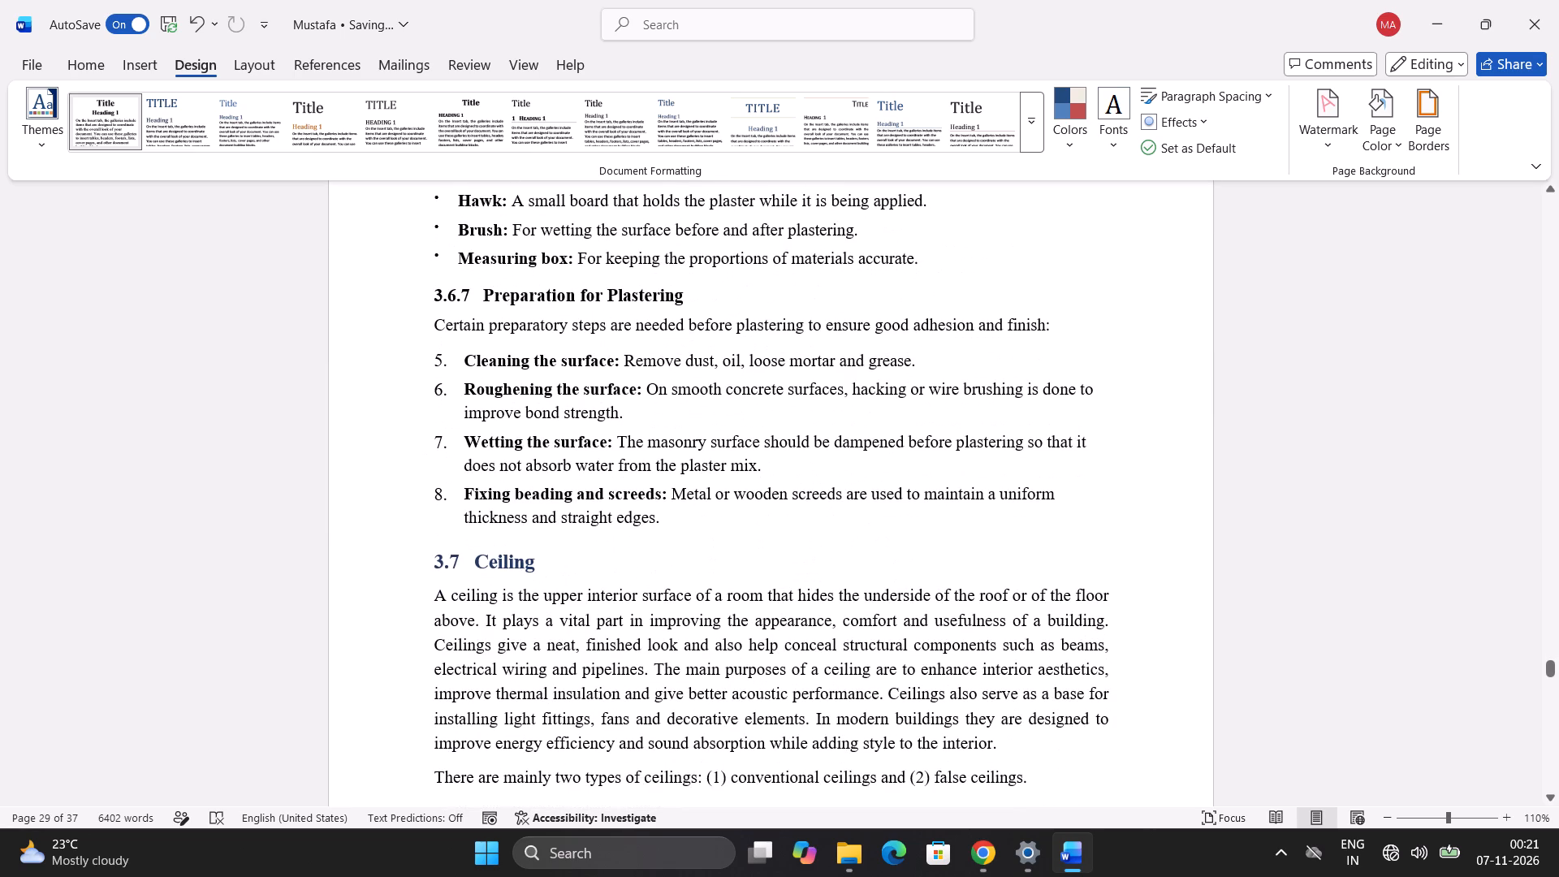
scroll(565, 348, "up", 6)
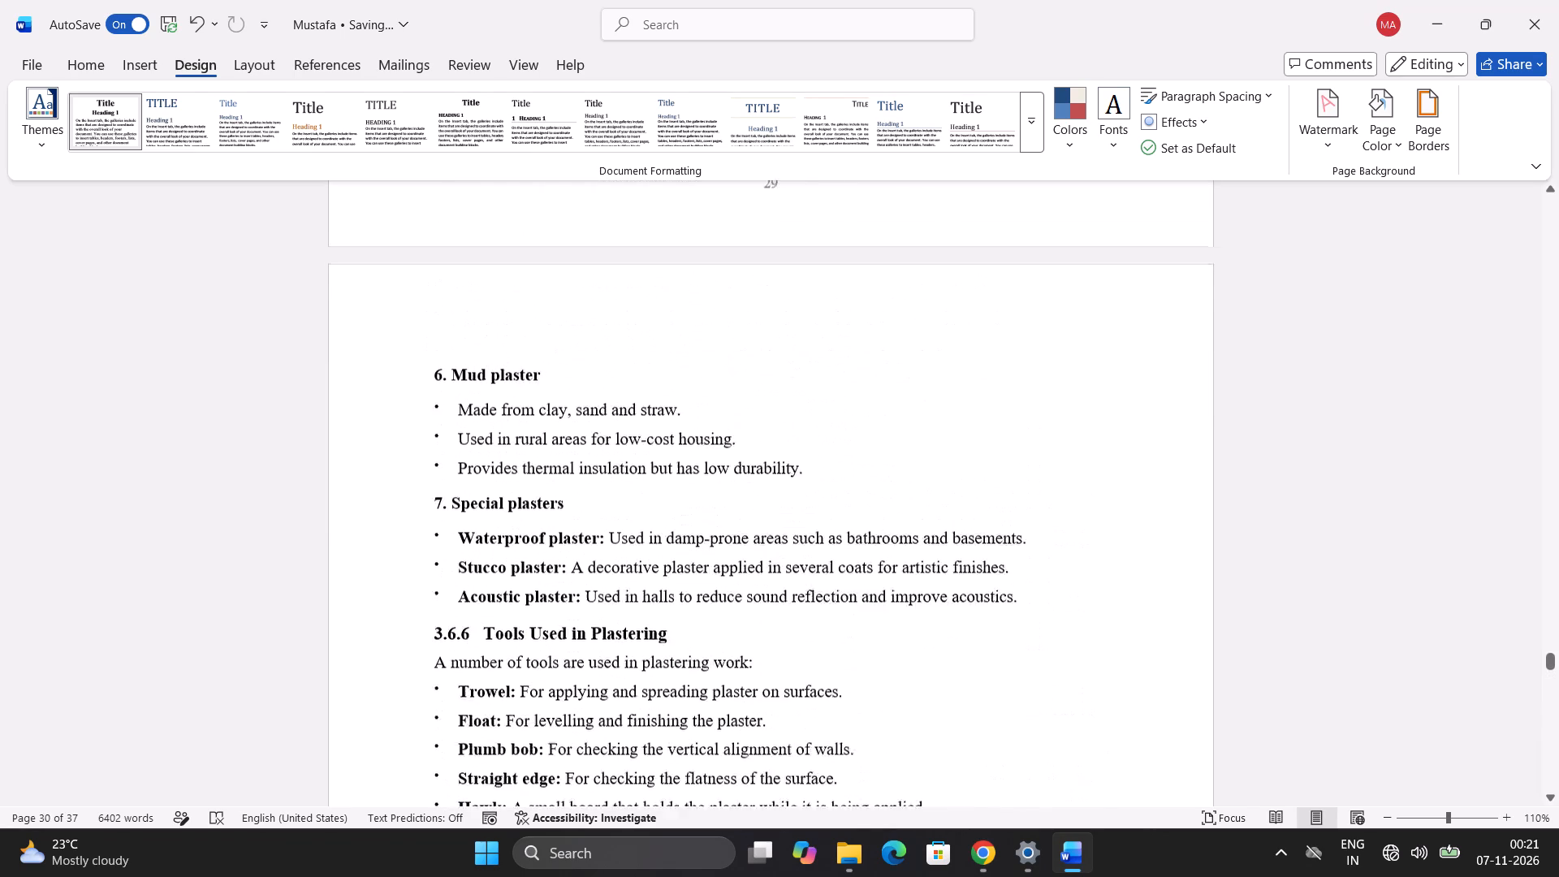
scroll(565, 348, "up", 11)
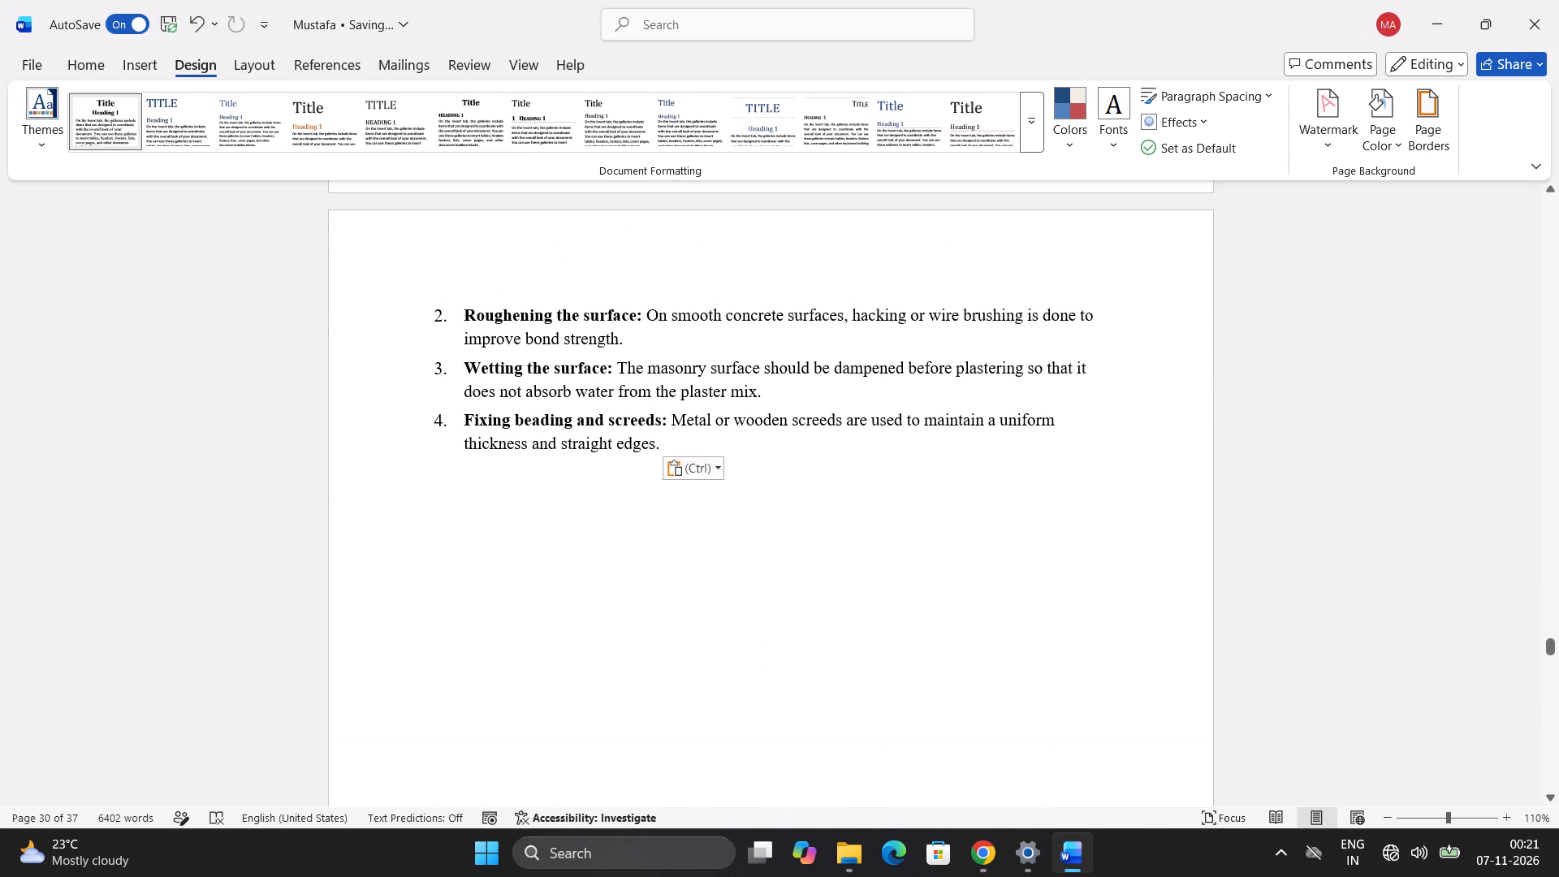
scroll(568, 343, "up", 3)
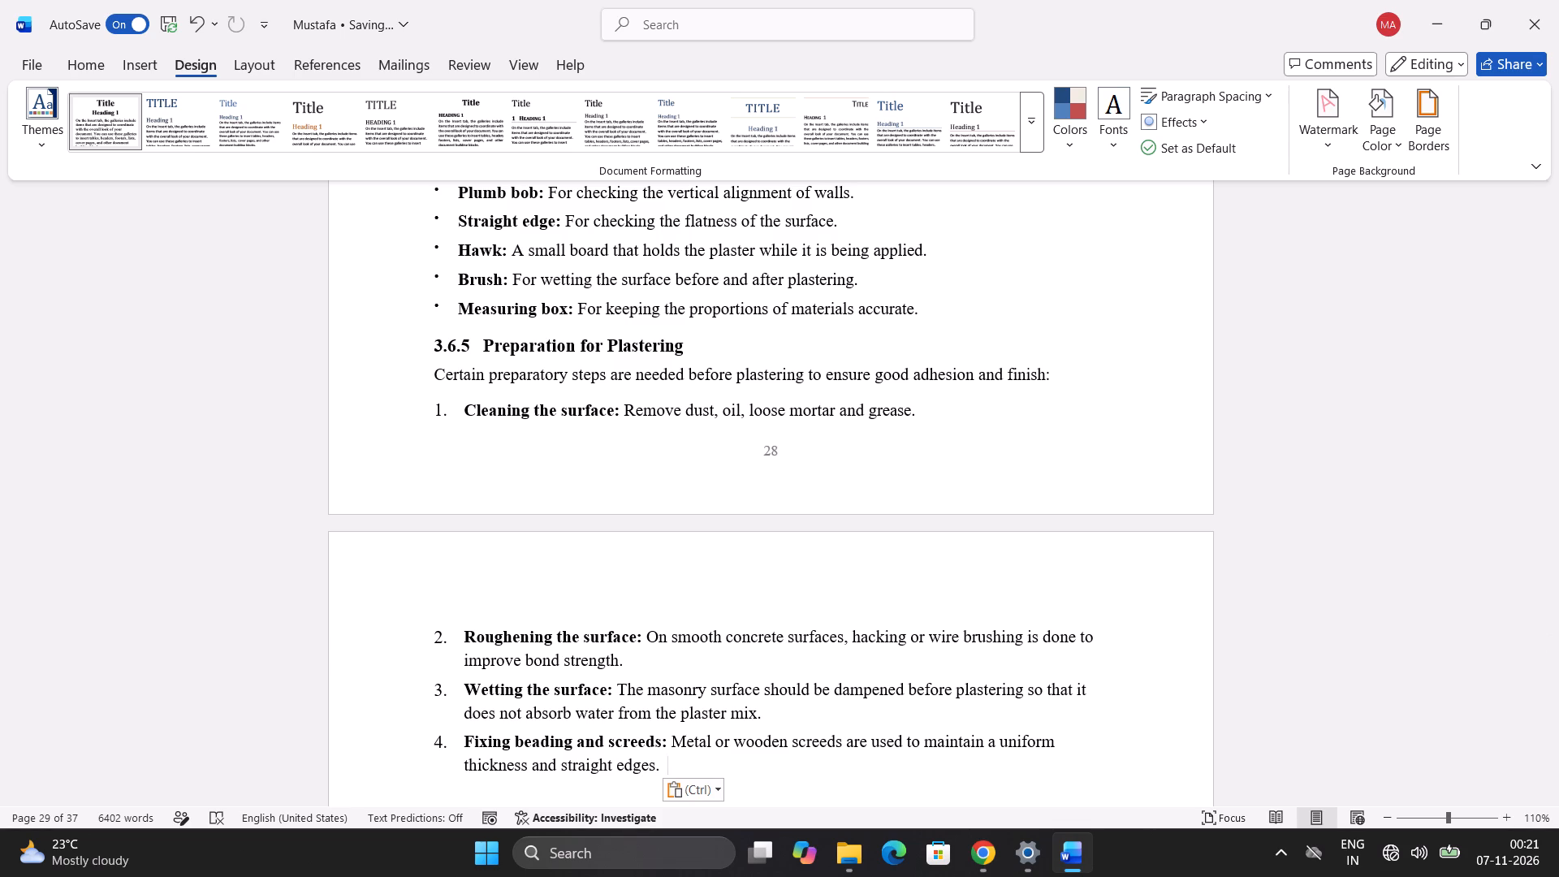
scroll(590, 450, "down", 2)
scroll(607, 464, "up", 1)
scroll(617, 429, "down", 3)
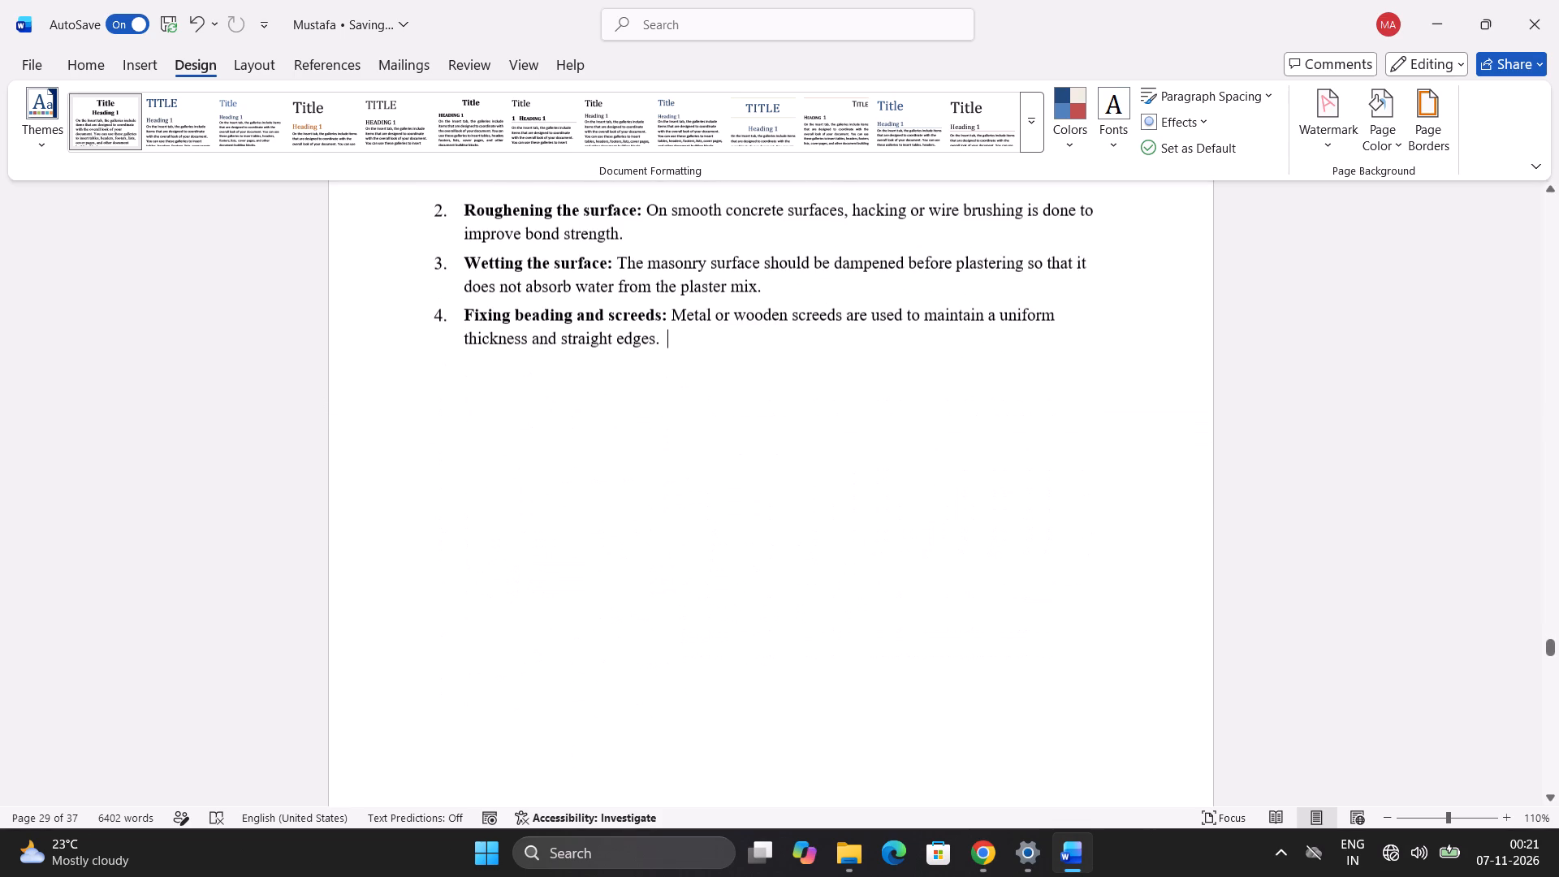
Delete the duplicate text from Mud plaster through Fixing beading and screeds above the Ceiling heading on page 30.
scroll(617, 429, "down", 9)
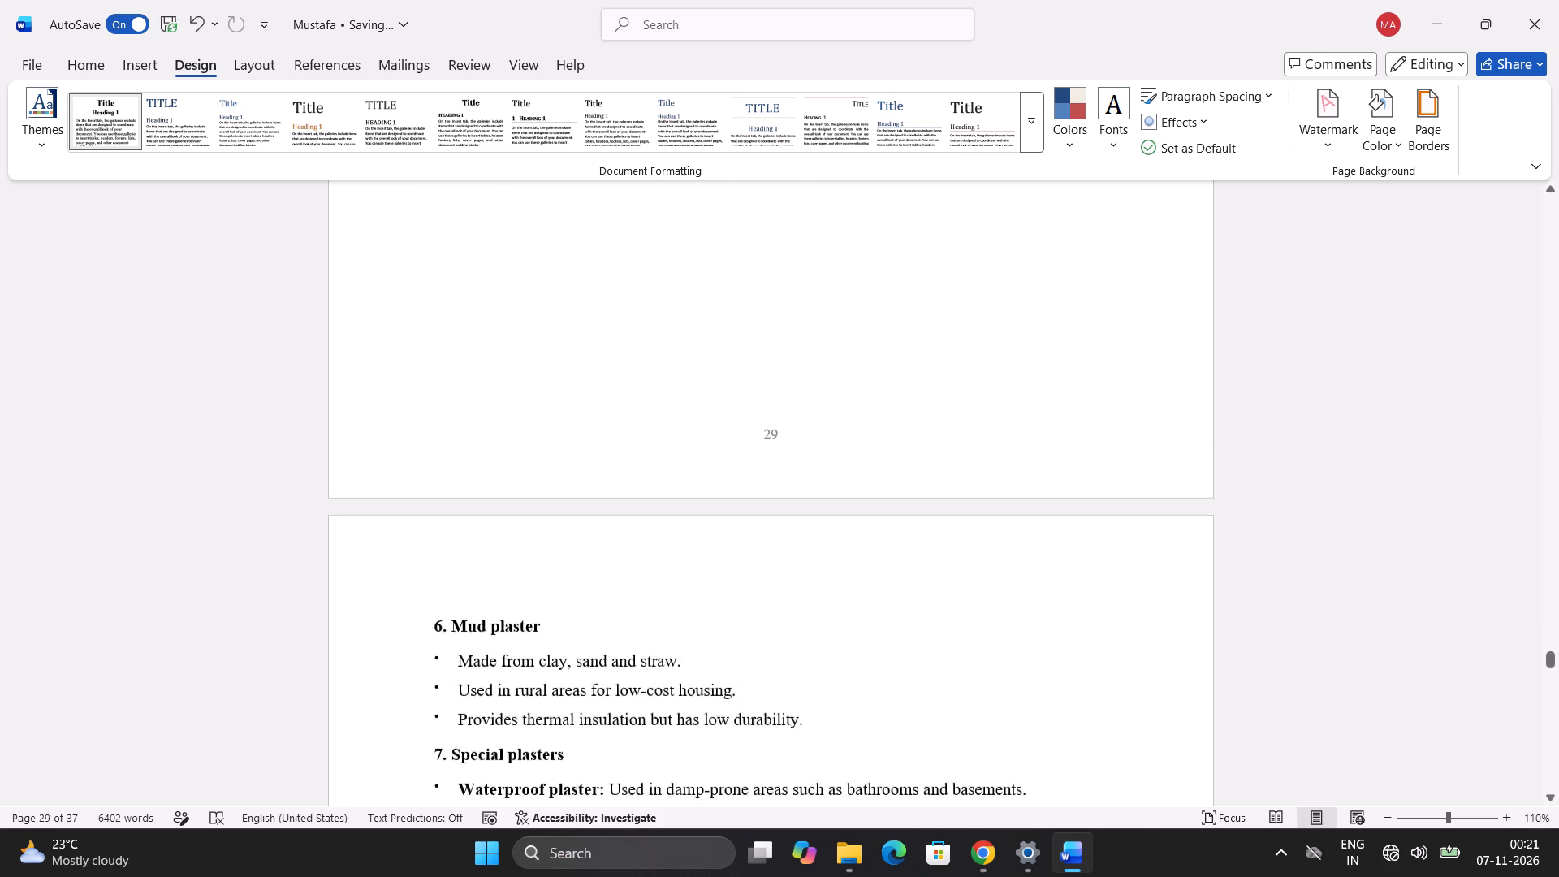
scroll(617, 429, "down", 8)
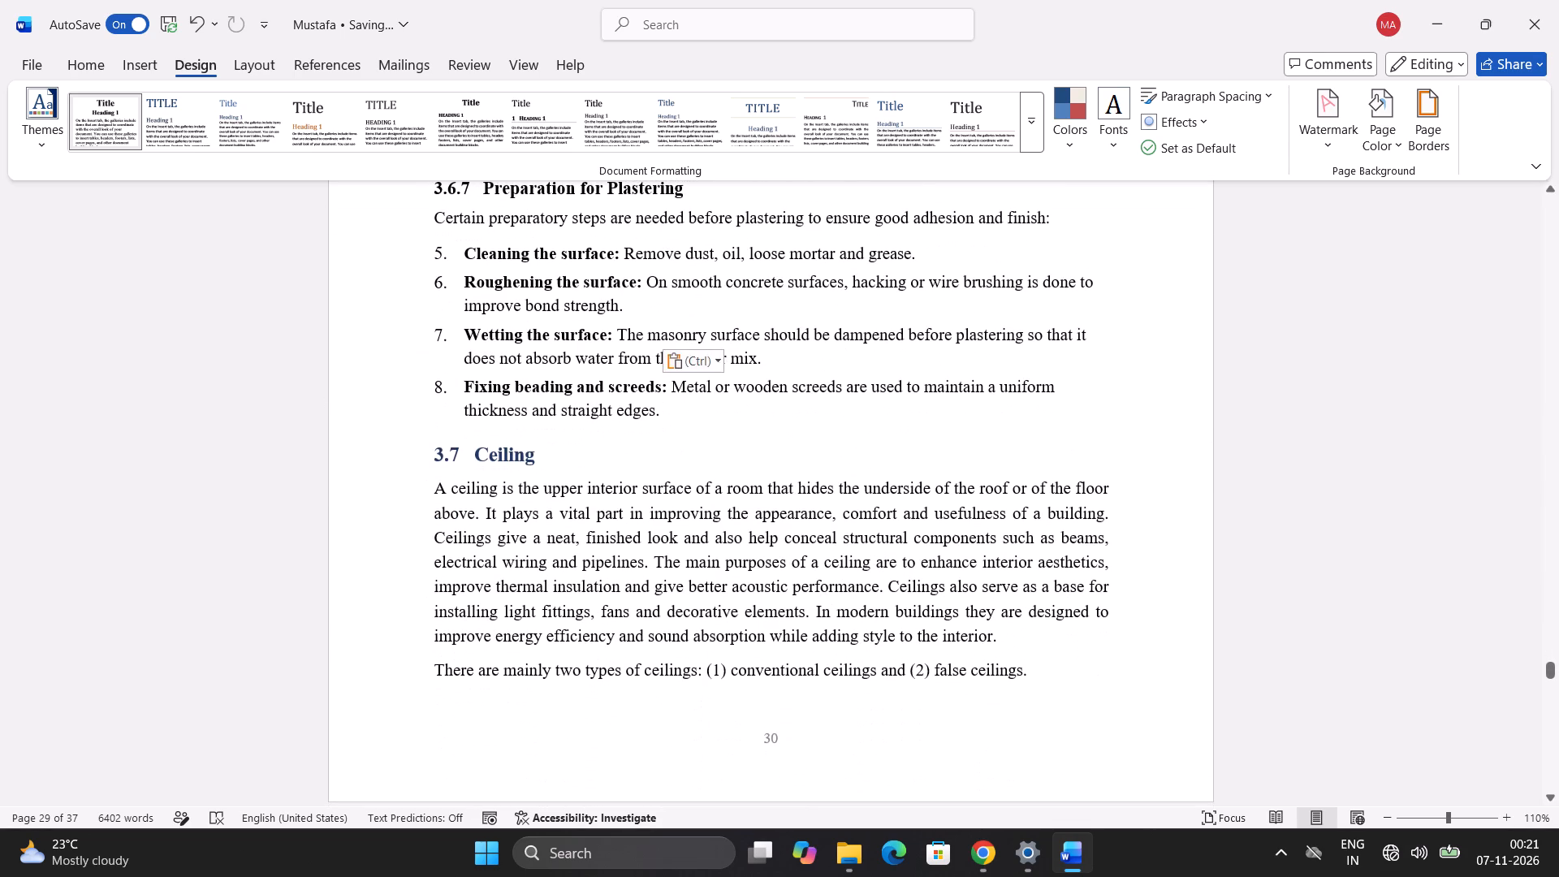
left_click_drag(689, 417, 484, 385)
scroll(484, 385, "down", 1)
scroll(484, 385, "up", 8)
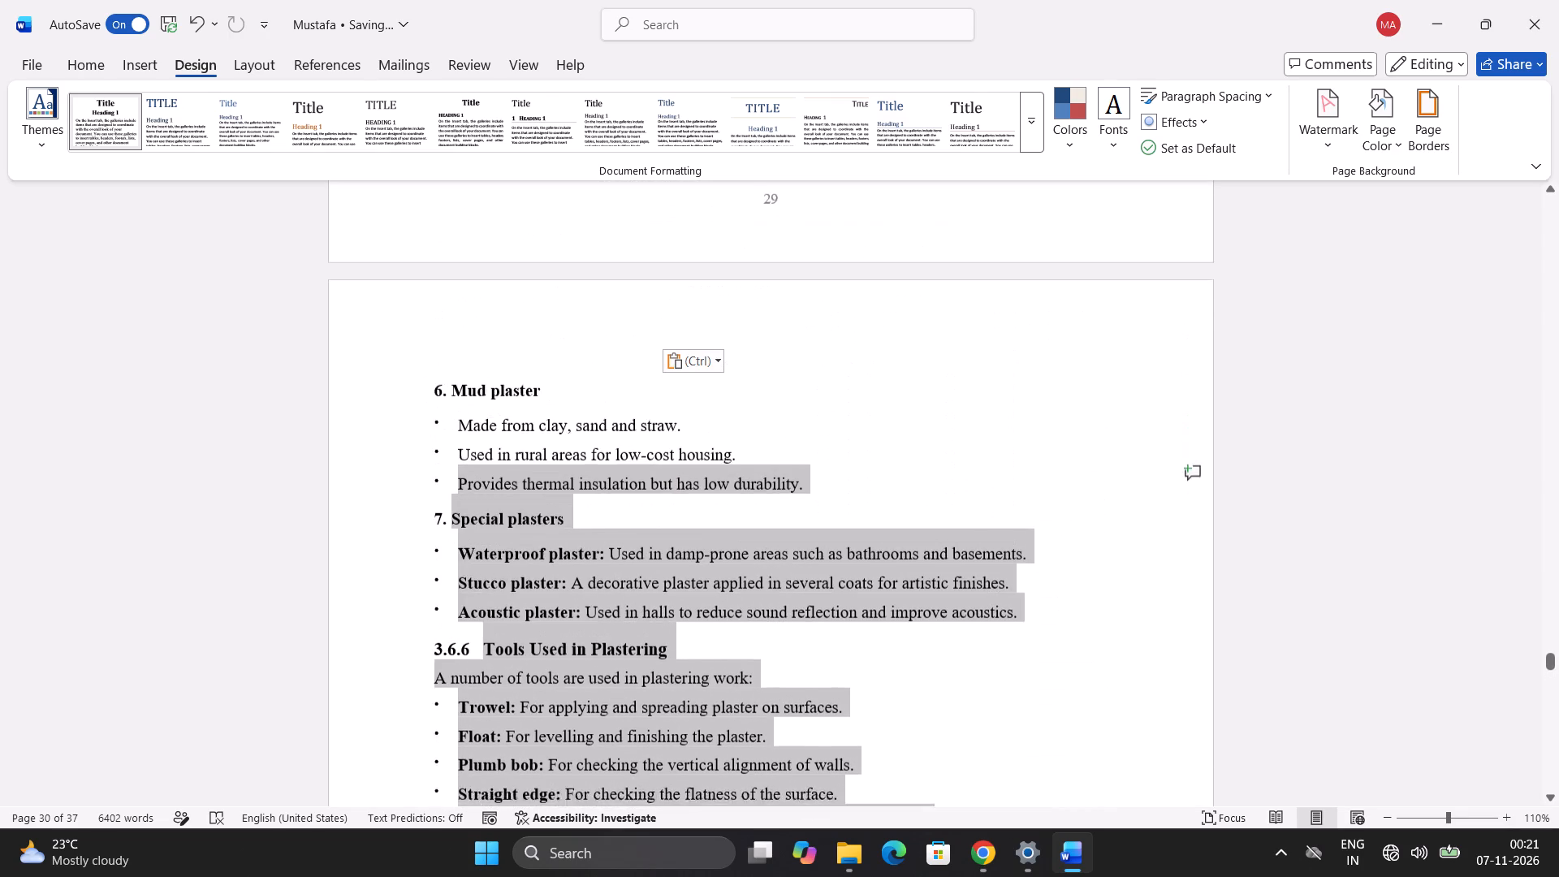
left_click_drag(484, 385, 420, 406)
key("Delete")
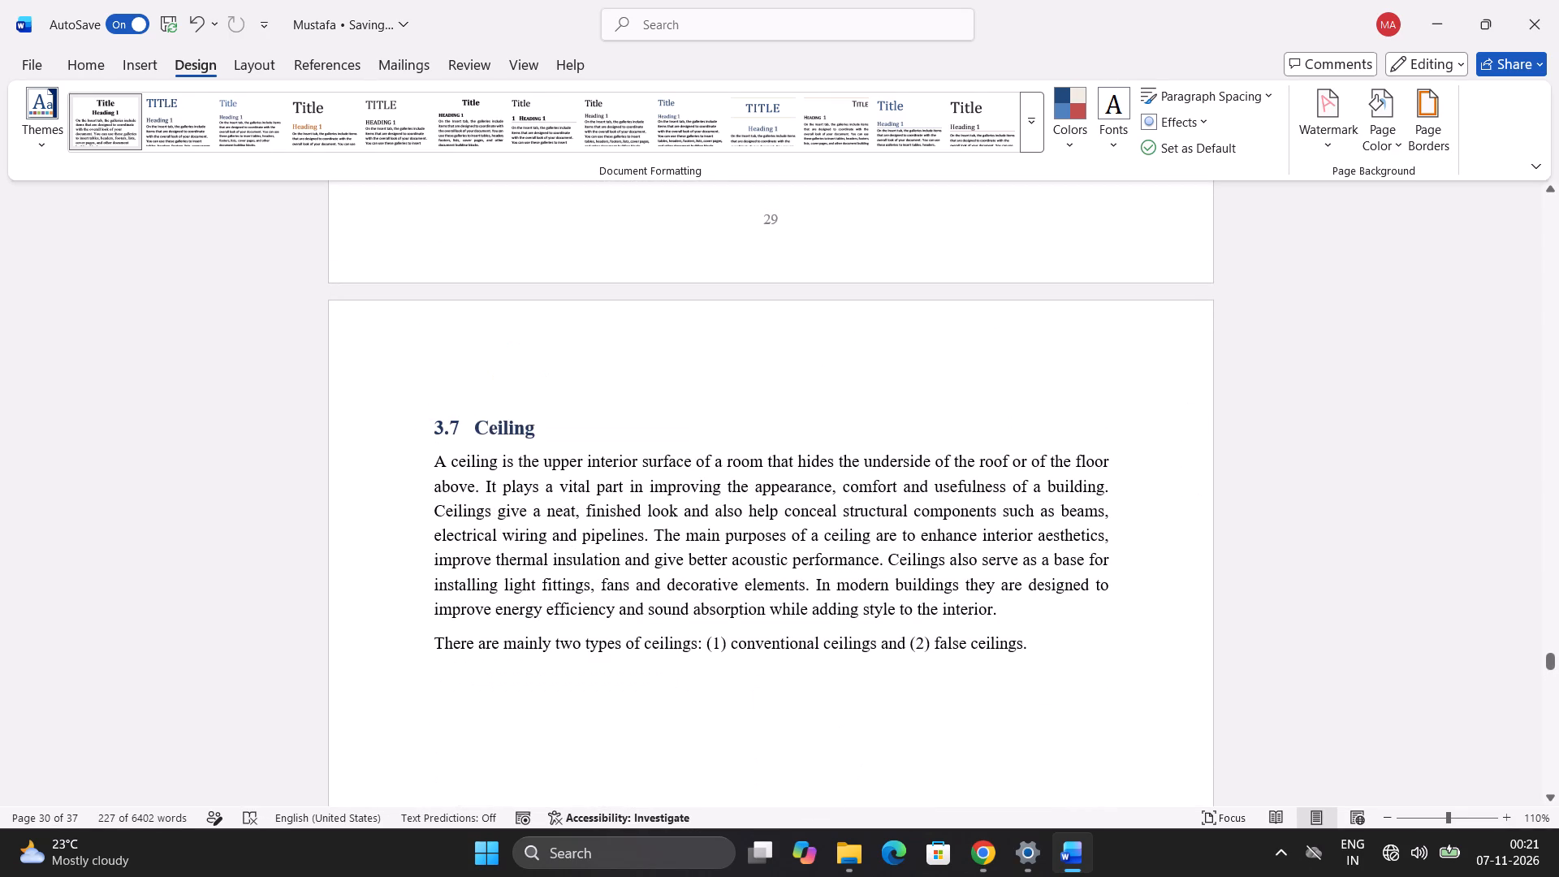
Examine the blank space on pages 29 and 30 around the Ceiling section and the ceiling bullets on page 31.
scroll(680, 699, "down", 1)
scroll(581, 413, "up", 4)
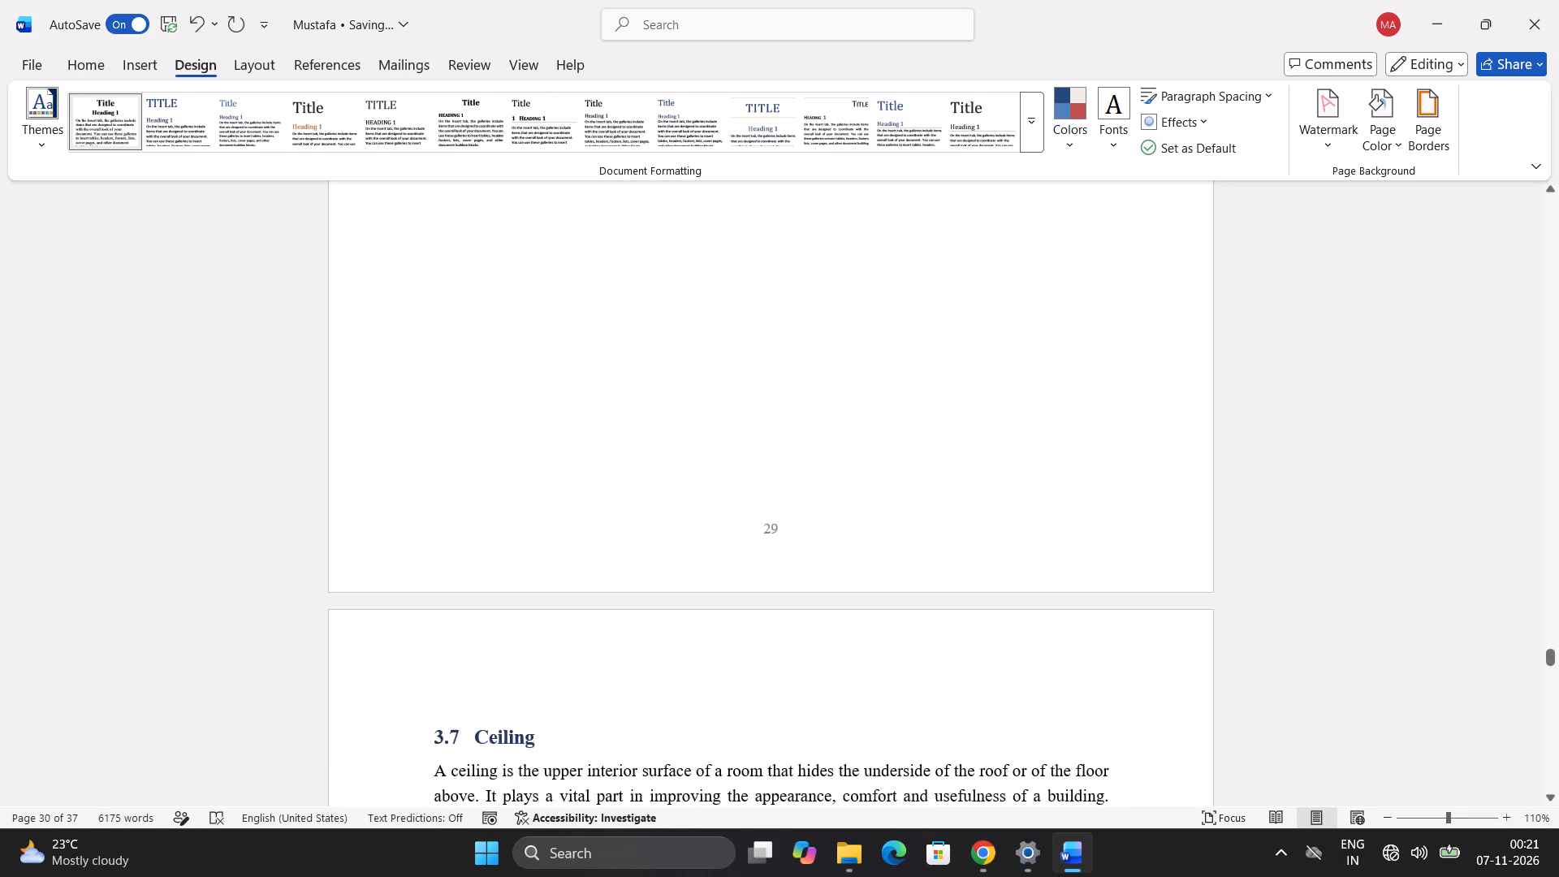
scroll(581, 413, "up", 3)
scroll(459, 418, "up", 5)
scroll(559, 538, "down", 5)
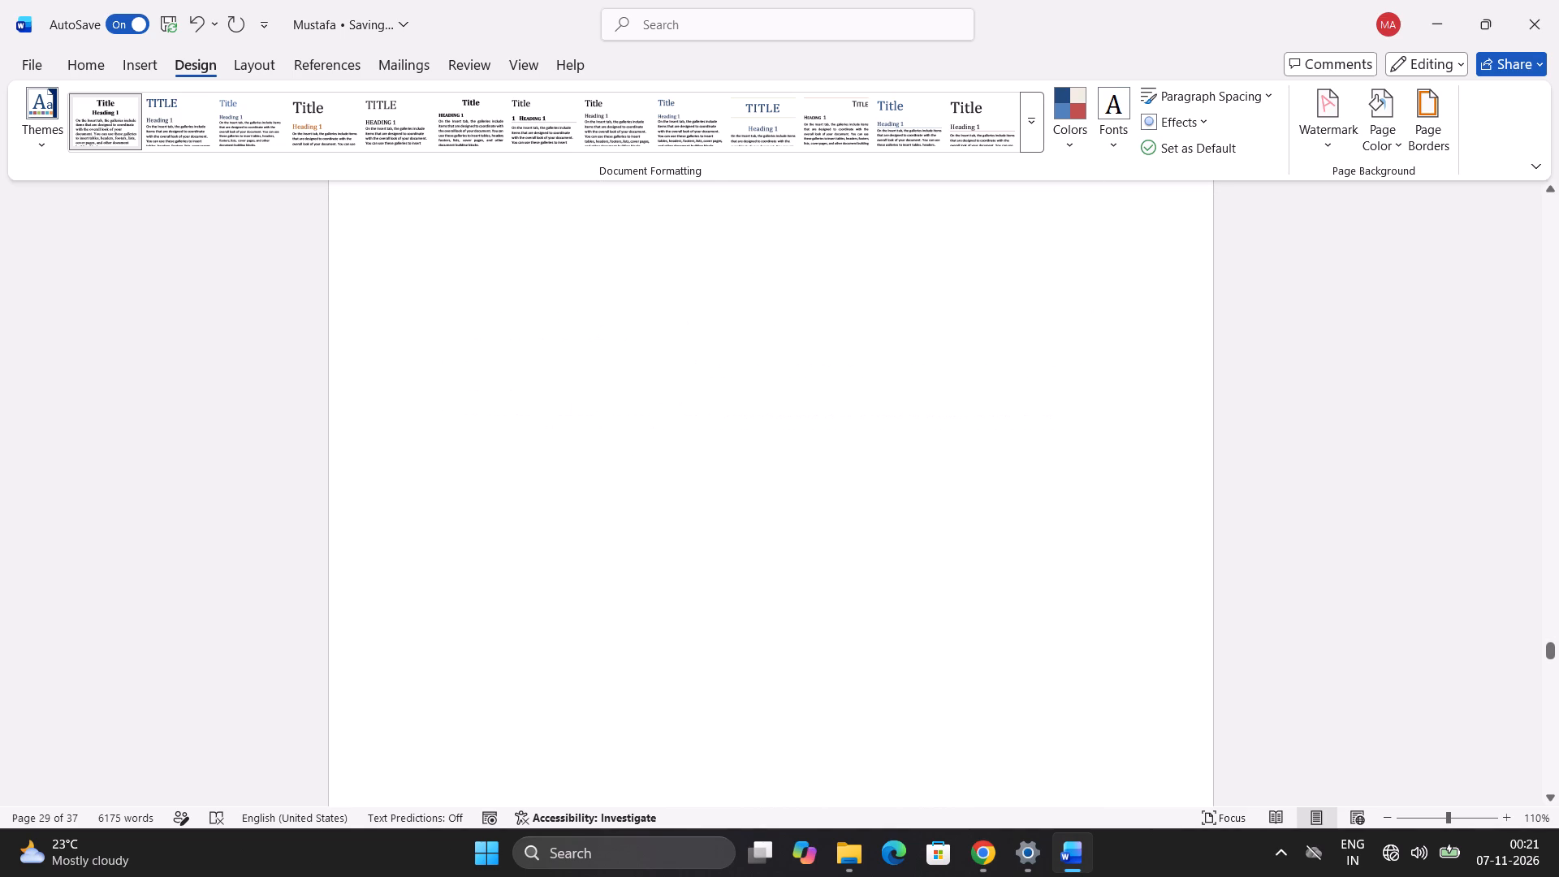
scroll(559, 538, "down", 17)
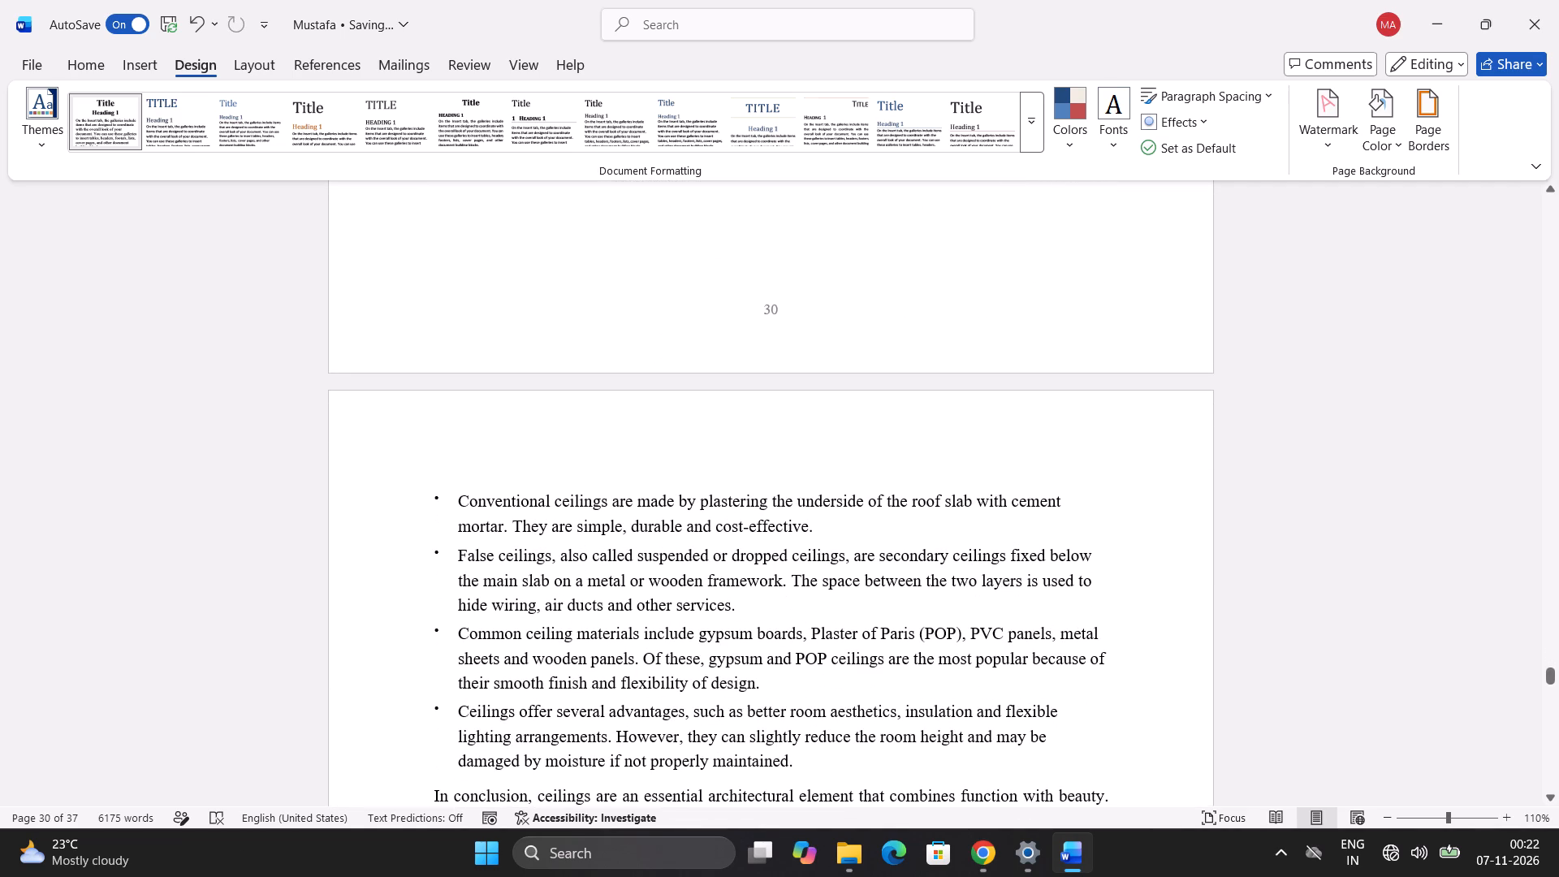
Copy the Ceiling heading, its introductory paragraph and the sentence on the two main ceiling types on page 30.
scroll(849, 576, "up", 1)
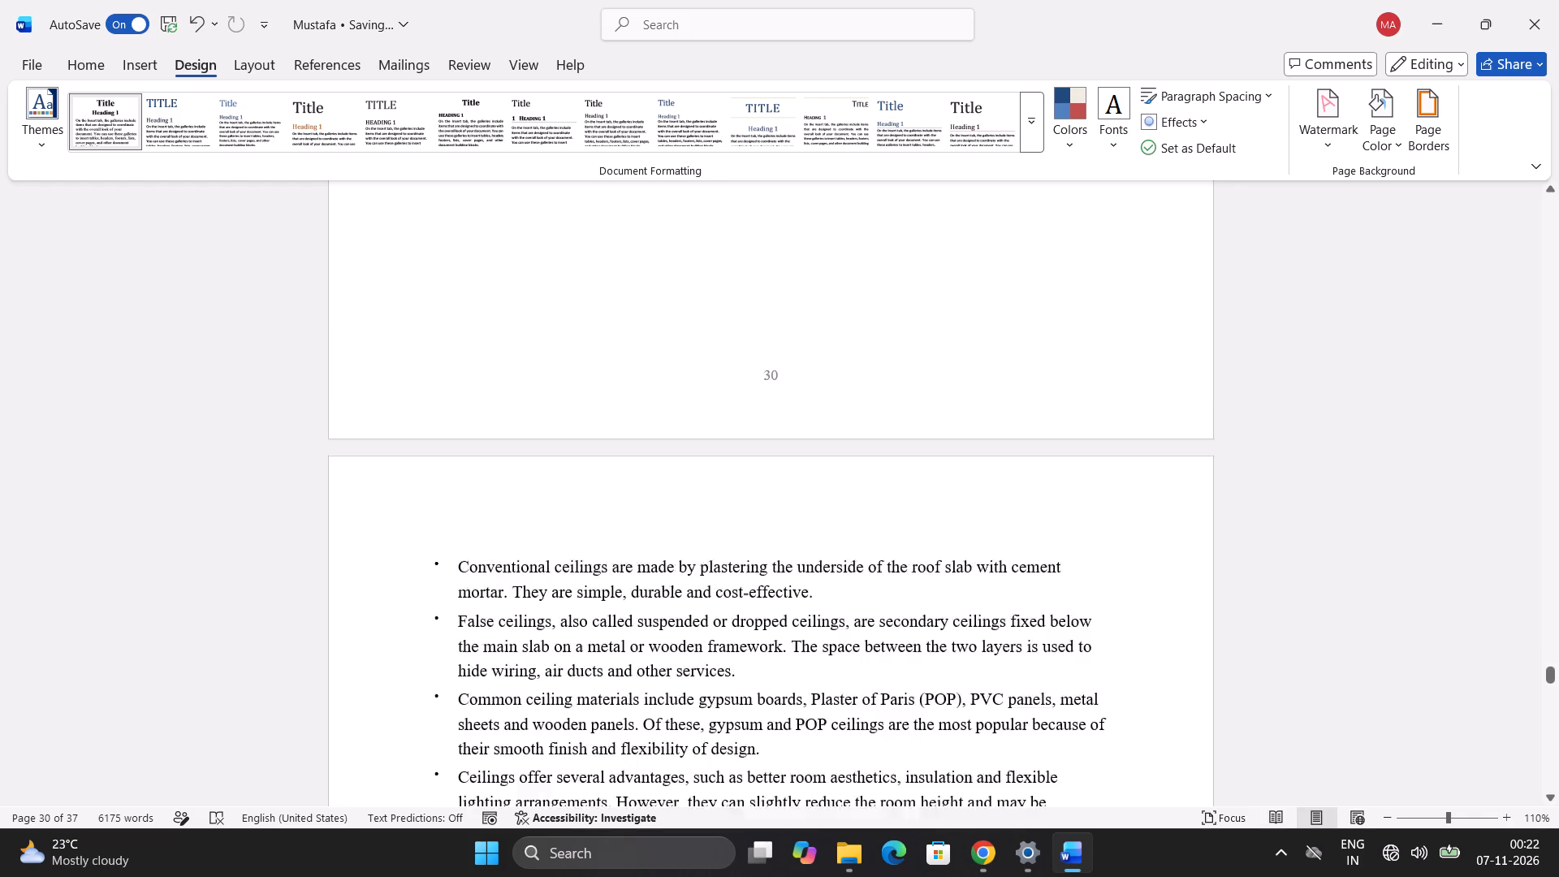
scroll(849, 551, "up", 9)
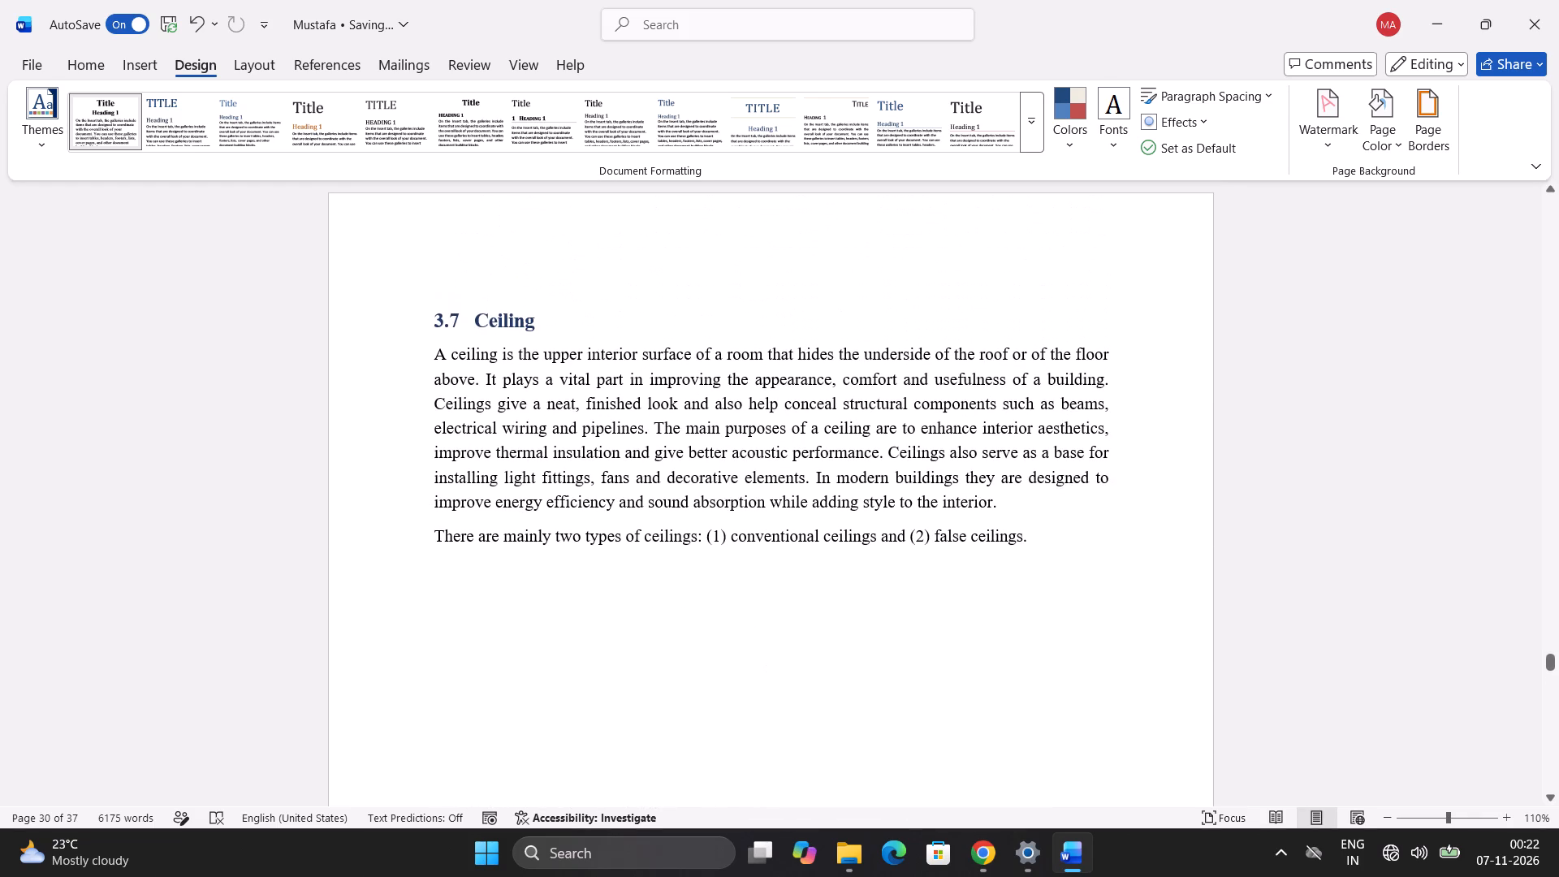
left_click_drag(1122, 537, 739, 465)
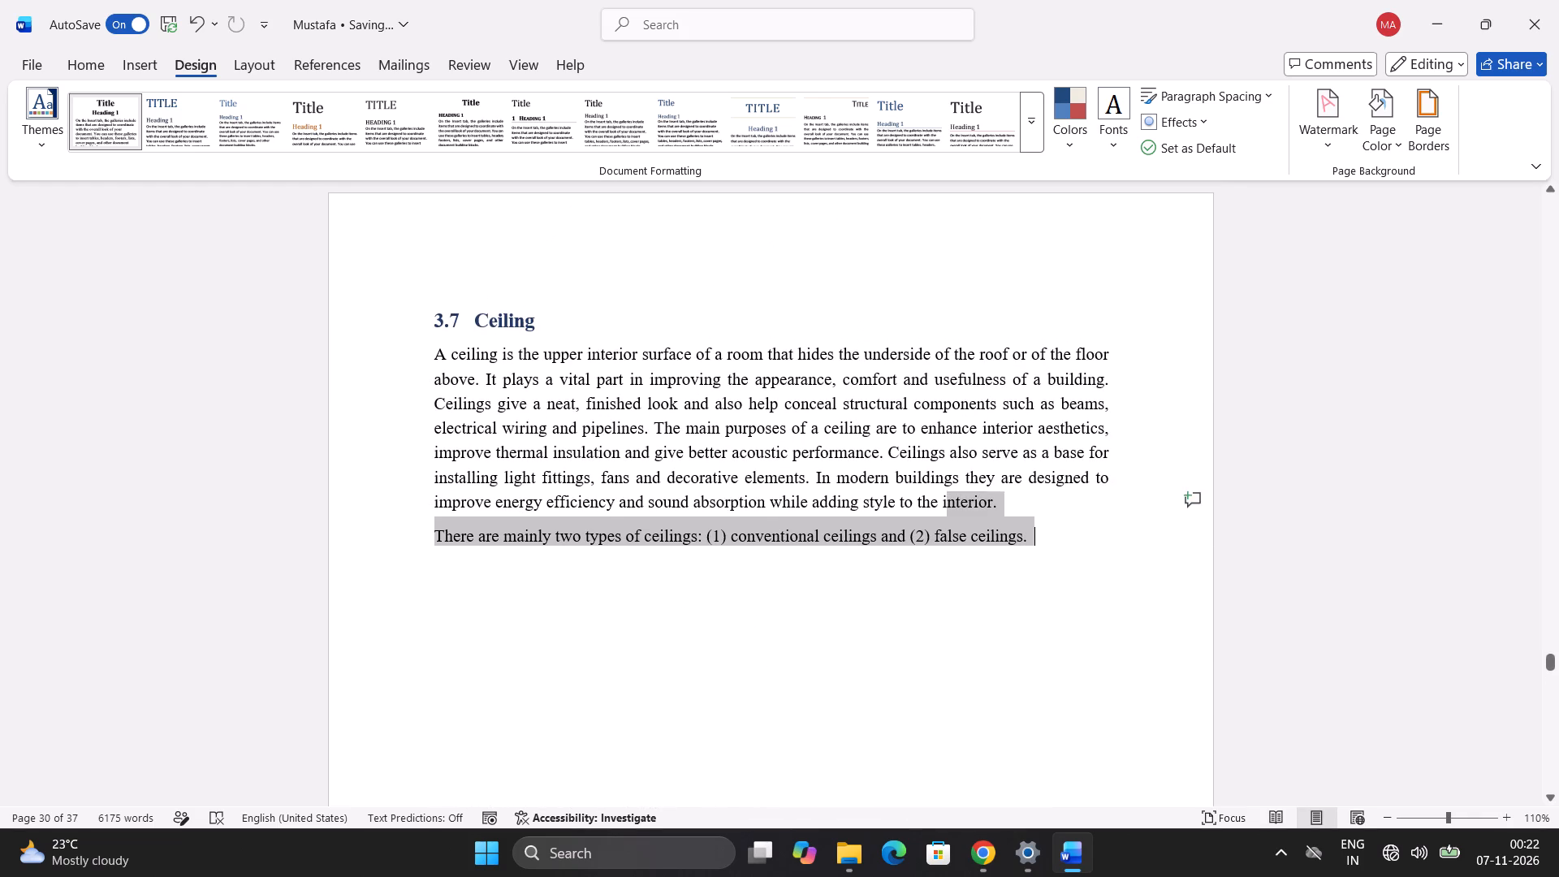
left_click_drag(739, 465, 295, 298)
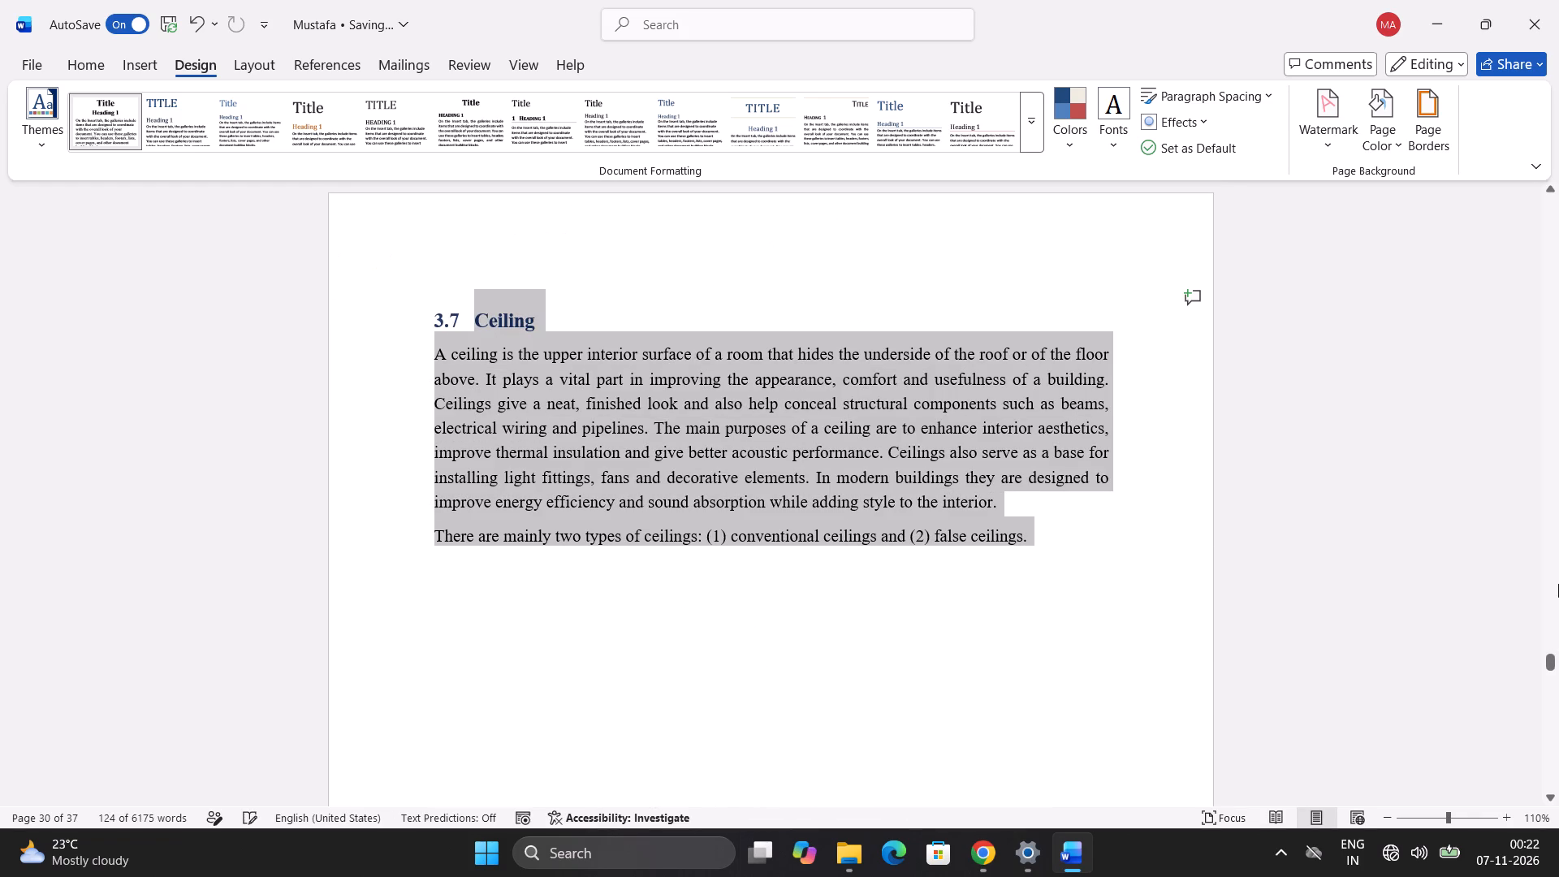
key("ctrl+c")
Paste the copied Ceiling heading and introductory text below the Fixing beading and screeds item on page 29.
scroll(690, 271, "up", 3)
scroll(637, 351, "up", 7)
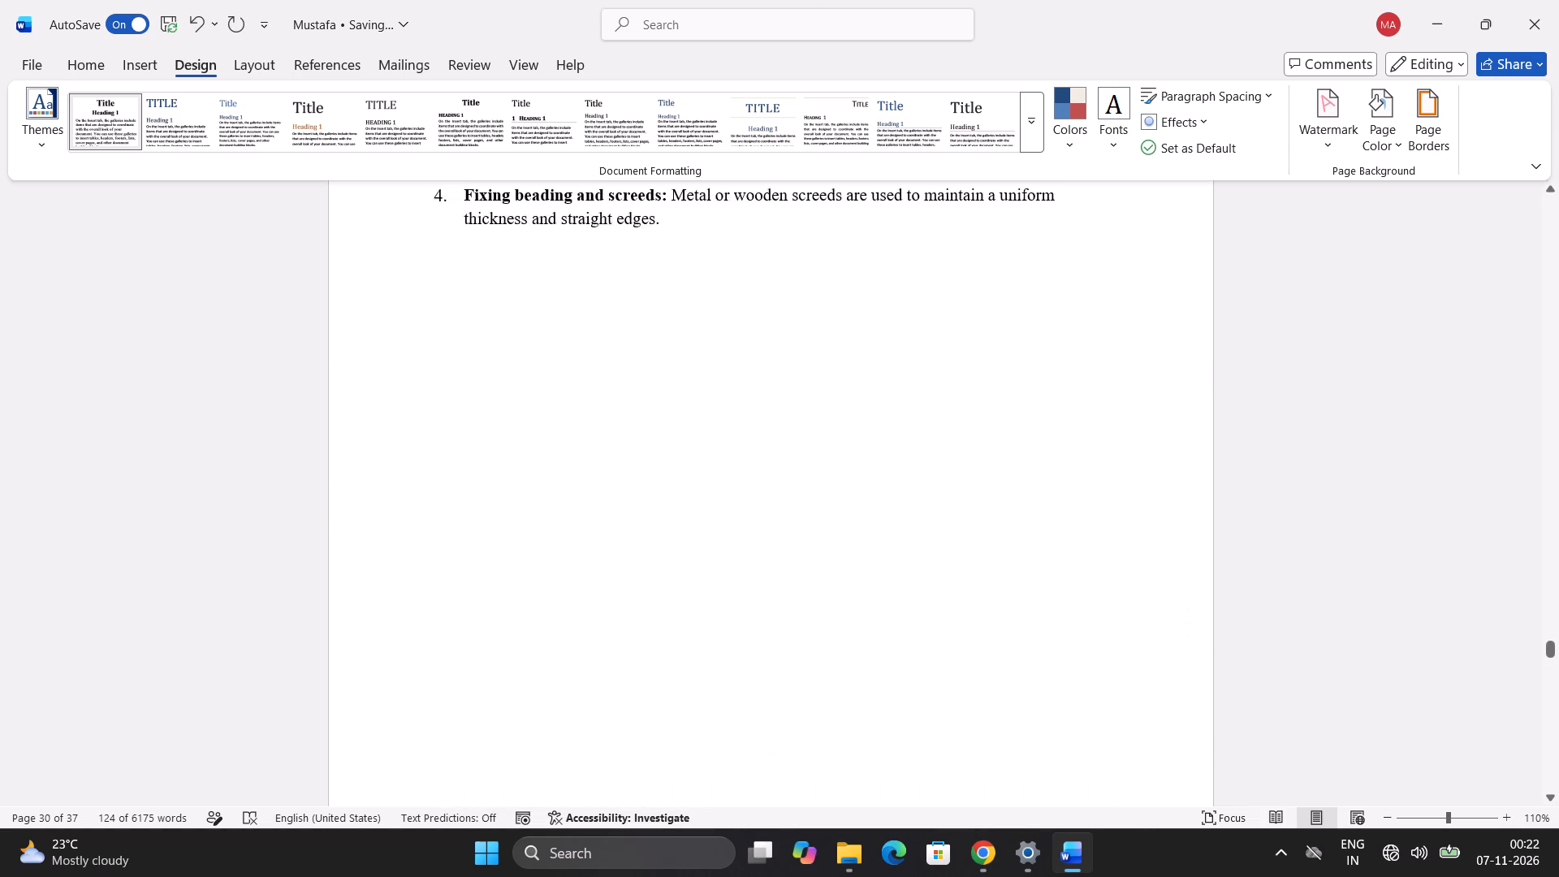
scroll(620, 348, "up", 2)
left_click(823, 478)
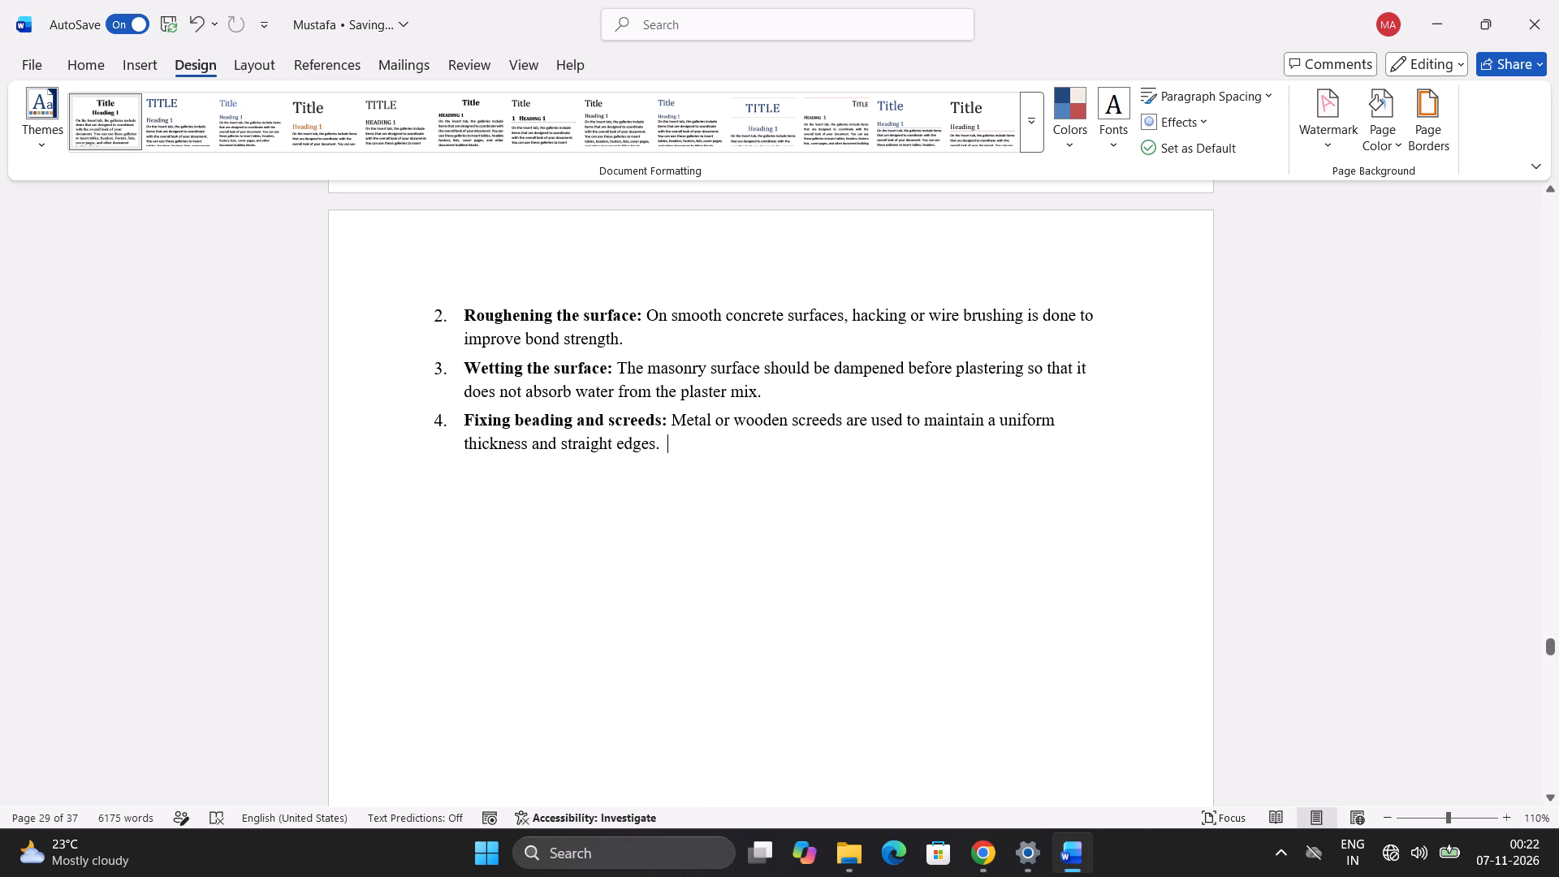
key("ctrl+v")
Delete the duplicate Ceiling heading, introductory paragraph and ceiling types sentence on page 30.
scroll(666, 646, "up", 1)
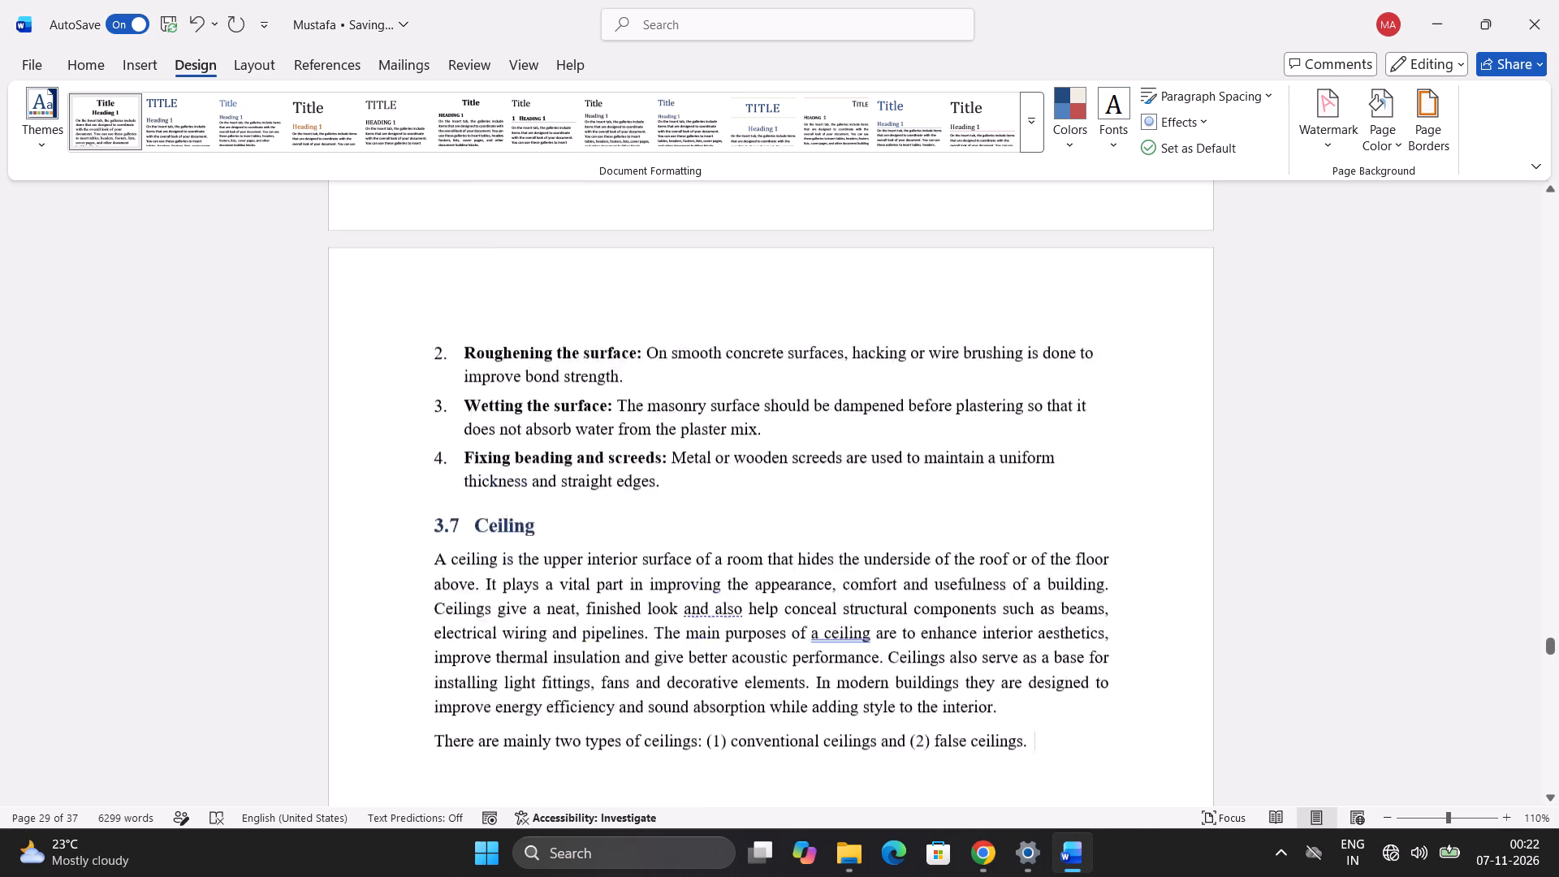
scroll(674, 558, "down", 5)
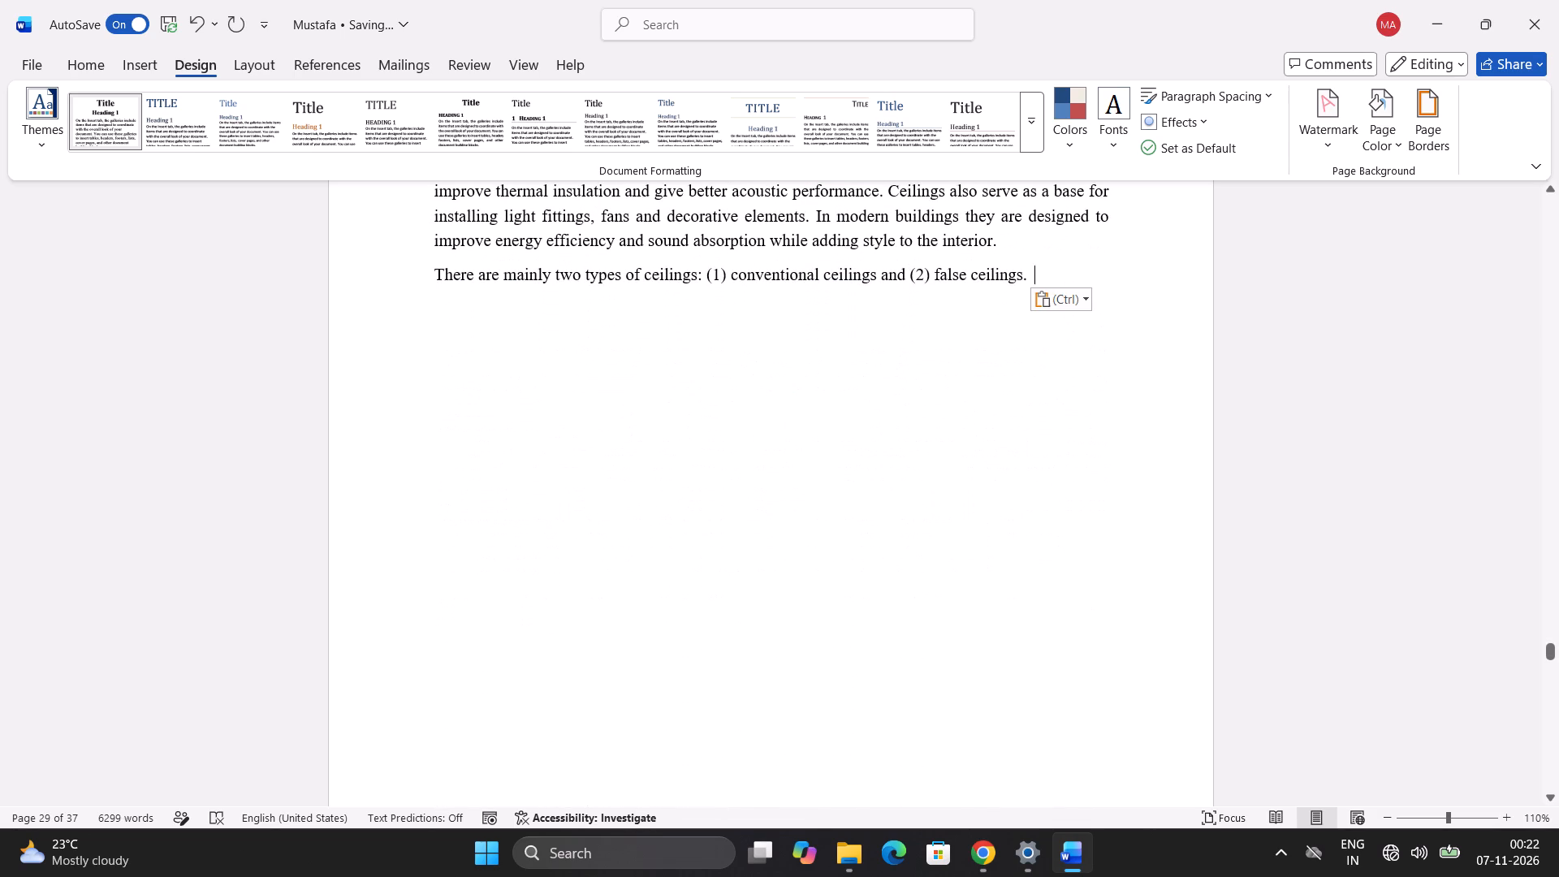
scroll(674, 558, "up", 3)
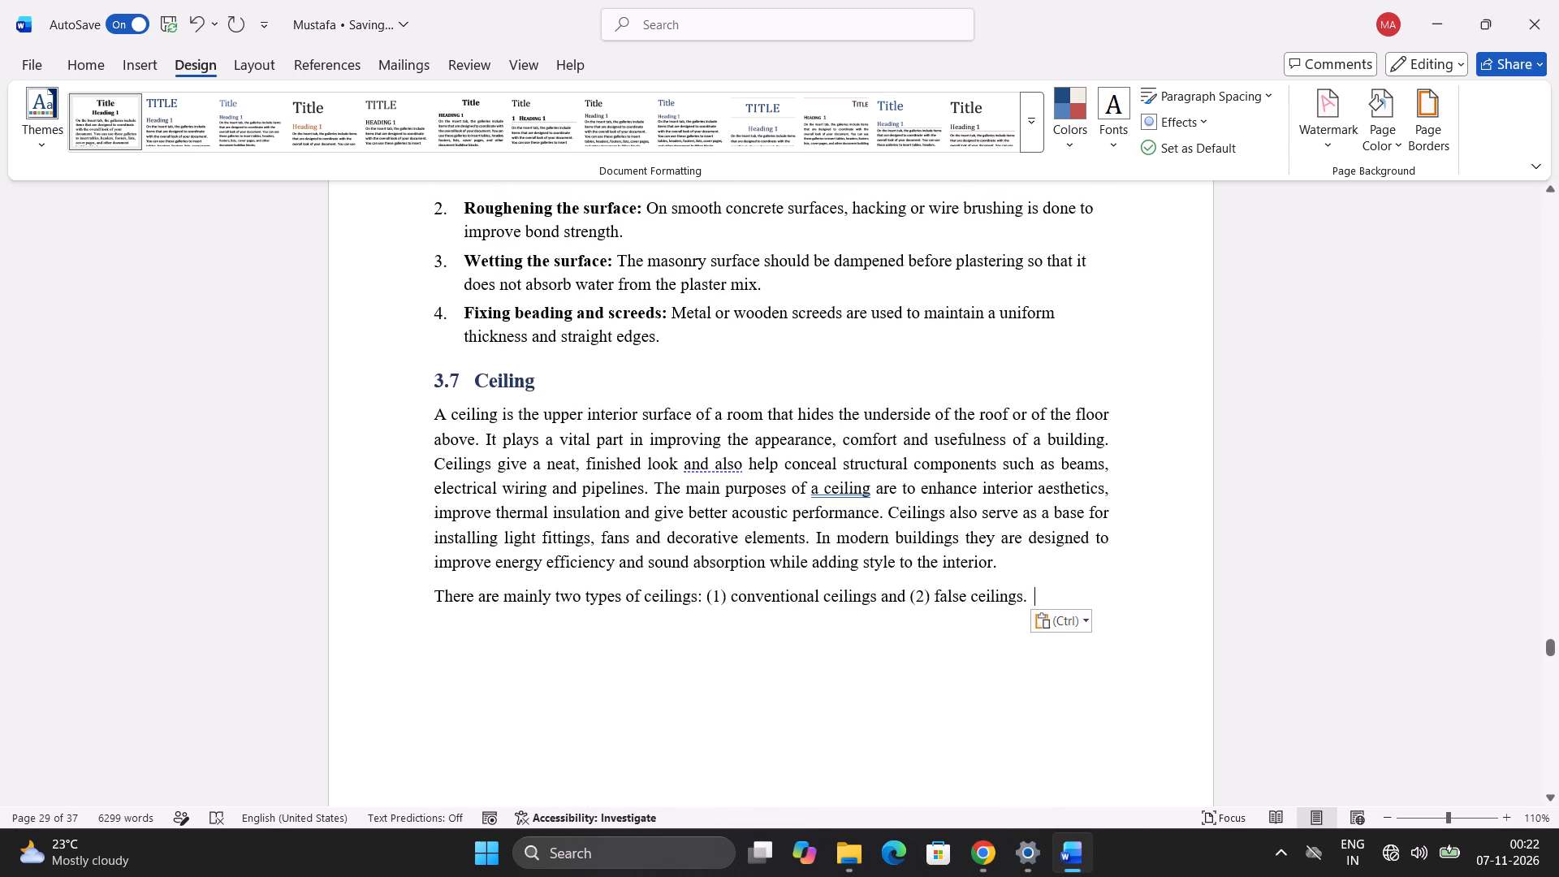
scroll(666, 544, "down", 14)
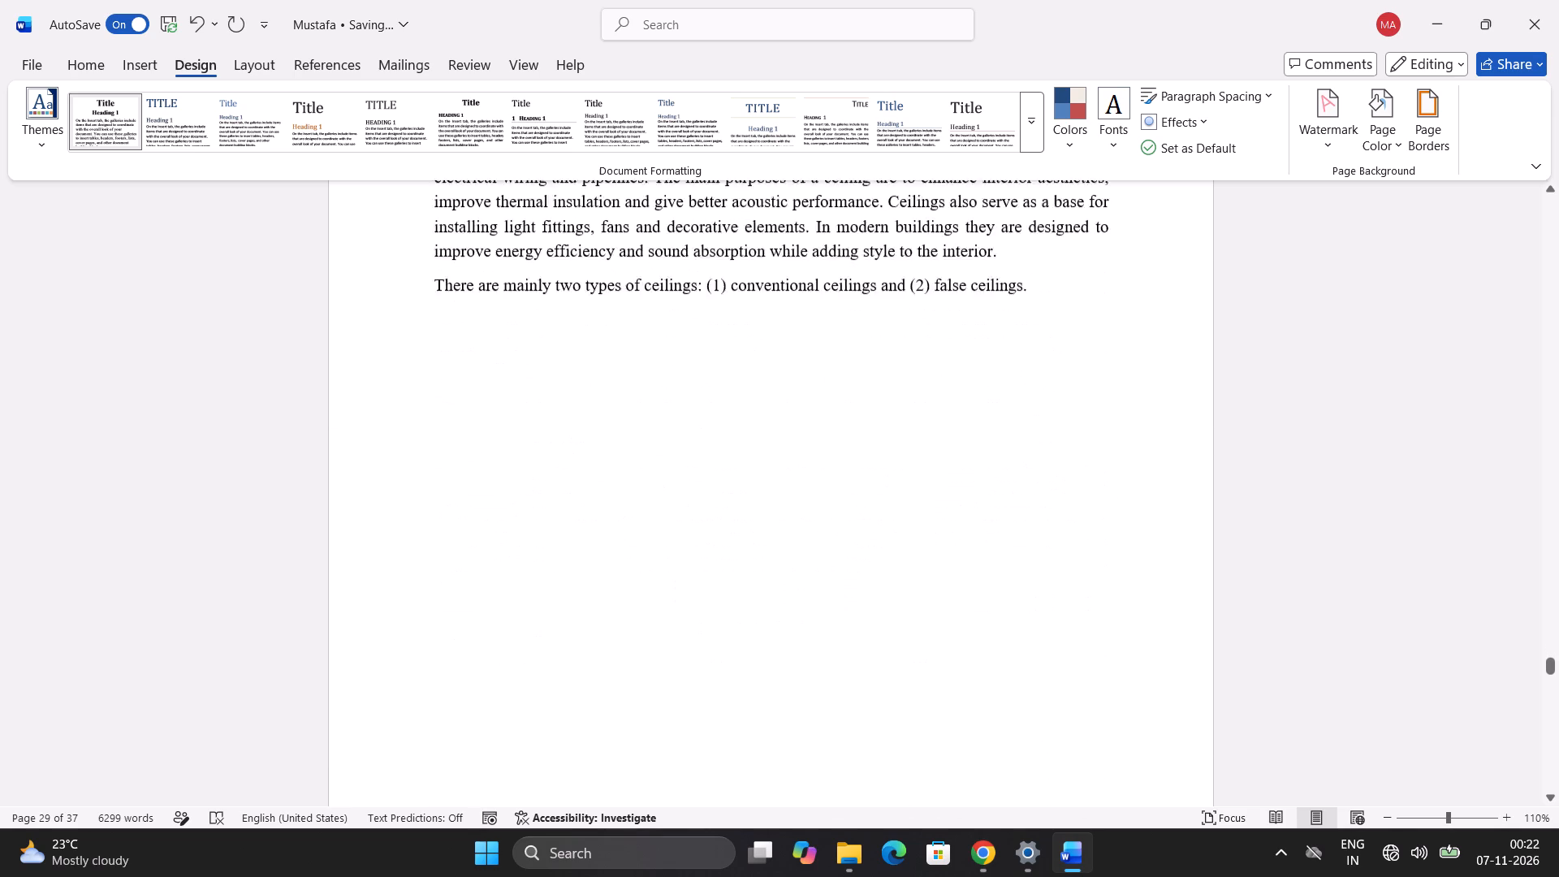
scroll(818, 305, "up", 2)
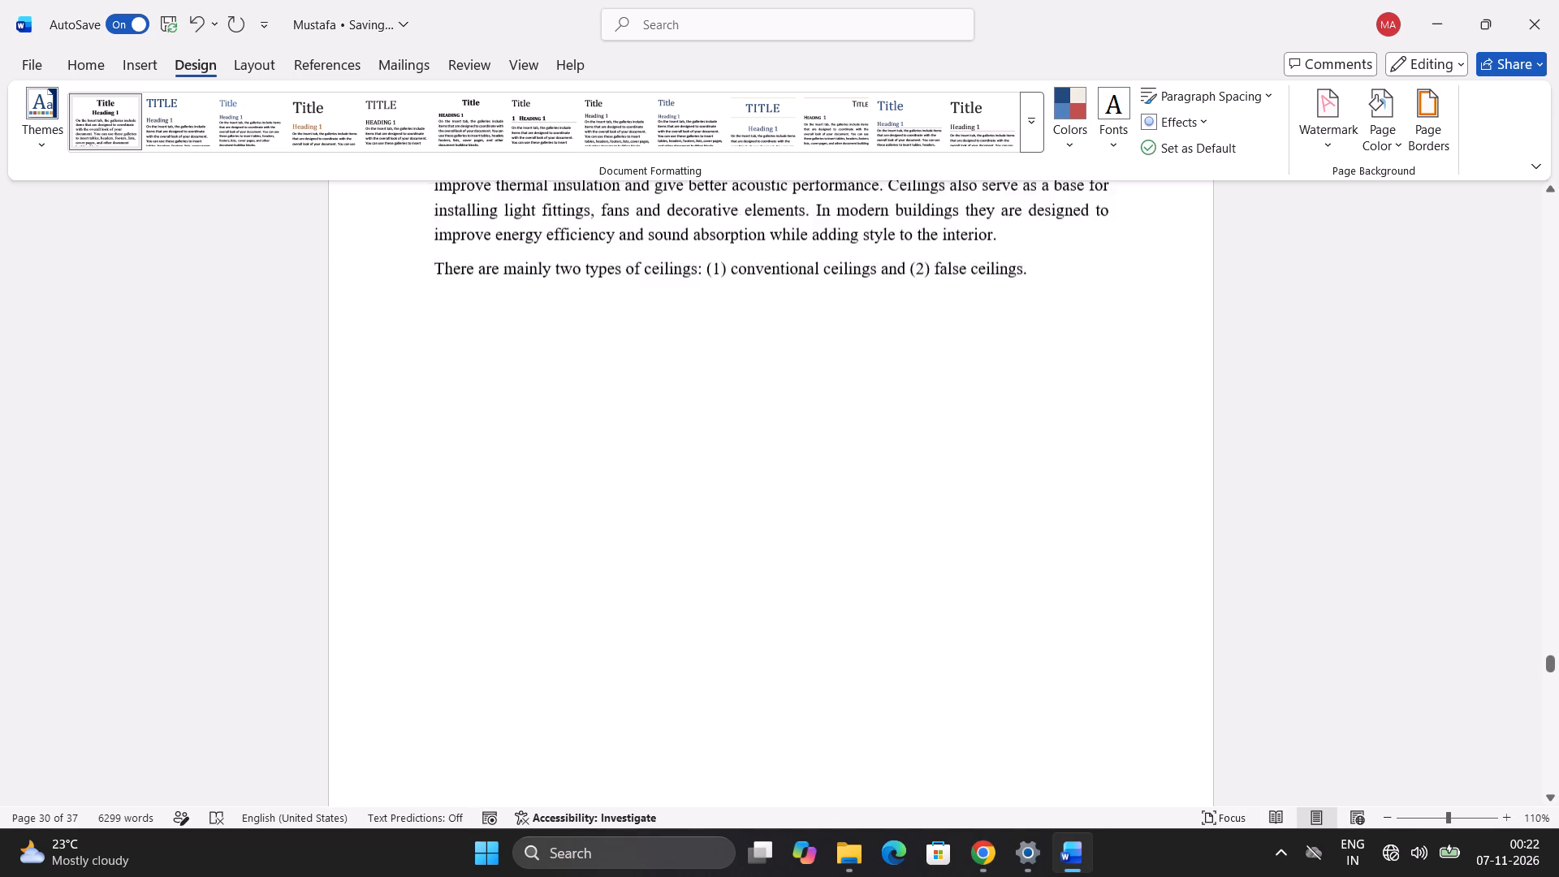
scroll(814, 309, "up", 2)
left_click_drag(1063, 656, 447, 500)
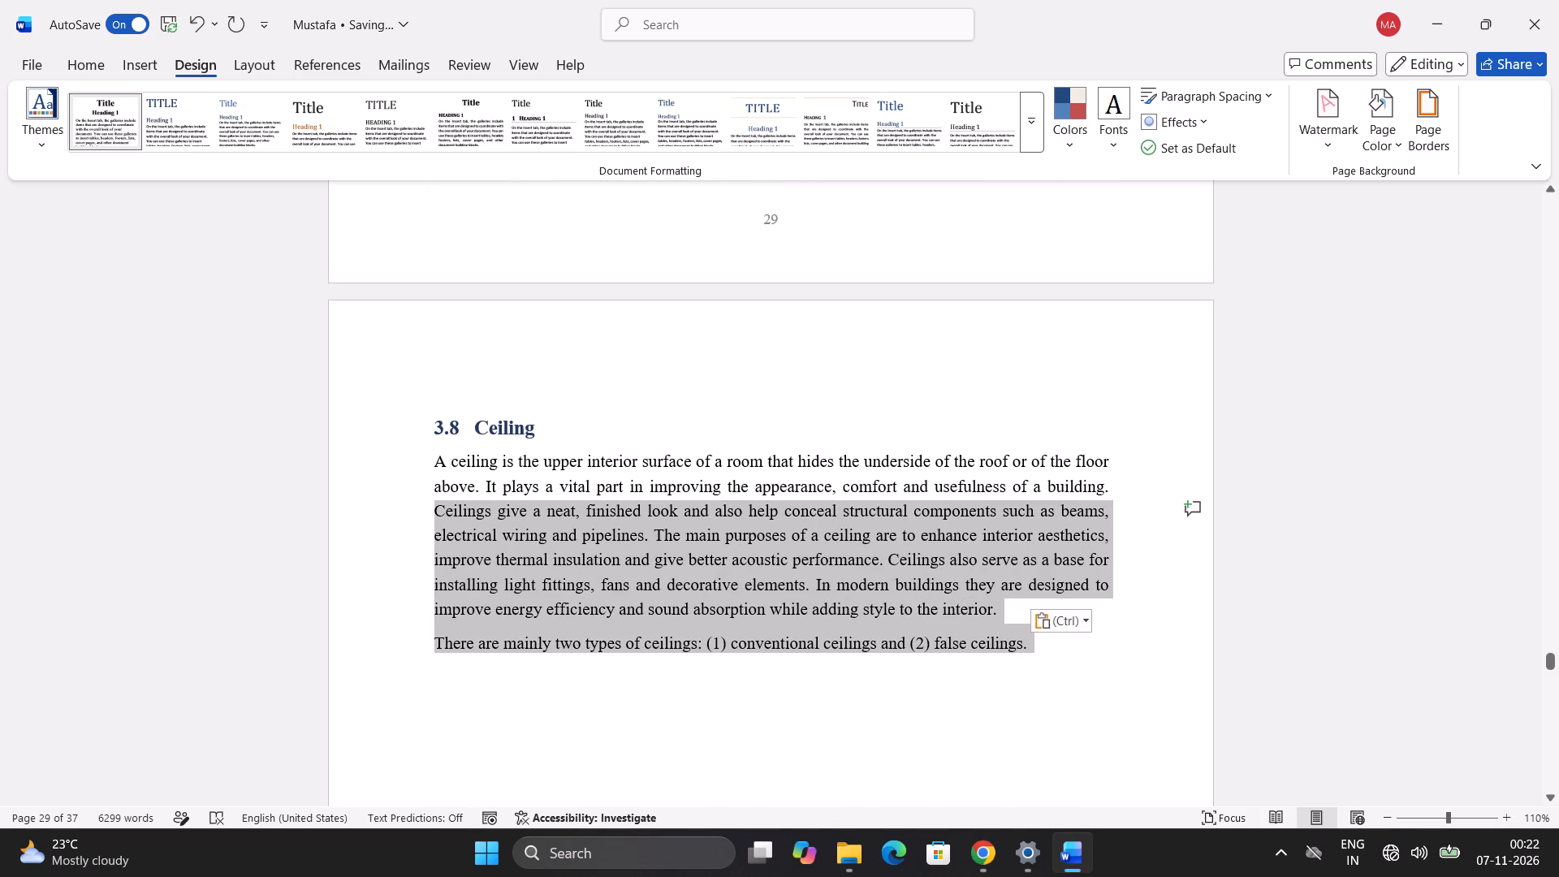
left_click_drag(447, 500, 421, 418)
key("Delete")
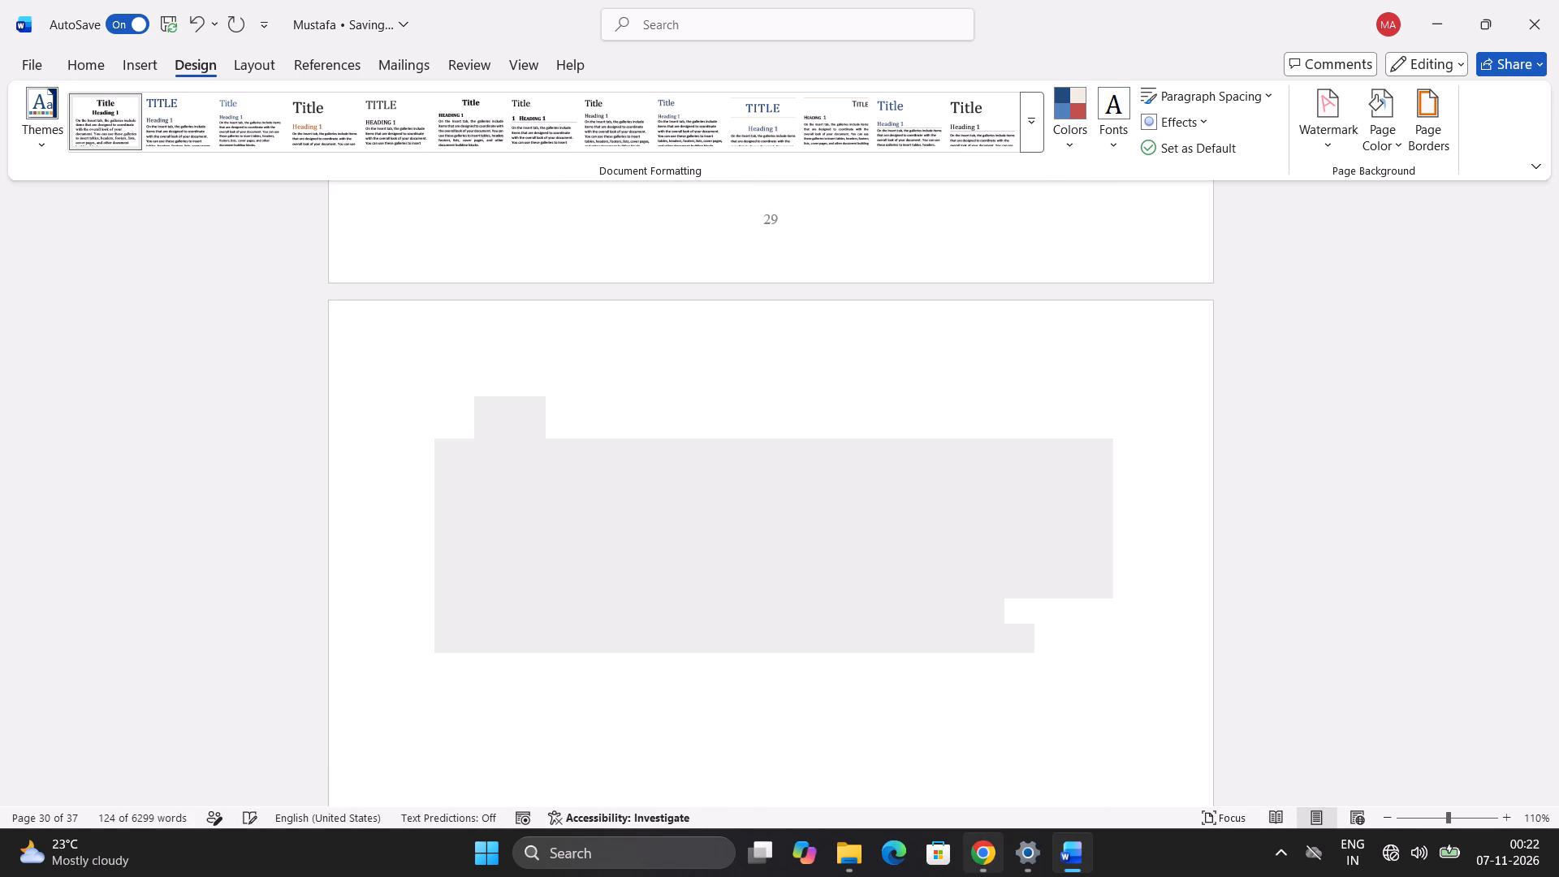
Copy the four ceiling bullets and the concluding paragraph on ceilings from page 31.
scroll(931, 857, "down", 4)
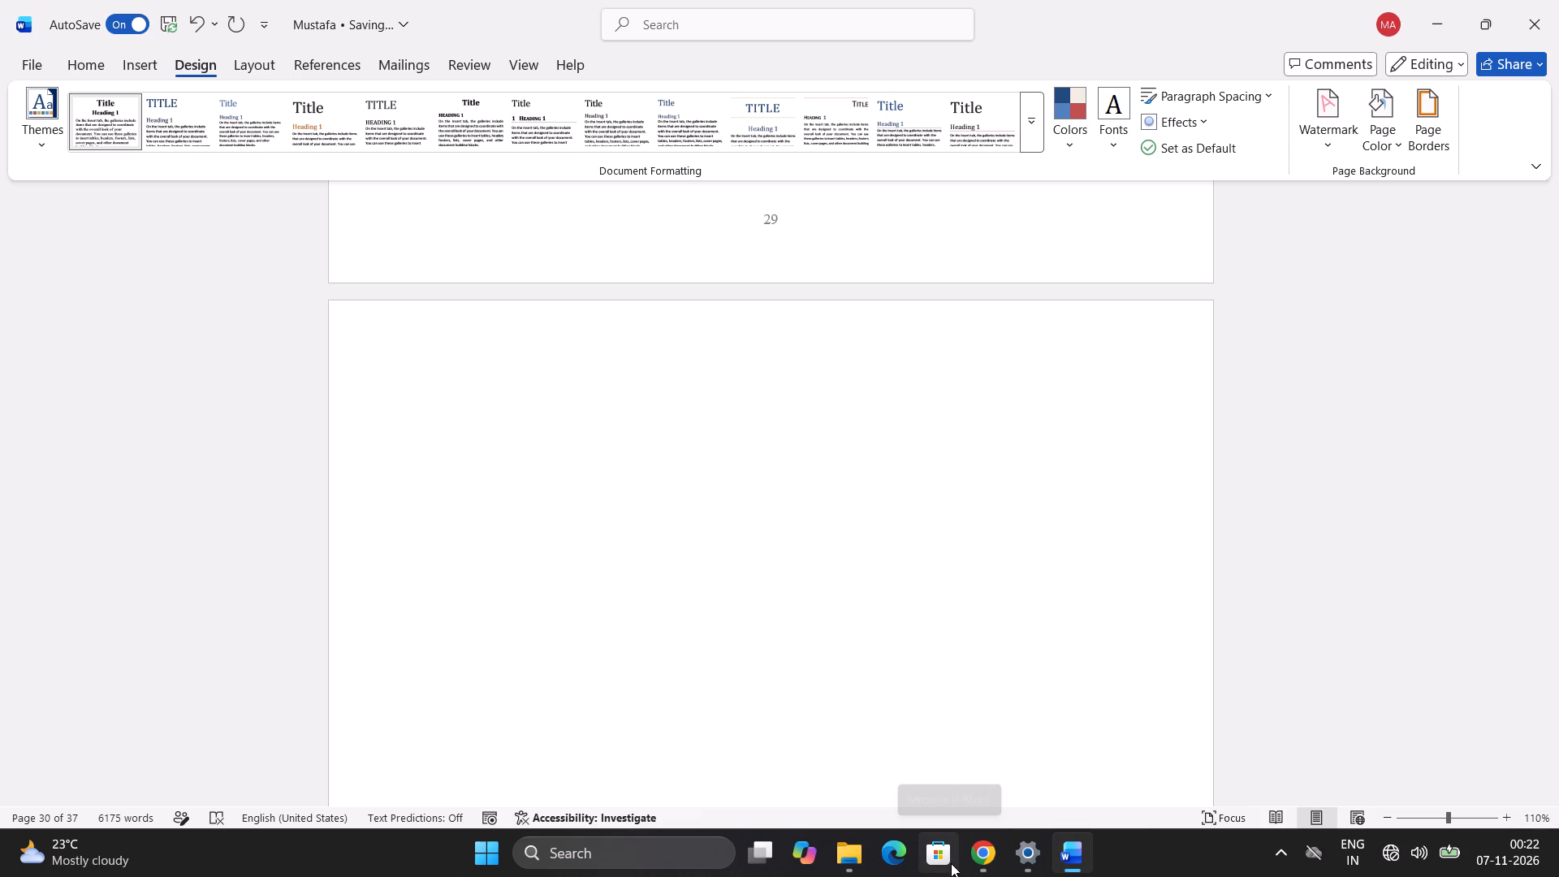
scroll(951, 863, "down", 1)
scroll(956, 862, "up", 3)
scroll(686, 417, "down", 7)
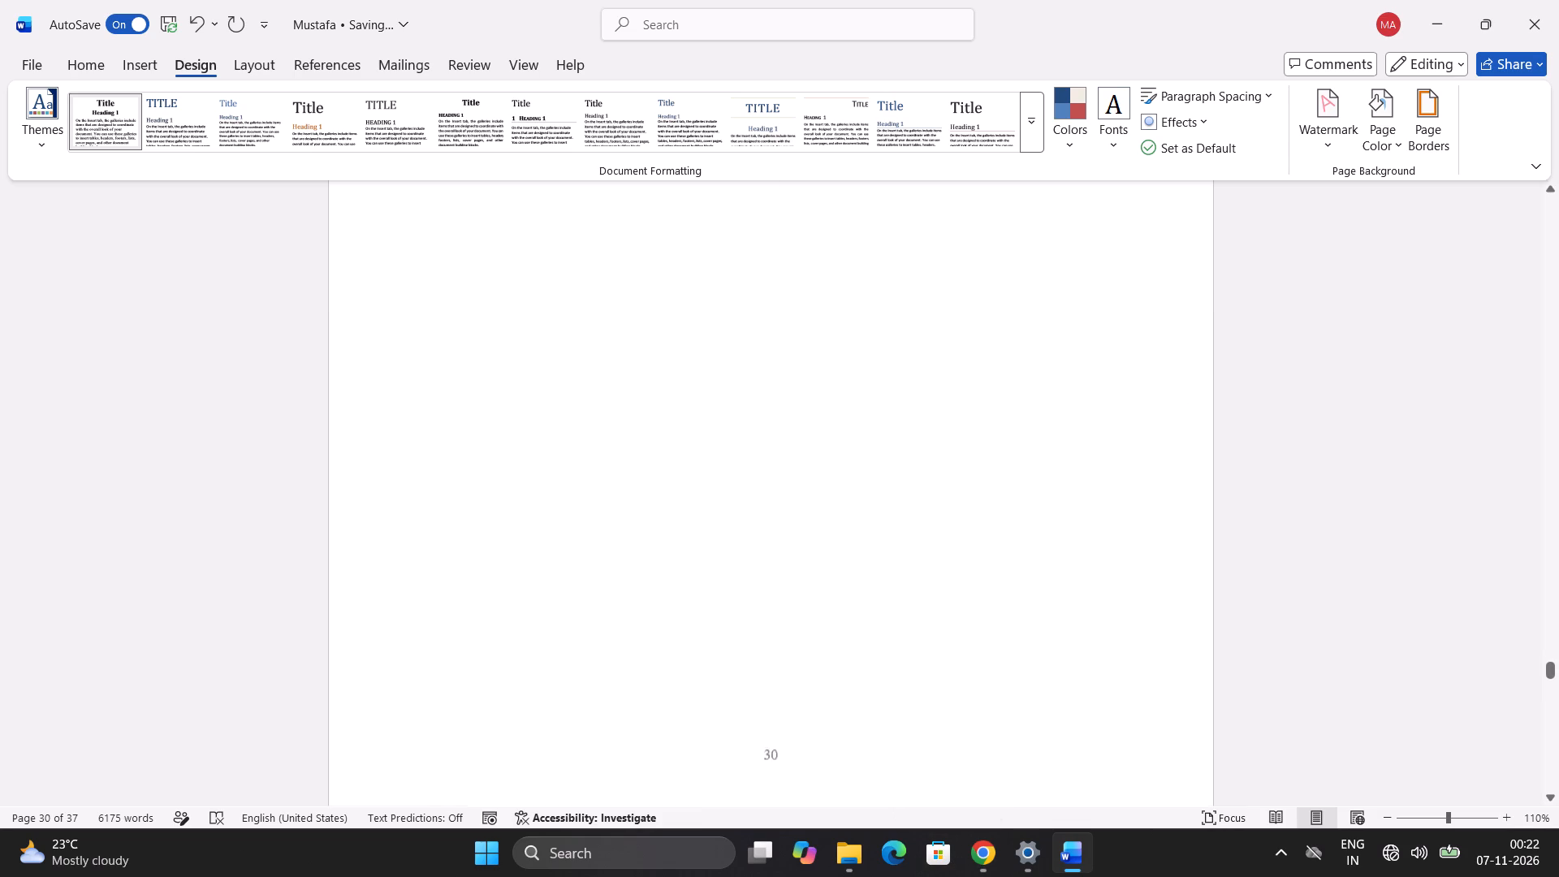
scroll(689, 418, "down", 5)
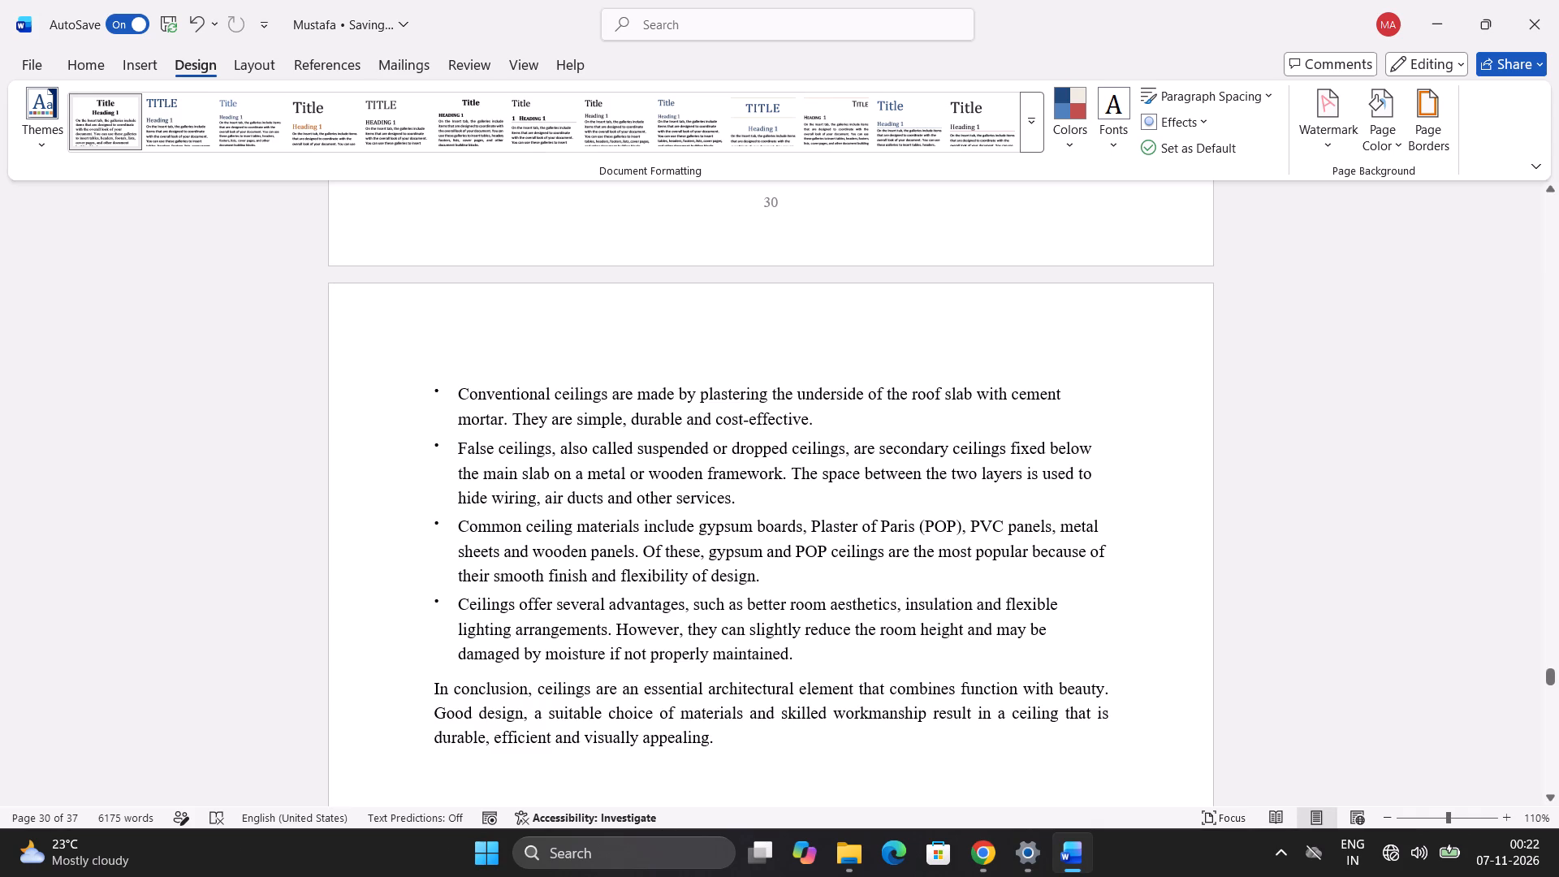
scroll(724, 676, "down", 3)
scroll(734, 607, "down", 5)
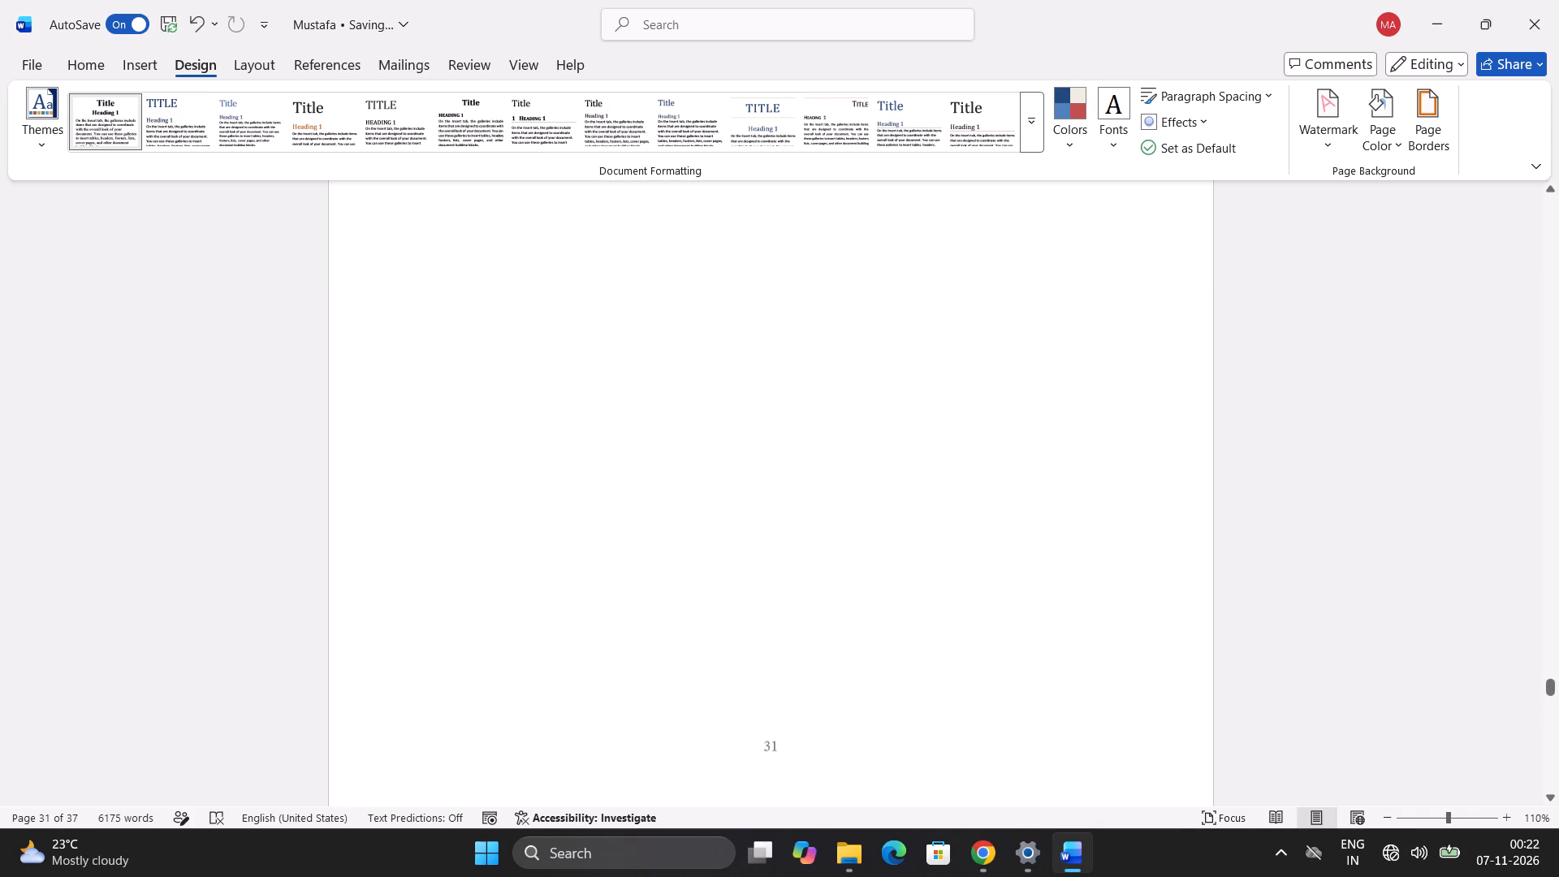
scroll(734, 607, "down", 4)
scroll(734, 598, "up", 11)
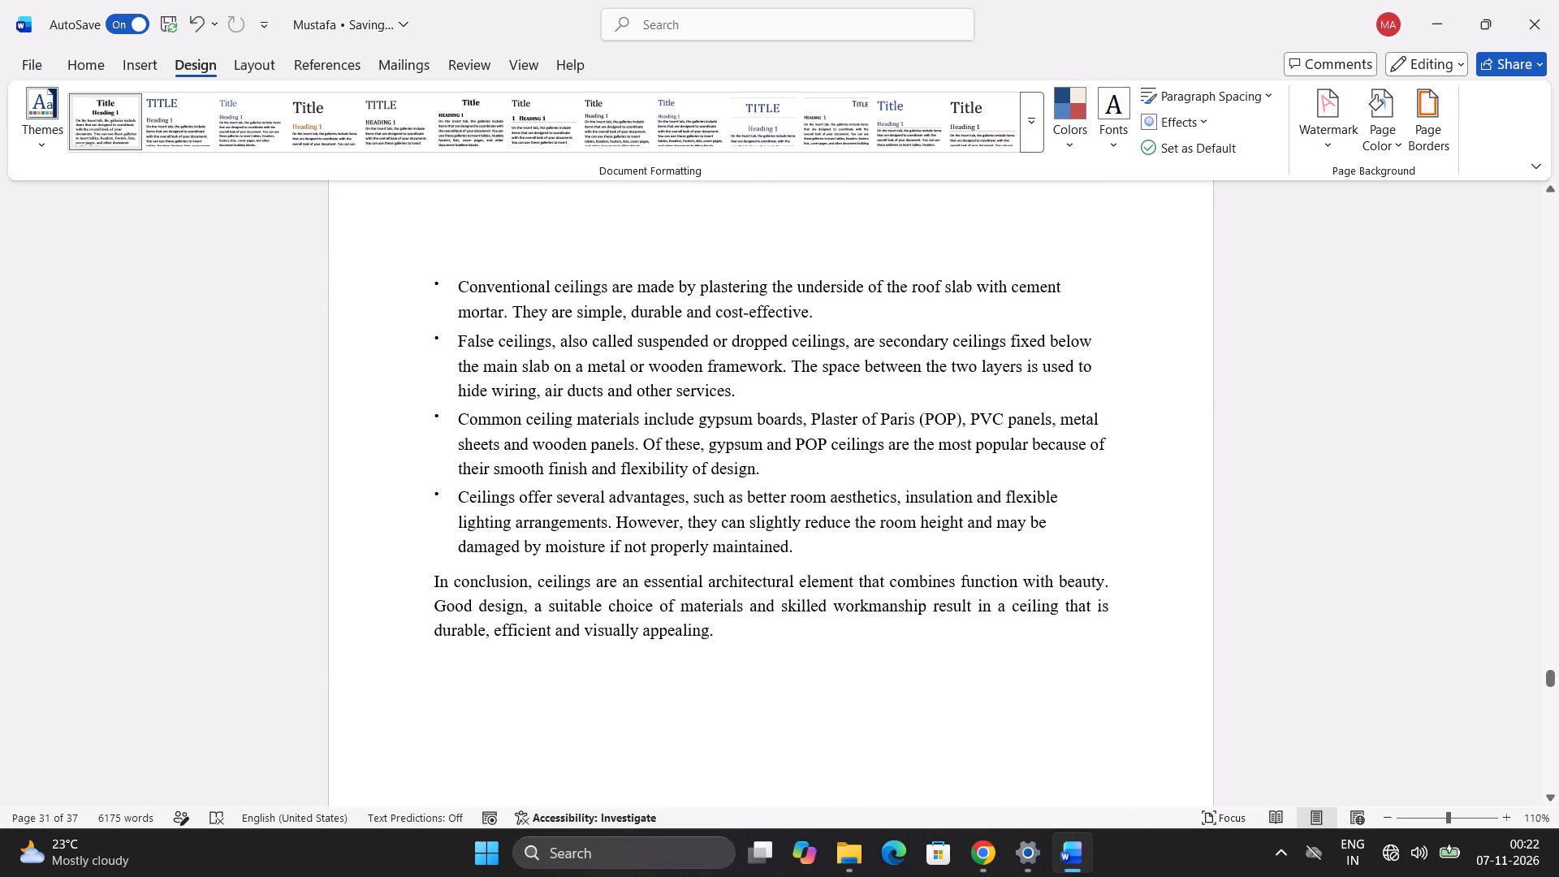
left_click_drag(758, 629, 505, 606)
scroll(505, 606, "up", 4)
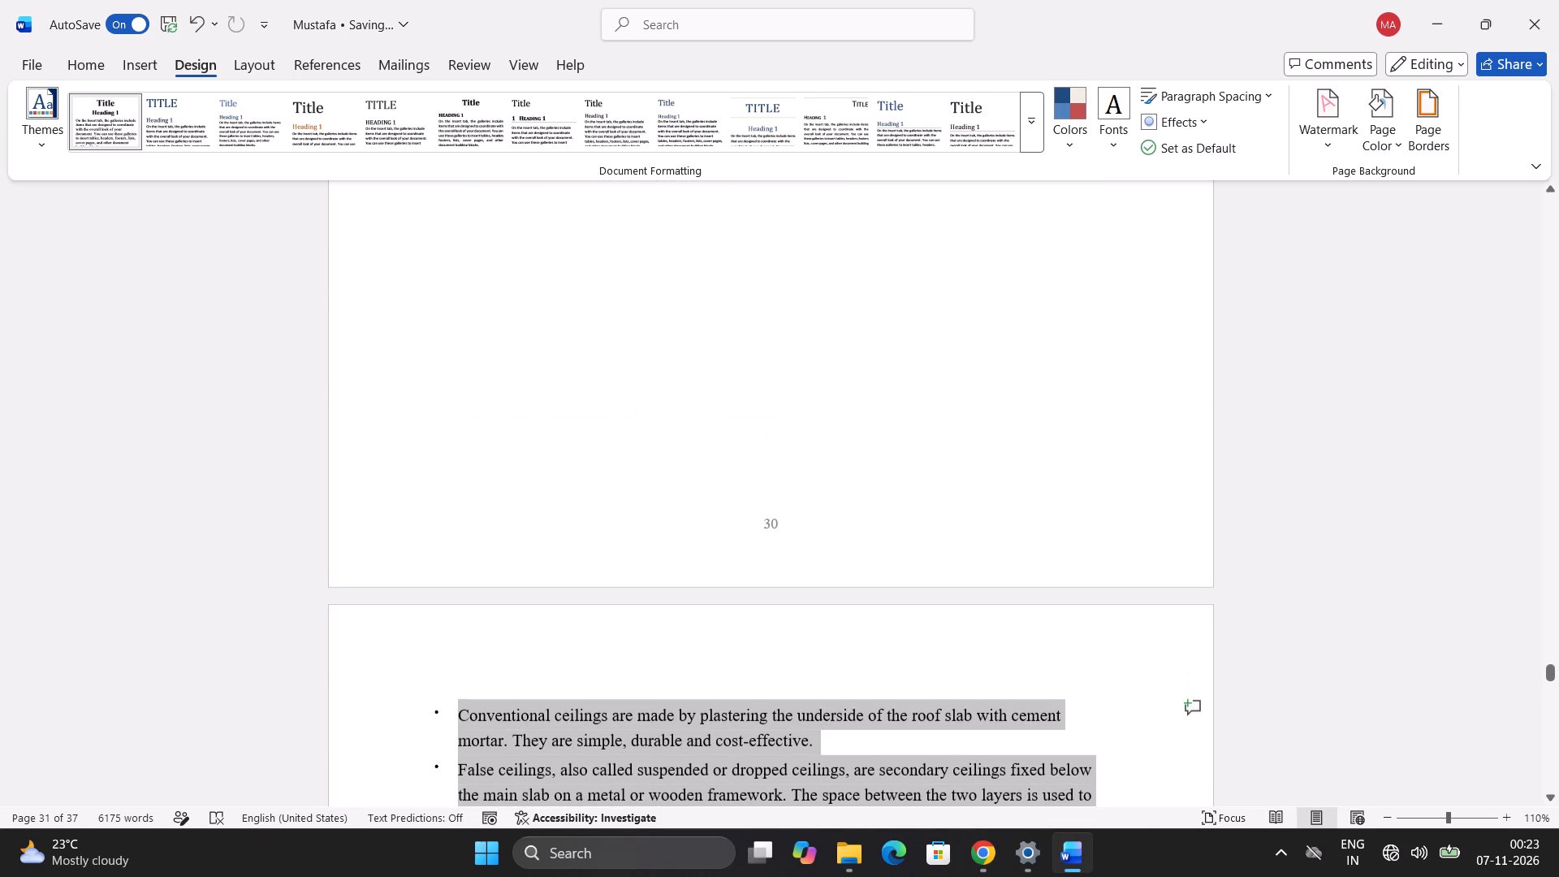
left_click_drag(505, 606, 447, 630)
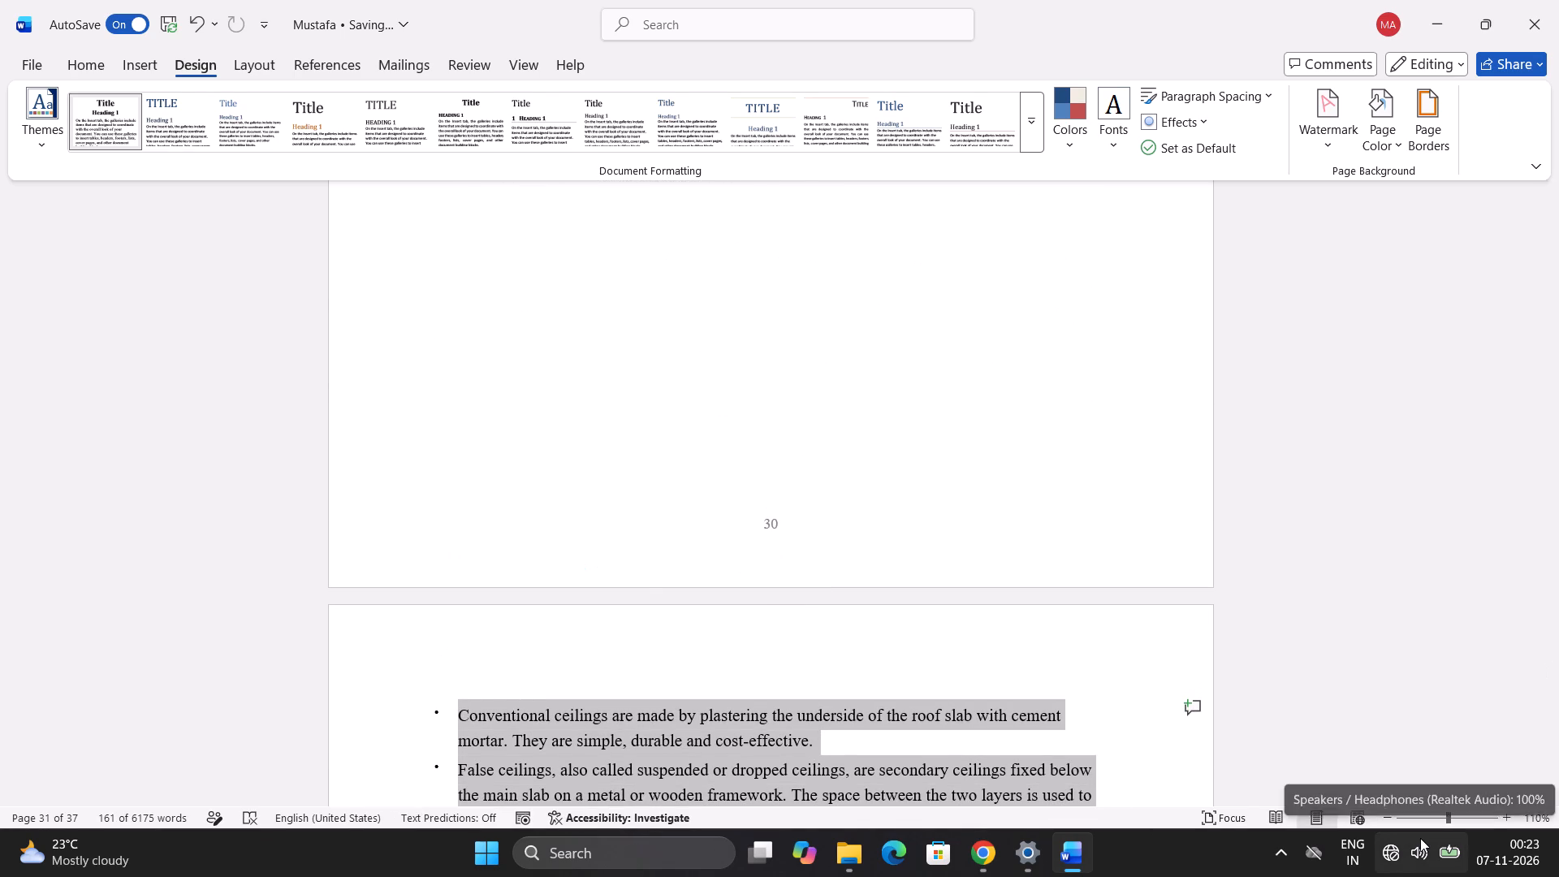
key("ctrl+c")
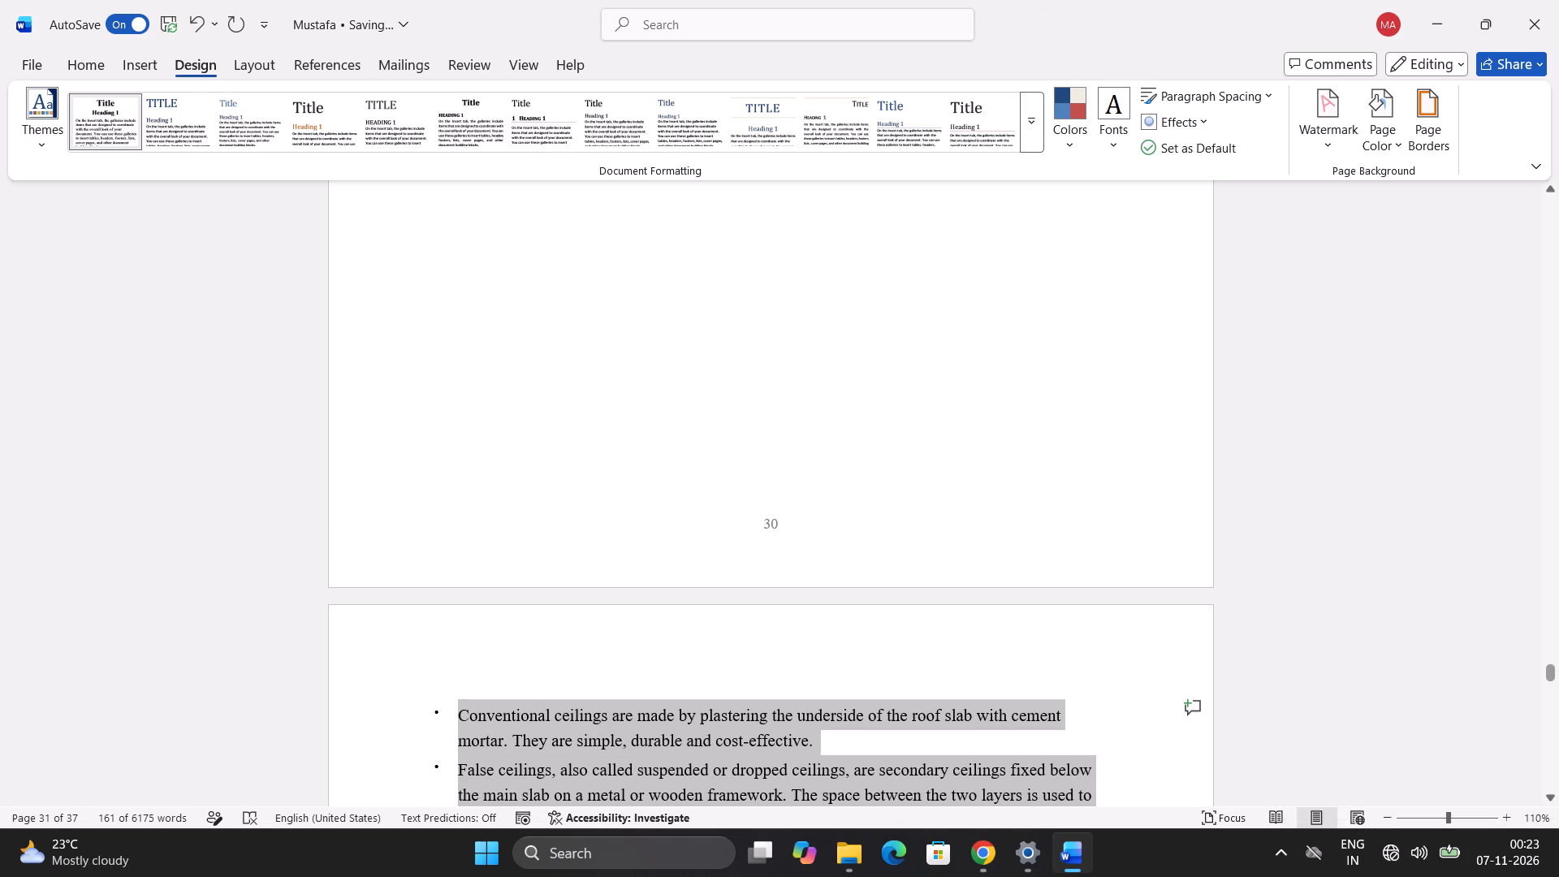
Paste the ceiling bullets and concluding paragraph after the sentence on the two main ceiling types on page 29.
scroll(1016, 406, "up", 11)
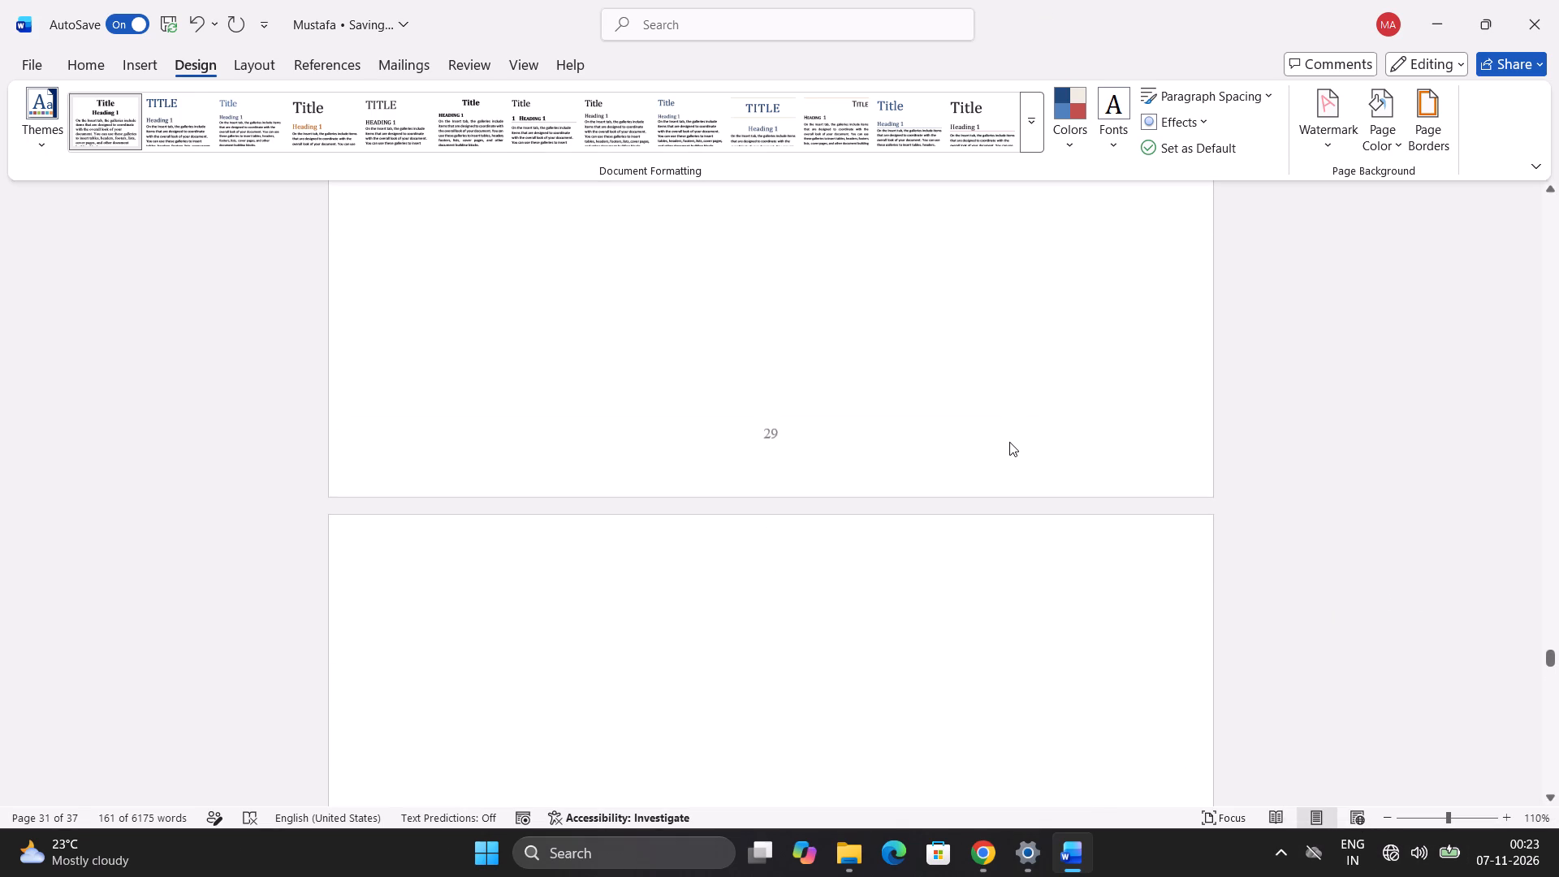
scroll(1009, 442, "up", 6)
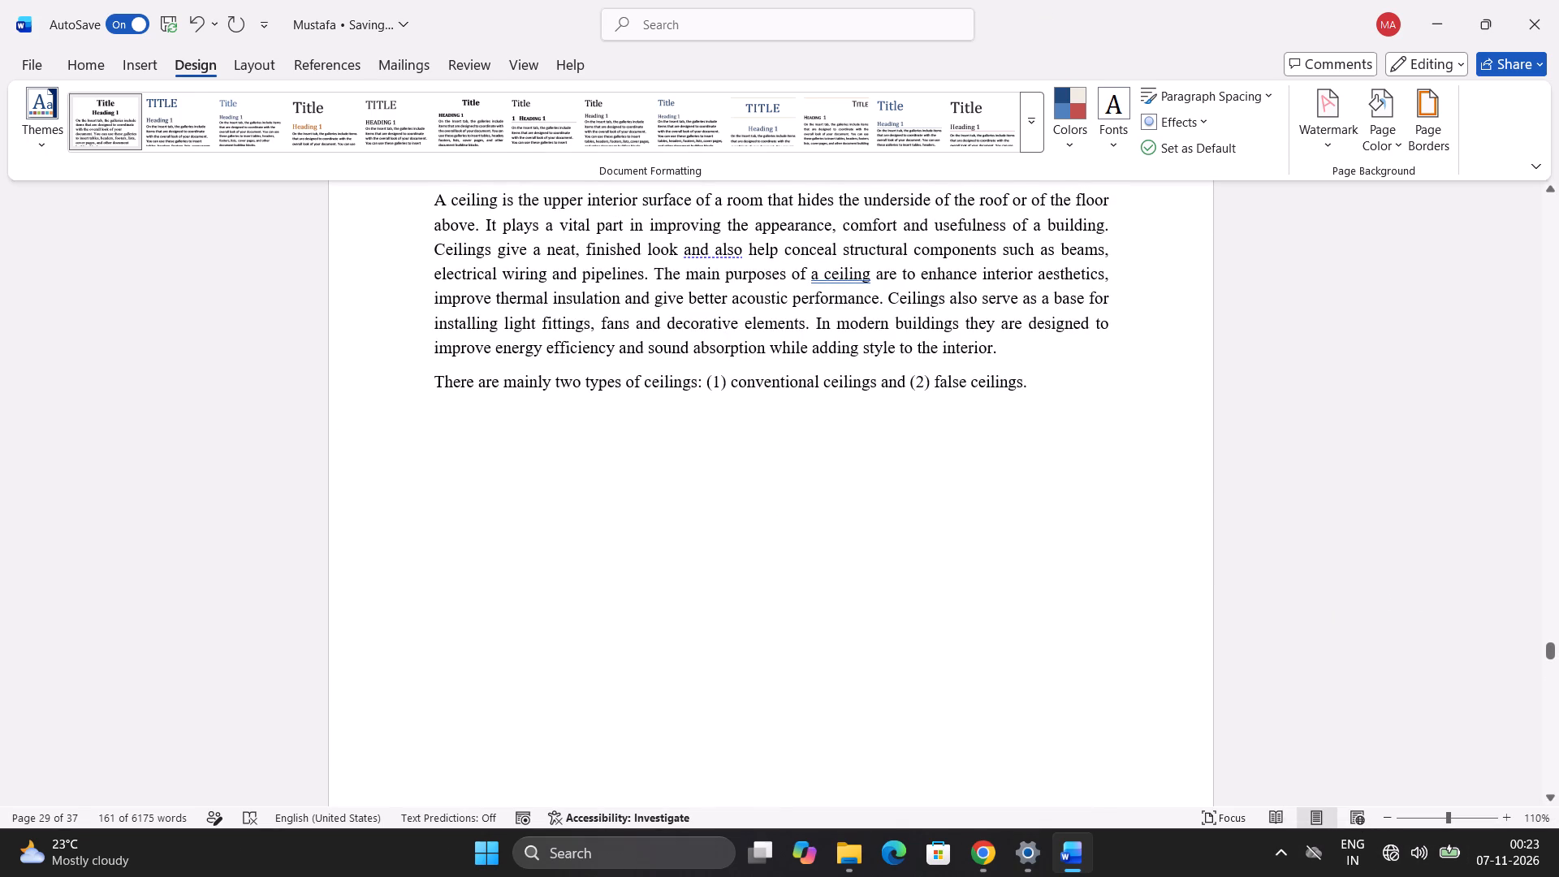
left_click(1109, 399)
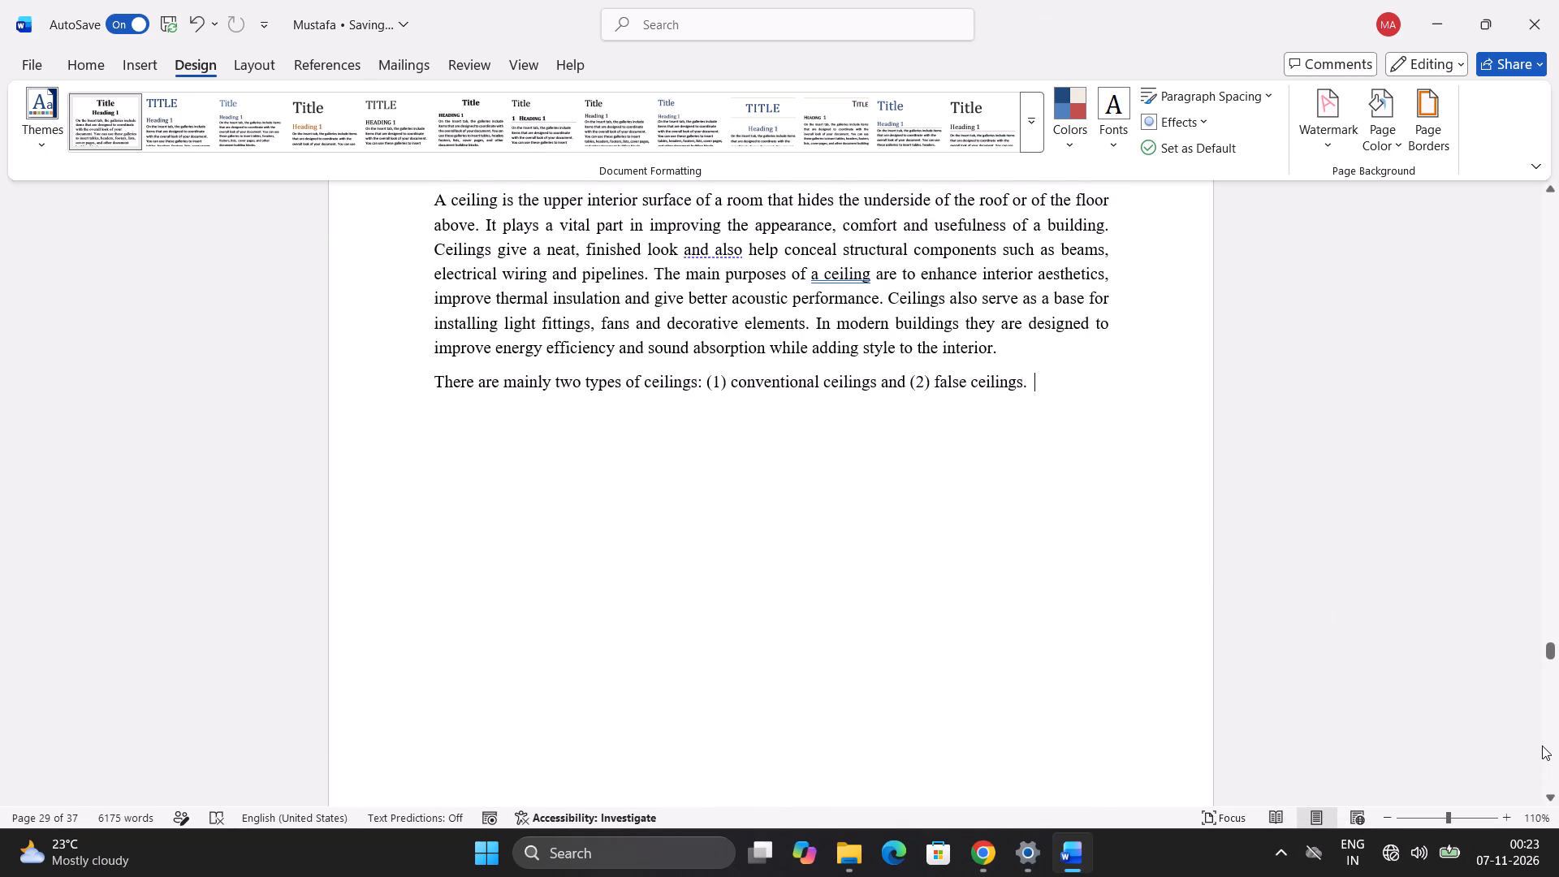
key("ctrl+v")
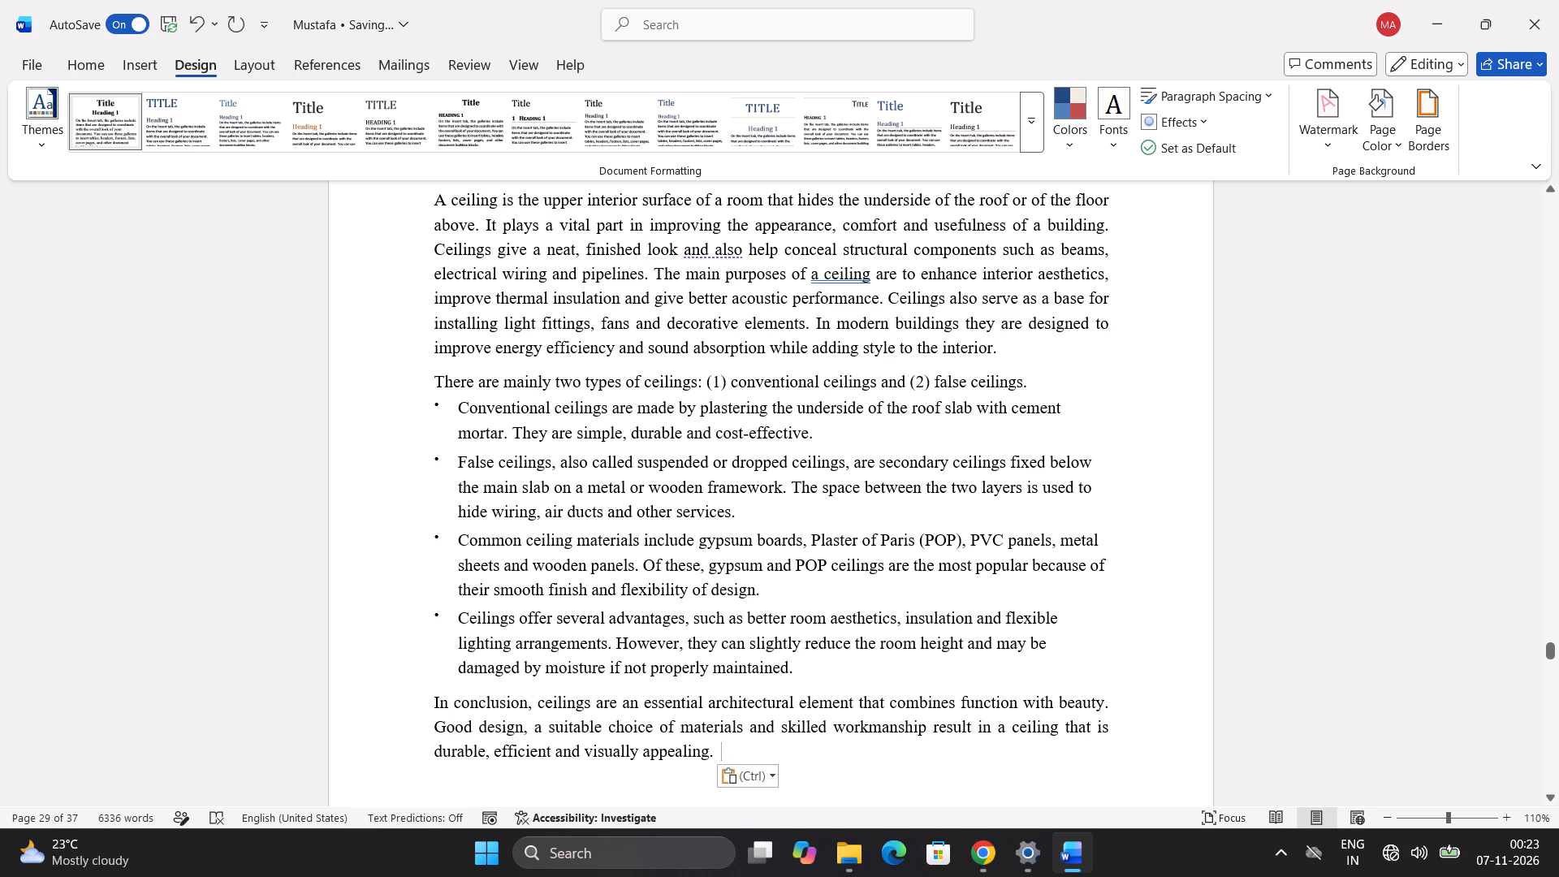
Delete the duplicate ceiling bullets and concluding paragraph from page 31.
scroll(1097, 758, "down", 1)
scroll(943, 677, "down", 18)
scroll(955, 666, "down", 7)
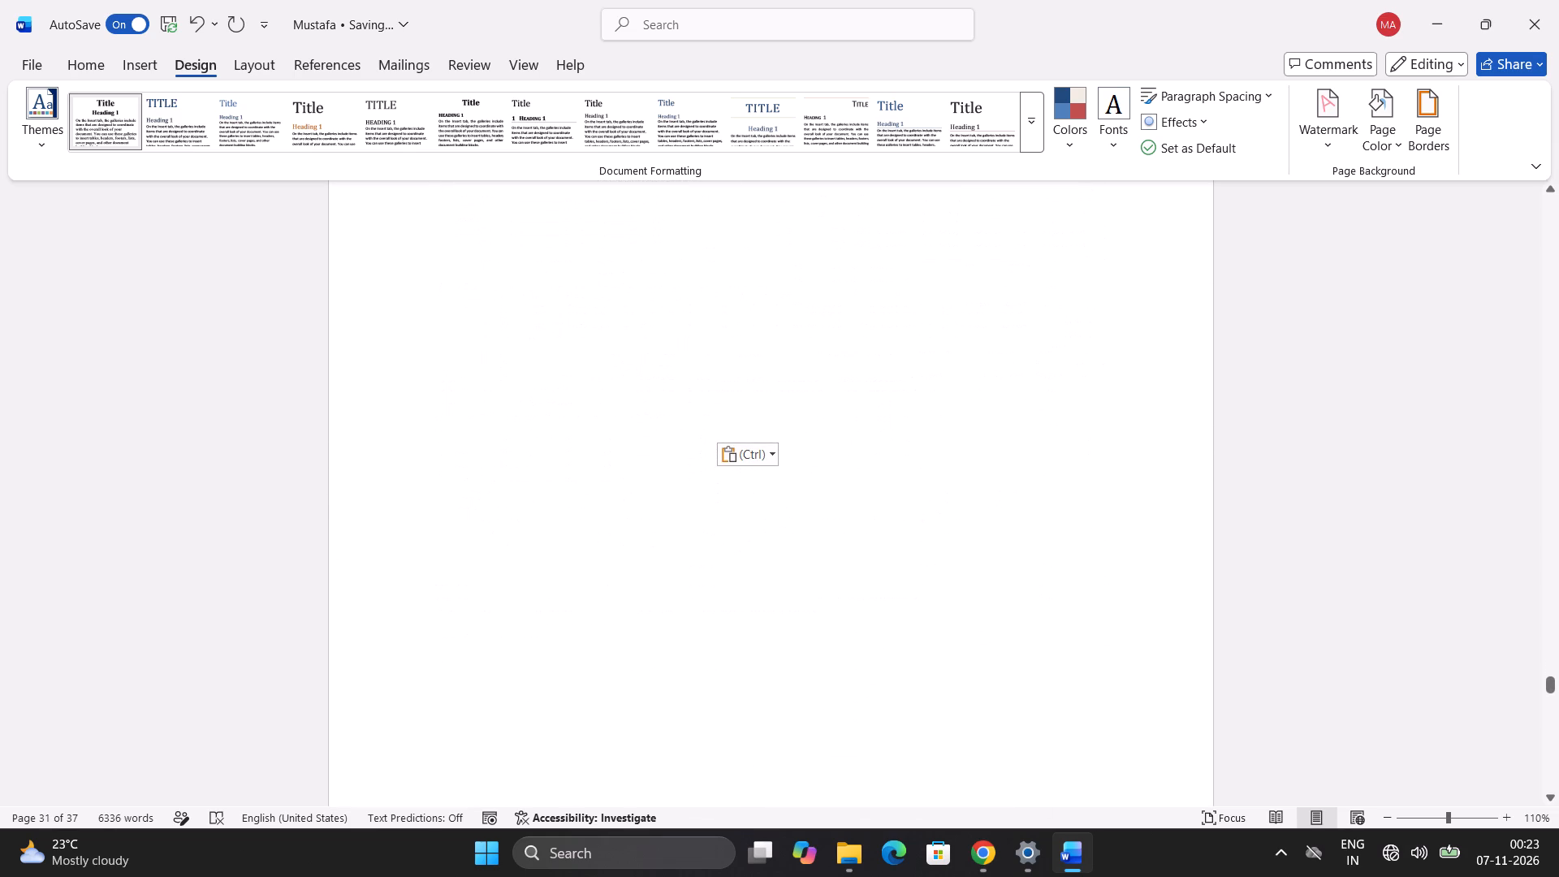
scroll(969, 659, "up", 4)
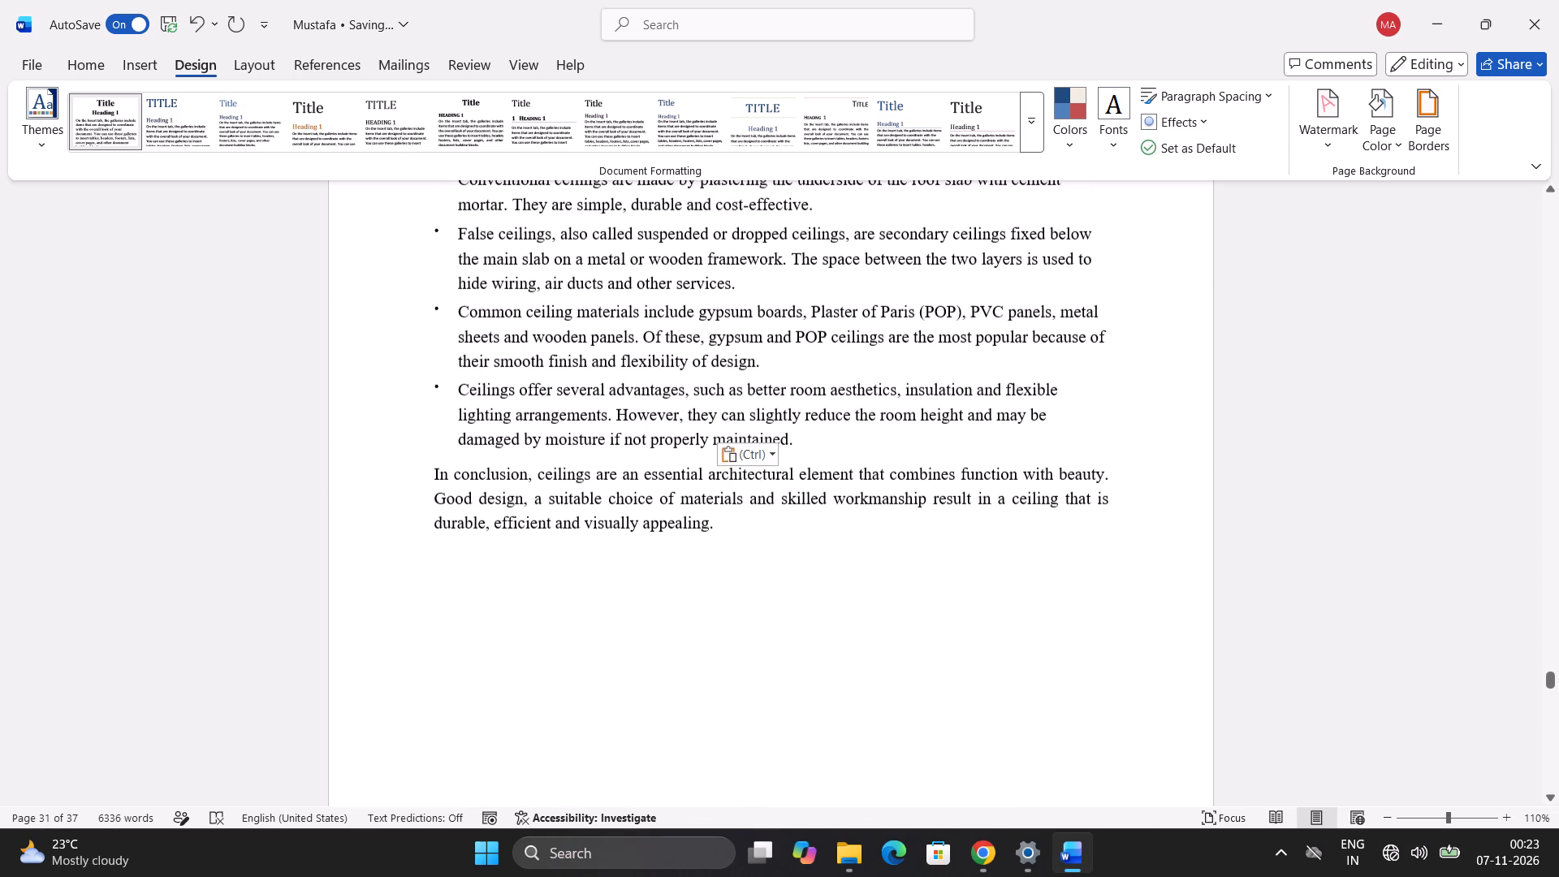
left_click_drag(765, 529, 768, 536)
left_click_drag(767, 579, 608, 437)
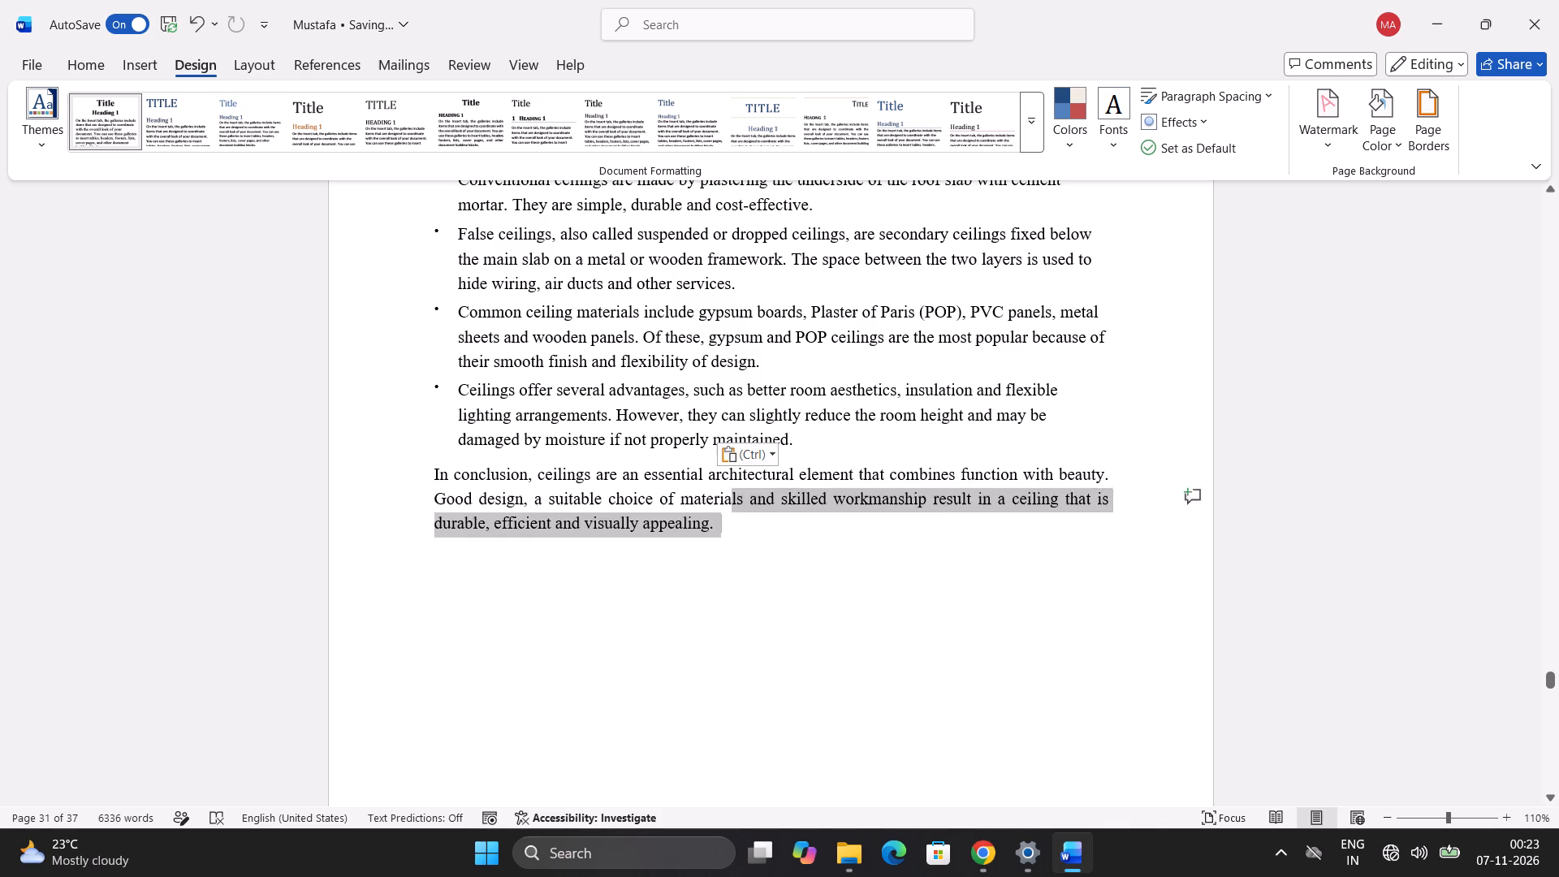
left_click_drag(608, 437, 455, 472)
scroll(469, 404, "up", 4)
key("Delete")
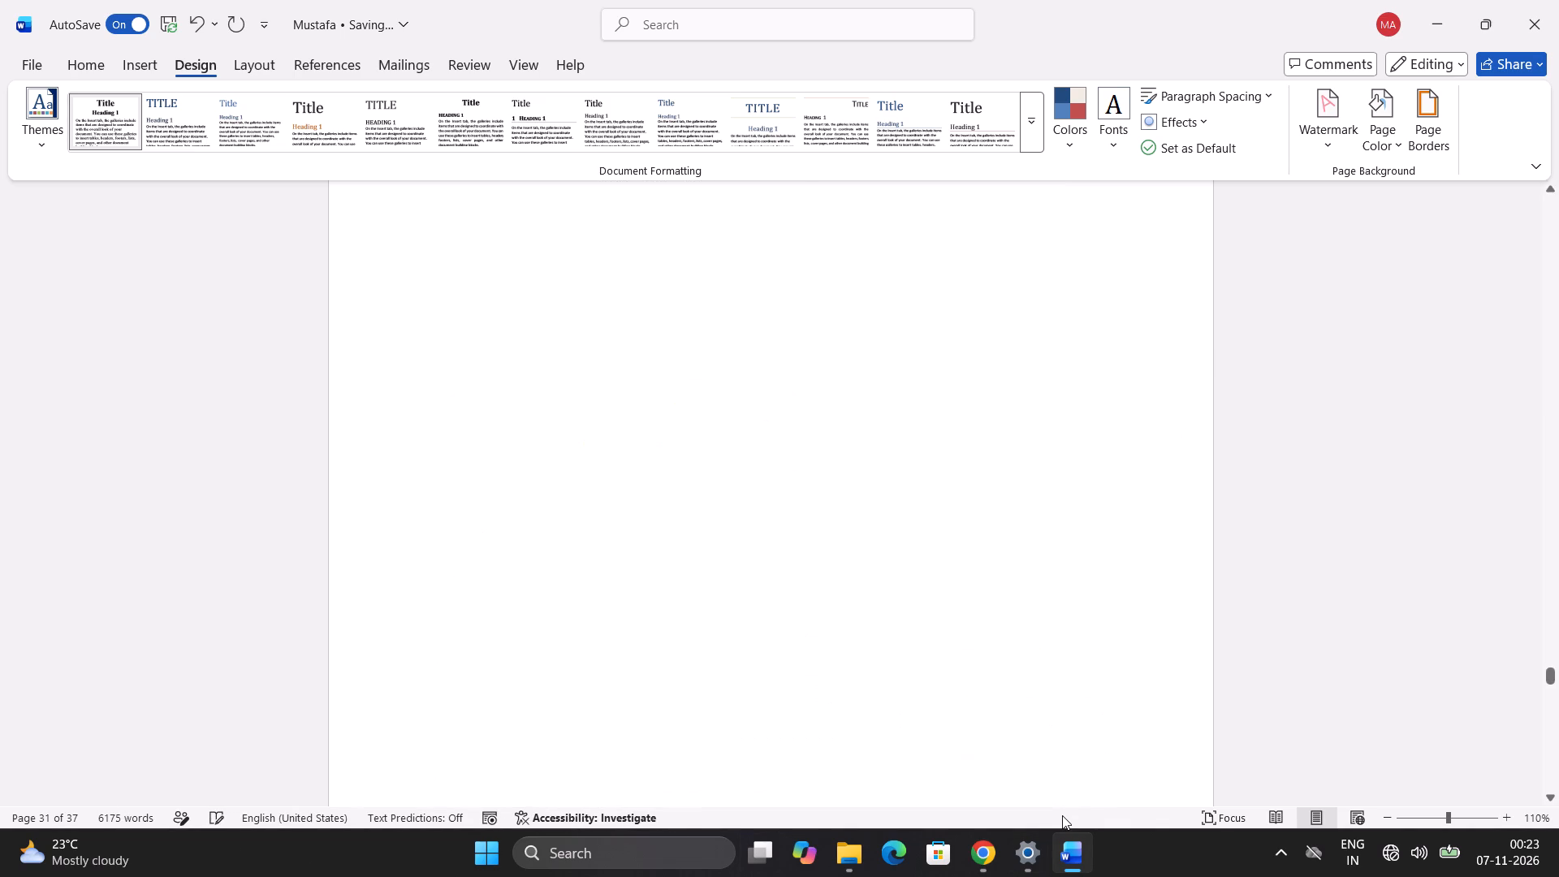
Examine the page layout from the moved Ceiling section on page 29 to the start of the Chapter 4 Conclusion.
scroll(1004, 876, "down", 1)
scroll(996, 721, "up", 1)
scroll(1112, 479, "down", 10)
scroll(1021, 664, "down", 5)
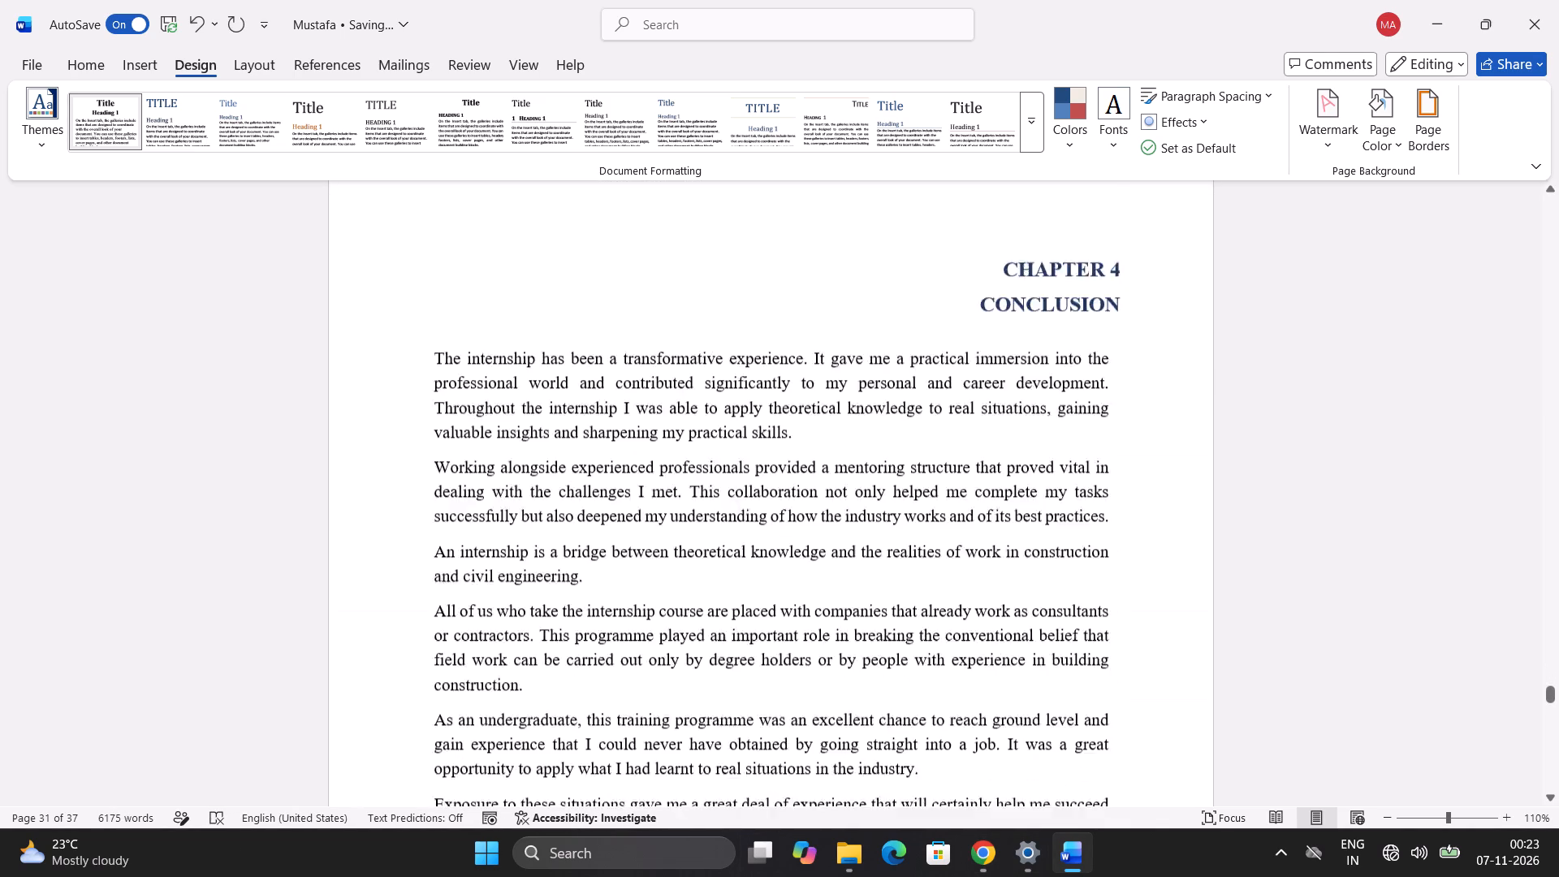
scroll(955, 769, "up", 4)
scroll(945, 780, "up", 17)
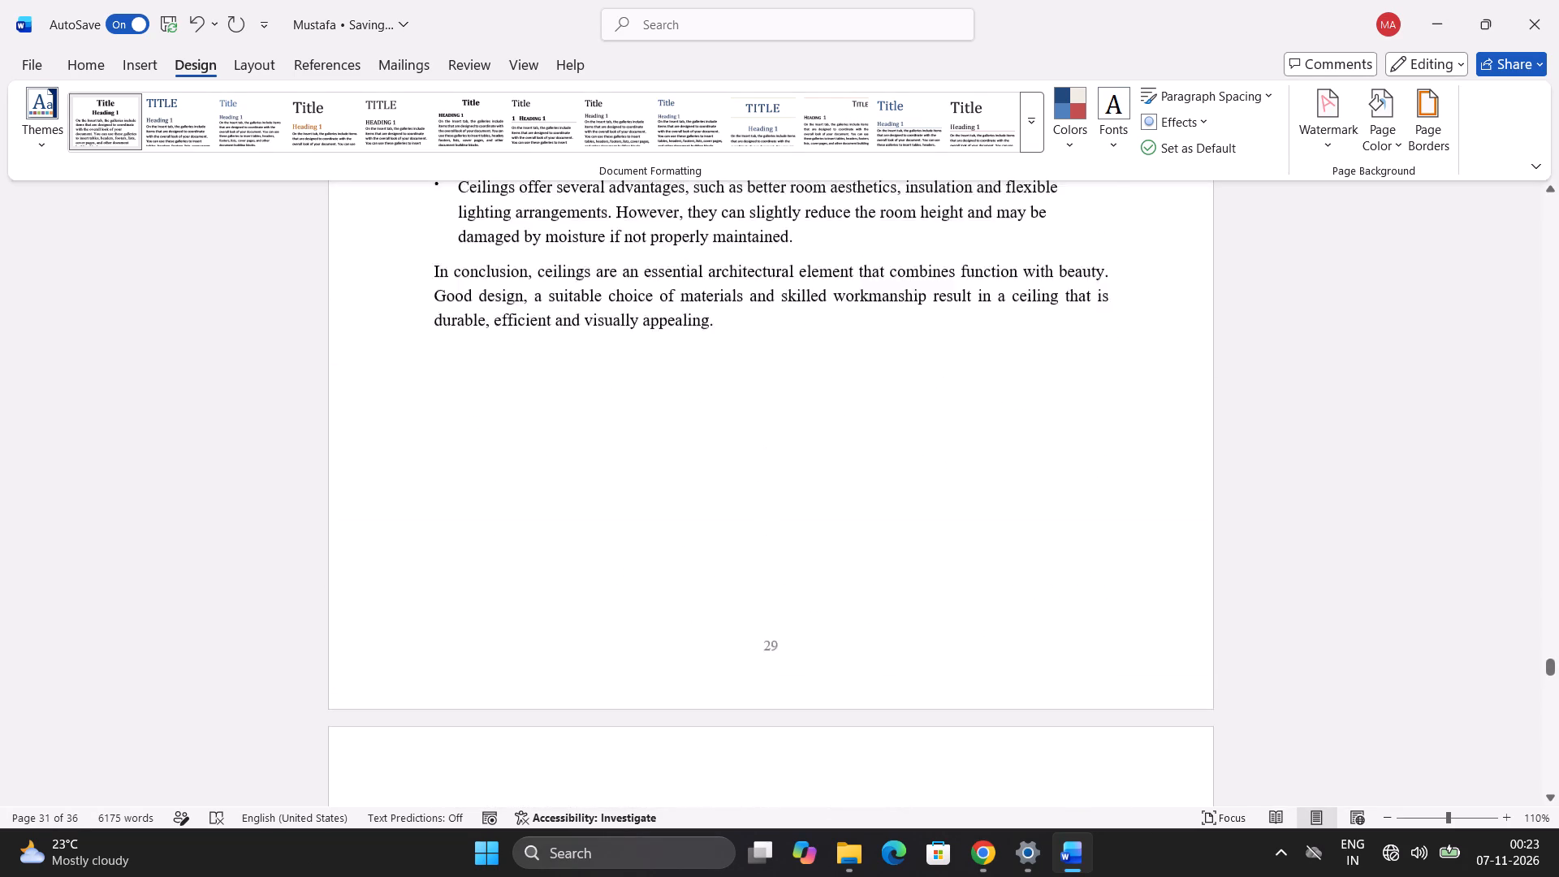
scroll(905, 731, "up", 5)
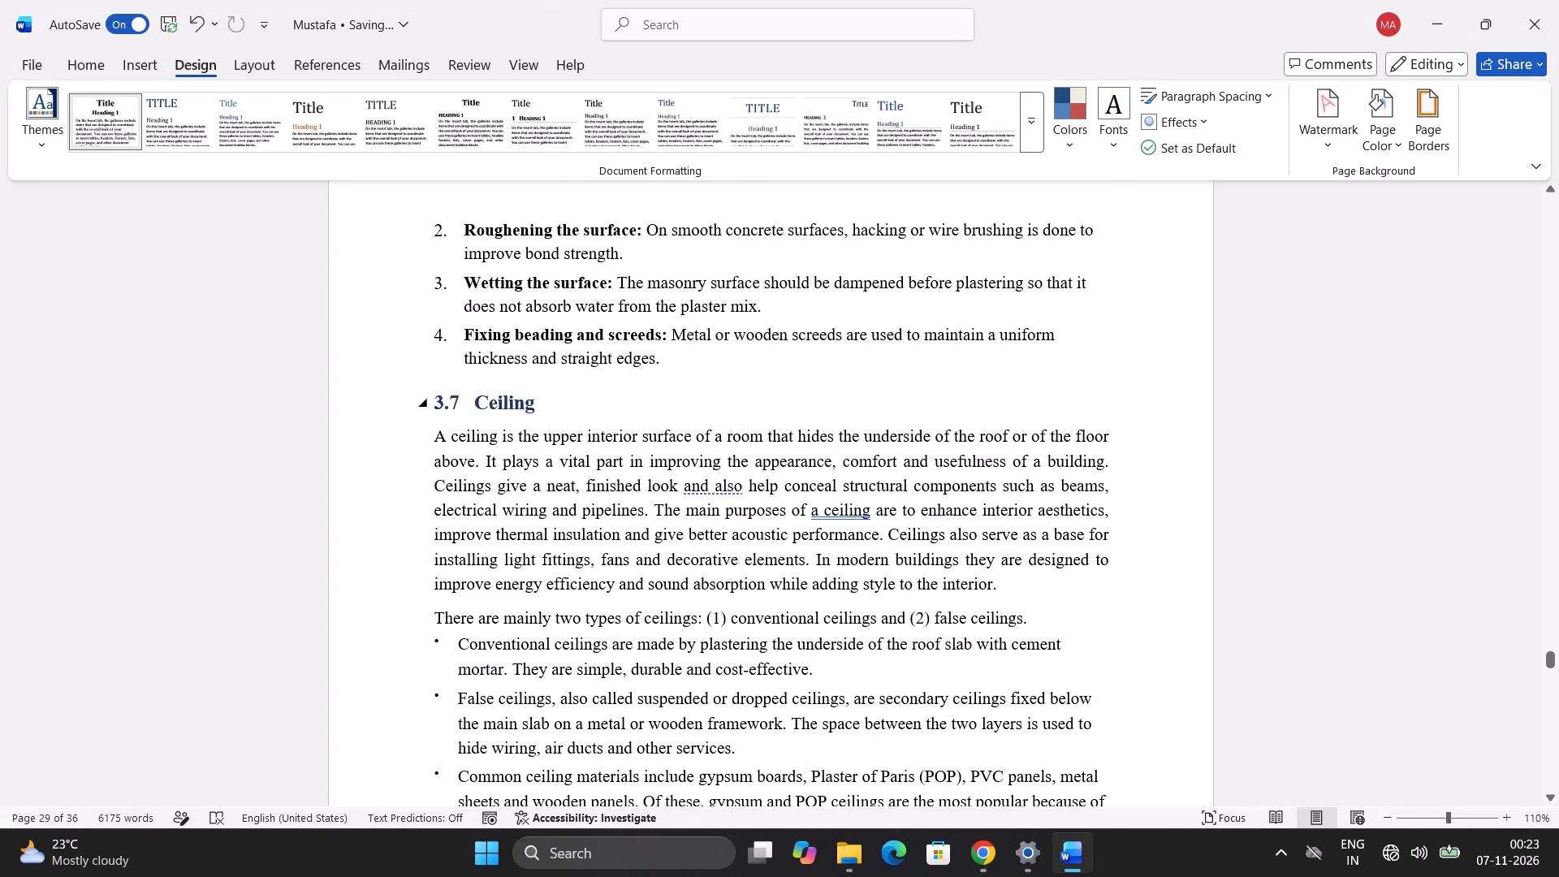
scroll(979, 409, "down", 7)
scroll(957, 445, "up", 3)
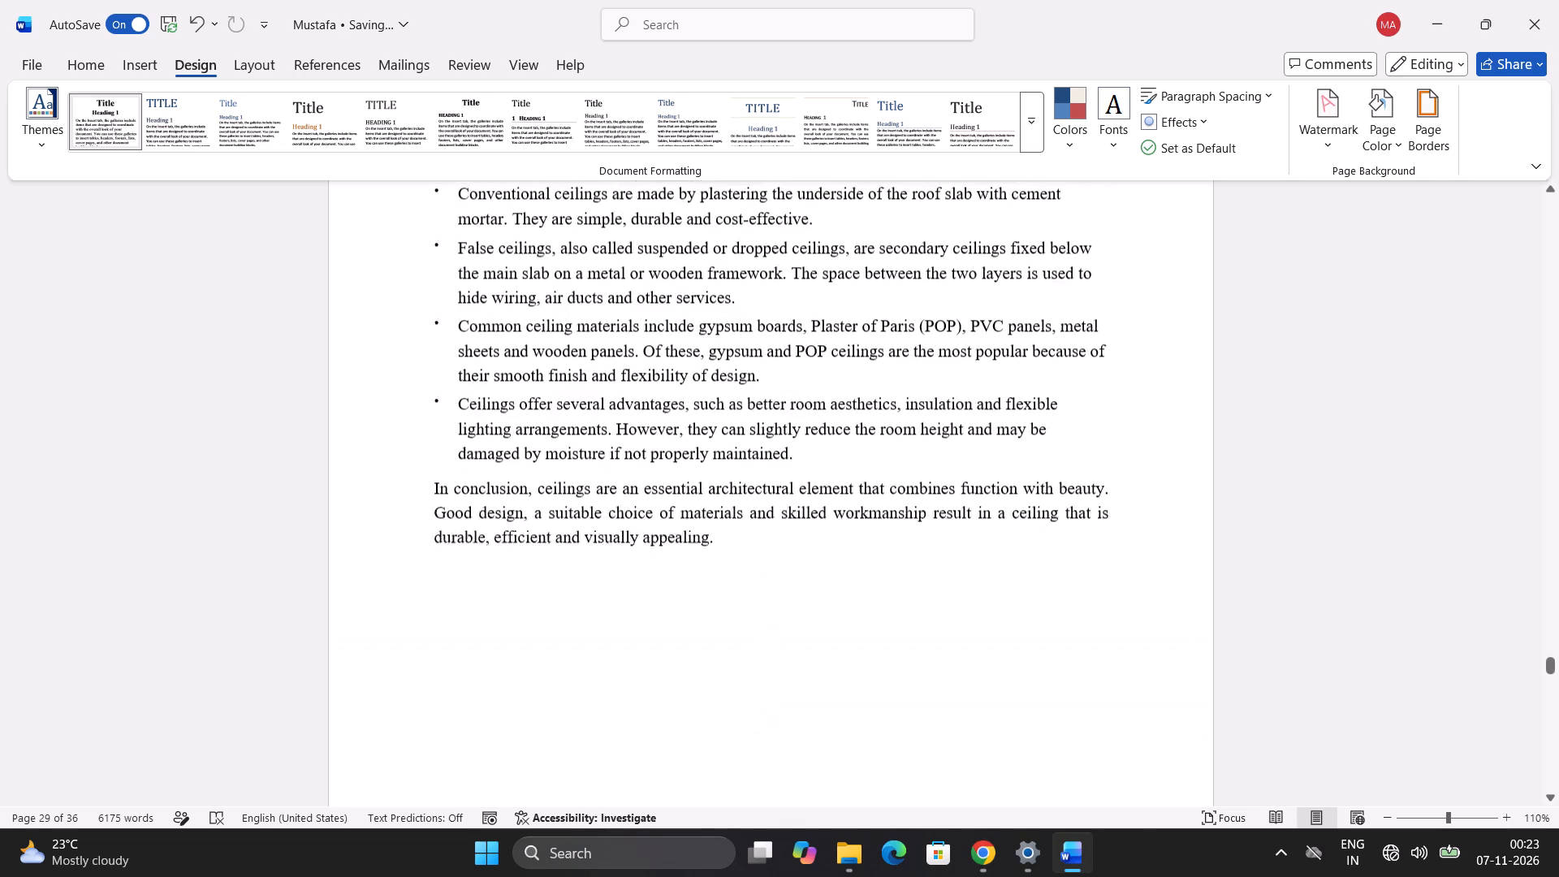
scroll(957, 445, "up", 3)
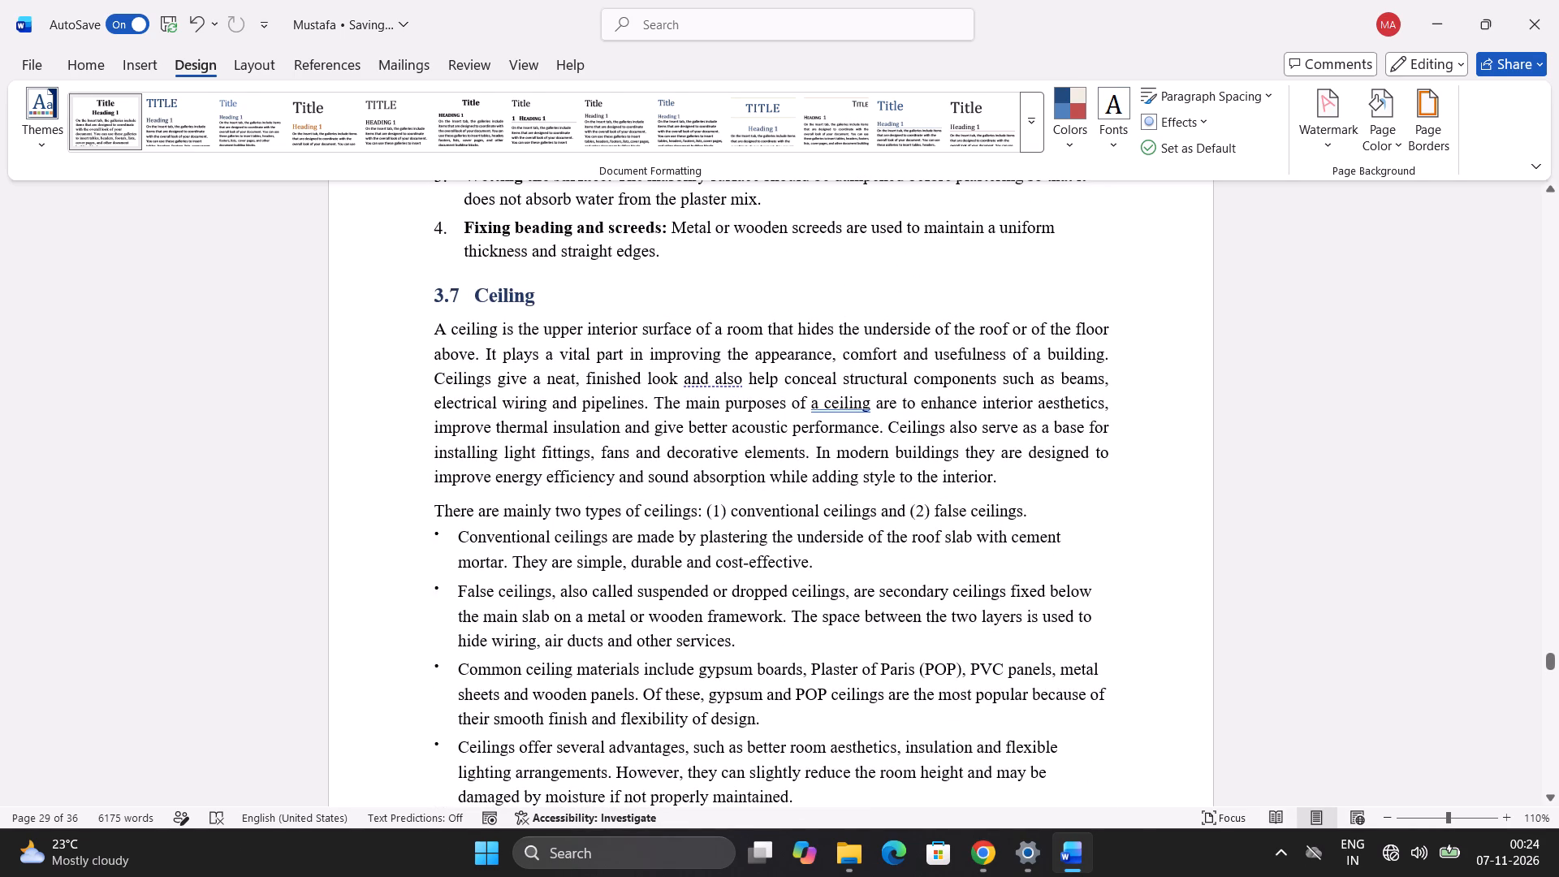
Split the two ceiling types in section 3.7 onto separate lines (1) and (2), removing the word "and" between them.
left_click(708, 510)
key("Return")
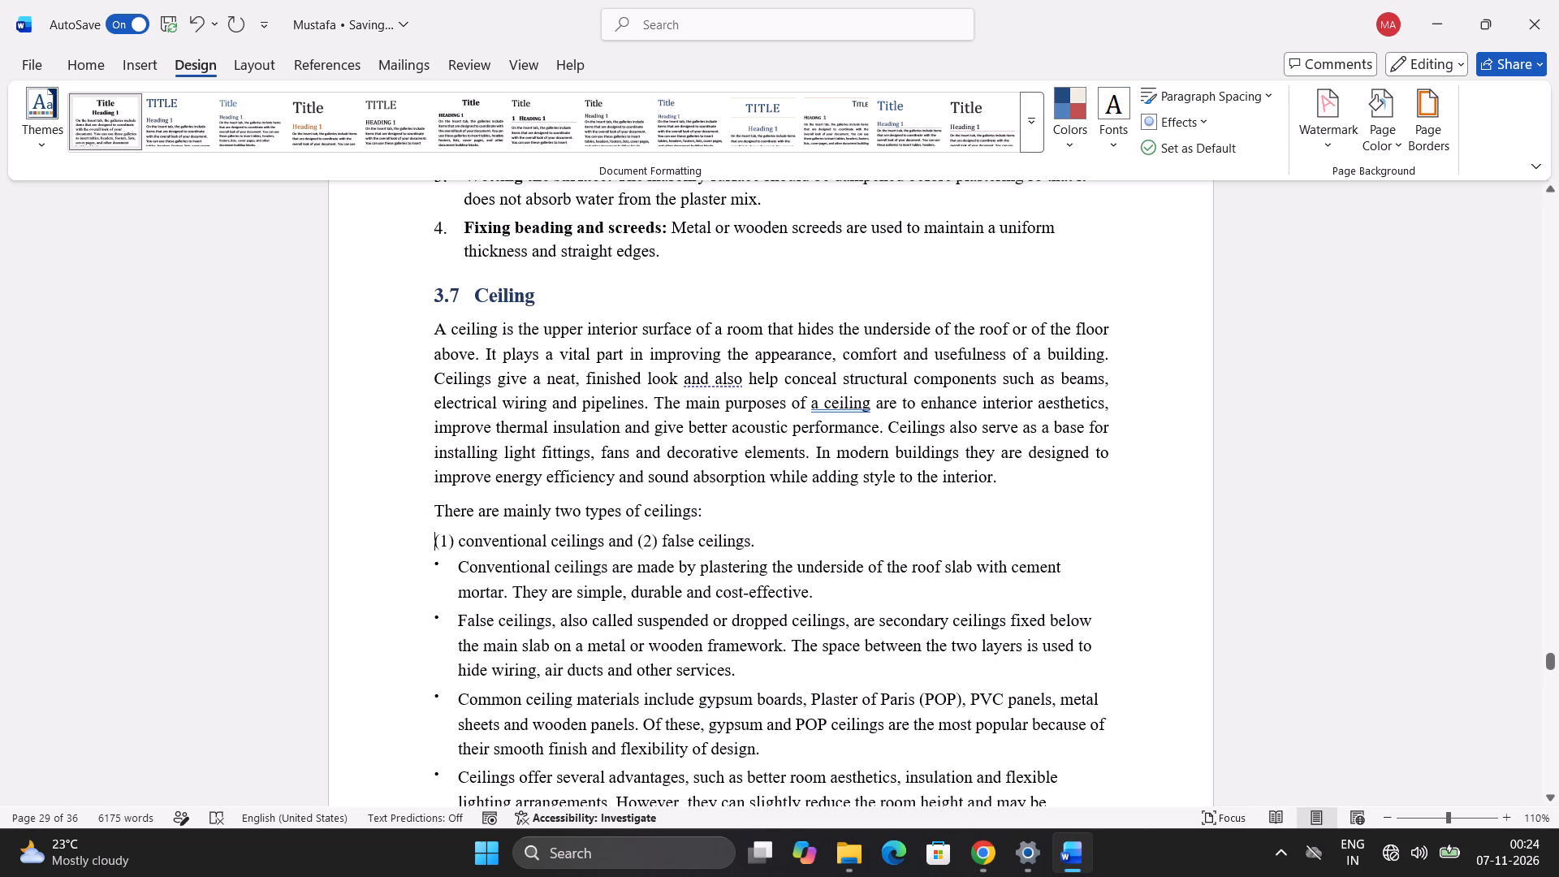
left_click_drag(633, 541, 641, 547)
key("Return")
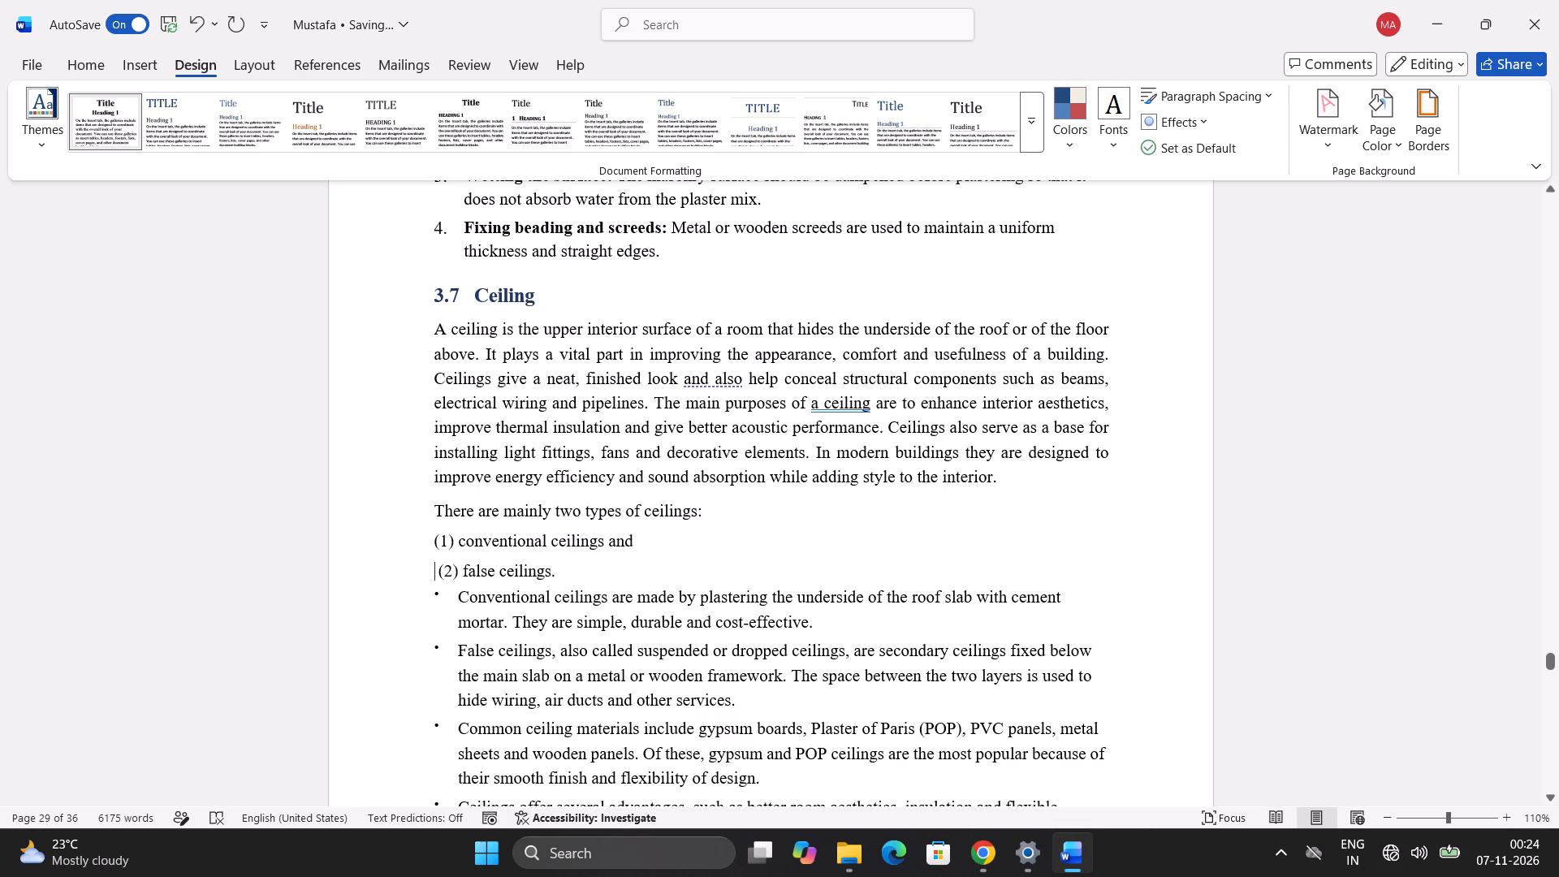
left_click(641, 542)
key("BackSpace")
key("BackSpace")
key("BackSpace")
Capitalize the first letters of the two listed ceiling types so they read "Conventional ceilings" and "False ceilings".
left_click_drag(461, 537, 476, 547)
left_click_drag(463, 543, 578, 594)
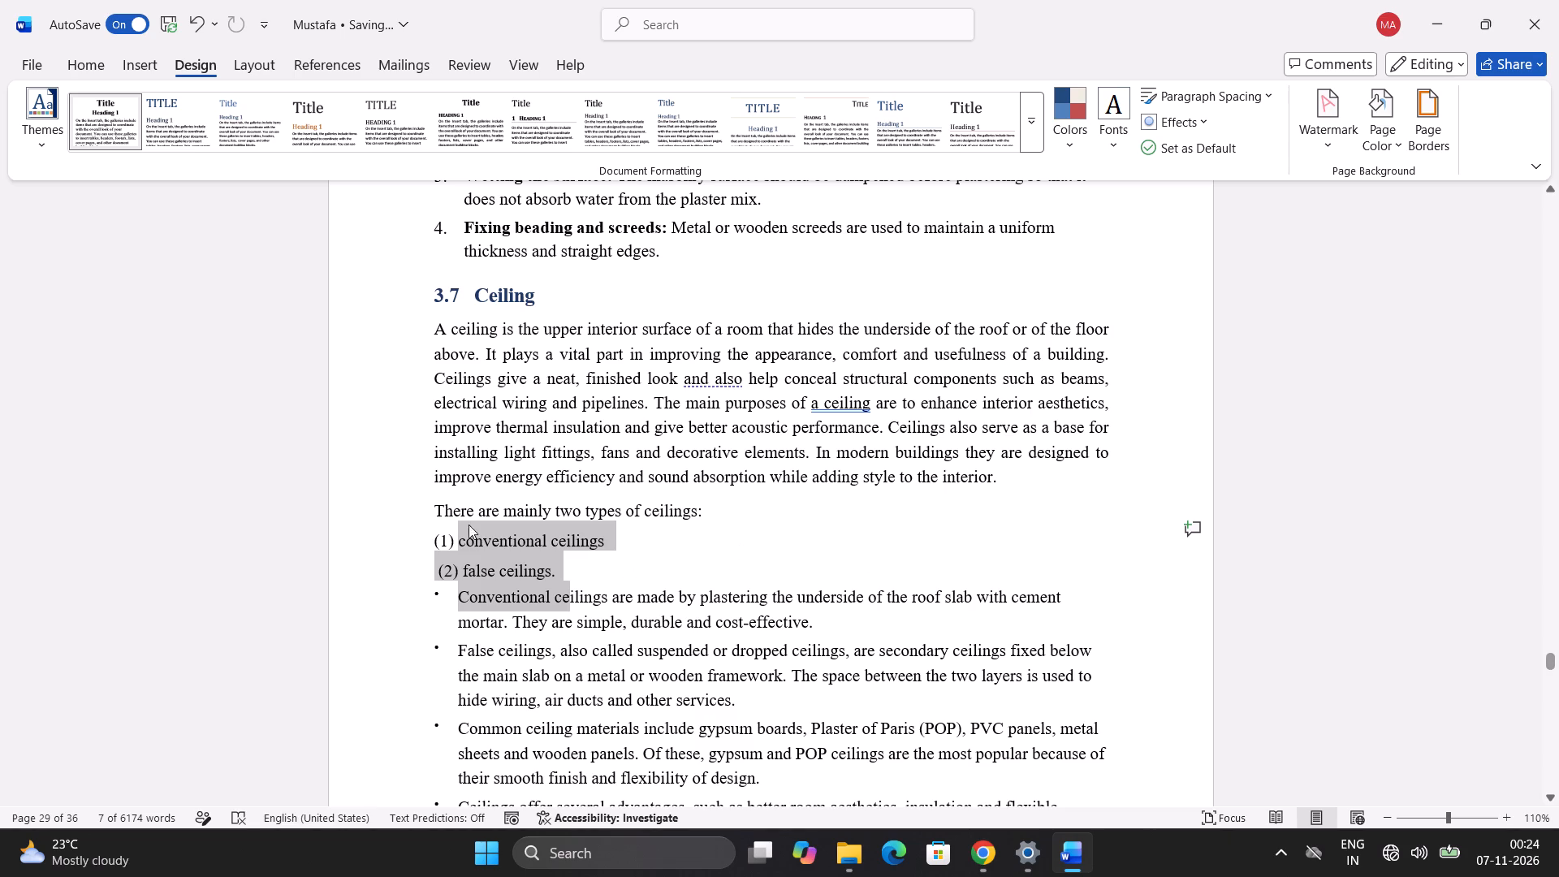
left_click(507, 465)
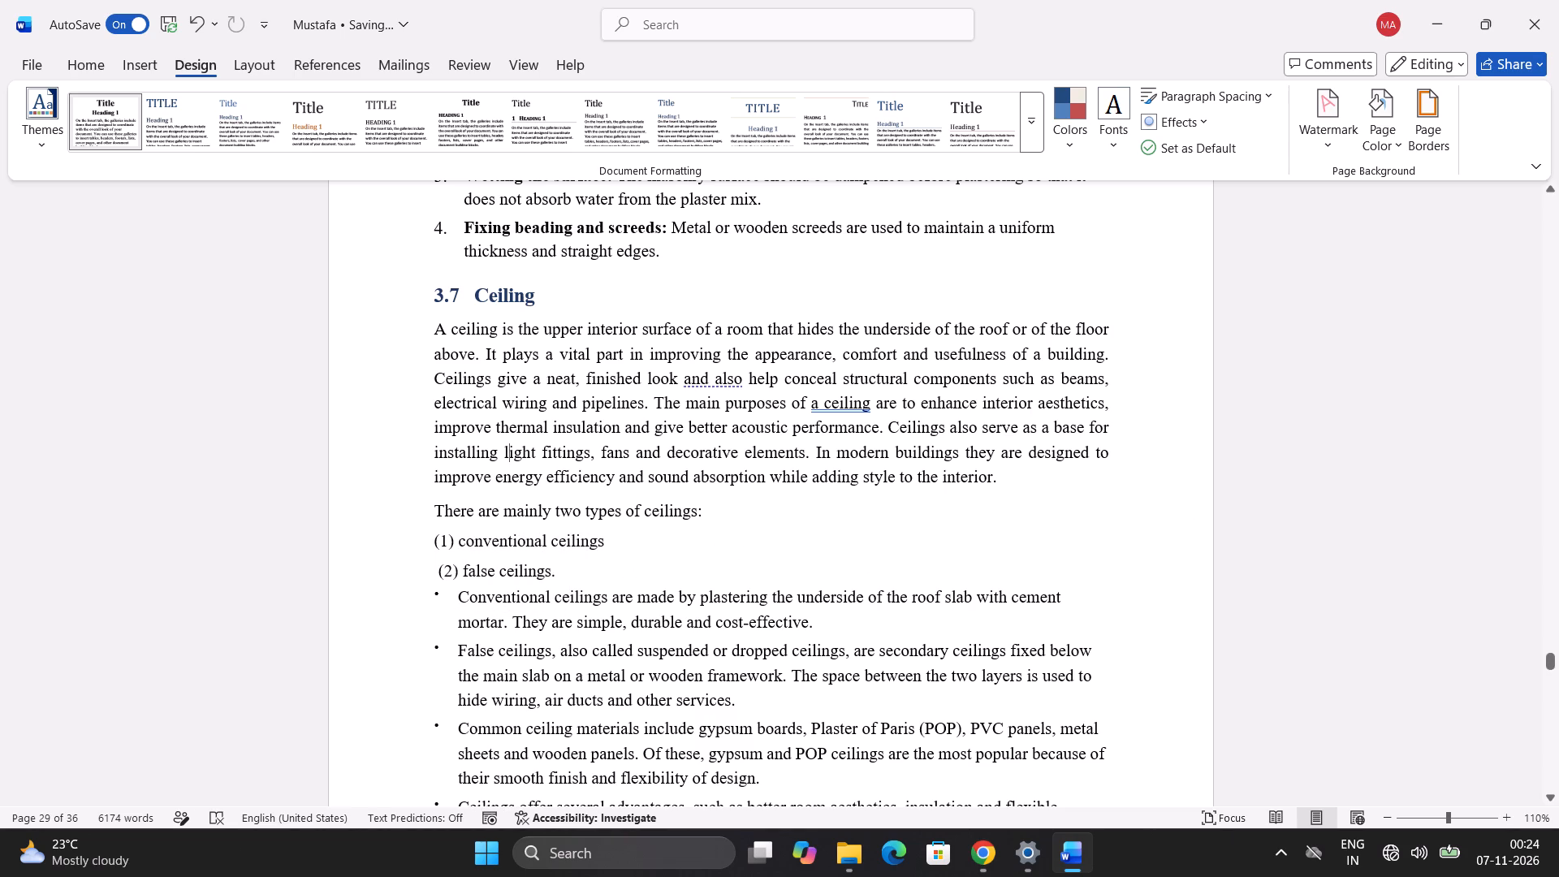
left_click(466, 572)
key("BackSpace")
key("shift+f")
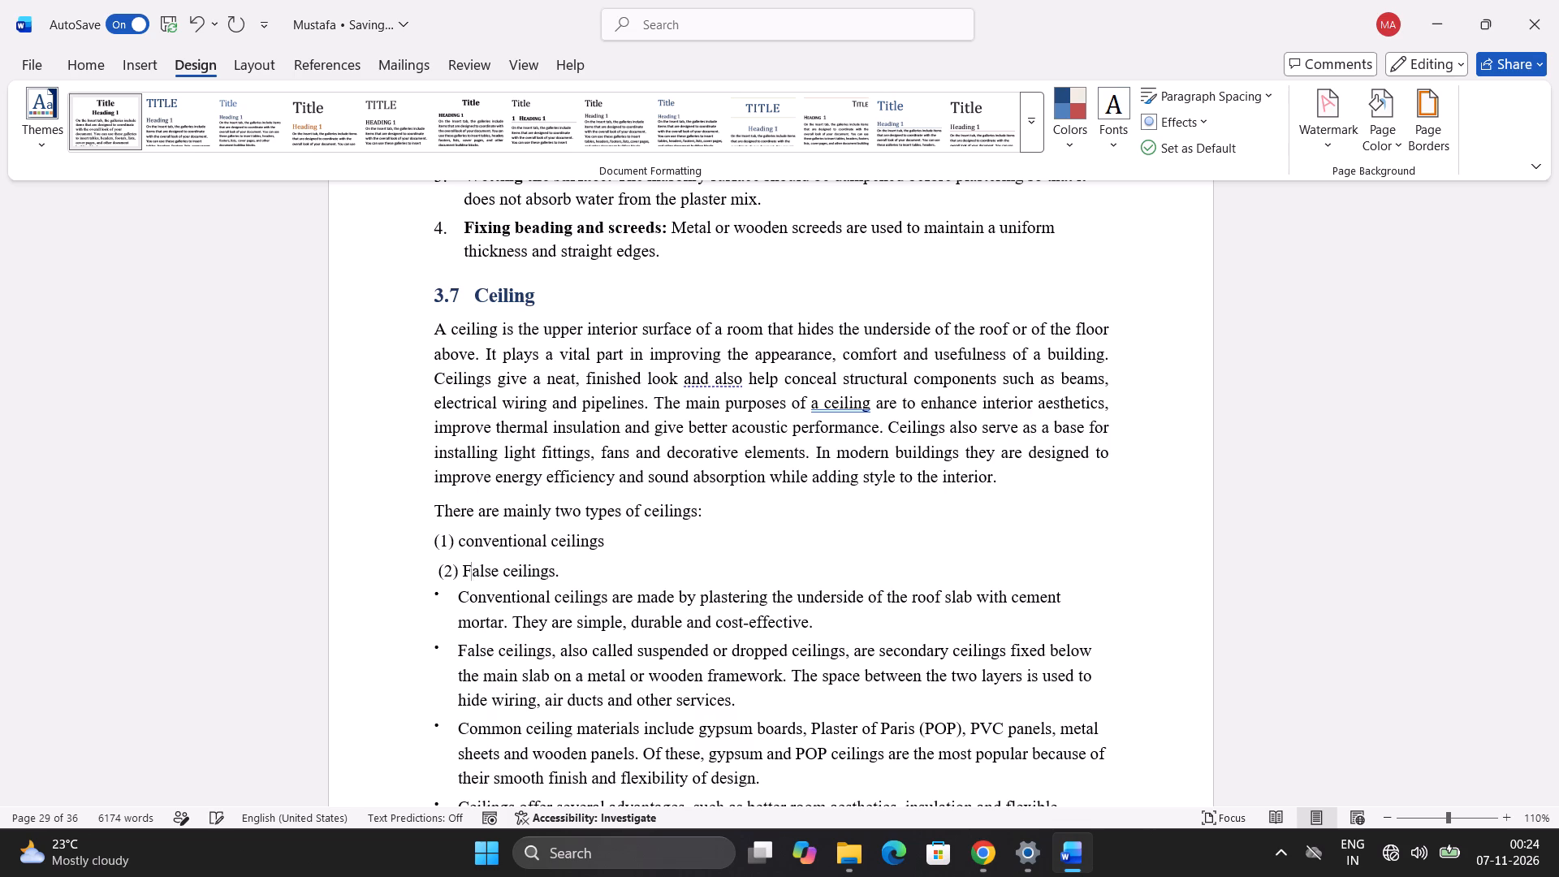
left_click(463, 544)
key("BackSpace")
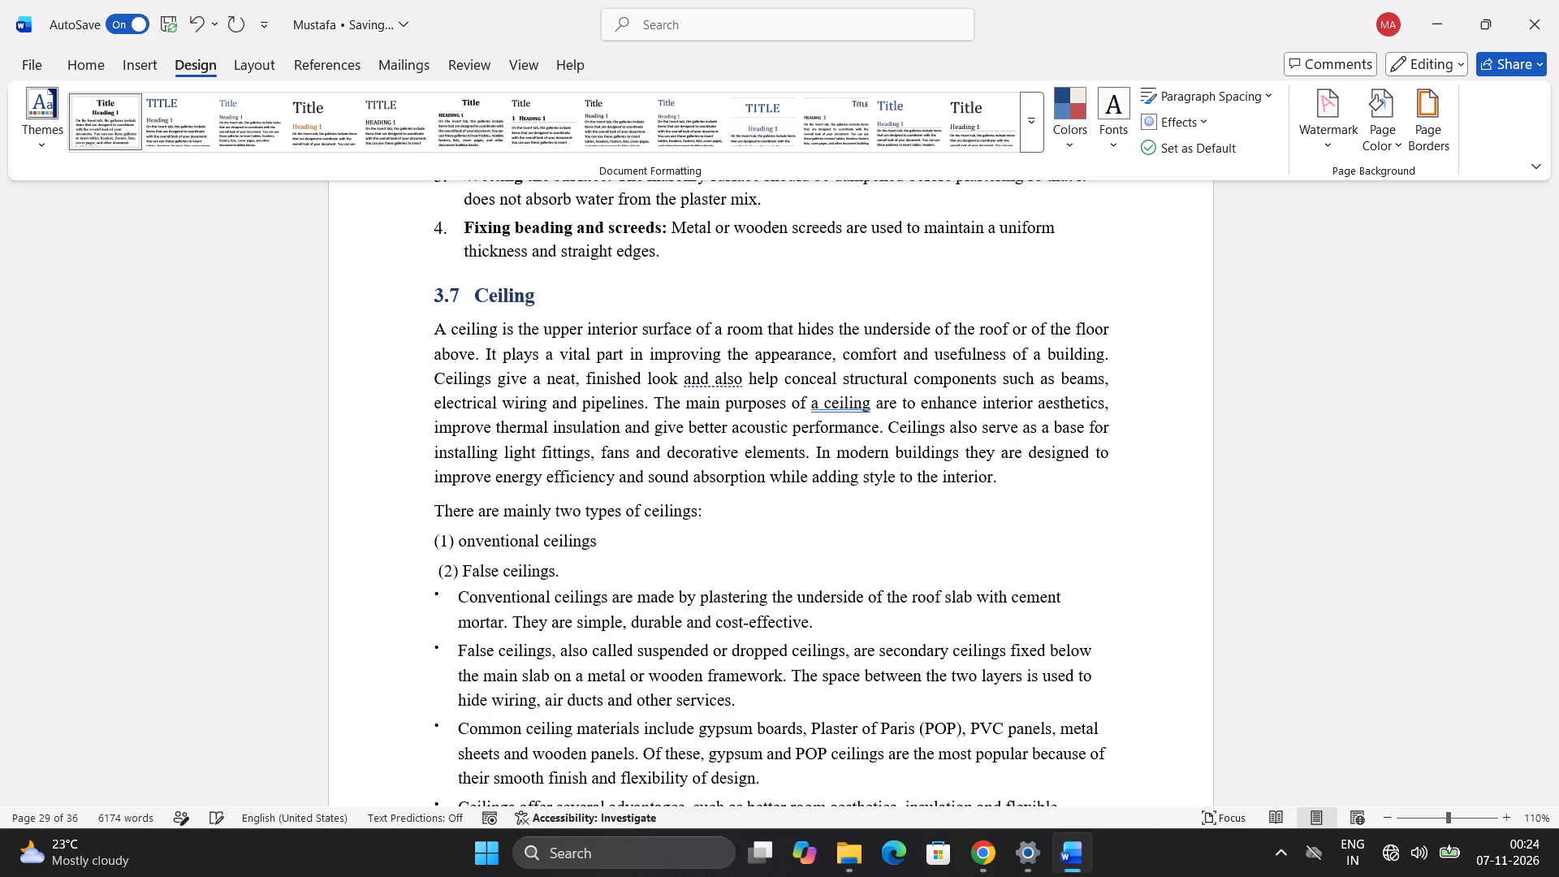
key("shift+c")
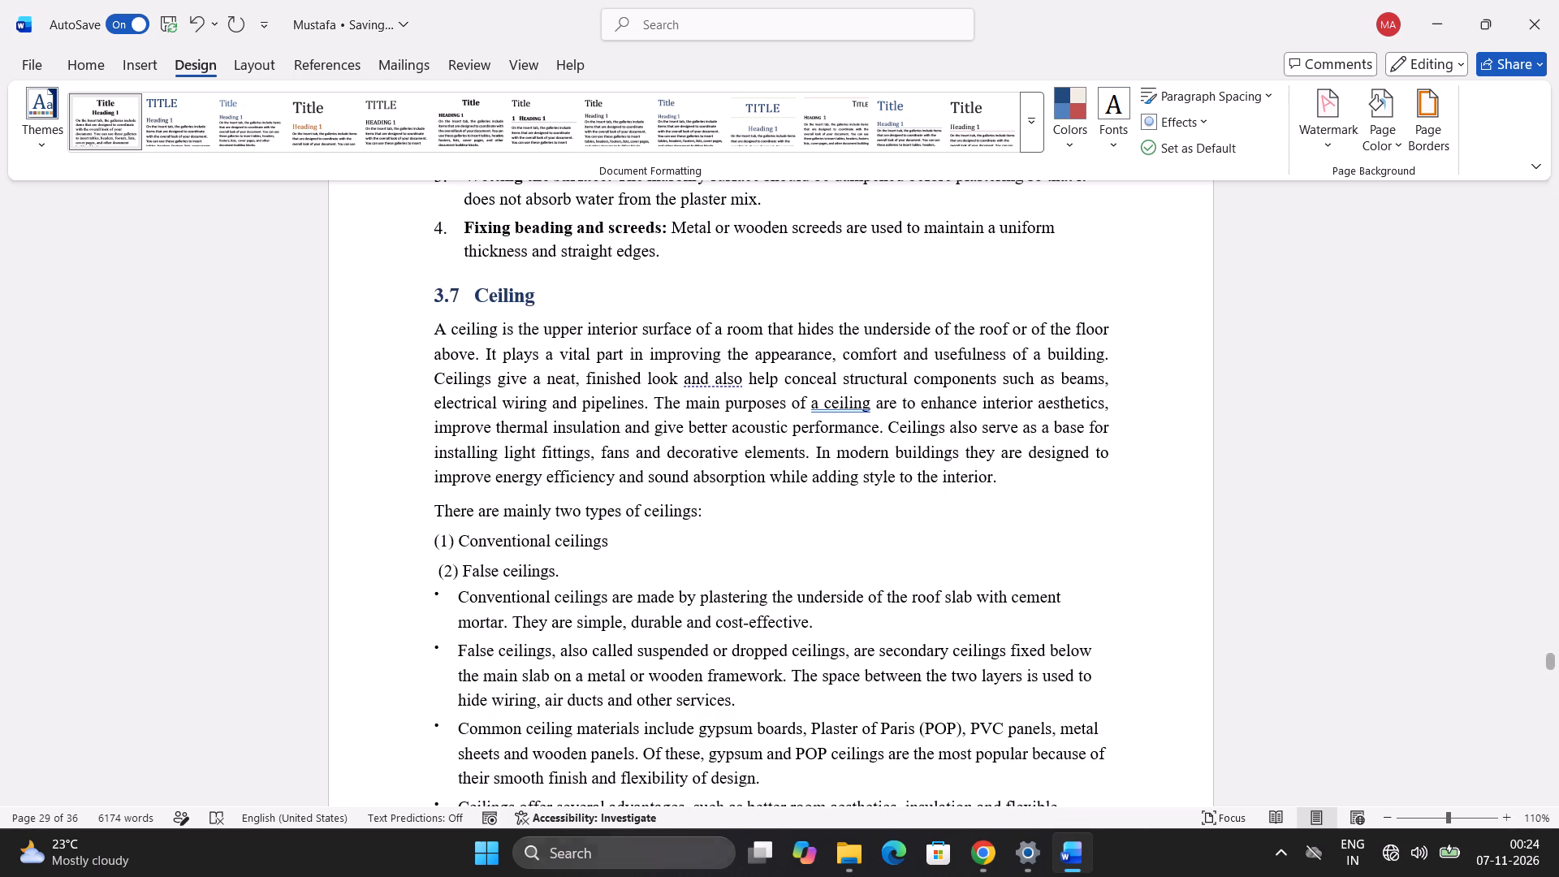
Examine the page layout from the end of the Ceiling section through the Chapter 4 Conclusion to Annexures A and B.
scroll(823, 717, "down", 8)
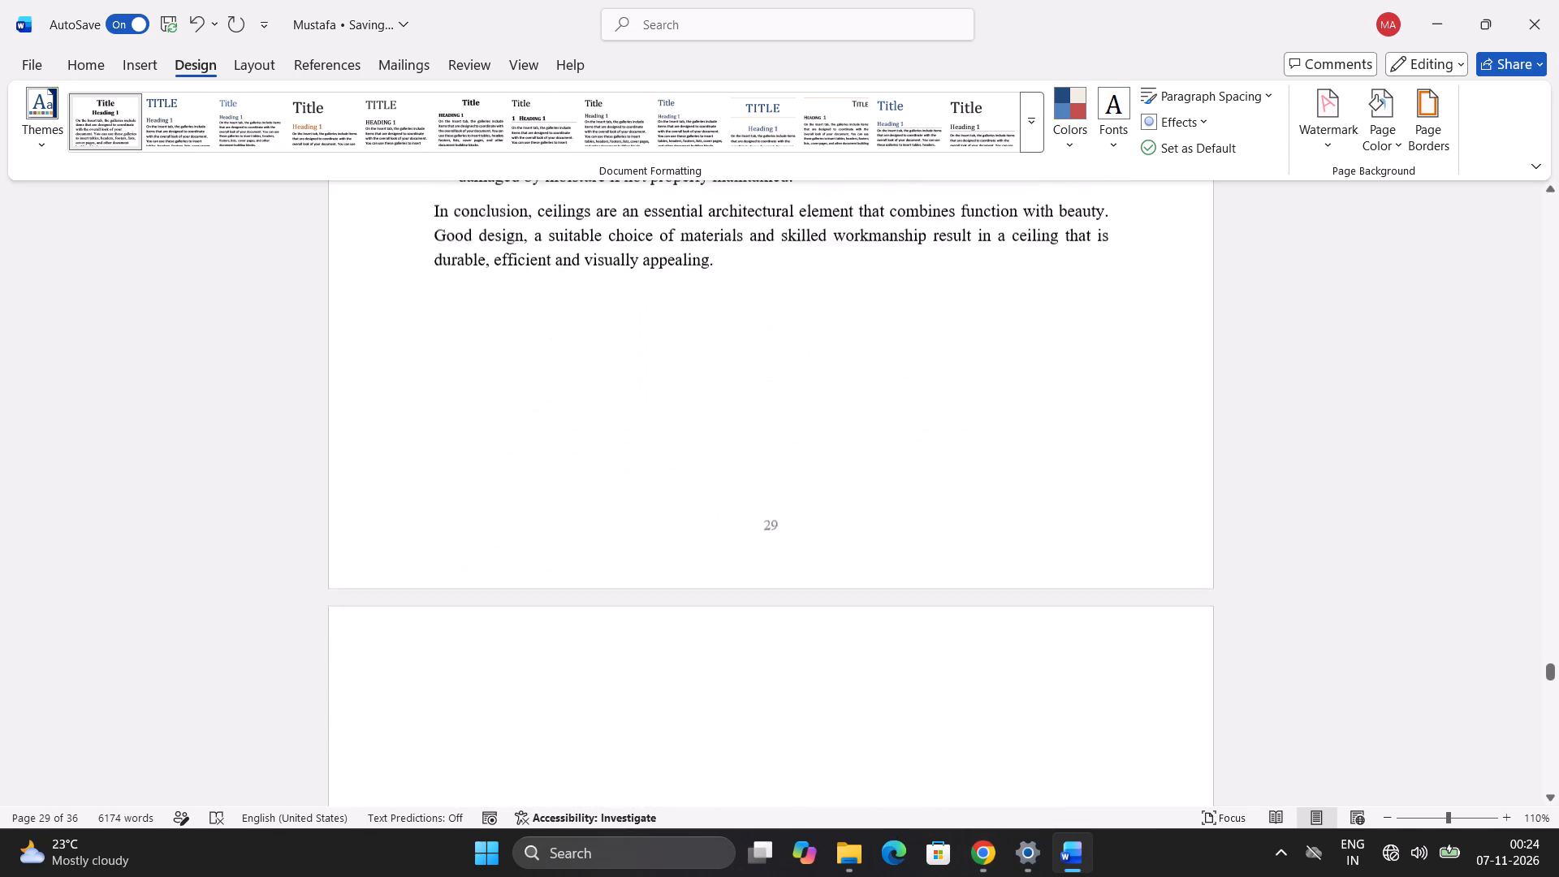
scroll(824, 714, "down", 15)
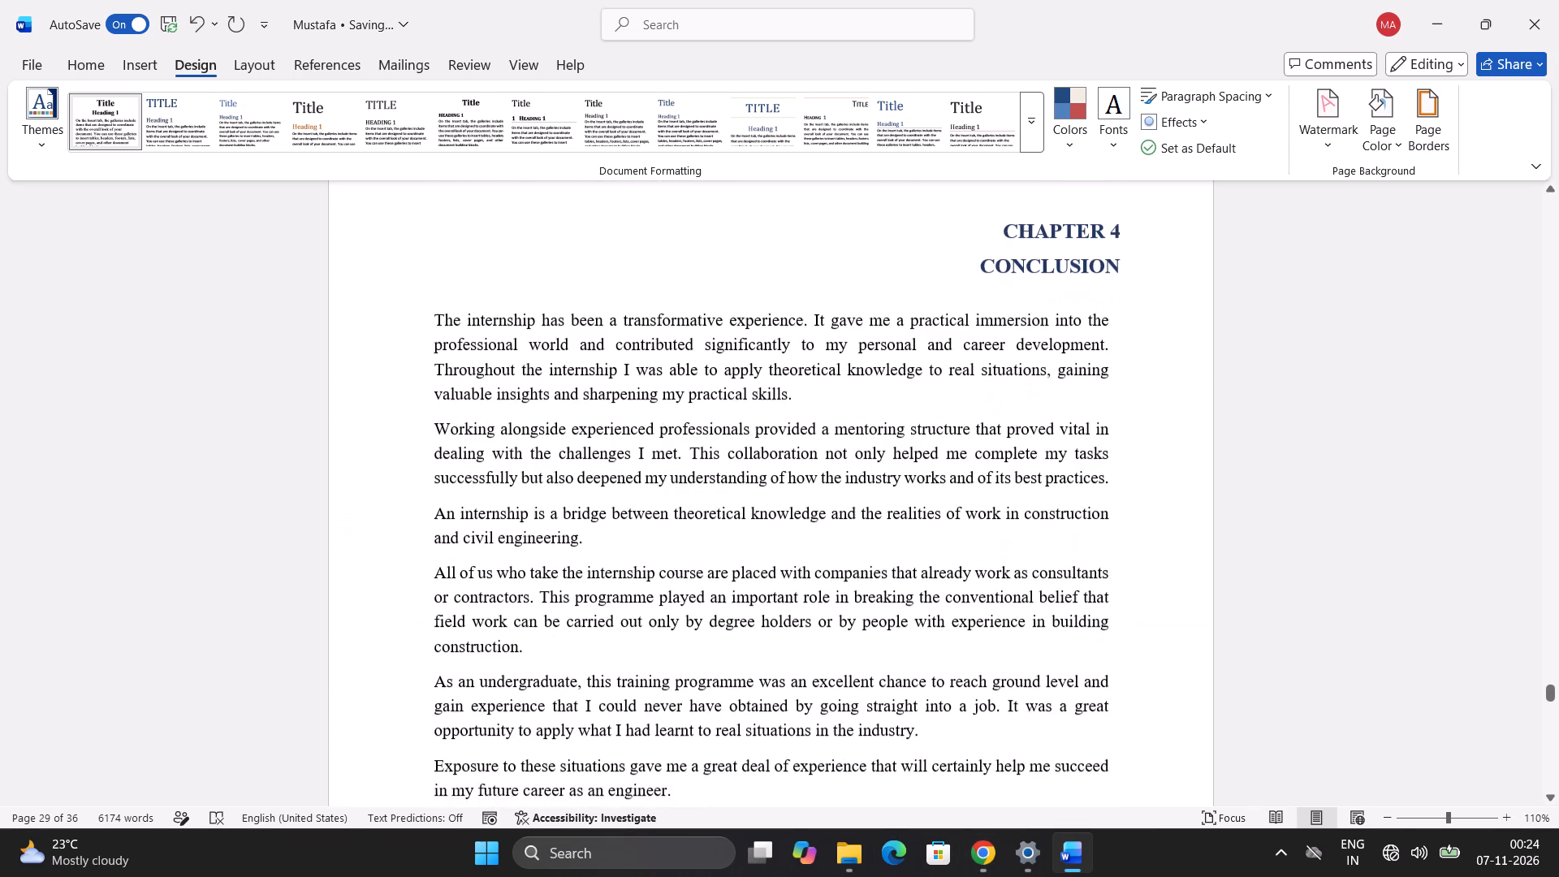
scroll(824, 714, "down", 6)
scroll(823, 721, "up", 10)
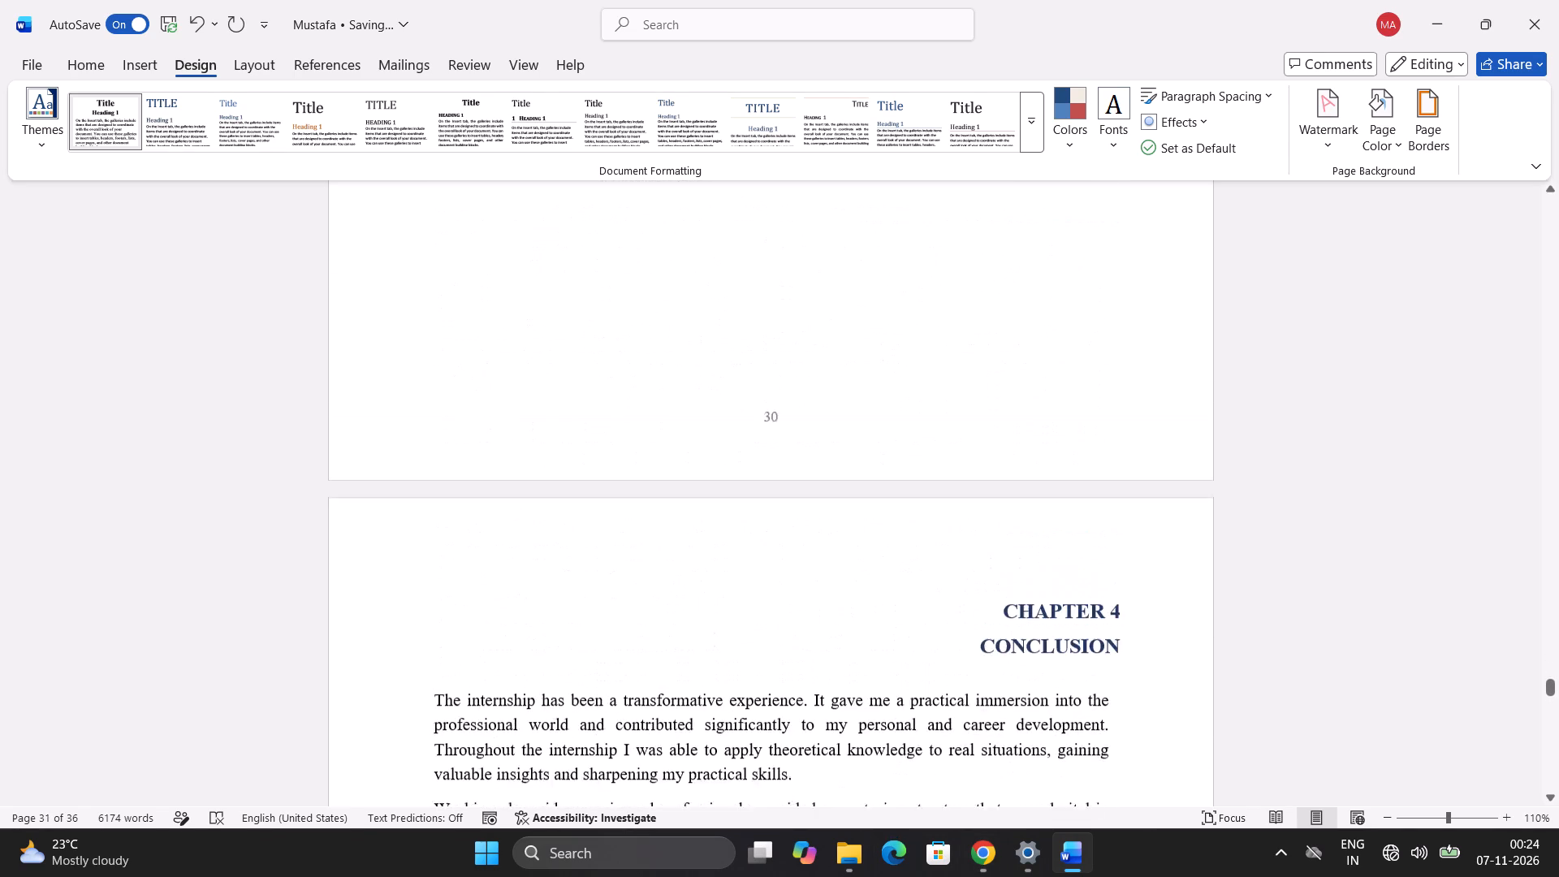
scroll(823, 721, "up", 11)
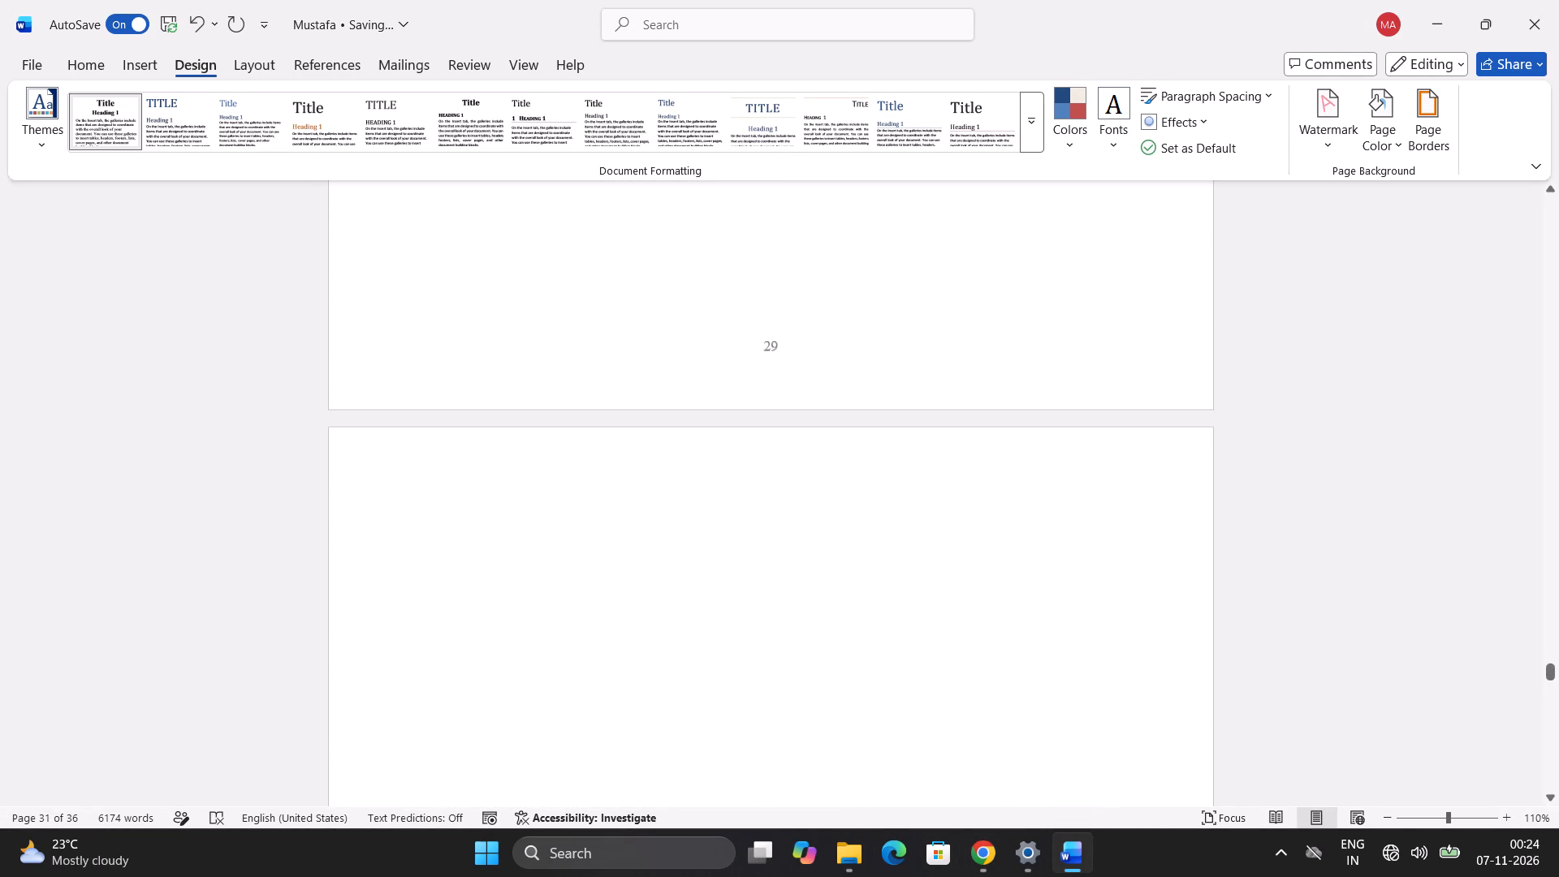
scroll(823, 721, "down", 18)
scroll(823, 721, "down", 5)
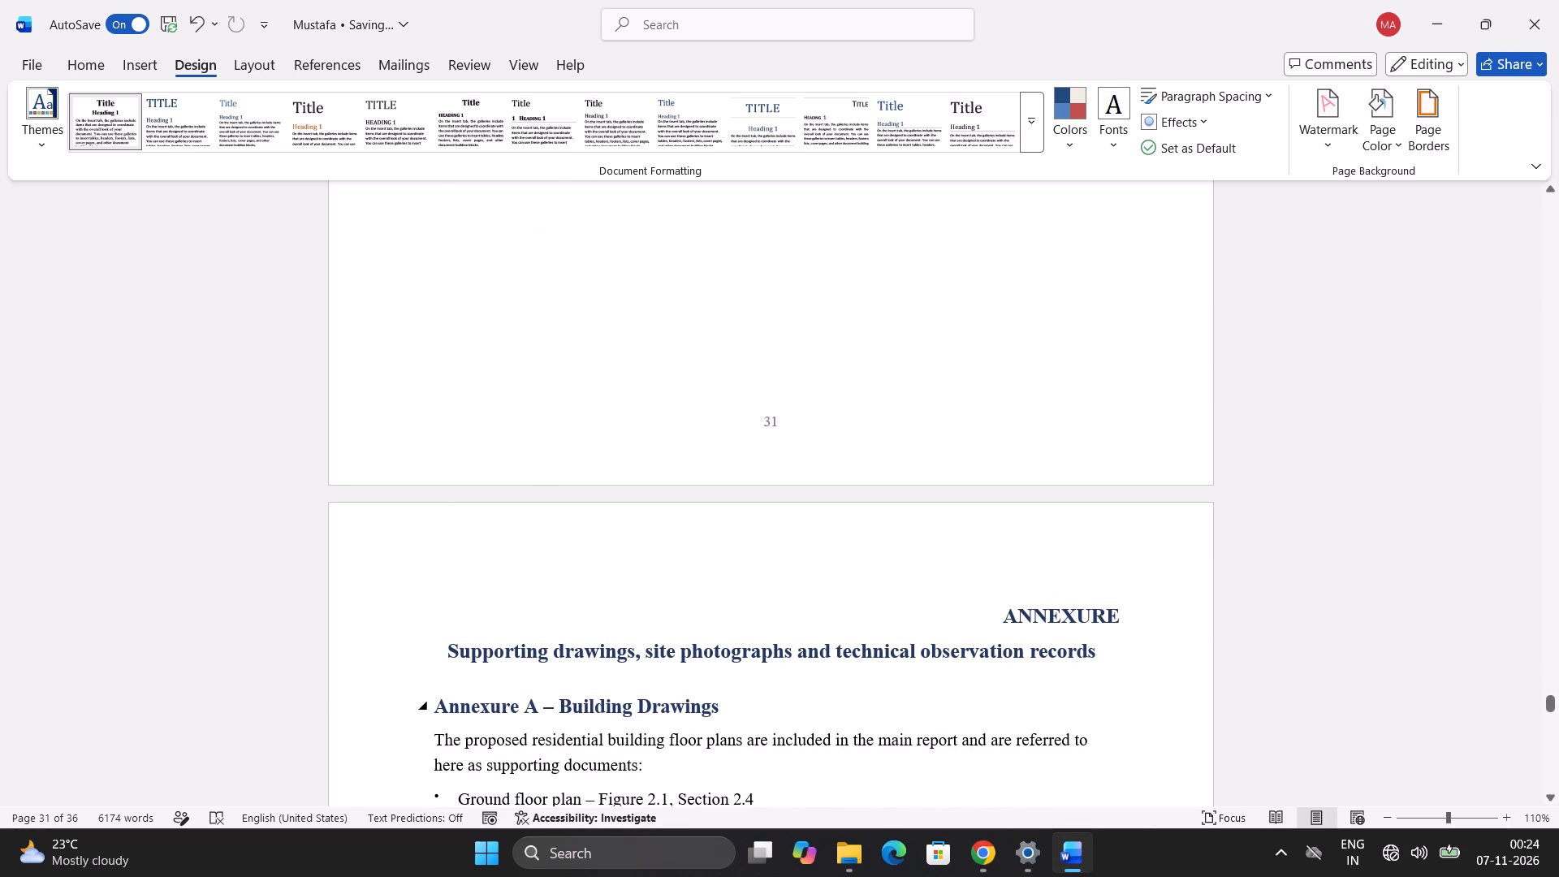
scroll(1001, 568, "up", 3)
scroll(976, 470, "up", 7)
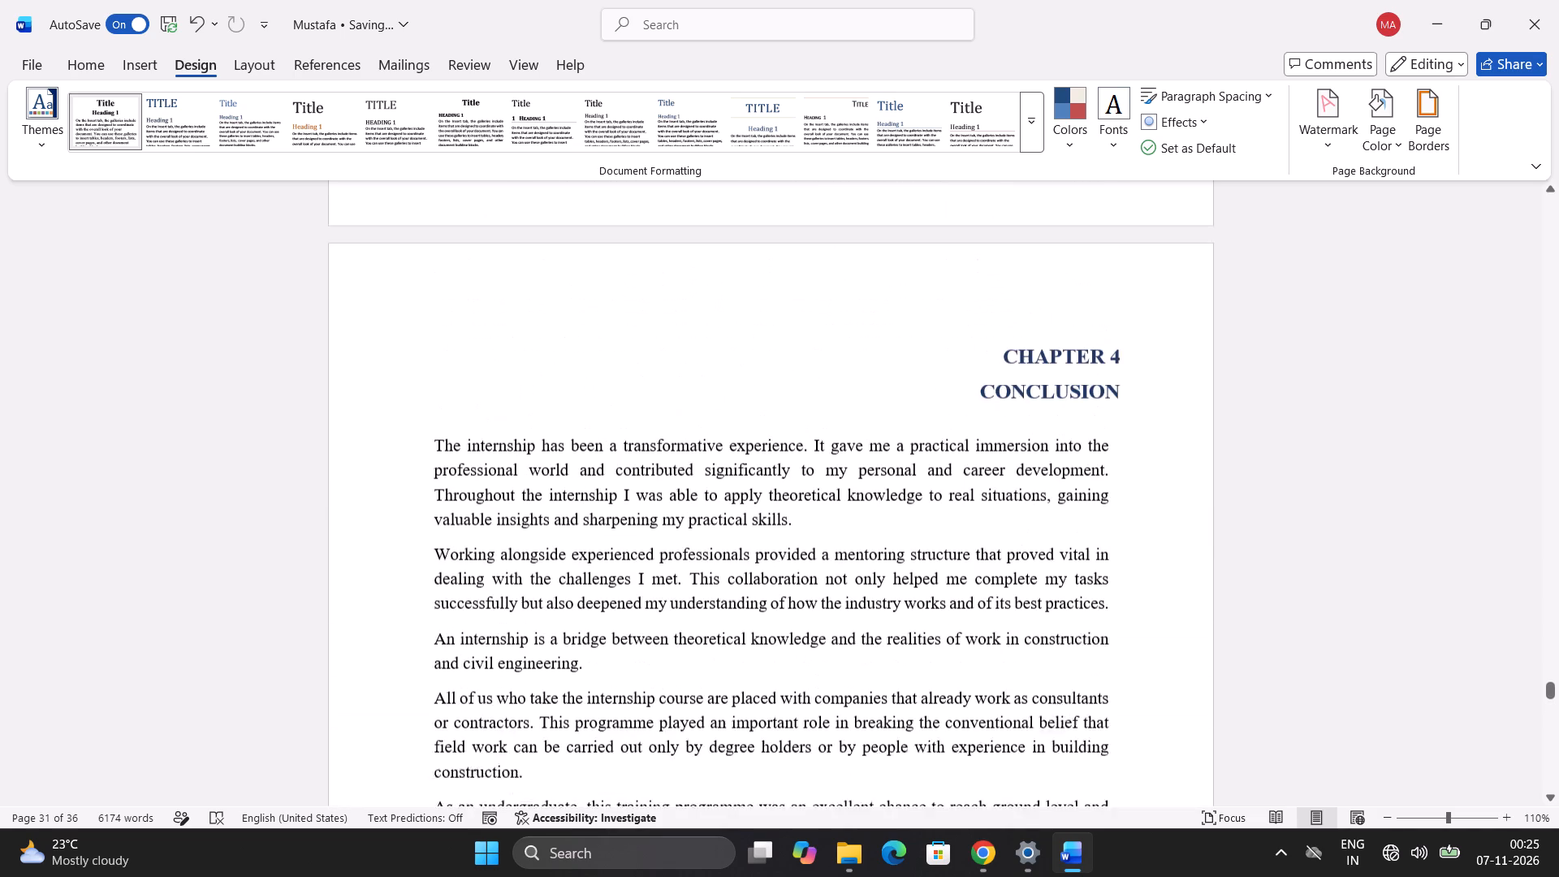
scroll(976, 470, "down", 6)
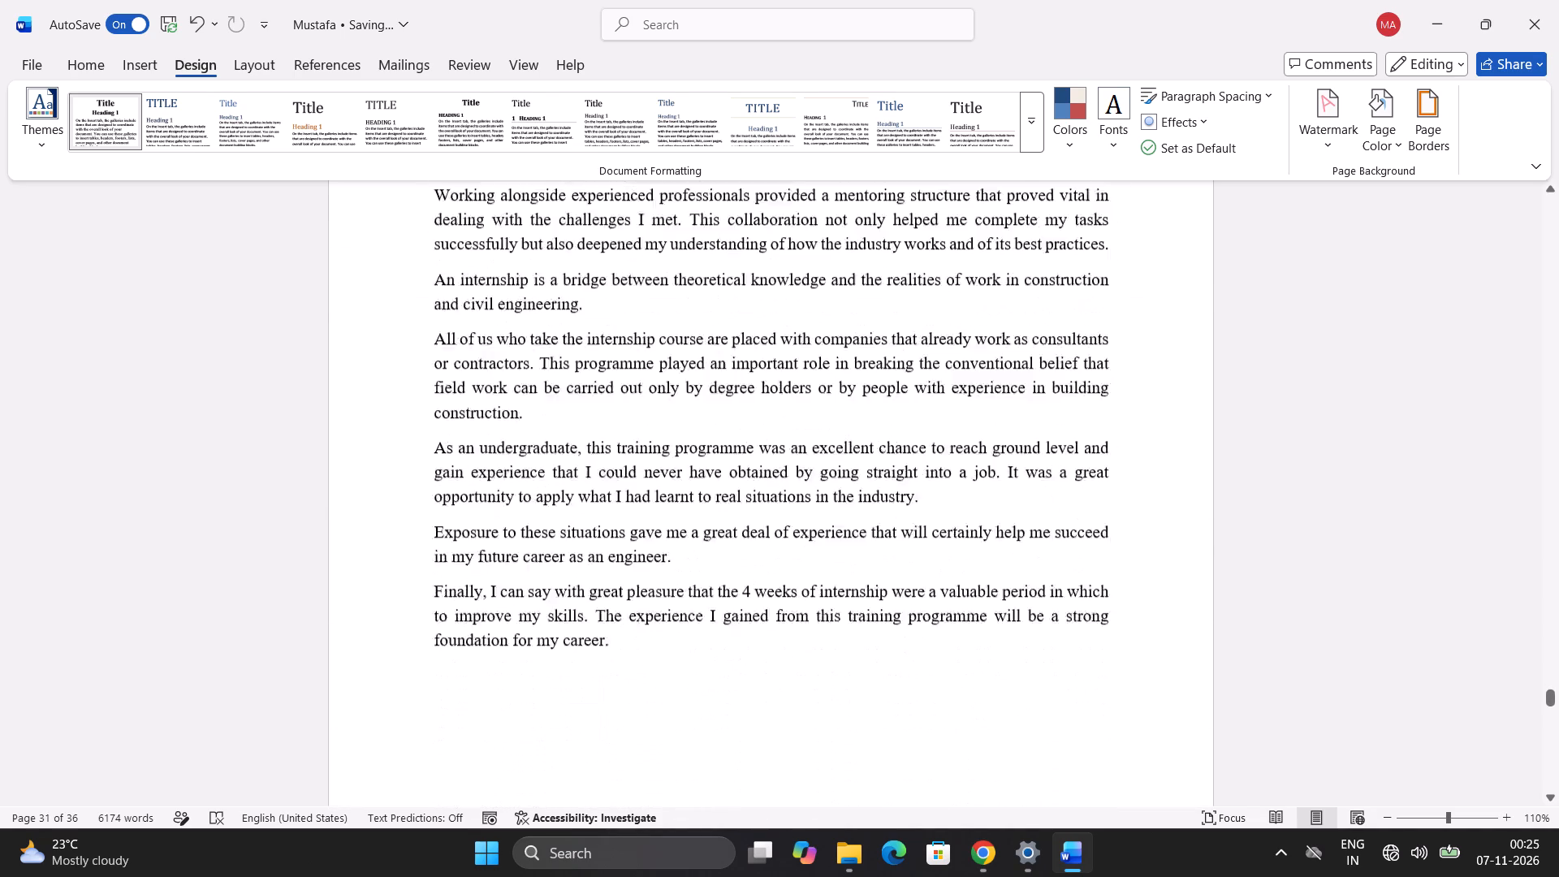
scroll(976, 470, "down", 10)
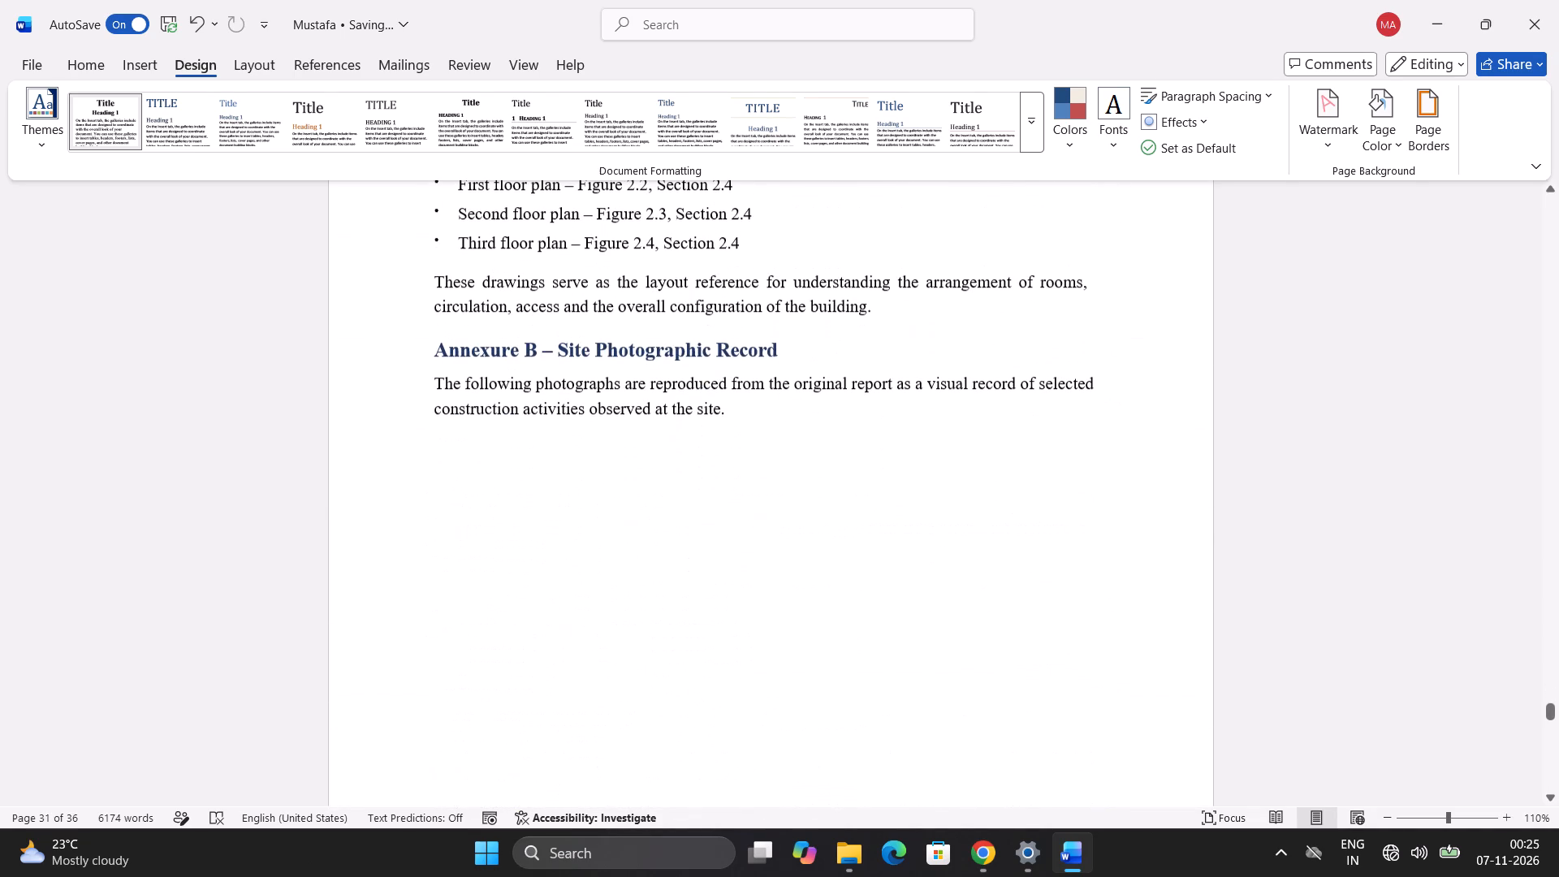
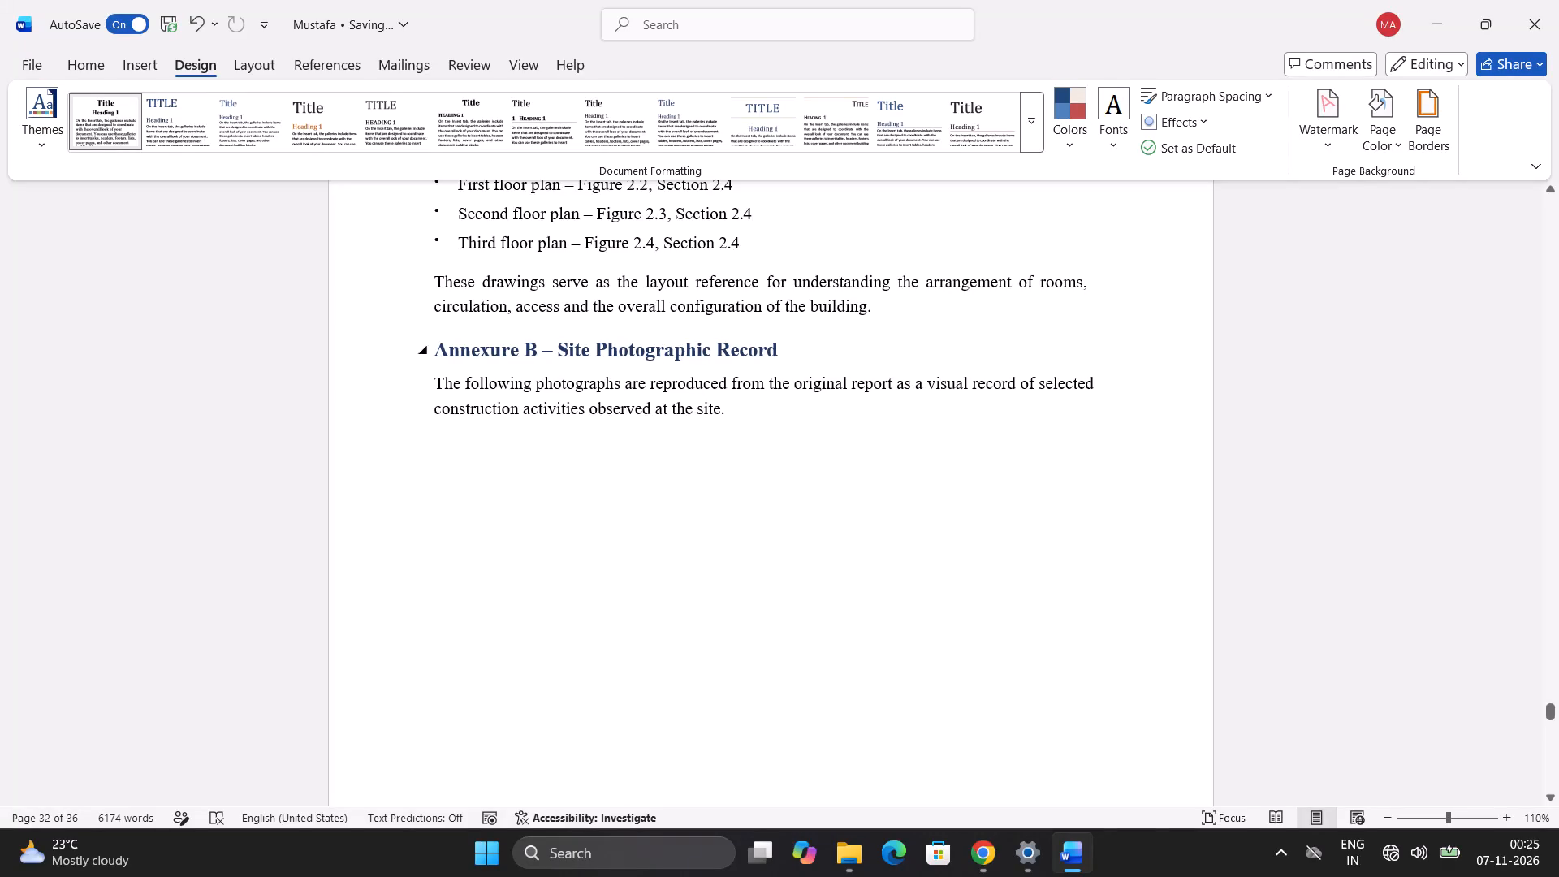
Examine the annexure pages from Annexure A on page 32 through Annexure B4 – Brick Masonry on page 35.
scroll(768, 503, "down", 4)
scroll(642, 680, "down", 4)
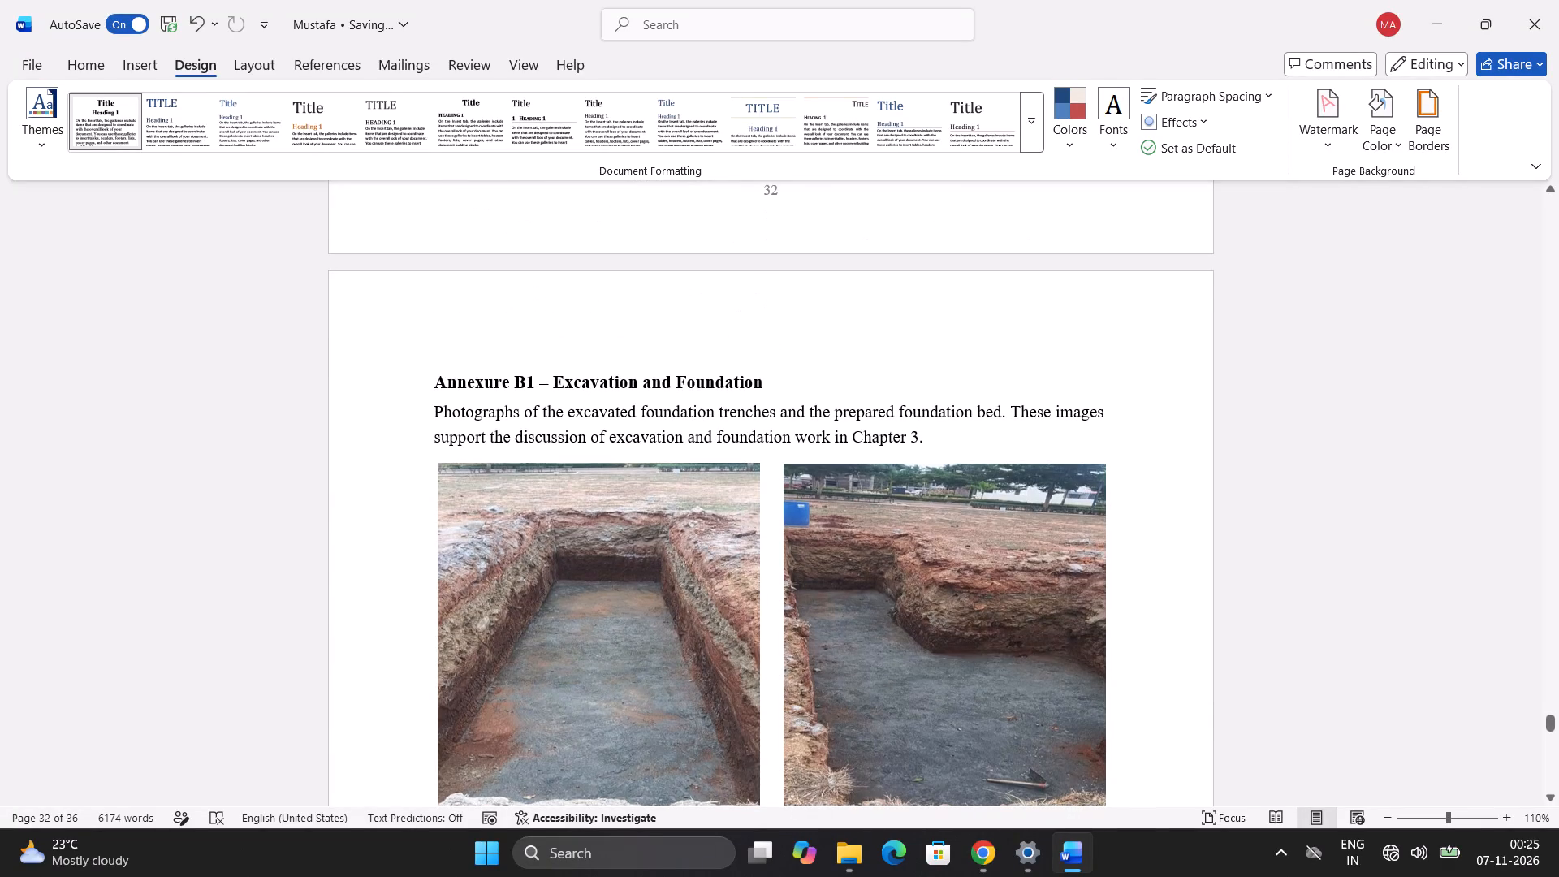
scroll(626, 715, "up", 3)
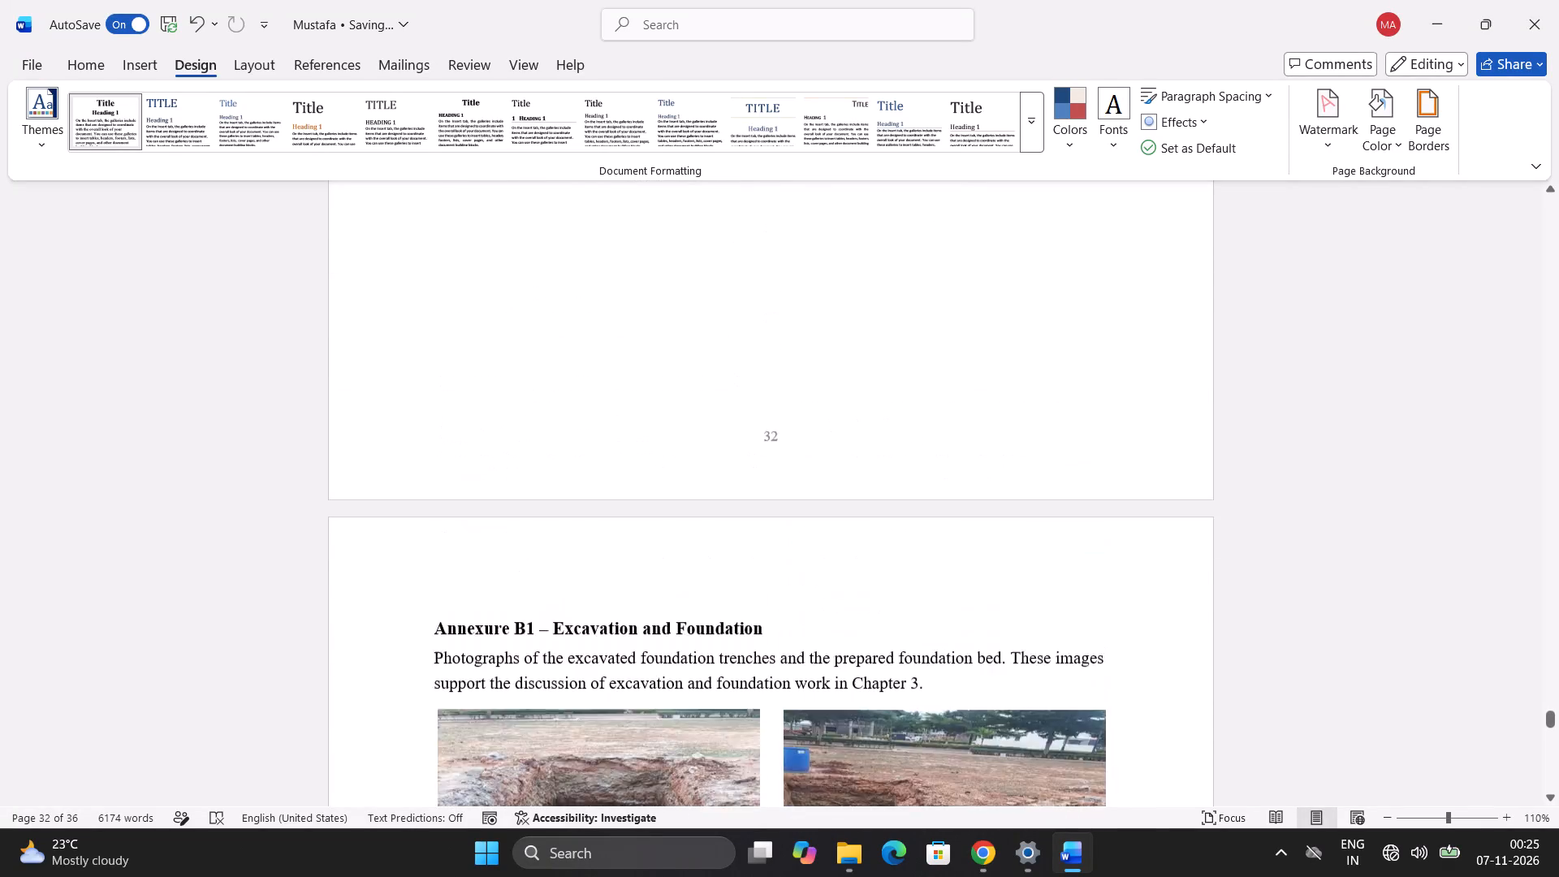
scroll(626, 715, "up", 11)
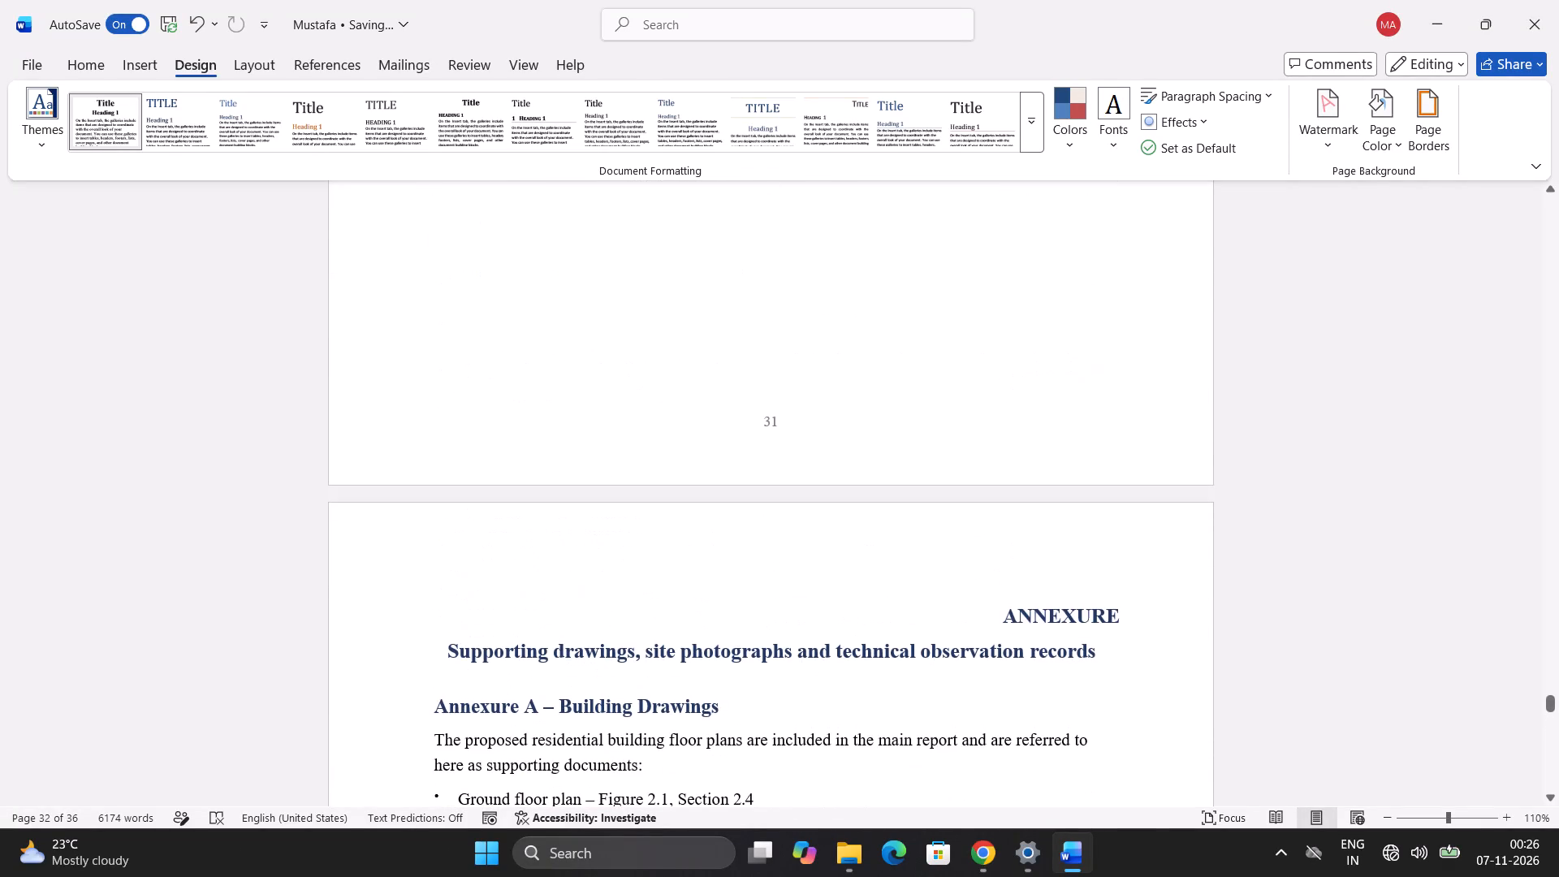
scroll(622, 719, "down", 11)
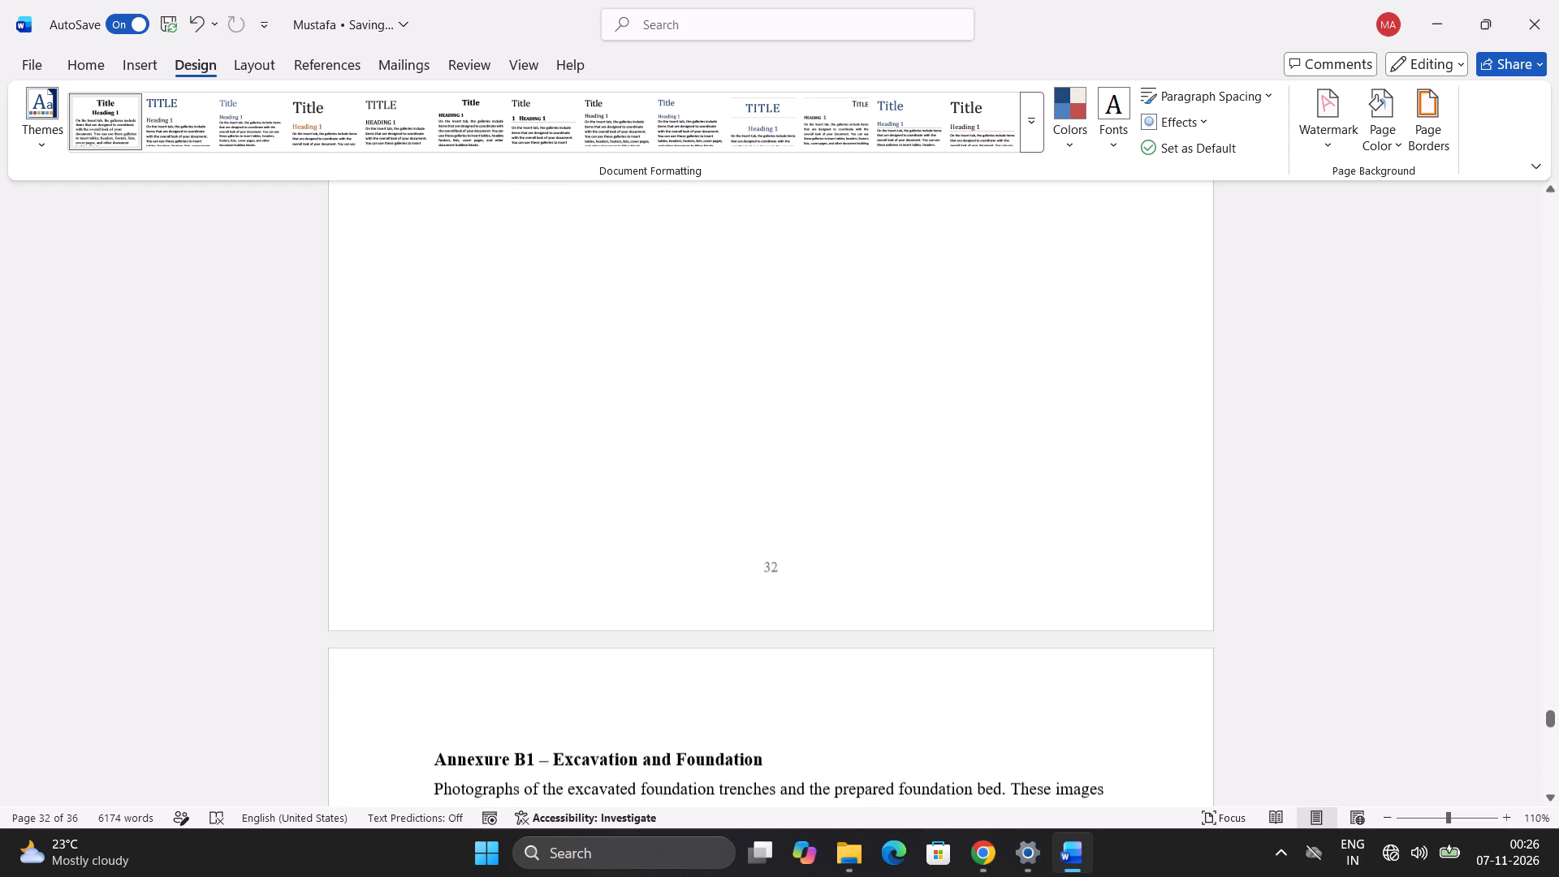
scroll(622, 719, "down", 13)
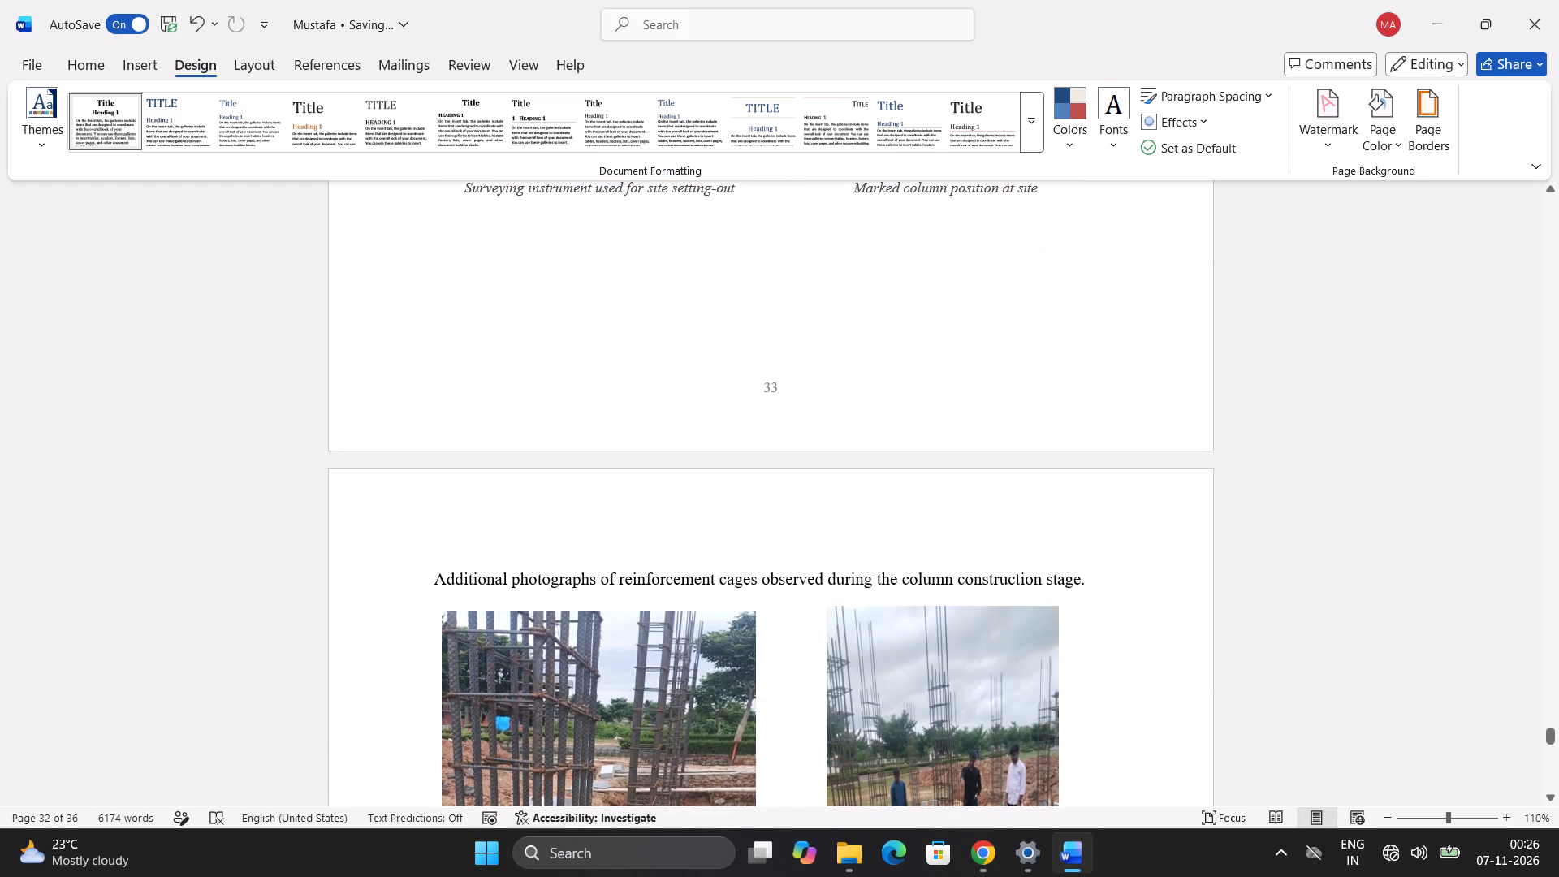
scroll(622, 719, "down", 15)
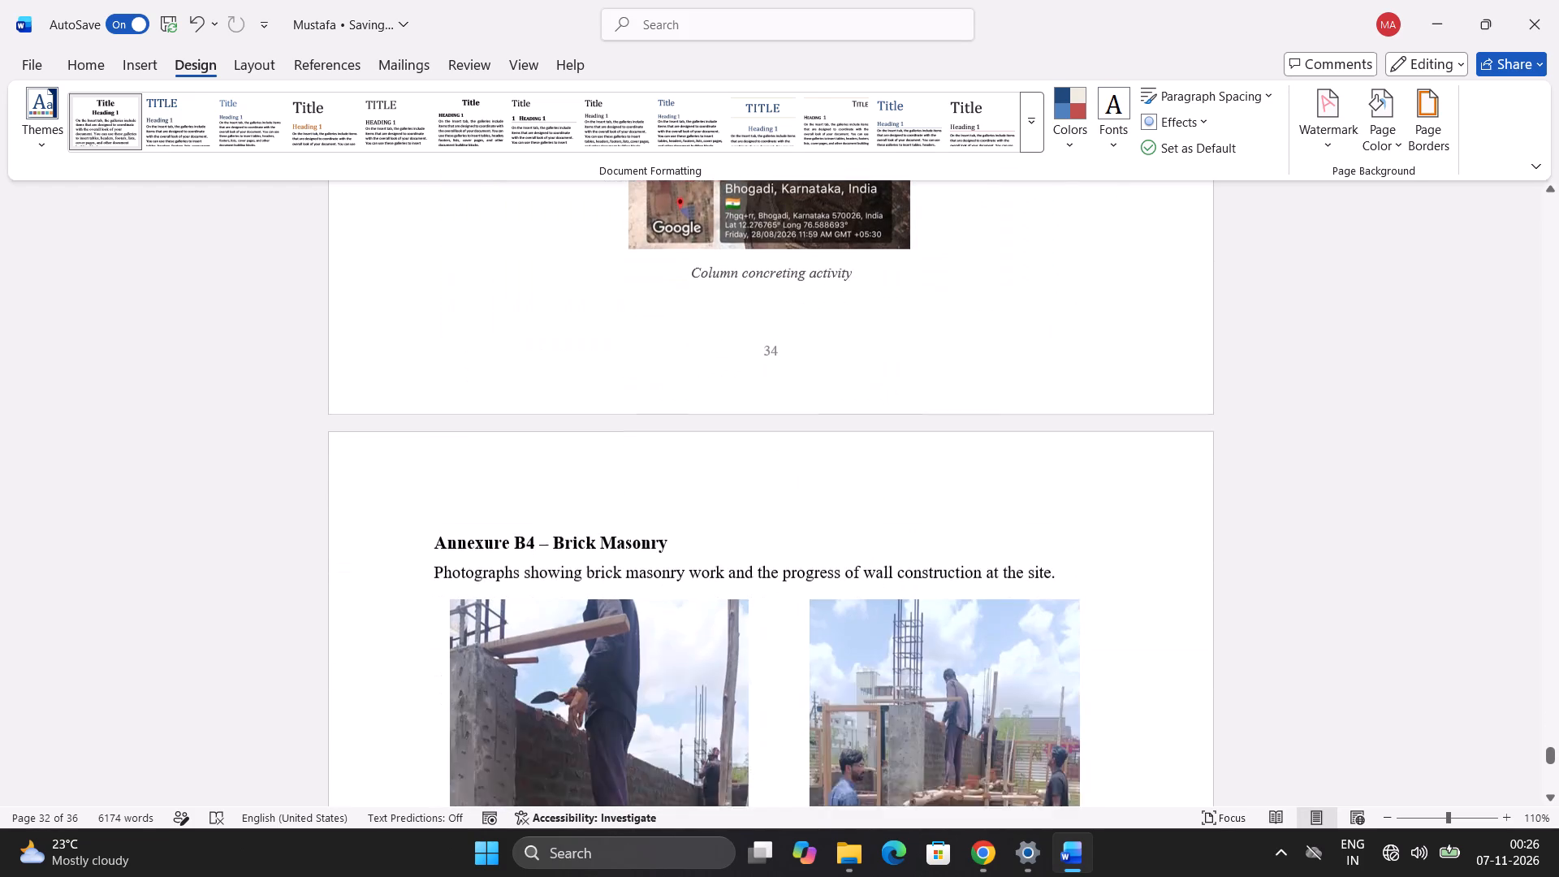
scroll(622, 719, "down", 6)
scroll(622, 719, "up", 8)
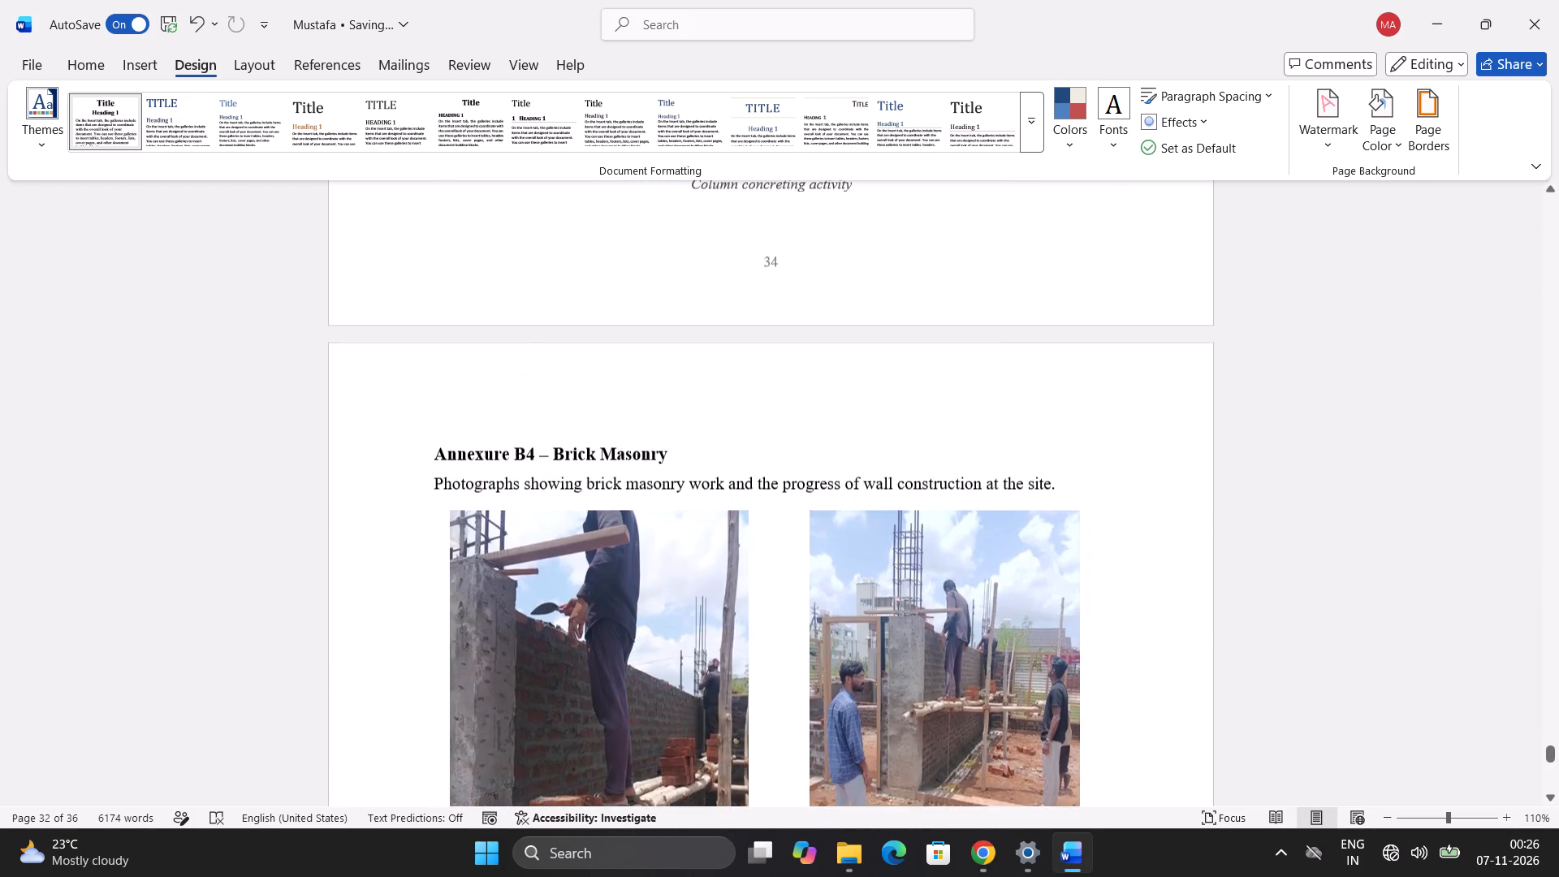
scroll(622, 719, "up", 11)
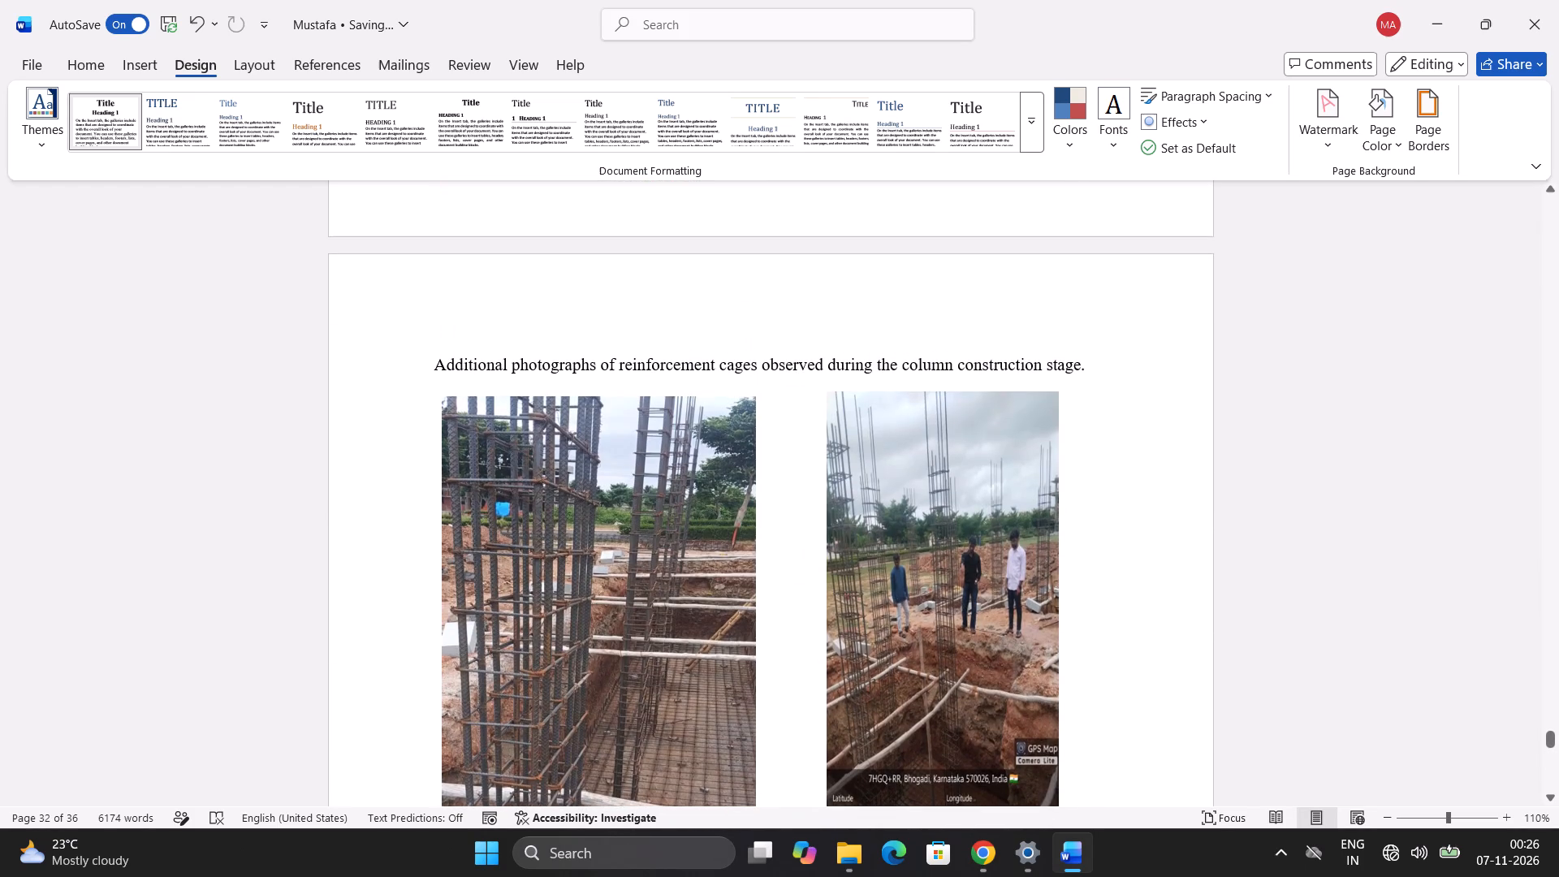
scroll(622, 719, "up", 2)
scroll(622, 719, "down", 8)
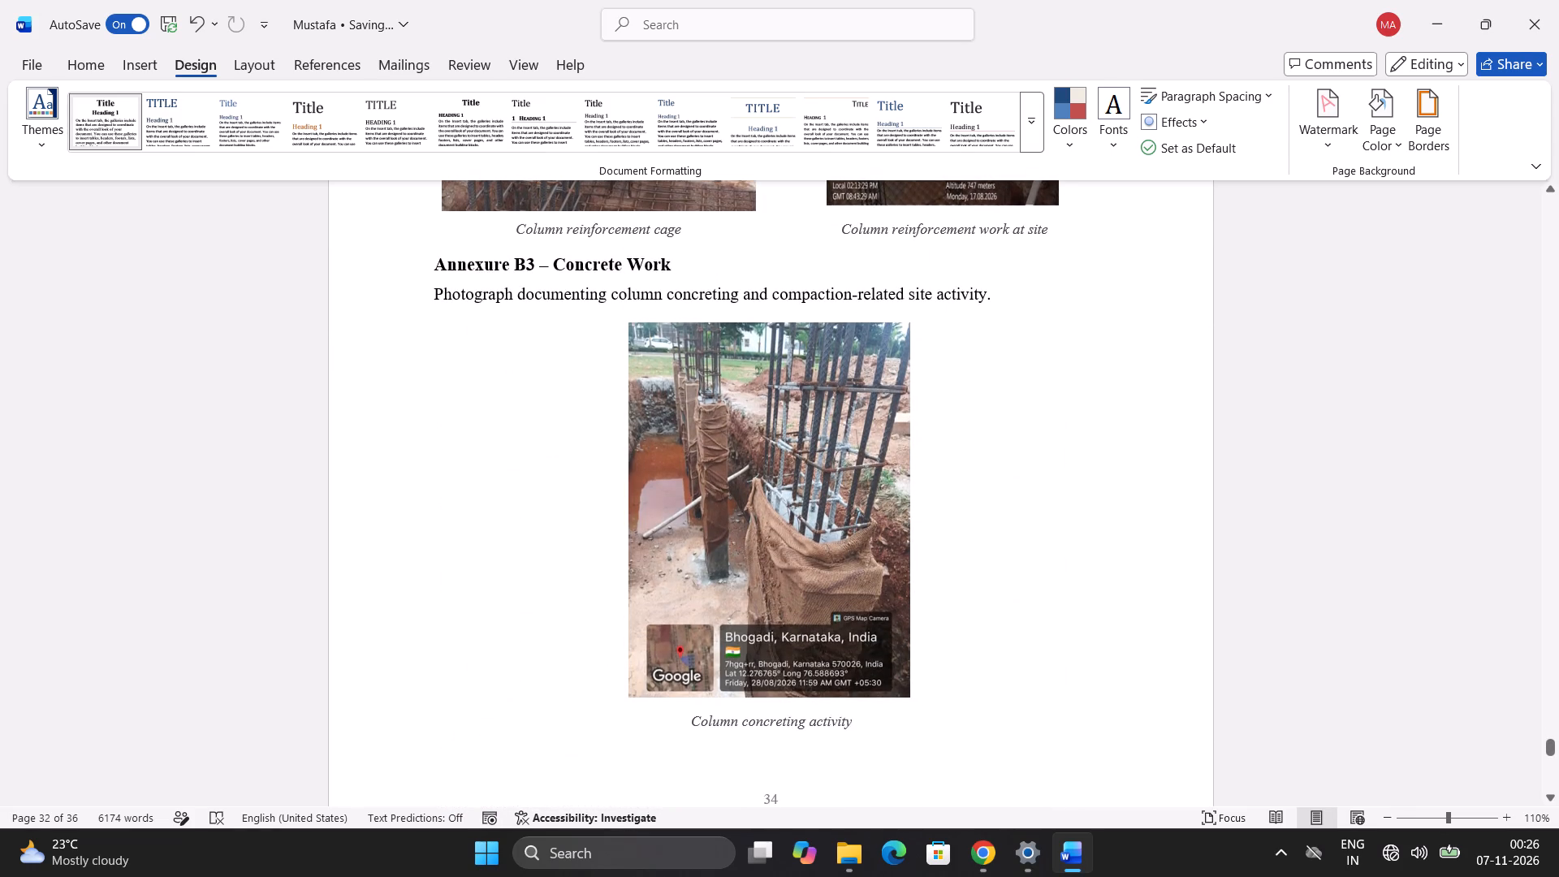
scroll(622, 719, "down", 6)
scroll(622, 719, "up", 5)
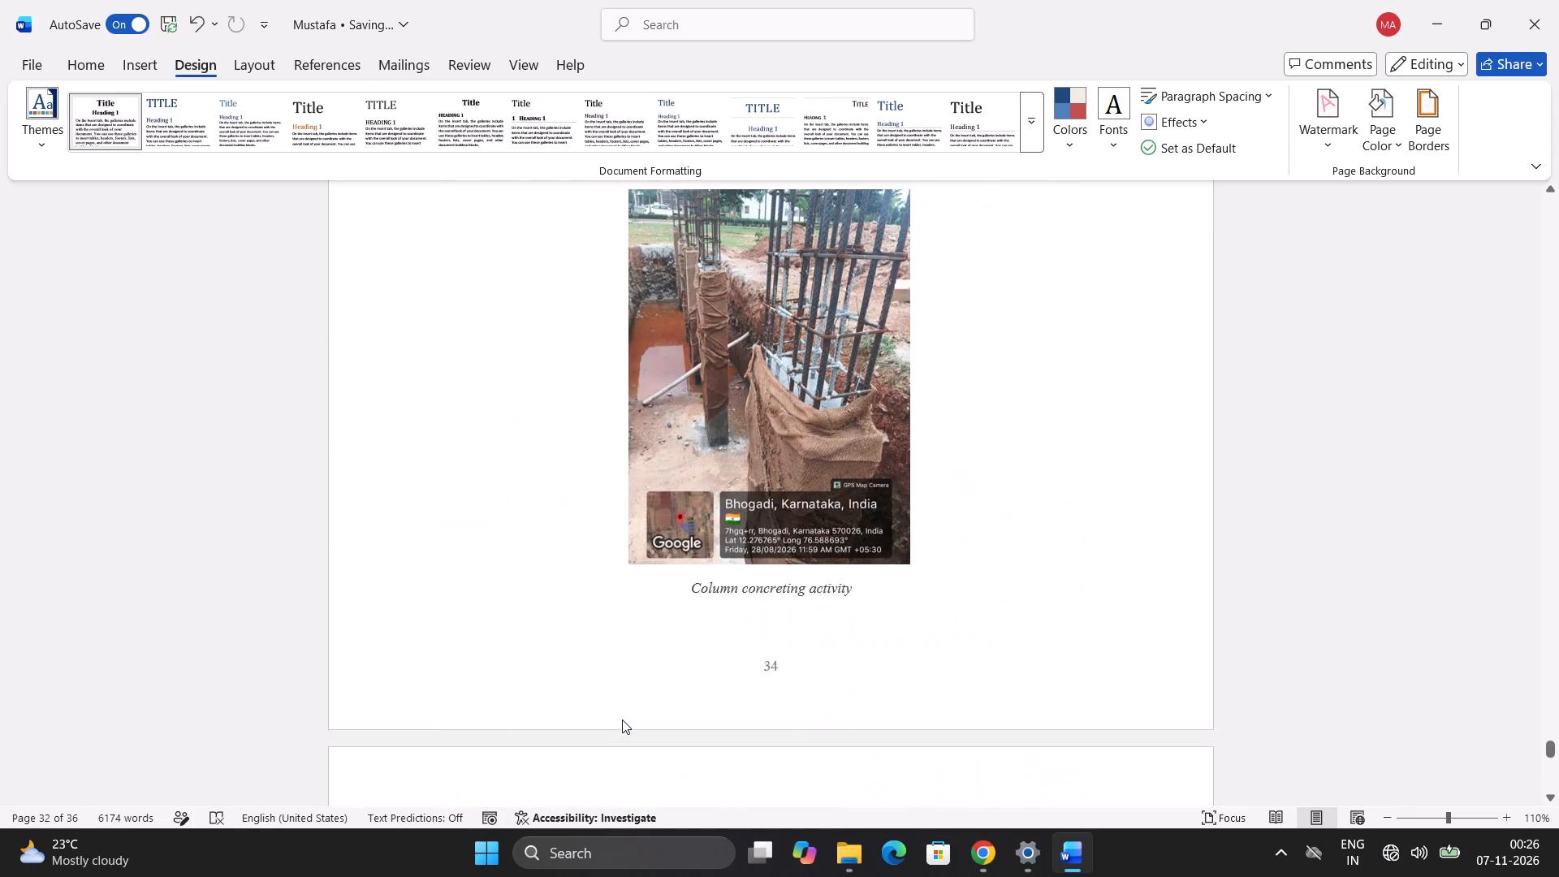
Examine the layout of Annexures B1 and B2 on page 33 against the space below the Annexure B introduction on page 32.
scroll(622, 719, "up", 11)
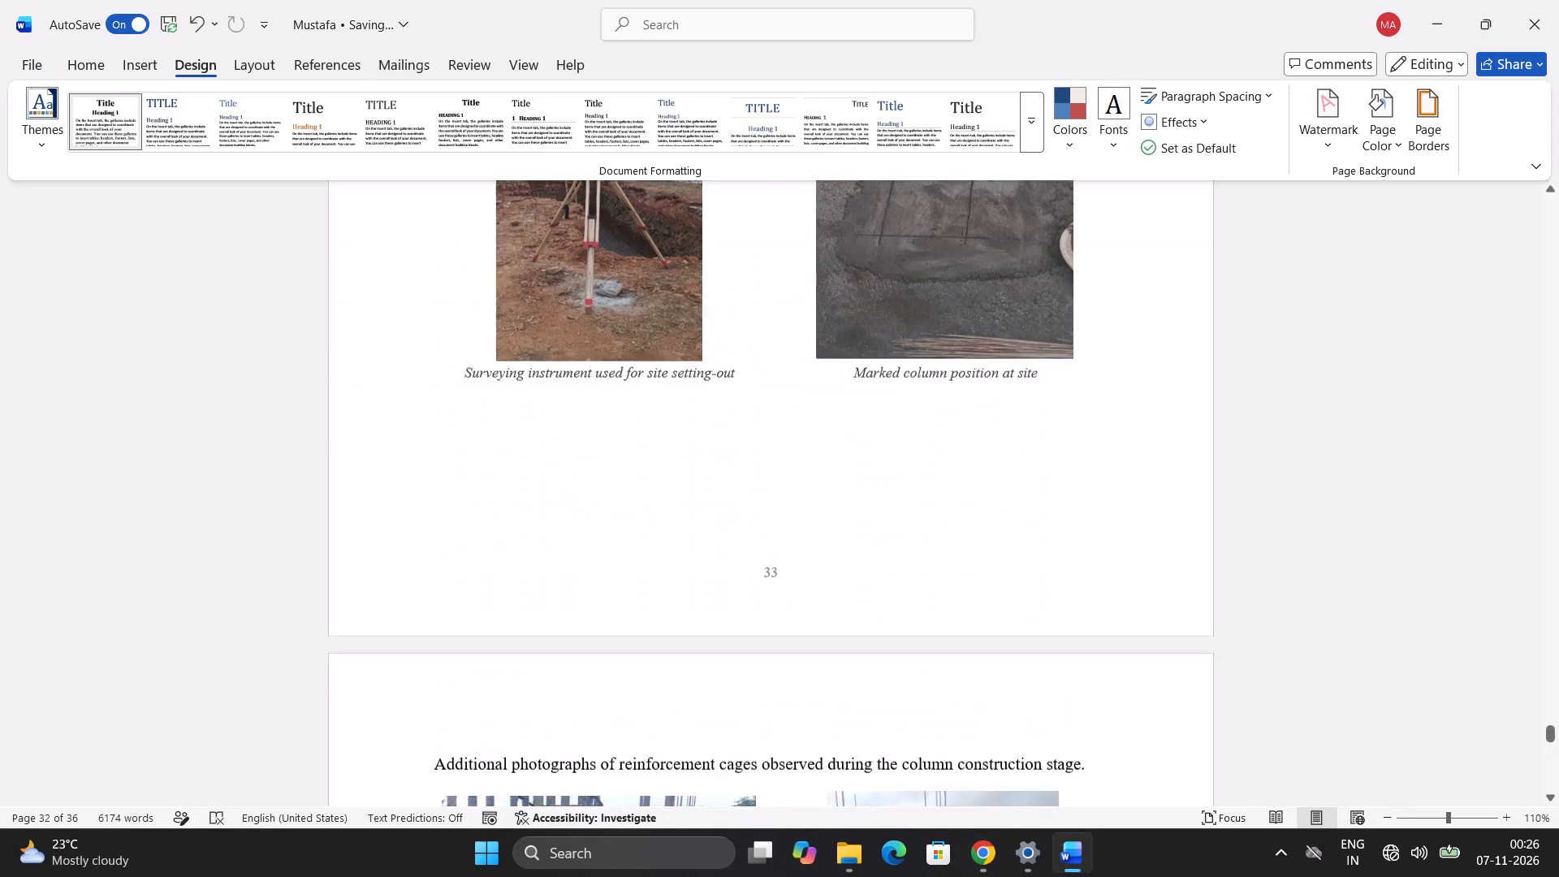
scroll(622, 719, "up", 5)
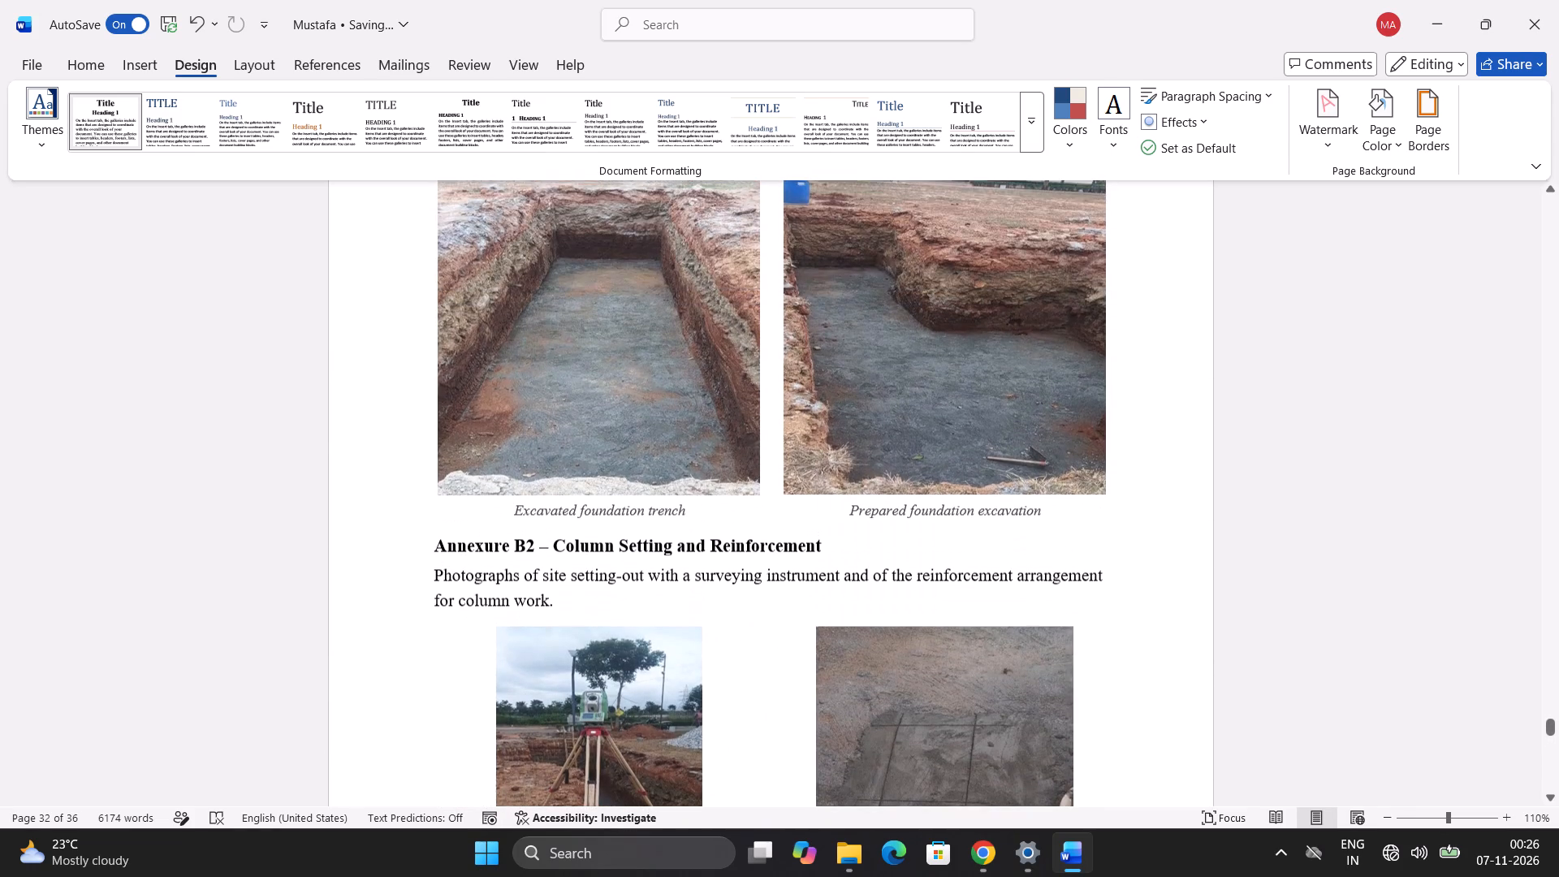
scroll(599, 757, "down", 3)
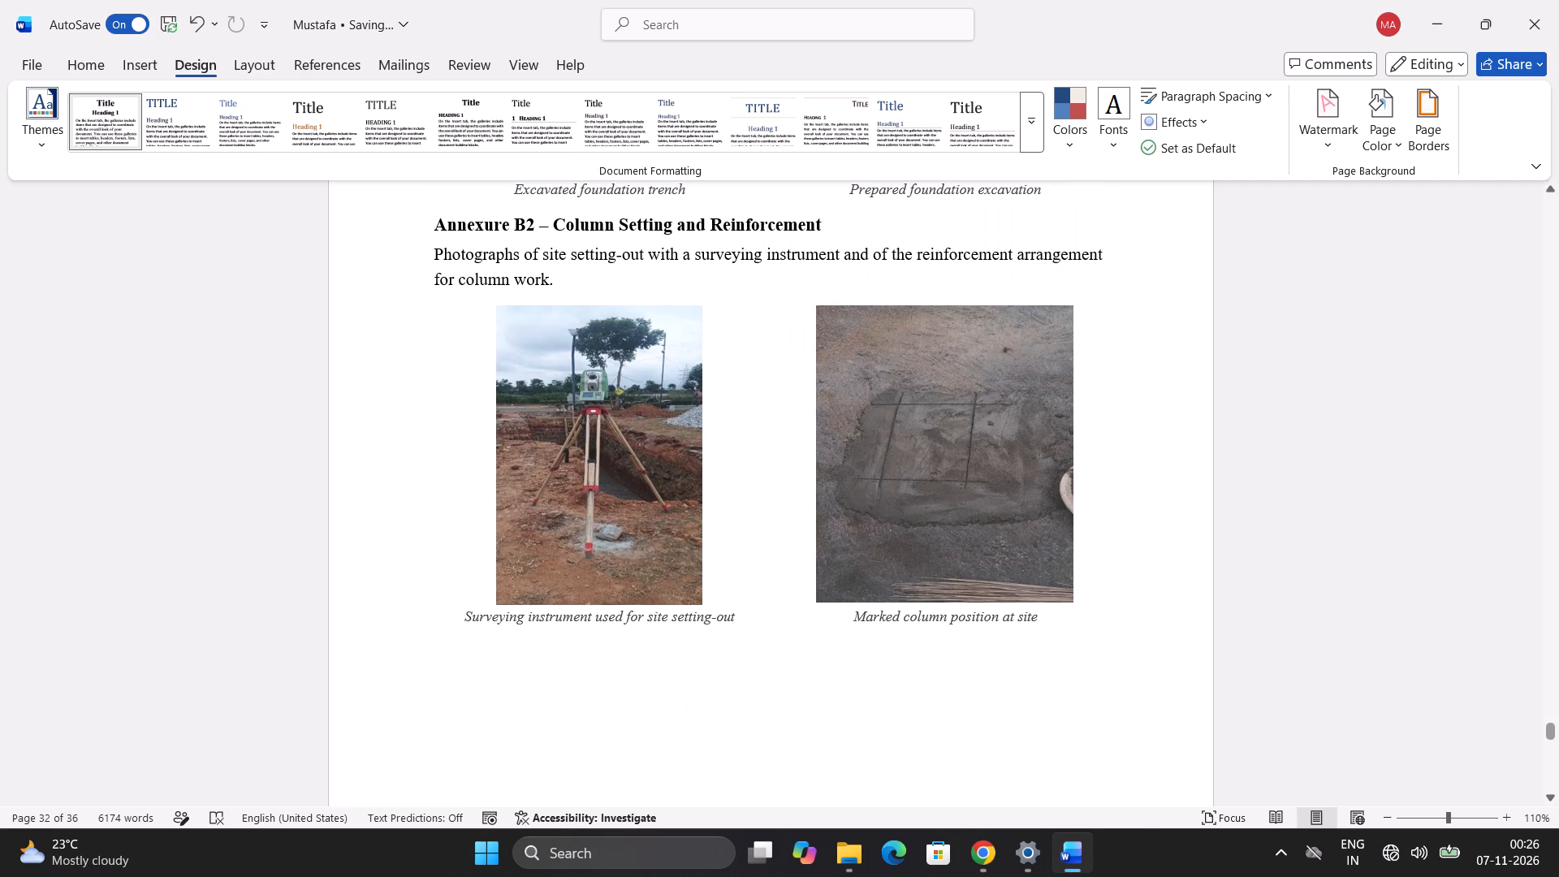
scroll(660, 420, "down", 3)
scroll(660, 420, "up", 3)
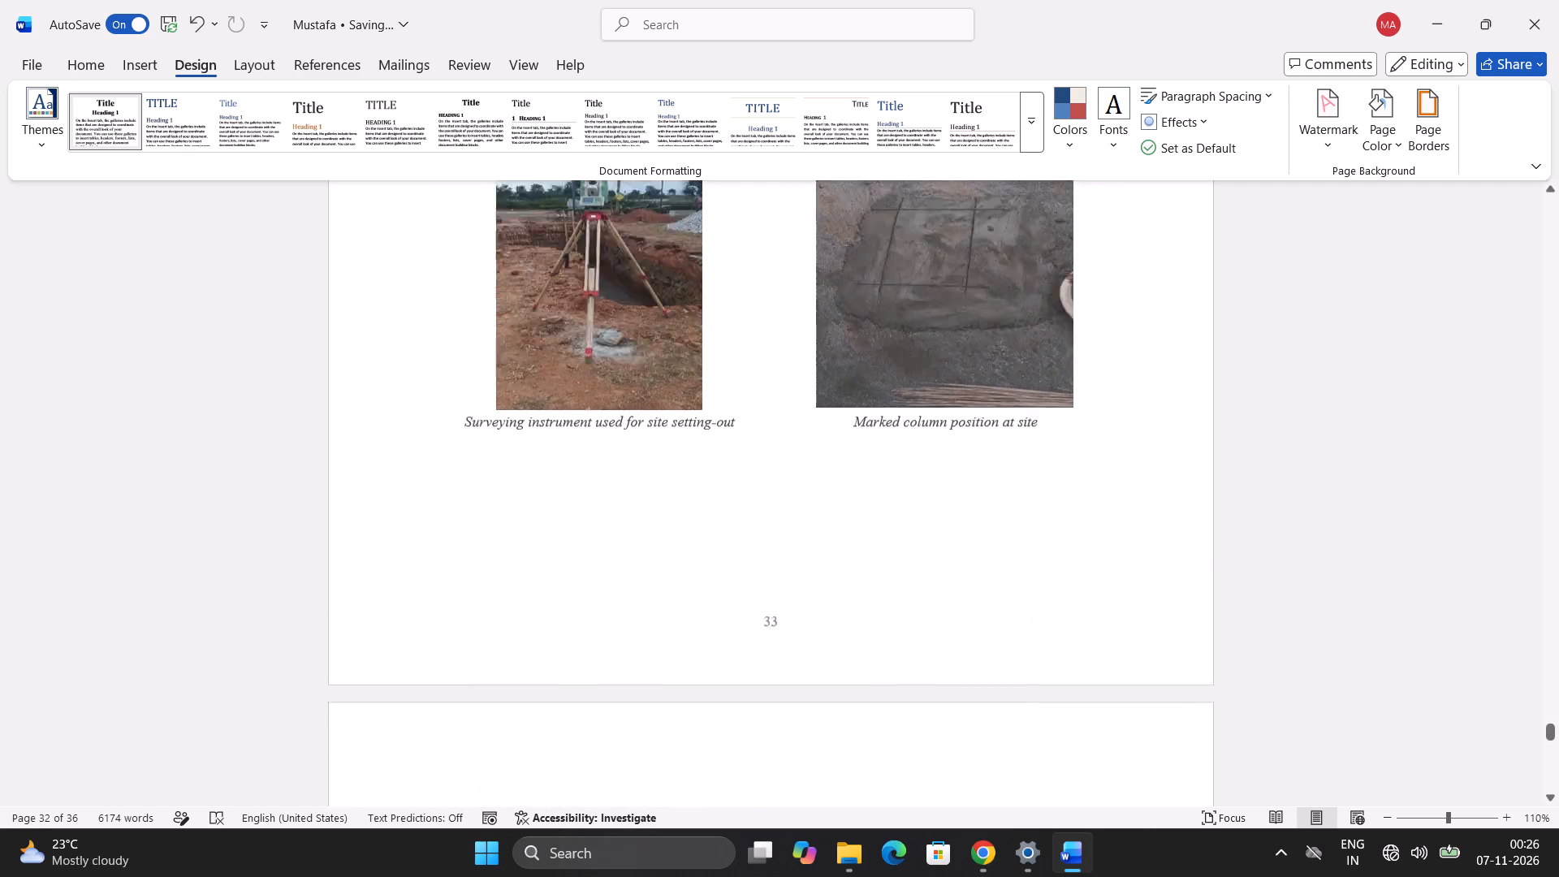
scroll(654, 400, "up", 10)
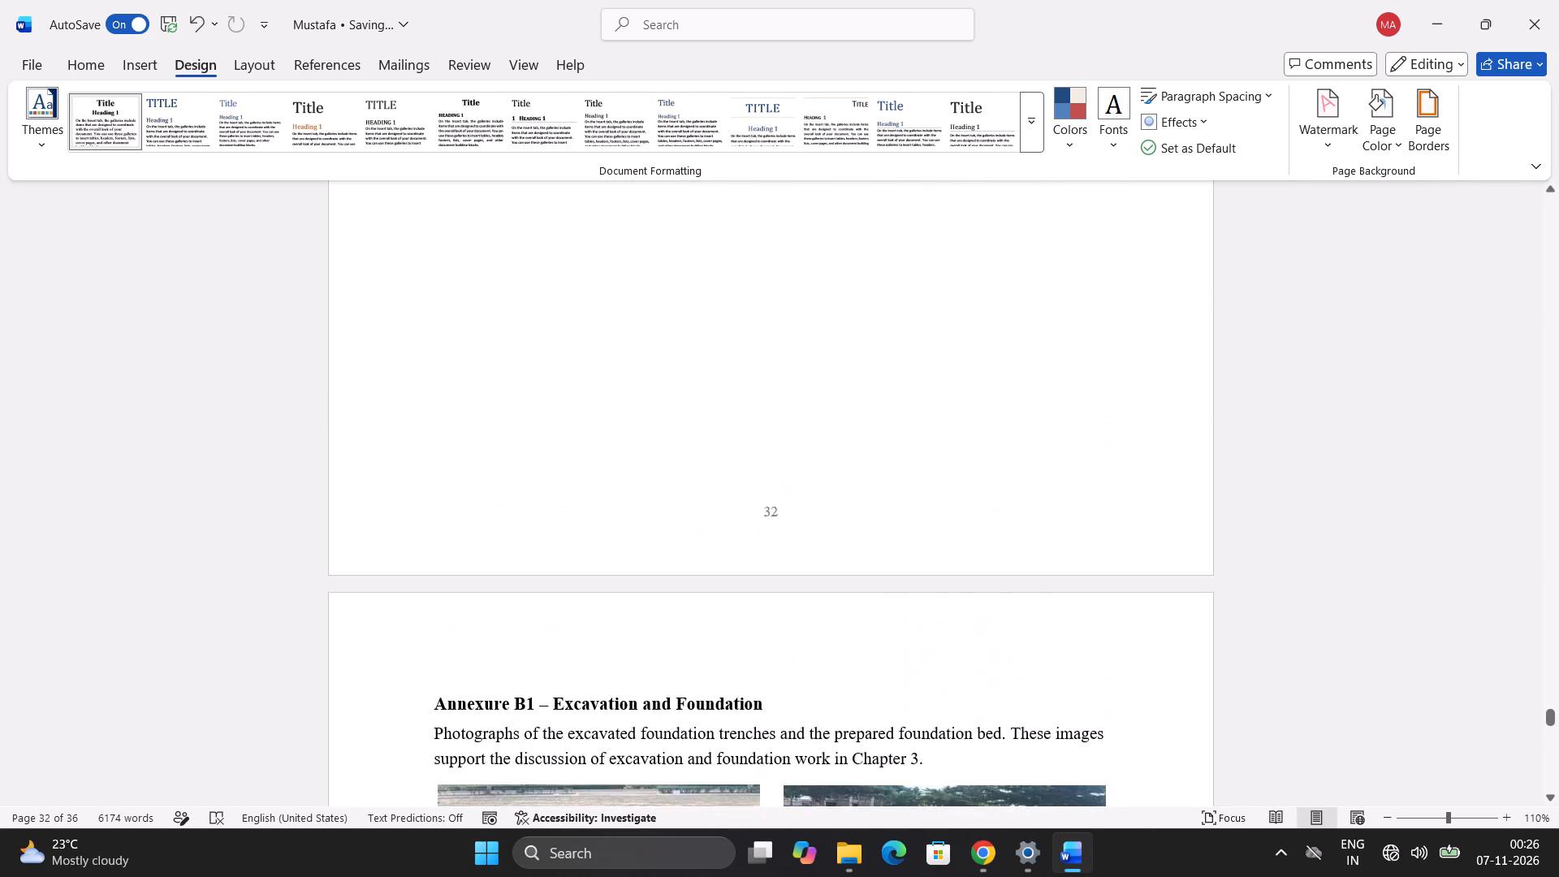
scroll(632, 434, "up", 6)
scroll(624, 458, "down", 2)
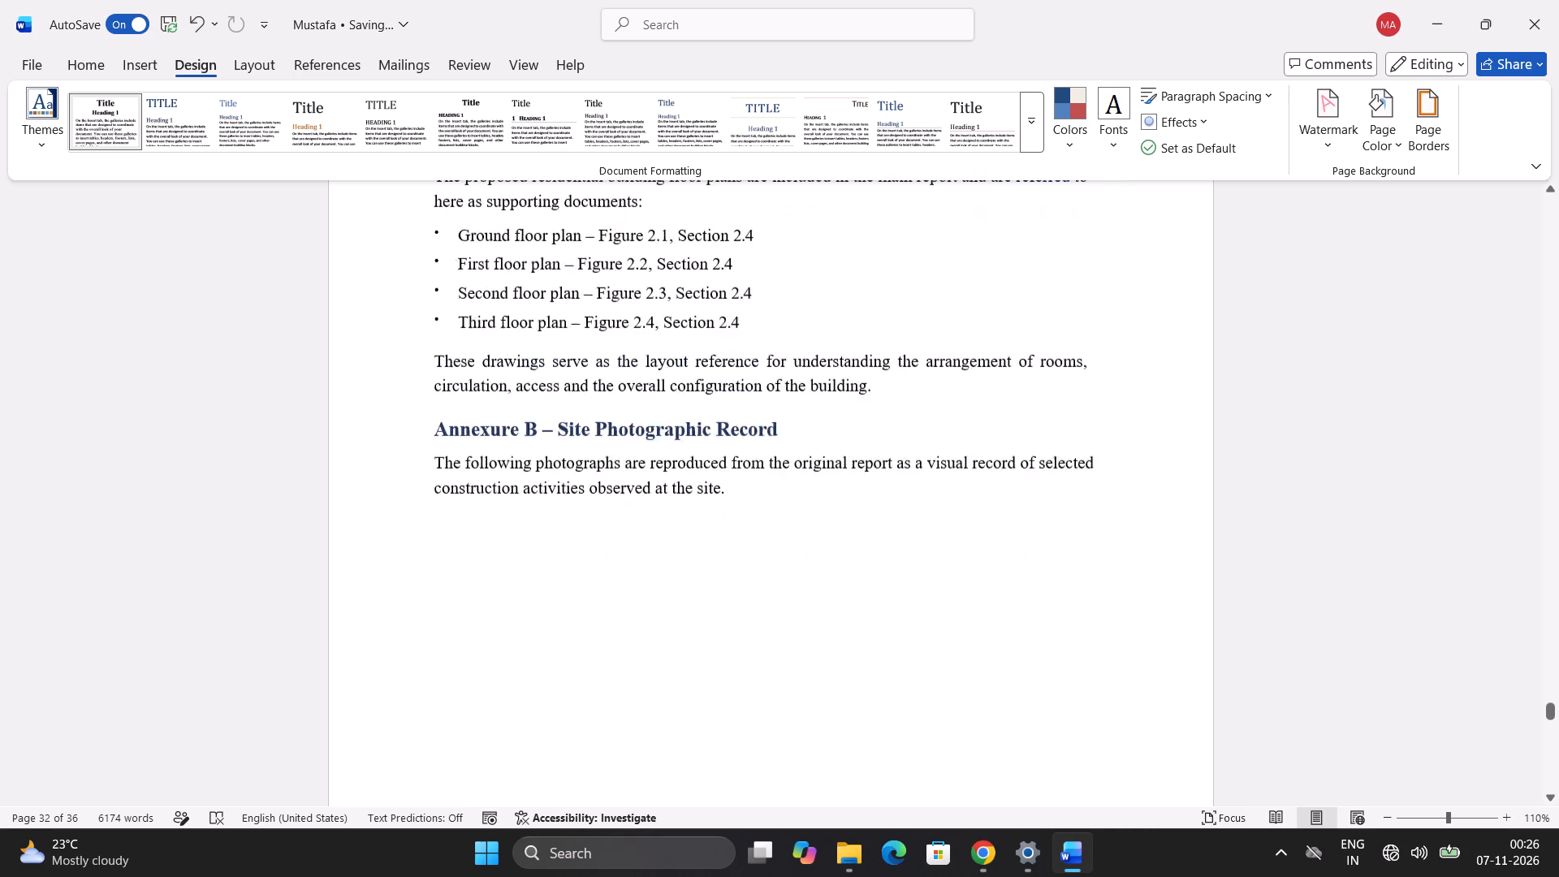
scroll(624, 458, "down", 14)
scroll(624, 458, "up", 1)
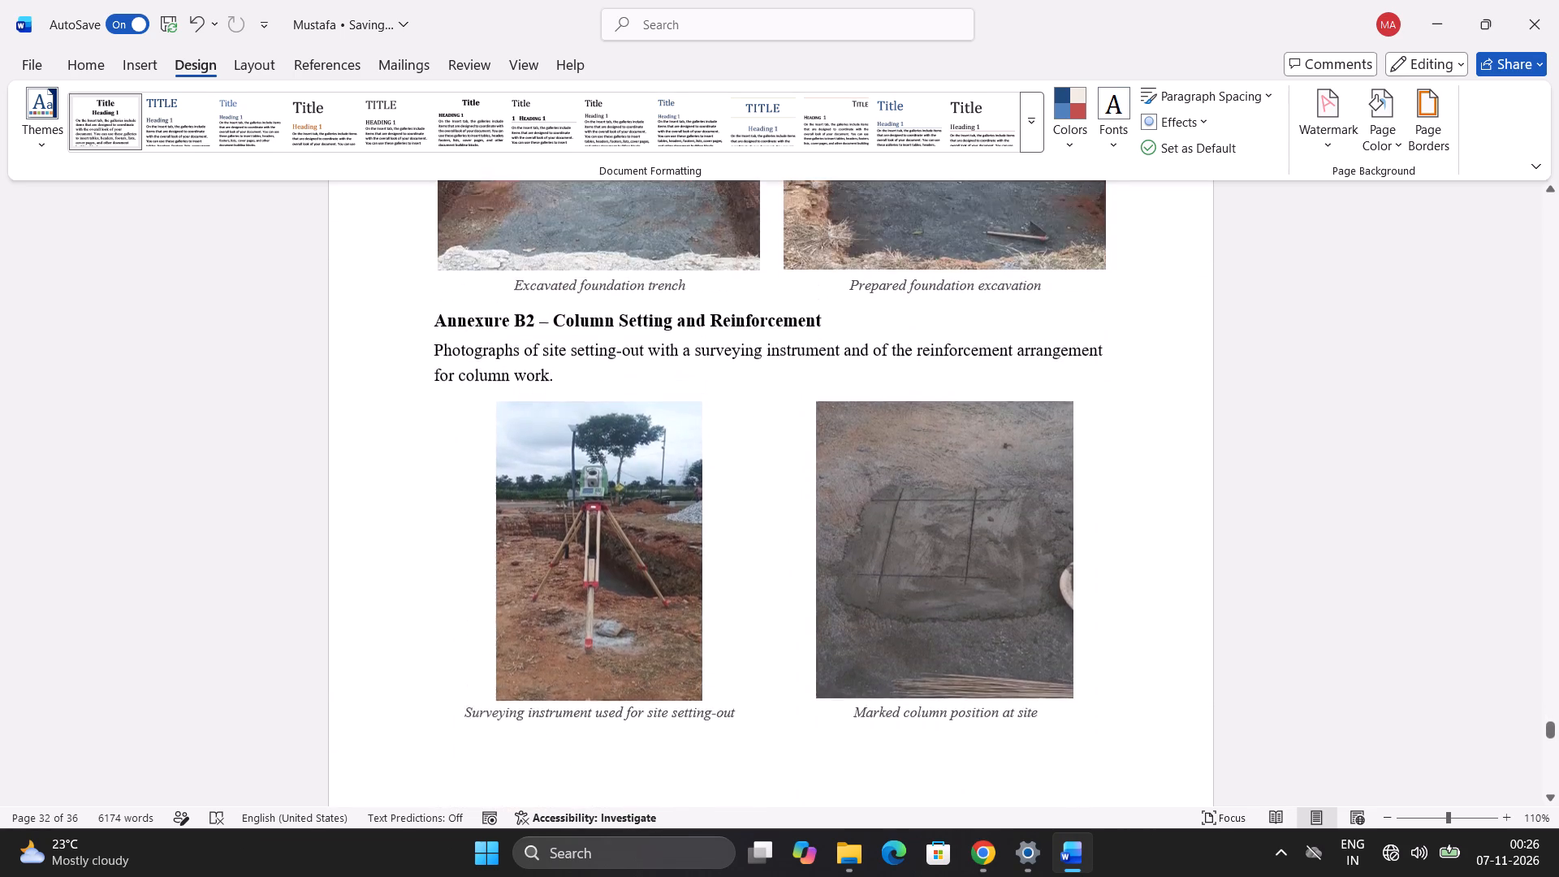
scroll(624, 458, "up", 1)
scroll(624, 458, "down", 8)
scroll(624, 458, "up", 7)
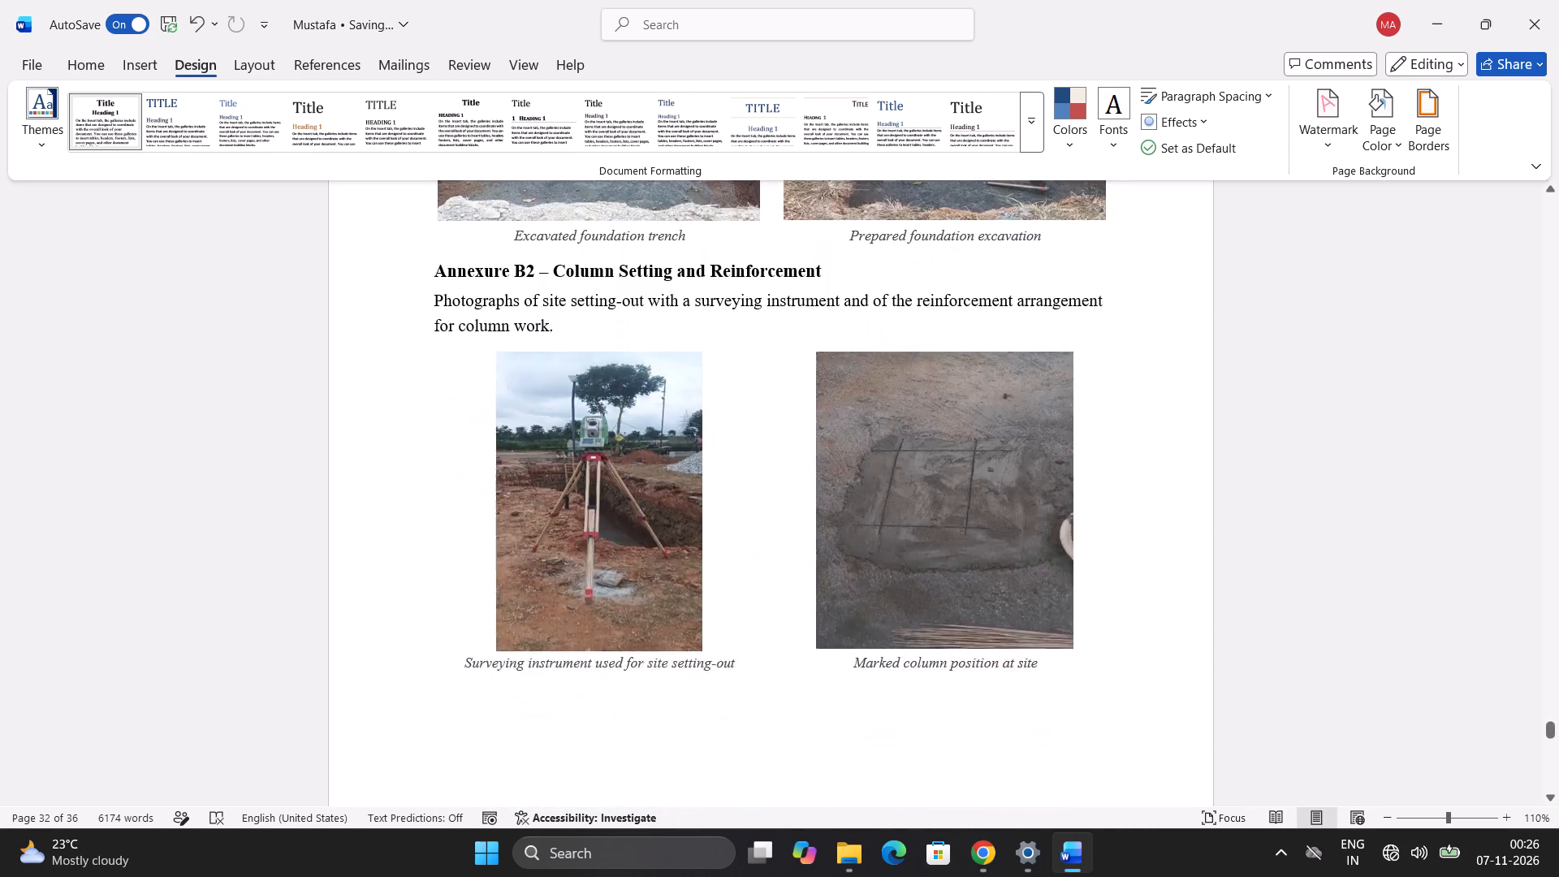
Copy the Annexure B1 heading, text, two photos and captions from page 33 to directly below the Annexure B introduction on page 32.
scroll(624, 458, "up", 3)
left_click_drag(1094, 630, 333, 444)
scroll(333, 444, "up", 3)
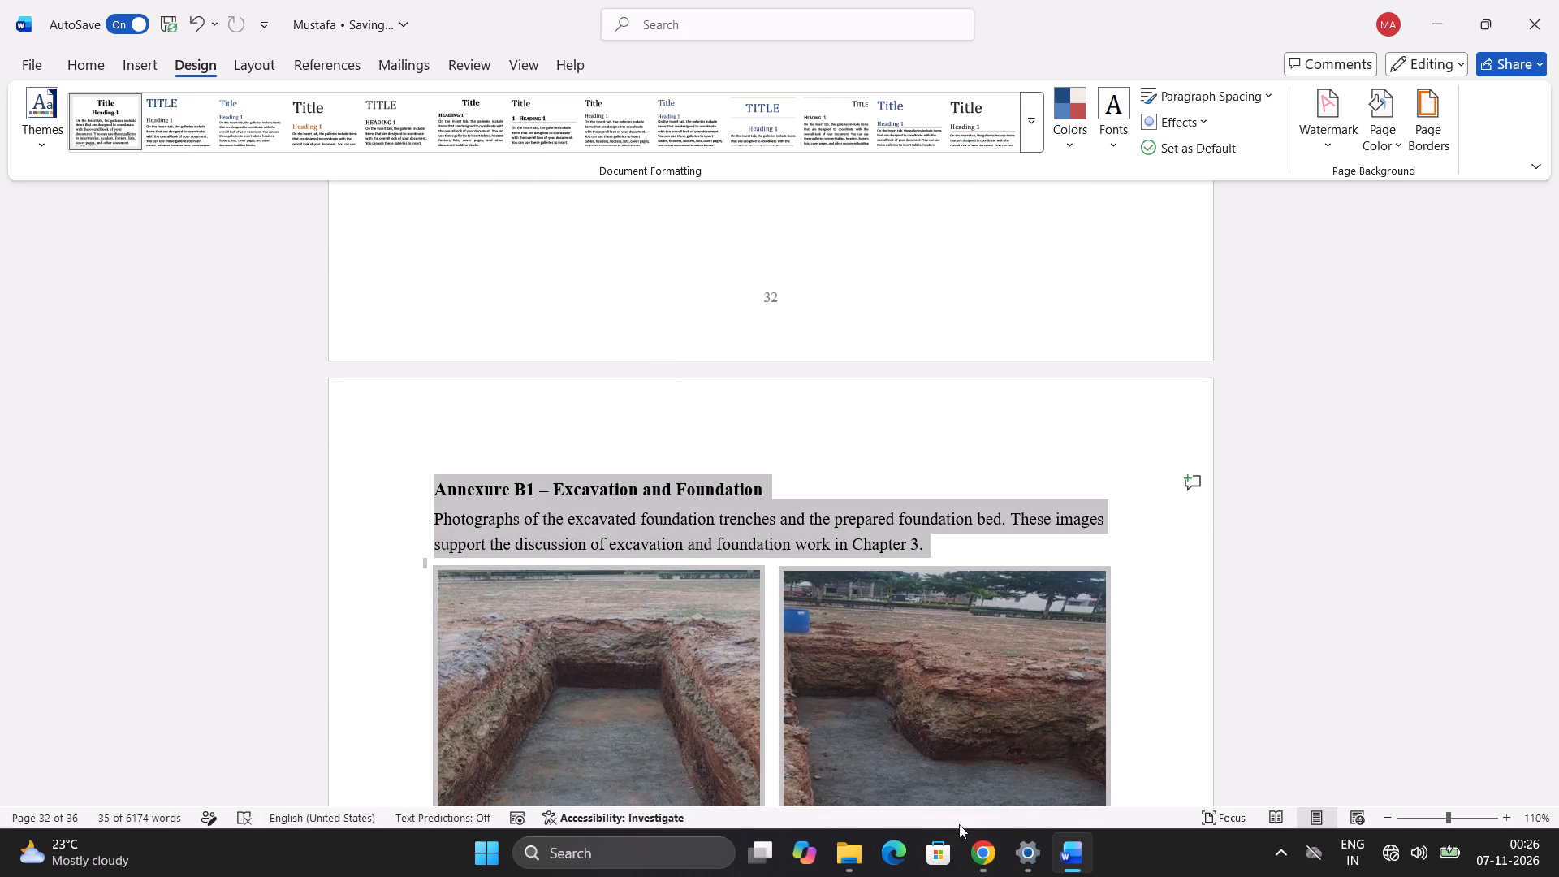
key("ctrl+c")
scroll(755, 418, "up", 8)
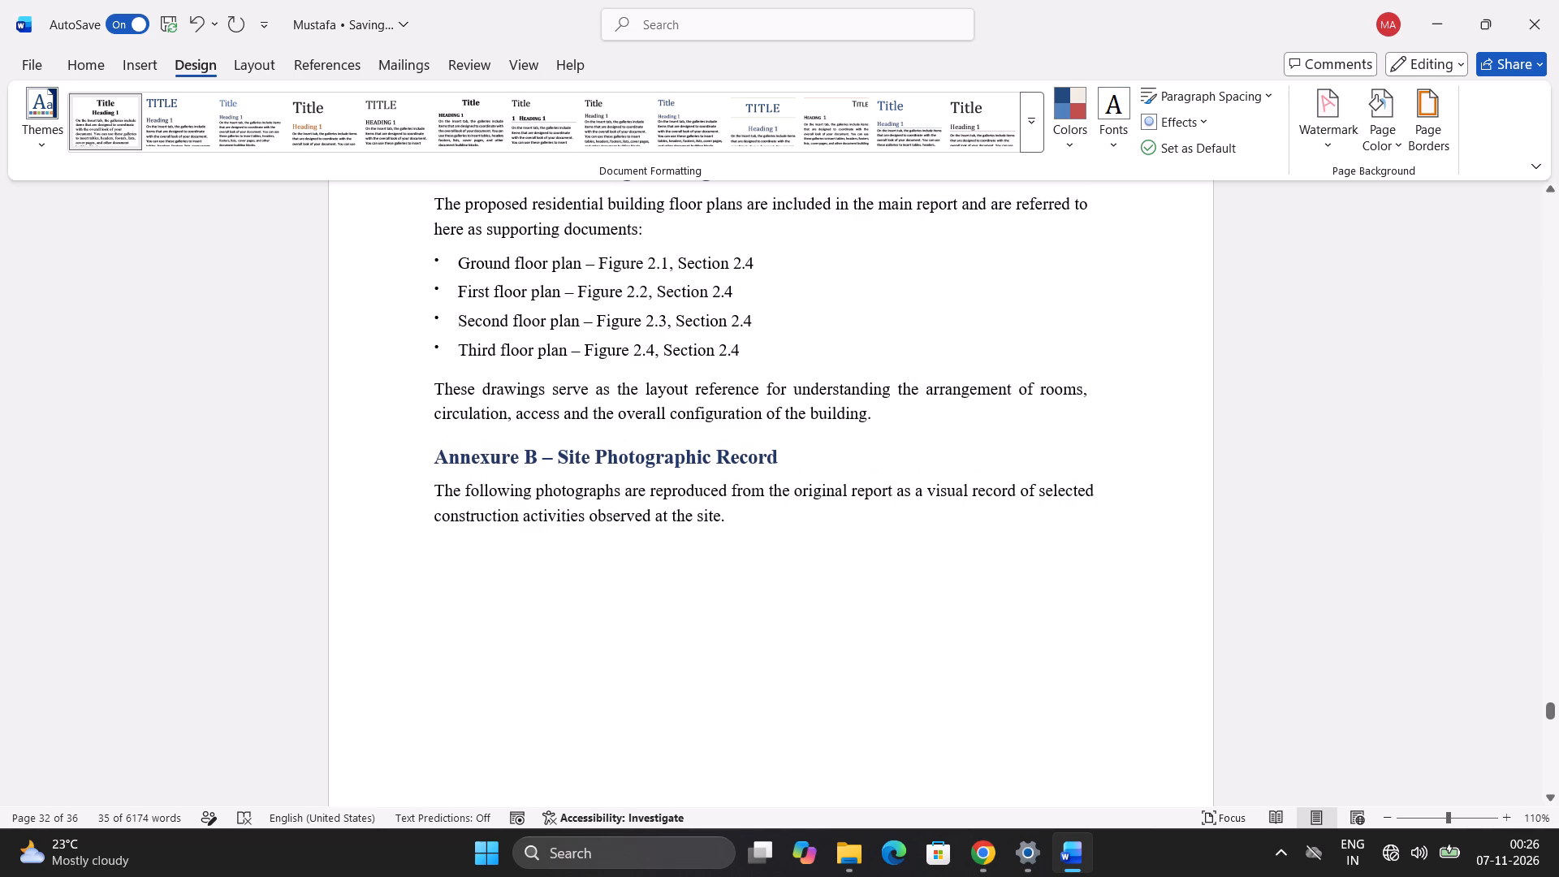
left_click(776, 531)
key("ctrl+v")
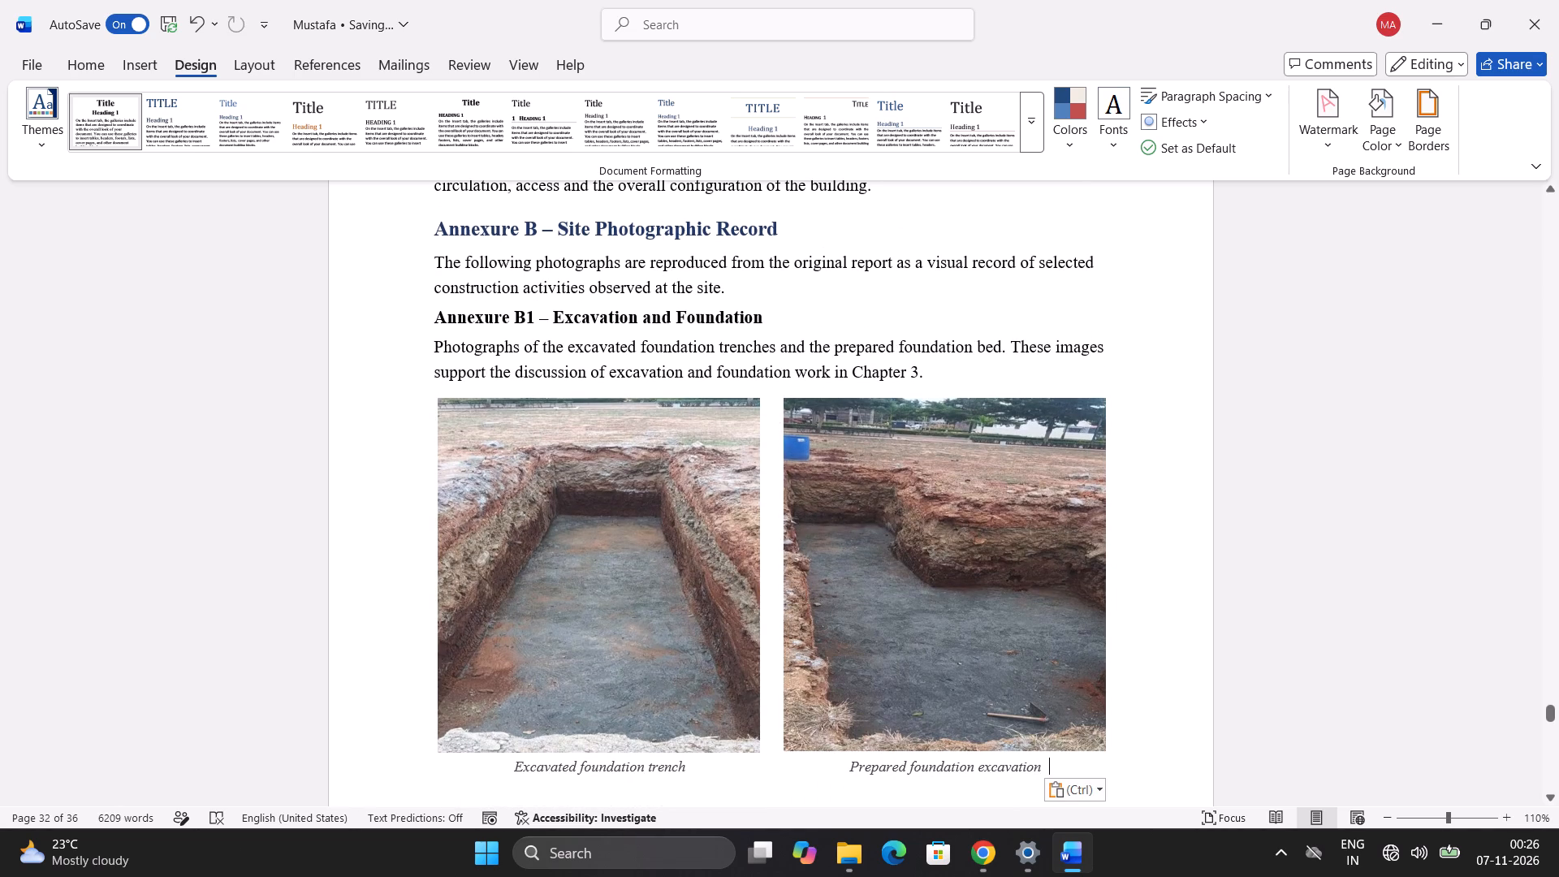
Examine how the pasted Annexure B1 section sits on page 32 relative to Annexures A and B and the following page.
scroll(734, 342, "down", 4)
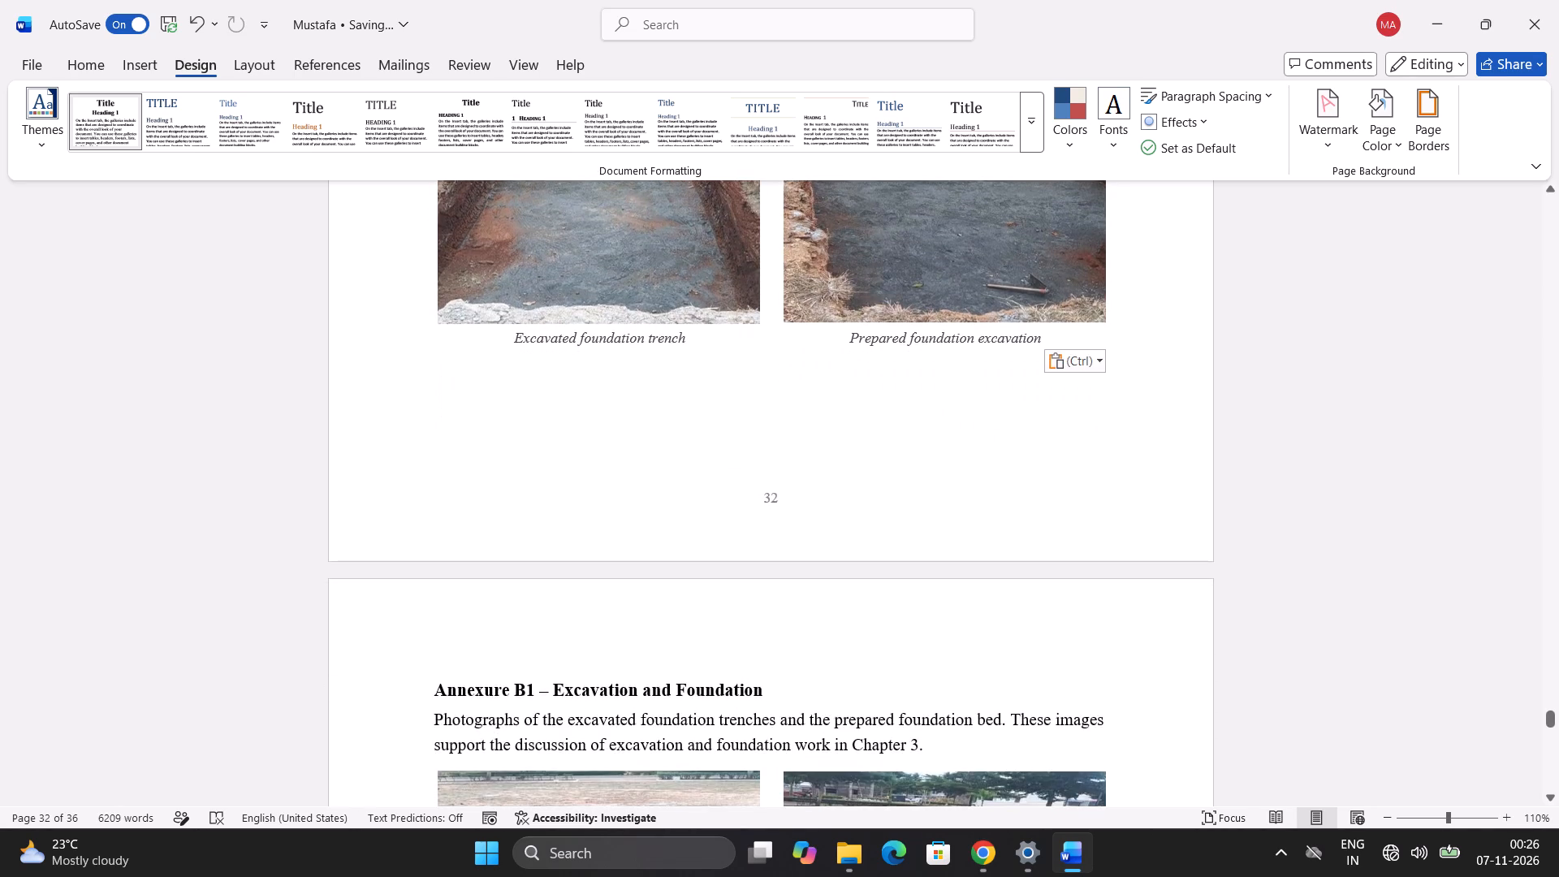
scroll(734, 342, "up", 4)
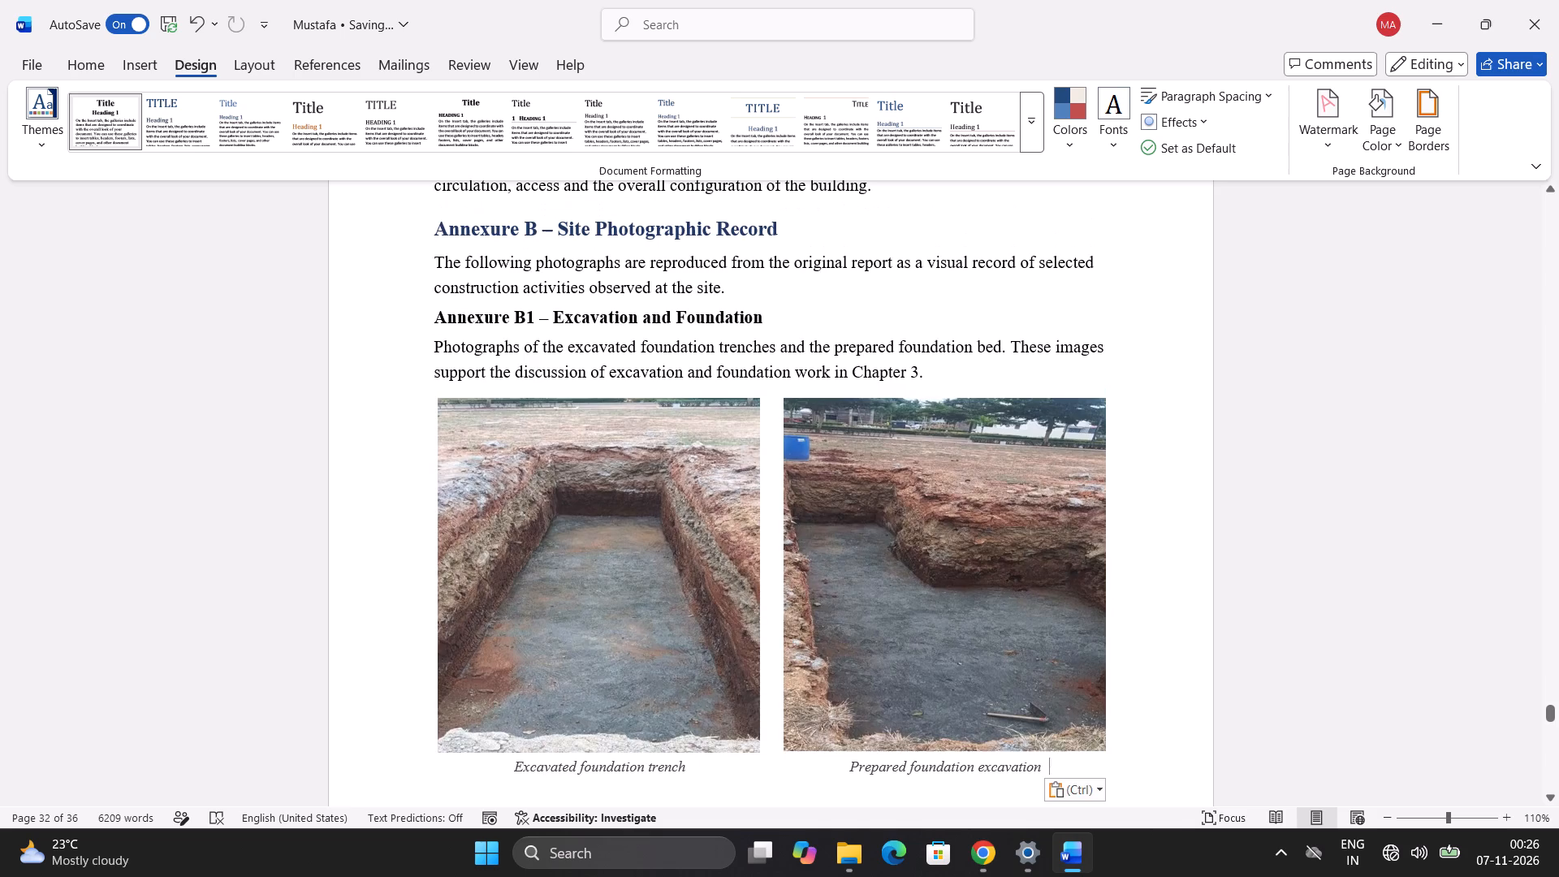
scroll(716, 421, "up", 3)
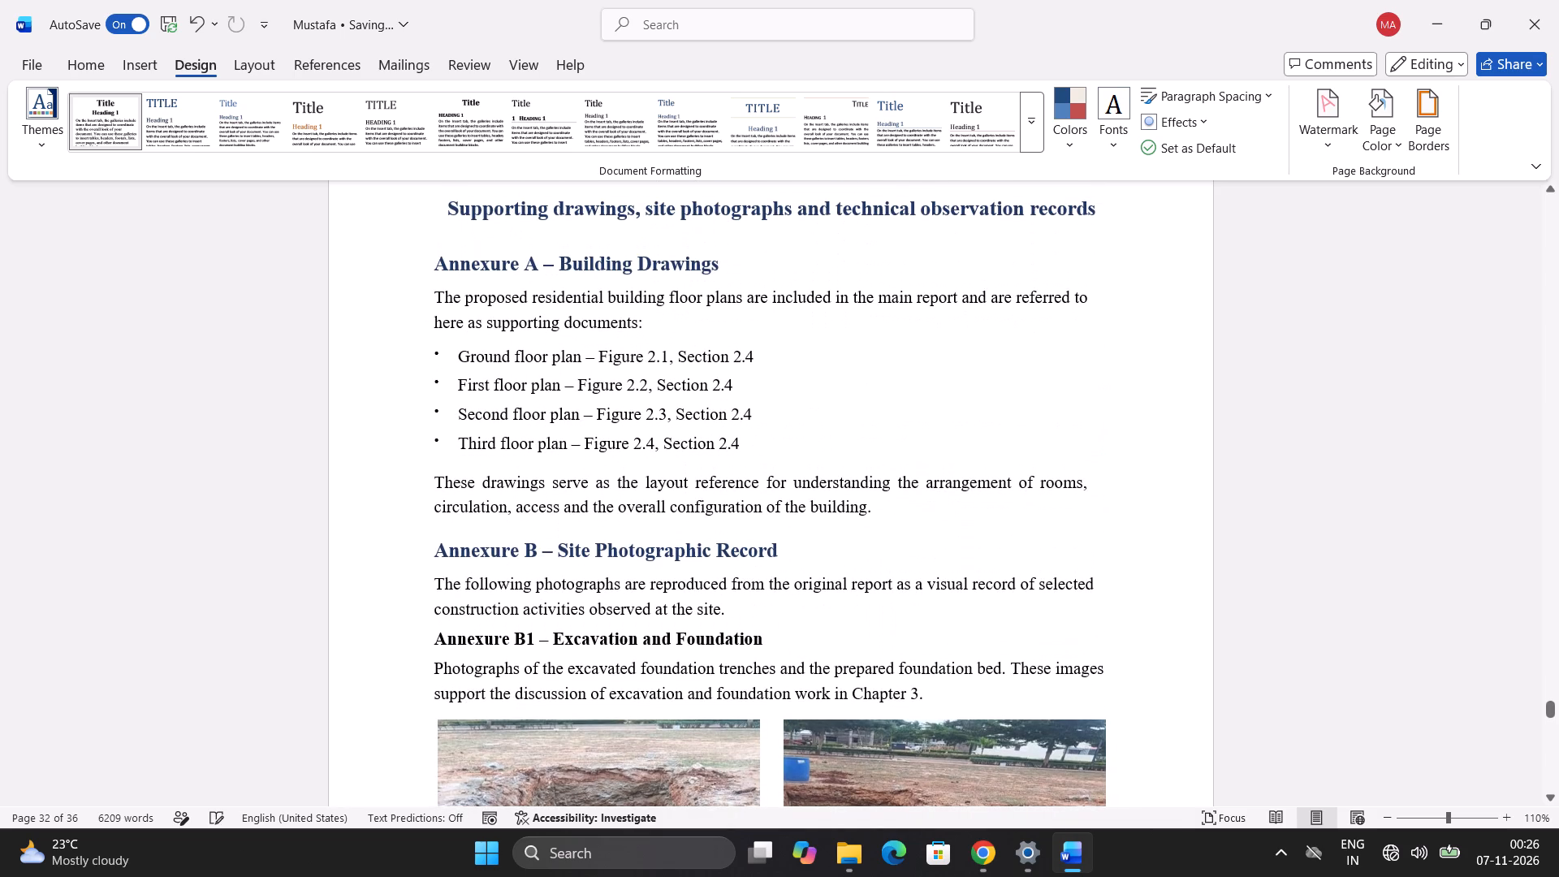
scroll(716, 421, "down", 8)
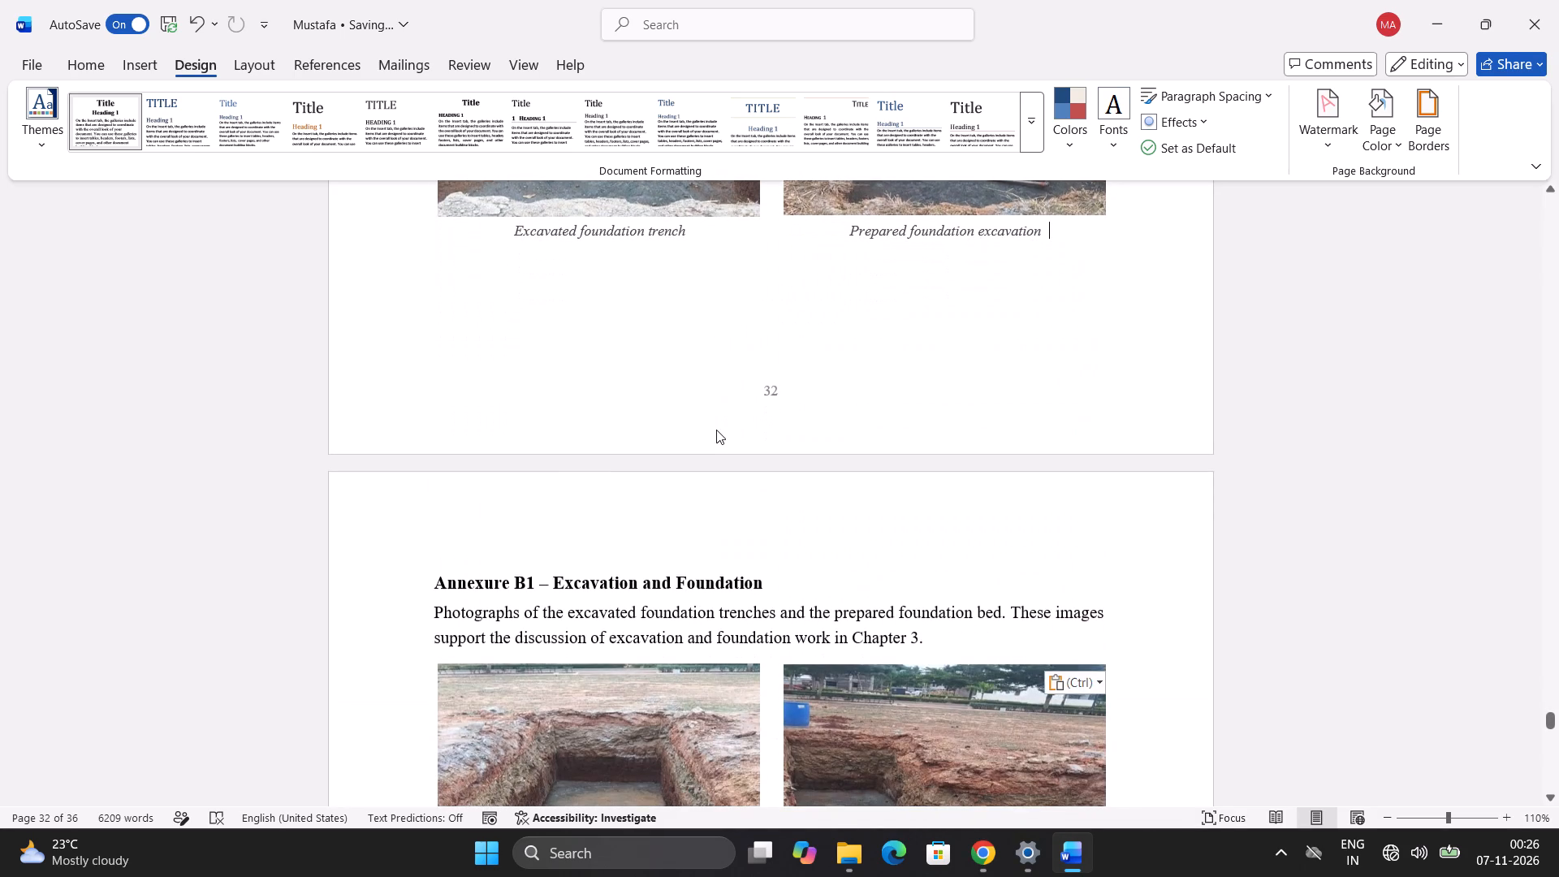
scroll(716, 434, "up", 6)
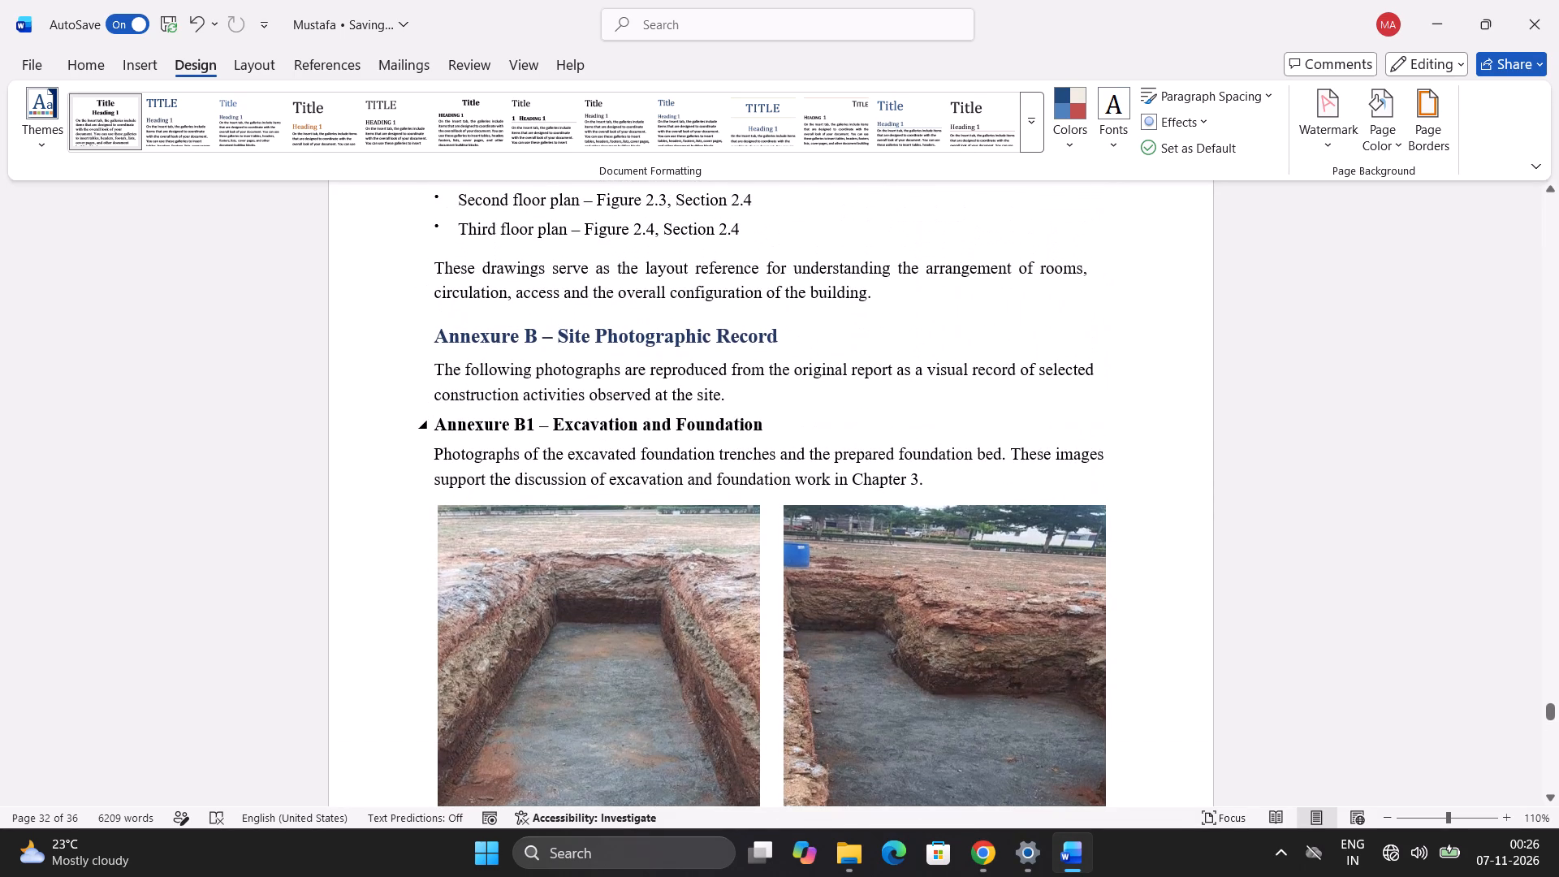
scroll(716, 434, "up", 3)
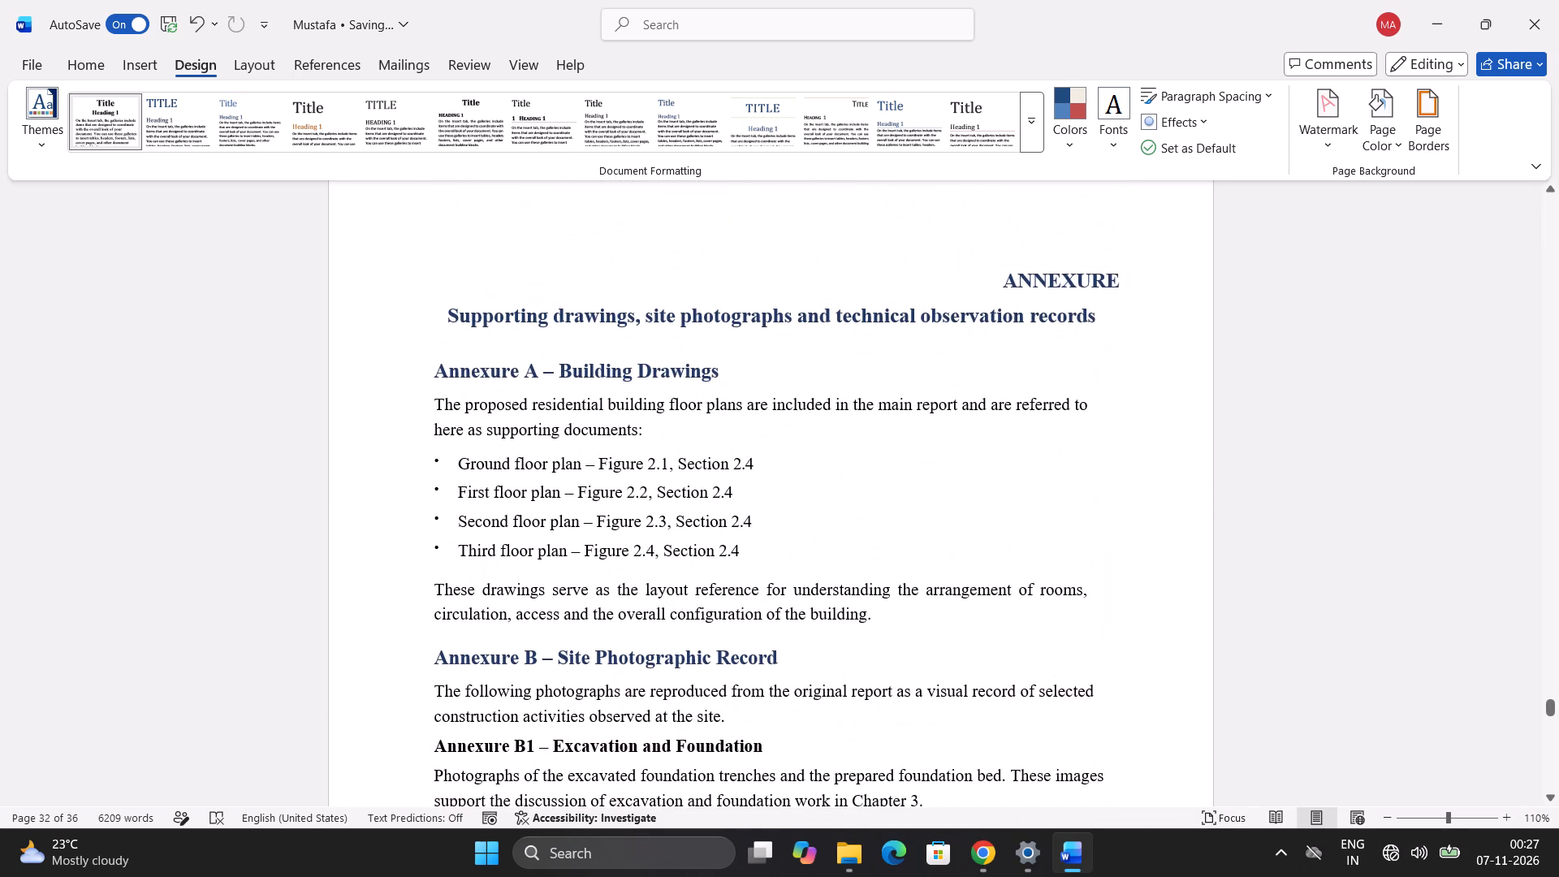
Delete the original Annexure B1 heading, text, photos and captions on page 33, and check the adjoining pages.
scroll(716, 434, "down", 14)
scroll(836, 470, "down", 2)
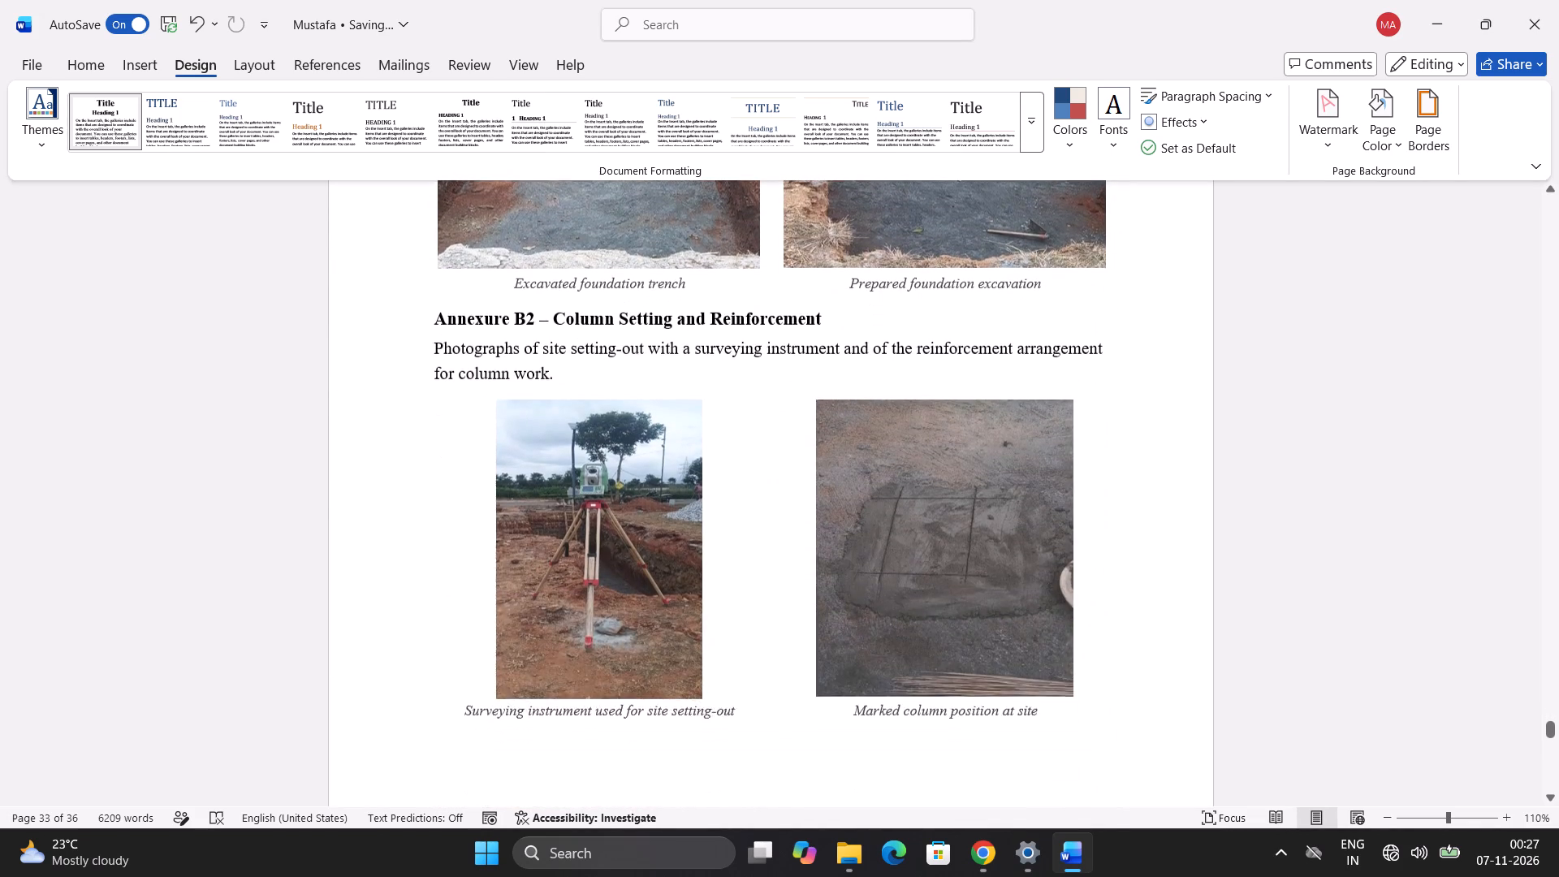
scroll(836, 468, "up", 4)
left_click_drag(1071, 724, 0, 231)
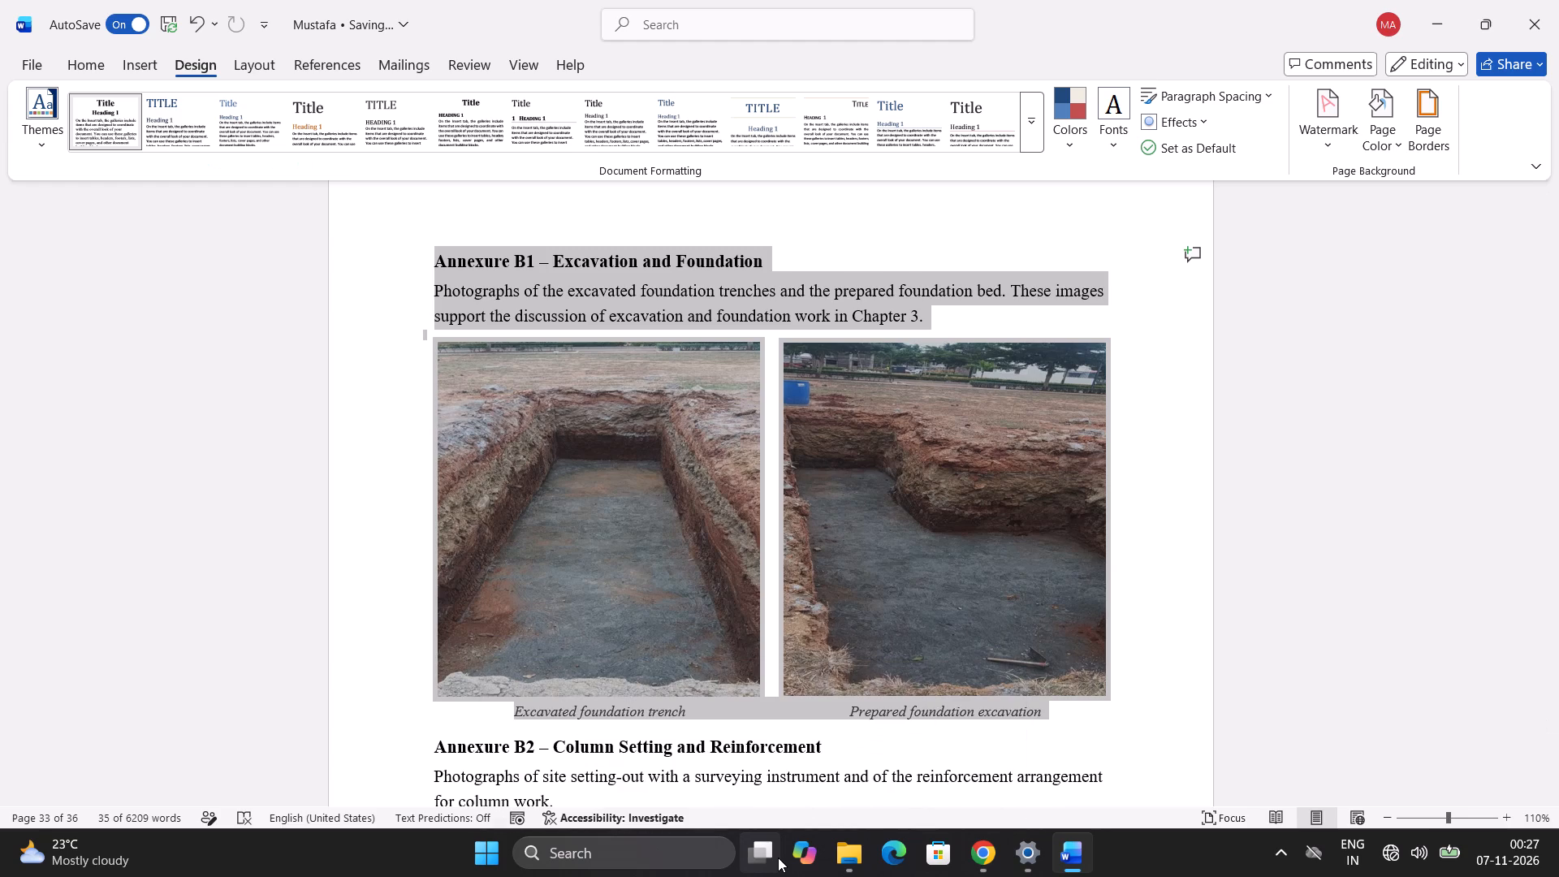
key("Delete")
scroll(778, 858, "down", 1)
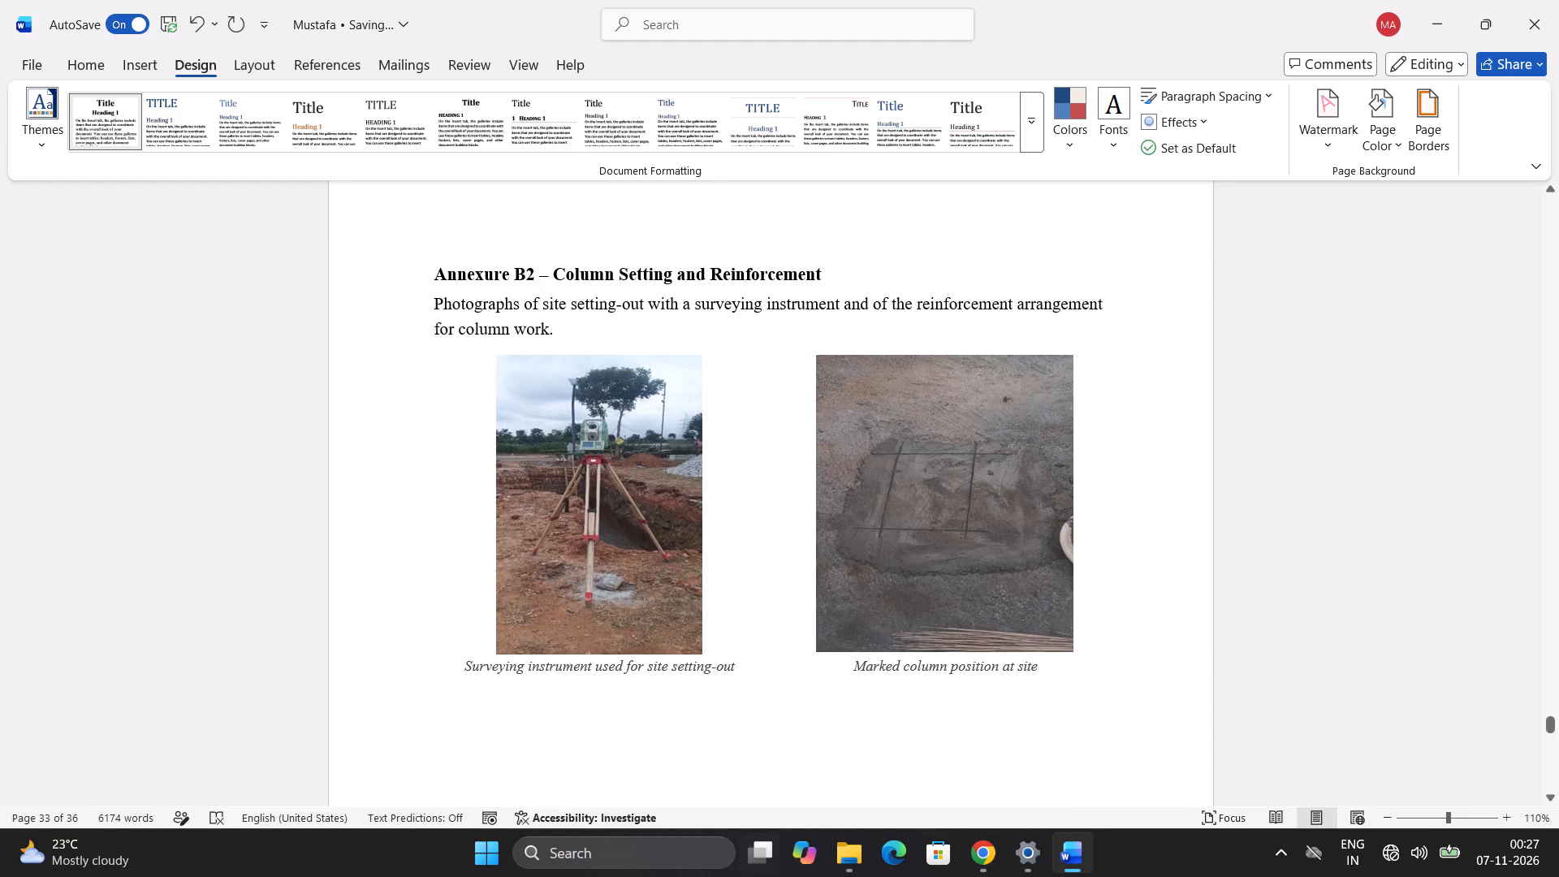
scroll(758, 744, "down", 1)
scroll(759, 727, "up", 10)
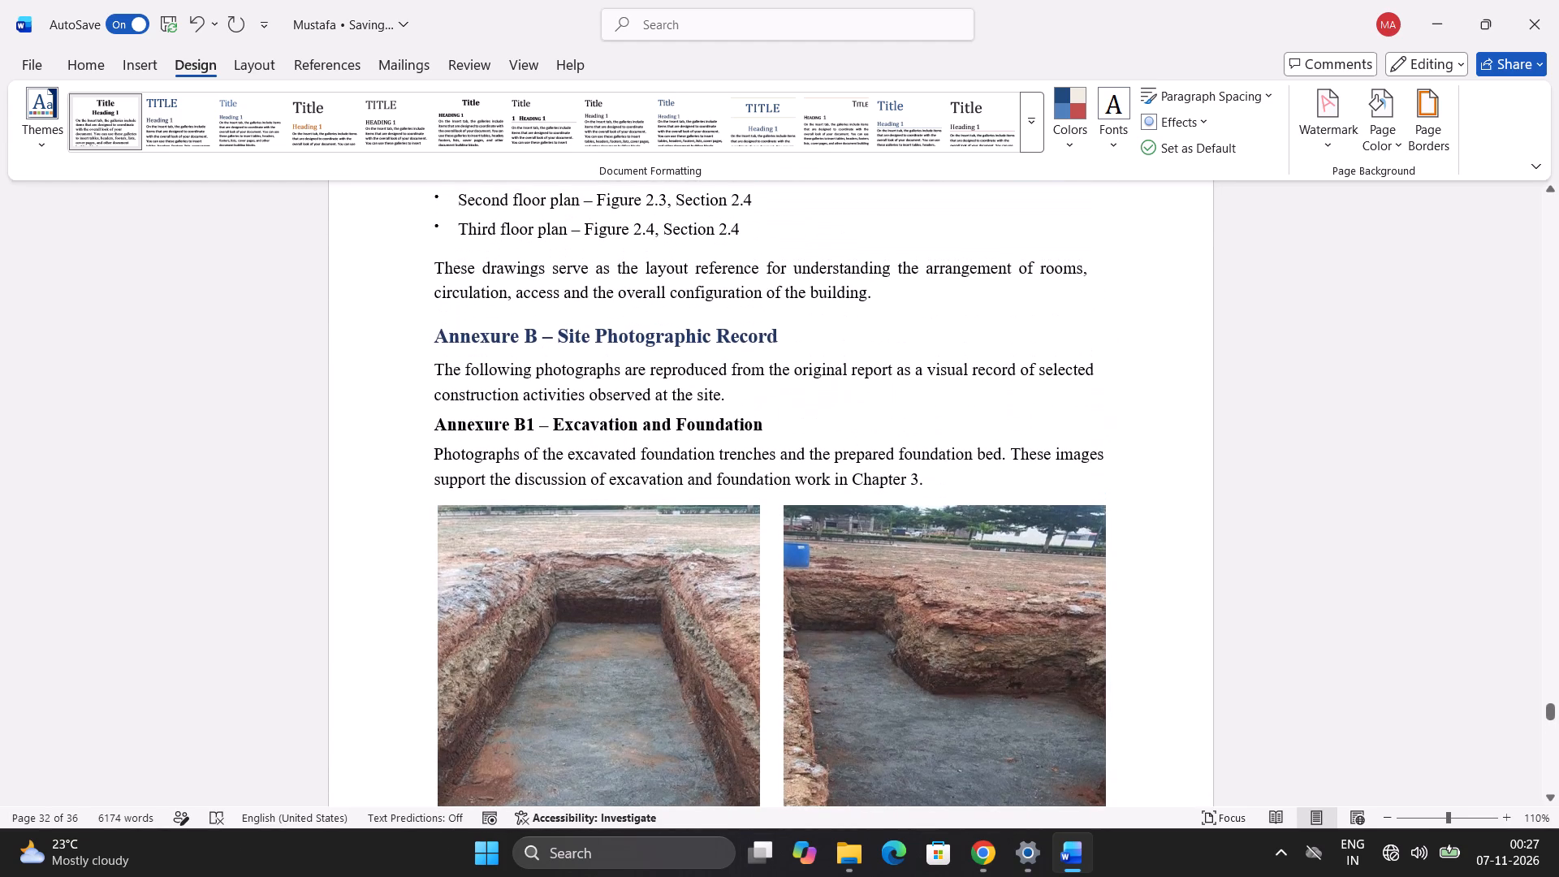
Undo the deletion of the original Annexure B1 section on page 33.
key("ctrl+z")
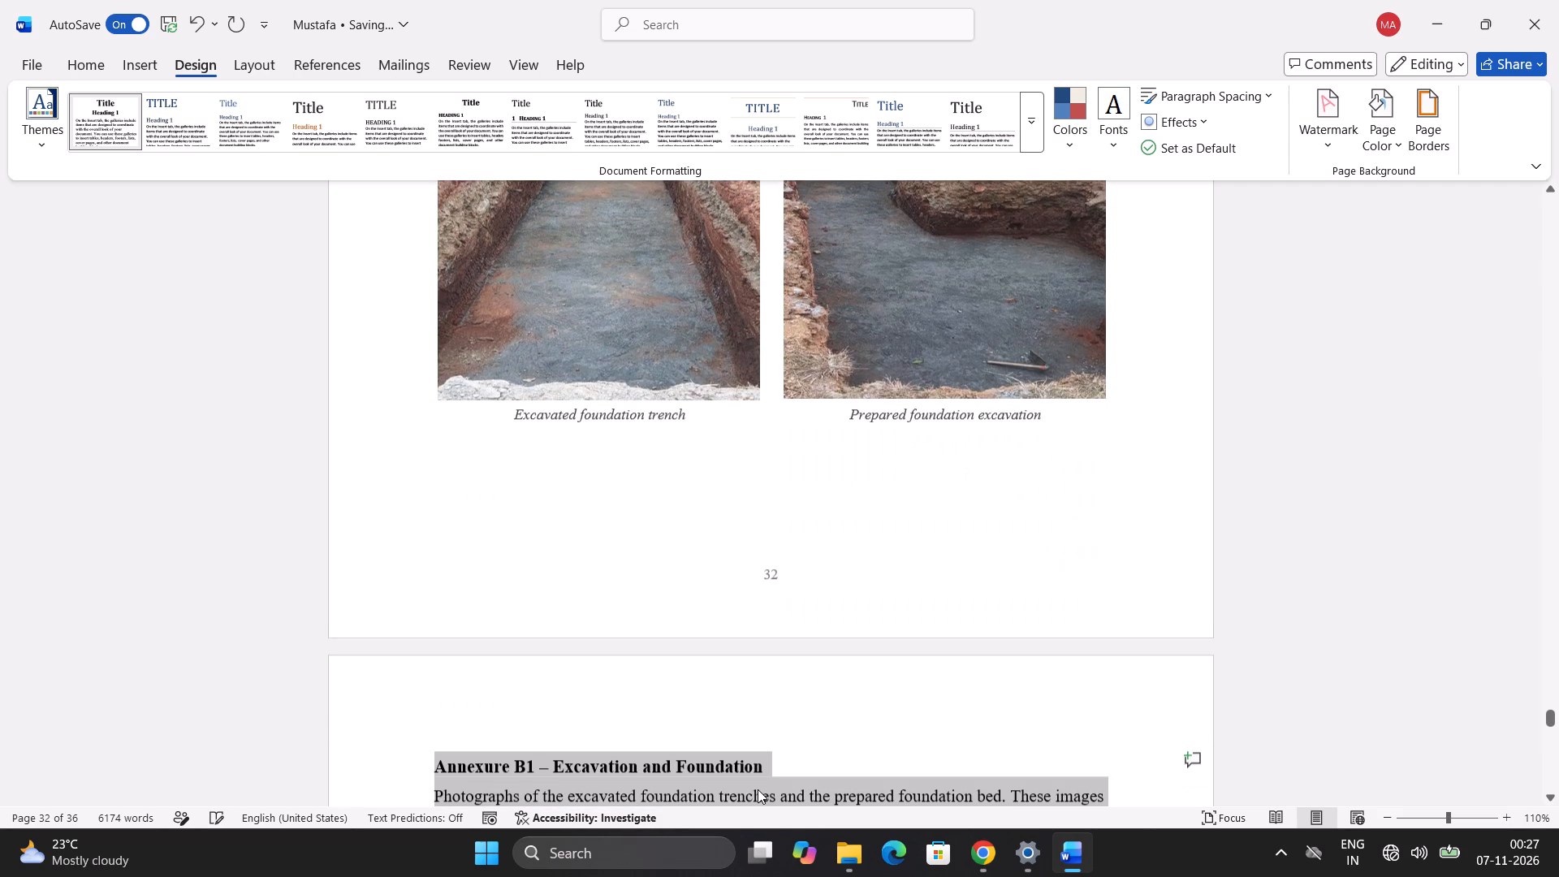
Compare the two copies of the Annexure B1 section on pages 32 and 33.
scroll(650, 534, "down", 4)
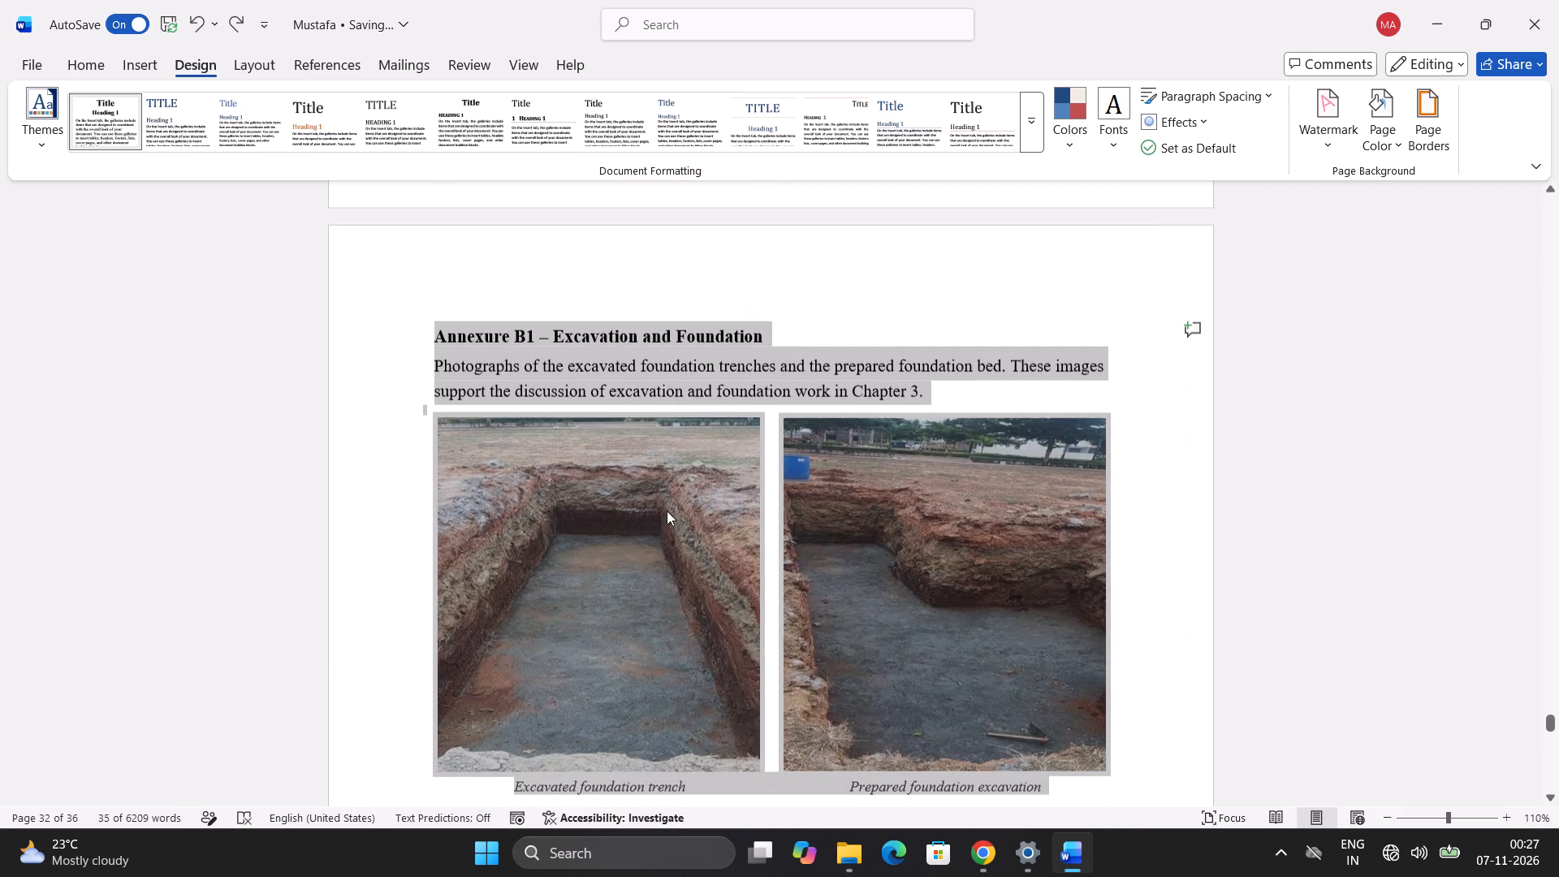
scroll(667, 511, "down", 1)
scroll(672, 508, "up", 4)
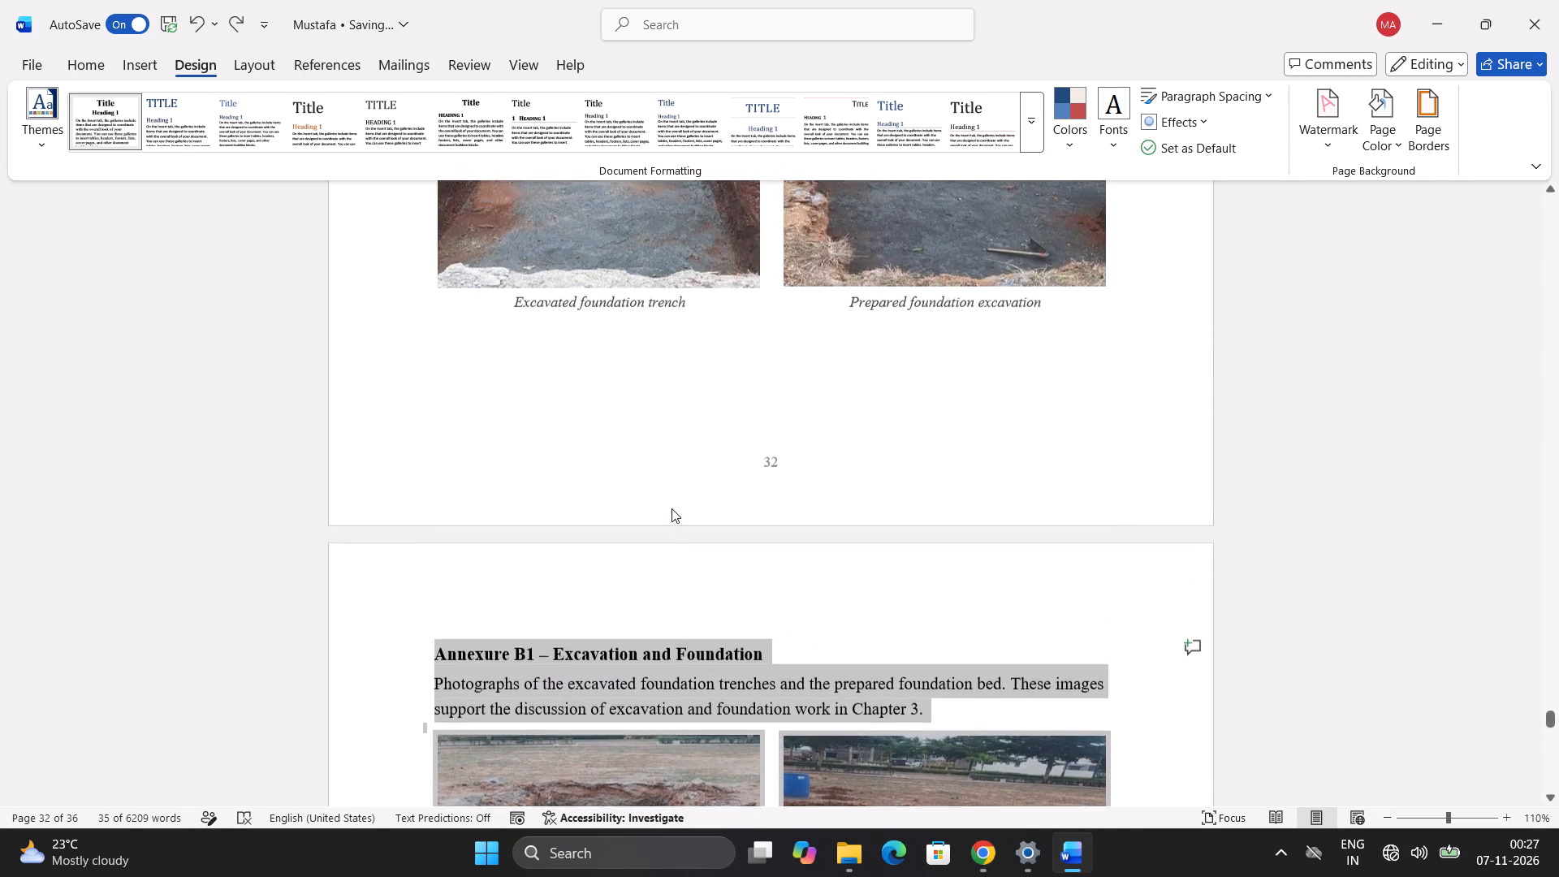
scroll(672, 508, "up", 7)
scroll(672, 508, "down", 2)
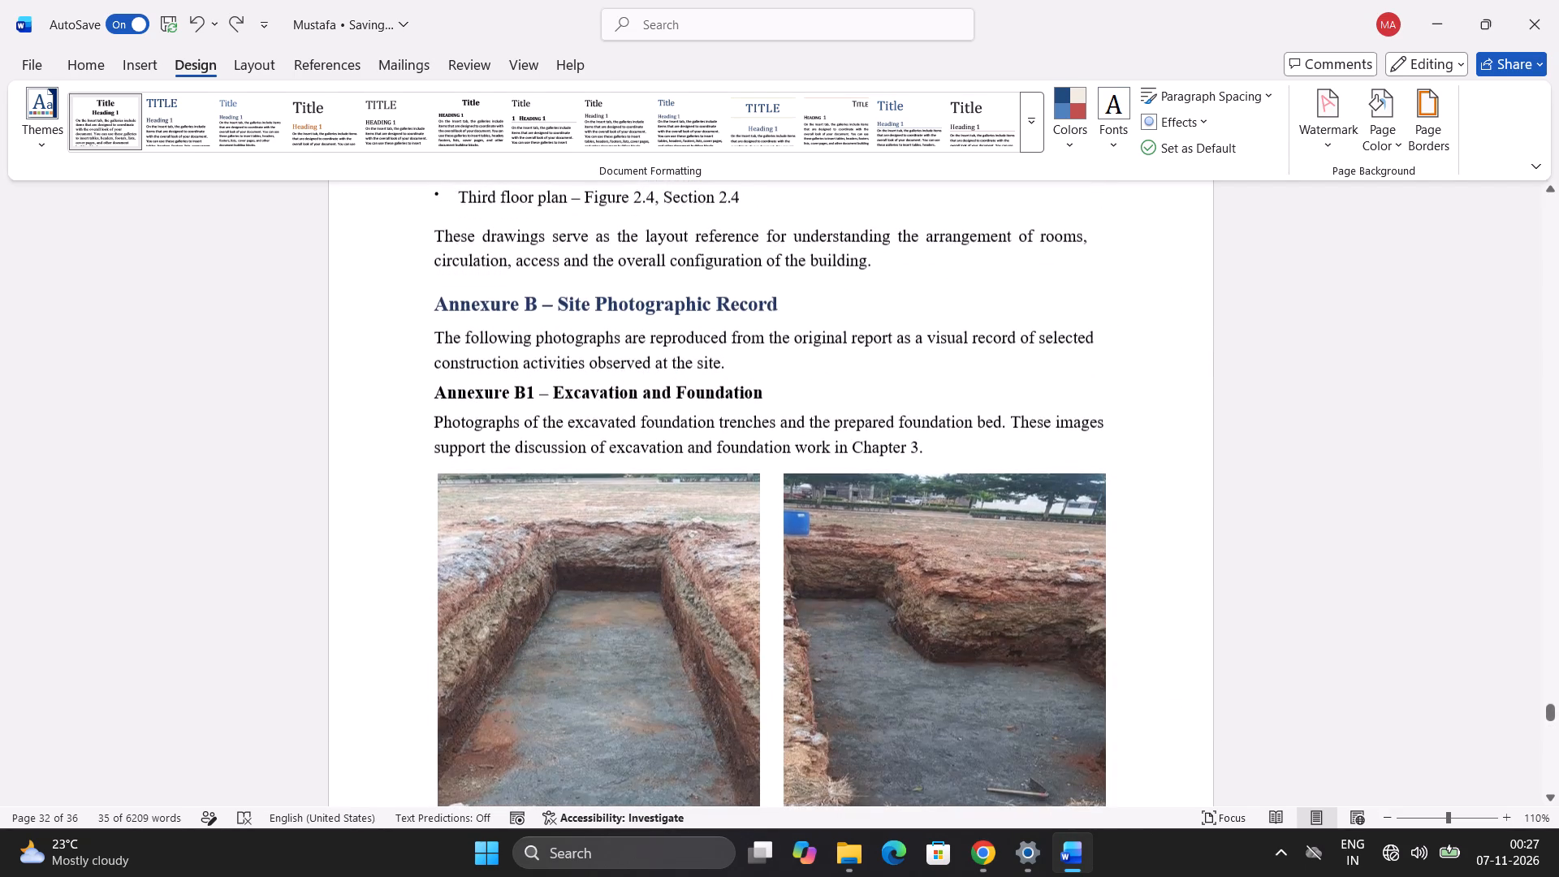
Delete the duplicate Annexure B1 heading, text, photos and captions at the start of page 33.
scroll(672, 508, "down", 6)
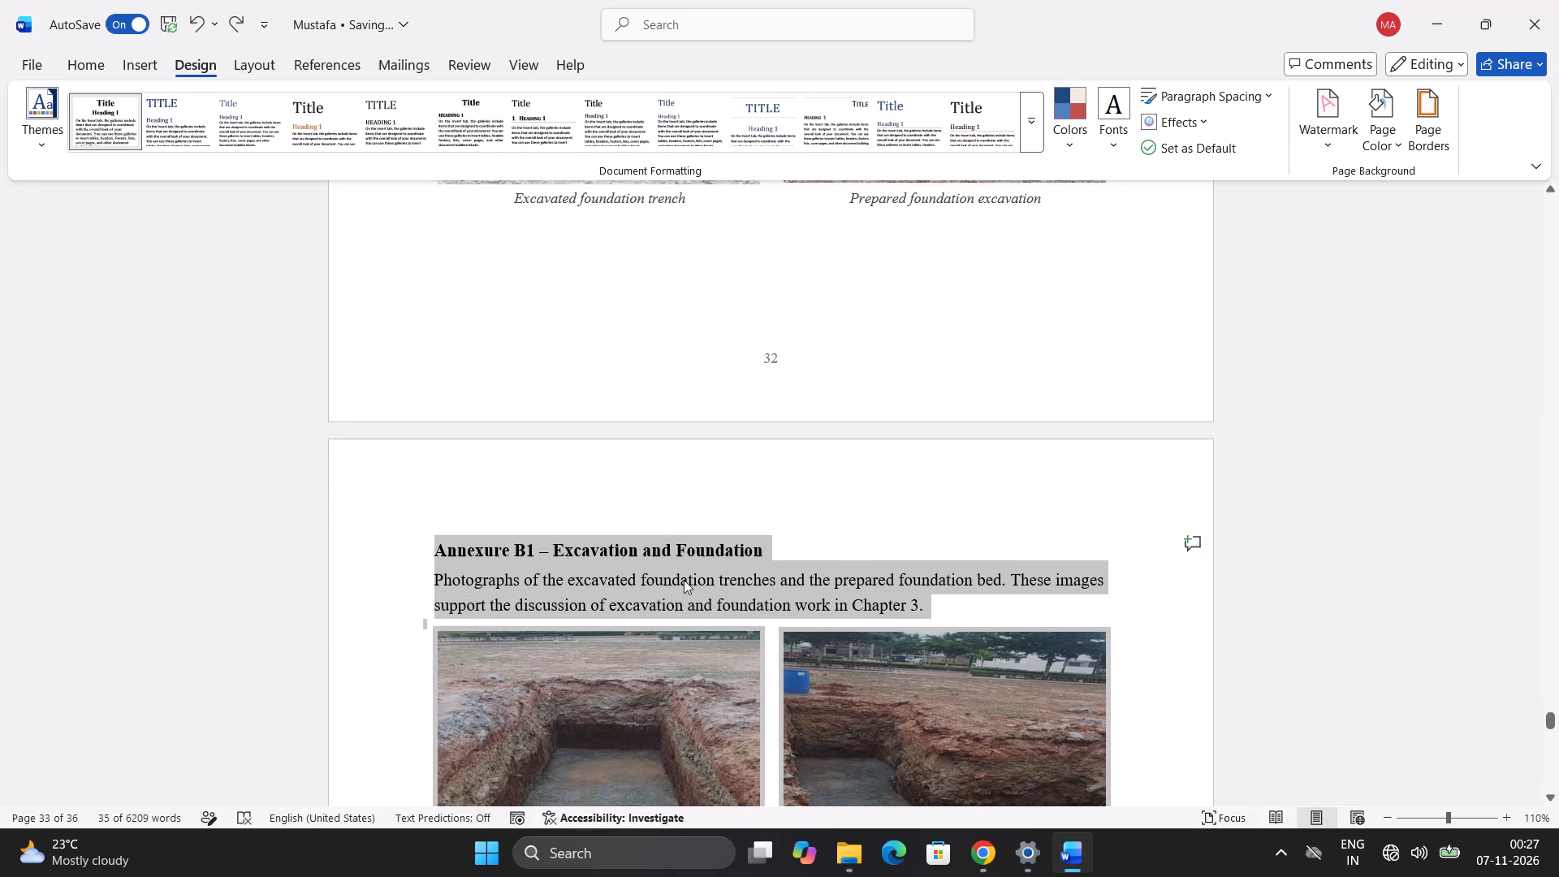
key("Delete")
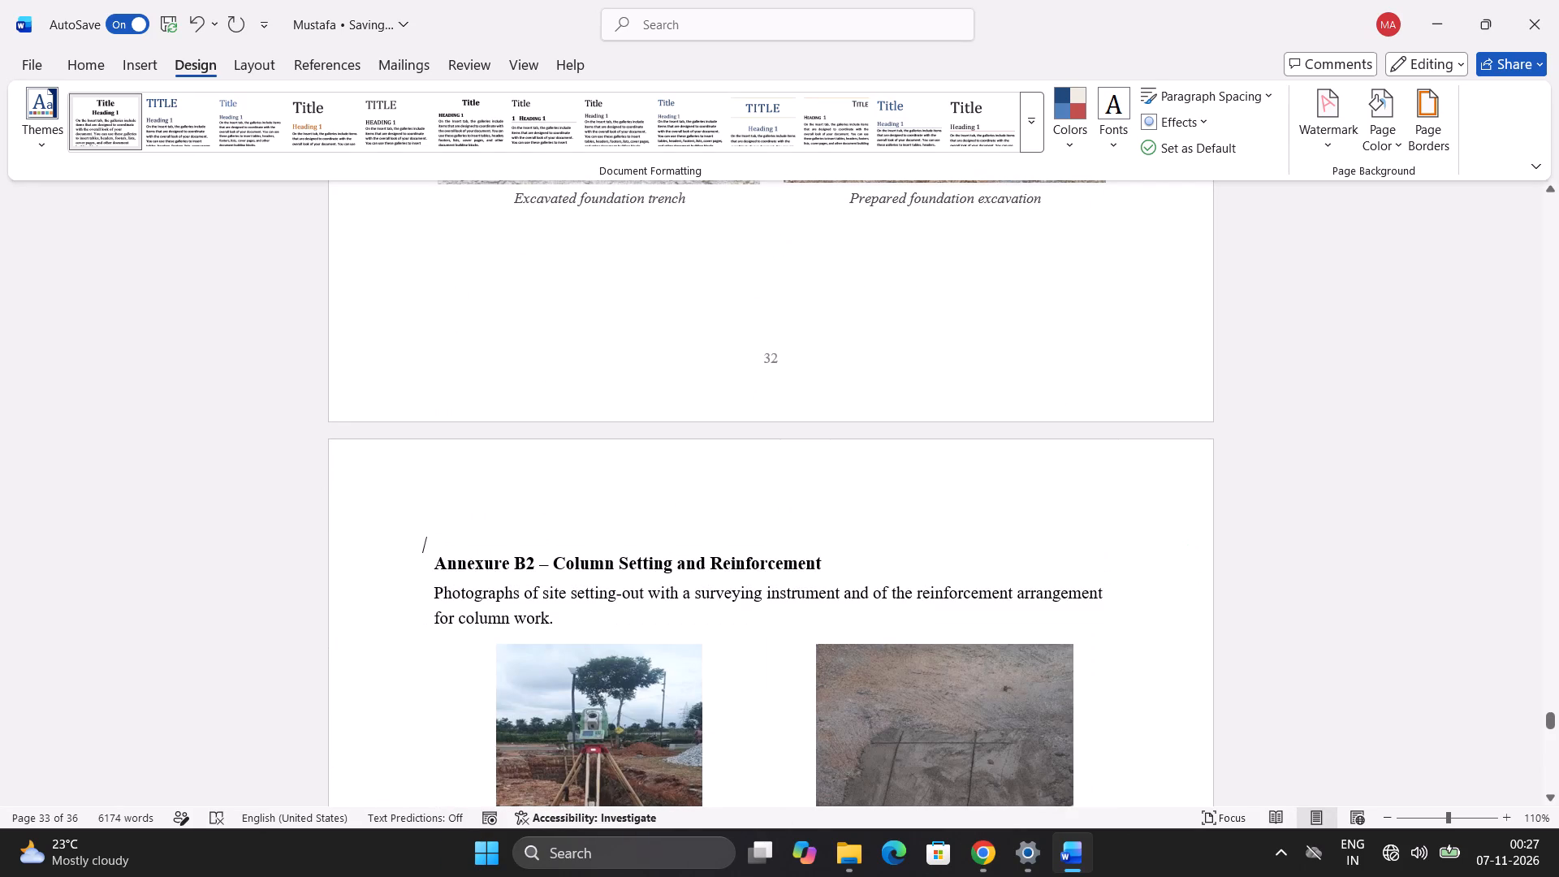
key("BackSpace")
key("ctrl+z")
Examine the Annexure B2, B3 and B4 pages for empty space and content that could move up.
scroll(603, 555, "down", 3)
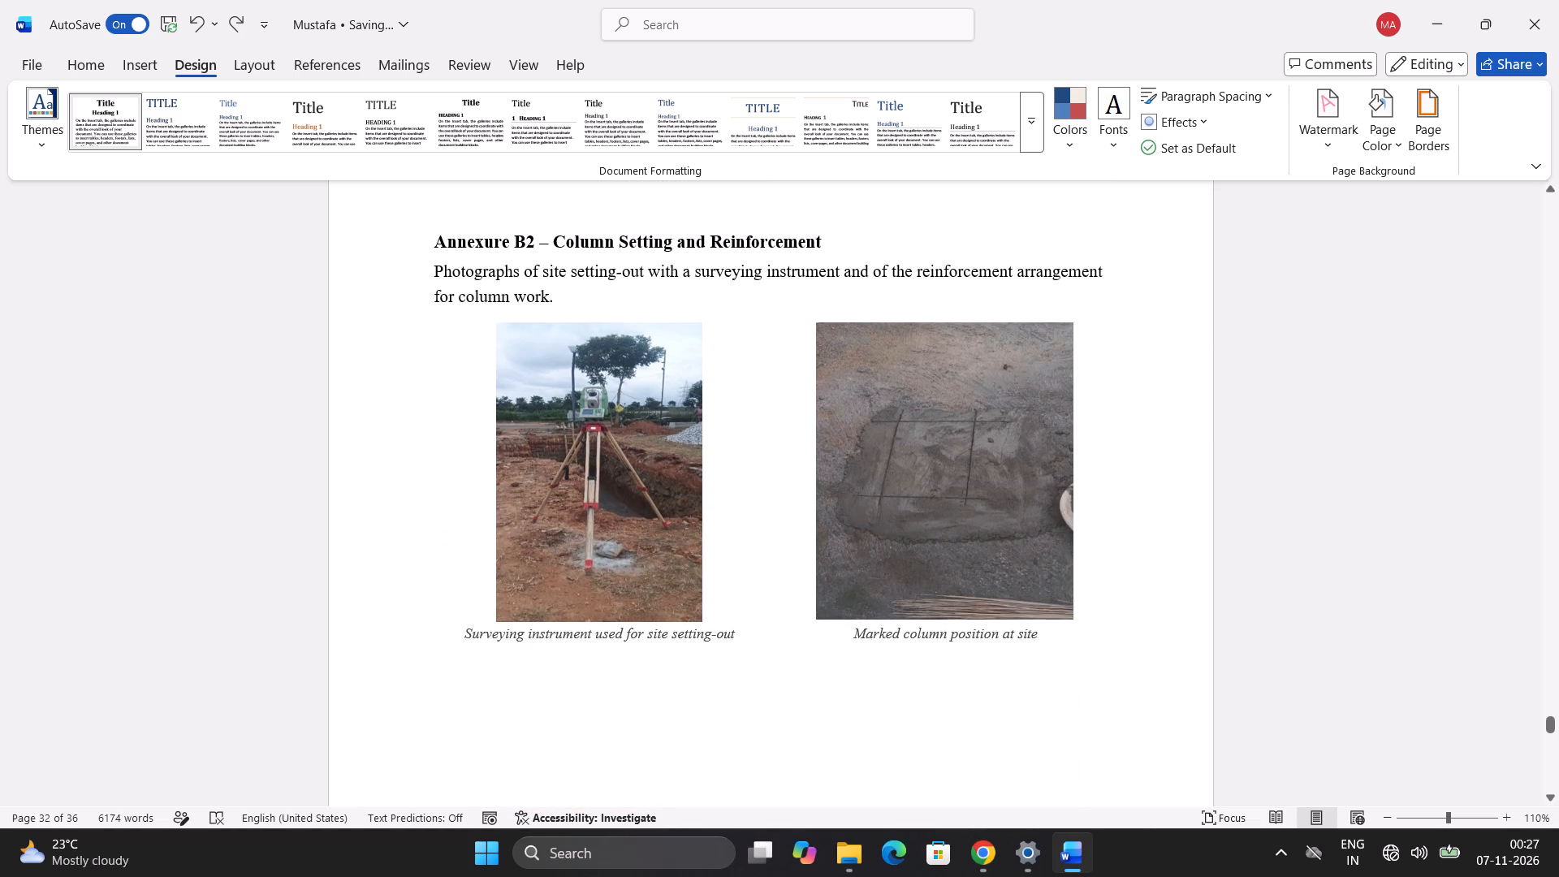
scroll(603, 555, "down", 13)
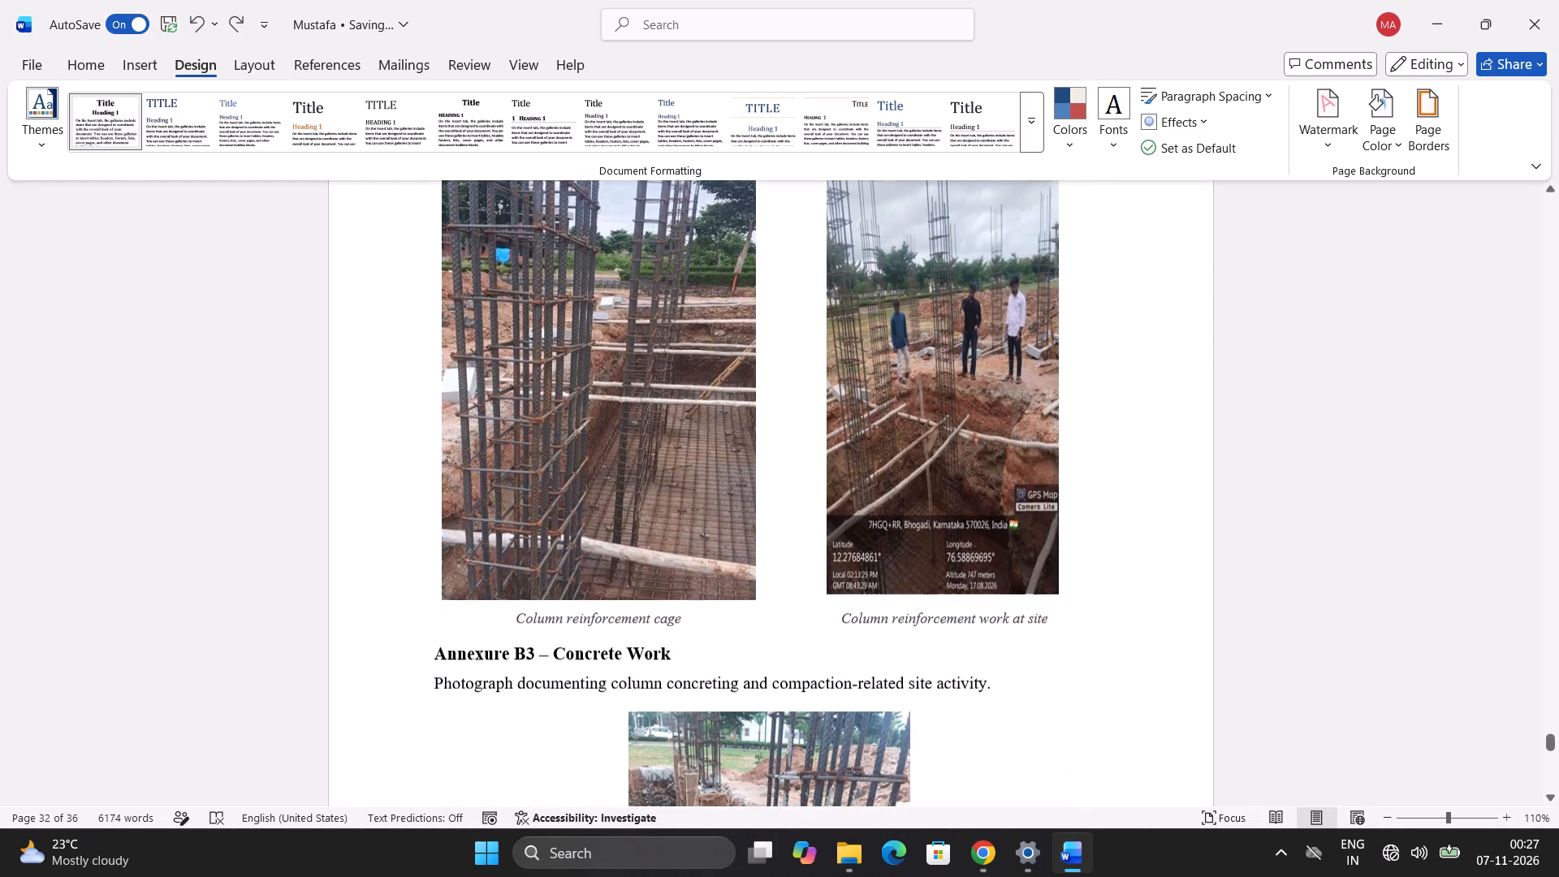
scroll(603, 555, "down", 6)
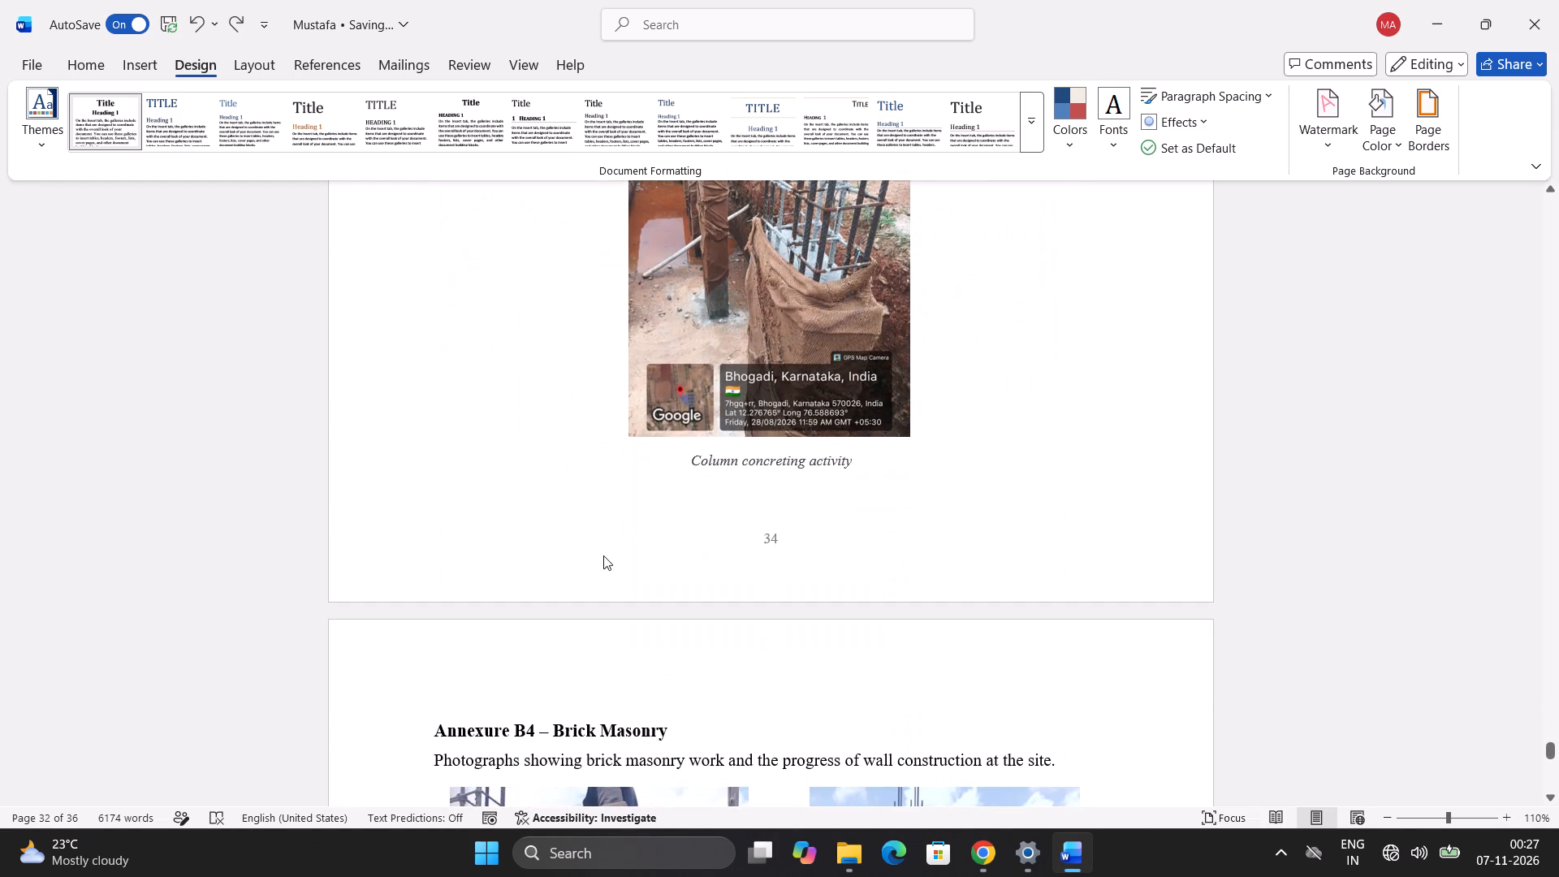
scroll(603, 555, "up", 8)
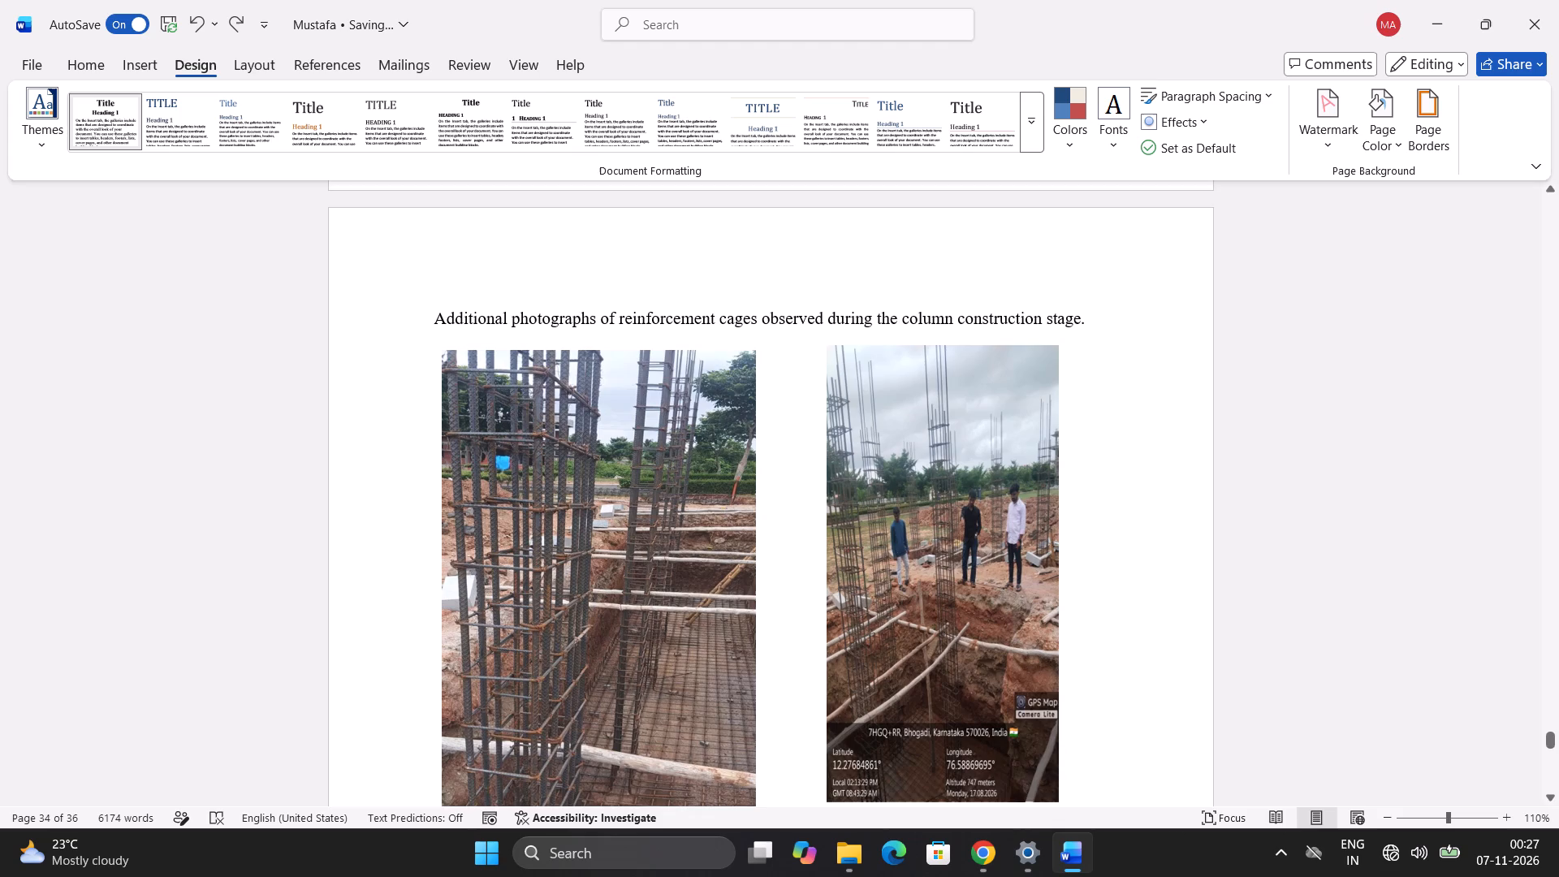
Copy the additional reinforcement cage text, photos and captions from page 34 and paste them after the Annexure B2 setting-out captions on page 33.
scroll(598, 599, "down", 2)
left_click_drag(1067, 616, 1066, 616)
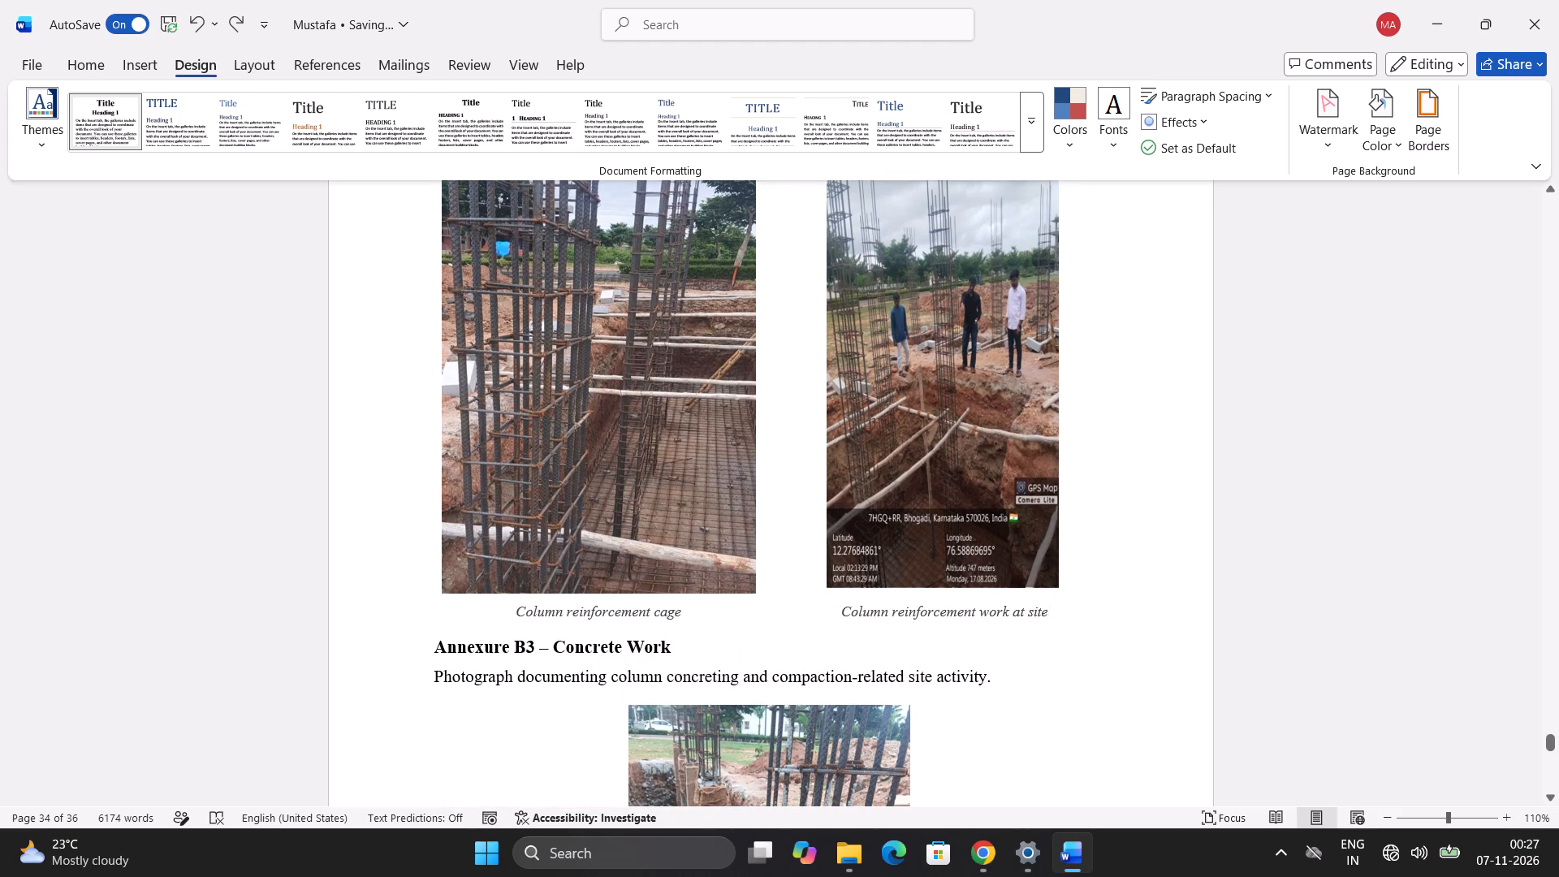
left_click_drag(1066, 616, 396, 432)
scroll(299, 426, "up", 3)
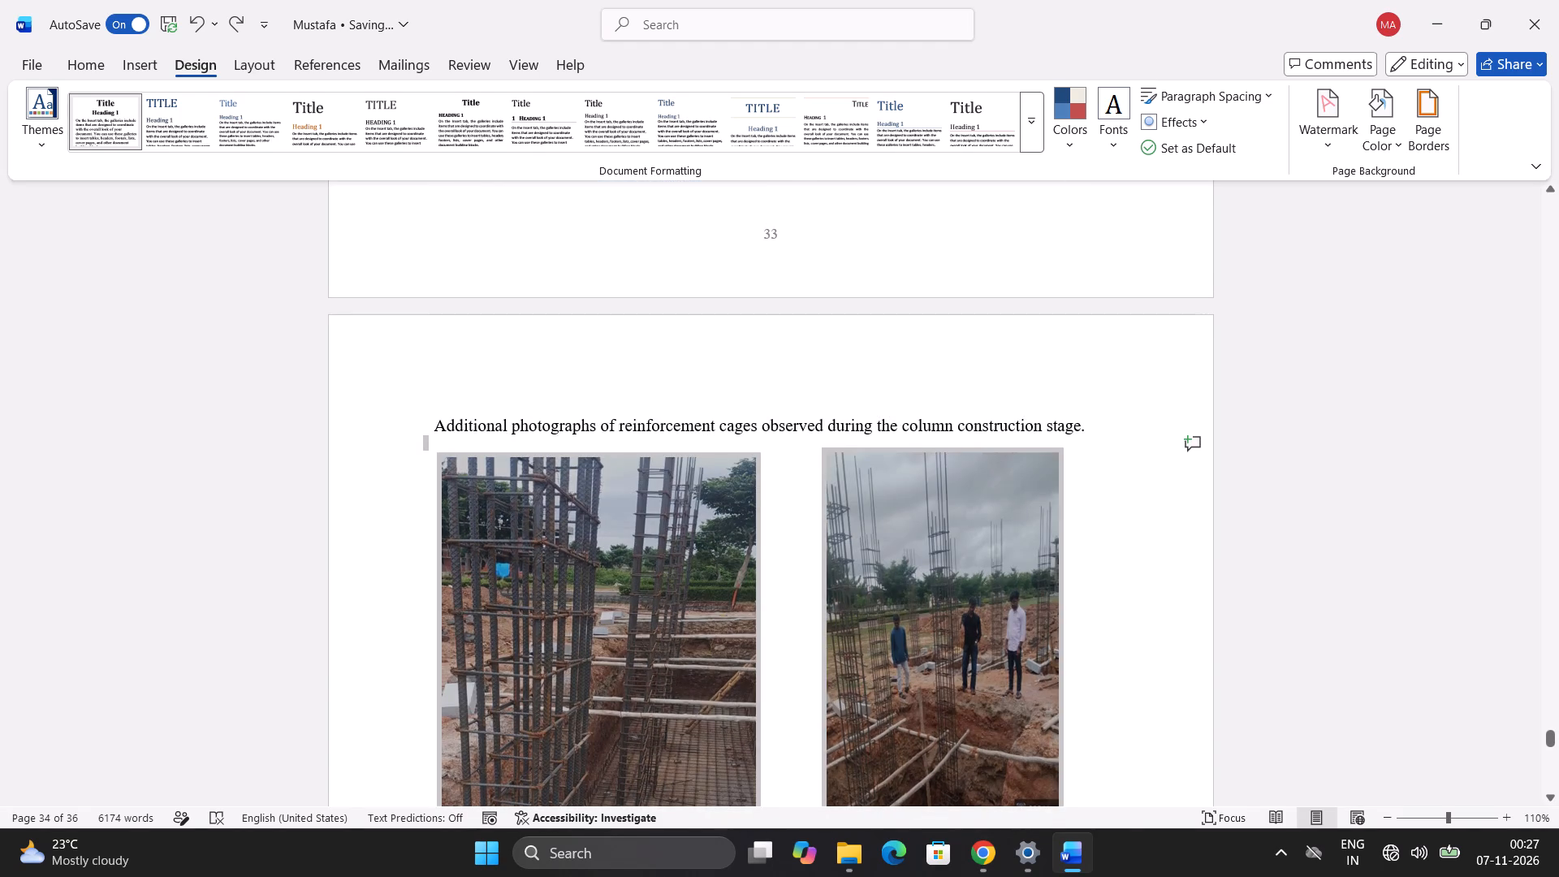
left_click_drag(396, 432, 413, 404)
key("ctrl+c")
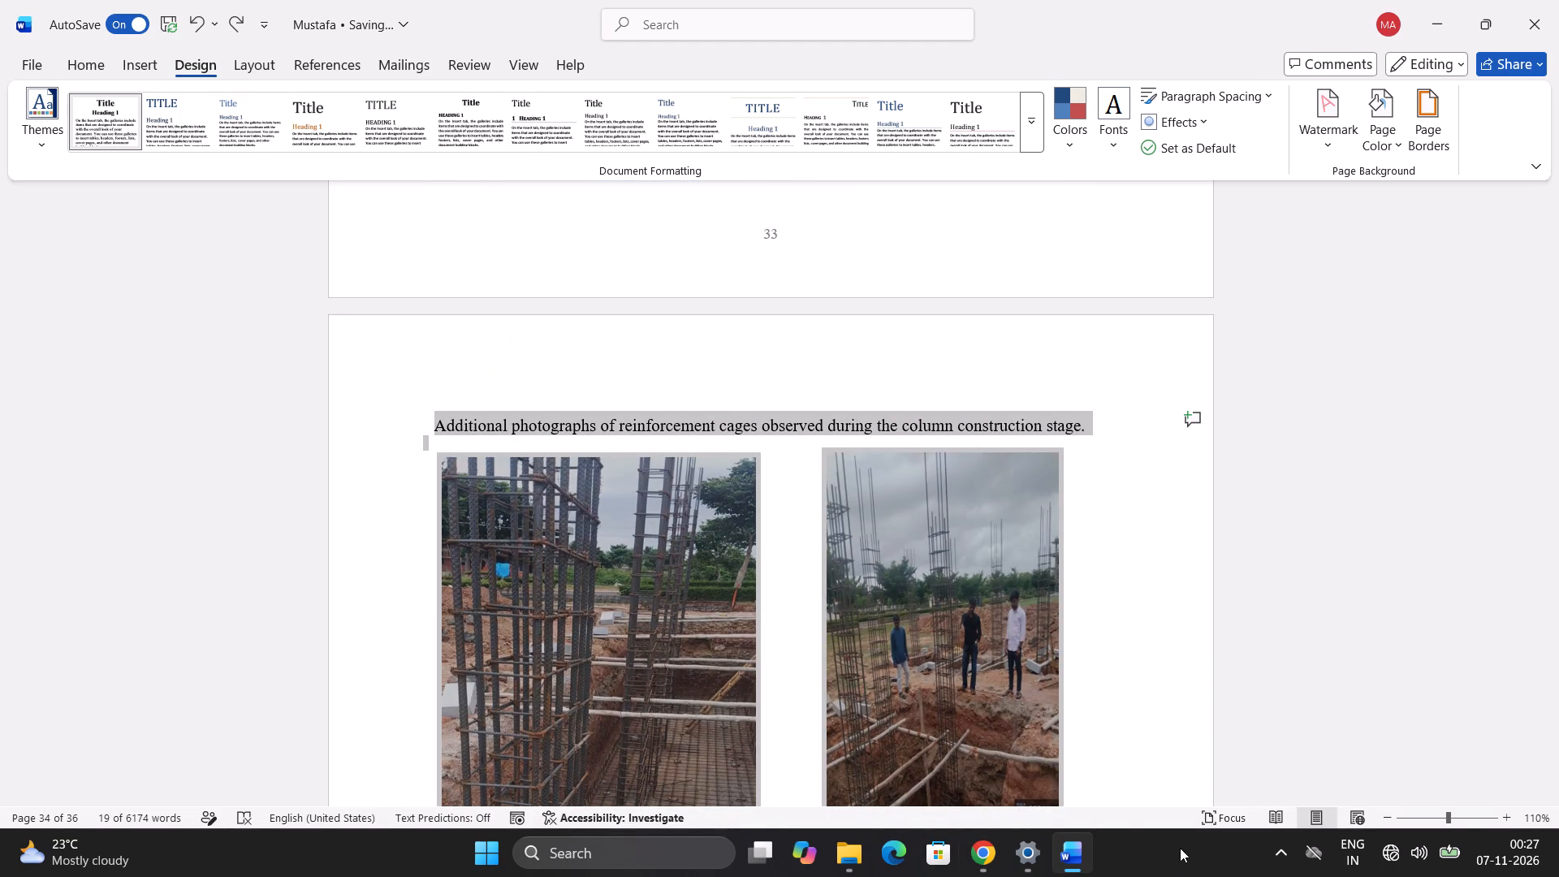
scroll(896, 357, "up", 8)
left_click(989, 492)
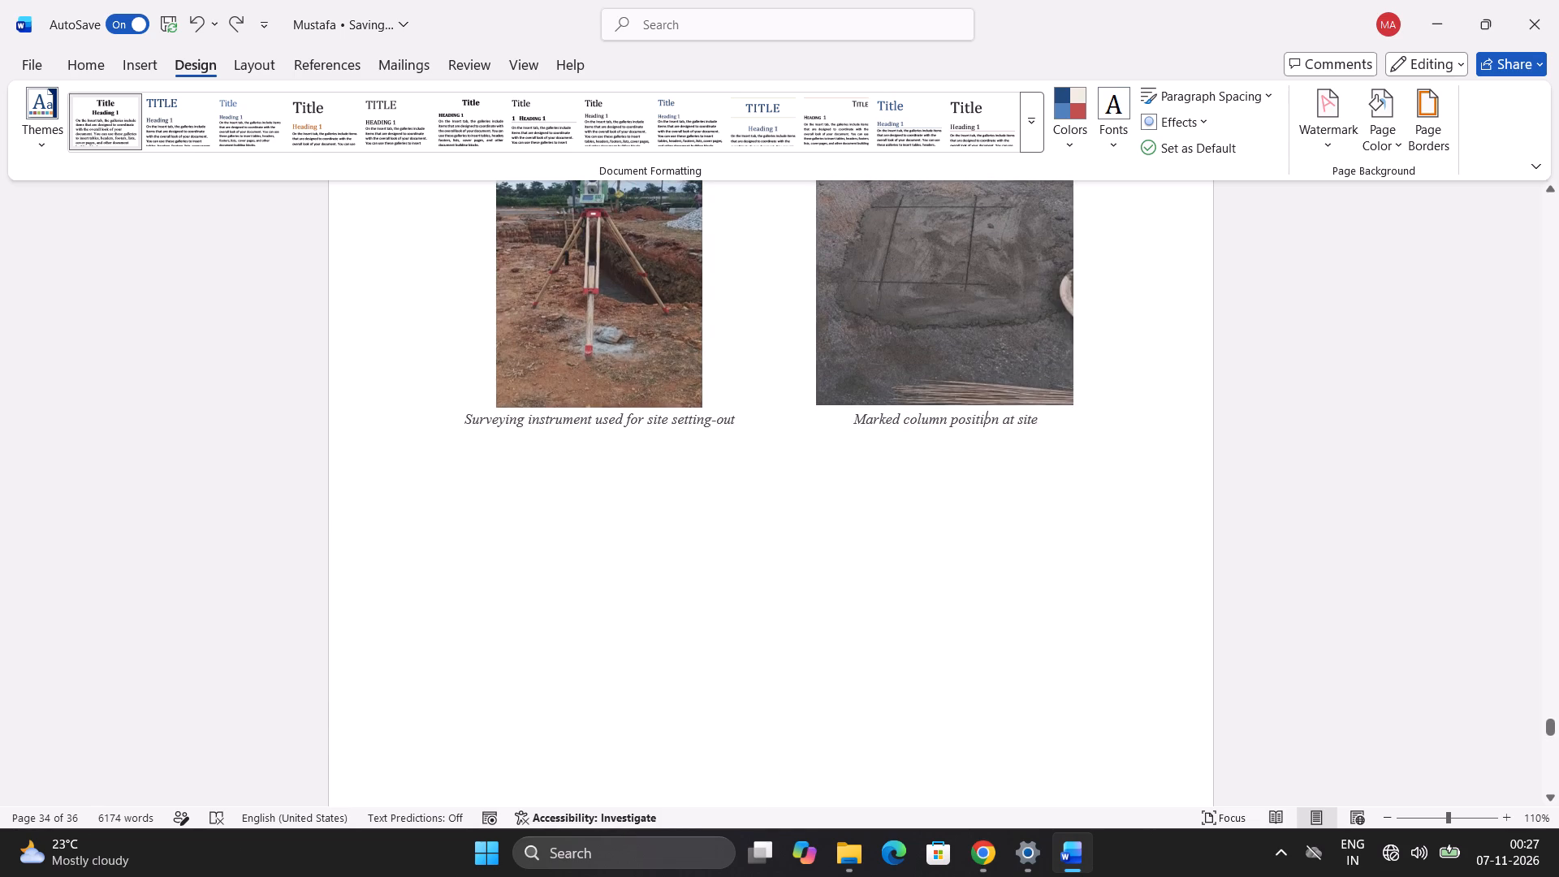
left_click(1151, 404)
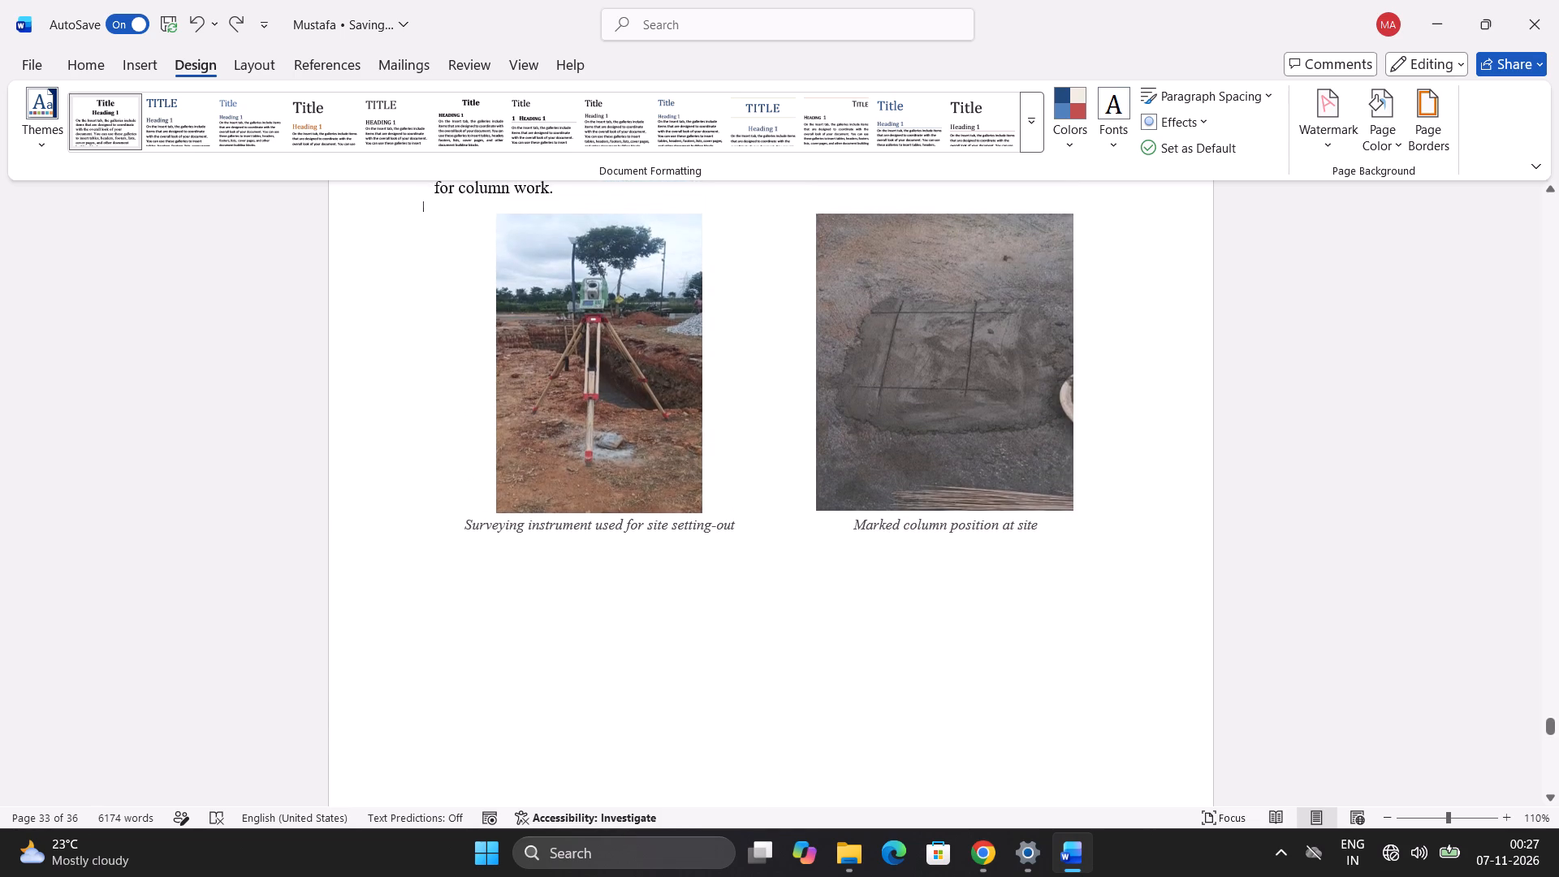
left_click(1122, 503)
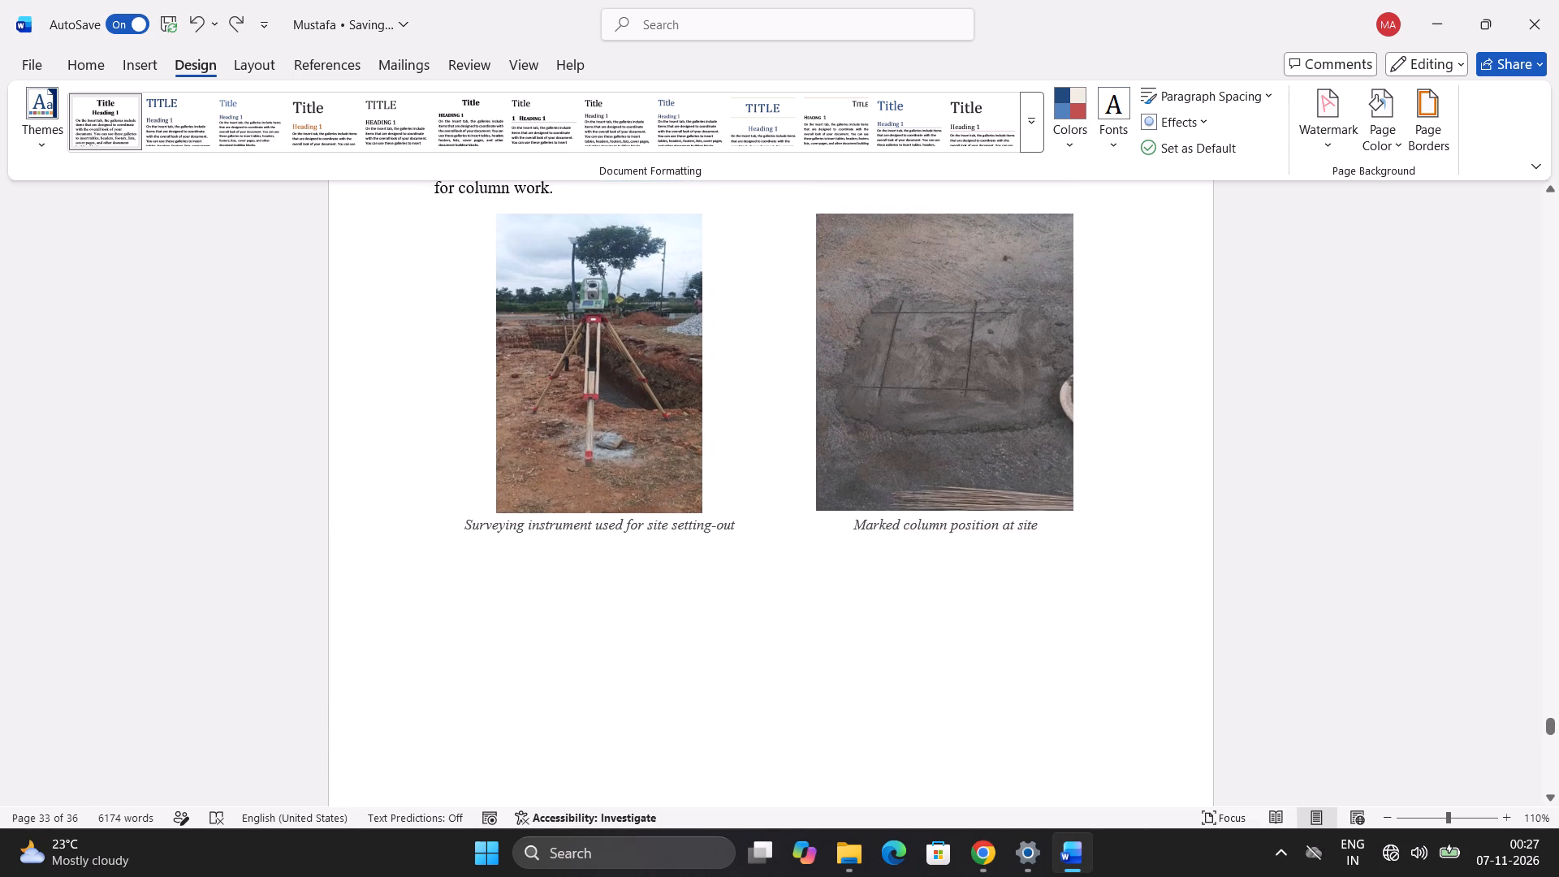
left_click(1024, 625)
left_click(1076, 559)
key("ctrl+v")
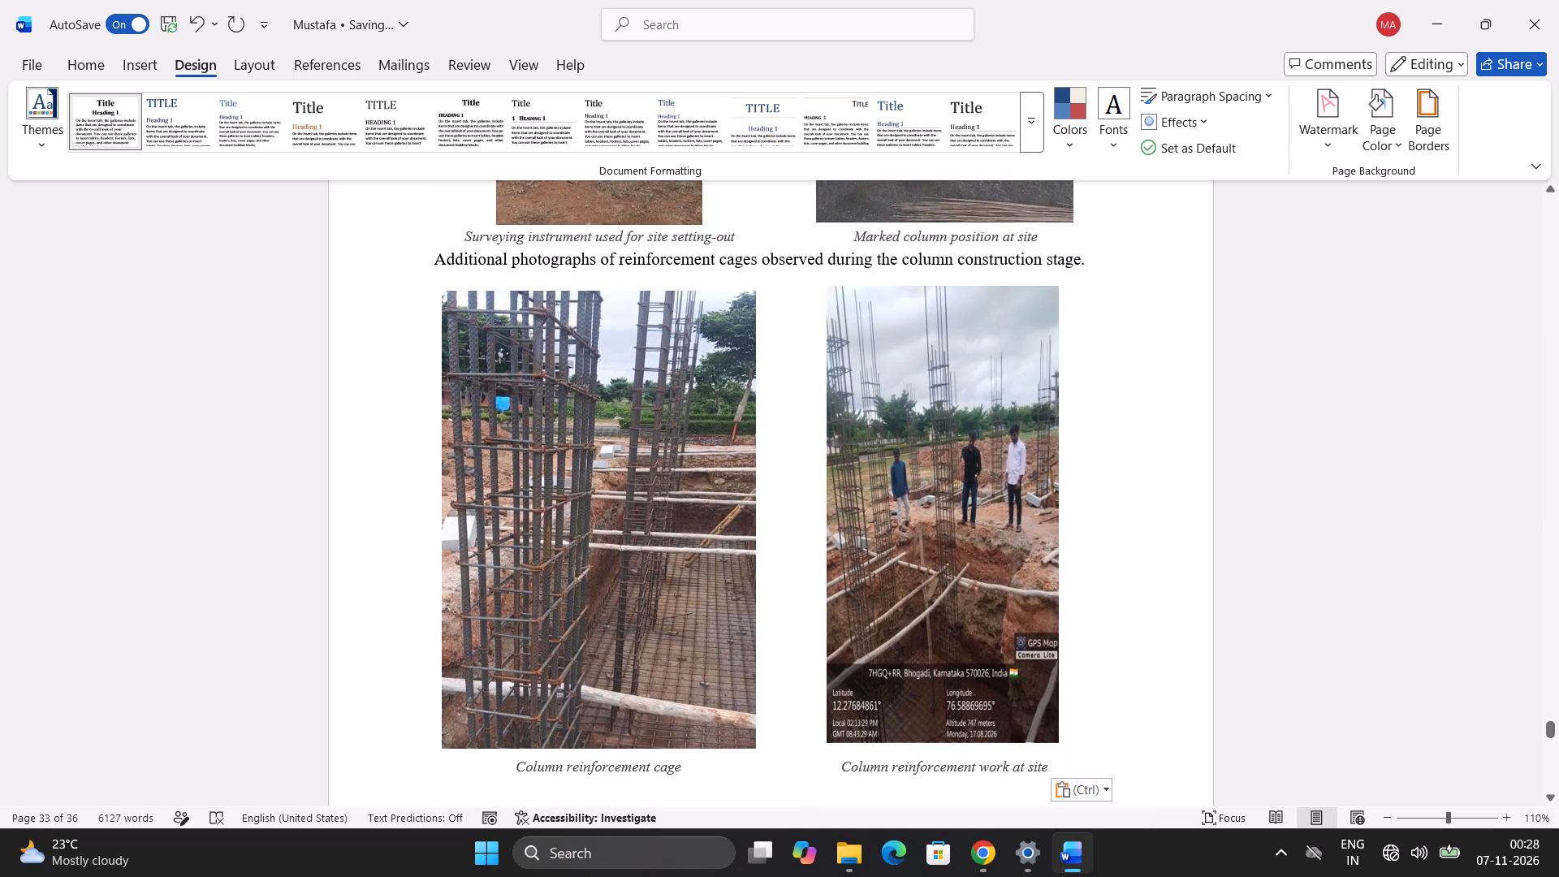
Insert four blank lines above the pasted "Additional photographs of reinforcement cages" sentence on page 33.
scroll(1065, 337, "down", 2)
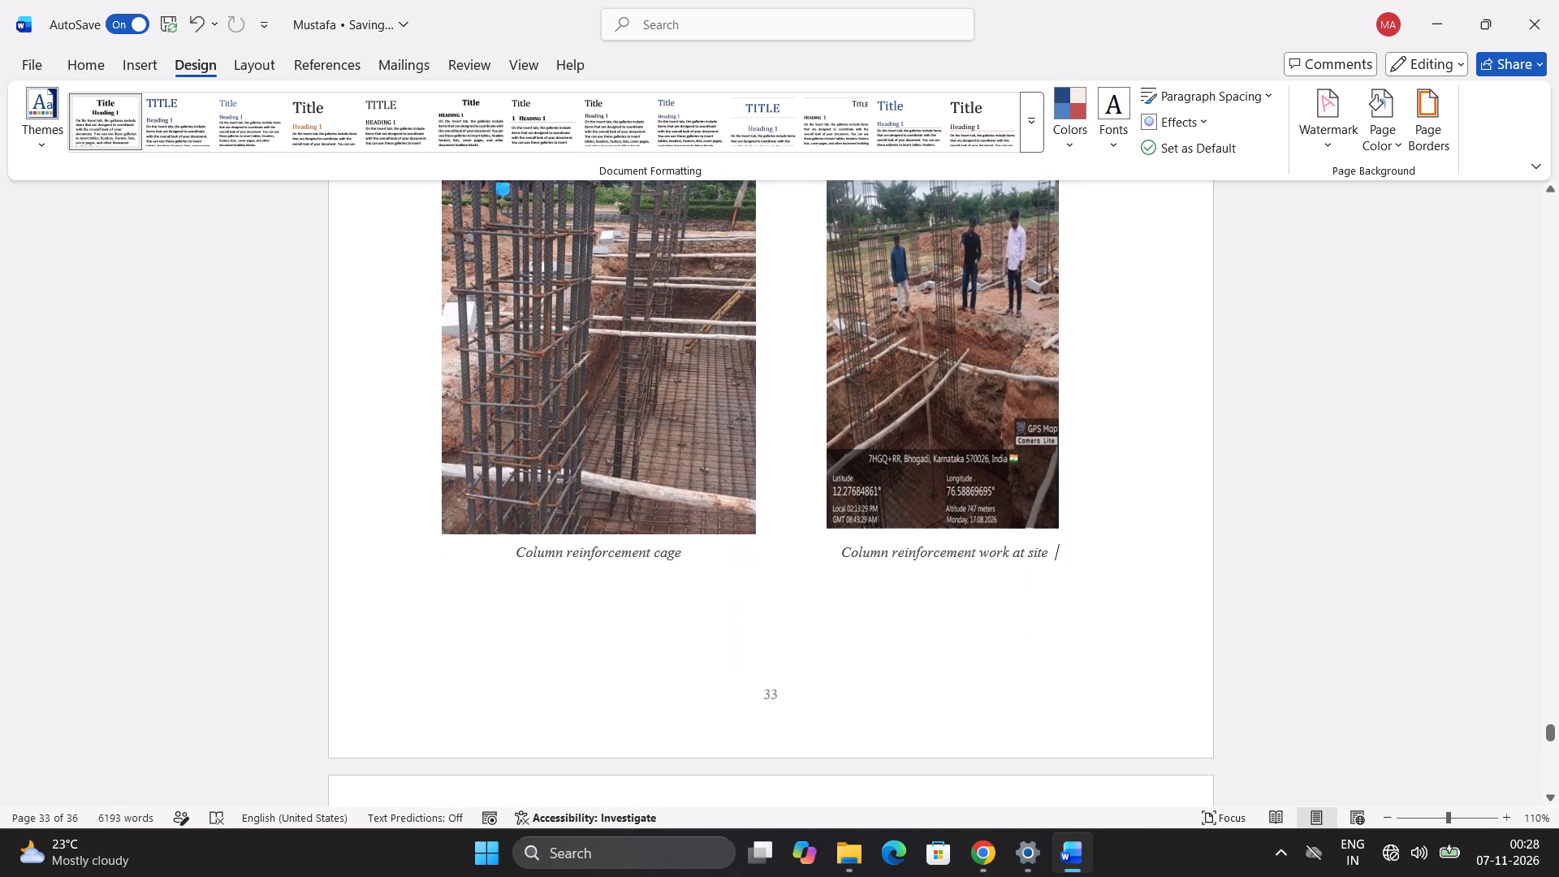
scroll(1065, 337, "down", 3)
scroll(1065, 337, "up", 6)
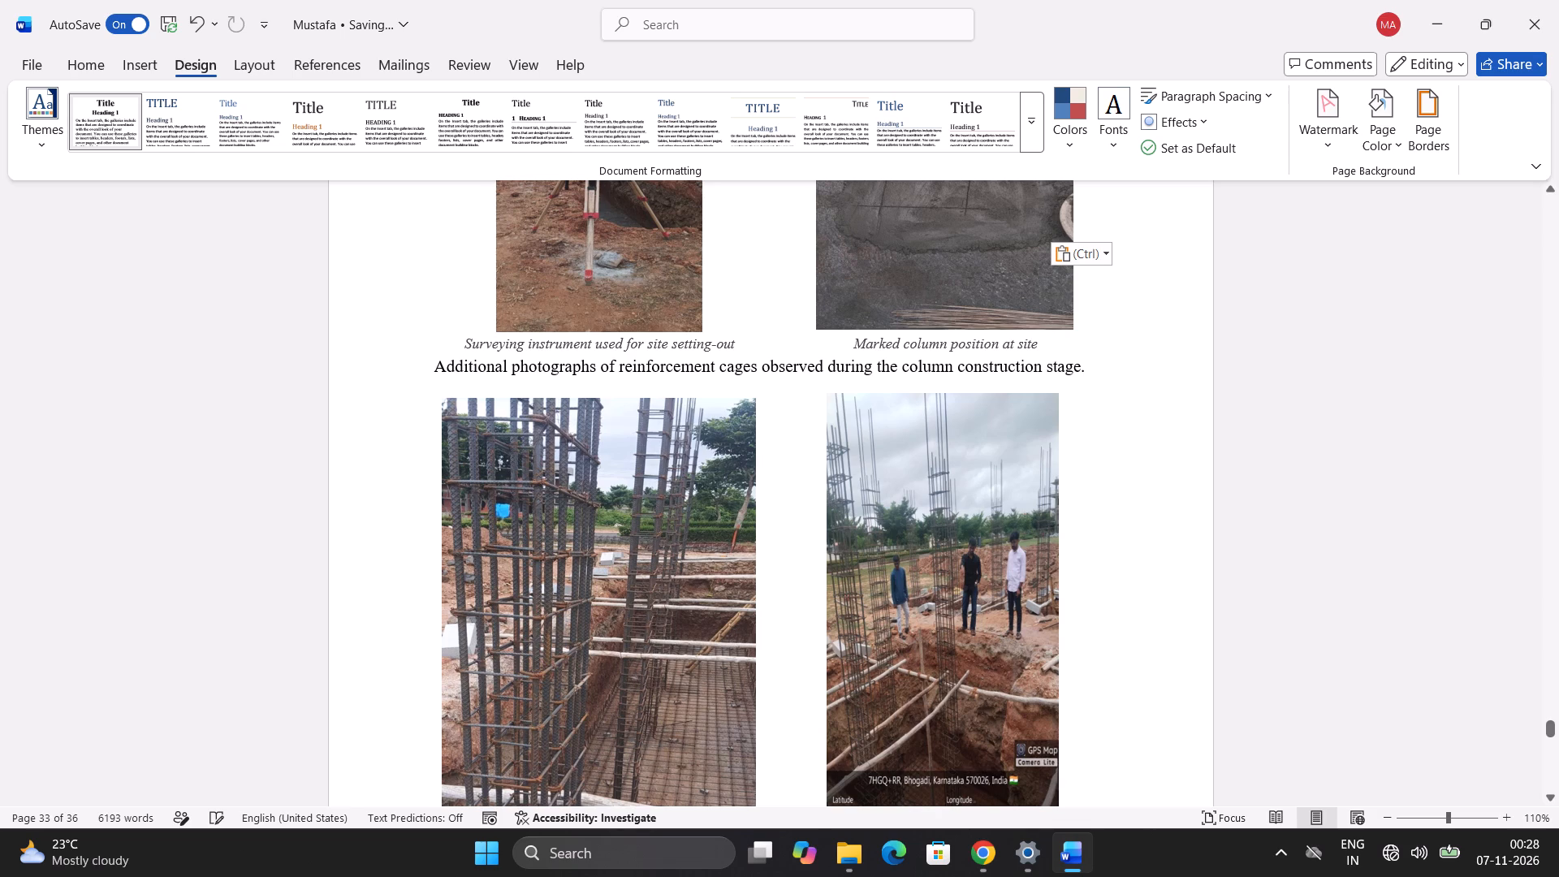
left_click(427, 365)
key("Return")
key("Return")
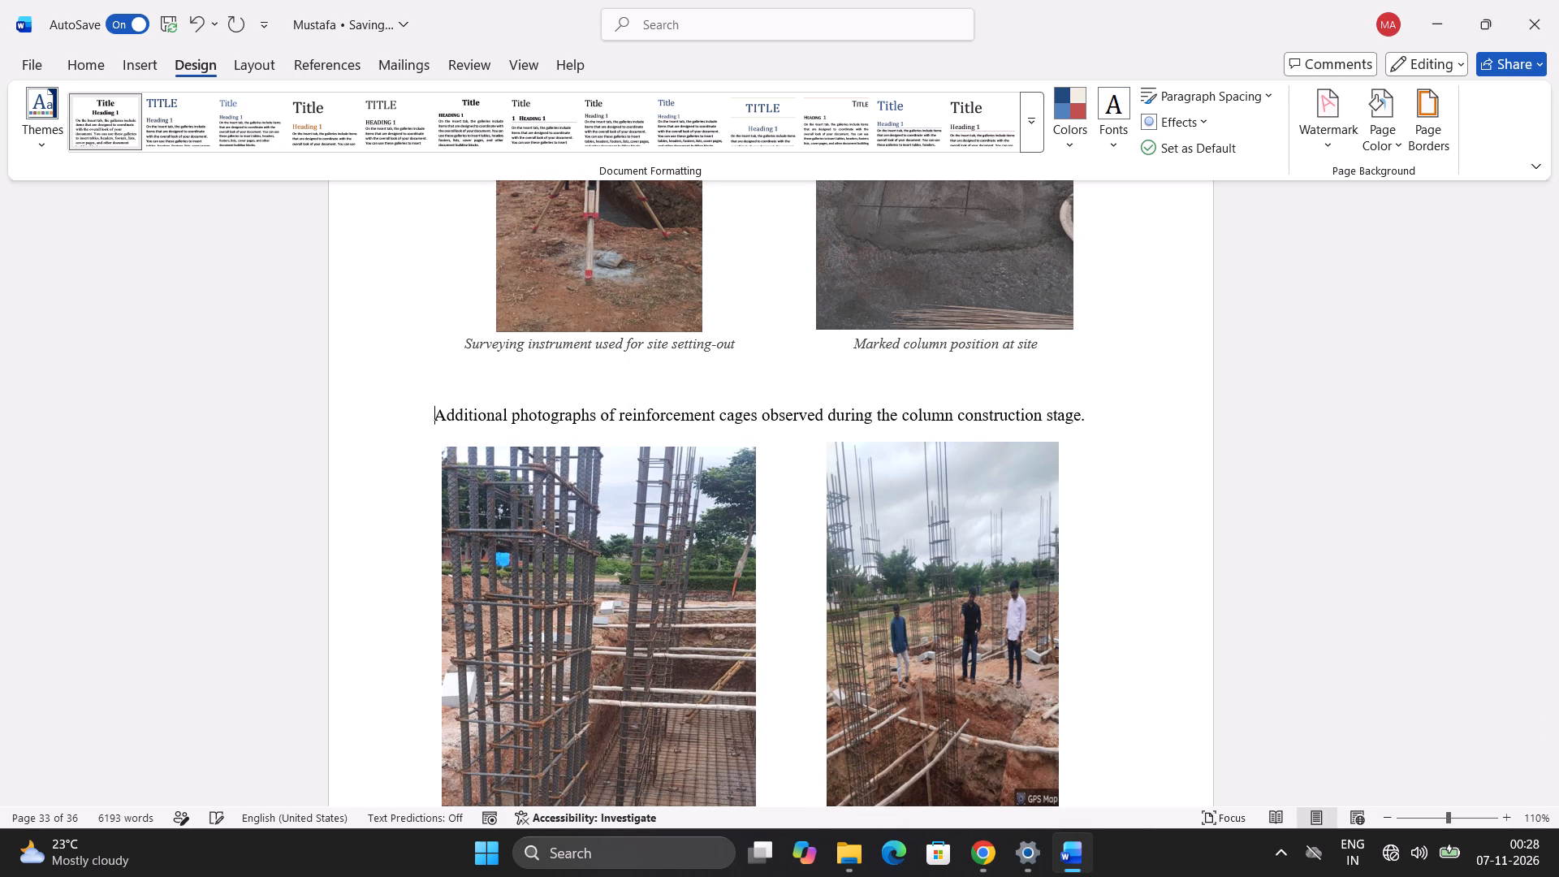
key("Return")
key("Return")
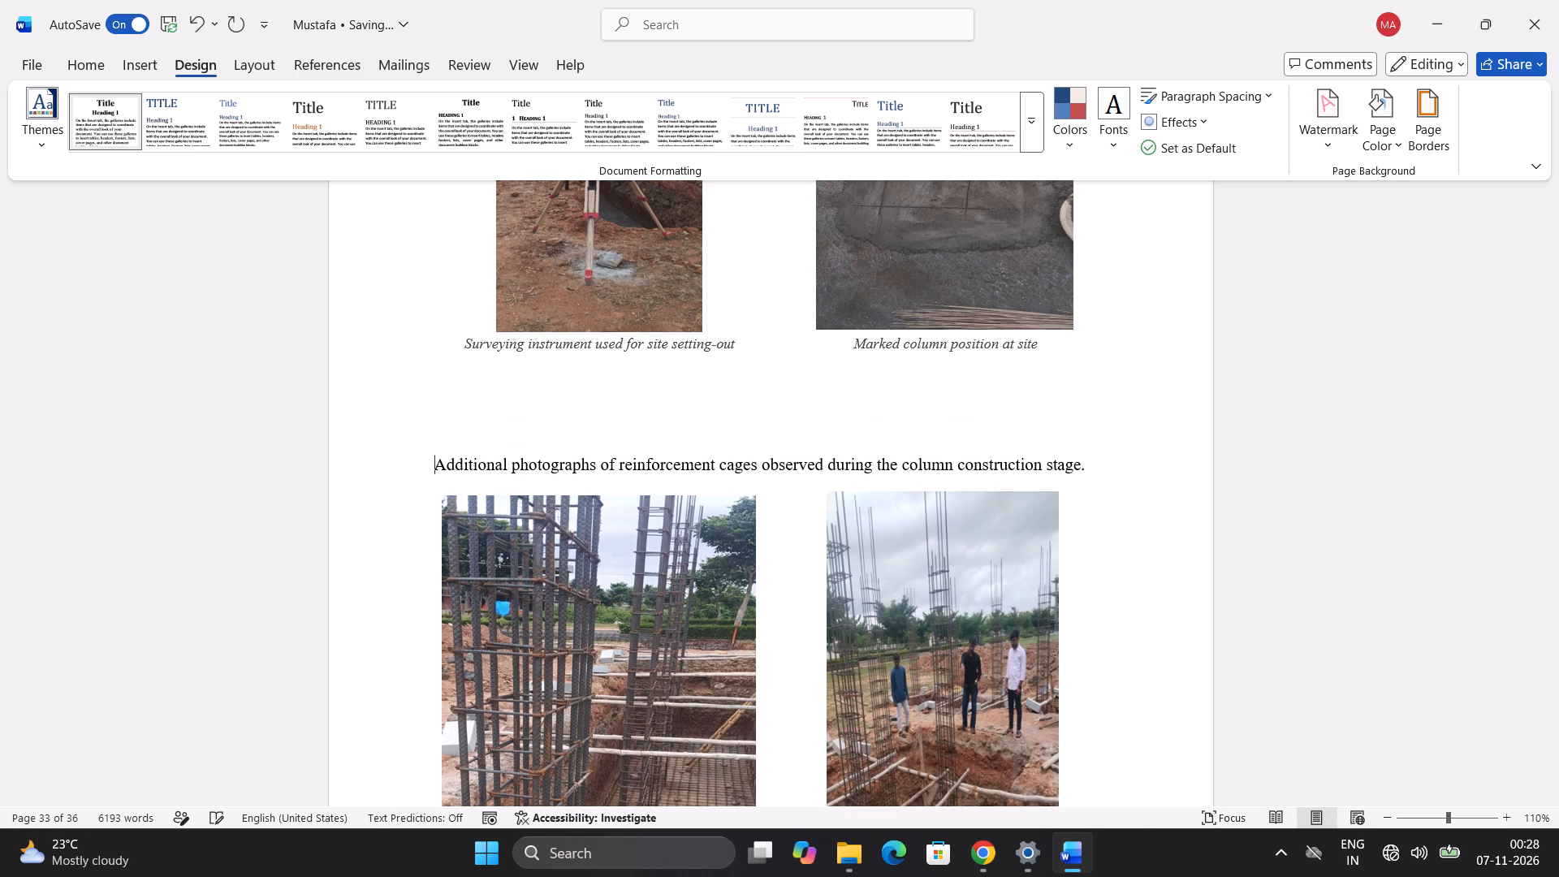
scroll(703, 603, "down", 6)
scroll(741, 687, "up", 2)
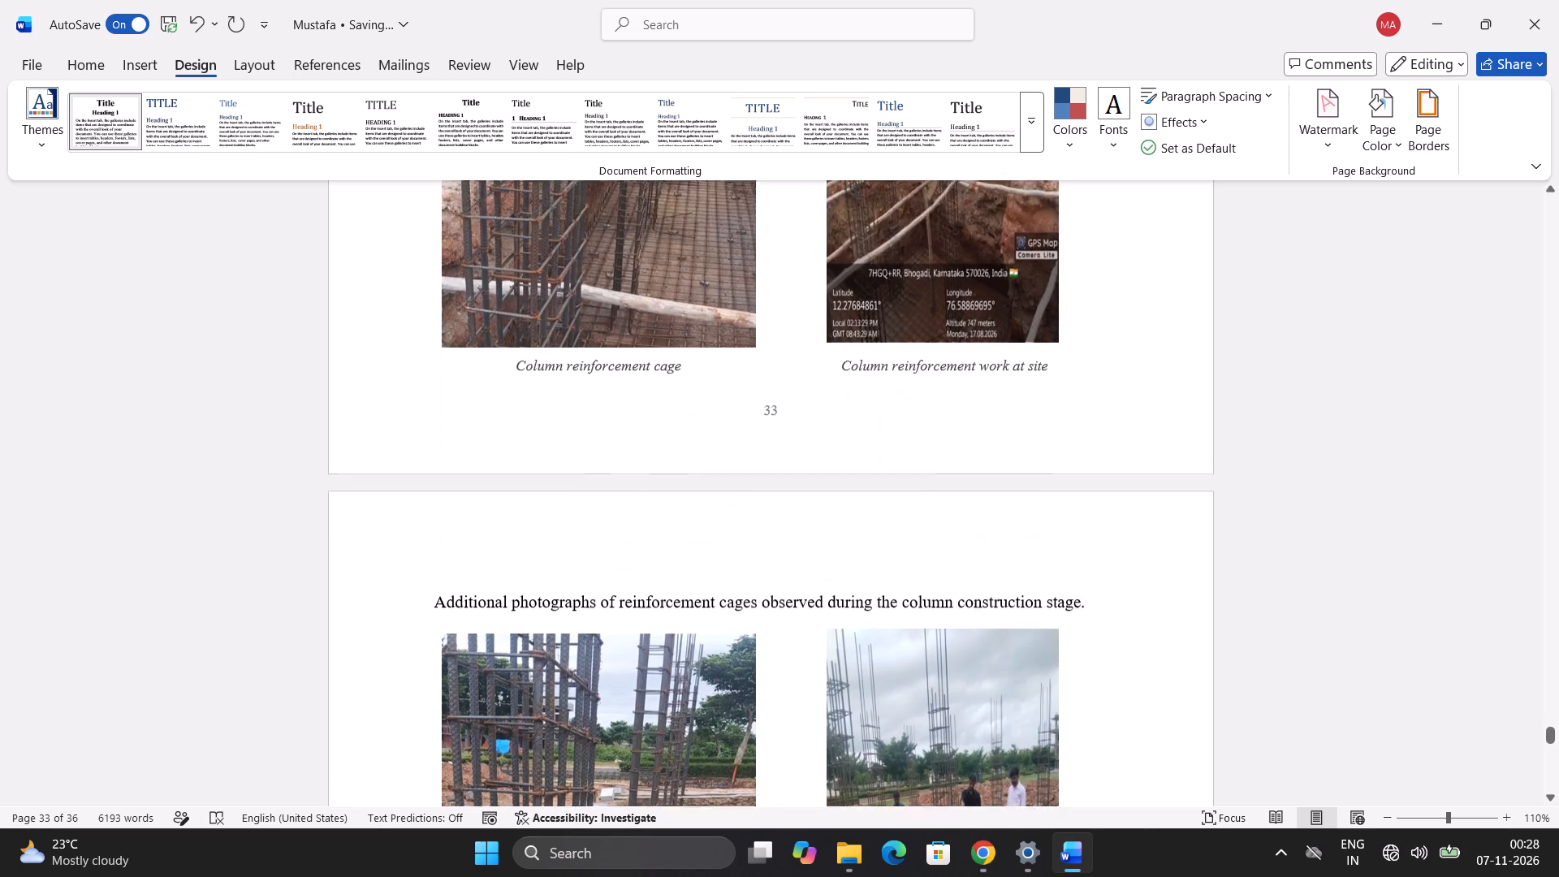
Widen the "Column reinforcement work at site" photo on page 33 toward the text's right margin, keeping its height.
scroll(741, 687, "up", 3)
scroll(741, 679, "down", 3)
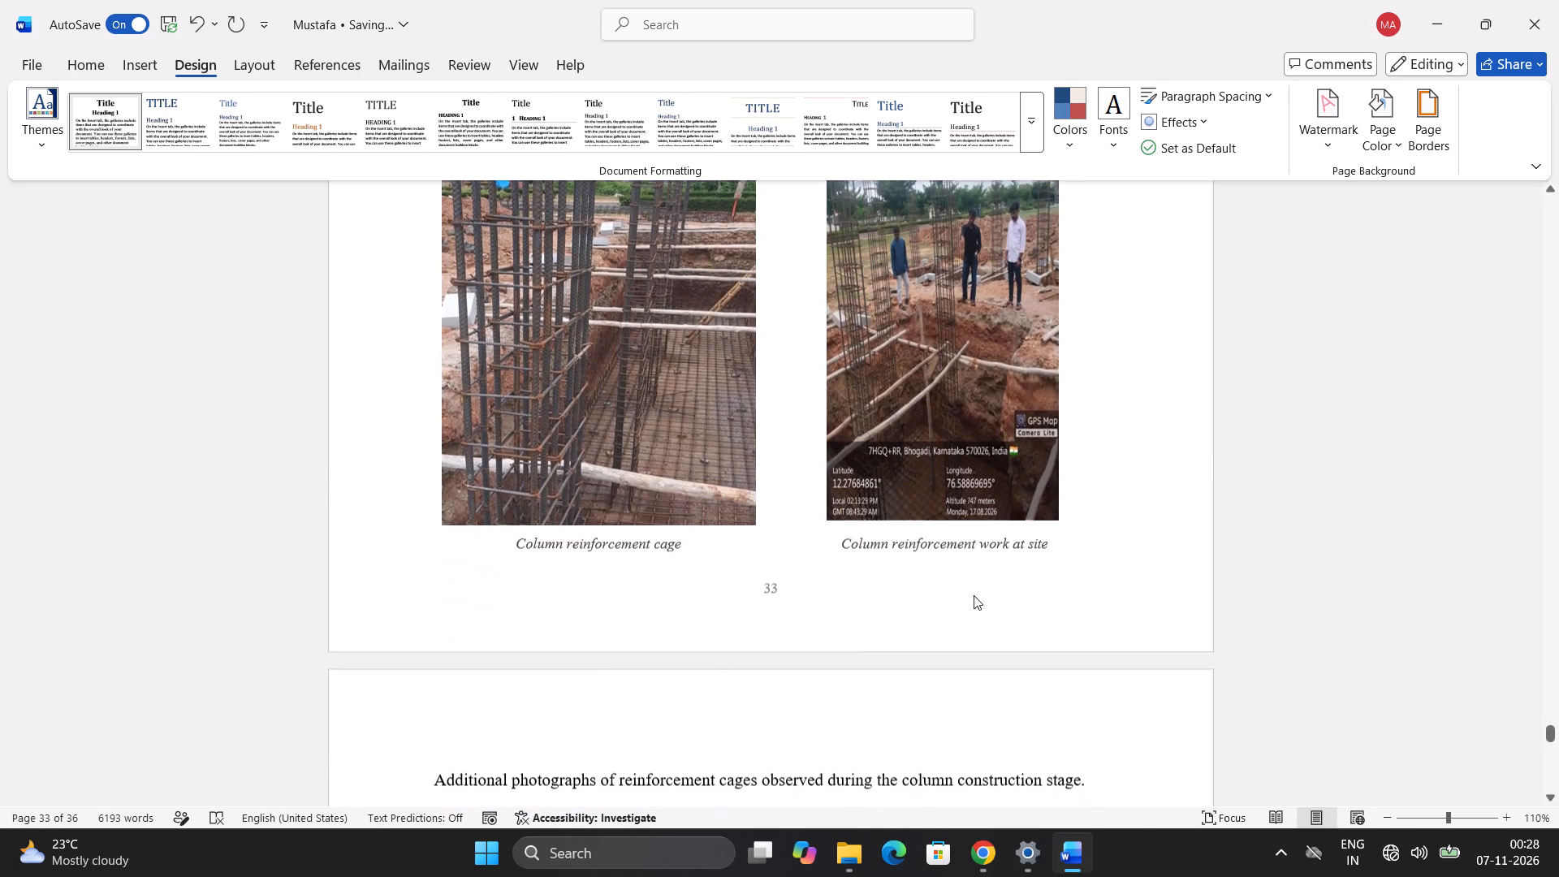
left_click(945, 347)
scroll(978, 451, "down", 3)
scroll(978, 451, "up", 5)
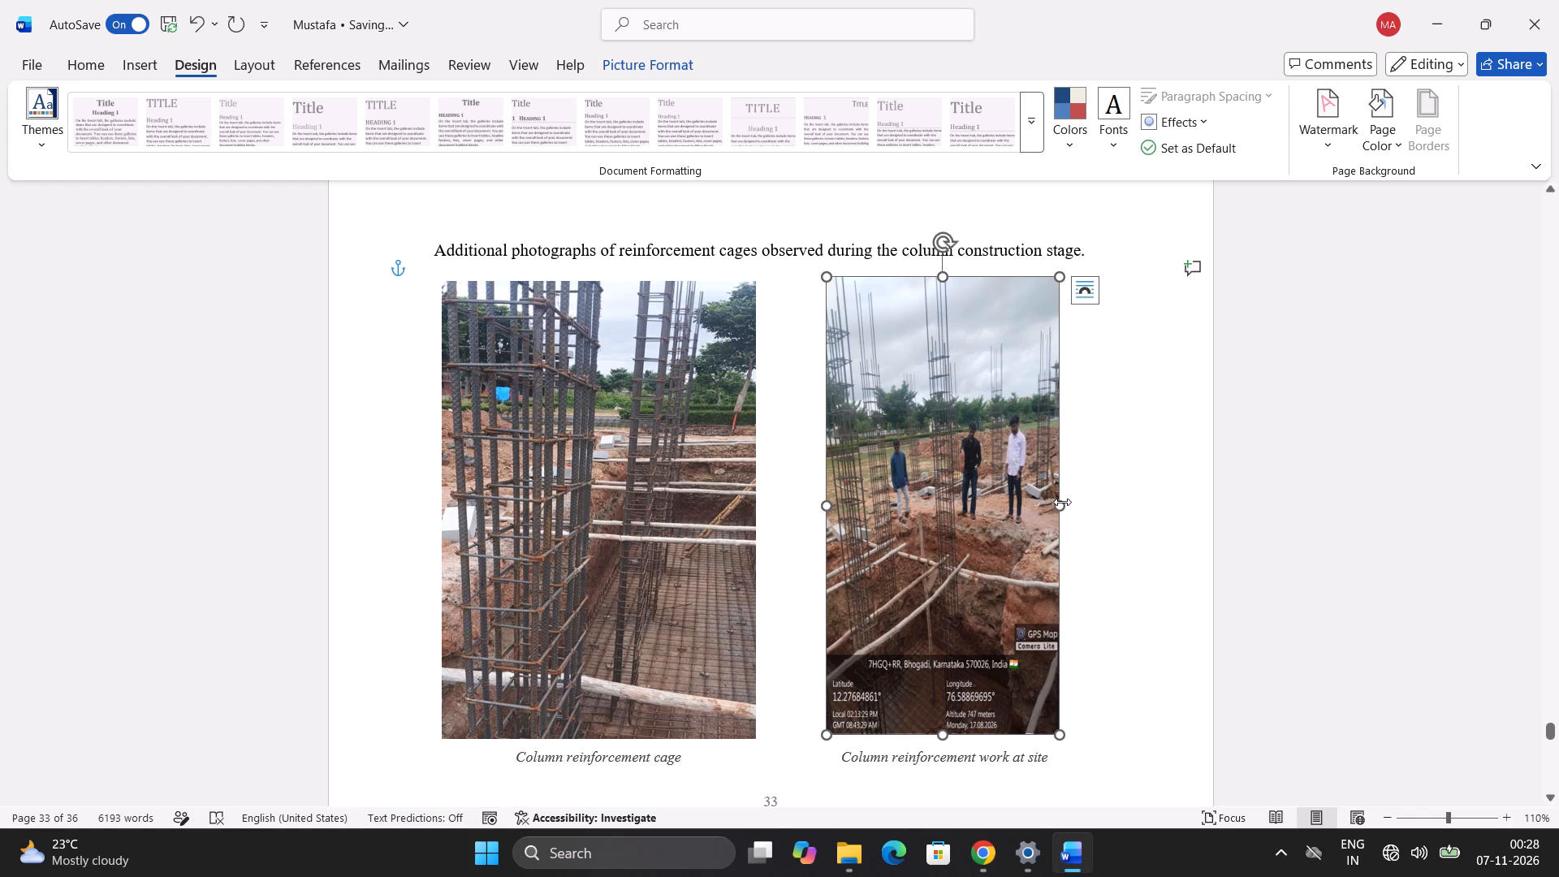
left_click_drag(1060, 502, 1105, 502)
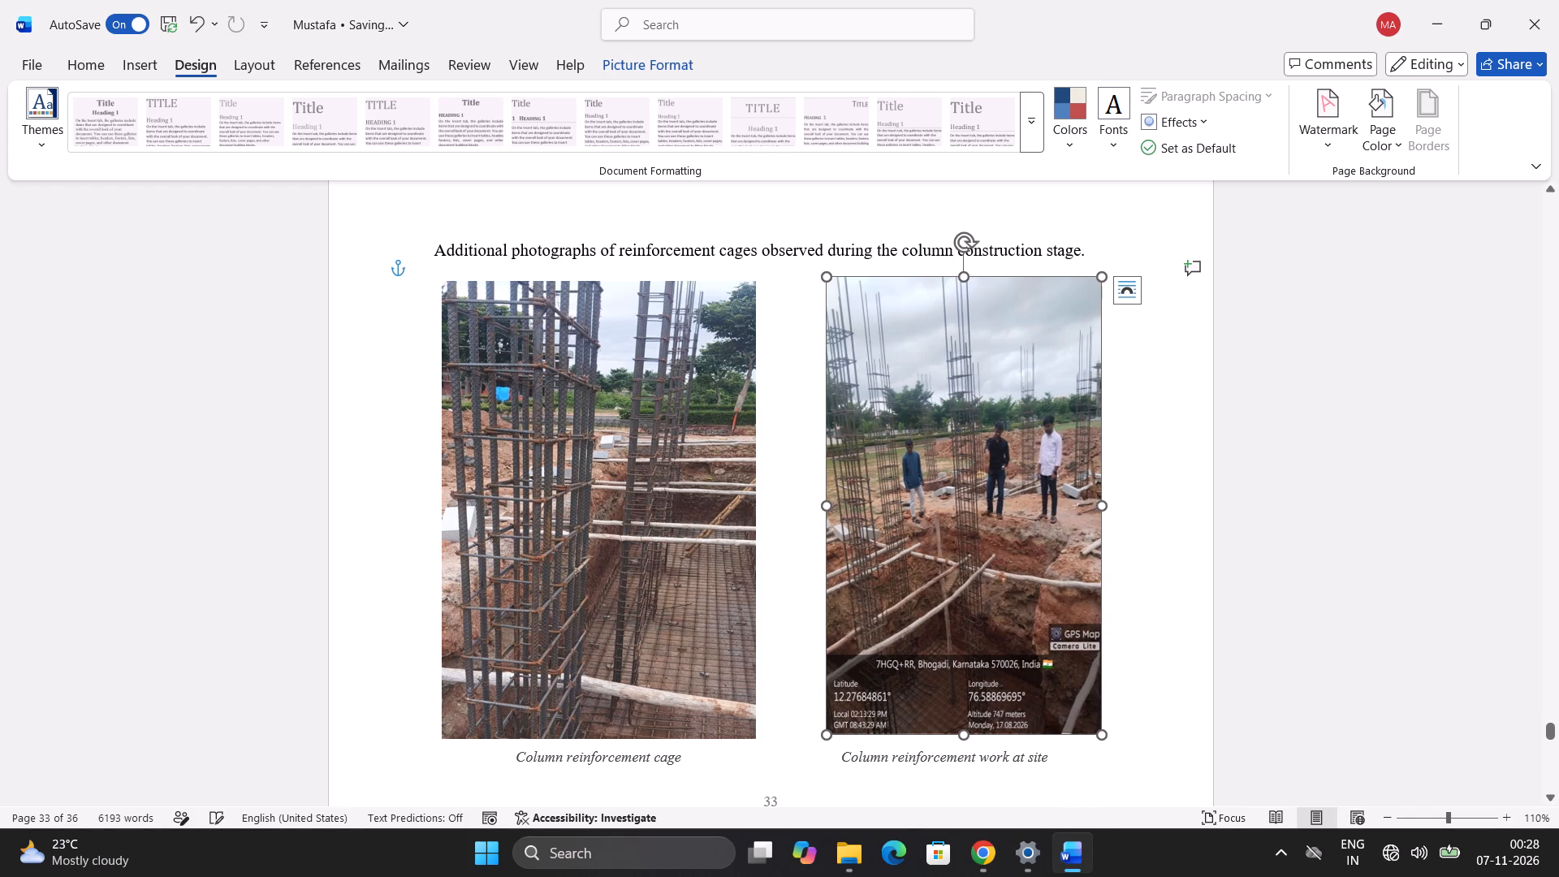
Widen the "Marked column position at site" photo in Annexure B2 to line up with the right edge of the reinforcement photo below.
scroll(832, 533, "up", 3)
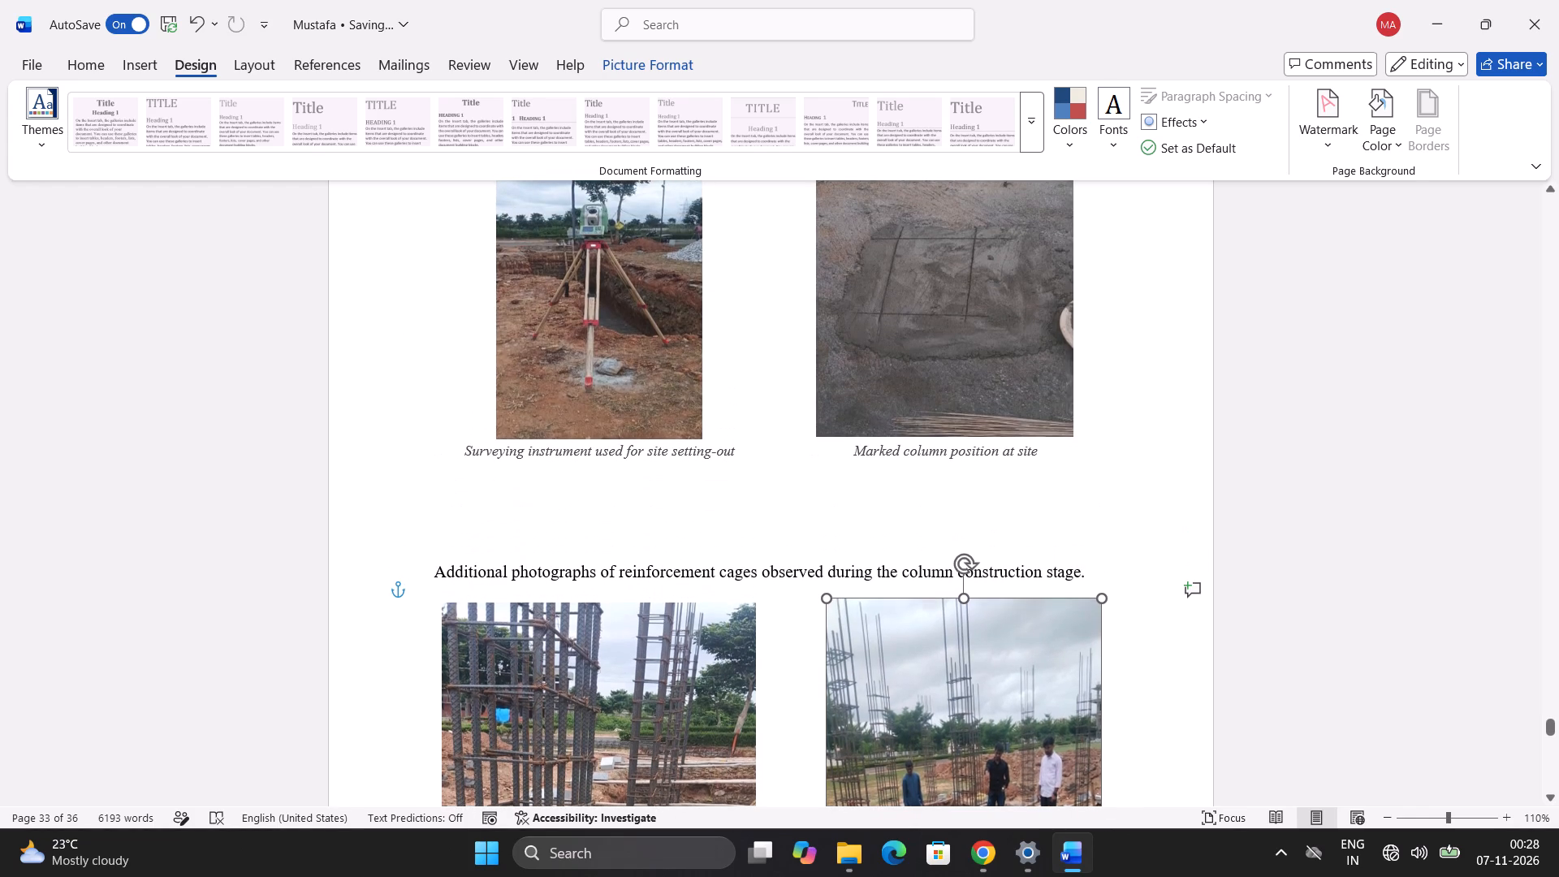
scroll(890, 329, "up", 2)
left_click(1026, 484)
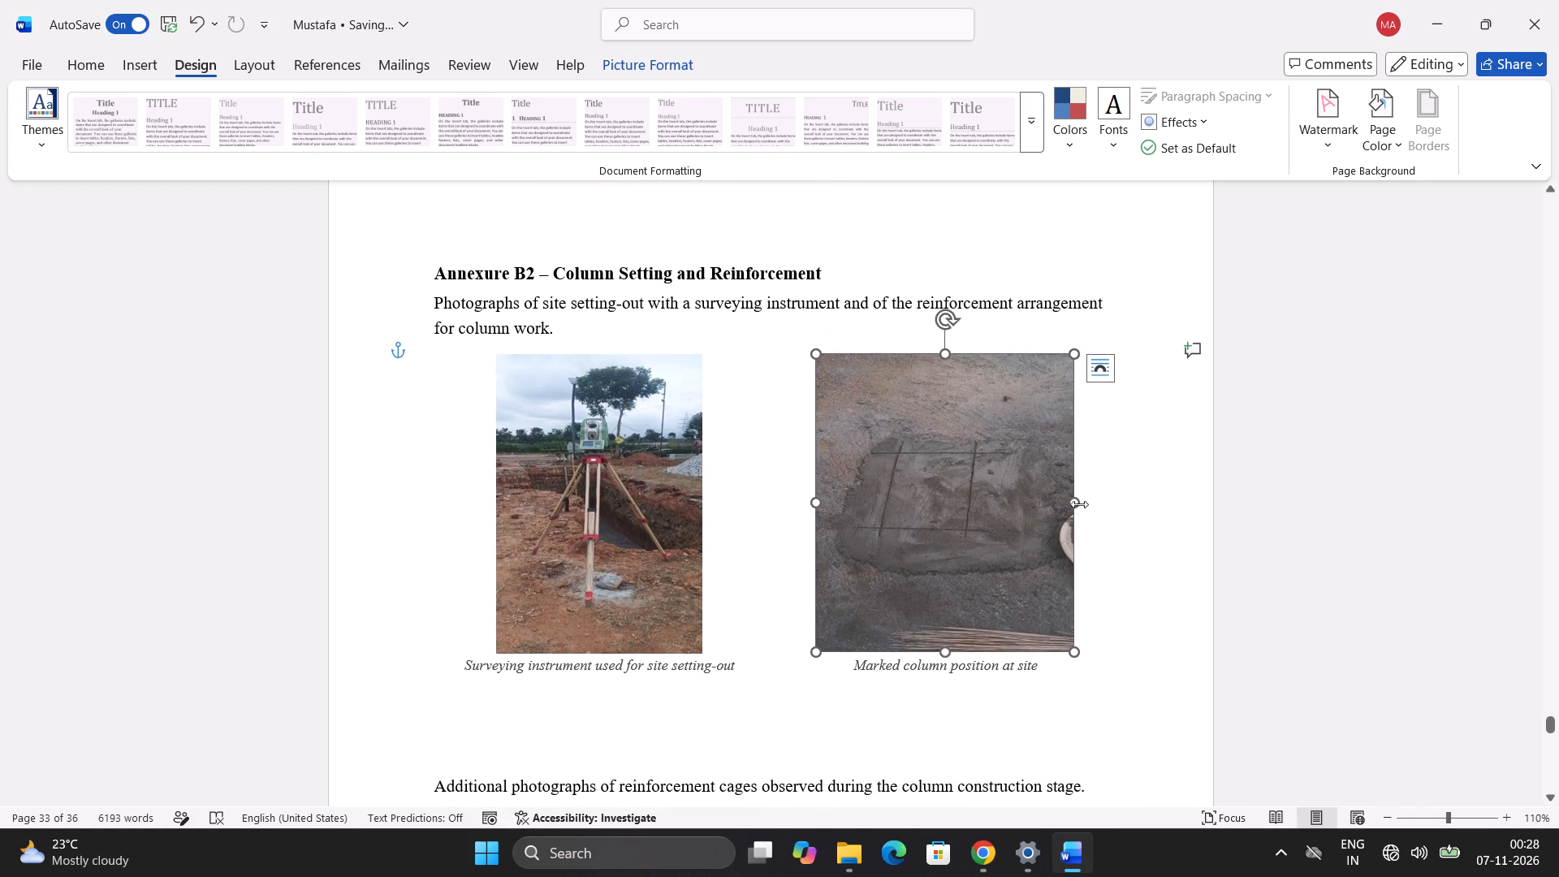
left_click_drag(1079, 500, 1099, 495)
Delete the duplicate reinforcement cage sentence, photos and captions above Annexure B3 on page 34.
scroll(831, 490, "down", 1)
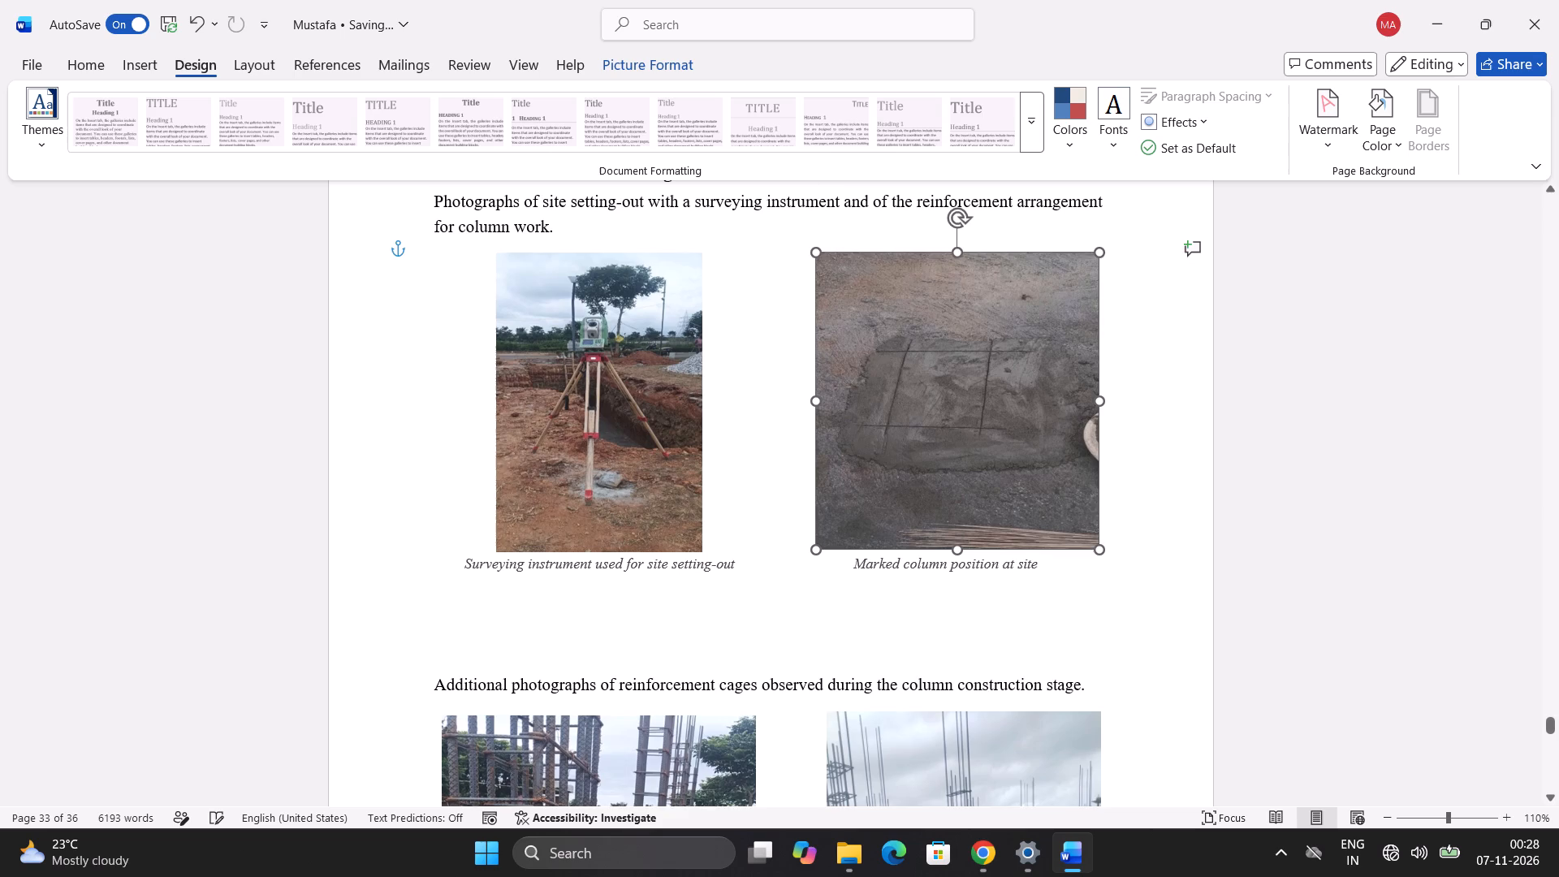
scroll(831, 490, "down", 1)
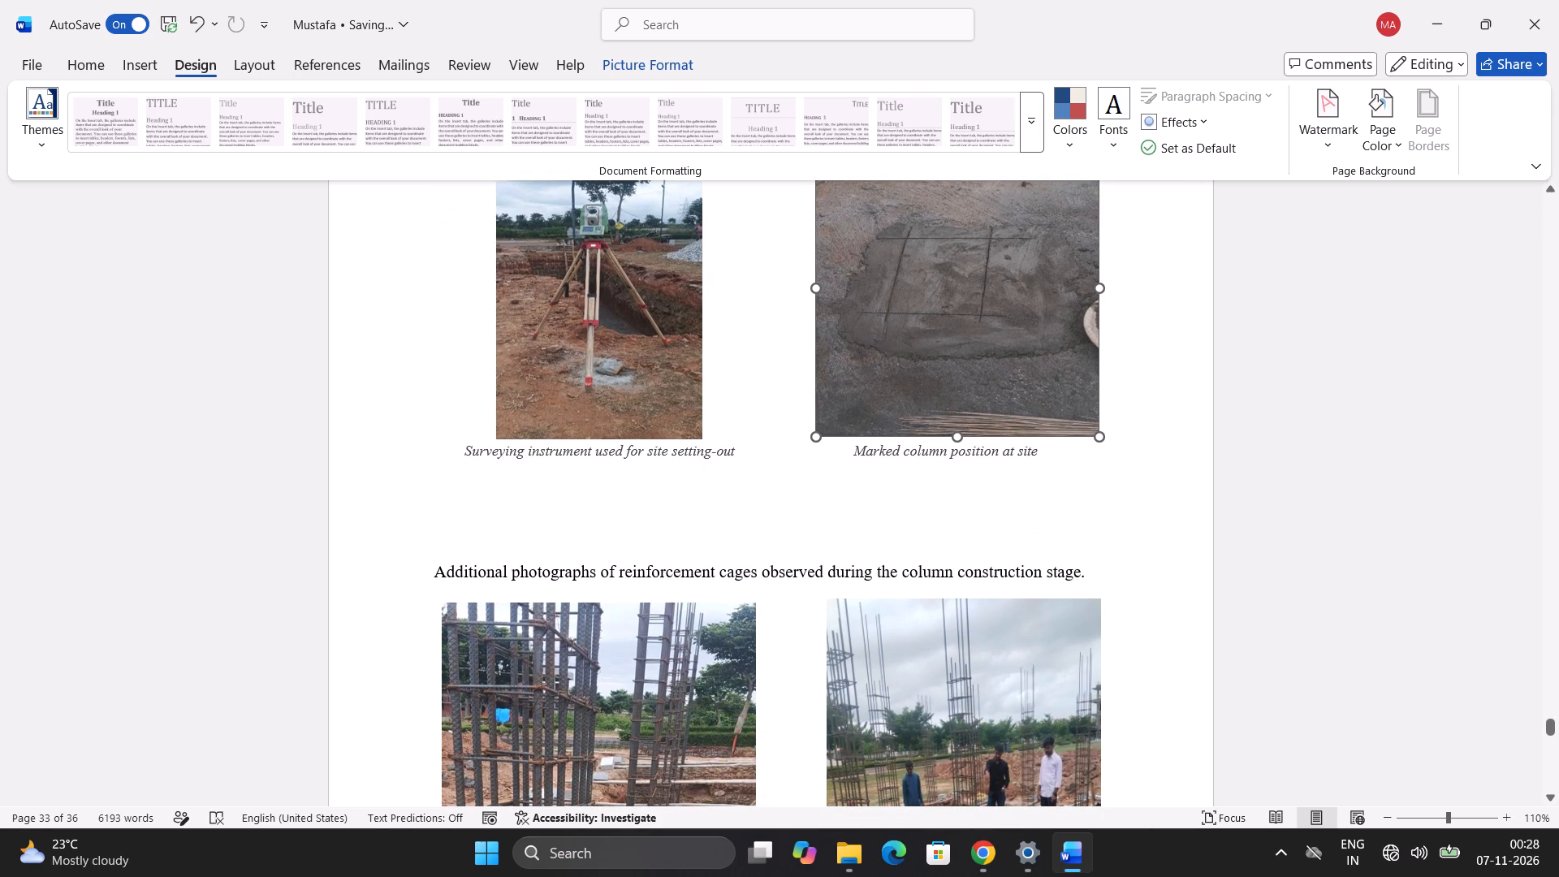
scroll(822, 490, "down", 2)
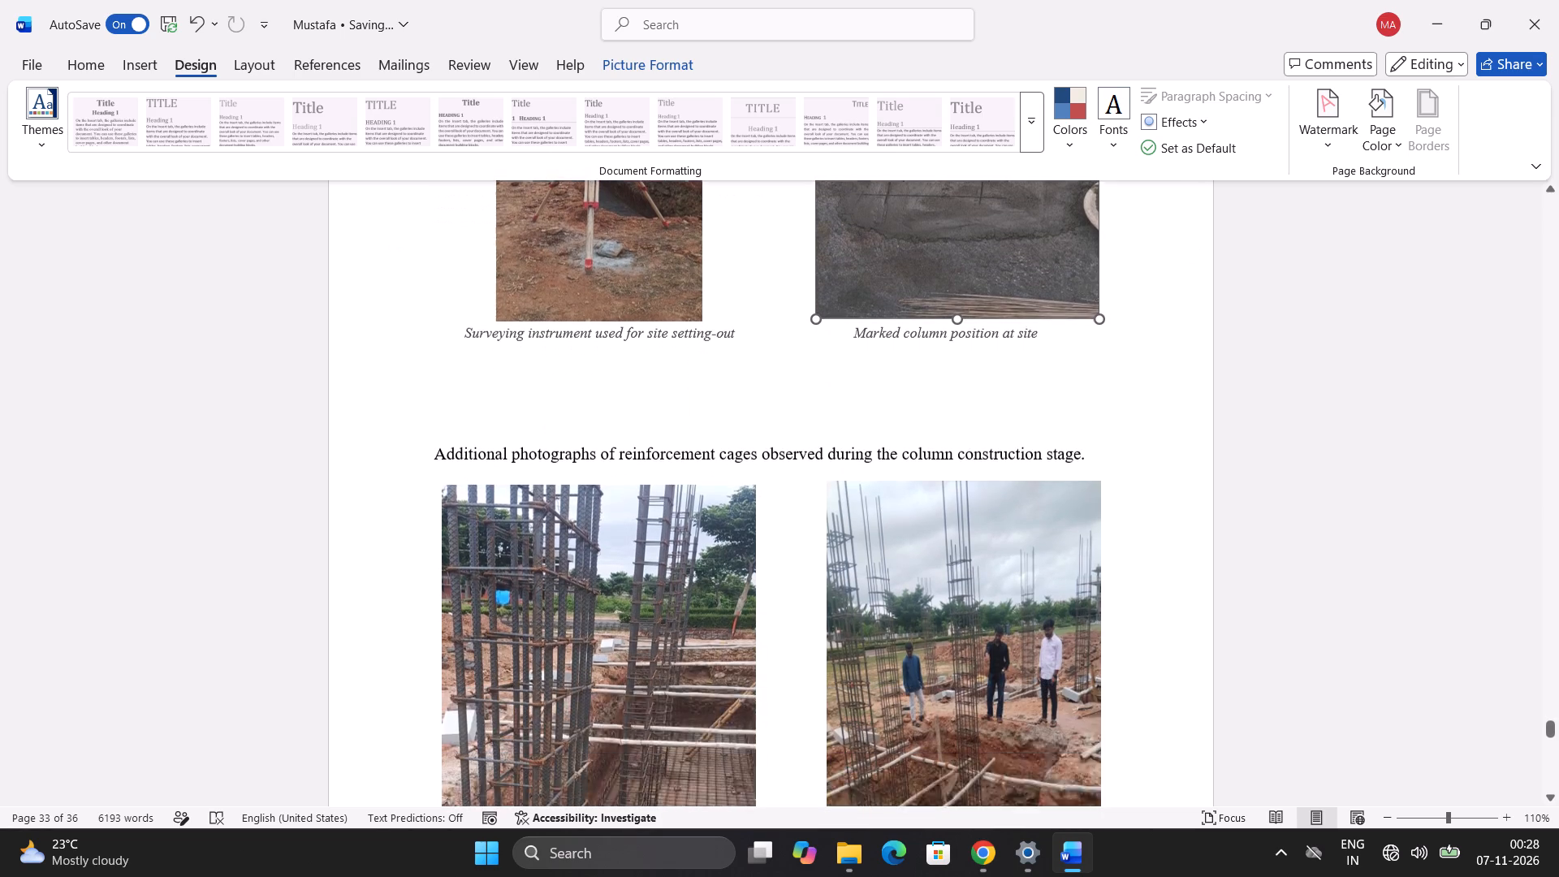
scroll(822, 490, "down", 4)
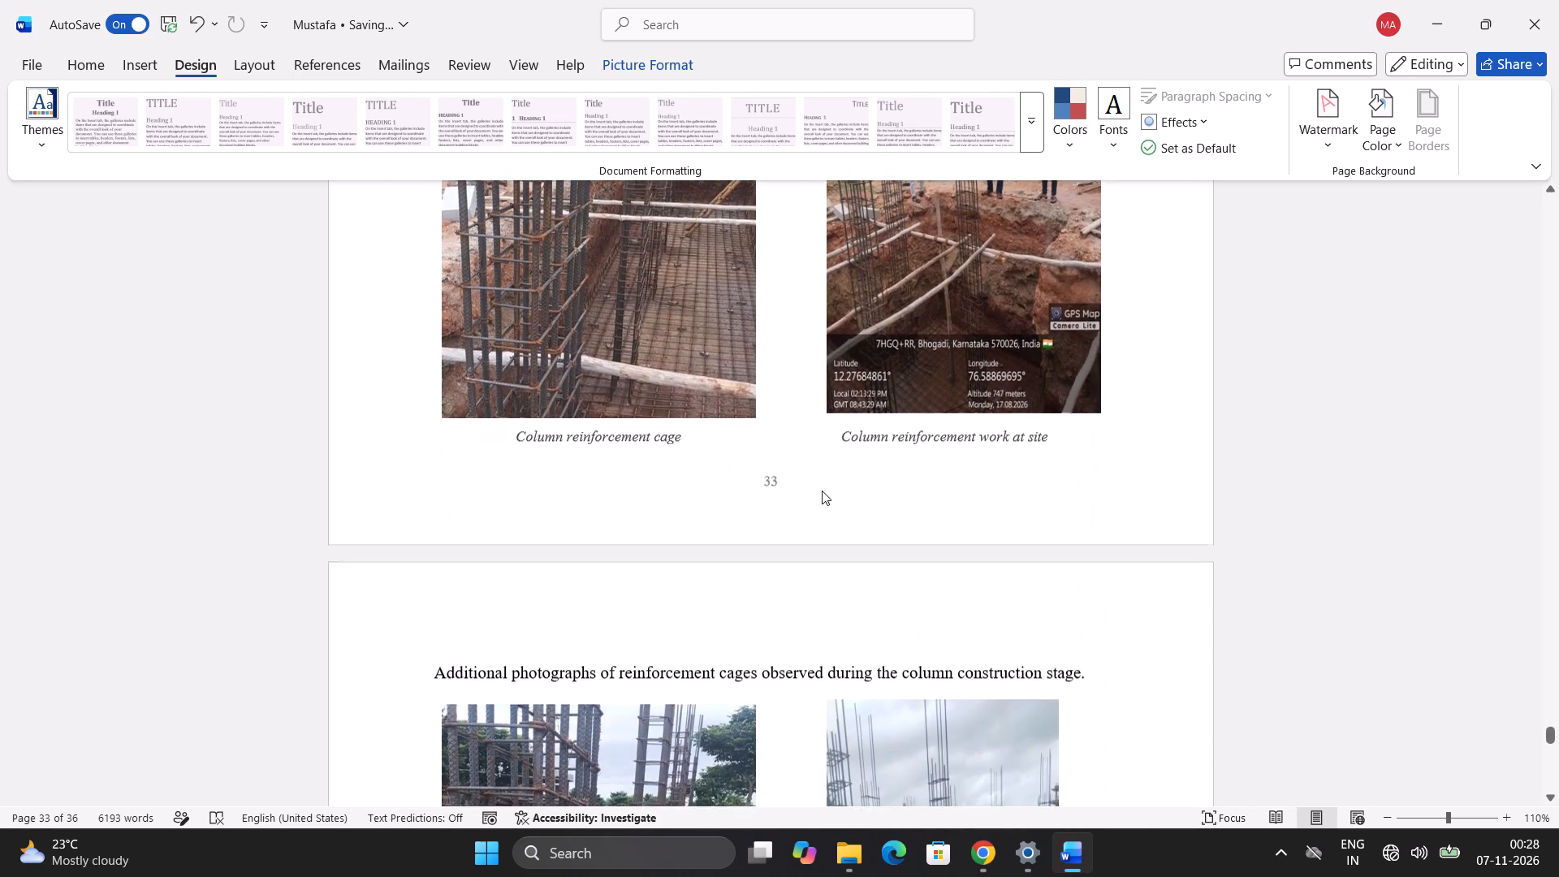
scroll(822, 490, "down", 6)
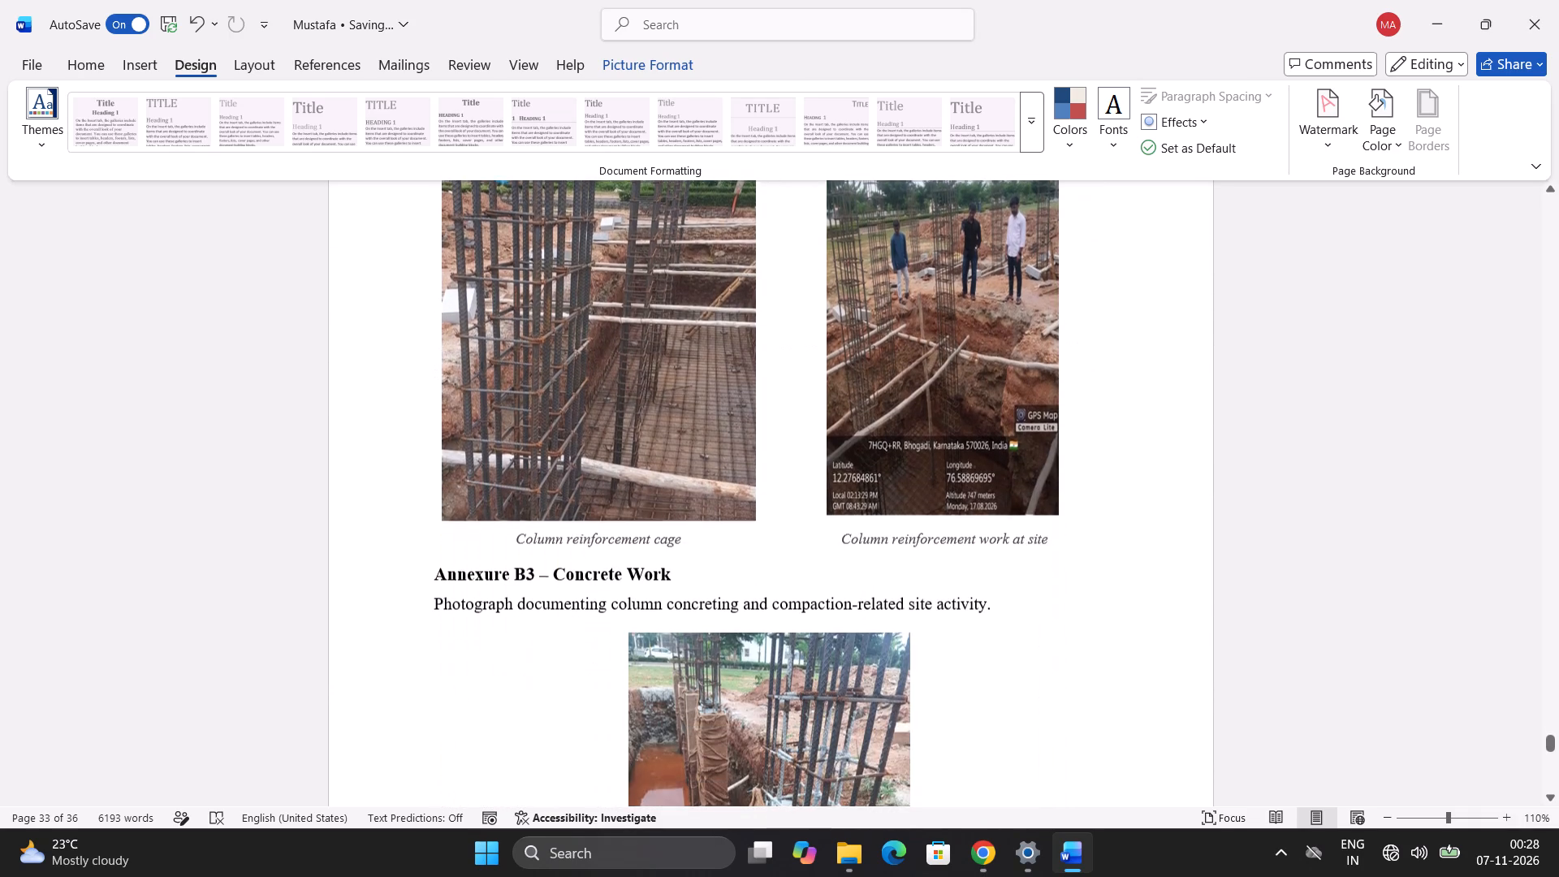
scroll(822, 490, "down", 1)
left_click_drag(1090, 419, 1063, 424)
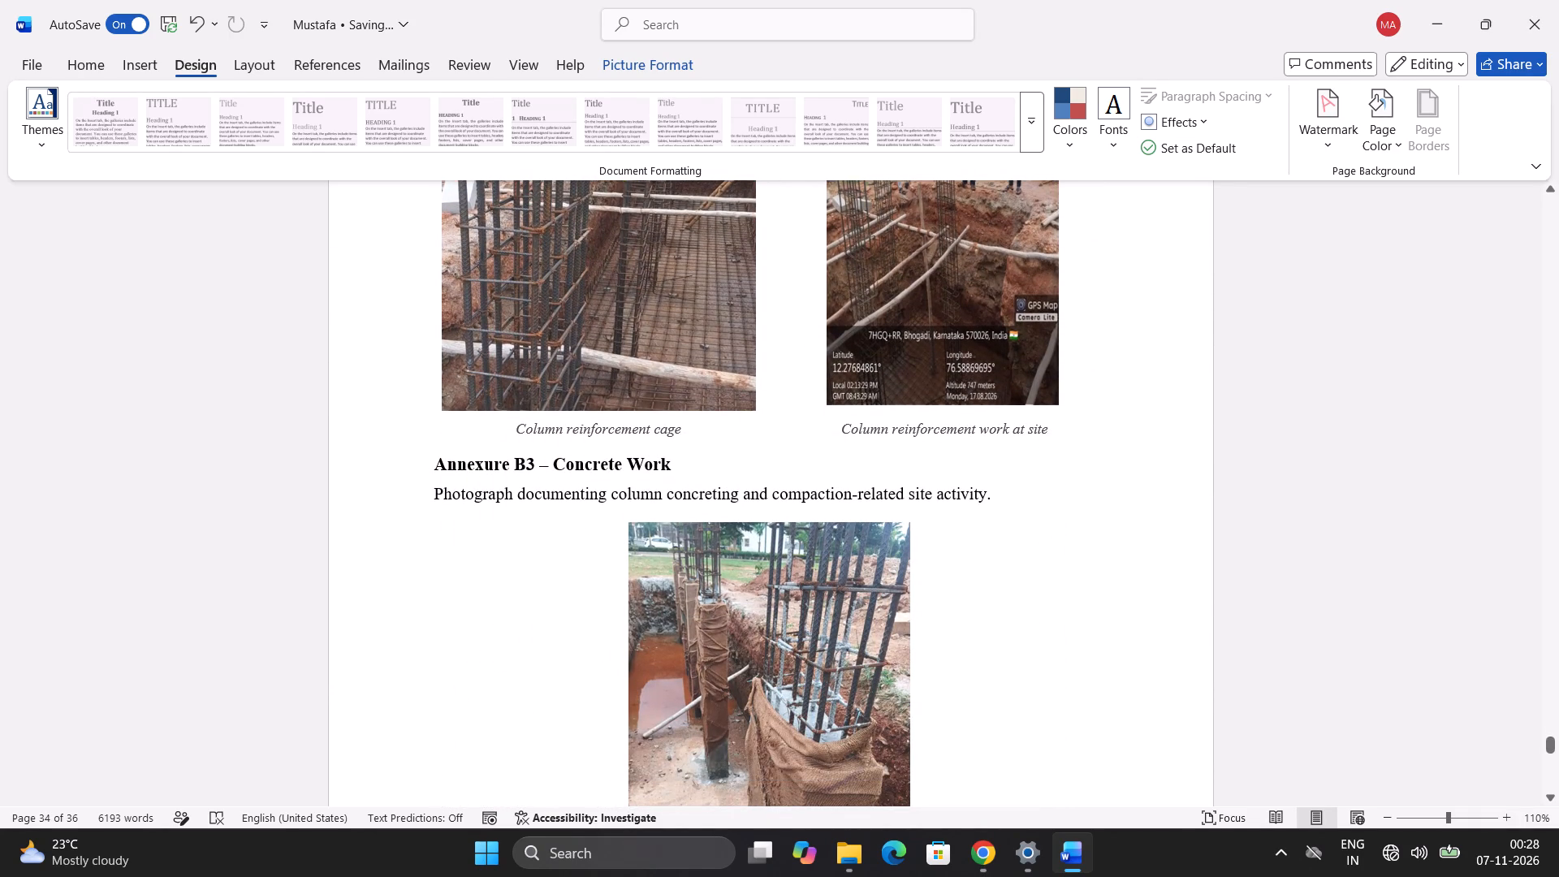
left_click_drag(1063, 424, 637, 395)
scroll(637, 395, "up", 5)
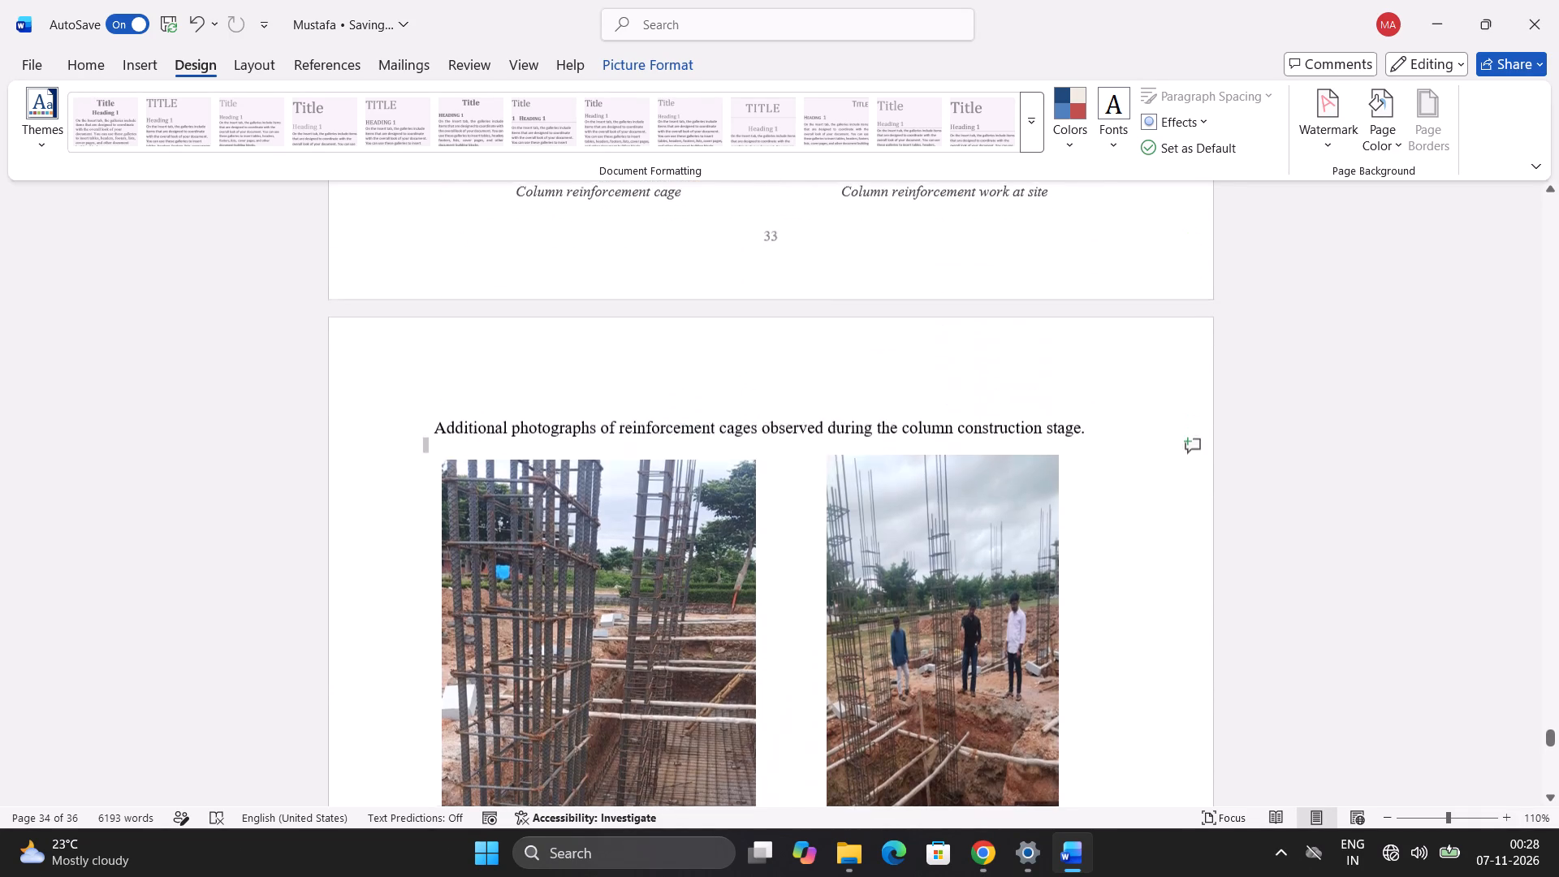
left_click_drag(637, 395, 399, 426)
key("Delete")
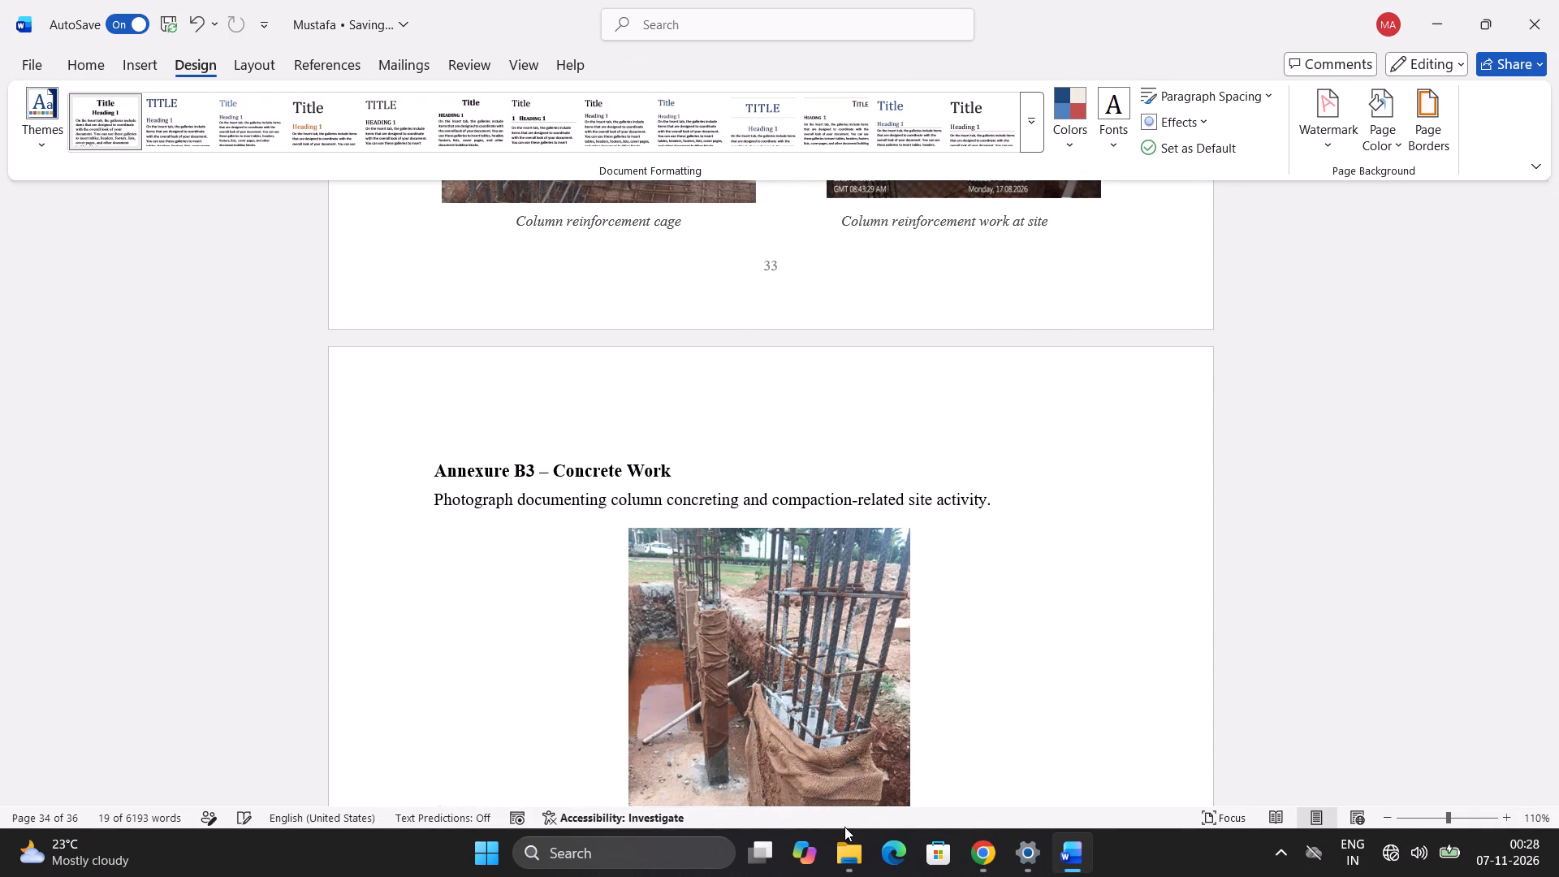
Copy the Annexure B4 – Brick Masonry heading, sentence, photos and captions, and paste them below the "Column concreting activity" caption on page 34.
scroll(909, 835, "down", 3)
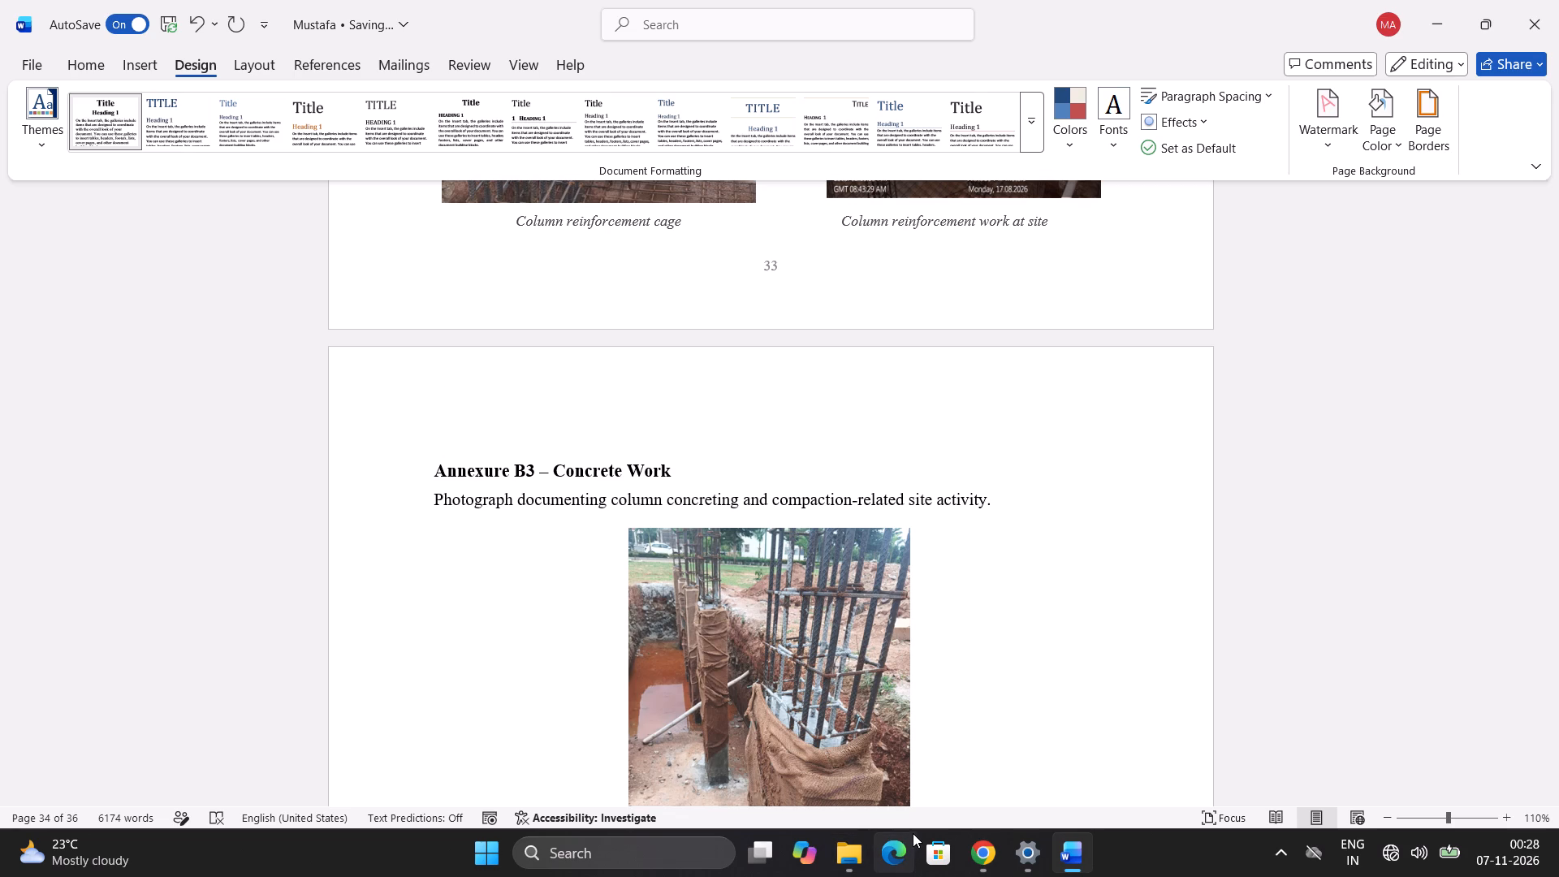
scroll(913, 833, "down", 2)
scroll(803, 434, "down", 7)
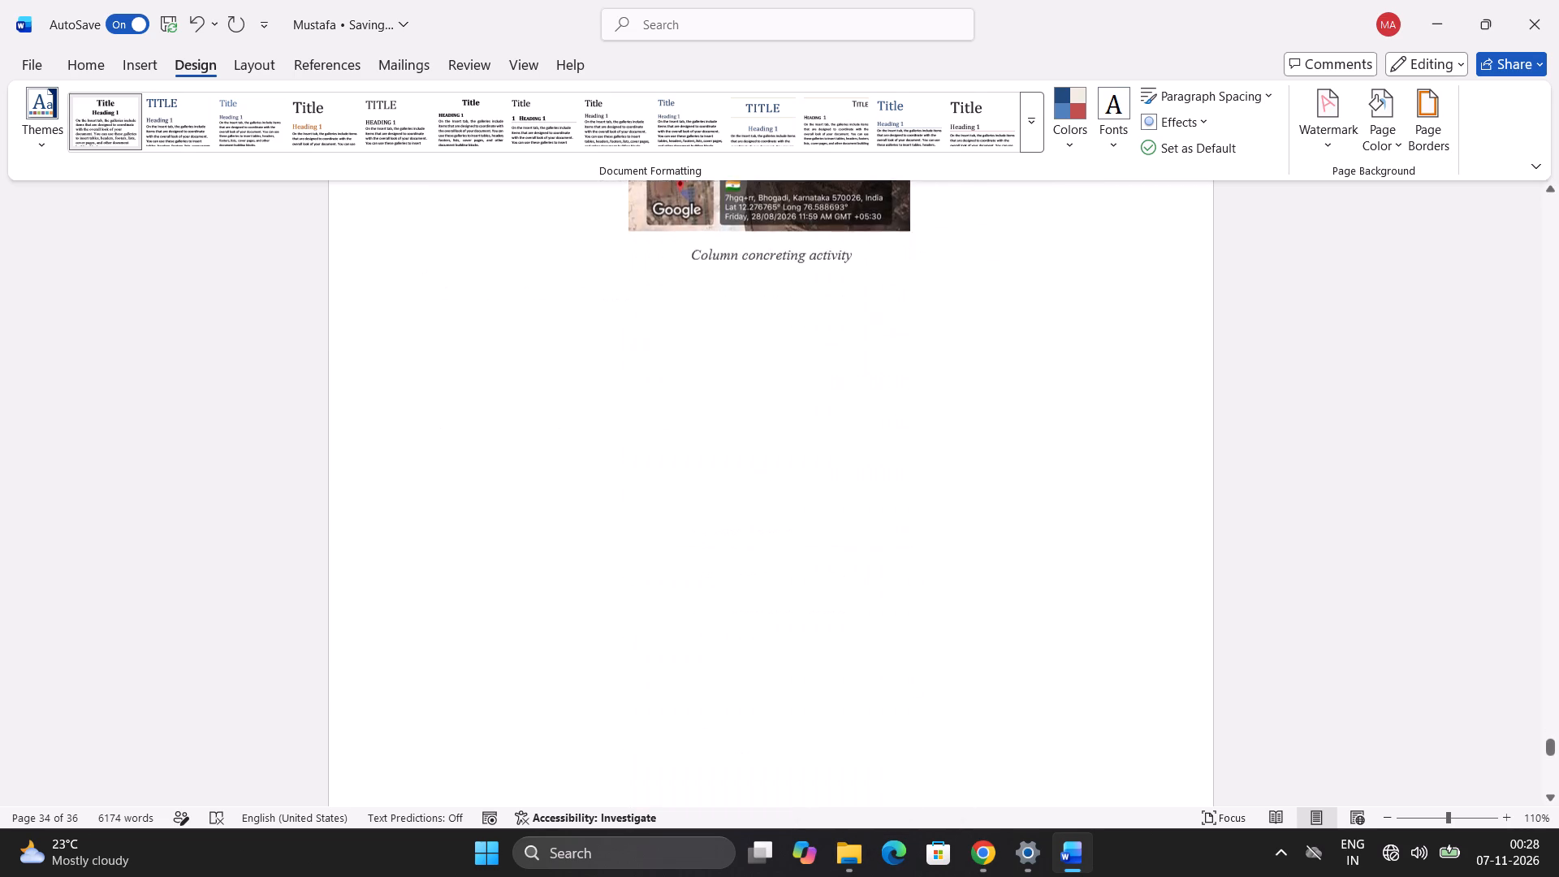
scroll(803, 434, "down", 10)
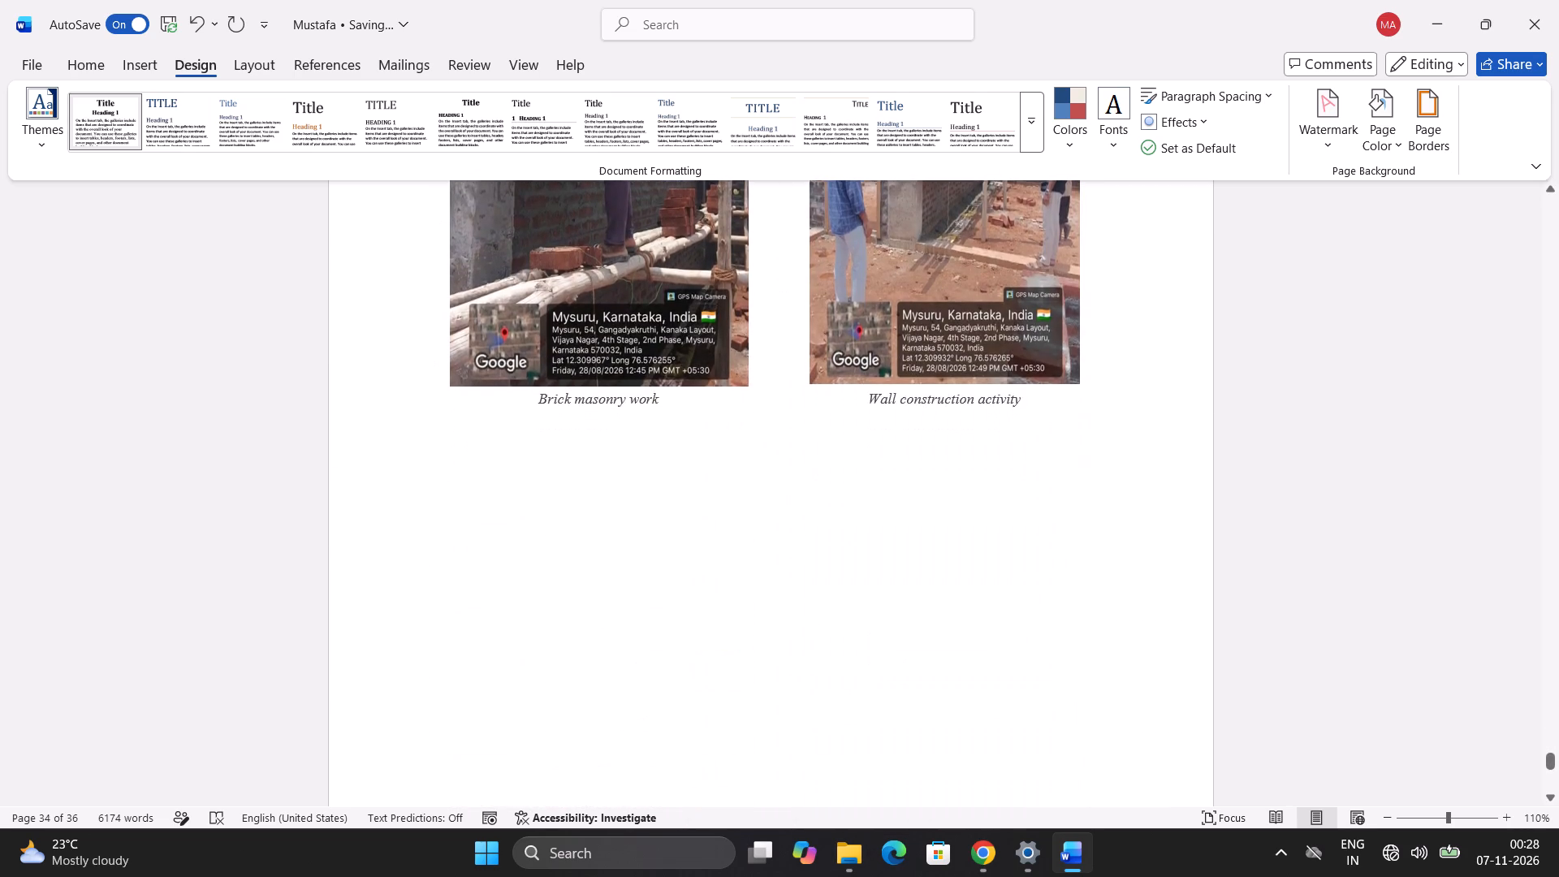
scroll(803, 434, "down", 7)
scroll(803, 434, "up", 12)
scroll(838, 443, "down", 3)
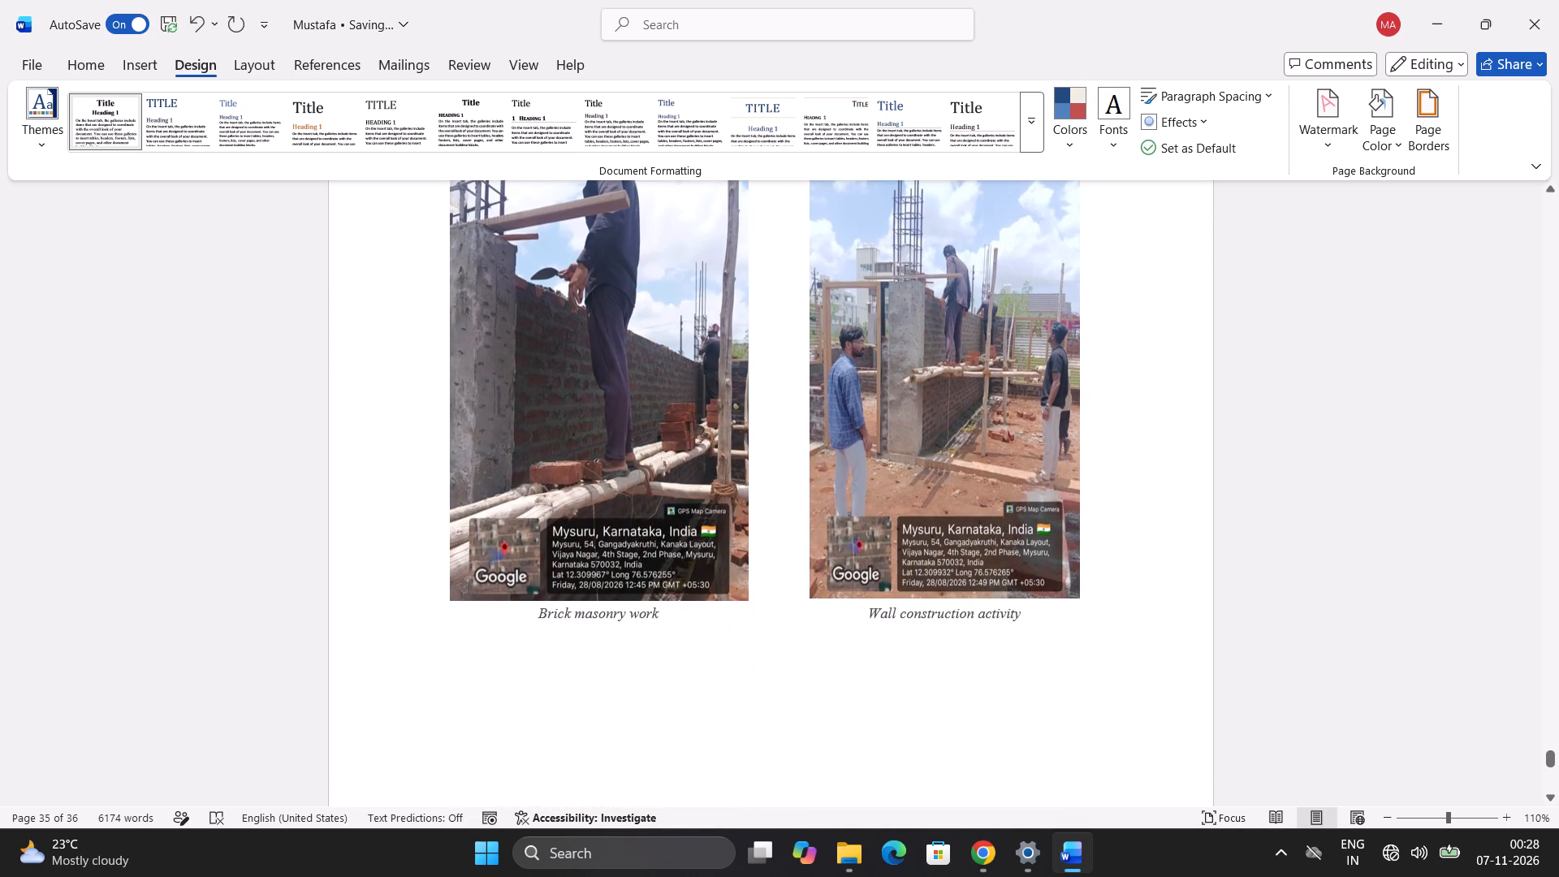
left_click_drag(1119, 638, 389, 480)
scroll(529, 559, "up", 3)
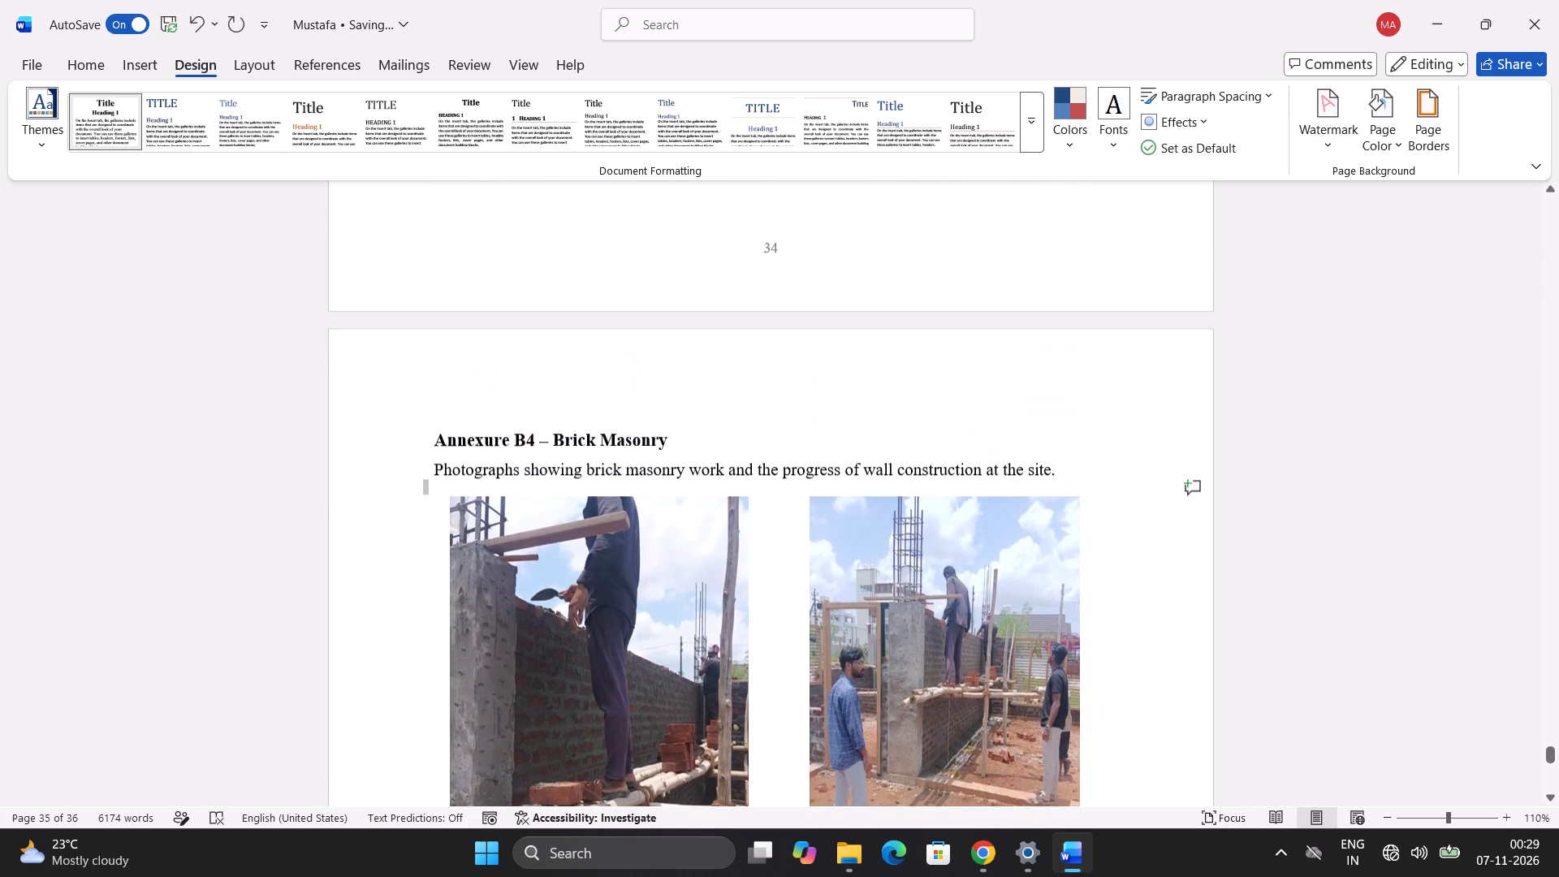
left_click_drag(389, 480, 379, 436)
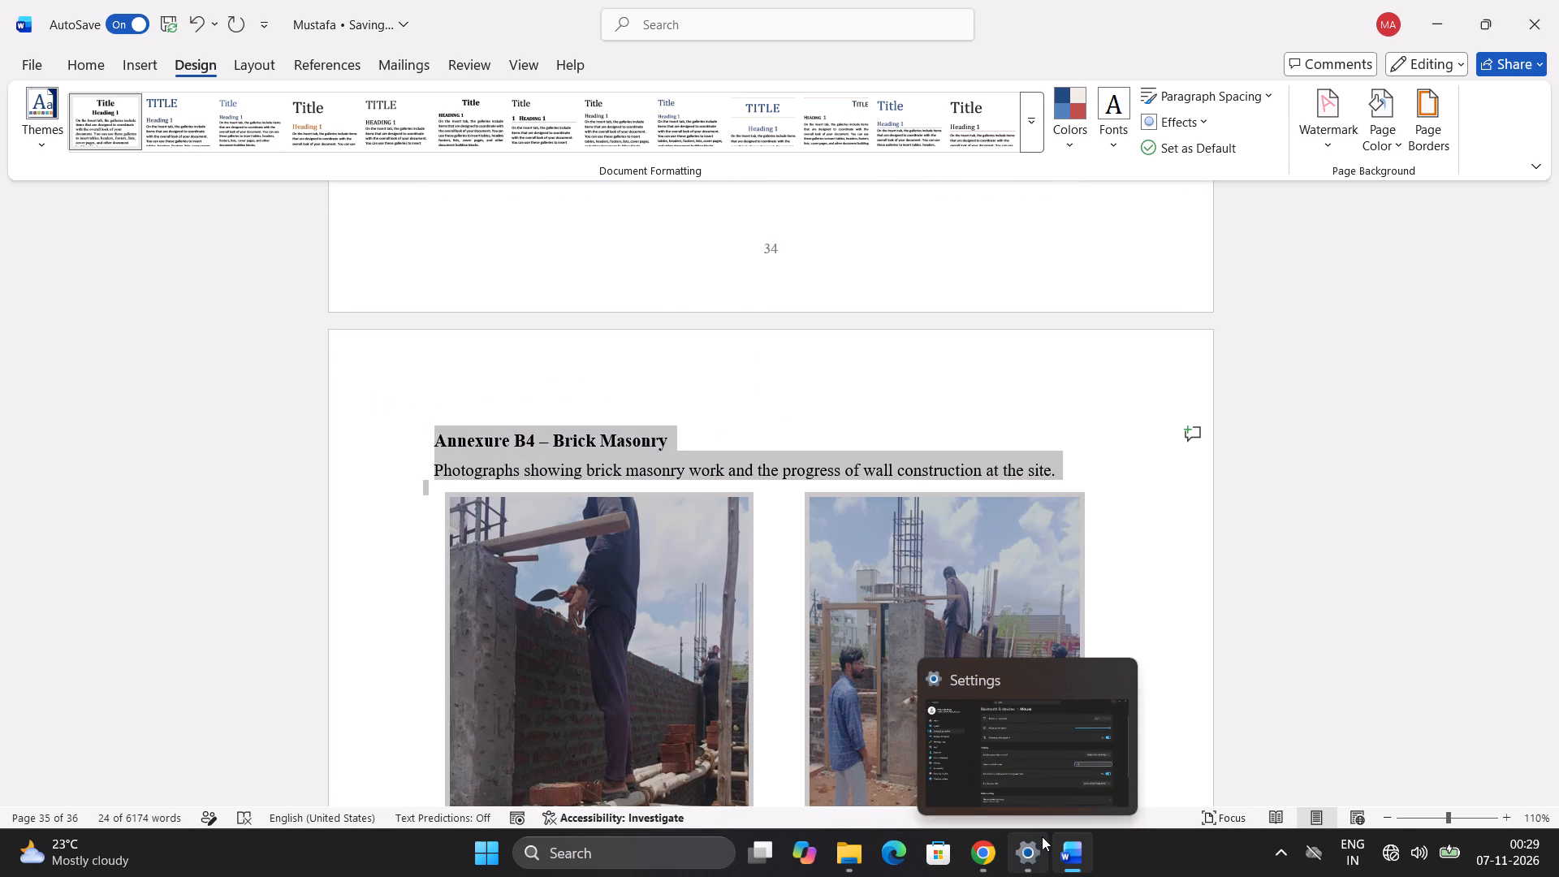
key("ctrl+c")
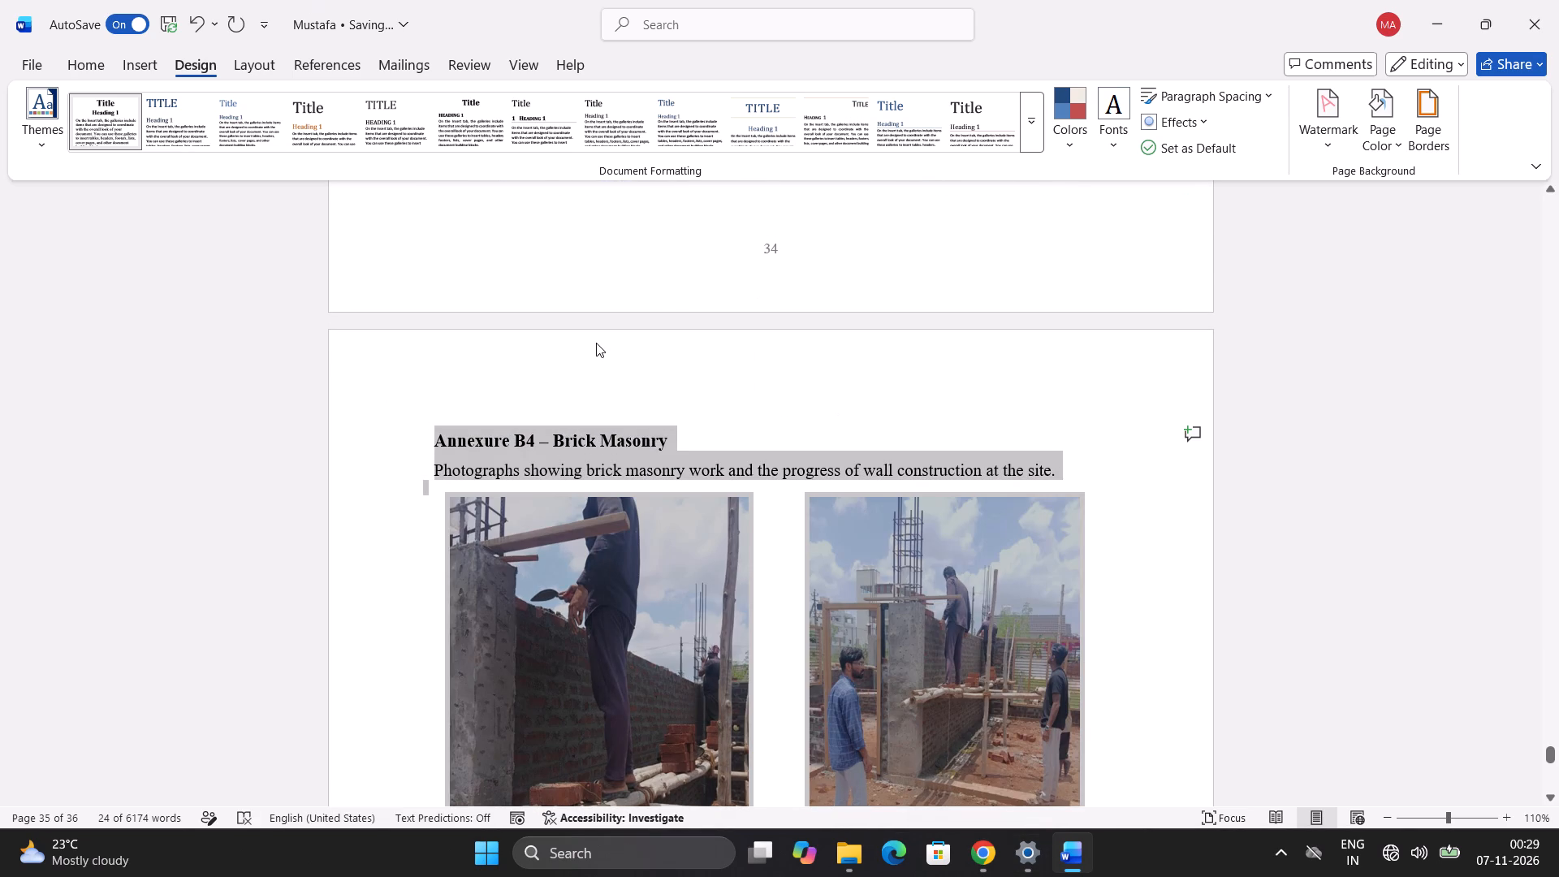
scroll(596, 339, "up", 6)
left_click(596, 399)
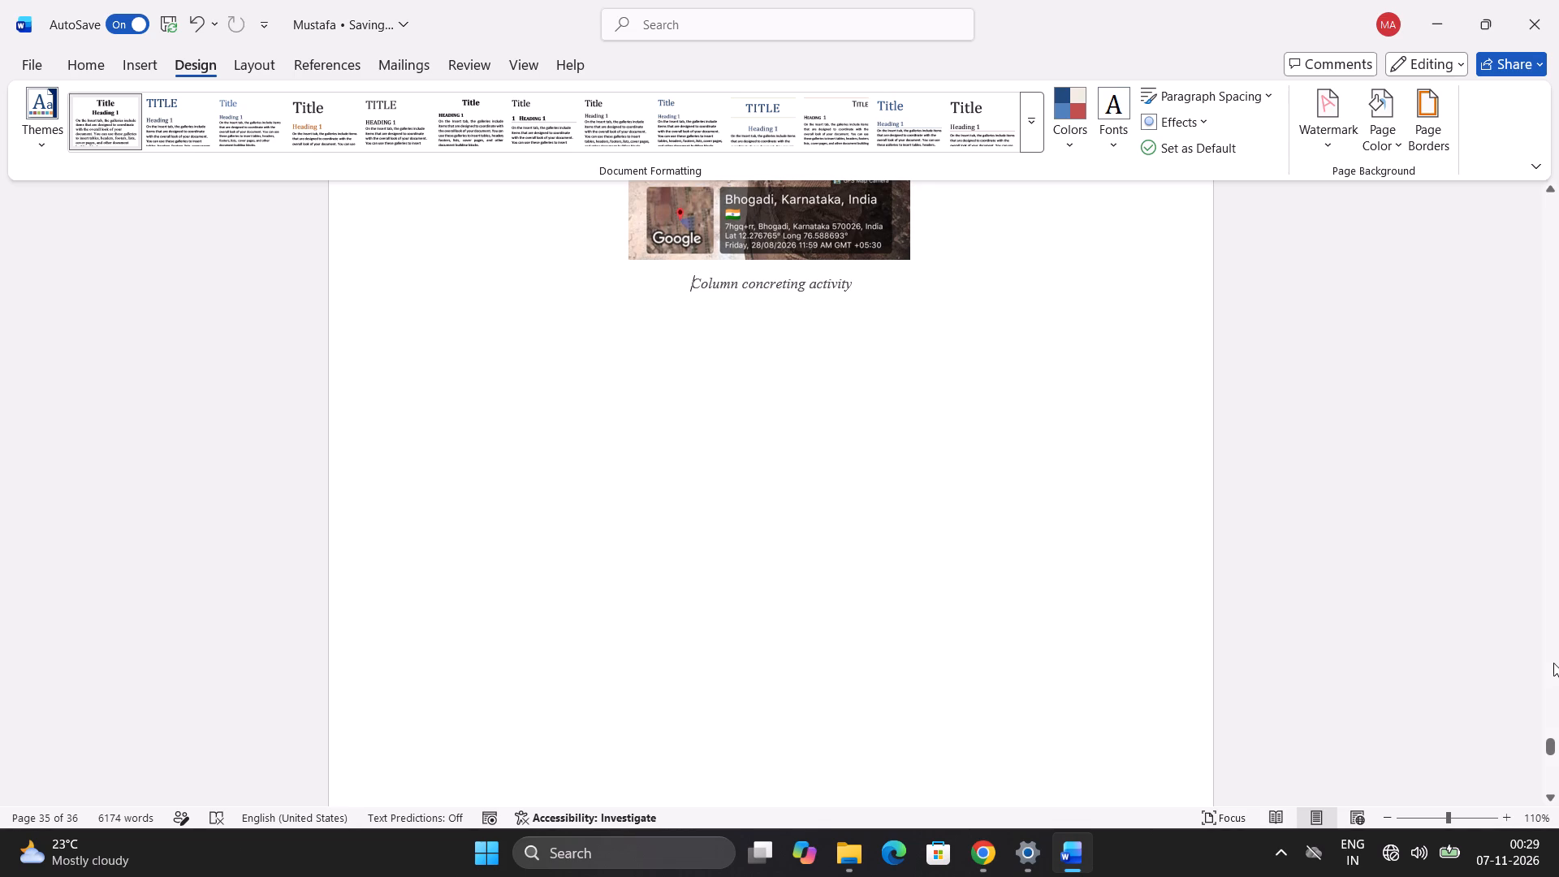
left_click(951, 326)
key("ctrl+v")
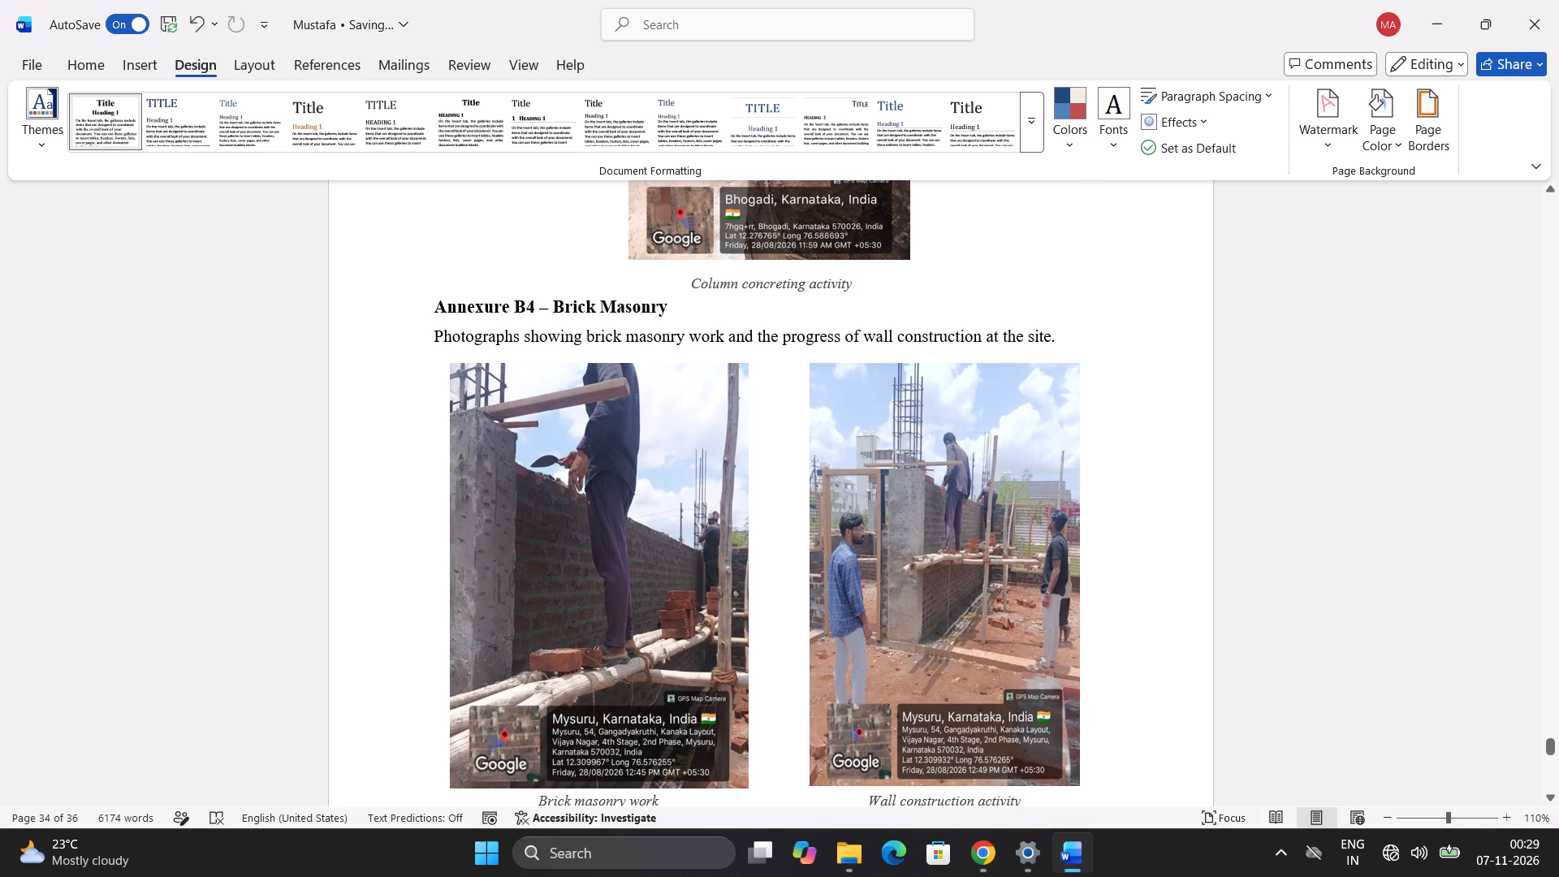
Widen the pasted "Wall construction activity" photo on page 34 to the text's right margin, keeping its height.
scroll(679, 298, "down", 3)
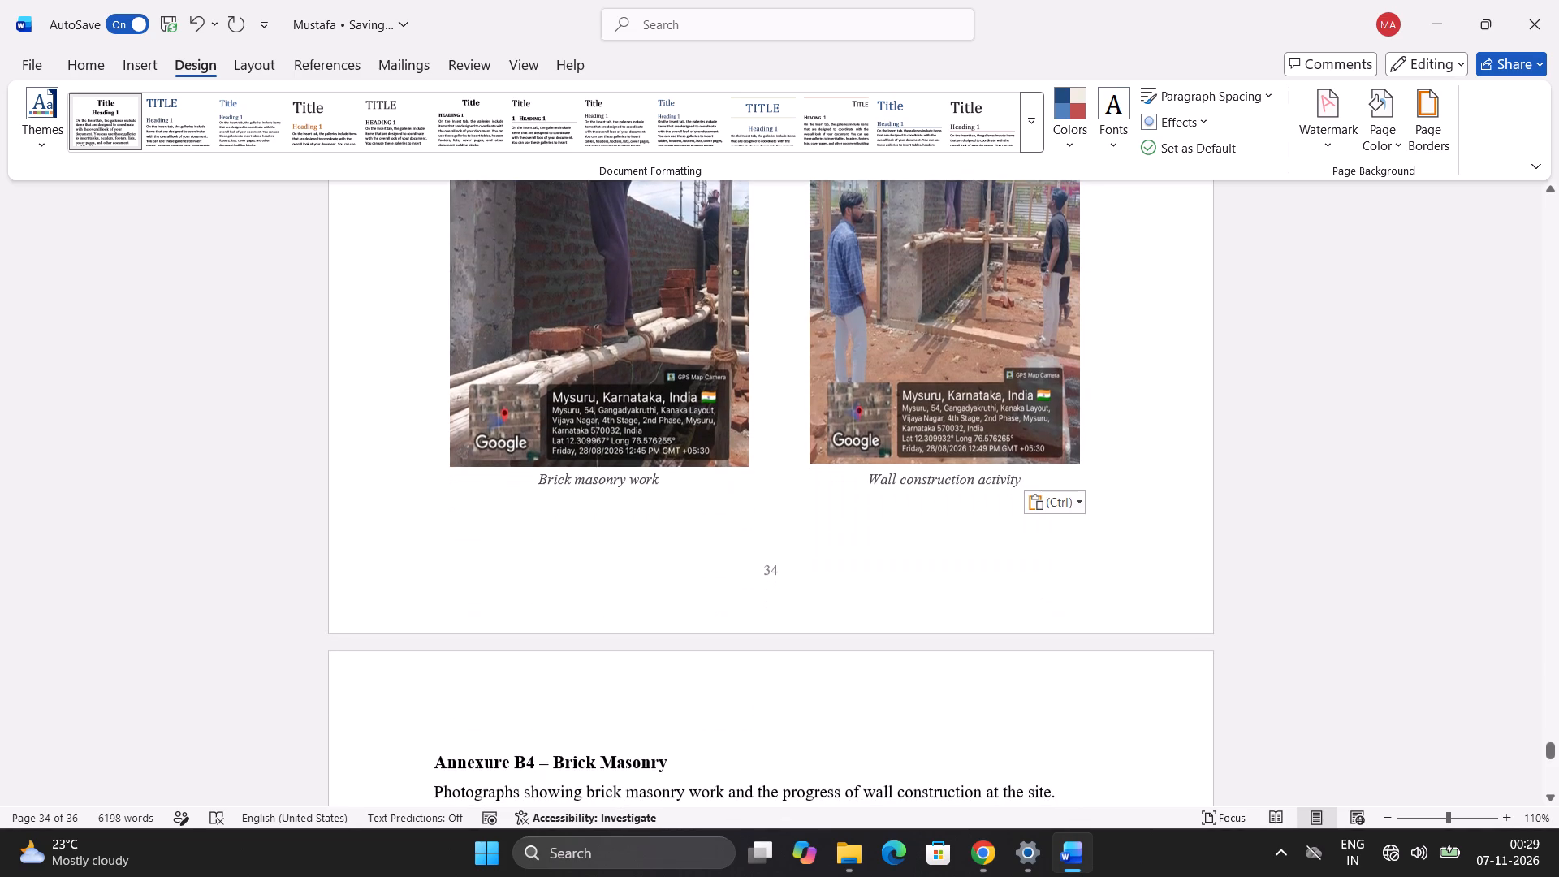
scroll(685, 355, "up", 3)
scroll(921, 471, "down", 1)
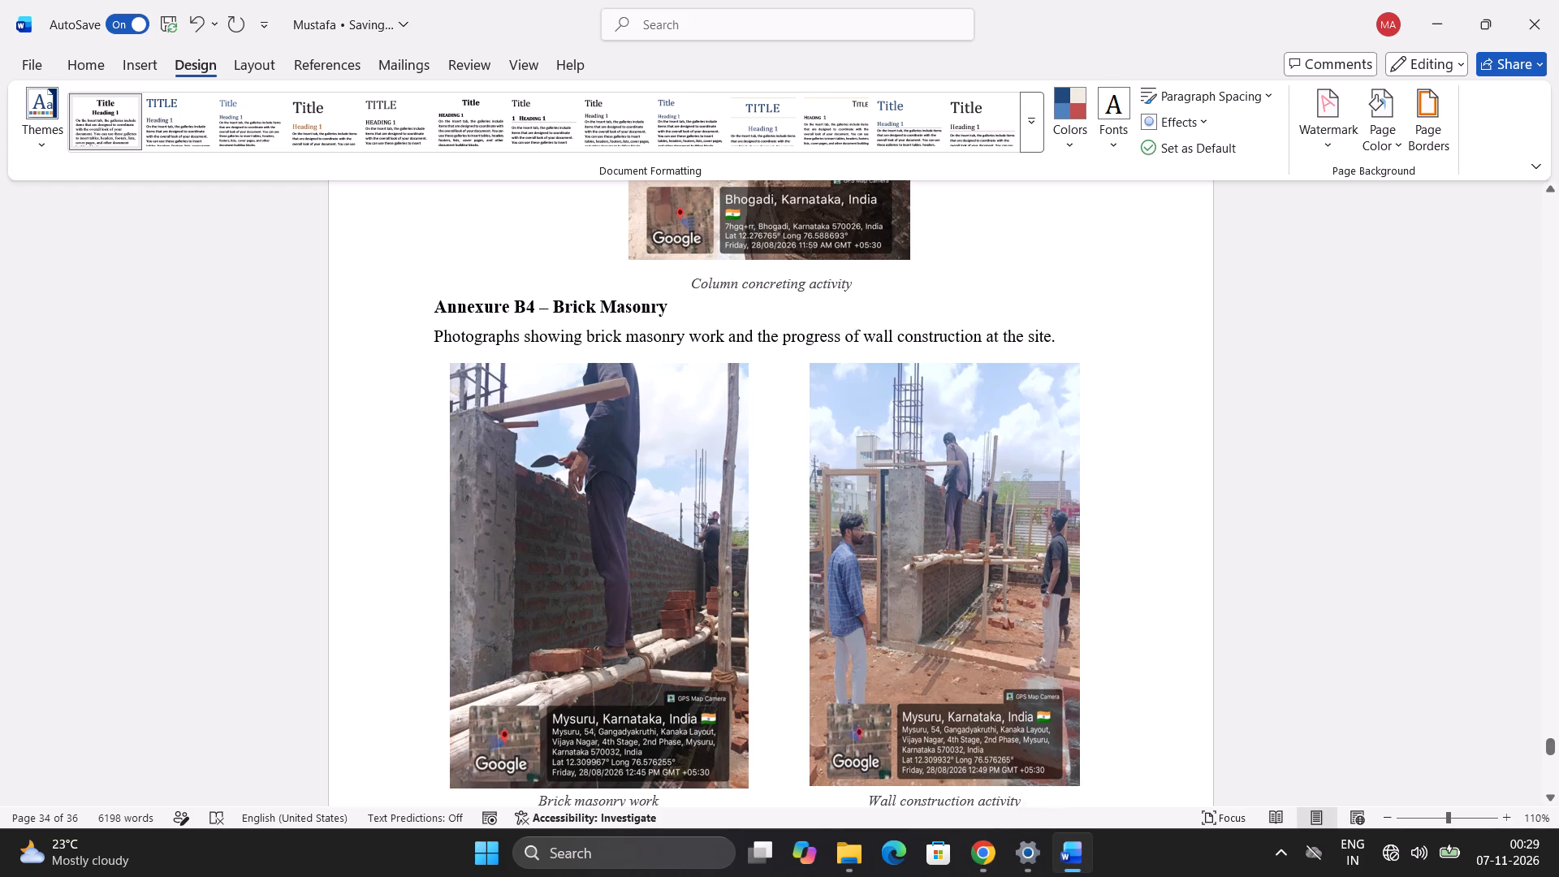
left_click(1021, 528)
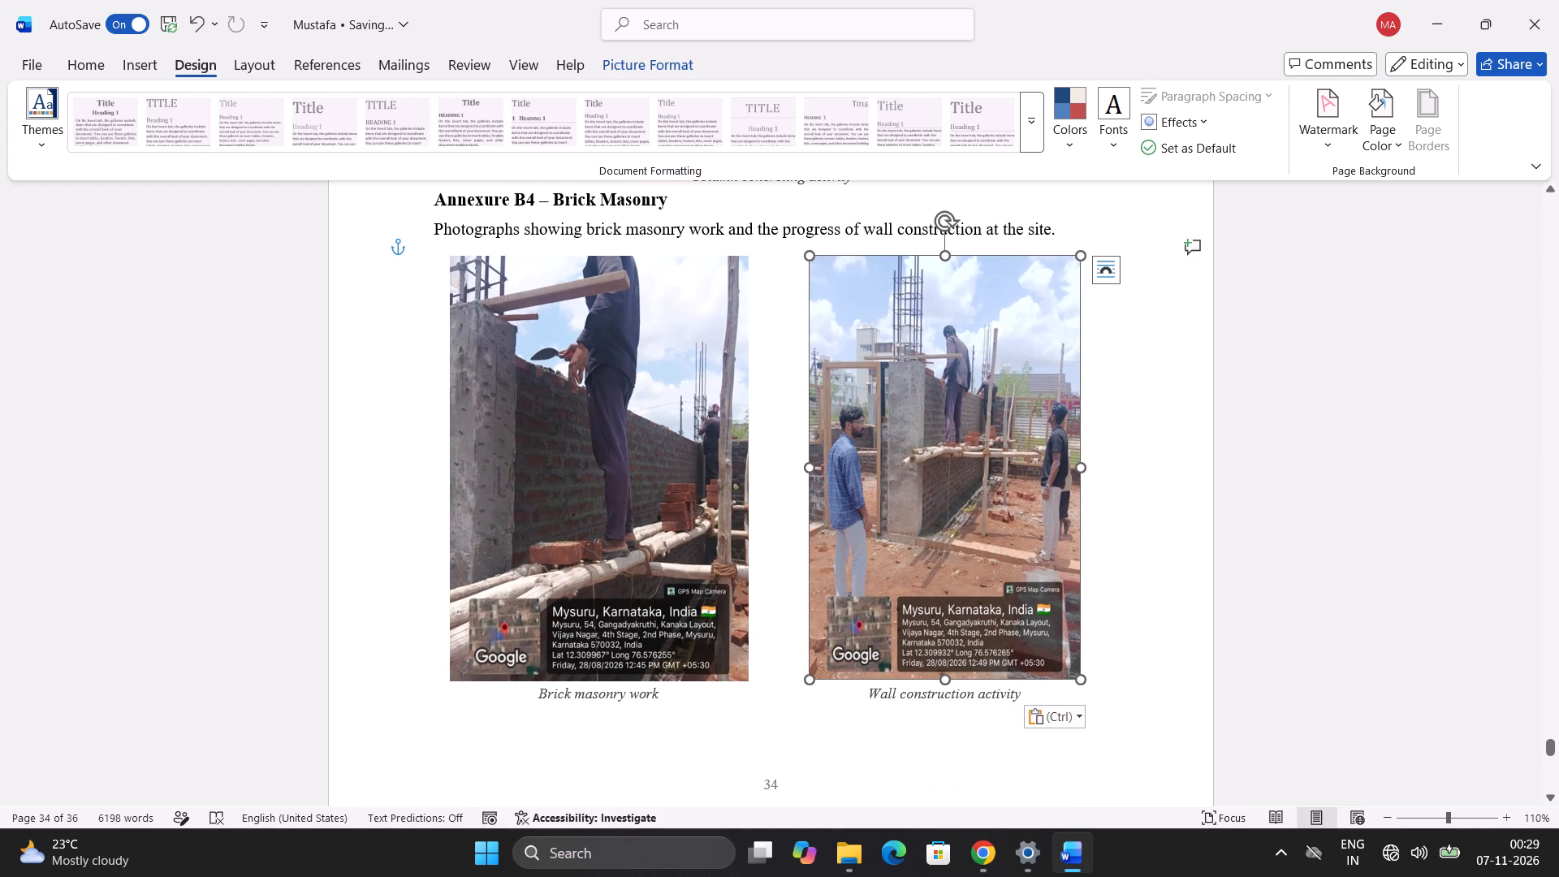
left_click_drag(1078, 470, 1093, 470)
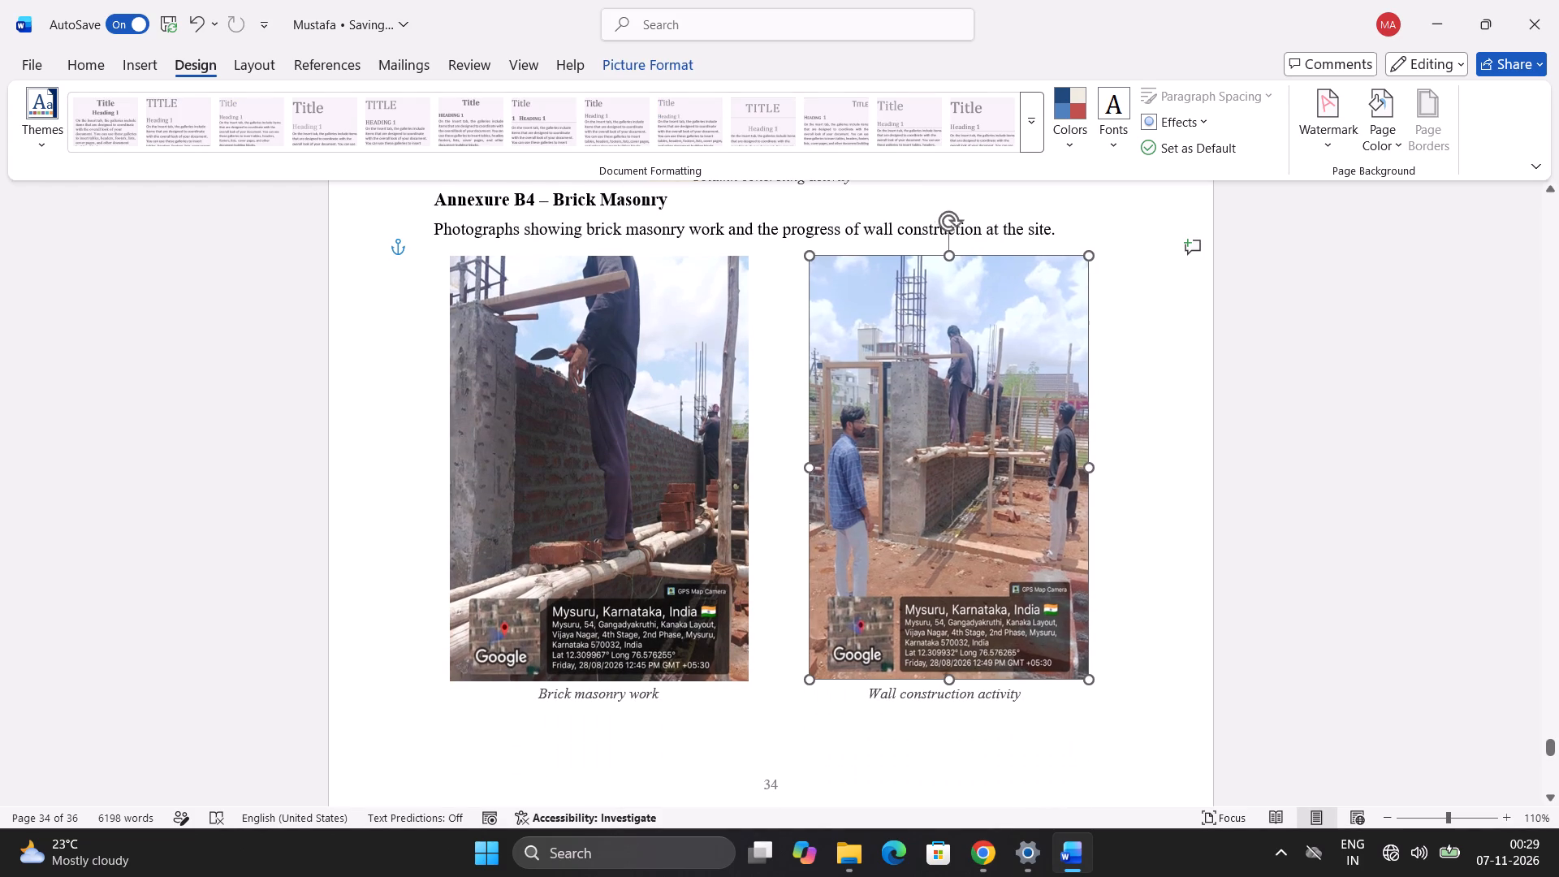
left_click_drag(1093, 470, 1105, 470)
Delete the duplicate Annexure B4 heading, sentence, photos and captions on page 35.
scroll(767, 525, "up", 1)
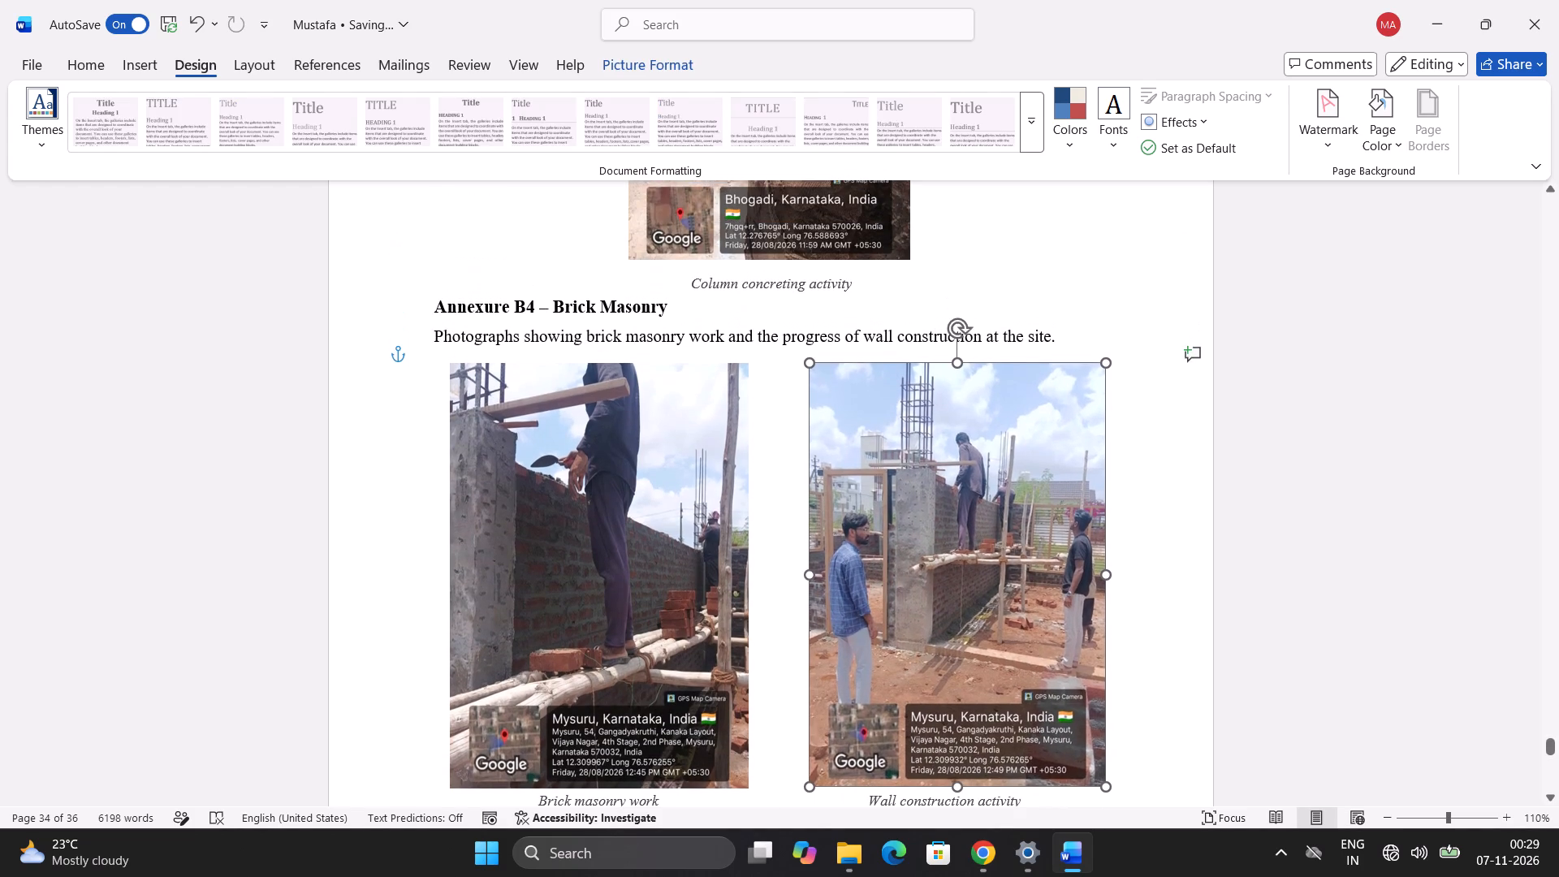
scroll(767, 522, "up", 4)
scroll(767, 522, "down", 3)
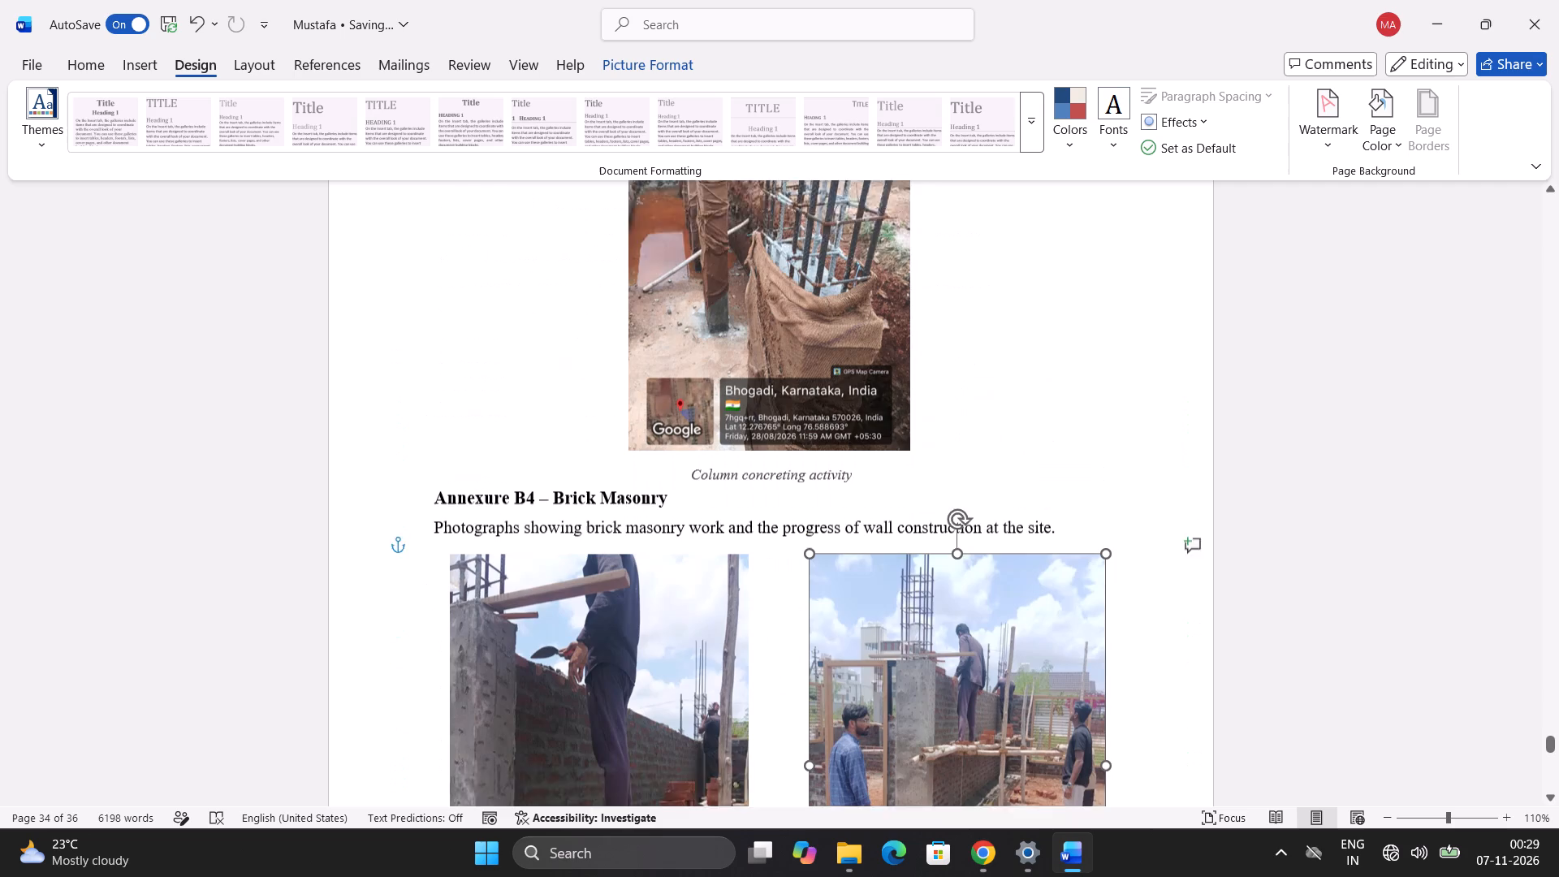
scroll(767, 522, "down", 2)
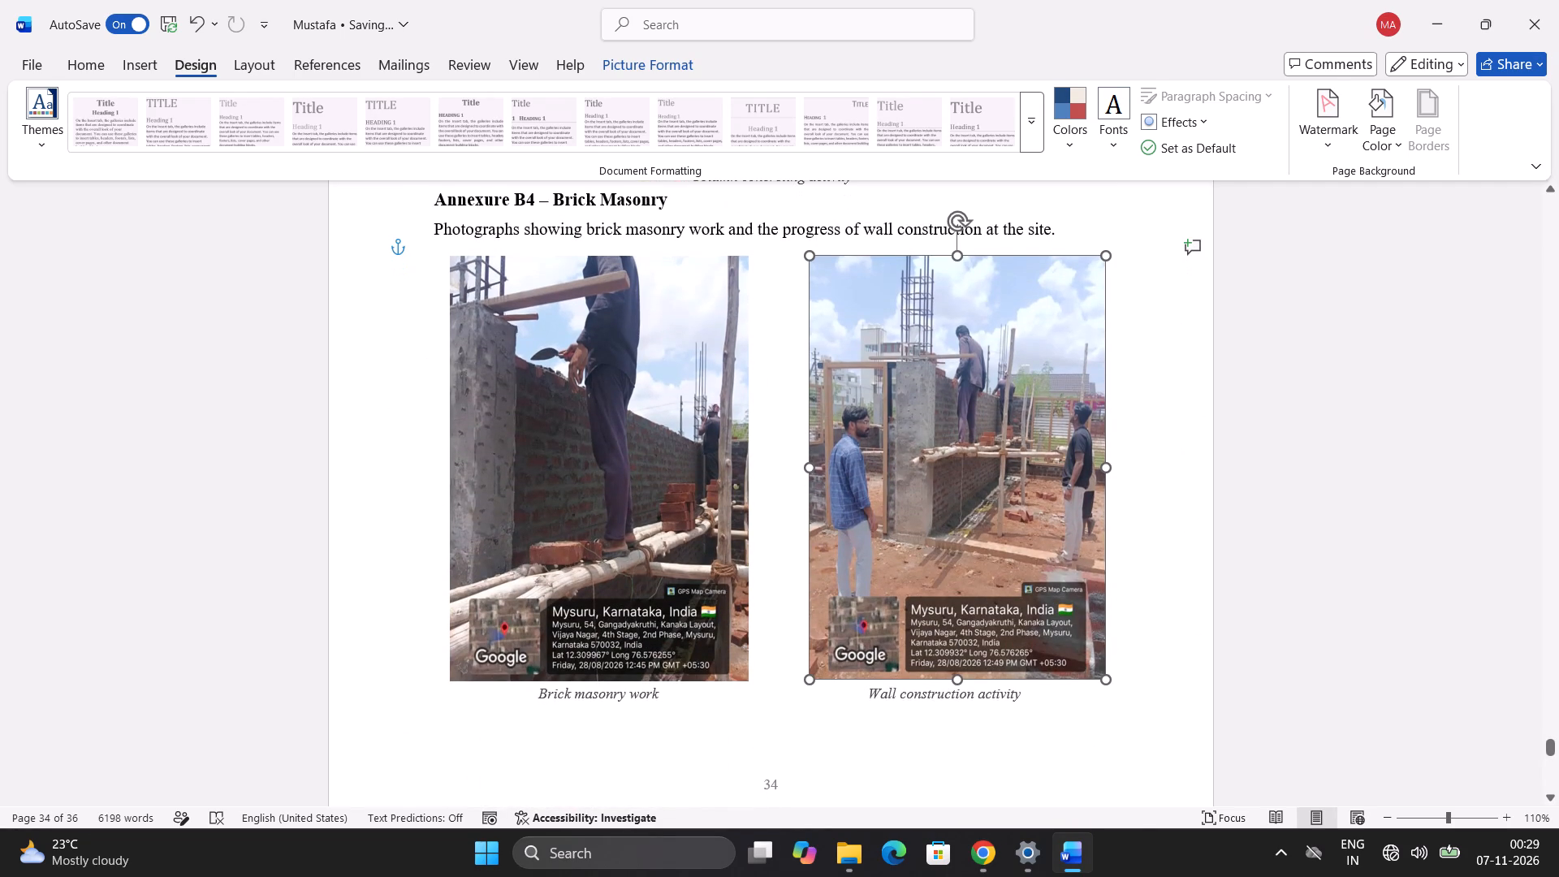
scroll(767, 526, "down", 10)
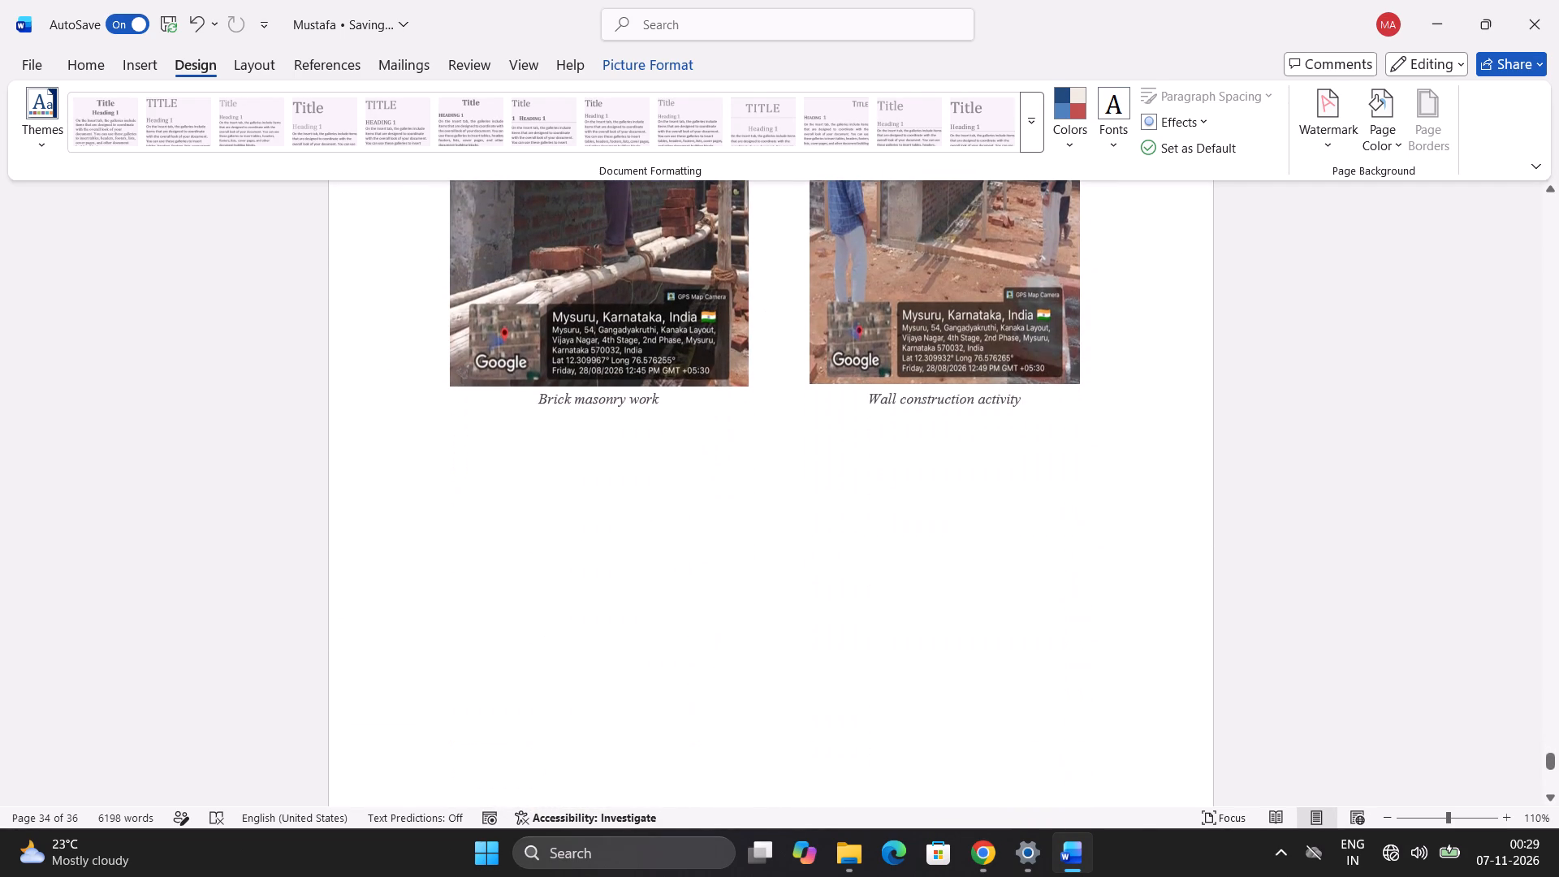
key("Escape")
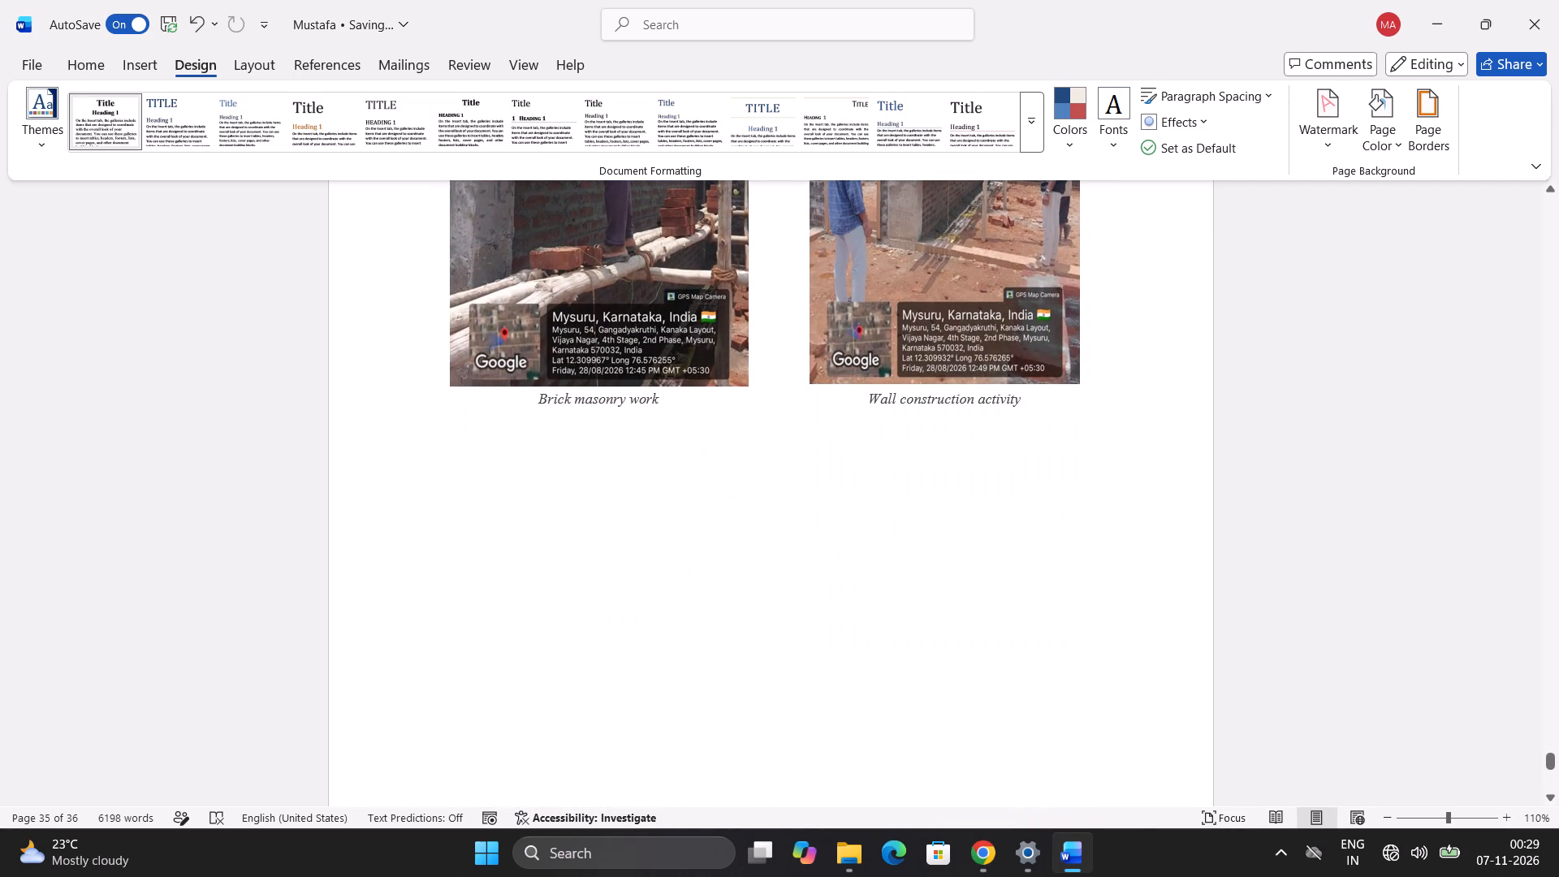
left_click_drag(1043, 494, 363, 360)
scroll(363, 360, "up", 3)
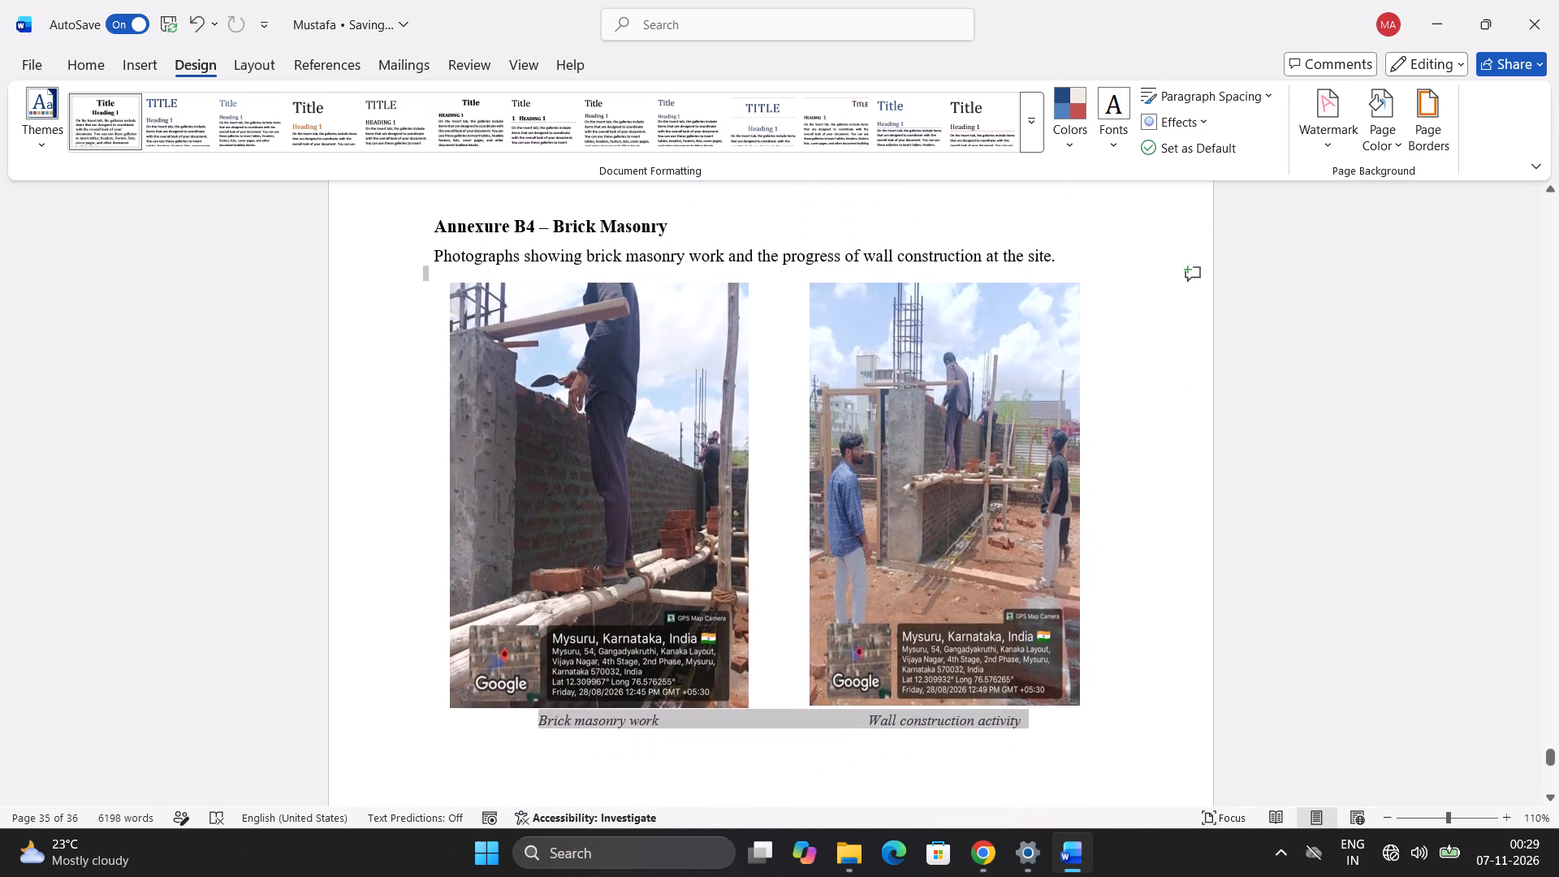
left_click_drag(363, 360, 440, 406)
scroll(363, 360, "up", 2)
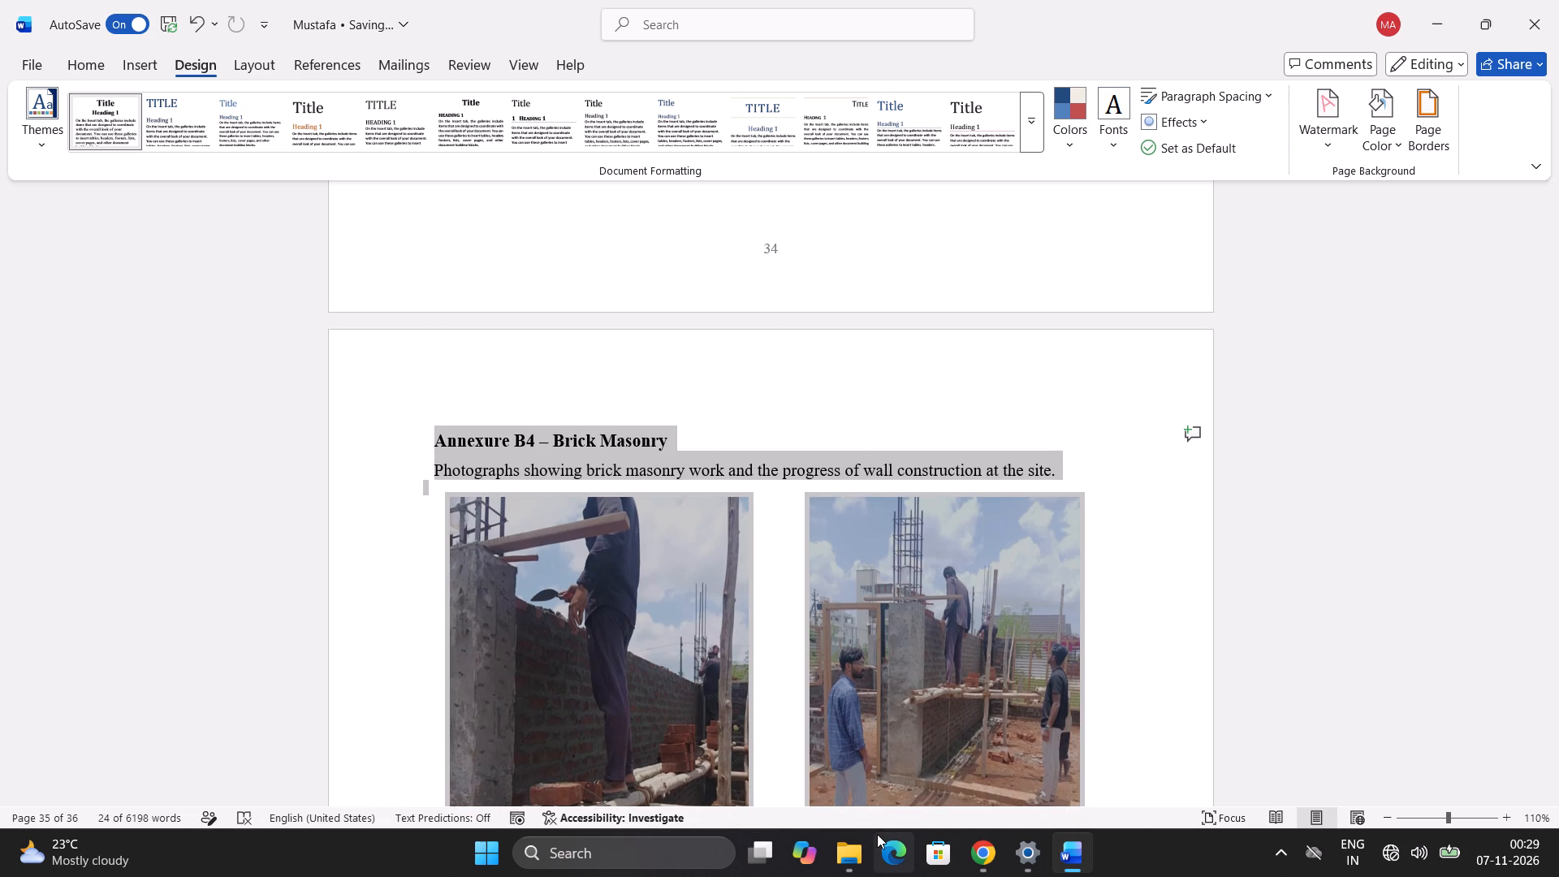
key("Delete")
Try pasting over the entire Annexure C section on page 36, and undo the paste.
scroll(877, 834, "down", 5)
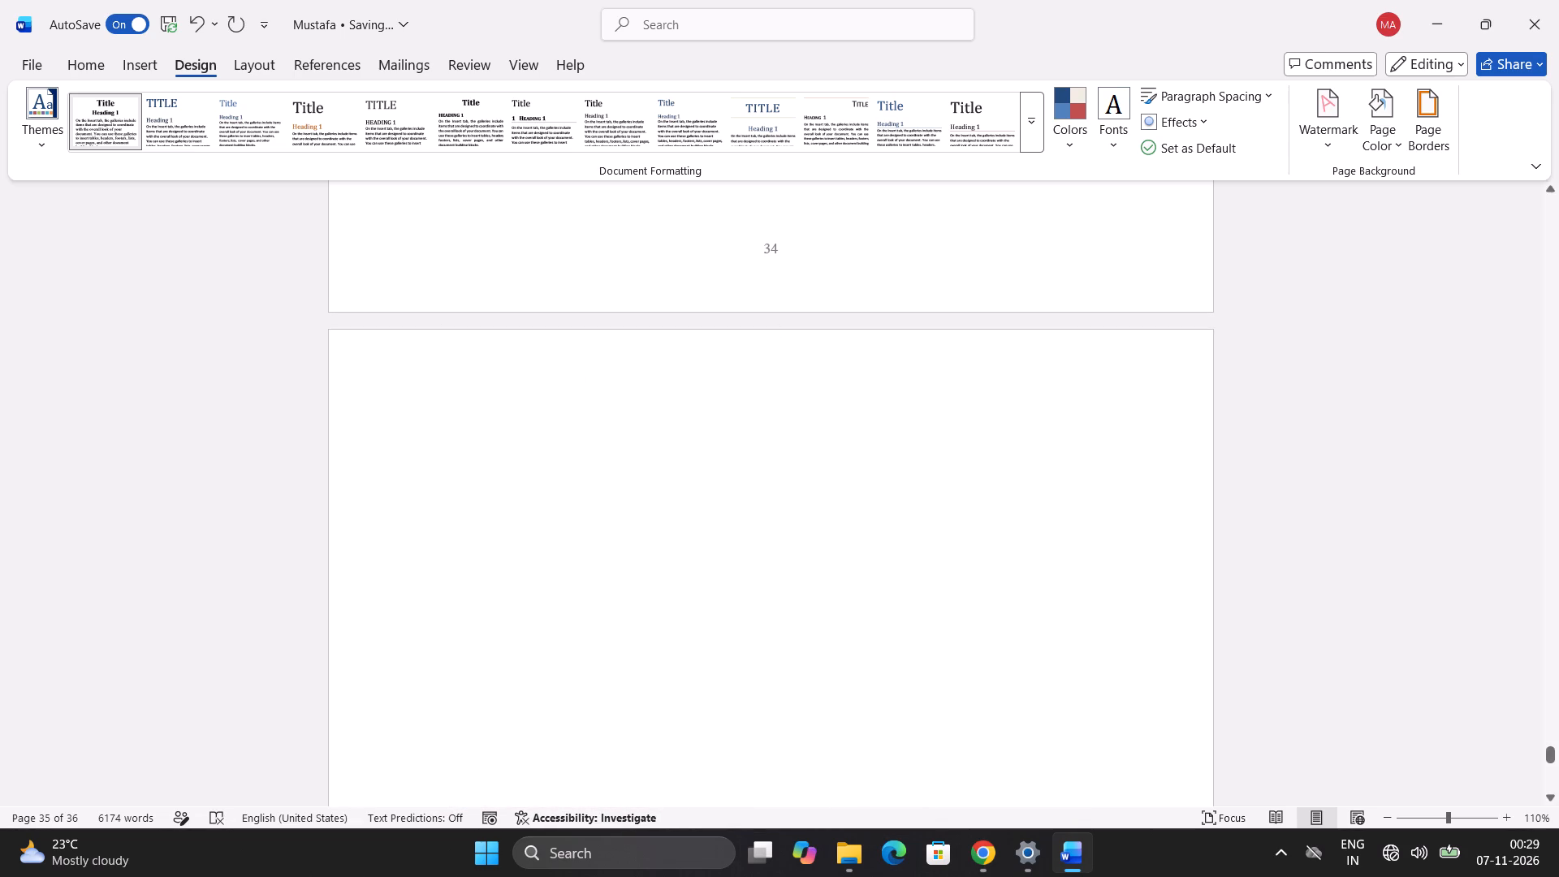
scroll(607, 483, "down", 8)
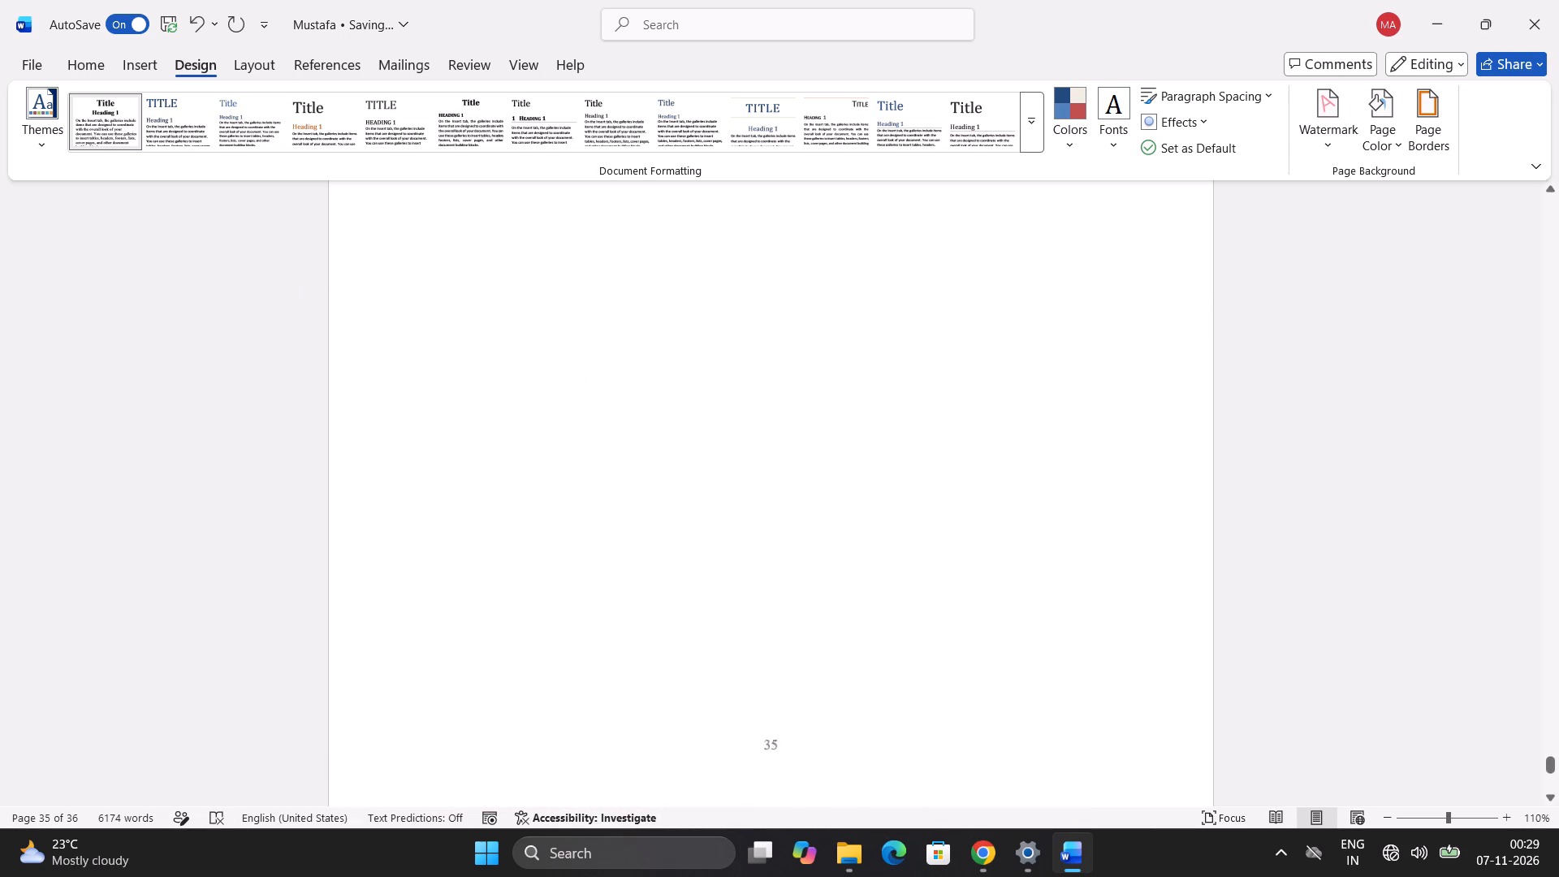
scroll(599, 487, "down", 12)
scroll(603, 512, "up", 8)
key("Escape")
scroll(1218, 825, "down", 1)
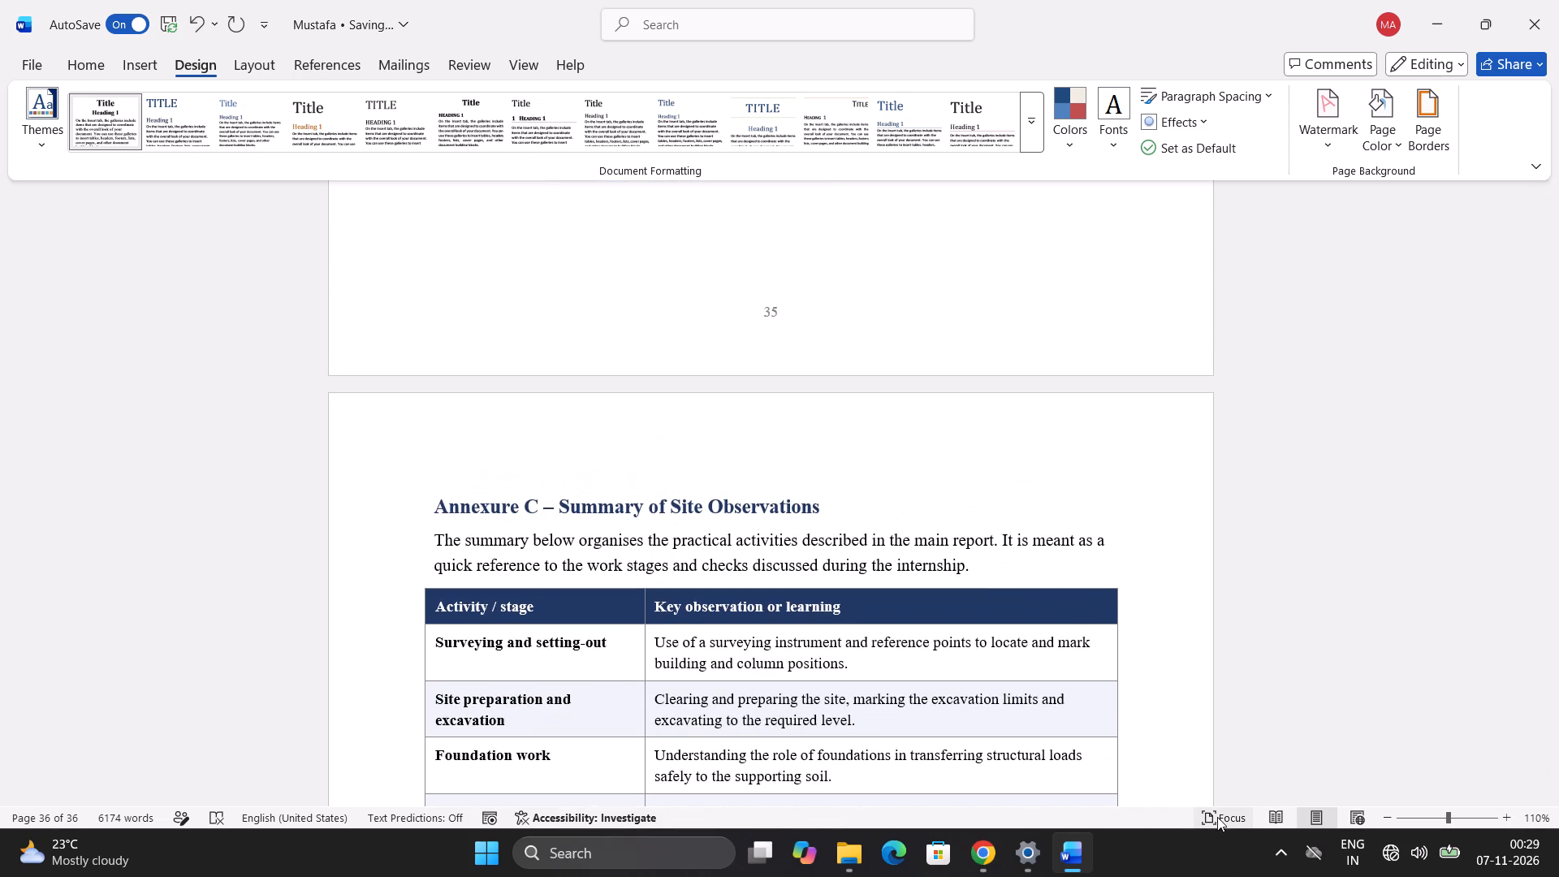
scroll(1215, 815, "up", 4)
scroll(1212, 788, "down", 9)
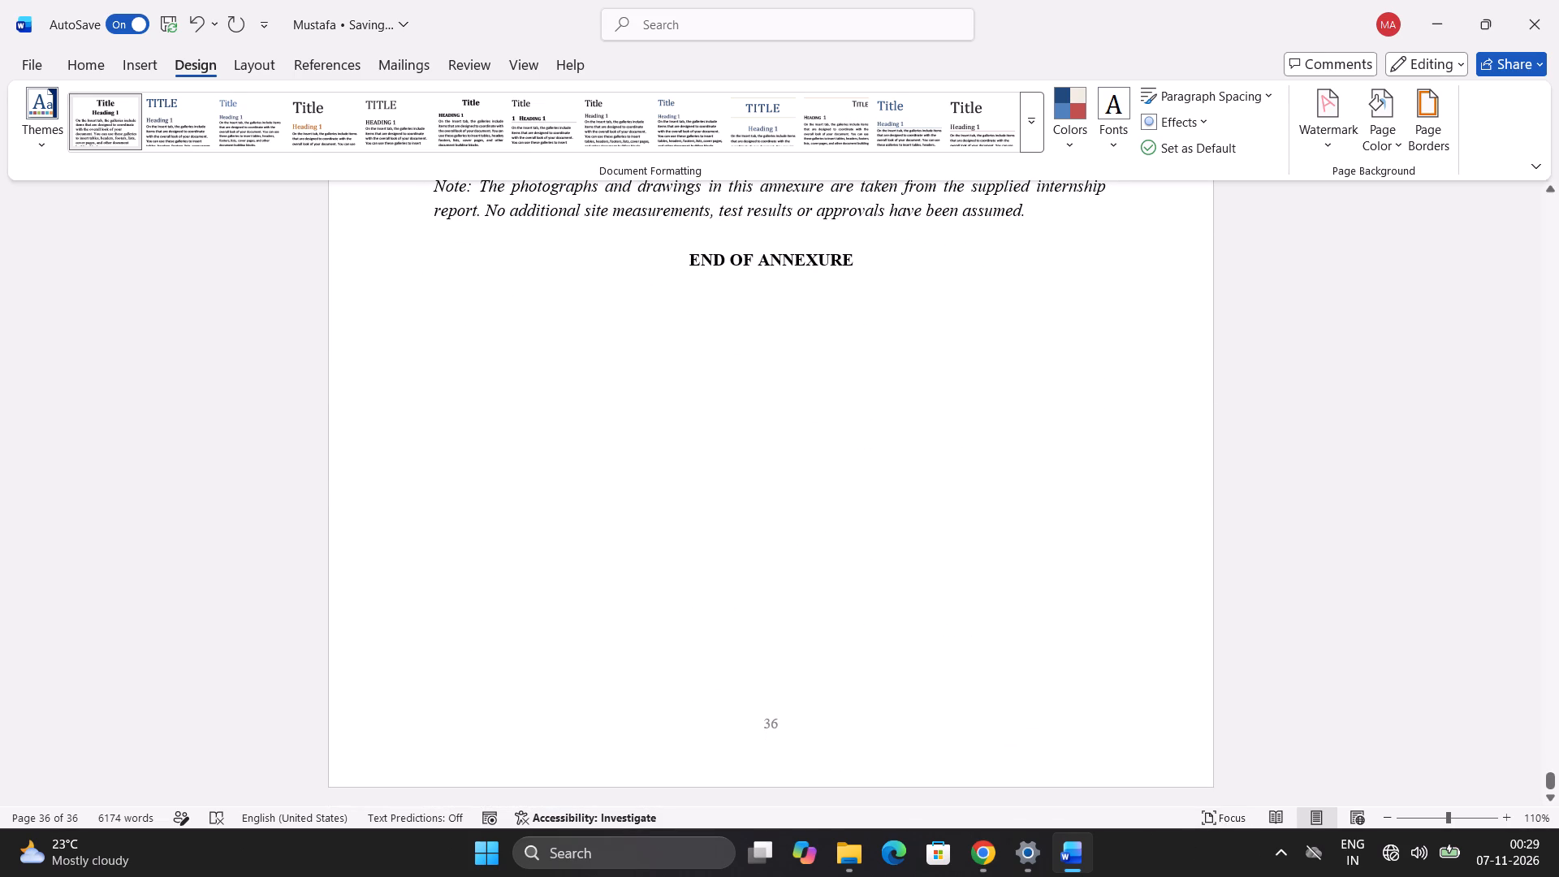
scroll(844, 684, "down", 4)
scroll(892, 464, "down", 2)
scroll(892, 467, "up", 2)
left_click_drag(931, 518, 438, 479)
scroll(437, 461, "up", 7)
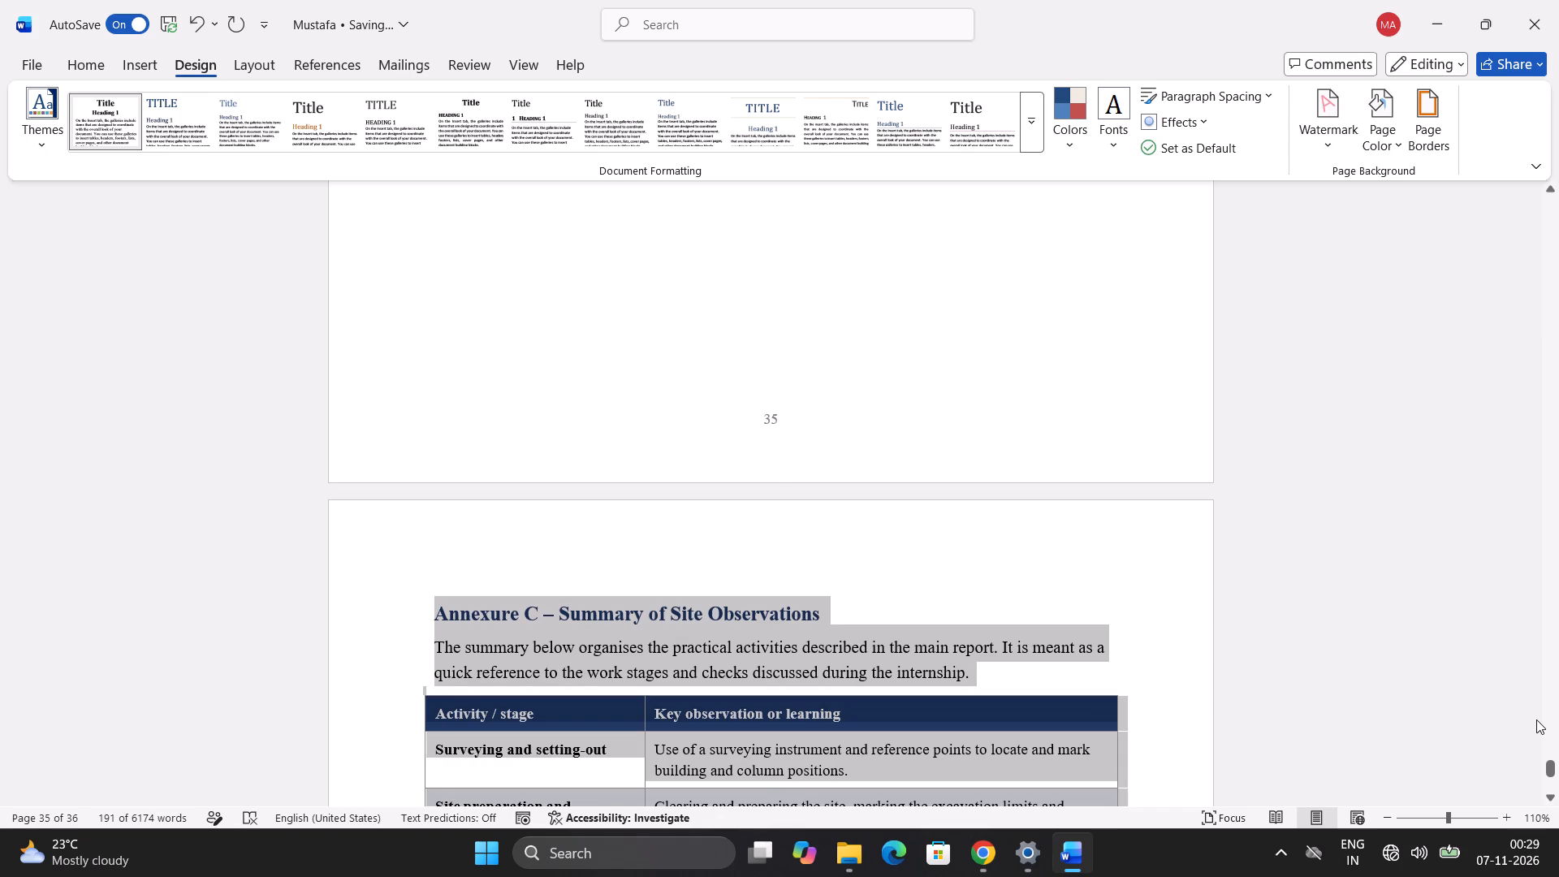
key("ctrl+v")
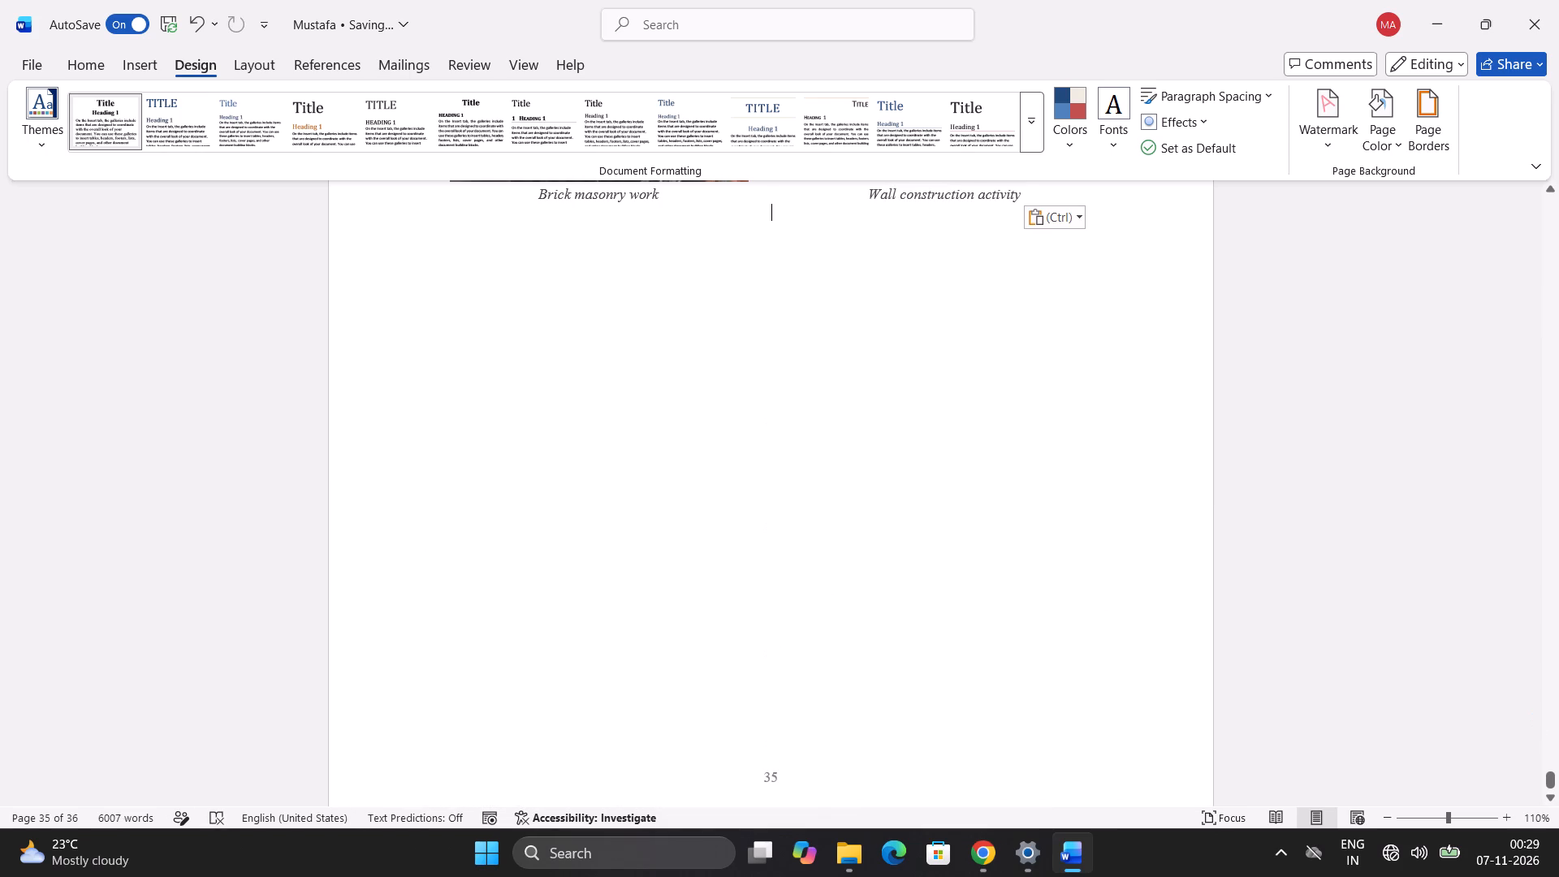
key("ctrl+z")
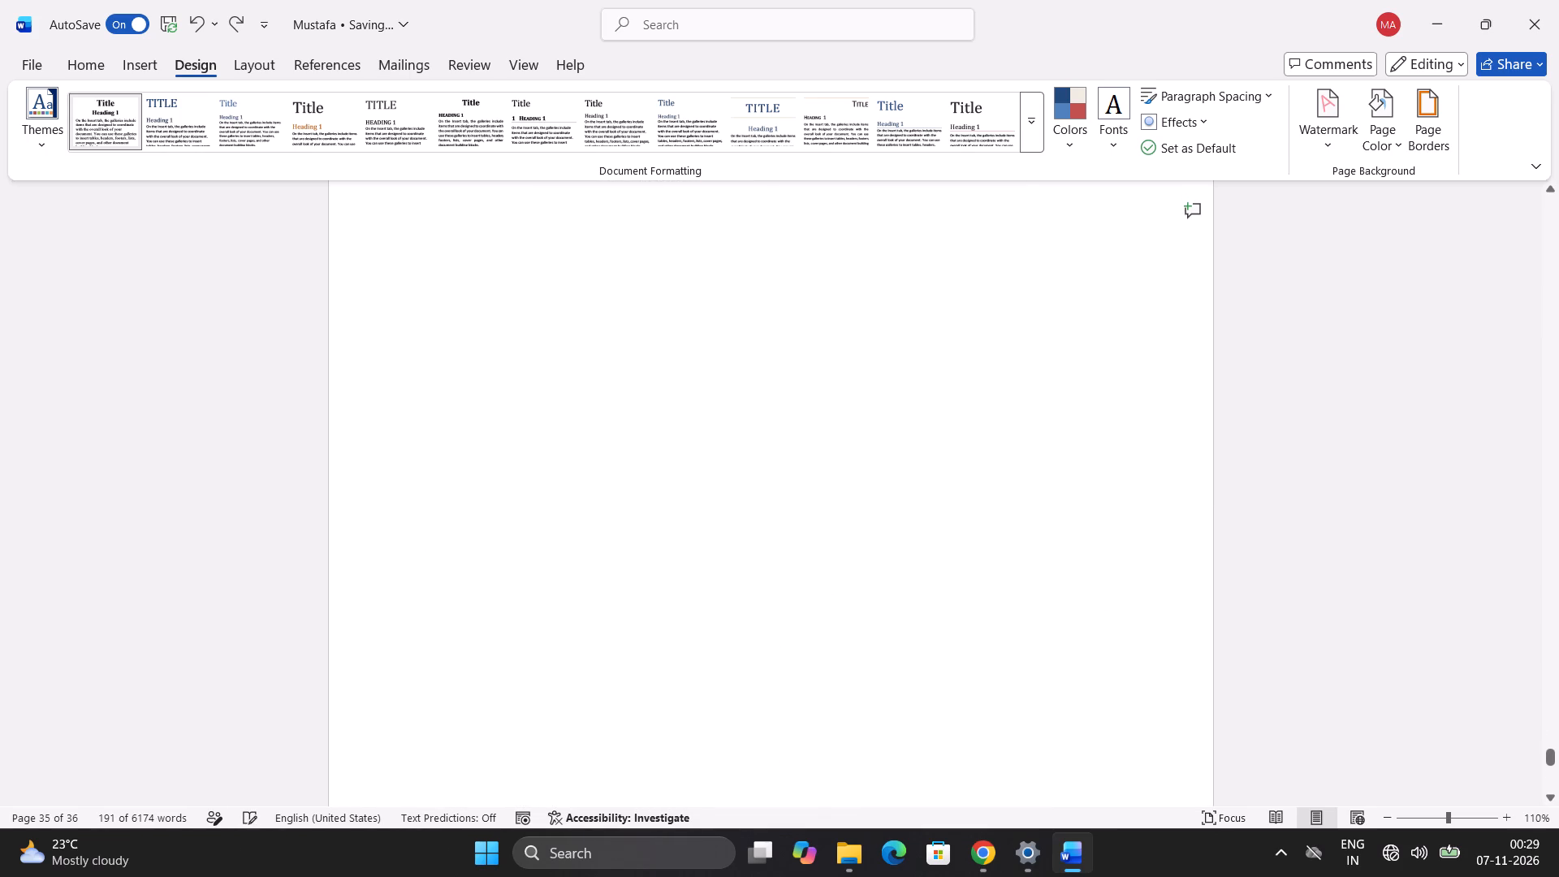
Copy the whole Annexure C section, including its heading, summary table, note and END OF ANNEXURE line, and clear the selection.
scroll(1177, 549, "down", 4)
scroll(675, 508, "down", 8)
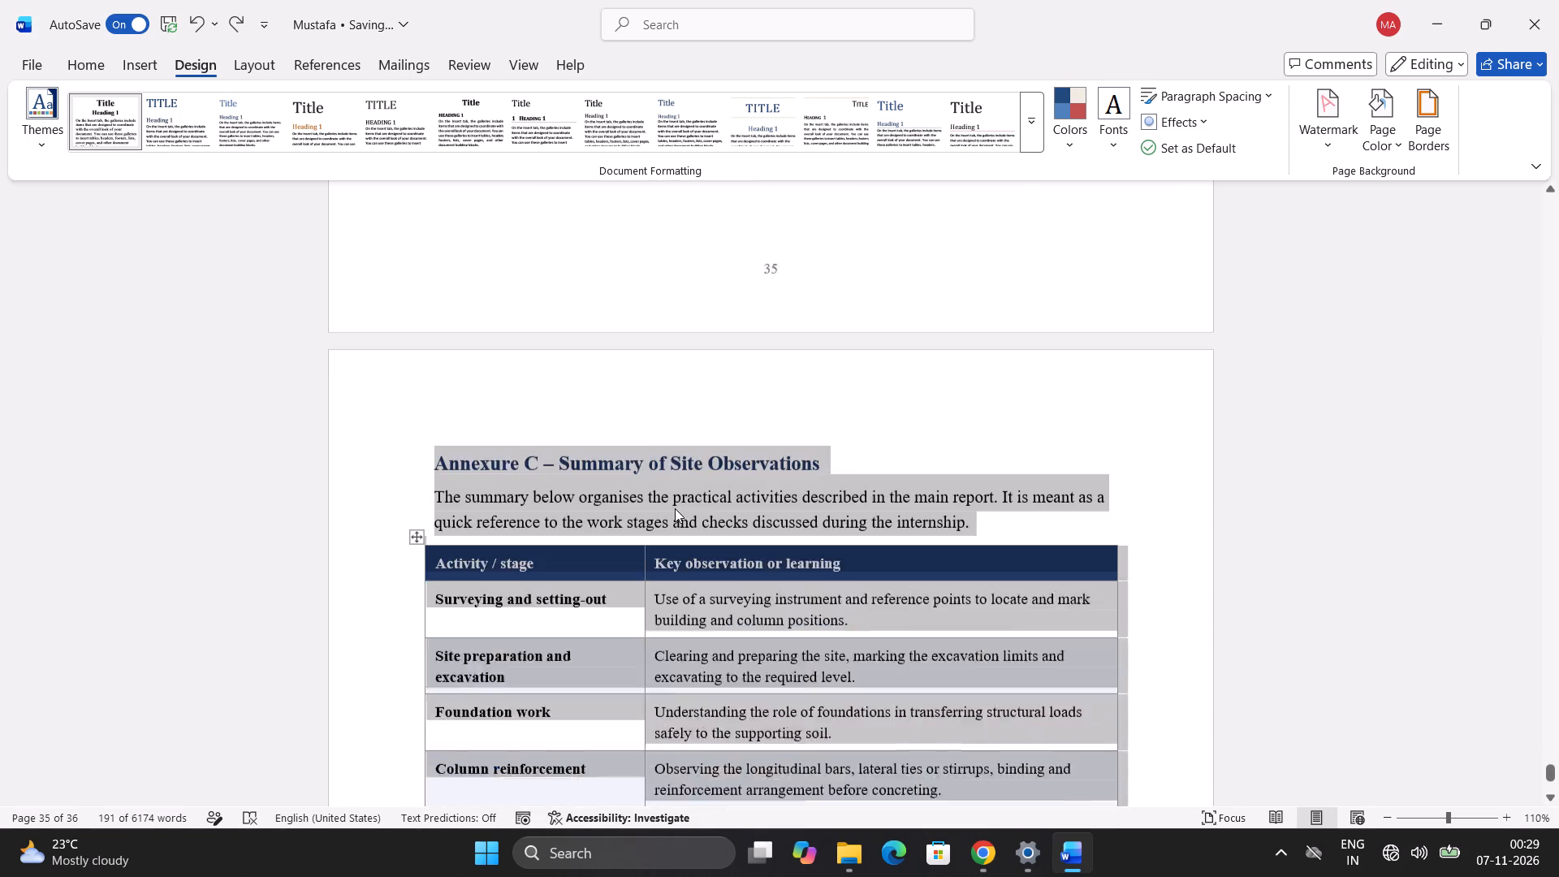
scroll(677, 506, "down", 4)
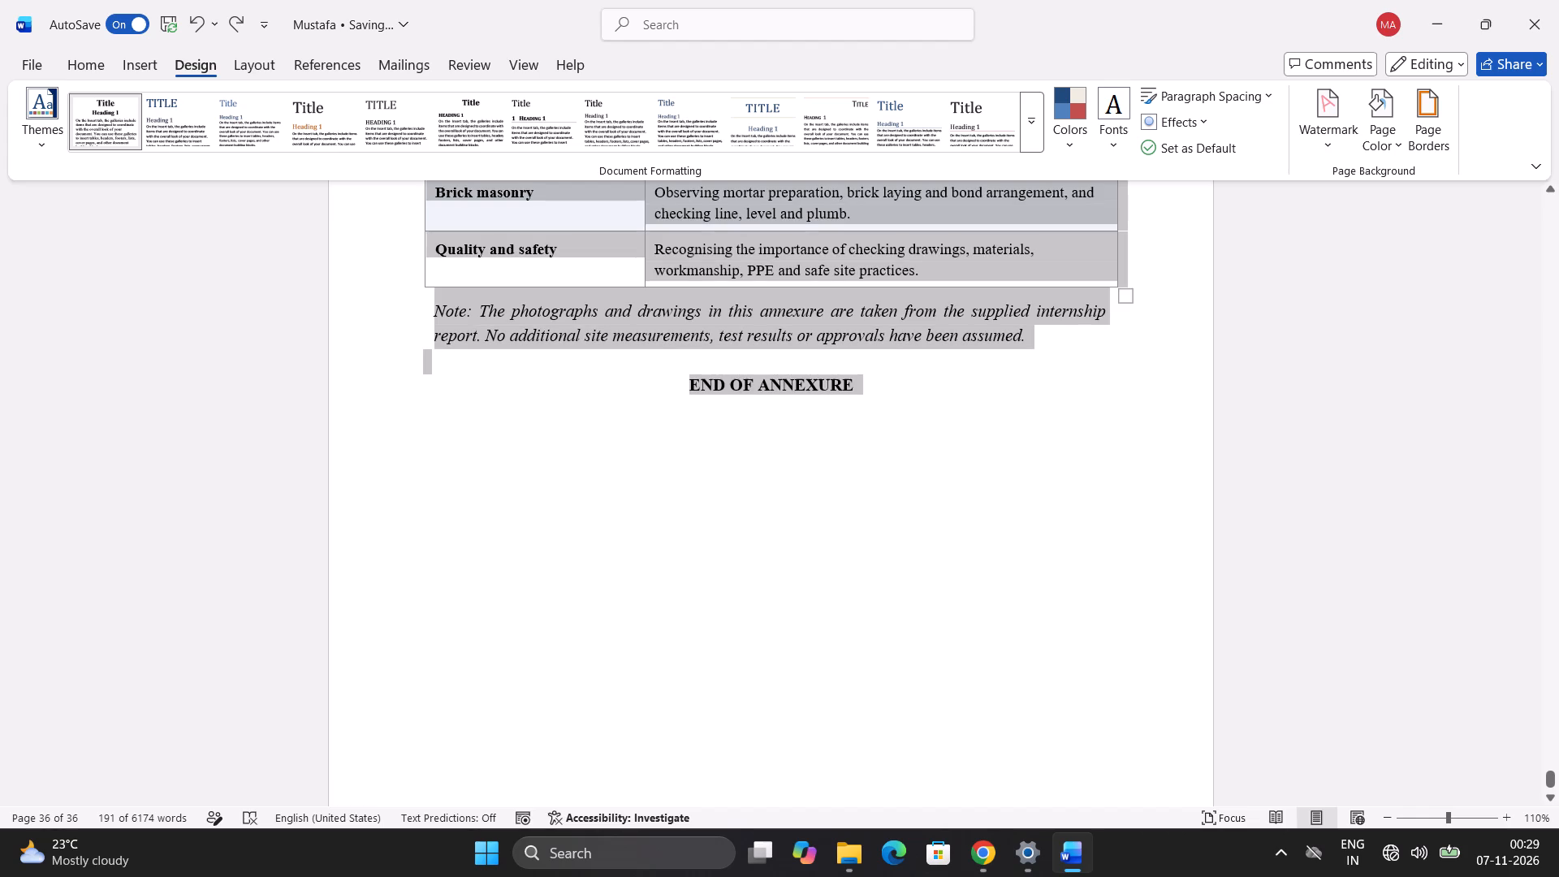
key("ctrl+c")
key("Escape")
key("Escape")
key("Escape")
key("Escape")
key("Escape")
key("Escape")
key("Escape")
left_click(845, 473)
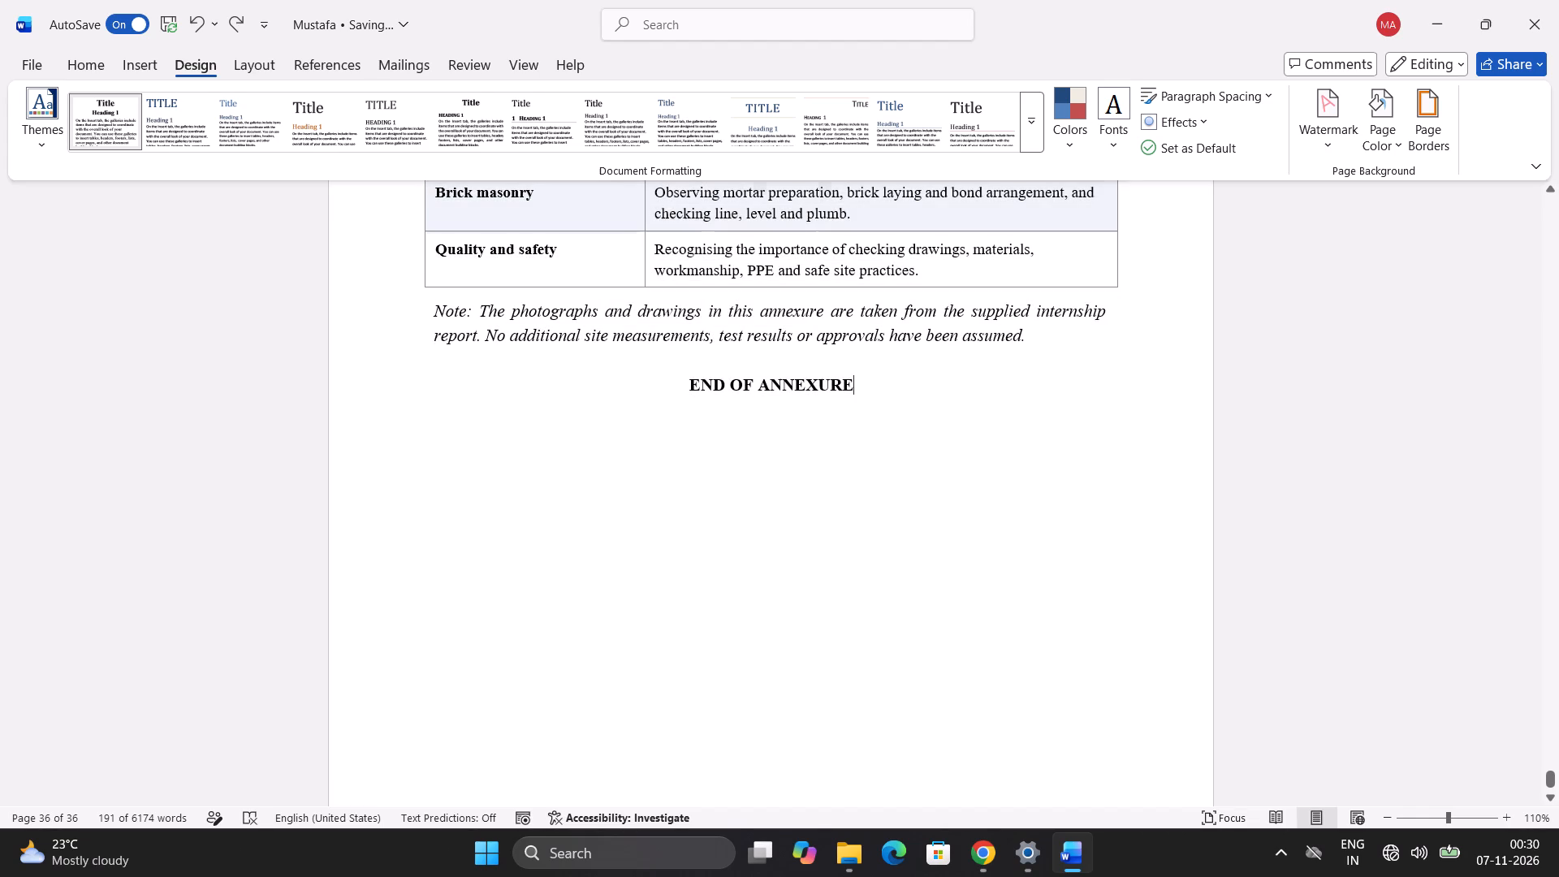
Copy the whole Annexure C section on page 36, from its heading through the table and note to the END OF ANNEXURE line.
scroll(949, 494, "up", 4)
scroll(887, 584, "down", 2)
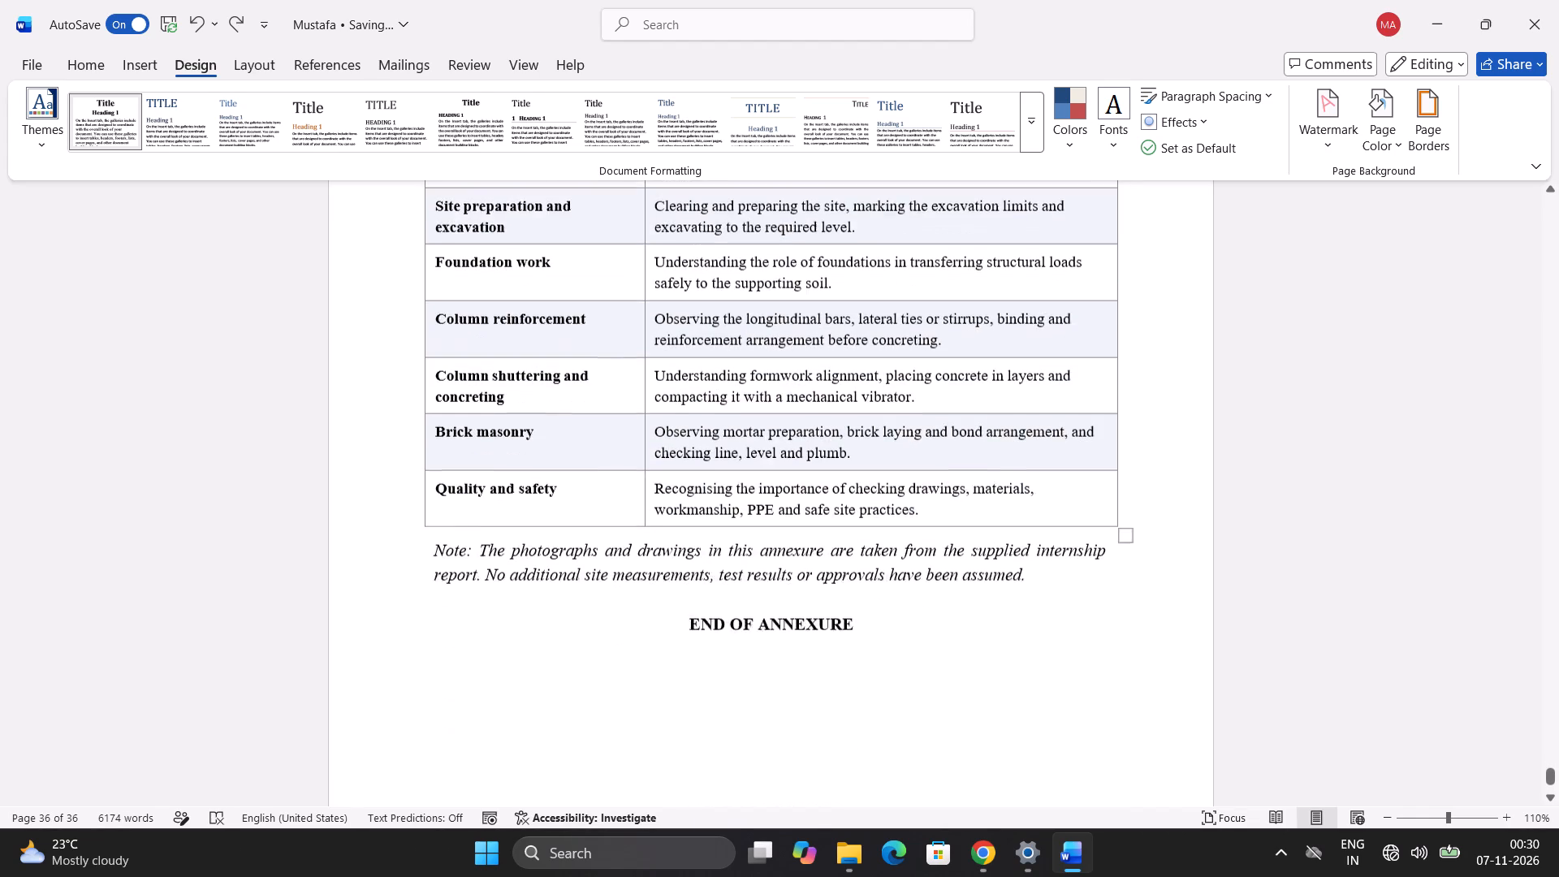
left_click_drag(887, 585, 584, 463)
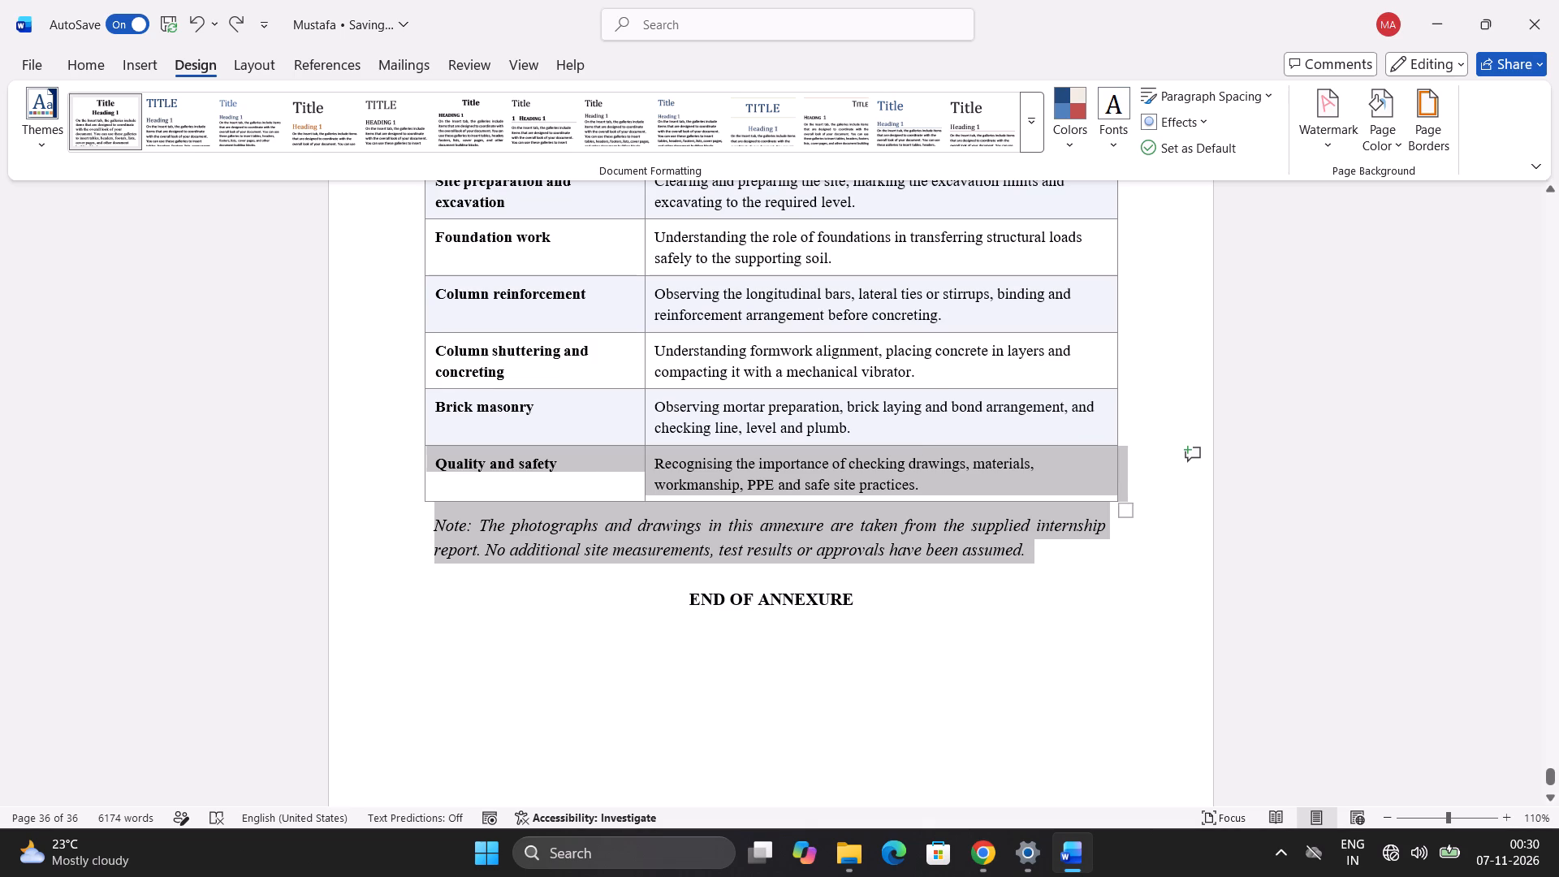
left_click_drag(926, 740, 912, 724)
left_click_drag(953, 598, 431, 525)
scroll(431, 525, "up", 5)
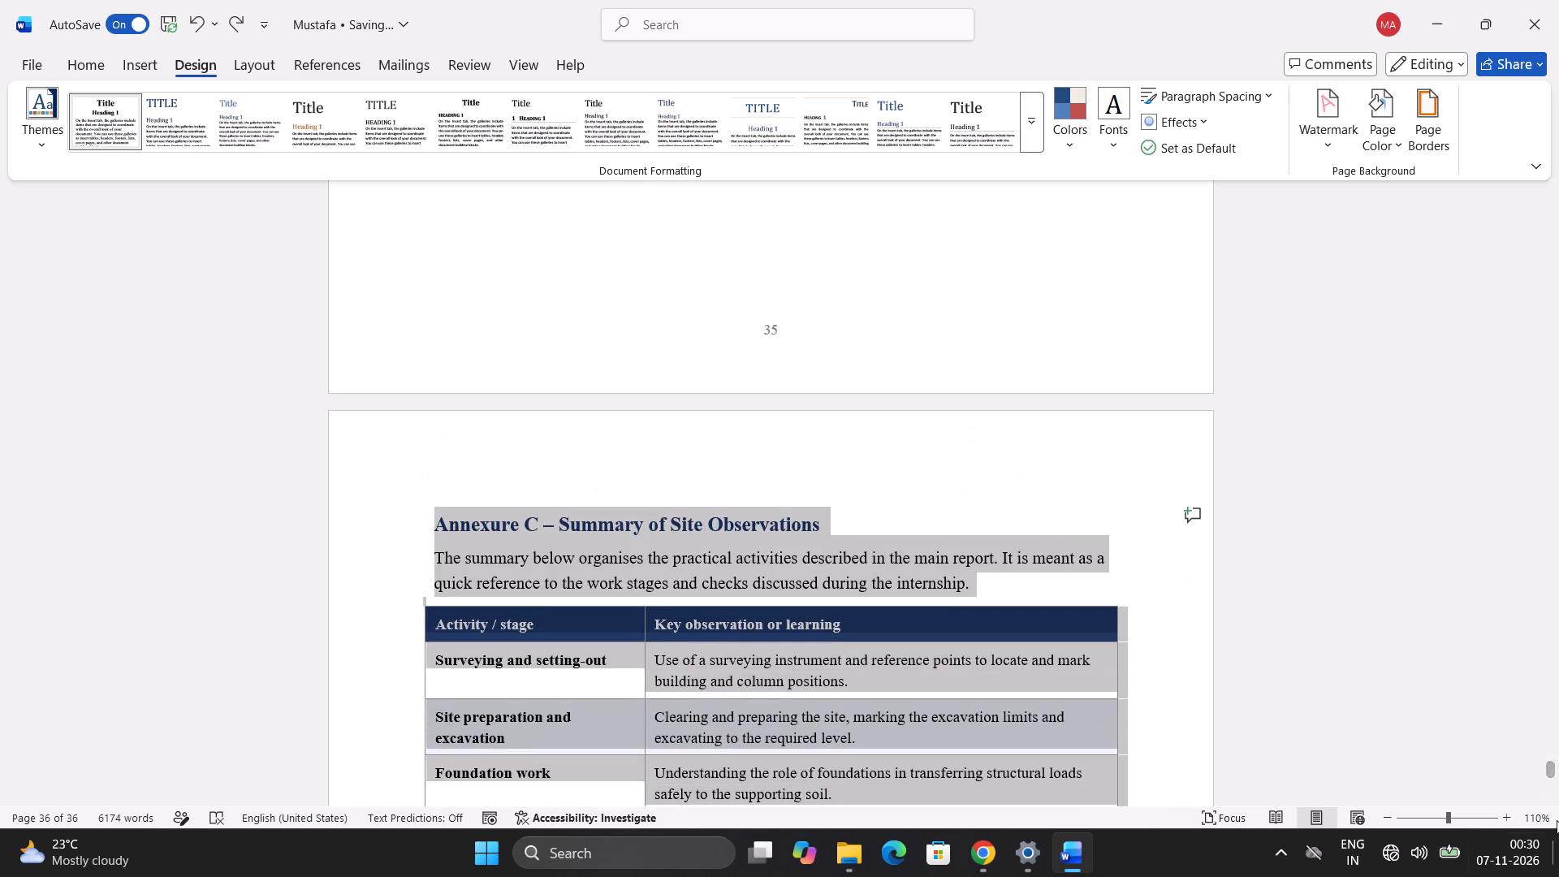
key("ctrl+c")
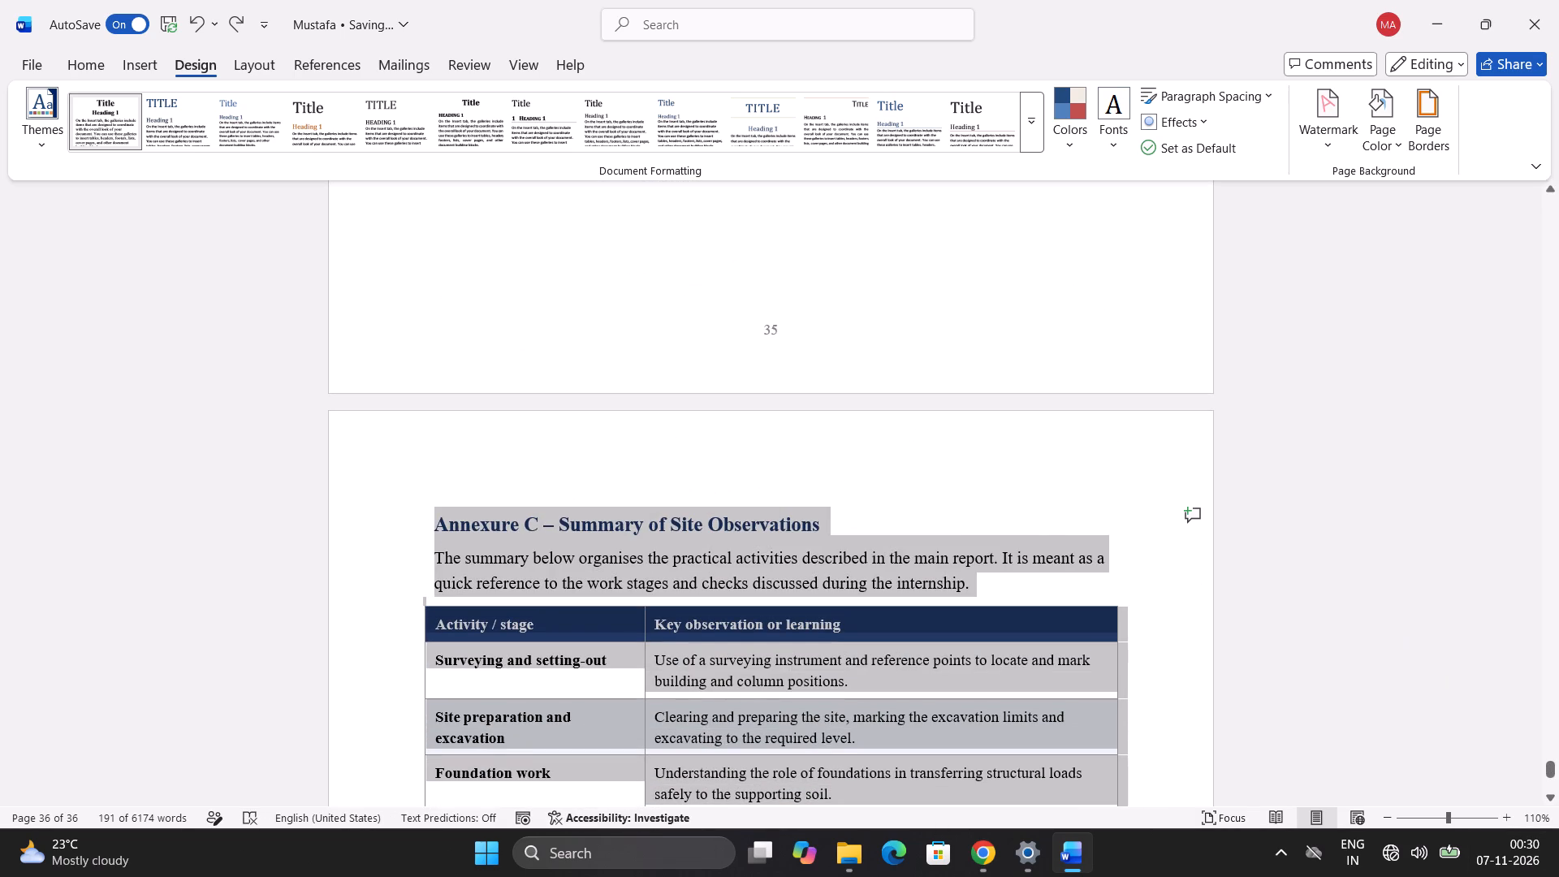
Paste the copied Annexure C section directly after the Annexure B4 photos and captions on page 34.
scroll(897, 356, "up", 7)
scroll(893, 424, "up", 5)
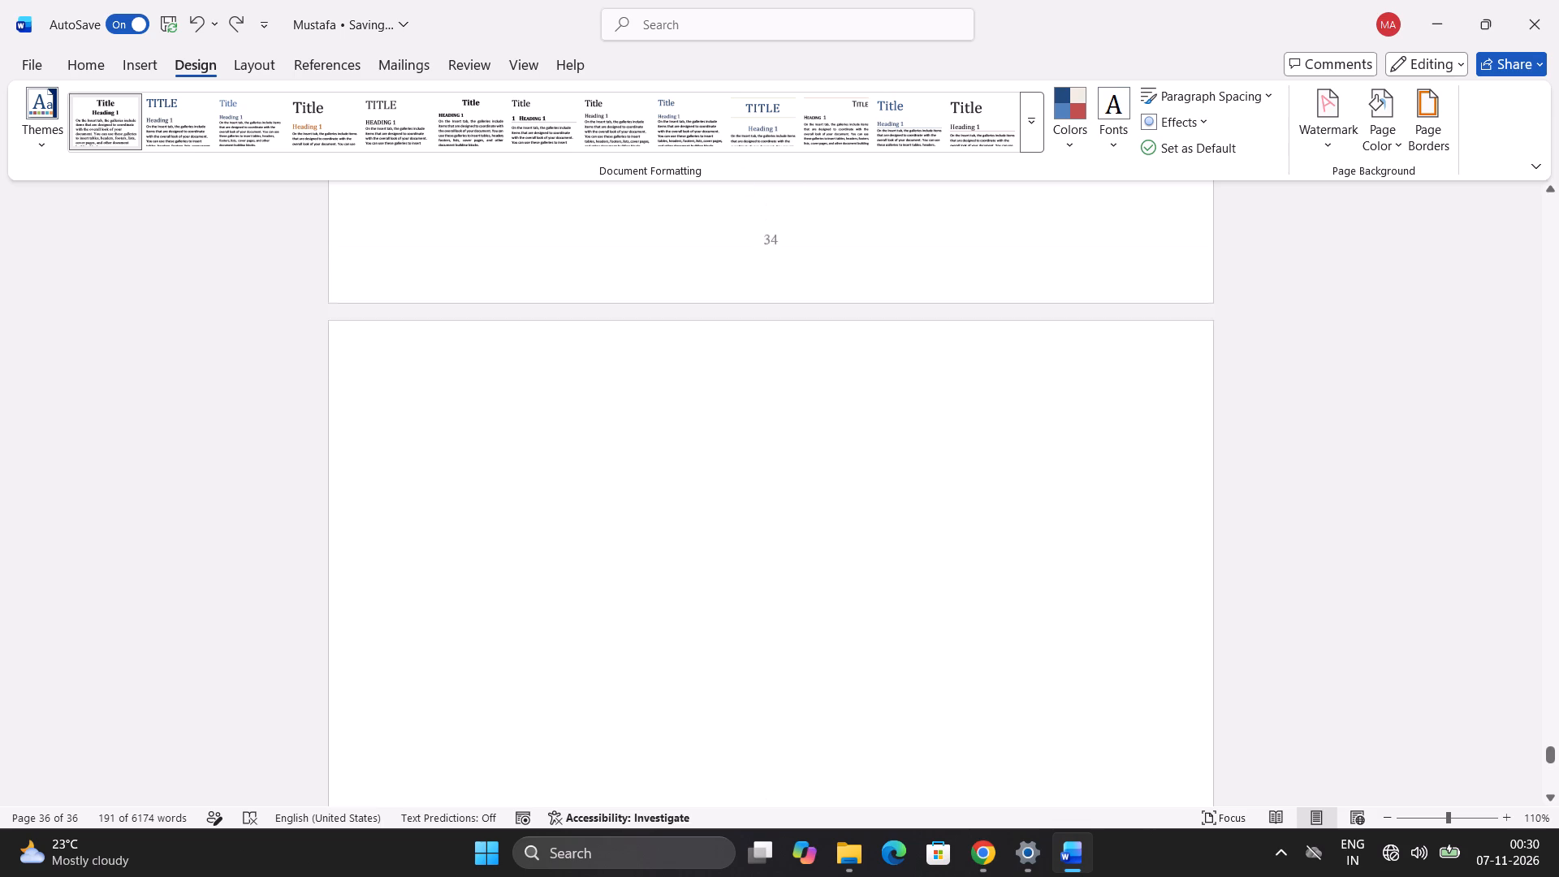
scroll(890, 434, "up", 2)
scroll(890, 434, "down", 3)
left_click(890, 437)
left_click(474, 438)
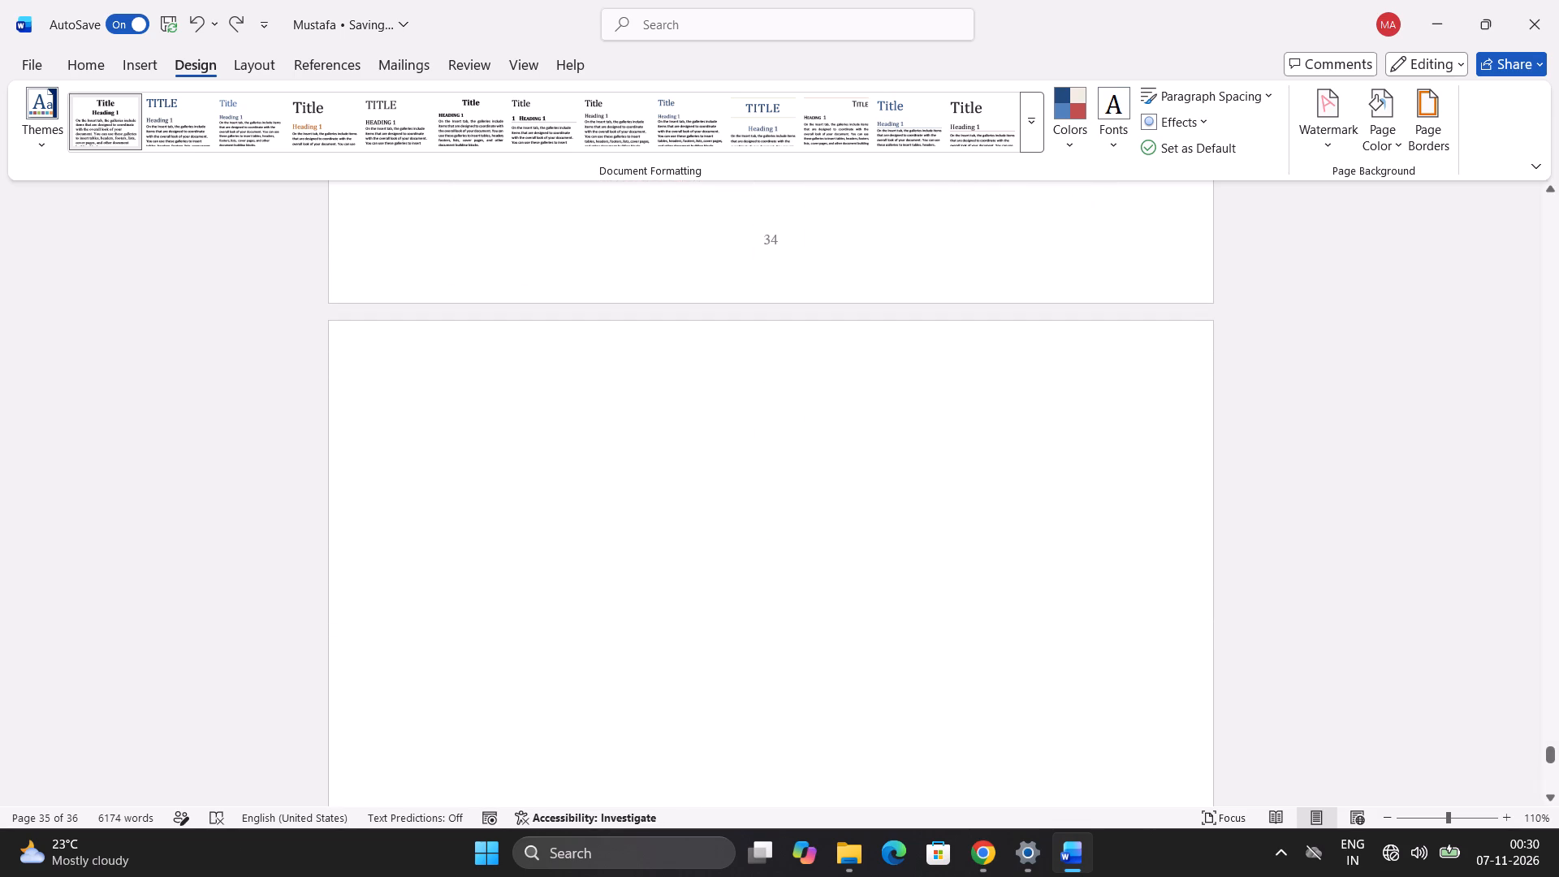
left_click(504, 446)
scroll(957, 364, "down", 7)
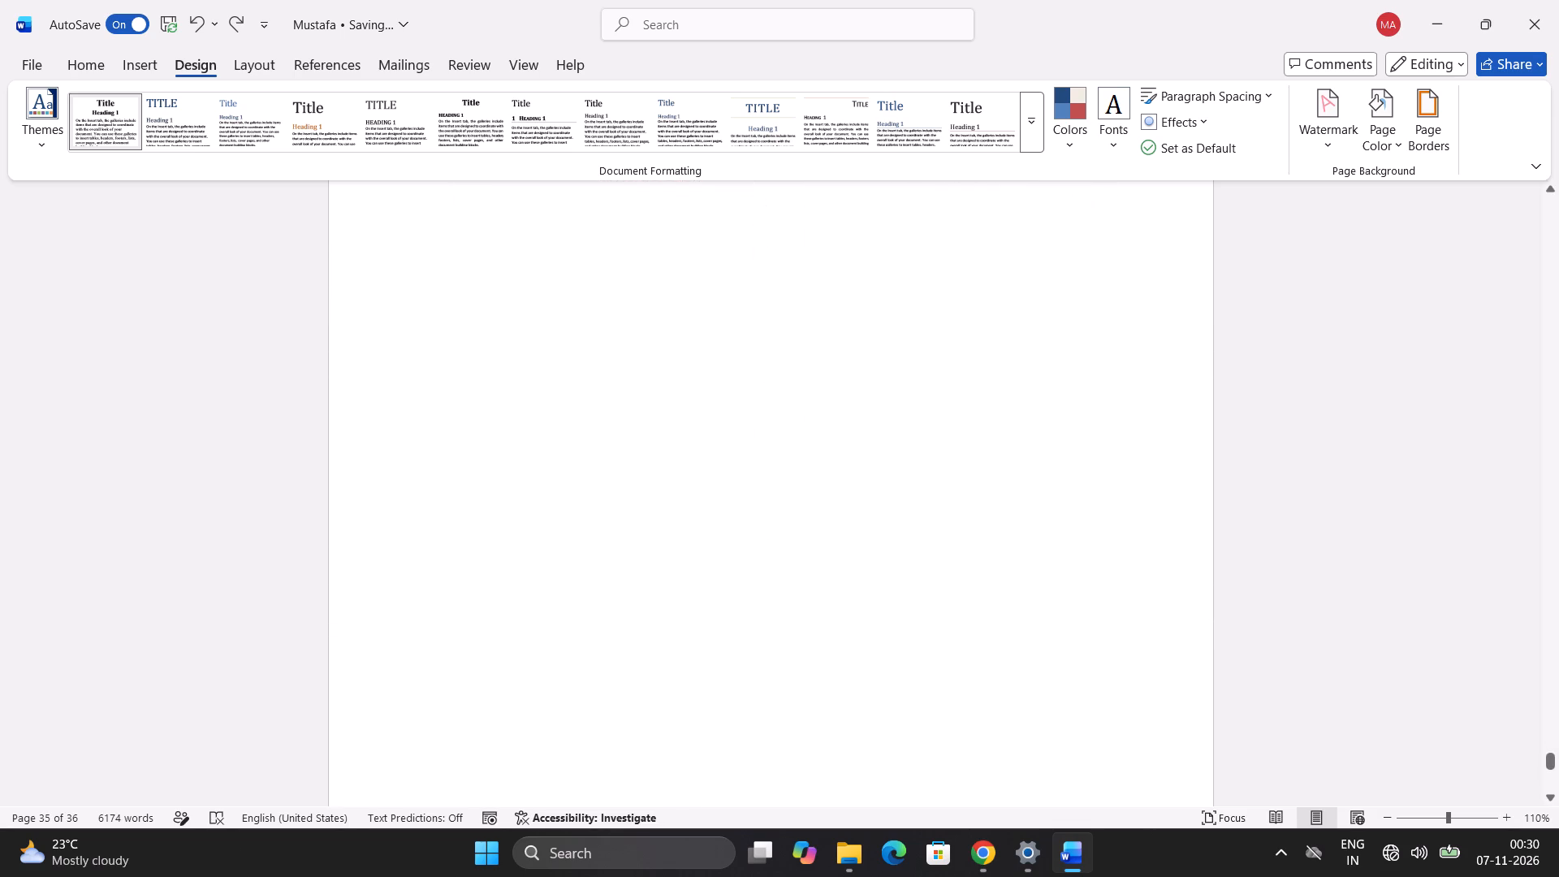
scroll(938, 400, "down", 4)
scroll(779, 467, "up", 3)
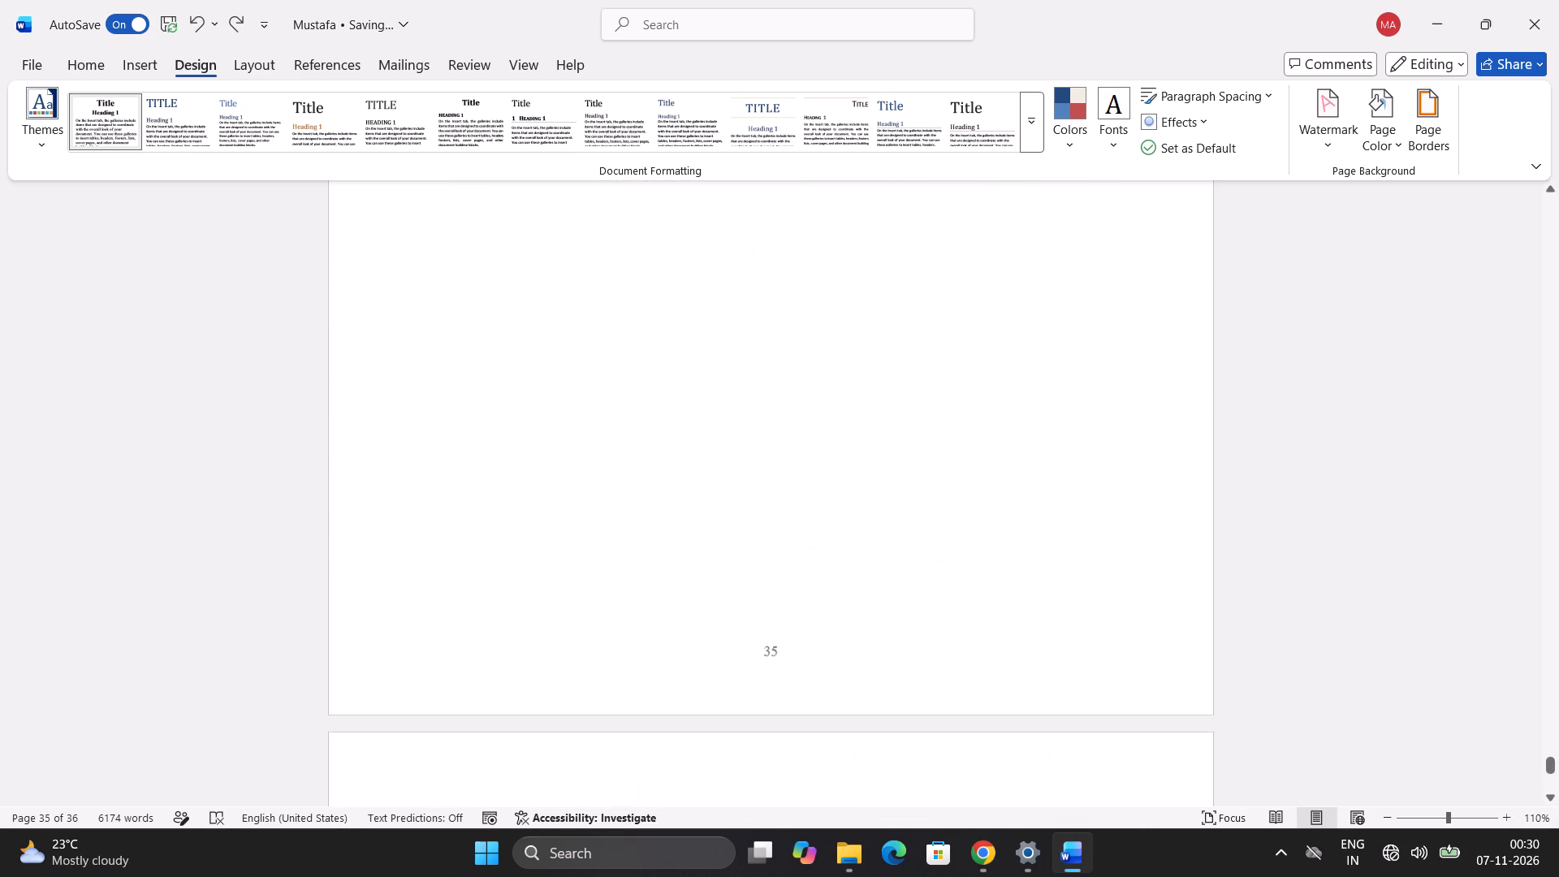
scroll(778, 472, "up", 8)
scroll(767, 557, "up", 5)
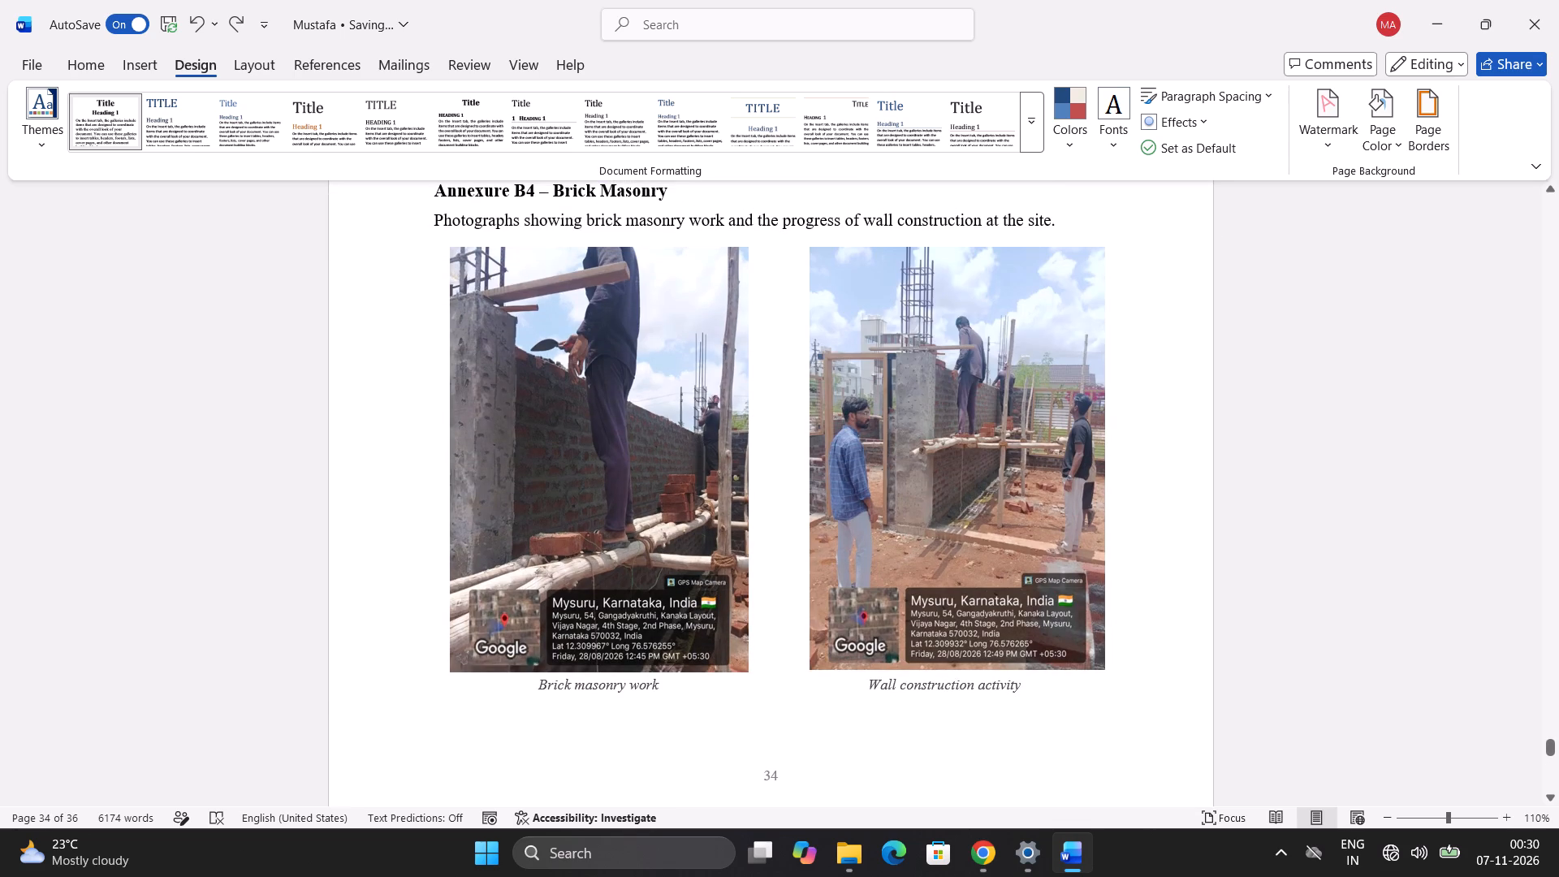
left_click(1151, 662)
left_click(1076, 705)
key("ctrl+v")
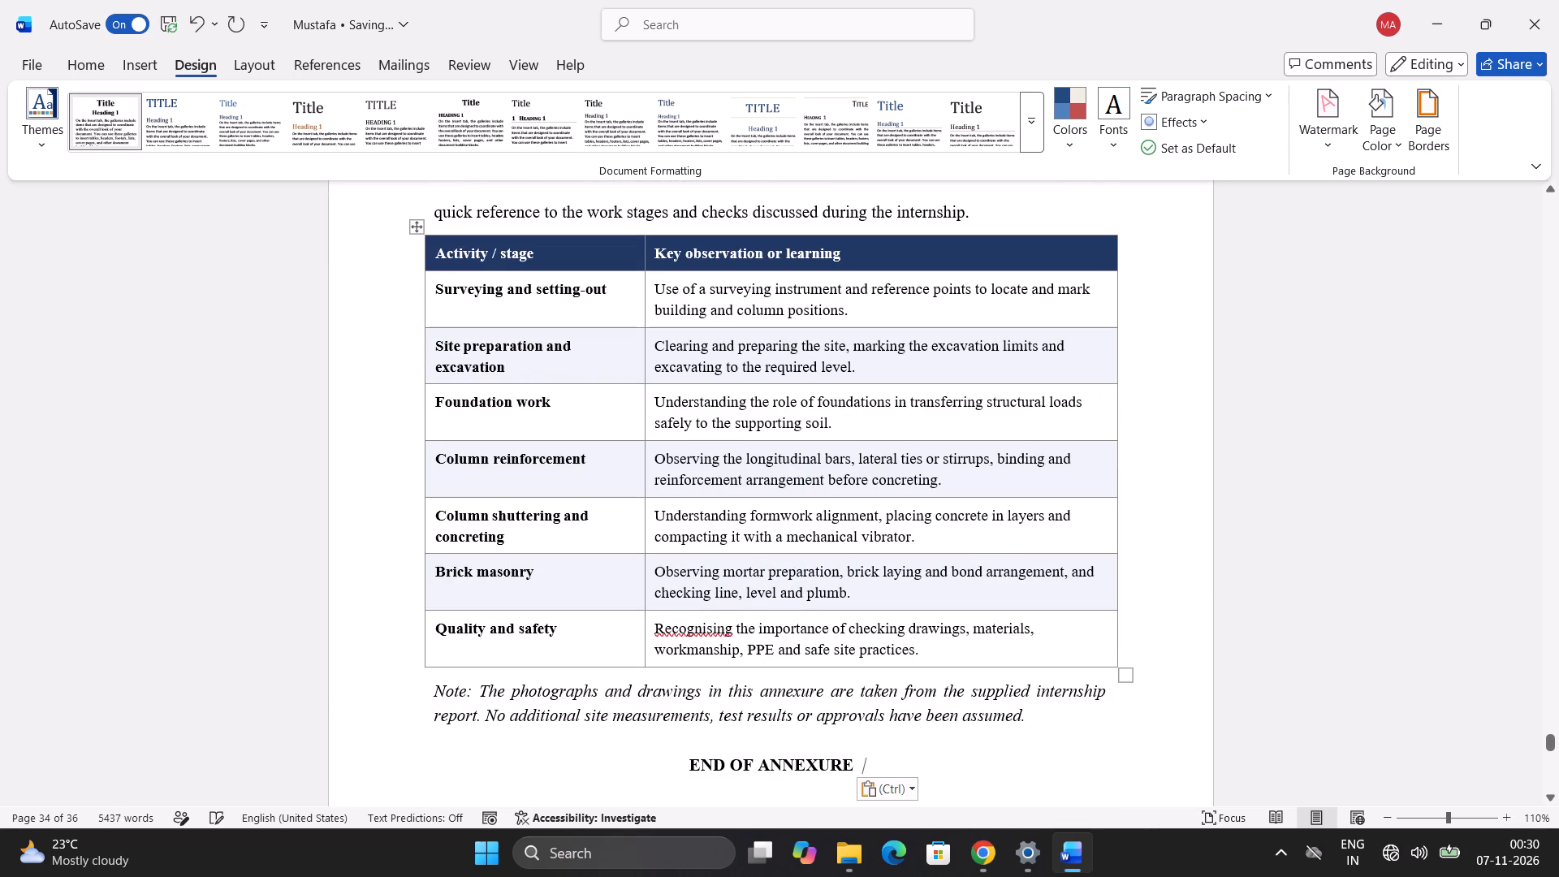
Check how the pasted Annexure C section runs across pages 34 and 35, and where the original section sits.
scroll(507, 410, "up", 4)
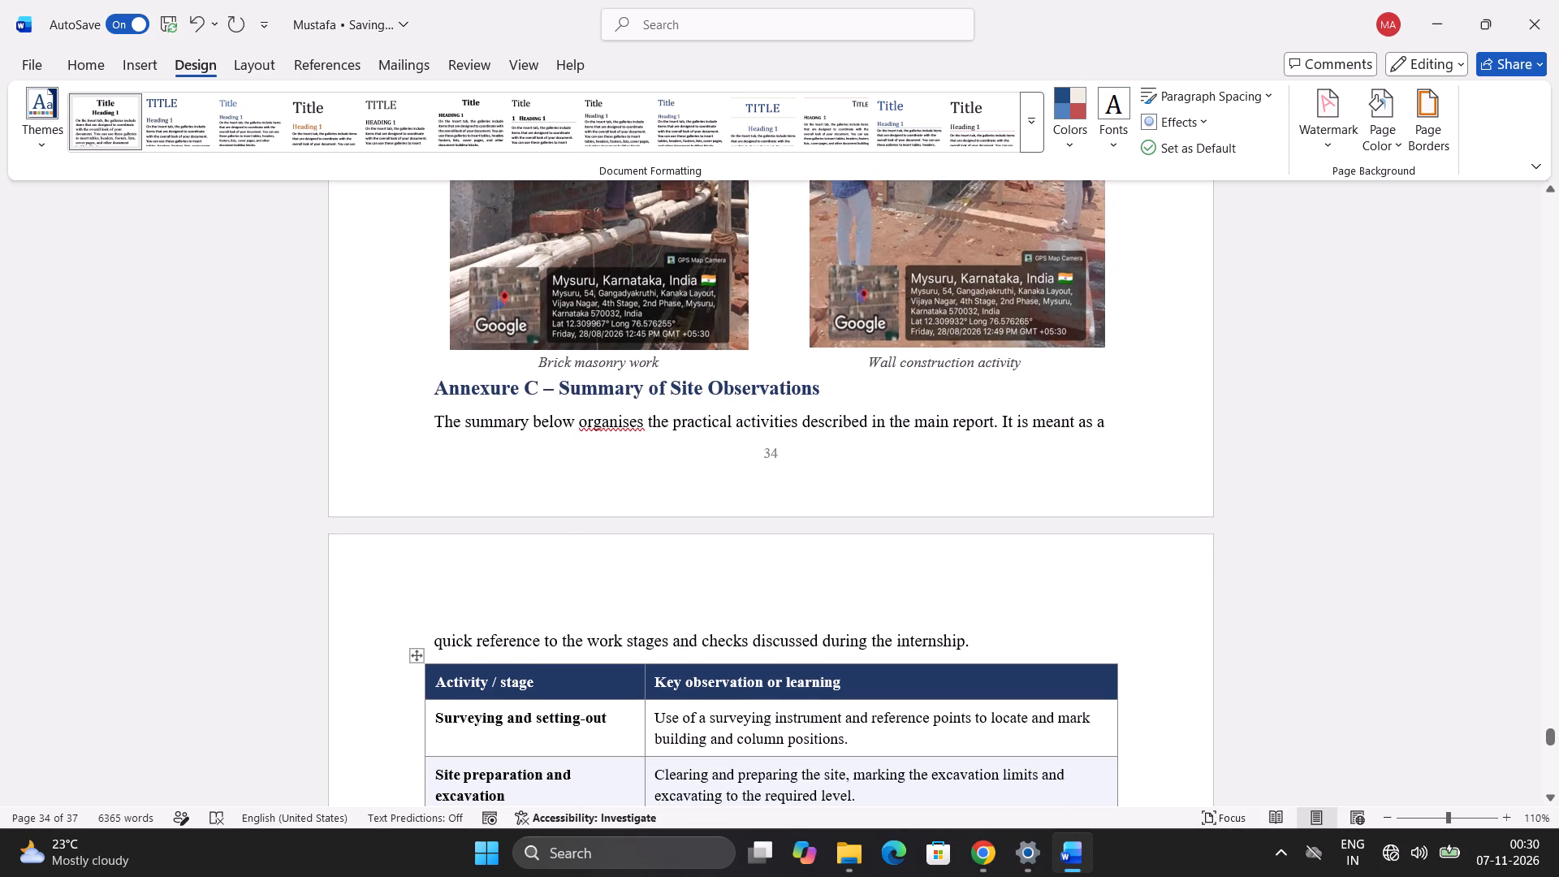
scroll(517, 422, "up", 3)
scroll(513, 433, "down", 5)
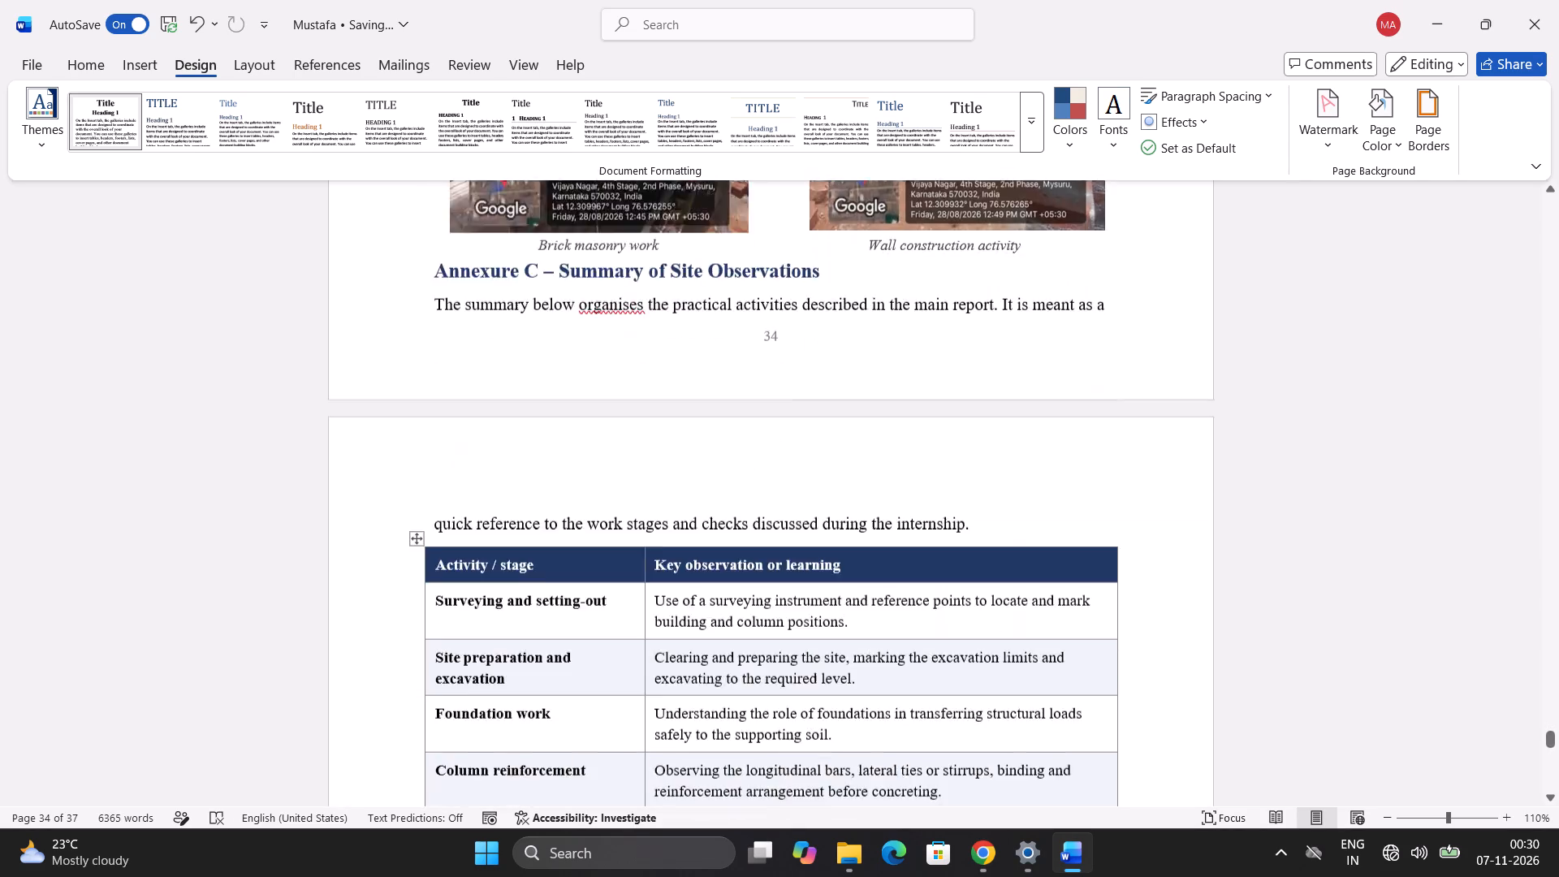
scroll(512, 453, "down", 18)
scroll(512, 453, "down", 6)
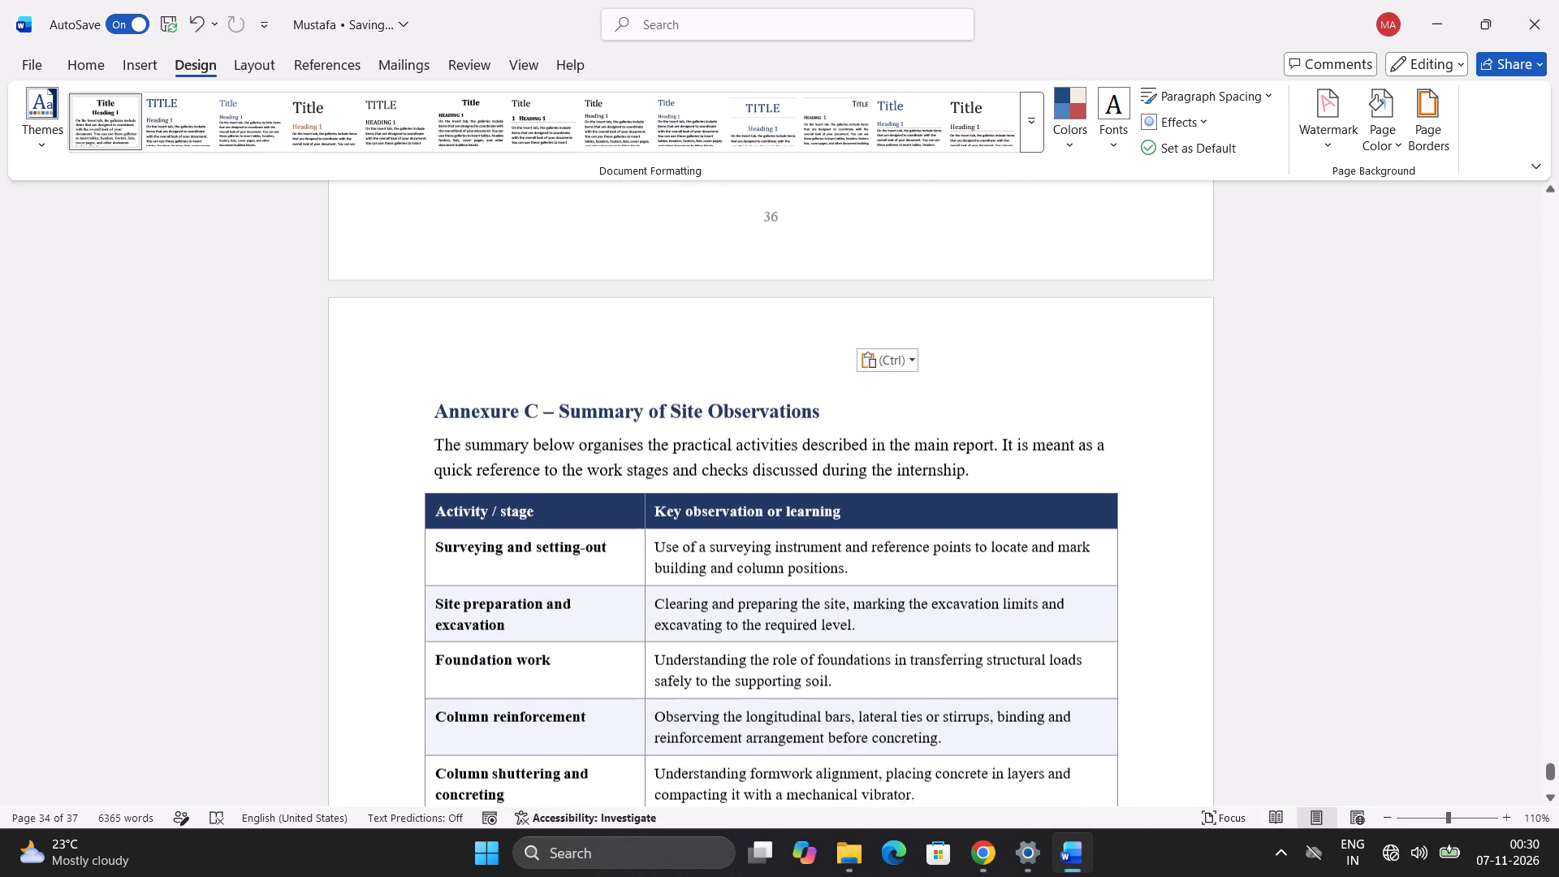
scroll(512, 453, "up", 17)
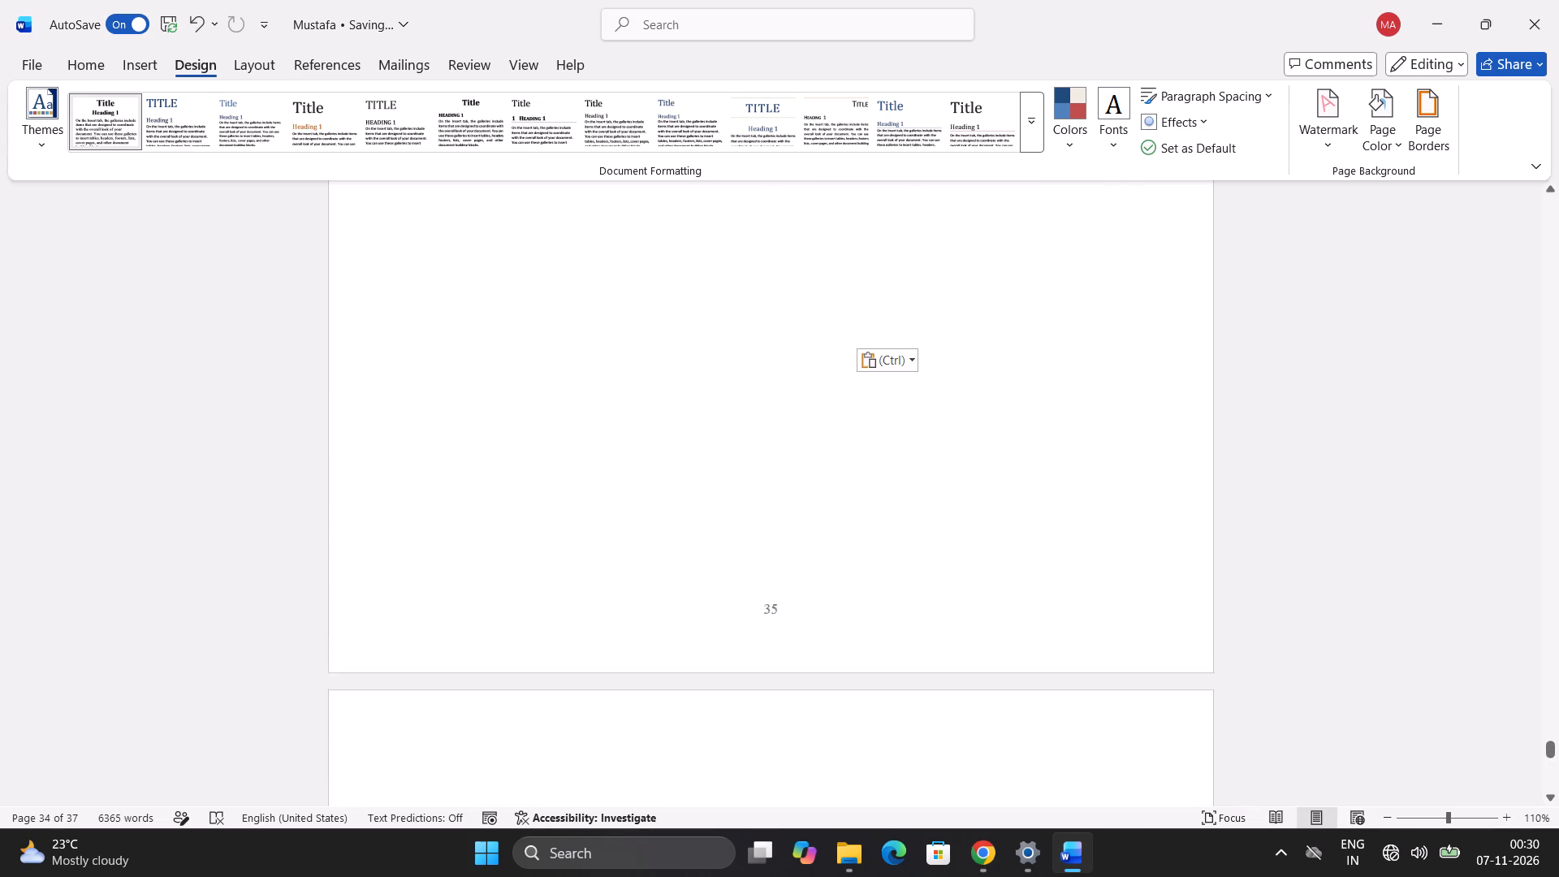
scroll(512, 453, "up", 11)
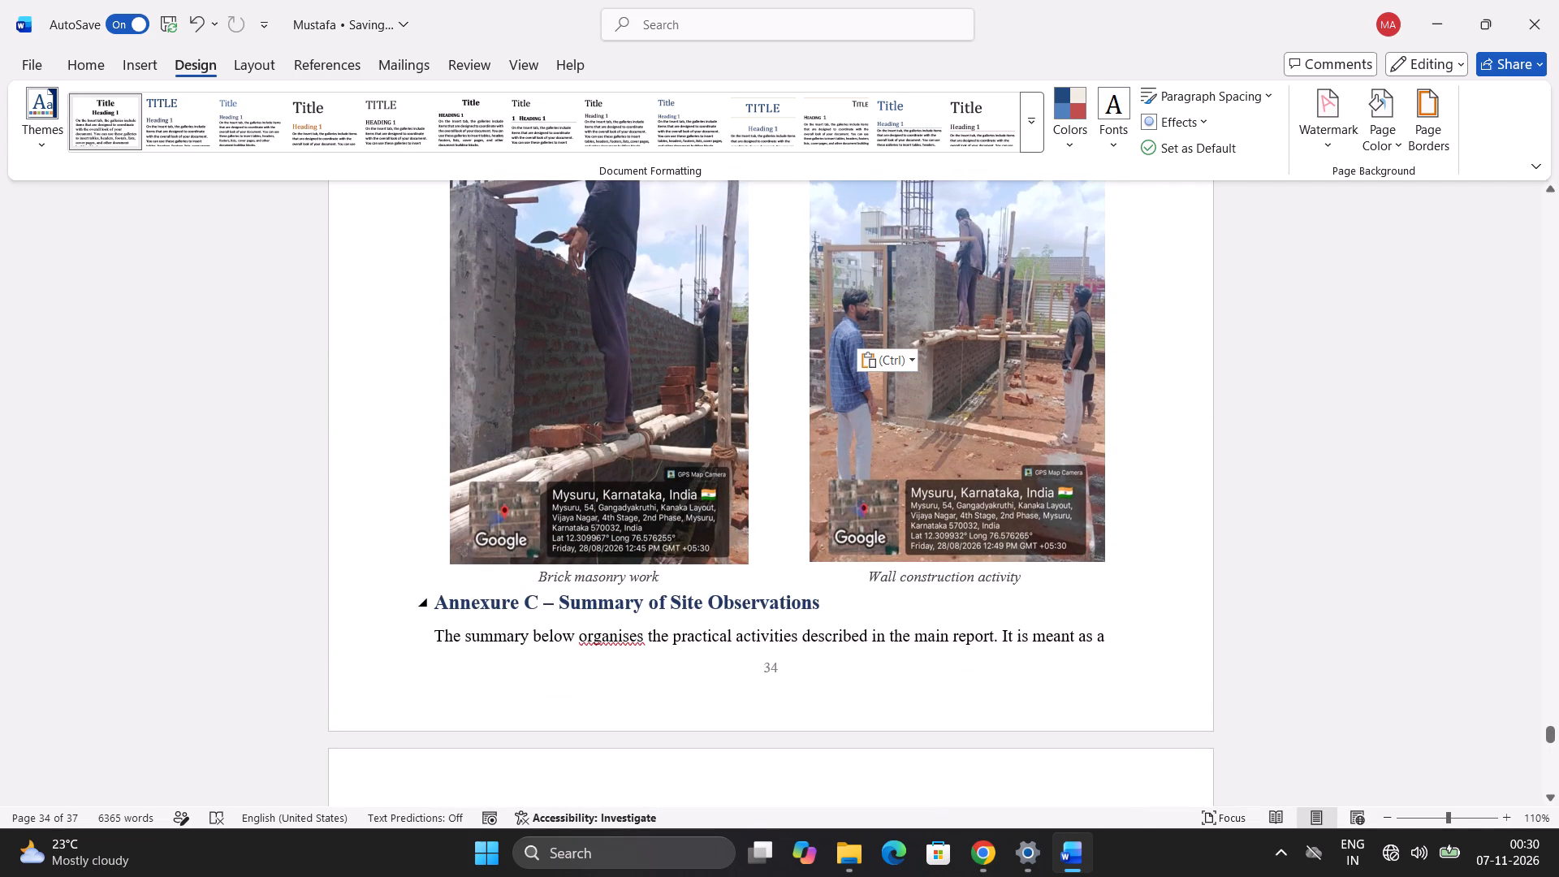
Add three line breaks after the "Wall construction activity" caption so that Annexure C starts at the top of page 35.
left_click(1043, 583)
key("Return")
key("Return")
key("Return")
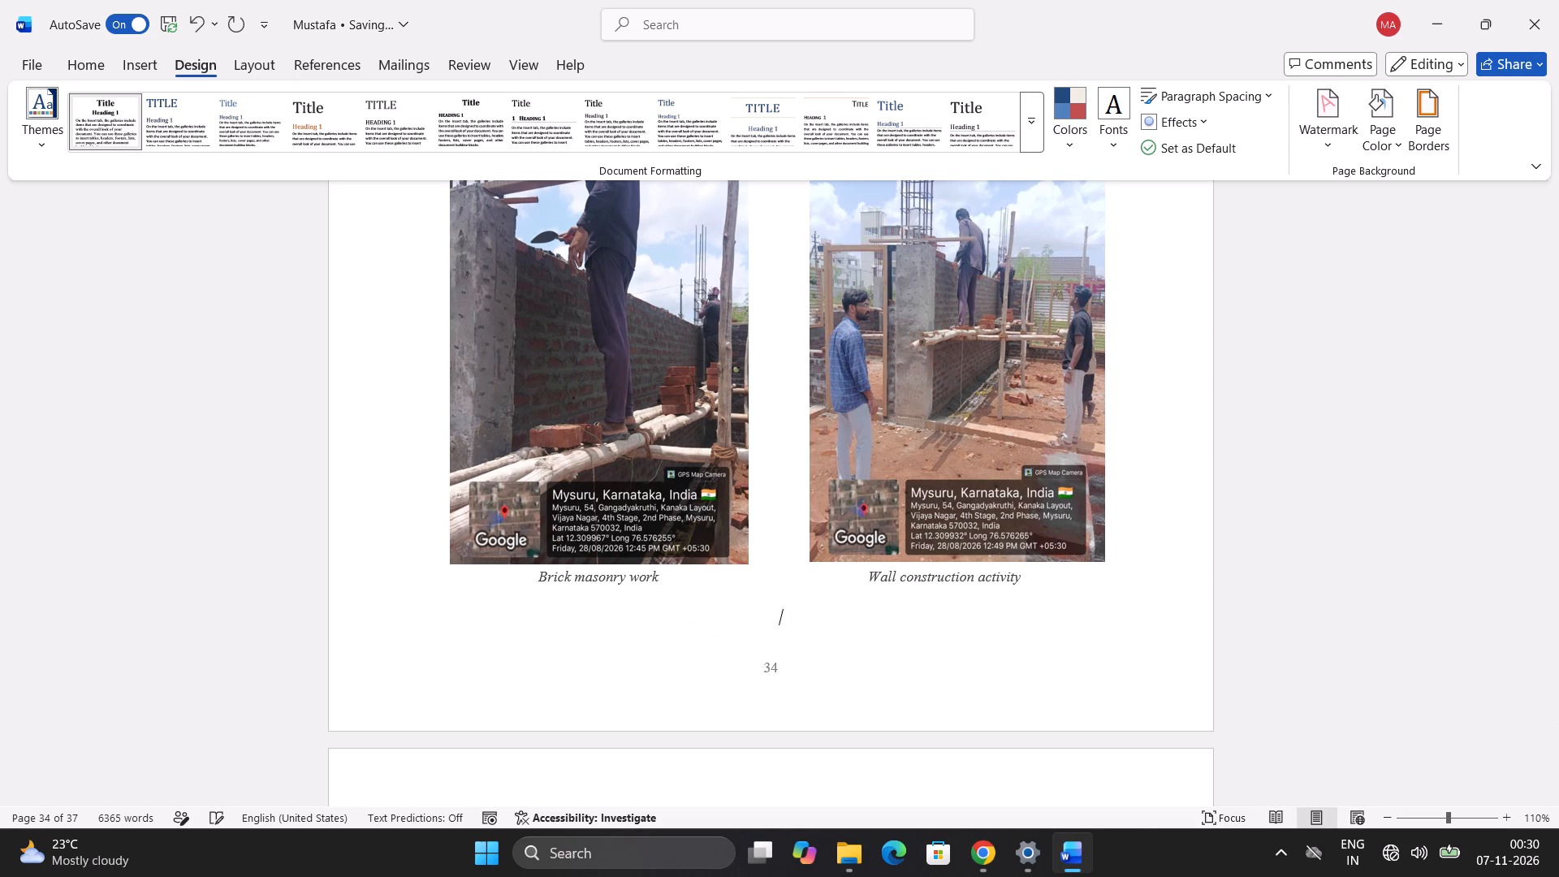
key("Return")
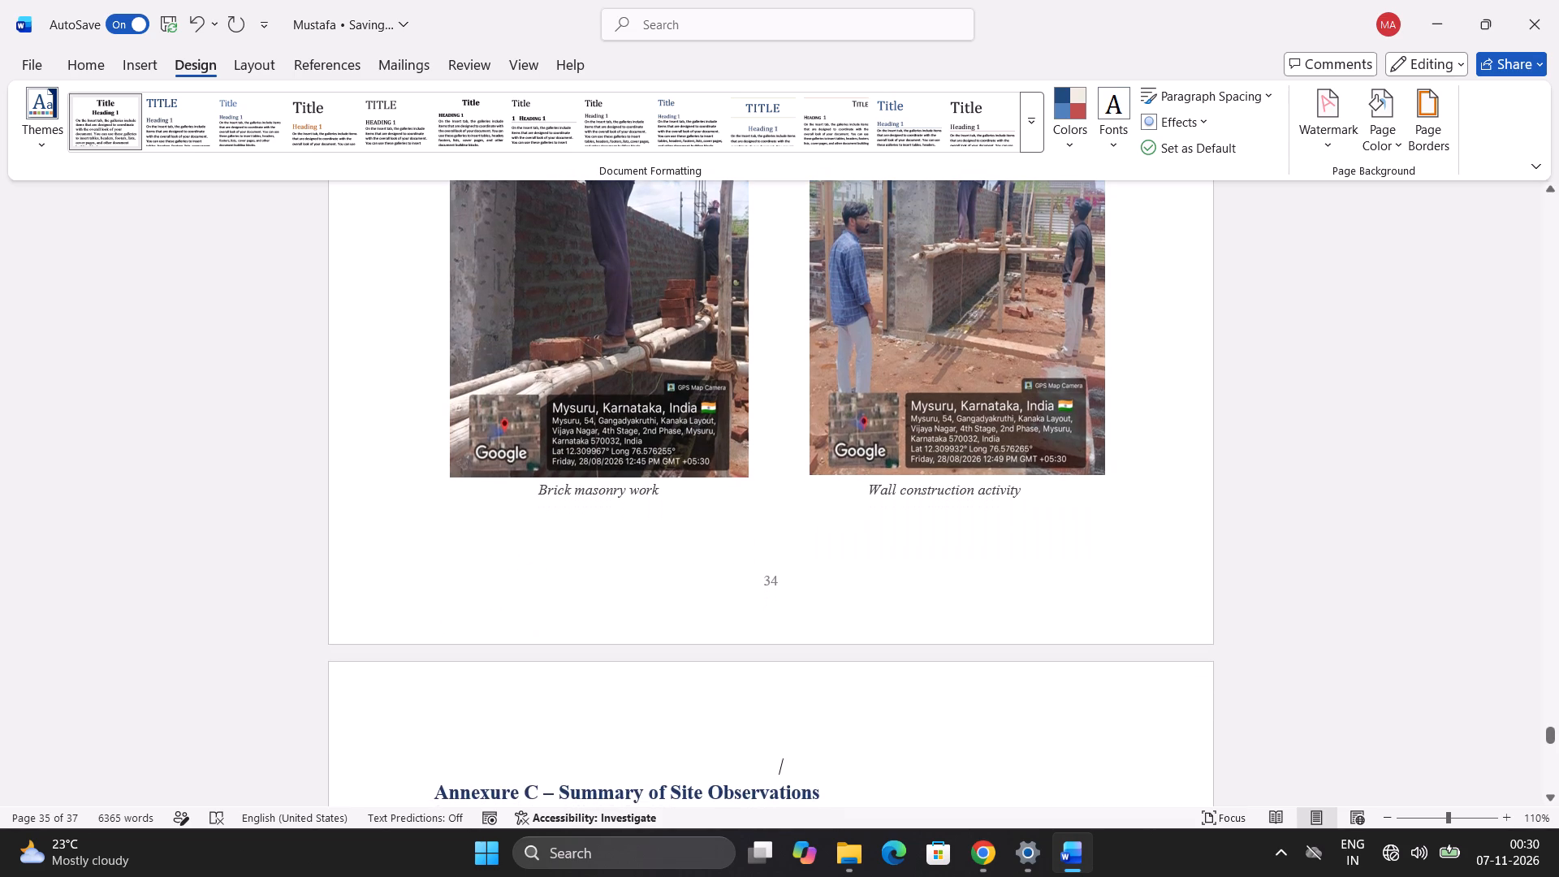
scroll(1288, 609, "down", 4)
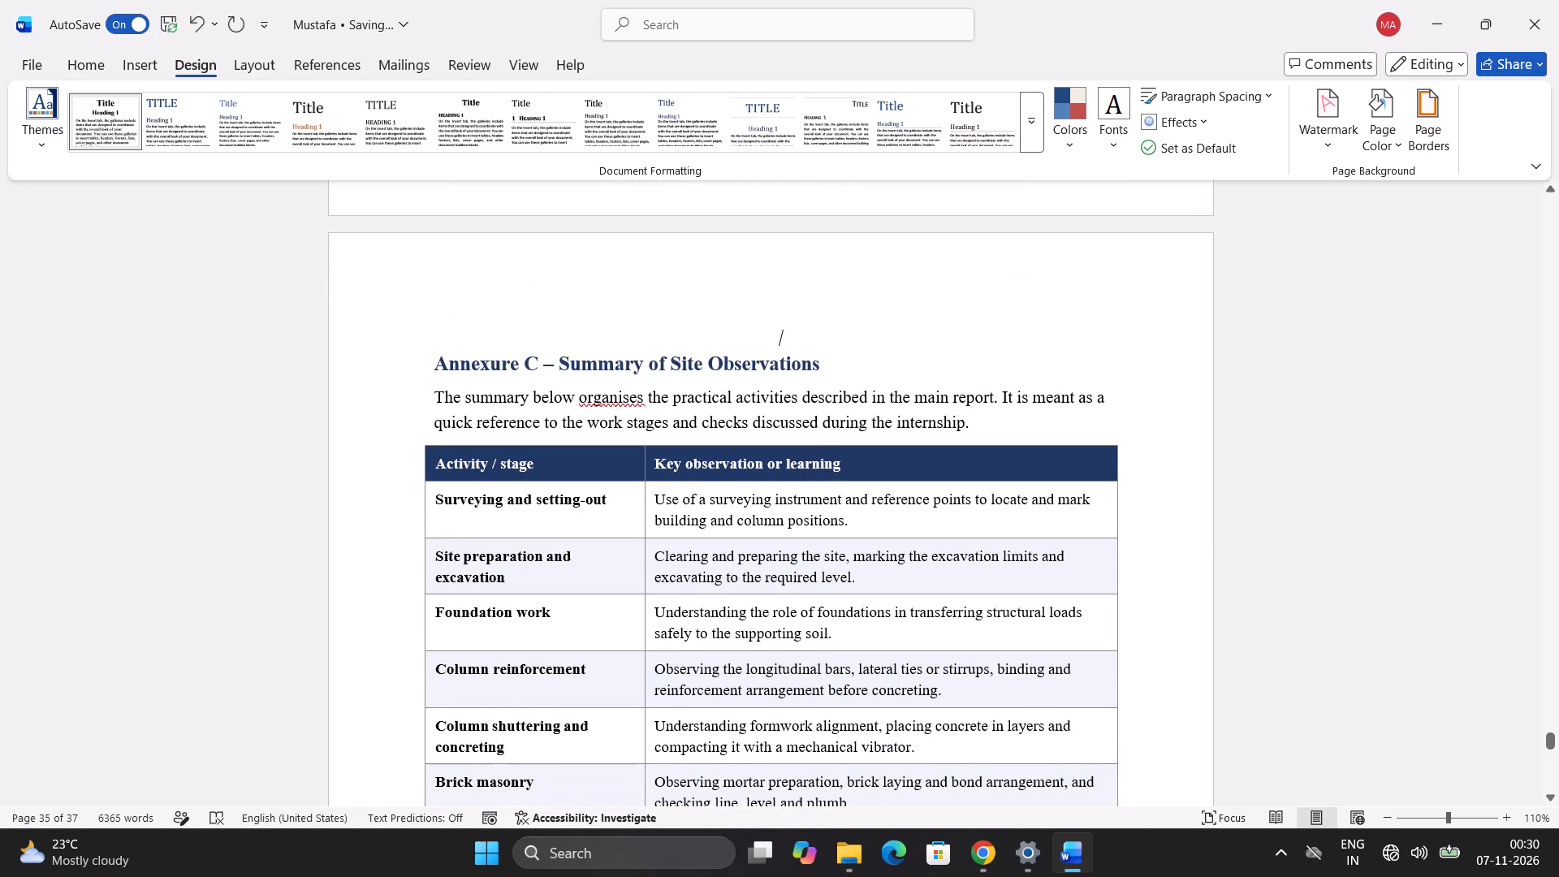
key("BackSpace")
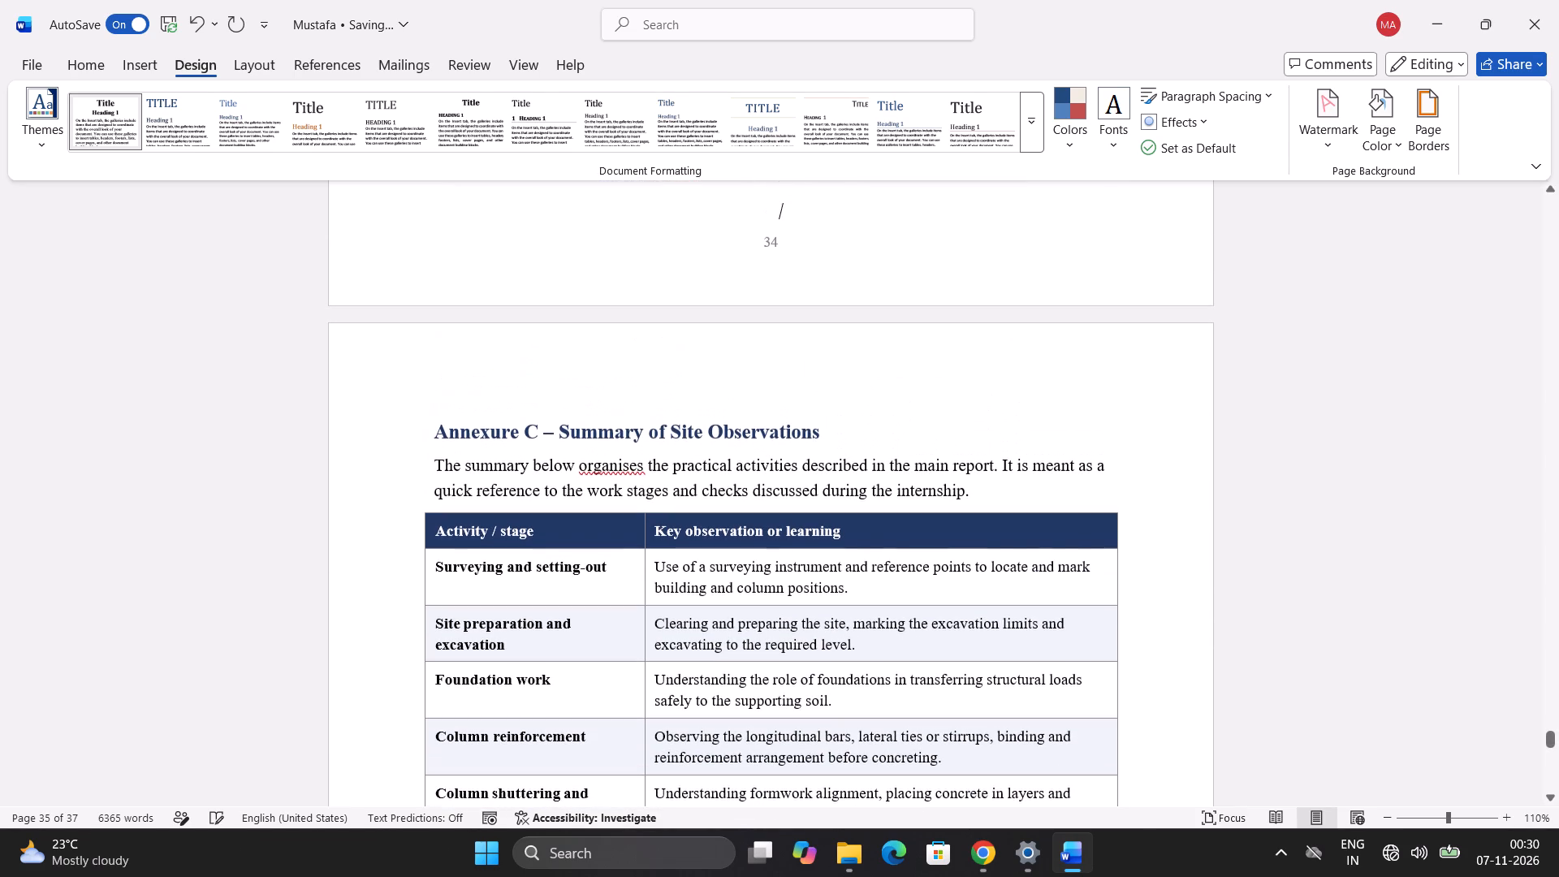
scroll(1328, 568, "down", 3)
scroll(1287, 446, "up", 6)
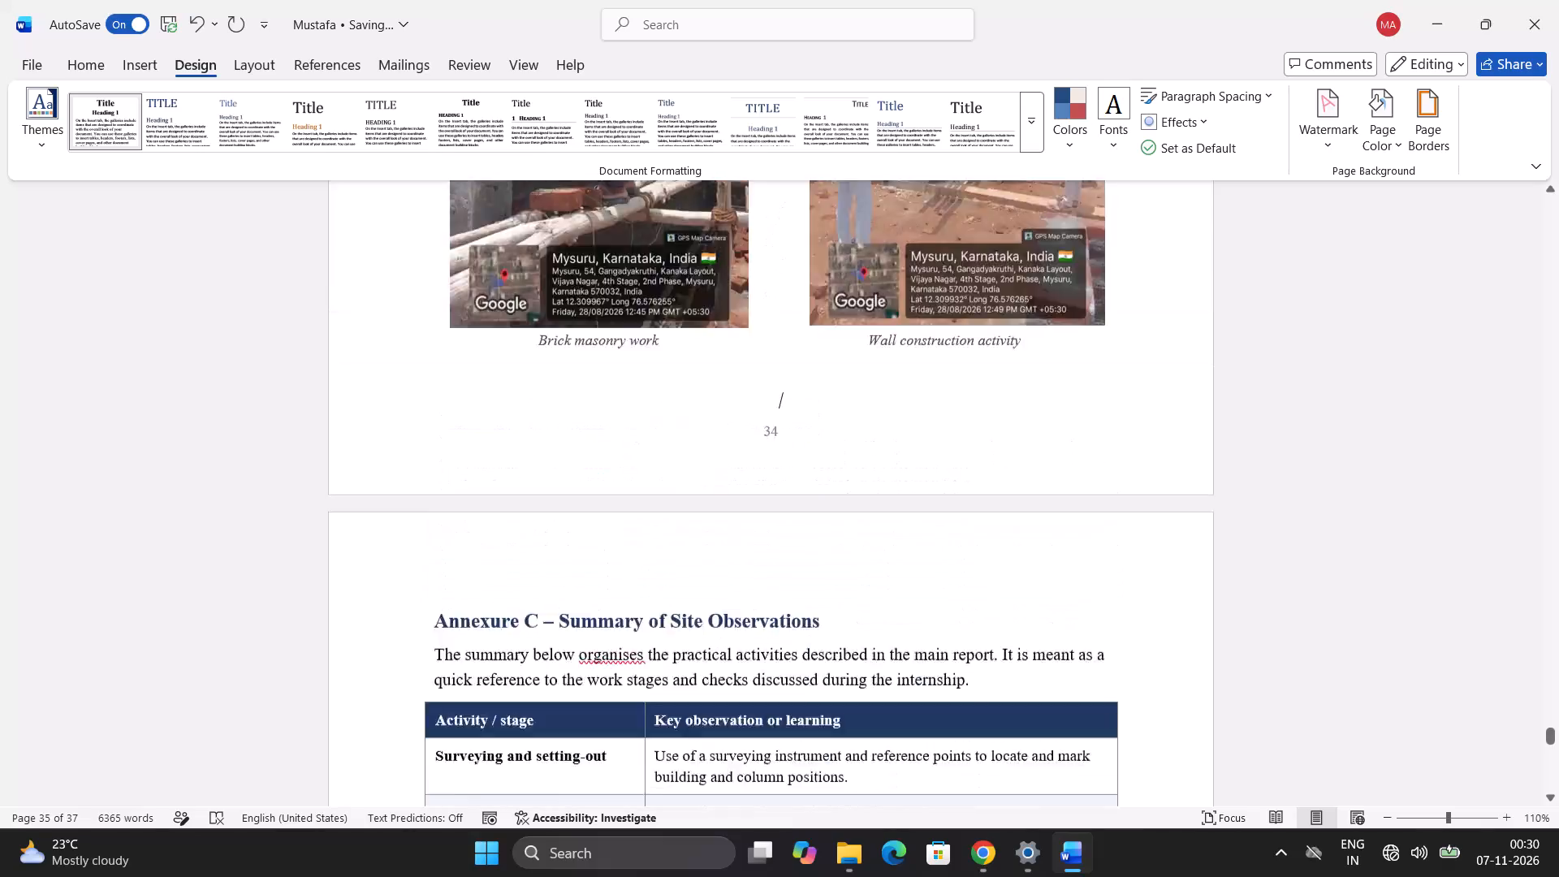
scroll(1288, 418, "up", 1)
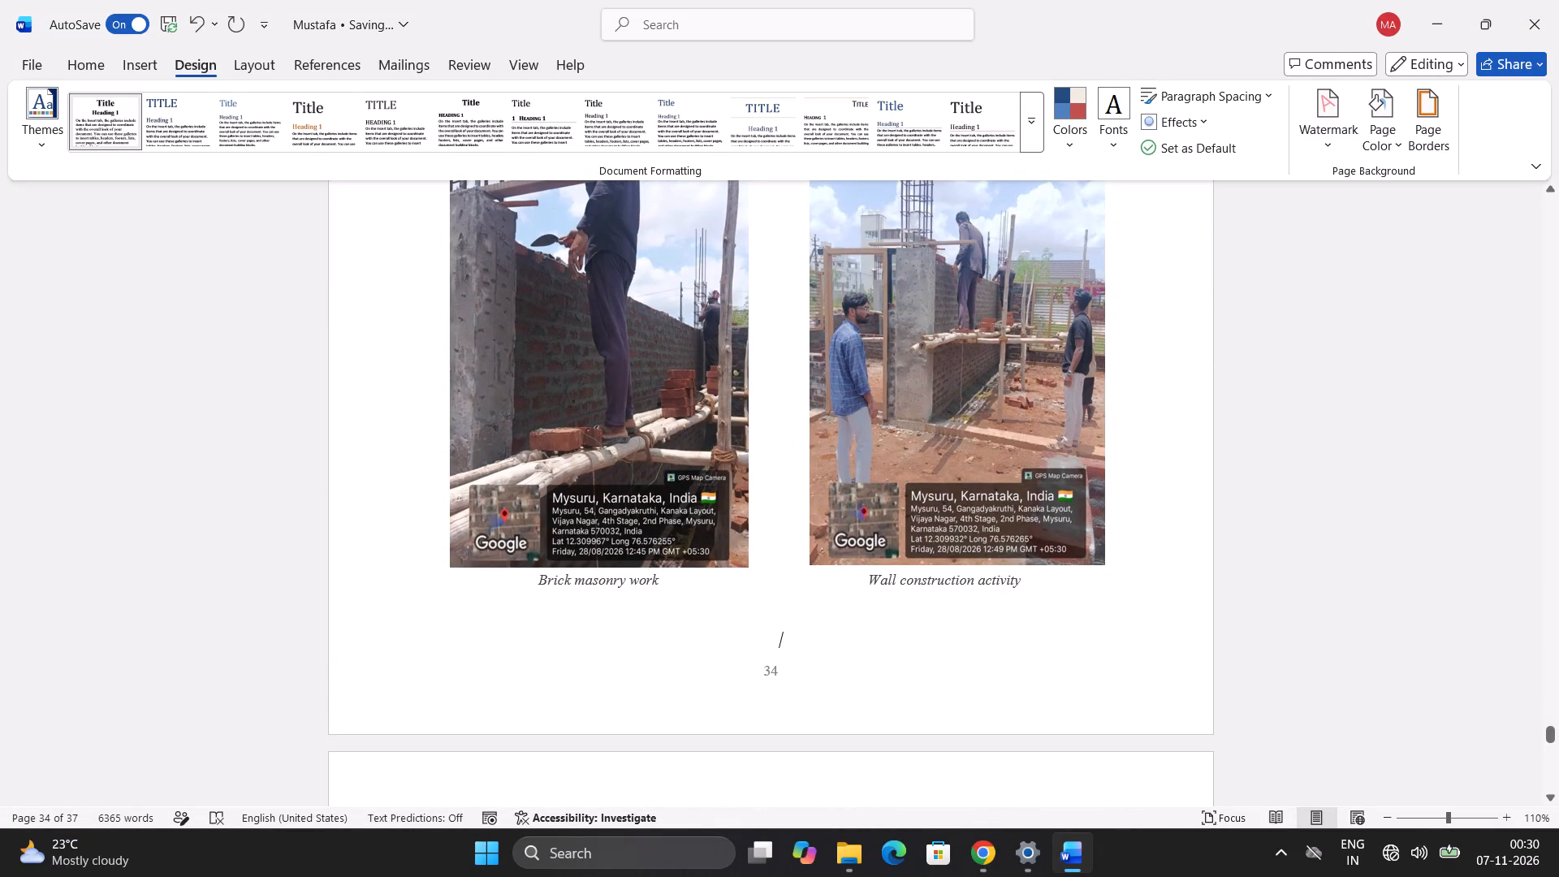
key("Escape")
key("Escape")
key("Escape")
Review the annexure pages from Annexure B2 to the document's end, checking for blank pages and the duplicate Annexure C.
scroll(880, 403, "down", 1)
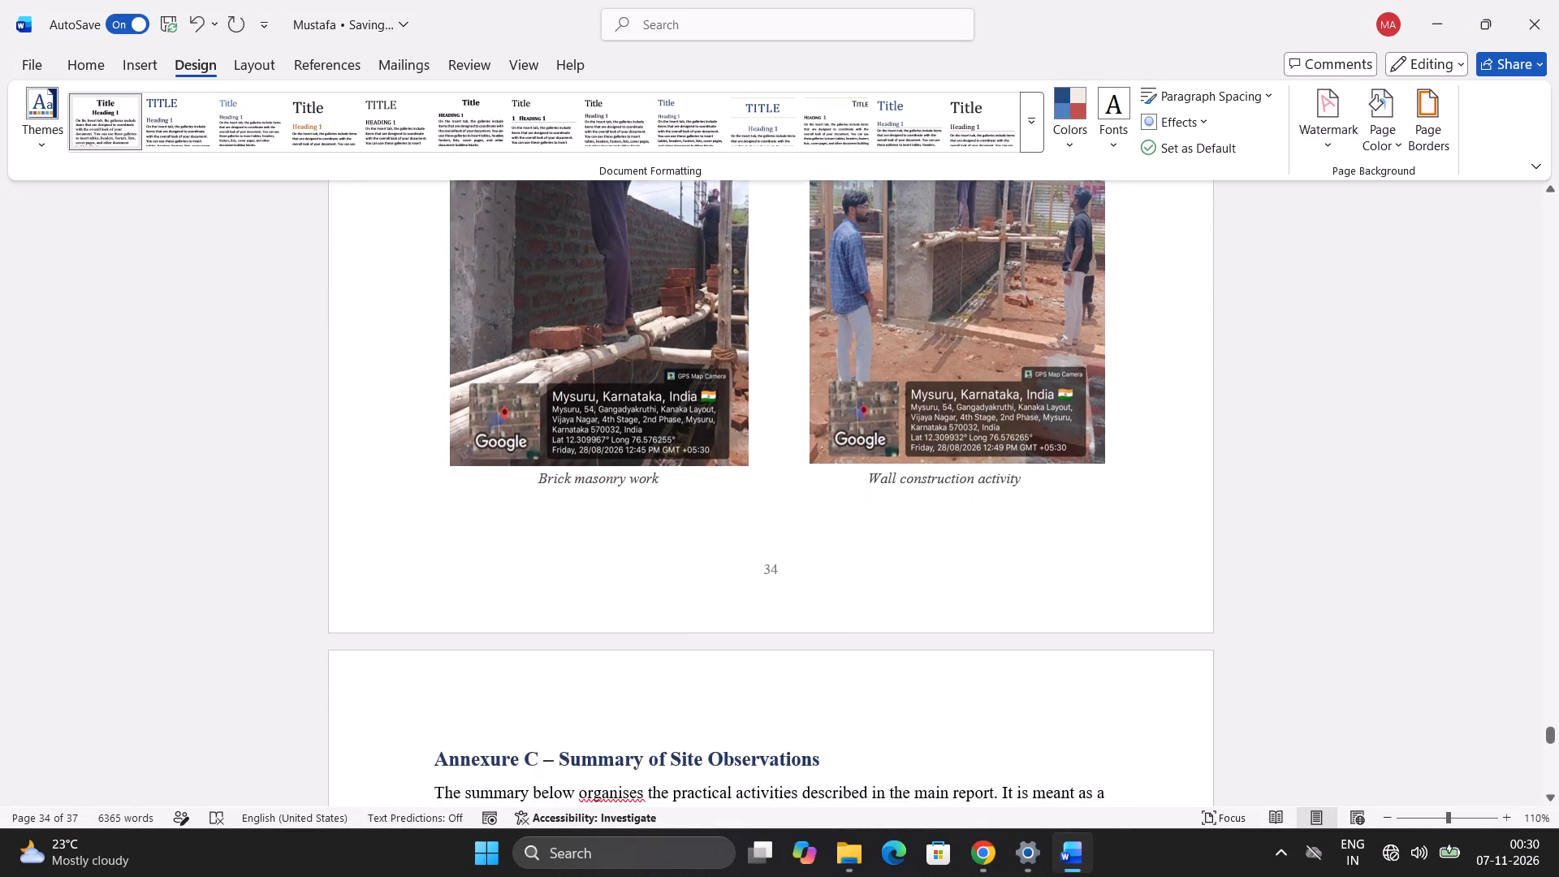
scroll(883, 420, "up", 10)
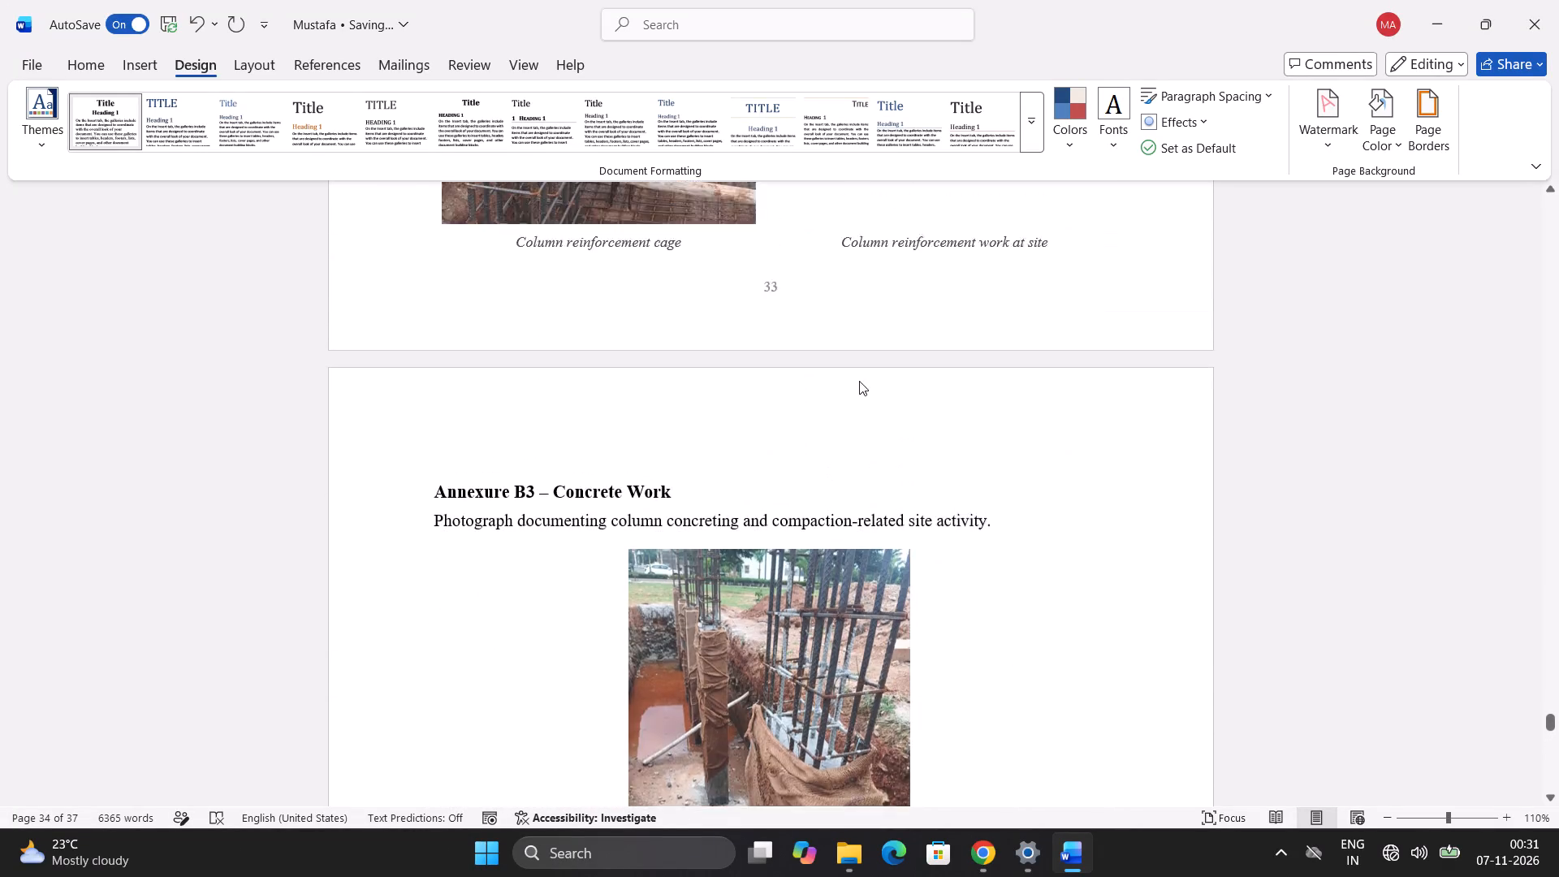
scroll(421, 366, "up", 11)
scroll(724, 348, "up", 6)
scroll(907, 213, "down", 7)
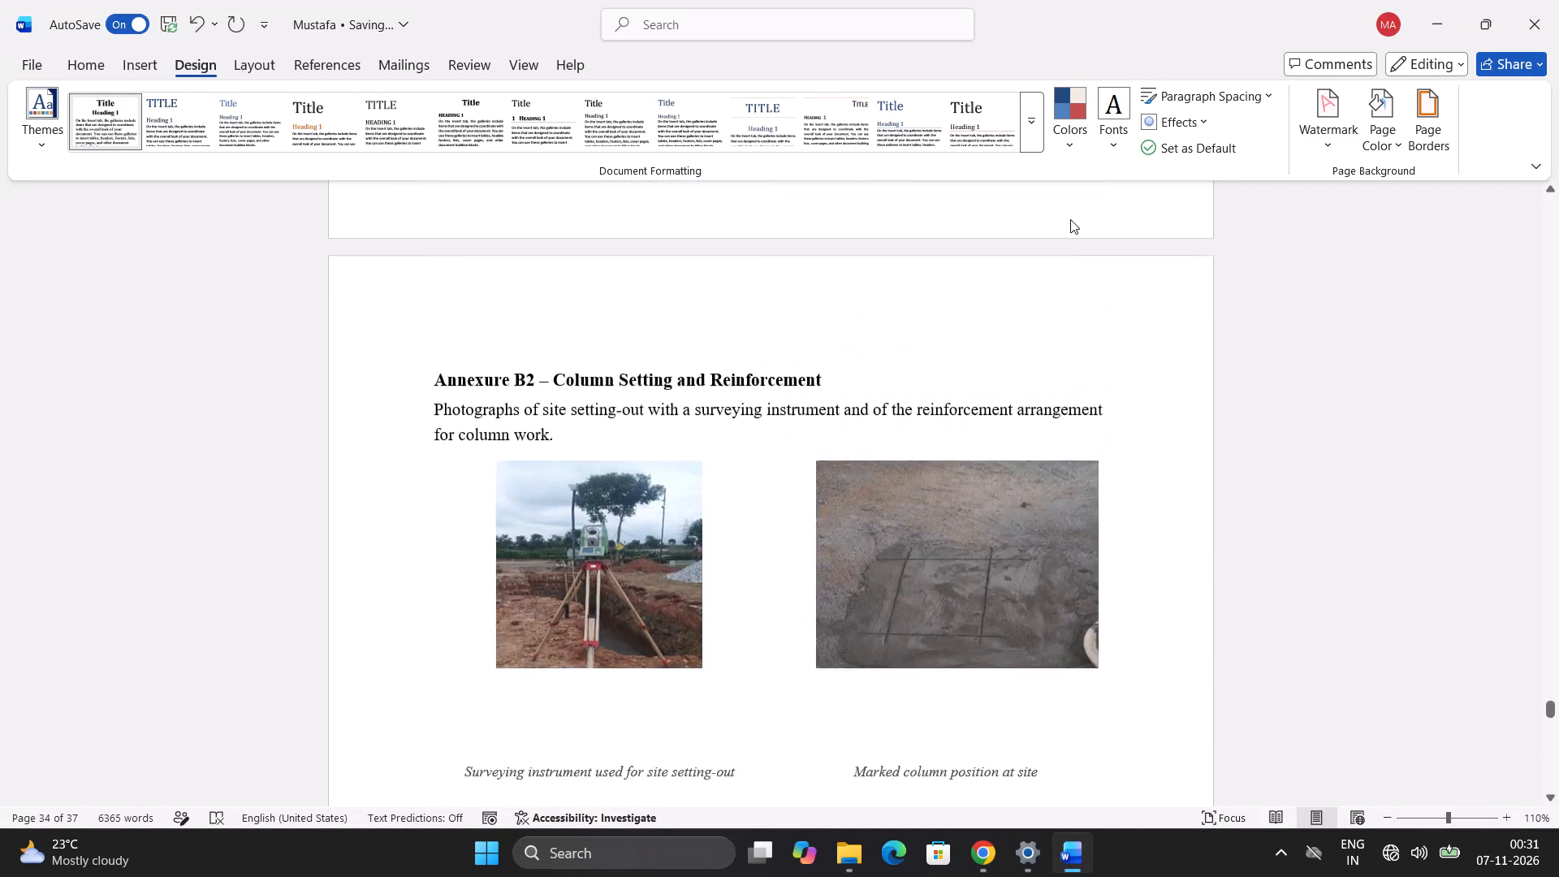
scroll(1070, 219, "down", 14)
scroll(1057, 207, "down", 15)
scroll(1056, 207, "down", 6)
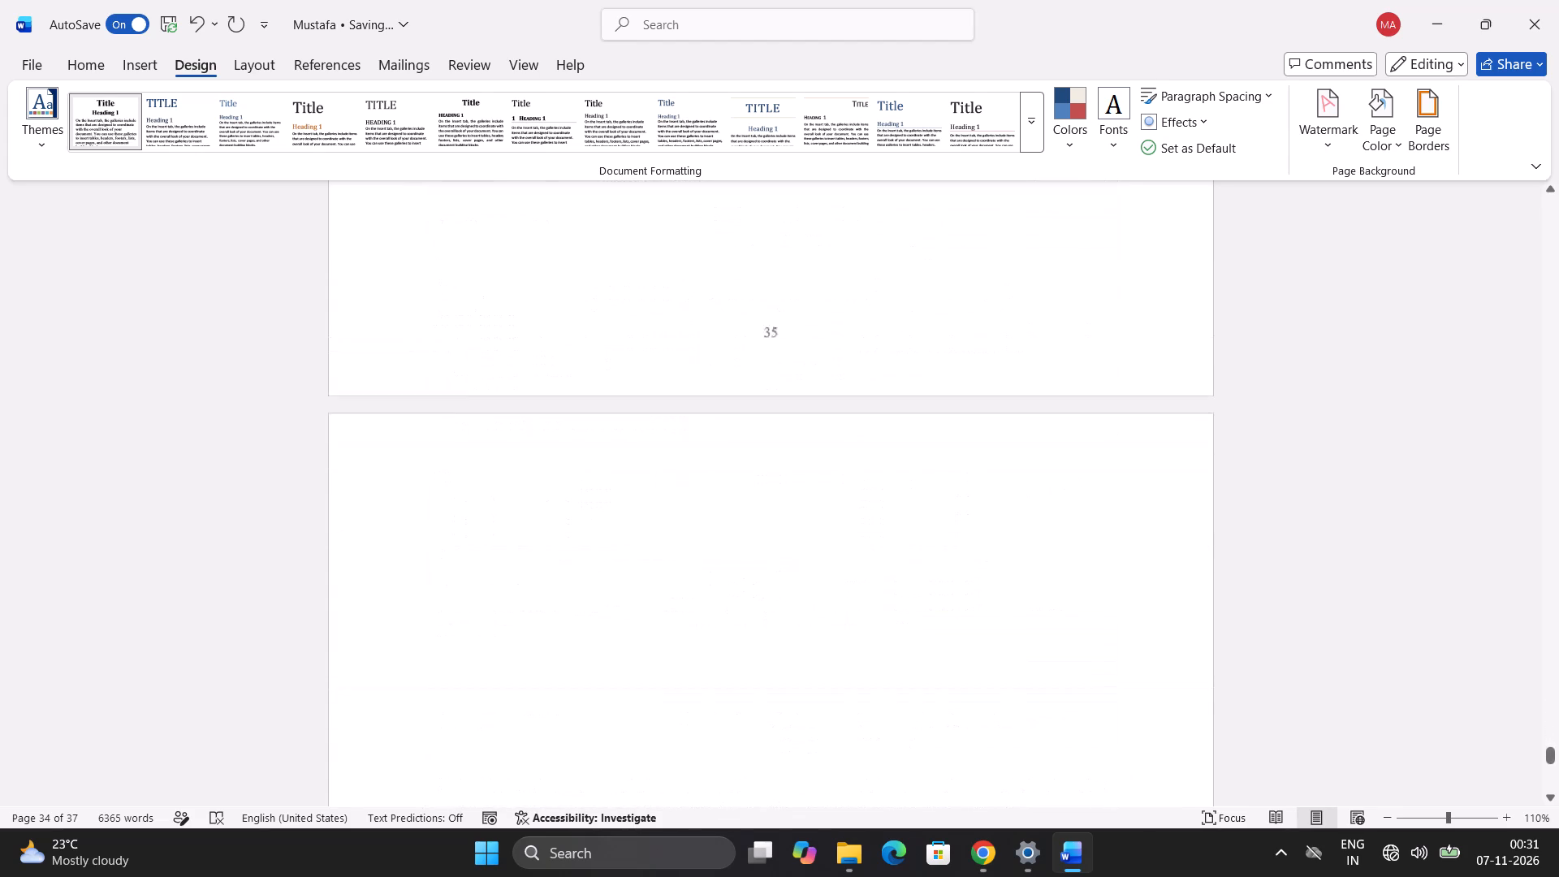
scroll(1056, 207, "down", 20)
scroll(1033, 224, "down", 7)
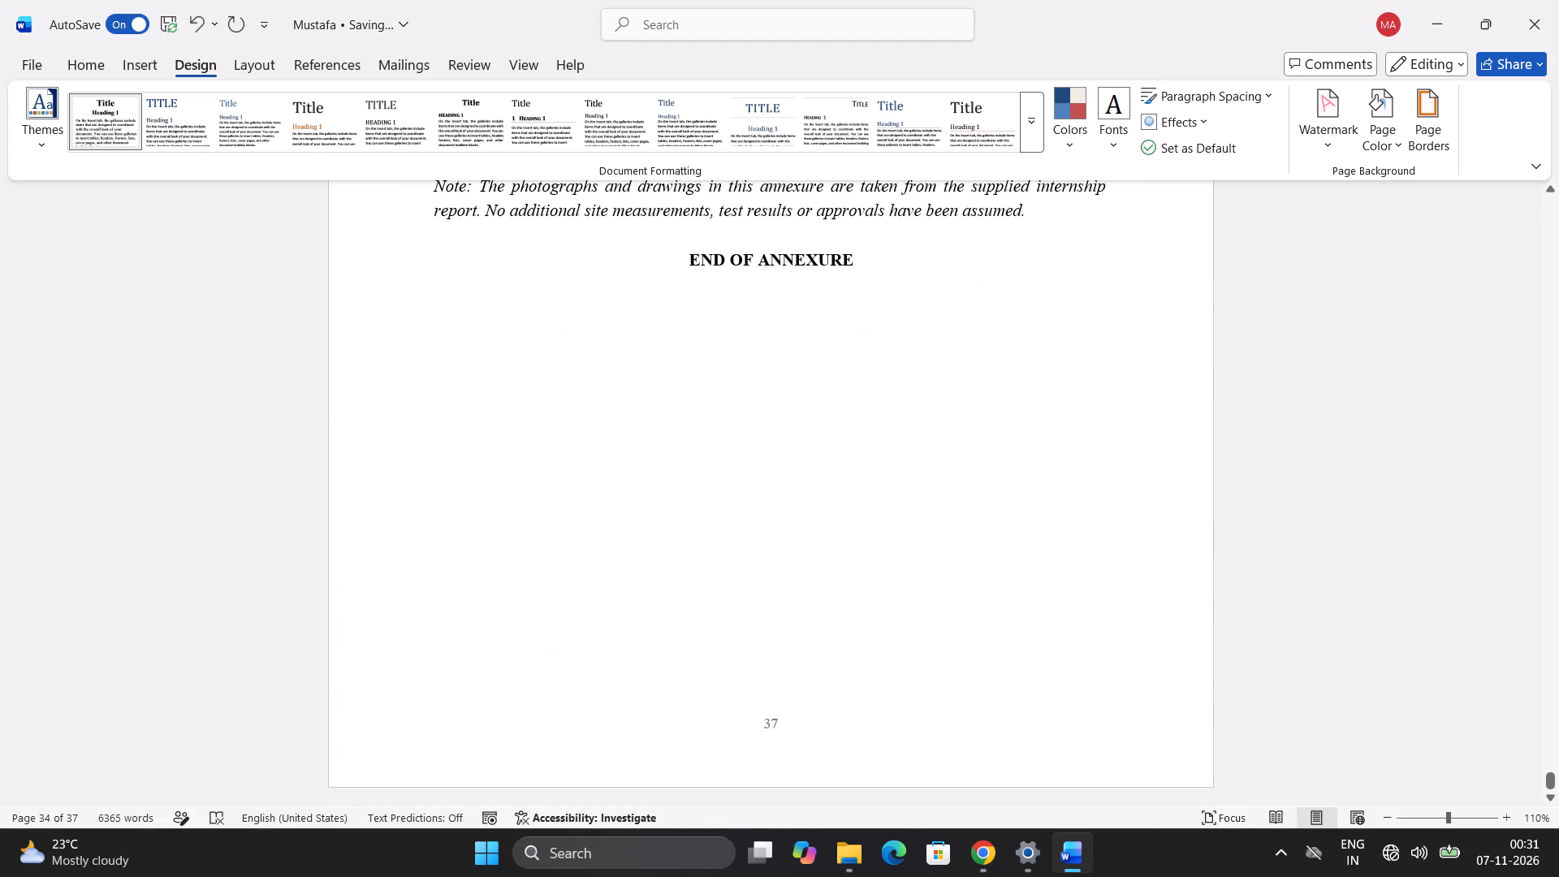
scroll(1033, 227, "down", 5)
scroll(1006, 261, "up", 5)
scroll(970, 356, "up", 16)
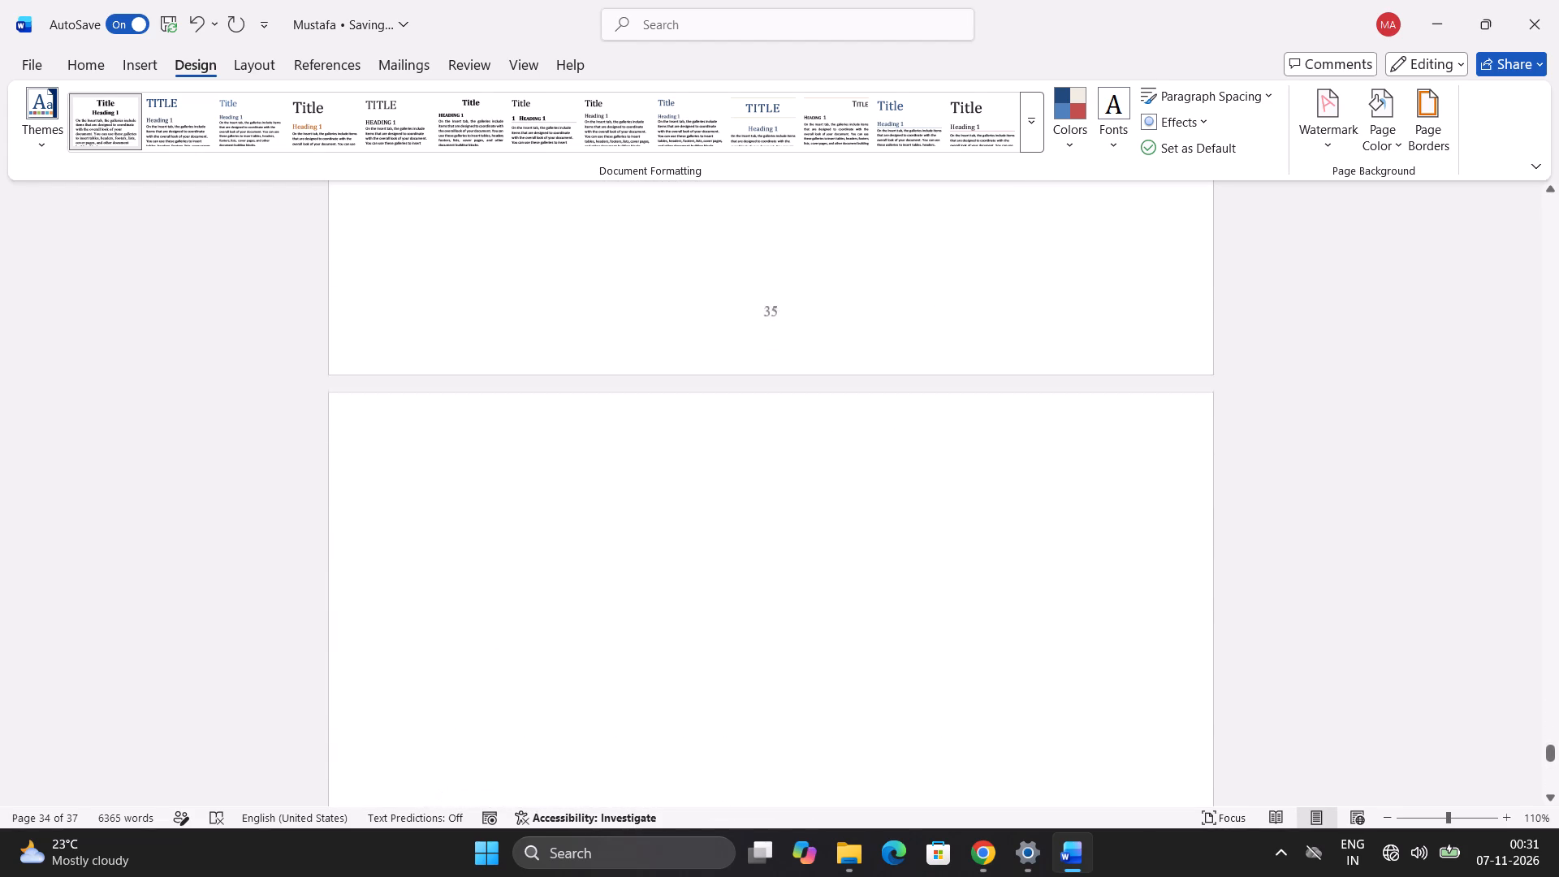
scroll(921, 215, "up", 6)
scroll(917, 201, "down", 10)
scroll(903, 291, "down", 3)
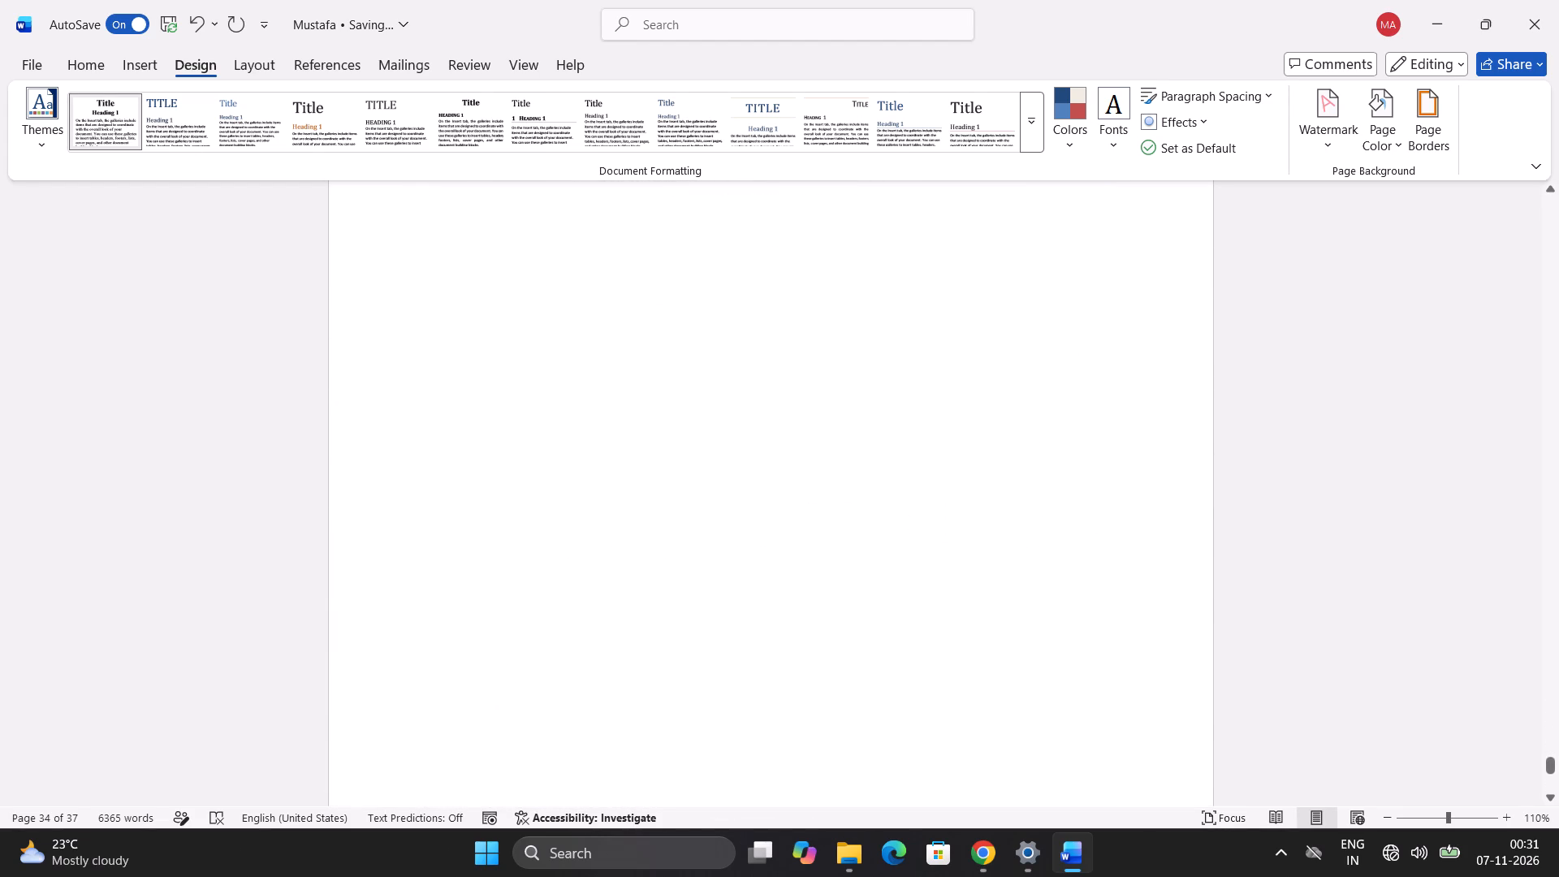
scroll(917, 368, "down", 20)
scroll(917, 368, "down", 6)
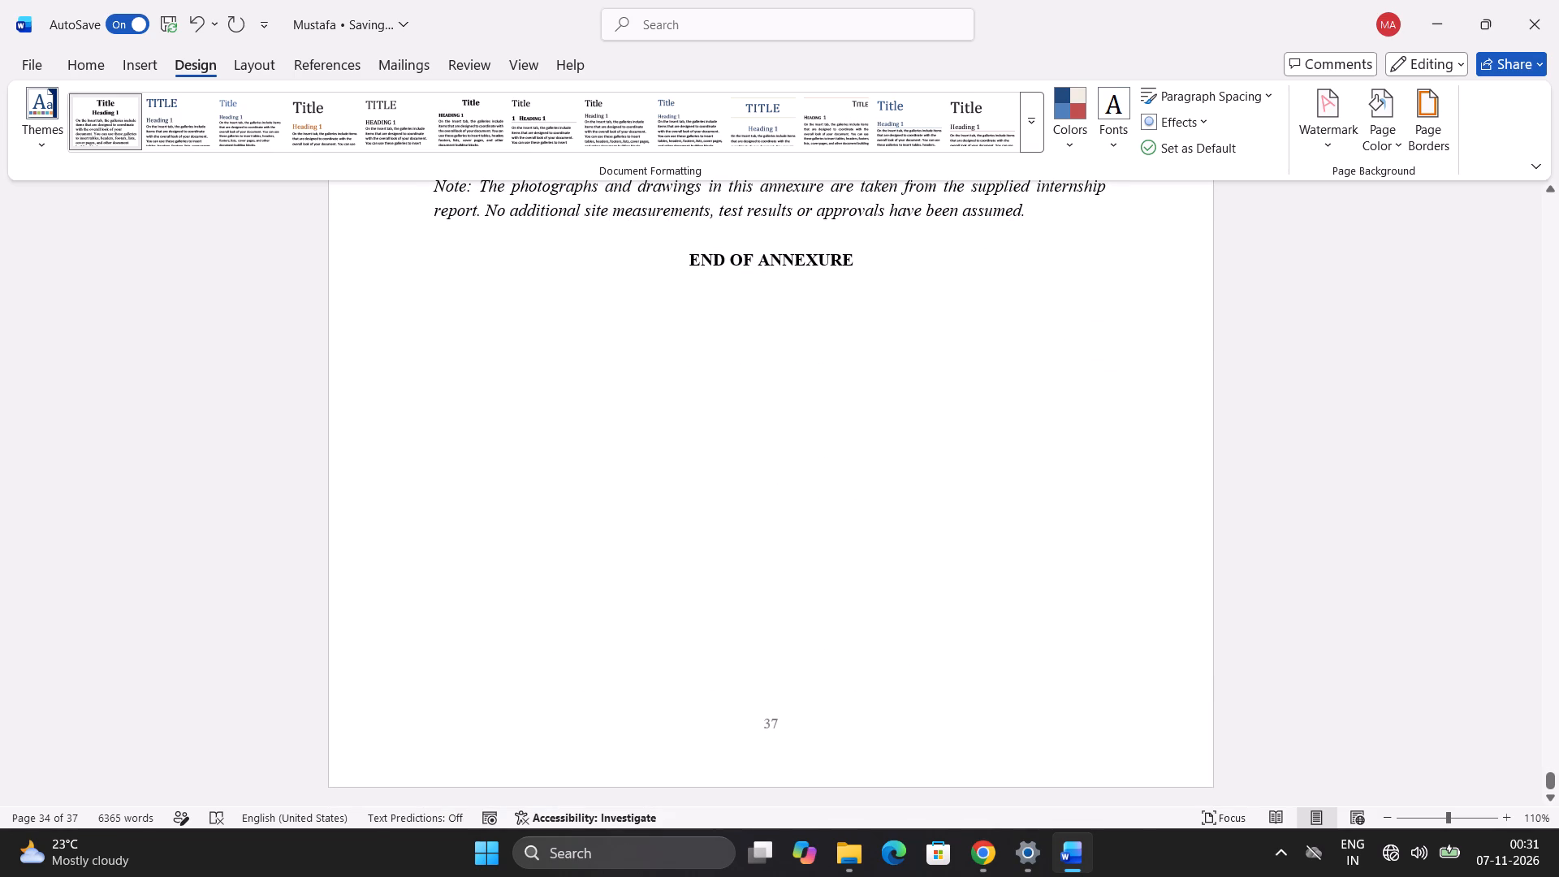
Delete the duplicate Annexure C section on page 37, including its heading, summary table, note and END OF ANNEXURE line.
left_click_drag(939, 313, 477, 284)
scroll(477, 284, "up", 6)
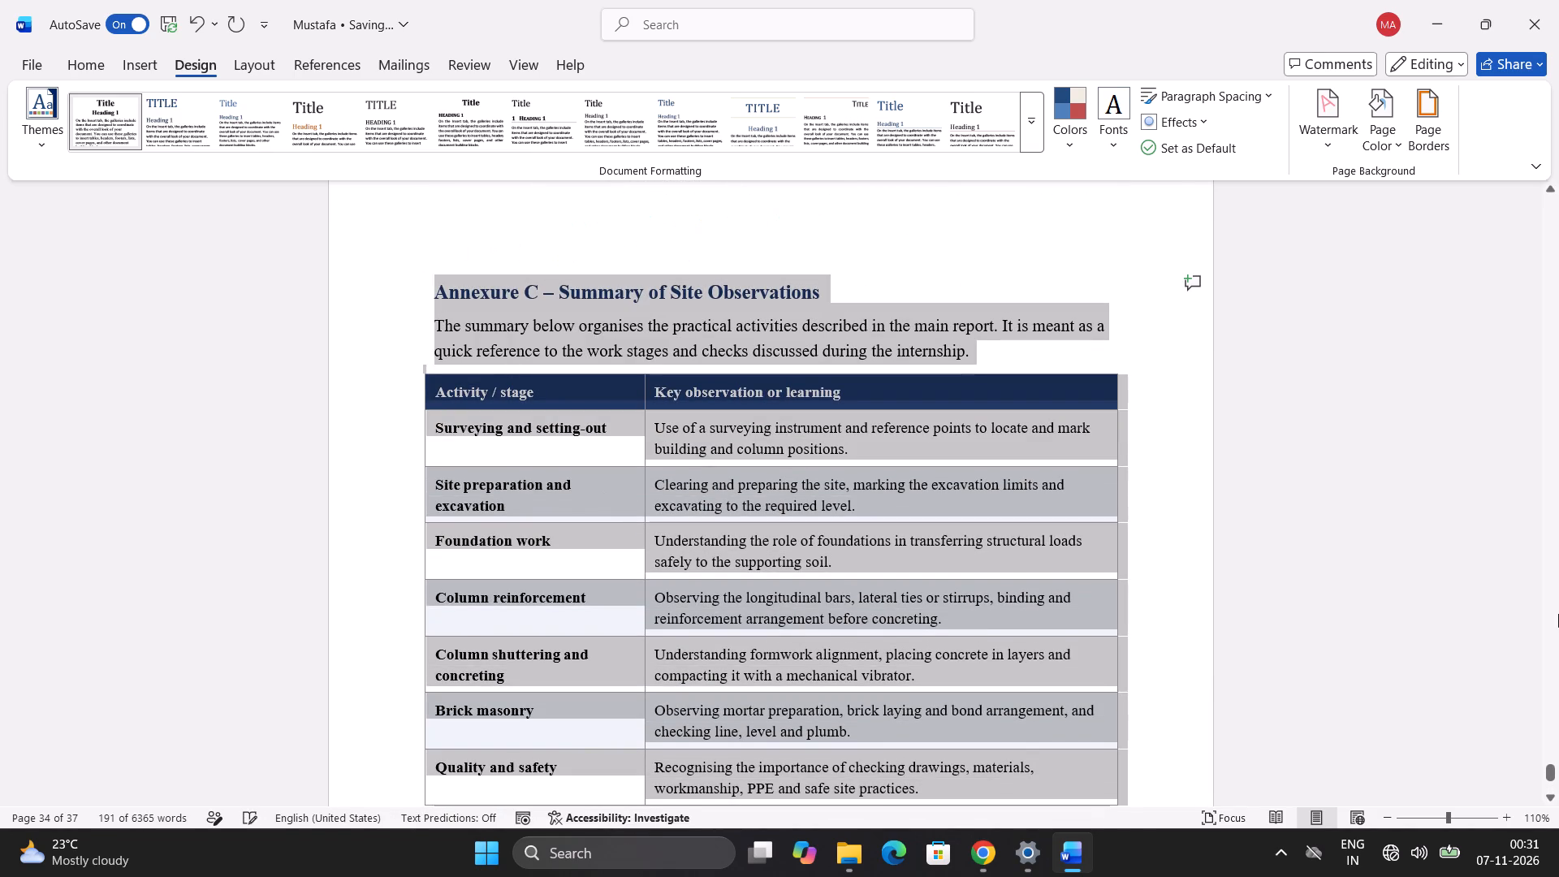
key("Delete")
scroll(1305, 684, "up", 4)
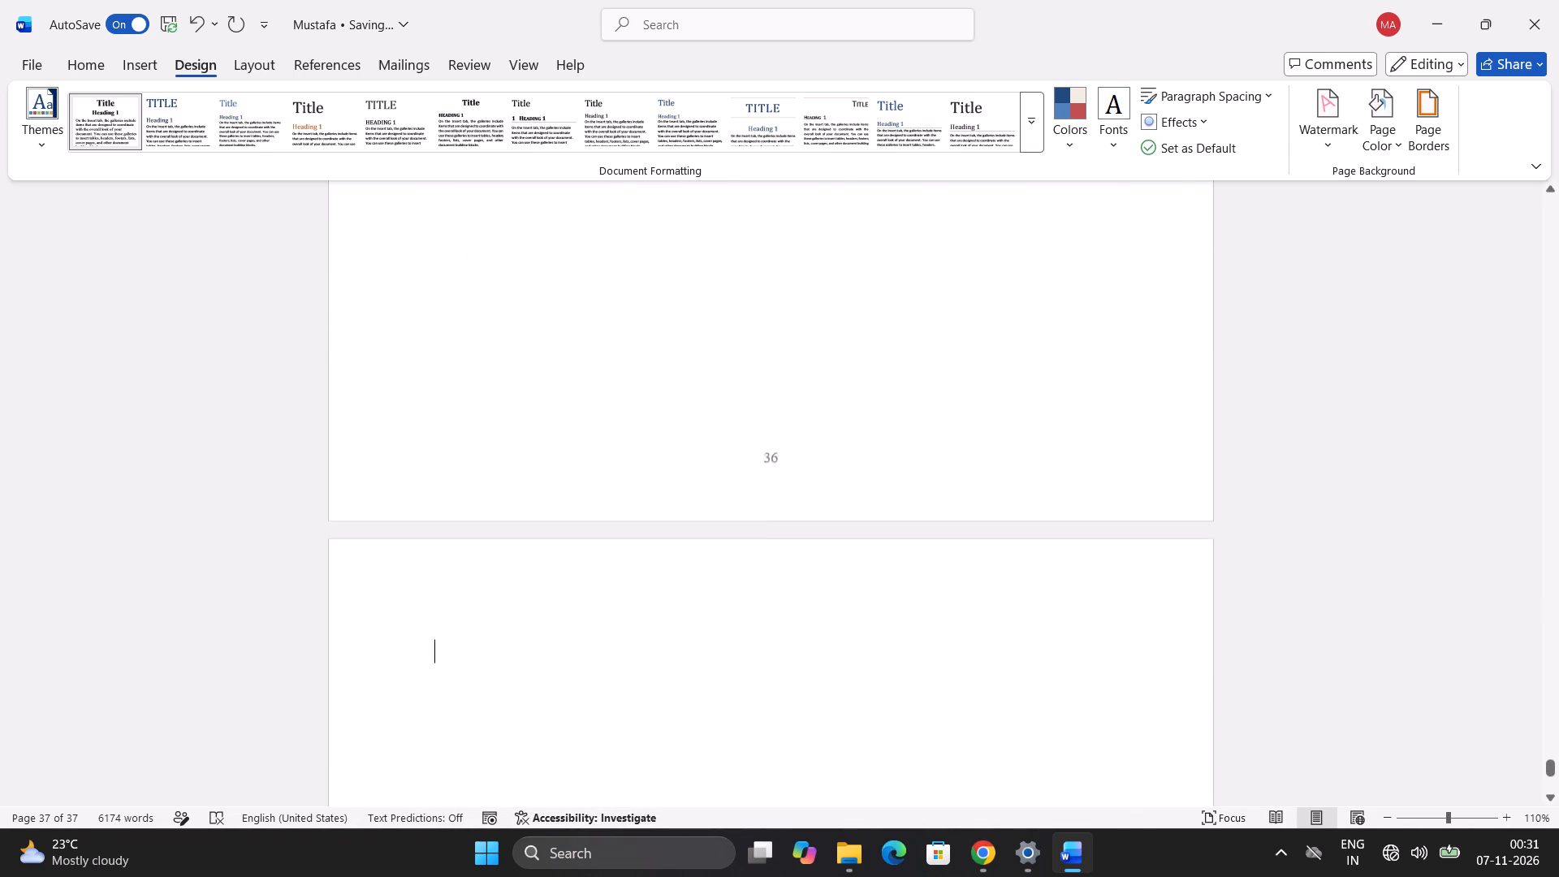
scroll(1080, 712, "down", 3)
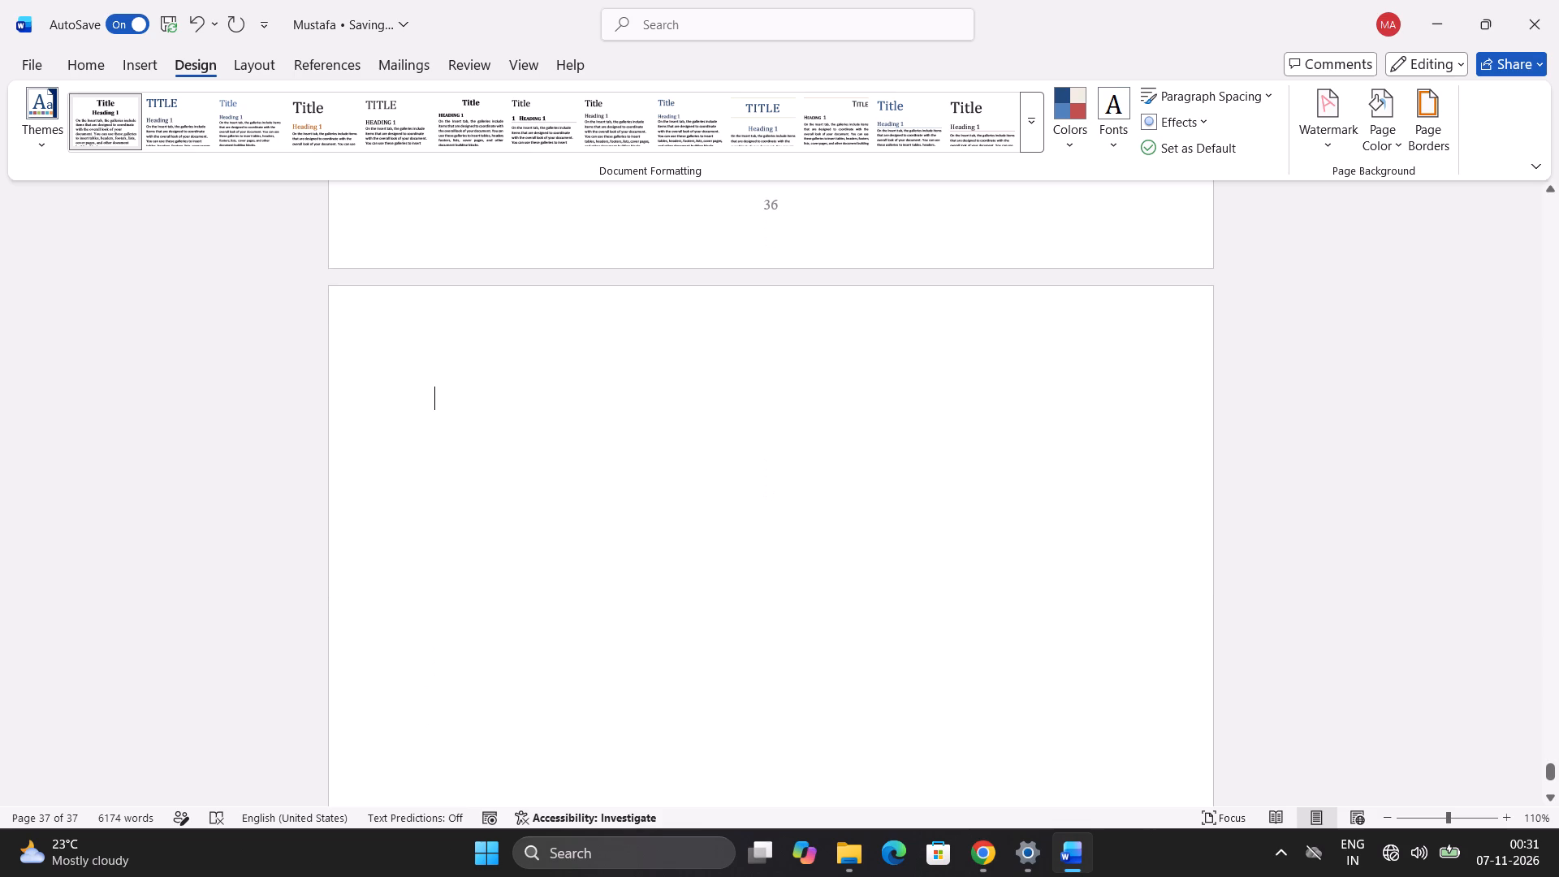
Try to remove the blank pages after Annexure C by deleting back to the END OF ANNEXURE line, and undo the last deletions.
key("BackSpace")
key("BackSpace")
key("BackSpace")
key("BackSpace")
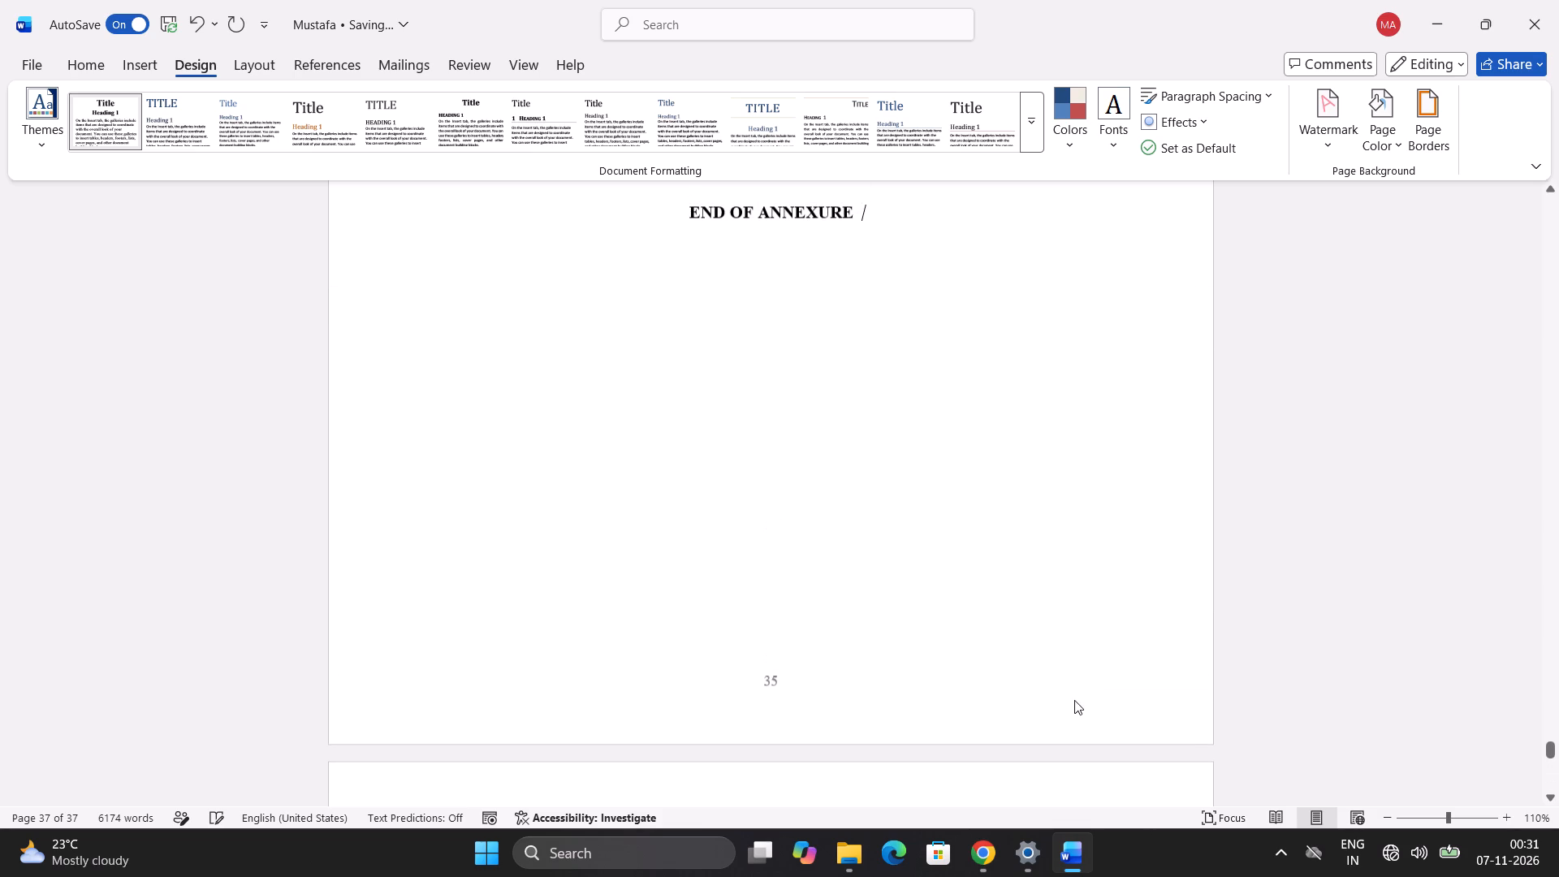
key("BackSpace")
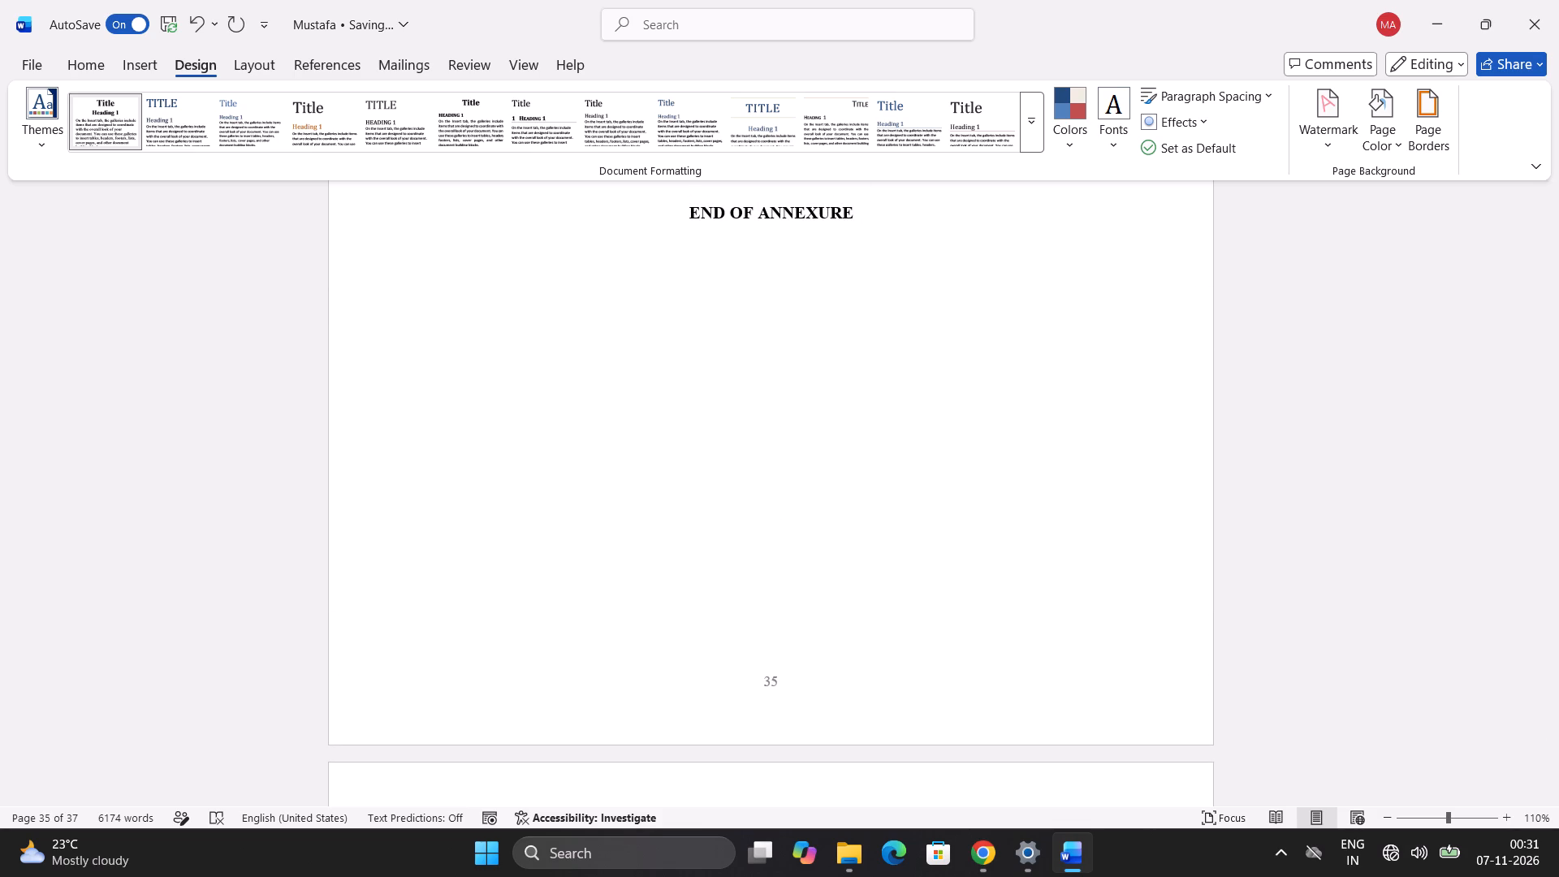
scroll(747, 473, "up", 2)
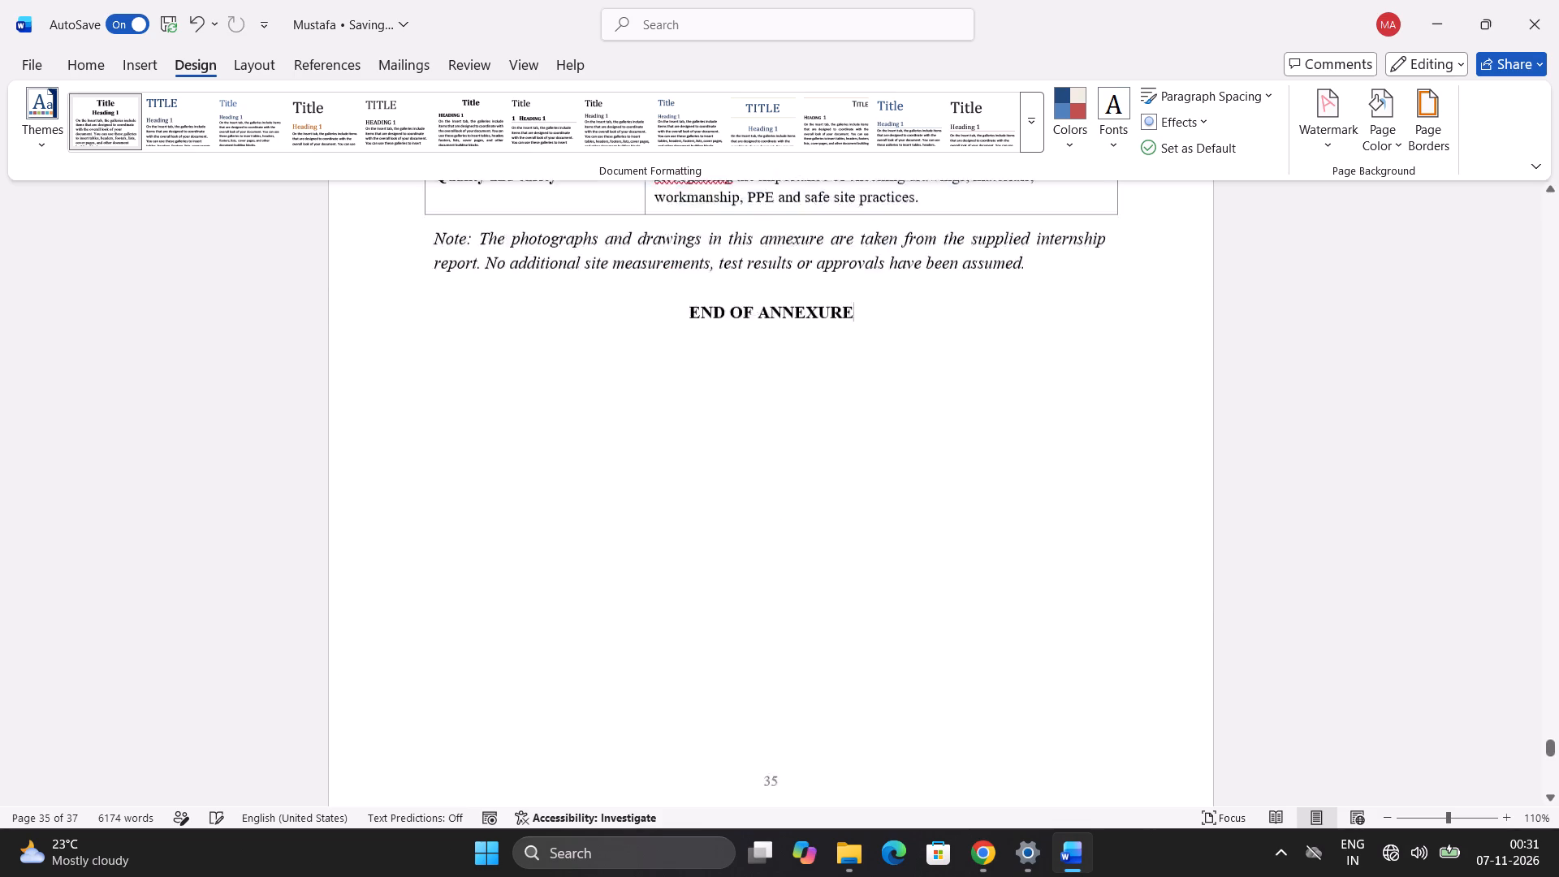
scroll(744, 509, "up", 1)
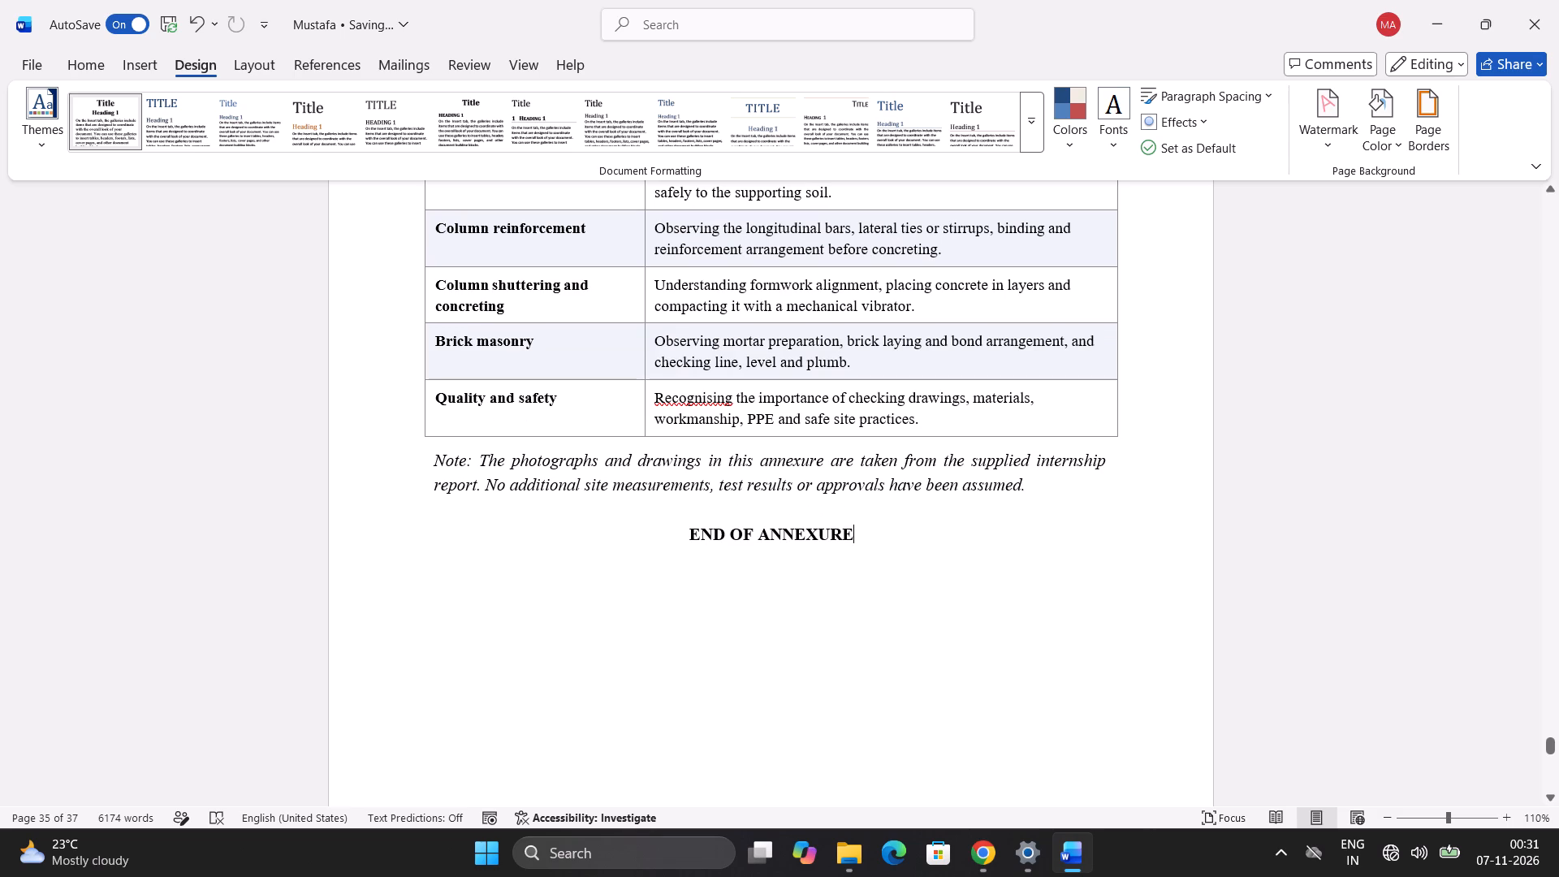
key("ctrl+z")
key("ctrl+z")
Check the pages following the END OF ANNEXURE line through to the document's end for leftover content or blank pages.
scroll(1212, 611, "down", 3)
scroll(1057, 505, "down", 5)
scroll(988, 586, "down", 5)
scroll(952, 652, "down", 11)
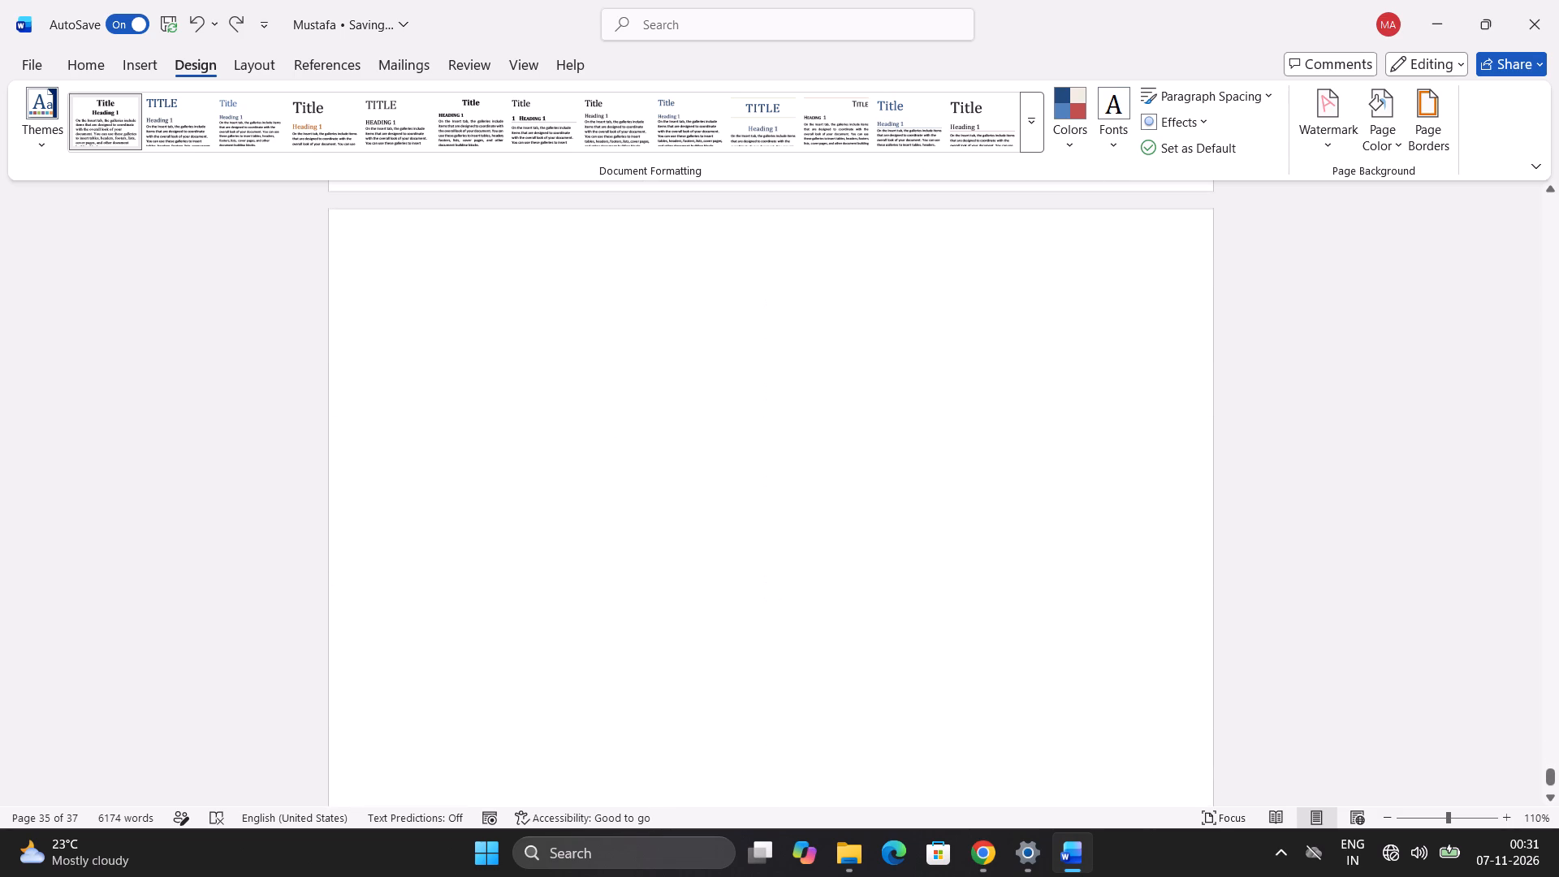
scroll(922, 706, "down", 12)
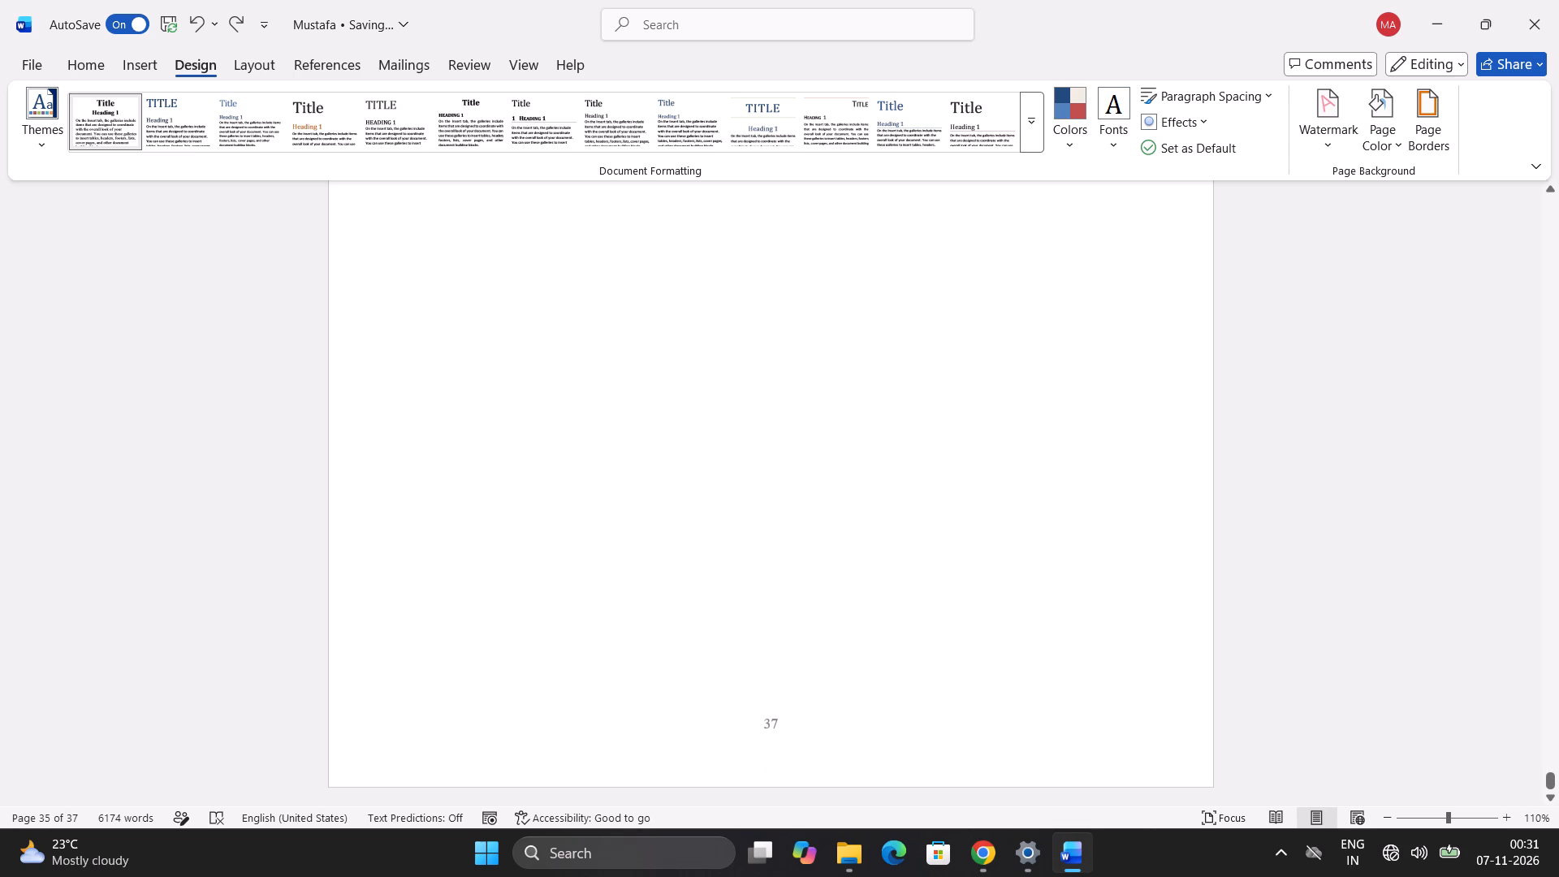
scroll(922, 711, "down", 4)
scroll(922, 711, "up", 13)
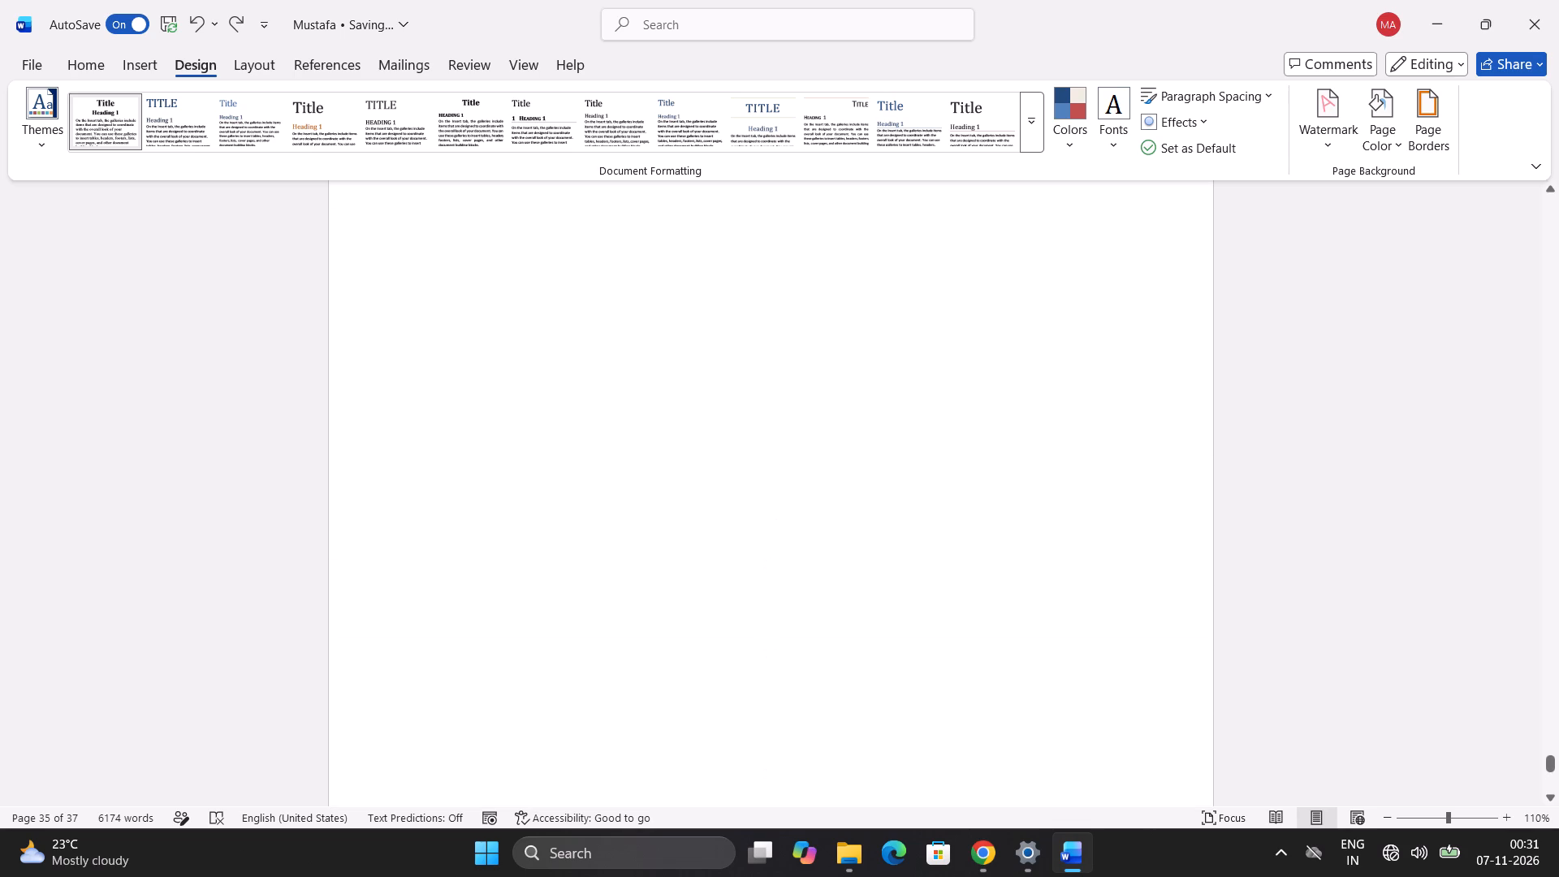
scroll(922, 714, "up", 1)
scroll(922, 714, "down", 4)
scroll(922, 713, "up", 15)
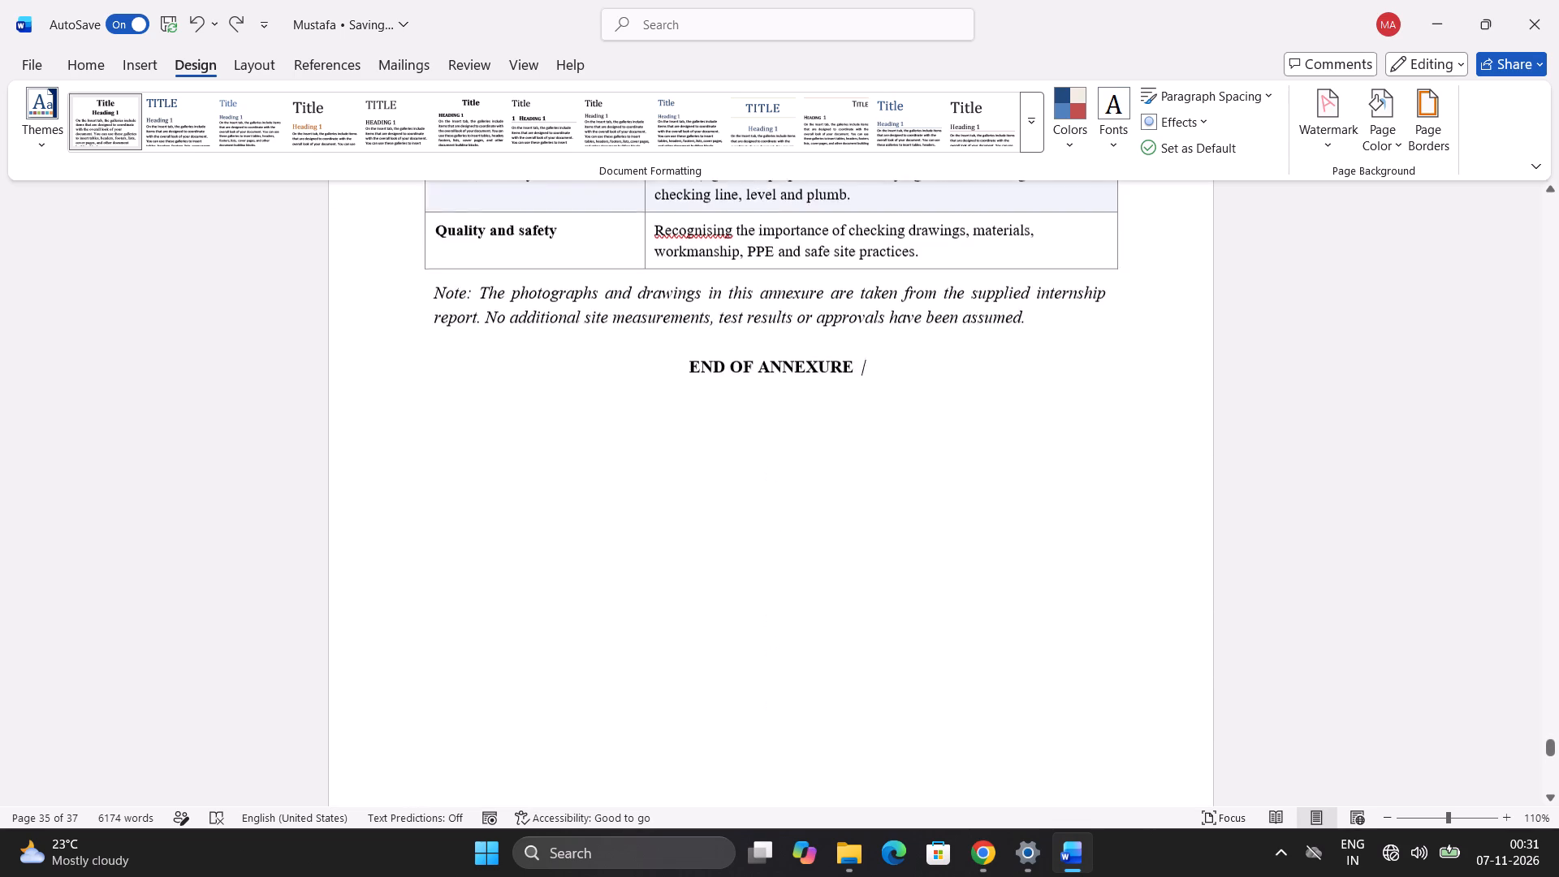
Review the layout of Annexures B2 to C on pages 33 to 35, switching to a 40% multi-page overview.
scroll(922, 712, "up", 17)
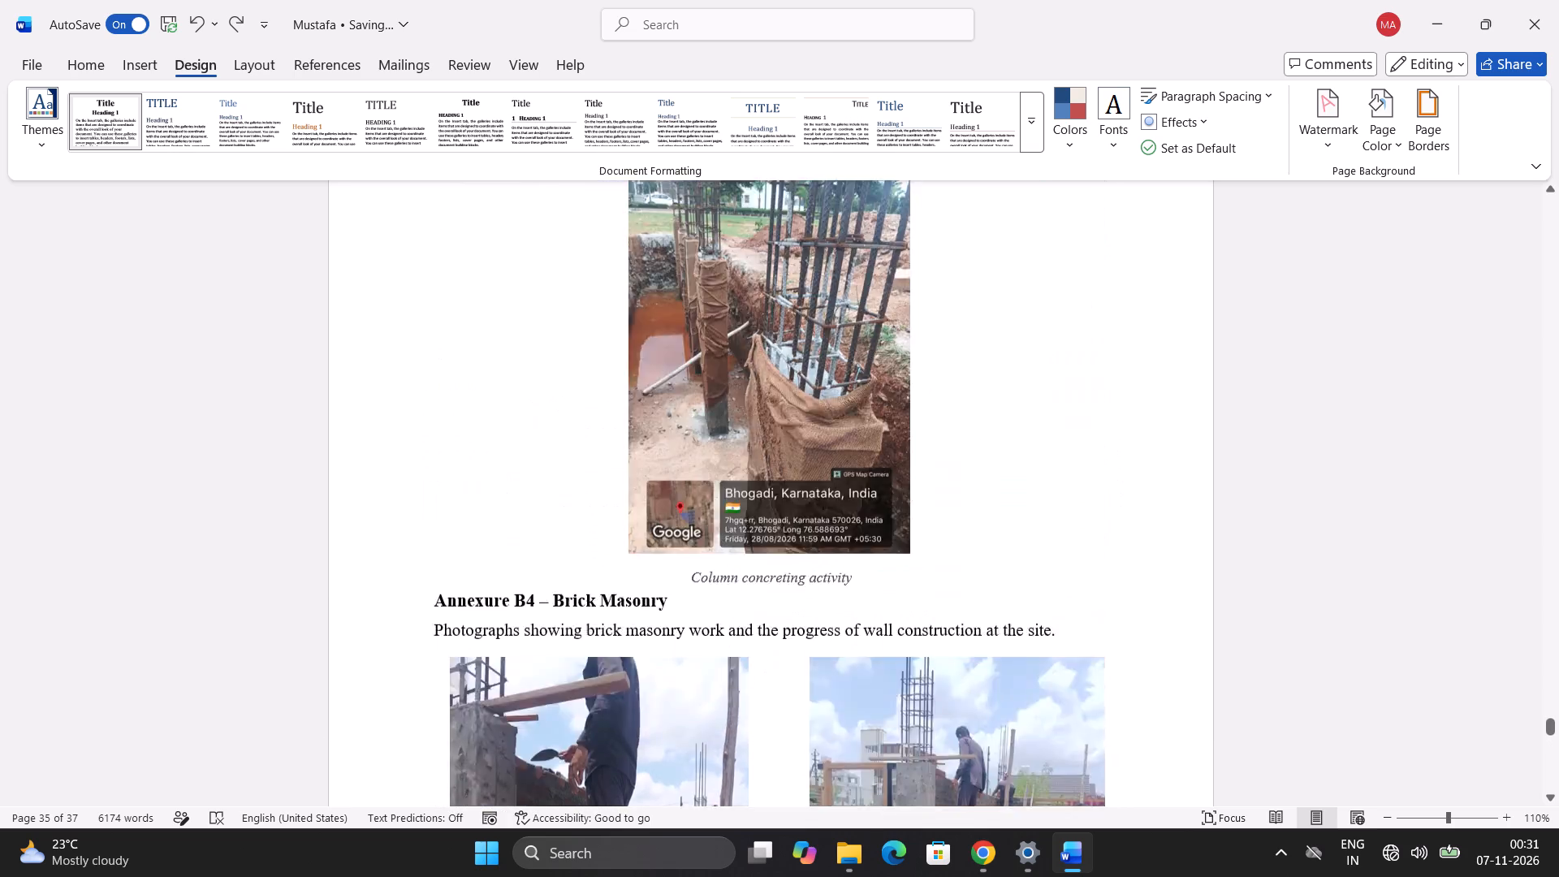
scroll(899, 658, "up", 5)
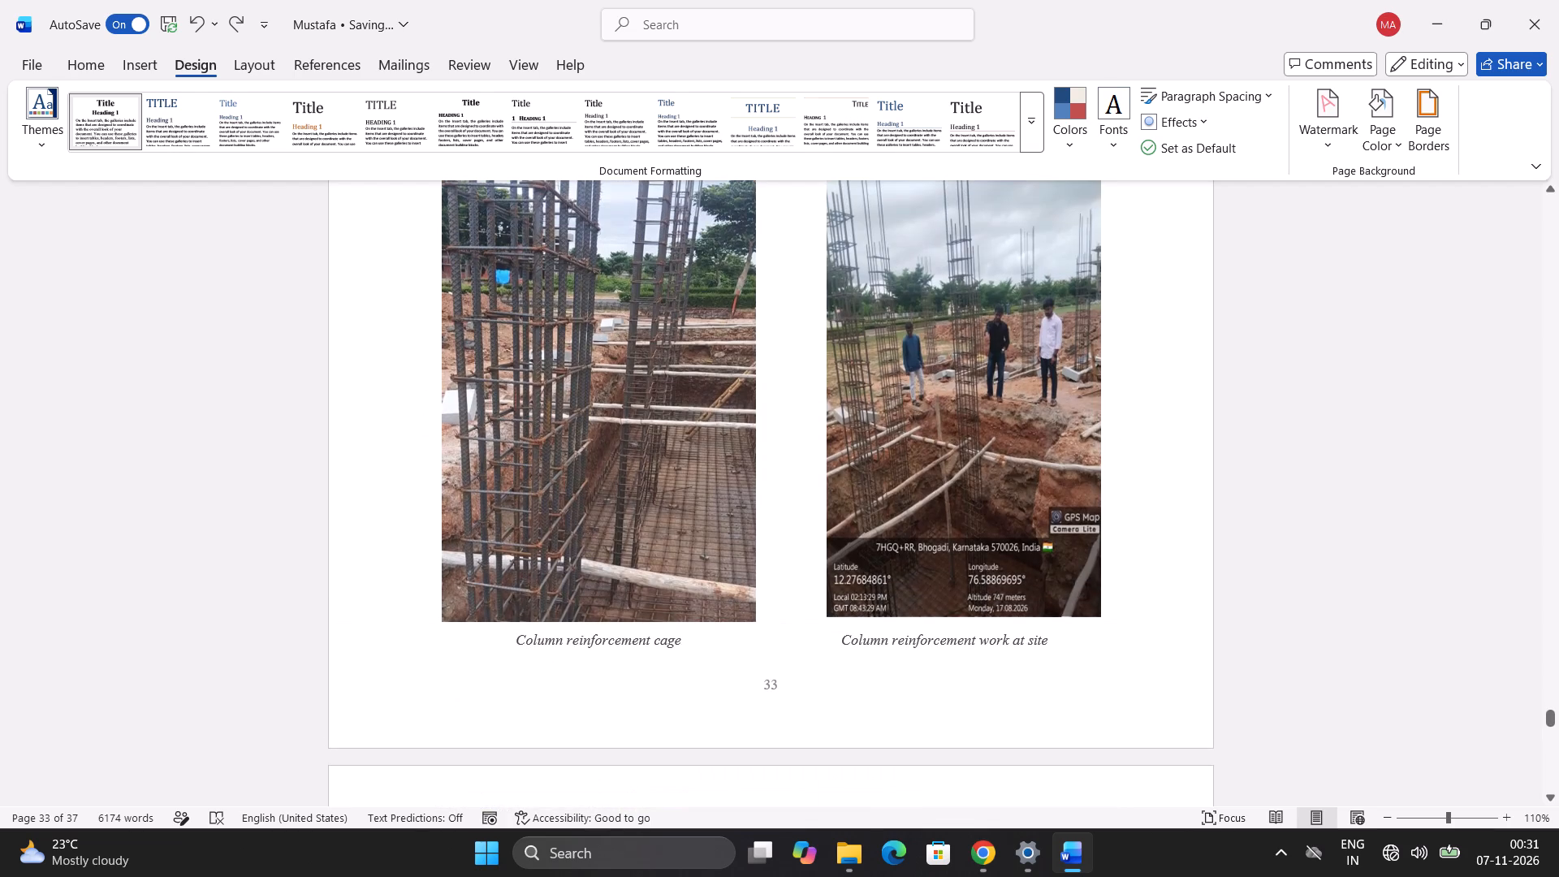
scroll(854, 551, "up", 4)
scroll(884, 437, "down", 1)
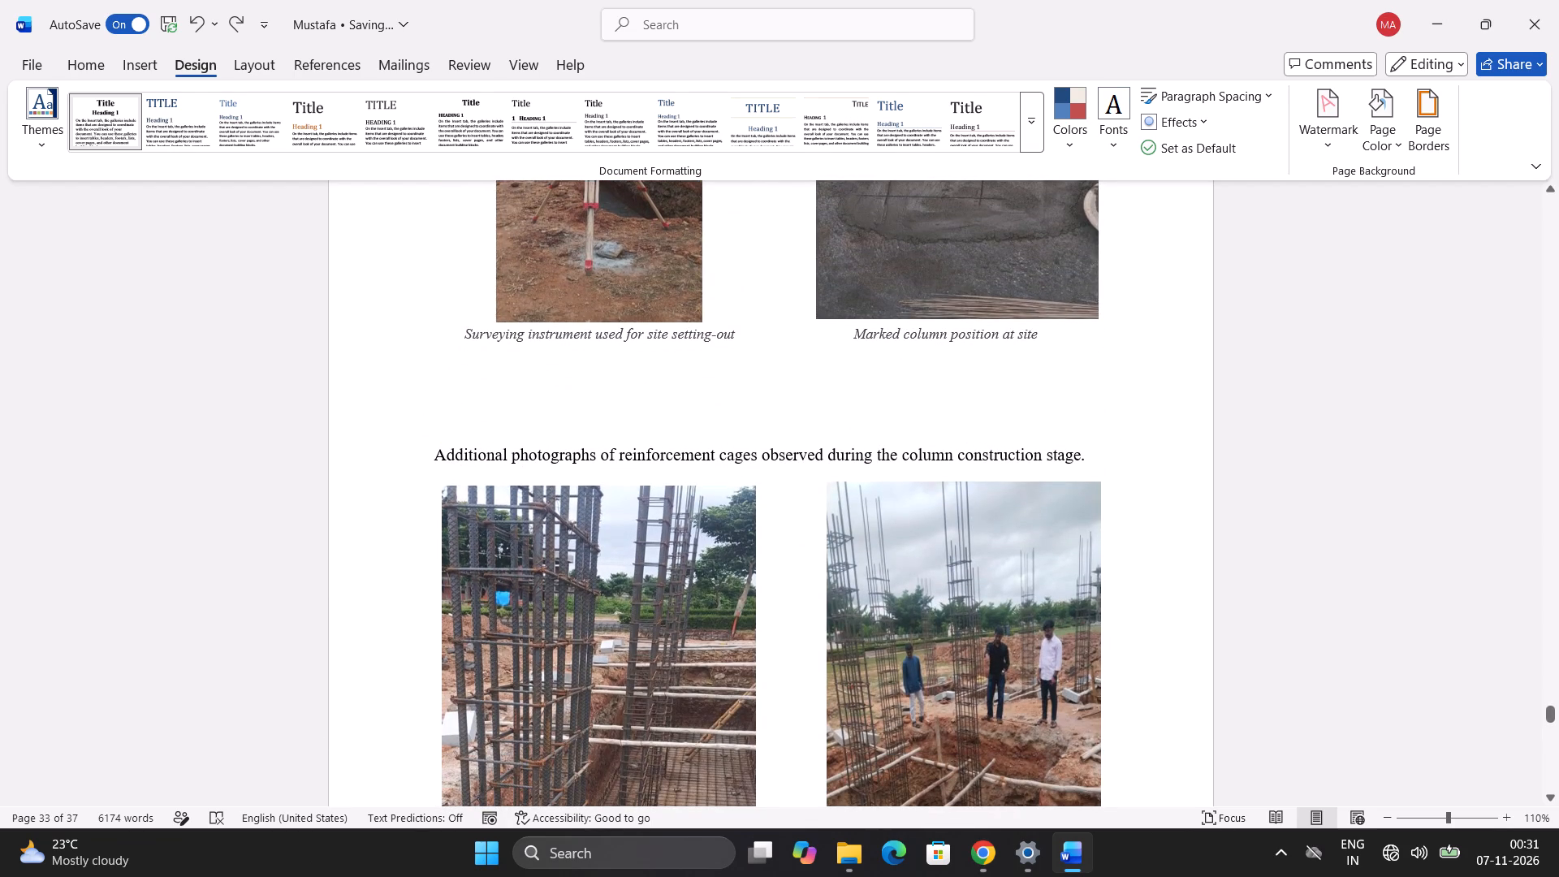
scroll(864, 469, "down", 7, "ctrl")
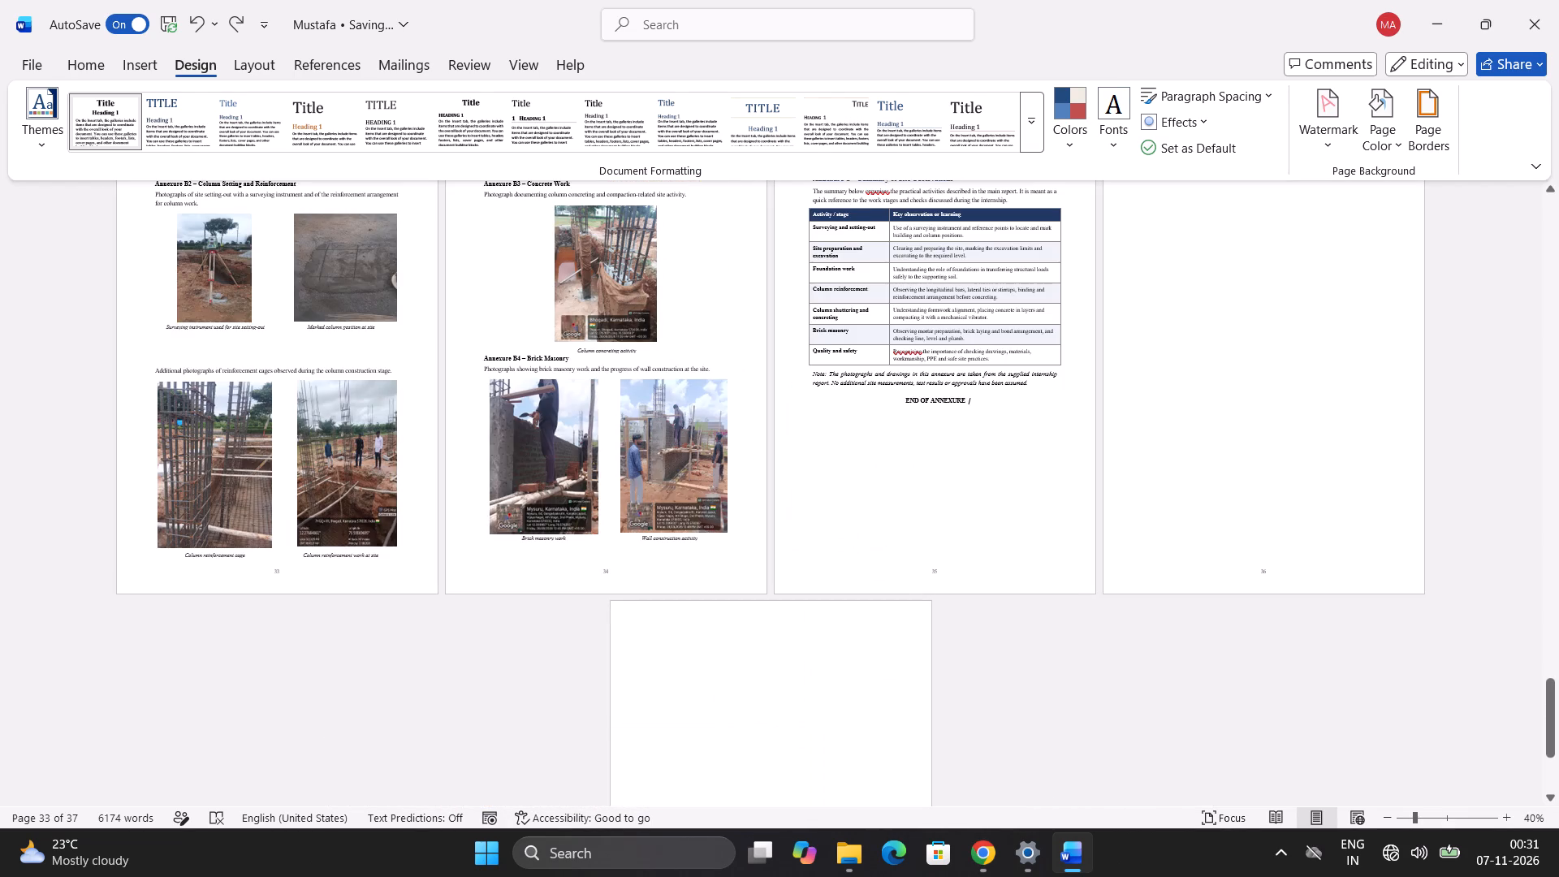
scroll(236, 381, "up", 7)
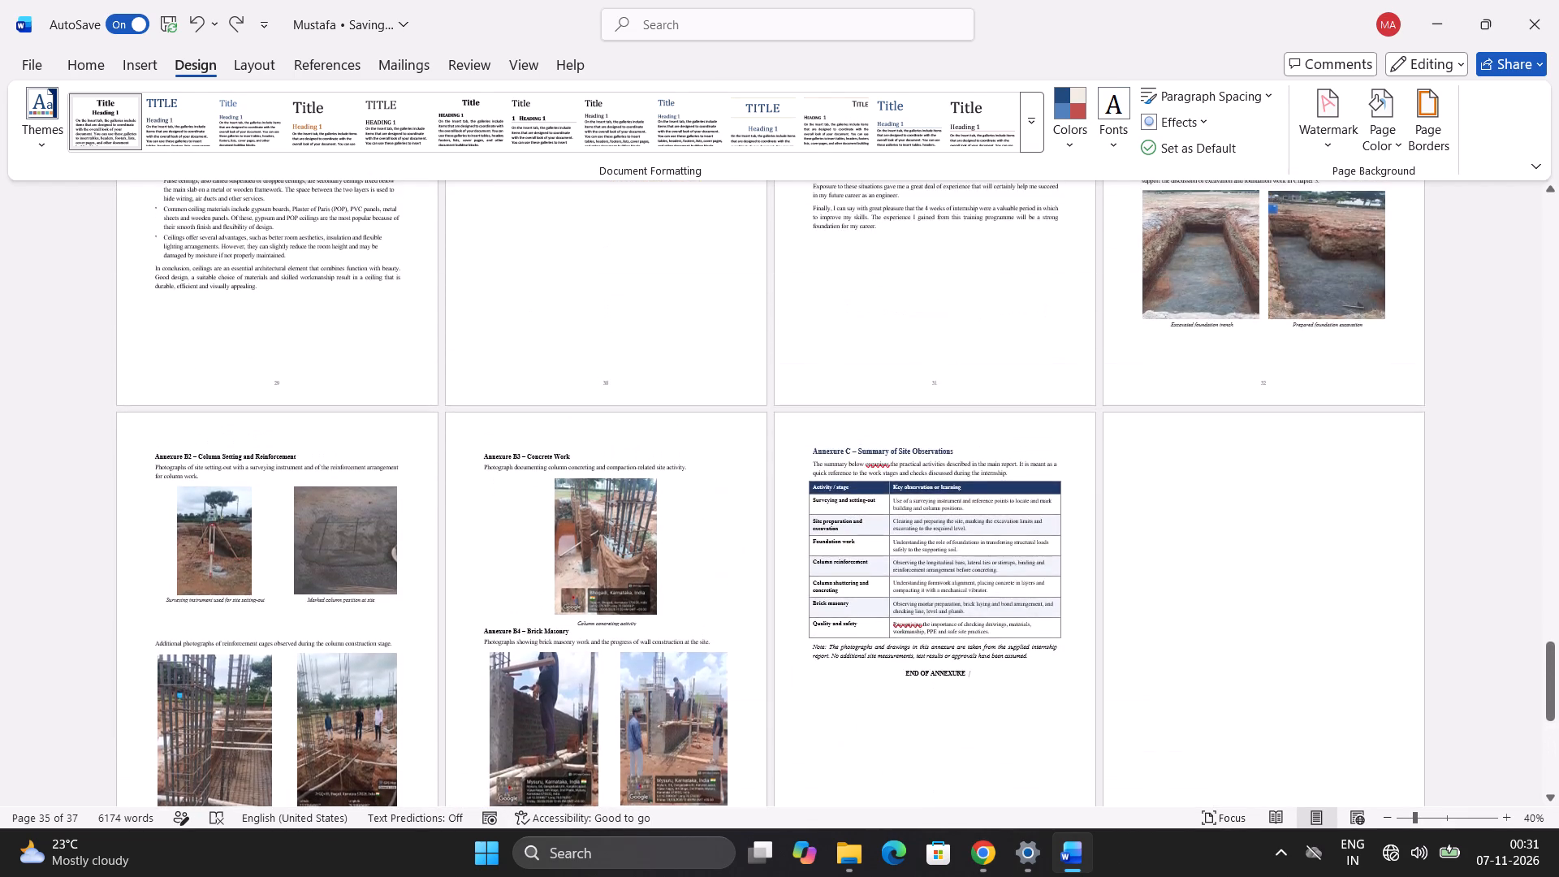
Examine pages 25 to 32 in the overview, from the Lintel section to Annexure B1, for blank pages and gaps.
scroll(252, 432, "up", 9)
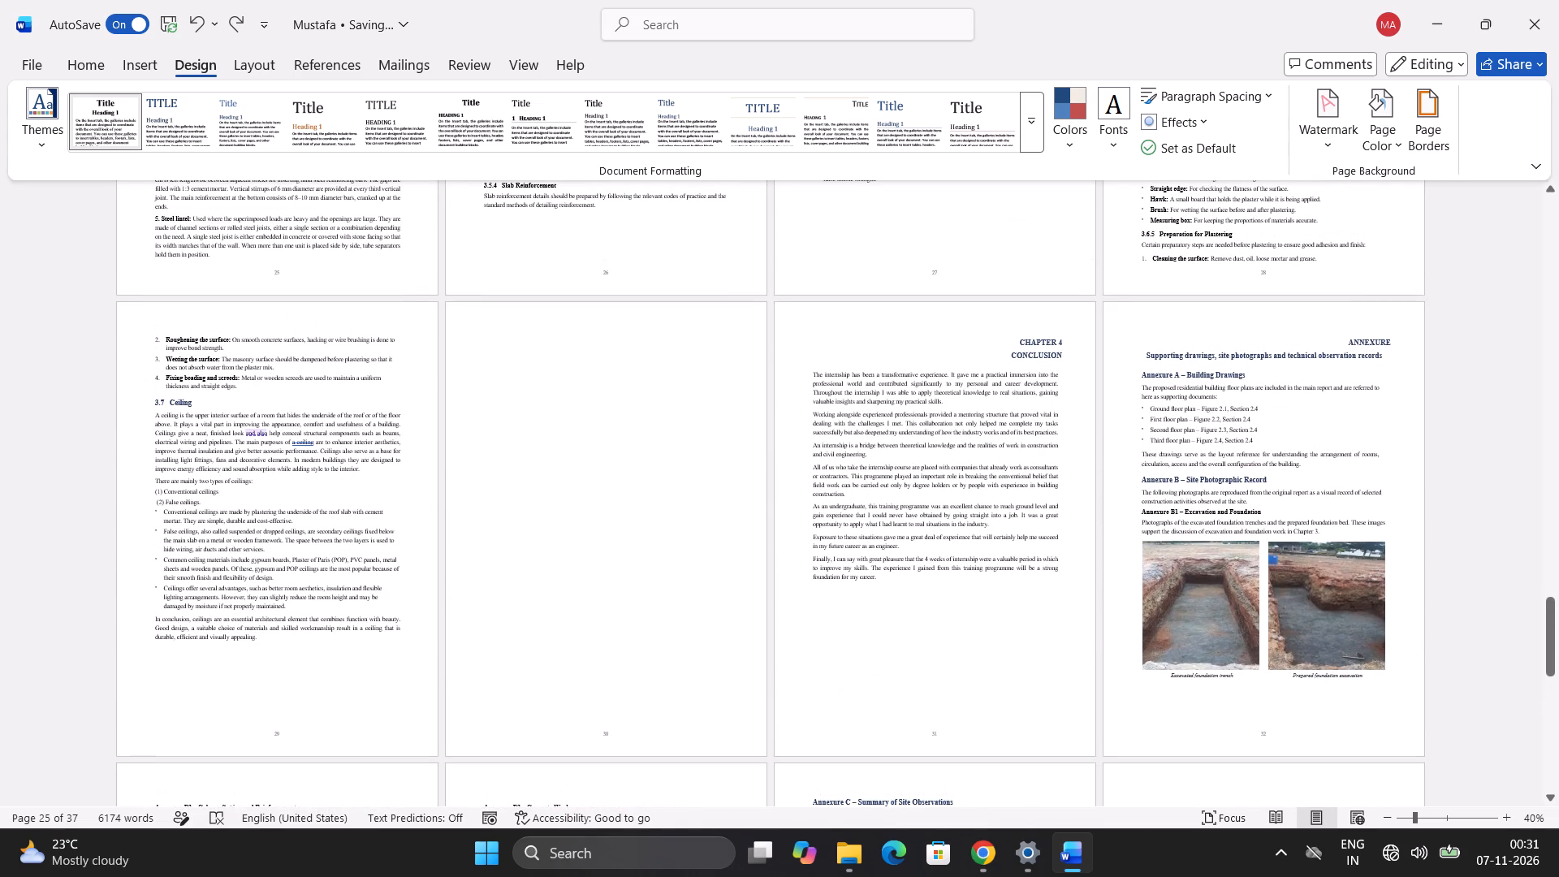
scroll(264, 446, "up", 5)
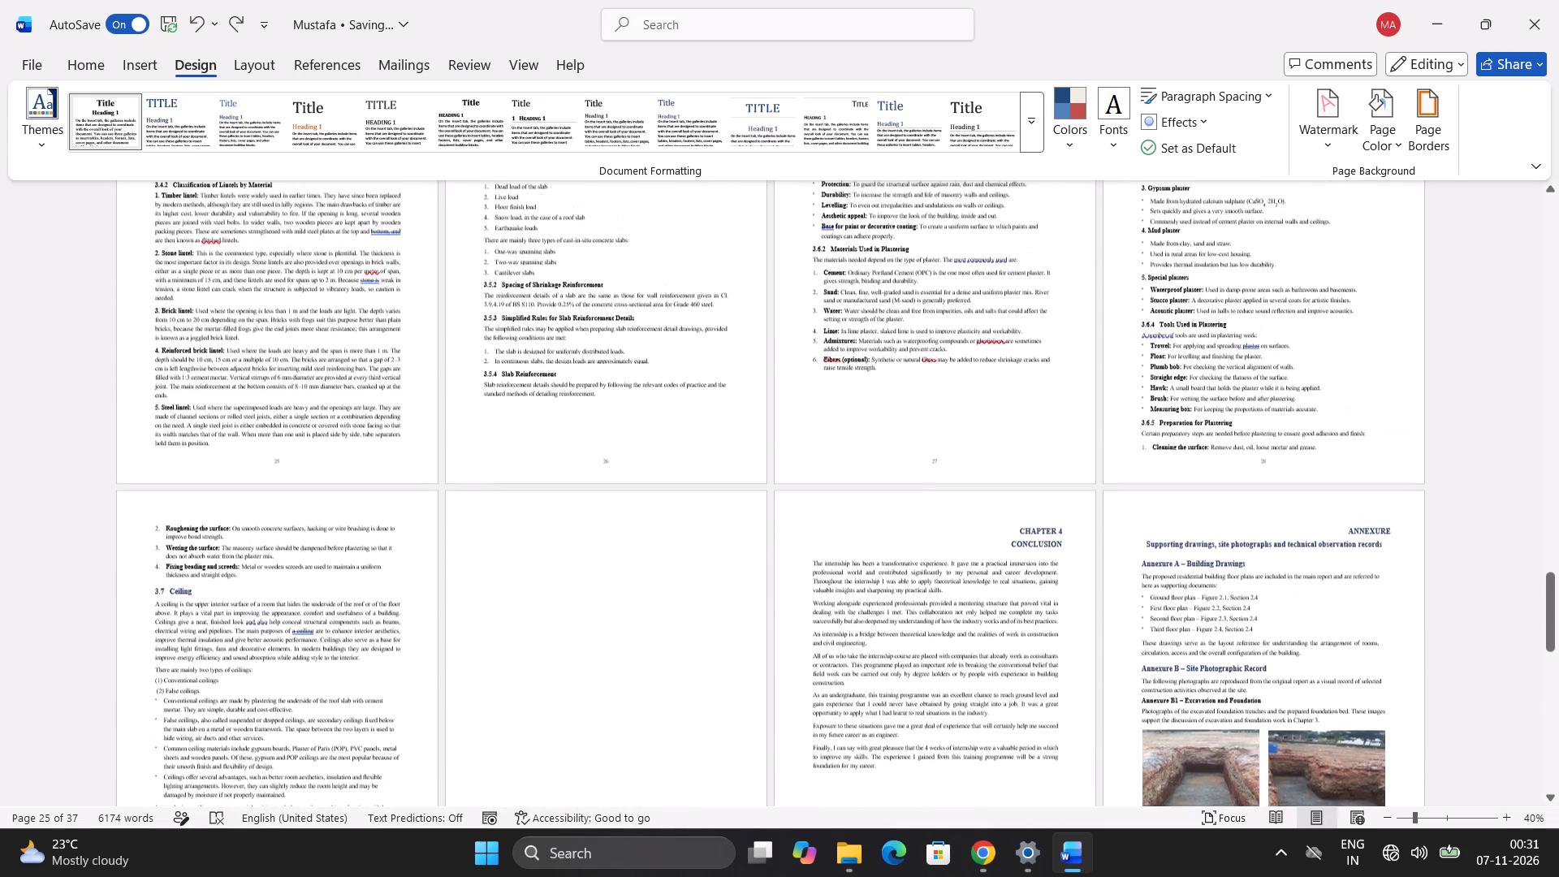
scroll(266, 430, "up", 2)
scroll(266, 430, "down", 1)
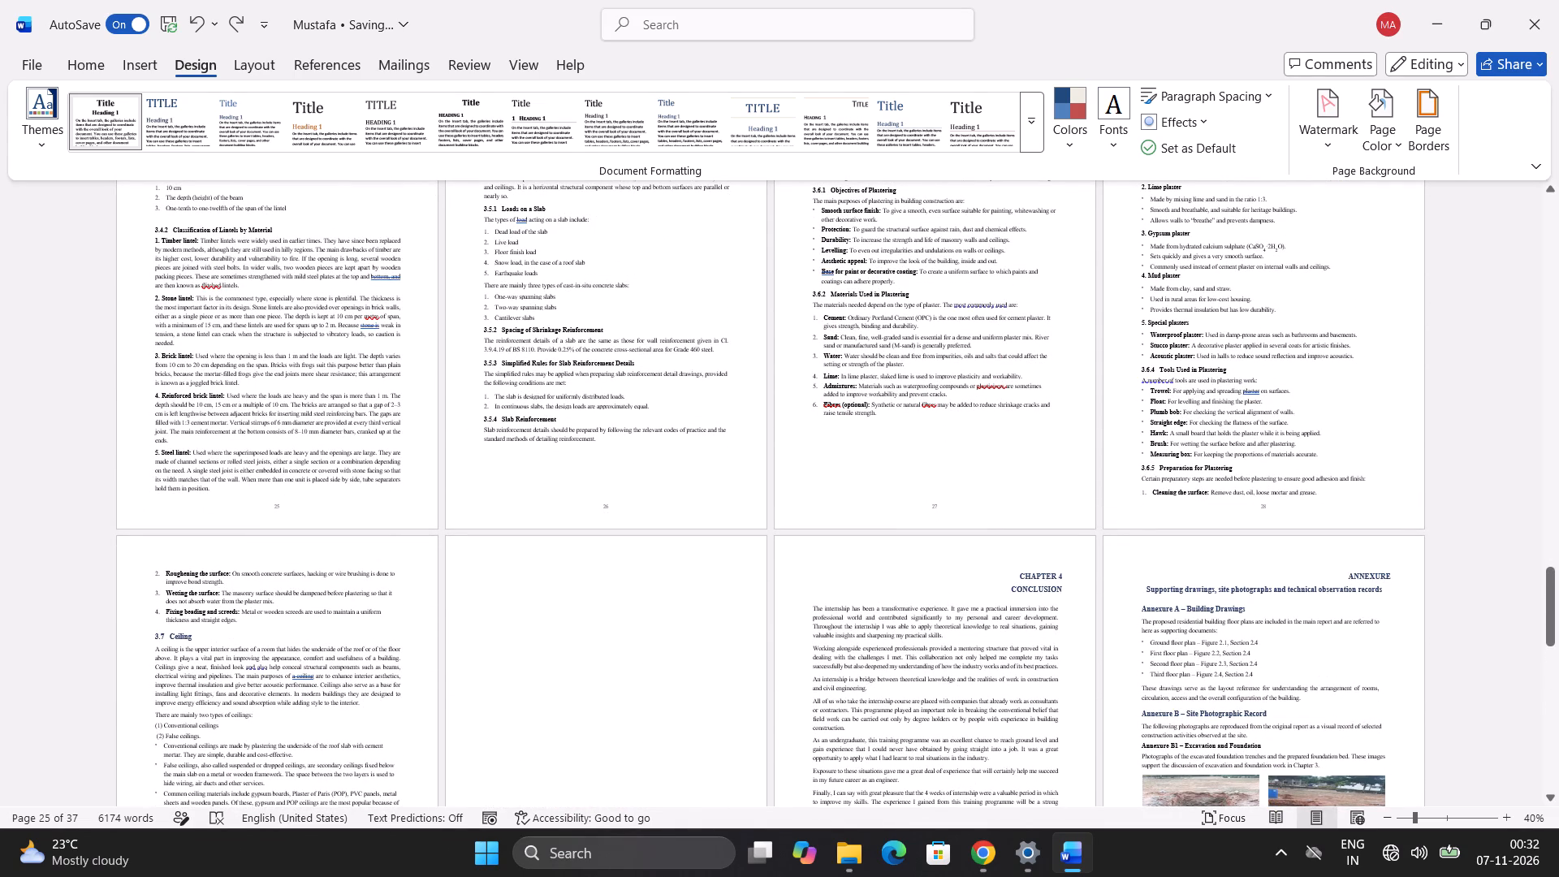
scroll(460, 434, "up", 3)
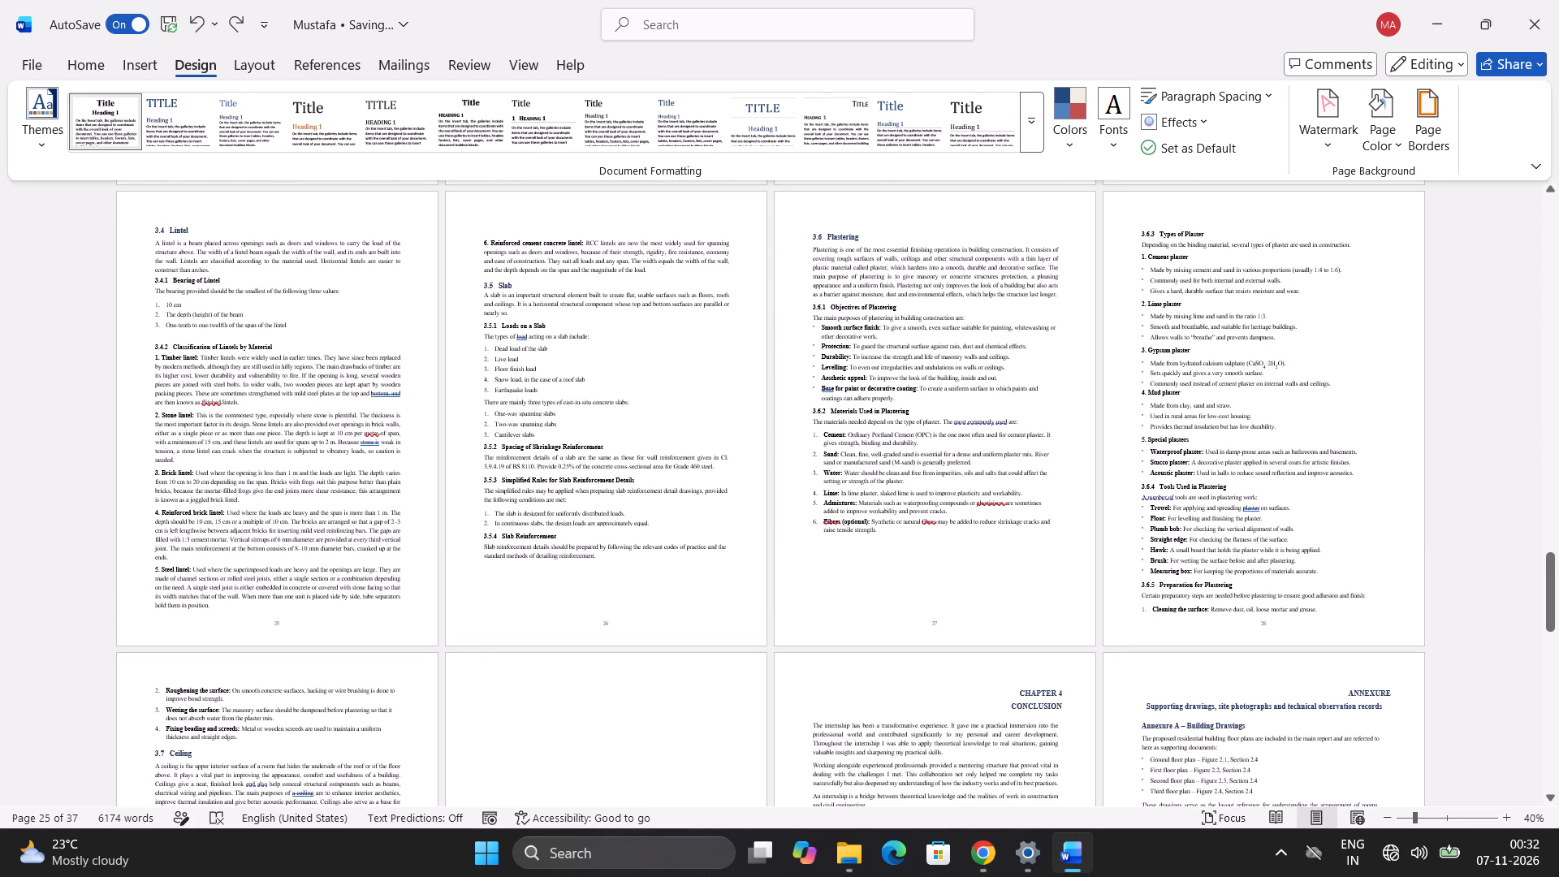
scroll(877, 572, "down", 2)
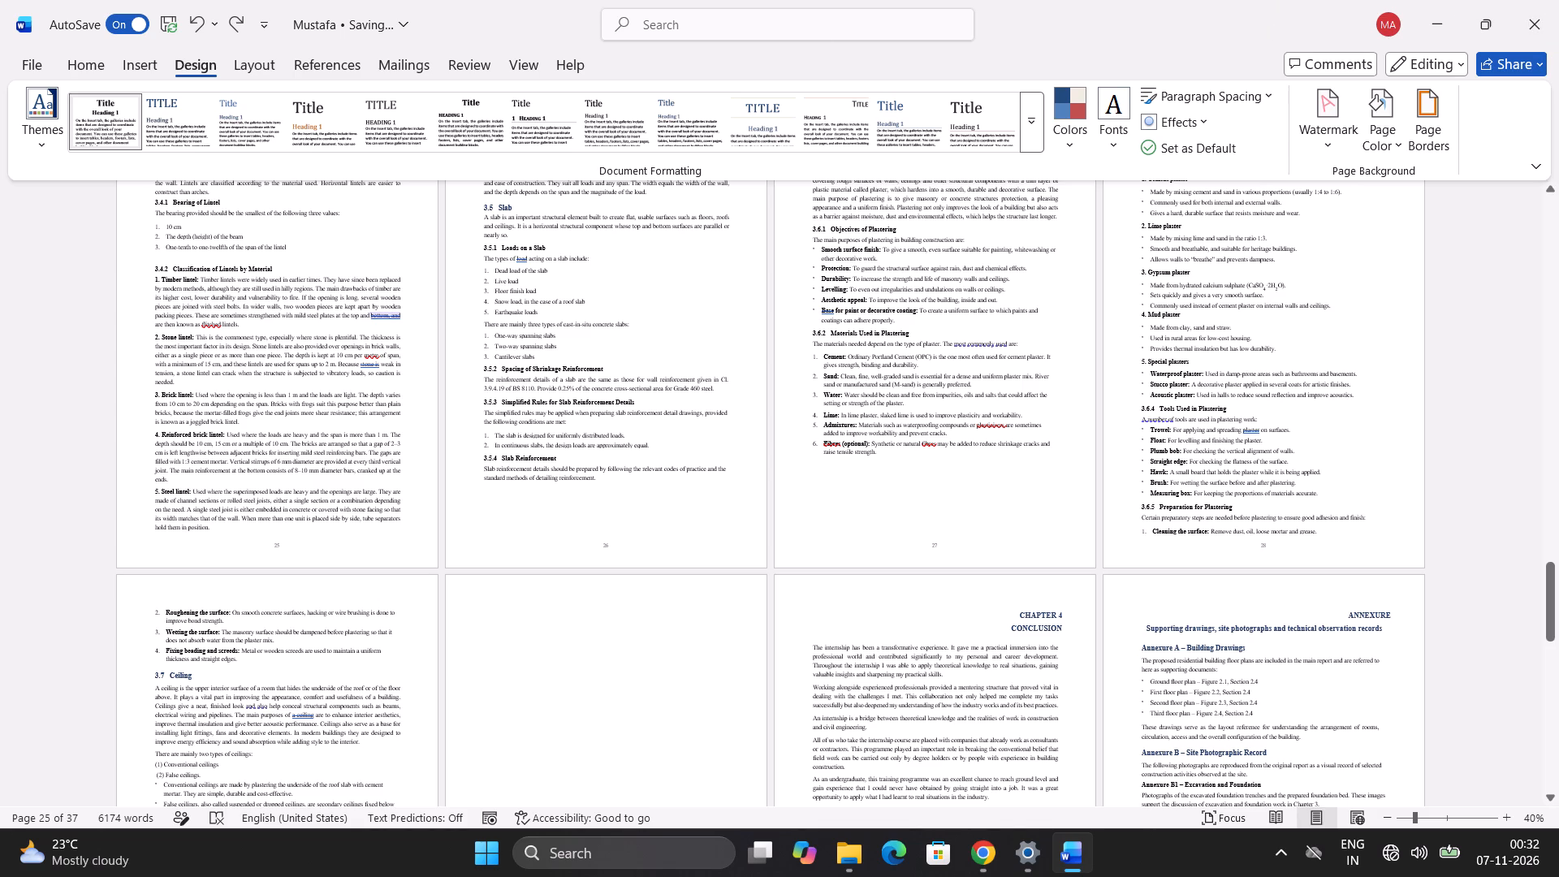
scroll(218, 464, "up", 2)
scroll(218, 421, "down", 2)
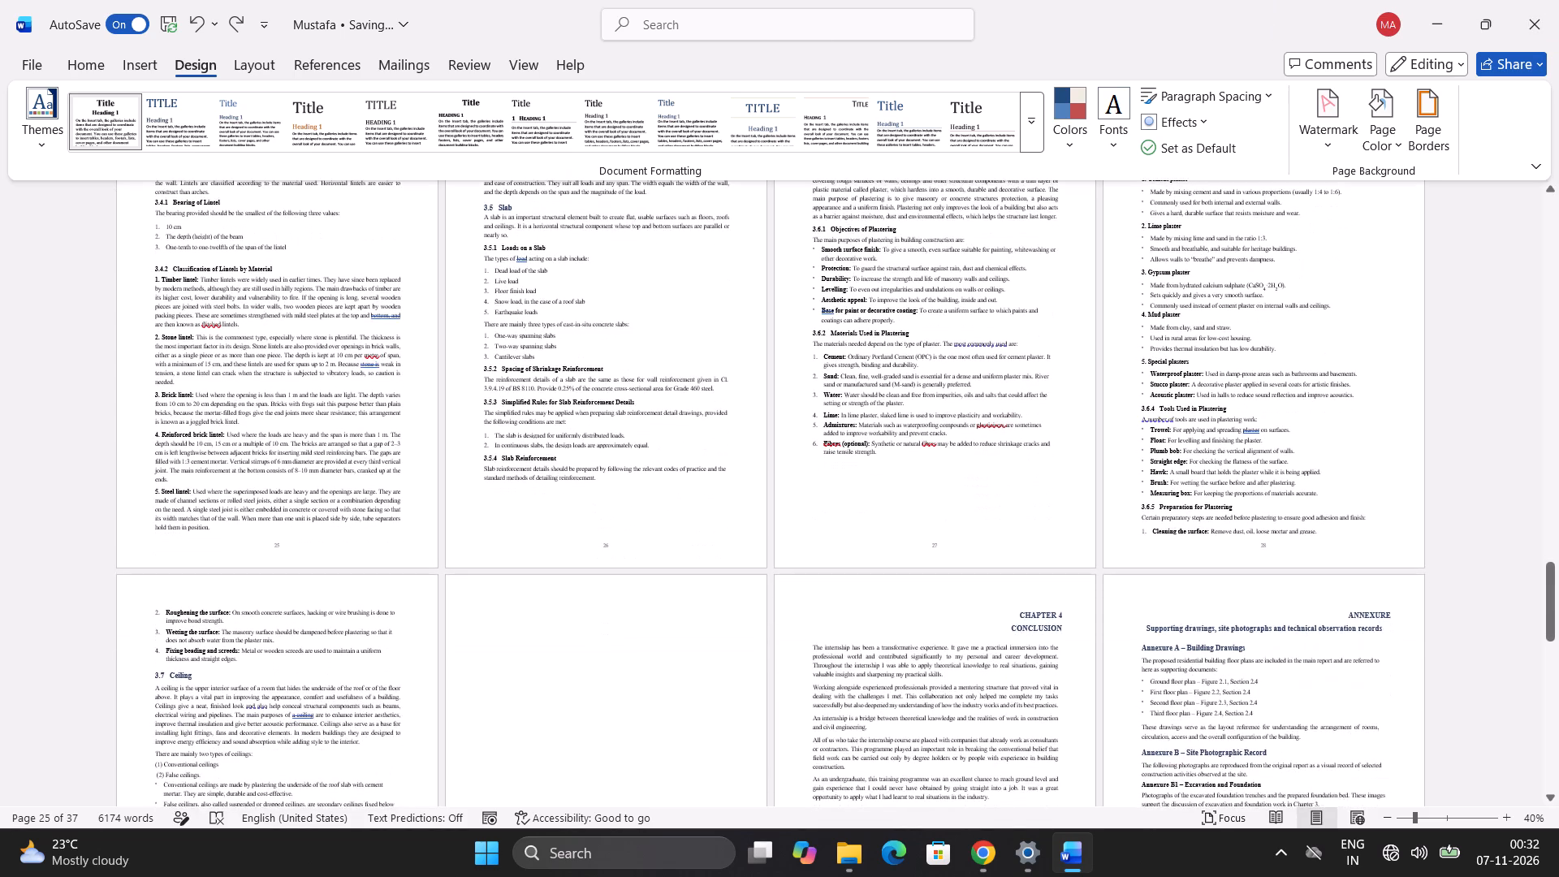
scroll(218, 421, "down", 4)
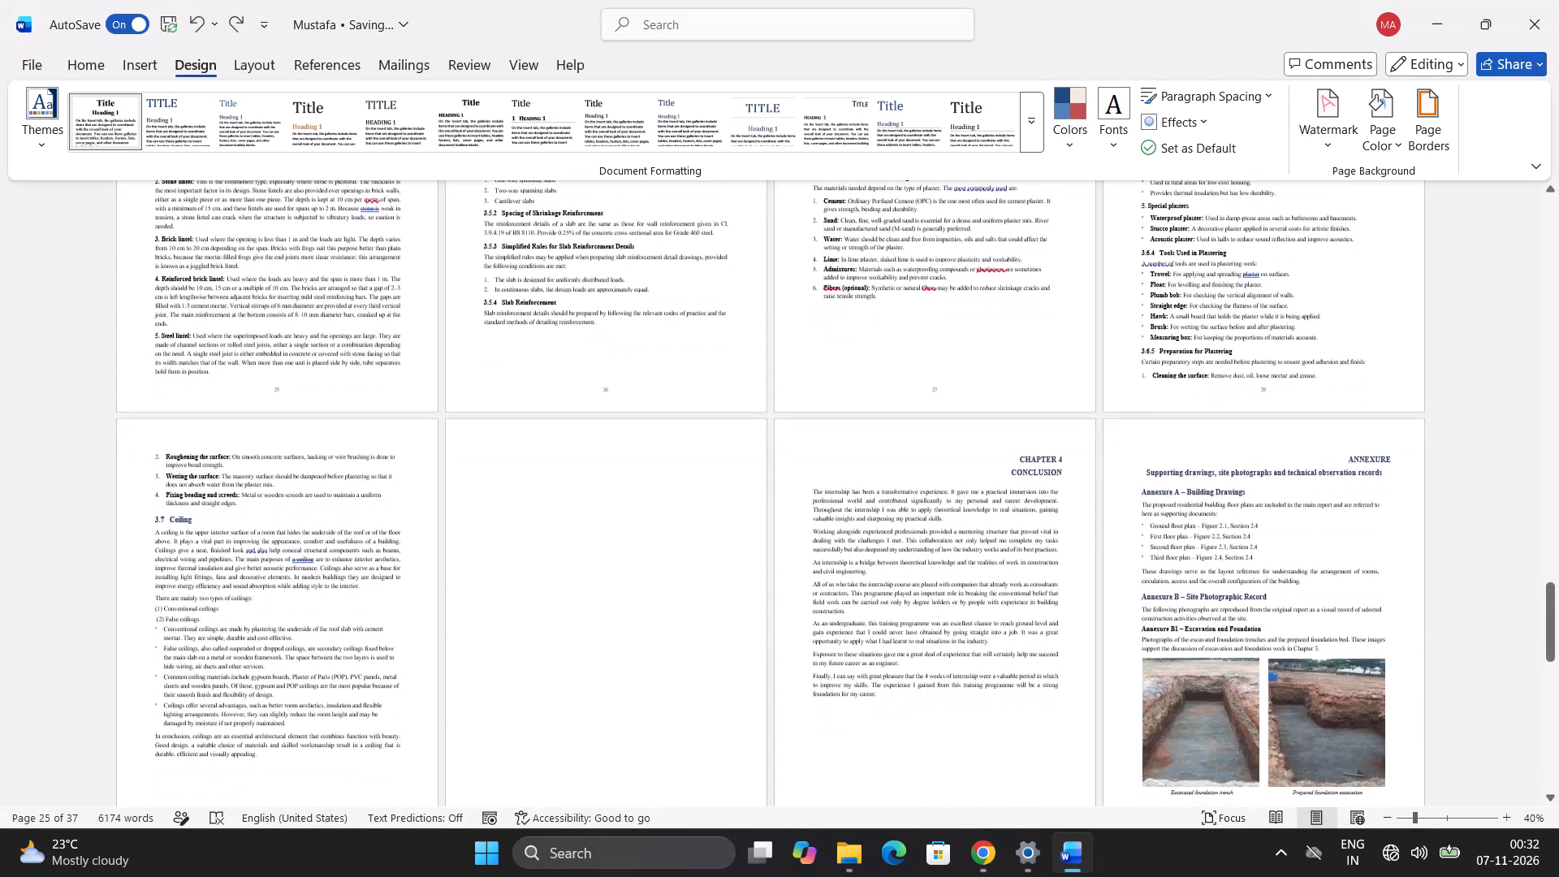
scroll(214, 404, "down", 2)
scroll(214, 404, "up", 4)
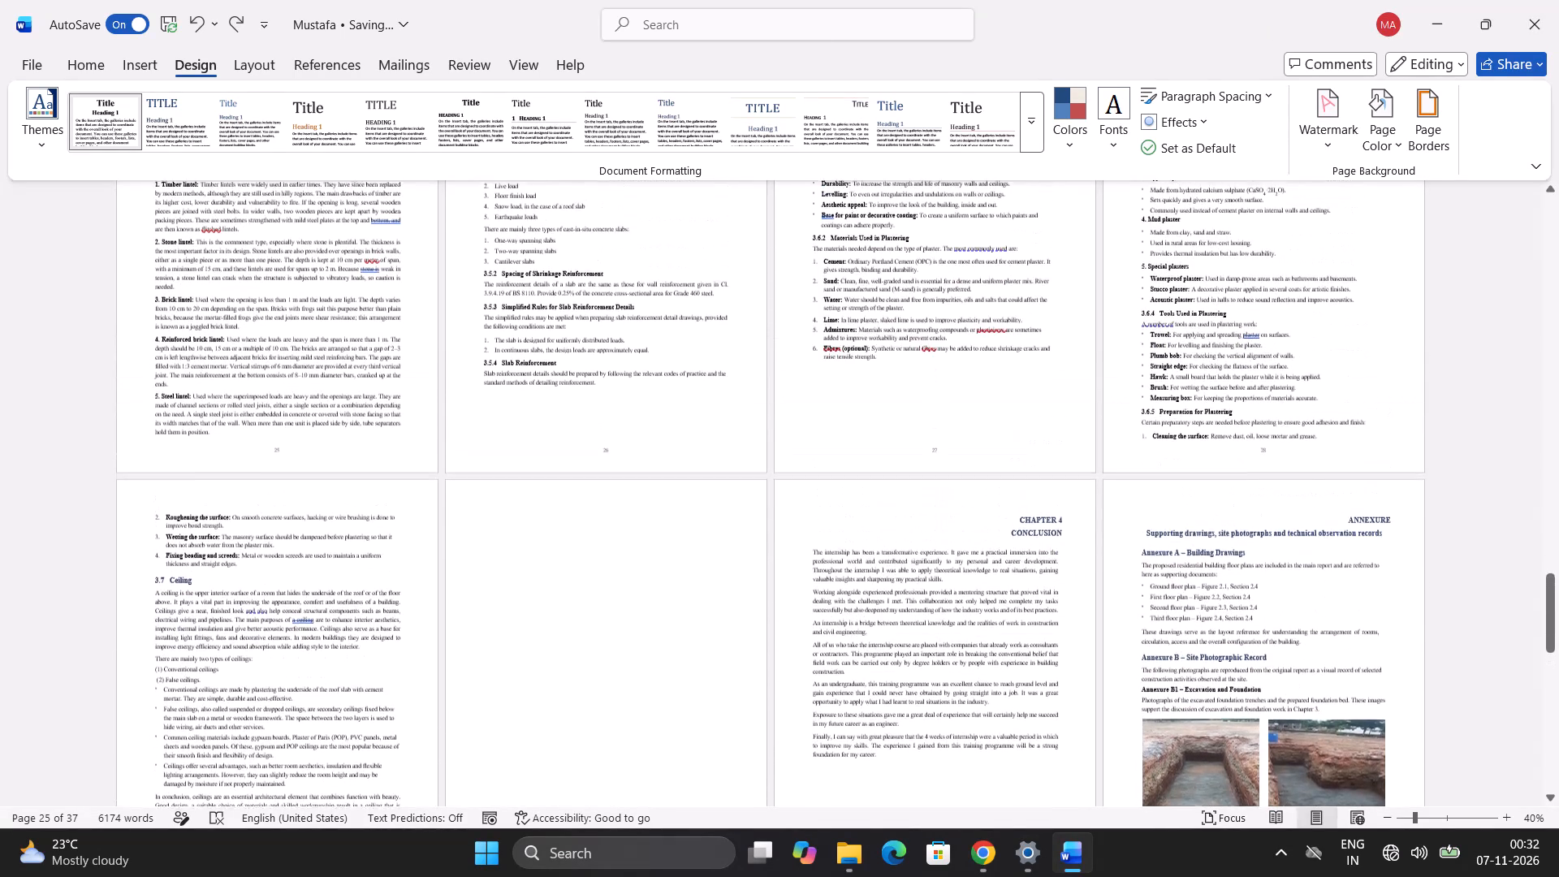
scroll(184, 424, "up", 2)
scroll(205, 158, "up", 2)
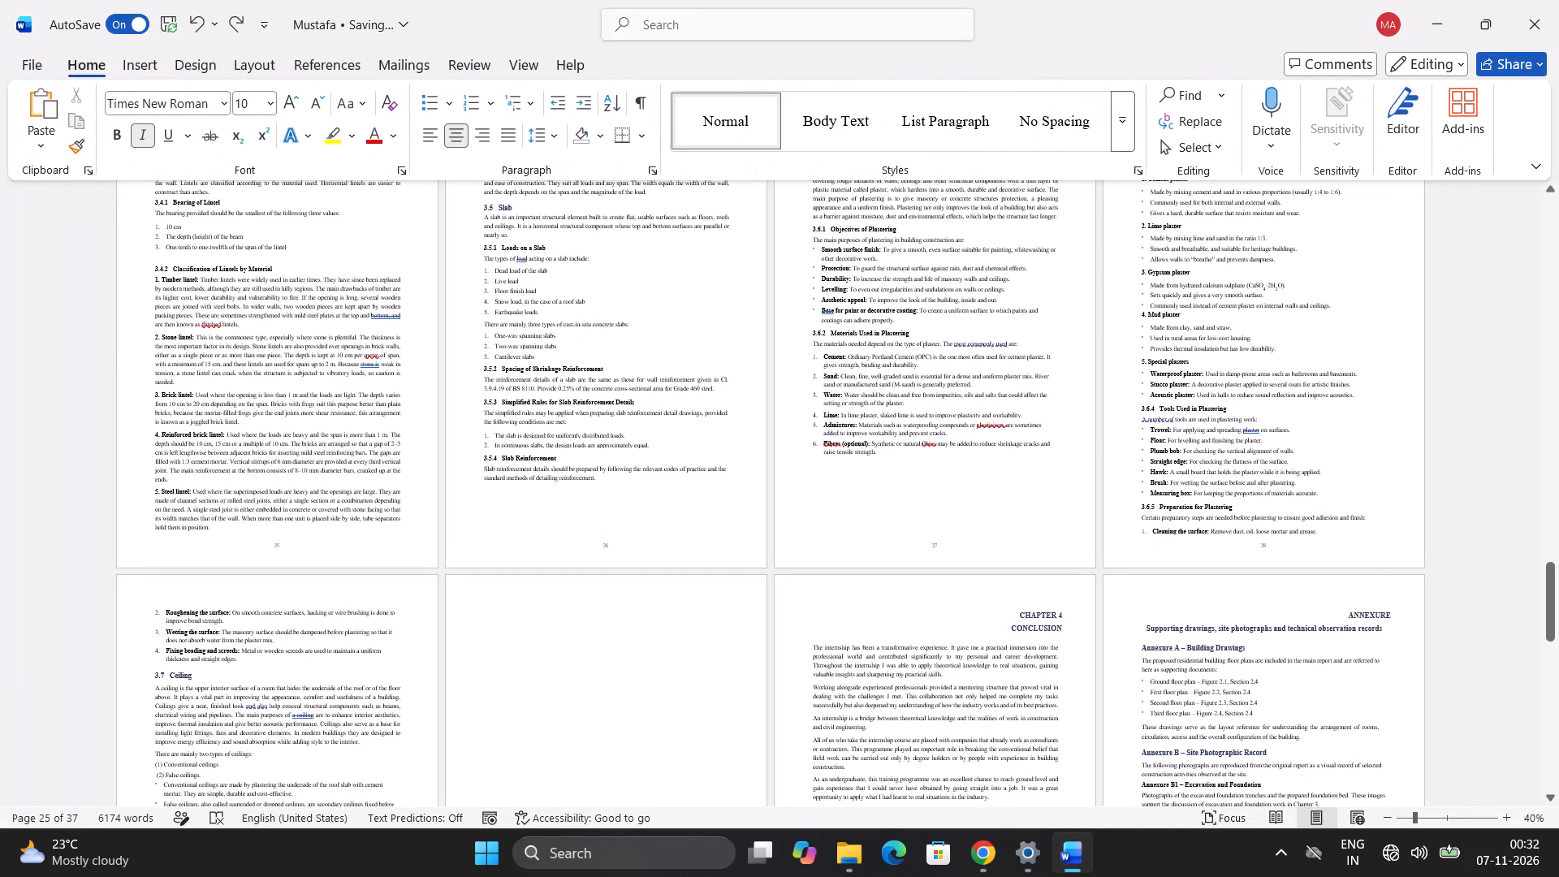
Examine the page overview from the Plastering section back to the cover page for blank pages and layout gaps.
scroll(434, 399, "up", 3)
scroll(393, 321, "up", 4)
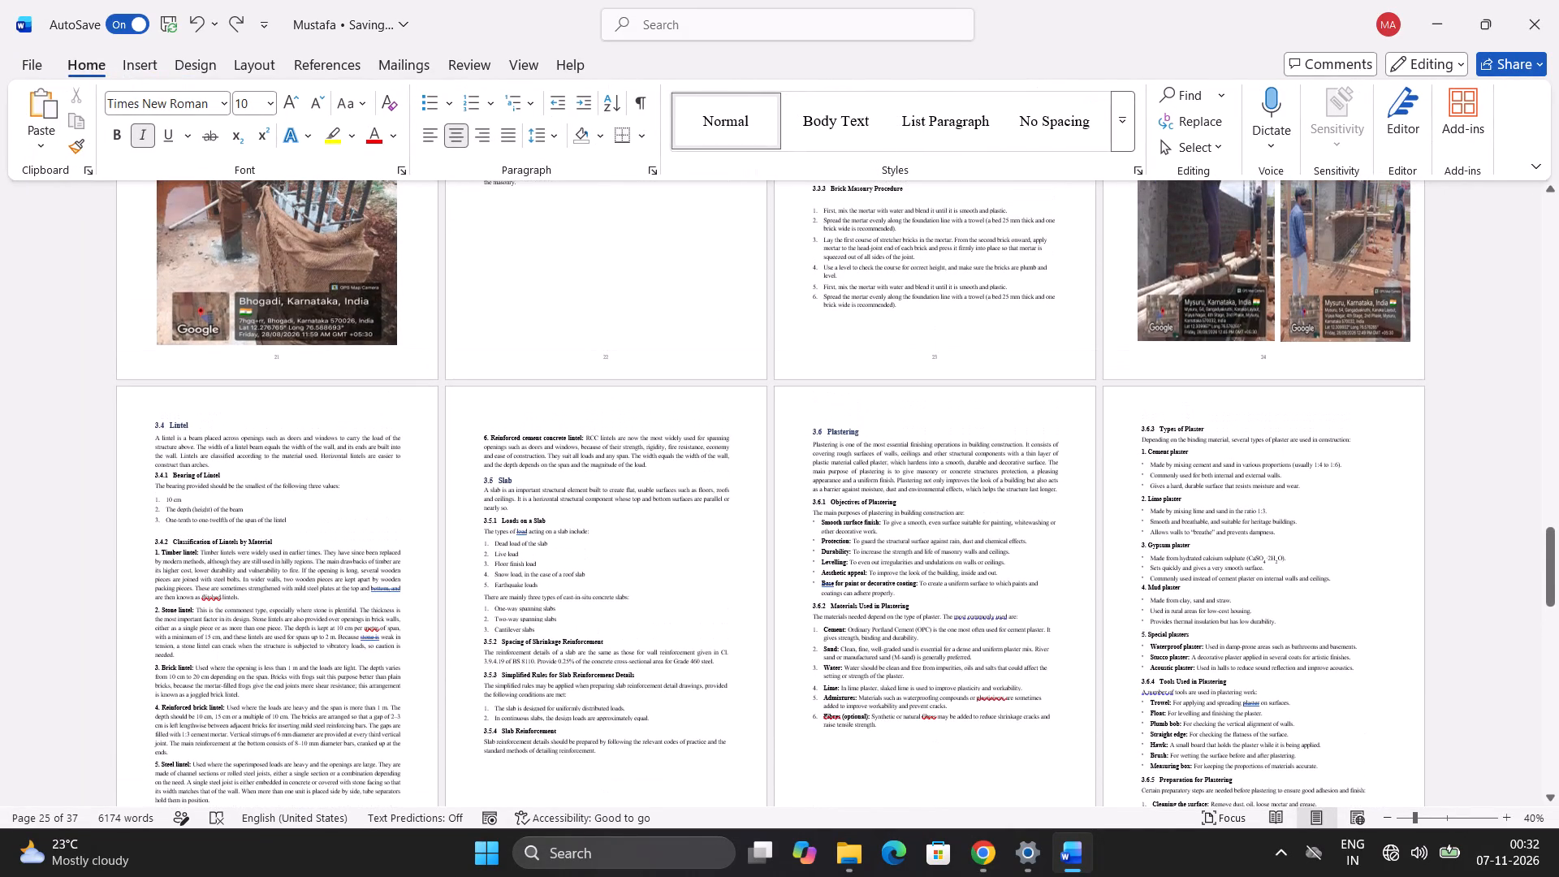
scroll(368, 337, "up", 5)
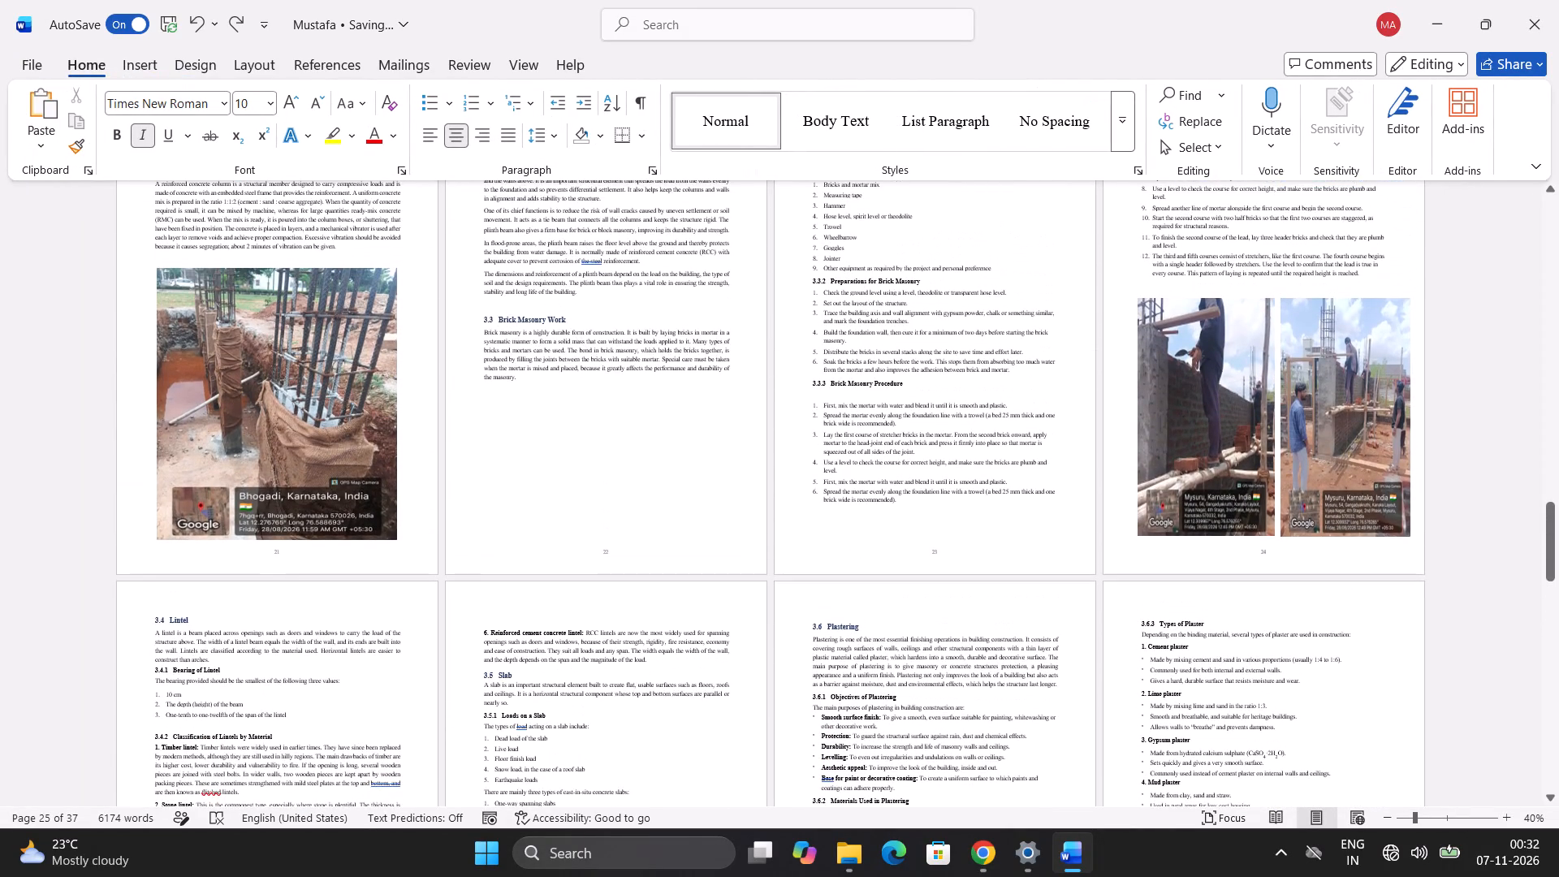
scroll(356, 307, "up", 3)
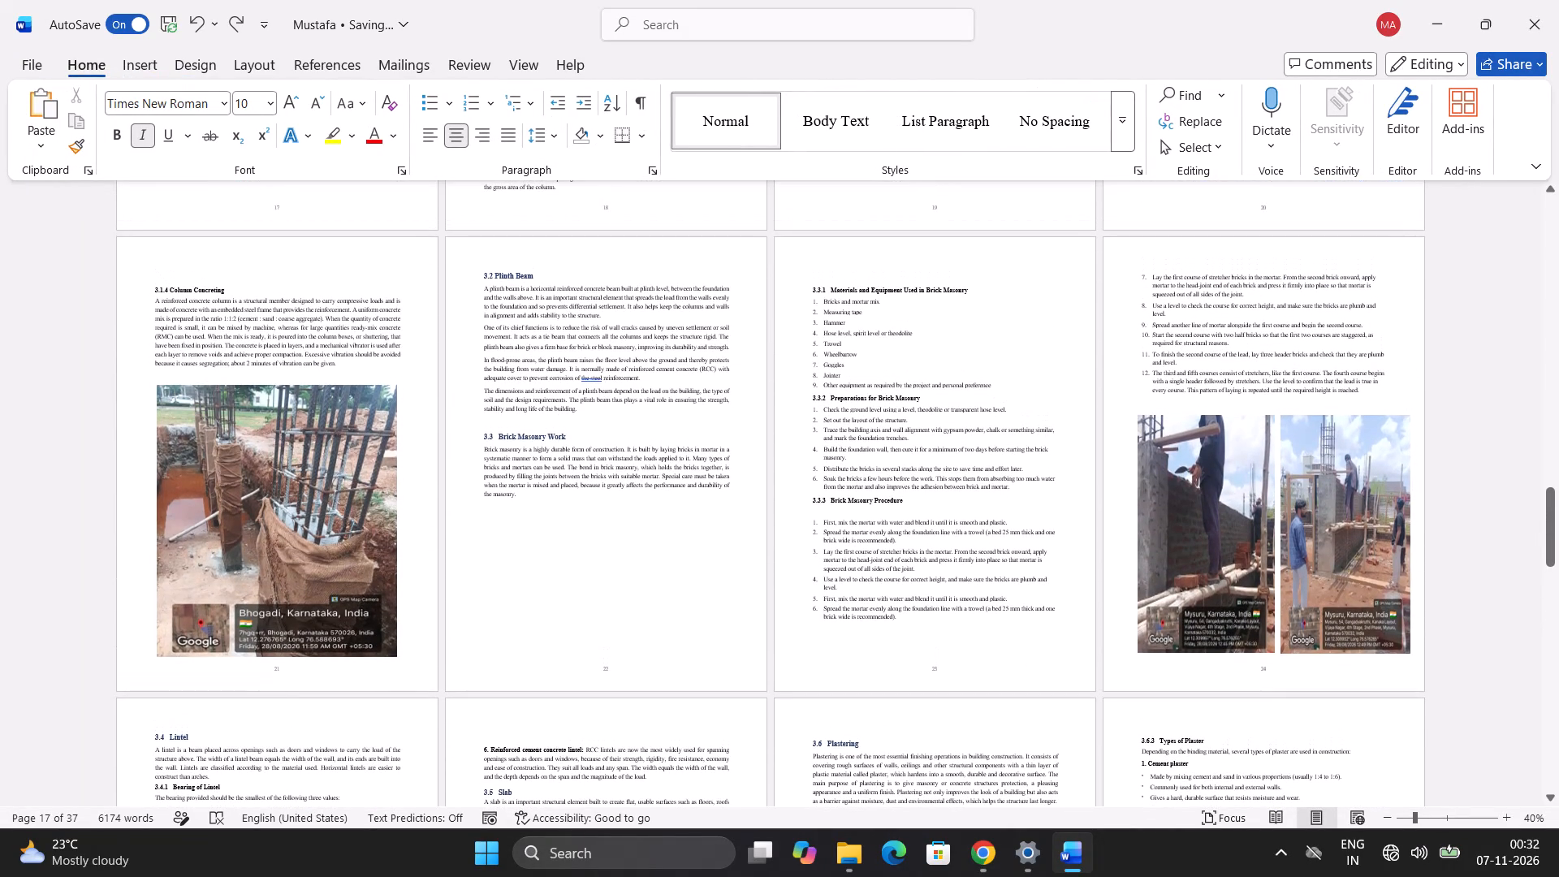
scroll(277, 251, "up", 1)
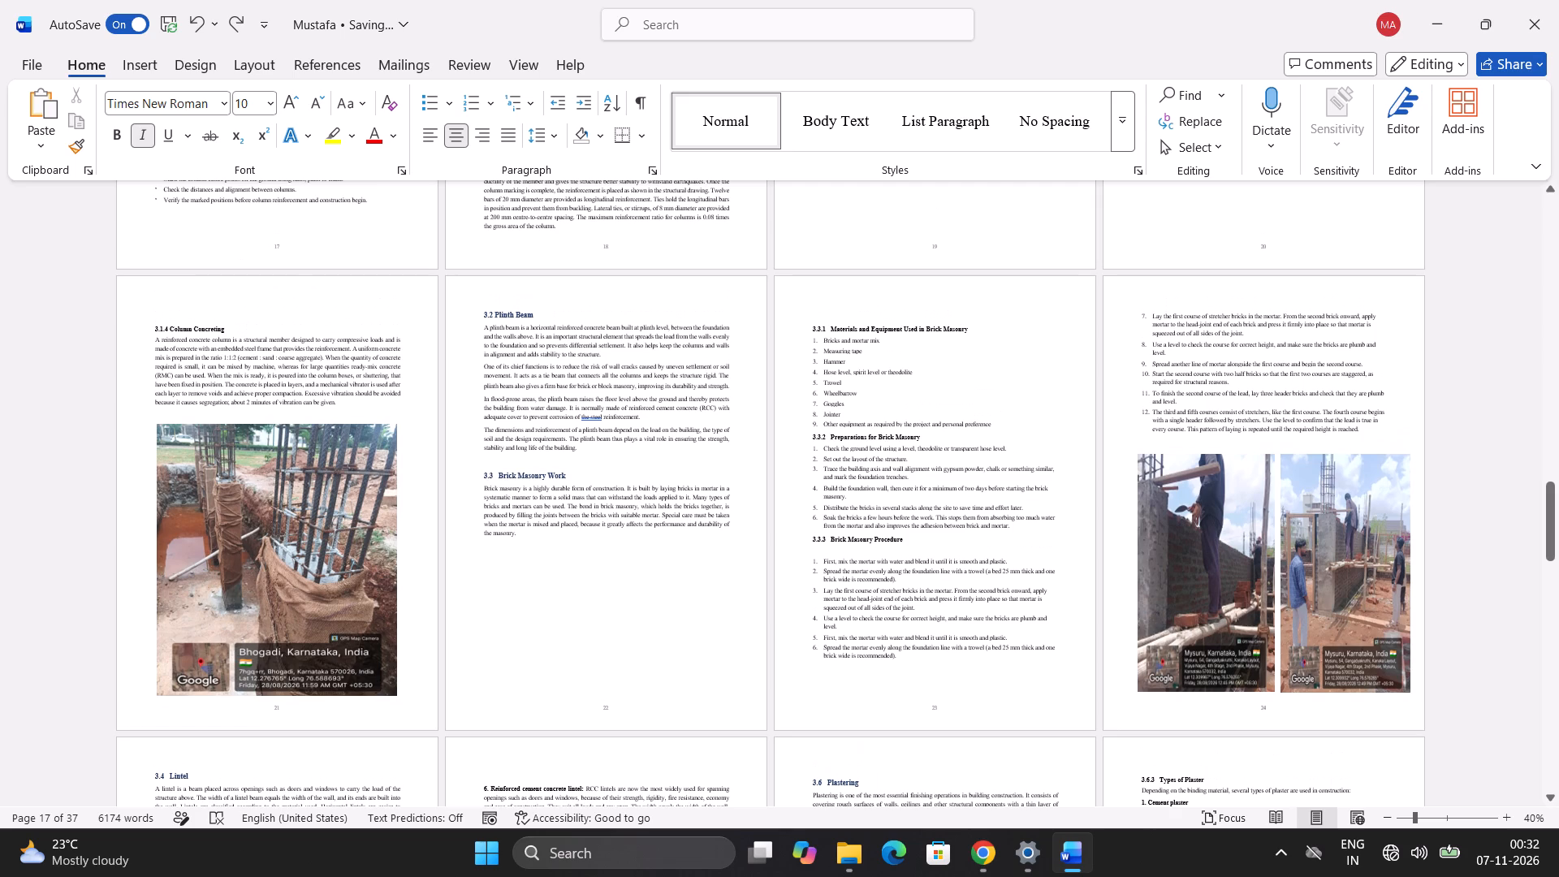
scroll(284, 524, "up", 1)
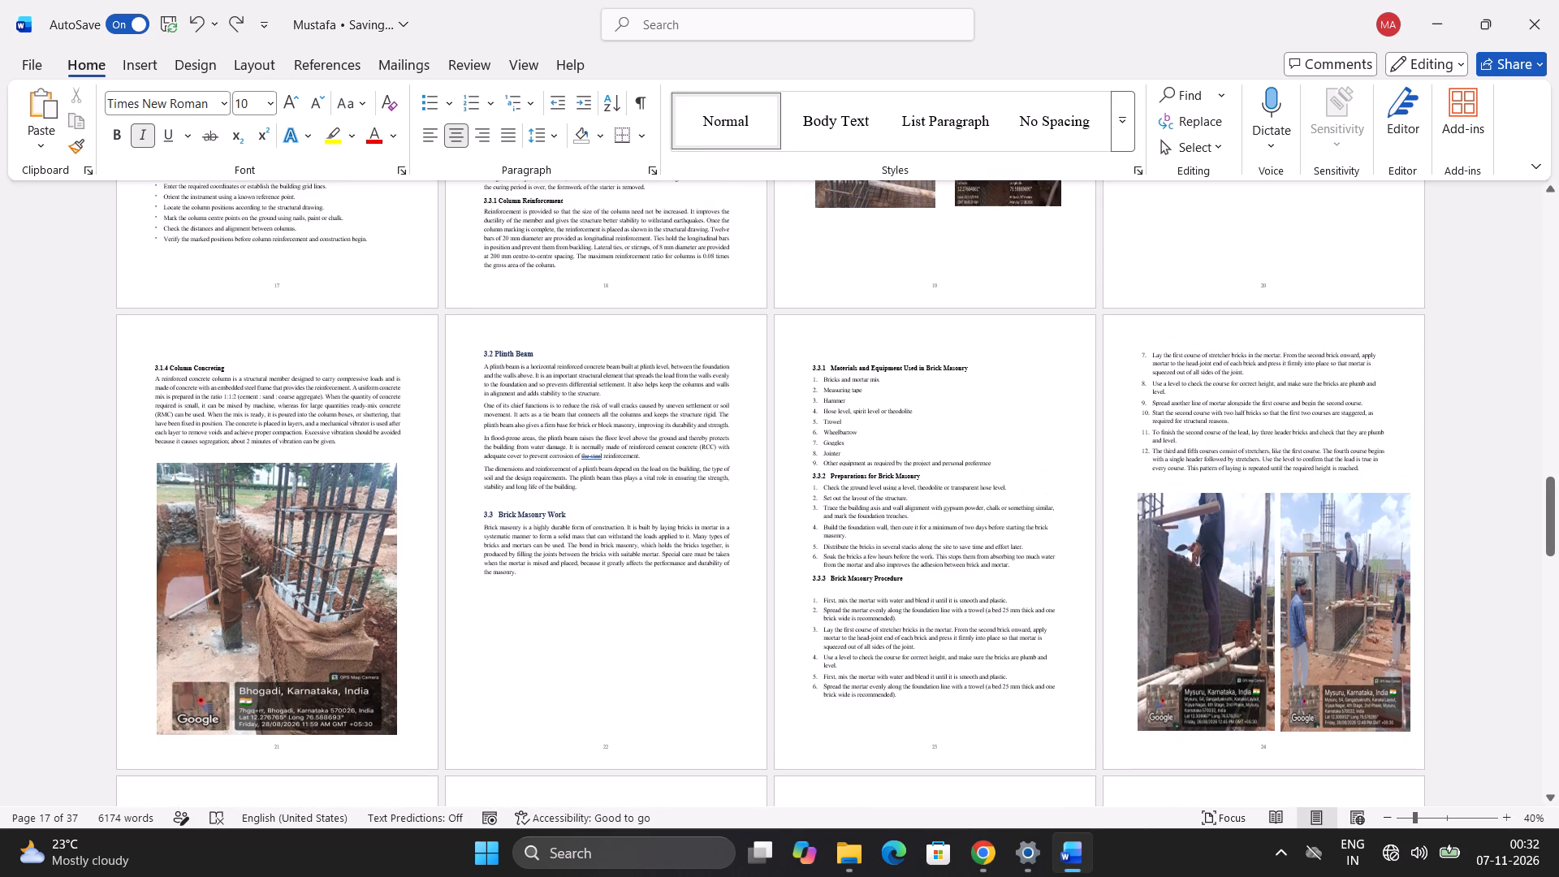
scroll(270, 506, "up", 3)
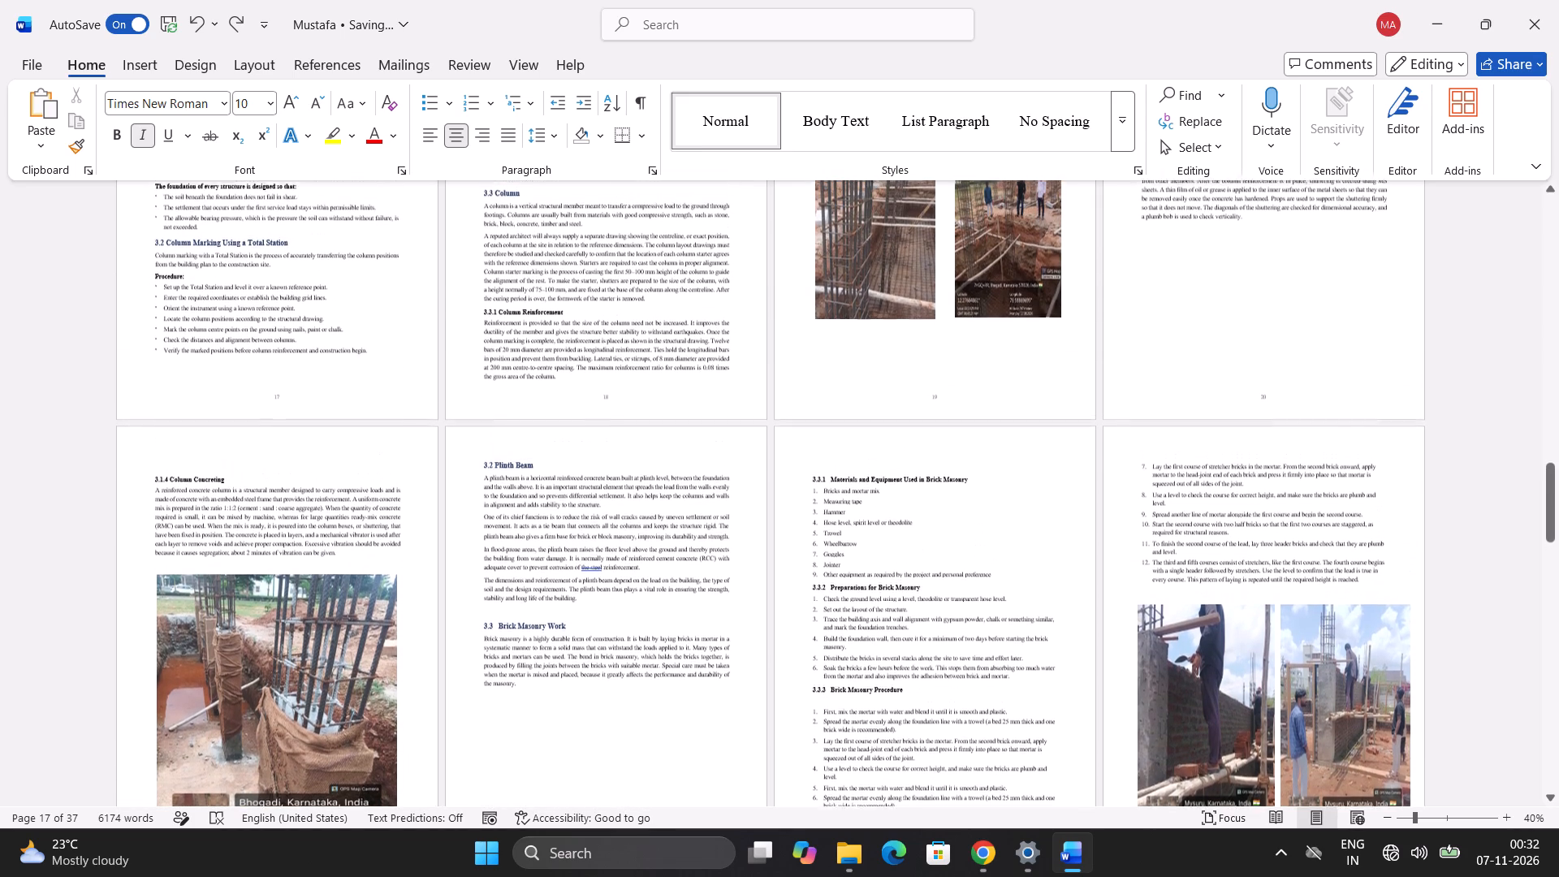
scroll(263, 499, "up", 5)
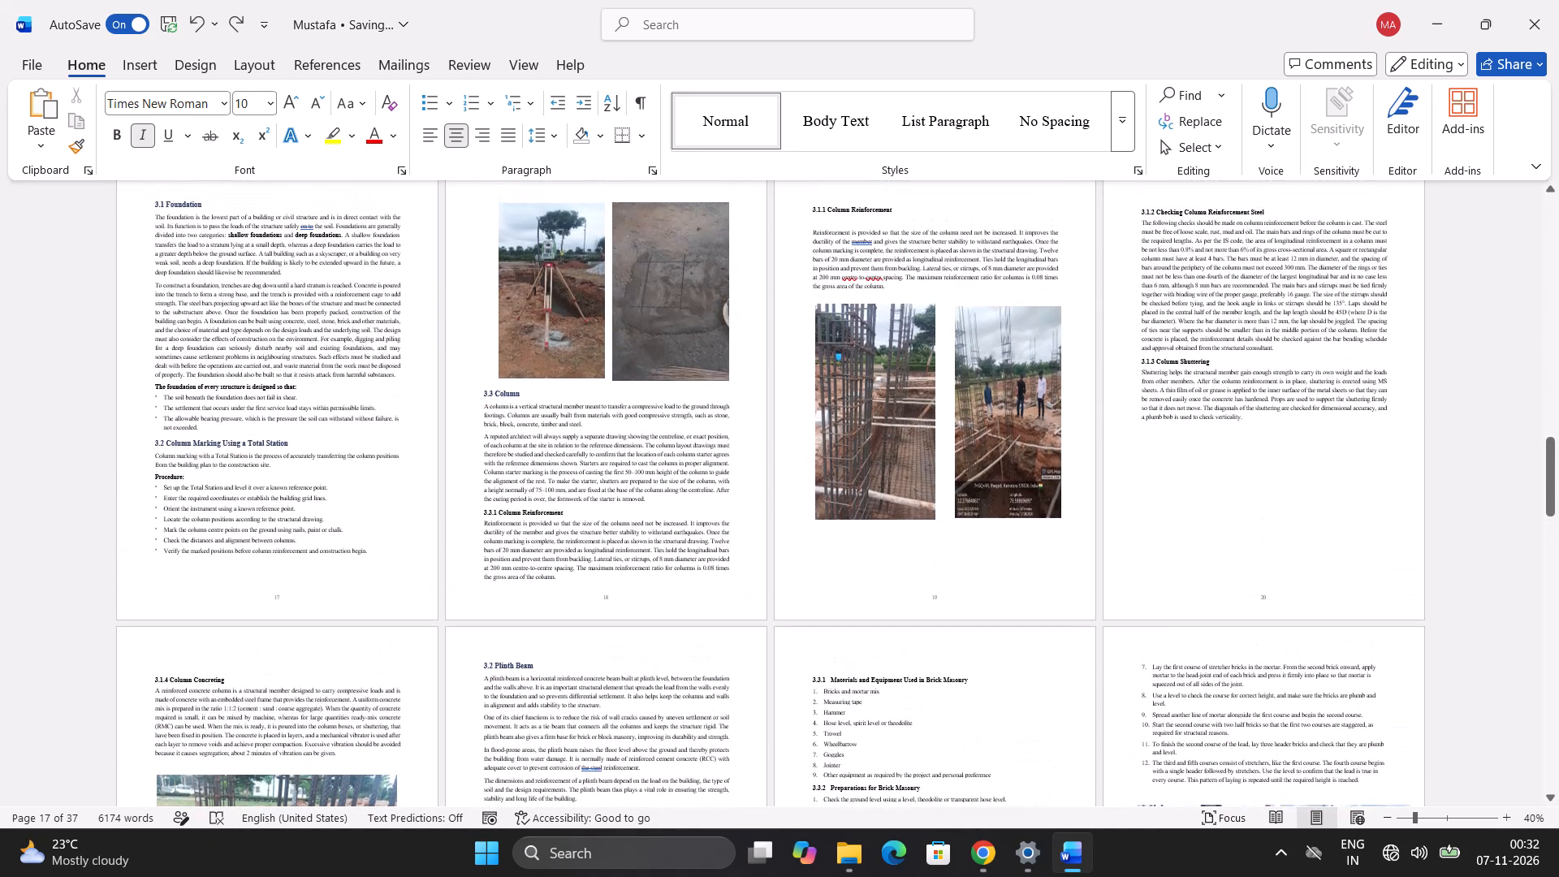
scroll(246, 471, "up", 2)
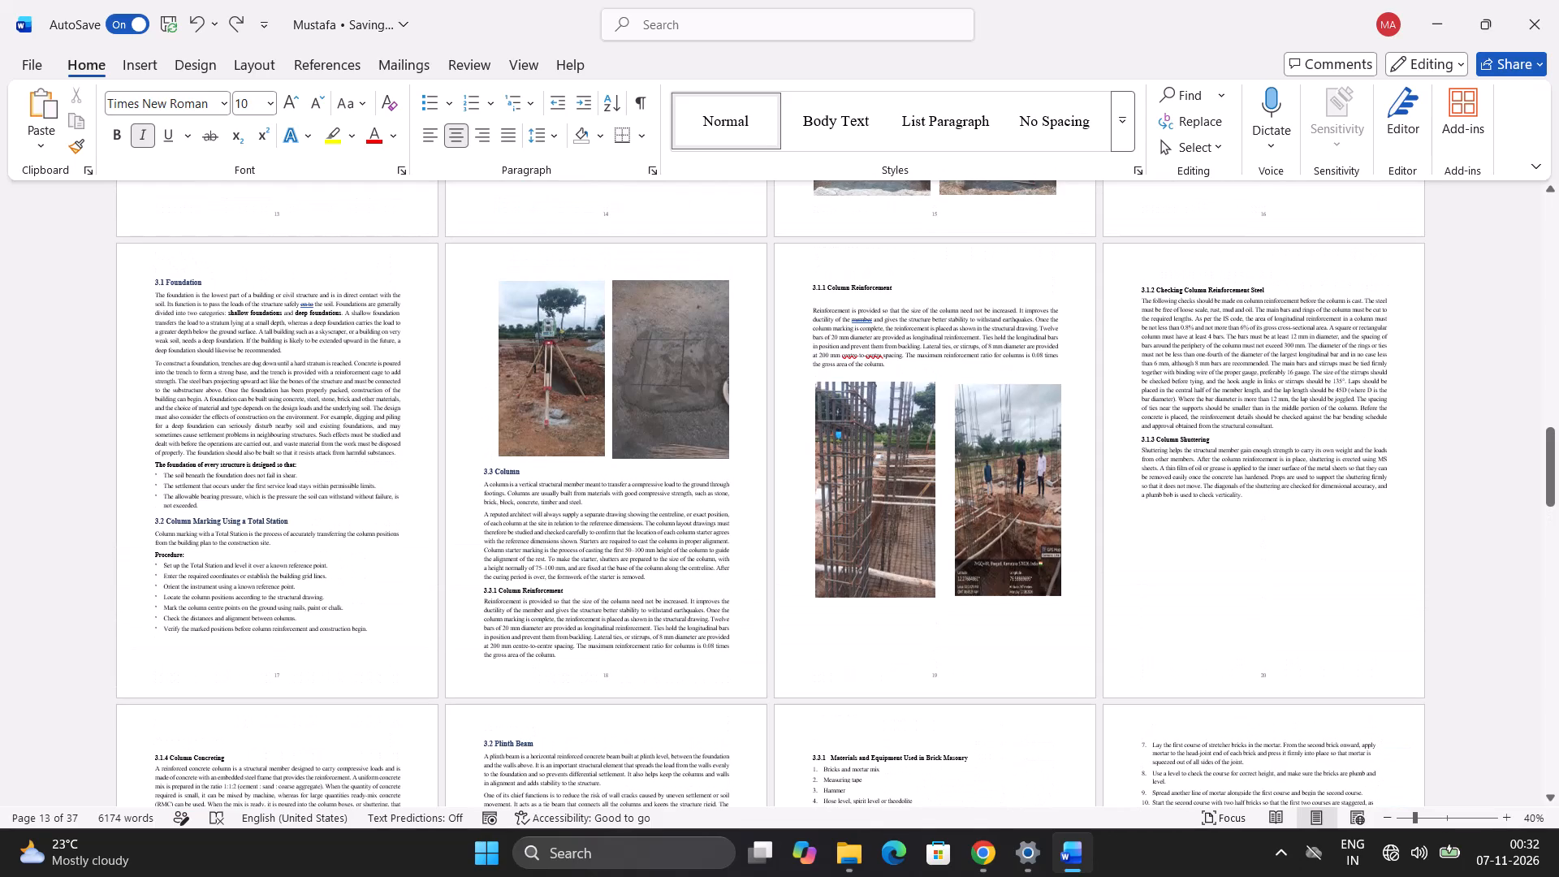
scroll(246, 471, "up", 5)
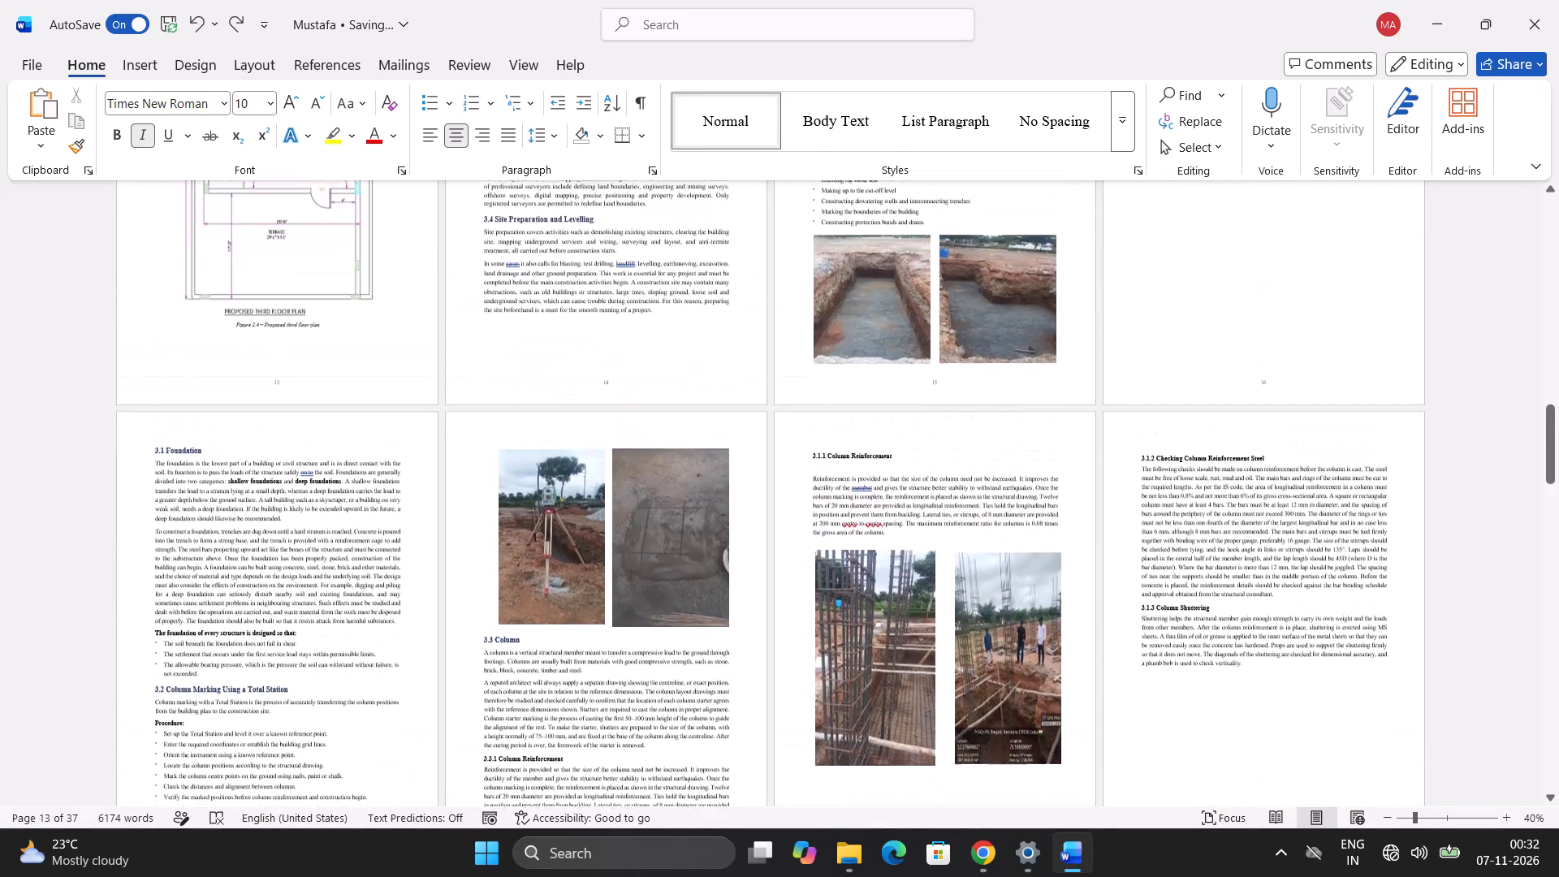
scroll(244, 463, "up", 11)
scroll(235, 405, "up", 20)
scroll(235, 405, "up", 1)
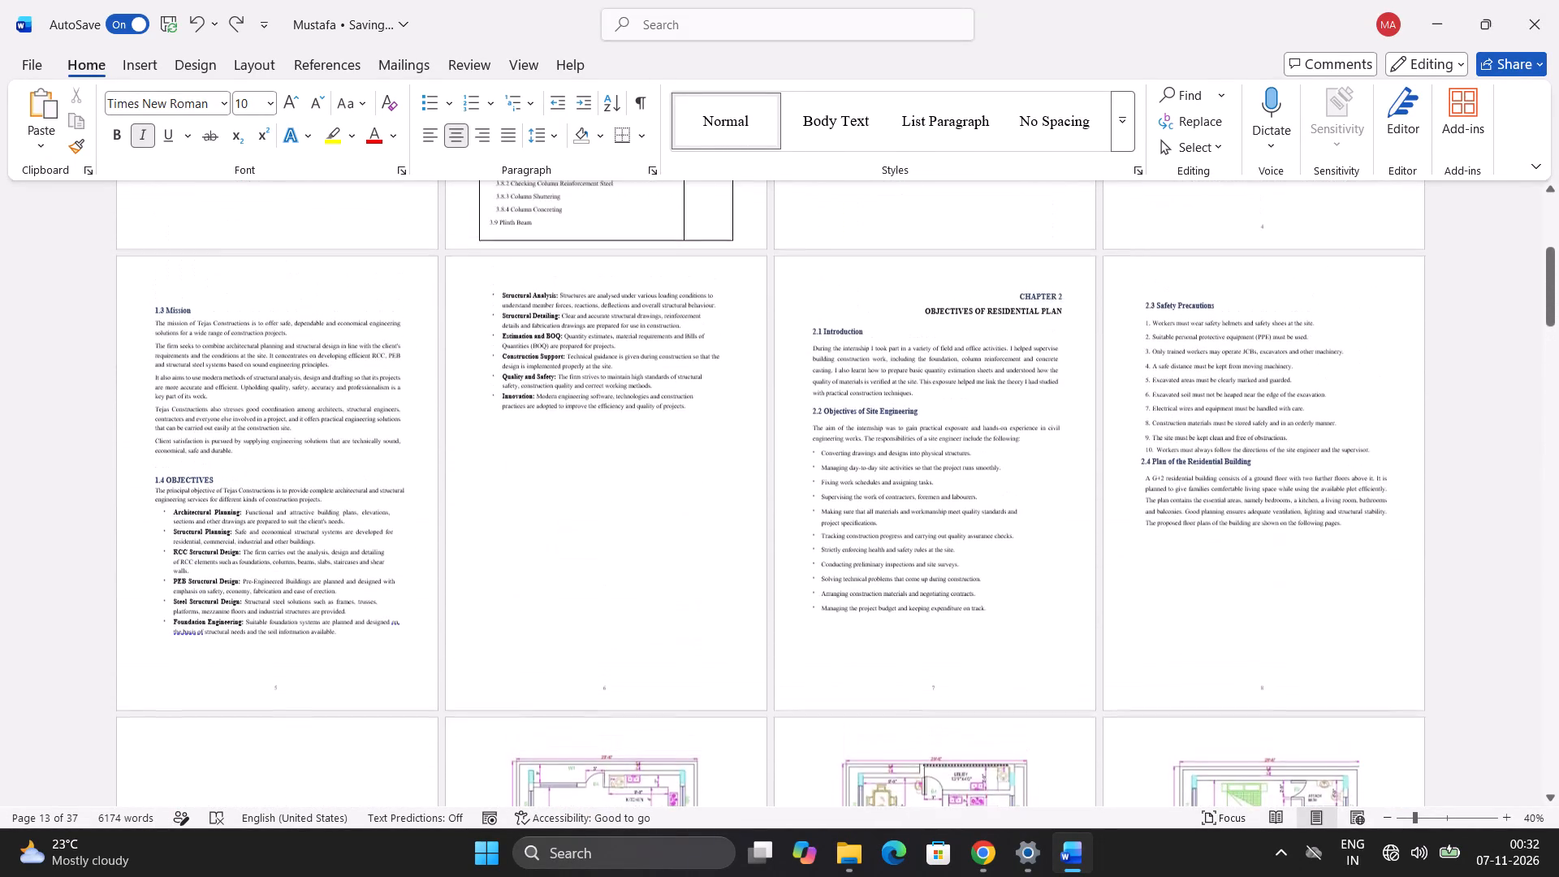
scroll(228, 353, "up", 9)
key("Escape")
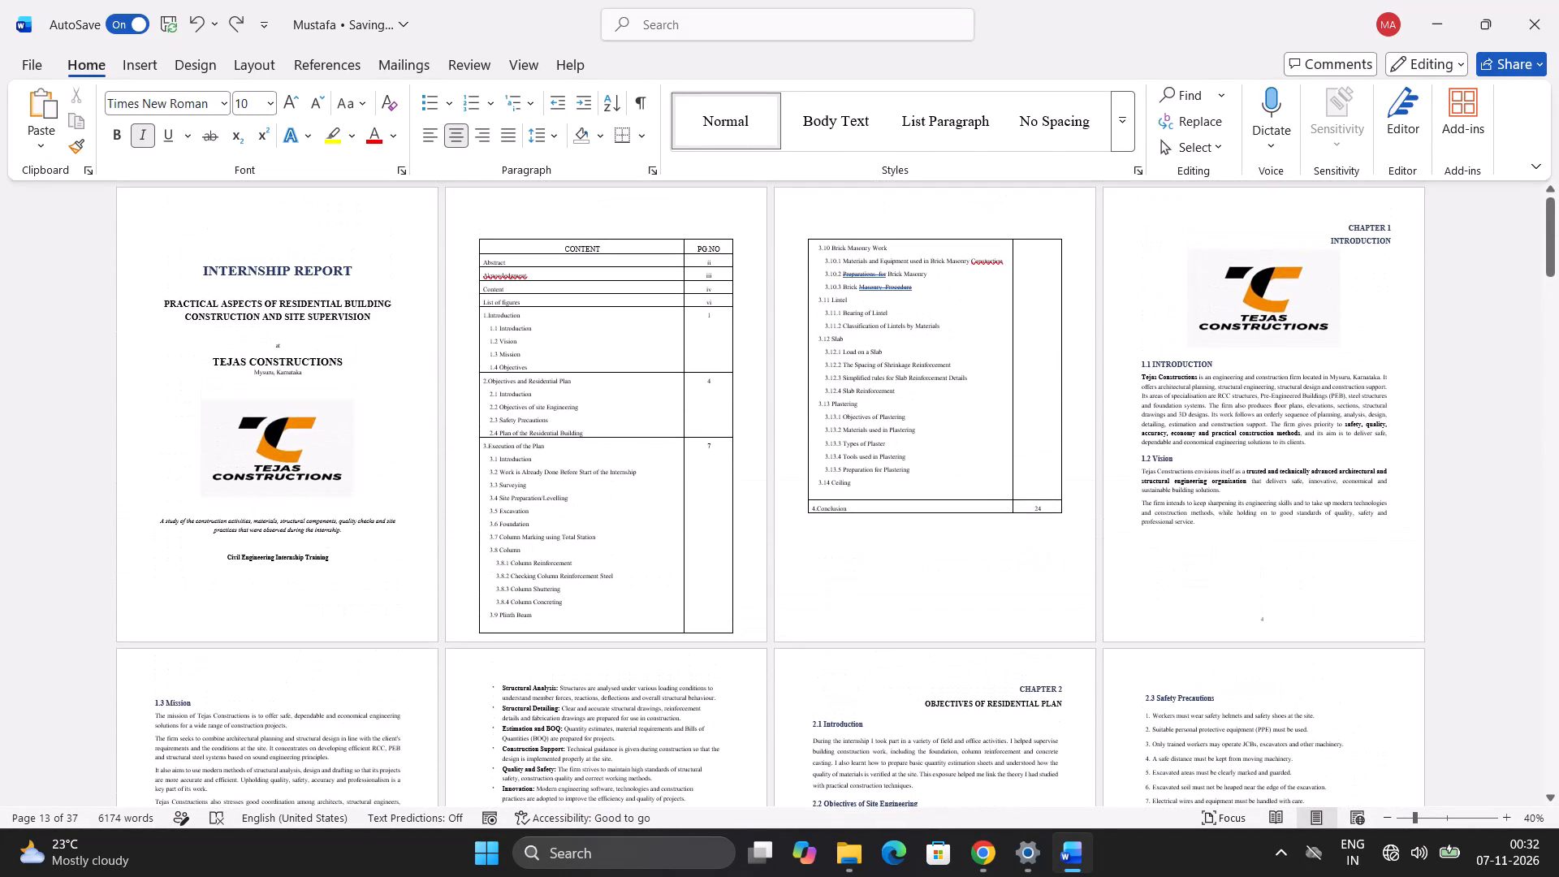
key("Escape")
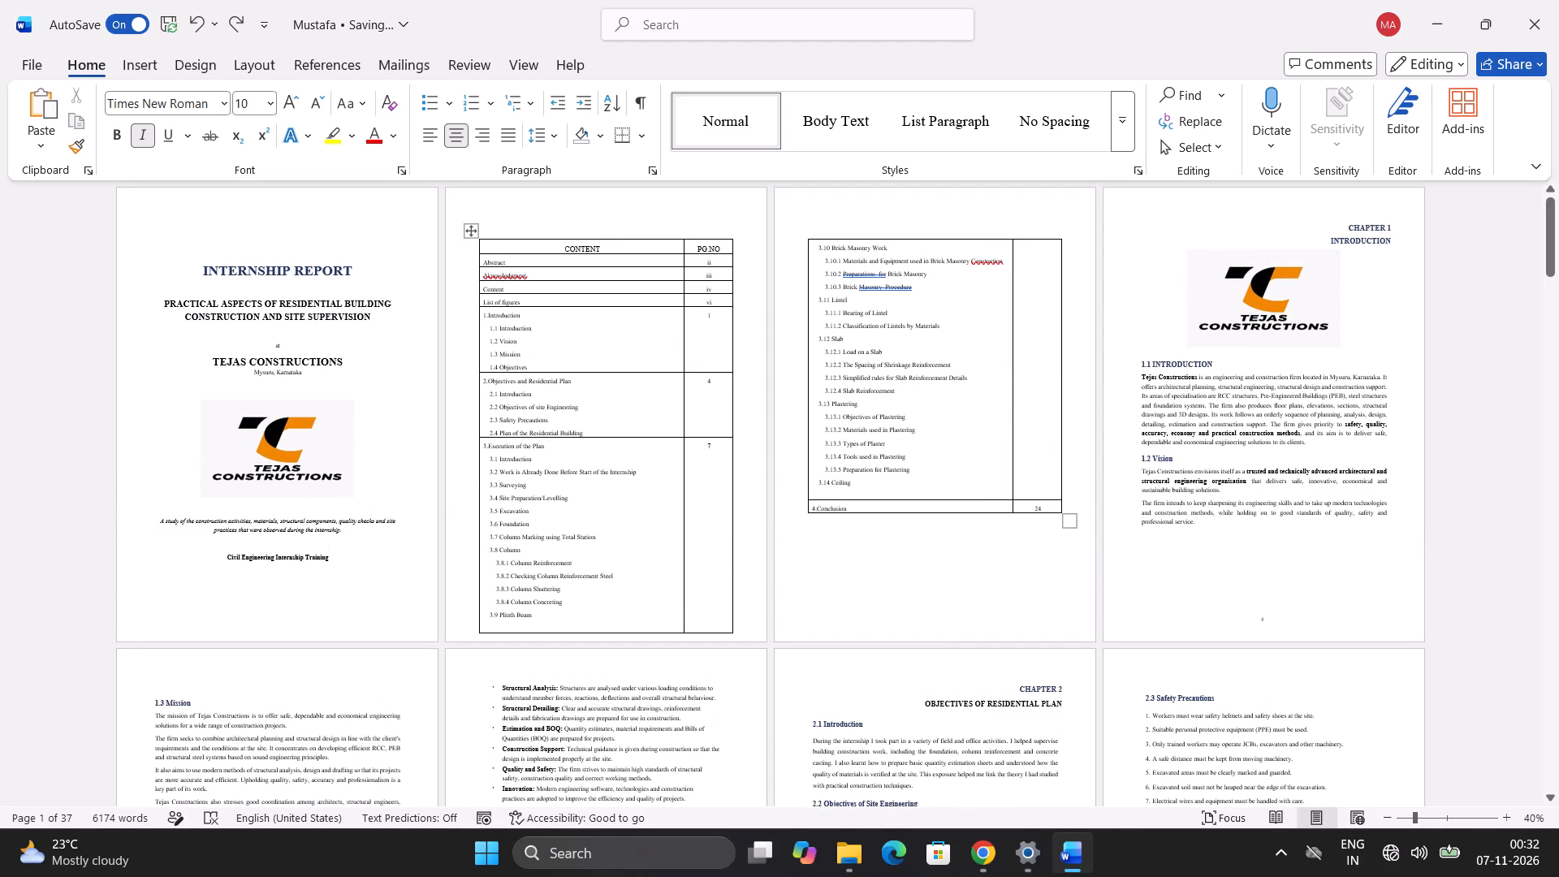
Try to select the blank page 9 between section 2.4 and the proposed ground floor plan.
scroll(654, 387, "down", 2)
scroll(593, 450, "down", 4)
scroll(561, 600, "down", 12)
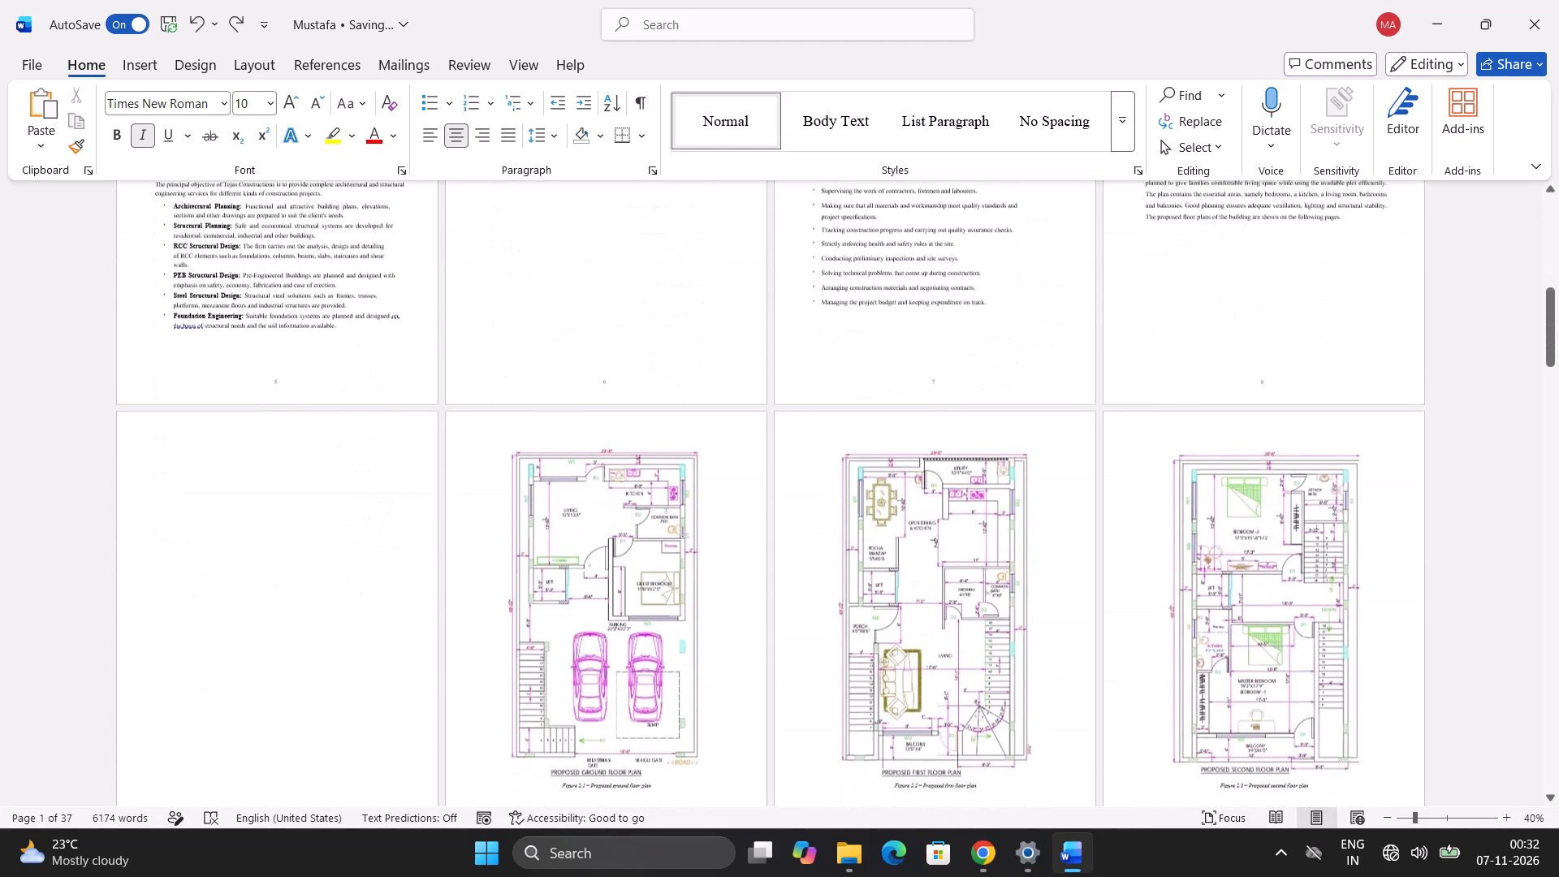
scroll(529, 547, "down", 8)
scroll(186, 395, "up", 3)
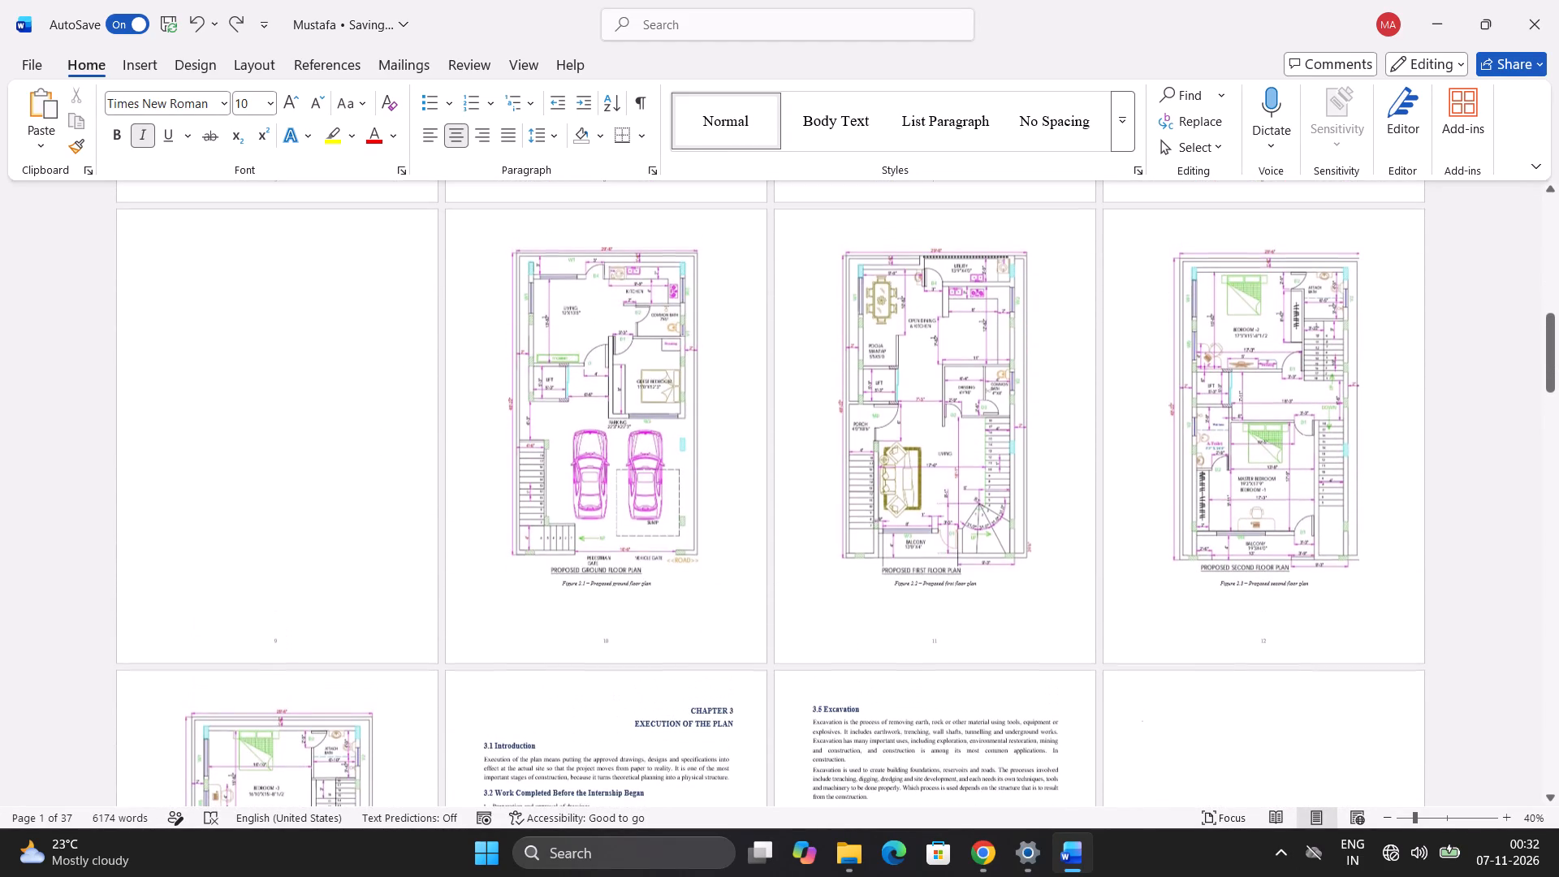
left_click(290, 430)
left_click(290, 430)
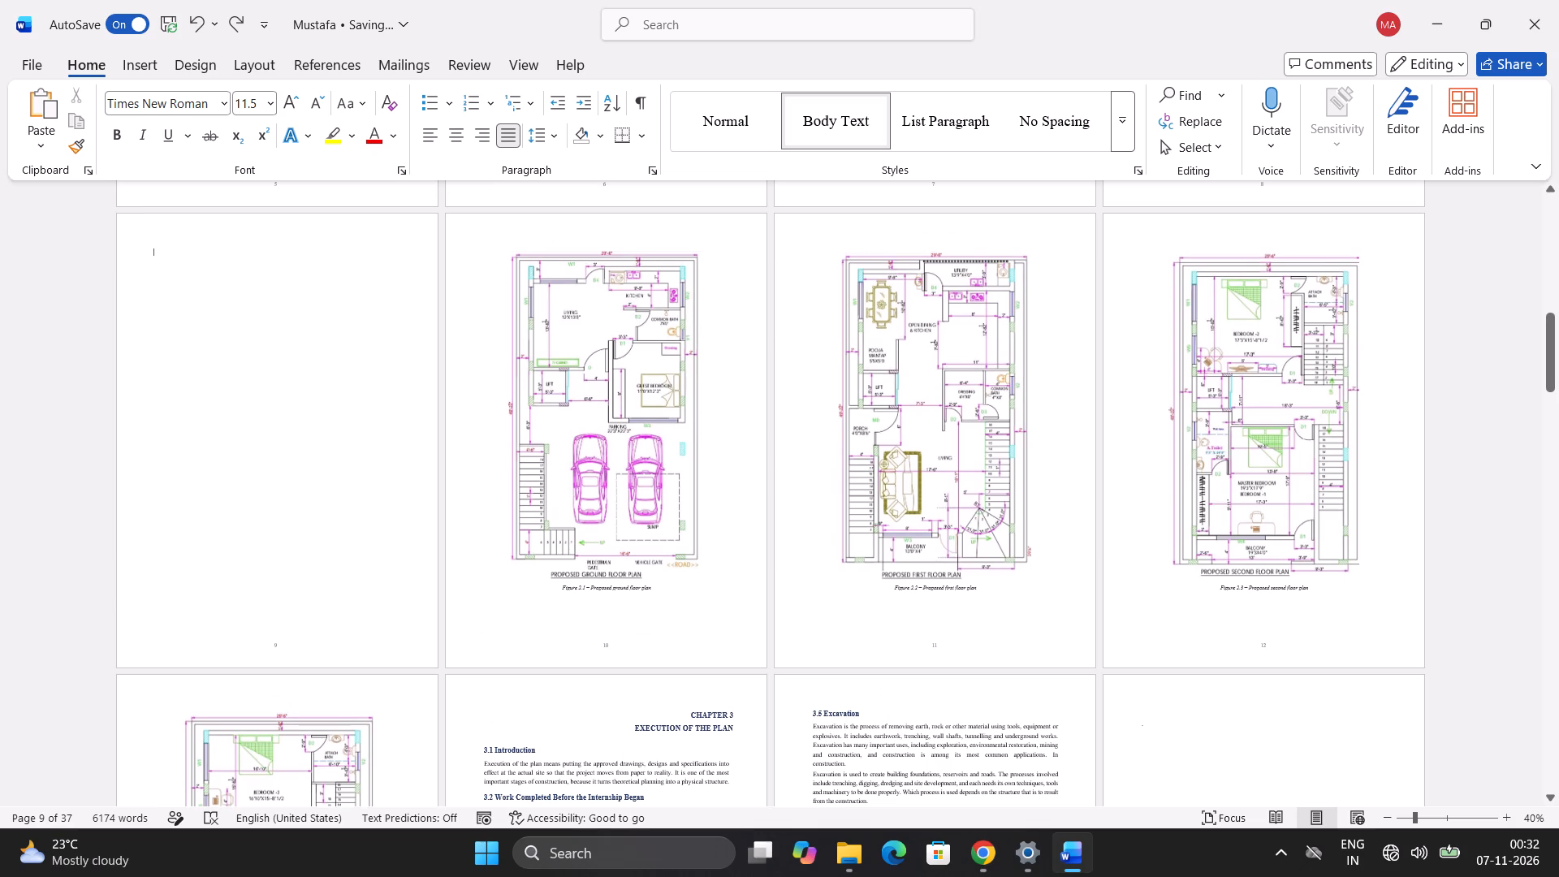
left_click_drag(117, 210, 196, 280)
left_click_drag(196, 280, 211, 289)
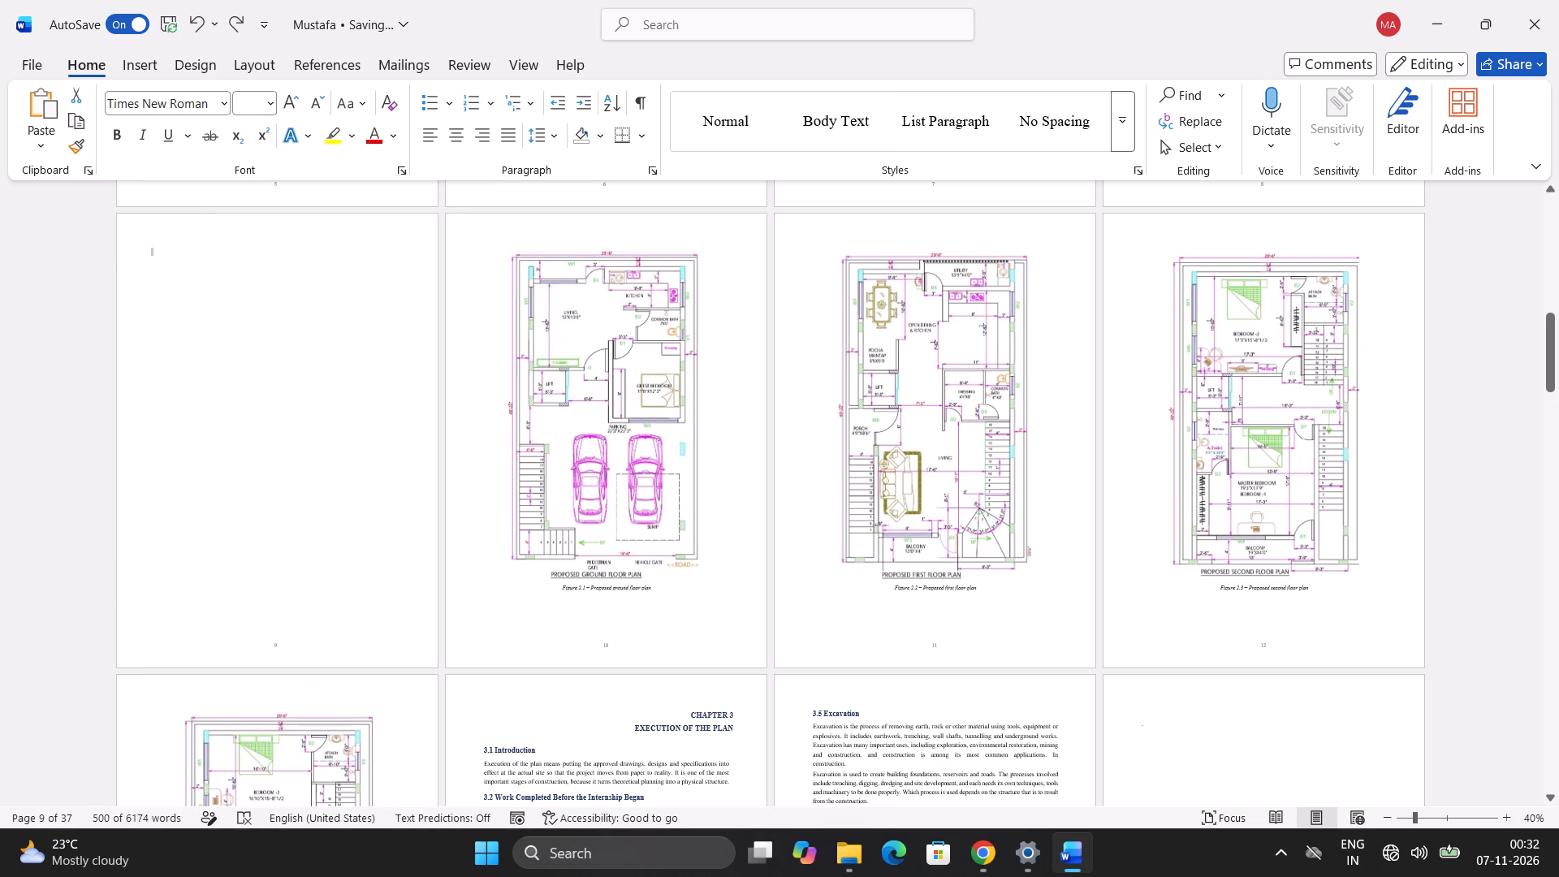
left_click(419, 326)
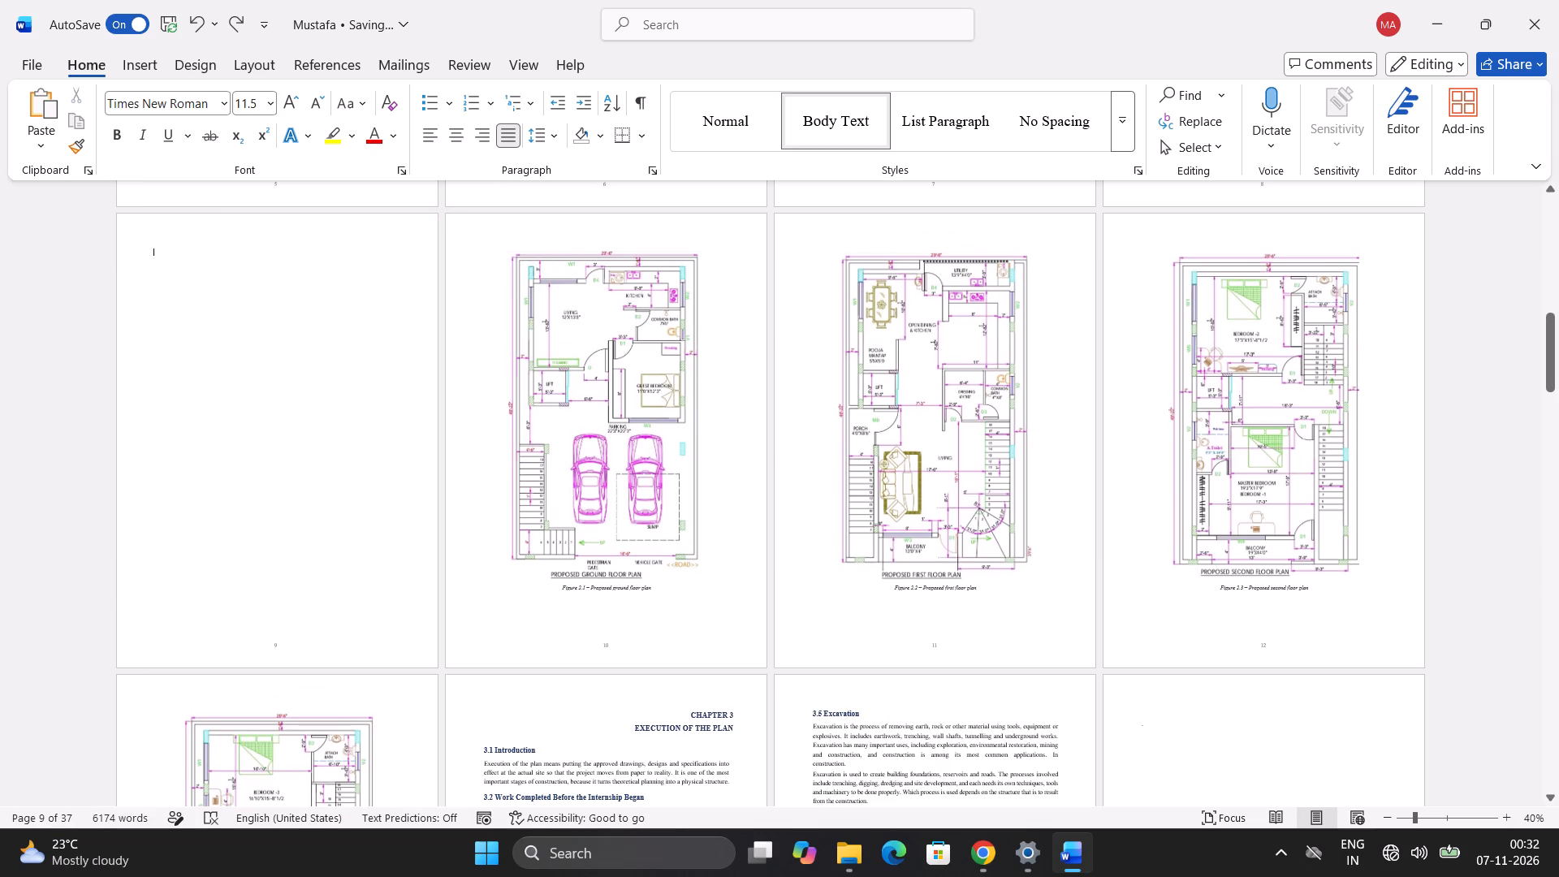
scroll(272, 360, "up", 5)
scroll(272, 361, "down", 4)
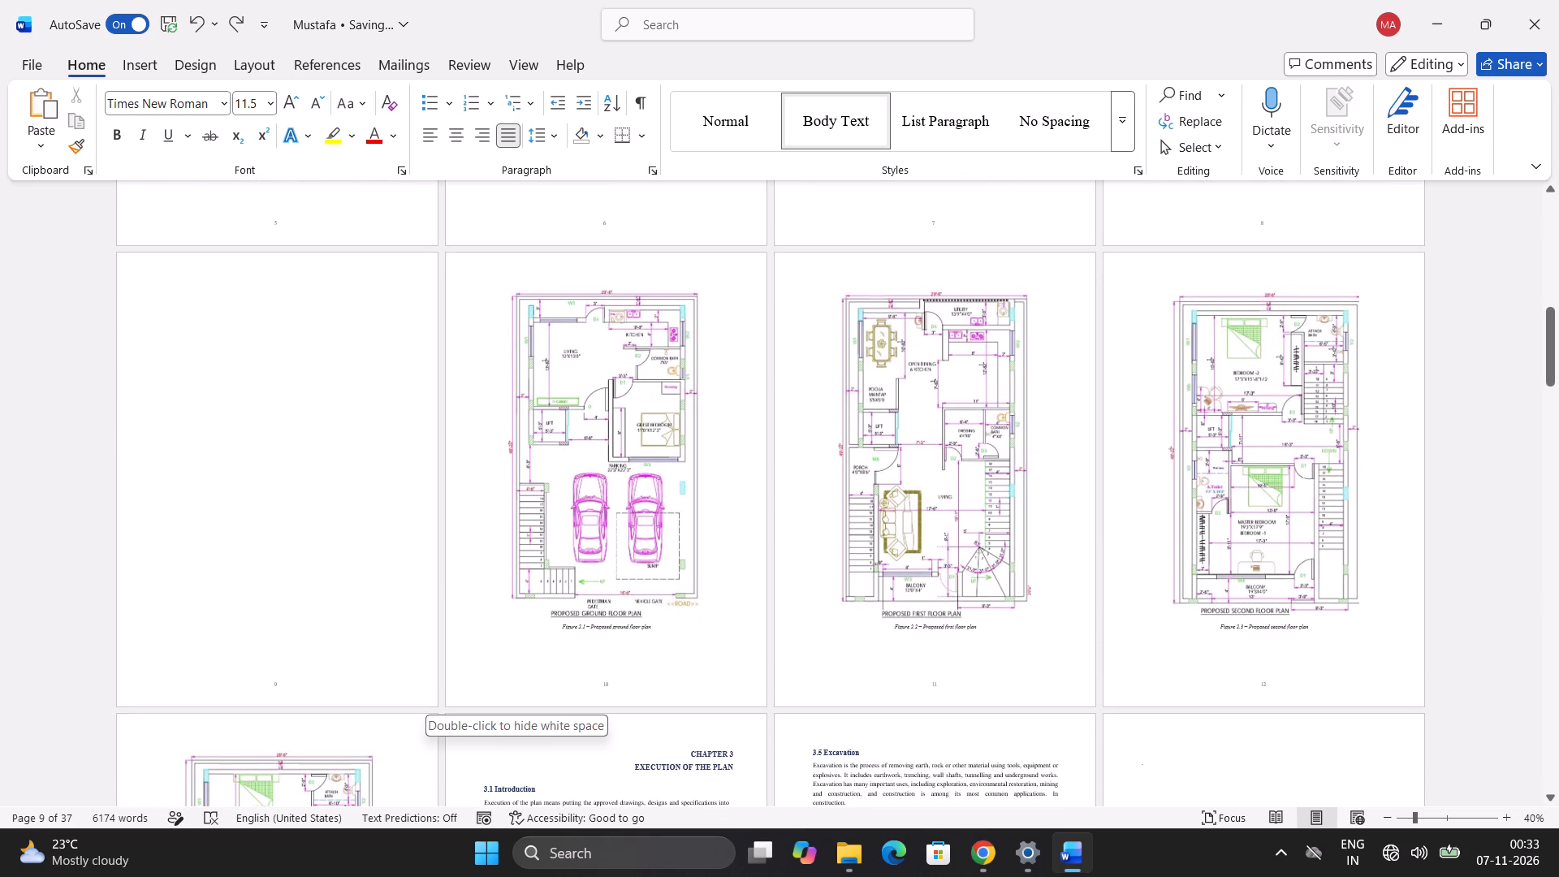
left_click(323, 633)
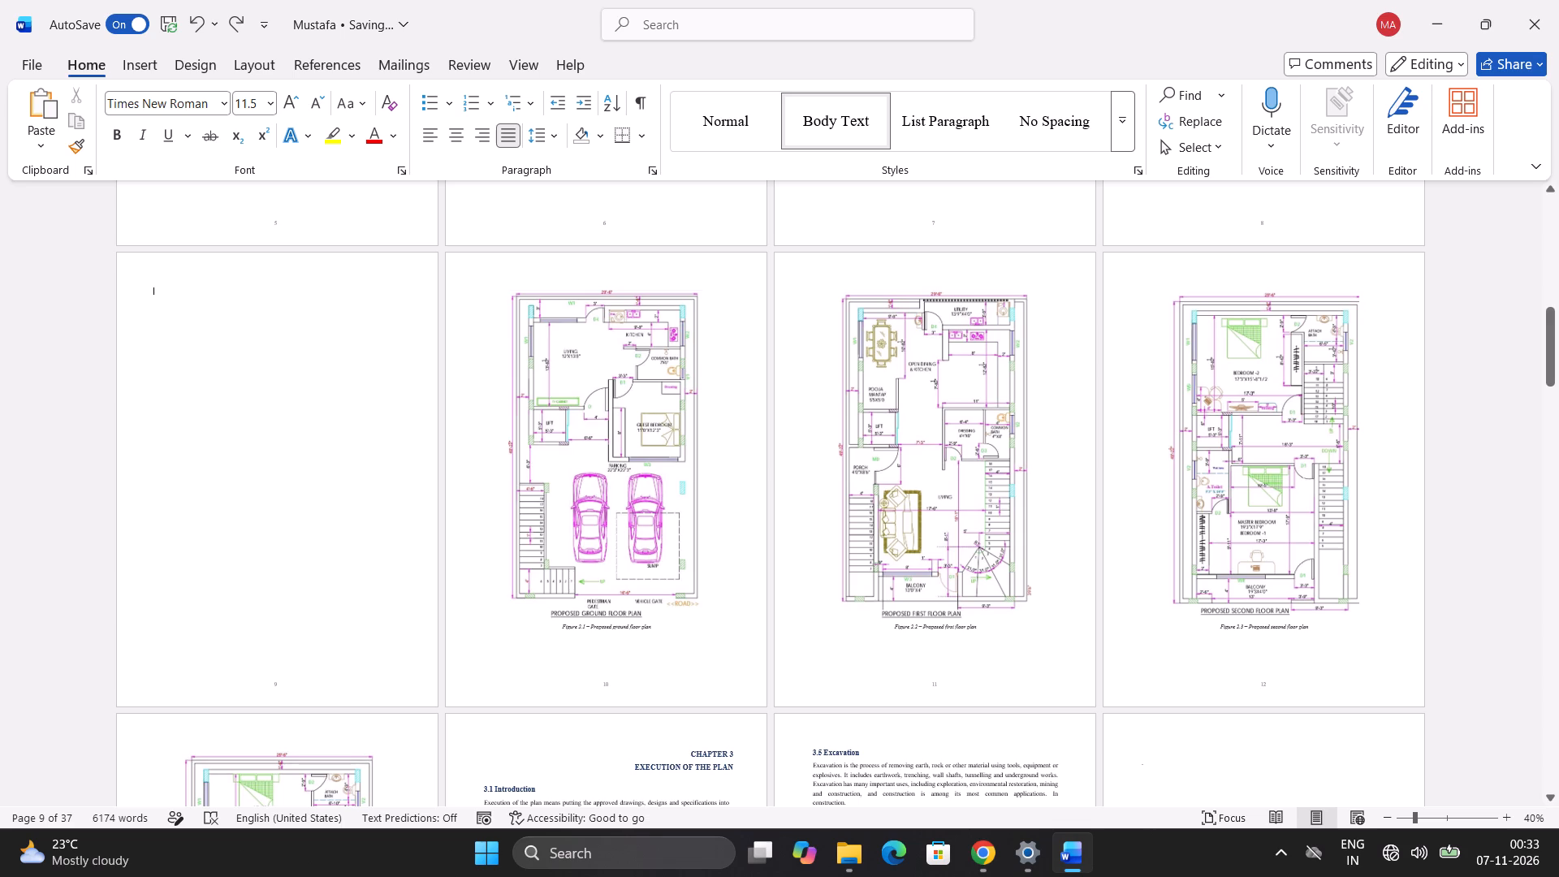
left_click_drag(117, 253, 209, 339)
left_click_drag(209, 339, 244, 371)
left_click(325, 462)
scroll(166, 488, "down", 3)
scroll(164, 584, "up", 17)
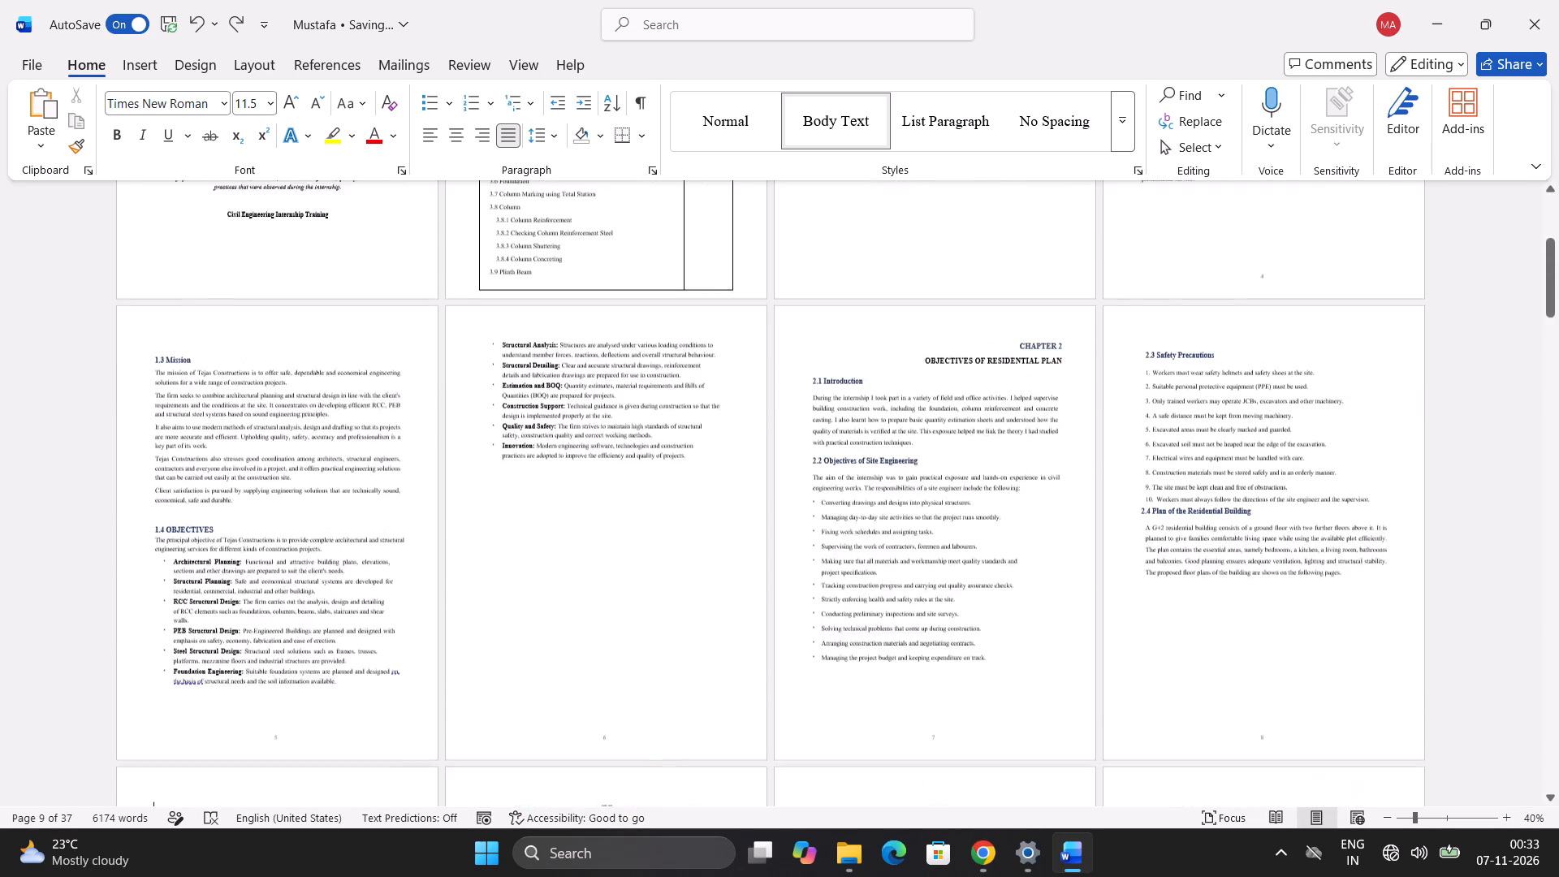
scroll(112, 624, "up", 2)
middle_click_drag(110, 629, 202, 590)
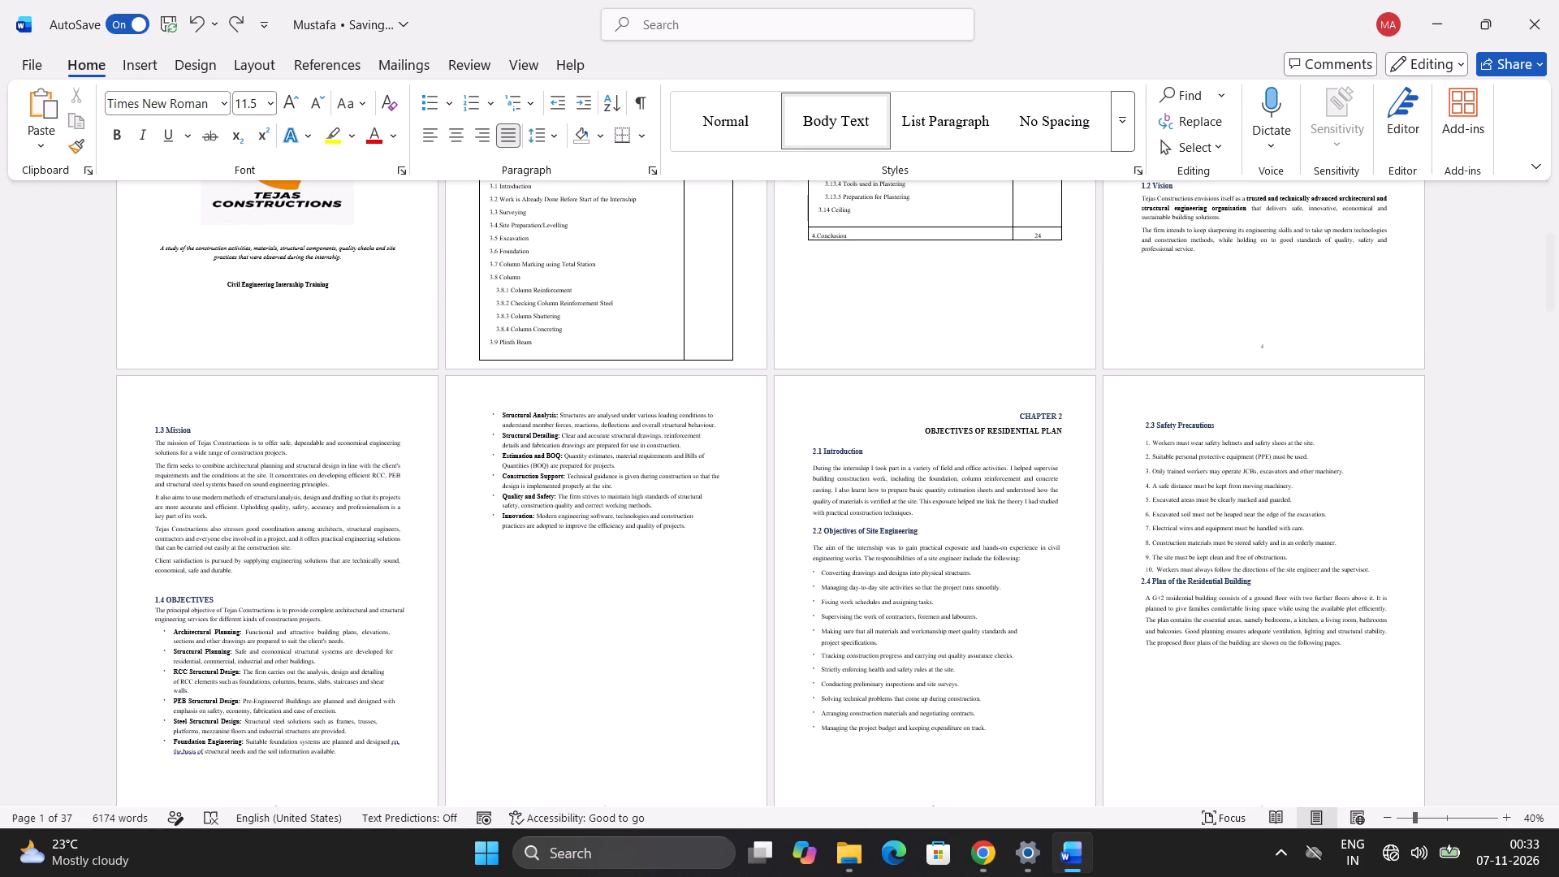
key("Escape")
Save the report.
key("ctrl+s")
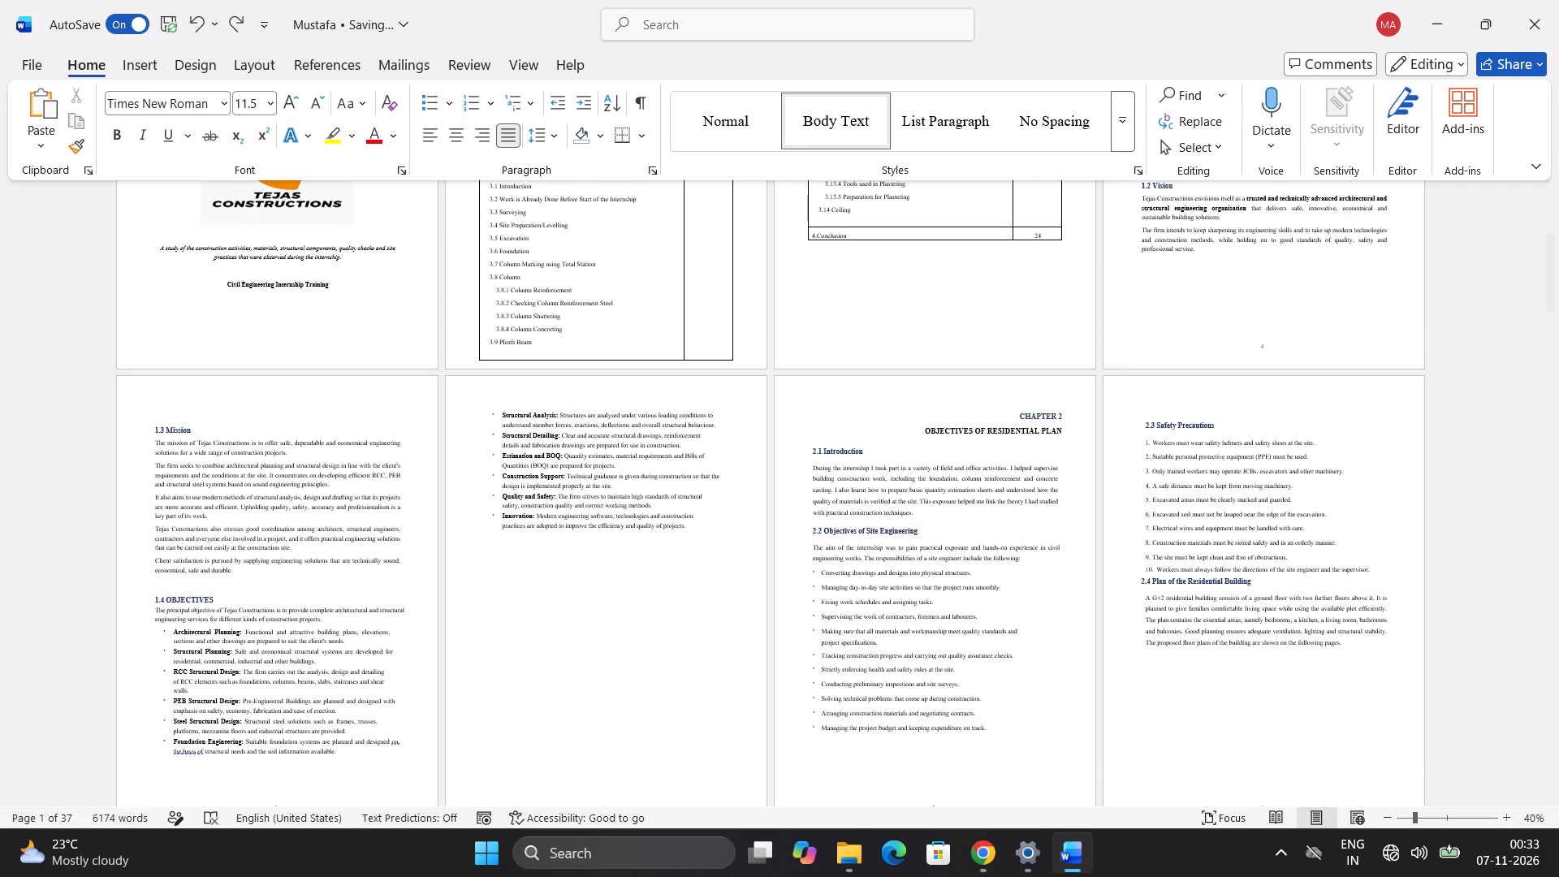
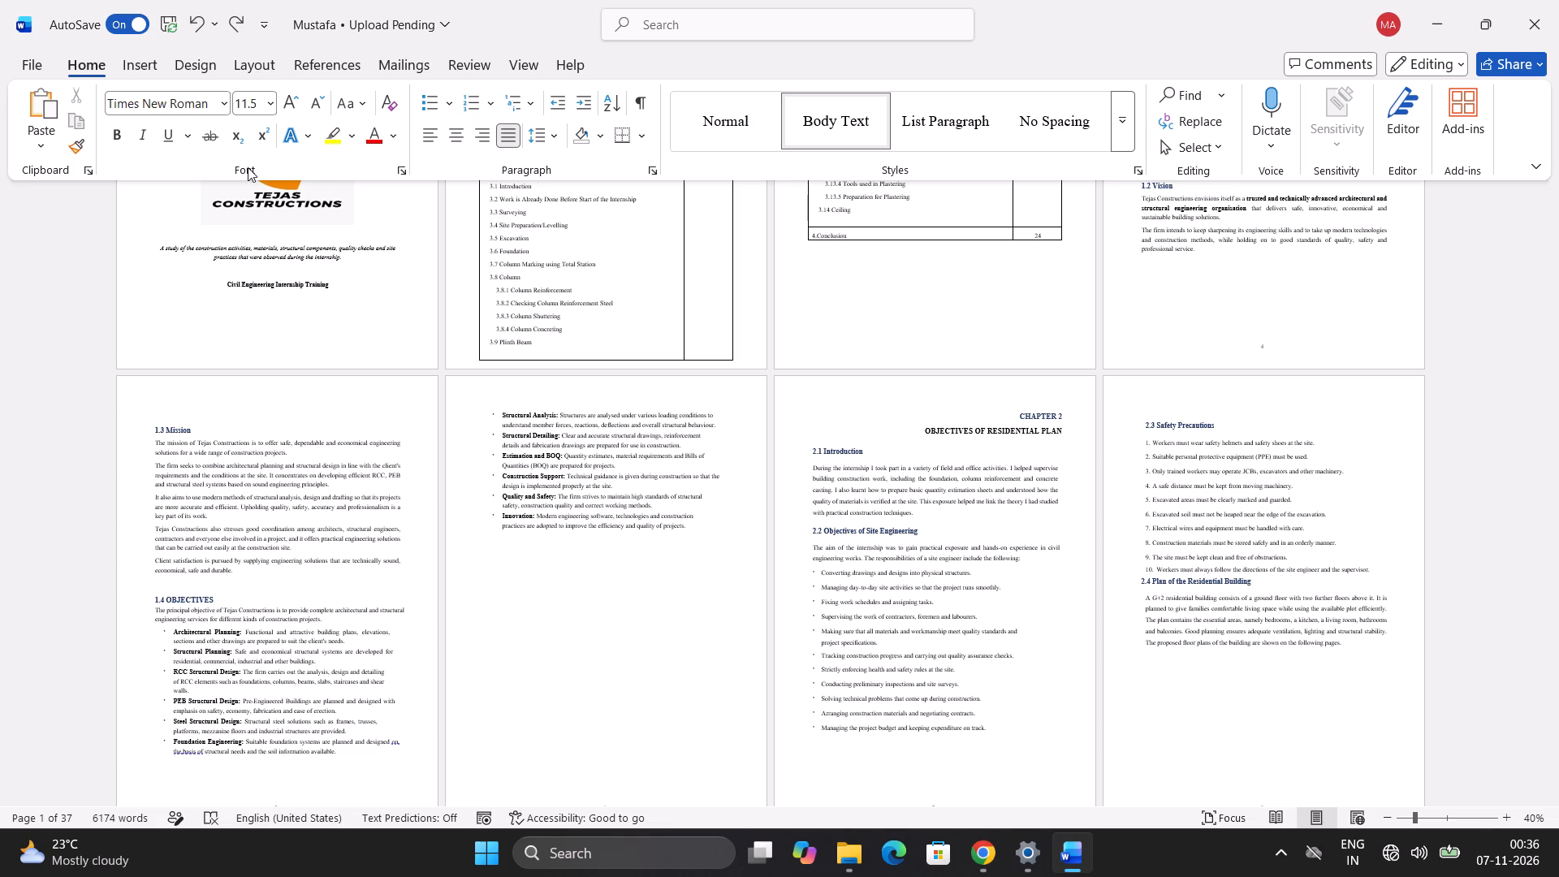
Review the internship report's page layout from the contents pages through the floor plans and Chapters 3 and 4 to the annexures.
scroll(248, 167, "down", 1)
scroll(389, 352, "up", 2)
scroll(389, 352, "down", 3)
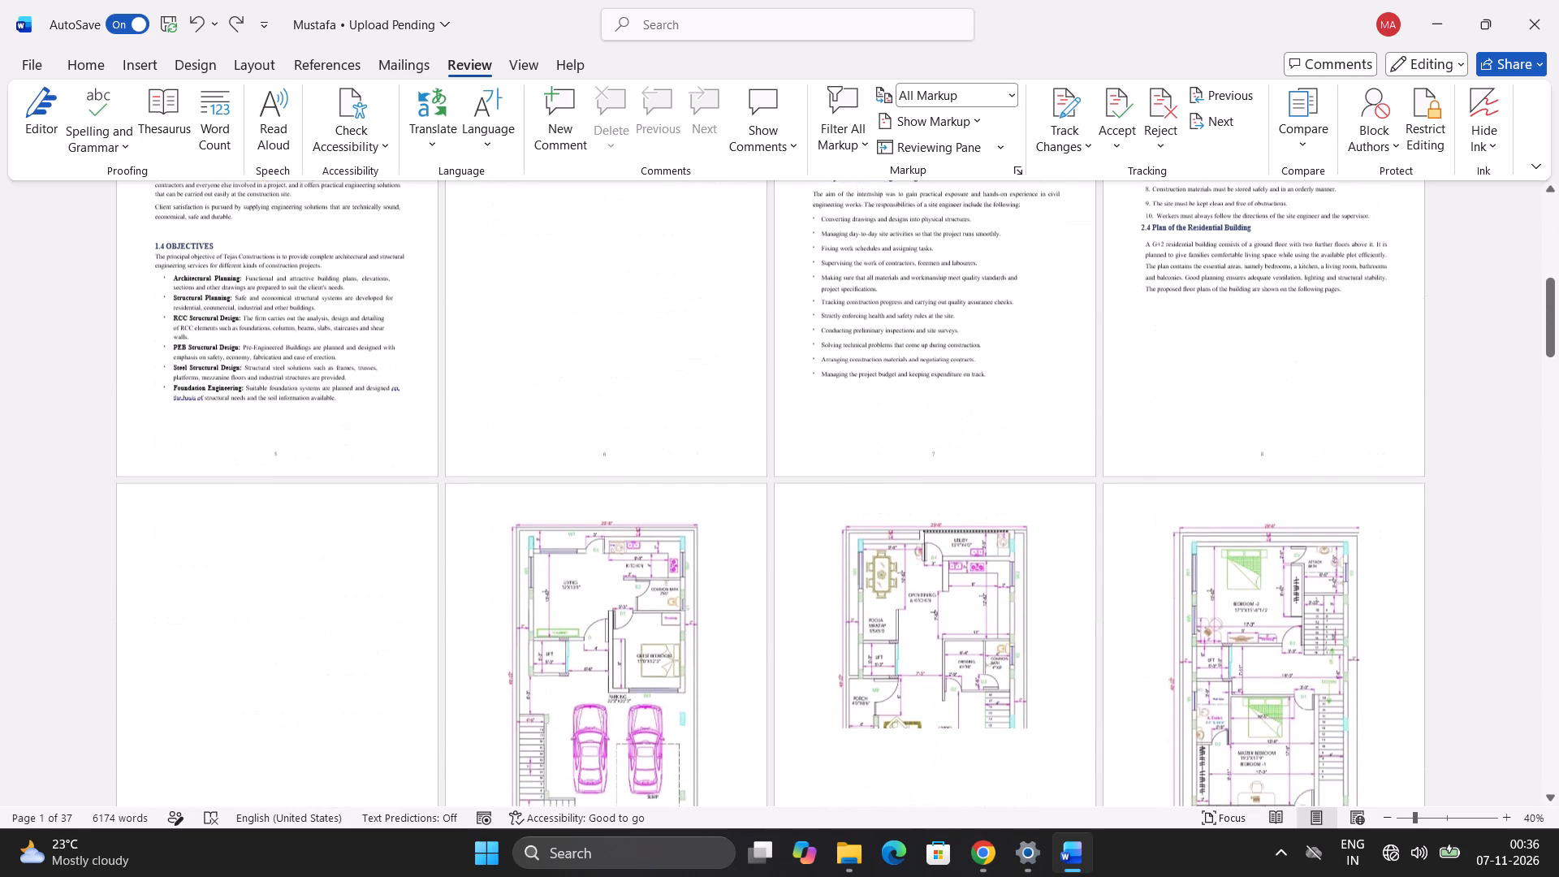
scroll(389, 352, "down", 4)
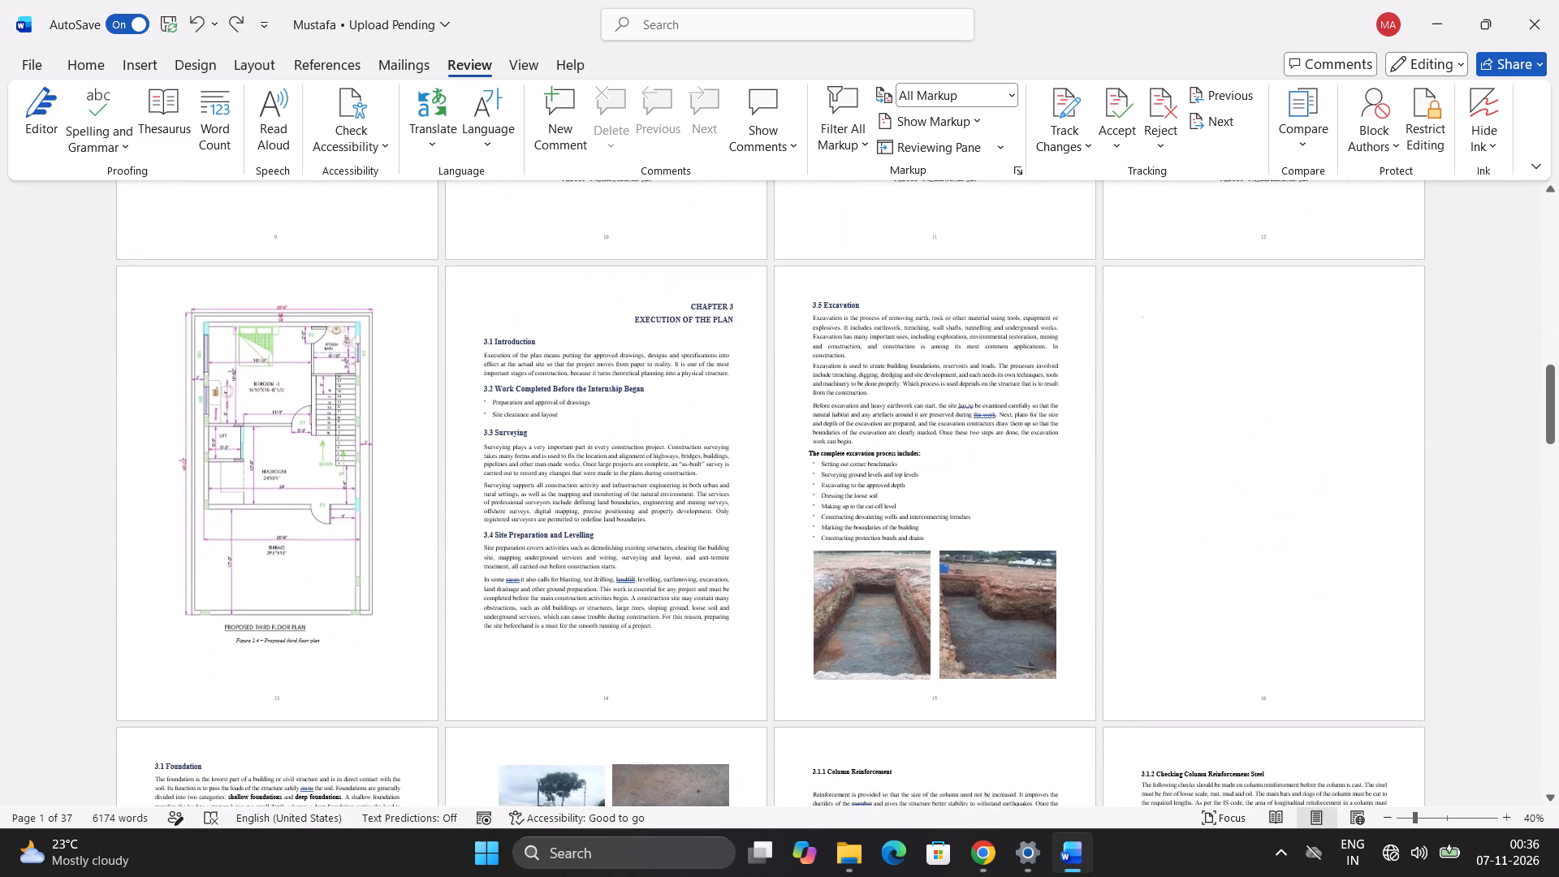
scroll(389, 352, "down", 3)
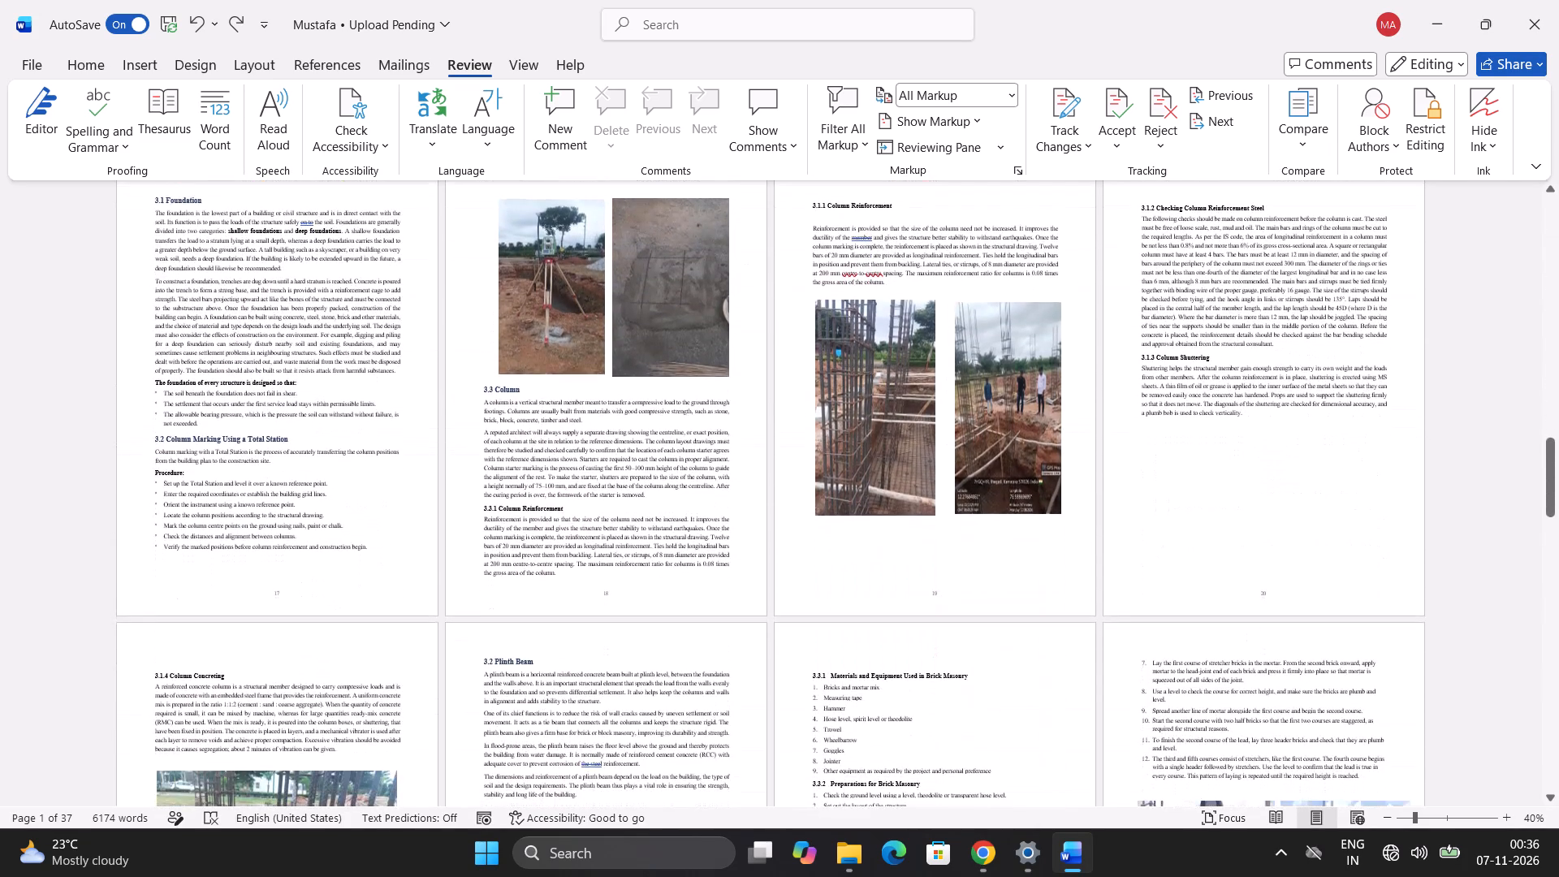
scroll(389, 352, "up", 1)
scroll(389, 352, "down", 1)
scroll(389, 352, "up", 4)
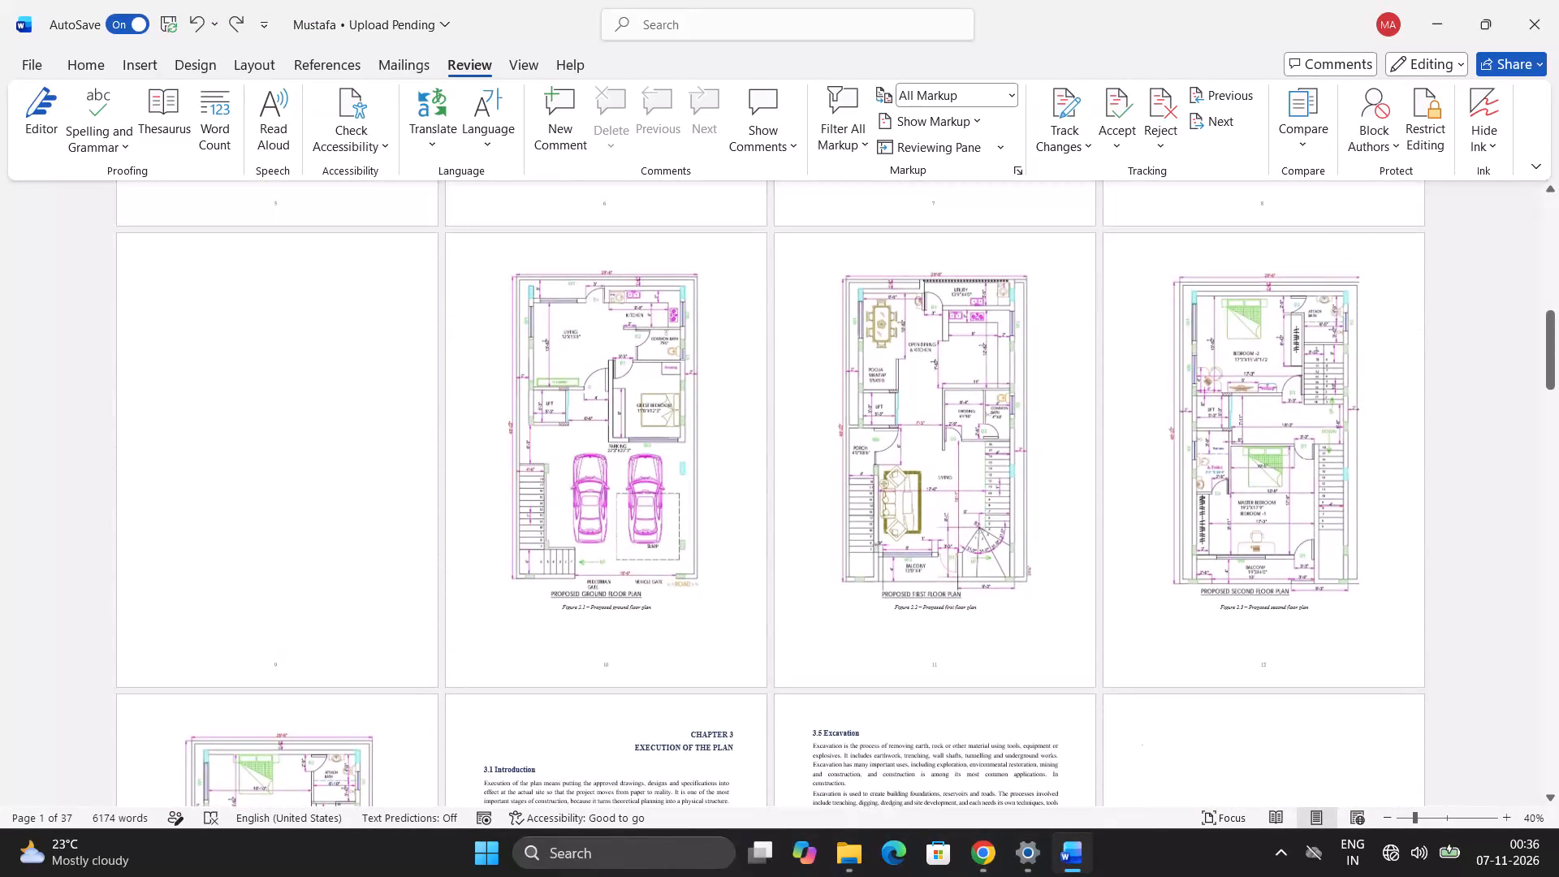
scroll(380, 436, "up", 1)
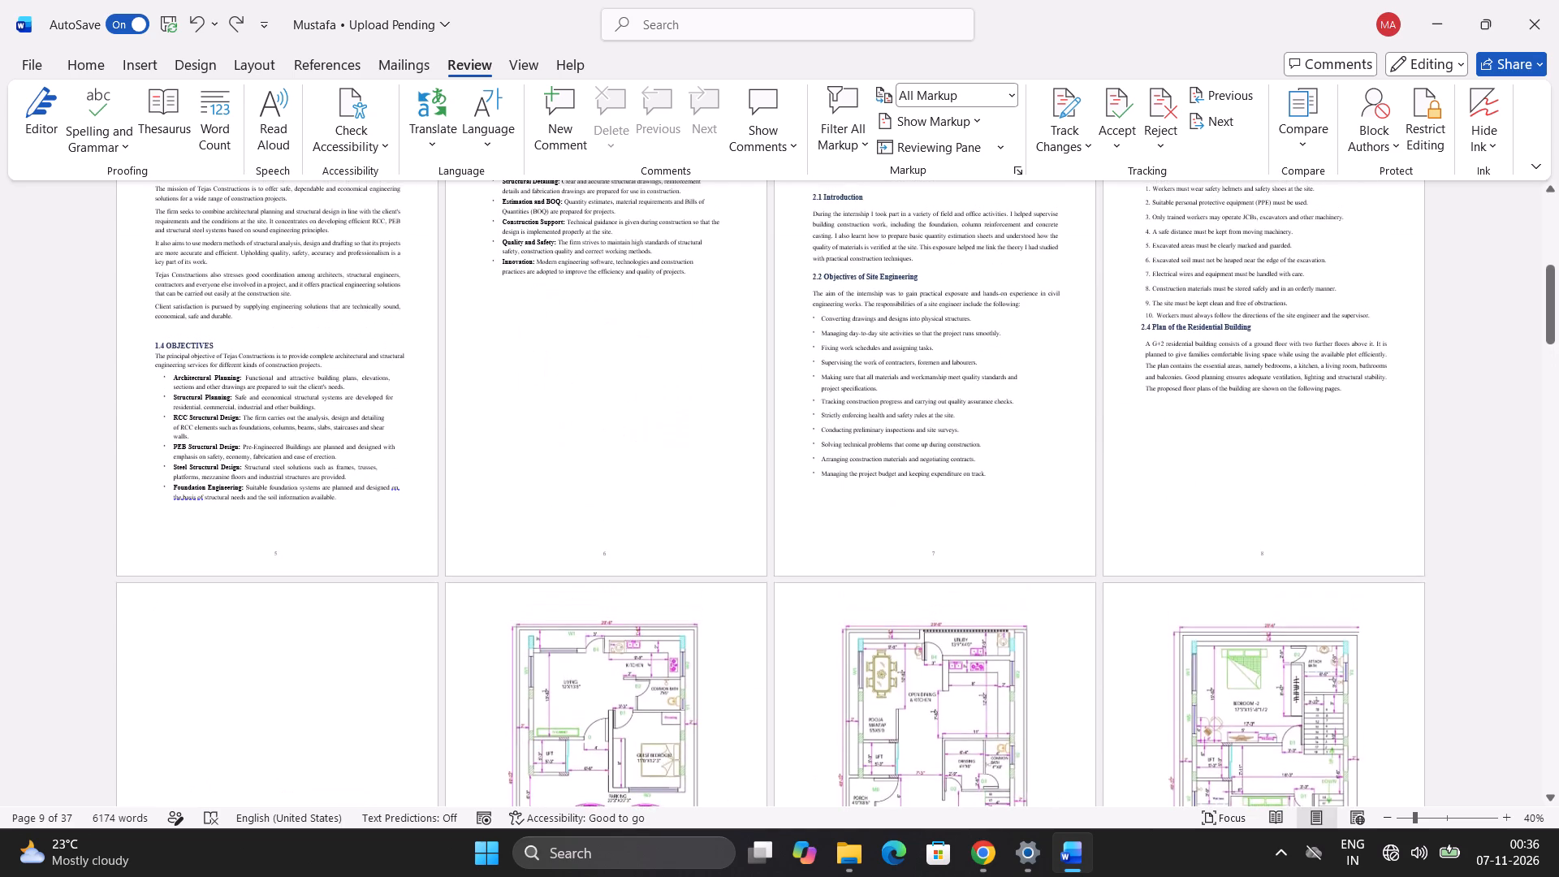
scroll(380, 436, "up", 1)
scroll(380, 436, "down", 3)
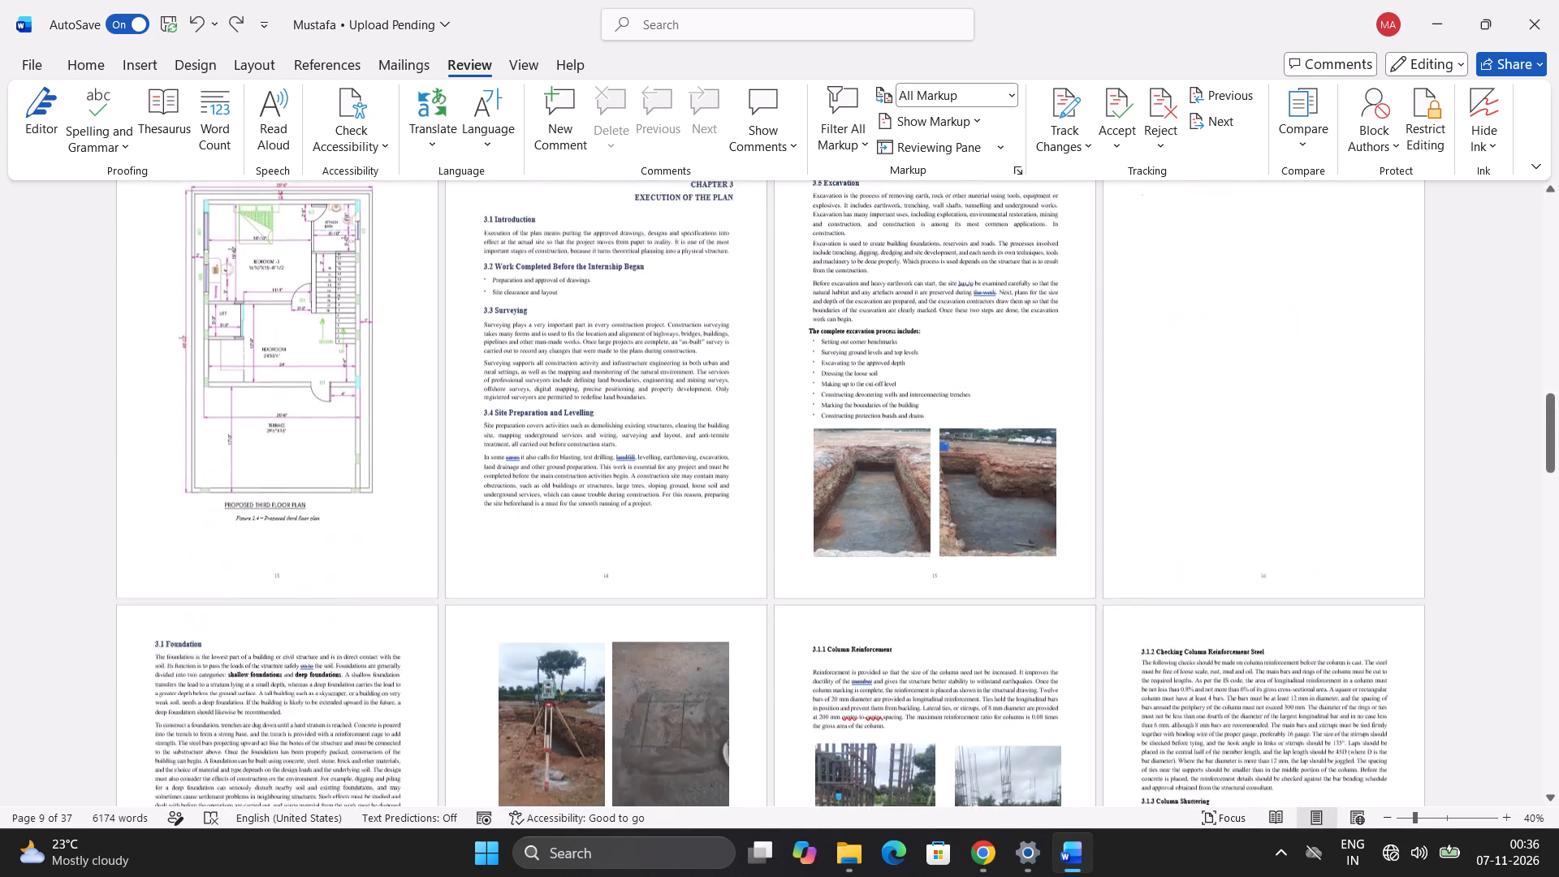
scroll(380, 436, "down", 5)
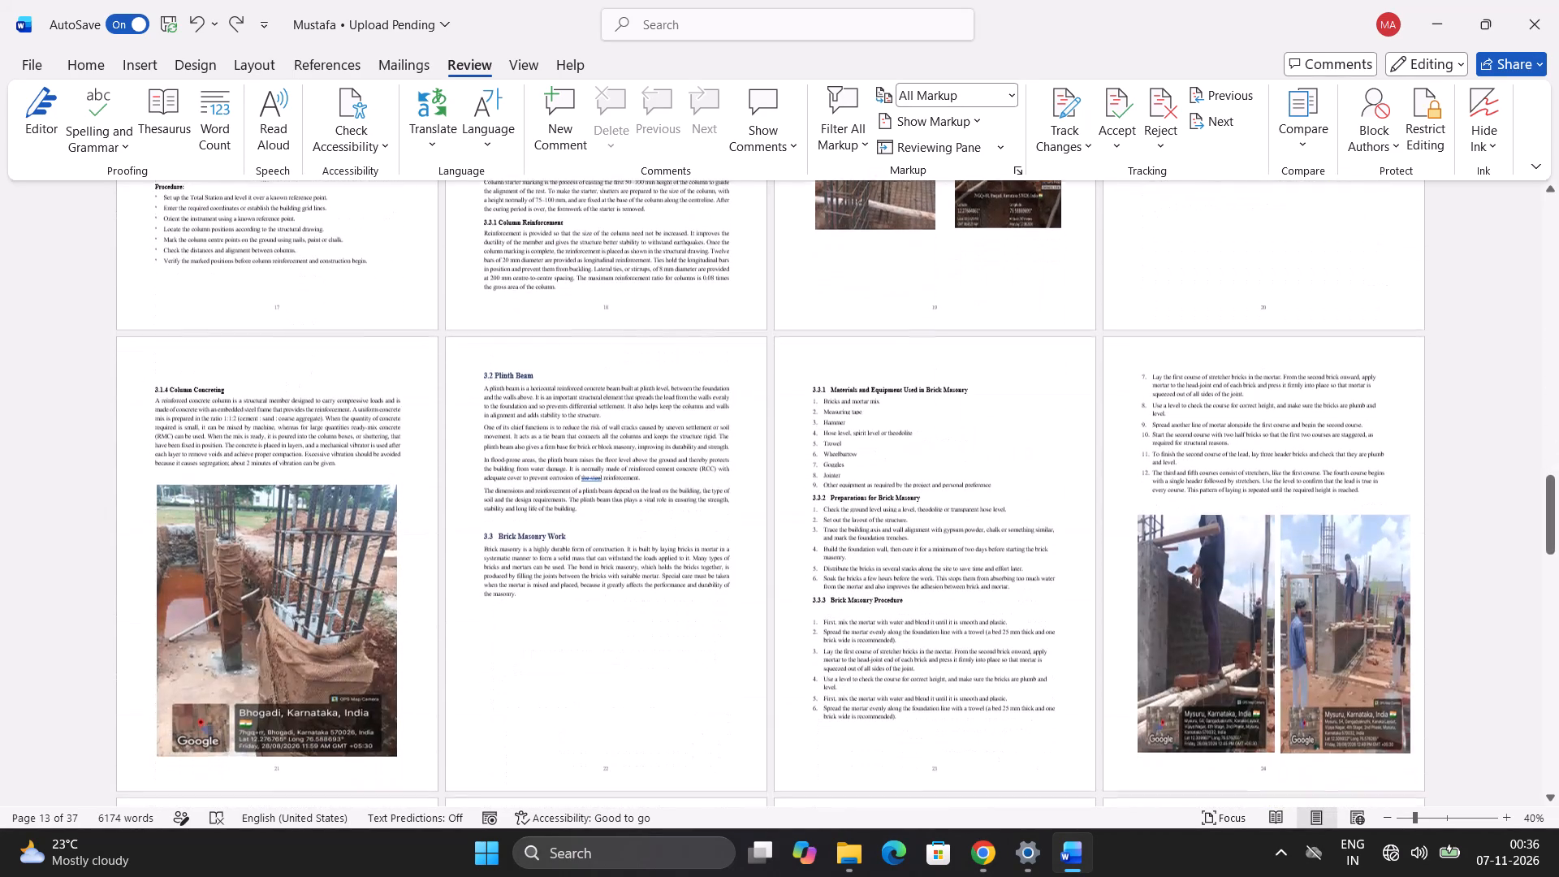
scroll(380, 436, "down", 4)
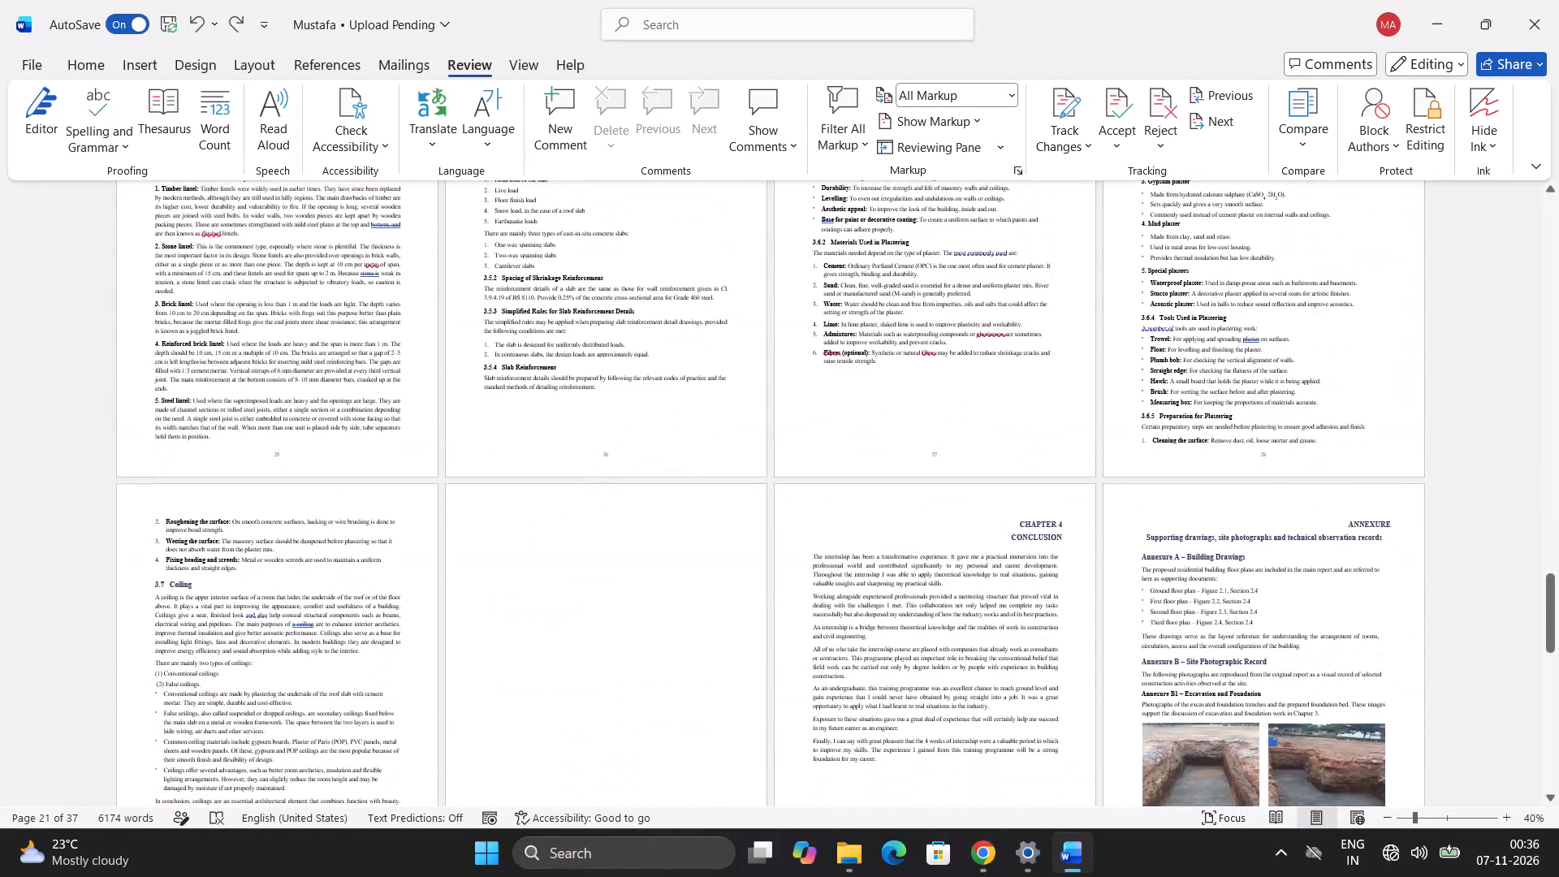
scroll(380, 436, "down", 4)
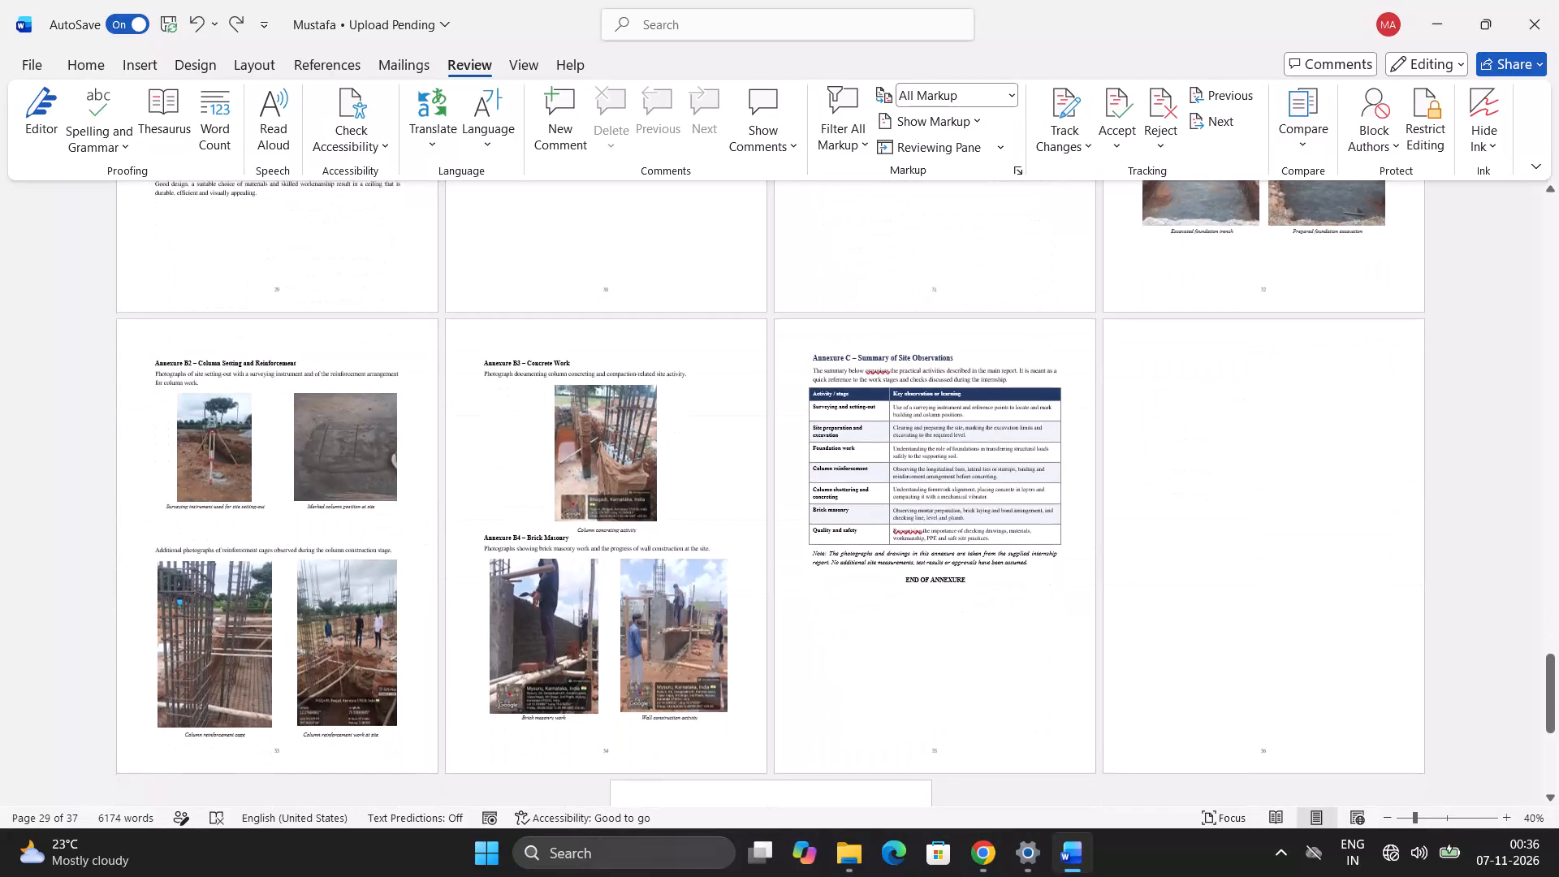
scroll(380, 436, "up", 2)
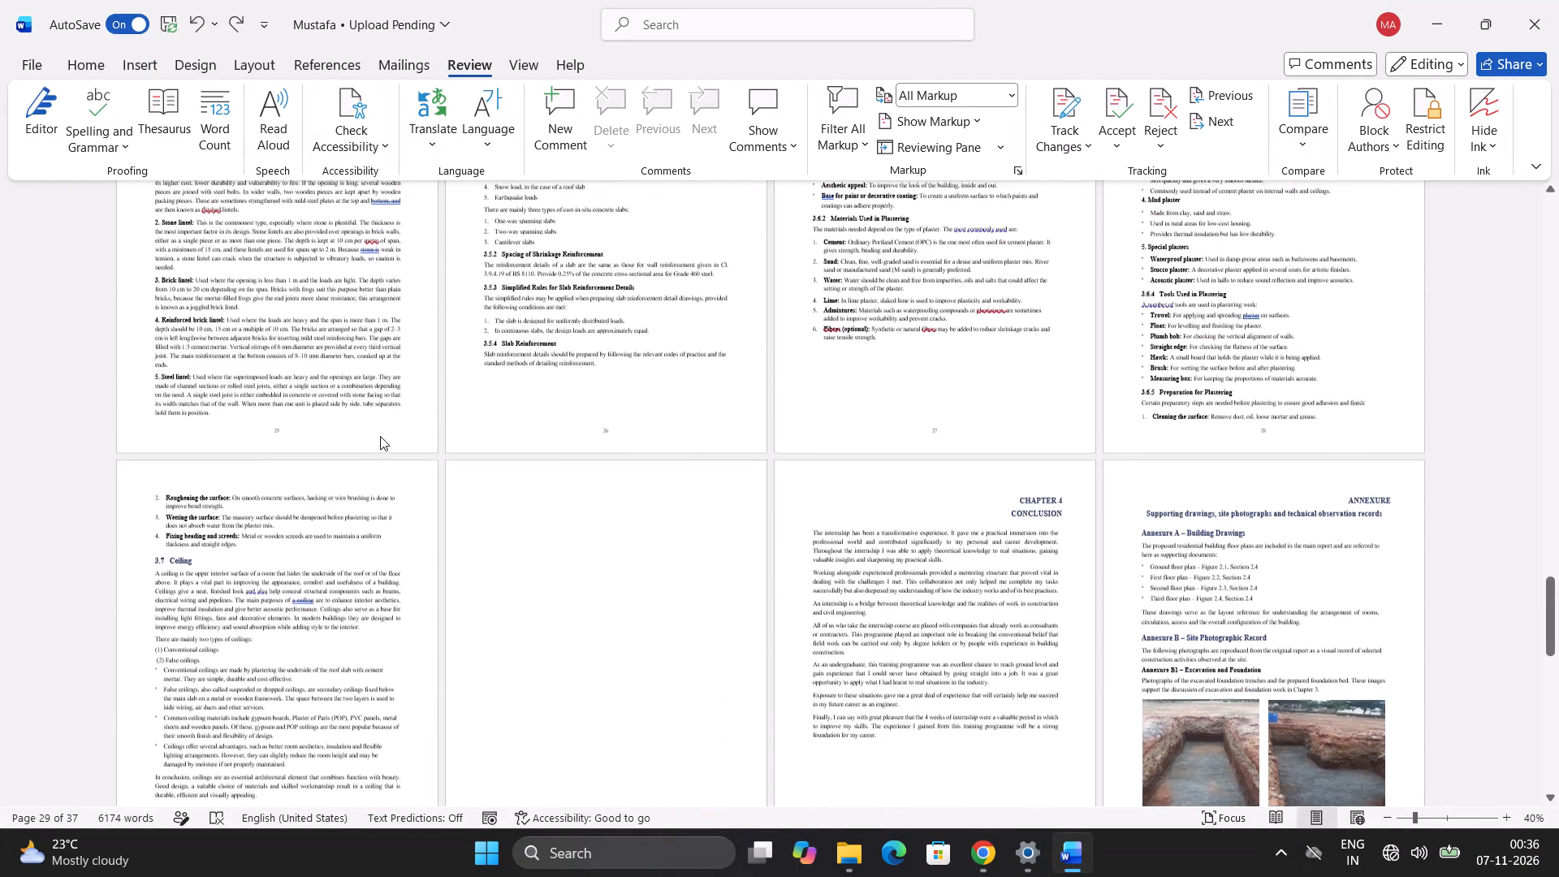
scroll(380, 436, "up", 1)
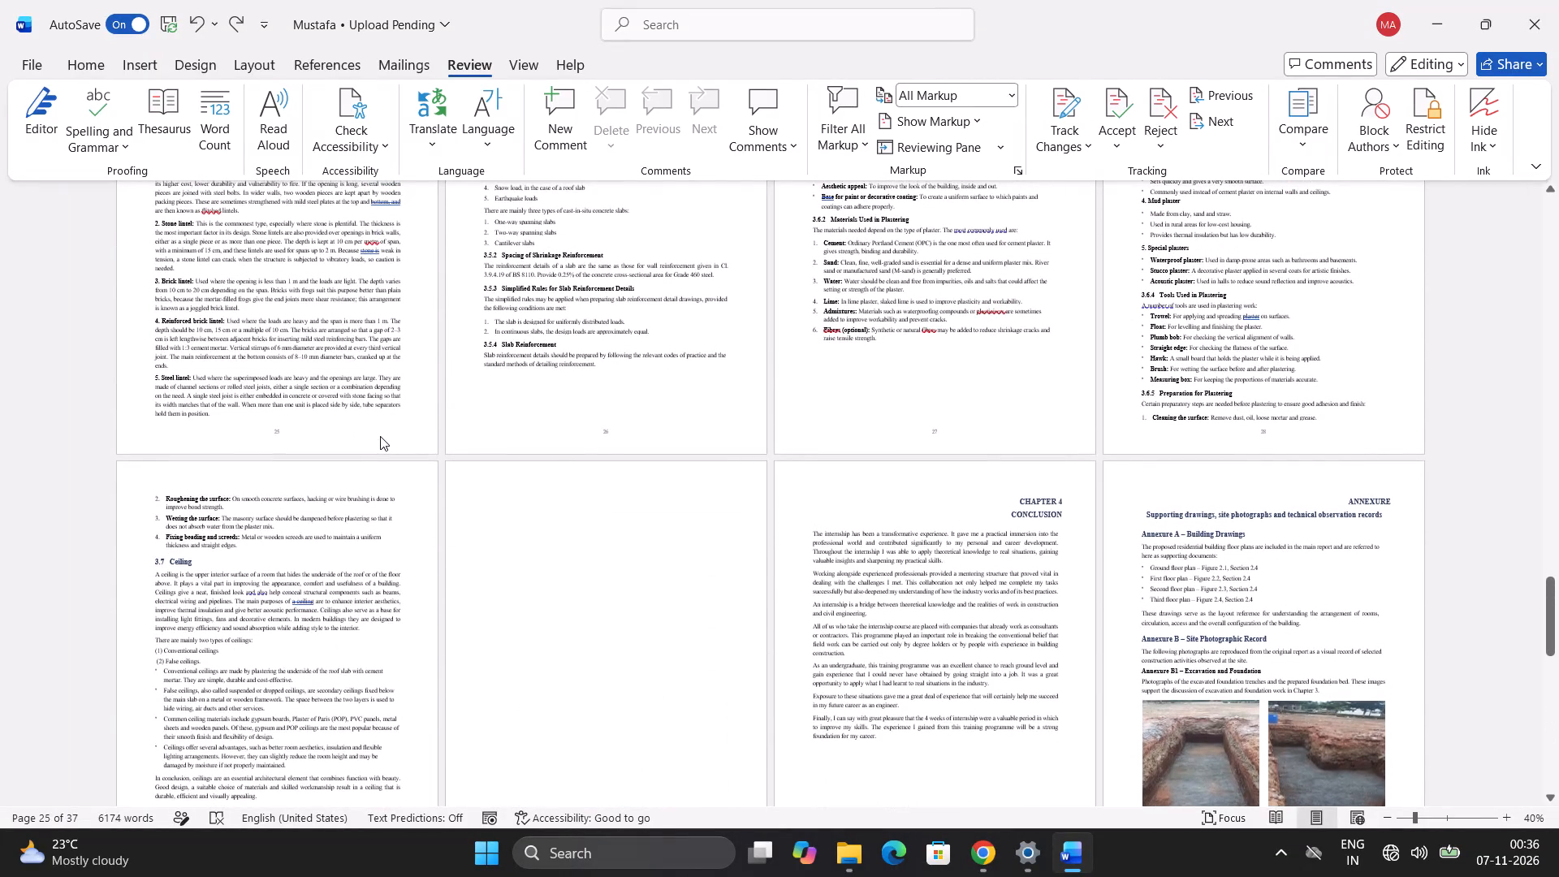
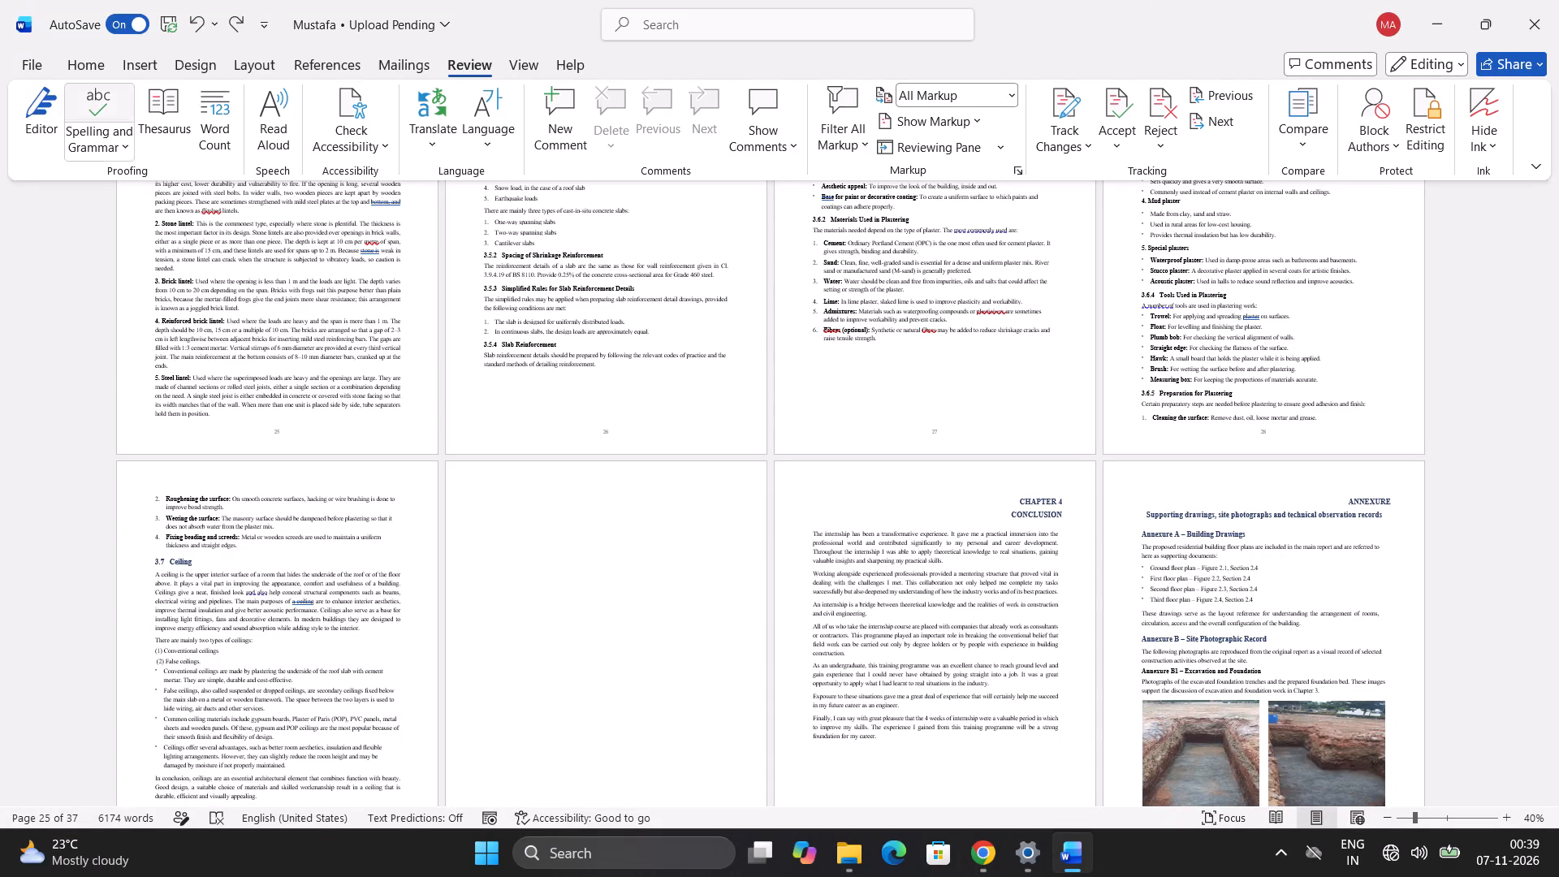
Examine the page layout from the lintel and plastering sections through the conclusion and annexures to the report's last page.
scroll(742, 525, "up", 2)
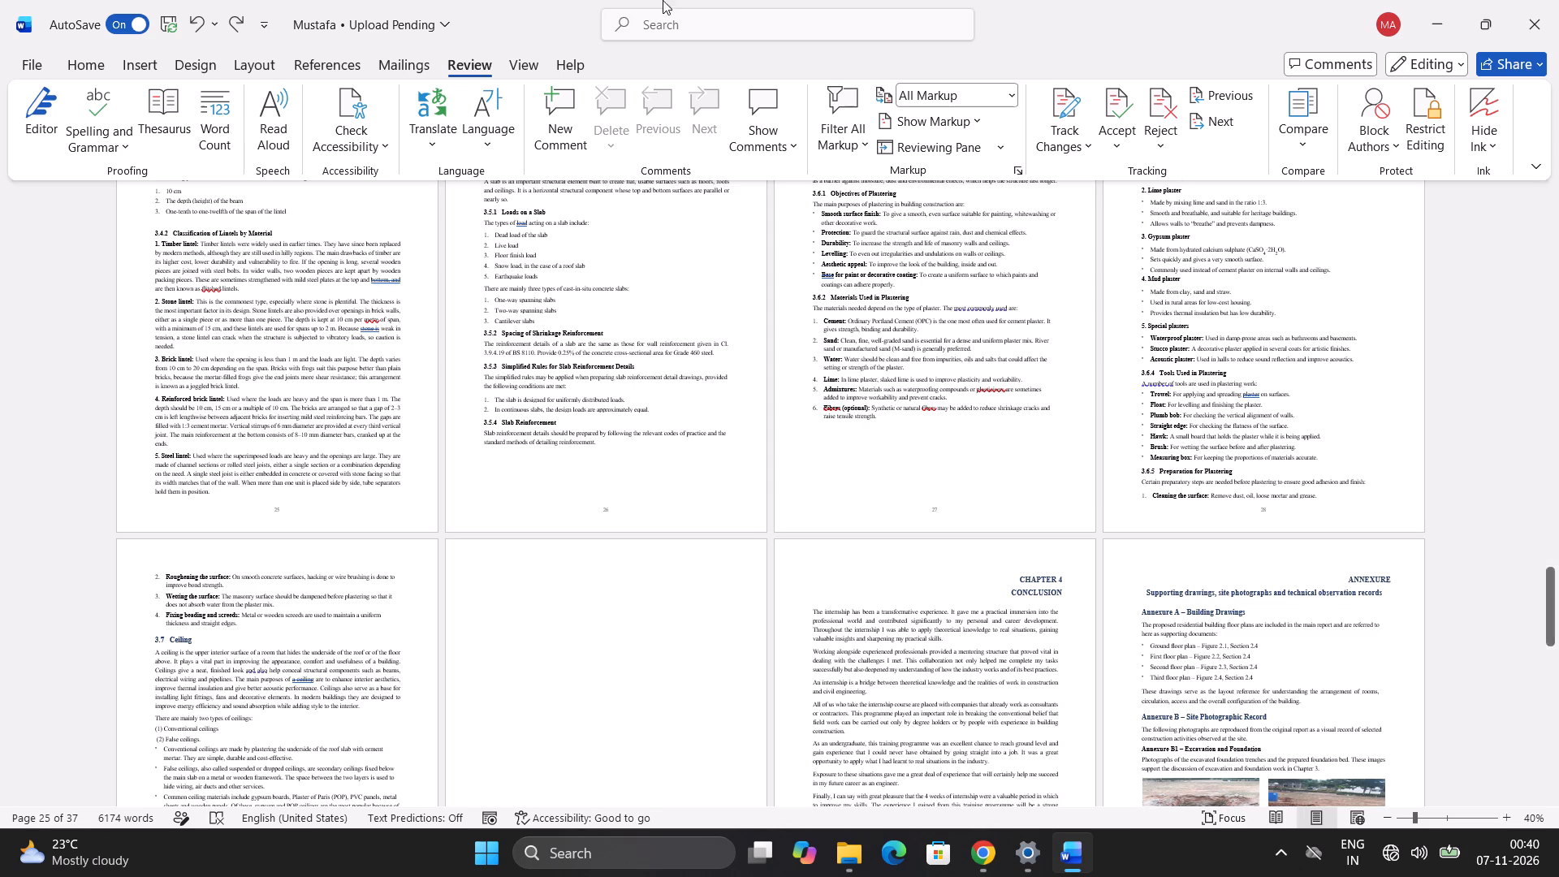
scroll(559, 594, "down", 3)
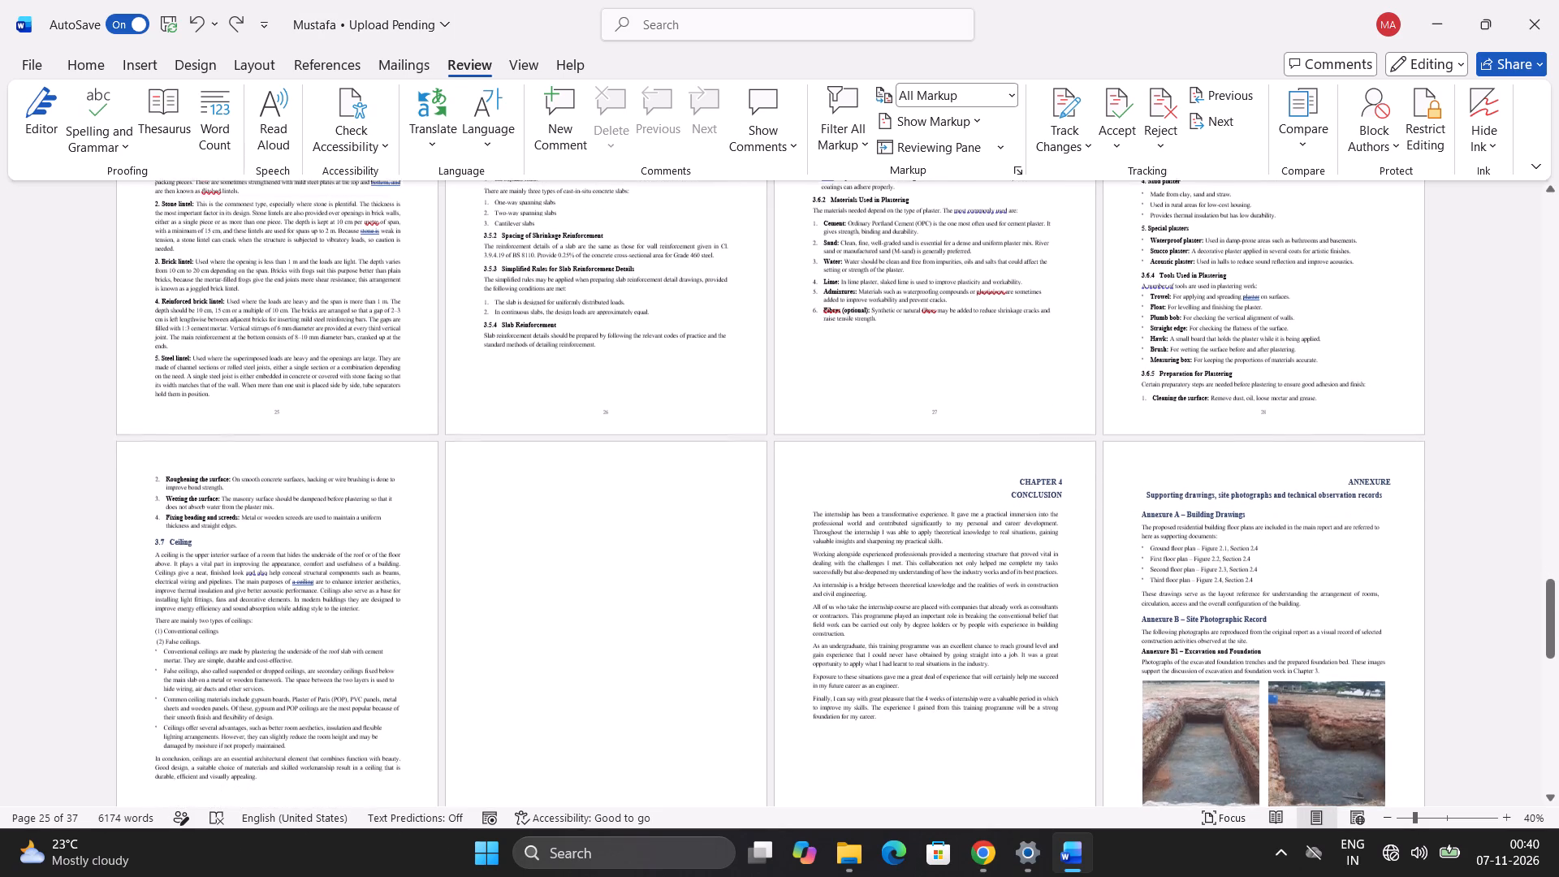
scroll(559, 594, "down", 20)
scroll(559, 594, "up", 4)
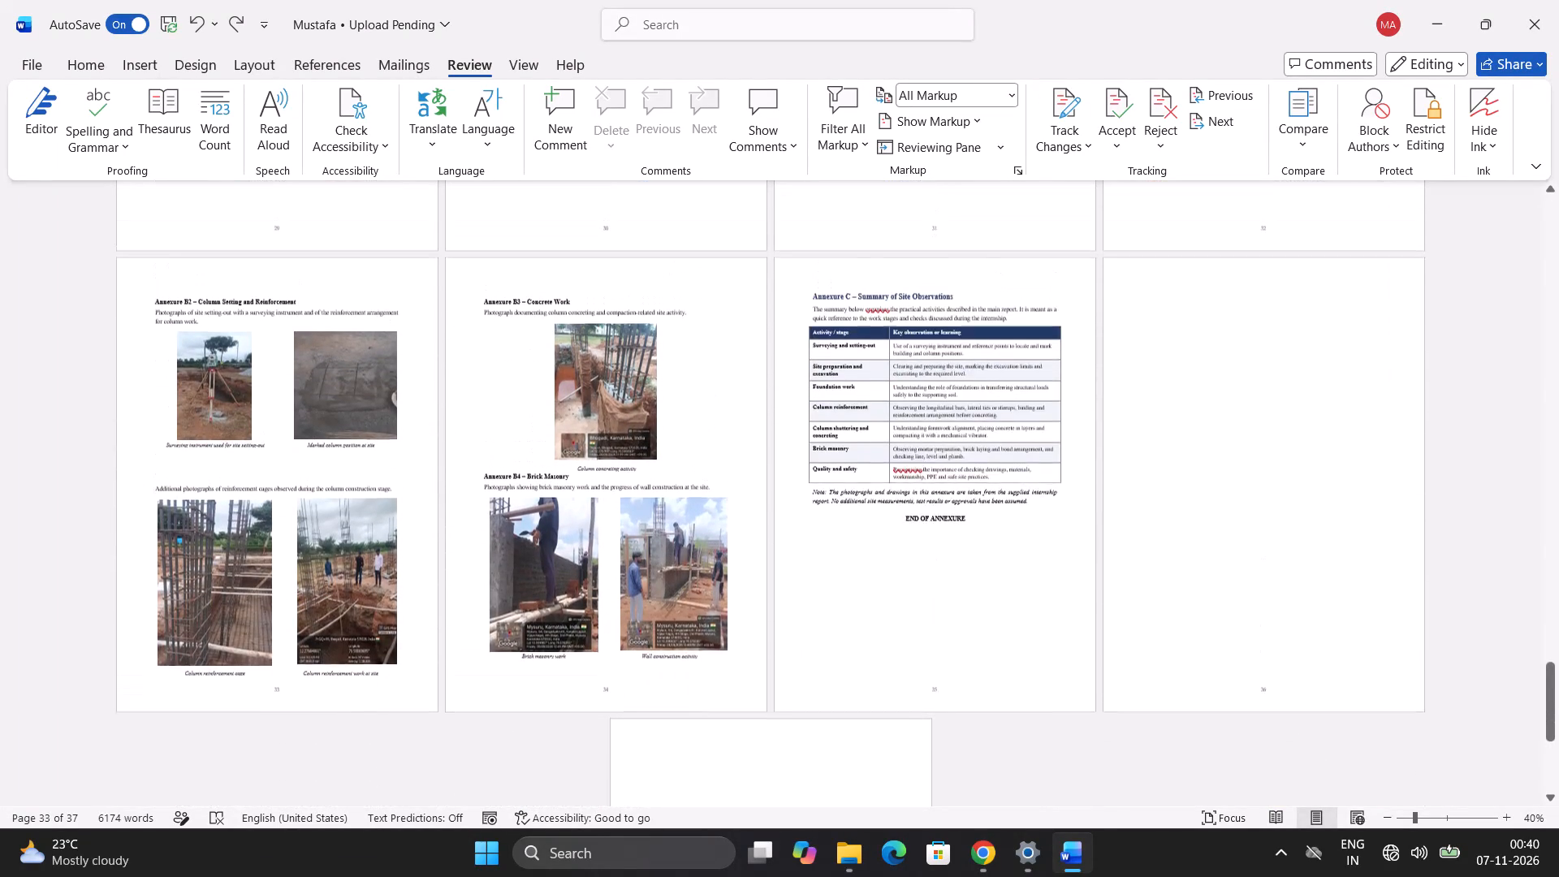
scroll(549, 590, "up", 5)
scroll(549, 590, "down", 16)
scroll(549, 590, "down", 5)
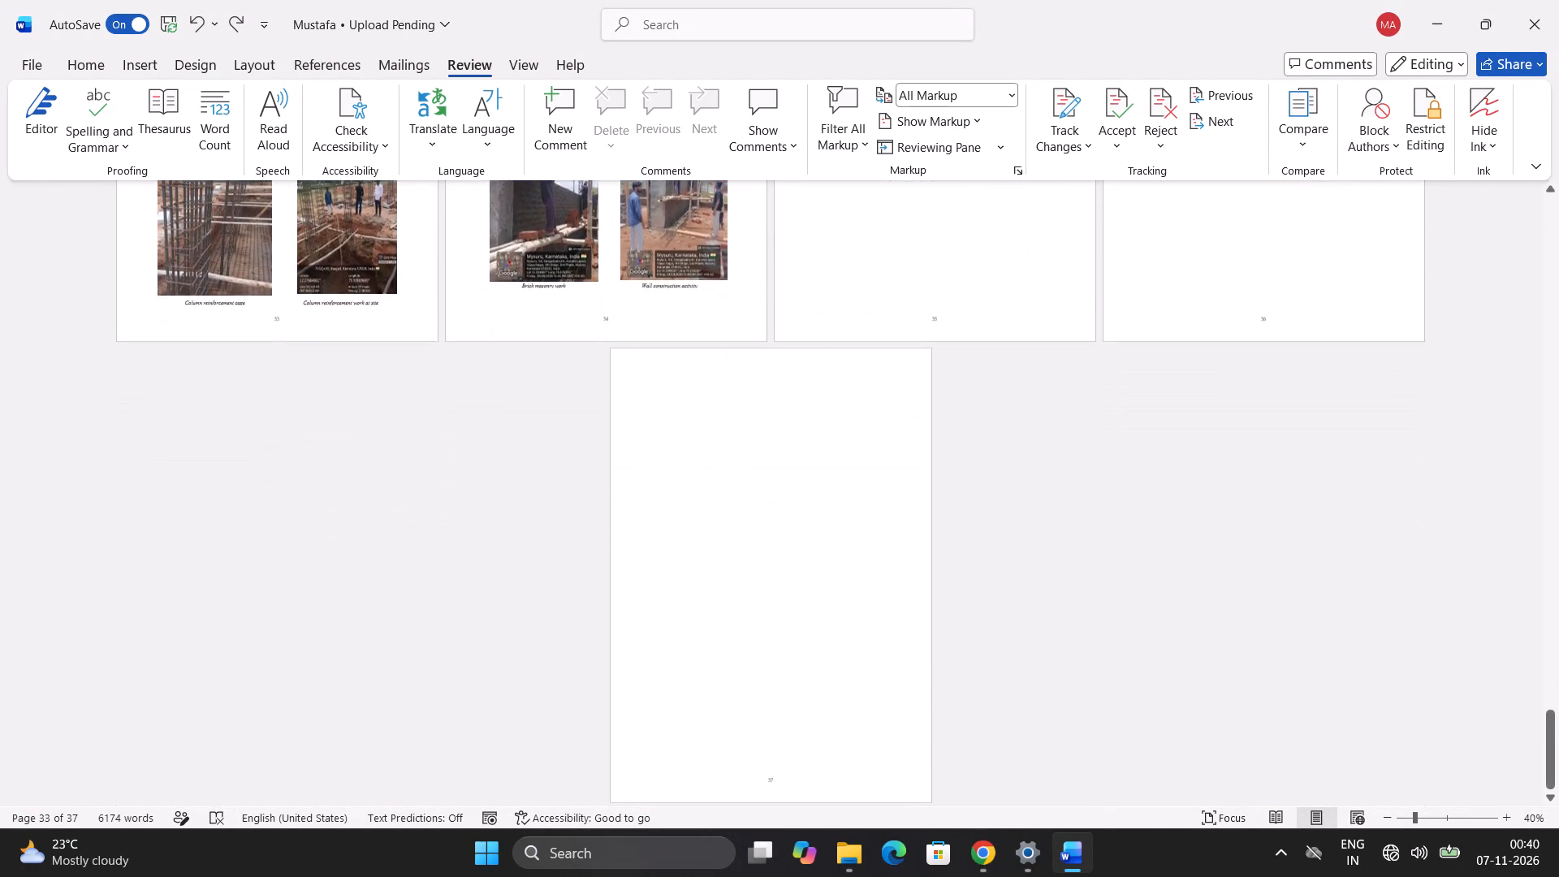
Look back over the page layout from the annexures through Chapter 3 and the floor plans to the contents pages.
scroll(549, 602, "up", 20)
scroll(549, 602, "up", 11)
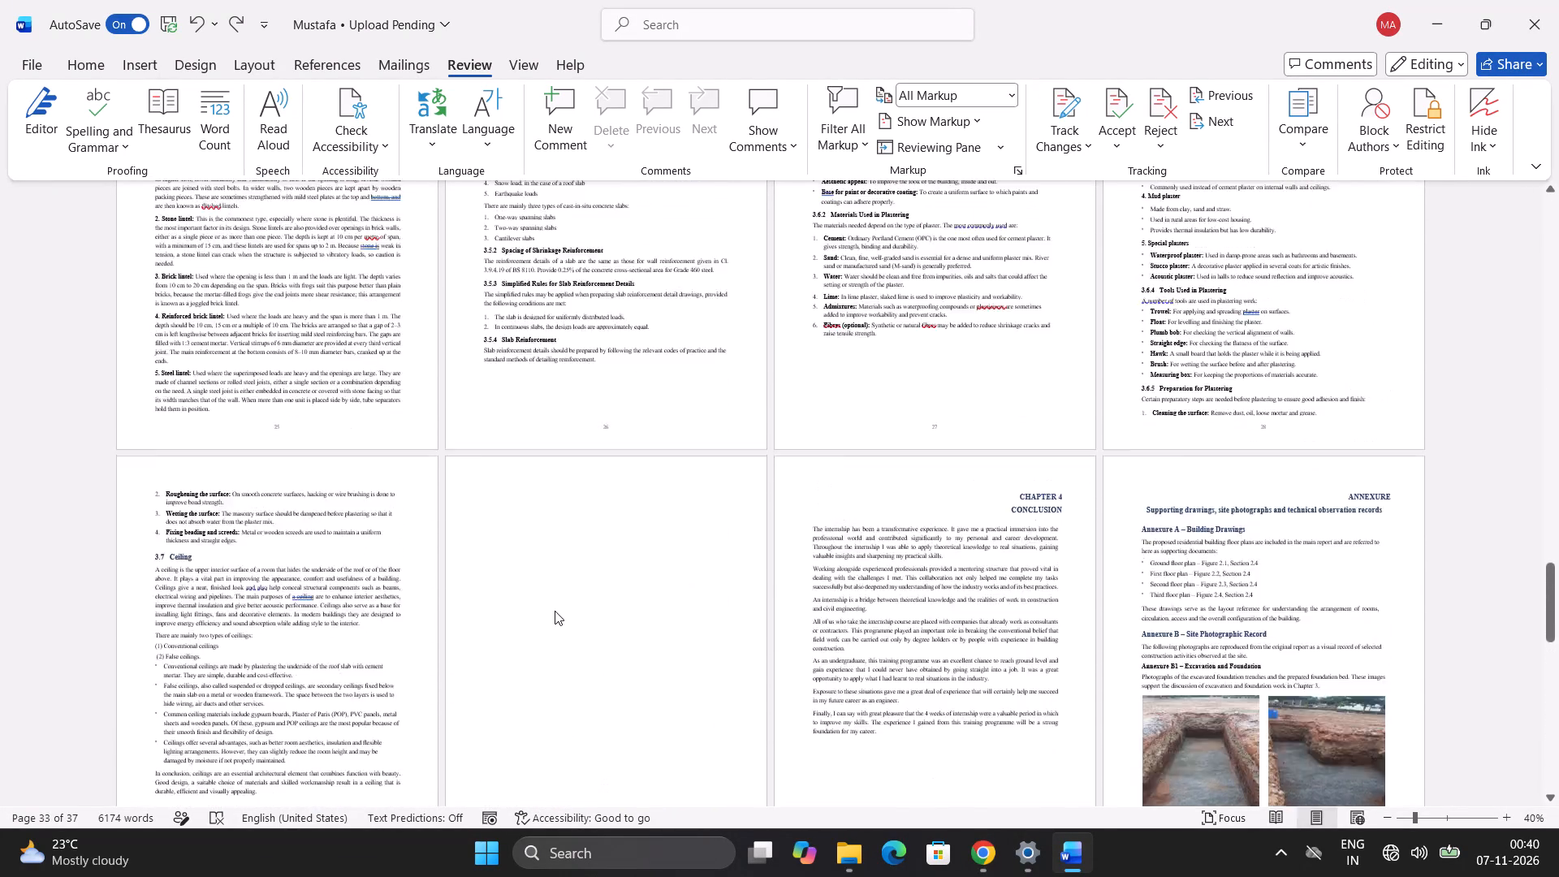
scroll(555, 611, "up", 18)
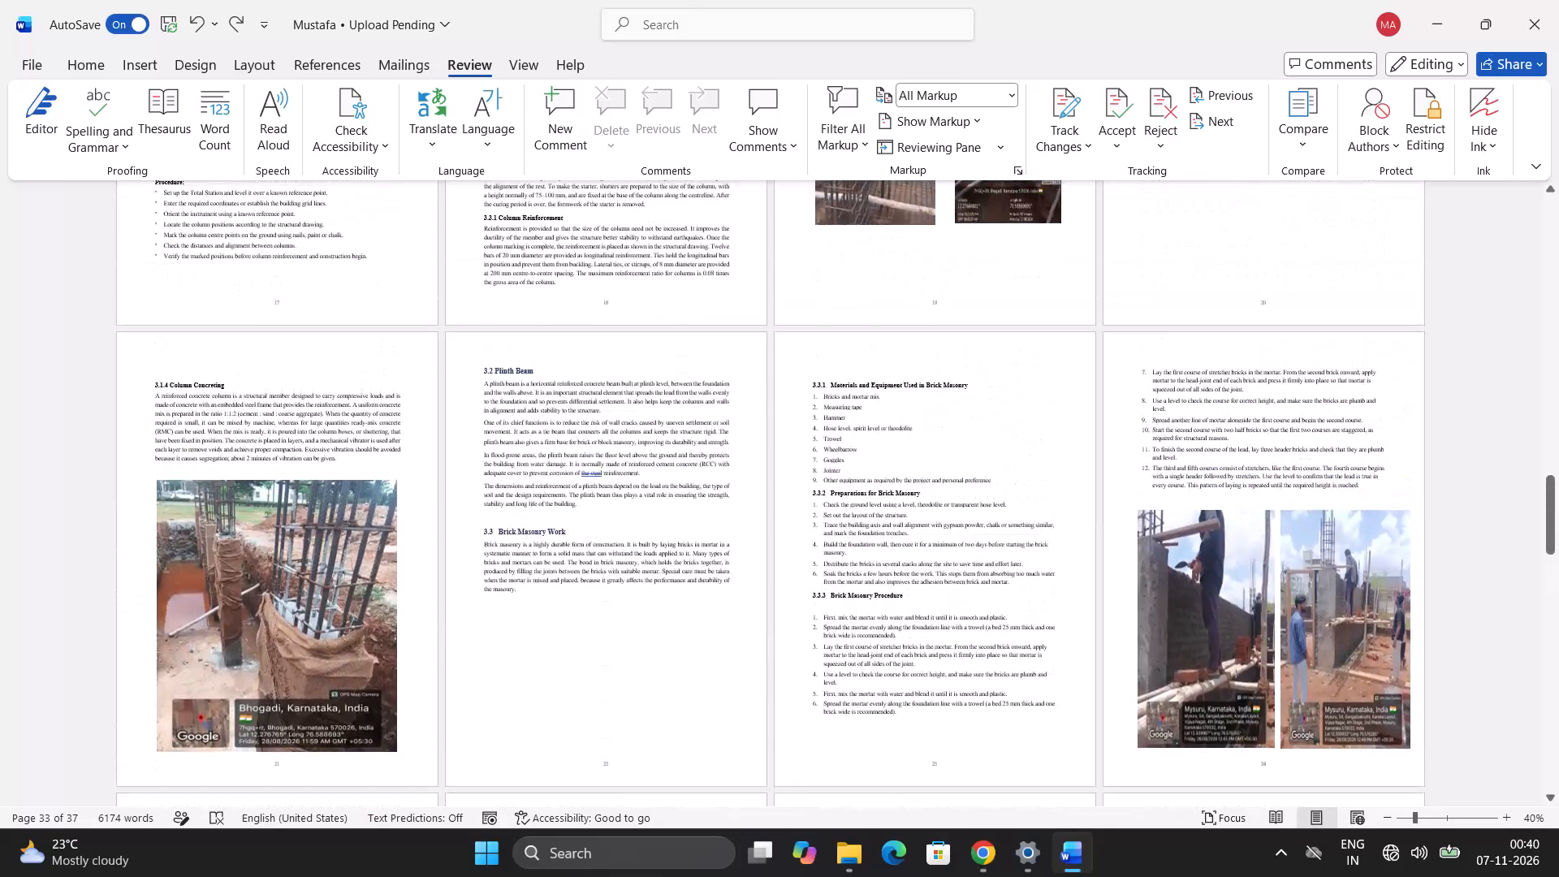
scroll(555, 611, "up", 20)
scroll(555, 611, "up", 7)
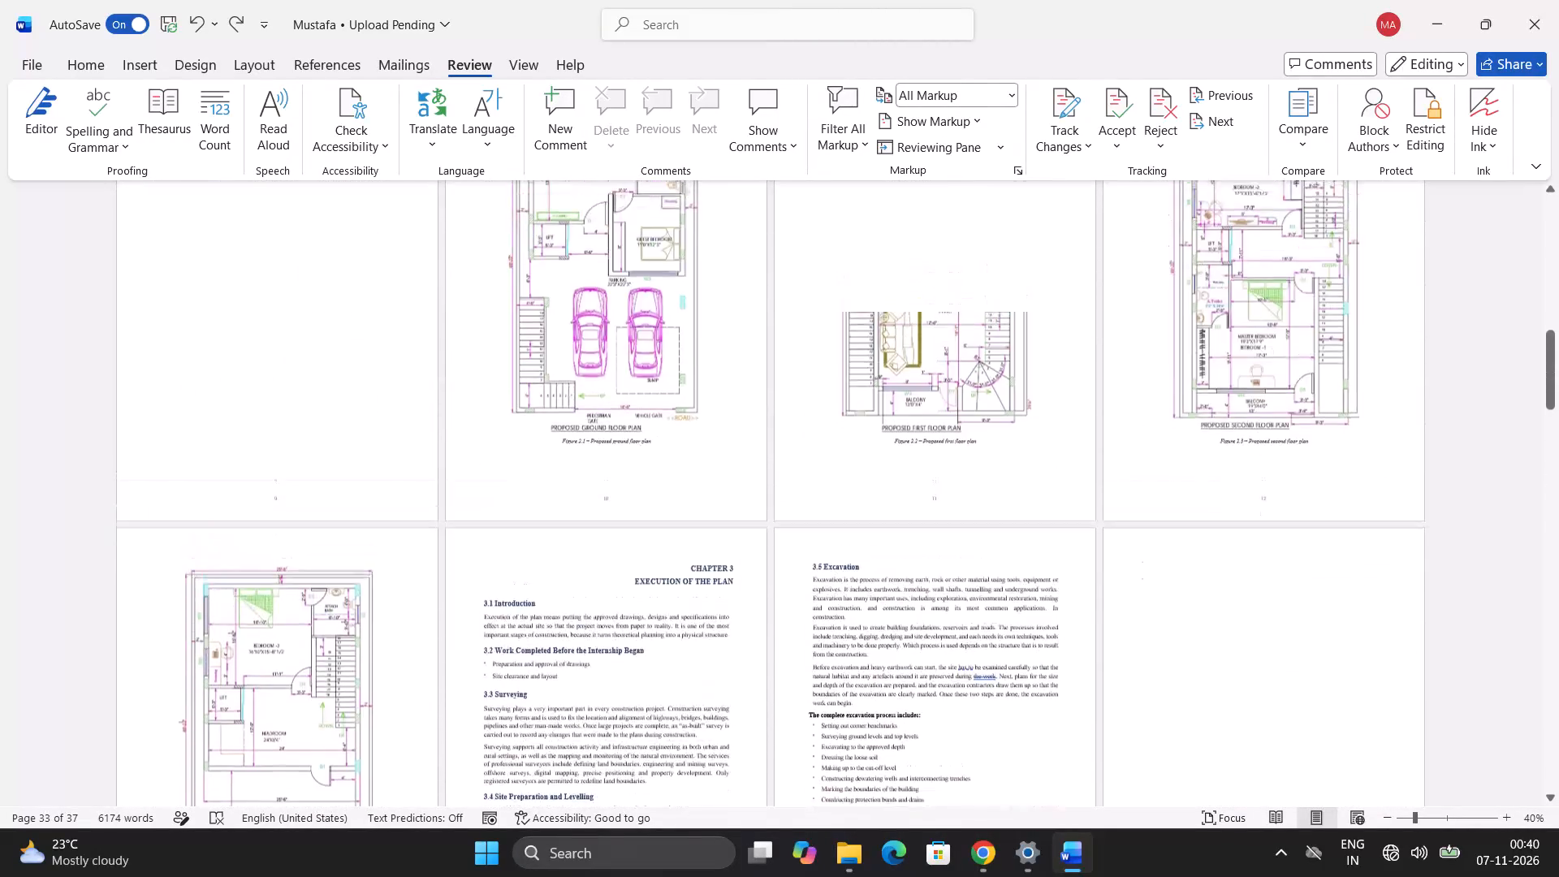
scroll(555, 611, "up", 17)
scroll(555, 611, "up", 8)
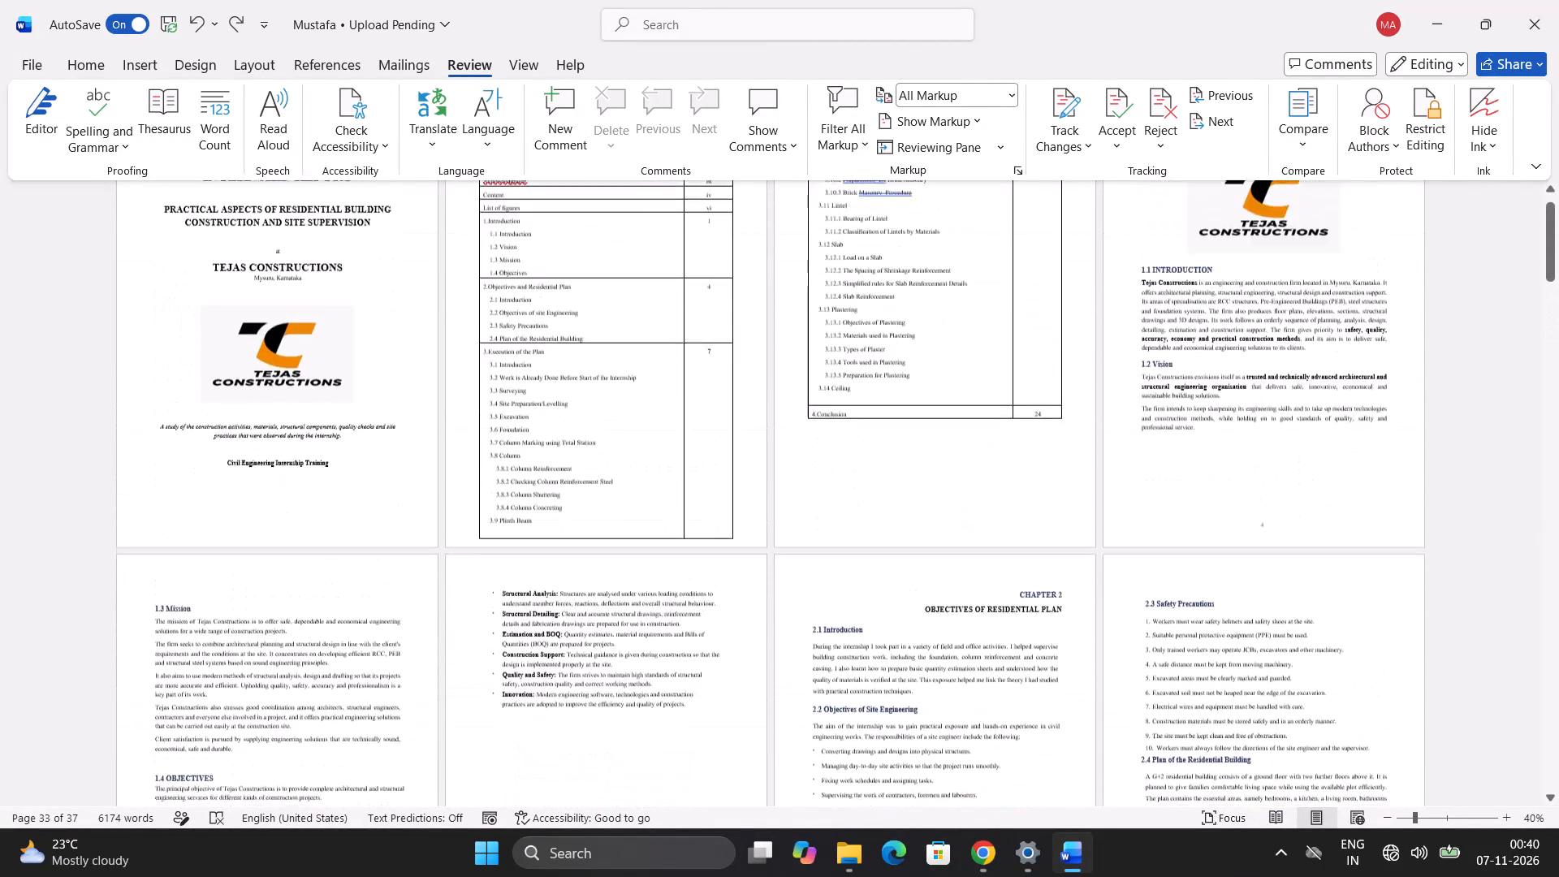
scroll(555, 611, "up", 10)
Examine the page layout again from Chapter 1 through the floor plans and Chapter 3 to the lintel and plastering sections.
scroll(589, 572, "down", 15)
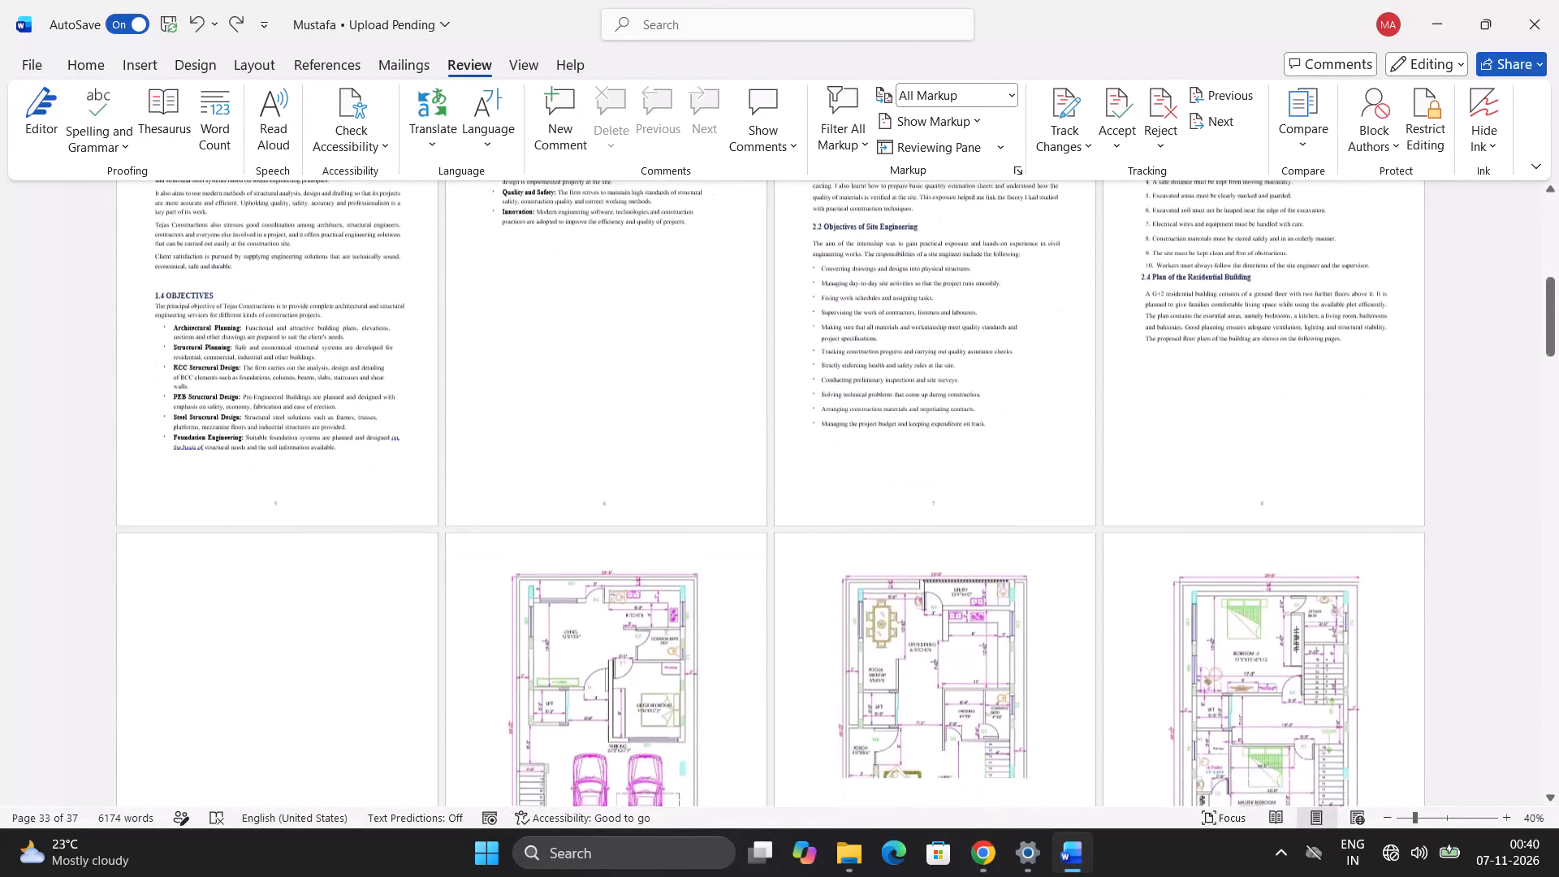
scroll(577, 554, "down", 11)
scroll(698, 655, "down", 6)
scroll(828, 659, "down", 5)
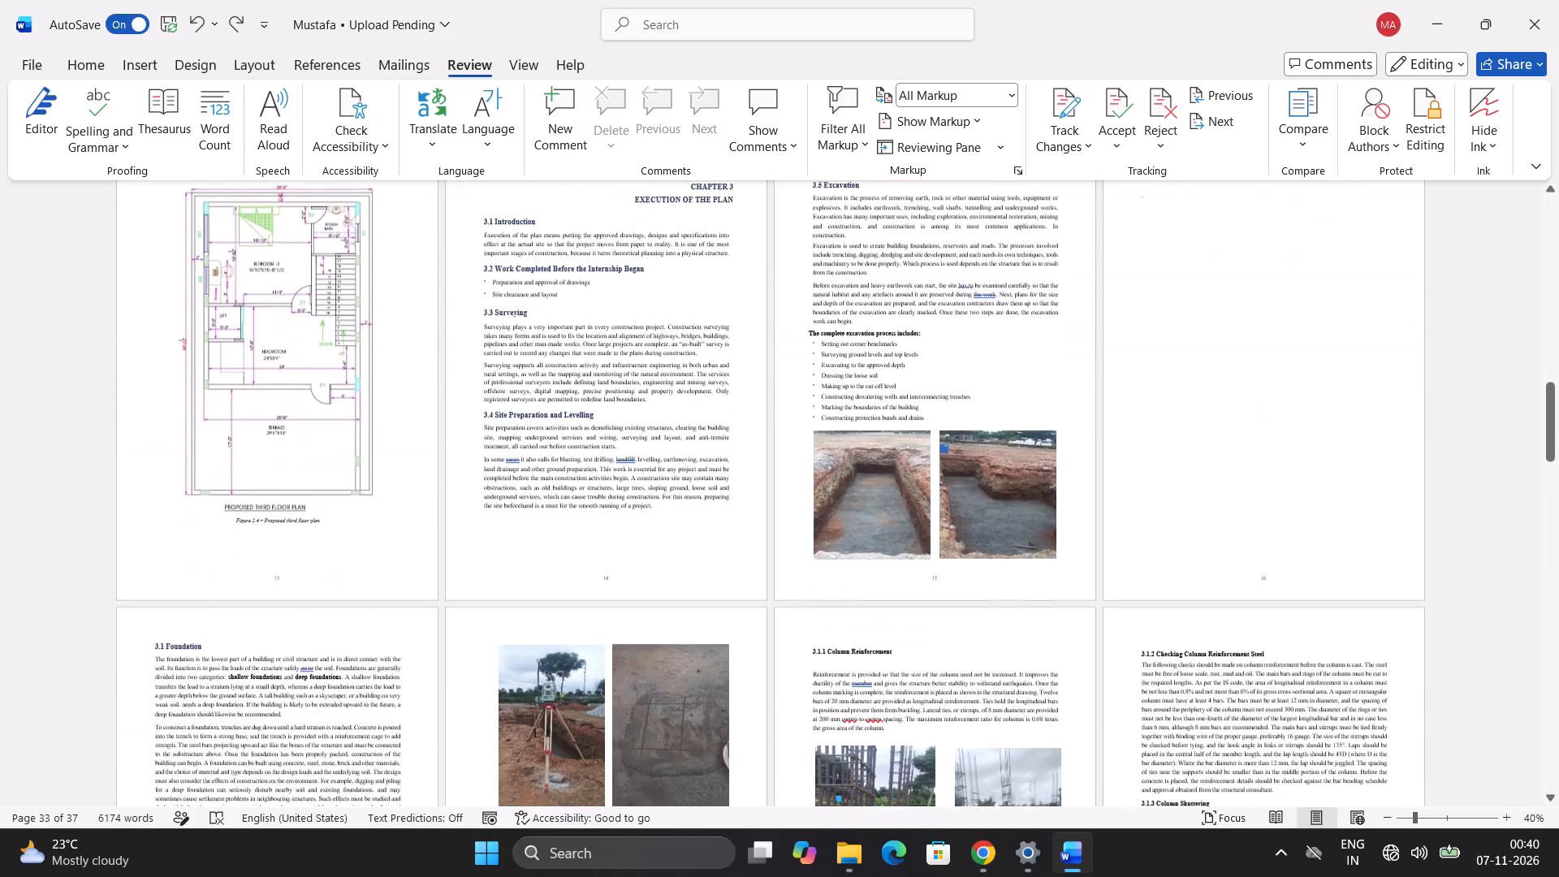
scroll(821, 641, "down", 15)
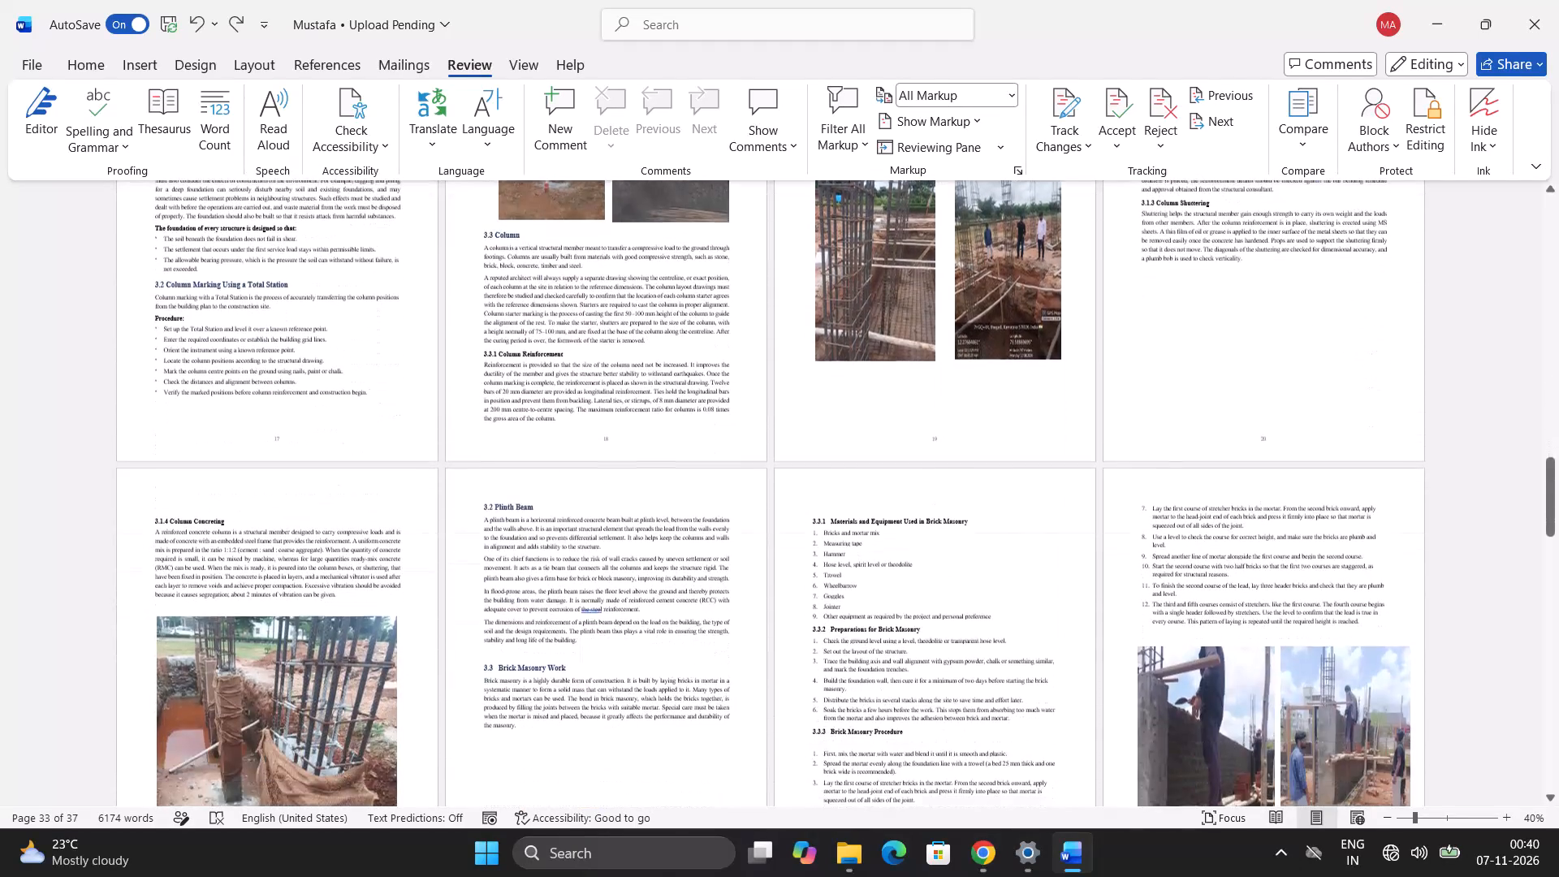
scroll(784, 589, "down", 14)
Examine the pages at 100% zoom from the column sections back through the floor plans to Section 2.4 Plan of the Residential Building.
scroll(719, 527, "up", 2, "ctrl")
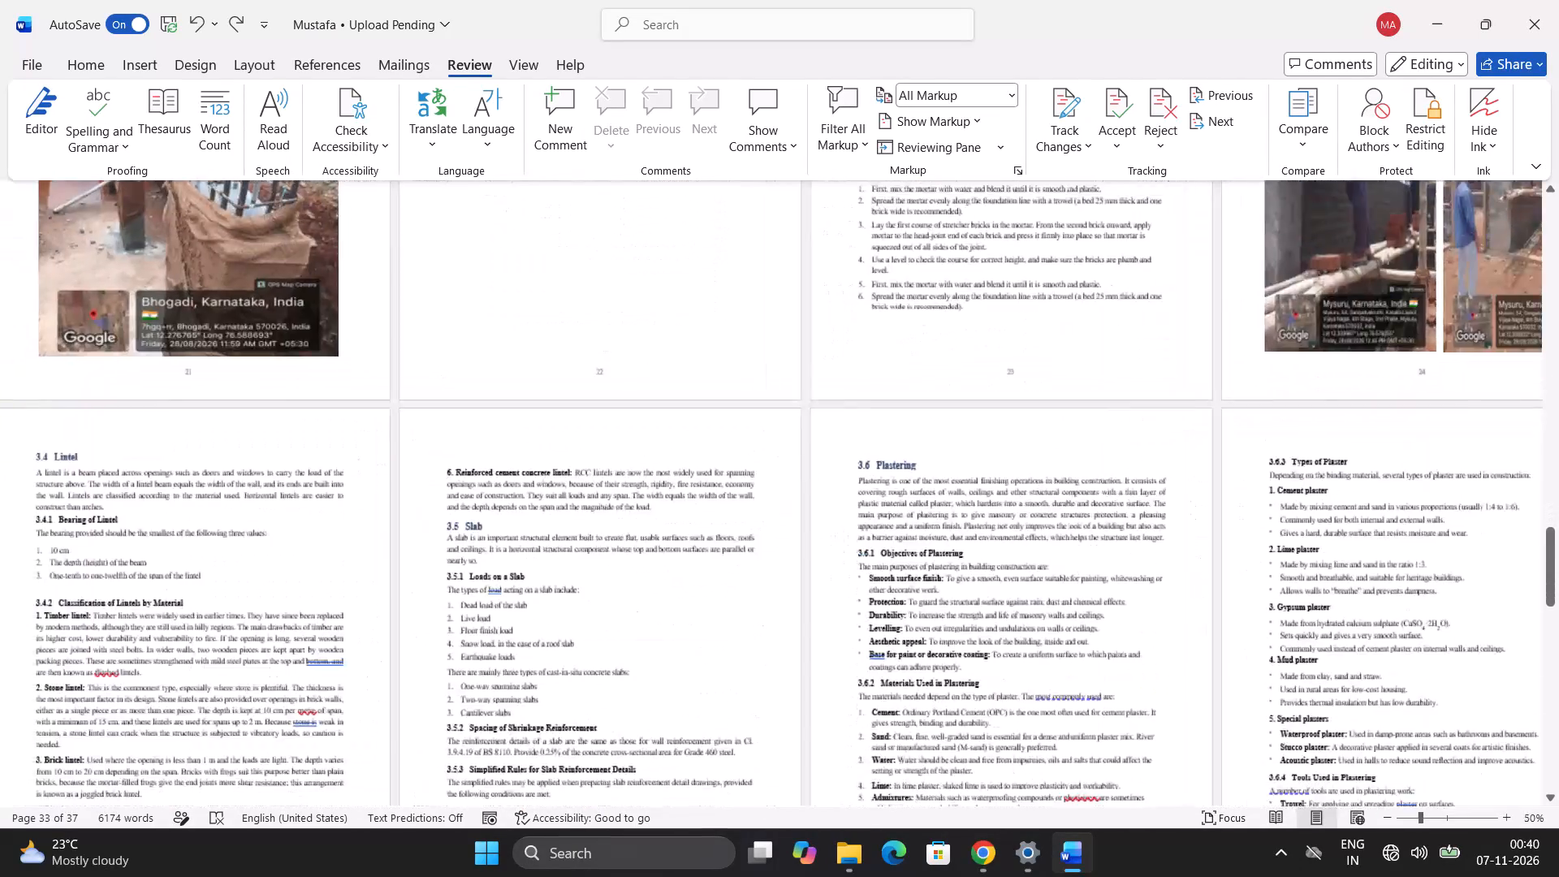
scroll(719, 527, "up", 2, "ctrl")
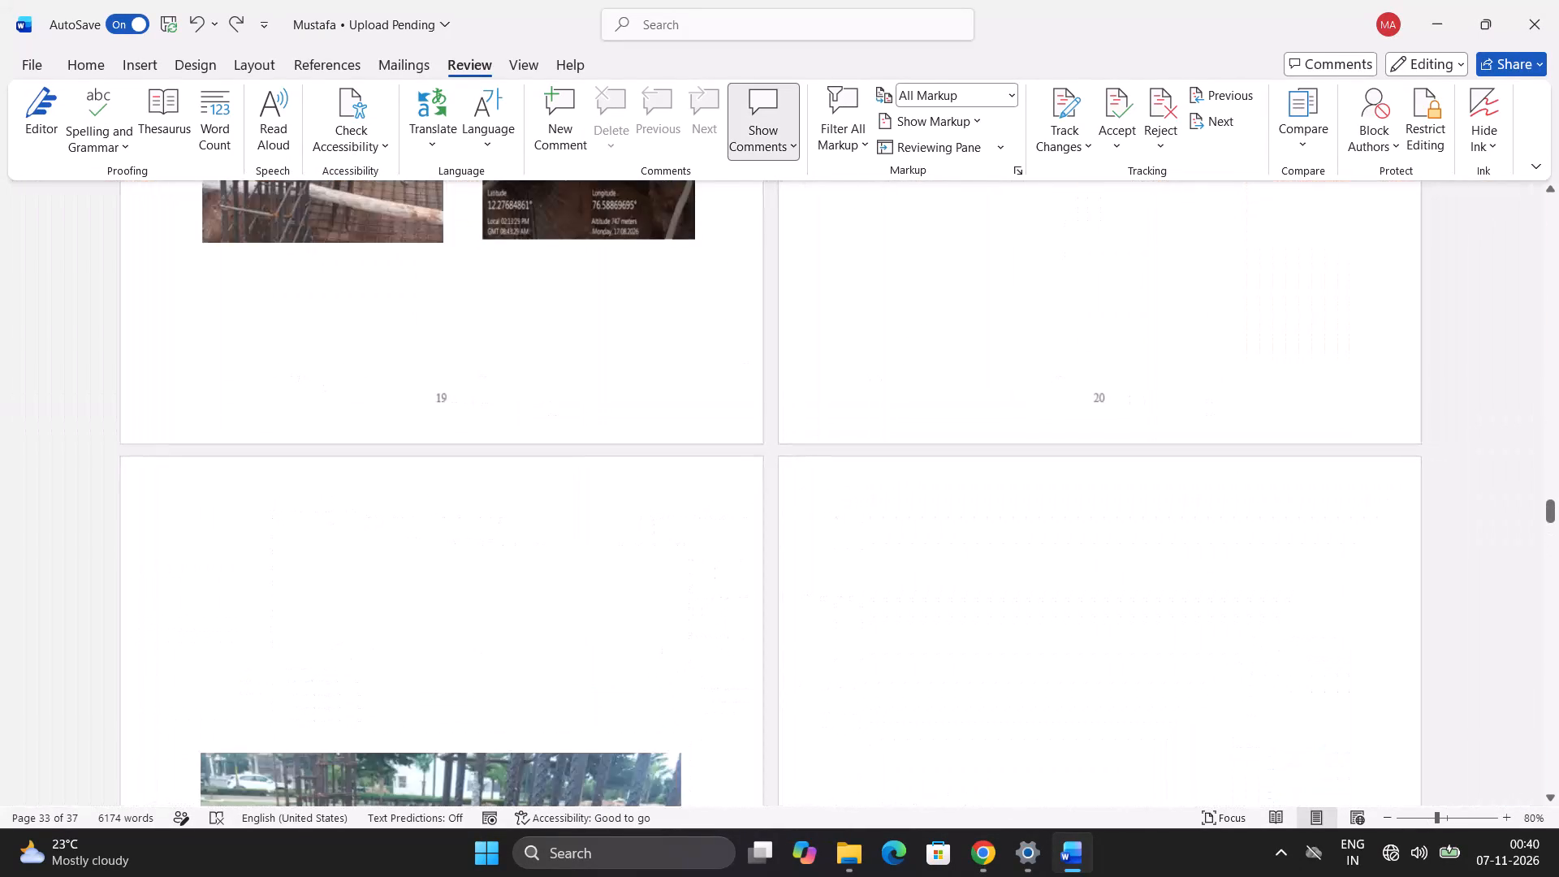
scroll(719, 527, "up", 2, "ctrl")
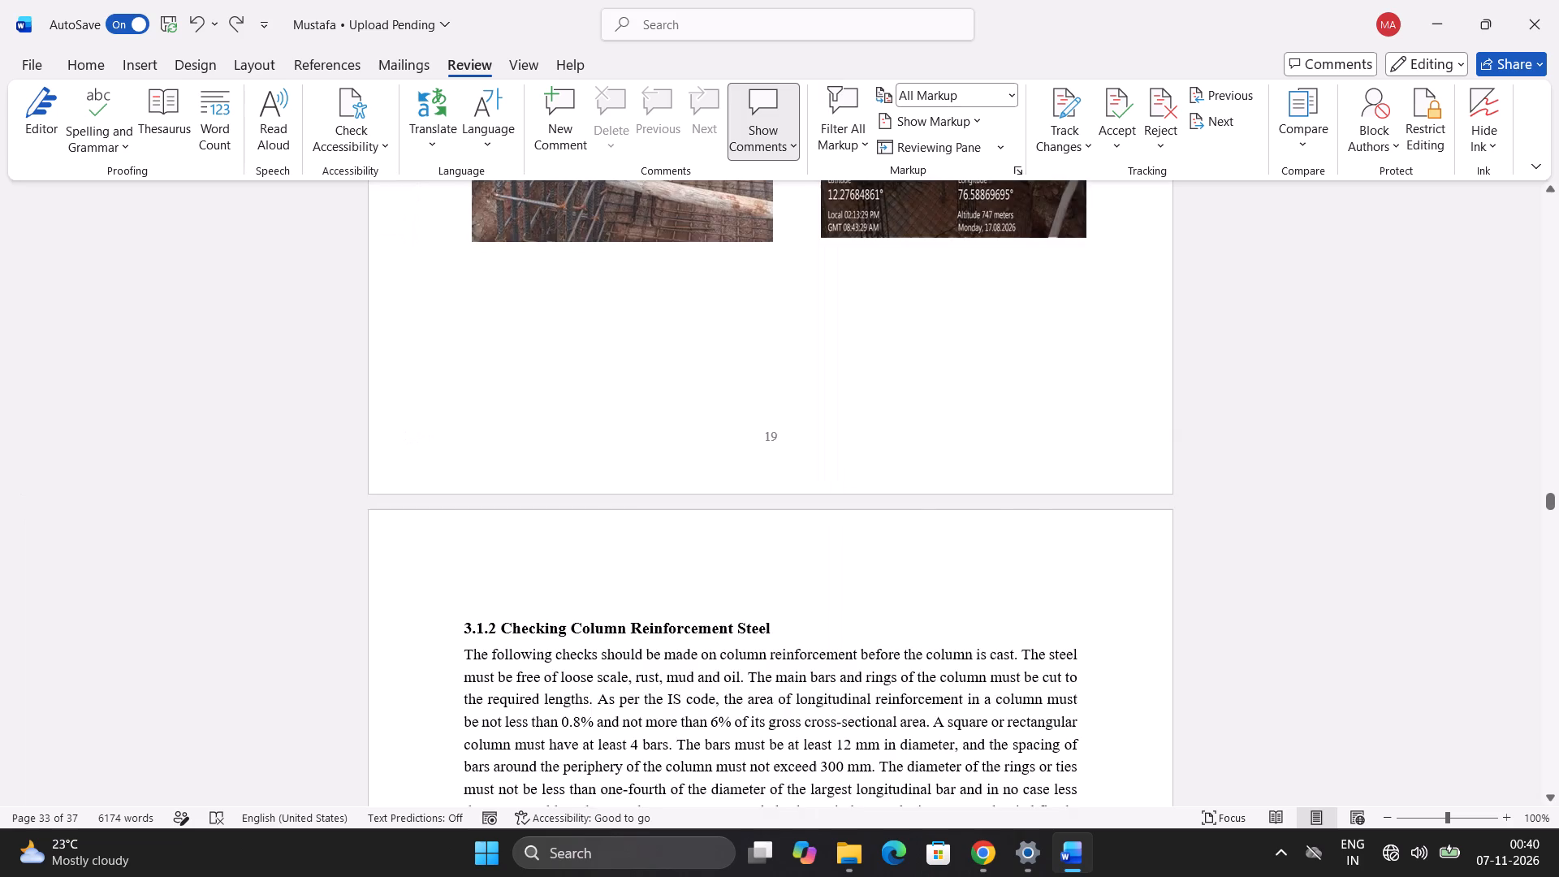
scroll(719, 527, "down", 5)
scroll(719, 531, "up", 4)
scroll(719, 531, "up", 20)
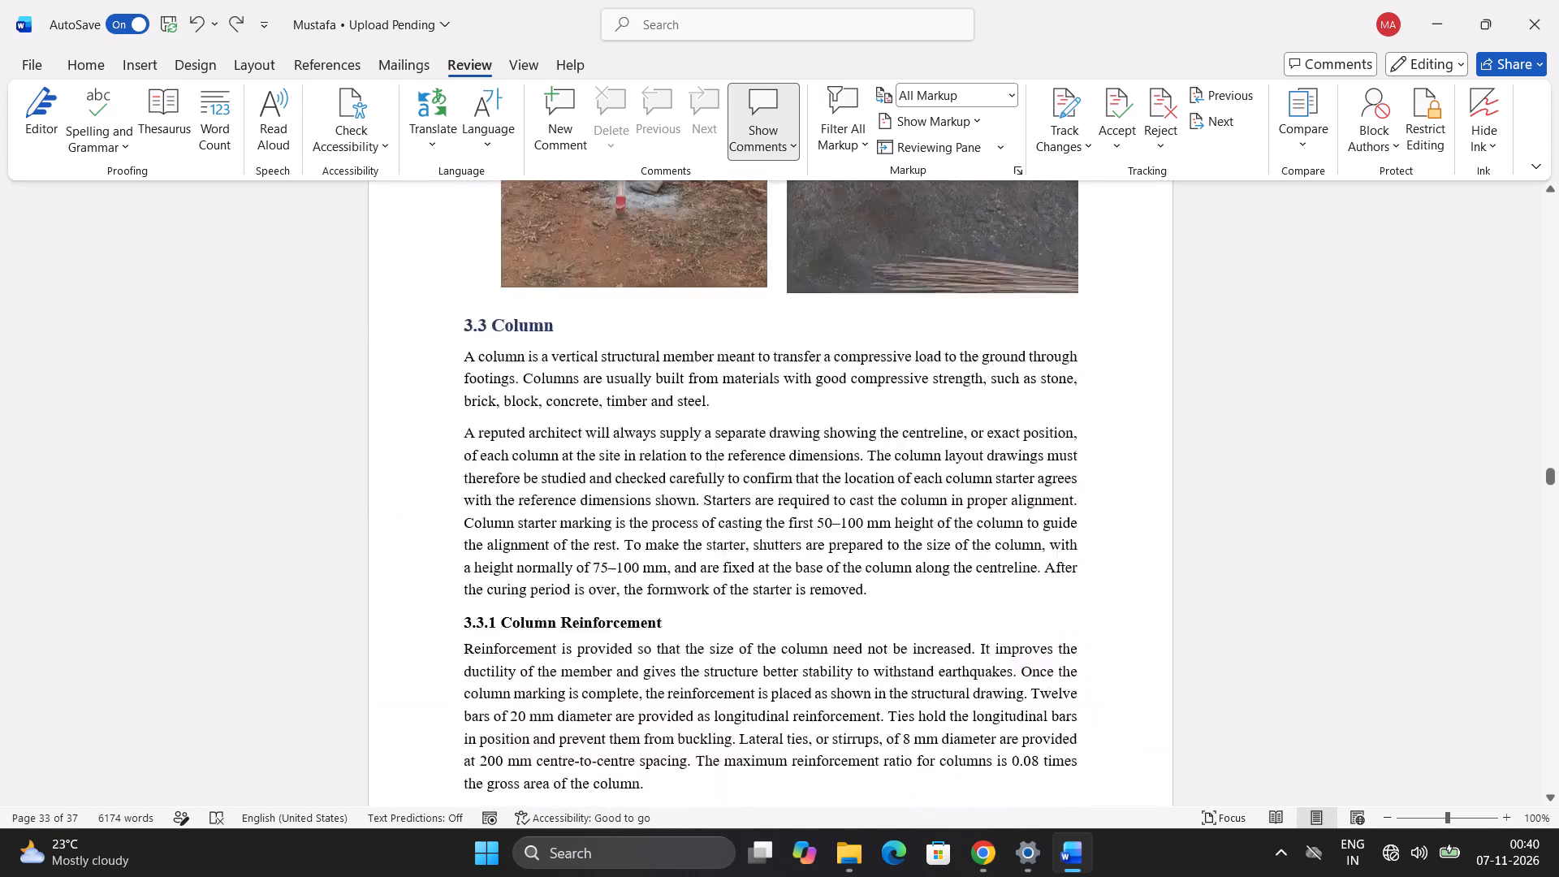
scroll(711, 531, "up", 17)
scroll(703, 523, "up", 10)
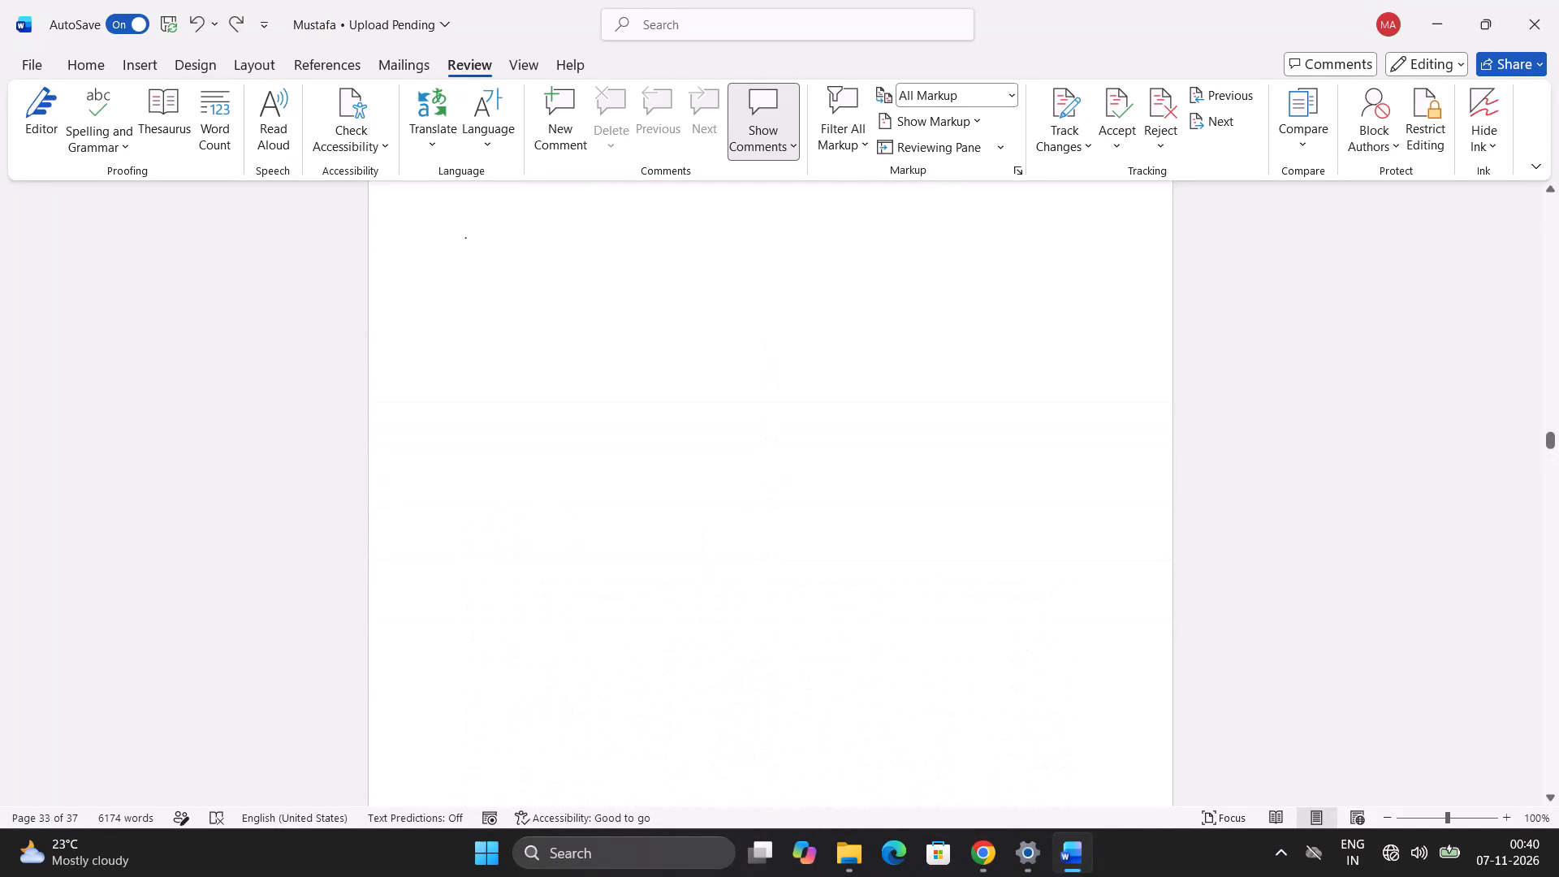
scroll(703, 523, "up", 20)
scroll(703, 523, "up", 6)
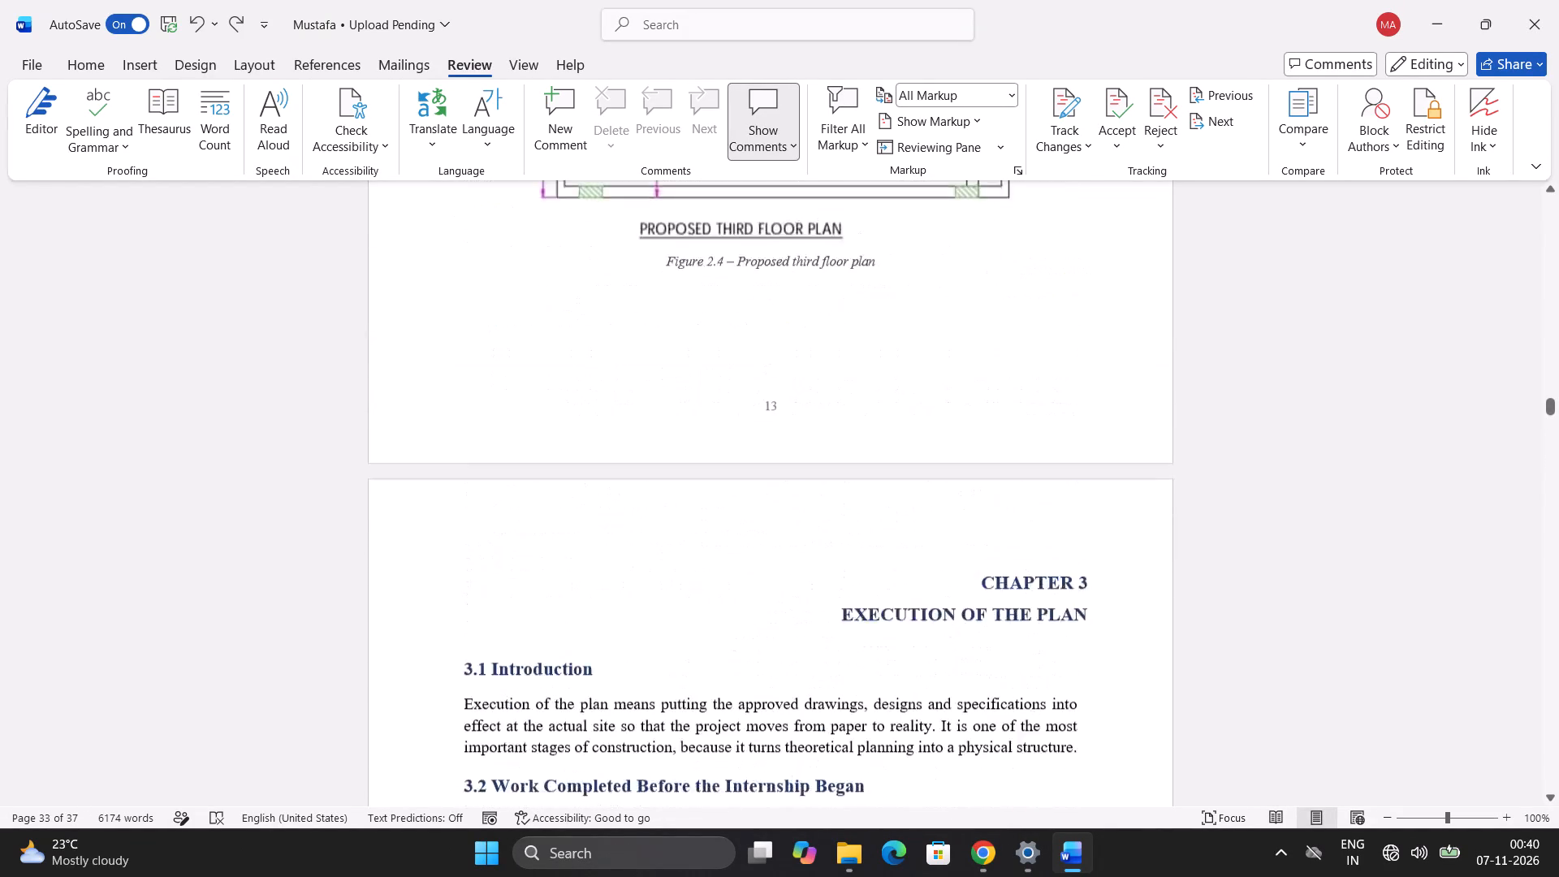
scroll(684, 498, "up", 13)
scroll(677, 490, "down", 9)
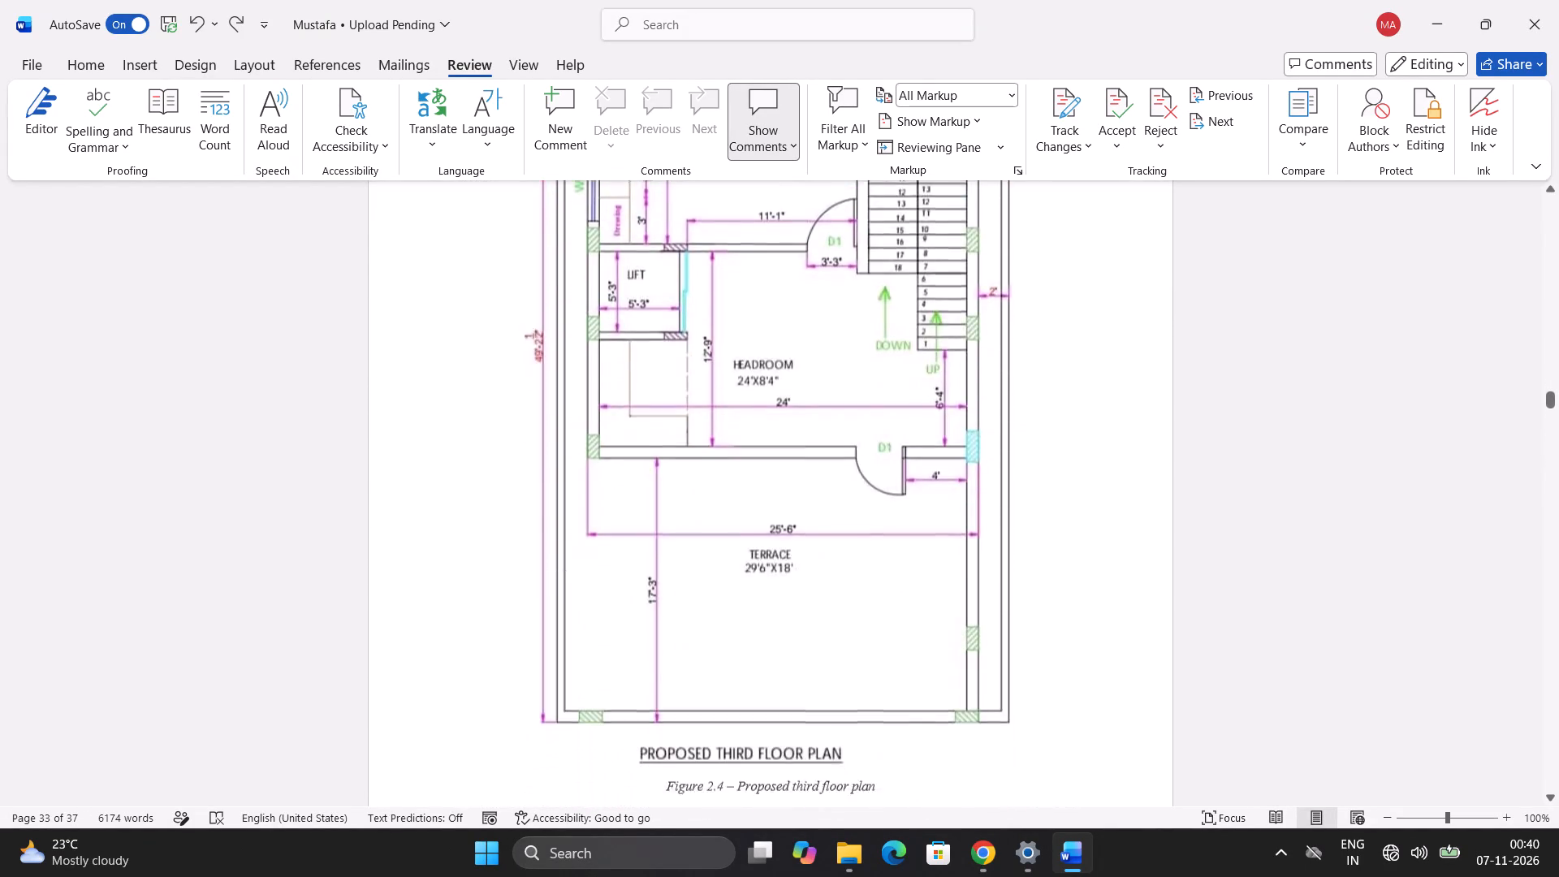
scroll(676, 490, "down", 6)
scroll(664, 480, "up", 20)
scroll(664, 480, "up", 1)
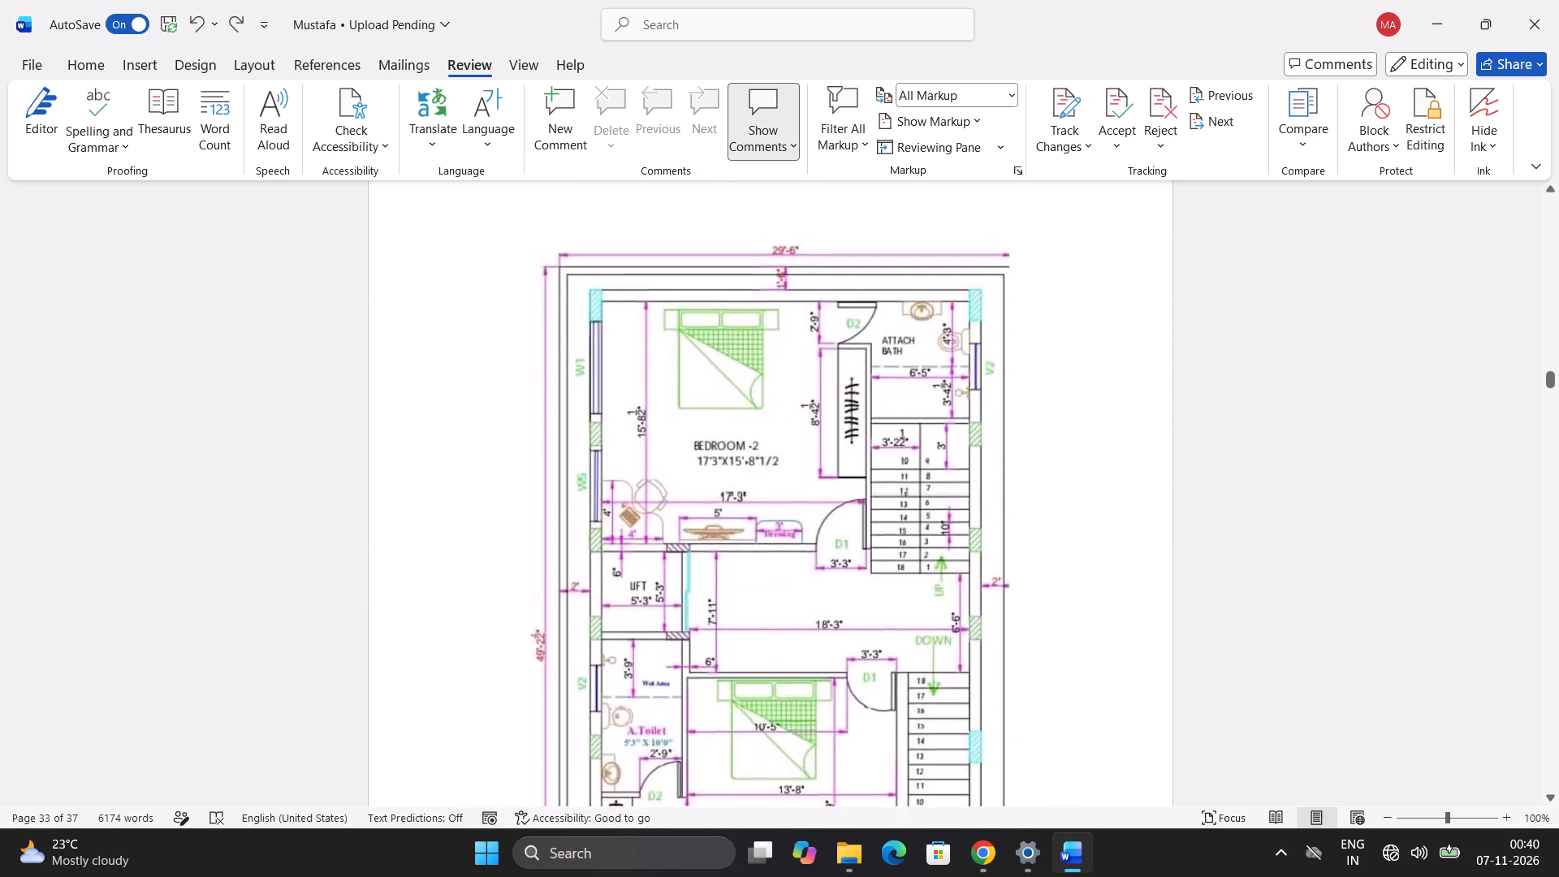
scroll(641, 454, "up", 20)
scroll(608, 423, "up", 5)
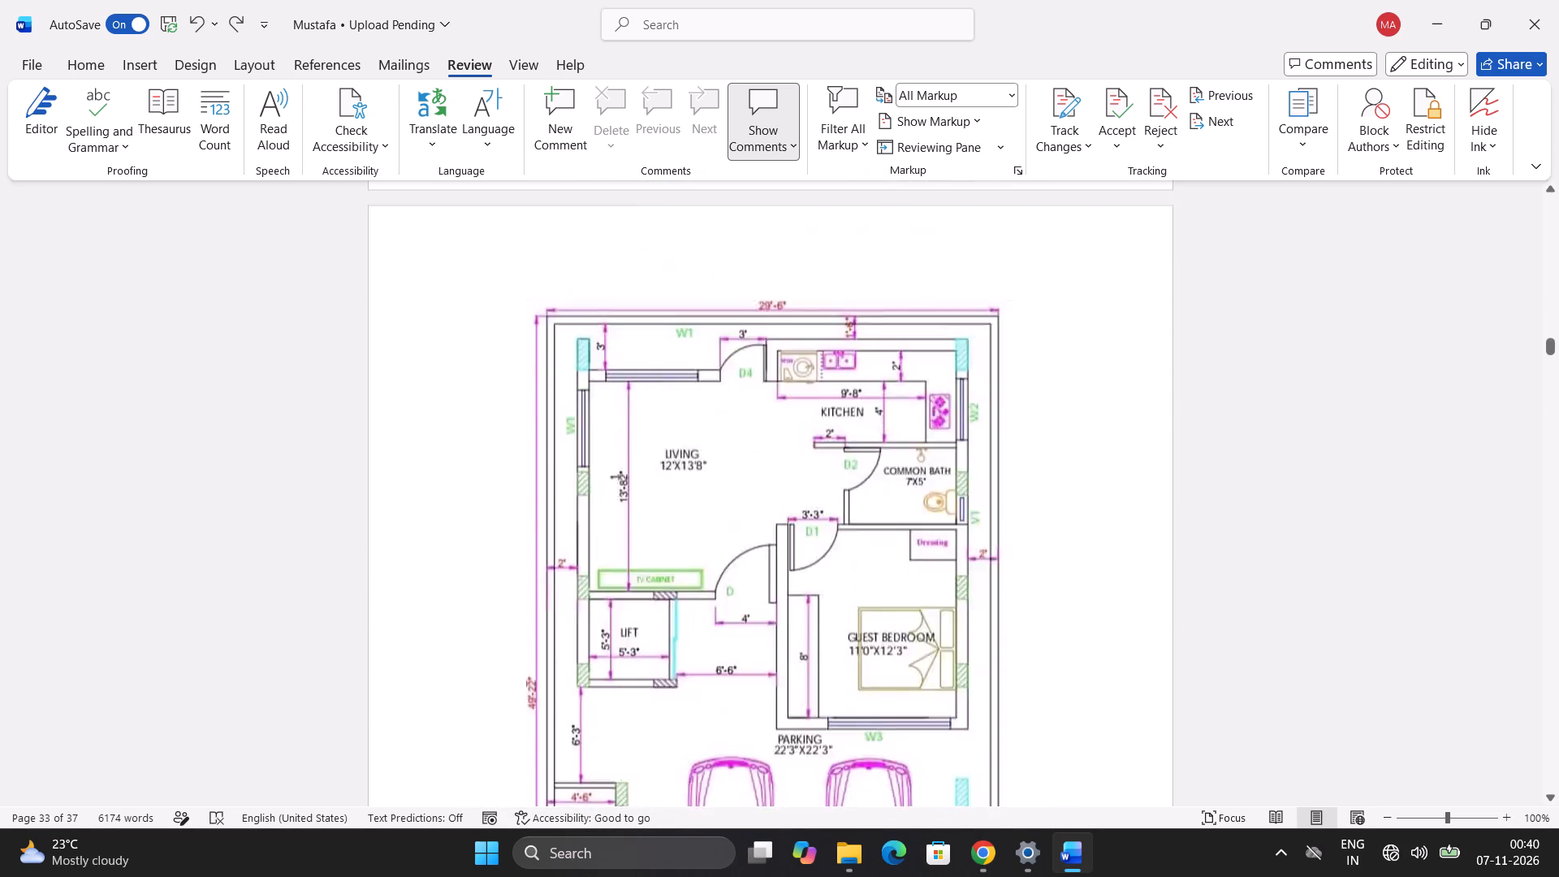
scroll(608, 423, "up", 20)
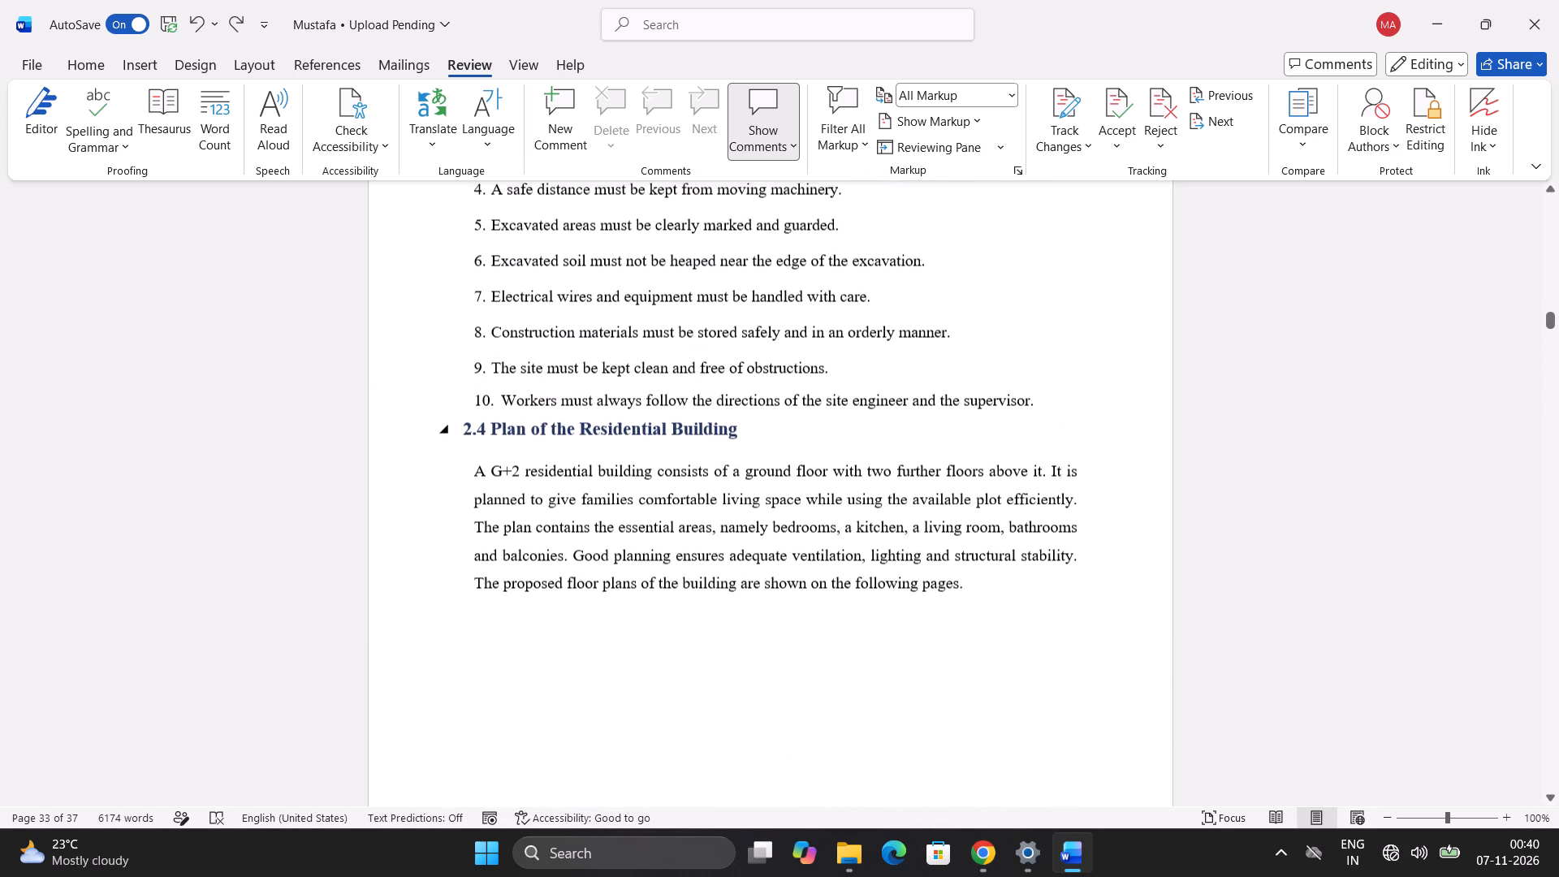
Check the font formatting of the Safety Precautions list and the paragraph under 2.4 Plan of the Residential Building.
left_click(577, 378)
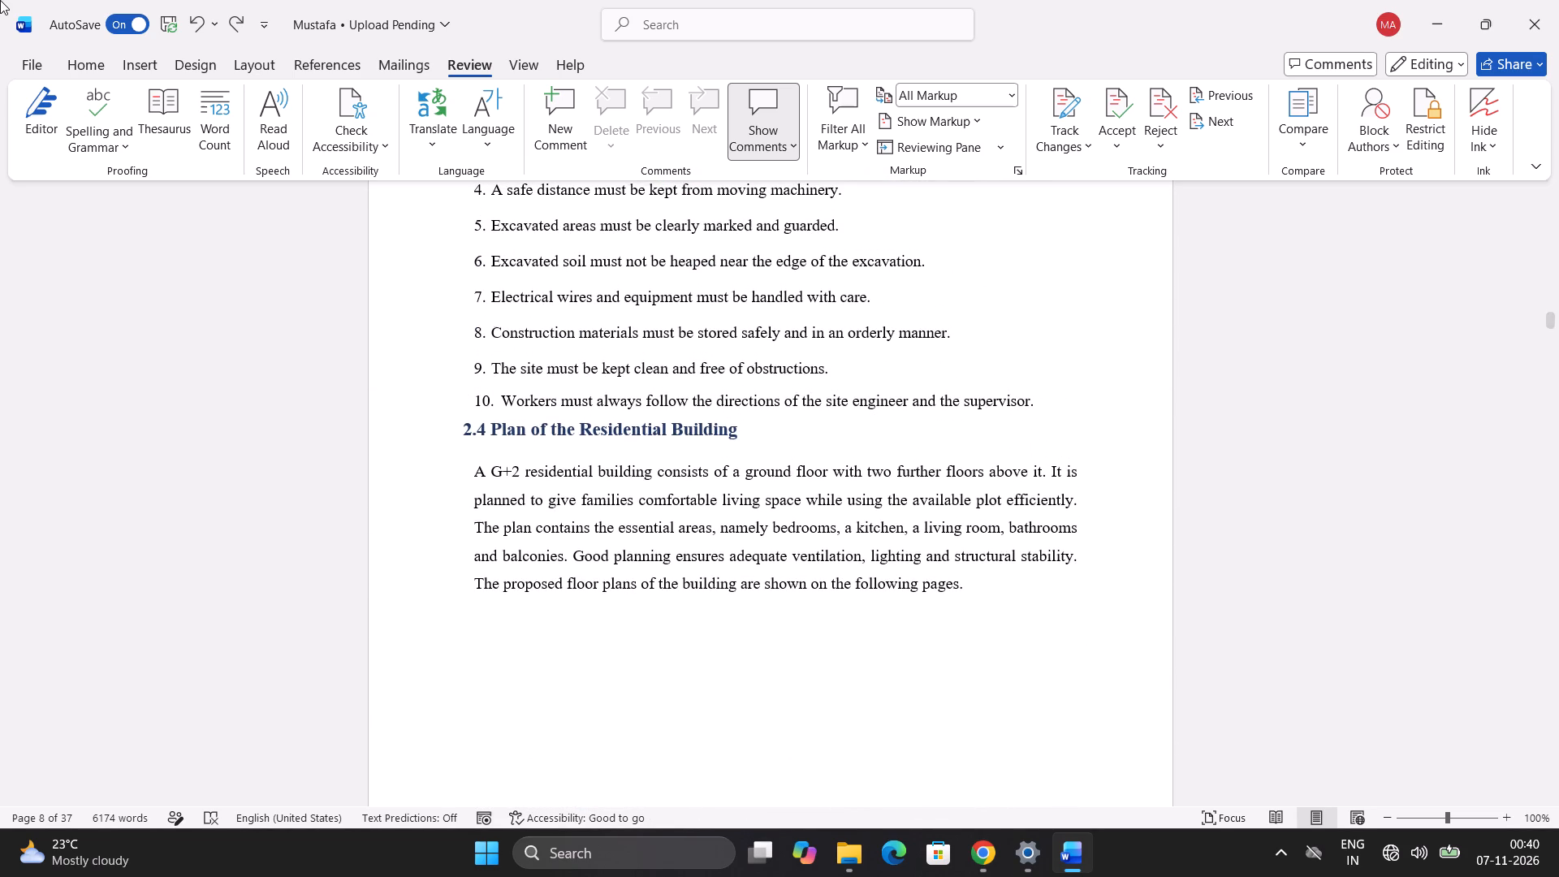
left_click(21, 54)
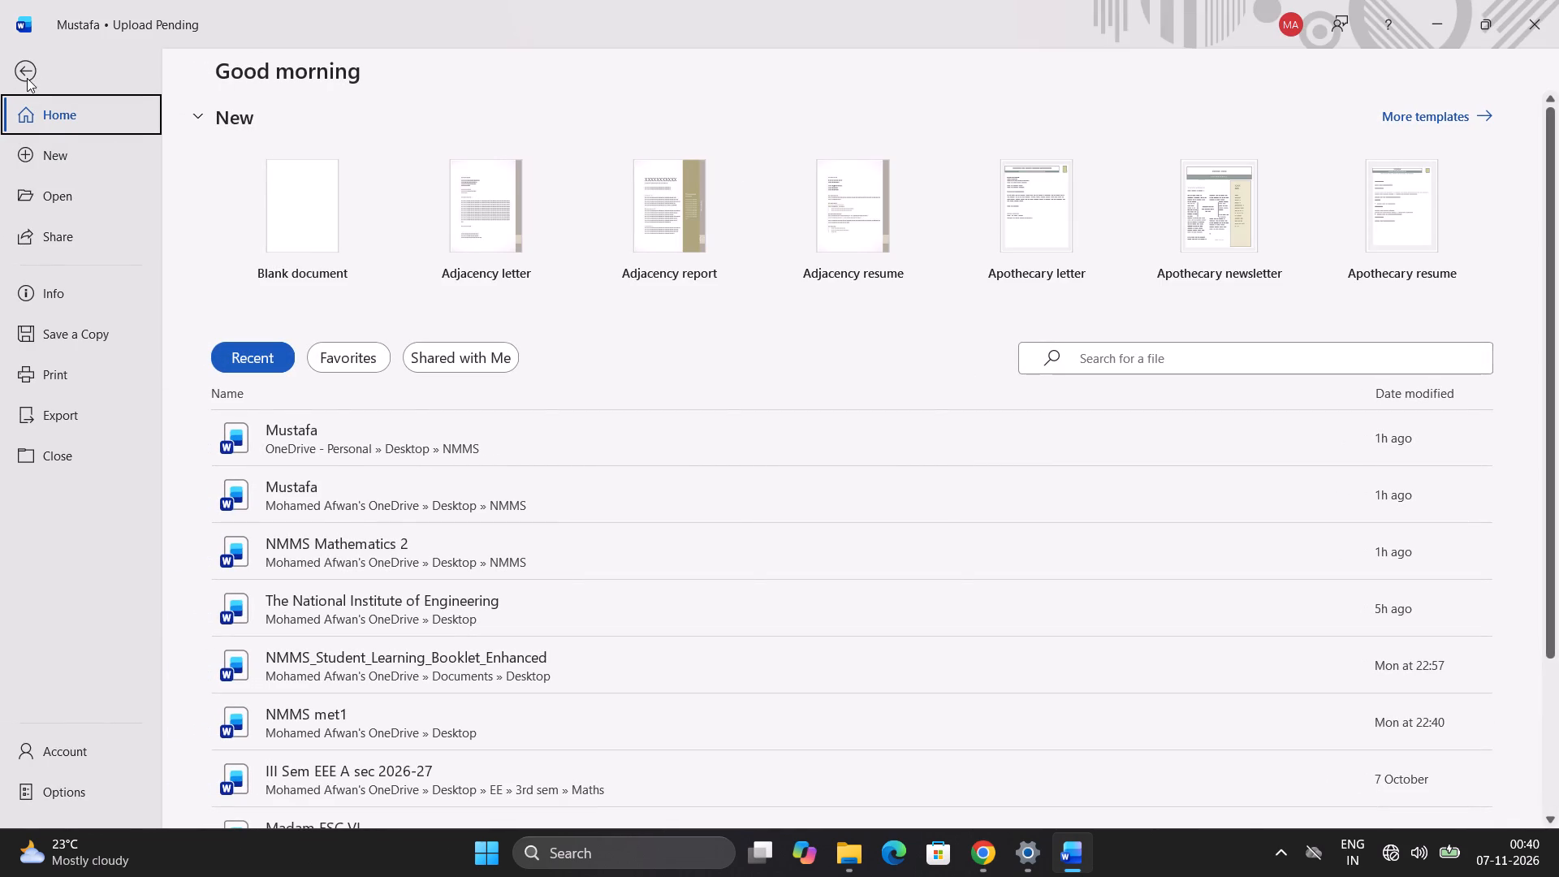
left_click(27, 78)
left_click(91, 68)
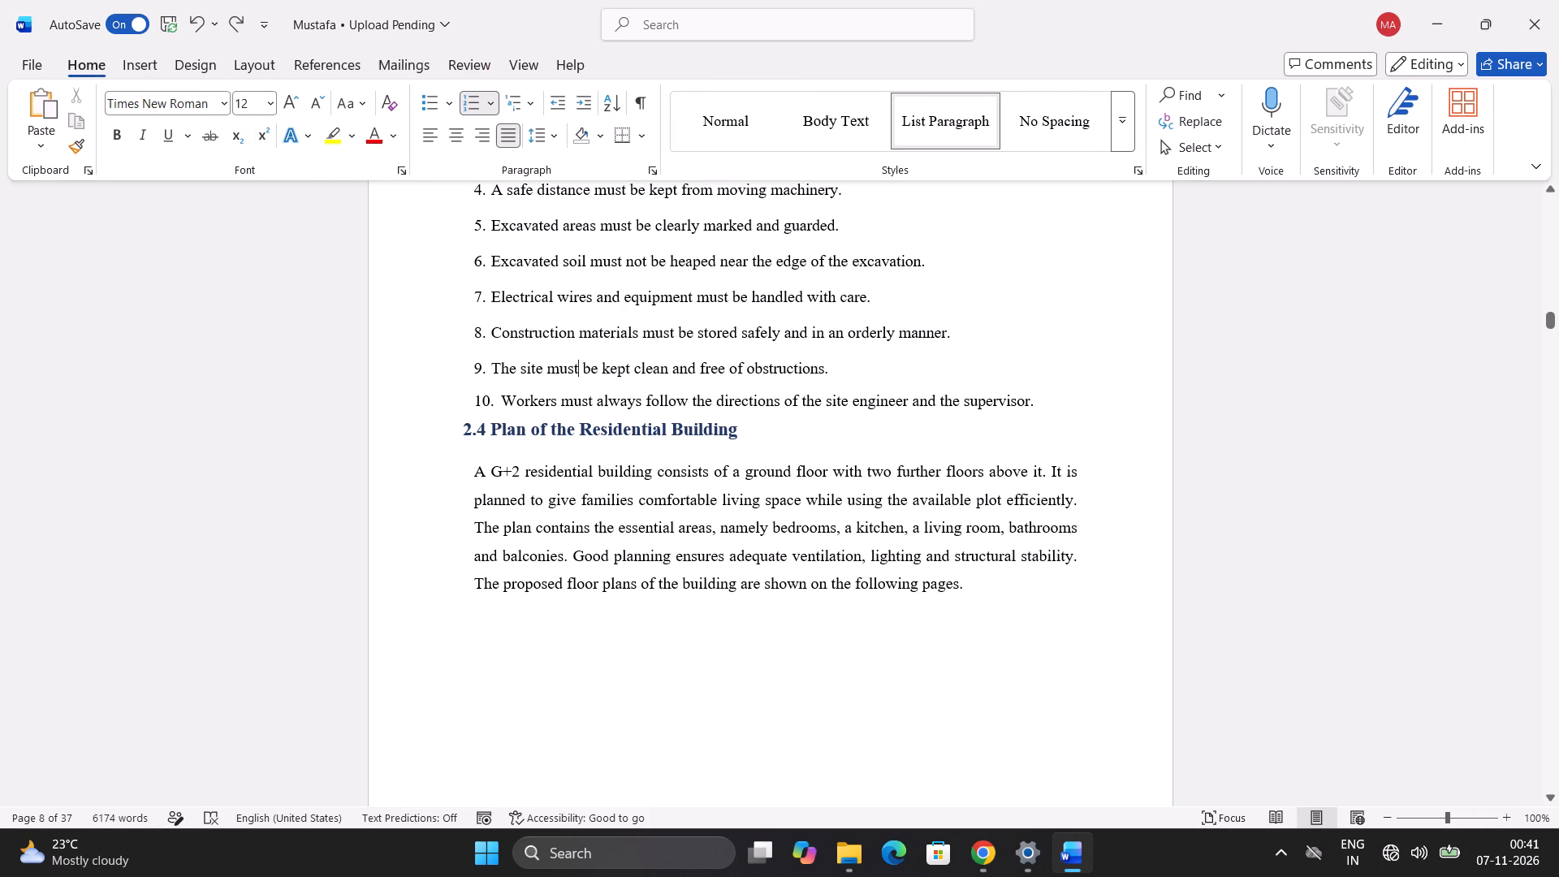
left_click(728, 524)
Check the font formatting of the Chapter 3 body text under Introduction, Surveying, and Site Preparation and Levelling.
scroll(725, 522, "down", 8)
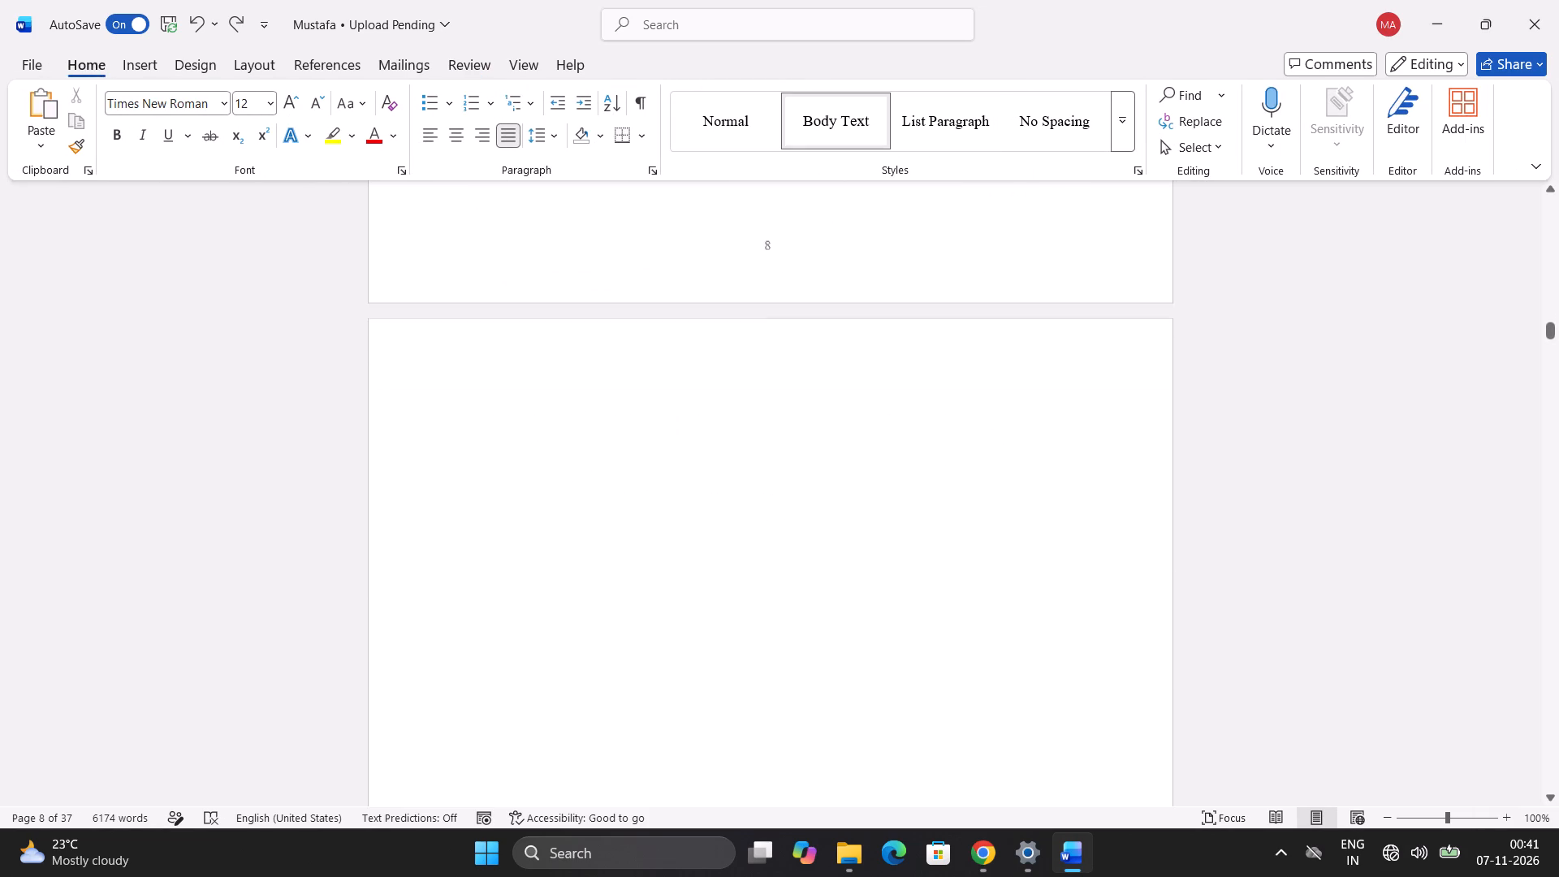
scroll(705, 551, "down", 19)
scroll(696, 538, "down", 4)
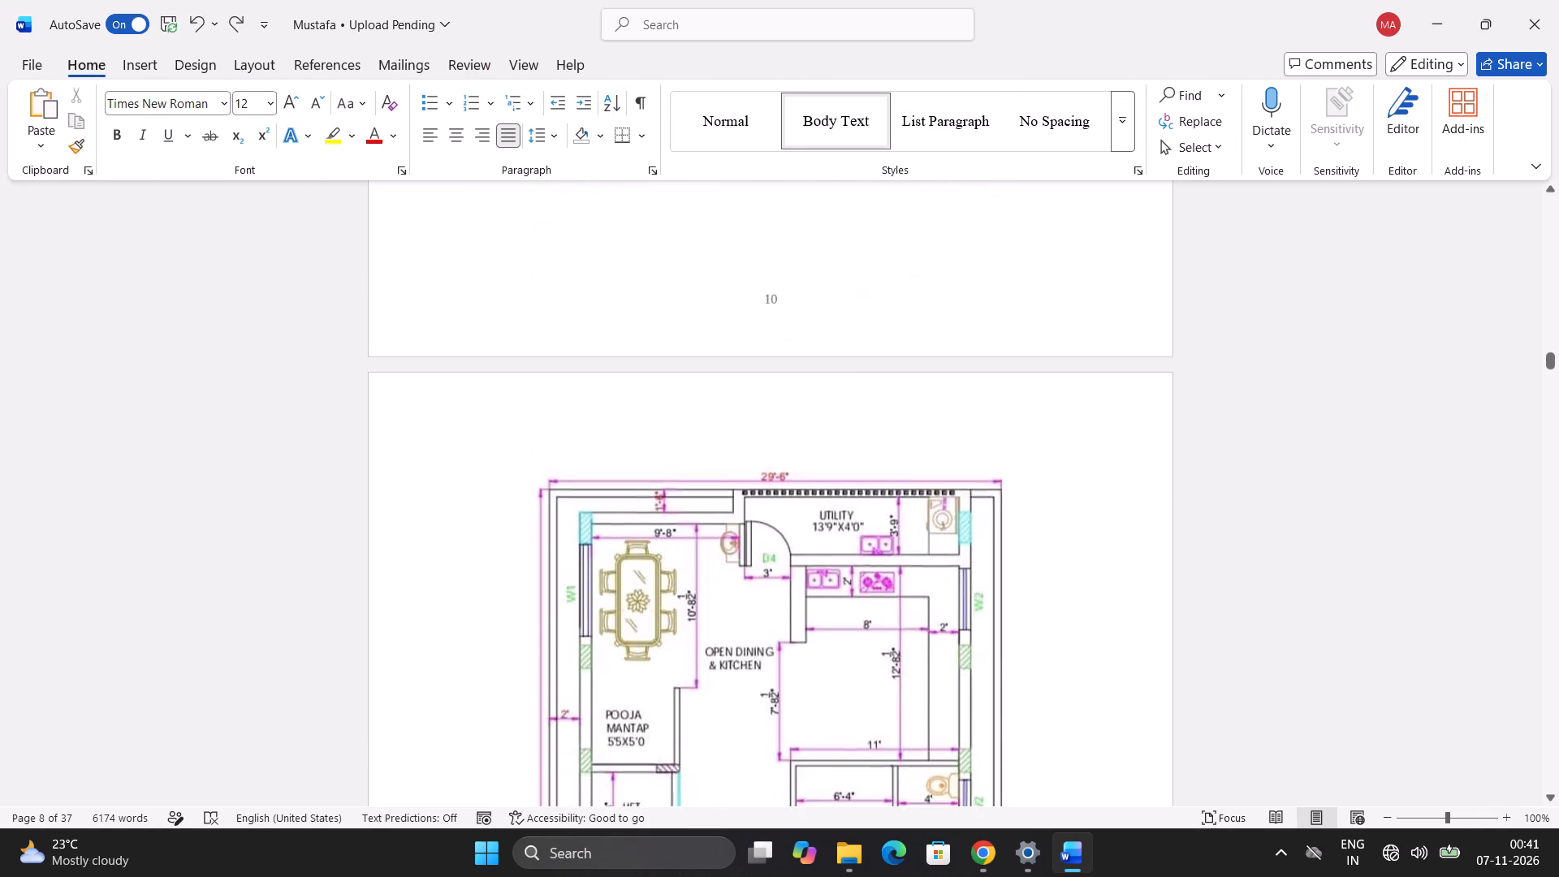
scroll(689, 523, "down", 20)
scroll(683, 503, "down", 5)
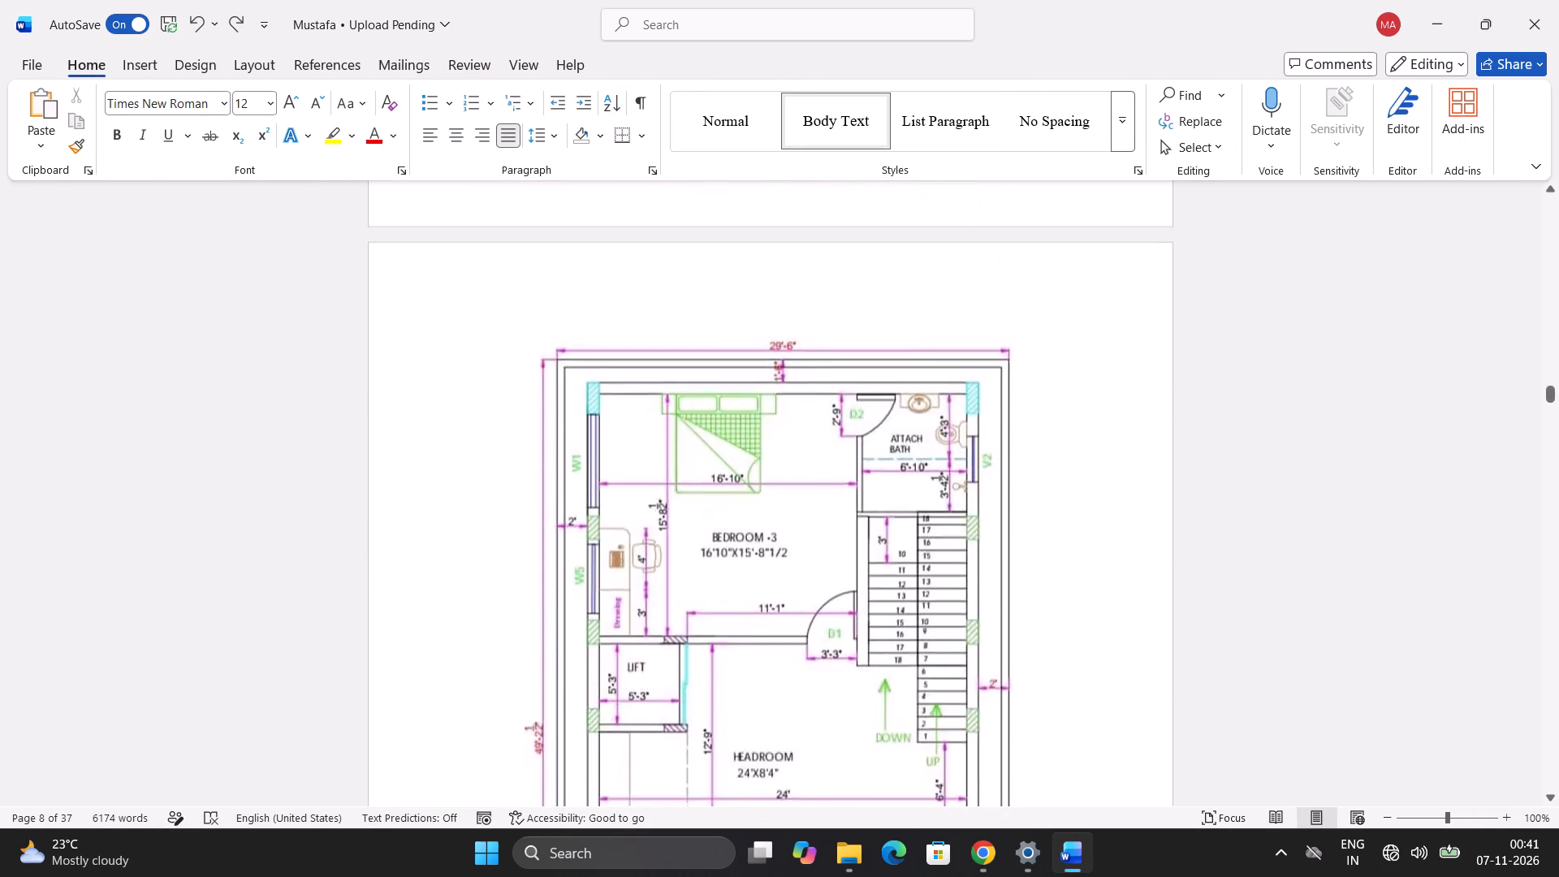
scroll(683, 503, "down", 14)
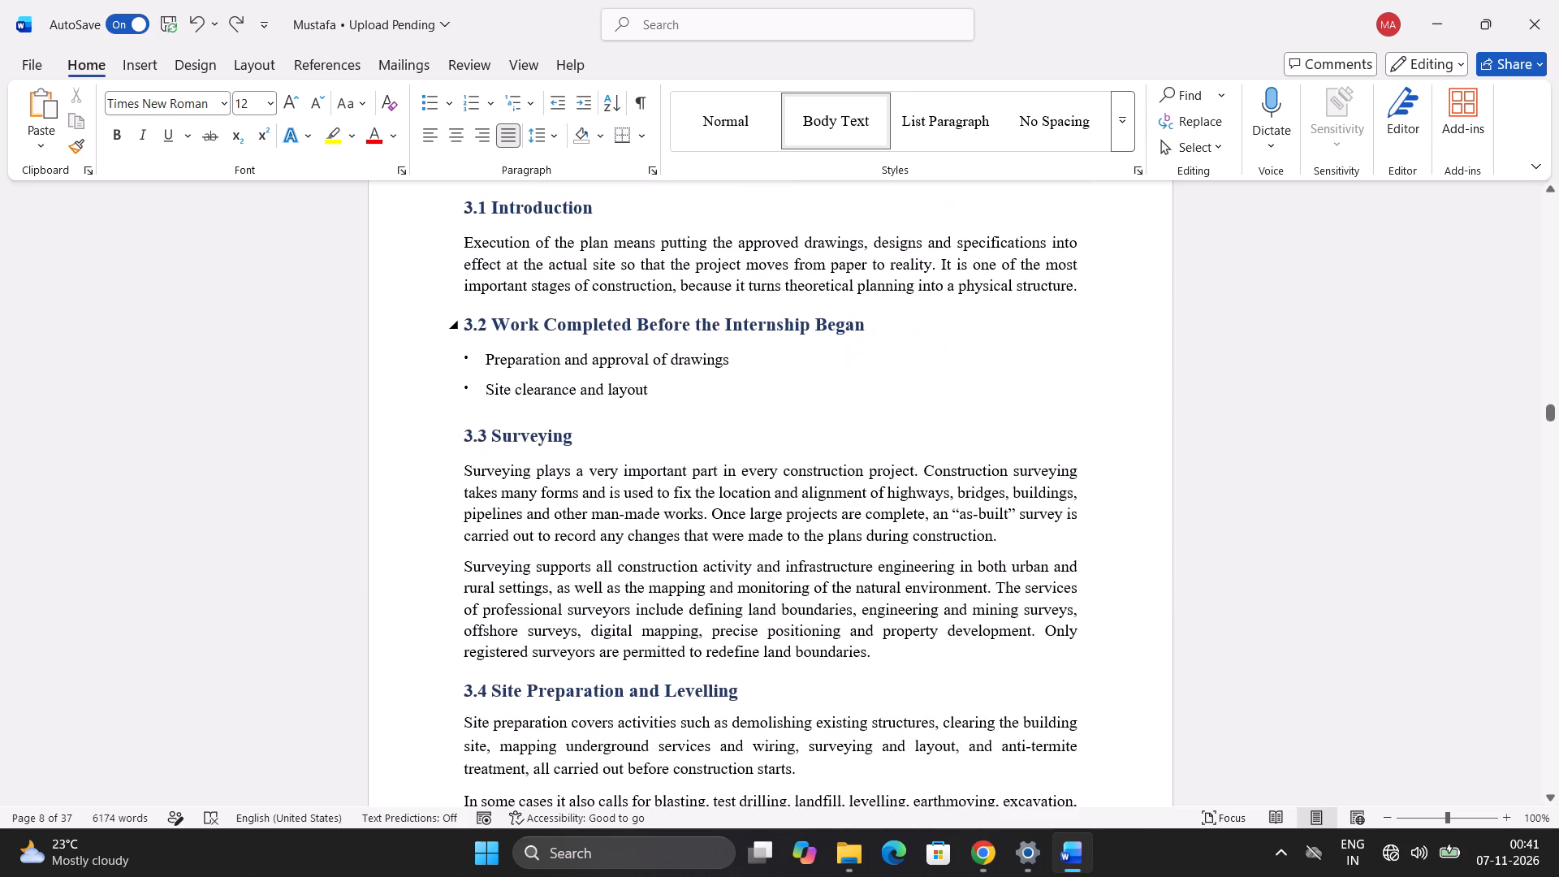
left_click(625, 257)
left_click(650, 492)
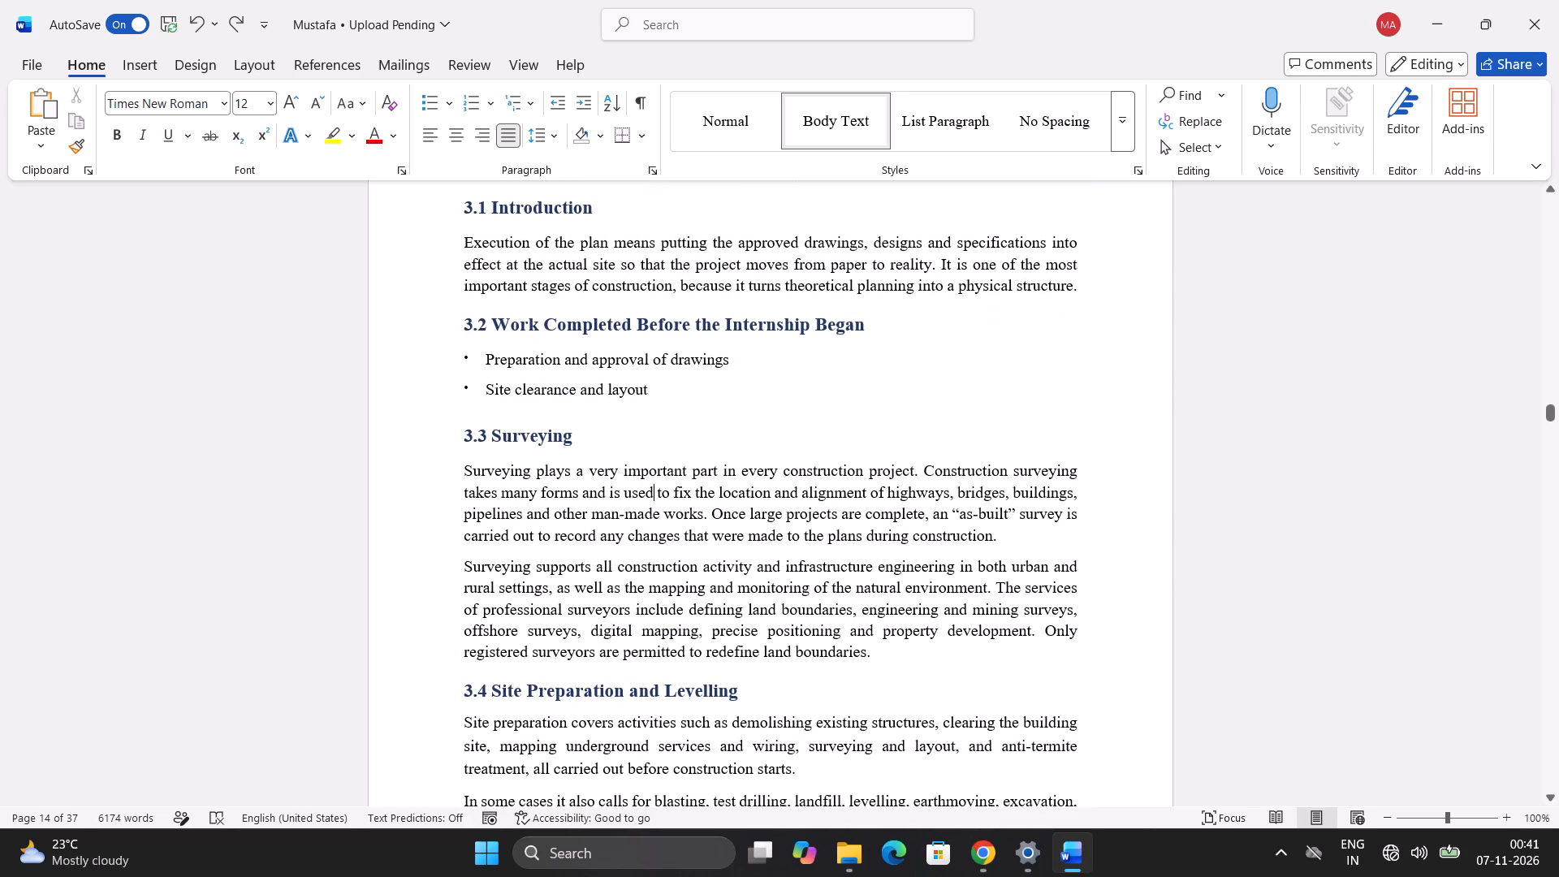
left_click(720, 759)
scroll(720, 744, "down", 5)
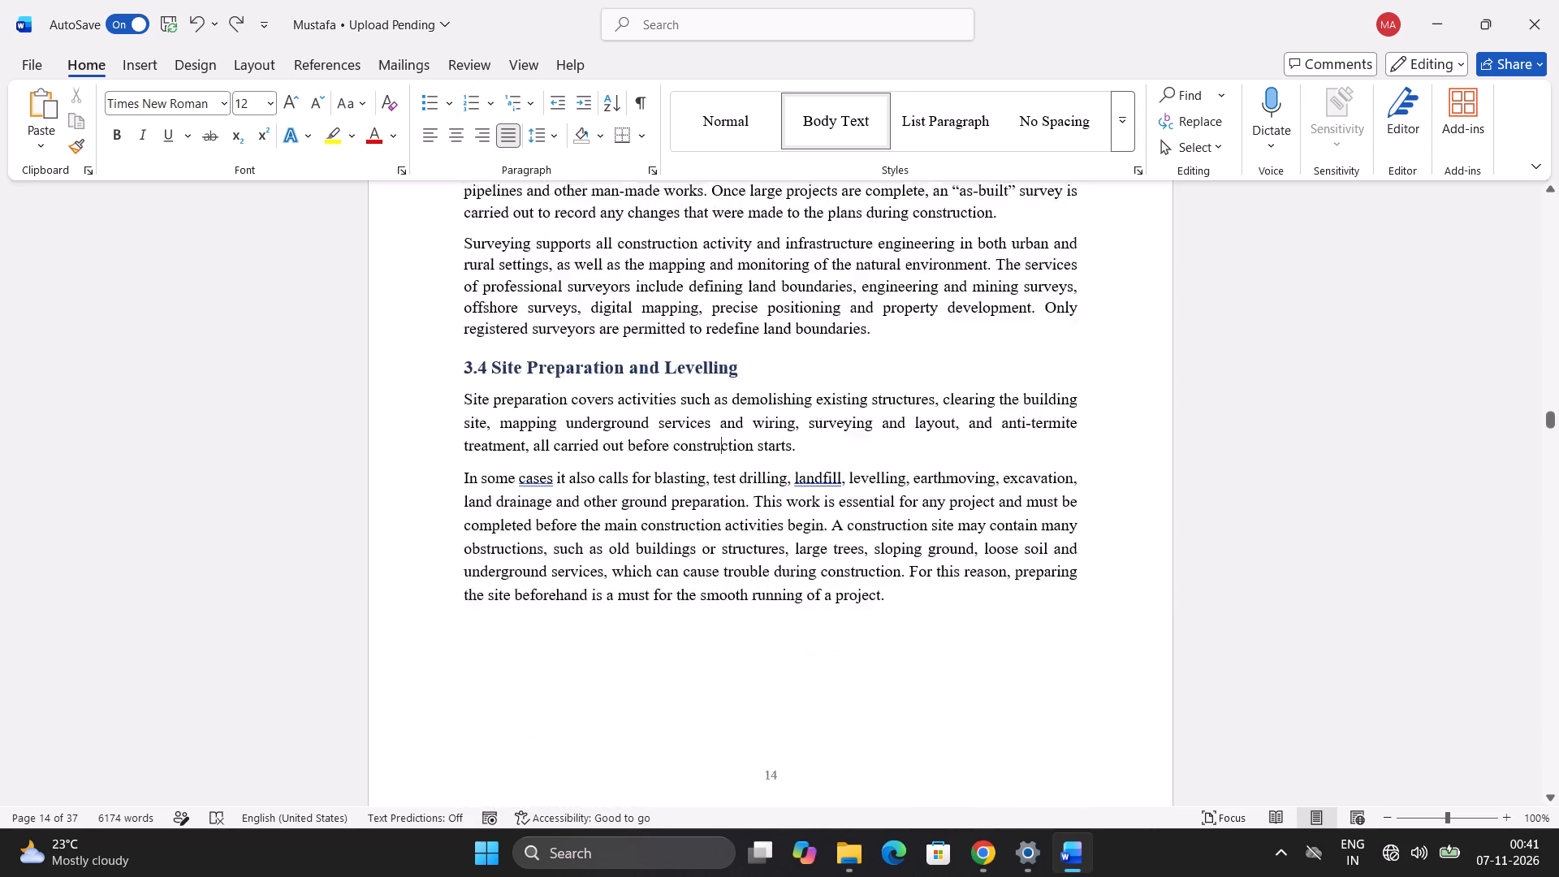
Compare the font size of the body paragraphs and the heading in Section 3.5 Excavation.
scroll(717, 737, "down", 6)
left_click(591, 435)
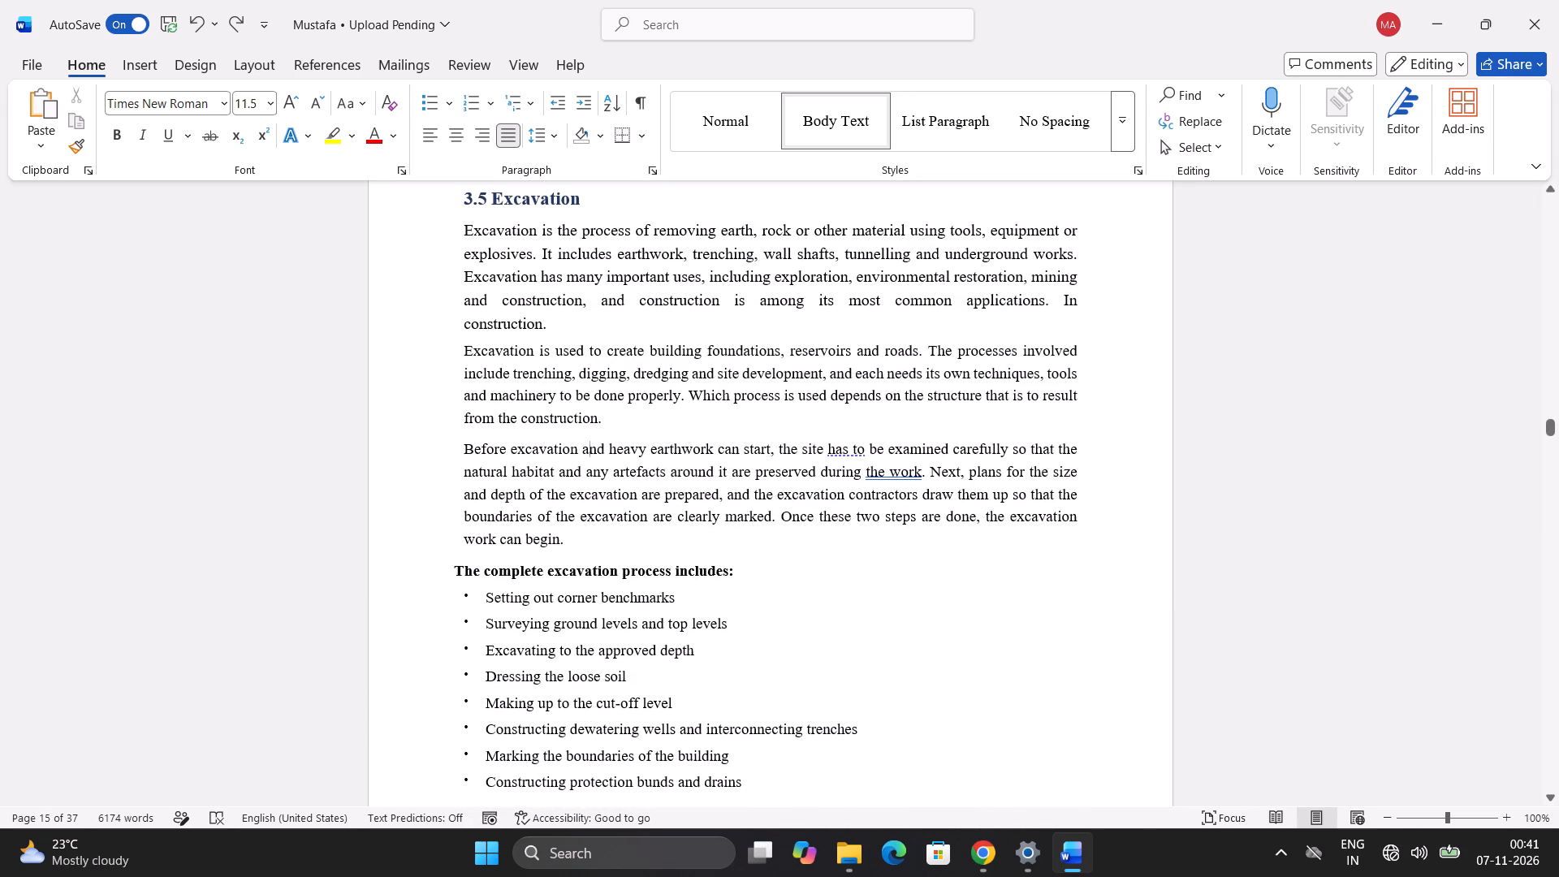
left_click(582, 390)
scroll(582, 390, "up", 3)
scroll(568, 419, "down", 1)
left_click(550, 392)
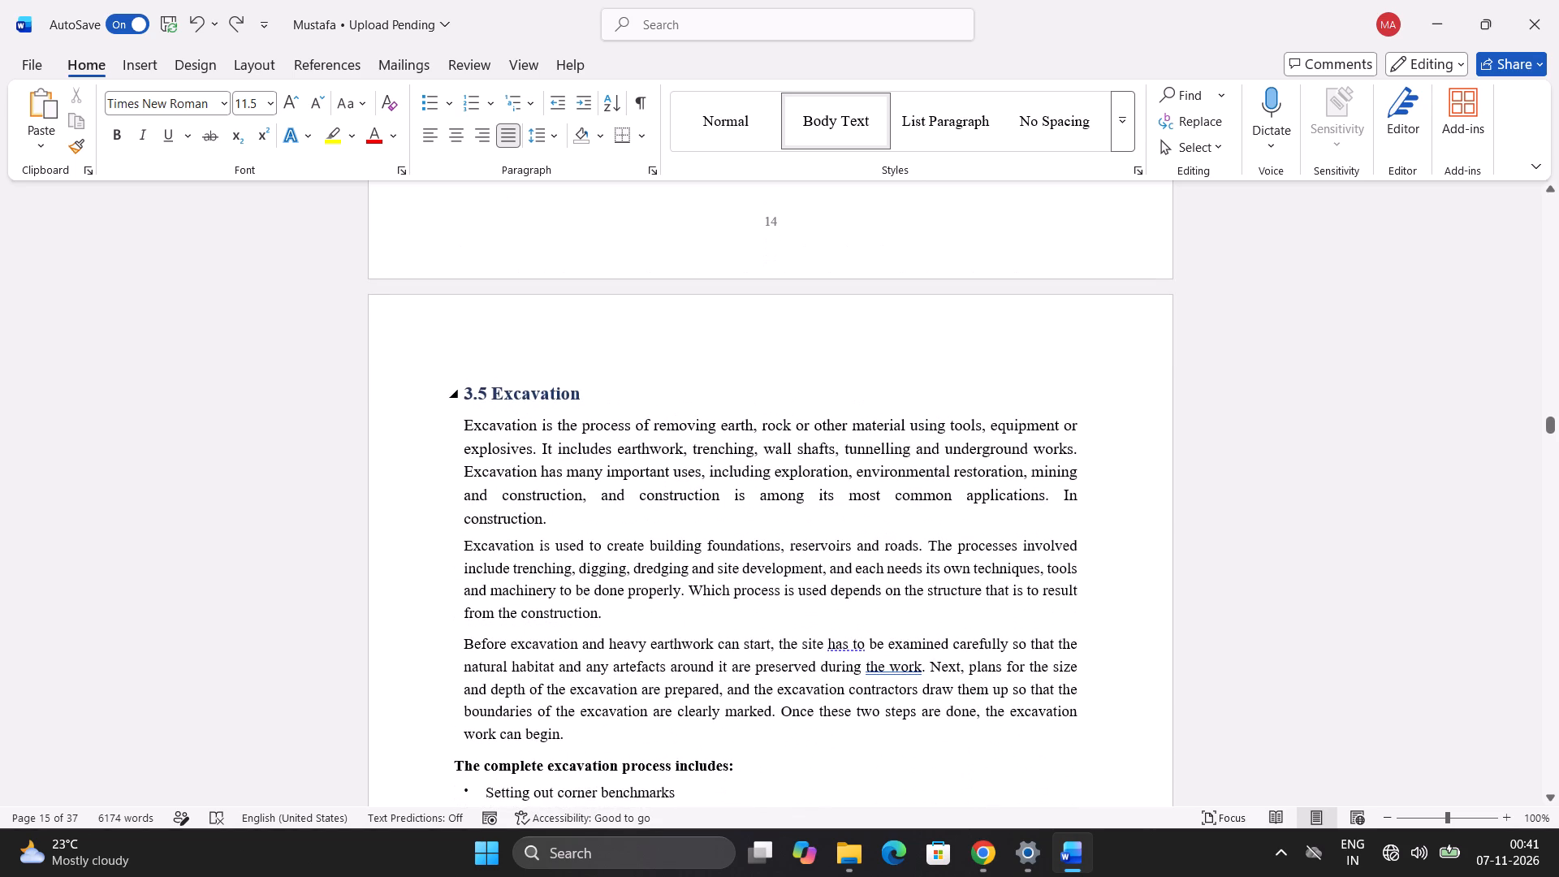
left_click(541, 499)
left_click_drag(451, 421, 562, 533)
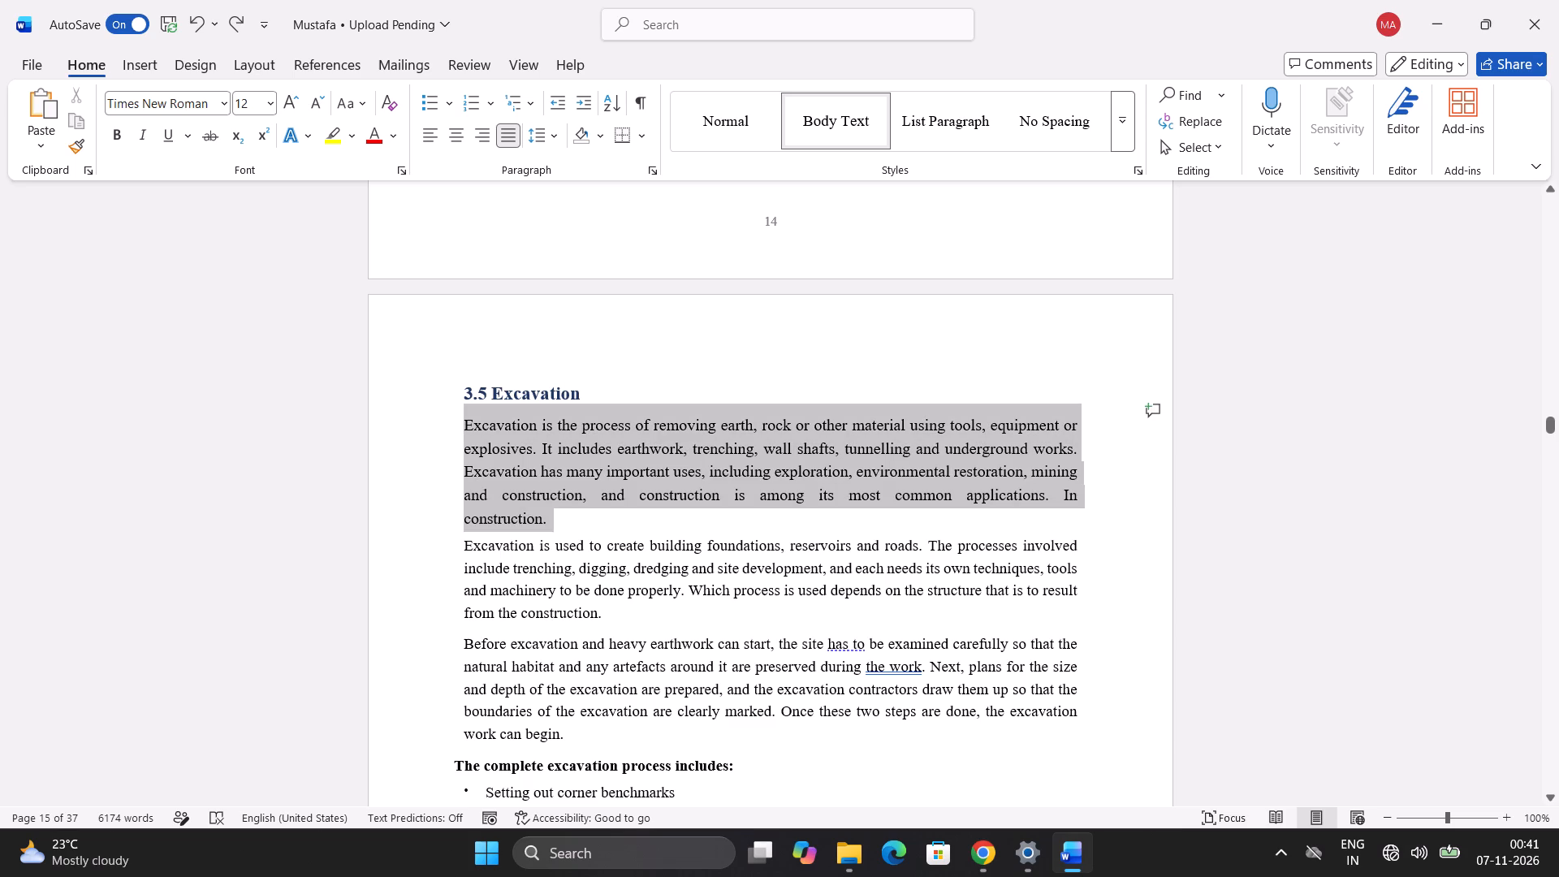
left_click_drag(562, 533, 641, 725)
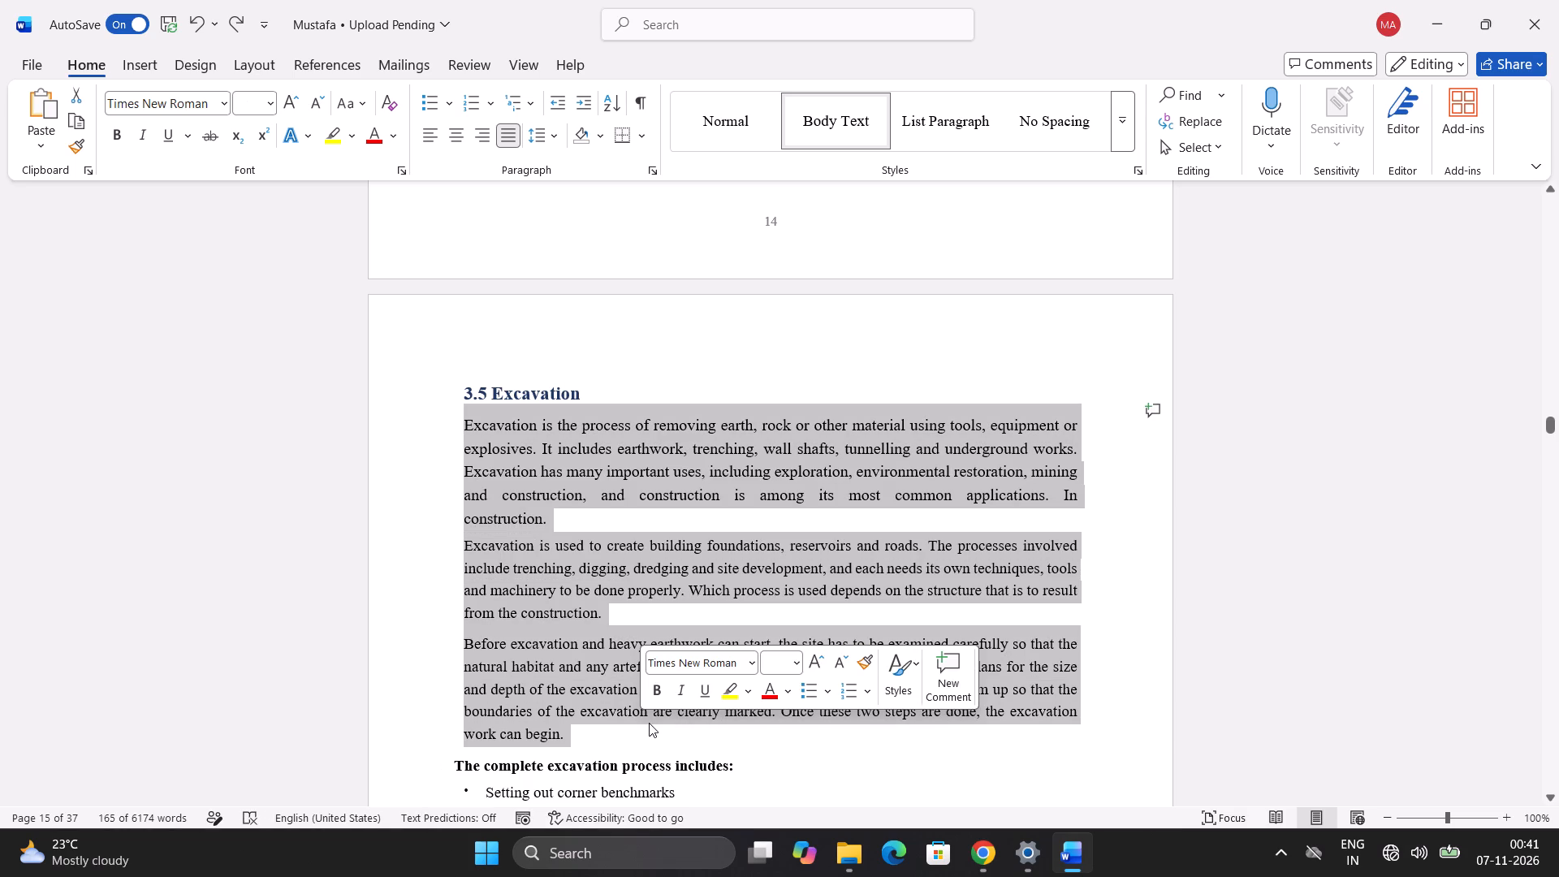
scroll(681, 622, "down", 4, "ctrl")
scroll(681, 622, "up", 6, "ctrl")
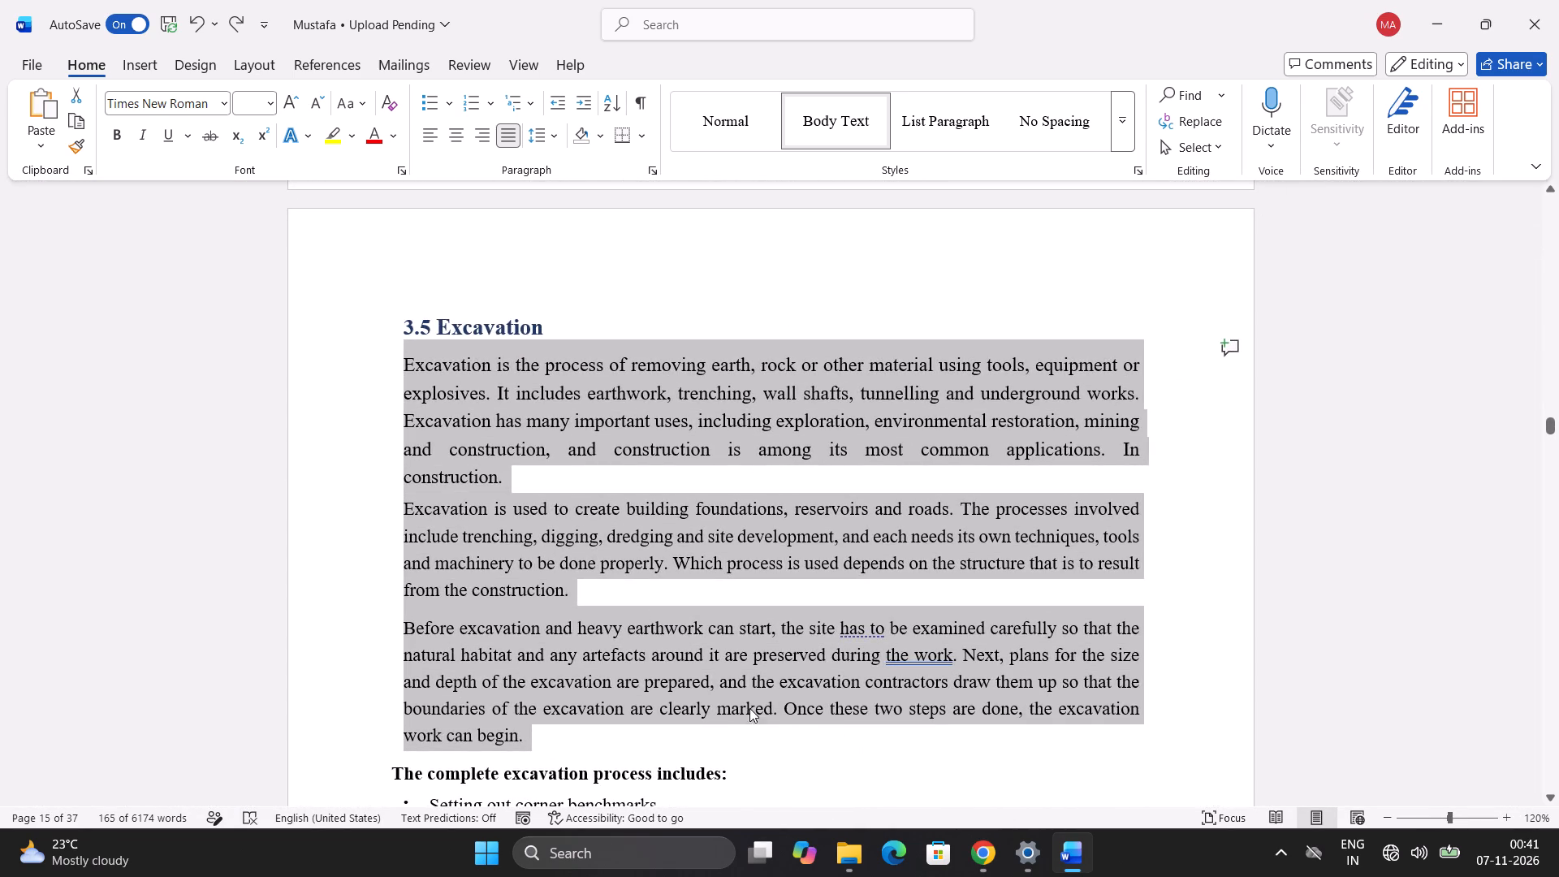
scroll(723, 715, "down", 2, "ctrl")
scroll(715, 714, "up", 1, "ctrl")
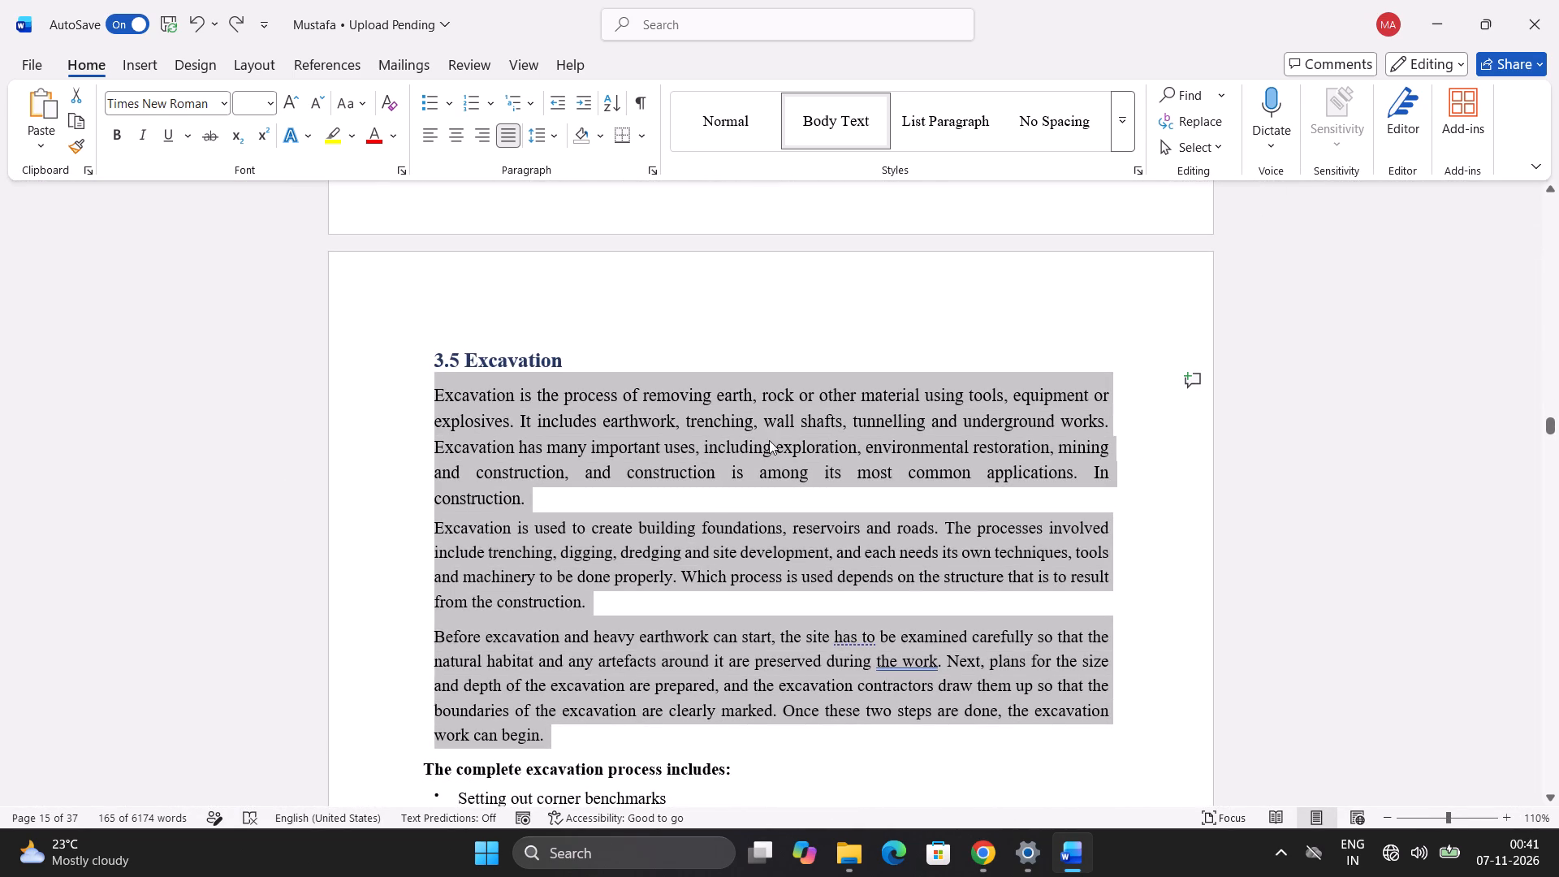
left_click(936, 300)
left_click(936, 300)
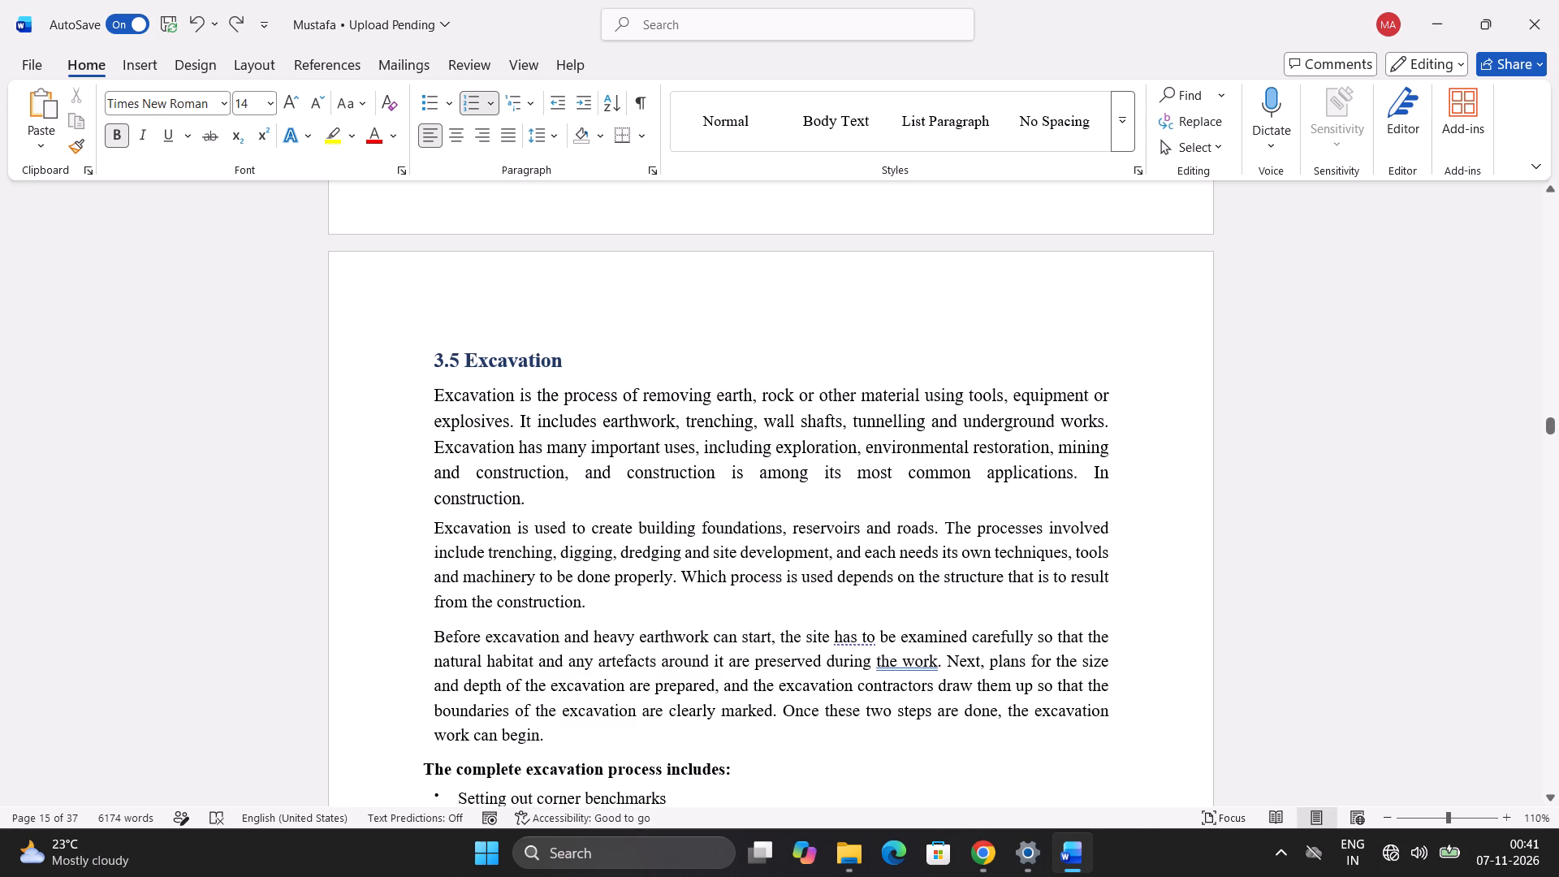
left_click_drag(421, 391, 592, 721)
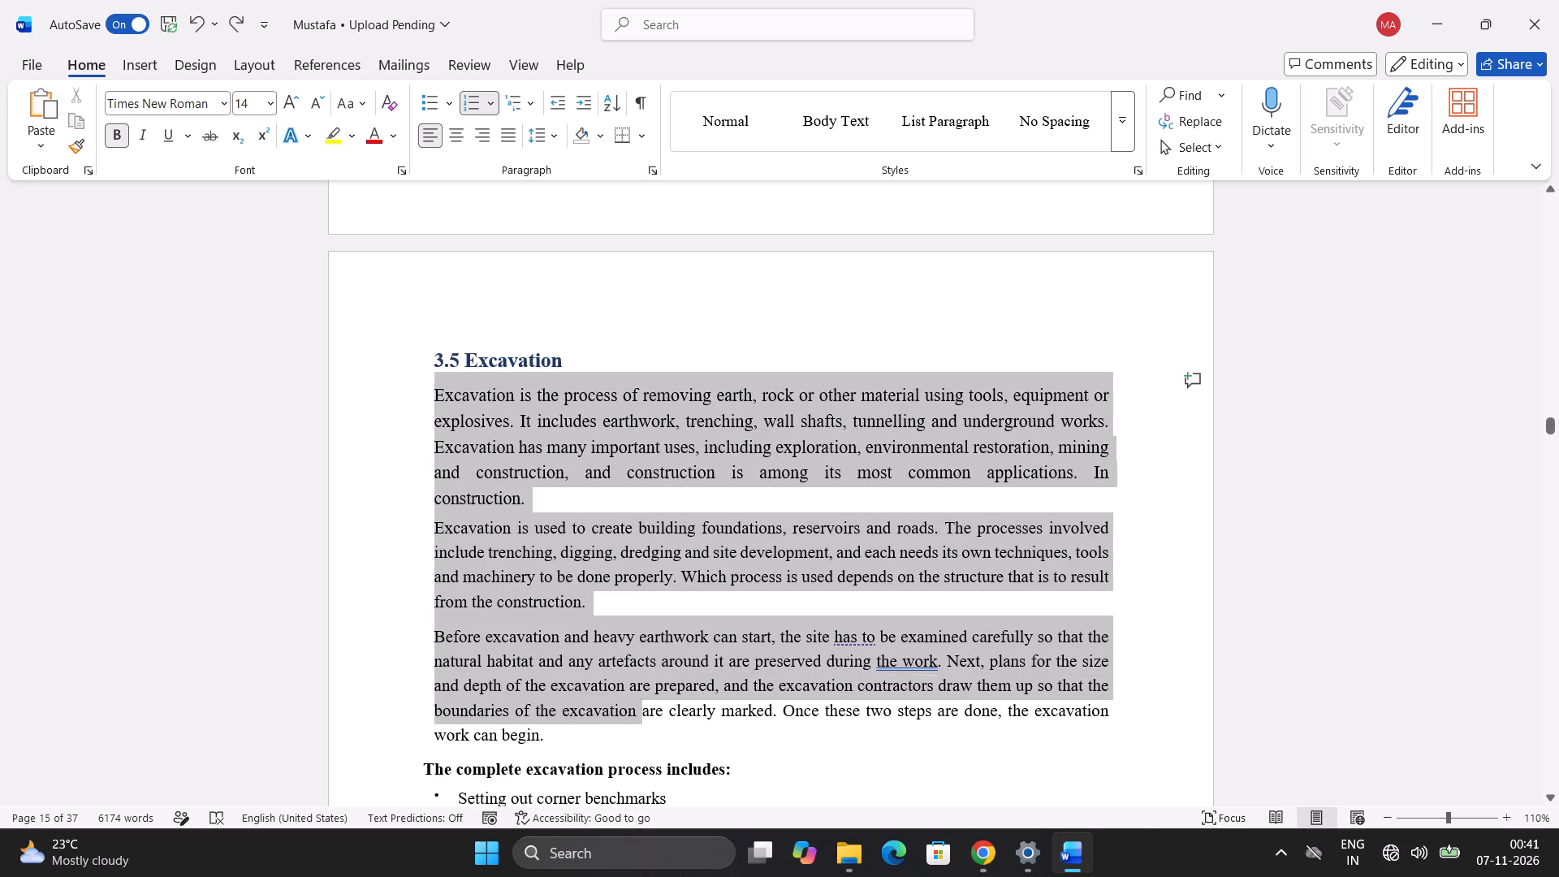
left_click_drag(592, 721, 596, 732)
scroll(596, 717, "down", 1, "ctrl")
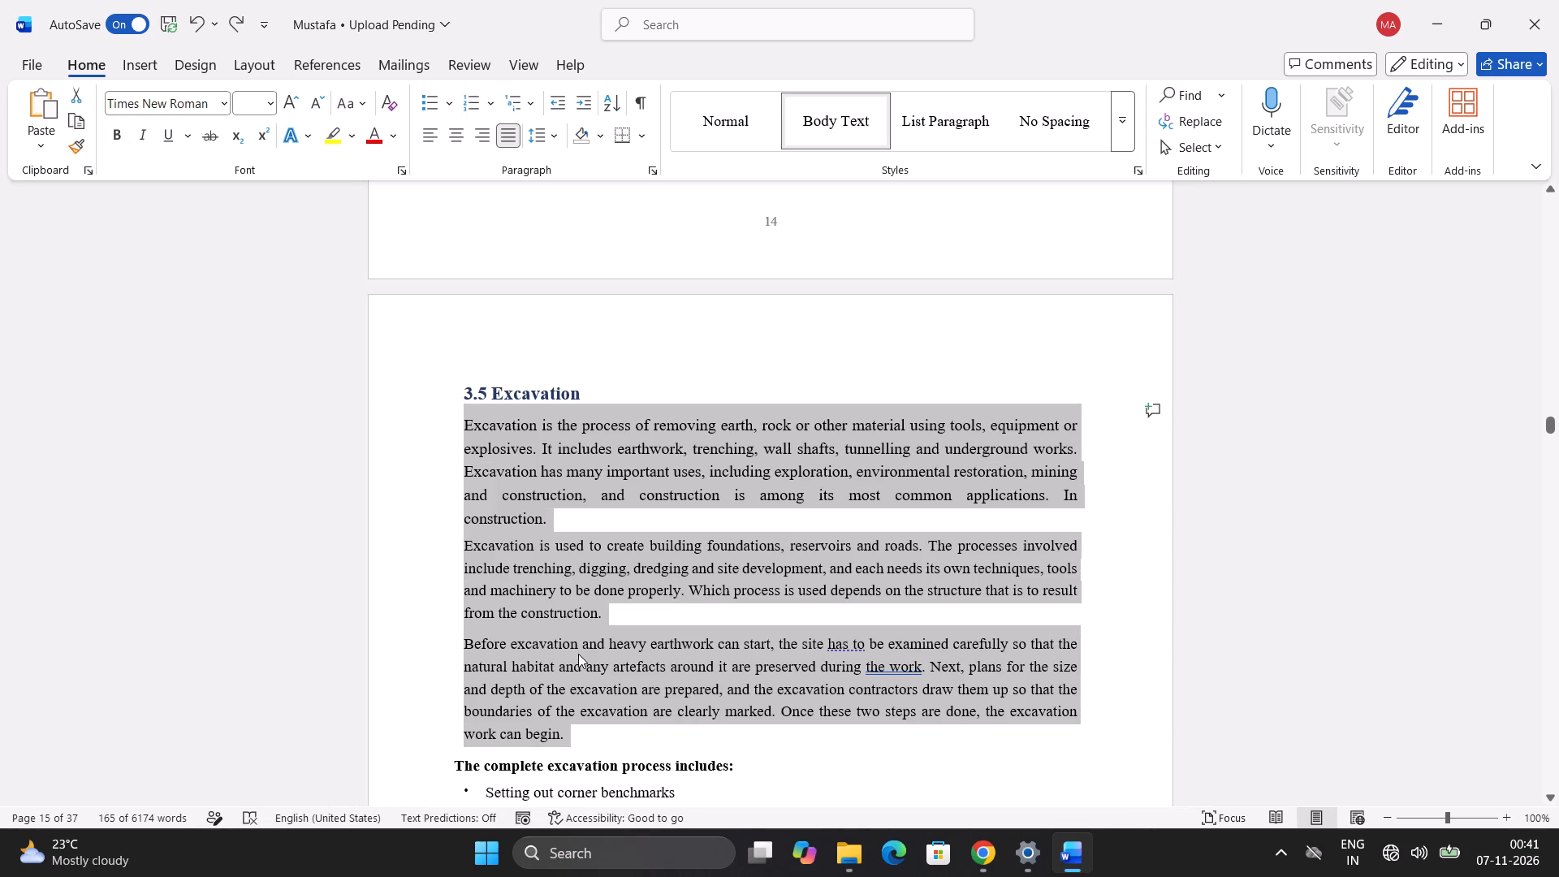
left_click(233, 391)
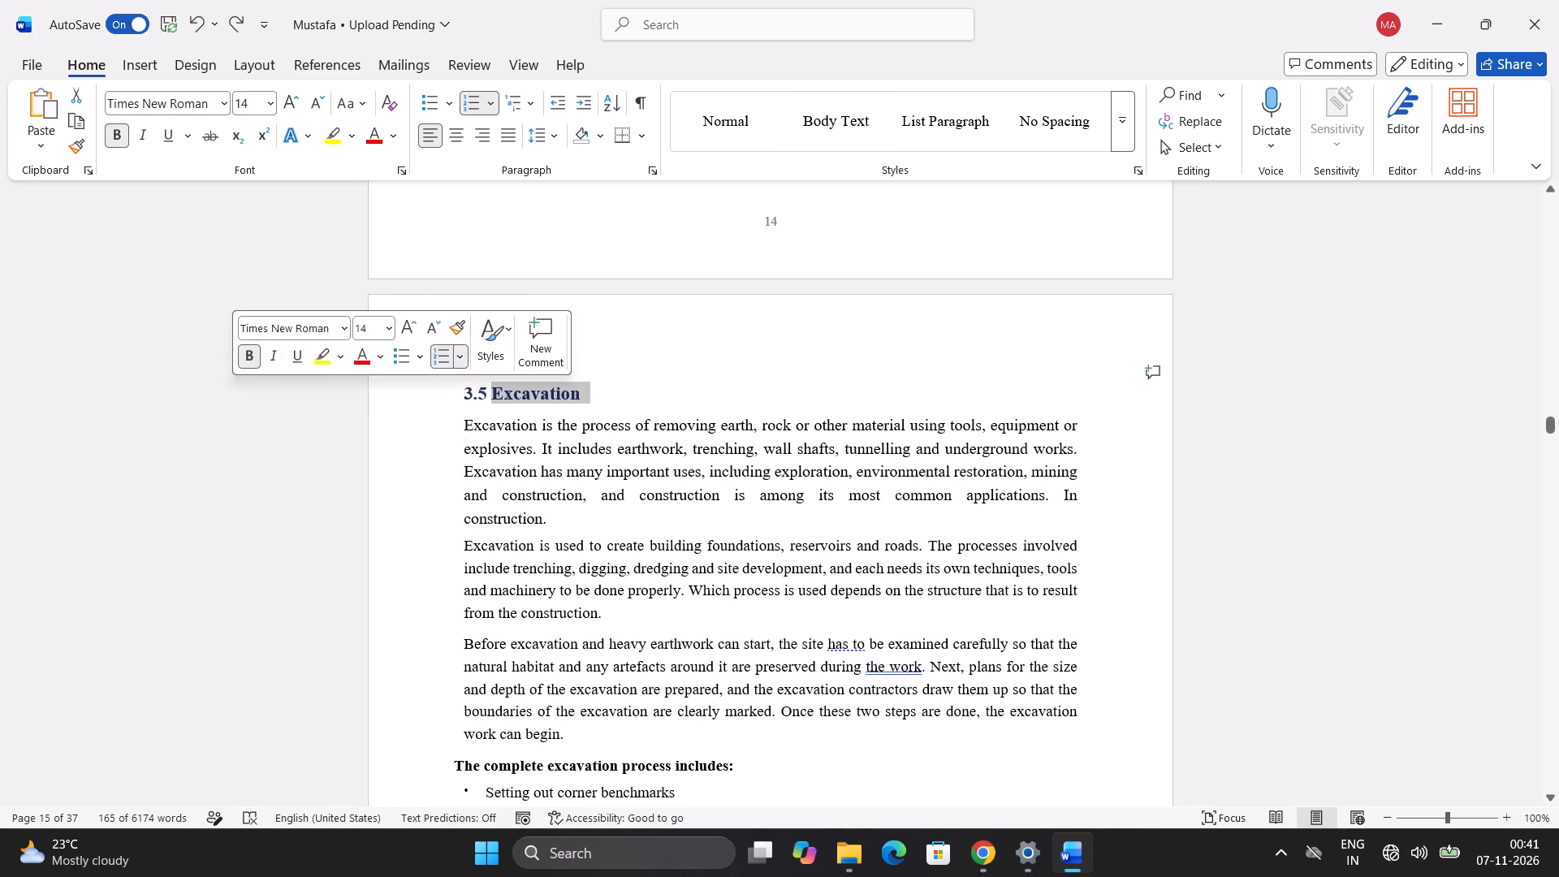
Set the three body paragraphs and the bulleted process list in Section 3.5 Excavation to font size 12.
scroll(455, 419, "down", 2)
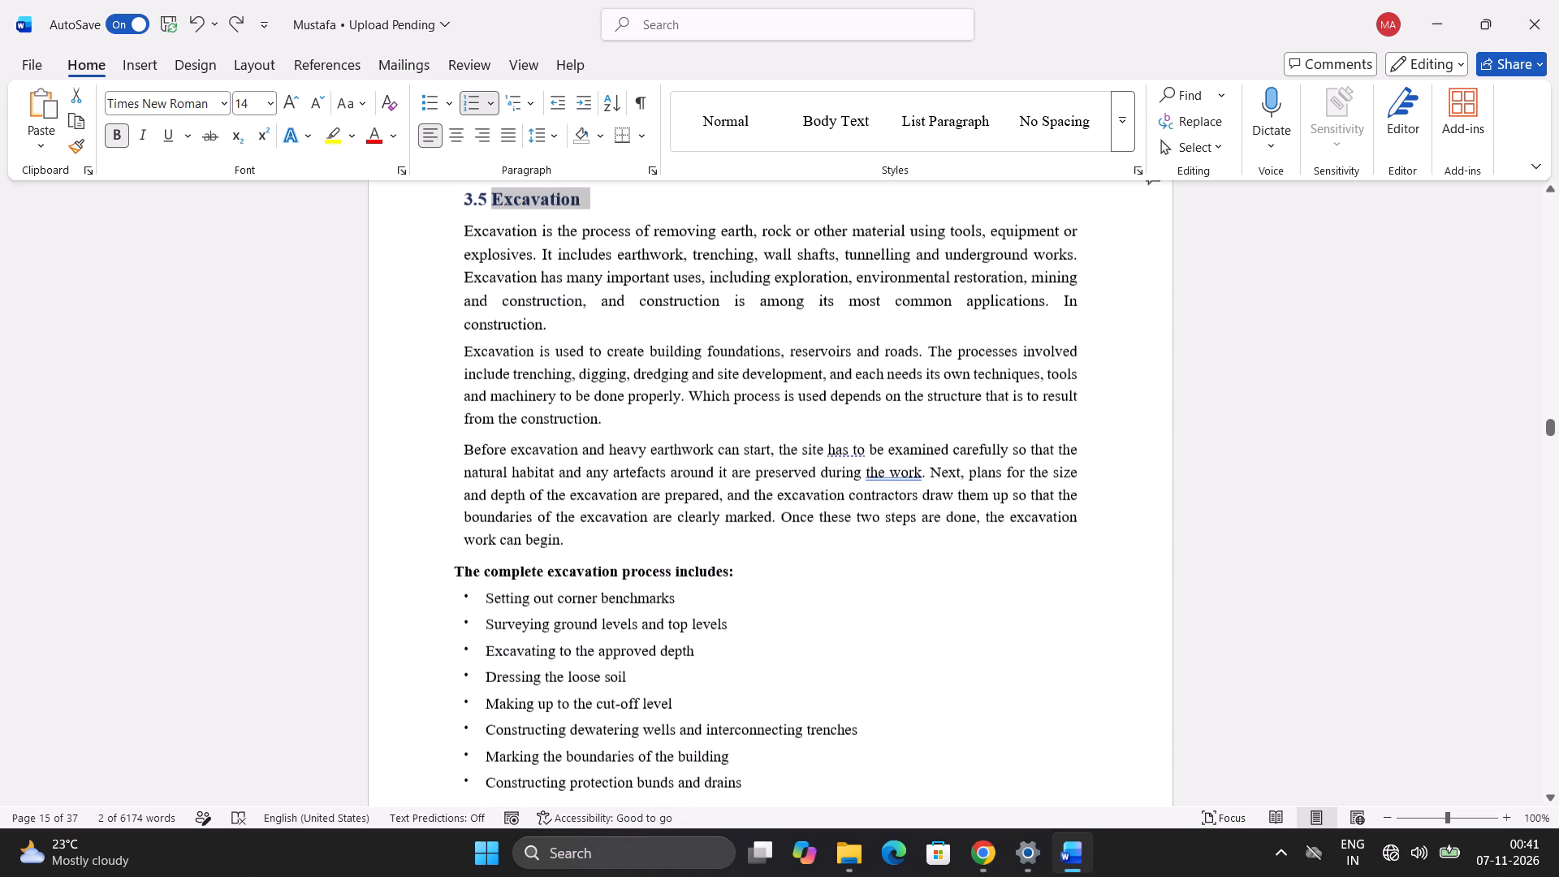
left_click_drag(465, 229, 498, 322)
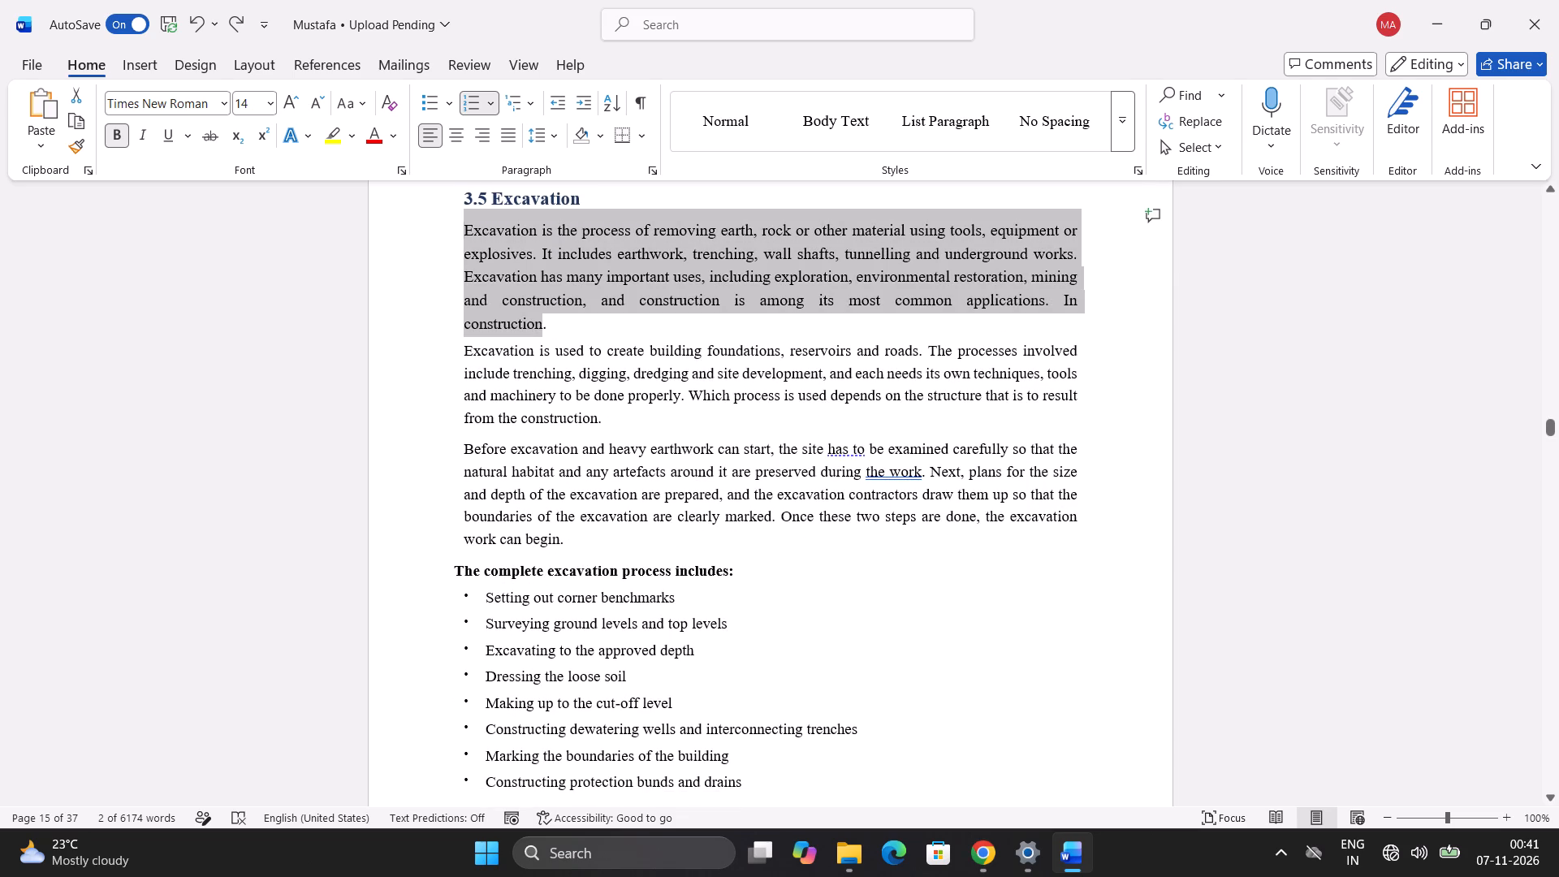
left_click_drag(498, 322, 600, 535)
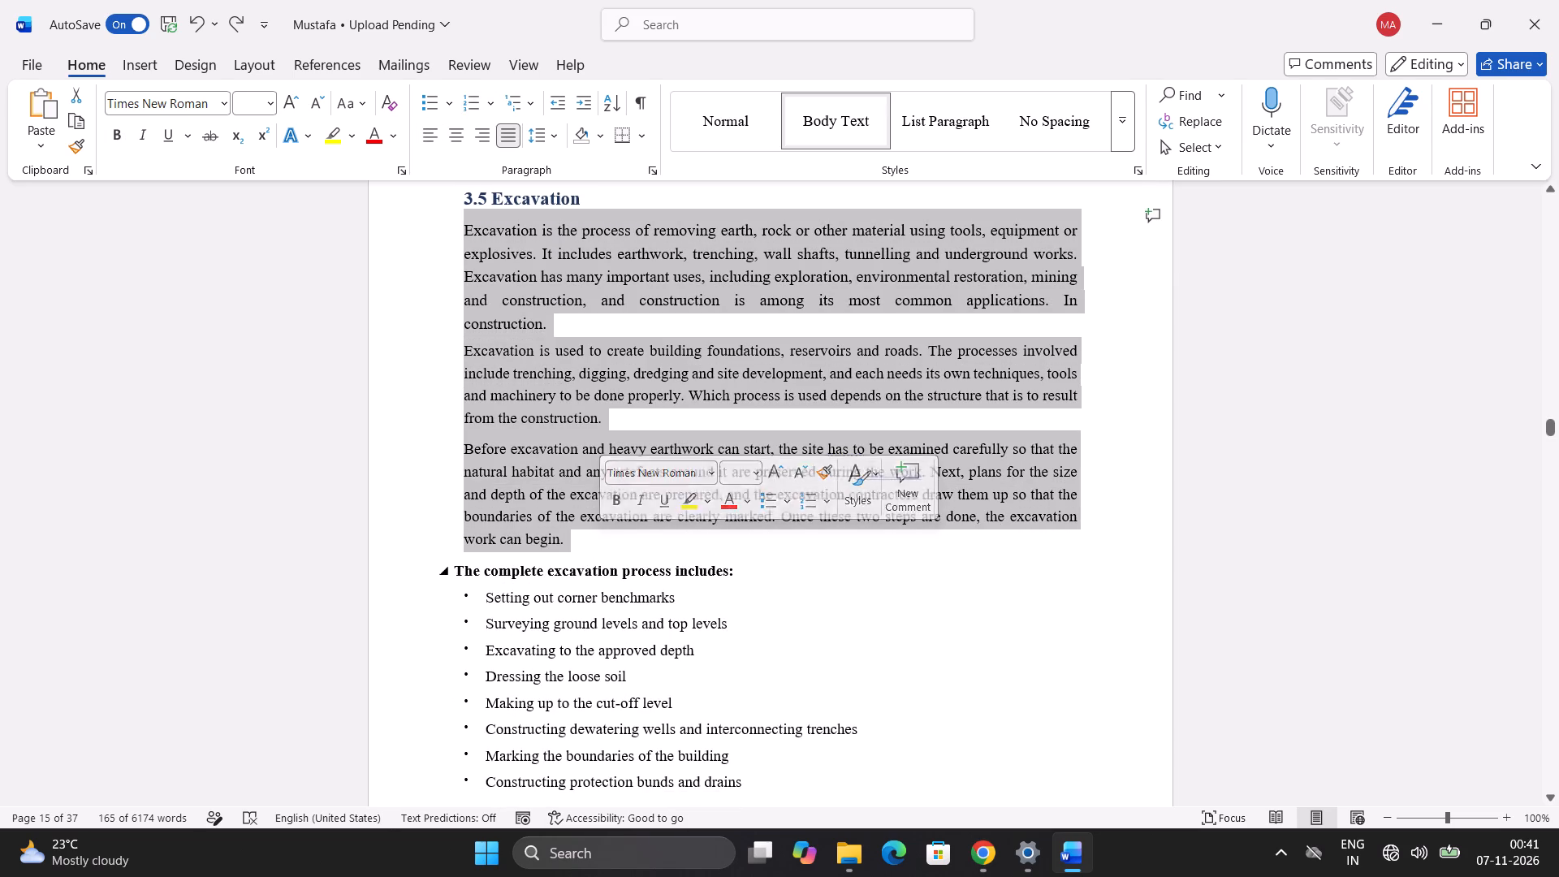
left_click_drag(450, 590, 477, 617, "ctrl")
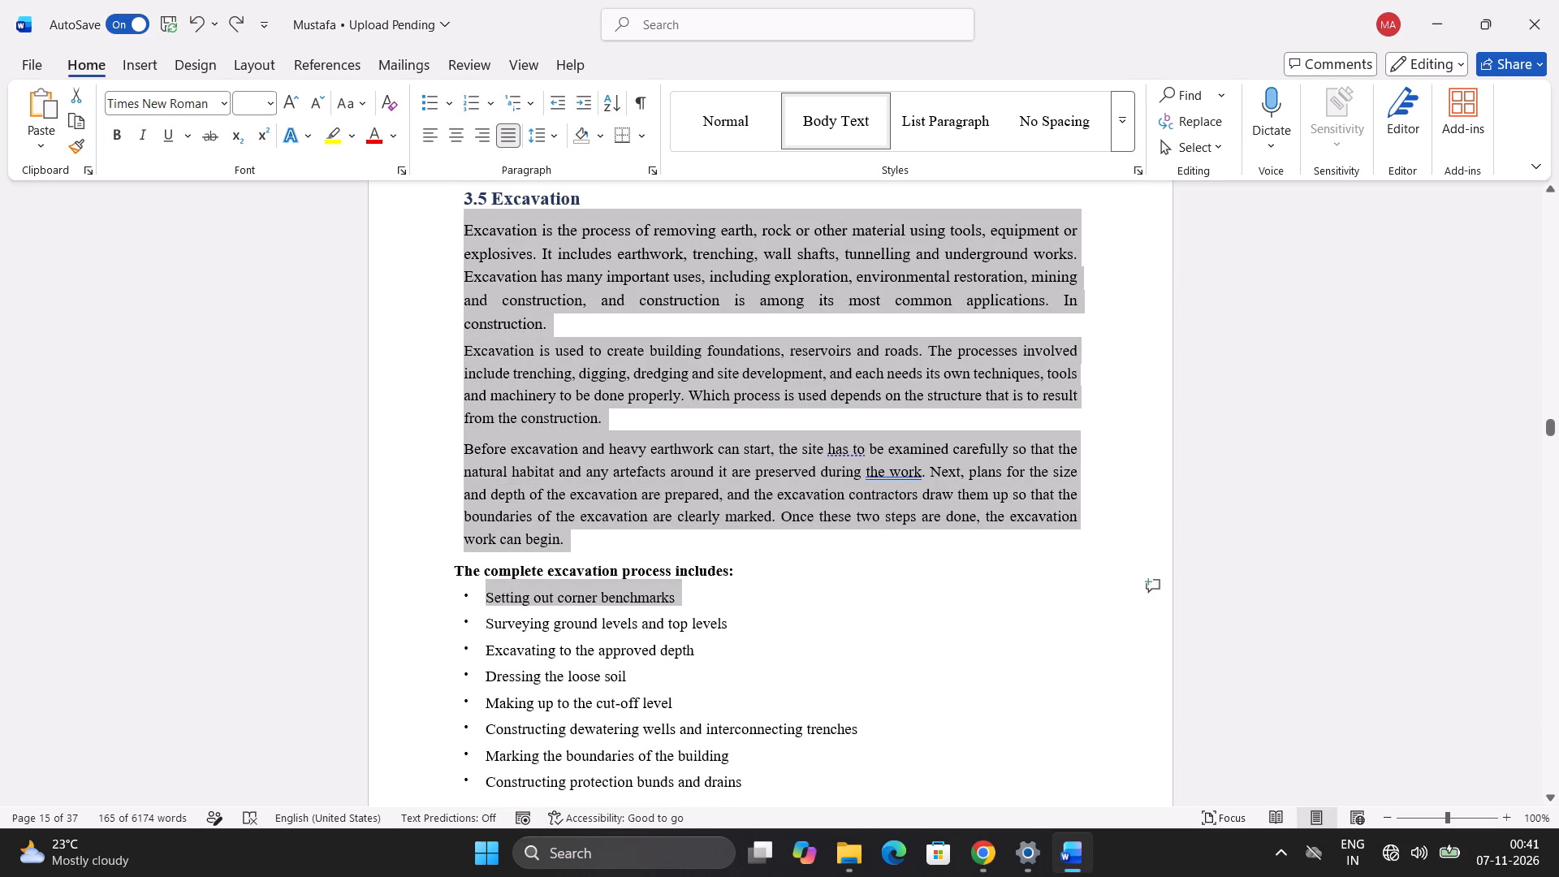
left_click_drag(477, 617, 609, 718, "ctrl")
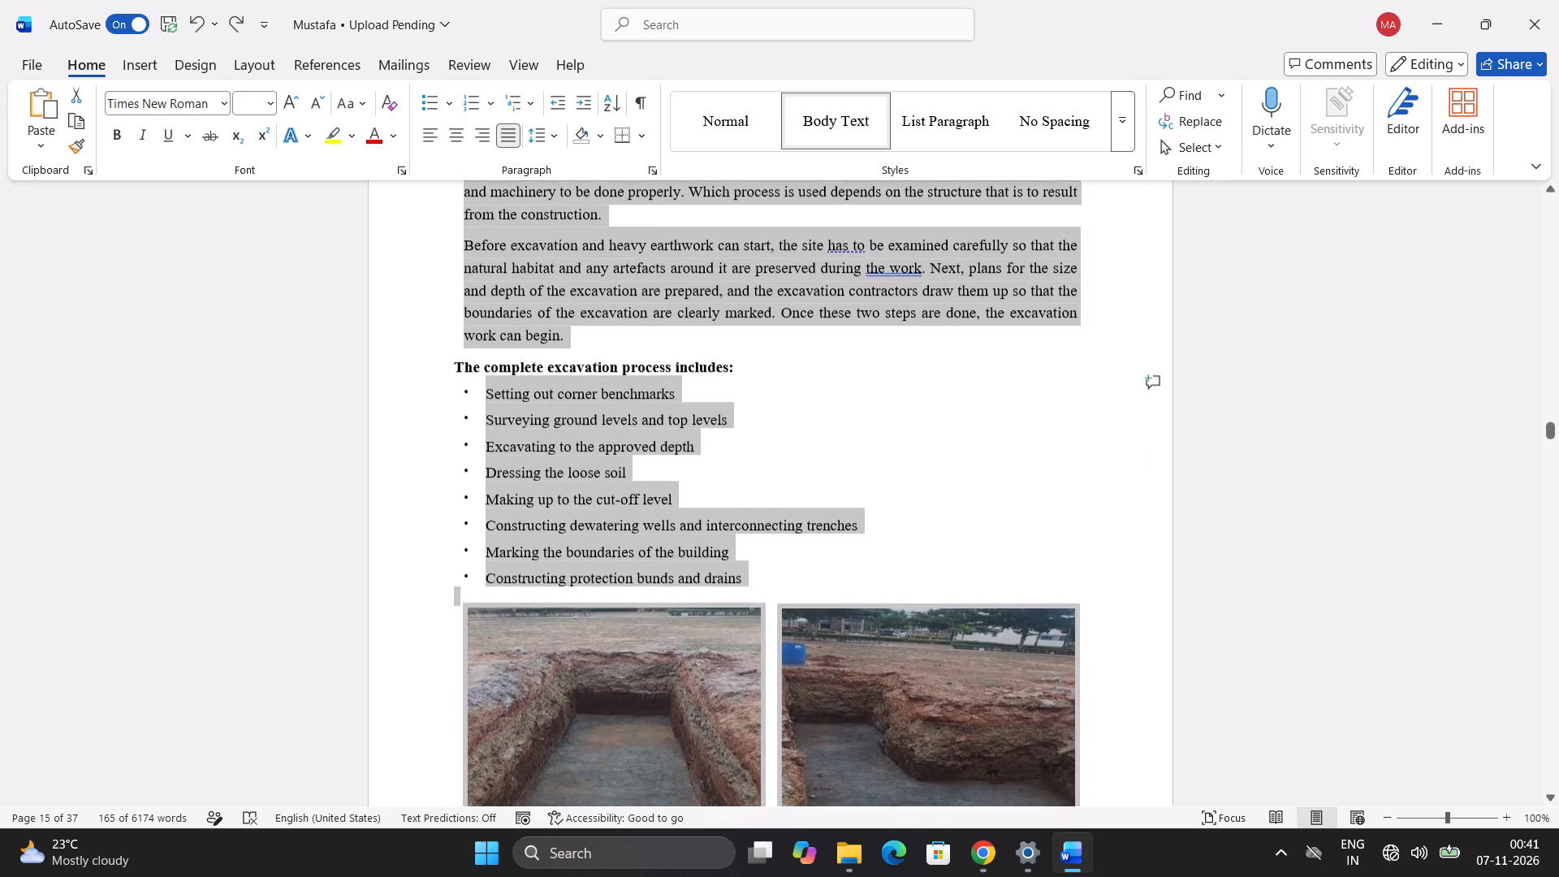
left_click_drag(609, 718, 697, 579, "ctrl")
scroll(699, 589, "down", 4)
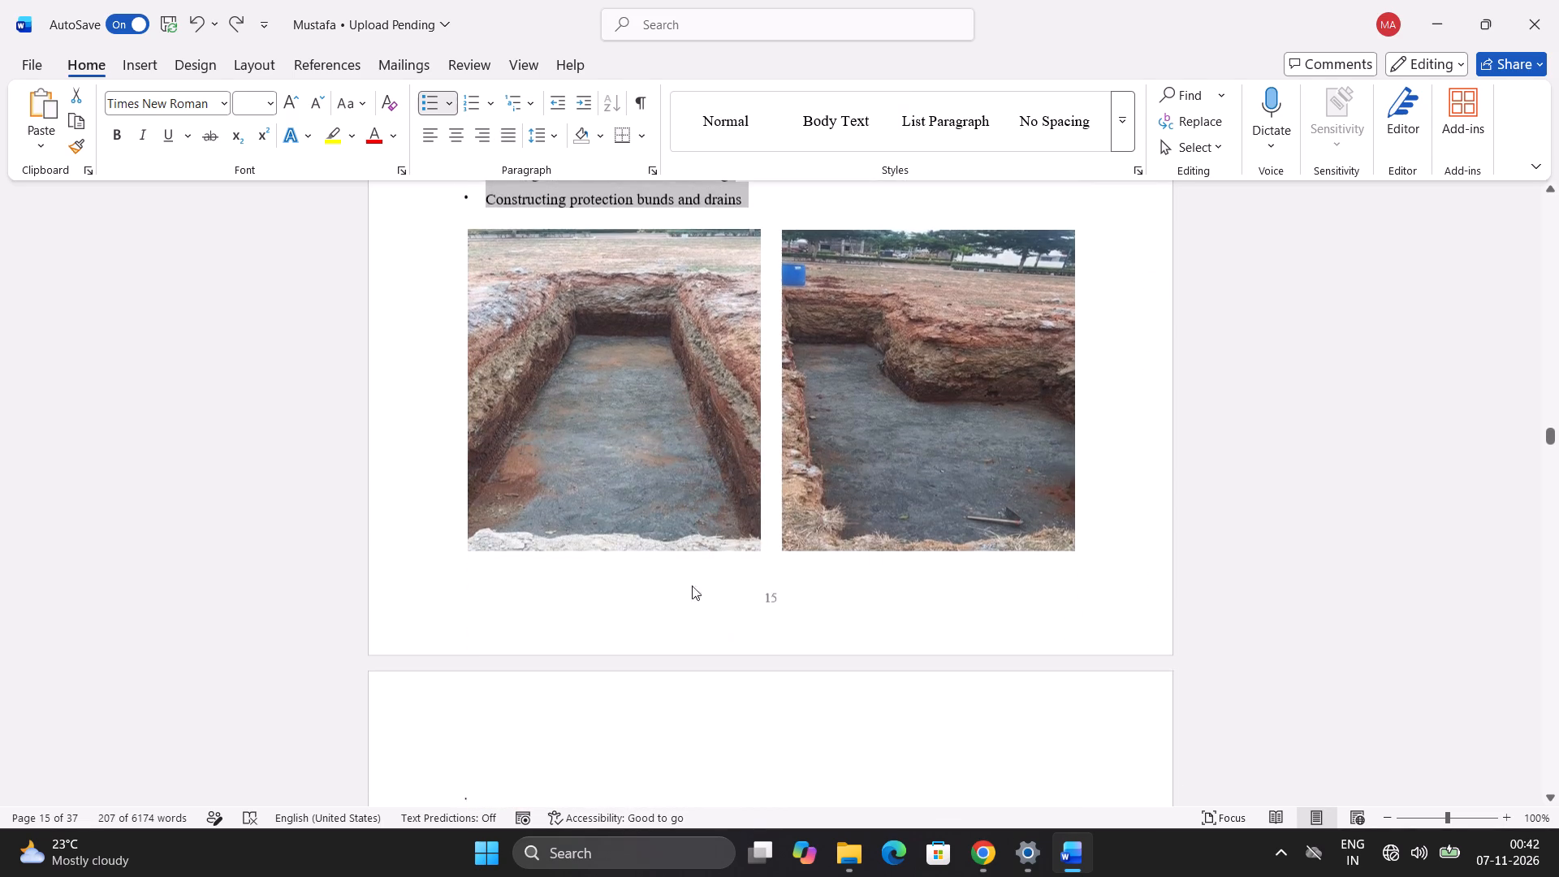
scroll(687, 582, "down", 11)
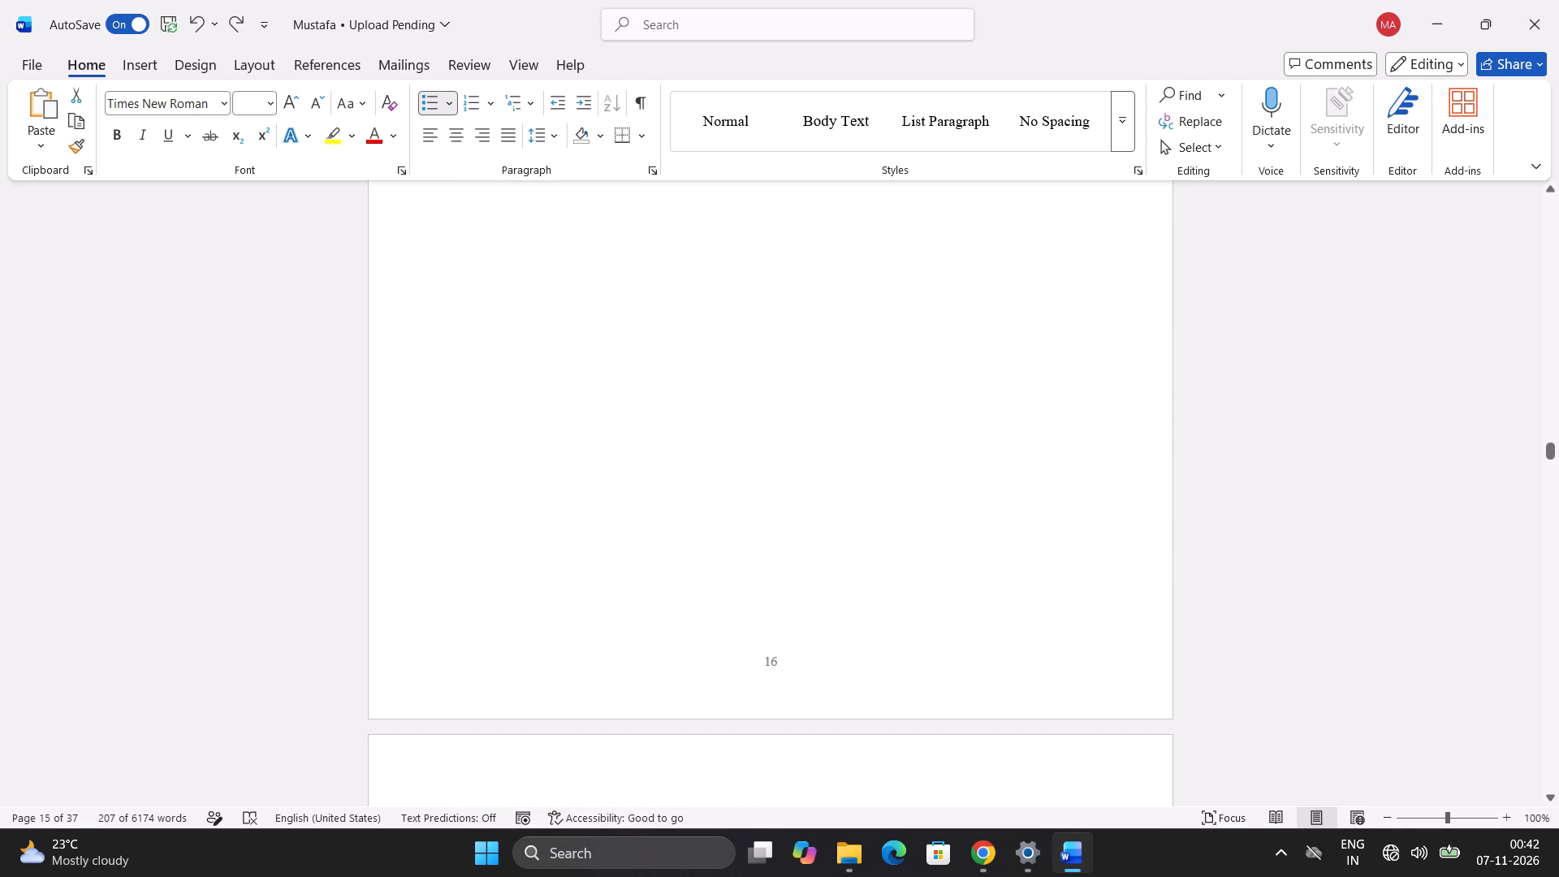
scroll(433, 359, "up", 16)
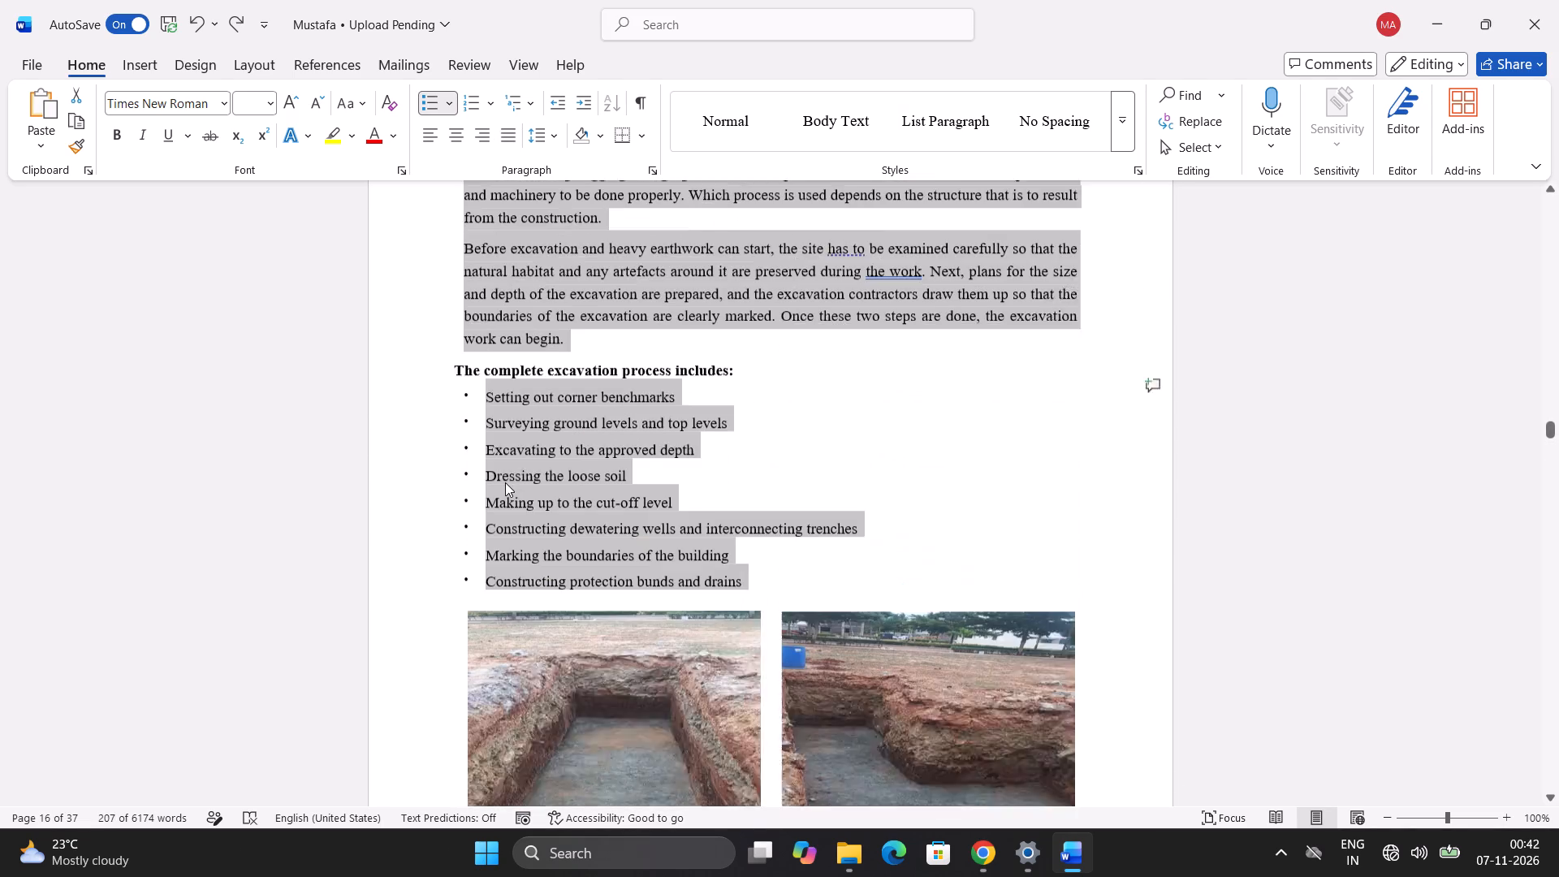
right_click(524, 339)
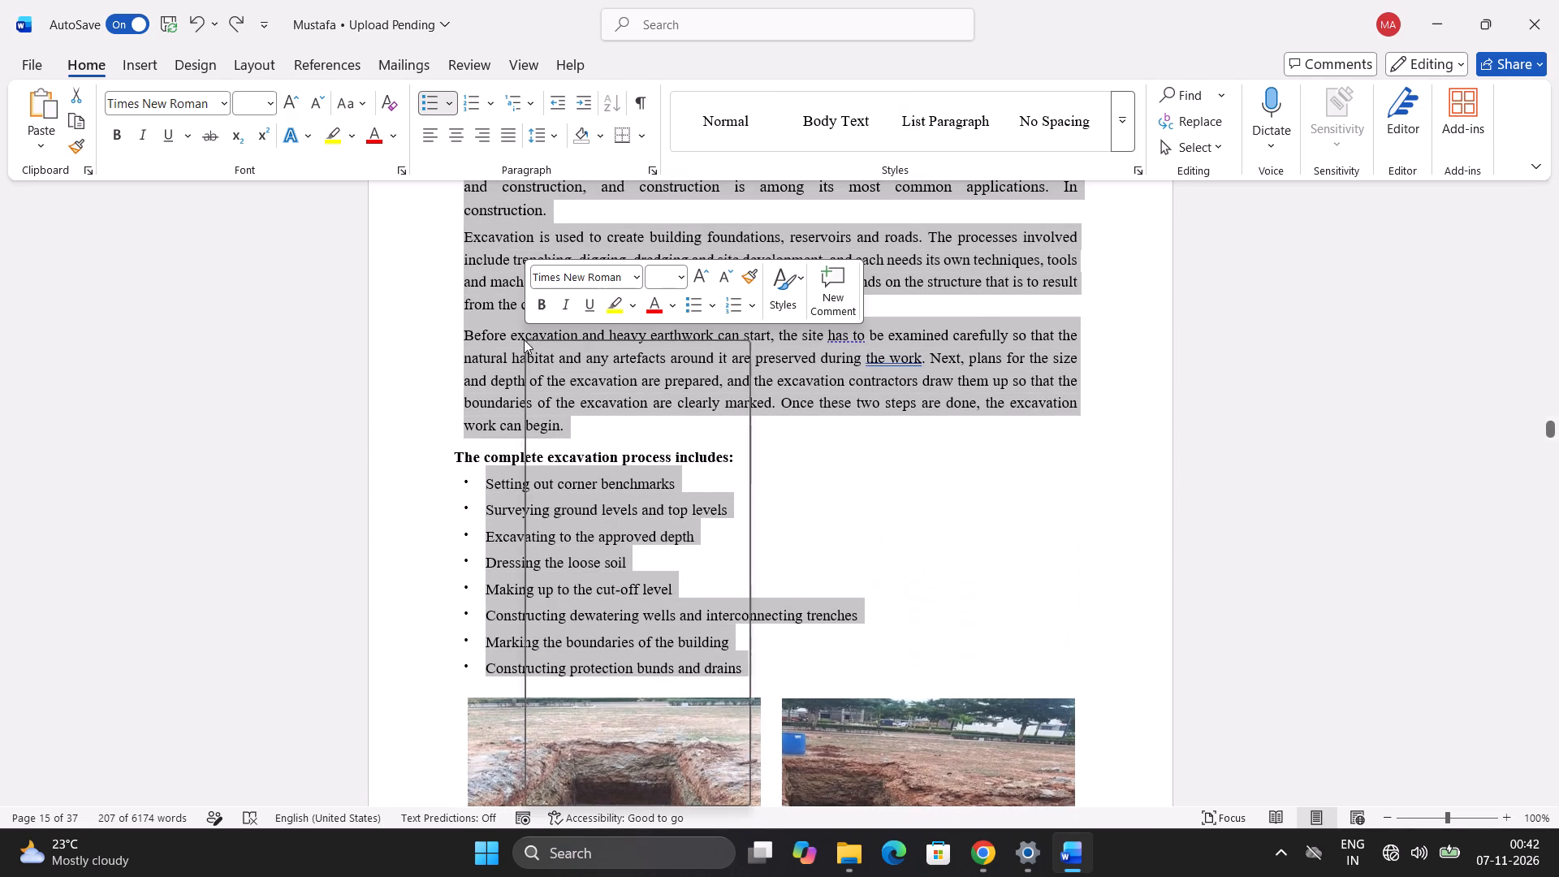
left_click(659, 283)
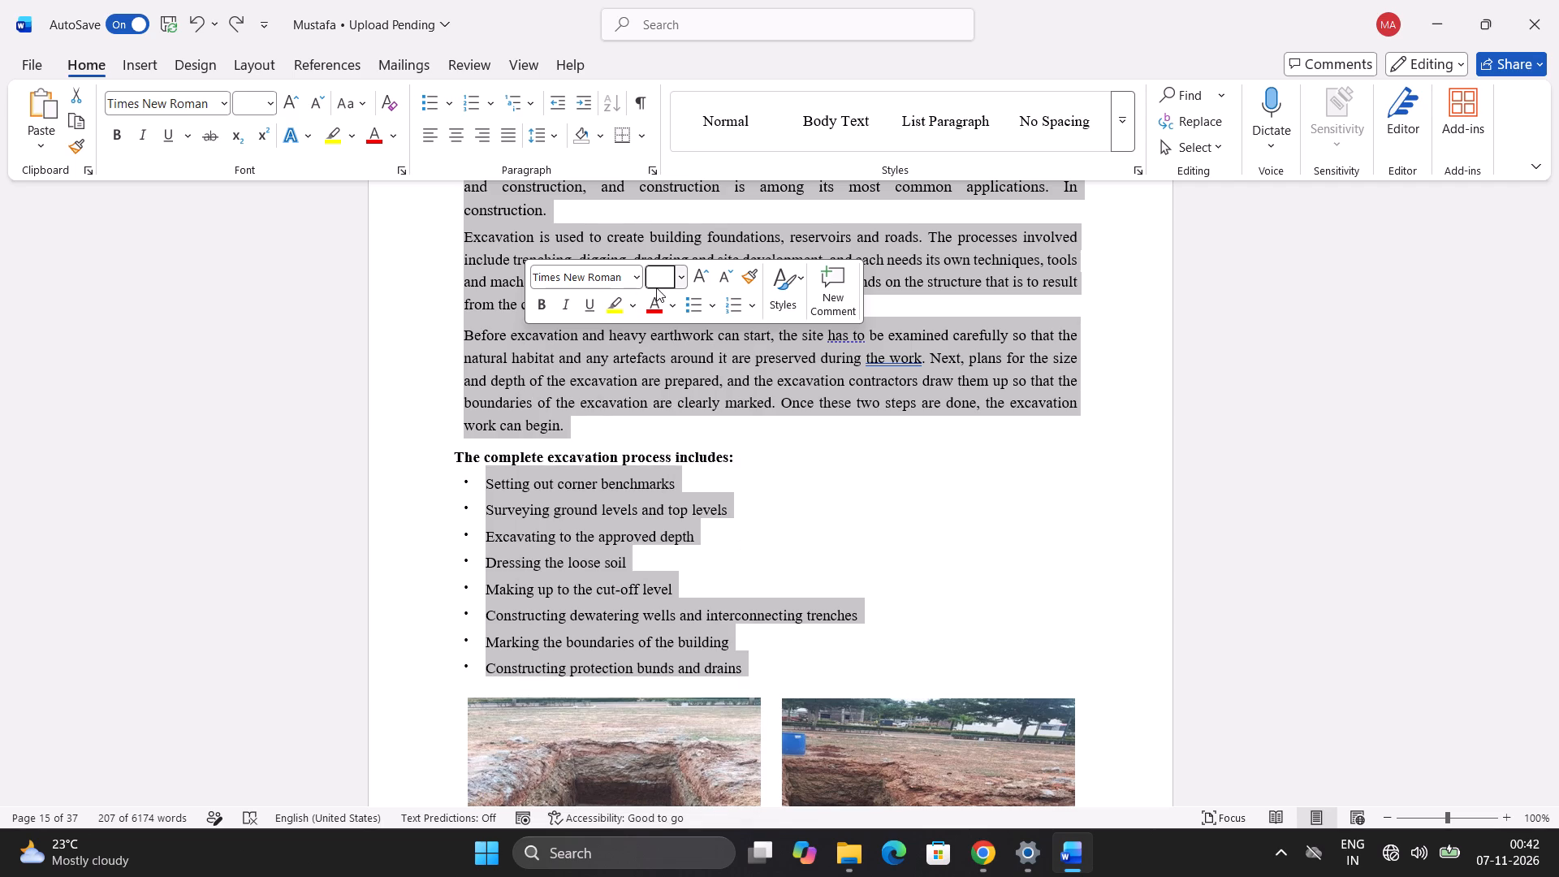
type("12")
key("Return")
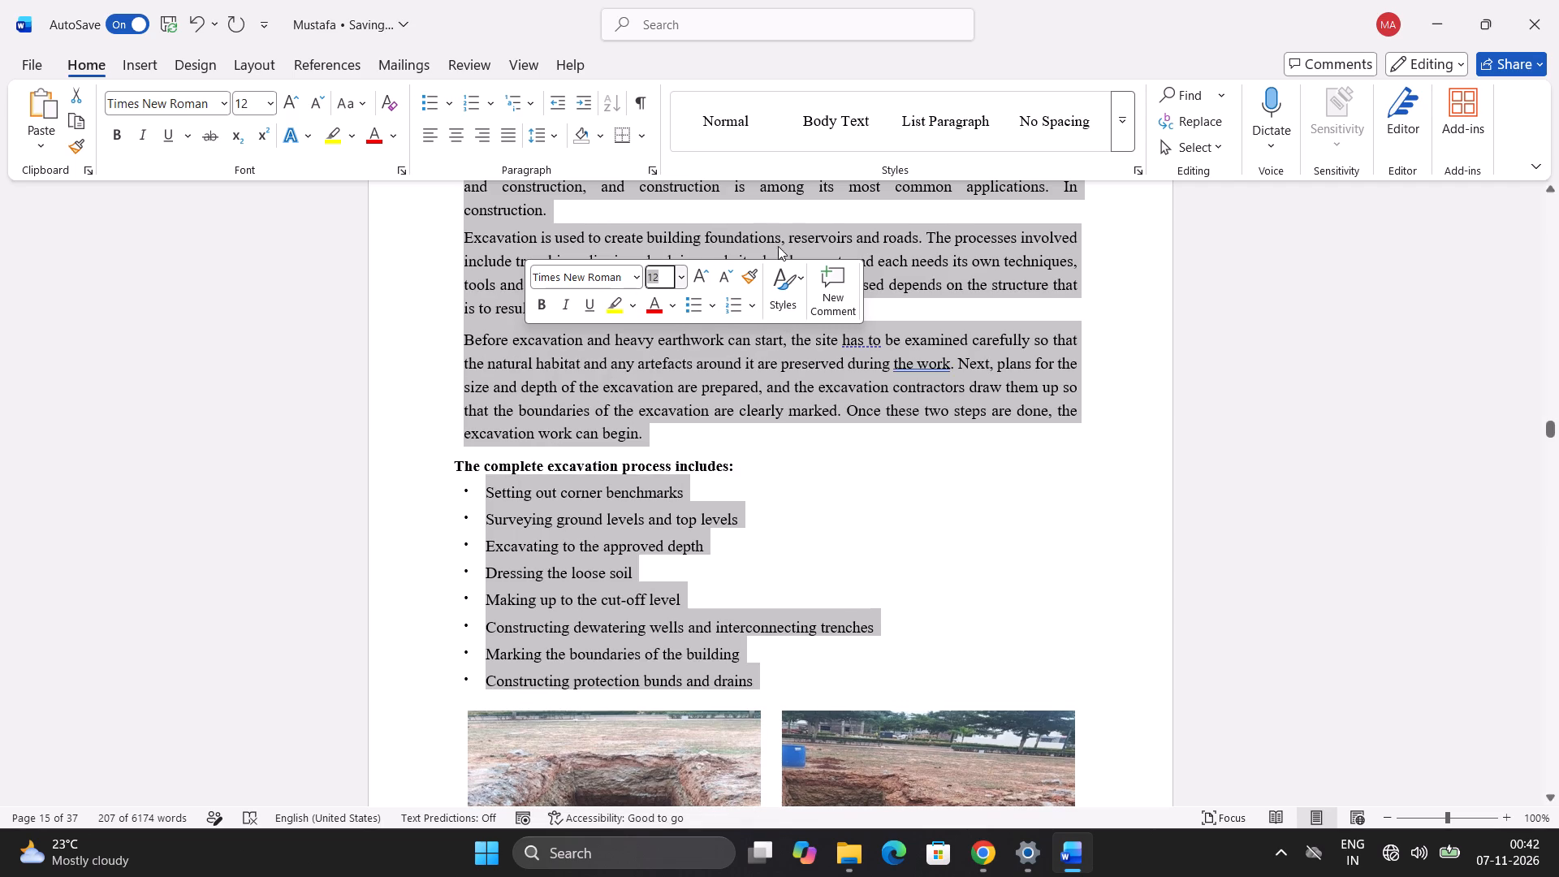
left_click(847, 430)
Review the Section 3.5 Excavation pages and check the font sizes of the section heading and the bold list subheading.
scroll(847, 430, "down", 6)
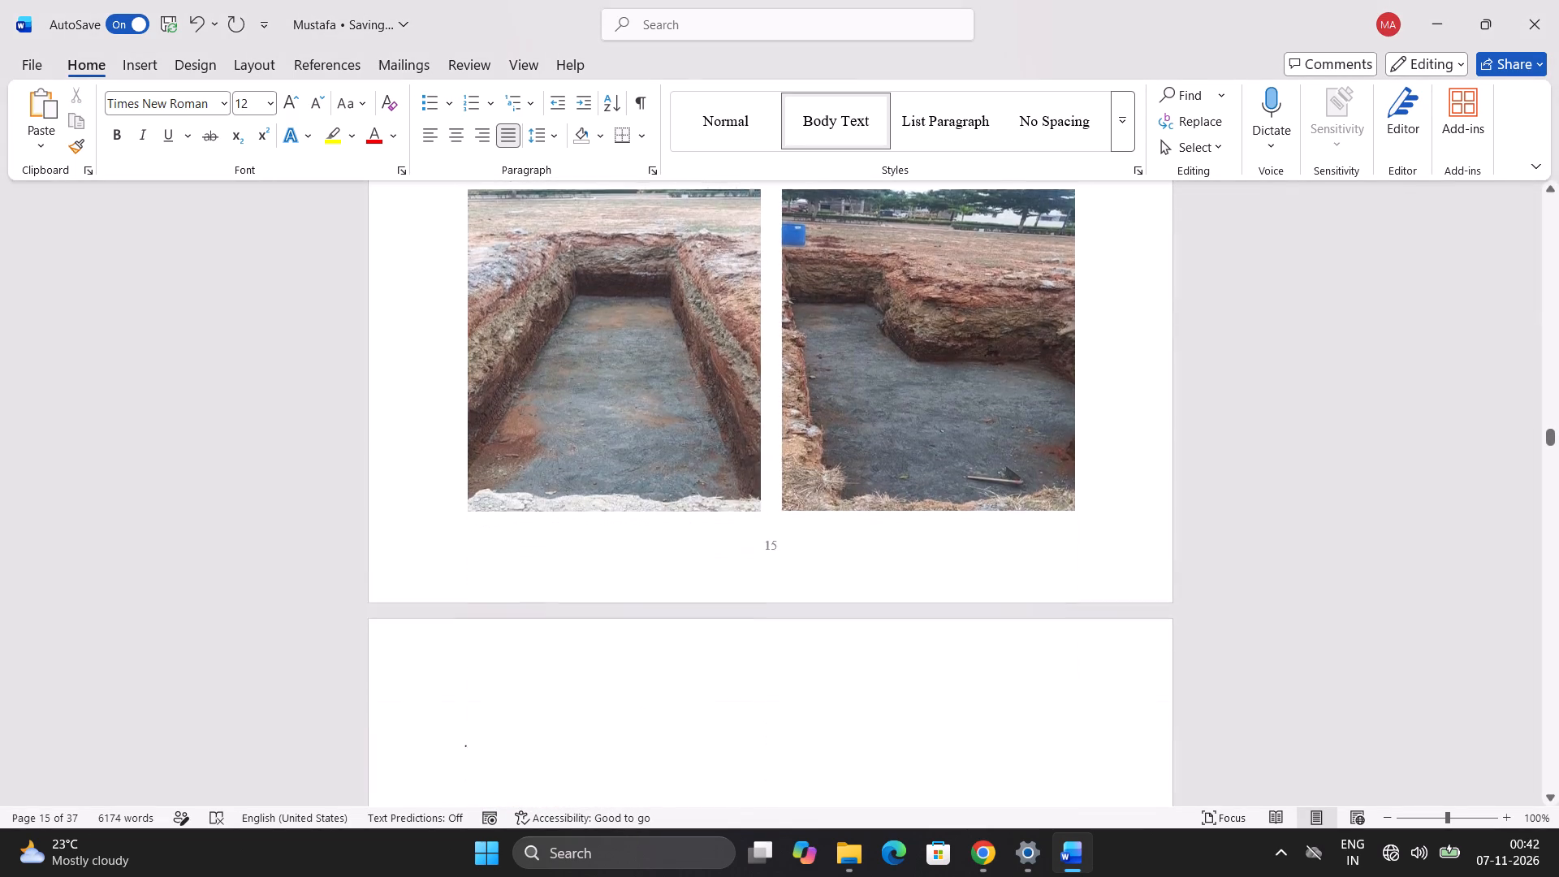
scroll(845, 401, "down", 3)
scroll(845, 401, "up", 14)
scroll(837, 373, "down", 2)
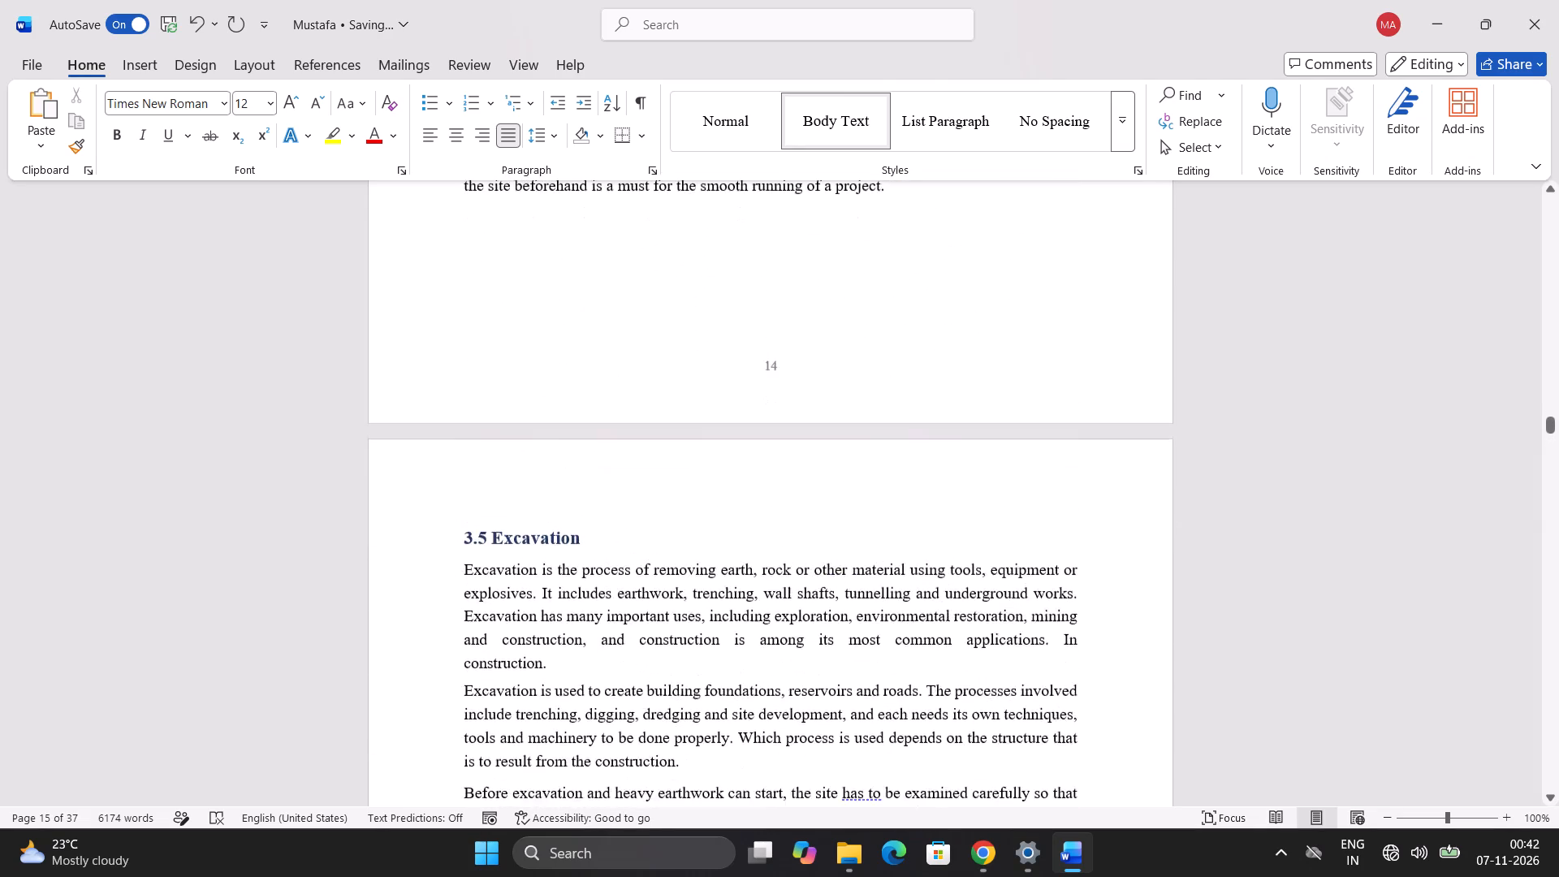
scroll(837, 373, "down", 10)
scroll(831, 365, "up", 7)
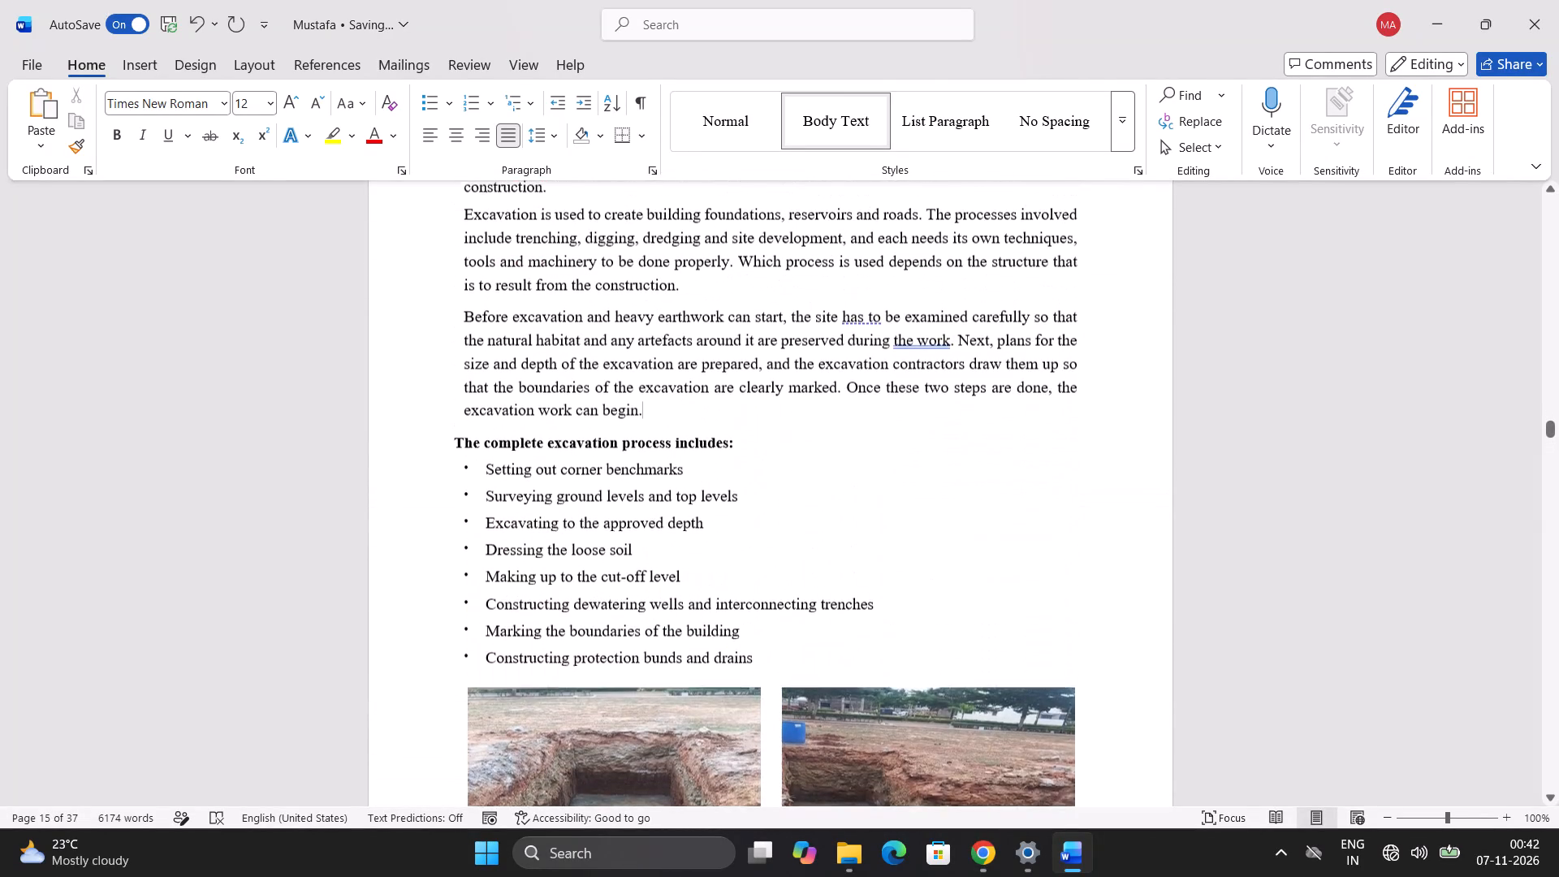
left_click(566, 468)
scroll(566, 468, "up", 4)
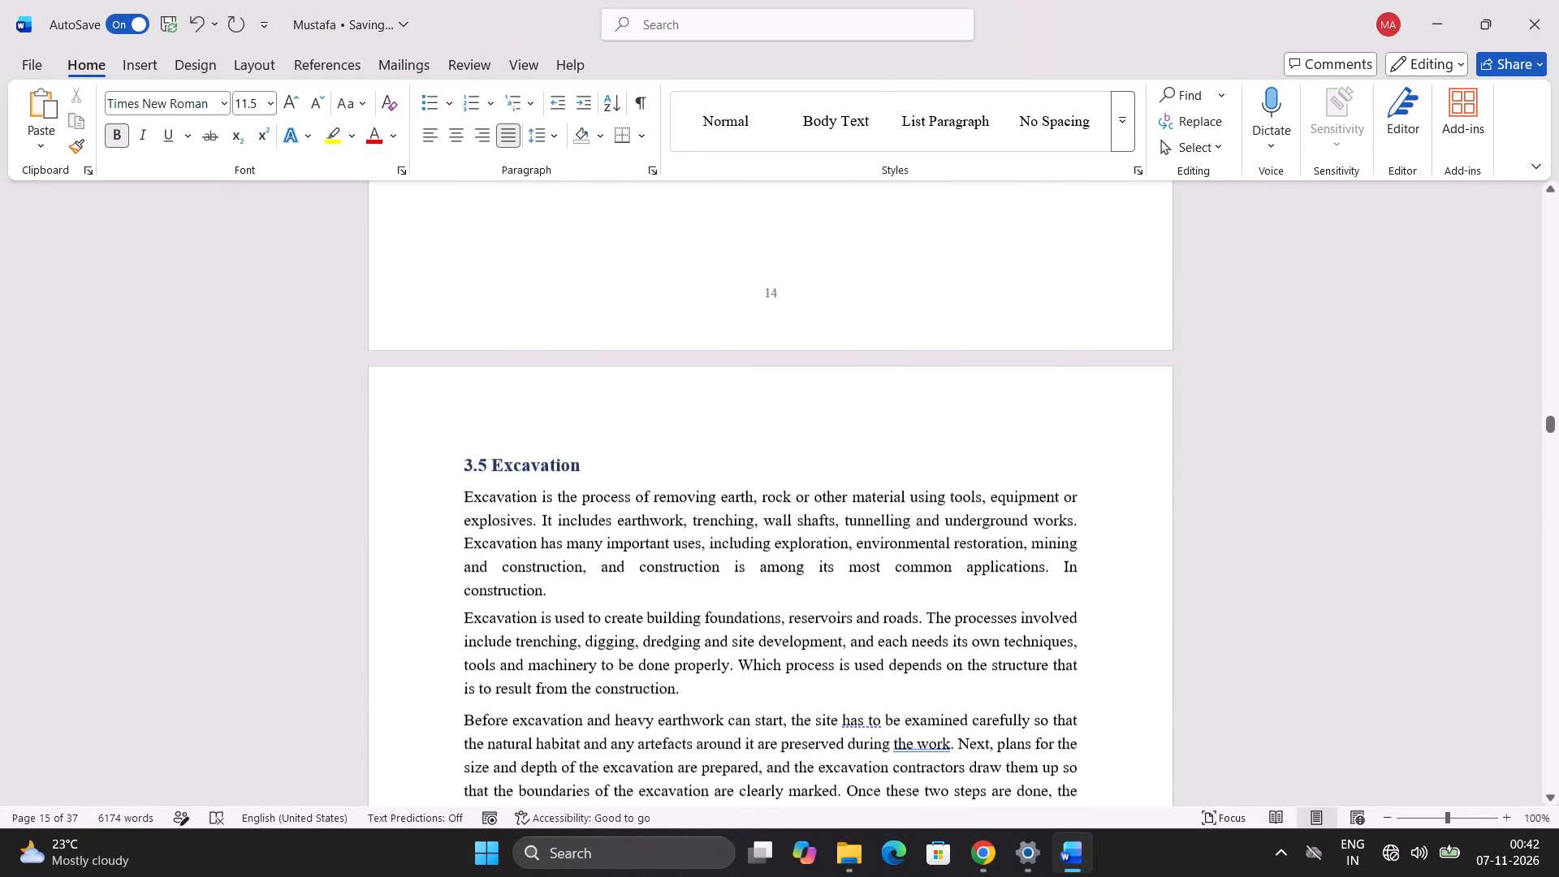
left_click(567, 469)
scroll(567, 469, "down", 3)
Set the bold subheading "The complete excavation process includes:" to font size 12.
left_click(547, 563)
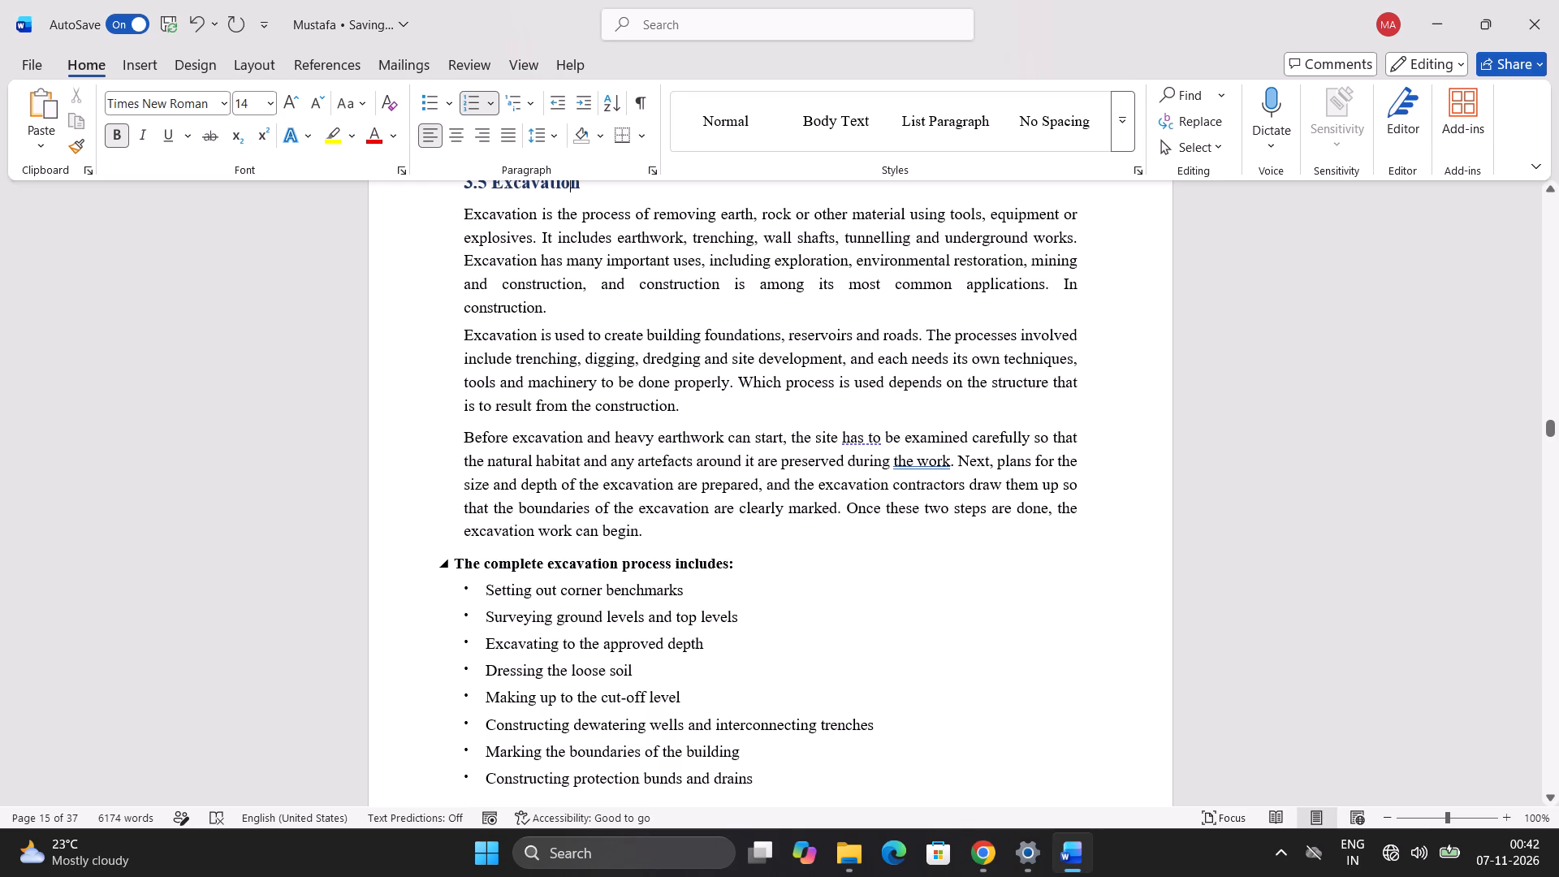
left_click_drag(732, 560, 713, 561)
left_click_drag(713, 561, 475, 556)
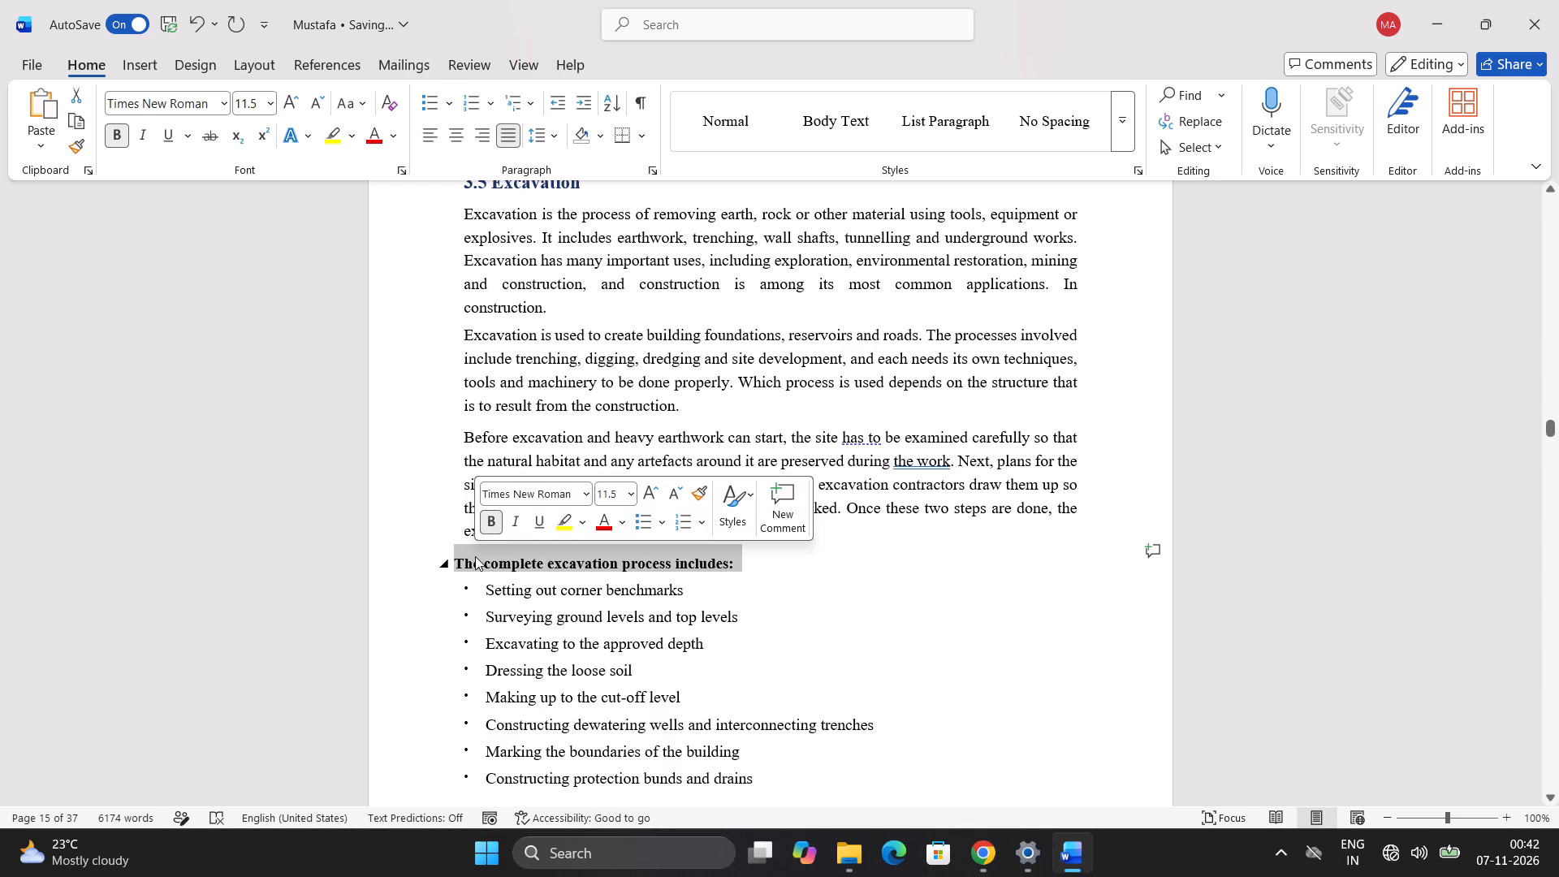
left_click(253, 104)
type("12")
key("Return")
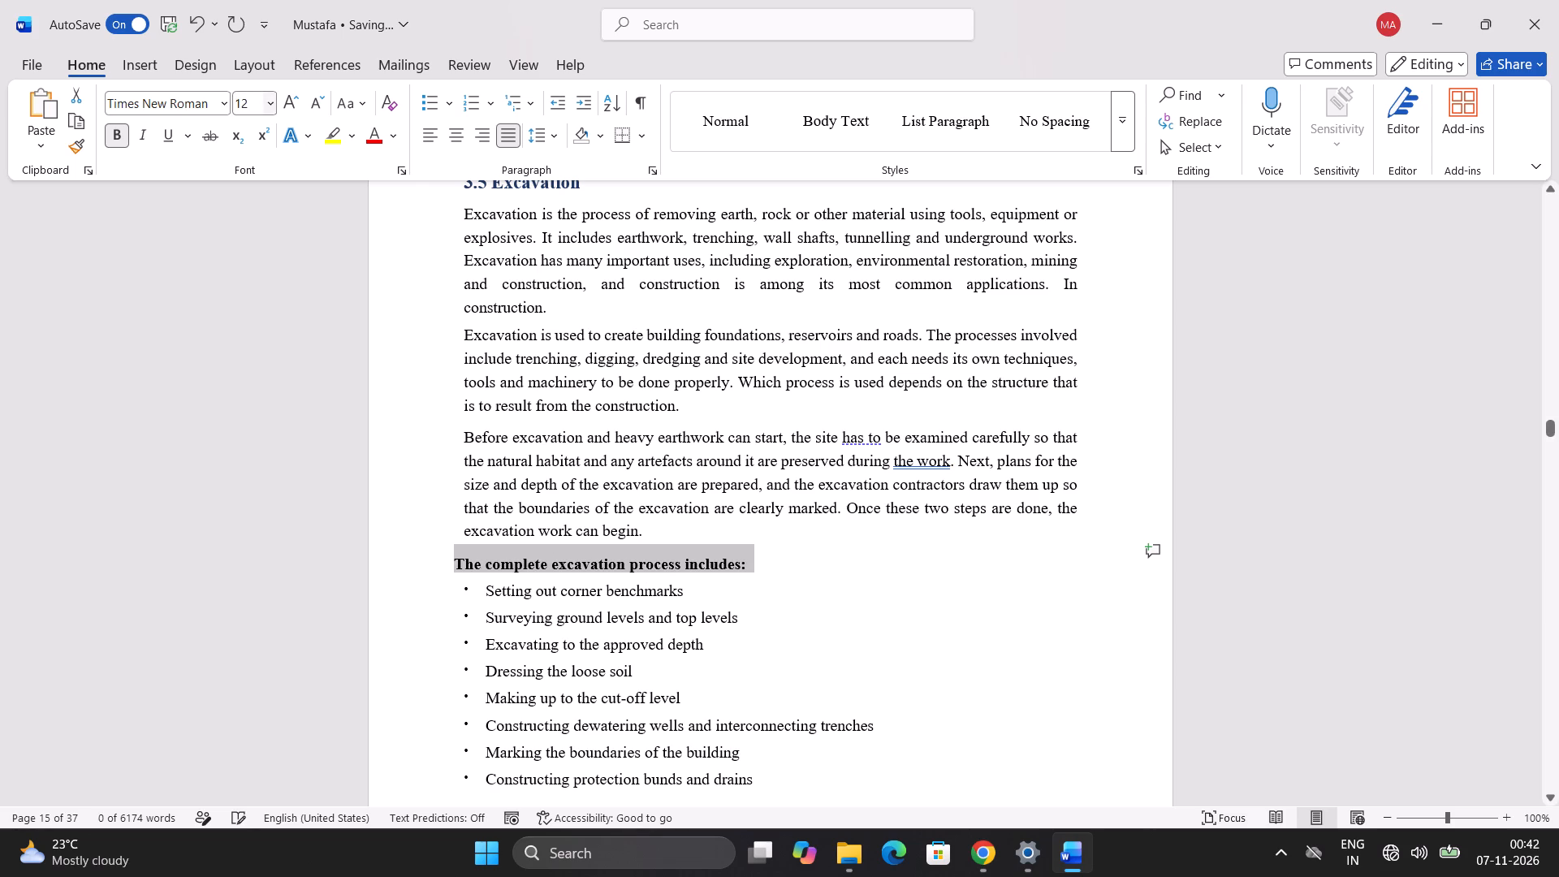
left_click(859, 651)
Check the font sizes of the bulleted foundation design list and the 3.1 Foundation heading.
scroll(859, 651, "down", 4)
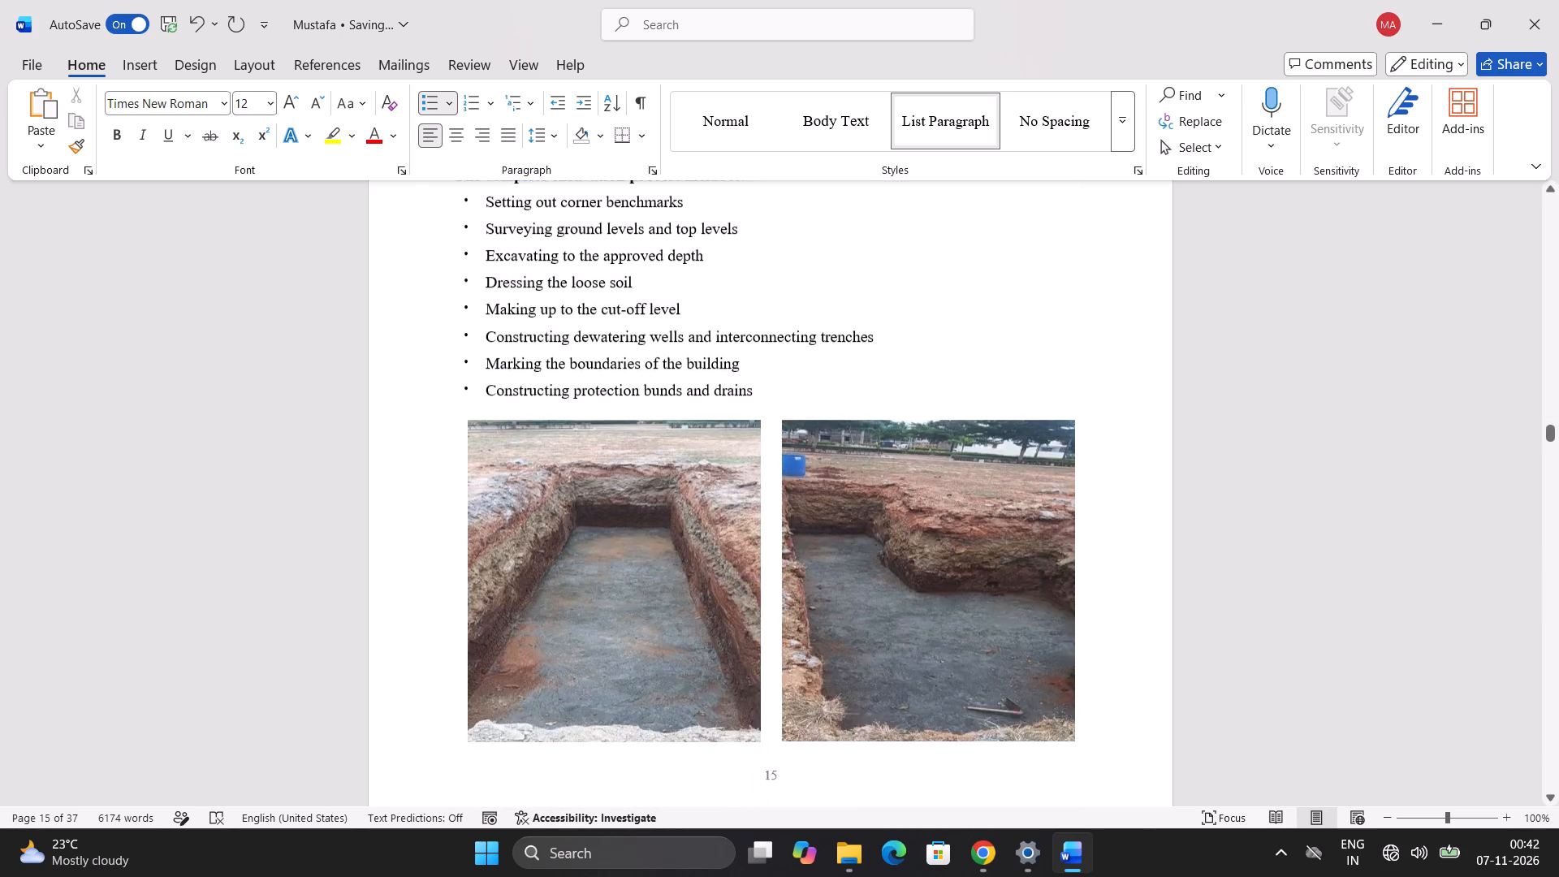
scroll(859, 651, "down", 18)
scroll(812, 607, "down", 5)
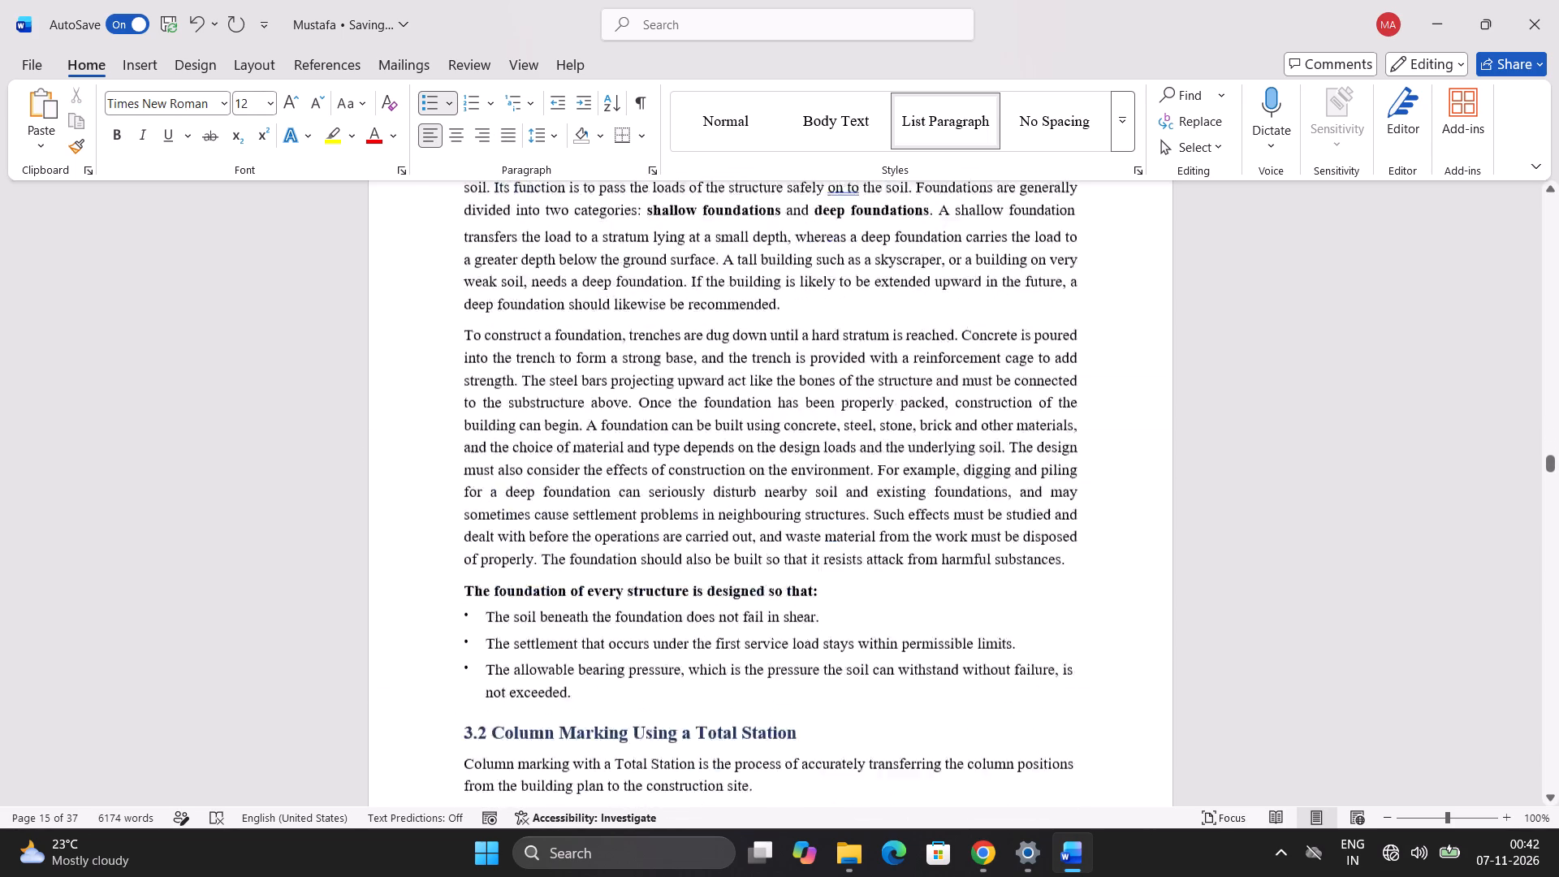
left_click(663, 339)
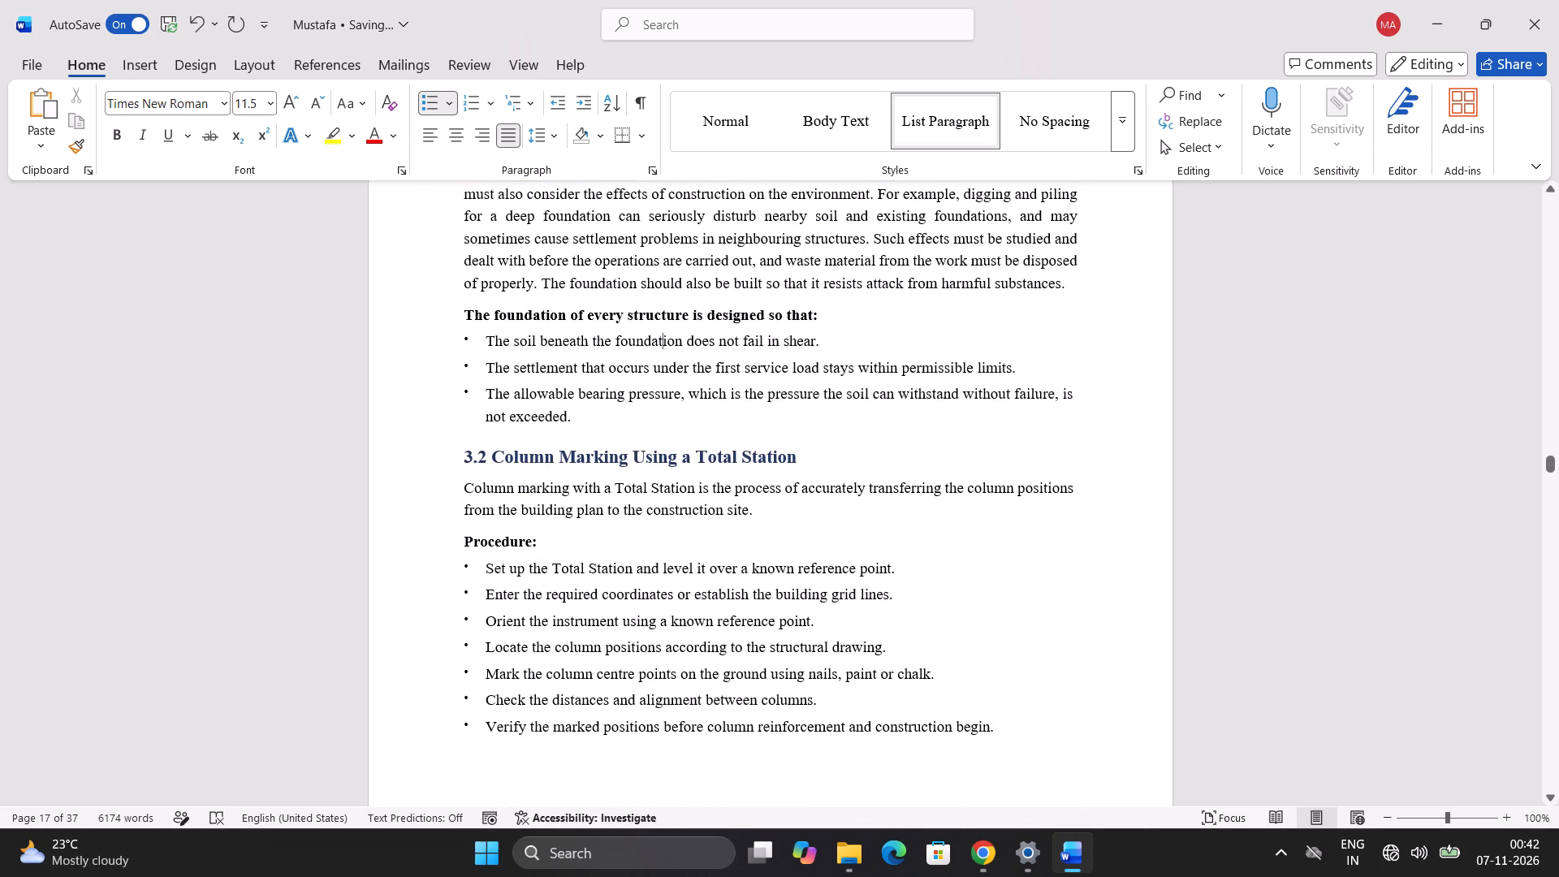
scroll(663, 339, "up", 6)
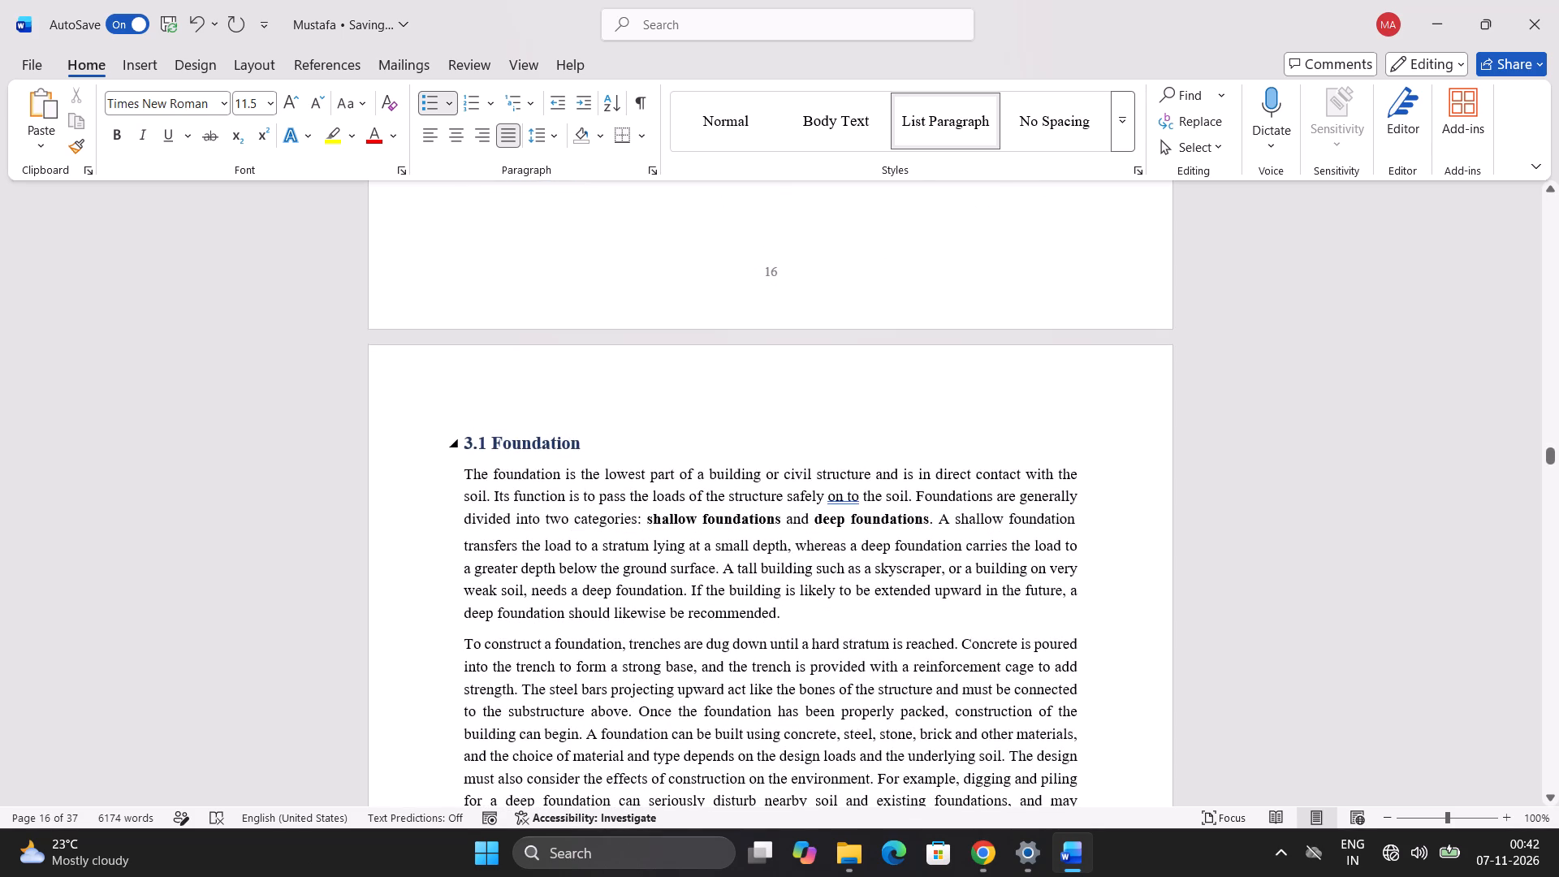
left_click(499, 434)
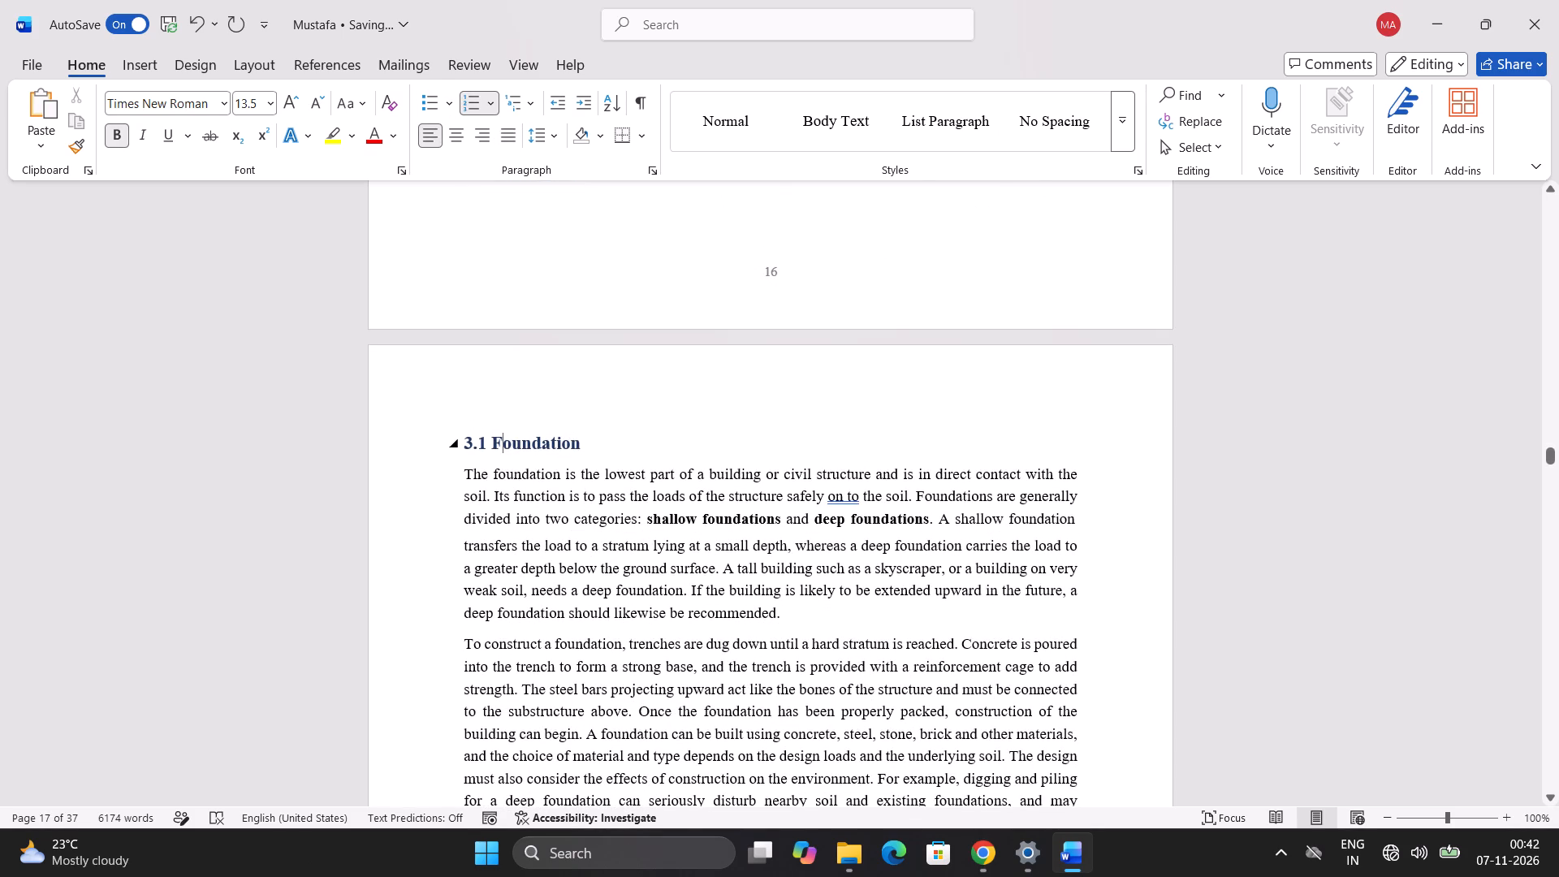
Set the headings "3.1 Foundation" and "3.2 Column Marking Using a Total Station" to font size 14.
left_click_drag(583, 439, 473, 439)
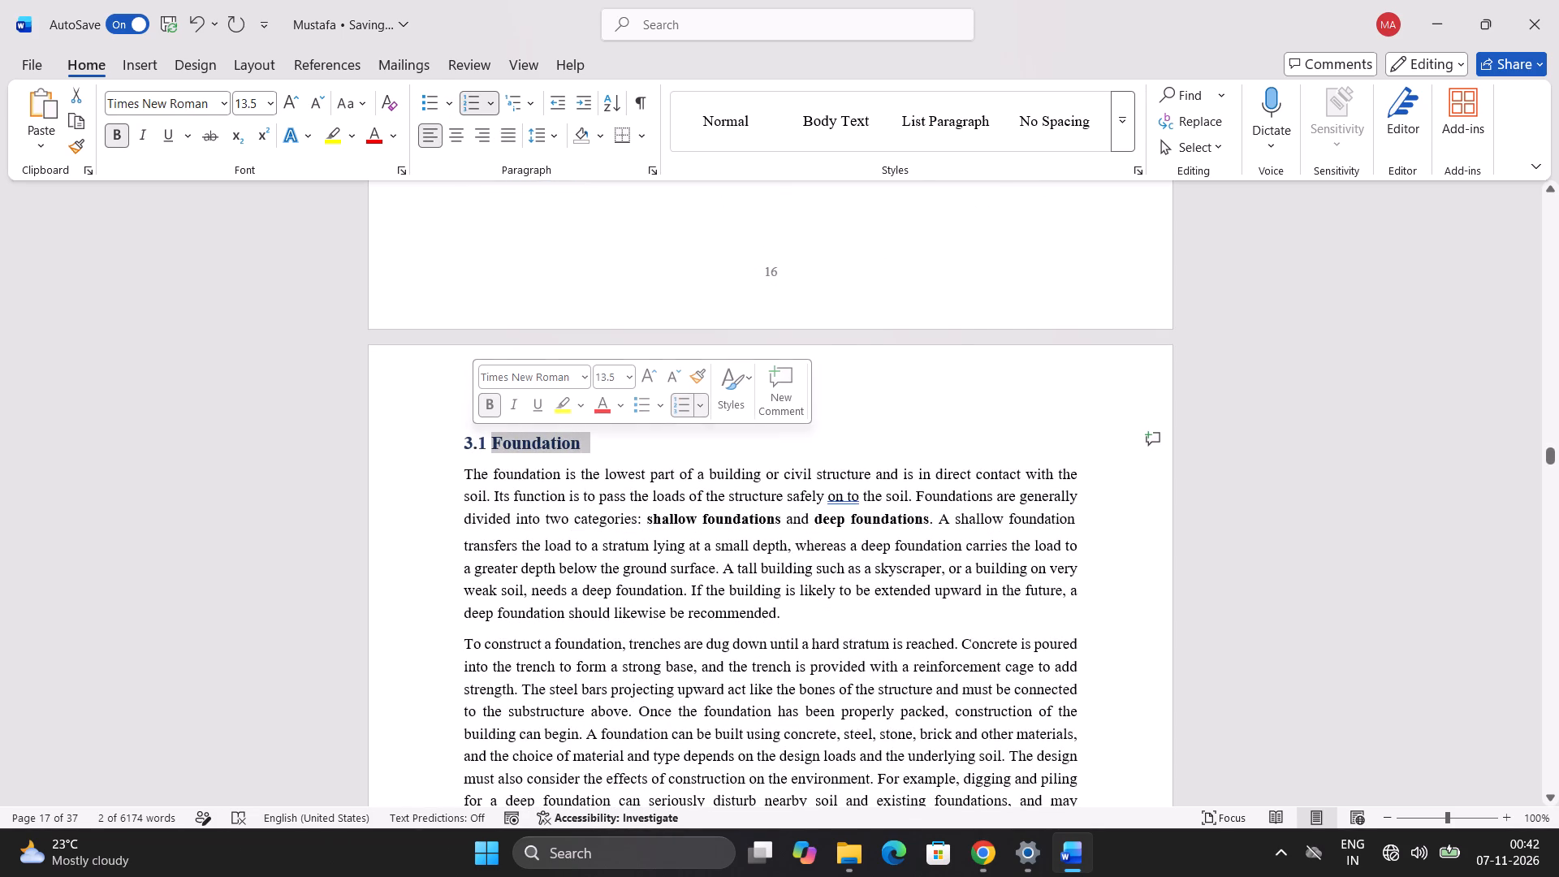
scroll(555, 488, "down", 3)
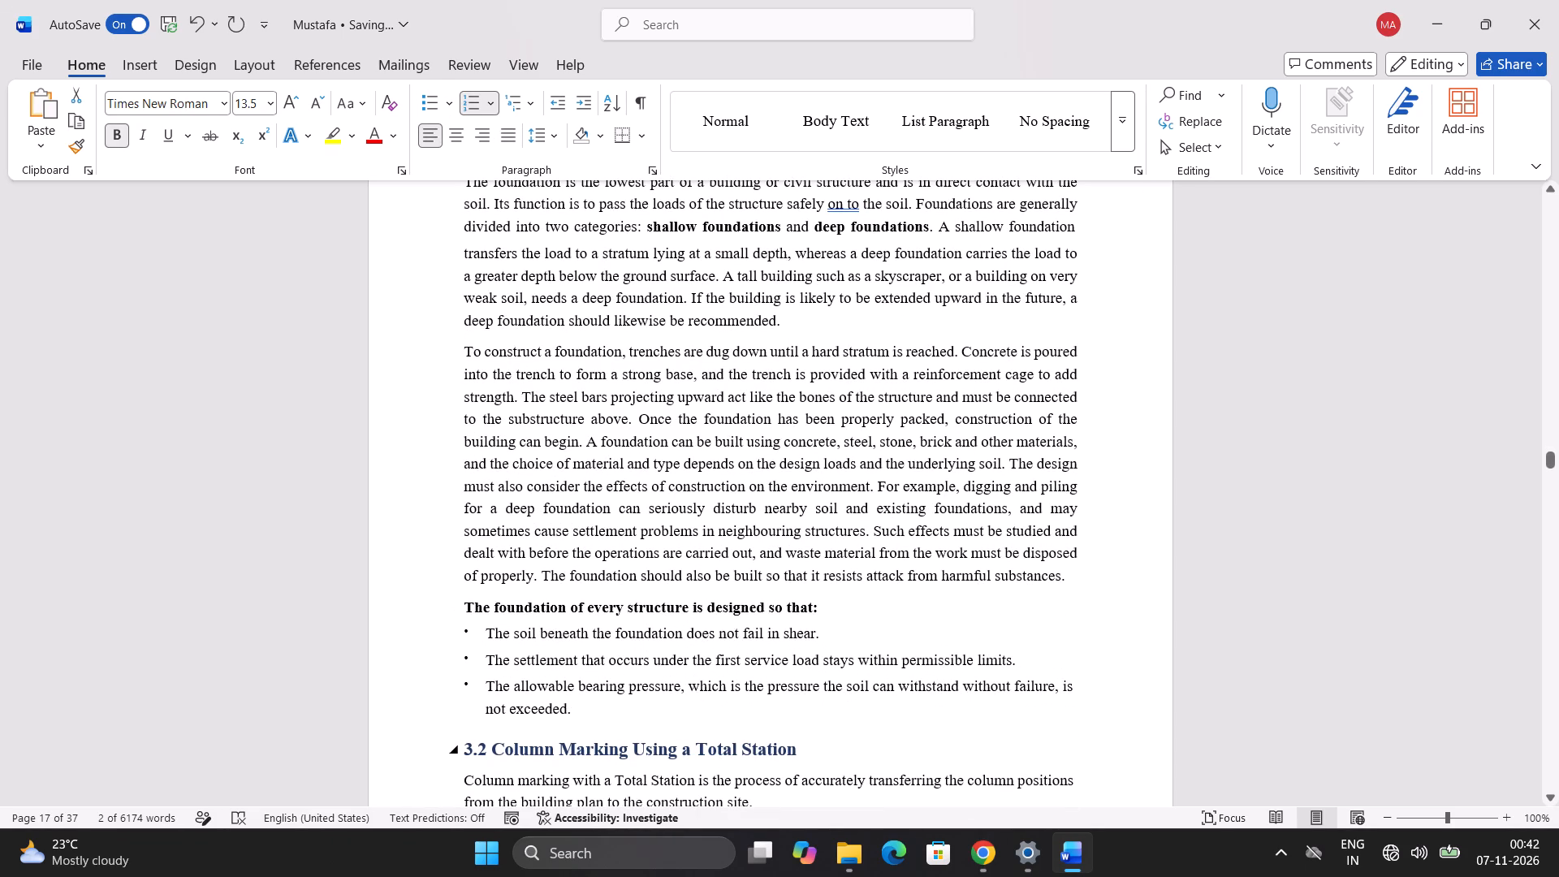
left_click(797, 762, "ctrl")
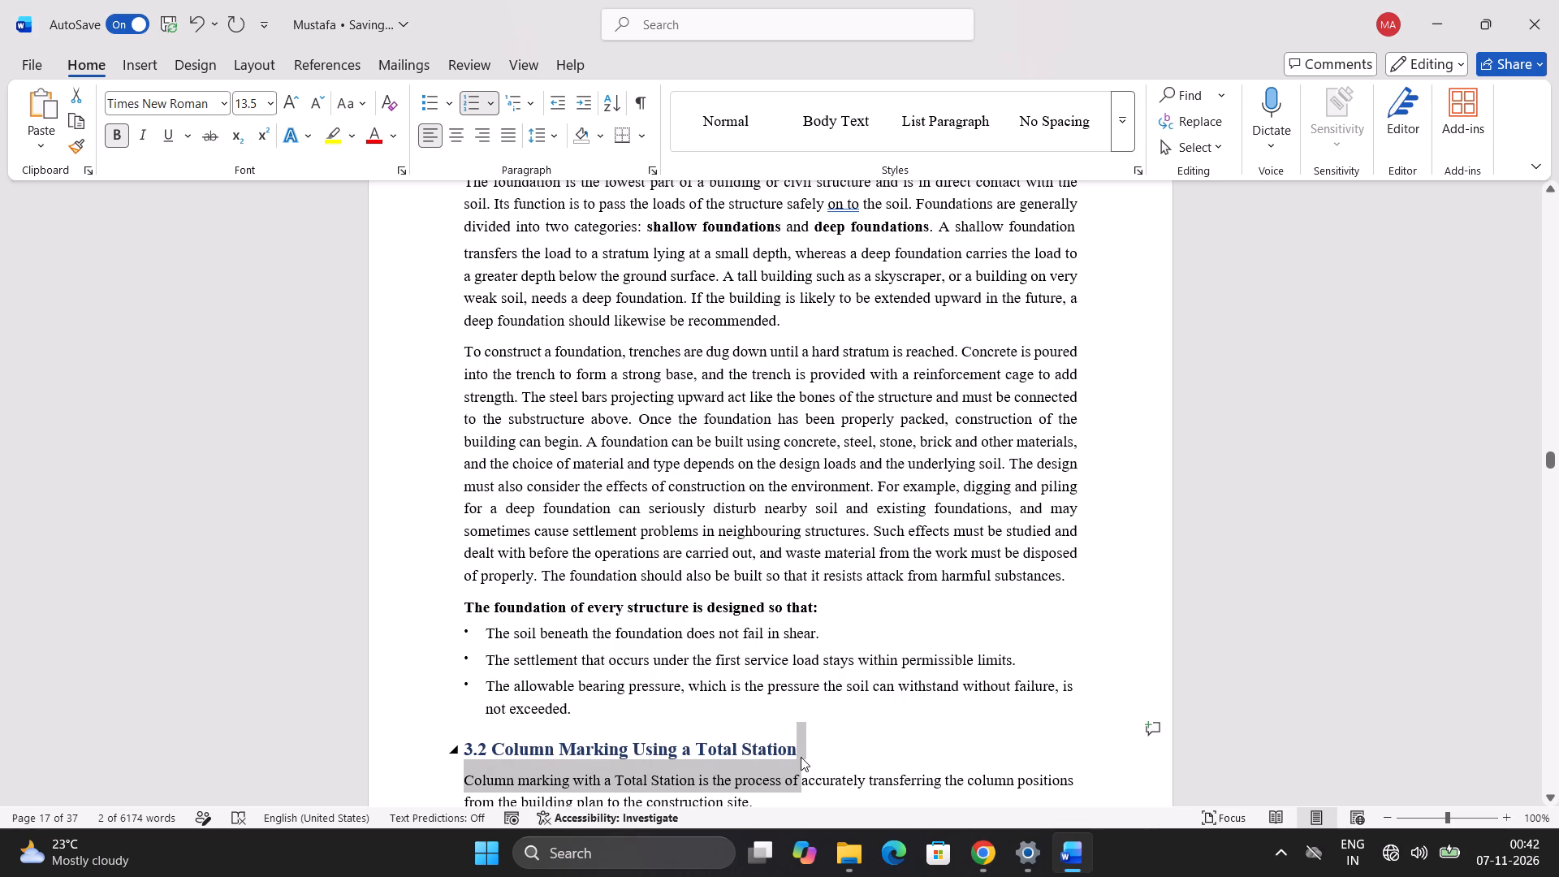
left_click(817, 743, "ctrl")
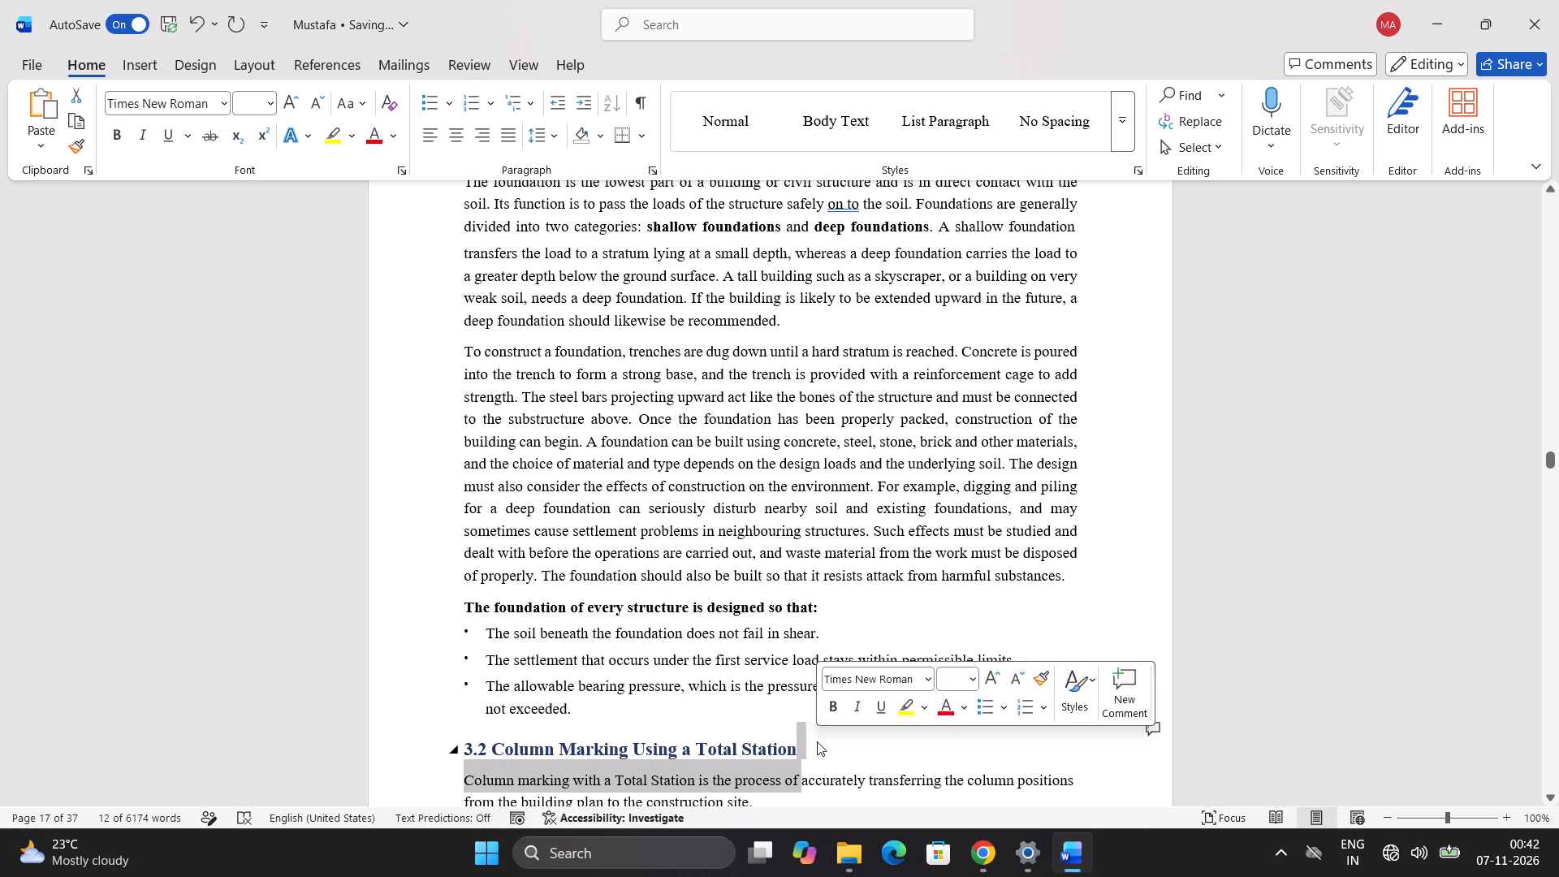
left_click(817, 741)
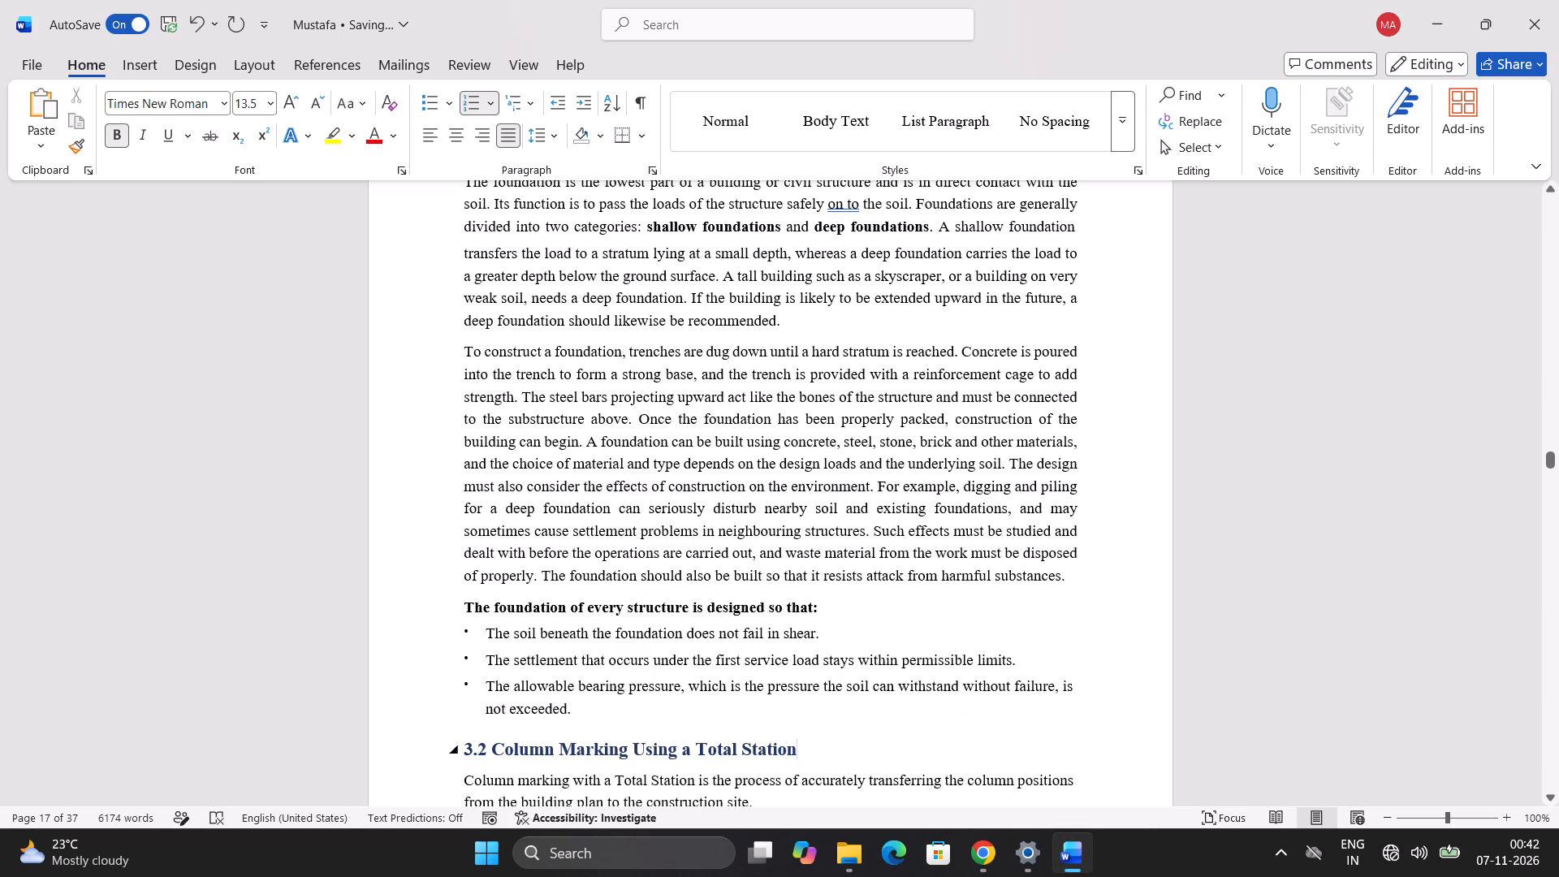
left_click_drag(792, 745, 529, 745)
scroll(538, 747, "up", 2, "ctrl")
scroll(638, 661, "down", 1, "ctrl")
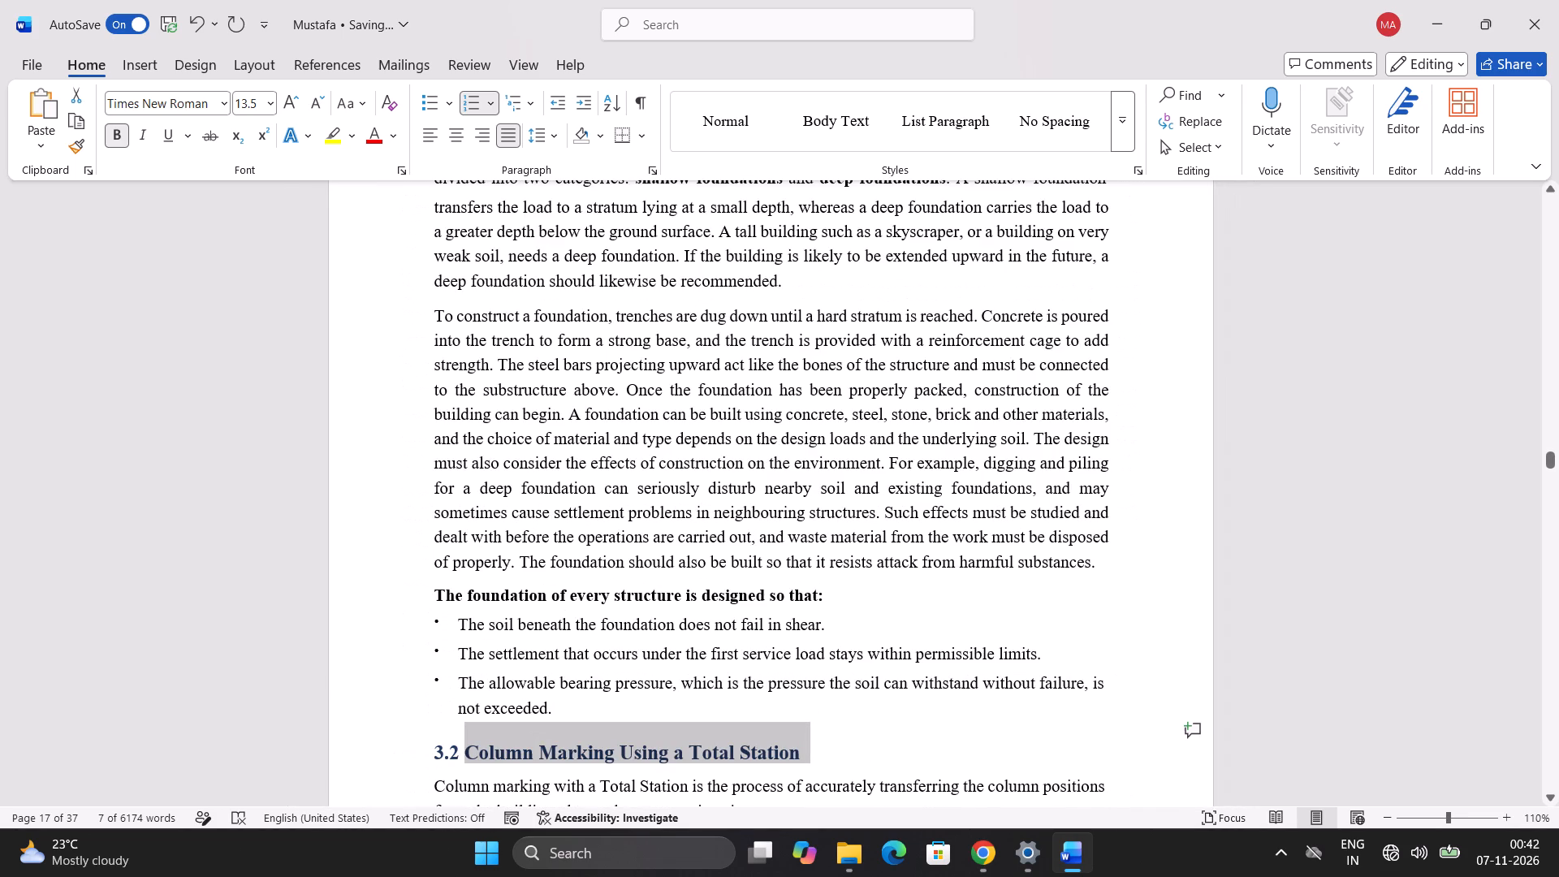
scroll(638, 661, "down", 3, "ctrl")
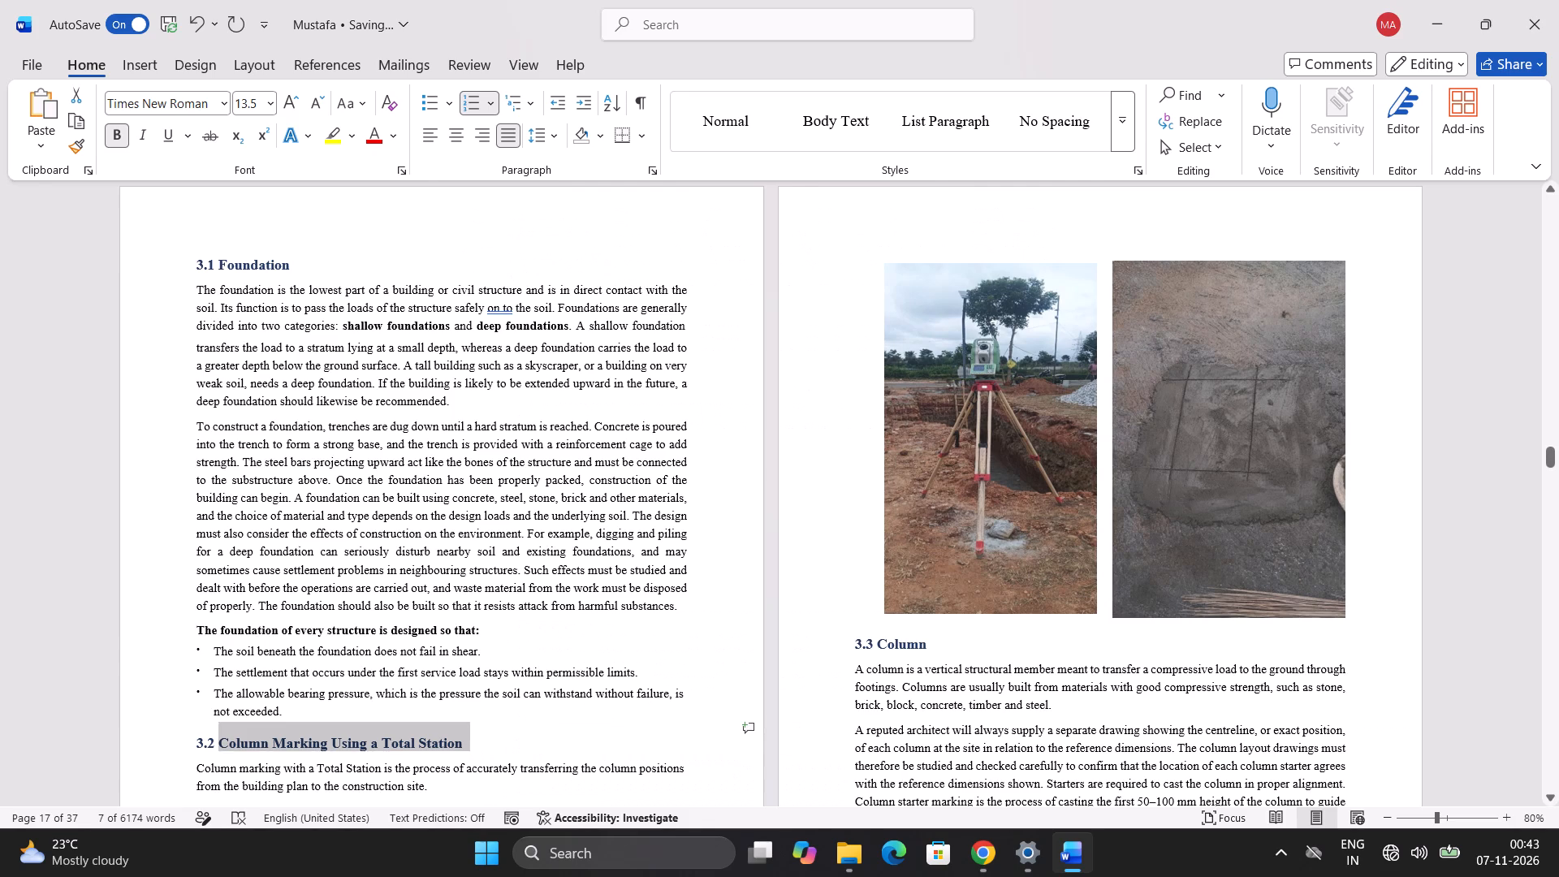
scroll(638, 661, "up", 2, "ctrl")
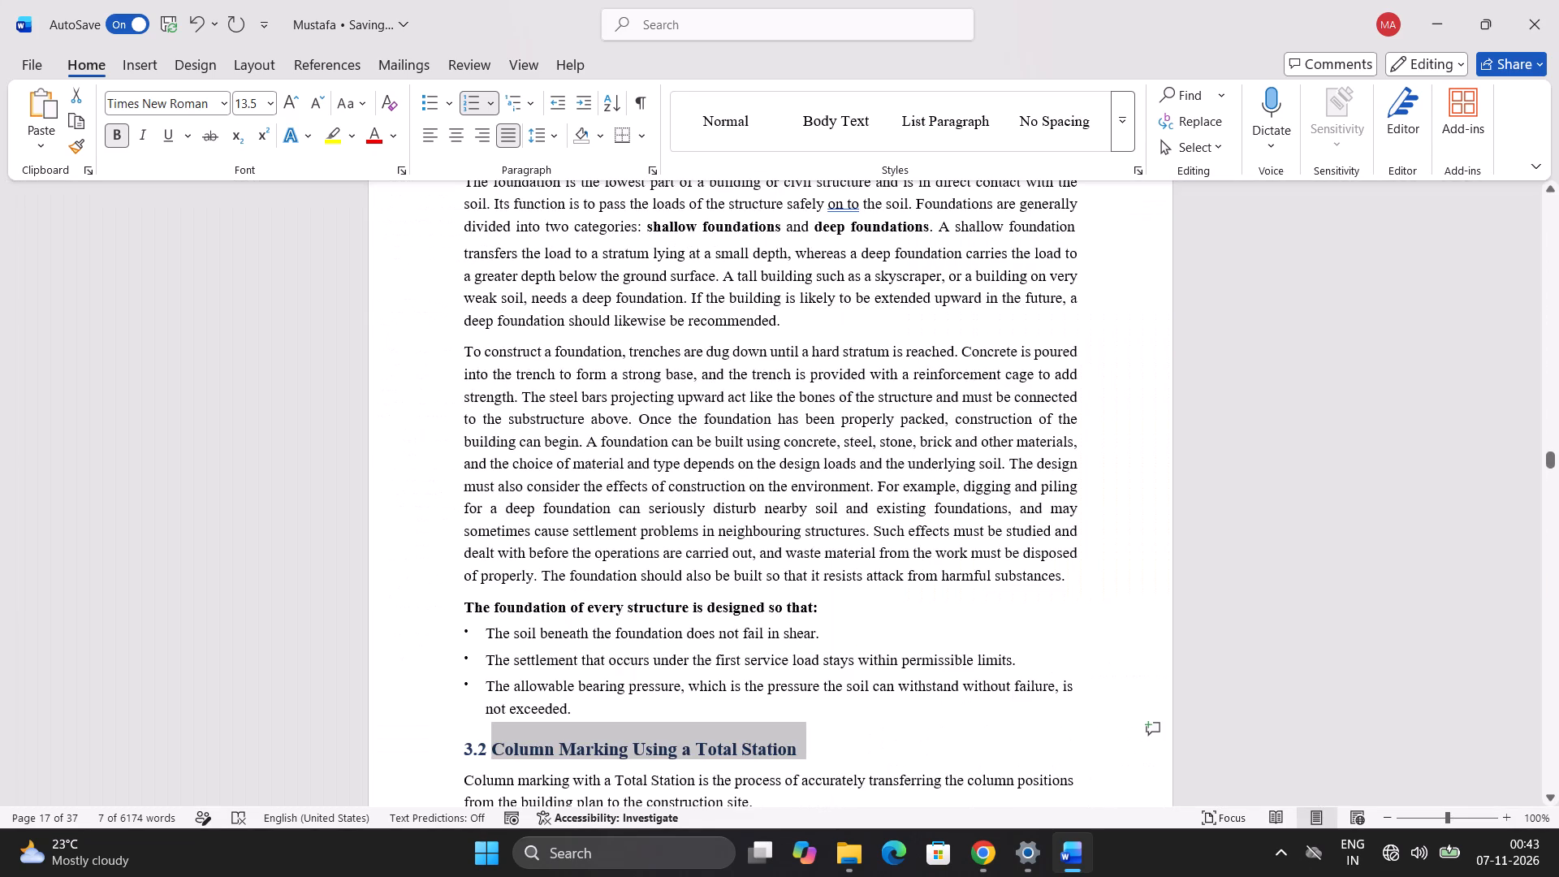
scroll(671, 647, "up", 3)
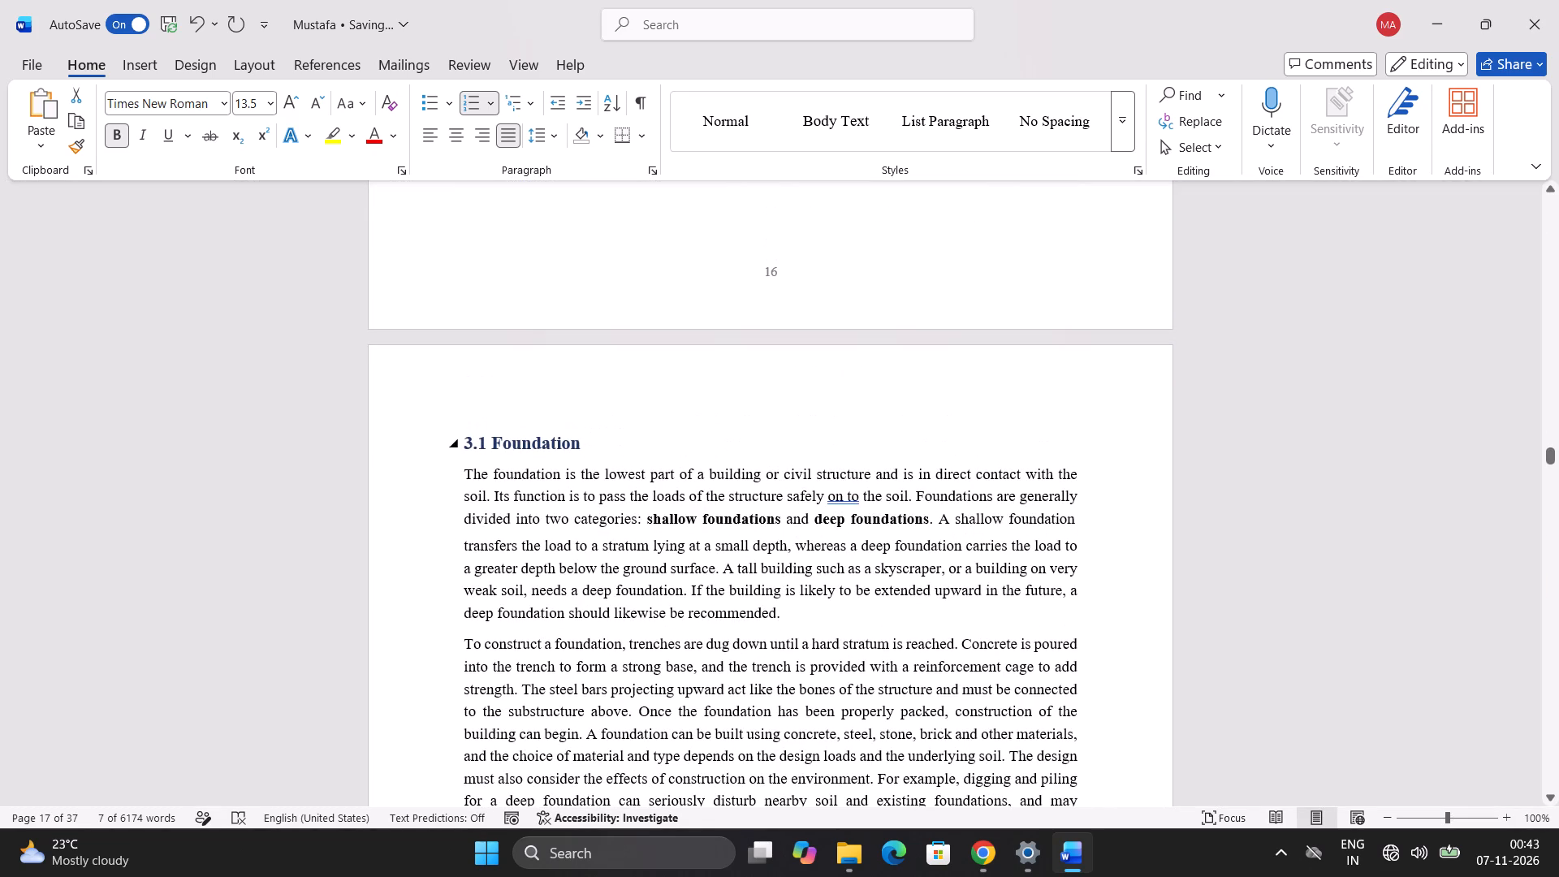
left_click_drag(601, 446, 494, 445, "ctrl")
scroll(585, 523, "down", 6)
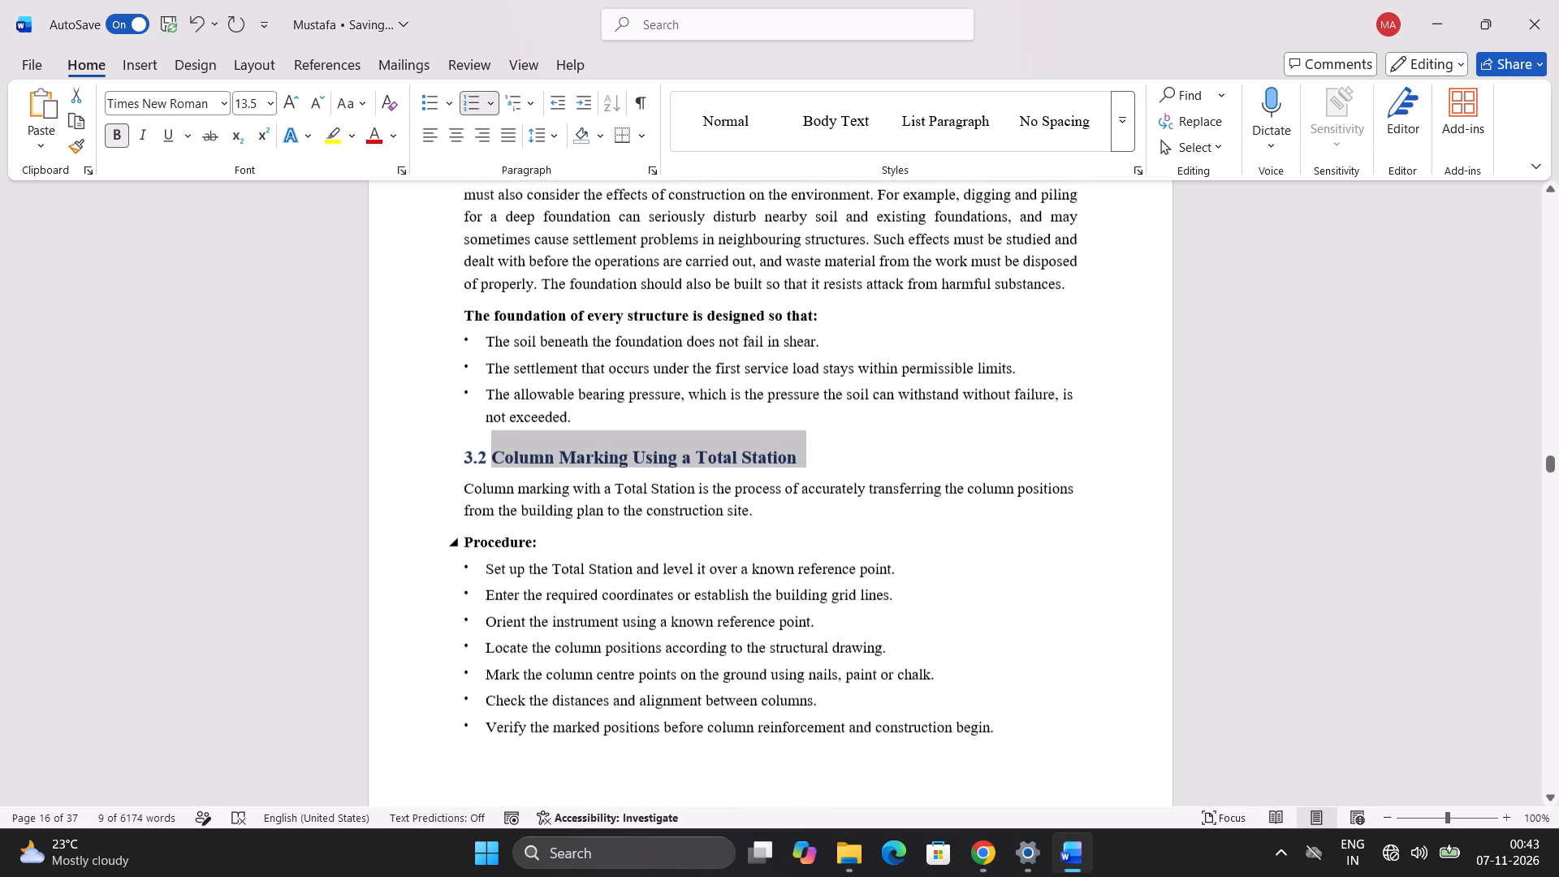
scroll(585, 523, "down", 5)
scroll(585, 523, "up", 4)
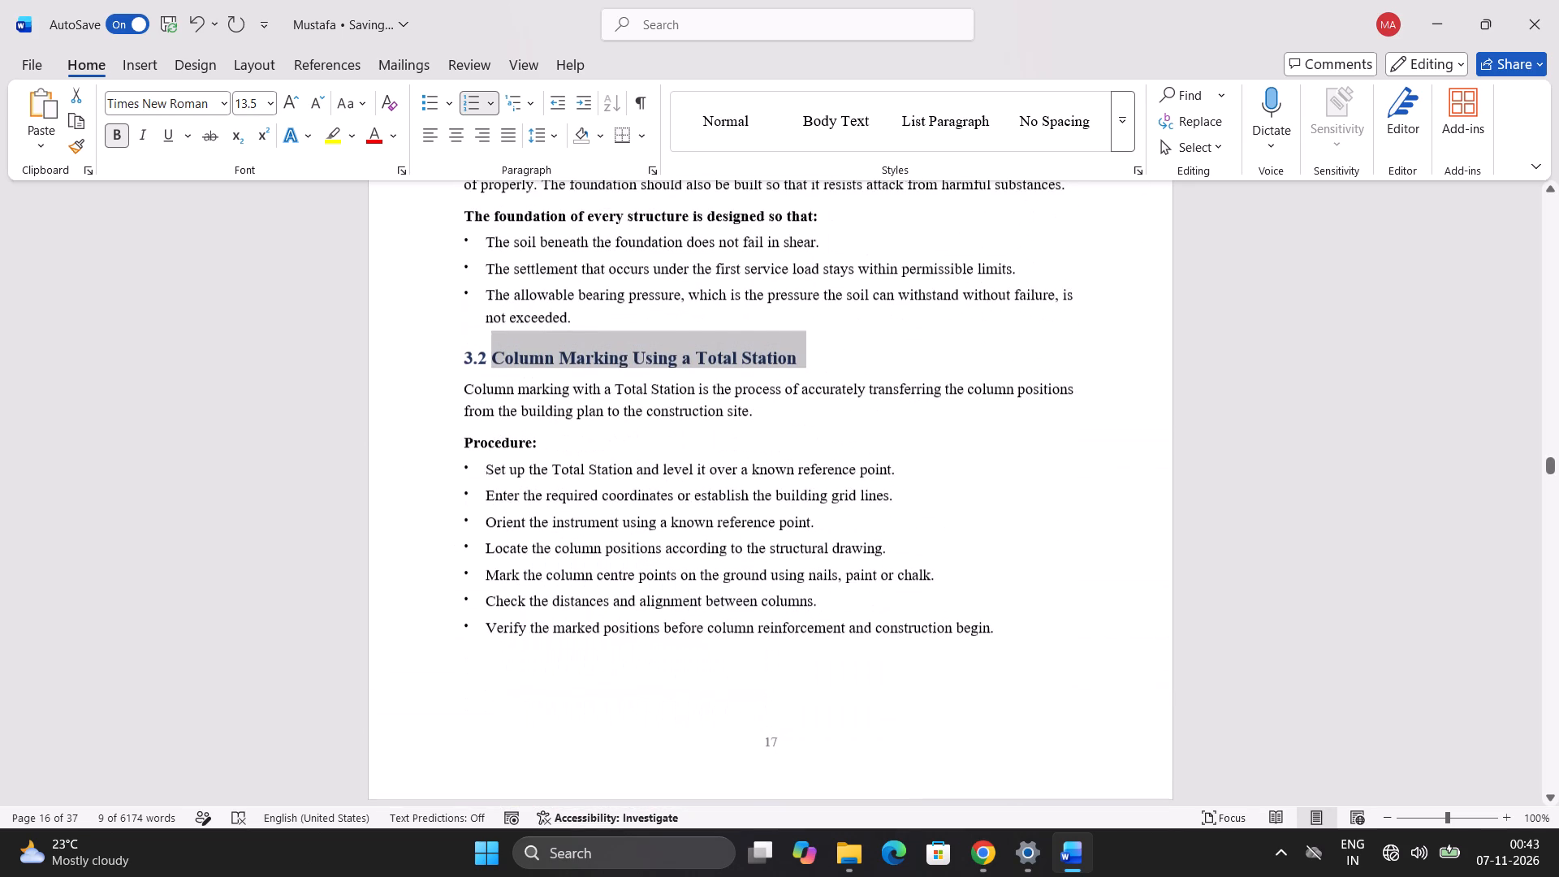
left_click(253, 101)
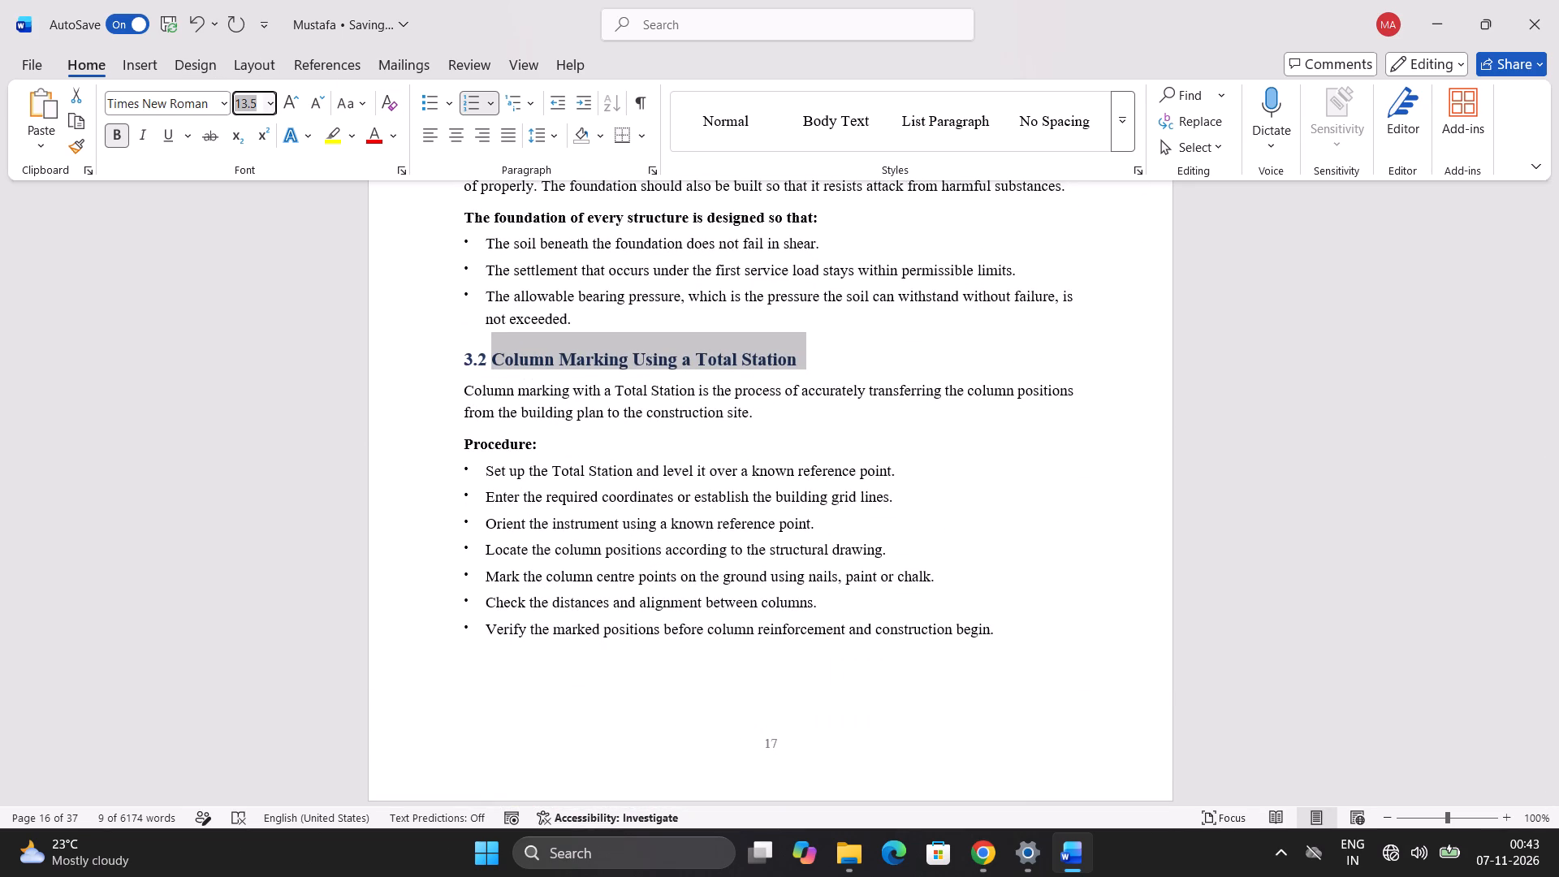
type("14")
key("Return")
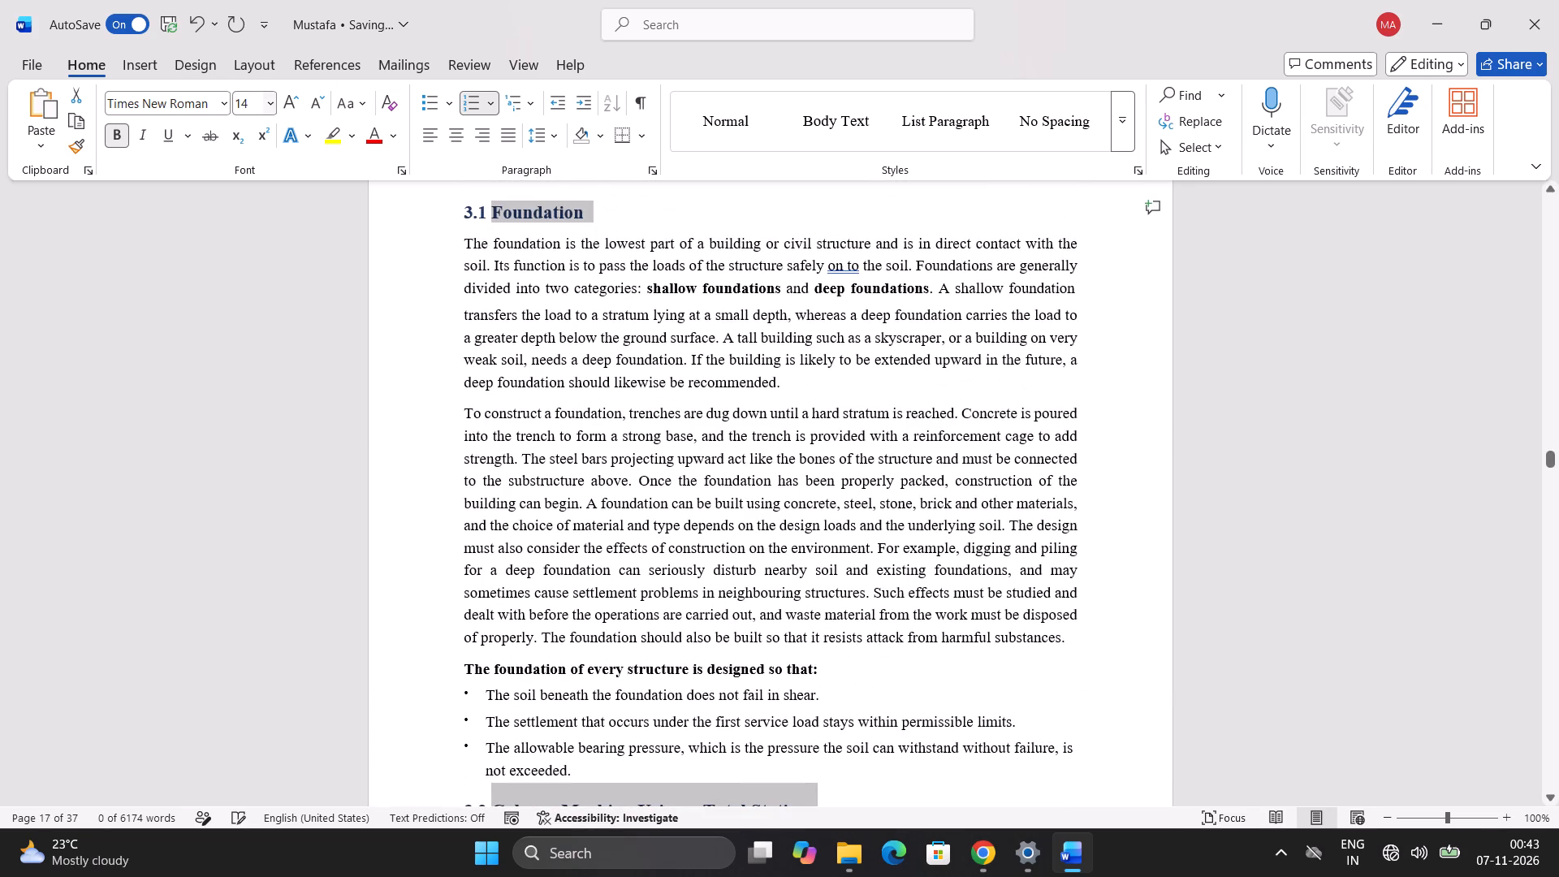
Set all text under headings 3.1 and 3.2, including the bold subheadings and bulleted lists but not the headings themselves, to font size 12.
left_click(460, 240)
left_click_drag(460, 240, 717, 655)
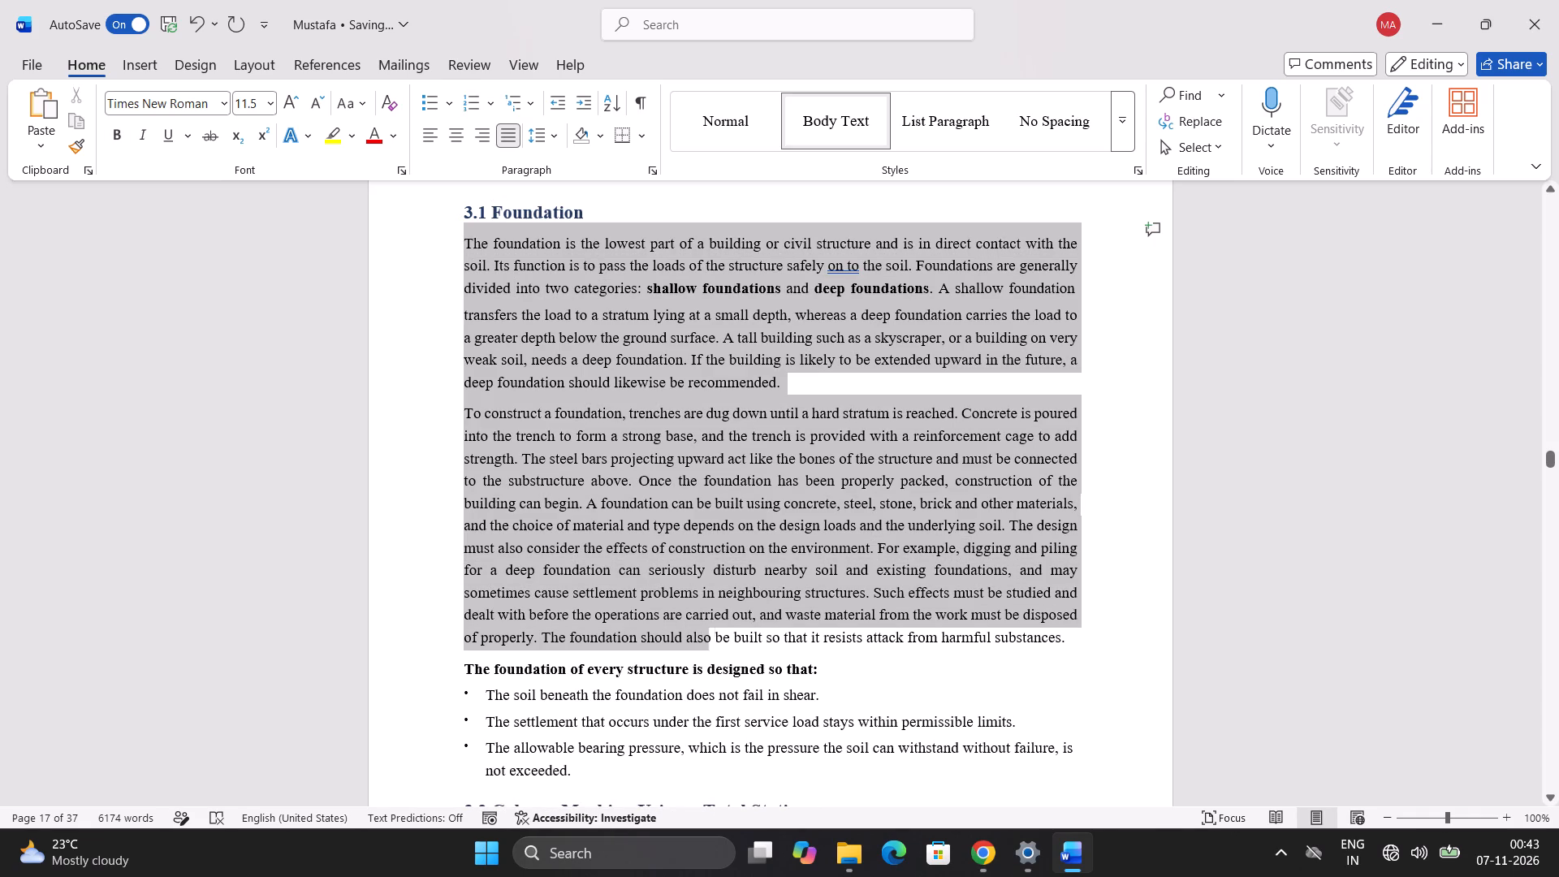
left_click_drag(717, 655, 999, 836)
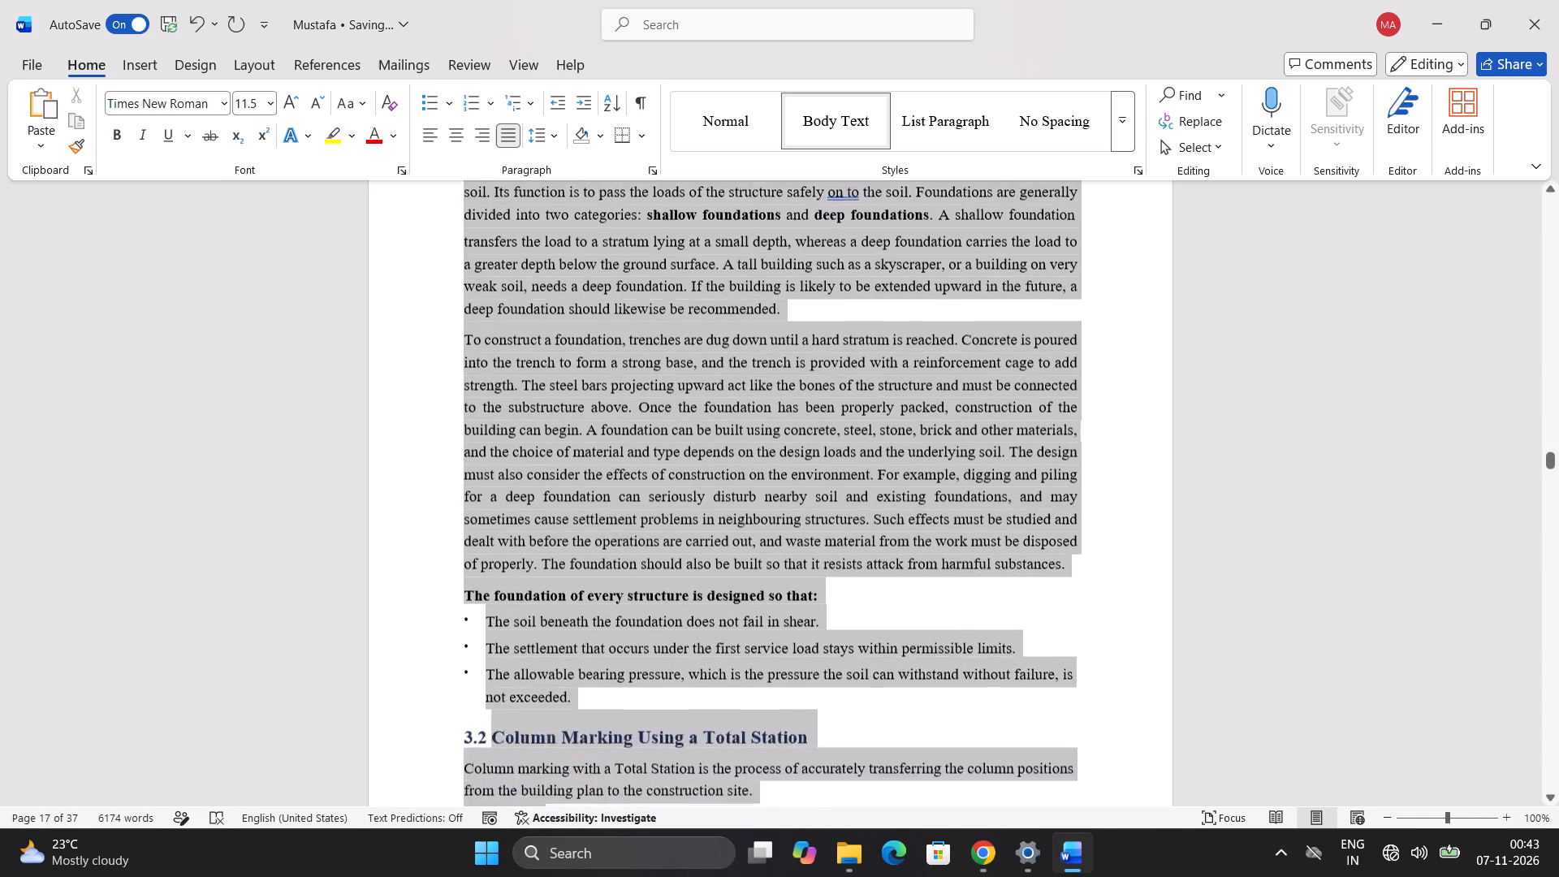
left_click_drag(999, 836, 607, 499)
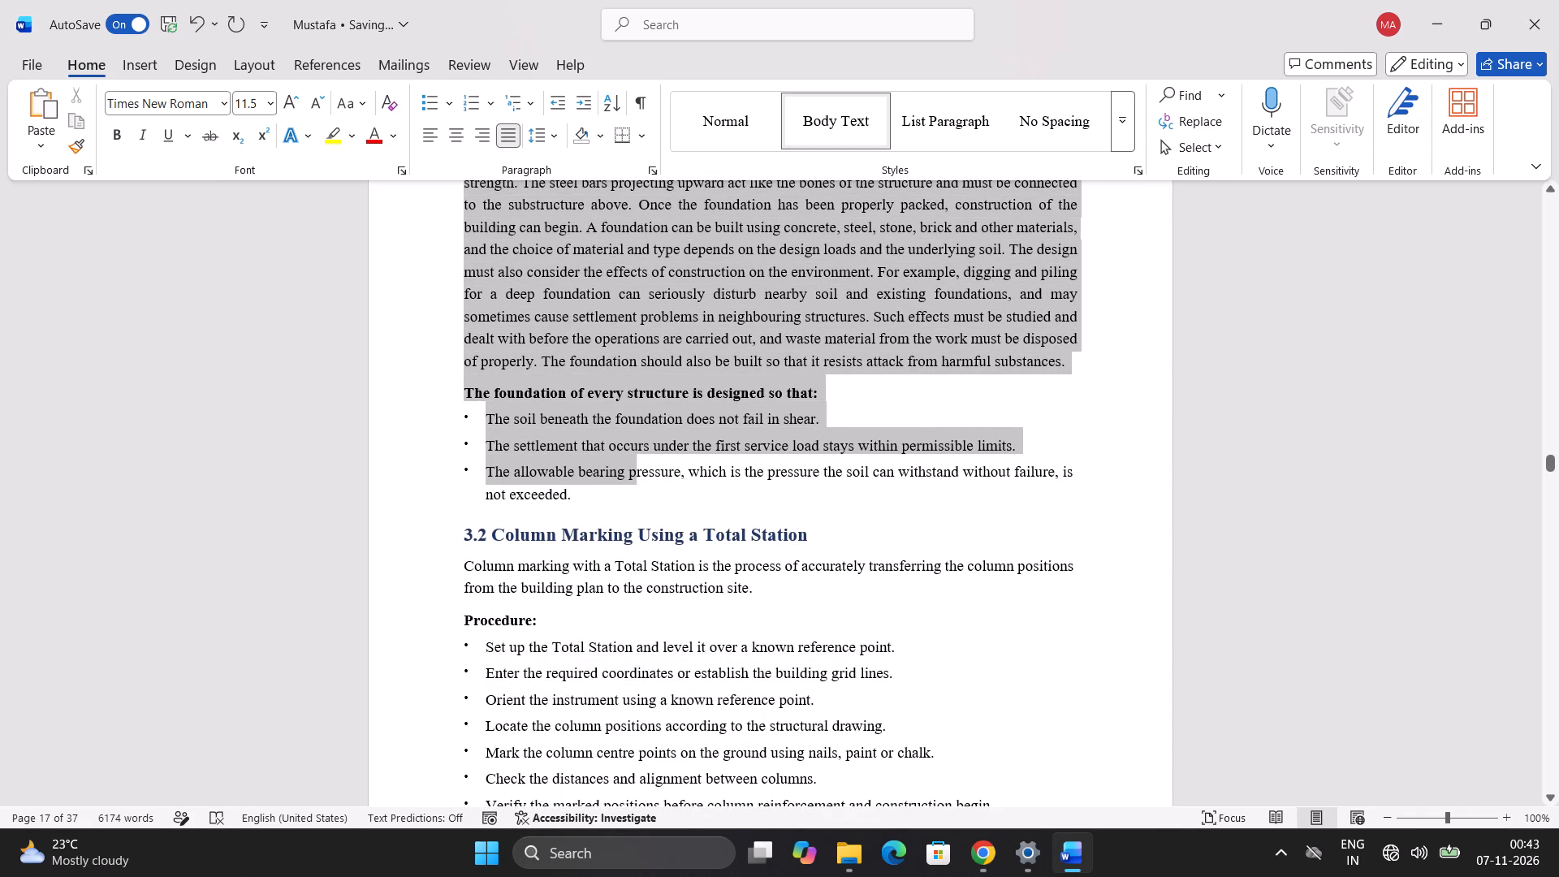
left_click_drag(445, 564, 526, 641, "ctrl")
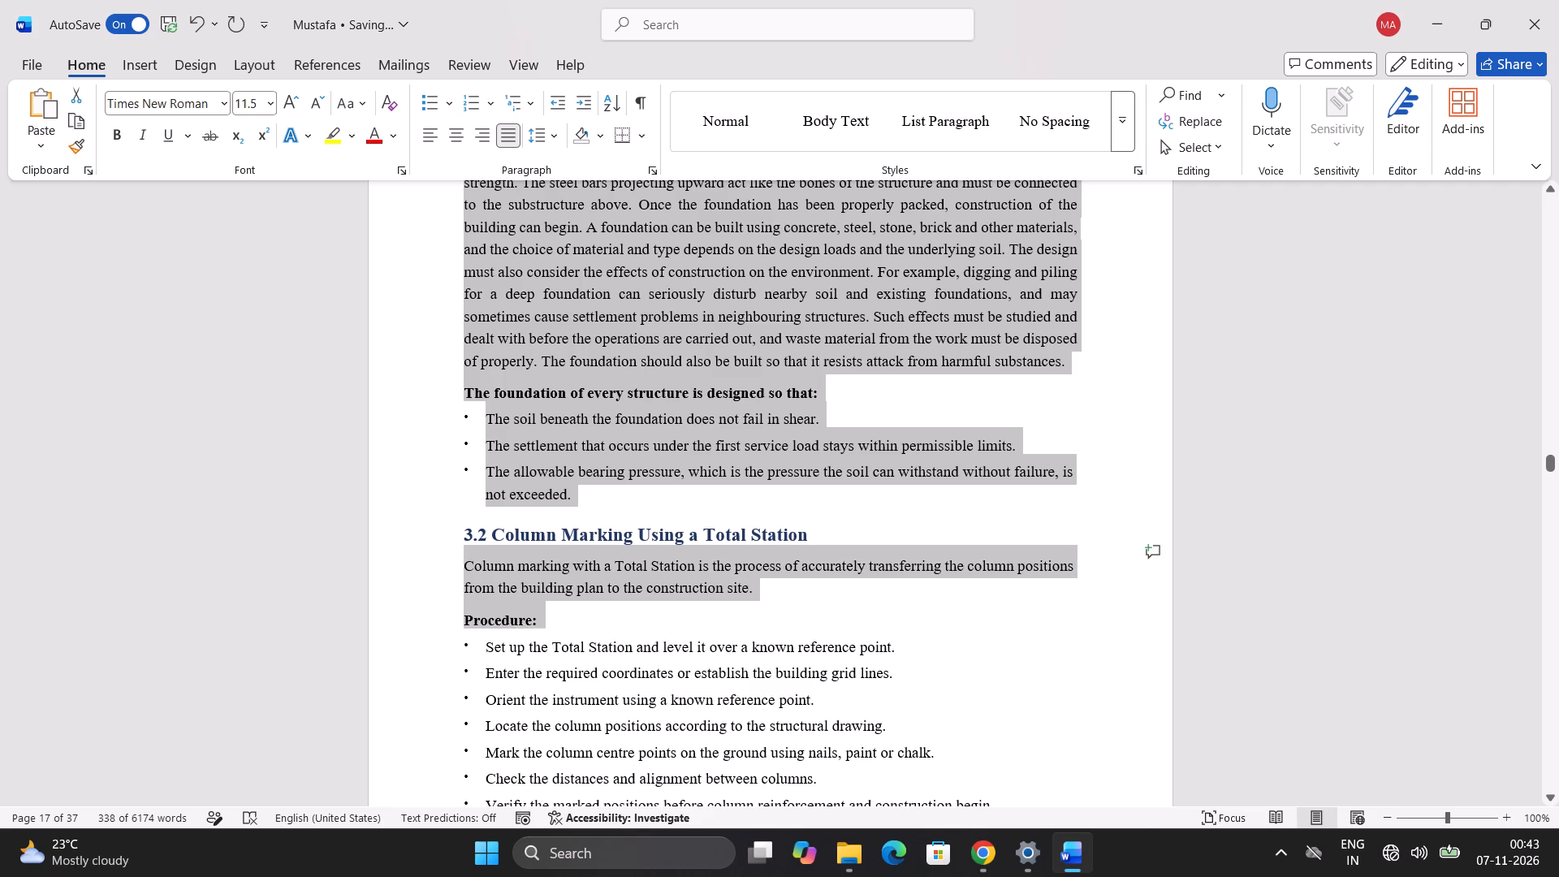
left_click_drag(526, 641, 990, 545, "ctrl")
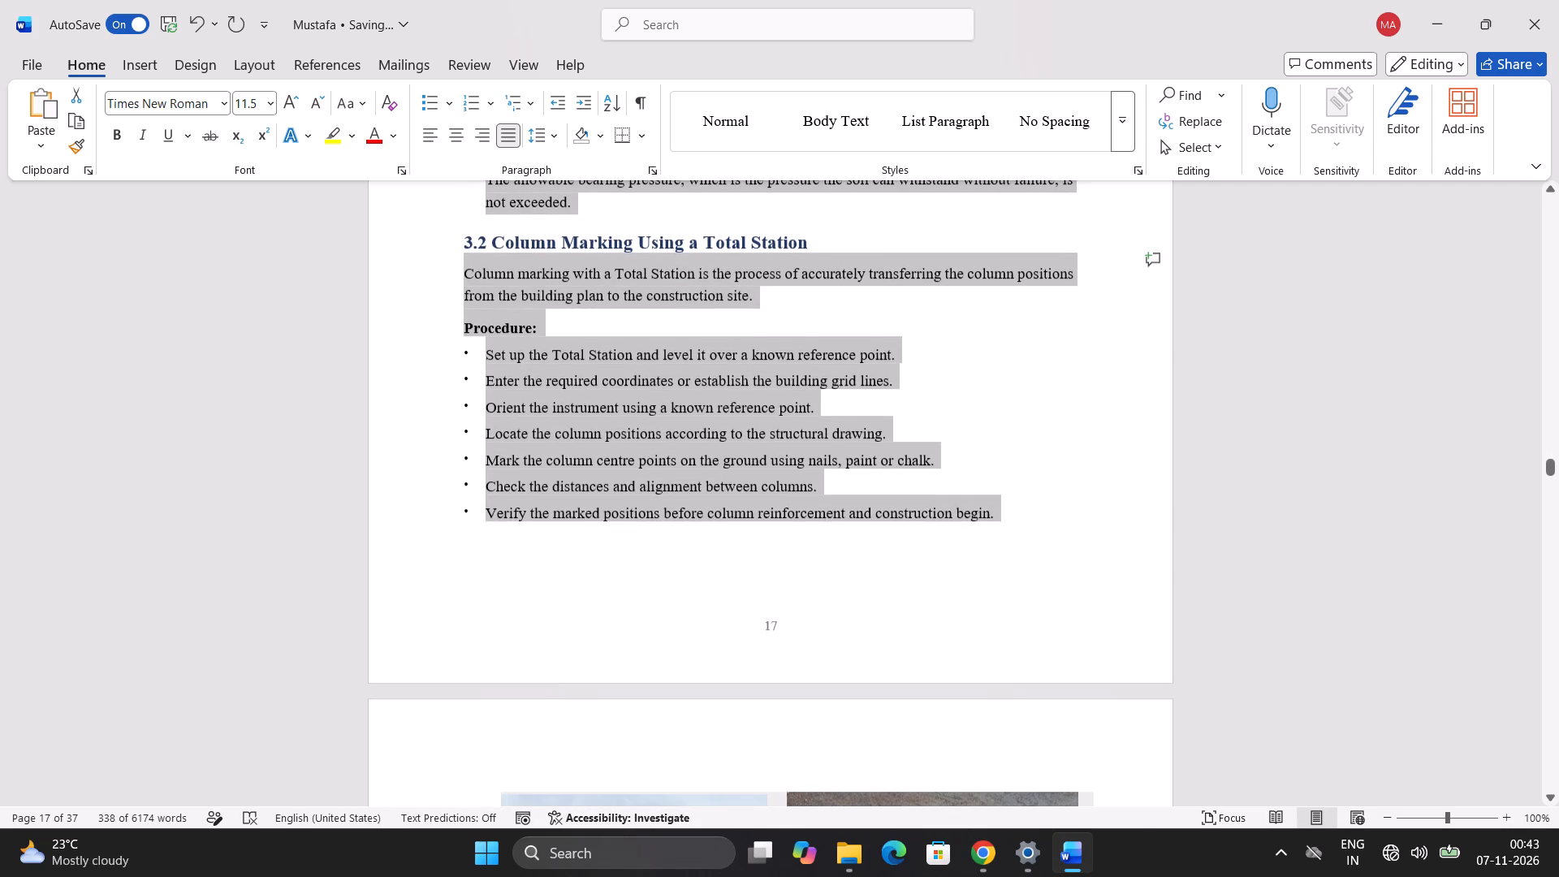
left_click_drag(990, 545, 1000, 525, "ctrl")
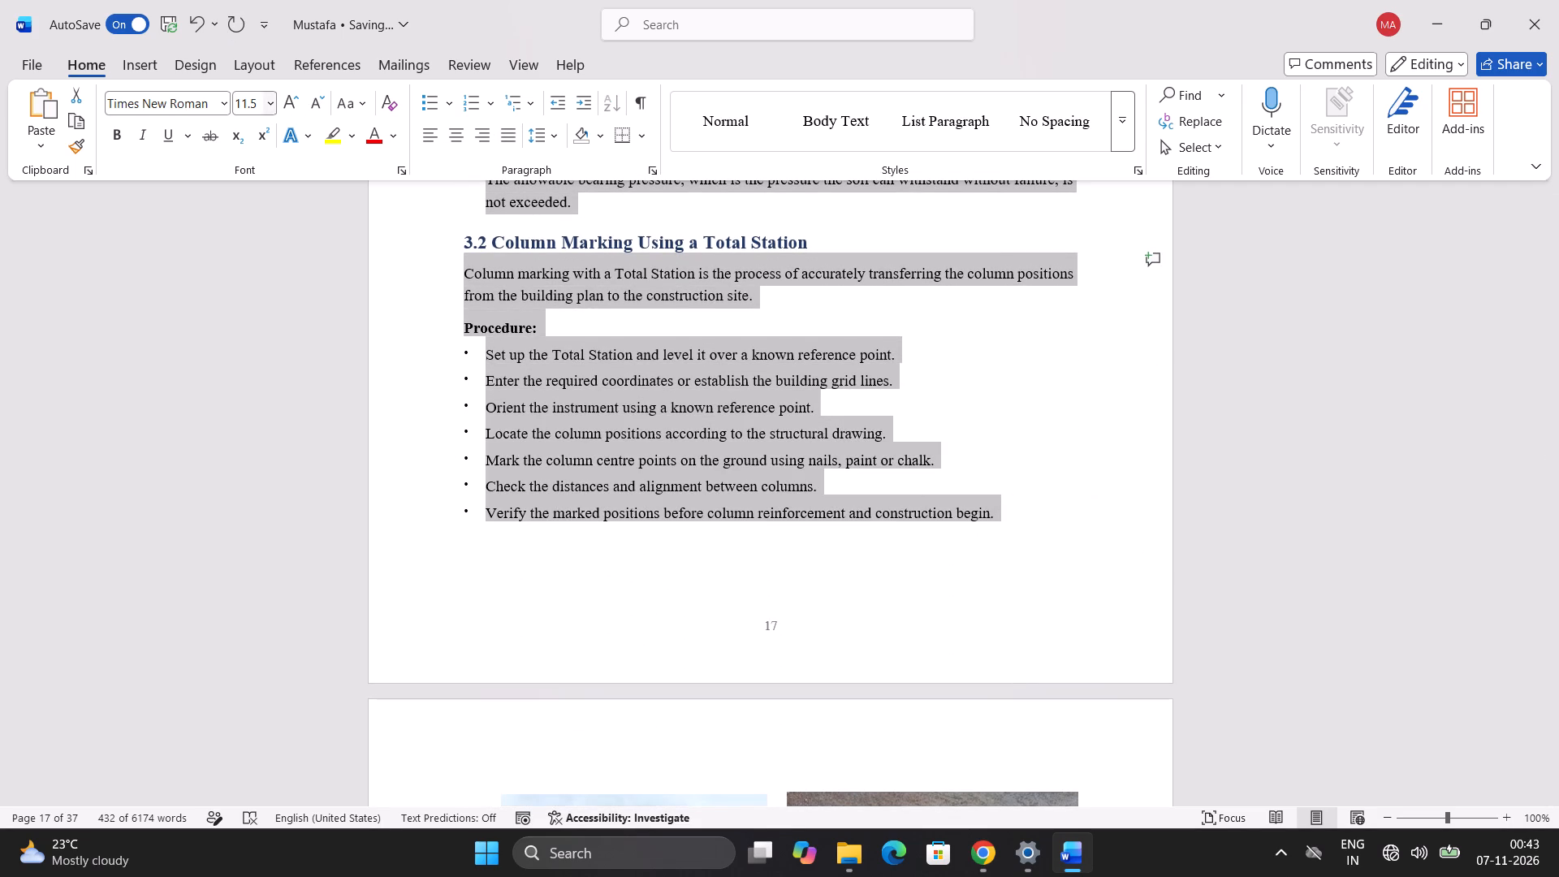
left_click(250, 97)
type("12")
key("Return")
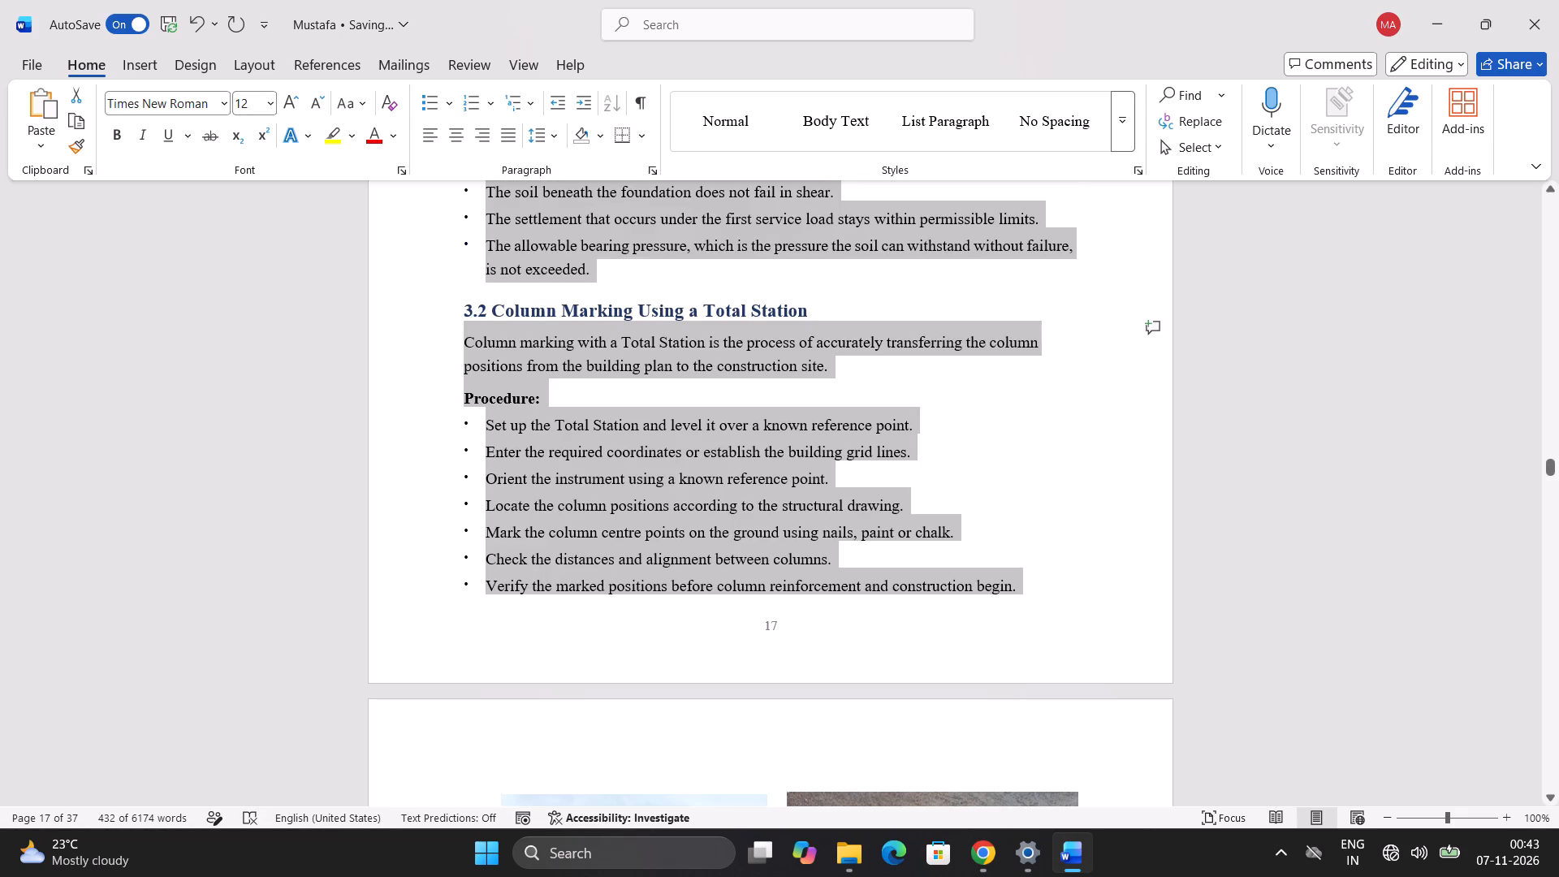
left_click(429, 324)
Set the heading "3.3 Column" to font size 14.
scroll(428, 328, "down", 8)
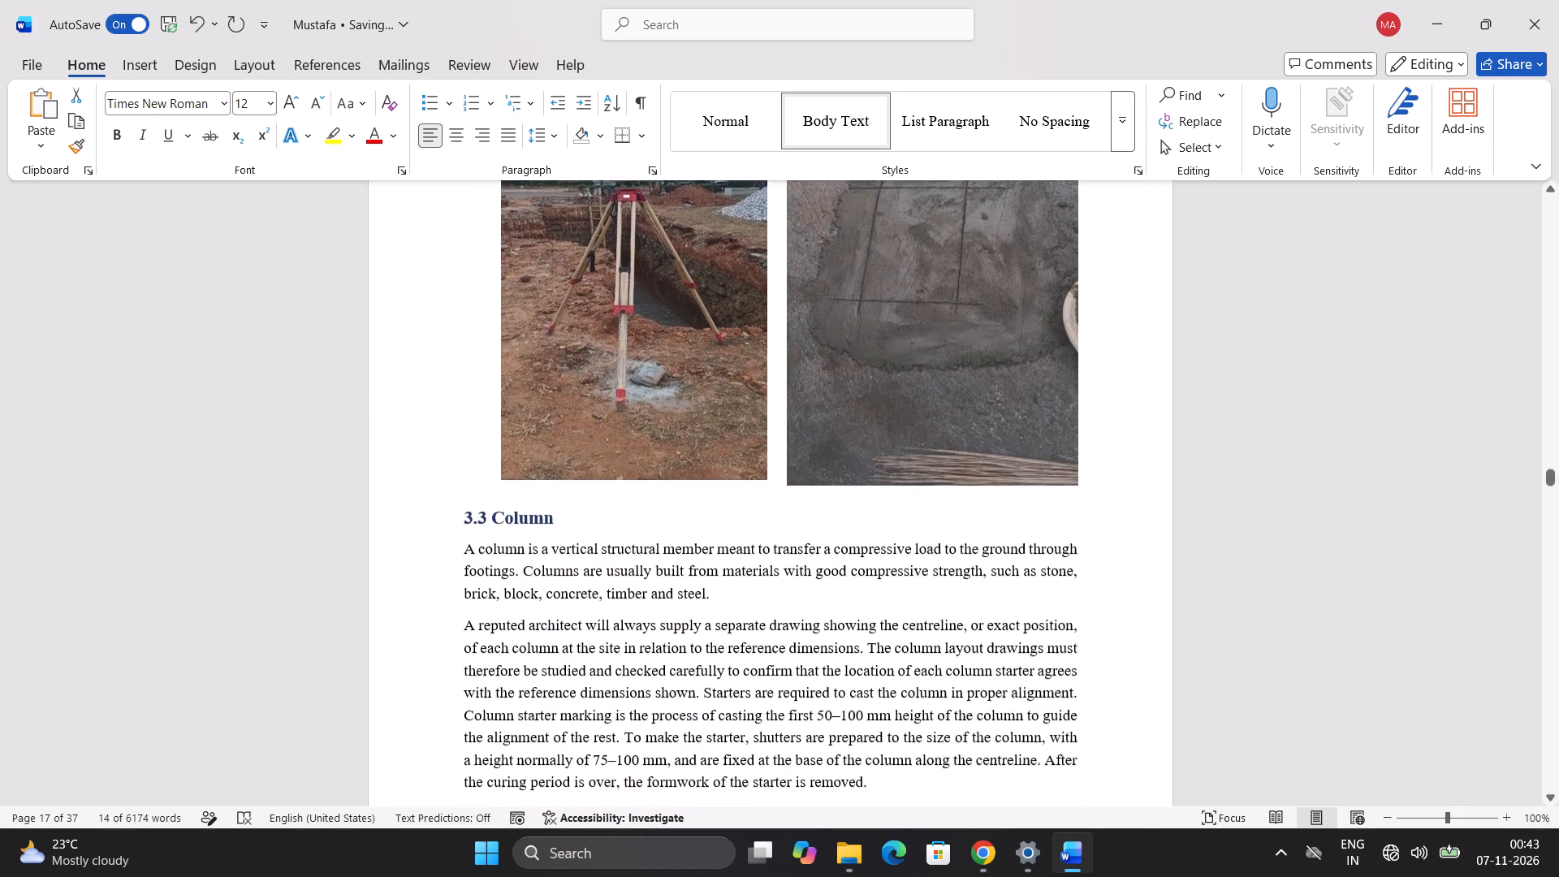
left_click(511, 495)
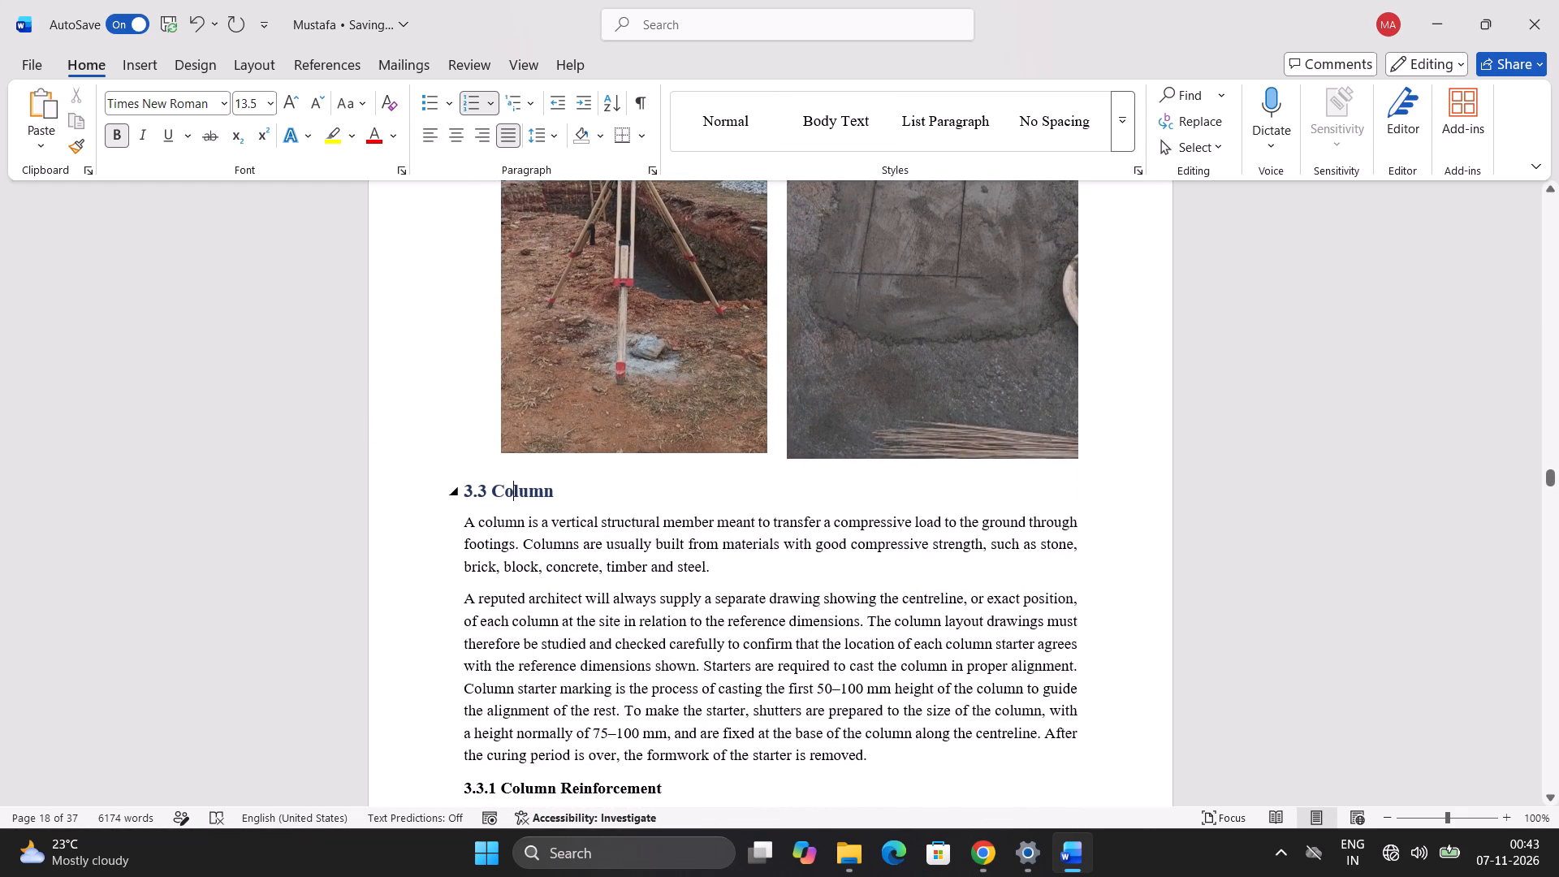
left_click_drag(560, 484, 495, 490)
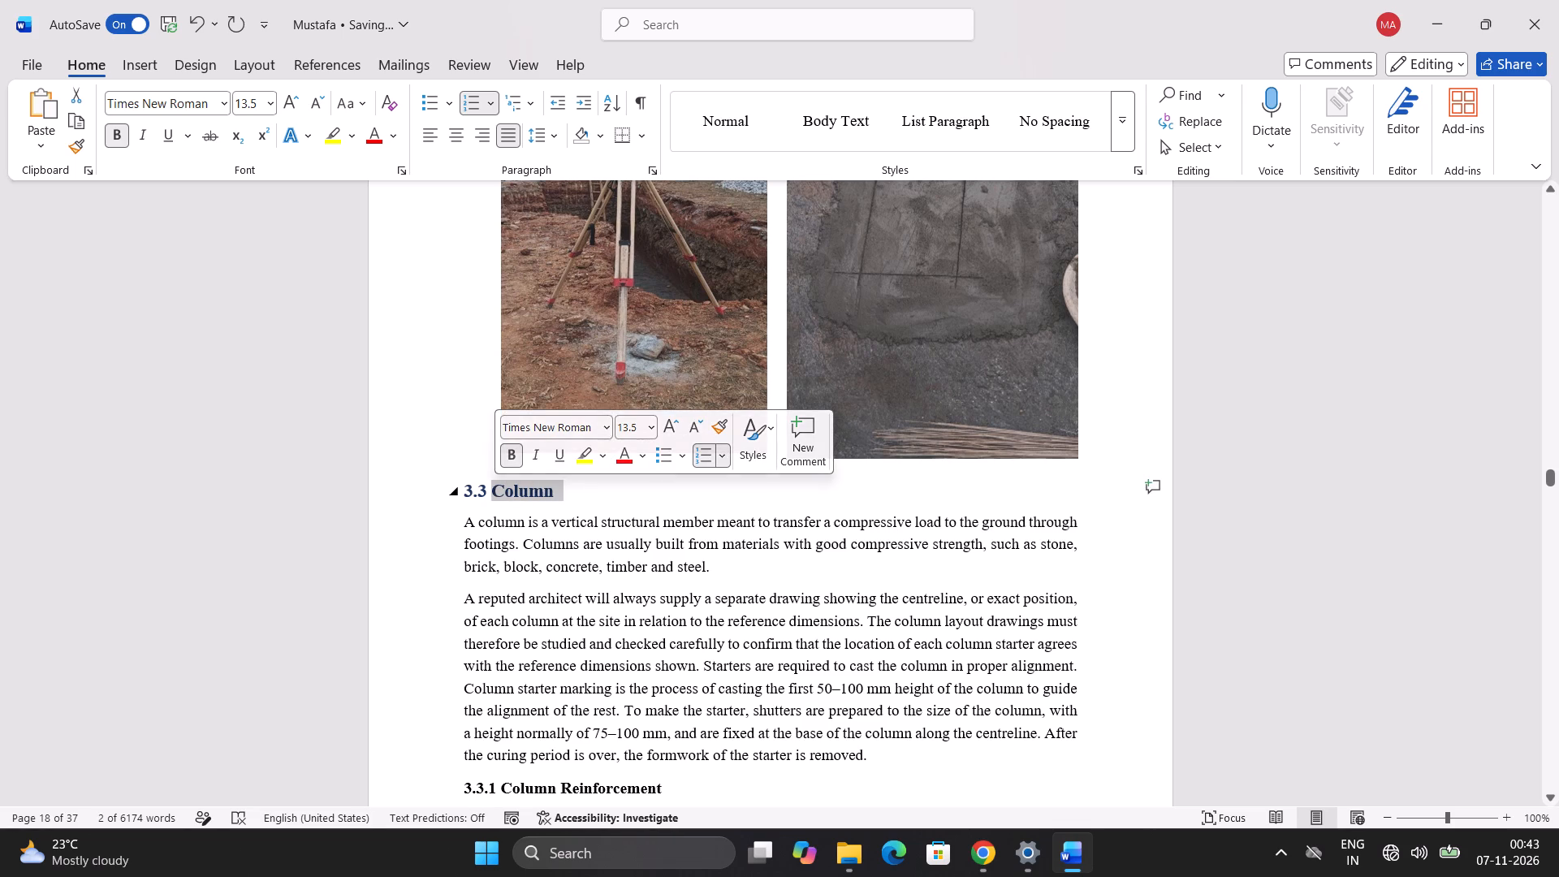
left_click(241, 103)
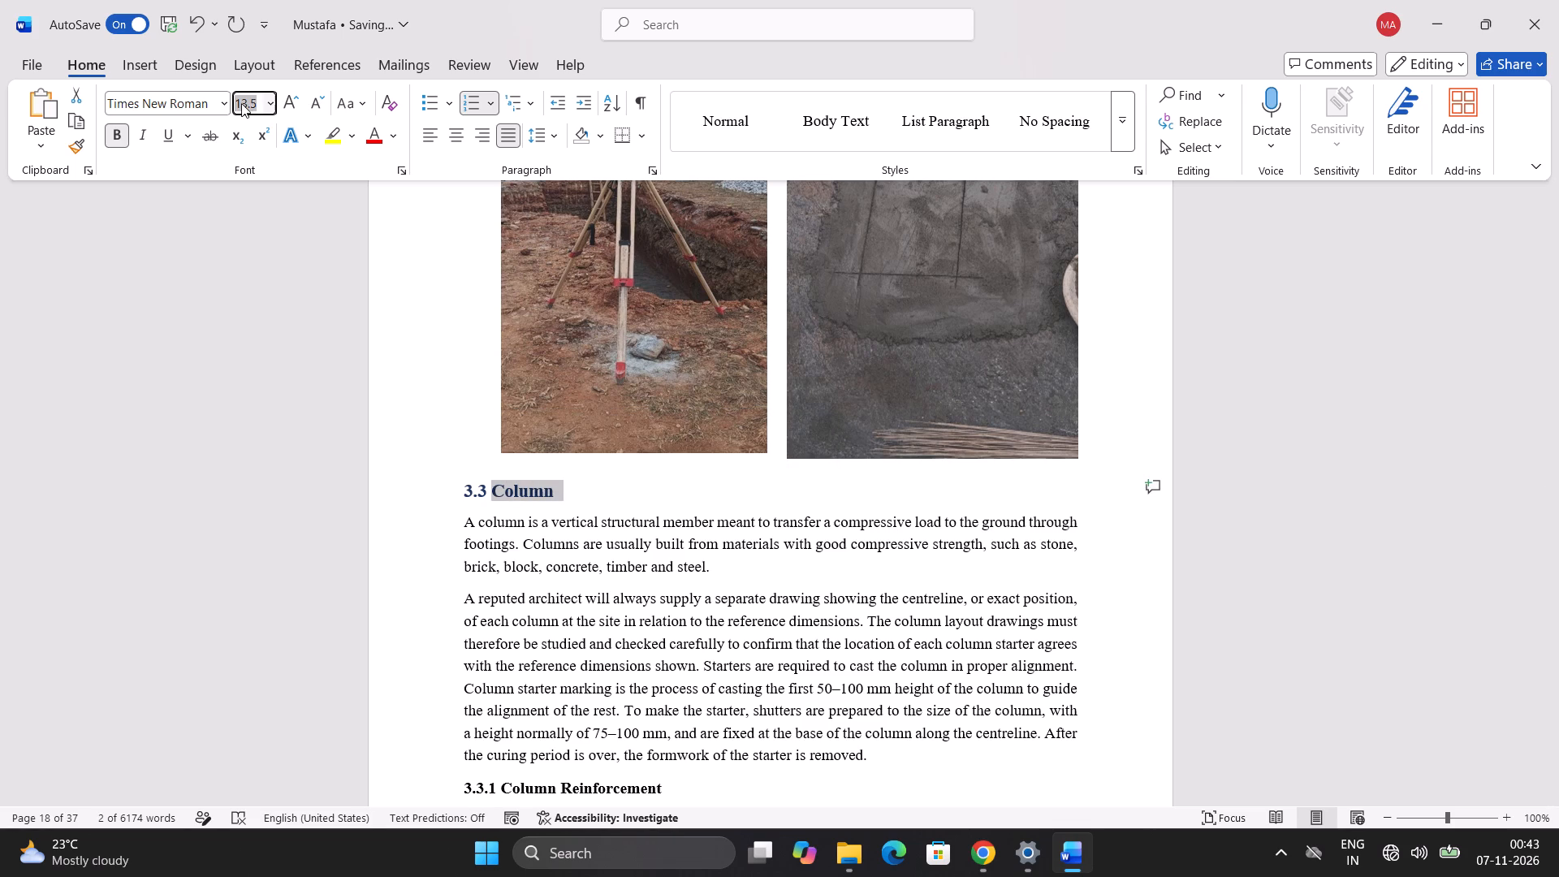
type("14")
key("Return")
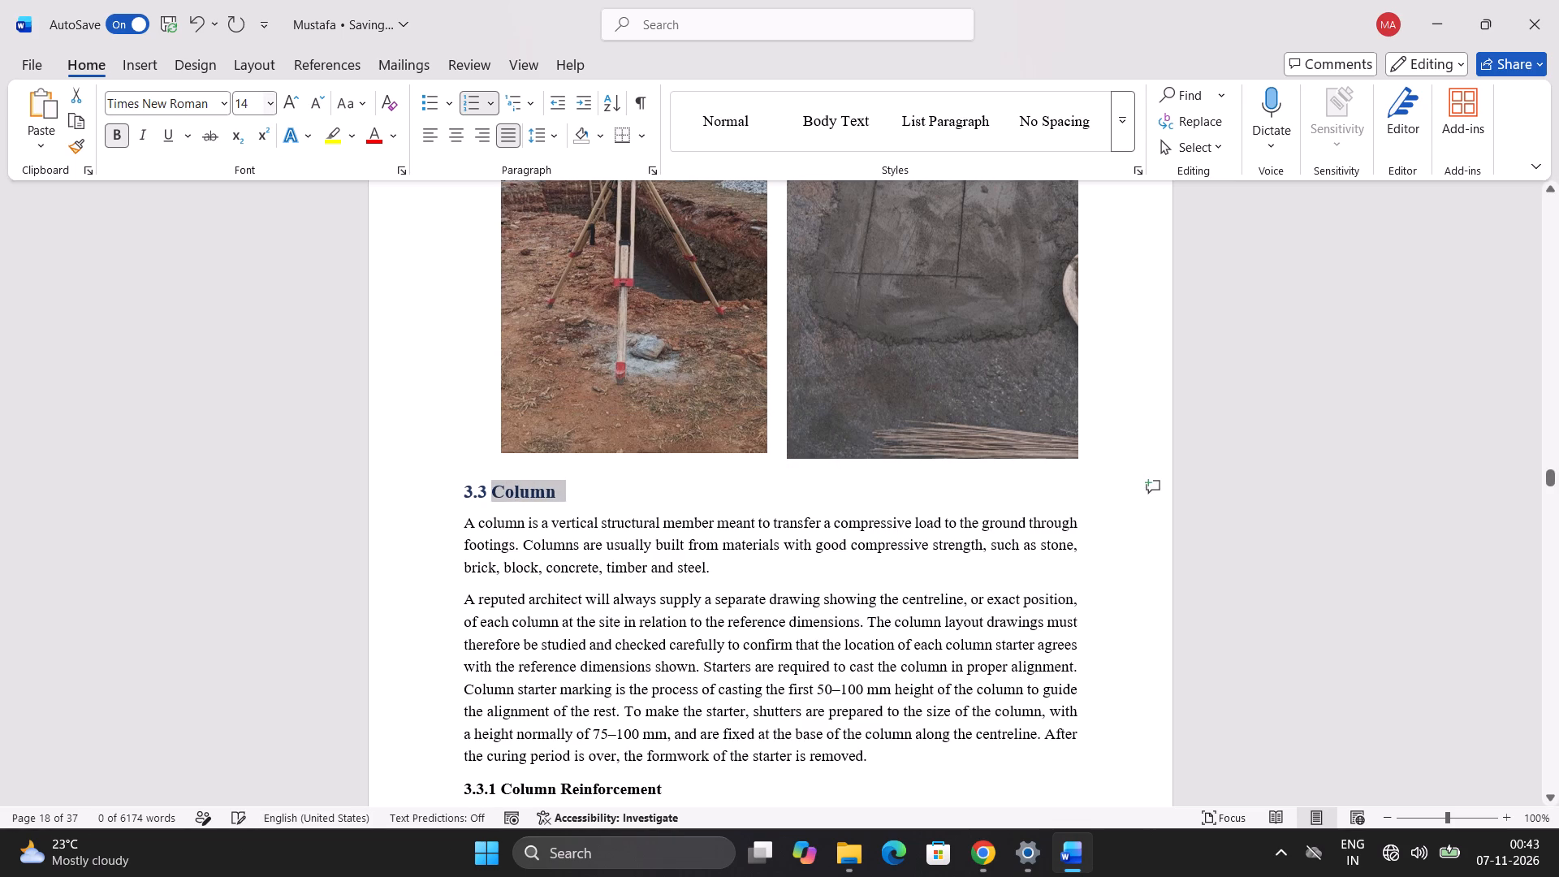
Set the two Section 3.3 body paragraphs, the 3.3.1 Column Reinforcement subheading and its paragraph to font size 12.
left_click(453, 548)
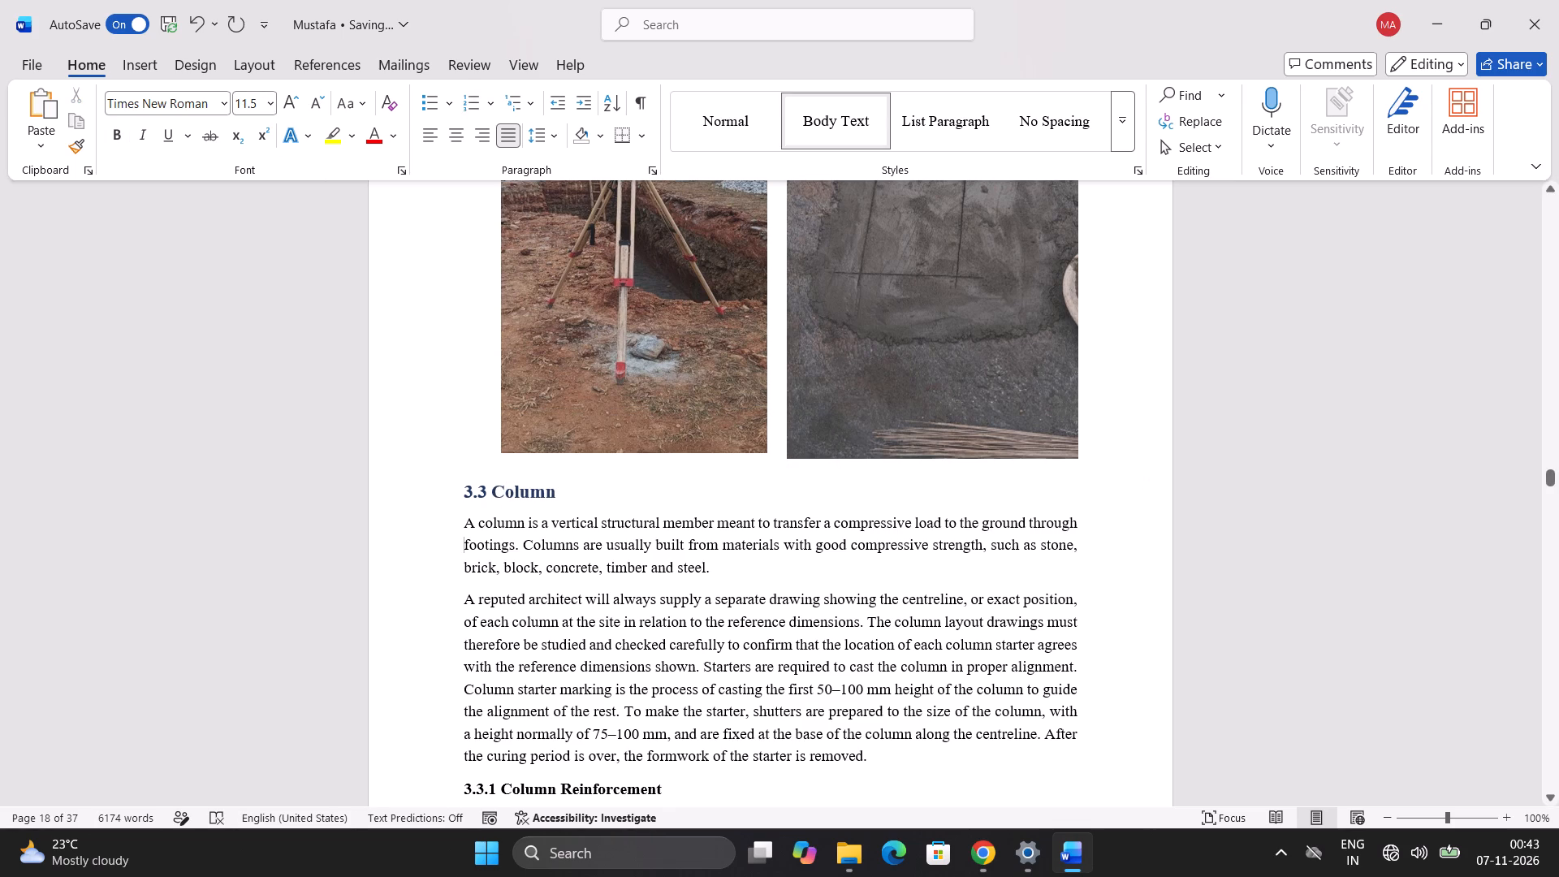
left_click_drag(452, 527, 589, 706)
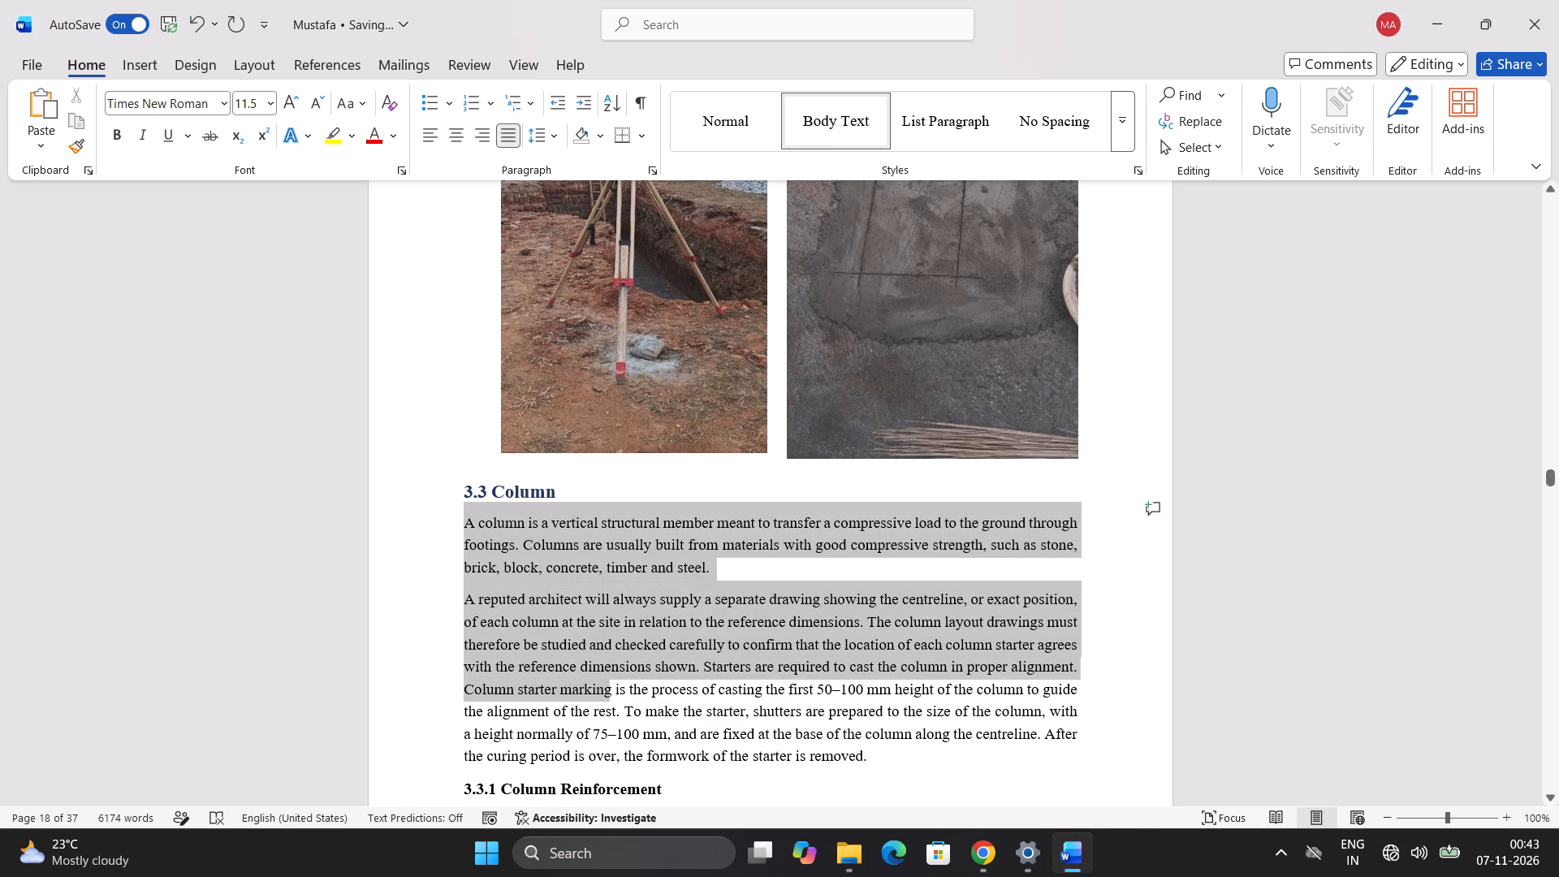
left_click_drag(589, 706, 754, 784)
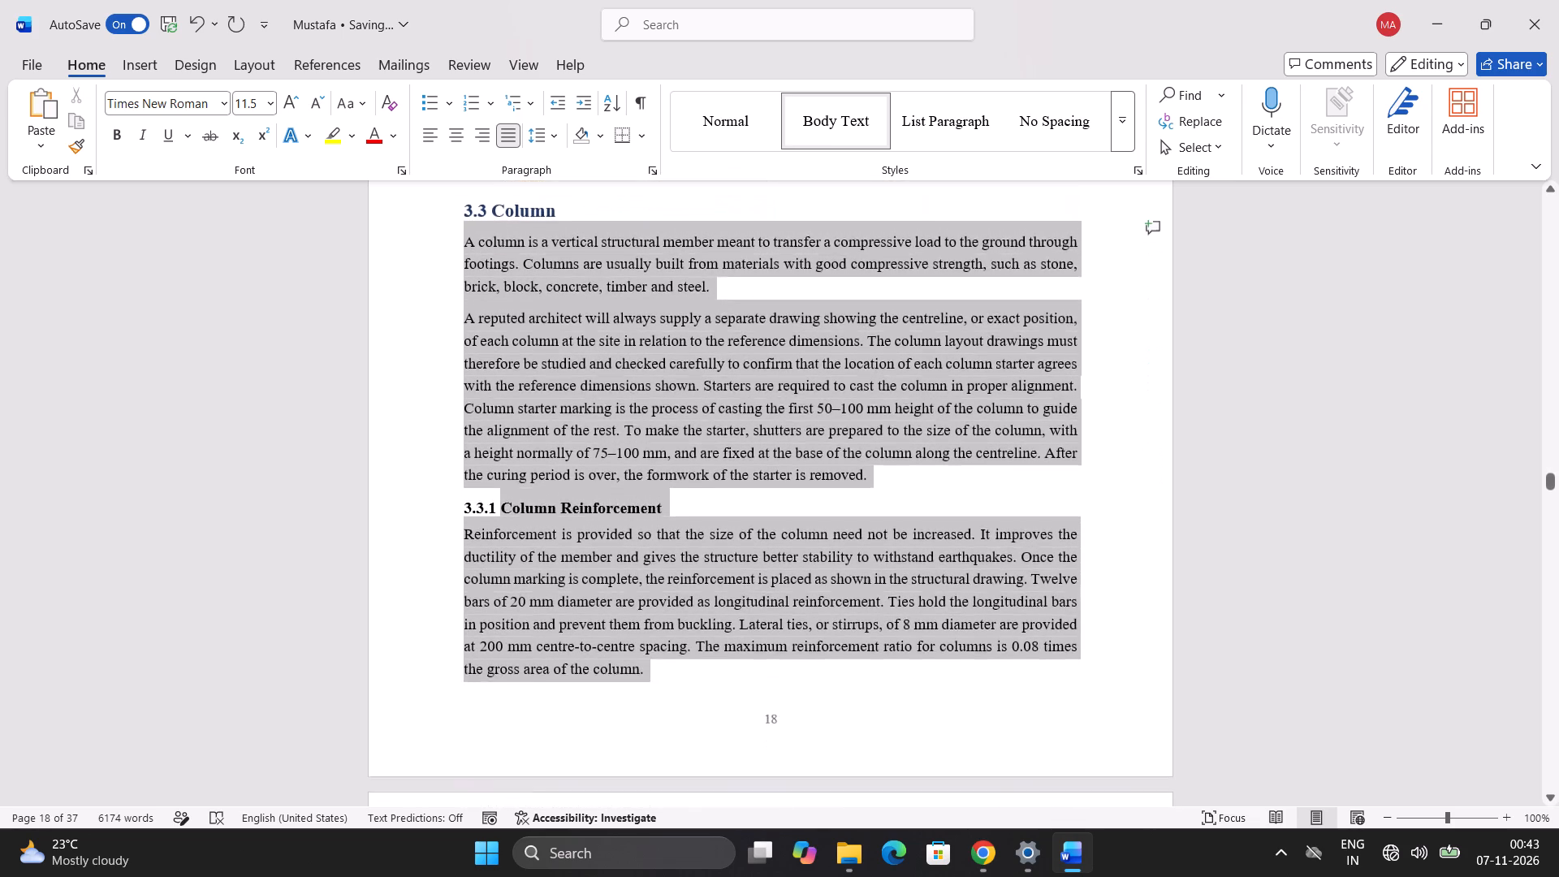
left_click_drag(754, 784, 674, 675)
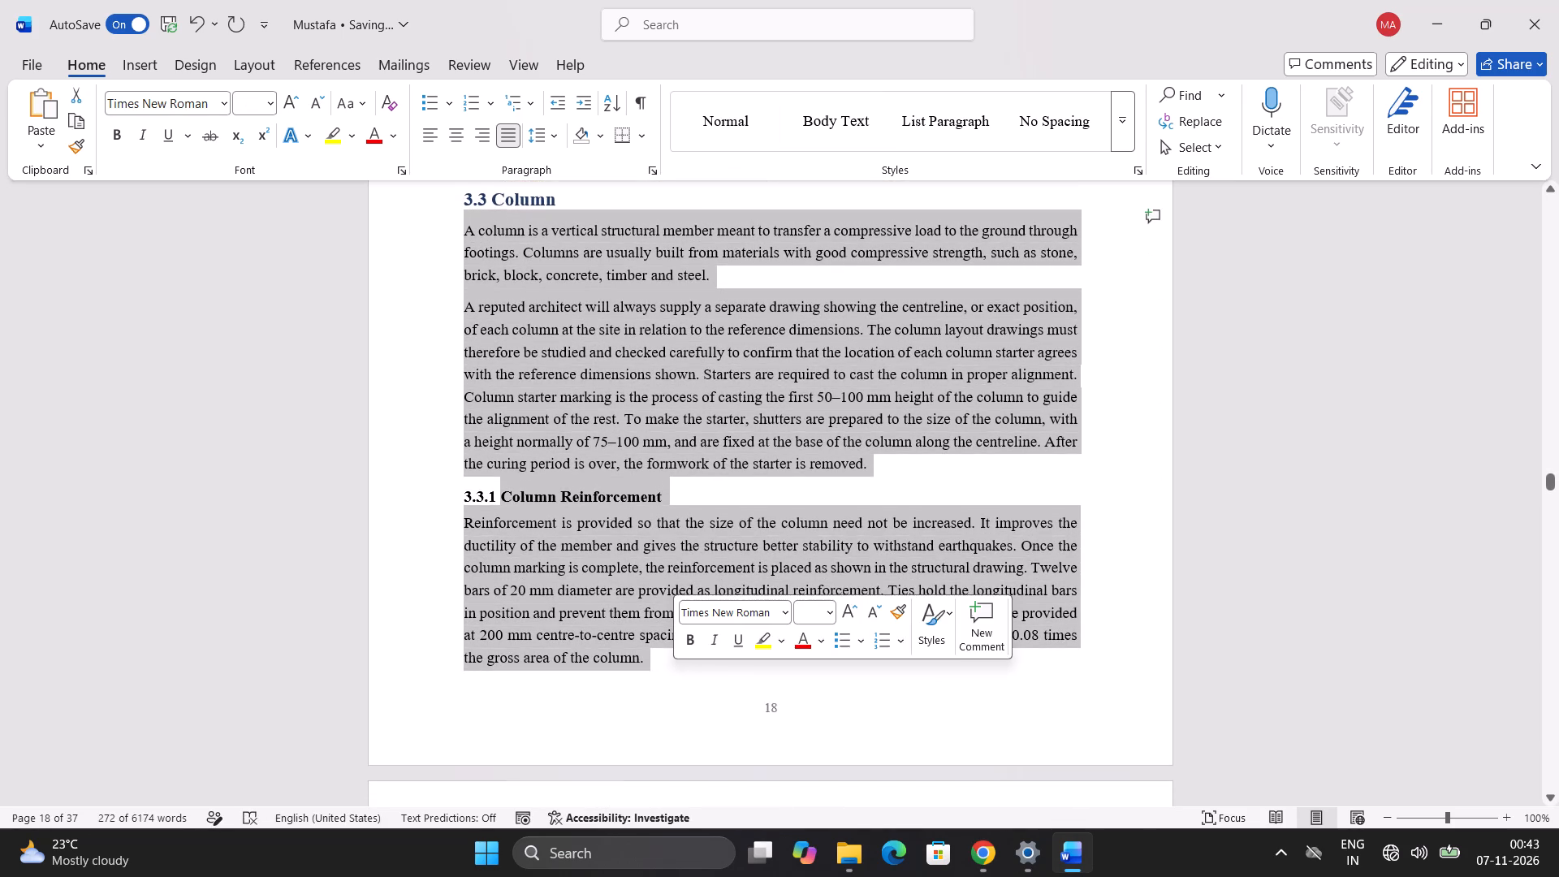
left_click(814, 607)
type("14")
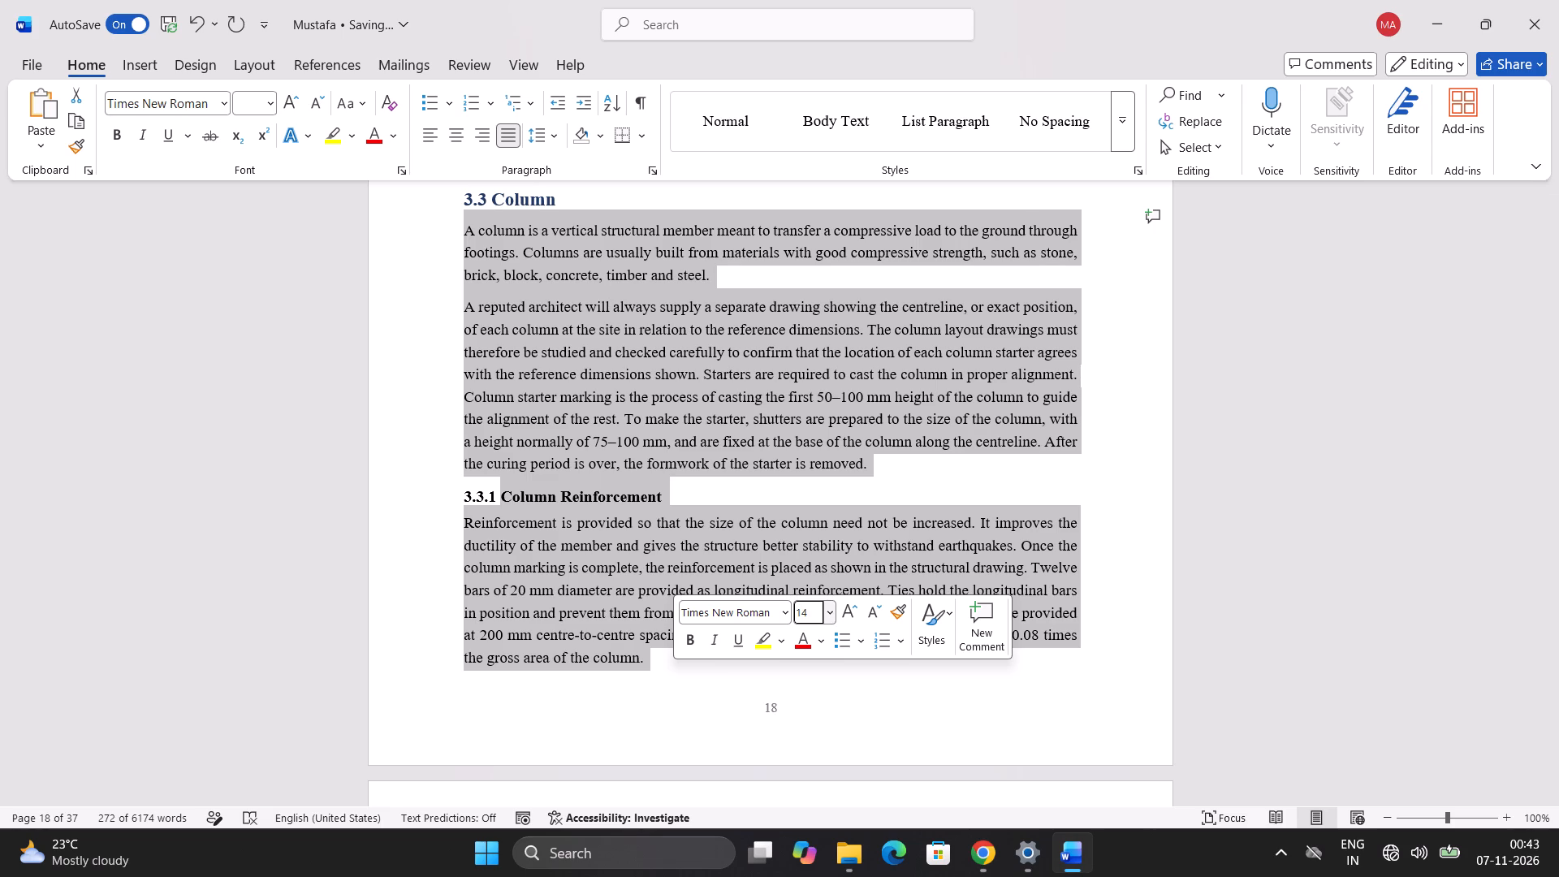
key("Return")
left_click(814, 607)
key("BackSpace")
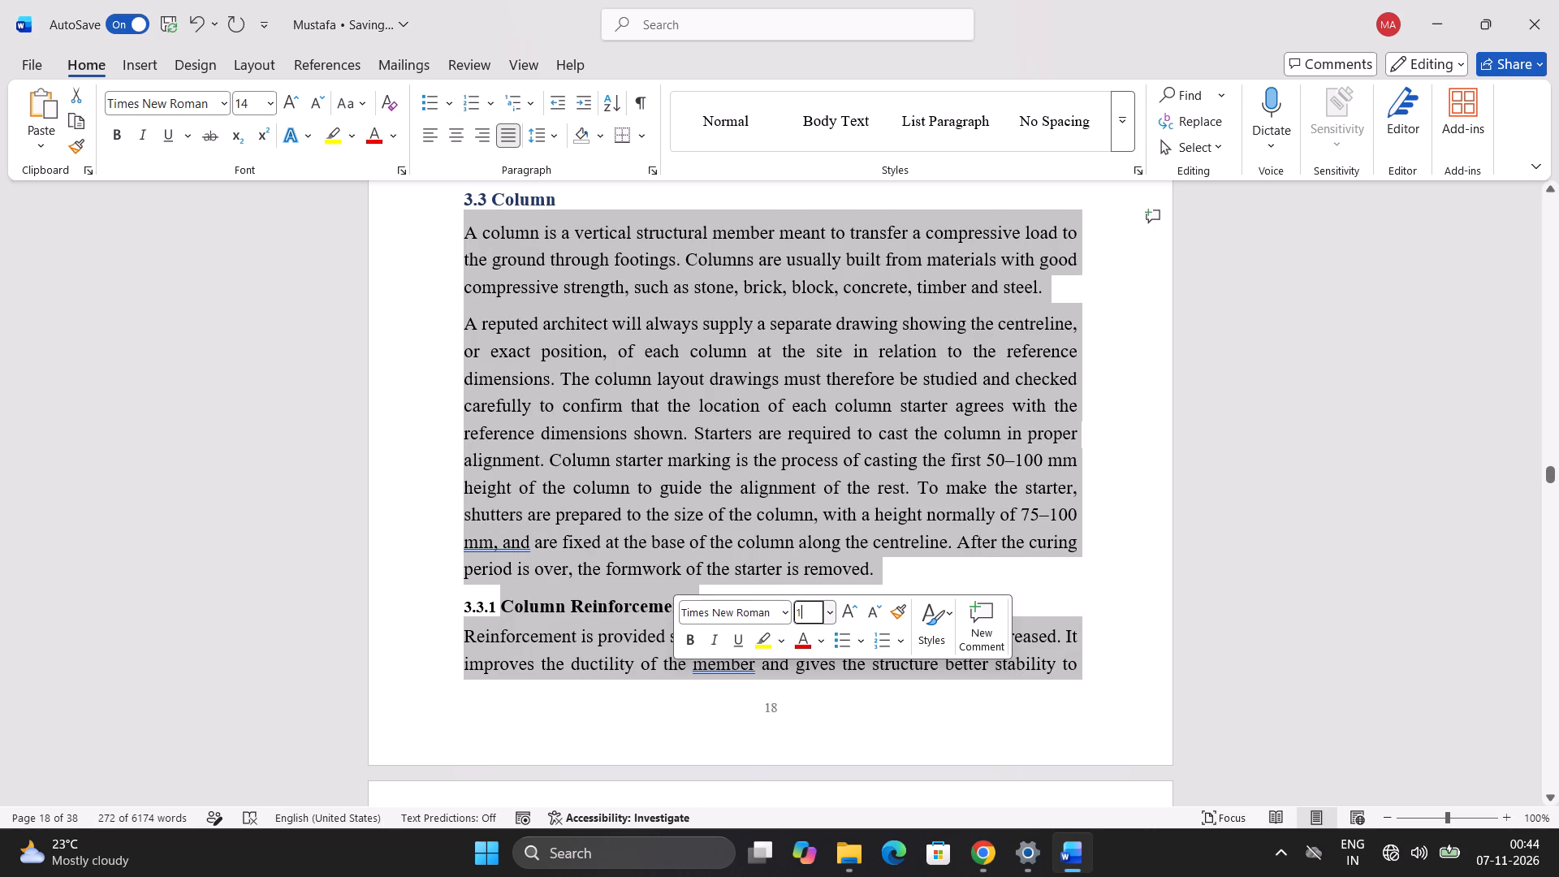
key("BackSpace")
type("12")
key("Return")
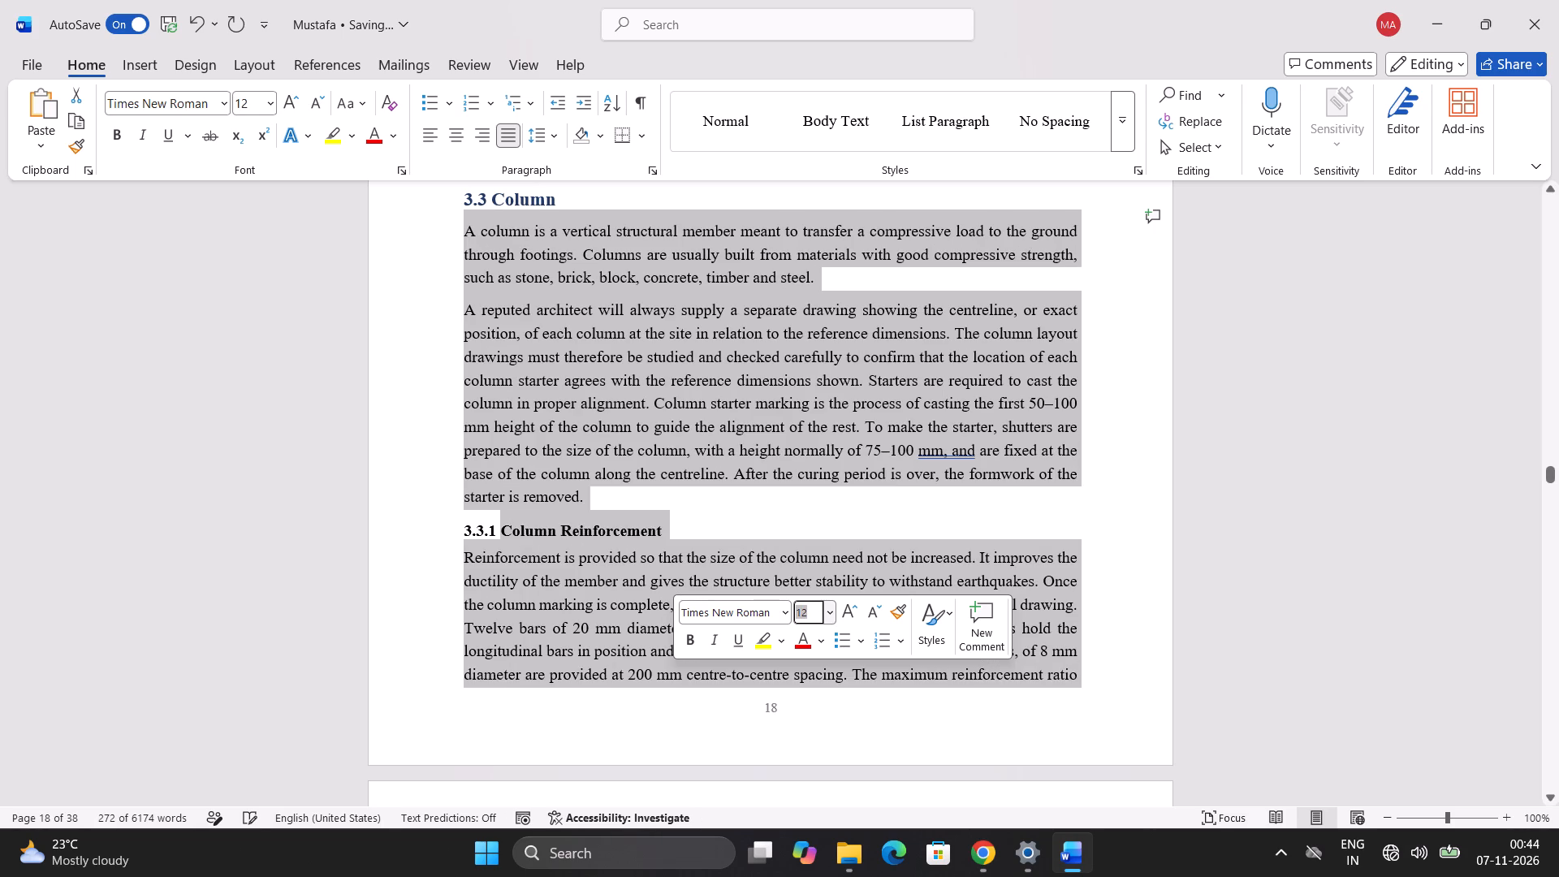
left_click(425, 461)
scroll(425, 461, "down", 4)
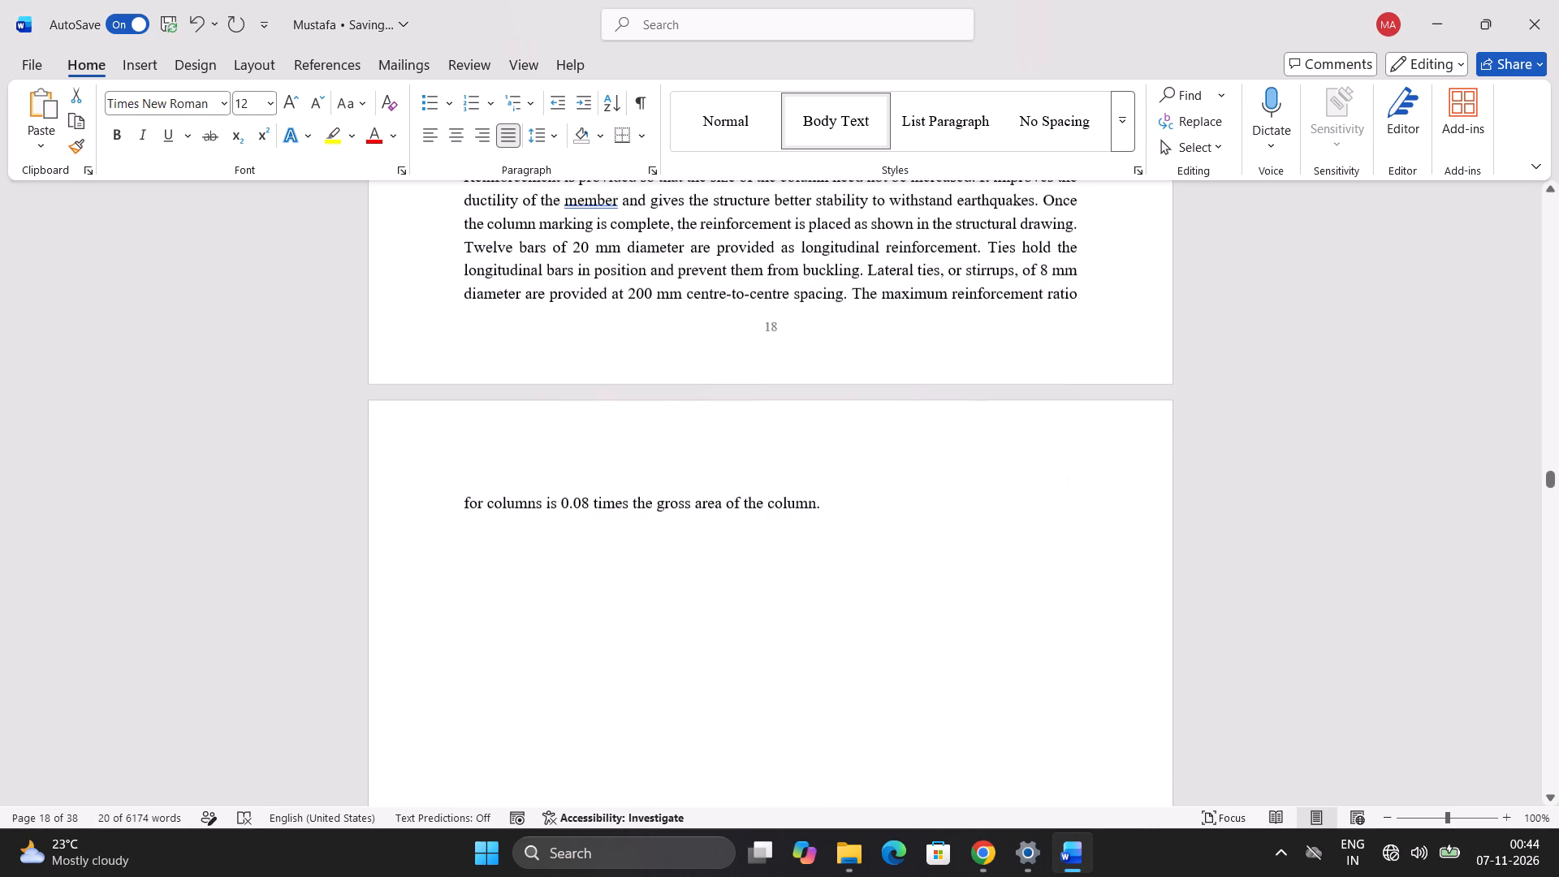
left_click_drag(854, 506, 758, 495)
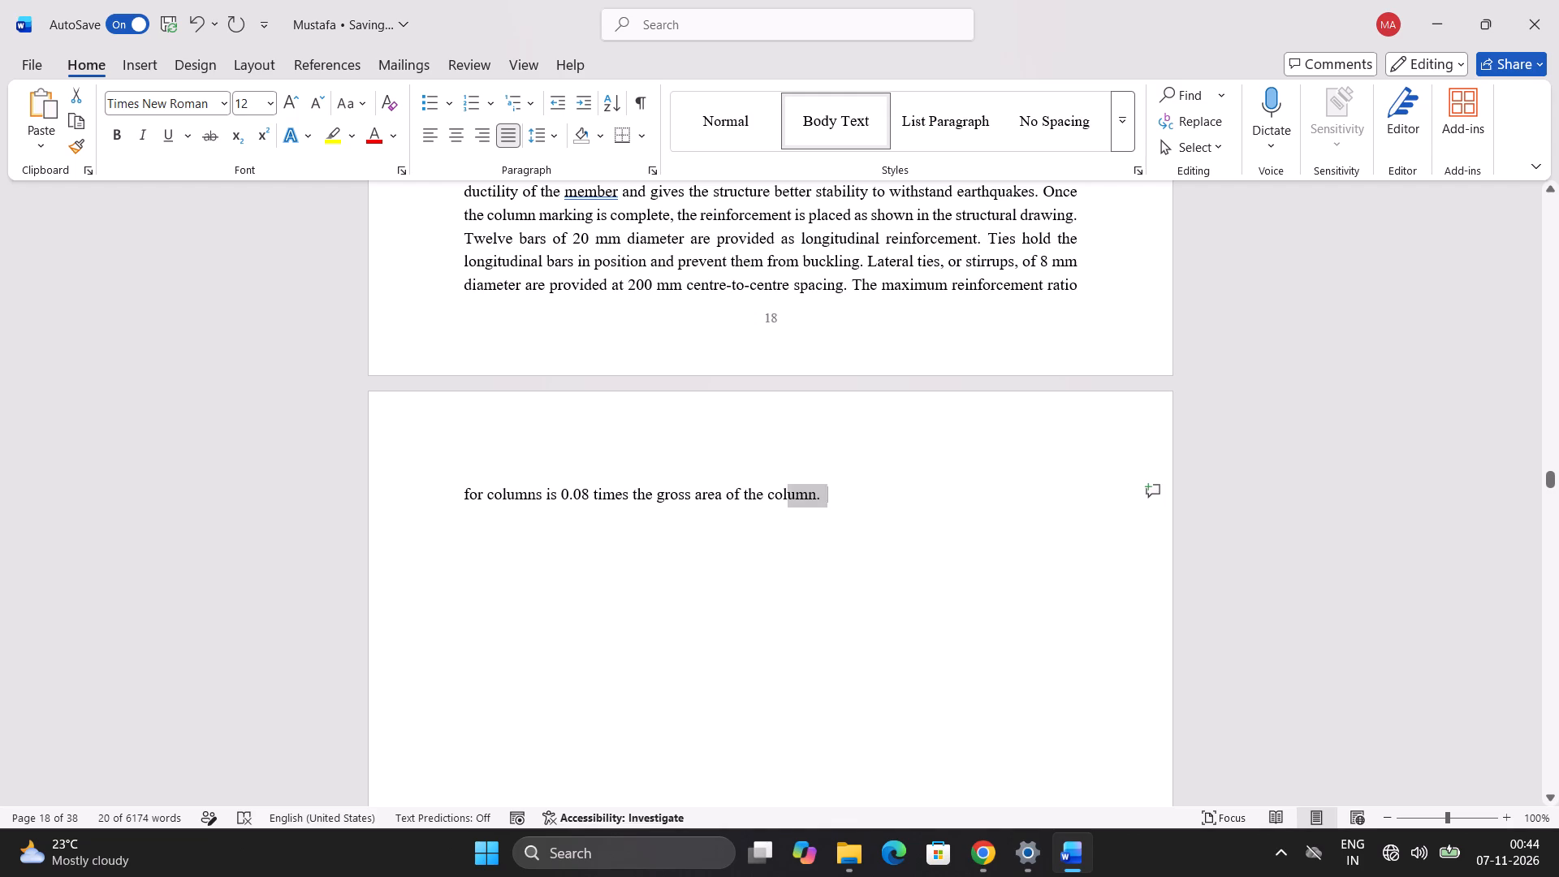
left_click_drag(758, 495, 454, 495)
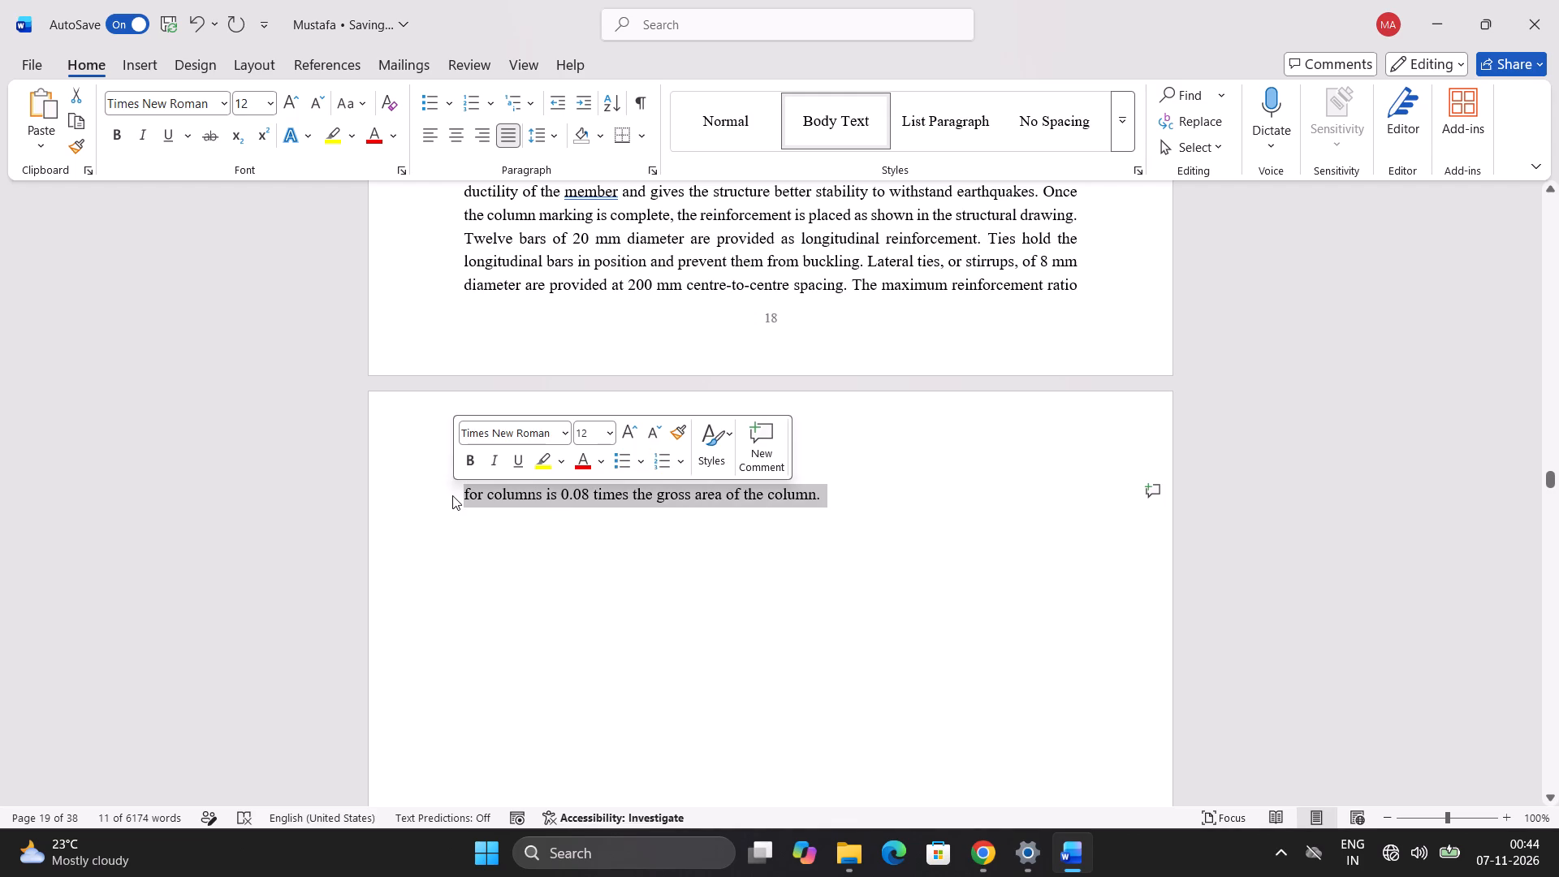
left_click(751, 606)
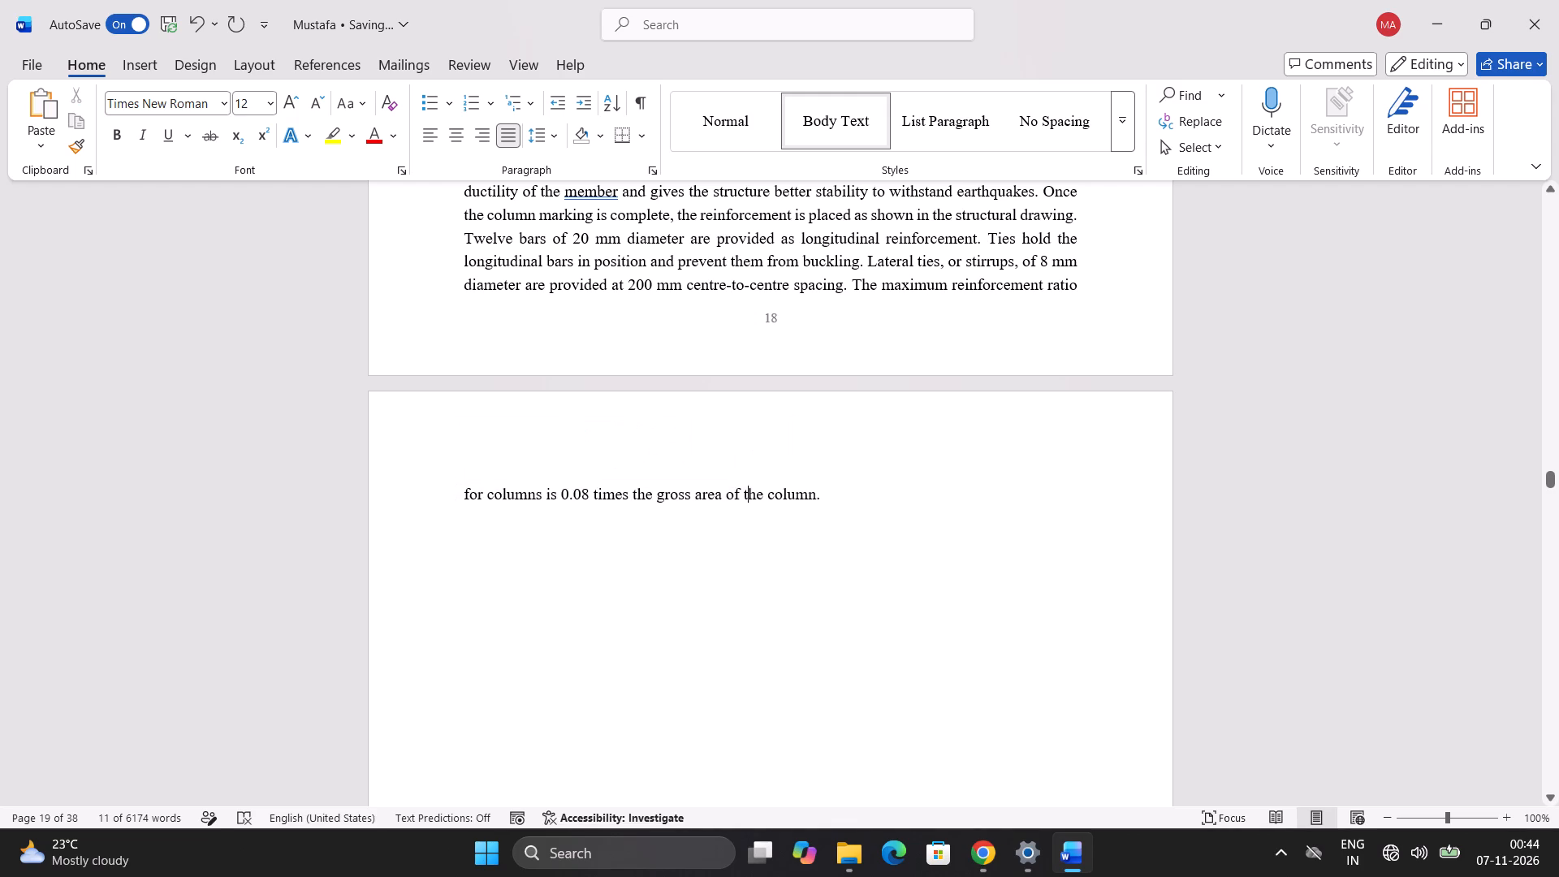
Set the body paragraph under the heading "3.1.1 Column Reinforcement" to font size 12.
scroll(750, 608, "down", 13)
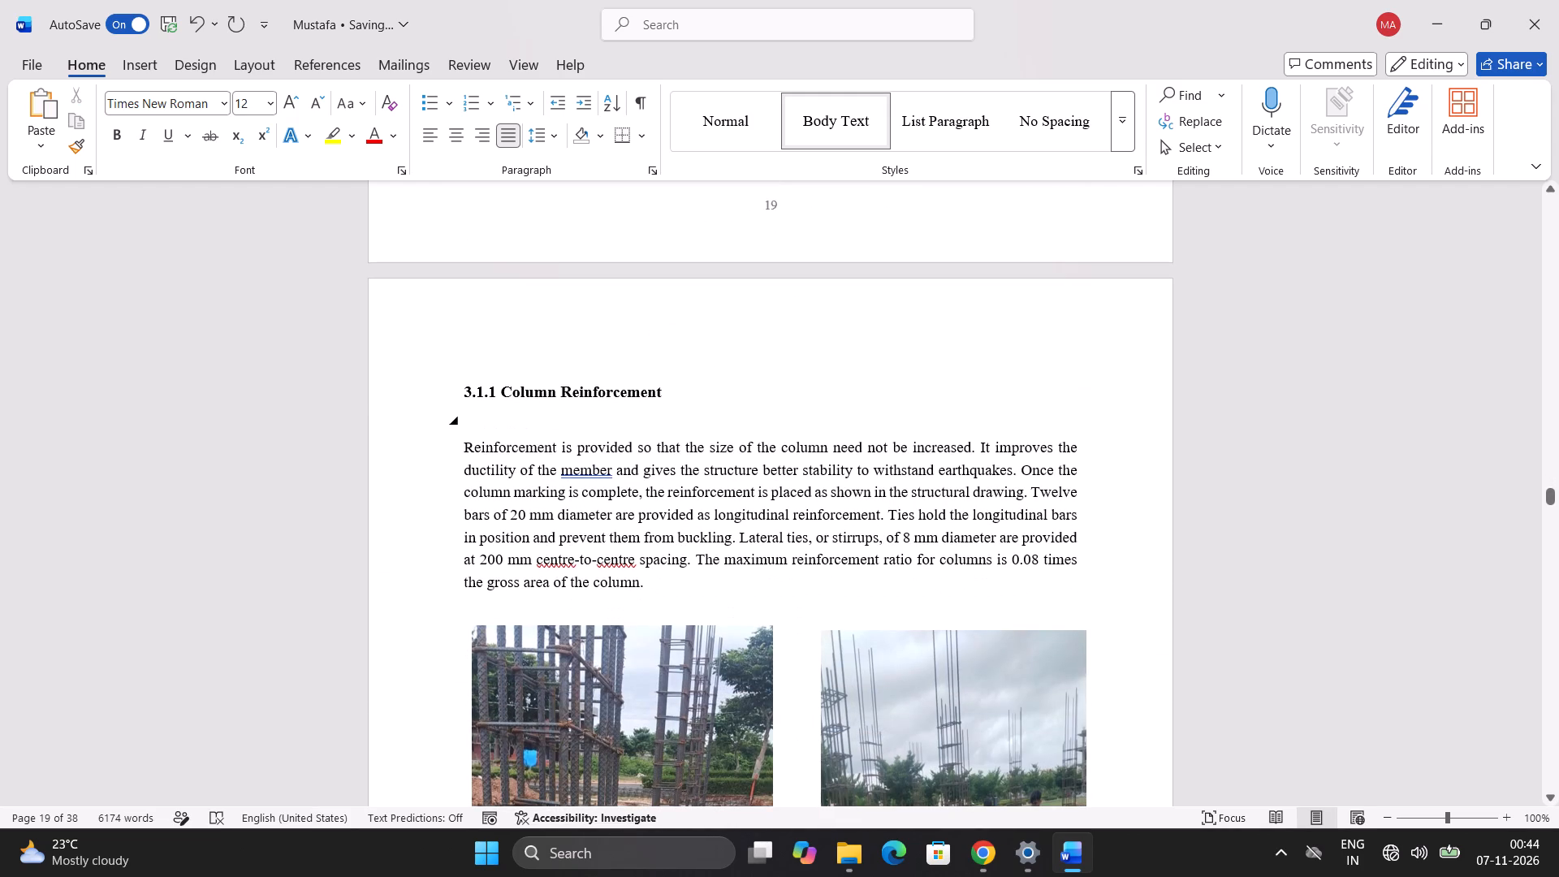
left_click(530, 390)
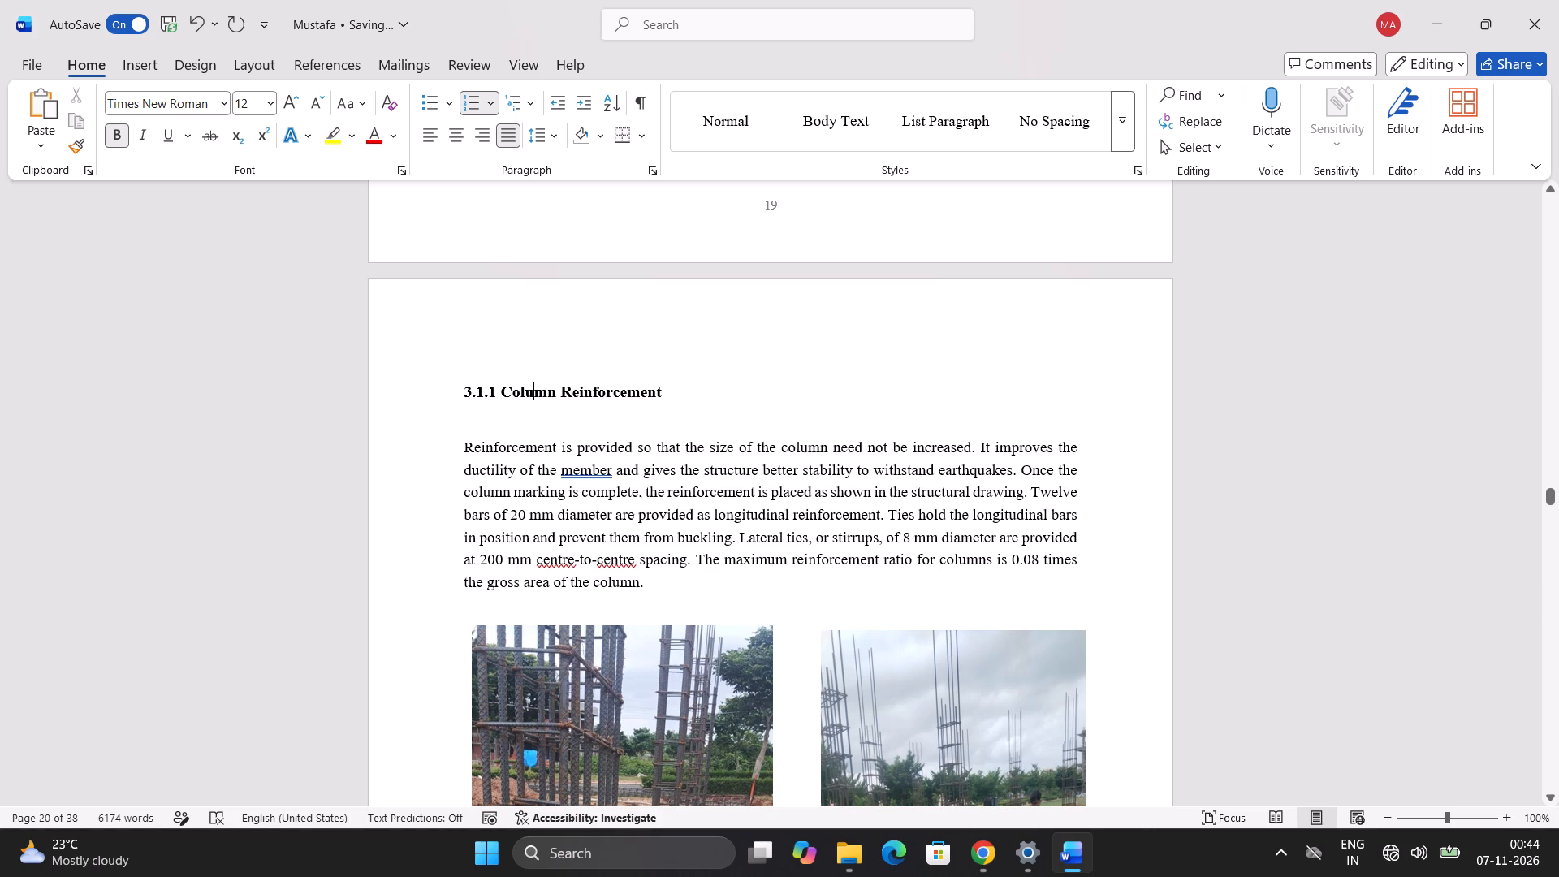
left_click(482, 447)
left_click_drag(452, 443, 454, 451)
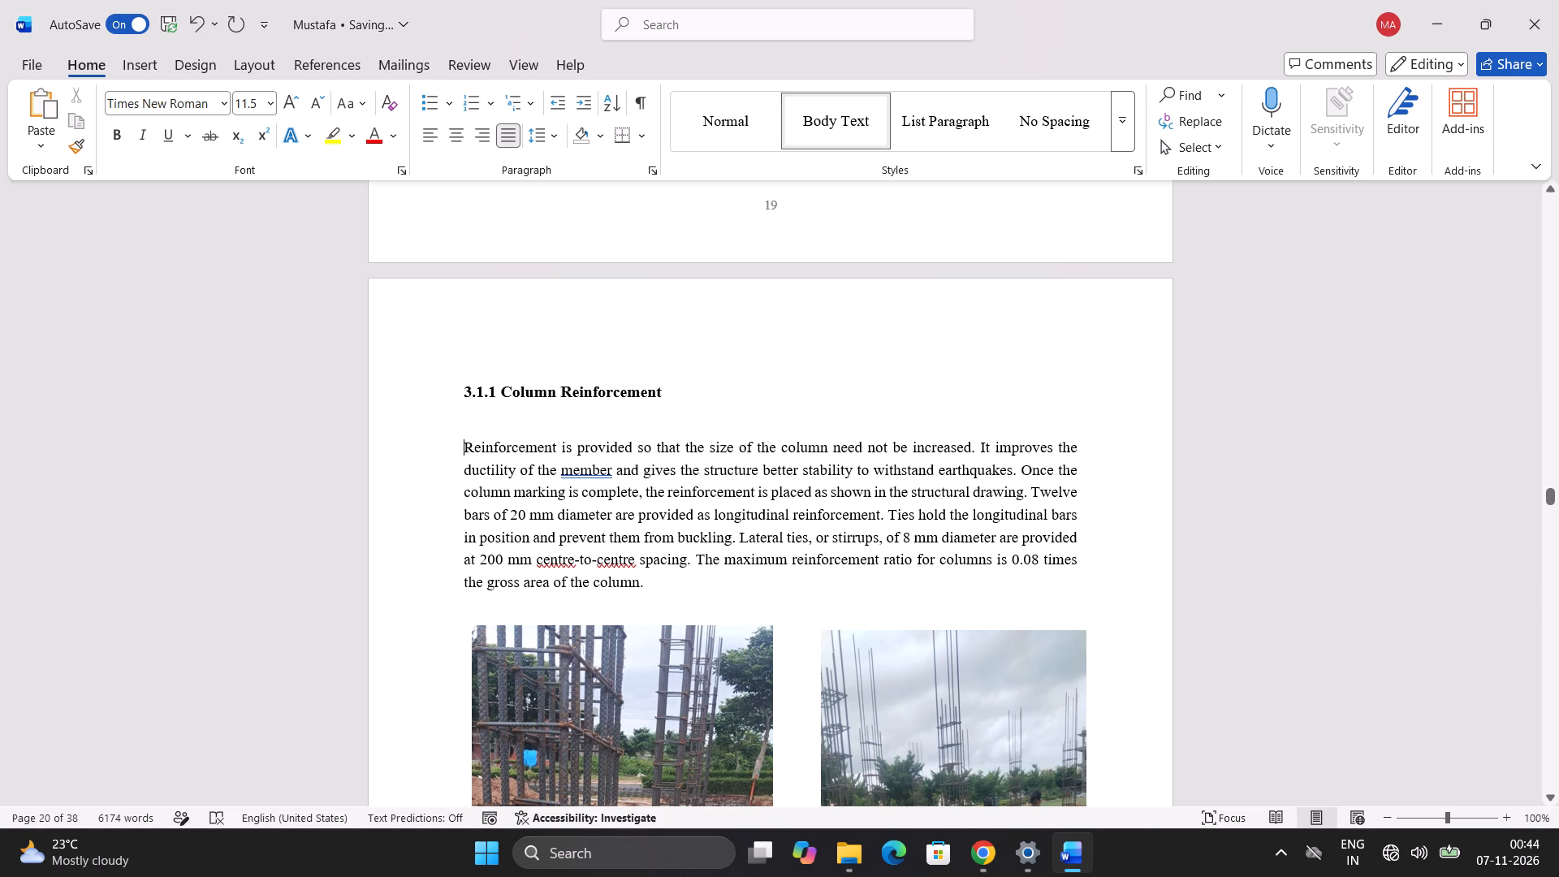
left_click_drag(454, 451, 633, 598)
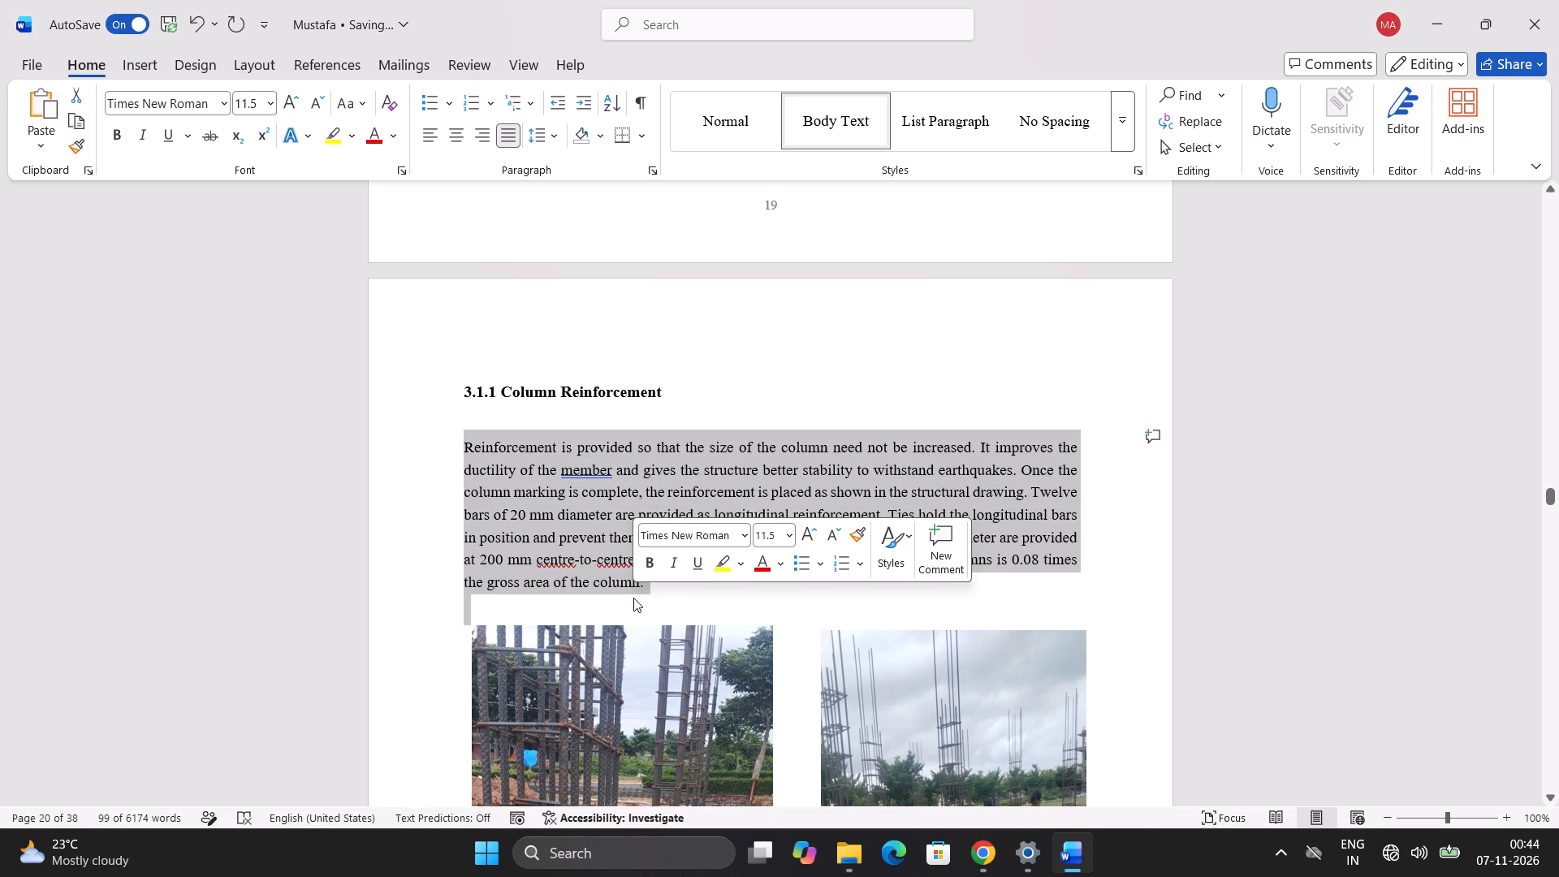
left_click(779, 540)
type("12")
key("Return")
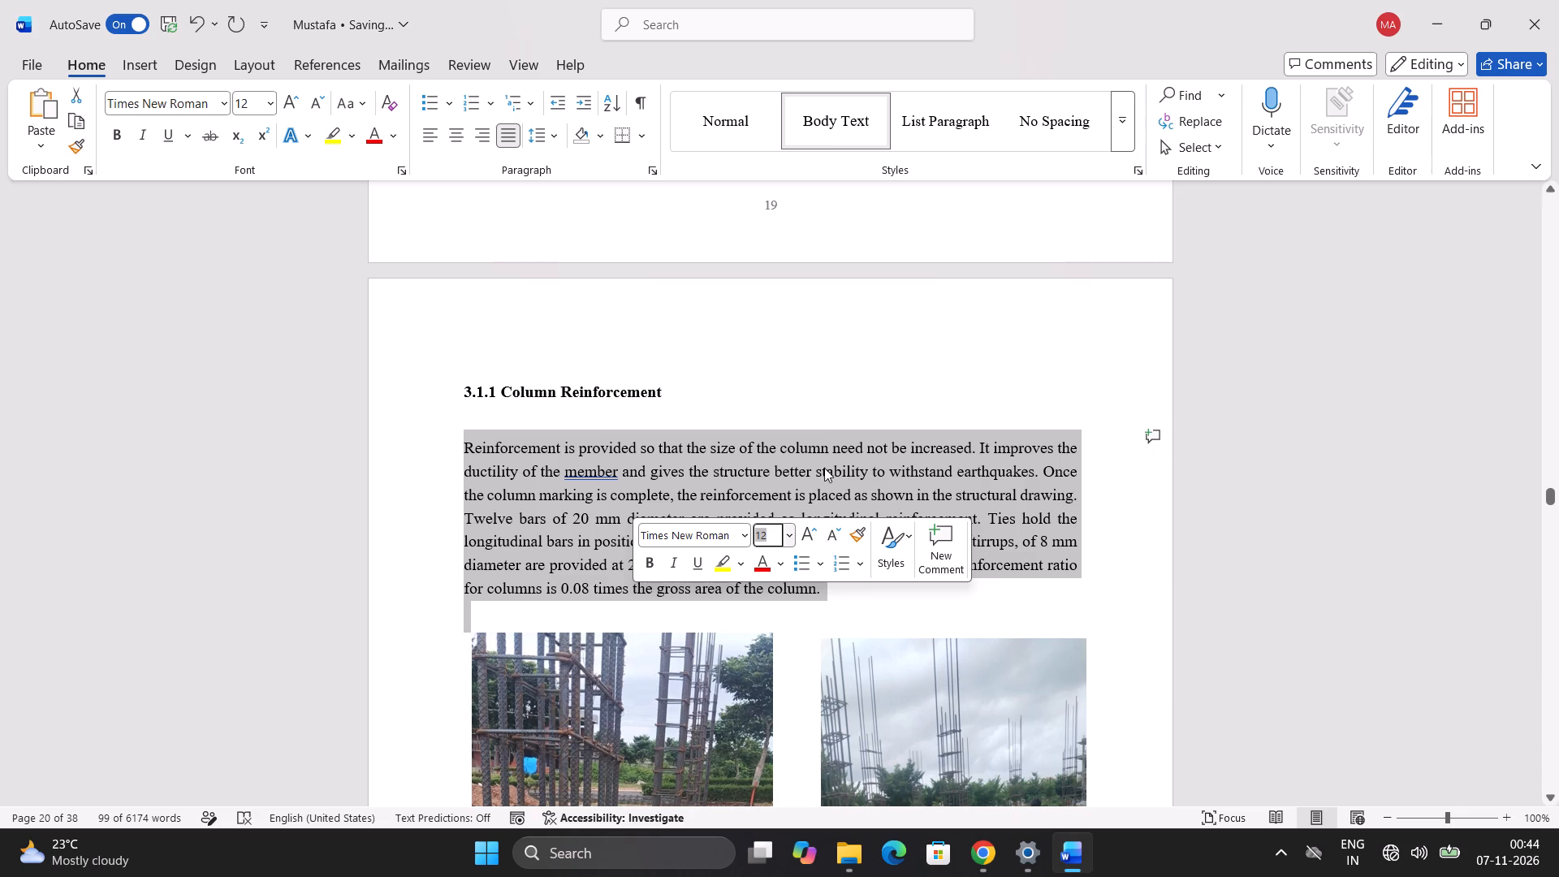
left_click(812, 349)
Delete the last sentence of the 3.3.1 Column Reinforcement paragraph, beginning "The maximum reinforcement ratio", which runs over from page 18 onto page 19.
scroll(787, 365, "up", 12)
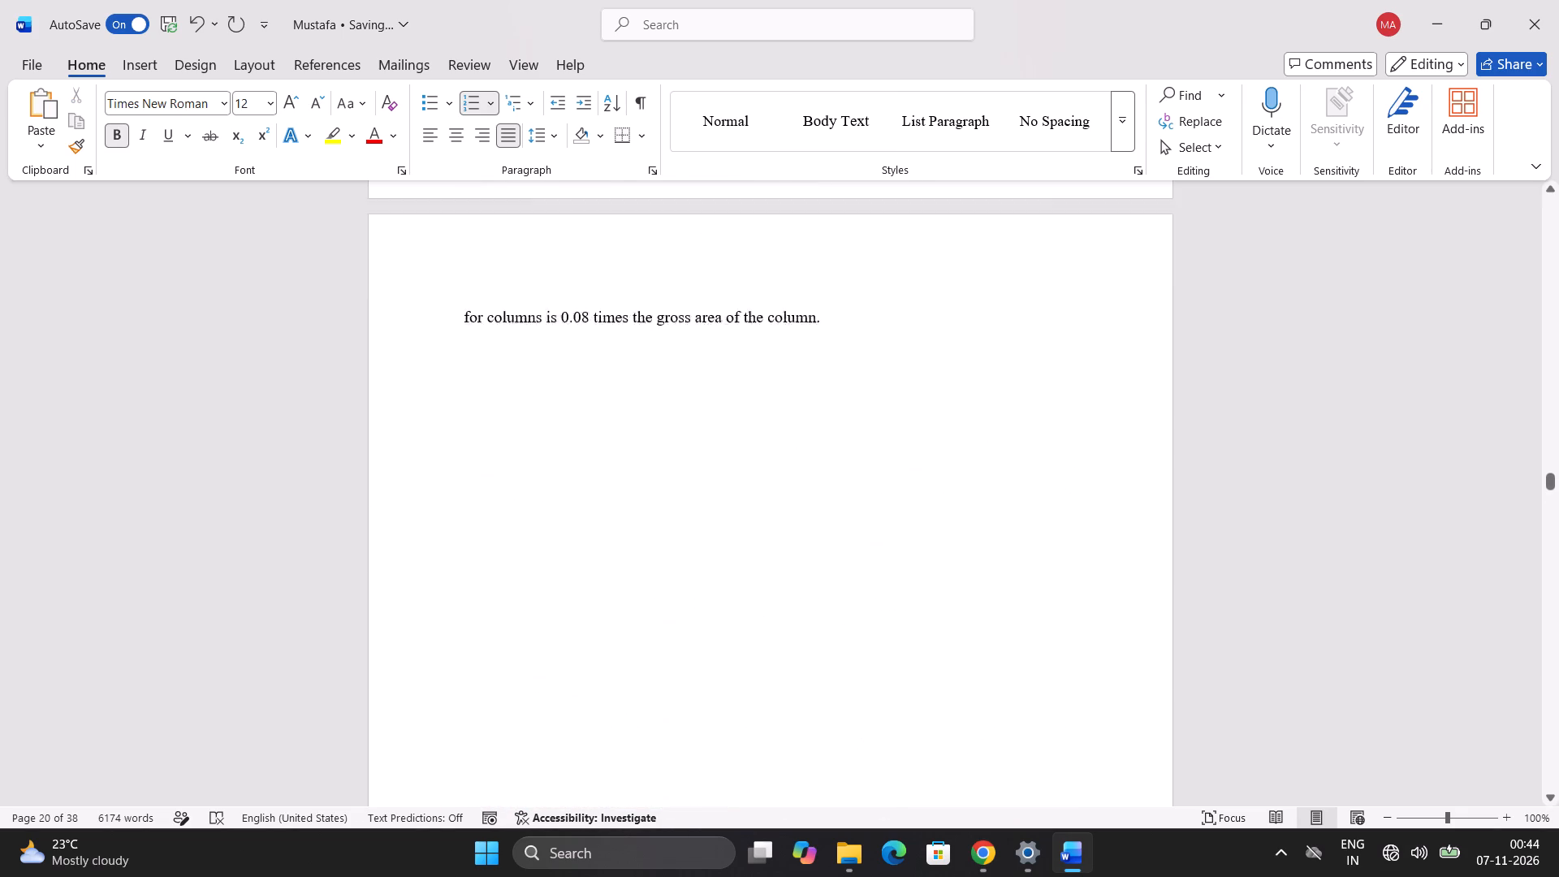
scroll(895, 406, "up", 1)
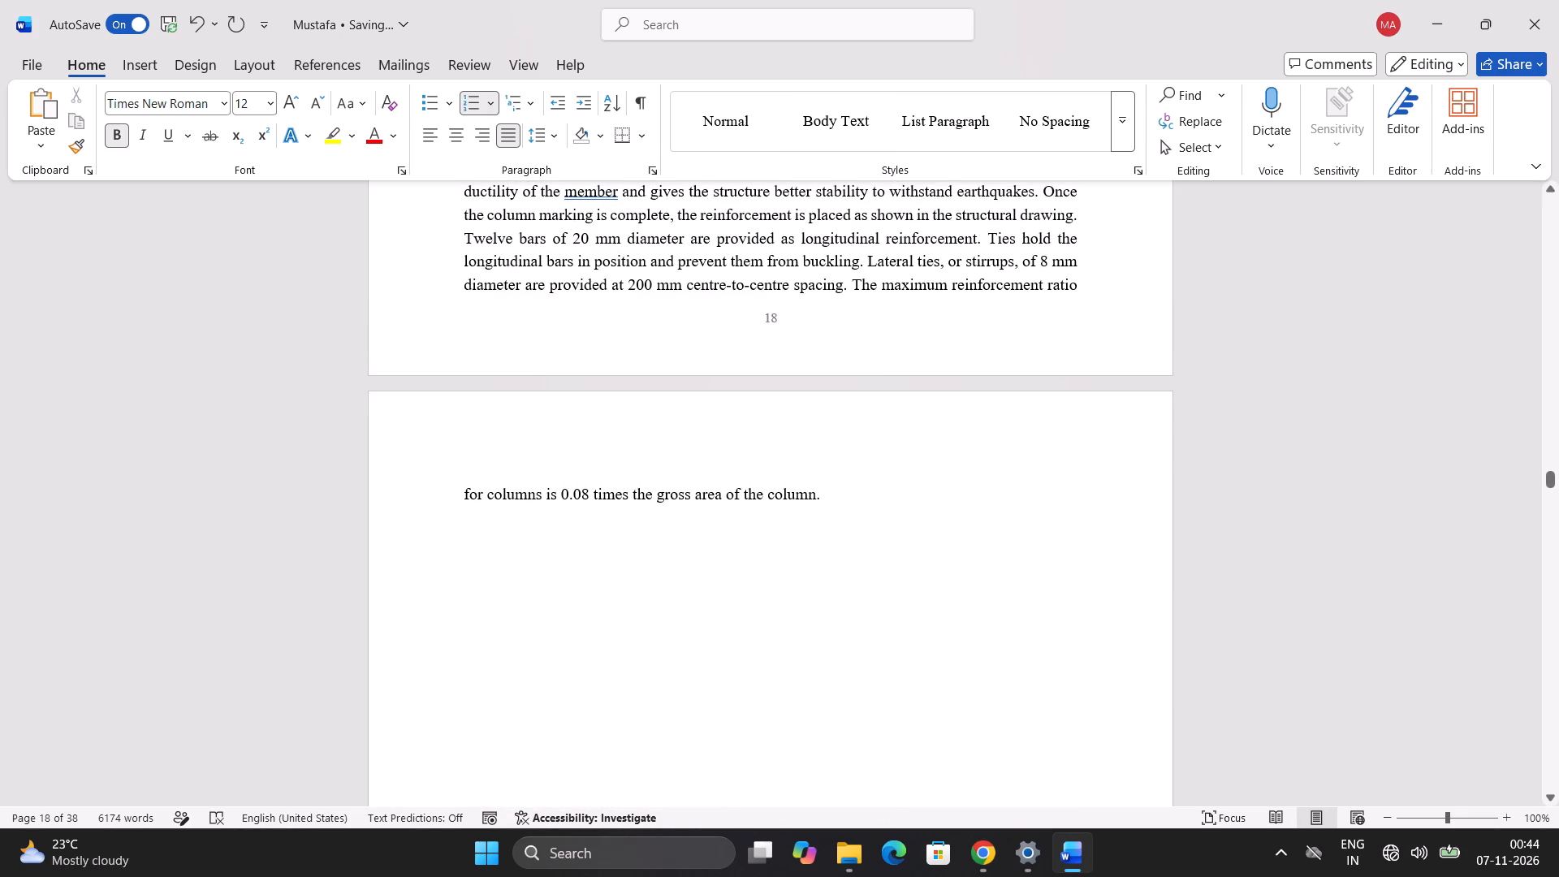
left_click(856, 283)
left_click_drag(853, 277, 879, 436)
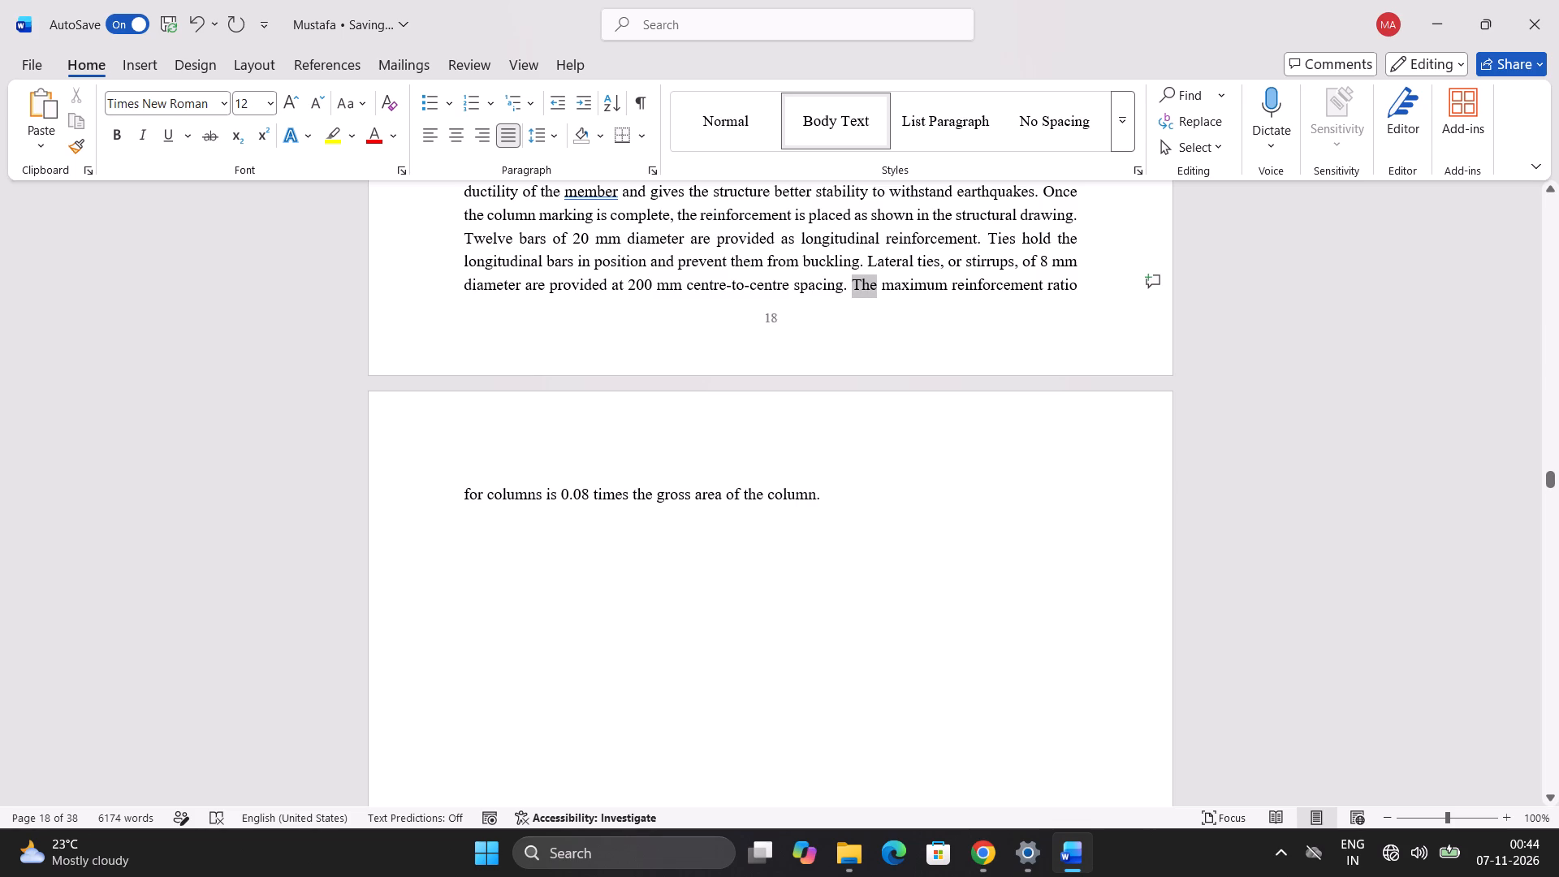
left_click_drag(879, 436, 879, 488)
key("BackSpace")
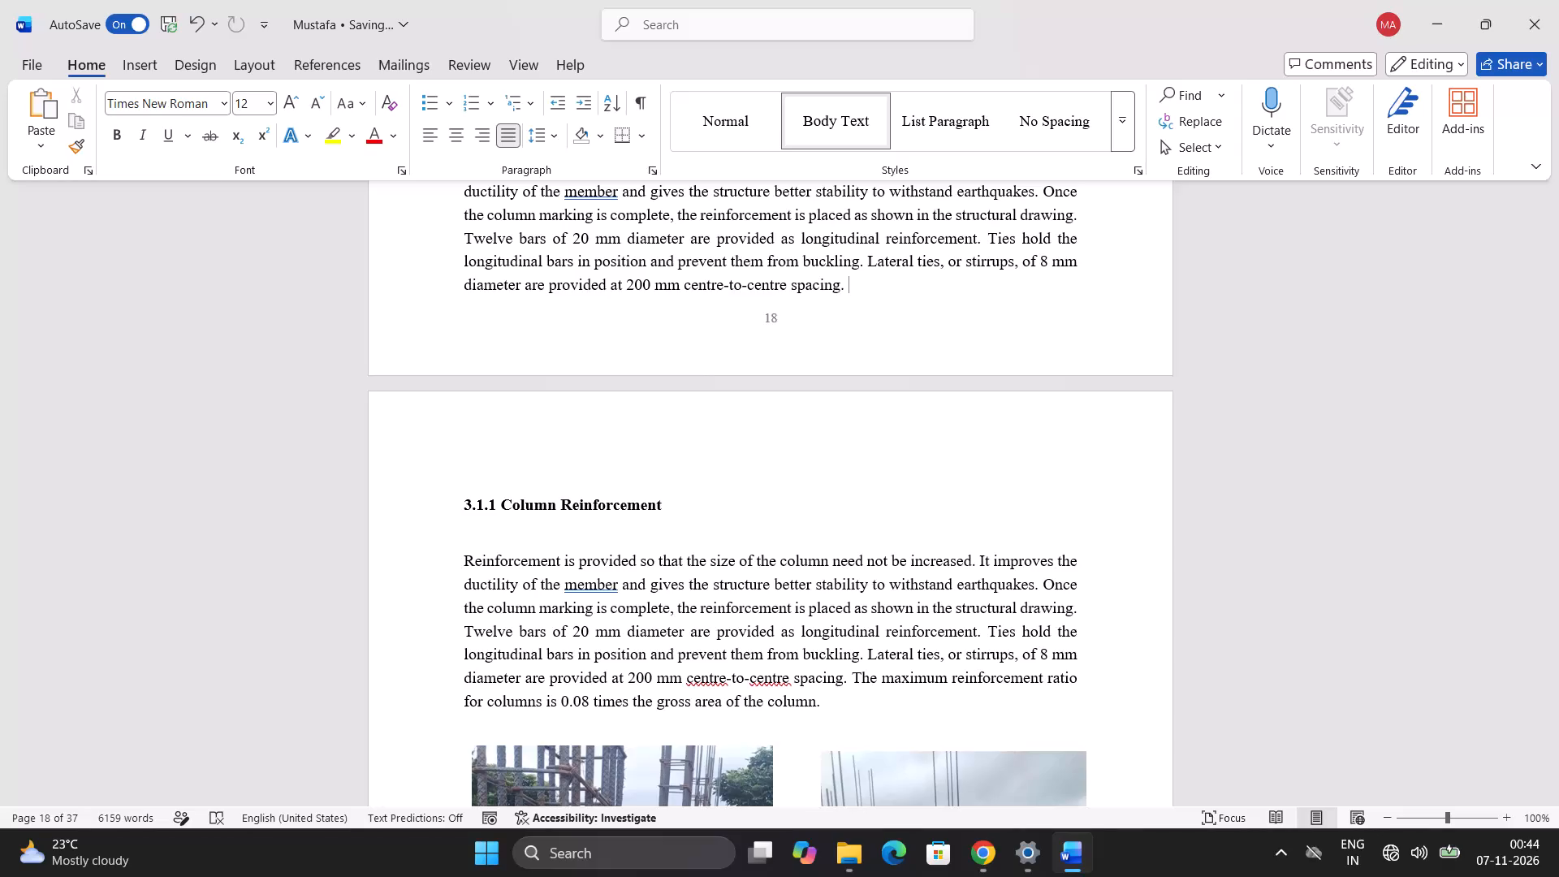
Set the body paragraph under the heading "3.1.2 Checking Column Reinforcement Steel" to font size 12.
scroll(914, 415, "down", 5)
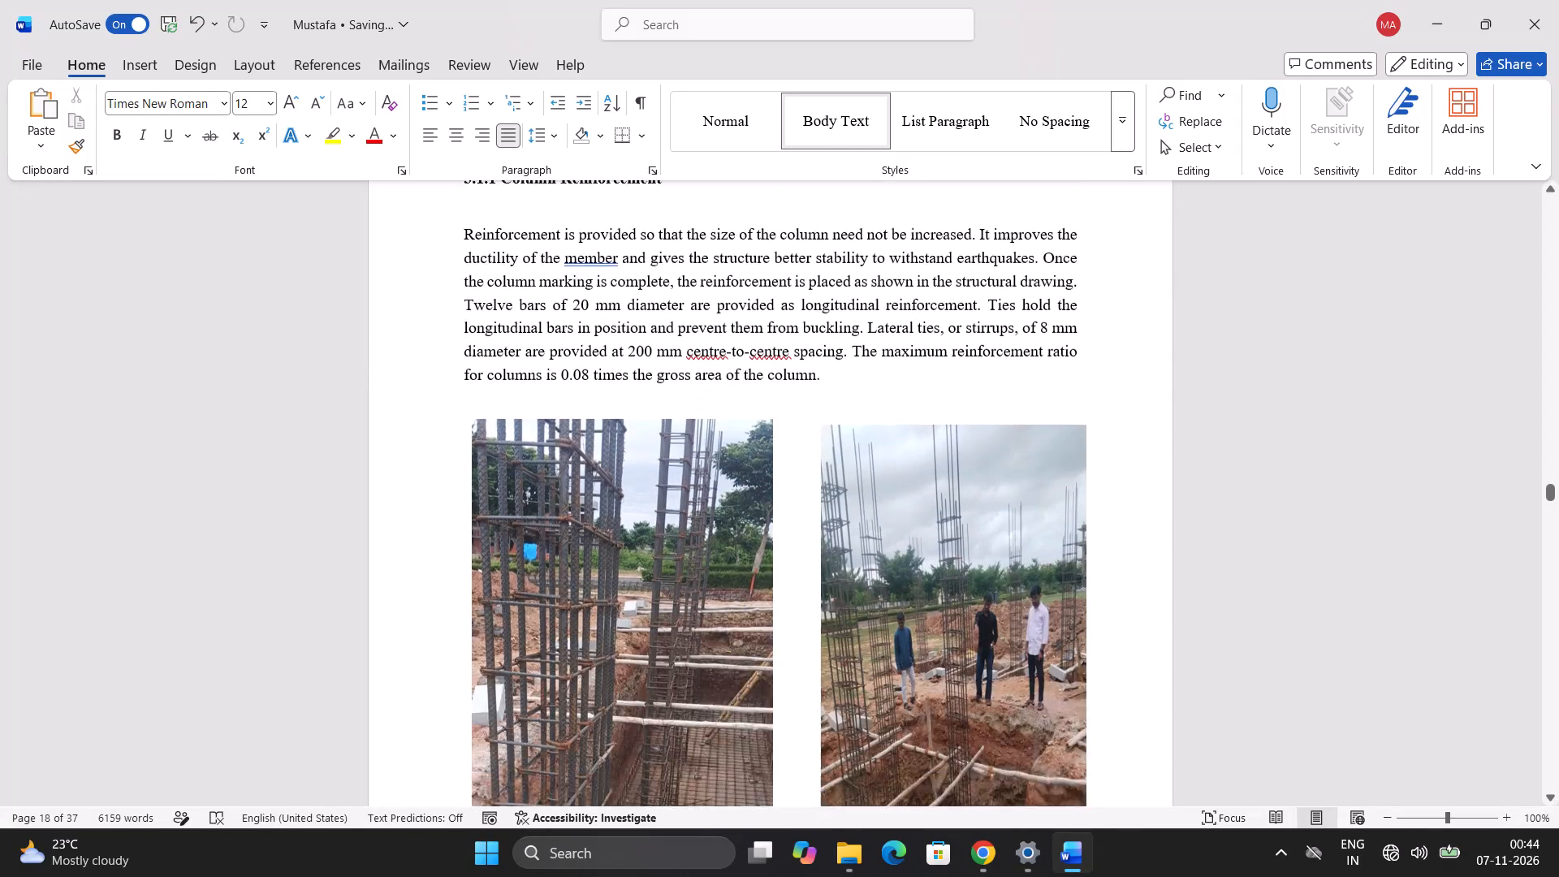
scroll(914, 415, "down", 5)
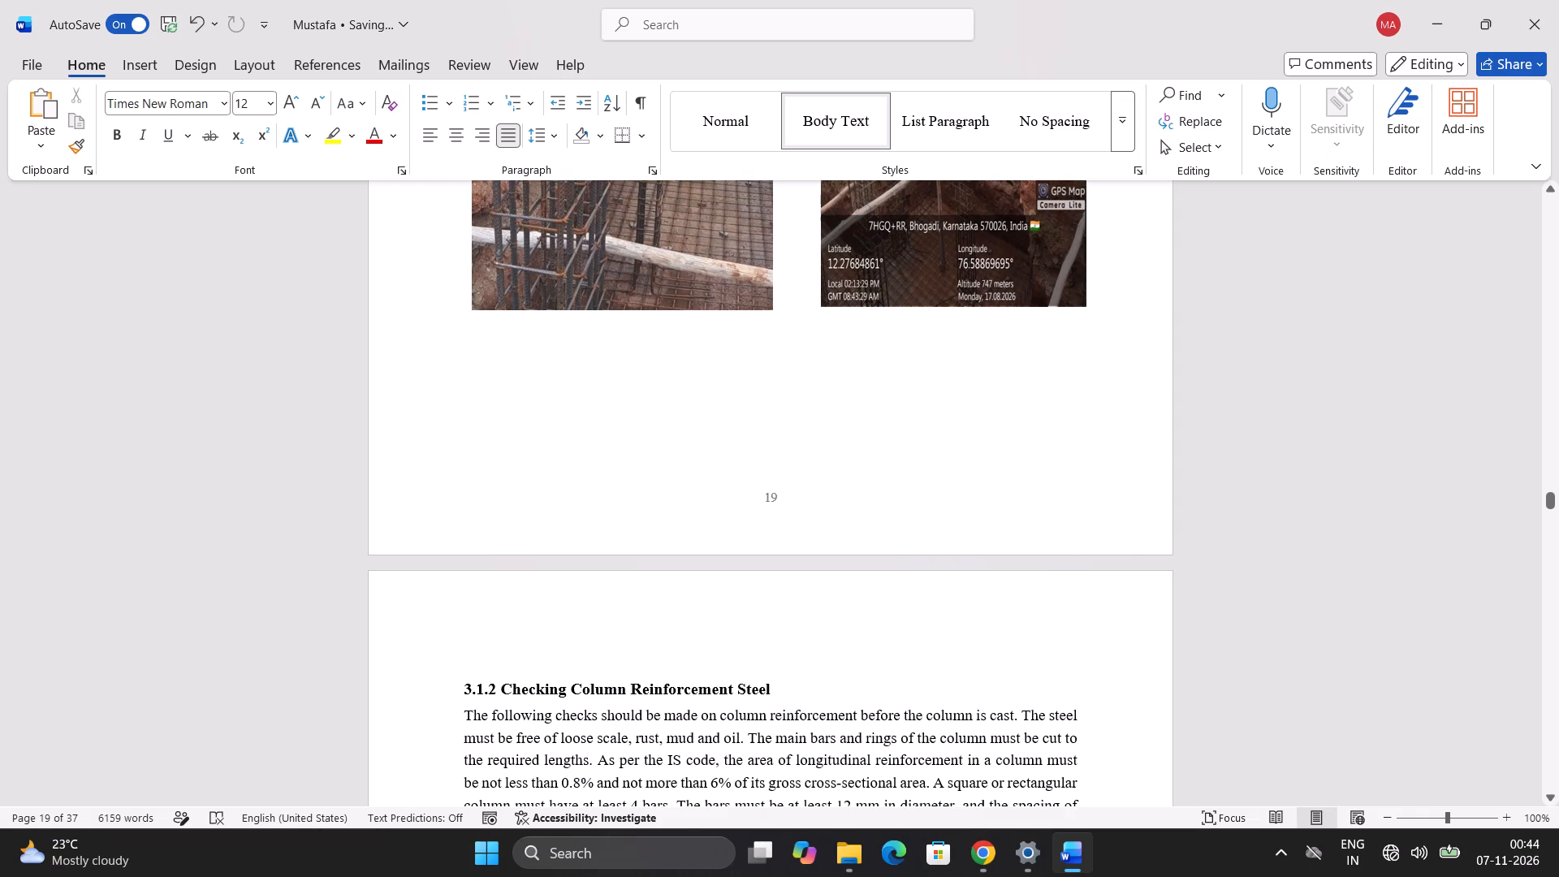
scroll(803, 397, "down", 3)
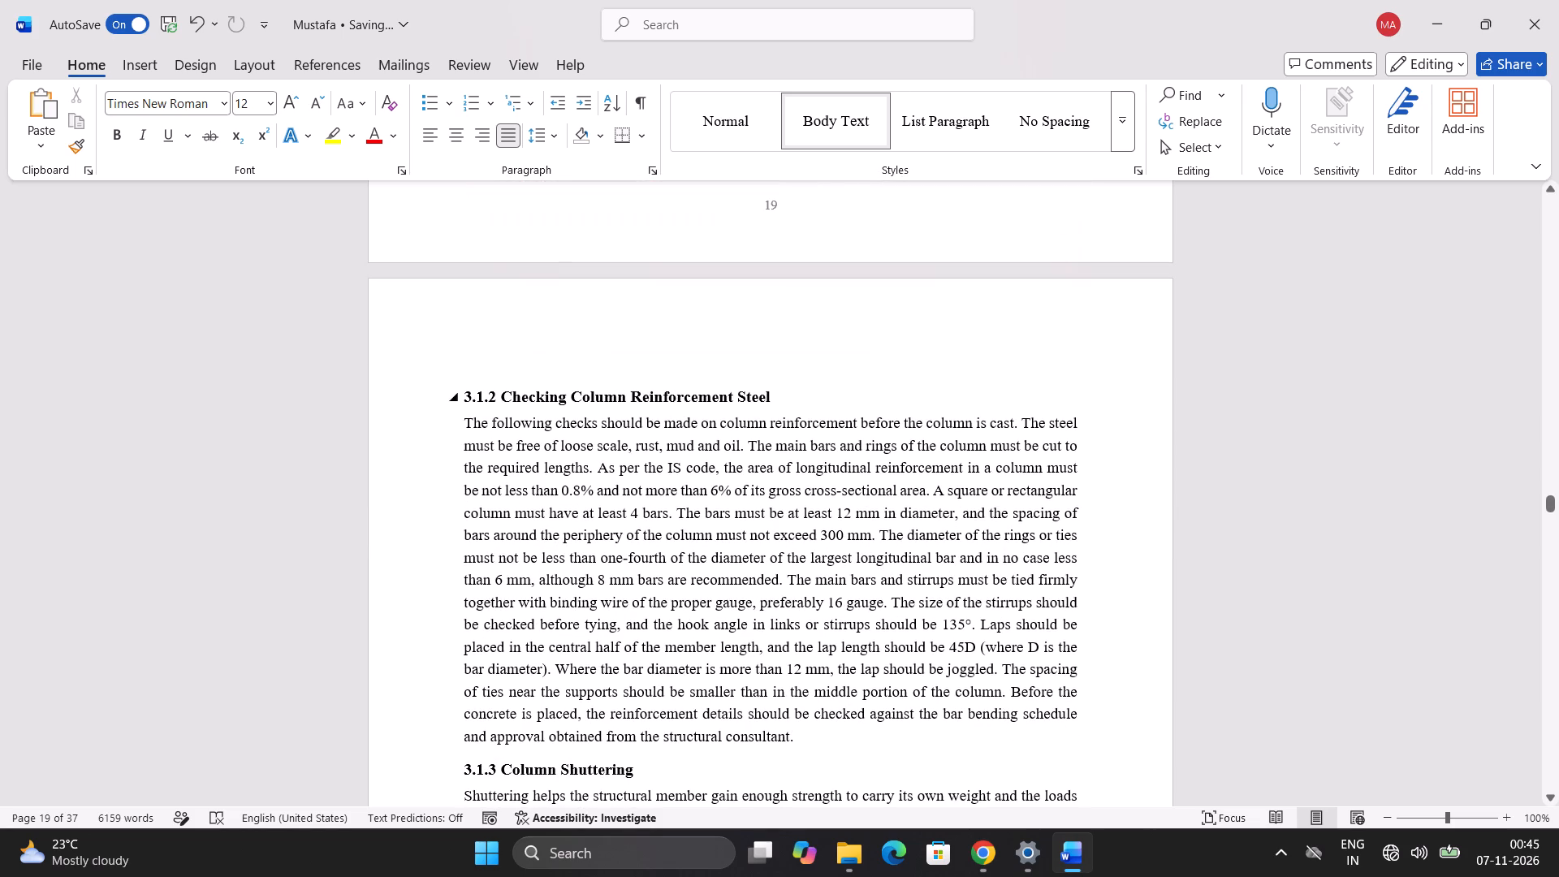
left_click(615, 387)
left_click(615, 503)
left_click_drag(464, 413, 729, 695)
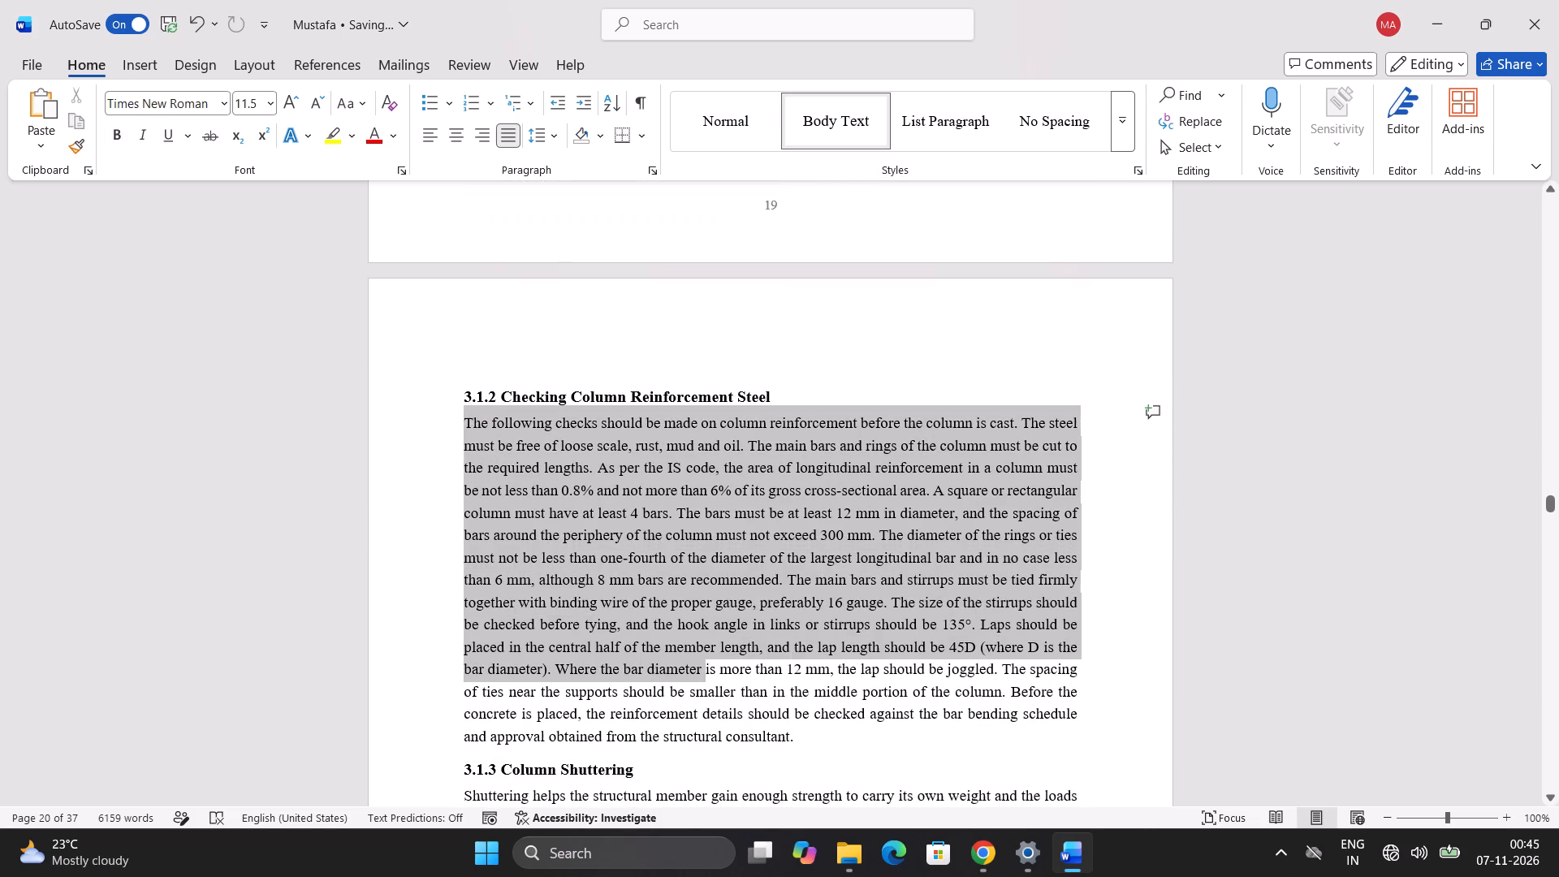
left_click_drag(729, 695, 816, 730)
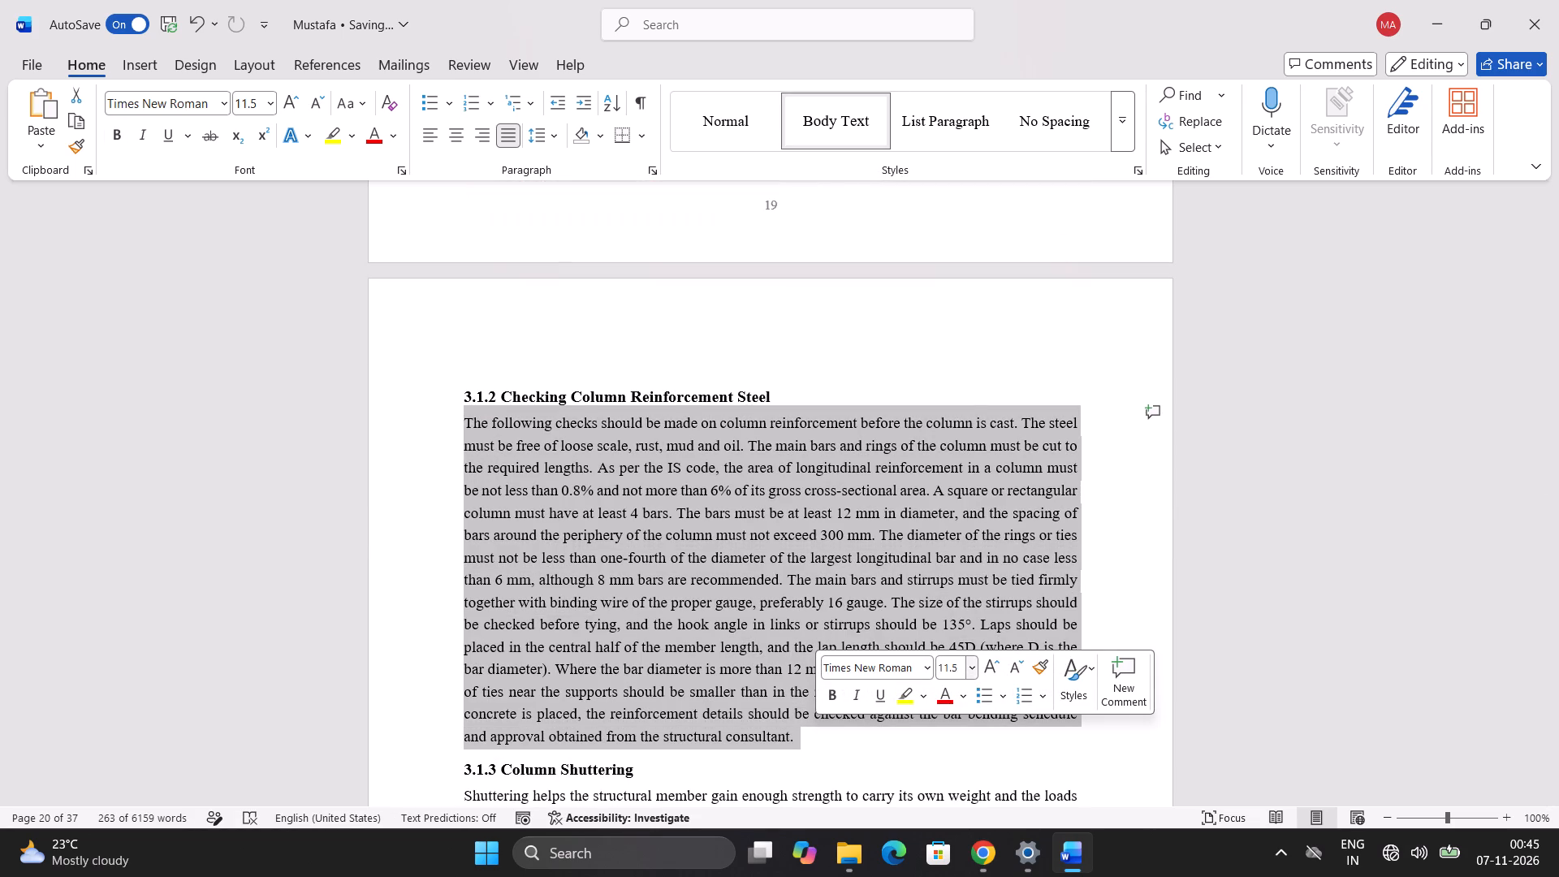
left_click(939, 665)
type("12")
key("Return")
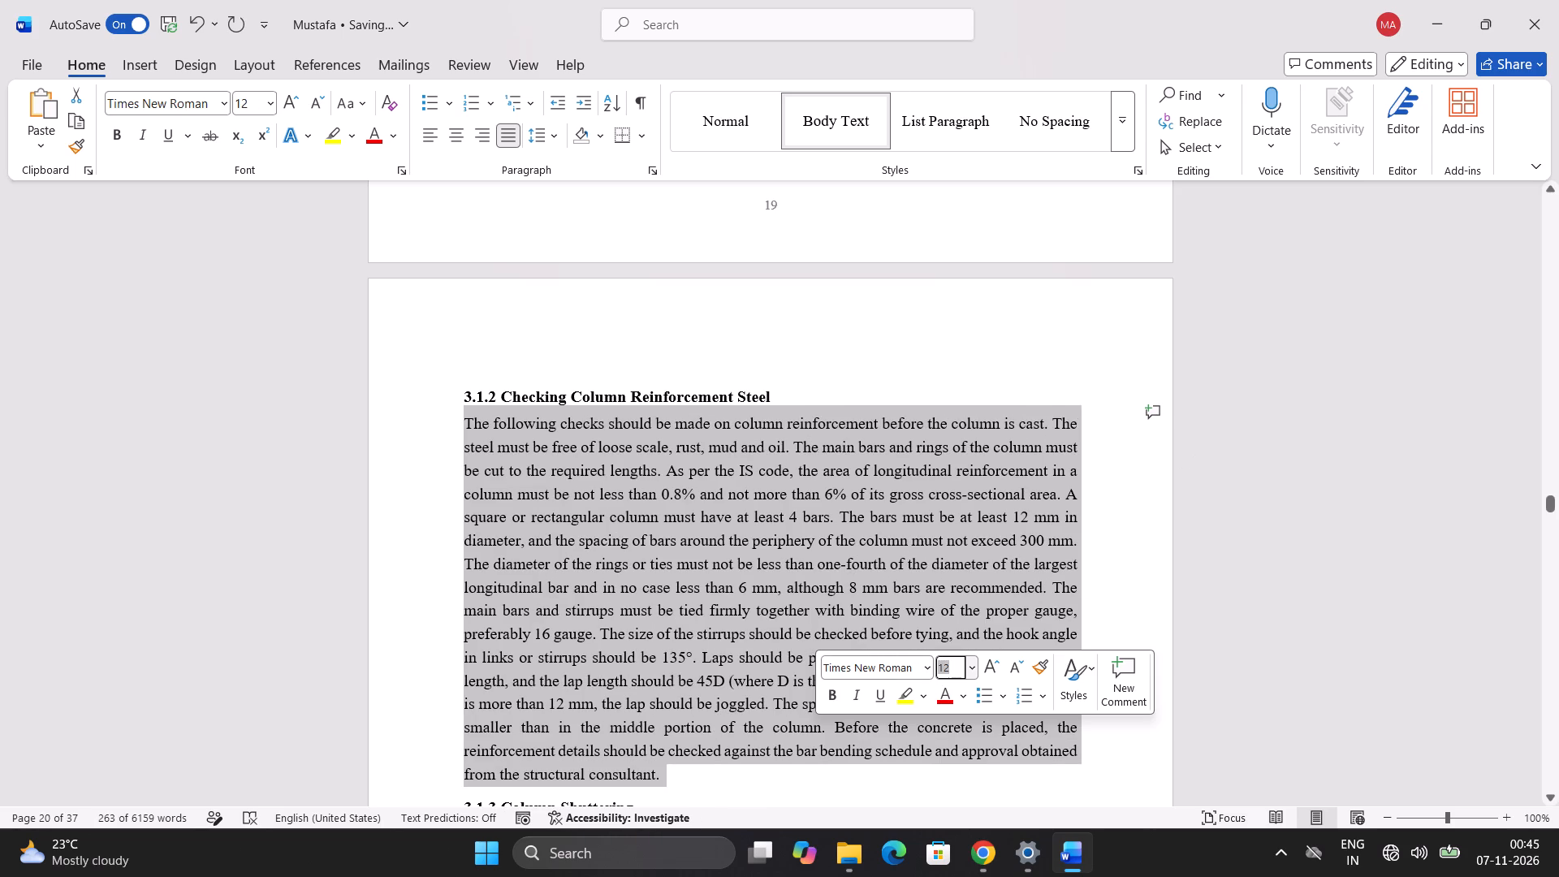
left_click(1151, 372)
Set the body paragraph under the heading "3.1.3 Column Shuttering" to font size 12.
scroll(1151, 372, "down", 3)
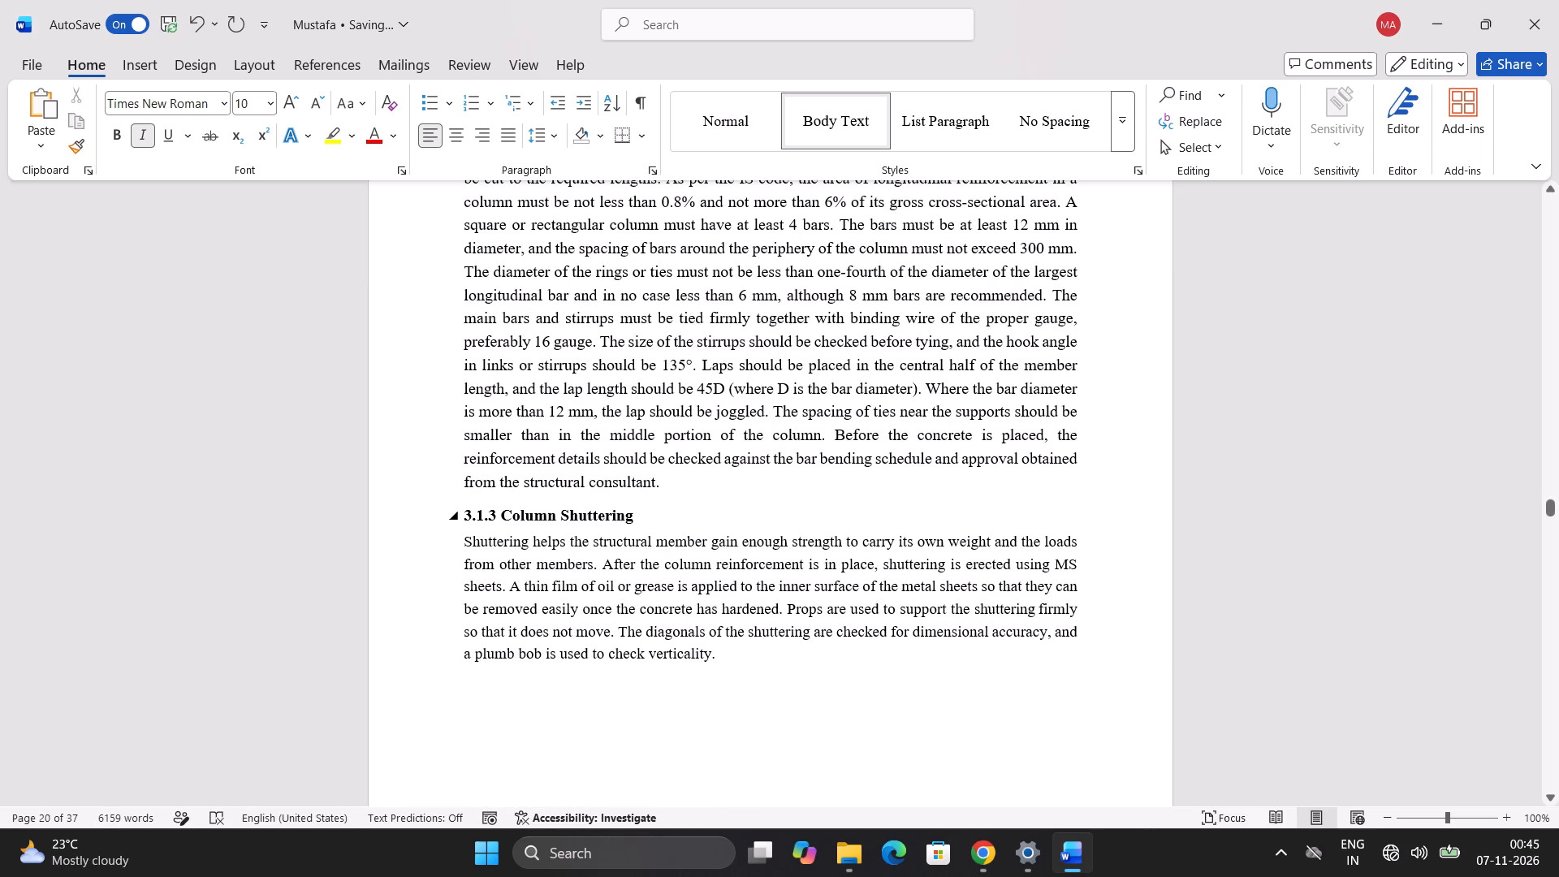
left_click(615, 508)
left_click_drag(465, 545, 578, 650)
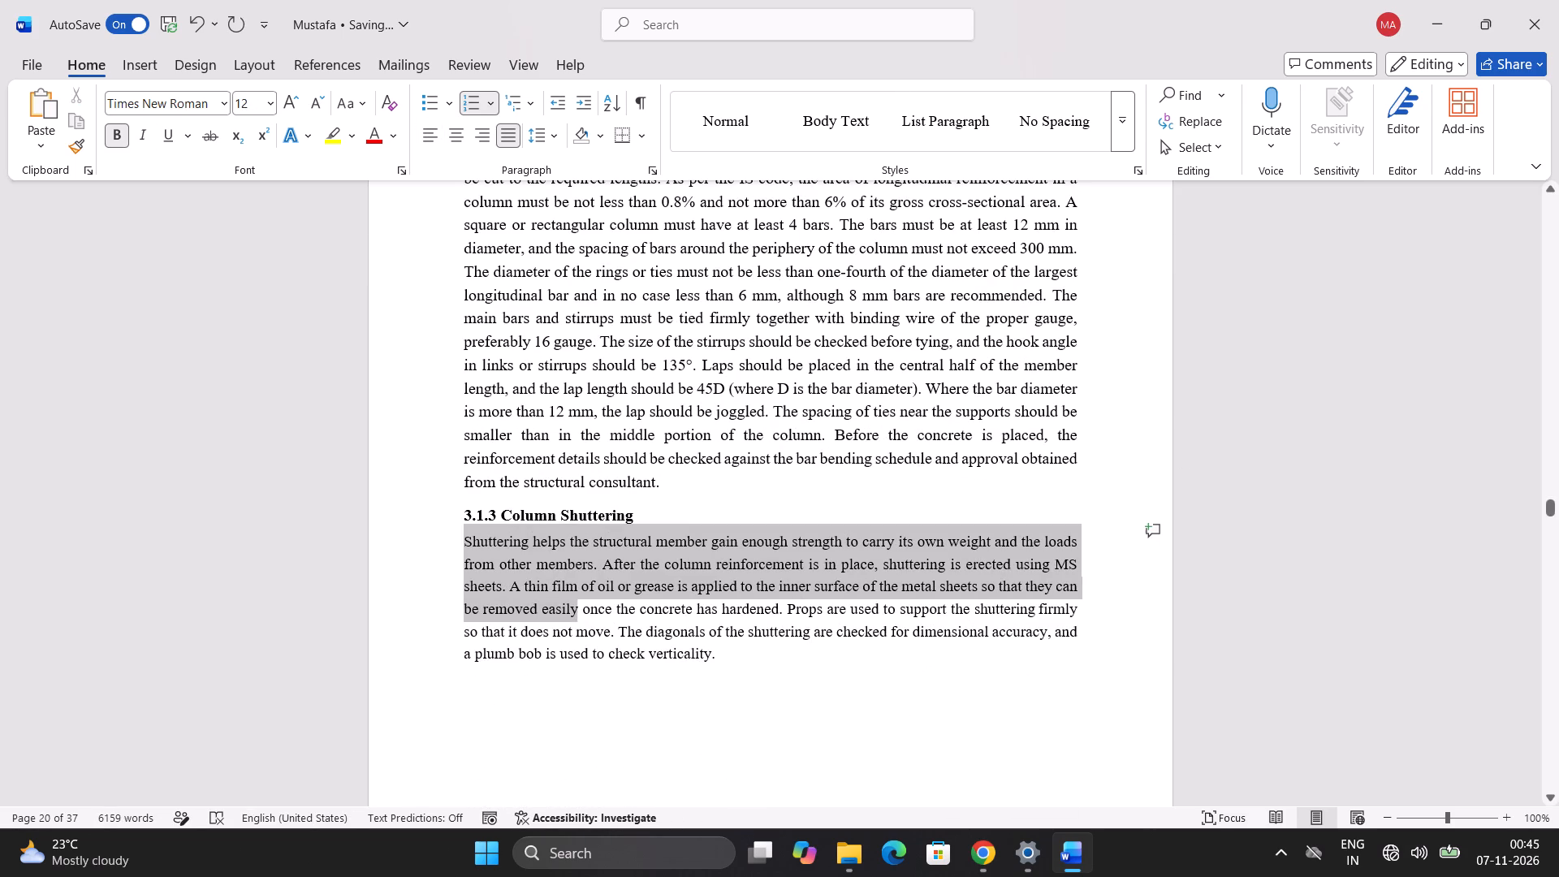
left_click_drag(578, 650, 695, 699)
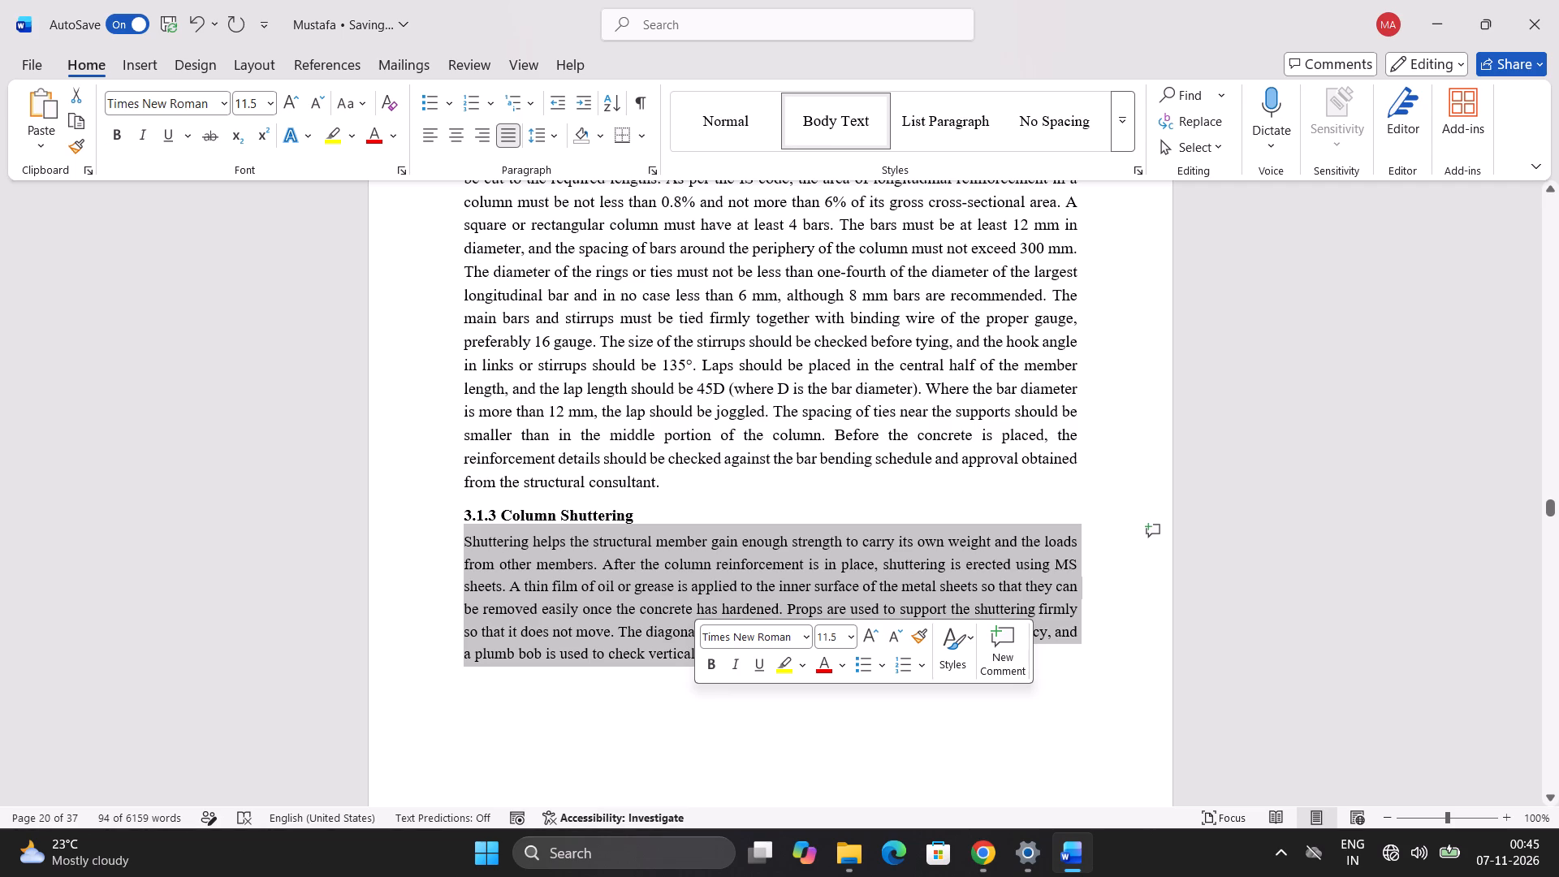
left_click(822, 643)
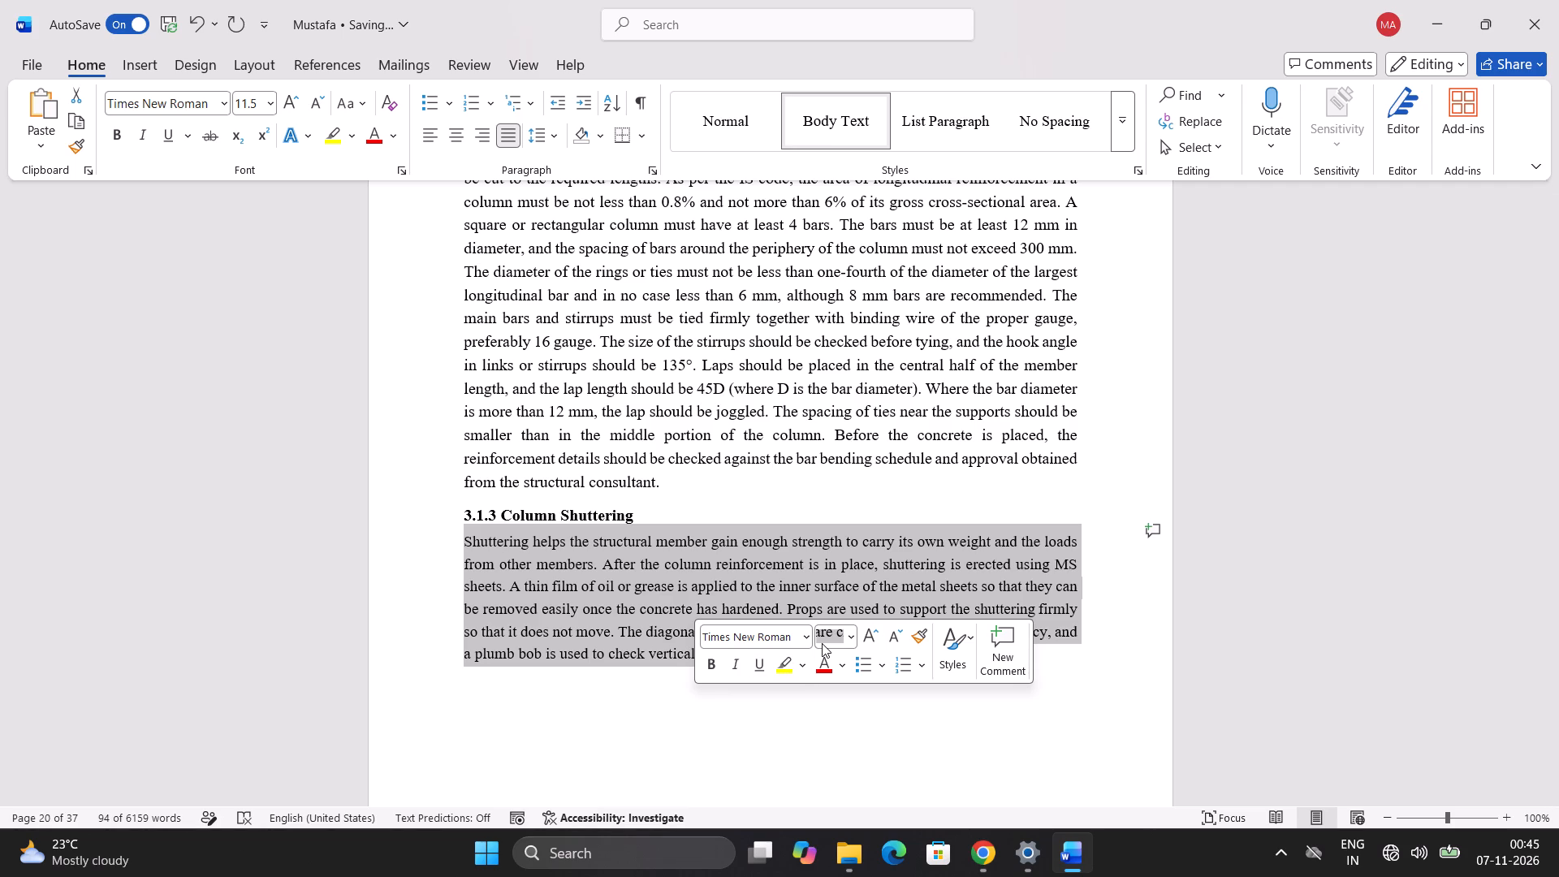
left_click(826, 635)
type("12")
key("Return")
left_click(1112, 418)
Set the body paragraph under the heading "3.1.4 Column Concreting" to font size 12, leaving out the photo below it.
scroll(1112, 418, "down", 2)
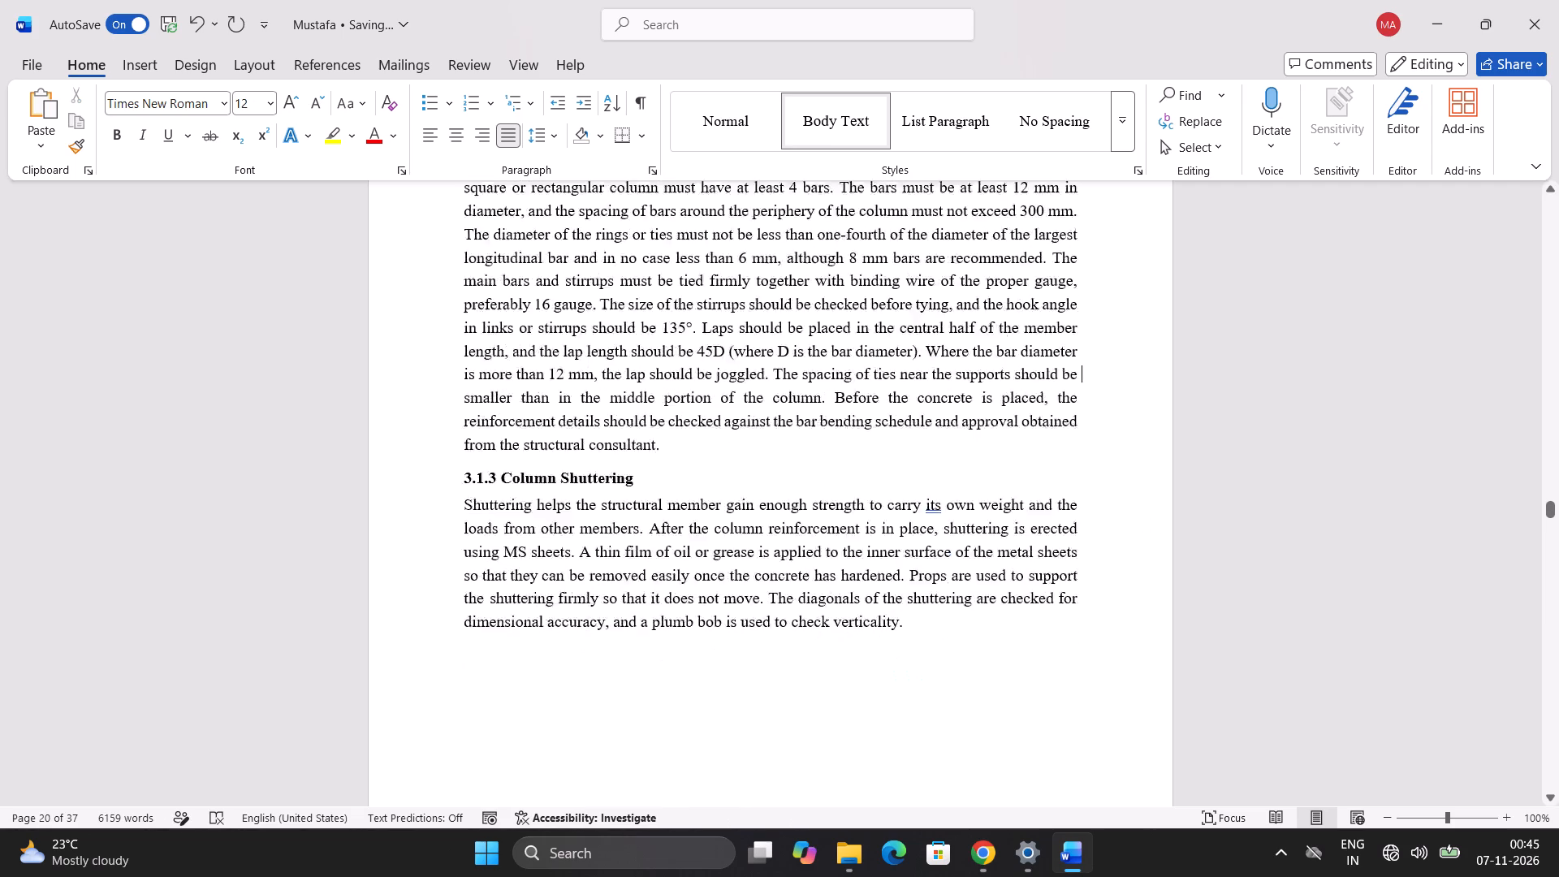
scroll(1112, 418, "down", 7)
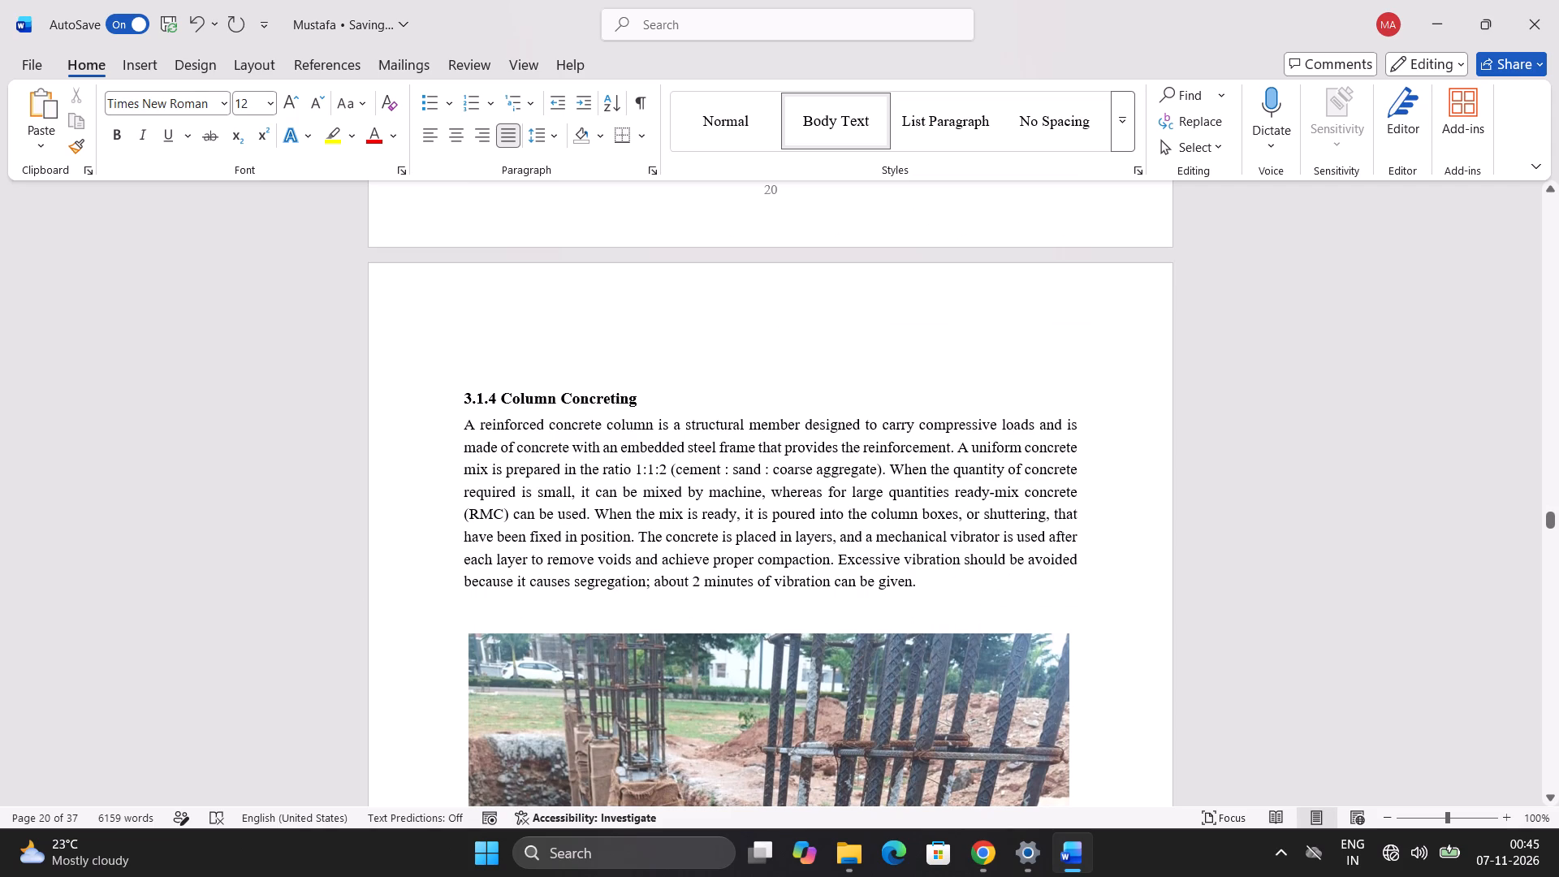
left_click(519, 397)
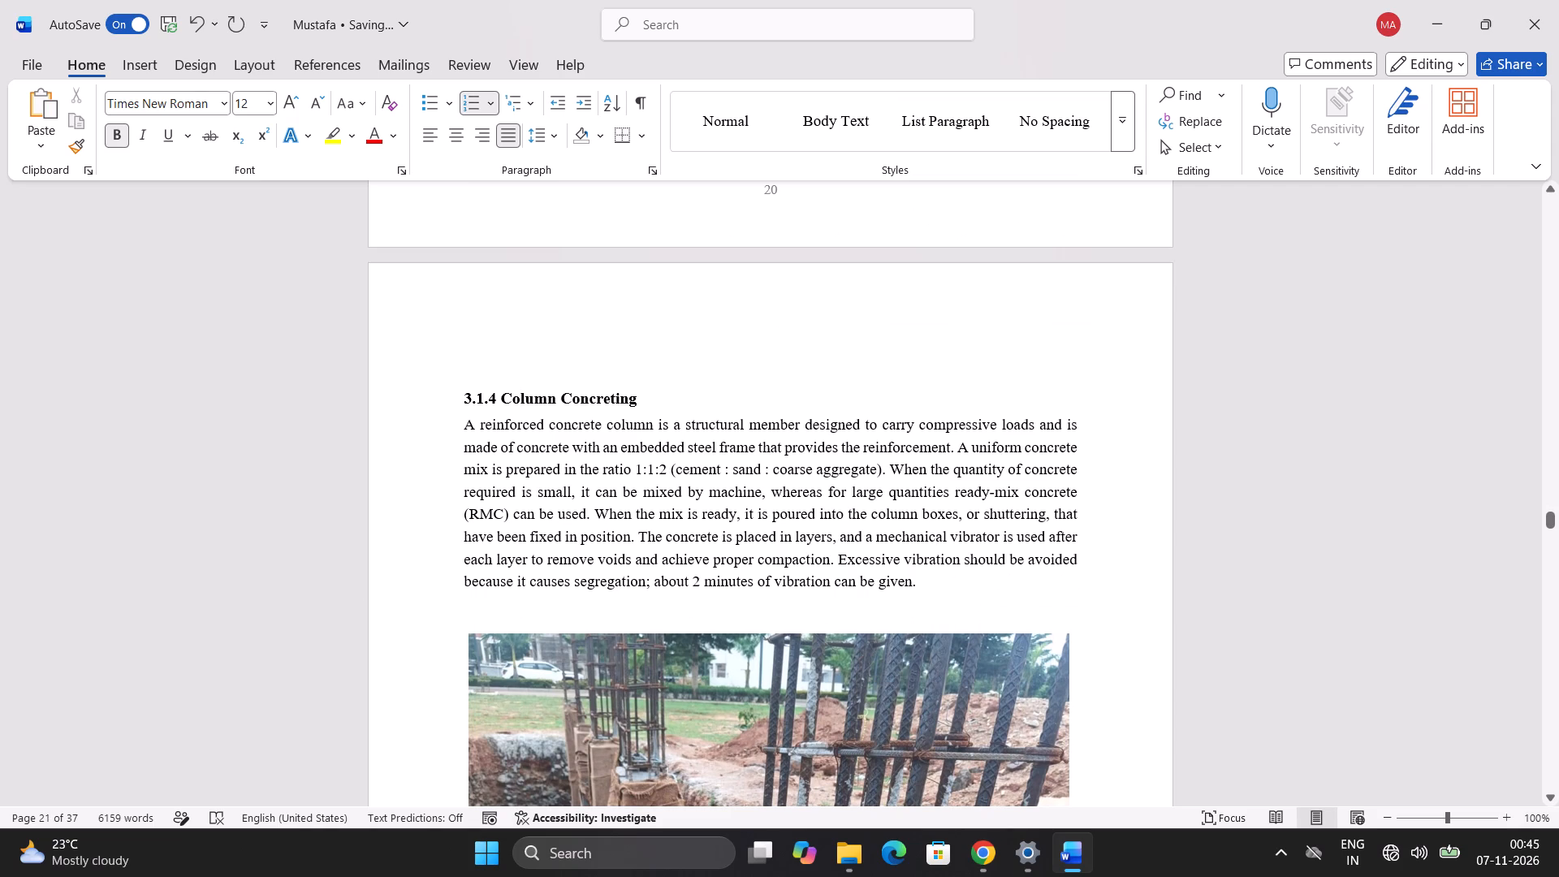
left_click(451, 426)
left_click_drag(451, 426, 859, 650)
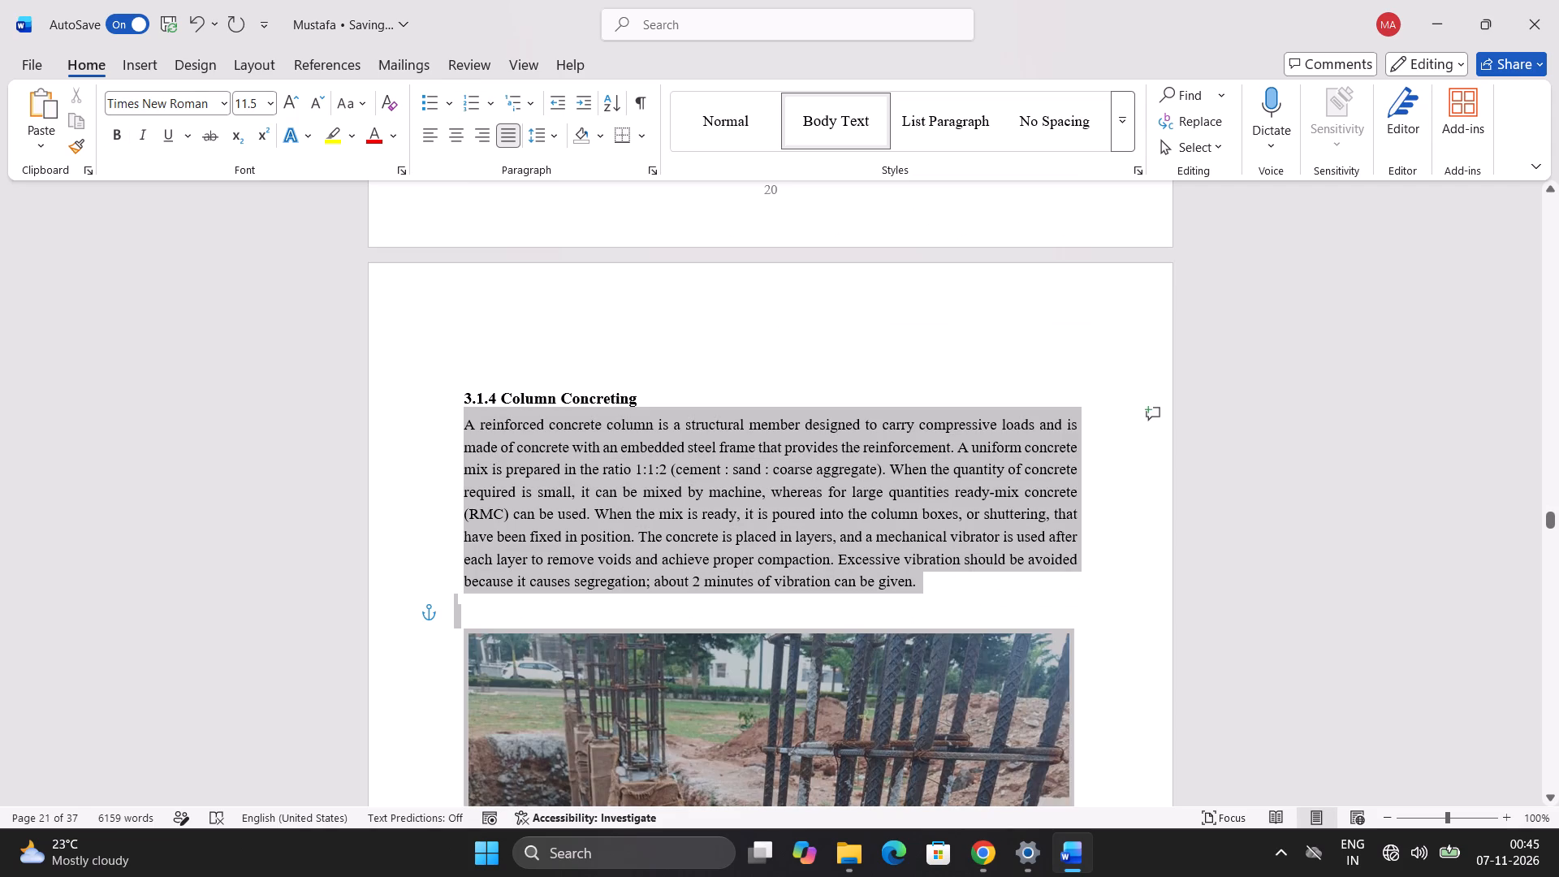
left_click_drag(859, 650, 919, 583)
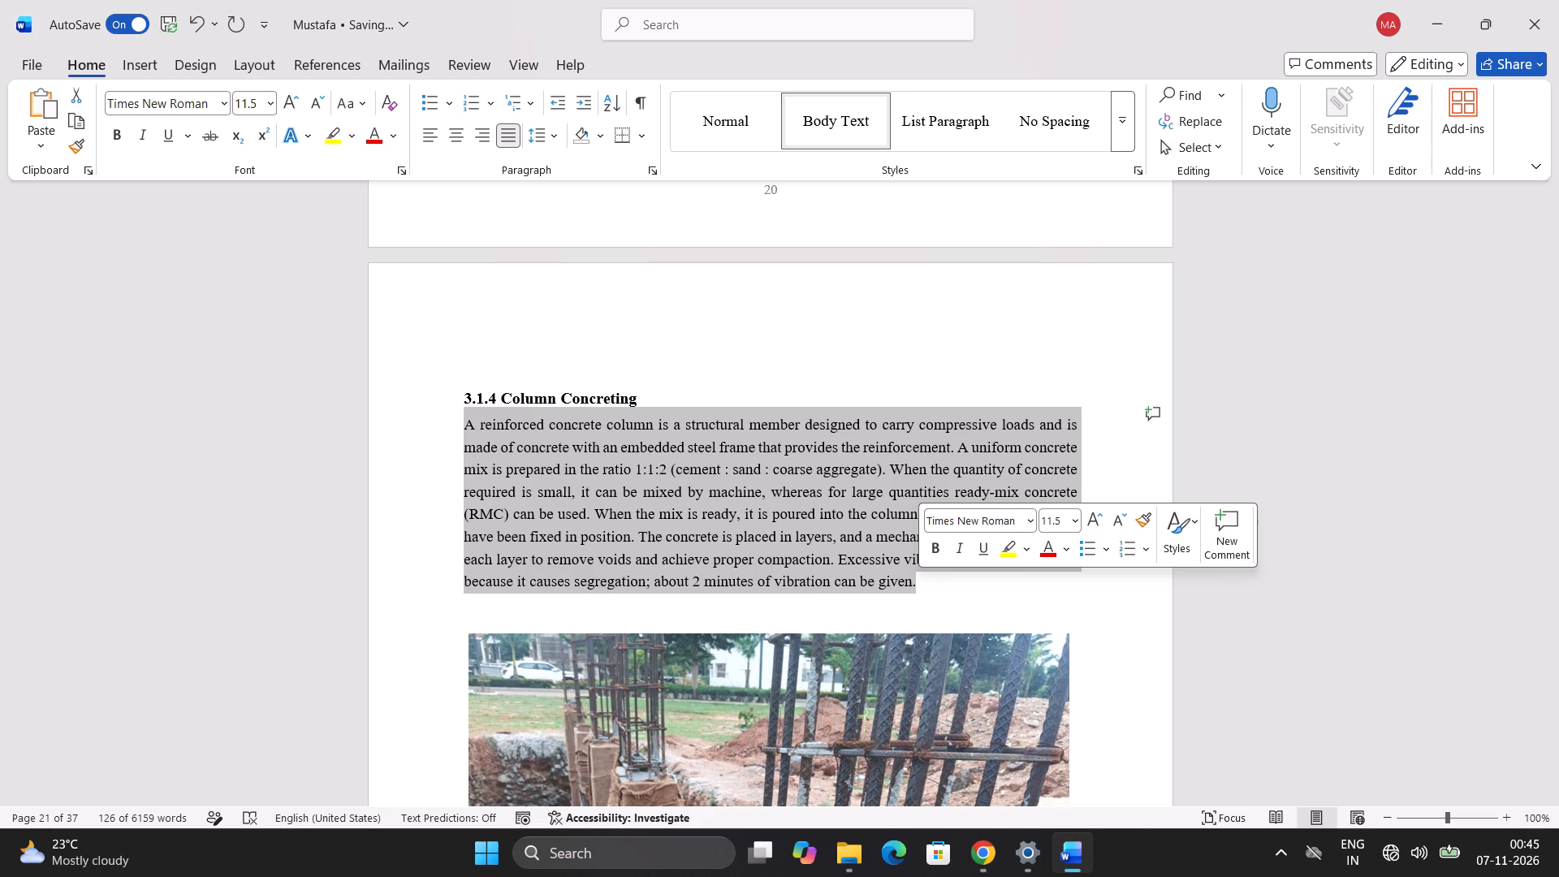
left_click(1057, 529)
left_click(1057, 514)
type("12")
key("Return")
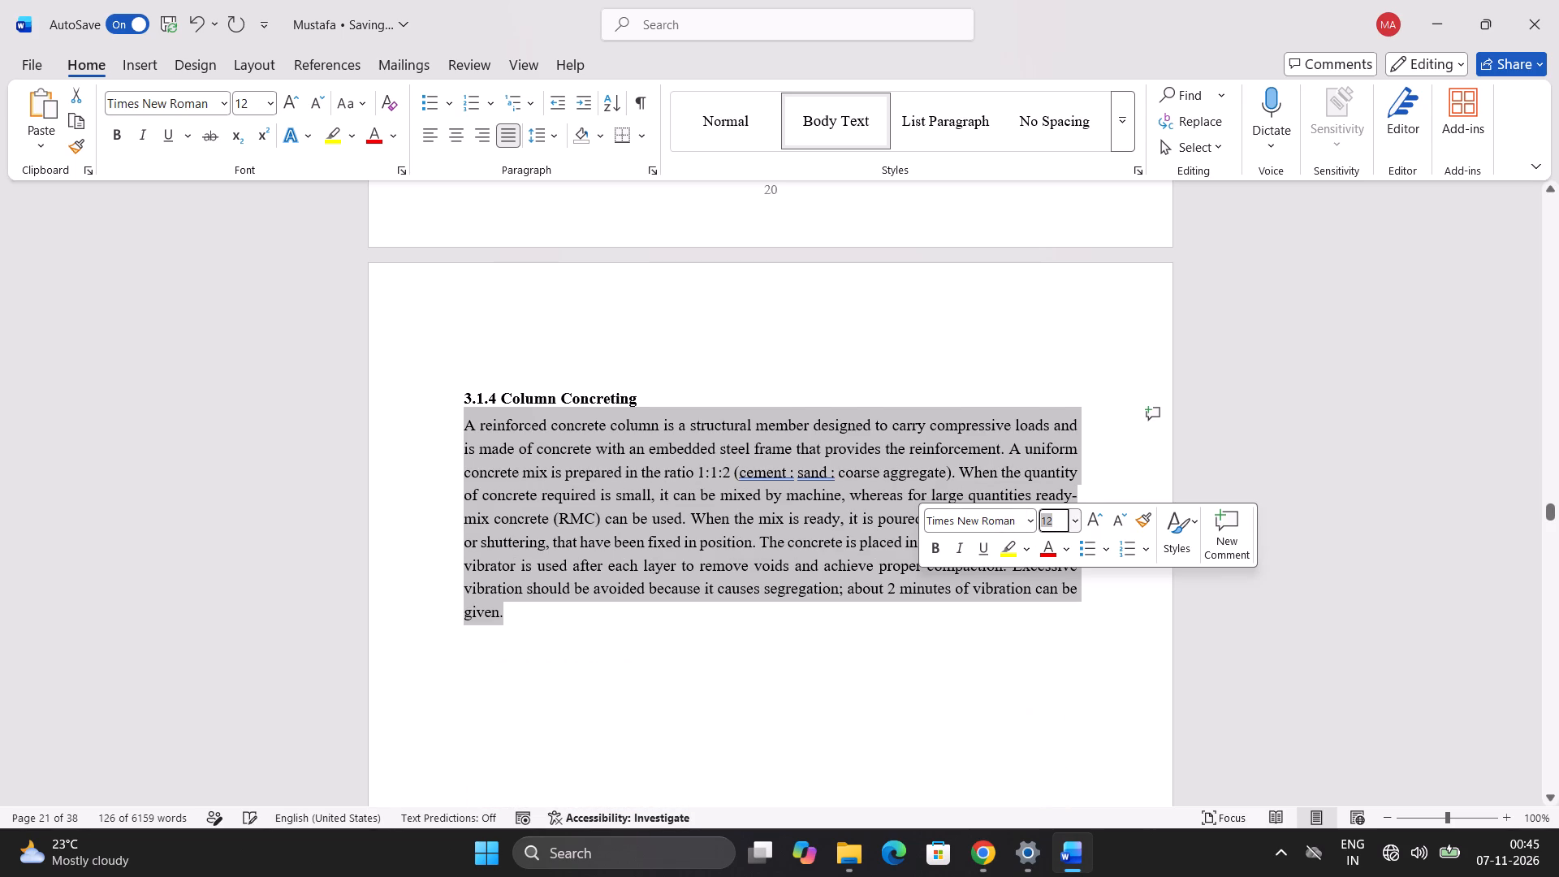
Set the heading "3.2 Plinth Beam" to font size 14.
left_click(963, 342)
scroll(963, 342, "down", 5)
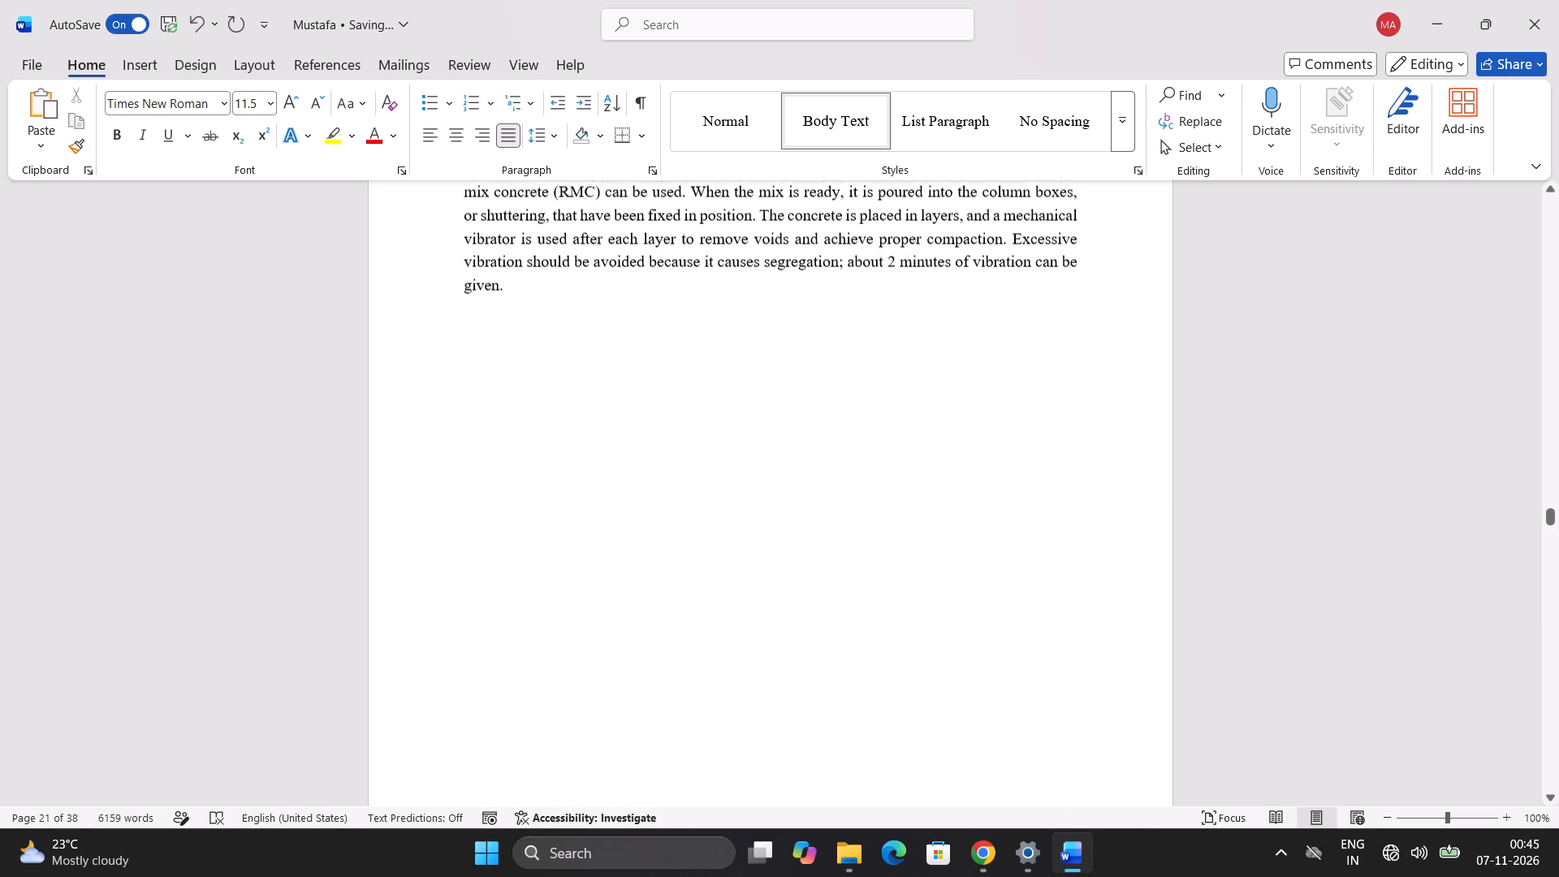
scroll(965, 342, "down", 13)
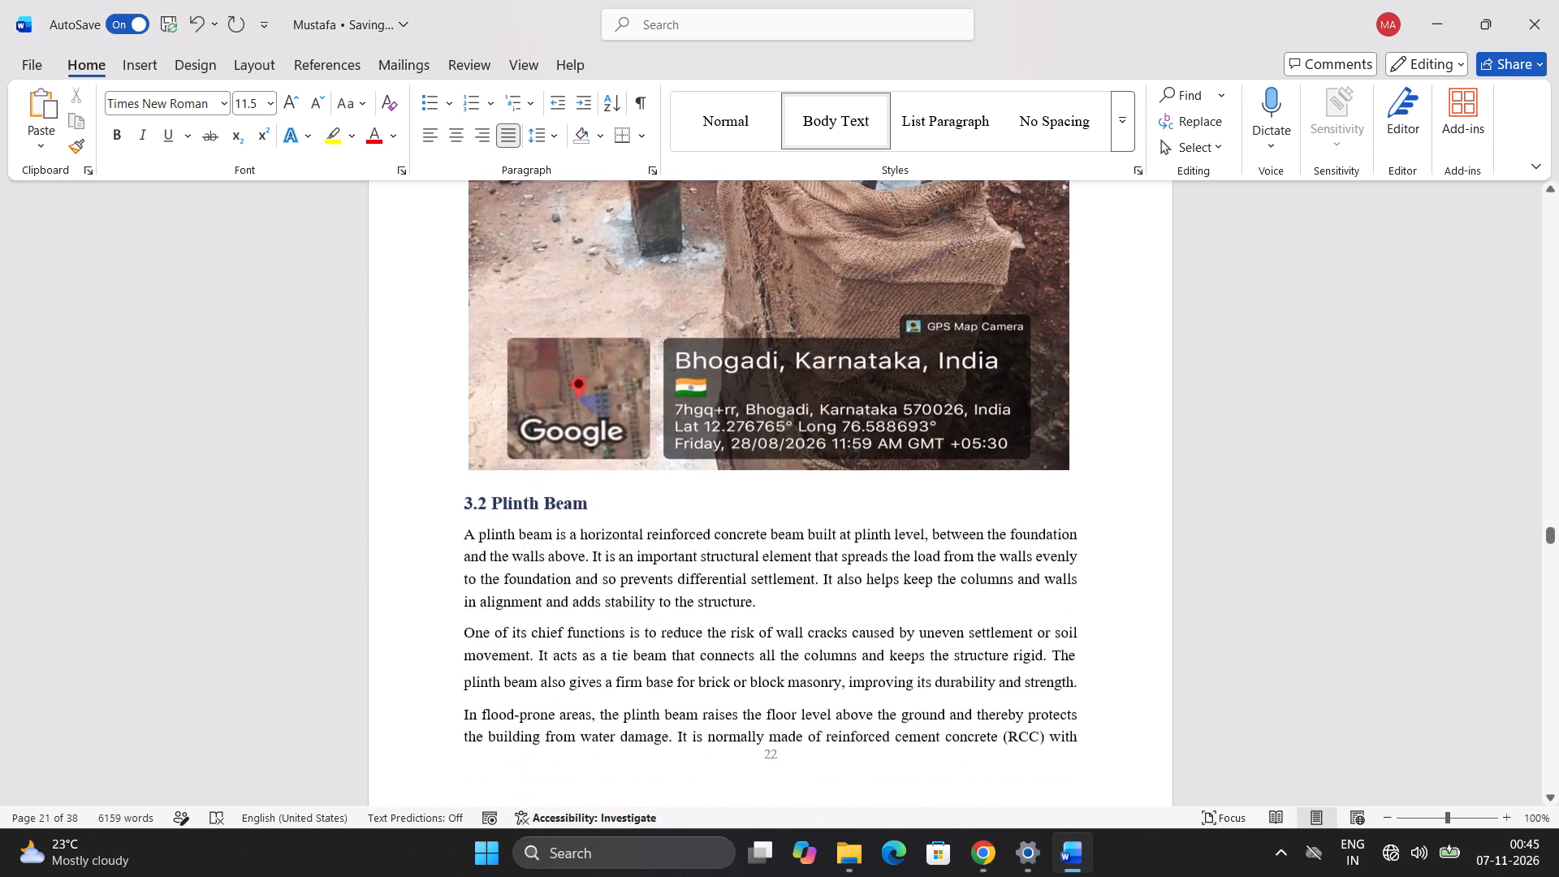
scroll(965, 342, "down", 3)
left_click(552, 193)
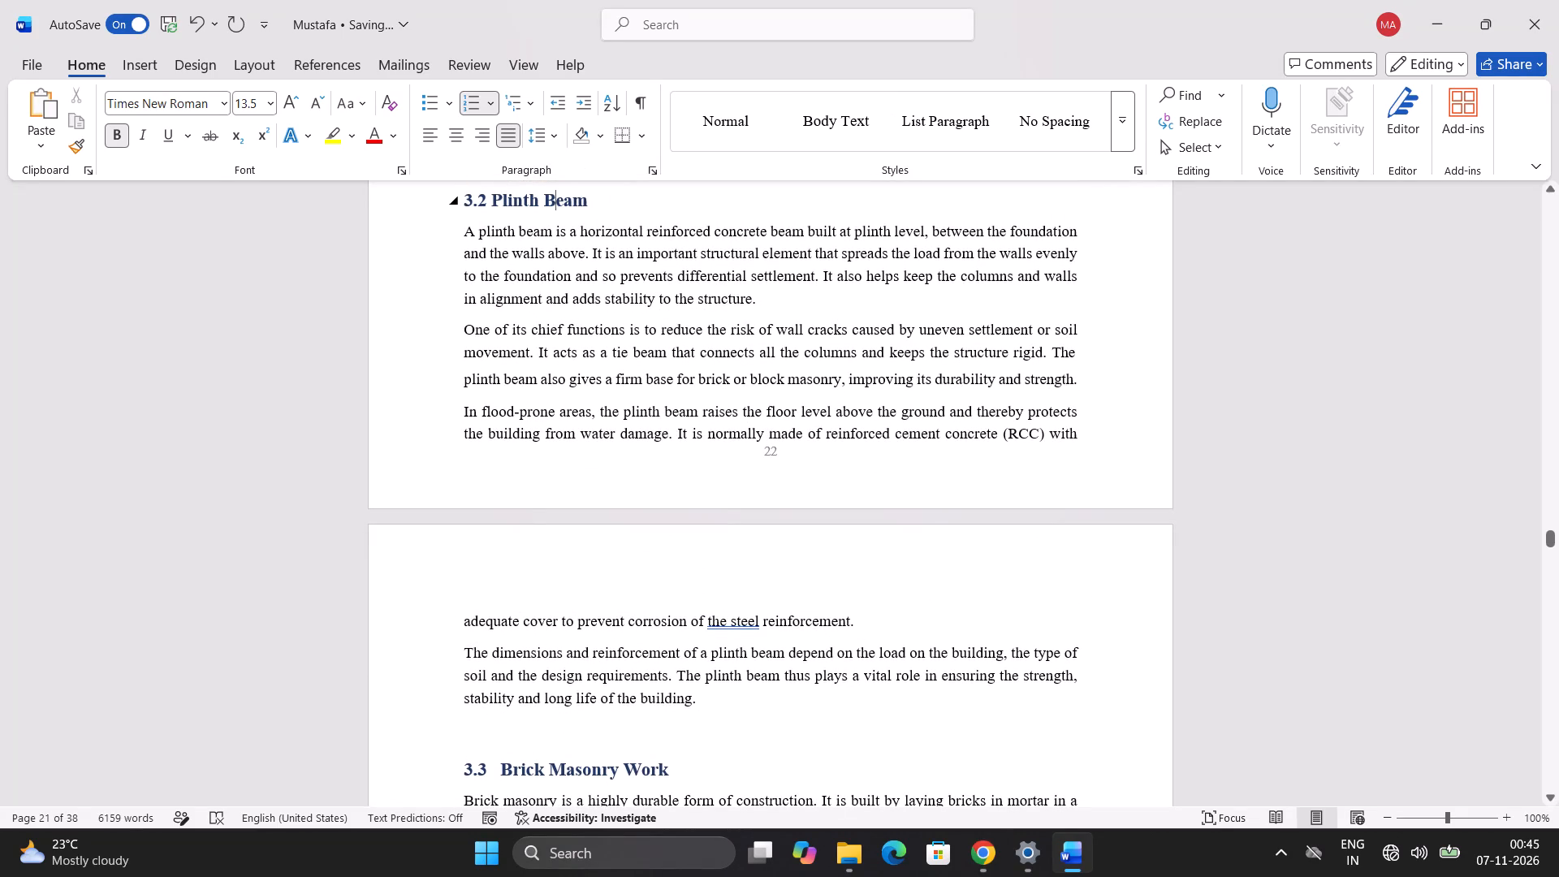
left_click_drag(580, 198, 518, 199)
left_click_drag(518, 199, 499, 199)
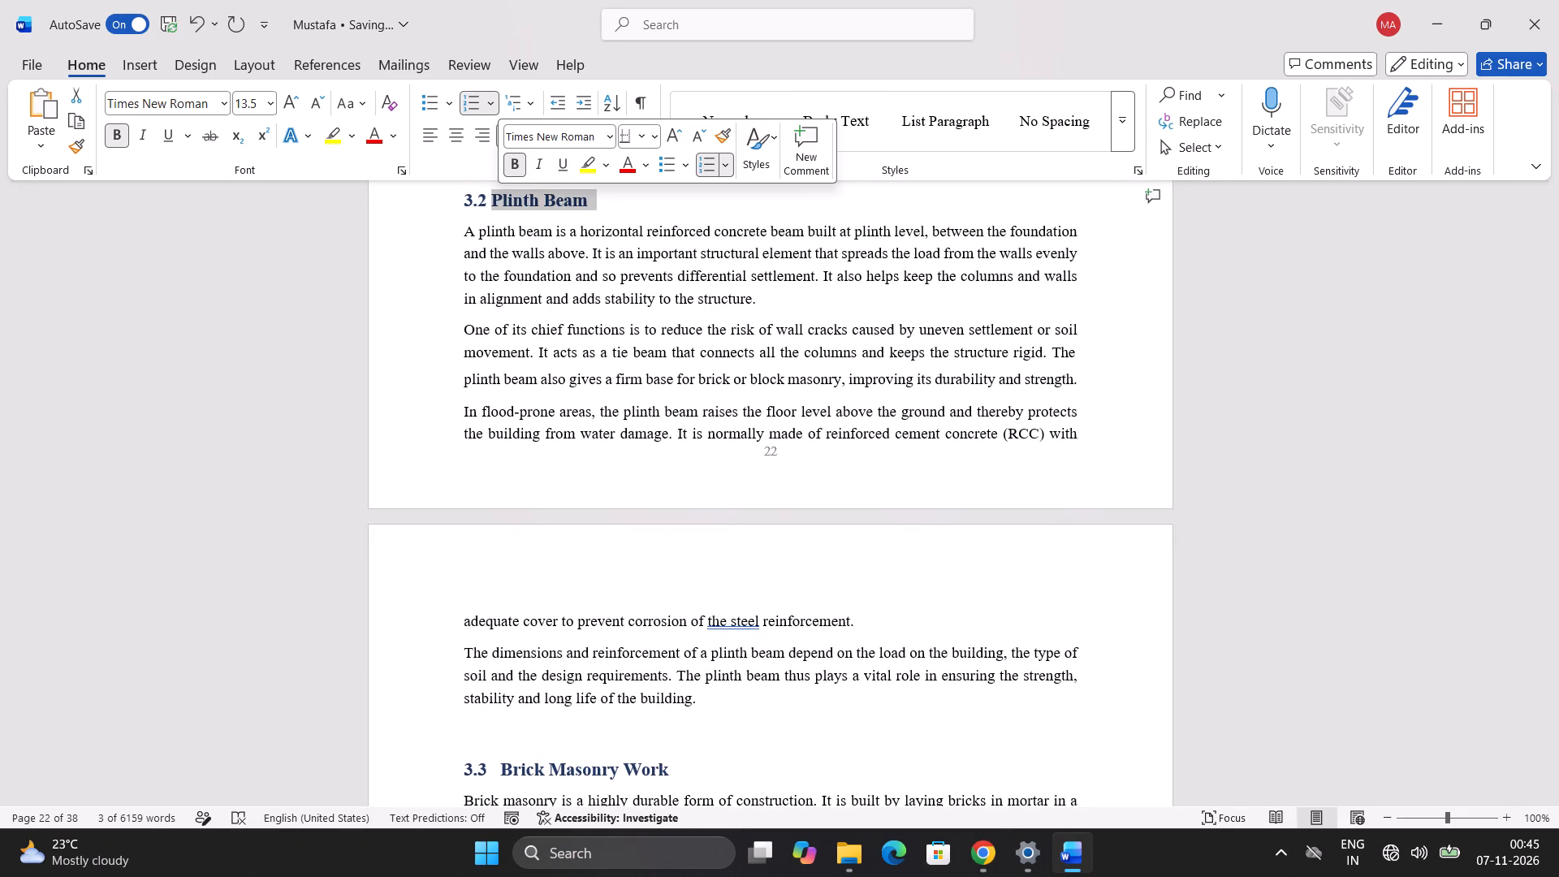
left_click(623, 136)
type("14")
key("Return")
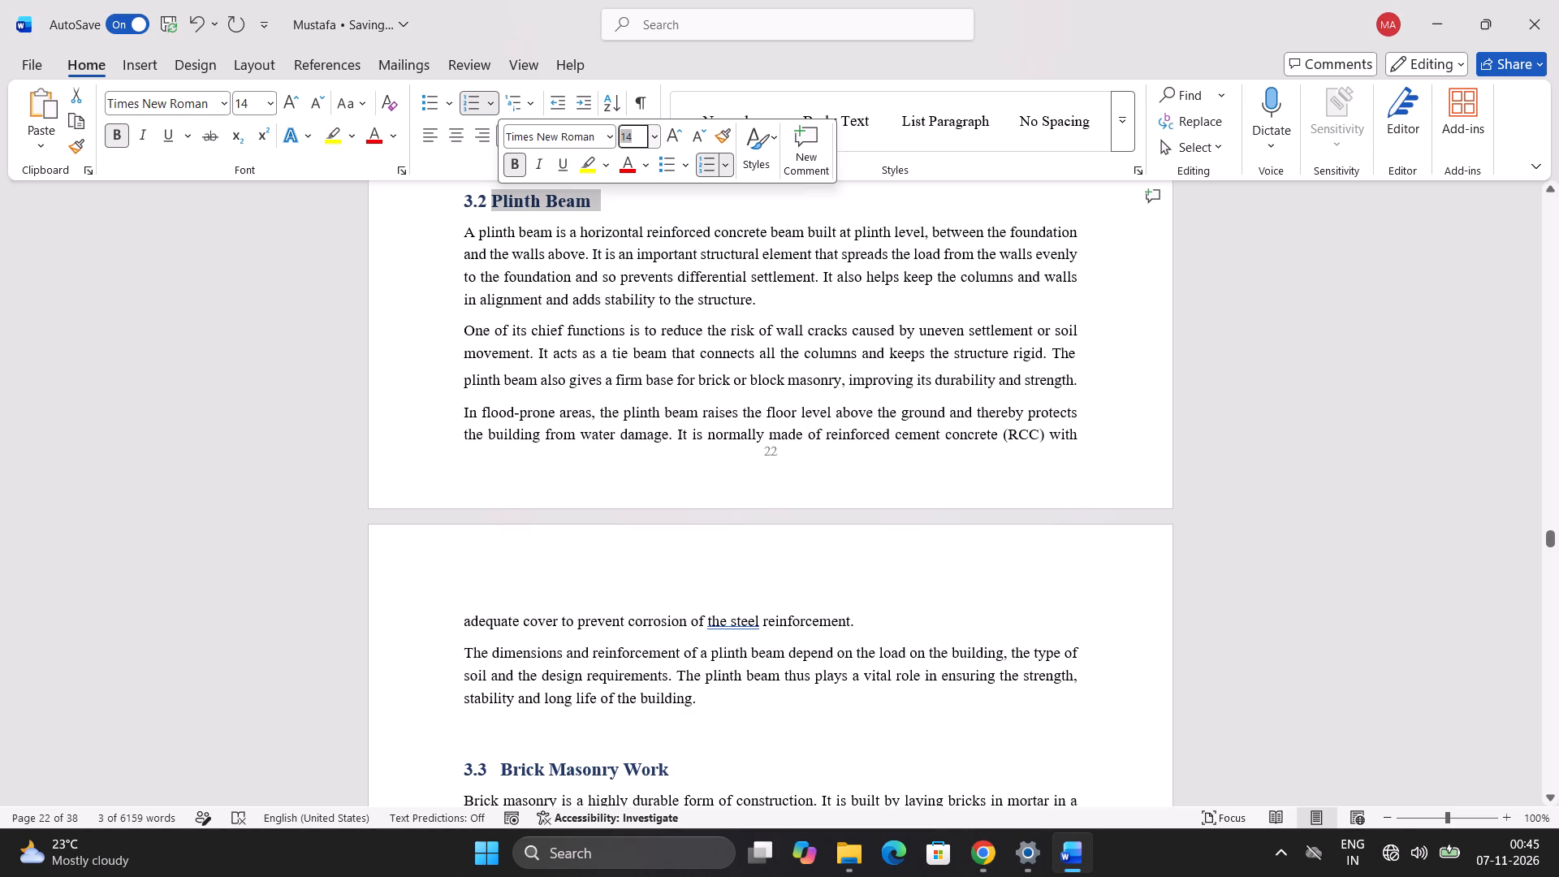
Set all the body paragraphs under the heading "3.2 Plinth Beam", continuing onto page 23, to font size 12.
left_click_drag(466, 228, 1077, 437)
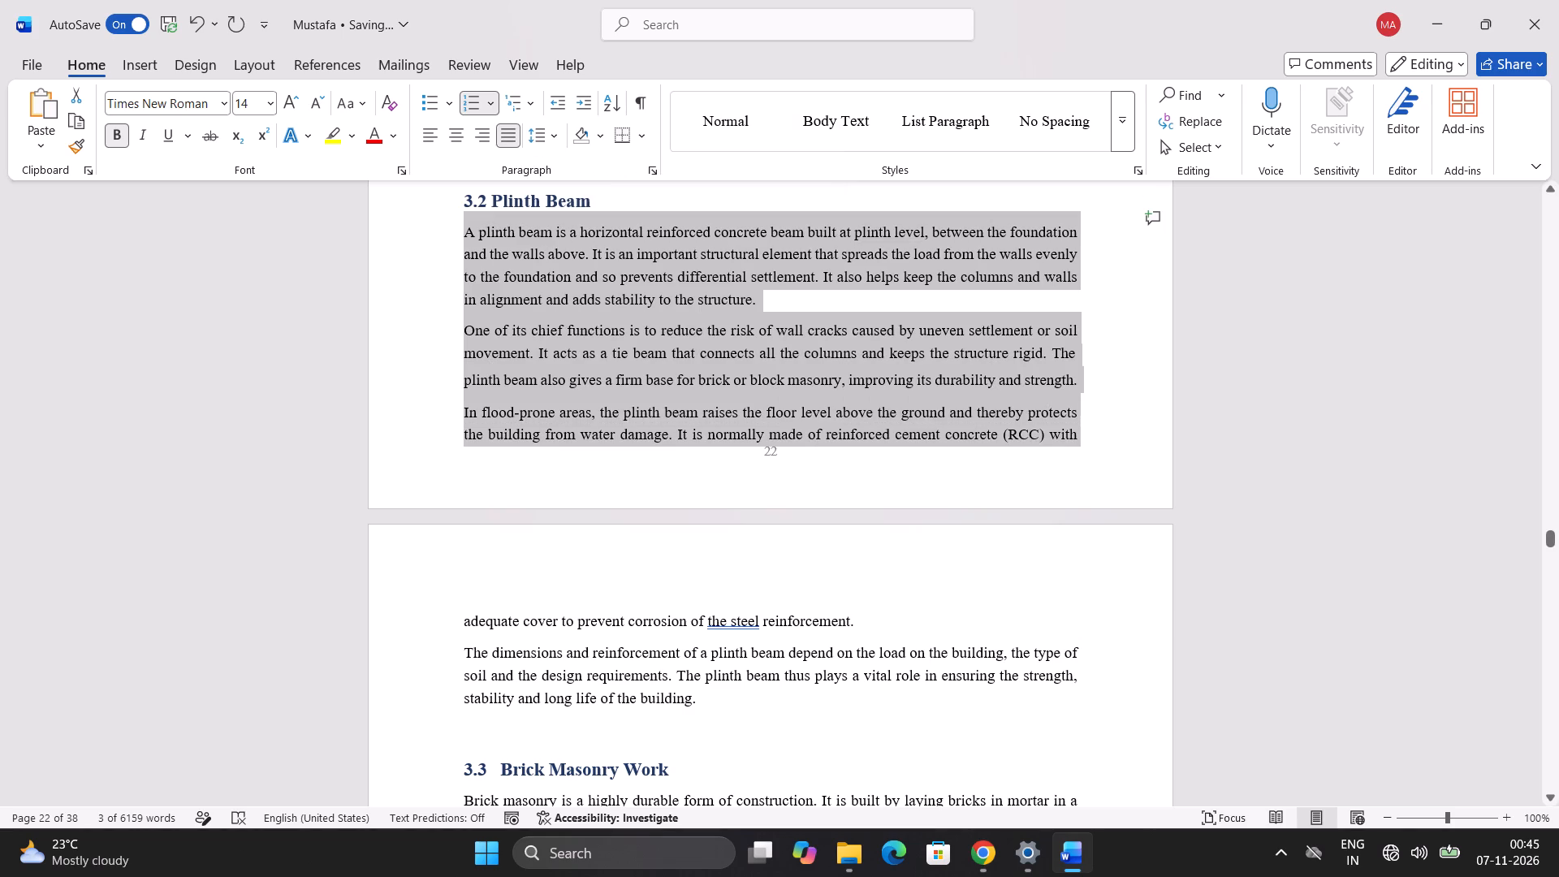
left_click_drag(1077, 437, 1065, 683)
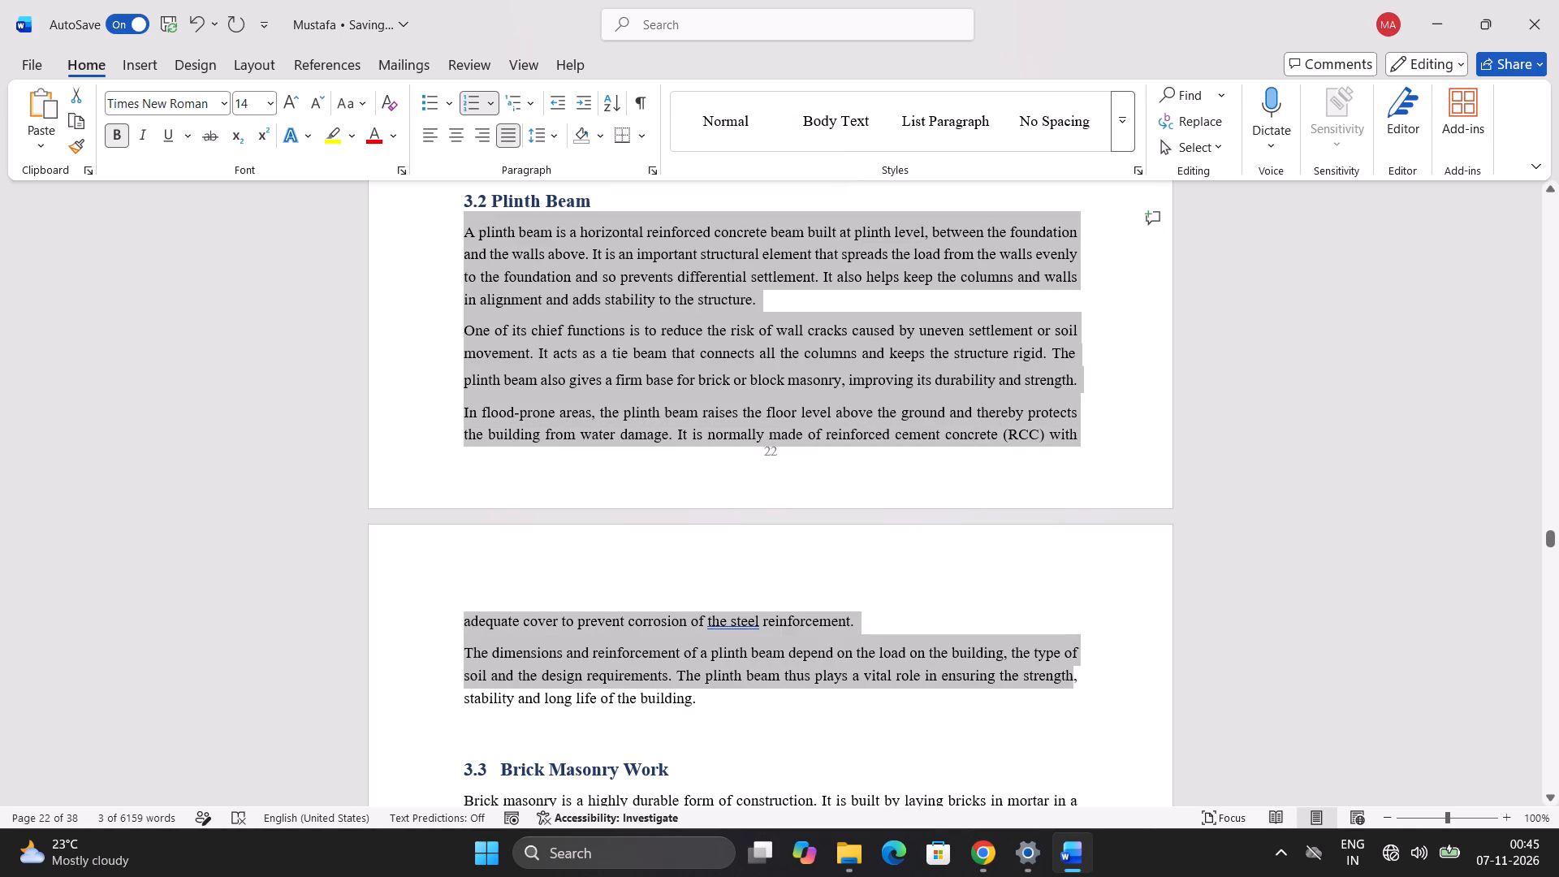
left_click_drag(1065, 683, 1040, 717)
left_click(1185, 655)
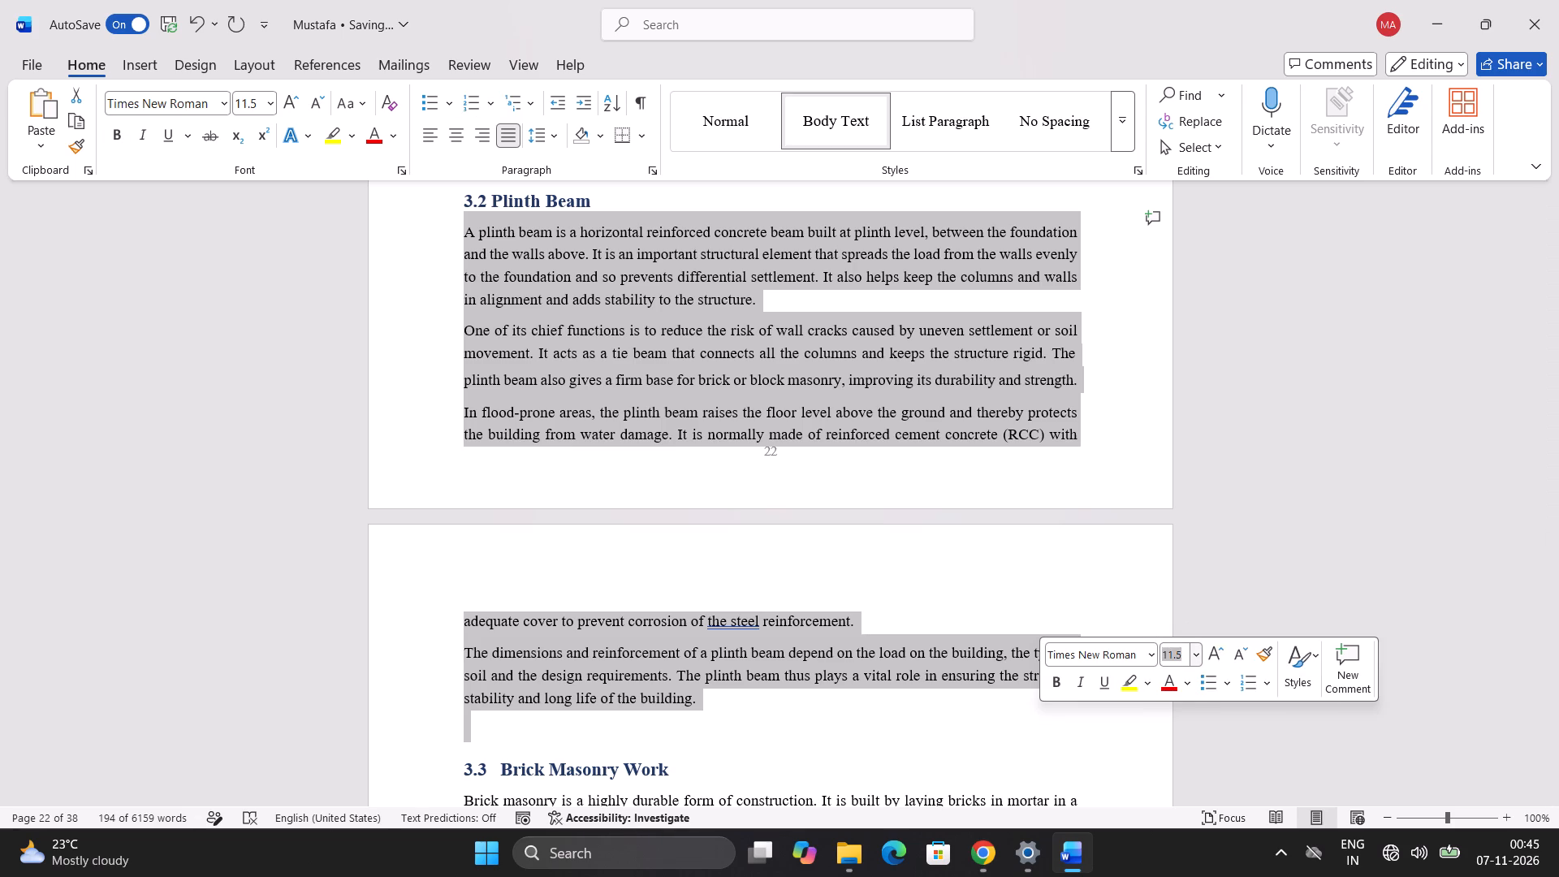
type("12")
key("Return")
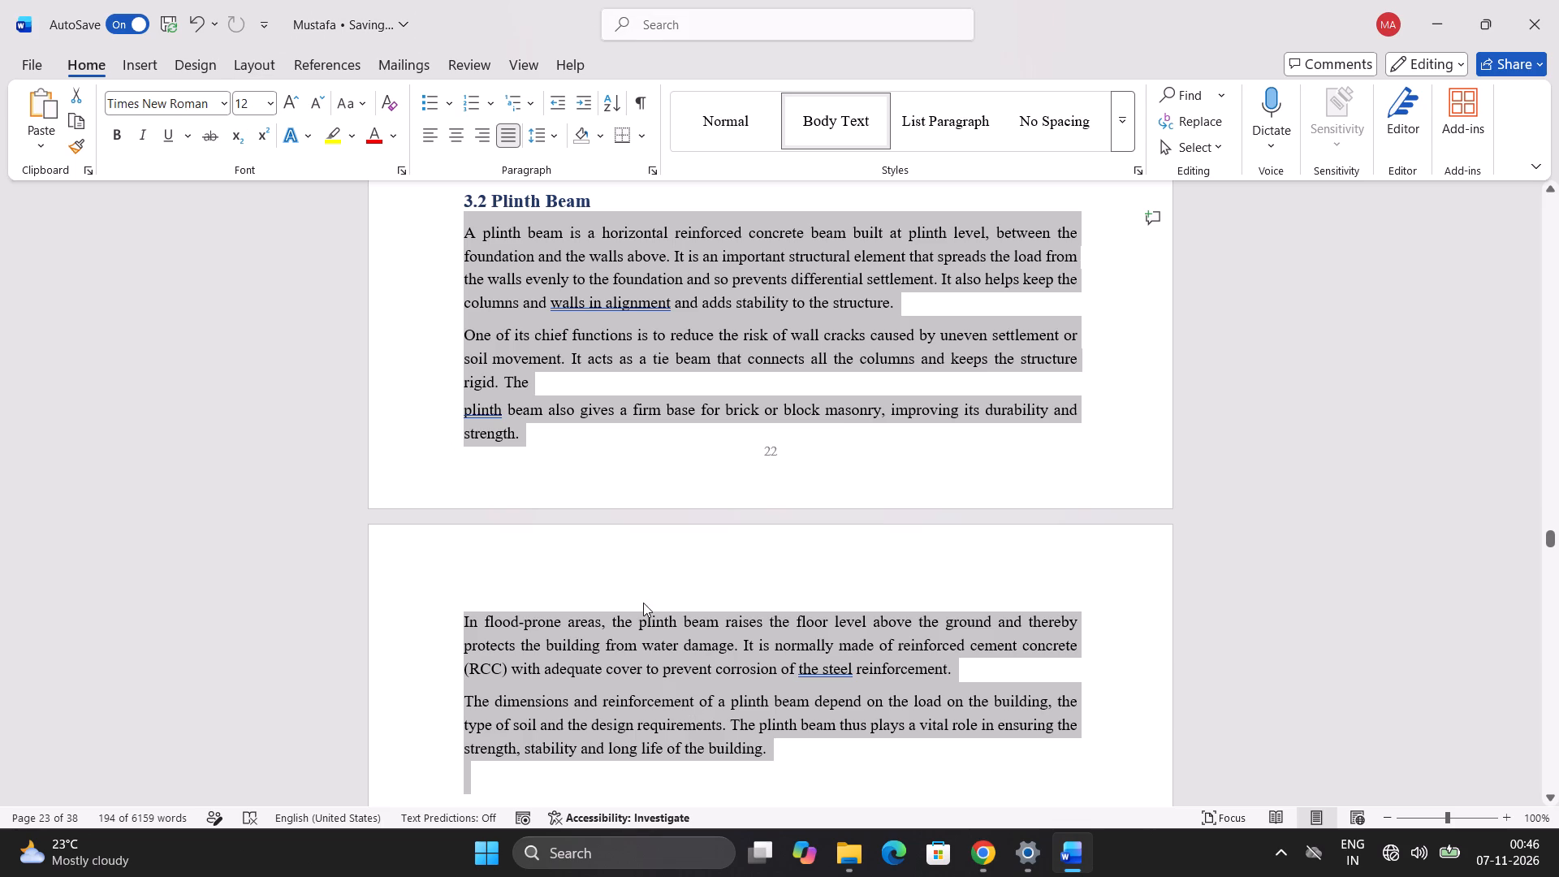
left_click(640, 561)
Set the heading "3.3 Brick Masonry Work" to font size 14.
scroll(640, 561, "down", 4)
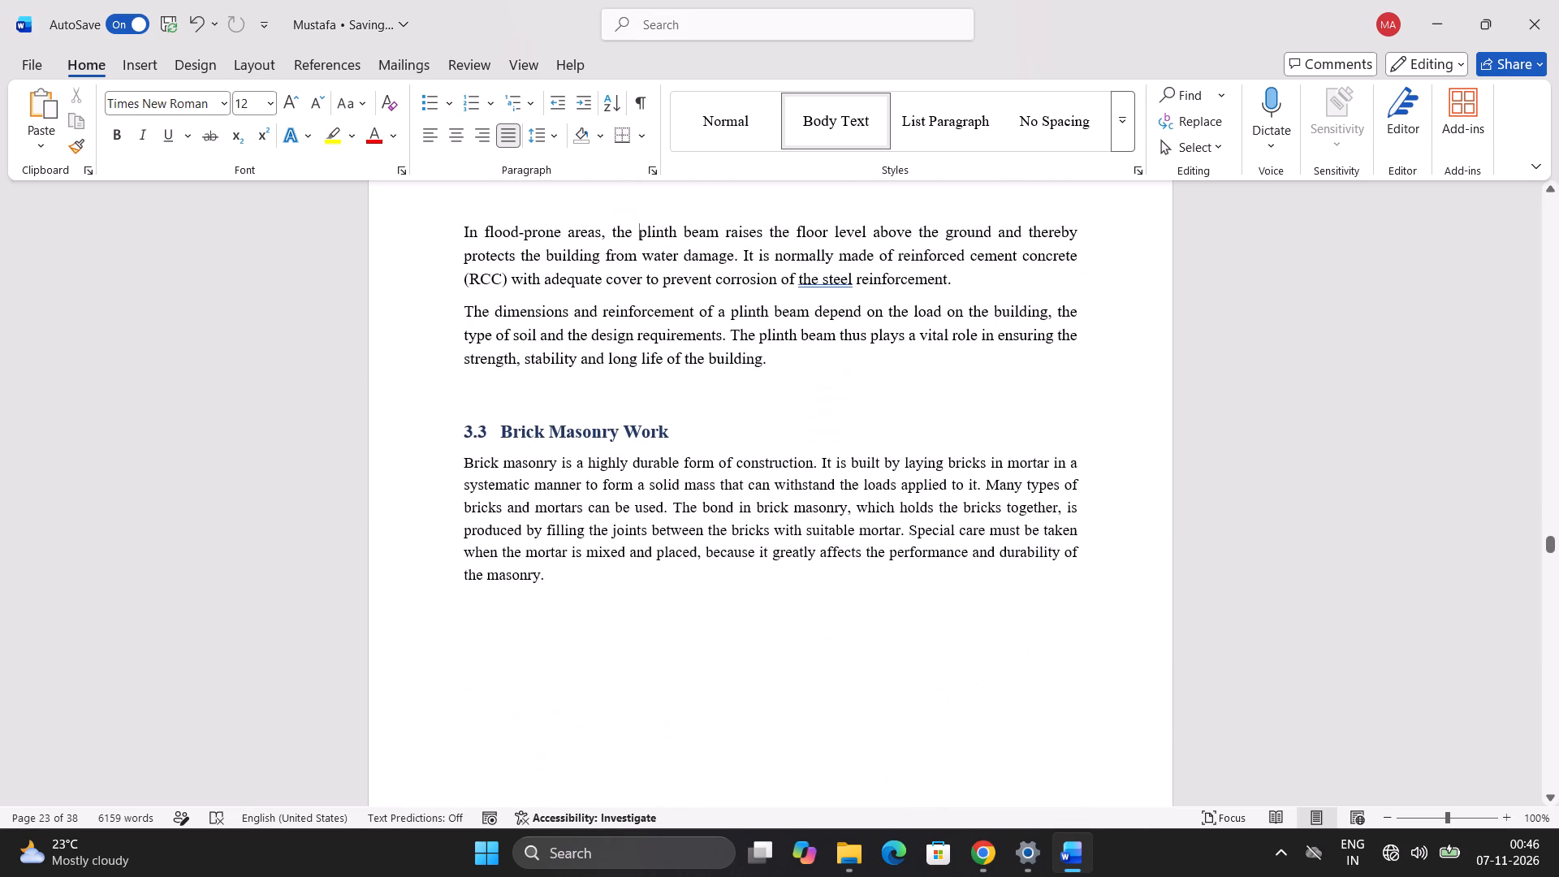
left_click(605, 522)
left_click(578, 434)
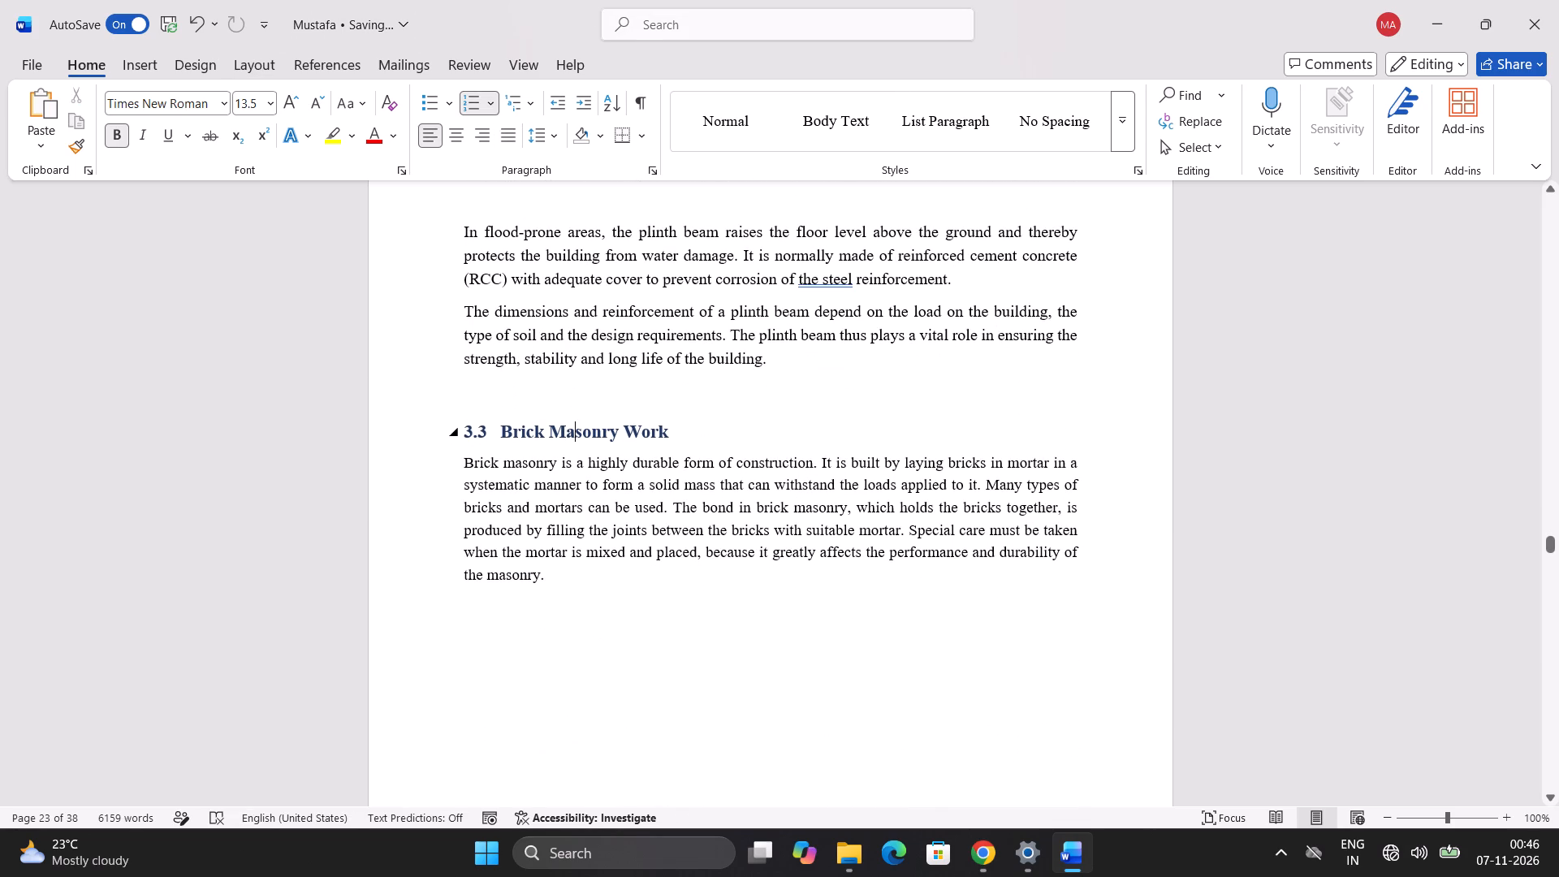
left_click_drag(676, 430, 497, 425)
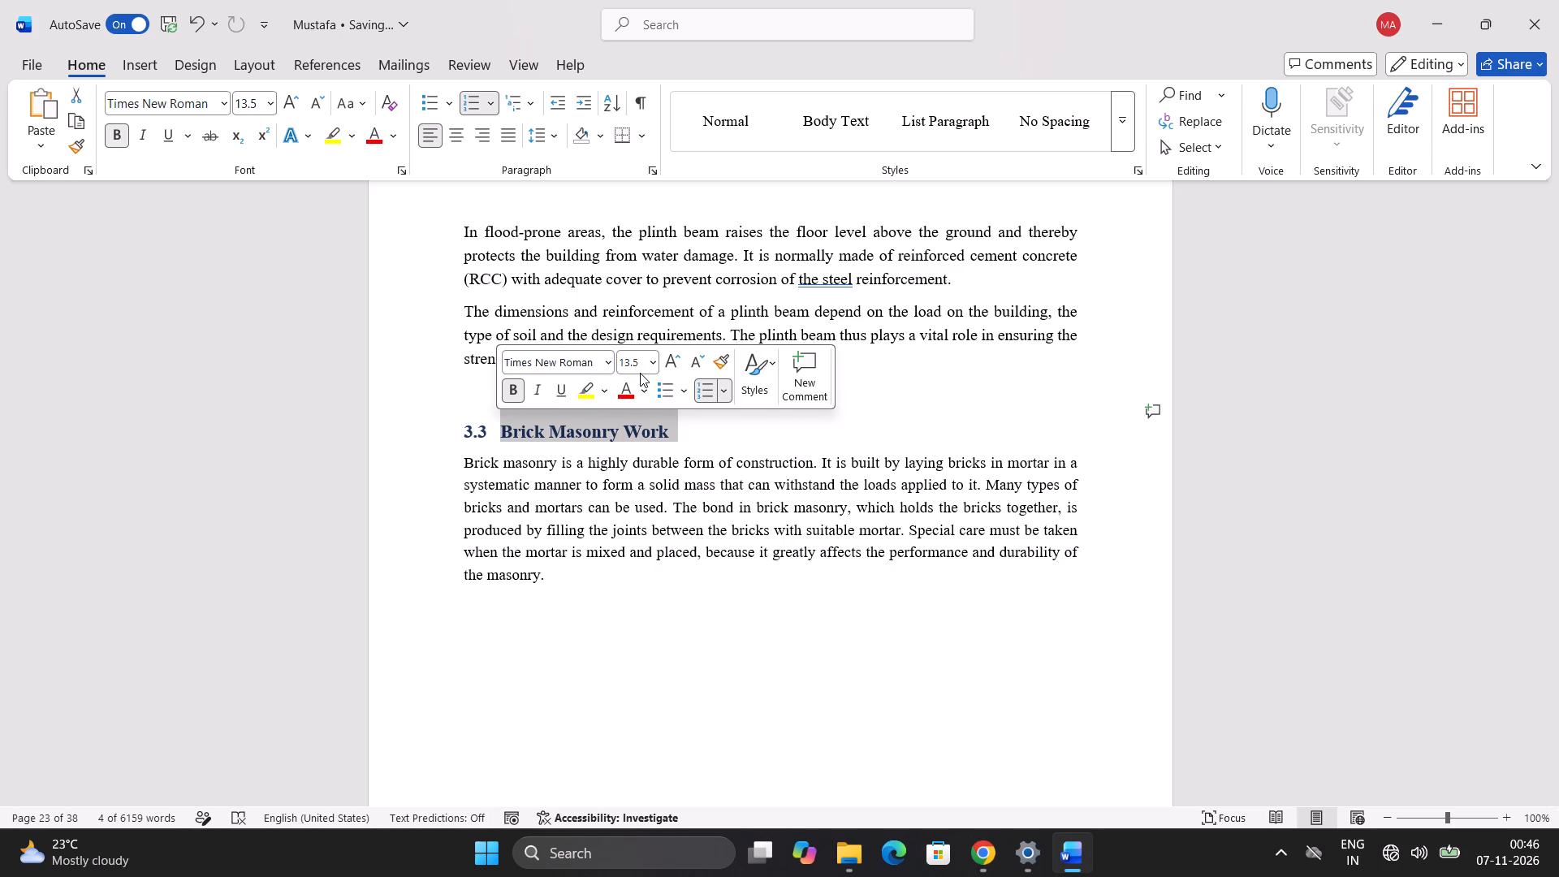
left_click(639, 358)
type("14")
key("Return")
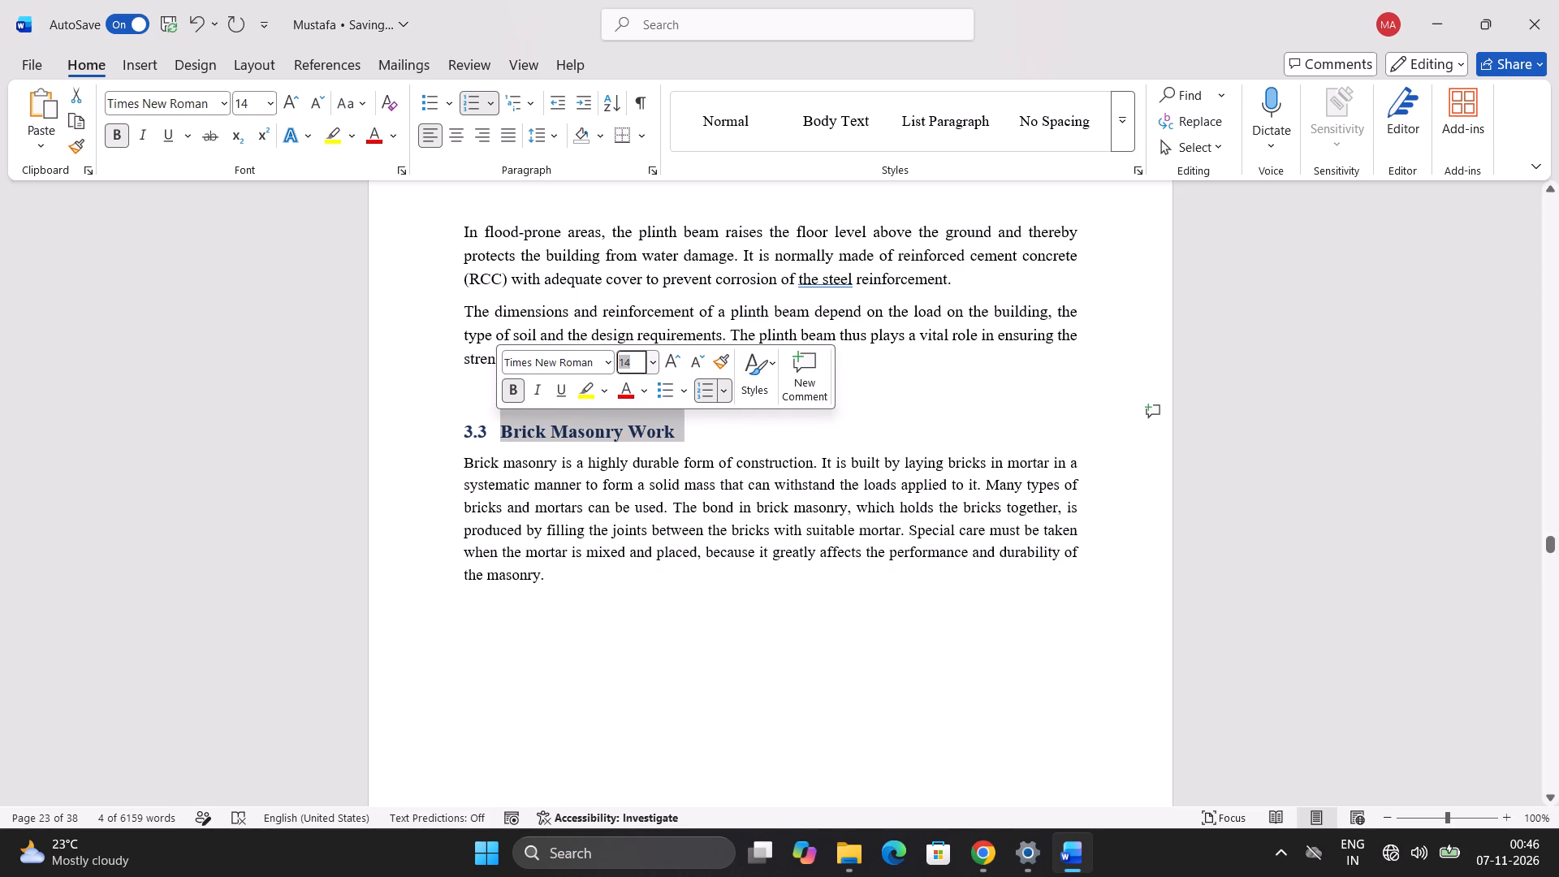
Set the body paragraph under the heading "3.3 Brick Masonry Work" to font size 12.
left_click(462, 468)
left_click_drag(462, 468, 528, 583)
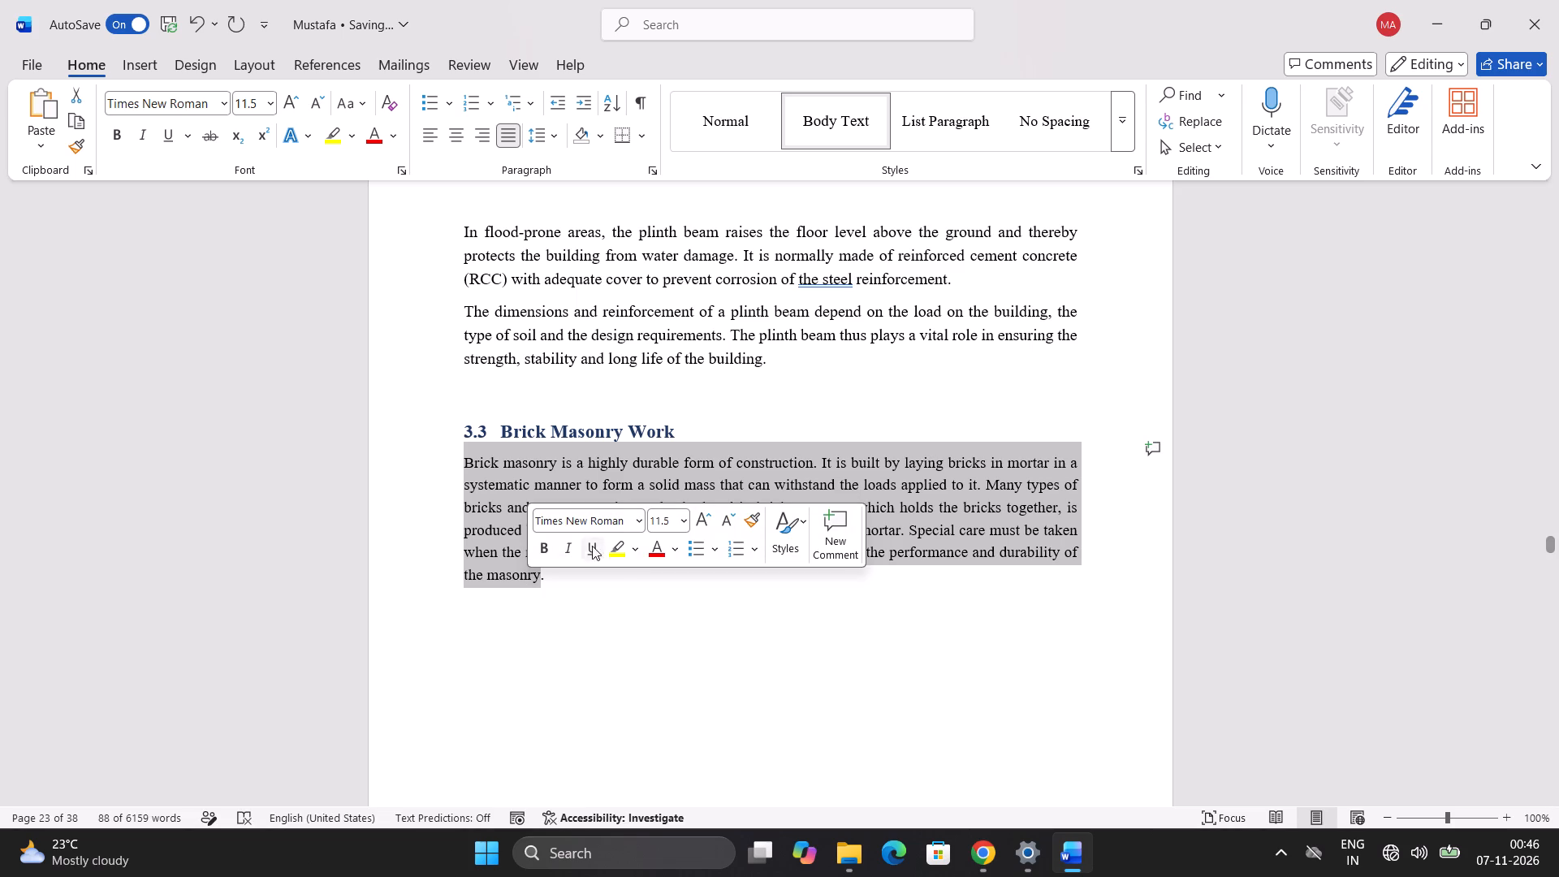
left_click(673, 508)
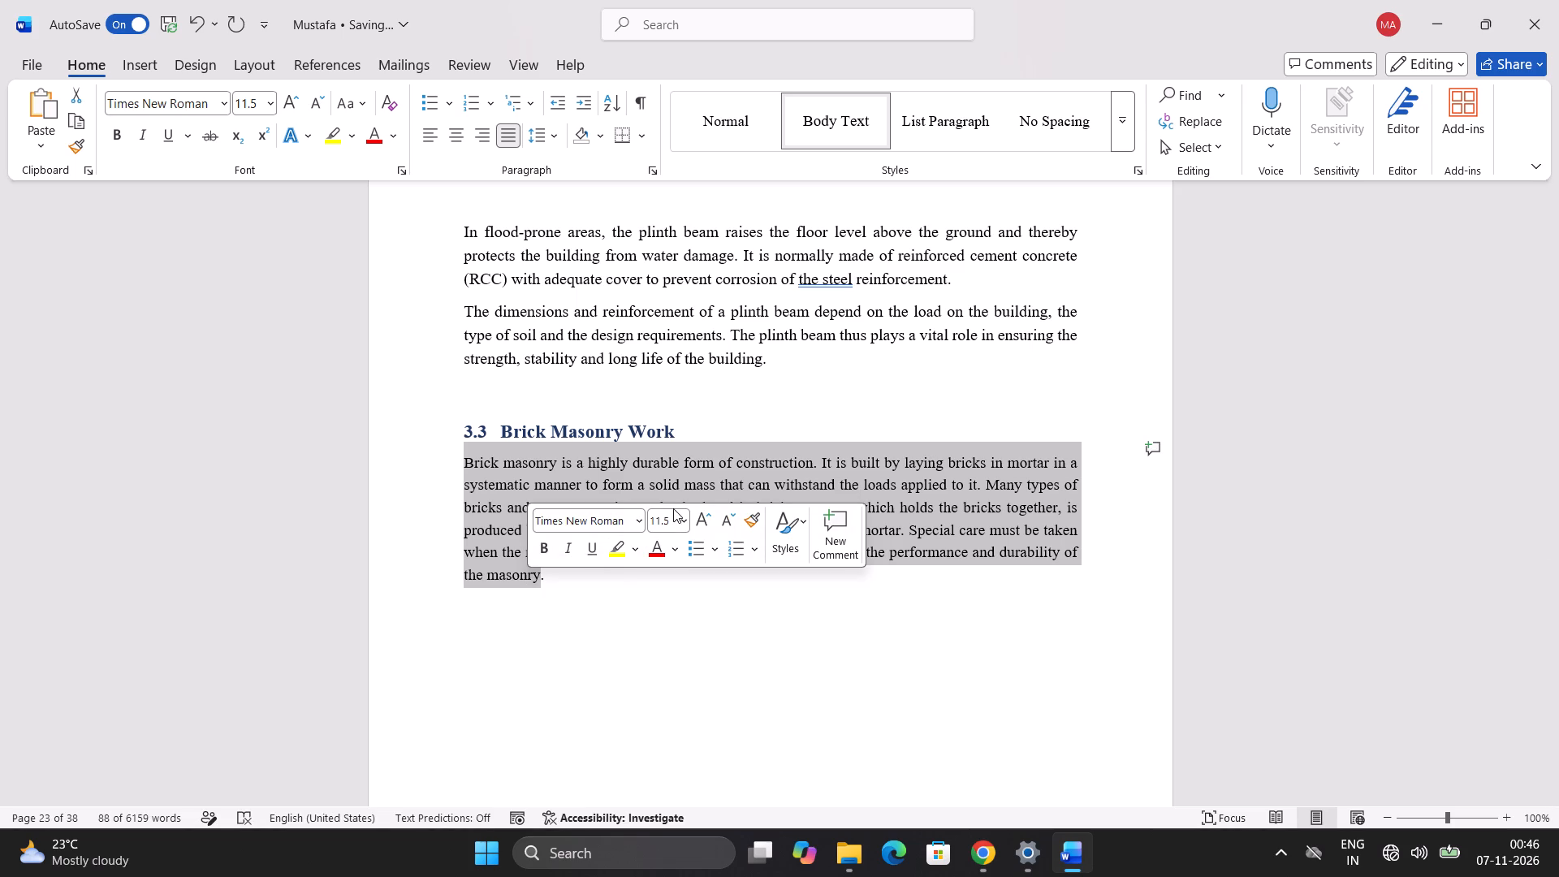
left_click(662, 516)
type("12")
key("Return")
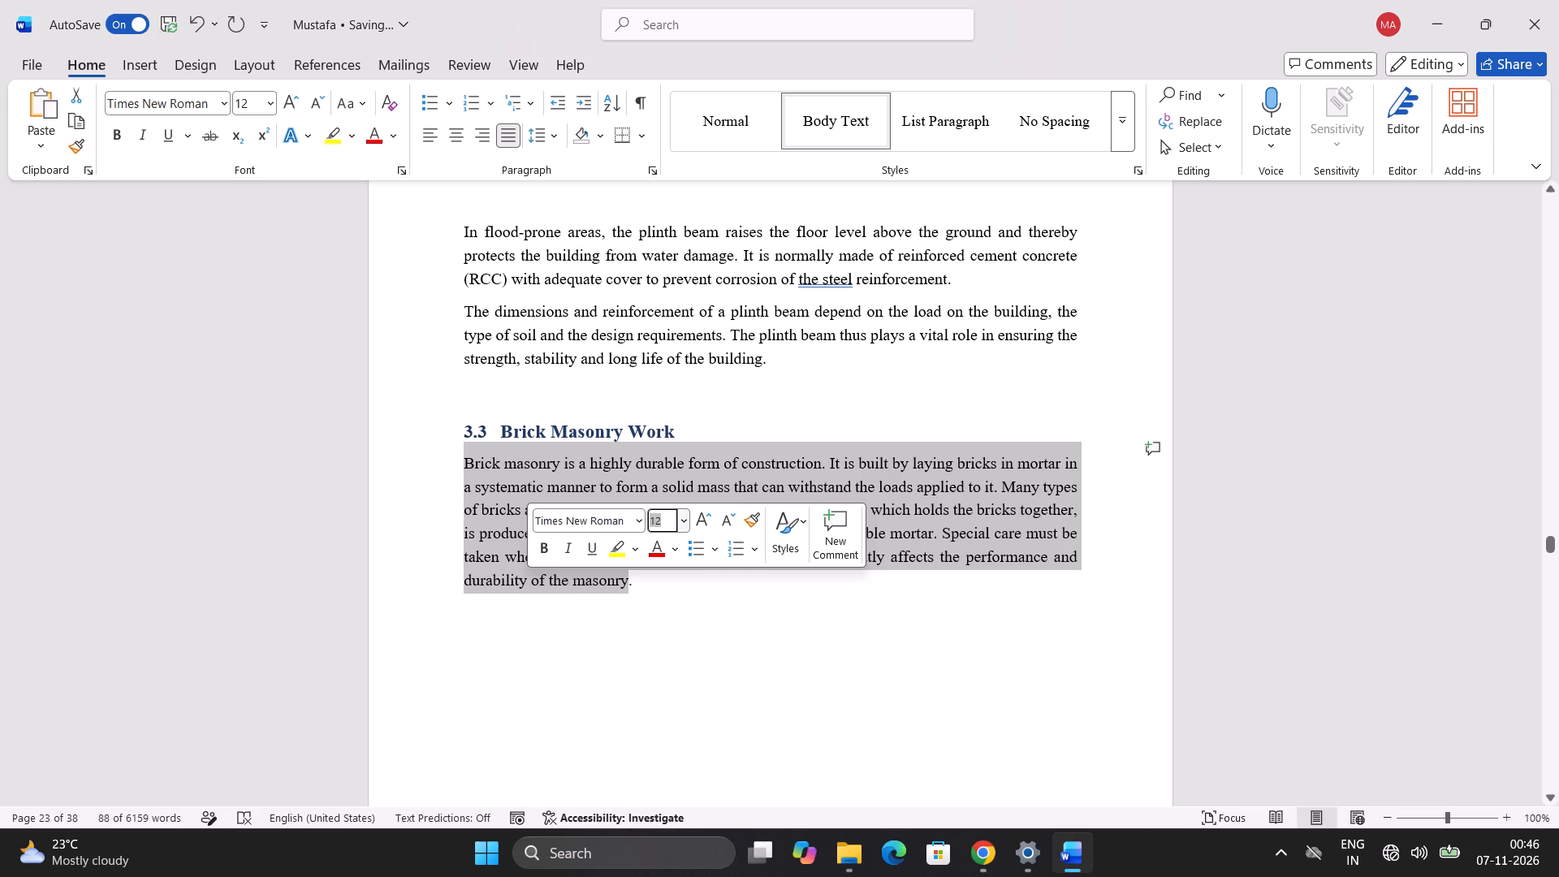
left_click_drag(878, 622, 878, 607)
Set all text on page 24, from heading 3.3.1 through item 6 of the 3.3.3 Brick Masonry Procedure, to font size 12.
scroll(881, 580, "down", 5)
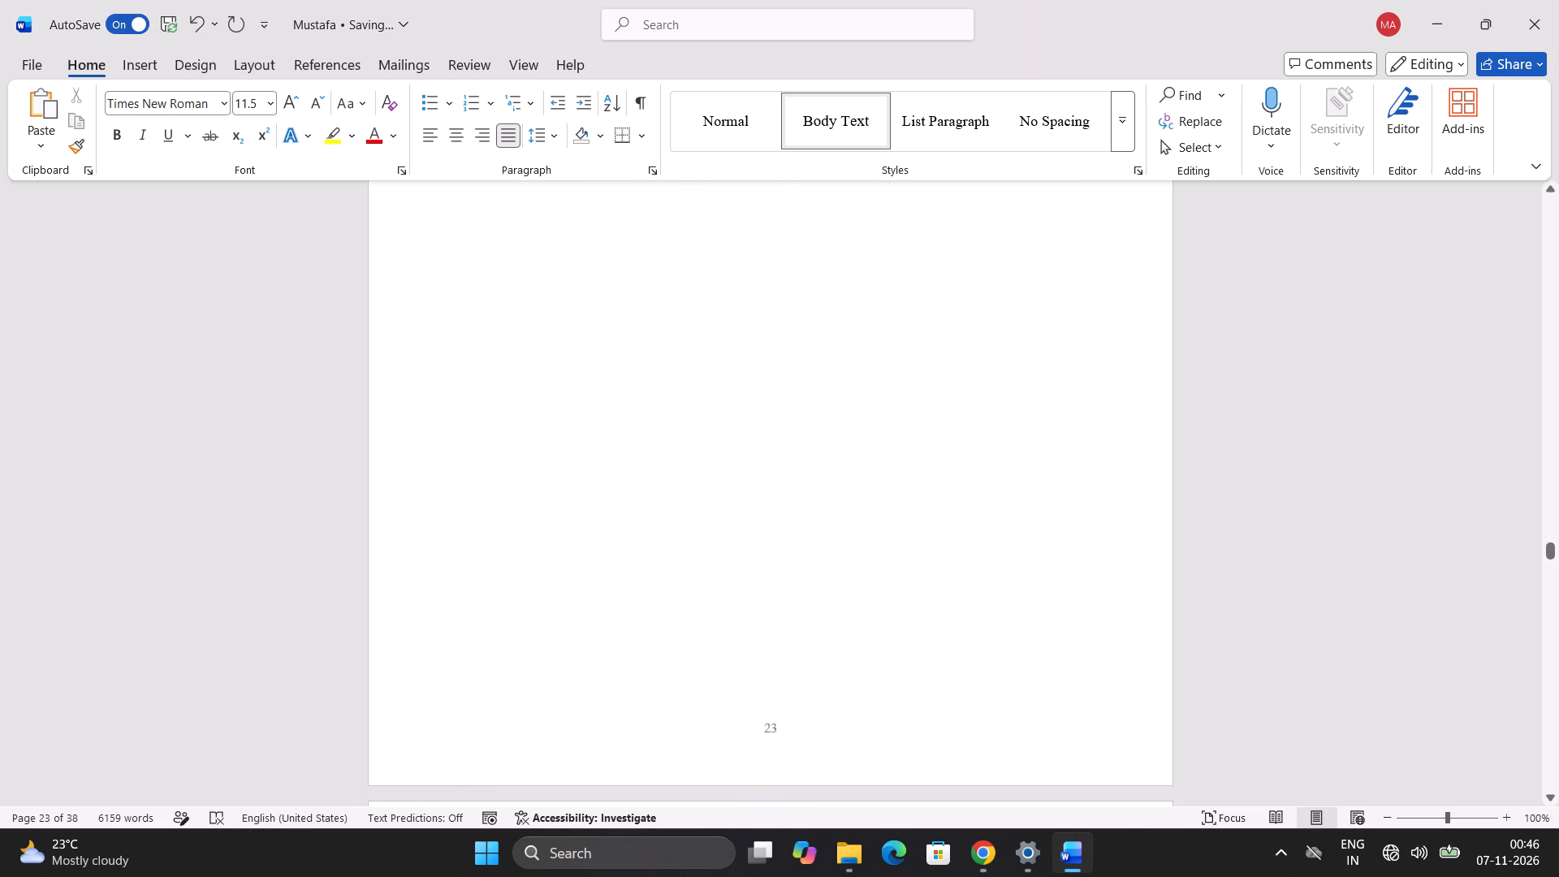
scroll(881, 580, "down", 6)
left_click(514, 352)
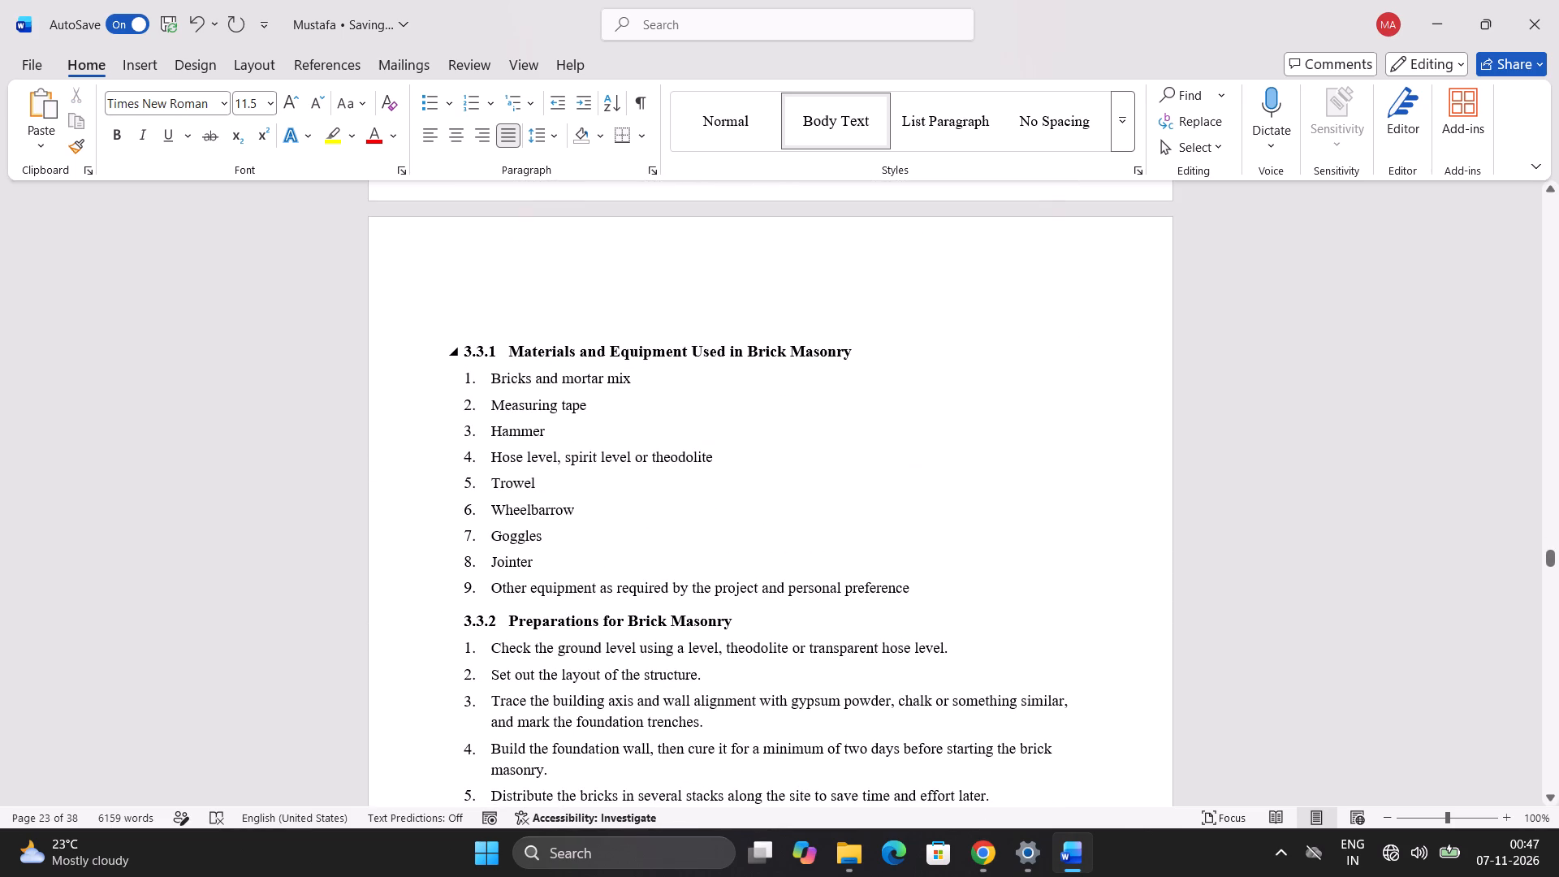
left_click(520, 404)
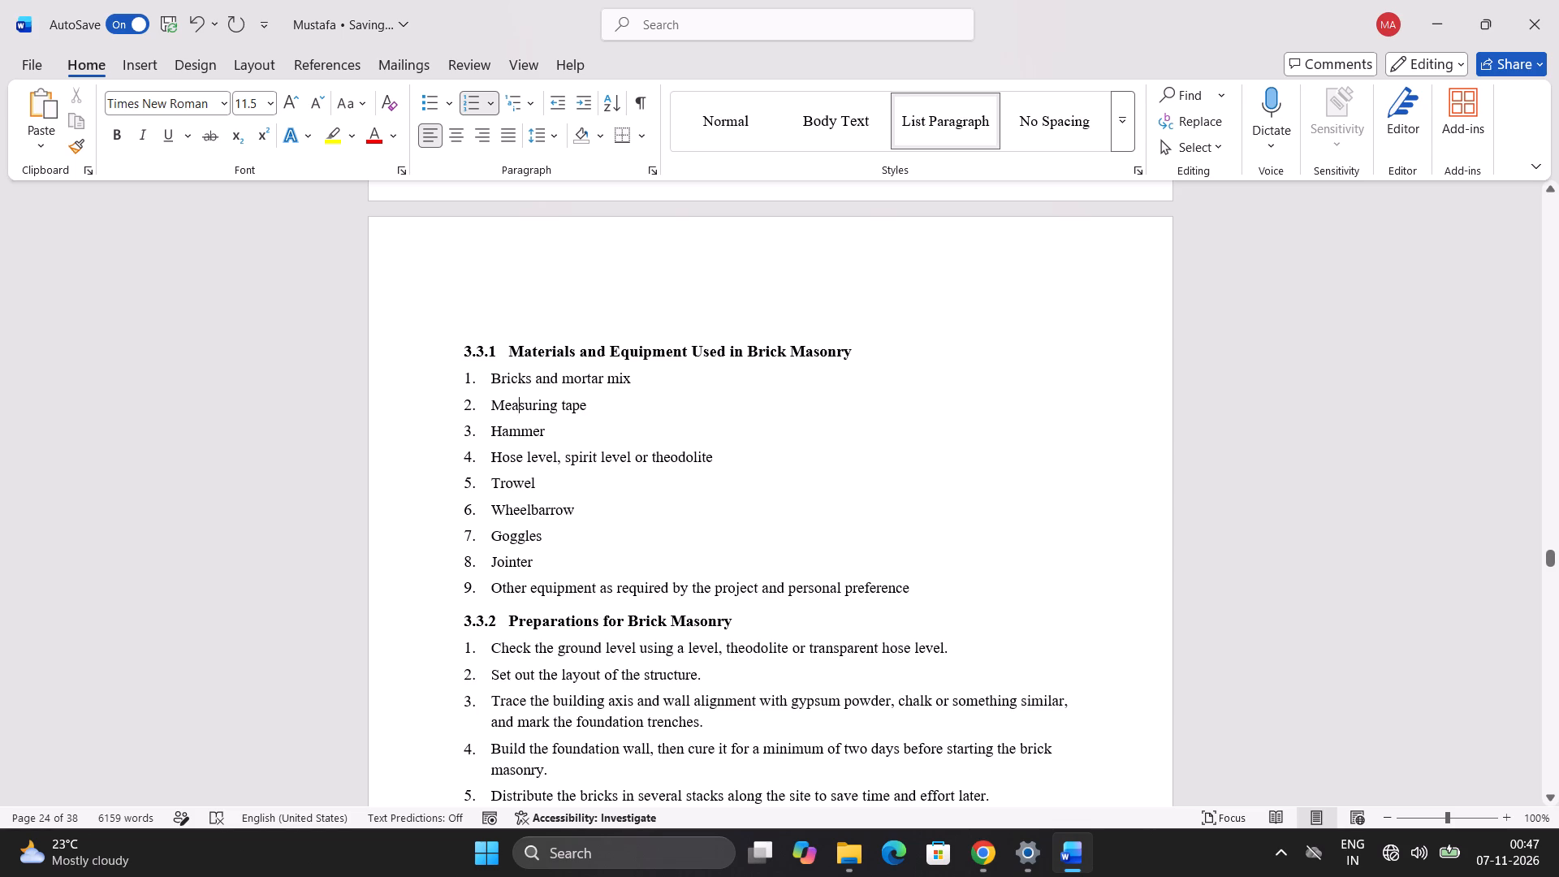
left_click_drag(443, 338, 723, 621)
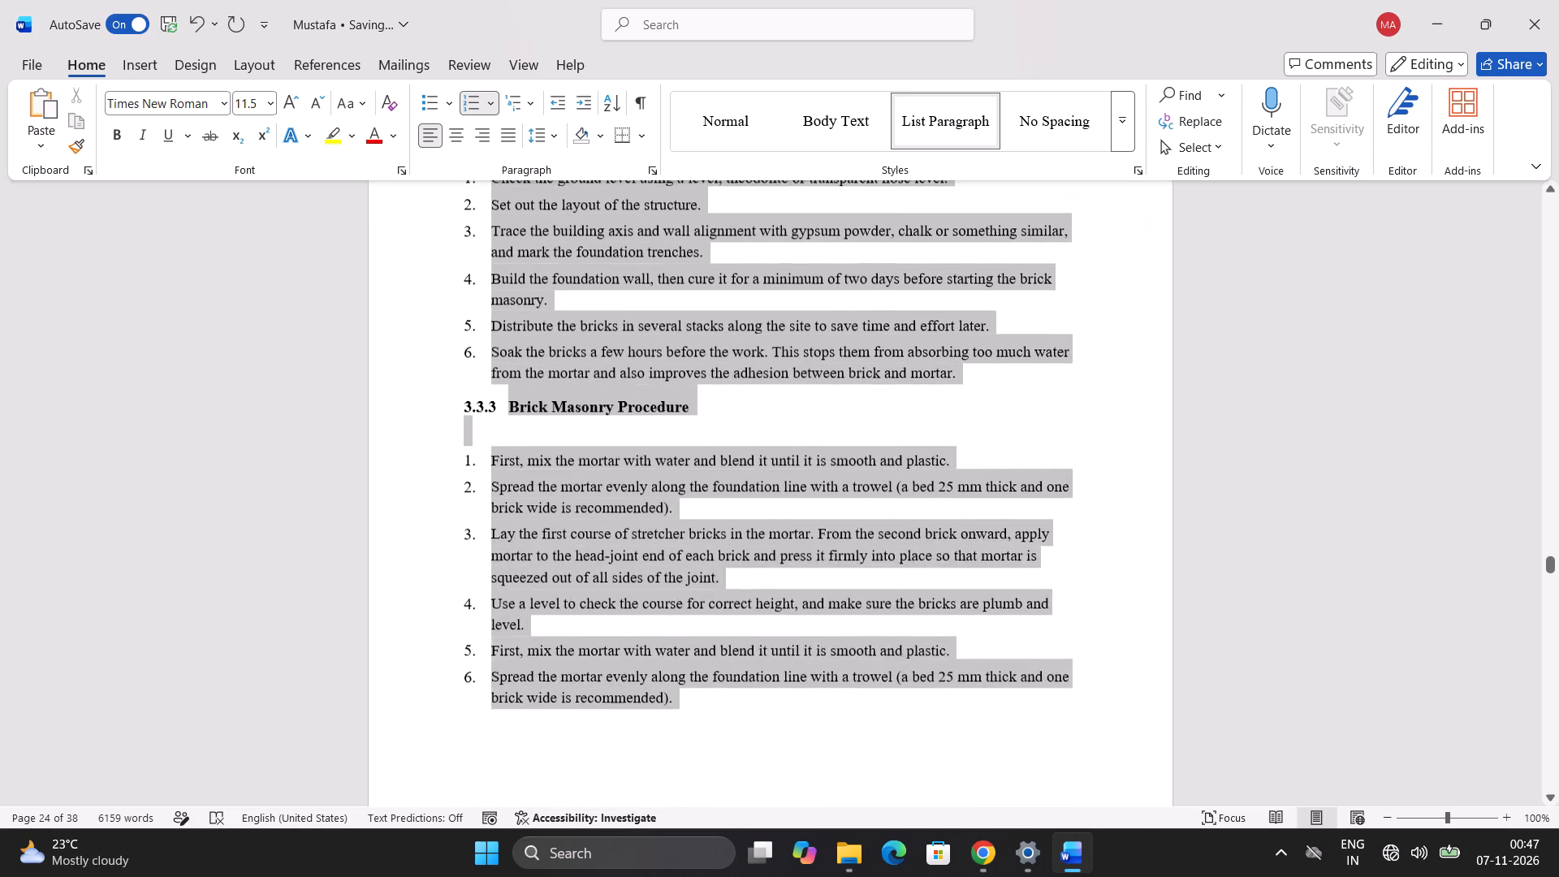
left_click_drag(723, 621, 810, 835)
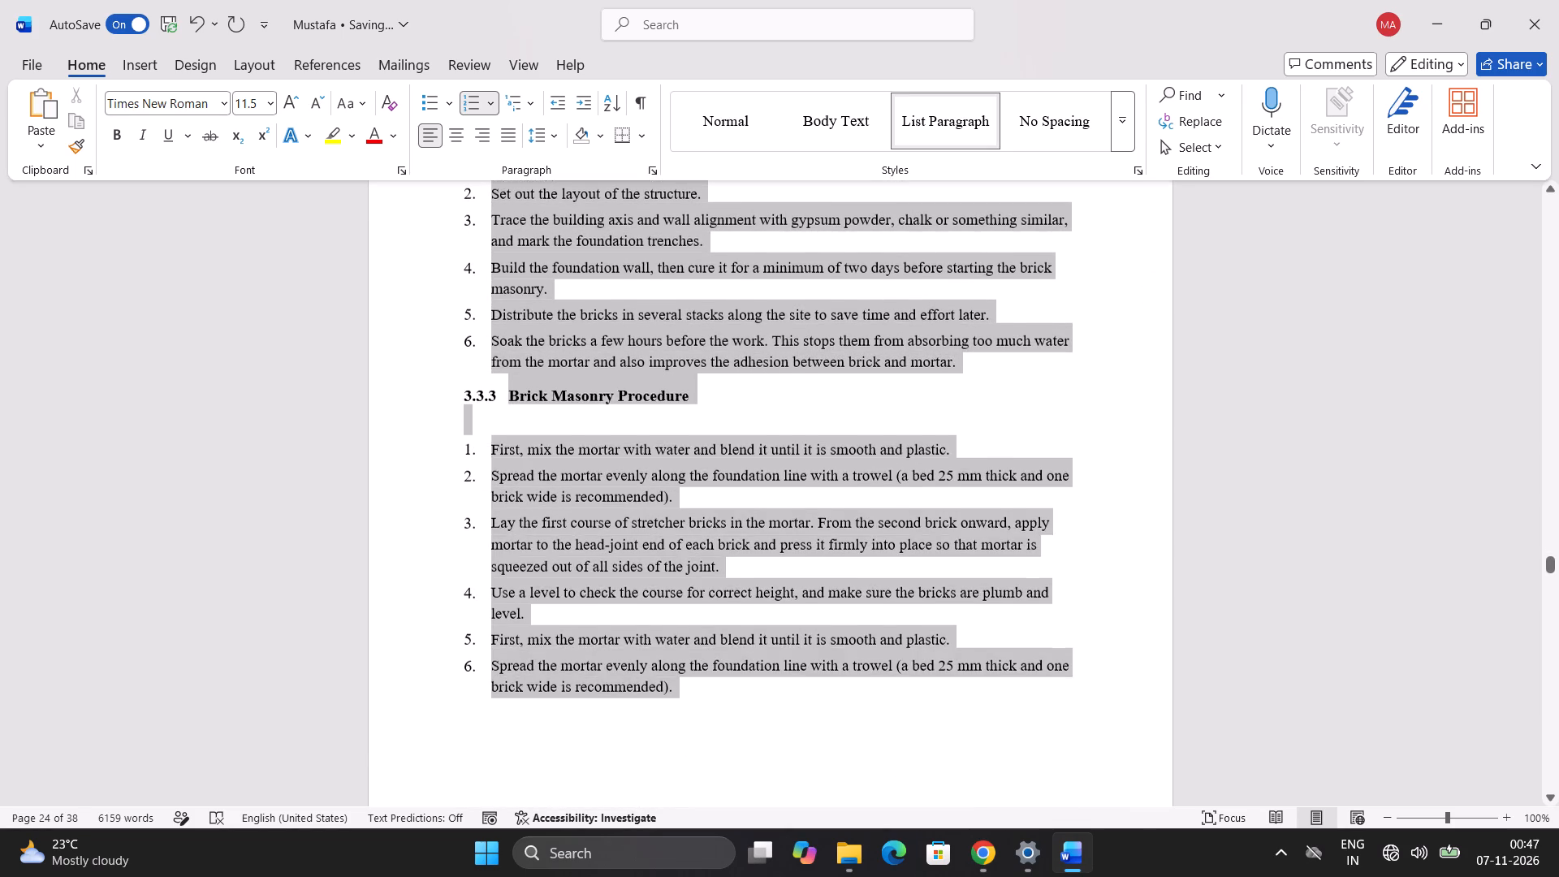
left_click_drag(810, 835, 778, 486)
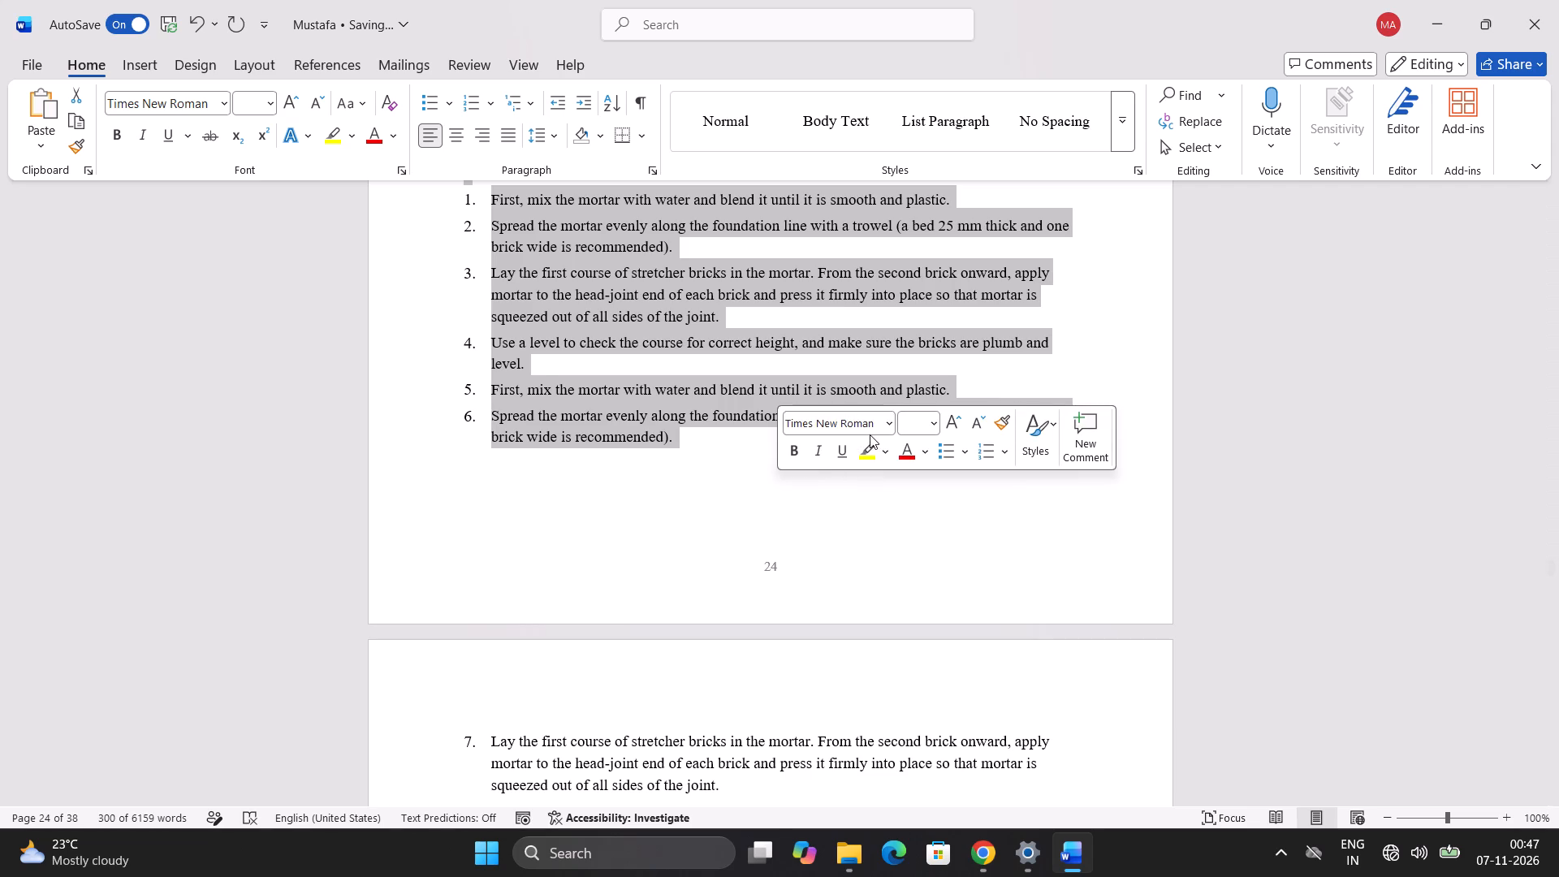
left_click(922, 425)
type("12")
key("Return")
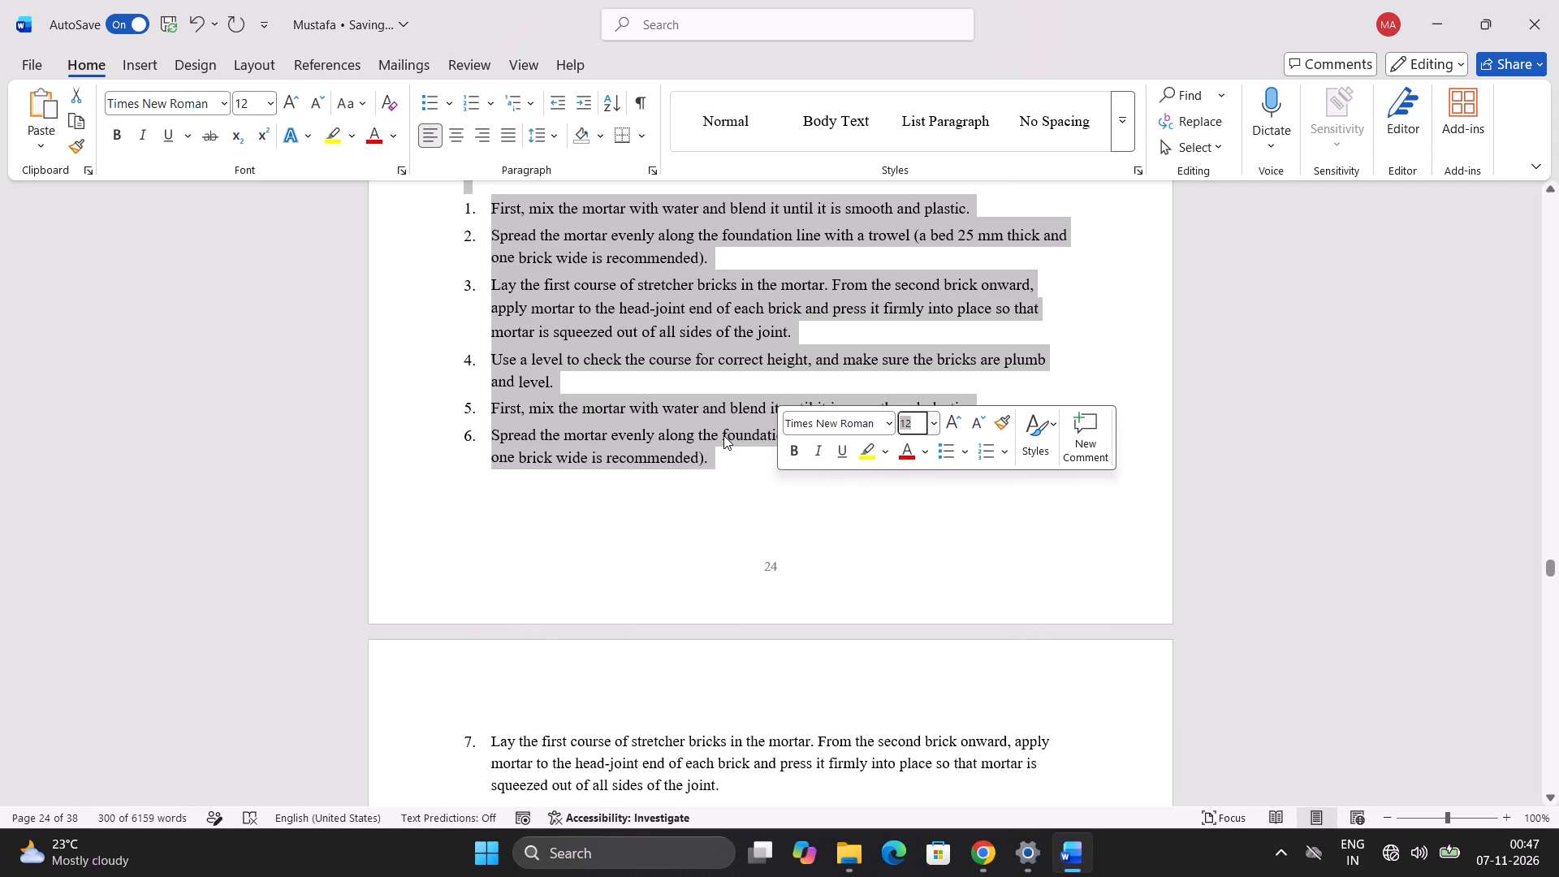
left_click(693, 520)
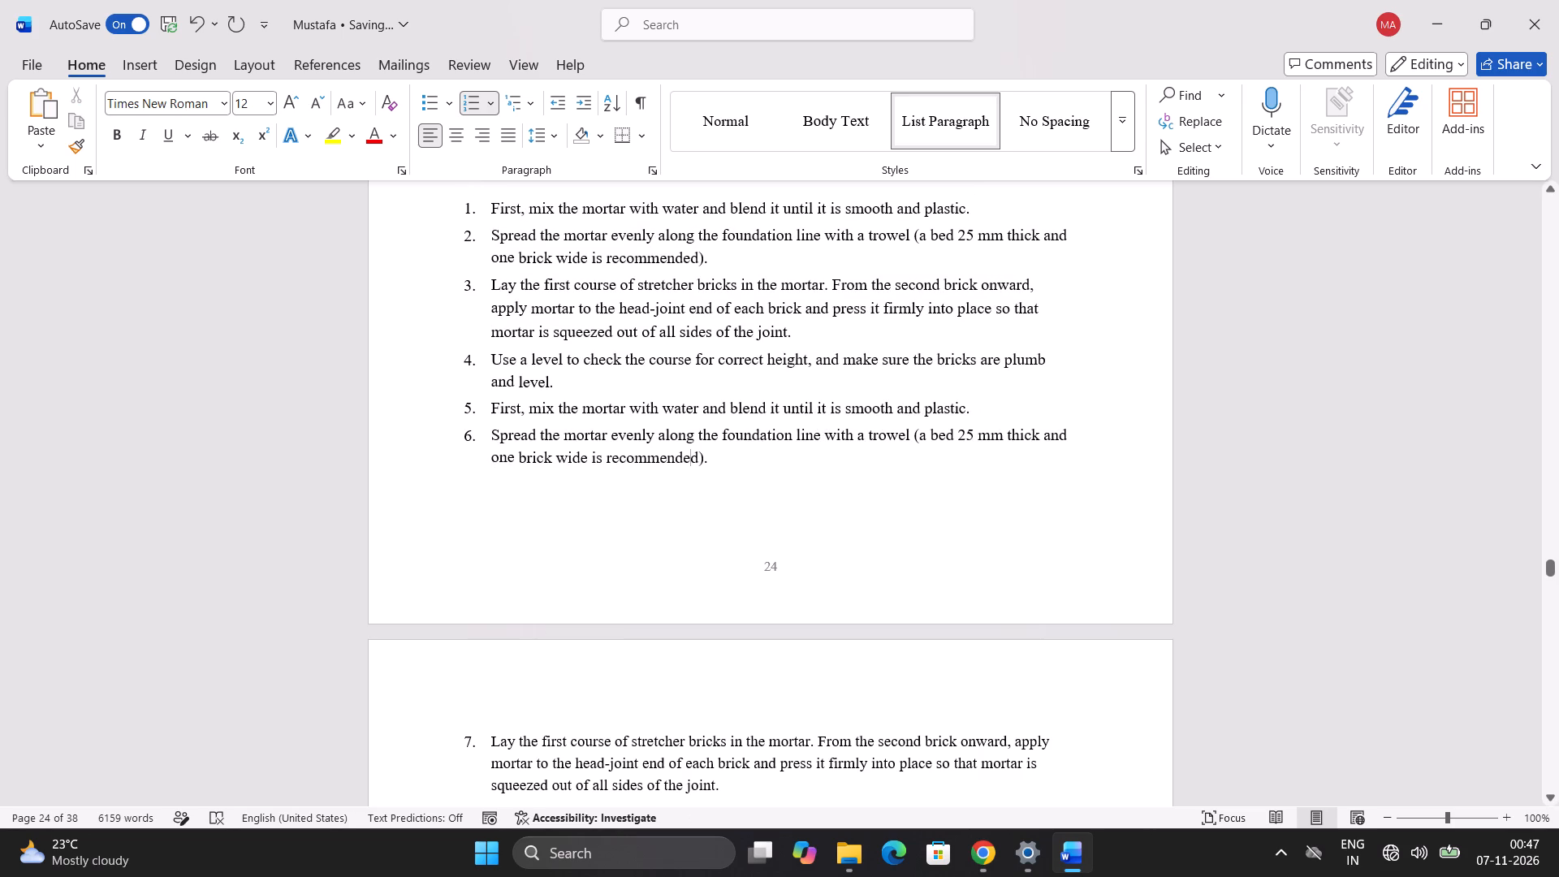
left_click(705, 416)
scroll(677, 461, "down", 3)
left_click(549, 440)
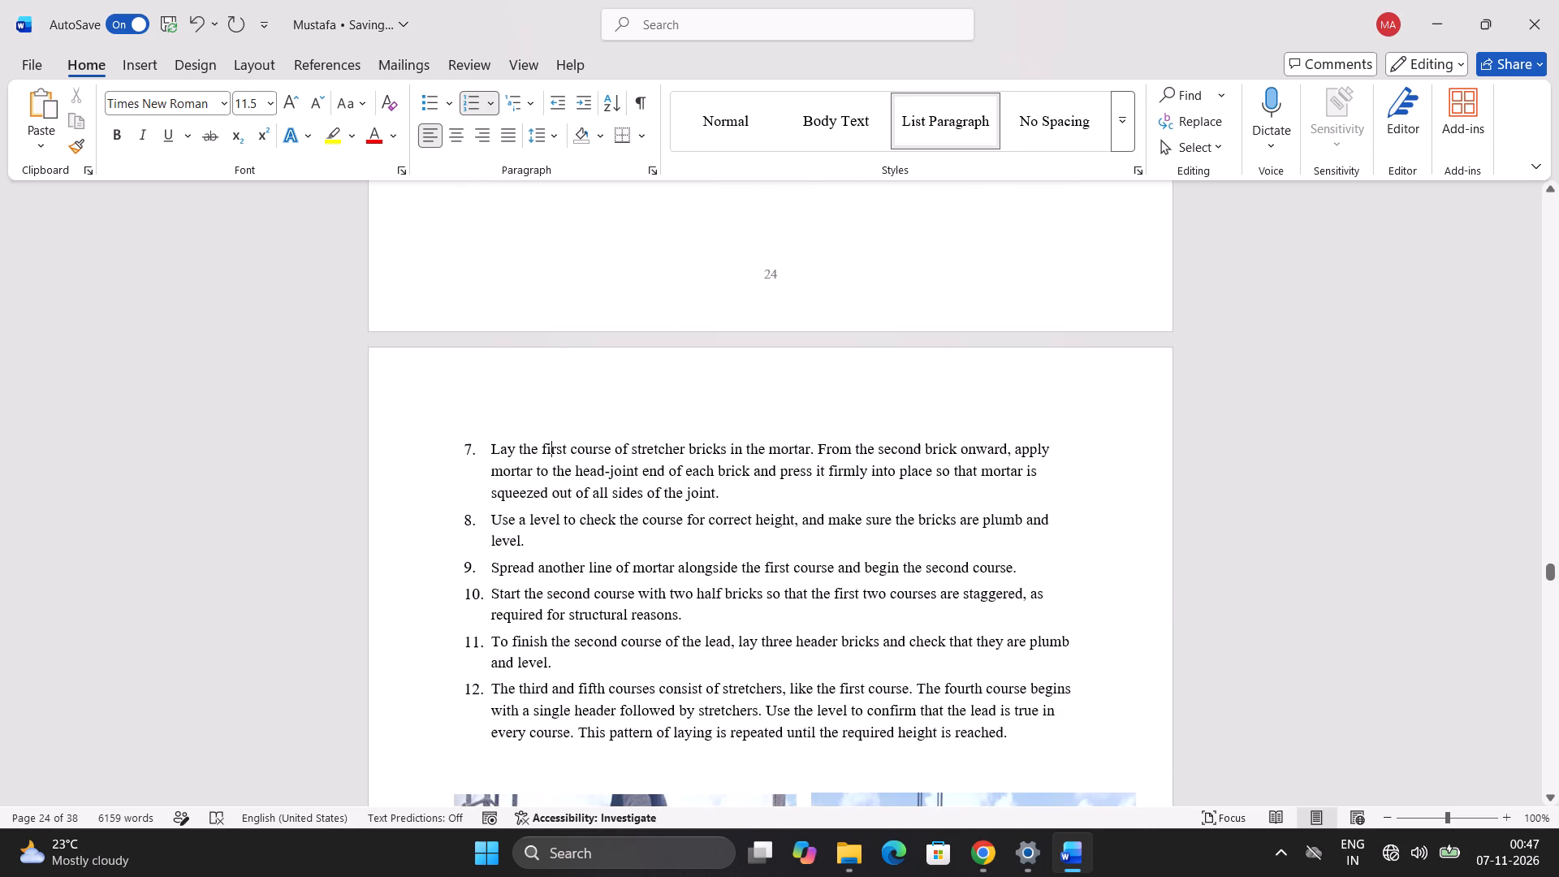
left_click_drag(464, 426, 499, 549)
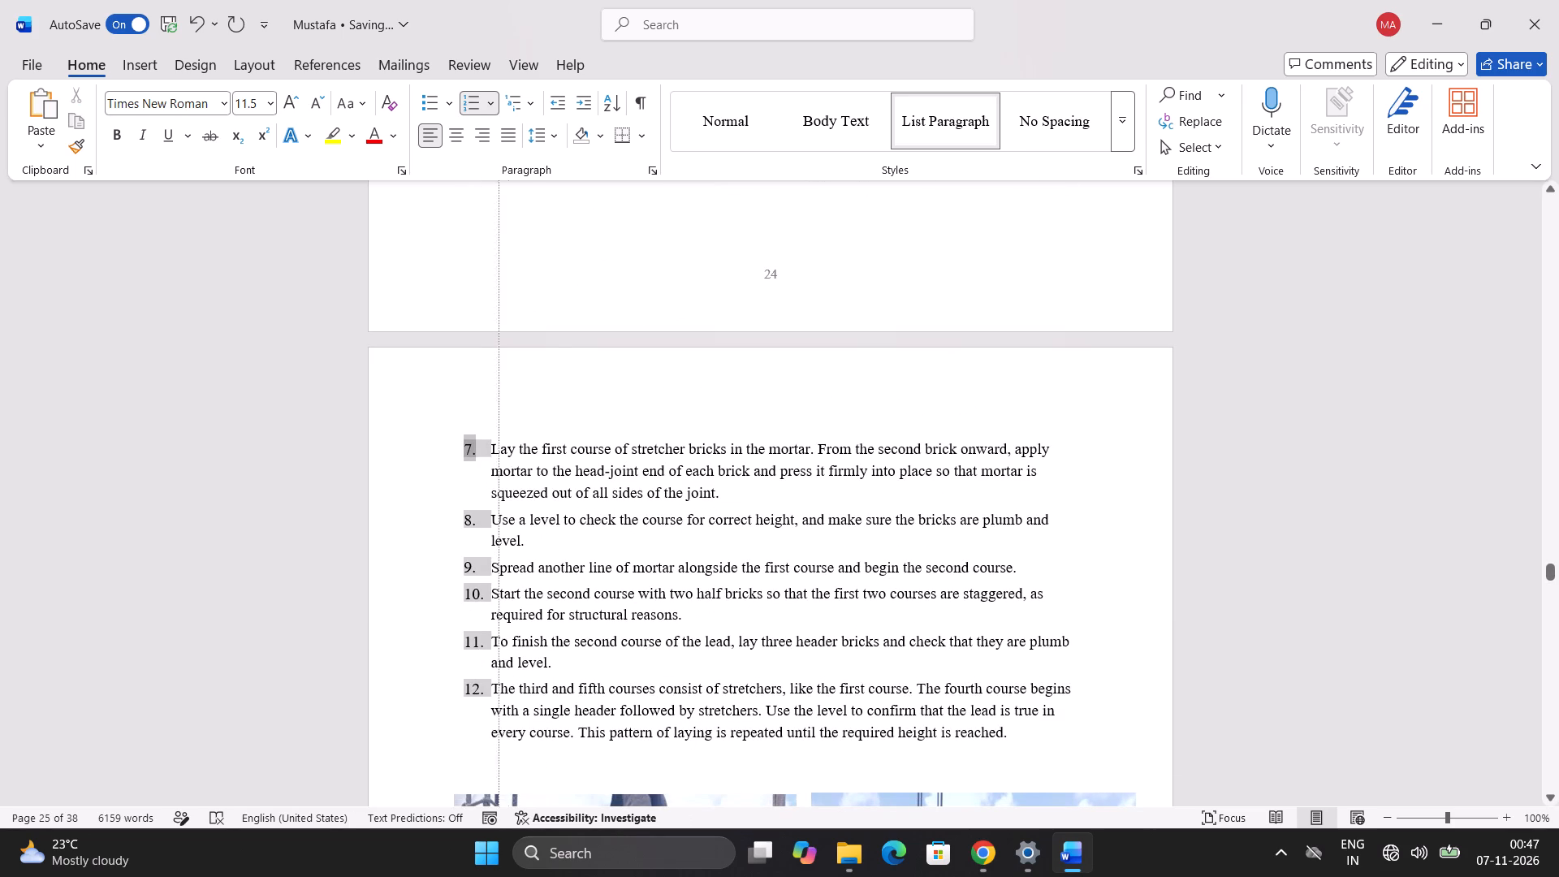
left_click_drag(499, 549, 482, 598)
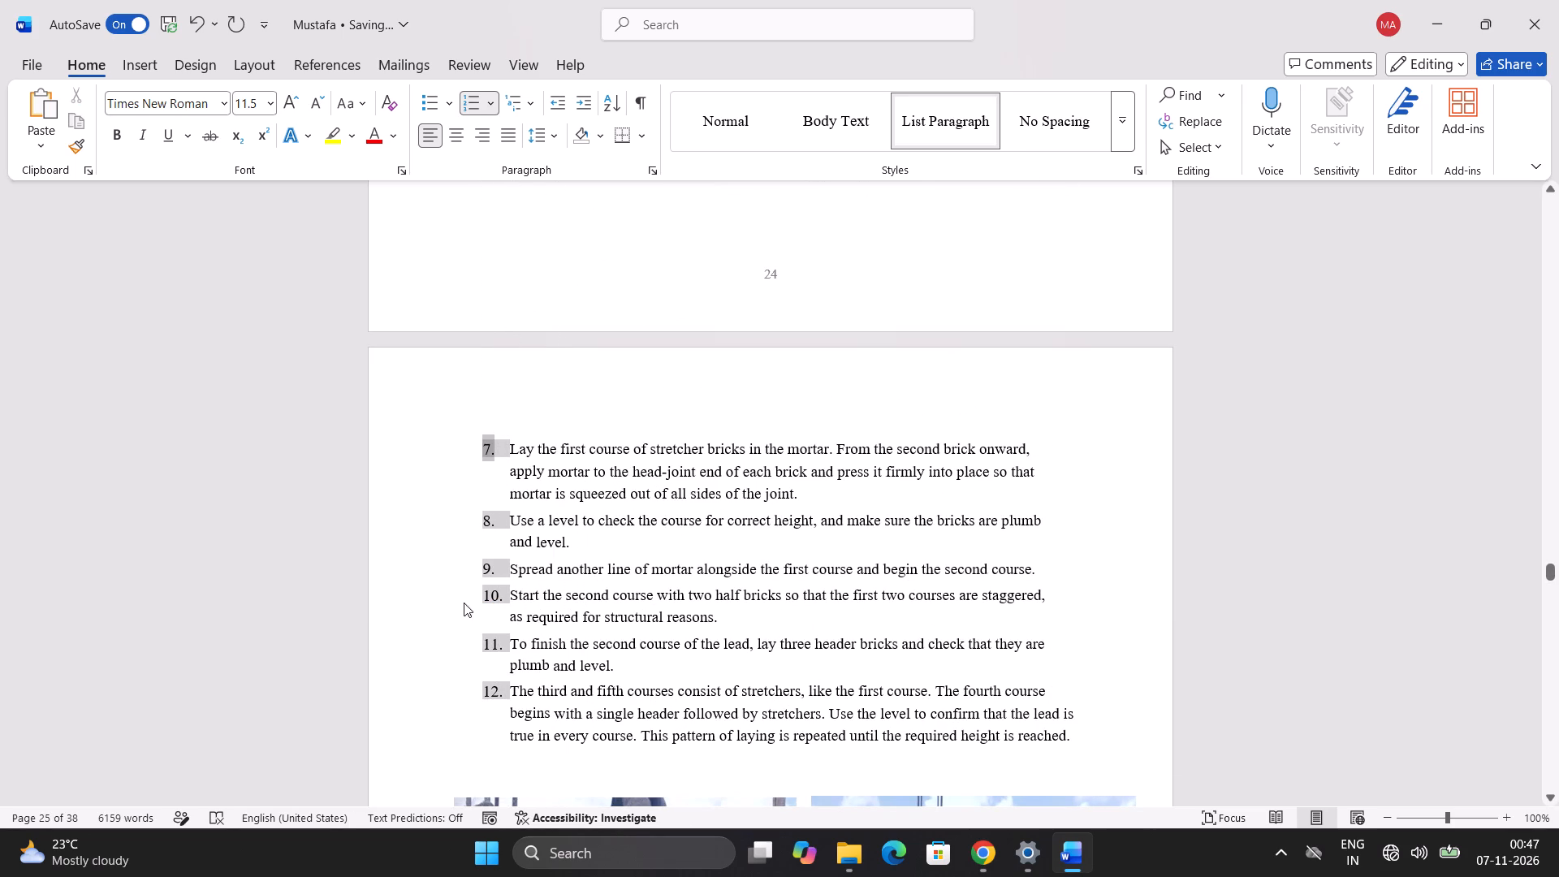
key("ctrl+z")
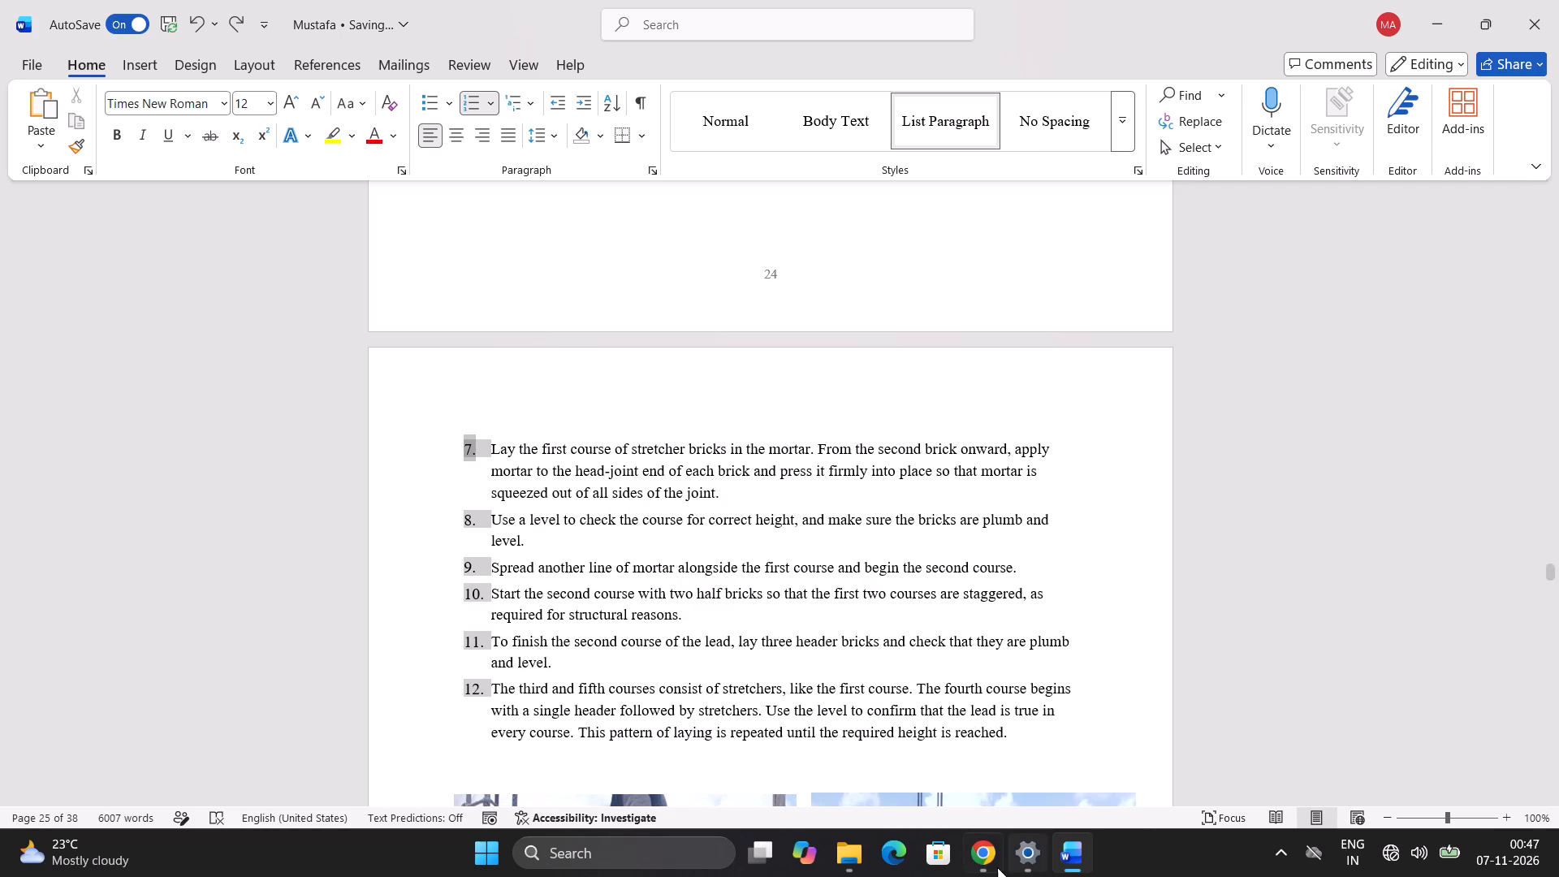
Set items 7 to 12 of the brick masonry procedure on page 25 to font size 12.
scroll(1149, 625, "down", 1)
left_click(1106, 613)
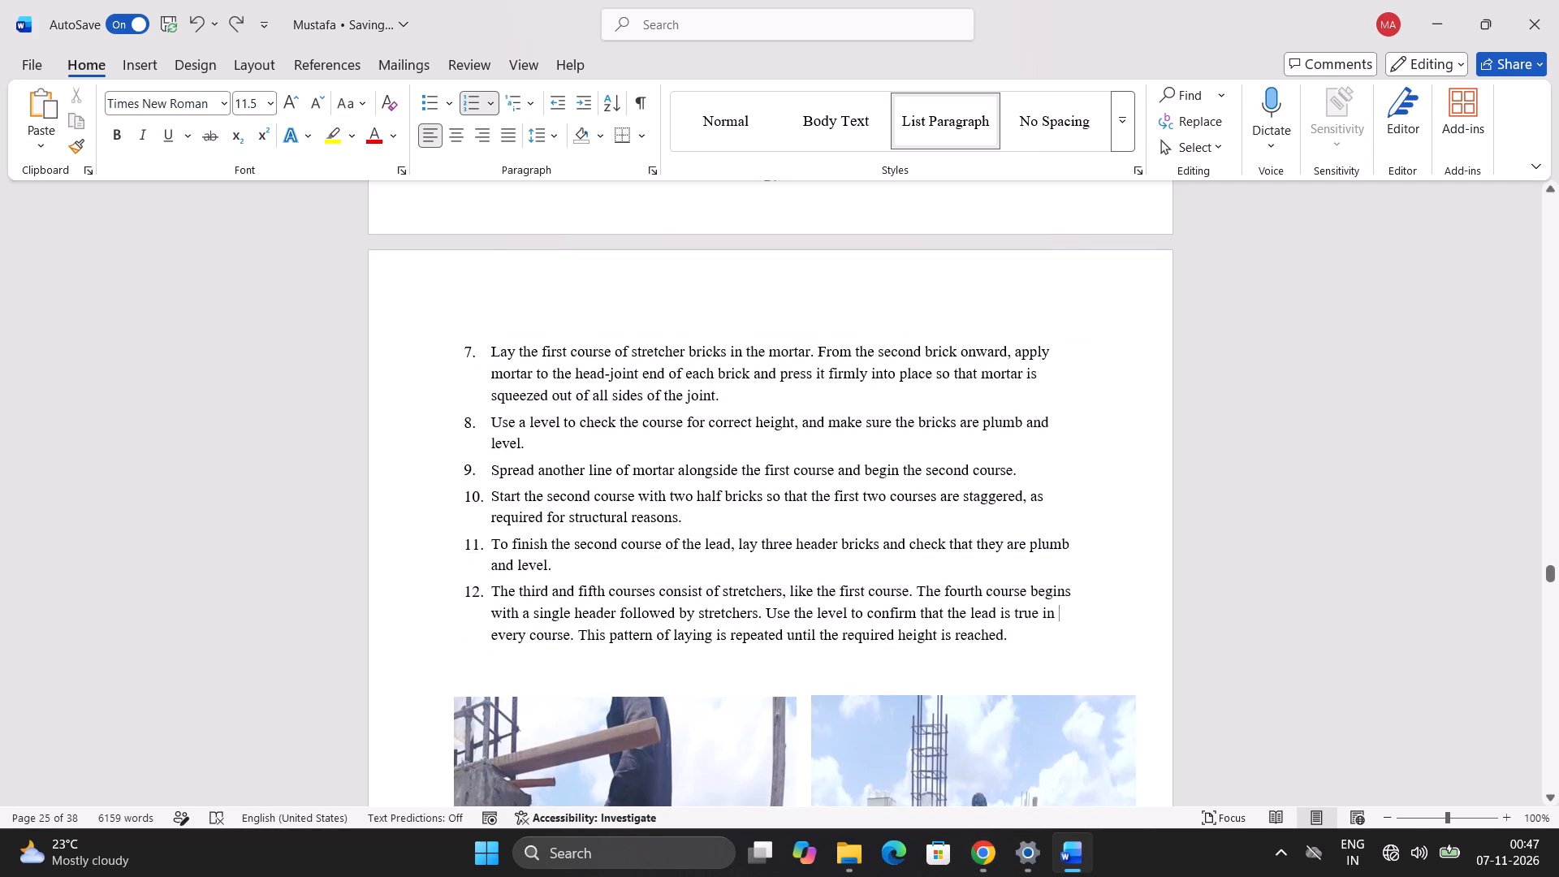
left_click_drag(1012, 646, 494, 337)
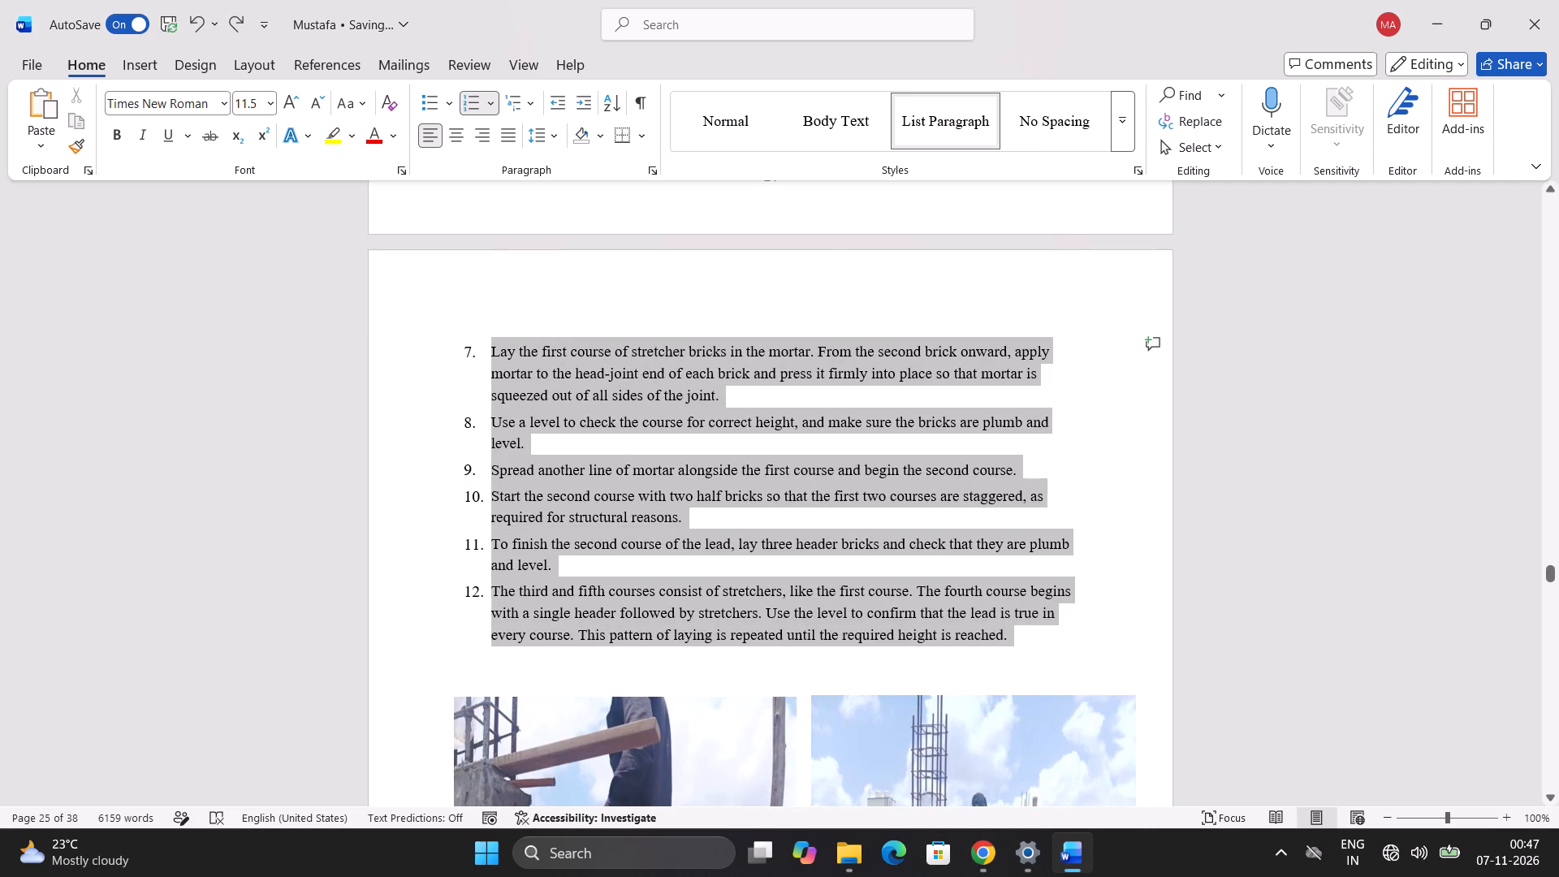
left_click_drag(494, 337, 491, 338)
left_click(633, 270)
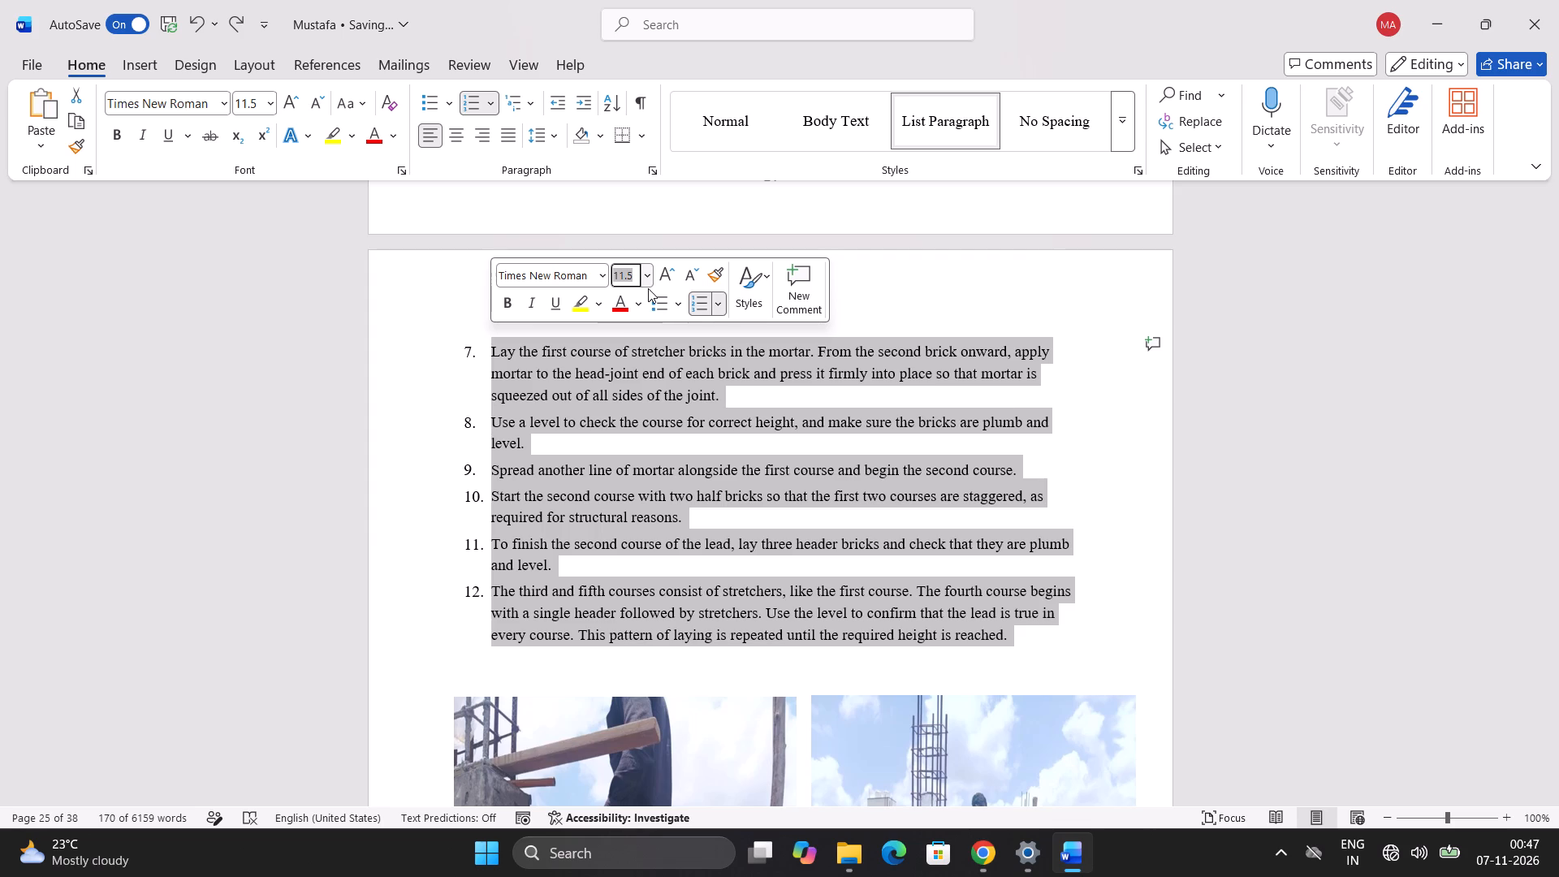
type("12")
key("Return")
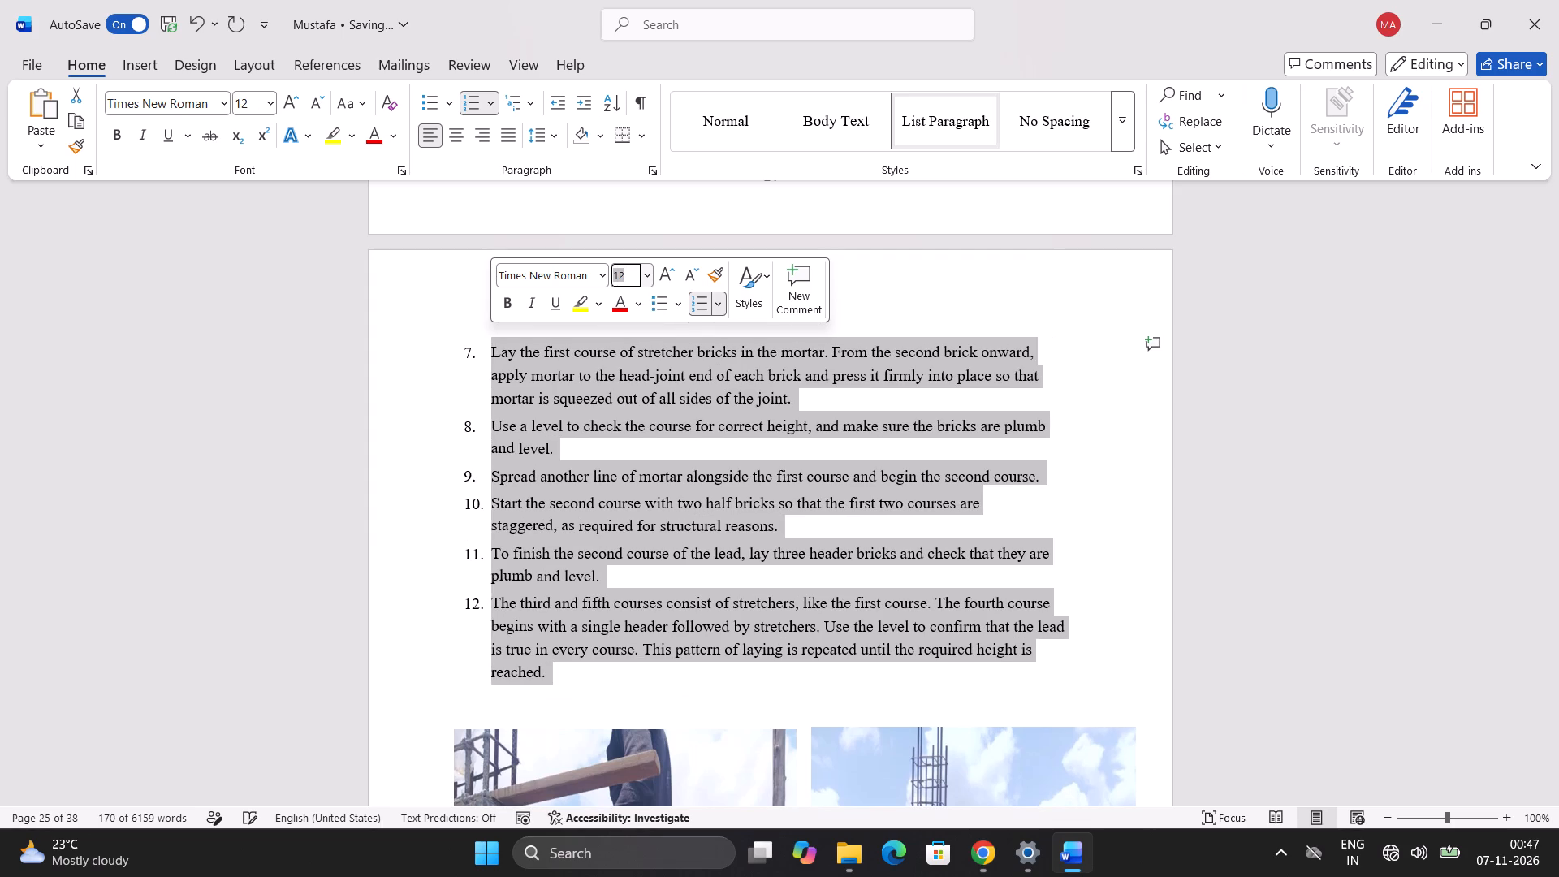
left_click(998, 297)
Set the heading "3.4 Lintel" to font size 14.
scroll(998, 297, "down", 11)
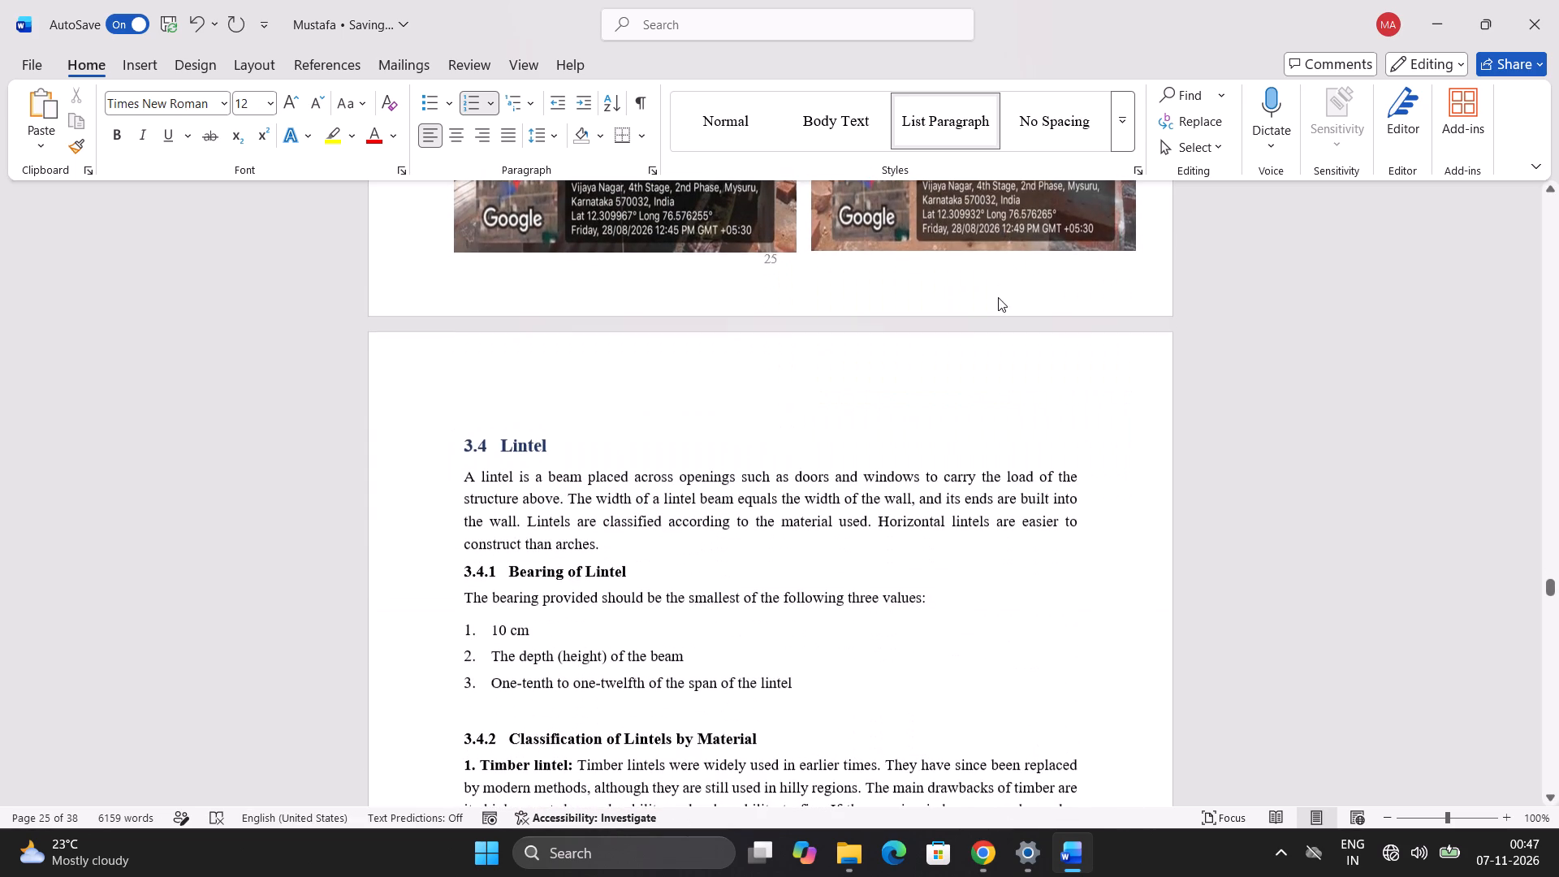
left_click(542, 445)
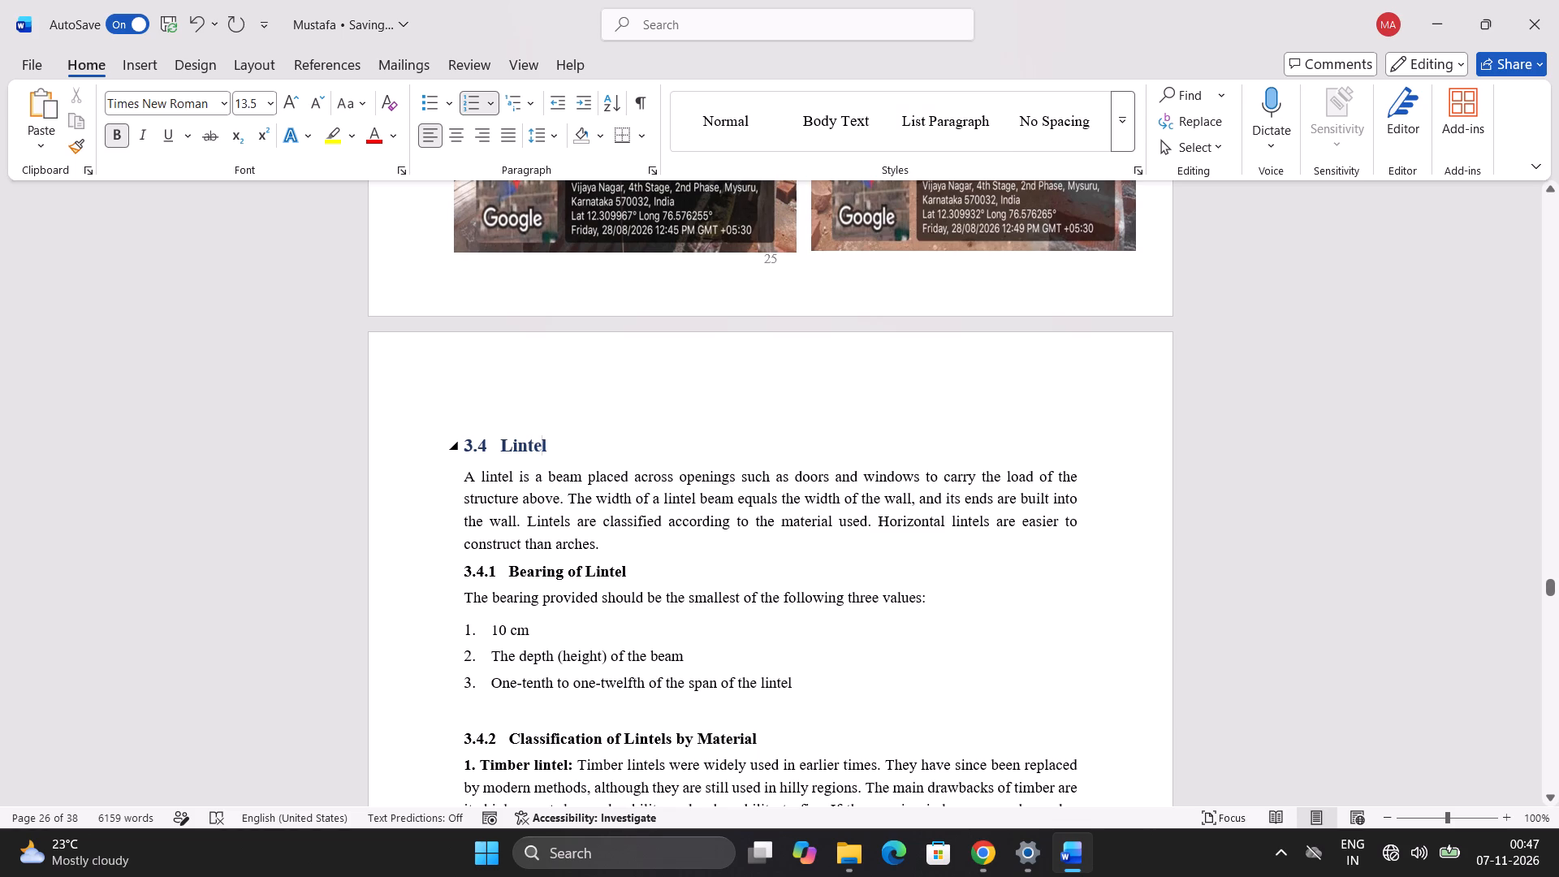
left_click_drag(553, 444, 530, 443)
left_click_drag(530, 443, 499, 440)
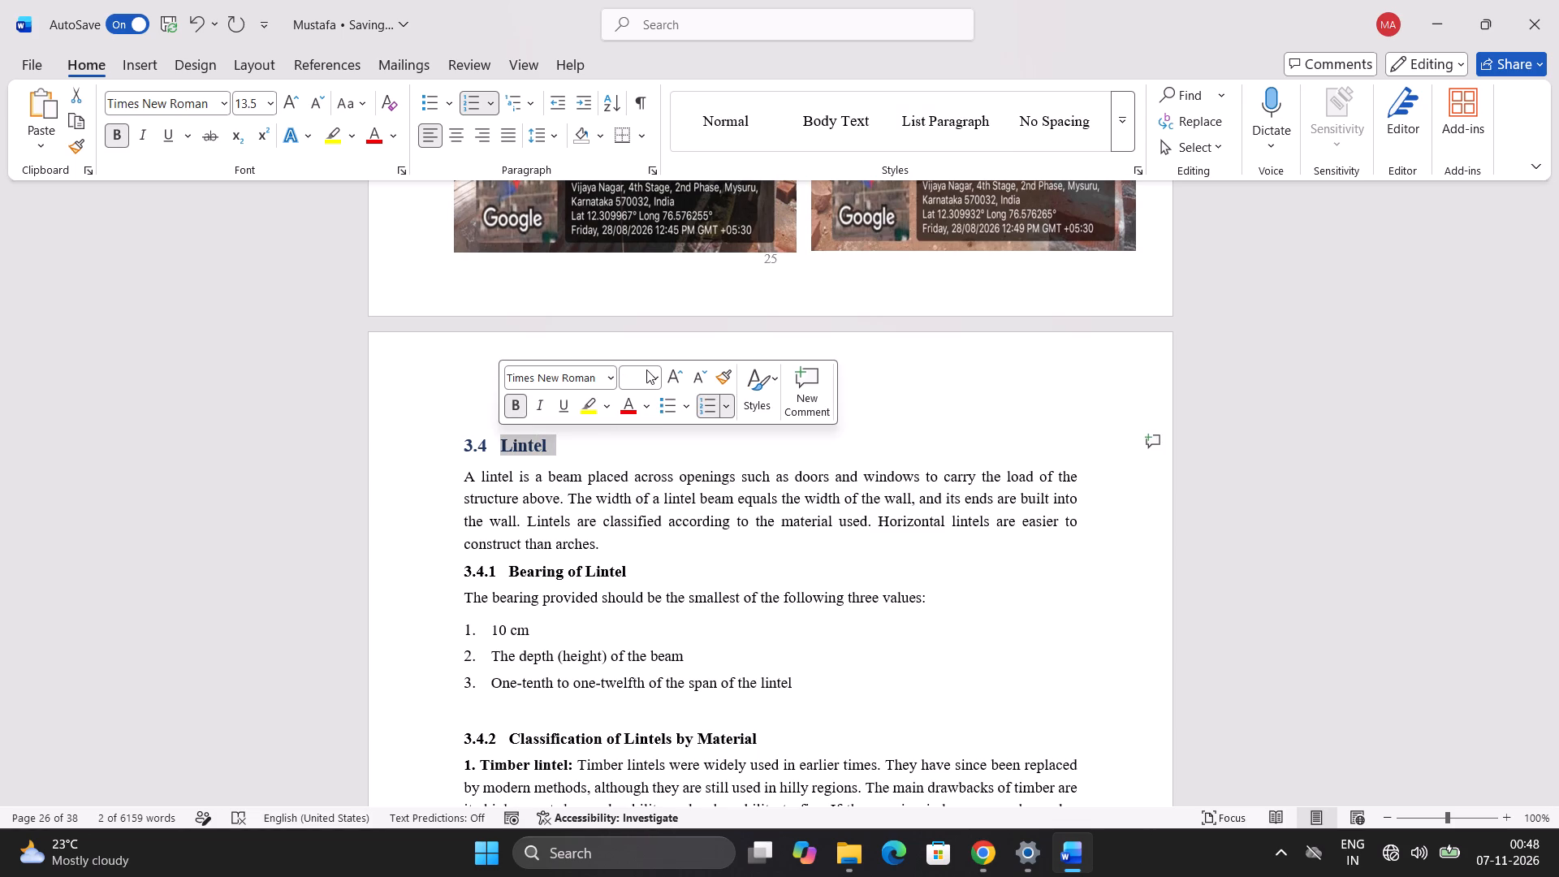
left_click(637, 369)
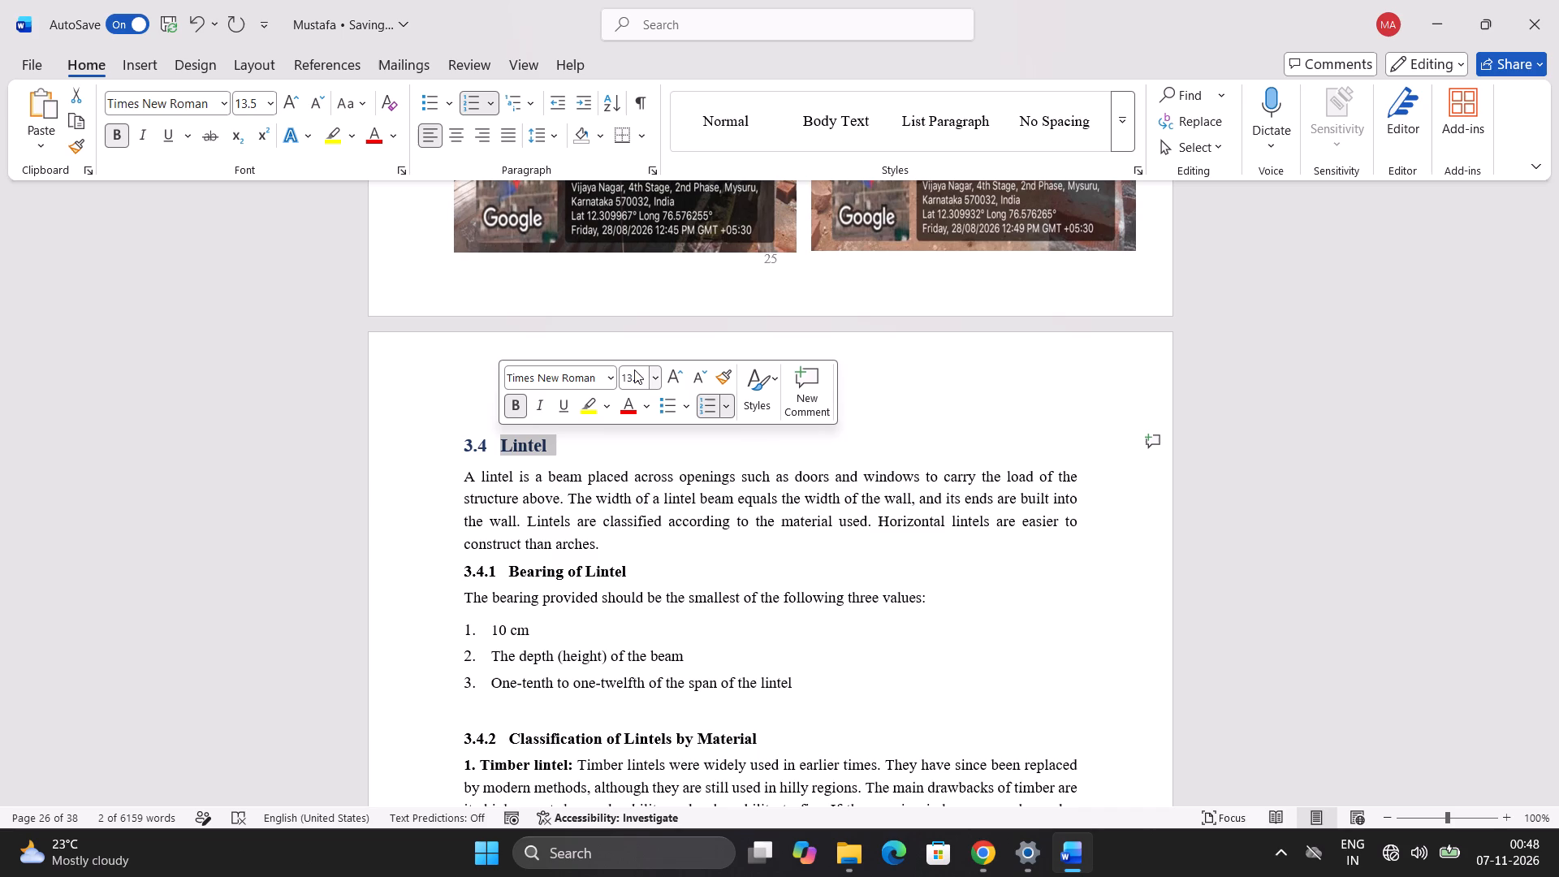
left_click(634, 373)
type("14")
key("Return")
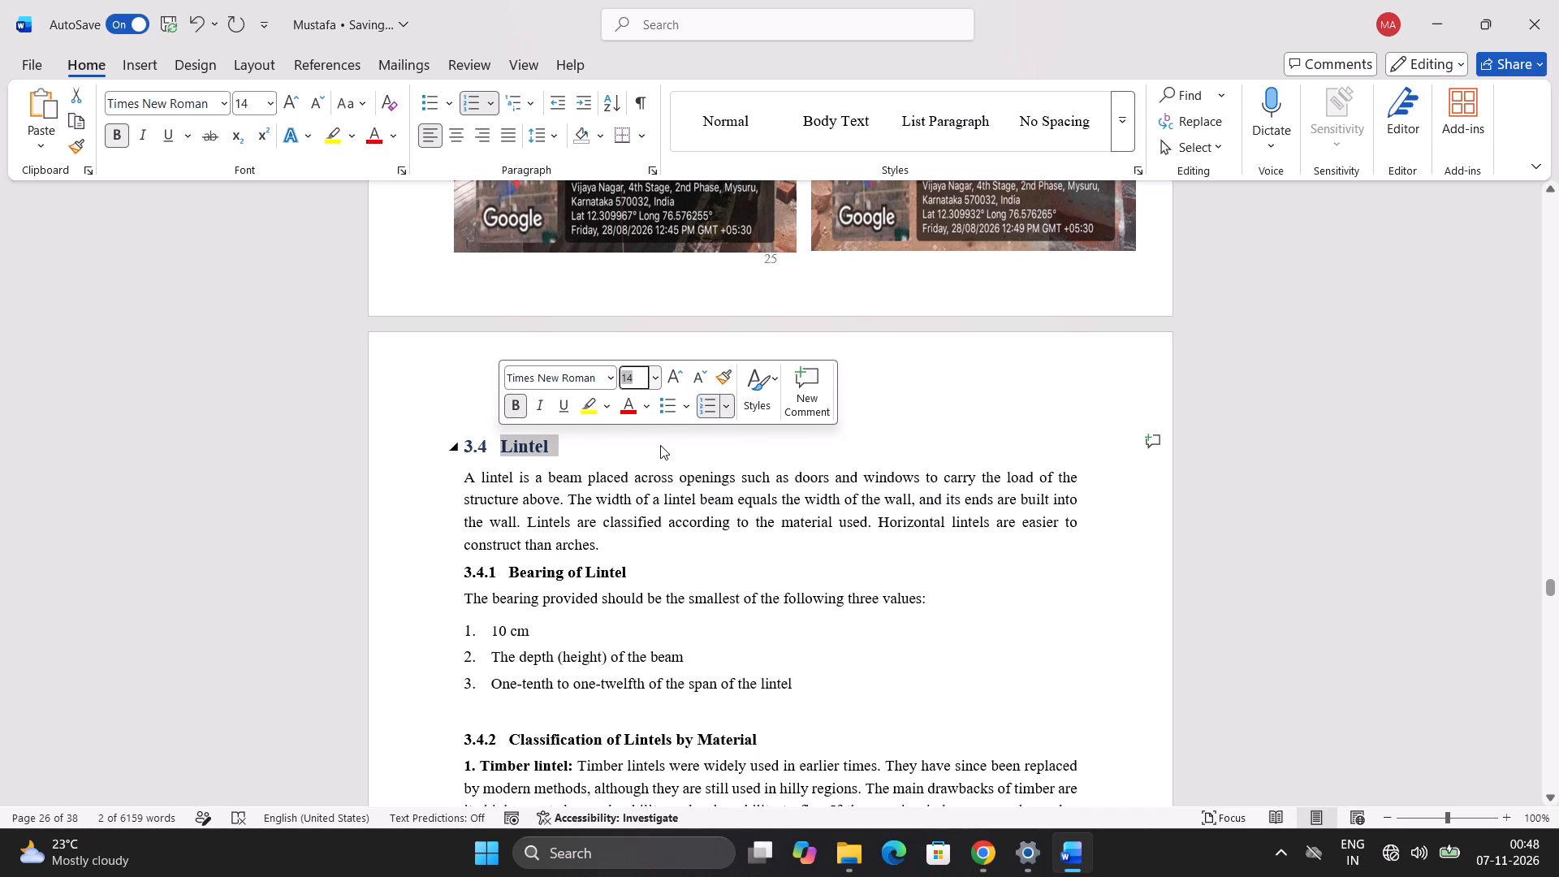
left_click(660, 445)
Set the body paragraph directly under the heading "3.4 Lintel" to font size 12.
left_click_drag(464, 472, 597, 552)
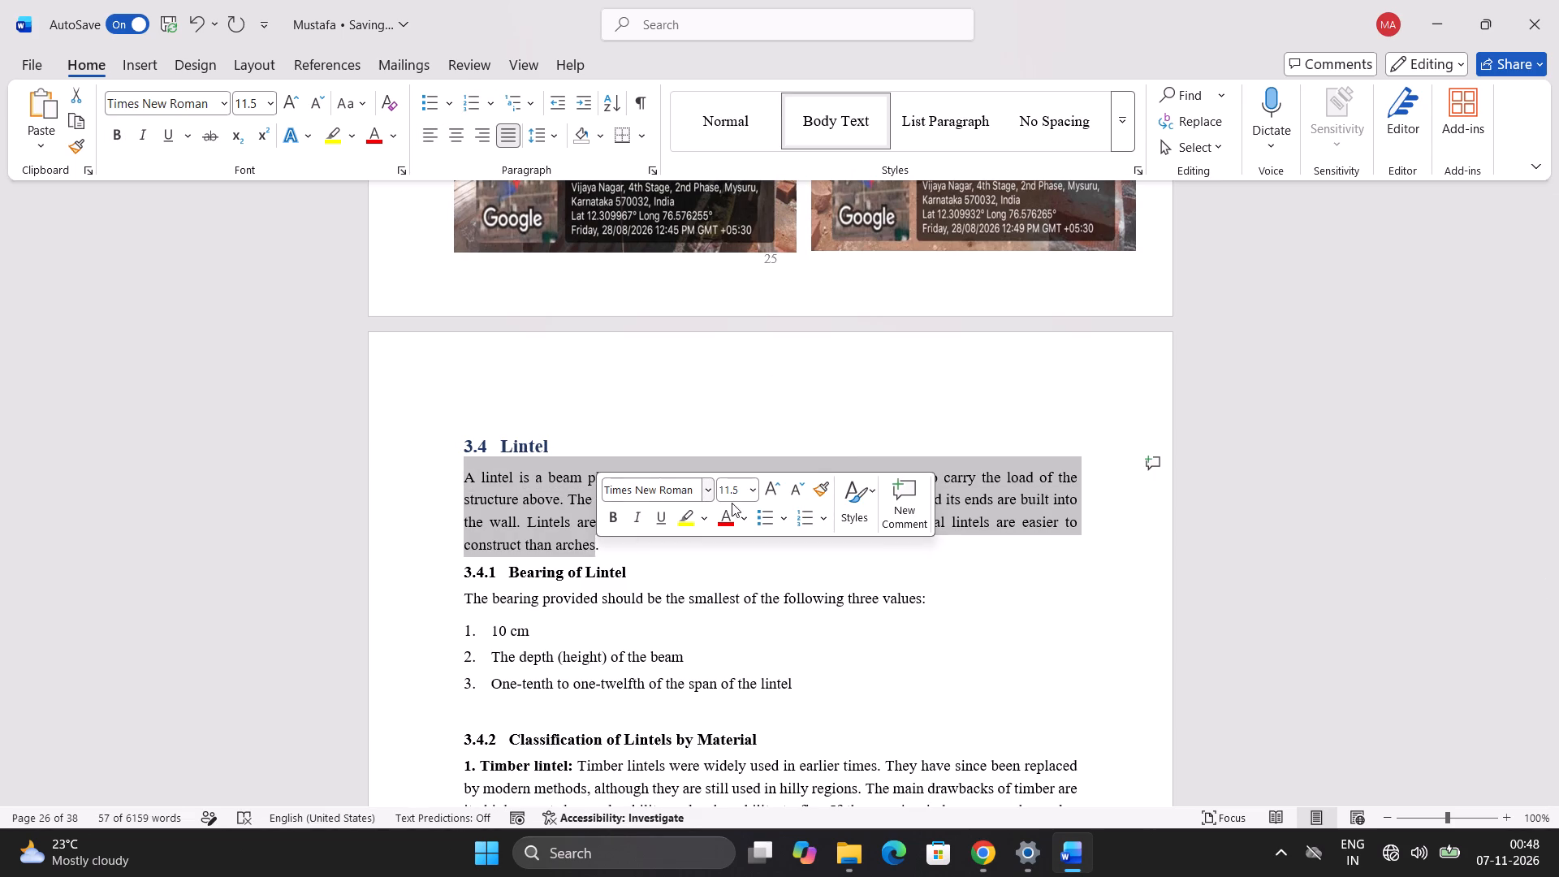
left_click(734, 486)
type("12")
key("Return")
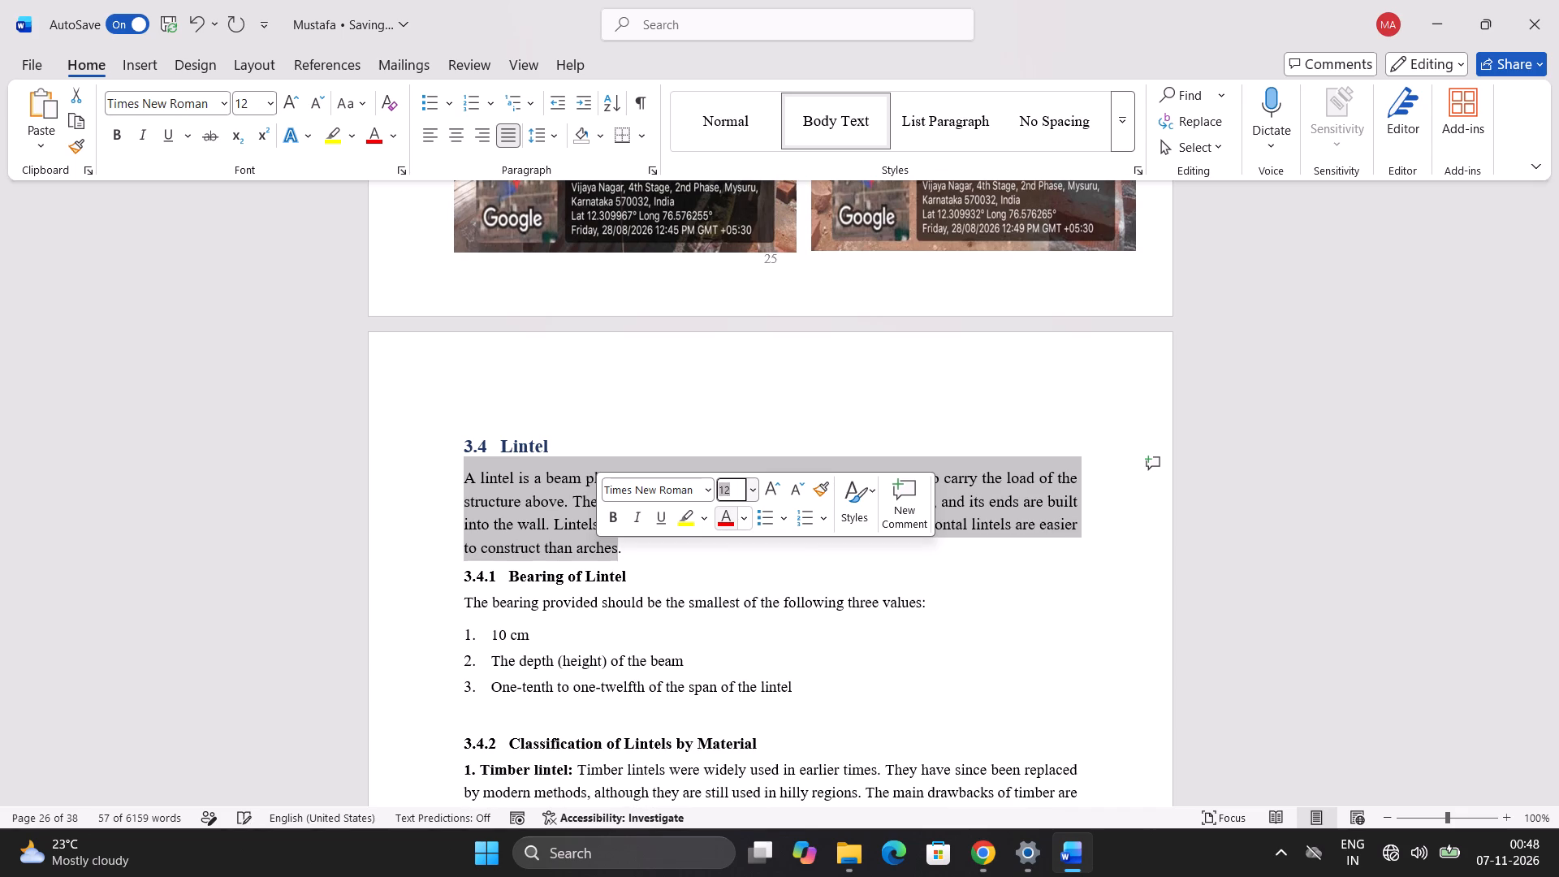
left_click(792, 596)
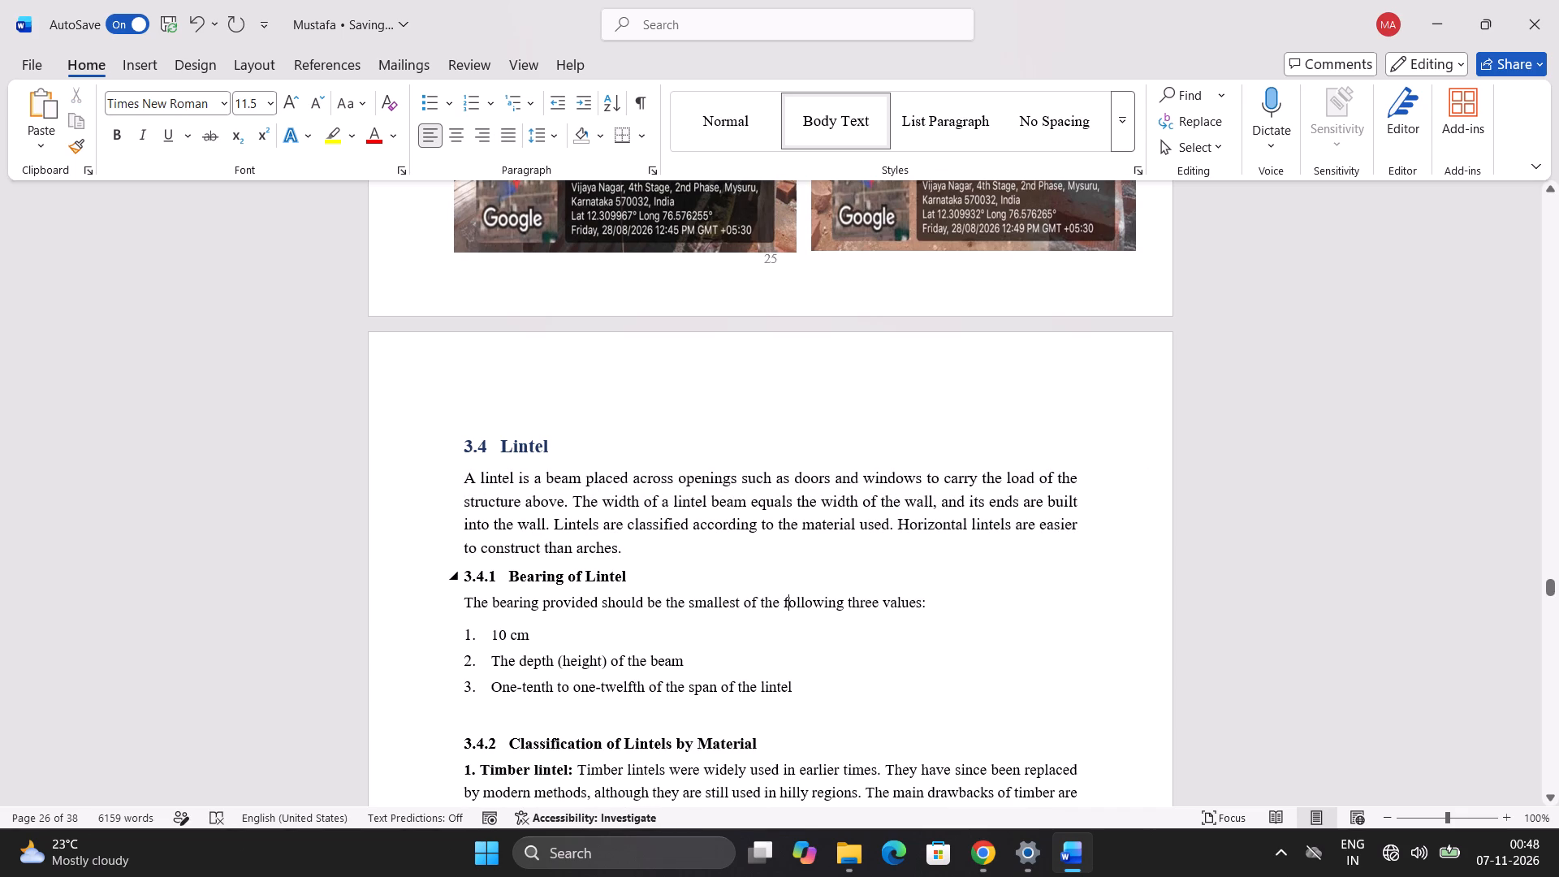
Set all text below the heading "3.4 Lintel" on page 26, through item 5 "Steel lintel", to font size 12.
left_click(601, 575)
scroll(686, 598, "down", 2)
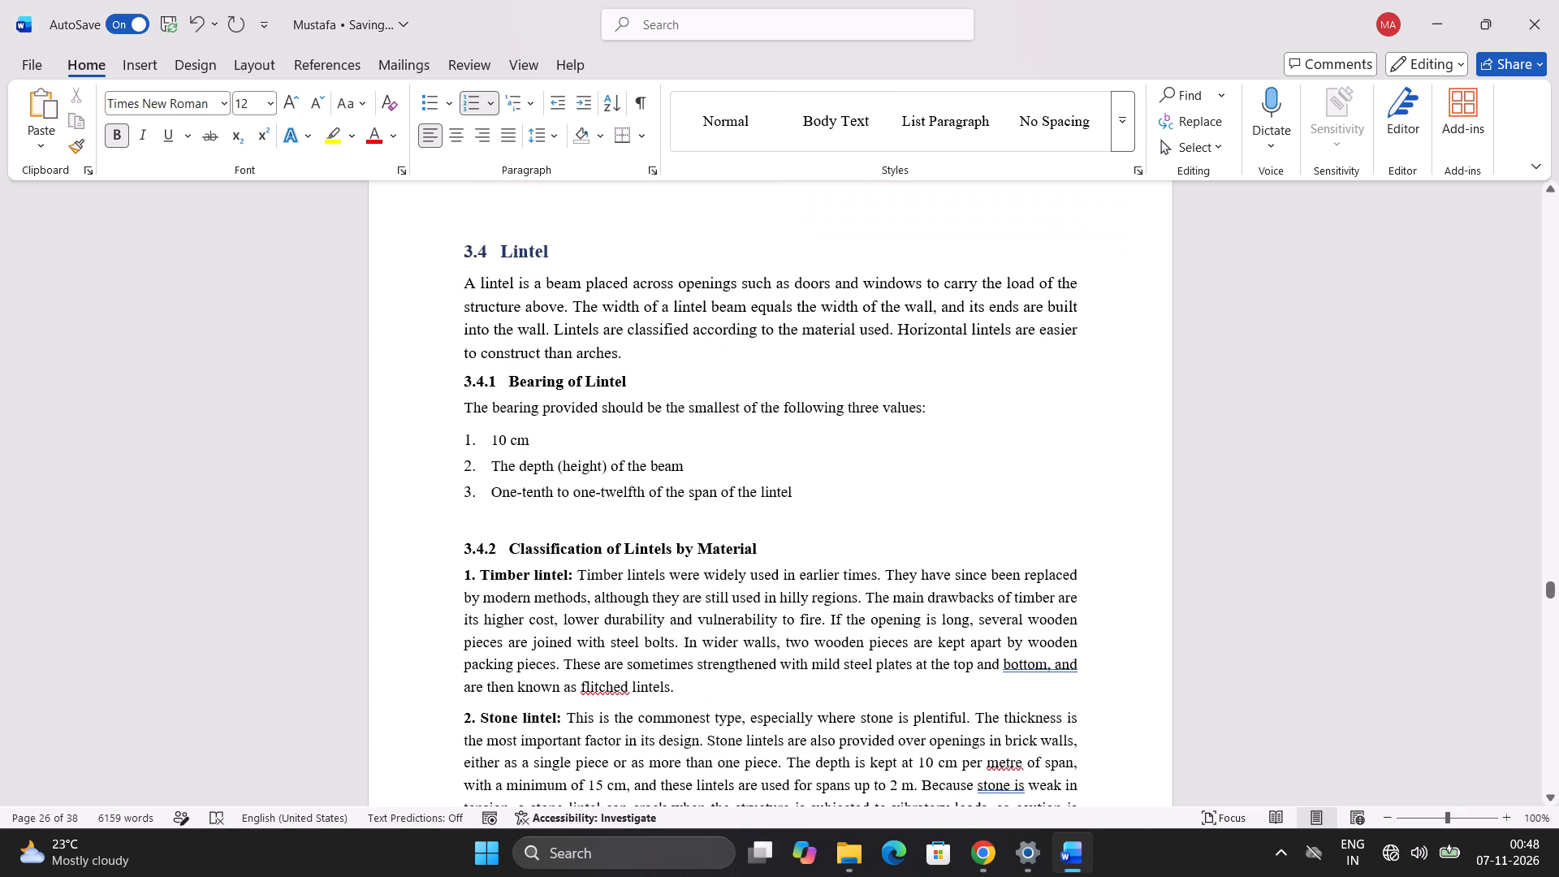
left_click_drag(456, 284, 504, 510)
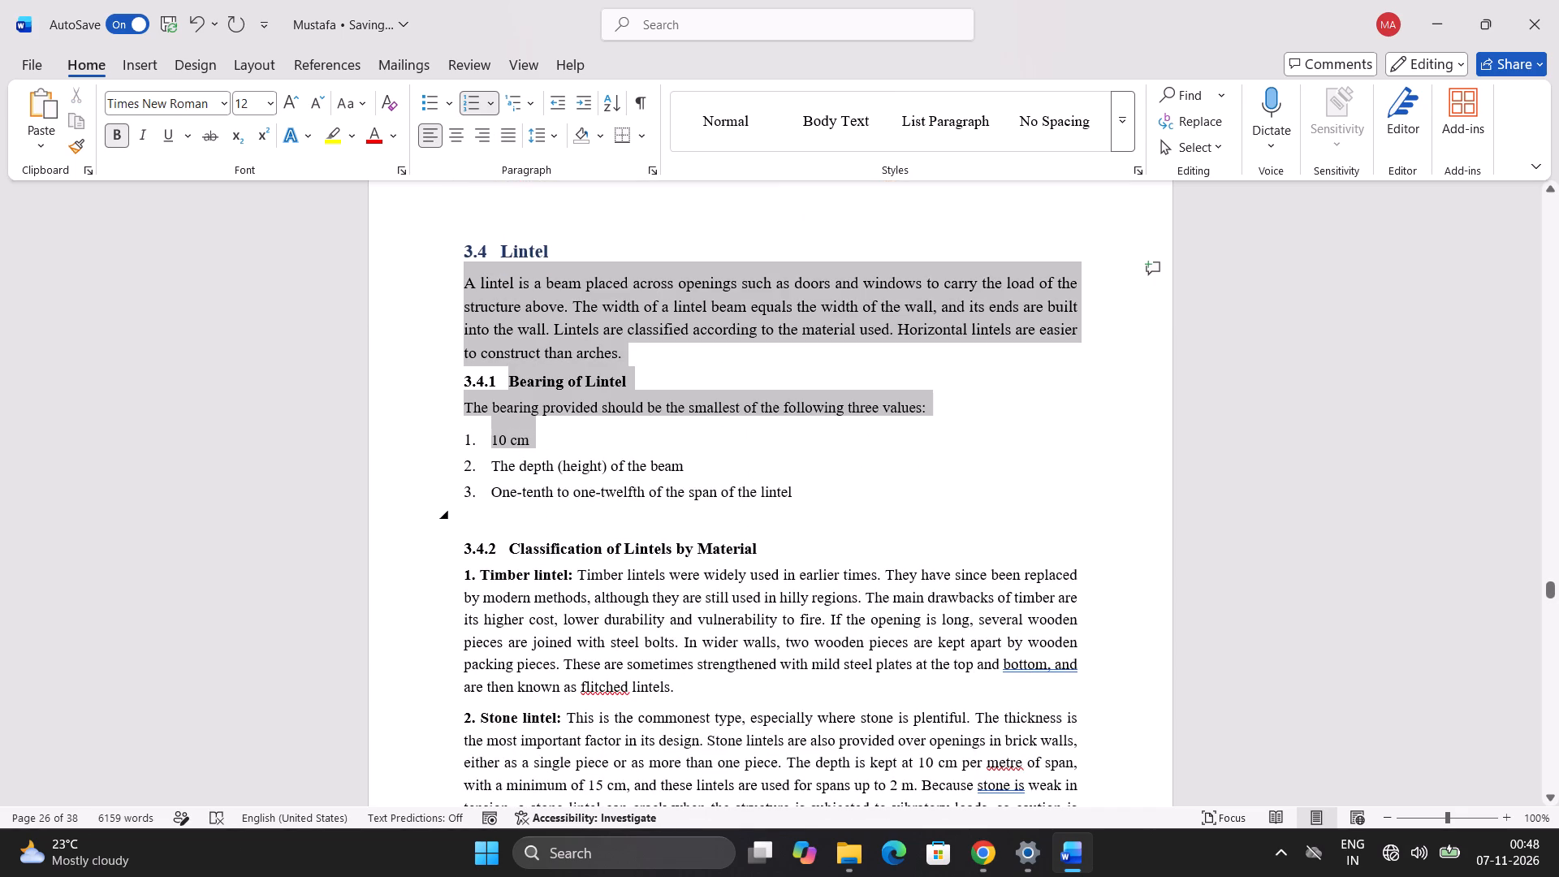
left_click_drag(504, 510, 793, 849)
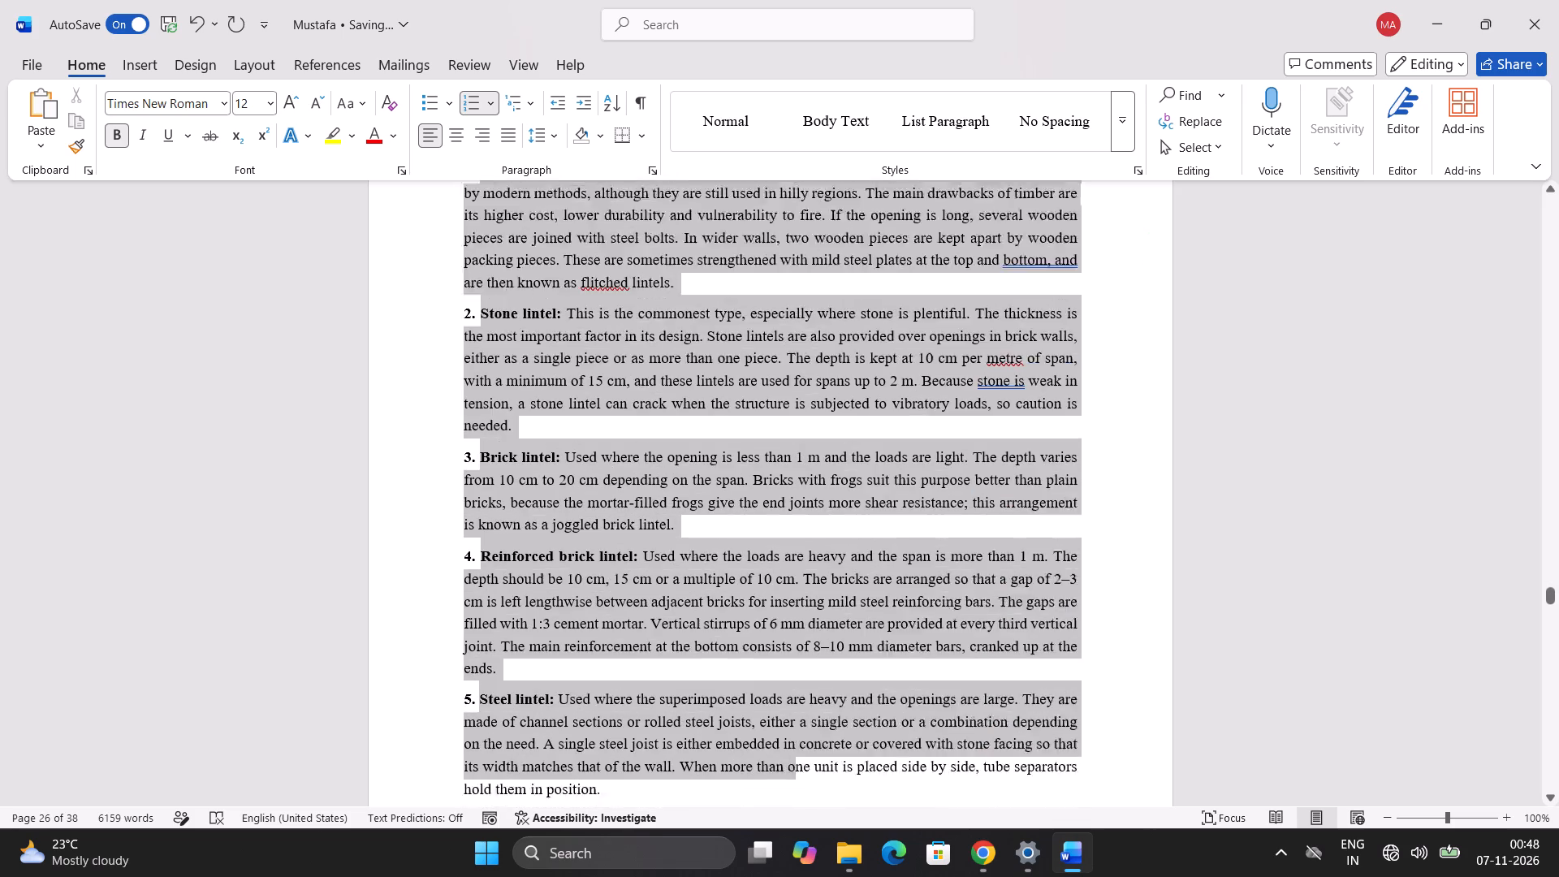
left_click_drag(793, 849, 672, 588)
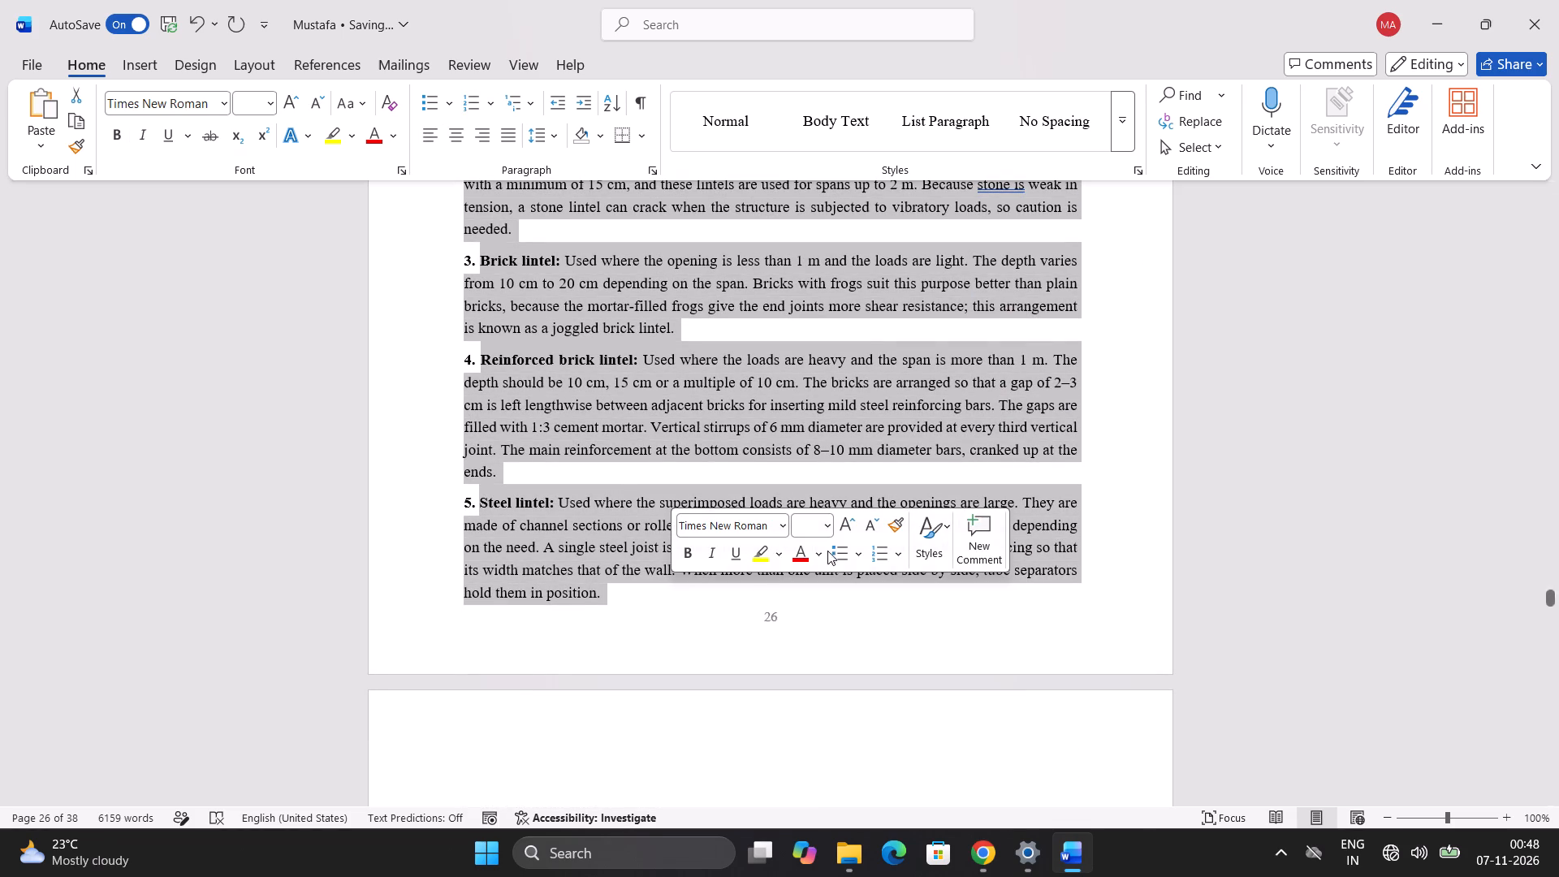
left_click(813, 525)
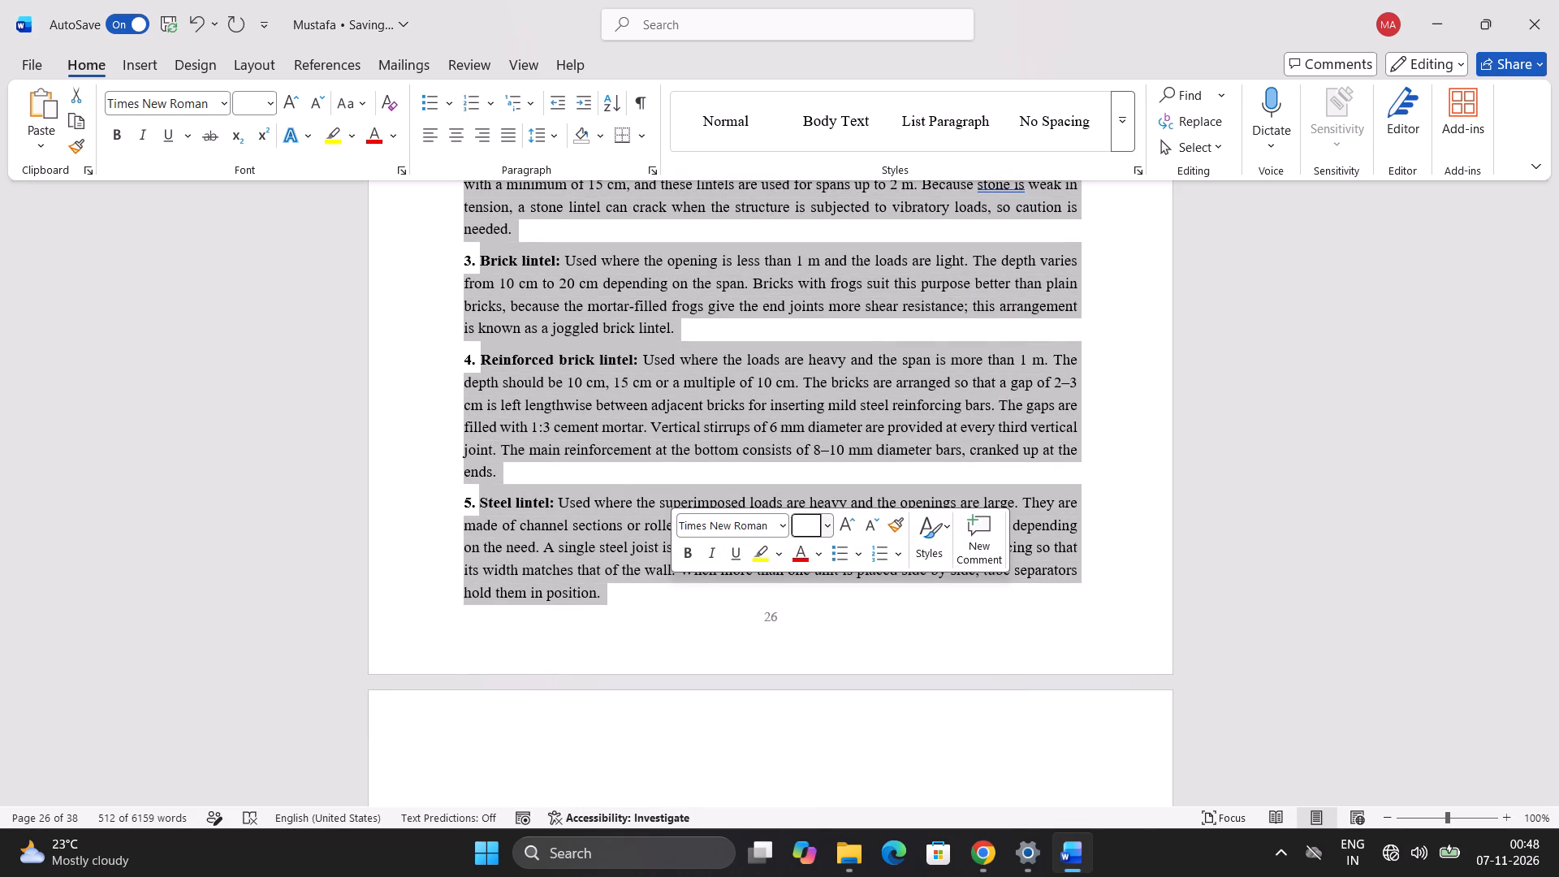
type("12")
key("Return")
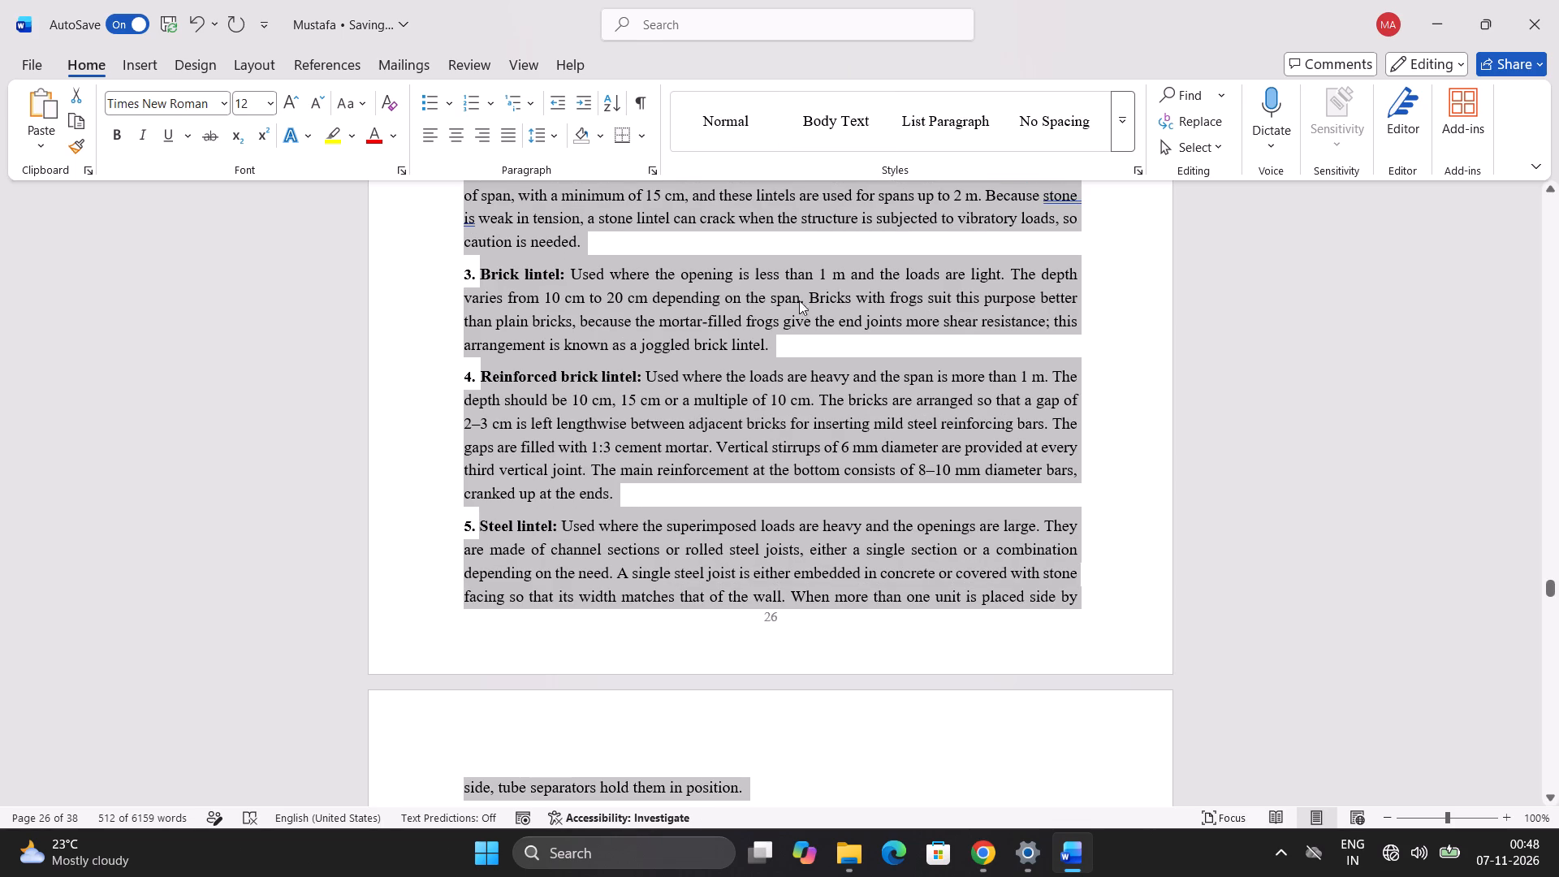
left_click(868, 719)
Set all text on page 28, from item 6 "Reinforced cement concrete lintel" through section 3.5.4 Slab Reinforcement, to font size 12.
scroll(868, 719, "down", 2)
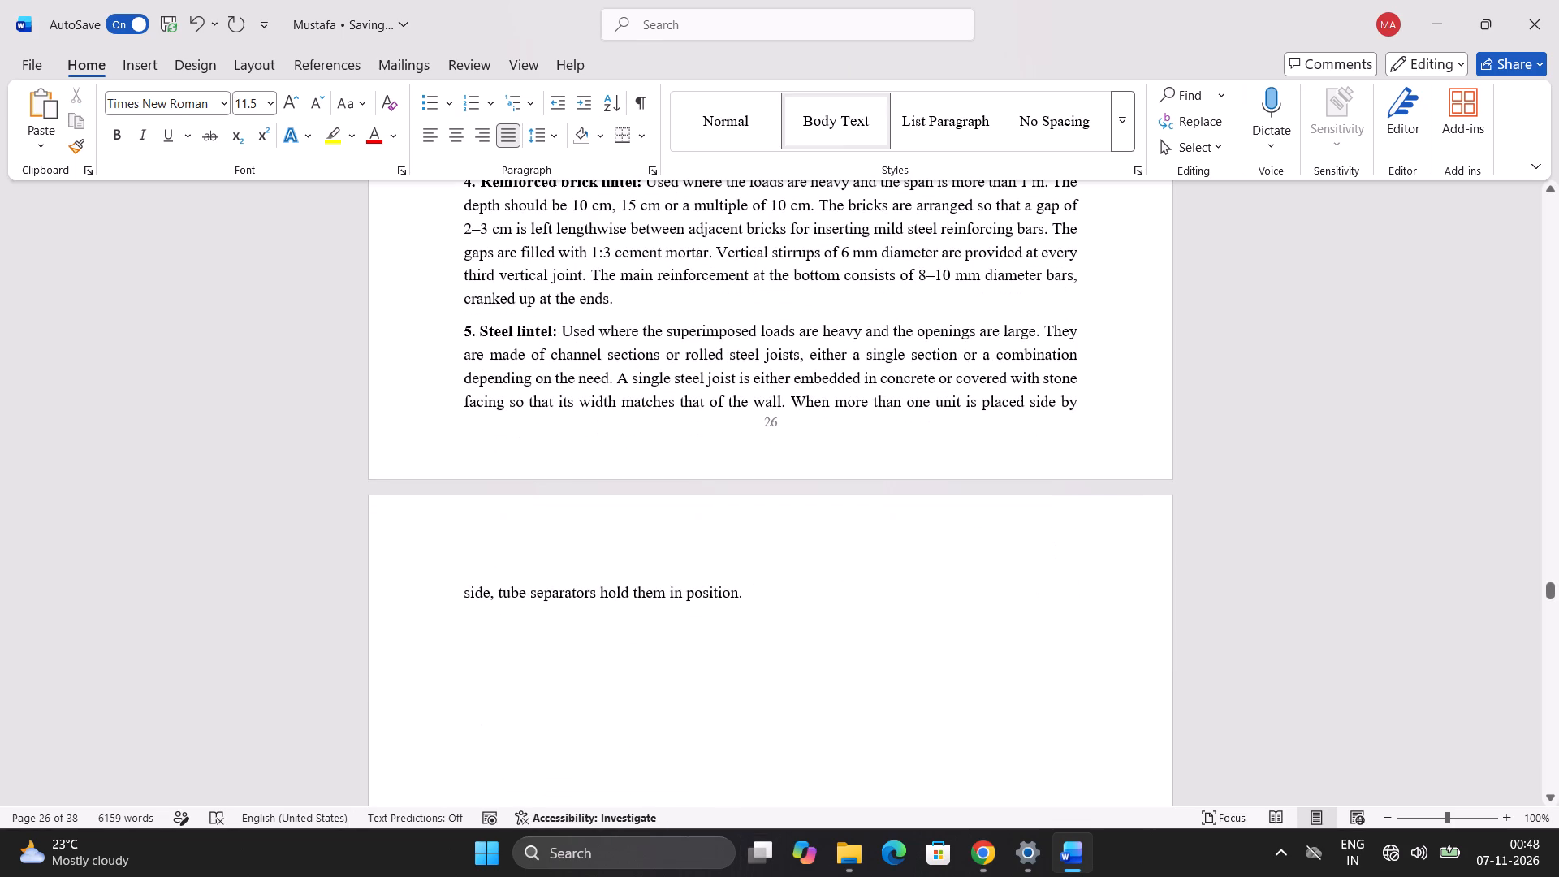
left_click(665, 592)
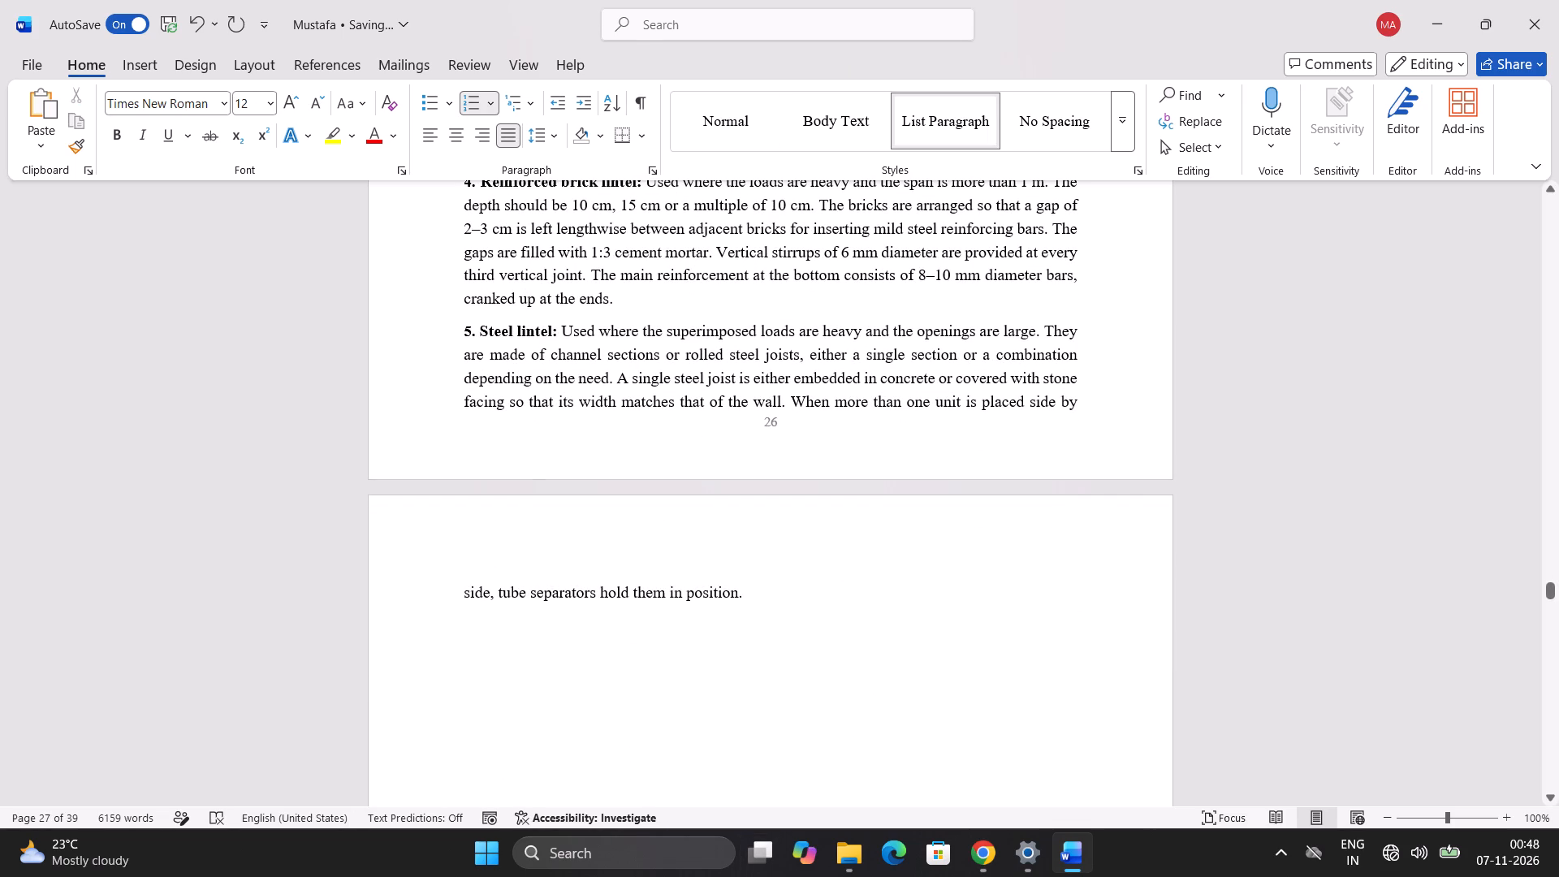
scroll(703, 607, "down", 9)
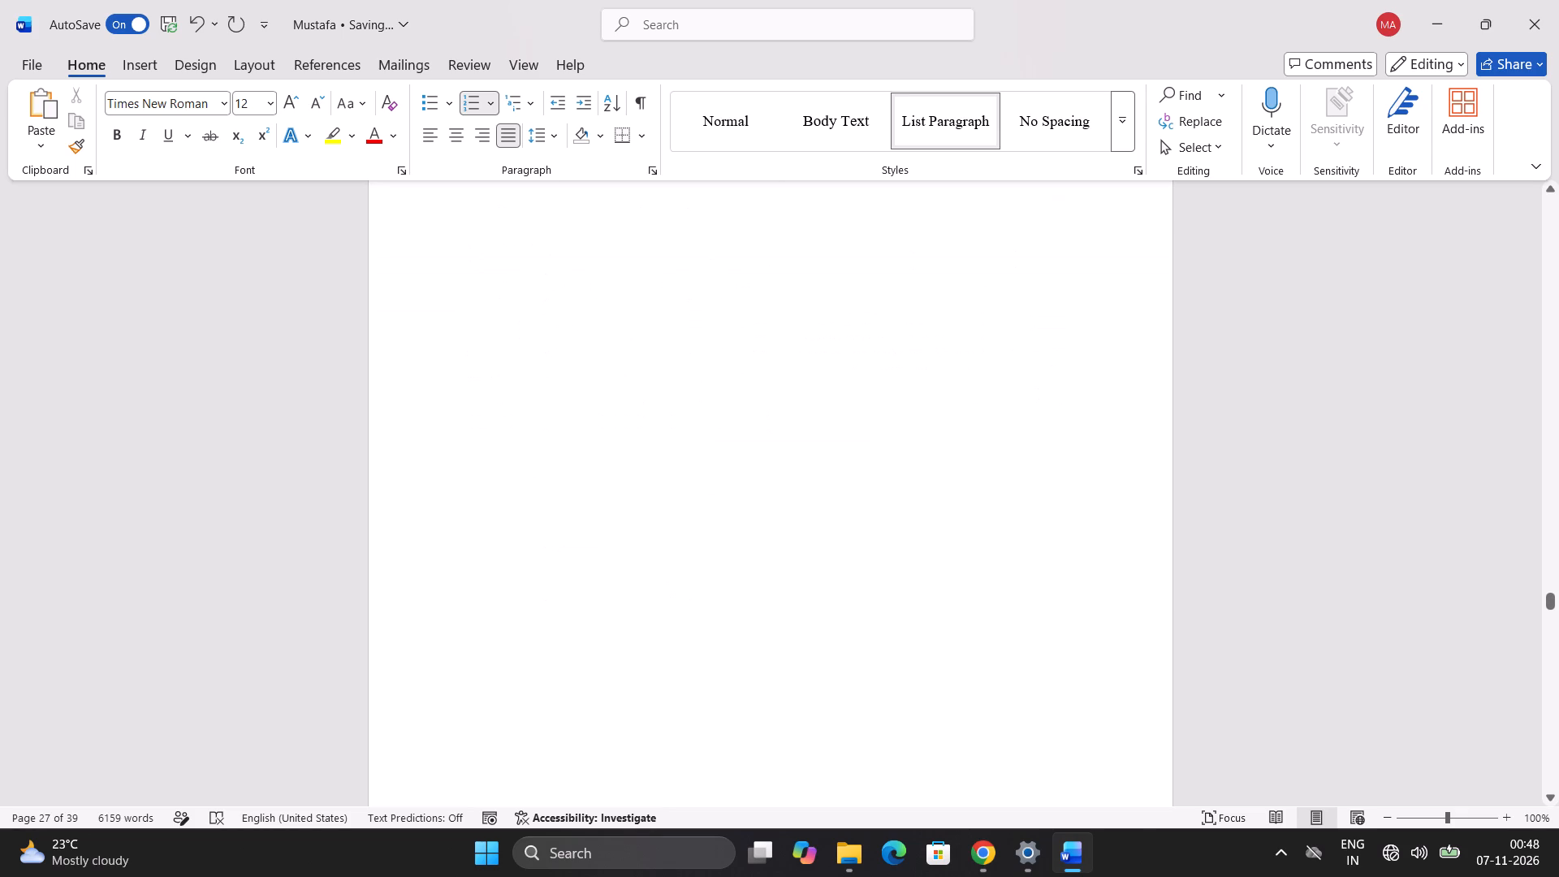
scroll(761, 628, "down", 7)
scroll(761, 628, "up", 1)
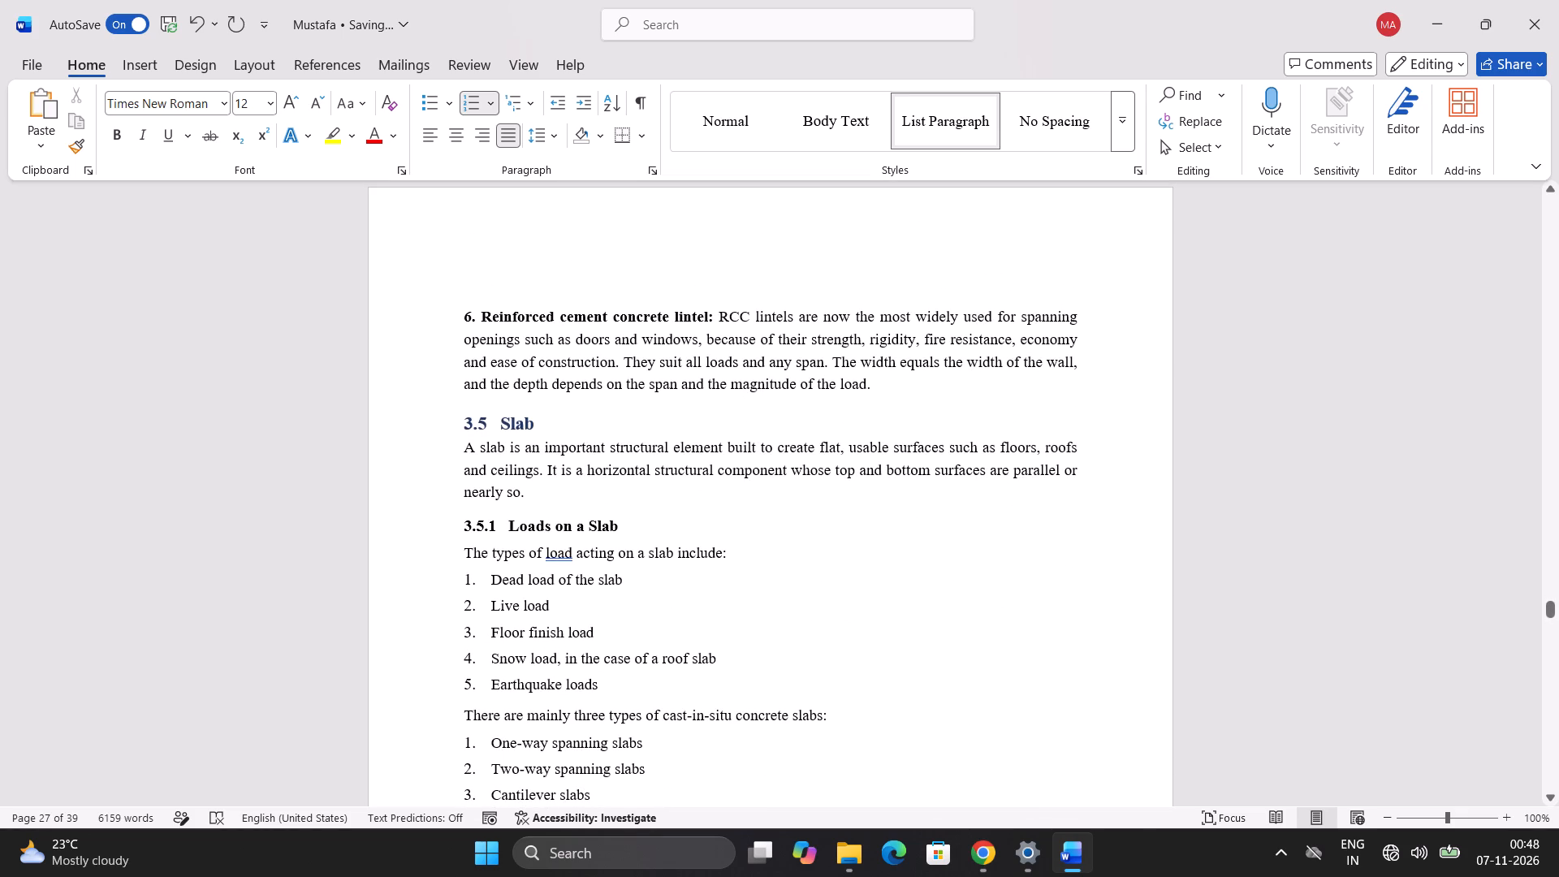
left_click_drag(460, 313, 625, 574)
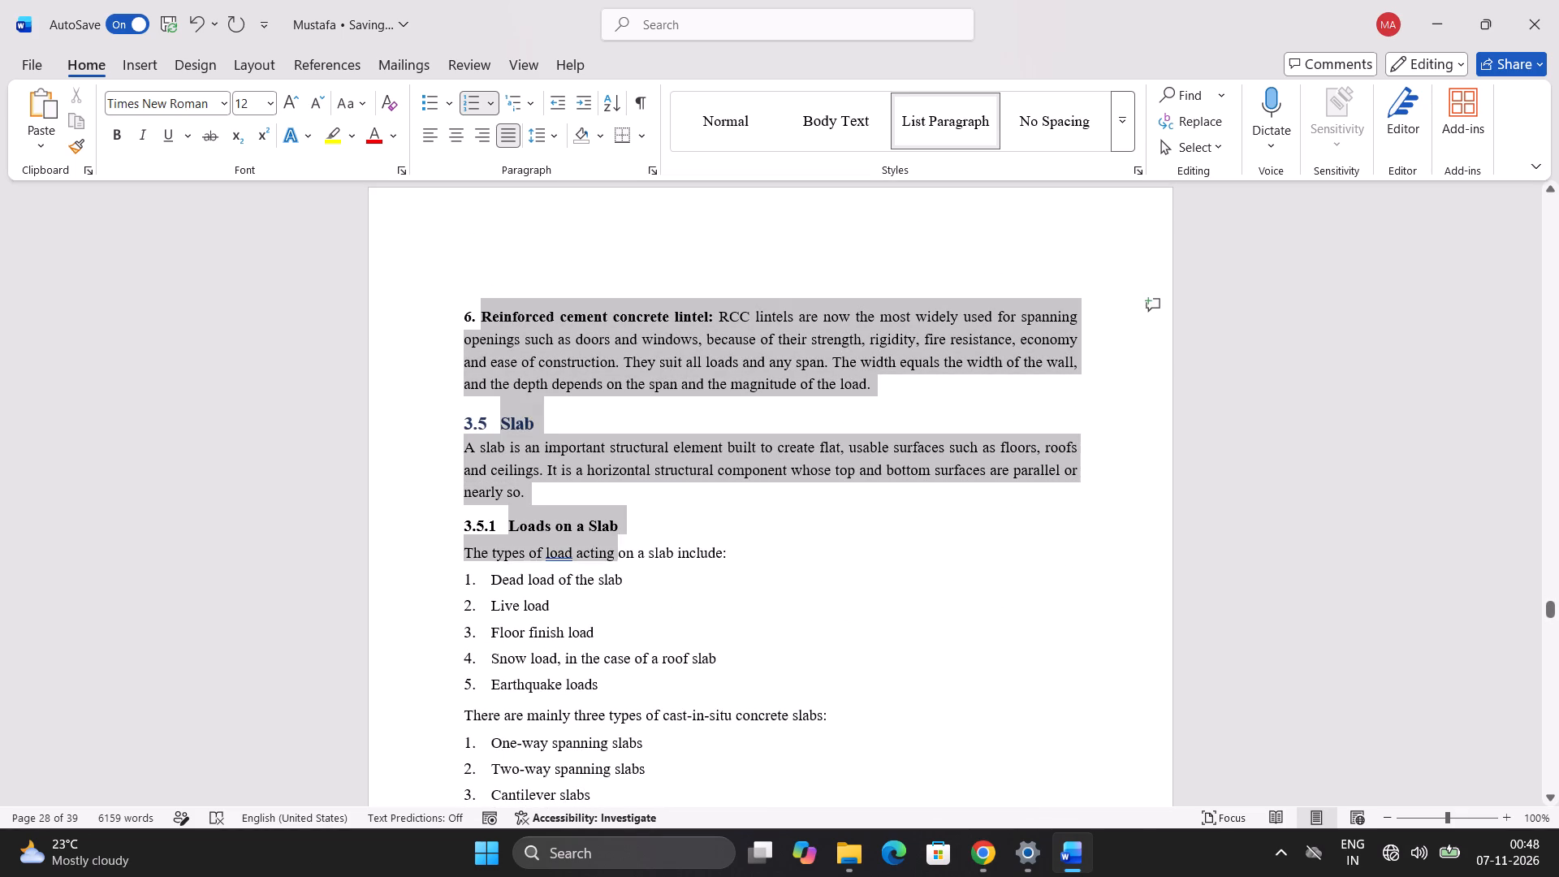
left_click_drag(625, 574, 743, 812)
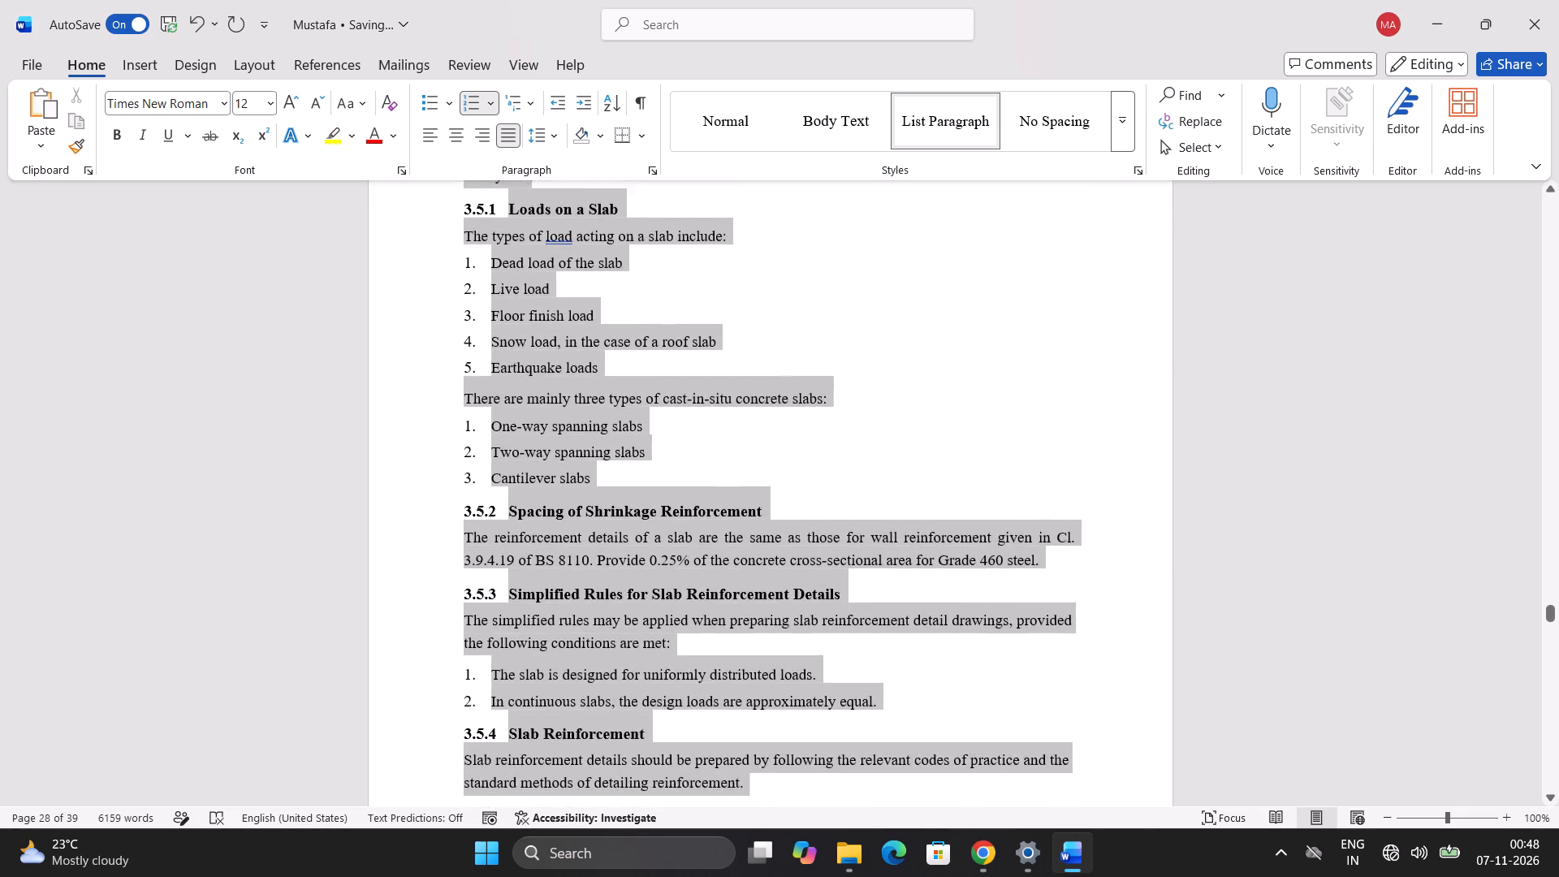
left_click_drag(743, 812, 774, 627)
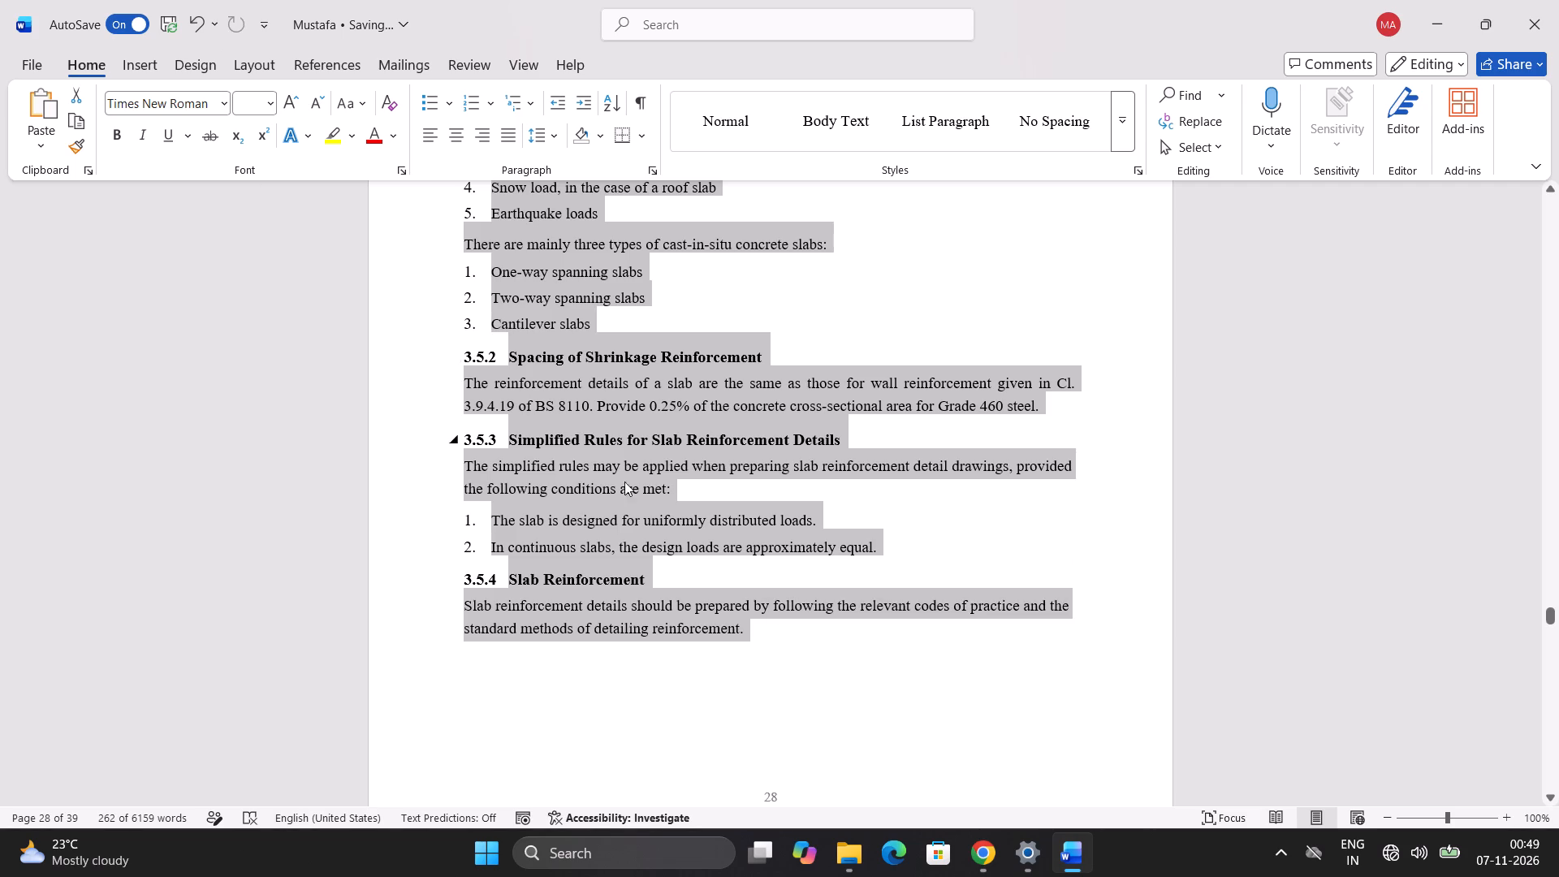
left_click(256, 93)
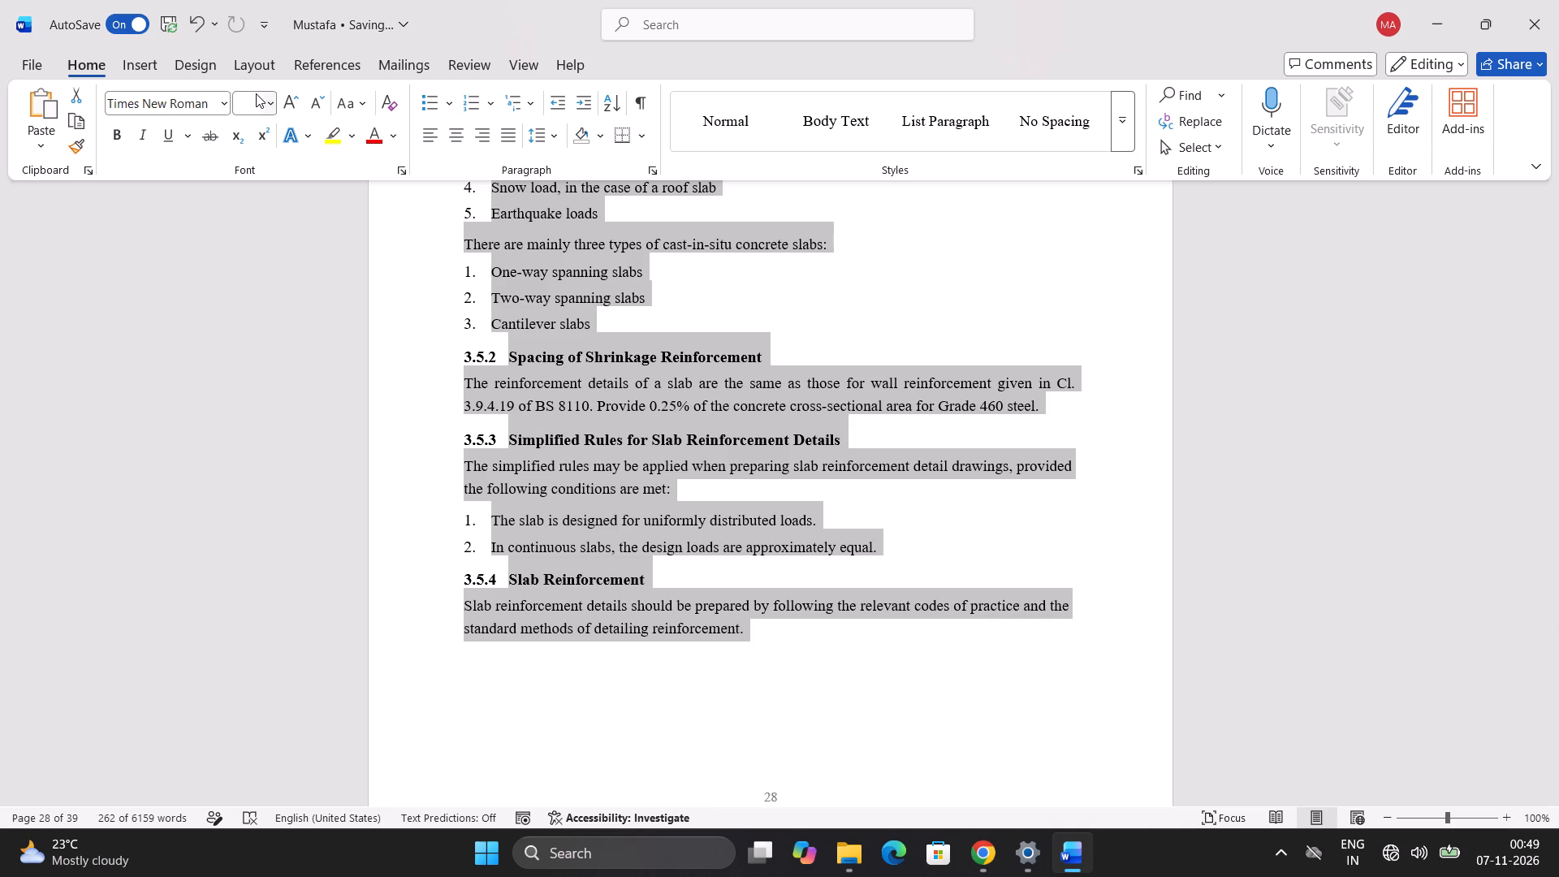
left_click(245, 109)
type("12")
key("Return")
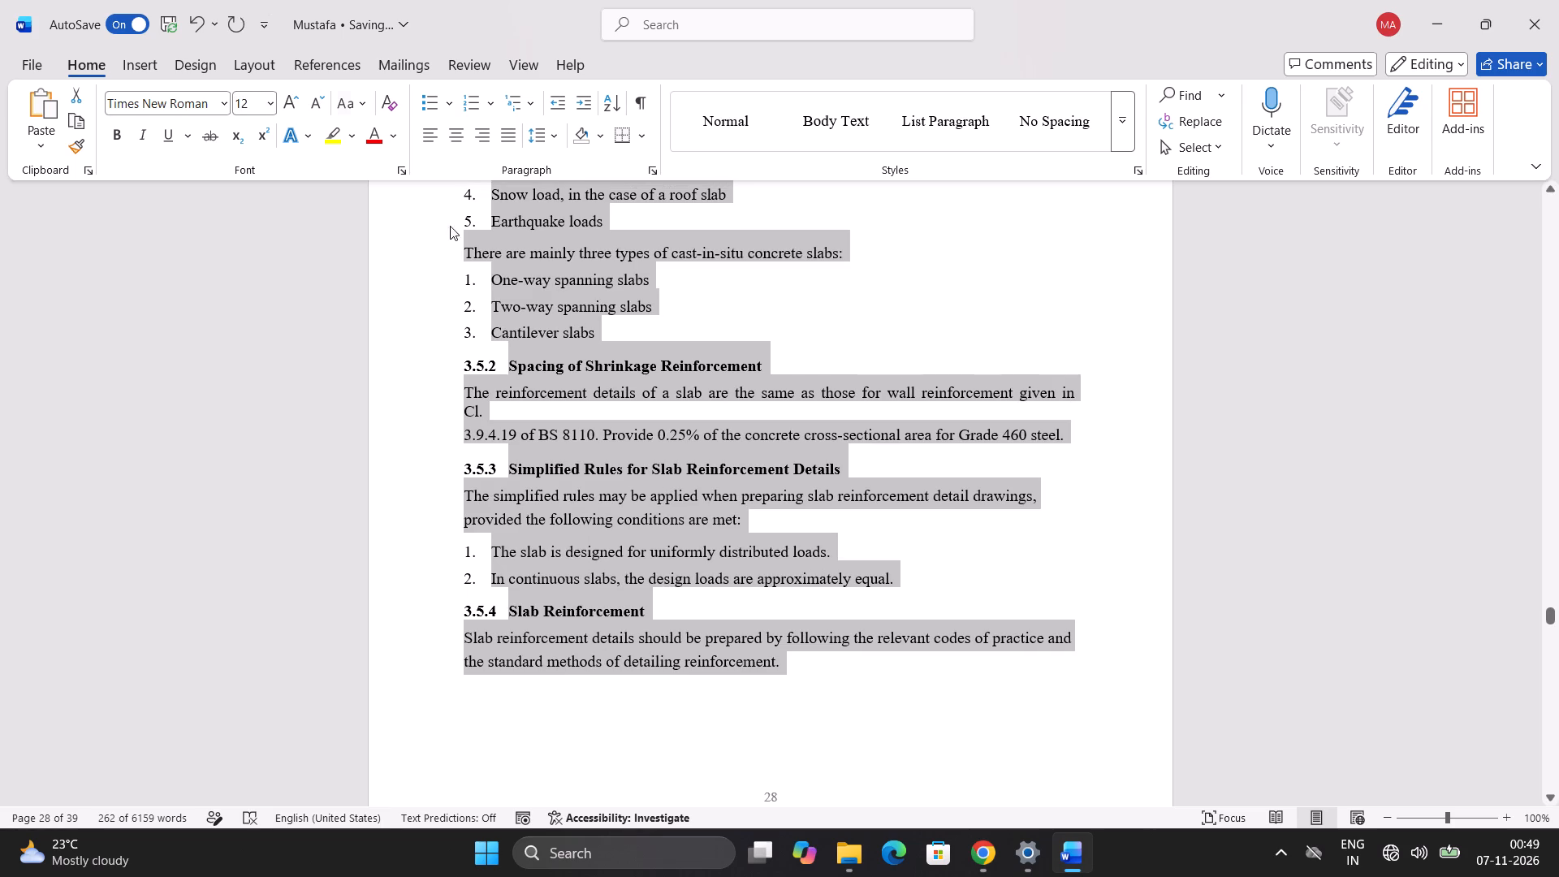
left_click(1073, 290)
Set the heading "3.6 Plastering" to font size 14.
scroll(1073, 290, "down", 7)
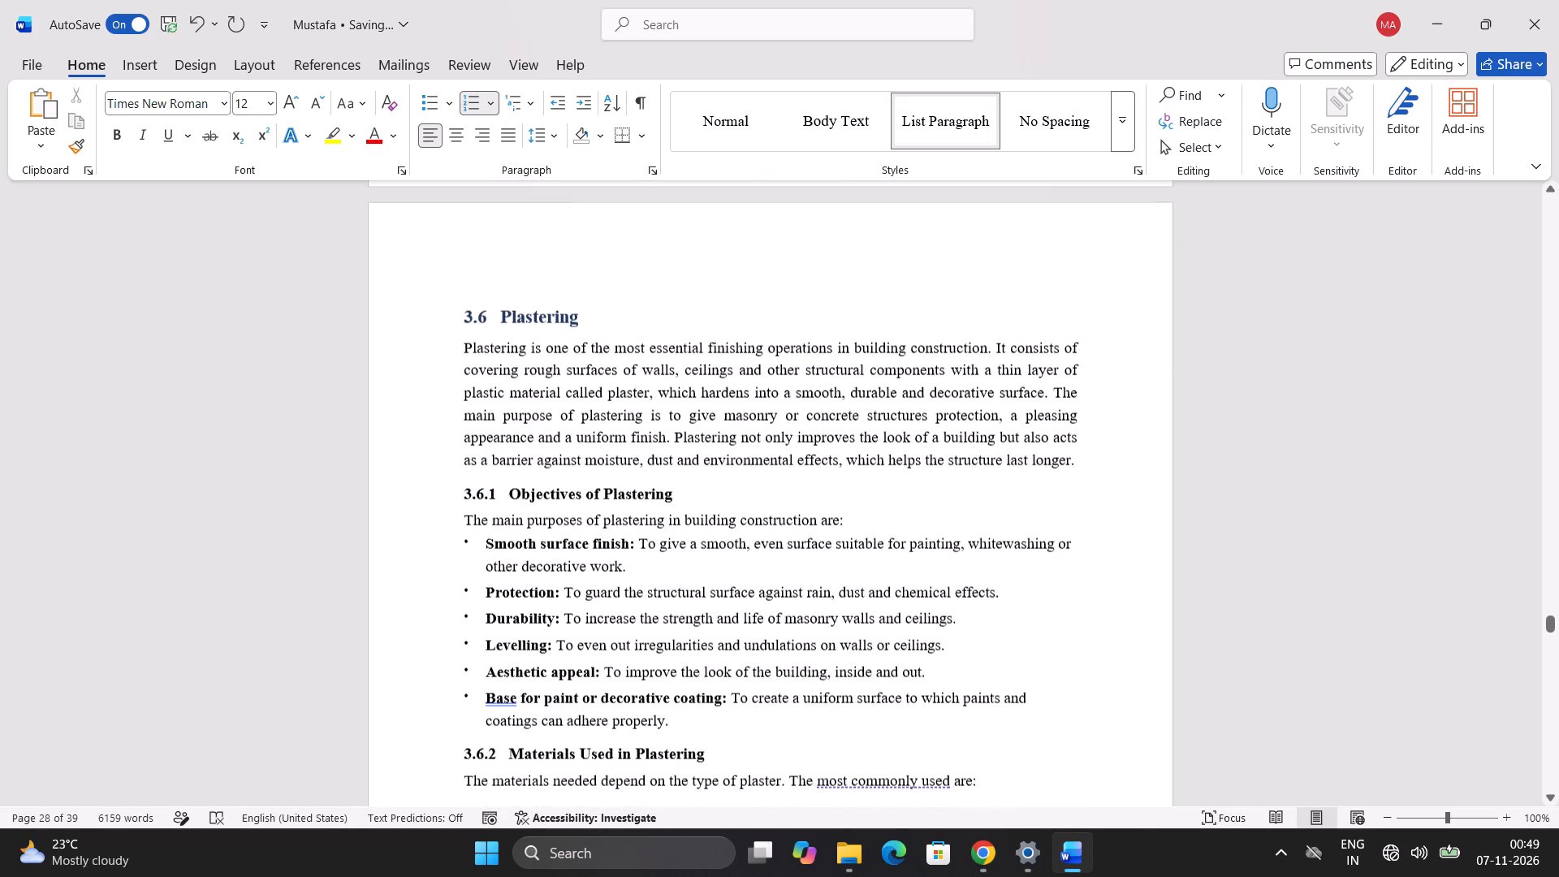
left_click(551, 294)
left_click(563, 365)
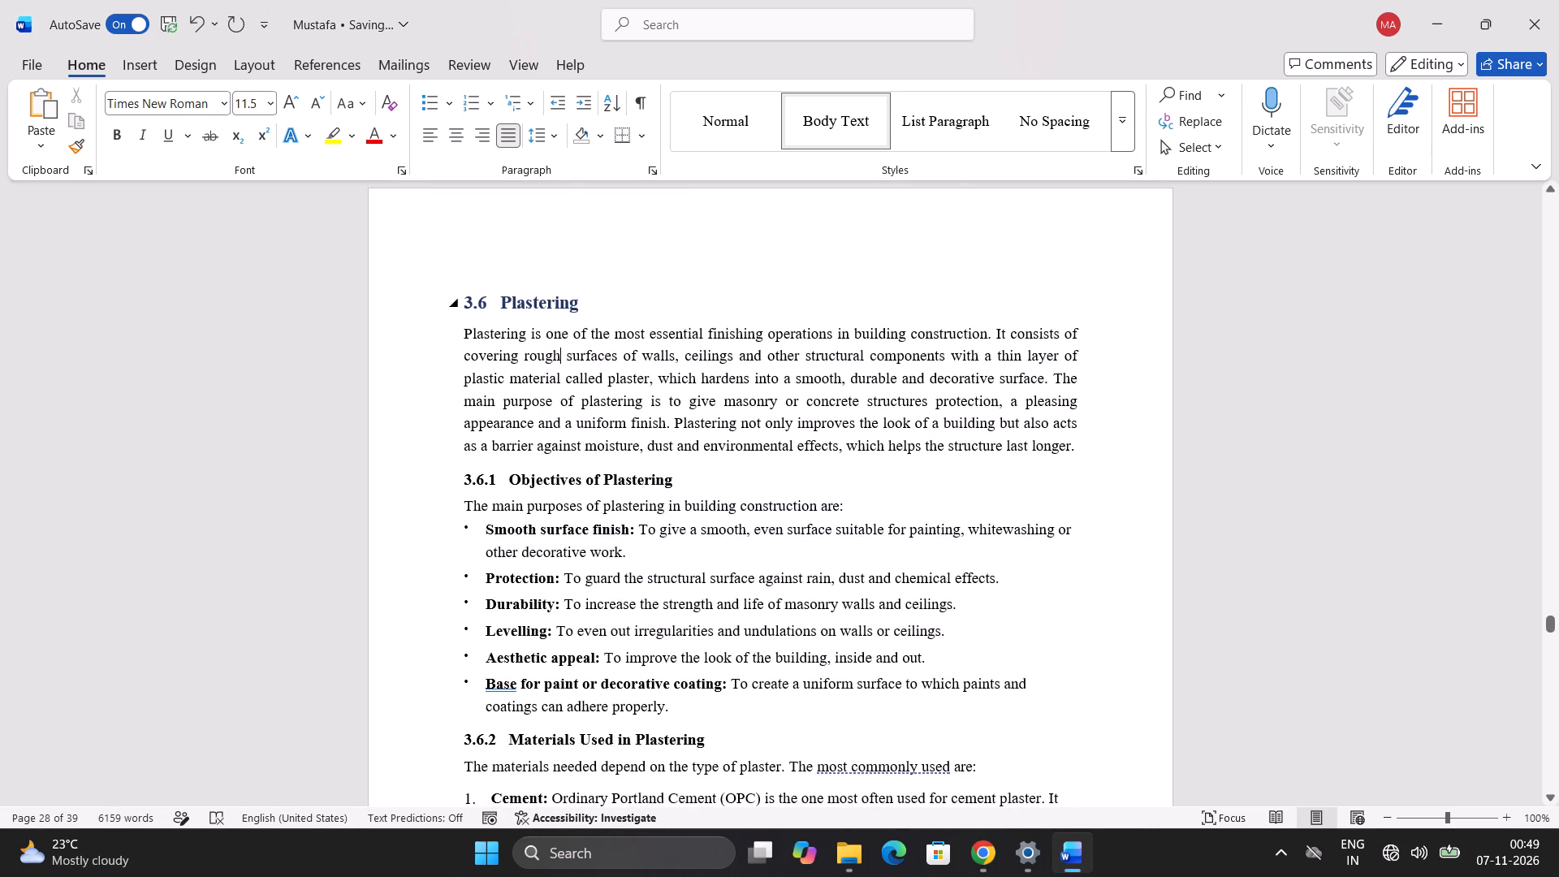
left_click(551, 305)
left_click_drag(587, 313, 527, 297)
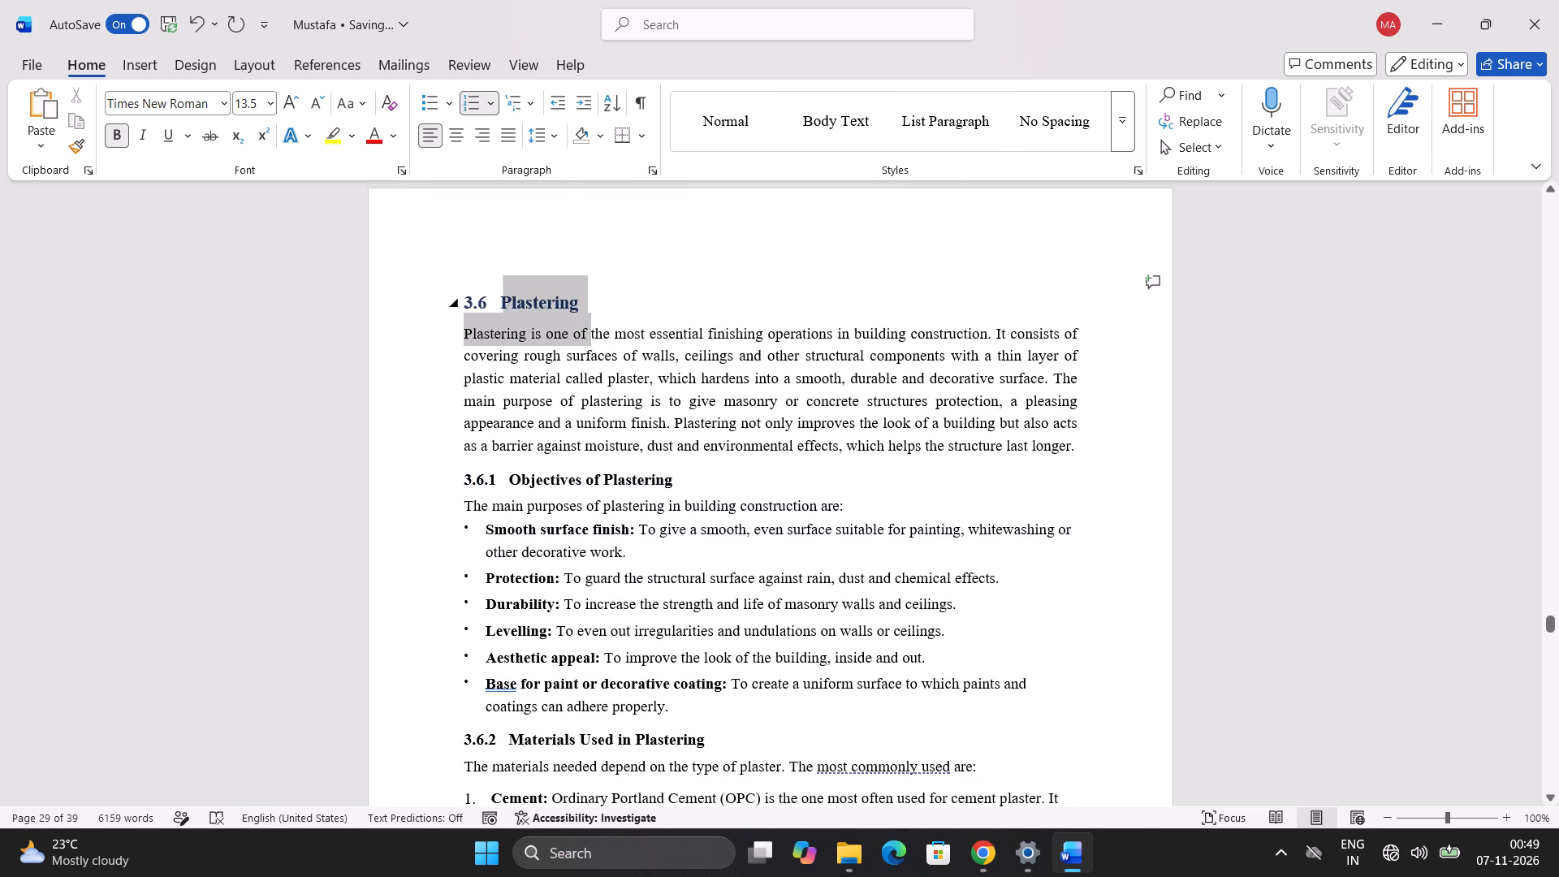
left_click_drag(527, 297, 525, 297)
left_click(601, 291)
left_click_drag(588, 300, 501, 301)
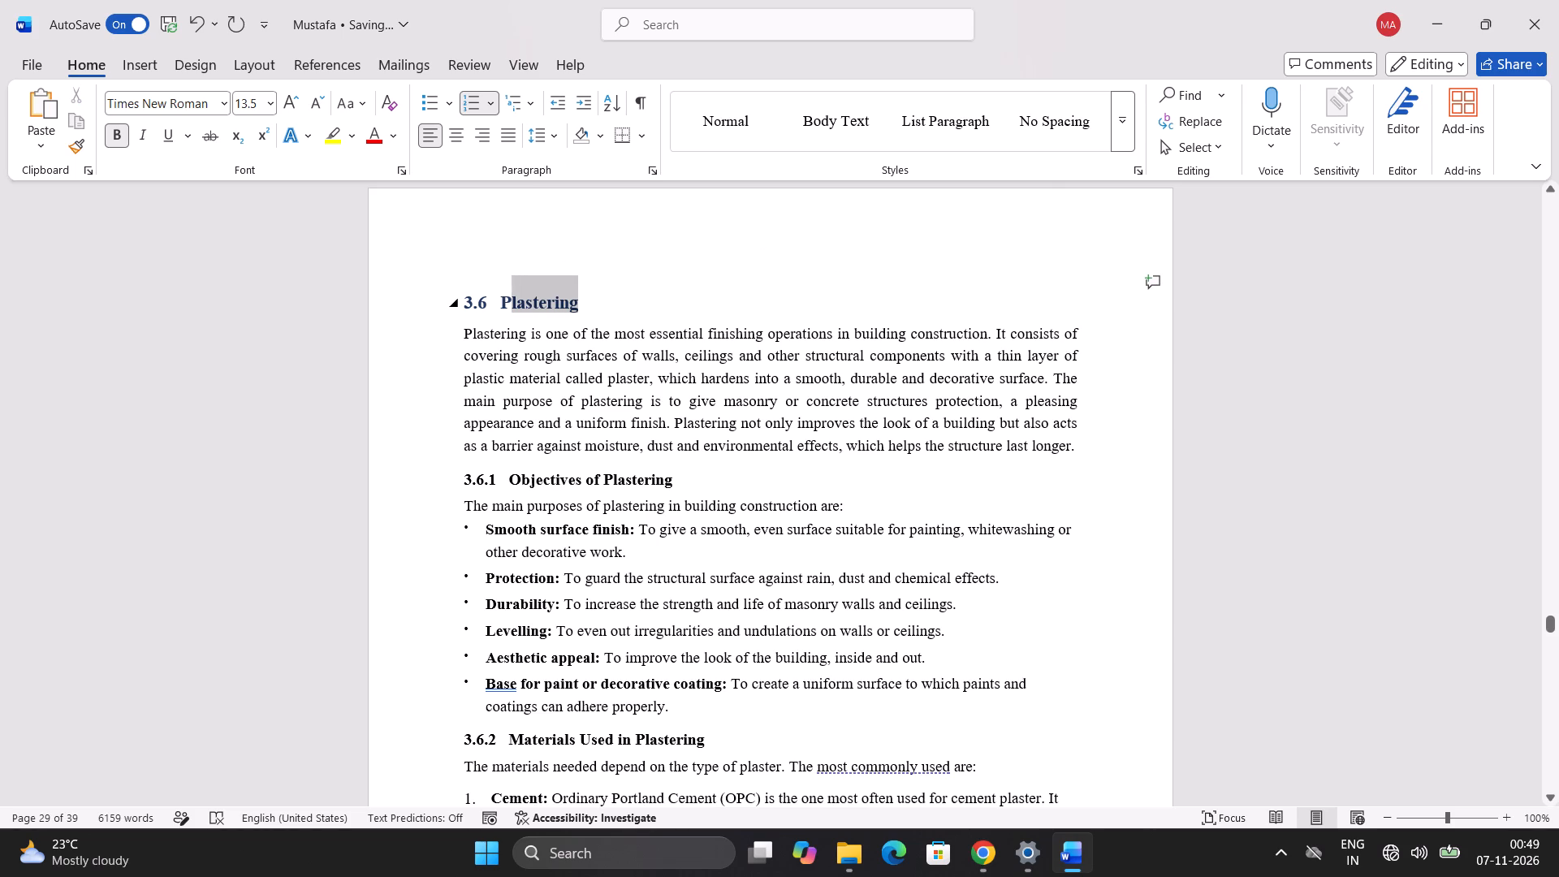
left_click_drag(501, 301, 498, 301)
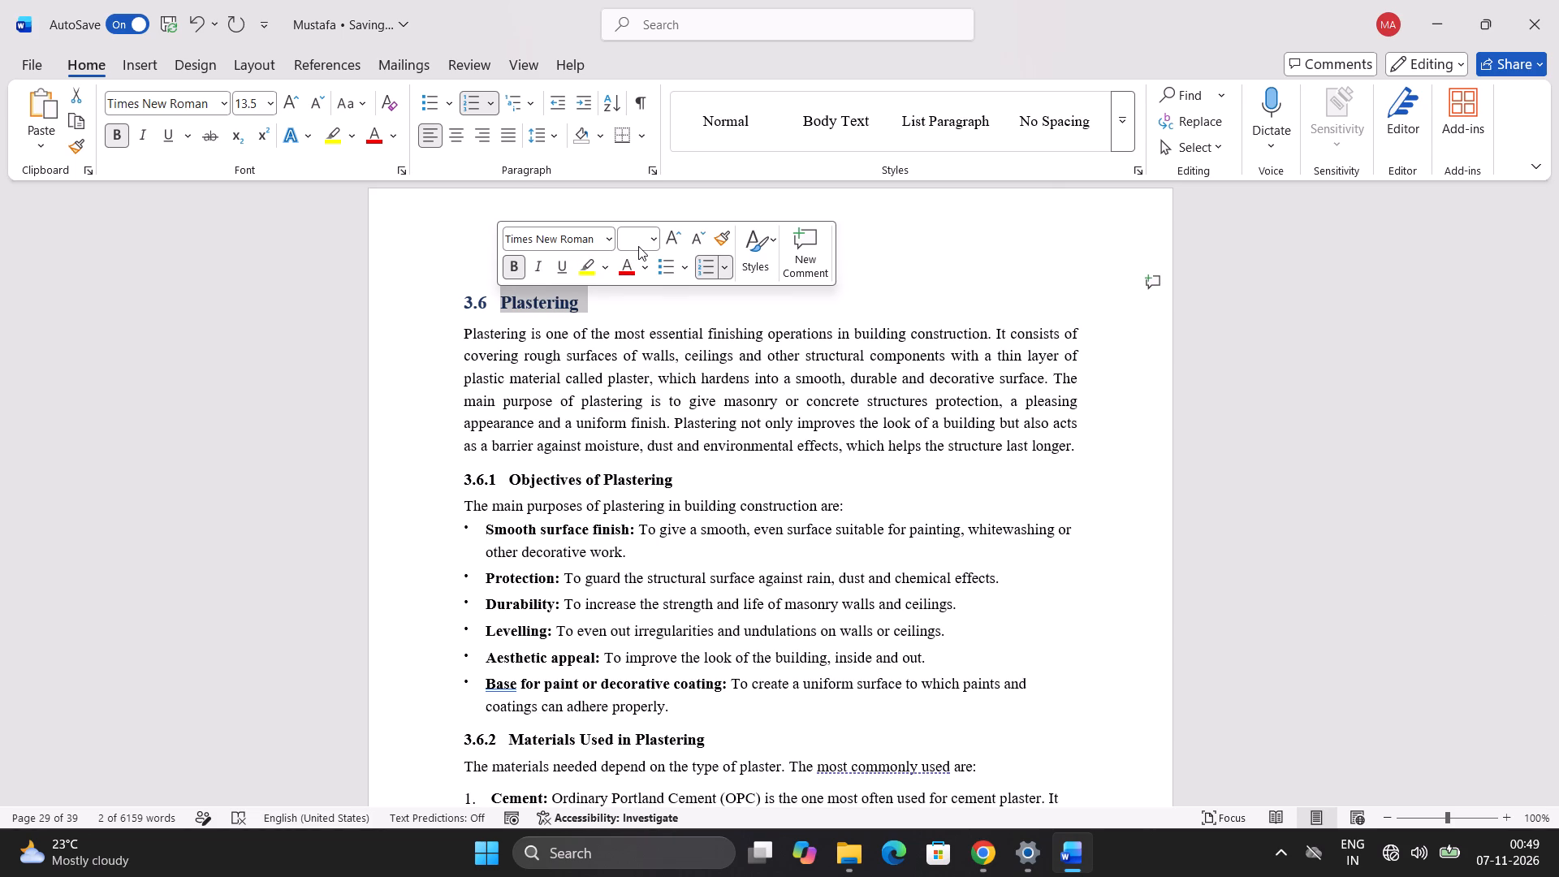
left_click(638, 246)
left_click(637, 238)
type("14")
key("Return")
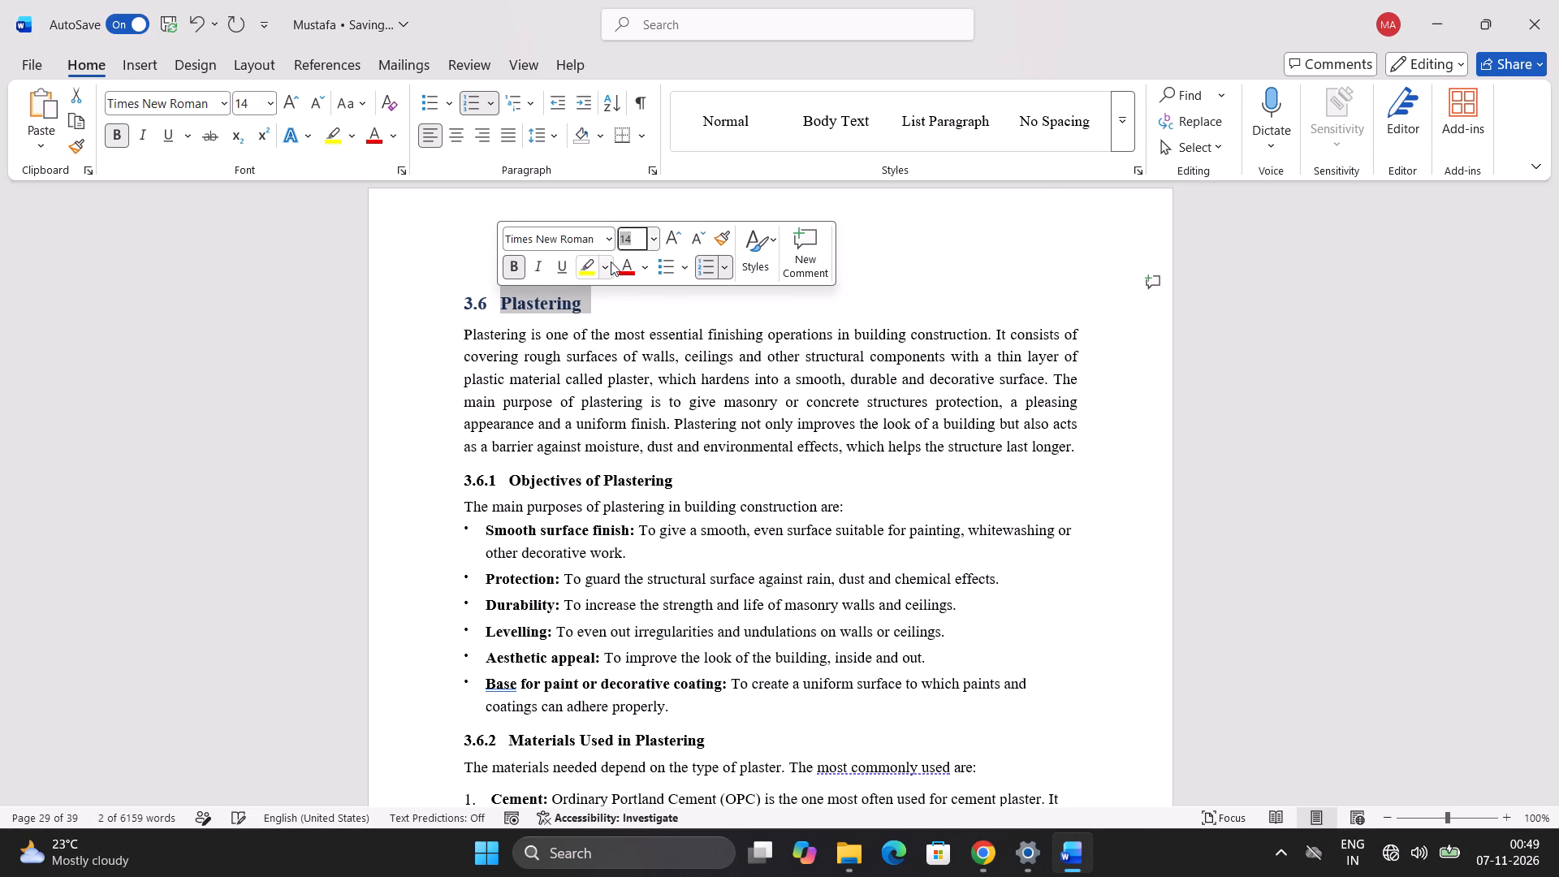
Set all text below the heading "3.6 Plastering" on page 29, through item 6 "Fibres (optional)", to font size 12.
left_click(594, 340)
left_click_drag(463, 330, 535, 407)
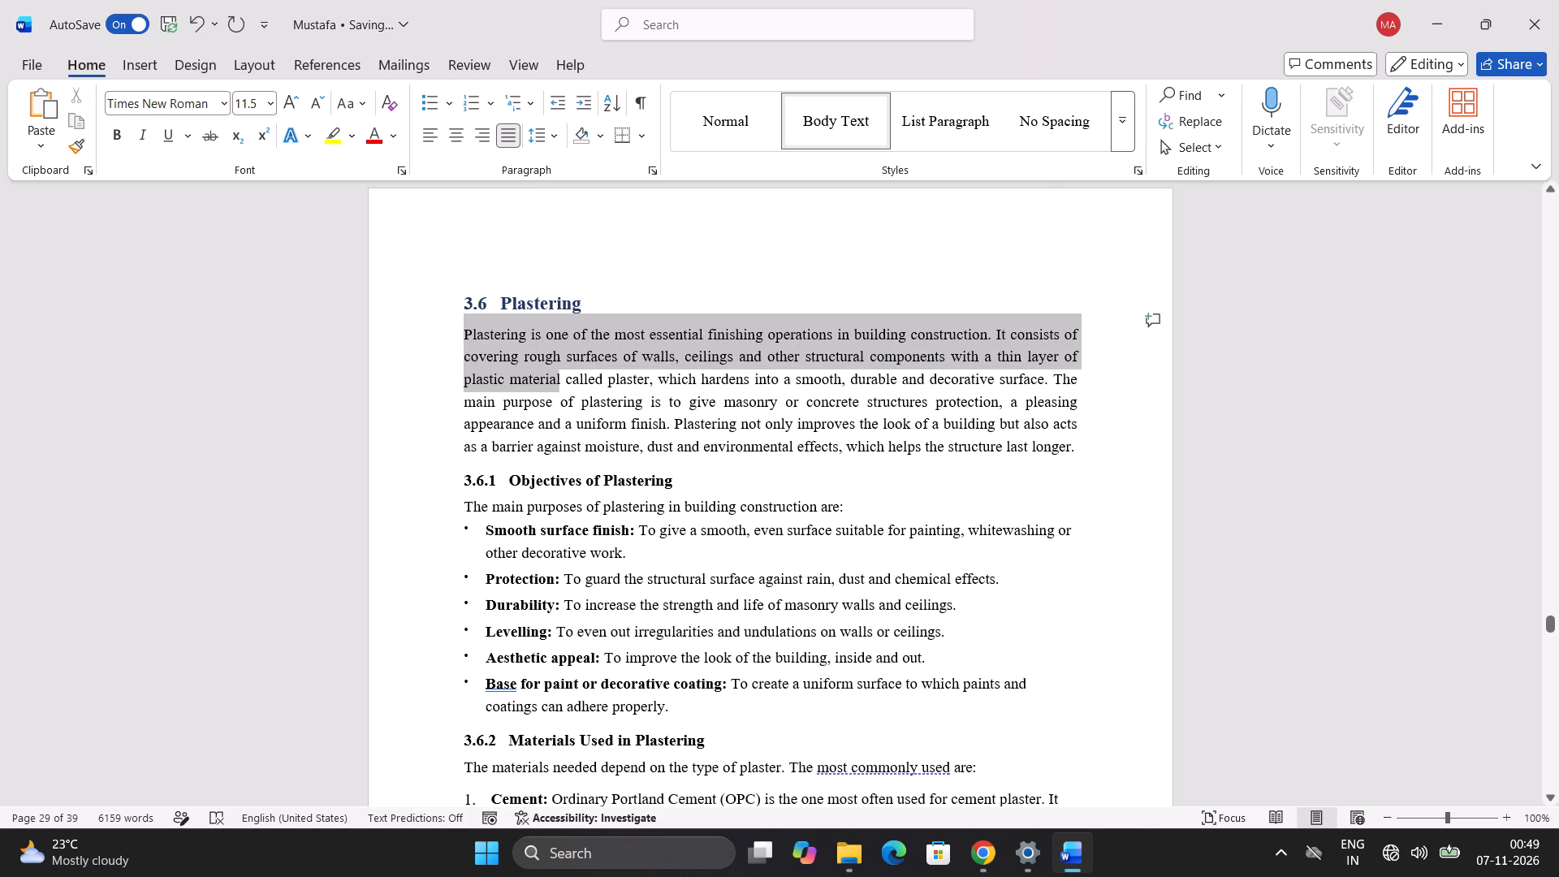
left_click_drag(535, 407, 731, 621)
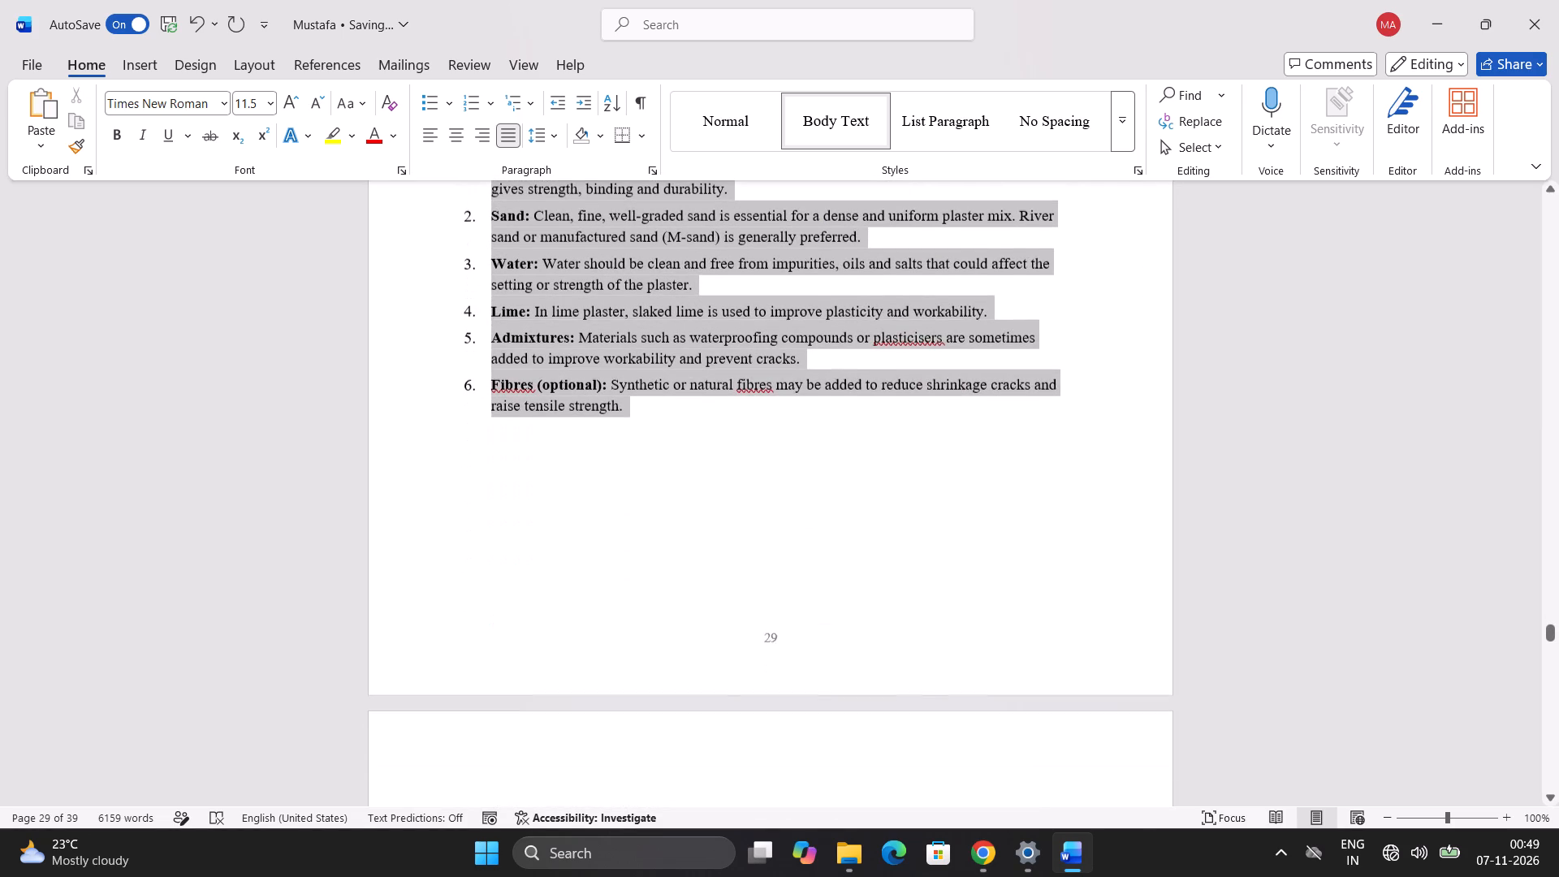
left_click_drag(731, 621, 667, 435)
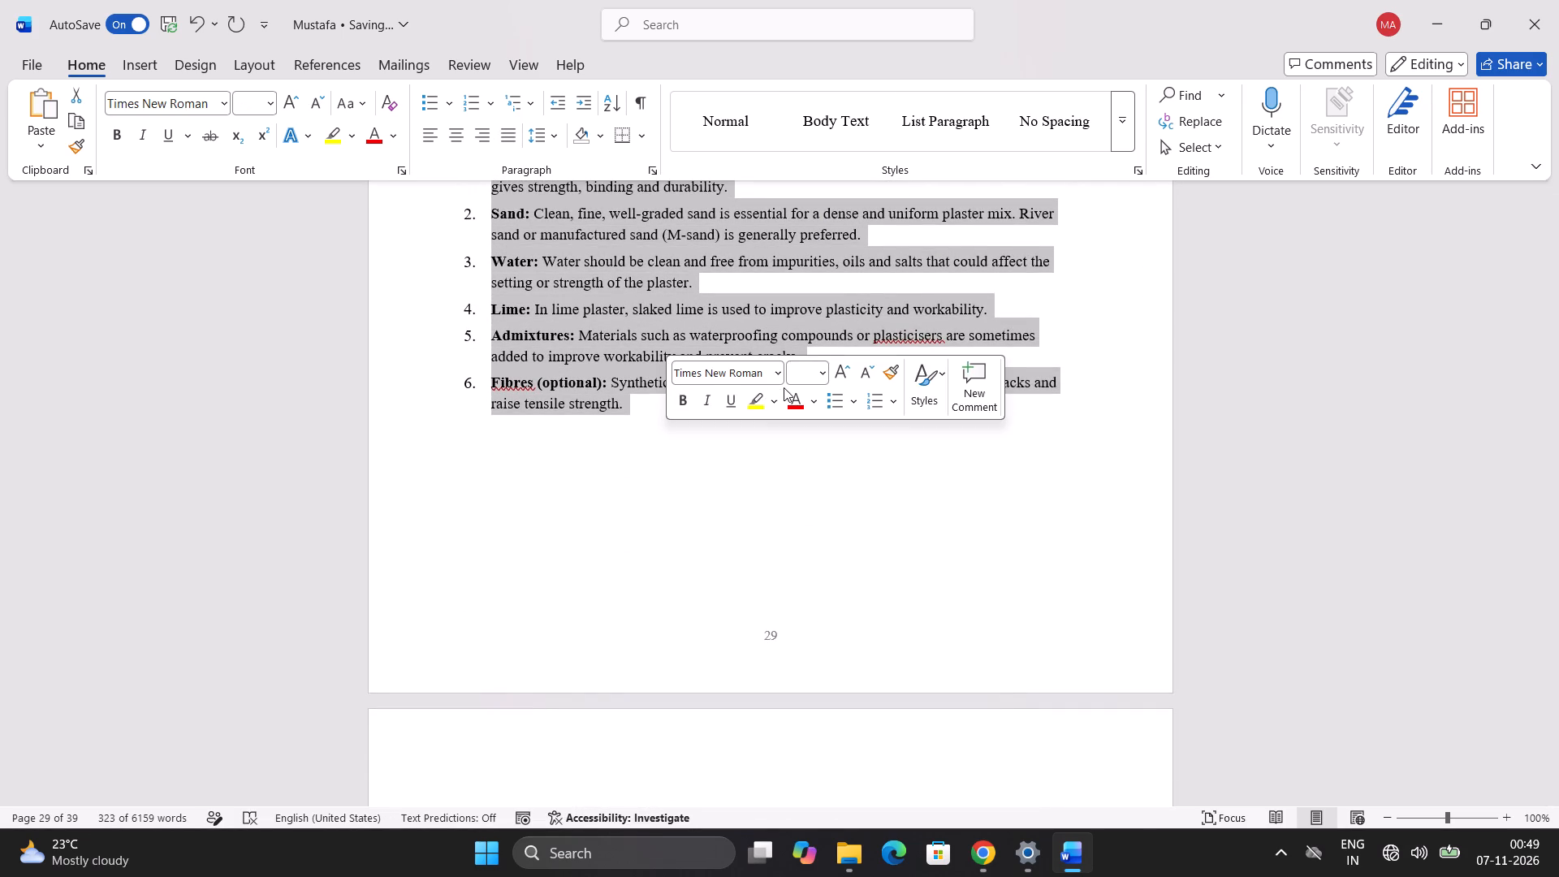
left_click(805, 365)
left_click(803, 374)
type("12")
key("Return")
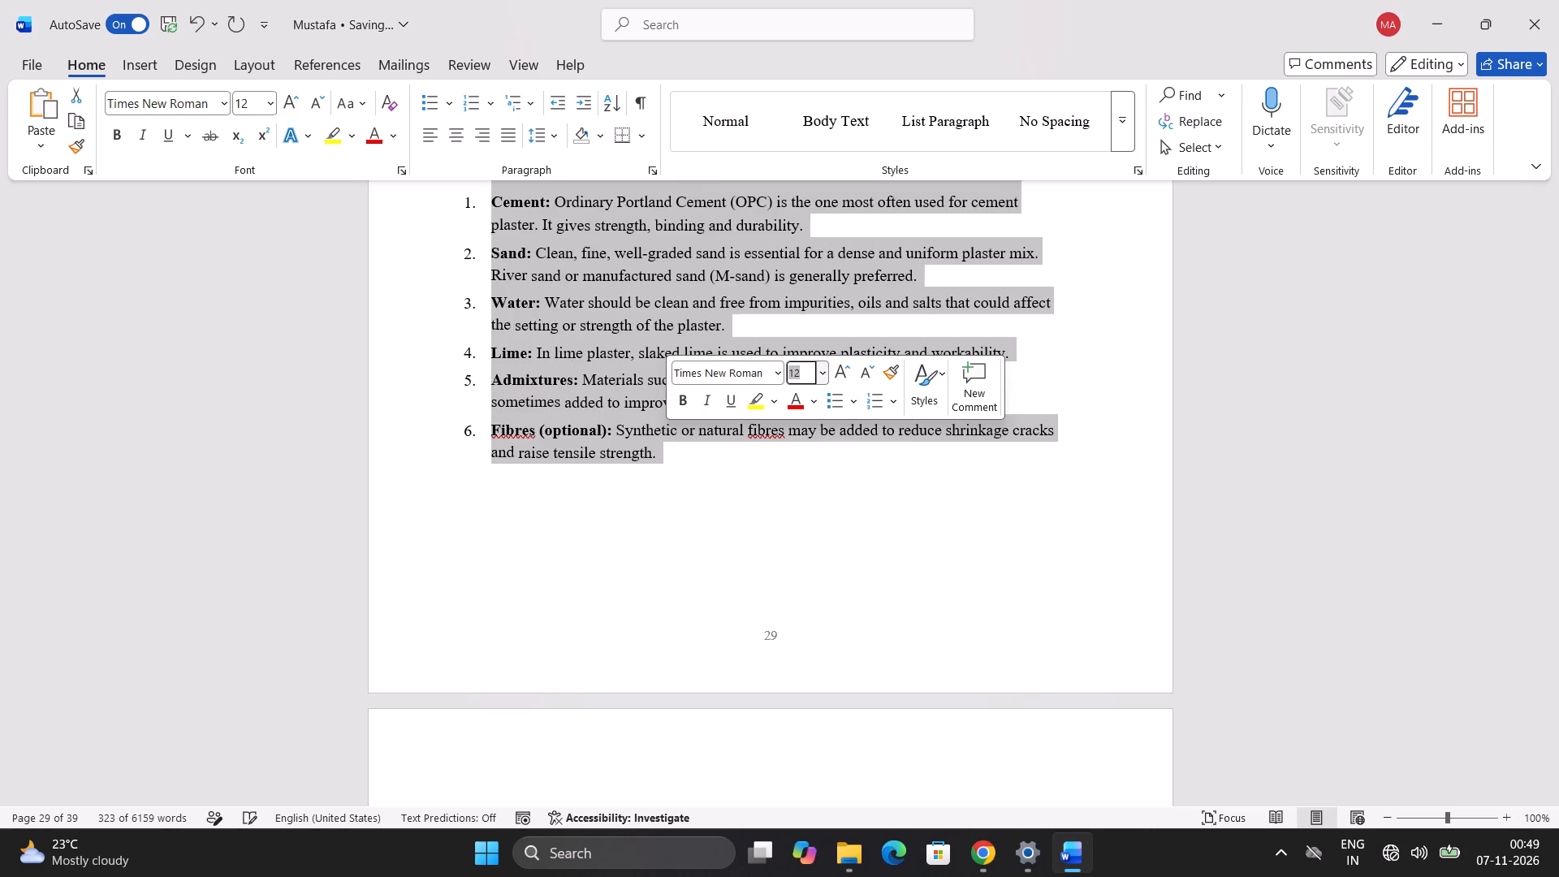
left_click(922, 504)
Set all text from the first paragraph under "3.6 Plastering" through item 4 "Fixing beading and screeds" on page 31 to font size 12.
scroll(1004, 650, "down", 2)
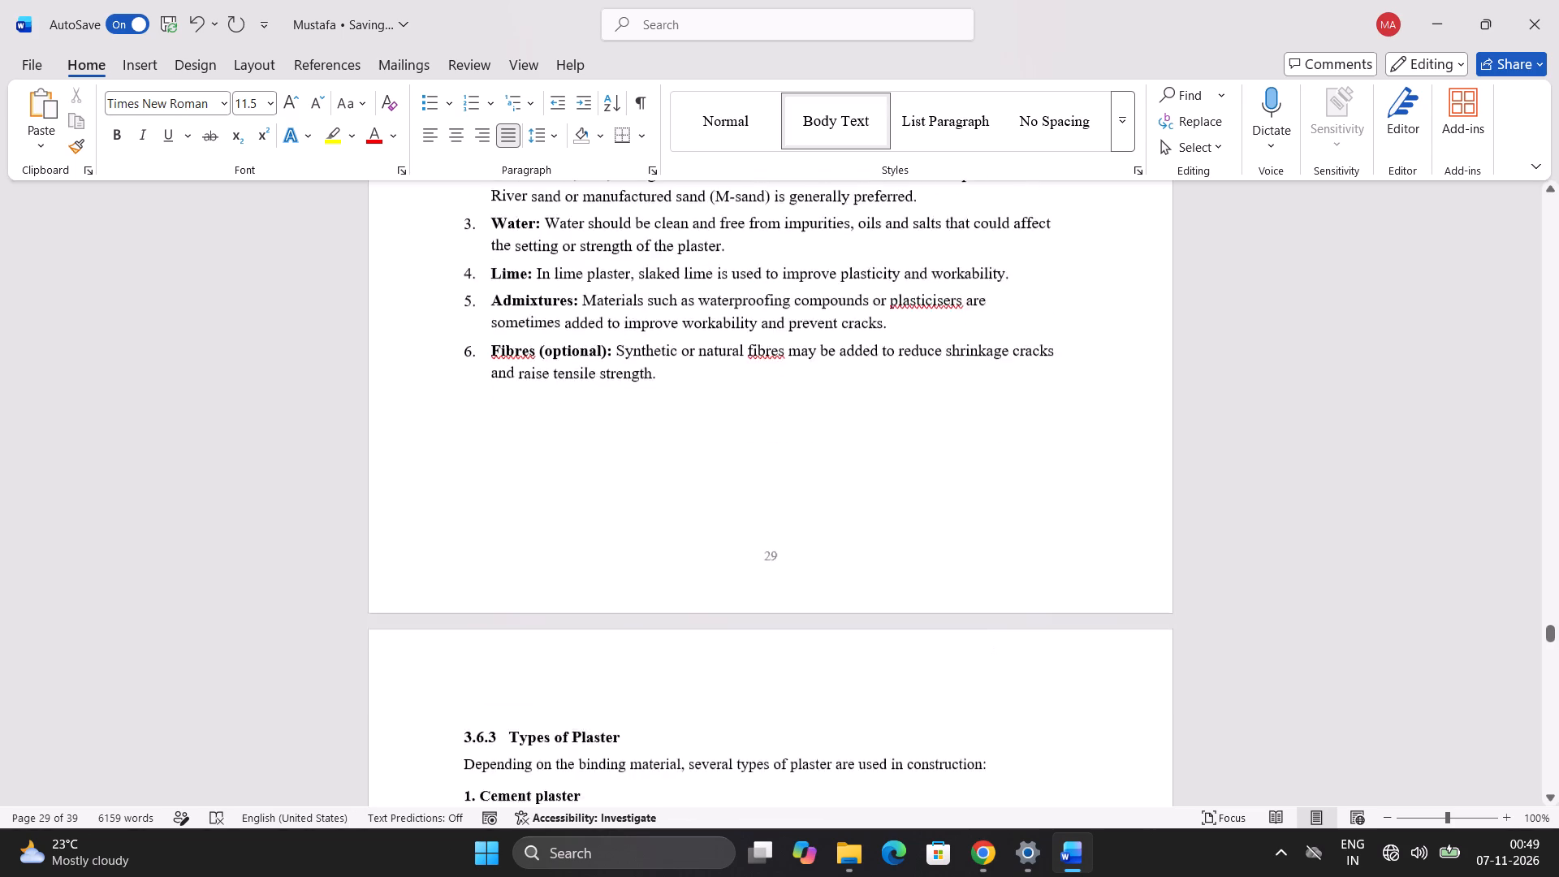
scroll(1004, 651, "down", 2)
scroll(338, 404, "down", 2)
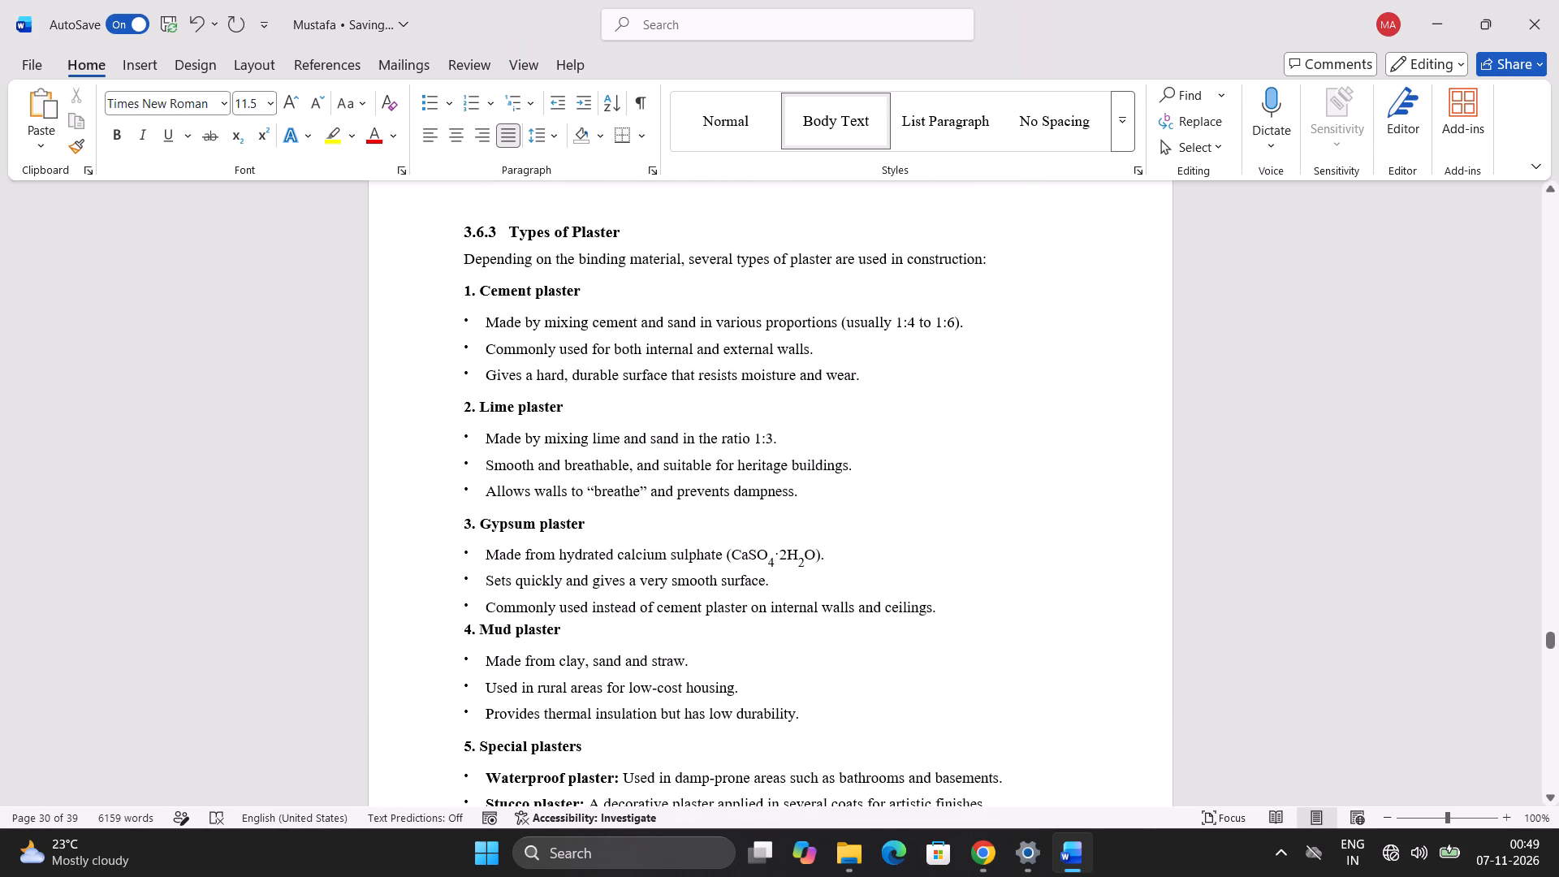
left_click_drag(445, 227, 712, 719)
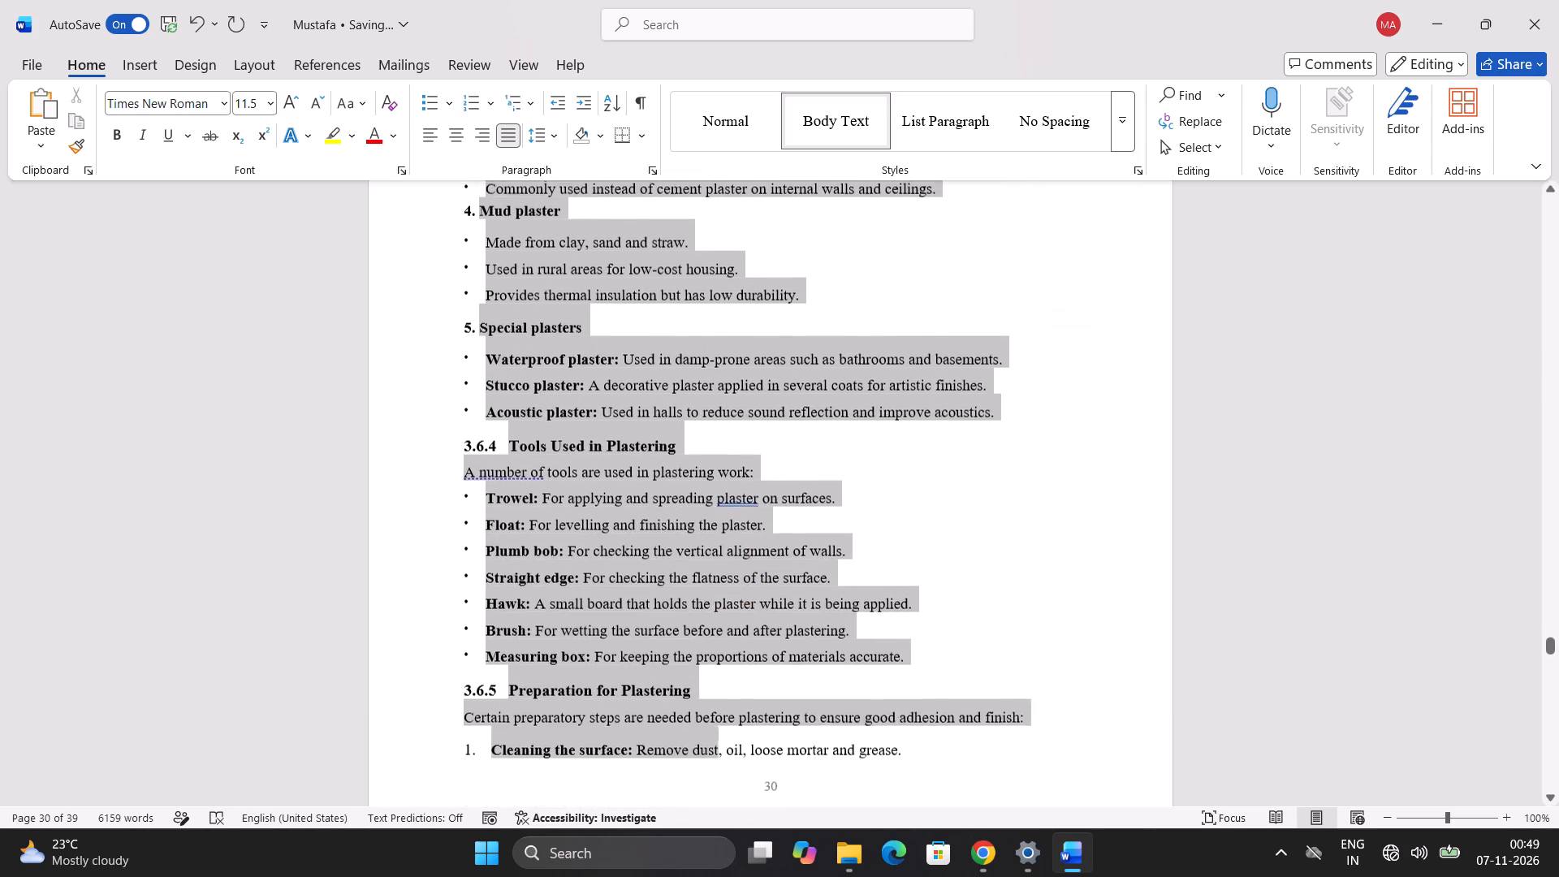
left_click_drag(712, 719, 931, 619)
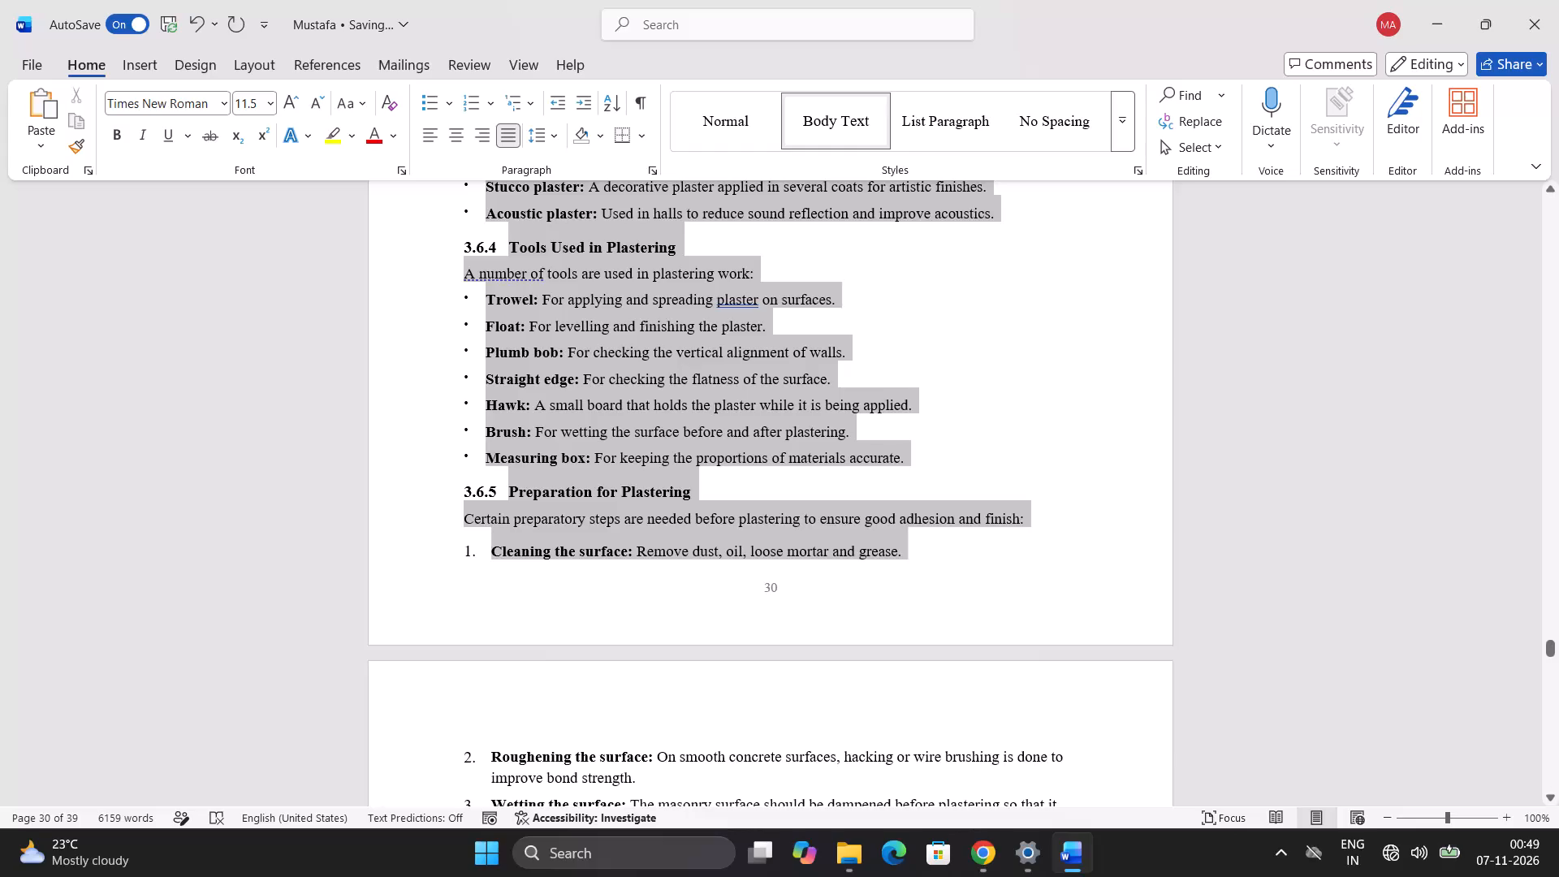
left_click_drag(931, 619, 809, 528)
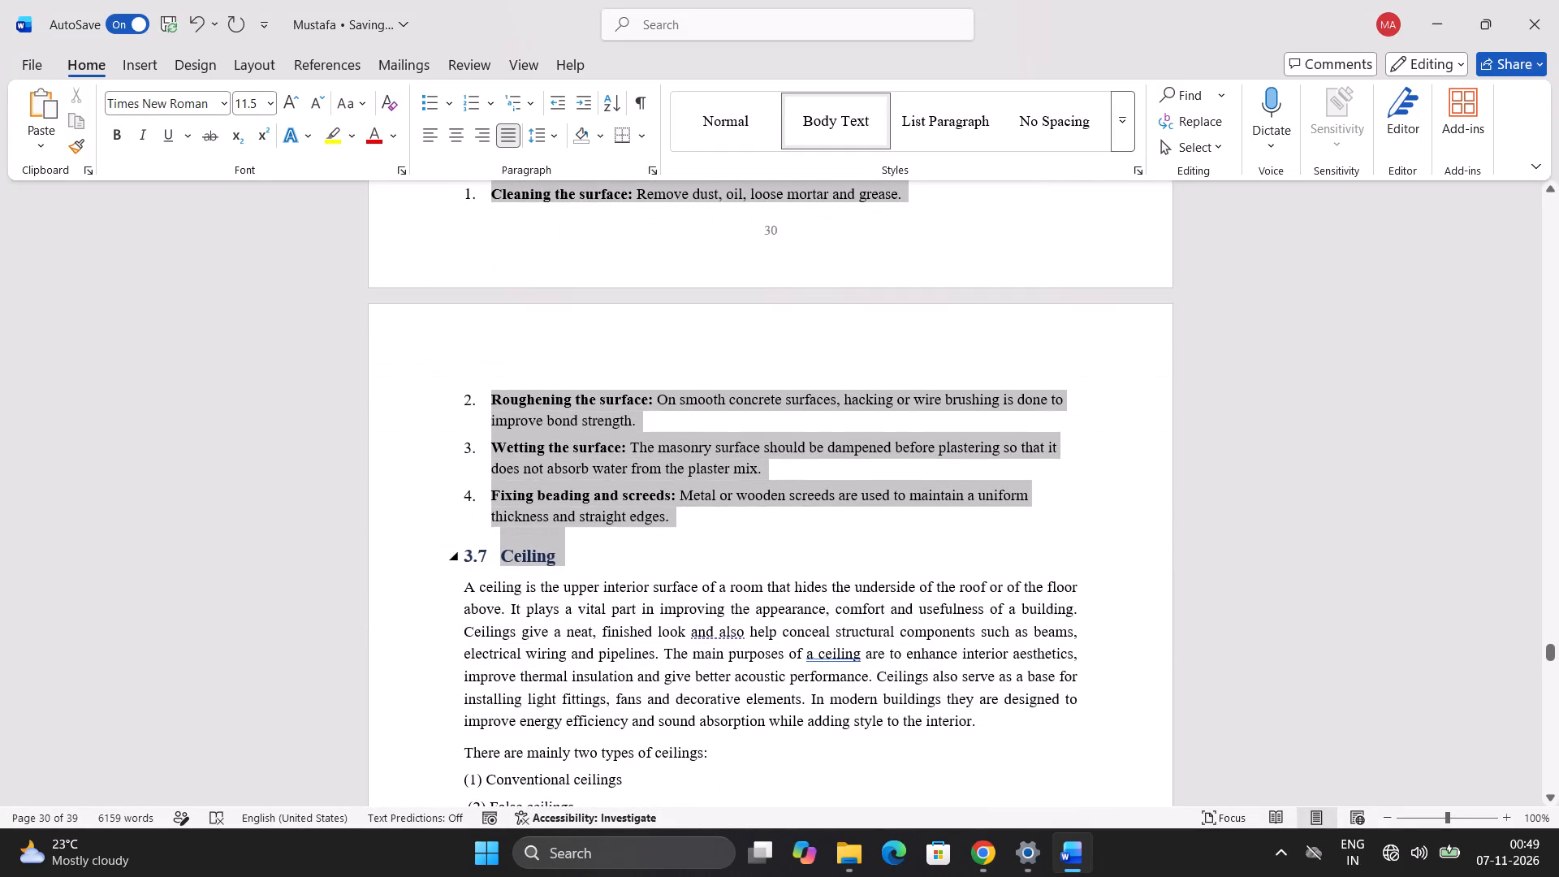
left_click_drag(809, 528, 703, 527)
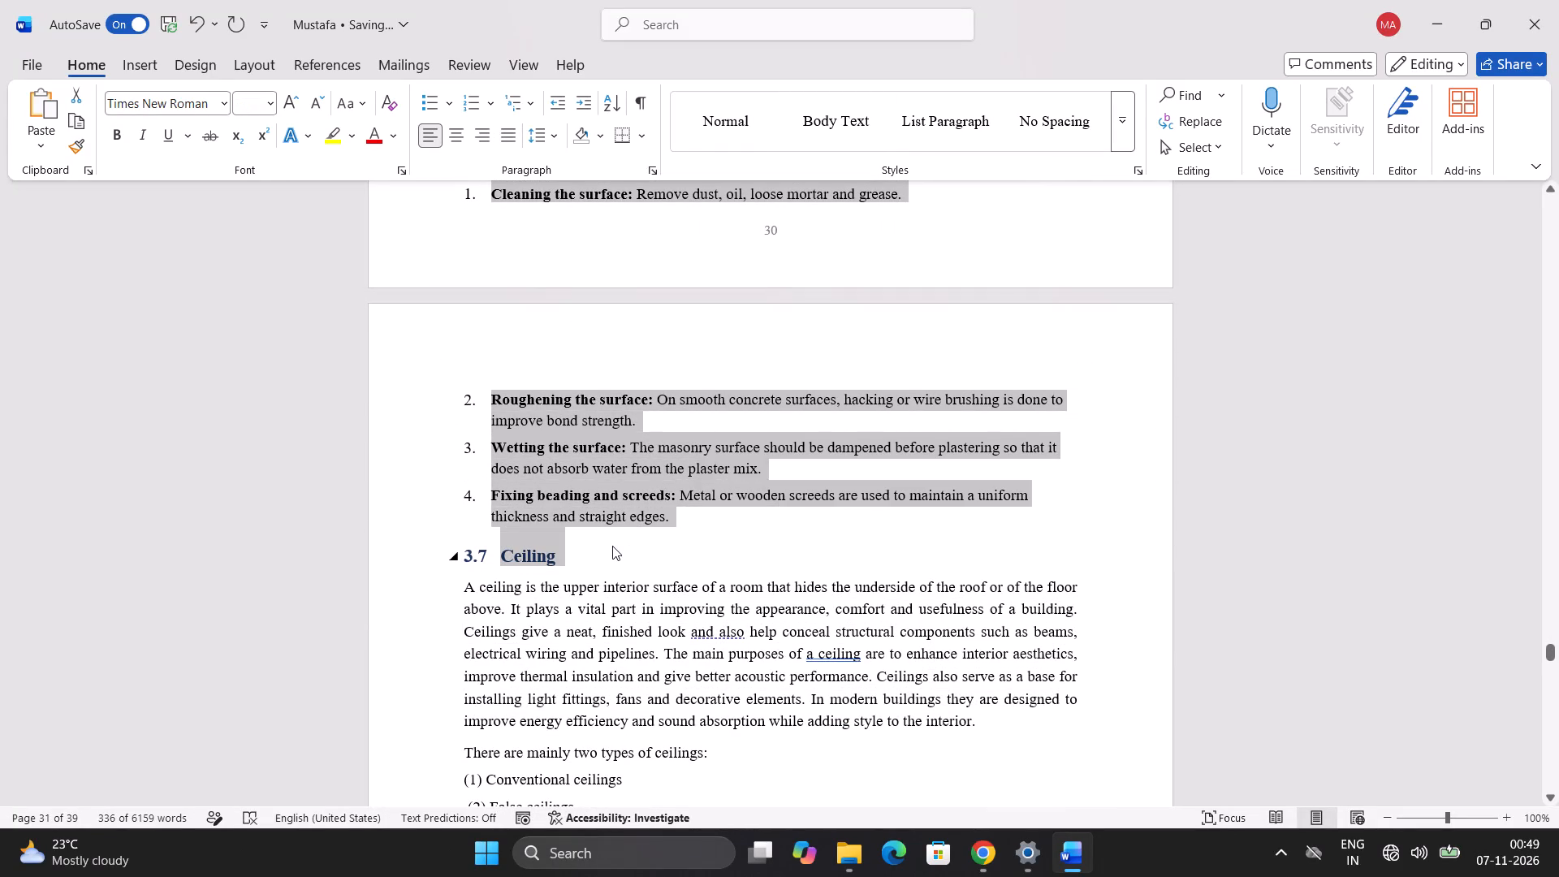
left_click_drag(594, 547, 508, 540, "ctrl")
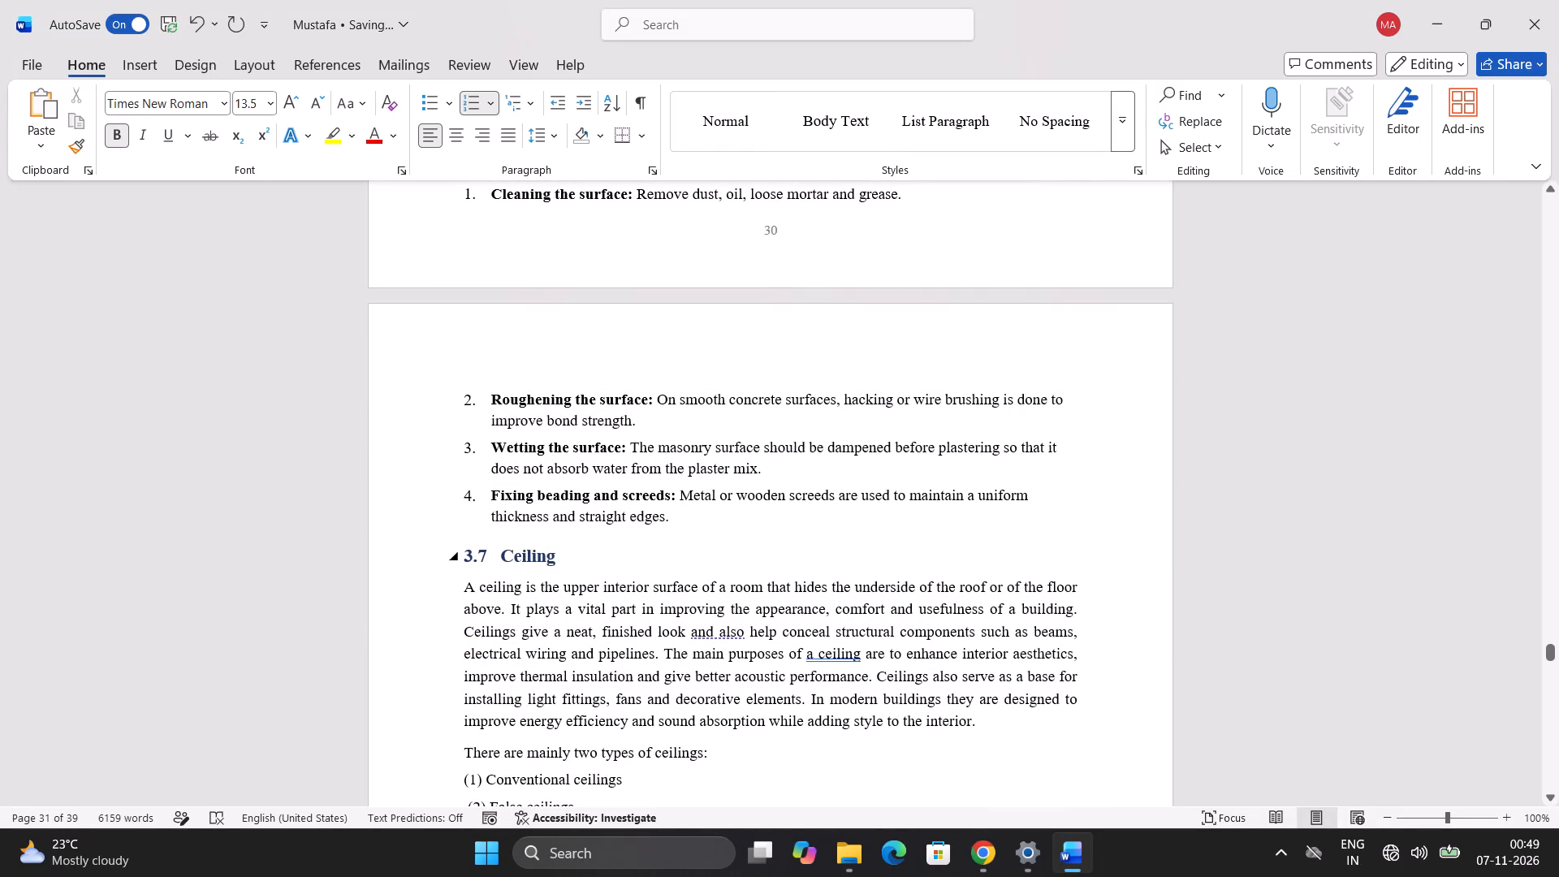
left_click_drag(676, 520, 373, 109)
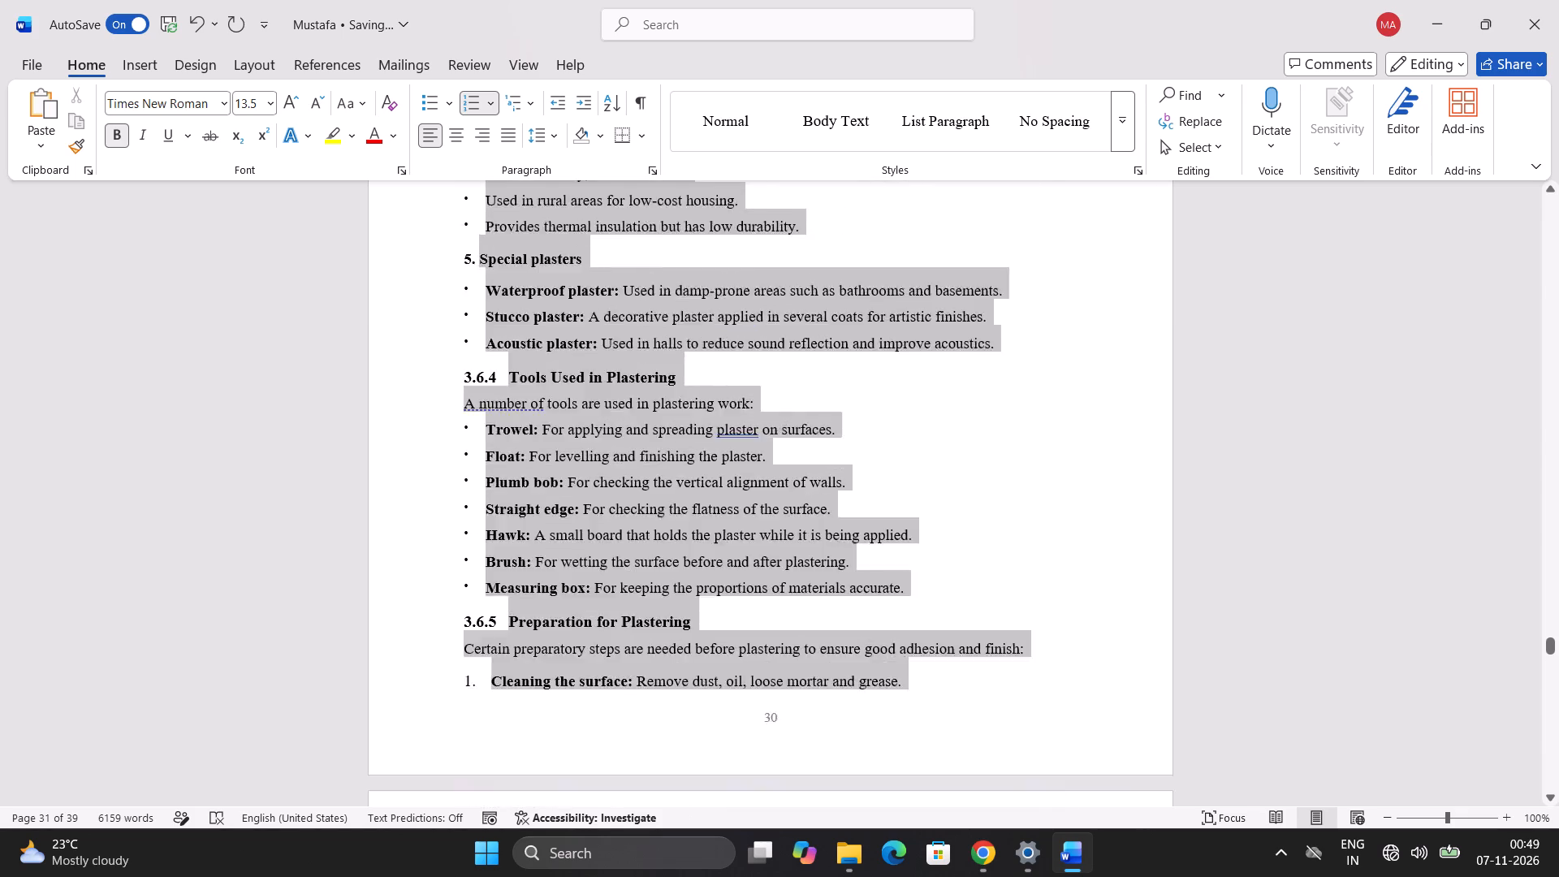
left_click_drag(373, 109, 418, 287)
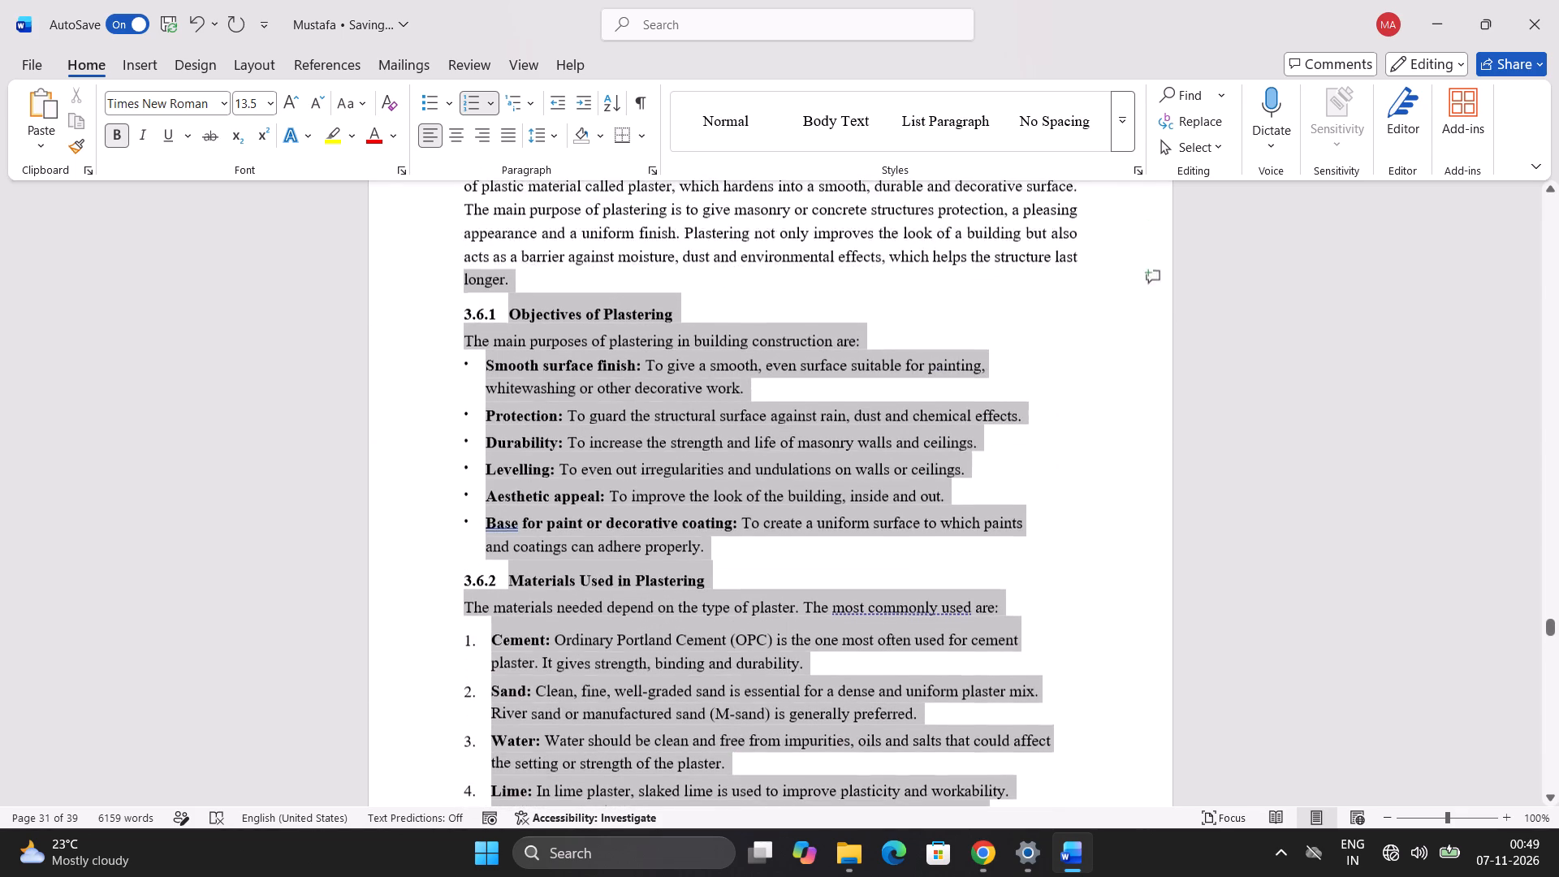
left_click_drag(418, 287, 460, 307)
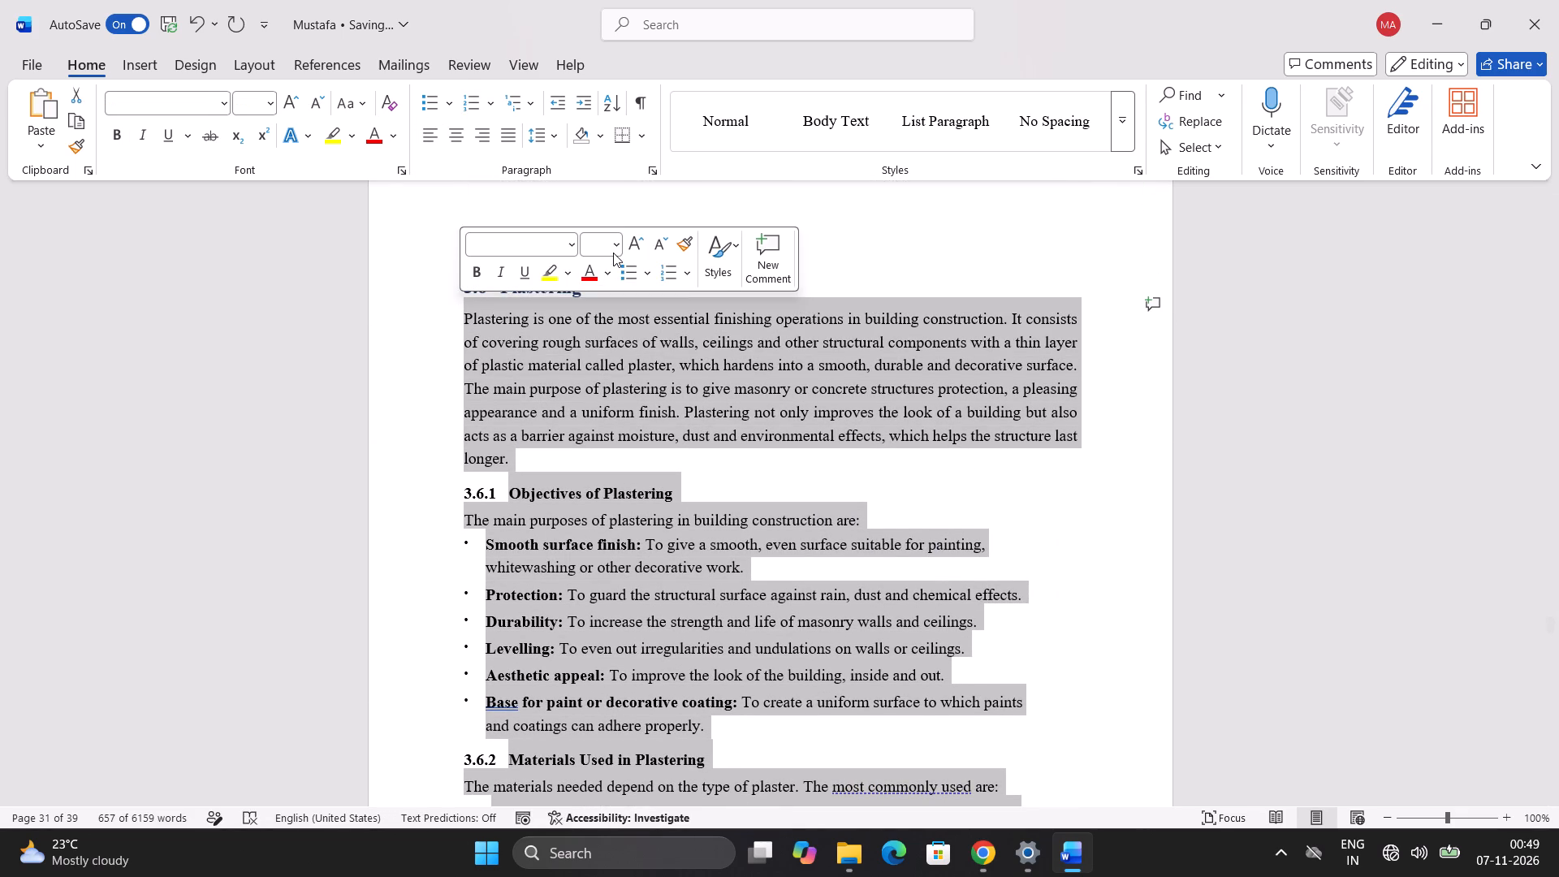
left_click(602, 248)
type("12")
key("Return")
left_click(868, 266)
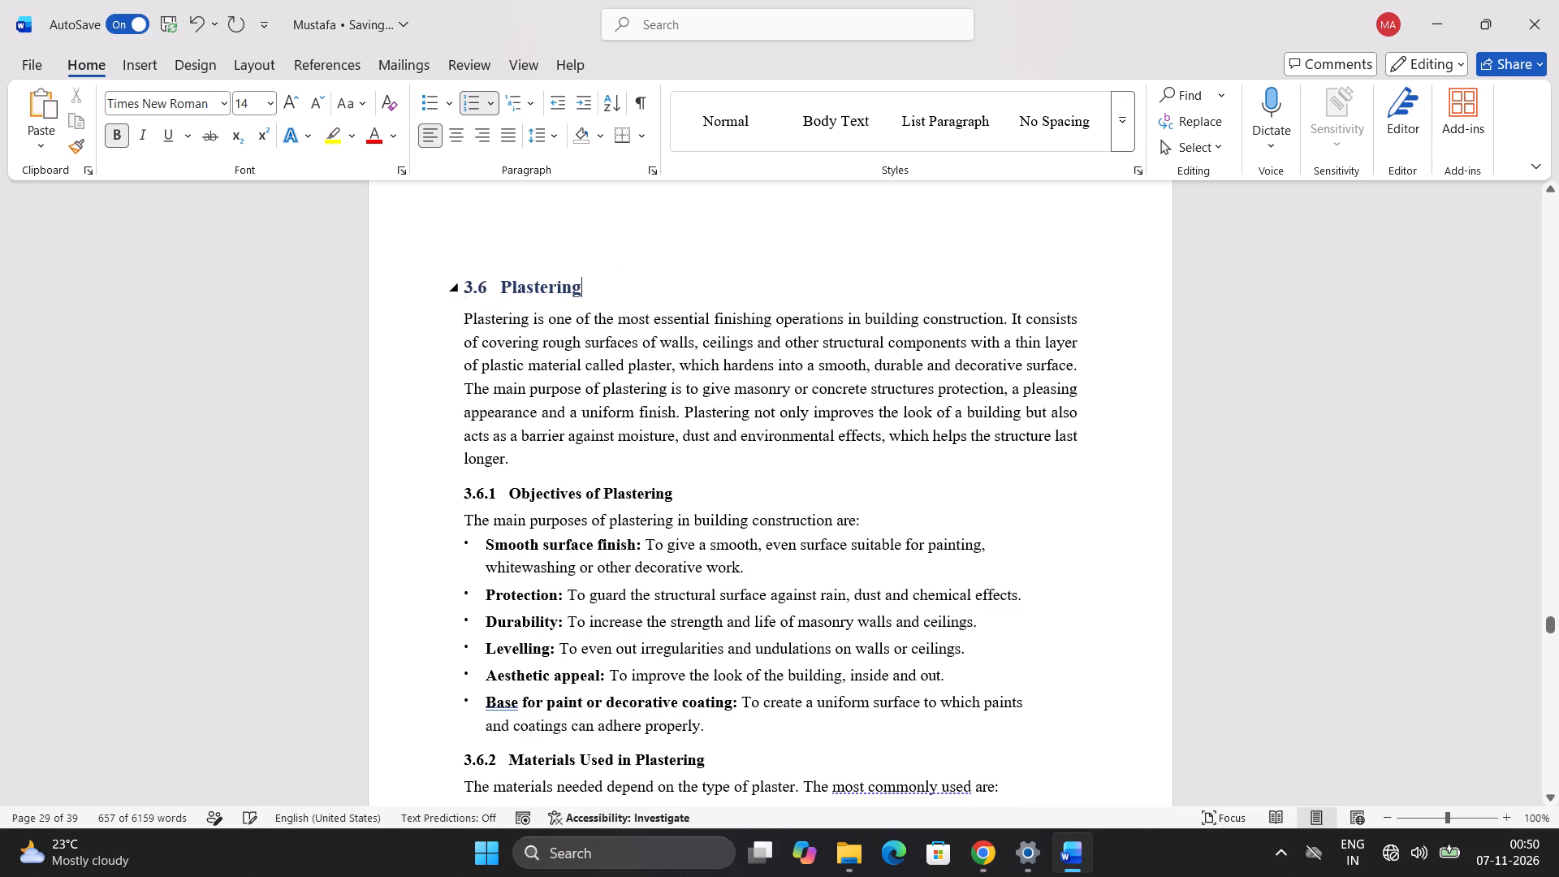
left_click(827, 337)
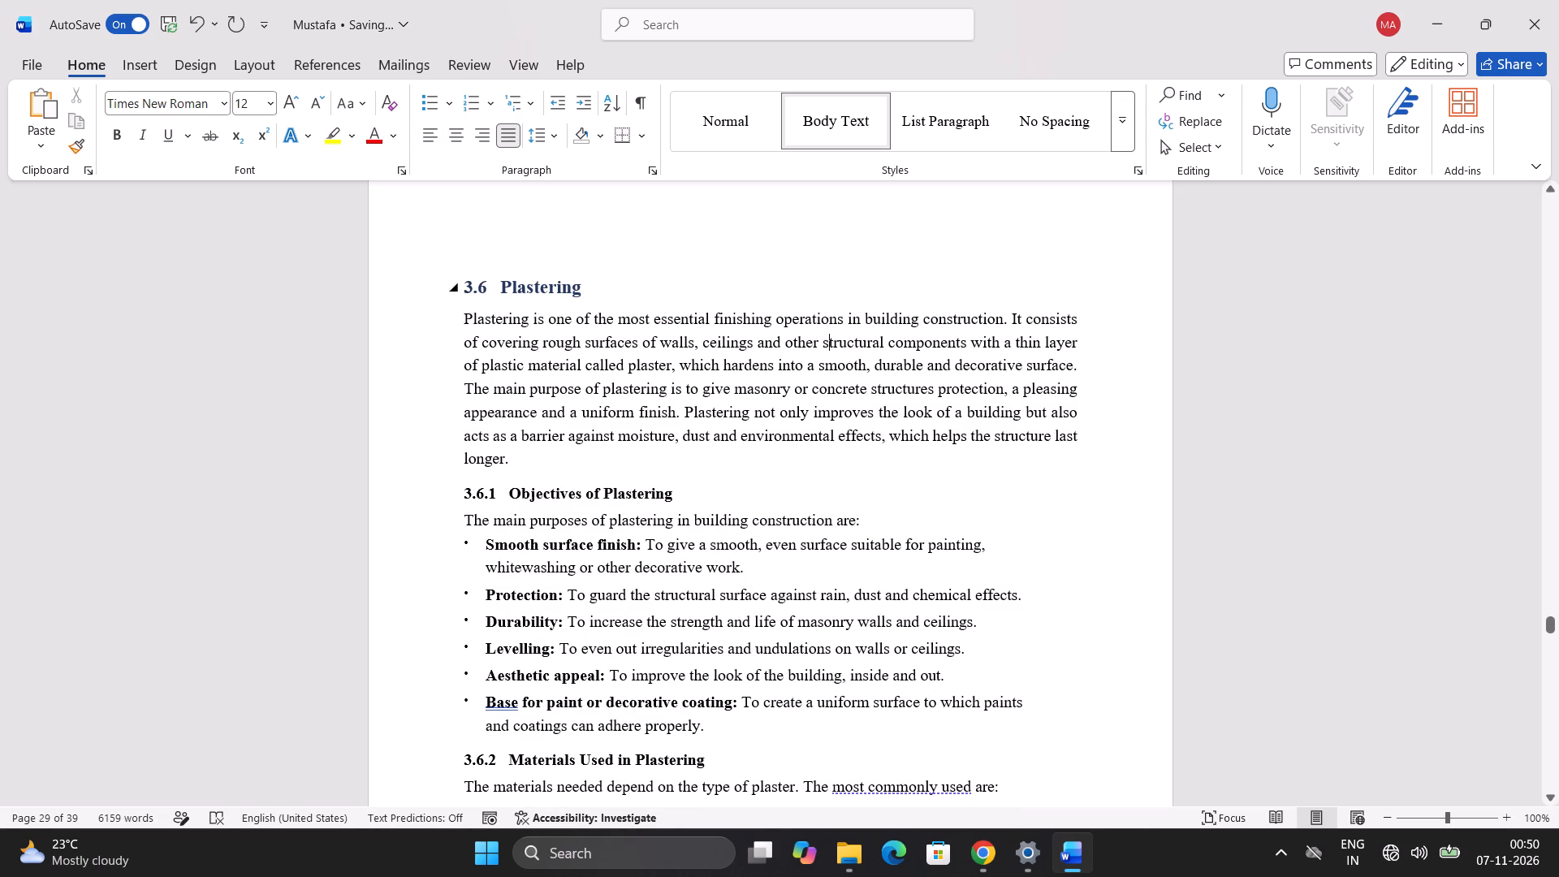
left_click(531, 290)
Set the heading "3.7 Ceiling" to font size 14.
scroll(531, 290, "down", 4)
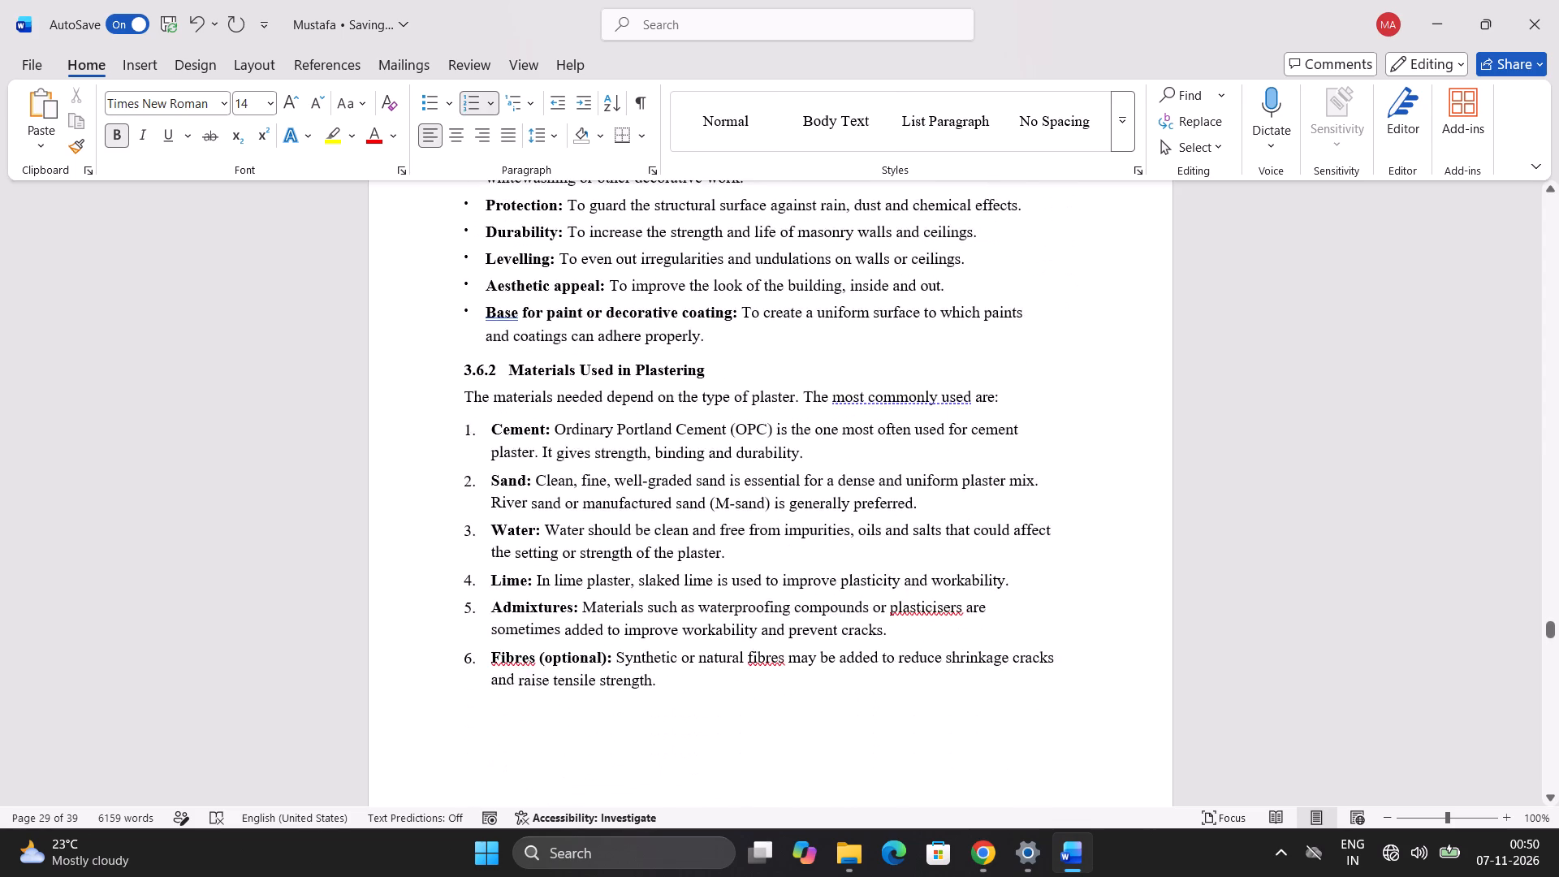
scroll(637, 380, "down", 11)
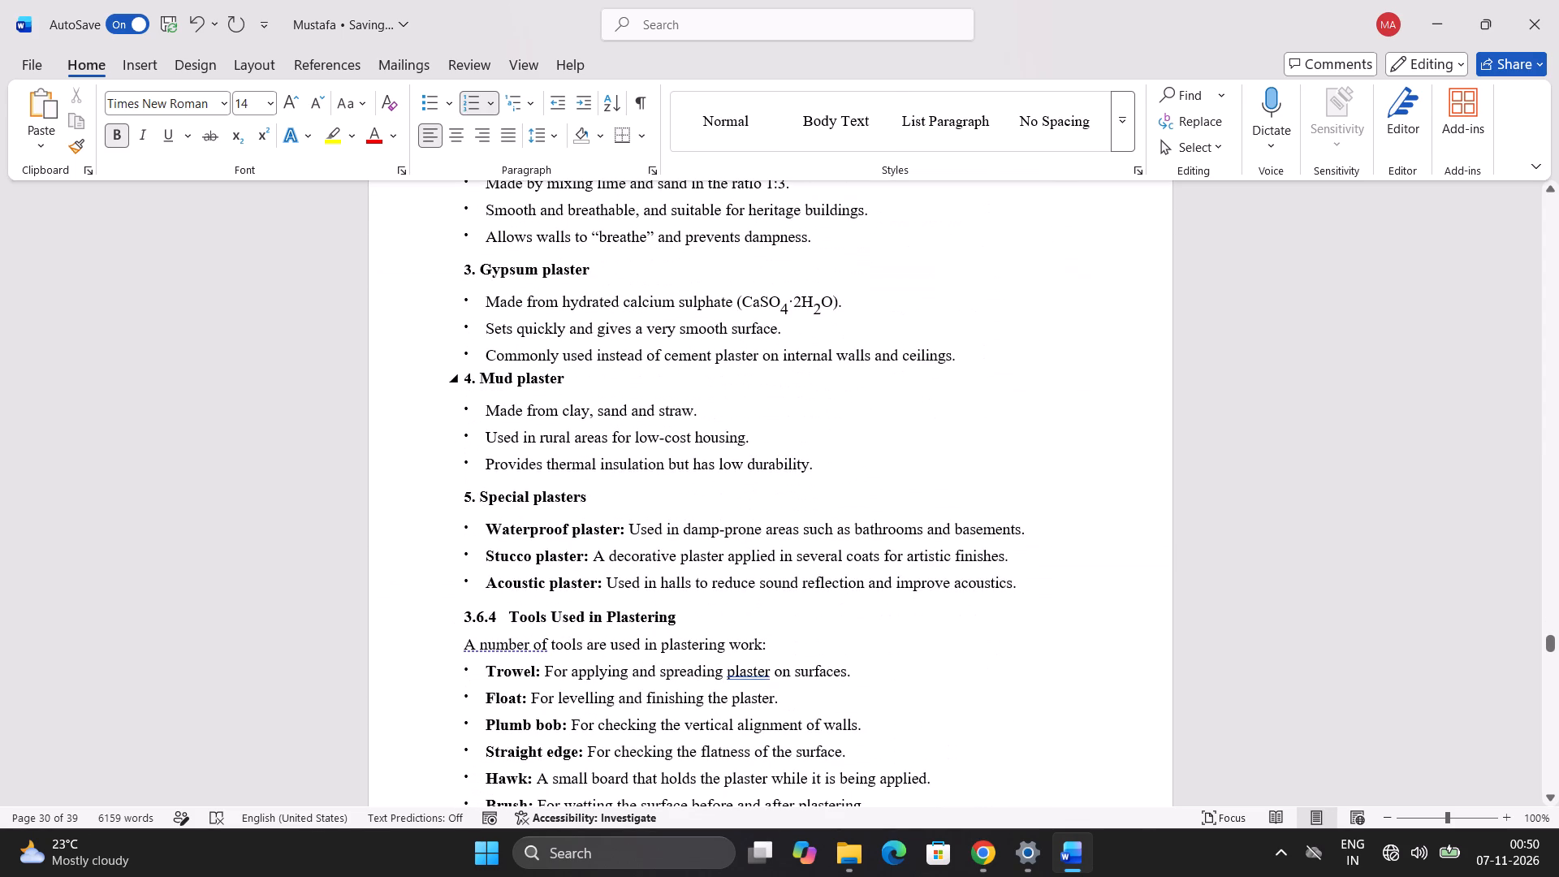
scroll(637, 380, "down", 7)
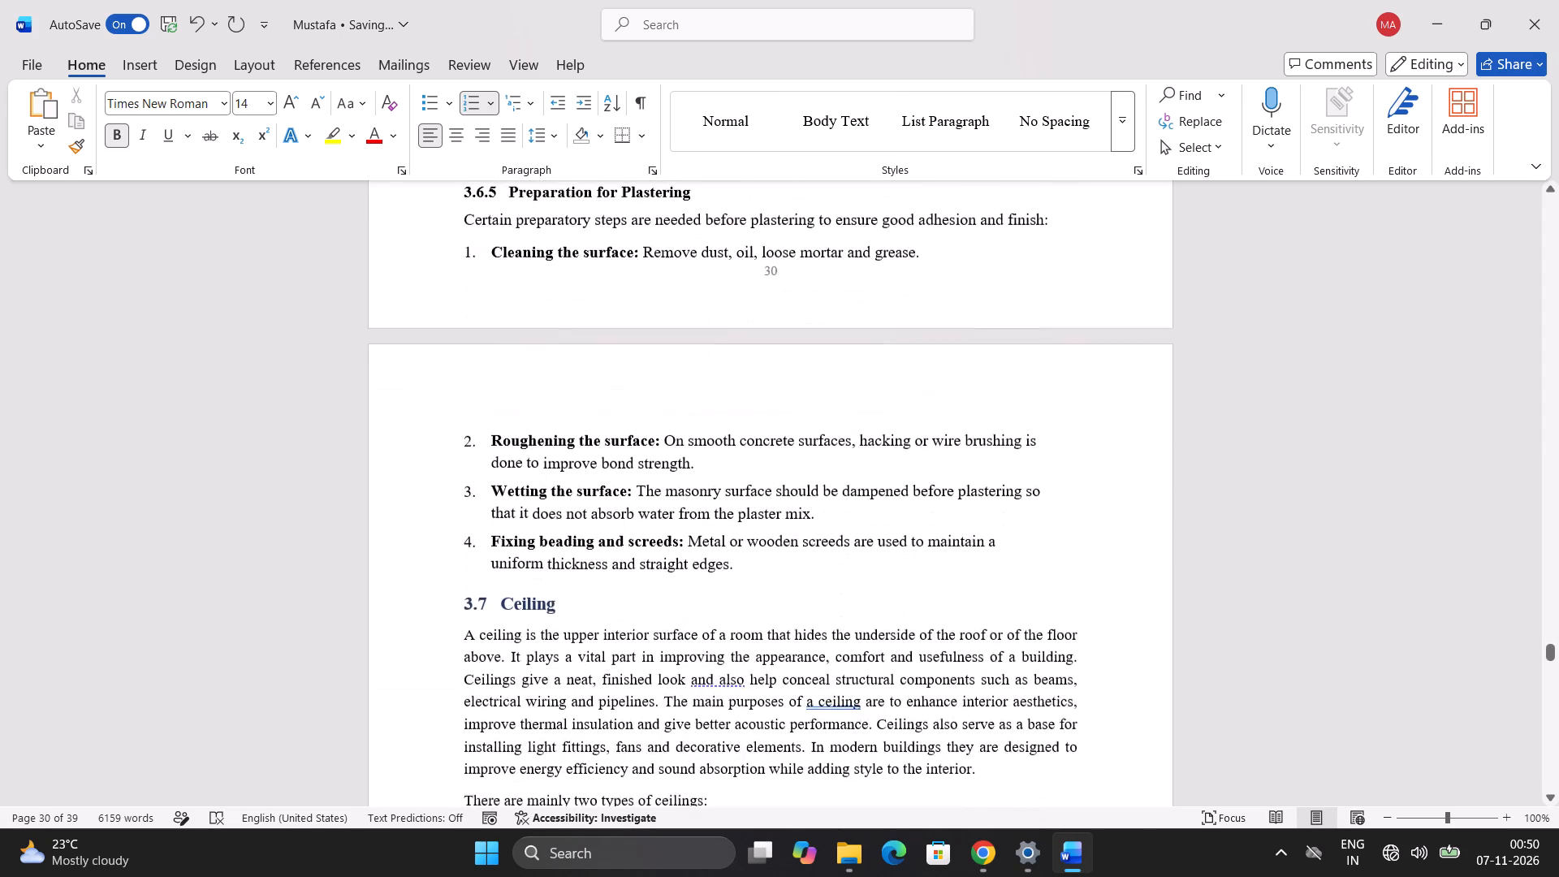
scroll(637, 380, "down", 1)
left_click(610, 375)
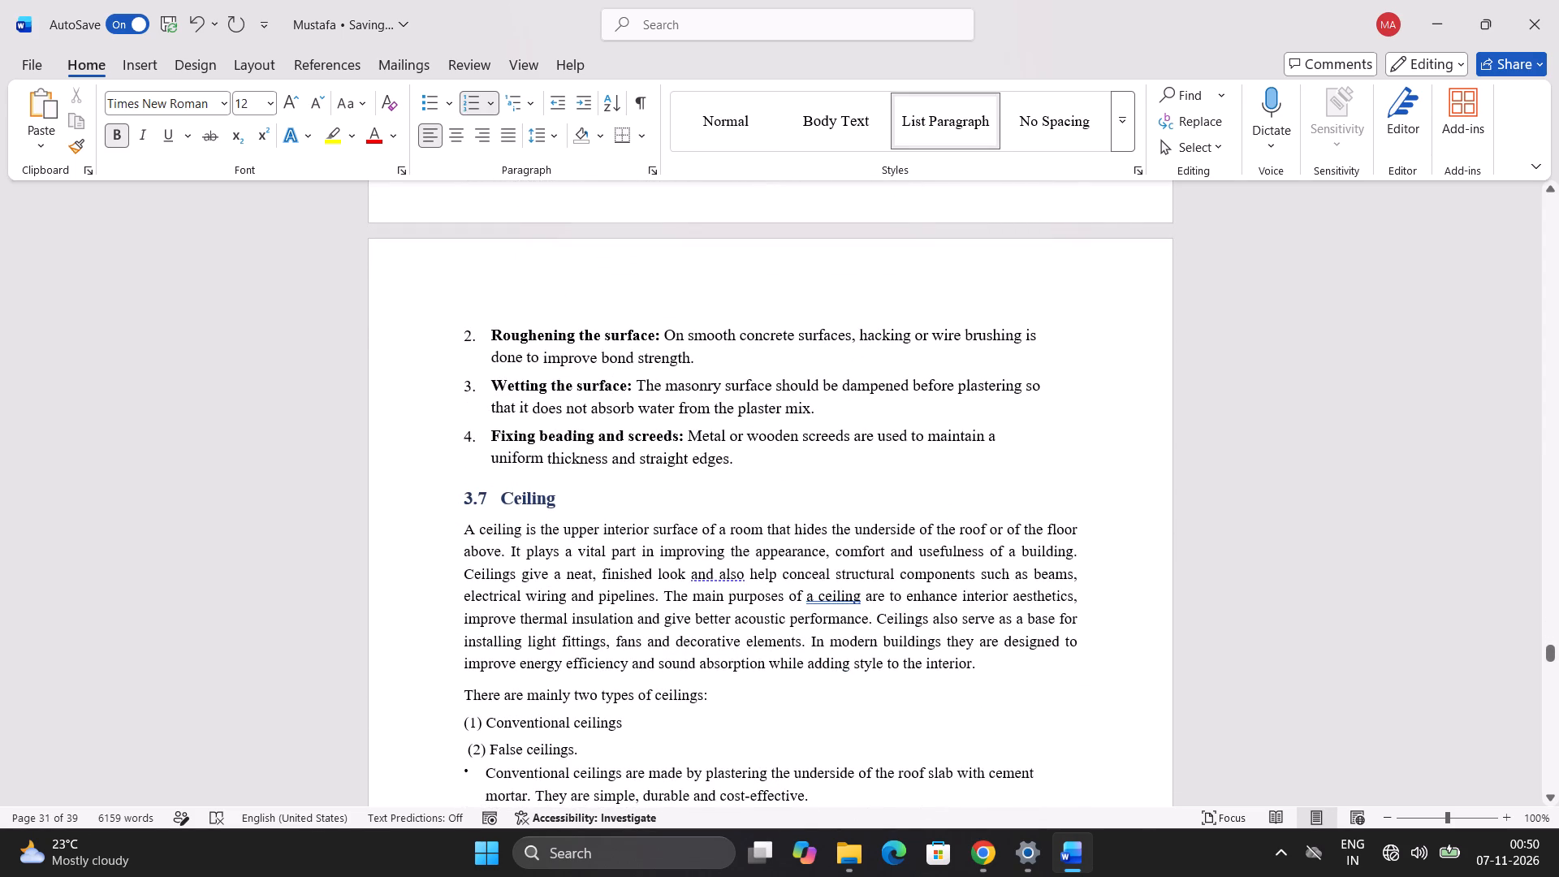
left_click(590, 650)
left_click(533, 507)
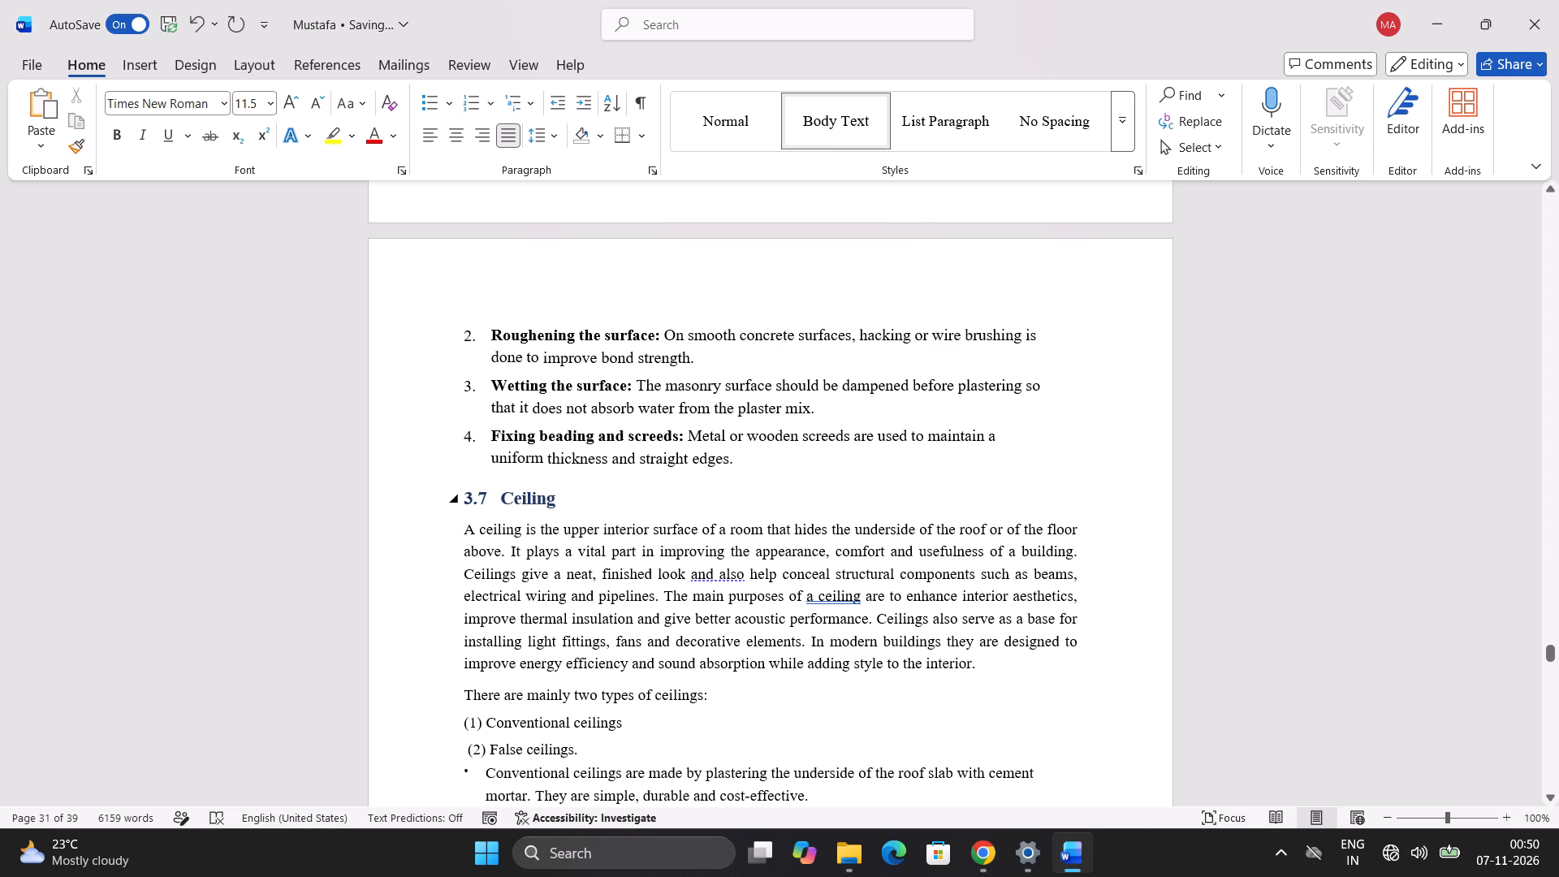
left_click_drag(566, 495, 498, 497)
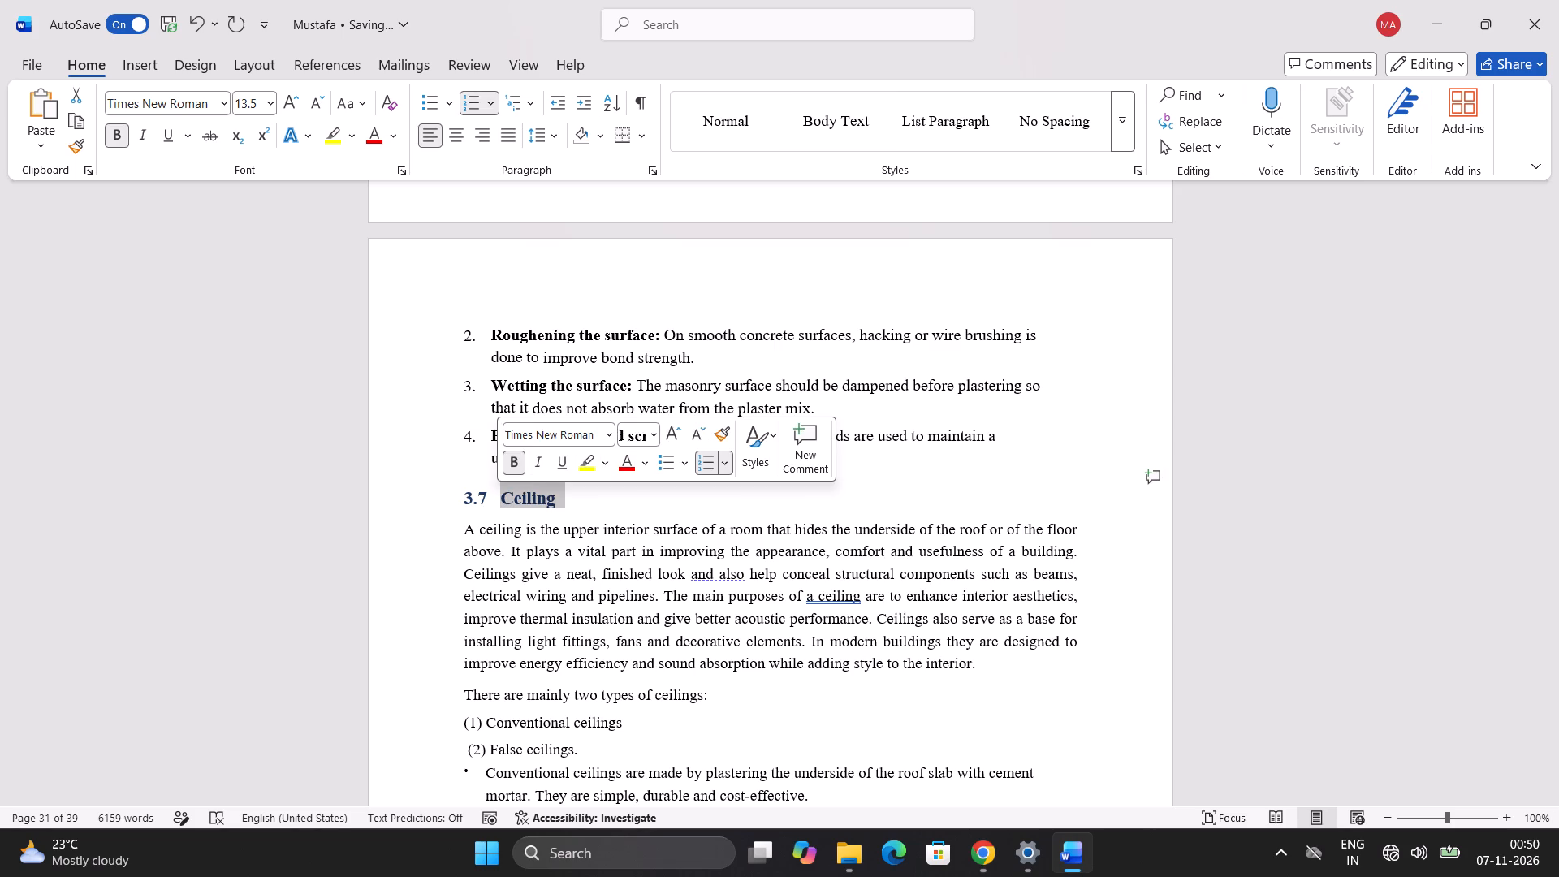
left_click(633, 439)
type("14")
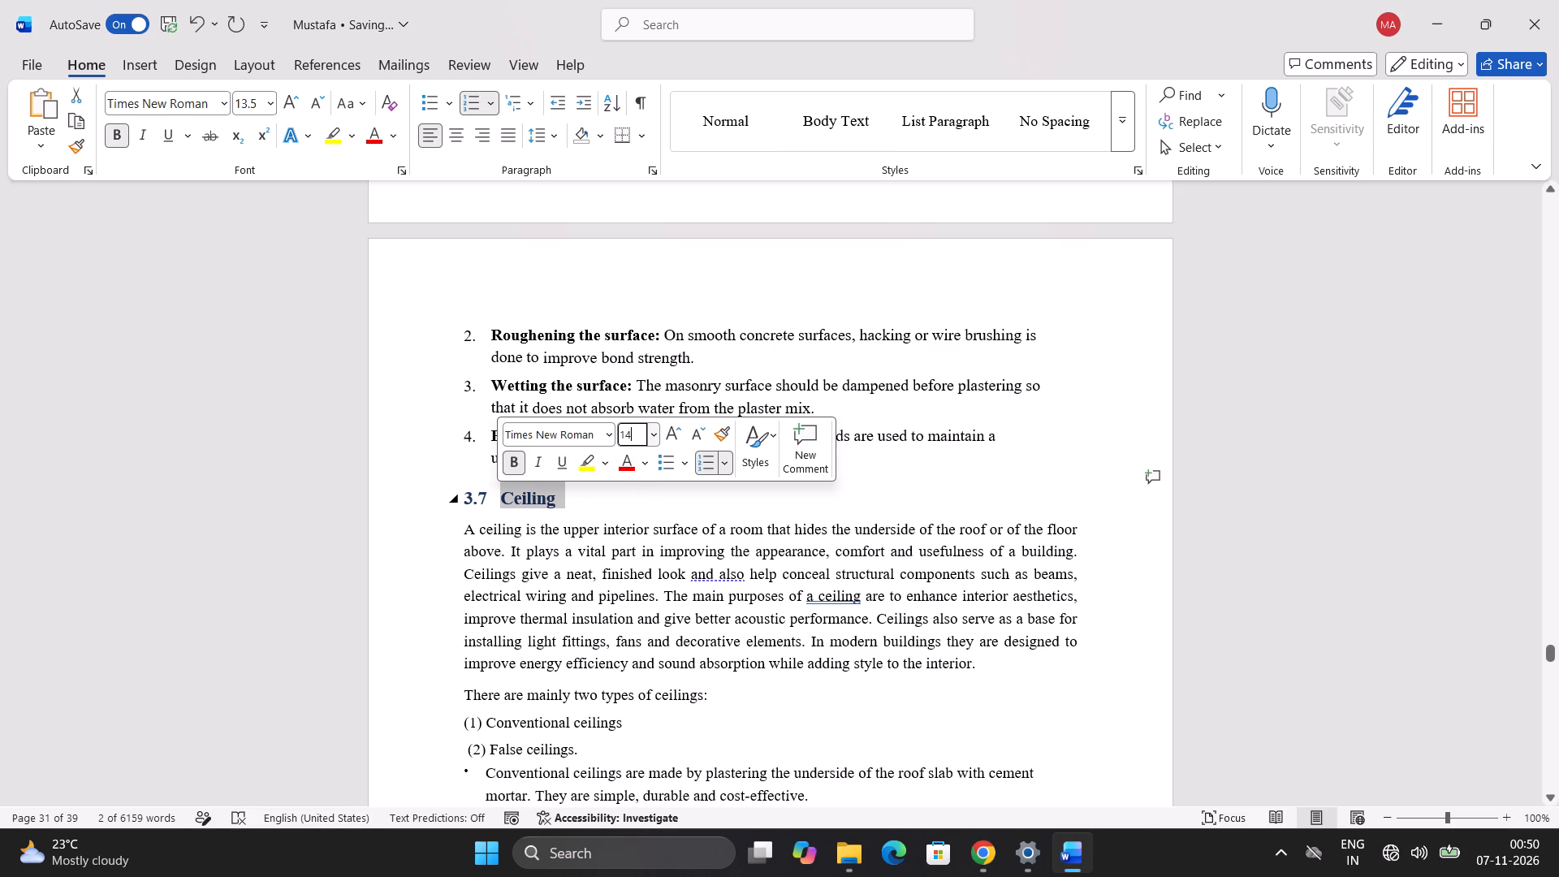
key("Return")
left_click(667, 279)
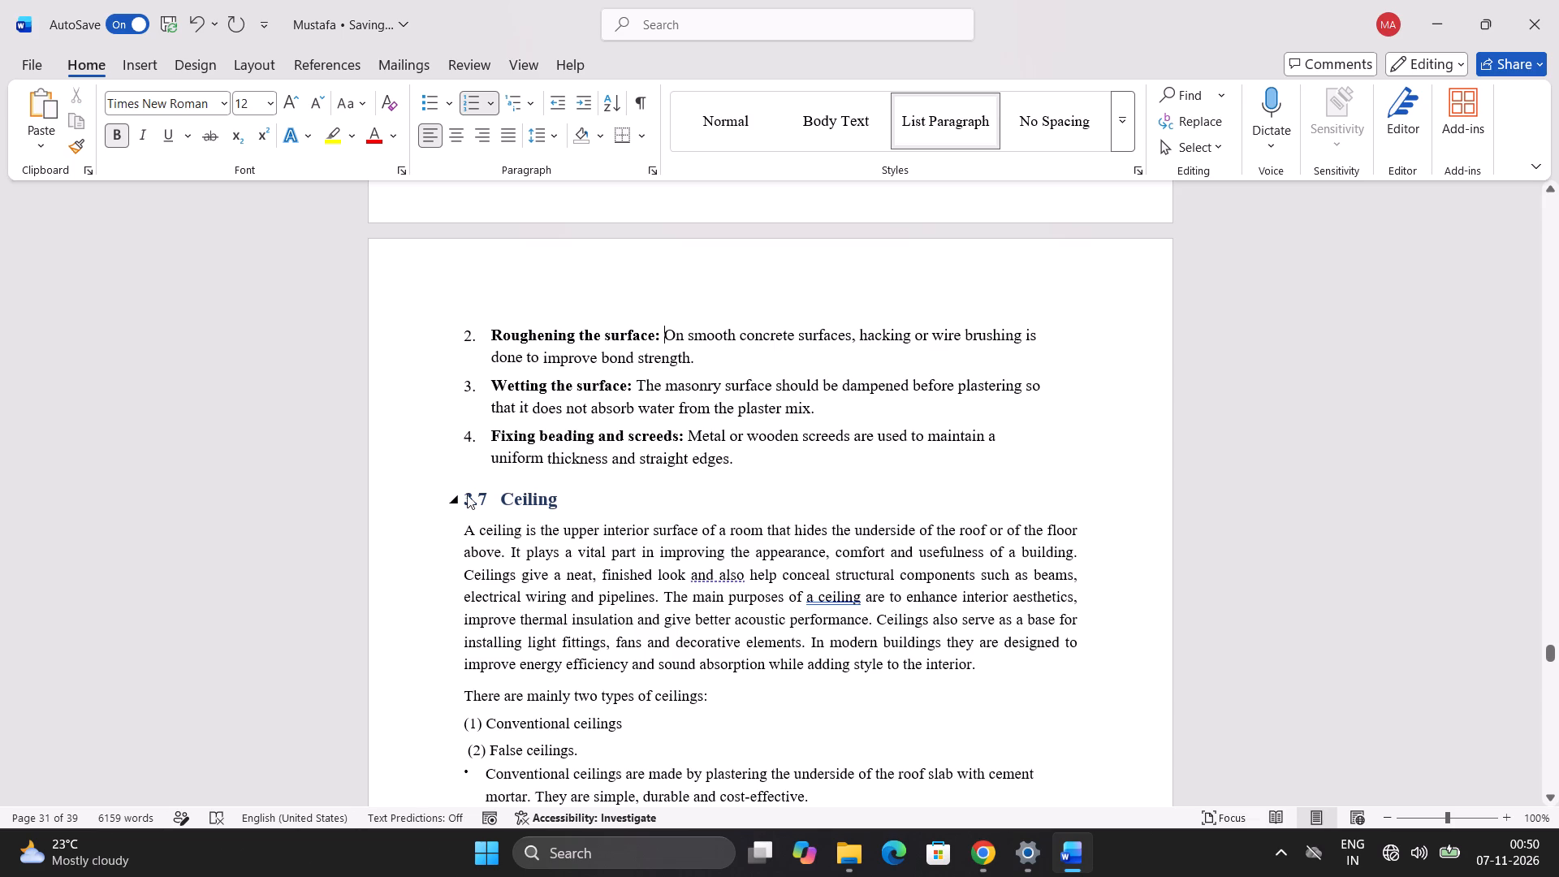
Set all text below the heading "3.7 Ceiling", from the first paragraph through the concluding paragraph on page 31, to font size 12.
left_click_drag(455, 526, 513, 577)
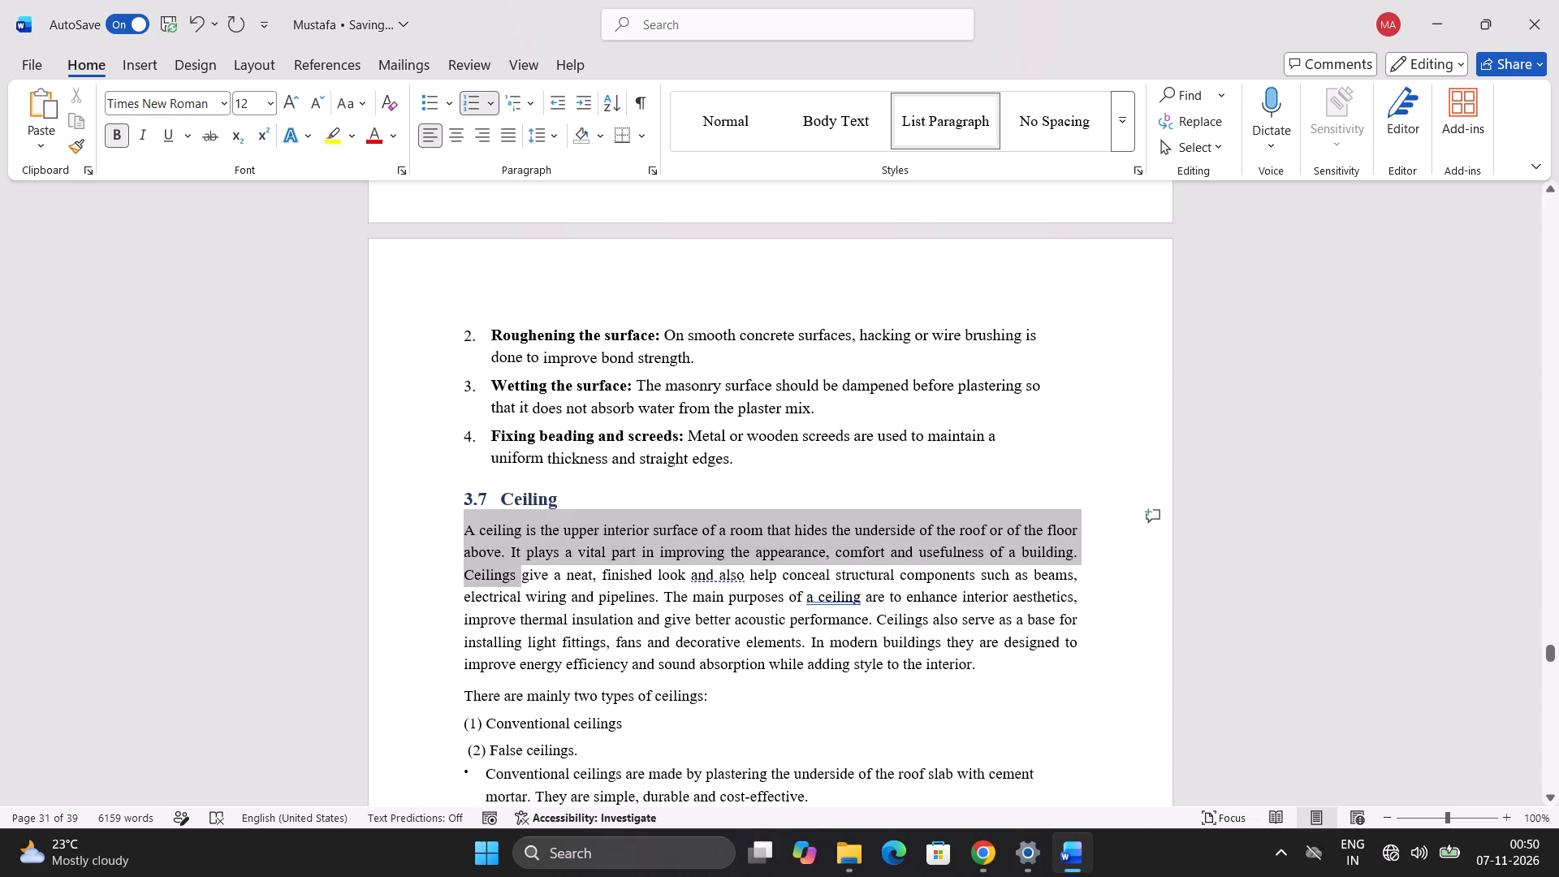
left_click_drag(513, 577, 756, 781)
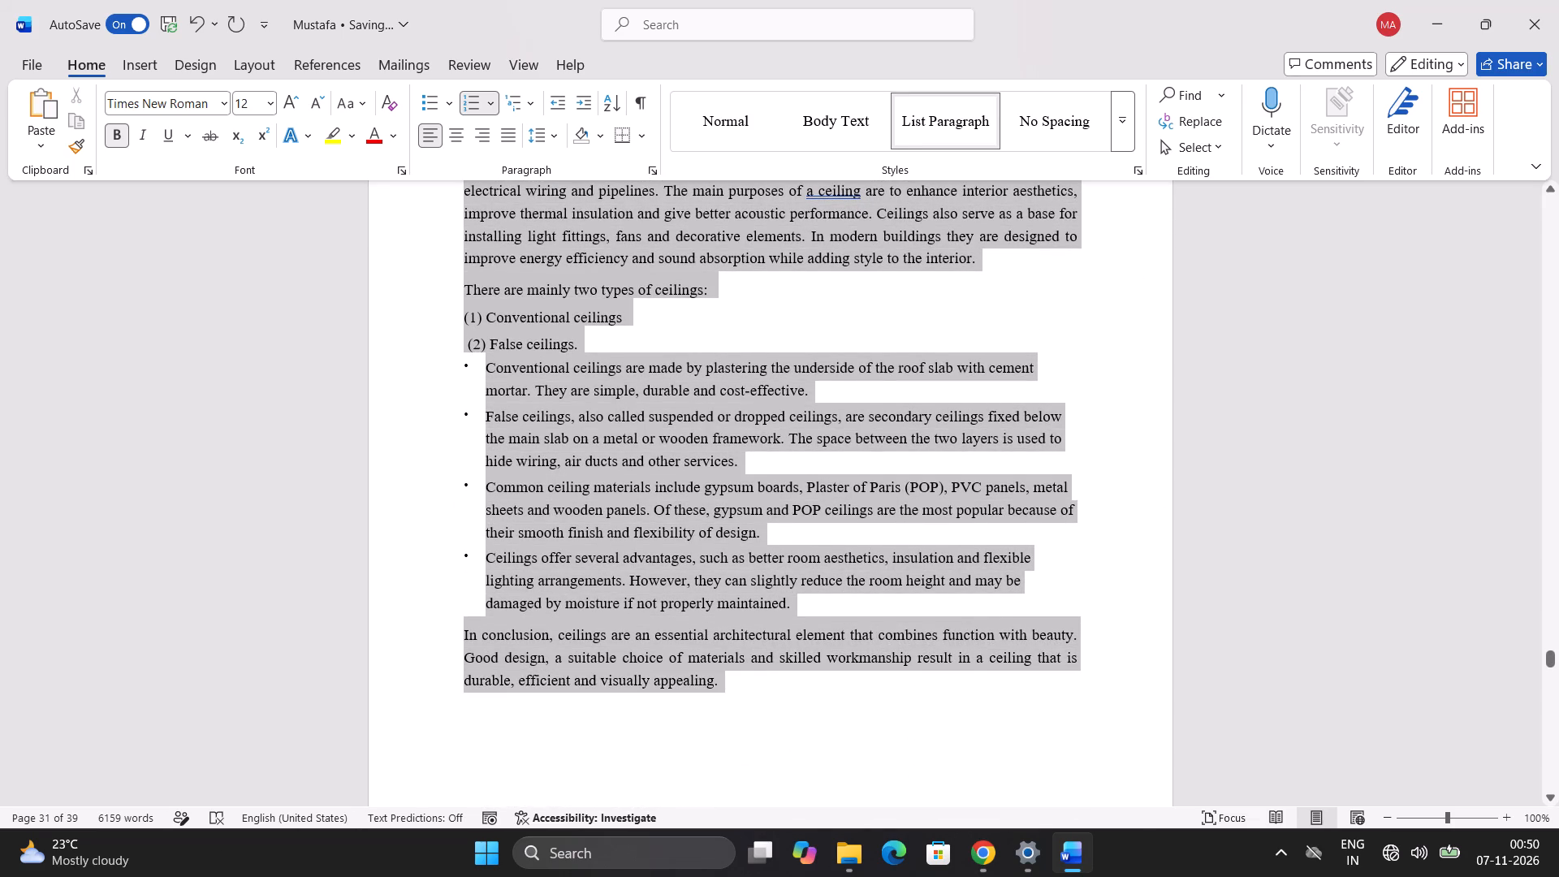
left_click_drag(756, 781, 861, 300)
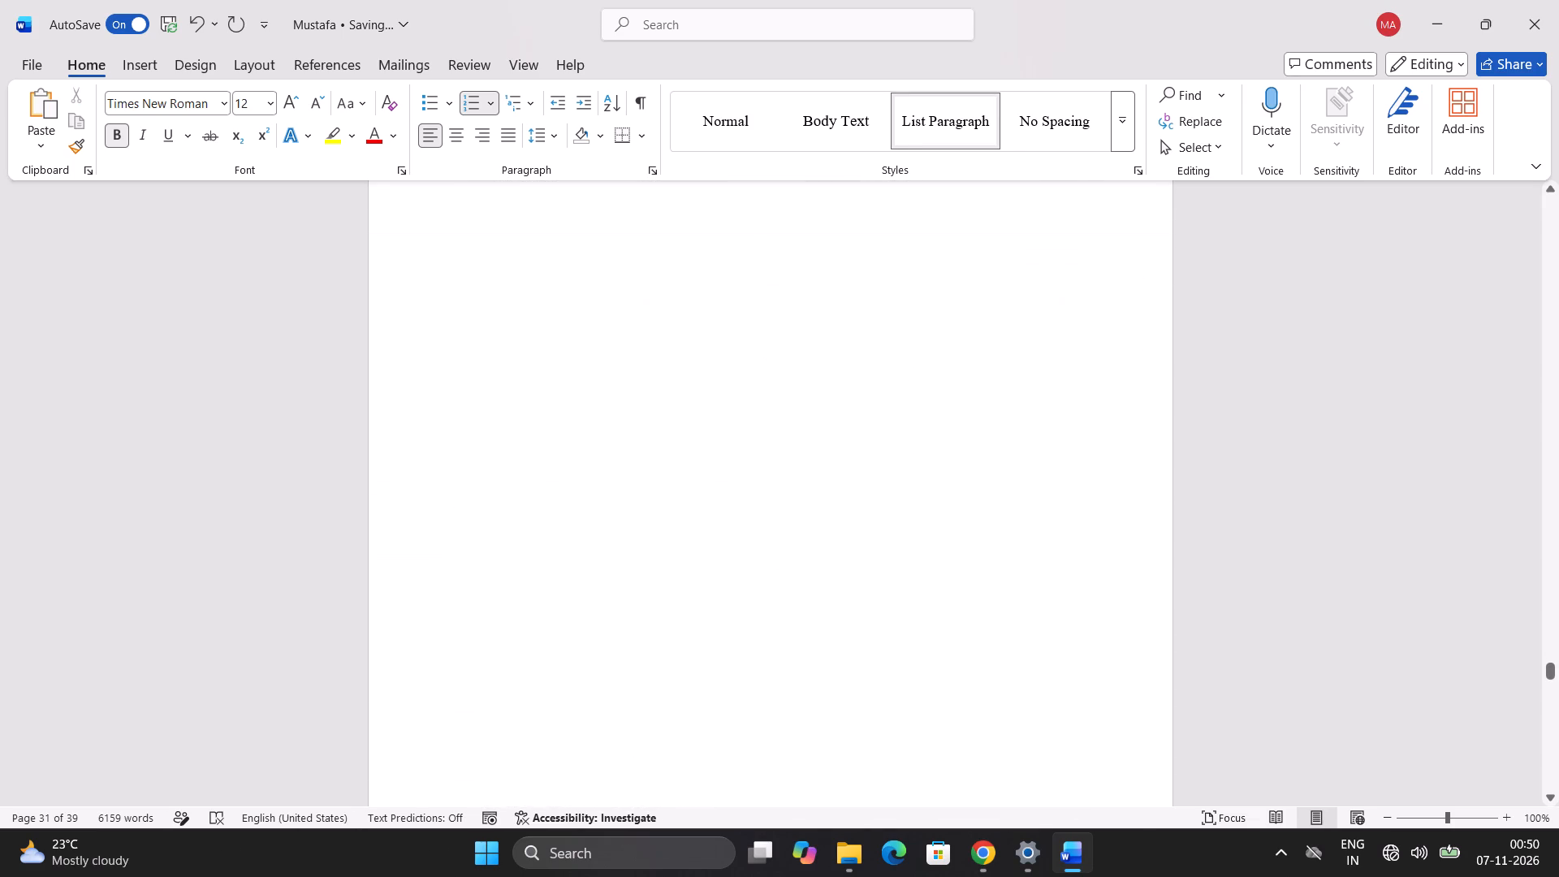
left_click_drag(861, 300, 718, 345)
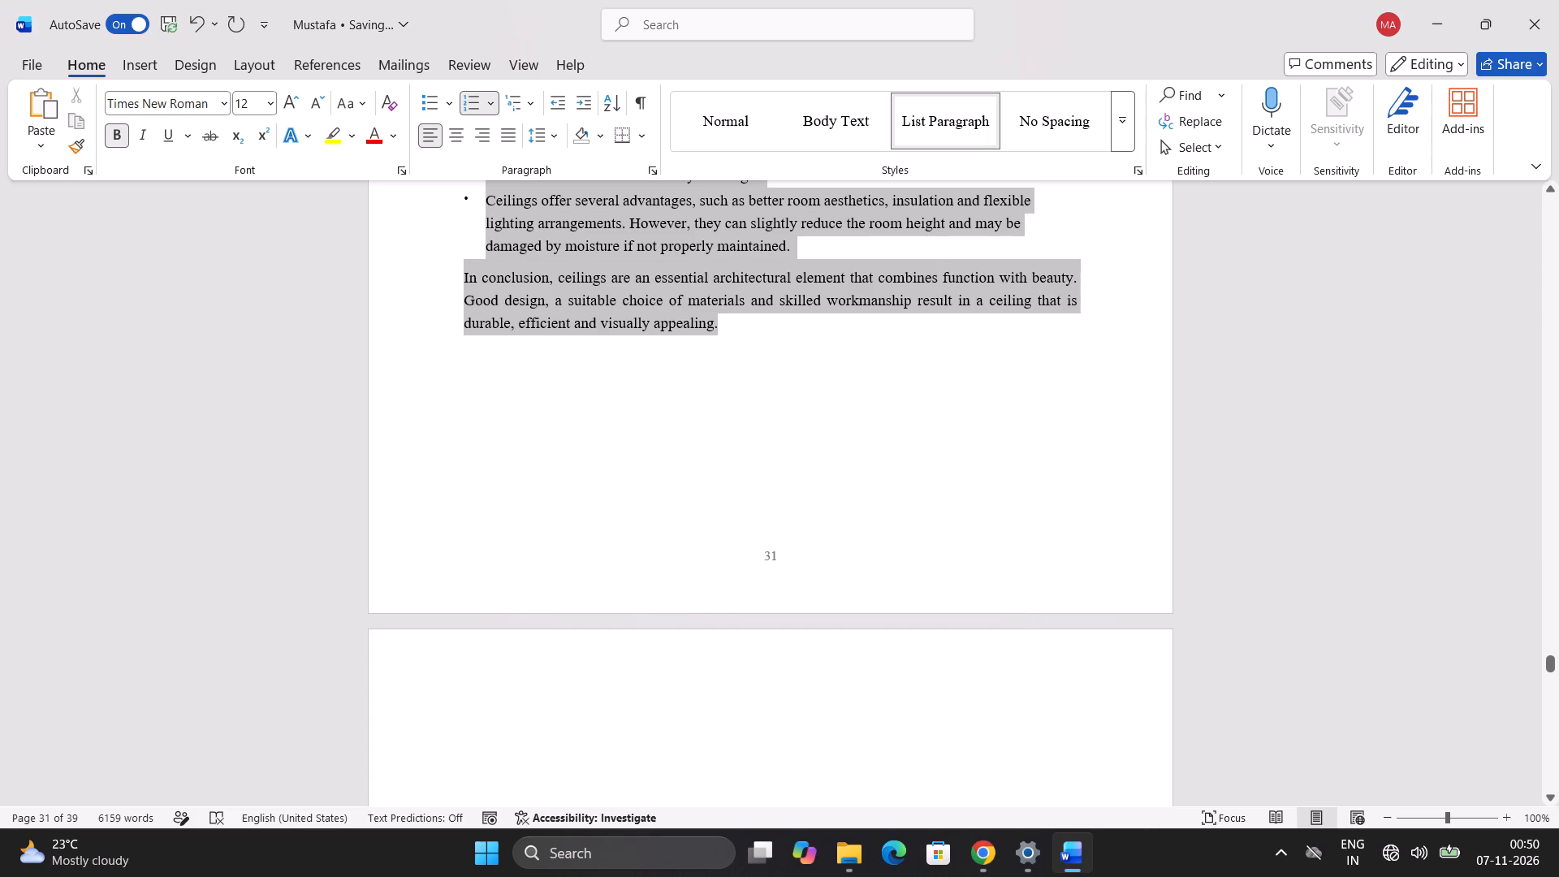
left_click_drag(718, 345, 718, 343)
left_click(862, 282)
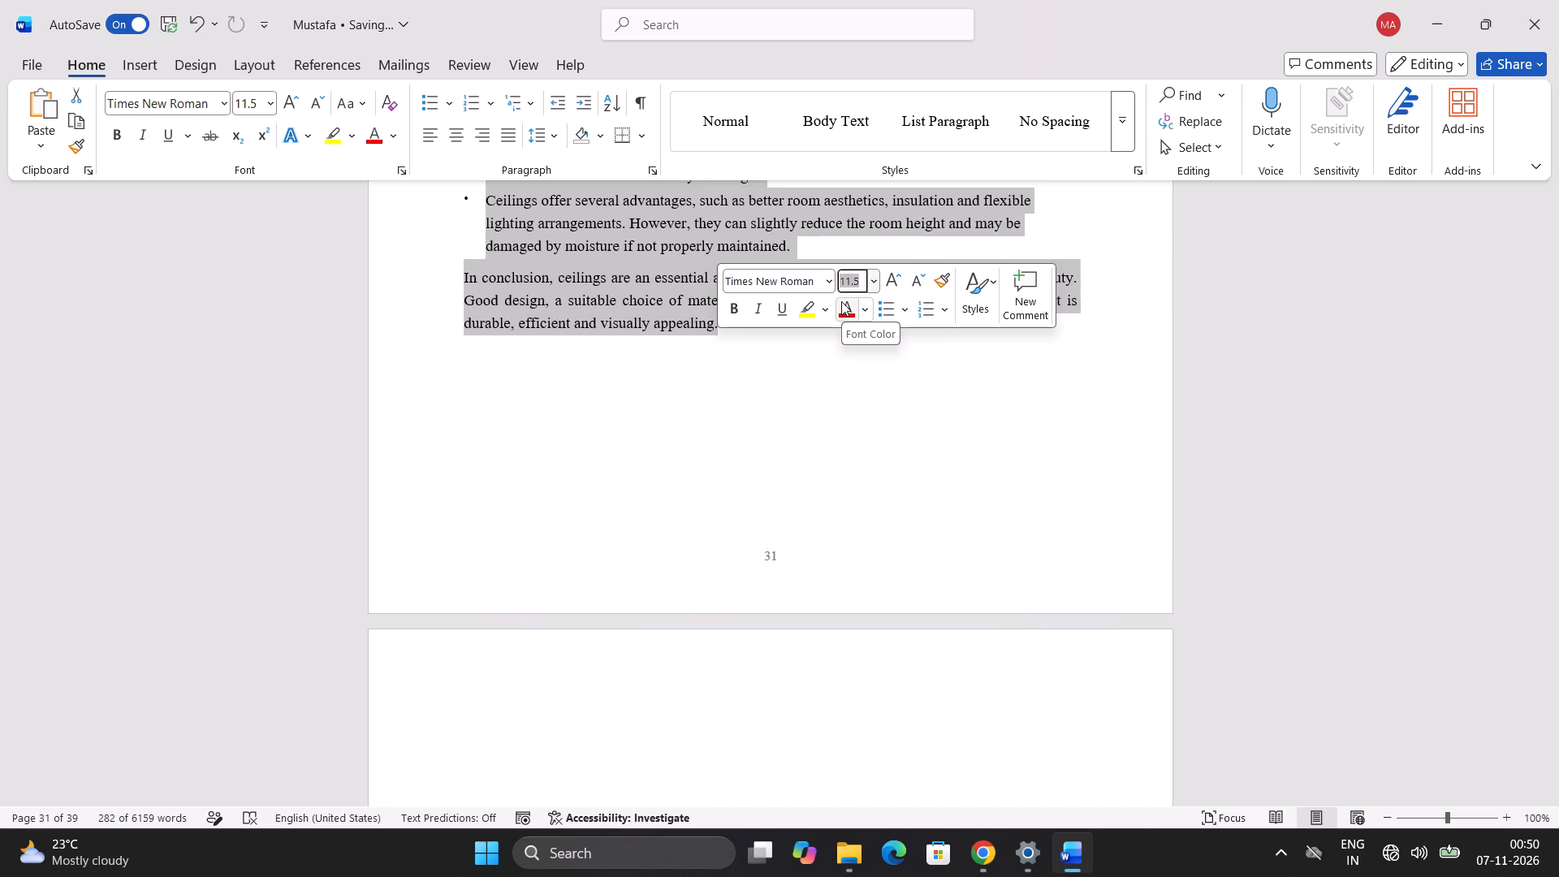
type("12")
key("Return")
left_click_drag(832, 413, 834, 399)
Check the font sizes of the "3.7 Ceiling" heading, its body text and the "CONCLUSION" title of Chapter 4.
scroll(854, 400, "up", 3)
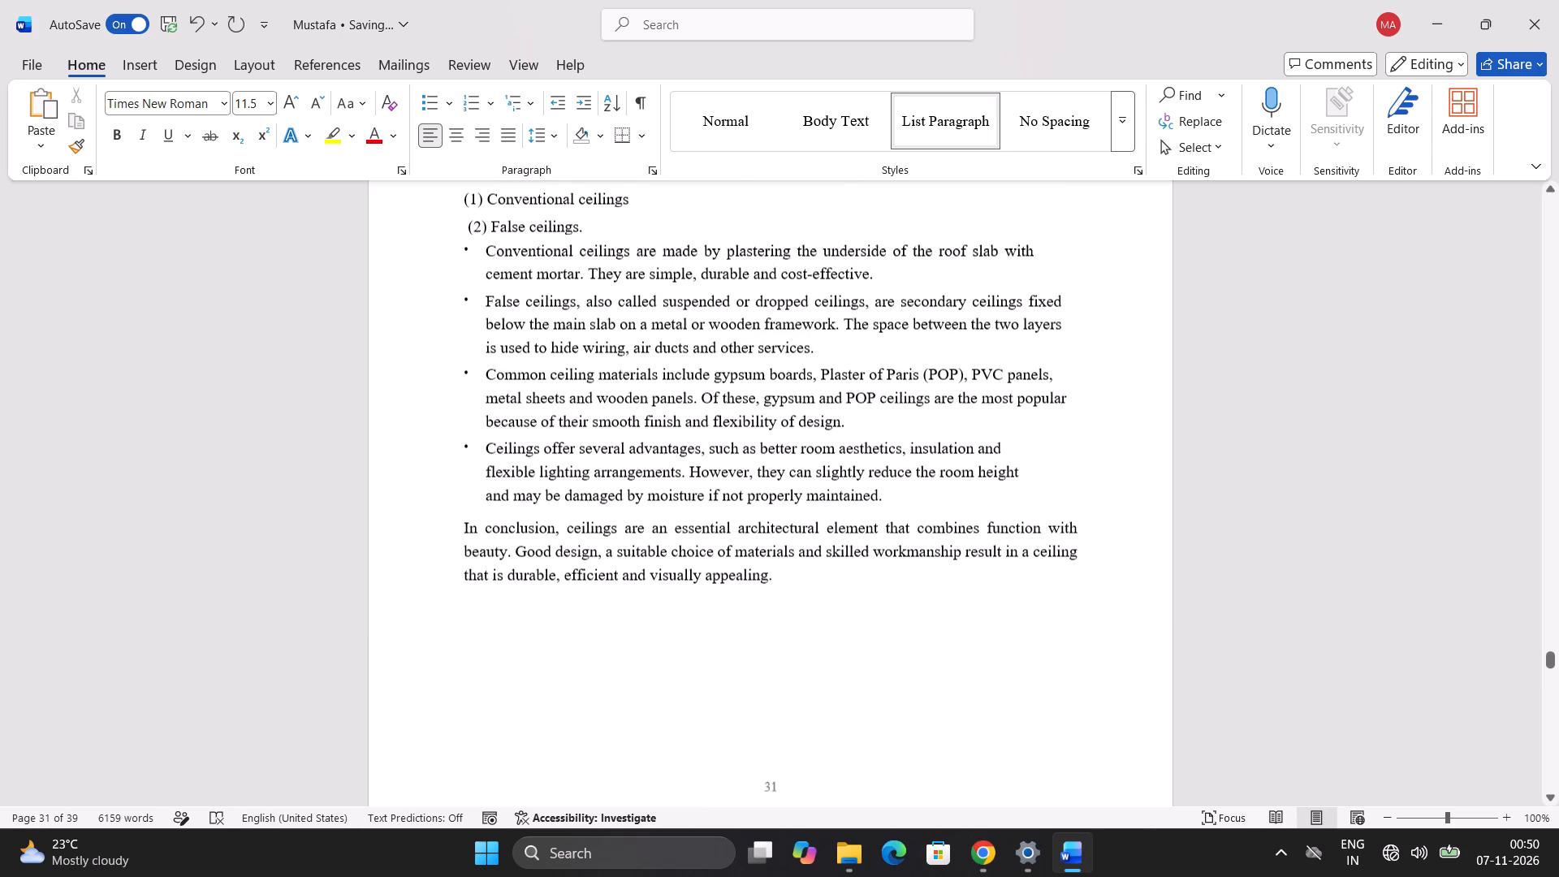
scroll(854, 400, "up", 5)
scroll(854, 400, "down", 2)
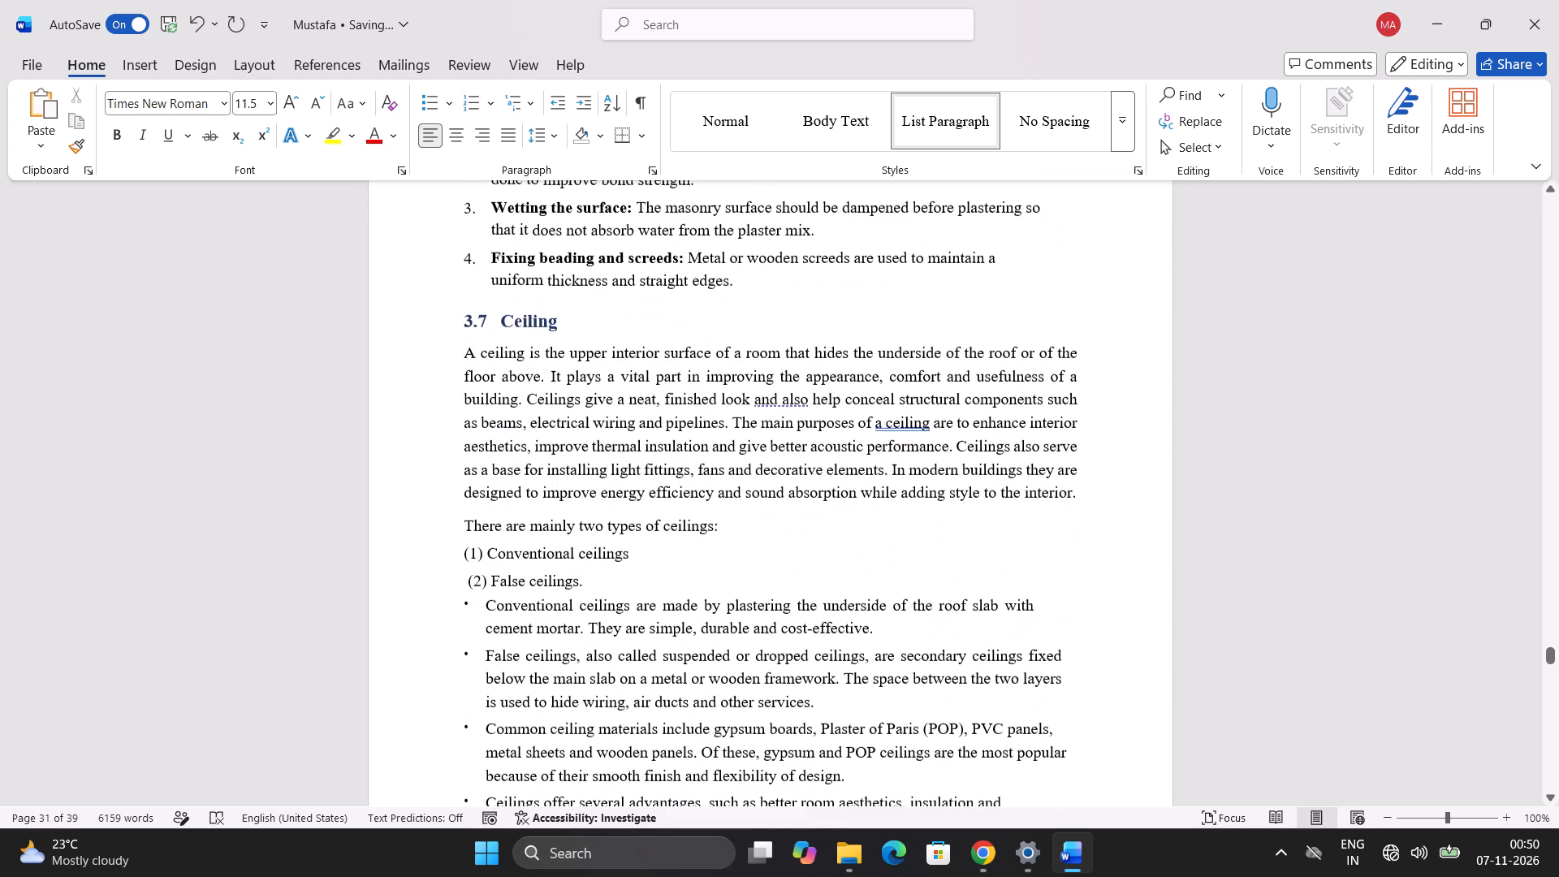
left_click(524, 313)
scroll(570, 348, "down", 1)
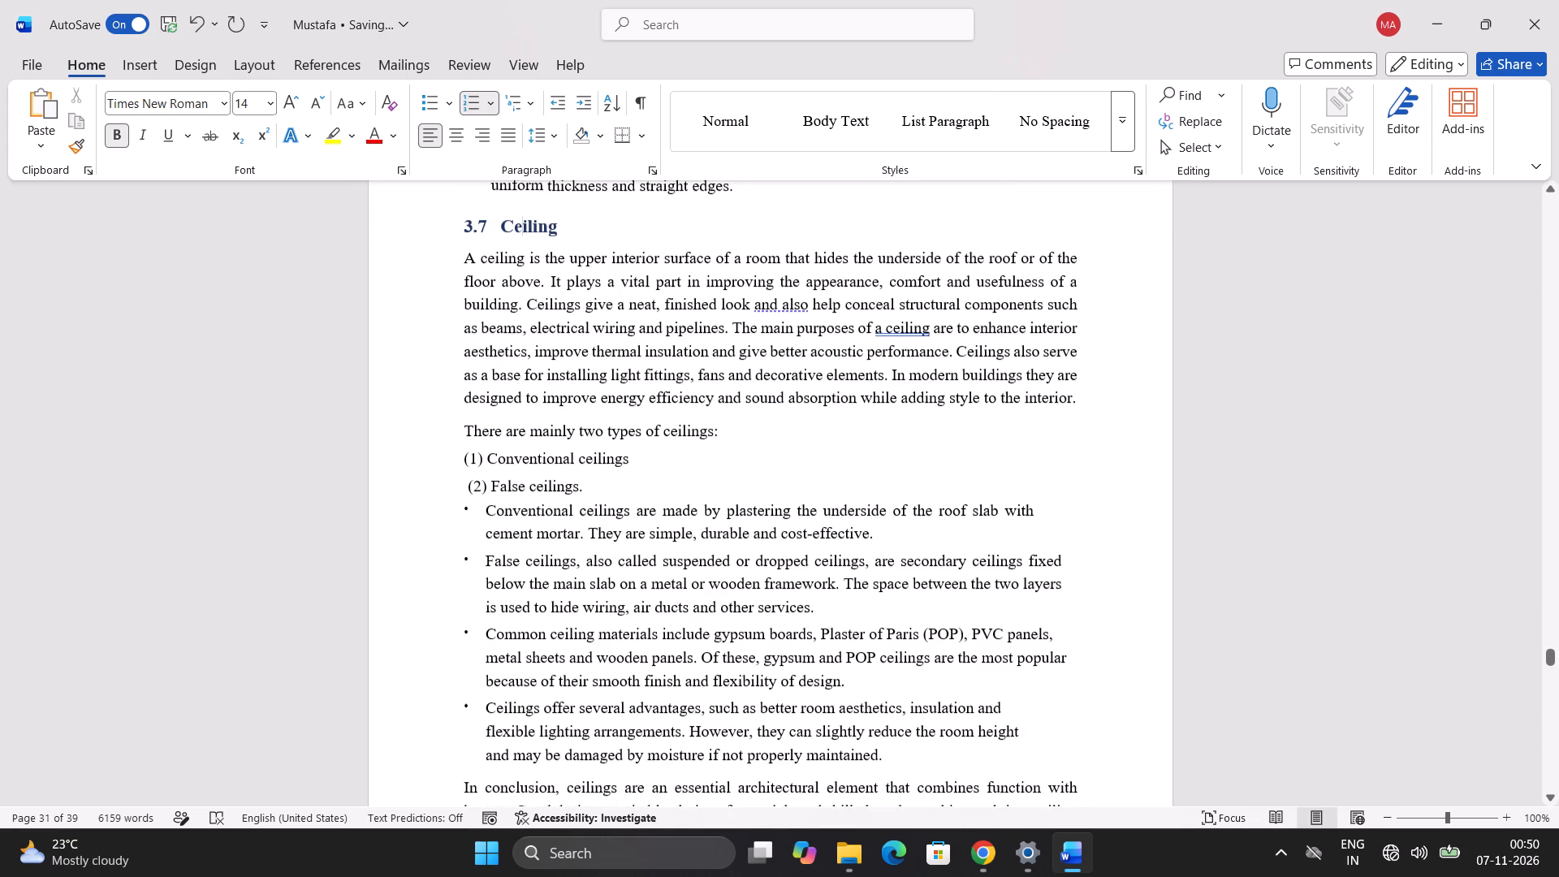
left_click(583, 409)
scroll(583, 409, "down", 8)
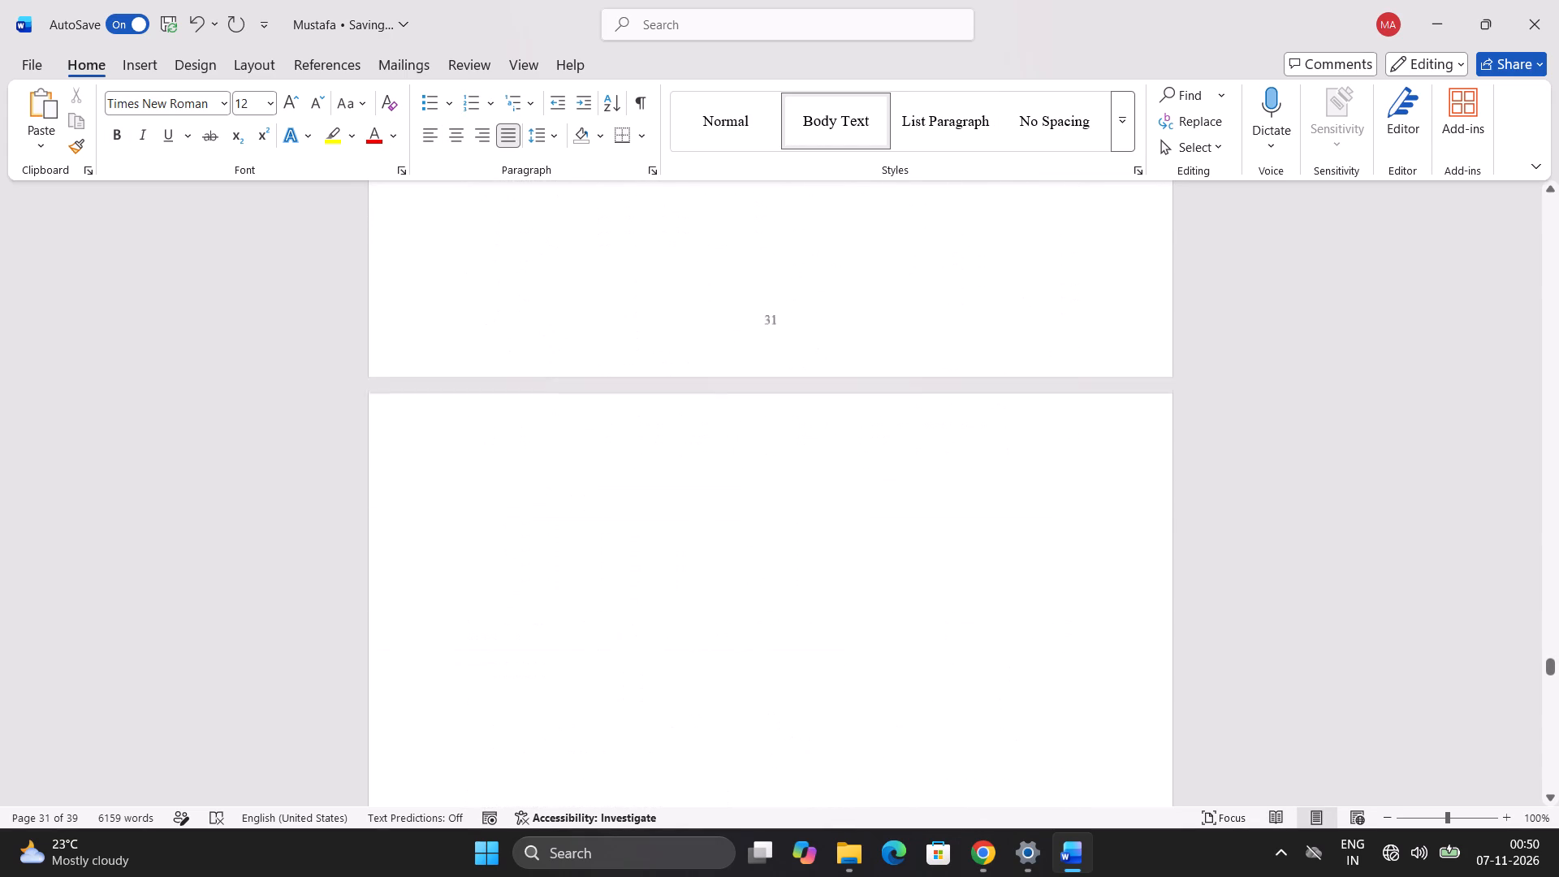
scroll(583, 409, "down", 10)
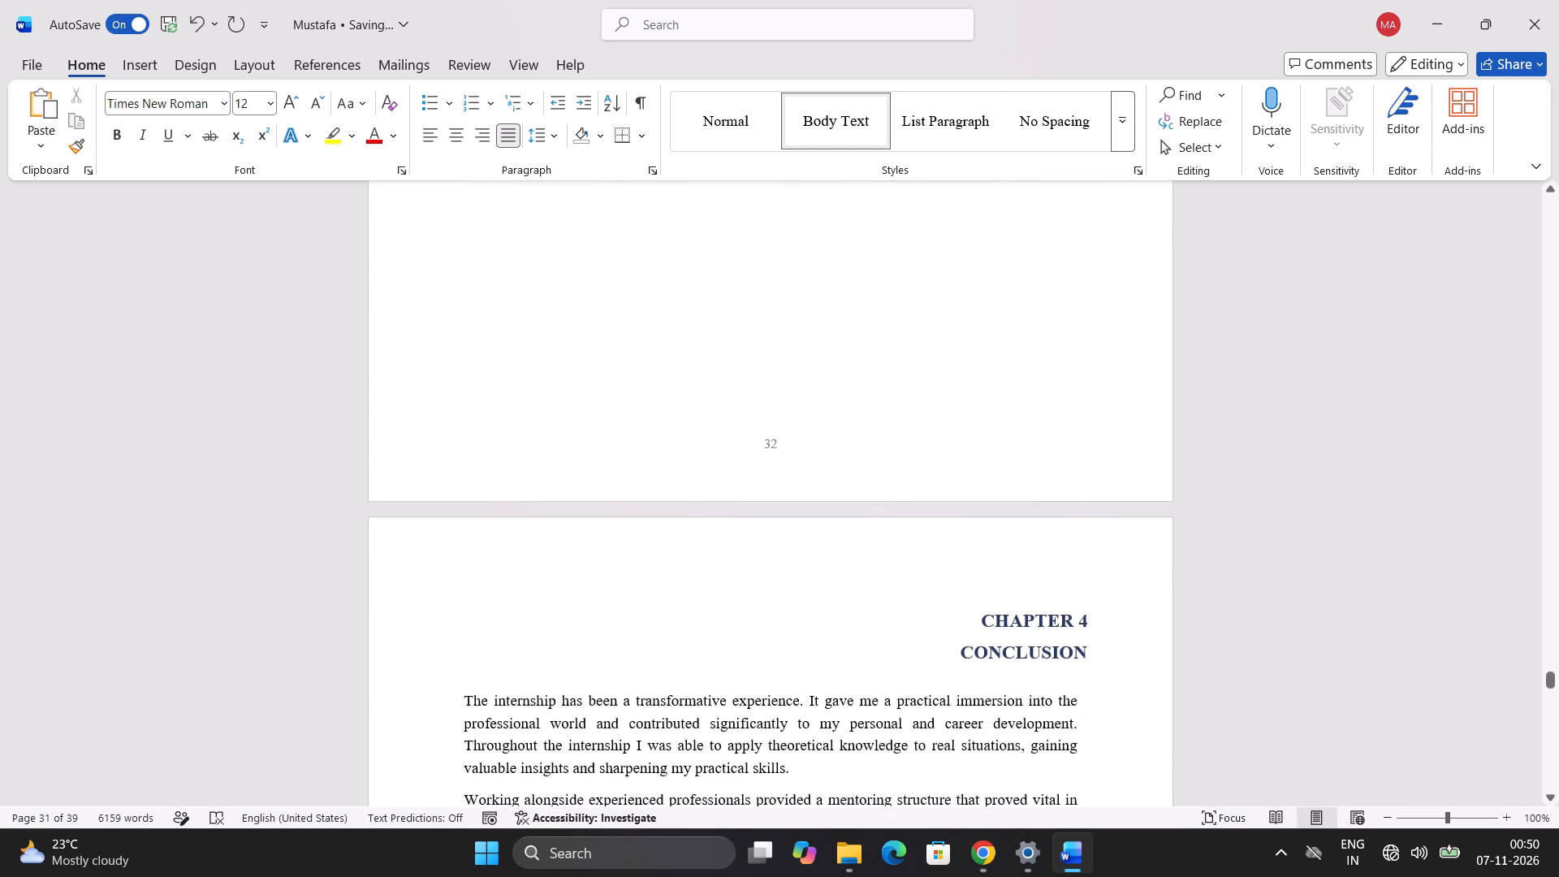
scroll(583, 409, "down", 2)
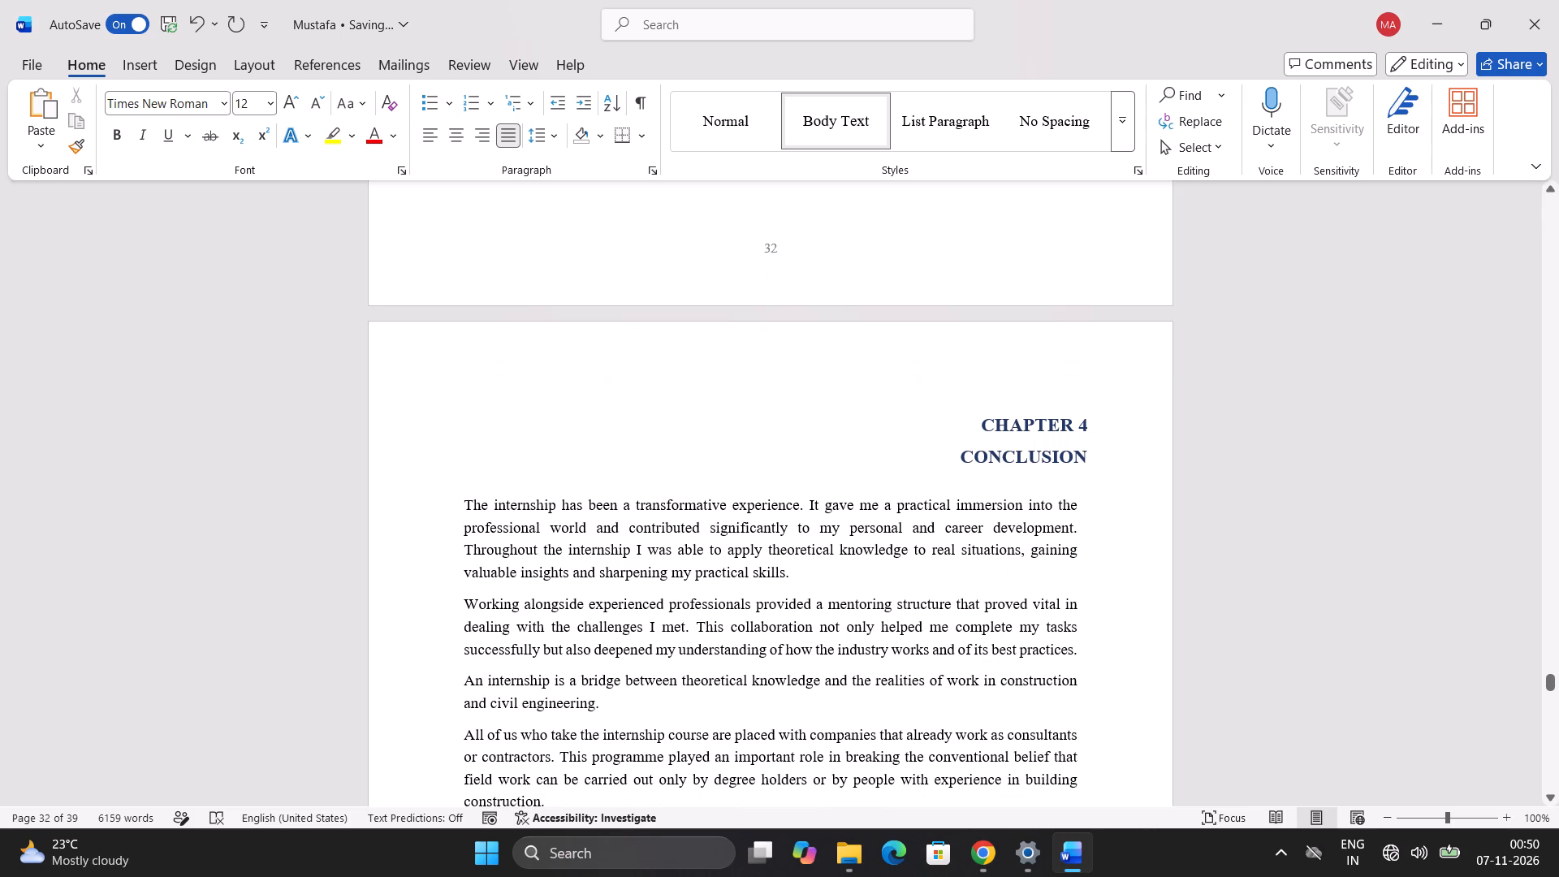
left_click(993, 457)
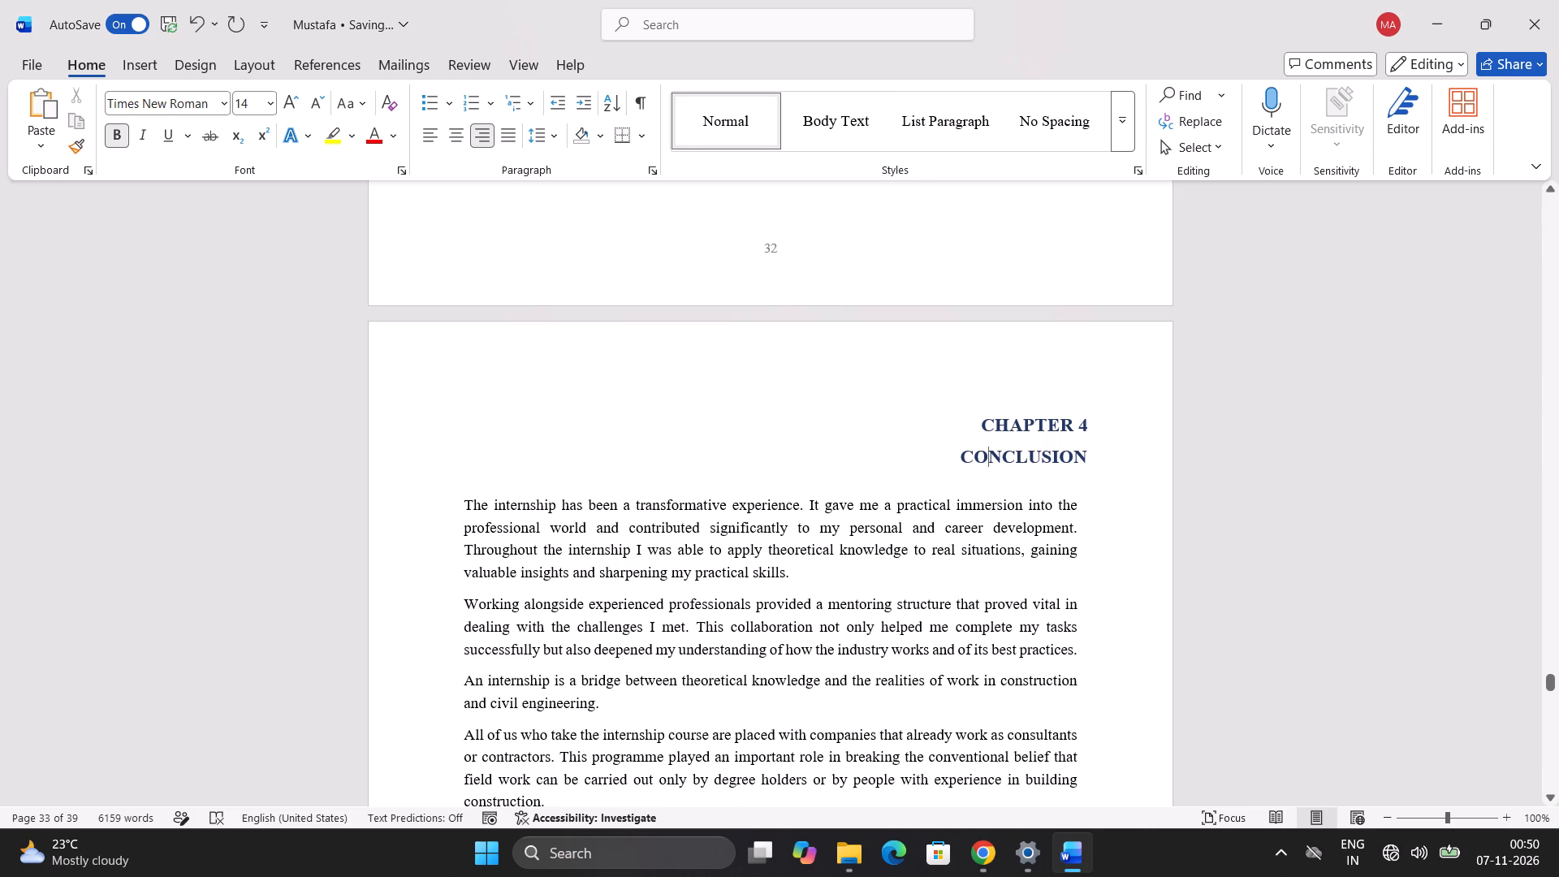
Set all body paragraphs of Chapter 4 Conclusion, from "The internship has been" through the "Finally" paragraph, to font size 12.
scroll(800, 514, "down", 1)
left_click(721, 426)
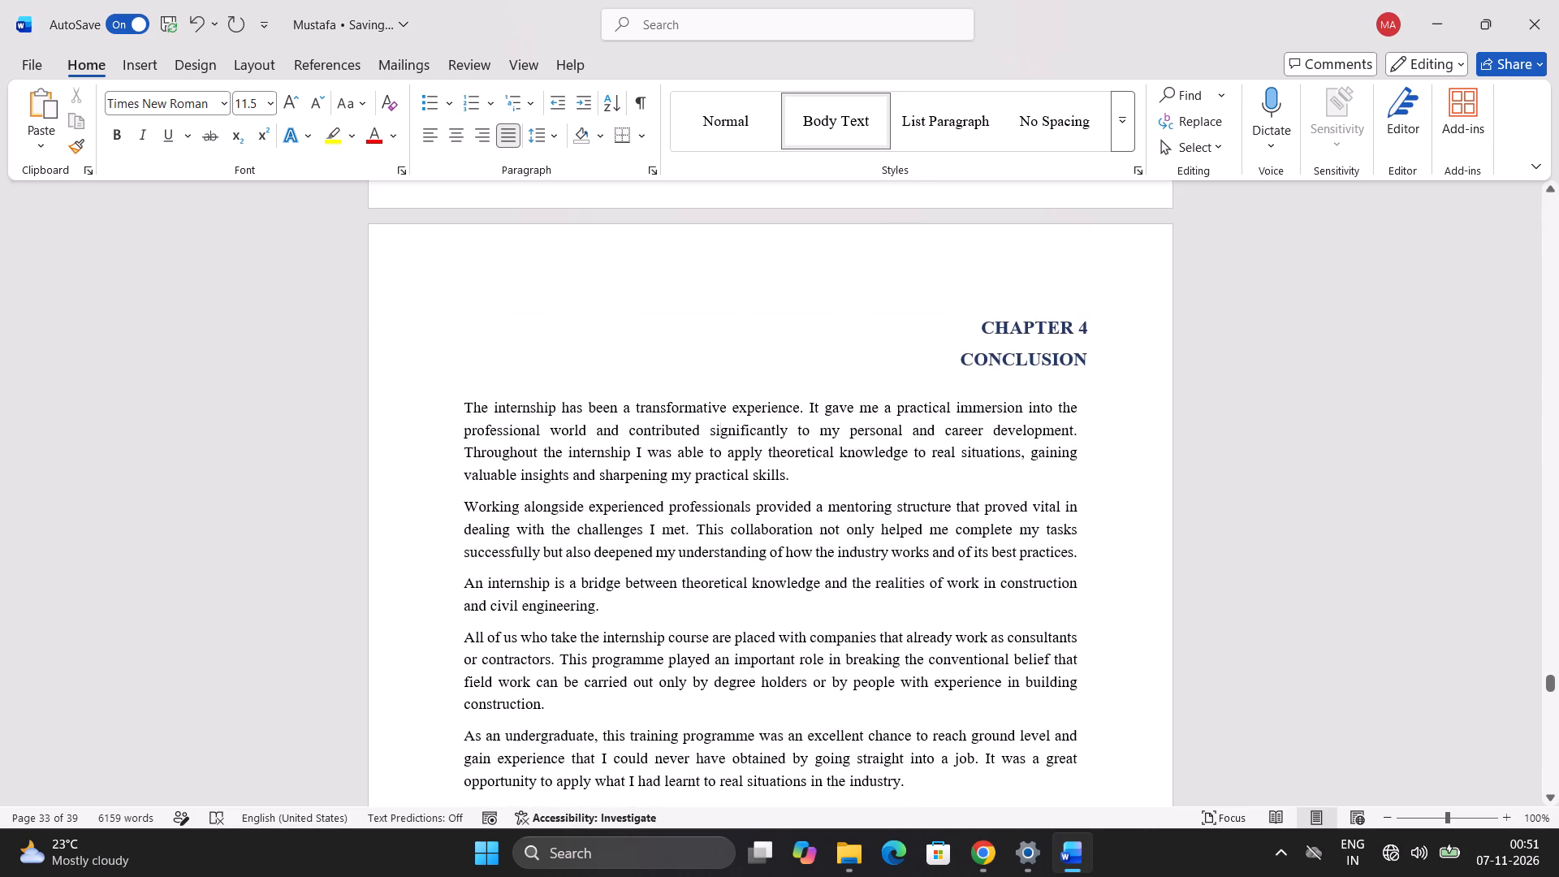
left_click_drag(443, 395, 710, 696)
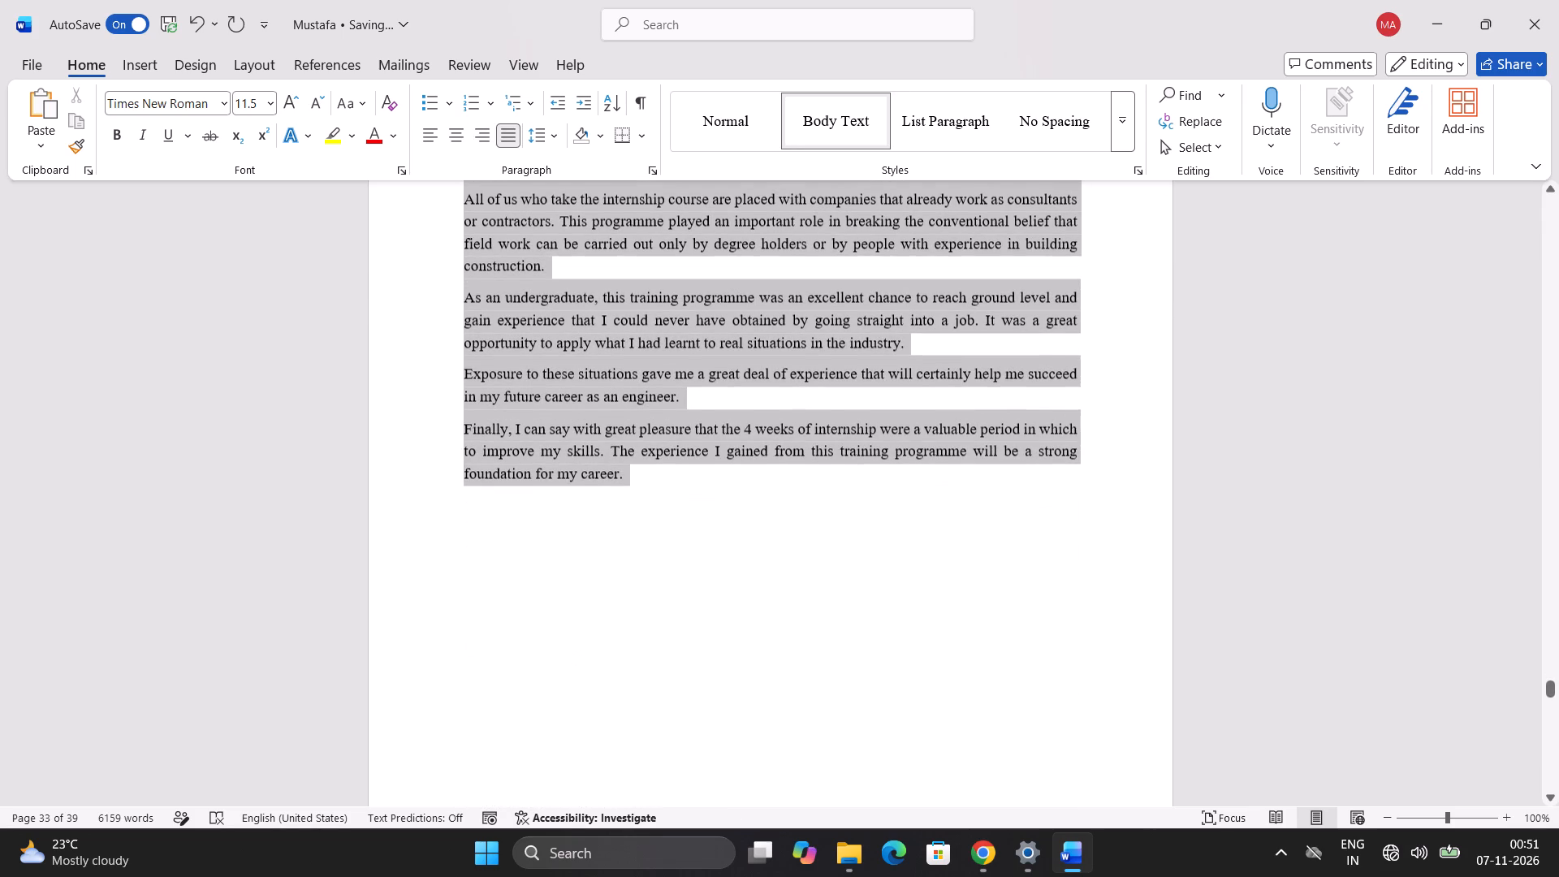
left_click_drag(710, 696, 756, 518)
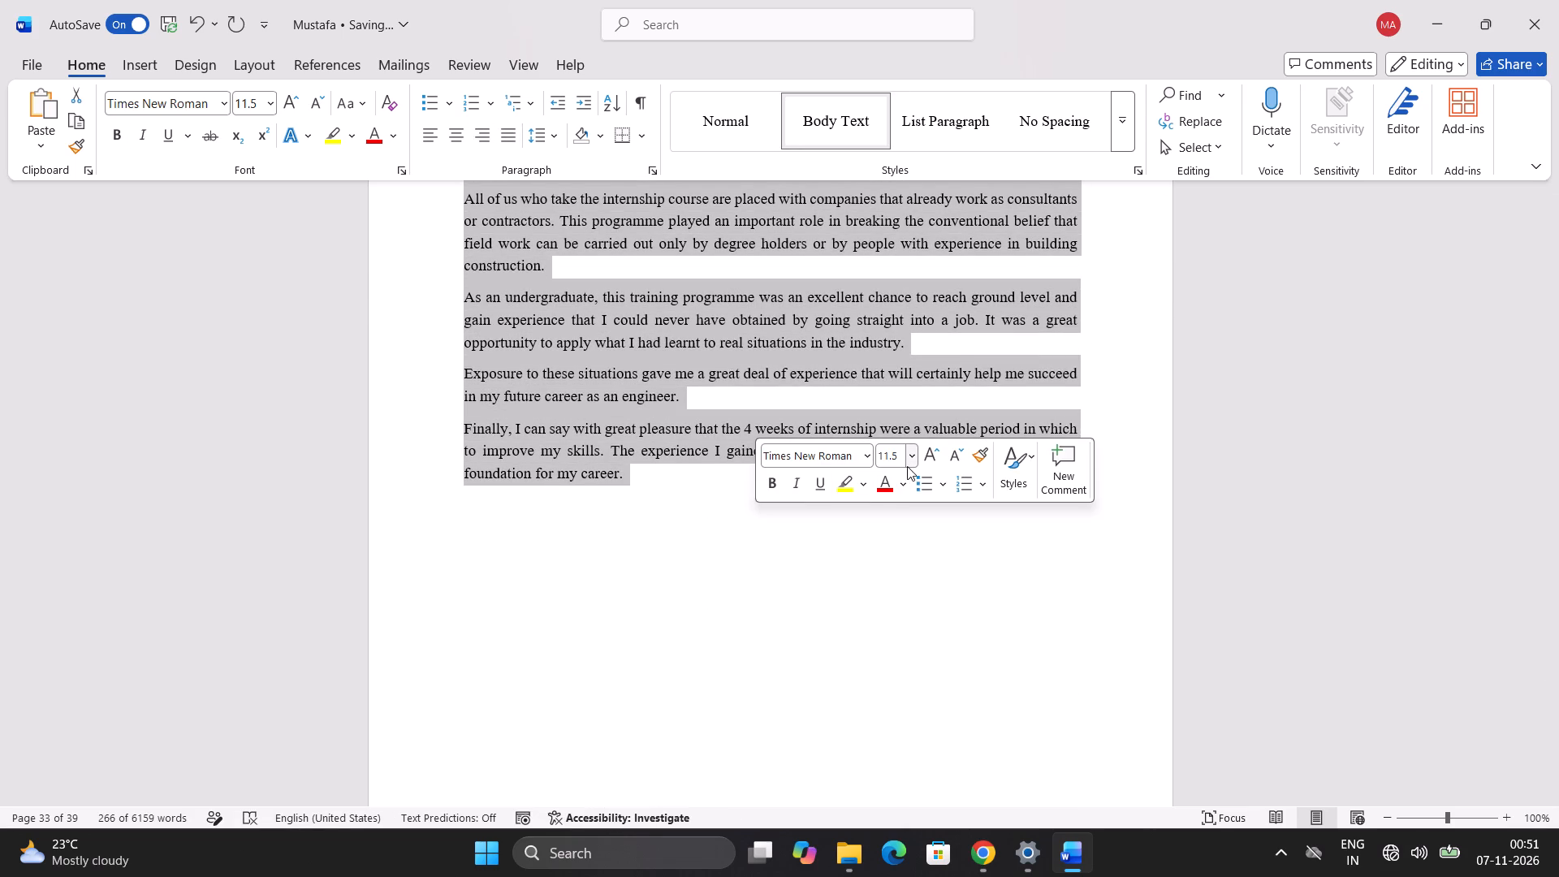
left_click(902, 463)
left_click(900, 456)
type("12")
key("Return")
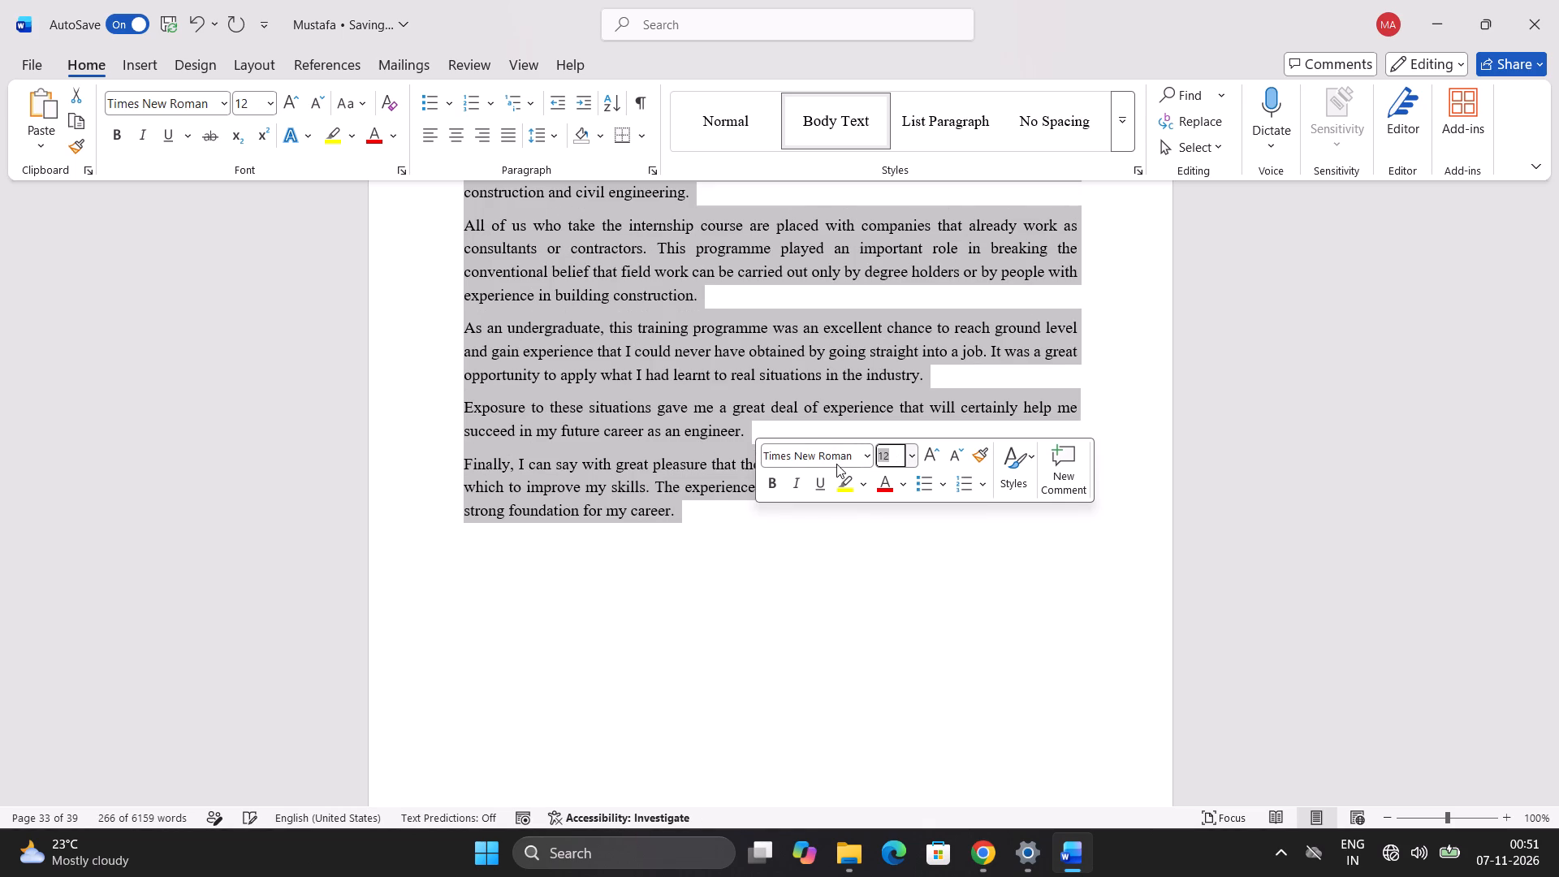
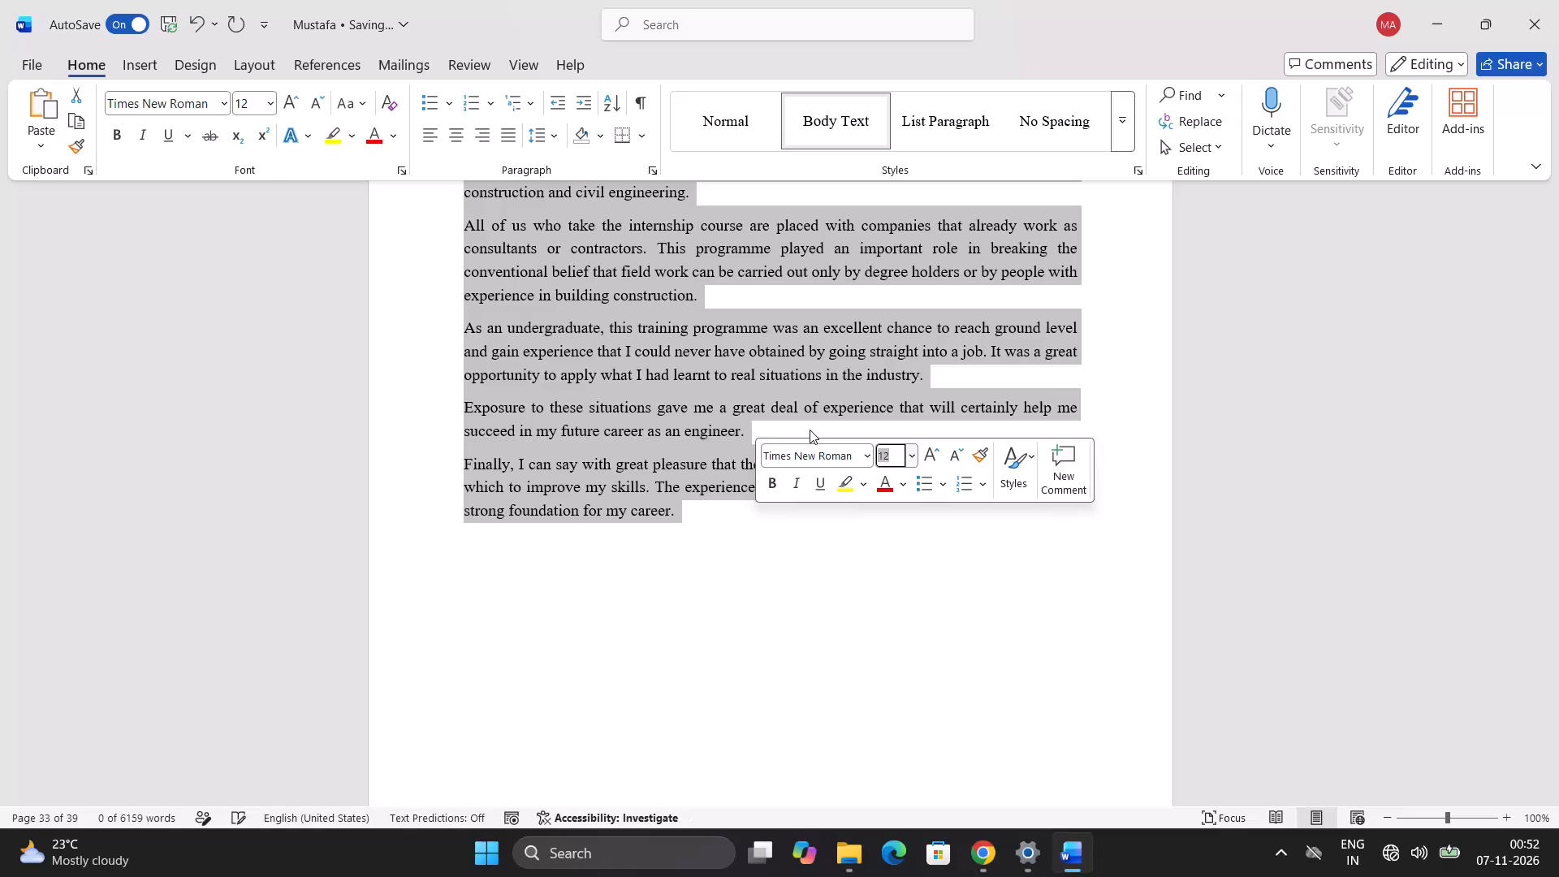
Apply font size 12 to the selected Chapter 4 Conclusion body paragraphs, through the closing "Finally" paragraph.
key("Return")
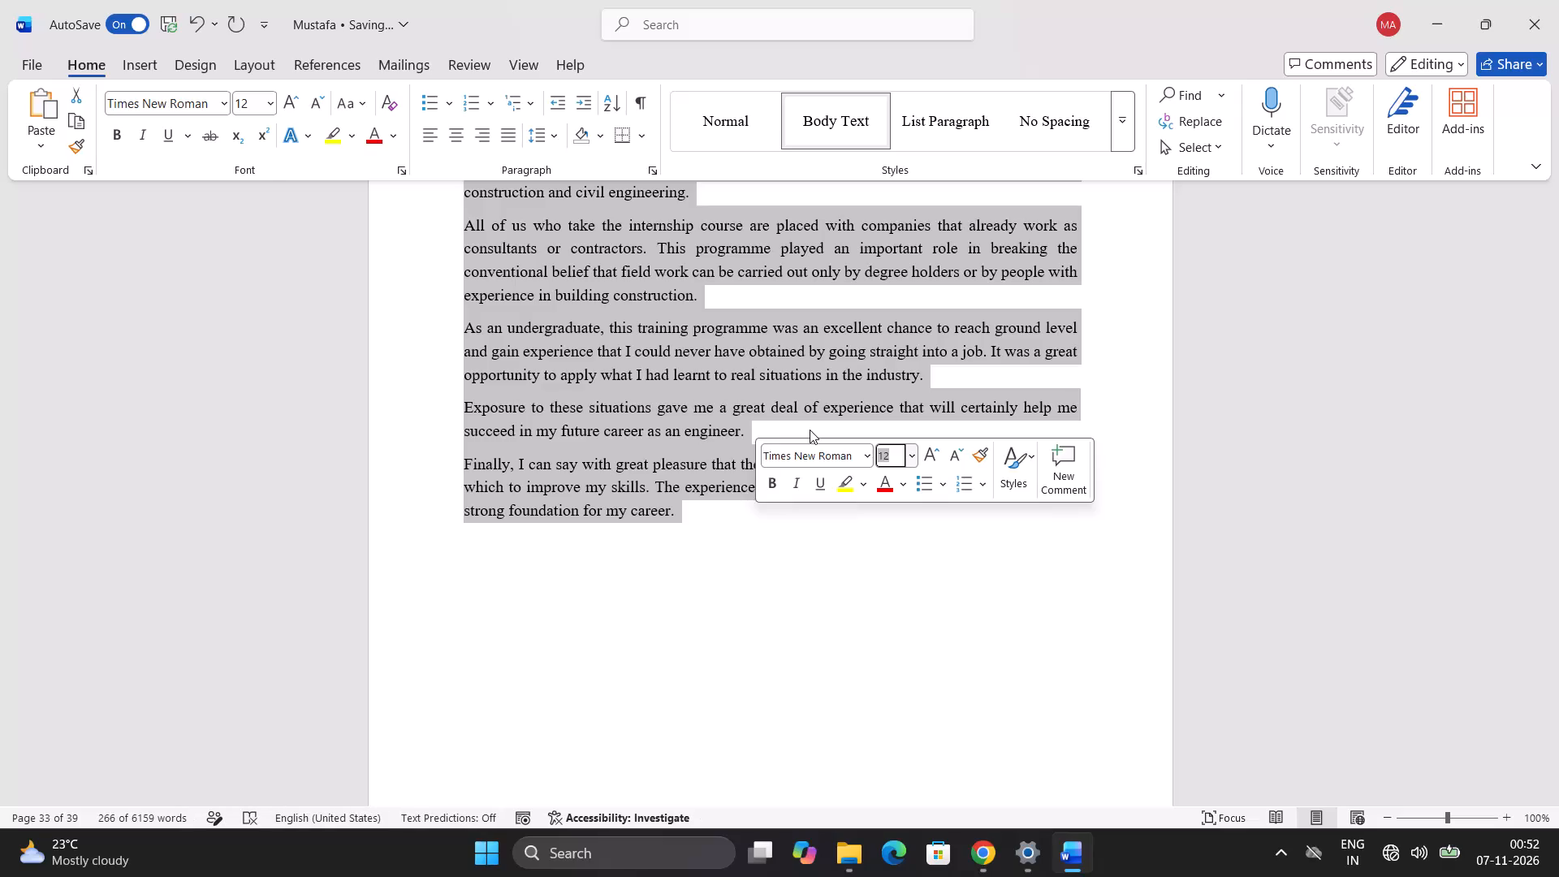
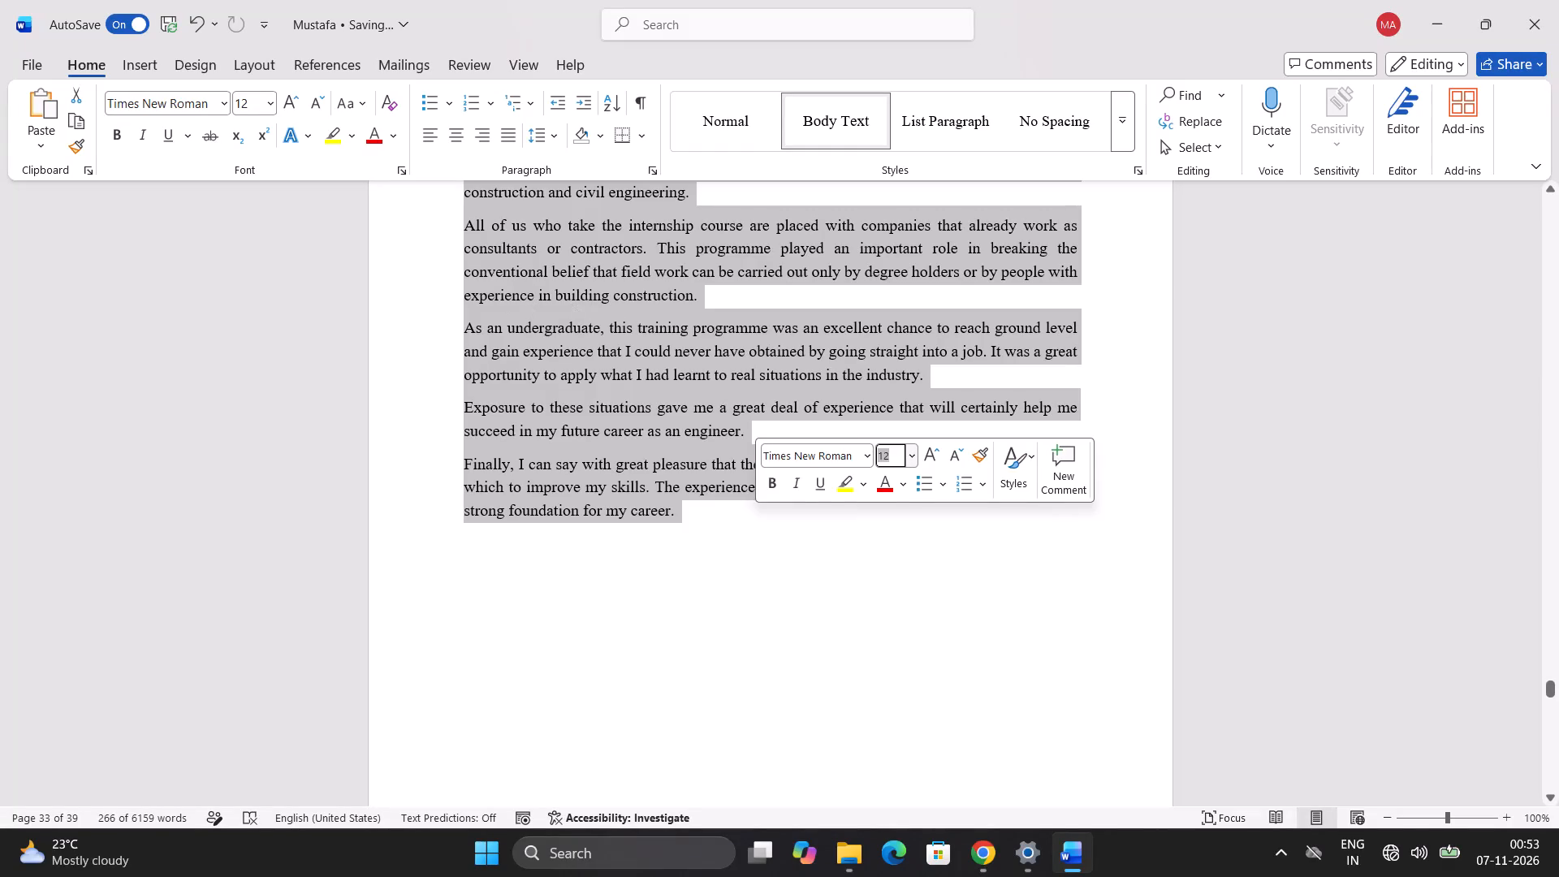
Check the font sizes of the ANNEXURE title and the "Supporting drawings, site photographs and technical observation records" line below it.
left_click(531, 564)
scroll(531, 564, "down", 6)
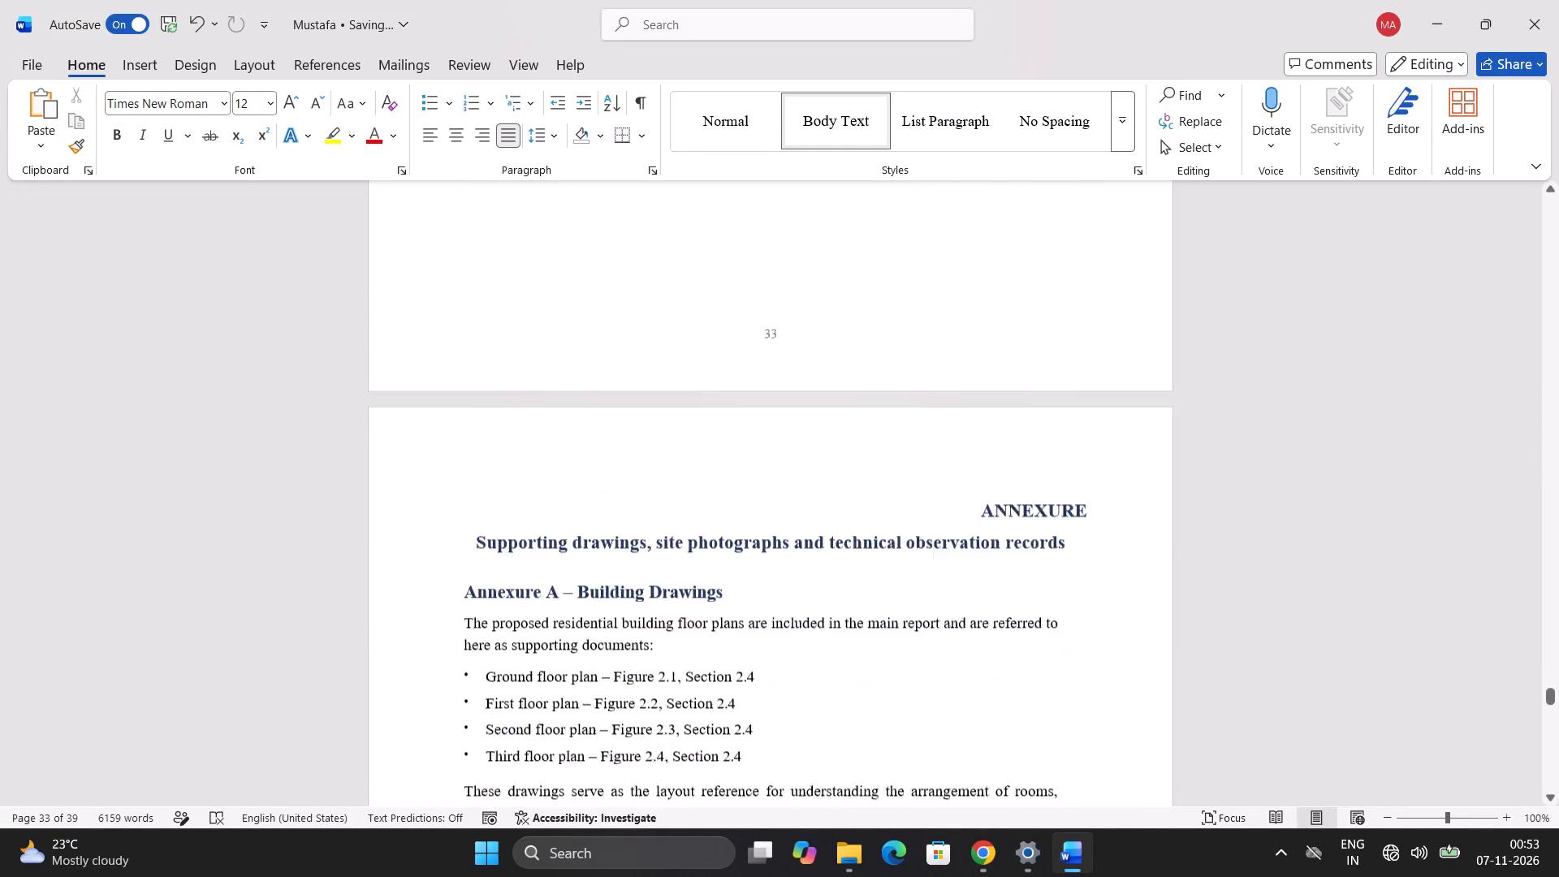
scroll(531, 564, "down", 1)
left_click(512, 393)
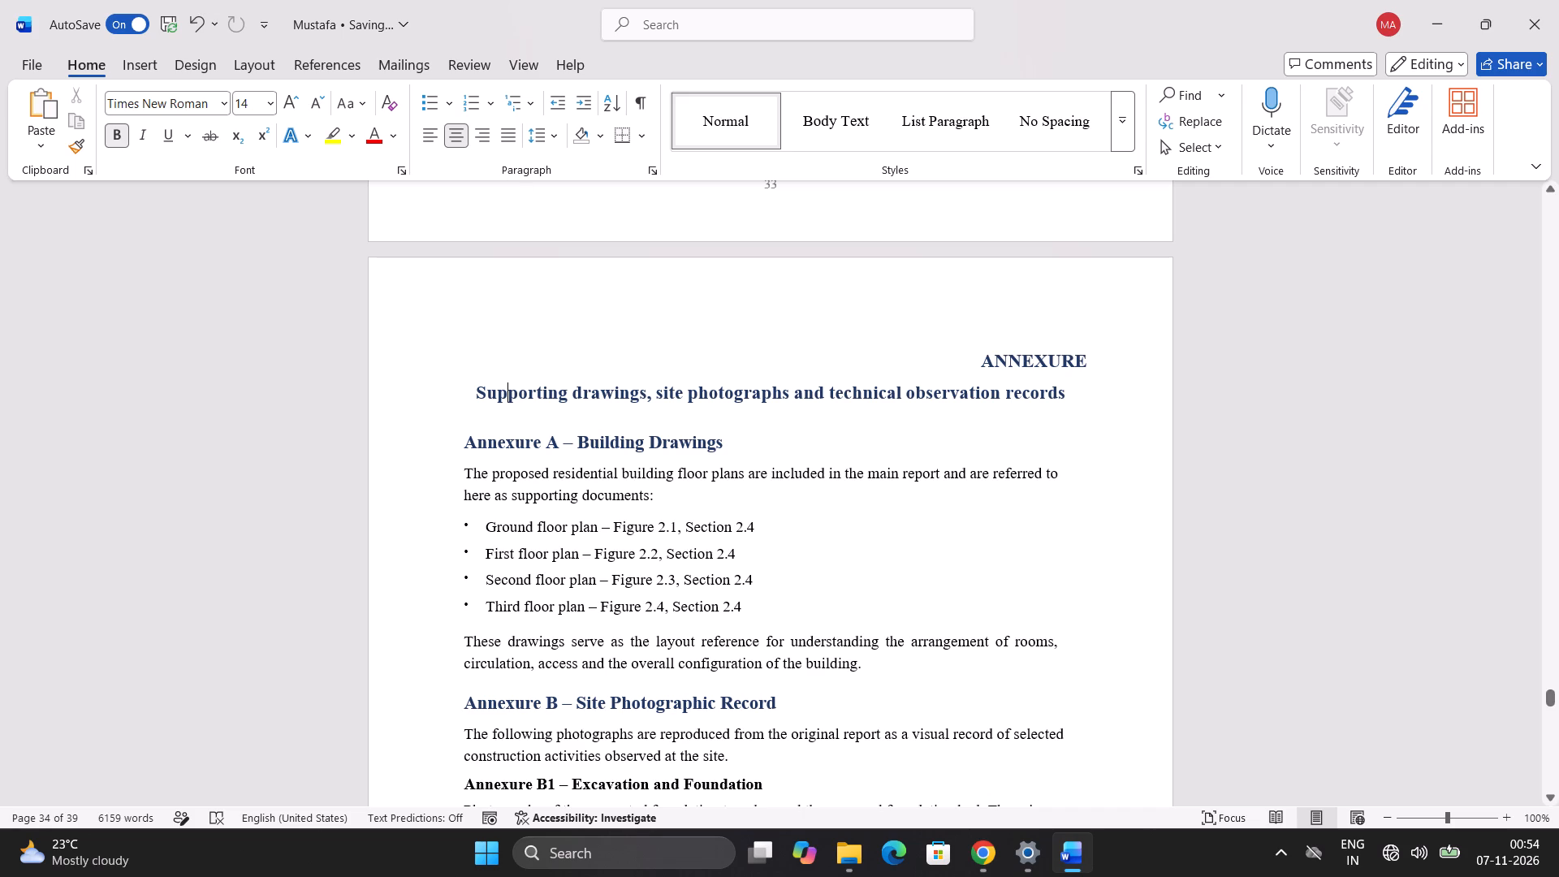
left_click(492, 401)
left_click(1053, 365)
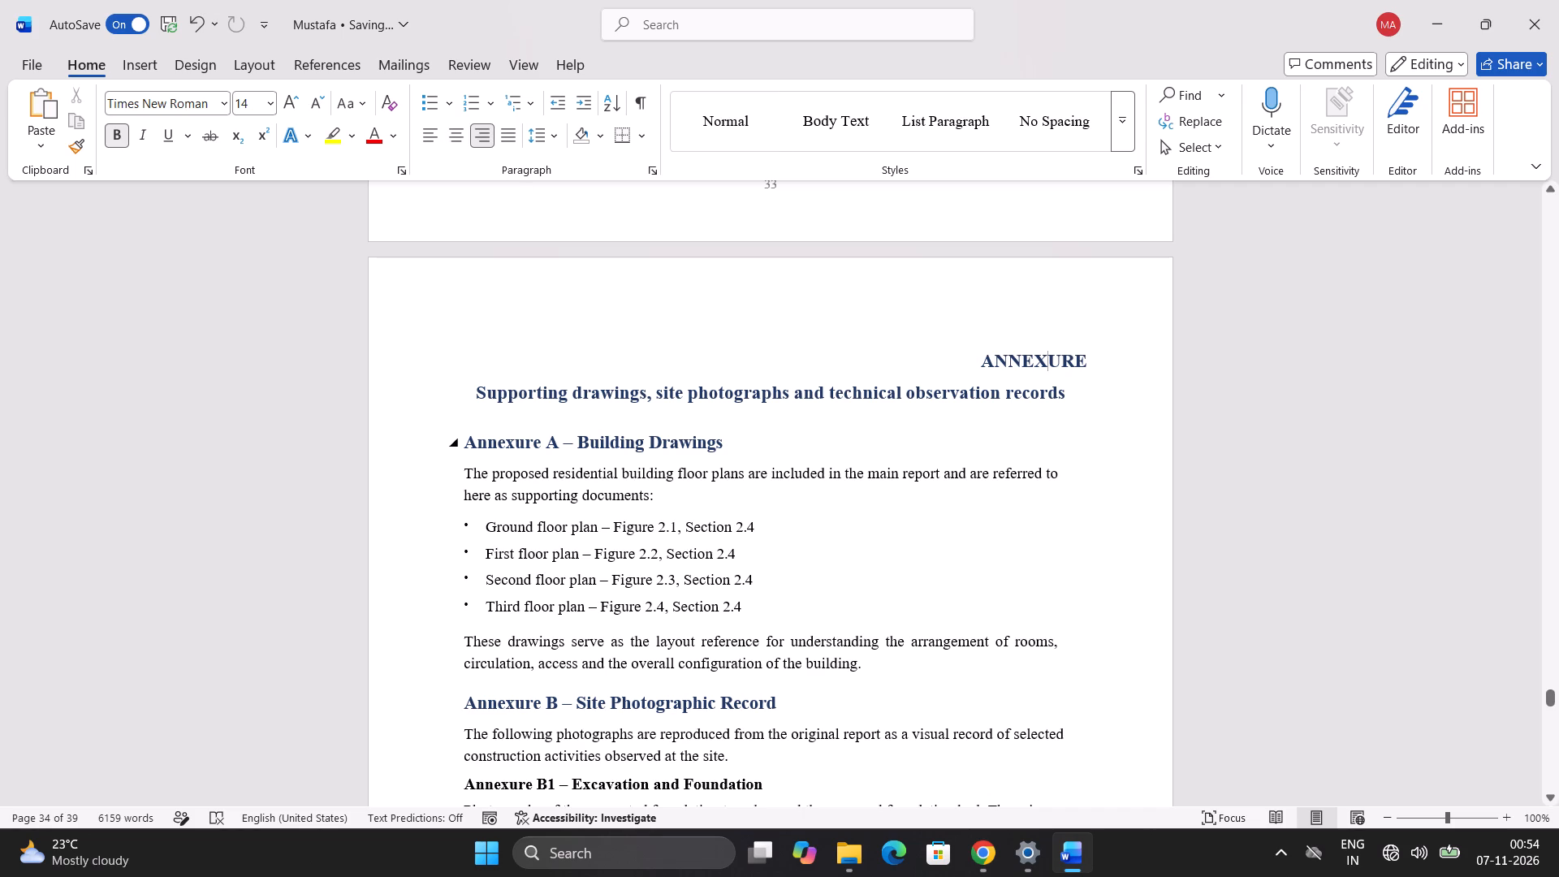
Set the "Annexure A – Building Drawings" heading to font size 14.
left_click(708, 431)
left_click_drag(736, 434, 512, 435)
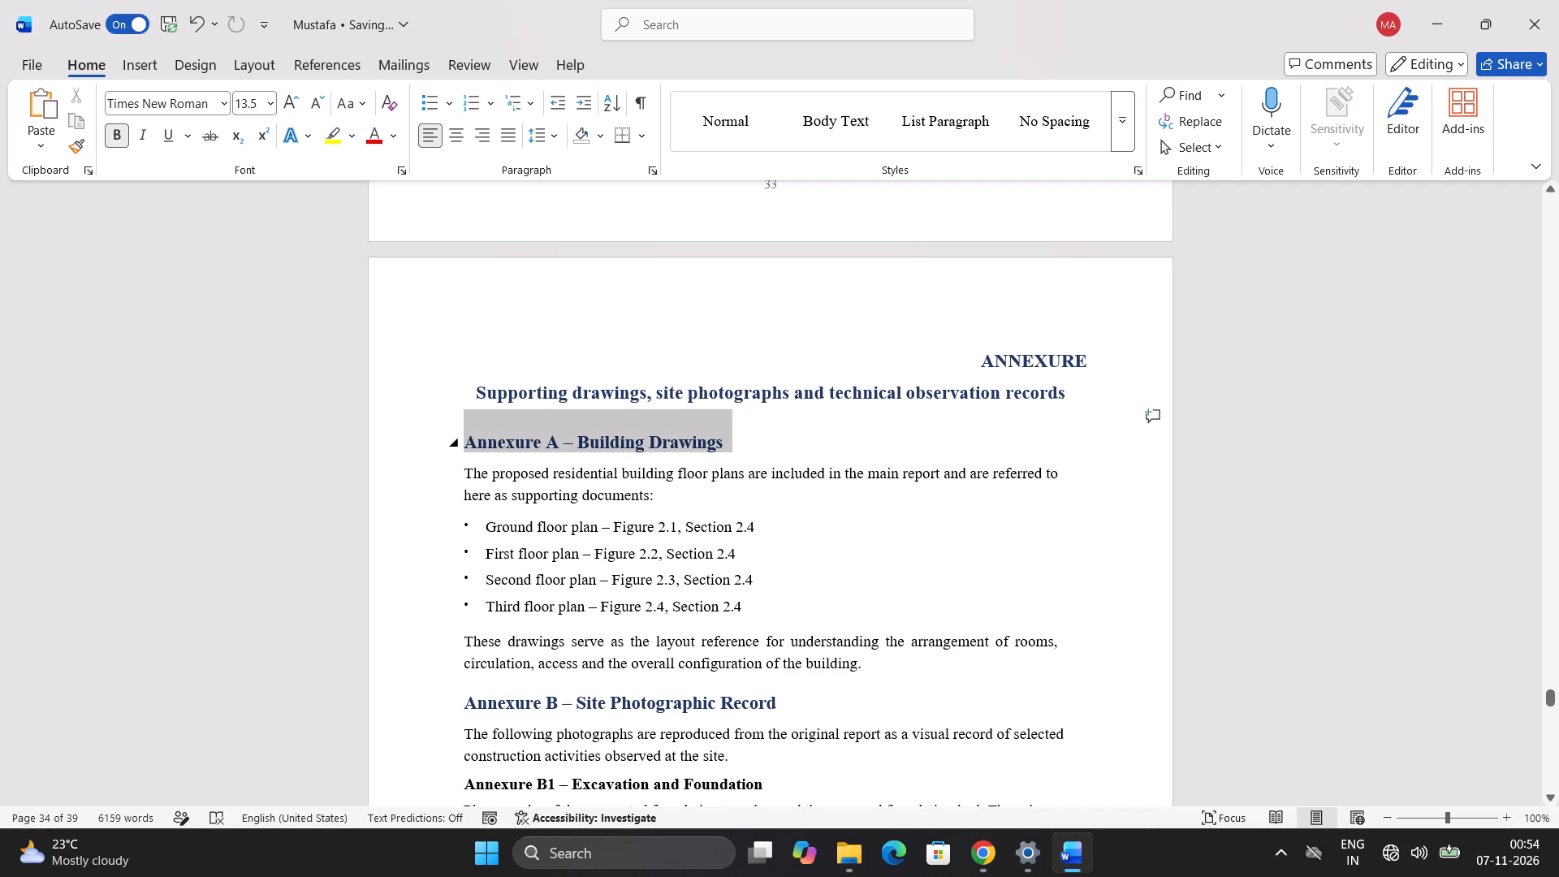
left_click_drag(512, 435, 501, 435)
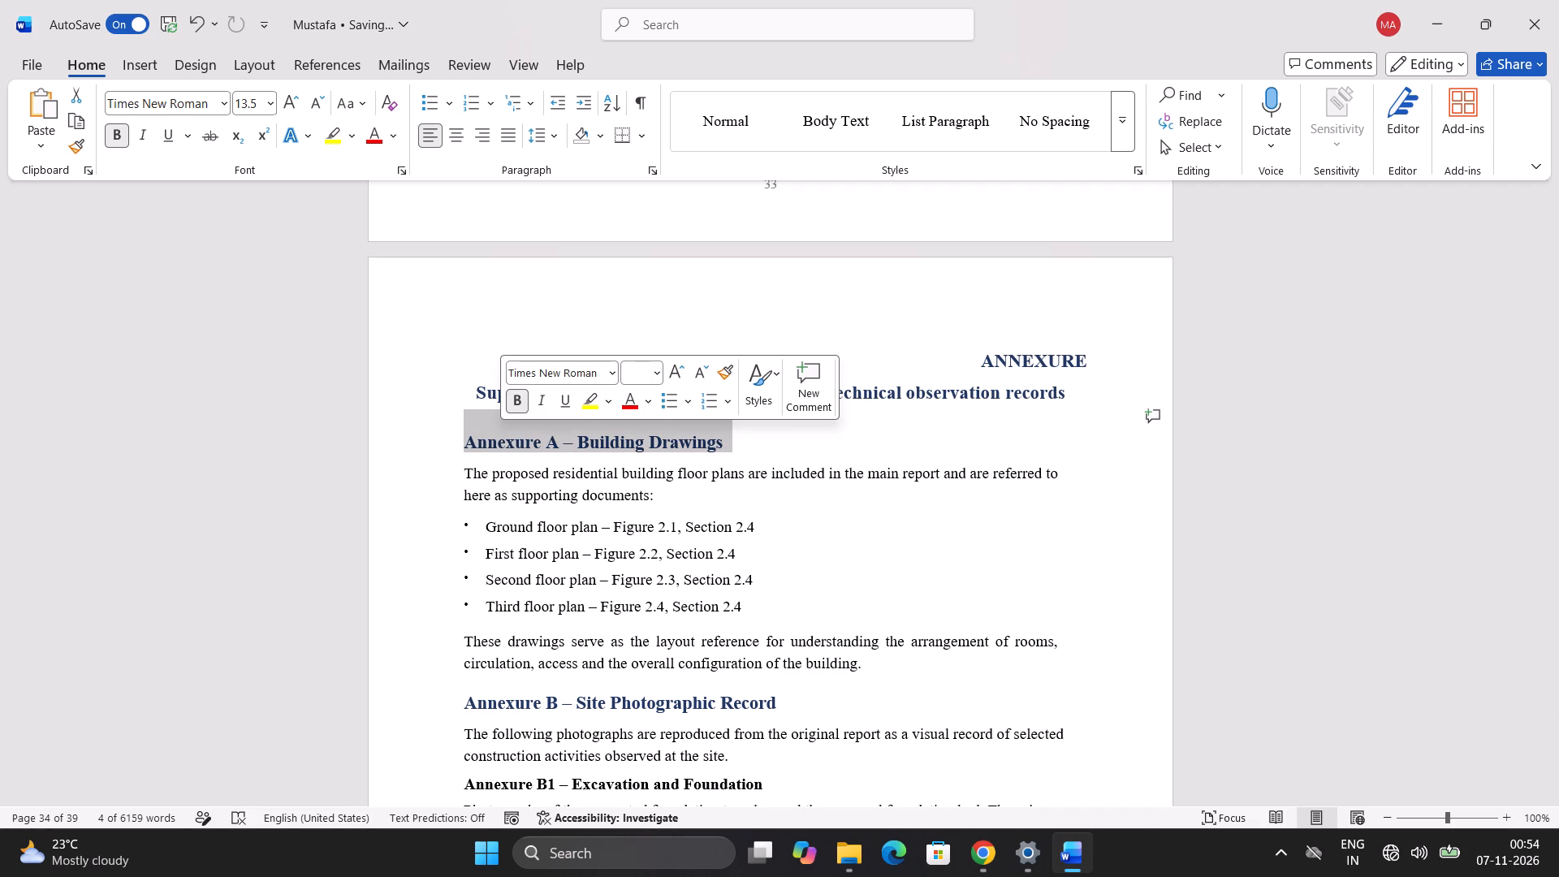
left_click(635, 372)
type("14")
key("Return")
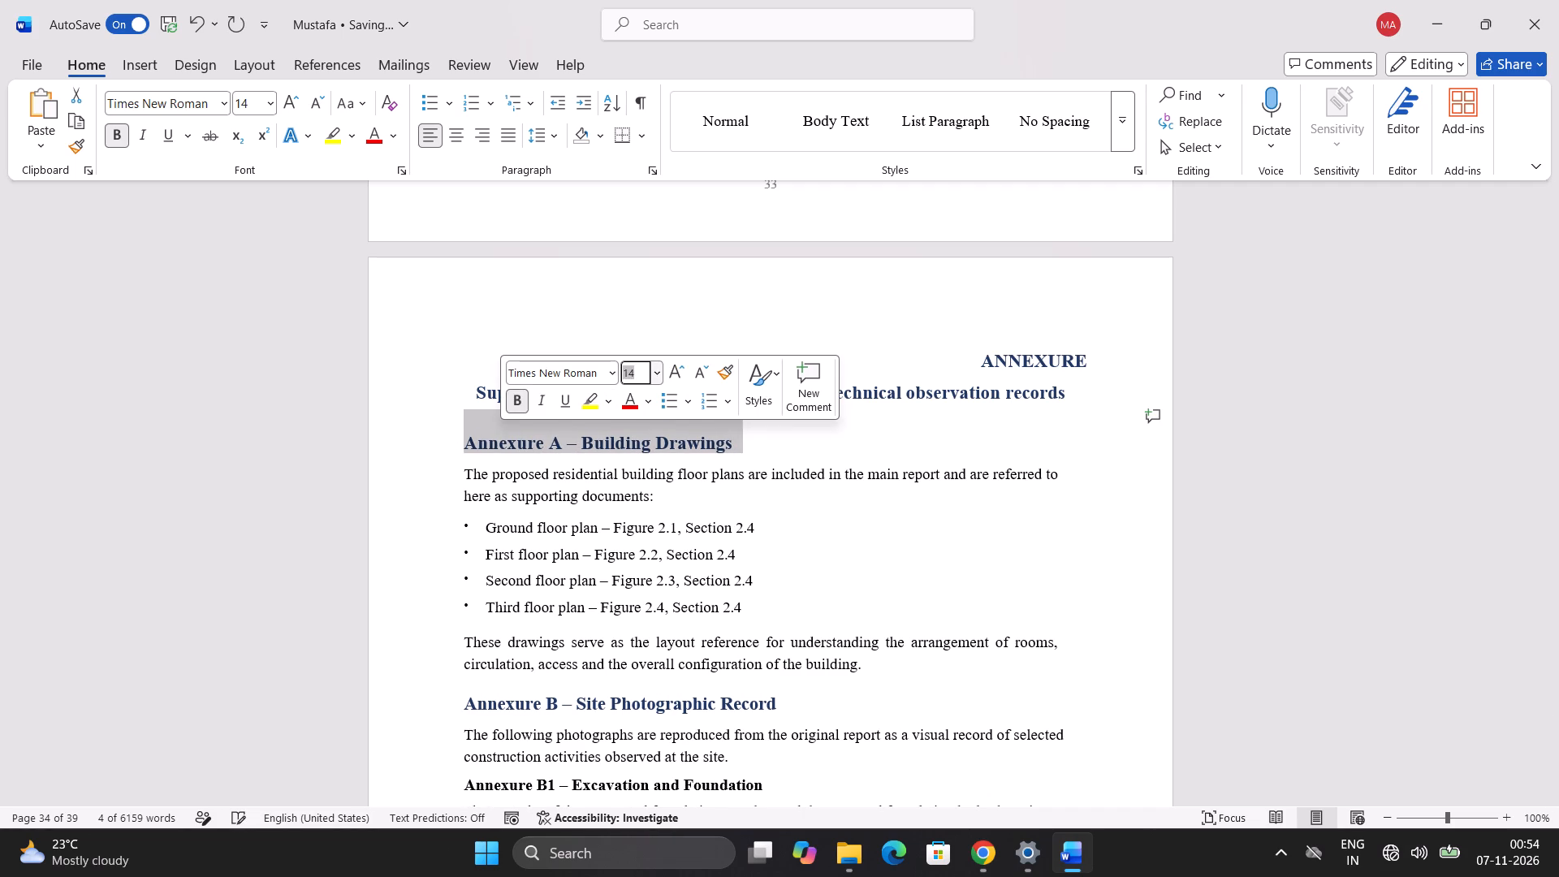
left_click(849, 533)
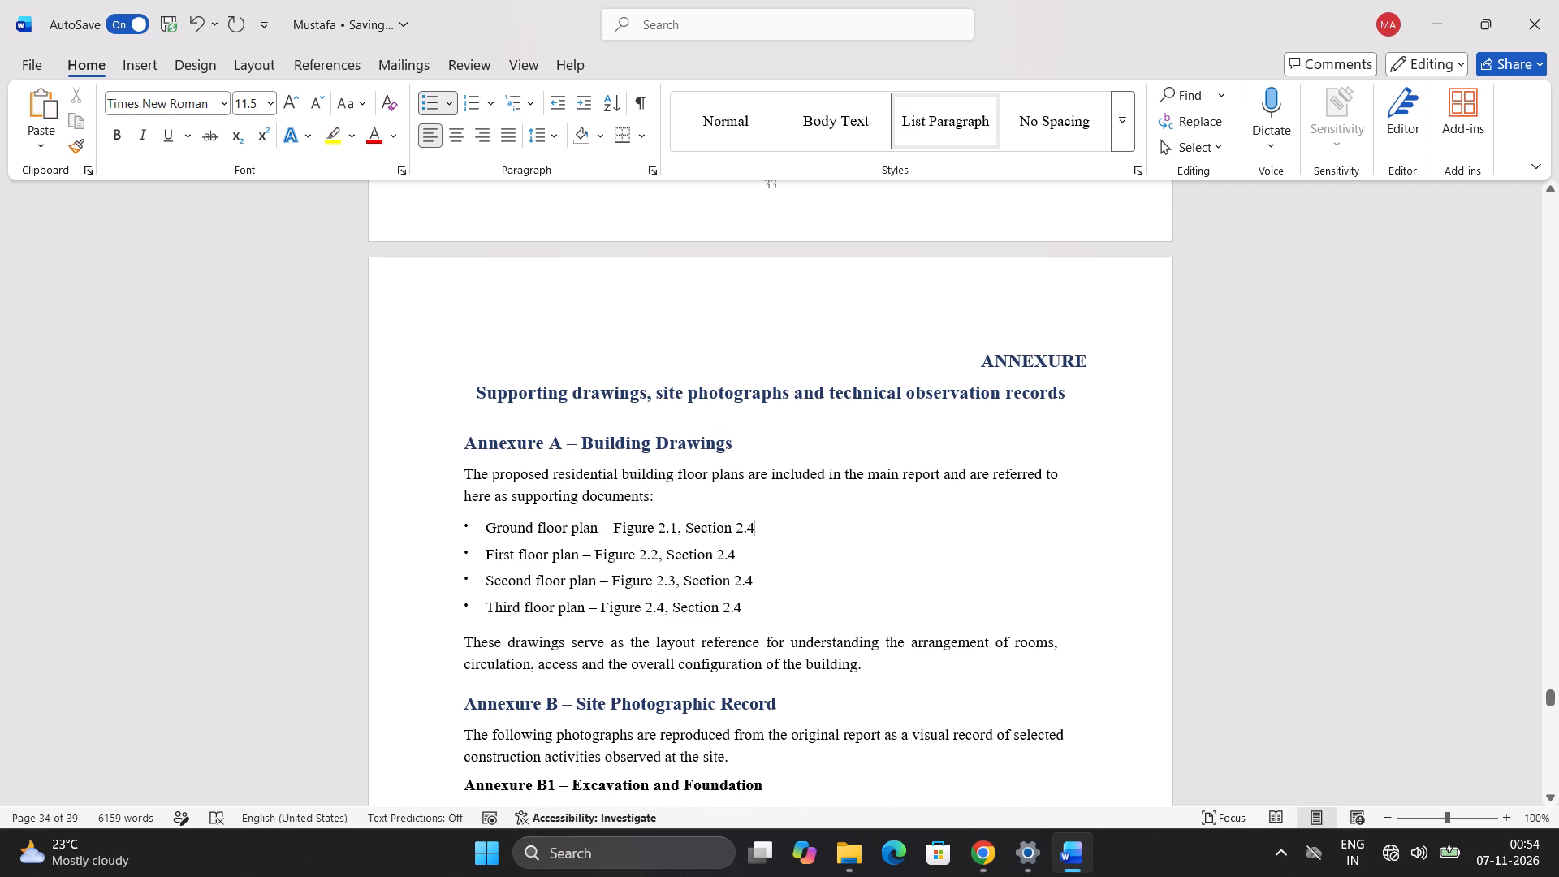
Set the Annexure A body text to font size 12, from the intro paragraph through the floor plan bullets and closing paragraph.
left_click_drag(459, 476, 827, 702)
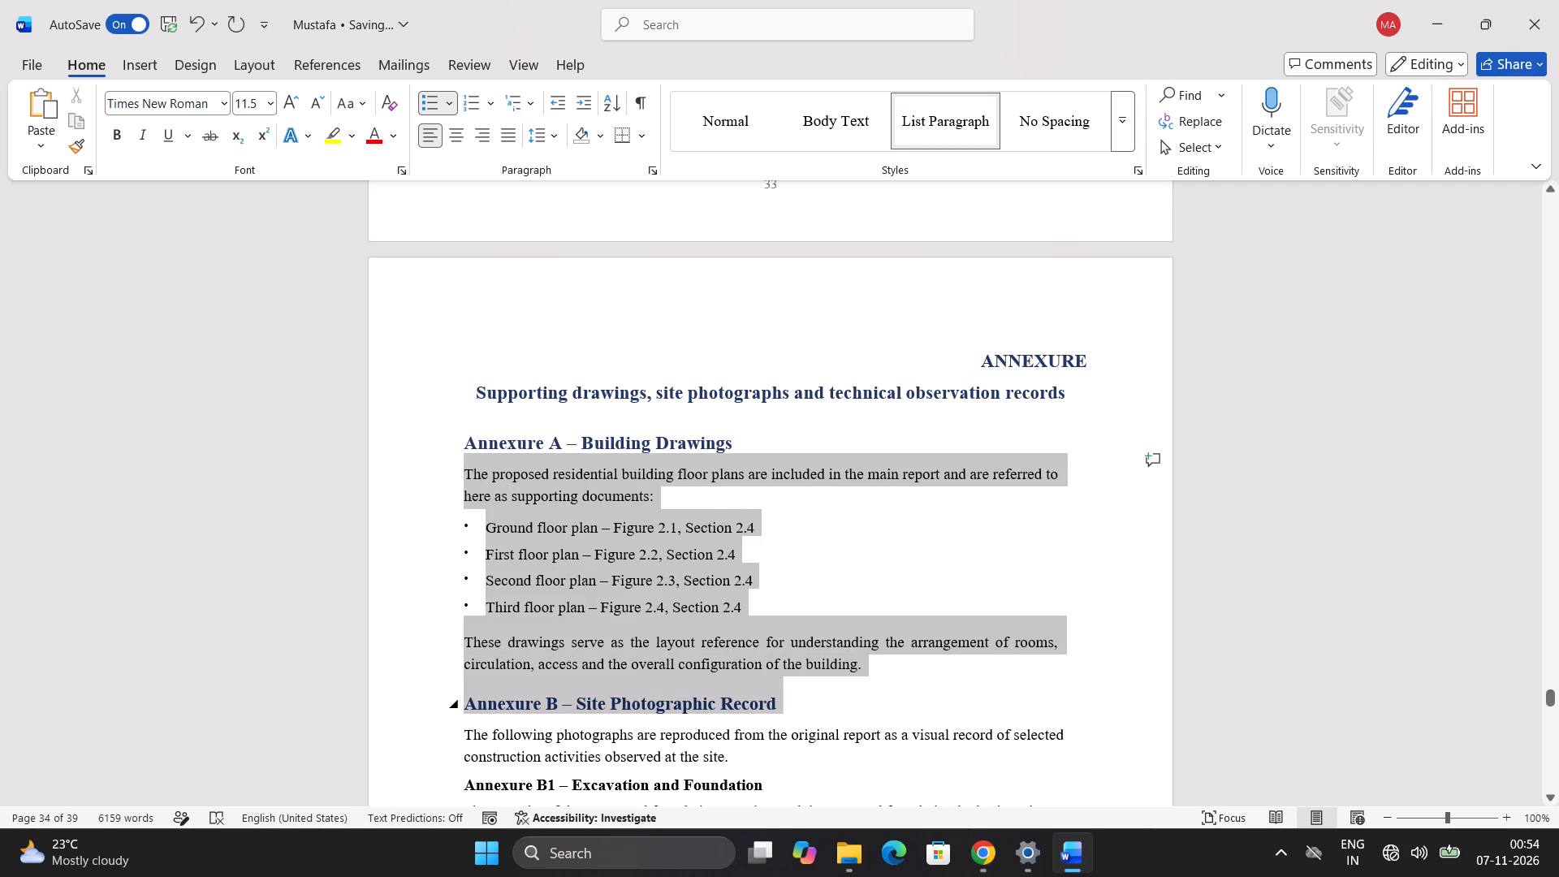
left_click_drag(827, 702, 859, 672)
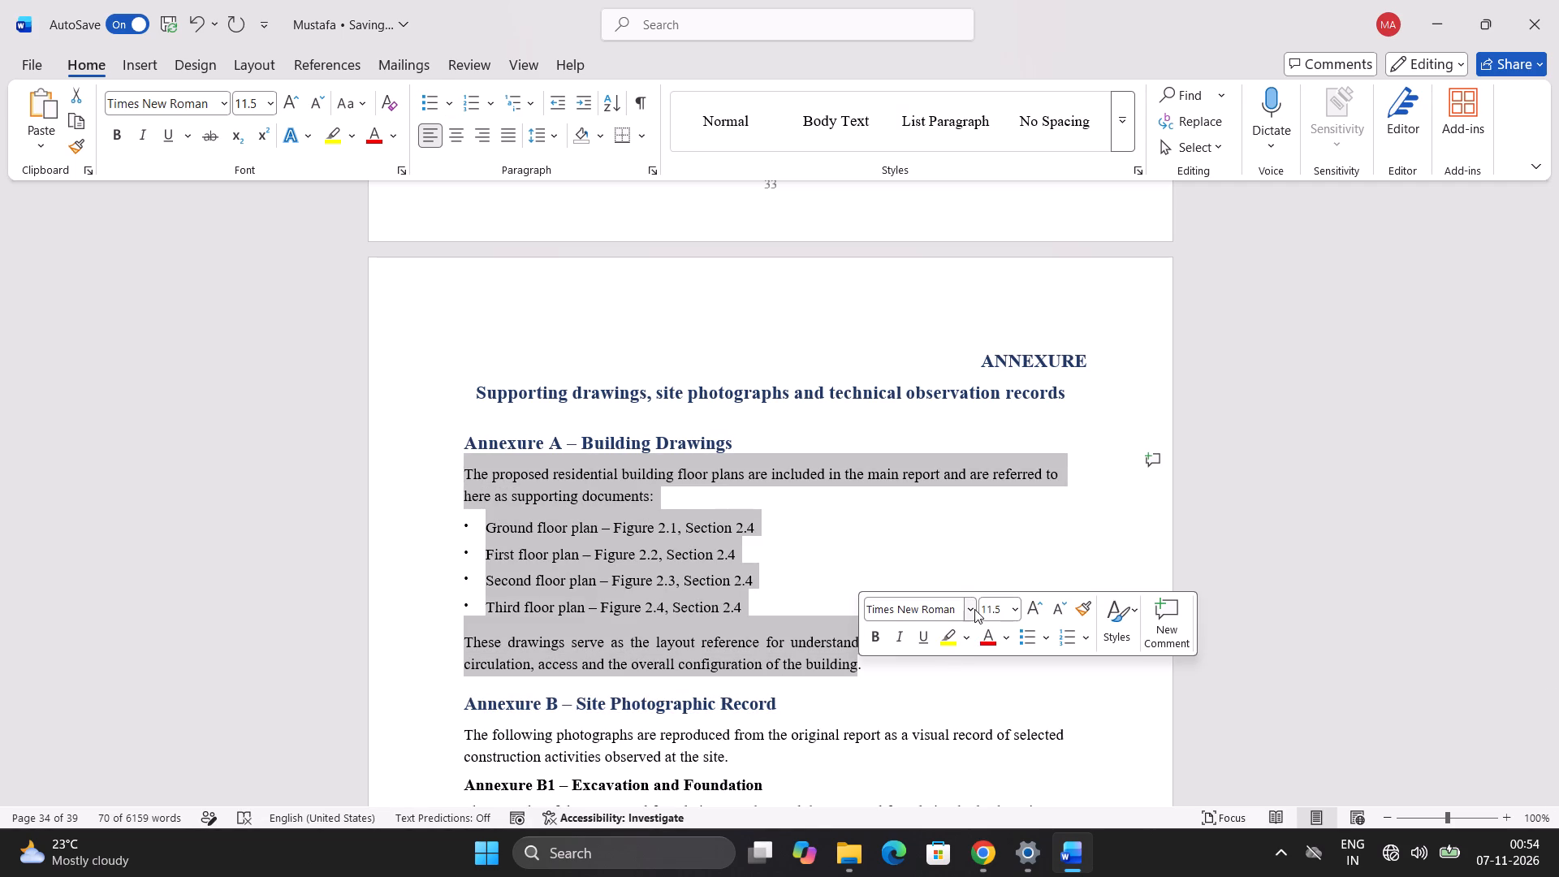
left_click(993, 609)
type("12")
key("Return")
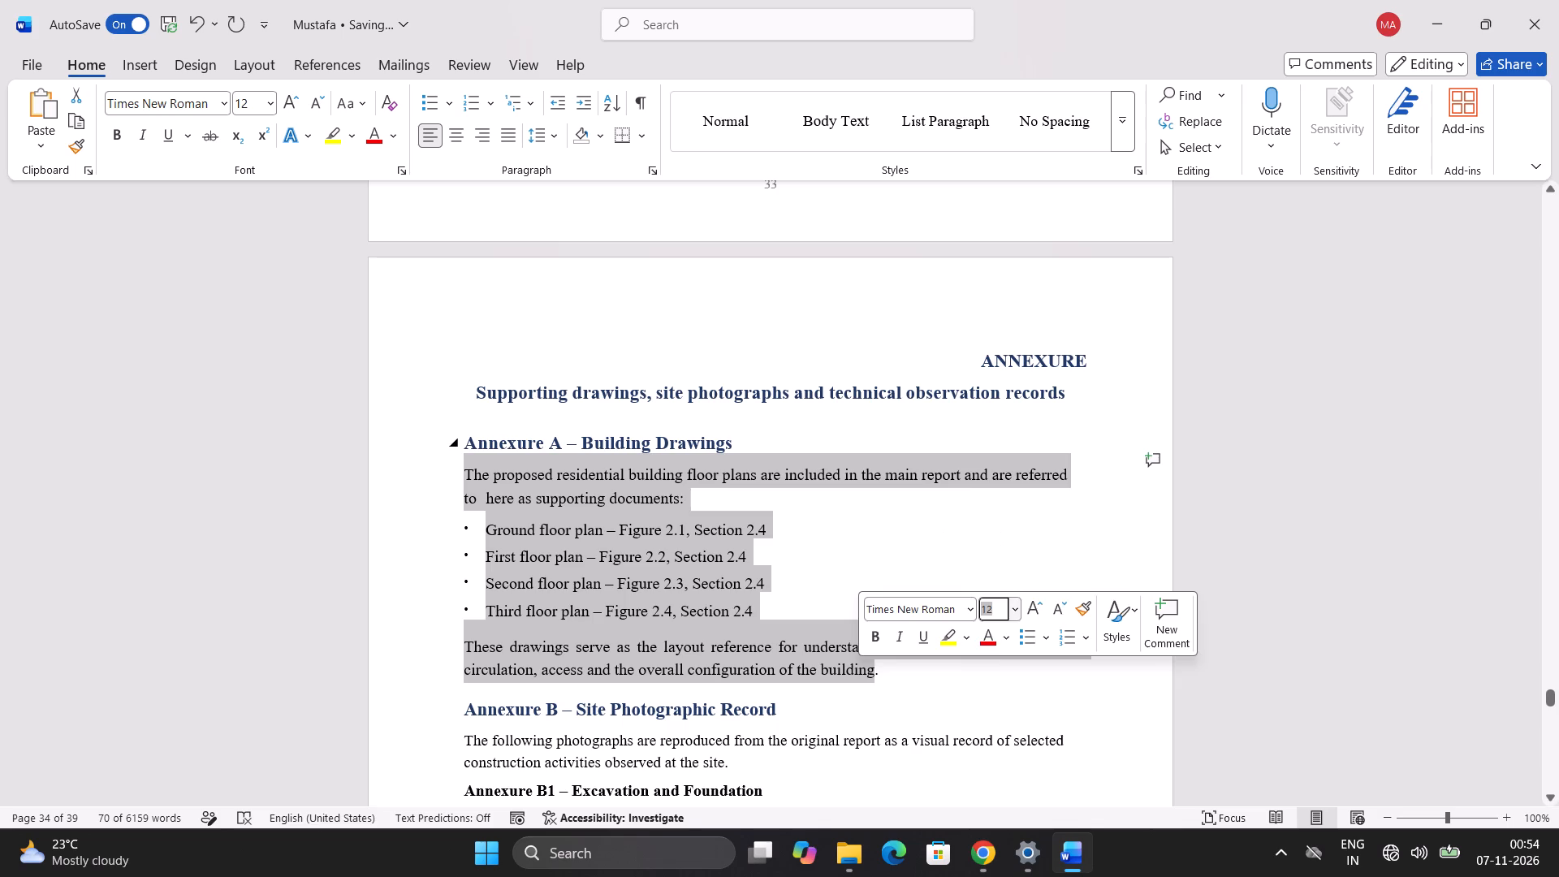
left_click(977, 445)
Check the font size of the "Annexure B – Site Photographic Record" heading.
scroll(977, 445, "down", 2)
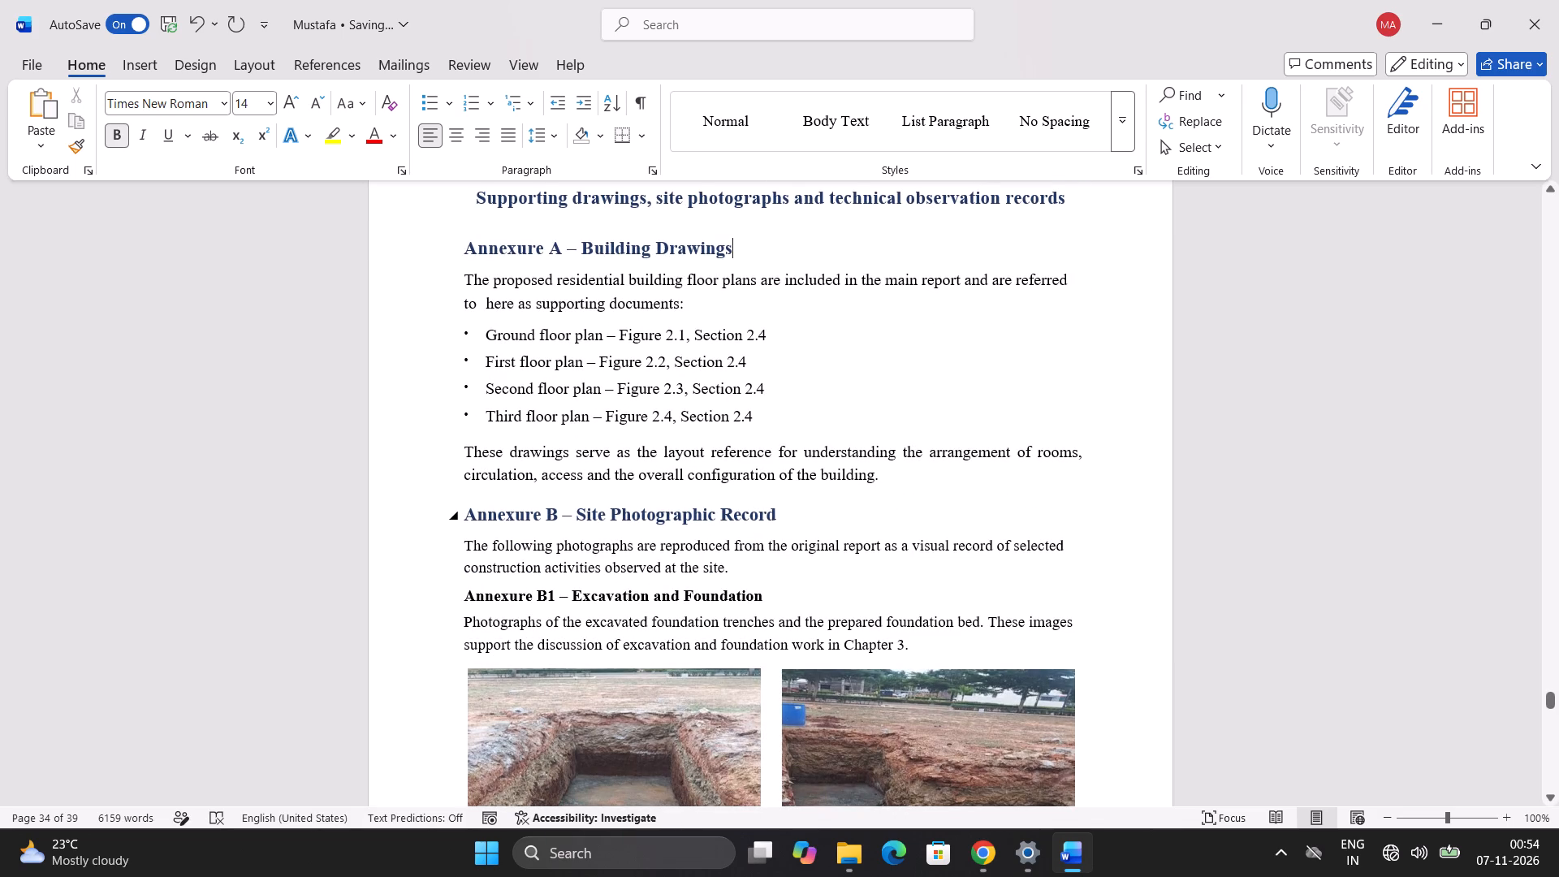
left_click(719, 512)
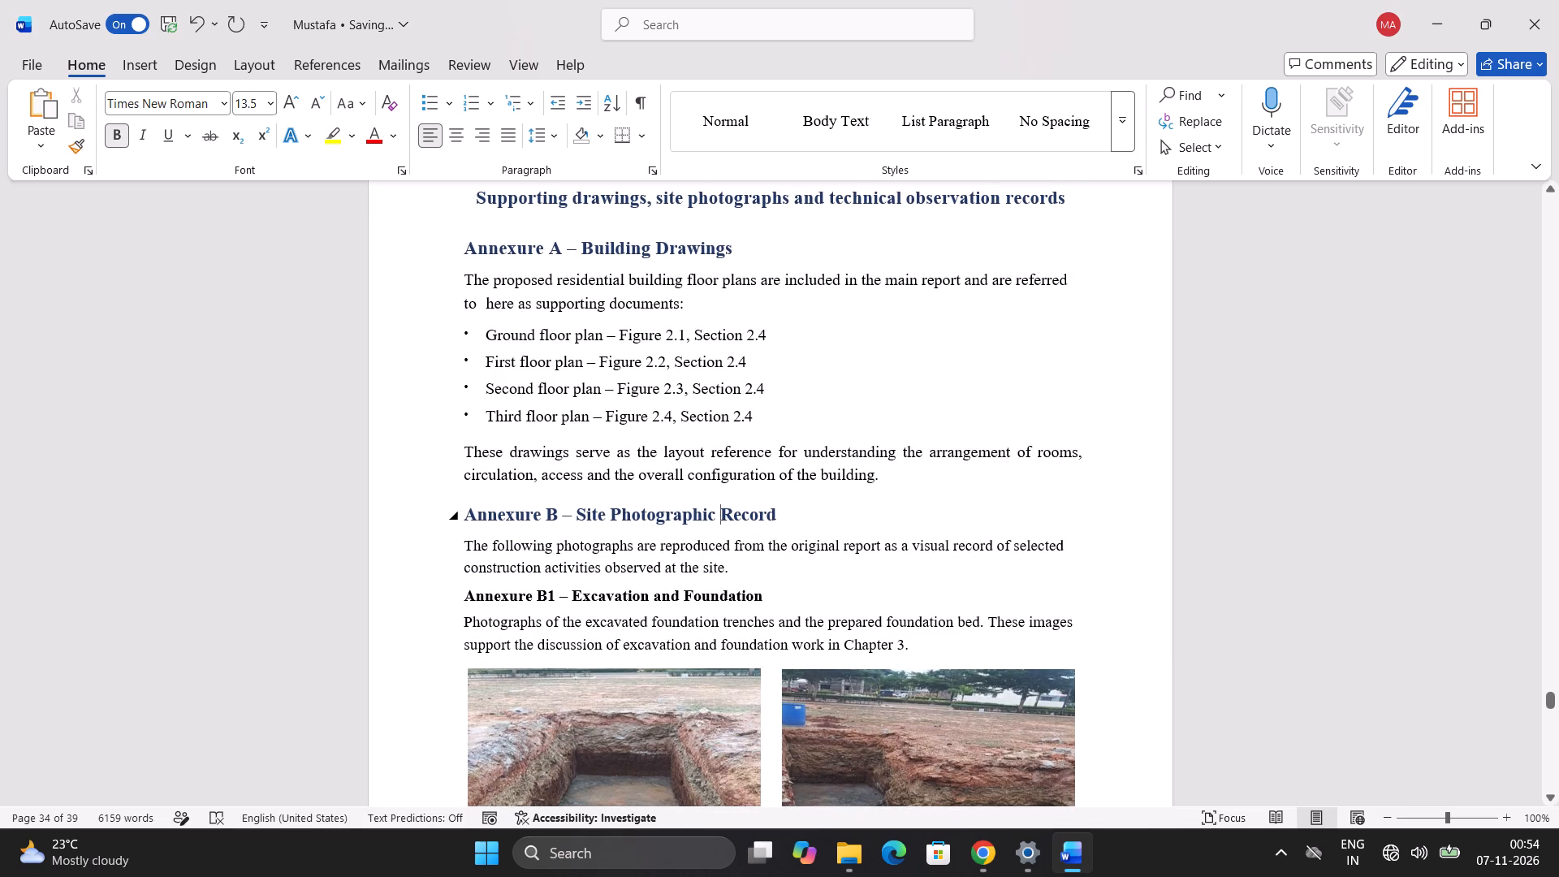
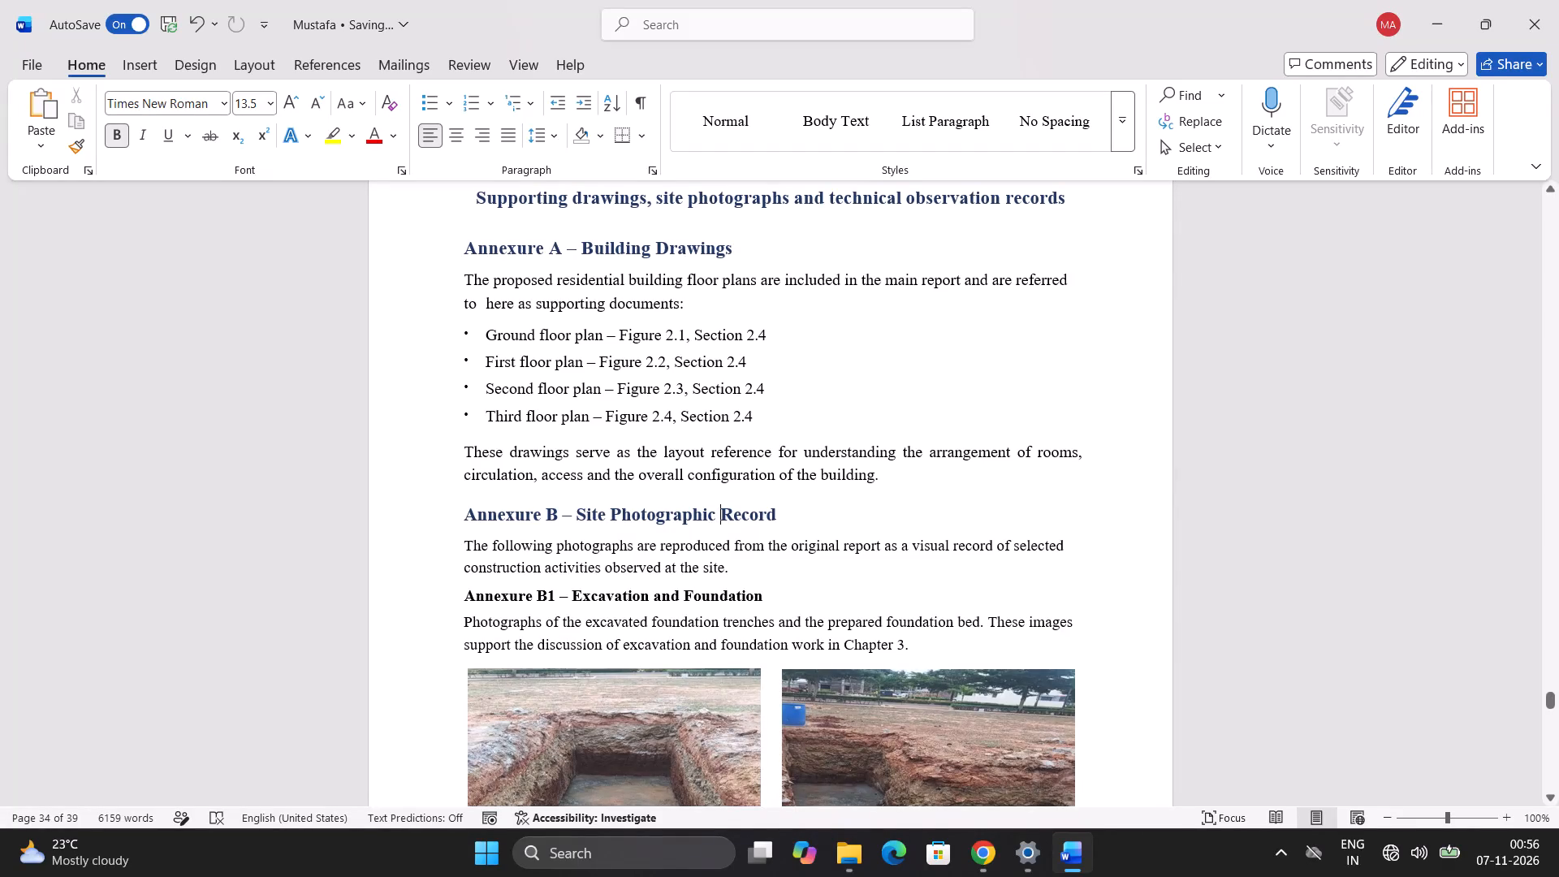
Set the "Annexure B – Site Photographic Record" heading to font size 14, matching the Annexure A heading.
left_click(571, 257)
left_click(568, 521)
left_click_drag(777, 528, 663, 521)
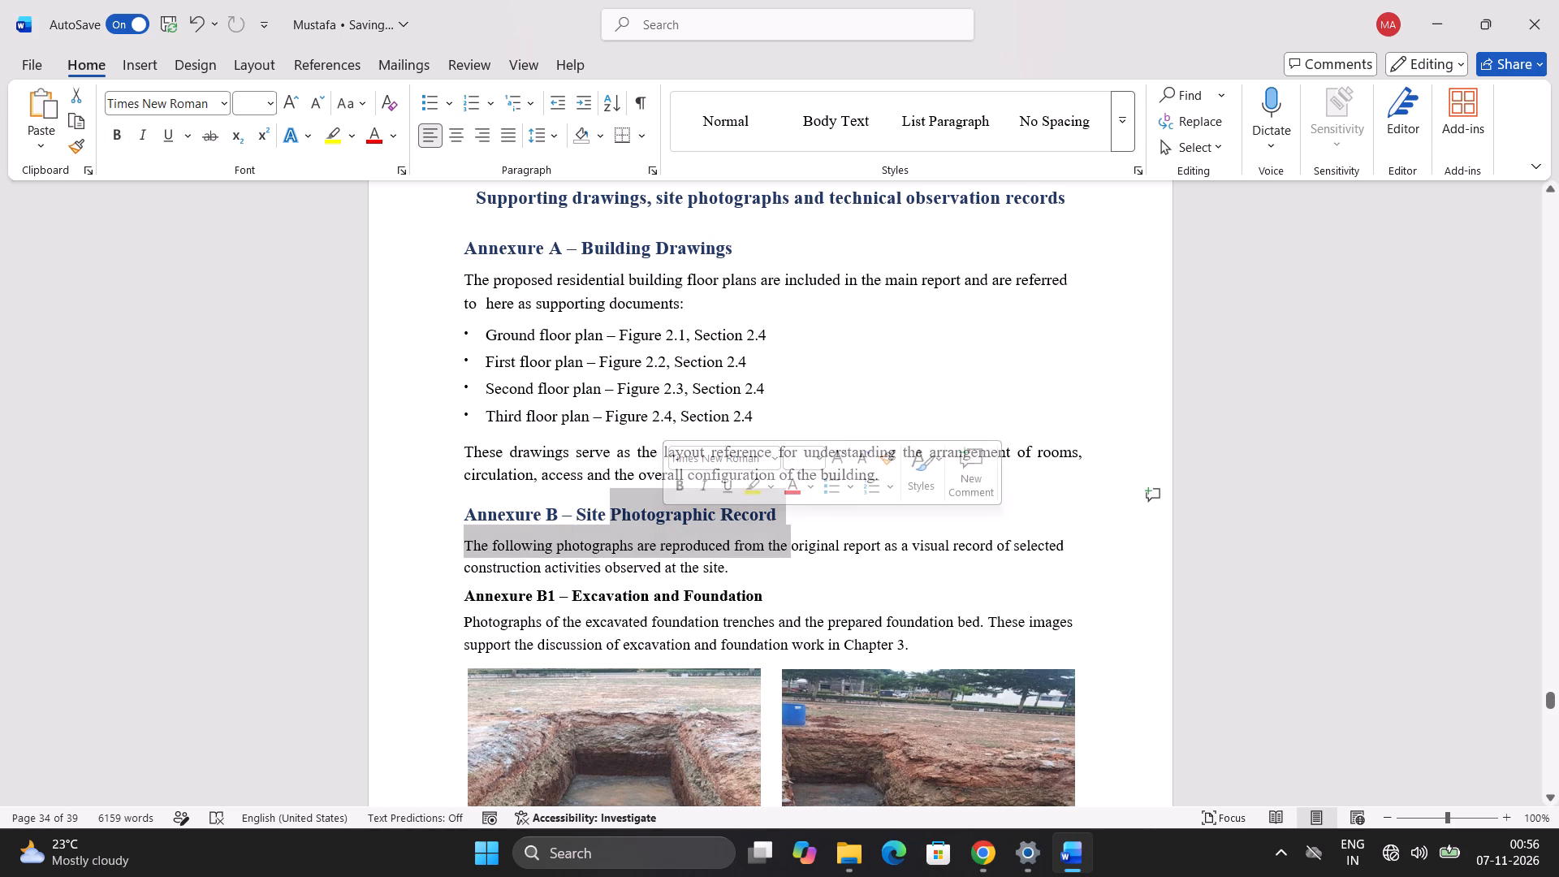
left_click(905, 529)
left_click_drag(784, 511, 634, 503)
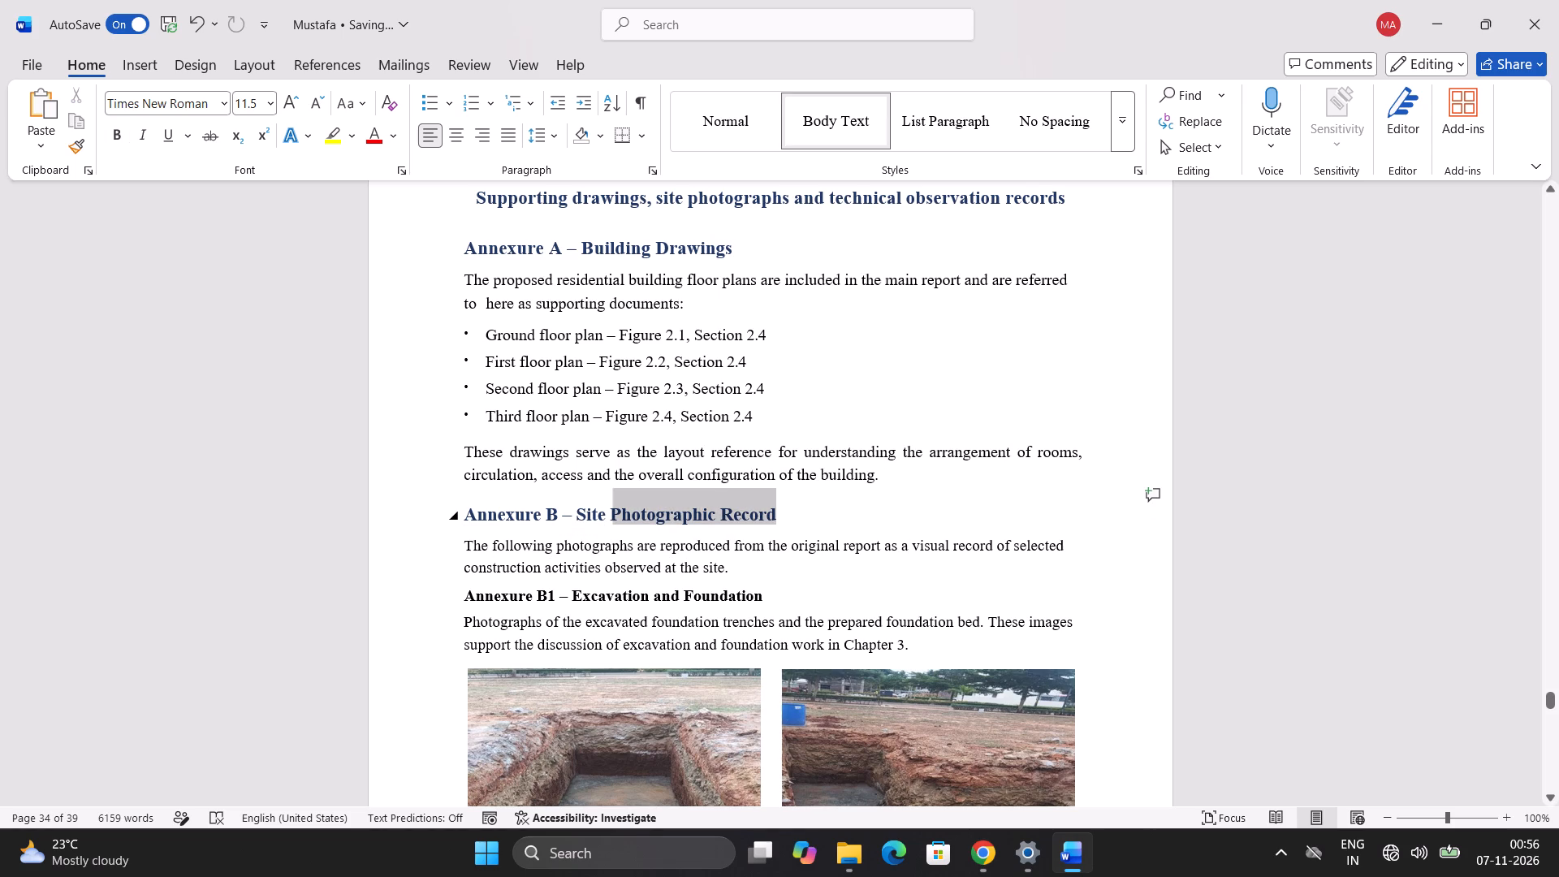
left_click_drag(634, 503, 465, 520)
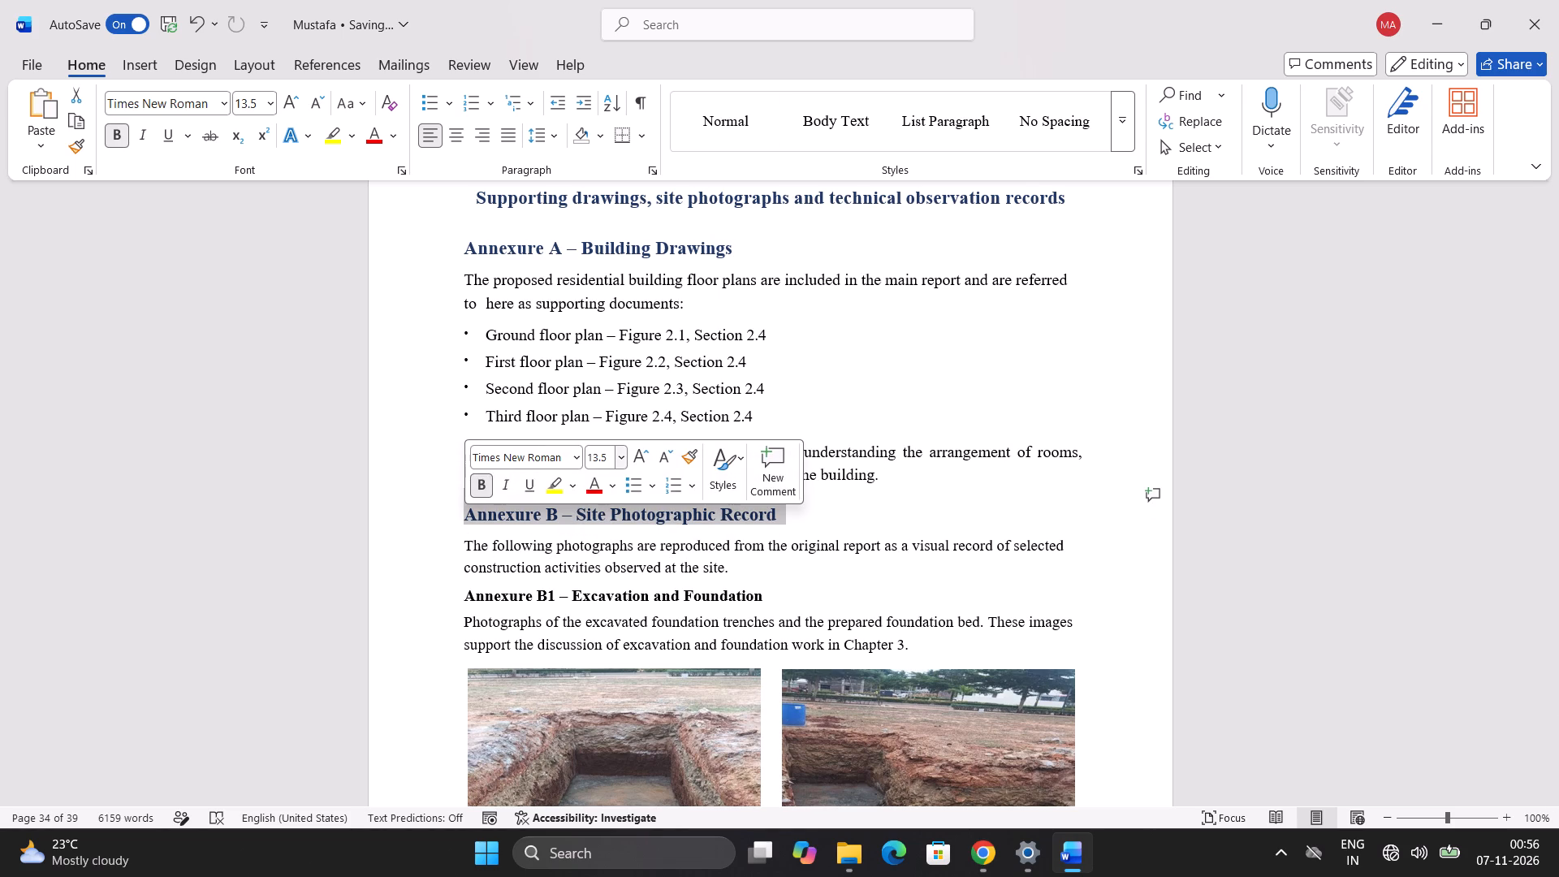
left_click(595, 459)
type("14")
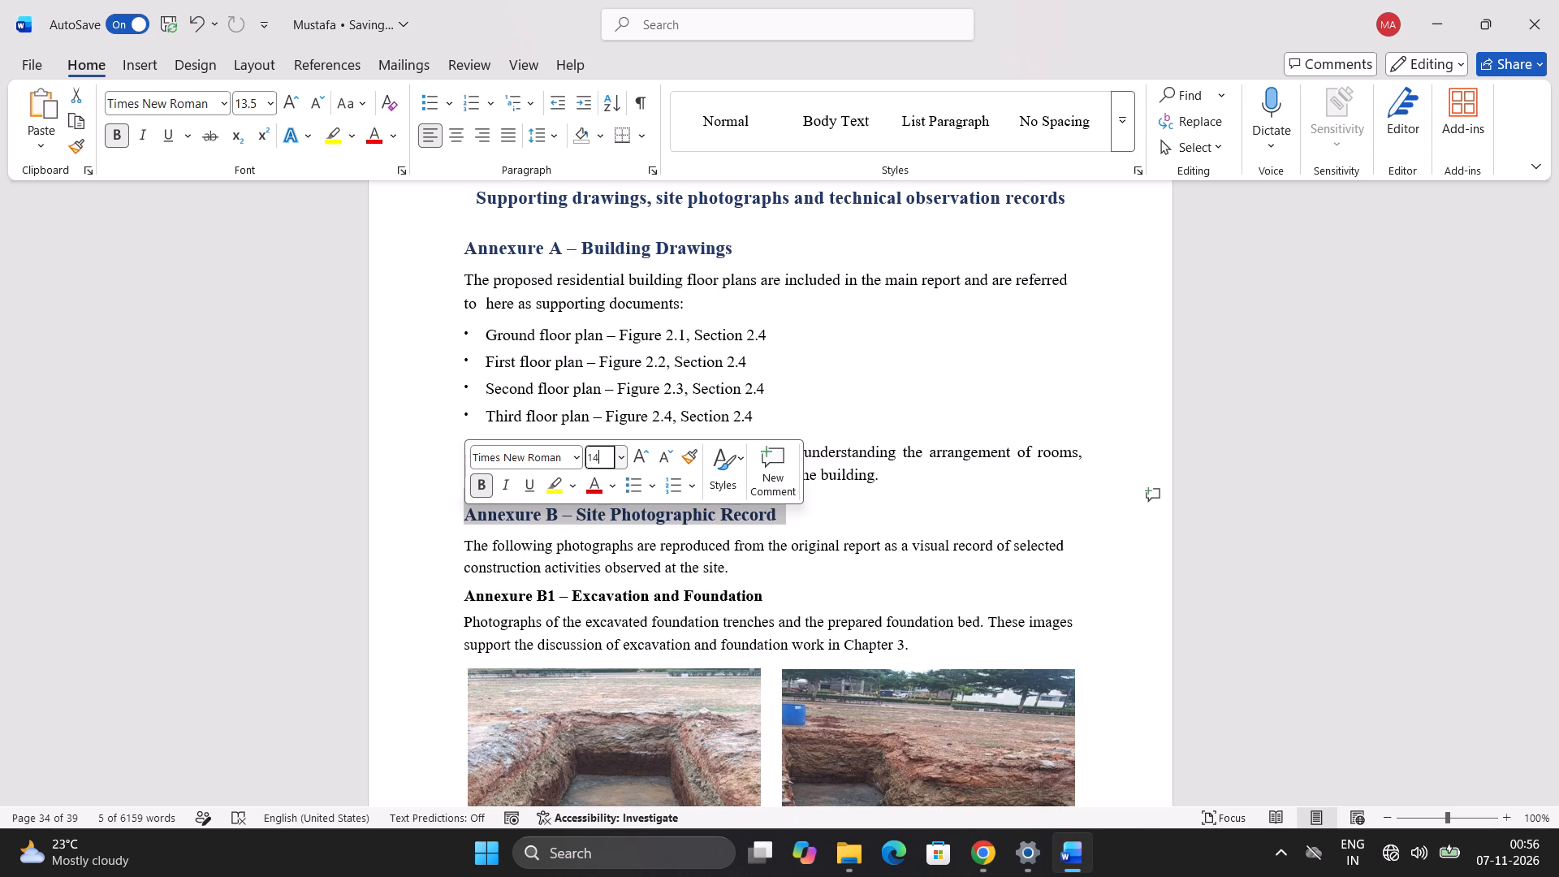
key("Return")
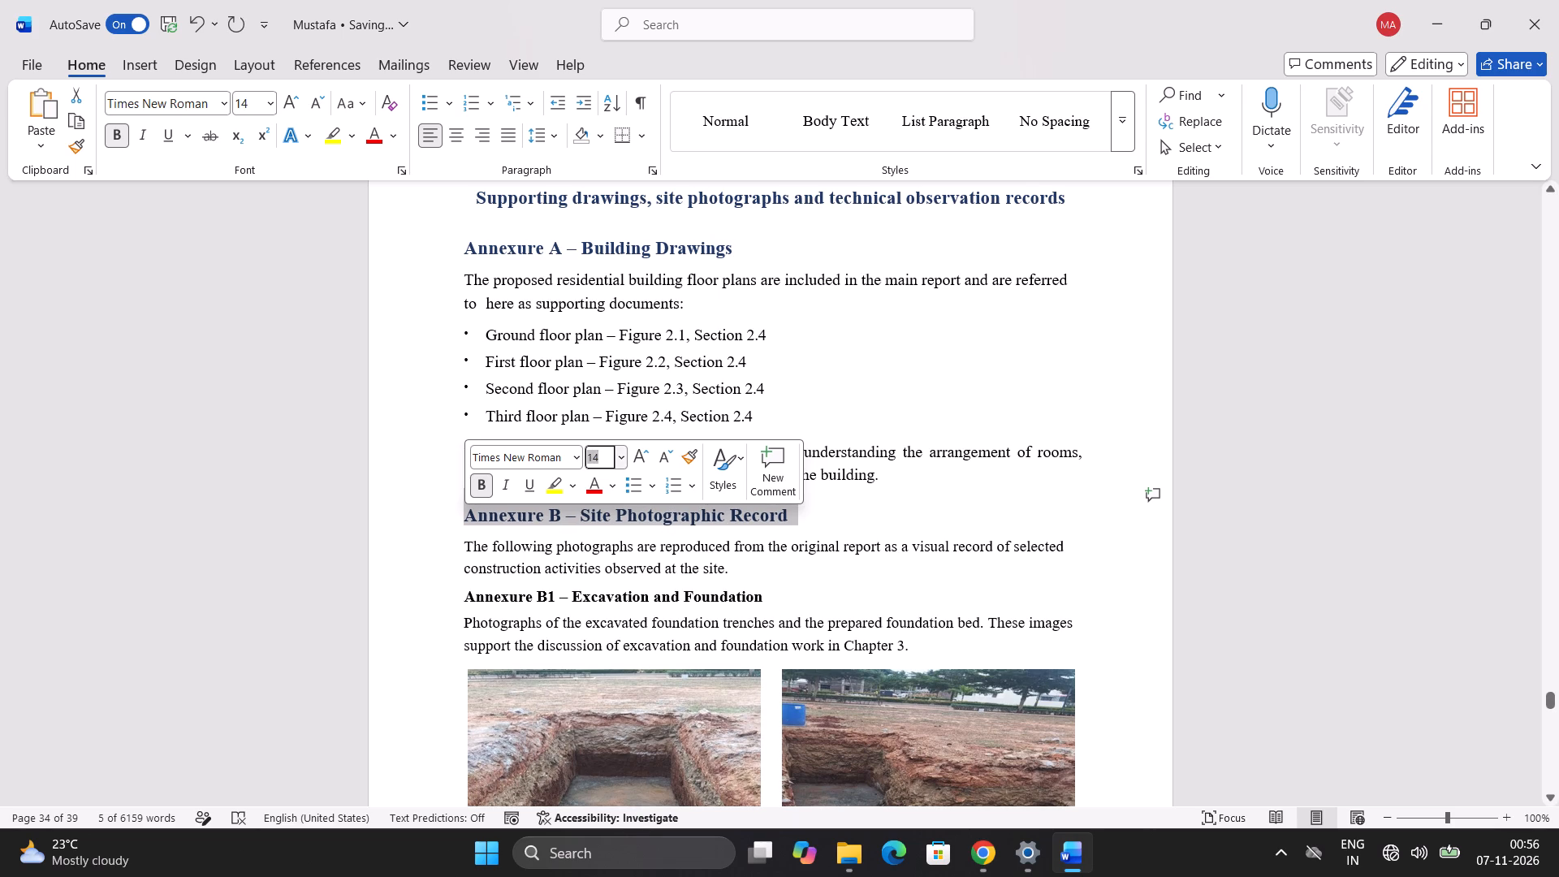
Set the Annexure B intro paragraph, the "Annexure B1 – Excavation and Foundation" heading and its description to font size 12.
left_click(482, 547)
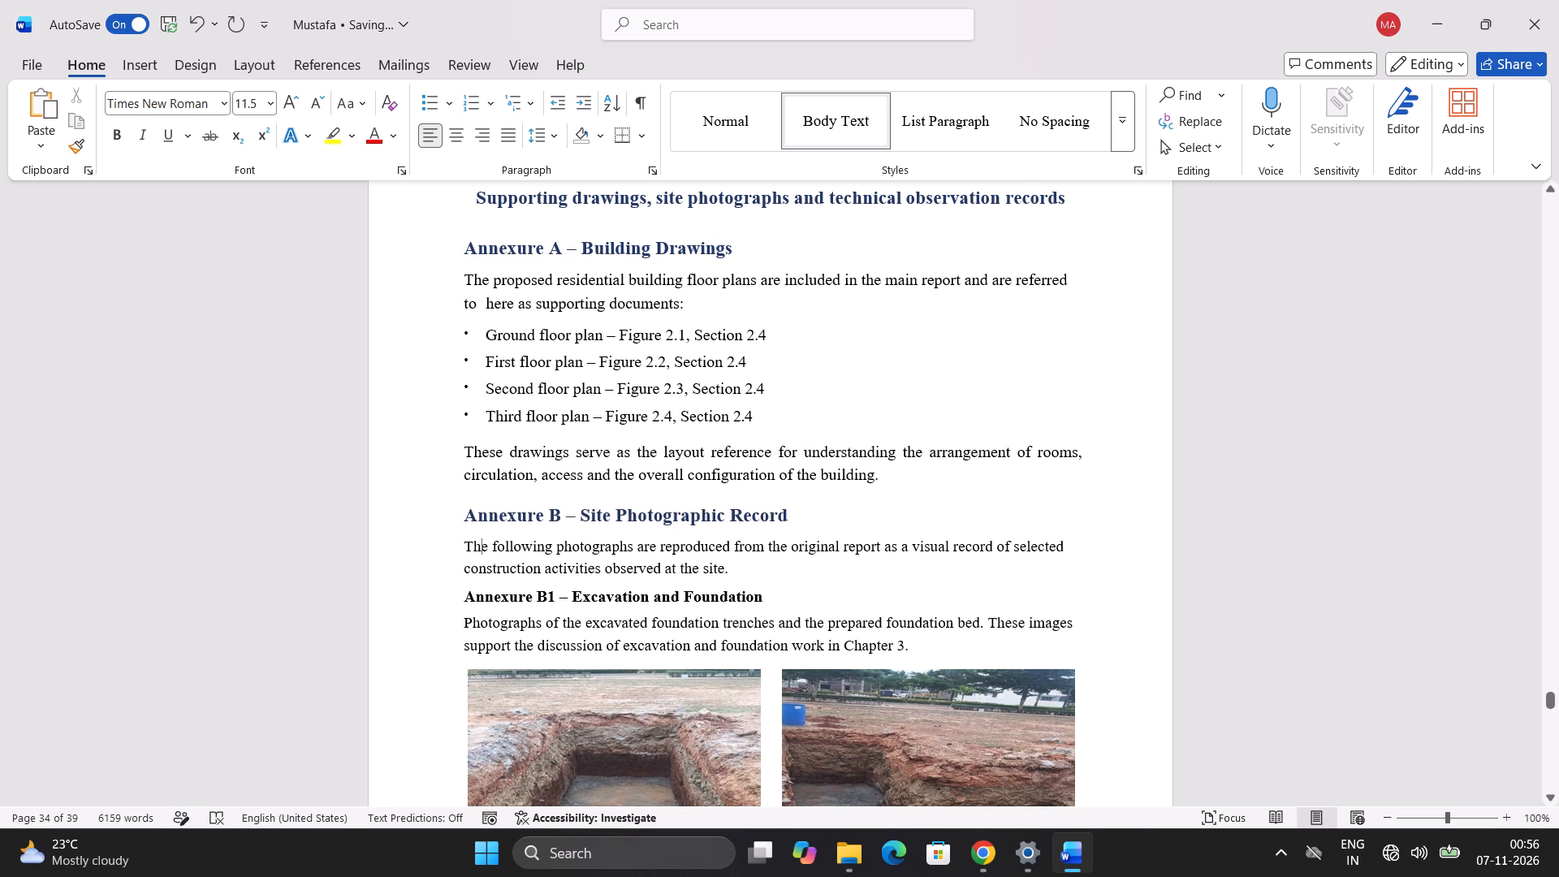
left_click_drag(419, 542, 723, 653)
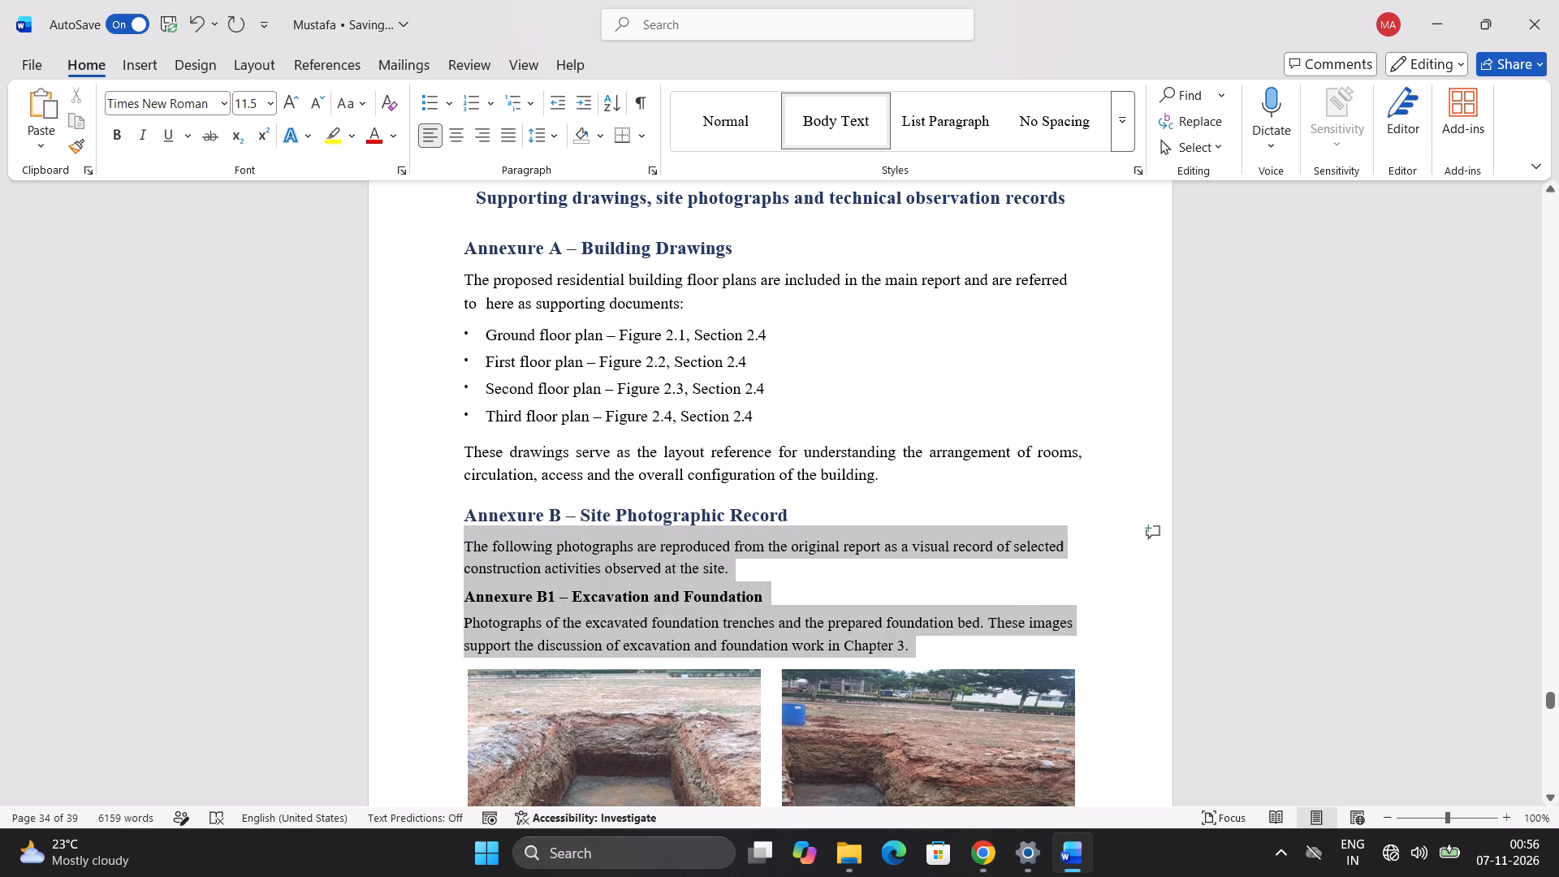
left_click_drag(723, 653, 868, 660)
left_click(1004, 594)
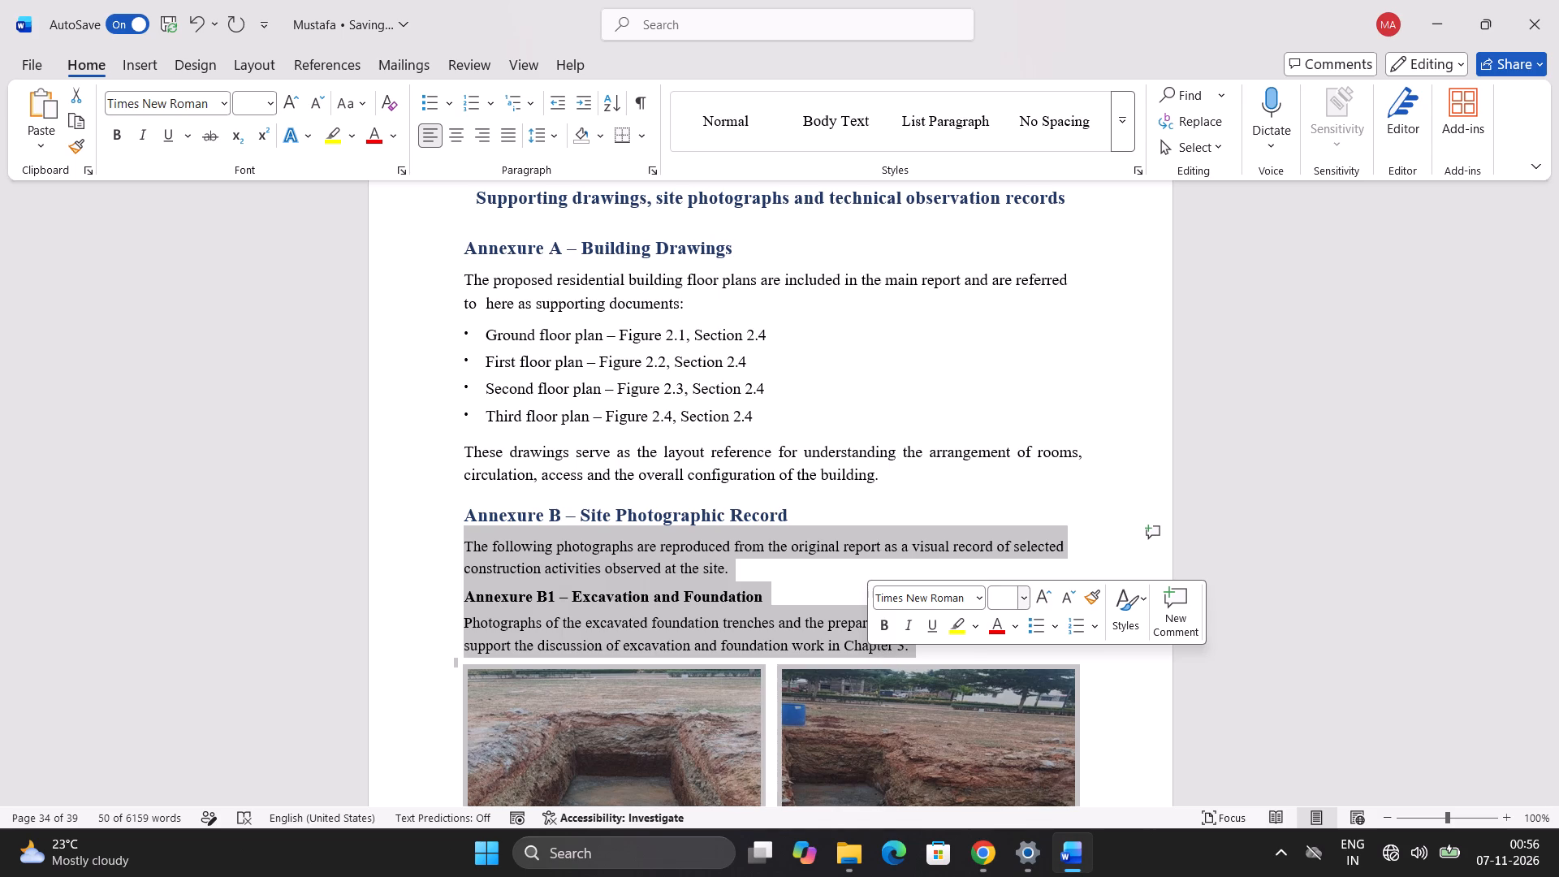
type("12")
key("Return")
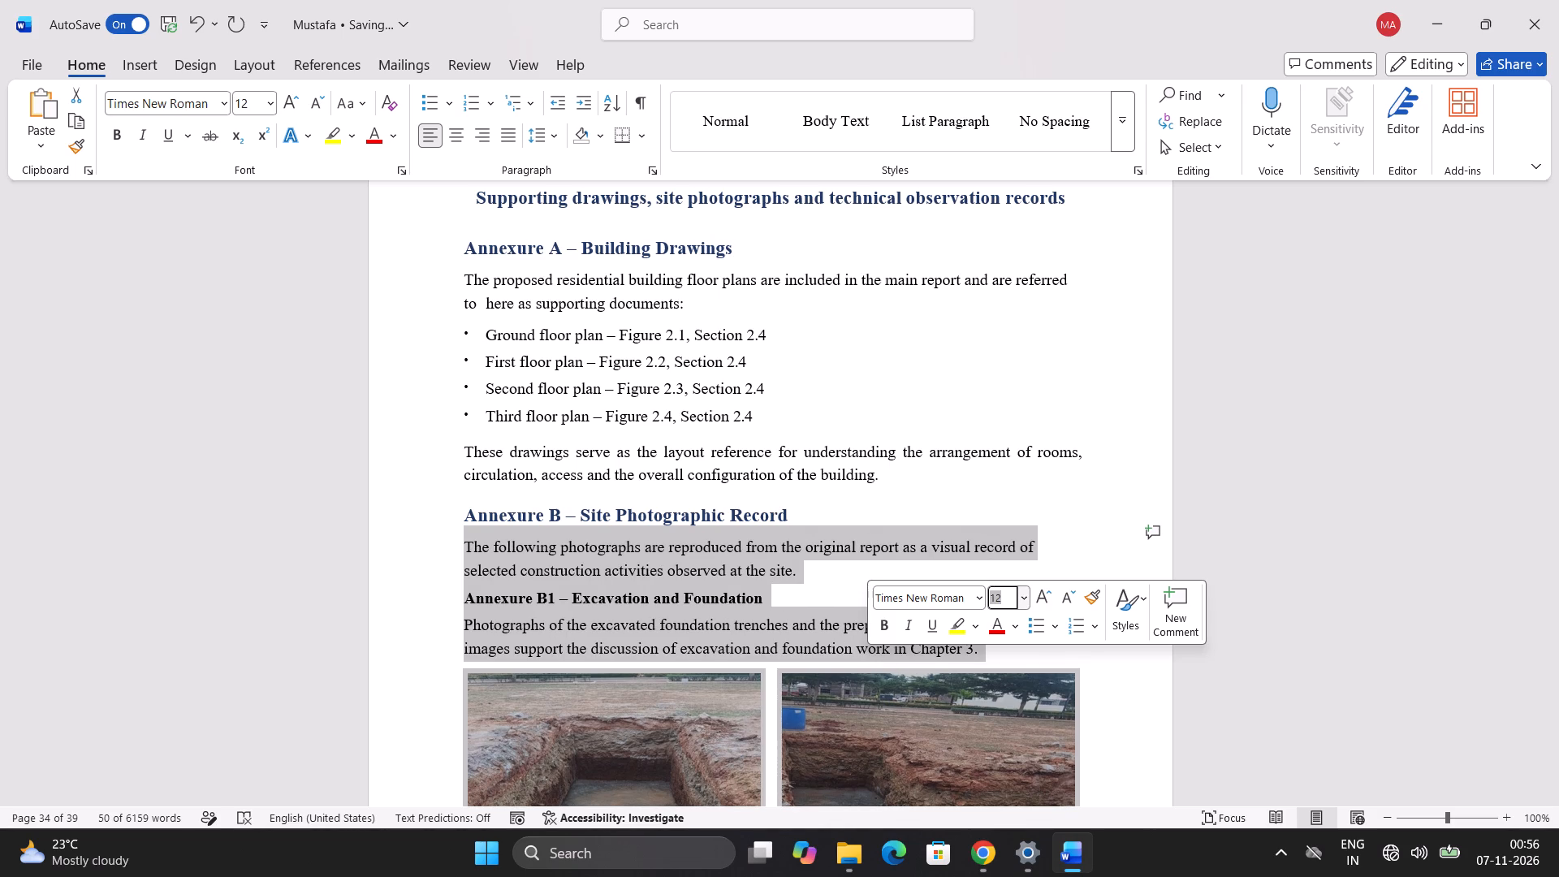
left_click(1086, 451)
Set the "Annexure B2 – Column Setting and Reinforcement" heading and the description below it to font size 12.
scroll(951, 559, "down", 7)
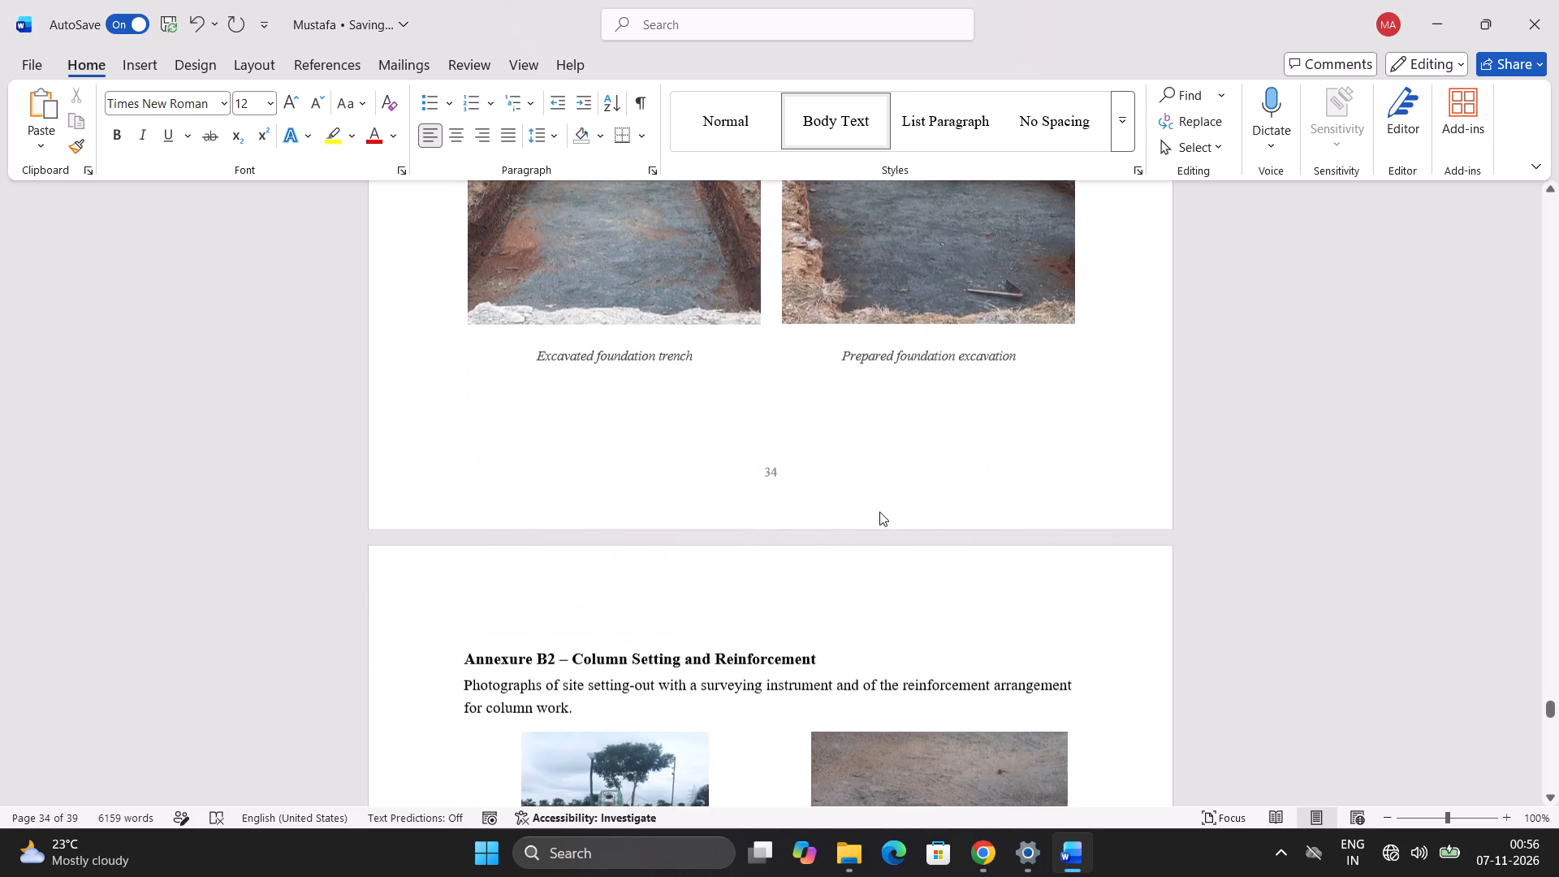
scroll(807, 482, "down", 3)
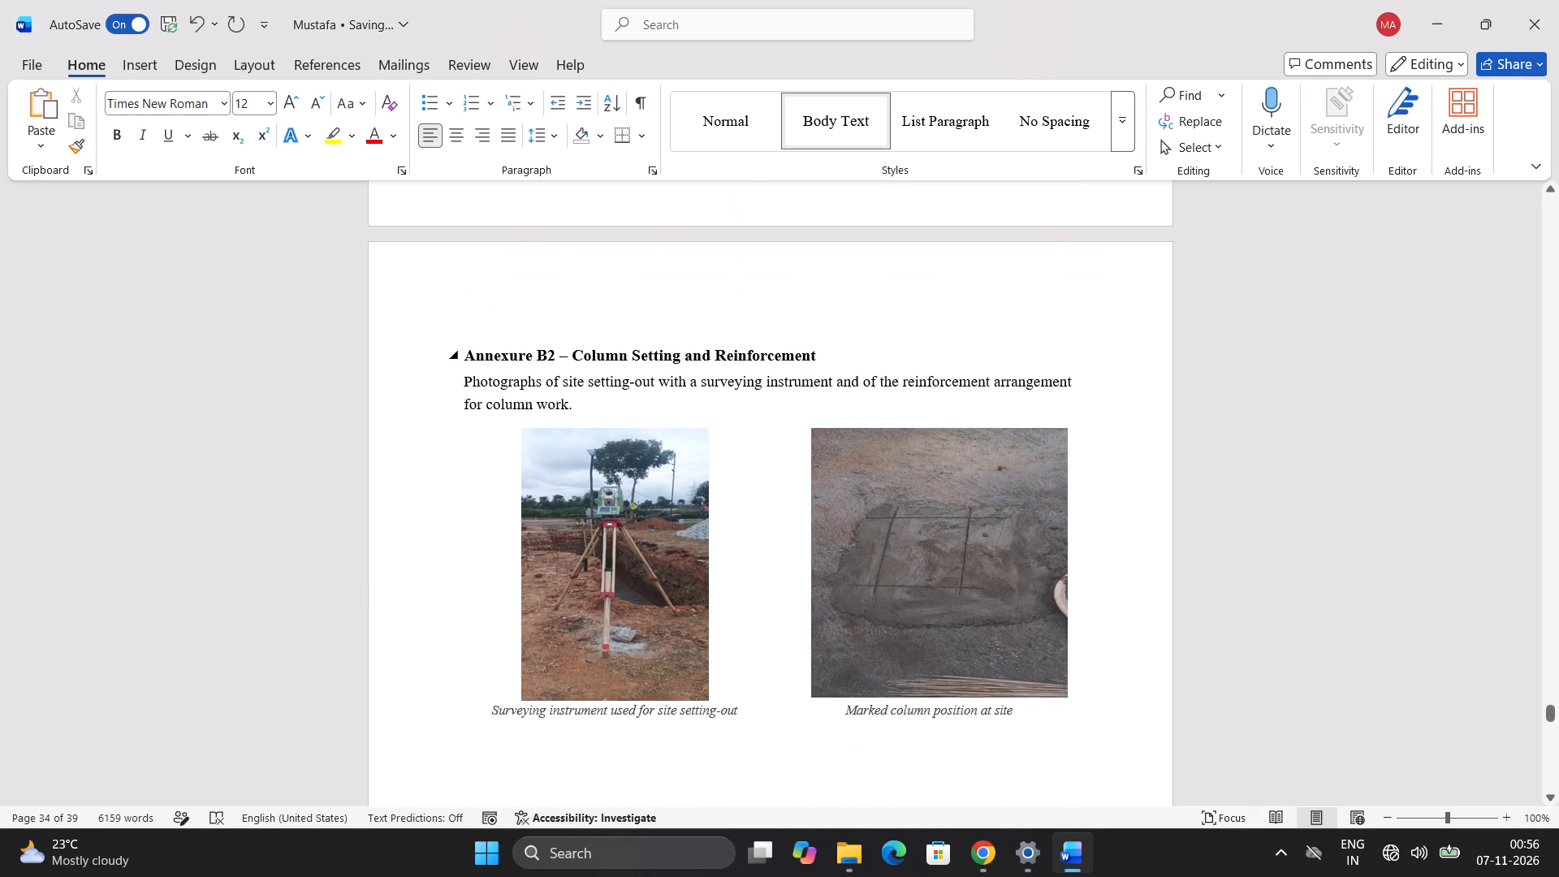
left_click_drag(592, 399, 494, 356)
left_click(621, 294)
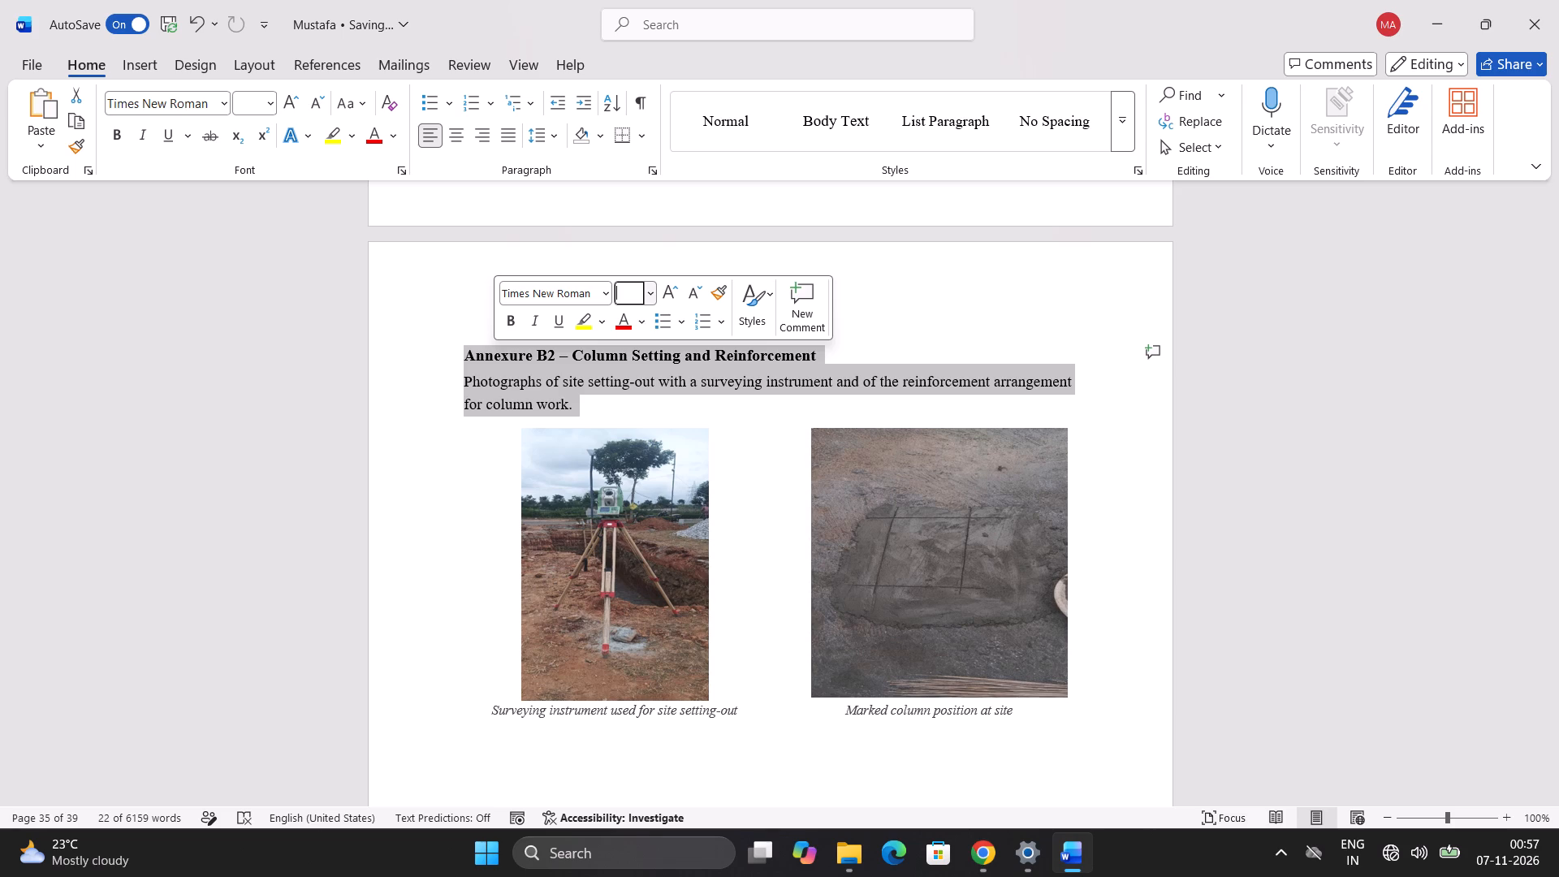
type("12")
key("Return")
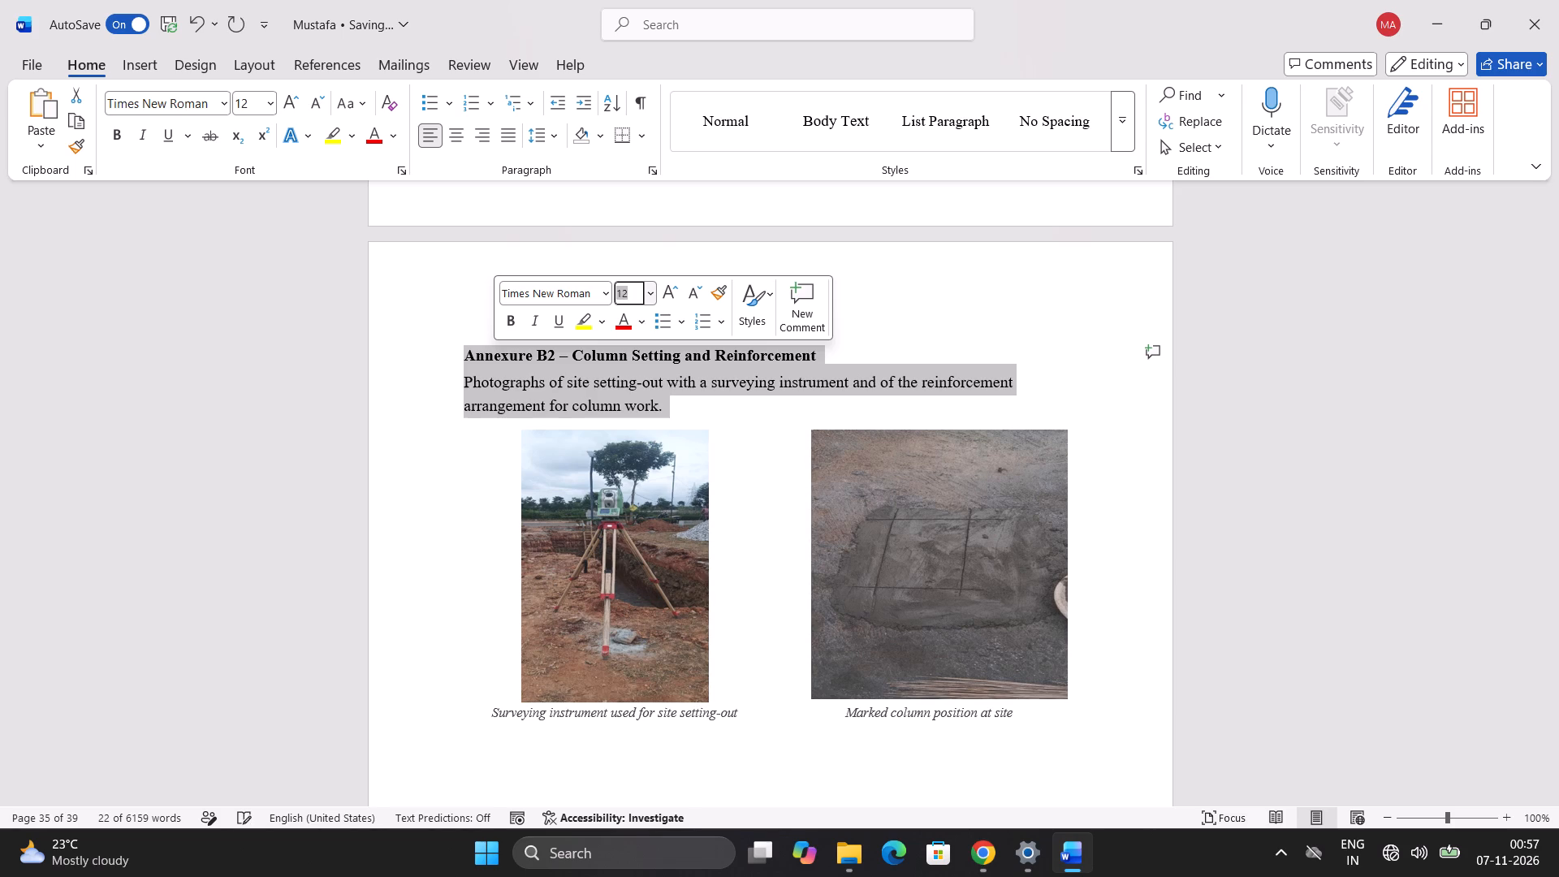
left_click_drag(887, 345, 897, 340)
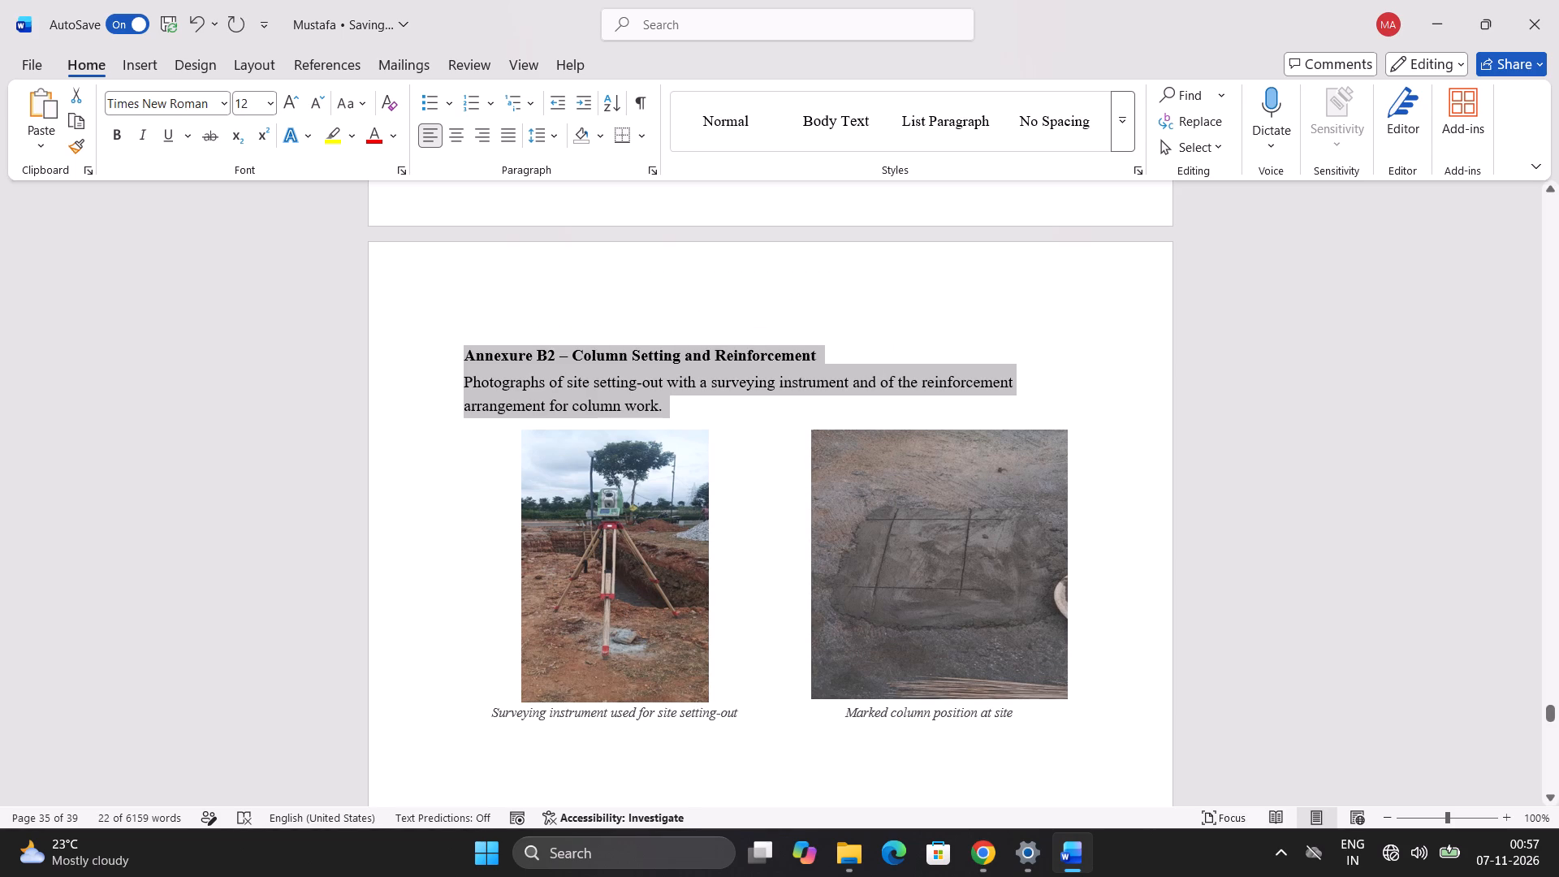
Set the "Additional photographs of reinforcement cages" line in Annexure B2 to font size 12.
scroll(986, 376, "down", 2)
scroll(882, 412, "down", 2)
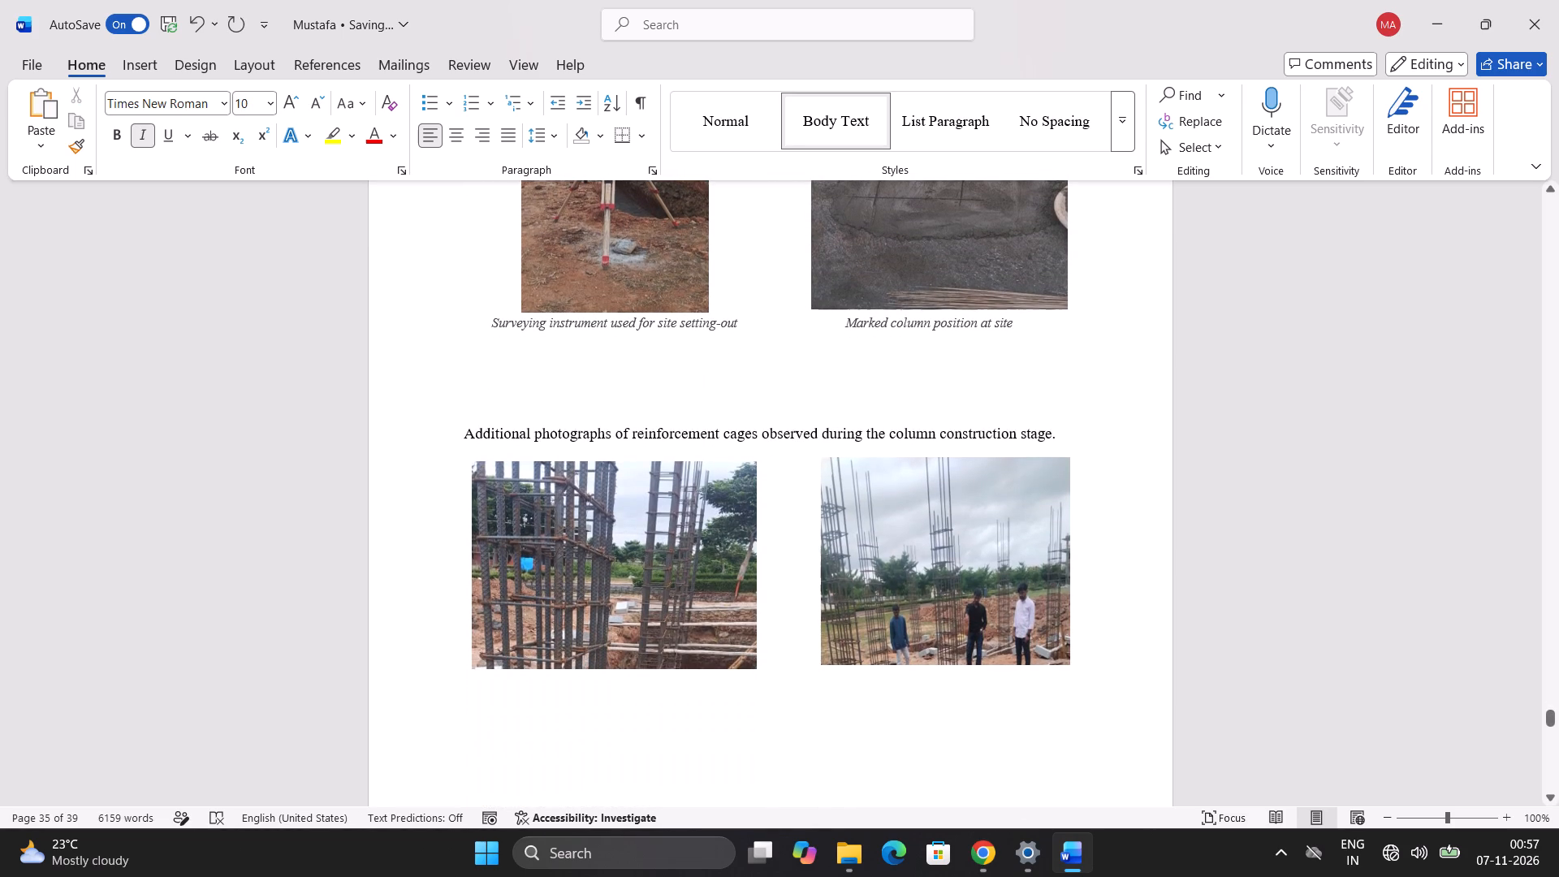
left_click(478, 430)
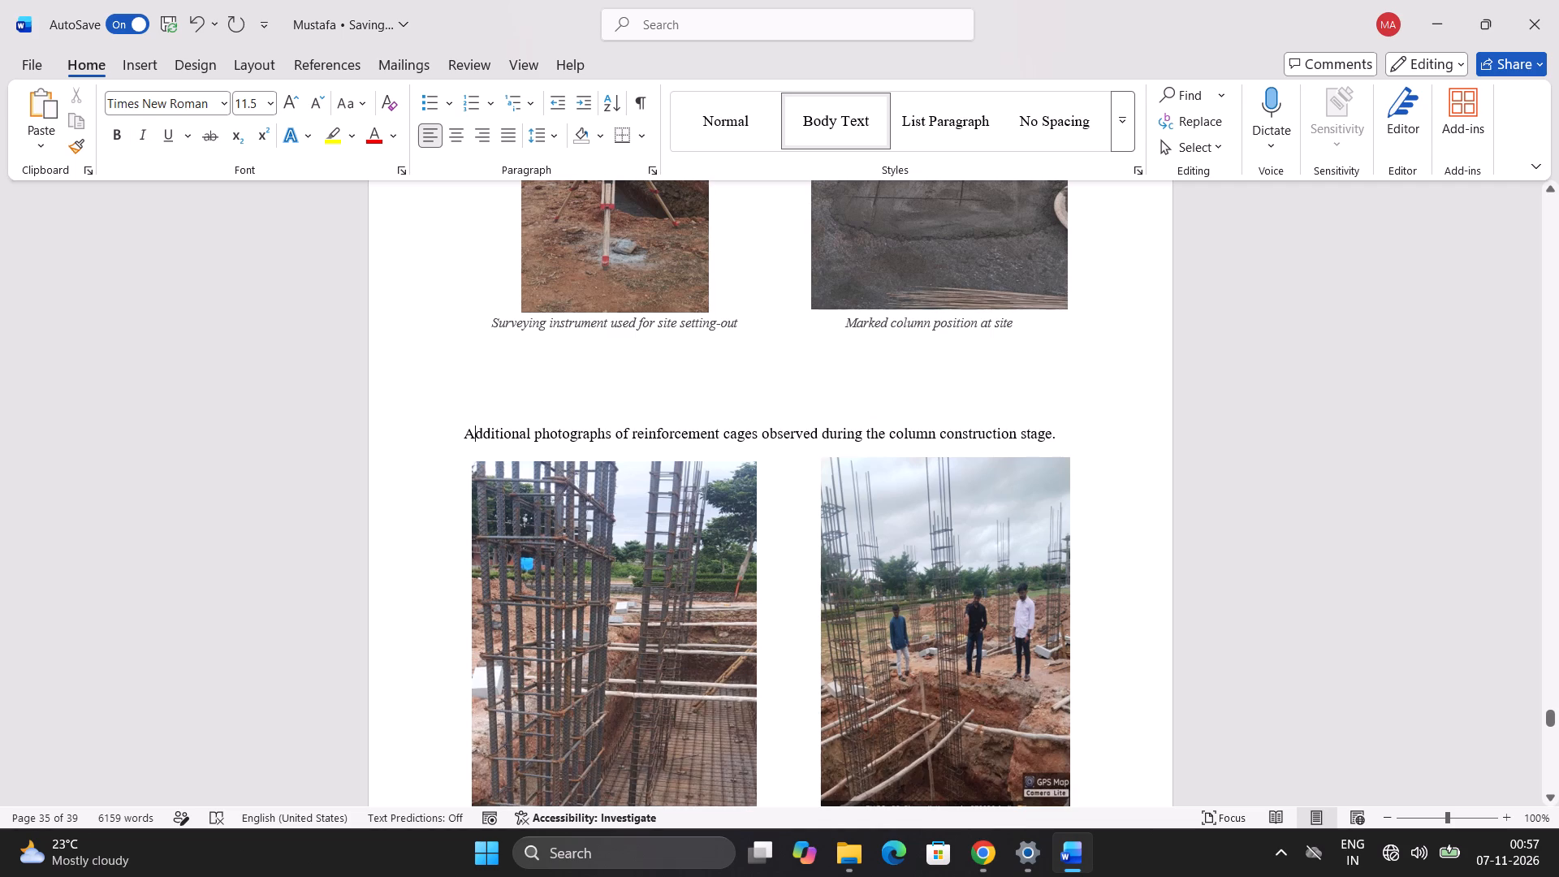
left_click_drag(451, 430, 1043, 433)
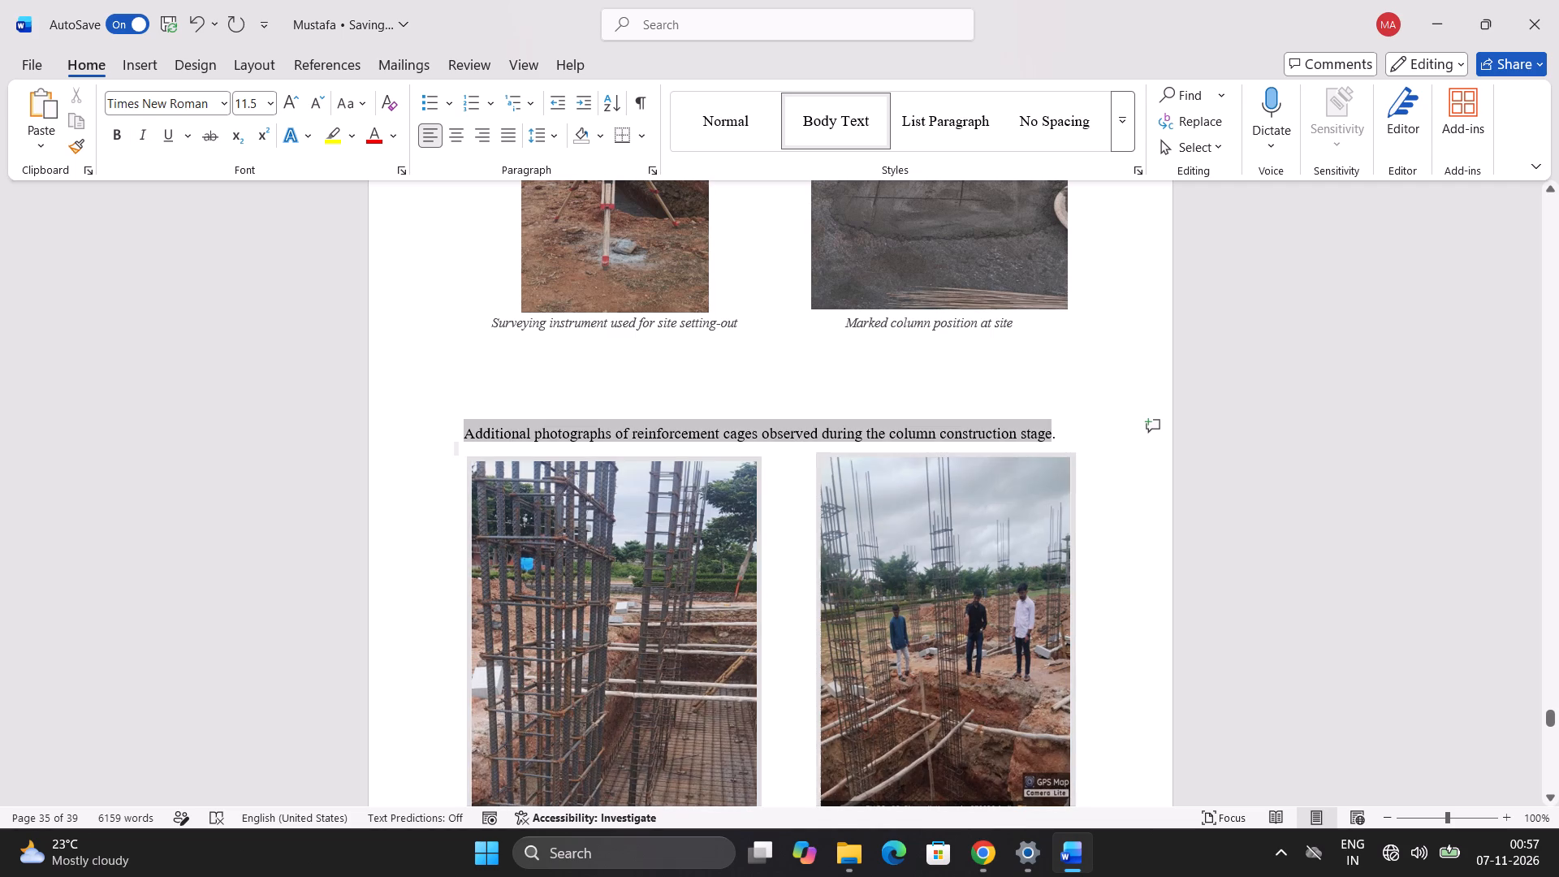
left_click_drag(1043, 433, 1056, 430)
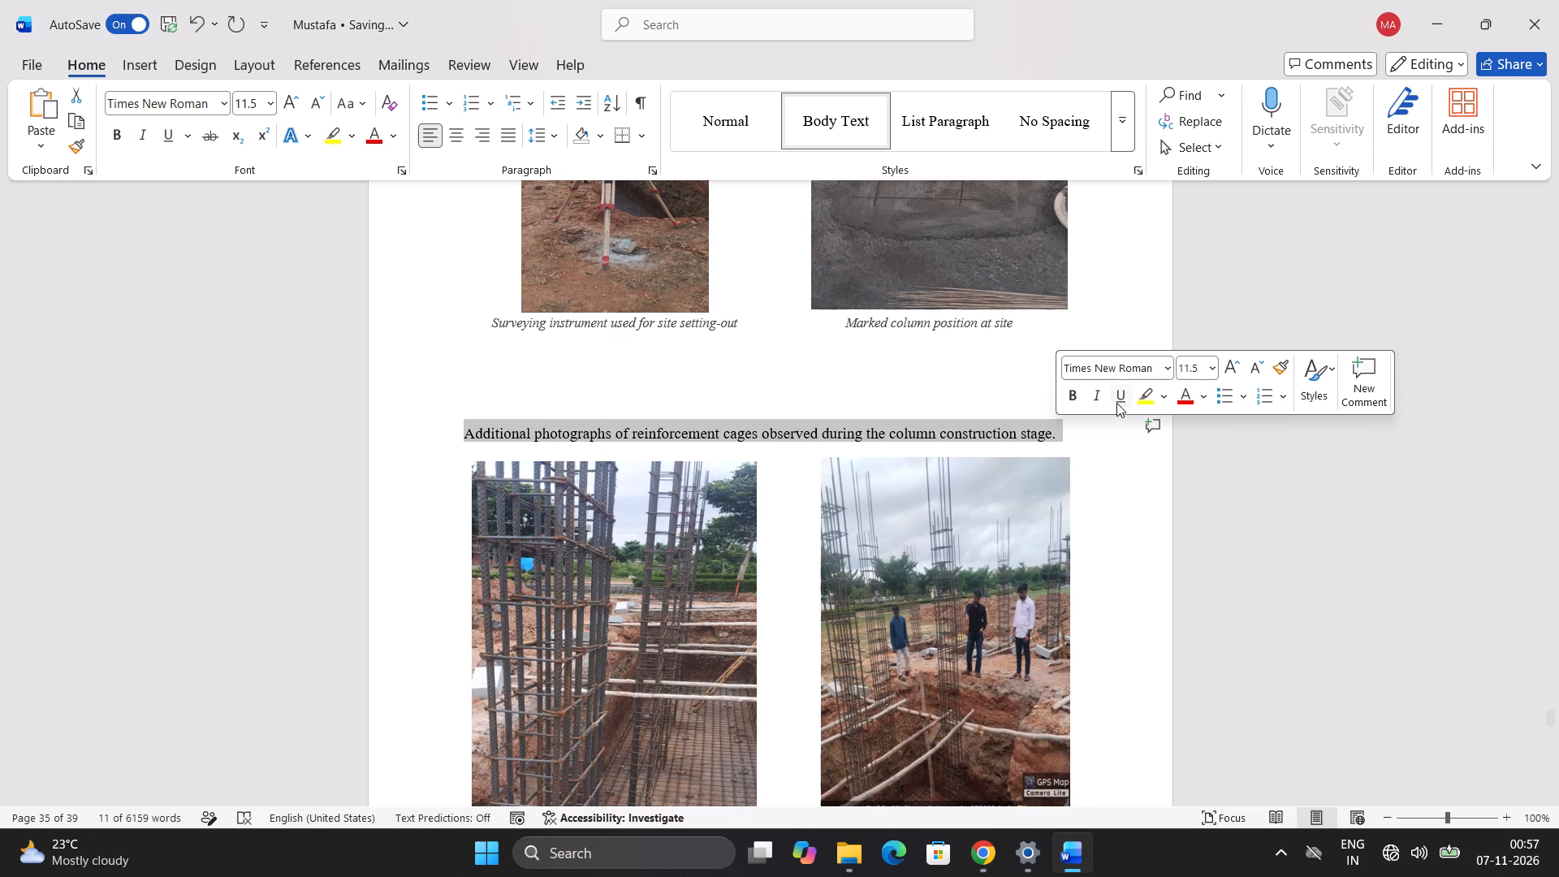
left_click(1196, 373)
key("BackSpace")
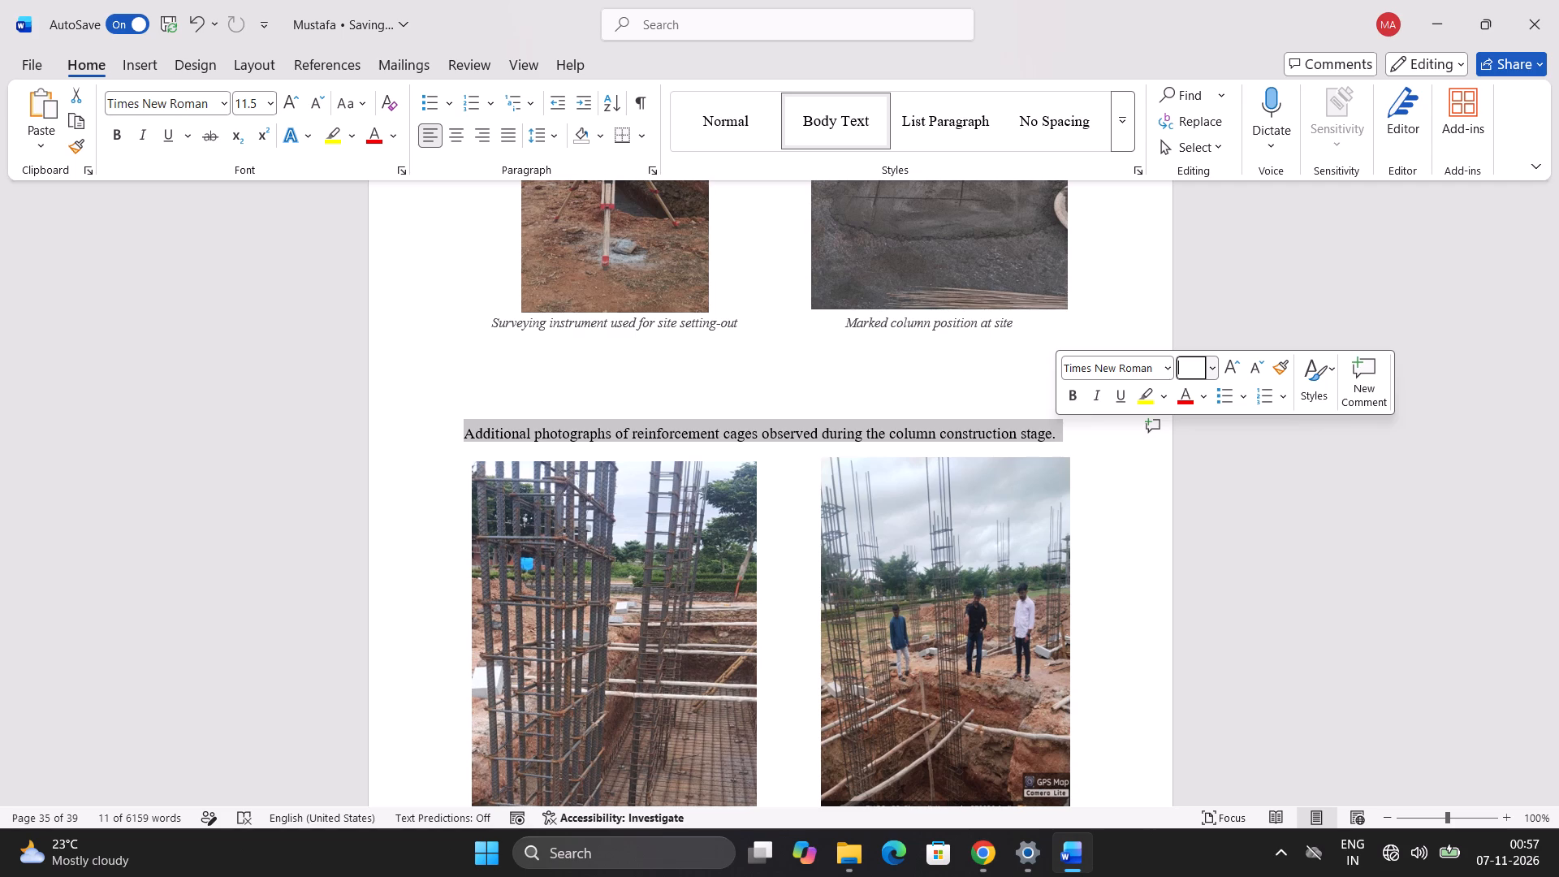
type("12")
key("Return")
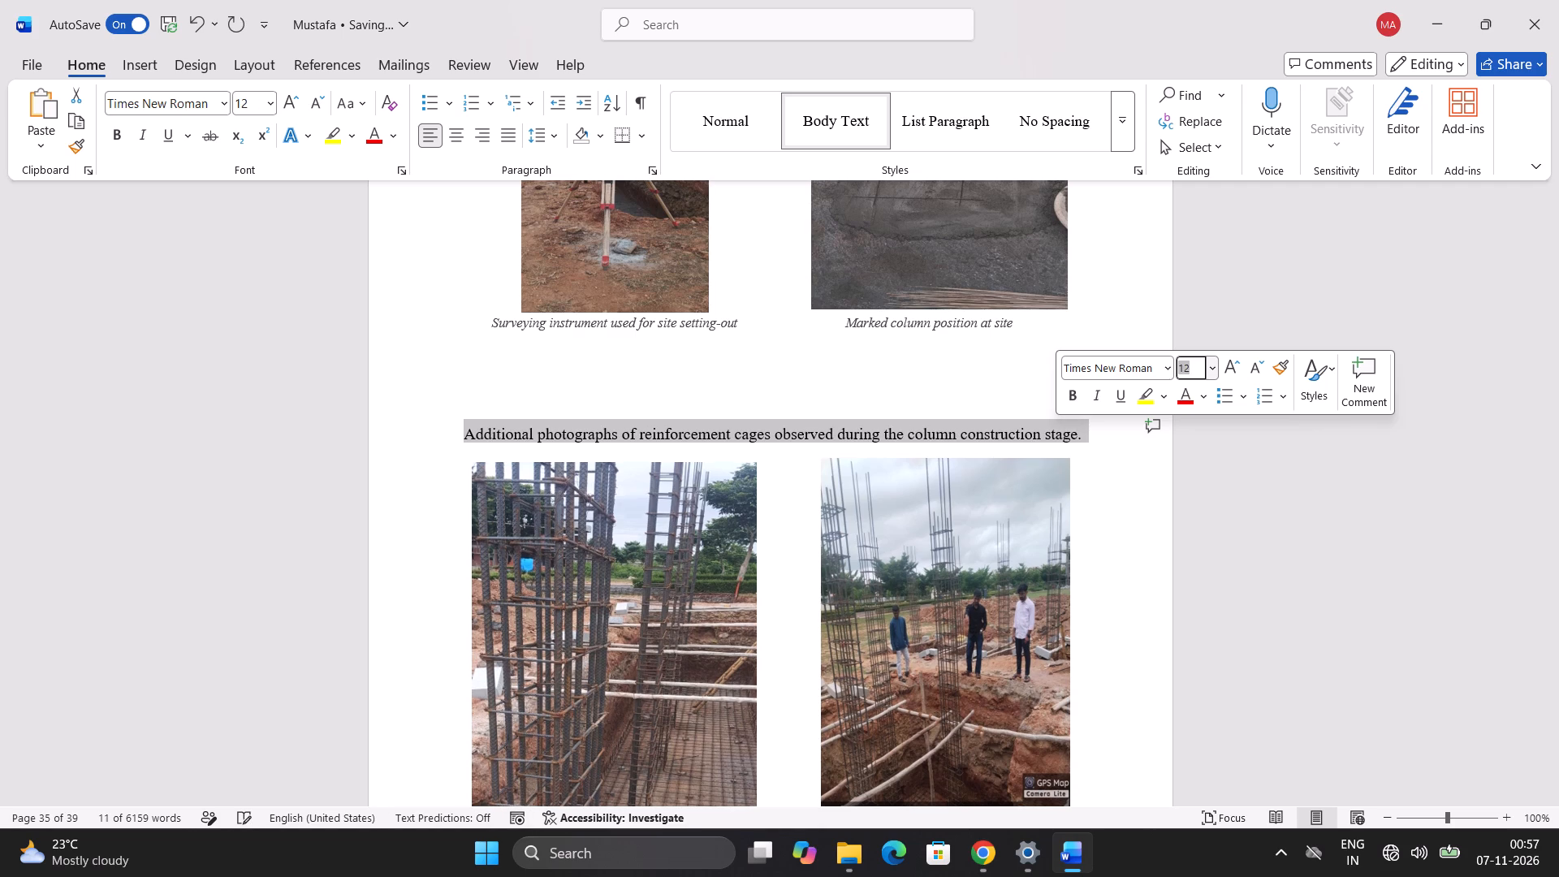
left_click(1153, 268)
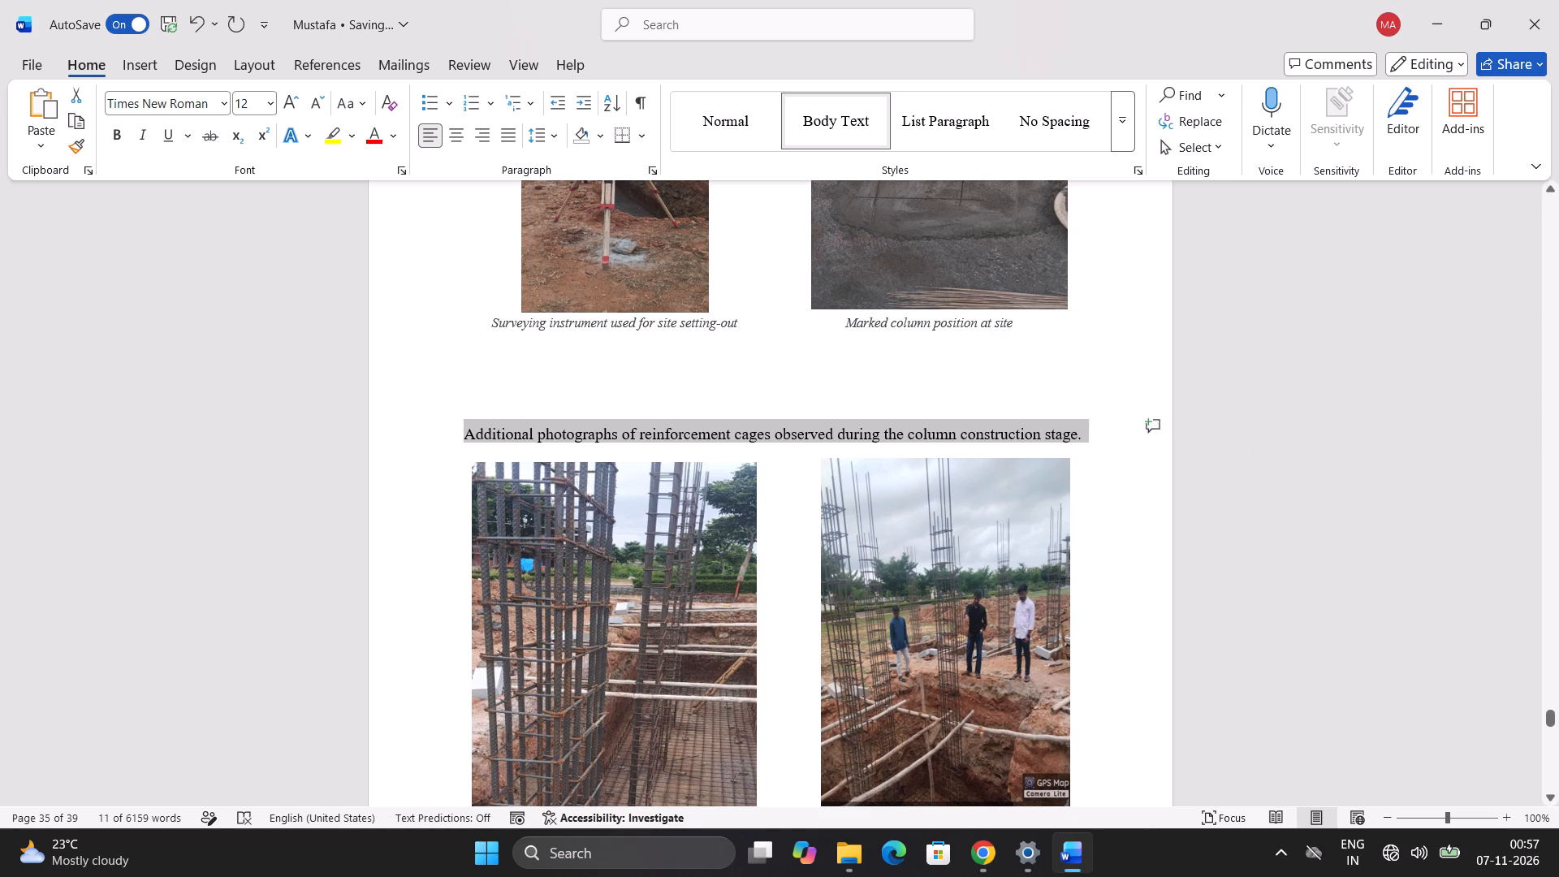
Check the "Annexure B3 – Concrete Work" heading's font size and set the description line below it to font size 12.
scroll(1203, 330, "down", 2)
scroll(1157, 477, "down", 5)
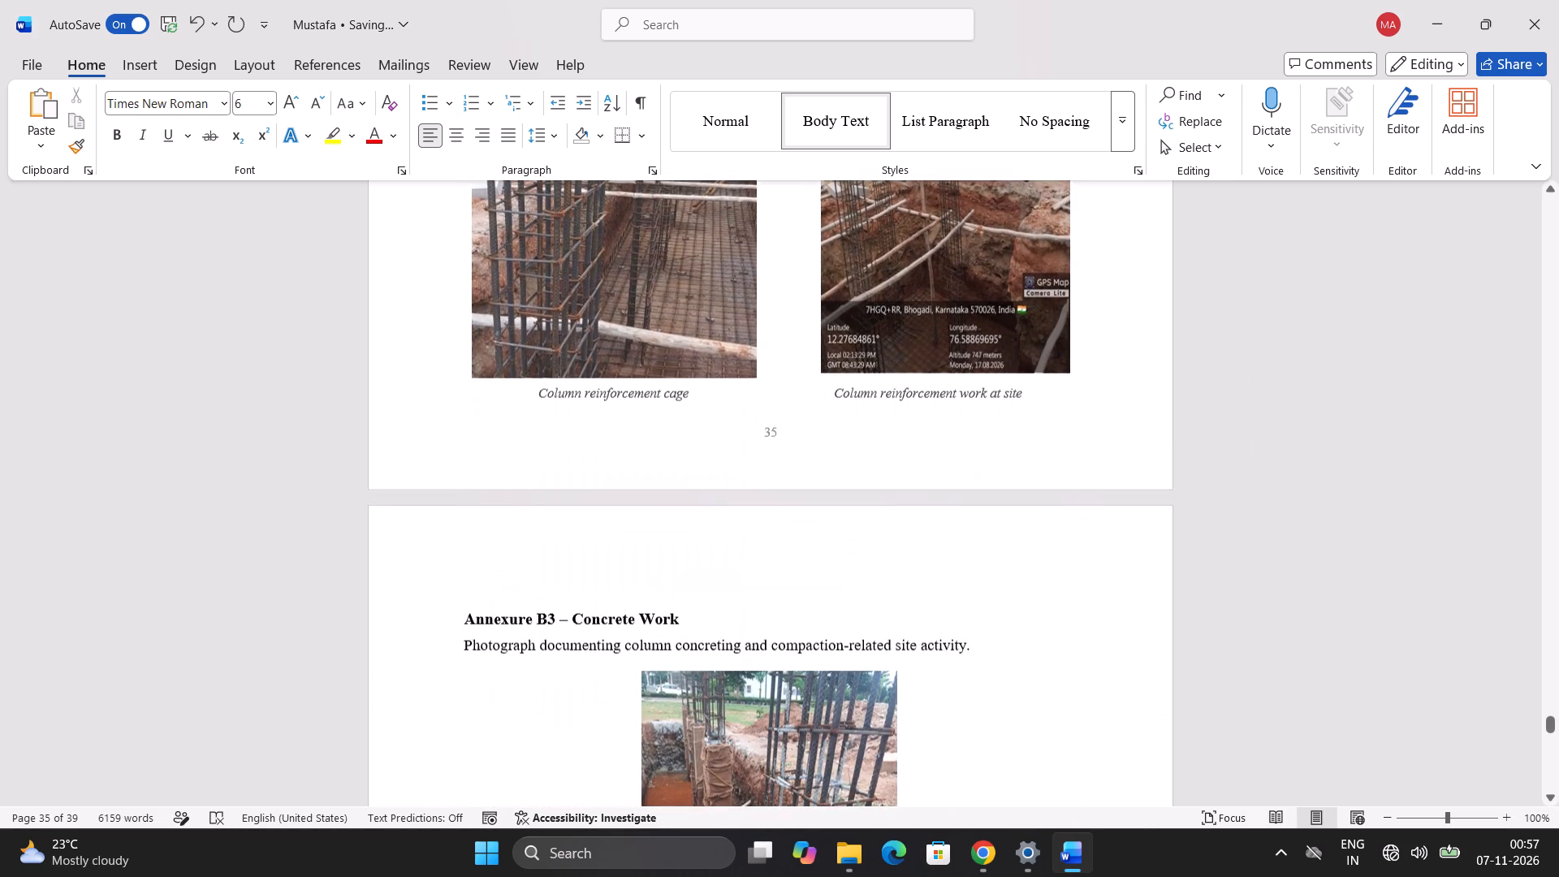
scroll(1151, 505, "down", 1)
scroll(916, 542, "down", 2)
left_click(652, 309)
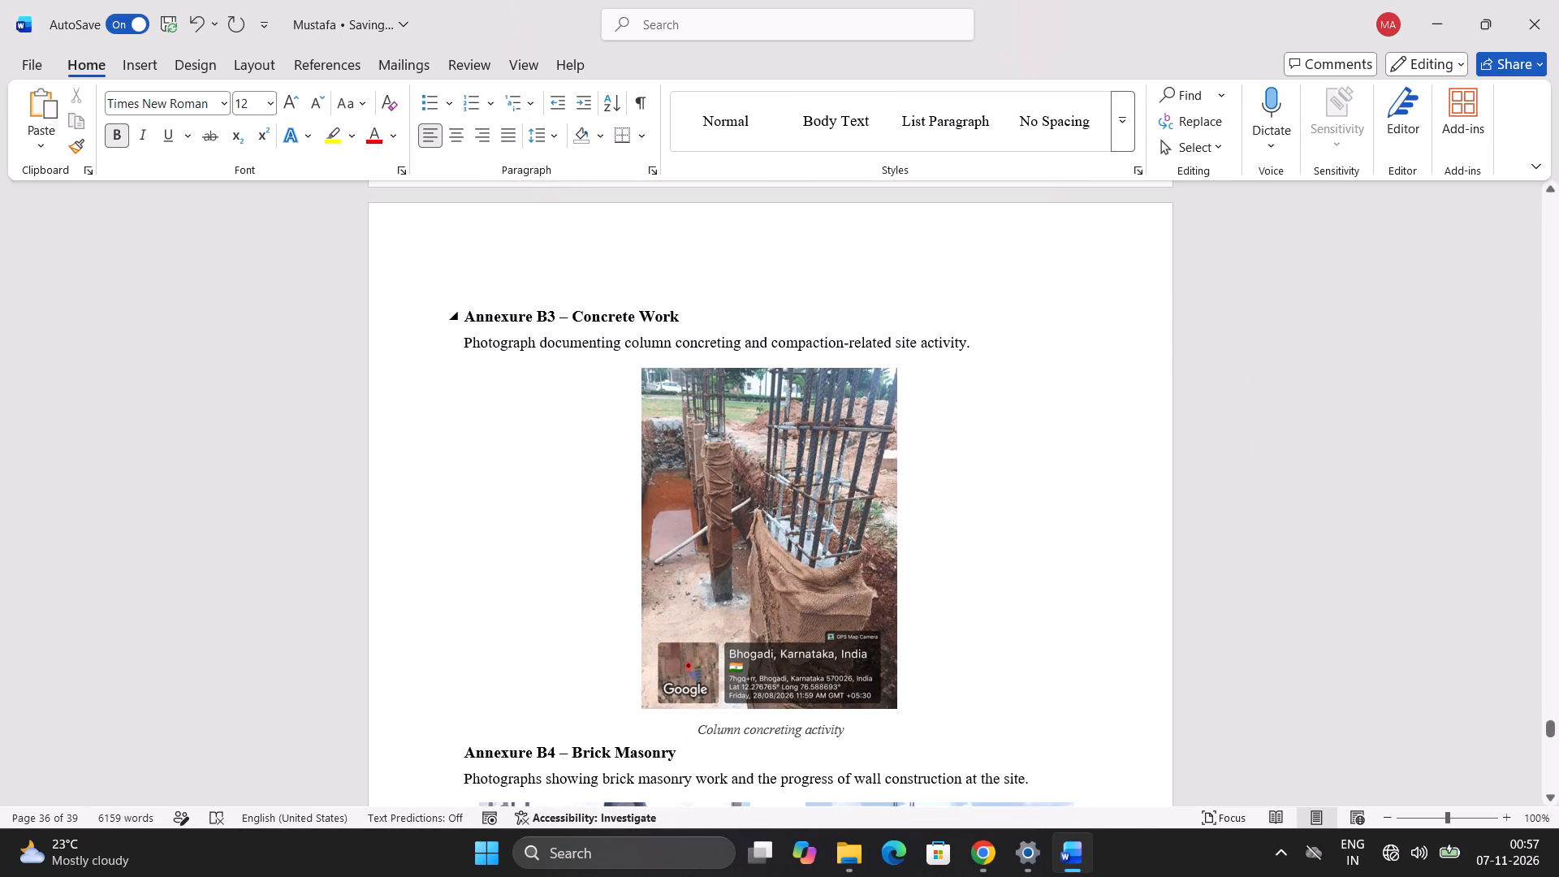
left_click(667, 346)
left_click_drag(980, 345, 747, 339)
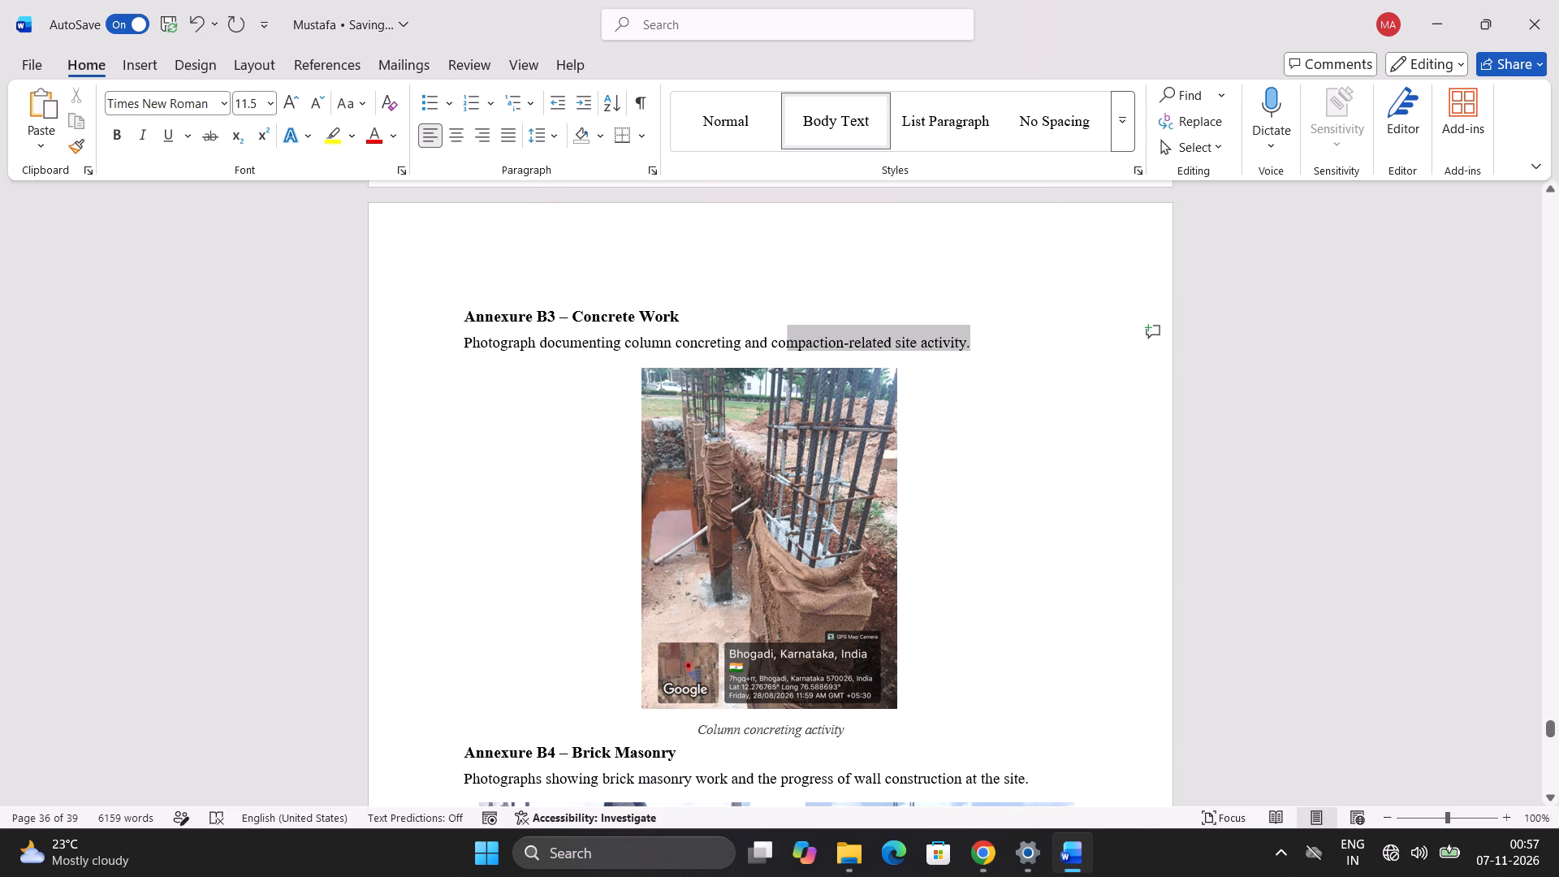
left_click_drag(747, 339, 475, 339)
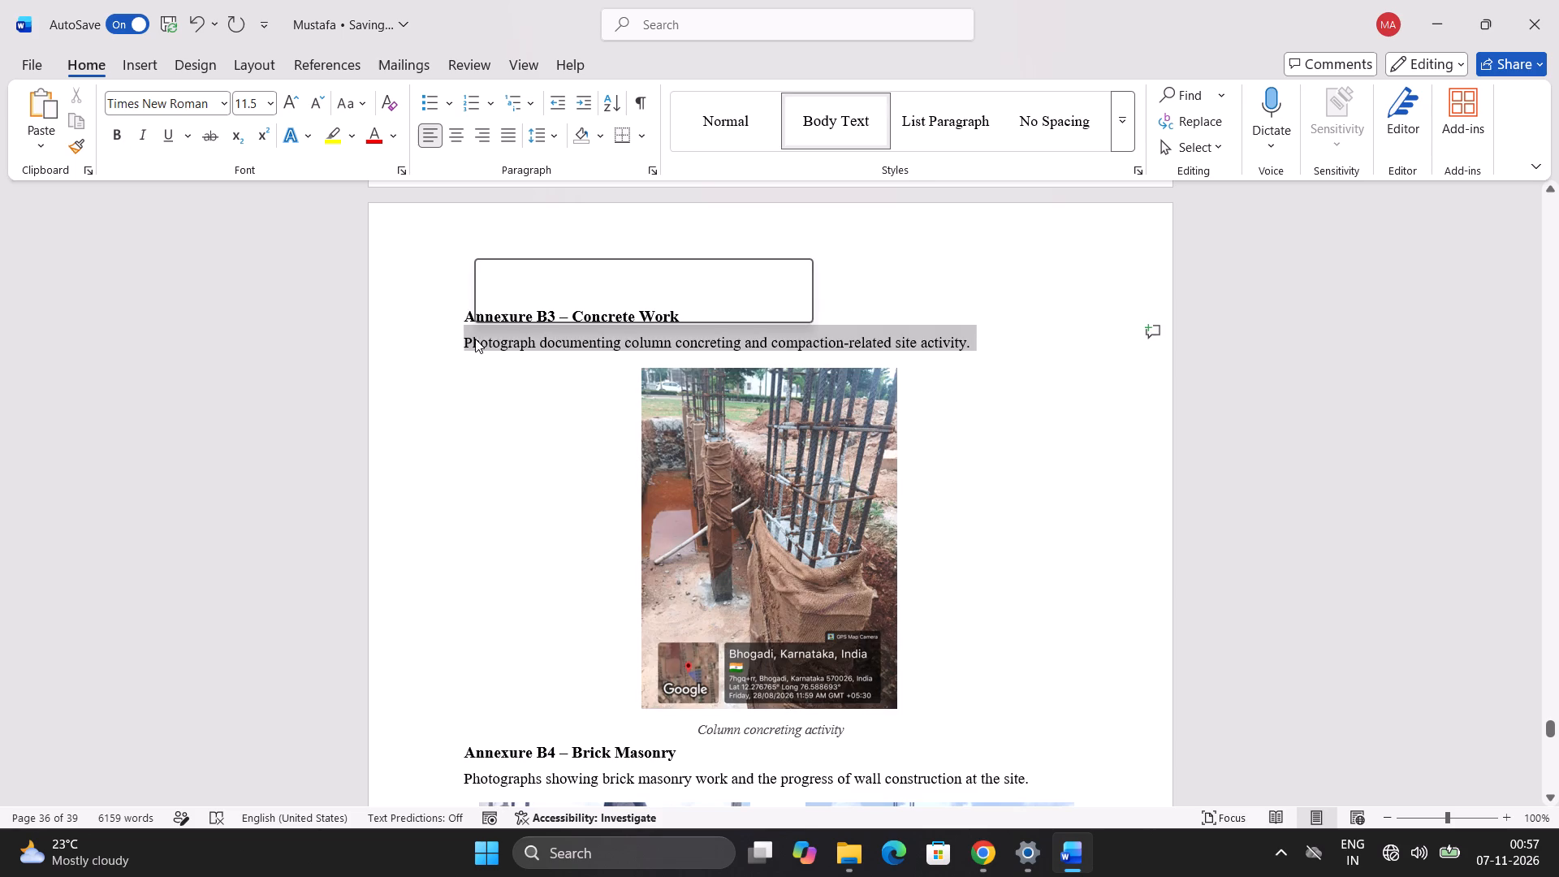
left_click(618, 279)
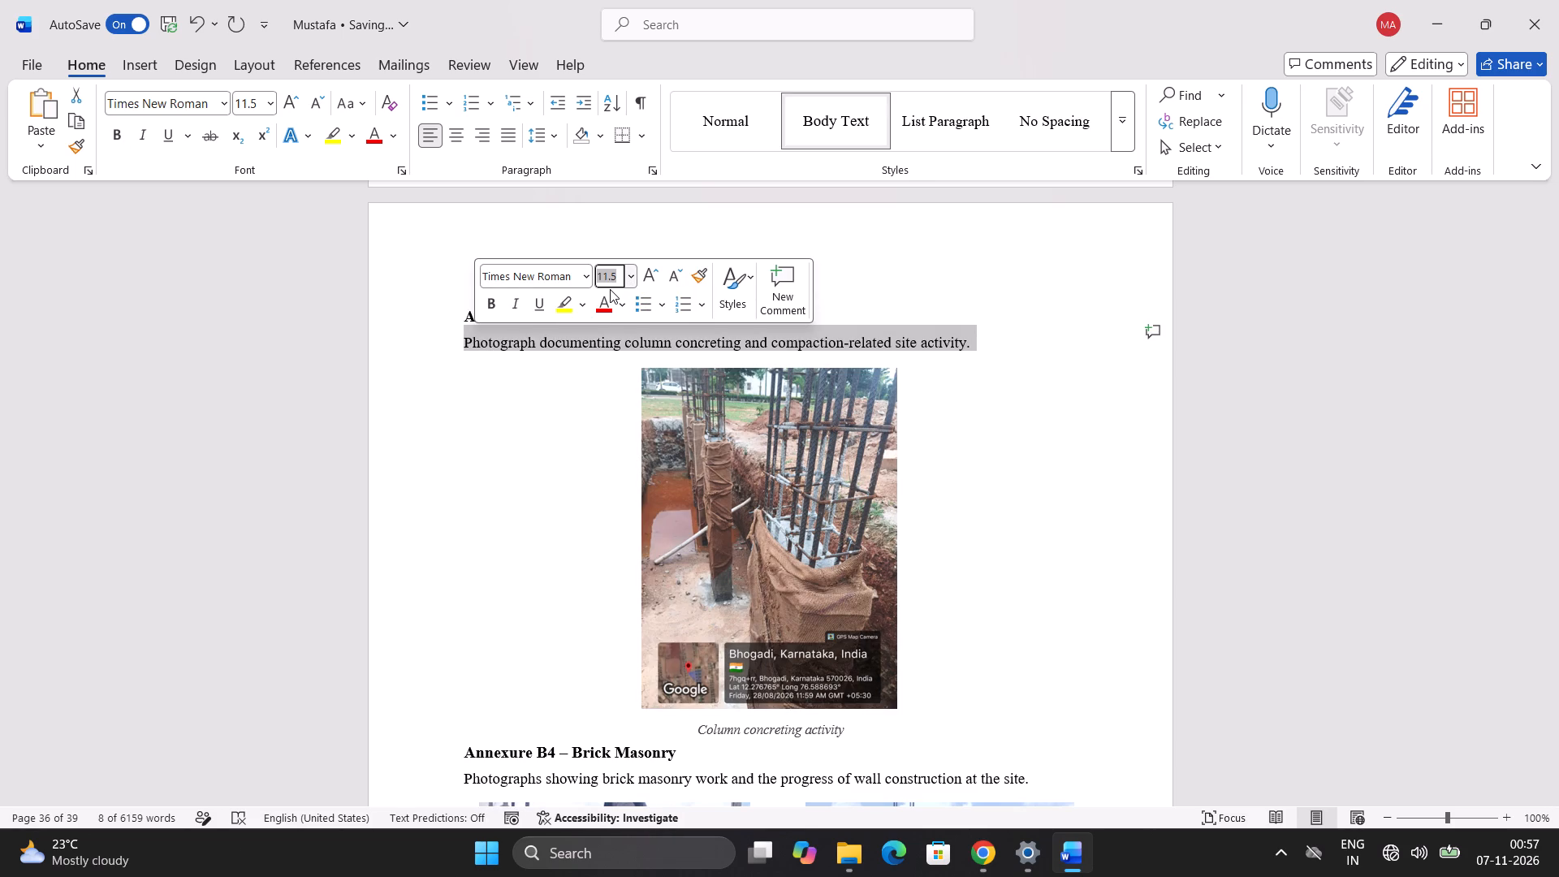
type("12")
key("Return")
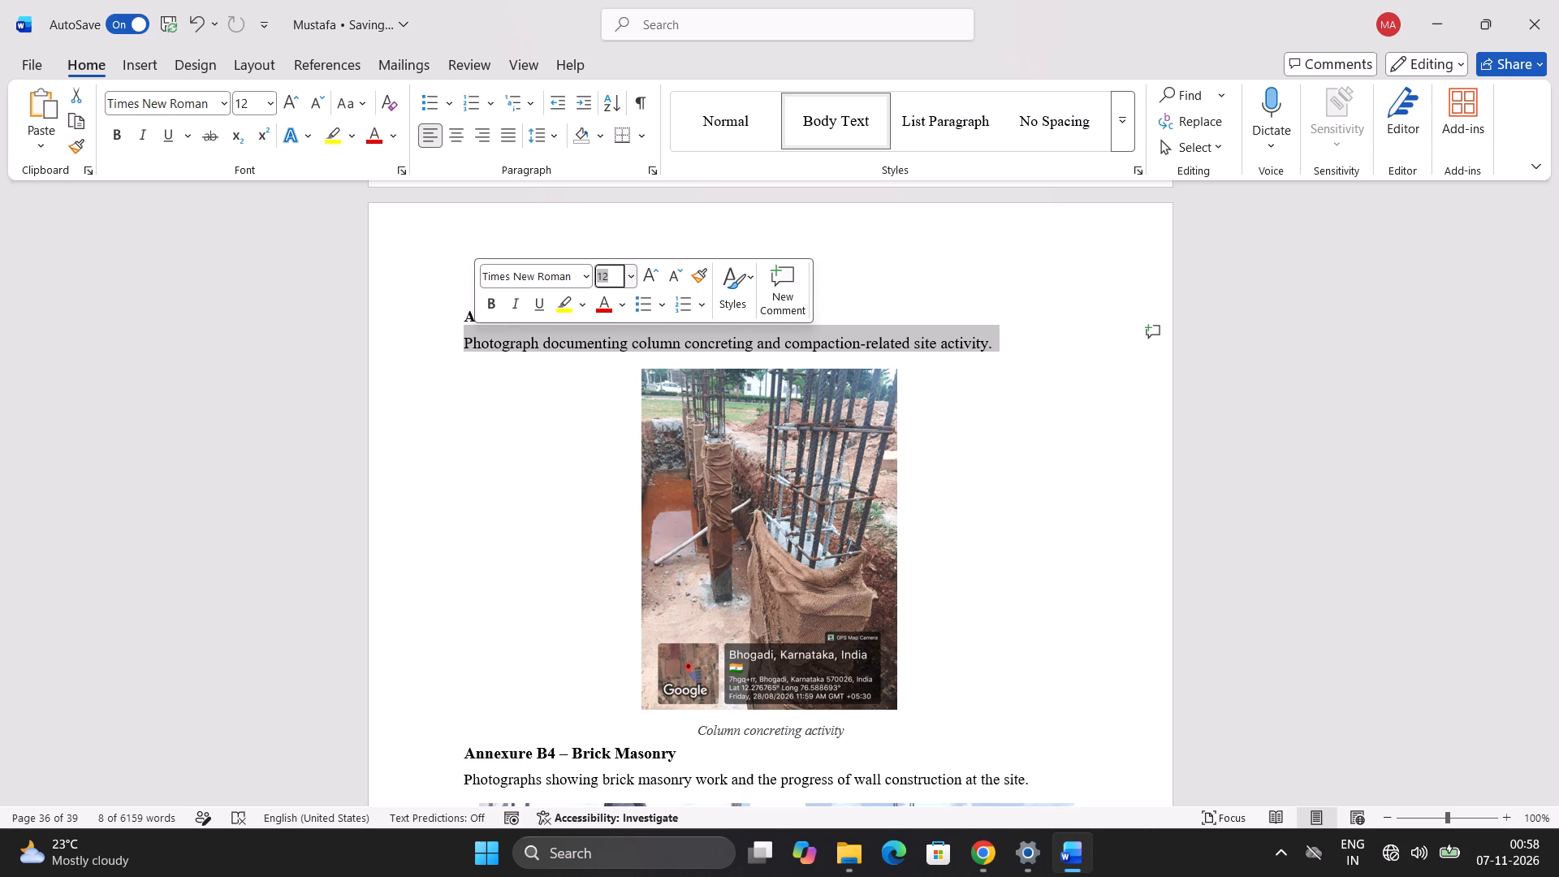
left_click(629, 424)
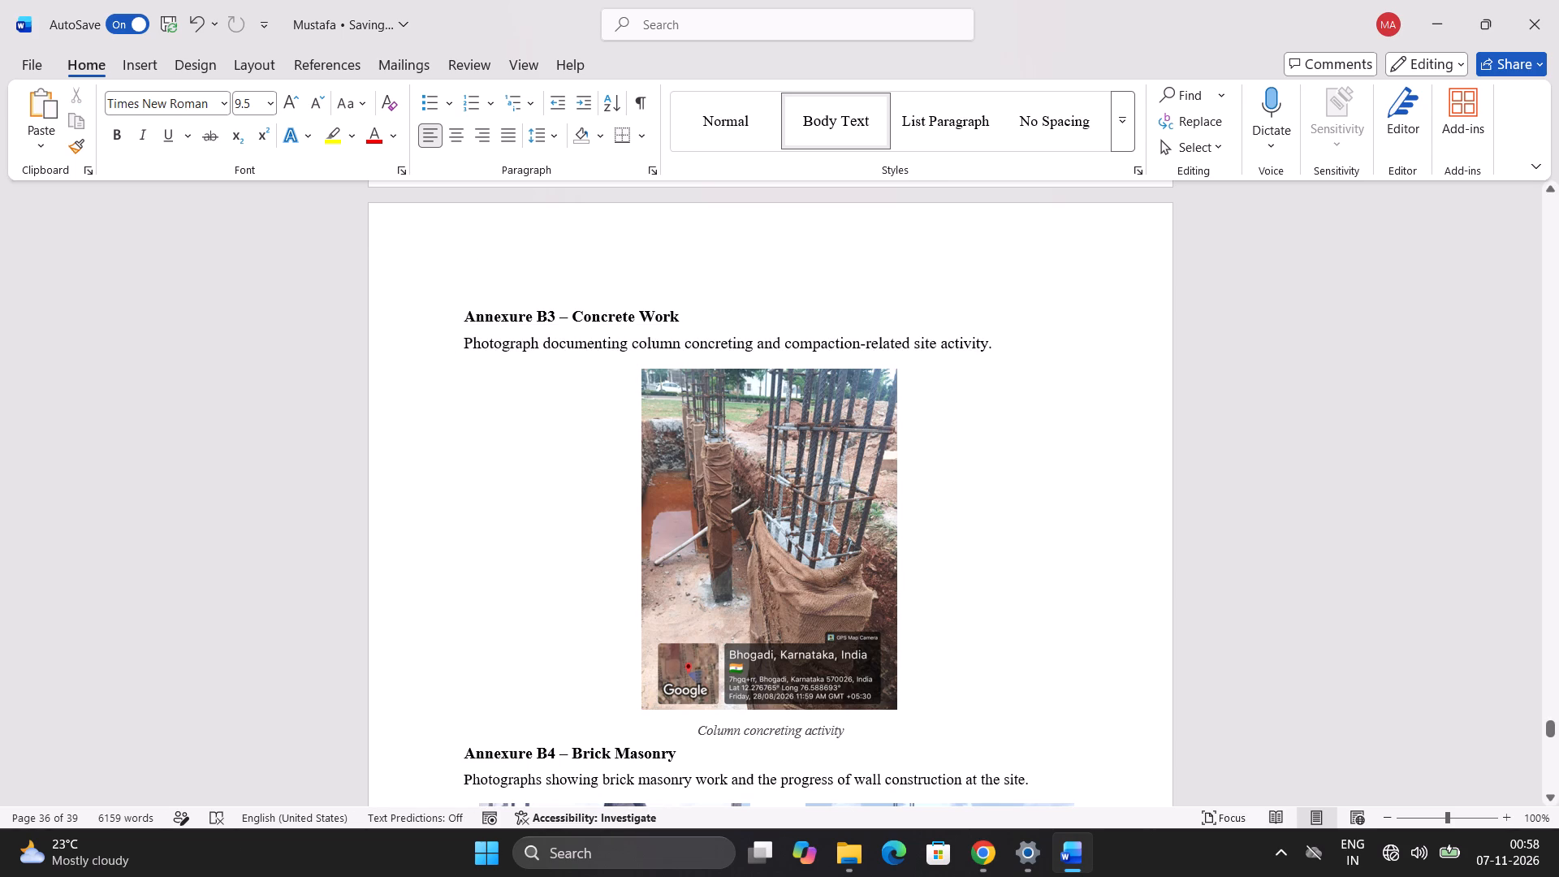
Check the font size of the "Annexure B4 – Brick Masonry" heading.
scroll(629, 424, "down", 2)
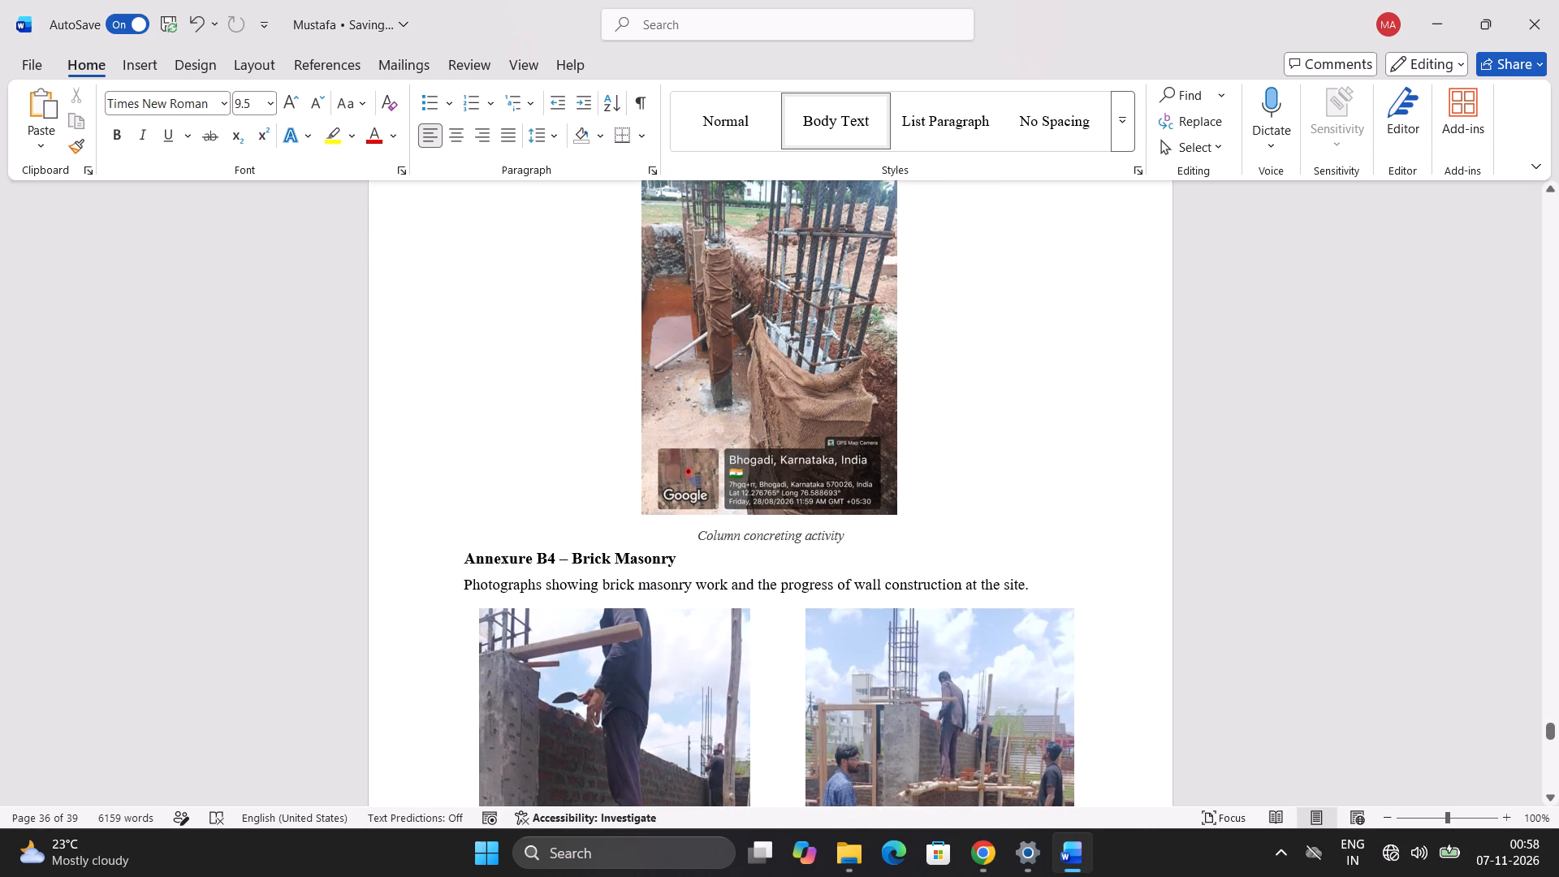
left_click(587, 555)
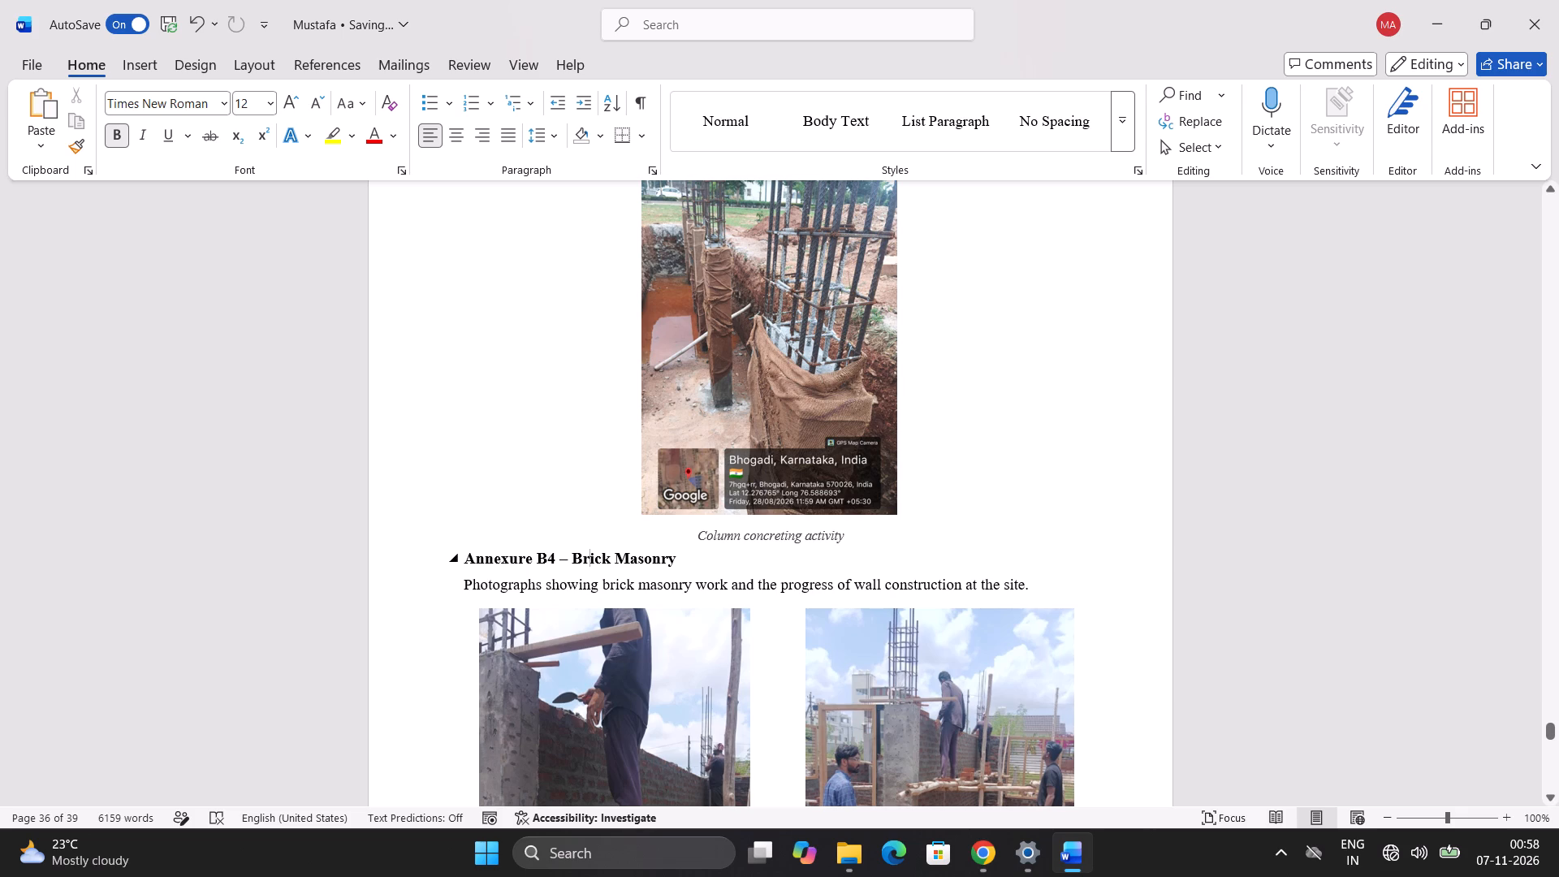
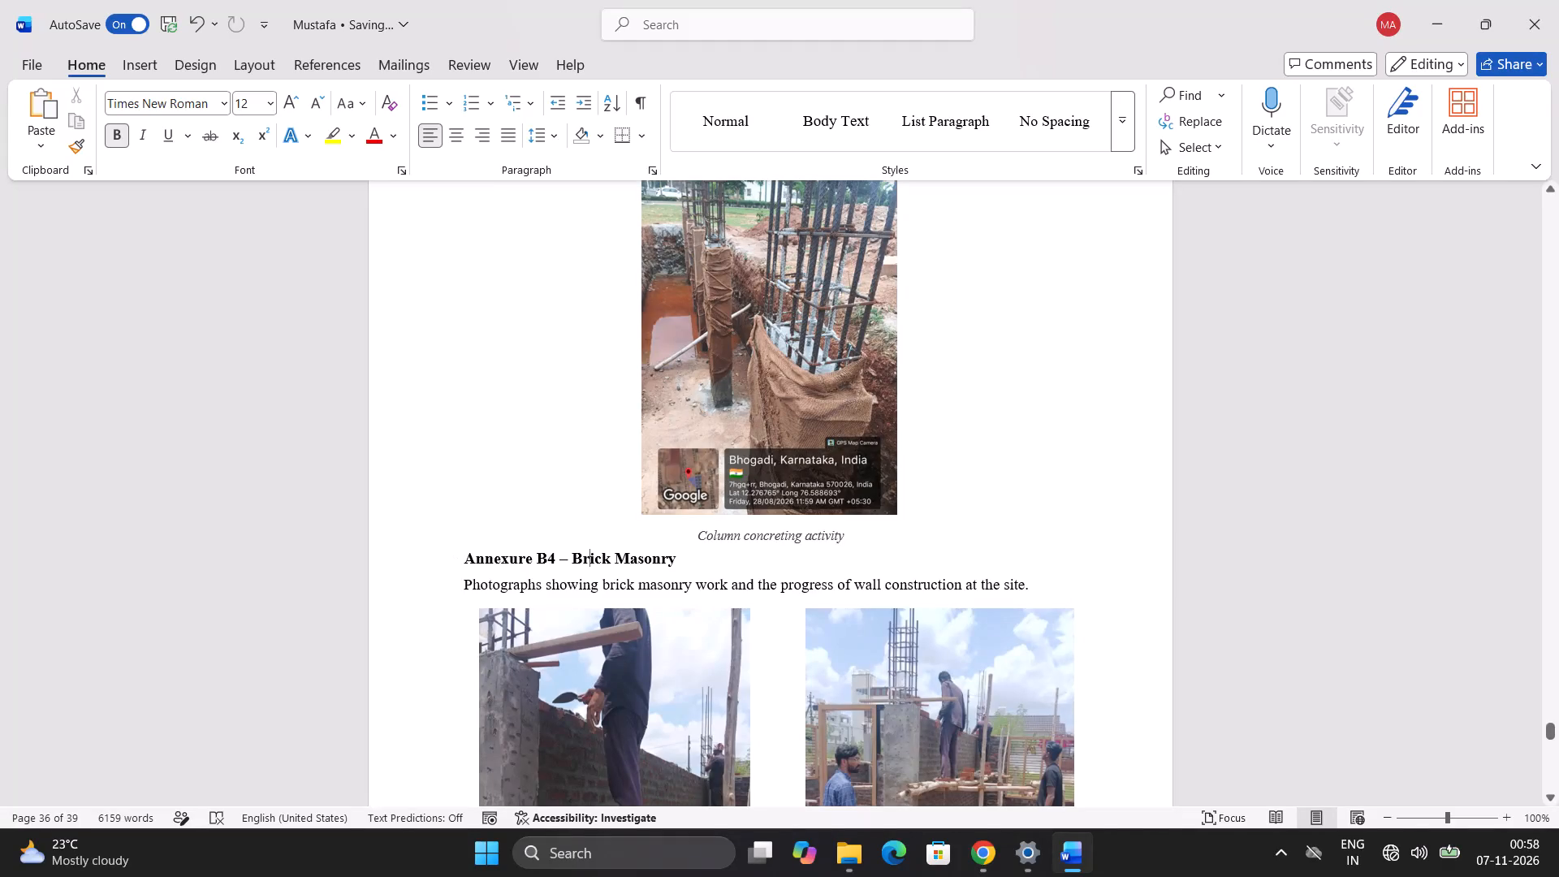
Set the description line below the "Annexure B4 – Brick Masonry" heading to font size 12.
left_click(685, 581)
left_click_drag(453, 581, 840, 603)
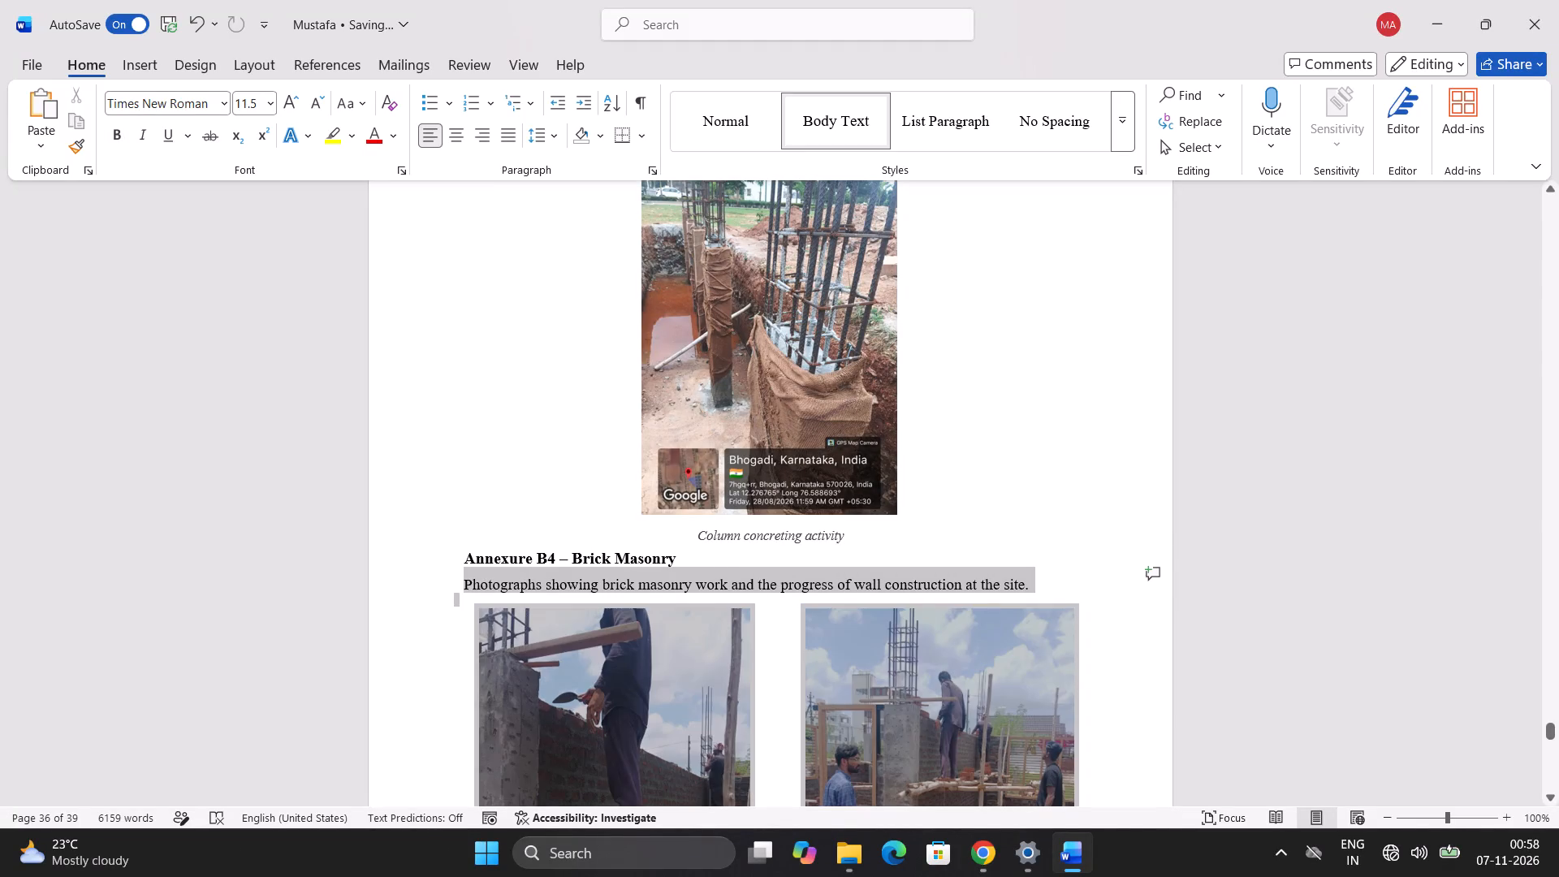
left_click_drag(840, 603, 1045, 590)
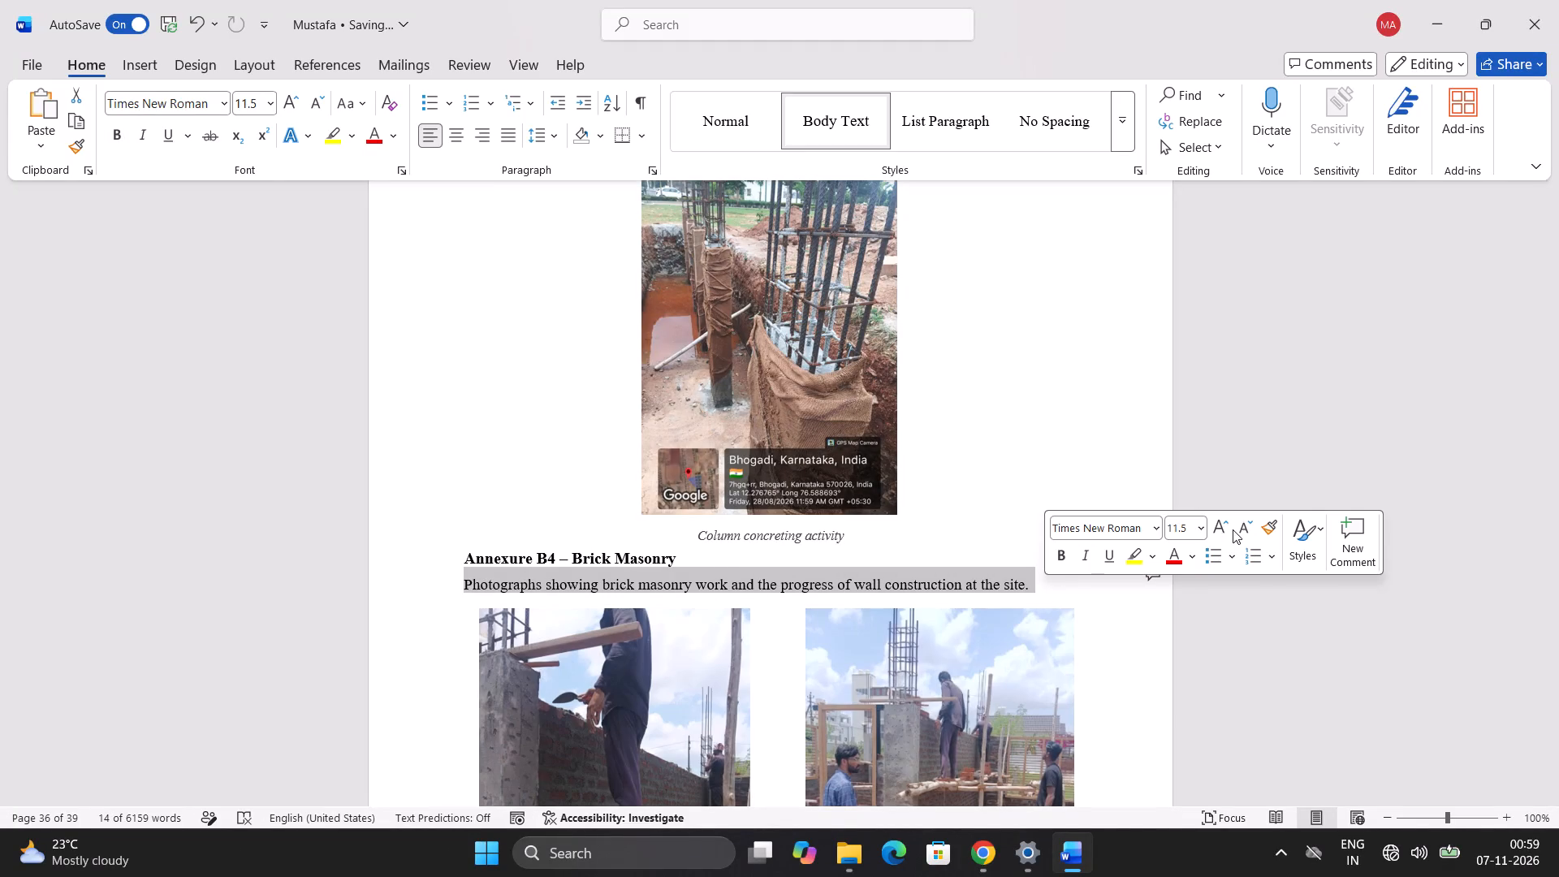
left_click(1185, 524)
type("12")
key("Return")
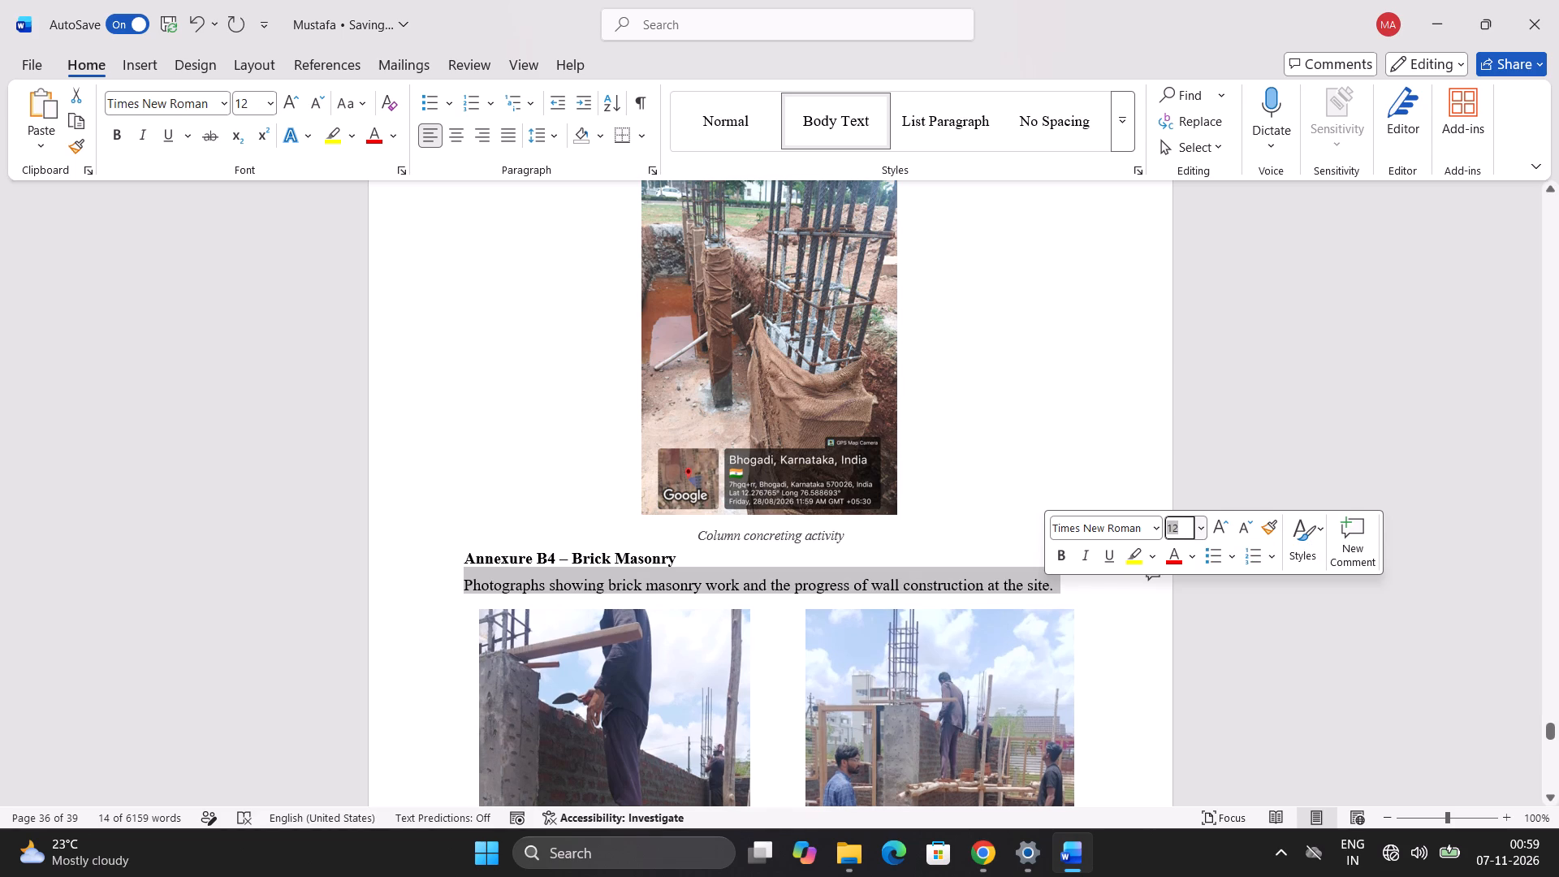
left_click(1120, 377)
Set the "Annexure C – Summary of Site Observations" heading to font size 14.
scroll(1011, 446, "down", 8)
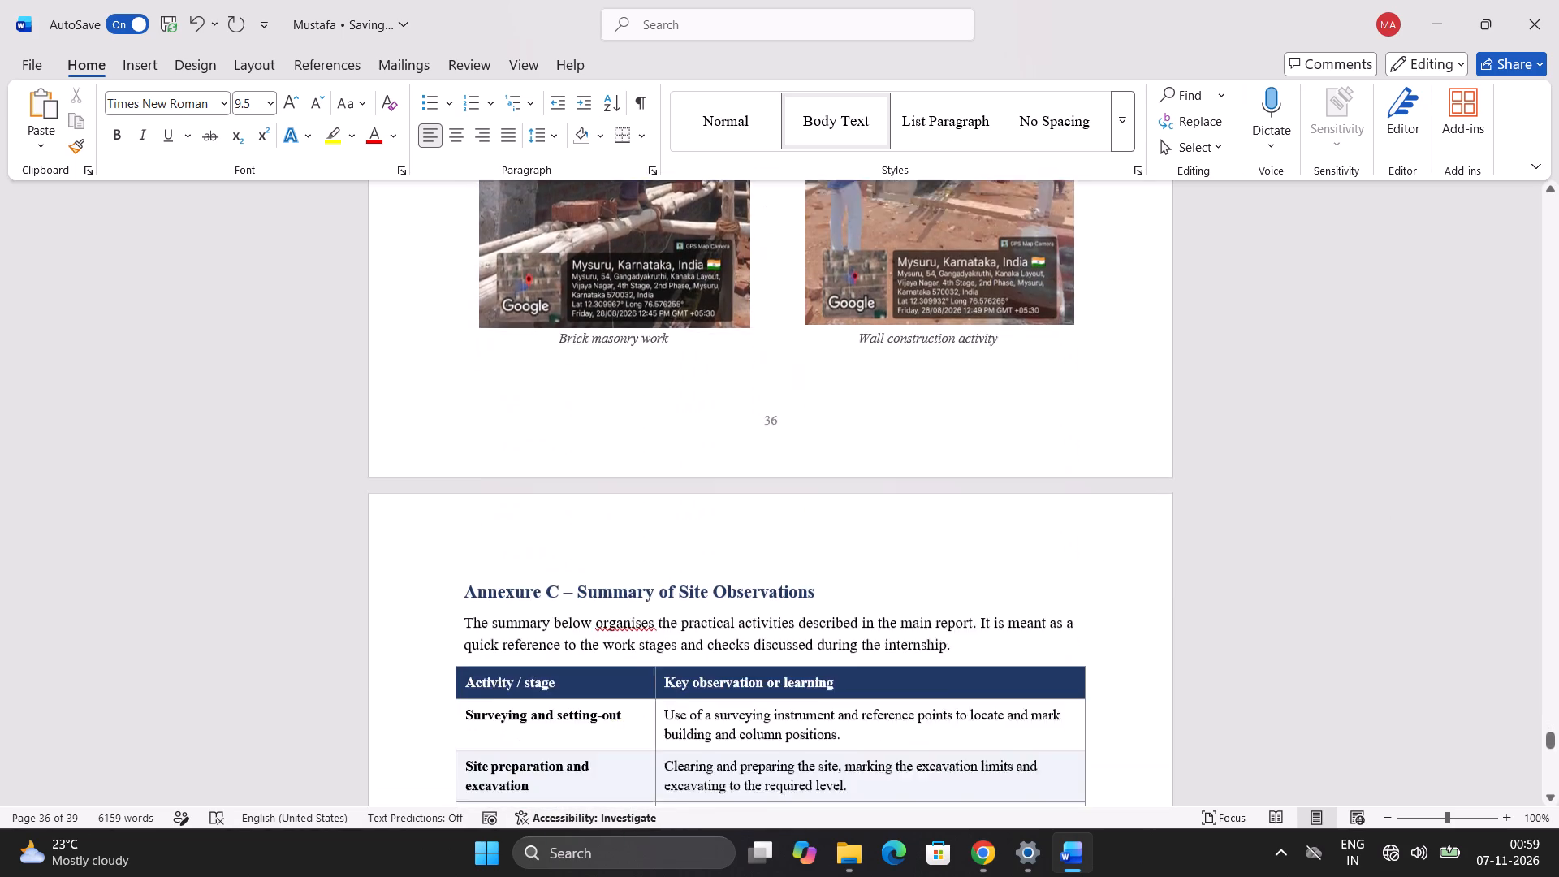
scroll(1011, 446, "down", 1)
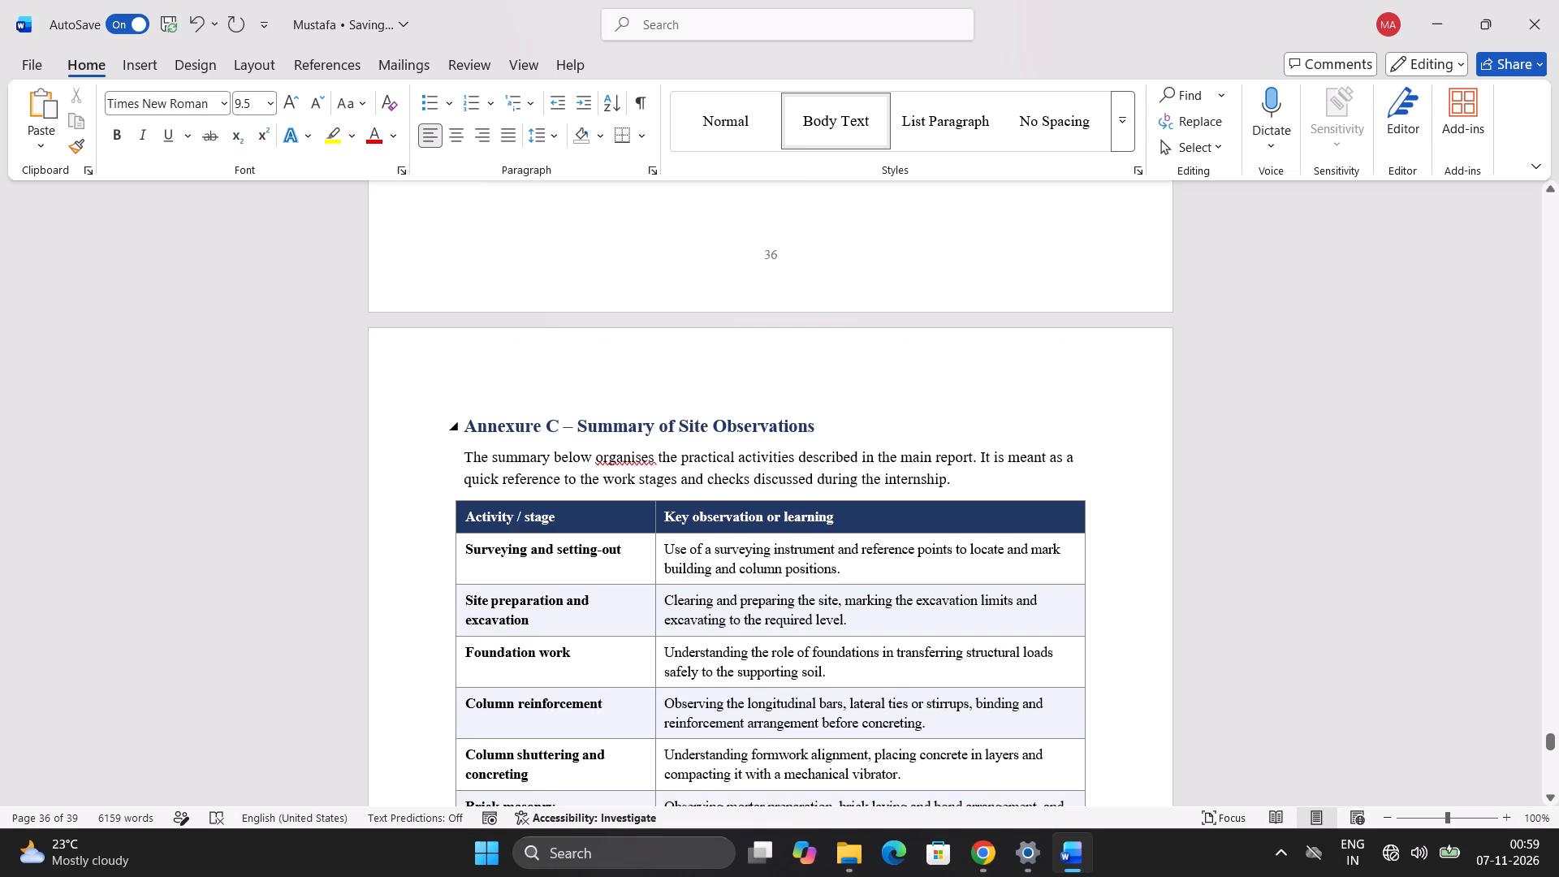
left_click(767, 428)
left_click_drag(843, 420, 731, 413)
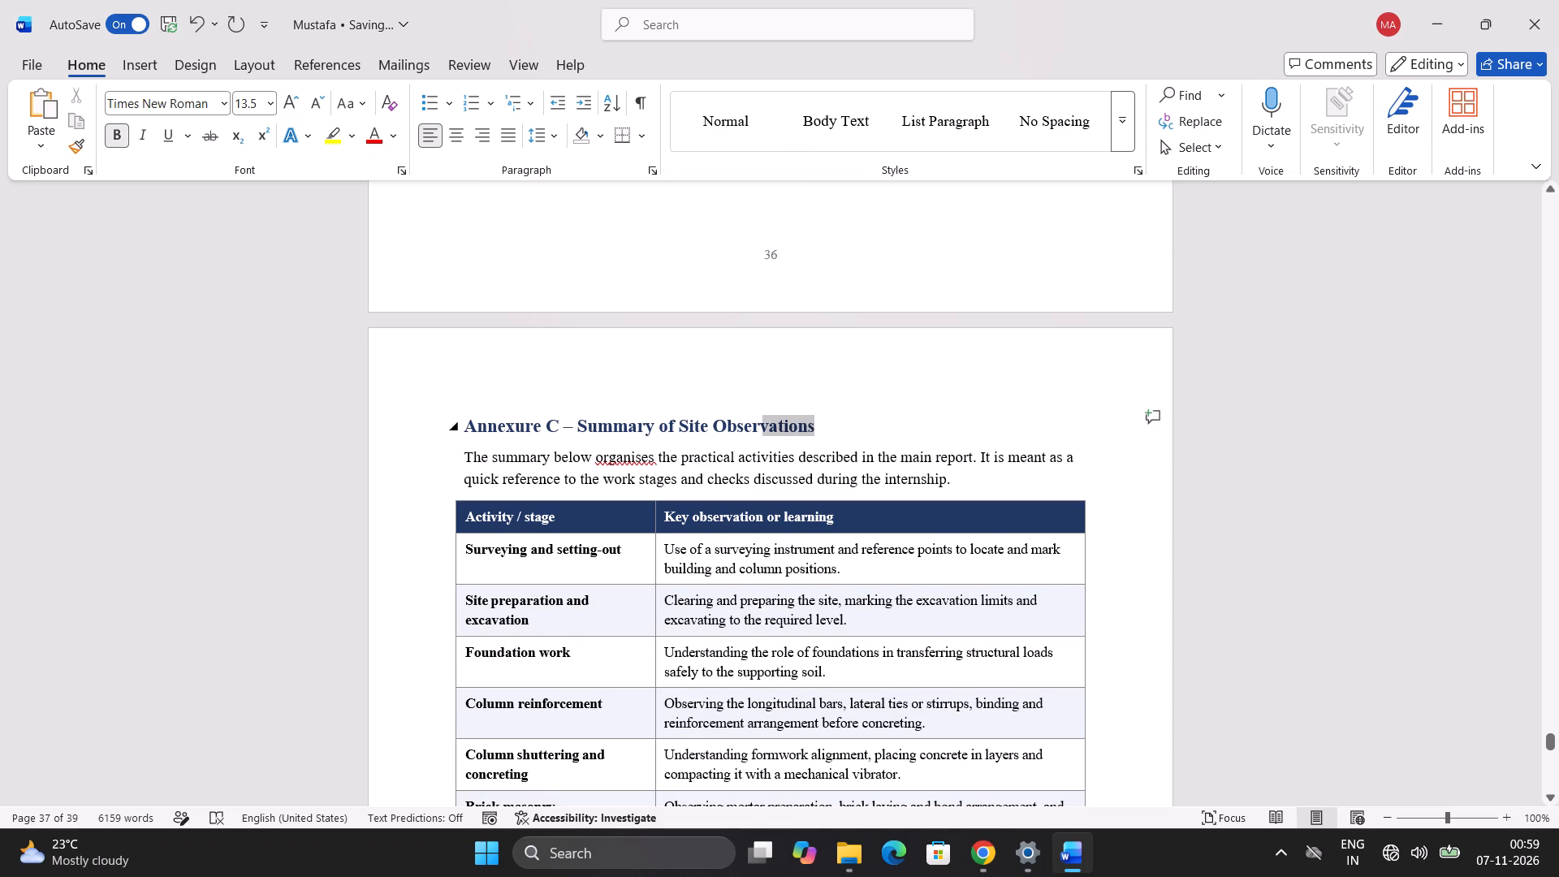
left_click_drag(731, 413, 518, 415)
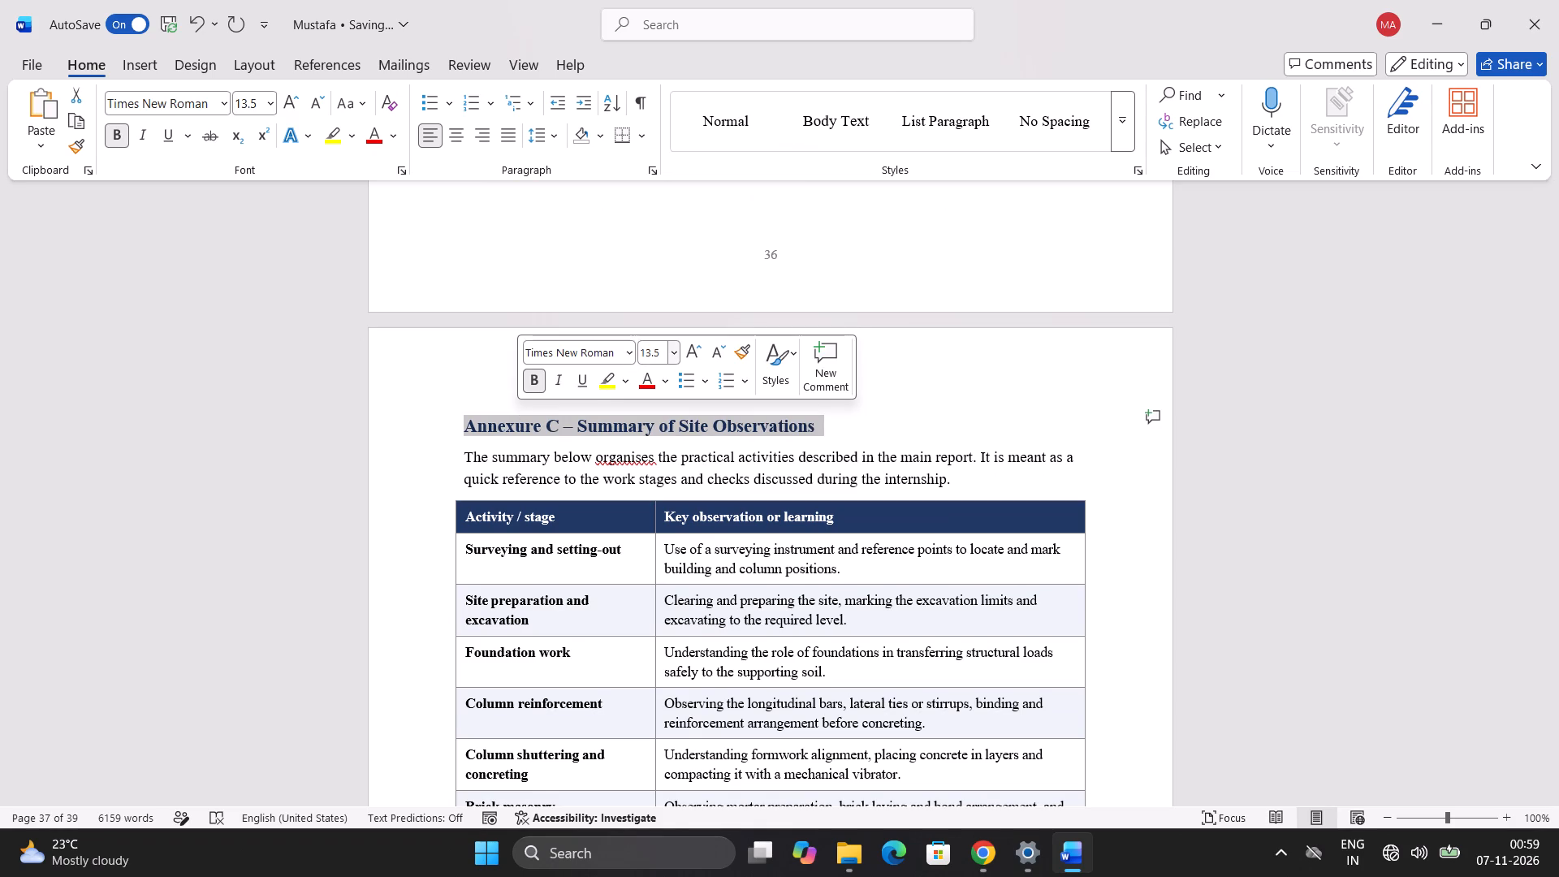
left_click(660, 349)
type("14")
key("Return")
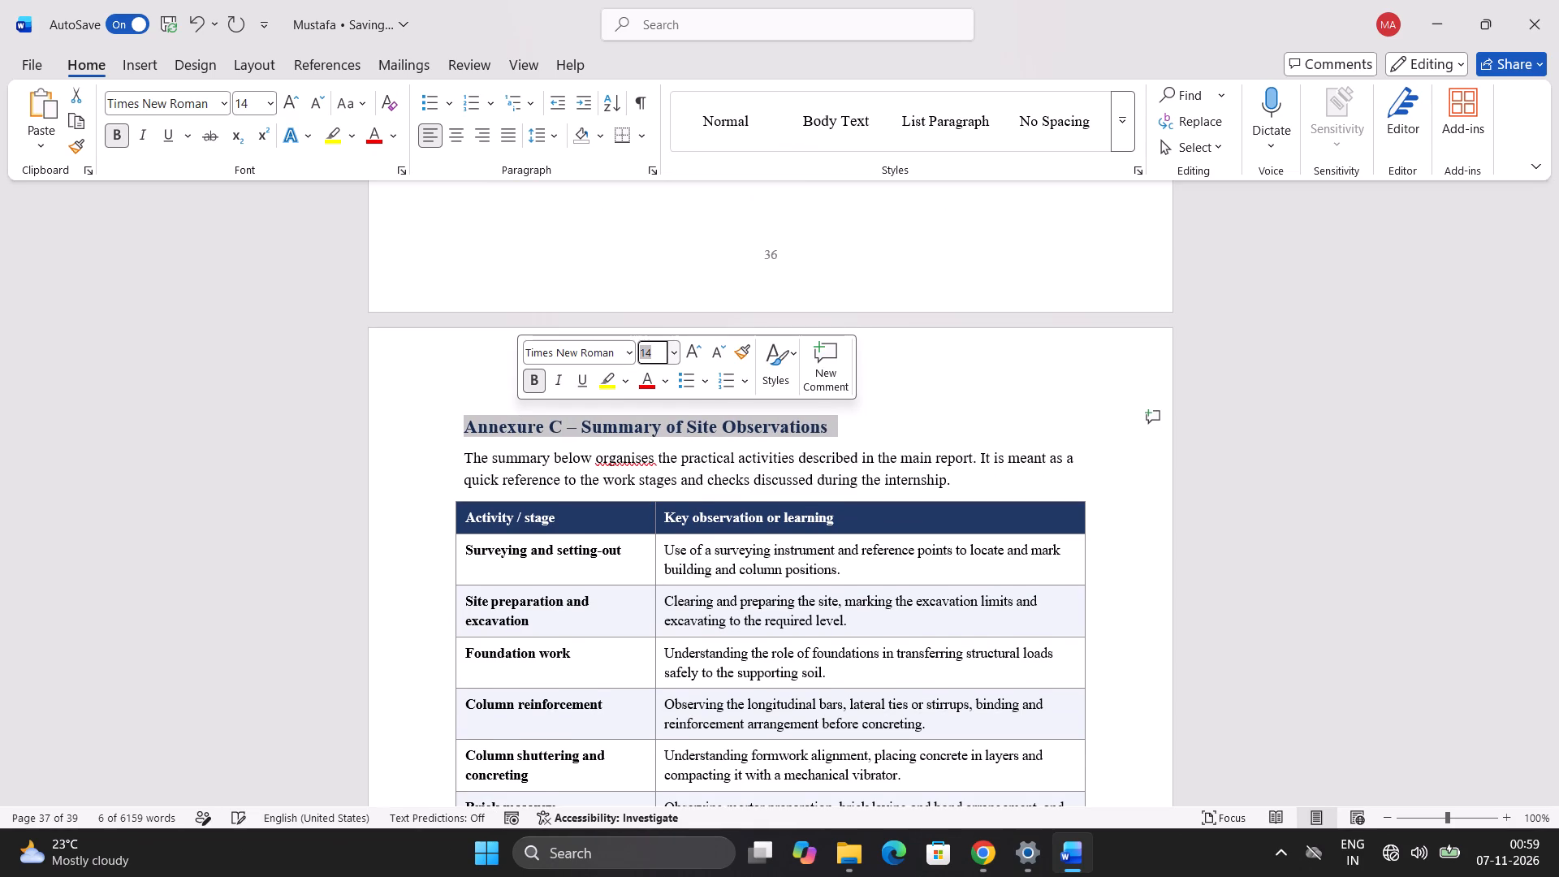
Set the introductory paragraph between the Annexure C heading and its table to font size 12.
left_click(491, 464)
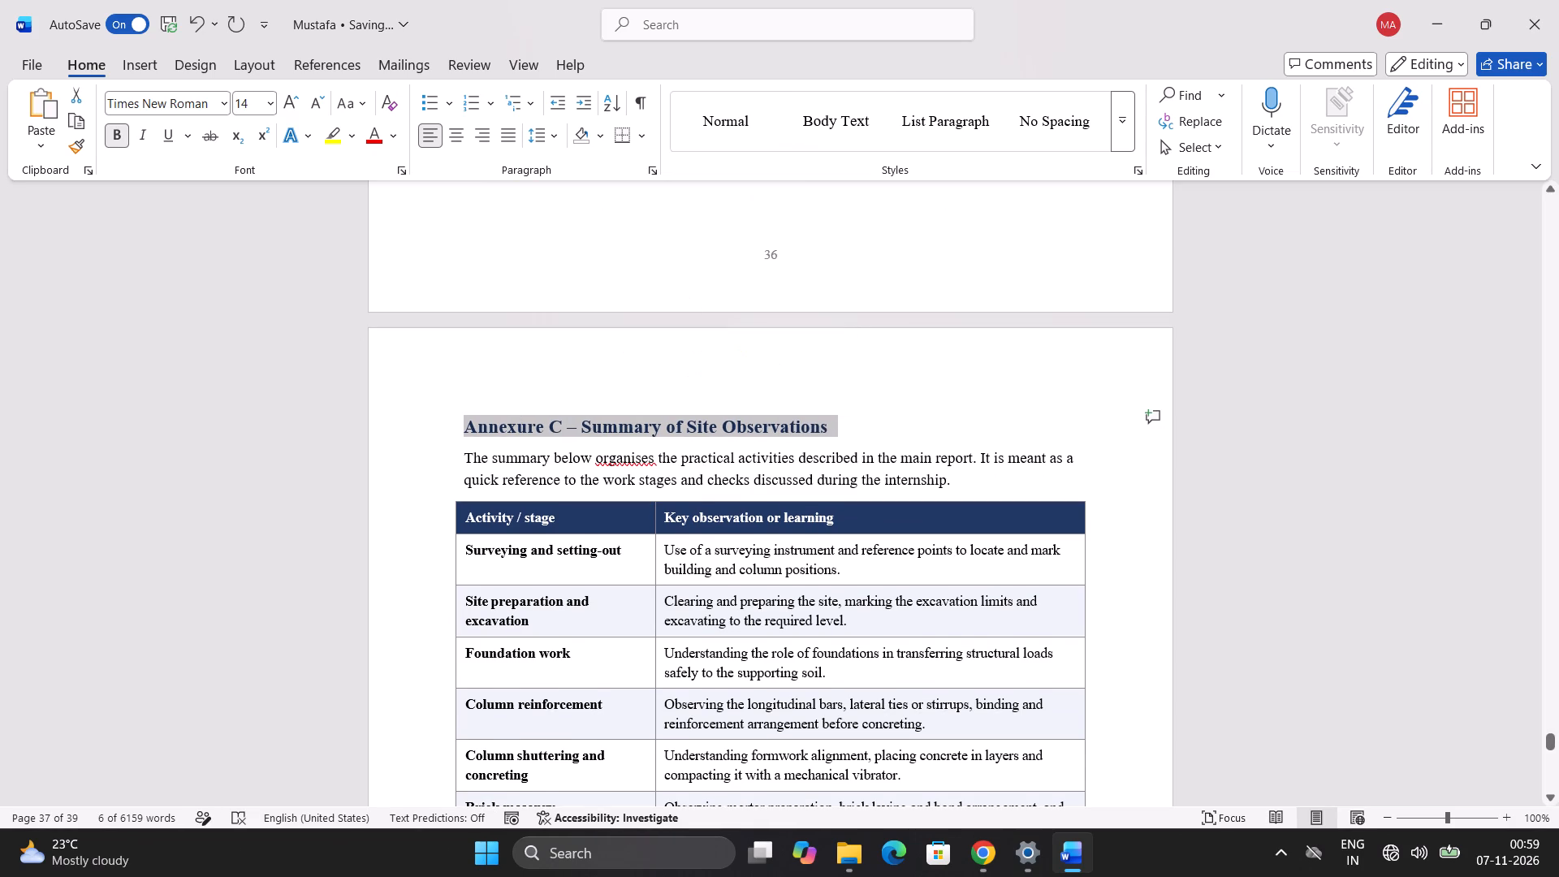
left_click_drag(455, 457, 784, 538)
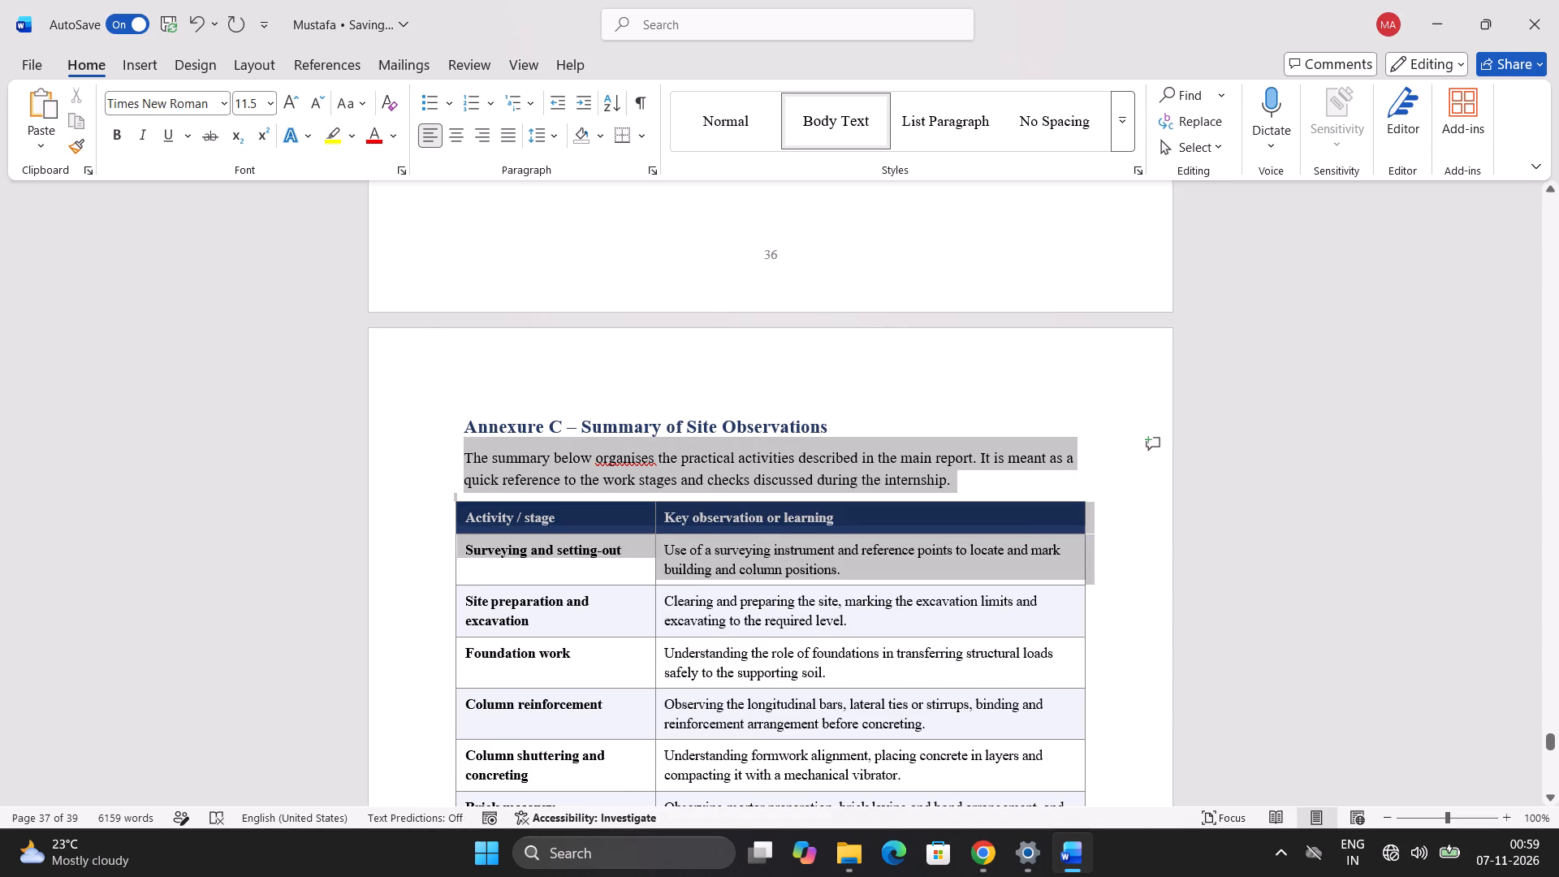
left_click_drag(784, 538, 950, 486)
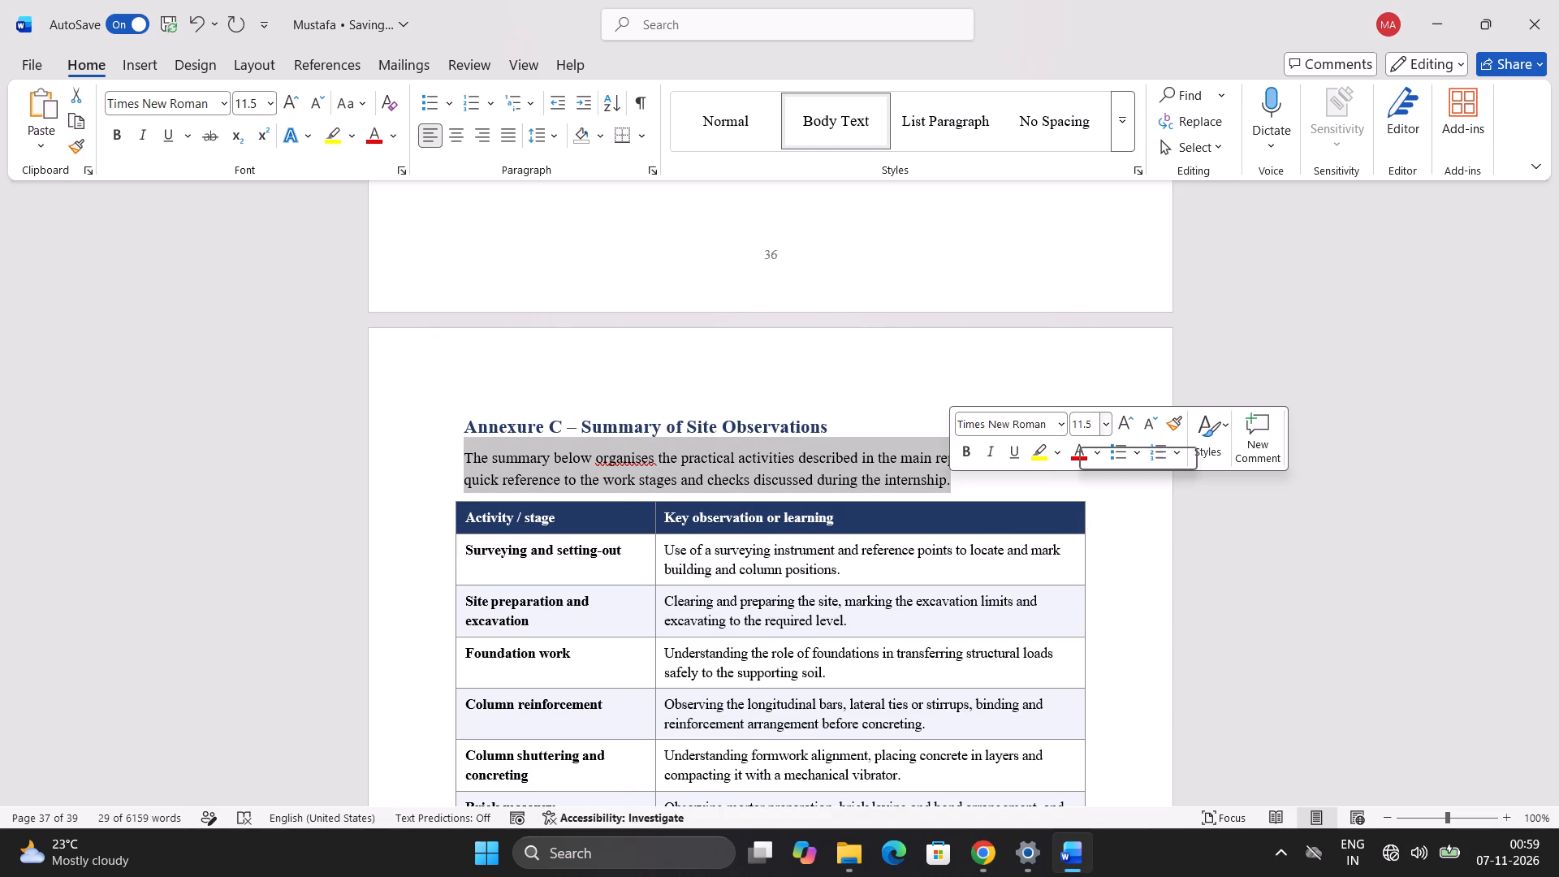
left_click(1079, 426)
type("12")
key("Return")
left_click(1091, 339)
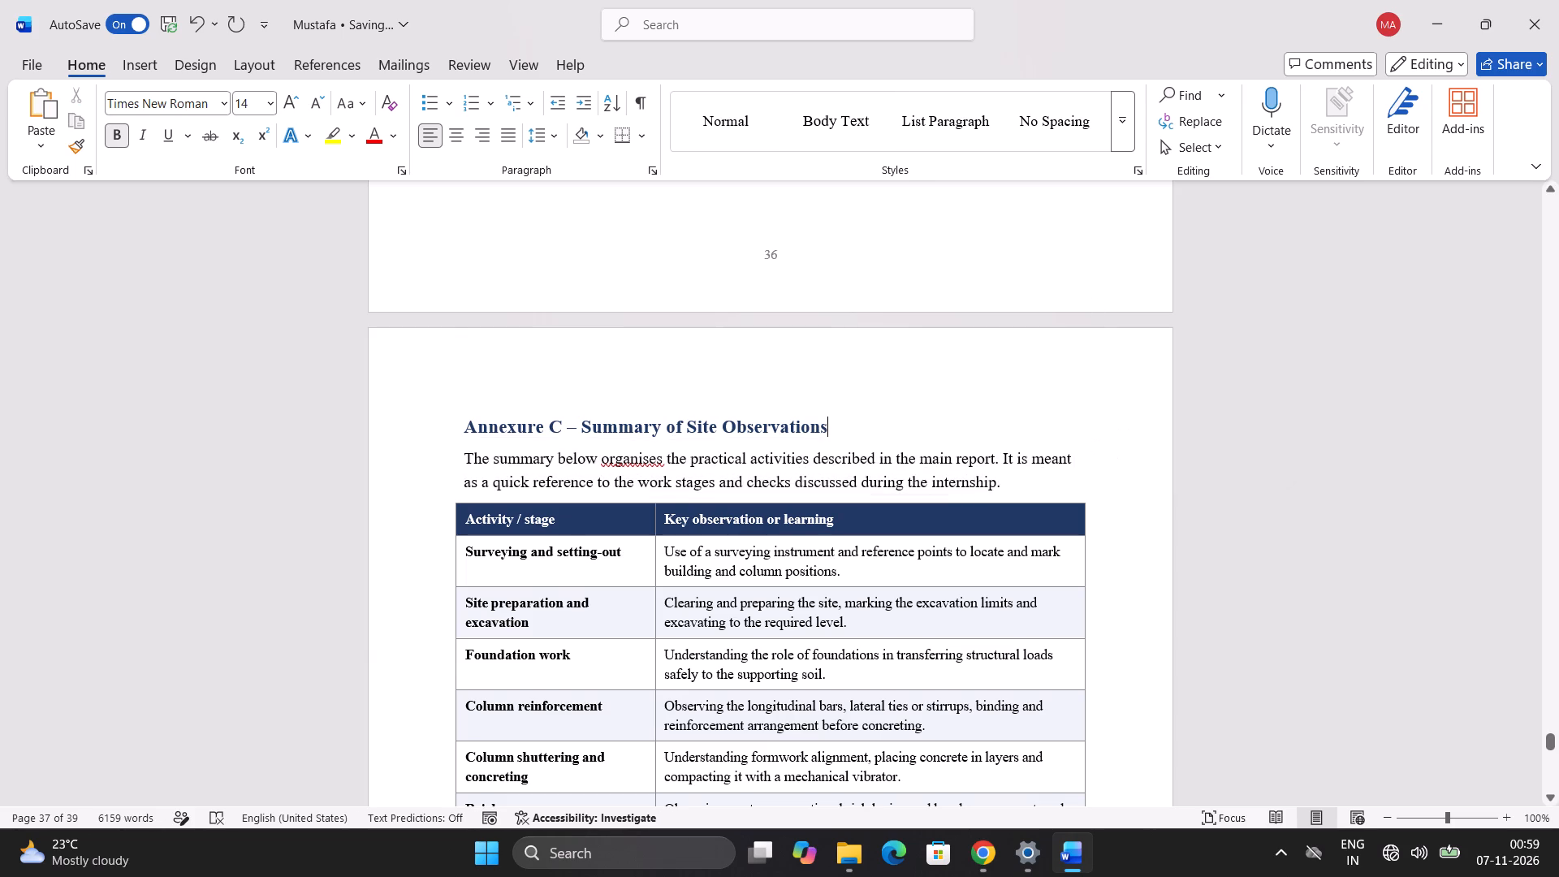
Set the italic note below the Annexure C observations table to font size 12.
scroll(1139, 436, "down", 3)
left_click(1034, 401)
scroll(1120, 425, "down", 1)
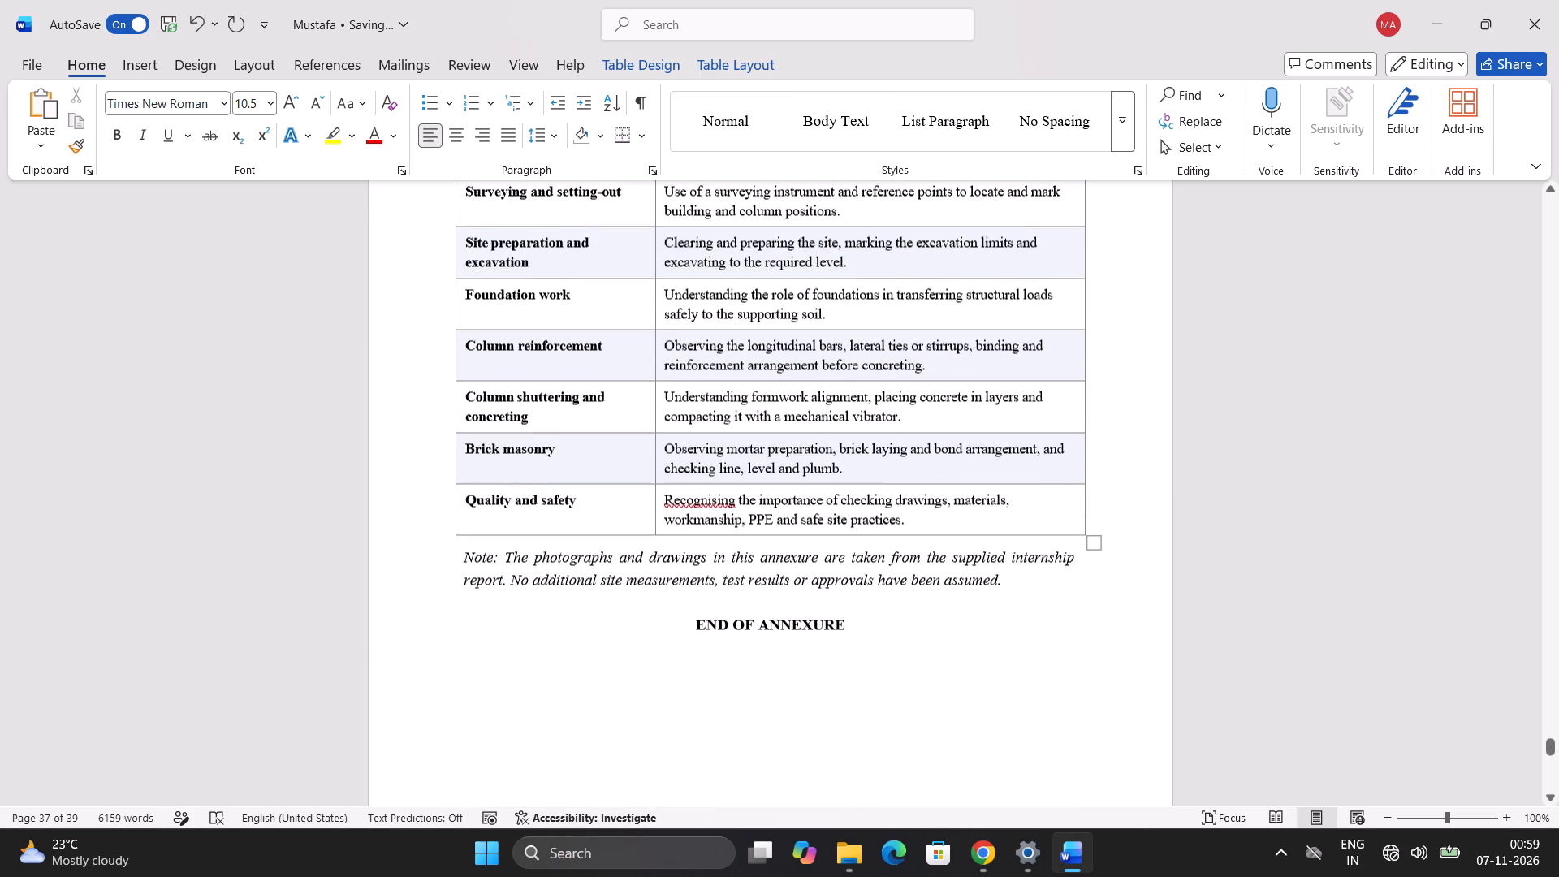
scroll(1120, 425, "down", 1)
left_click(1003, 438)
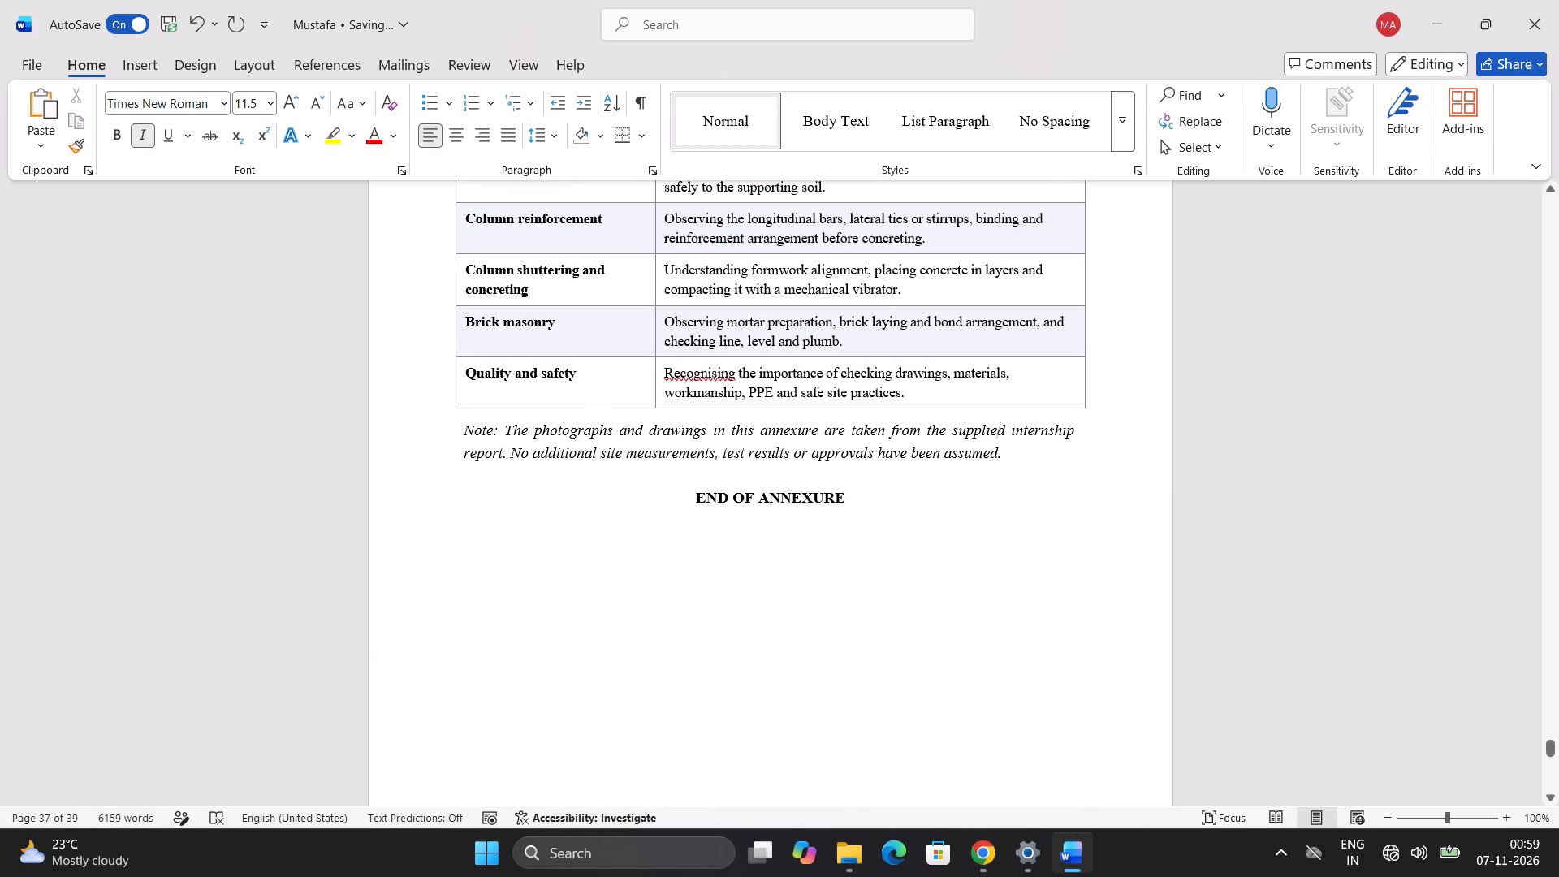
left_click_drag(1021, 458, 455, 425)
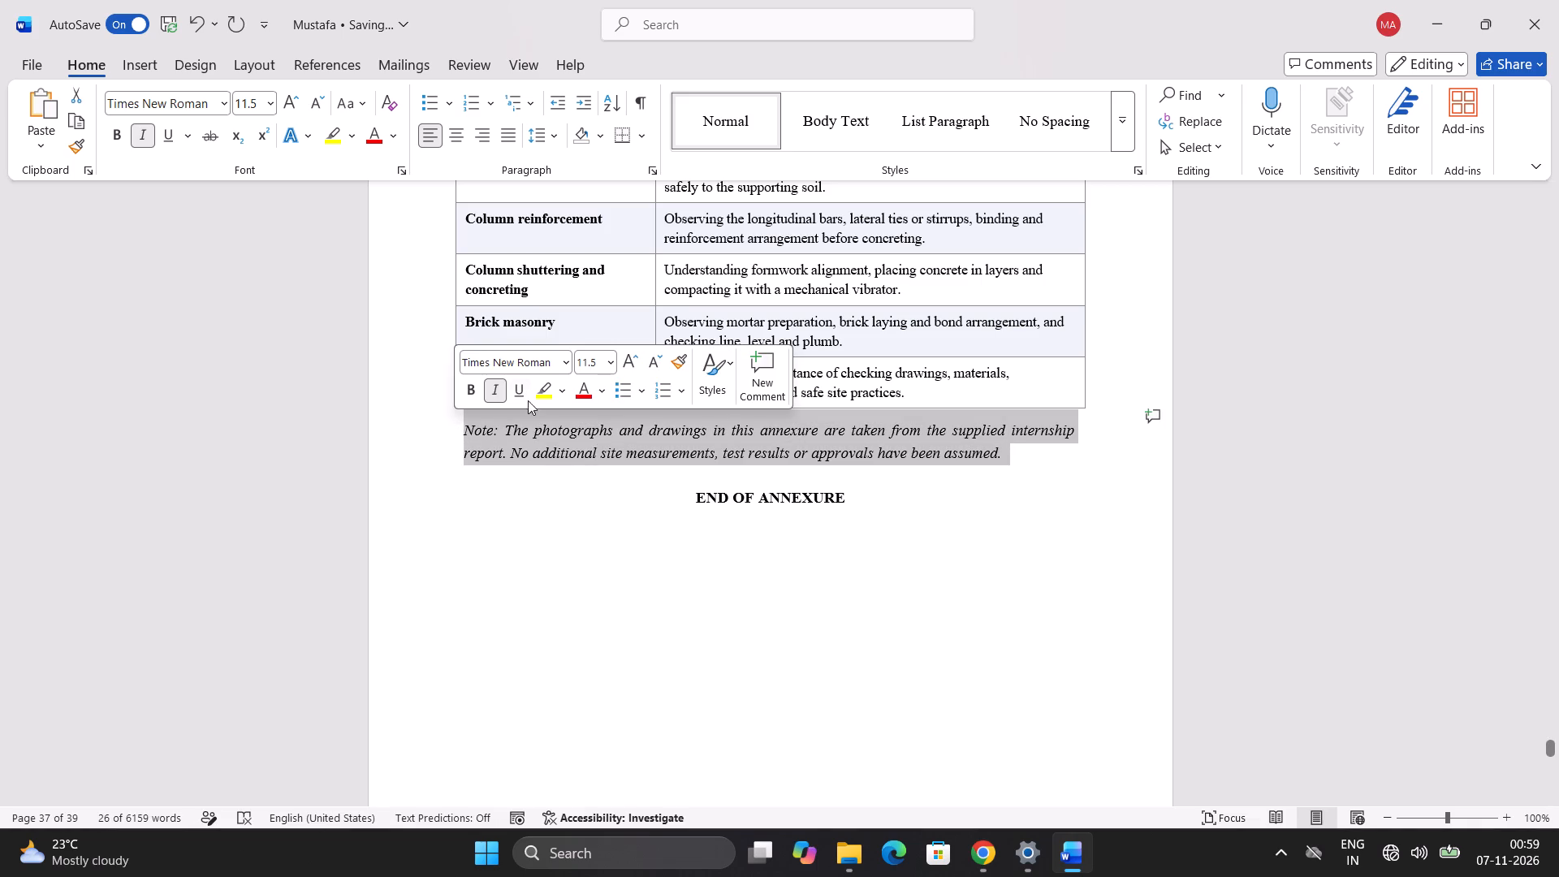
left_click(589, 356)
type("12")
key("Return")
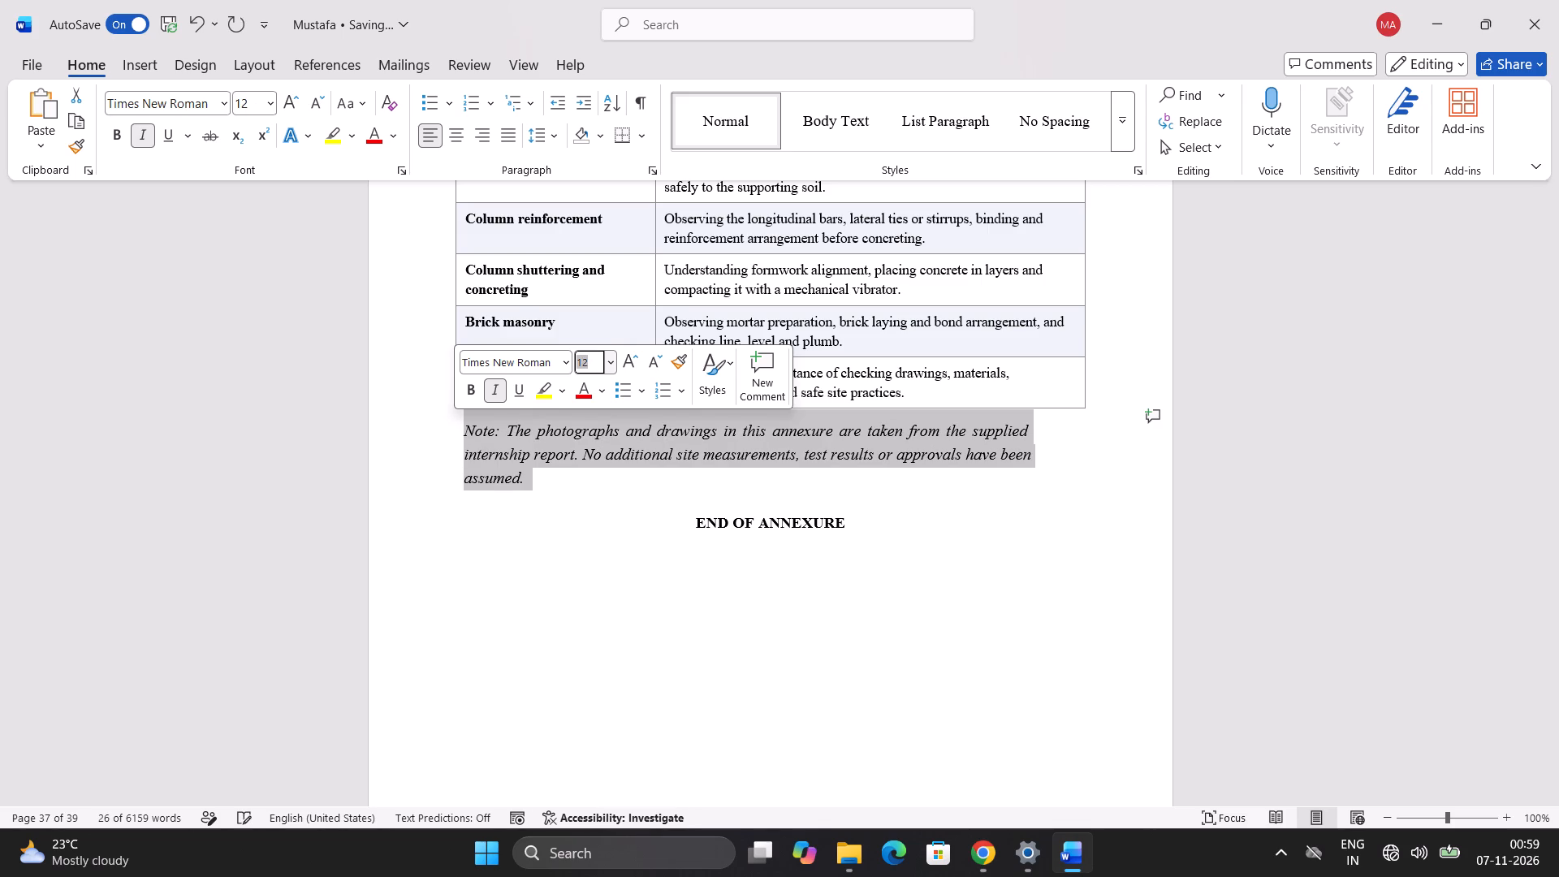
left_click(499, 525)
Review the pages through to the end of the report, and go back over the annexures and the Chapter 4 conclusion.
scroll(499, 525, "down", 4)
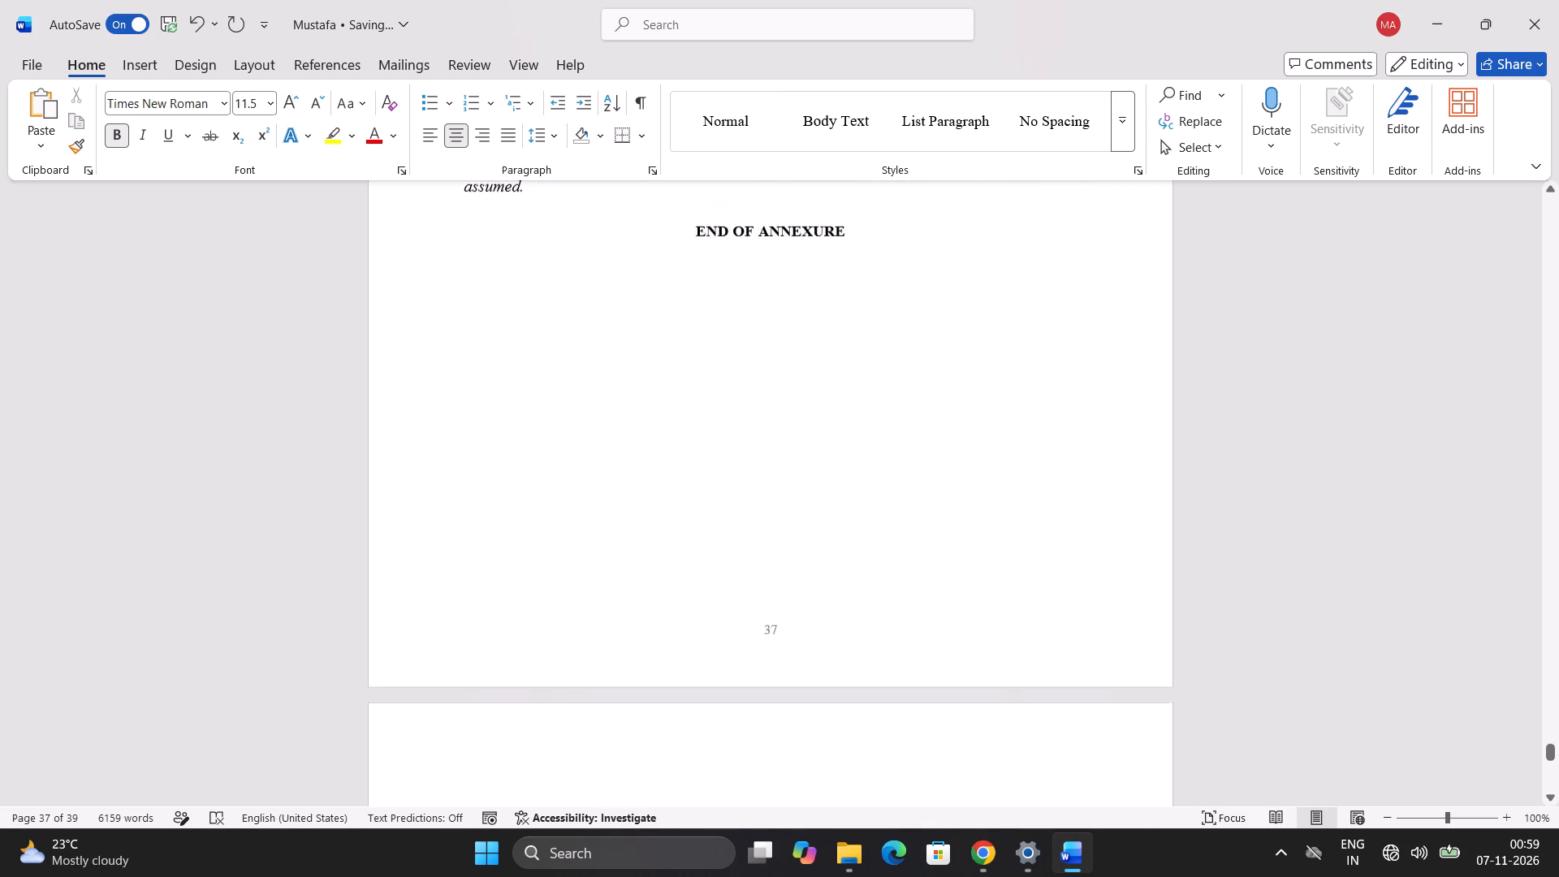
scroll(499, 525, "down", 7)
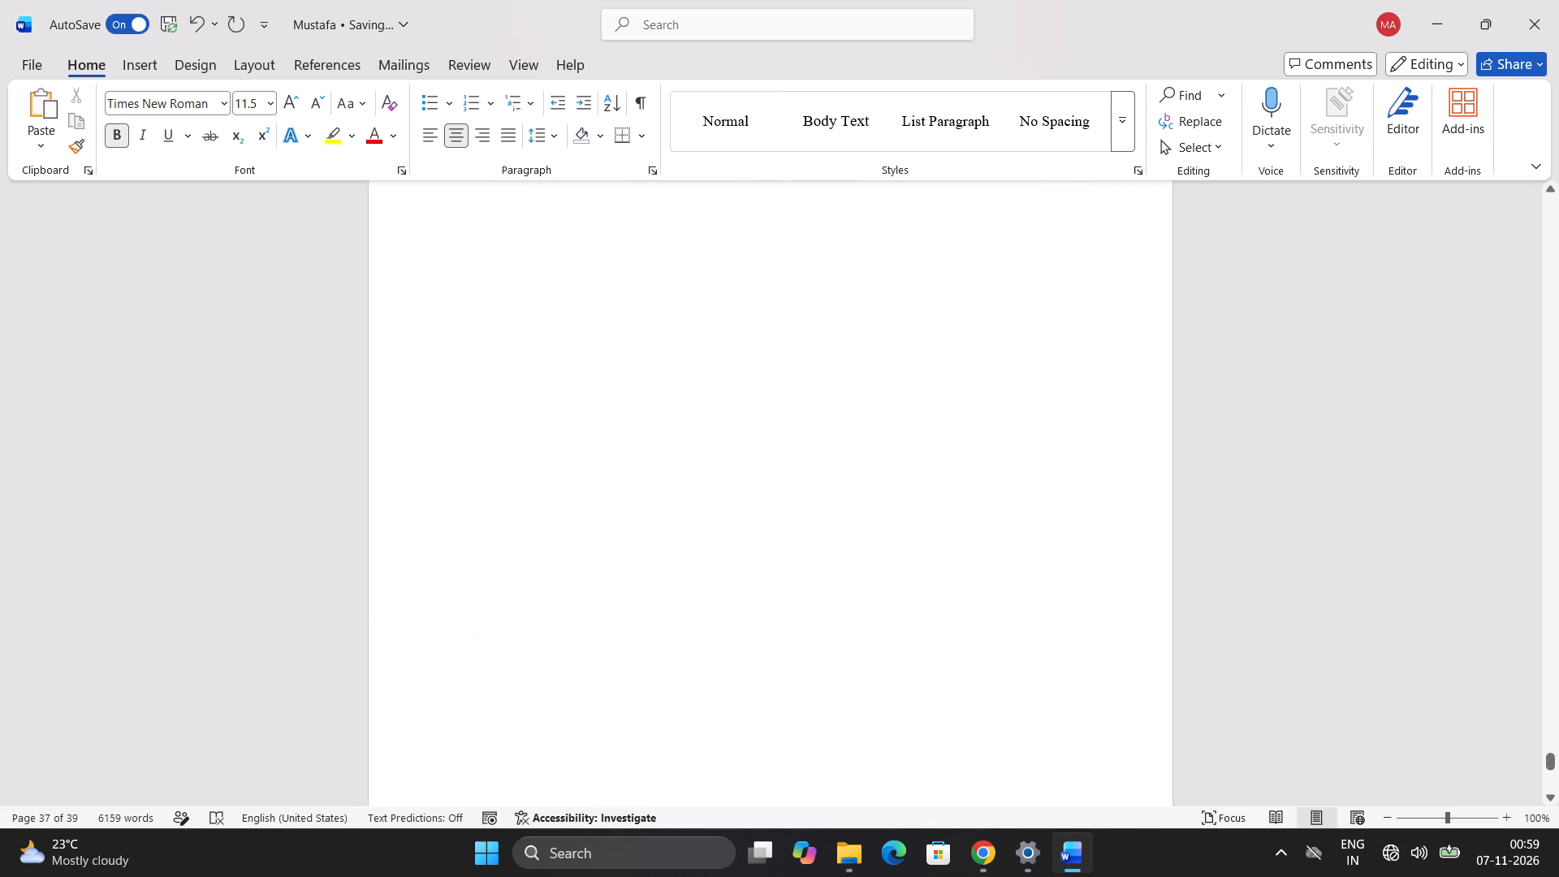
scroll(528, 536, "down", 19)
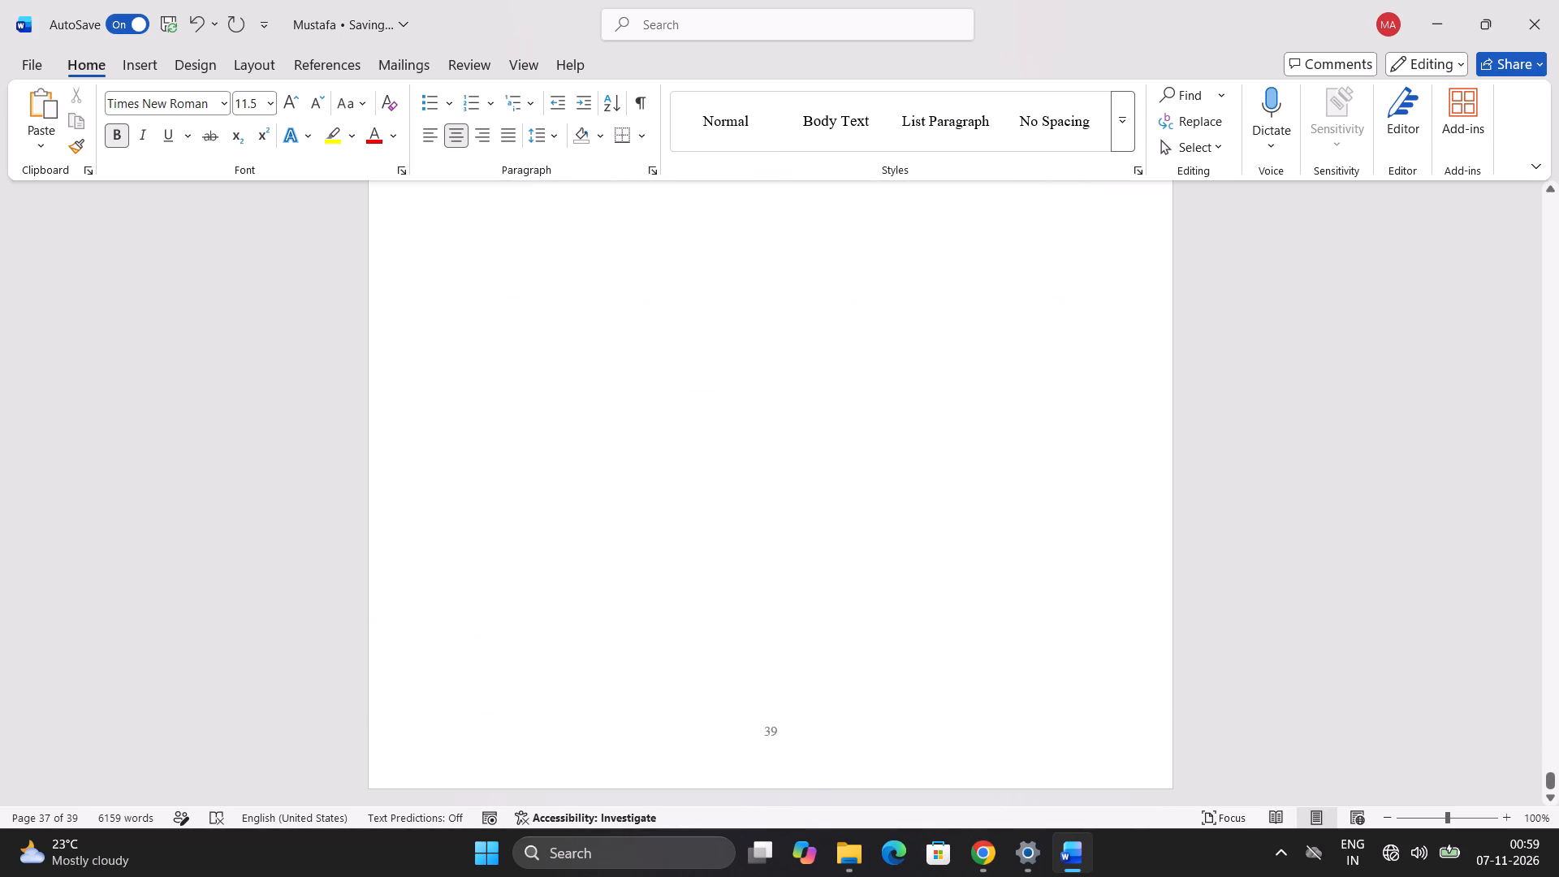
scroll(552, 526, "down", 7)
scroll(552, 526, "up", 20)
scroll(552, 526, "up", 3)
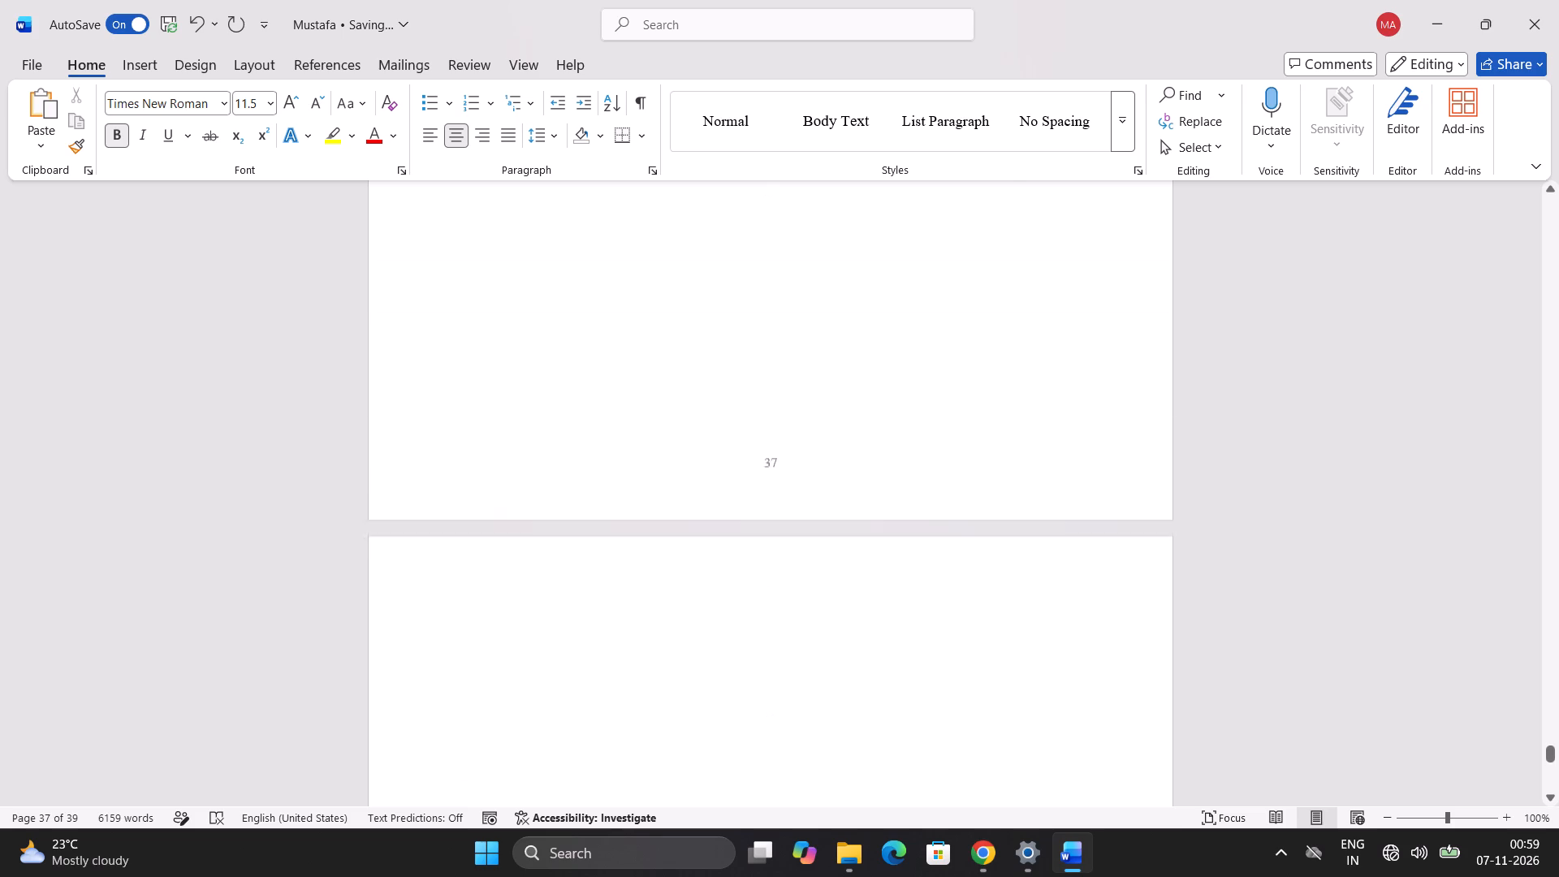
scroll(533, 522, "up", 8)
scroll(556, 479, "up", 17)
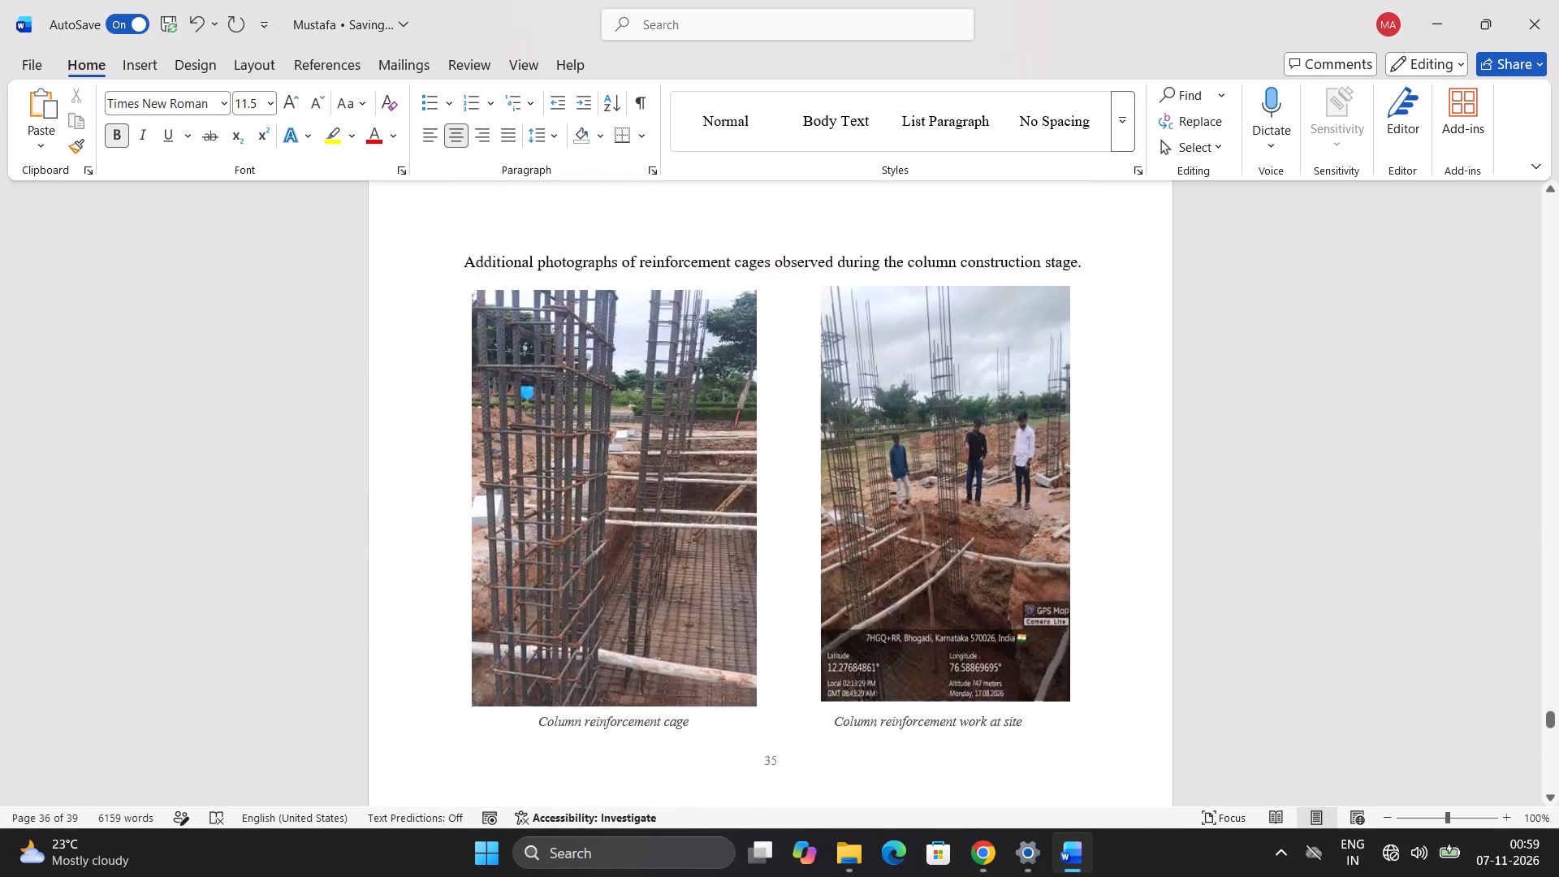
scroll(587, 337, "up", 17)
scroll(596, 203, "up", 11)
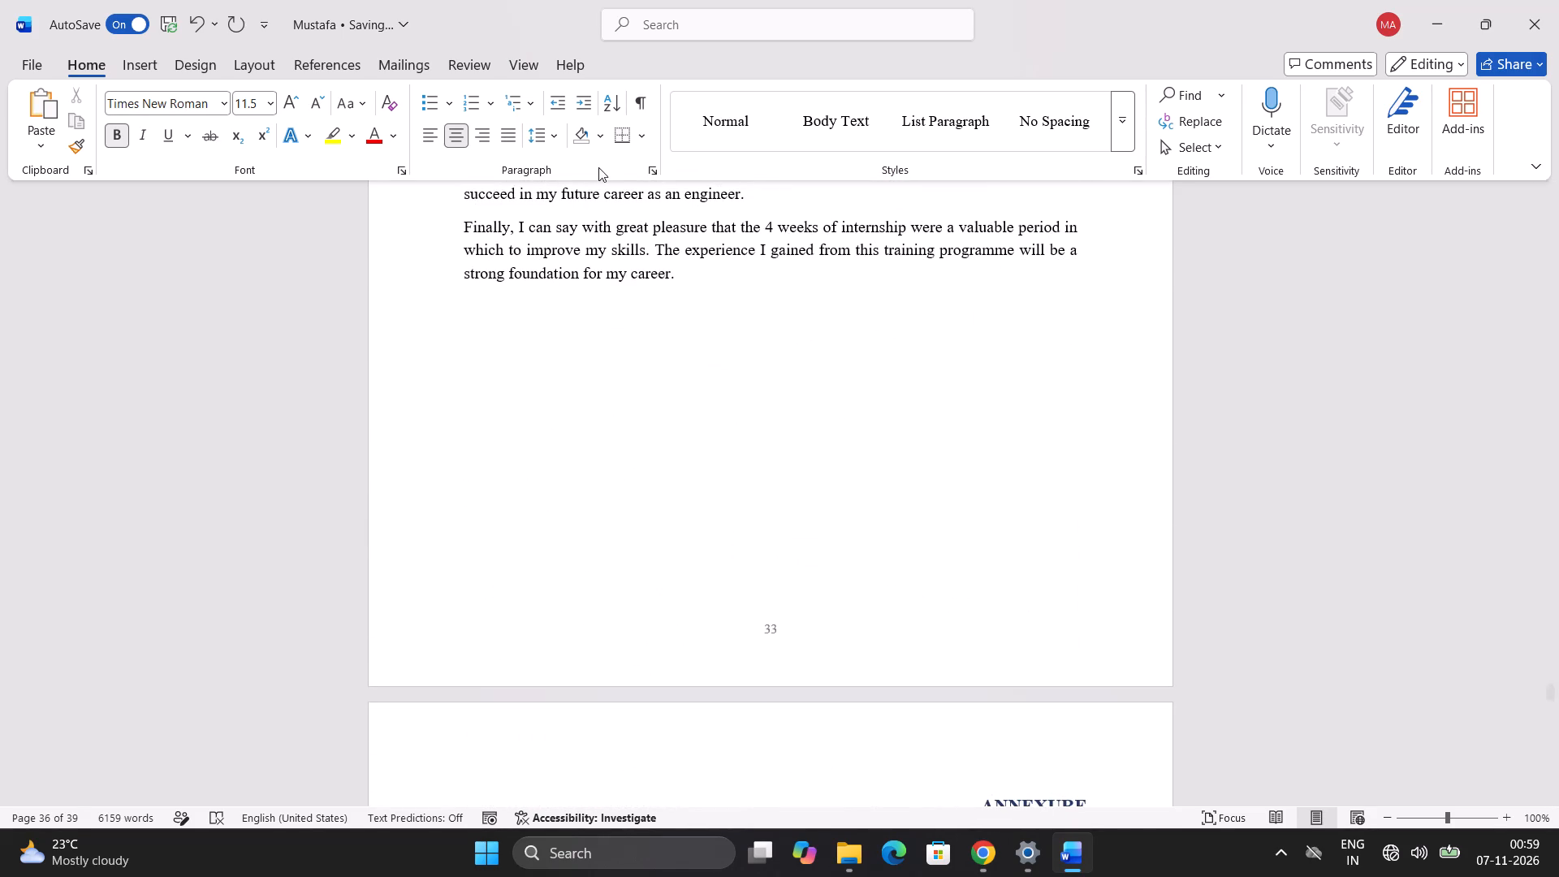
scroll(598, 167, "up", 11)
scroll(605, 89, "up", 8)
scroll(592, 24, "up", 14)
scroll(526, 387, "up", 6)
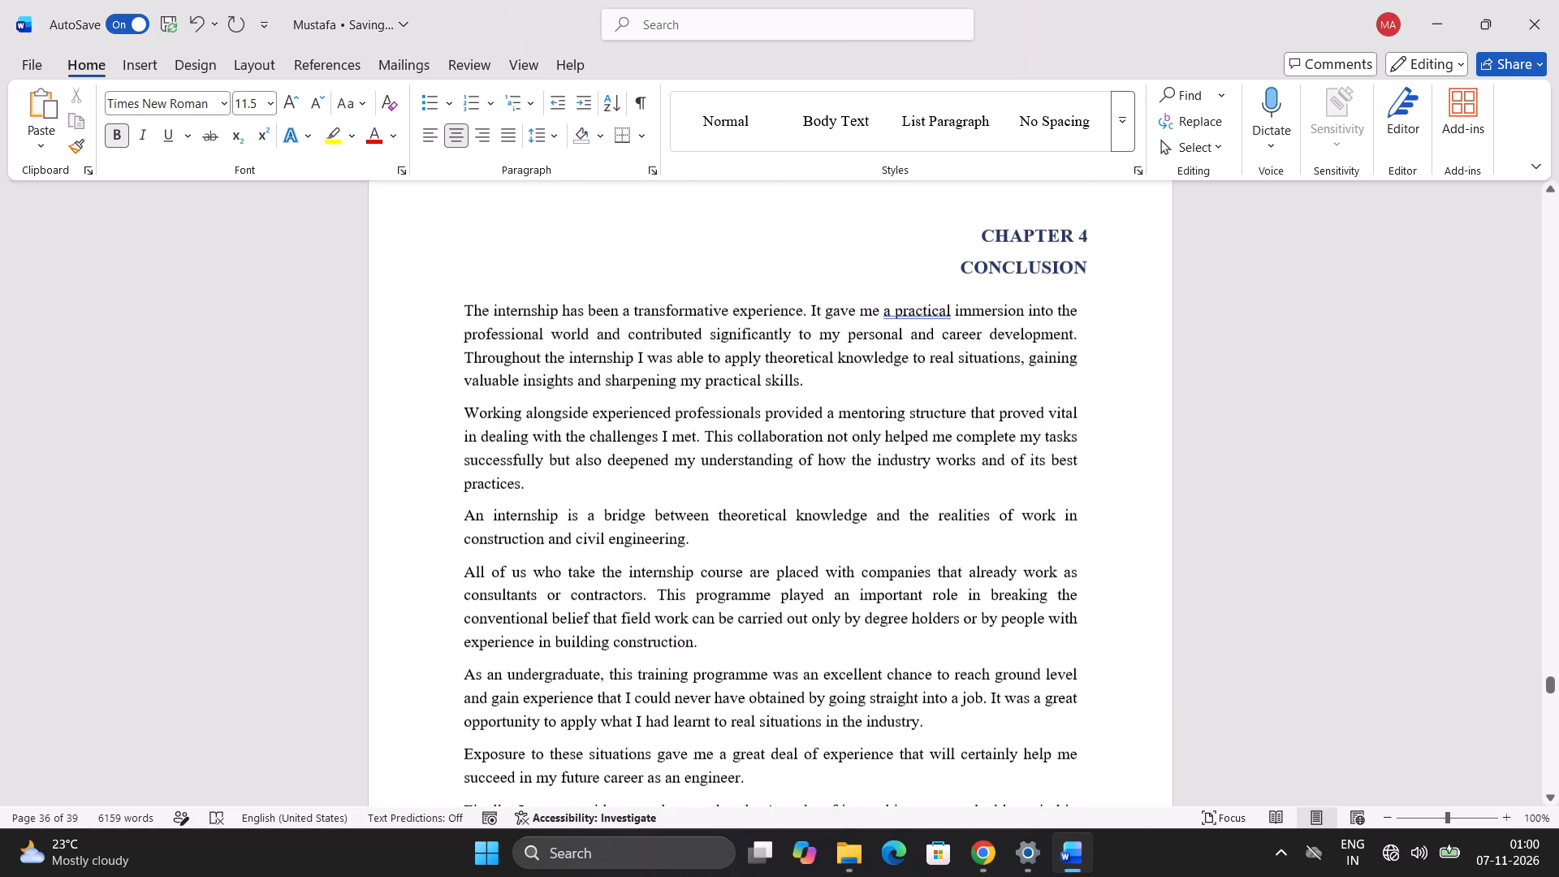
scroll(527, 522, "up", 11)
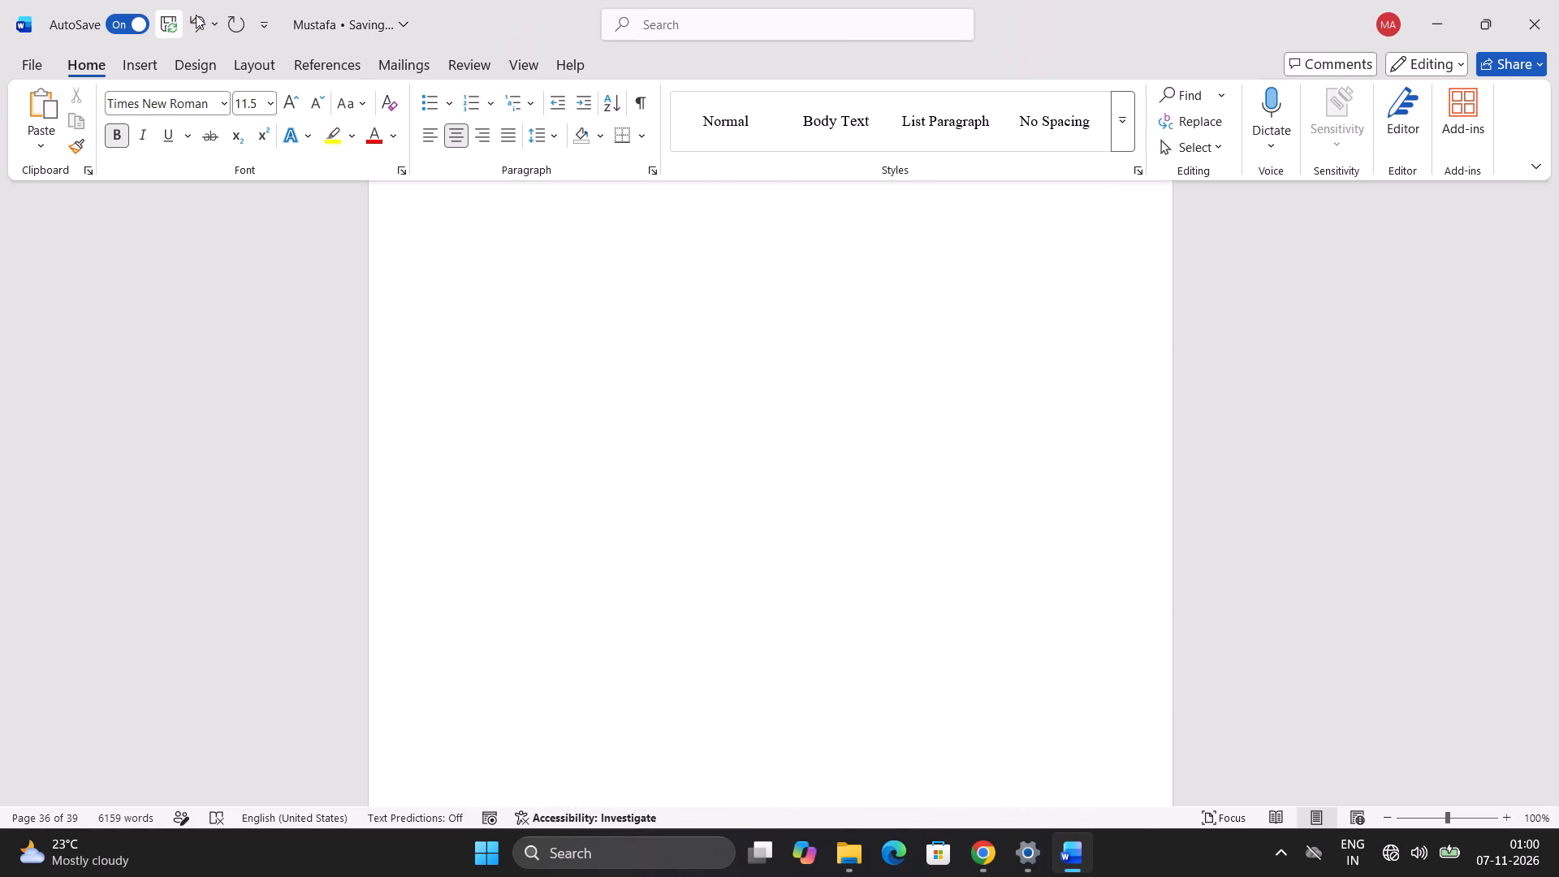
Save the internship report.
left_click(180, 29)
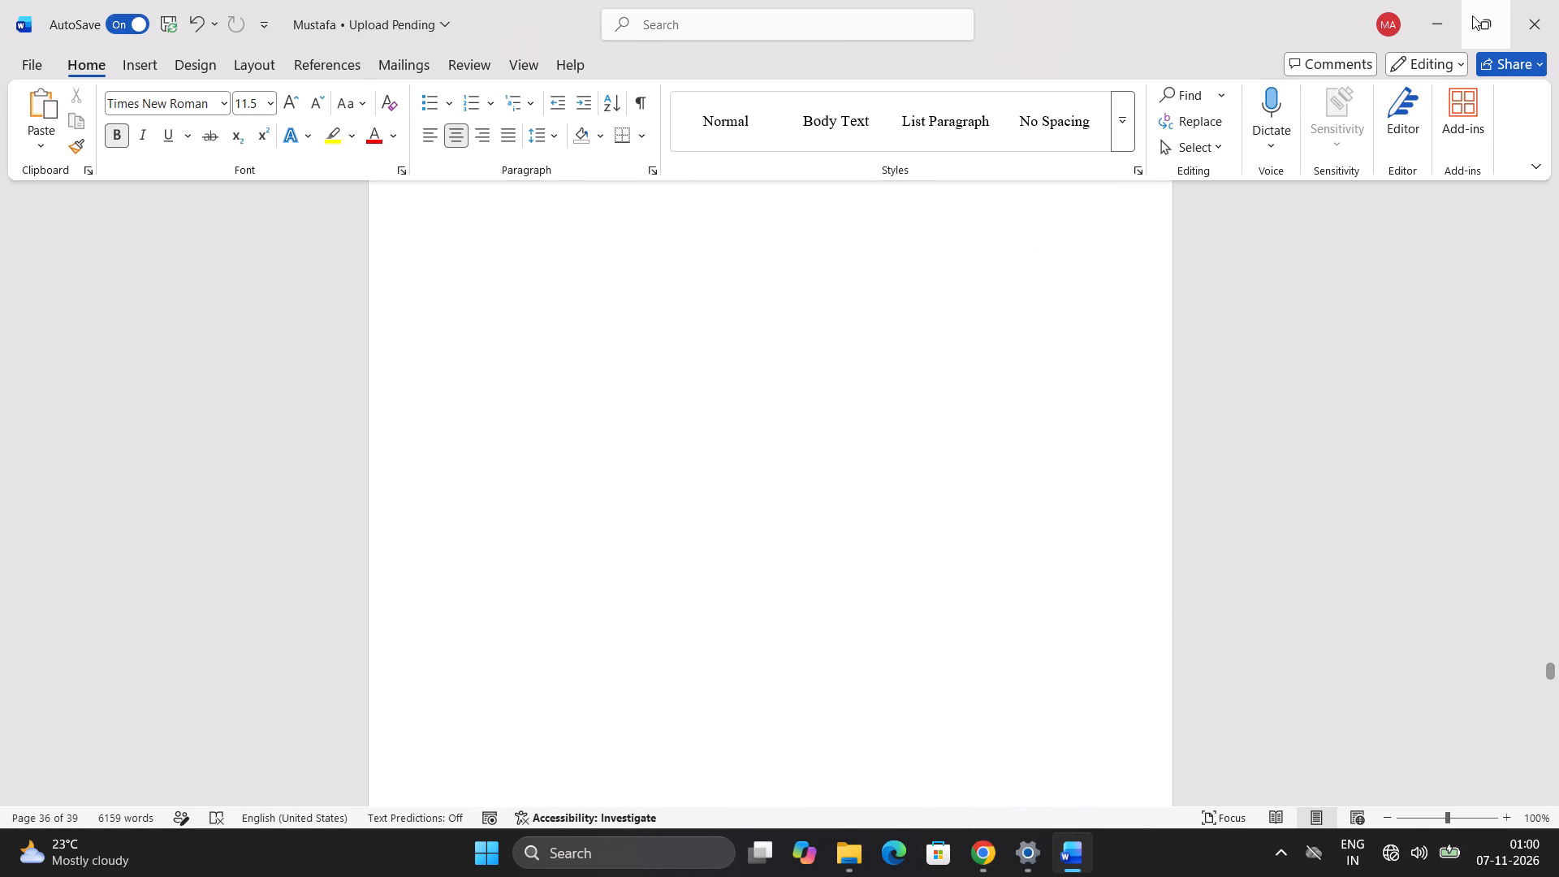
Minimize the report and the NMMS folder window to show the desktop.
left_click(1448, 18)
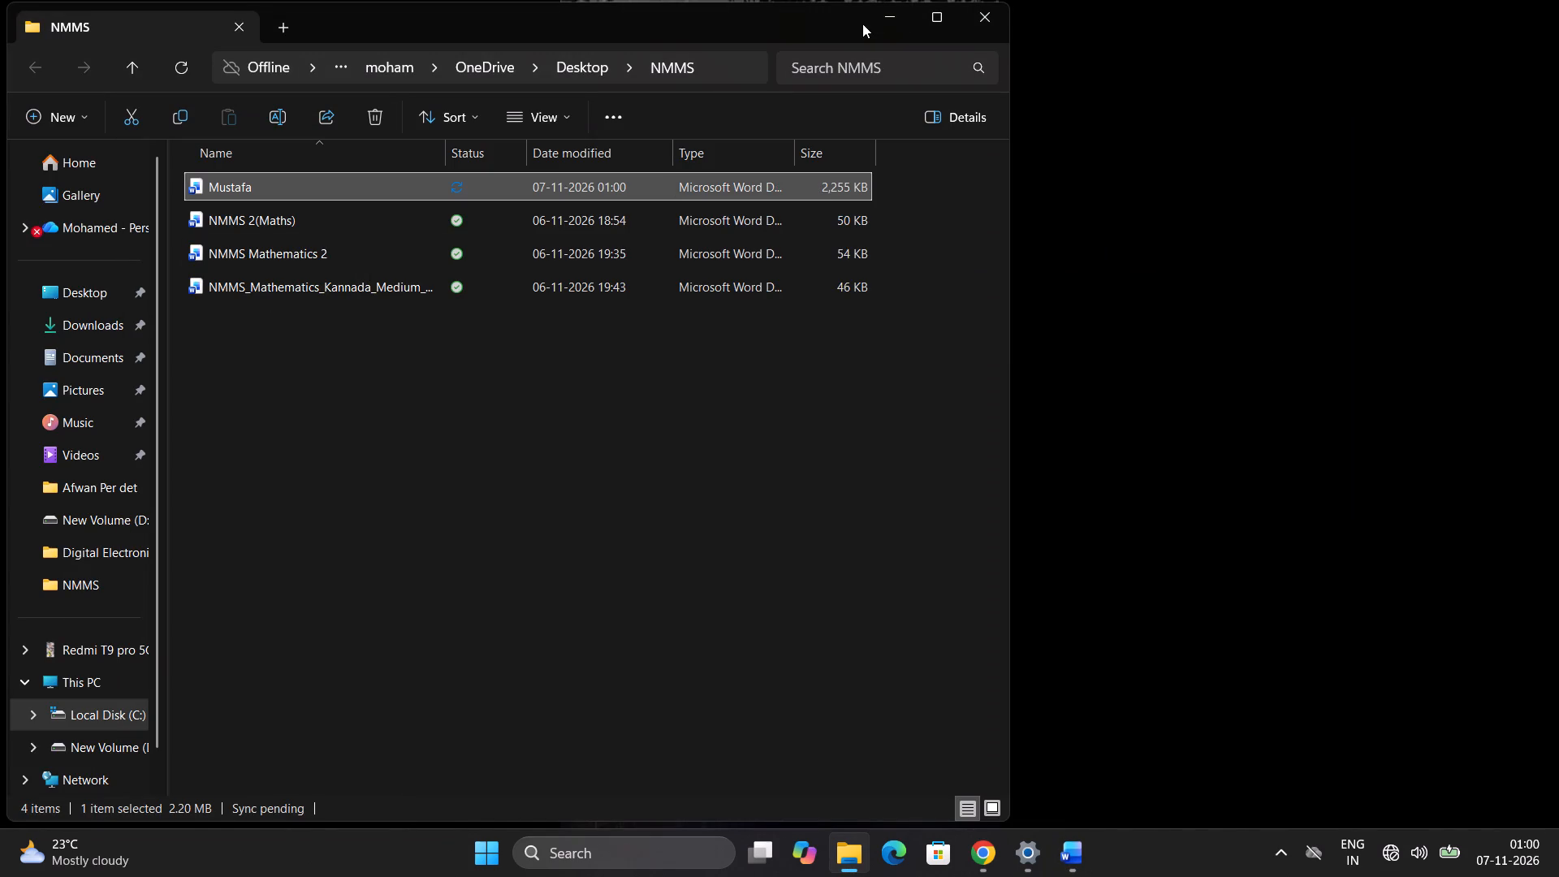
left_click(889, 11)
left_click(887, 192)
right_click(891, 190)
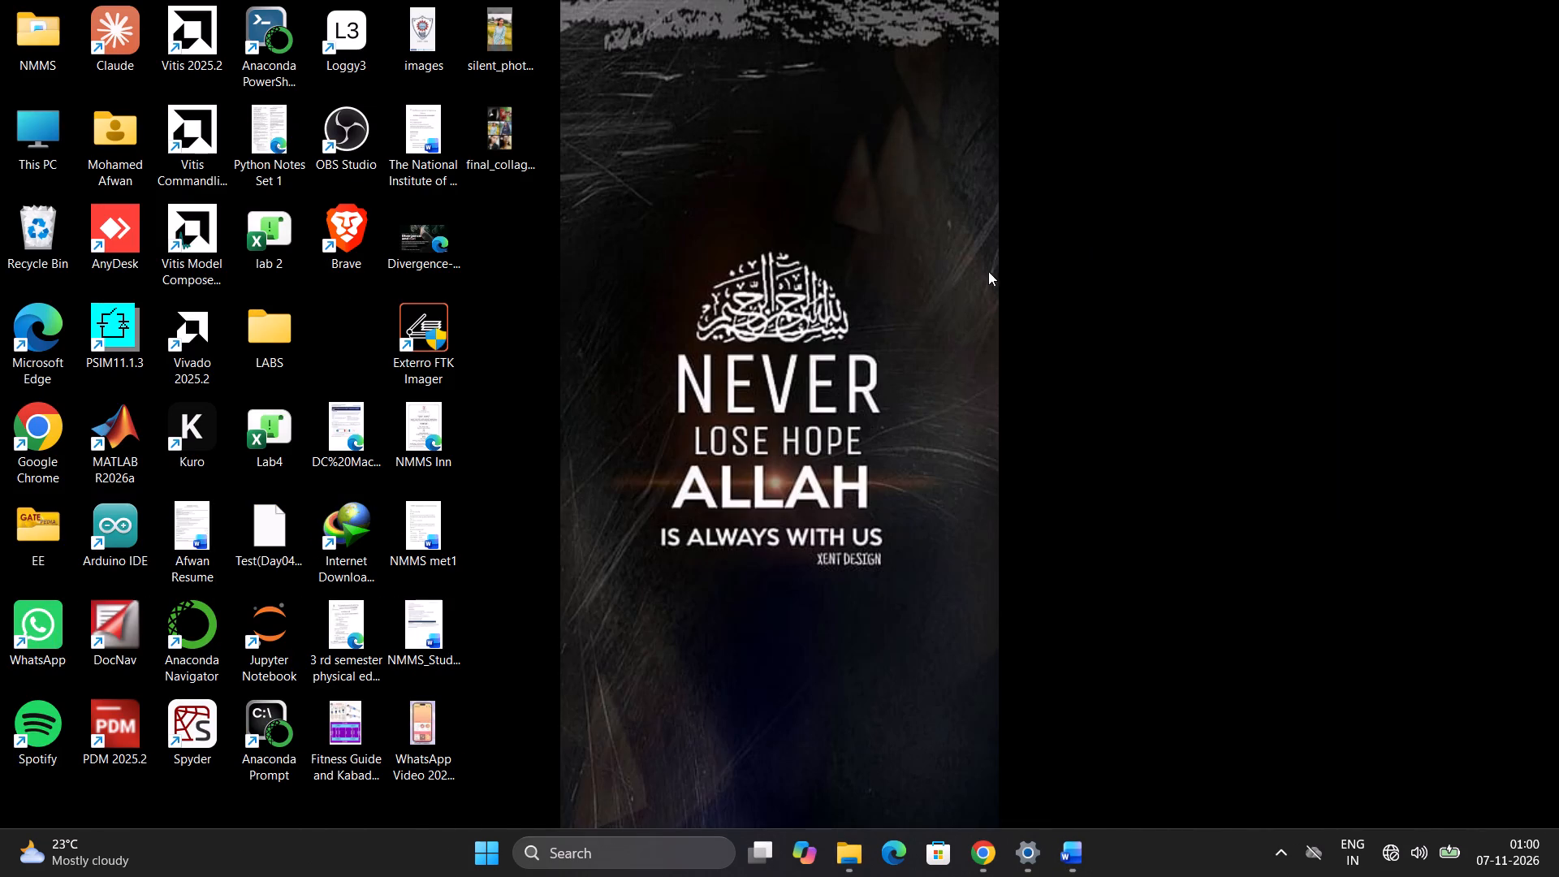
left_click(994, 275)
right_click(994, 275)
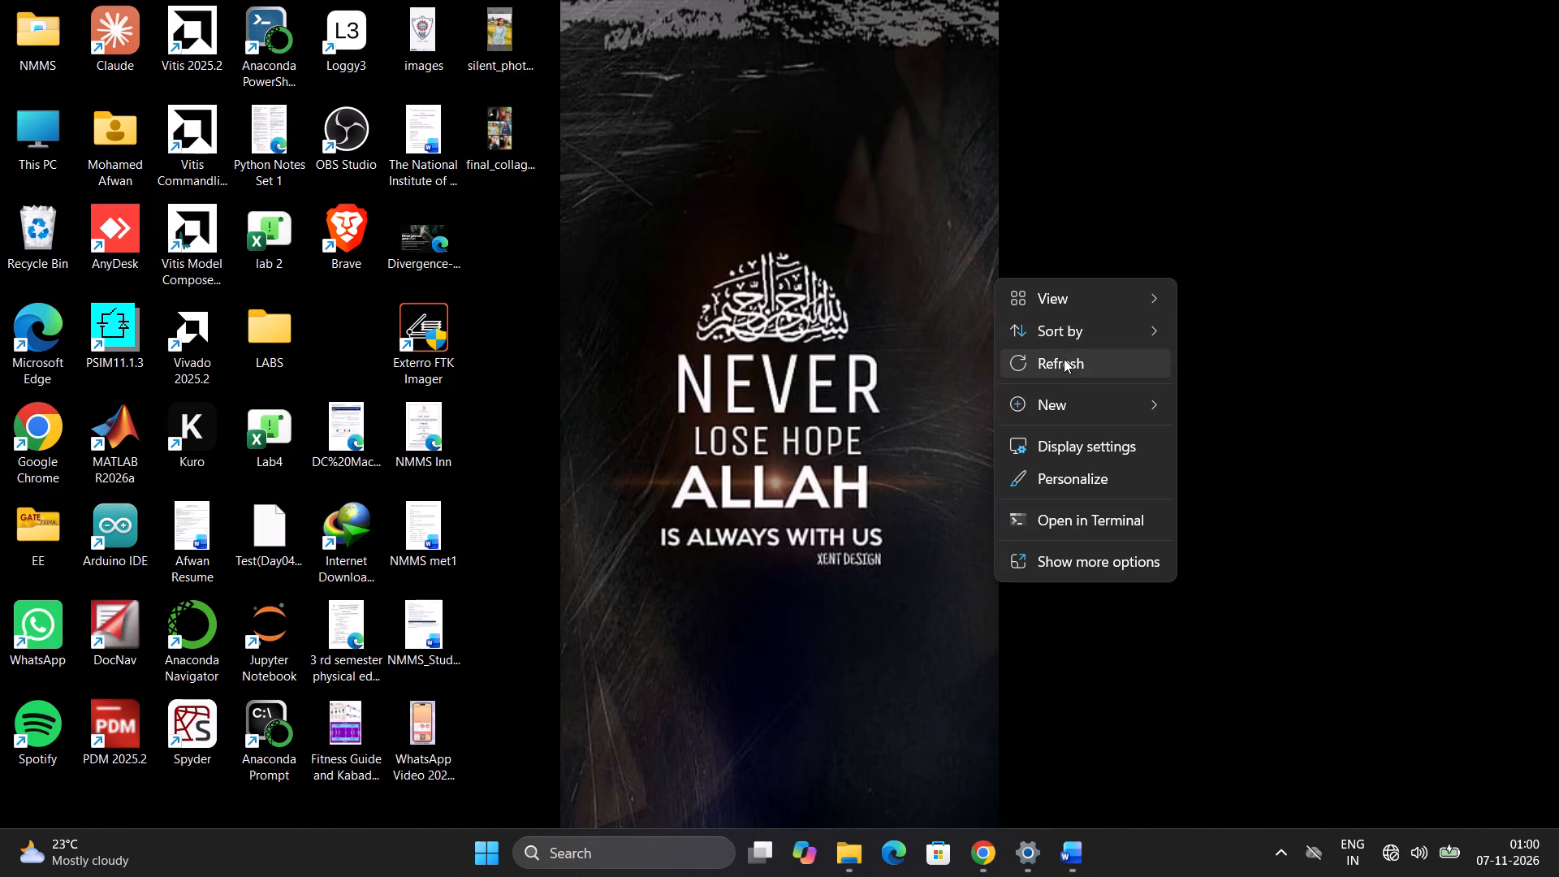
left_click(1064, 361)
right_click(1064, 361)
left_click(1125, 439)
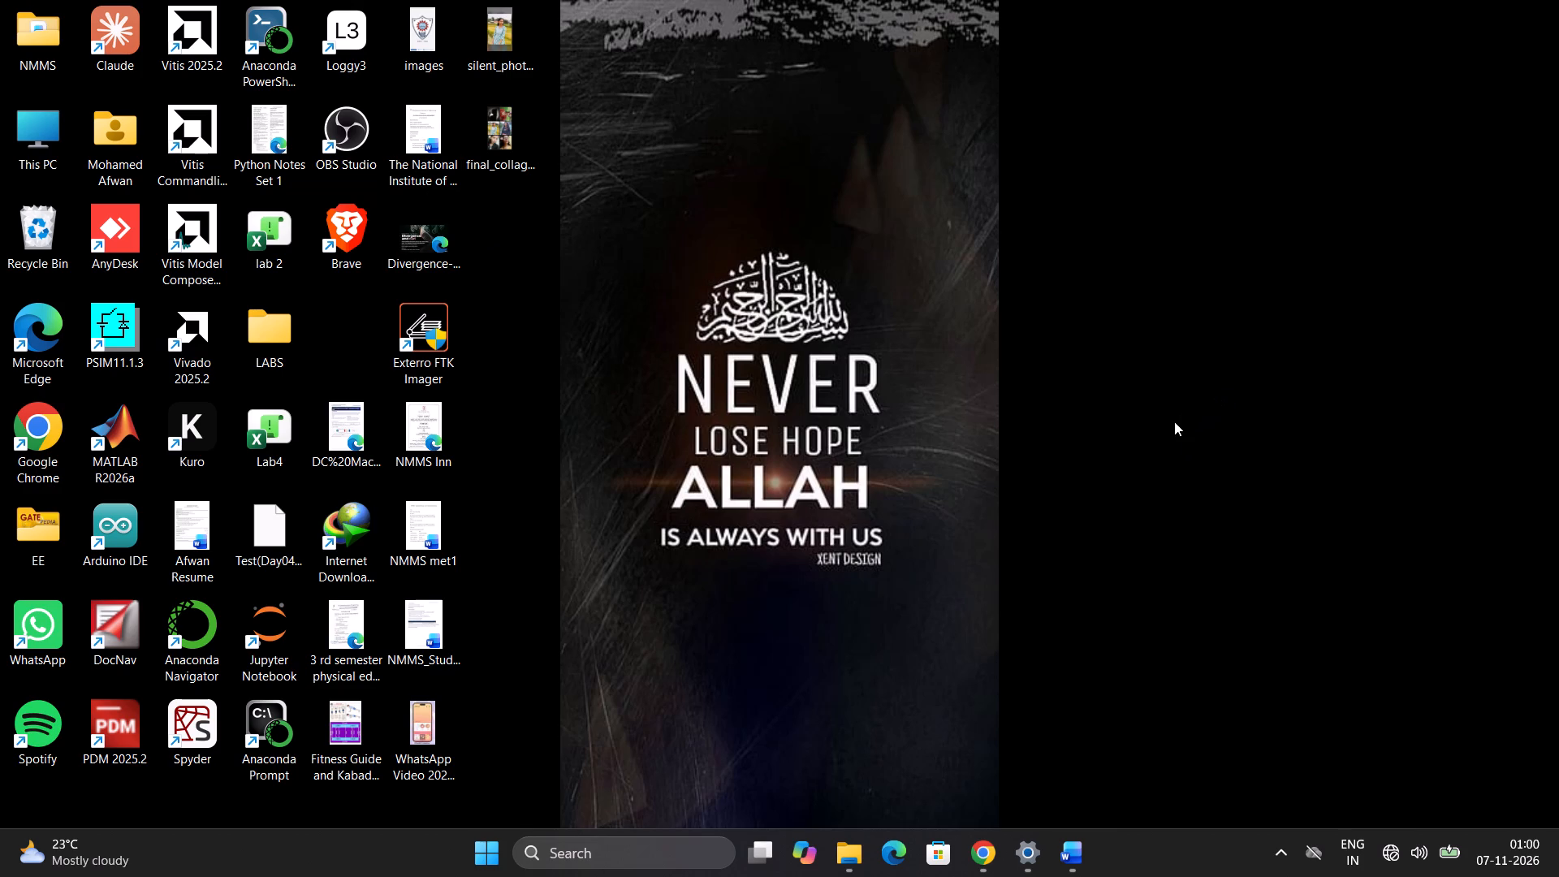
Switch to Settings, check the PC's device specifications on the System About page, and minimize the window.
left_click(1016, 860)
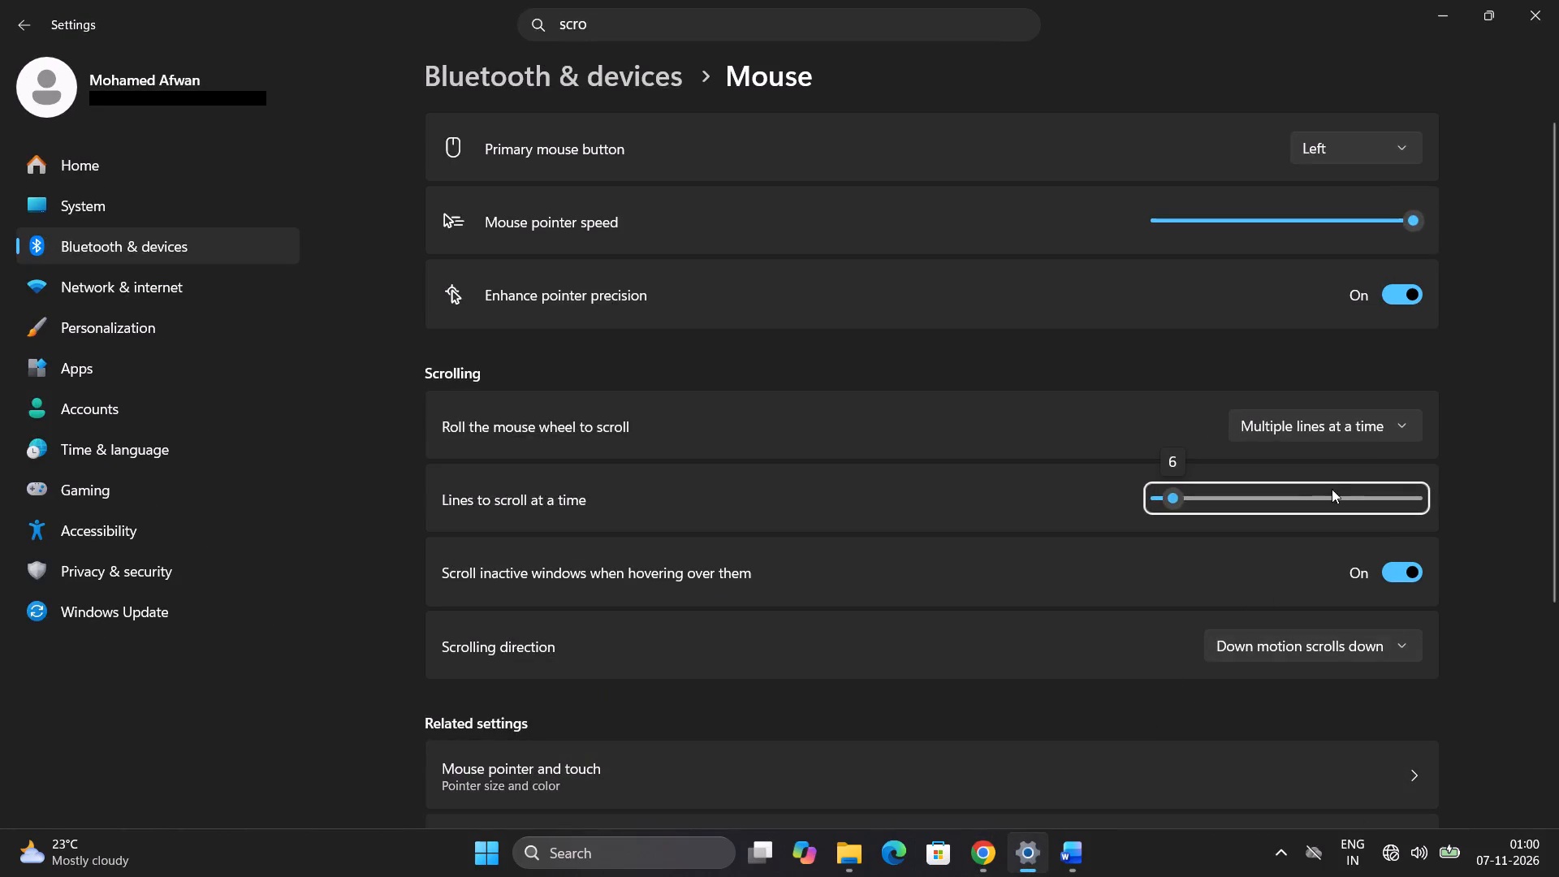
left_click(124, 205)
scroll(528, 705, "down", 6)
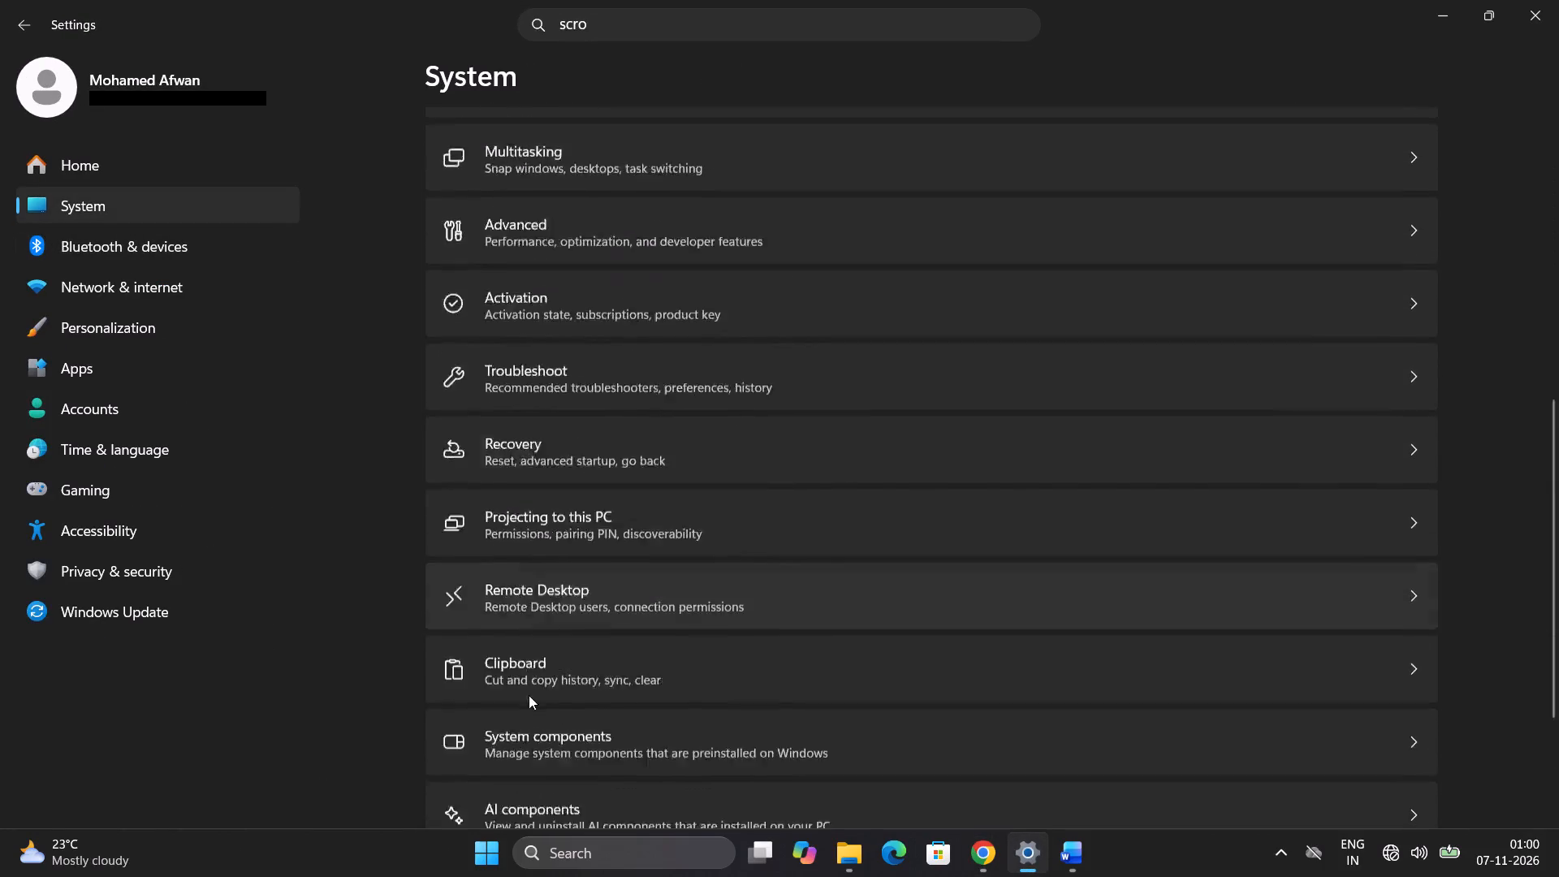
left_click(540, 762)
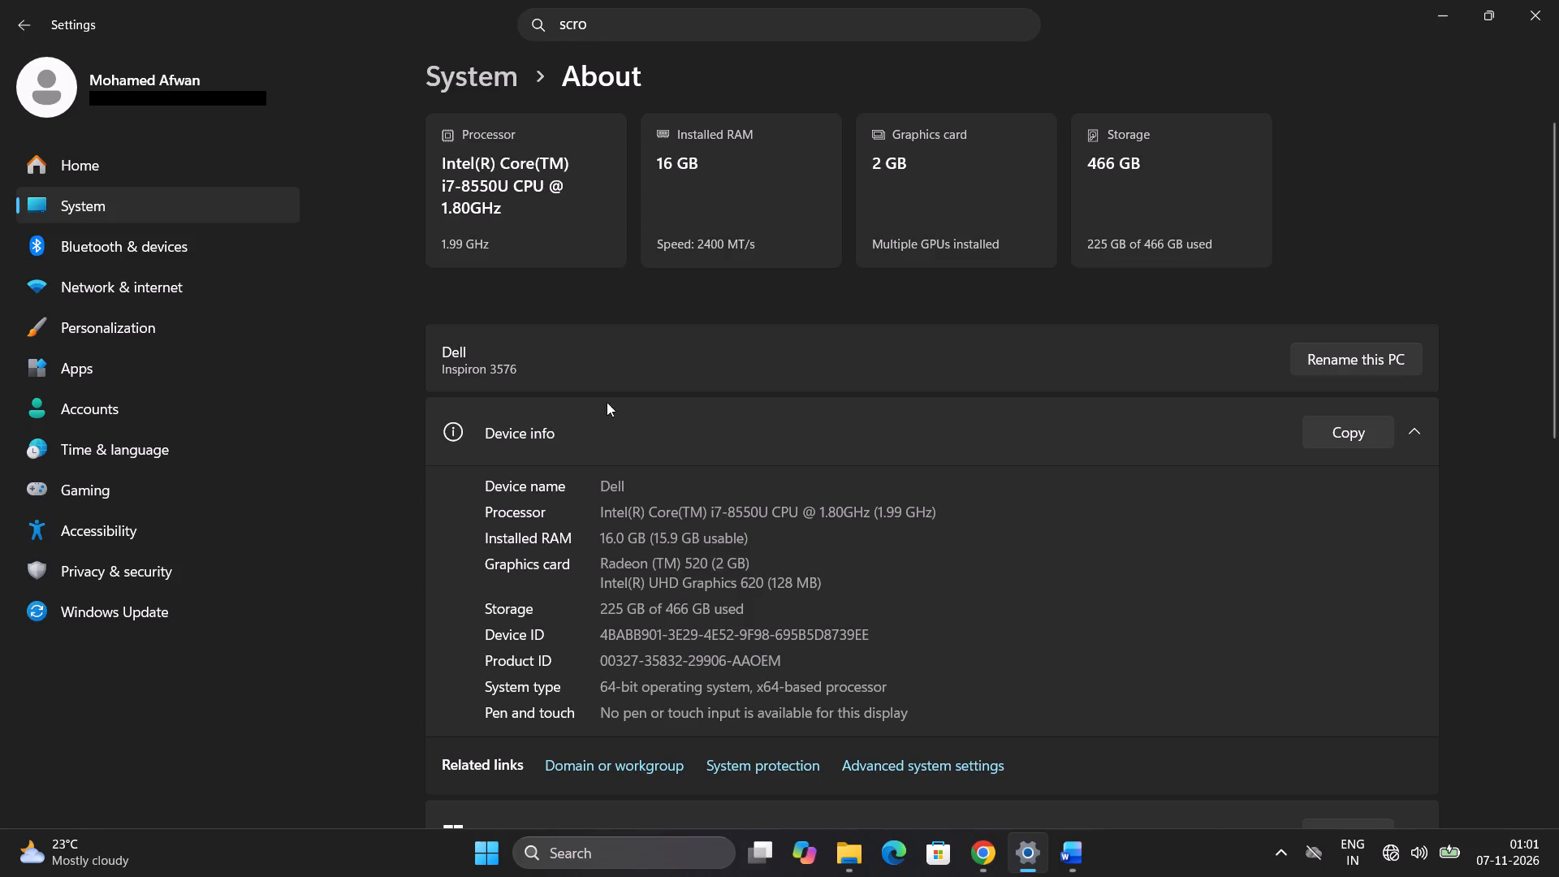
left_click(1456, 0)
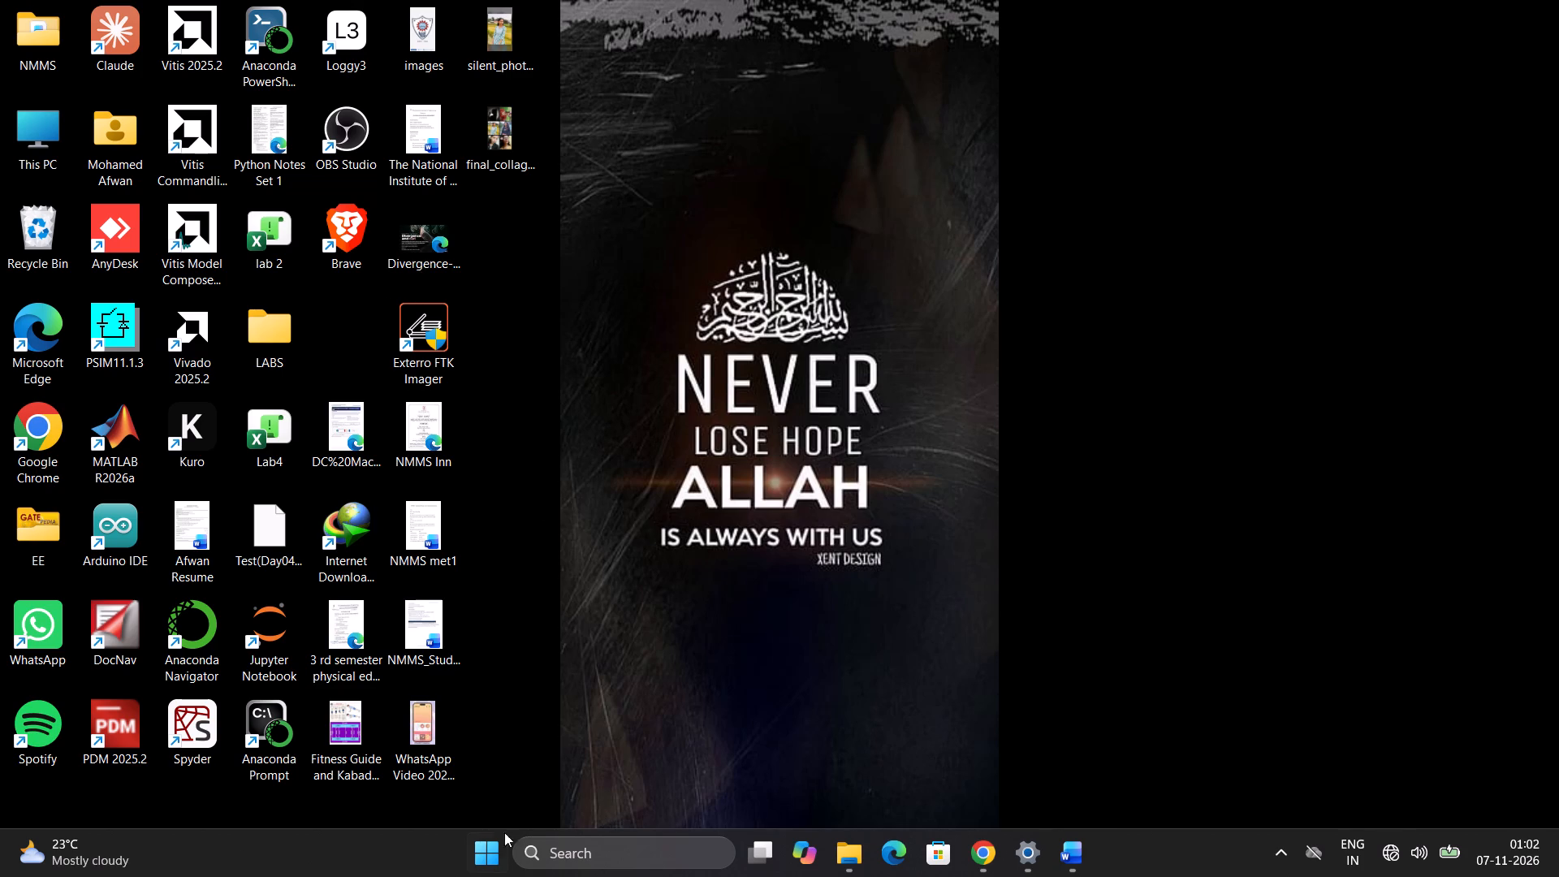
Switch to File Explorer and show the drives under This PC to check their storage space.
left_click(853, 853)
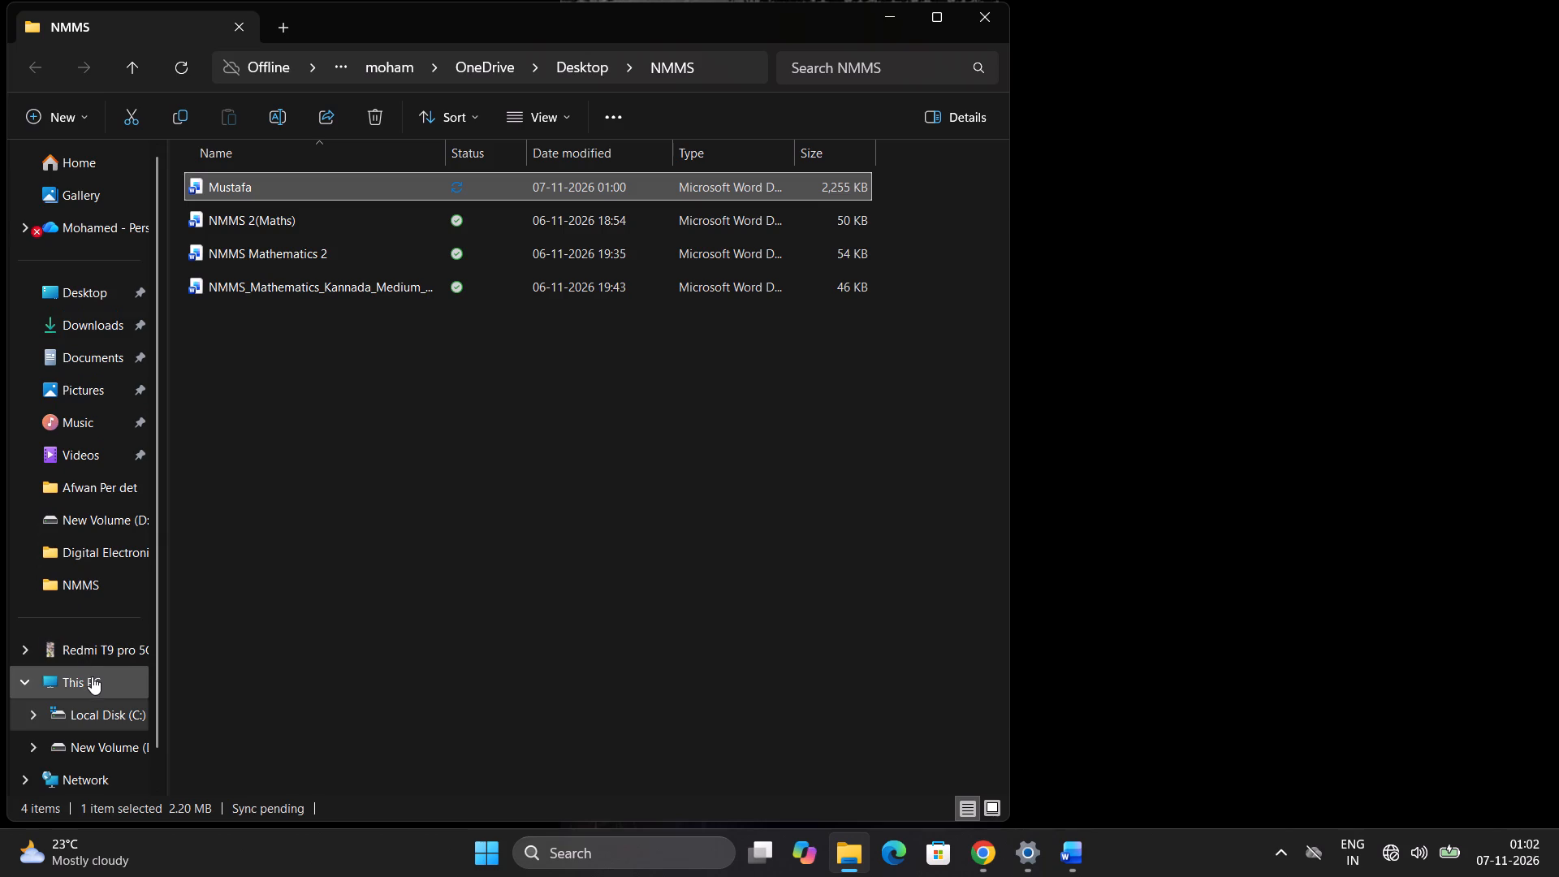
left_click(92, 676)
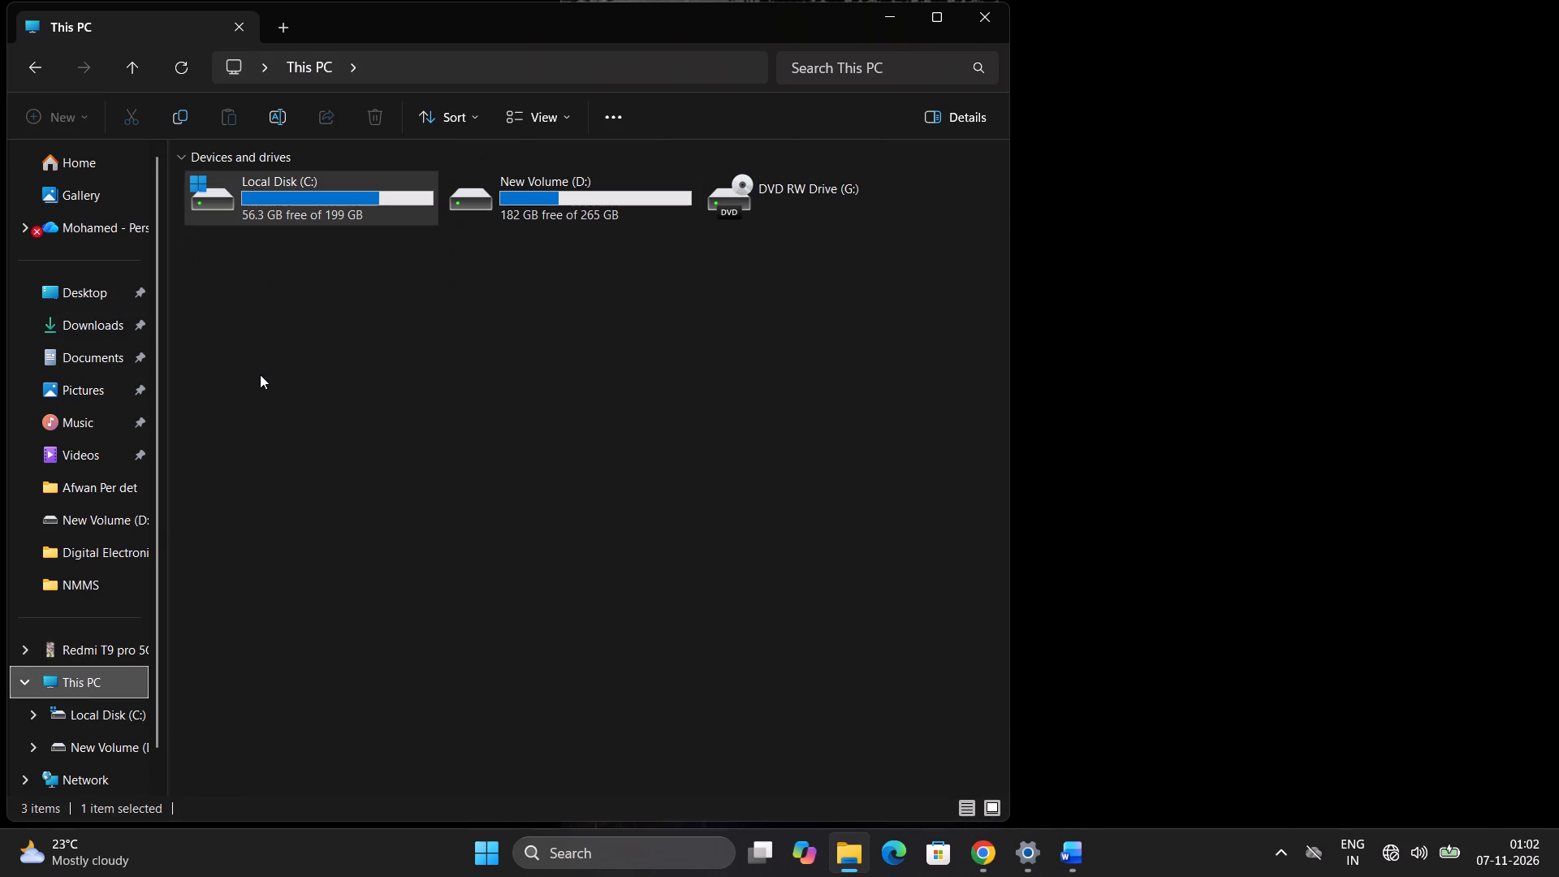
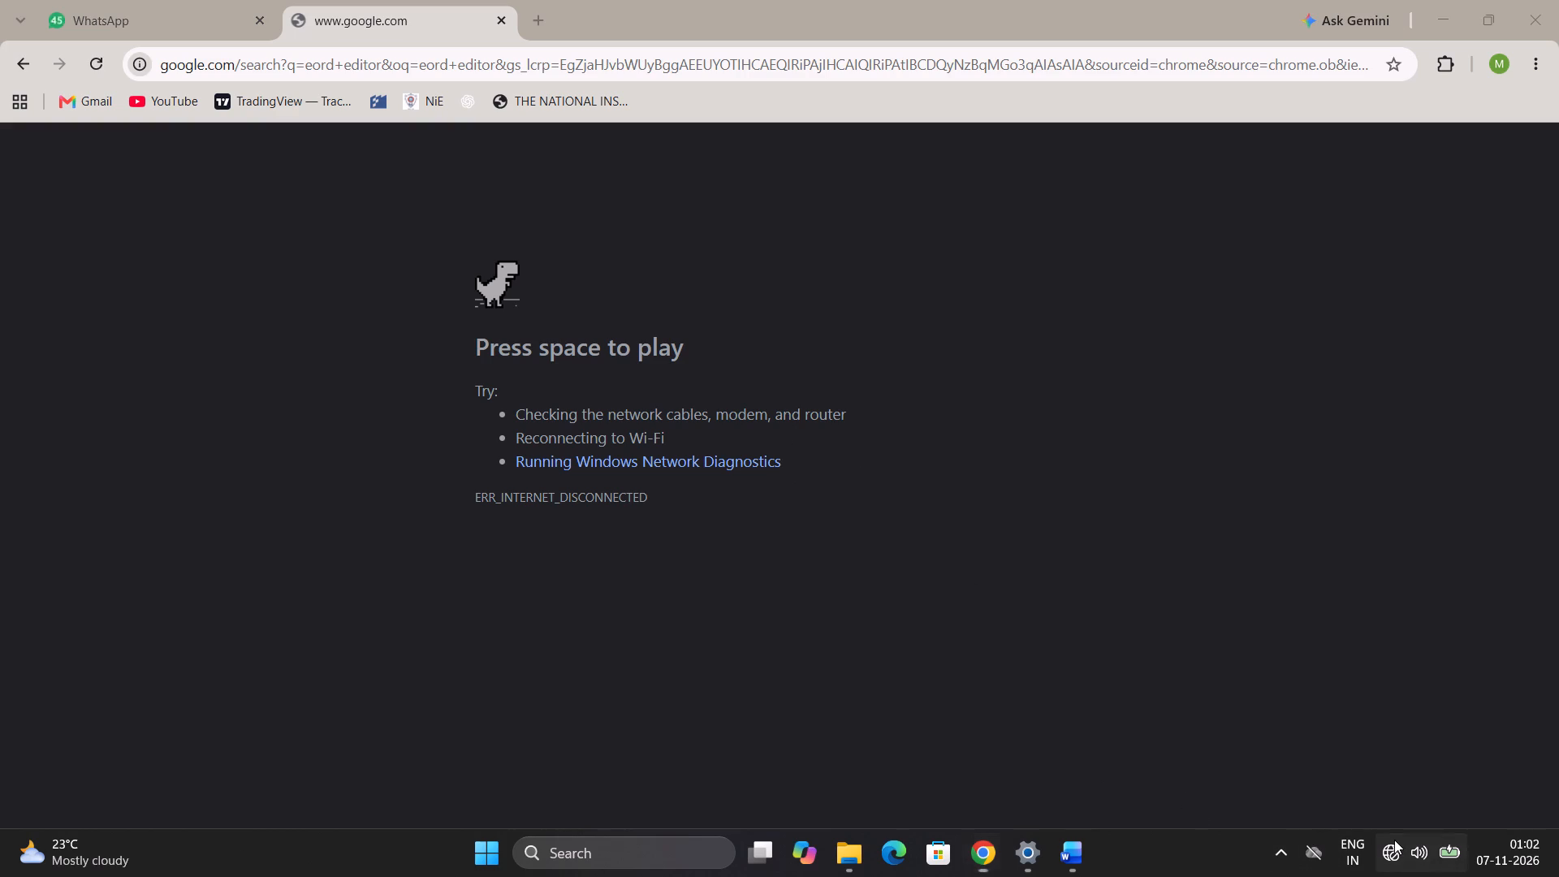
Connect the PC to the available open Wi-Fi network without enabling automatic connection.
left_click(1267, 456)
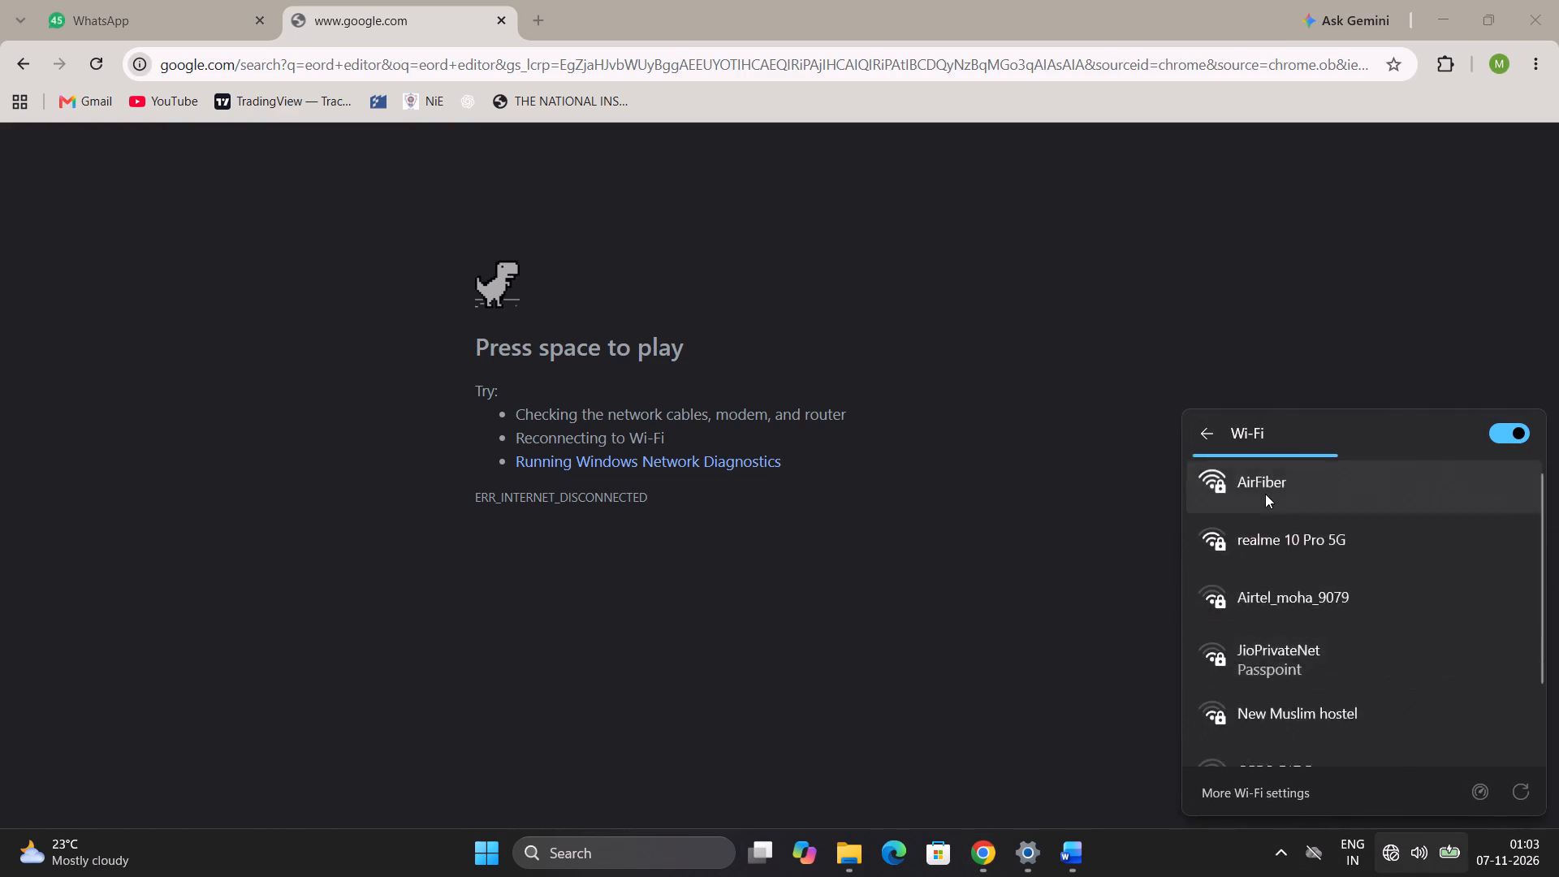
left_click(1302, 505)
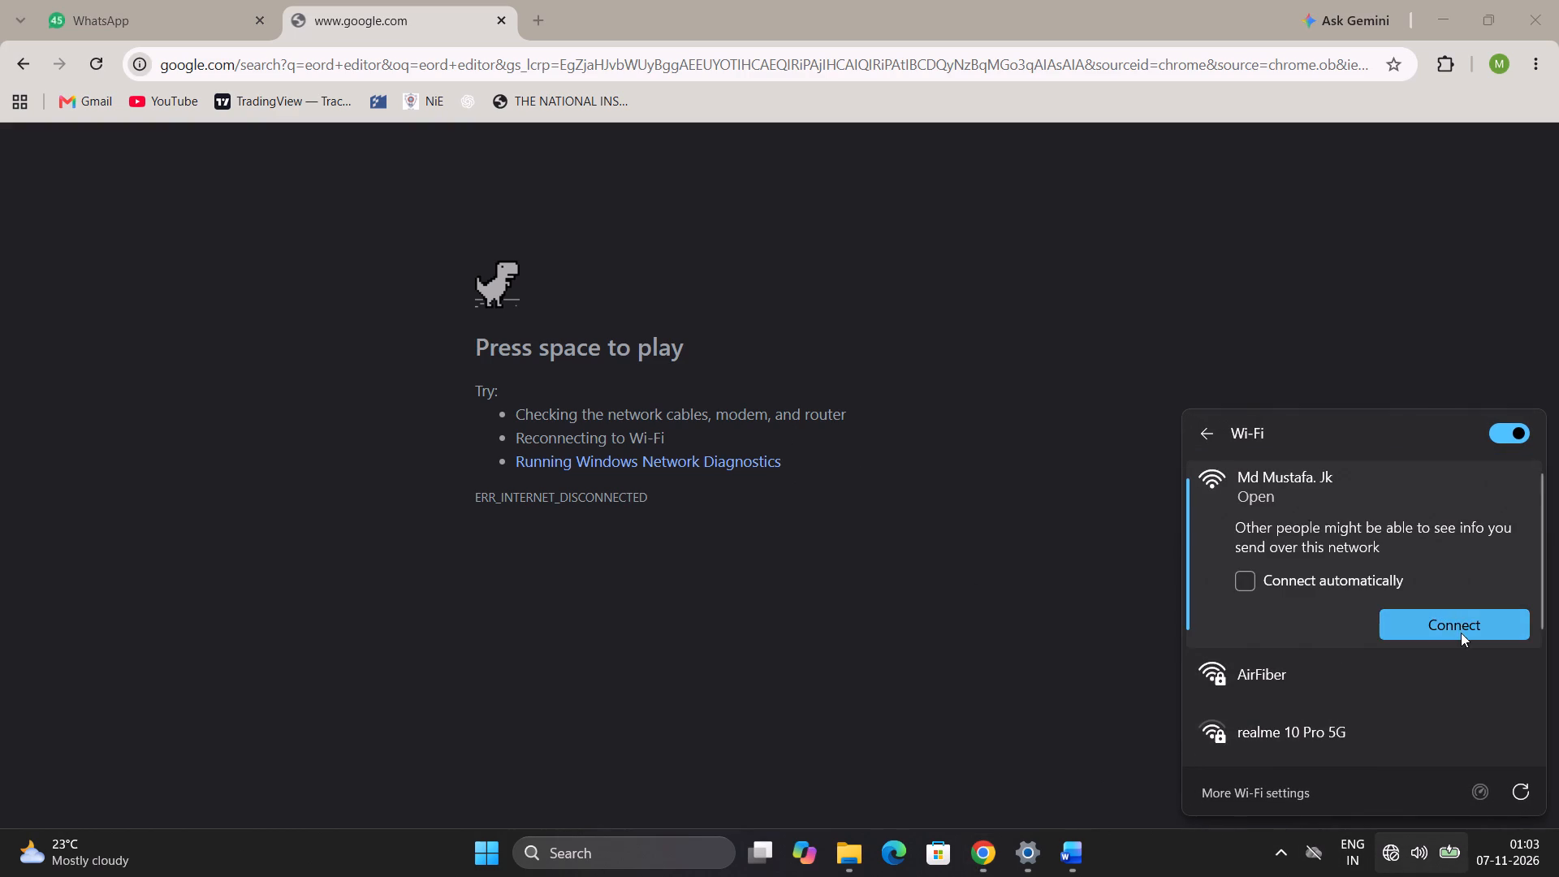
left_click(1461, 633)
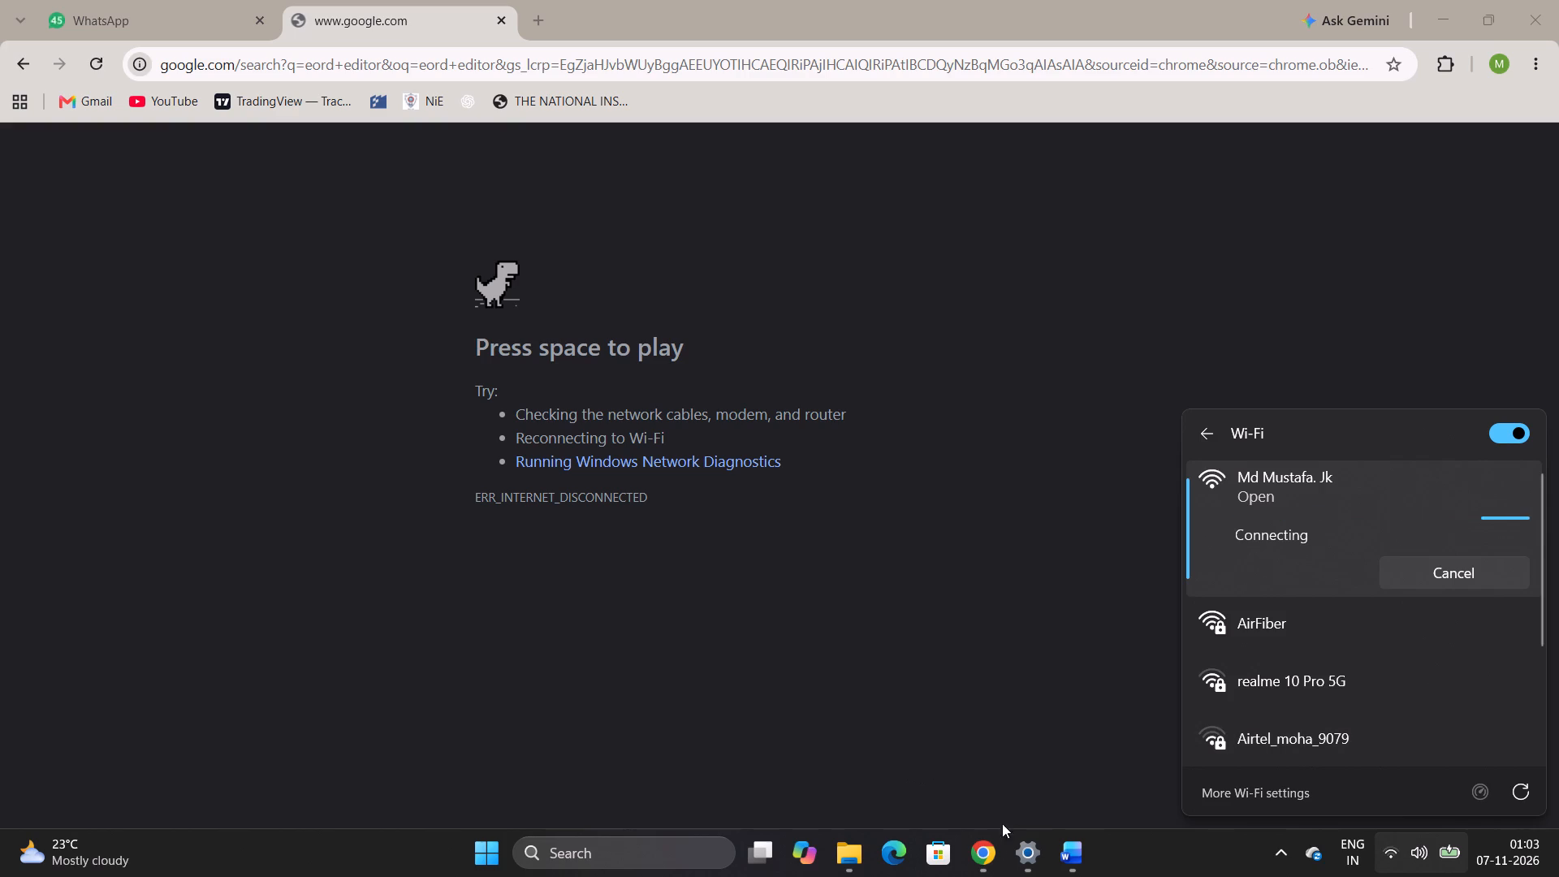
left_click(1220, 846)
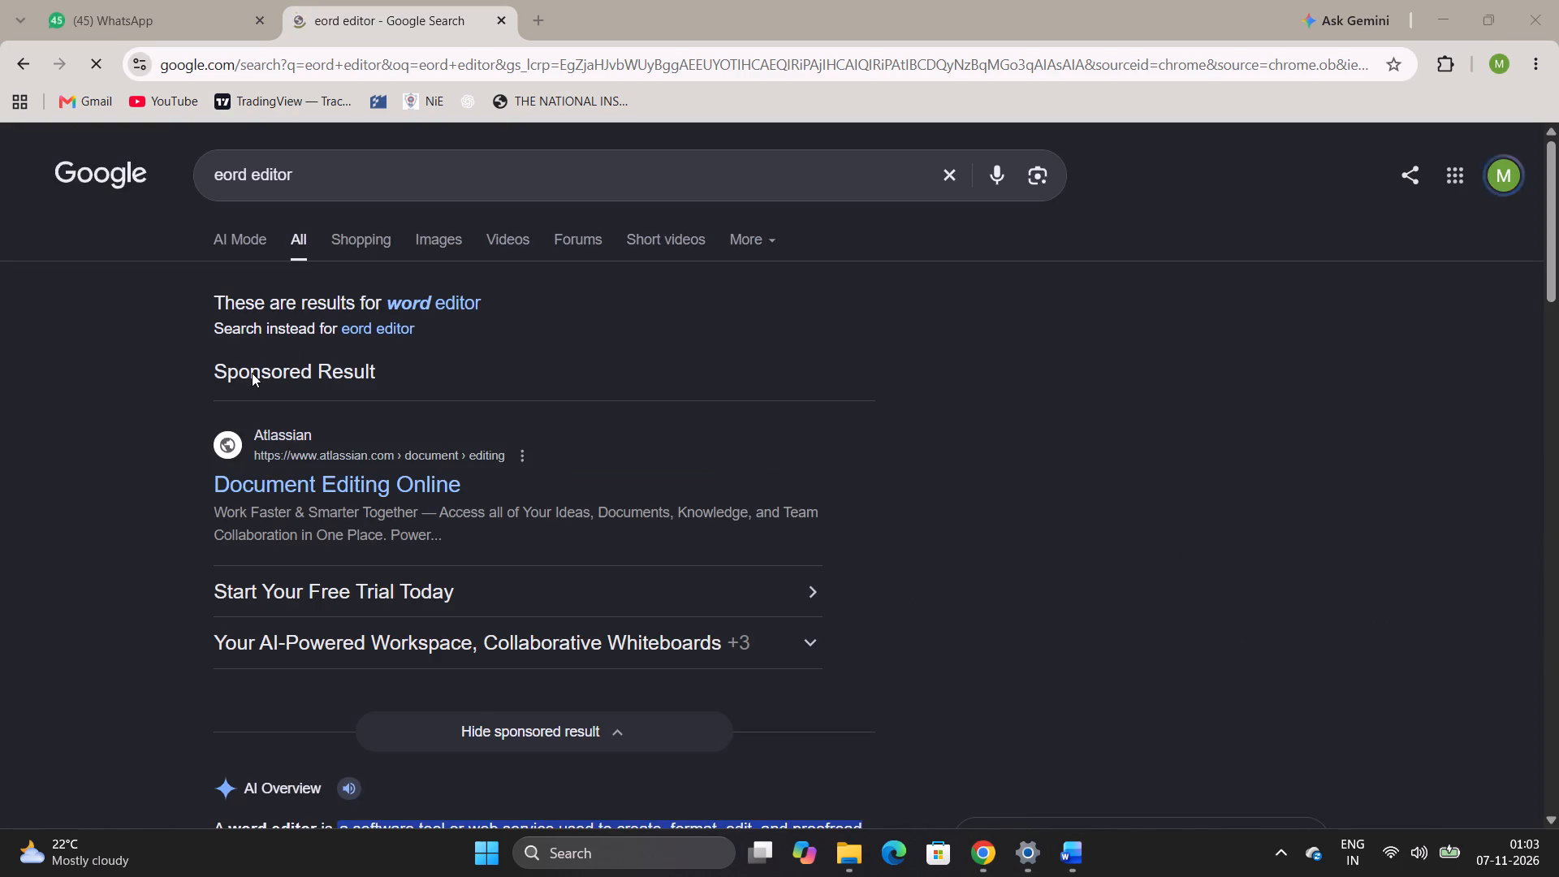
View the Microsoft Editor page from the word editor search results and return to the results.
scroll(251, 479, "down", 3)
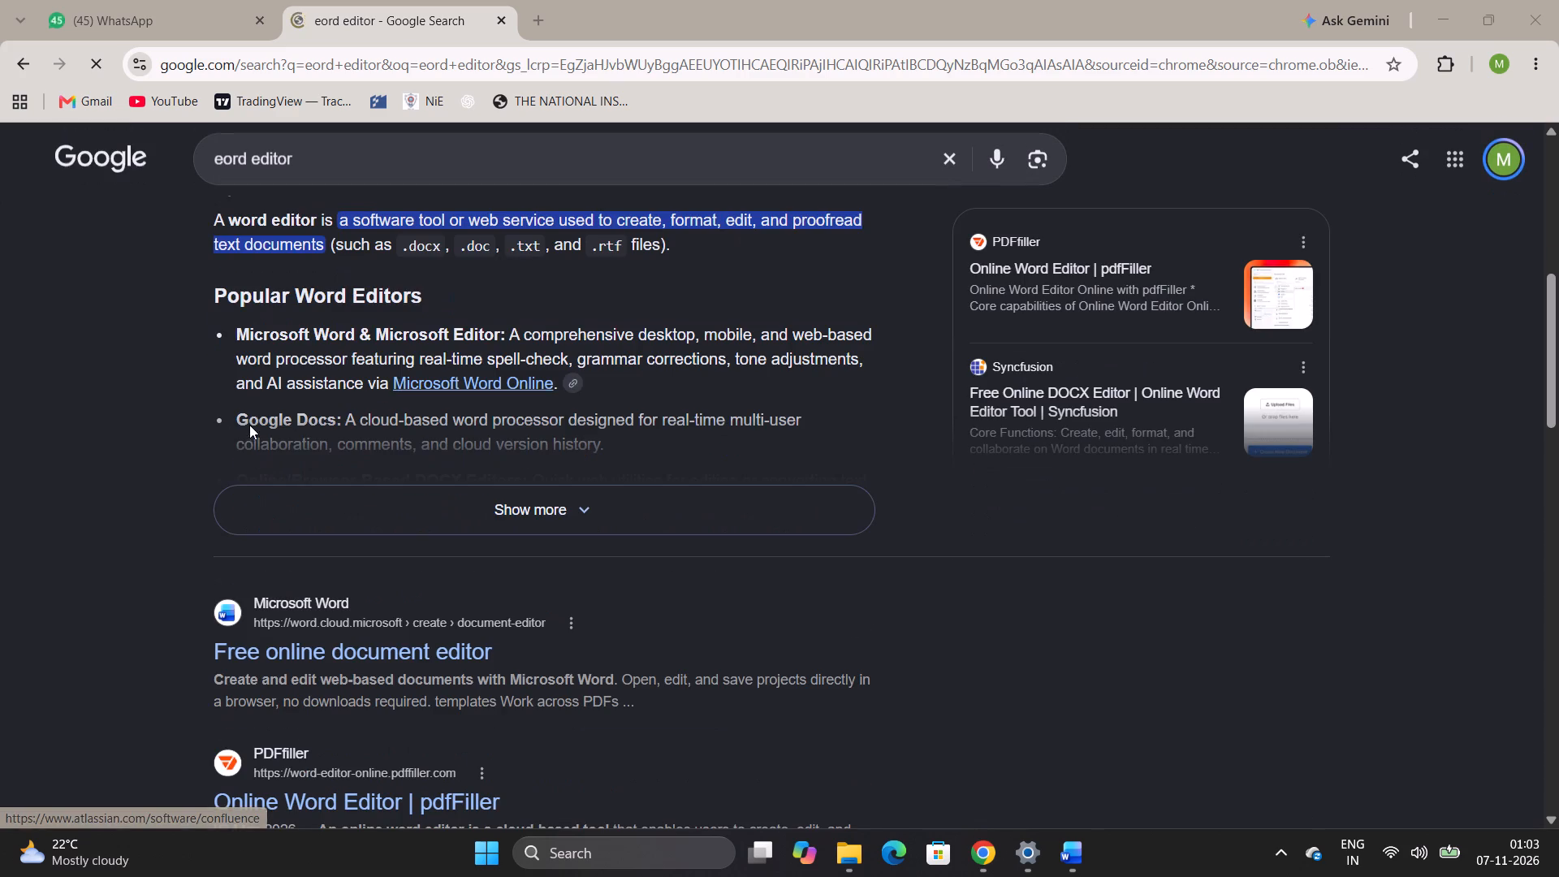
scroll(261, 642, "down", 3)
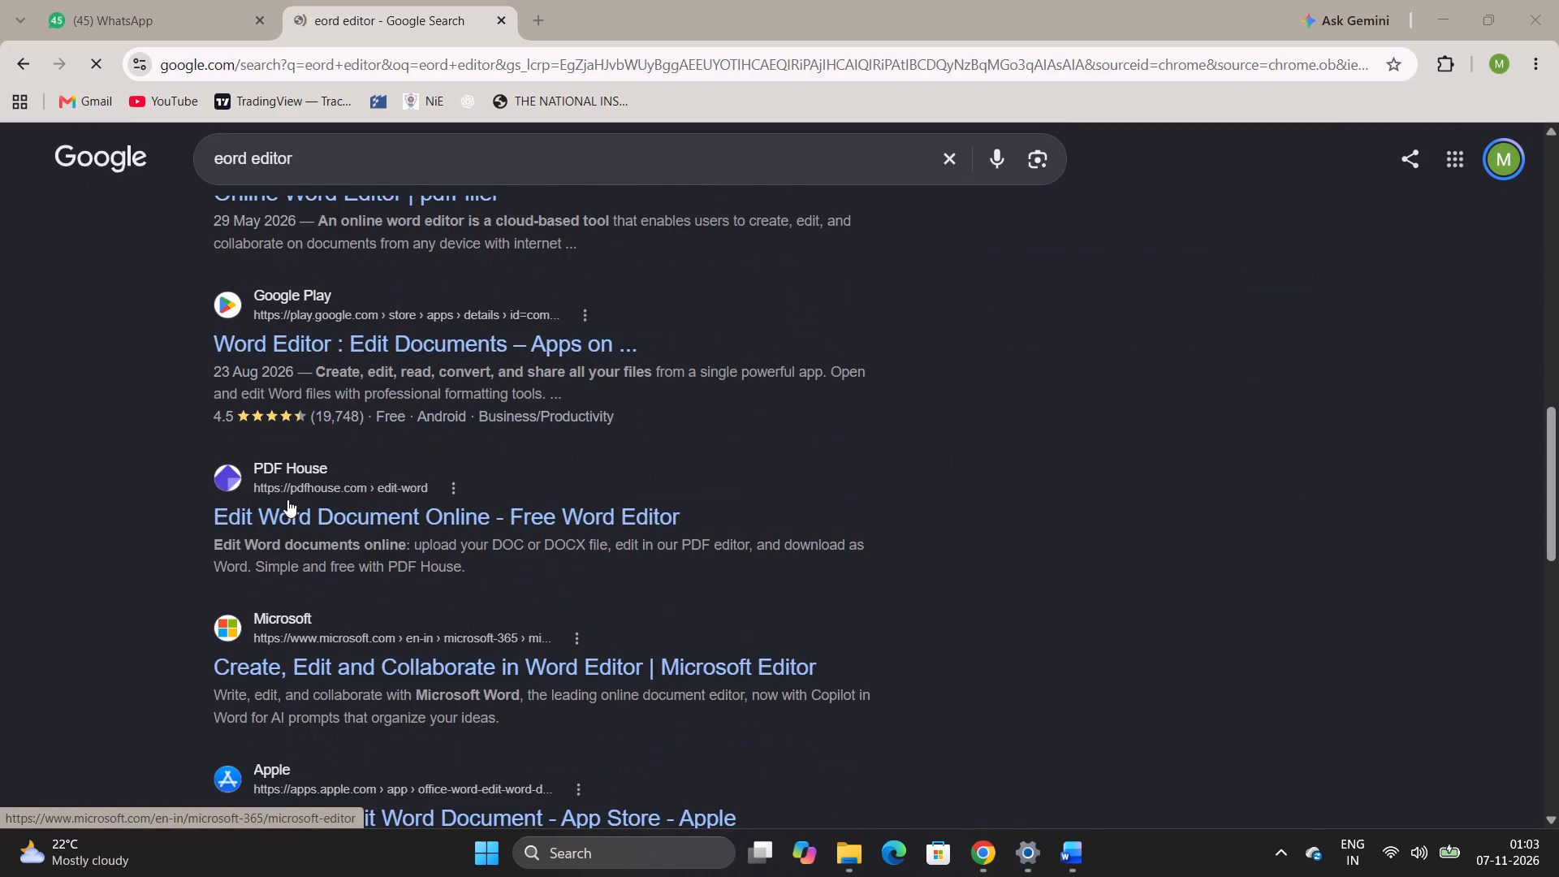
left_click(312, 651)
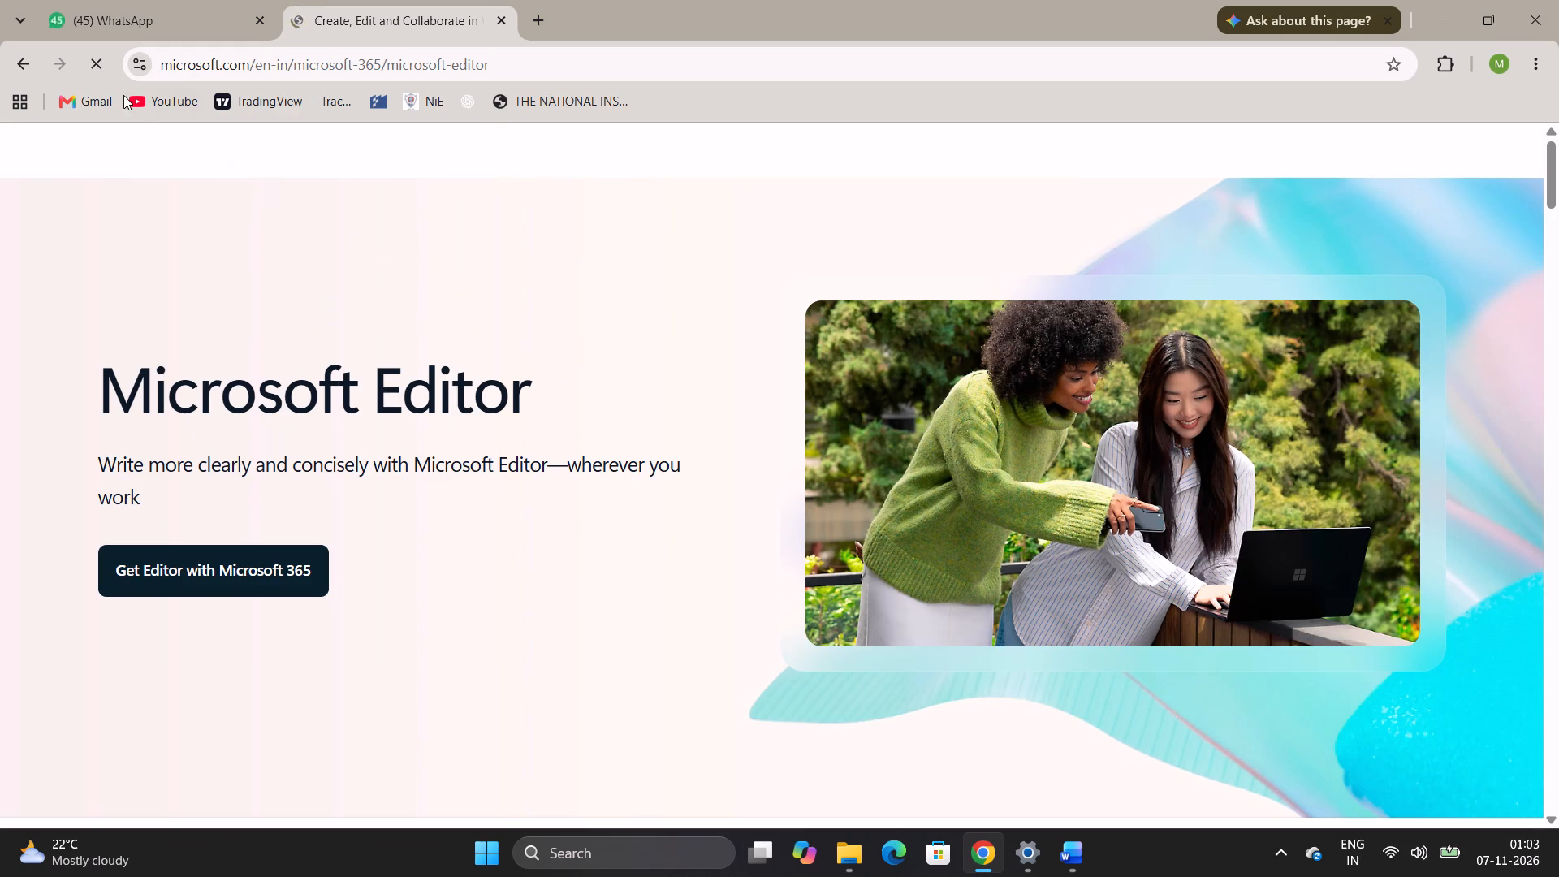
left_click(31, 71)
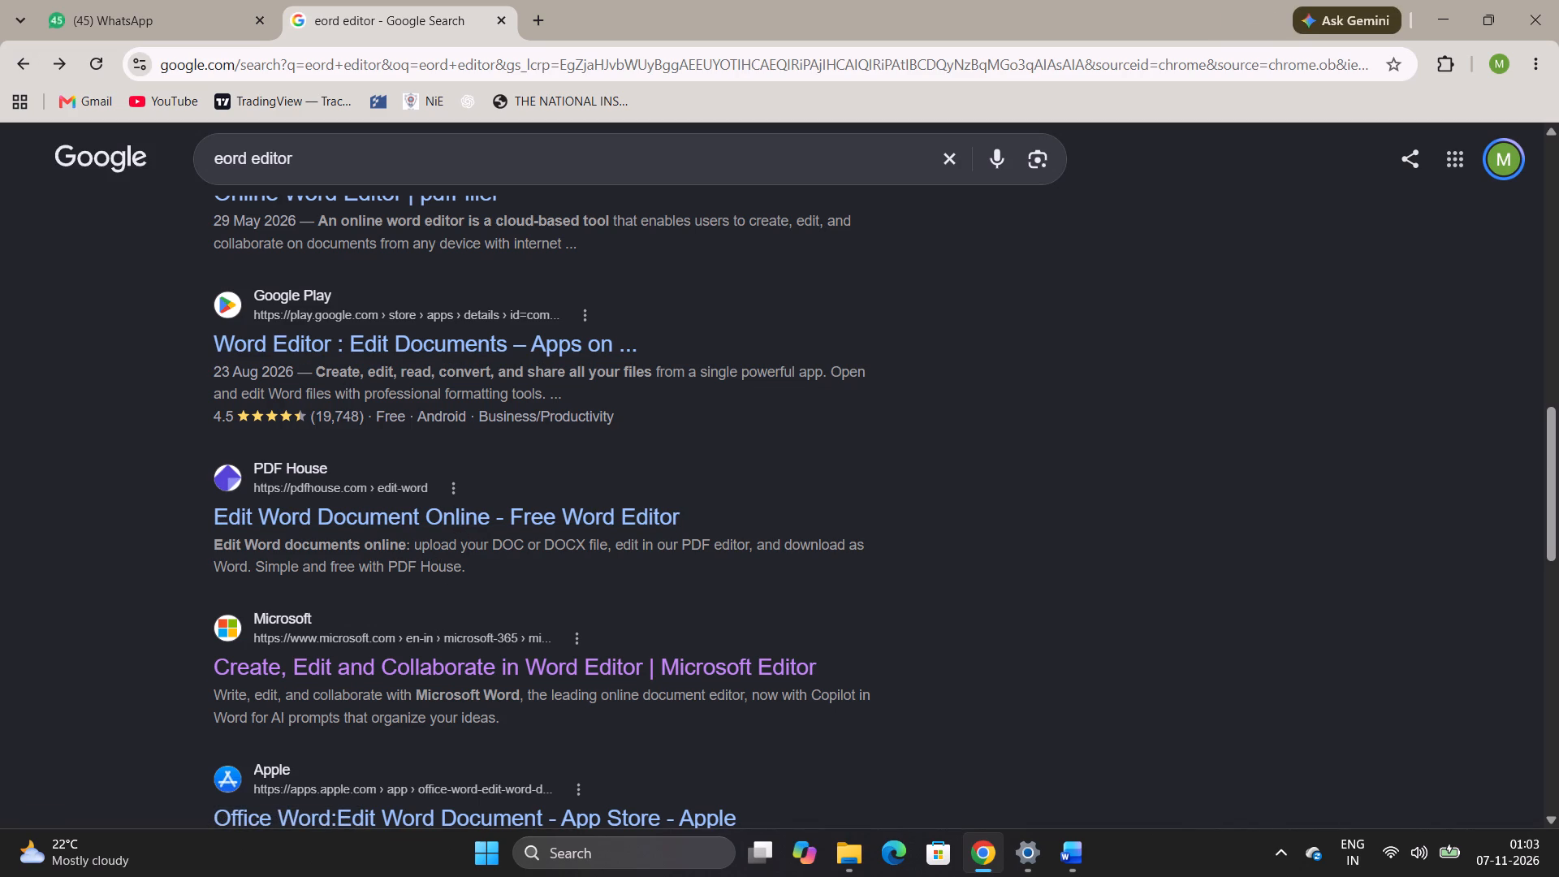
Open PDF House's "Edit Word Document Online - Free Word Editor" page from the search results.
left_click(456, 518)
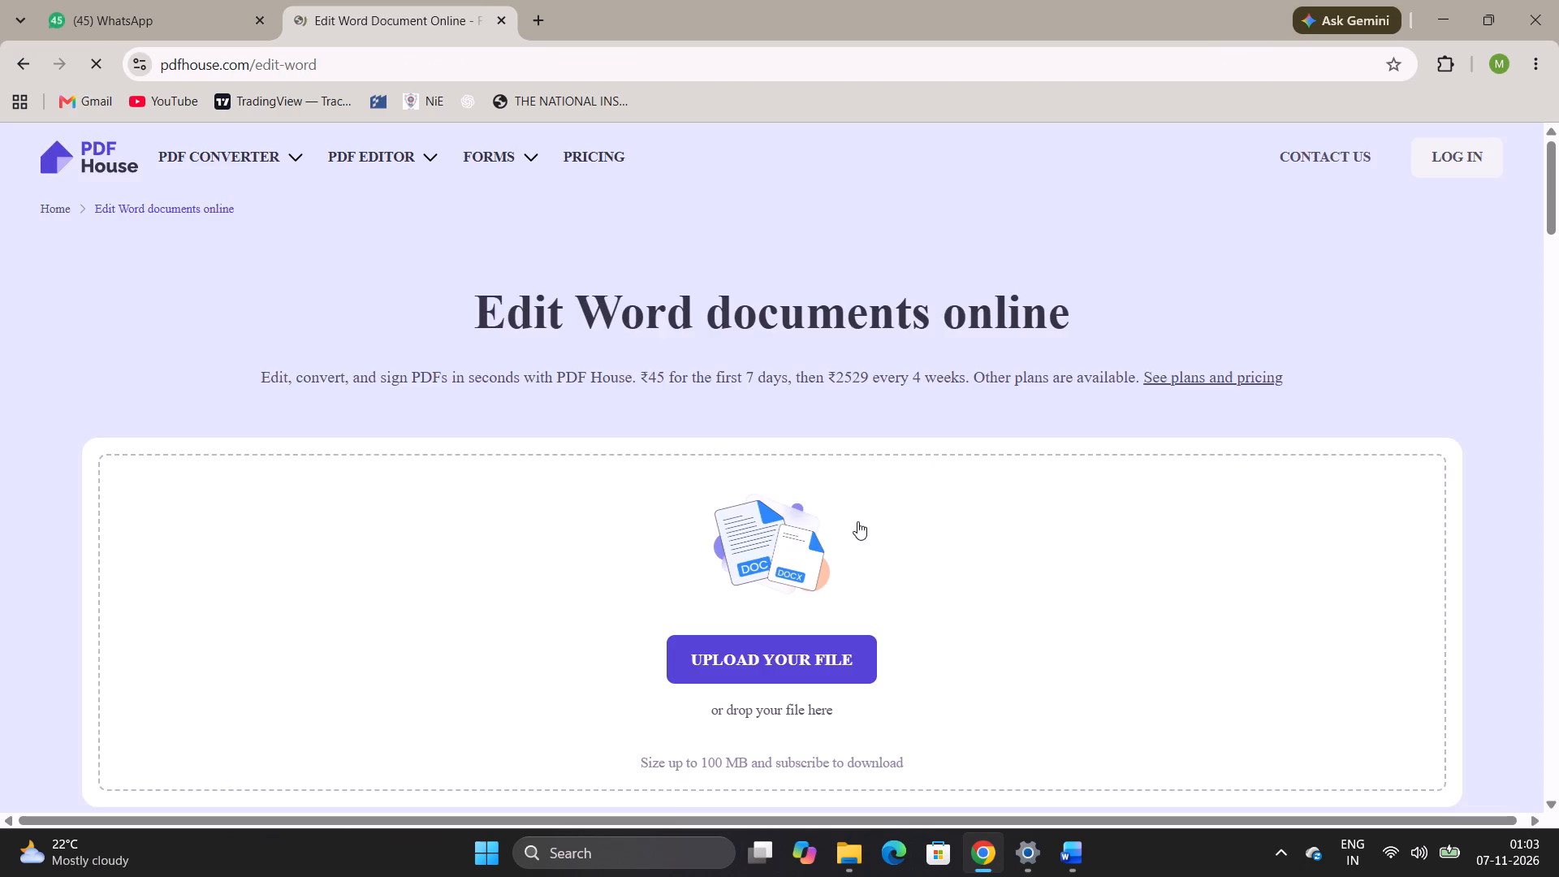
Start a file upload on PDF House, dismiss the chat notification, and browse Downloads and the other folders for the Word document.
left_click(777, 656)
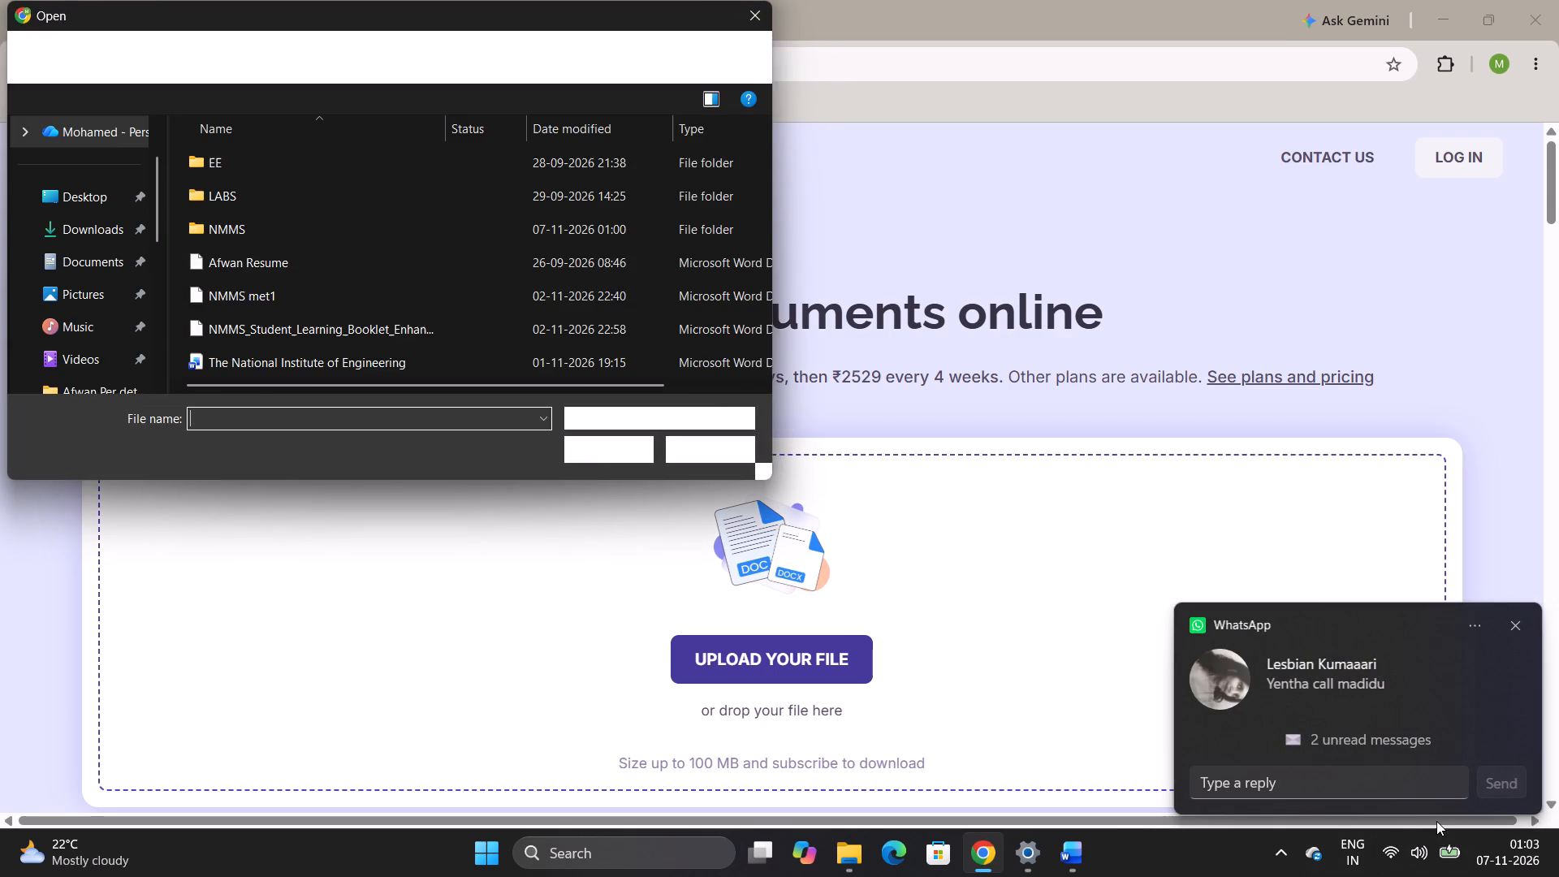
left_click(1509, 622)
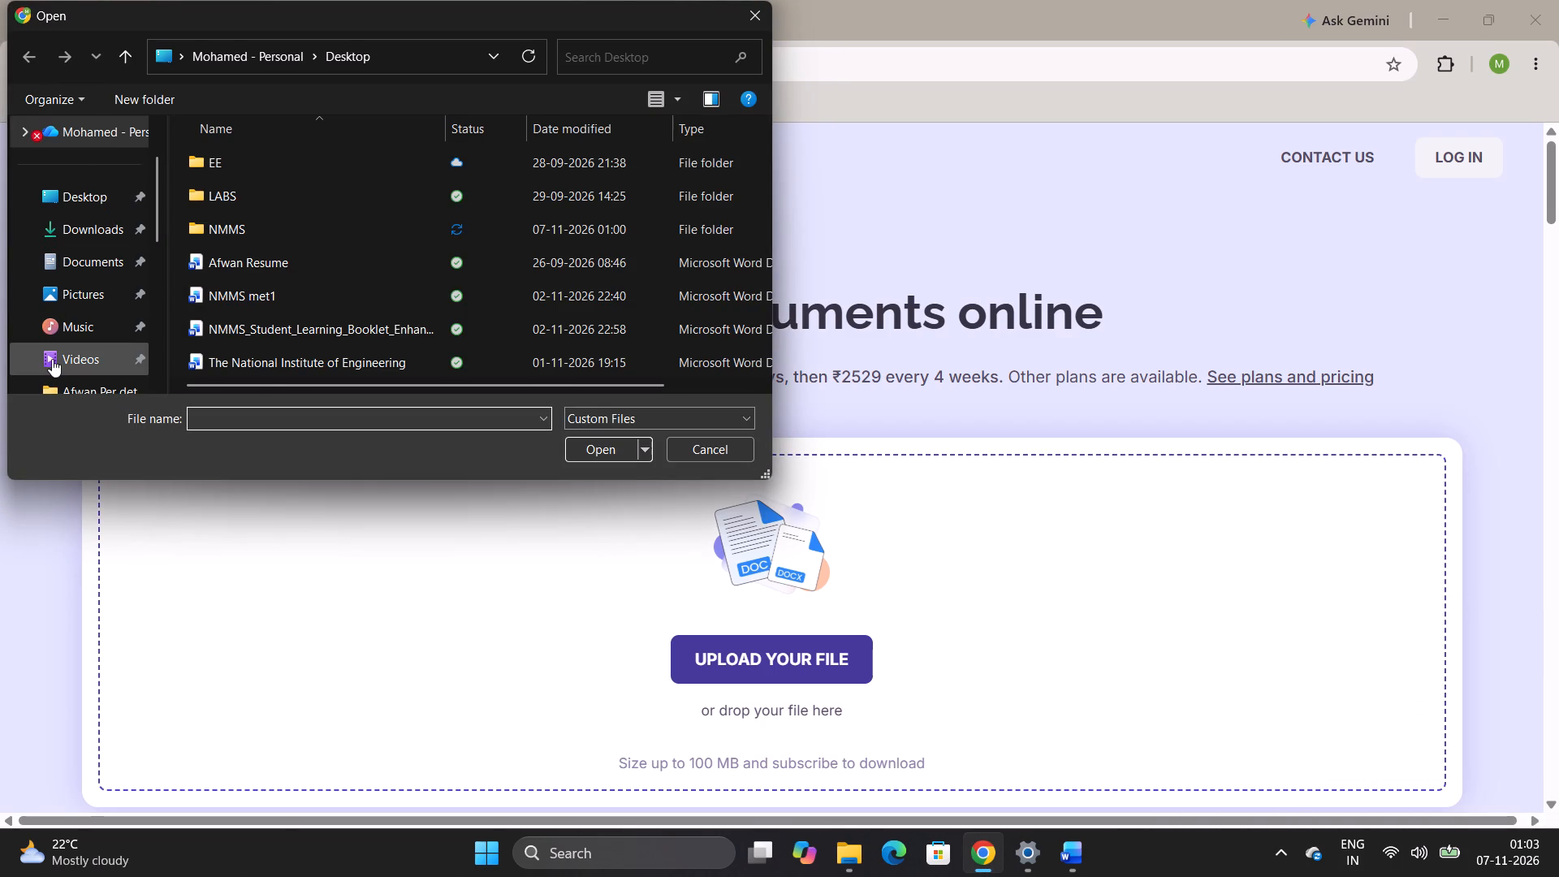
scroll(71, 318, "down", 2)
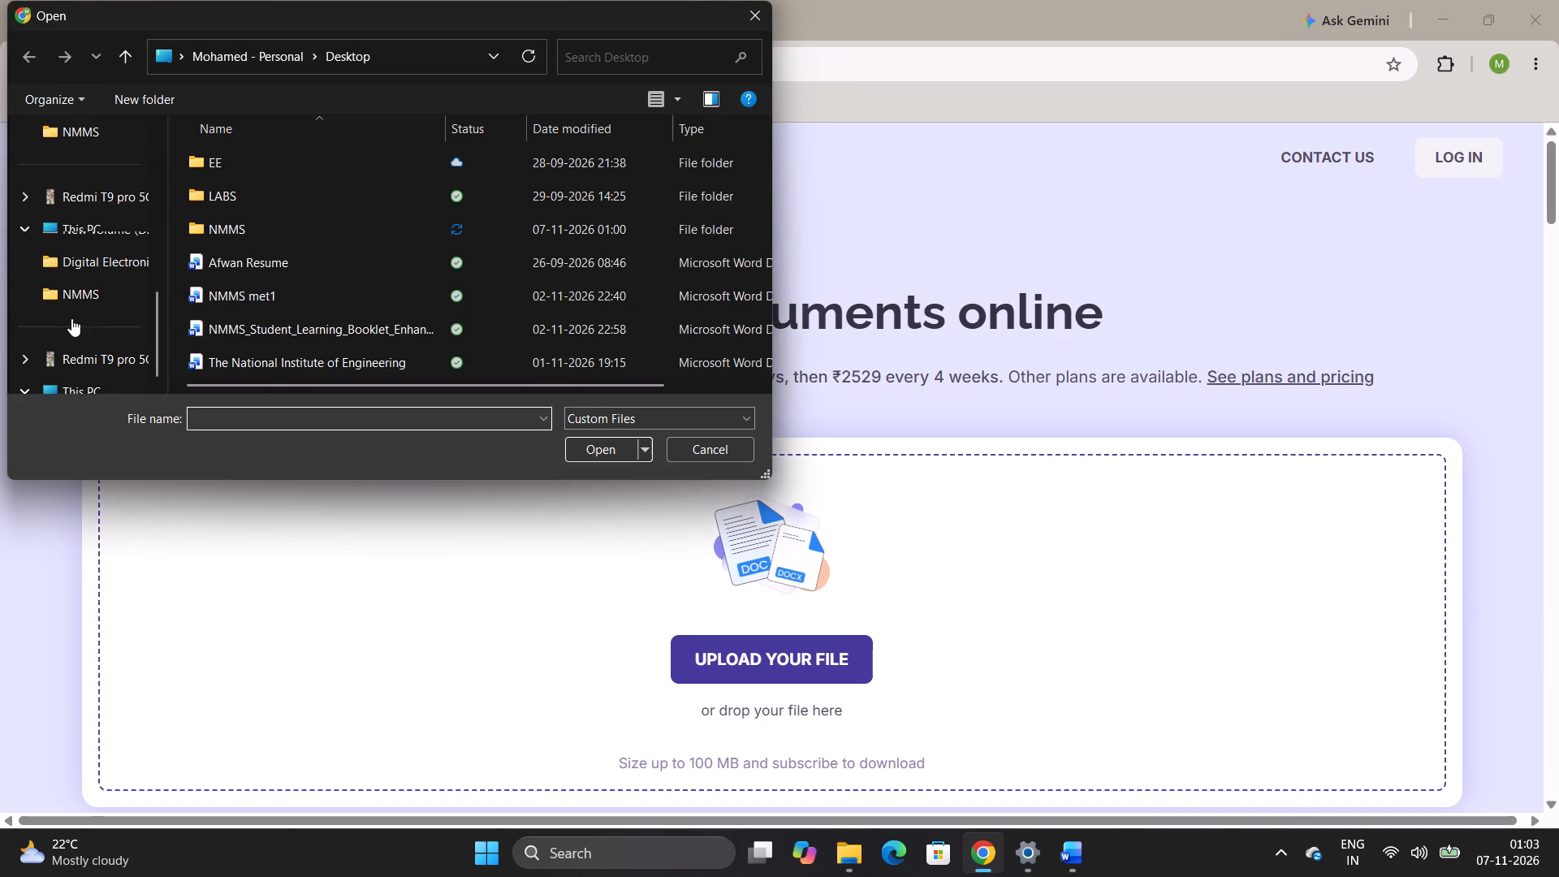
scroll(76, 181, "up", 2)
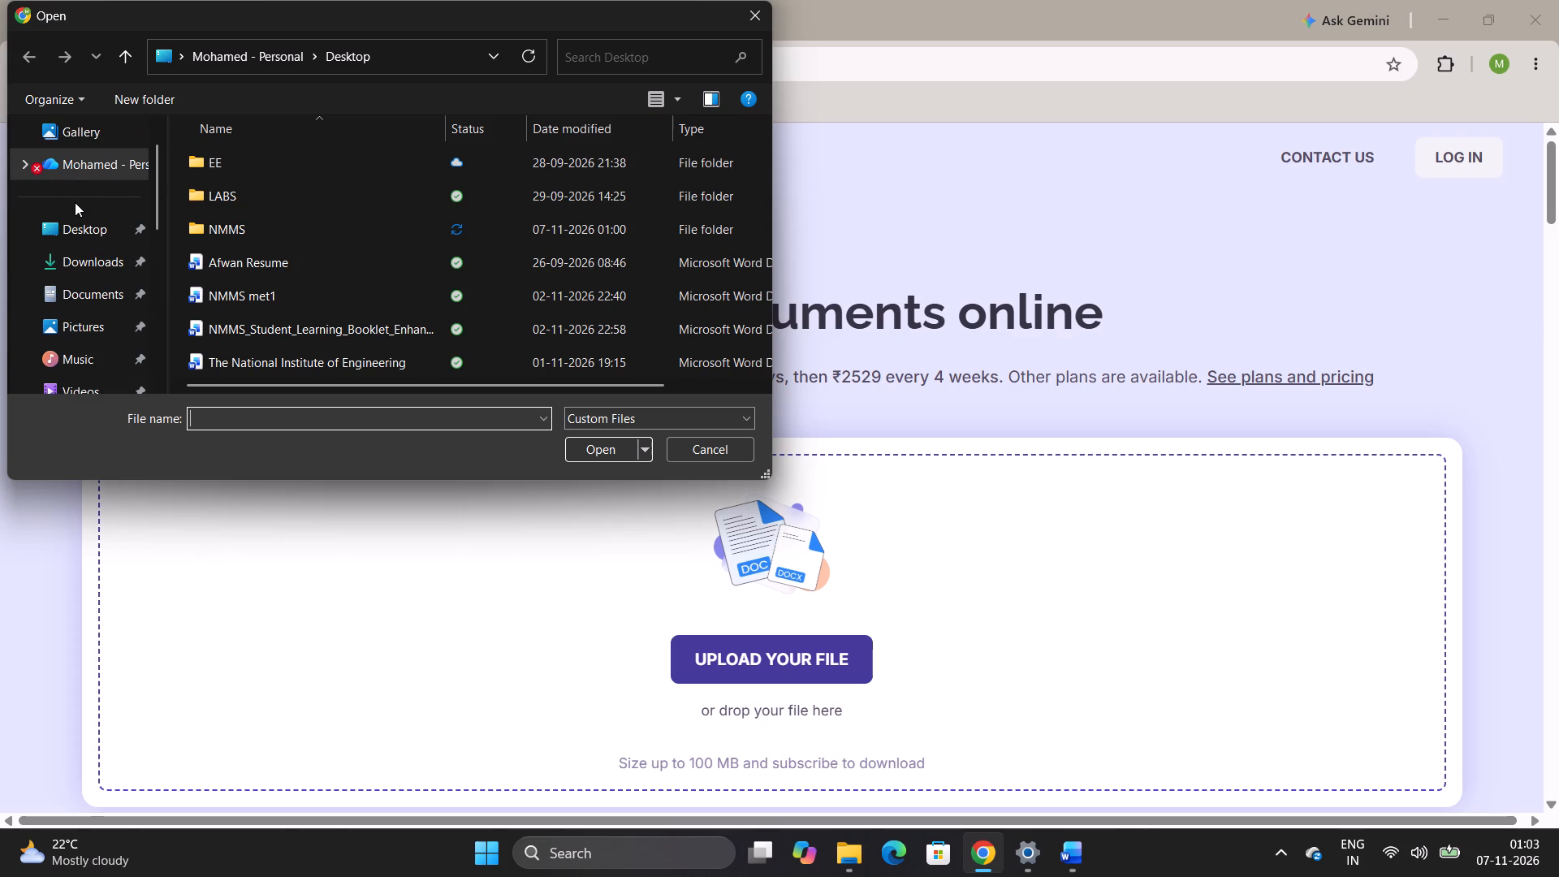
scroll(75, 202, "up", 1)
scroll(75, 202, "down", 2)
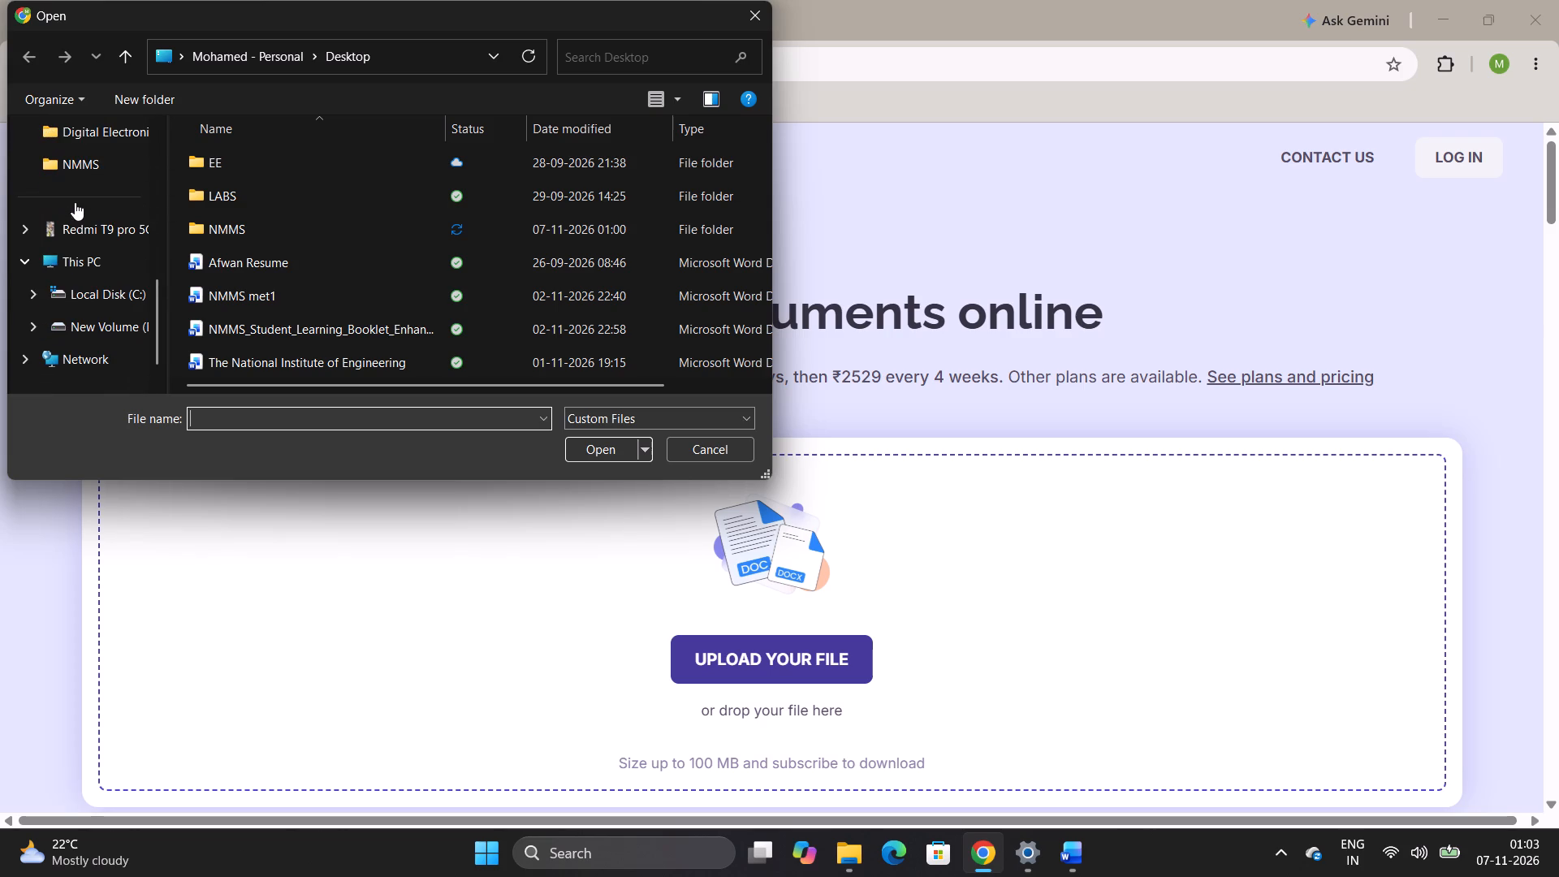
scroll(67, 192, "up", 2)
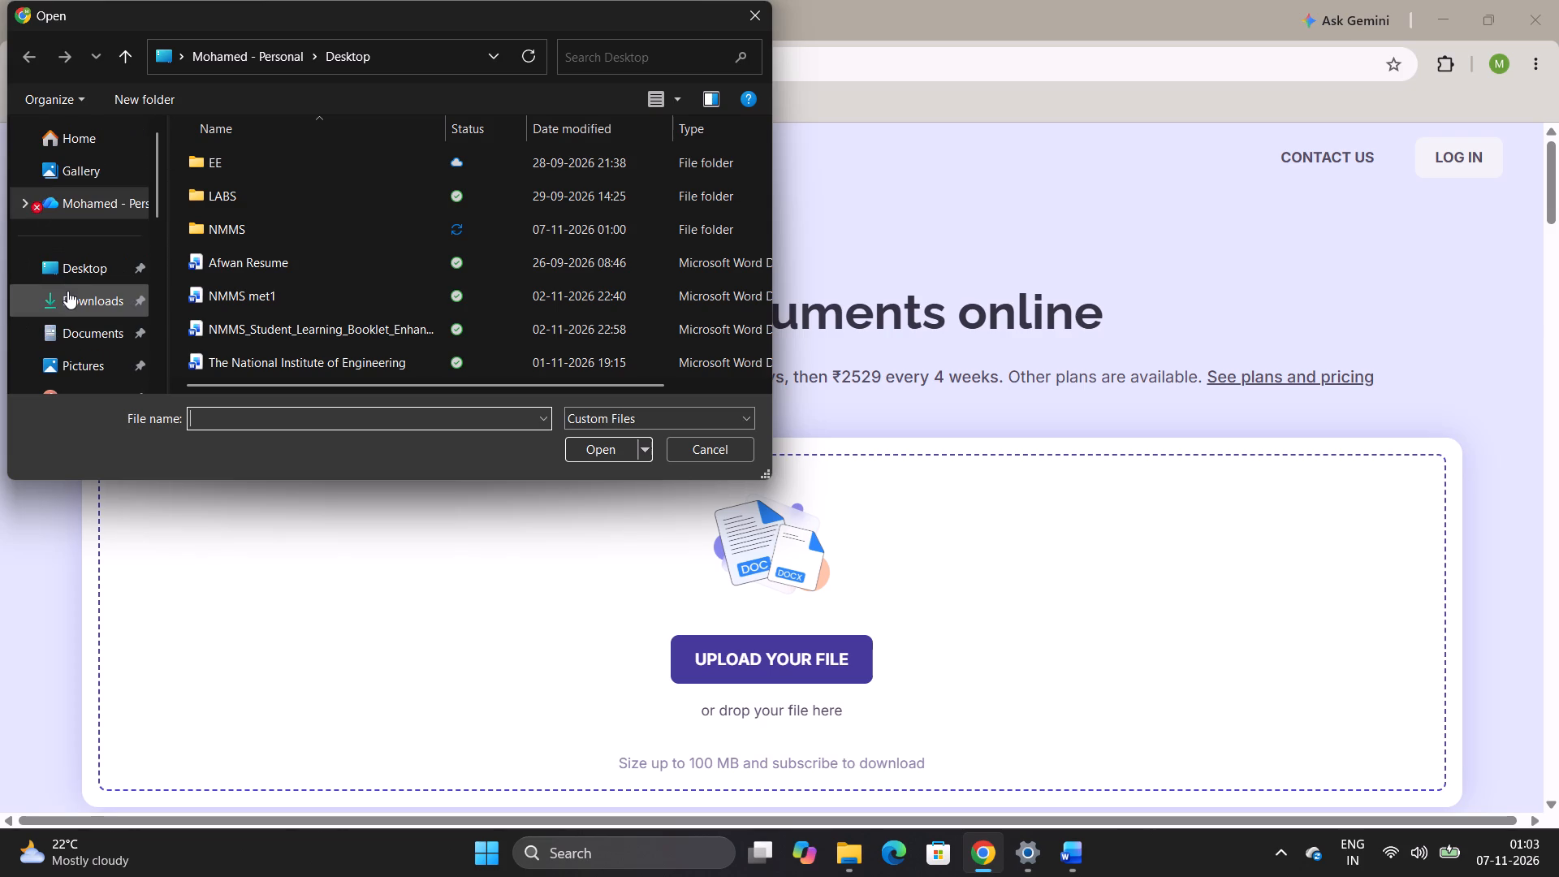
left_click(67, 288)
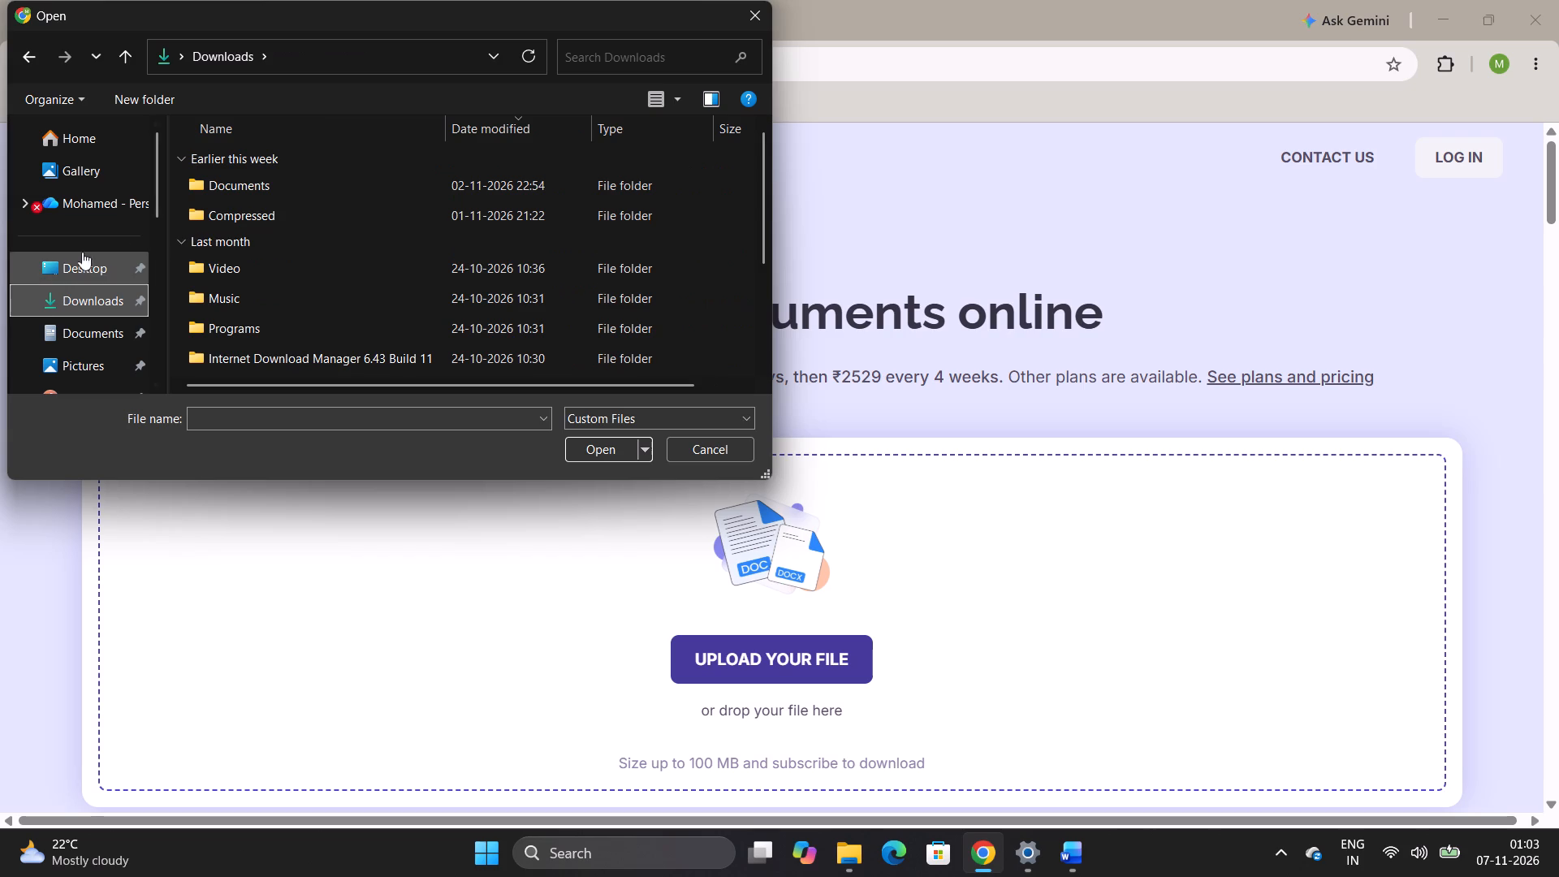
scroll(74, 310, "down", 1)
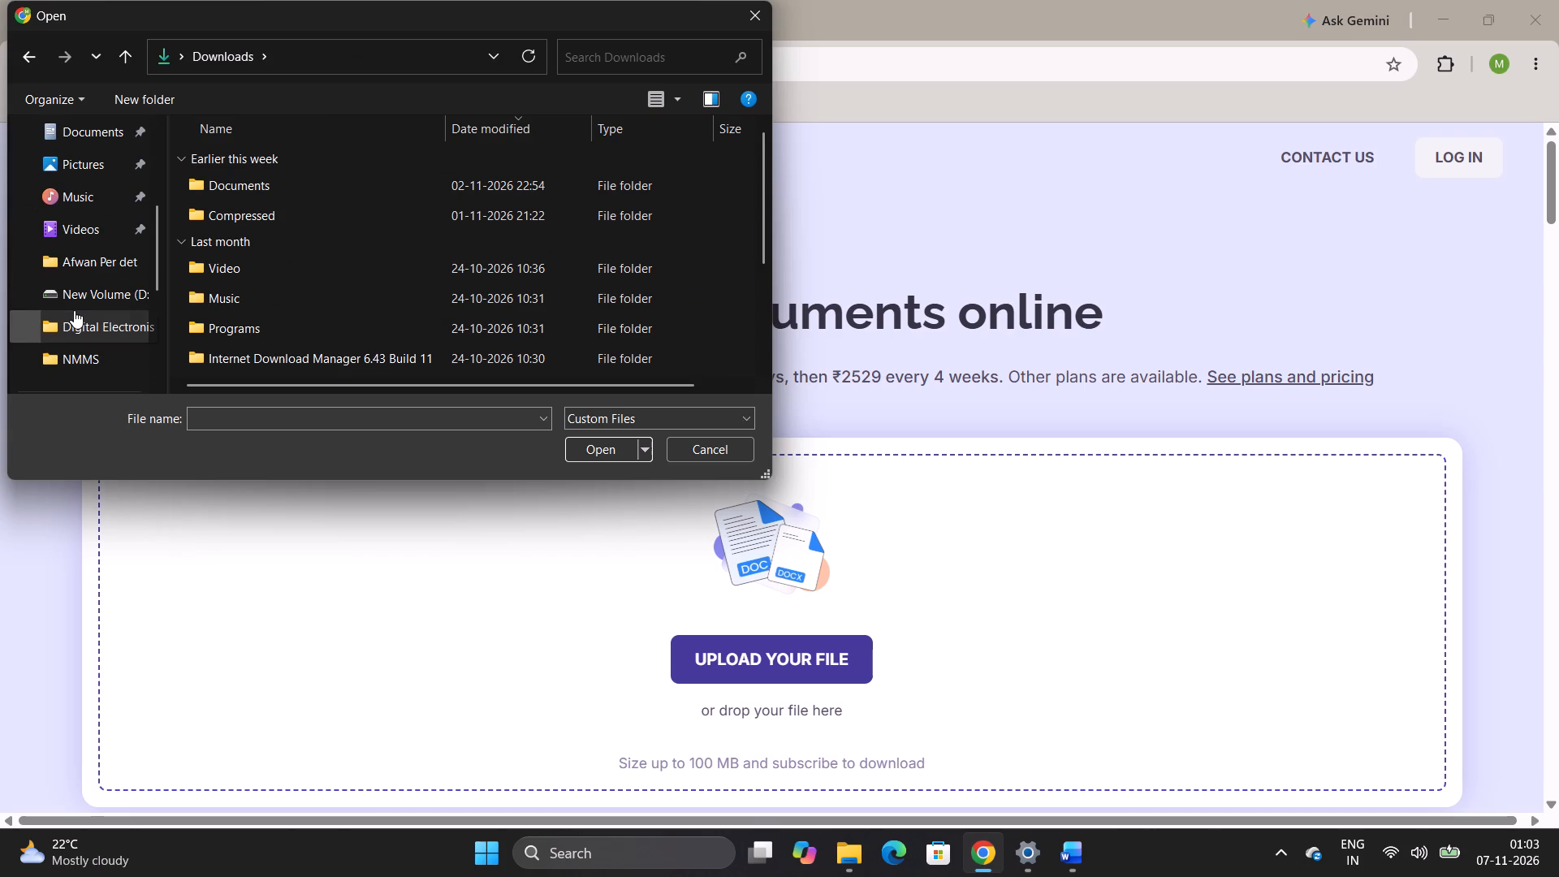
Look through the Documents folder in the upload file chooser for the internship report.
left_click(103, 141)
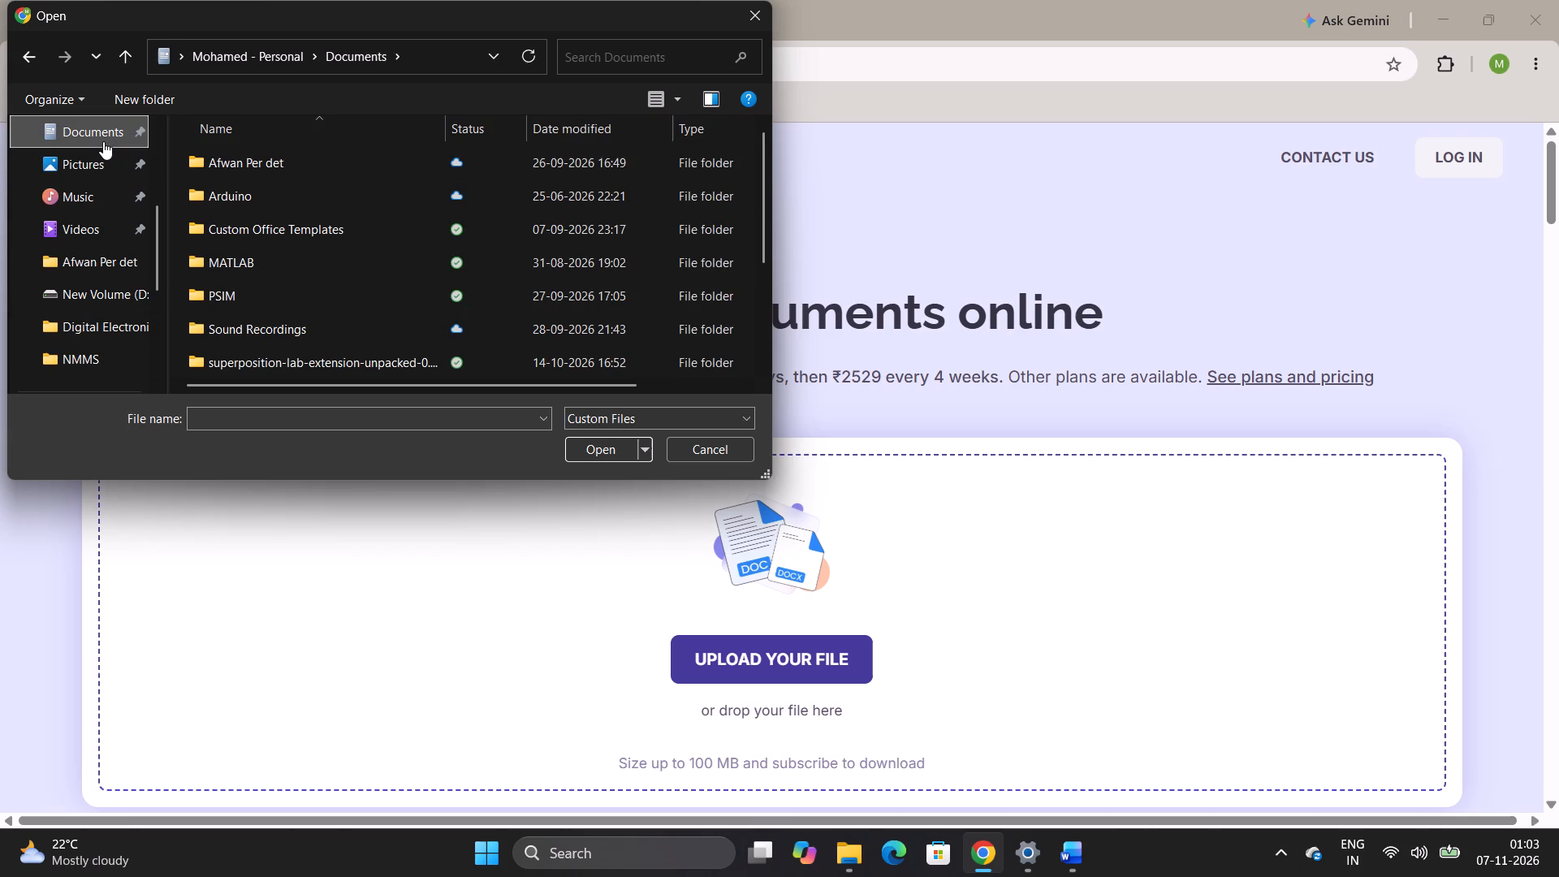
scroll(366, 238, "down", 3)
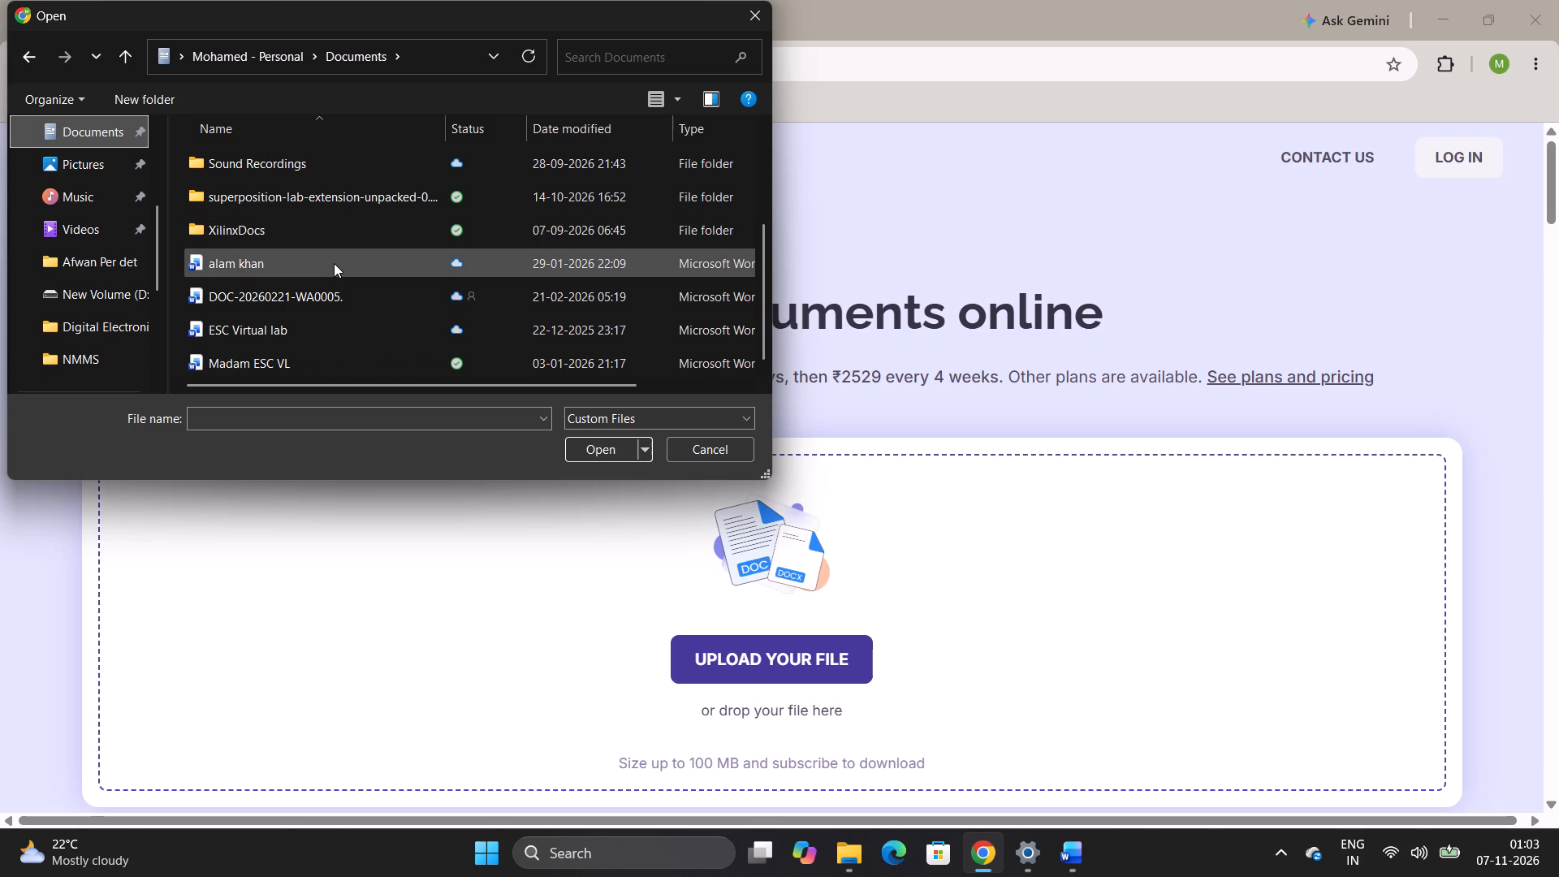
scroll(334, 263, "down", 5)
scroll(334, 263, "up", 3)
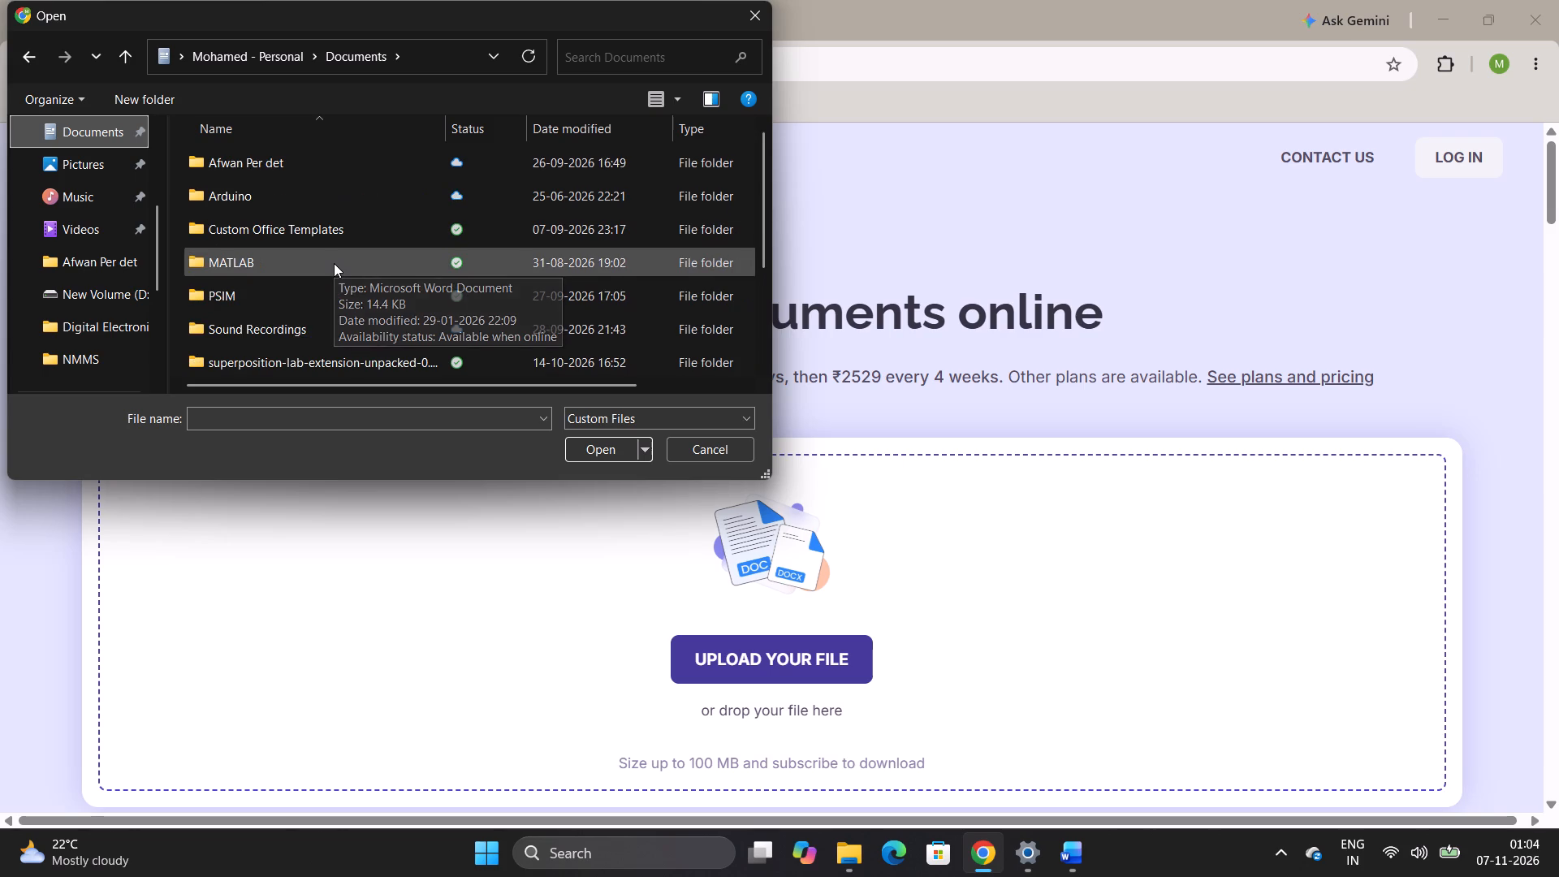
scroll(334, 263, "up", 9)
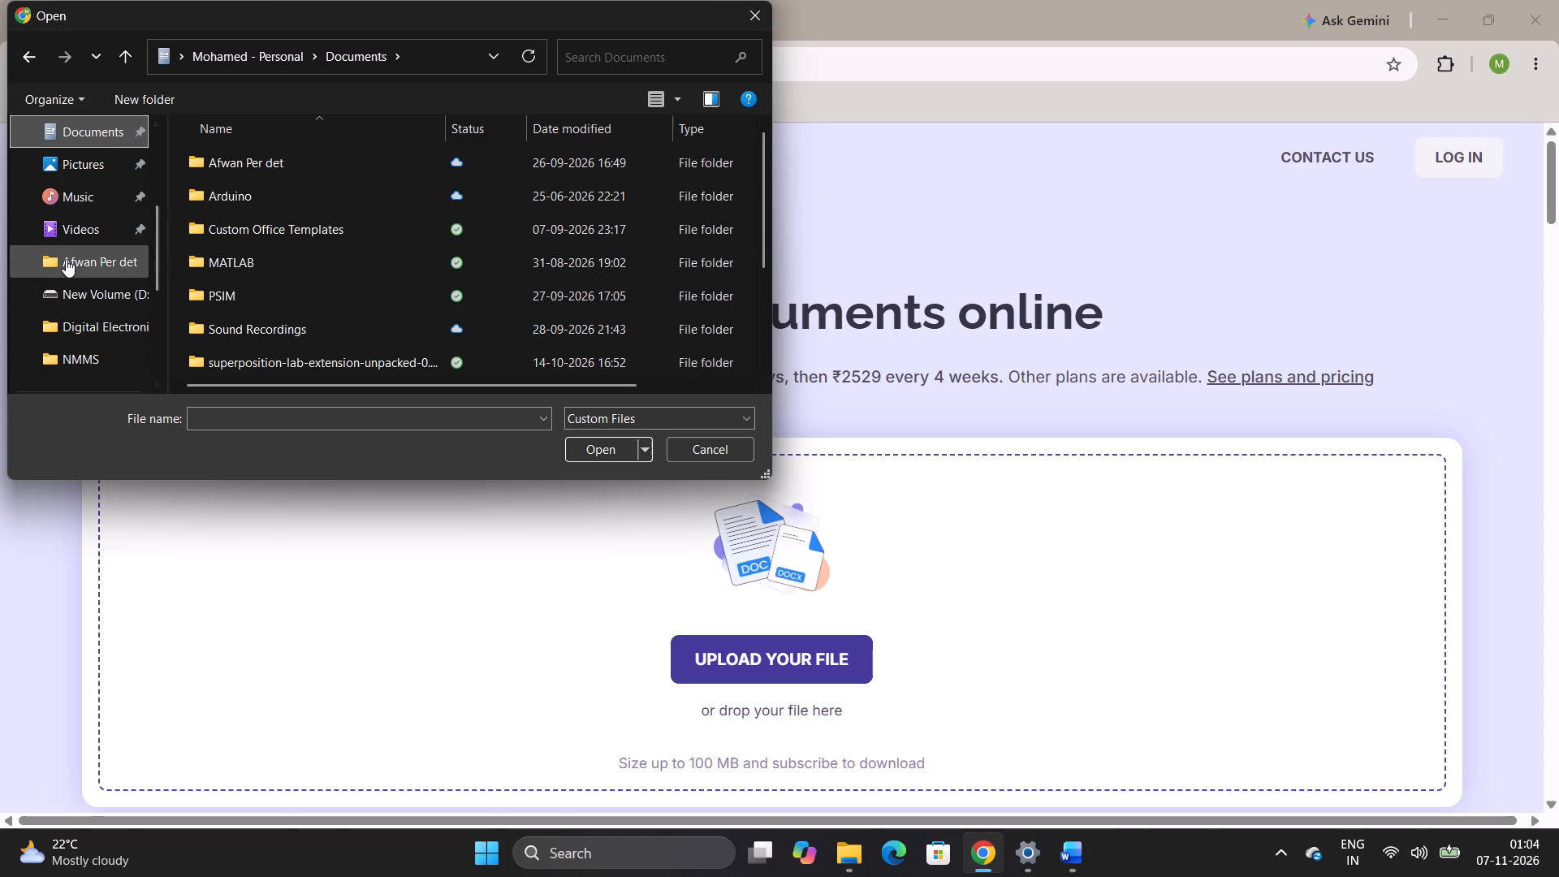
scroll(66, 259, "down", 3)
scroll(66, 259, "up", 8)
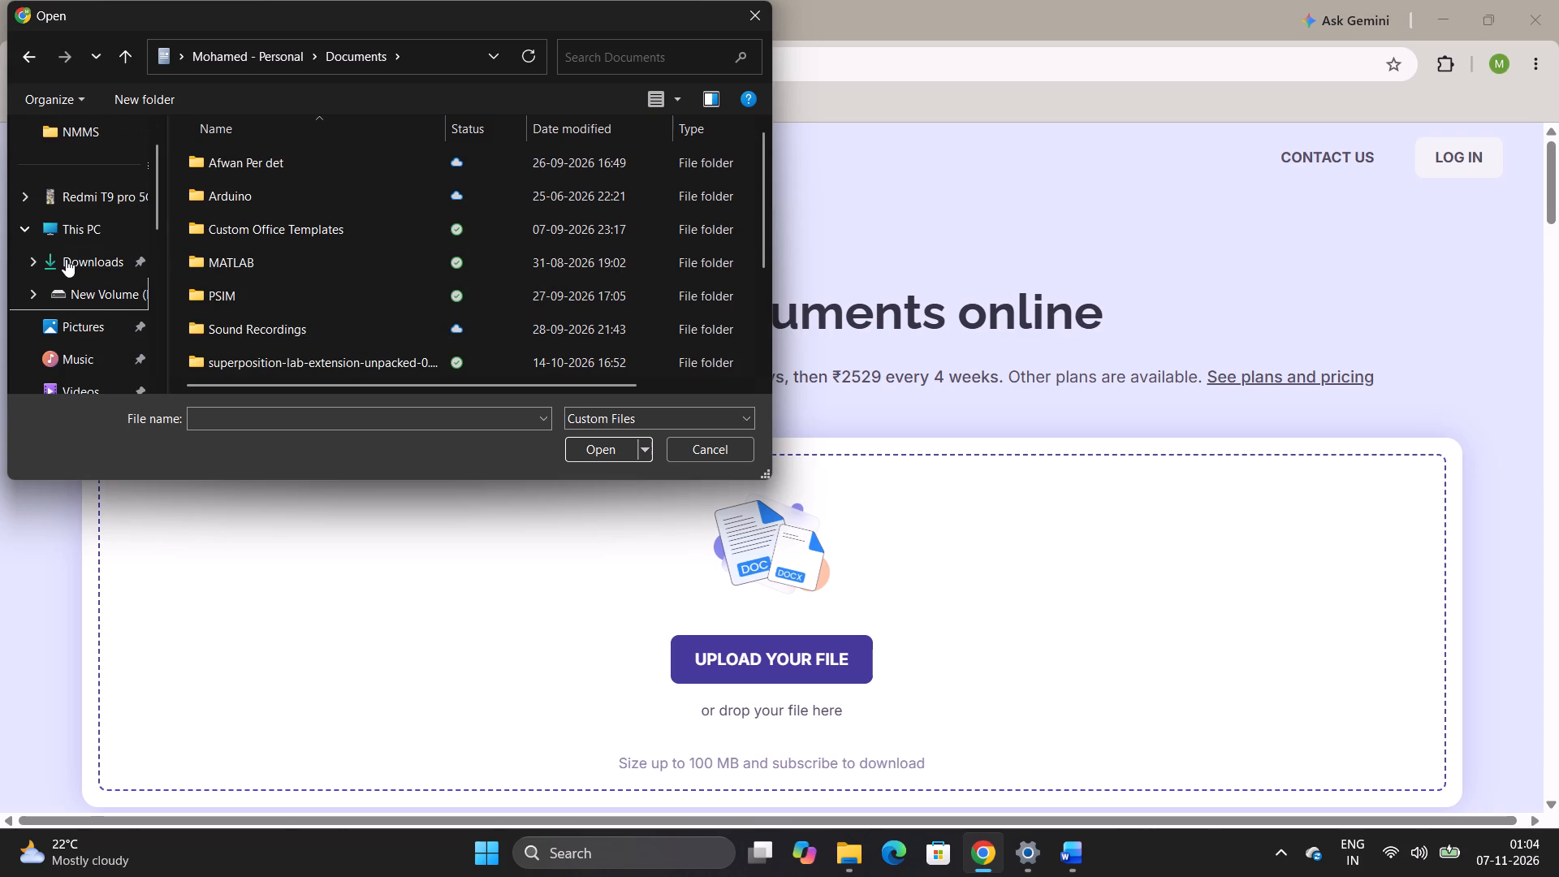
scroll(66, 259, "up", 6)
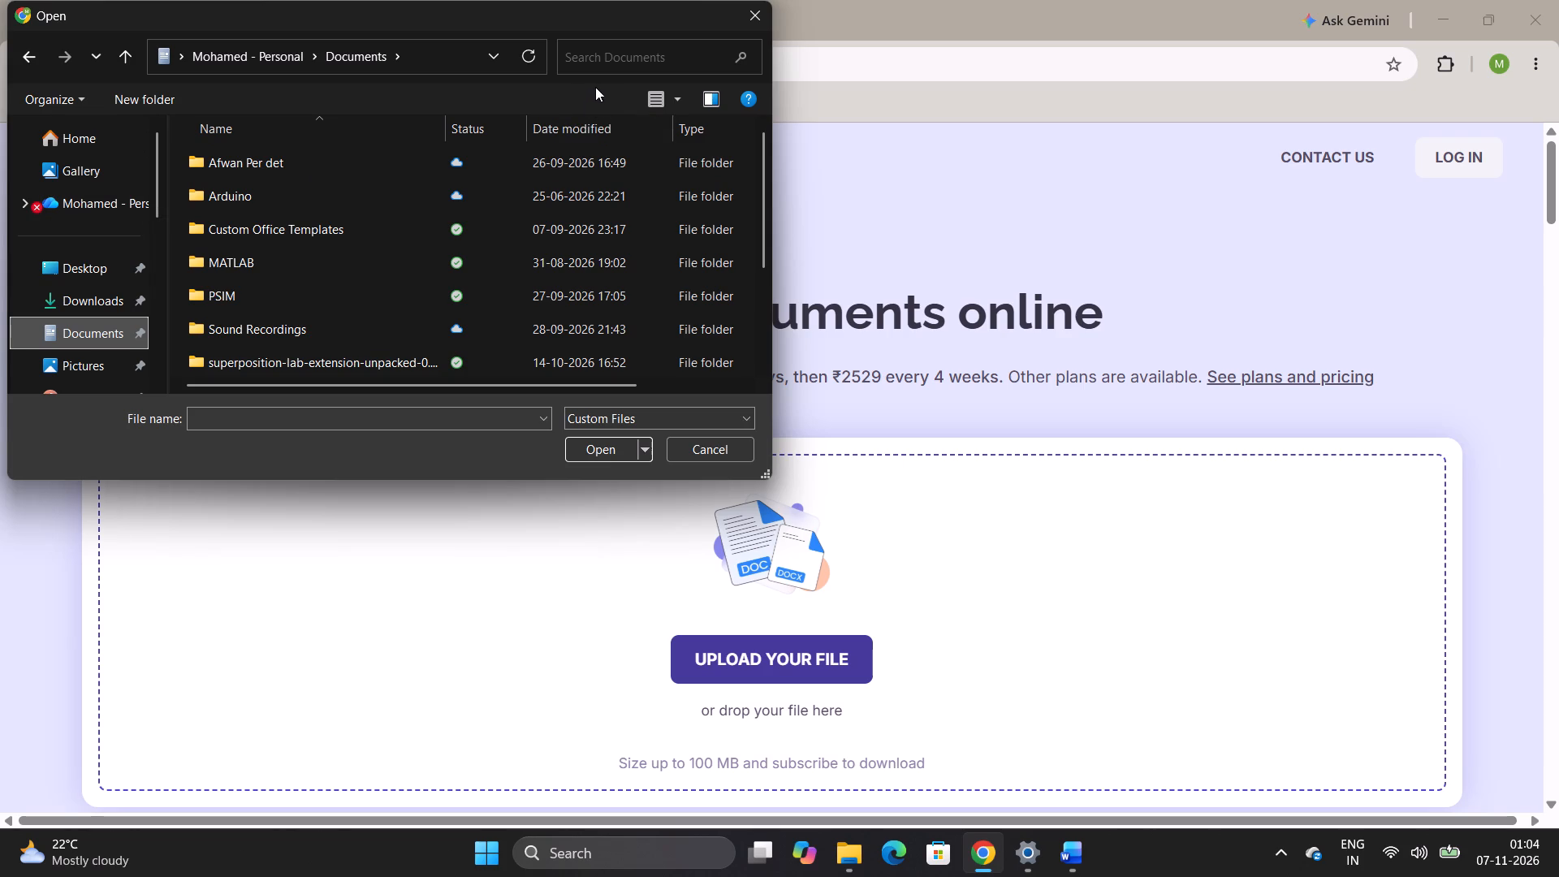
Search the Documents folder for "mustfa", then correct the search term to "mustafa".
left_click(604, 58)
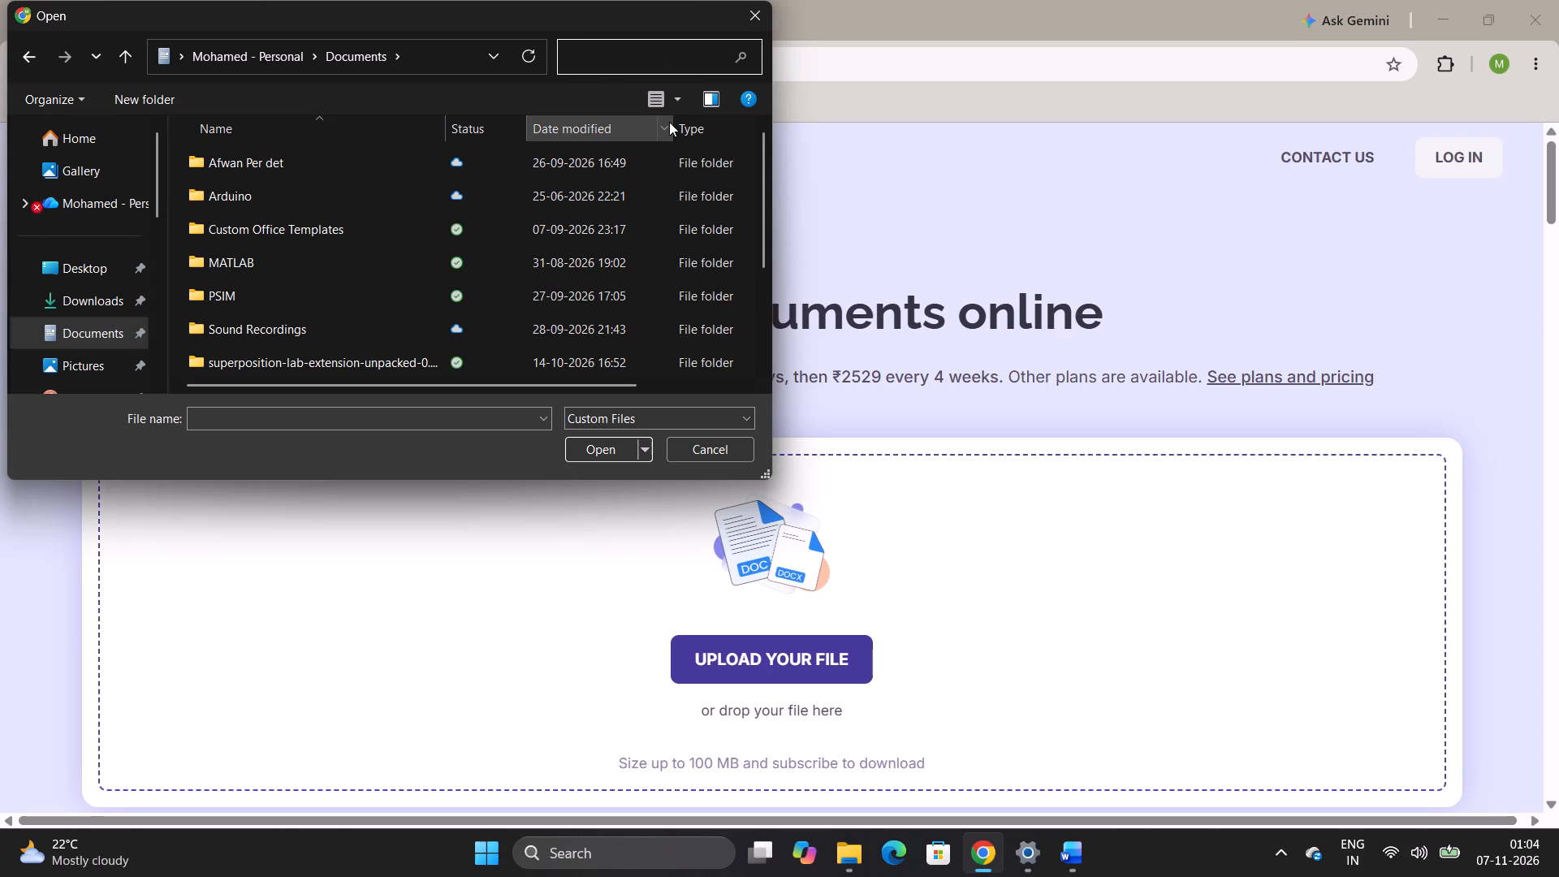
type("mustfa")
key("Return")
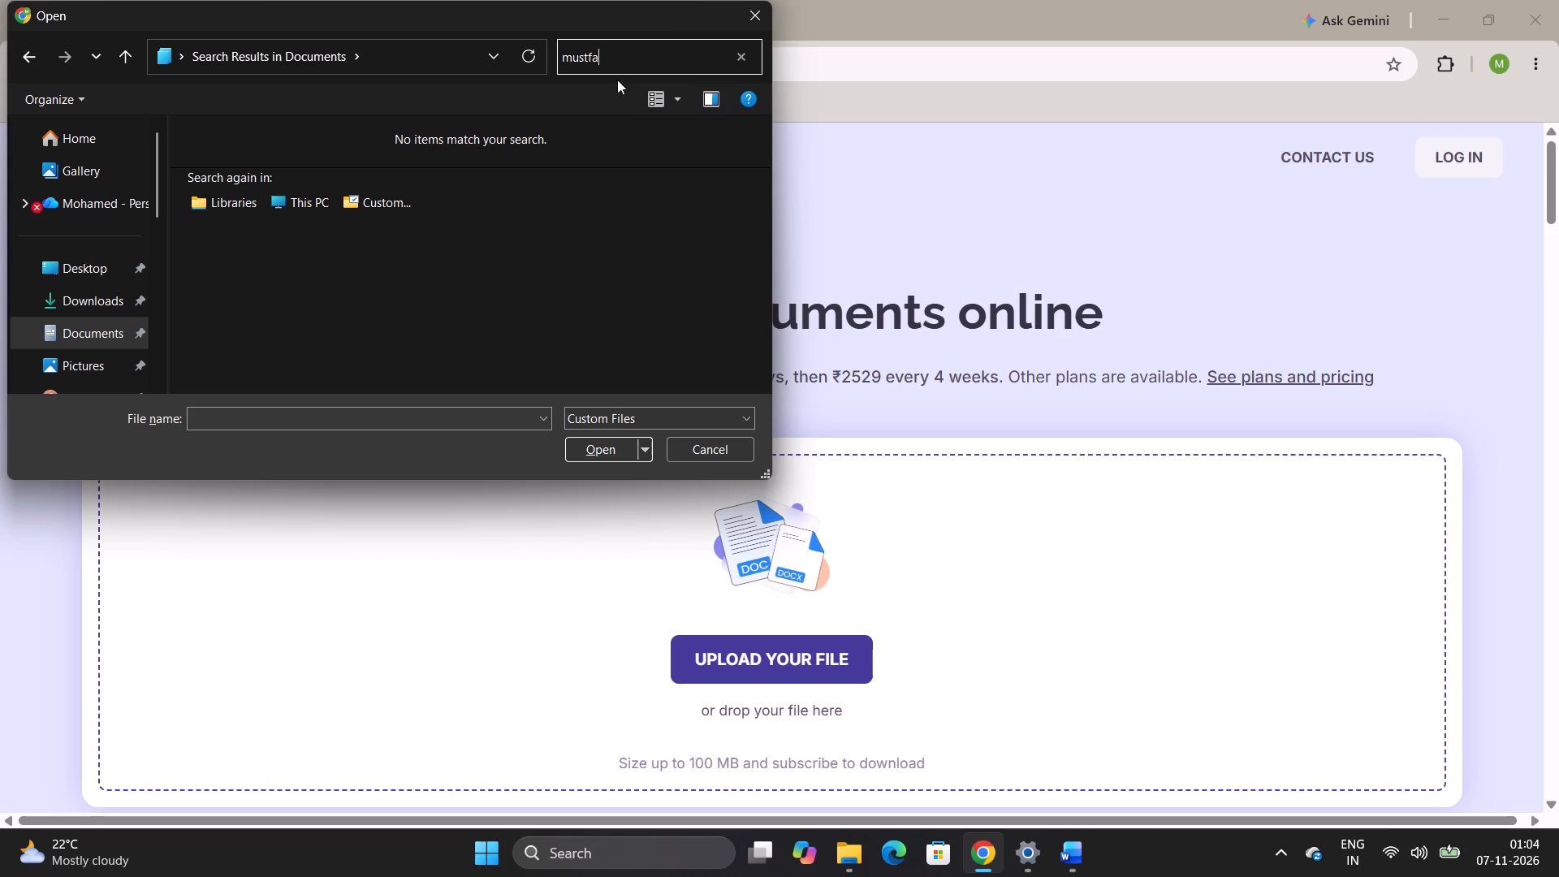
left_click(583, 57)
key("Right")
key("Right")
key("a")
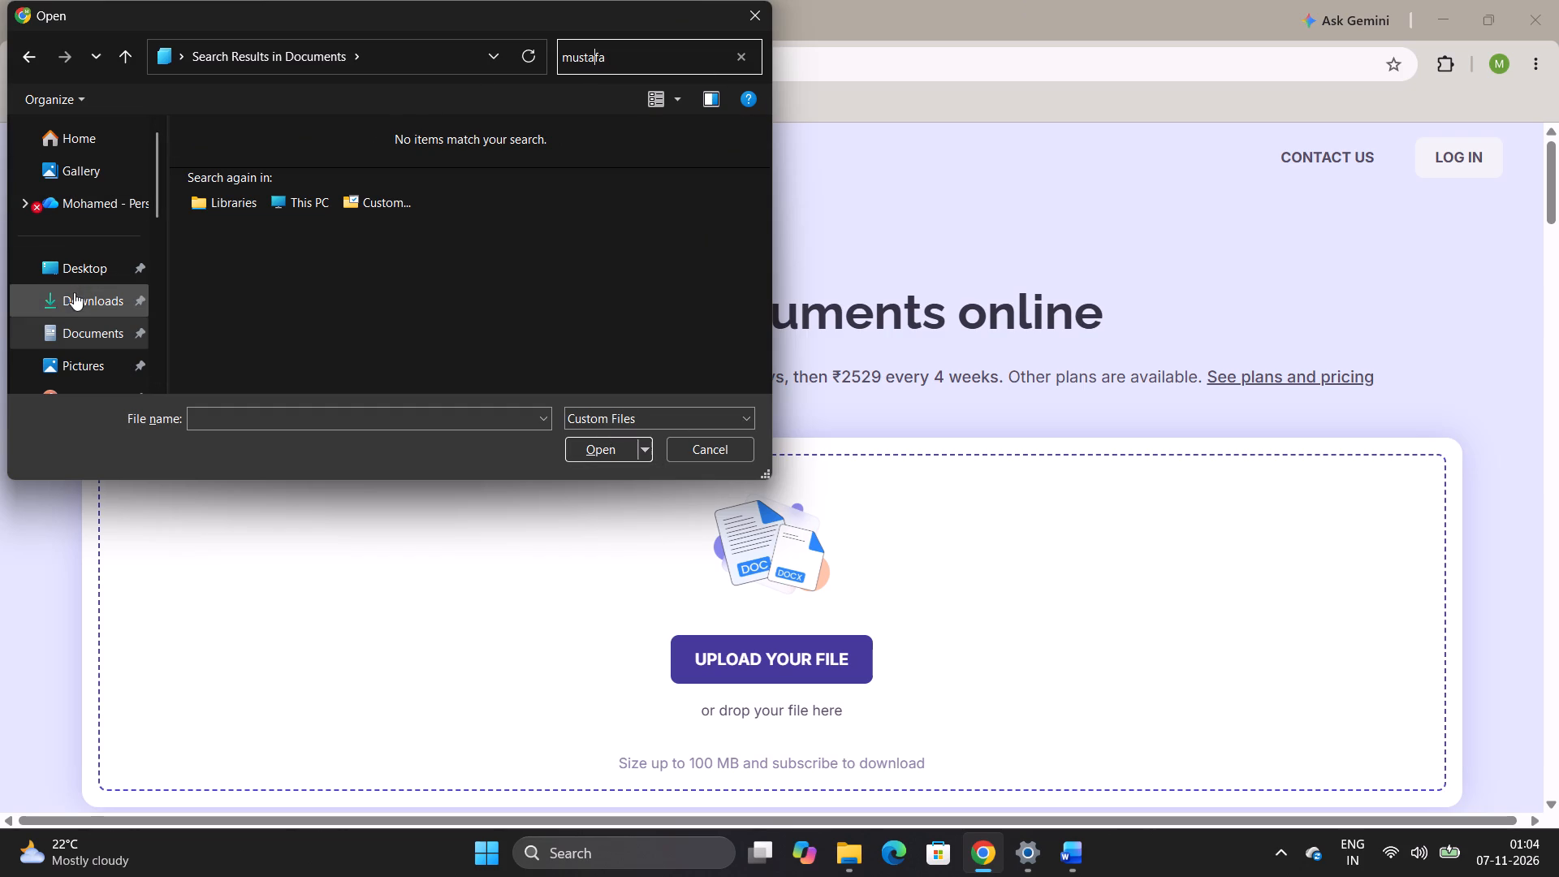
Check the Desktop and Downloads folders, search This PC for "mustafa", then close the file chooser and minimize the browser.
left_click(74, 265)
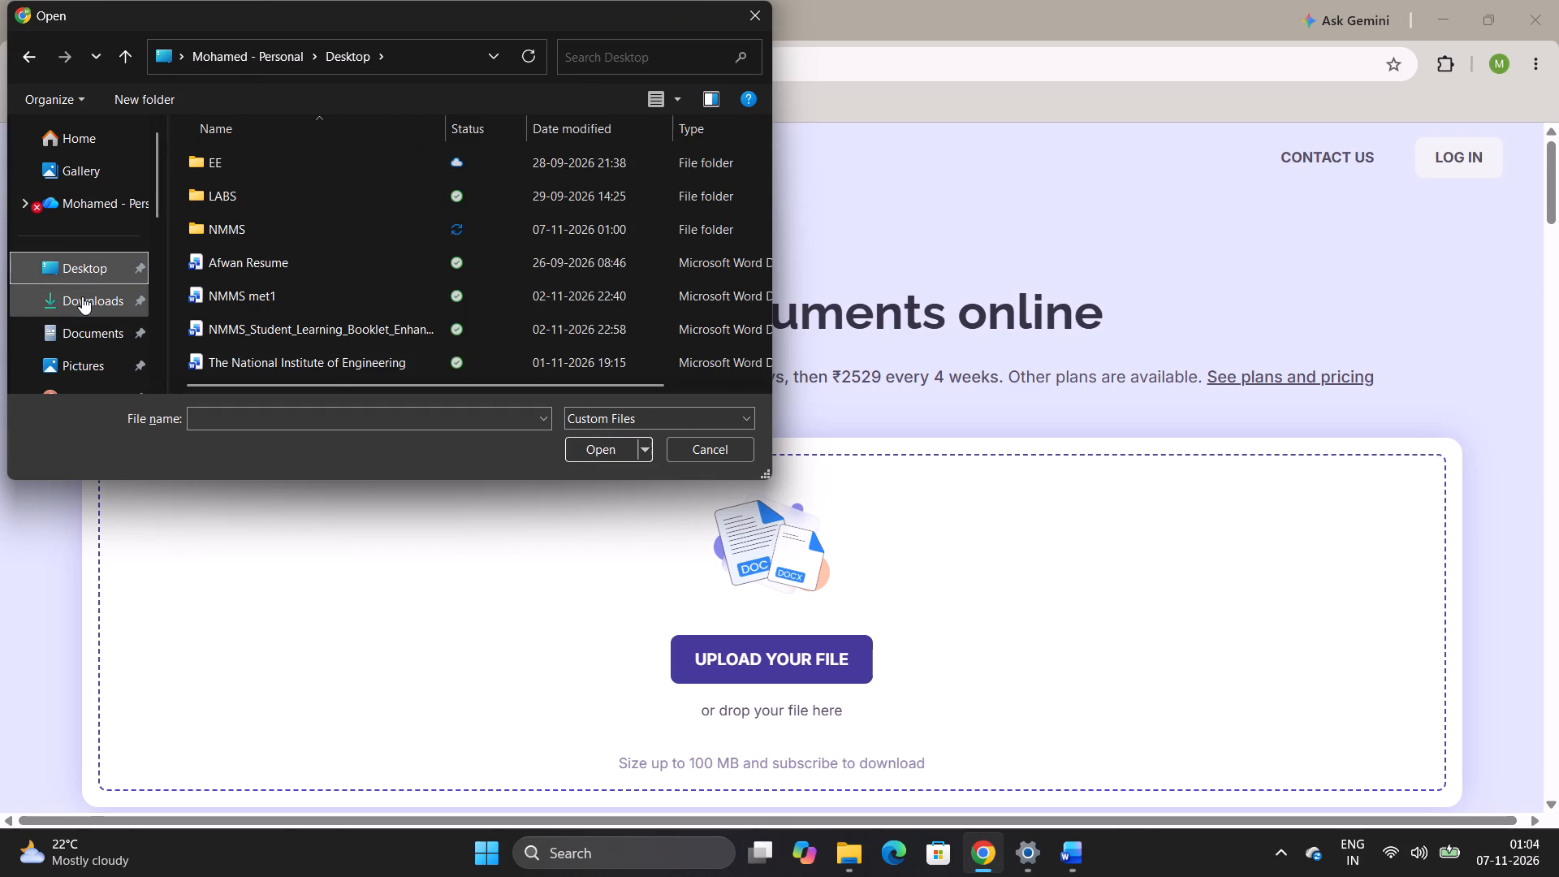
left_click(82, 296)
scroll(85, 309, "up", 3)
scroll(103, 302, "down", 4)
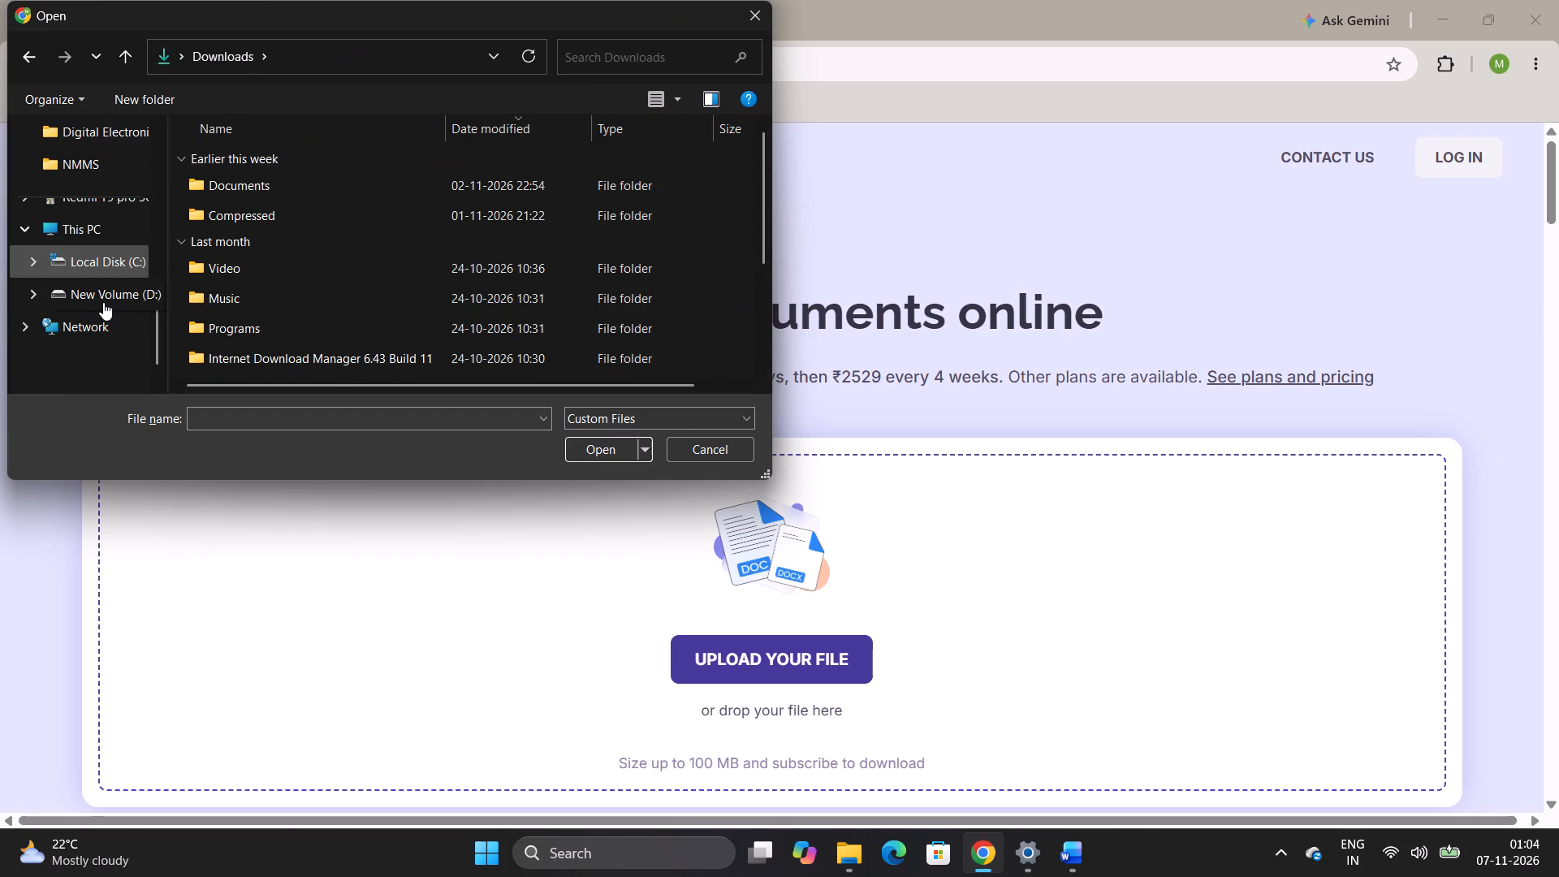
left_click(90, 231)
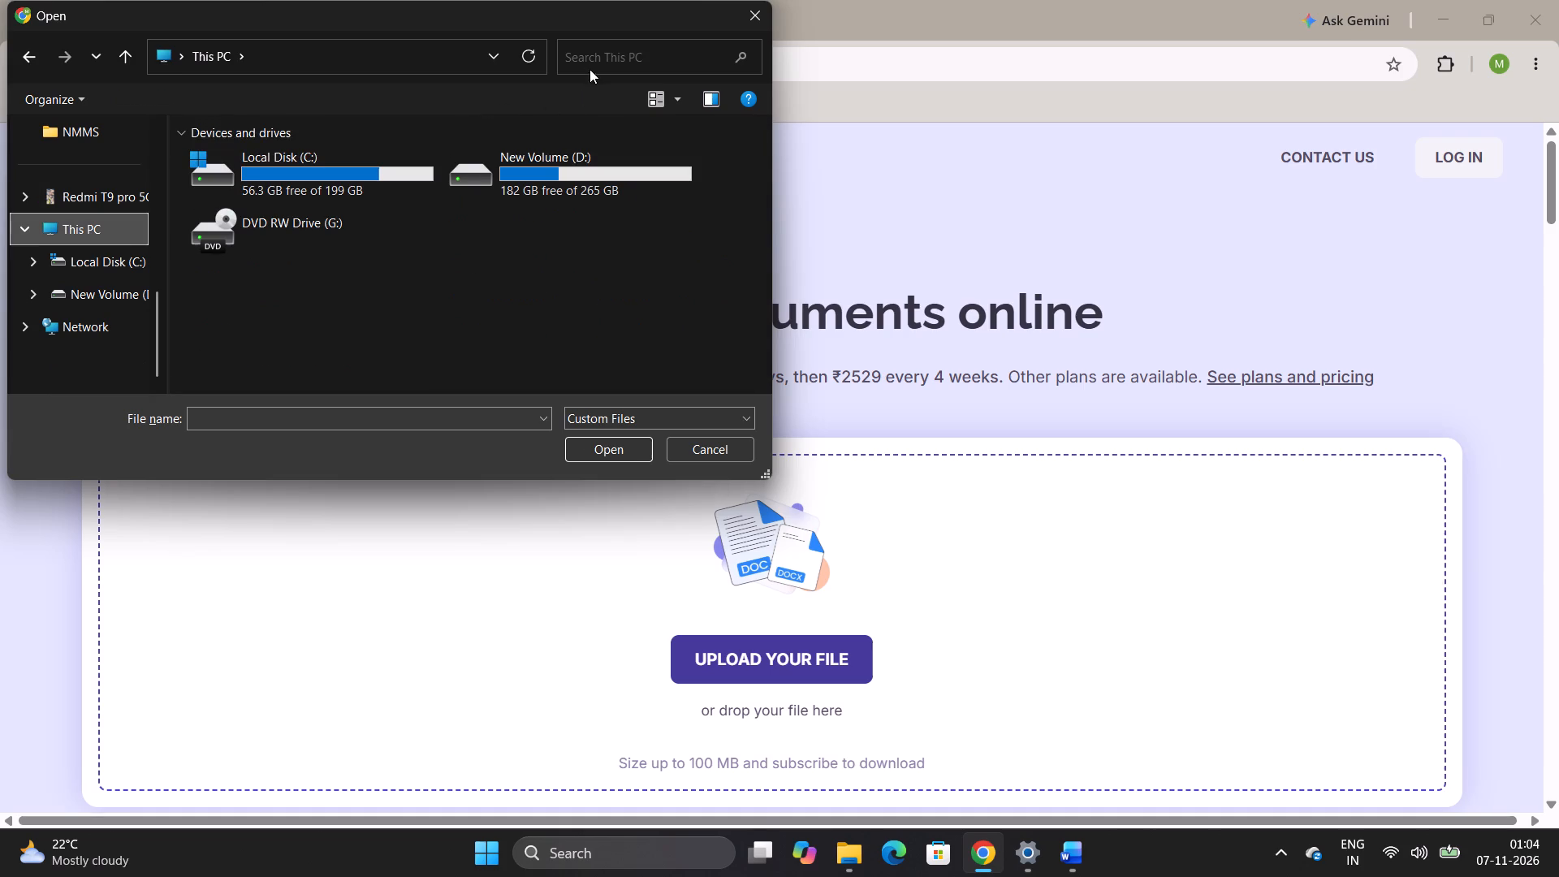
left_click(592, 58)
type("mus")
type("tafa")
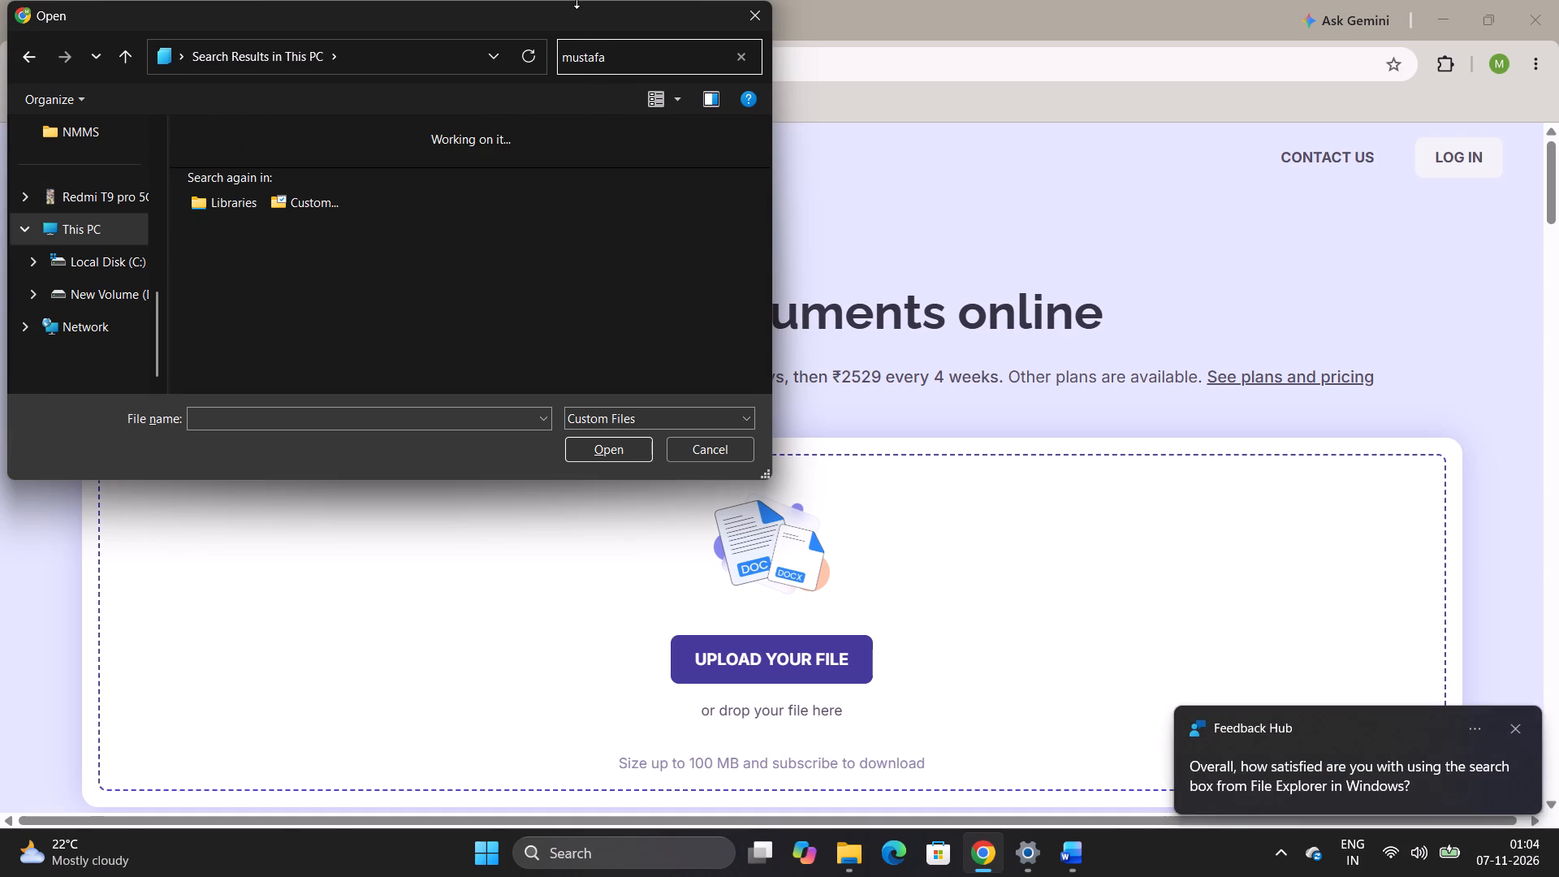
left_click(749, 12)
left_click(1441, 19)
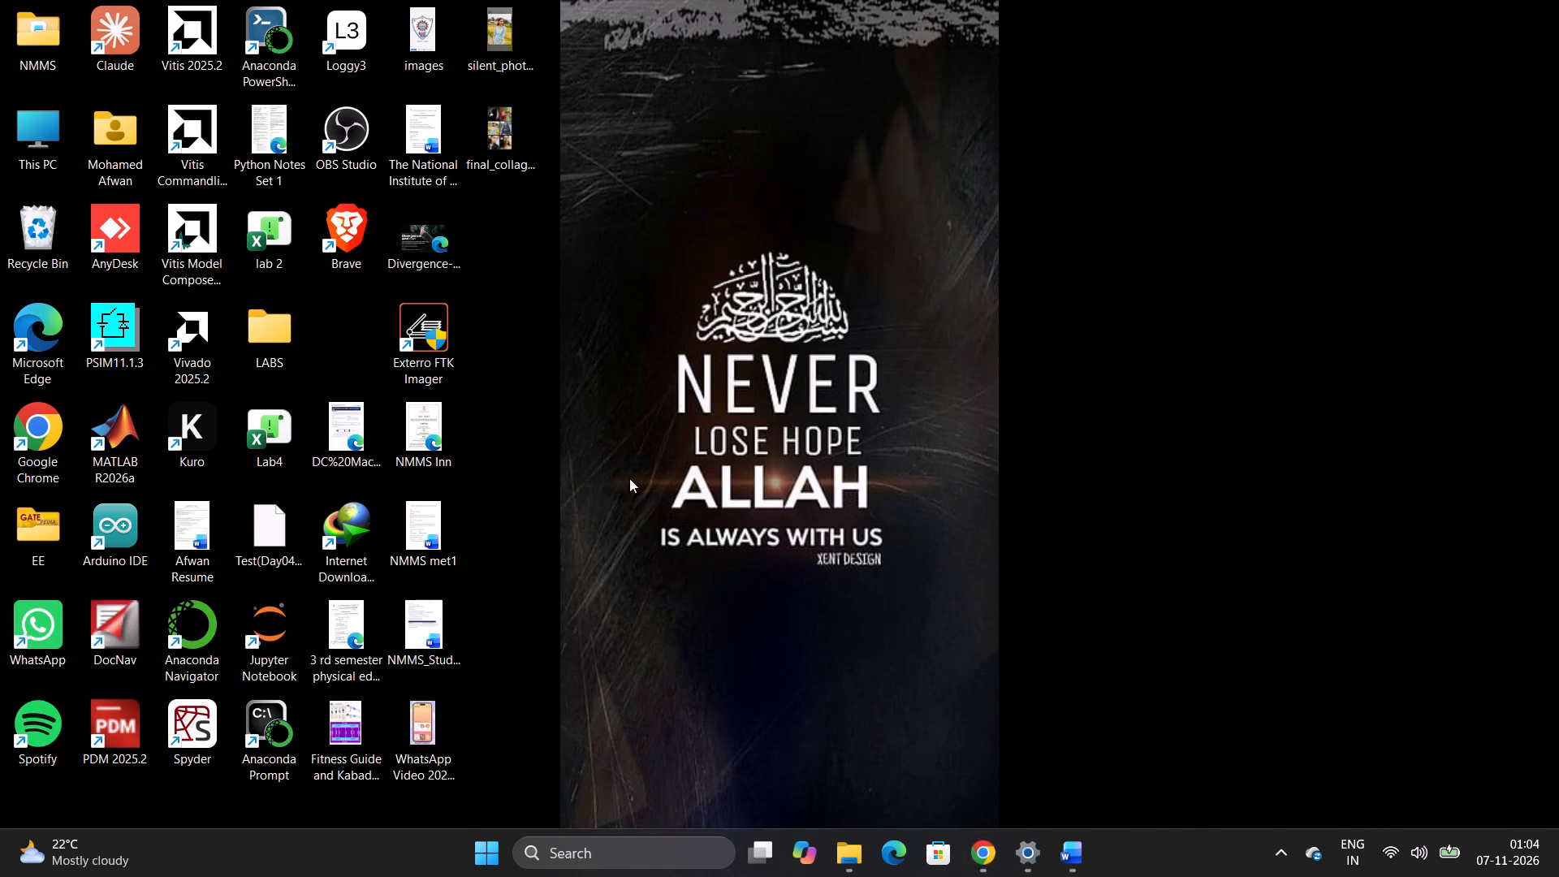
Switch to File Explorer and look through the Desktop folder for the report file.
left_click(845, 838)
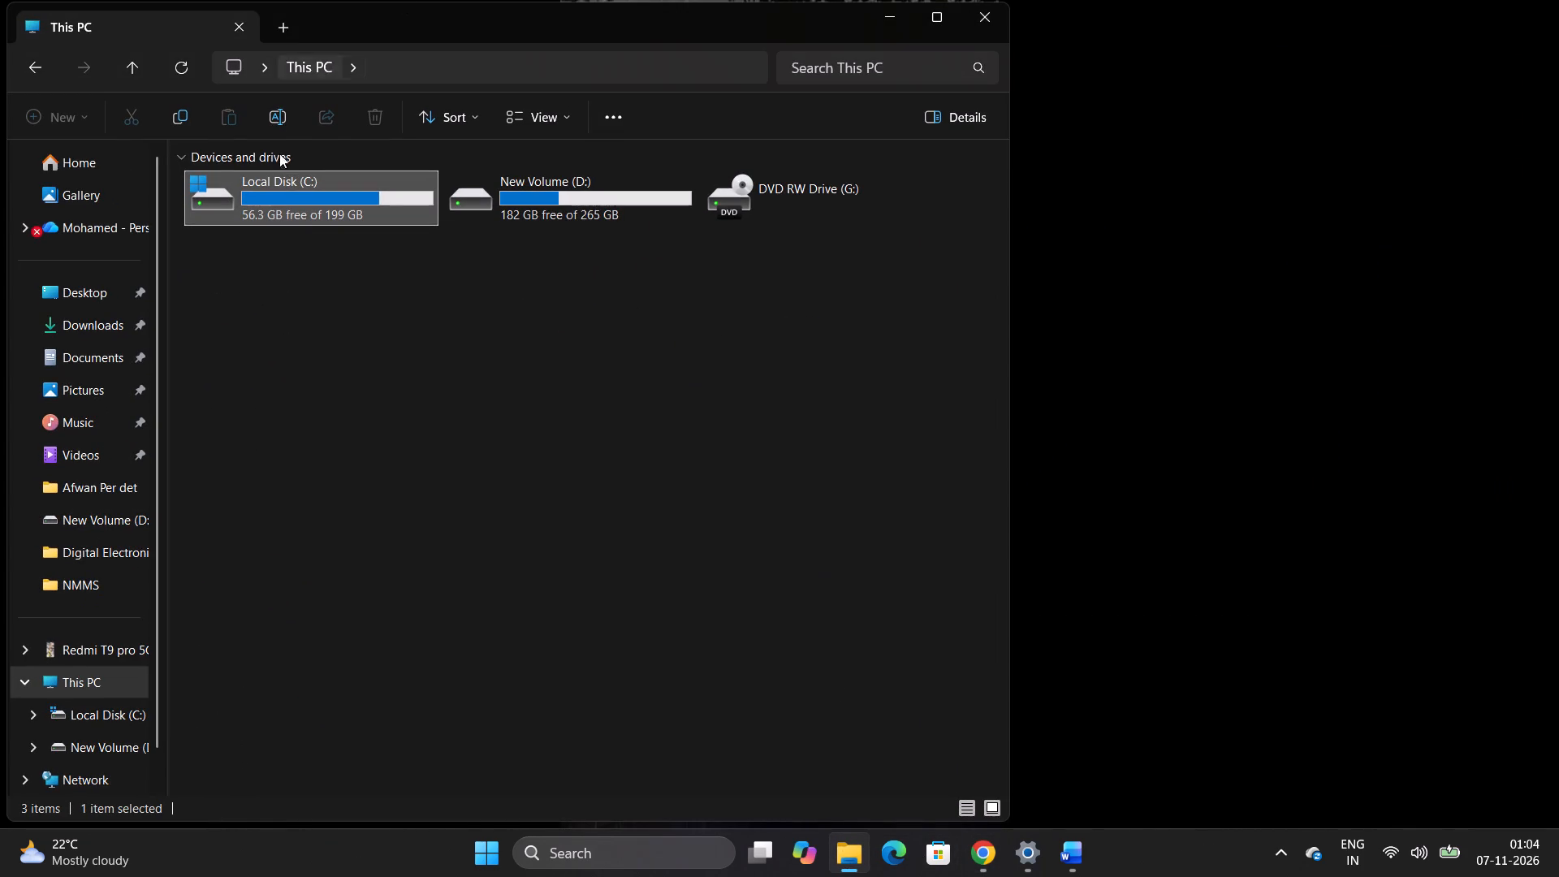
left_click(84, 303)
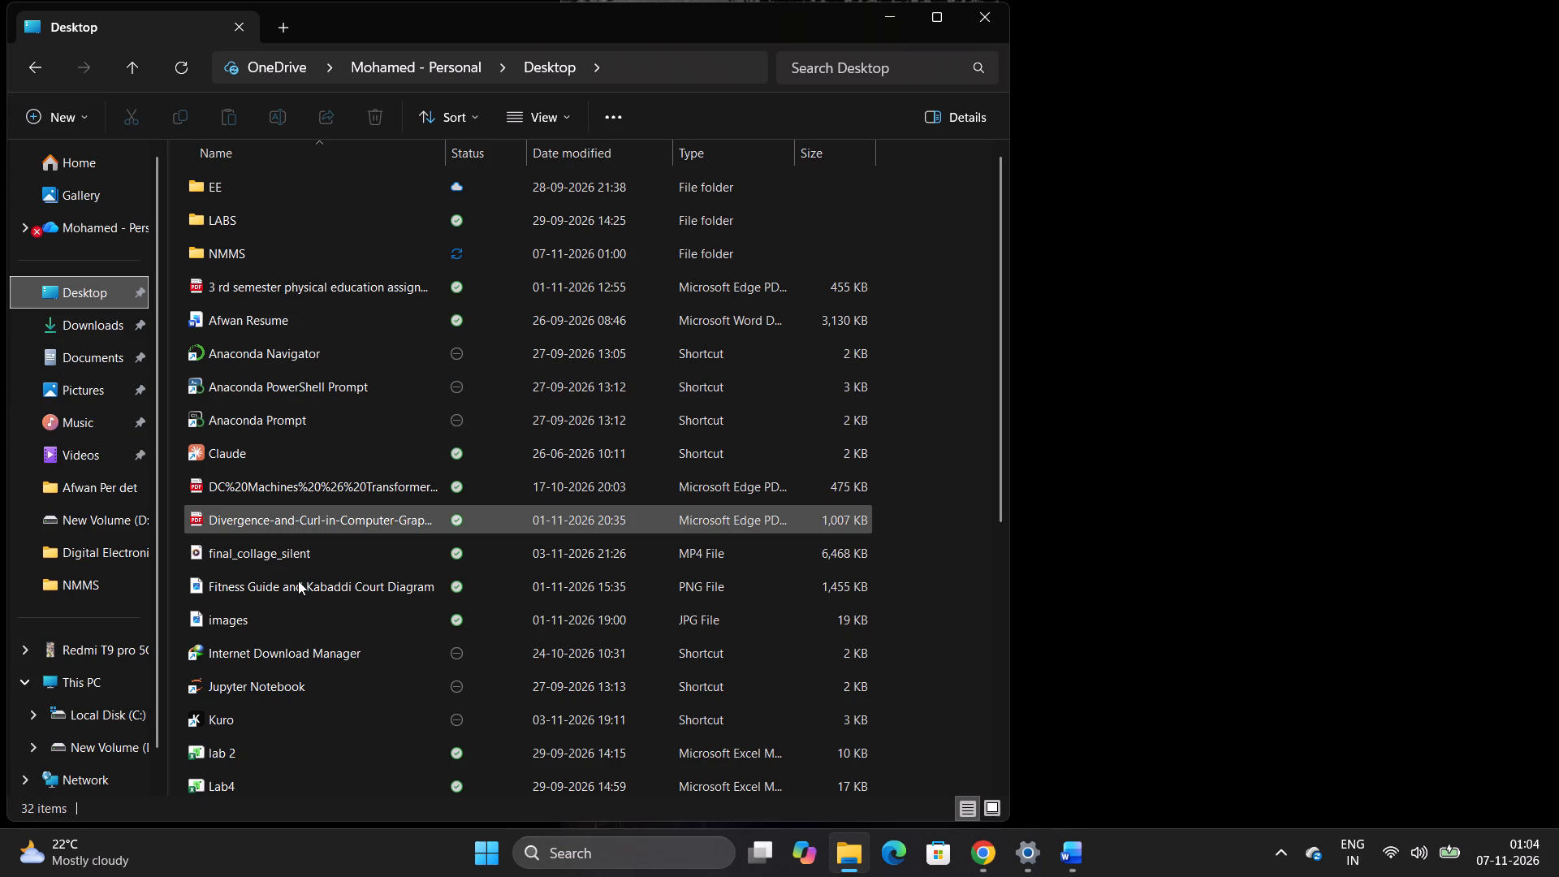
scroll(298, 581, "down", 3)
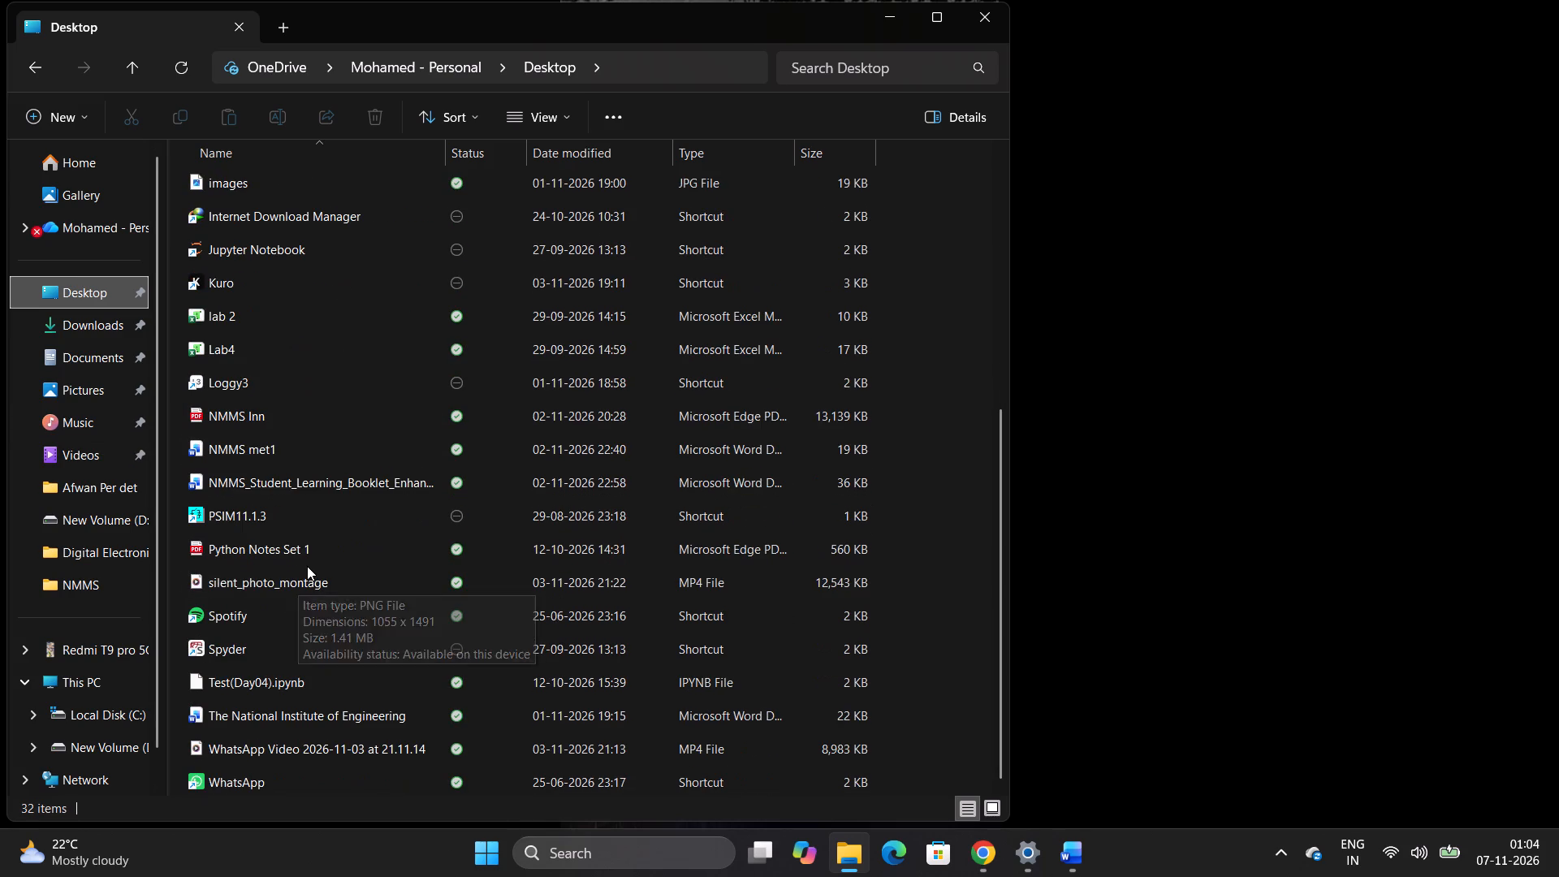
scroll(307, 566, "down", 8)
scroll(365, 608, "up", 5)
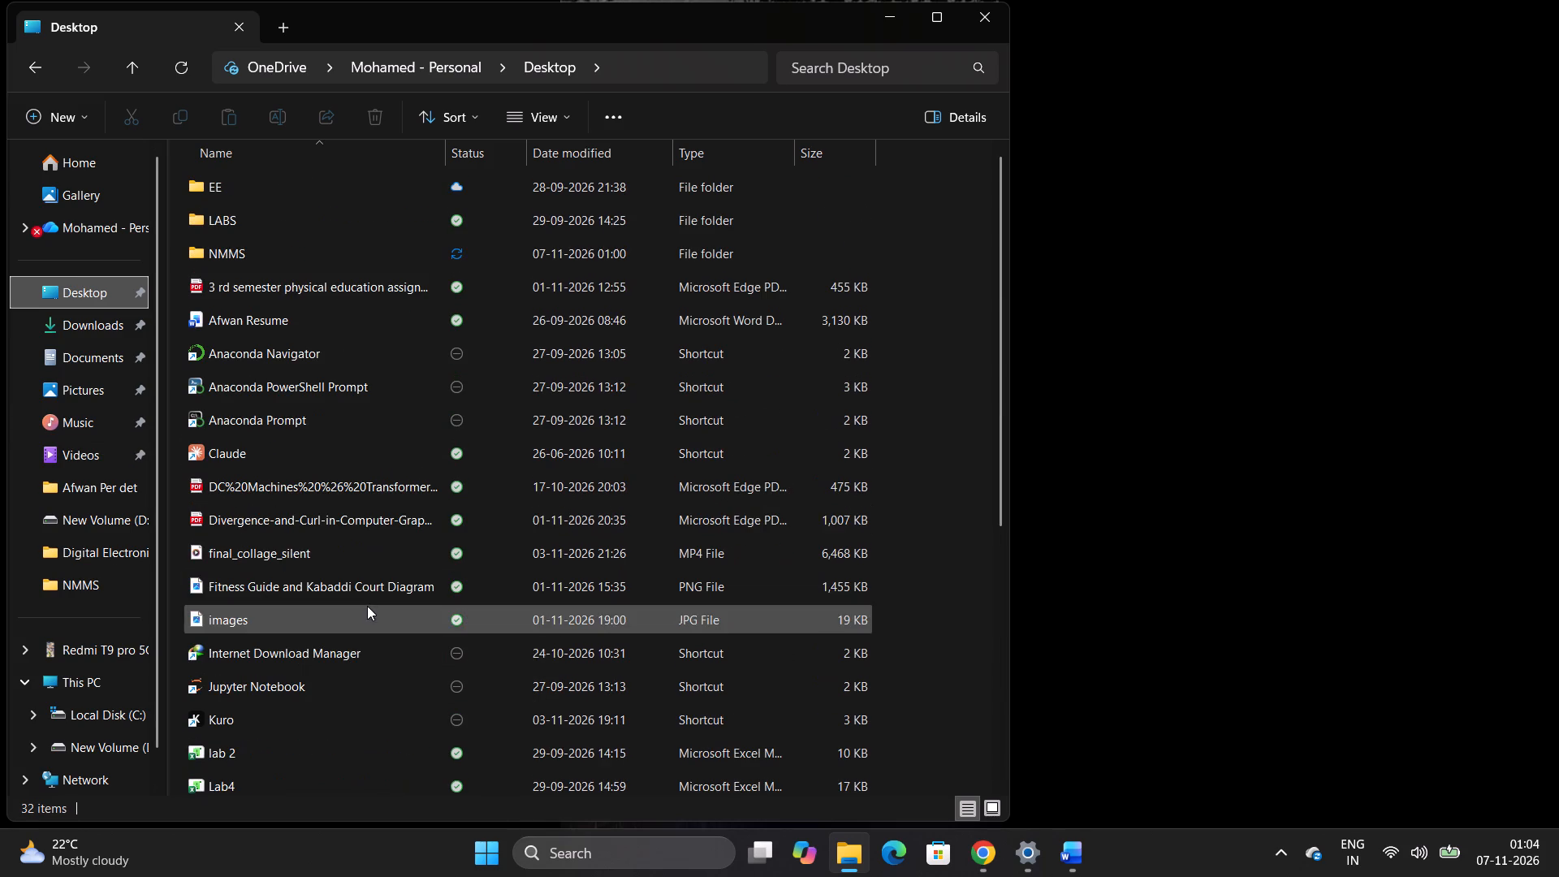
scroll(367, 606, "up", 5)
Switch to Word and save the internship report.
left_click(1069, 848)
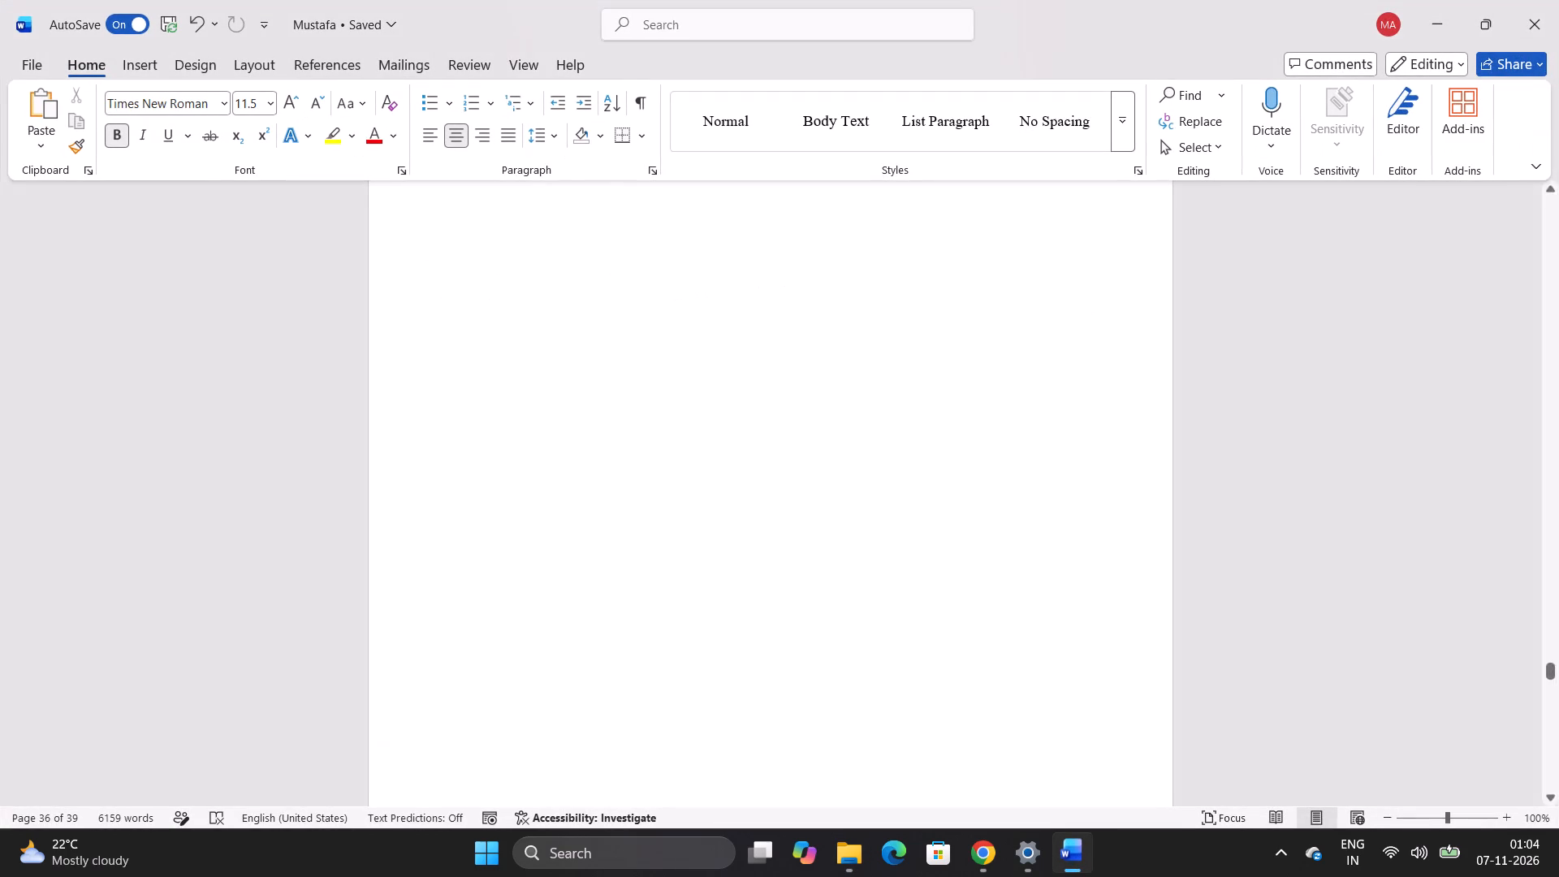
scroll(438, 352, "up", 15)
scroll(553, 449, "up", 9)
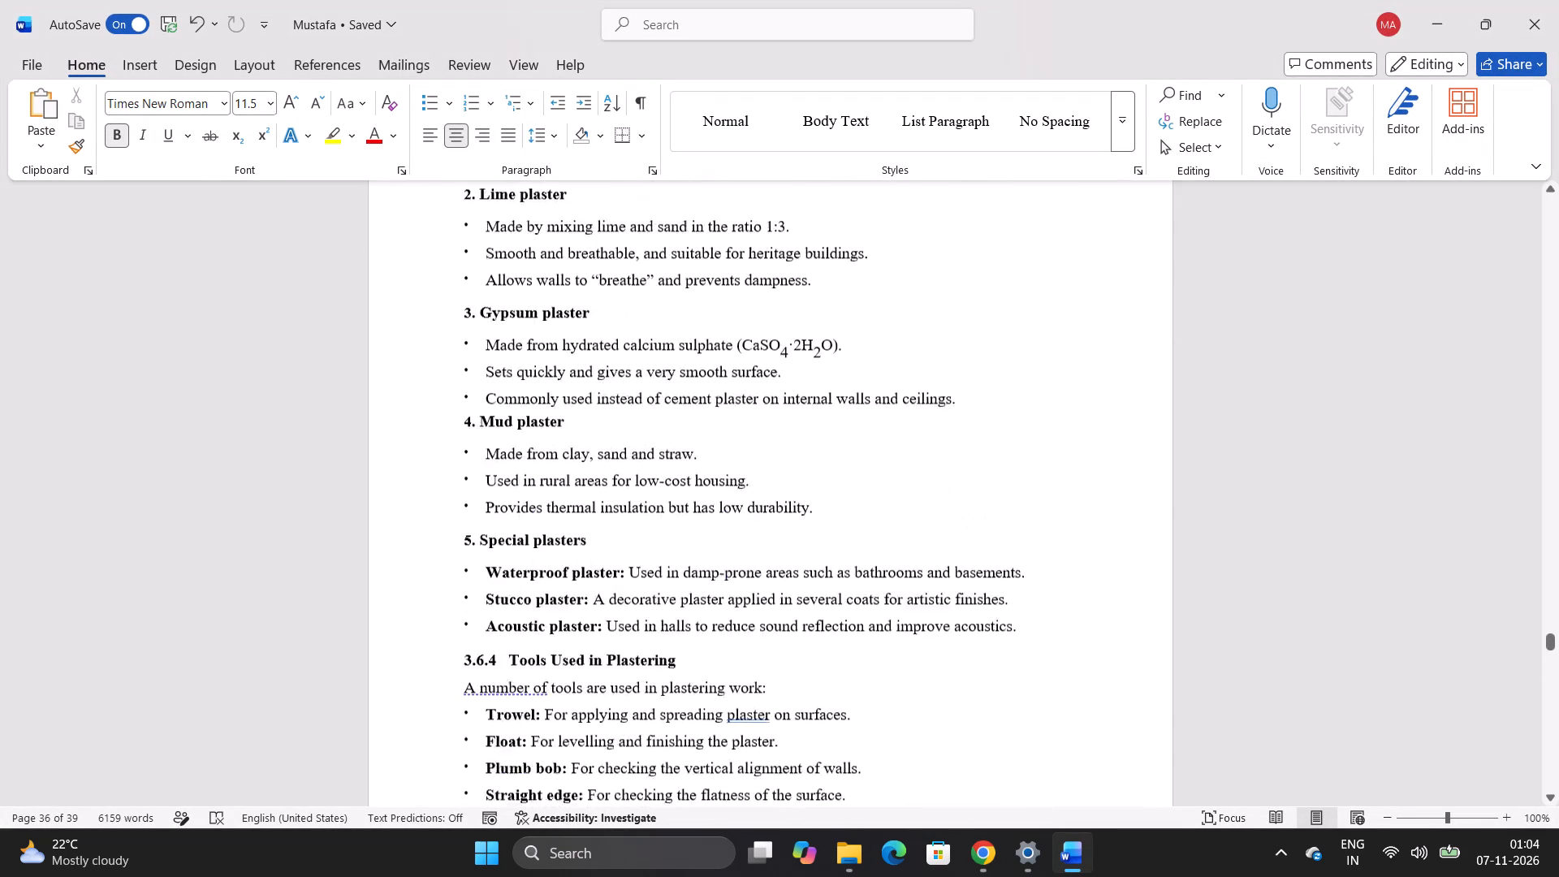
scroll(555, 449, "up", 8)
left_click(163, 30)
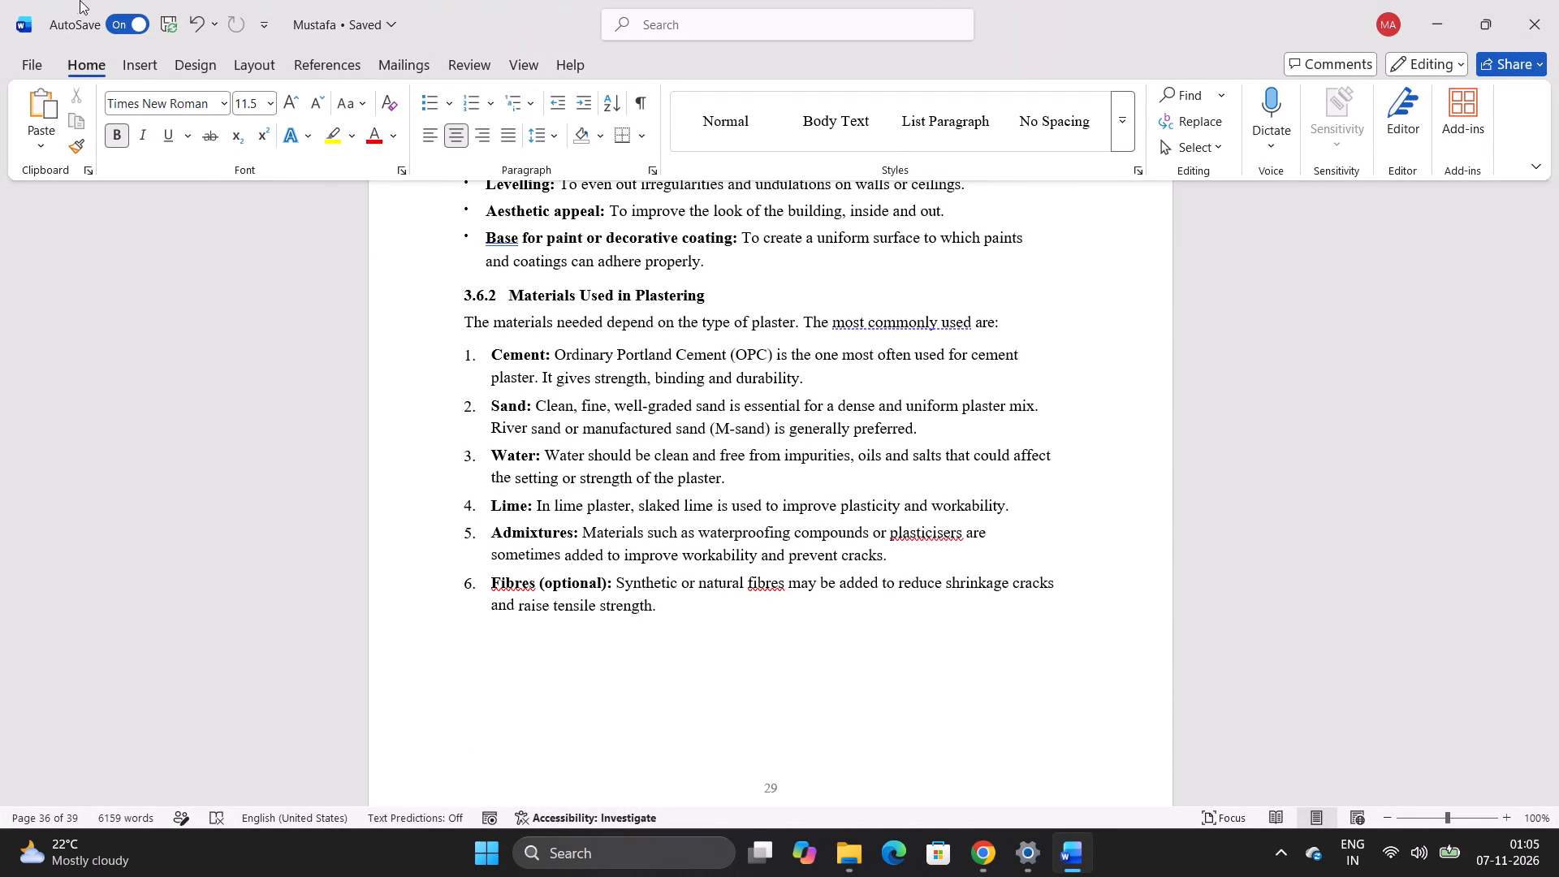
Check the font size of the text in sections 3.6.2 Materials Used in Plastering and 3.6.3 Types of Plaster.
left_click(524, 369)
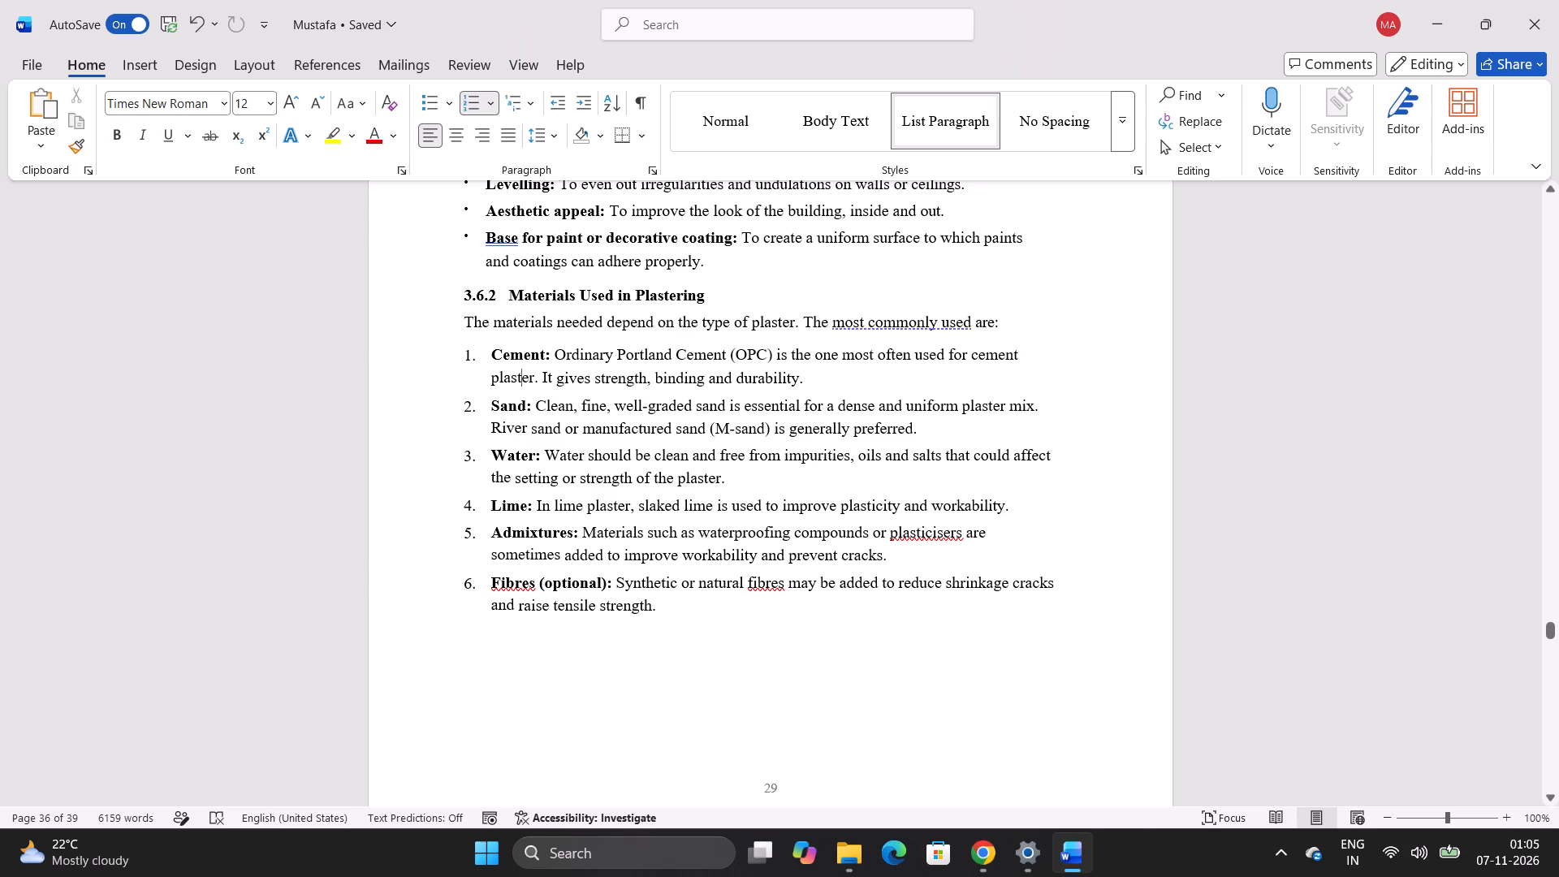
left_click(493, 292)
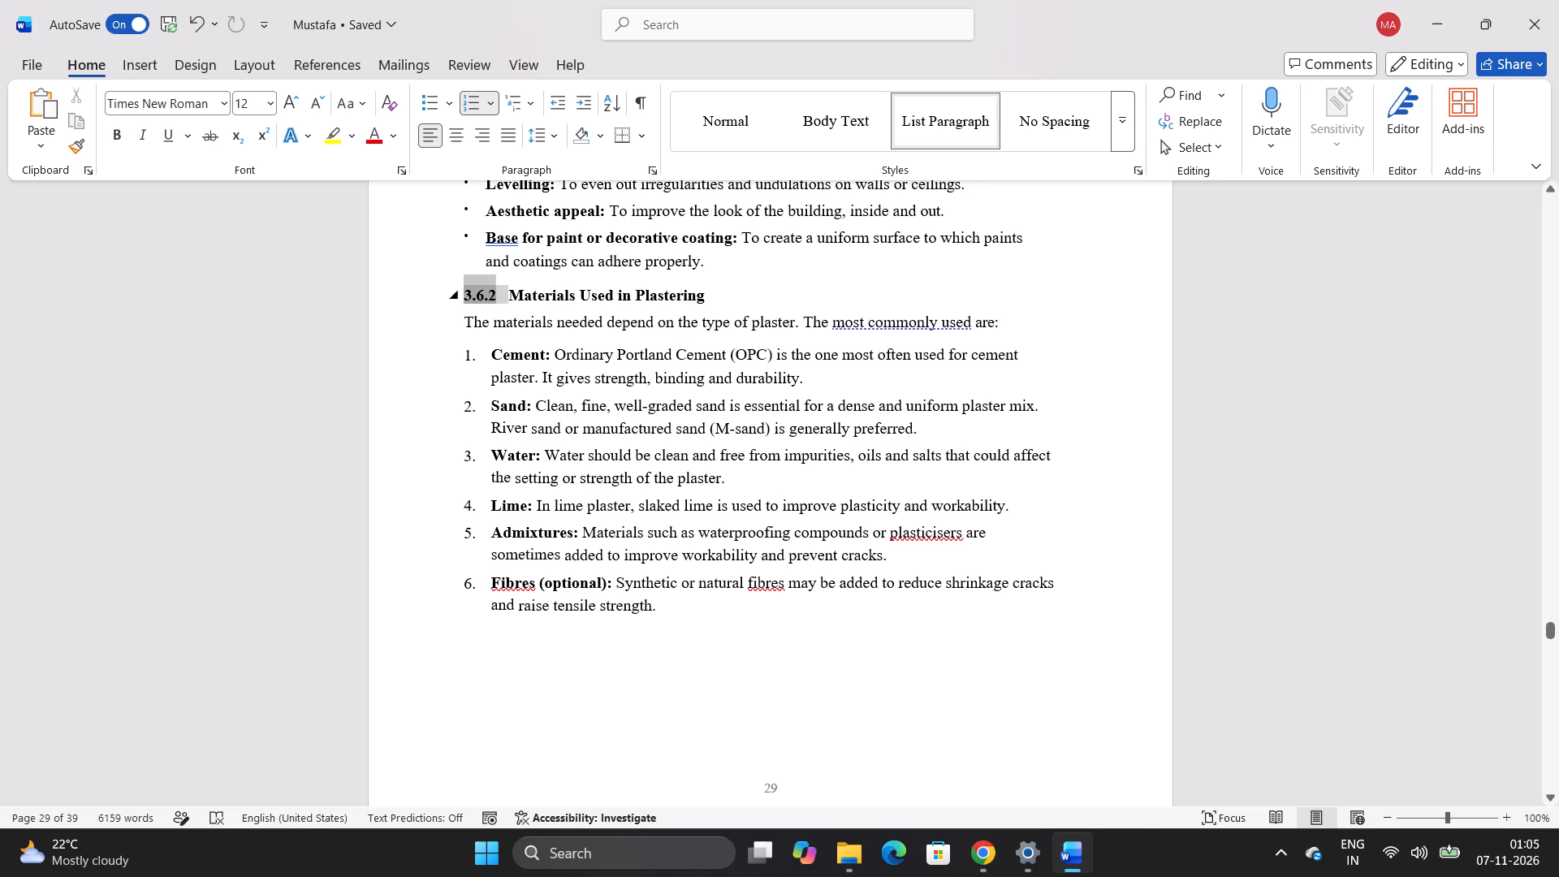
left_click(467, 555)
scroll(451, 552, "down", 5)
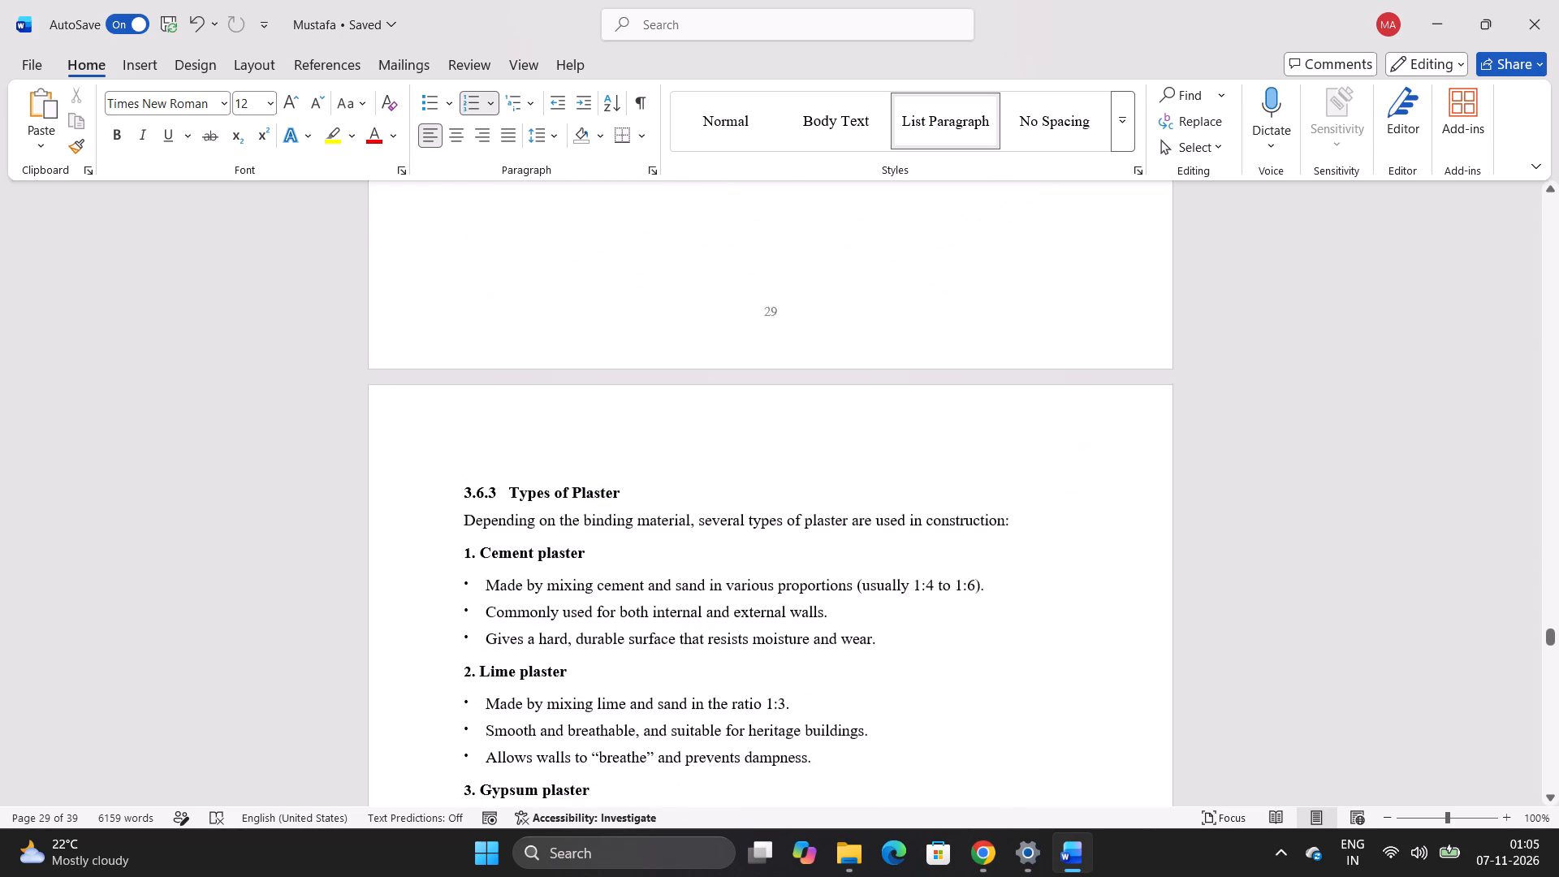
left_click(507, 531)
left_click(525, 485)
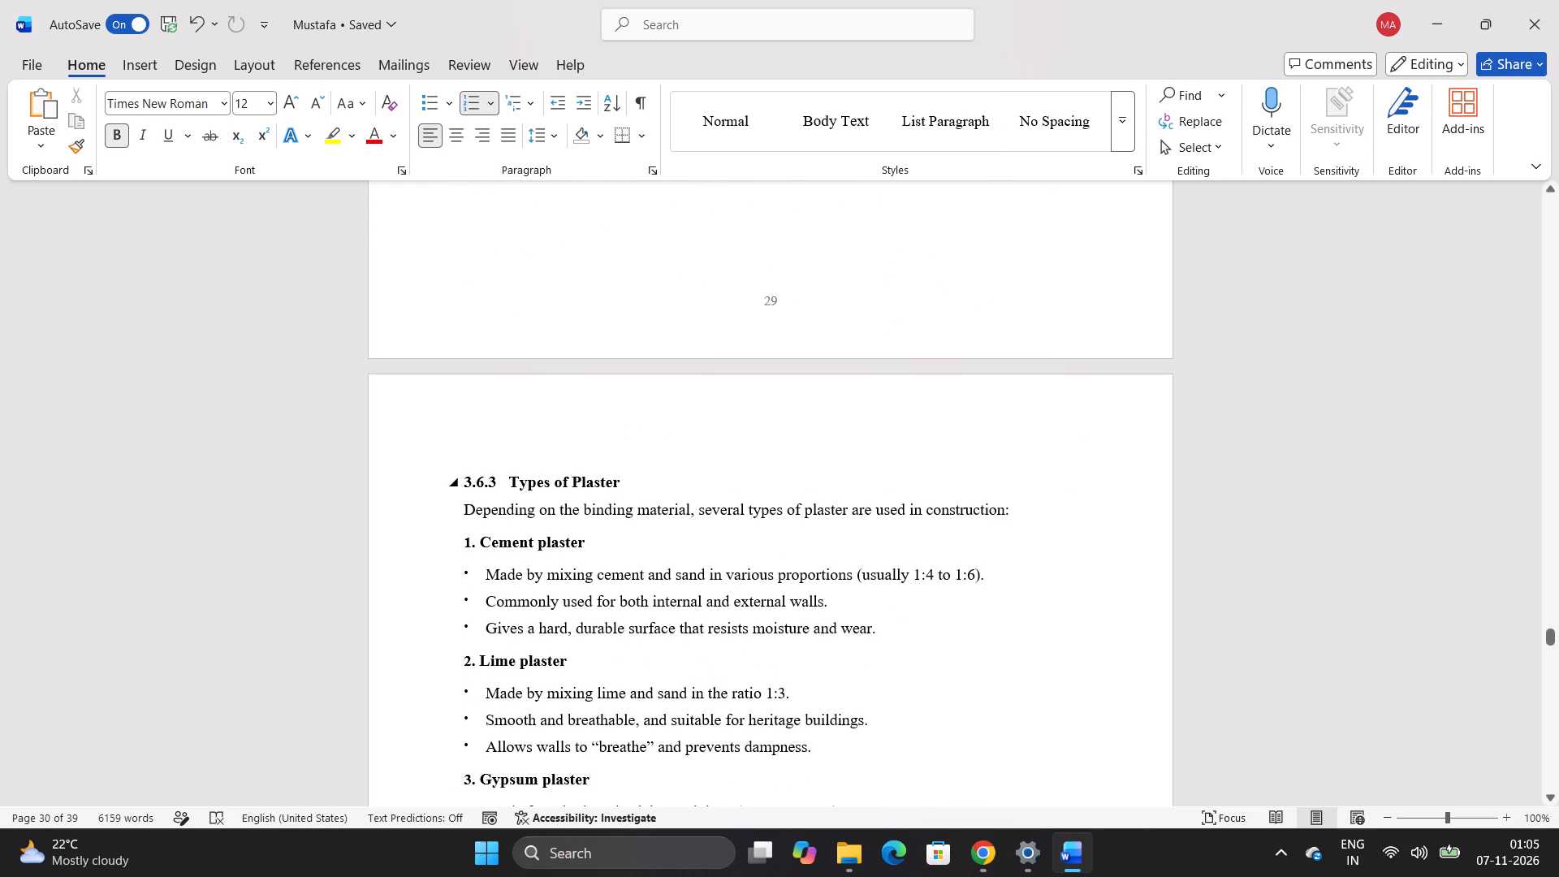
left_click(541, 490)
left_click(543, 512)
Look back through the report from section 3.6 Plastering to the contents table, examining the section headings on the way.
scroll(581, 590, "up", 5)
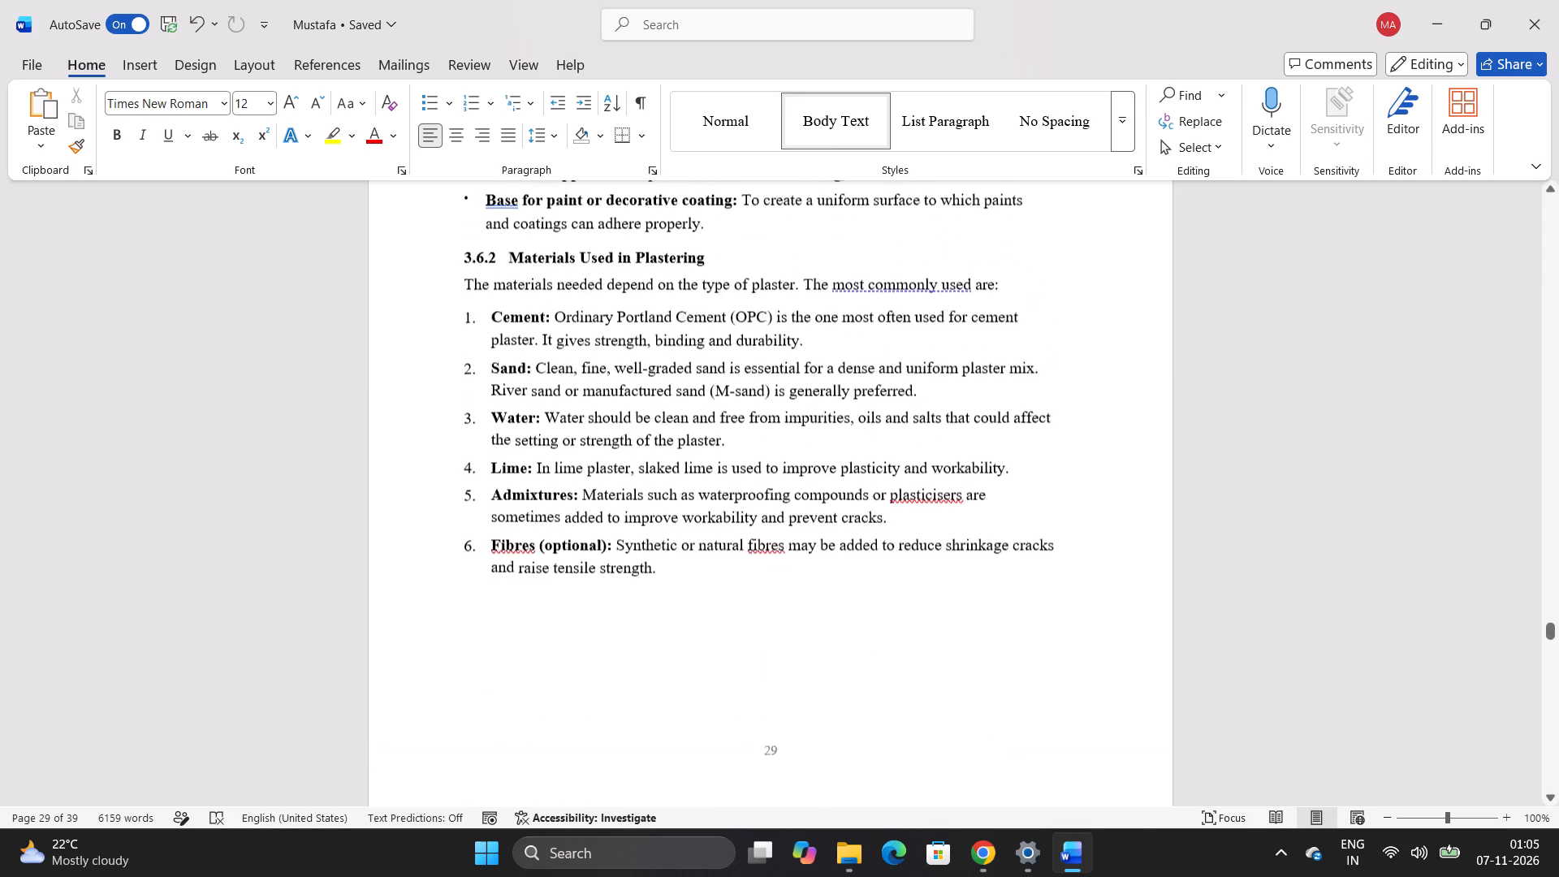
scroll(581, 590, "up", 2)
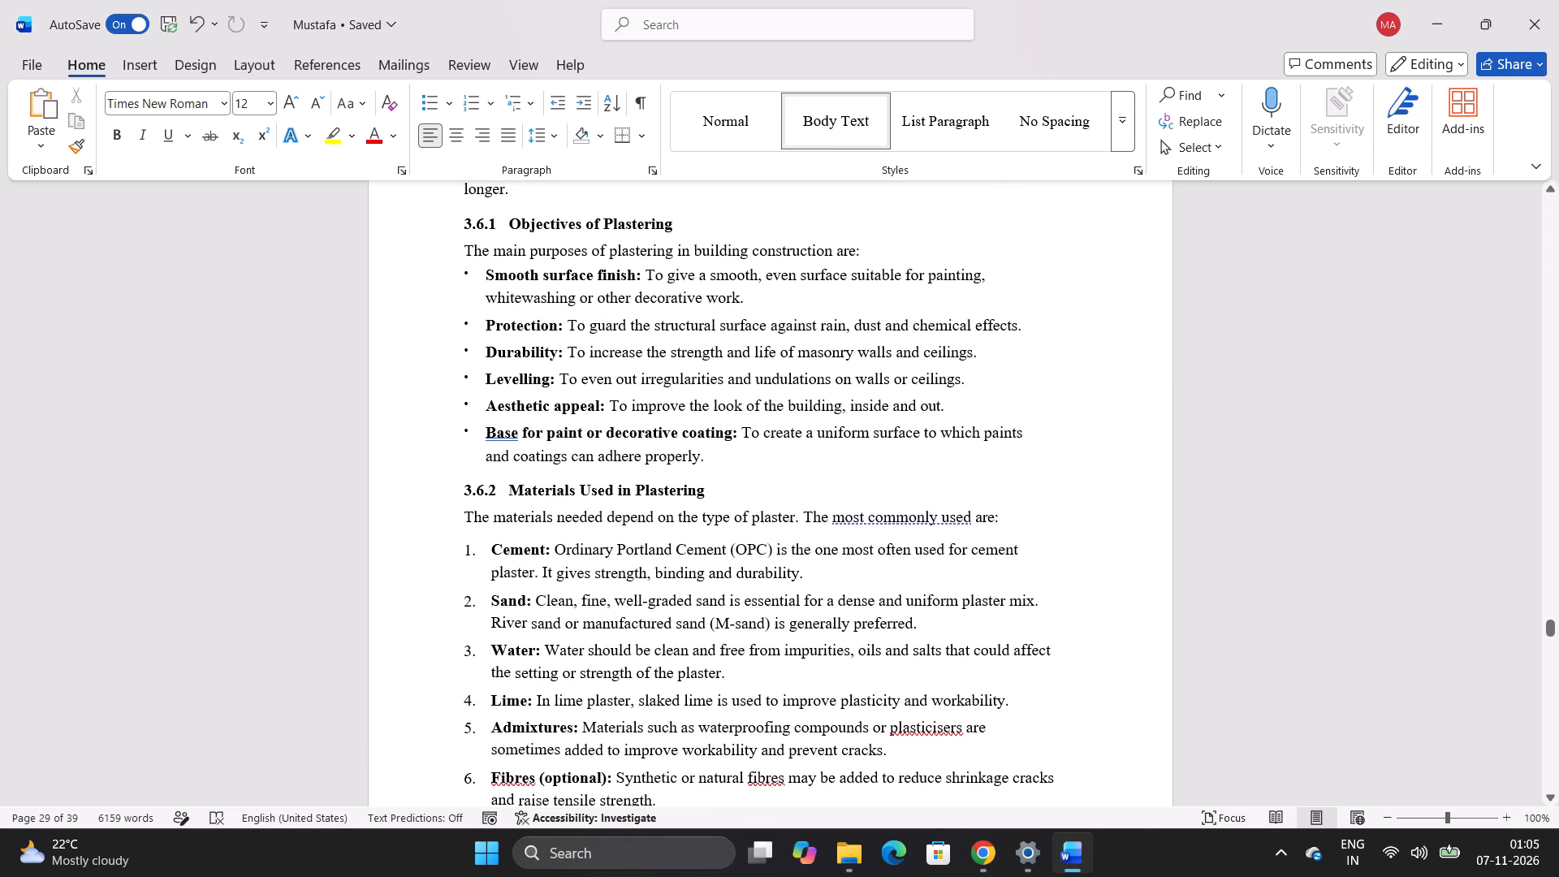
scroll(564, 514, "up", 3)
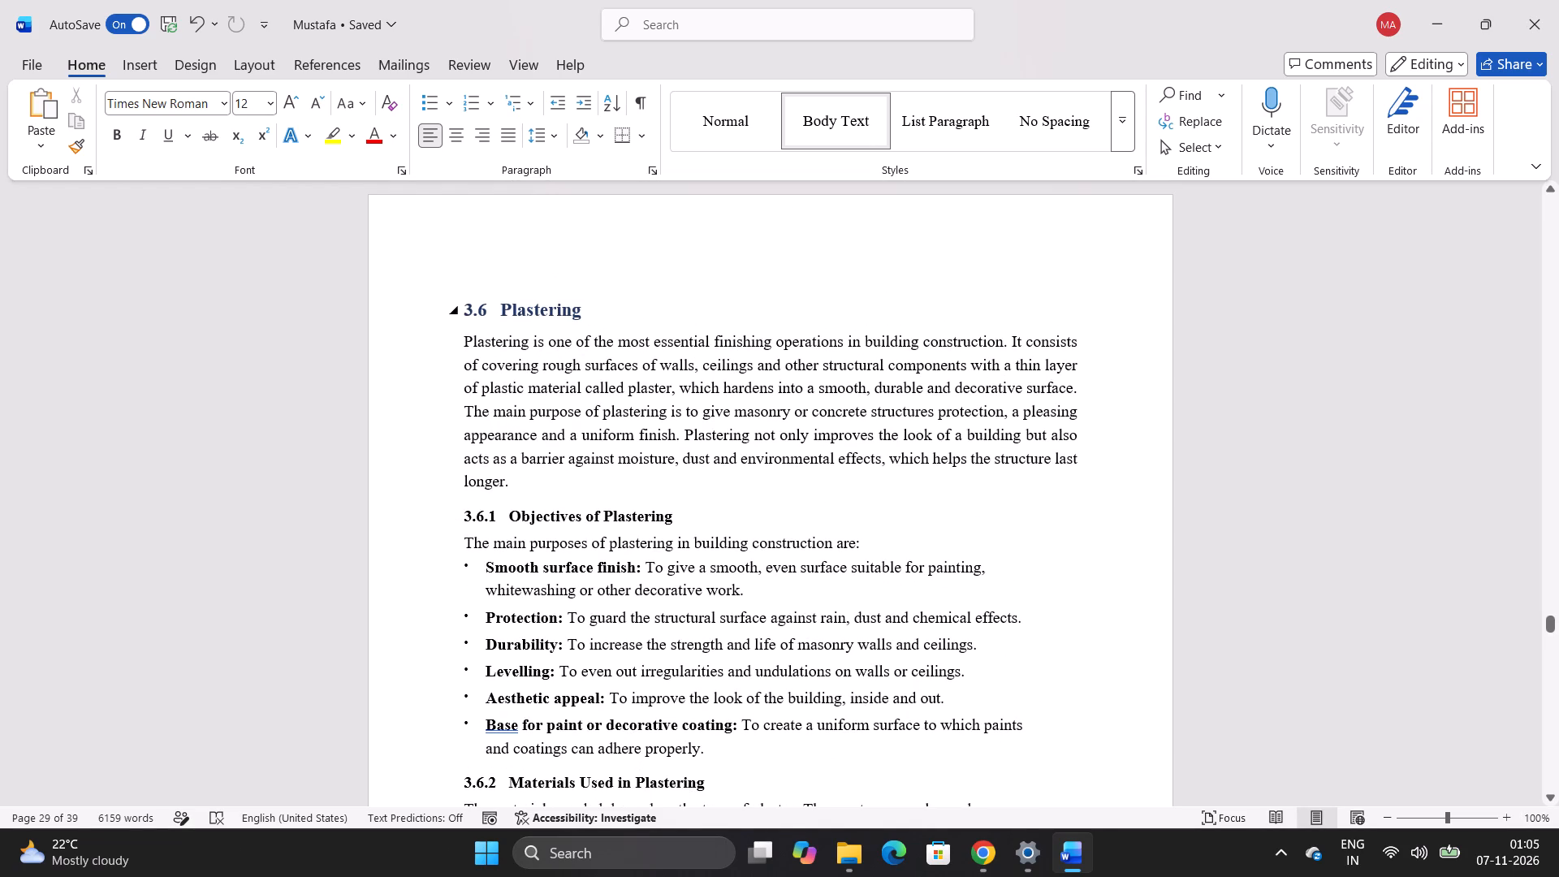
scroll(546, 301, "up", 15)
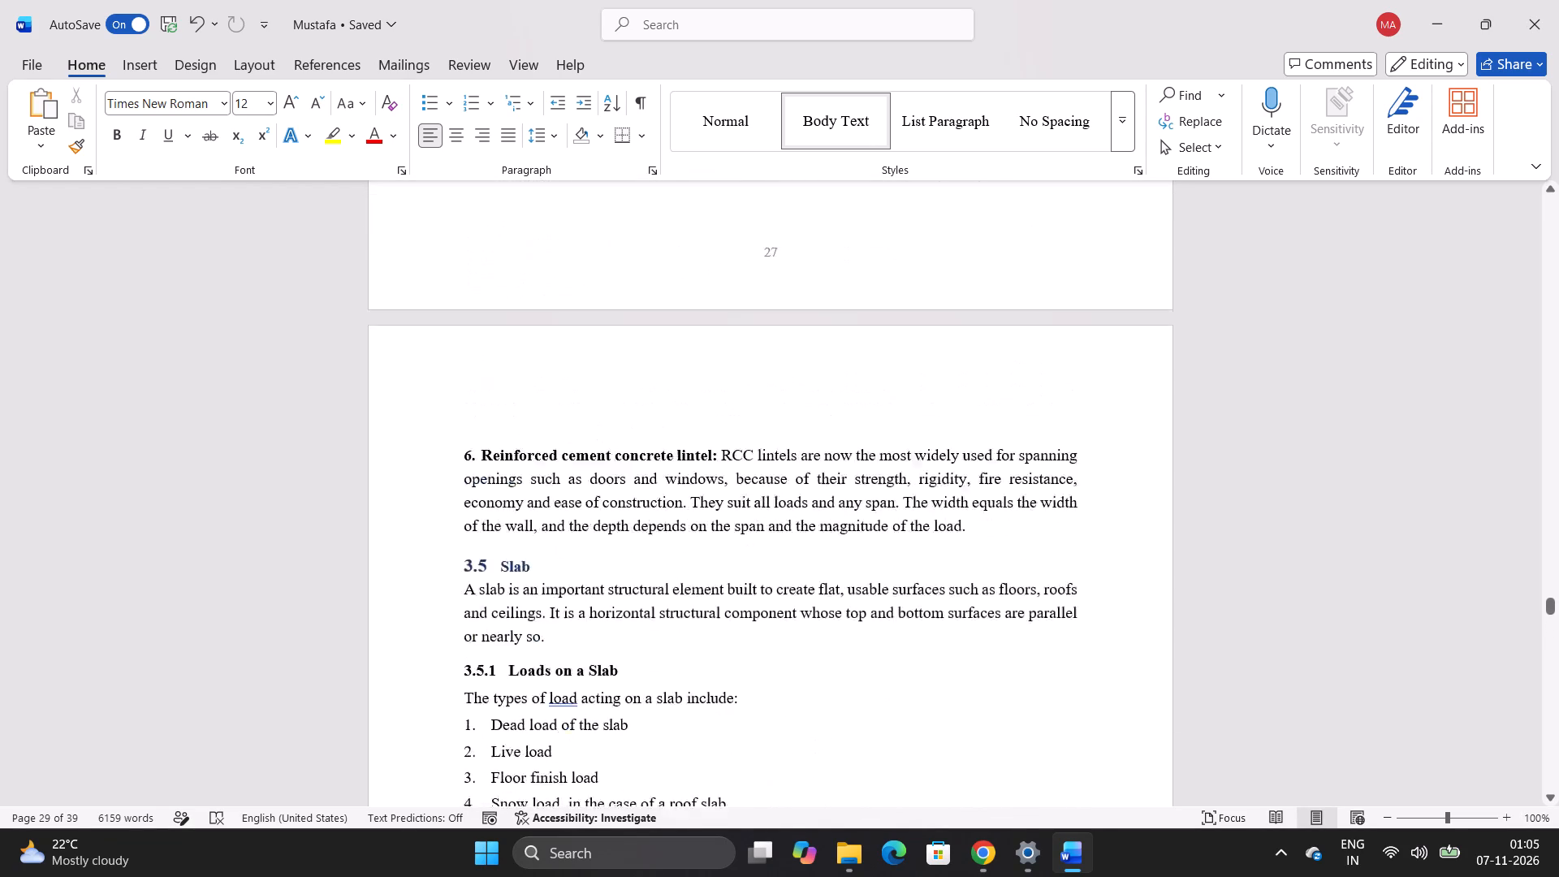
scroll(582, 254, "up", 20)
scroll(582, 254, "up", 10)
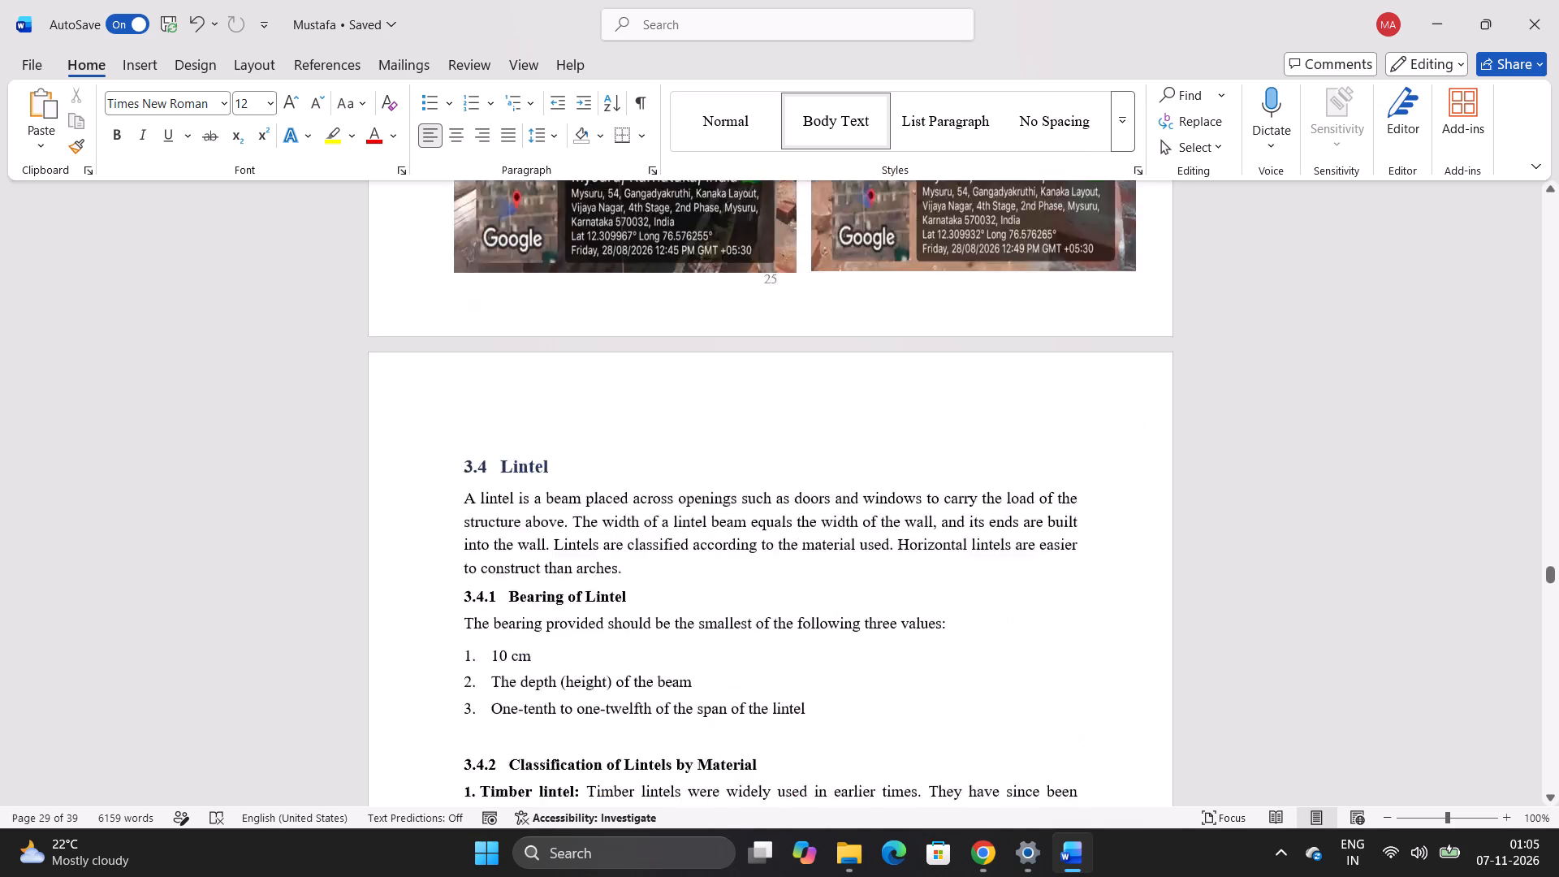
scroll(610, 220, "up", 20)
scroll(610, 220, "up", 10)
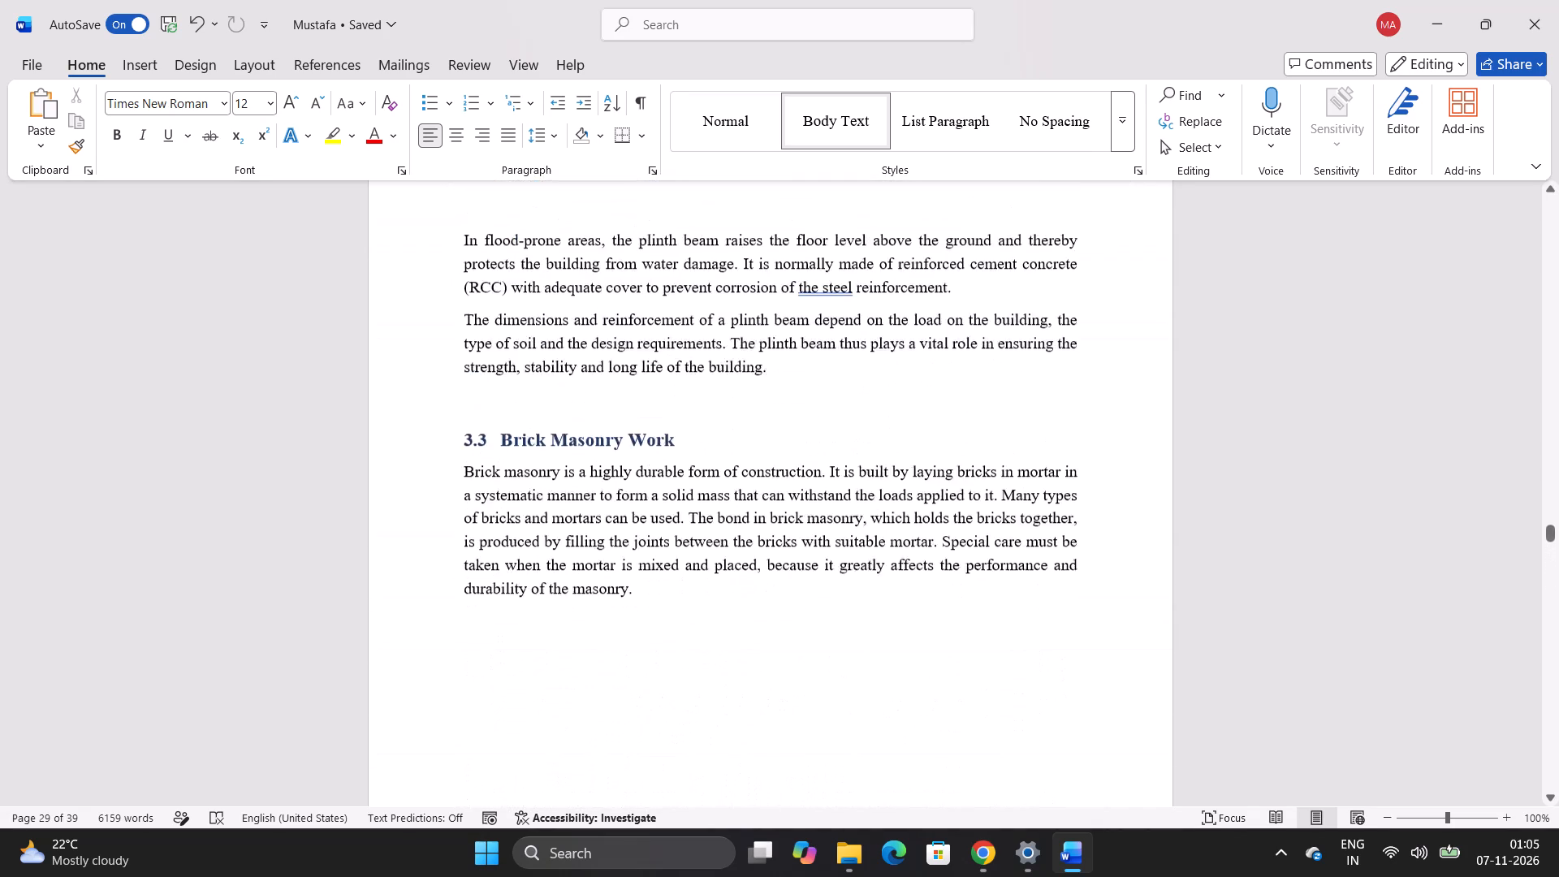
scroll(631, 352, "up", 20)
scroll(631, 352, "up", 9)
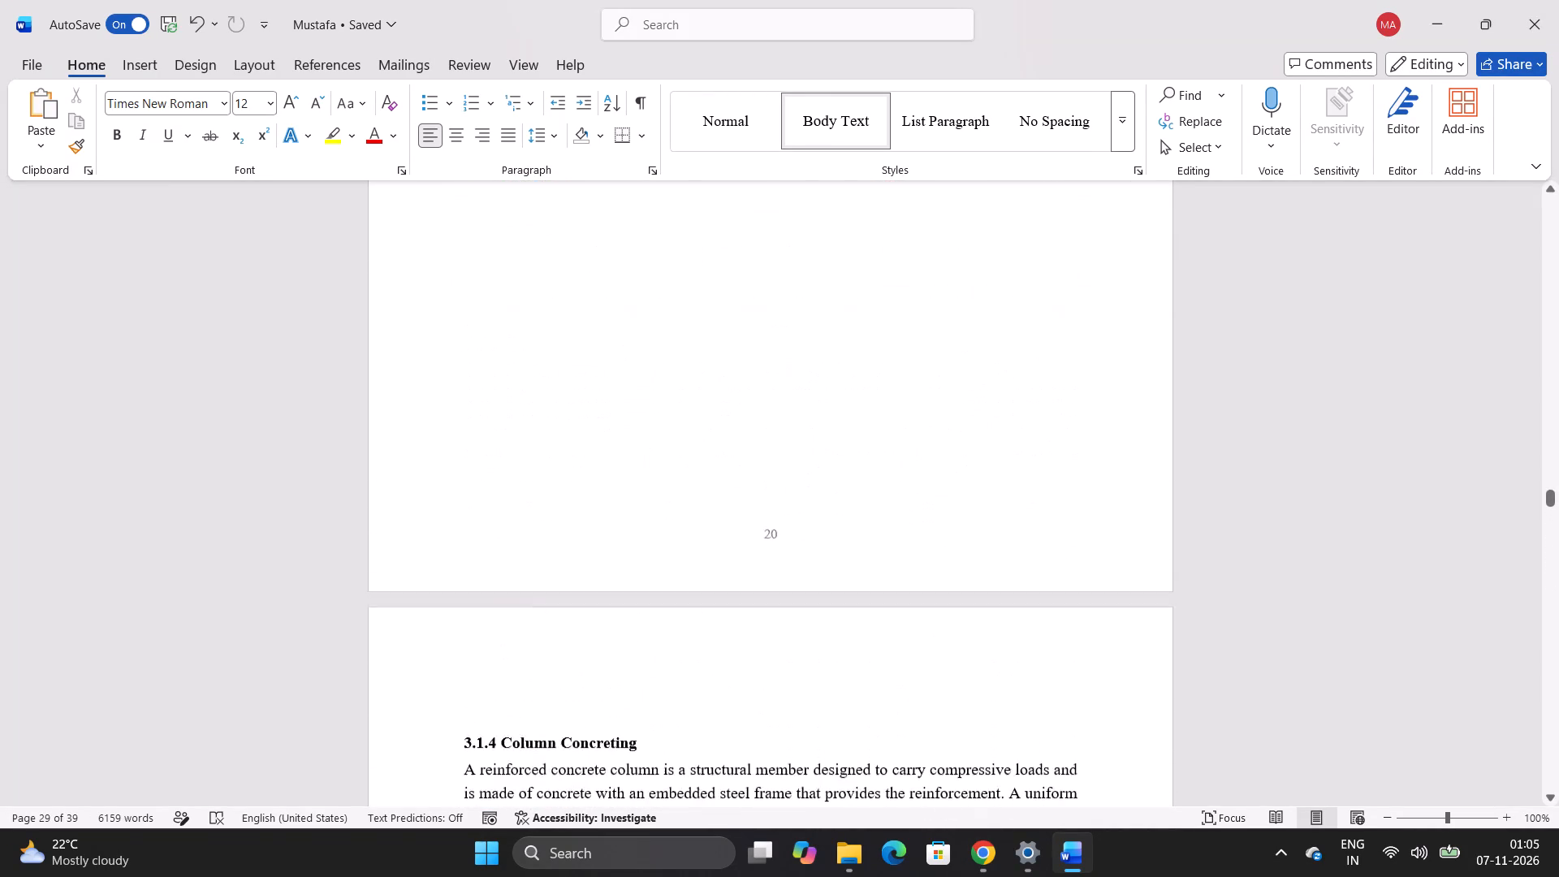
scroll(632, 315, "up", 20)
scroll(632, 315, "up", 9)
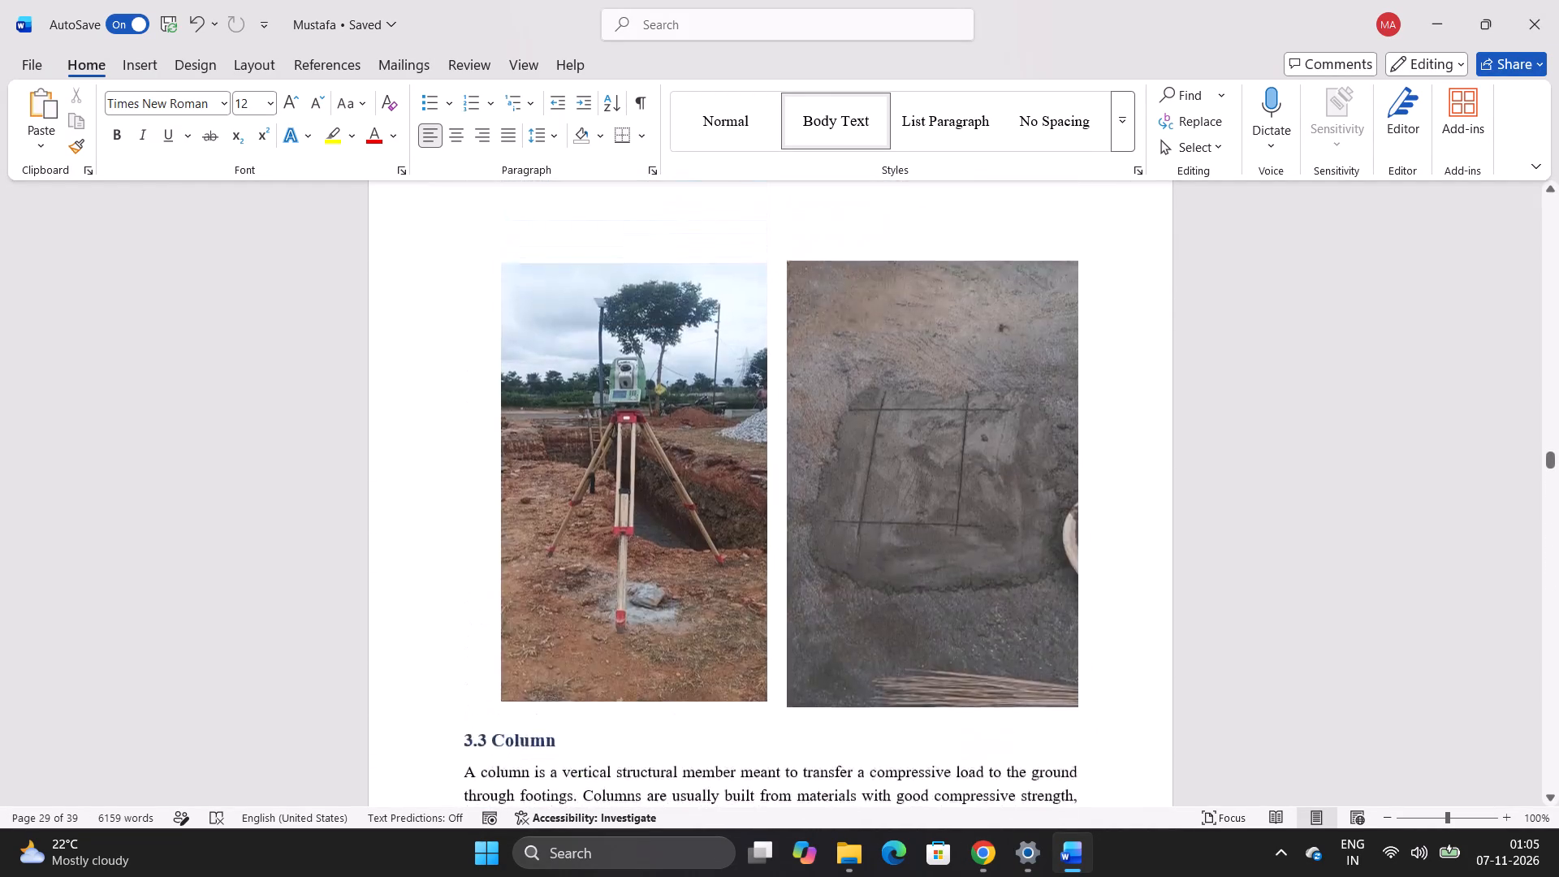
scroll(632, 307, "up", 11)
middle_click(631, 383)
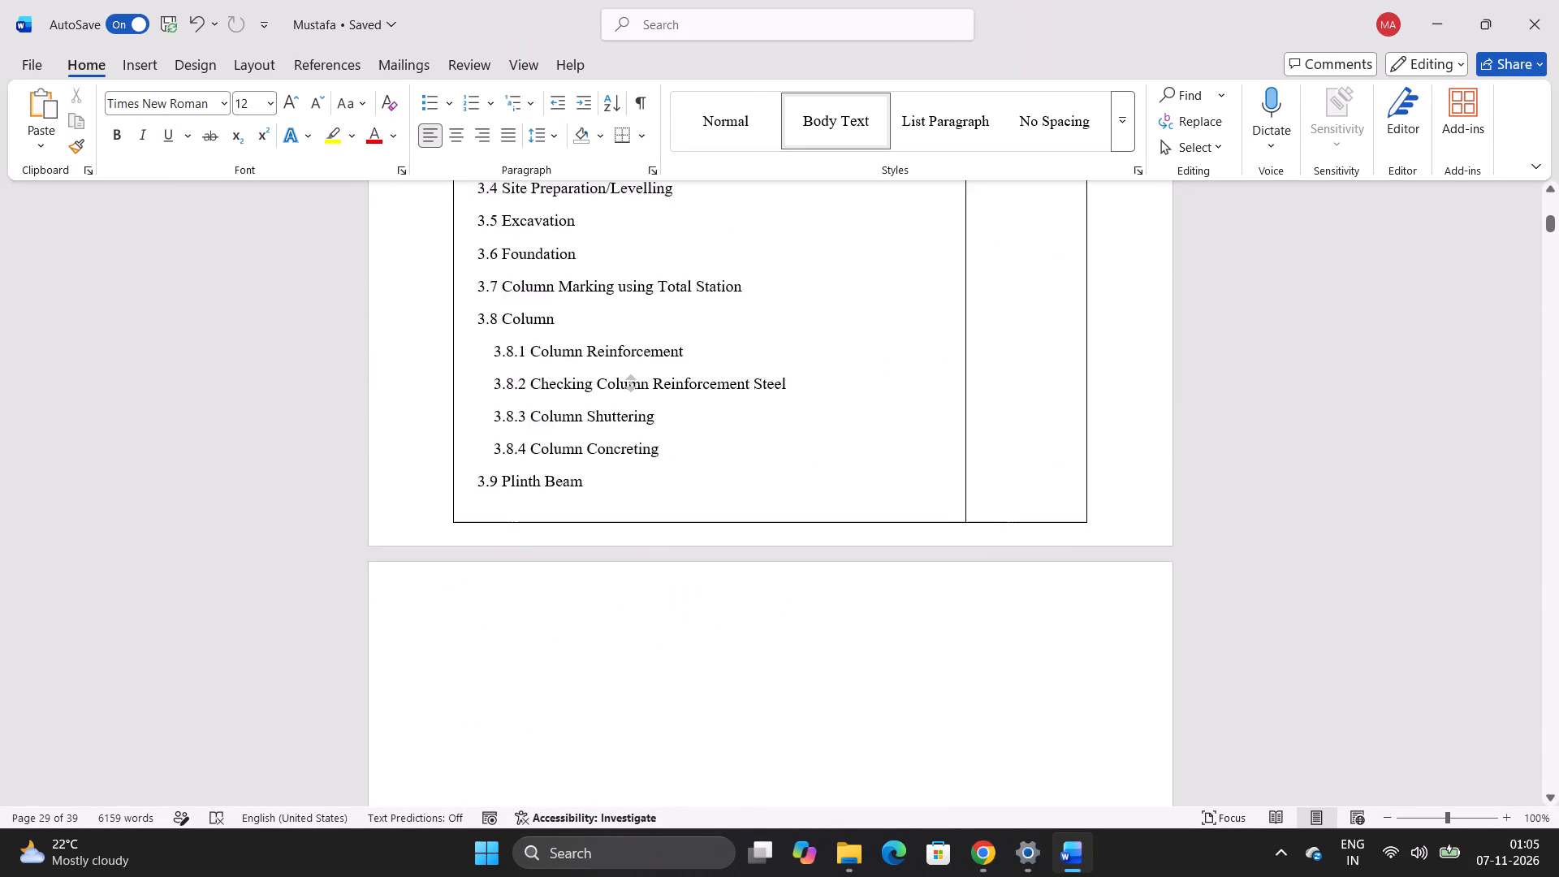
middle_click(646, 200)
Examine the chapter and section numbering listed in the contents table.
scroll(643, 322, "down", 9)
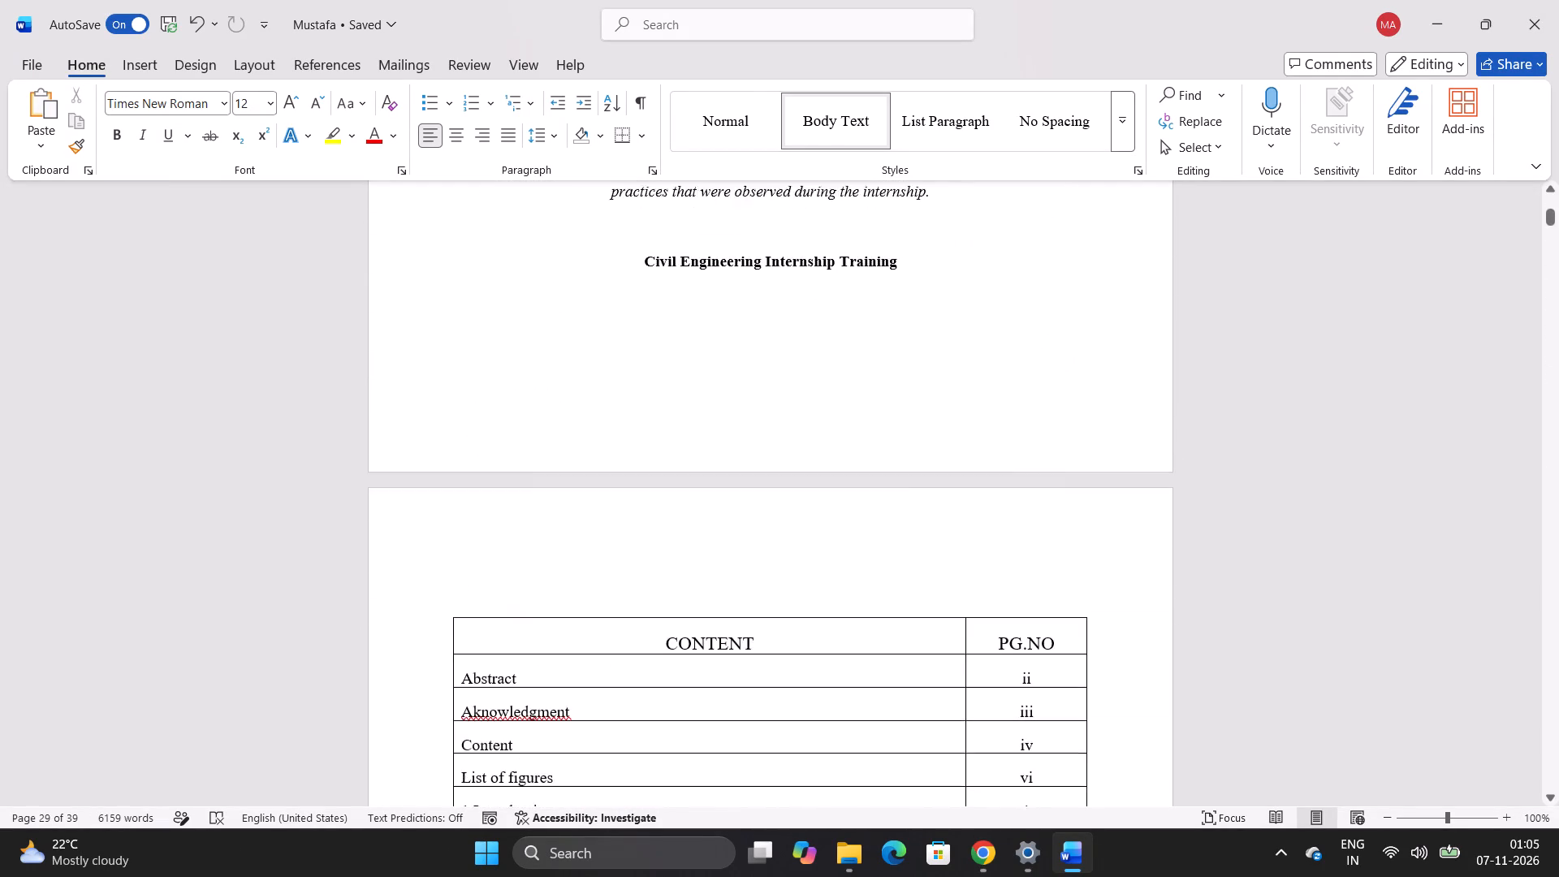
scroll(643, 322, "down", 16)
scroll(643, 309, "down", 6)
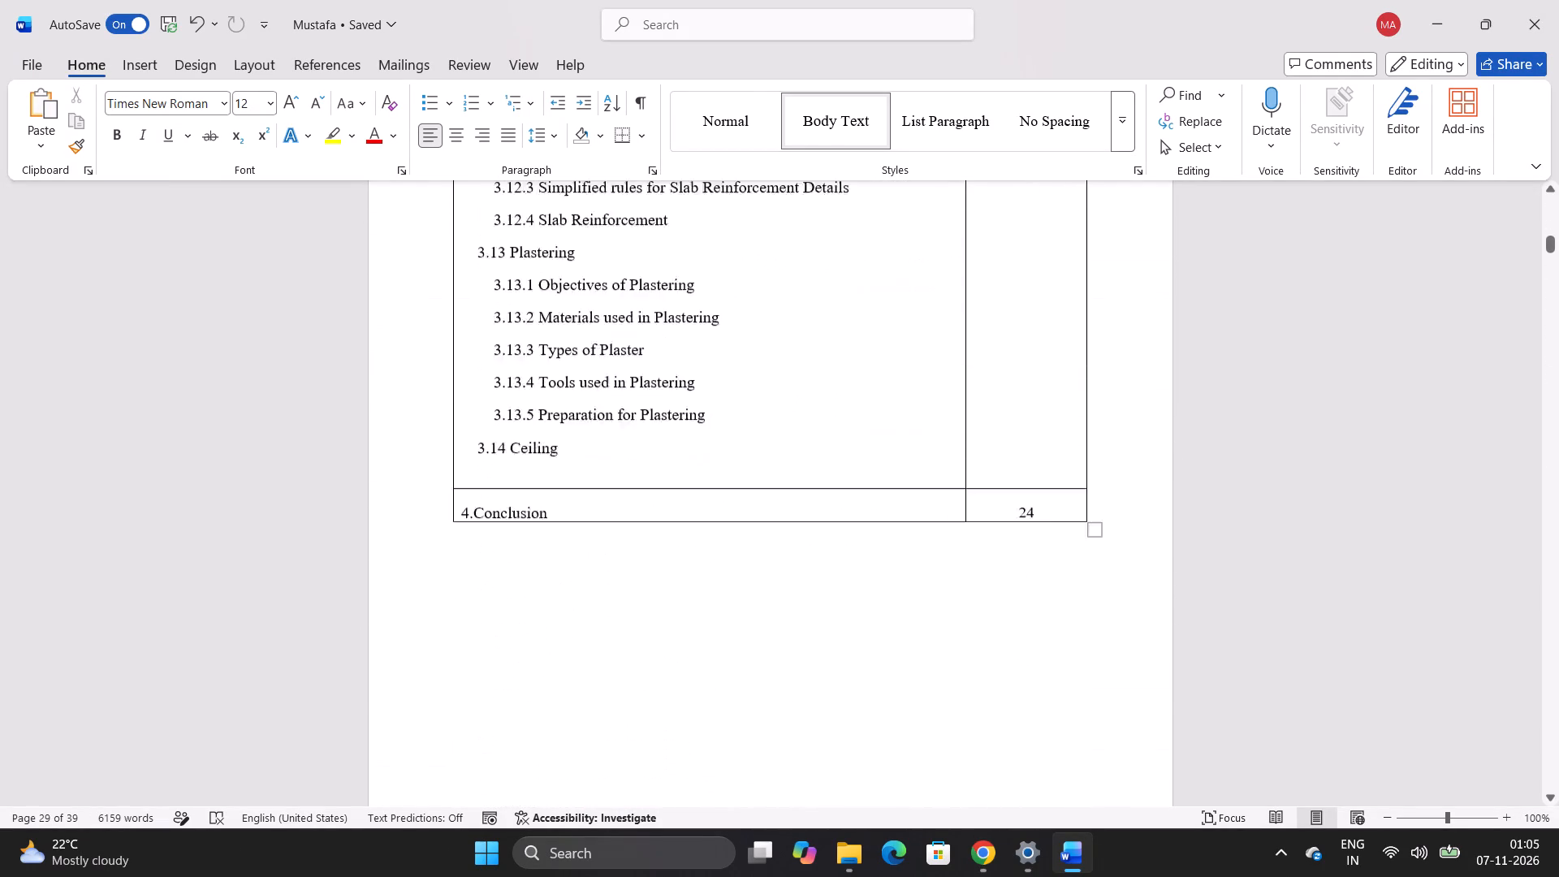
scroll(643, 309, "up", 15)
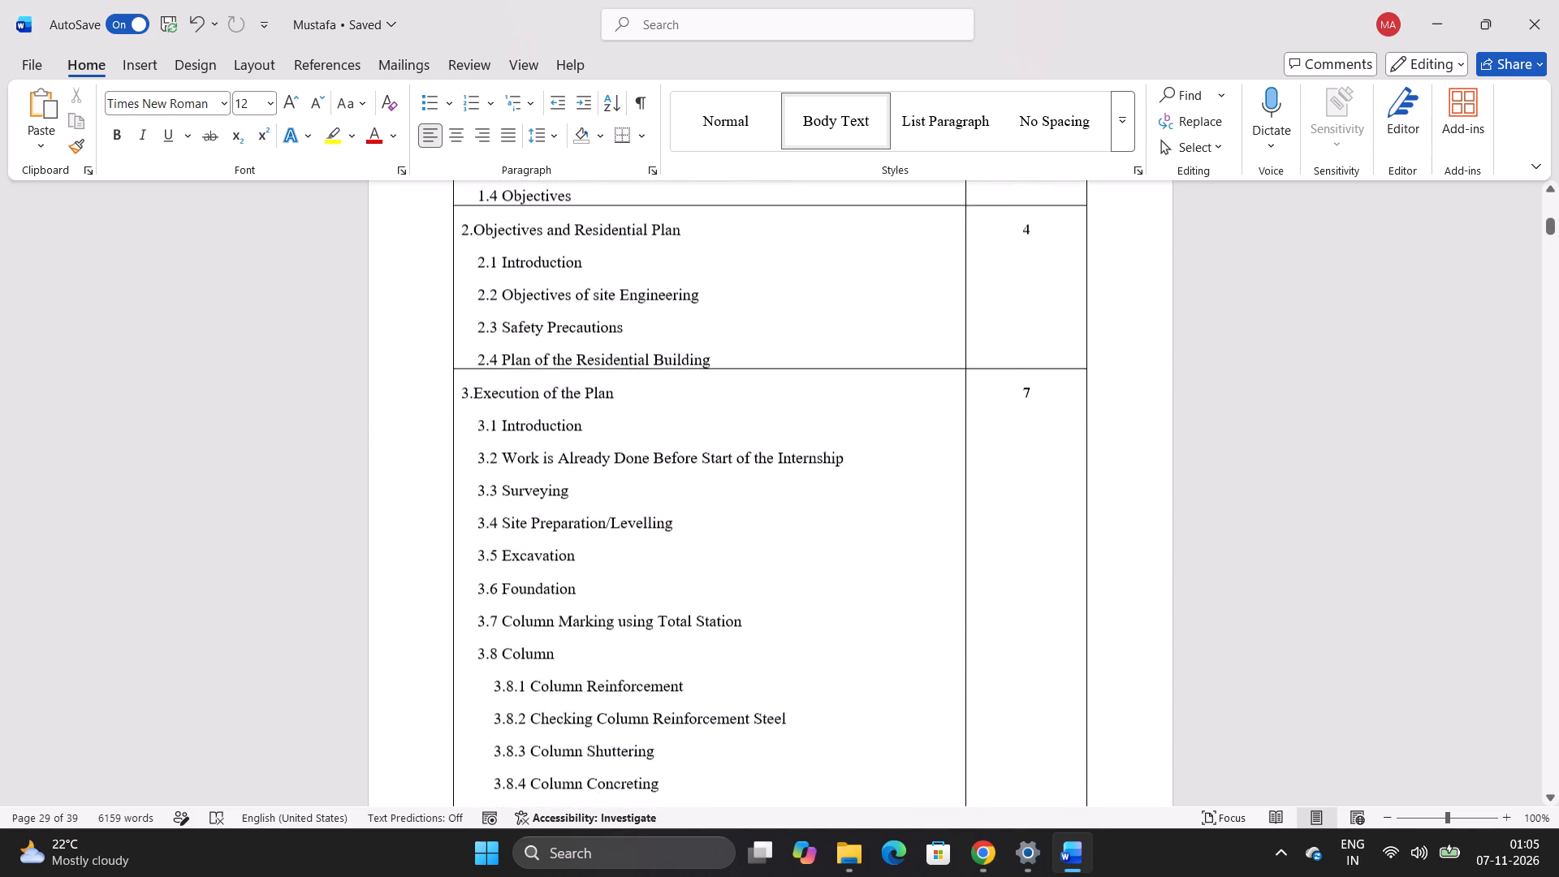
scroll(645, 301, "up", 3)
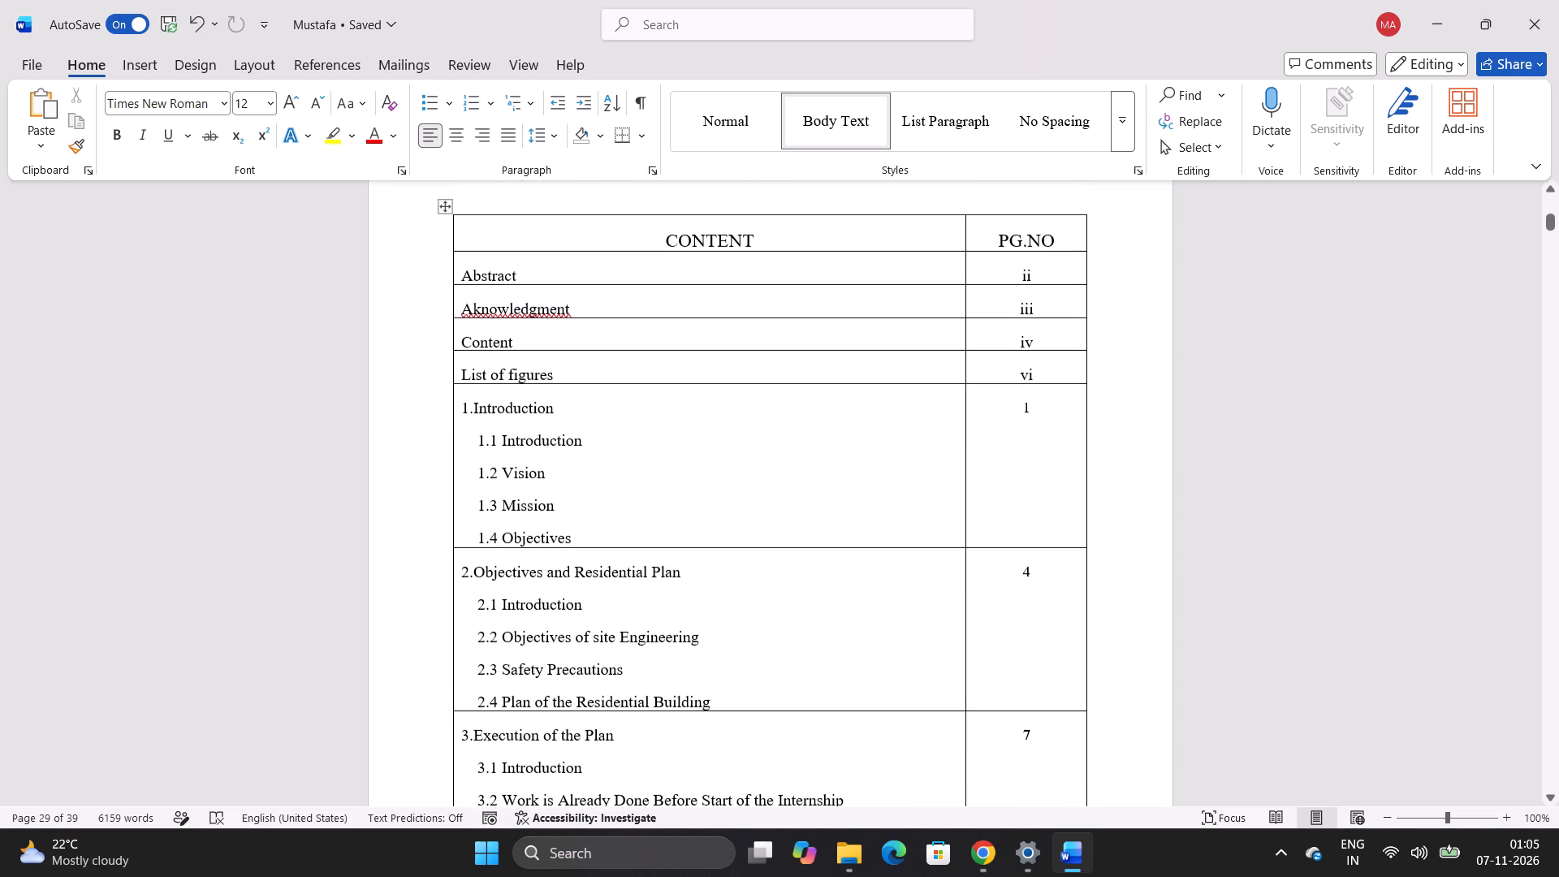
scroll(645, 301, "down", 5)
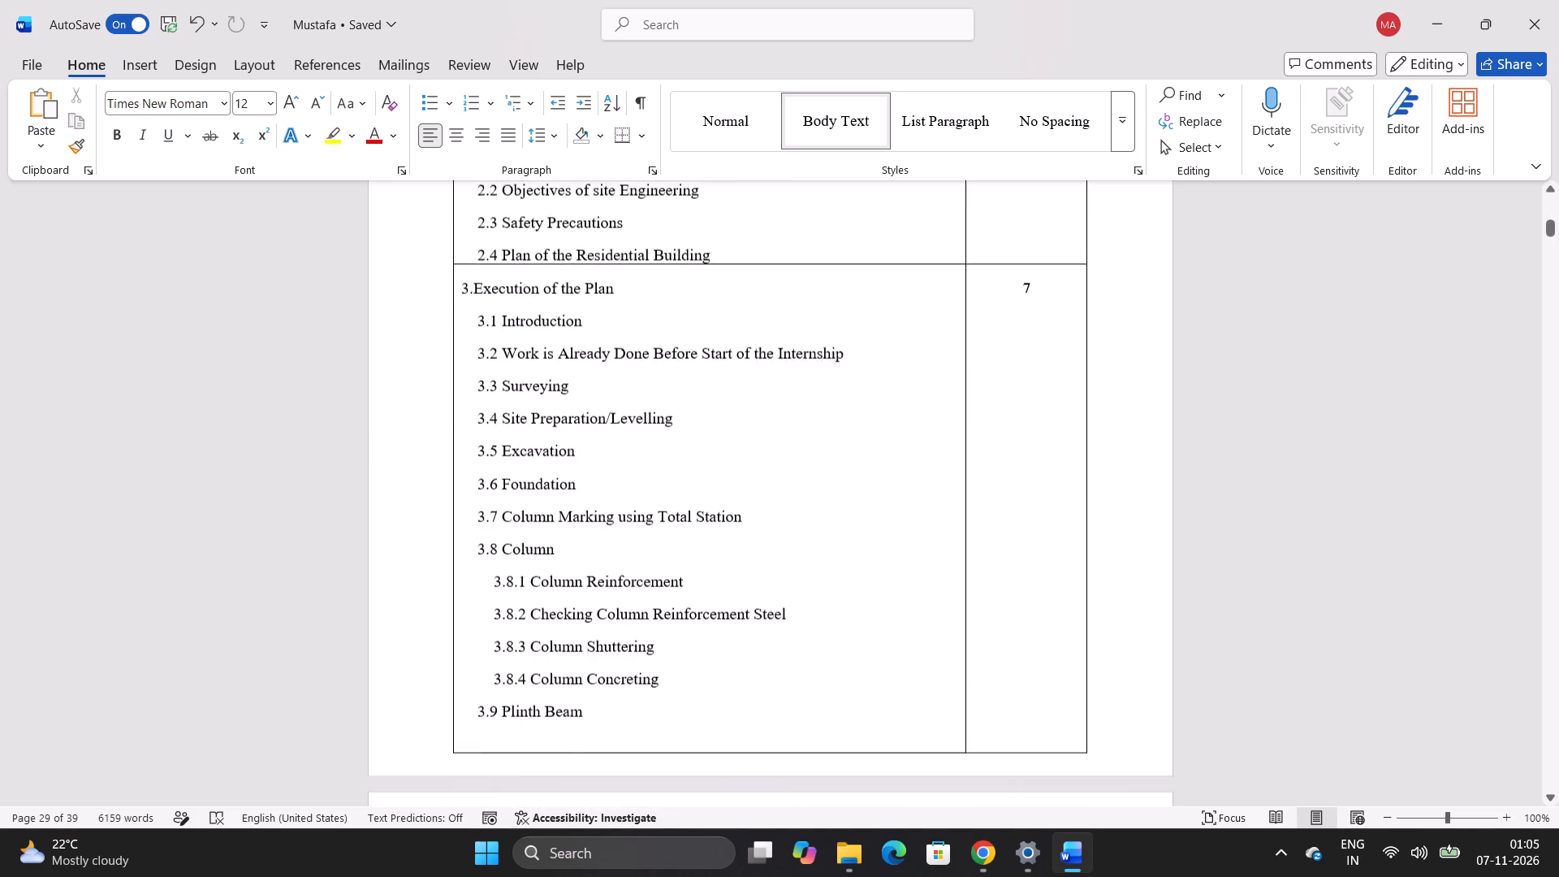
scroll(645, 301, "down", 10)
Review the headings and layout of Chapter 1 Introduction and Chapter 2 Objectives of Residential Plan against the contents table.
scroll(645, 301, "down", 5)
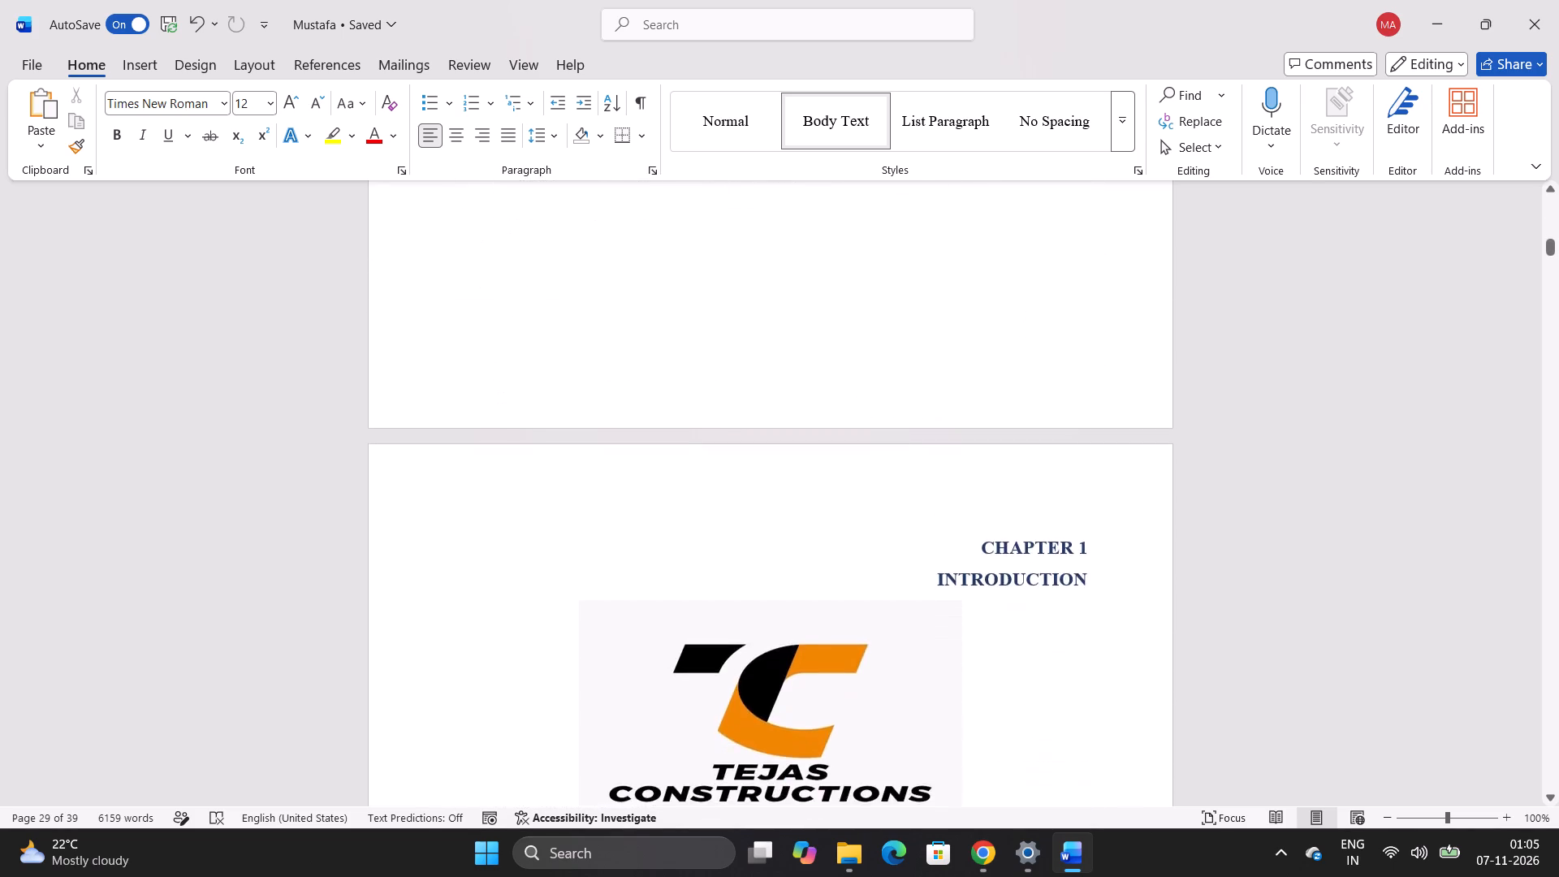
scroll(645, 301, "down", 9)
scroll(645, 301, "up", 5)
scroll(650, 289, "down", 9)
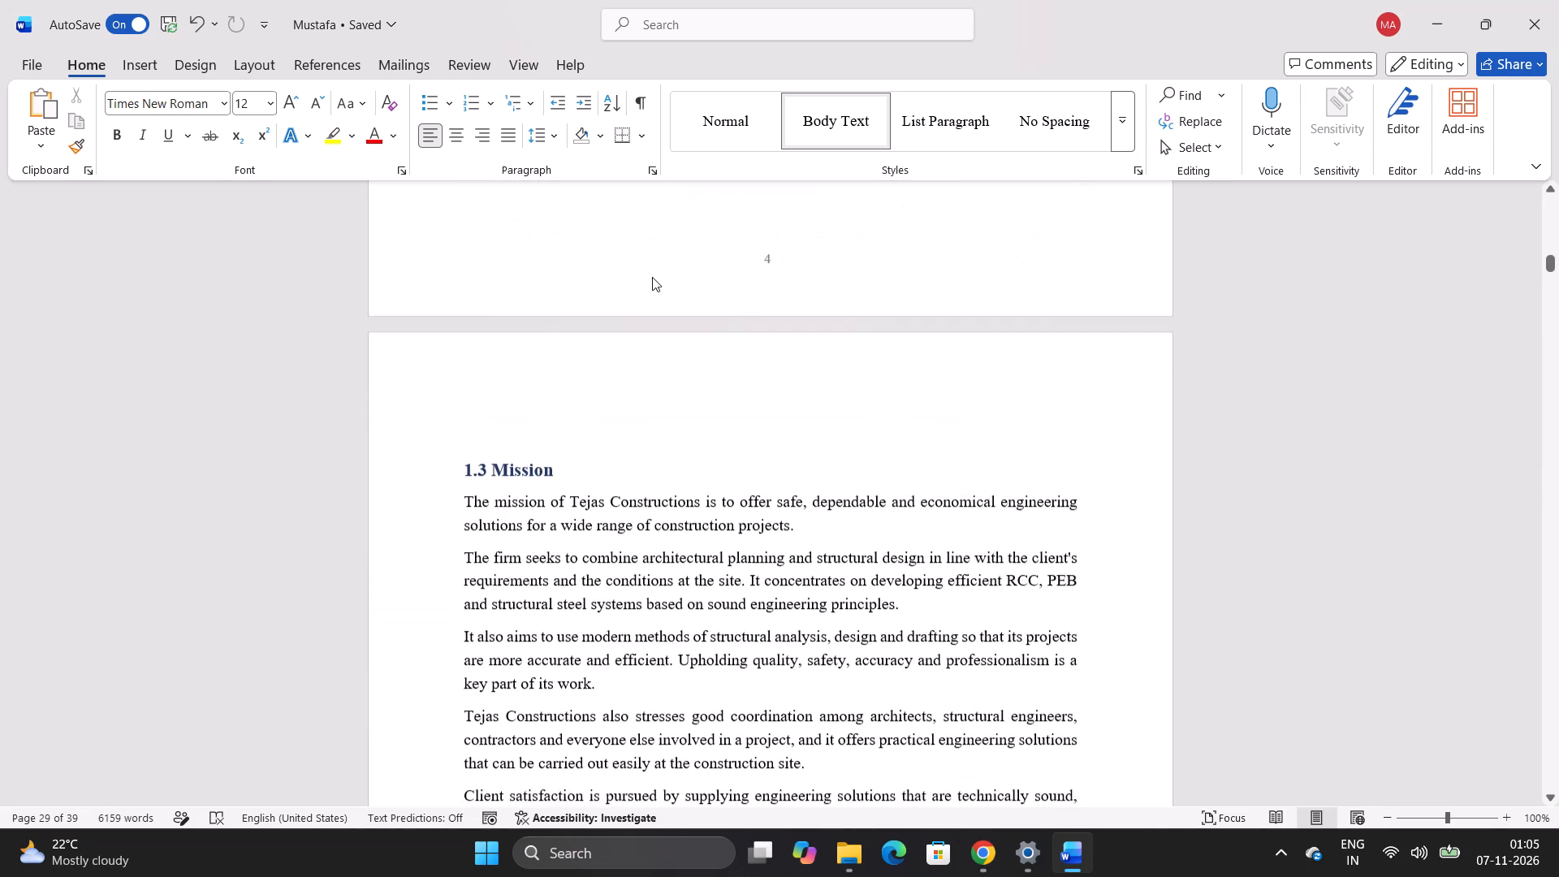
scroll(652, 277, "down", 15)
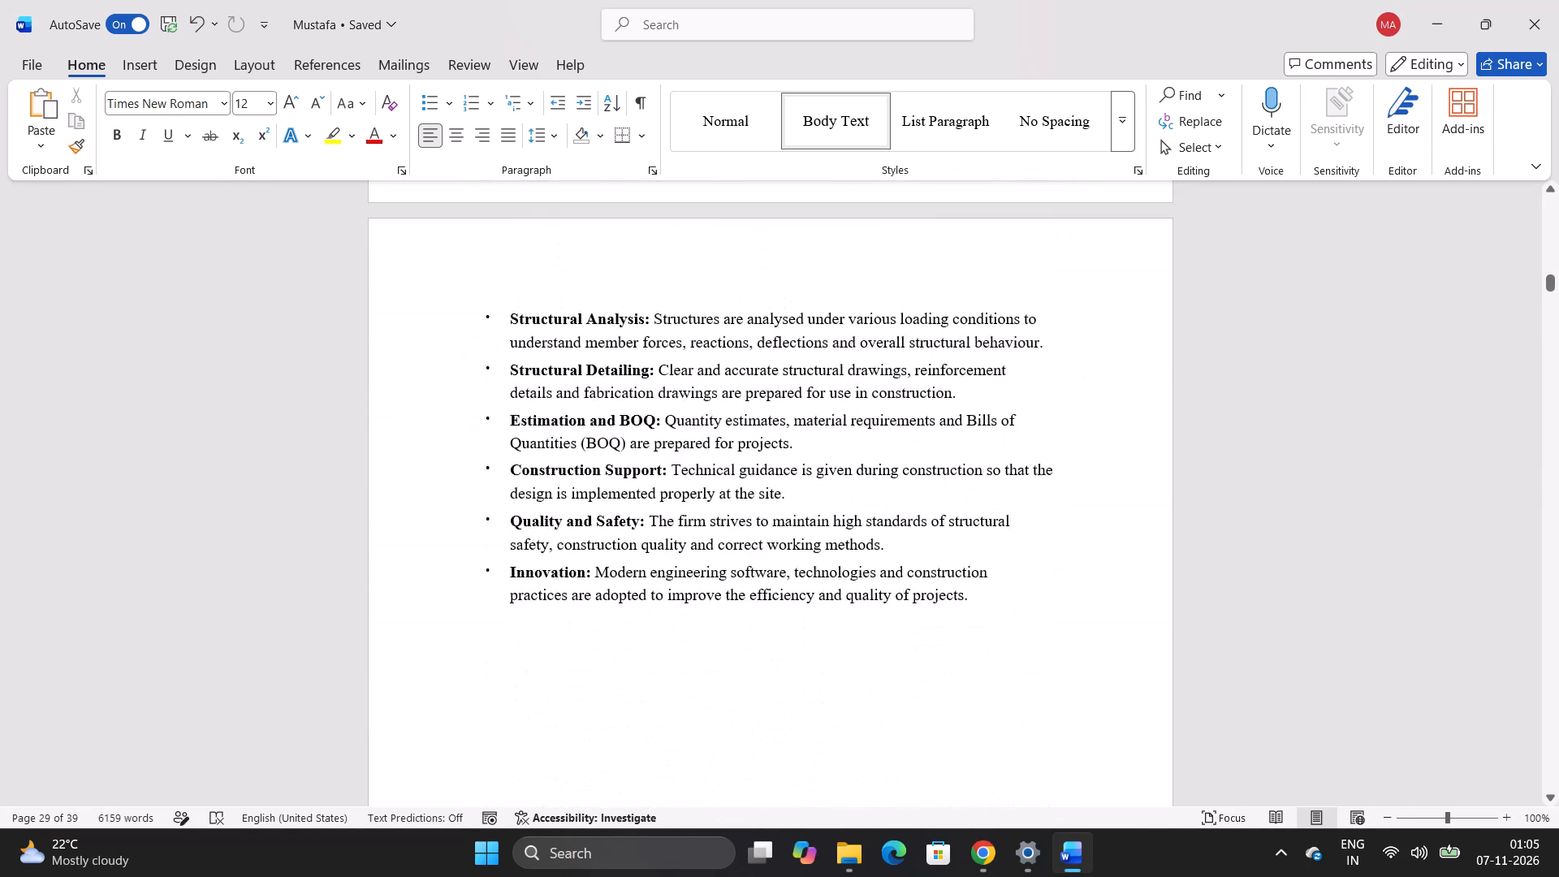
scroll(652, 277, "down", 11)
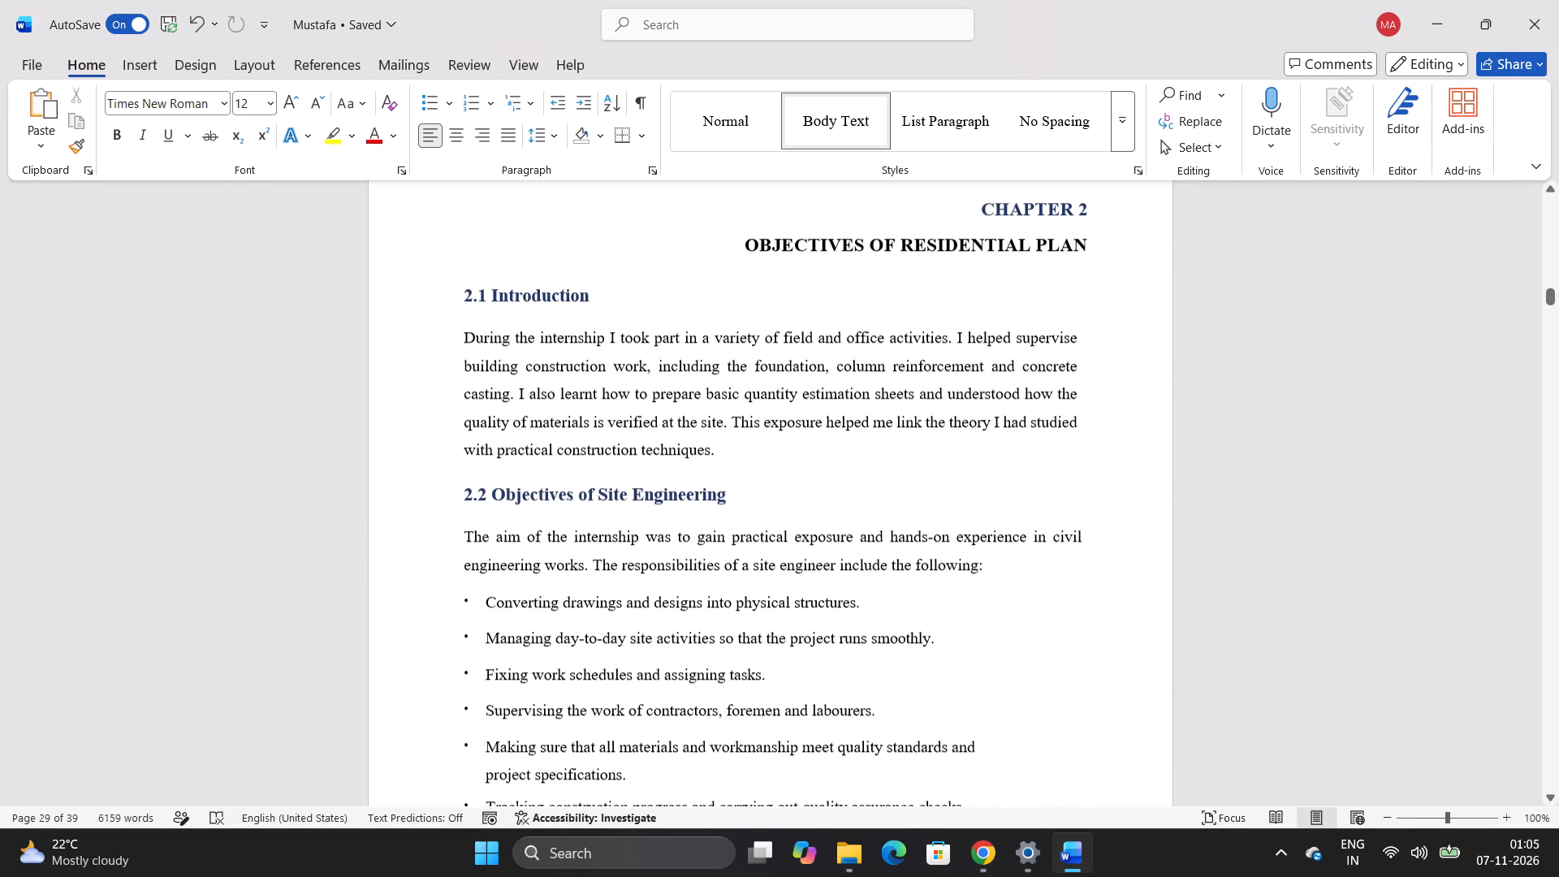
scroll(652, 277, "down", 9)
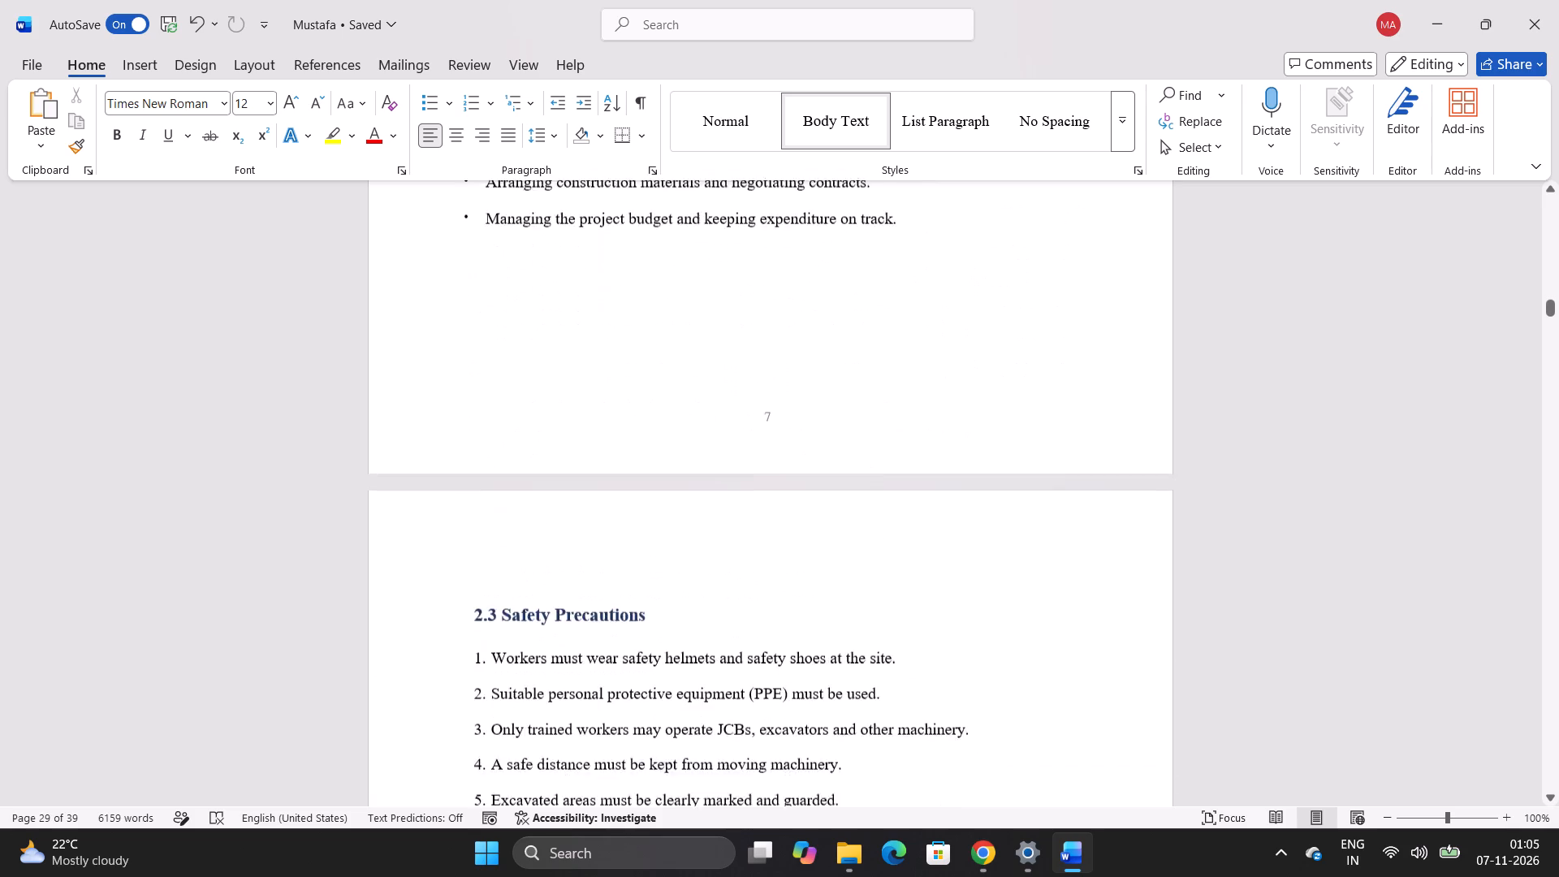
scroll(650, 292, "down", 14)
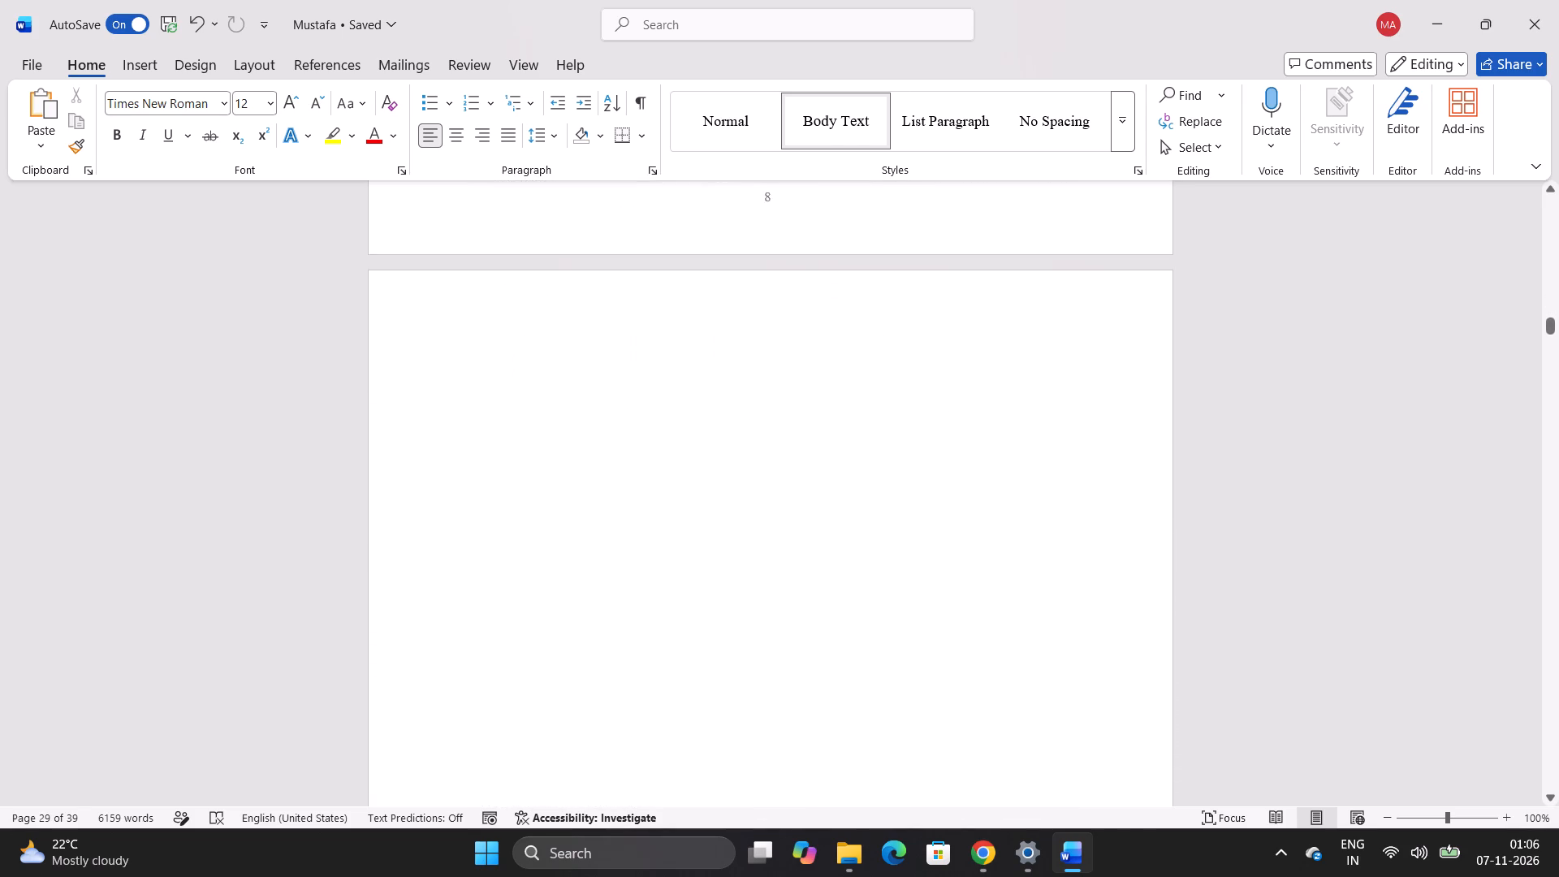
scroll(650, 292, "down", 18)
scroll(650, 275, "down", 4)
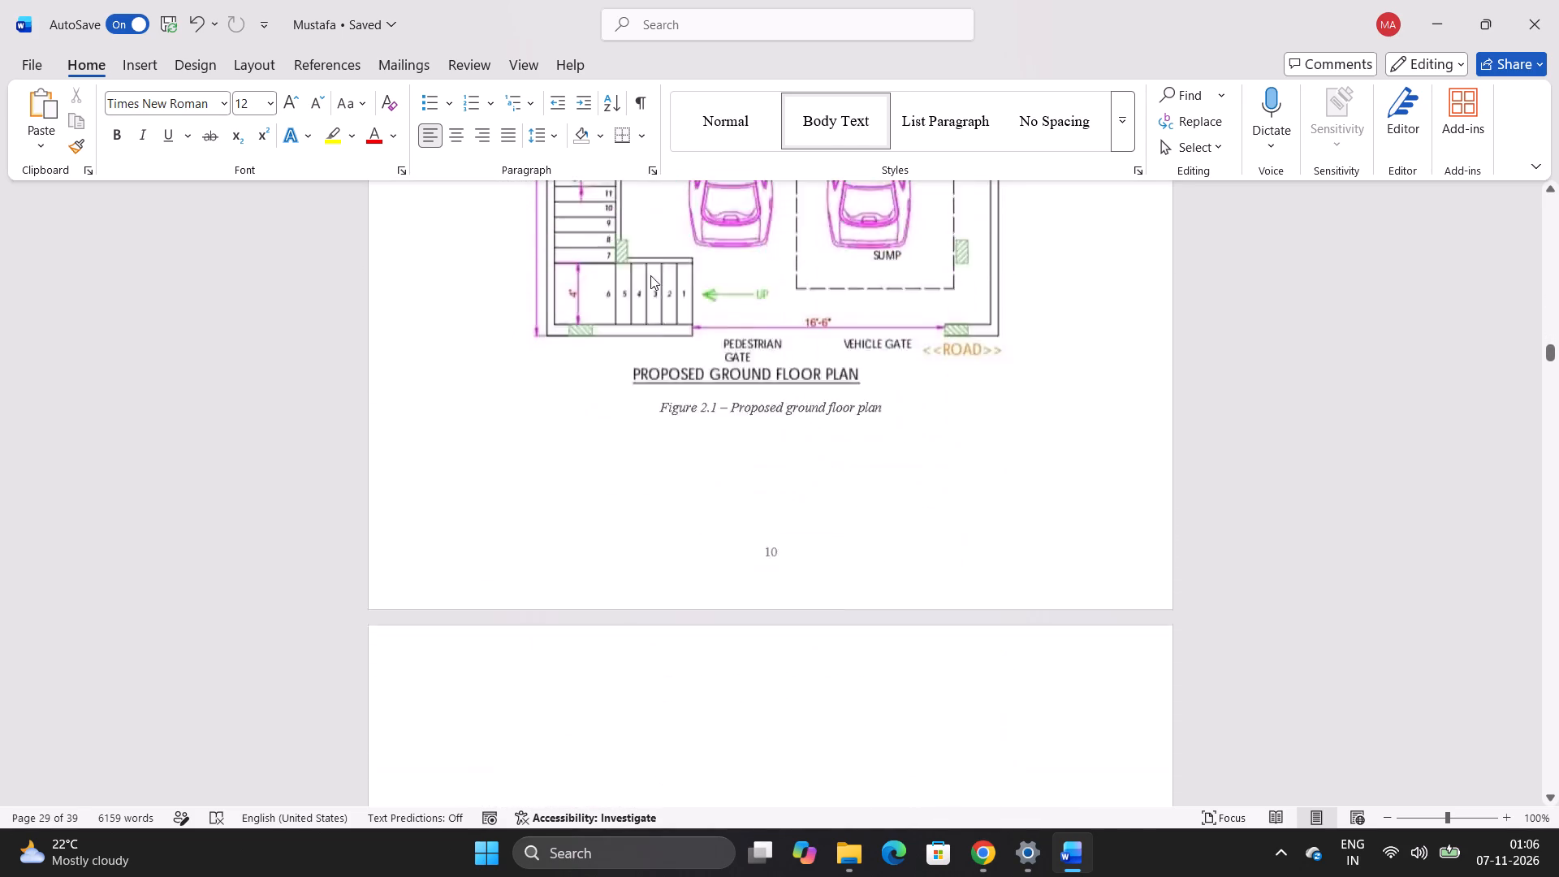
scroll(650, 275, "down", 19)
scroll(650, 275, "down", 19)
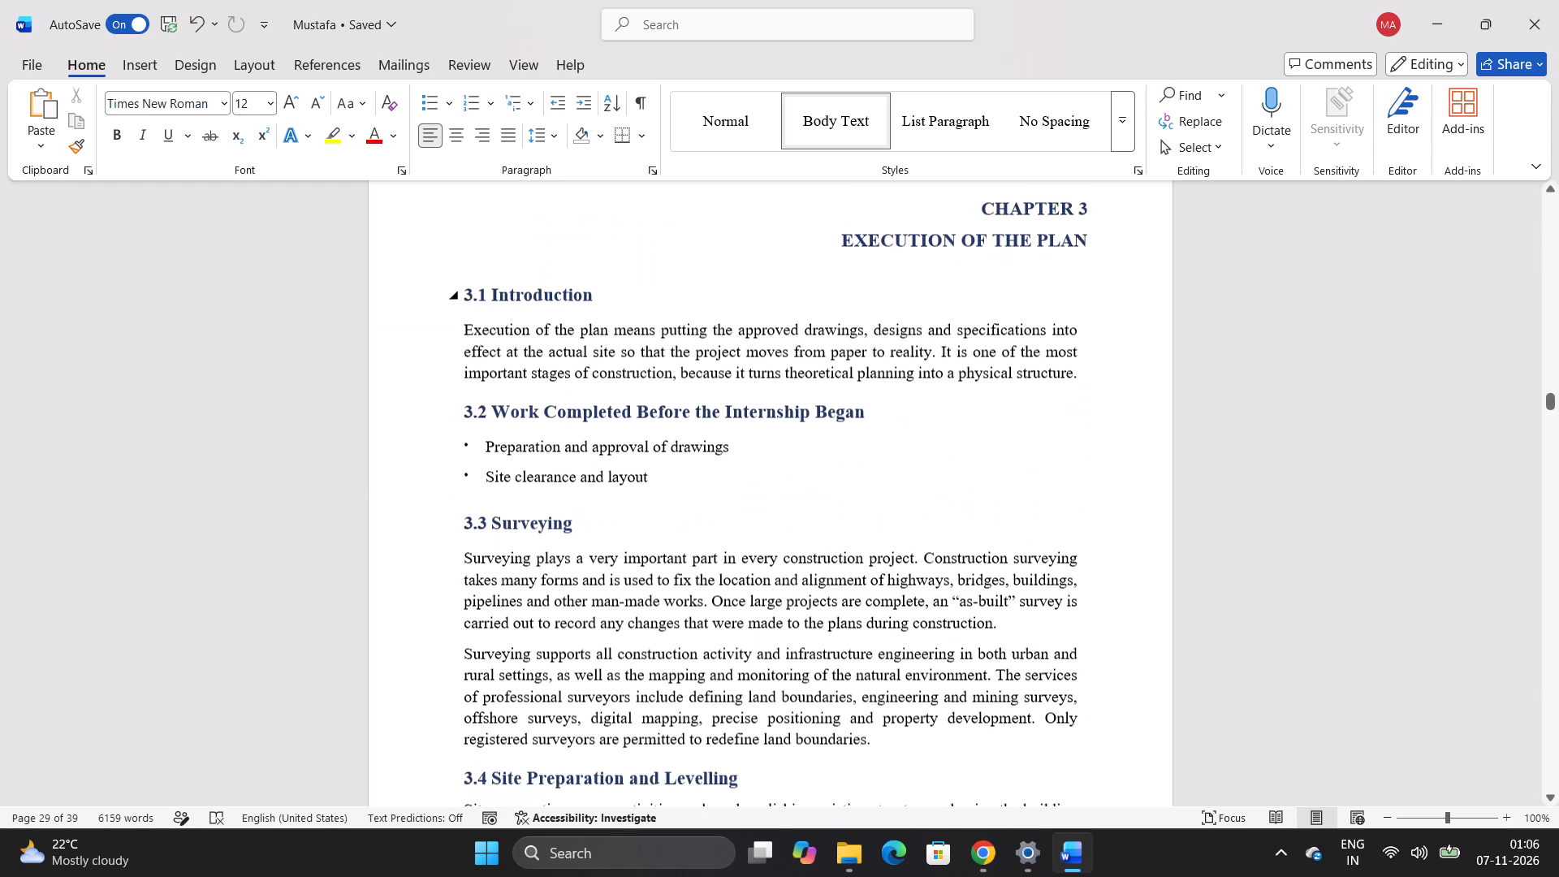
Examine the Chapter 3 section headings from Introduction through Surveying, Site Preparation and excavation to Foundation for numbering consistency.
scroll(650, 275, "down", 5)
scroll(650, 275, "up", 4)
scroll(650, 275, "down", 4)
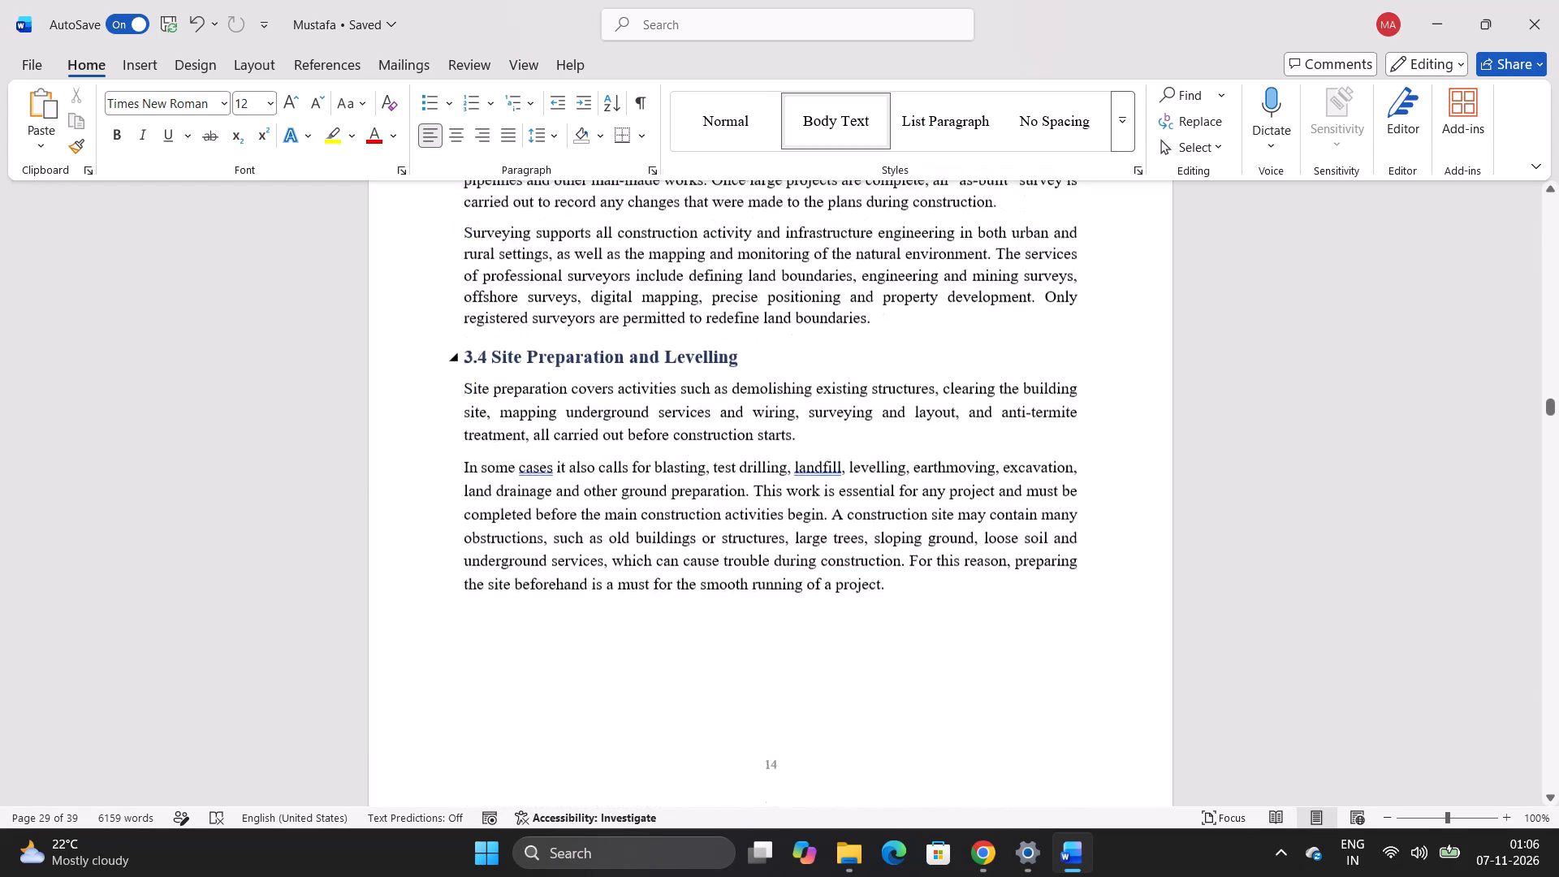
scroll(650, 275, "down", 10)
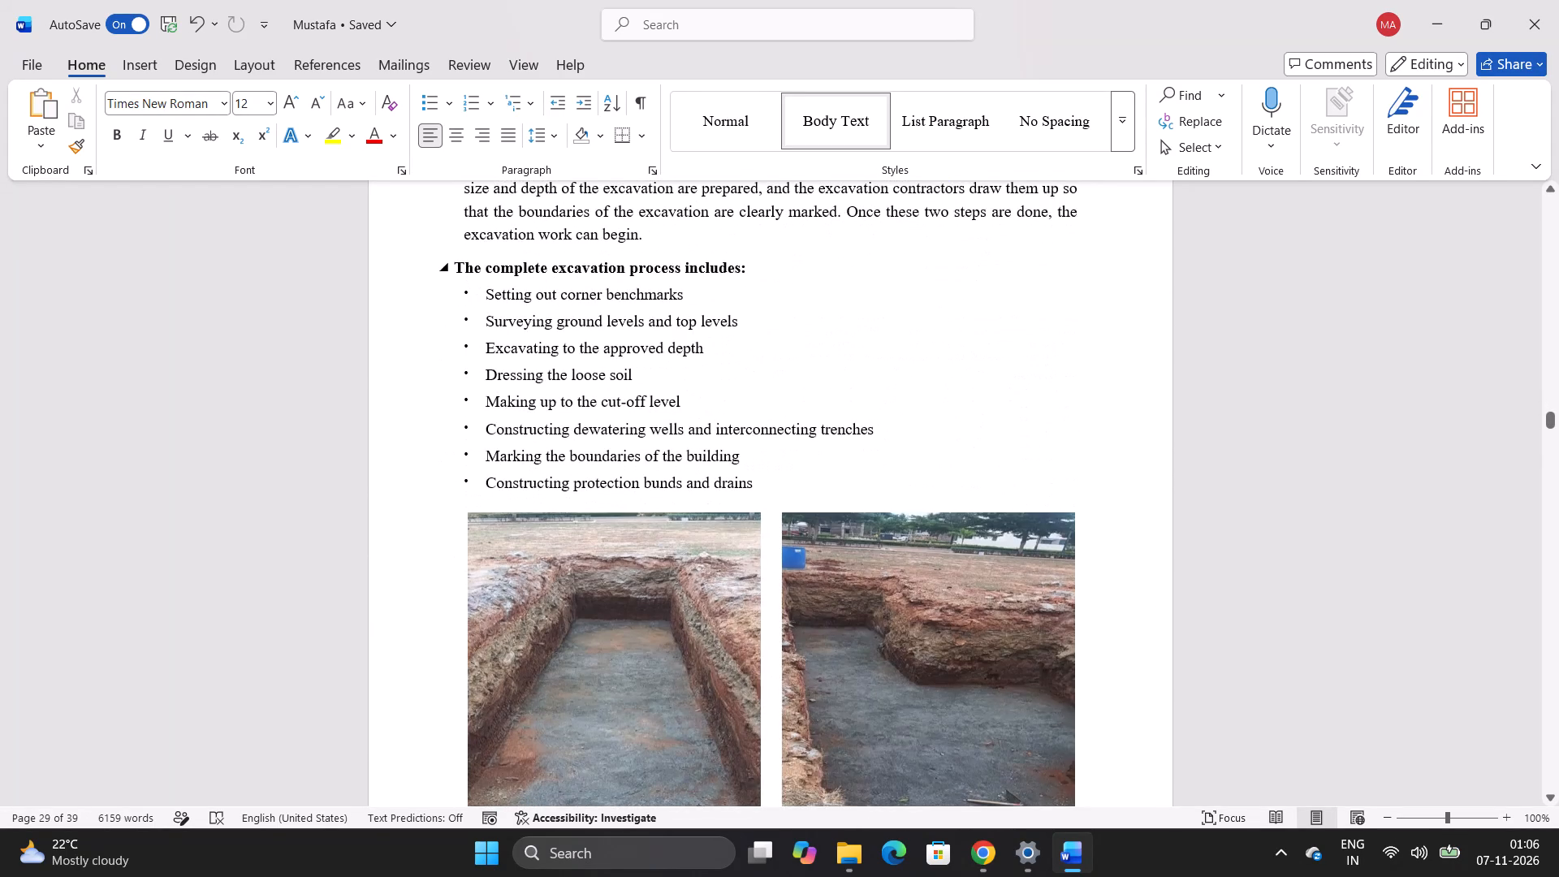
scroll(650, 275, "down", 17)
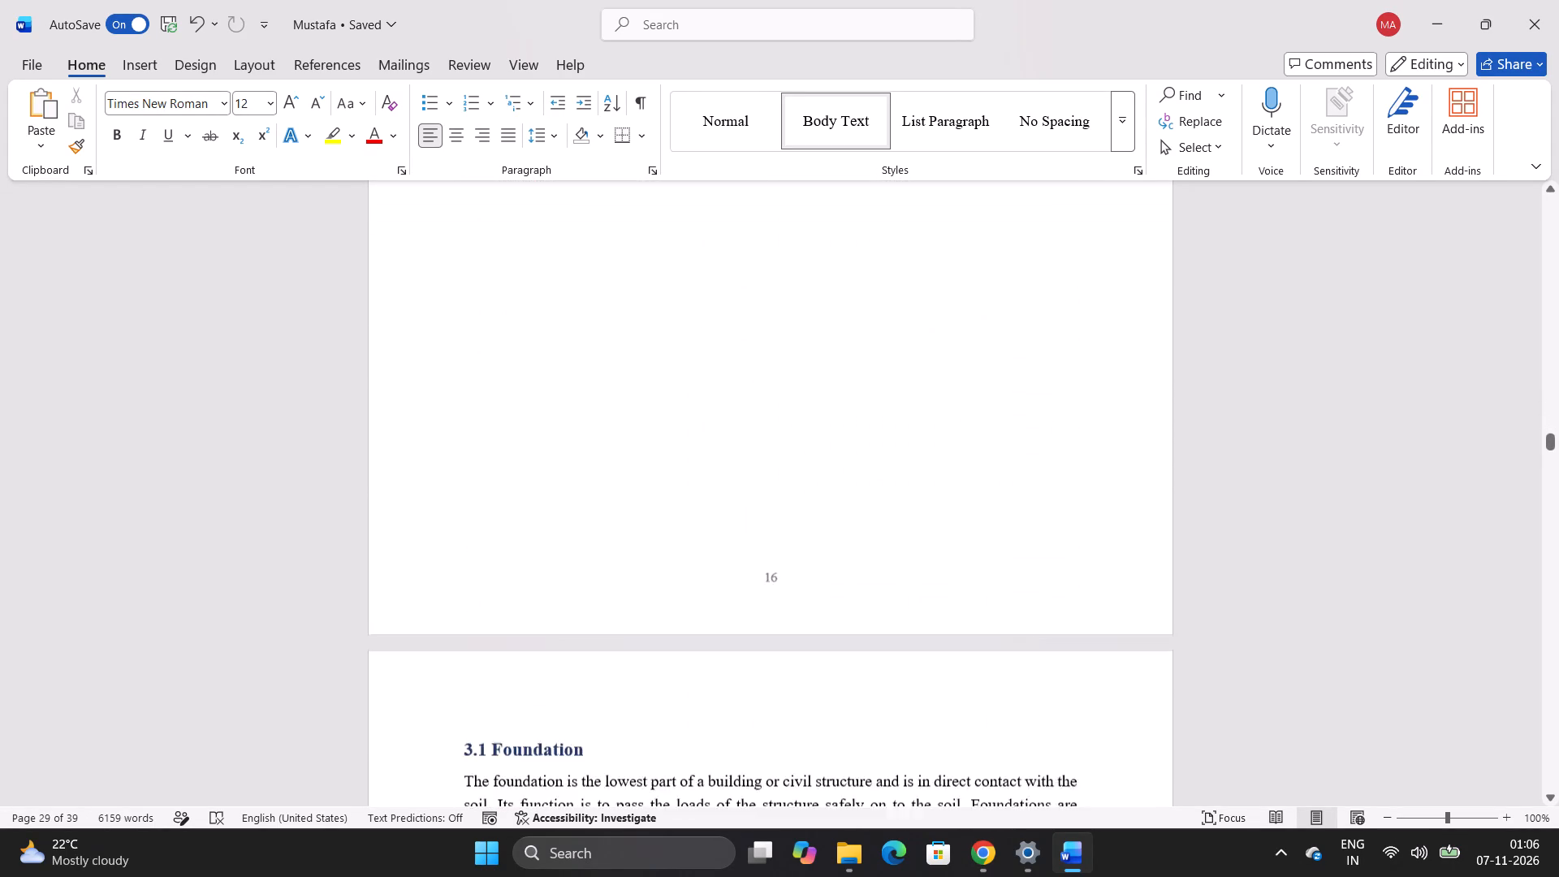
scroll(650, 275, "down", 4)
scroll(650, 275, "up", 2)
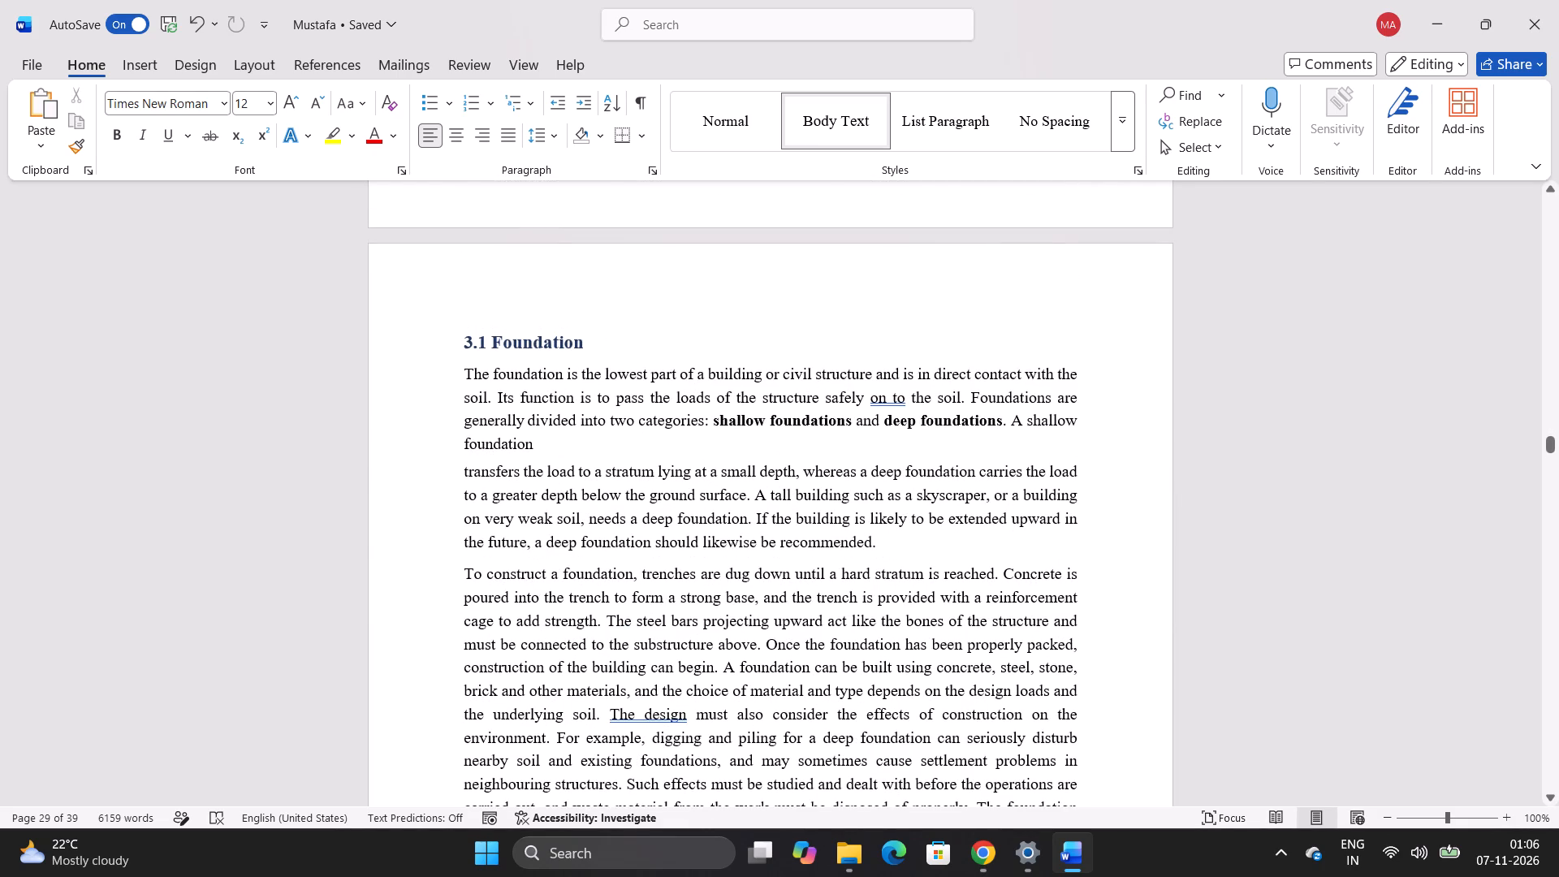
Set the Foundation heading's number to 3.6, continuing from the previous list with an advanced value.
left_click(486, 332)
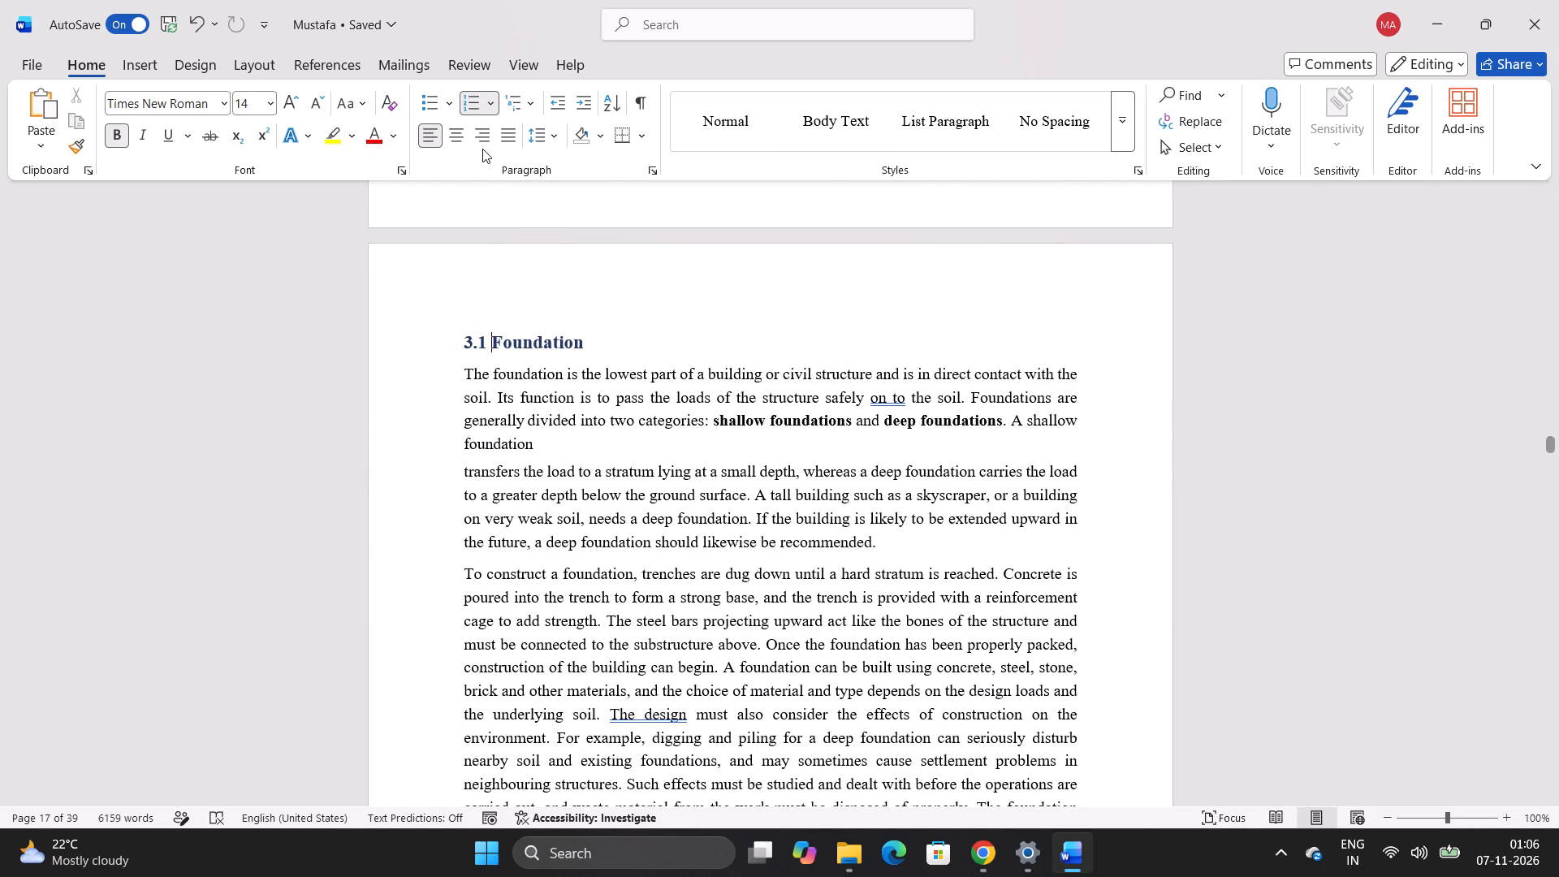
left_click(490, 102)
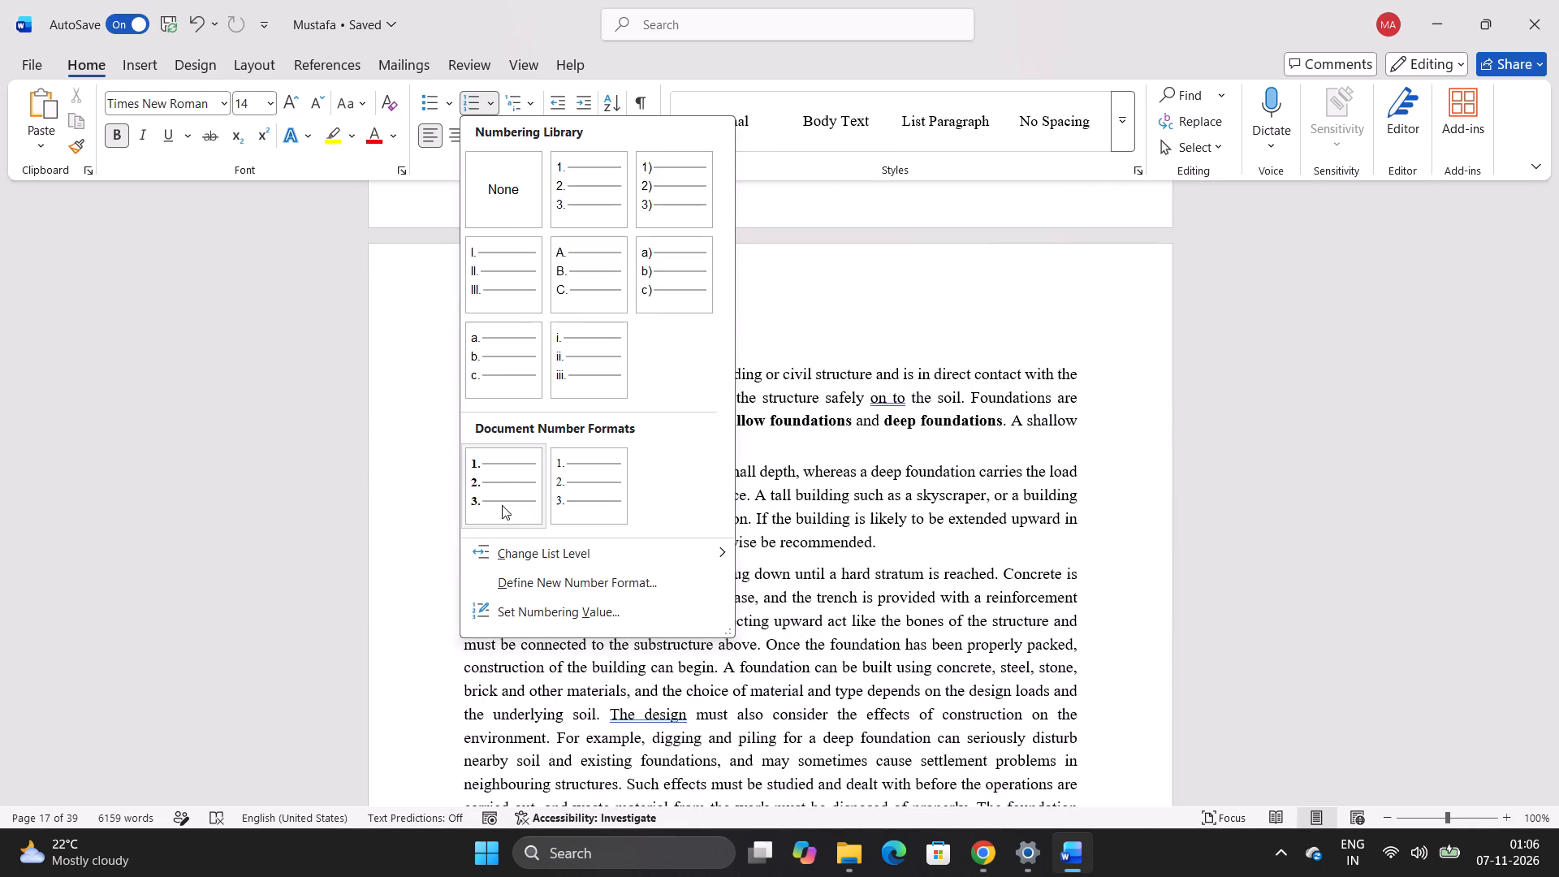
left_click(502, 621)
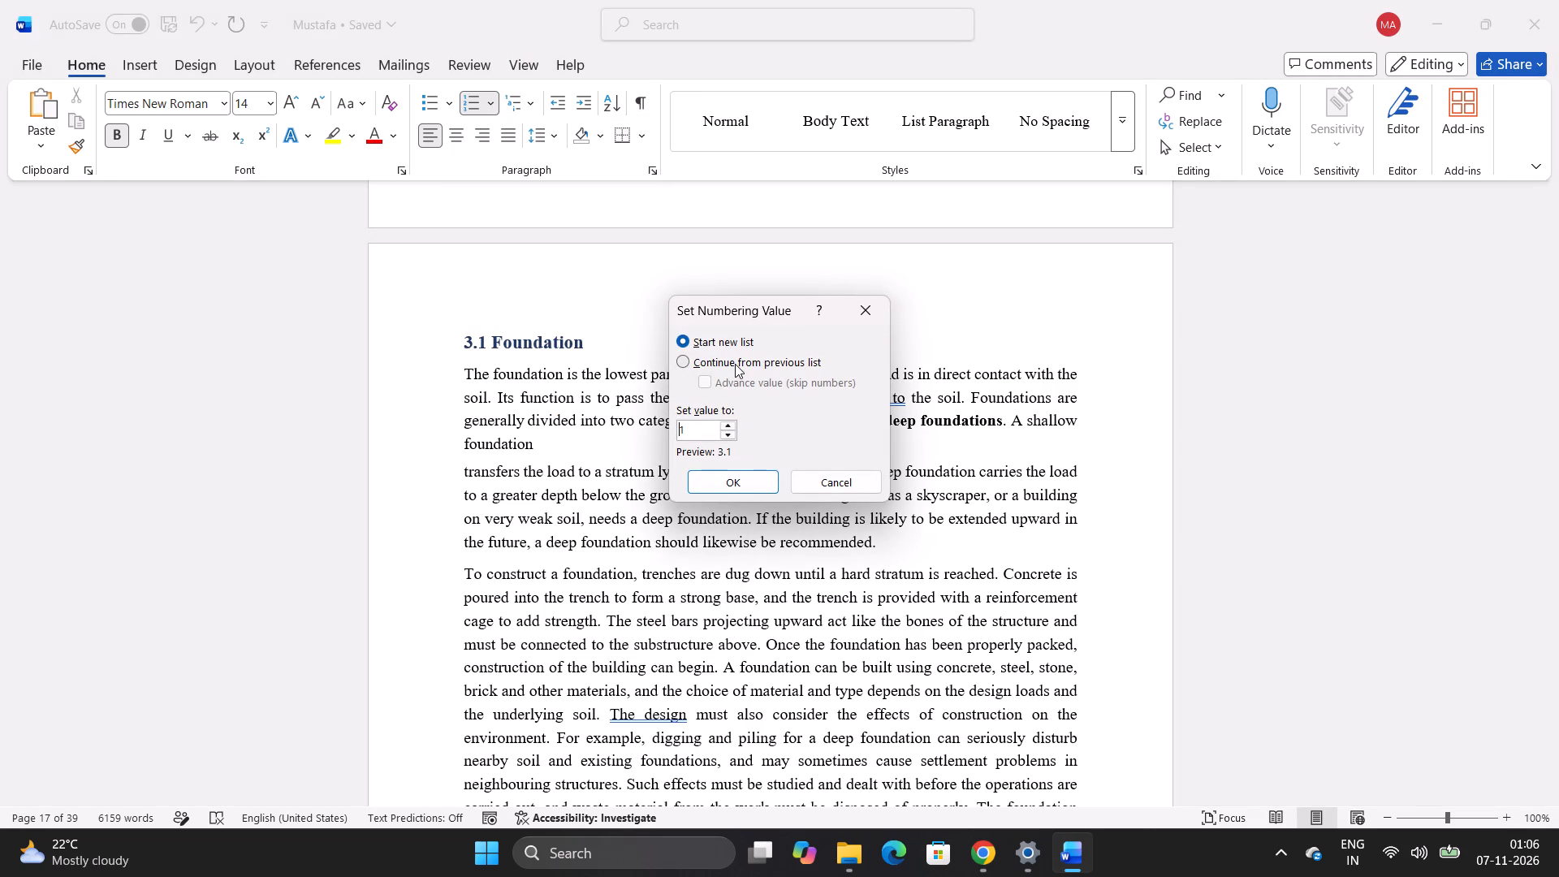
left_click(735, 364)
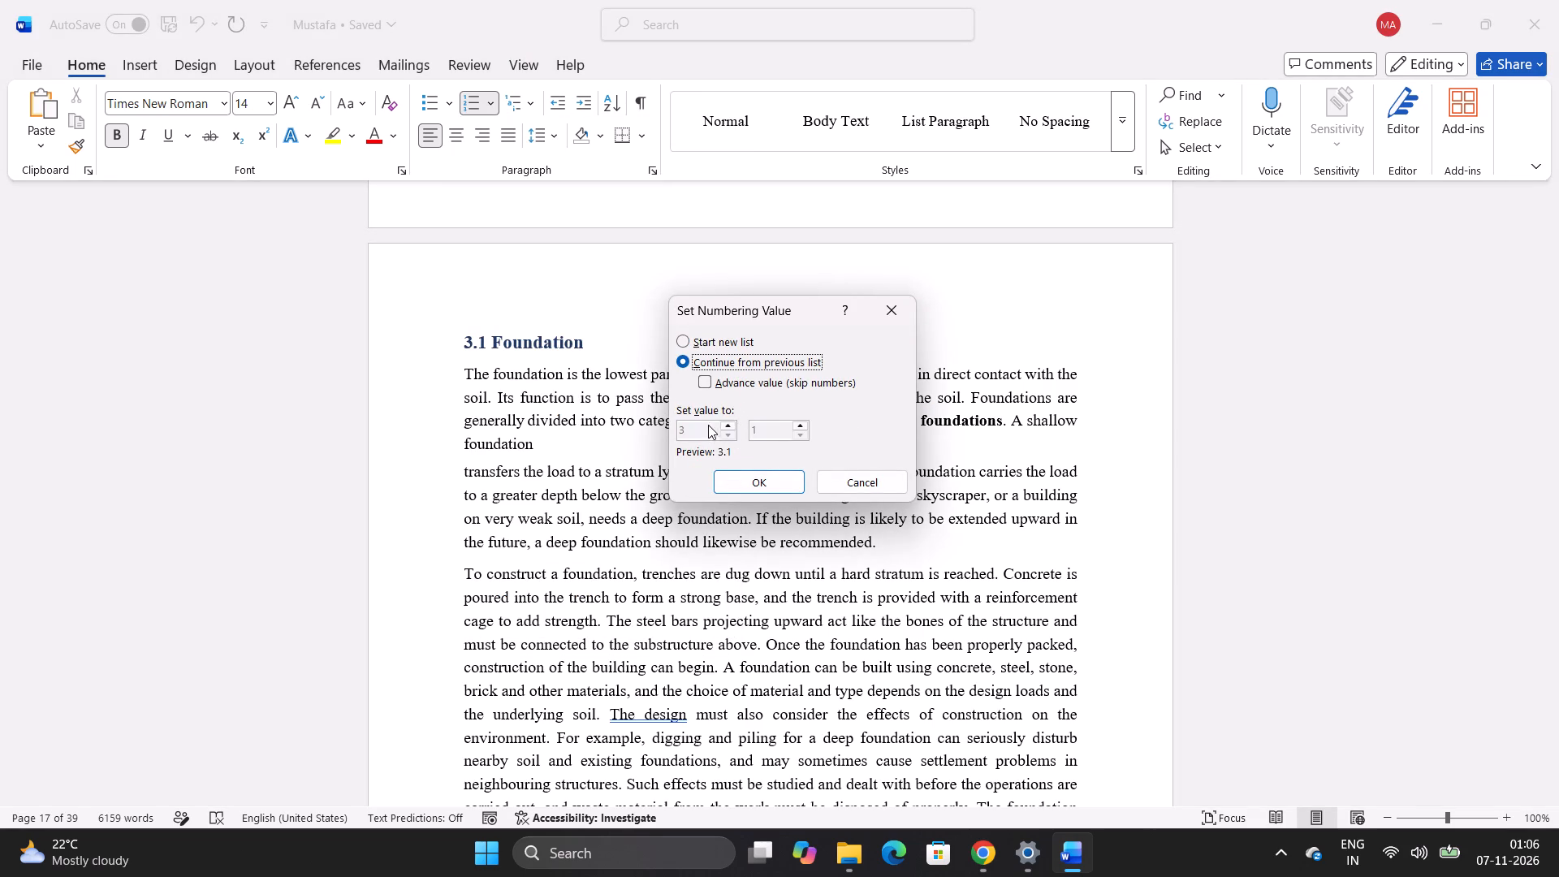
left_click(755, 424)
left_click(771, 429)
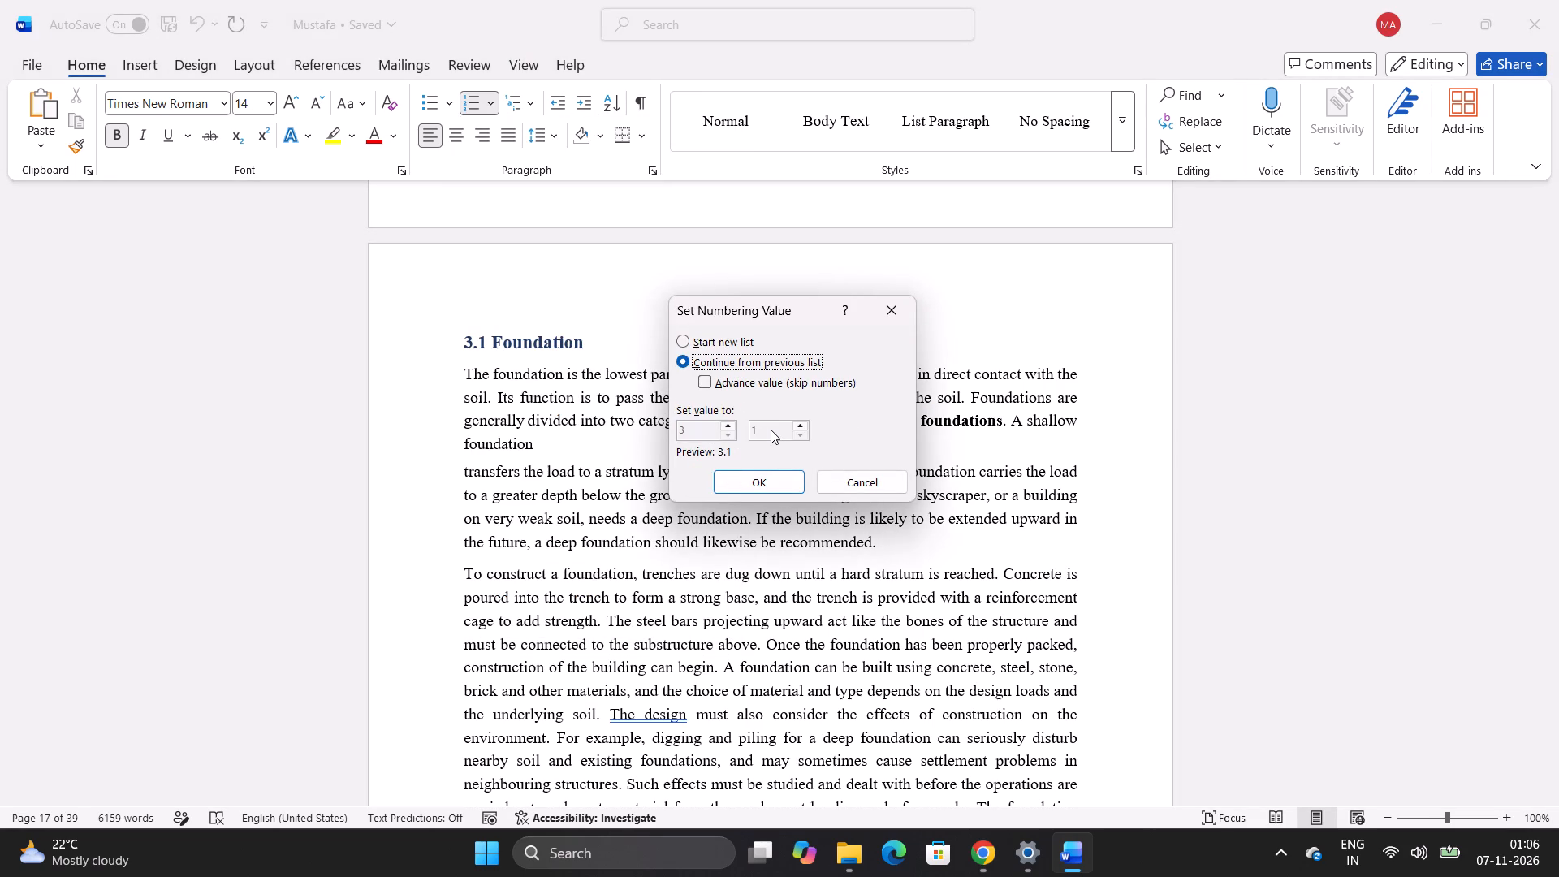
left_click(766, 429)
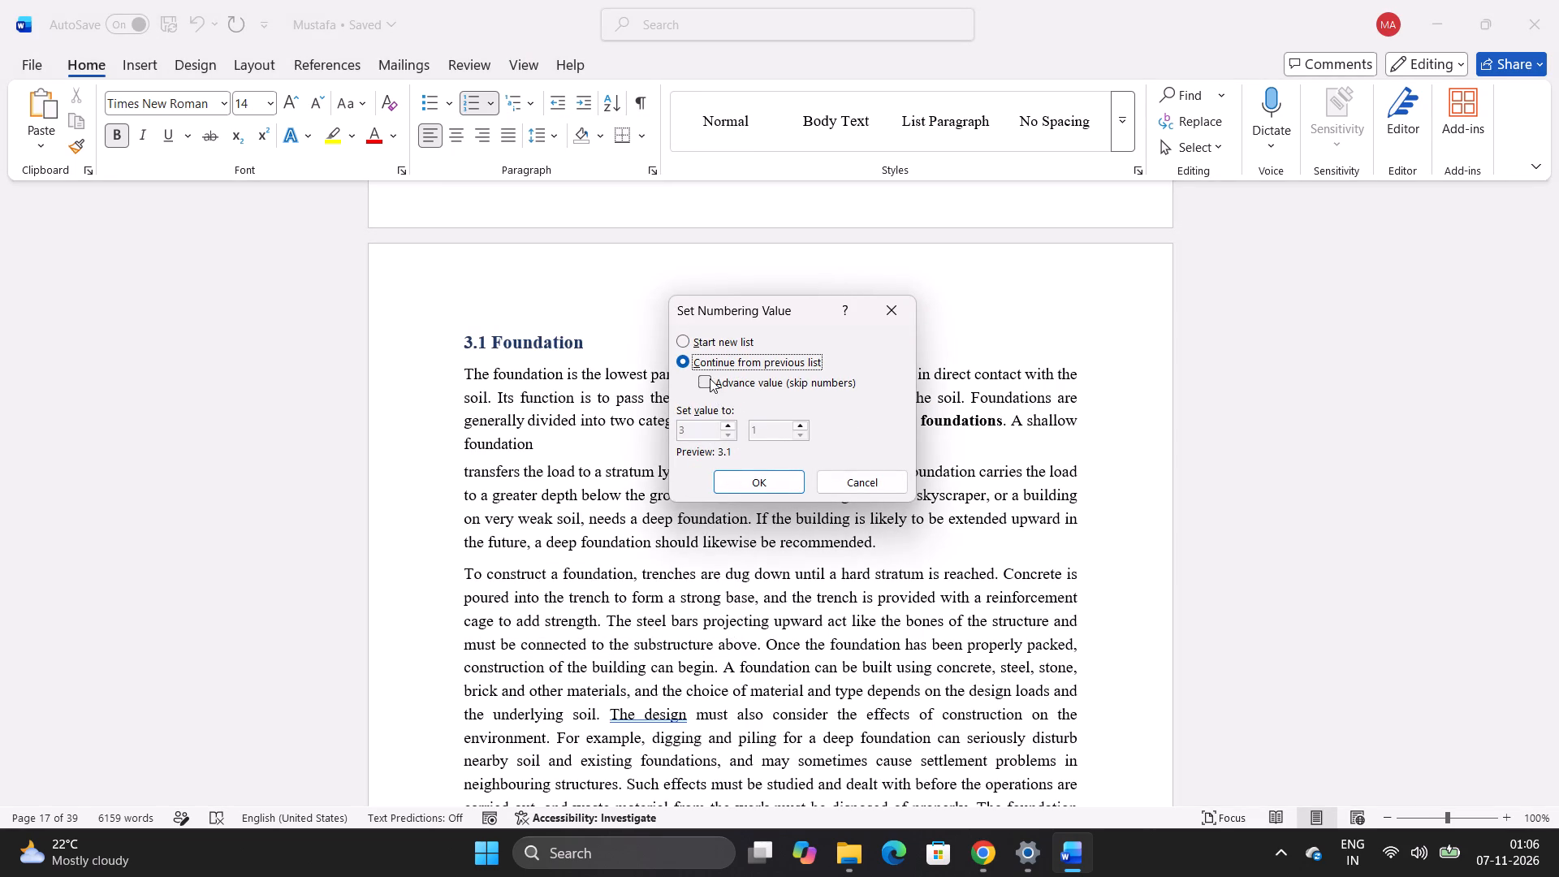
left_click(710, 378)
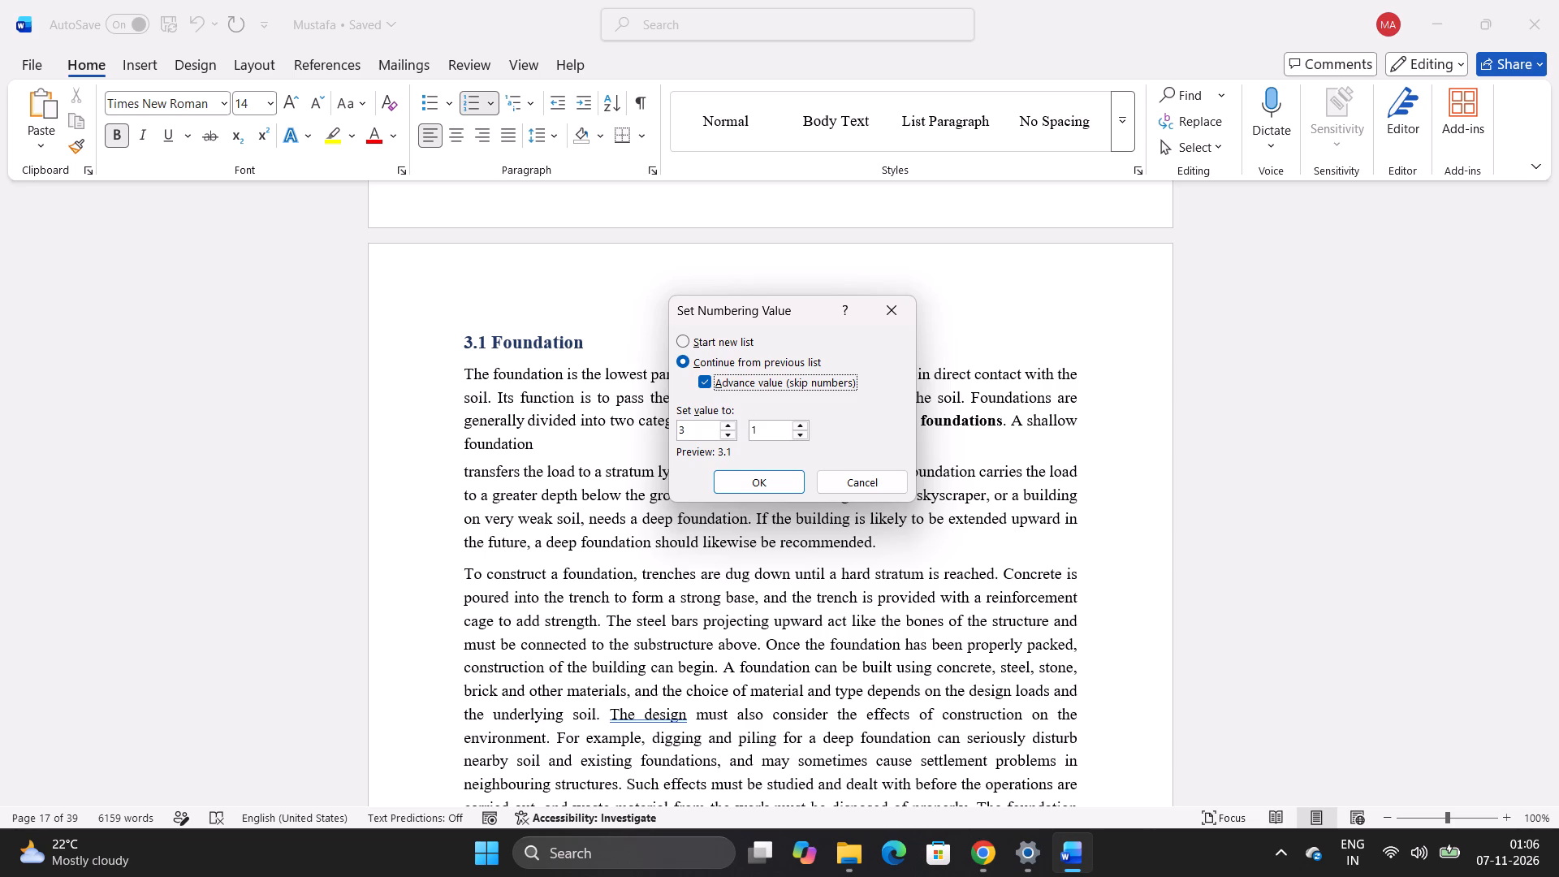
left_click(755, 432)
key("BackSpace")
key("6")
left_click(761, 486)
Examine the section numbering around Foundation, from the excavation section through Column Marking Using a Total Station to Column and its subsections.
scroll(855, 377, "up", 3)
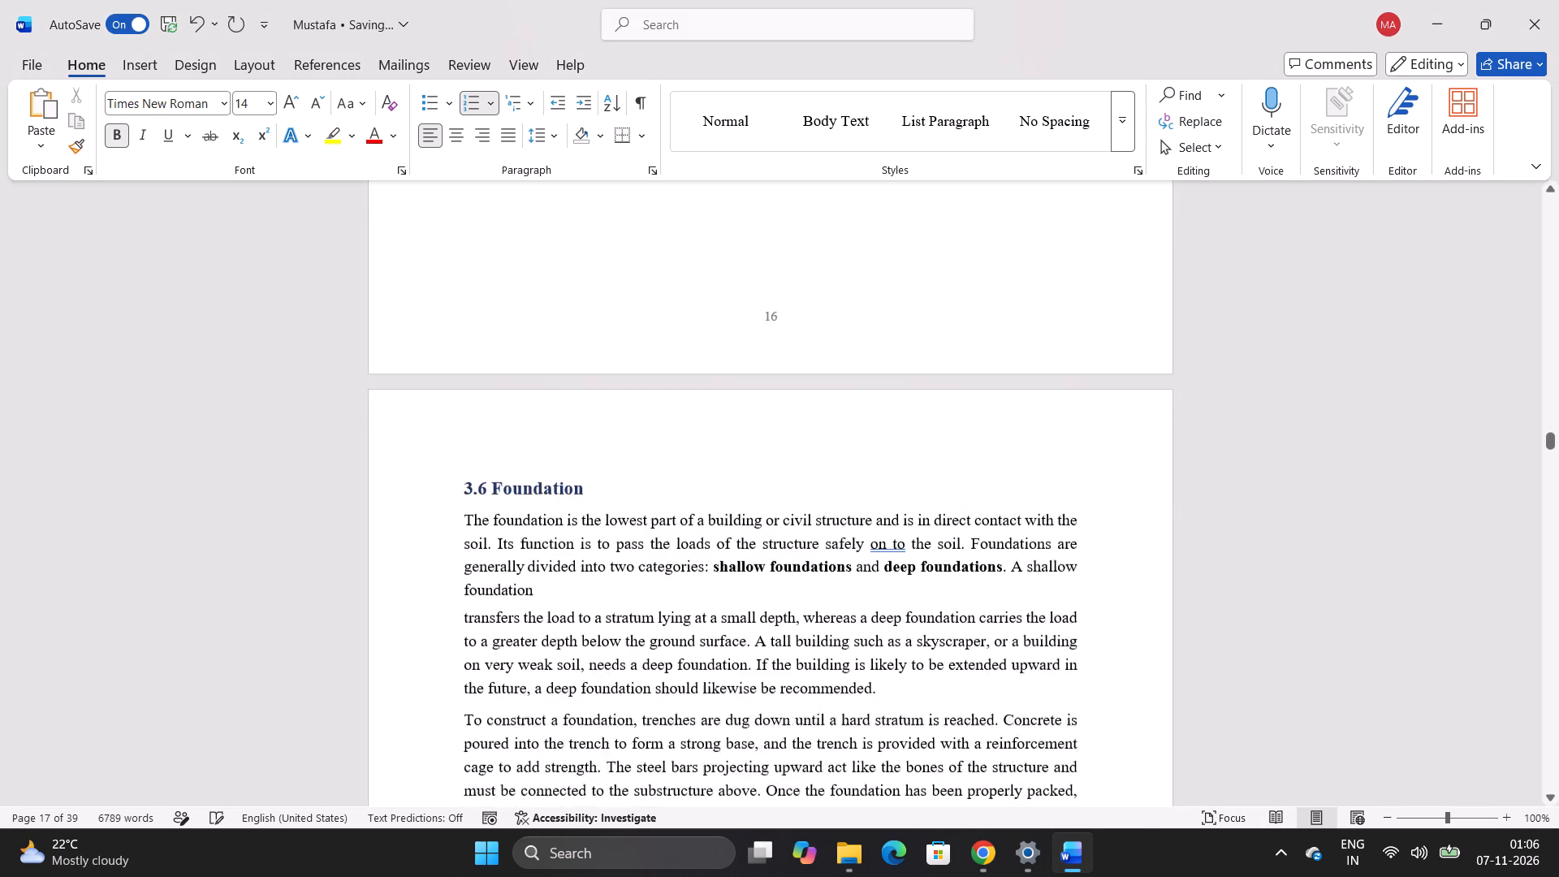
scroll(893, 365, "up", 20)
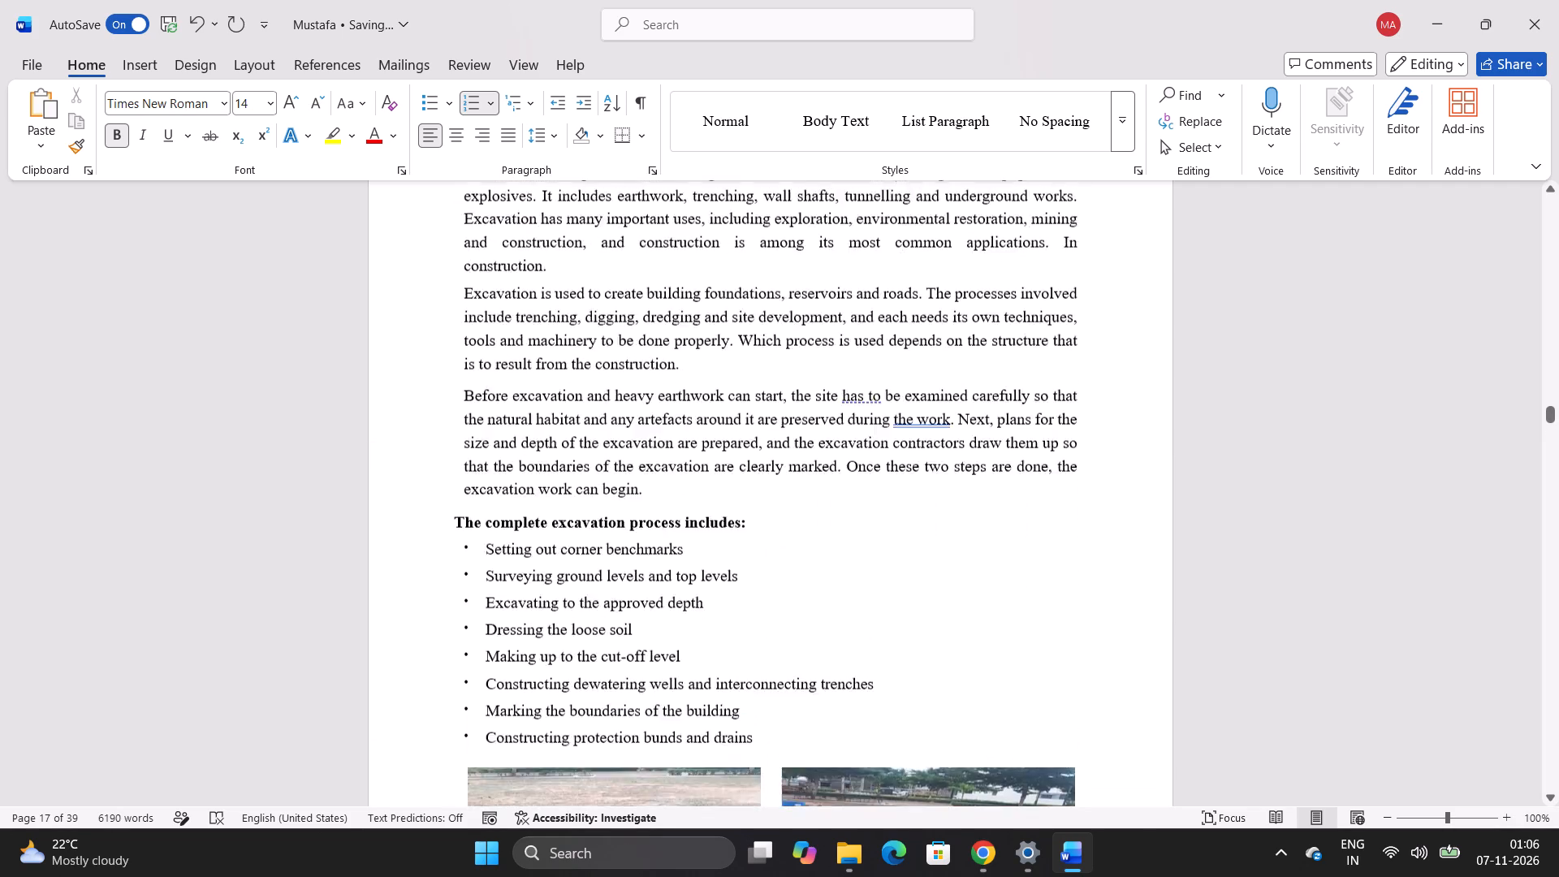
scroll(924, 365, "up", 2)
scroll(671, 476, "down", 4)
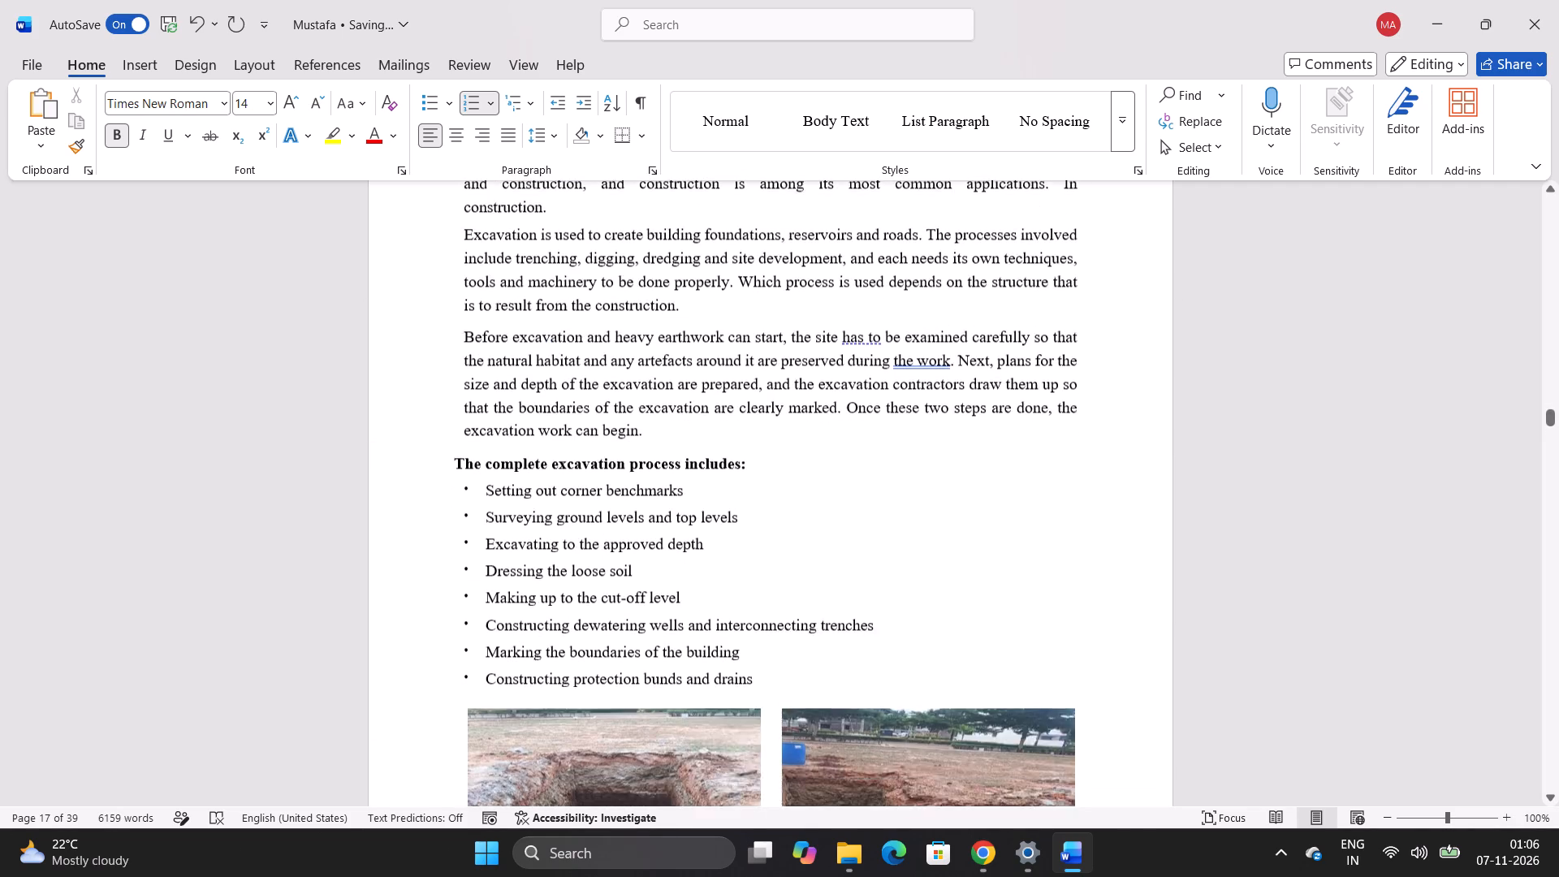
scroll(836, 485, "down", 8)
scroll(862, 677, "down", 13)
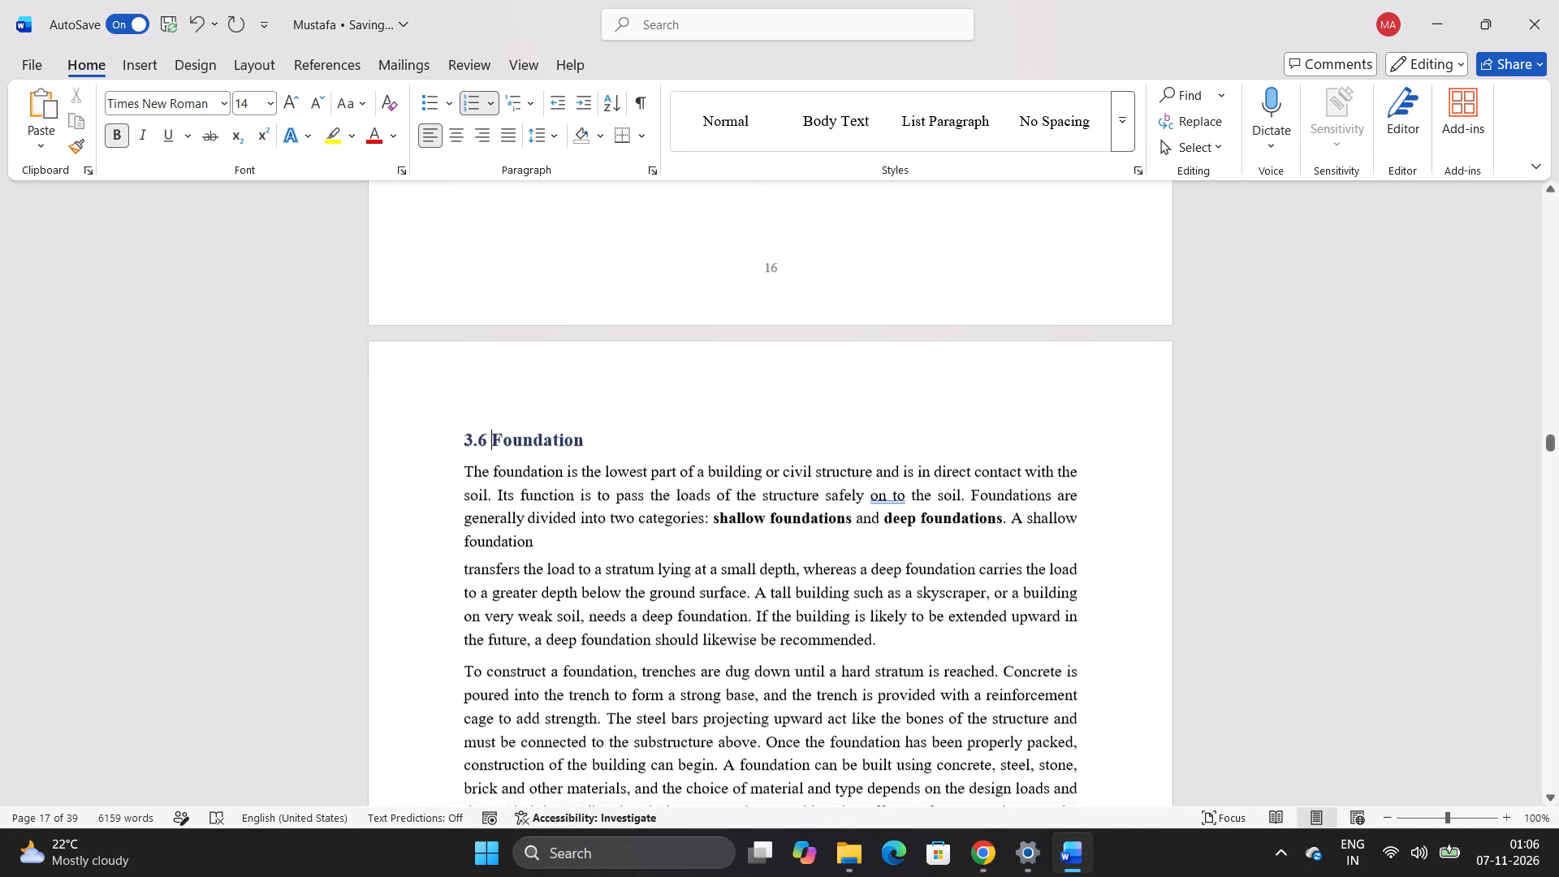
scroll(862, 681, "down", 10)
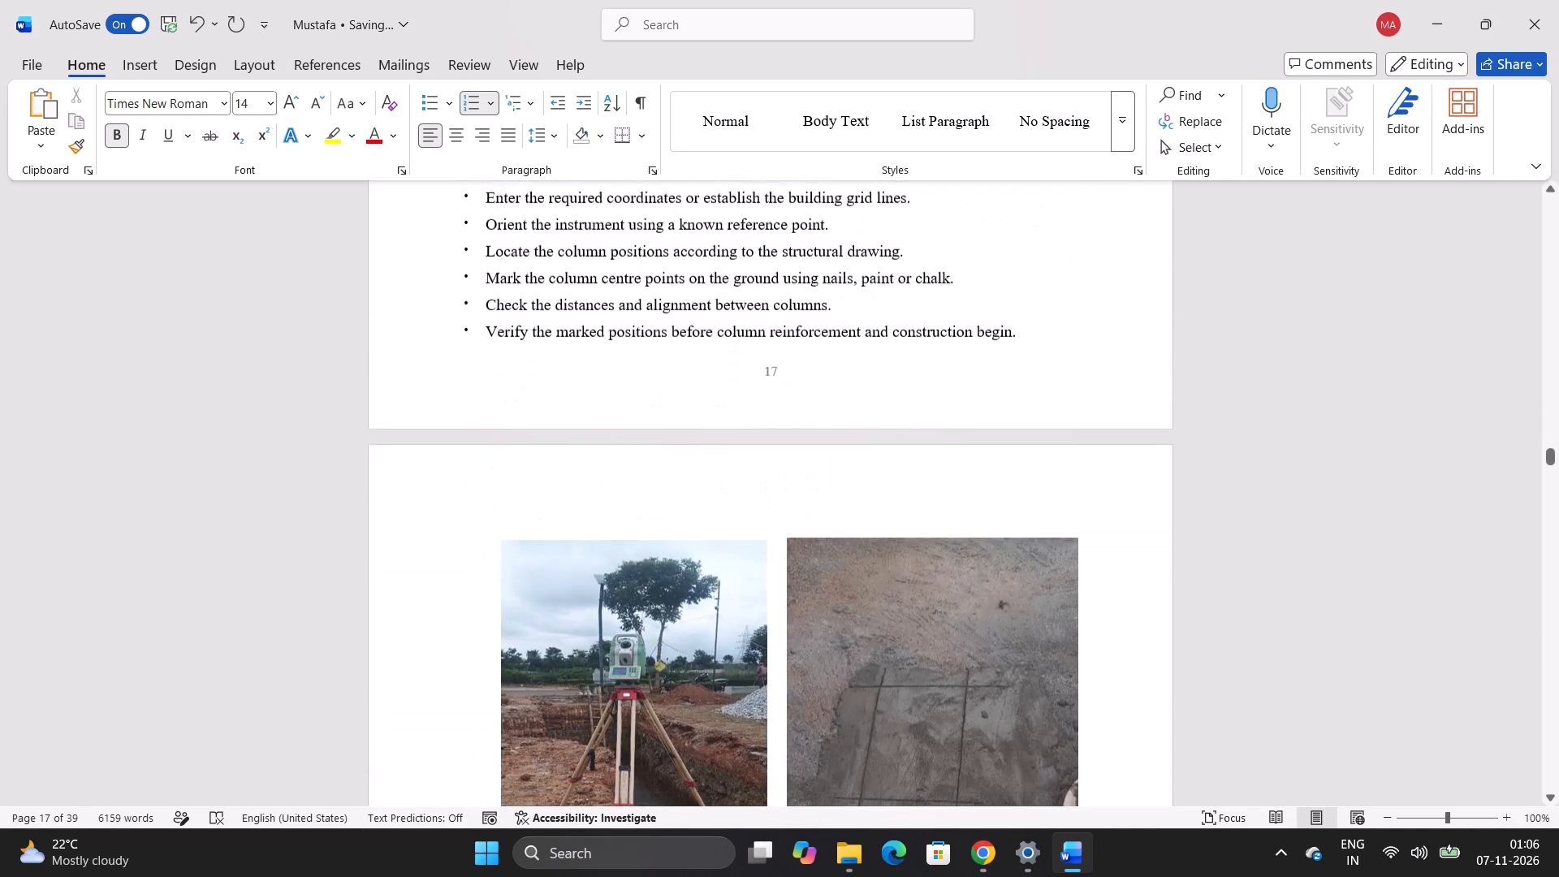
scroll(862, 681, "down", 7)
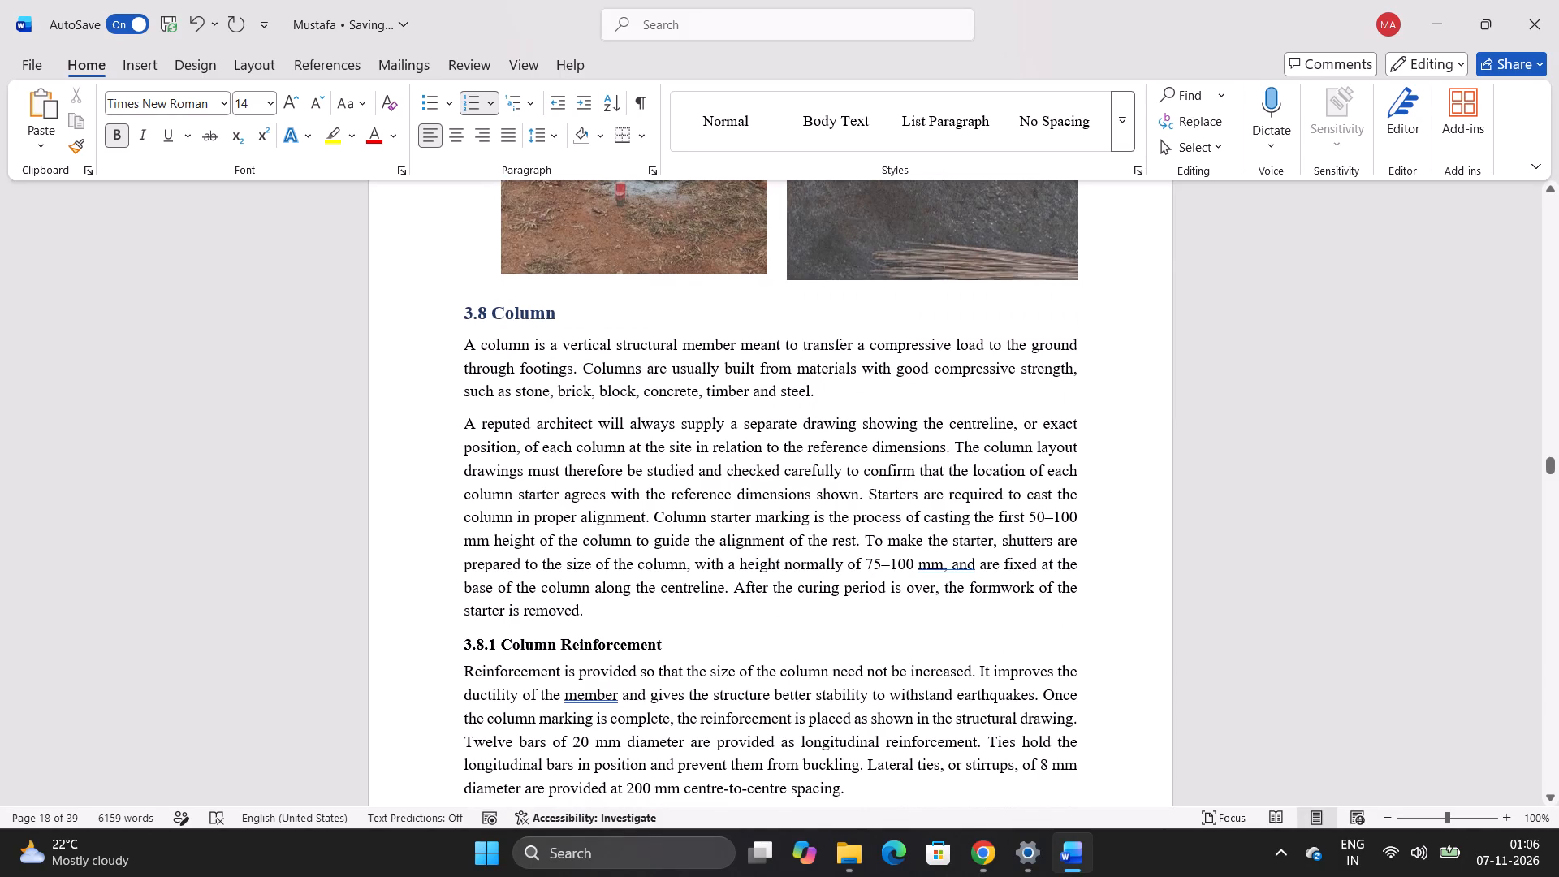
scroll(791, 611, "up", 19)
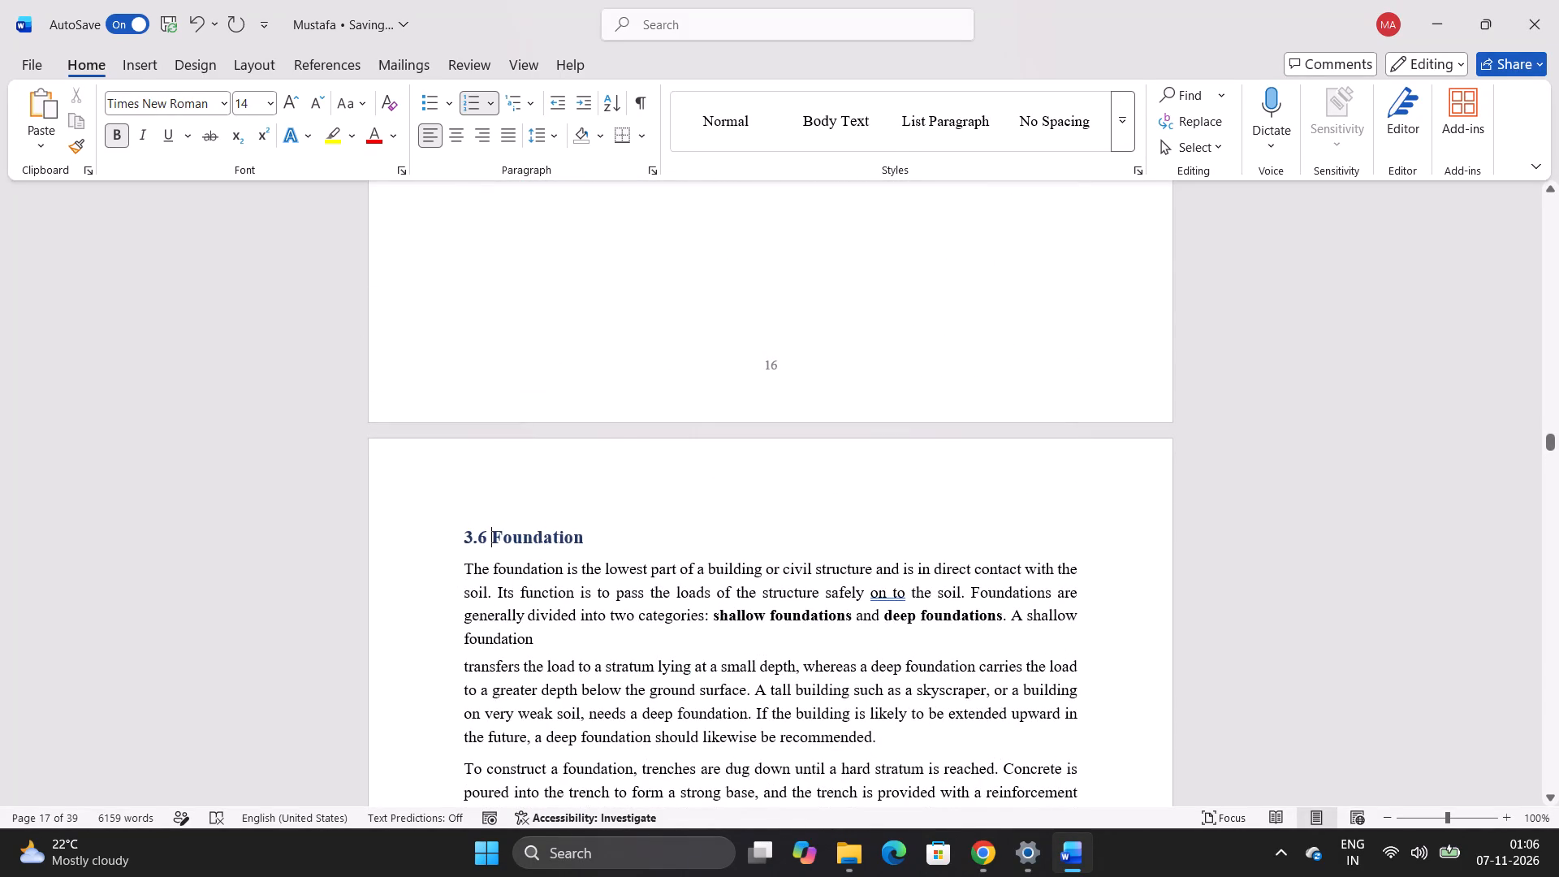
scroll(641, 658, "down", 7)
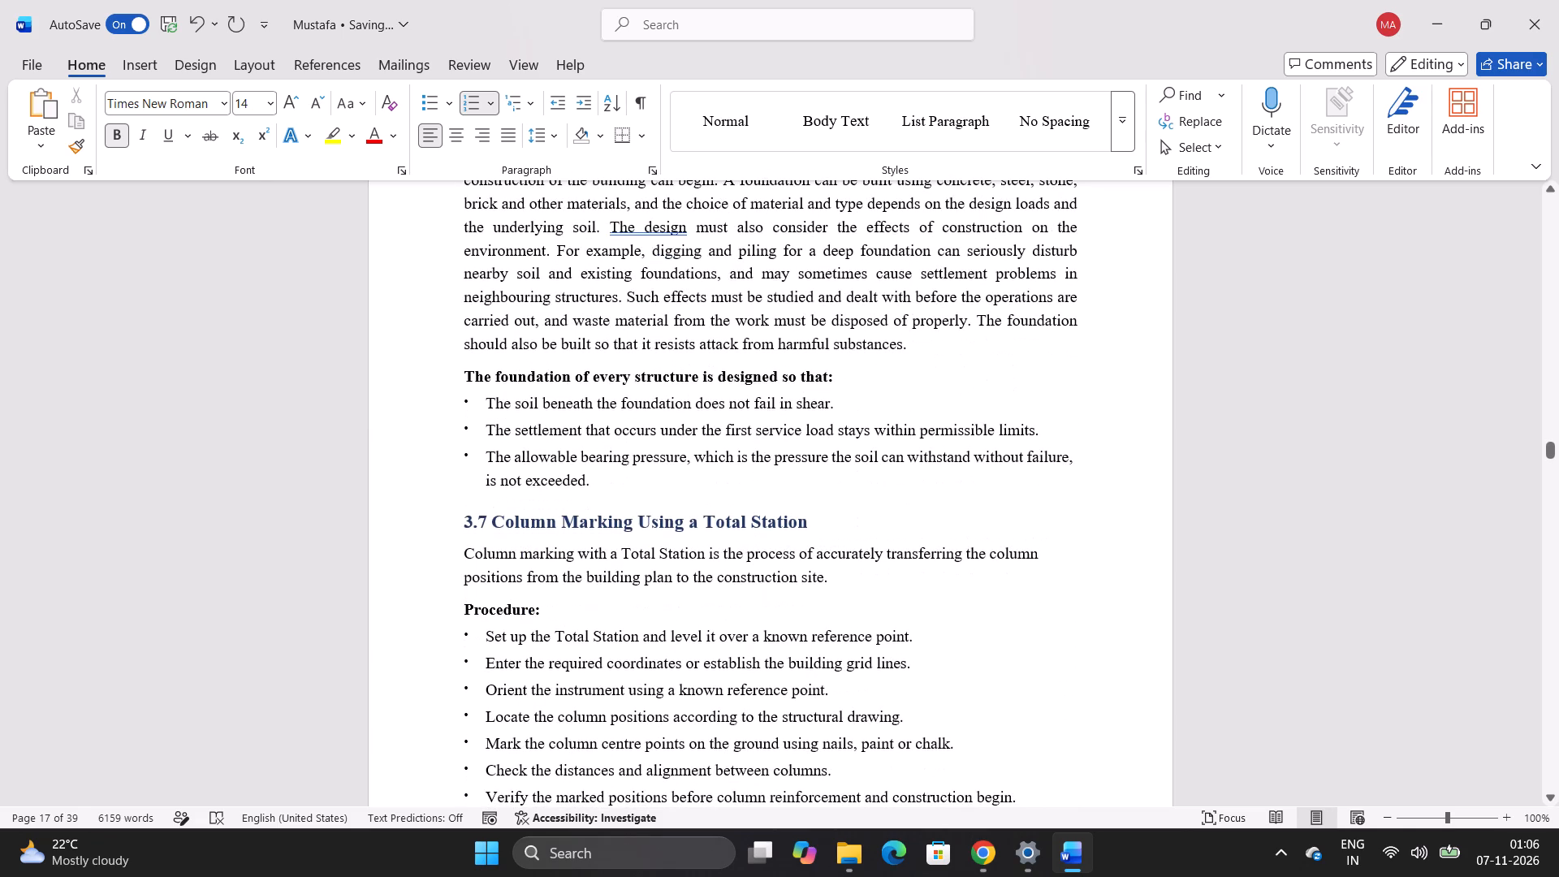
scroll(555, 570, "down", 3)
scroll(702, 607, "down", 6)
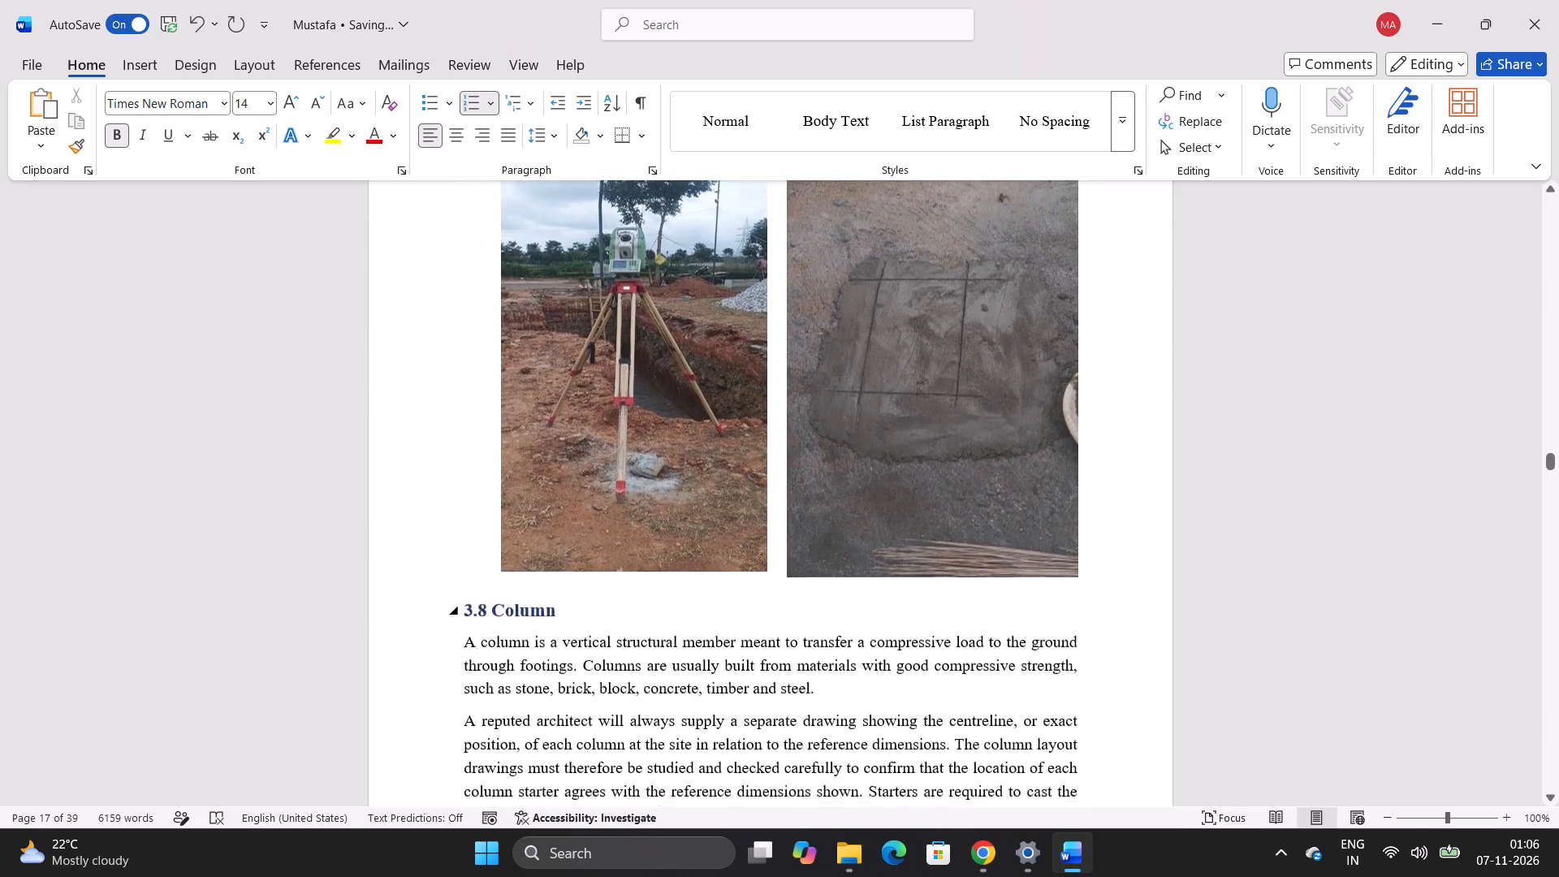
scroll(702, 606, "down", 6)
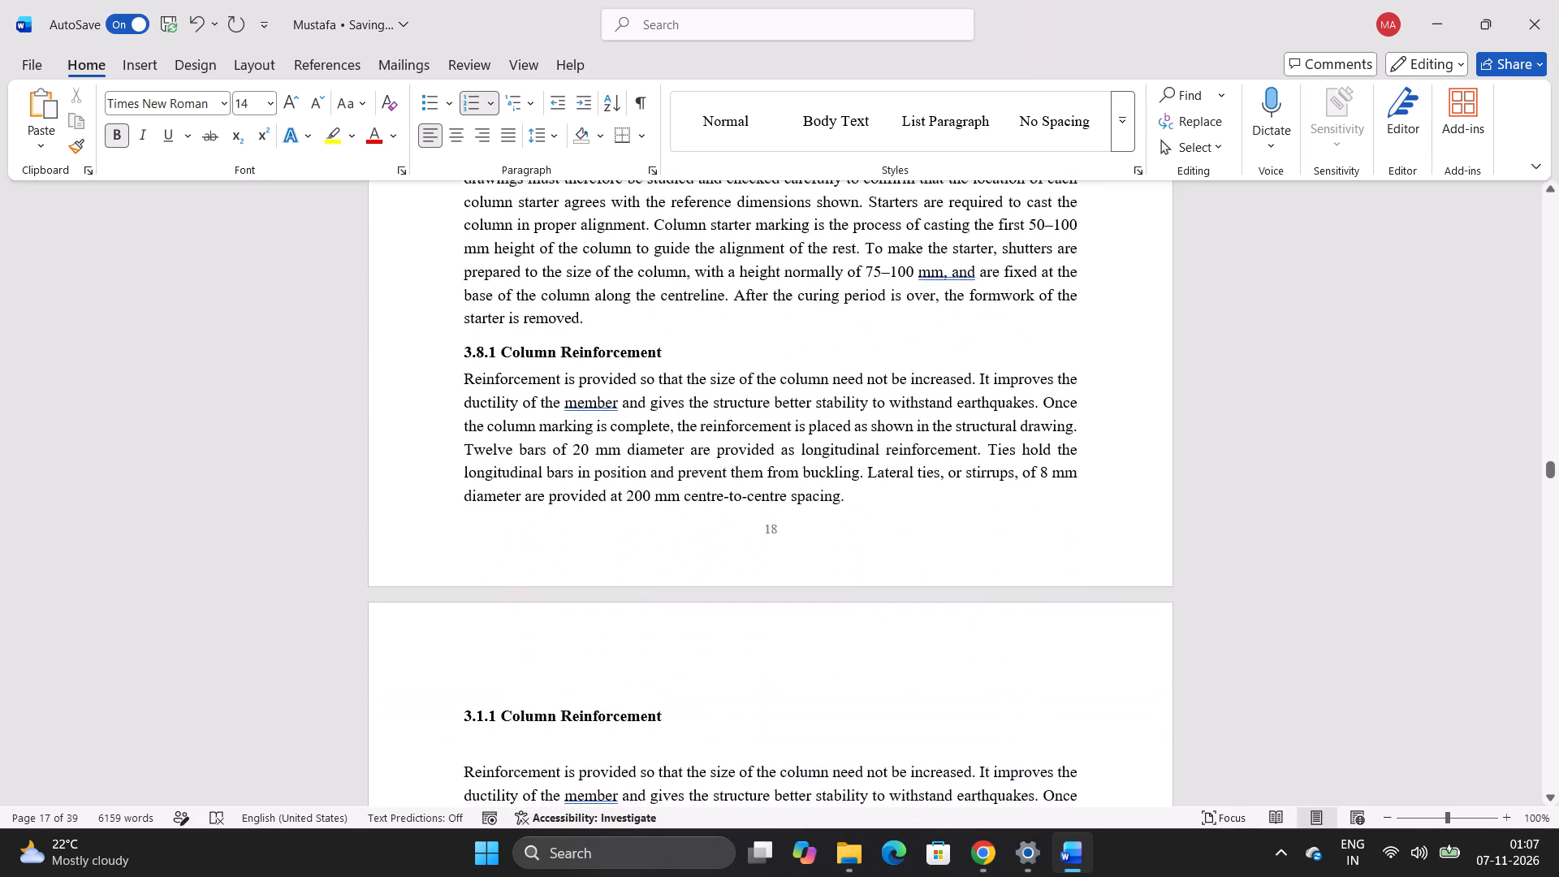
scroll(570, 438, "down", 3)
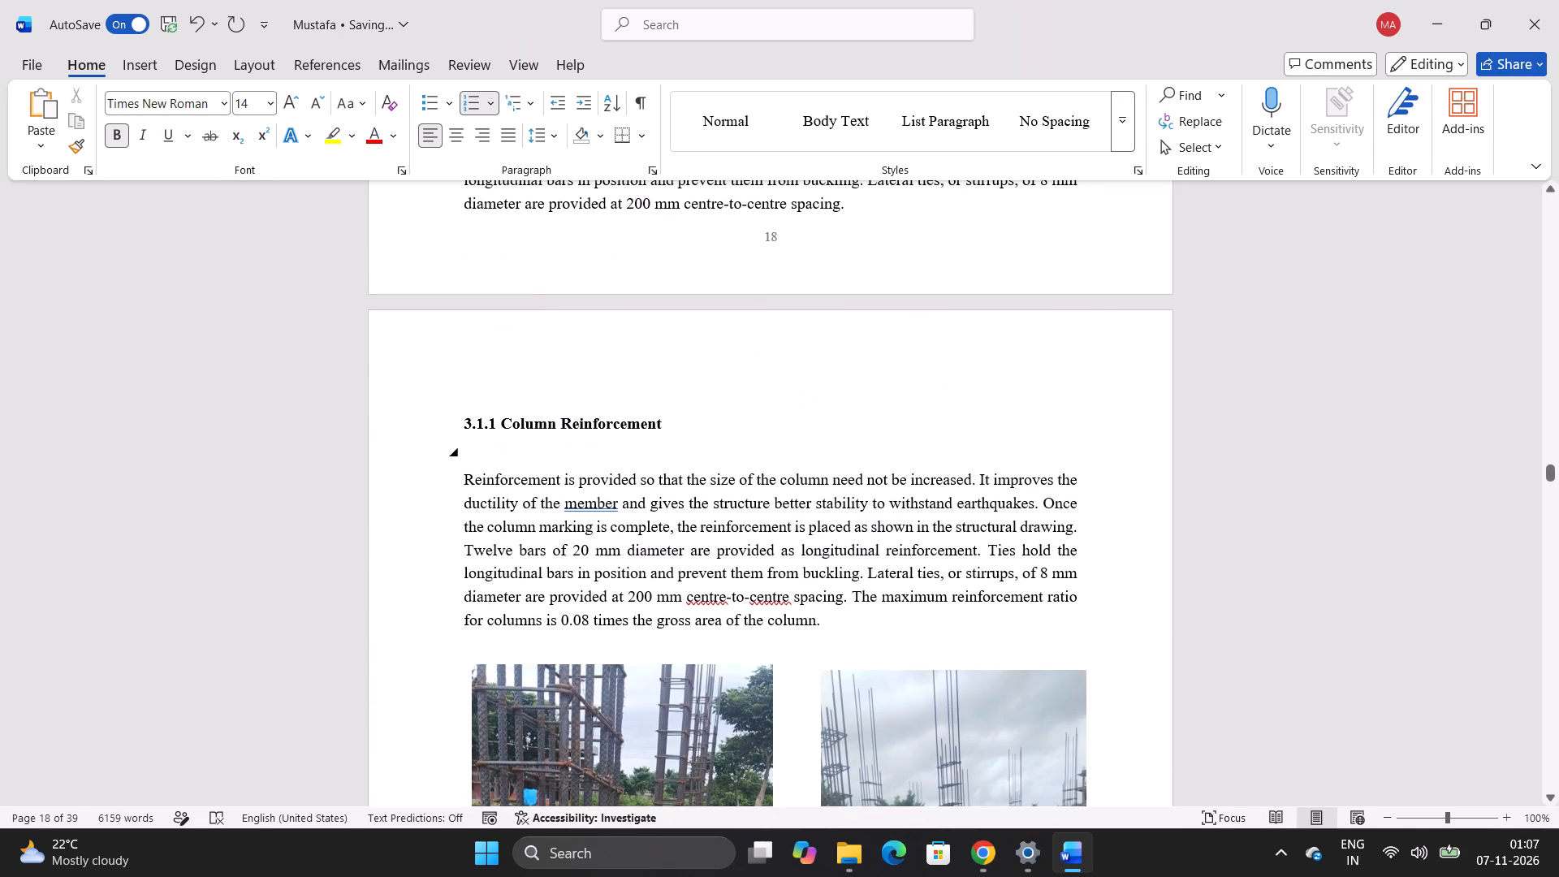
Compare the 3.8.1 Column Reinforcement subsection with the 3.1.1 Column Reinforcement text and photos on the following page.
scroll(597, 455, "up", 3)
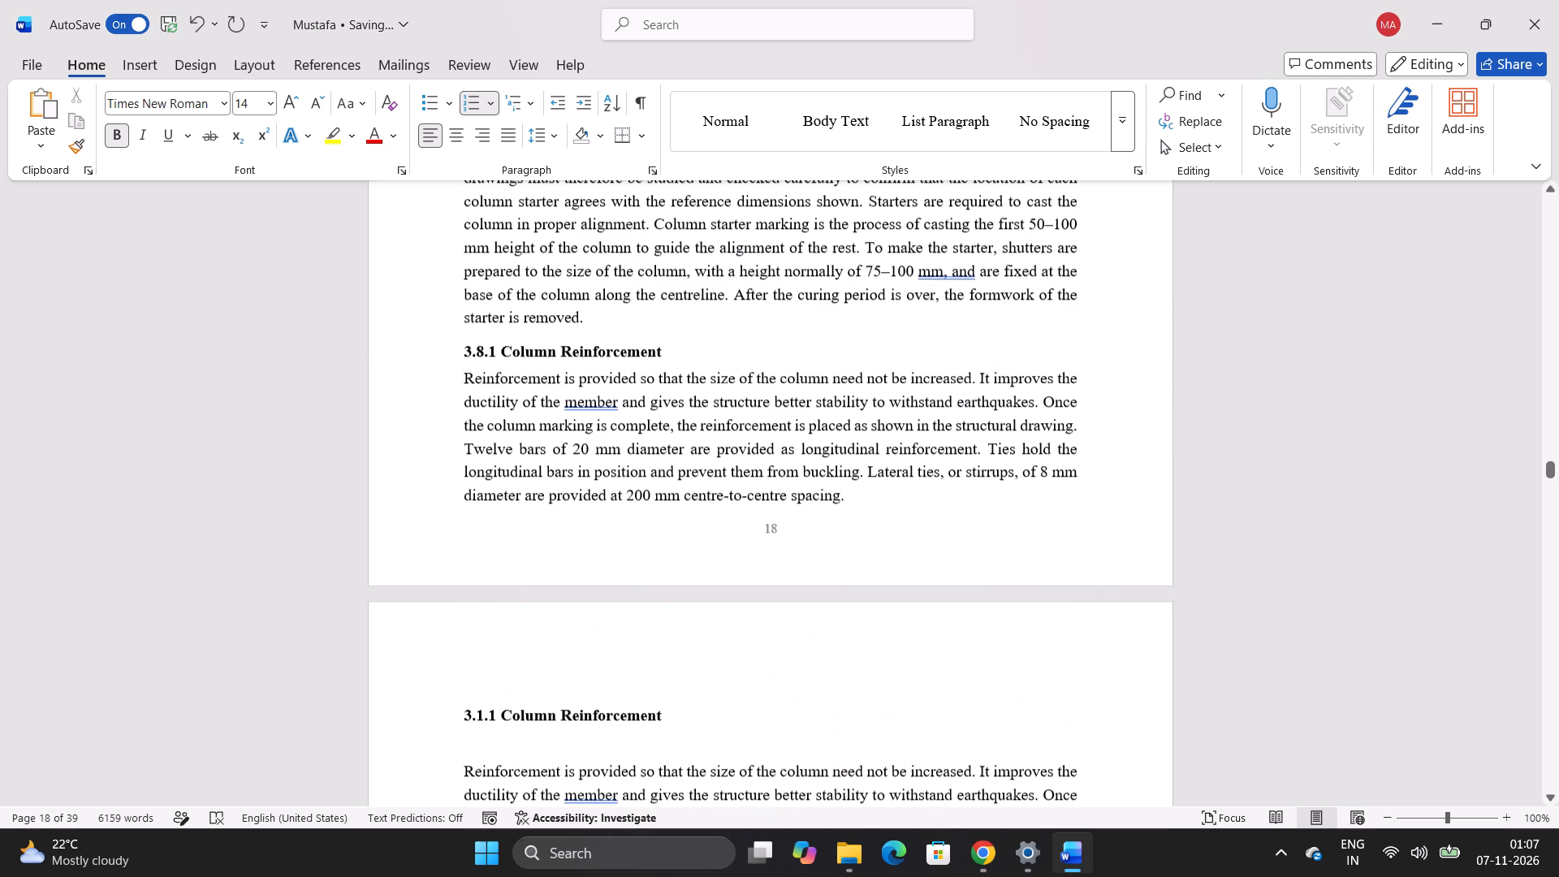
scroll(597, 455, "up", 4)
scroll(597, 455, "down", 2)
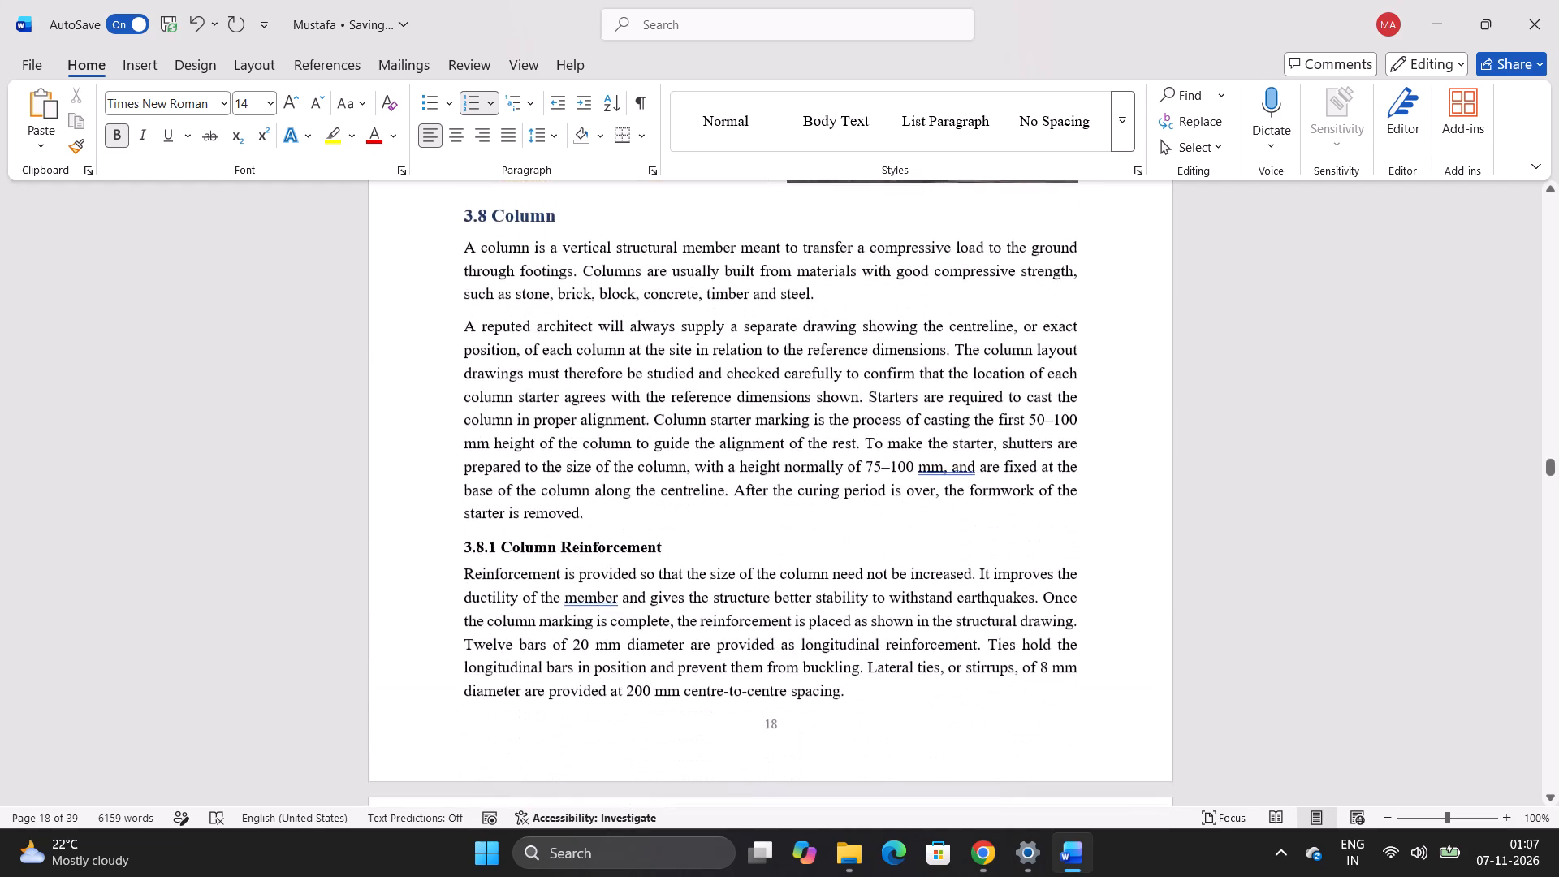
scroll(597, 455, "down", 3)
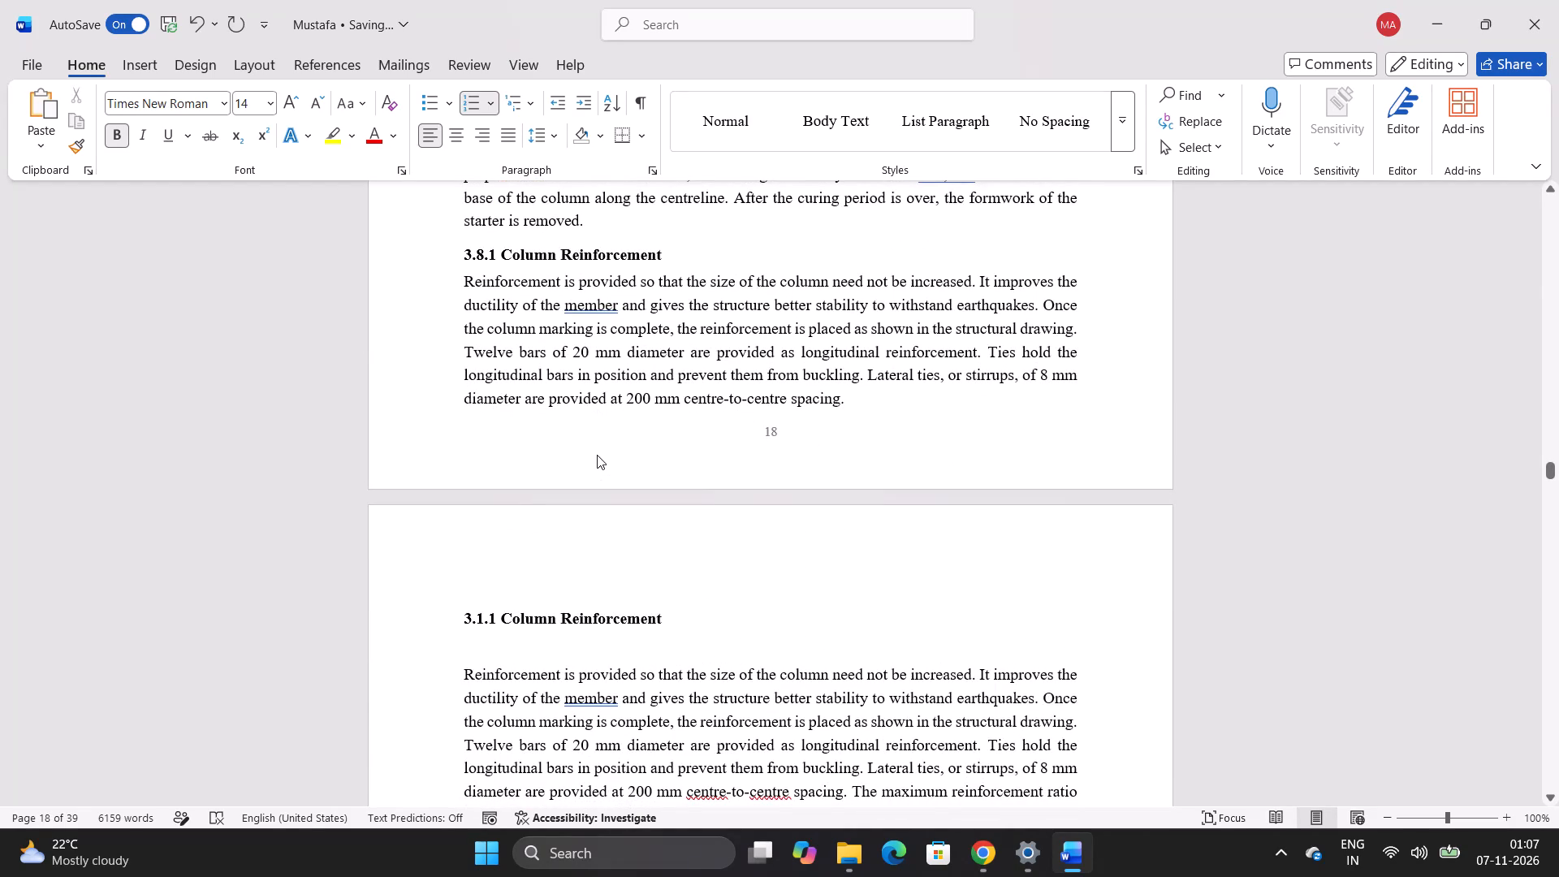
scroll(597, 455, "down", 8)
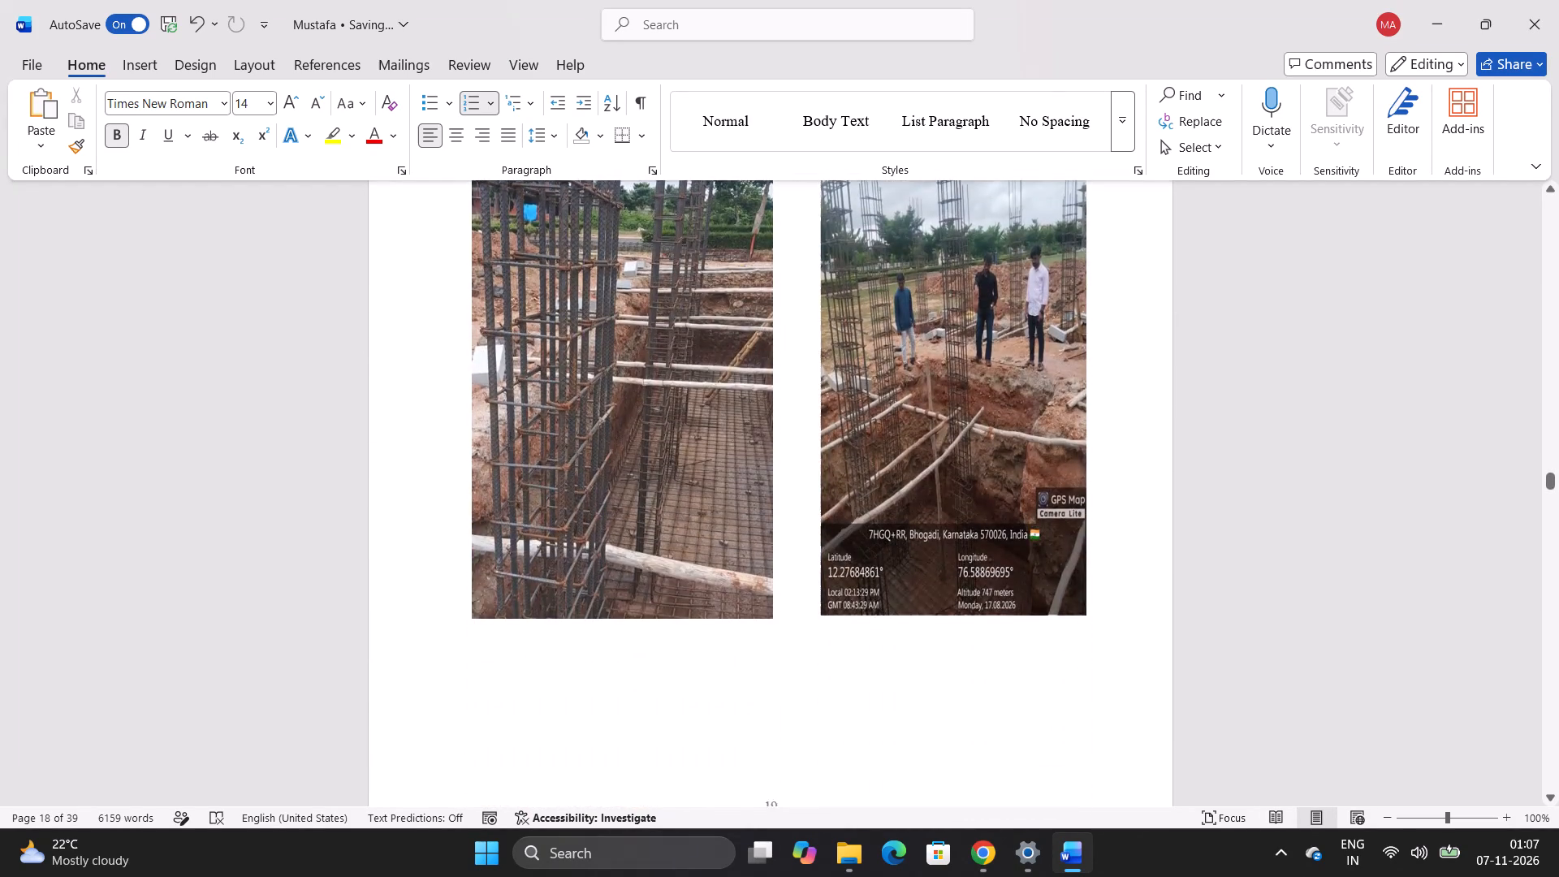
scroll(597, 455, "down", 3)
scroll(597, 455, "up", 7)
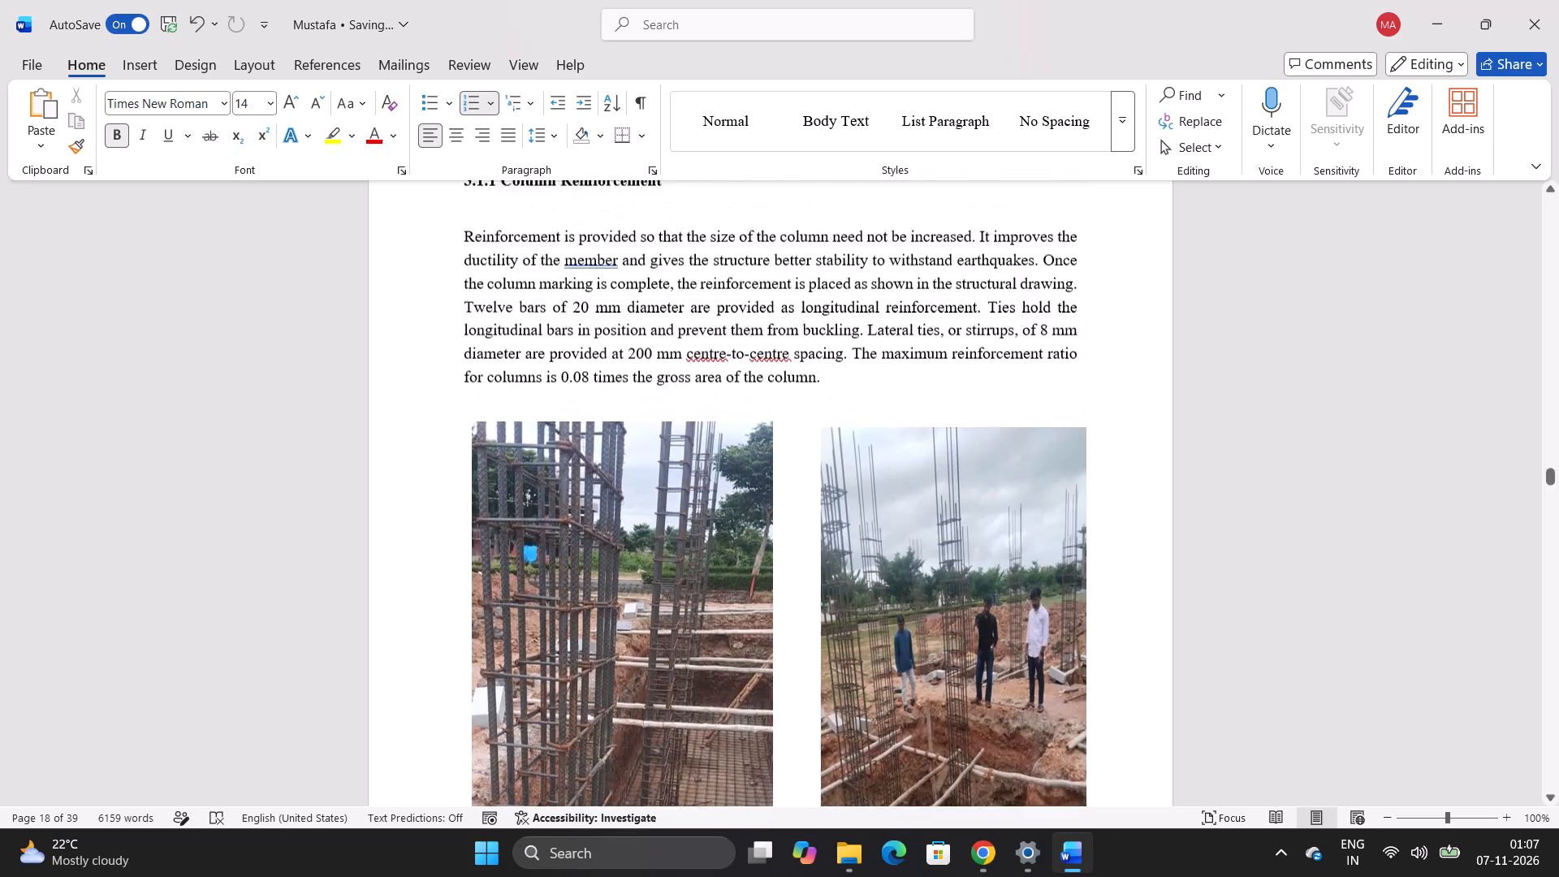
scroll(597, 455, "up", 2)
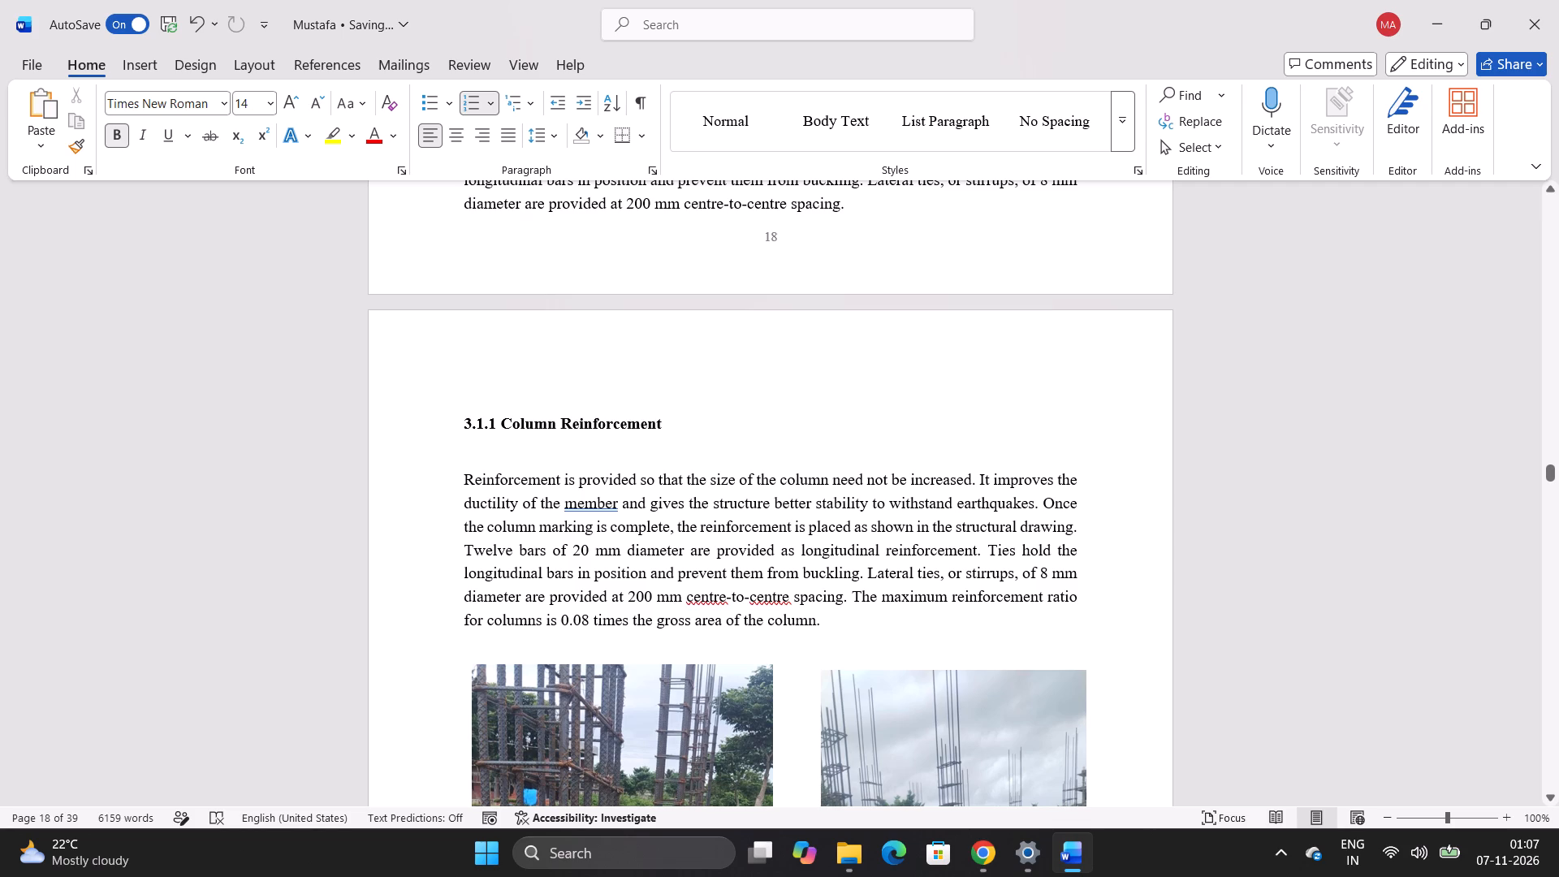
scroll(804, 424, "up", 3)
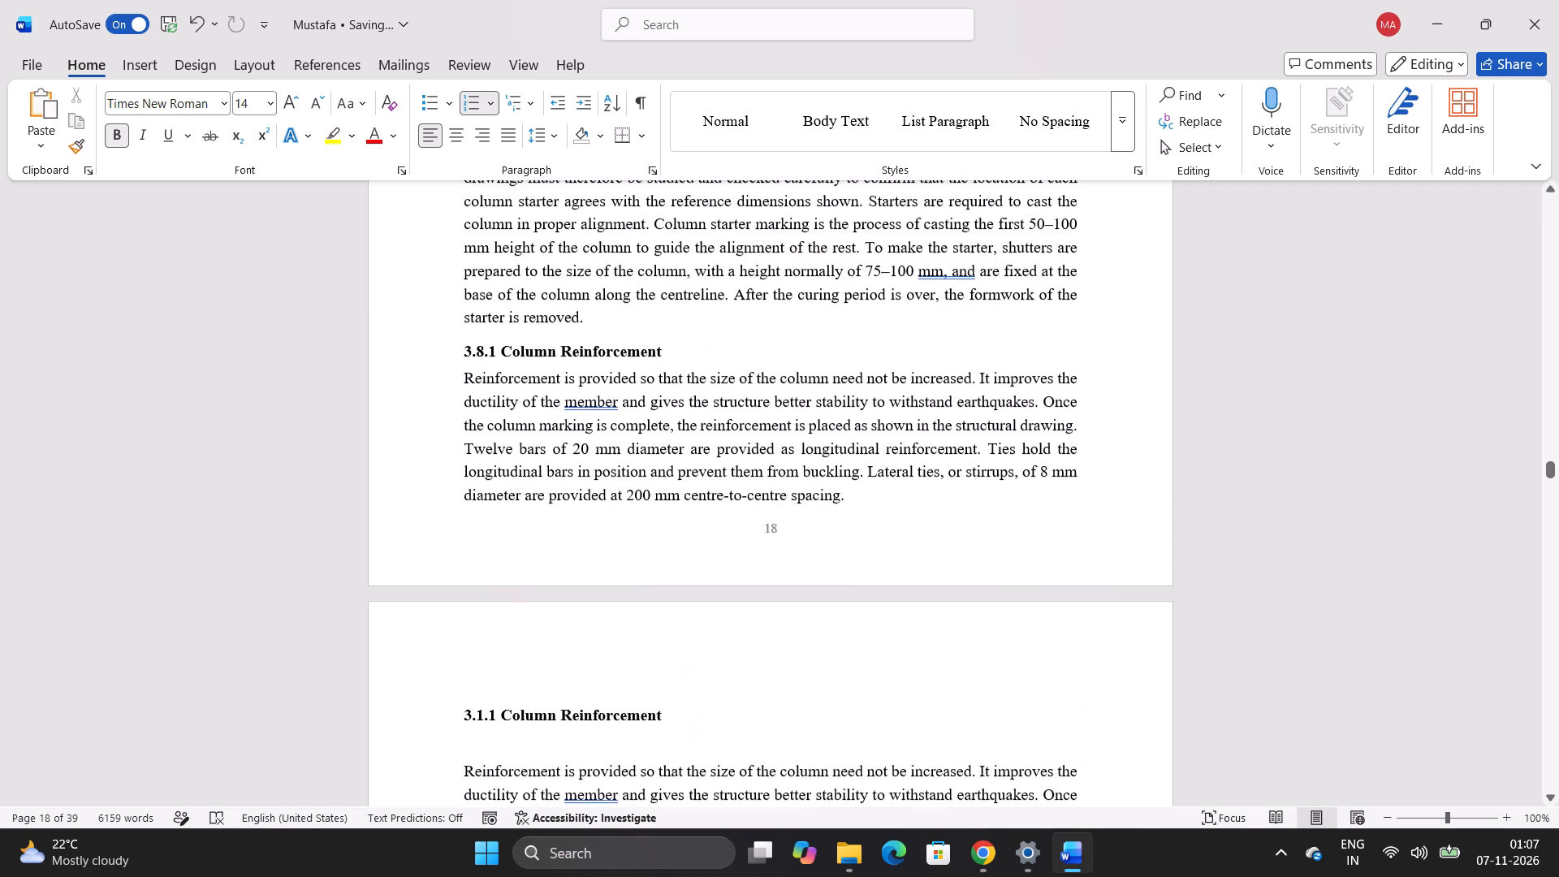
scroll(708, 572, "down", 3)
scroll(708, 572, "up", 2)
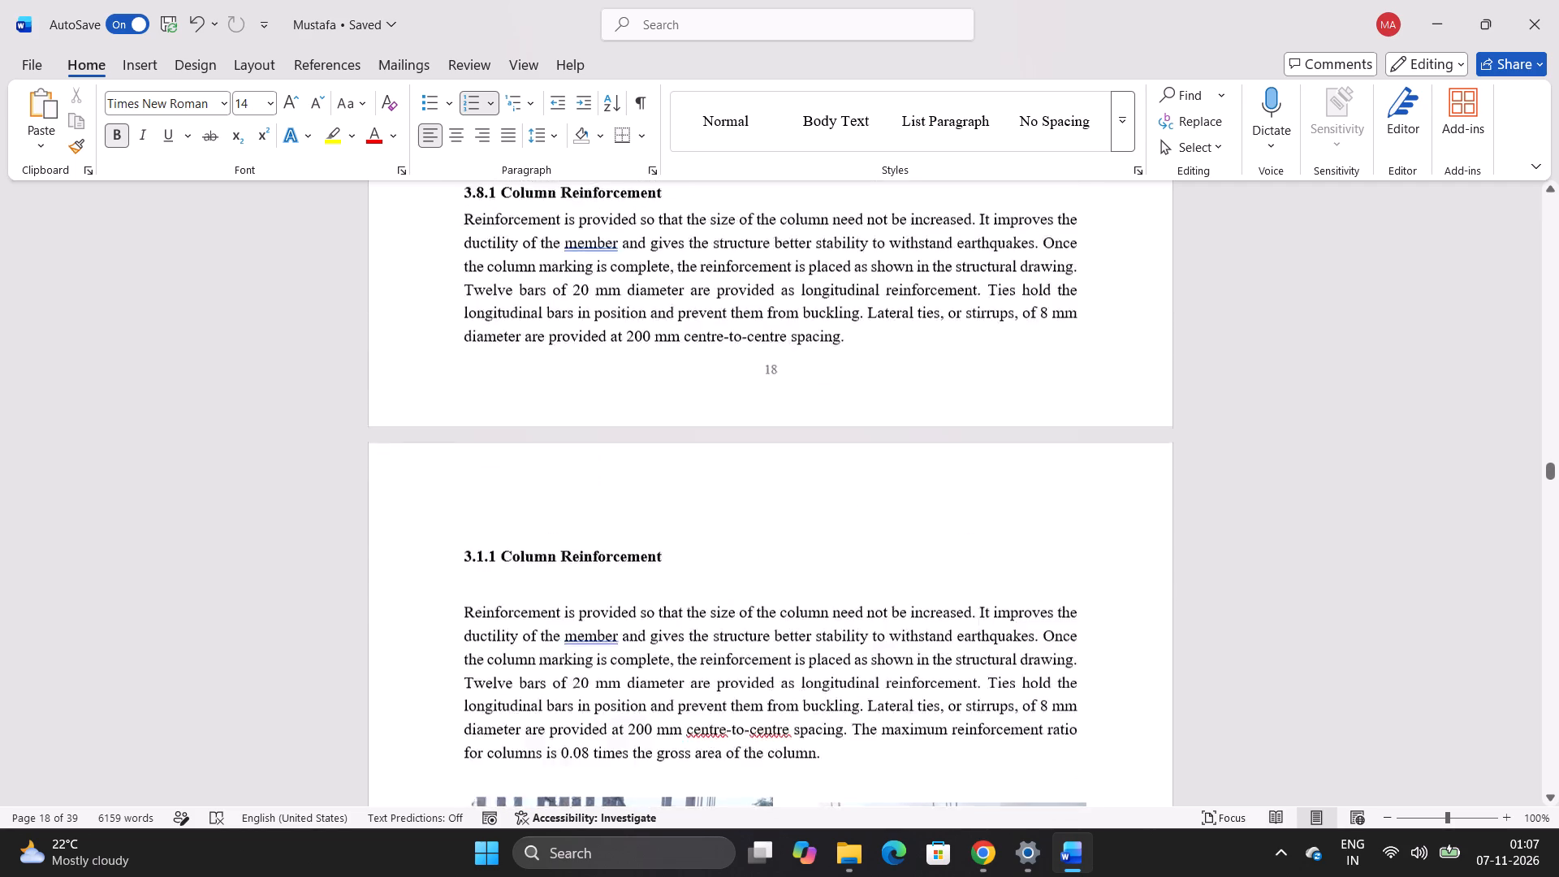
scroll(708, 572, "up", 1)
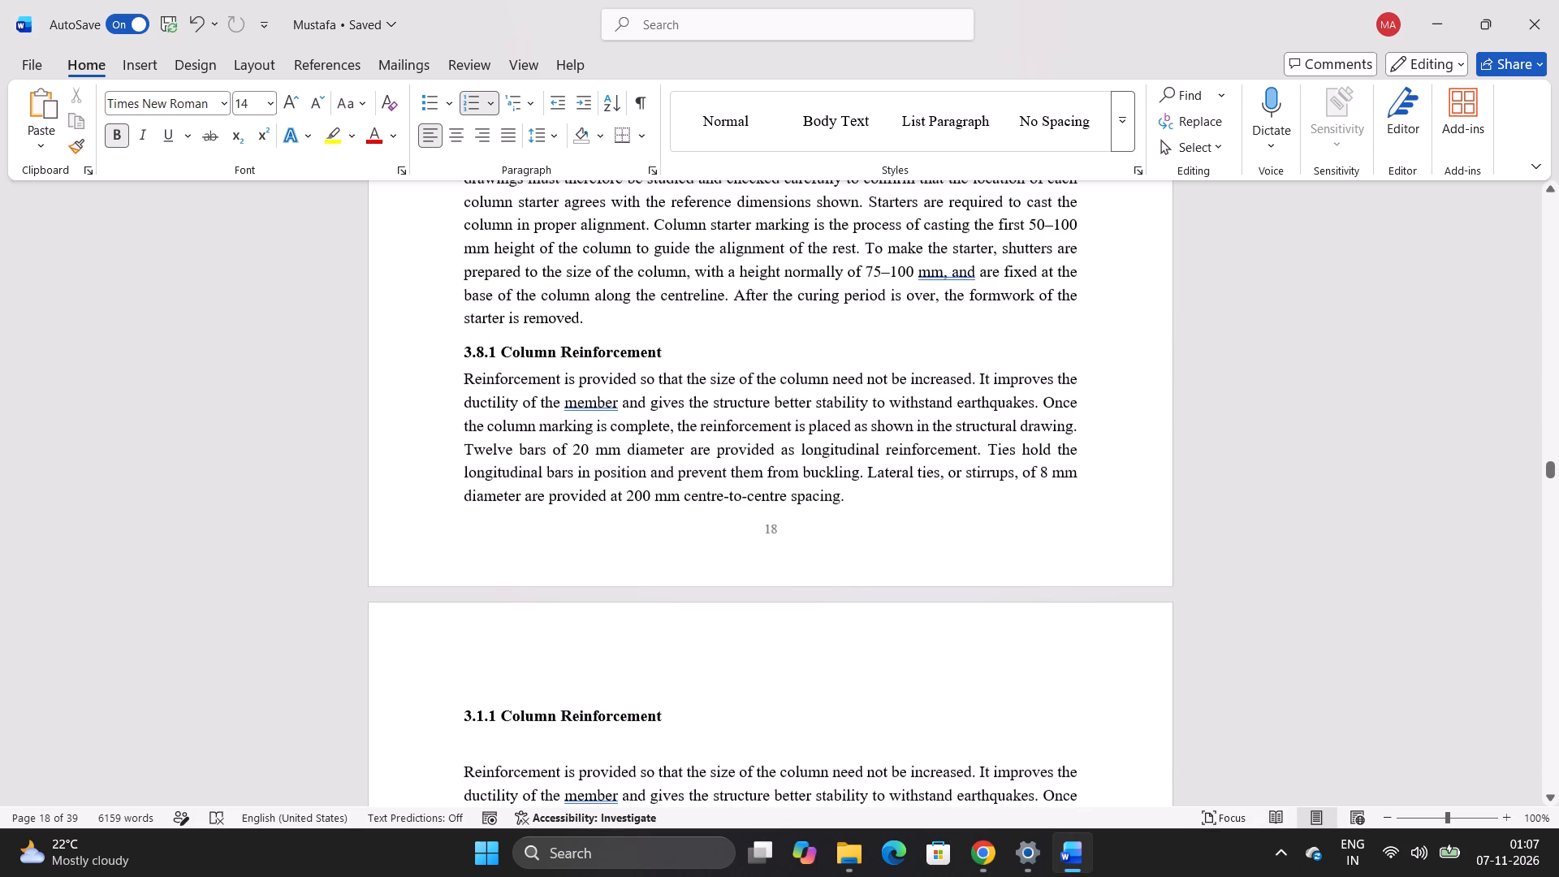
scroll(736, 435, "down", 2)
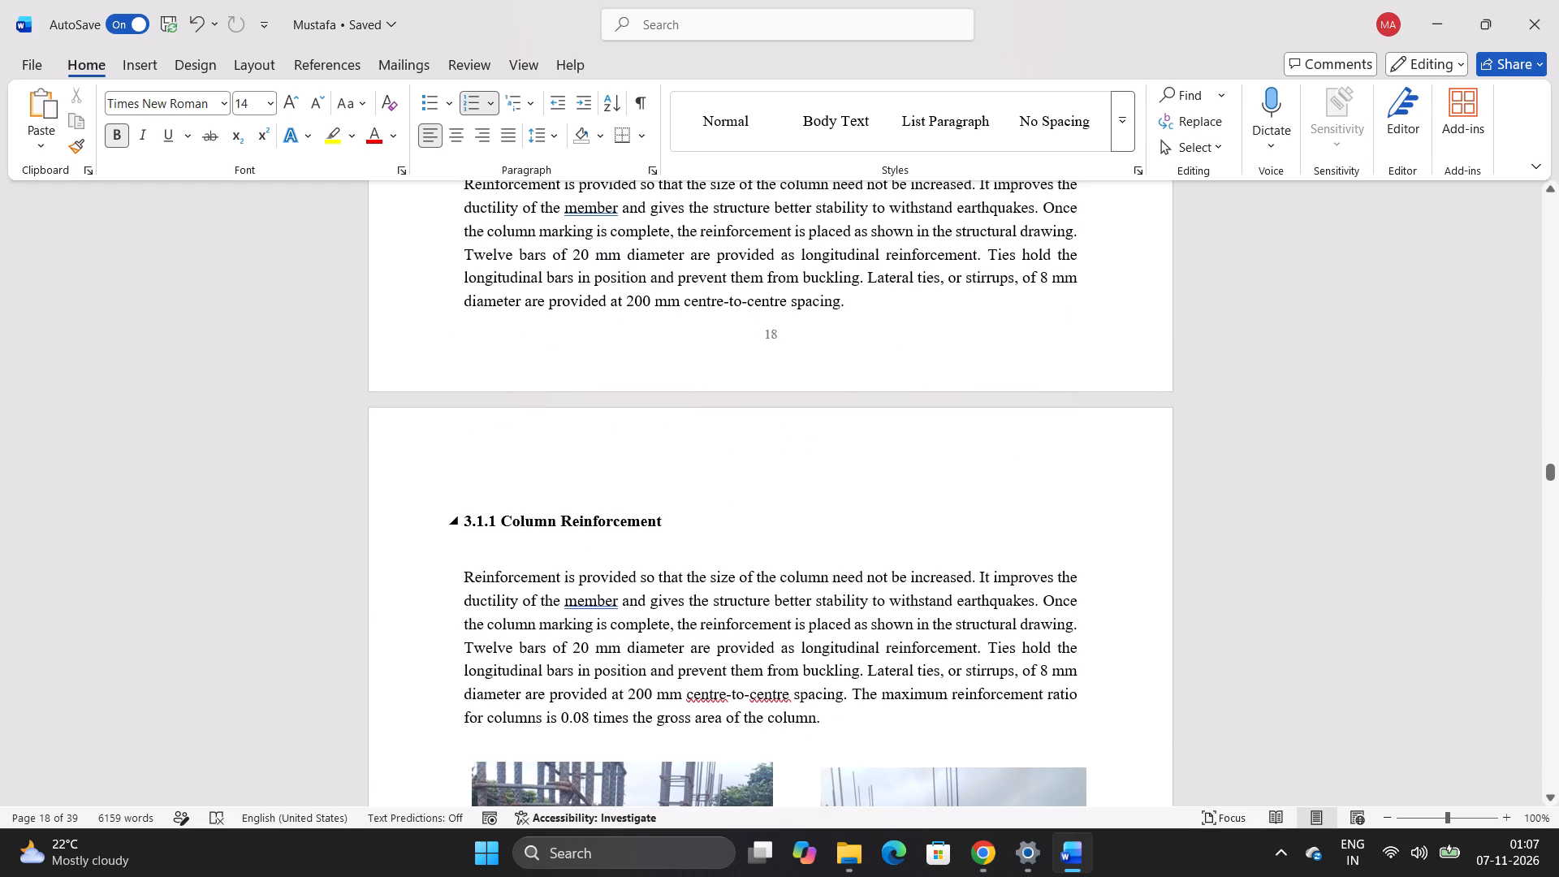
scroll(870, 529, "down", 1)
scroll(870, 529, "up", 8)
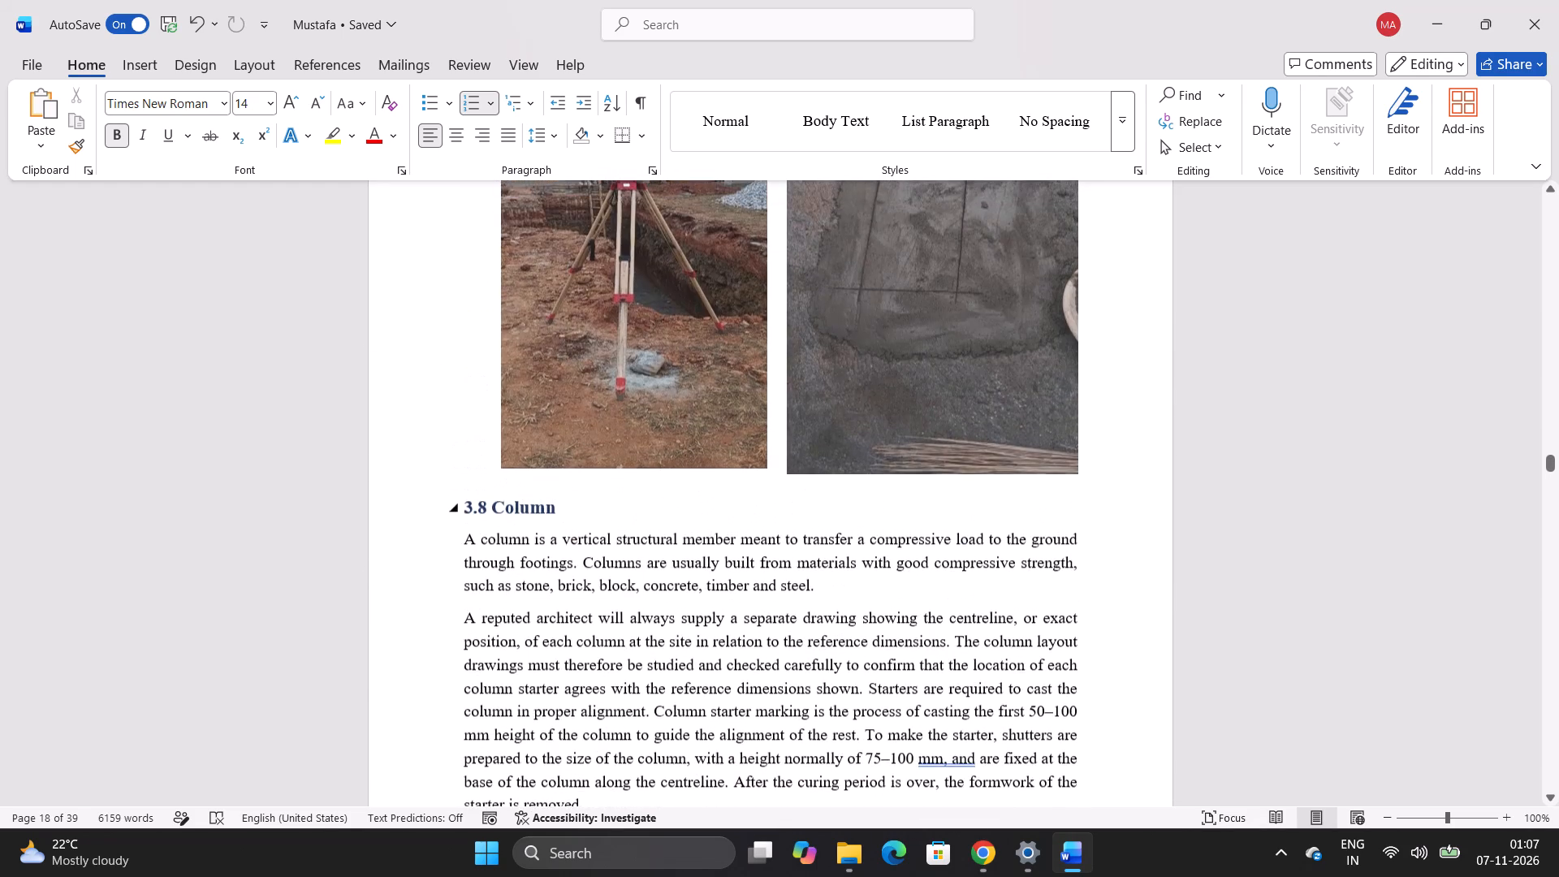
scroll(876, 517, "down", 4)
scroll(585, 517, "down", 3)
scroll(665, 585, "down", 1)
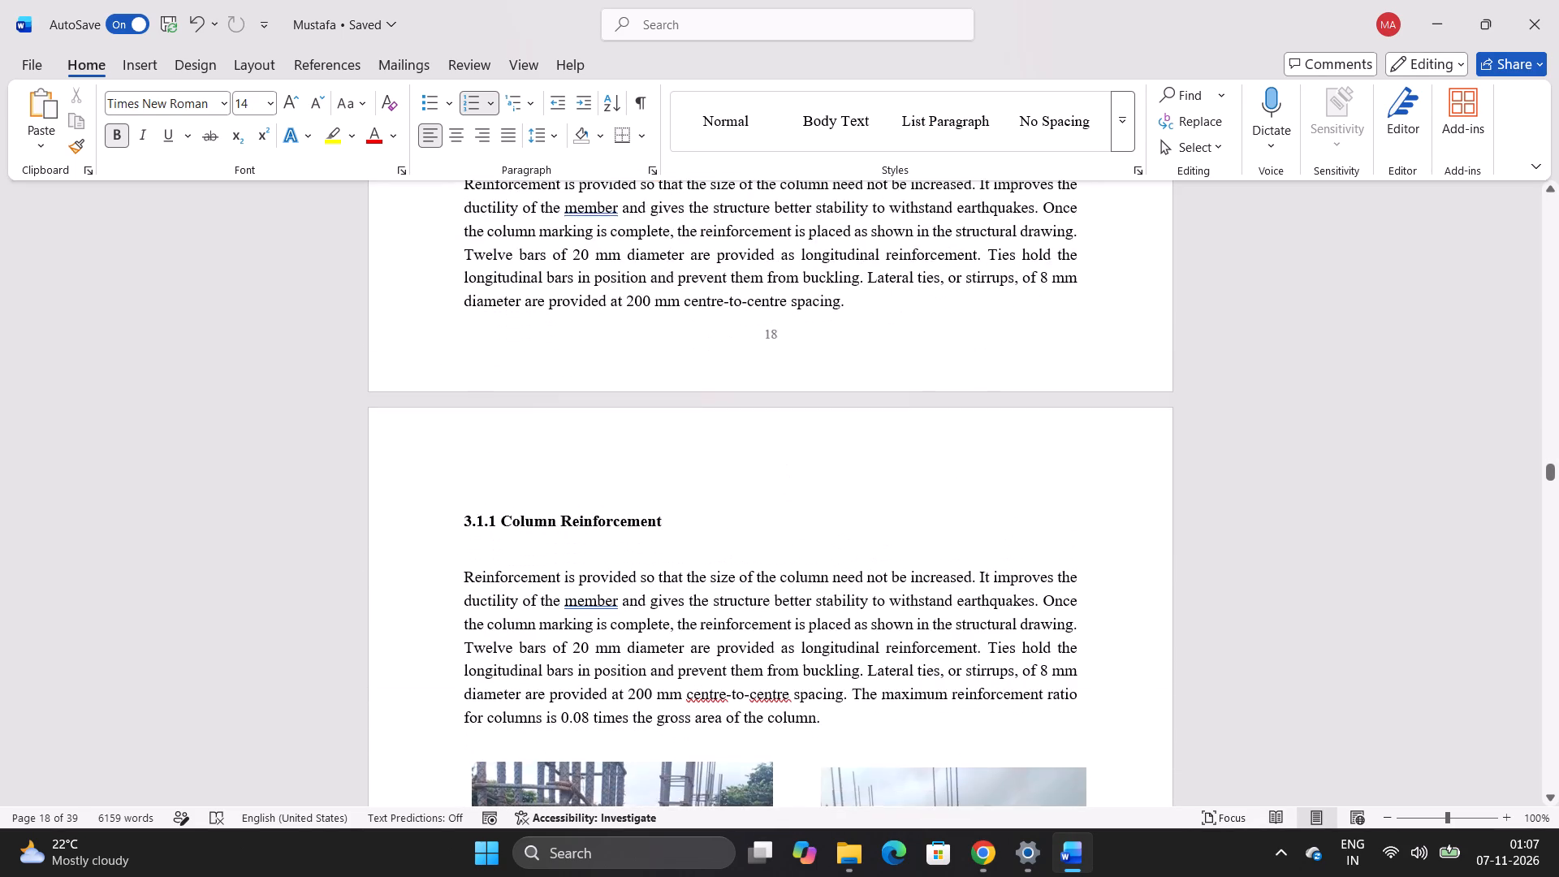
Delete the duplicate 3.1.1 Column Reinforcement heading and its paragraph above the reinforcement photos.
scroll(666, 586, "down", 1)
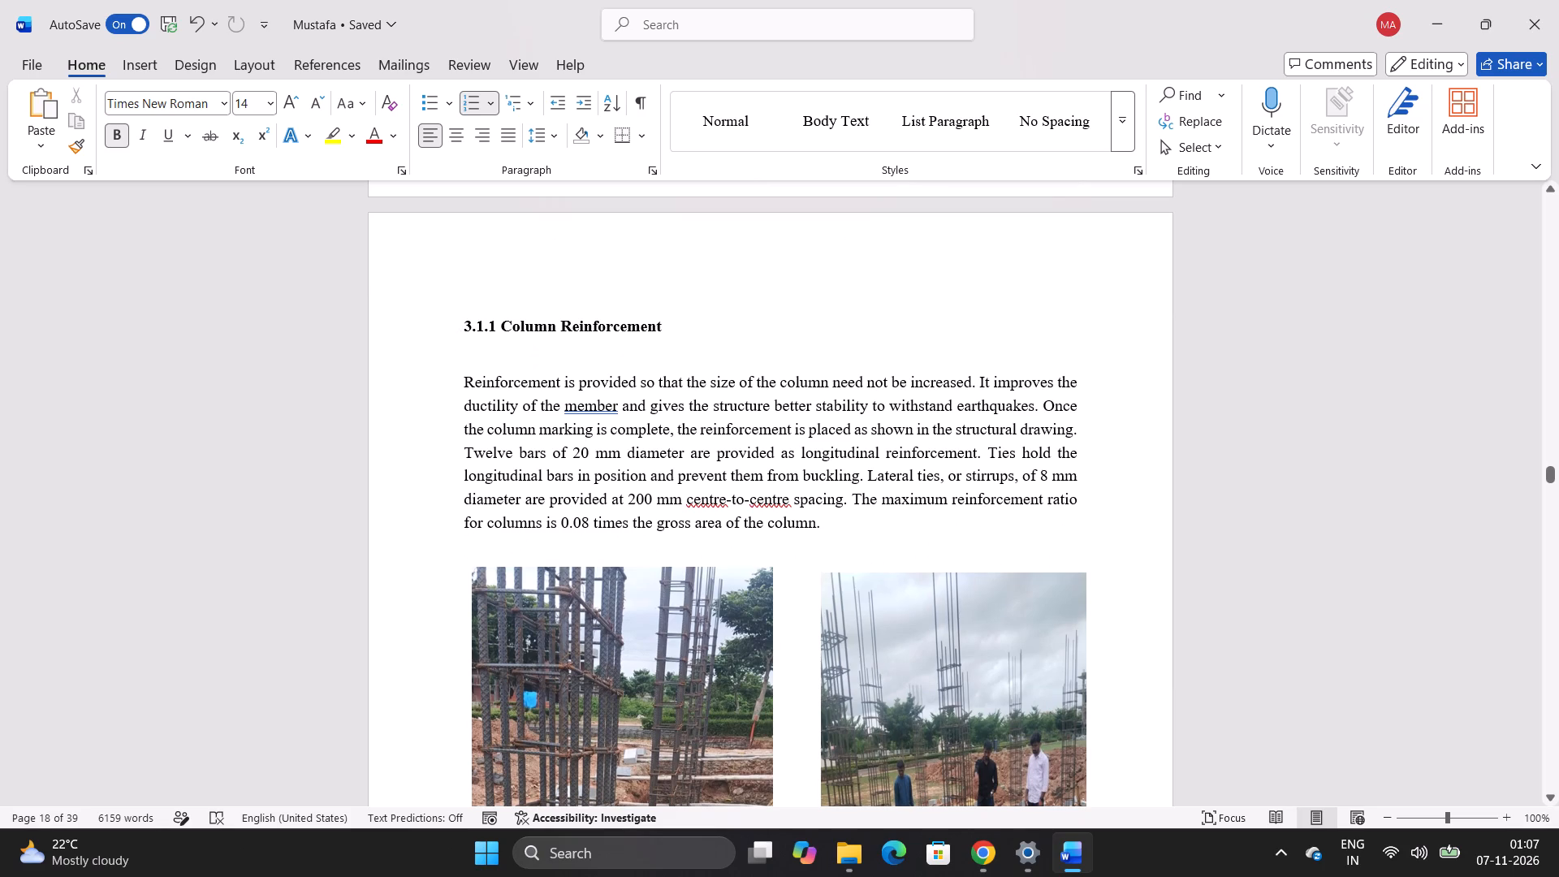
left_click_drag(820, 531, 663, 434)
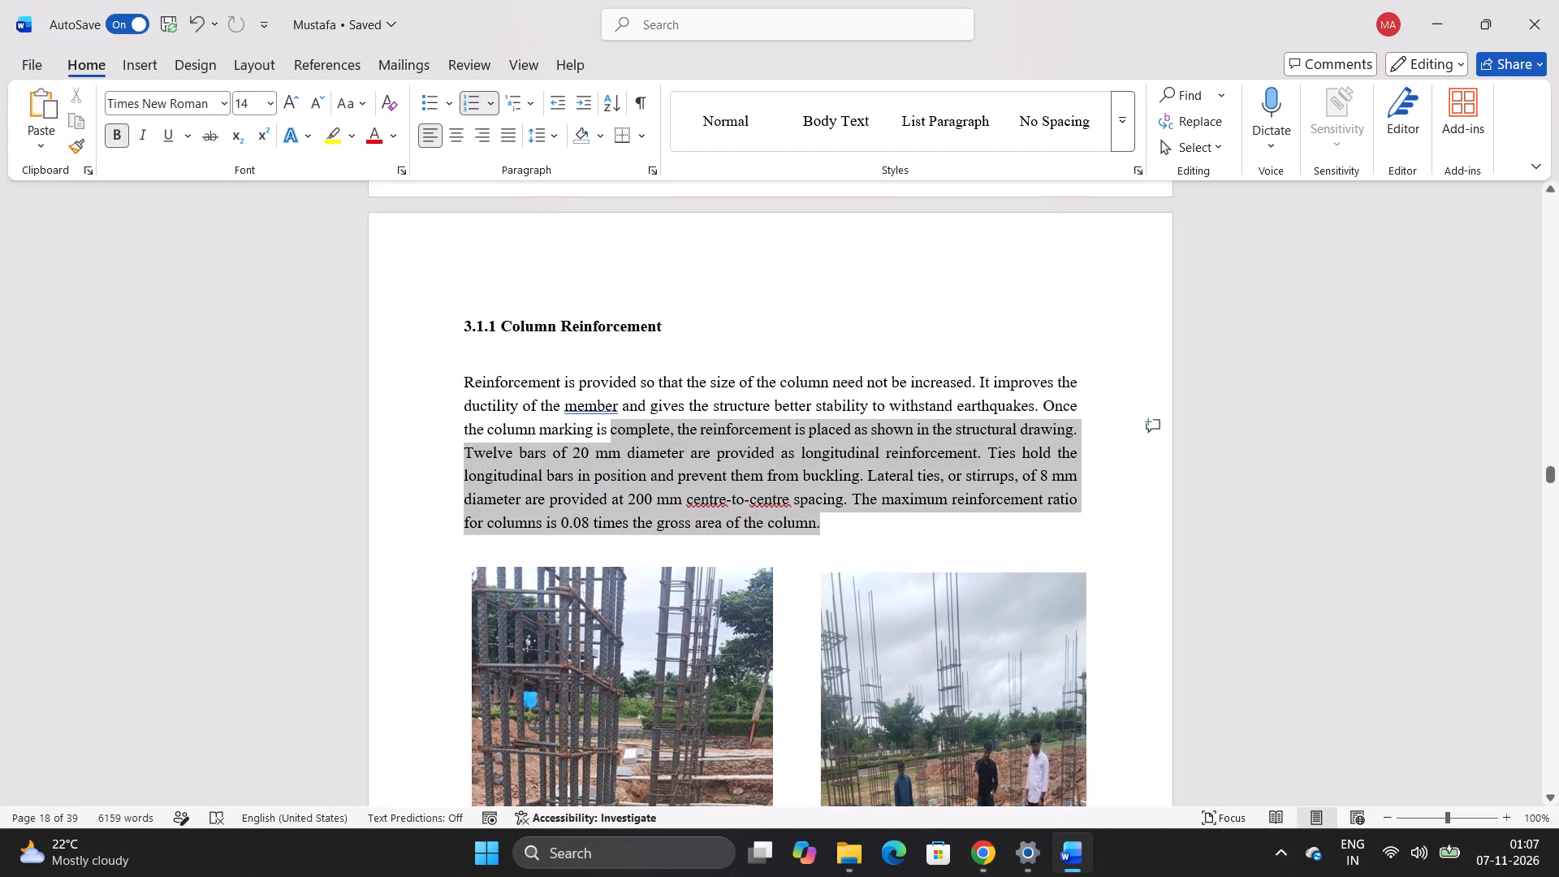
left_click_drag(663, 434, 465, 309)
key("BackSpace")
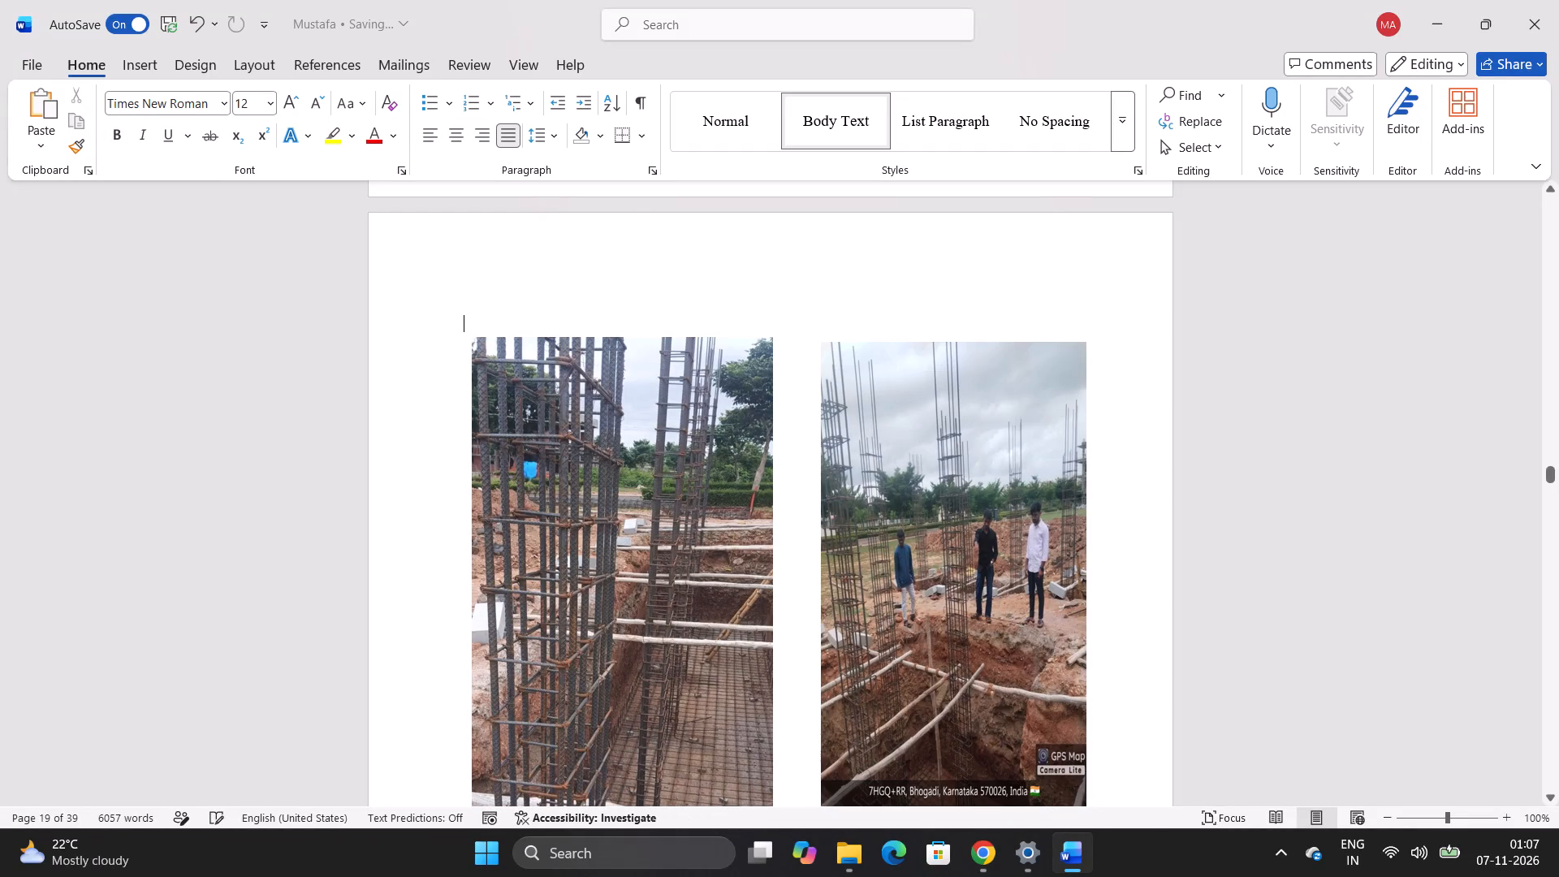
Examine the reinforcement photo page and the 3.8.1 Column Reinforcement text on the page before it.
scroll(601, 349, "down", 6)
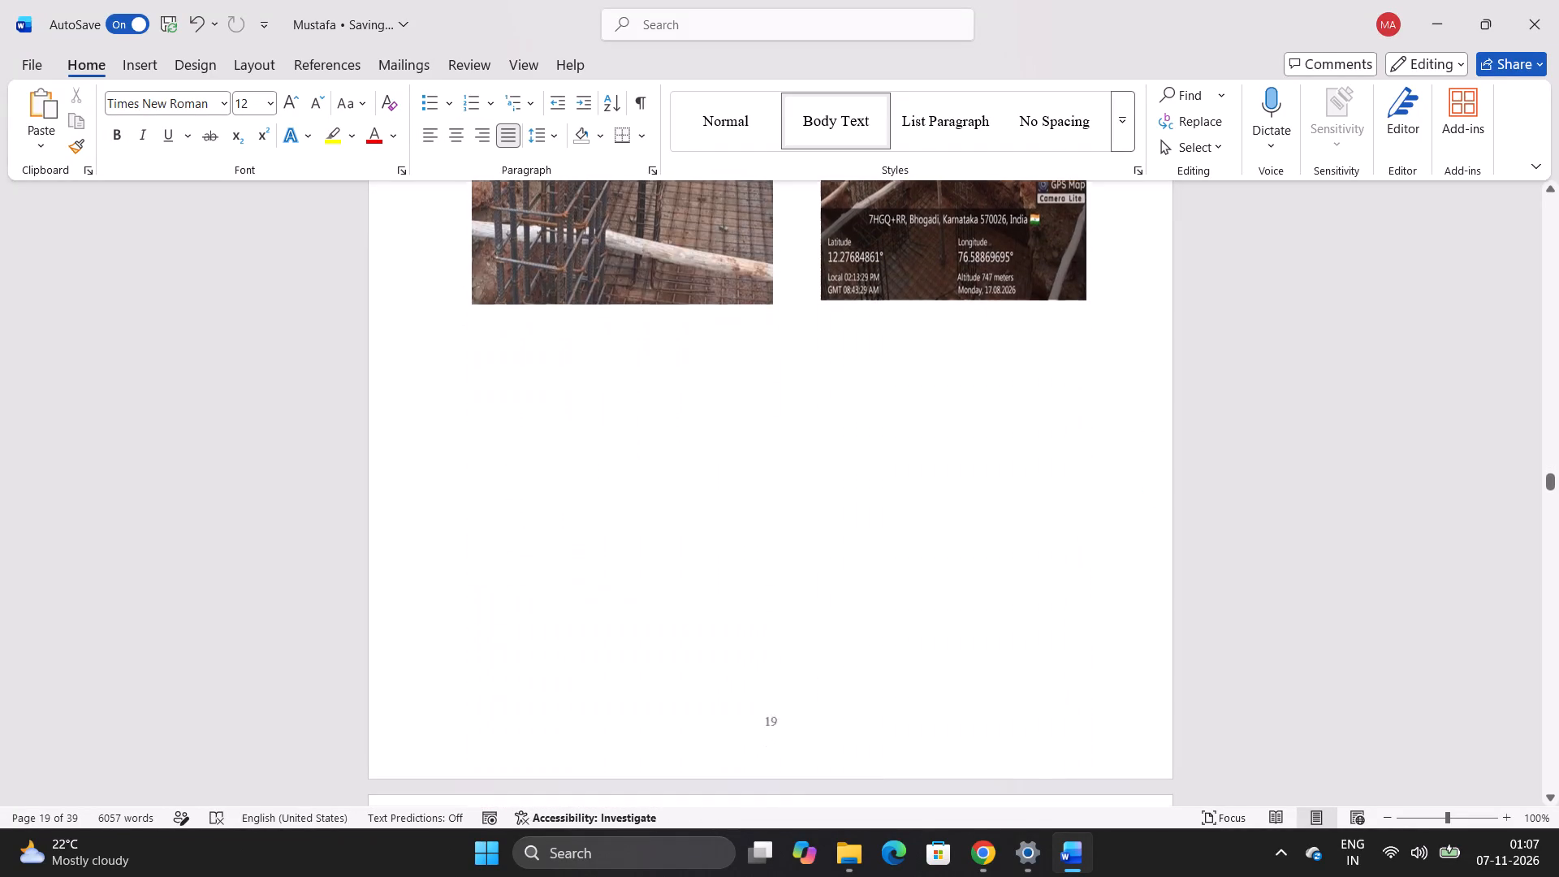
scroll(601, 349, "down", 4)
scroll(601, 349, "up", 6)
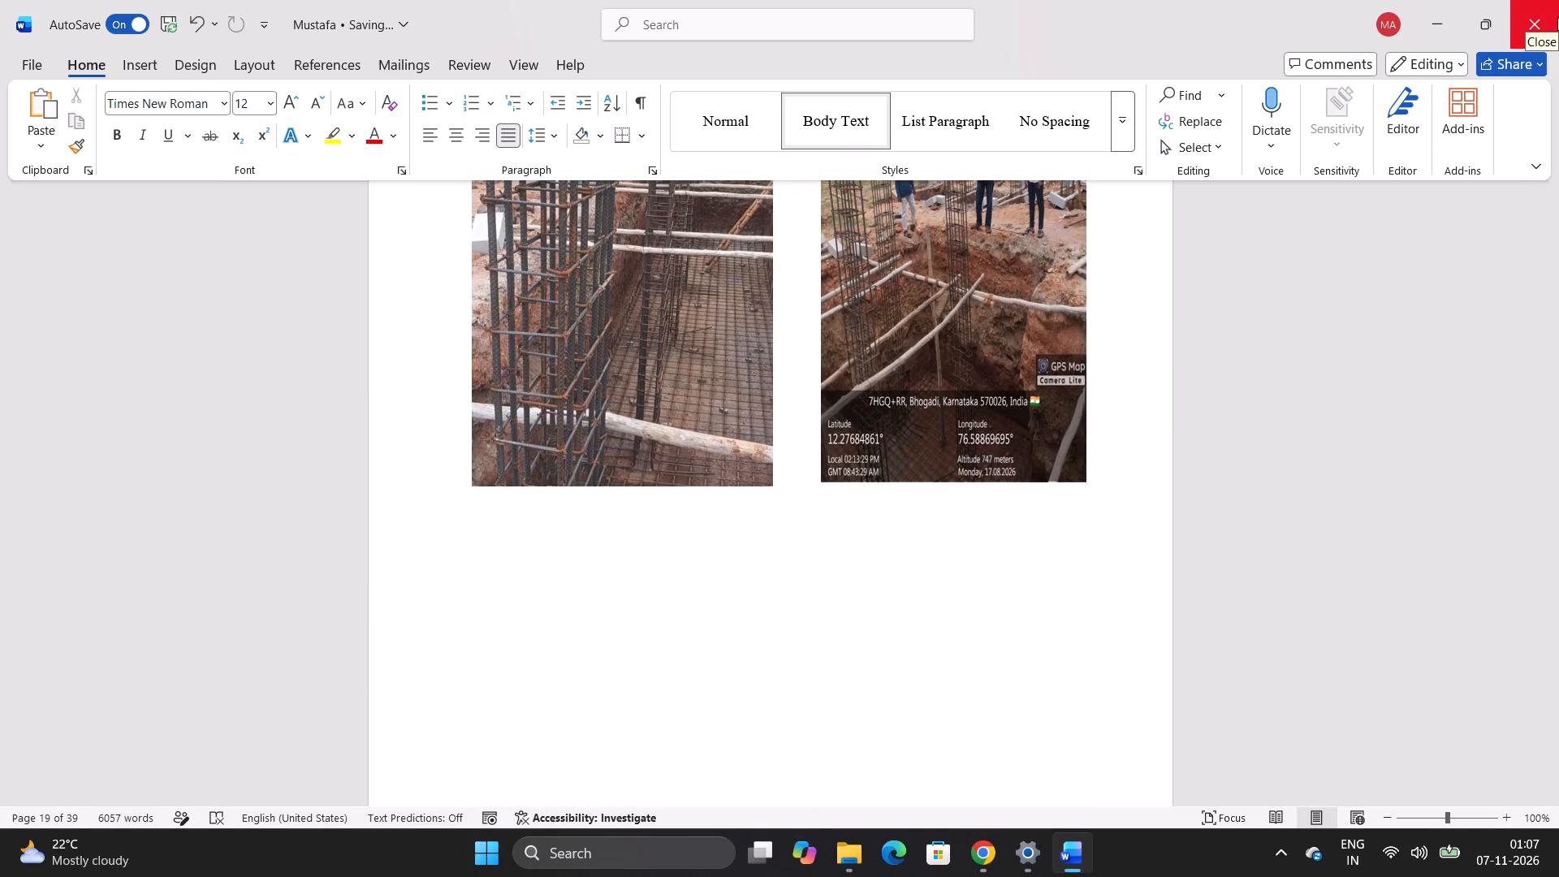
scroll(1501, 68, "up", 3)
scroll(1444, 112, "up", 5)
scroll(860, 296, "up", 3)
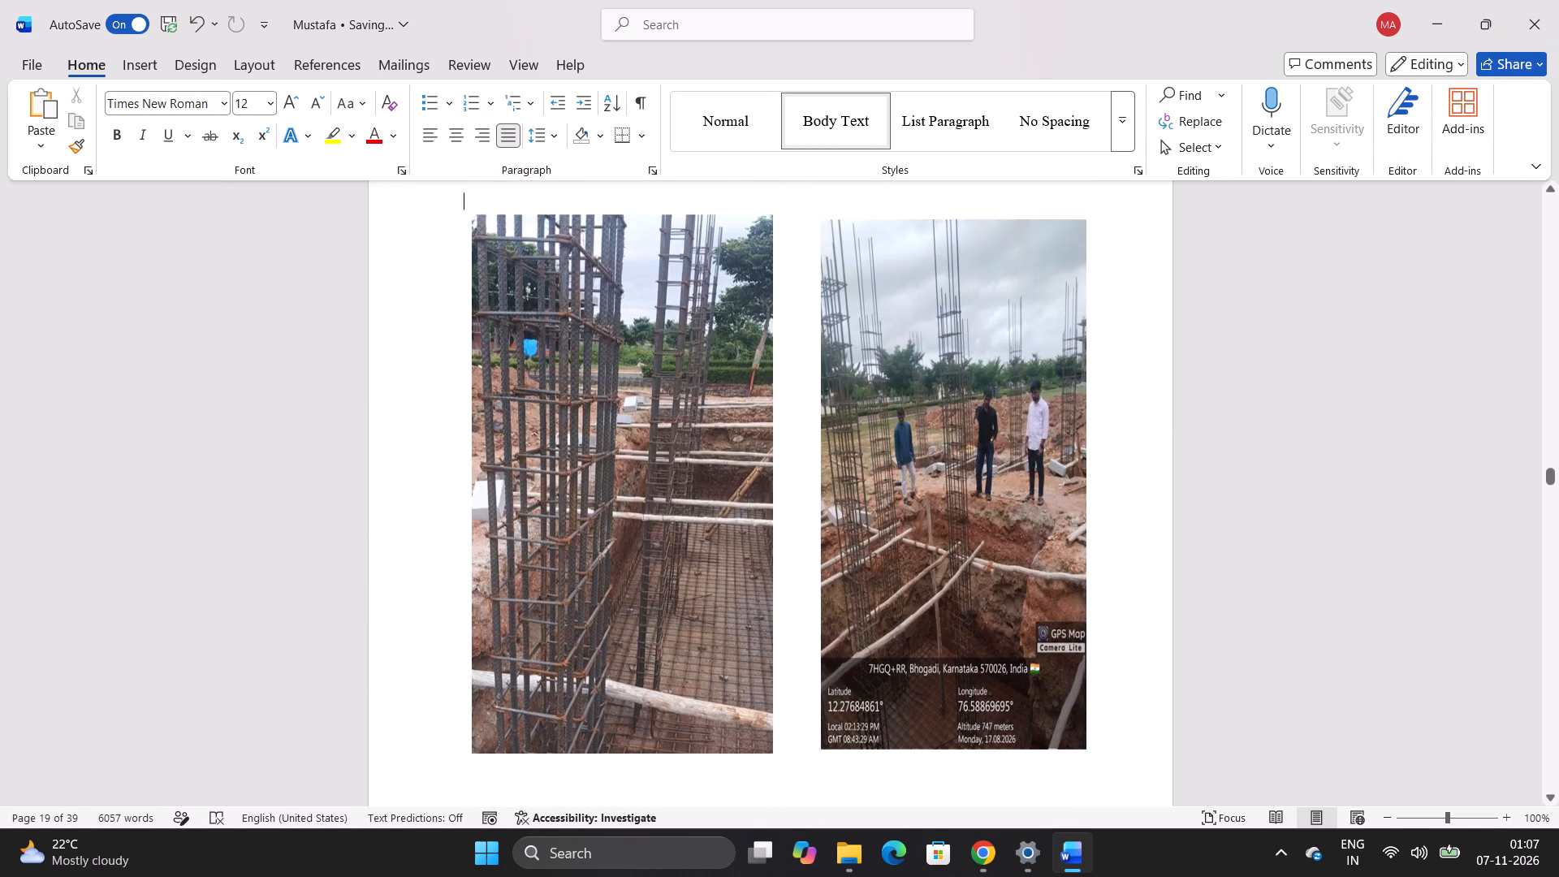
scroll(860, 296, "up", 3)
scroll(779, 396, "up", 3)
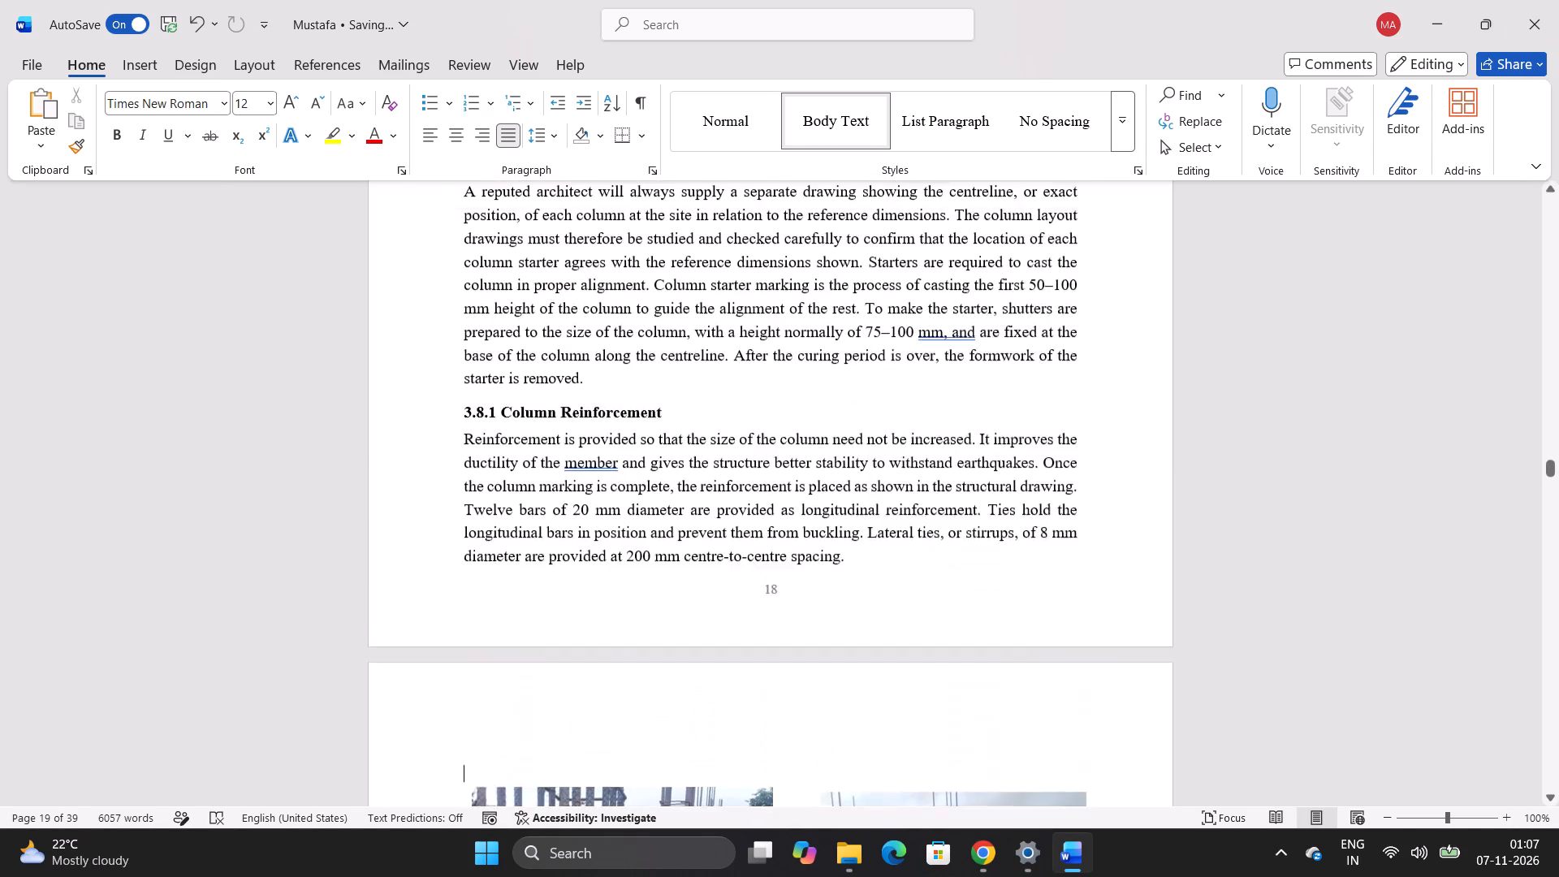
scroll(805, 374, "up", 1)
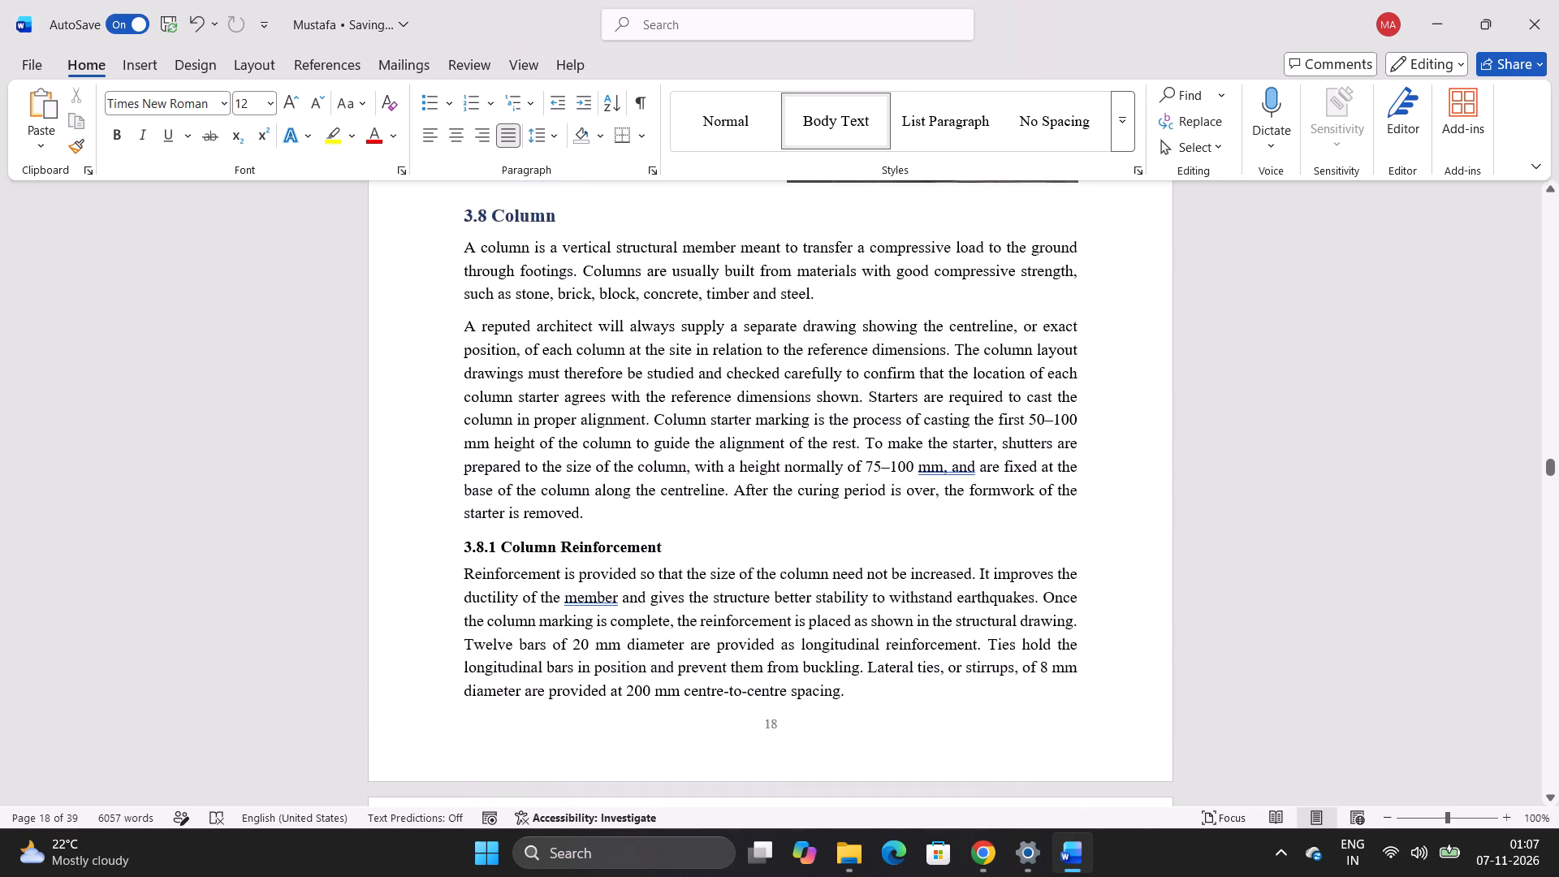
Undo the deletion of the 3.1.1 Column Reinforcement heading and its paragraph.
key("ctrl+z")
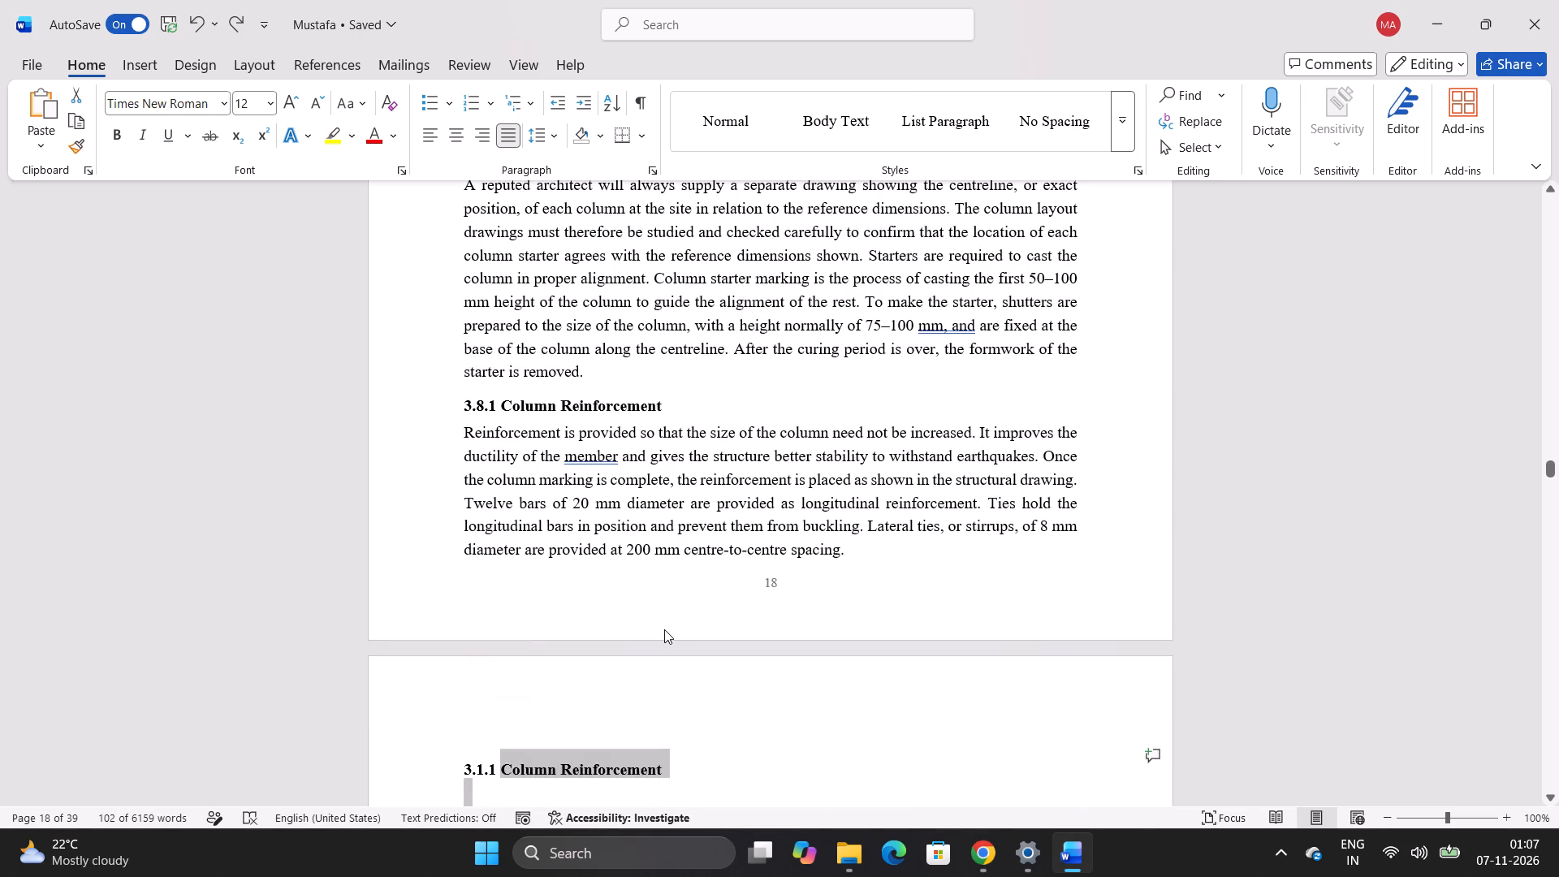
Delete the 3.8.1 Column Reinforcement heading and its paragraph at the end of the 3.8 Column section.
scroll(664, 629, "down", 1)
left_click(800, 548)
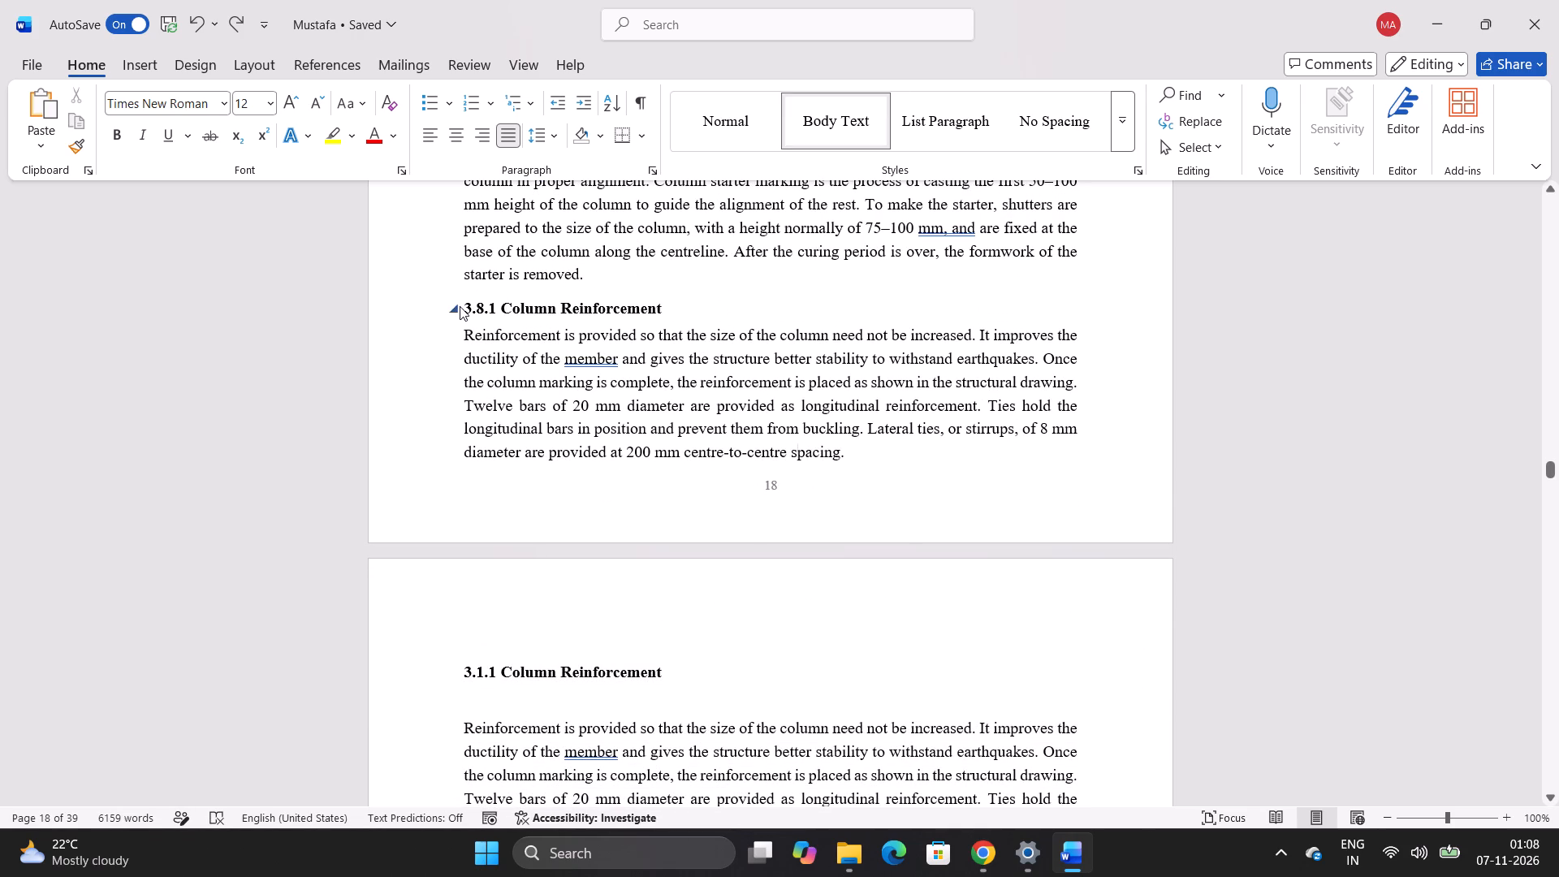
left_click_drag(844, 451, 824, 443)
left_click_drag(824, 443, 467, 305)
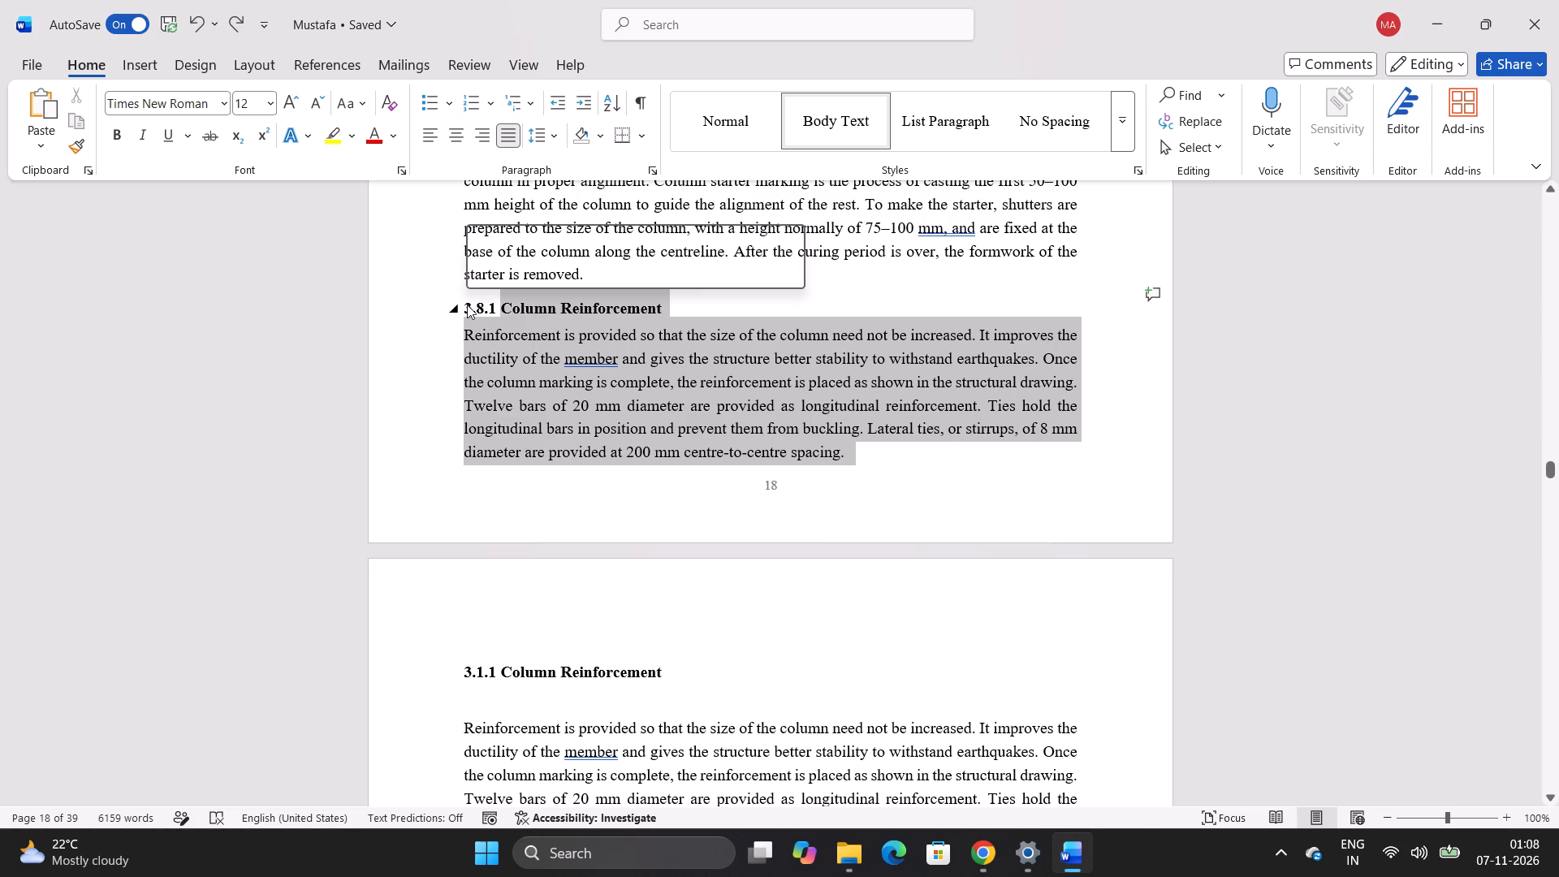
key("BackSpace")
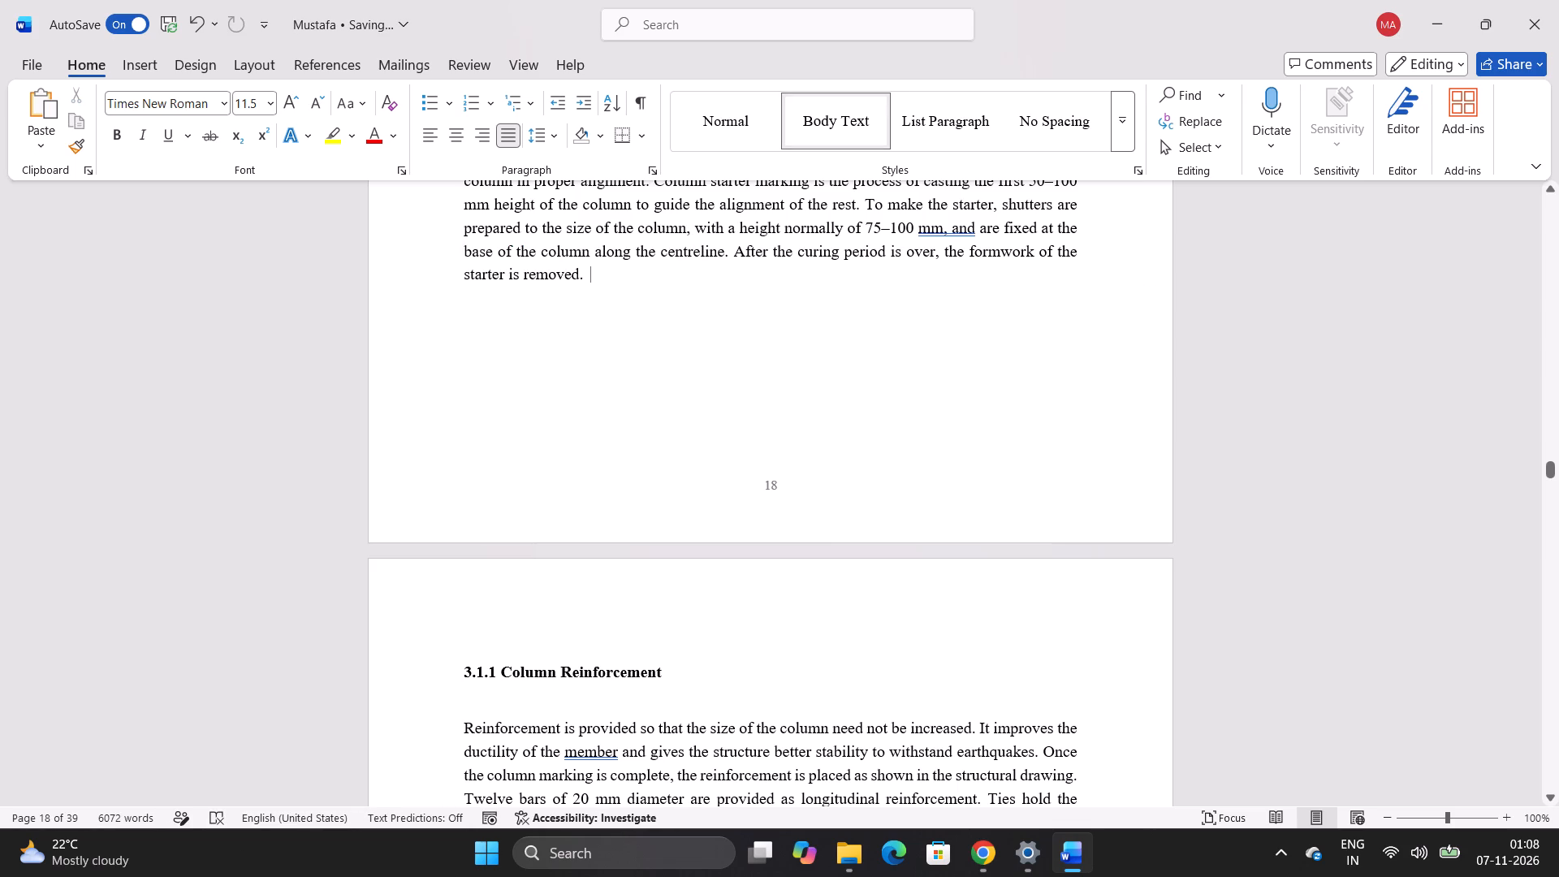
Check the layout around the deleted subsection, from the 3.1.1 Column Reinforcement page back to the total station photo.
scroll(697, 362, "down", 4)
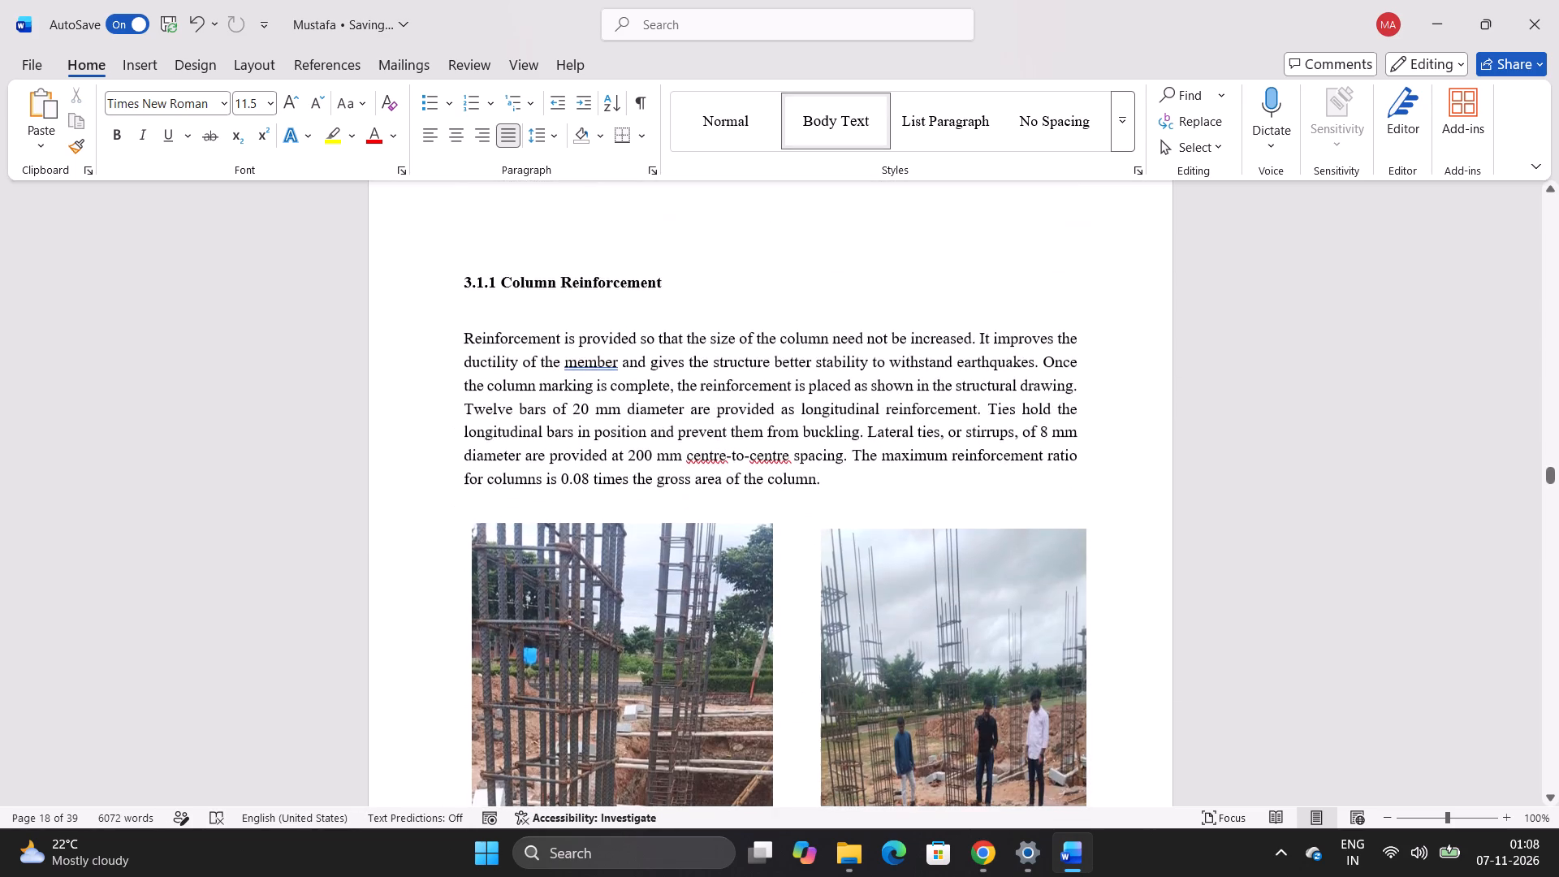
scroll(697, 362, "down", 3)
scroll(697, 362, "up", 3)
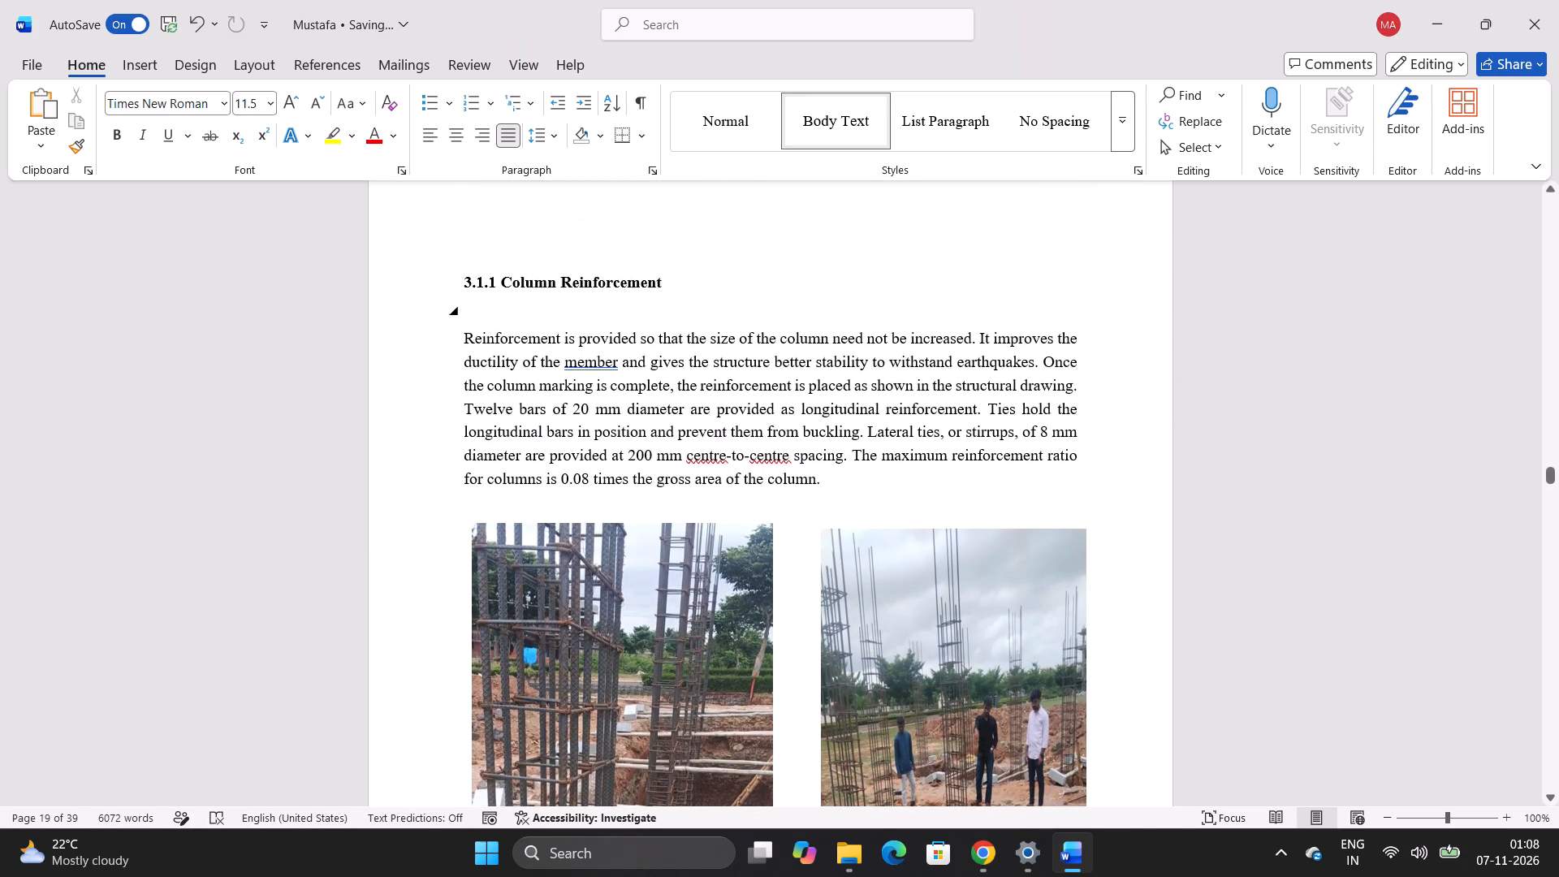
scroll(642, 529, "up", 4)
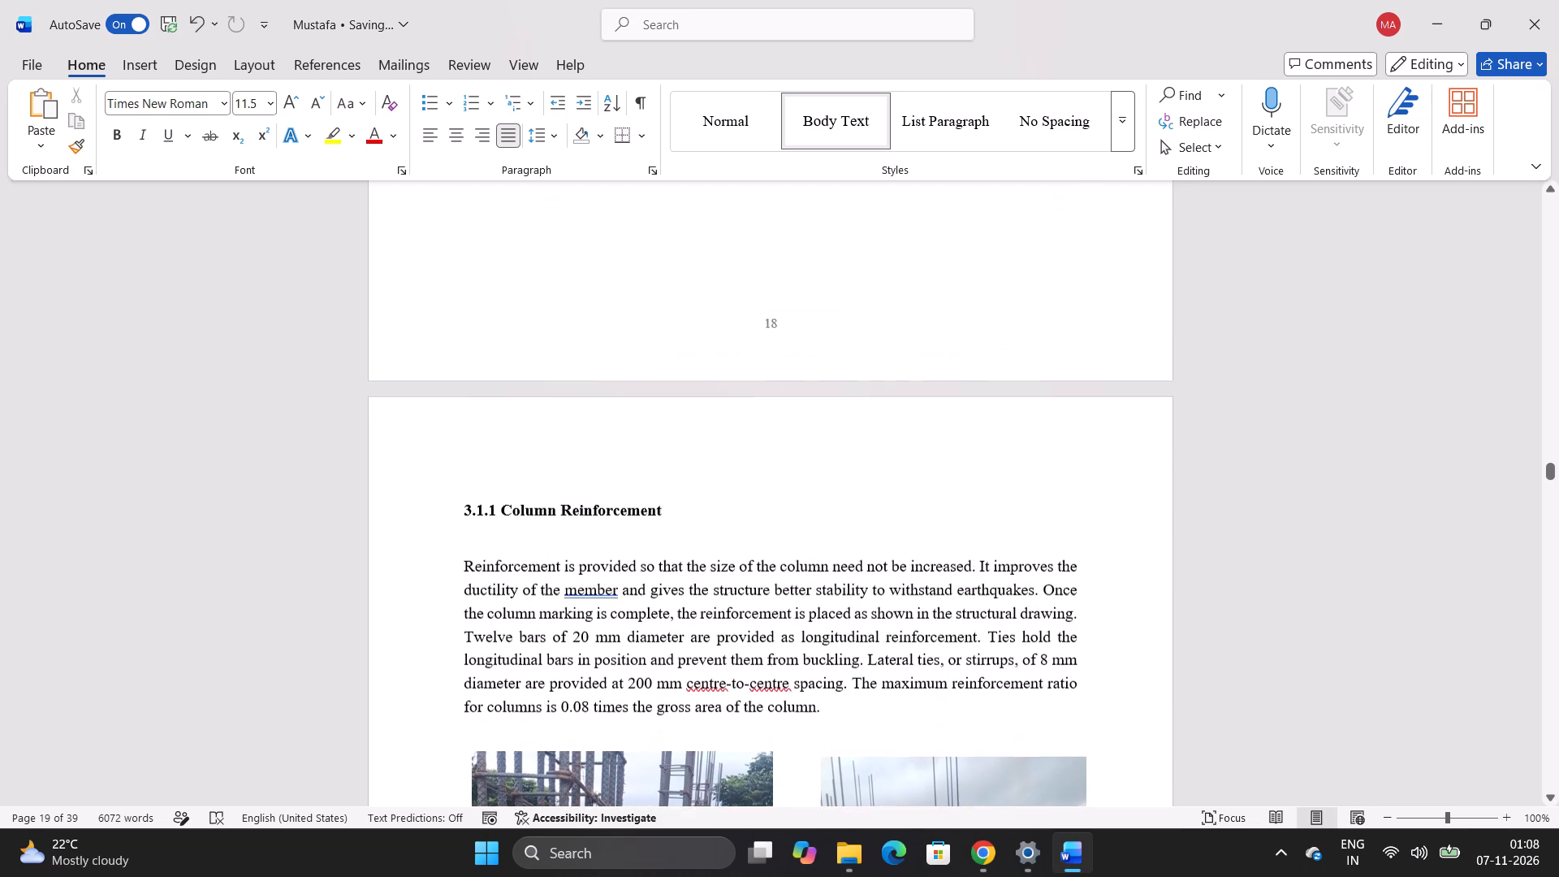
scroll(673, 520, "up", 9)
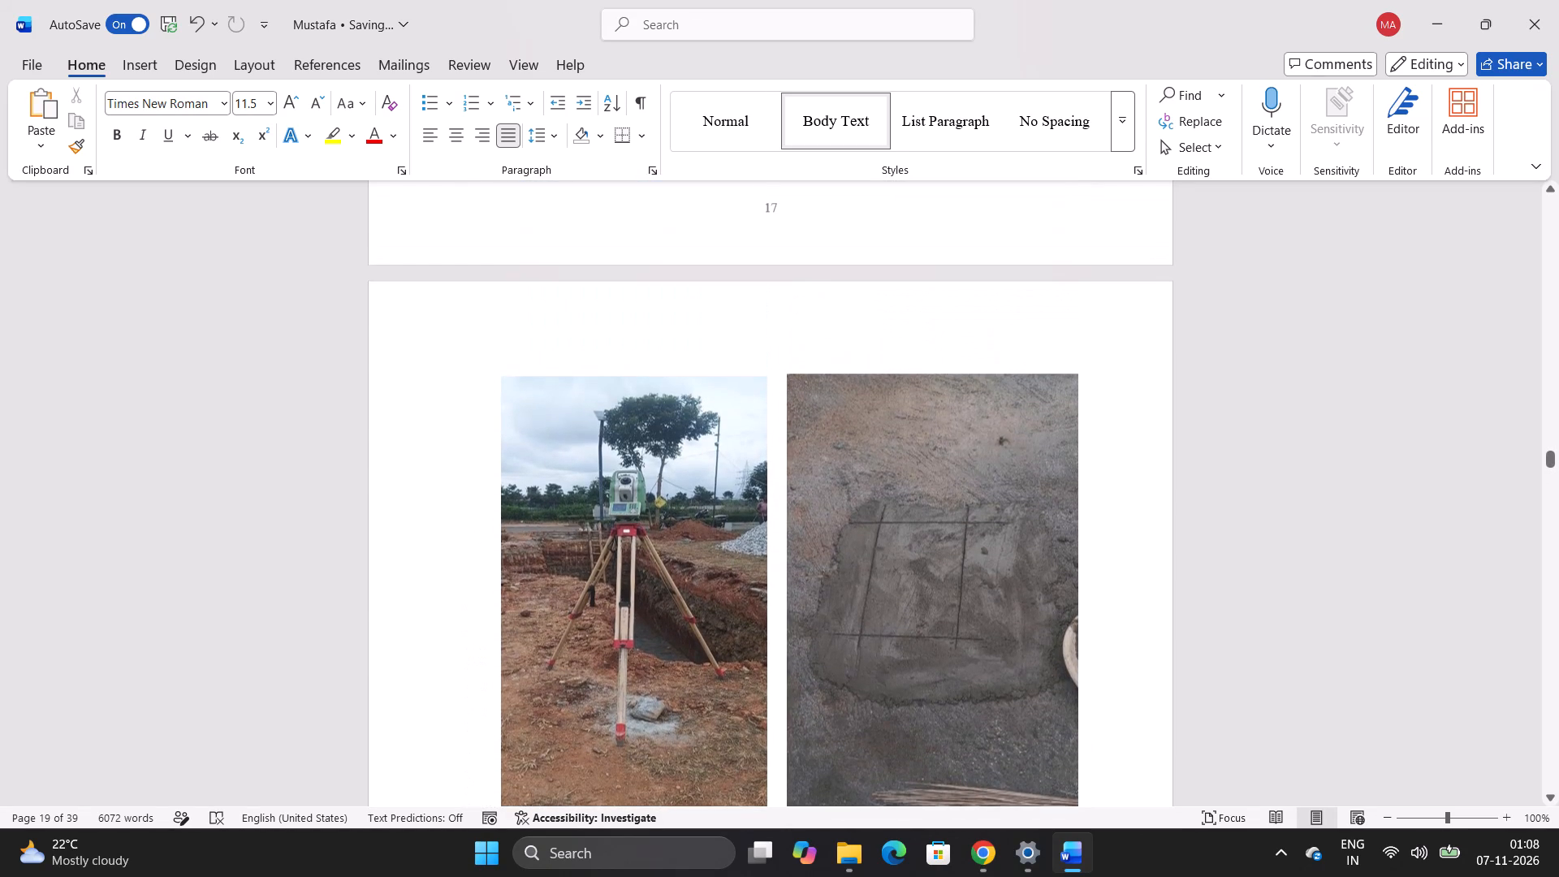
Stretch the total station photo above the 3.8 Column heading so it is taller and nearly the same width.
scroll(680, 518, "down", 5)
scroll(715, 524, "up", 3)
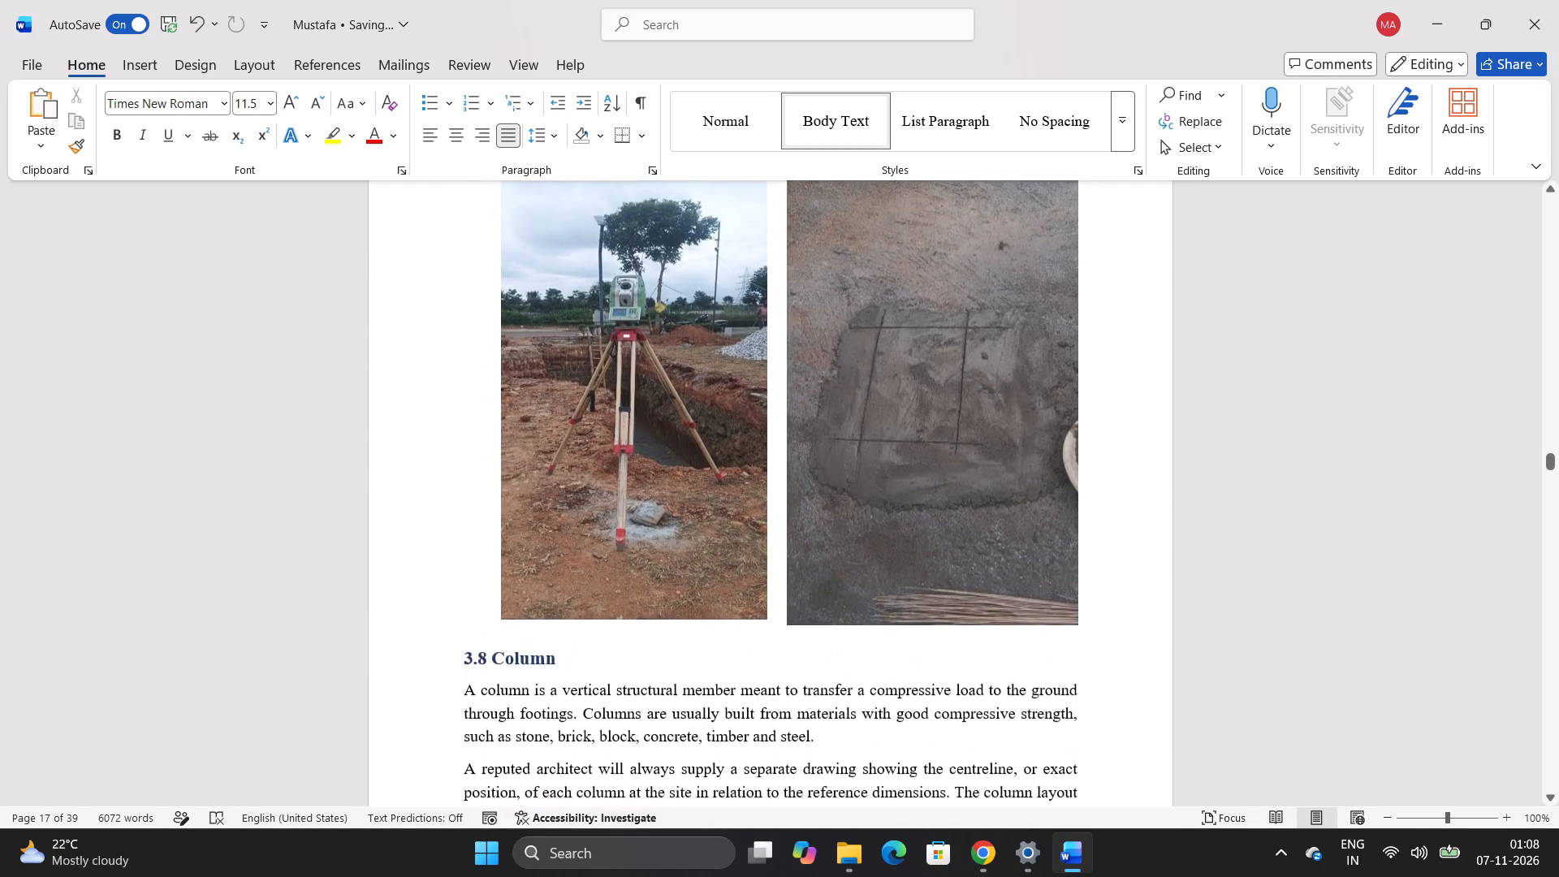
scroll(715, 524, "down", 3)
left_click(578, 345)
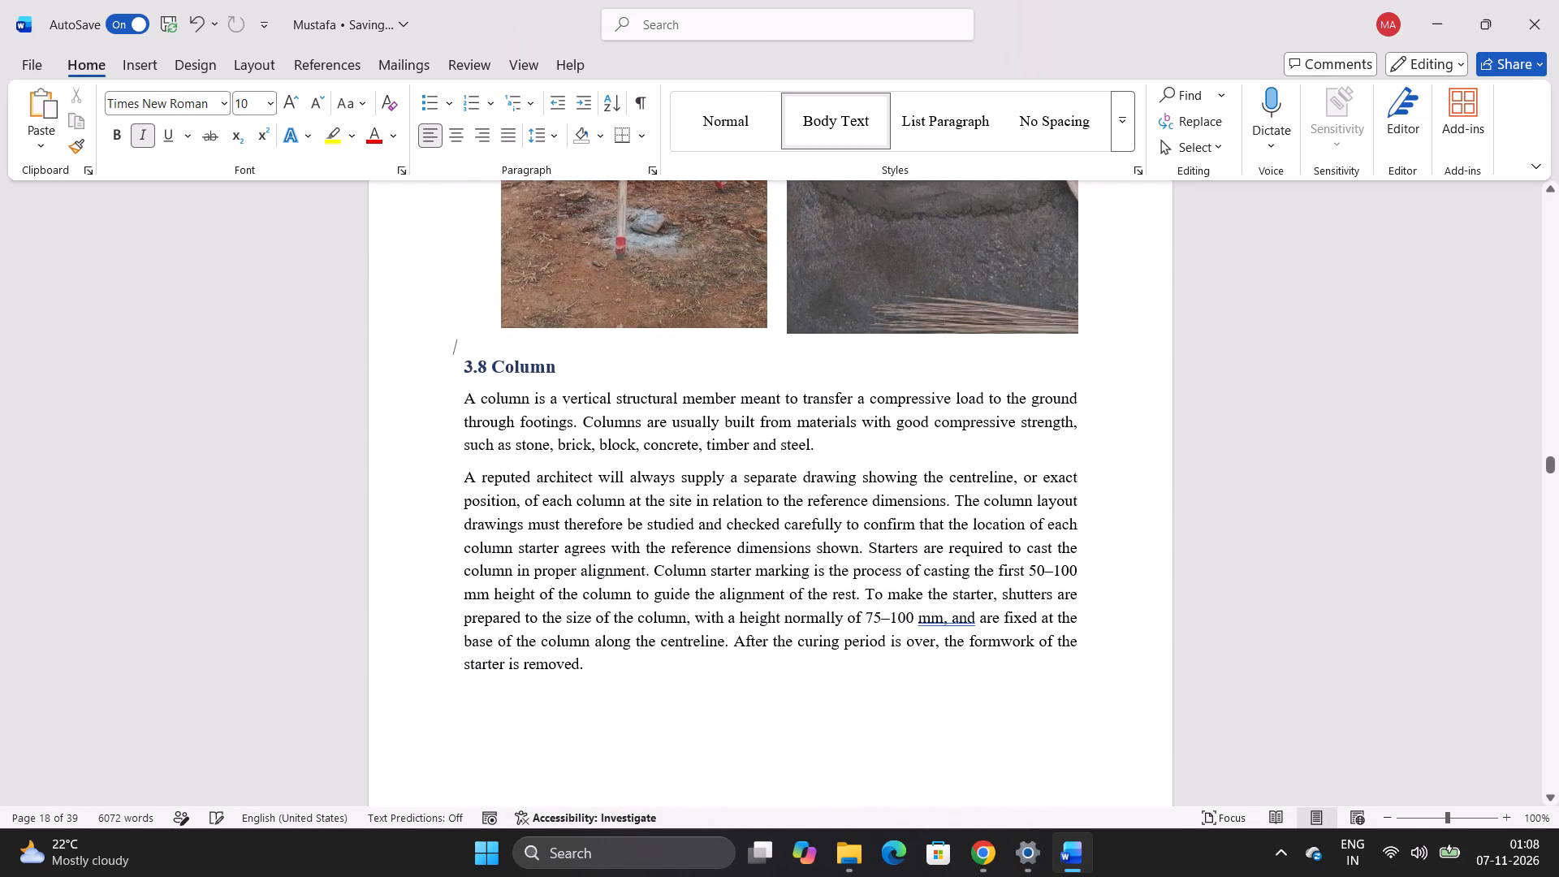
left_click(723, 303)
left_click_drag(768, 324, 758, 377)
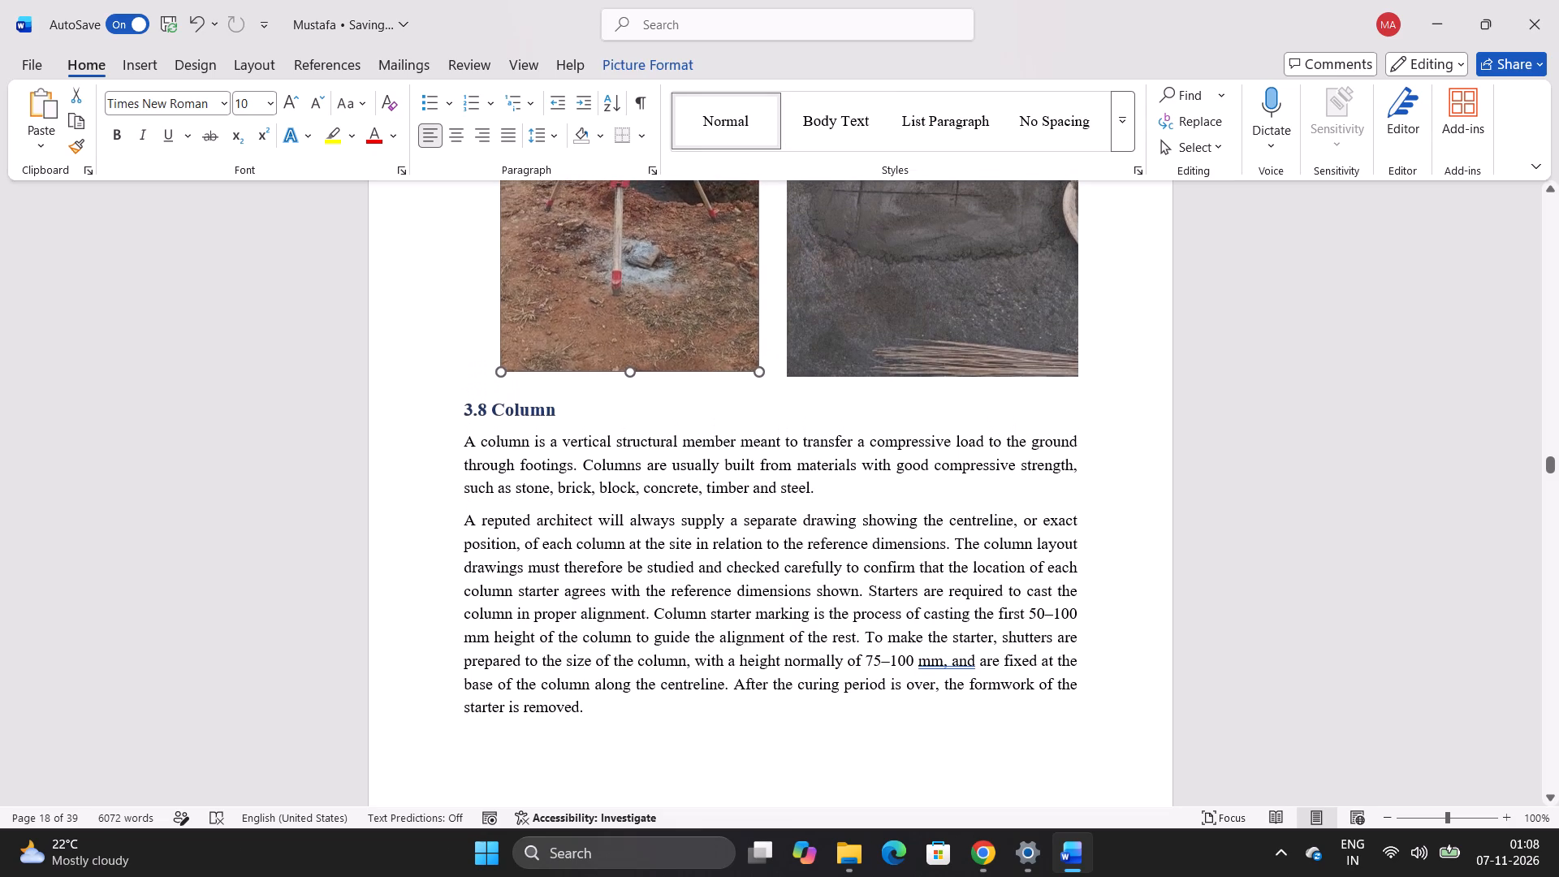
left_click_drag(758, 377, 751, 485)
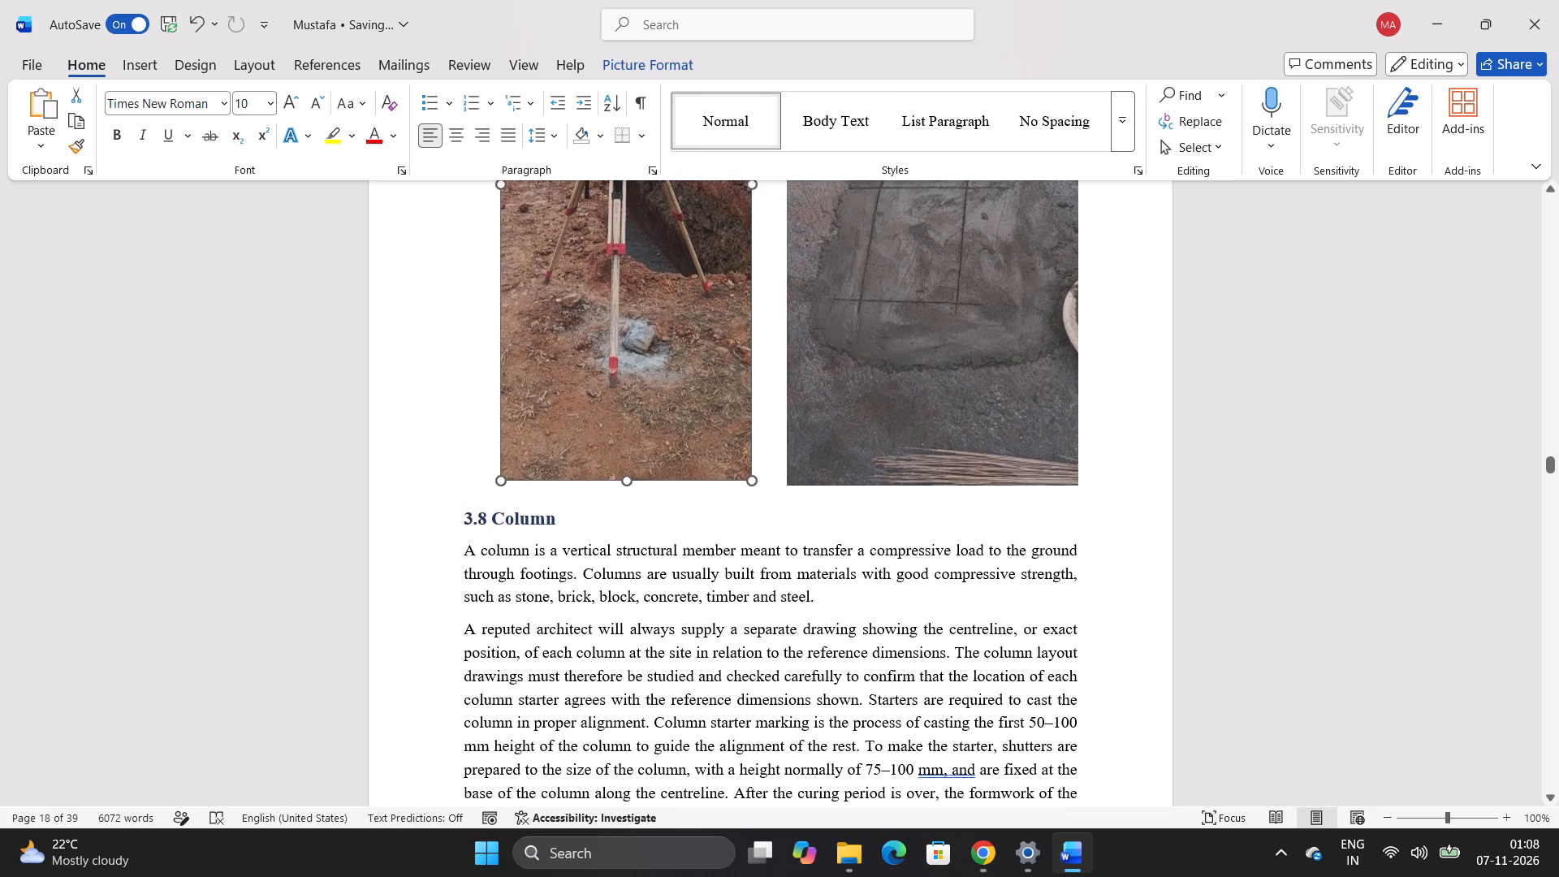
left_click_drag(751, 485, 762, 488)
scroll(762, 488, "down", 4)
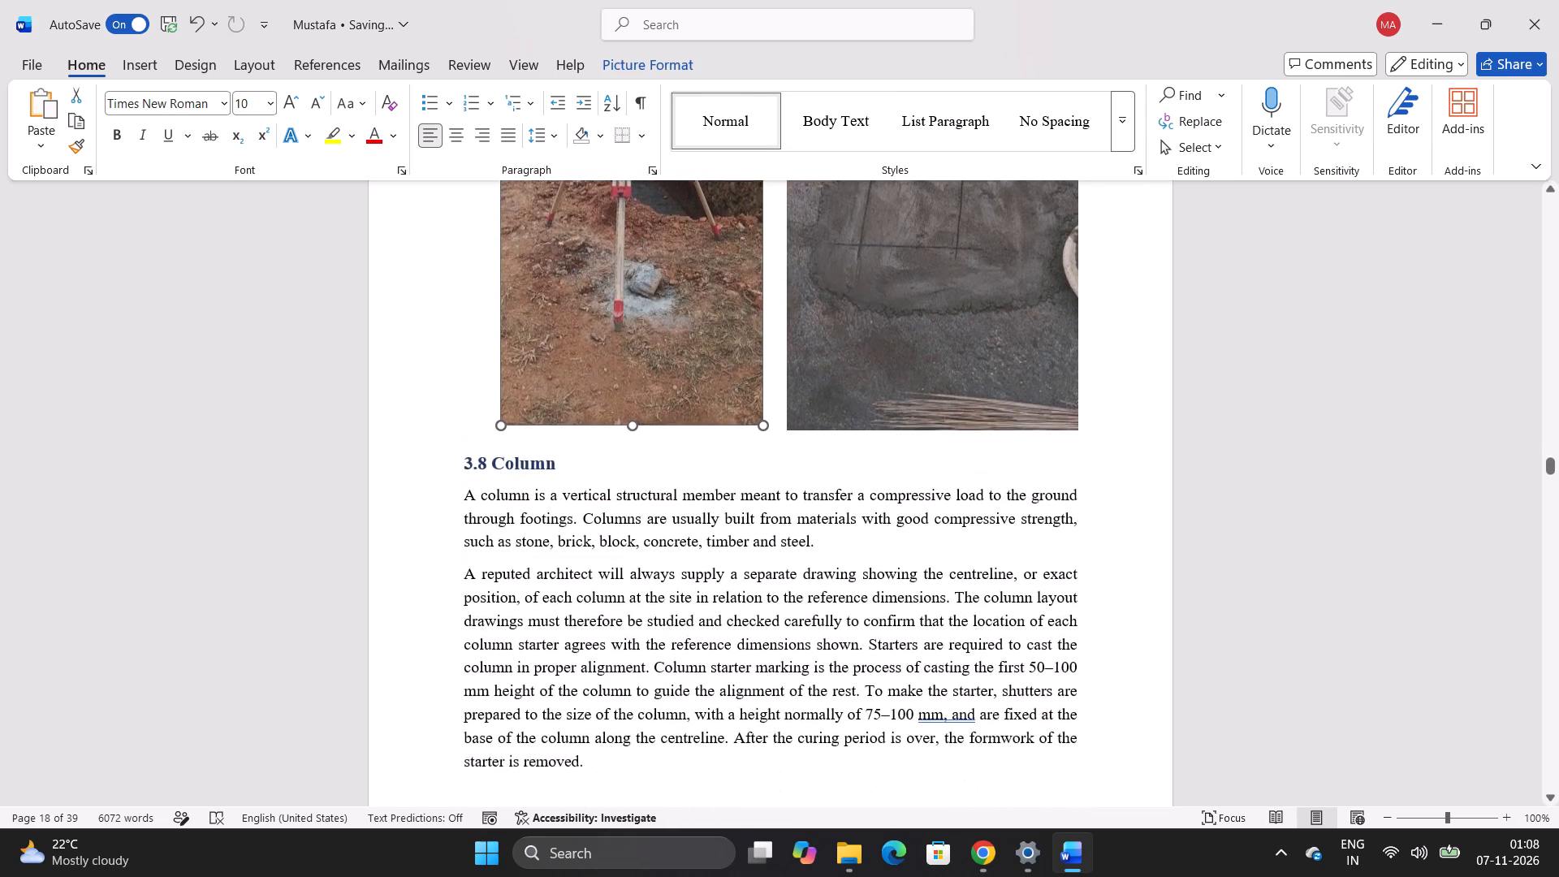
scroll(762, 488, "down", 3)
scroll(762, 488, "up", 5)
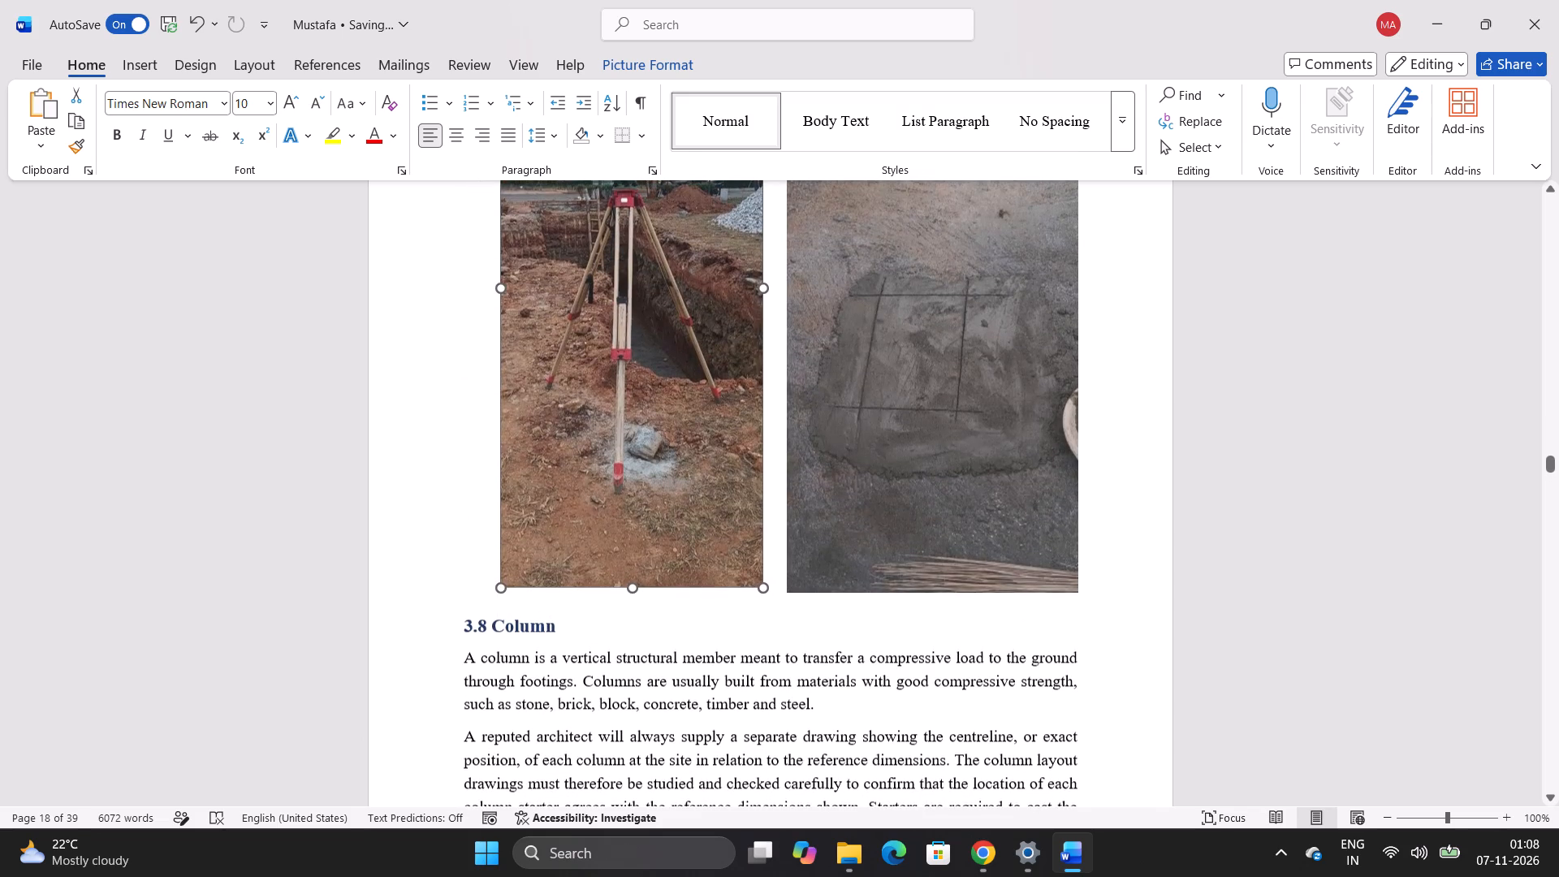
left_click_drag(763, 587, 763, 576)
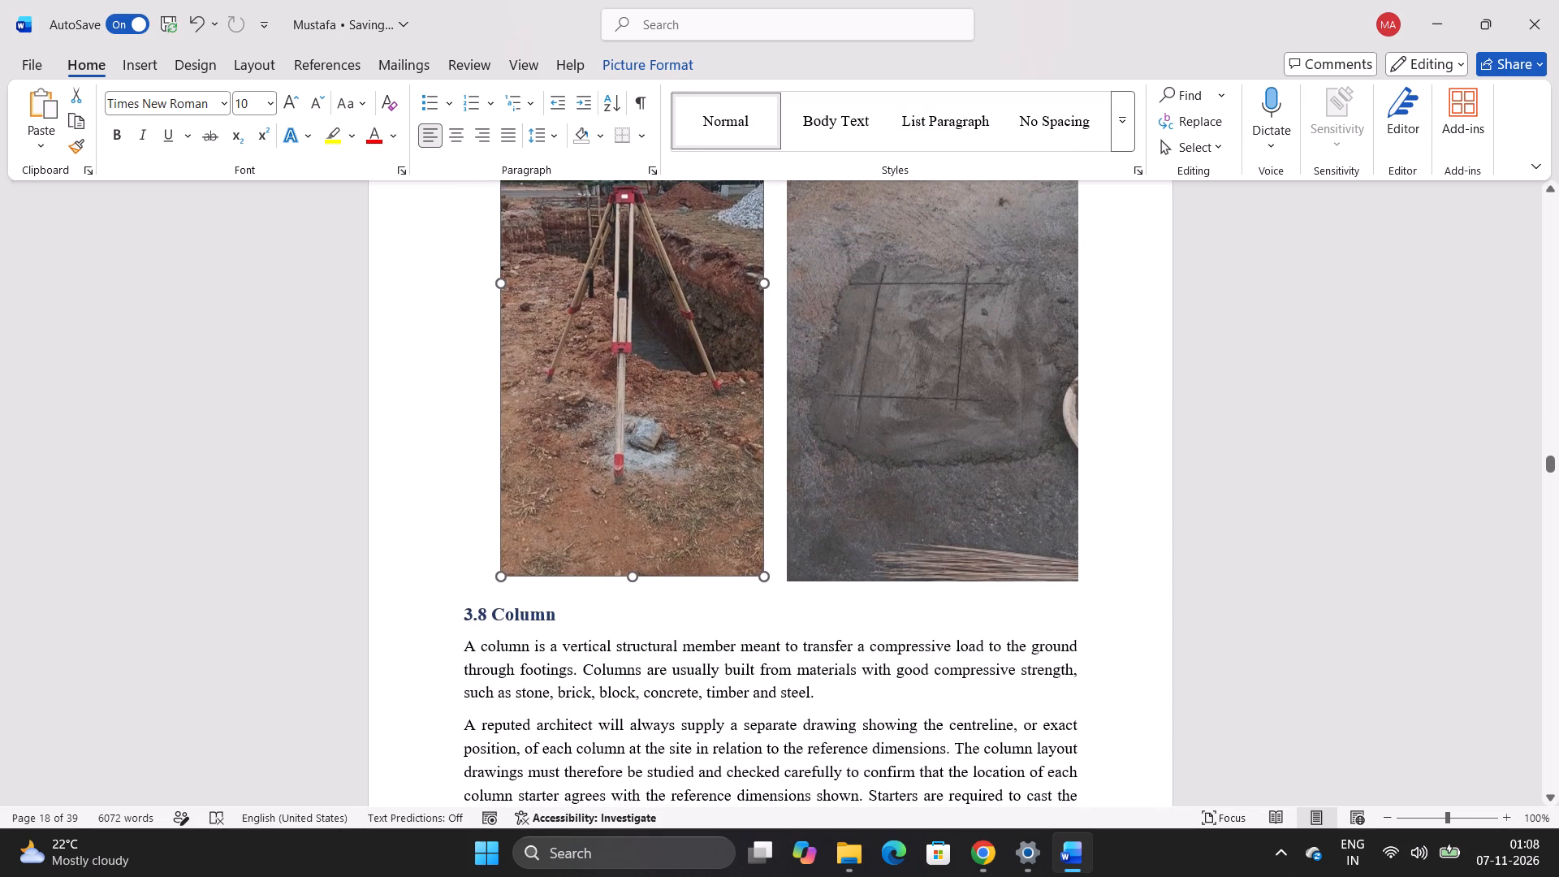
left_click_drag(763, 576, 763, 555)
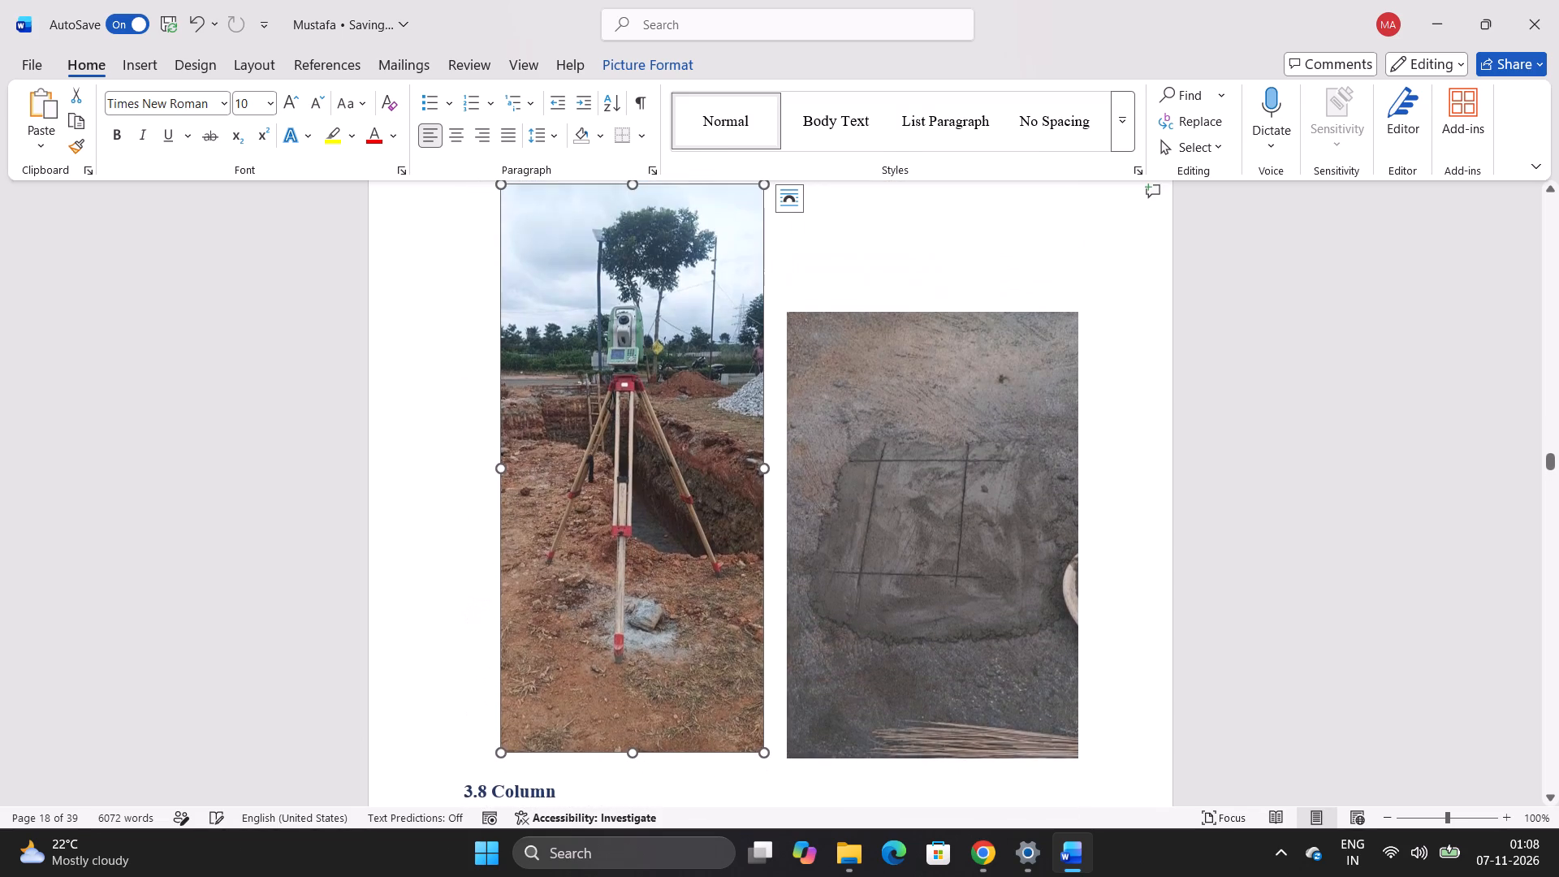
Enlarge the column marking photo beside the total station photo, extending its top edge upward and widening it slightly.
left_click(1015, 362)
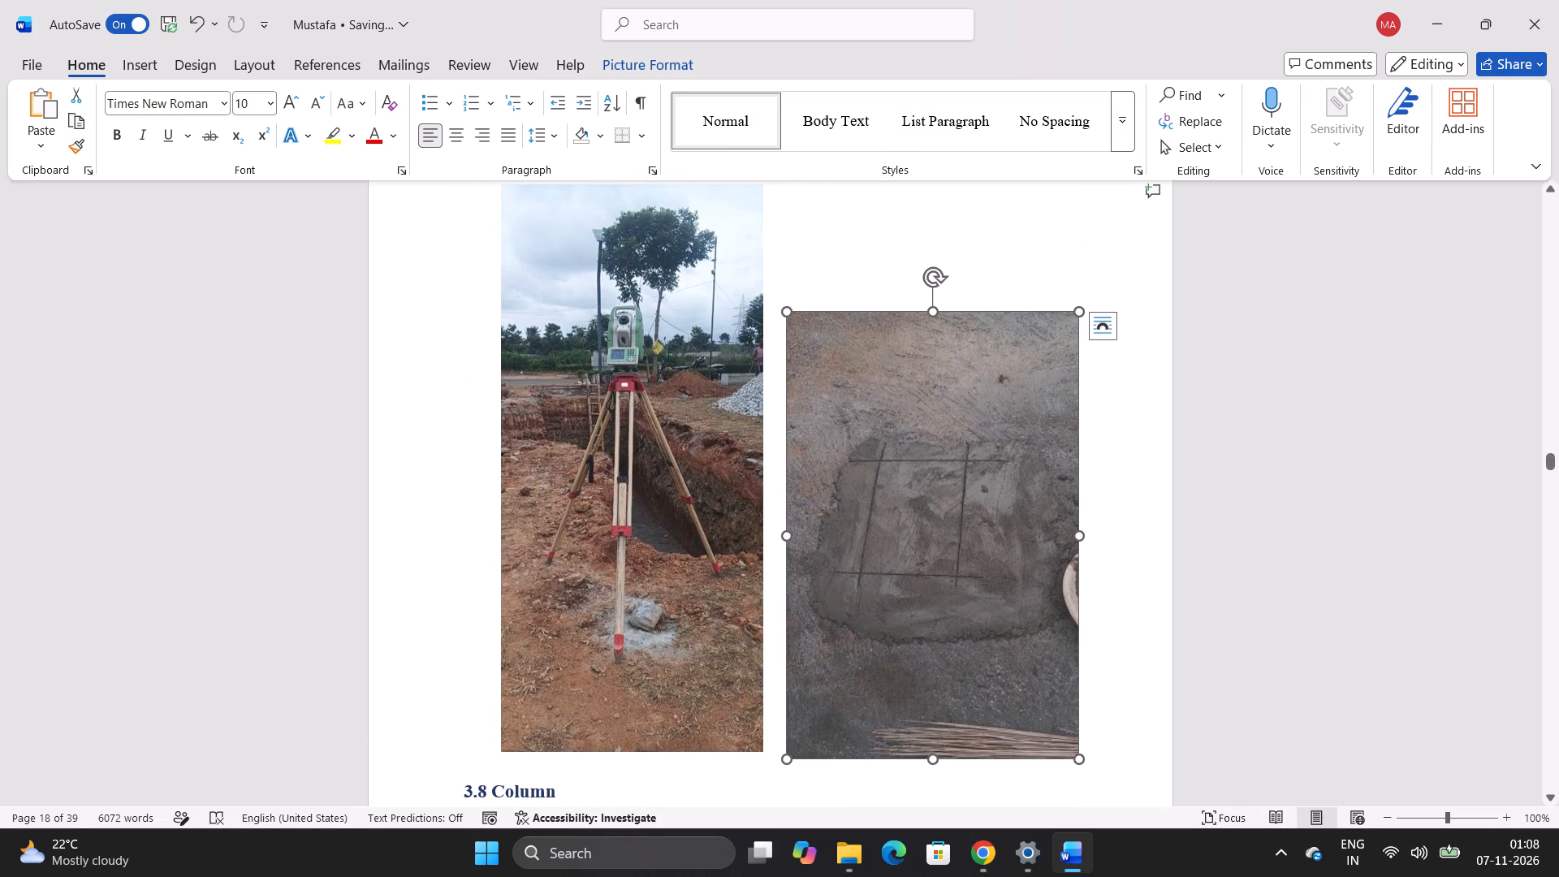
left_click_drag(1076, 312, 1080, 303)
left_click_drag(1080, 303, 1075, 180)
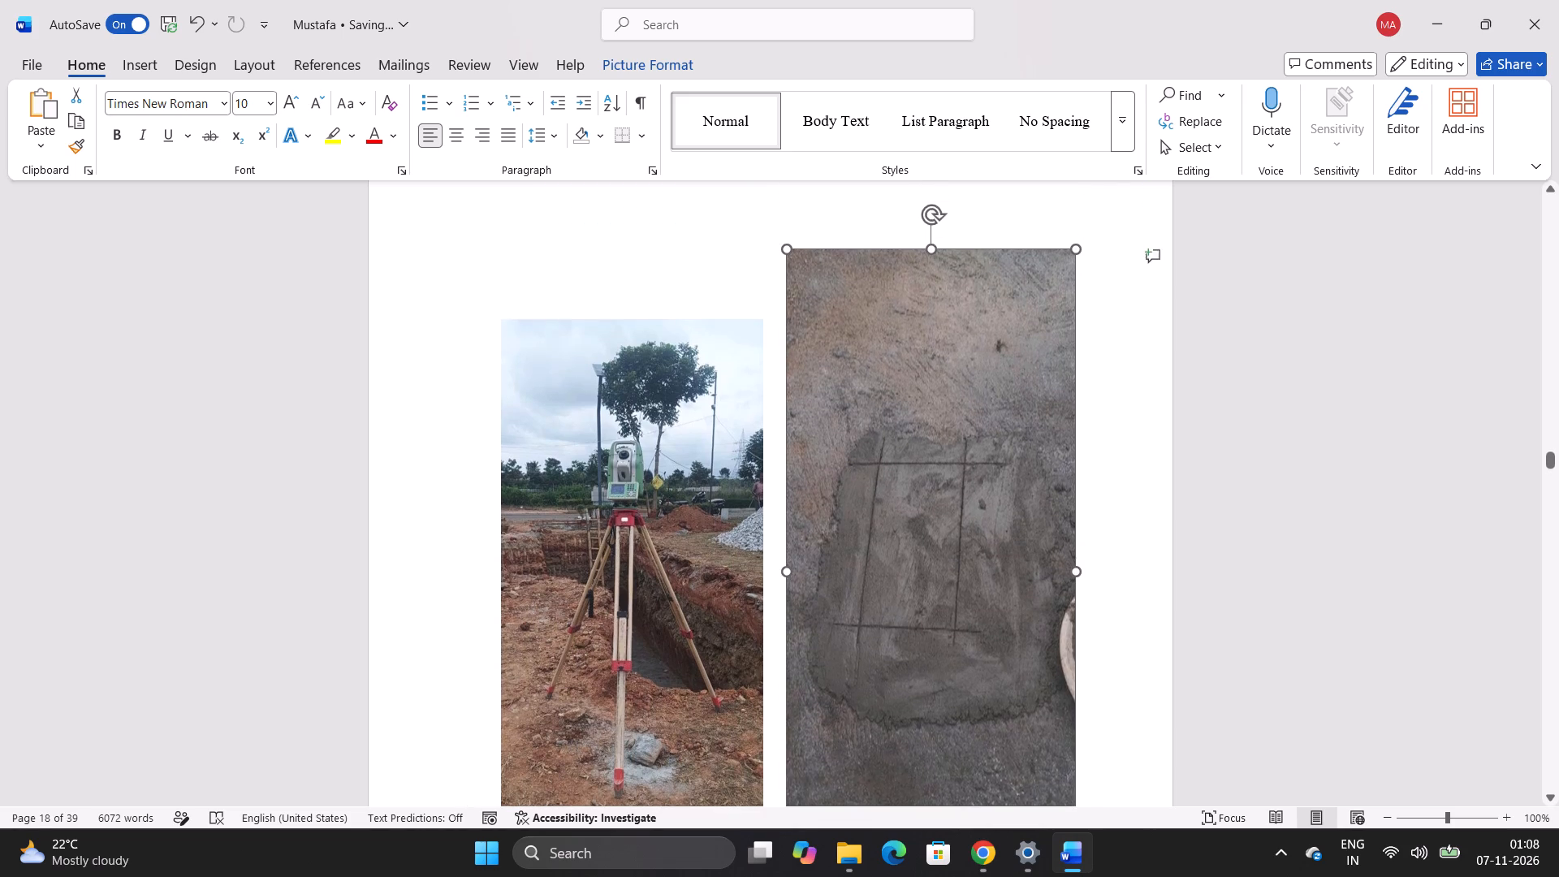
left_click_drag(1075, 180, 1065, 286)
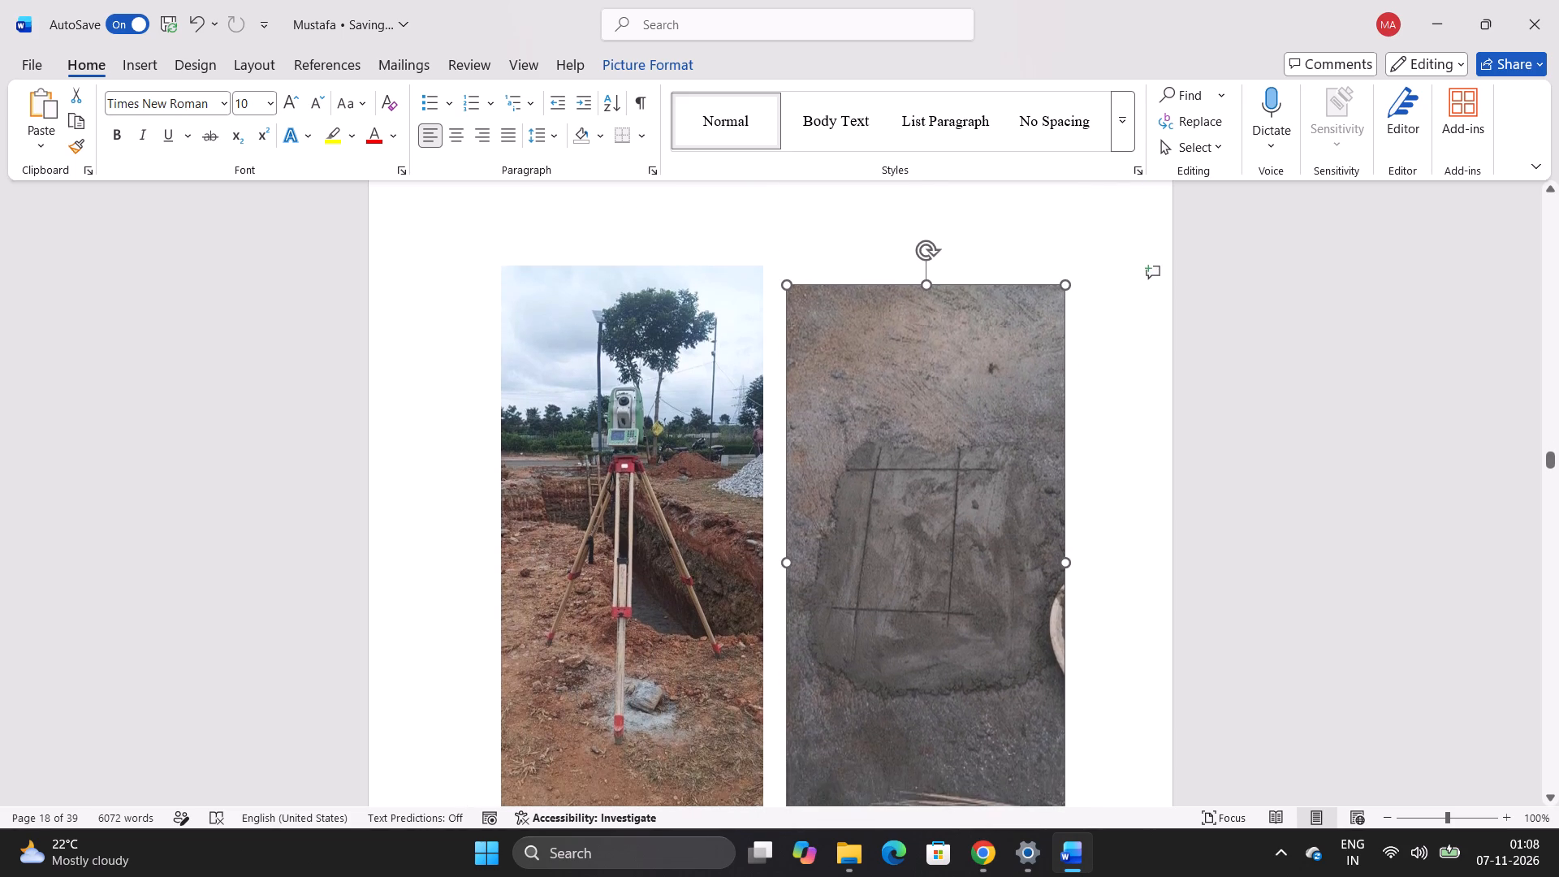
left_click_drag(1065, 286, 1083, 160)
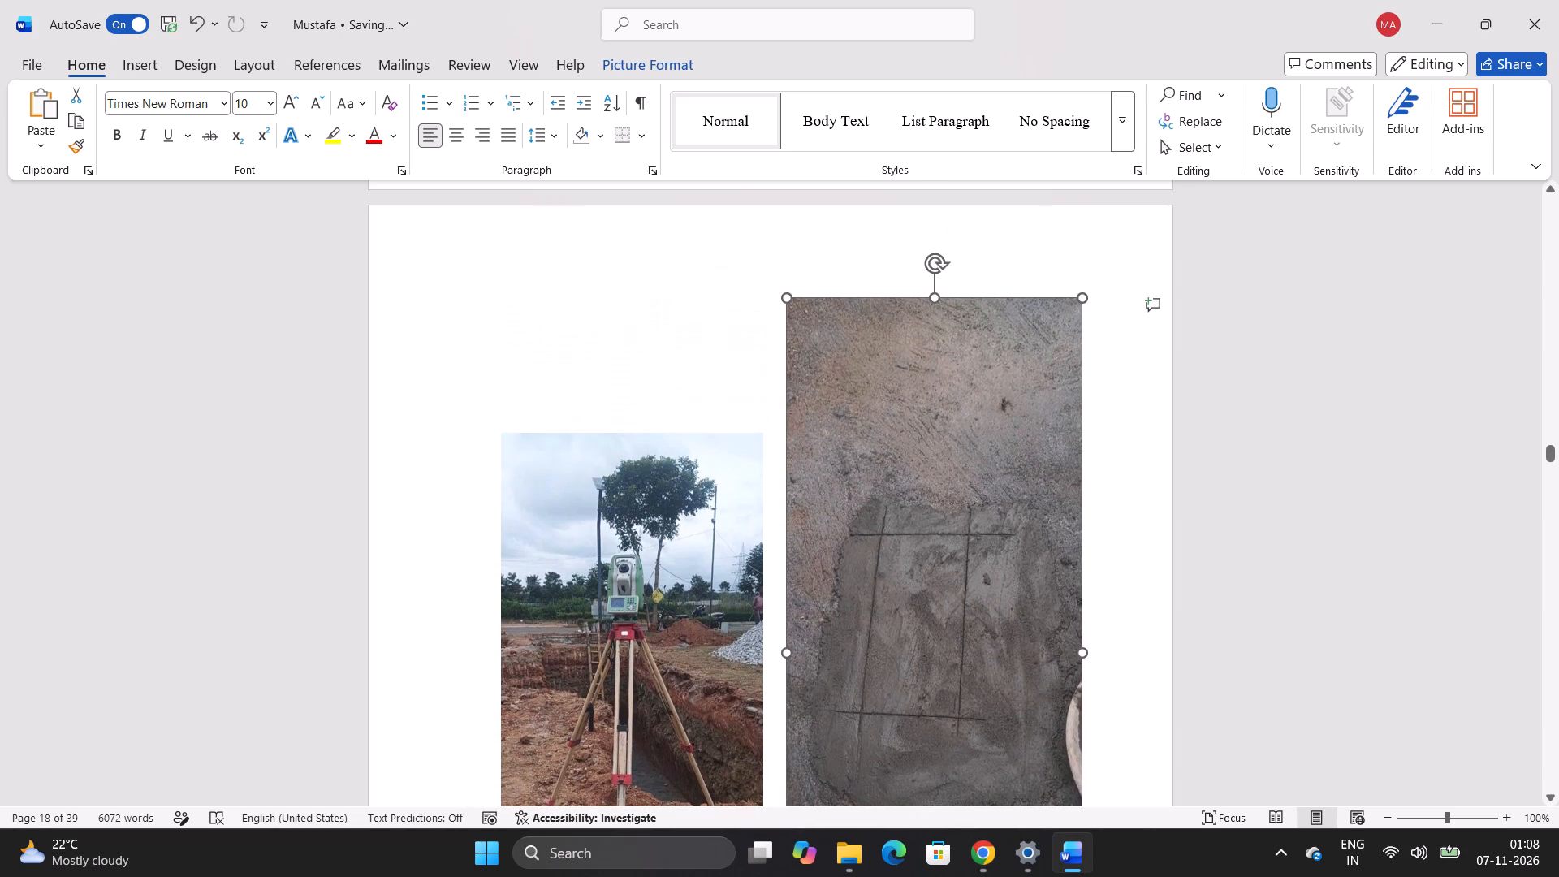
left_click_drag(1083, 160, 1095, 249)
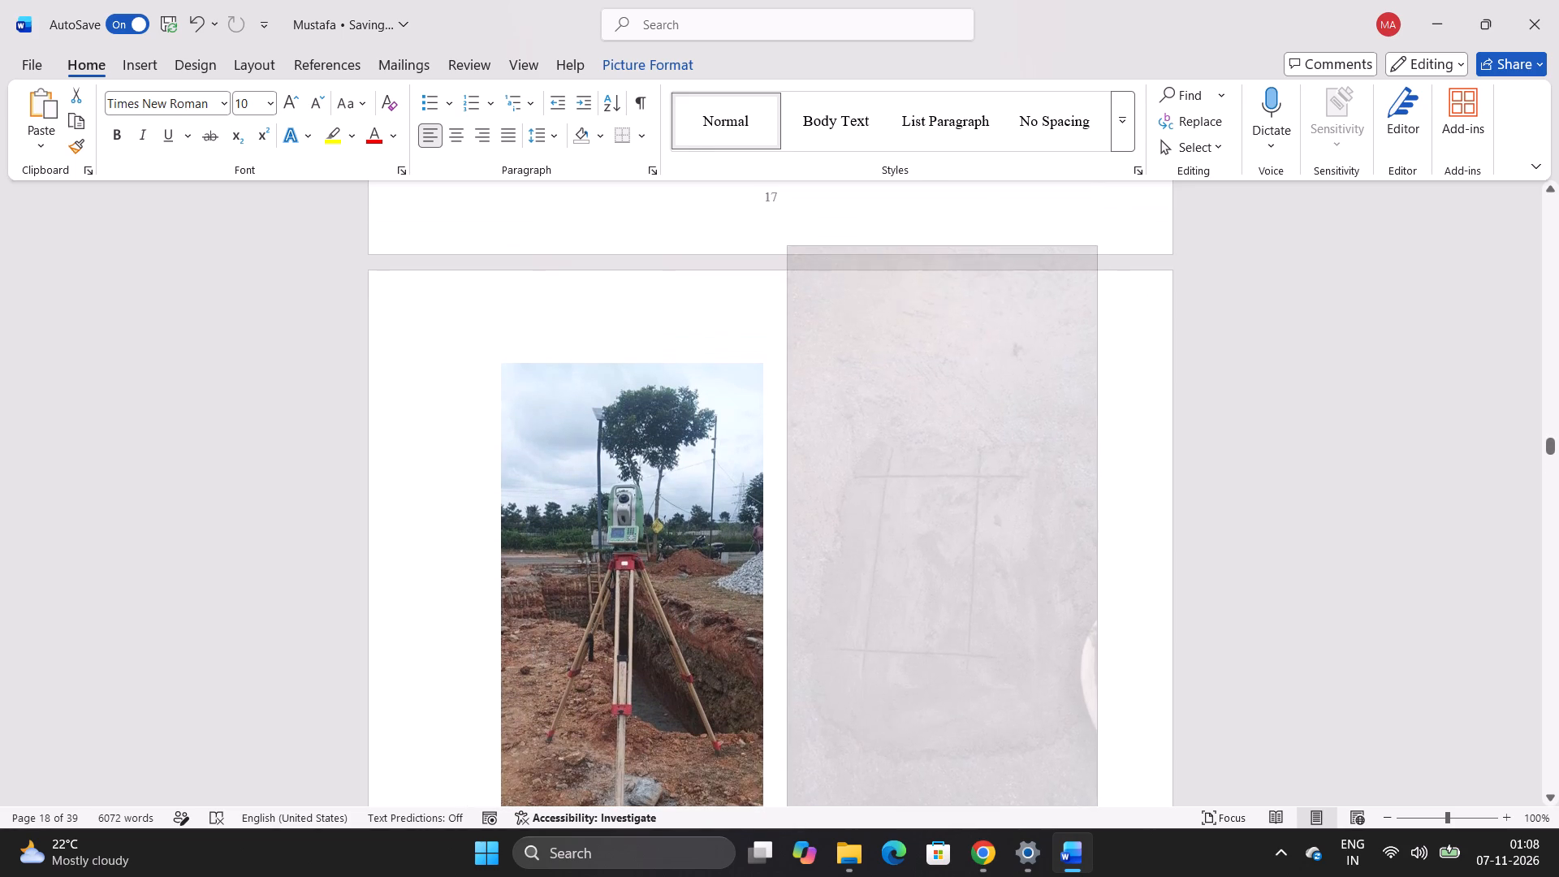
left_click_drag(1095, 249, 1094, 301)
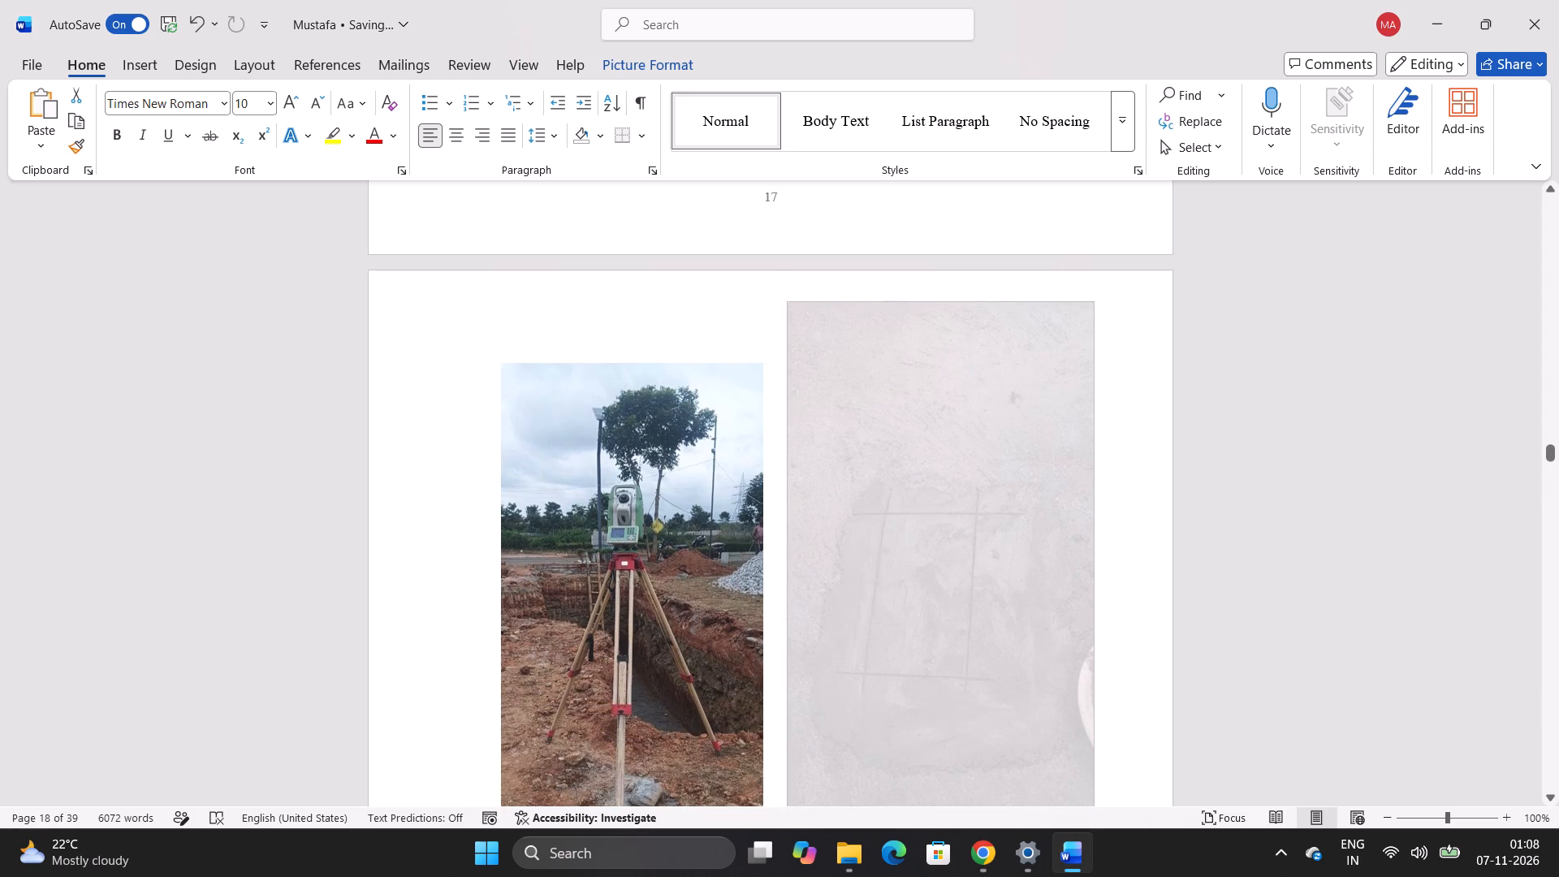
left_click_drag(1094, 301, 1087, 301)
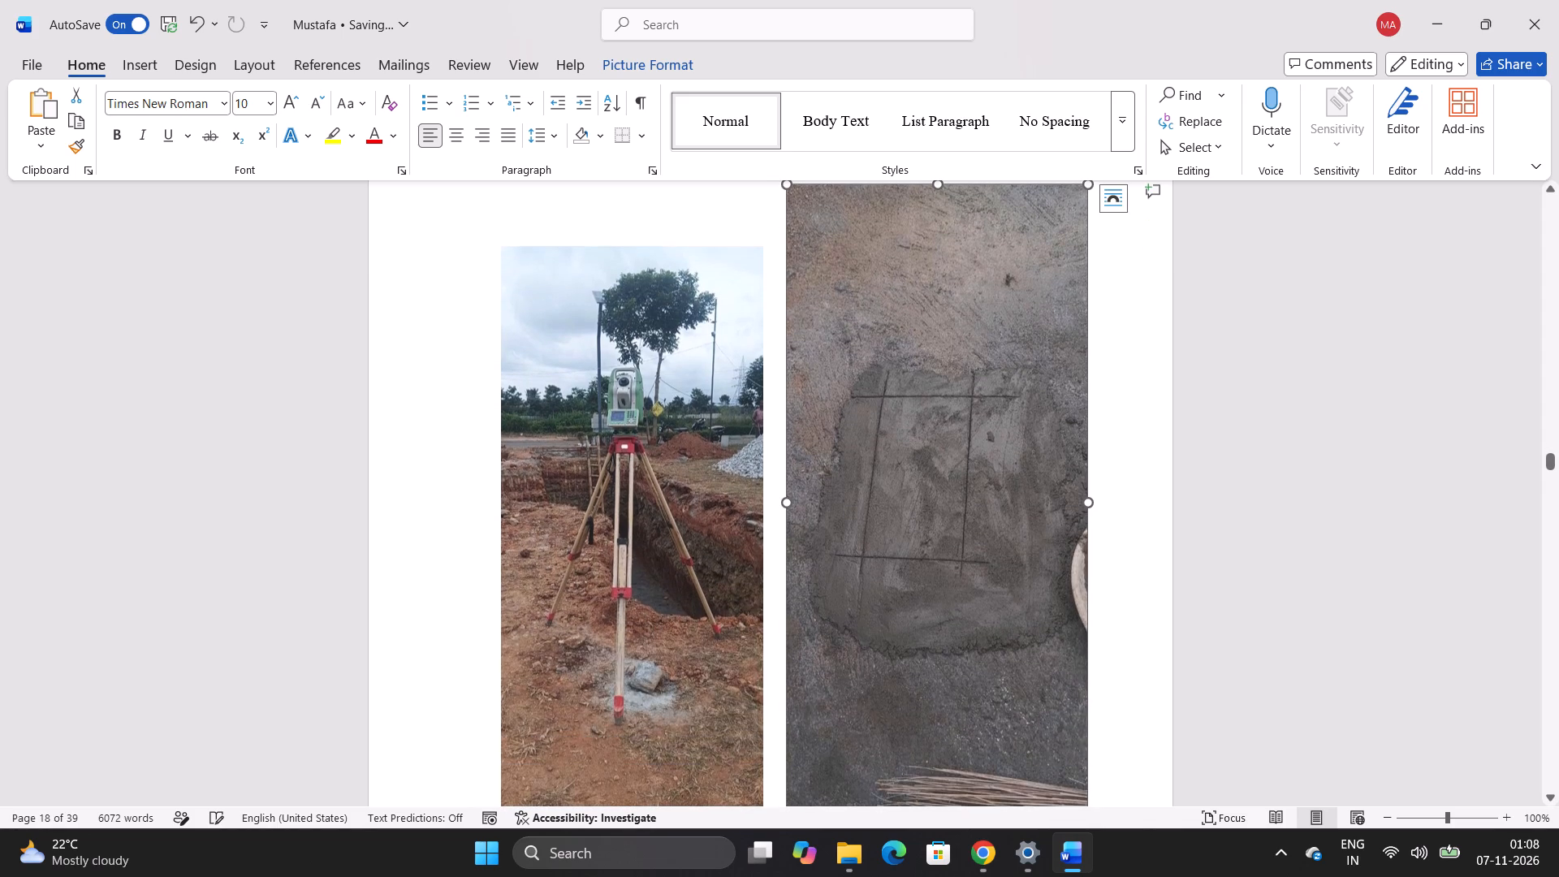
Enlarge the total station photo upward and slightly wider so its top edge lines up with the column marking photo.
left_click(668, 354)
scroll(668, 348, "up", 2)
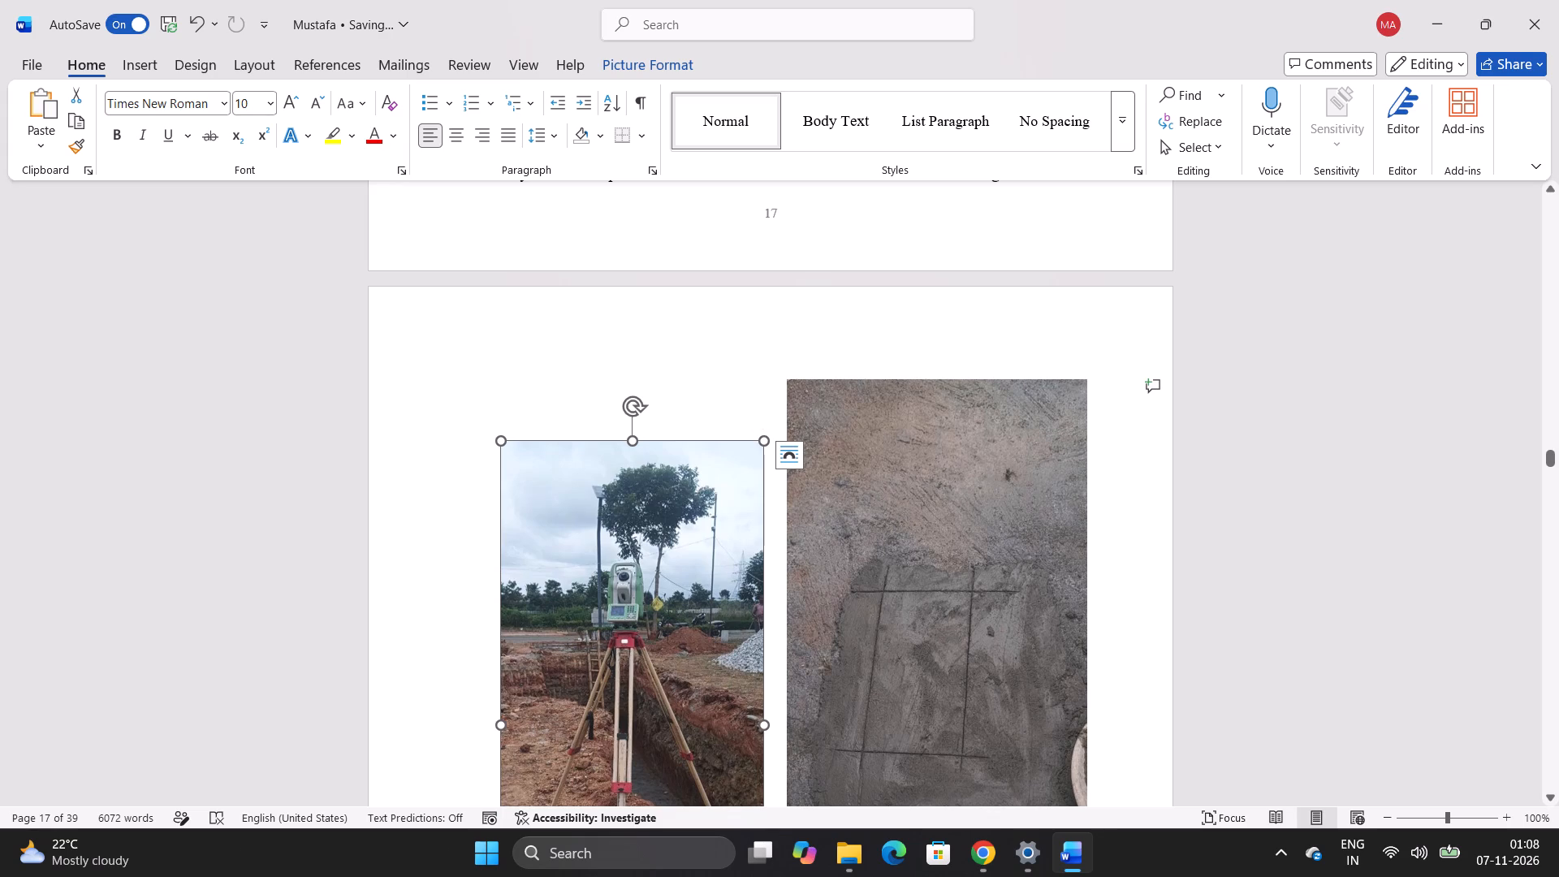
left_click_drag(763, 434, 769, 408)
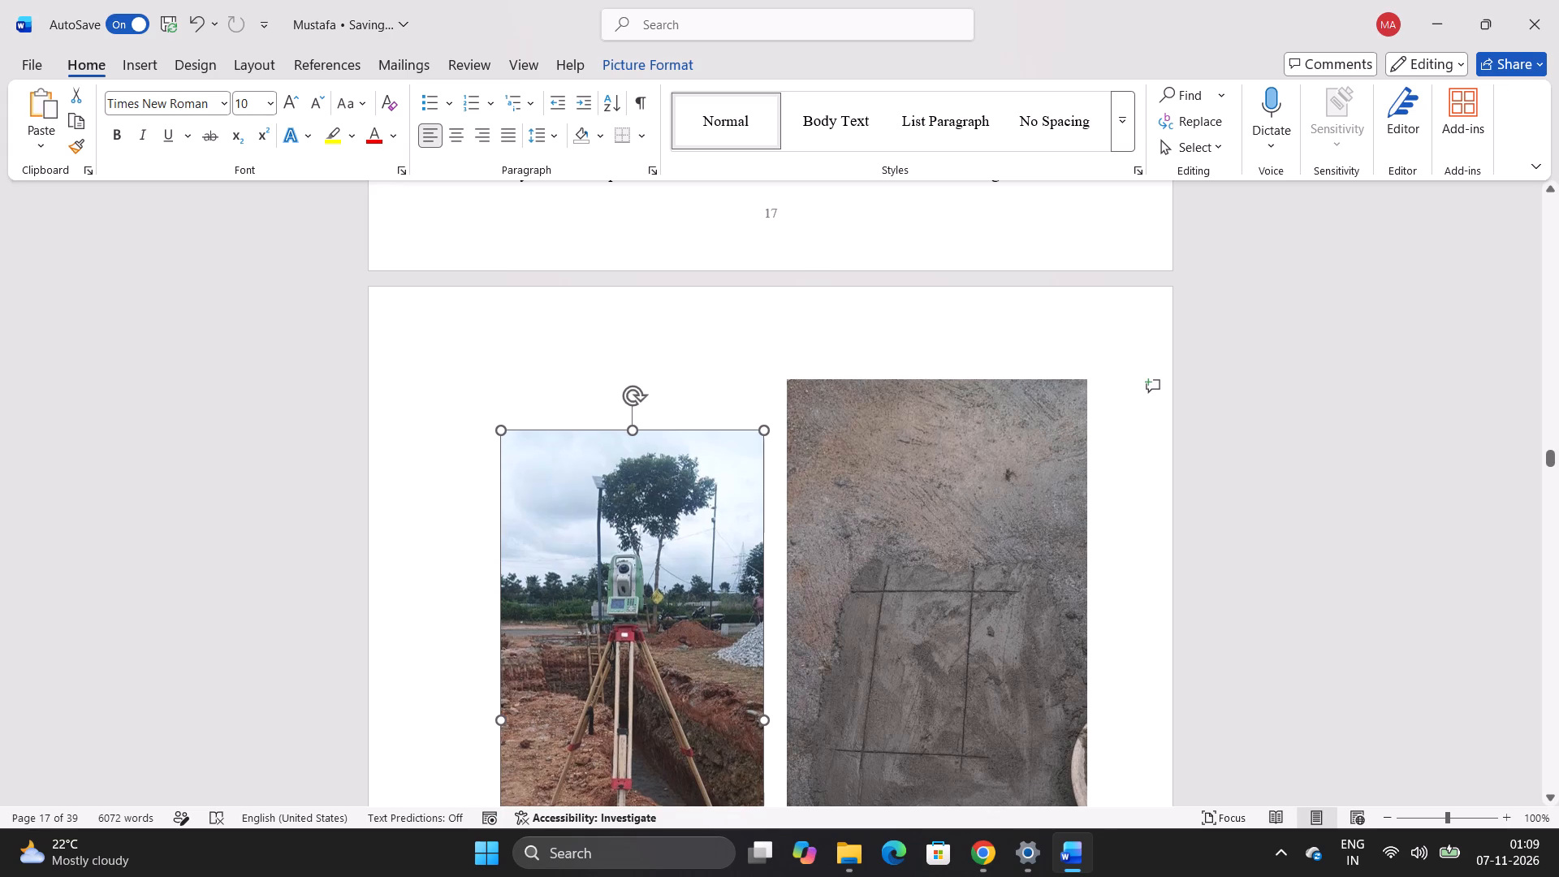
left_click_drag(769, 408, 774, 378)
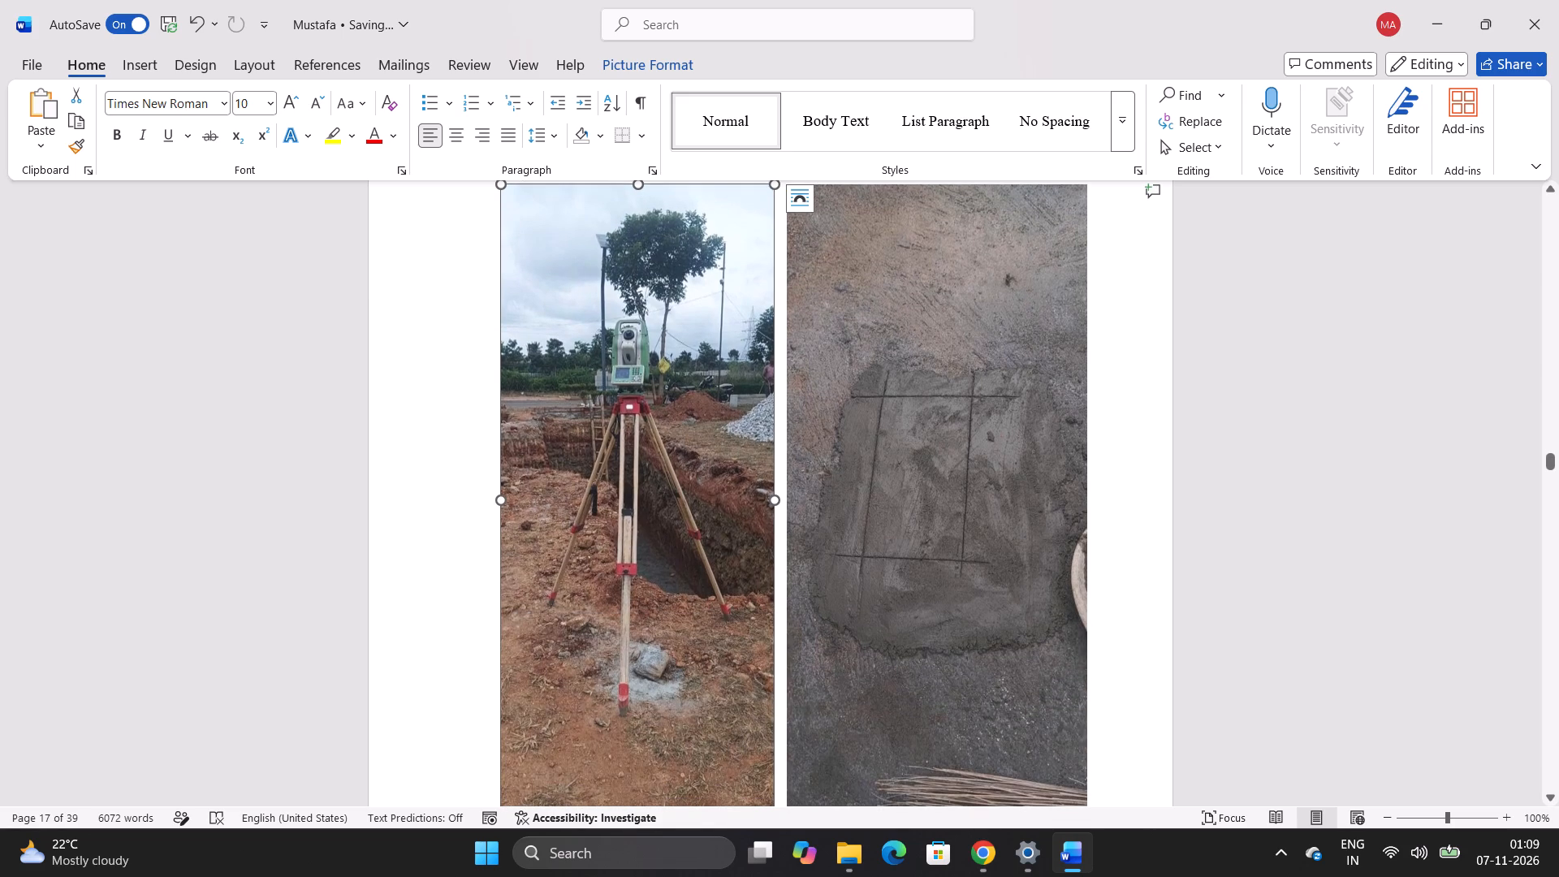
left_click(1105, 357)
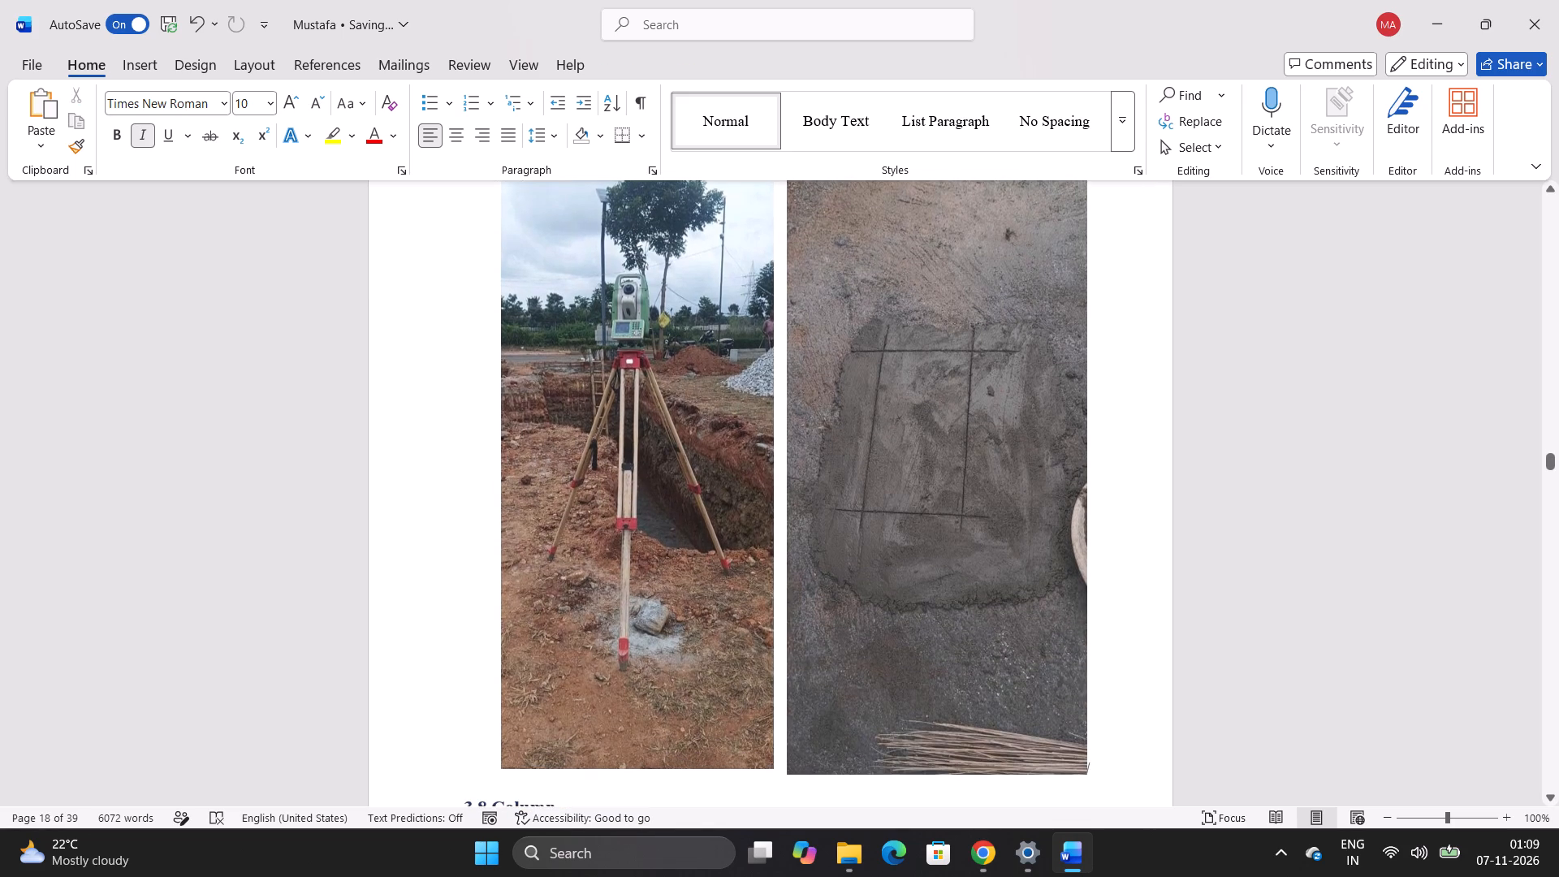
Review the layout from the total station and column marking photos through the column reinforcement and shuttering pages.
scroll(1144, 507, "up", 3)
scroll(1152, 507, "down", 6)
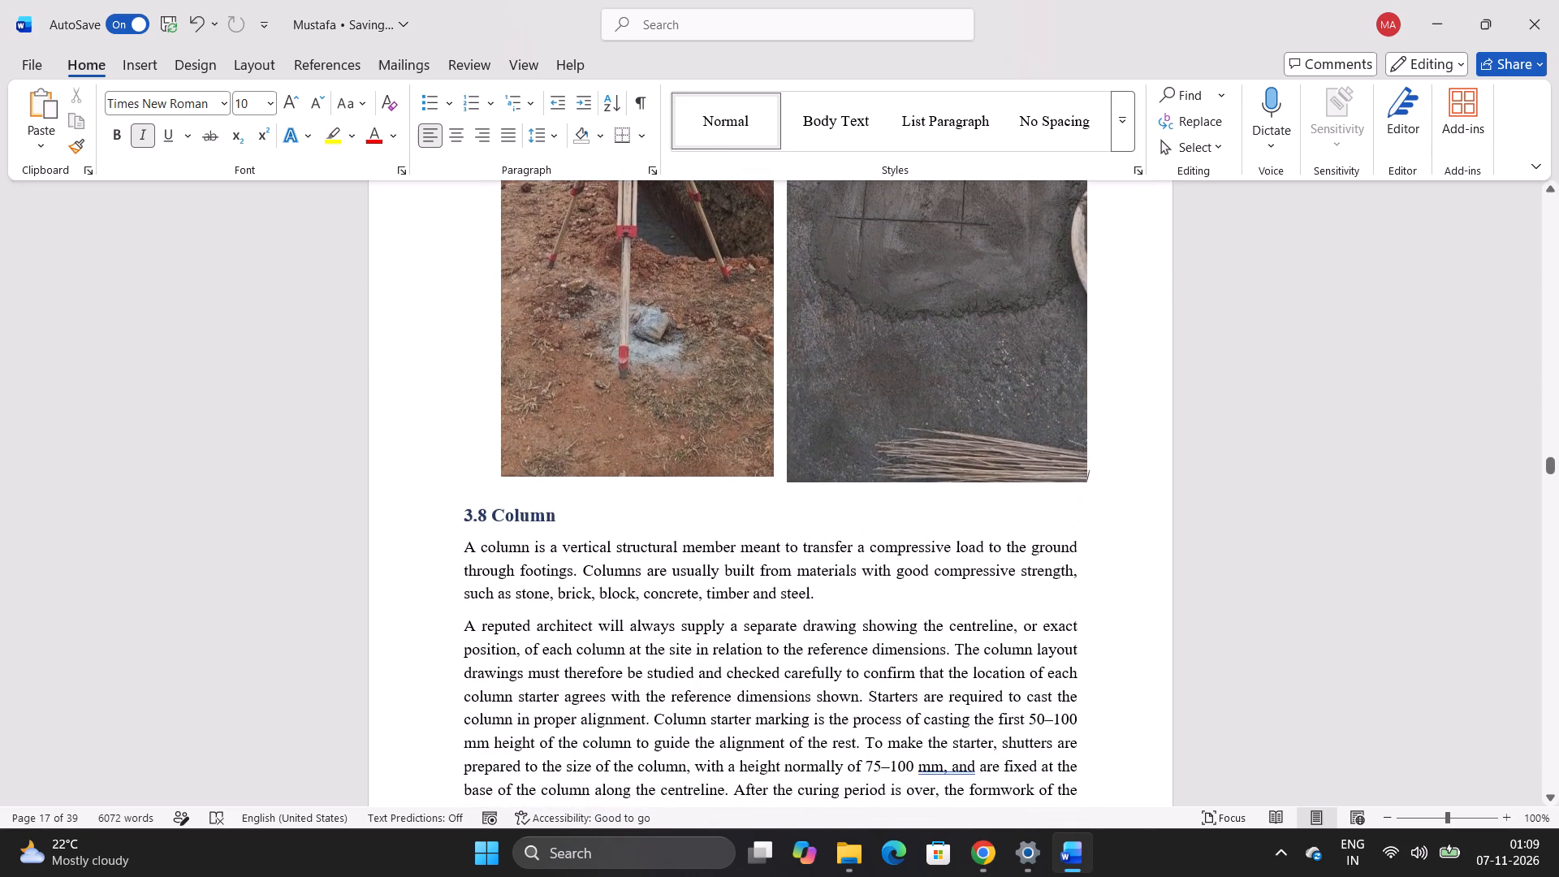
scroll(1152, 507, "down", 9)
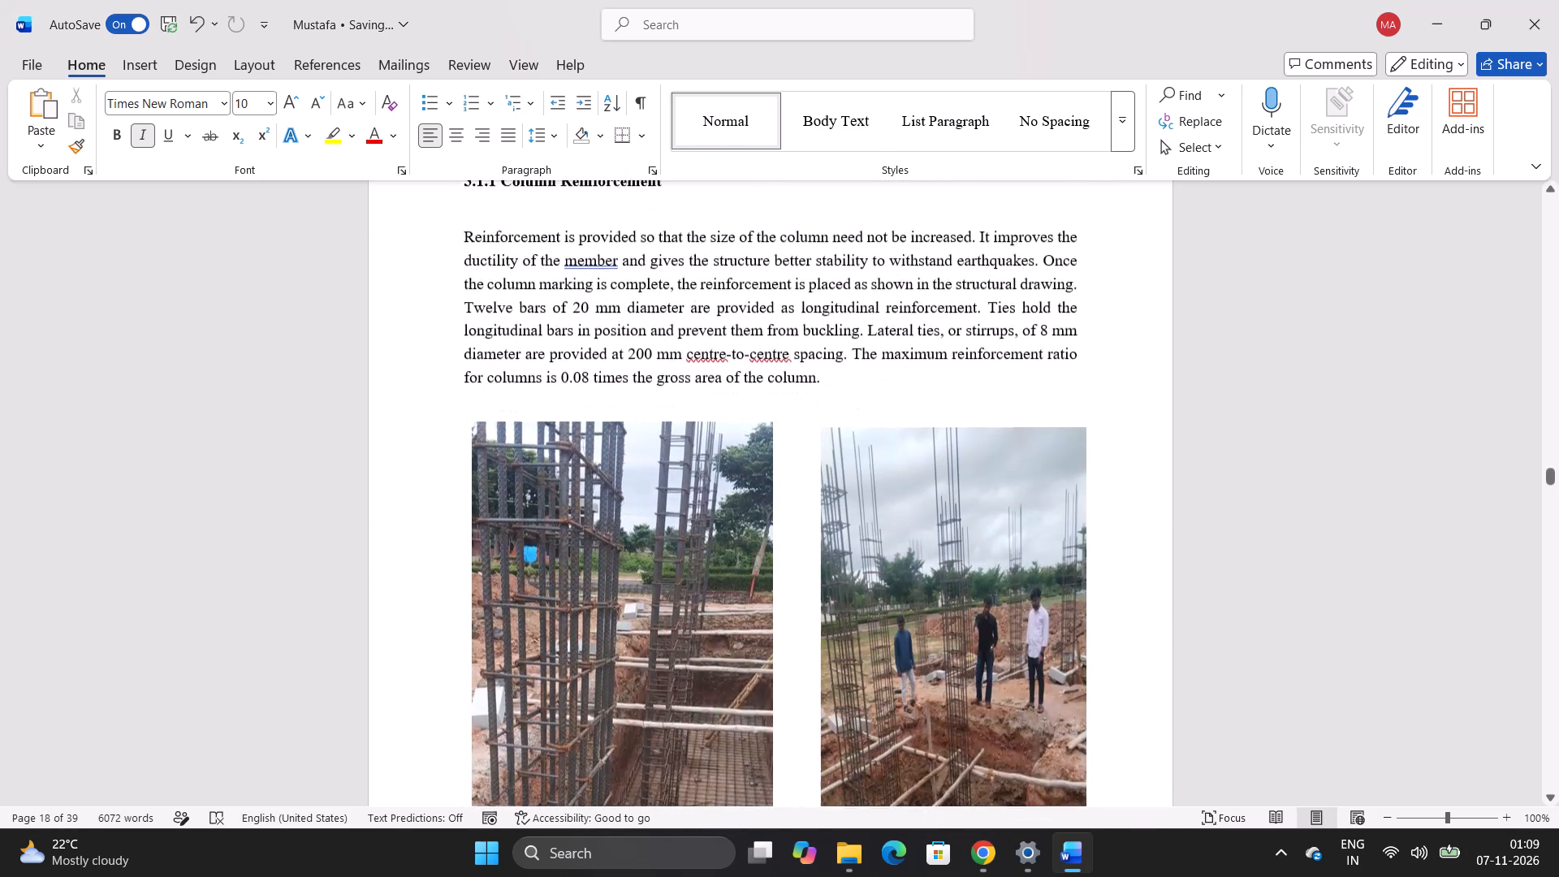
scroll(1135, 512, "down", 7)
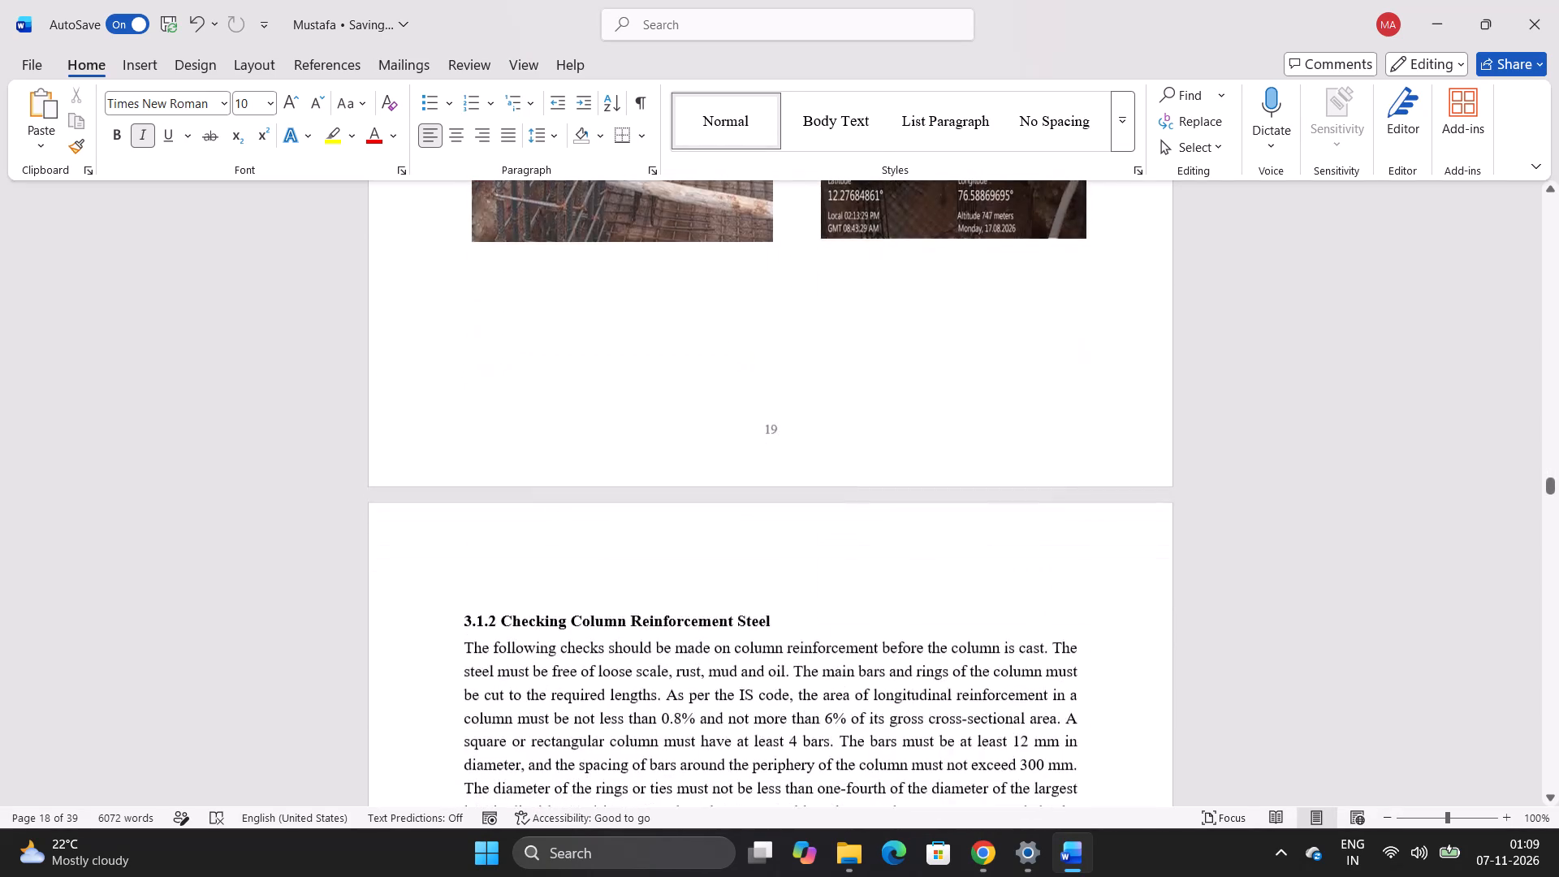
scroll(1129, 524, "down", 7)
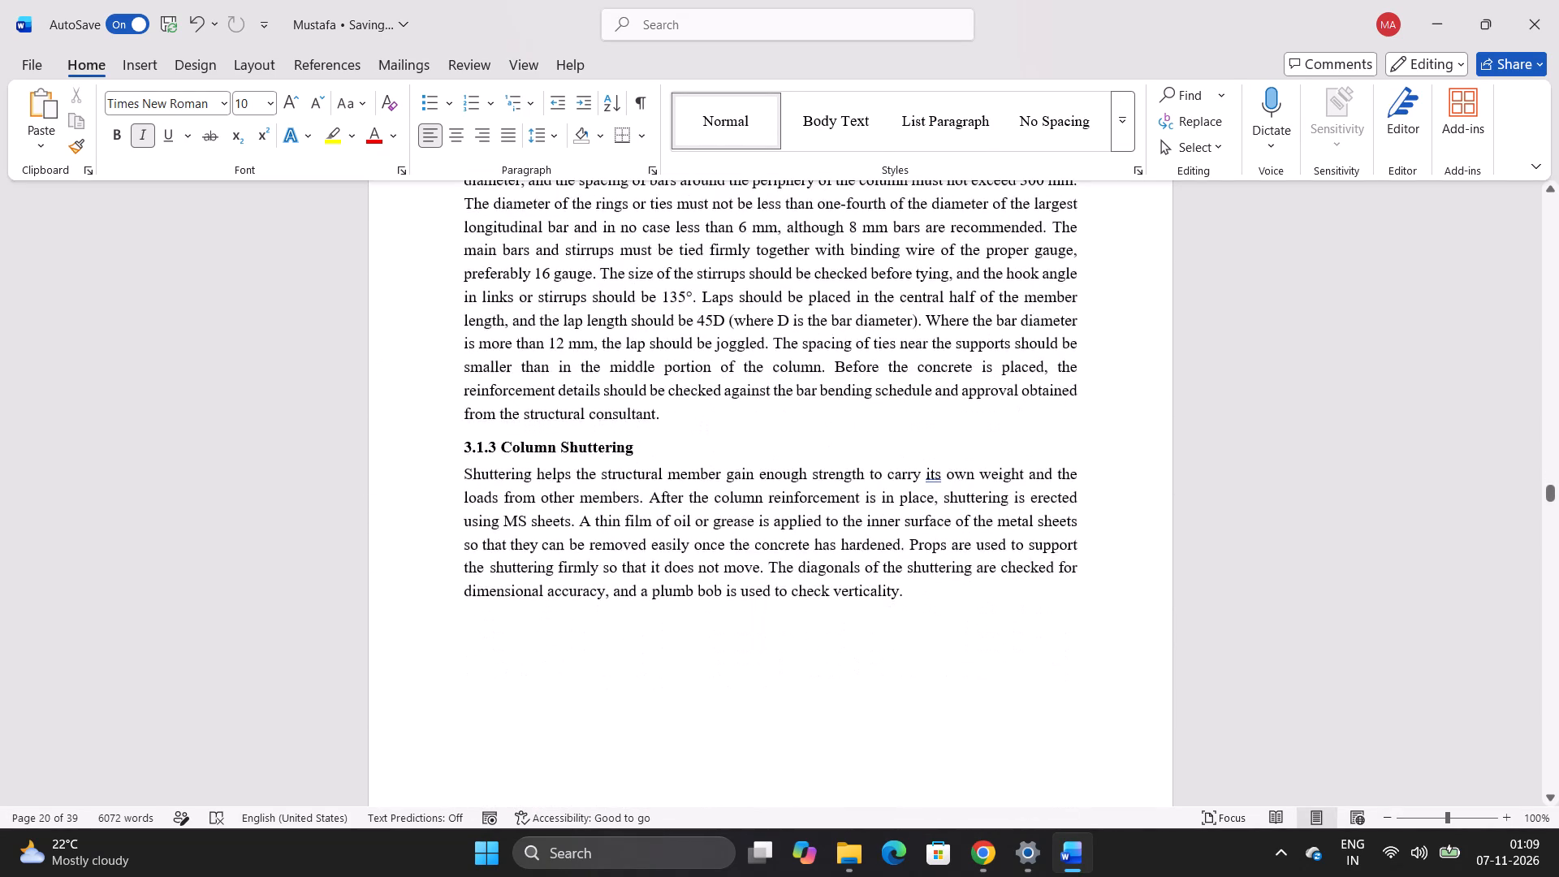
scroll(1129, 524, "down", 2)
scroll(1129, 524, "up", 15)
scroll(1159, 464, "up", 4)
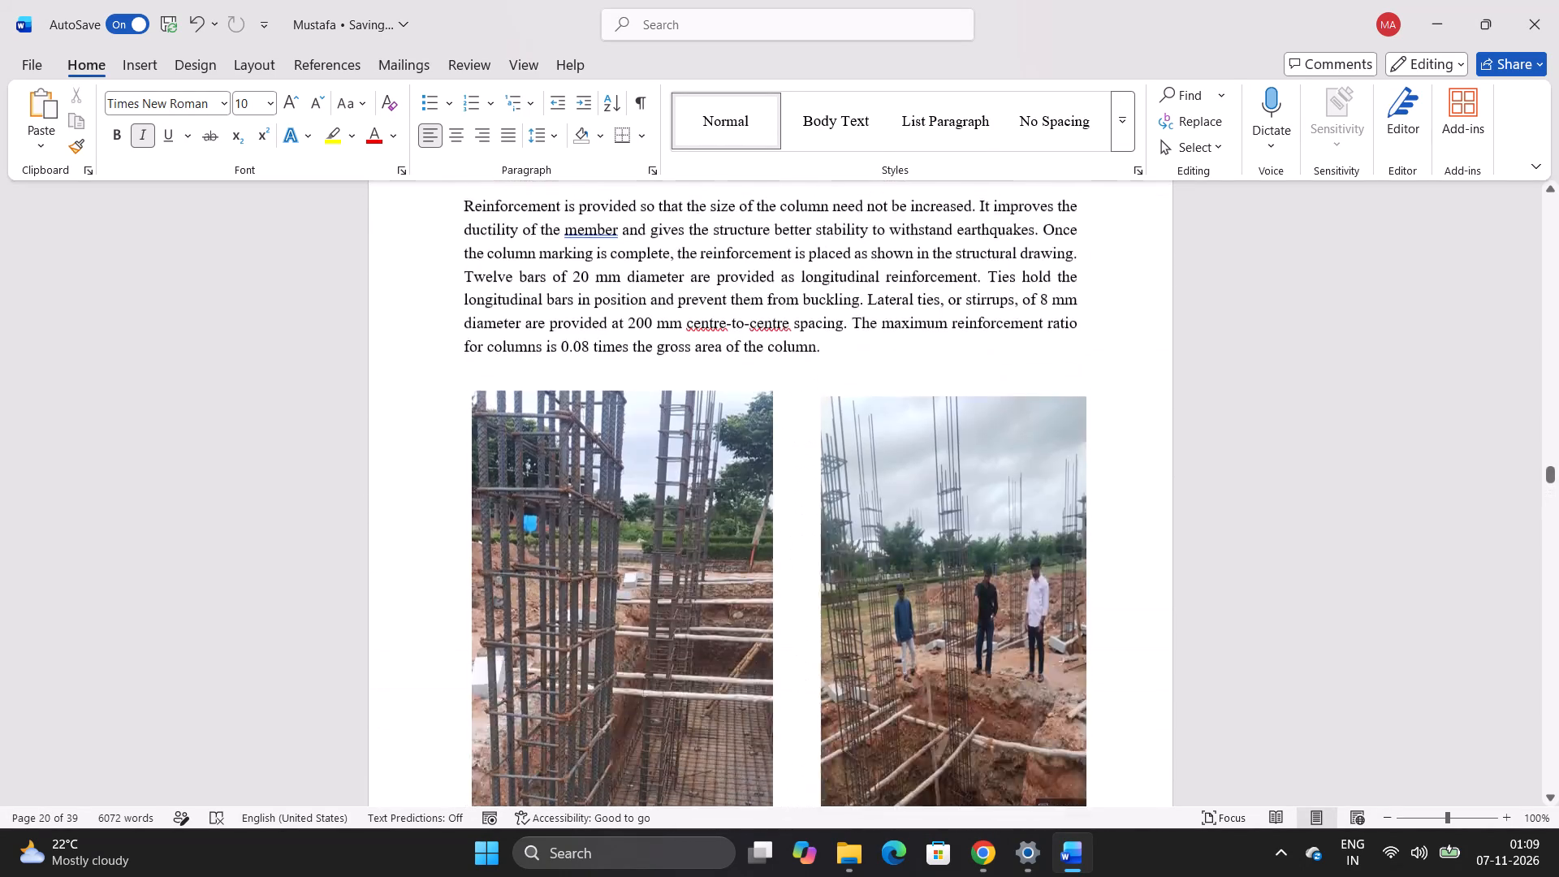
scroll(817, 525, "up", 7)
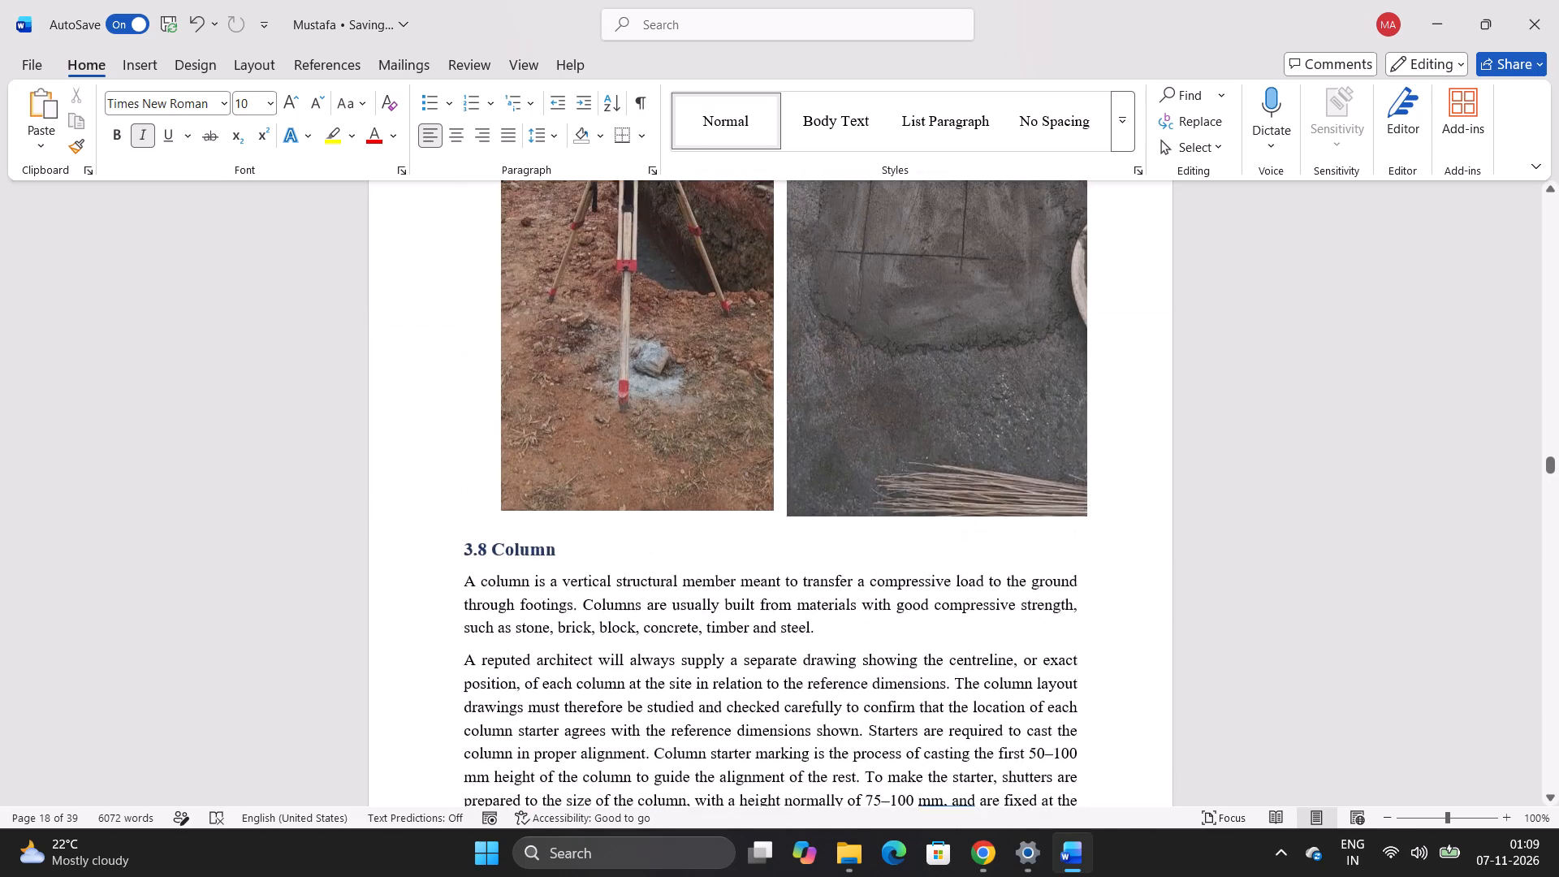
scroll(847, 500, "down", 3)
scroll(709, 463, "up", 11)
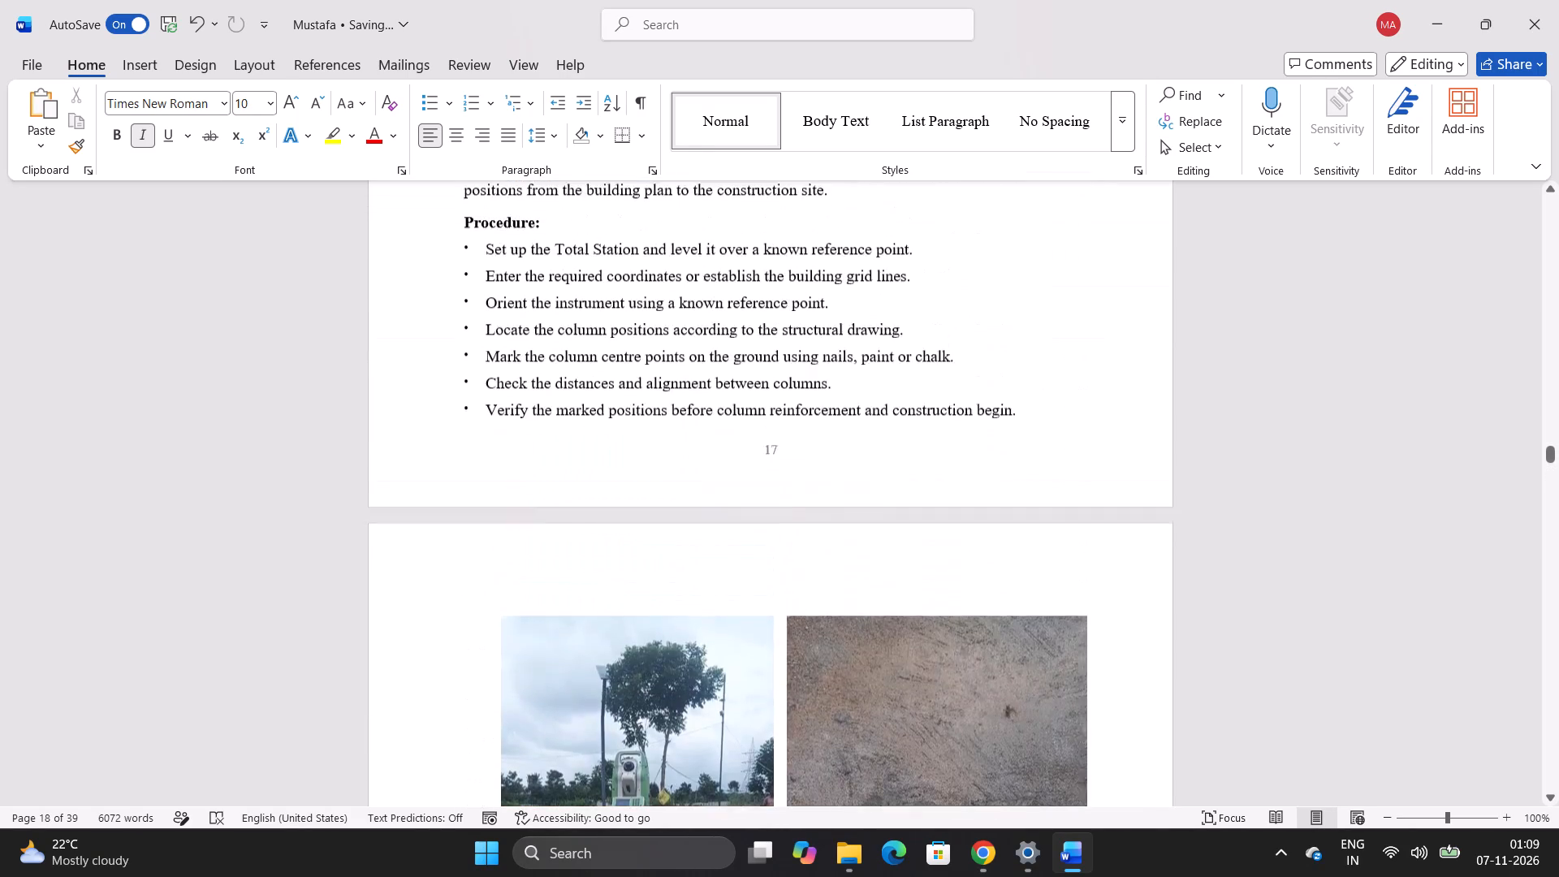
scroll(710, 450, "up", 3)
scroll(710, 450, "down", 9)
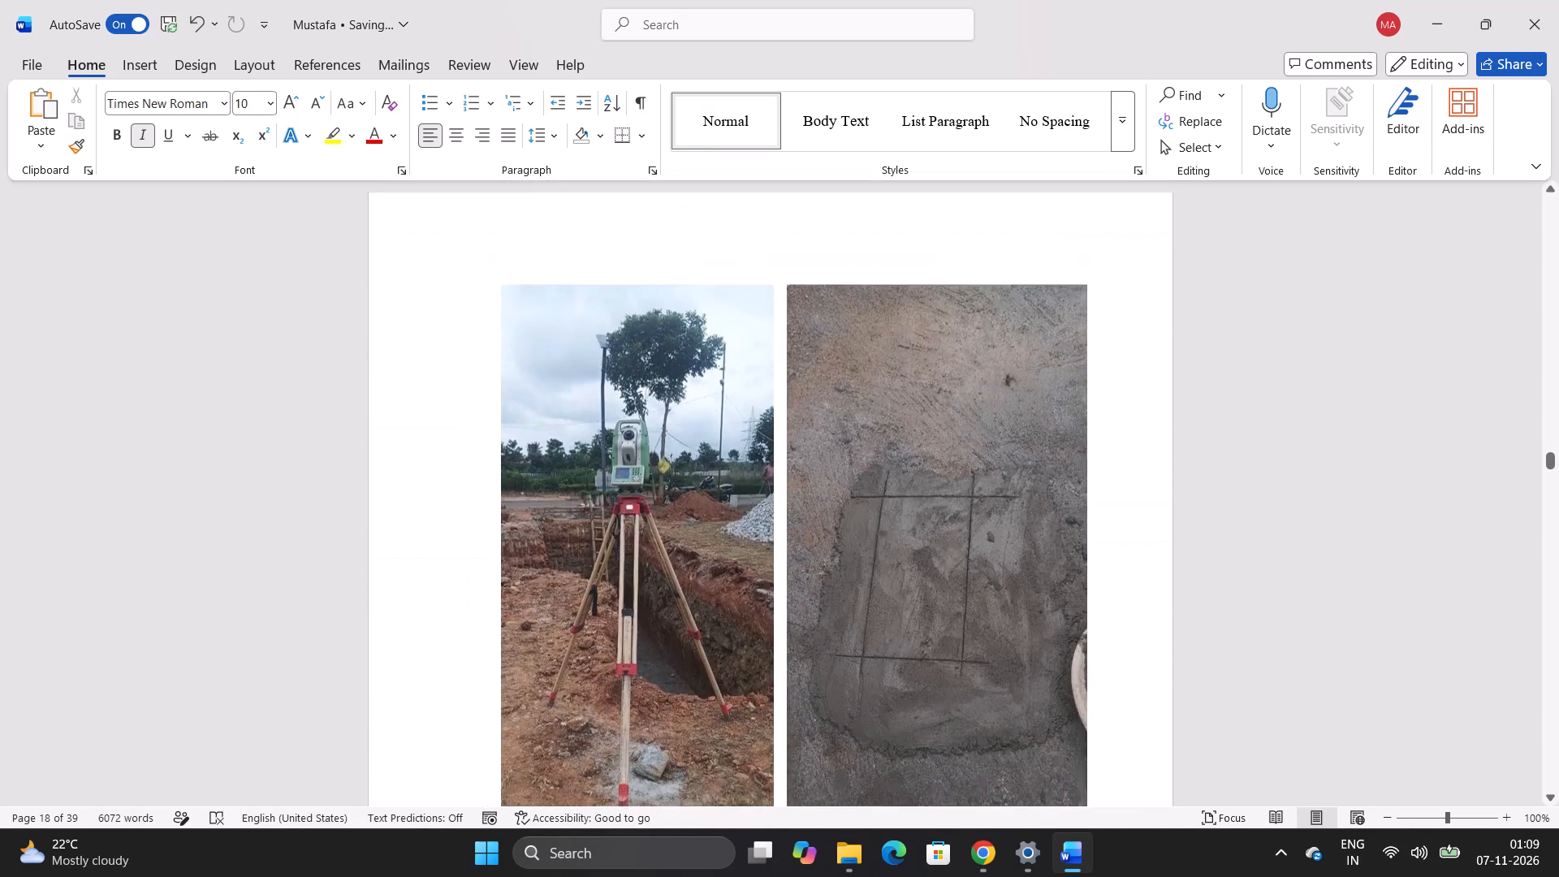
Renumber the Column Reinforcement heading as 3.8.1, continuing from the previous list with an advanced value.
scroll(710, 450, "down", 9)
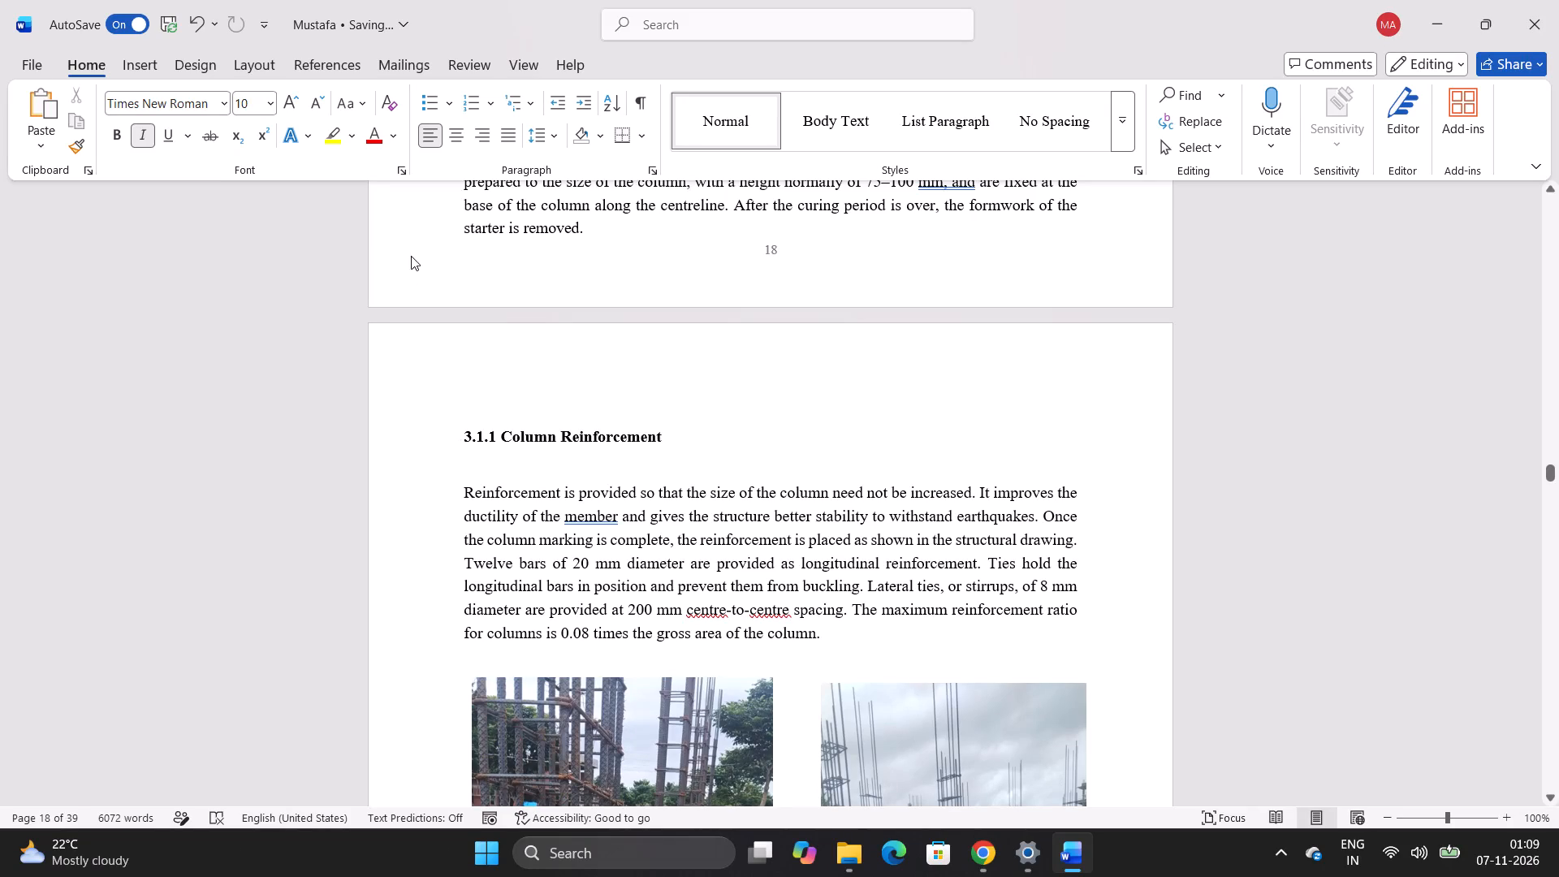
left_click(482, 434)
left_click(496, 111)
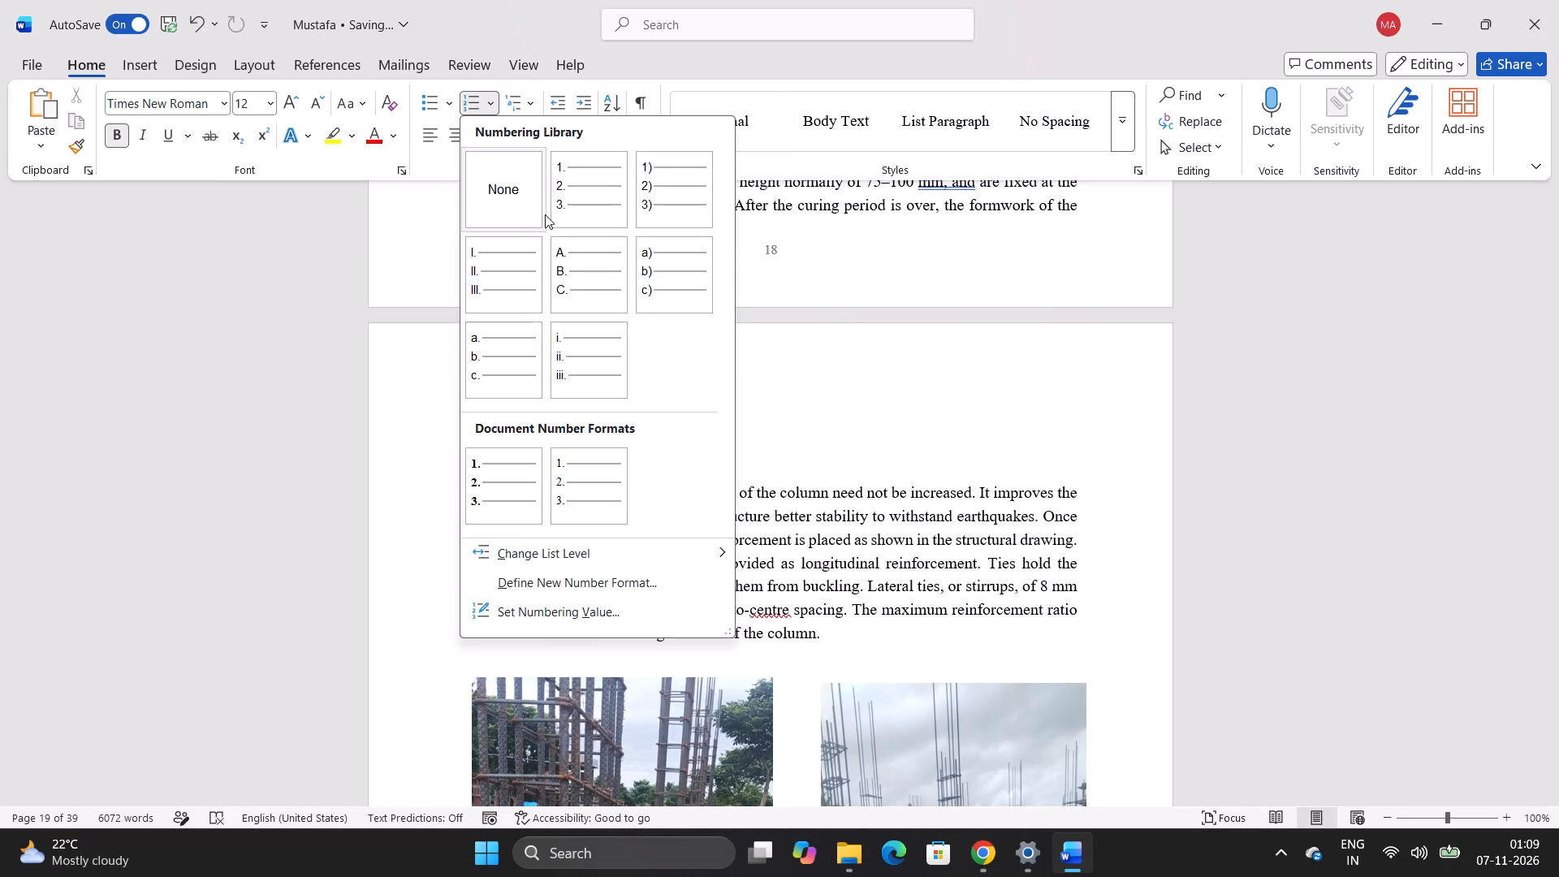
left_click(516, 605)
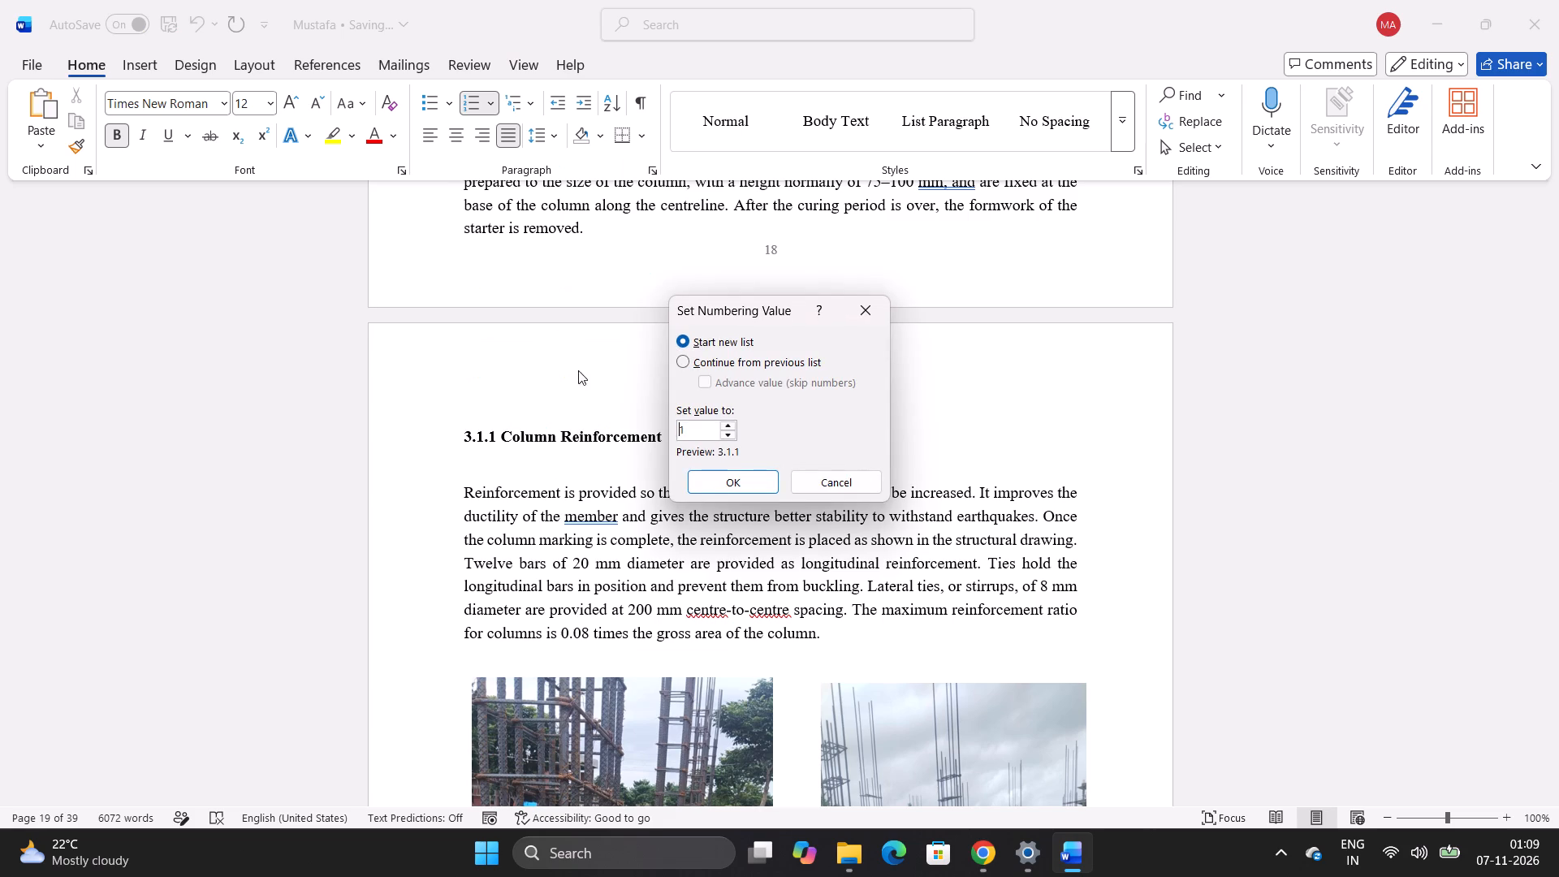
left_click(681, 360)
left_click(699, 378)
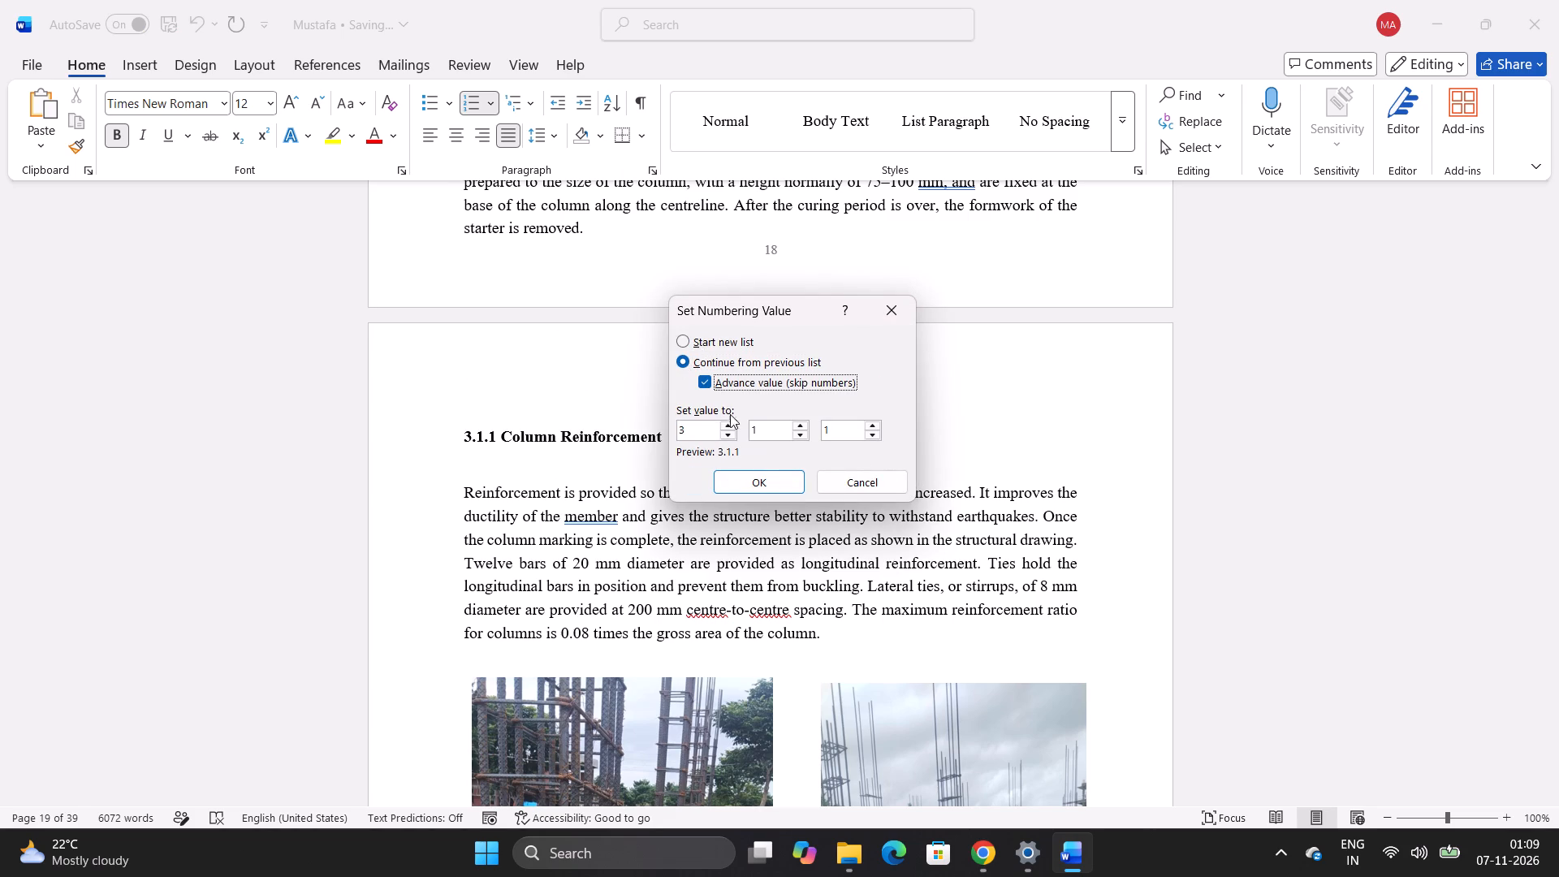
left_click(773, 426)
key("BackSpace")
key("8")
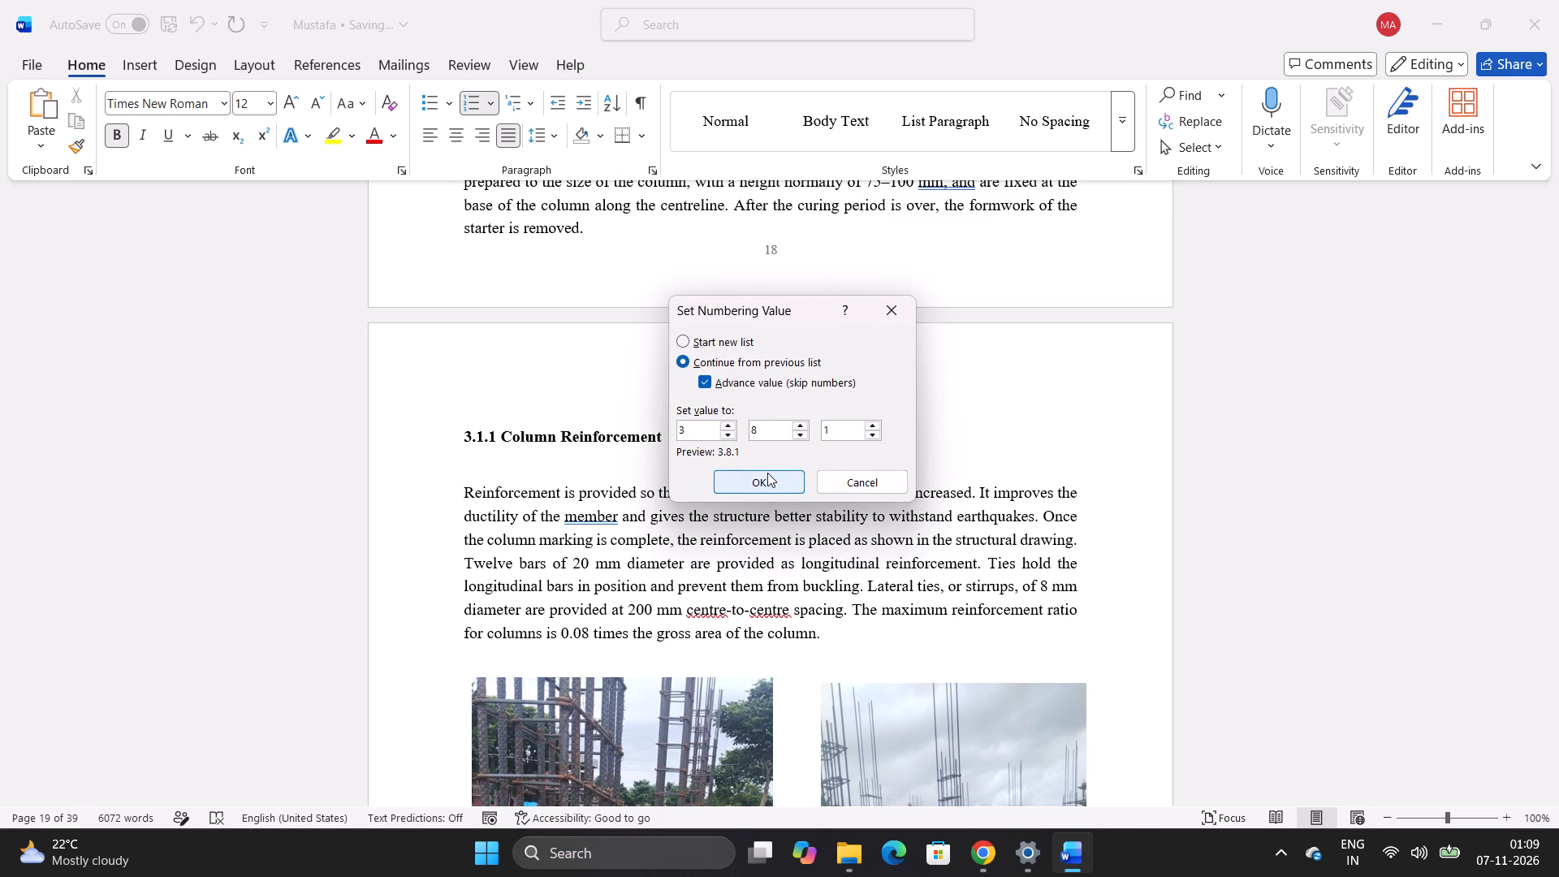
left_click(767, 473)
left_click(915, 387)
Check the column subsection numbering and page layout from Column Reinforcement through Column Concreting to the 3.9 Plinth Beam heading.
scroll(915, 387, "down", 3)
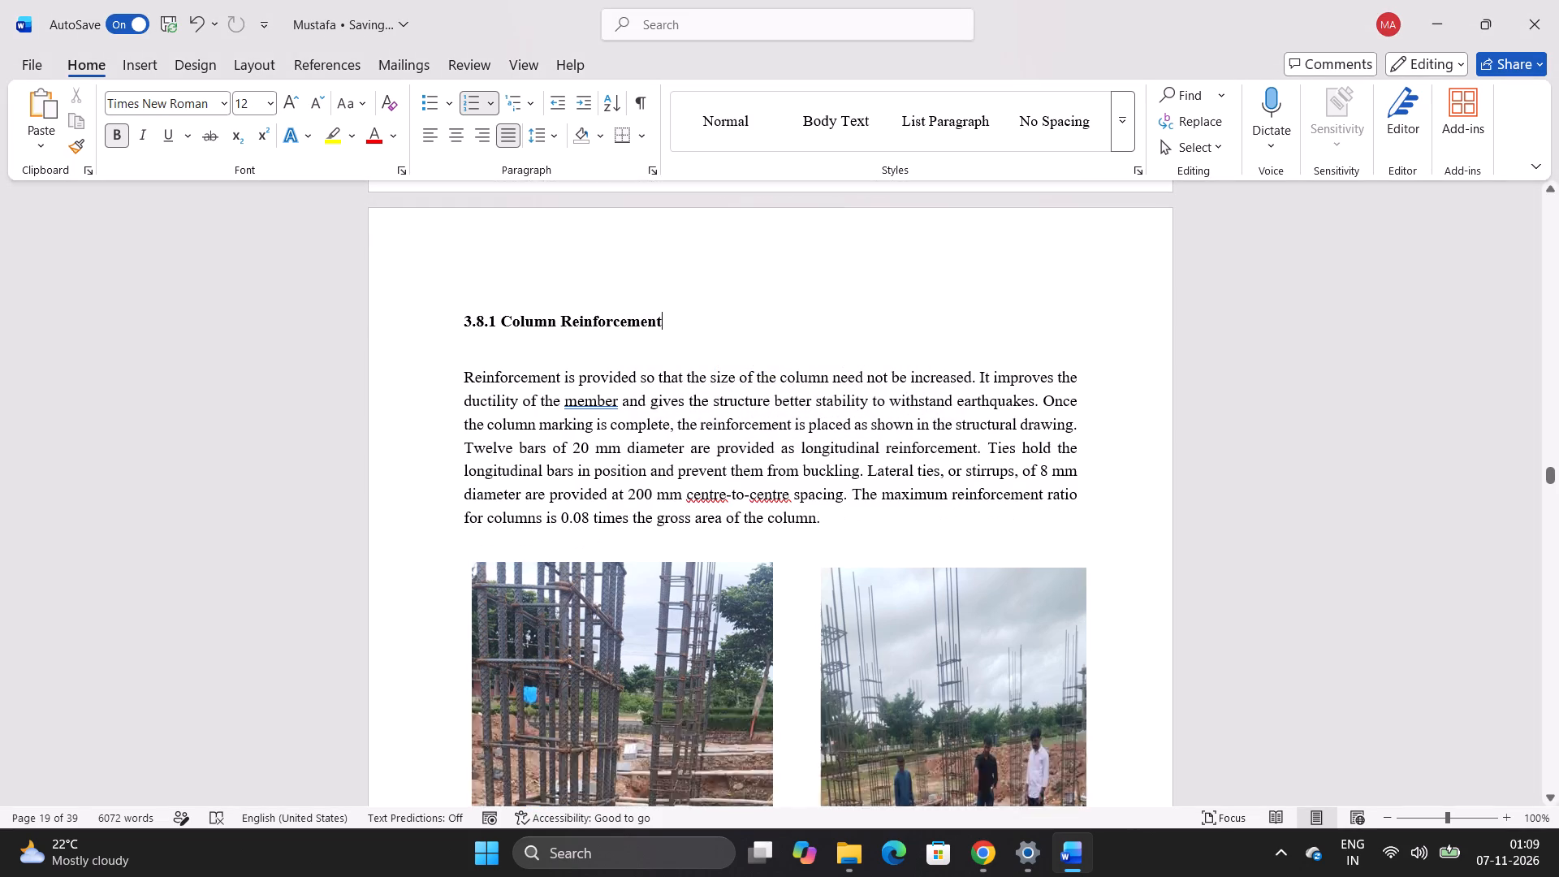
scroll(915, 387, "down", 11)
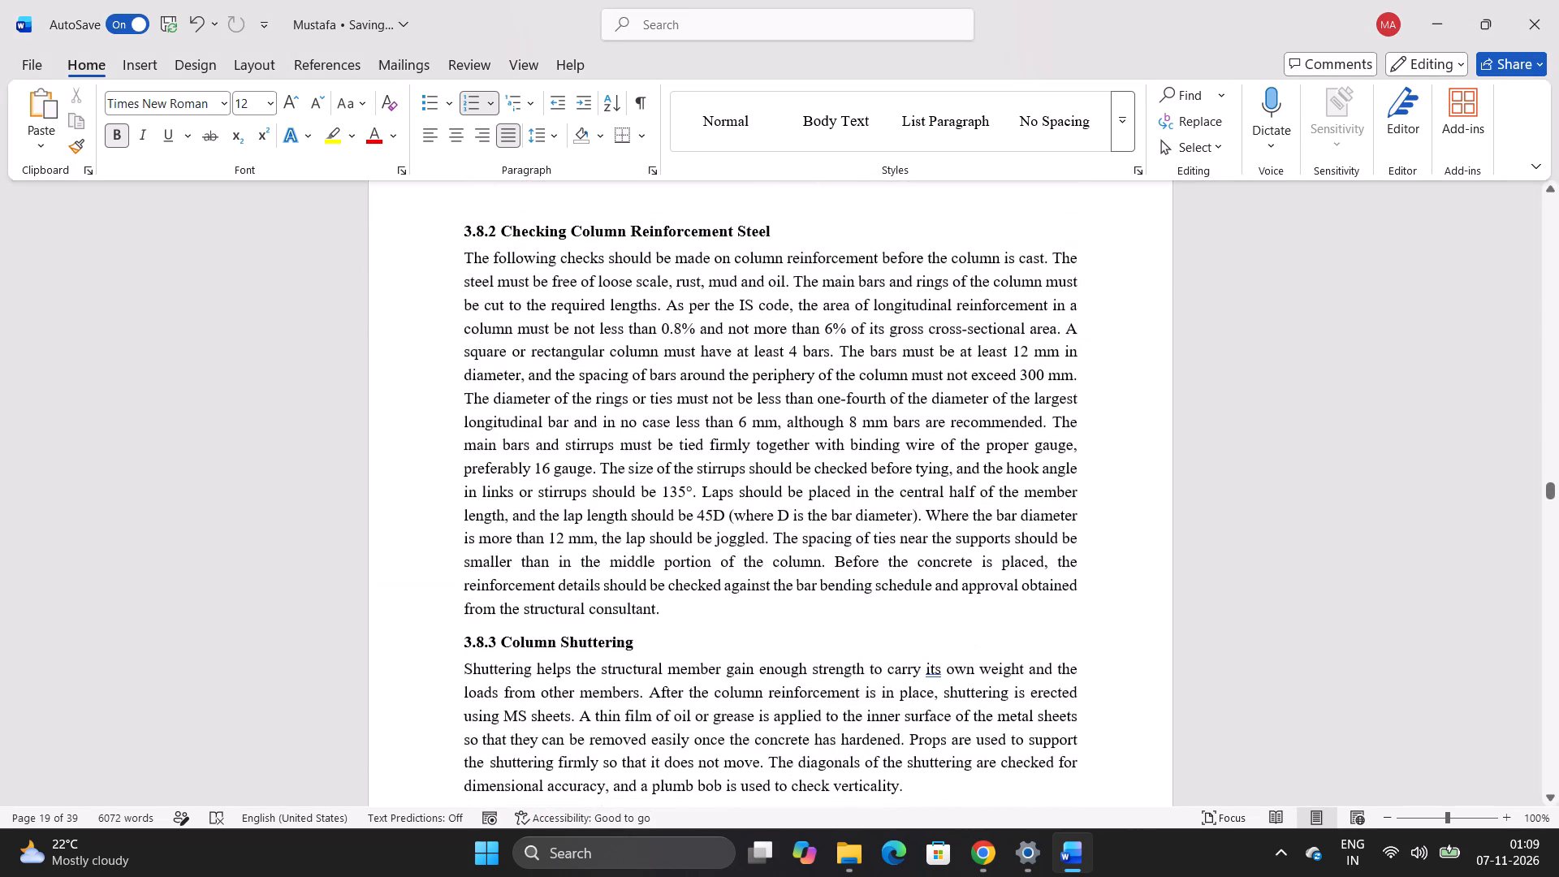
scroll(529, 349, "down", 3)
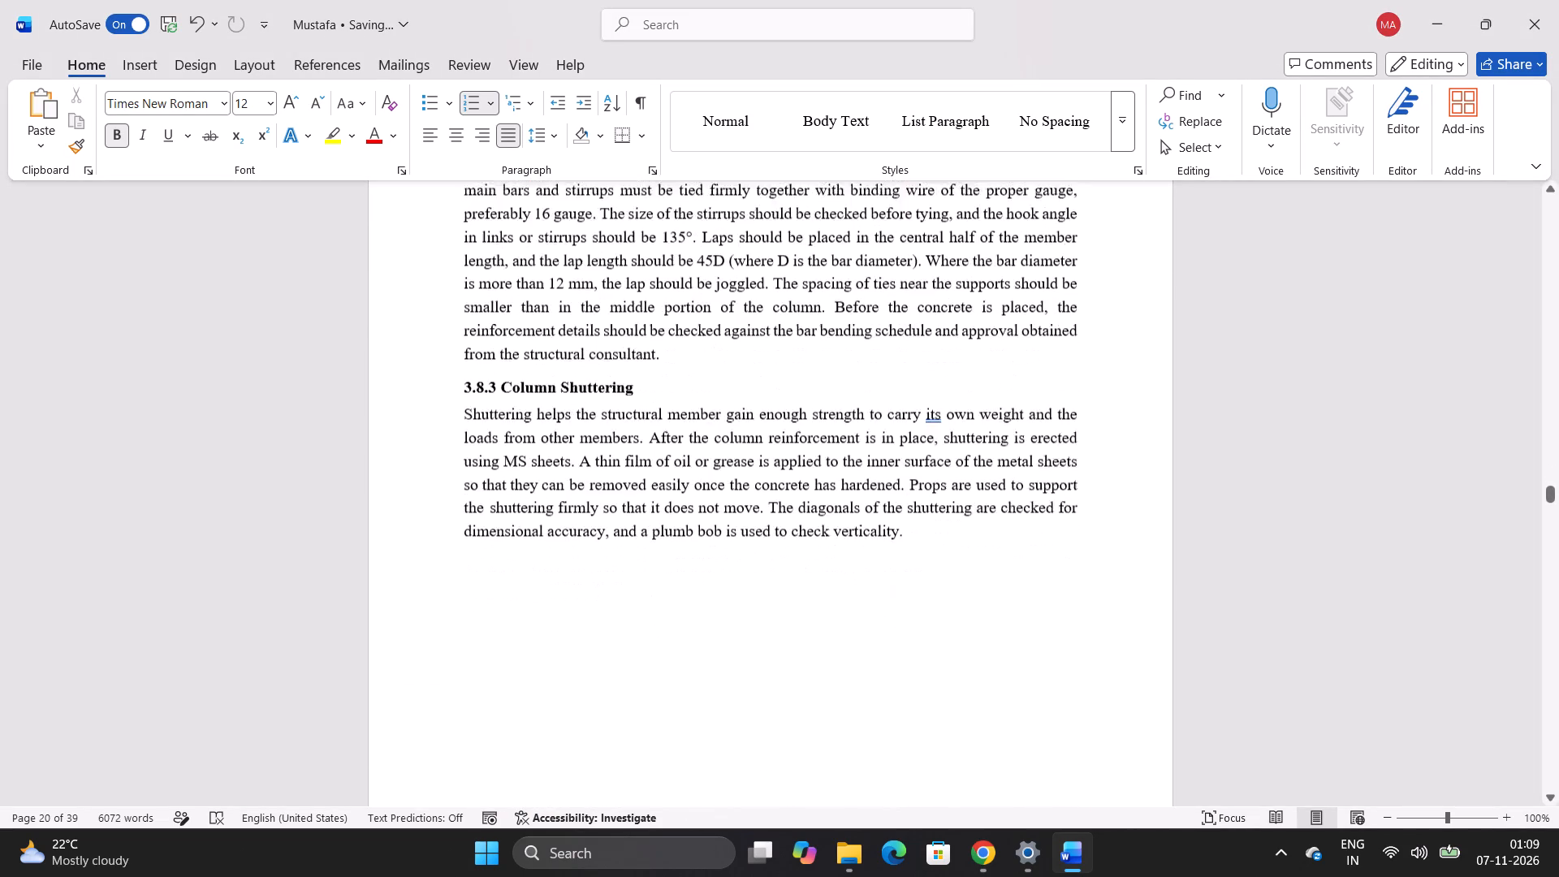
scroll(555, 413, "down", 3)
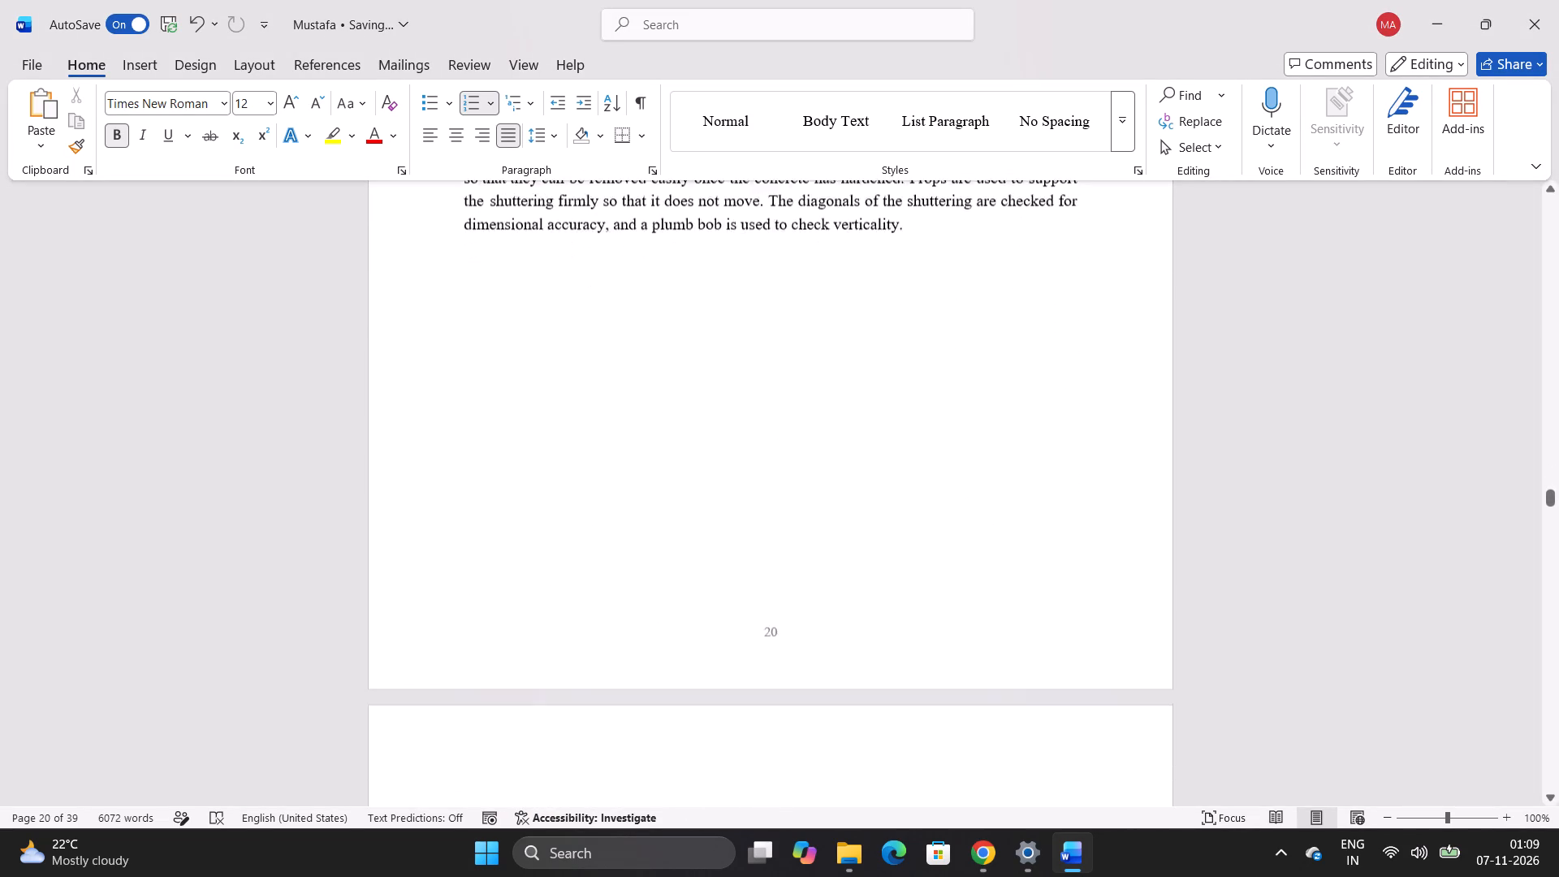
scroll(564, 392, "down", 11)
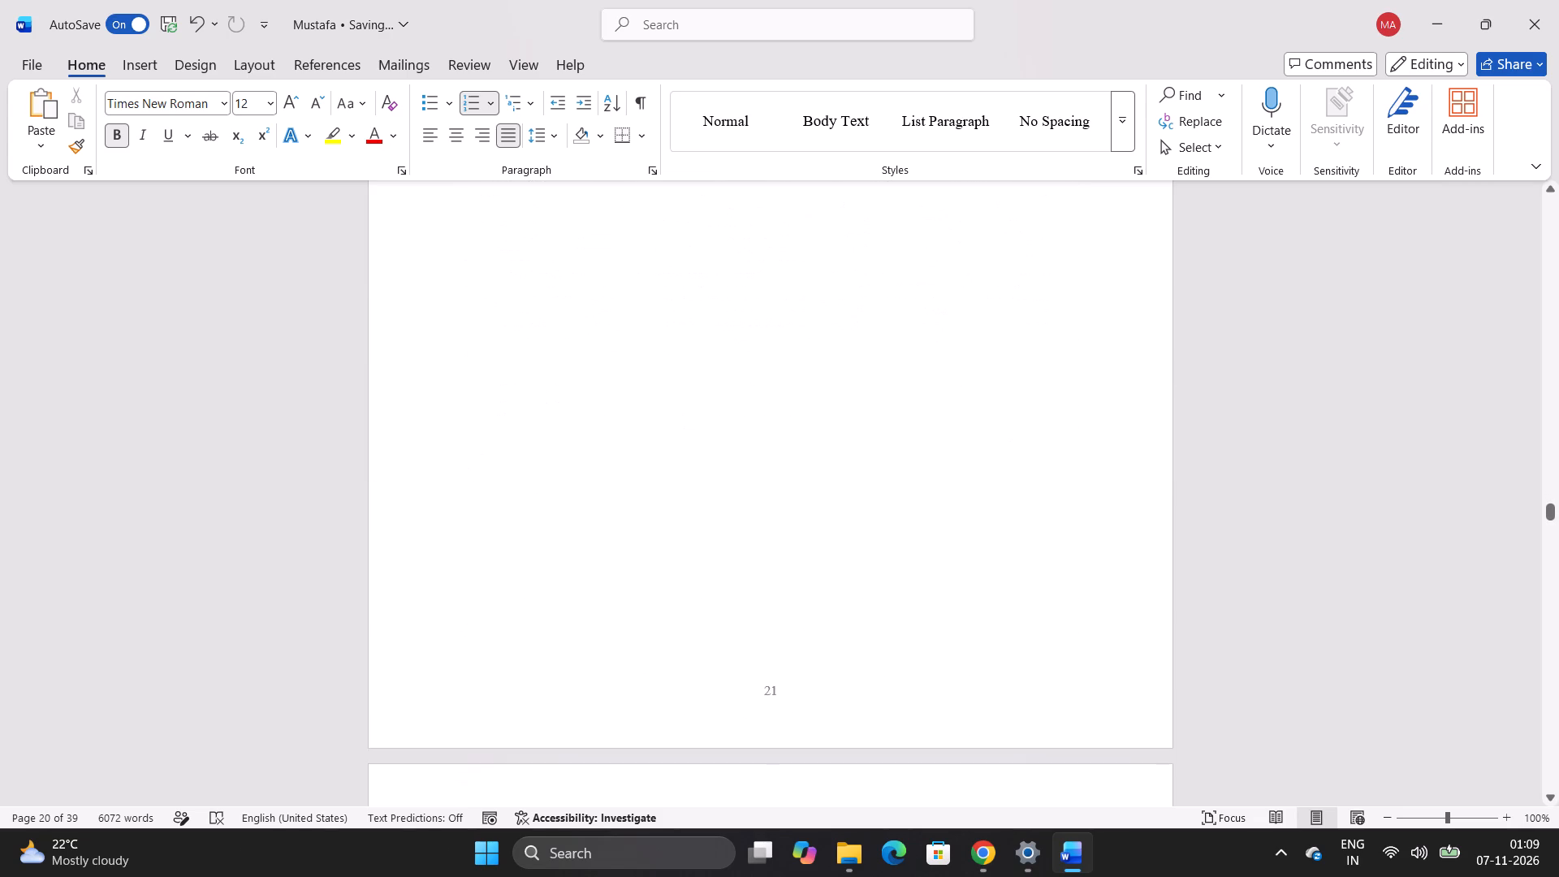
scroll(550, 389, "up", 6)
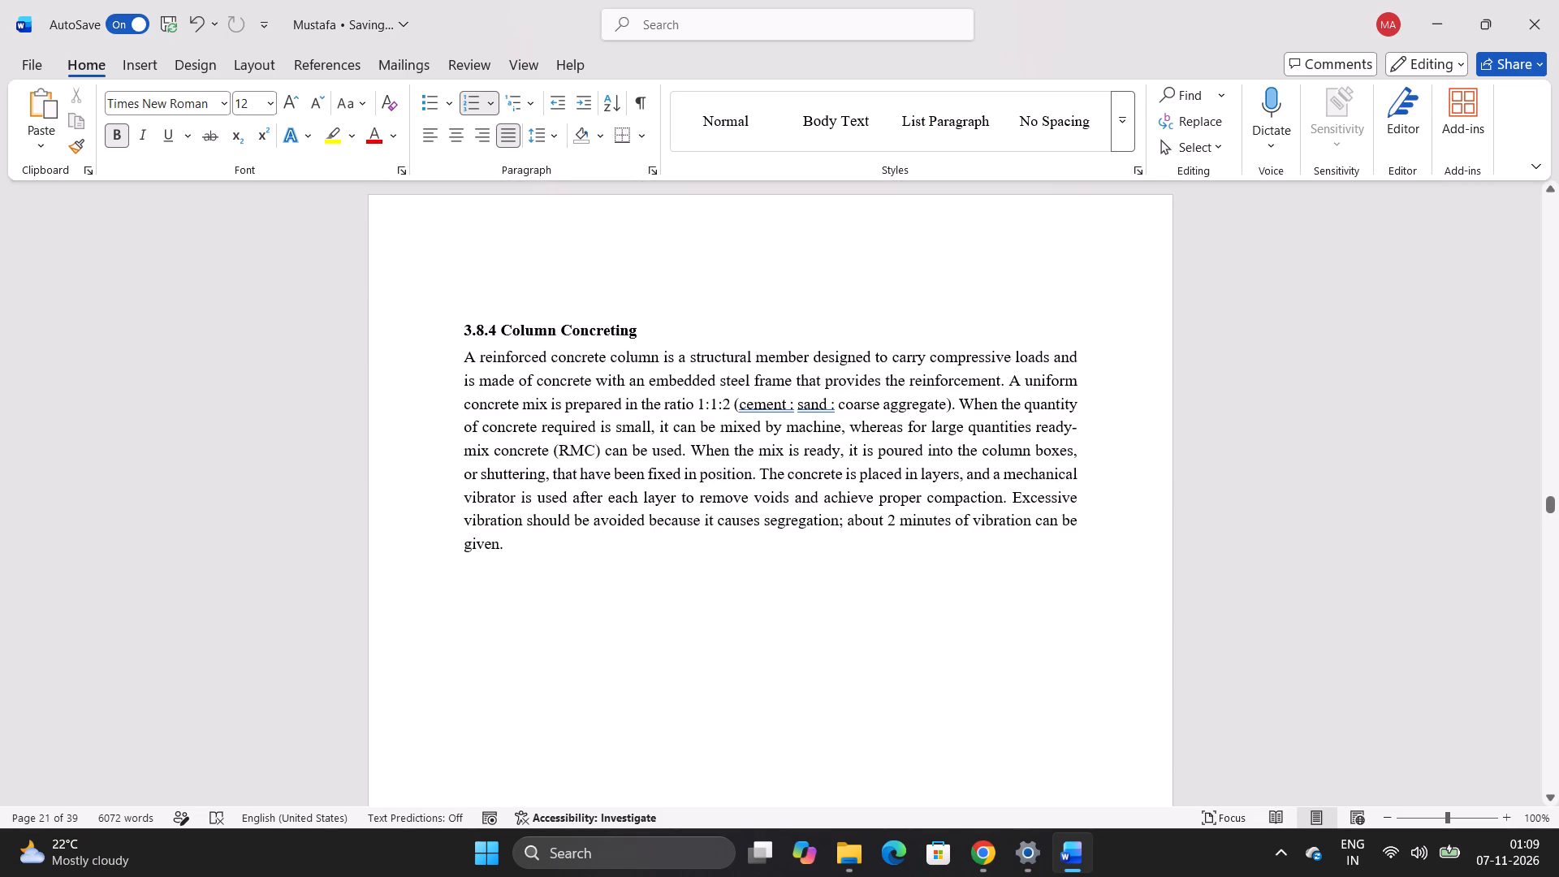
scroll(559, 379, "up", 1)
scroll(559, 379, "down", 8)
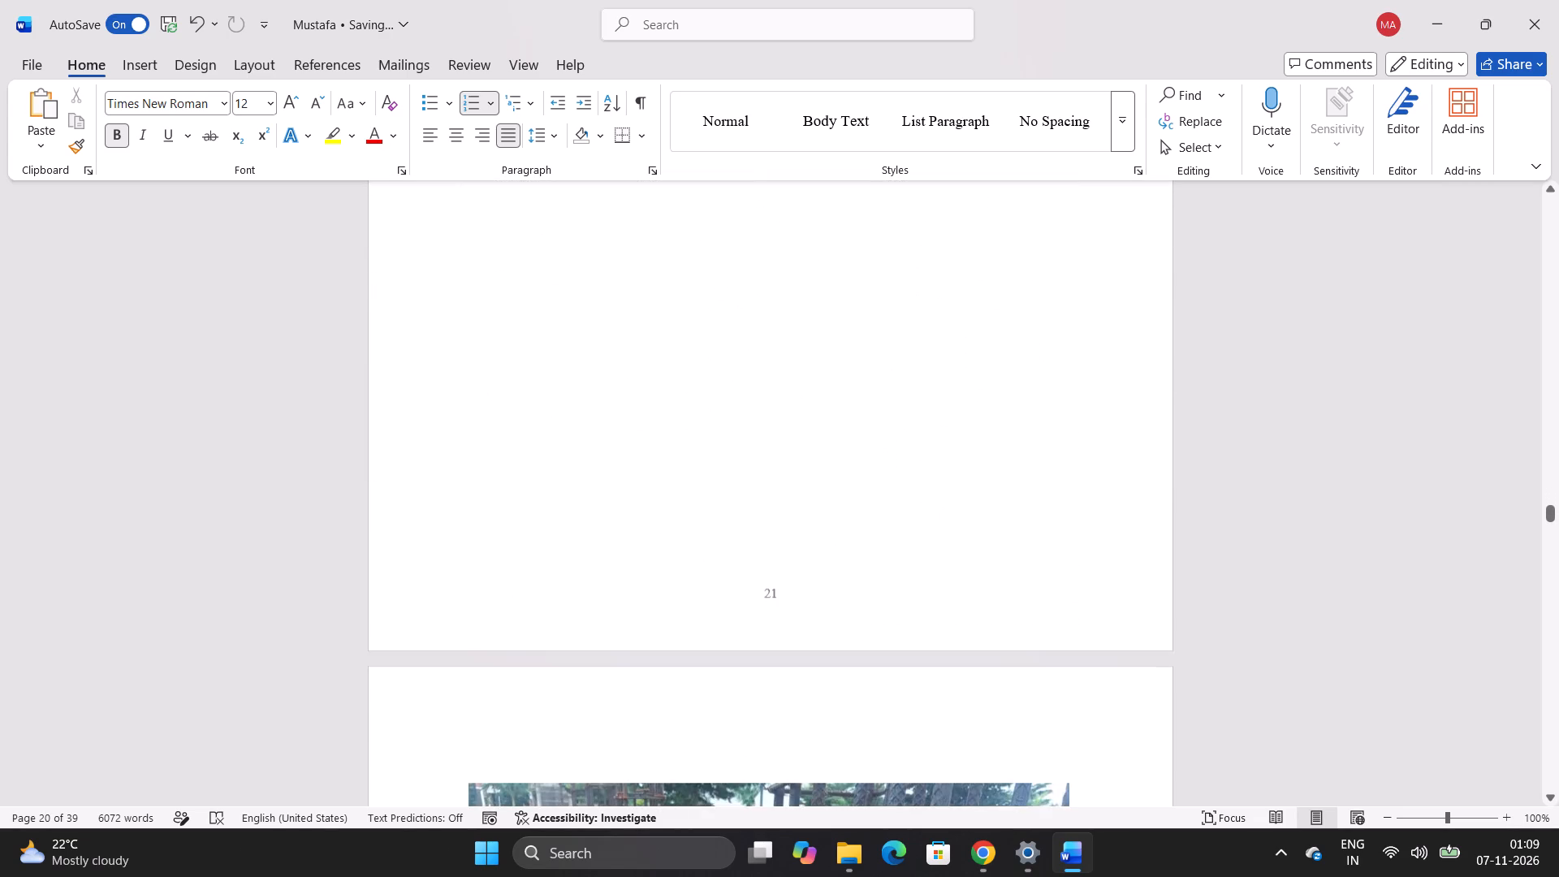
scroll(572, 395, "down", 13)
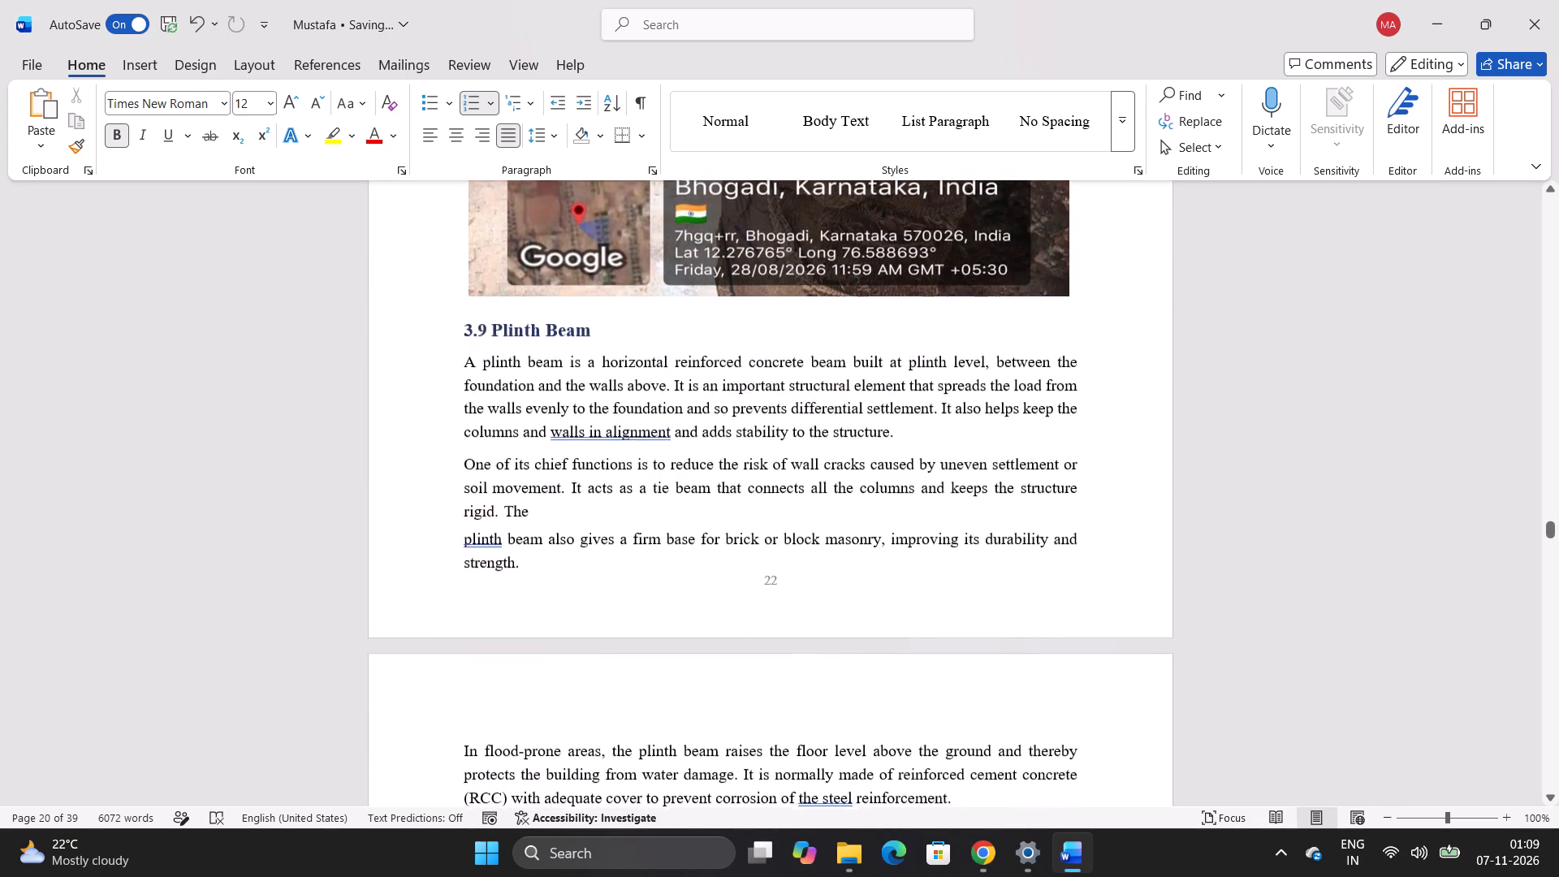
Move the burlap-wrapped column photo from above the 3.9 Plinth Beam heading to the blank space beneath the 3.8.4 Column Concreting text.
scroll(575, 439, "up", 8)
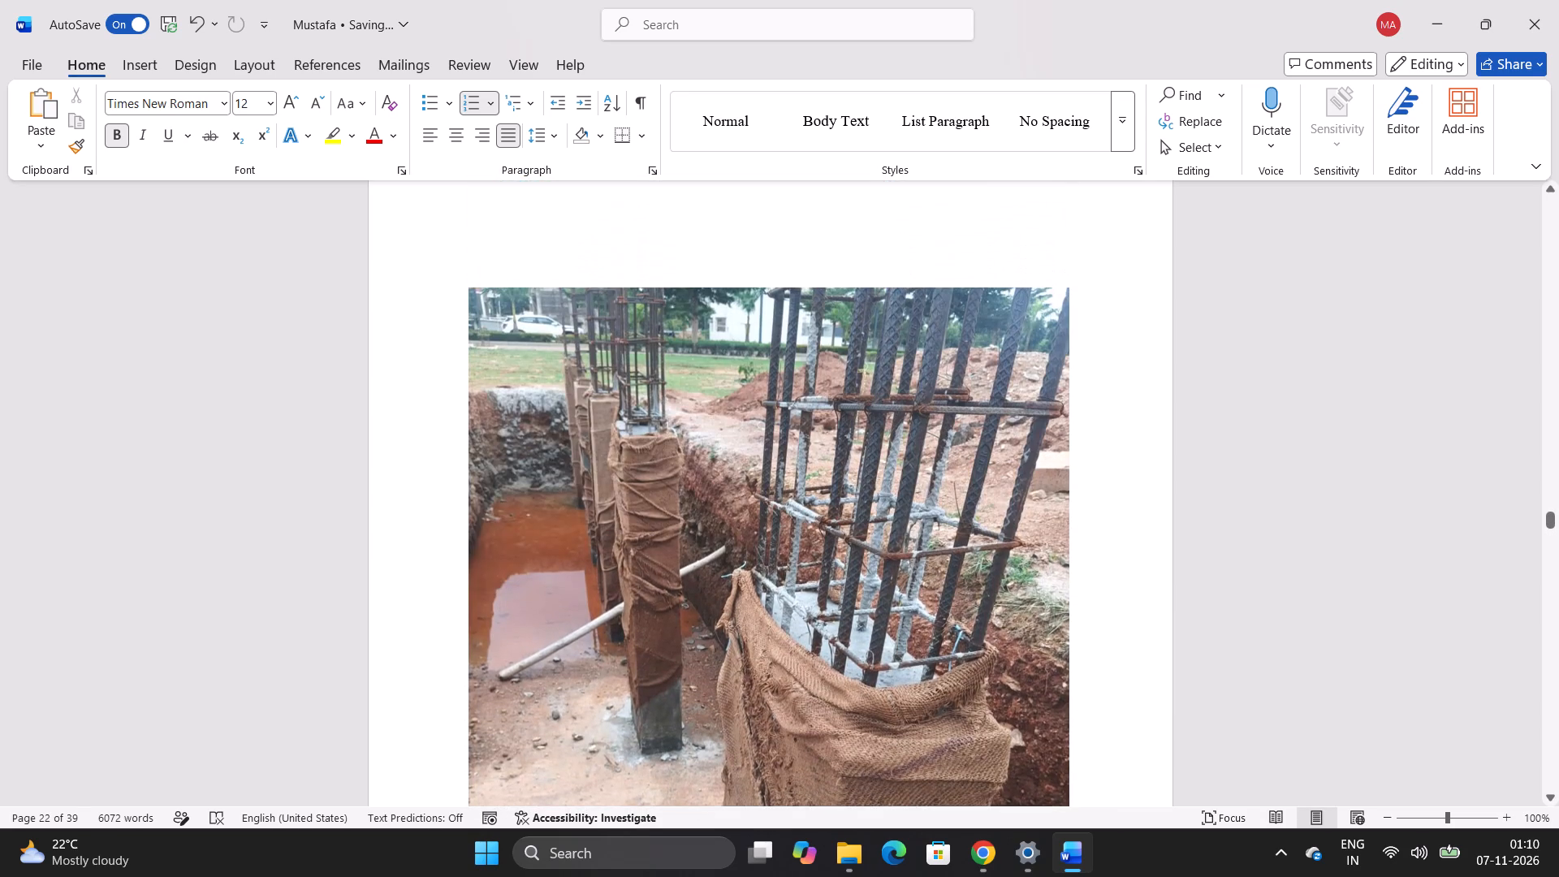
scroll(622, 434, "up", 3)
left_click_drag(693, 671, 734, 546)
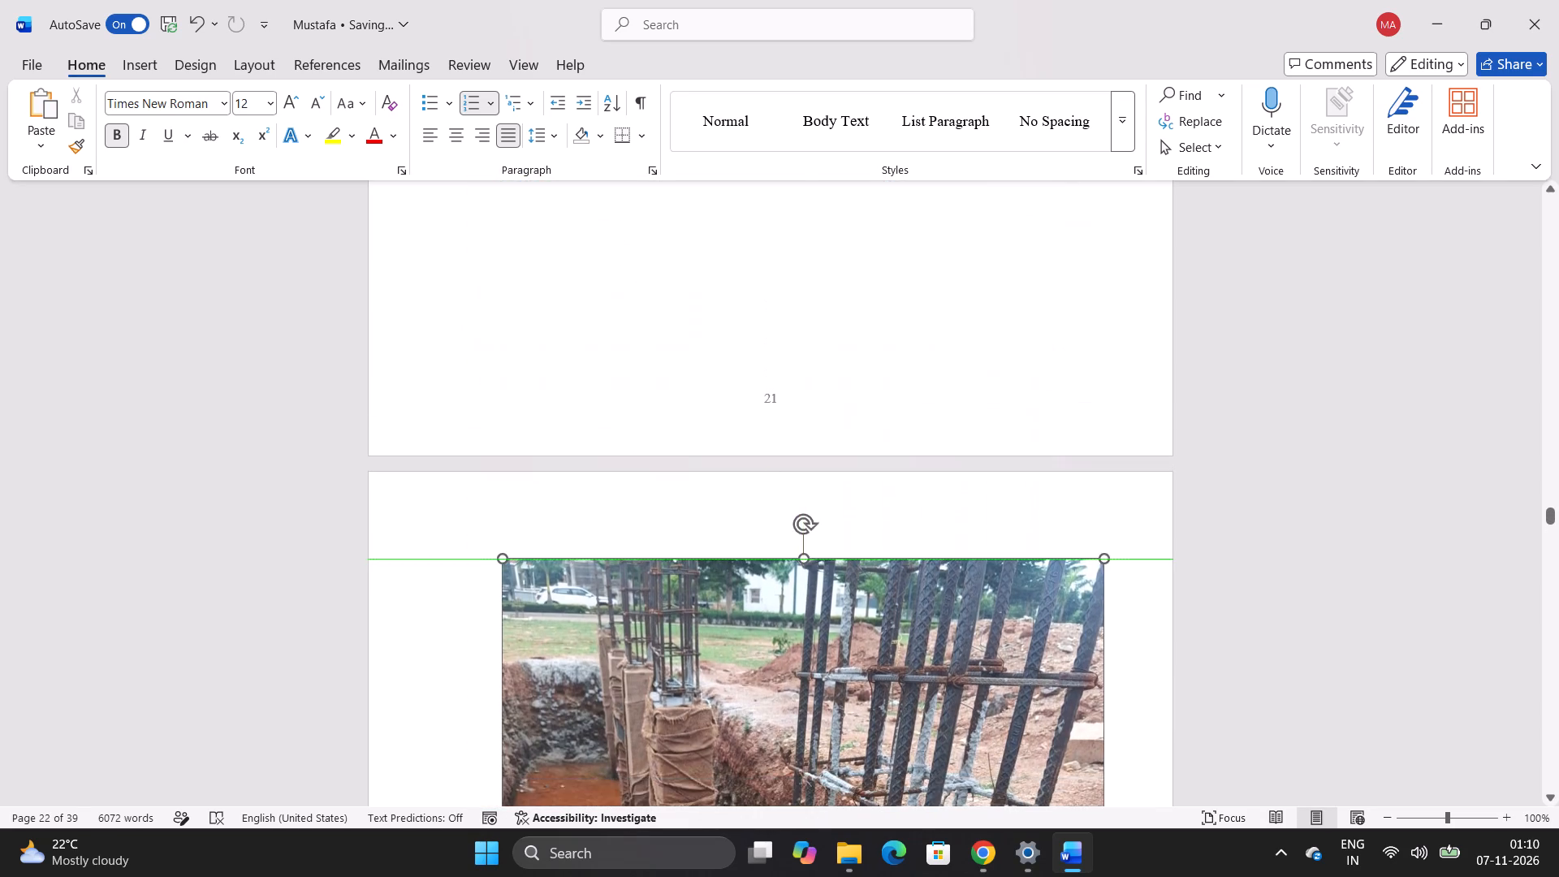
left_click_drag(734, 546, 691, 315)
scroll(868, 490, "up", 3)
scroll(868, 489, "down", 3)
scroll(868, 489, "up", 2)
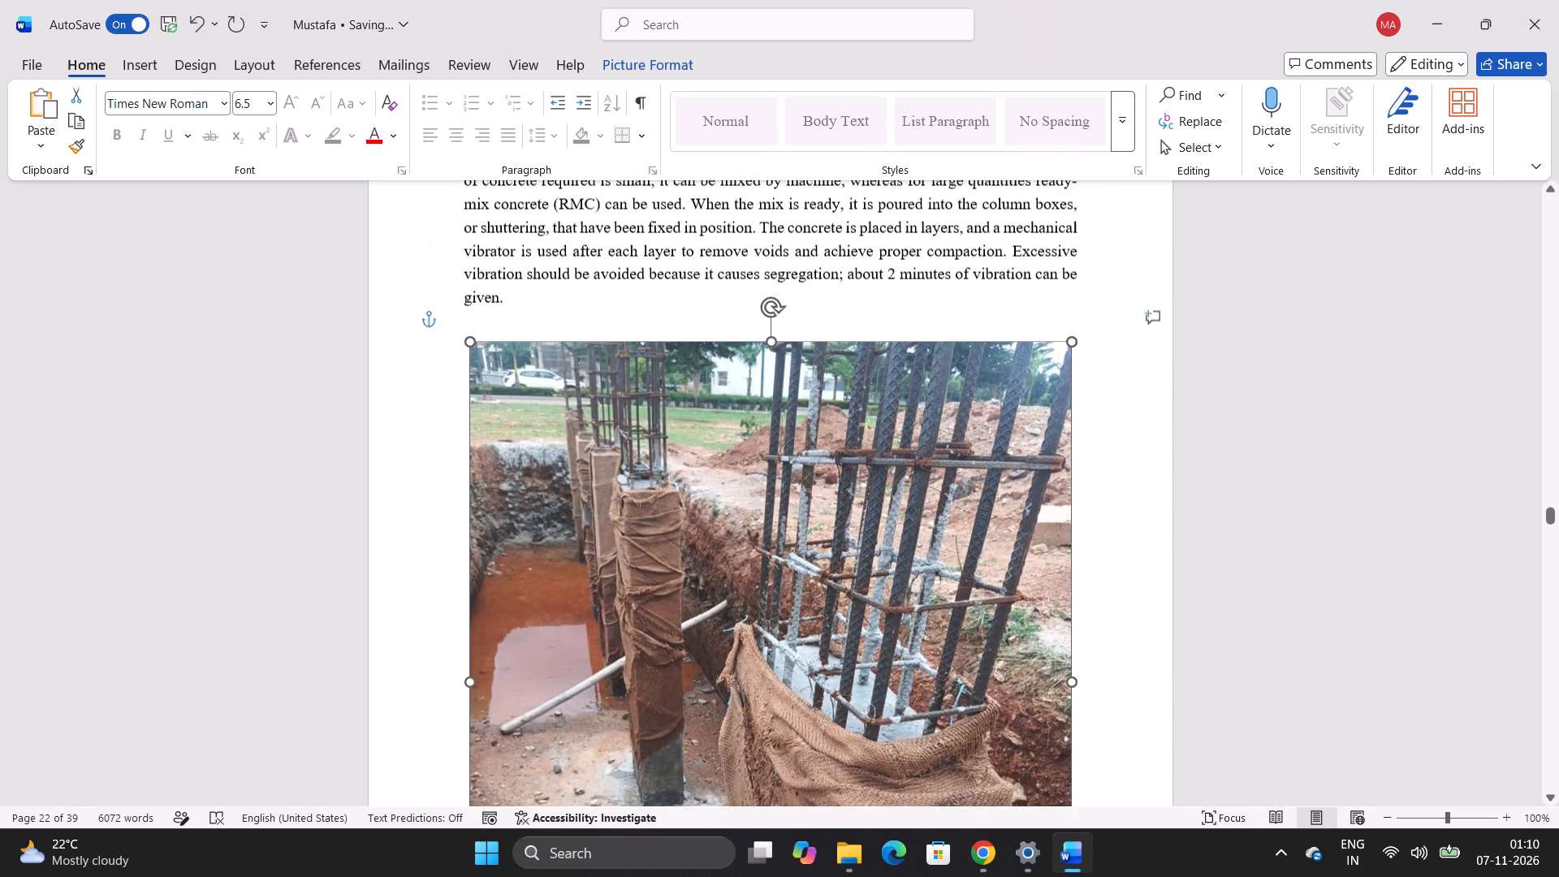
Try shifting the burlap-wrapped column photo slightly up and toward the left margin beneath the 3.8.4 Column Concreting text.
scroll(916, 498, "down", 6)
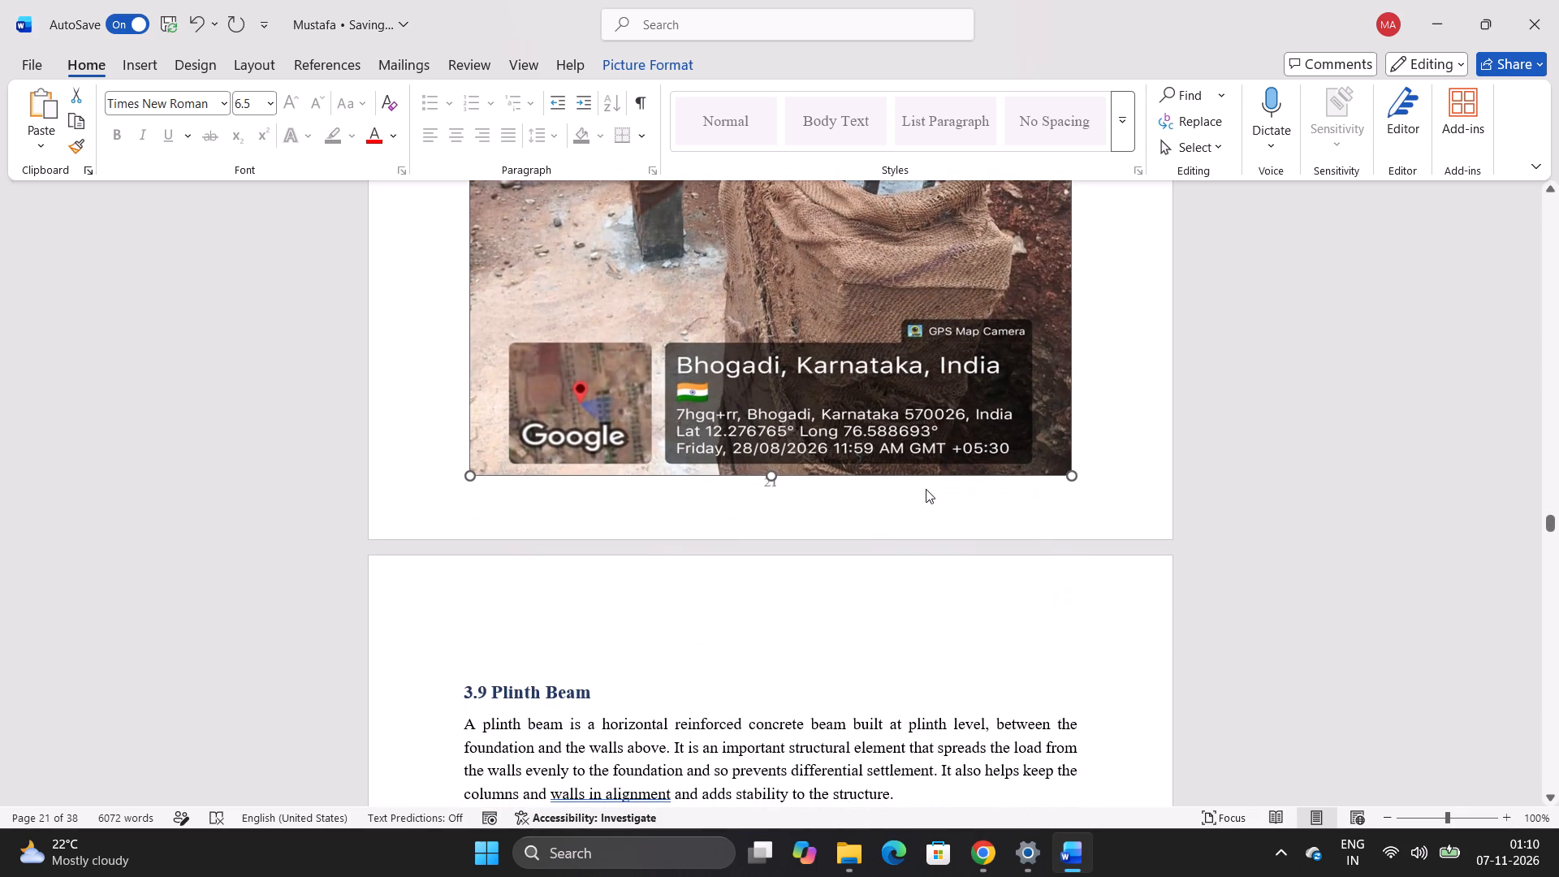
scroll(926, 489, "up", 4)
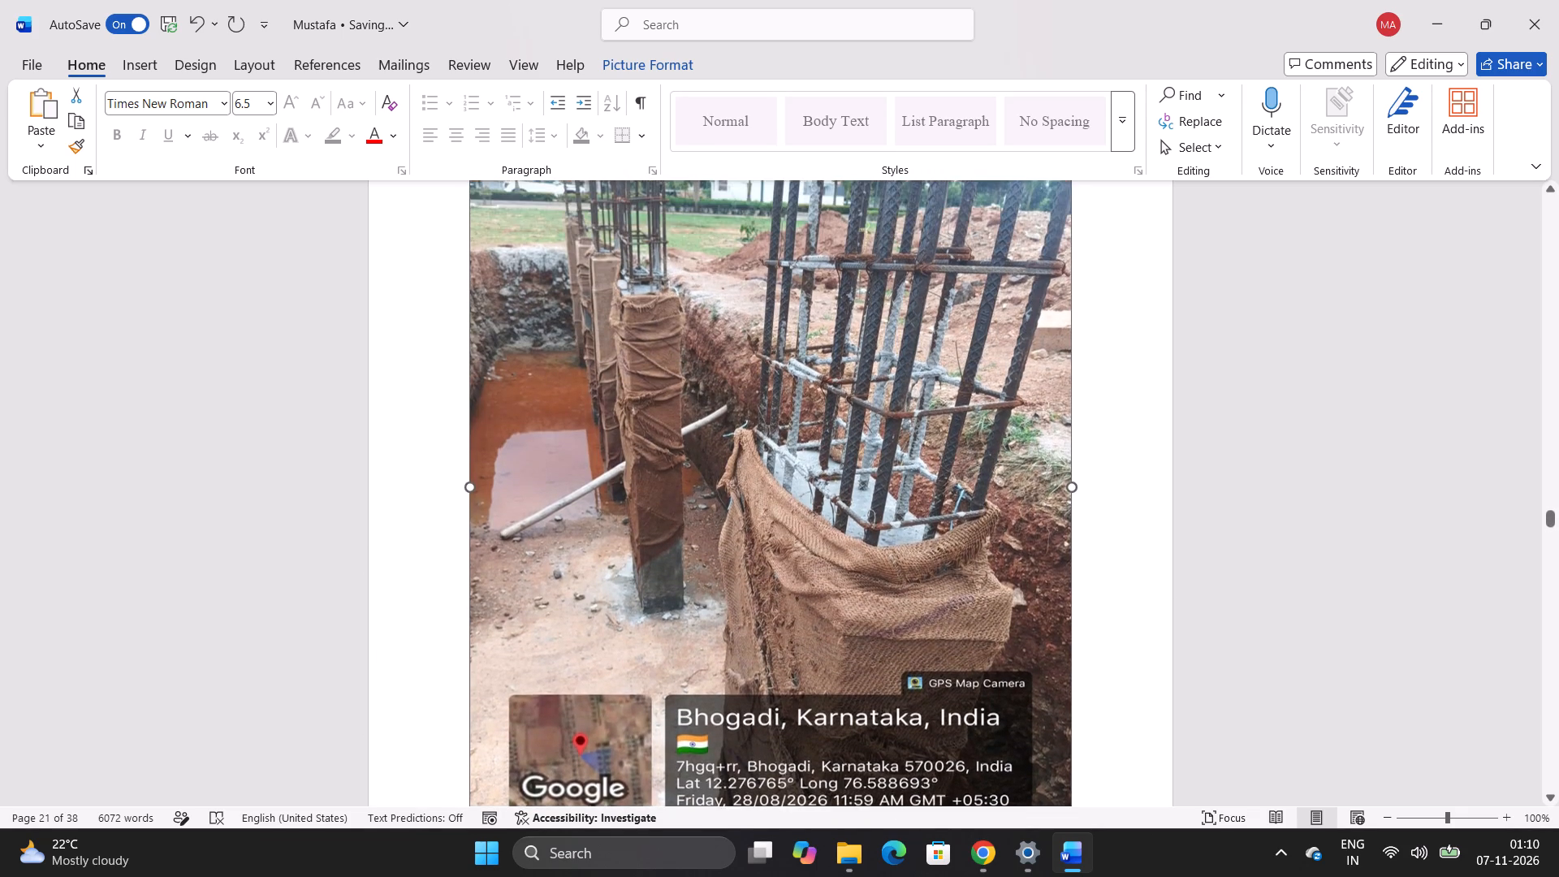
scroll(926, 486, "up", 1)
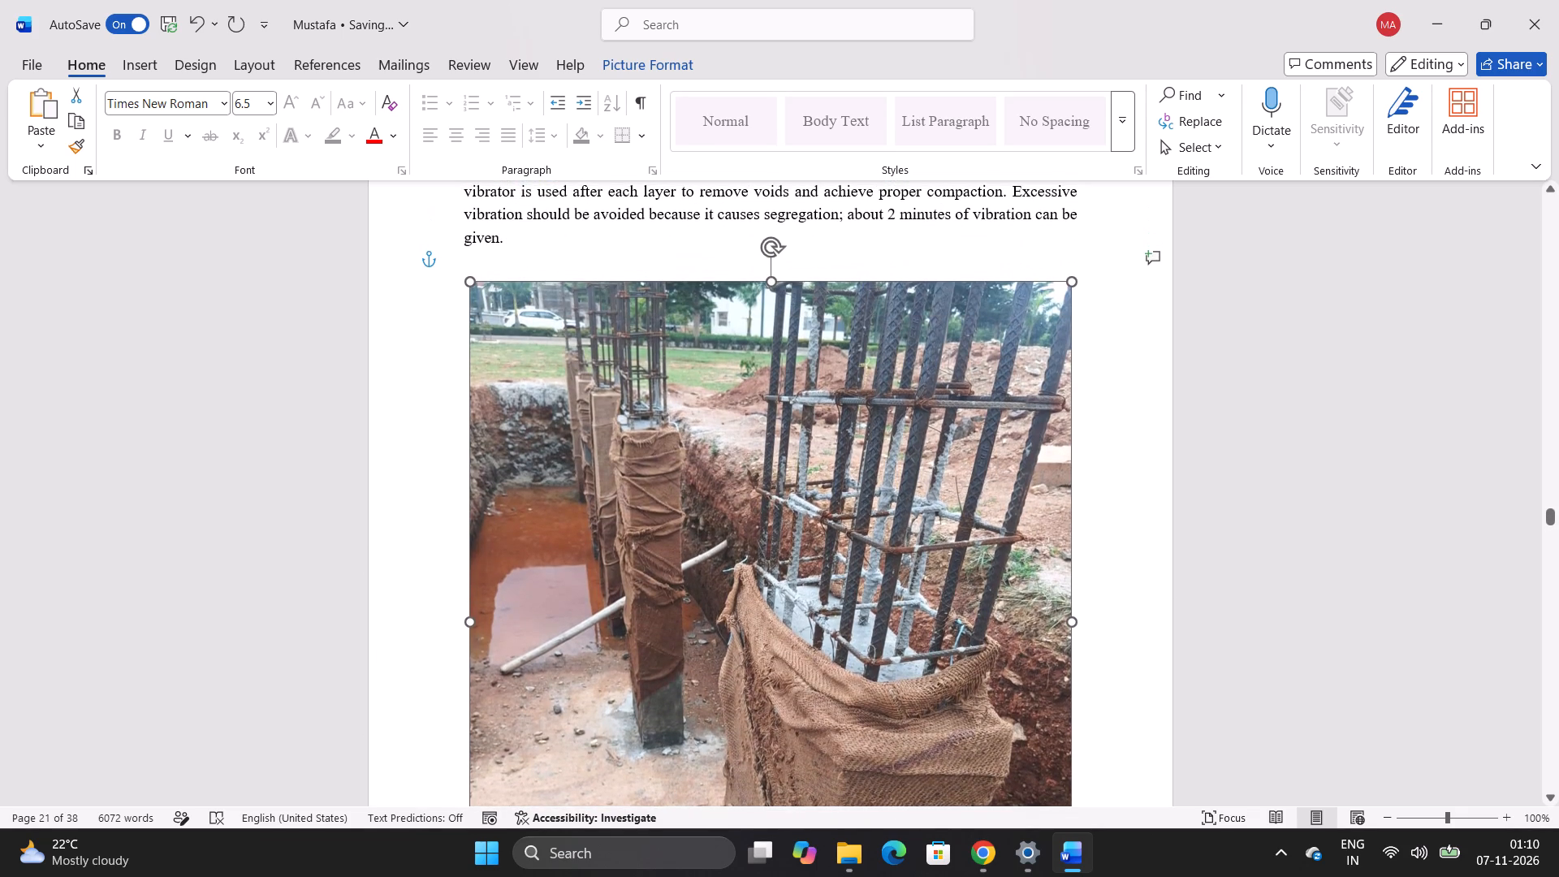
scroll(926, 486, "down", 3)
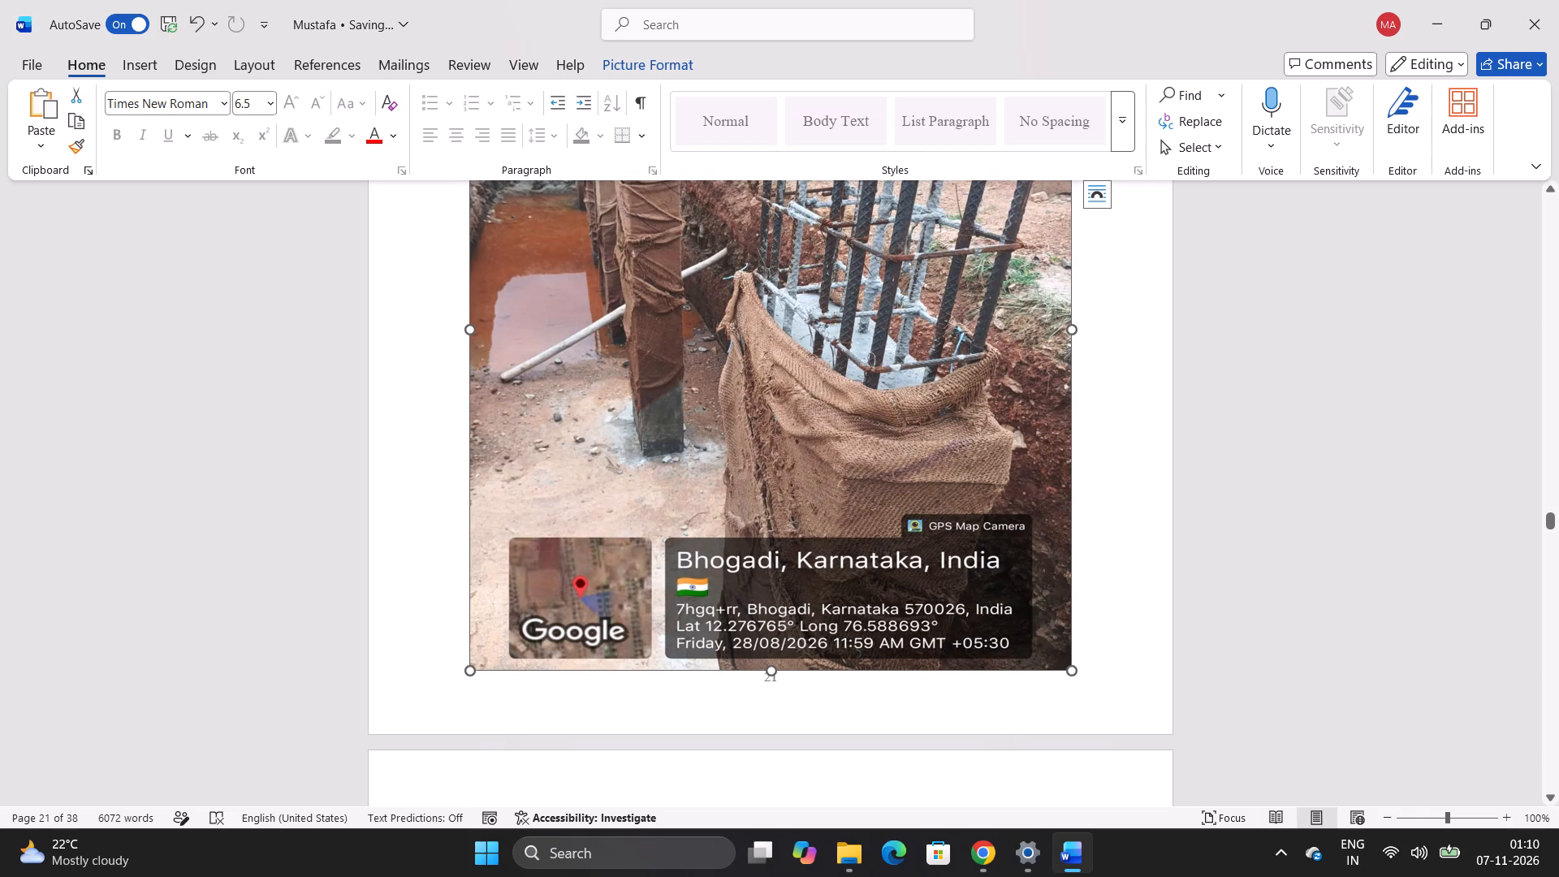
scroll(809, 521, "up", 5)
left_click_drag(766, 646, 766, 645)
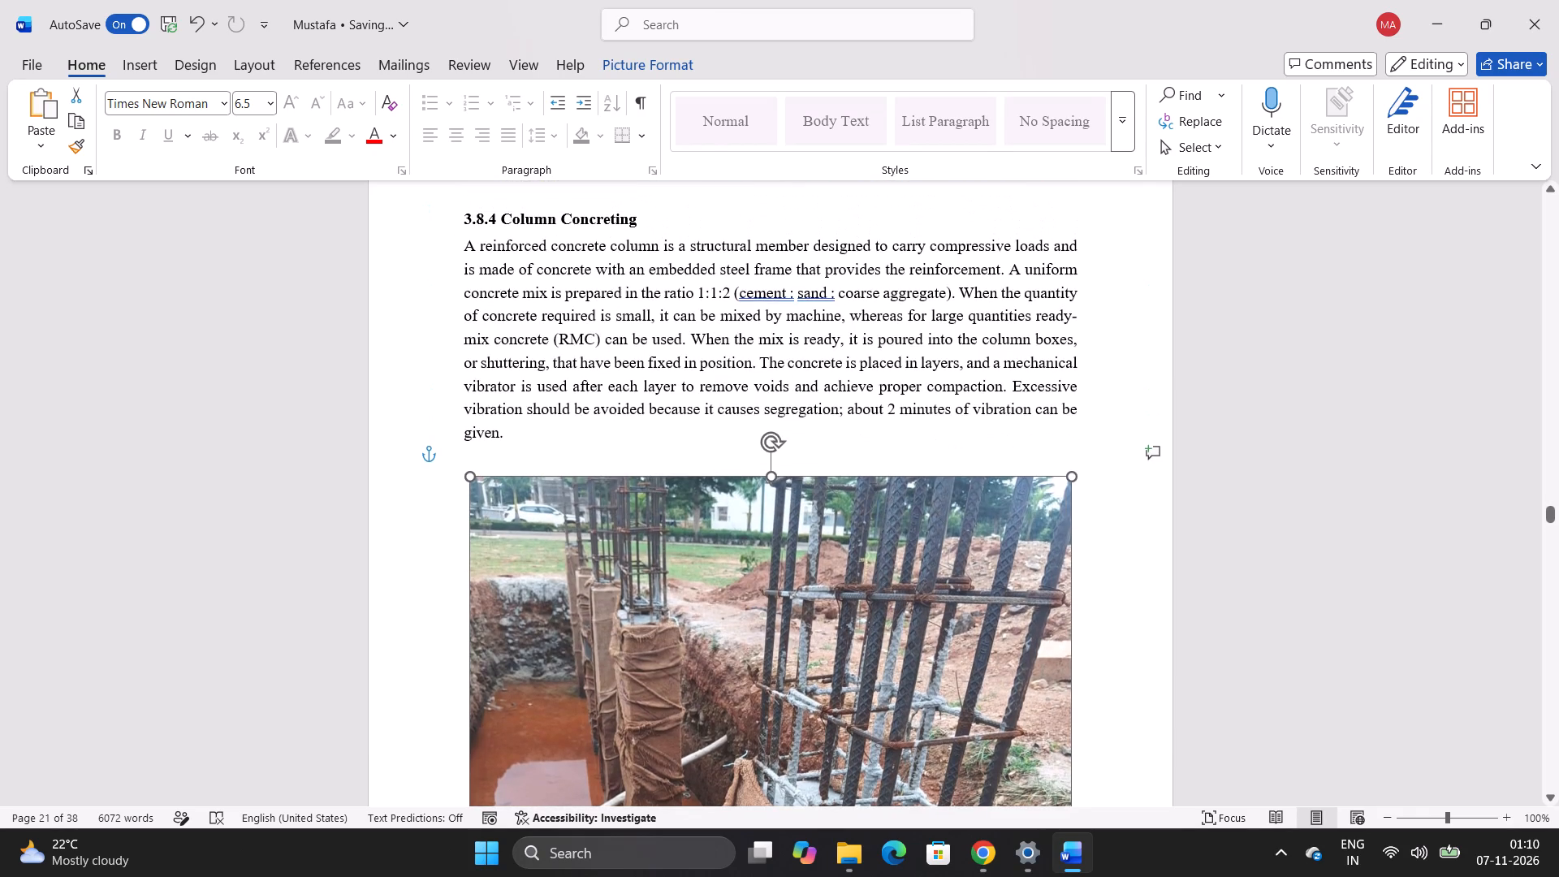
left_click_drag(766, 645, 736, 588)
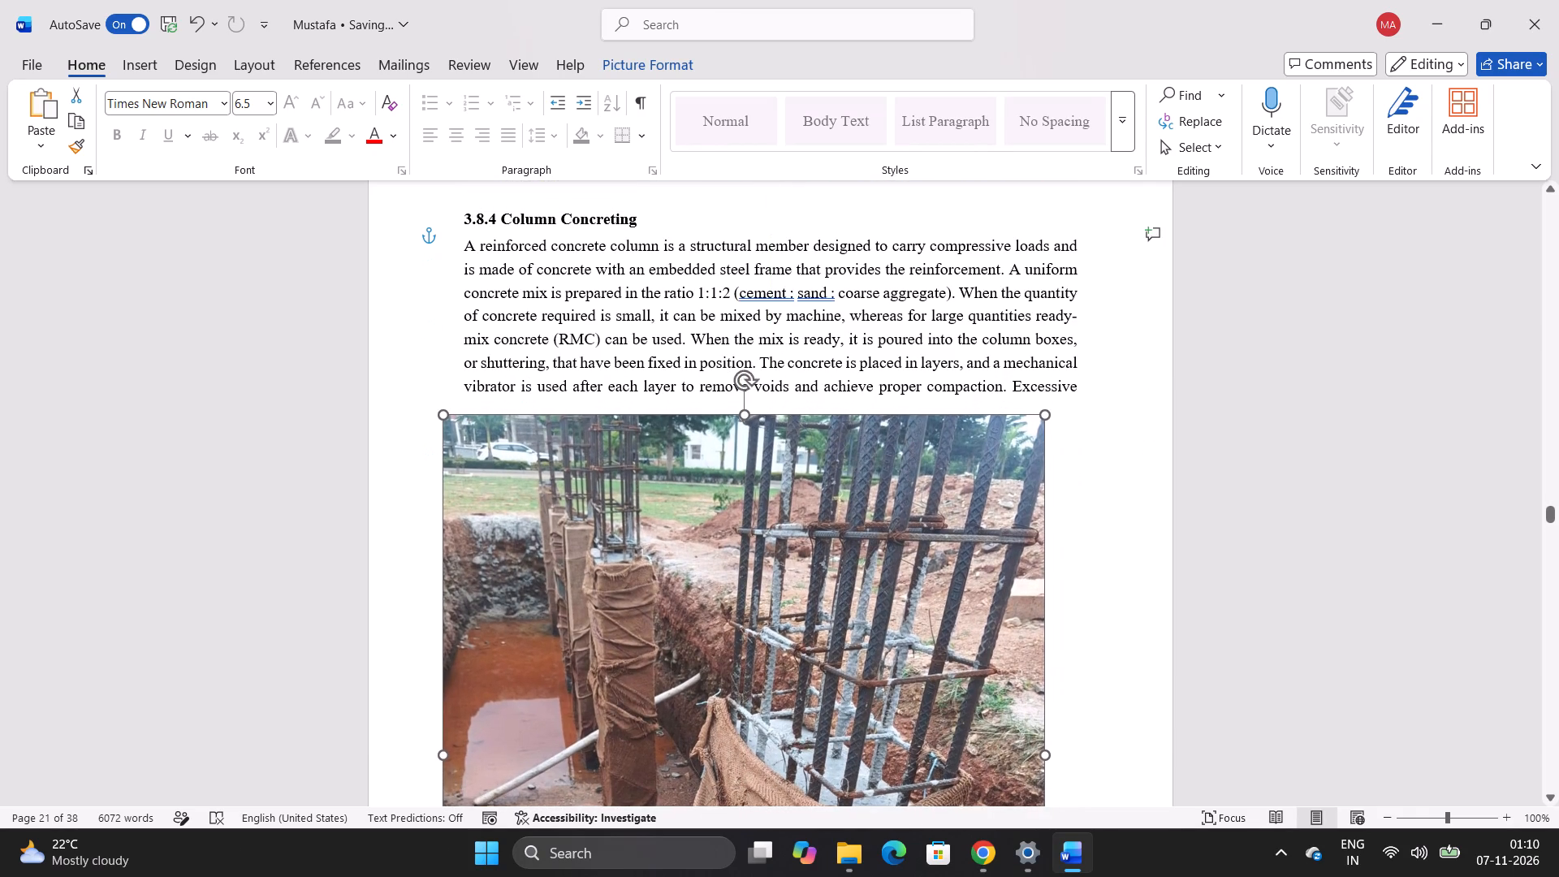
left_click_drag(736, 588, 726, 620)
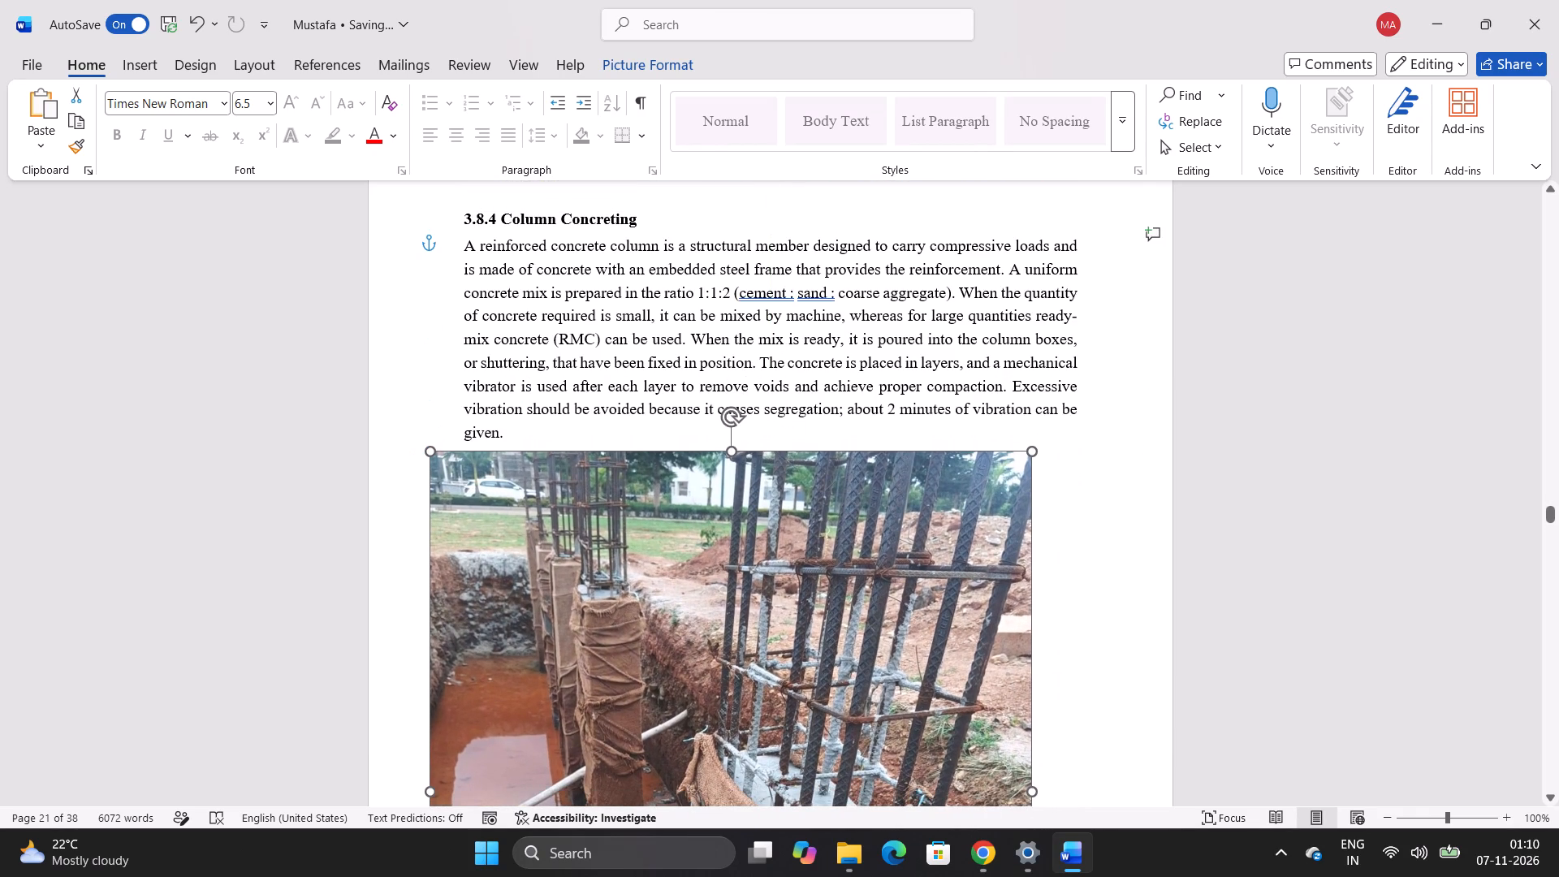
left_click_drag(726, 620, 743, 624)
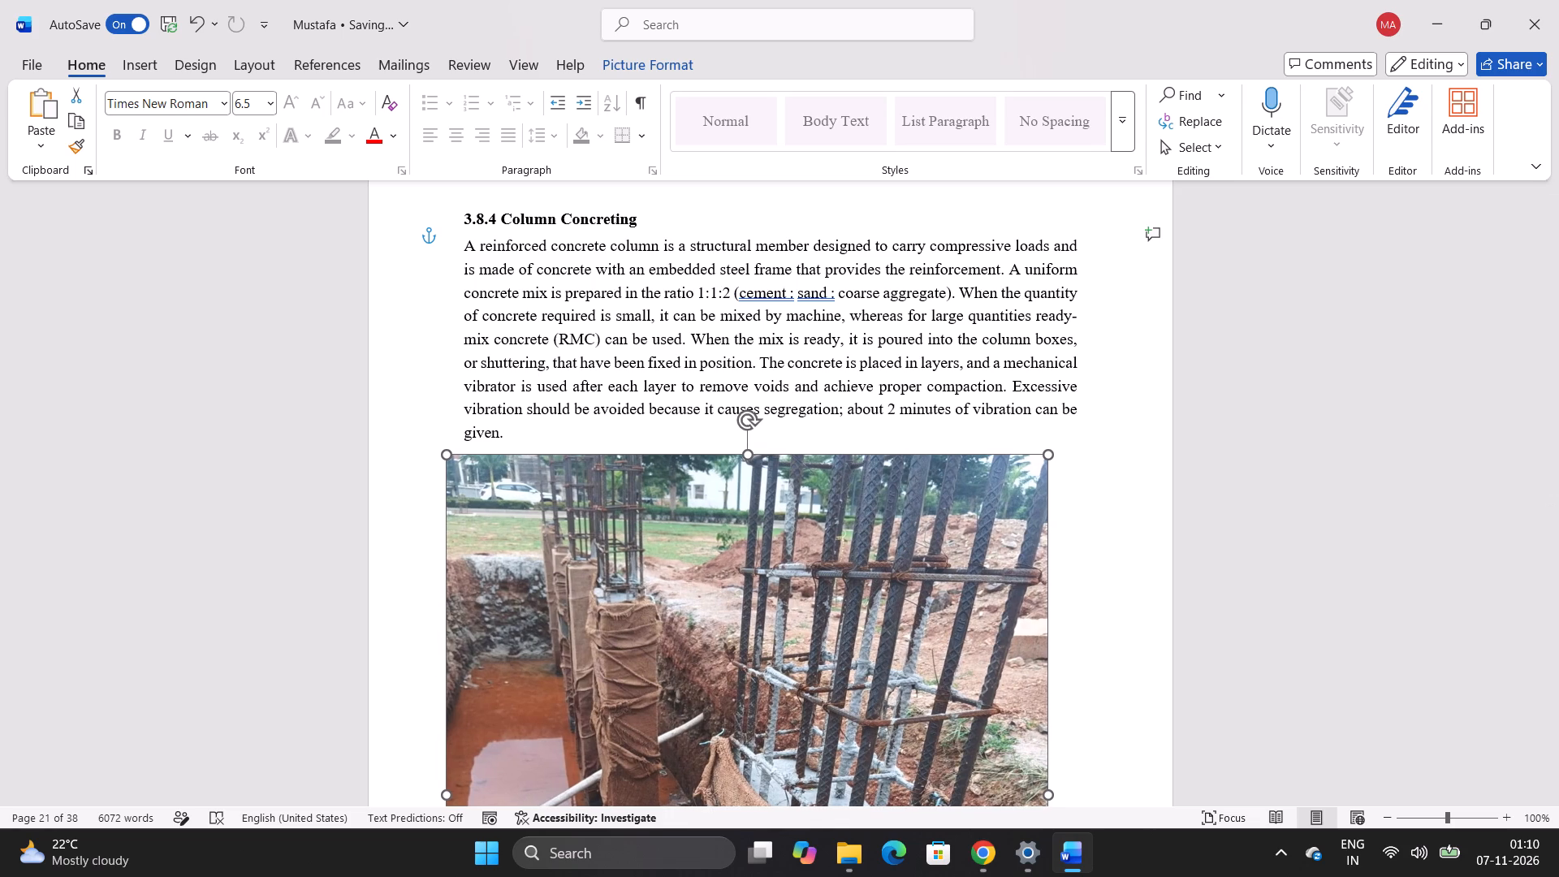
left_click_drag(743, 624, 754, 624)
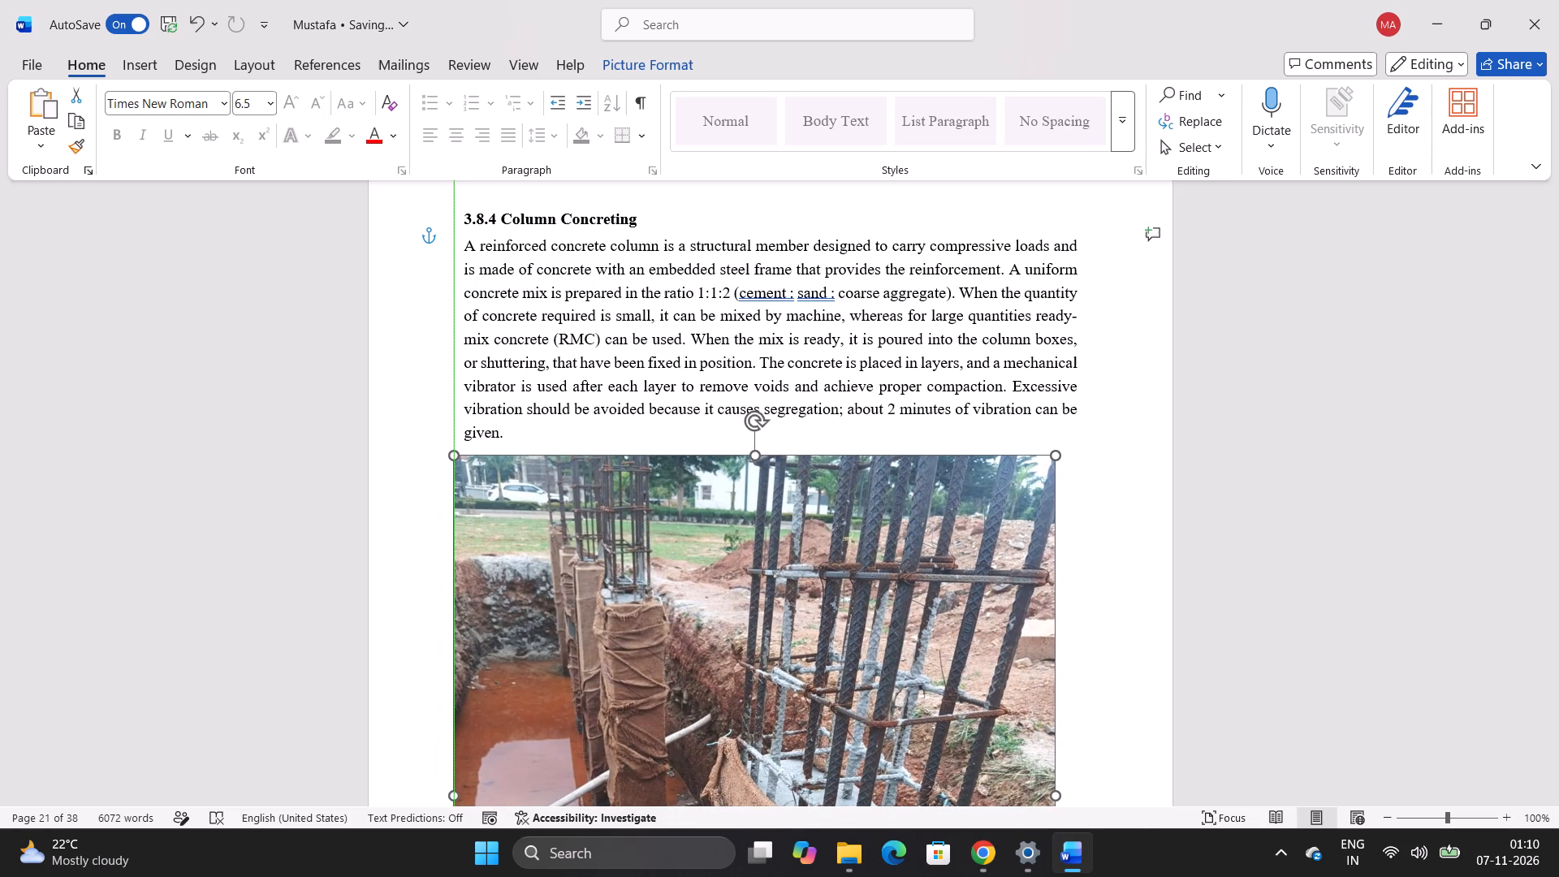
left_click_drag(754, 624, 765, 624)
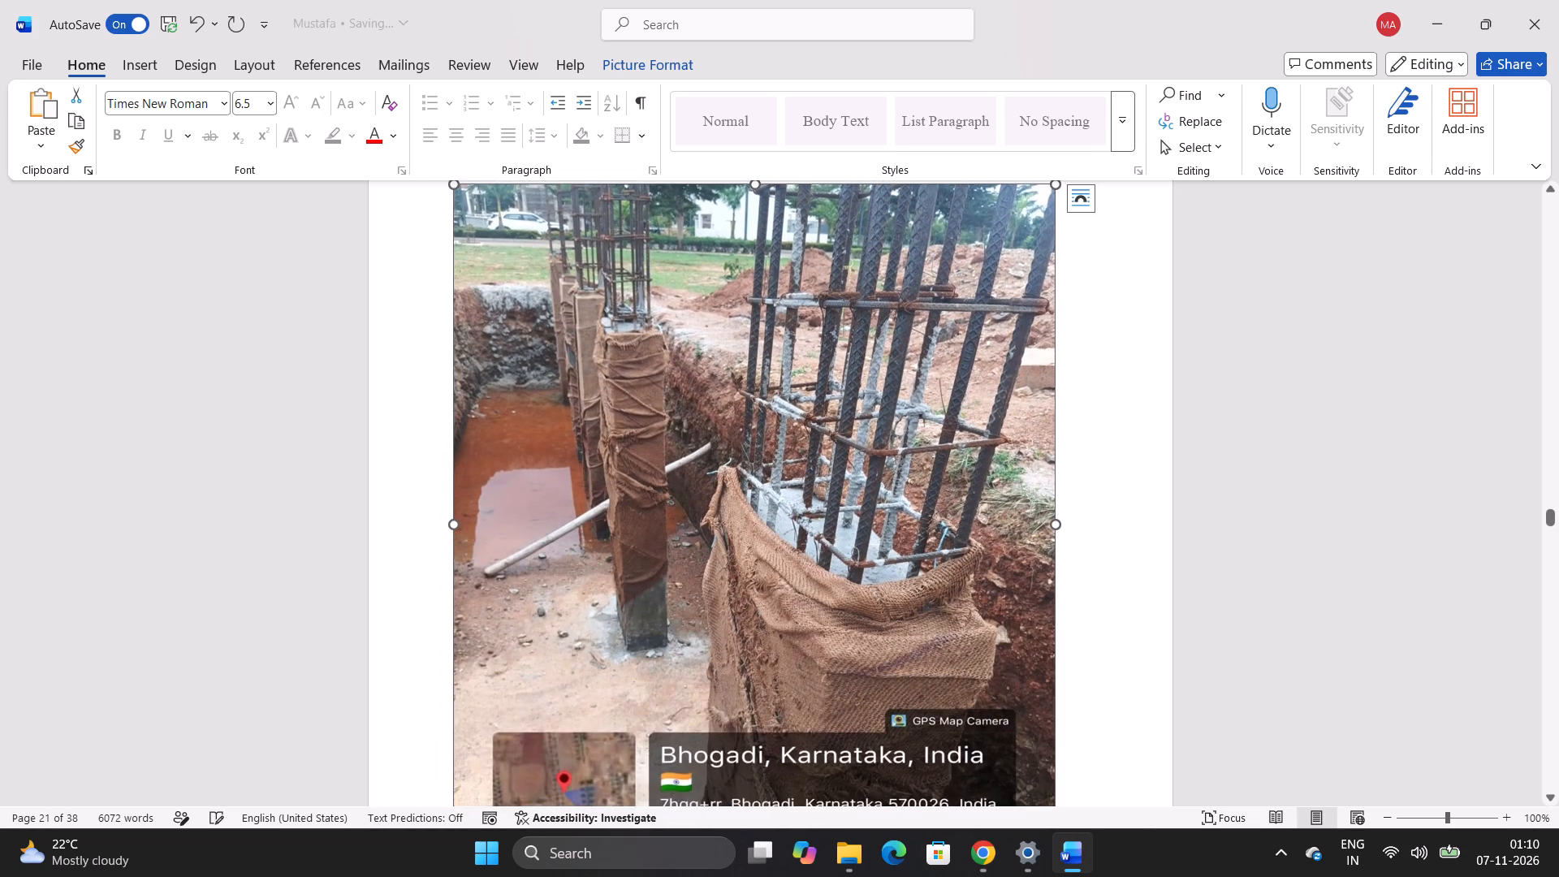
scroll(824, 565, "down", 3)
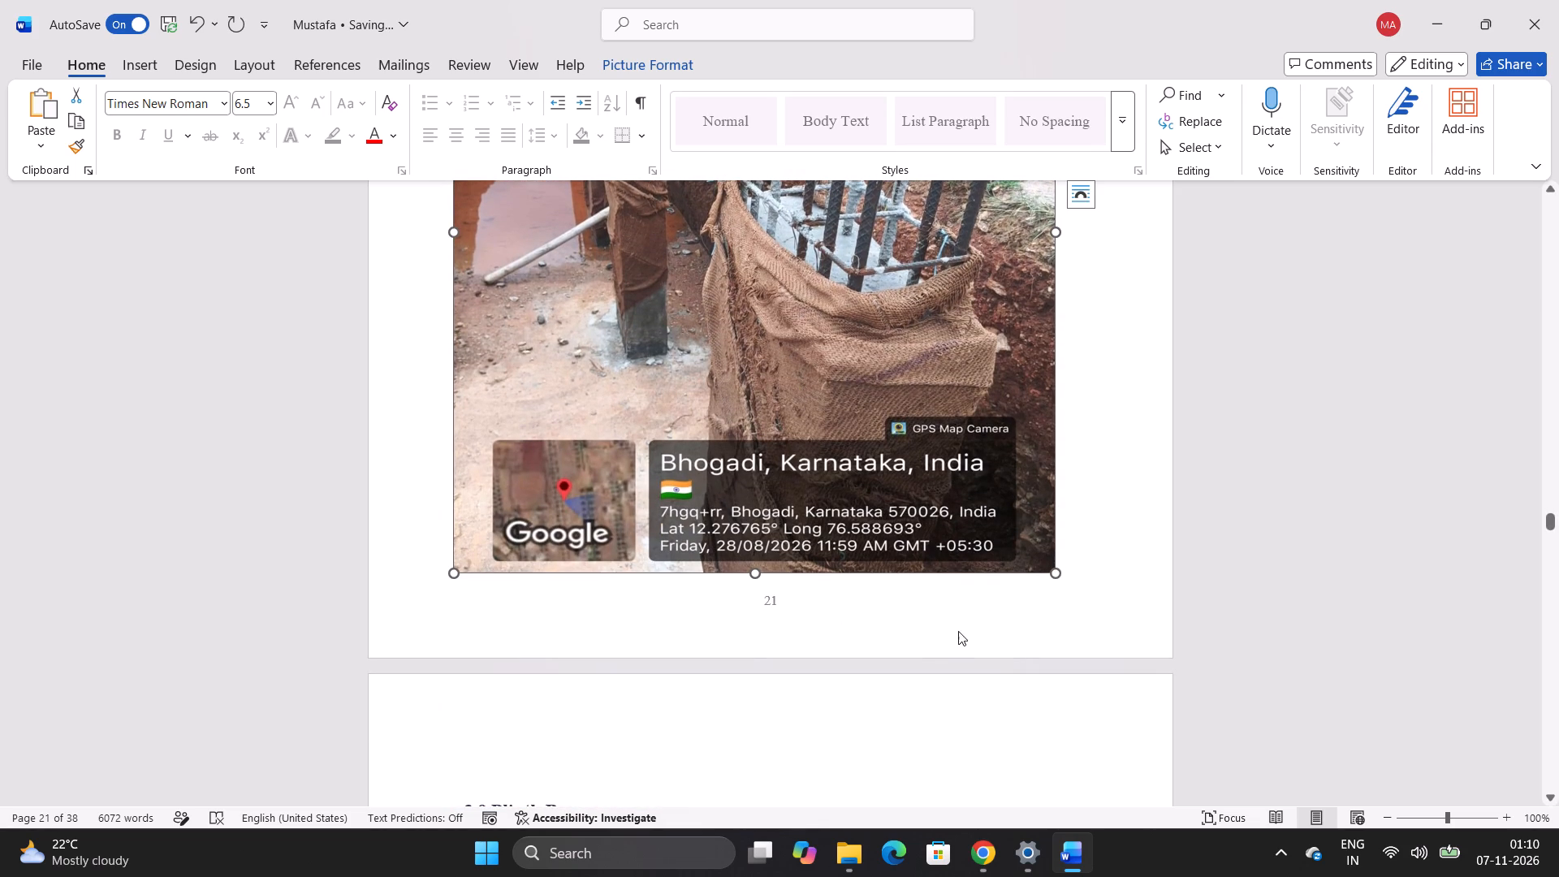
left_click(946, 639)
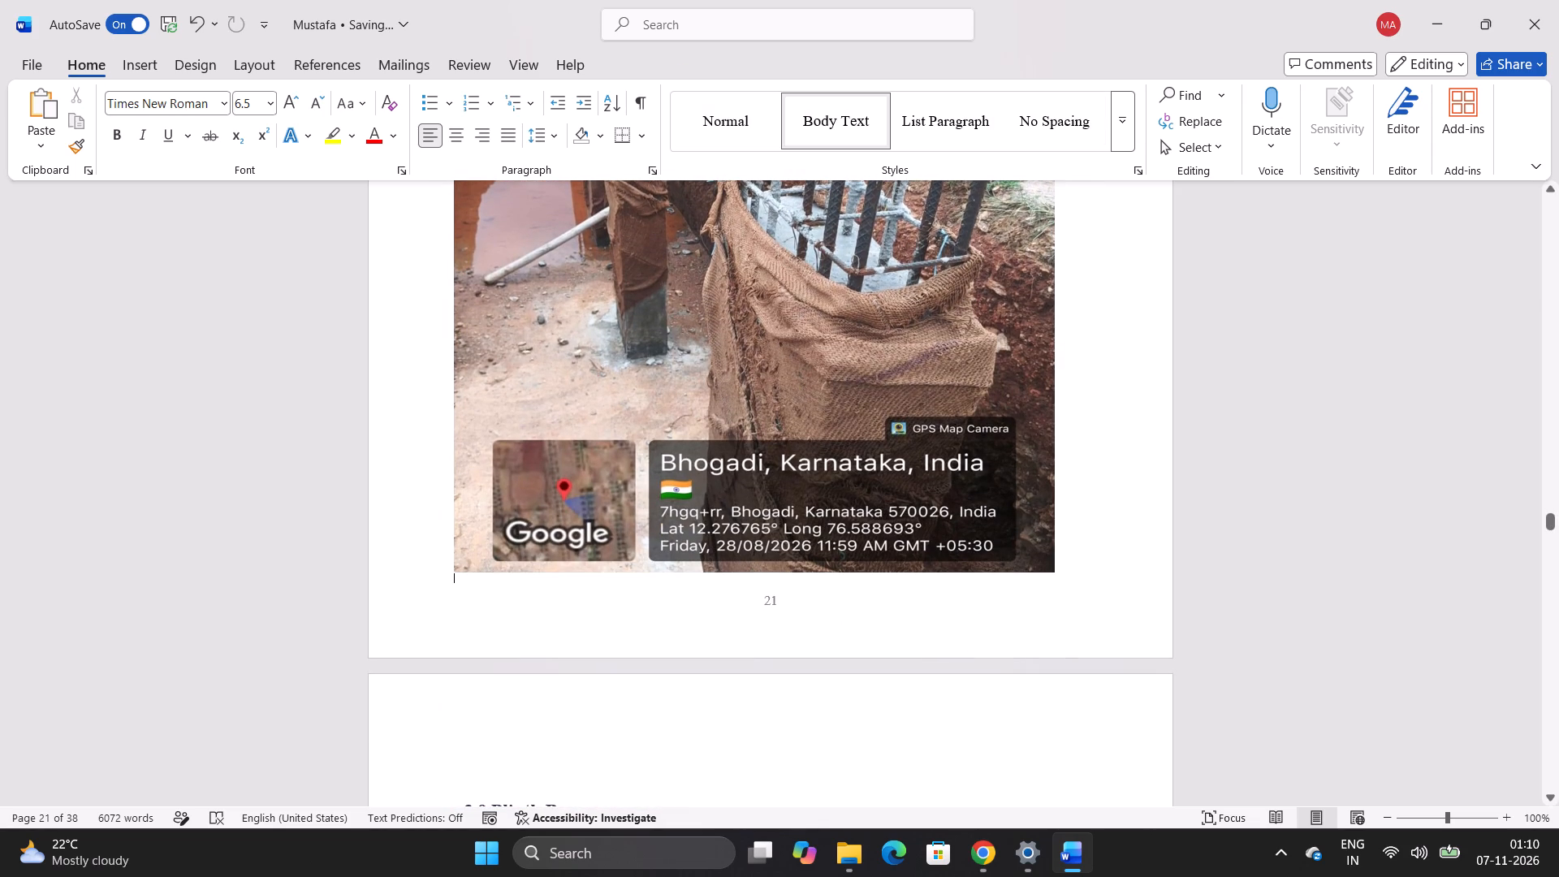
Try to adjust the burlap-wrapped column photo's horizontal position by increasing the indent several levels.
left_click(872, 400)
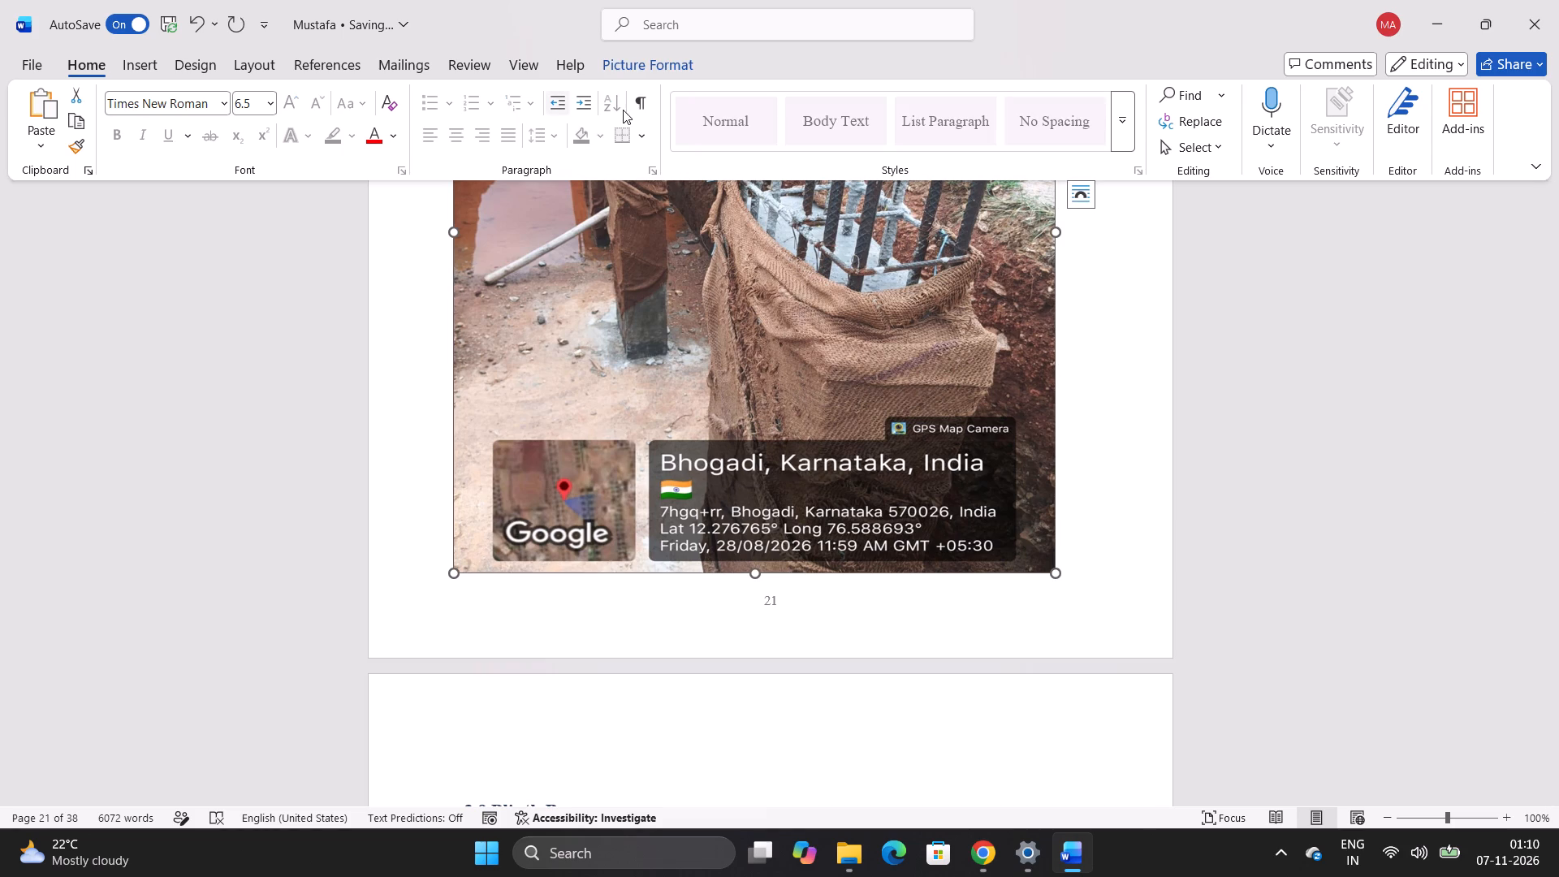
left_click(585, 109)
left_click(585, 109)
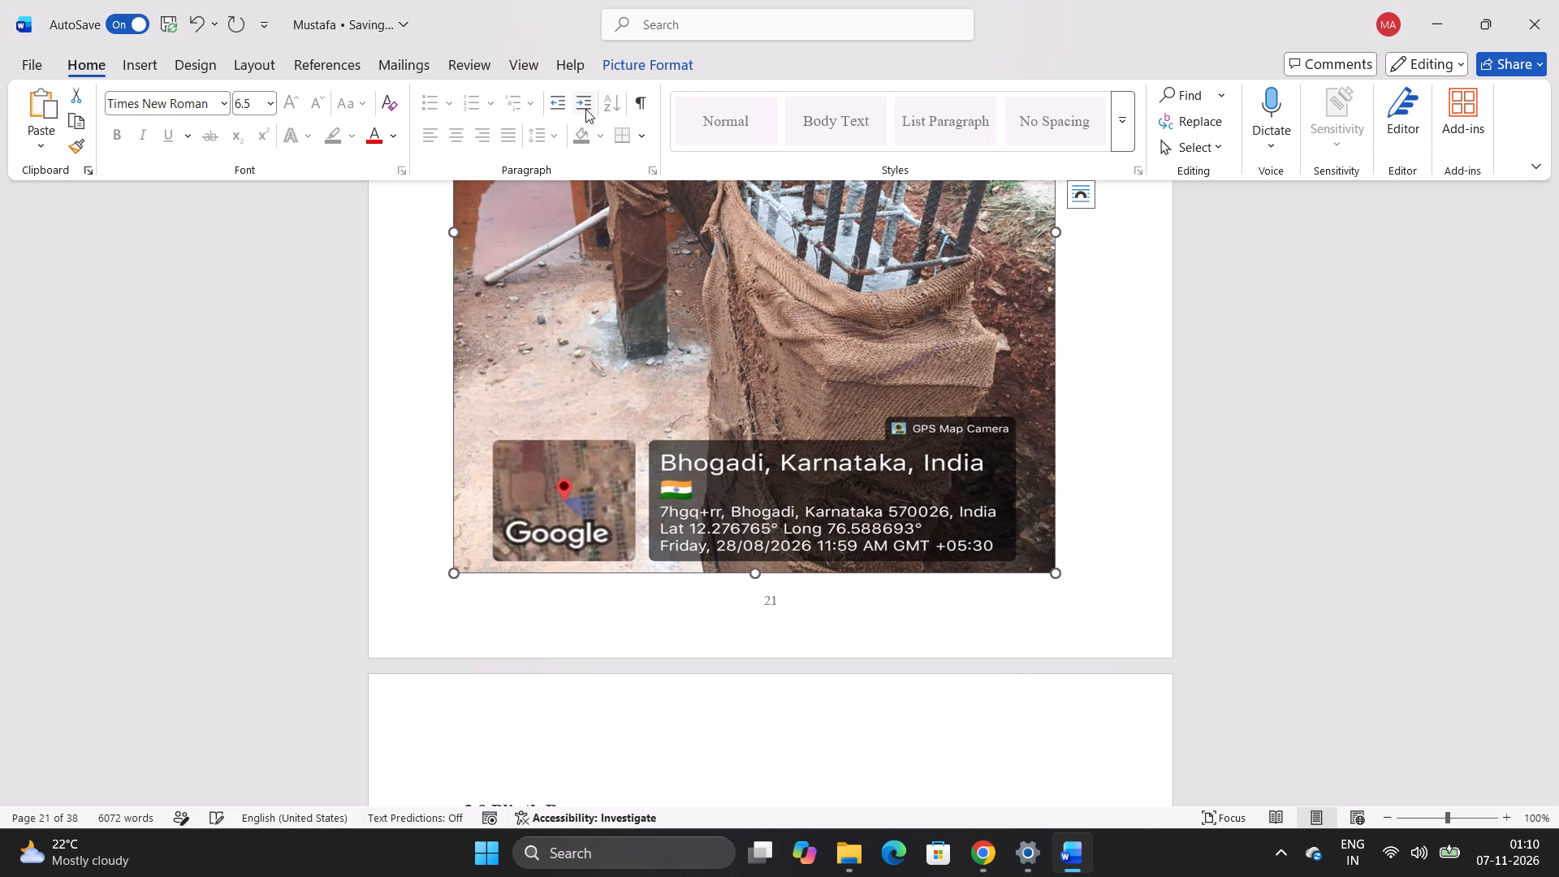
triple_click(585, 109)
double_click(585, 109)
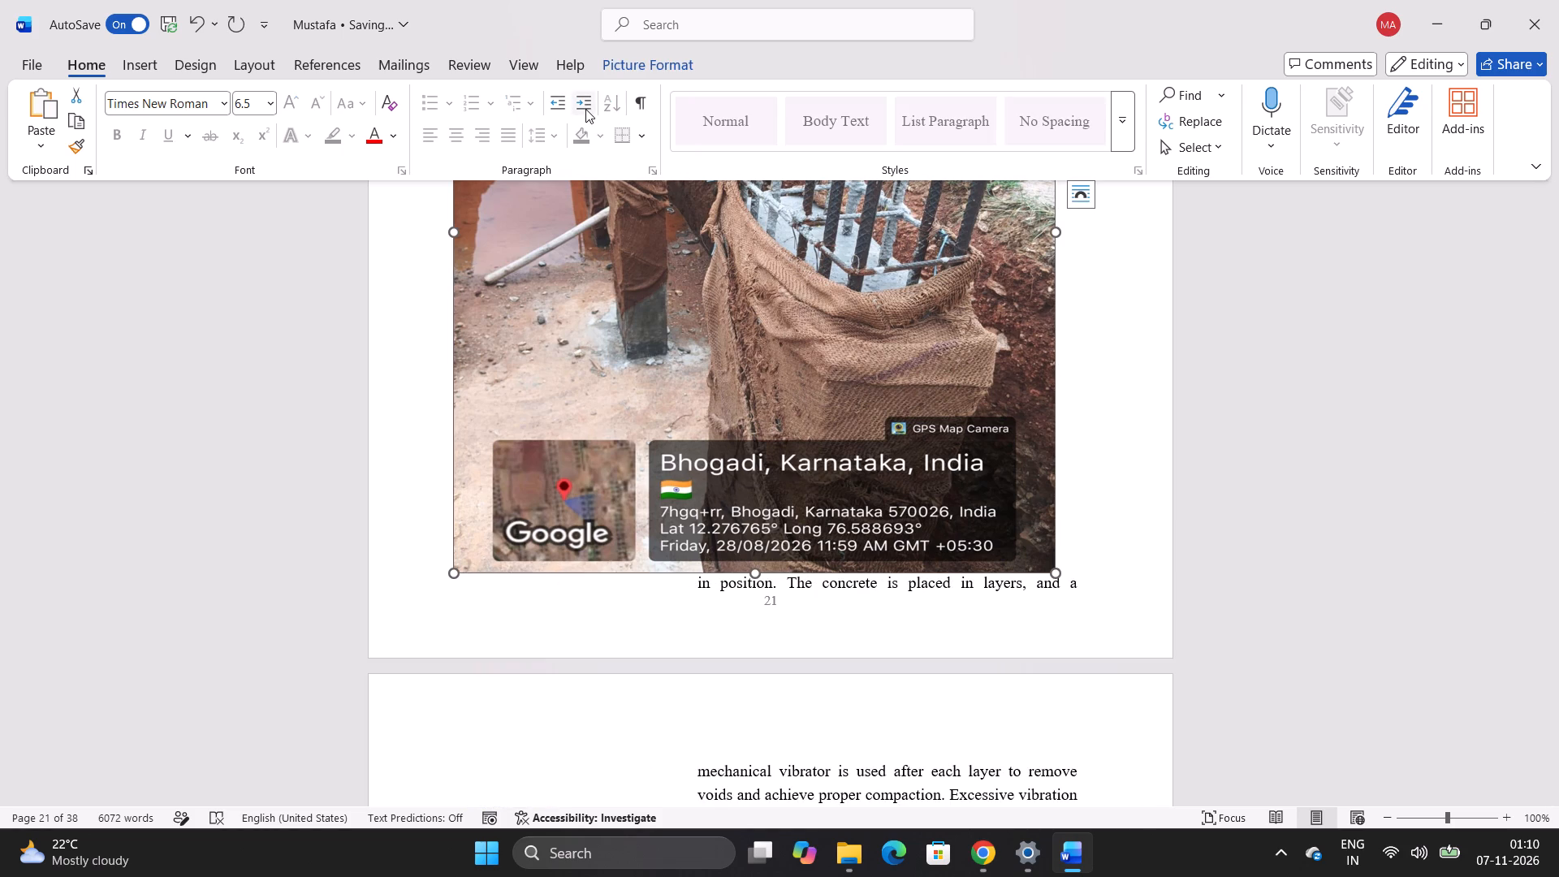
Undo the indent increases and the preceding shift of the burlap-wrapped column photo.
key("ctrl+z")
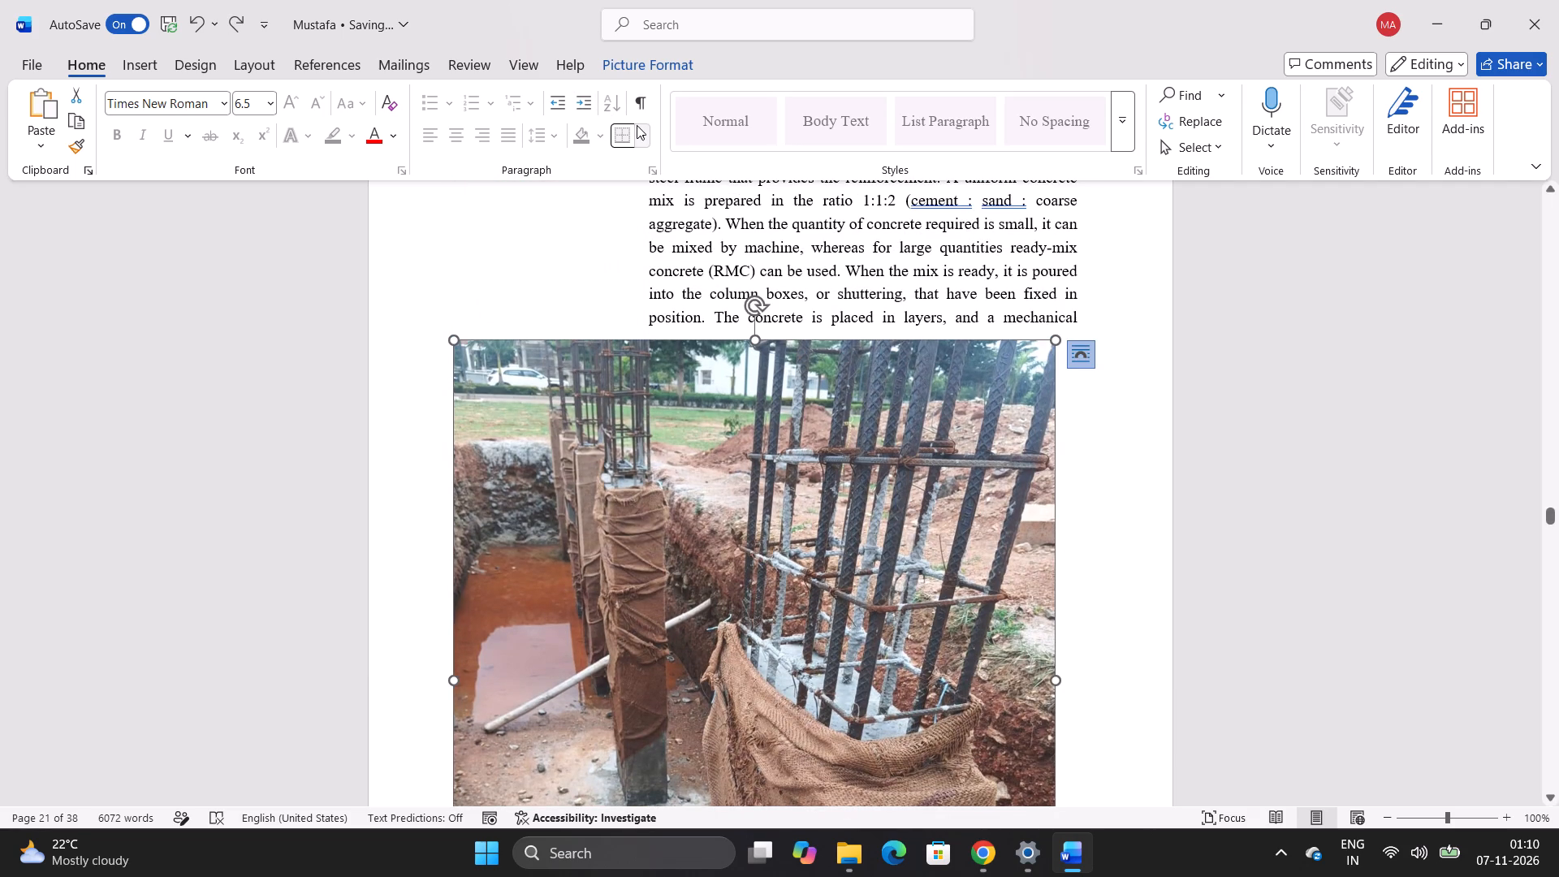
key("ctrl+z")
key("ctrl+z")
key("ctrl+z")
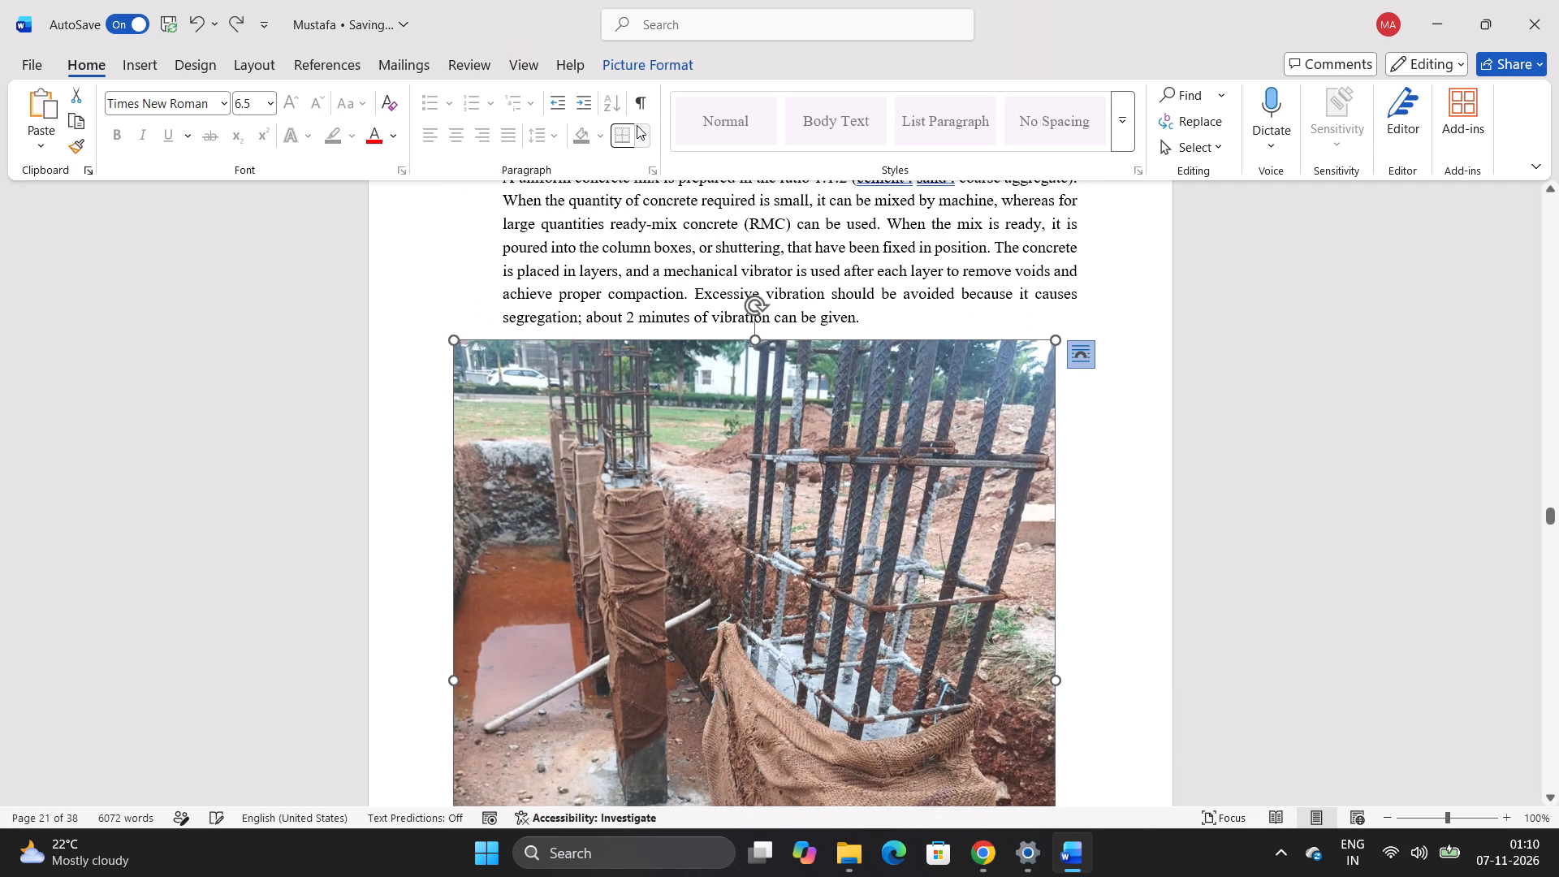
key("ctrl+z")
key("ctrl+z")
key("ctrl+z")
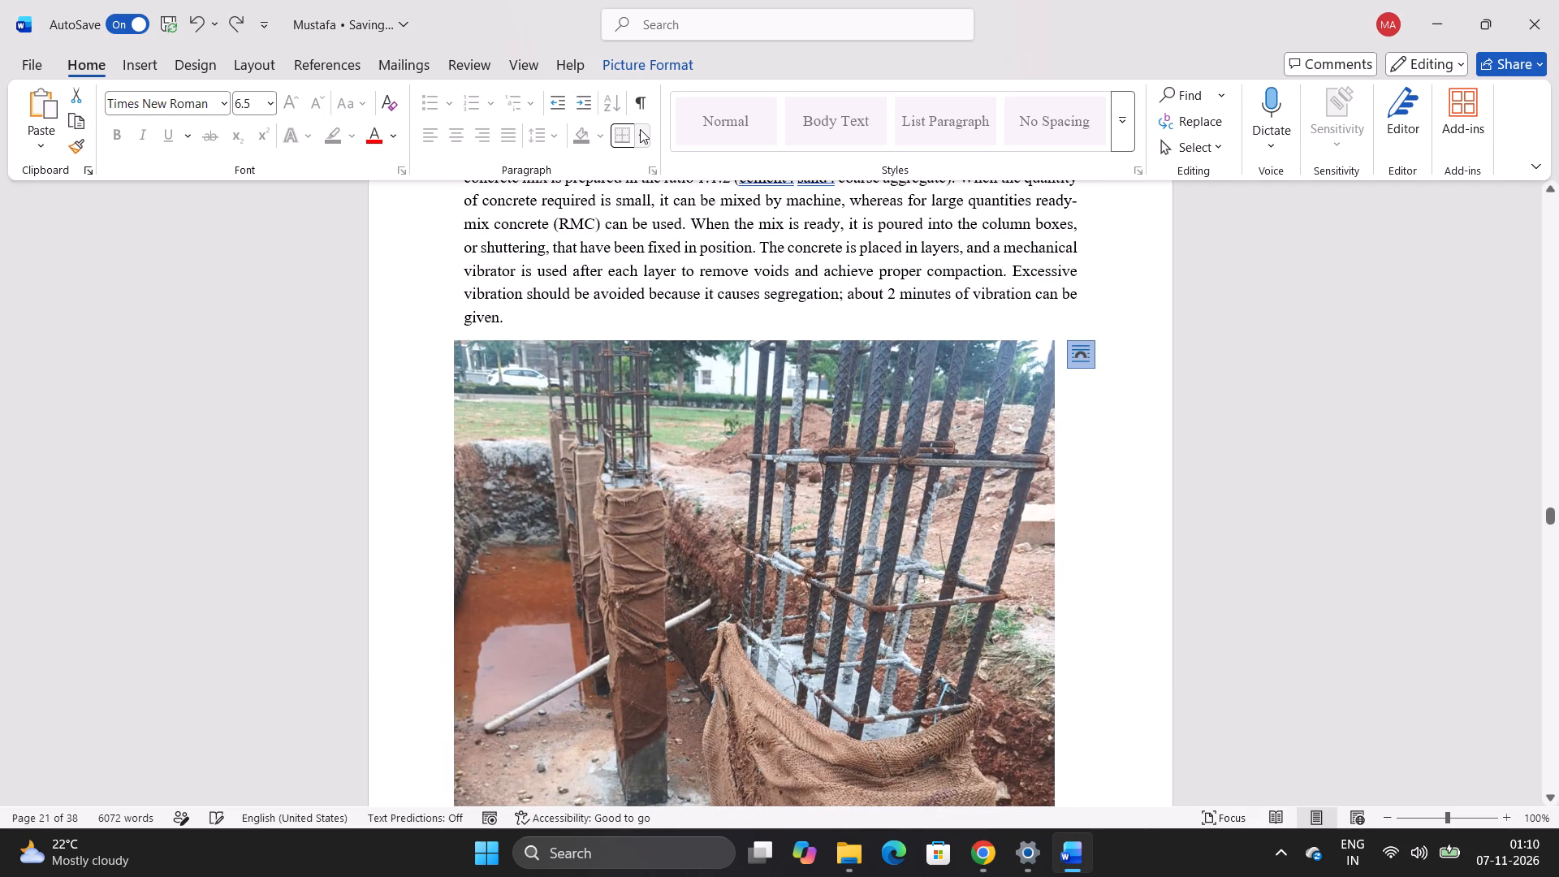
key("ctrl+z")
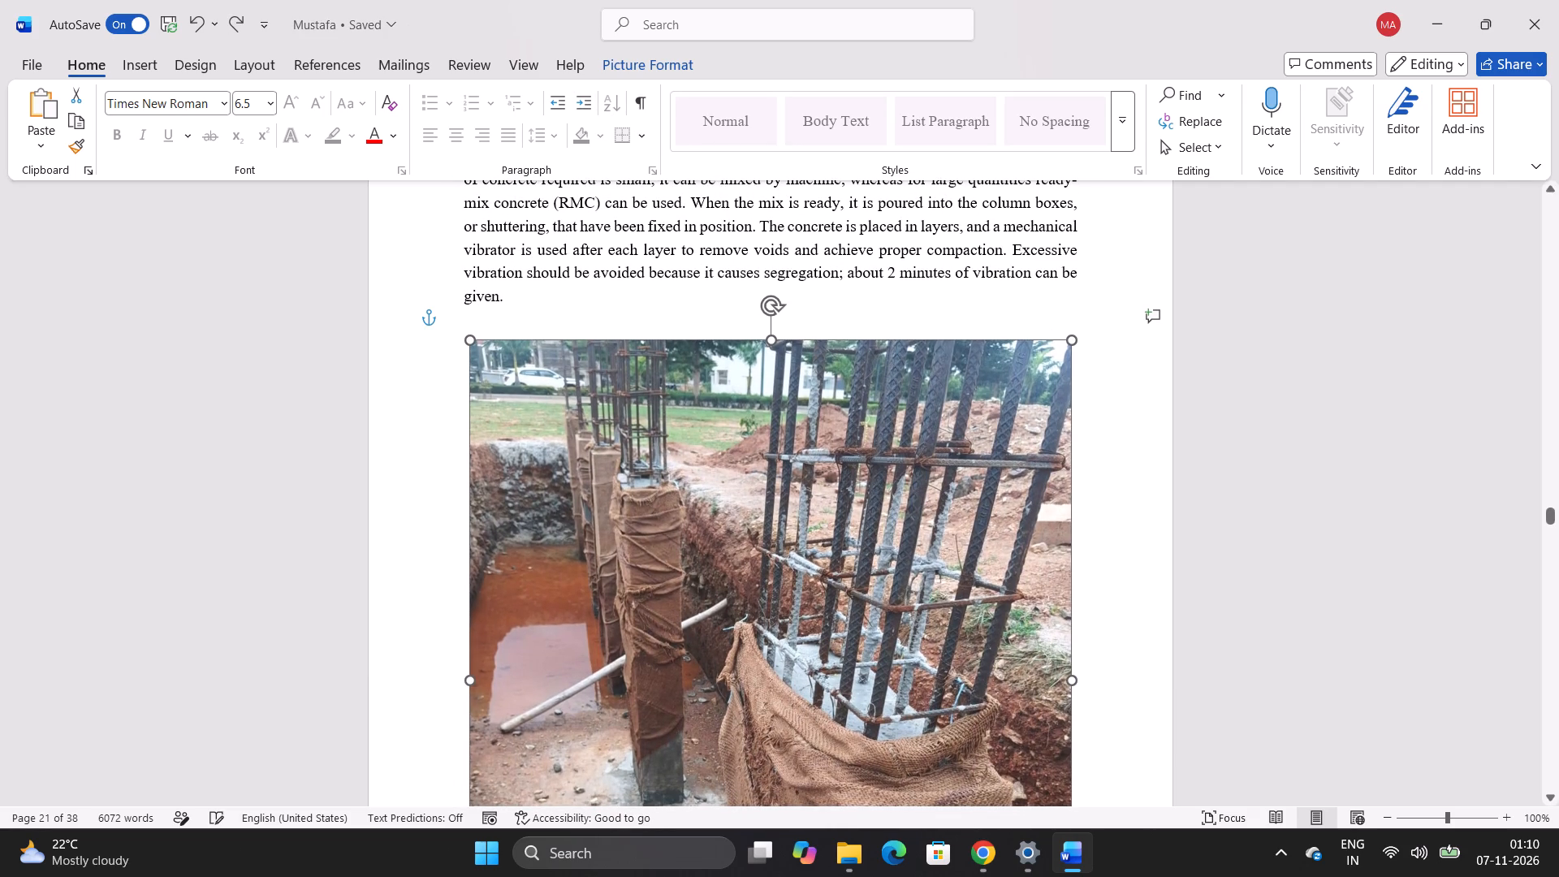
Move the burlap-wrapped column photo directly beneath the last line of the 3.8.4 Column Concreting text, slightly closer to the left margin.
left_click(619, 430)
left_click_drag(683, 443, 681, 417)
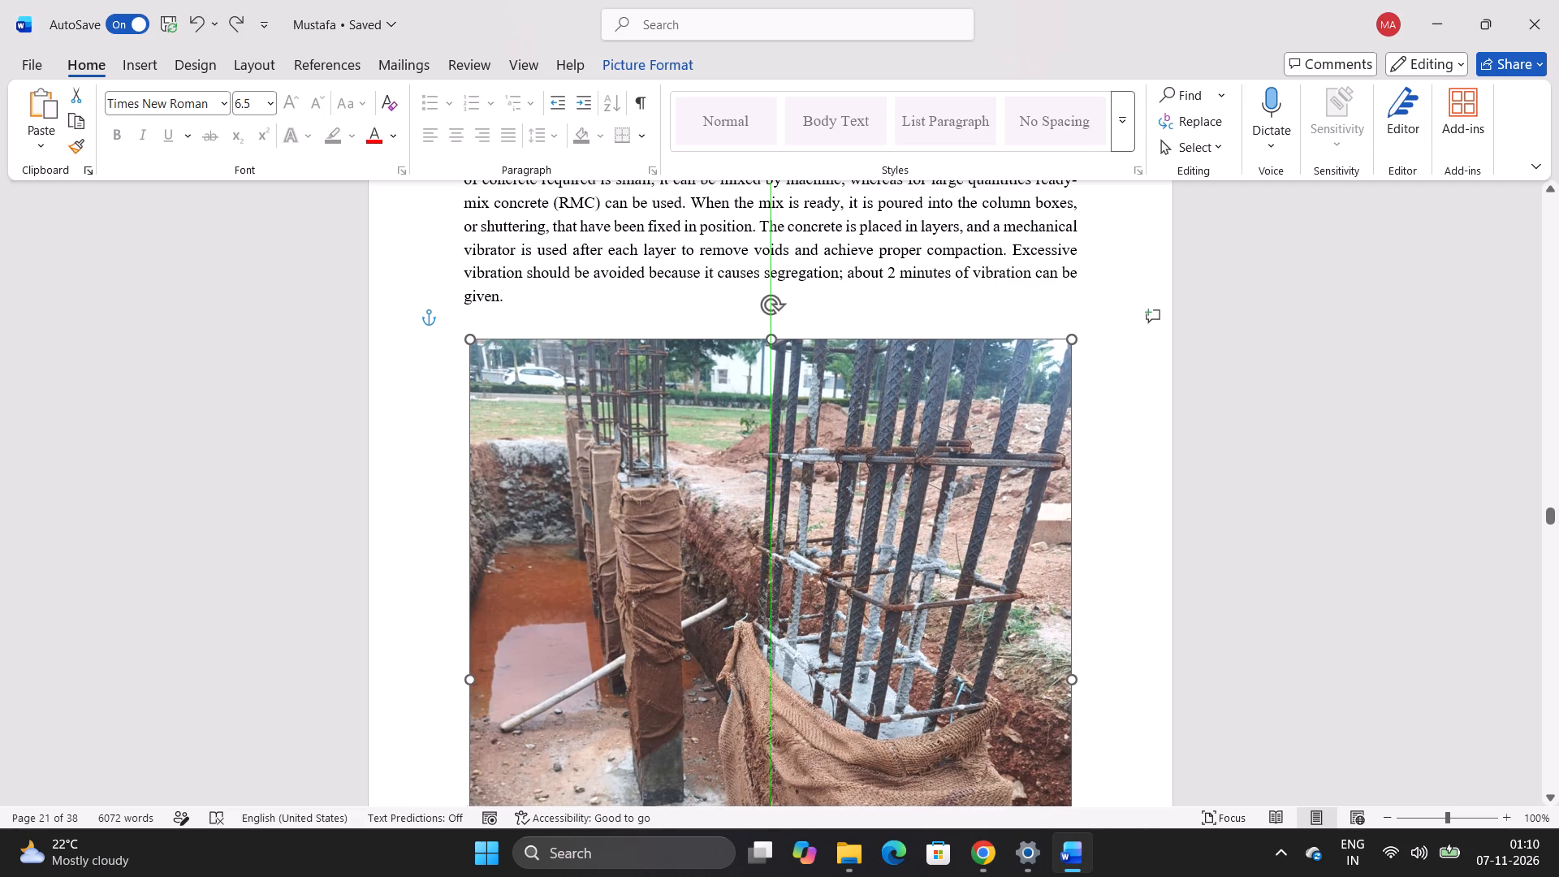
left_click_drag(681, 417, 661, 422)
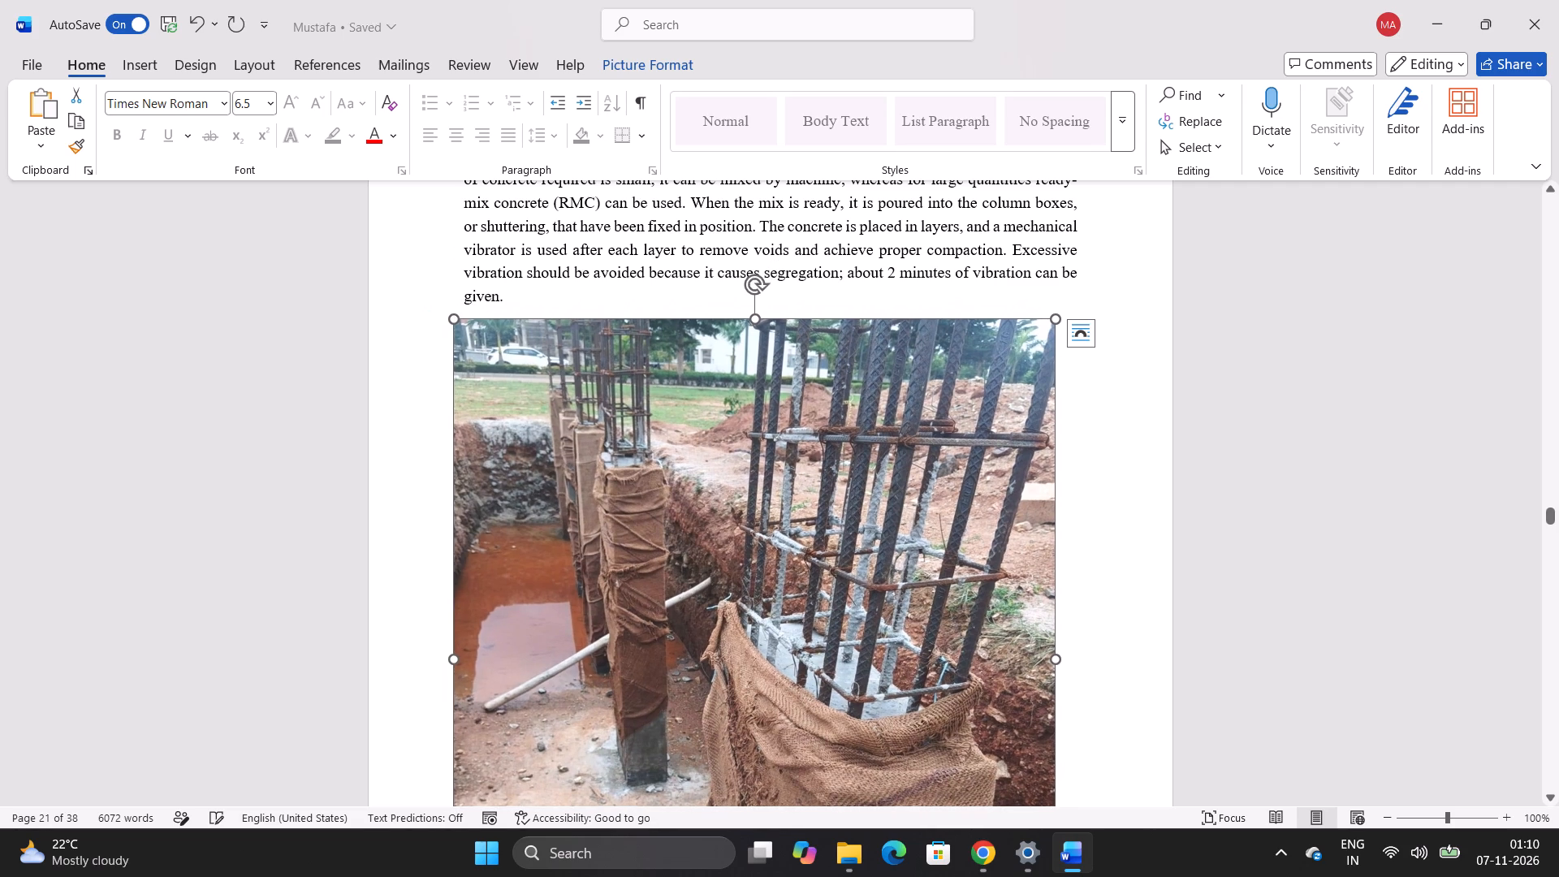
left_click(1108, 408)
Check the page layout from the column photo through the 3.9 Plinth Beam and 3.10 Brick Masonry Work sections.
scroll(1108, 415, "down", 7)
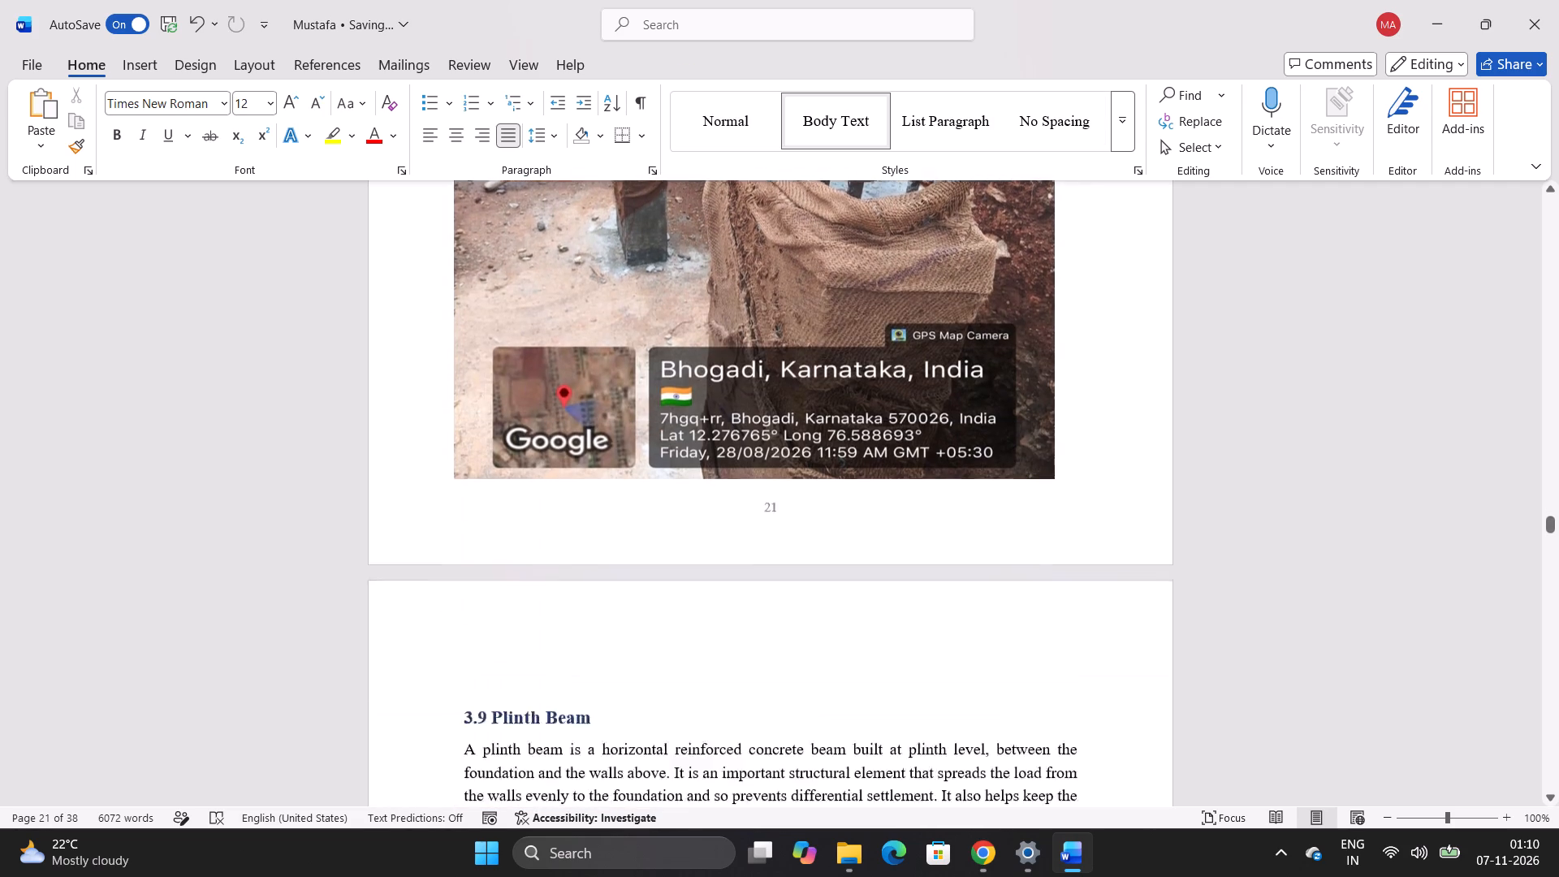
scroll(1108, 415, "down", 3)
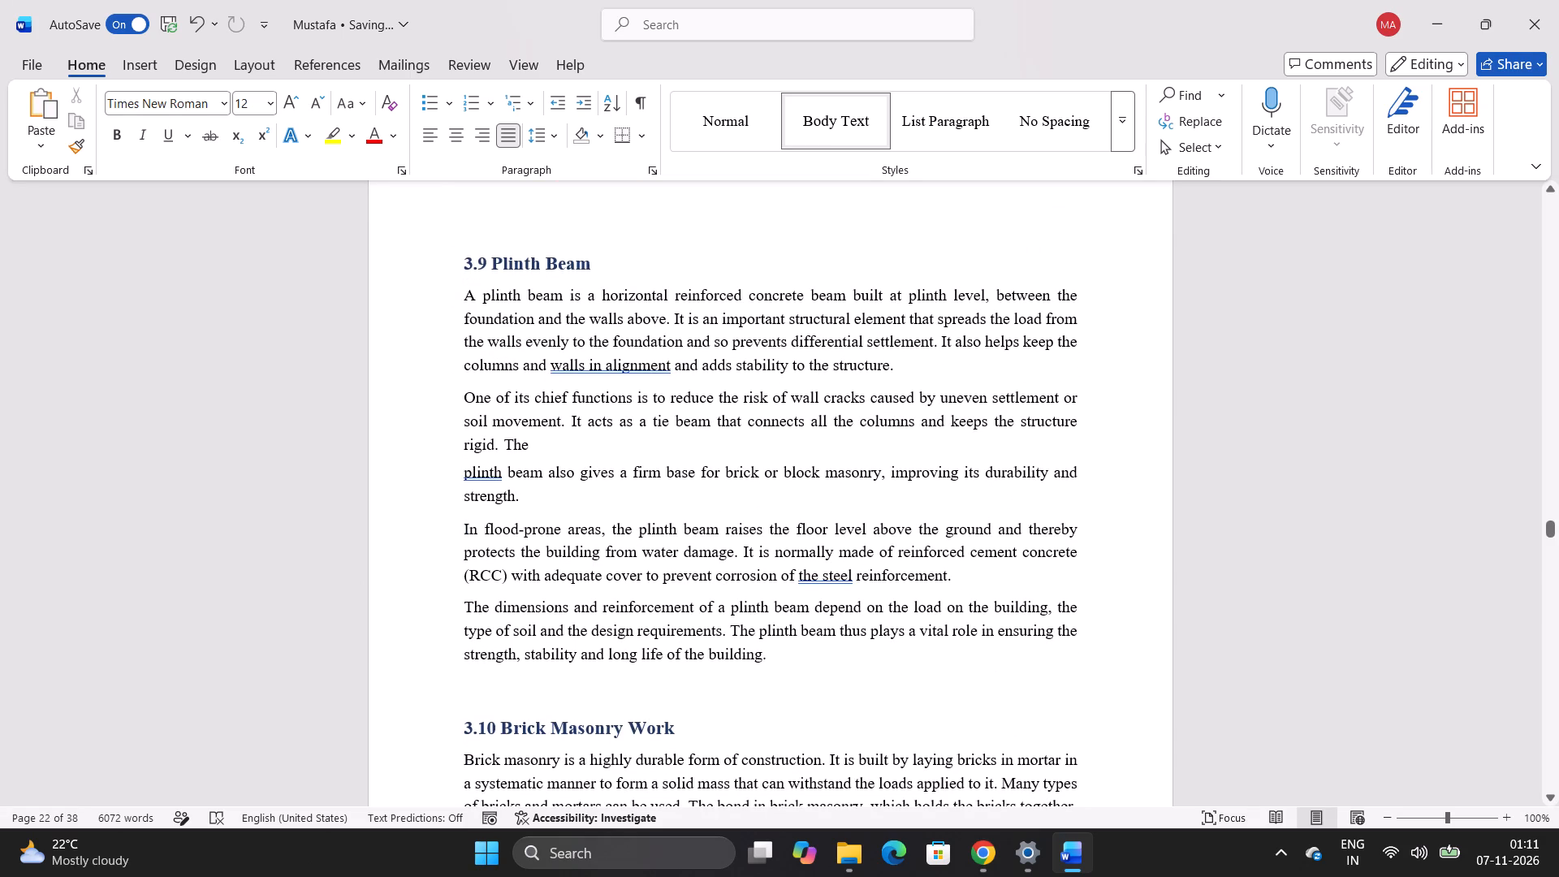
scroll(980, 408, "down", 4)
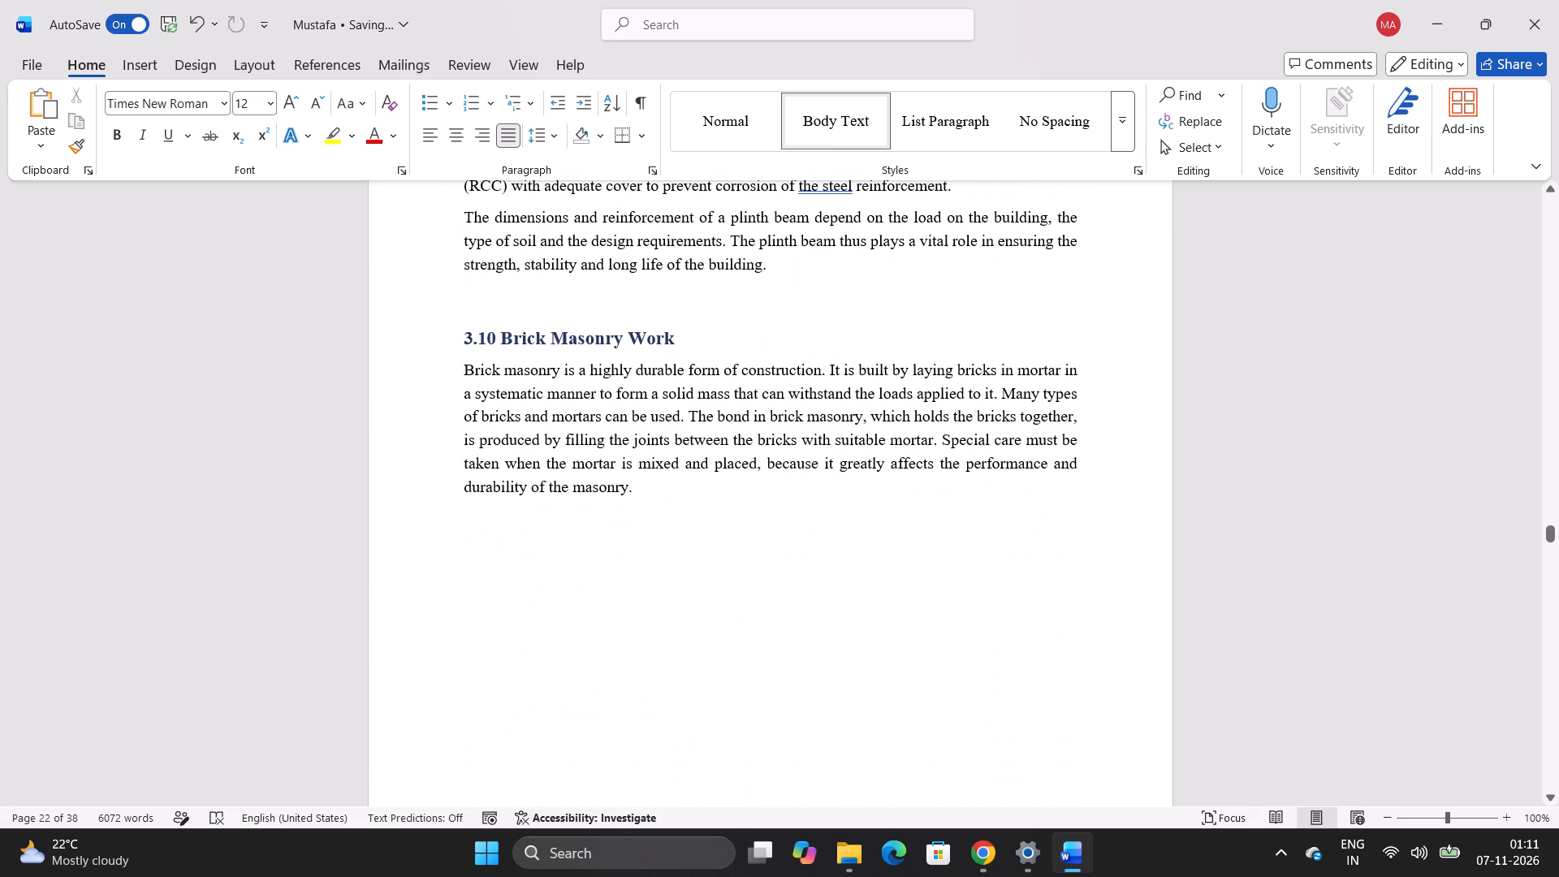
scroll(980, 408, "down", 6)
scroll(980, 408, "up", 7)
scroll(587, 503, "up", 5)
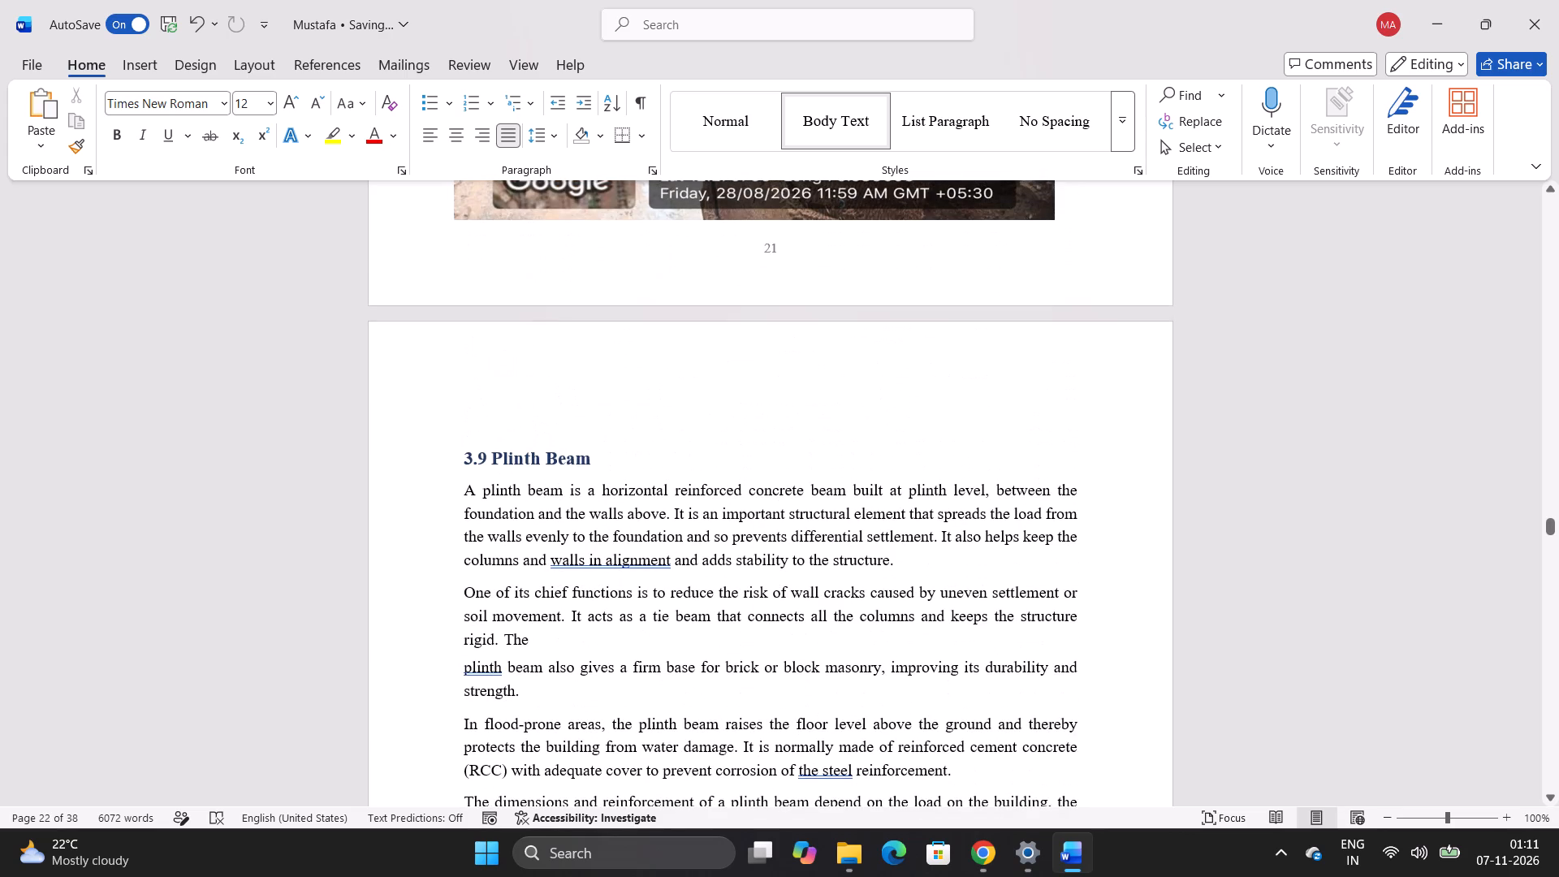
Set the line spacing to 1.5 from the 3.9 Plinth Beam heading through the 3.10 Brick Masonry Work paragraph.
left_click_drag(443, 439, 641, 554)
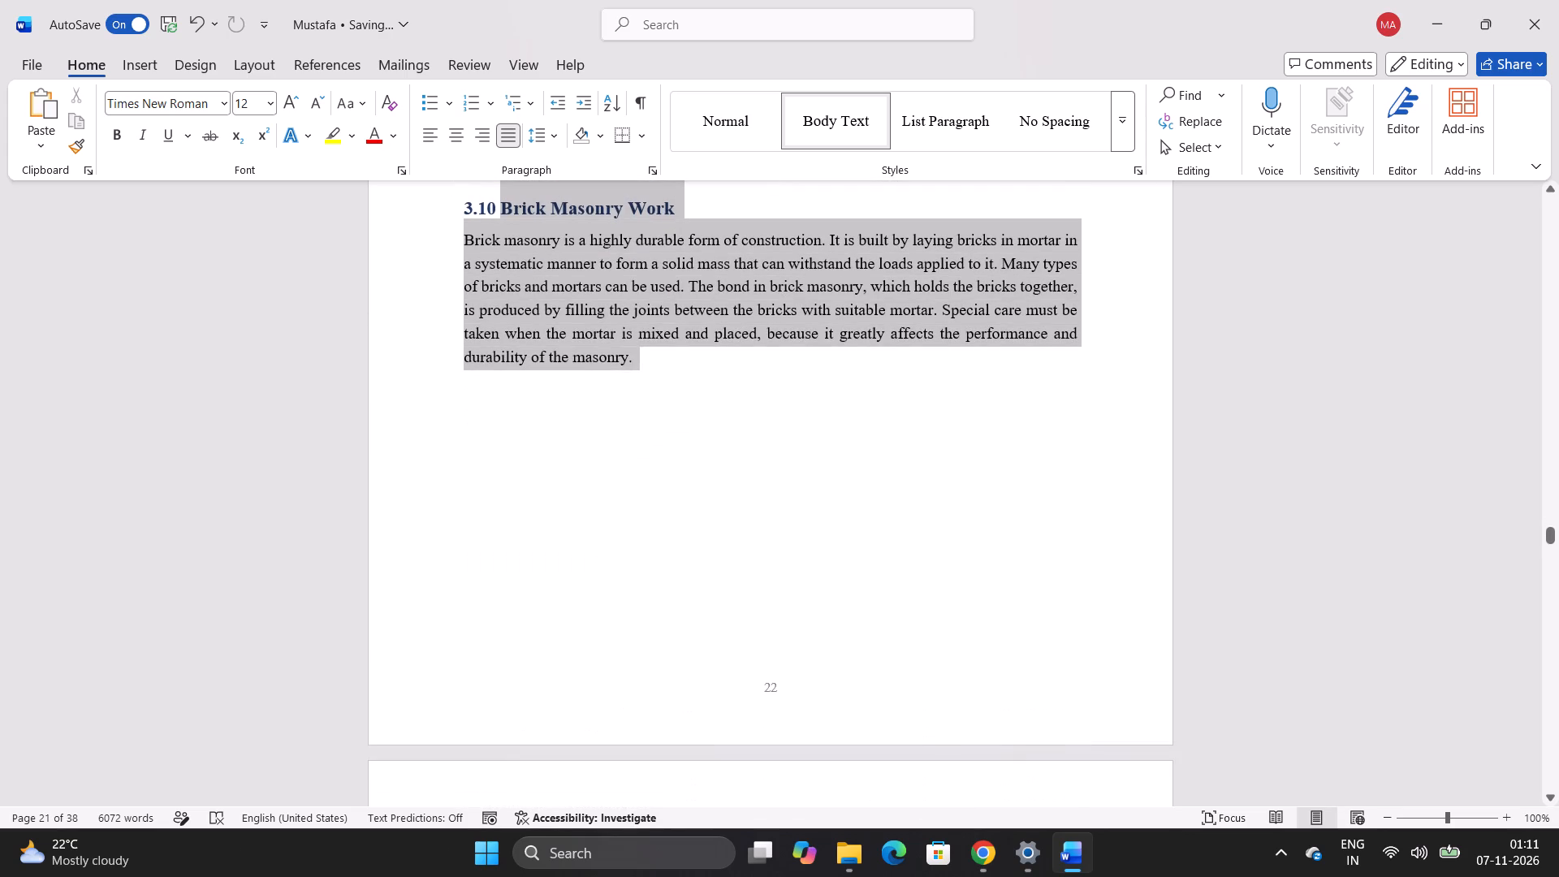
left_click_drag(641, 554, 661, 407)
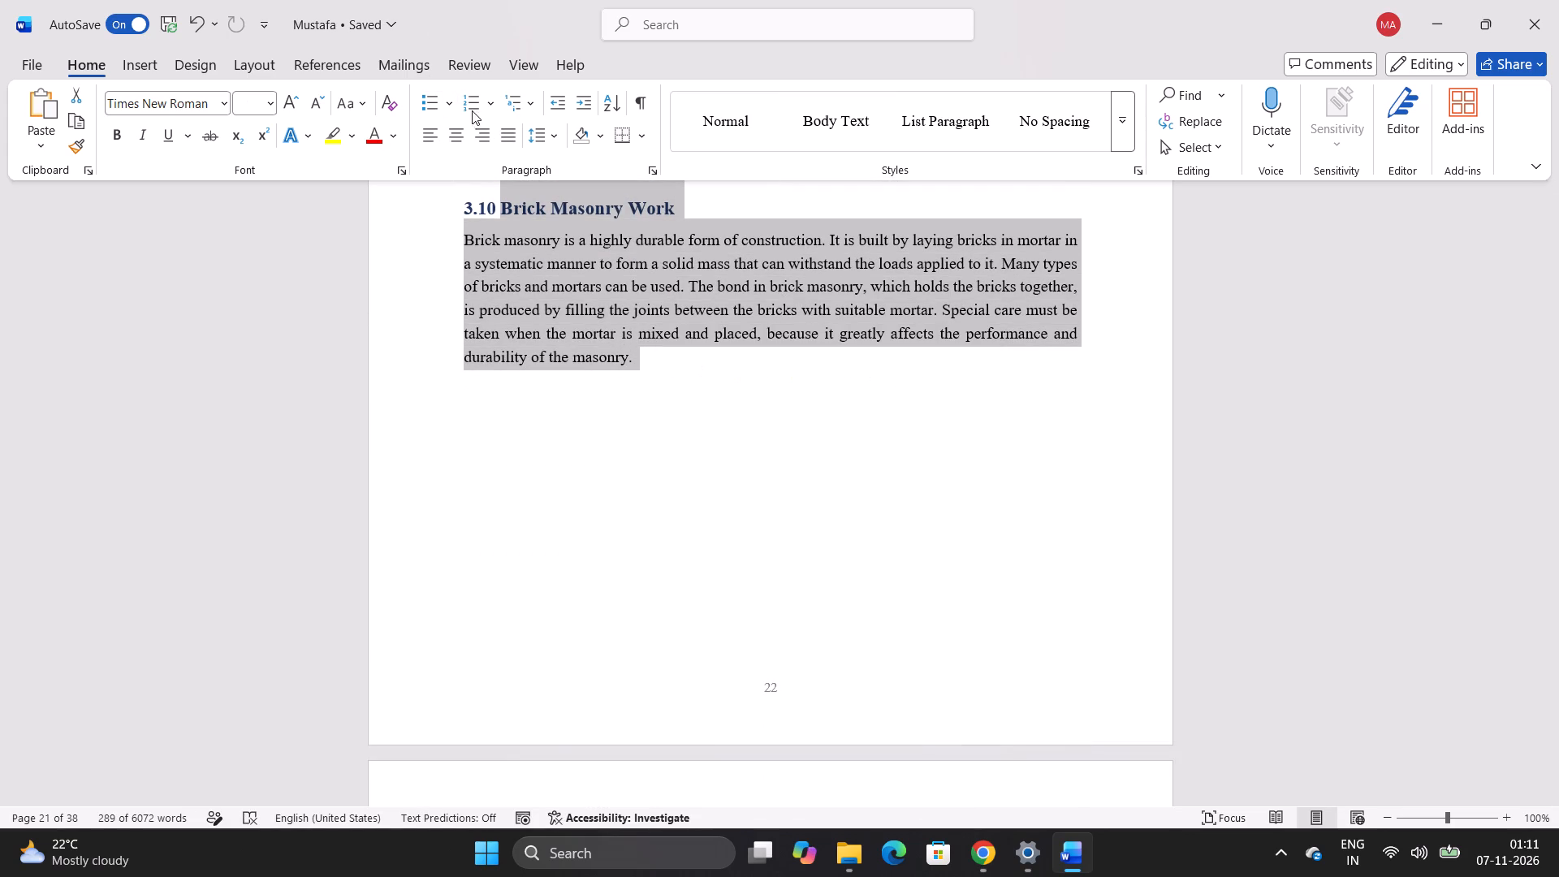
left_click(534, 110)
left_click(534, 110)
left_click(548, 143)
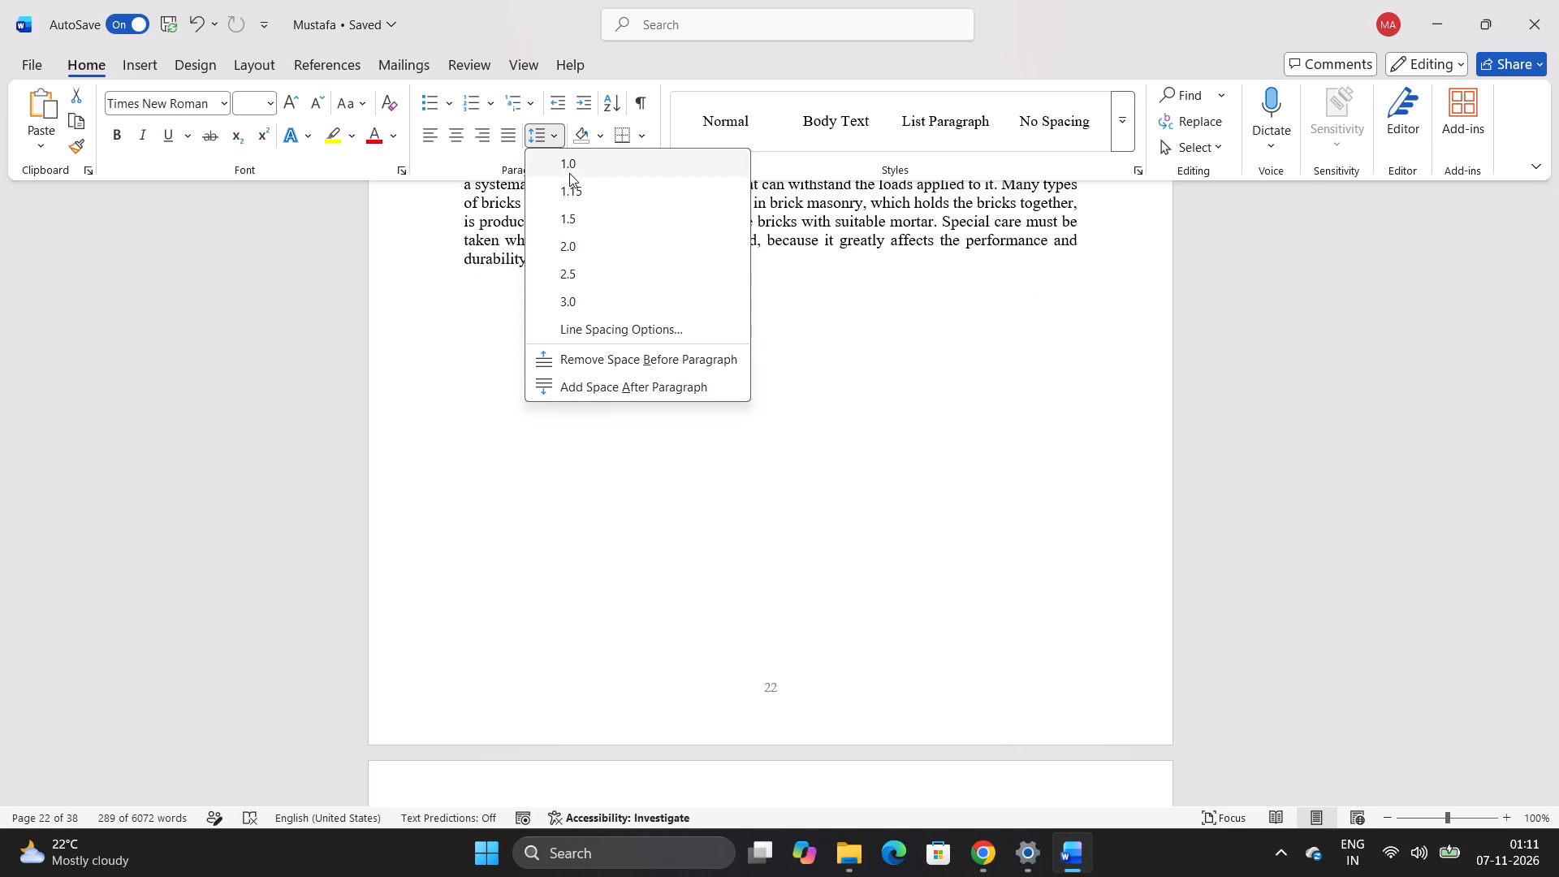
left_click(571, 210)
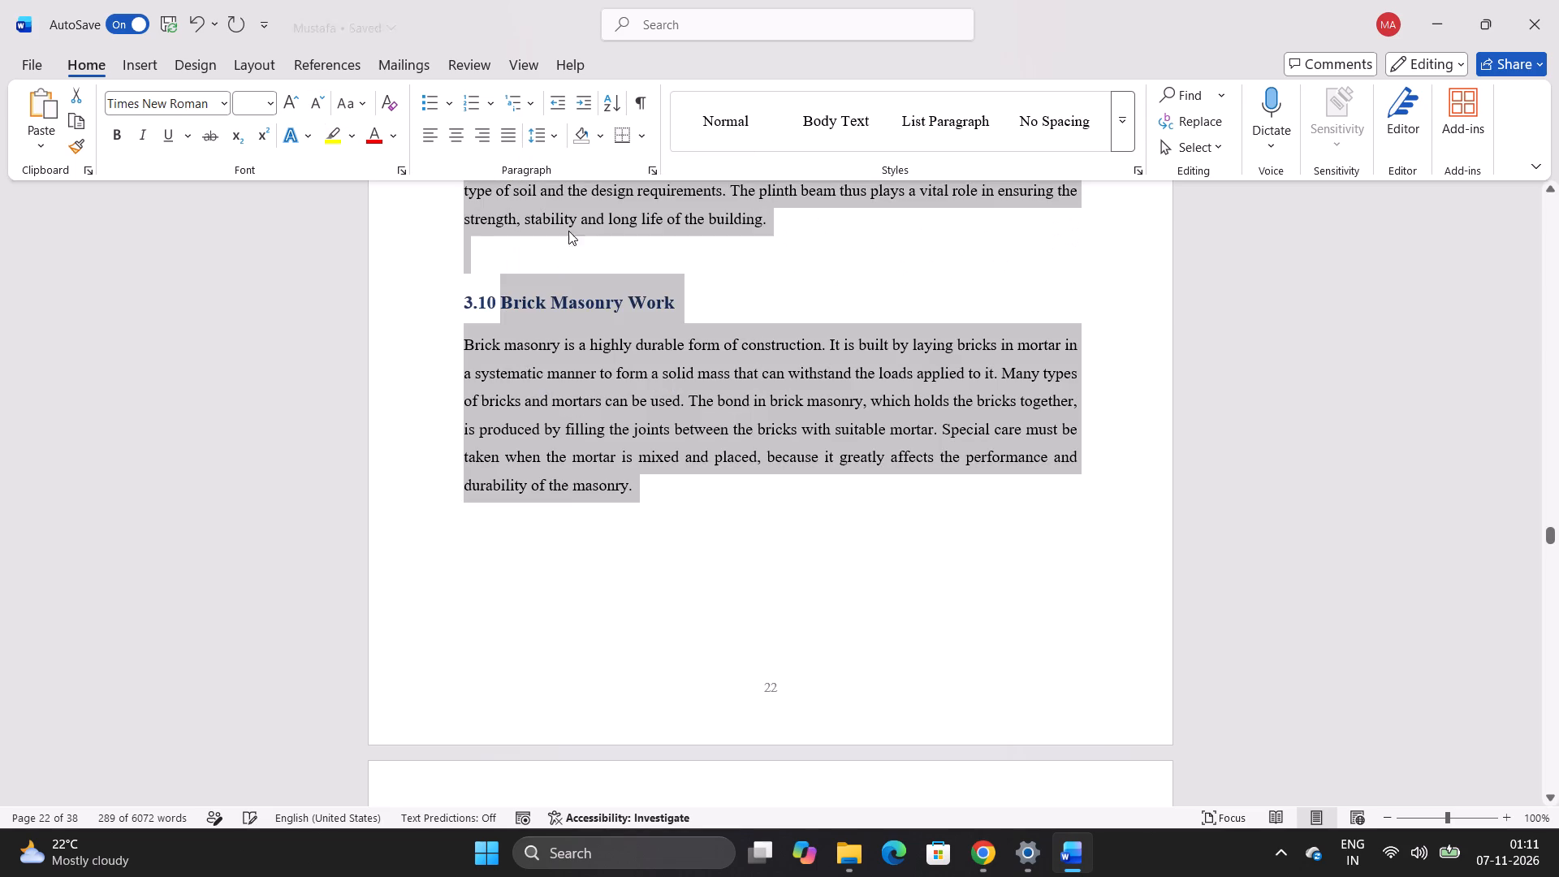
left_click_drag(572, 597, 581, 581)
Set the line spacing to 1.15 from the 3.9 Plinth Beam heading through the end of the 3.10 Brick Masonry Work paragraph.
scroll(594, 561, "up", 4)
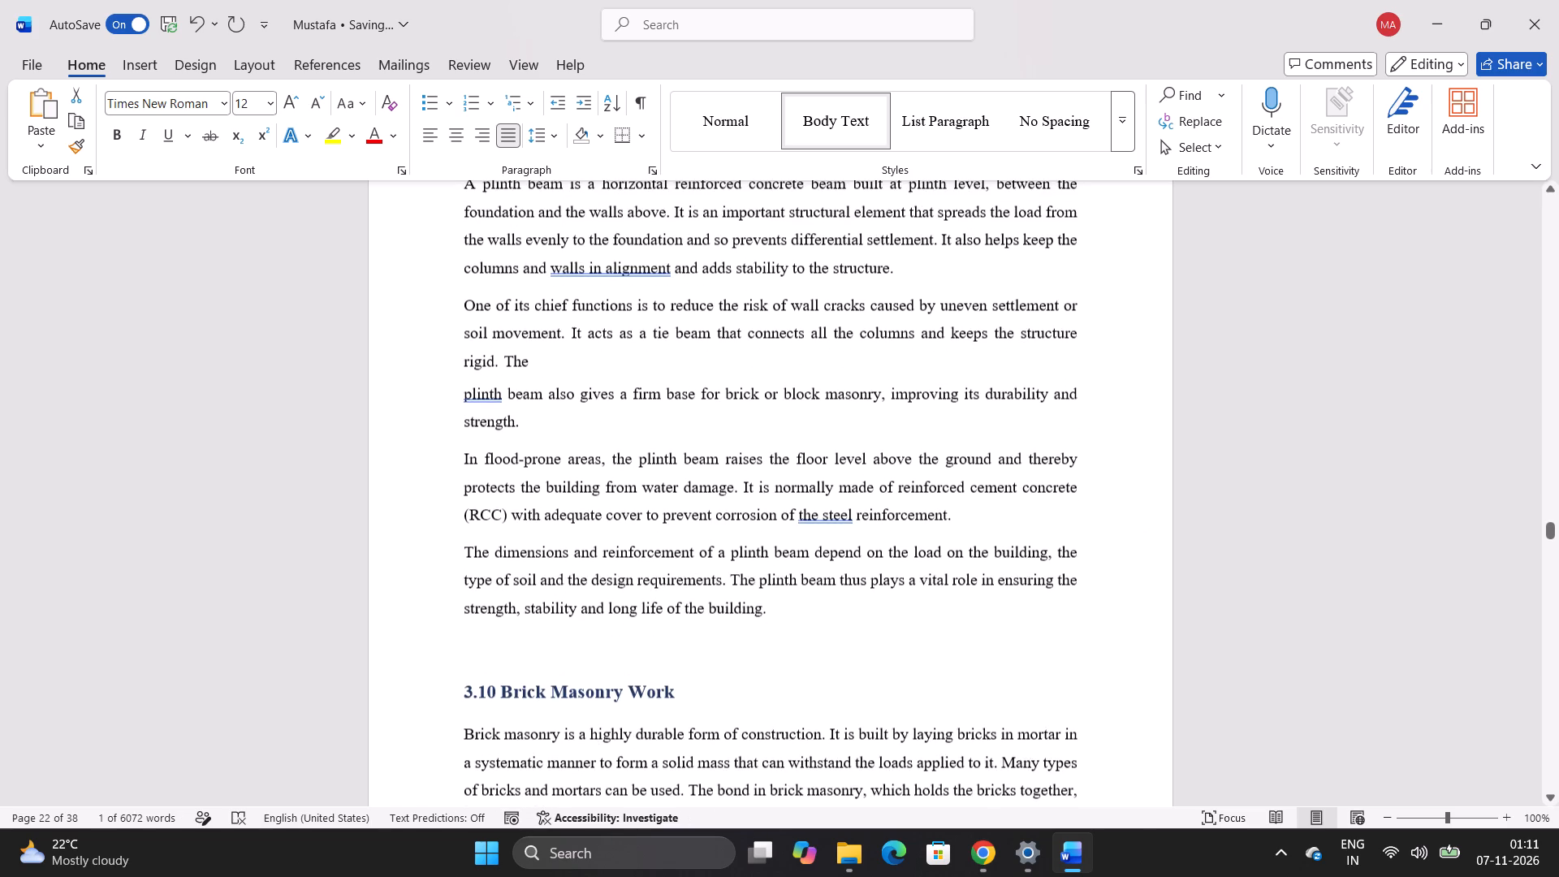
scroll(615, 529, "up", 1)
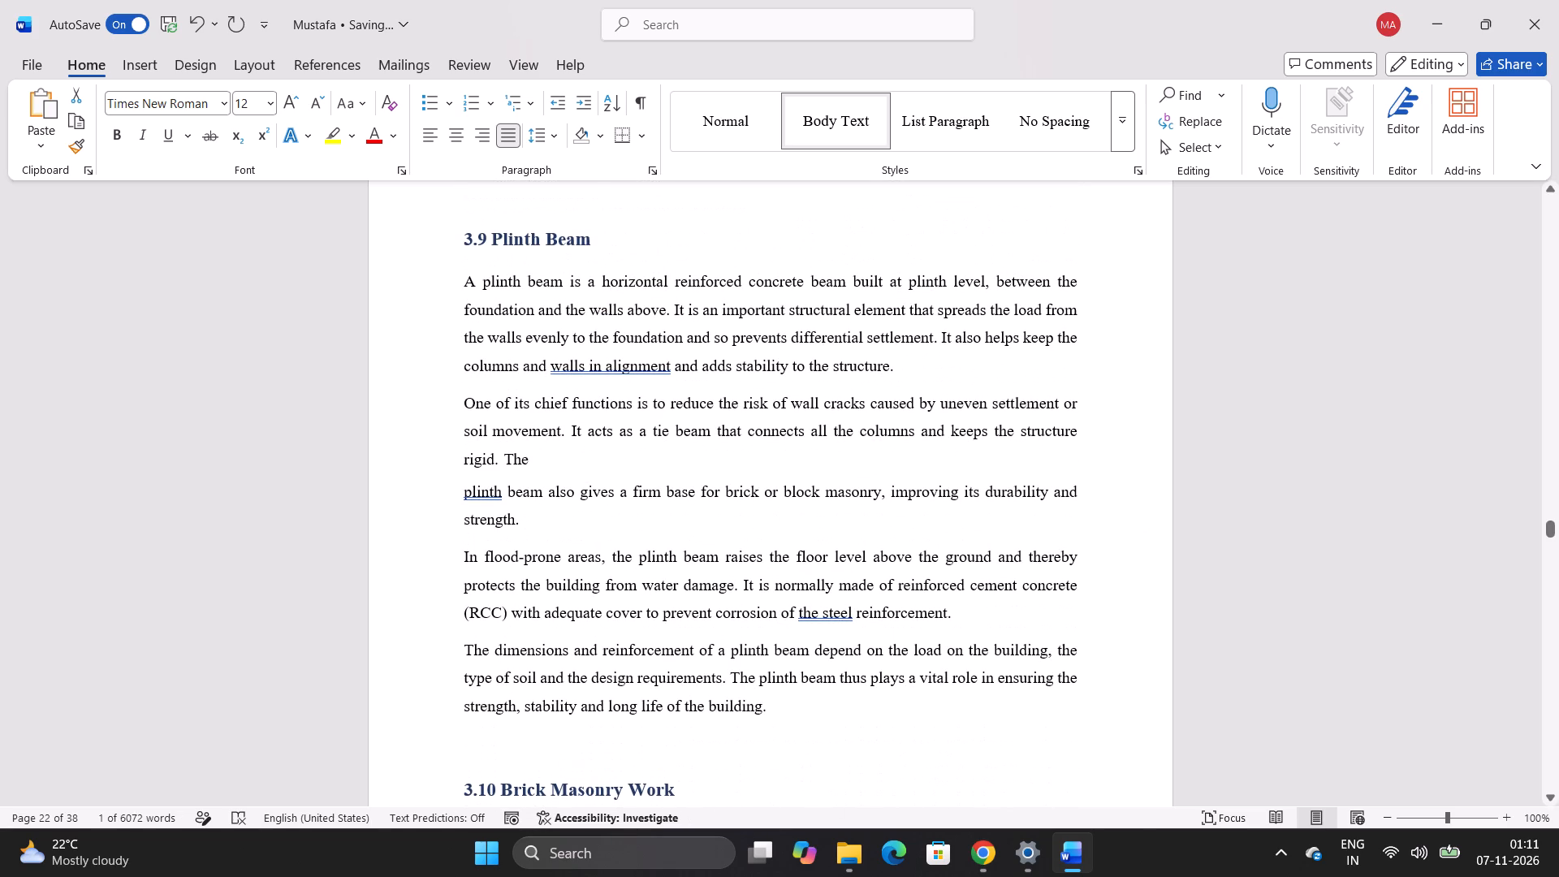
scroll(697, 680, "down", 3)
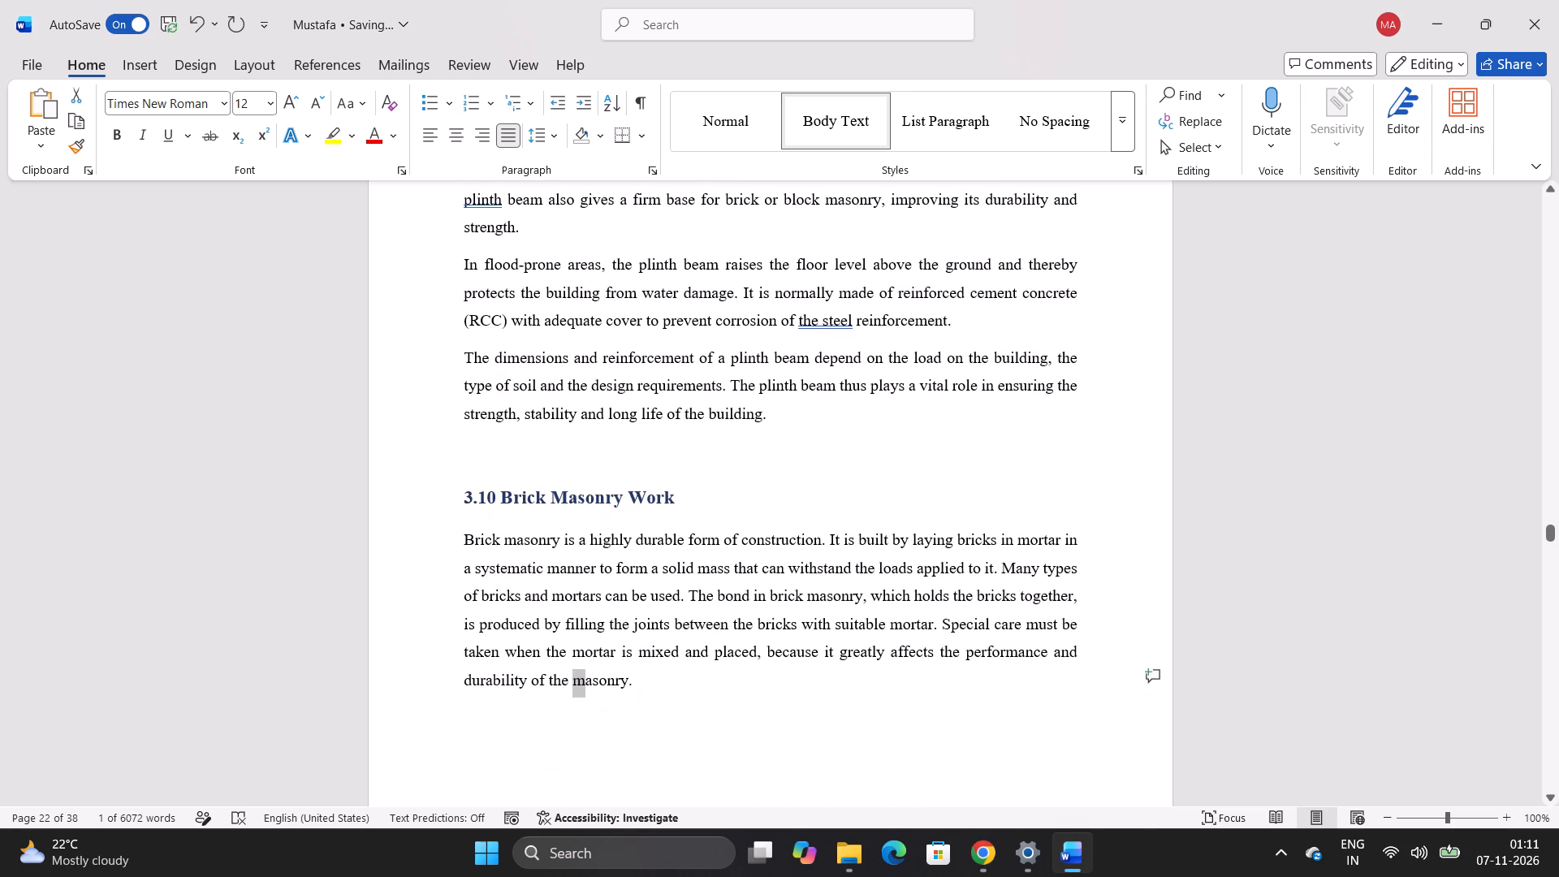
left_click_drag(670, 687, 434, 162)
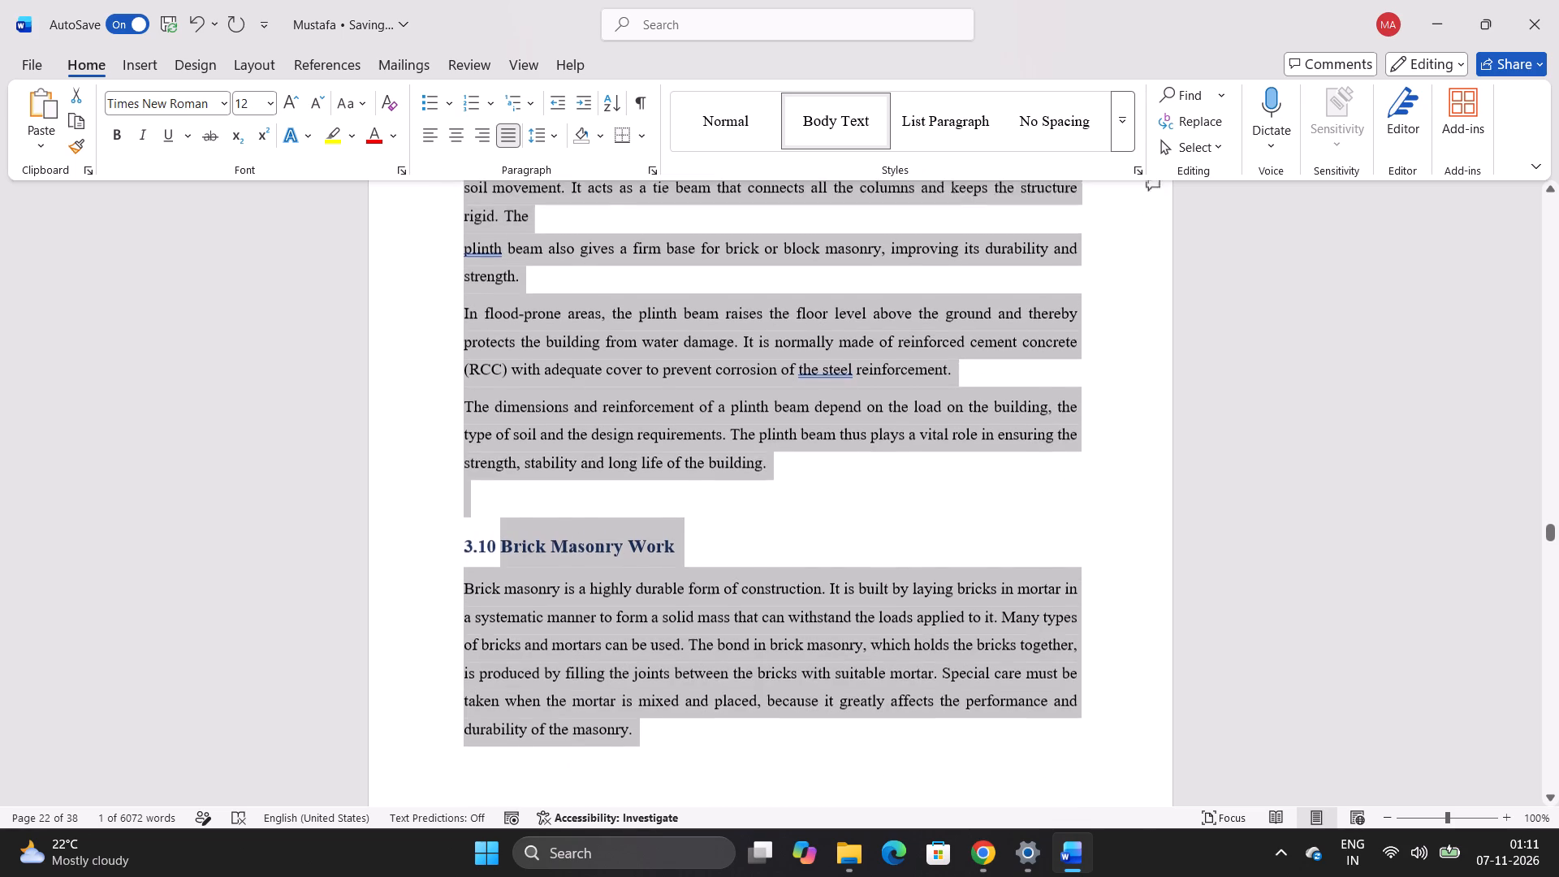
left_click_drag(434, 162, 469, 298)
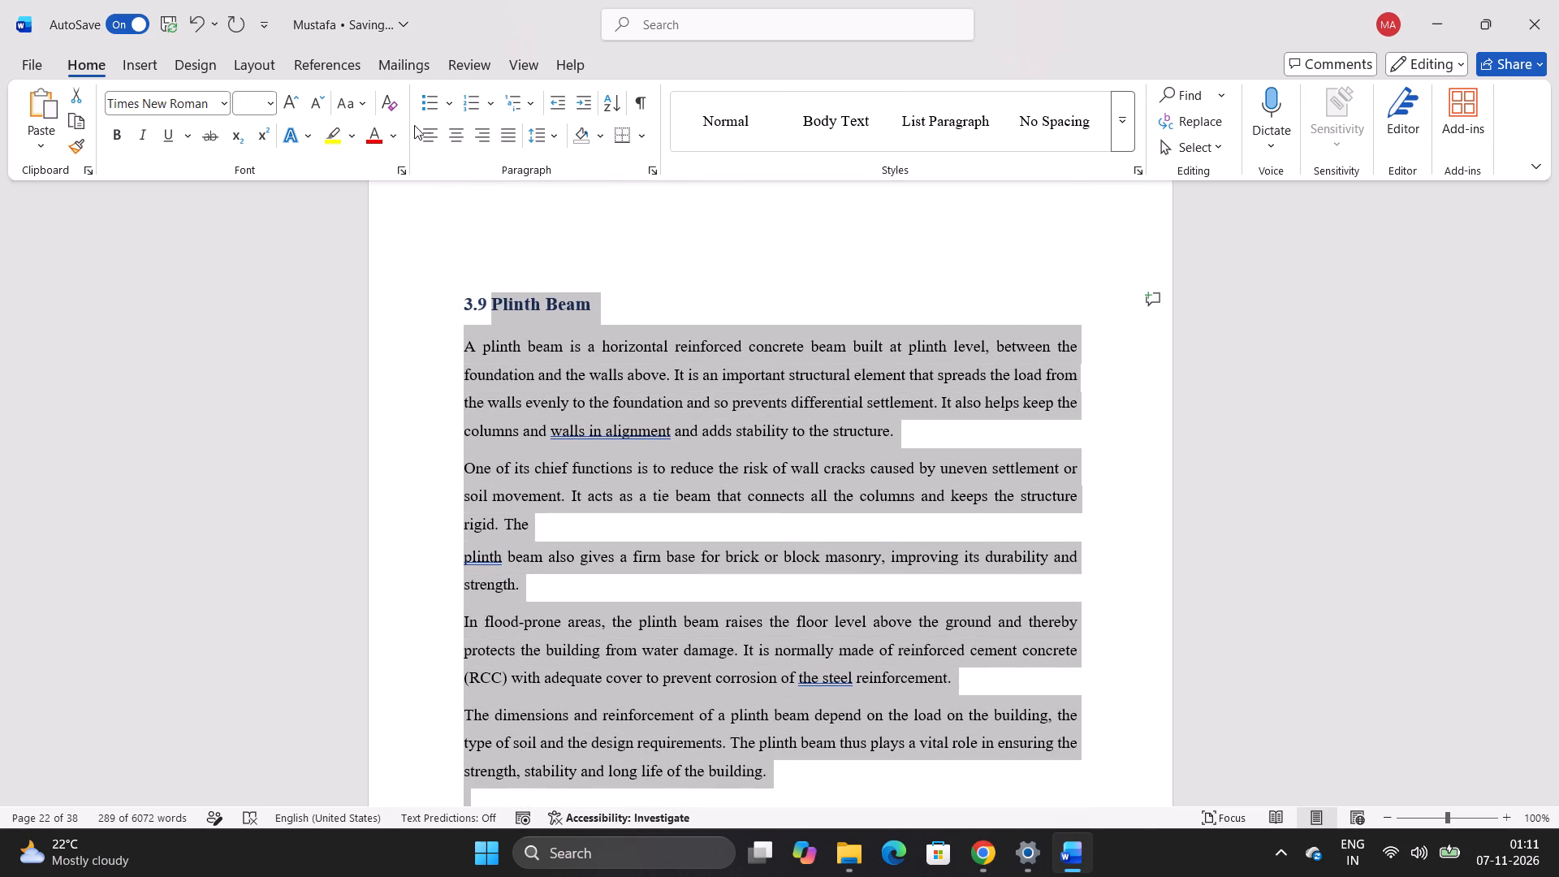
left_click(559, 137)
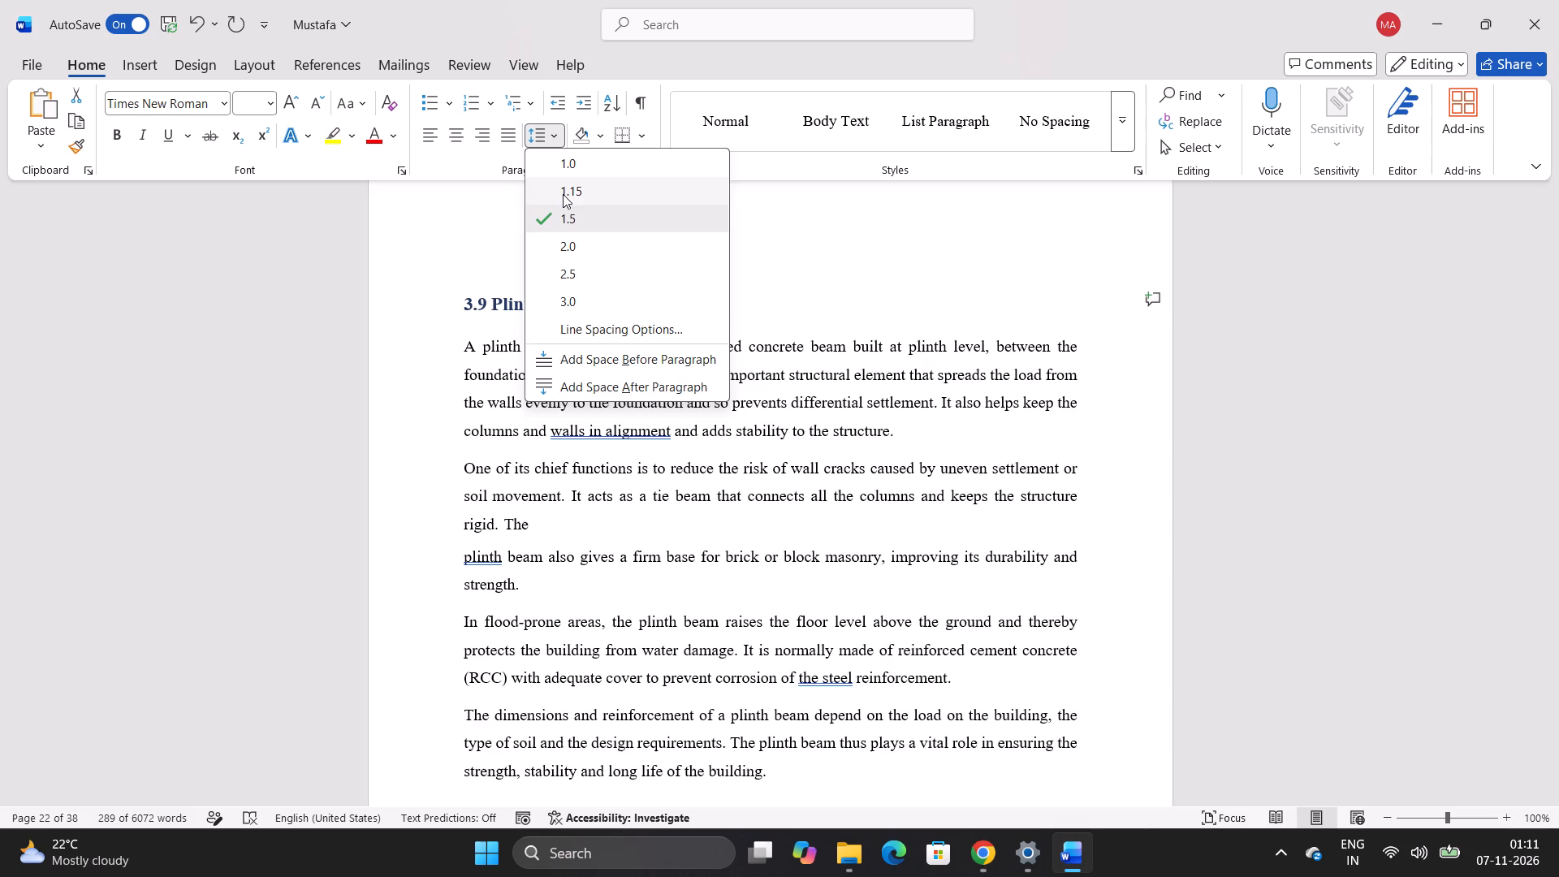
left_click(563, 194)
left_click(443, 274)
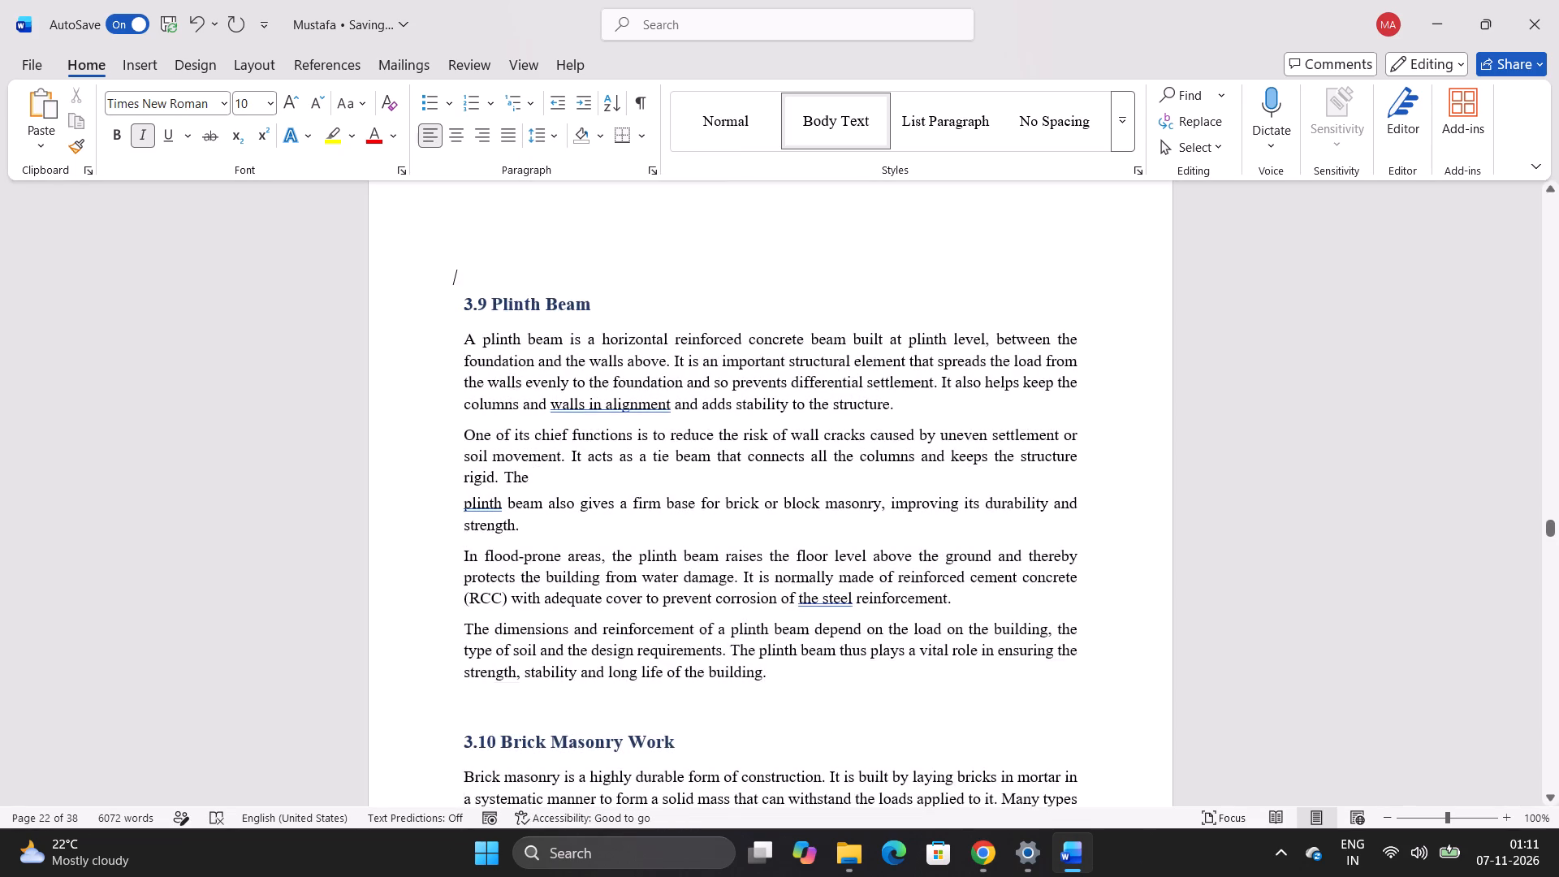
Join the split second paragraph of 3.9 Plinth Beam so that "rigid. The" runs on into "plinth beam also gives a firm base".
scroll(546, 344, "down", 7)
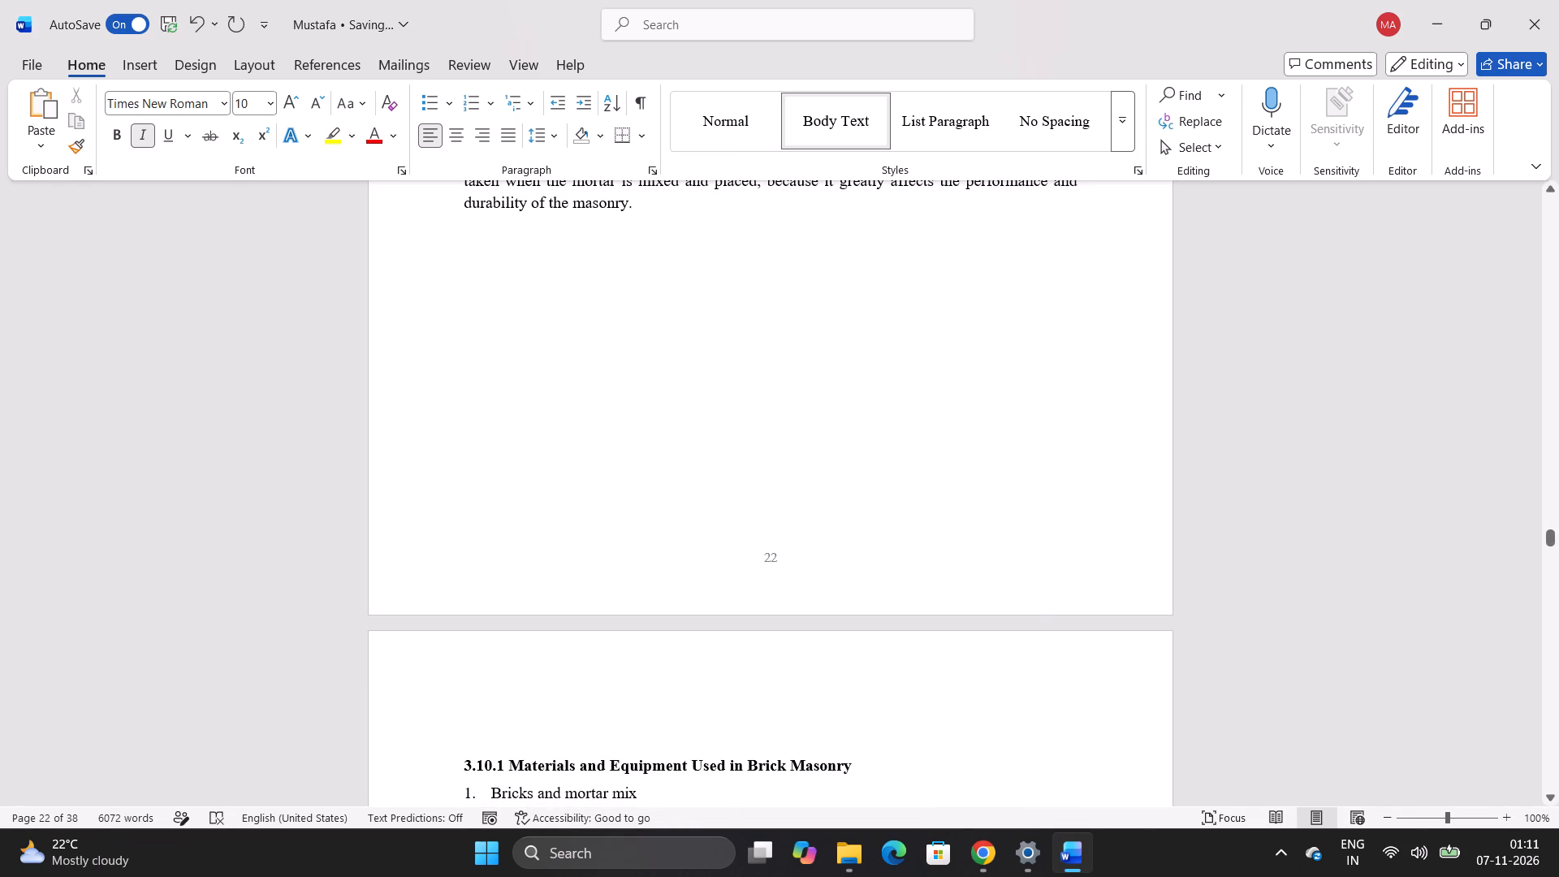
scroll(614, 358, "up", 3)
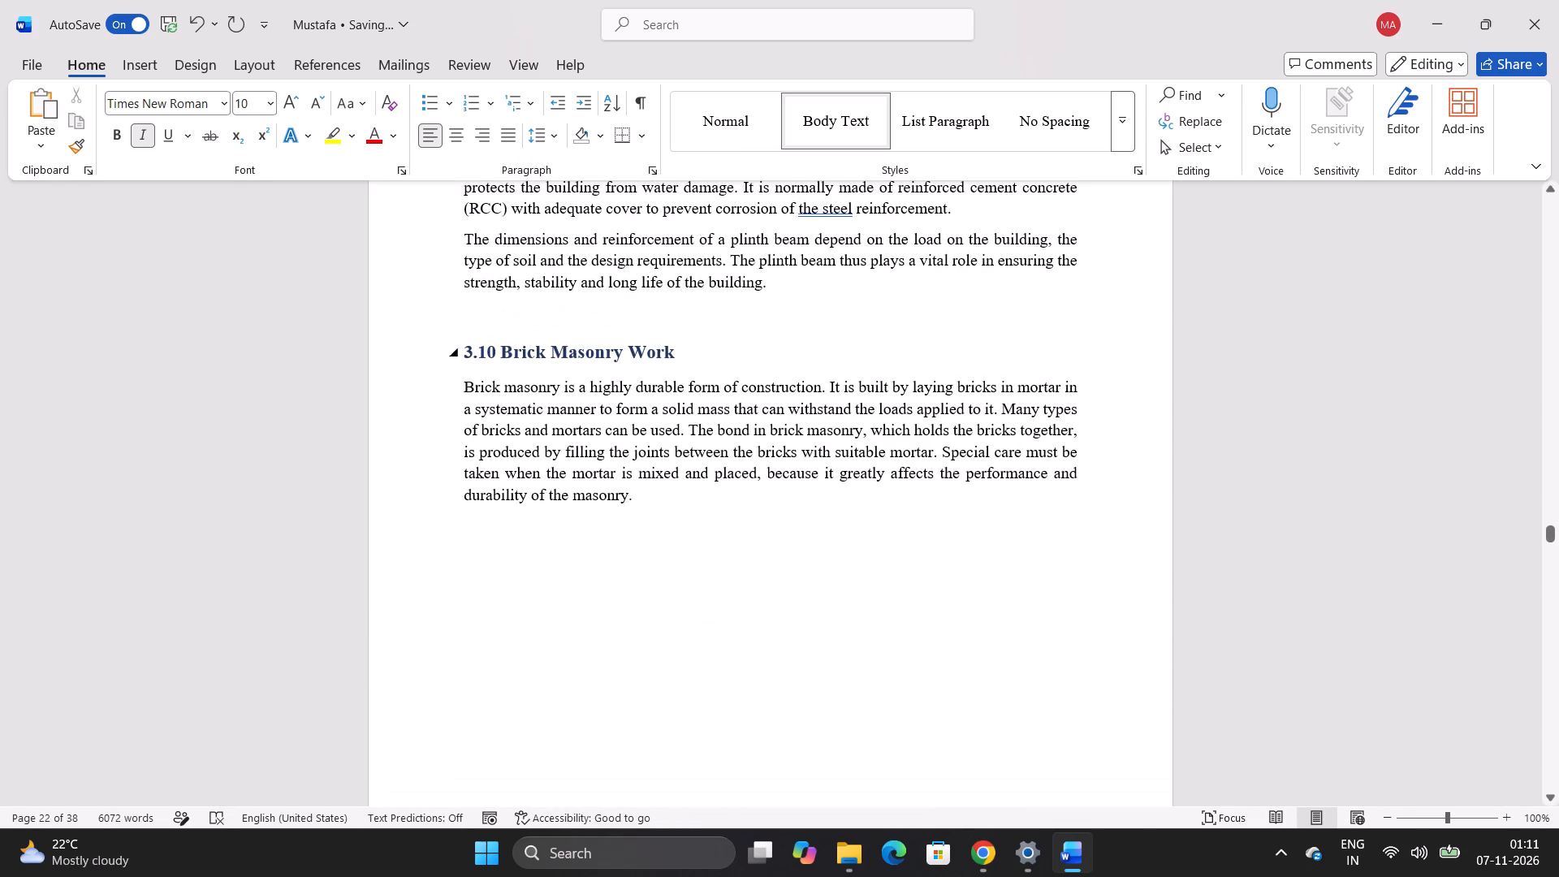
scroll(620, 358, "up", 1)
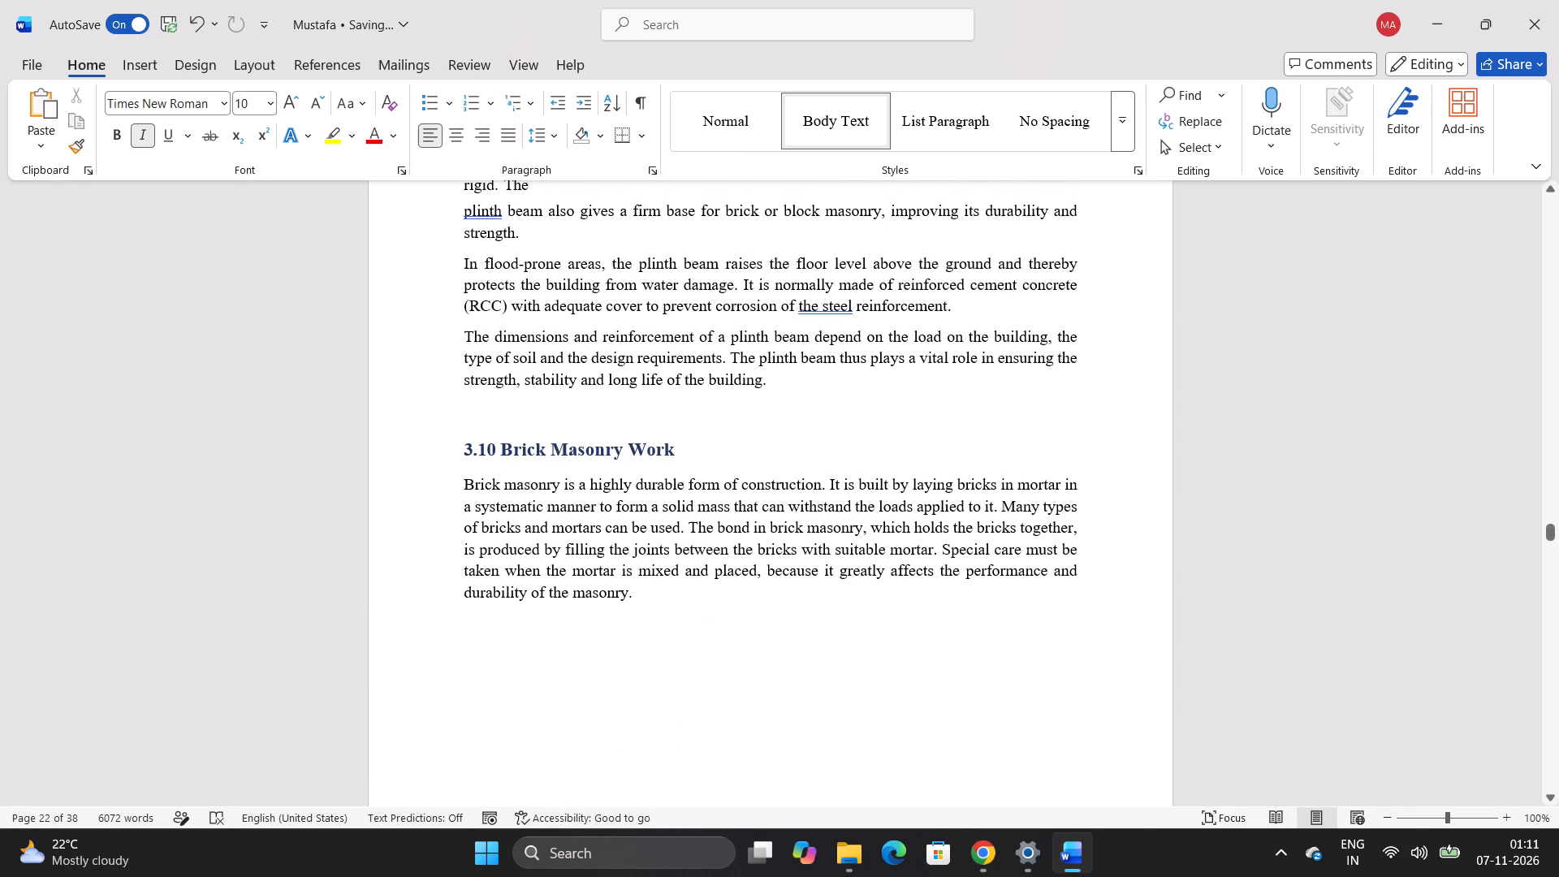
scroll(629, 351, "up", 1)
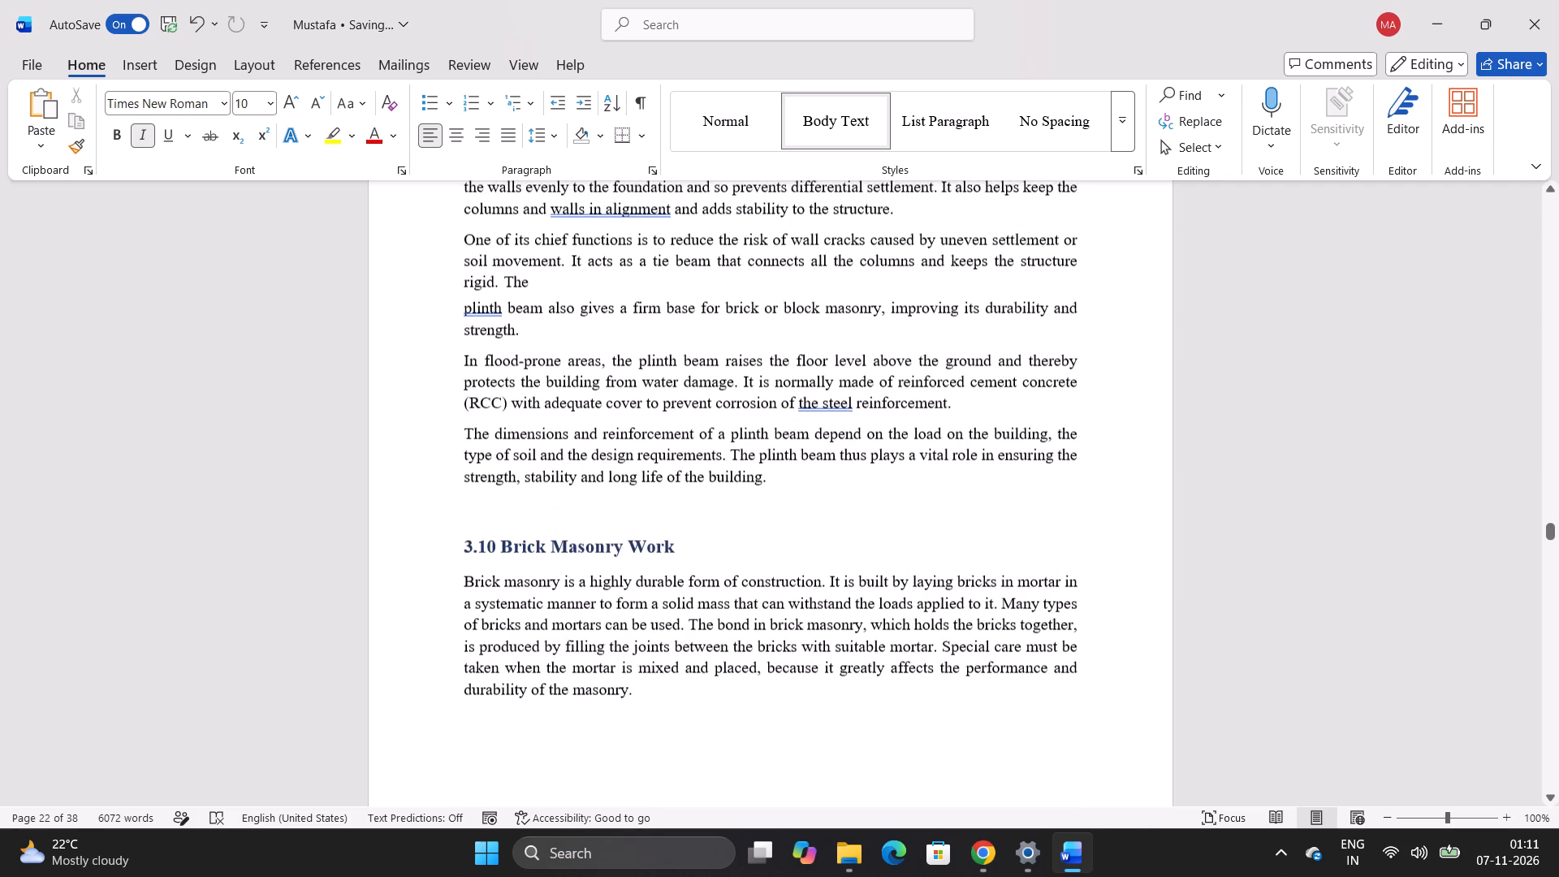
scroll(633, 351, "up", 1)
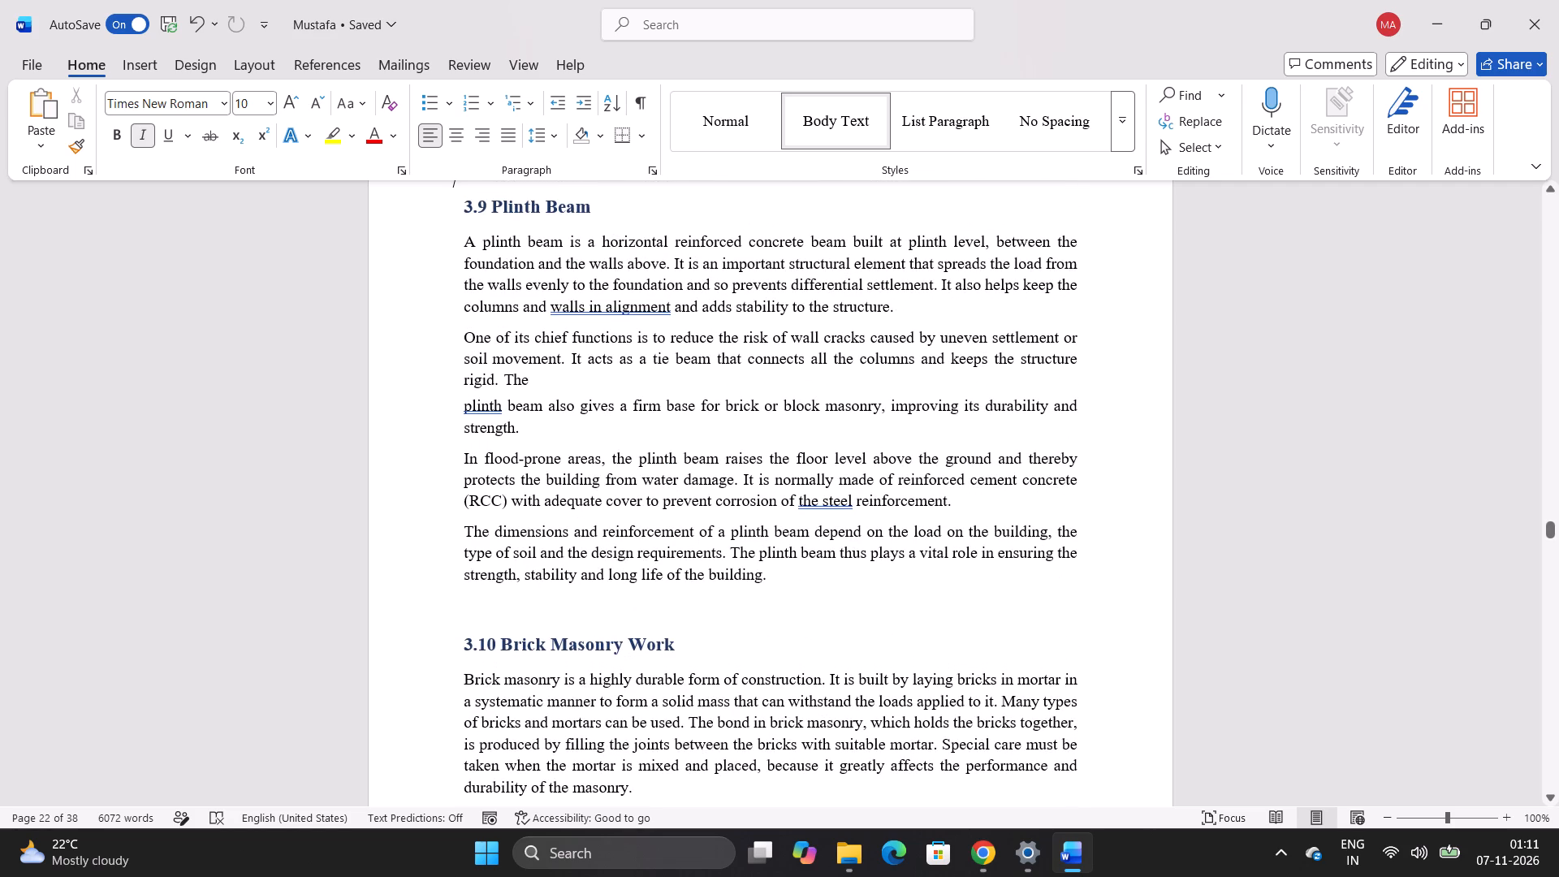
left_click(456, 405)
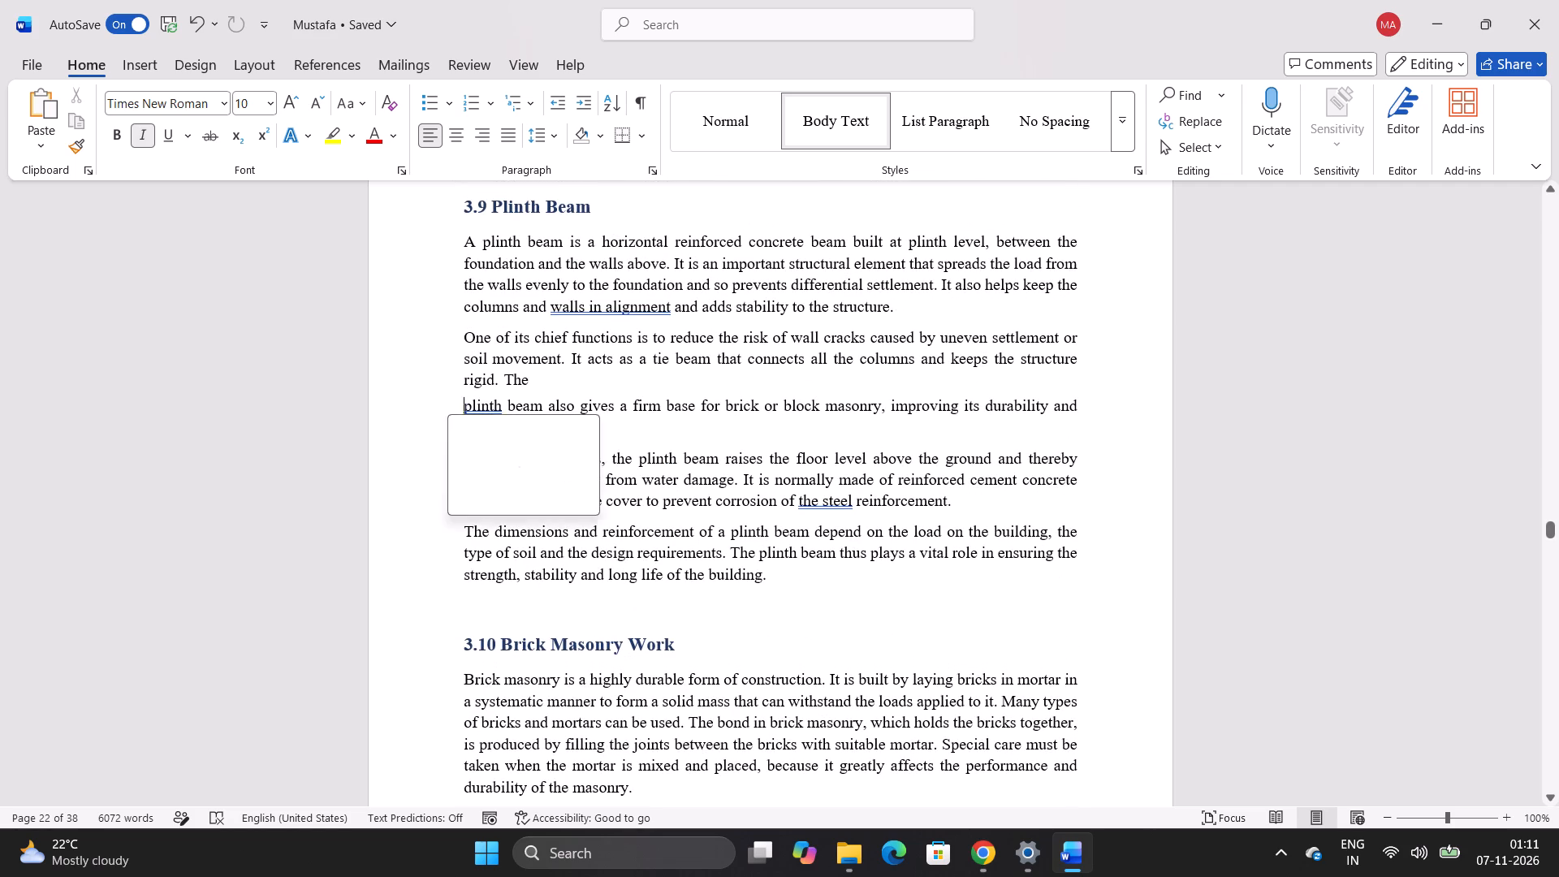
key("BackSpace")
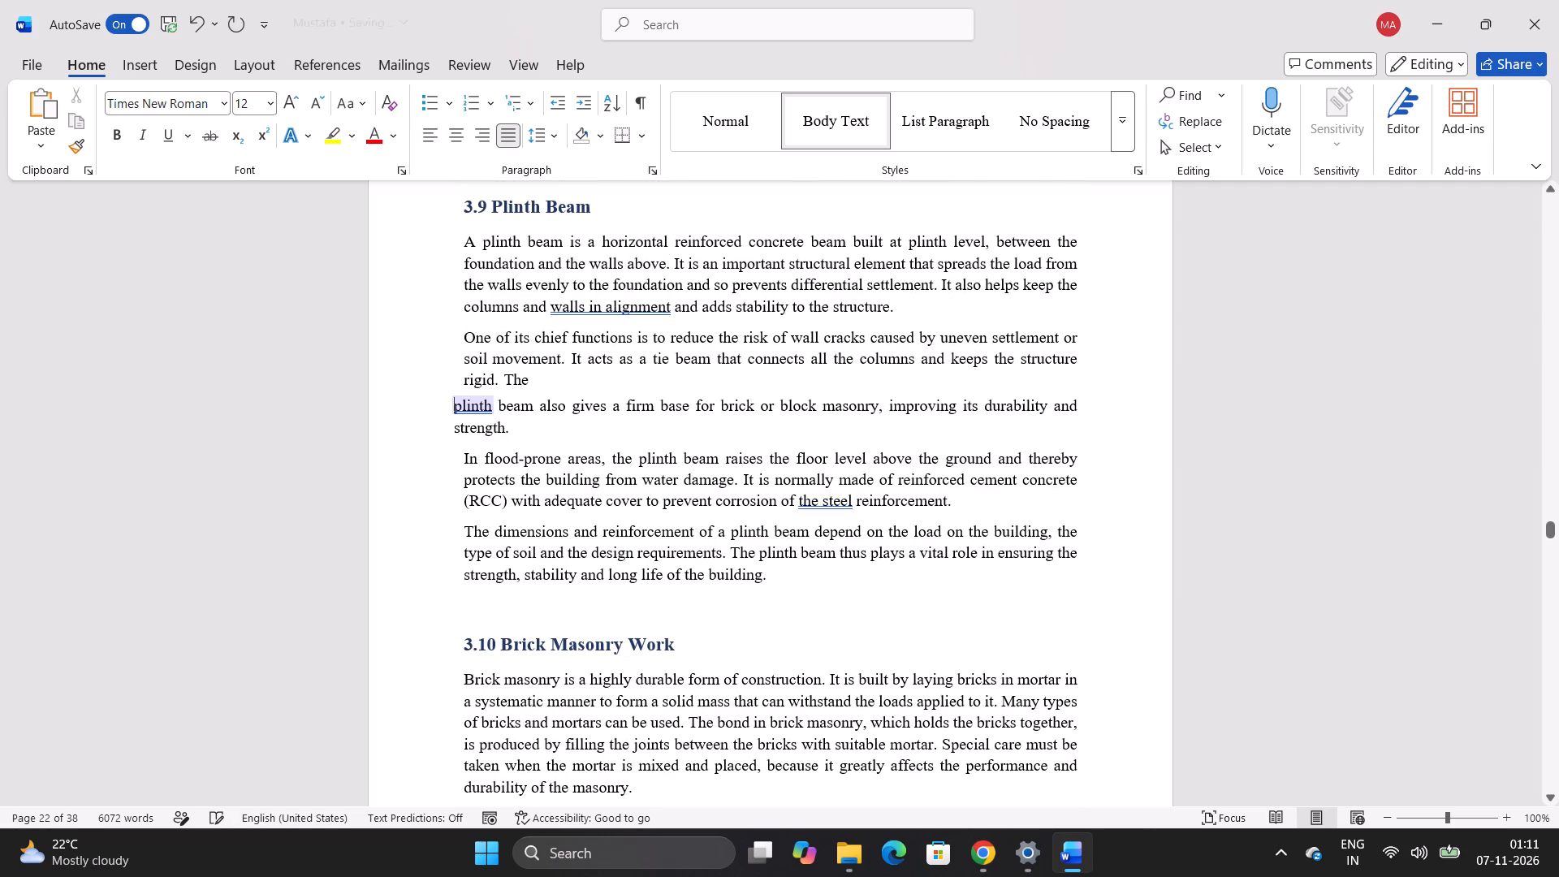
key("BackSpace")
key("space")
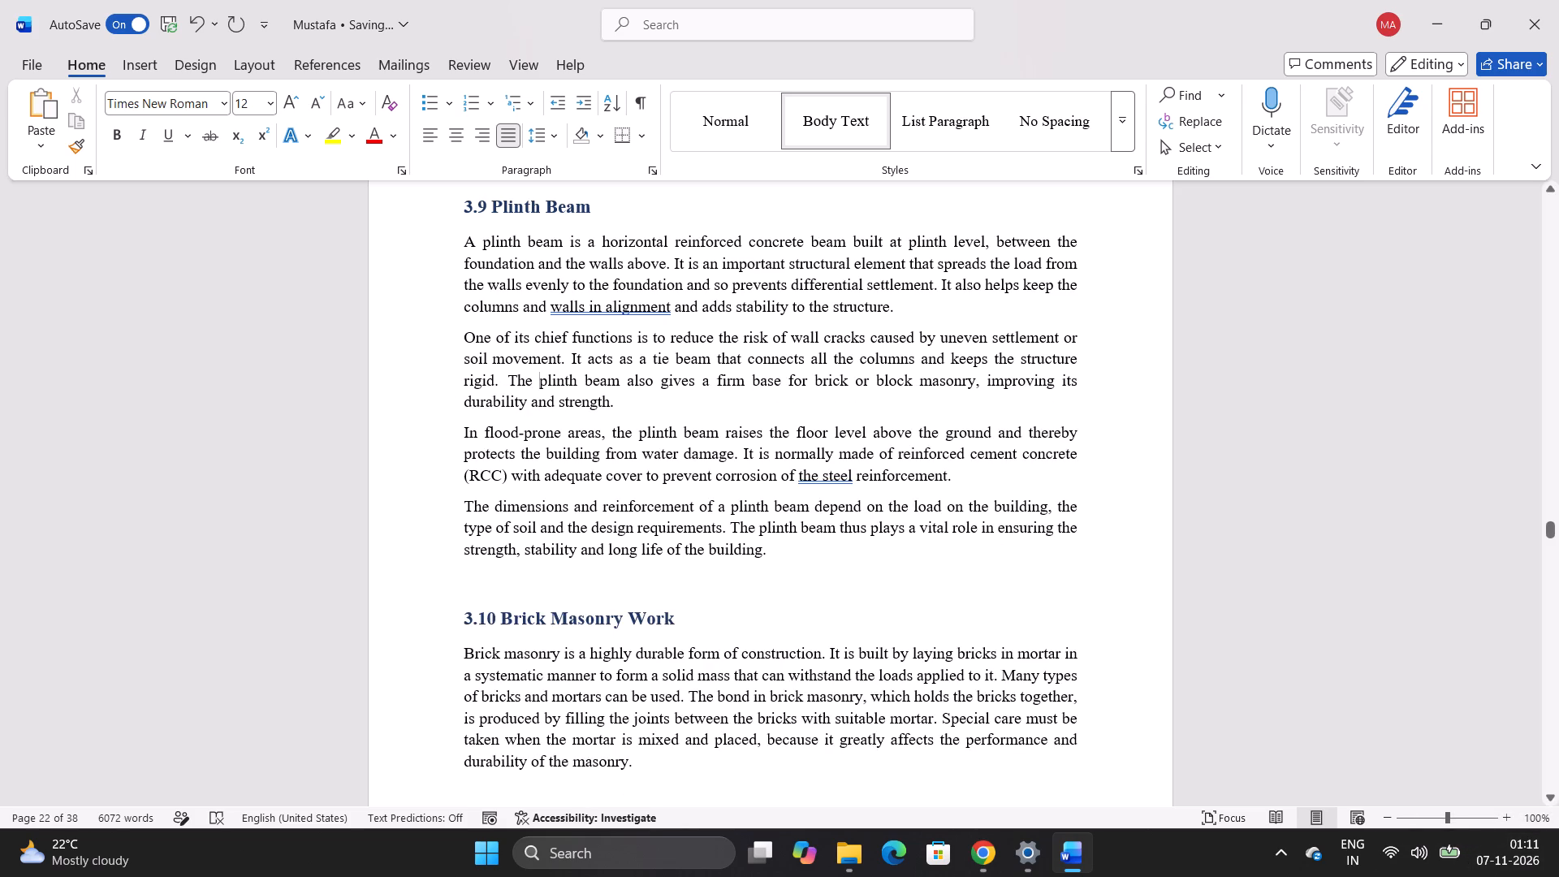
Apply the suggested grammar corrections in 3.9 Plinth Beam, making the flagged phrases read "walls aligned" and "steel reinforcement".
left_click(629, 307)
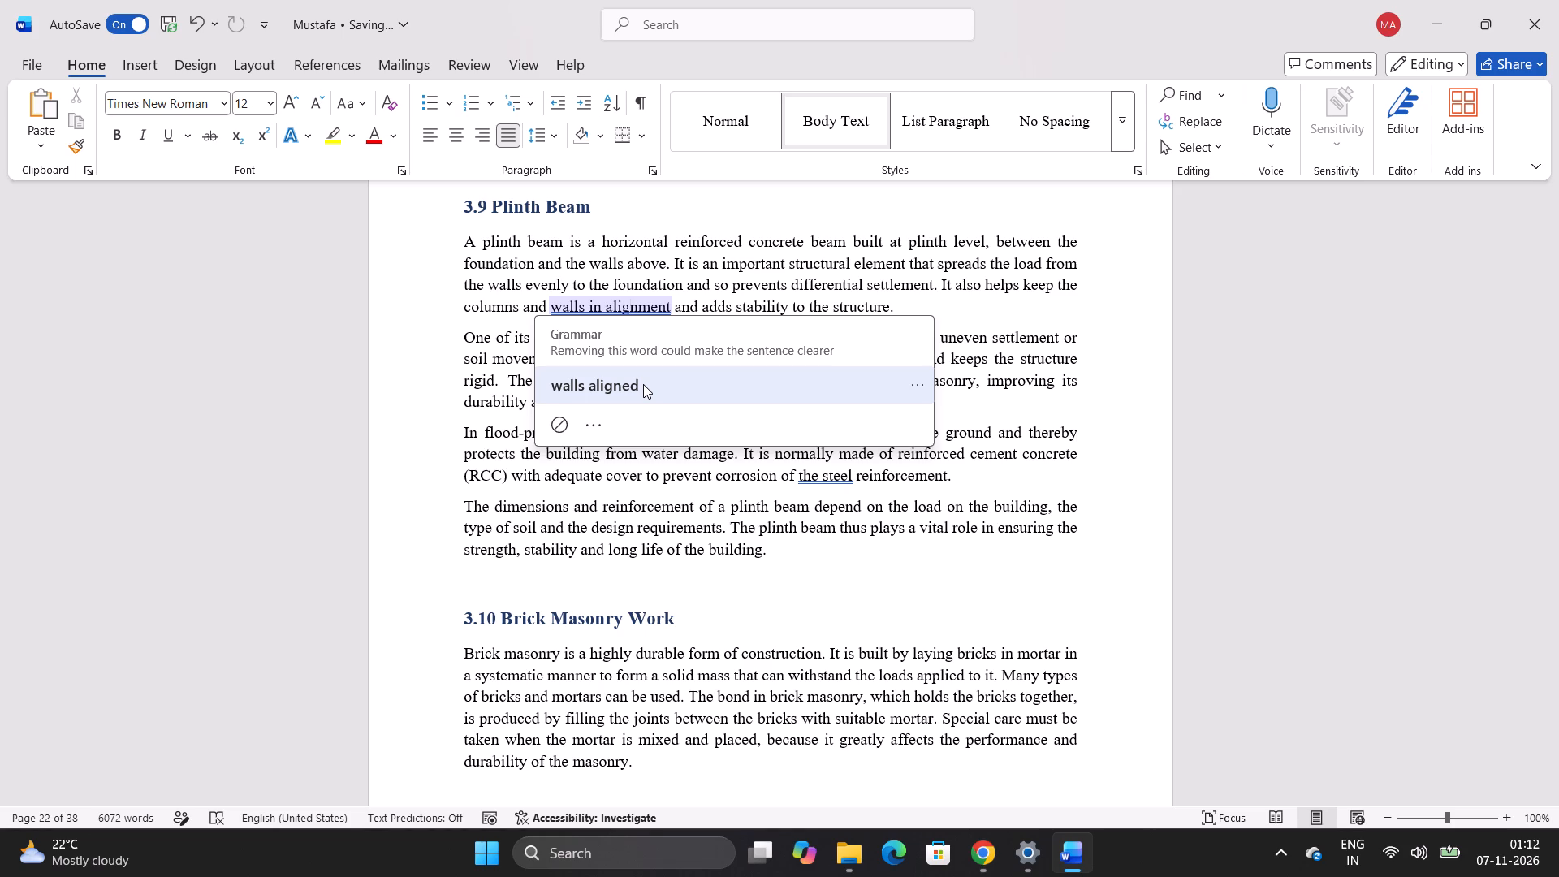
left_click(643, 384)
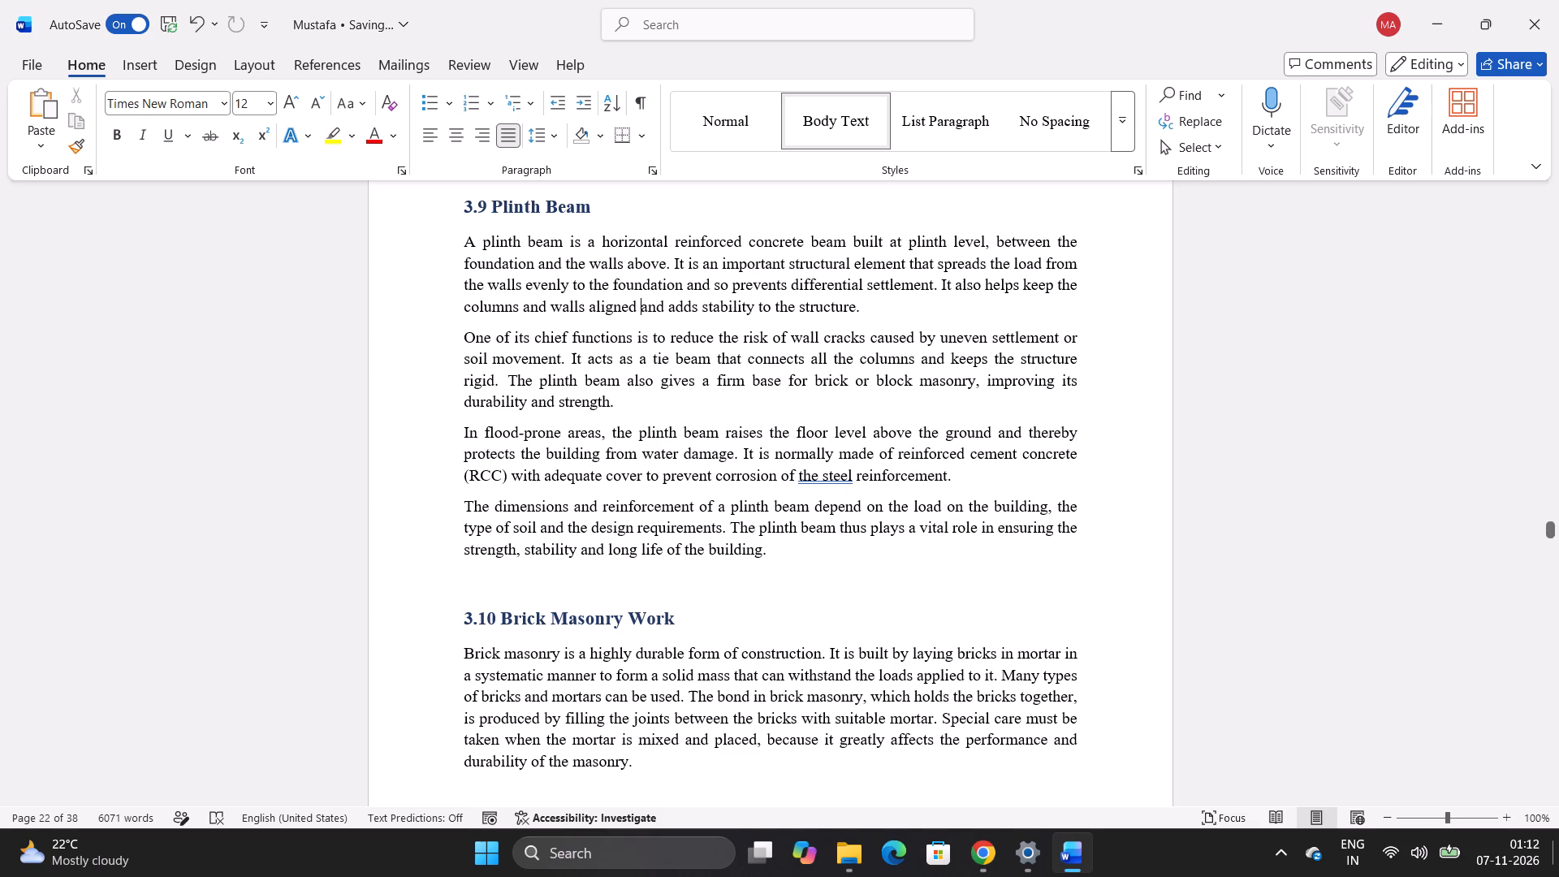
left_click(805, 467)
left_click(818, 556)
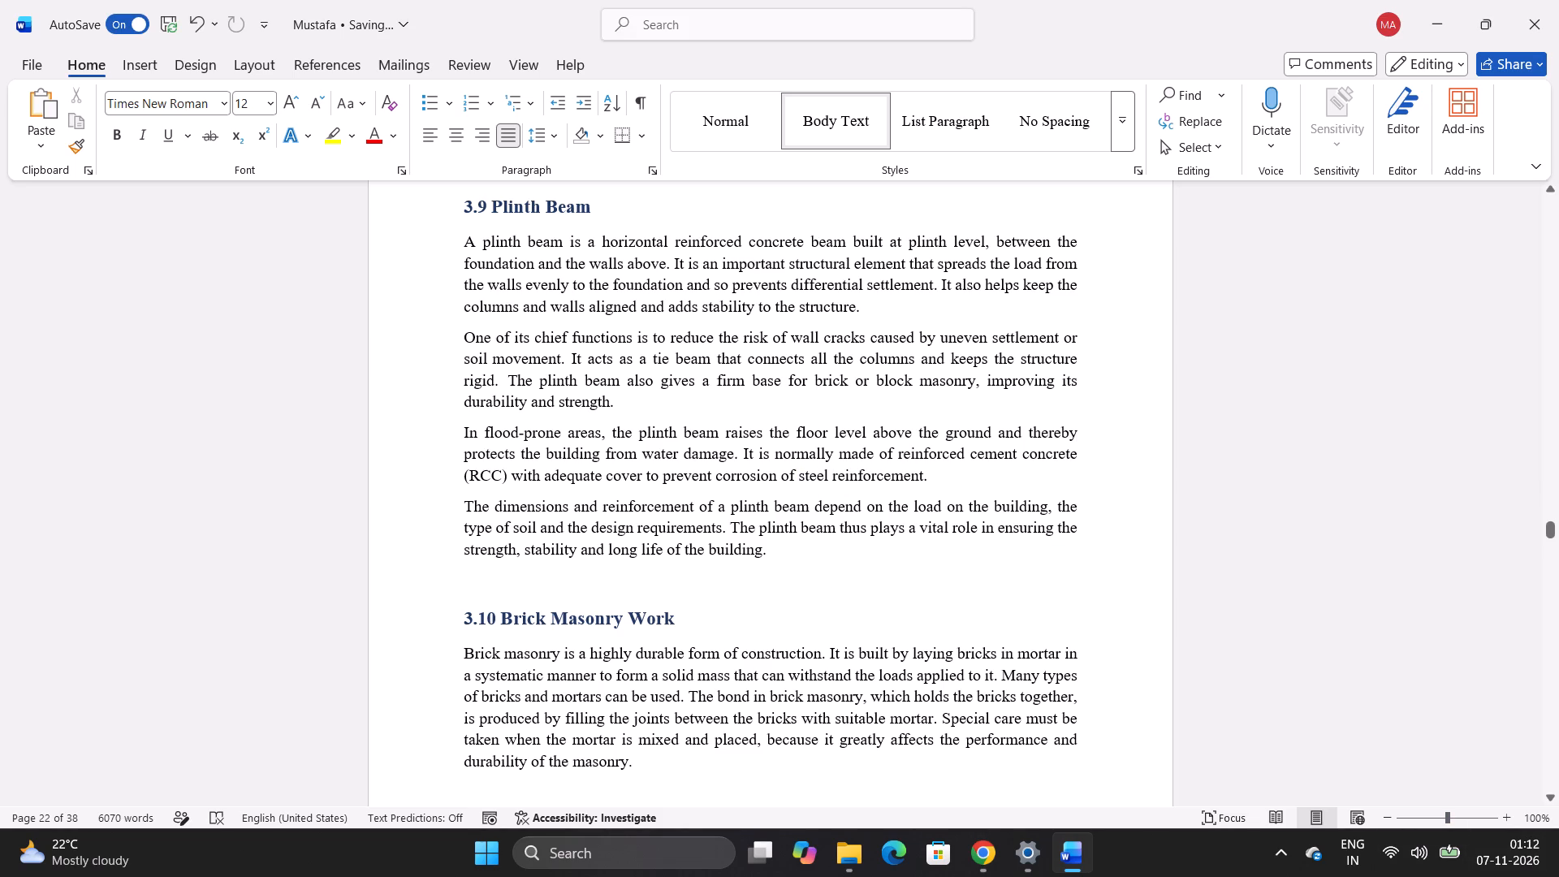
Review the page layout from 3.10 Brick Masonry Work through its subsections and photos to the end of the 3.11 Lintel section.
scroll(893, 535, "down", 4)
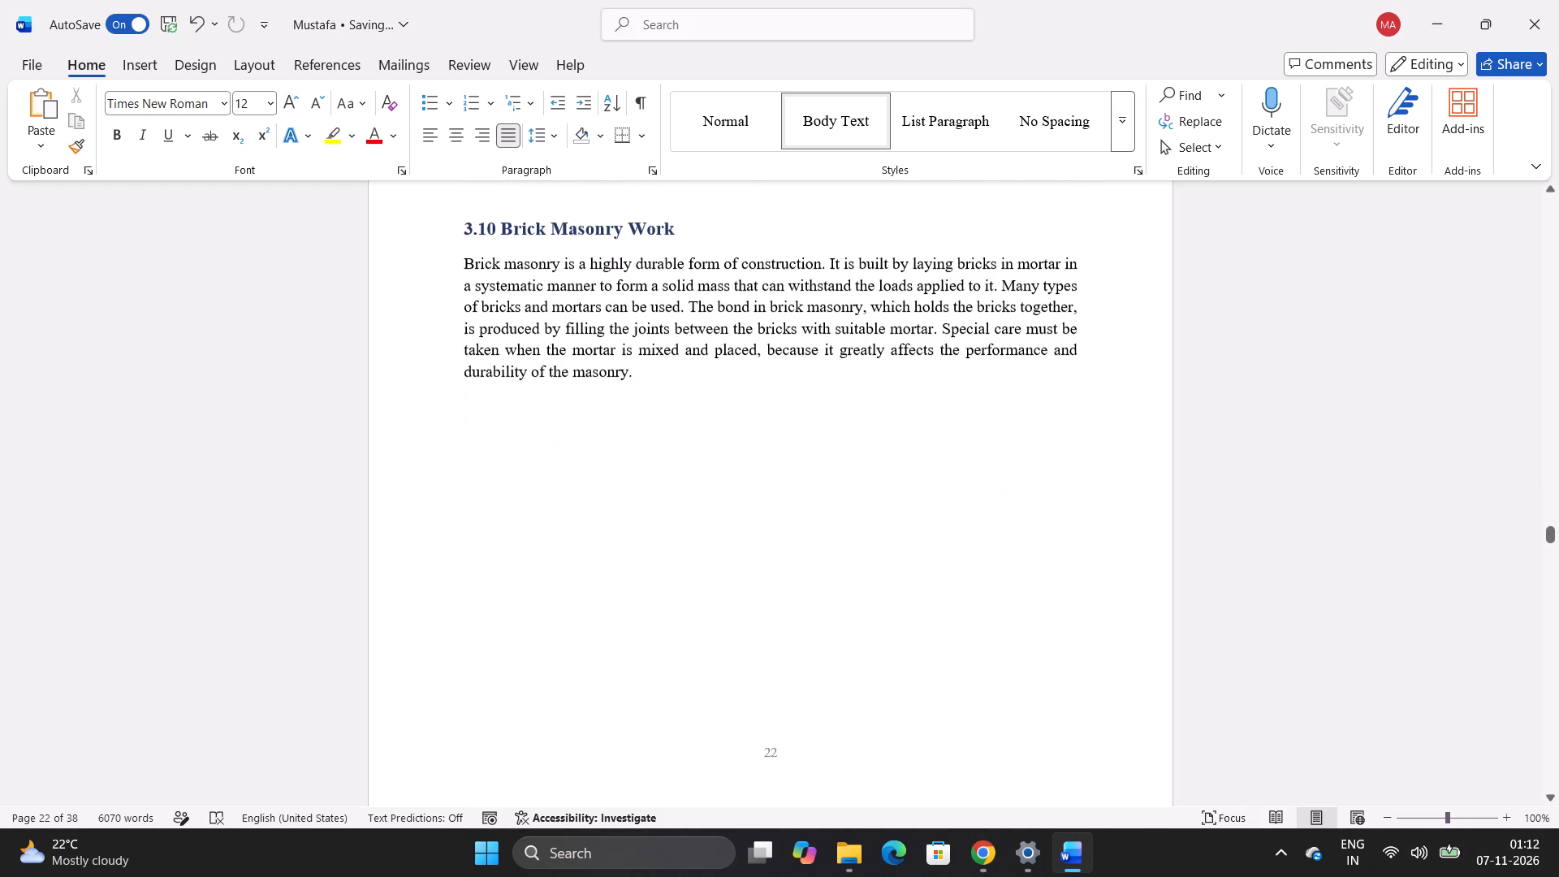
scroll(942, 493, "down", 7)
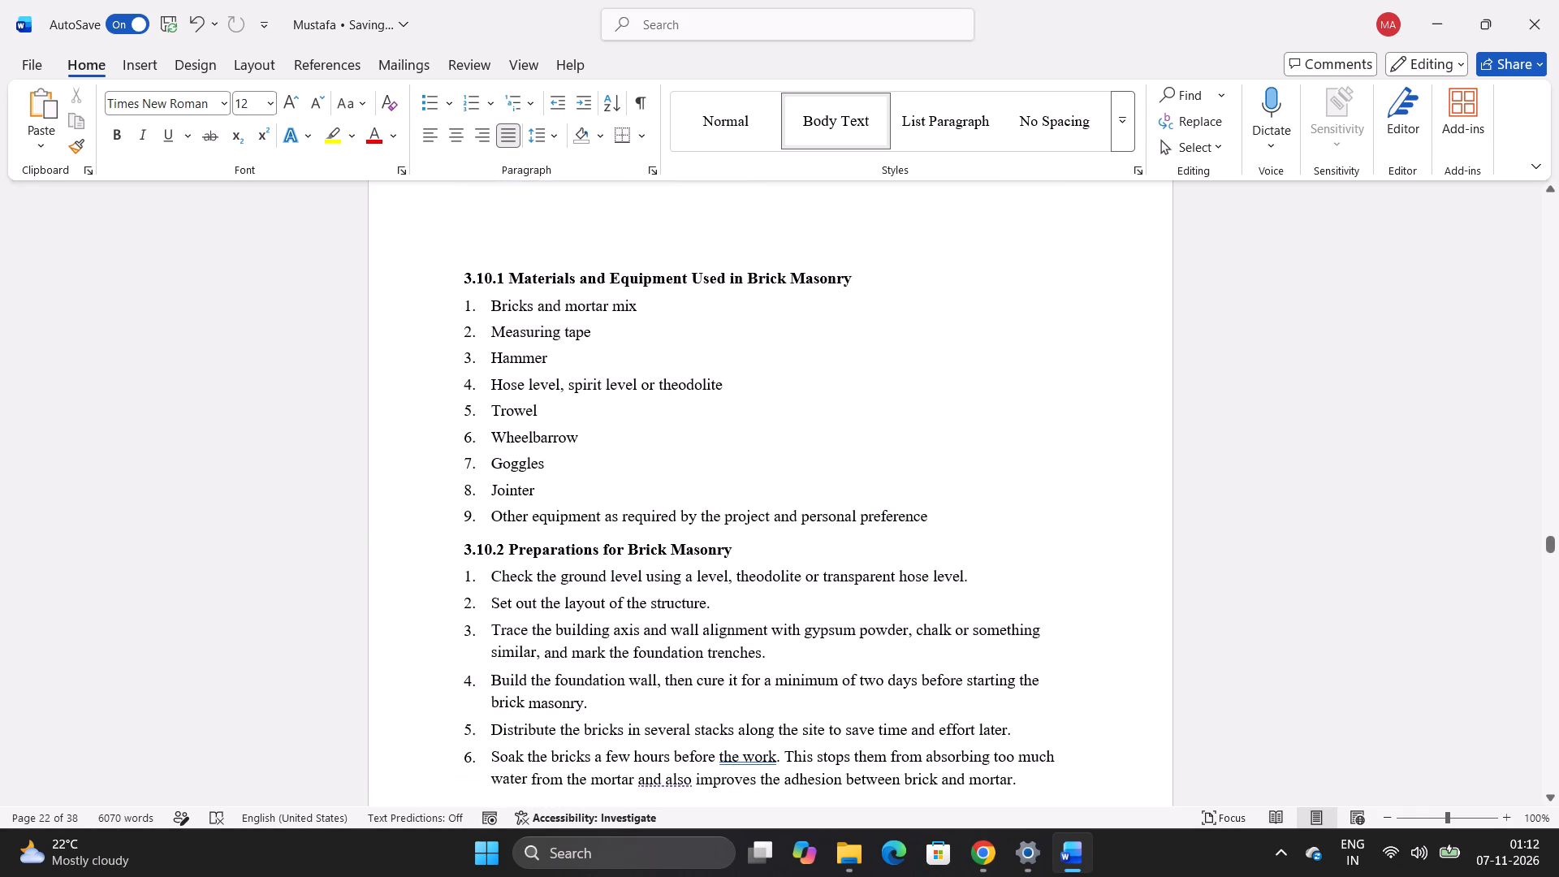
scroll(803, 370, "up", 10)
scroll(803, 370, "down", 4)
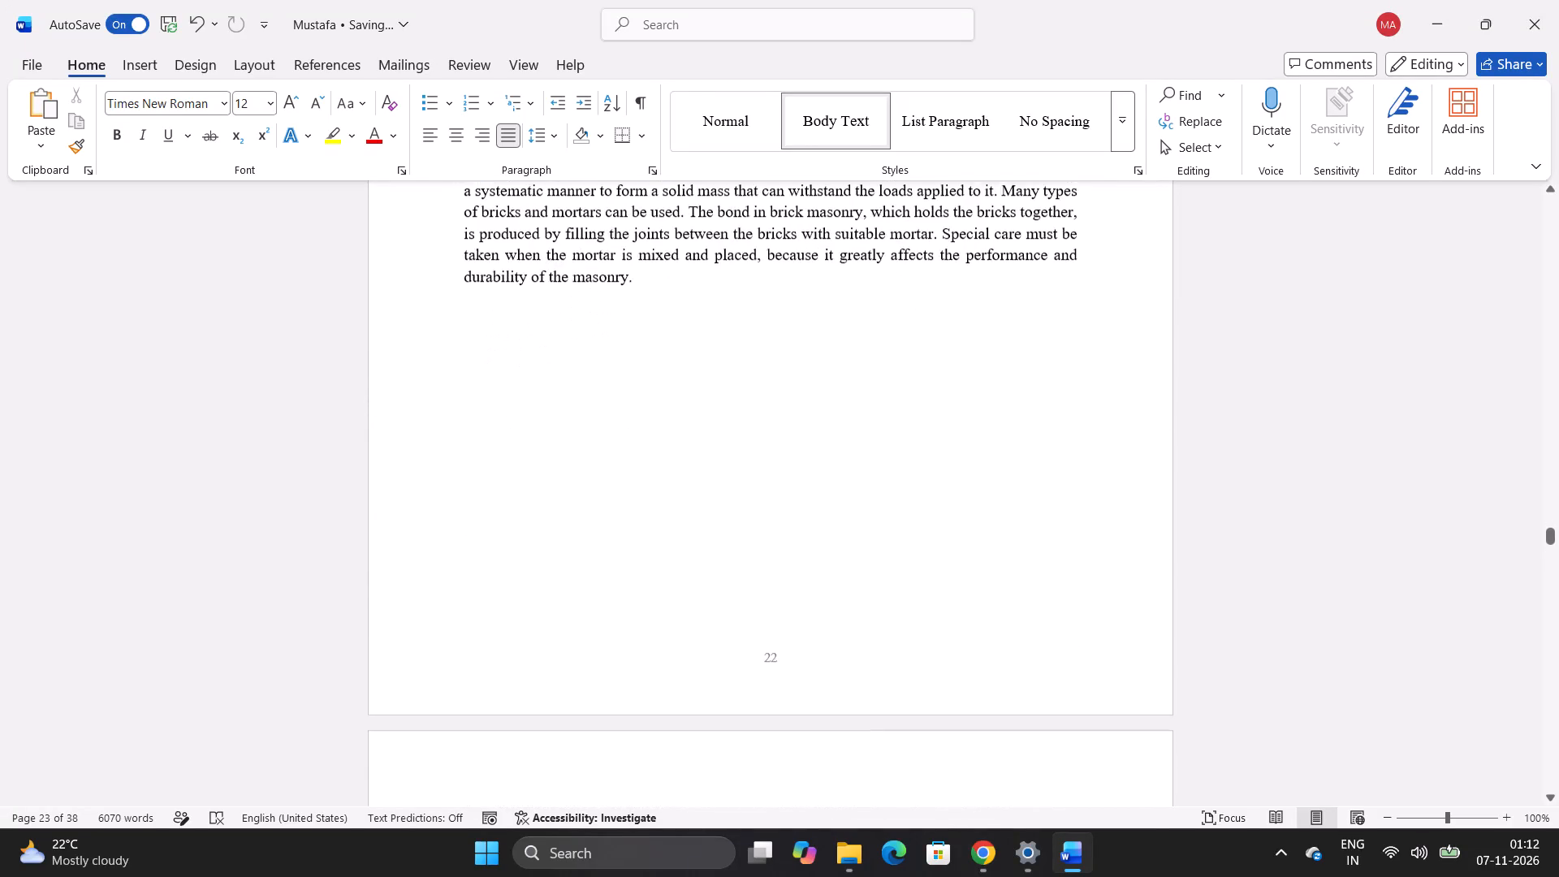
scroll(803, 370, "down", 8)
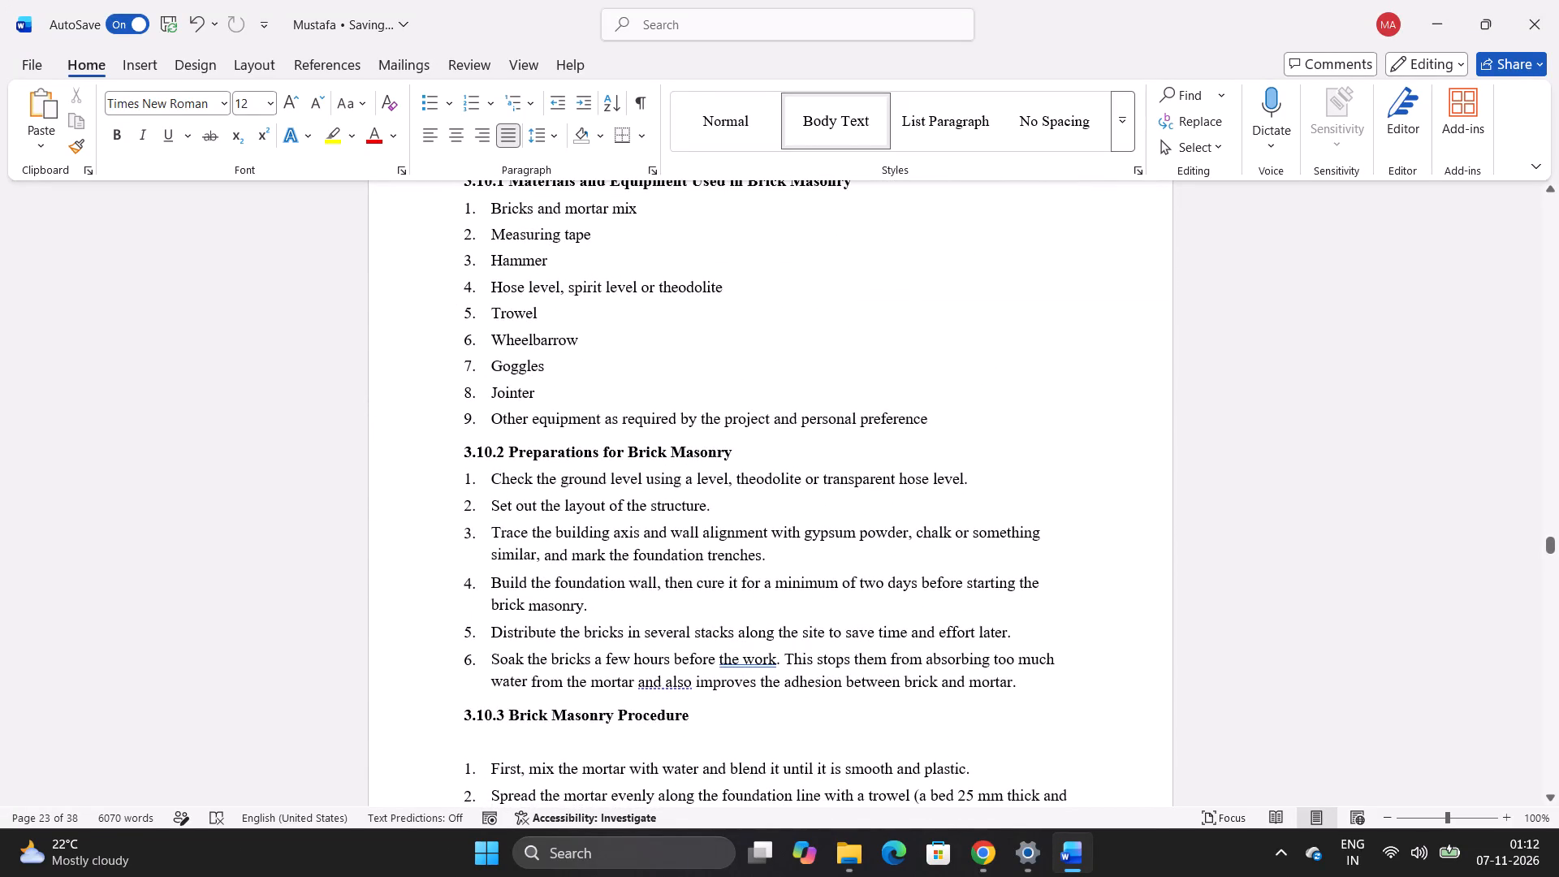
scroll(803, 370, "down", 9)
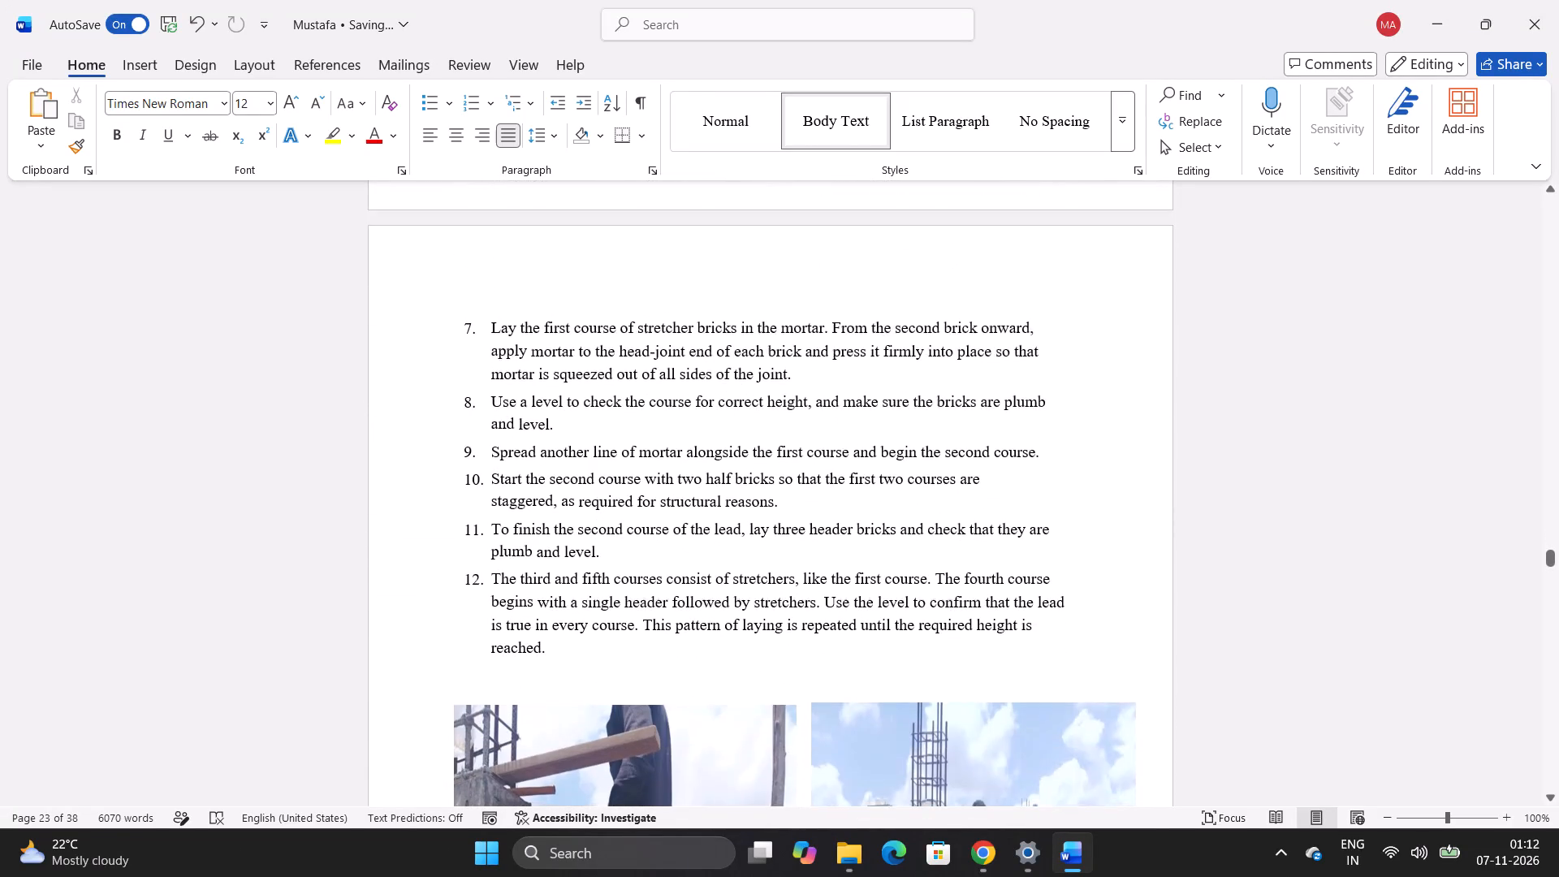
scroll(803, 370, "down", 10)
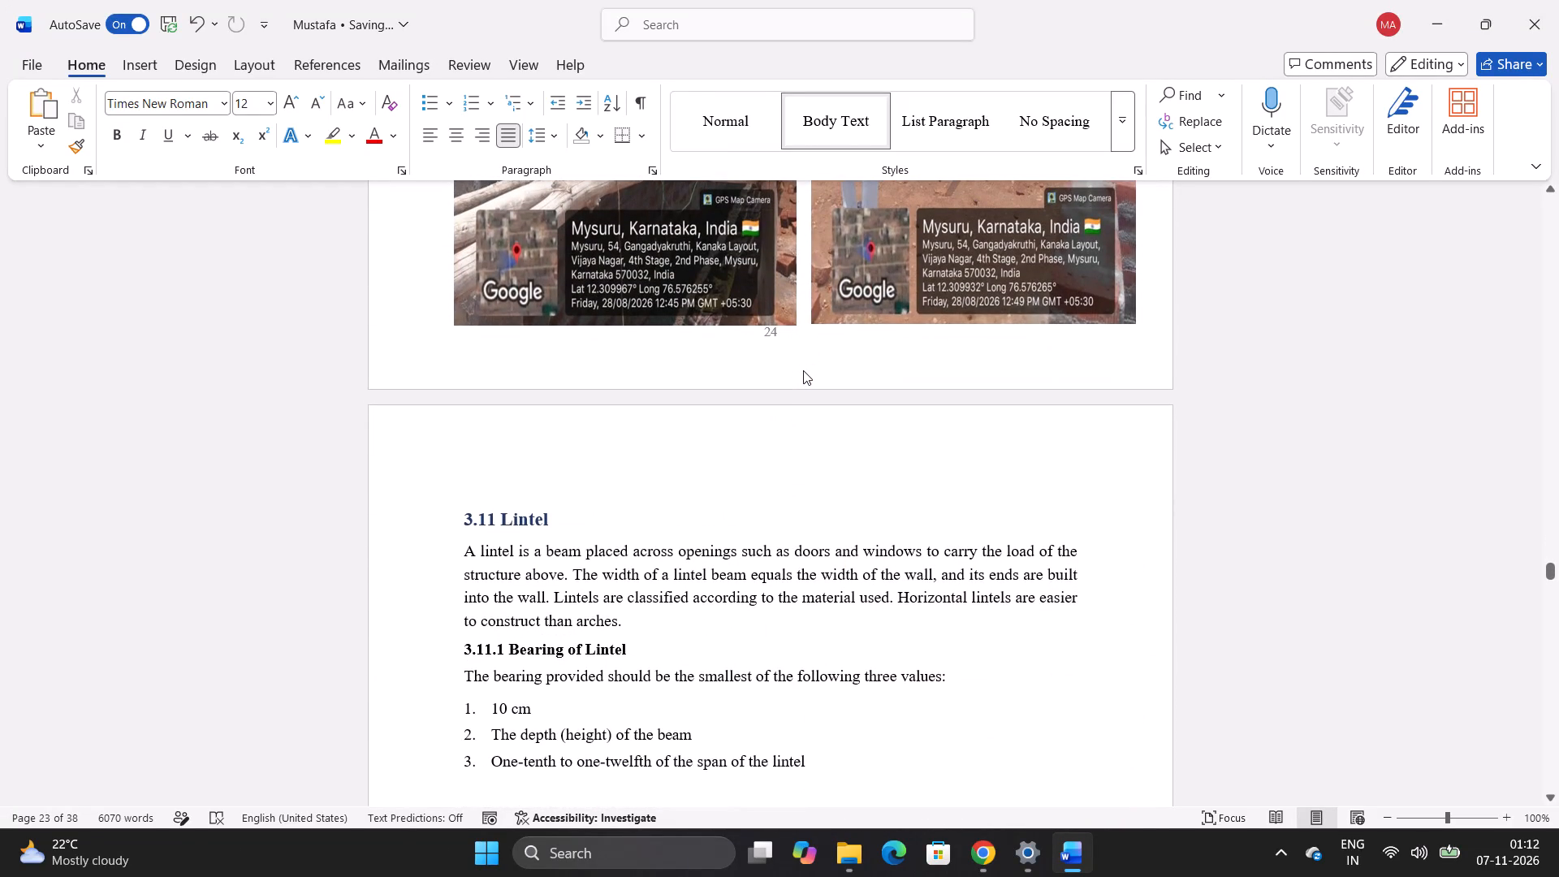
scroll(803, 370, "down", 5)
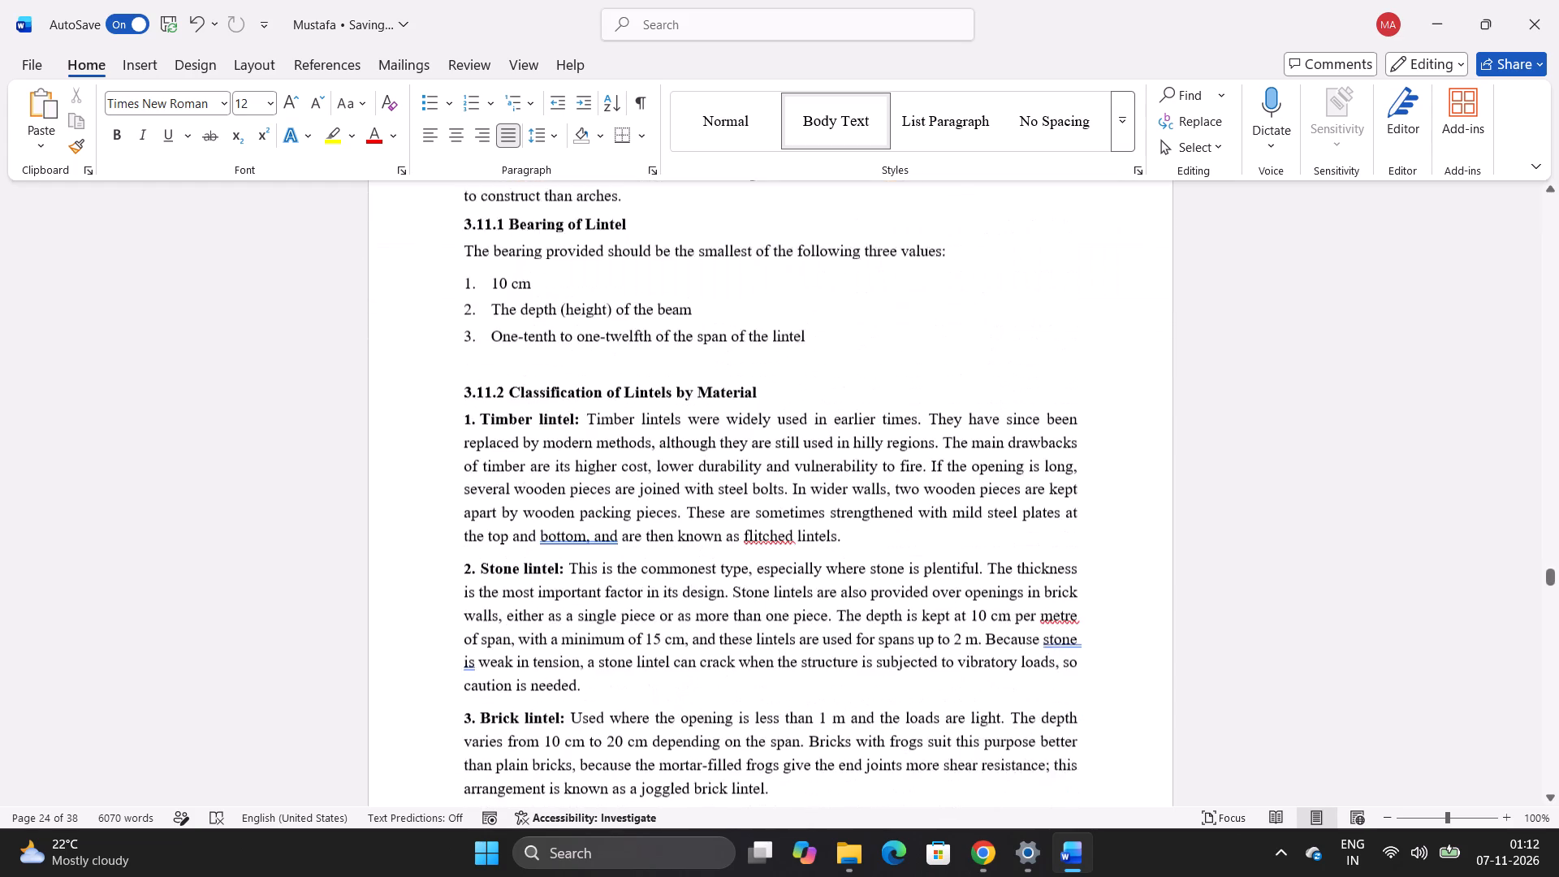
scroll(803, 370, "down", 8)
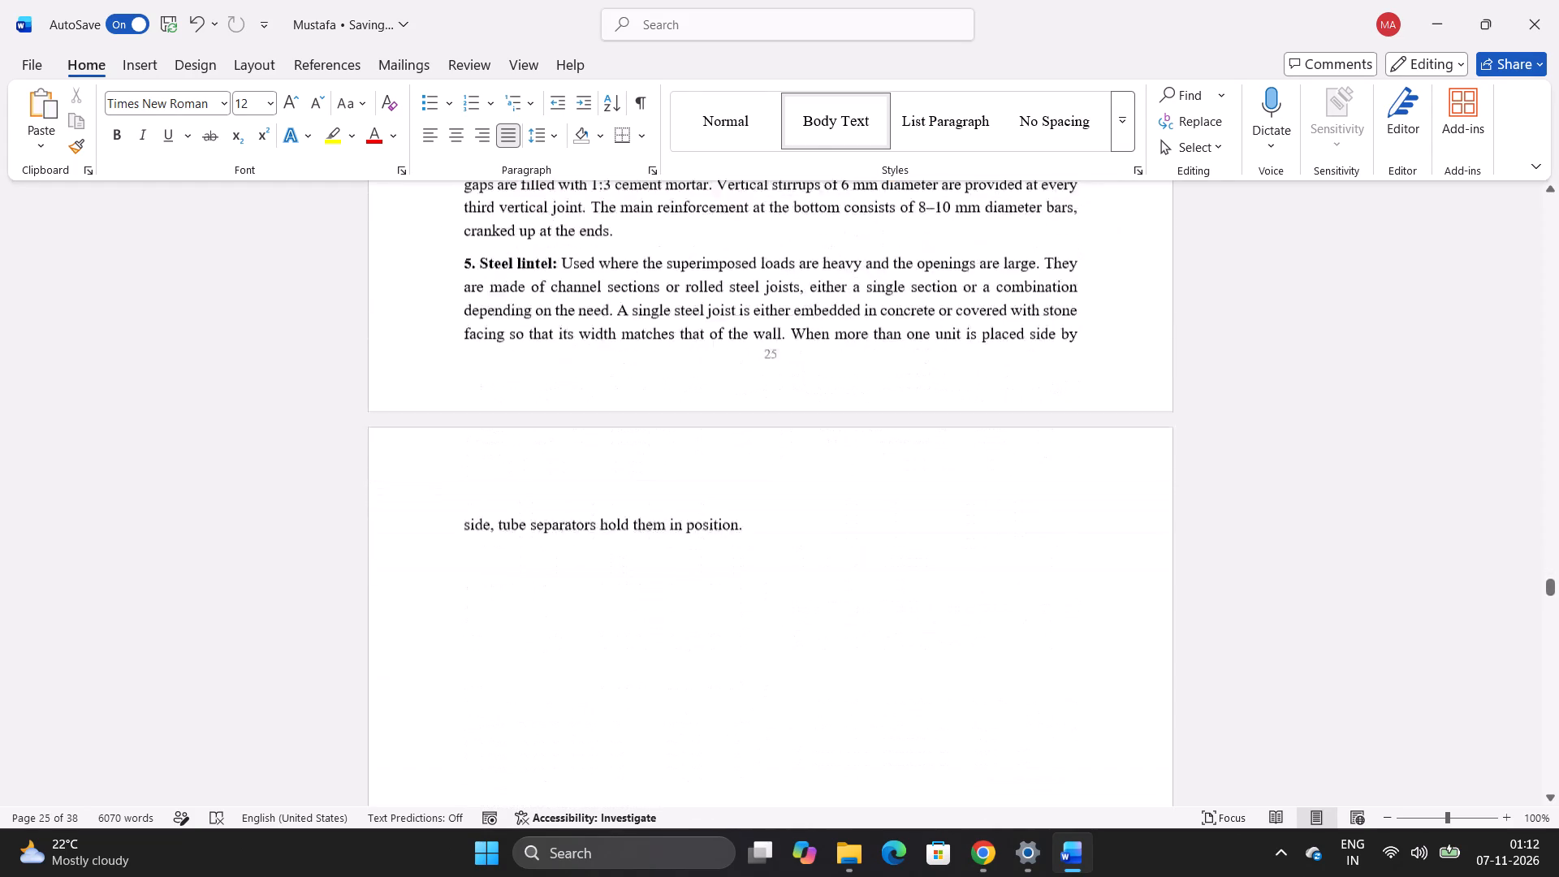
scroll(803, 370, "down", 8)
Delete the last sentence of the Steel lintel item, starting "When more than one unit is placed side by side", which spills onto a new page.
scroll(803, 363, "up", 8)
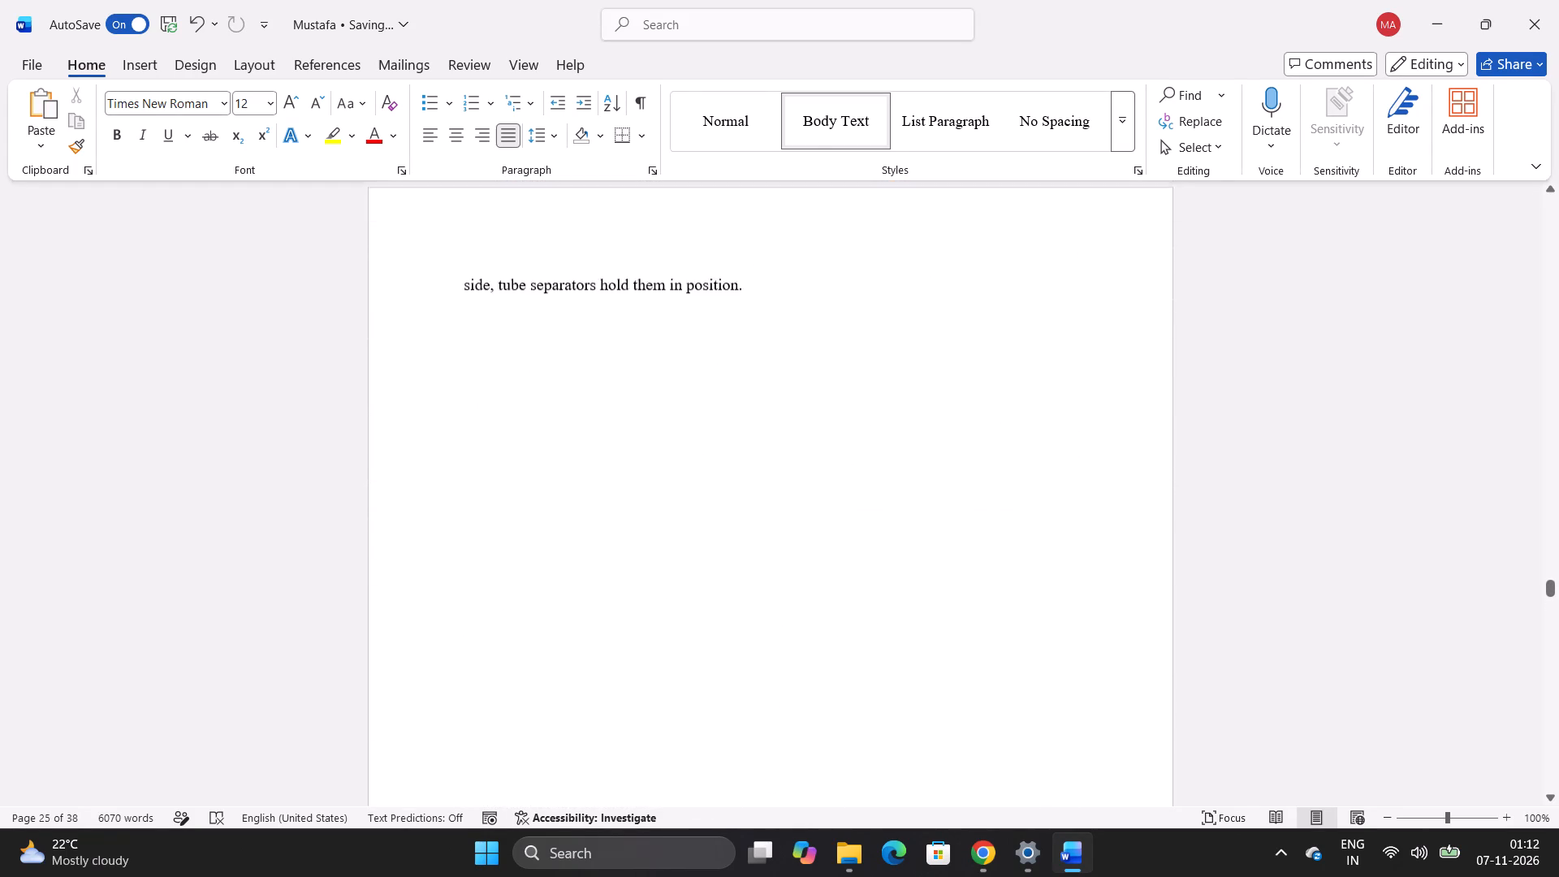
scroll(803, 363, "up", 3)
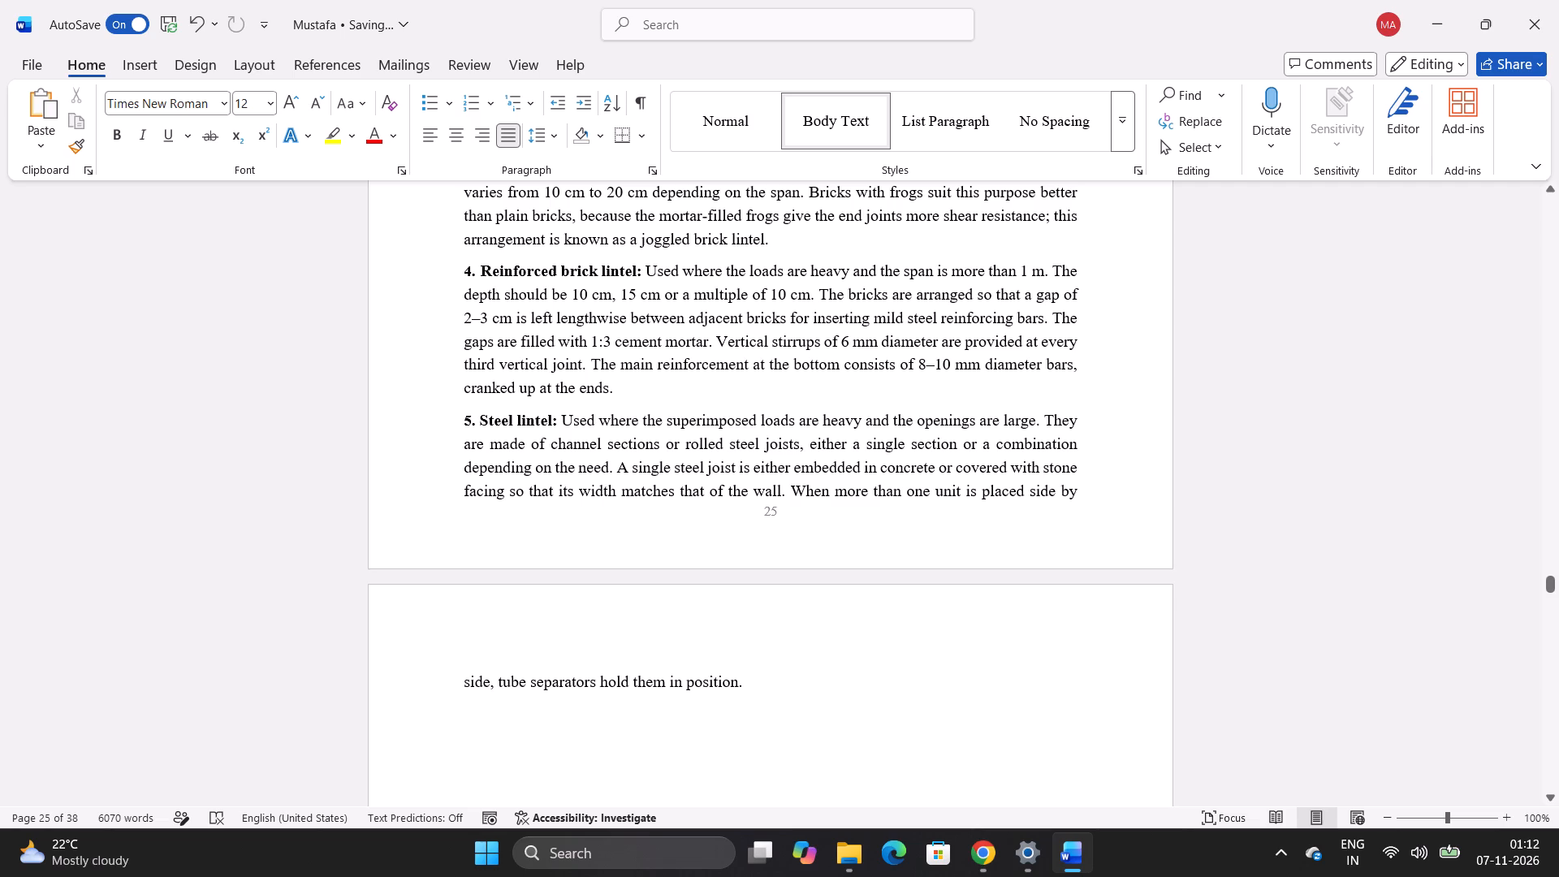
left_click_drag(783, 482, 812, 494)
left_click(827, 499)
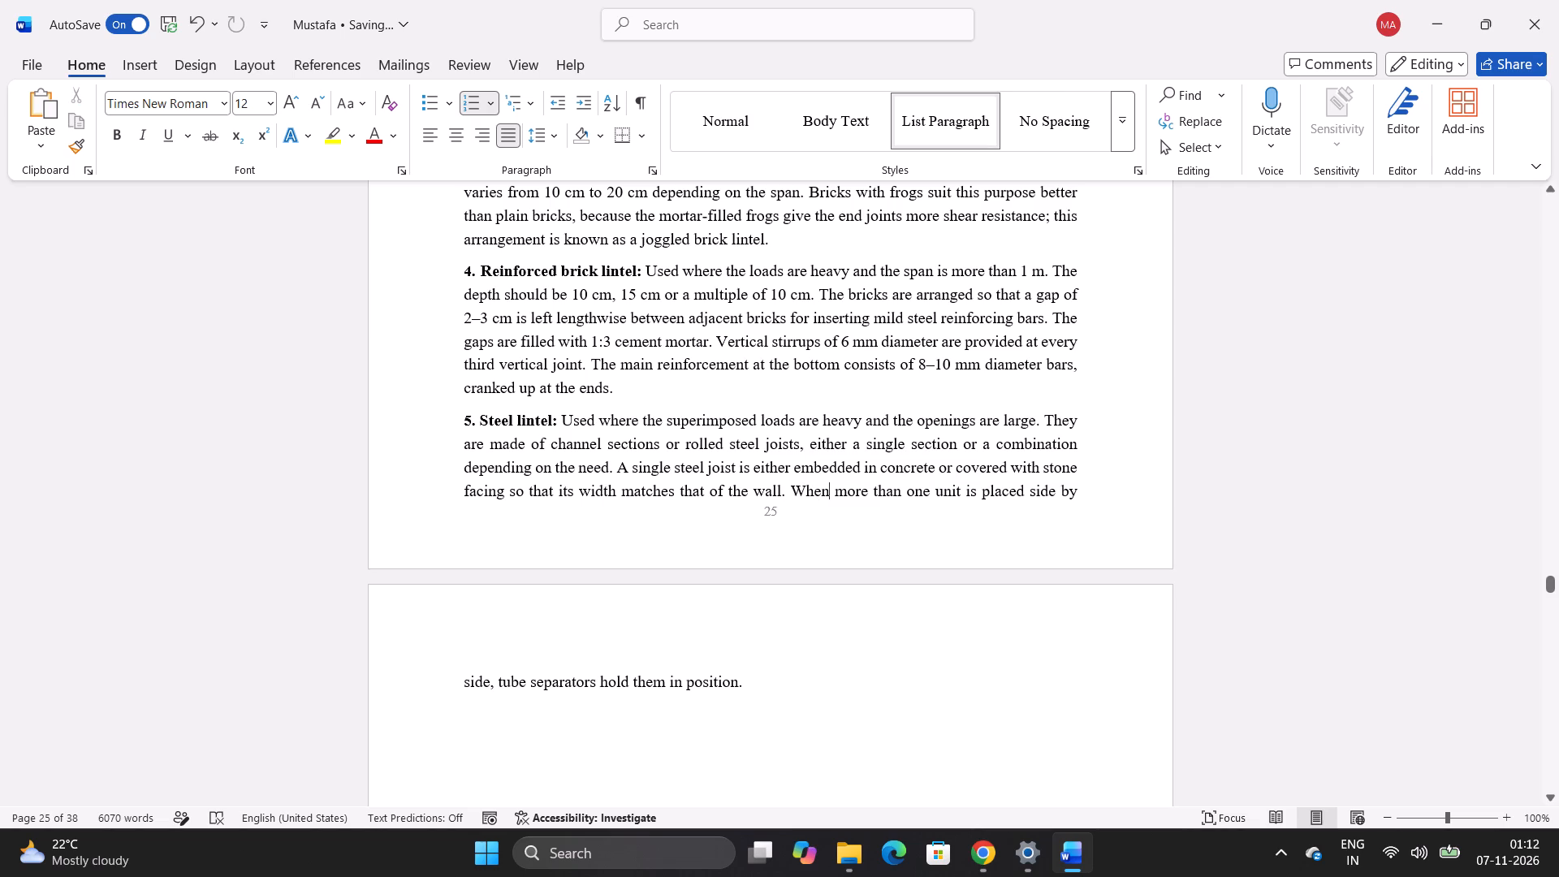
left_click_drag(788, 485, 791, 698)
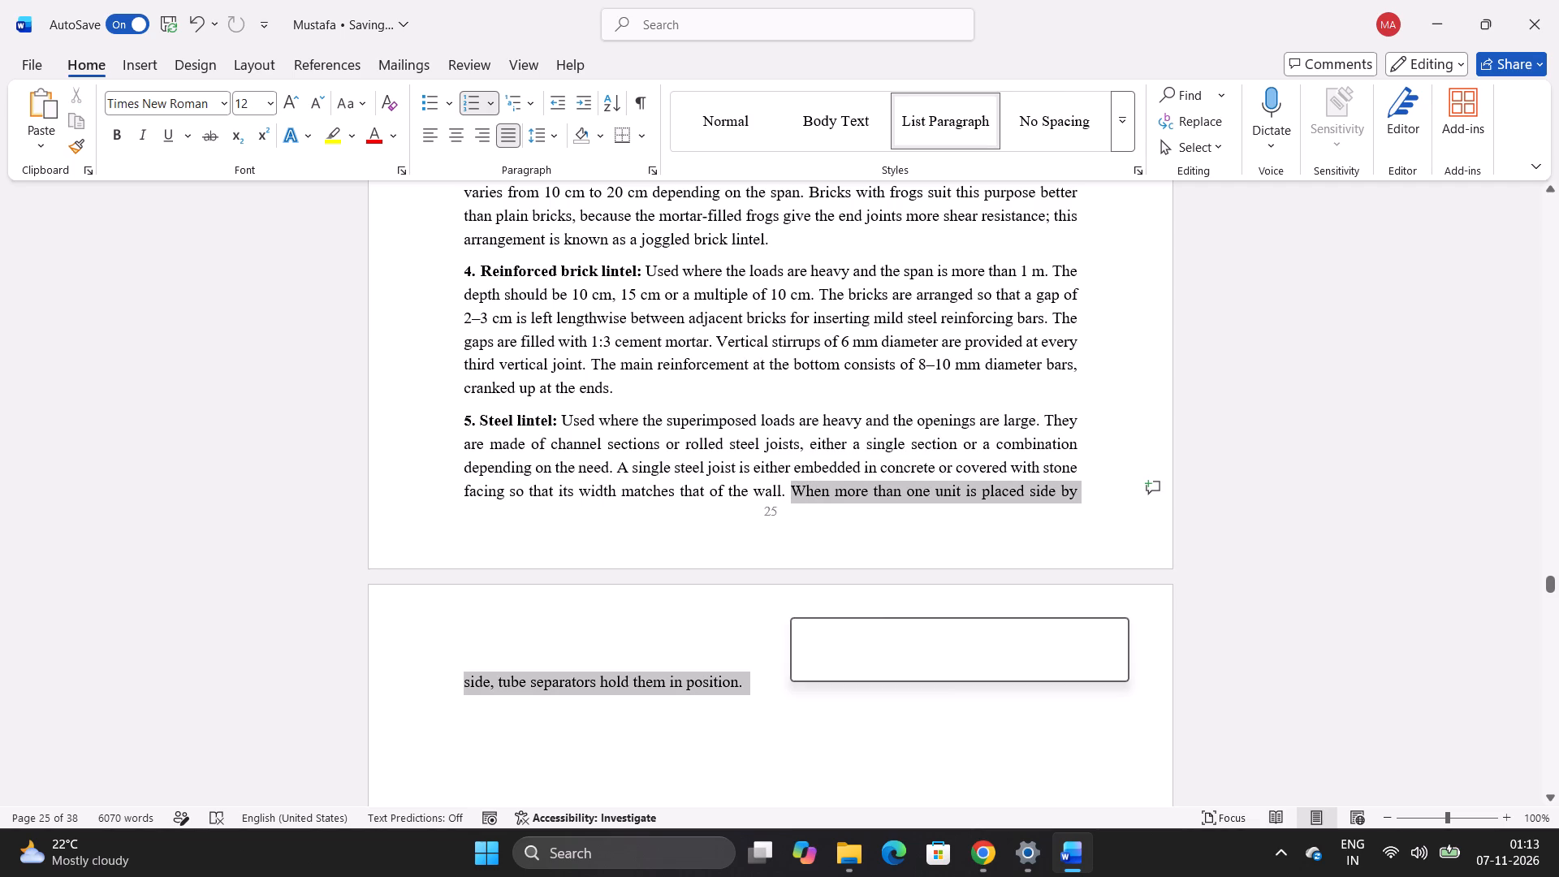
key("BackSpace")
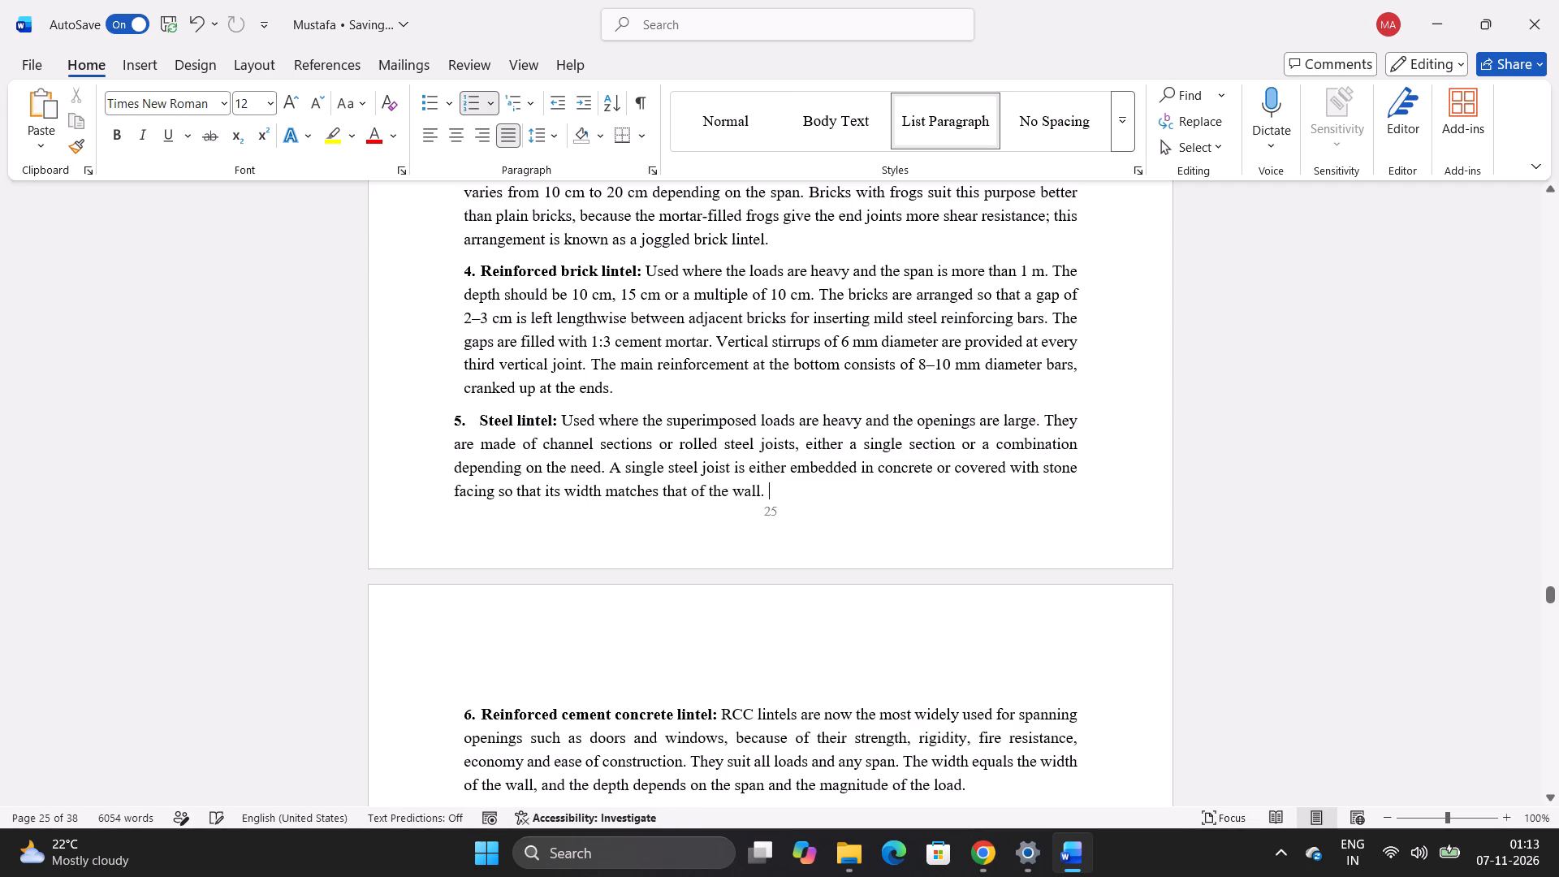
Check the page flow around the Reinforced cement concrete lintel item and 3.12 Slab, and back up to the 3.11 Lintel heading.
scroll(869, 756, "down", 5)
scroll(869, 756, "up", 3)
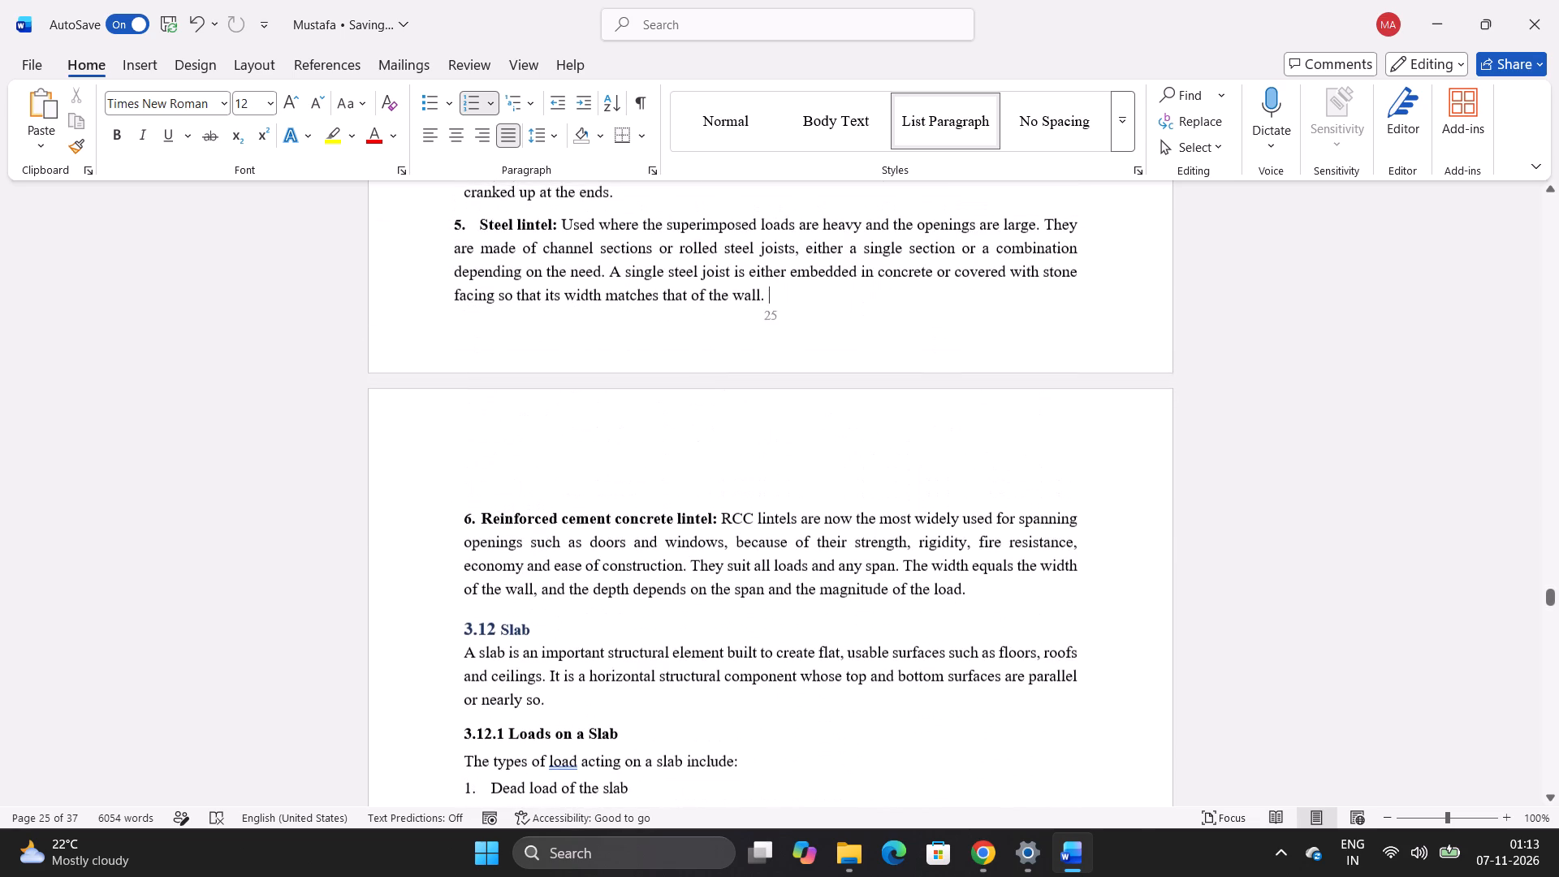
scroll(883, 751, "down", 1)
scroll(883, 751, "up", 1)
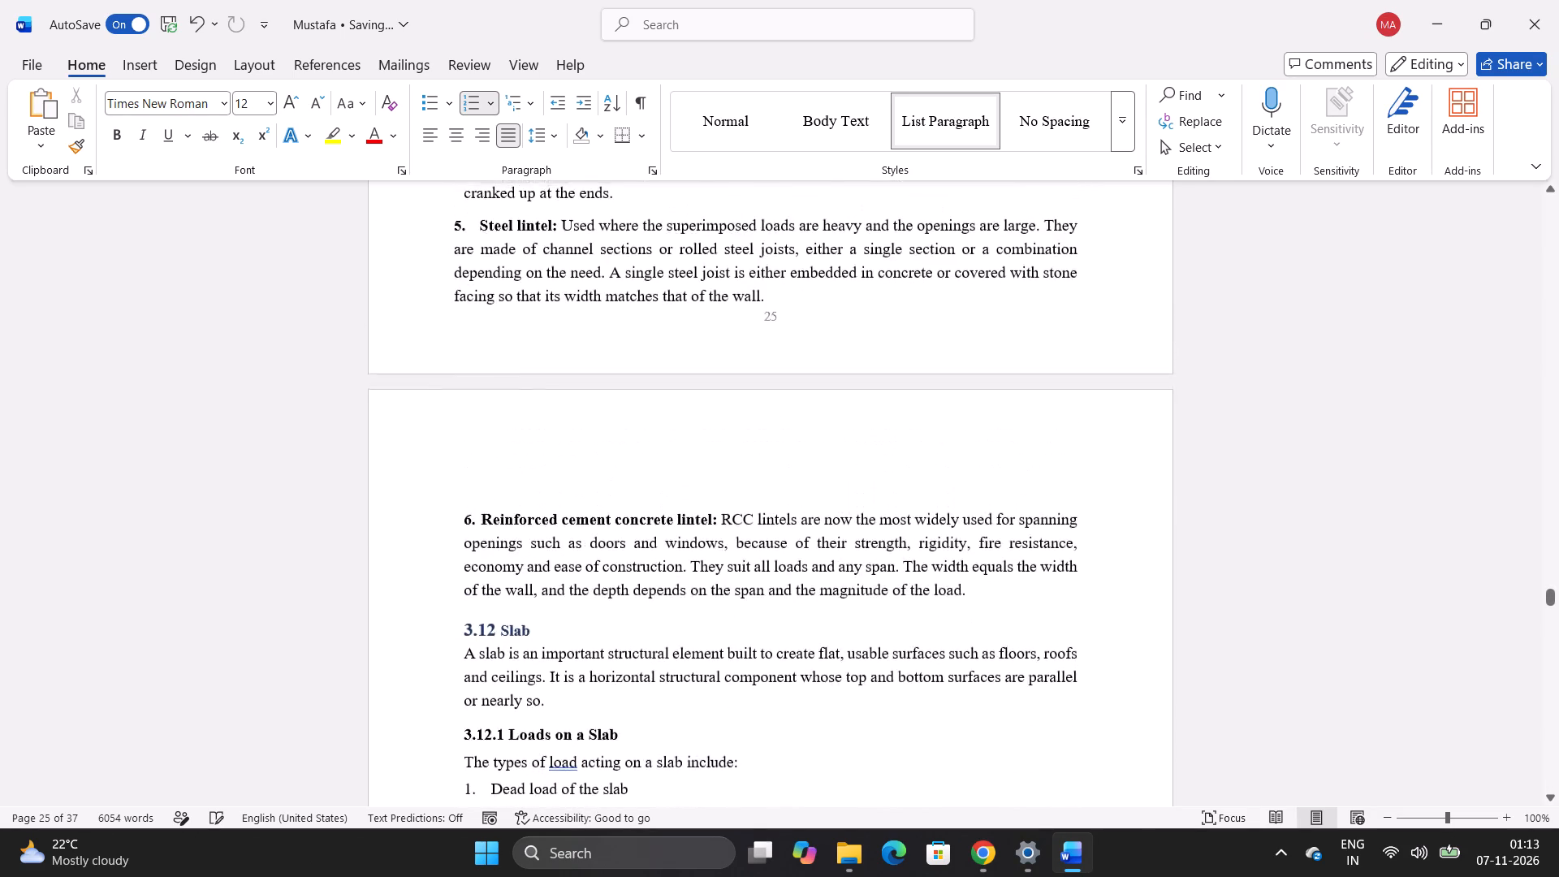
scroll(883, 751, "up", 6)
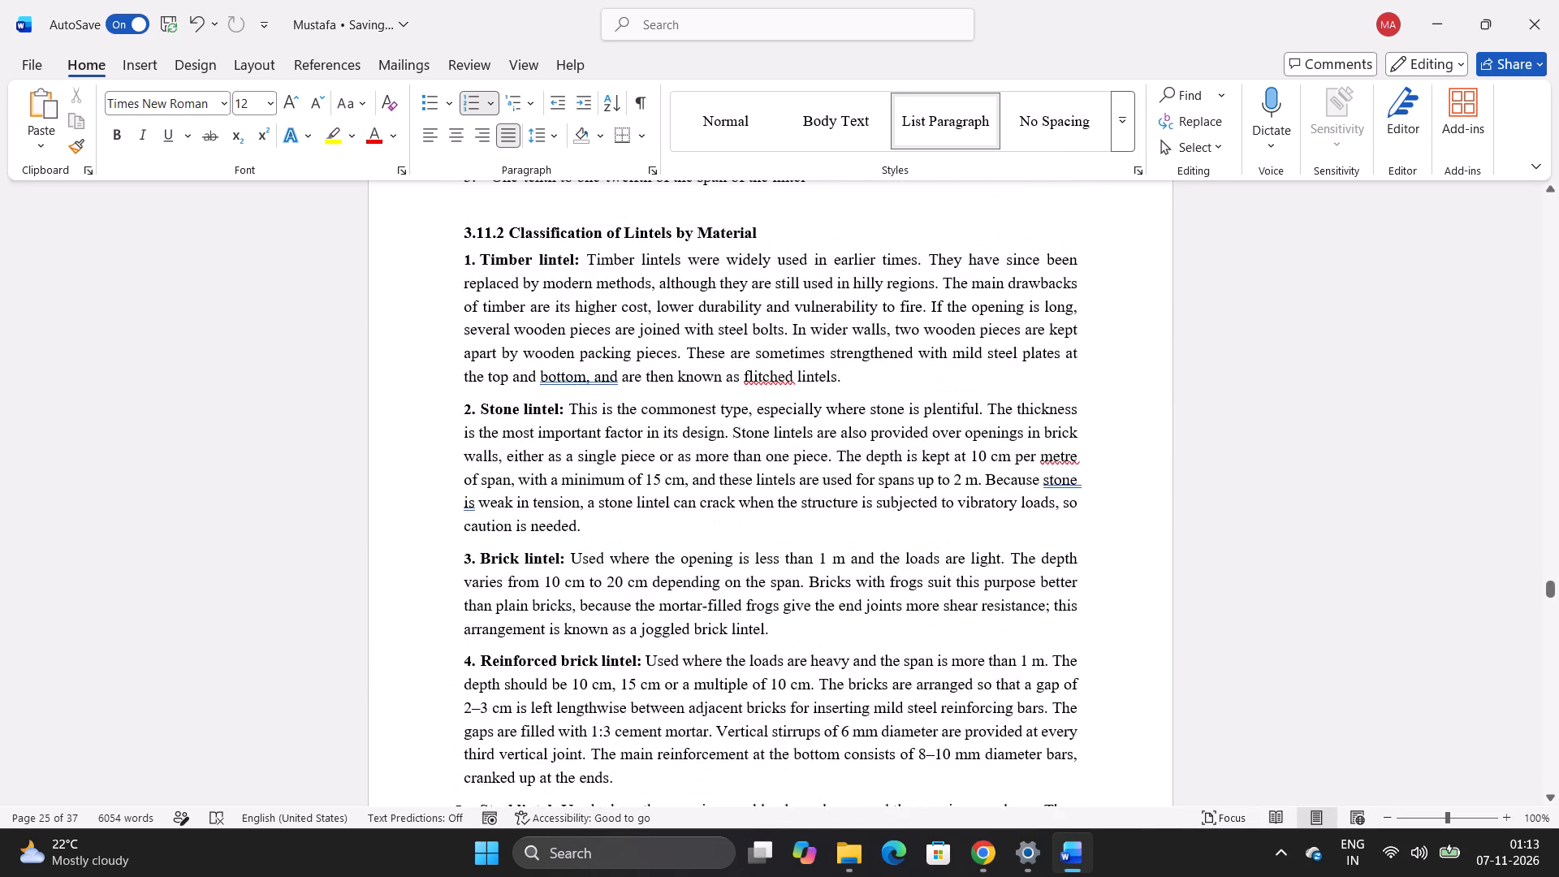
scroll(883, 751, "up", 3)
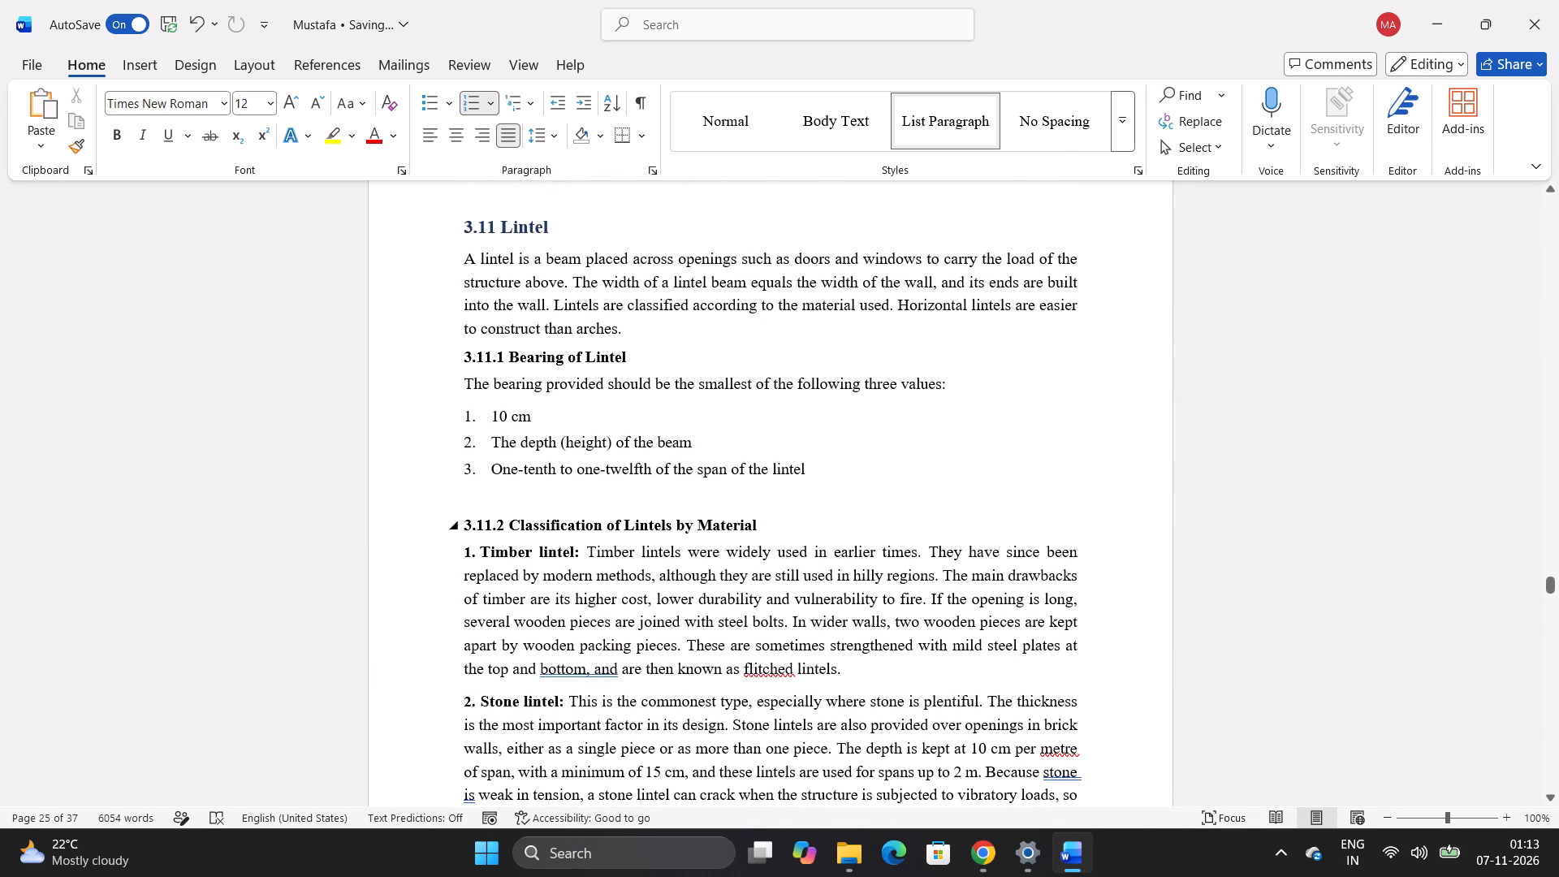
Delete the empty line between the Bearing of Lintel list and the 3.11.2 Classification of Lintels by Material heading.
left_click(503, 495)
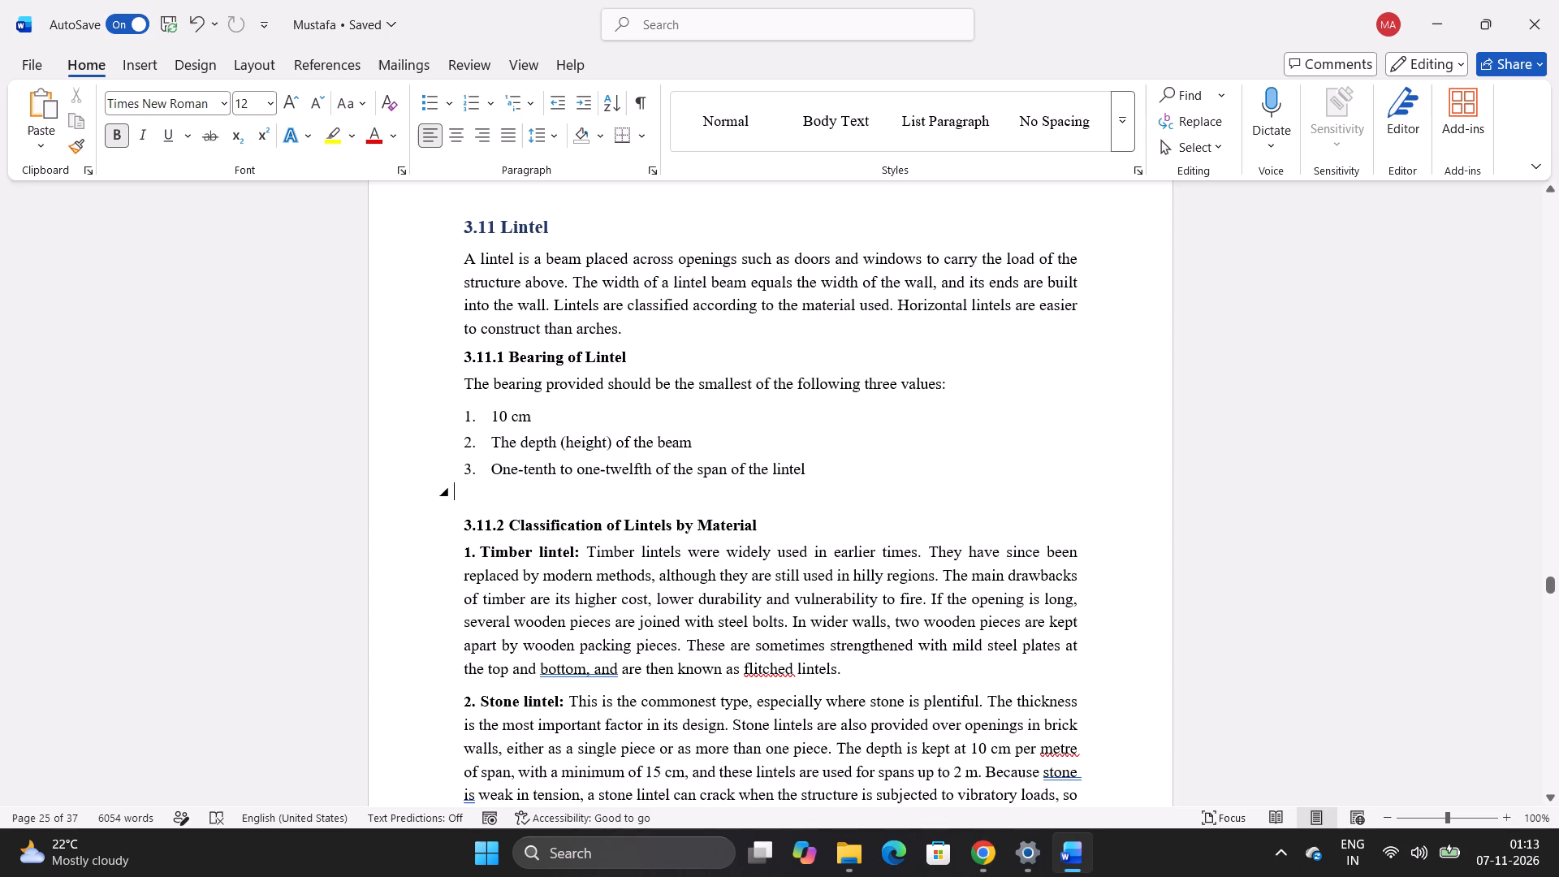
key("BackSpace")
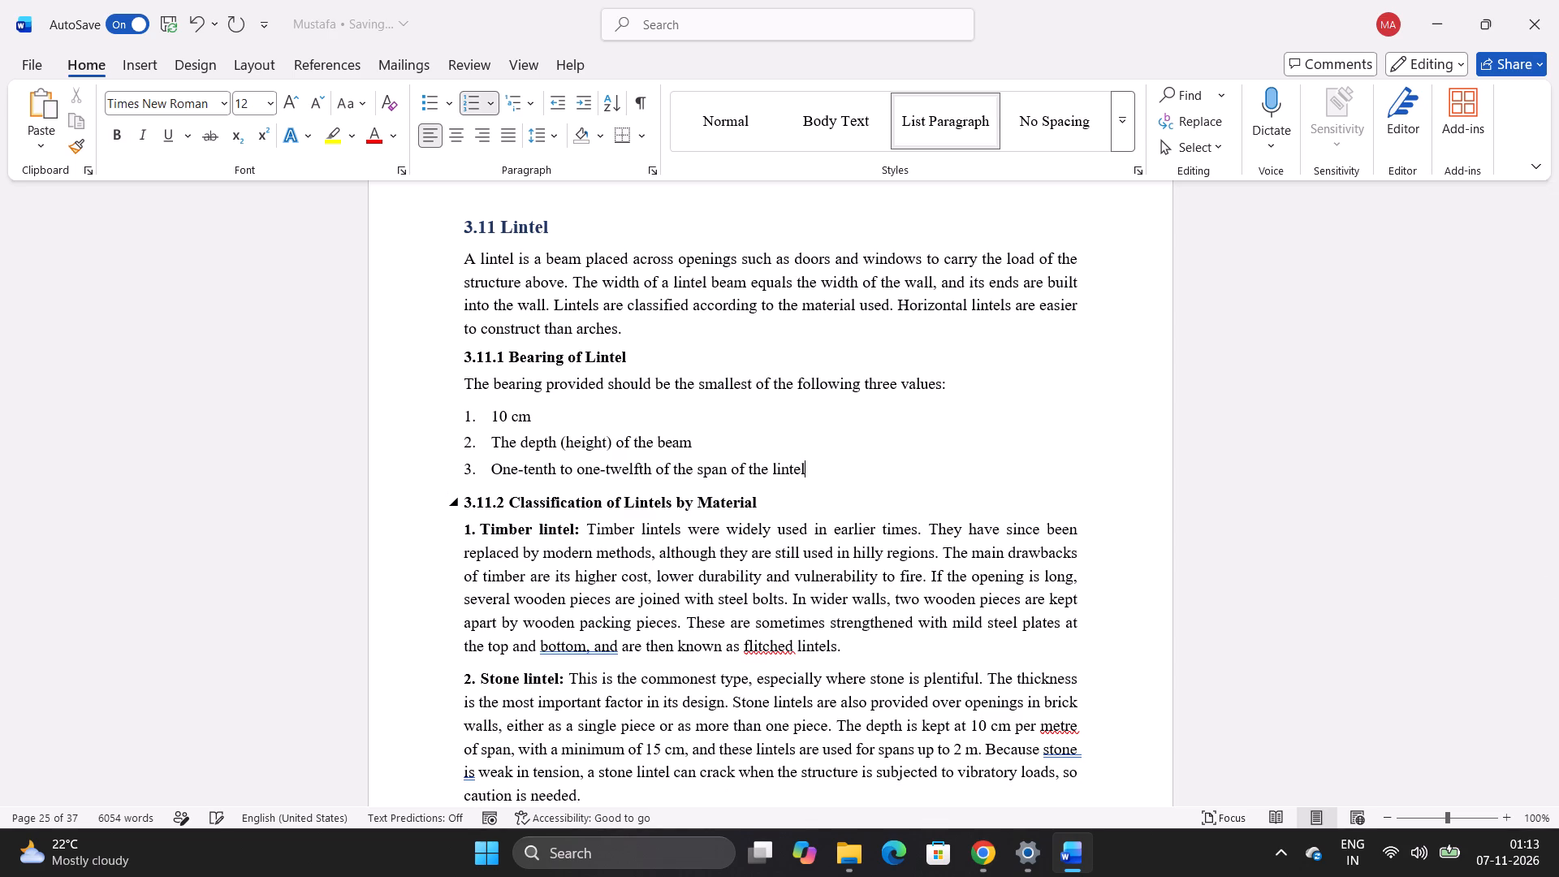
Compare the font size of the 3.12 Slab heading with that of the 3.11 Lintel heading.
scroll(628, 457, "up", 1)
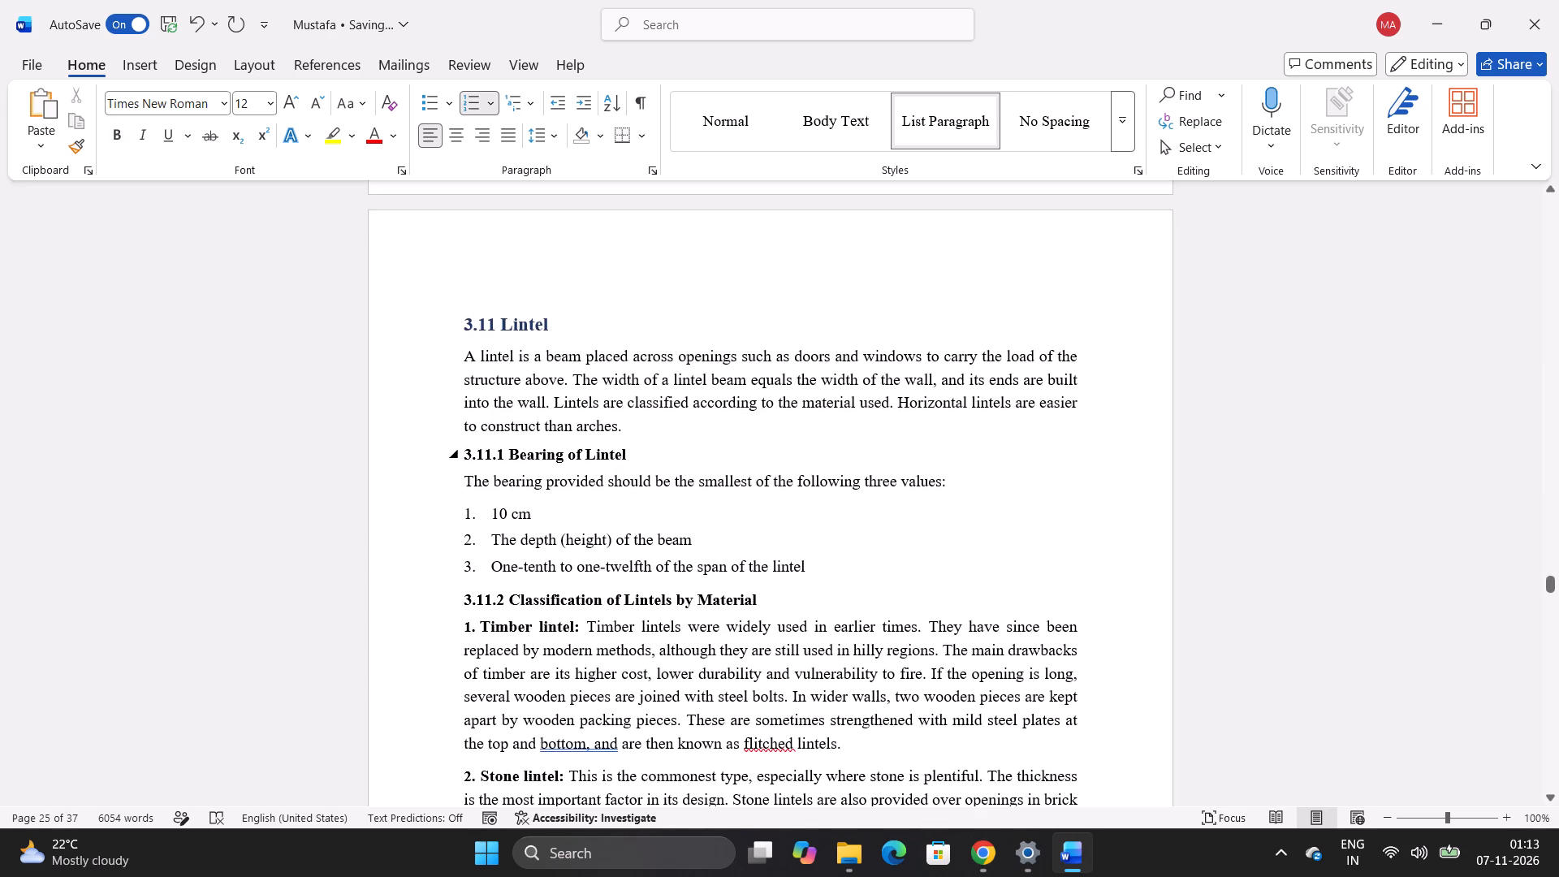
left_click(544, 326)
left_click(602, 392)
scroll(675, 482, "down", 8)
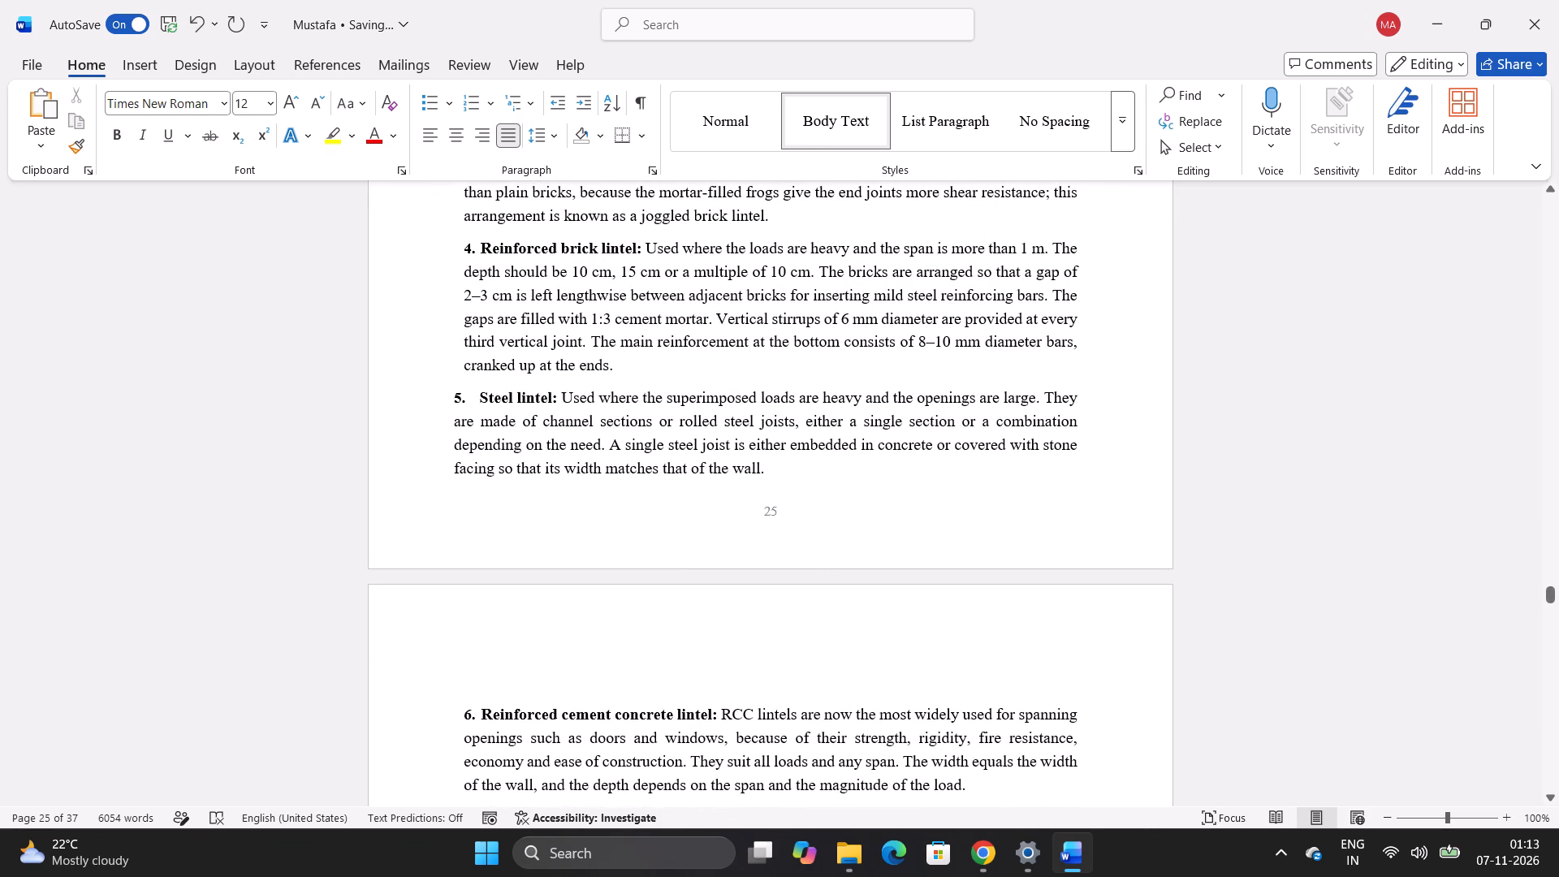
scroll(810, 590, "down", 5)
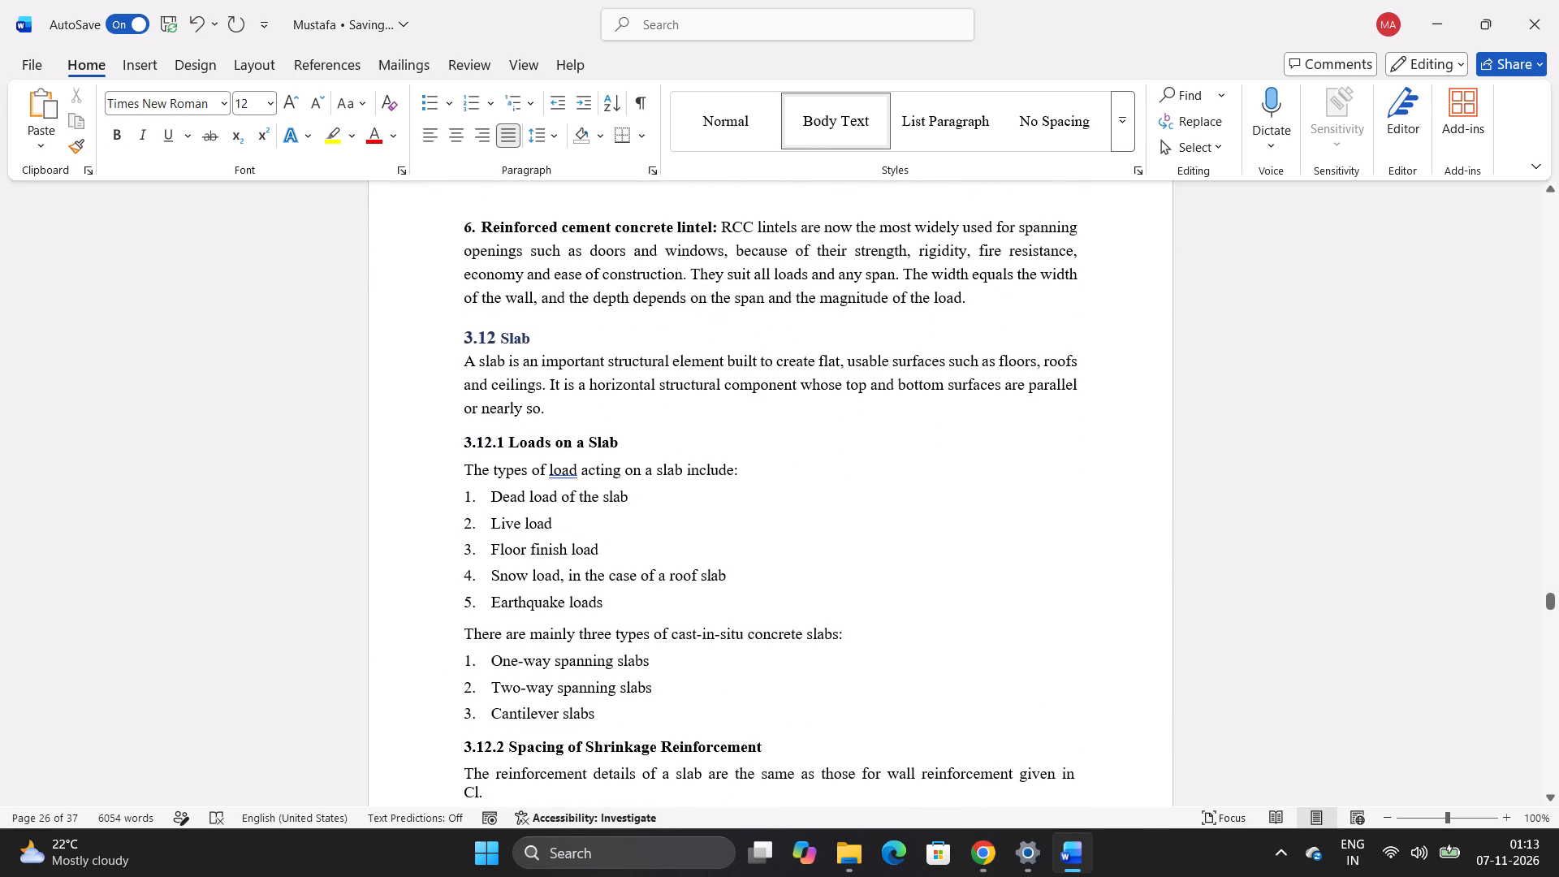
left_click(512, 346)
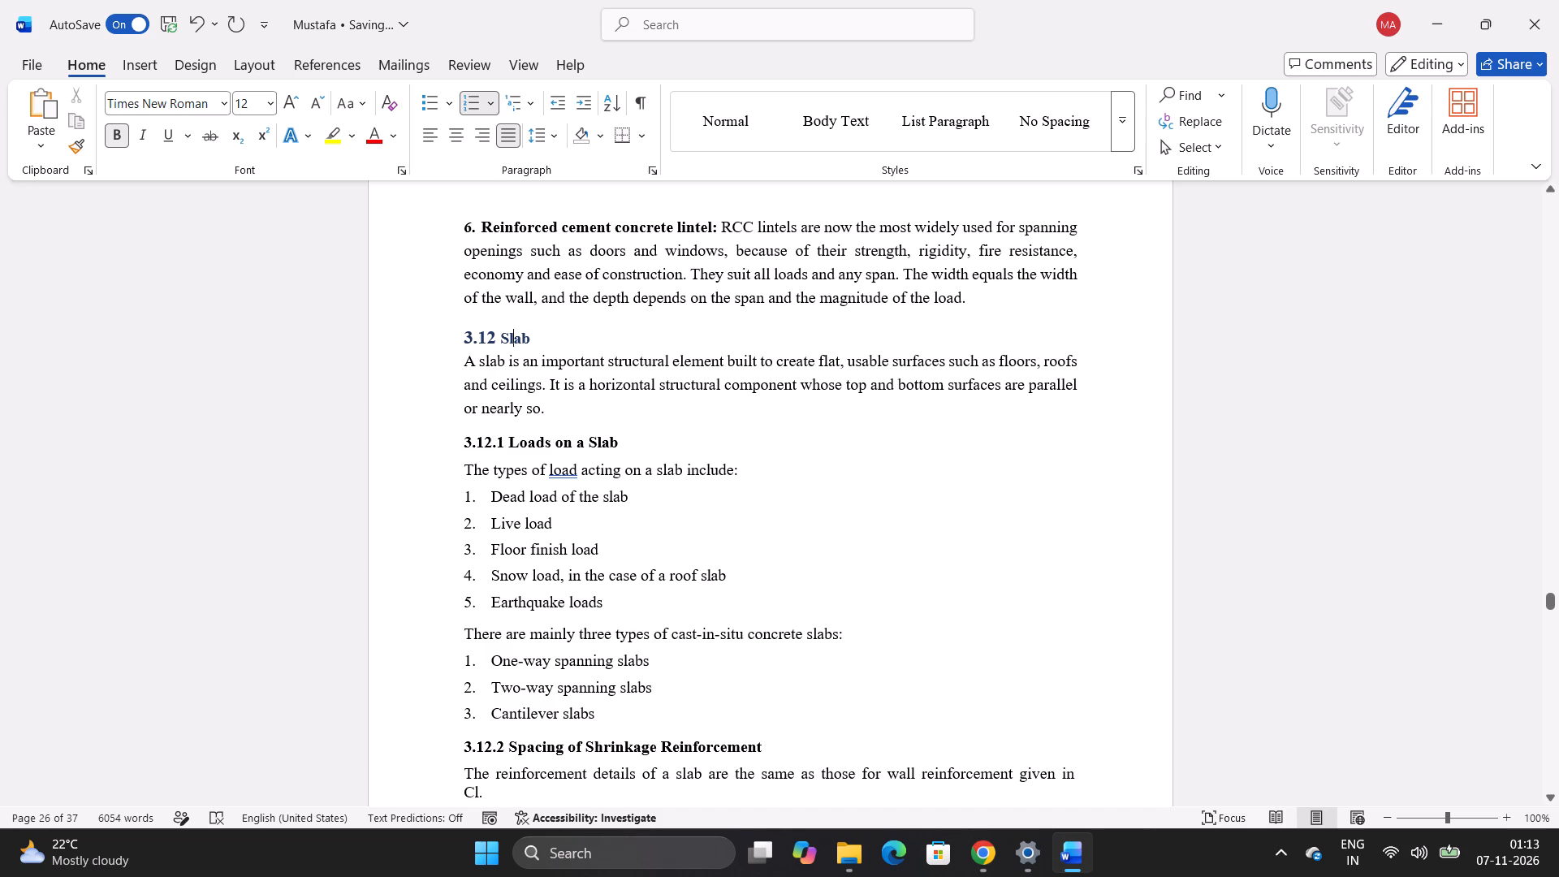
left_click(732, 354)
left_click(519, 327)
left_click_drag(538, 338, 502, 334)
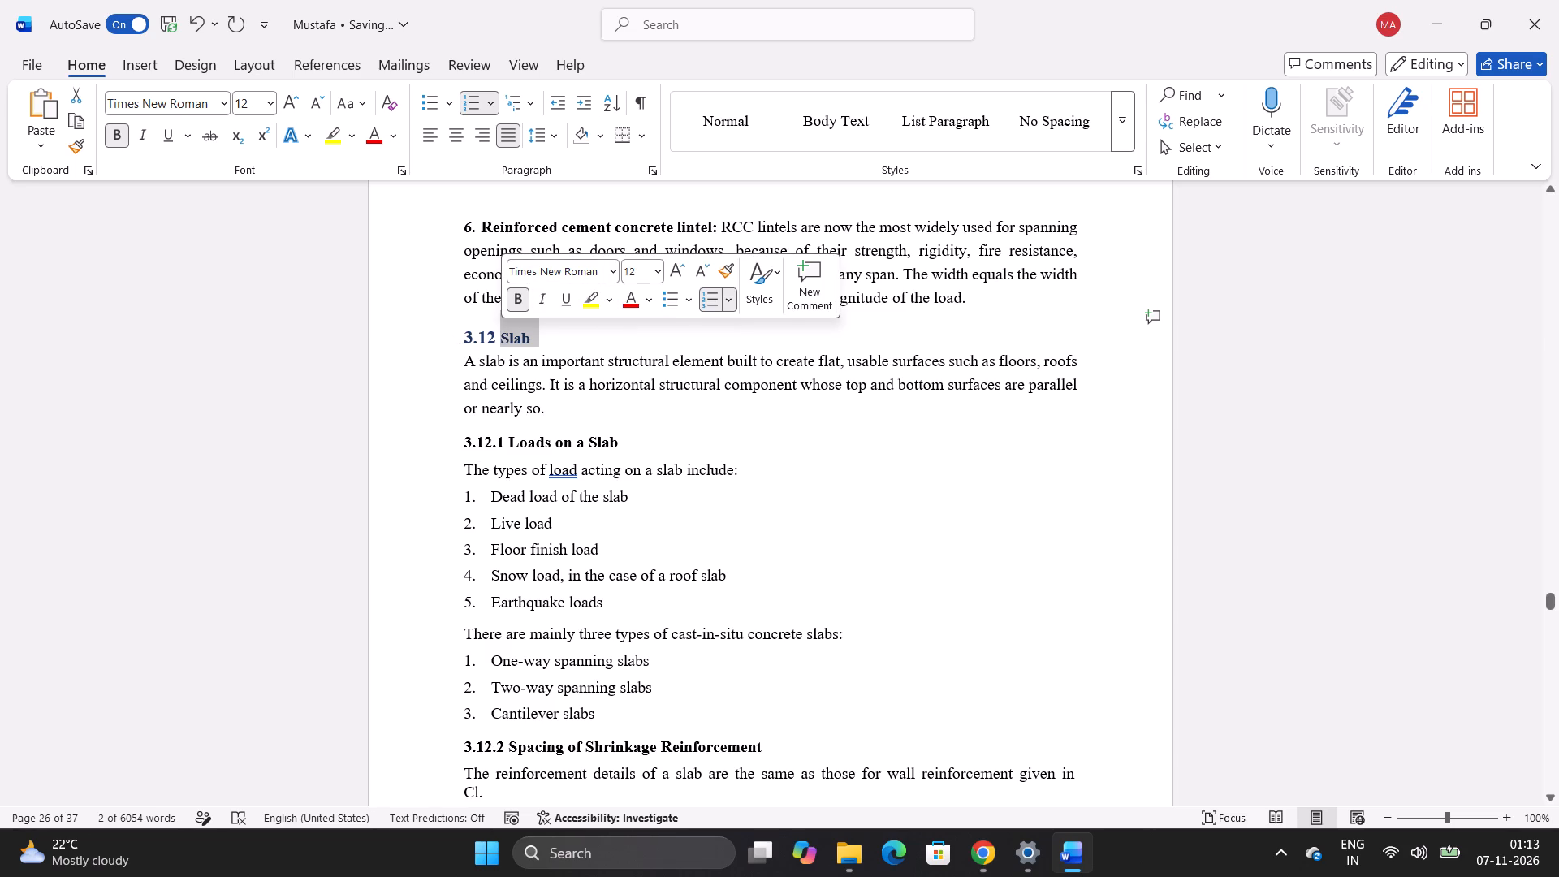
left_click(565, 371)
scroll(527, 365, "up", 4)
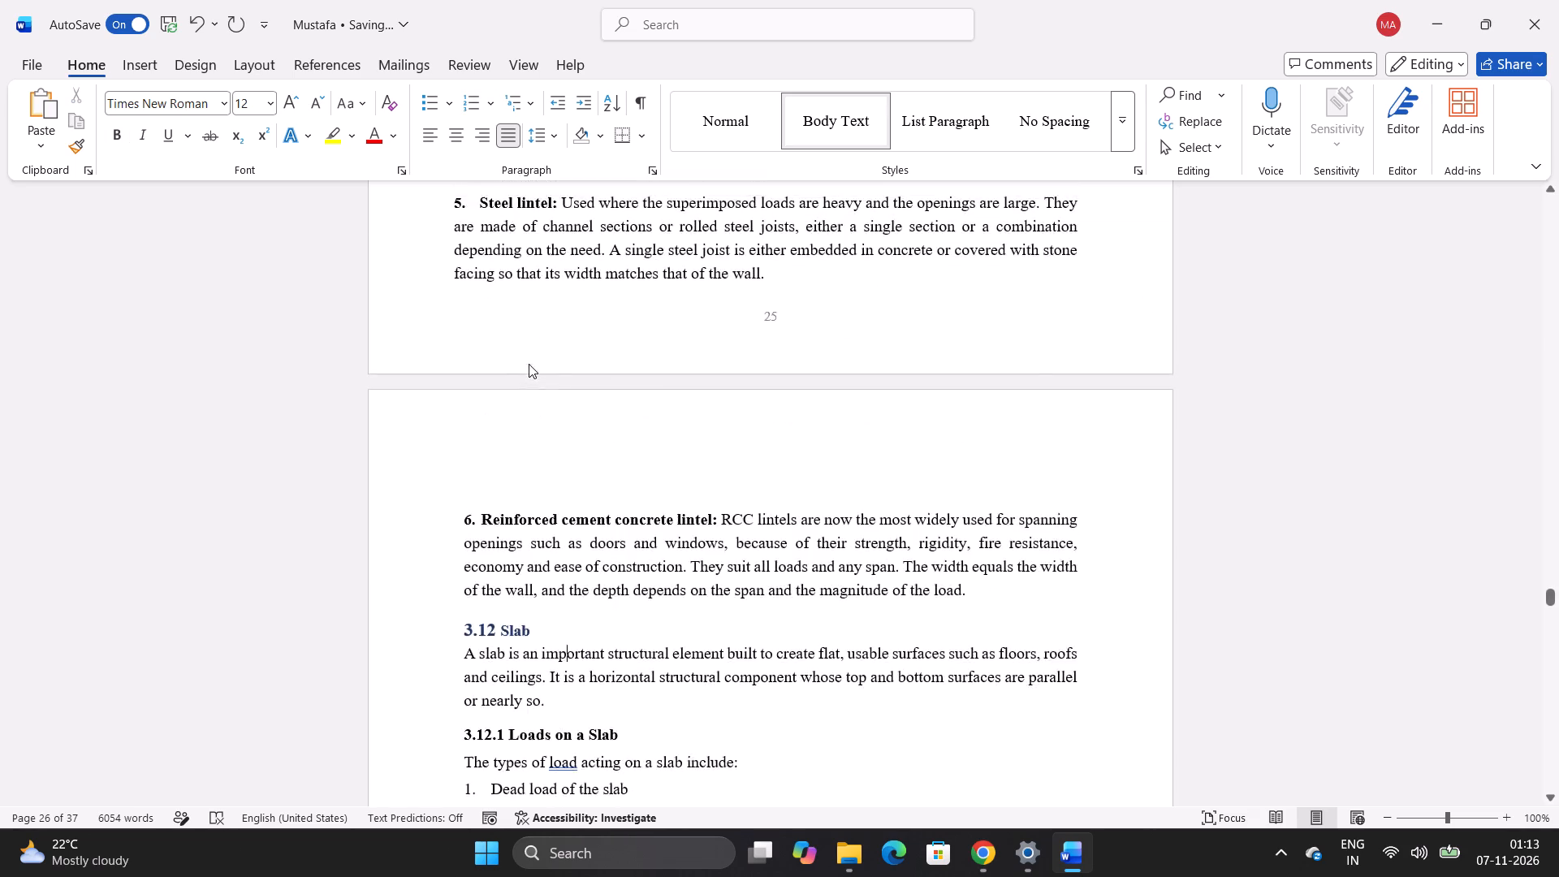
scroll(529, 364, "up", 8)
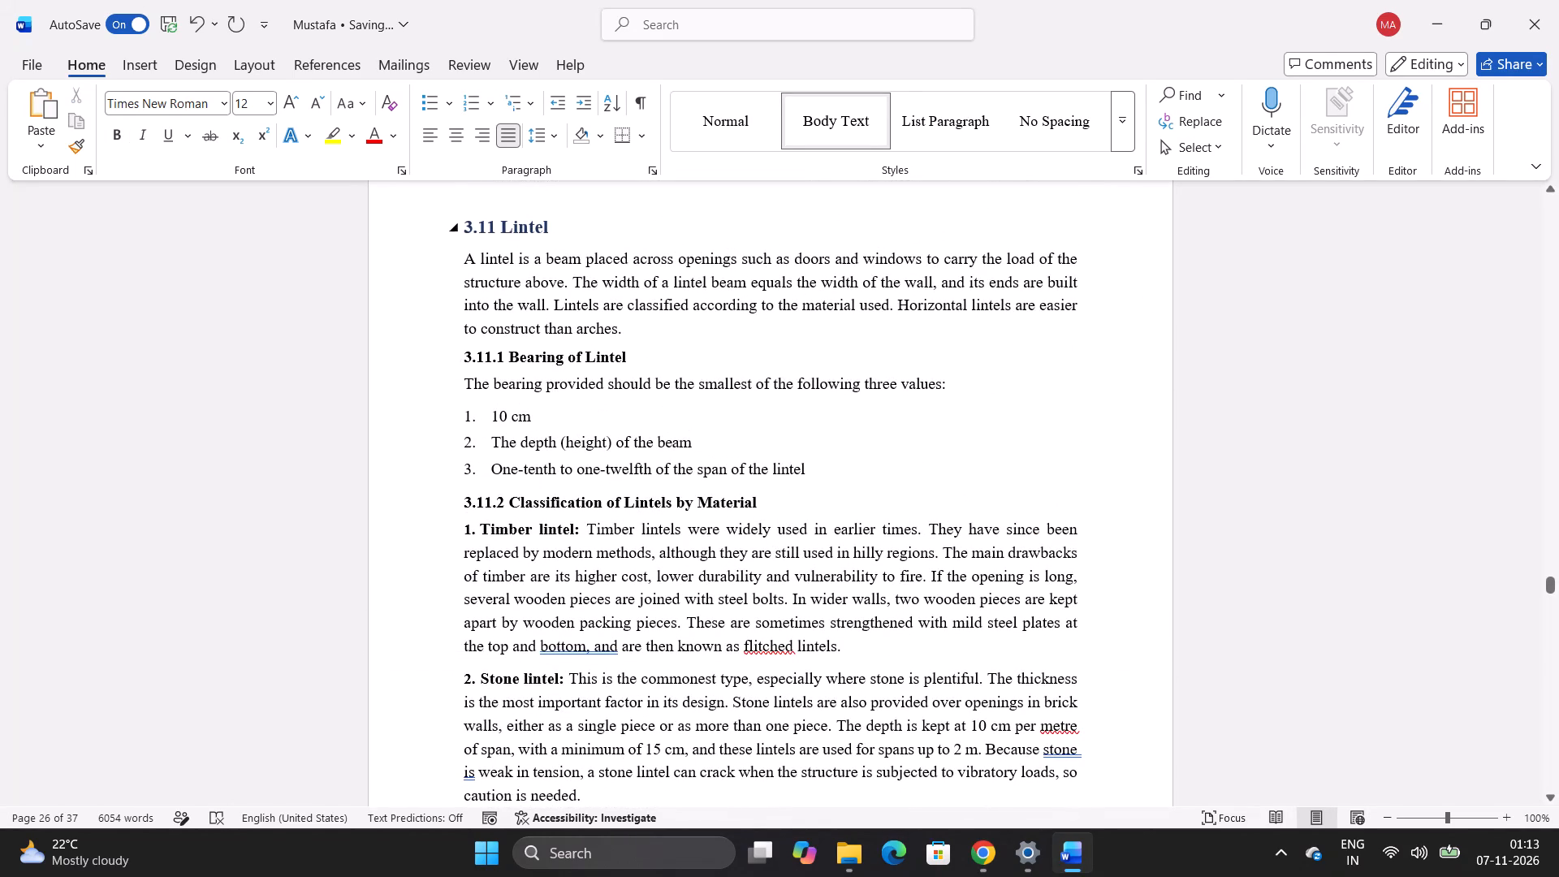
left_click(533, 227)
scroll(533, 234, "down", 14)
scroll(548, 271, "up", 2)
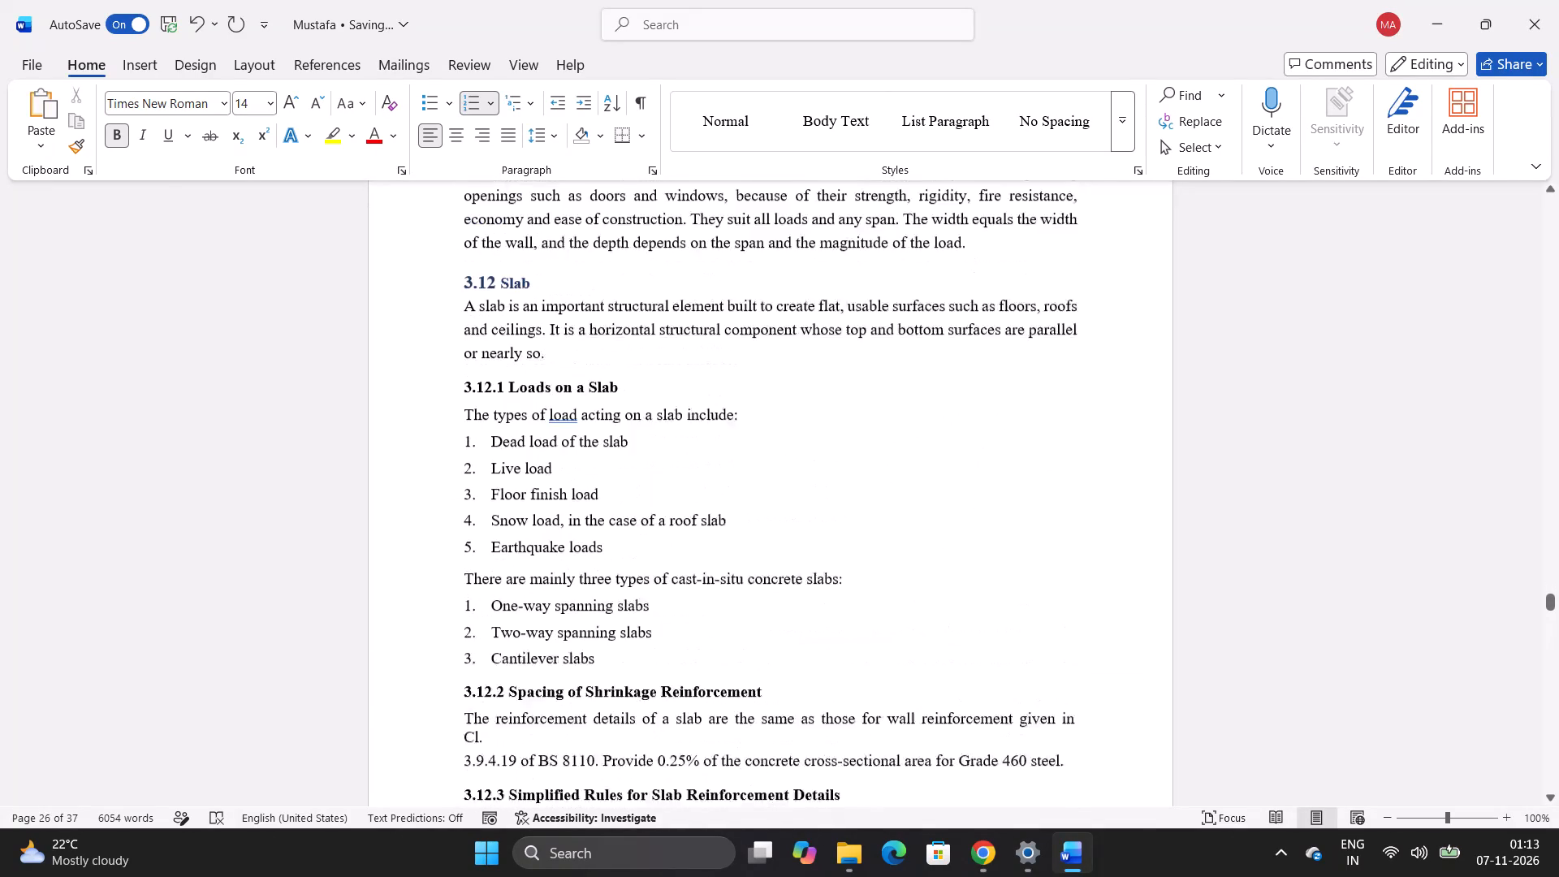
Set the word "Slab" in the 3.12 heading to font size 14.
left_click_drag(529, 333, 507, 331)
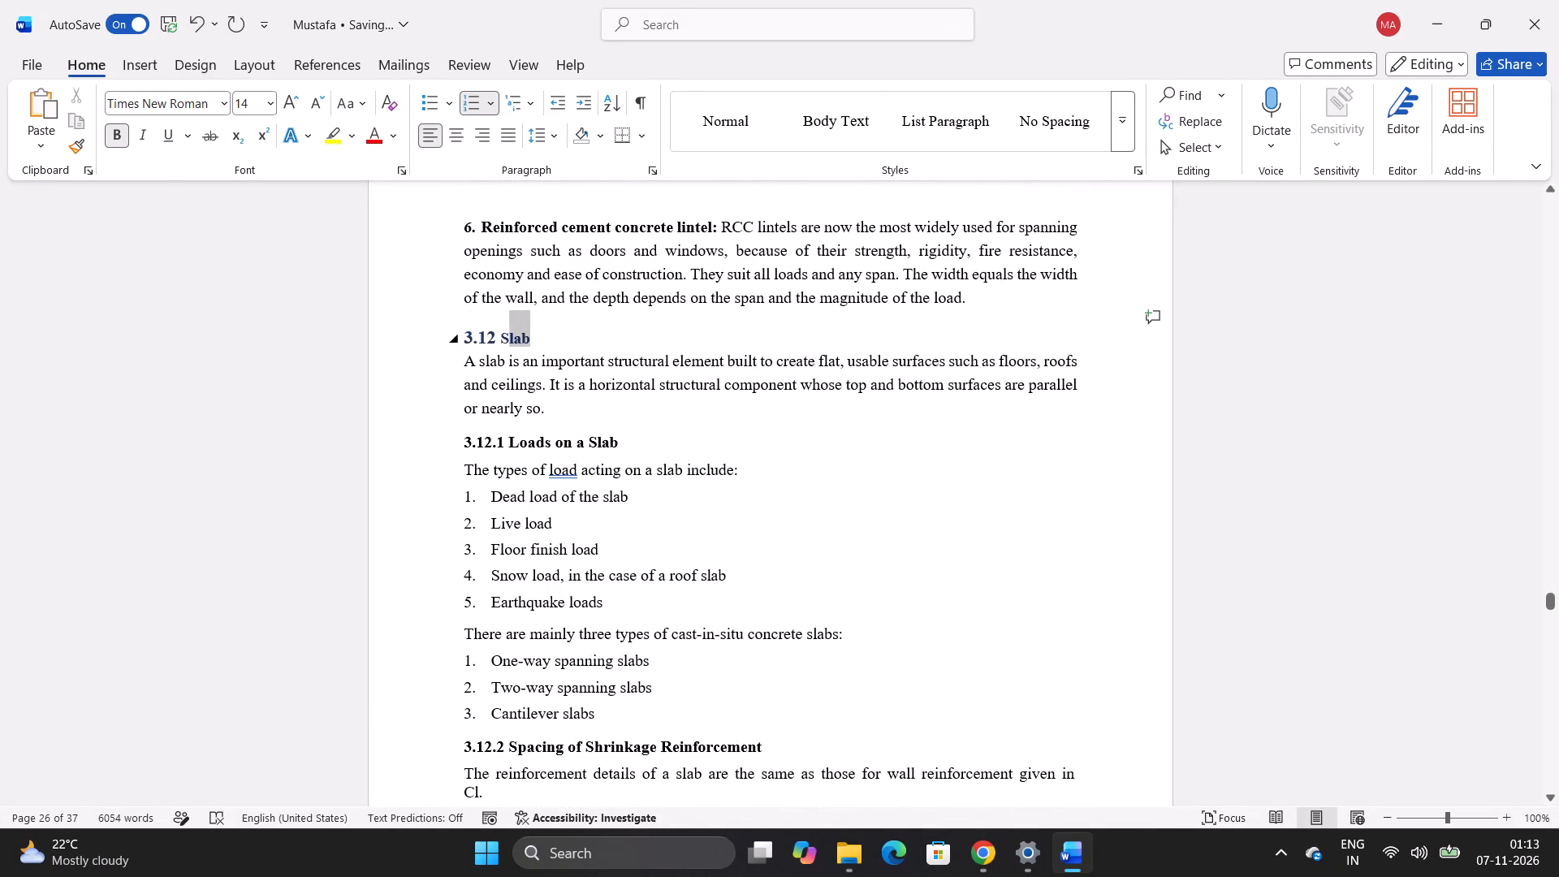
left_click_drag(507, 331, 499, 330)
left_click(627, 267)
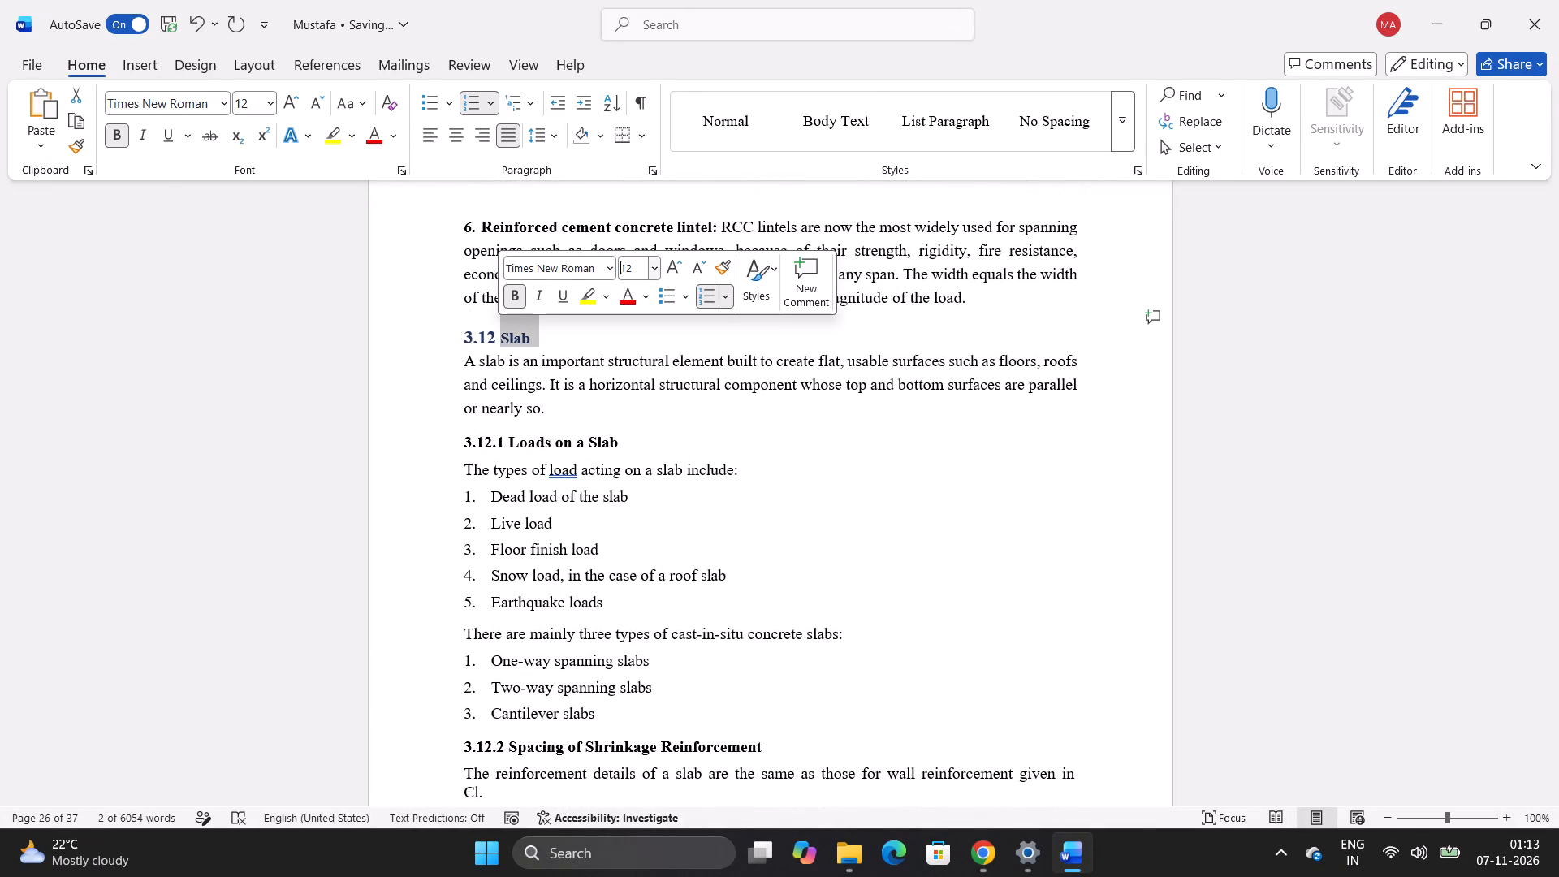
key("1")
key("4")
key("Return")
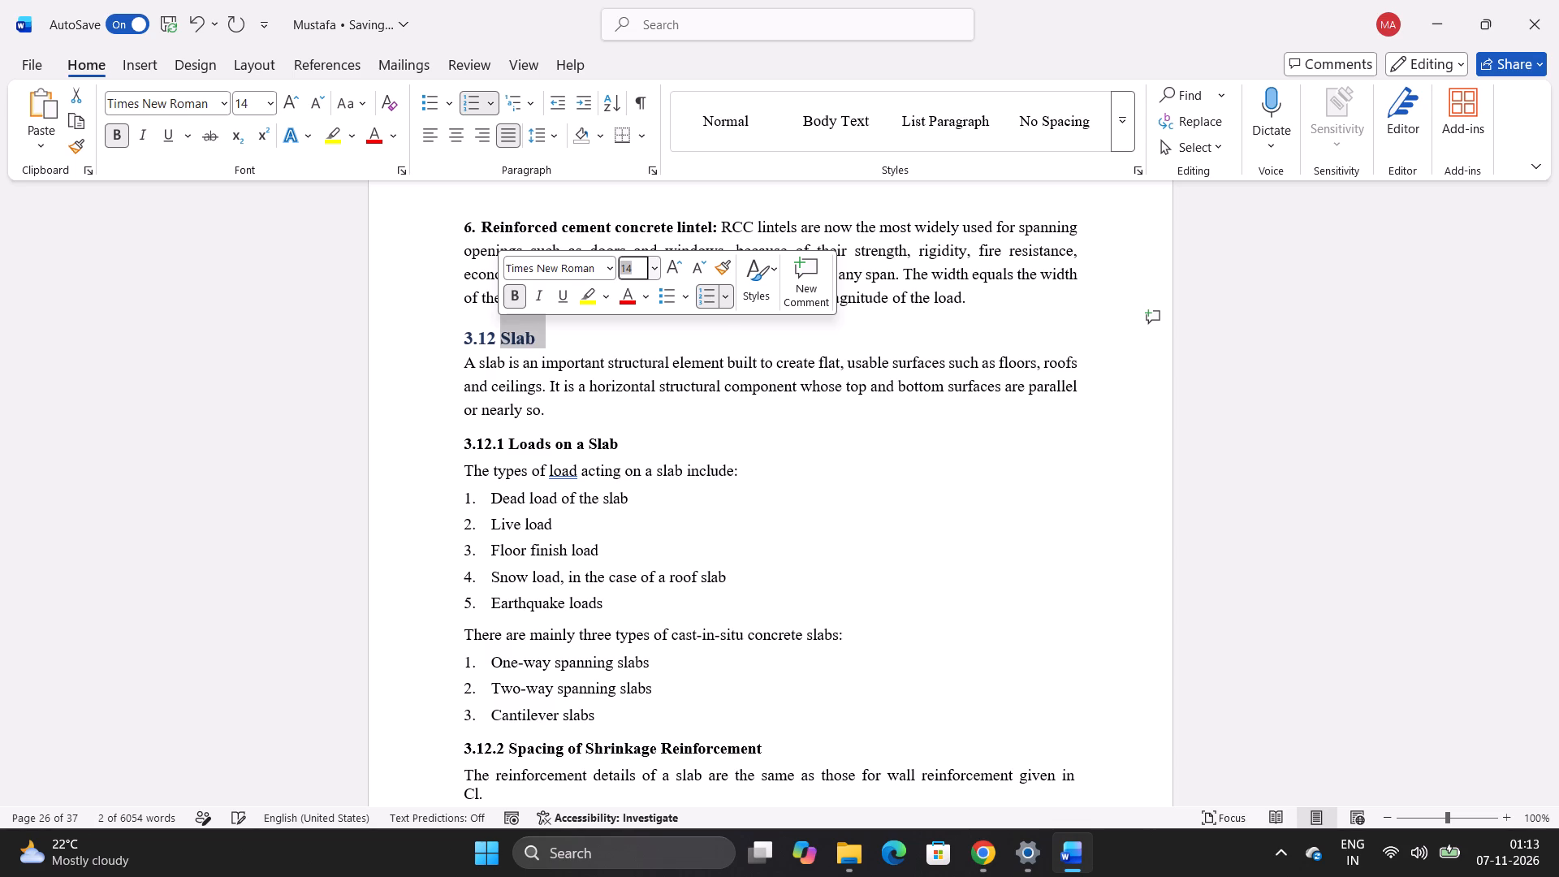
left_click(897, 451)
Check the heading and list formatting in 3.13 Plastering, including 3.13.1 Objectives of Plastering and 3.13.2 Materials Used in Plastering.
scroll(961, 457, "down", 2)
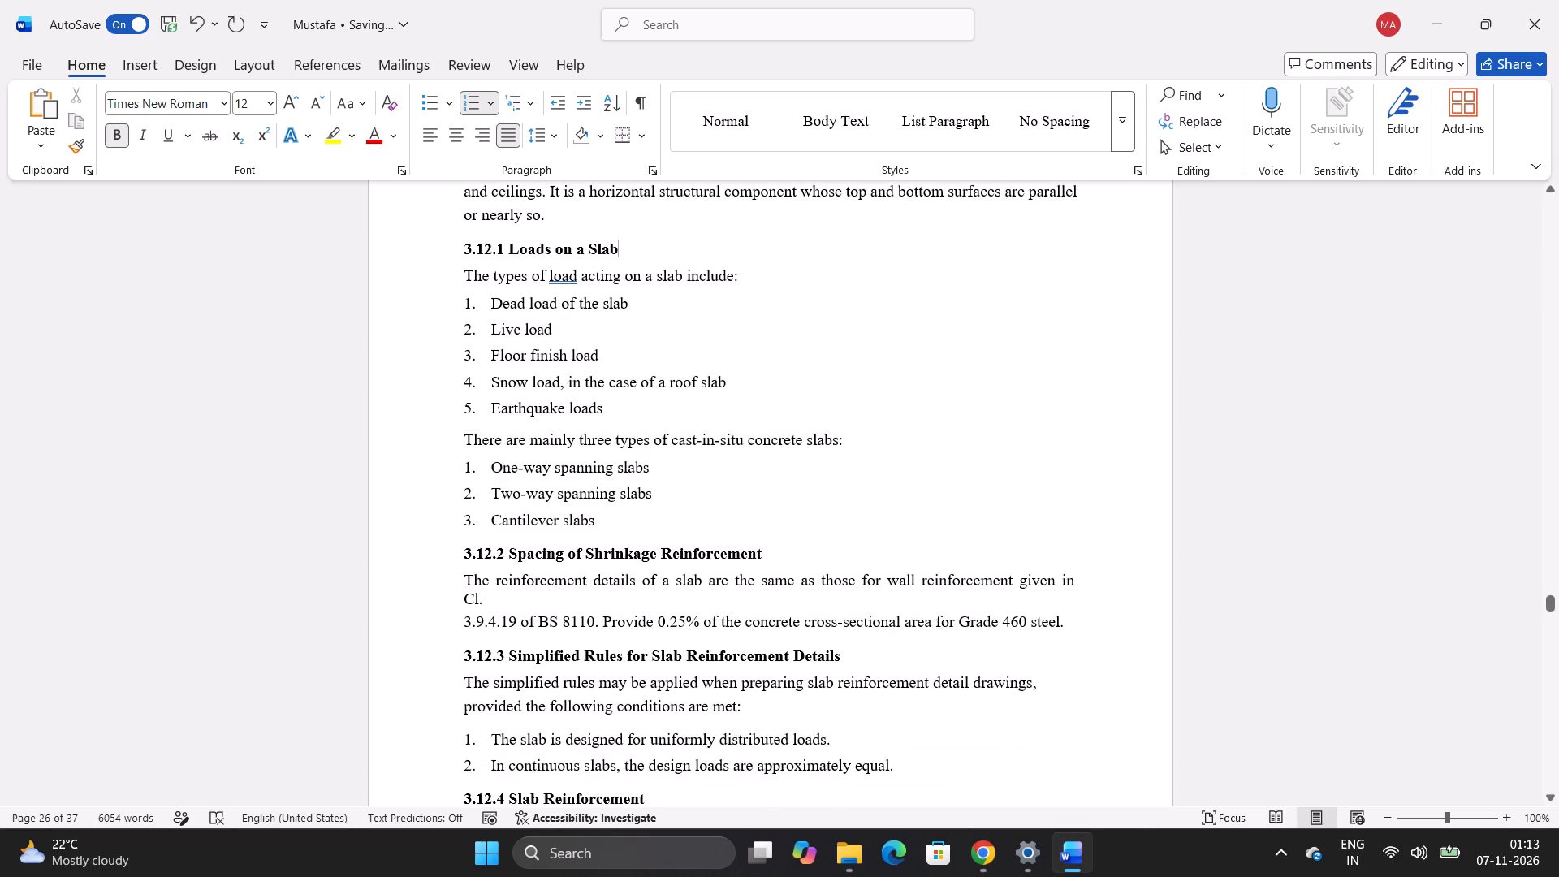
scroll(962, 457, "down", 7)
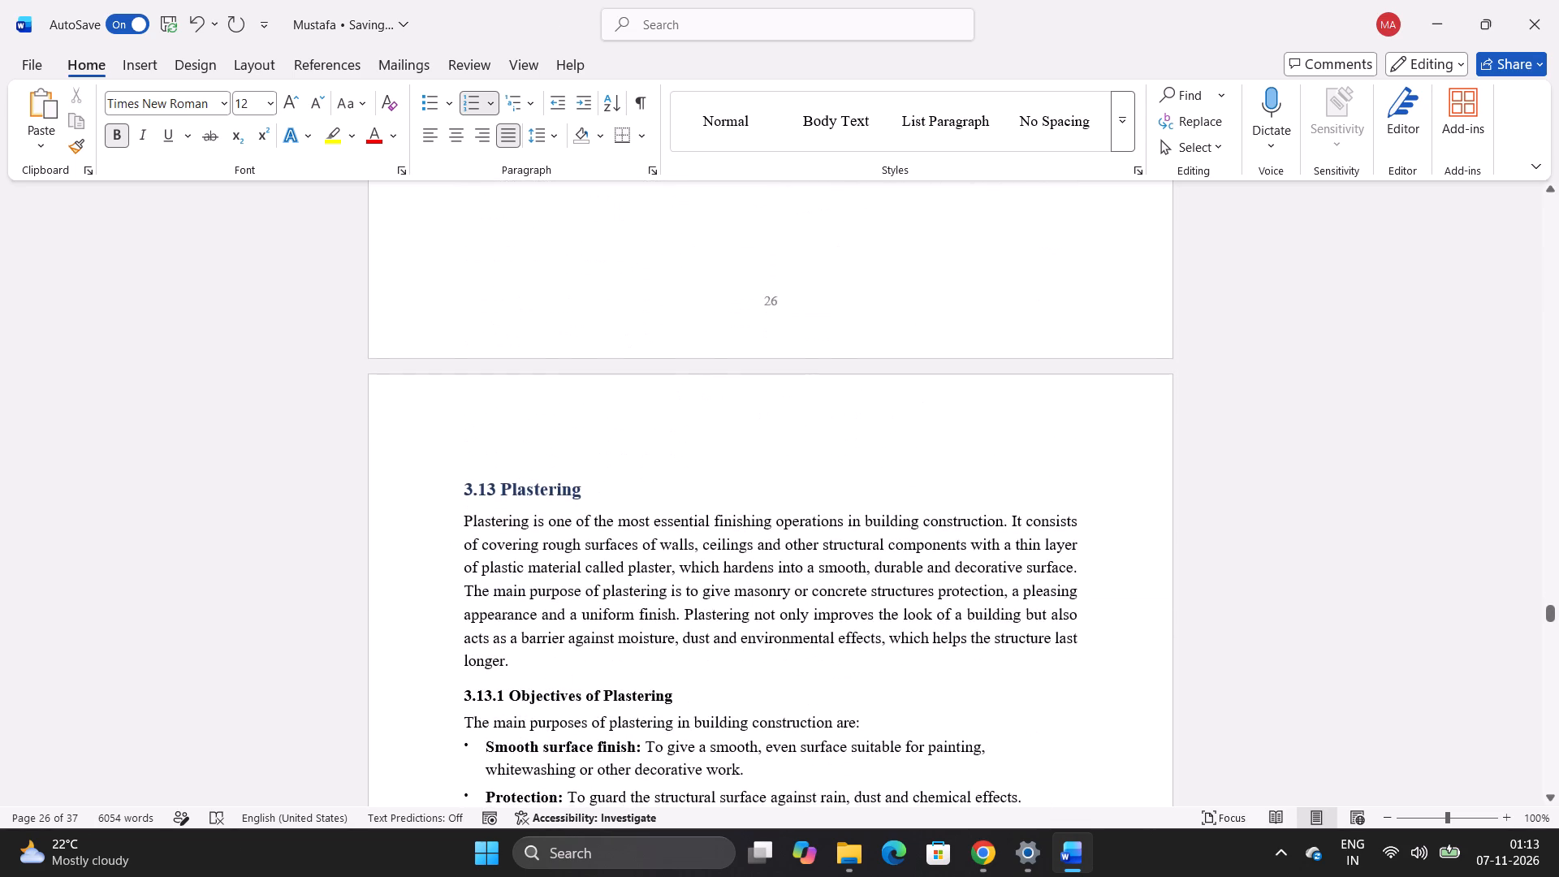
scroll(889, 378, "down", 2)
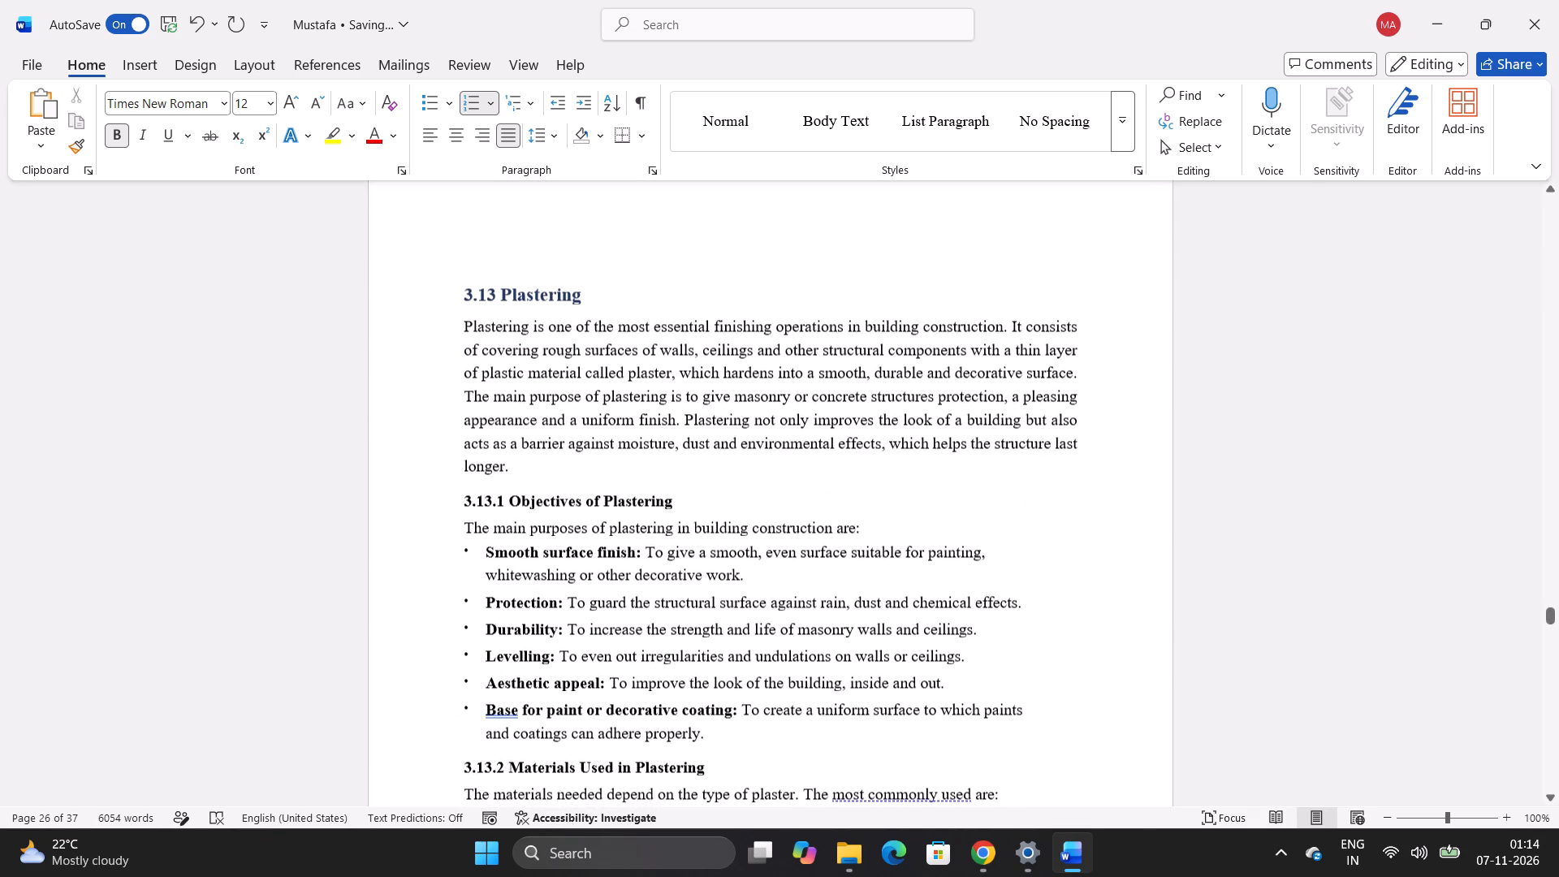
left_click(542, 305)
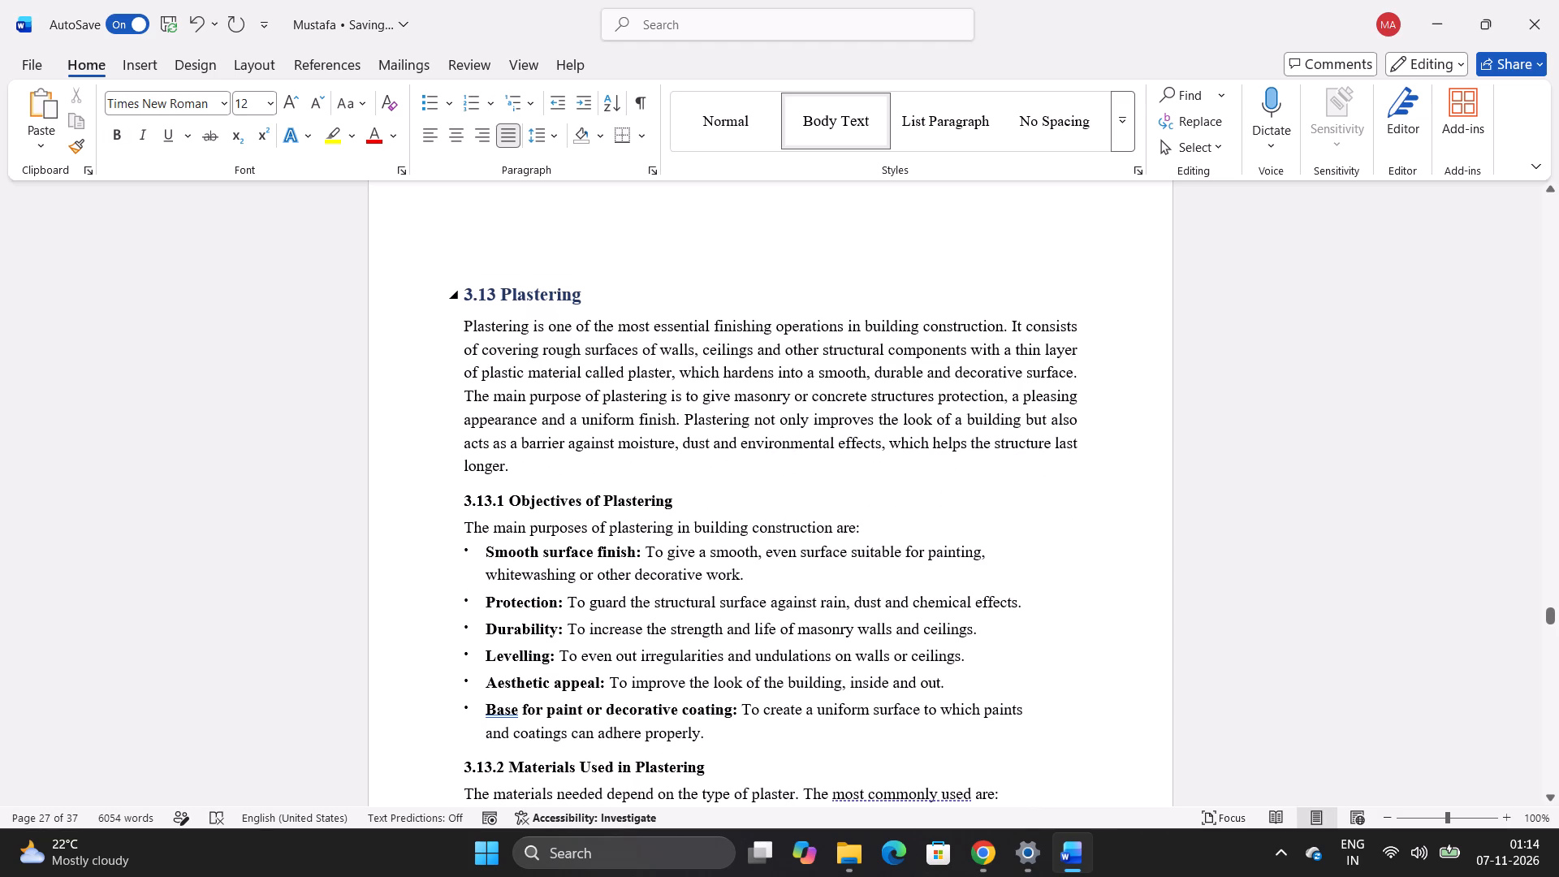
left_click(546, 284)
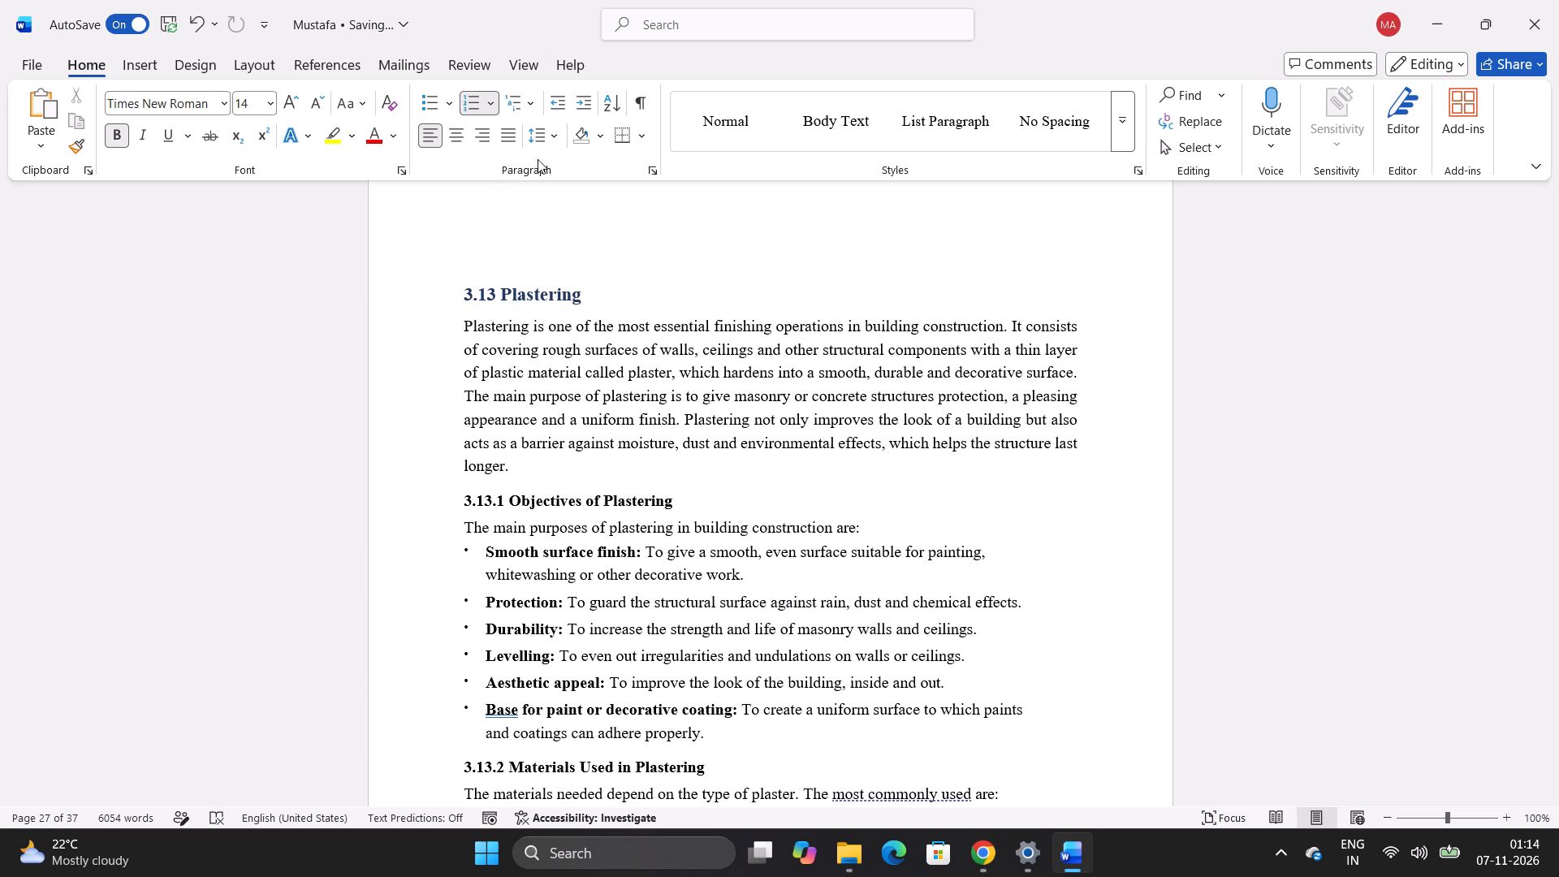
left_click(673, 257)
scroll(673, 257, "down", 1)
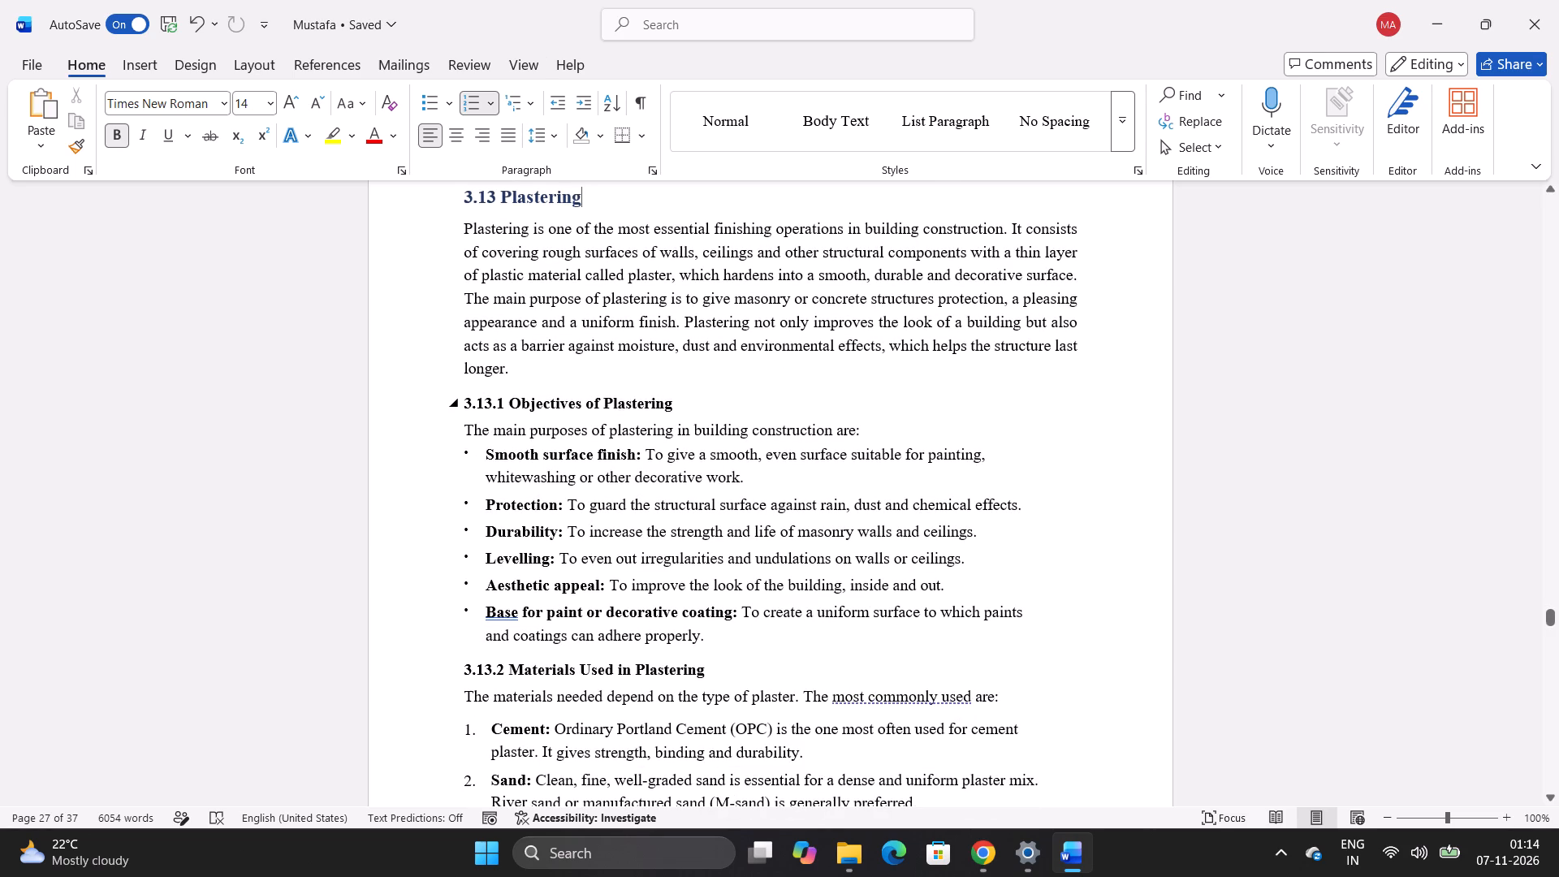
scroll(499, 405, "down", 1)
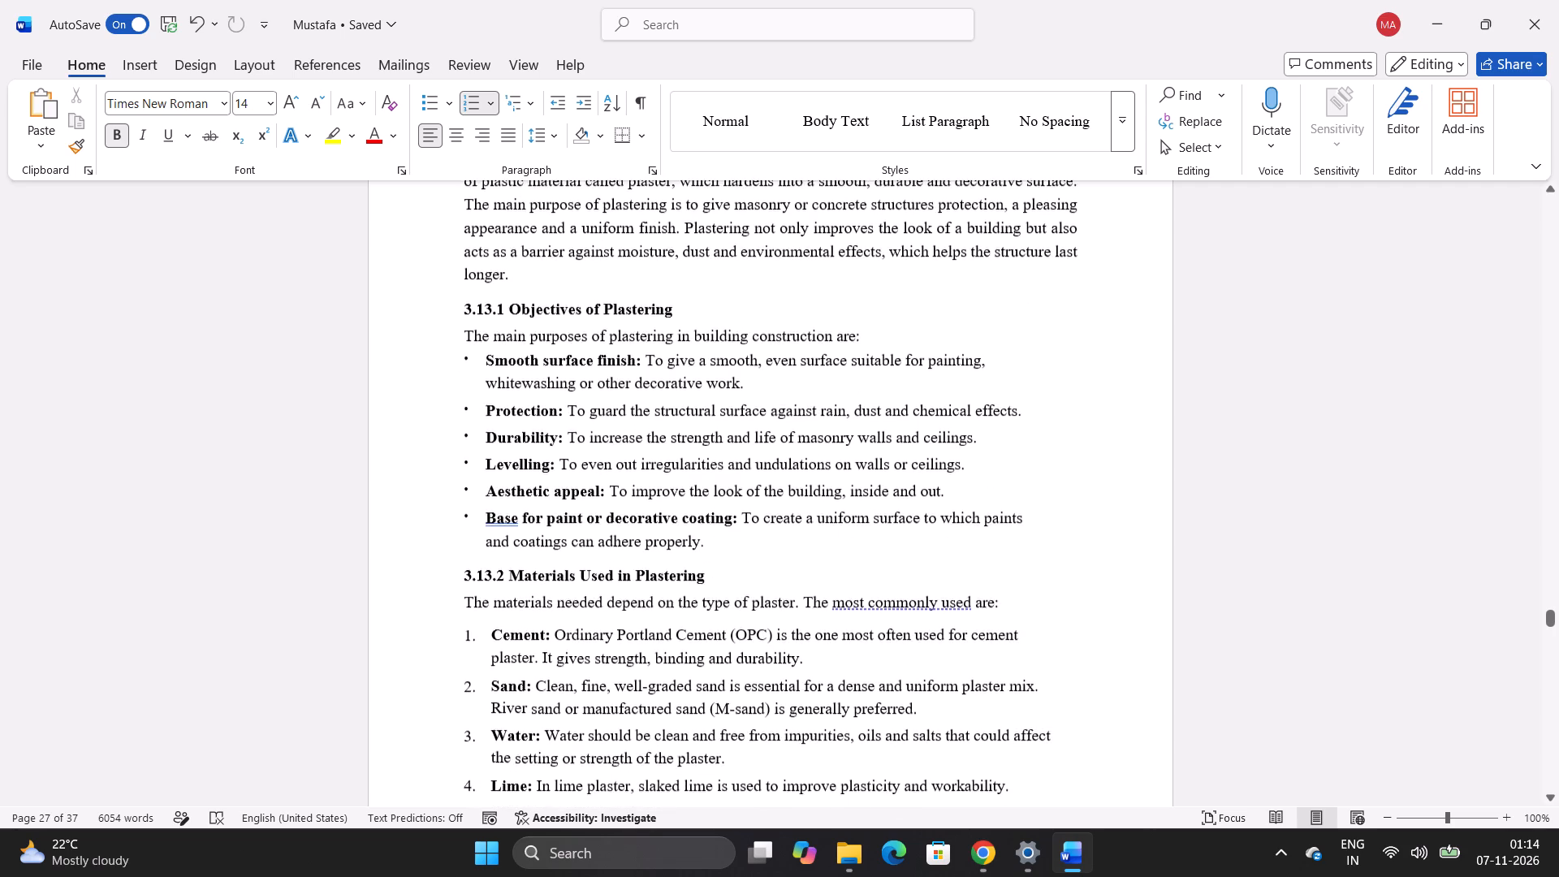
left_click(538, 309)
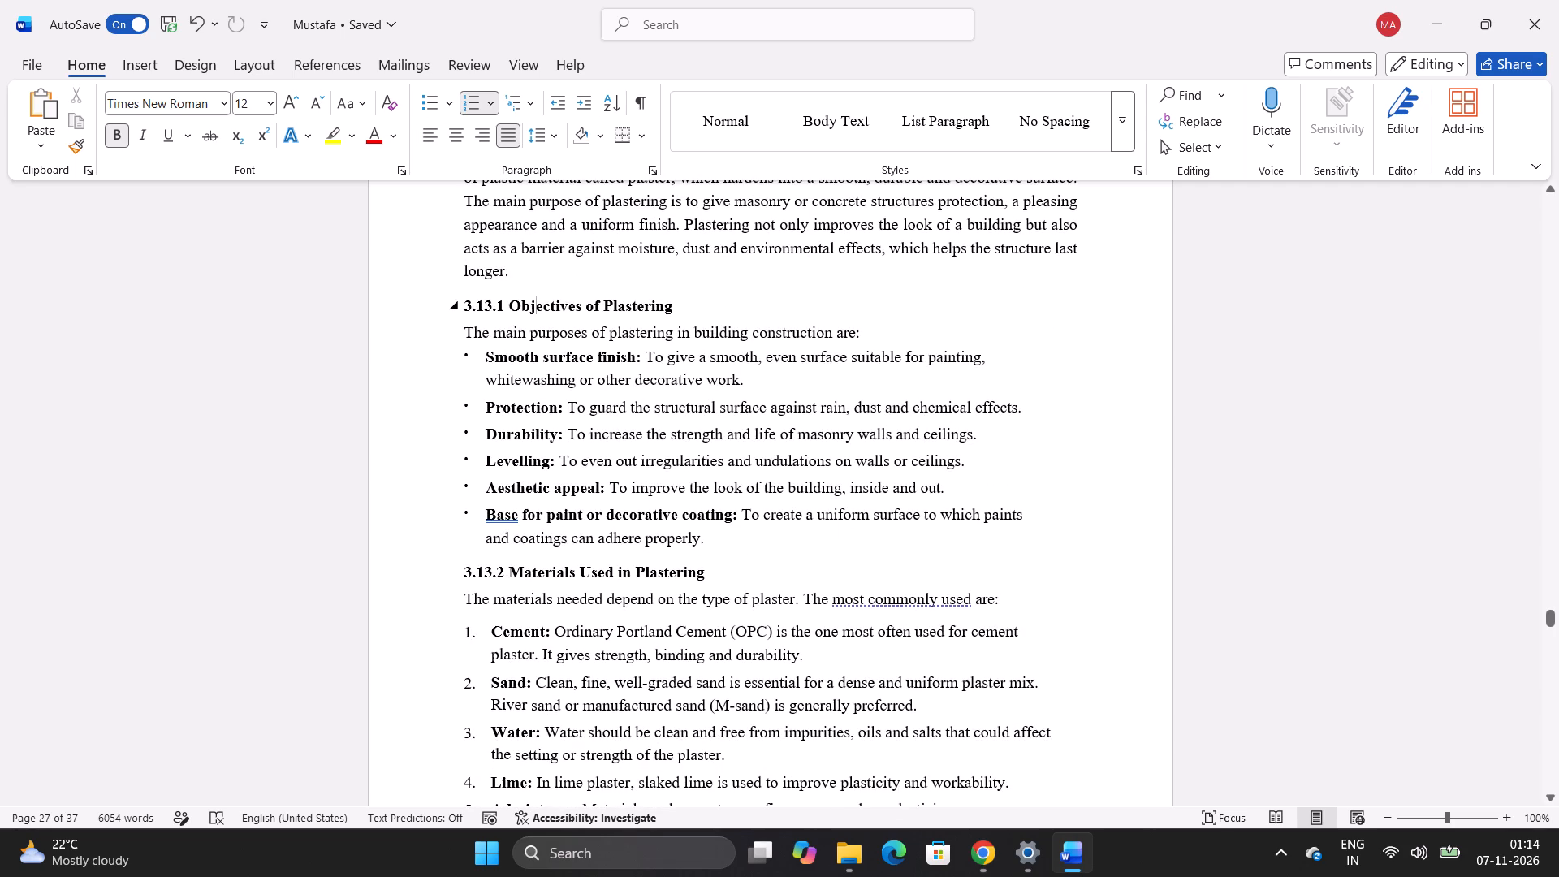
left_click(567, 358)
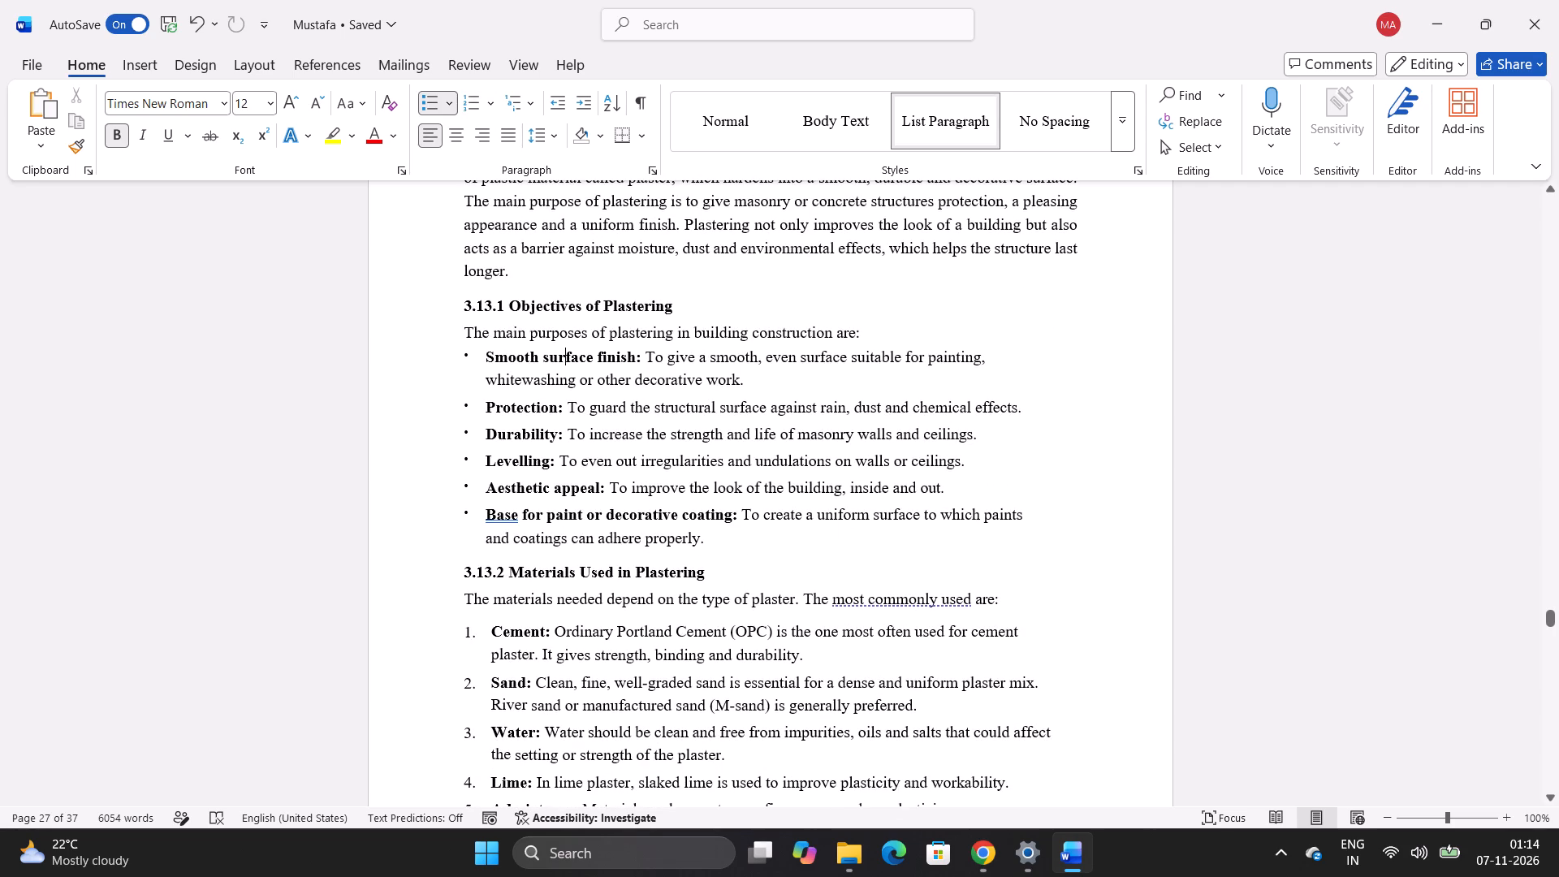
scroll(567, 358, "down", 2)
scroll(567, 358, "up", 5)
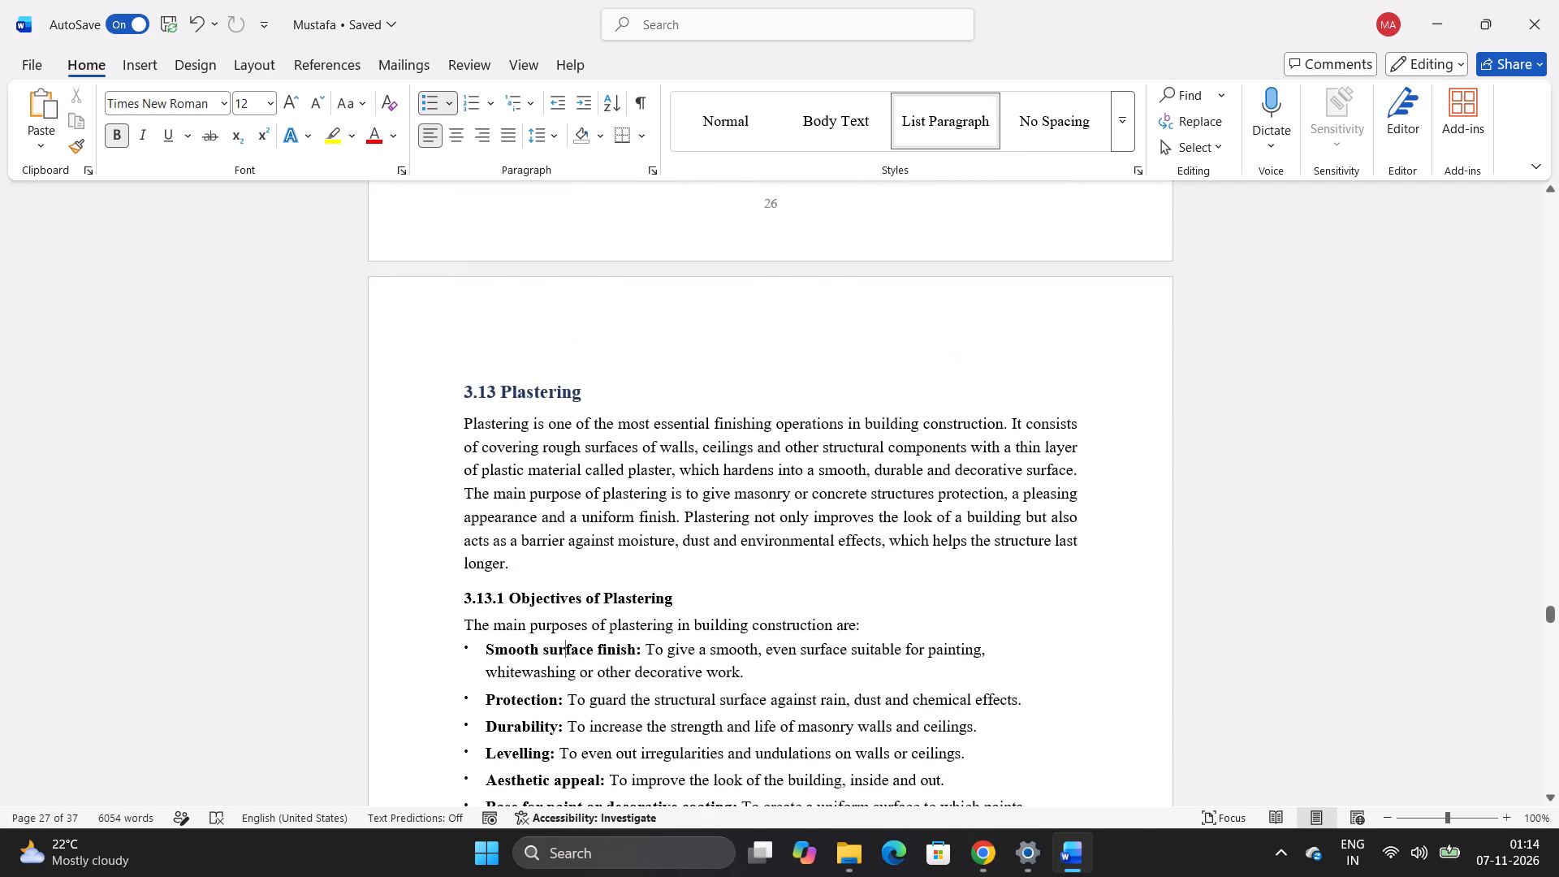
scroll(567, 358, "down", 3)
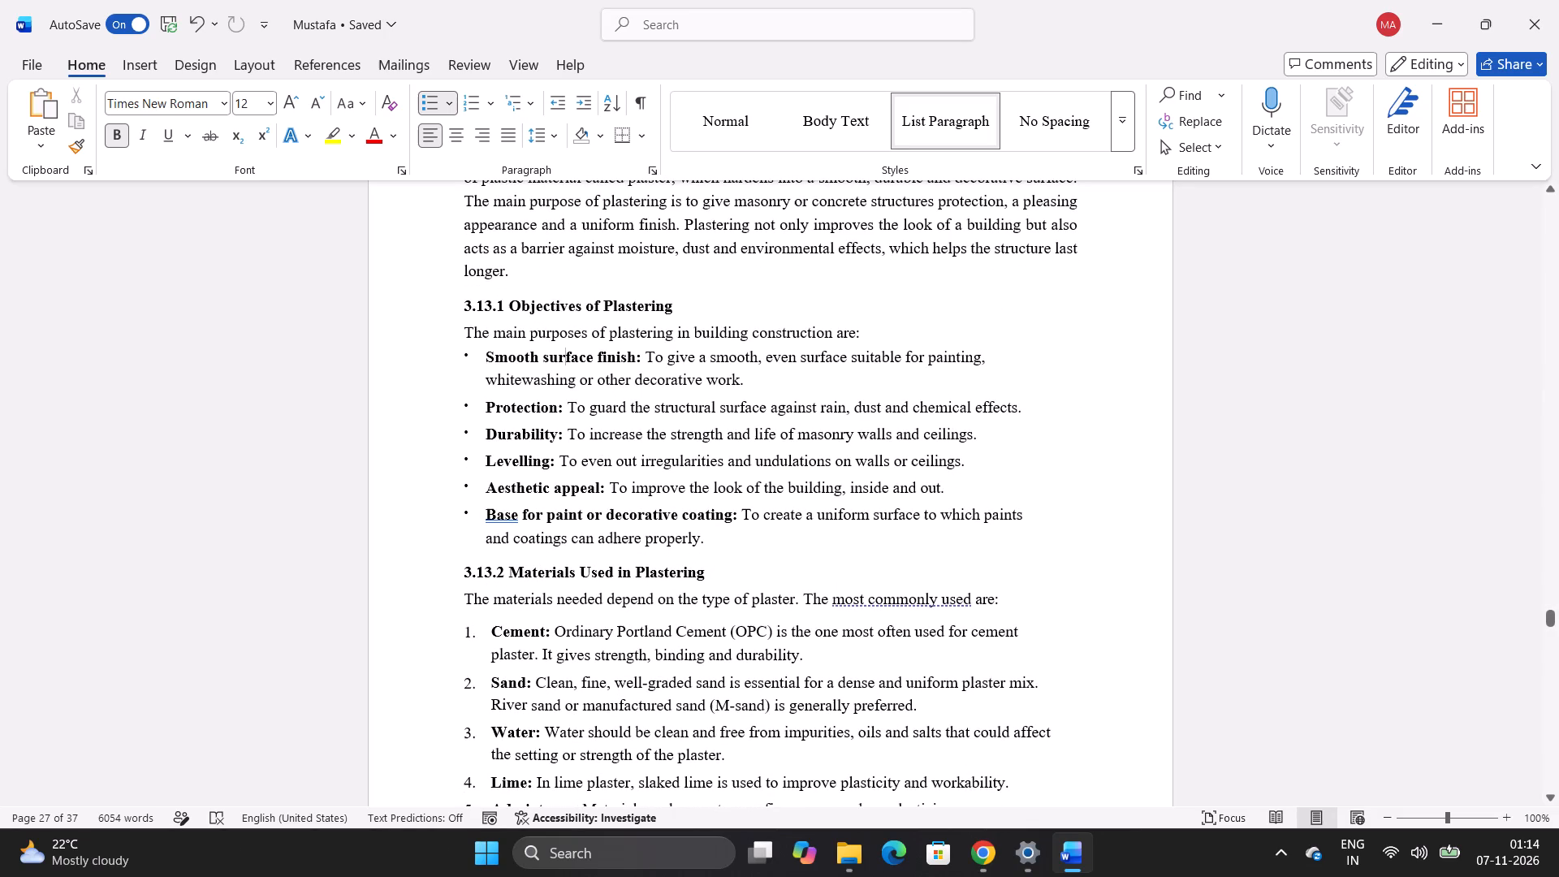
scroll(624, 368, "down", 1)
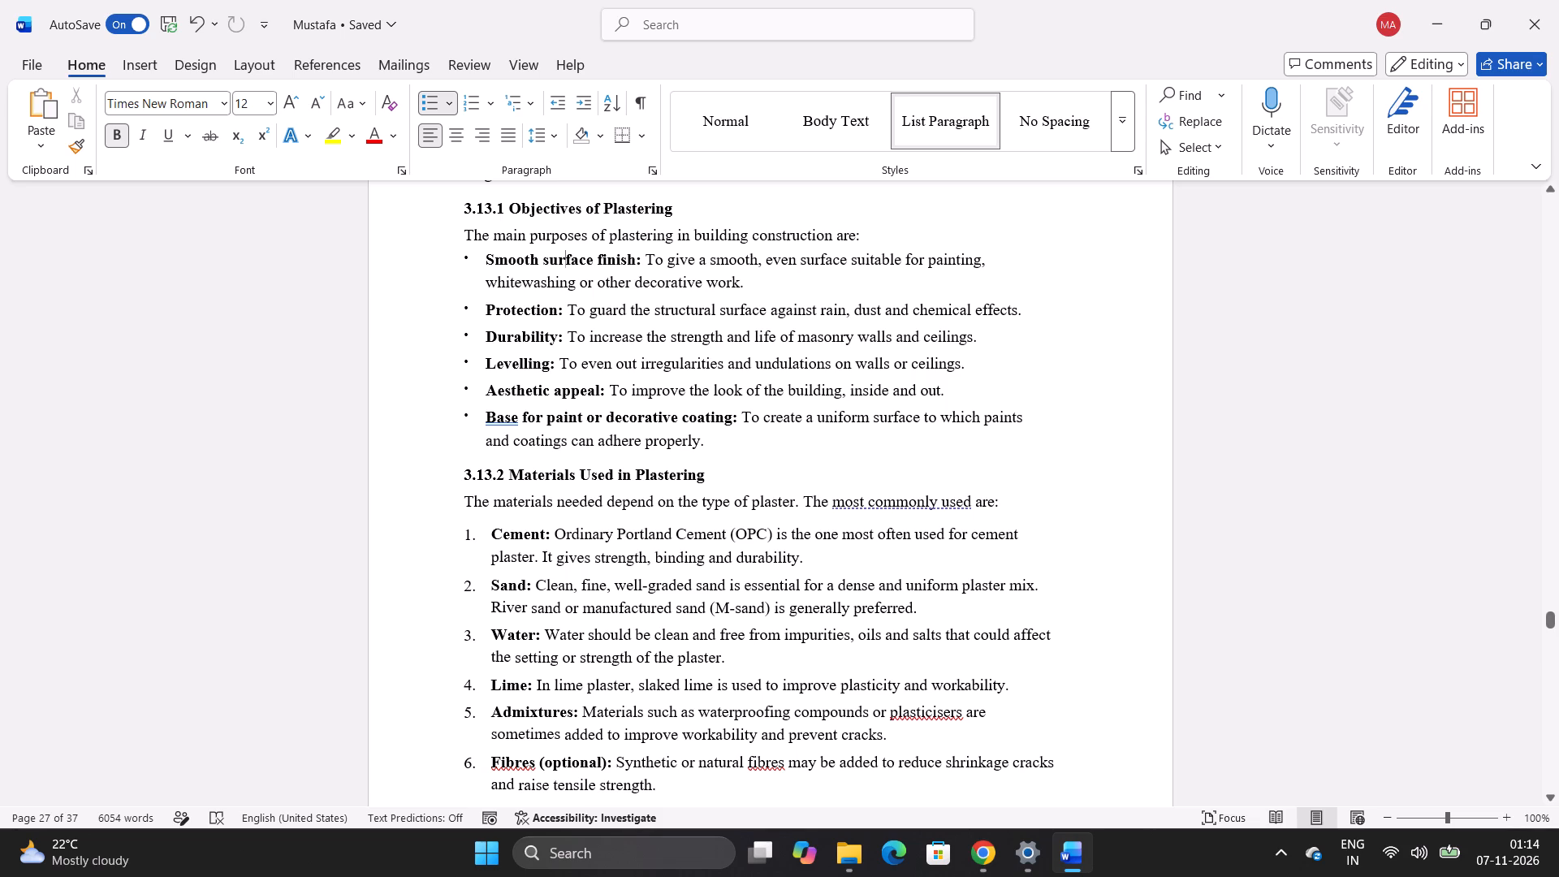
left_click(487, 461)
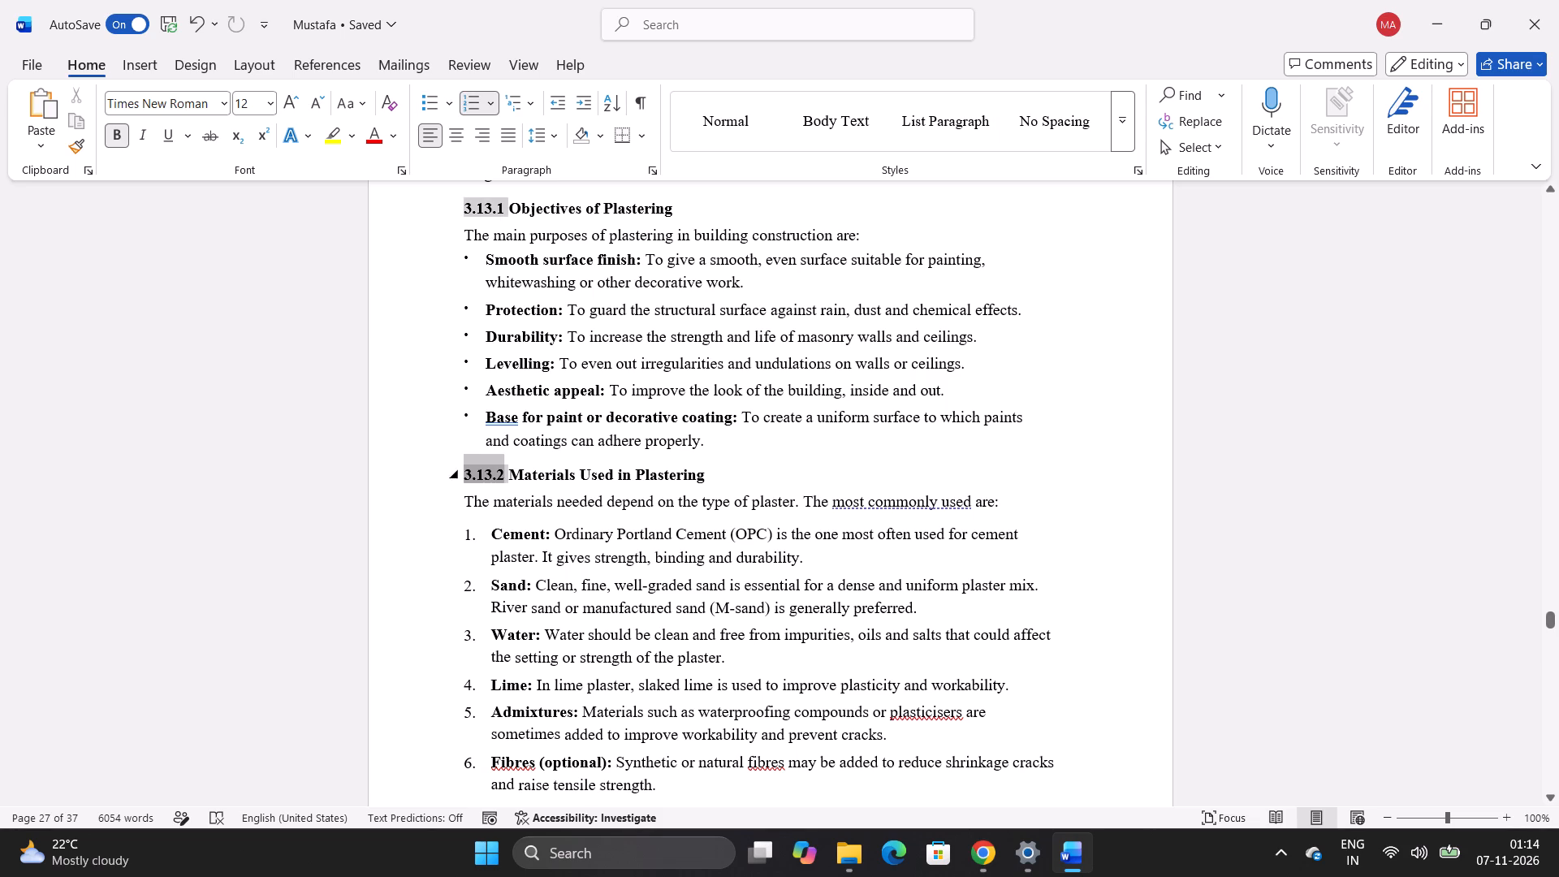
left_click(652, 522)
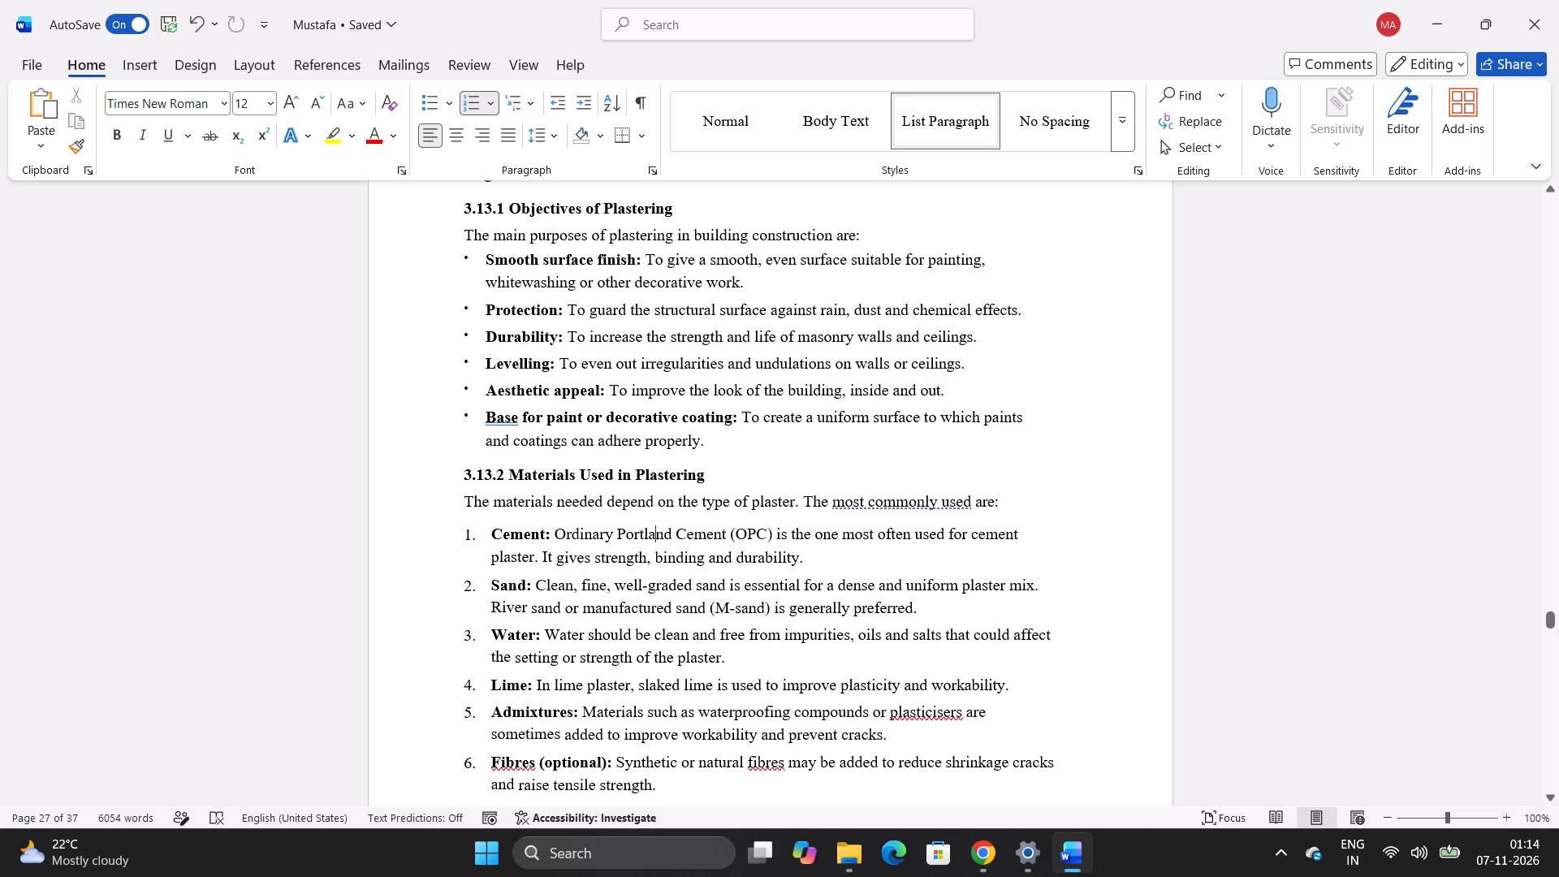
Review the page flow from 3.13.3 Types of Plaster to 3.14 Ceiling, and back up to 3.13.5 Preparation for Plastering.
scroll(652, 522, "down", 8)
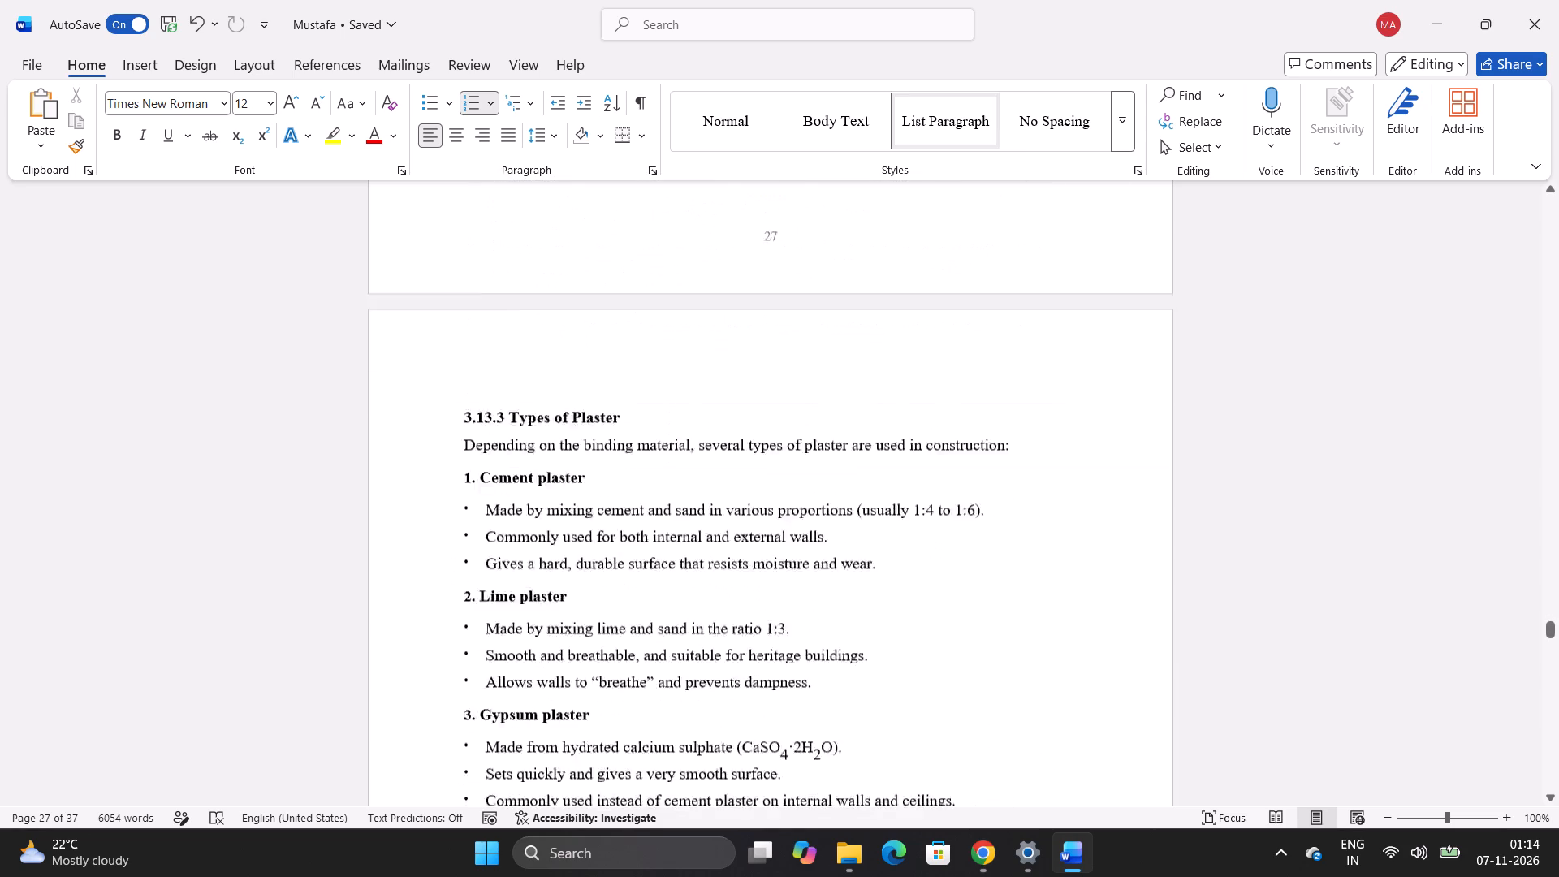
scroll(652, 522, "down", 8)
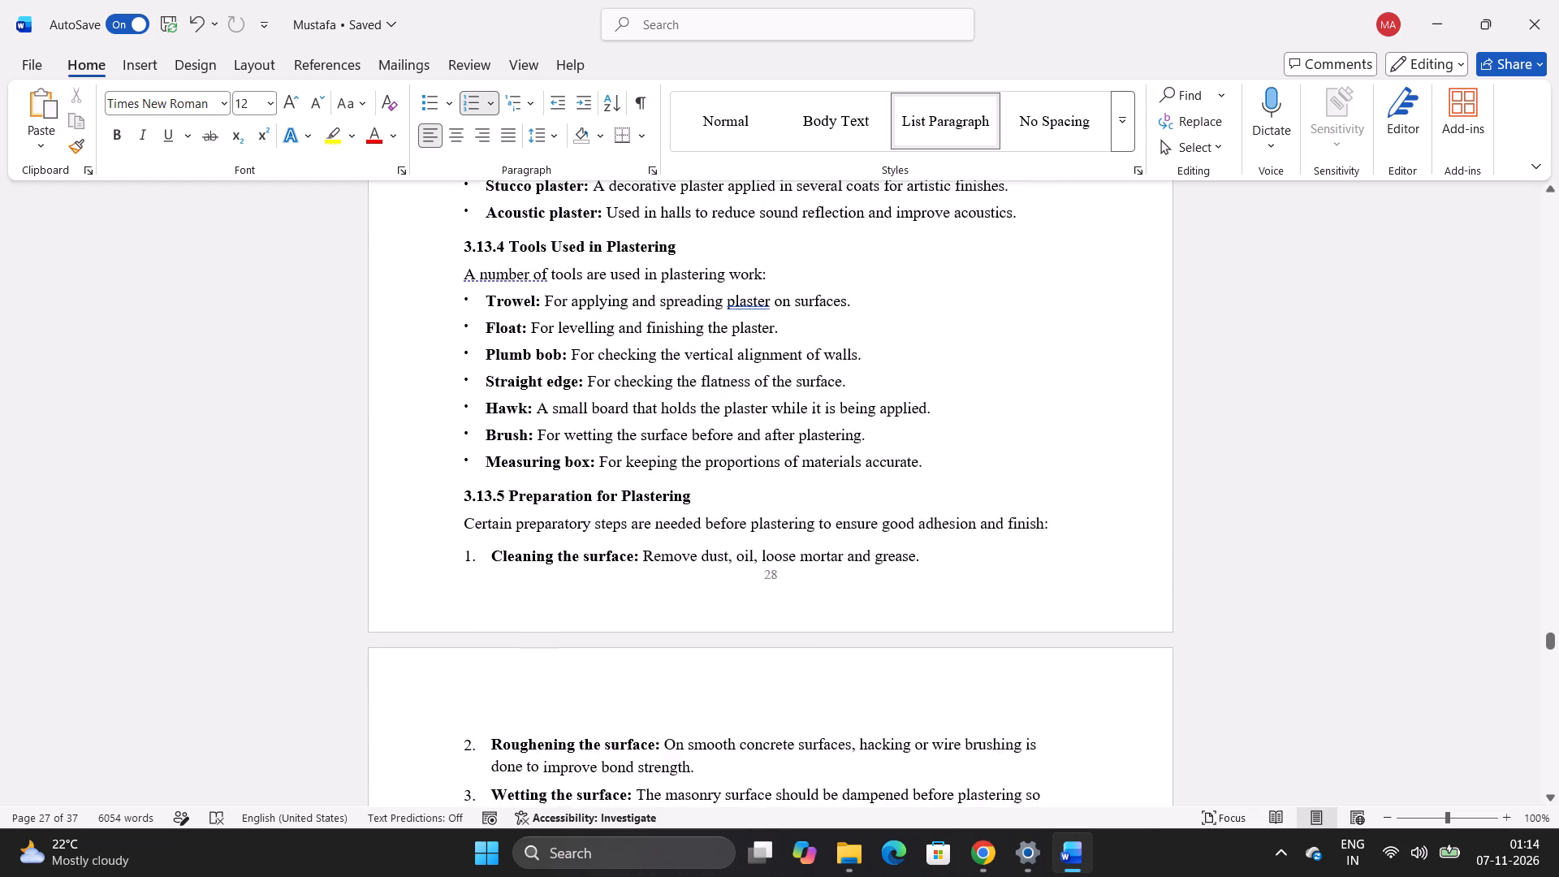
scroll(652, 522, "down", 5)
scroll(652, 522, "up", 3)
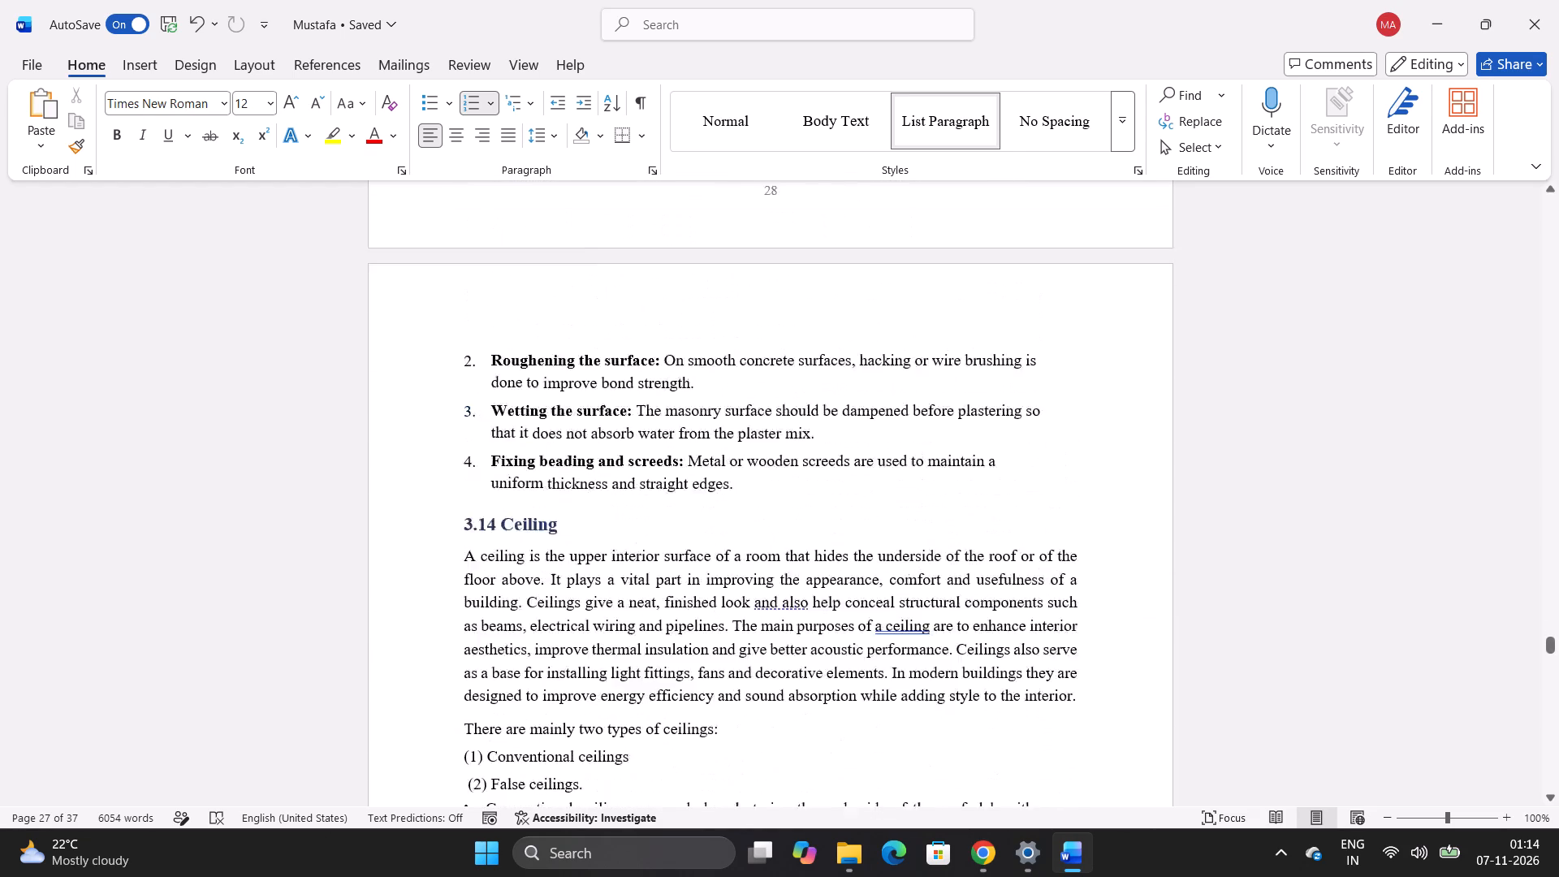
scroll(652, 522, "up", 4)
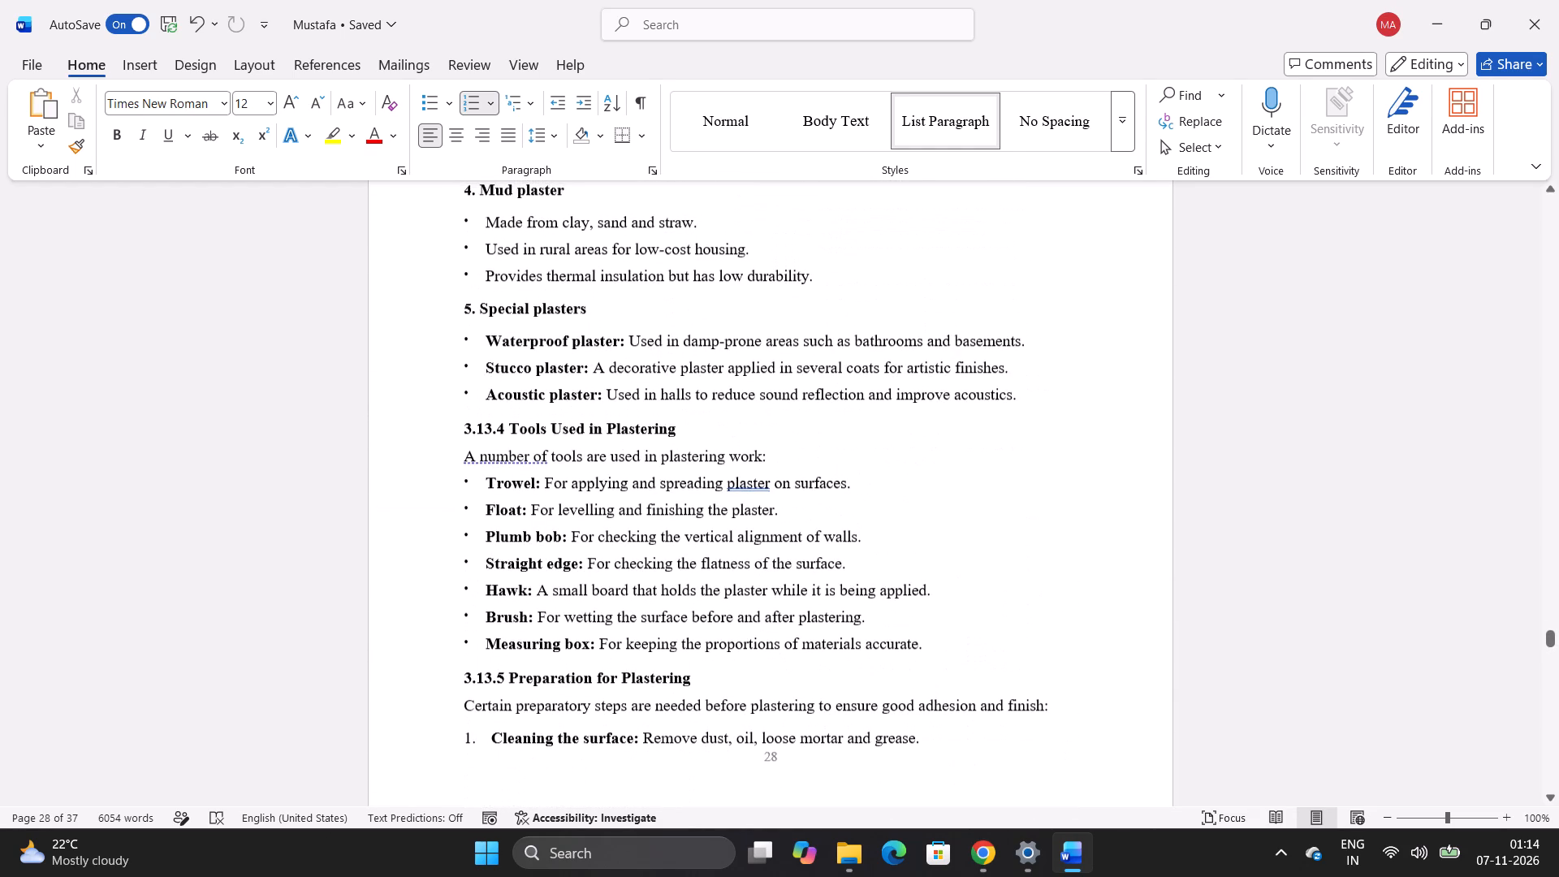
Review the numbered steps of 3.13.5 Preparation for Plastering and the page flow through the end of 3.14 Ceiling.
scroll(652, 522, "up", 1)
scroll(652, 522, "down", 1)
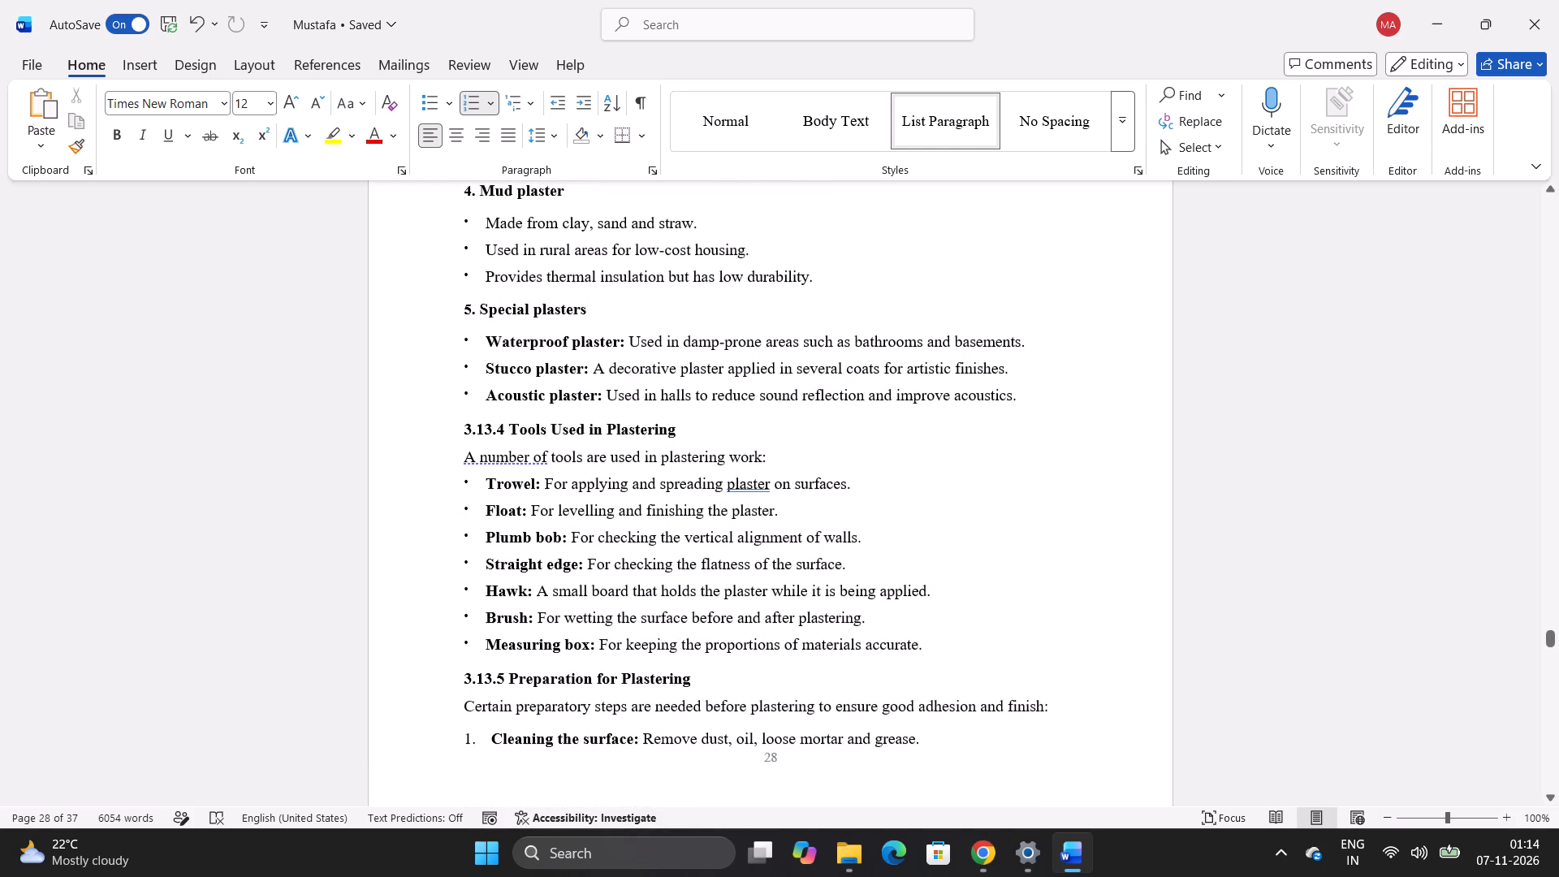
scroll(555, 603, "down", 6)
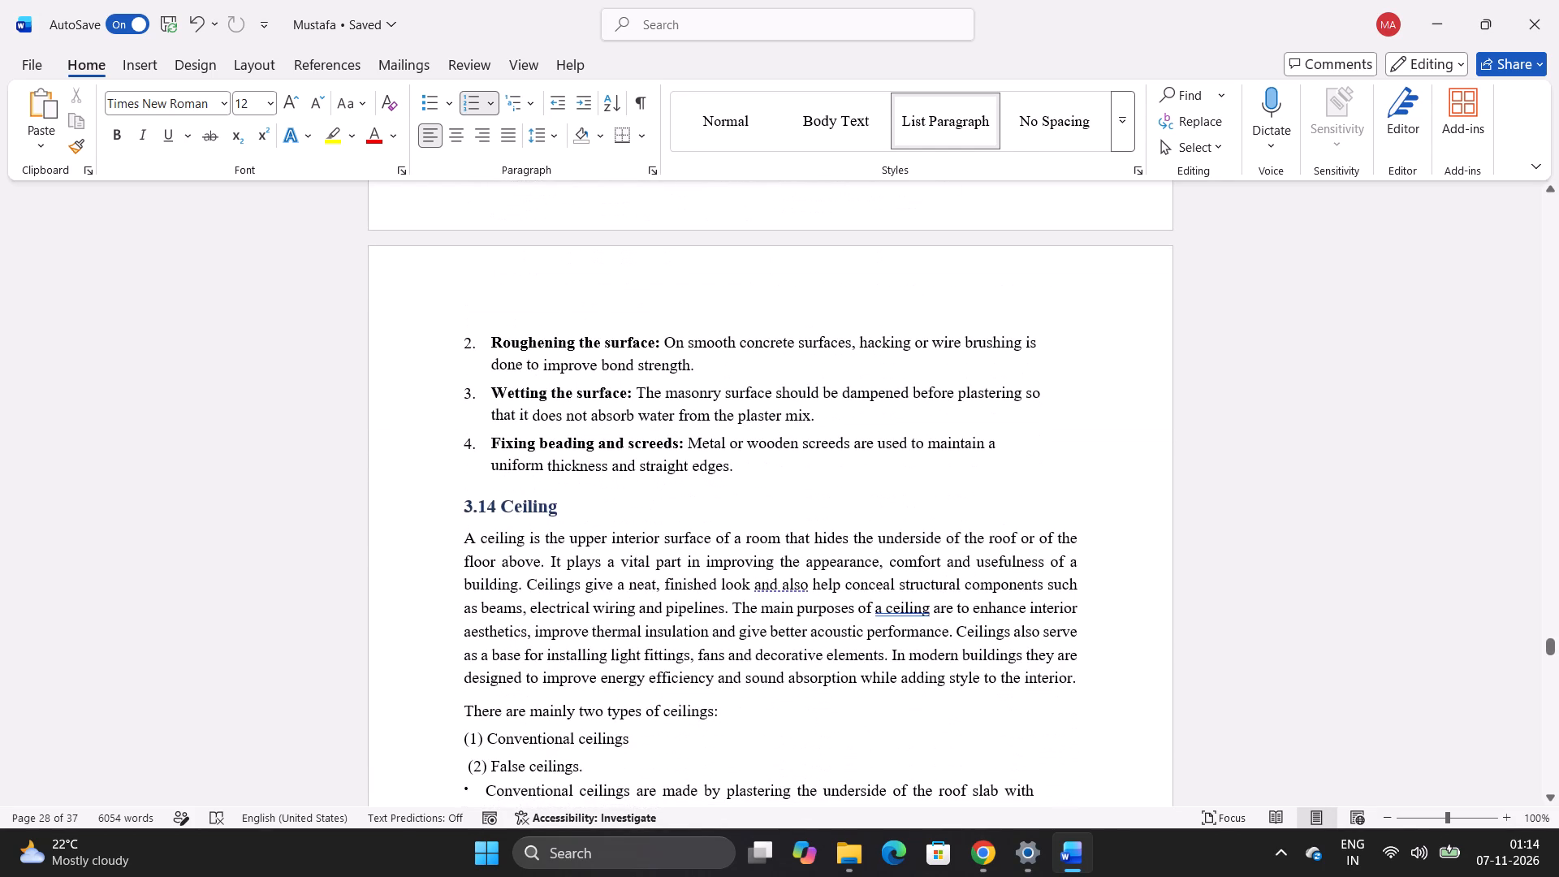
scroll(550, 584, "down", 8)
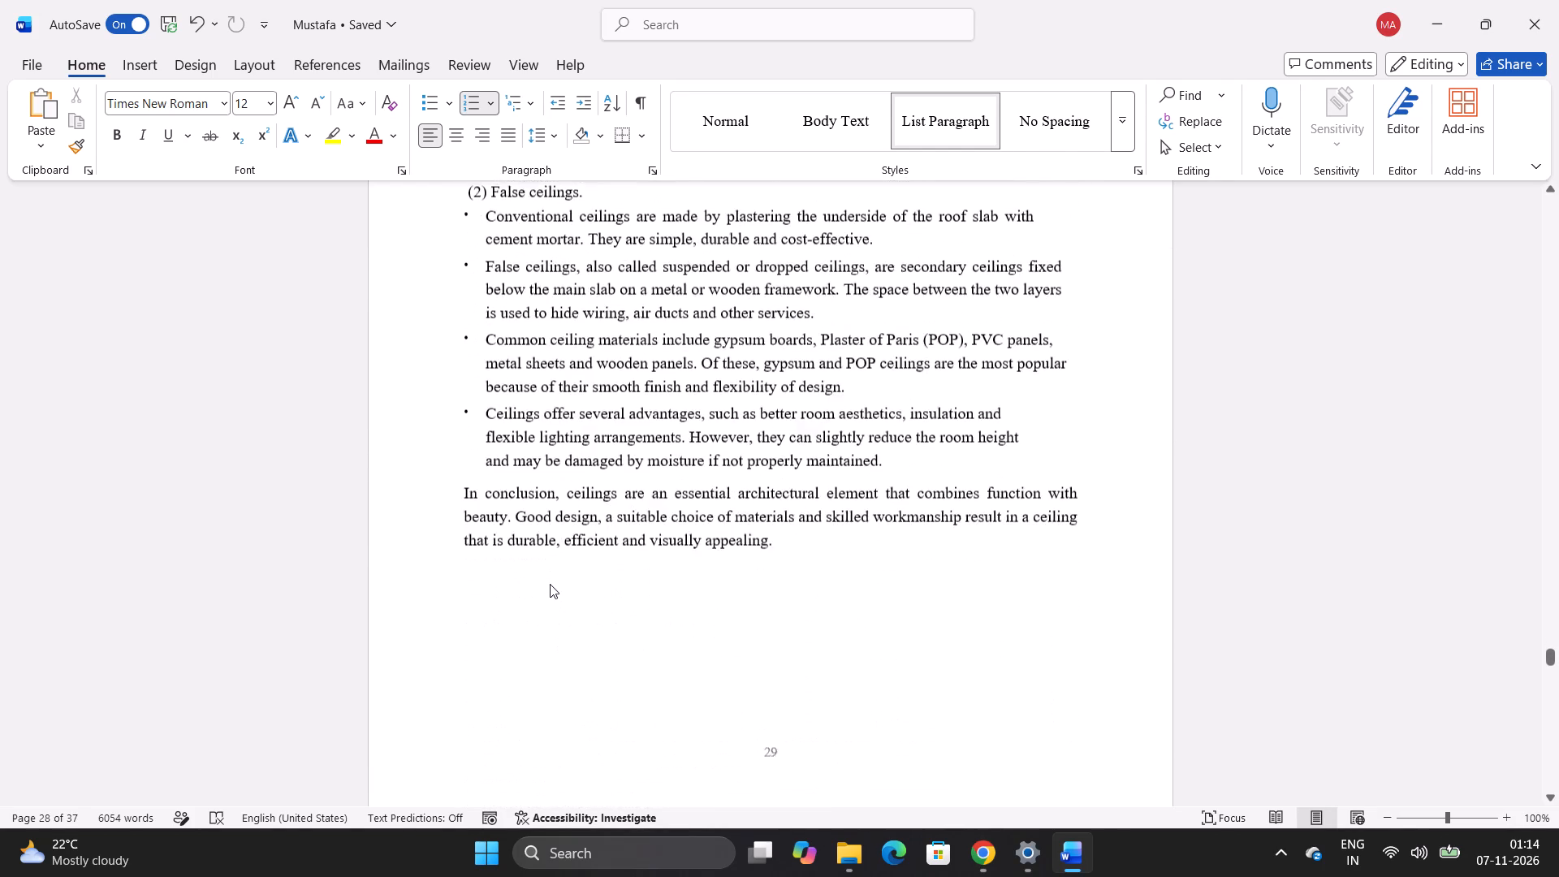
scroll(550, 584, "down", 4)
scroll(550, 584, "up", 11)
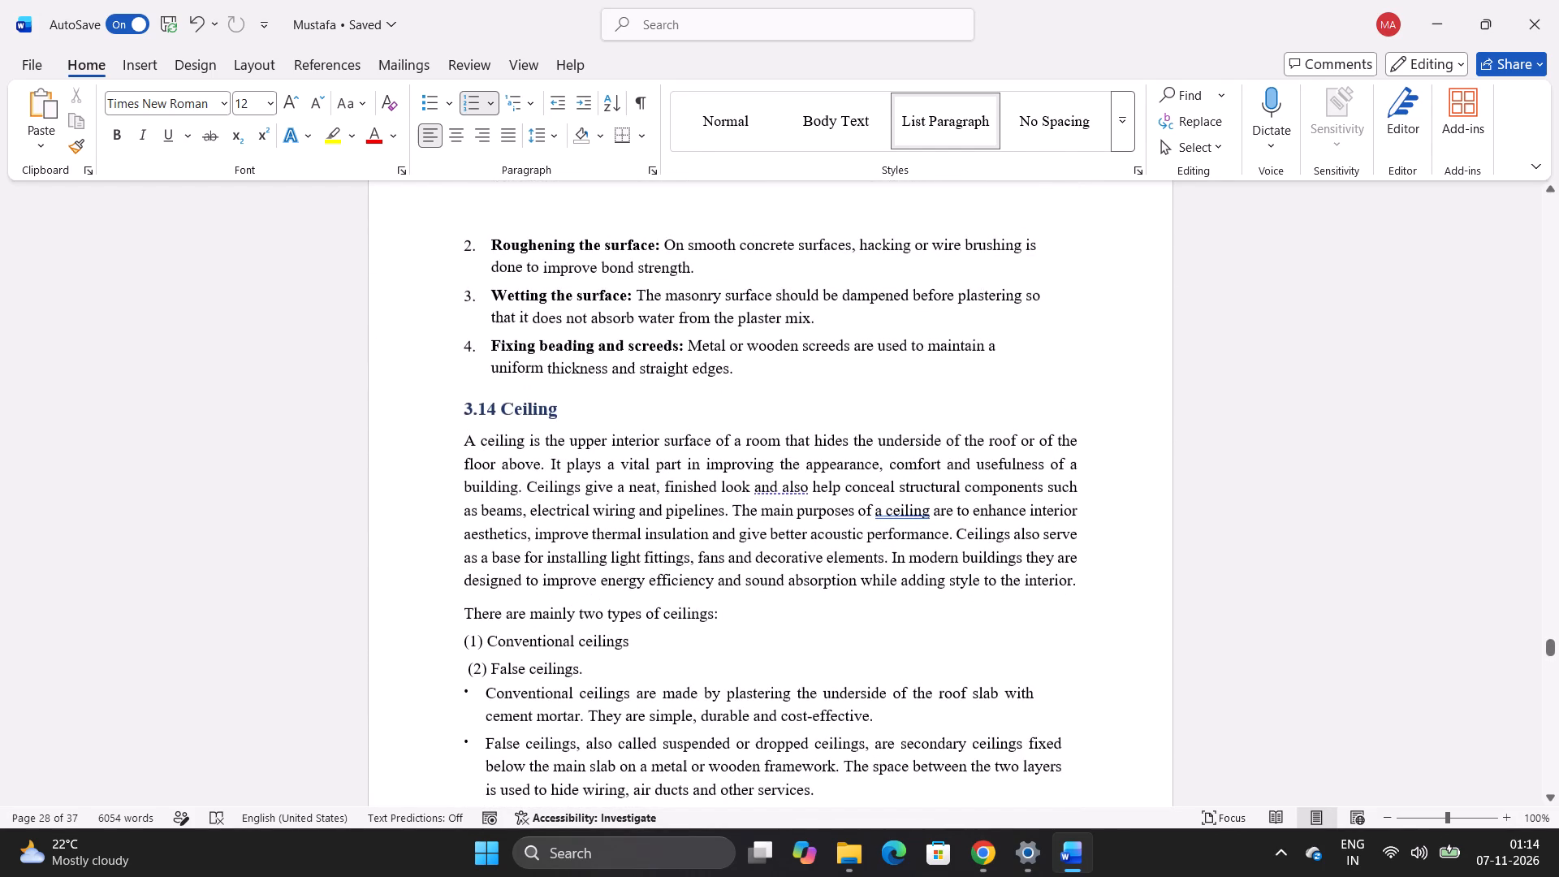
Review the pages back from 3.13 Plastering through 3.12 Slab to the lintel types and the brick masonry photos.
scroll(544, 538, "up", 16)
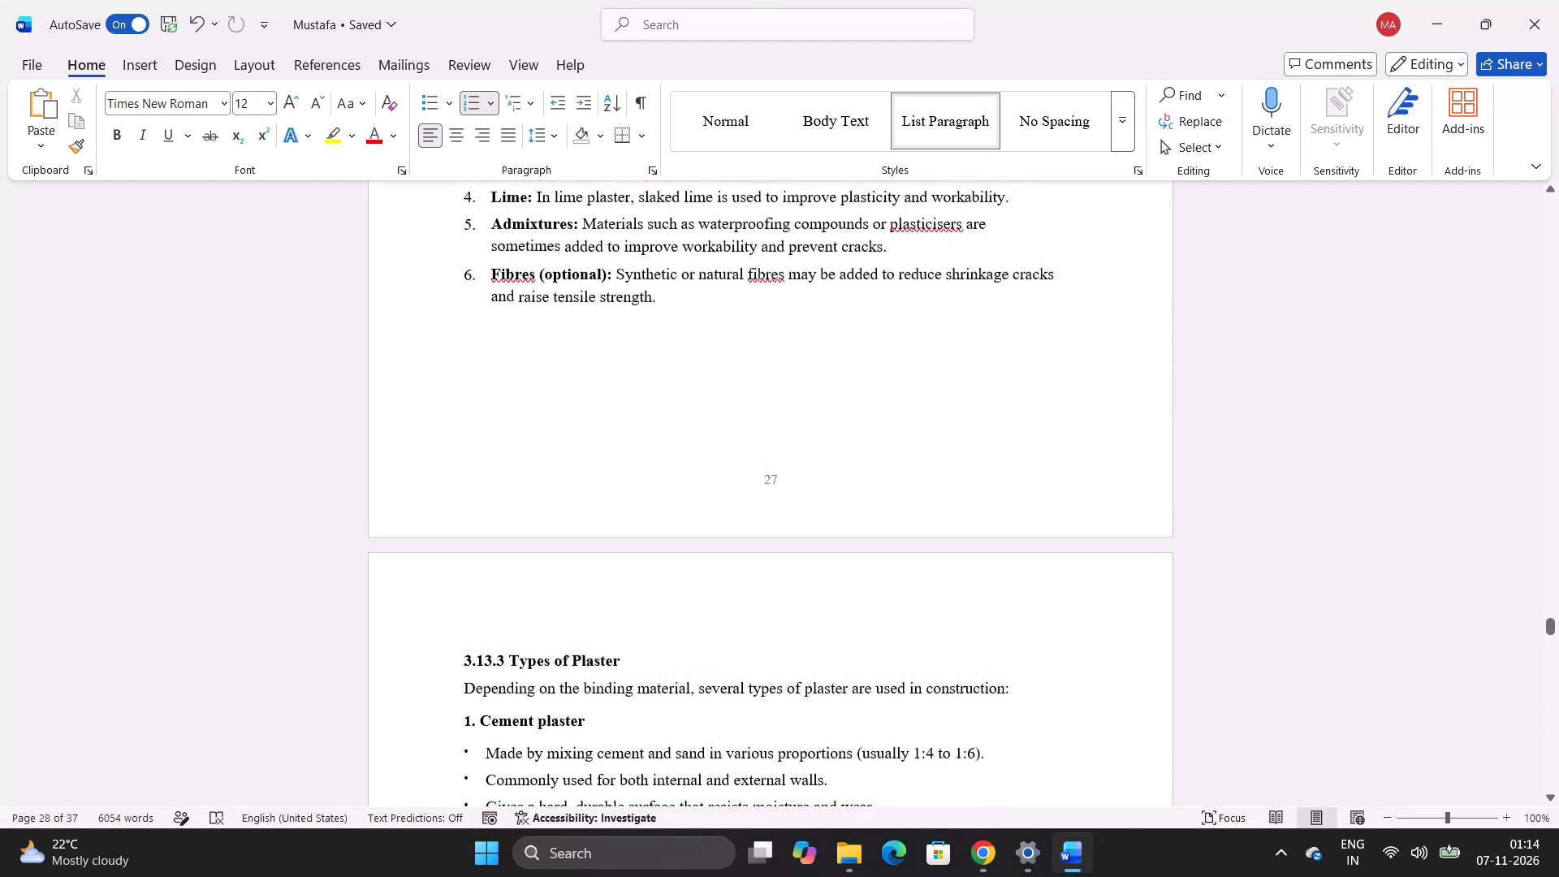
scroll(544, 538, "up", 8)
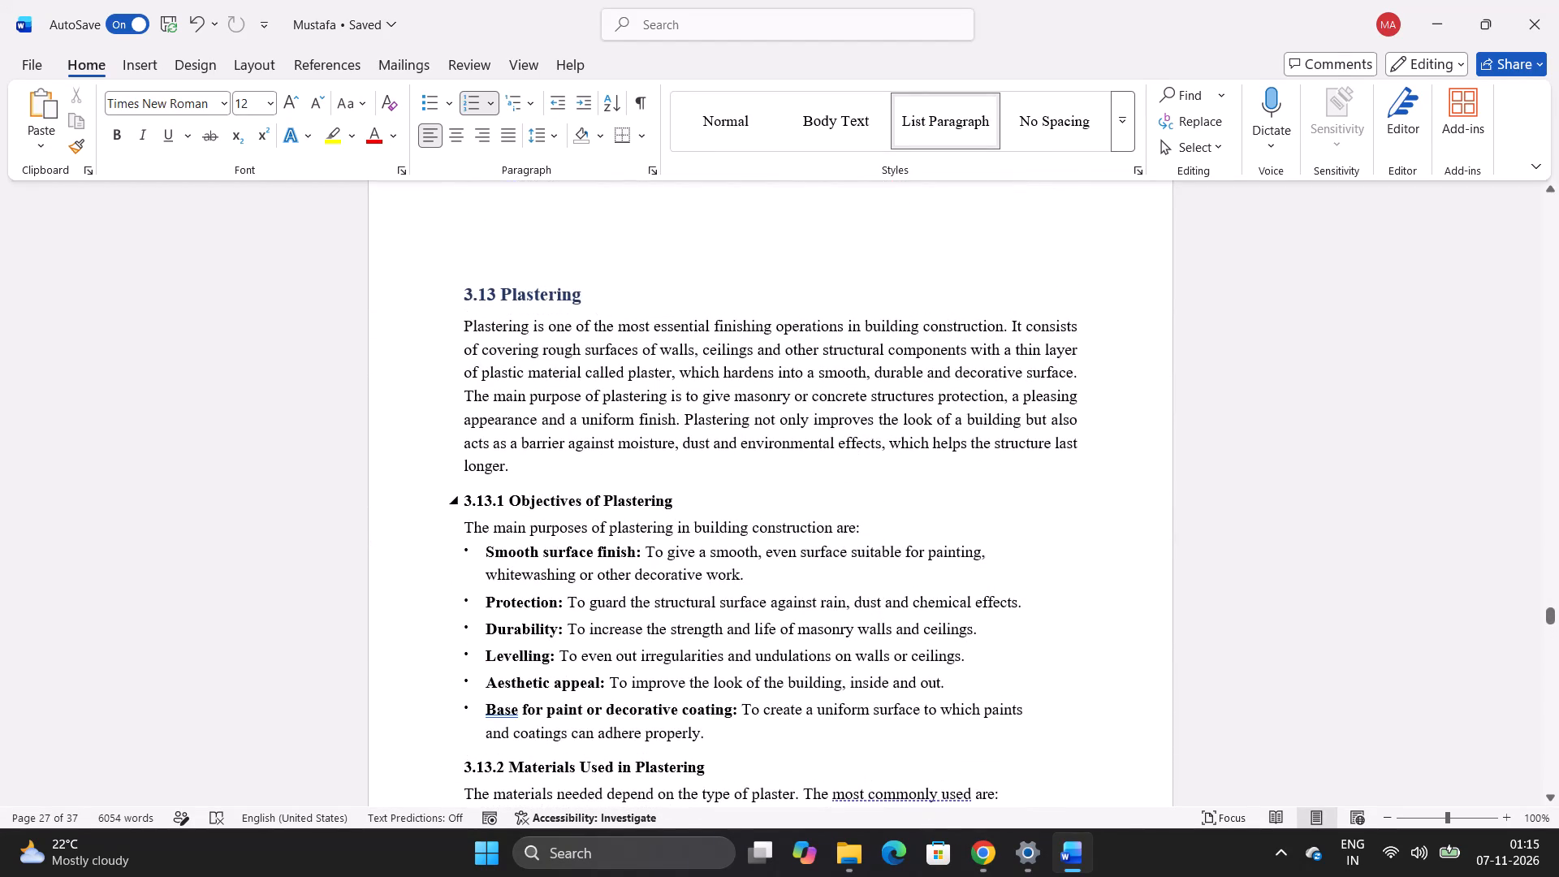
scroll(551, 339, "up", 15)
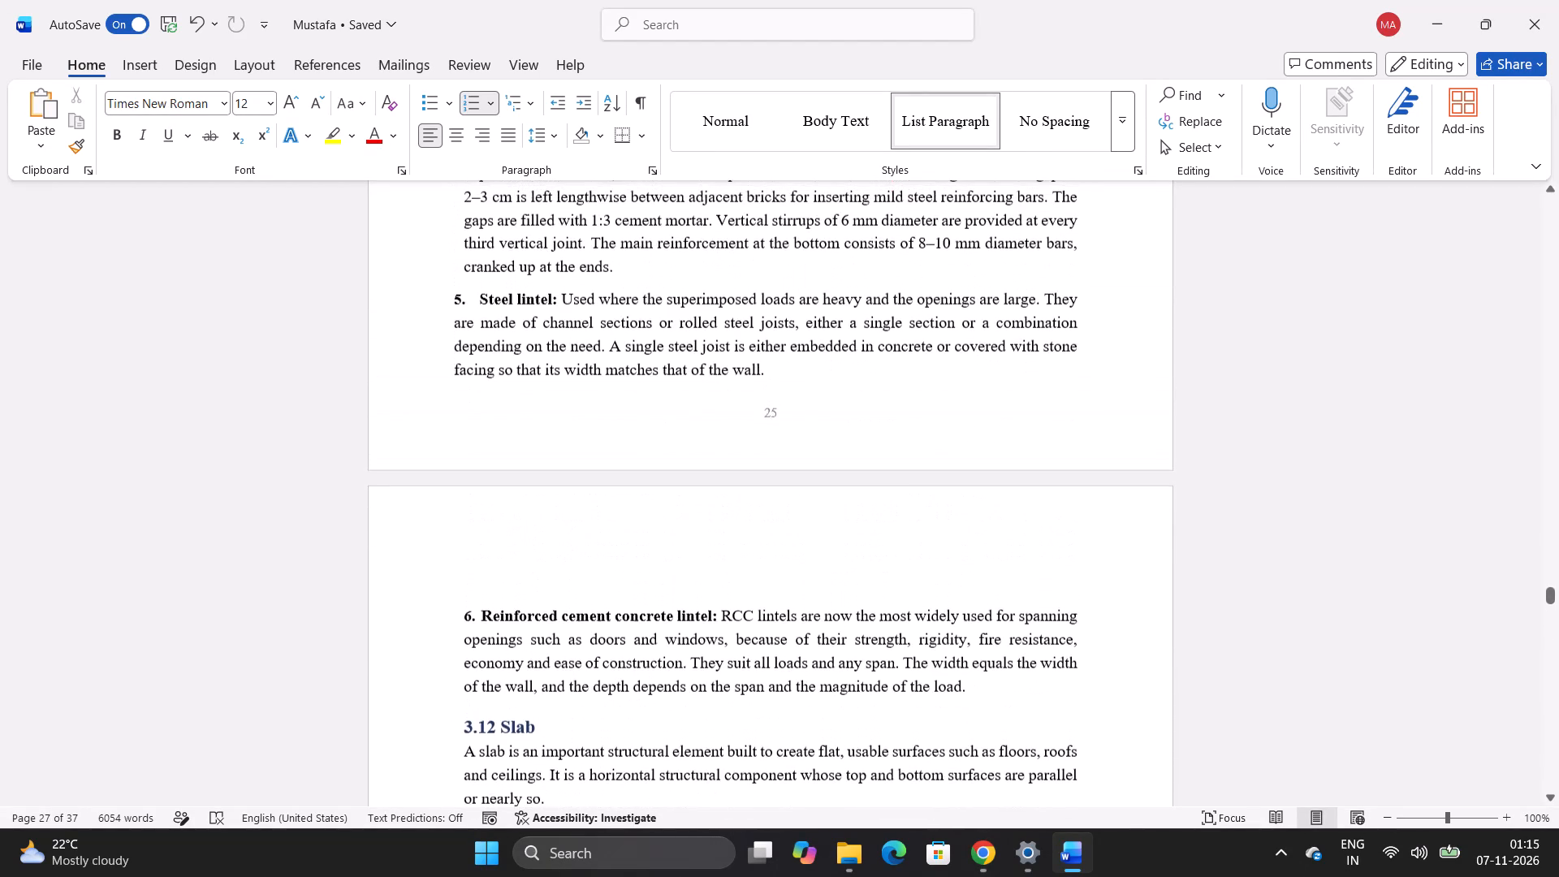
scroll(551, 339, "up", 4)
scroll(551, 339, "down", 5)
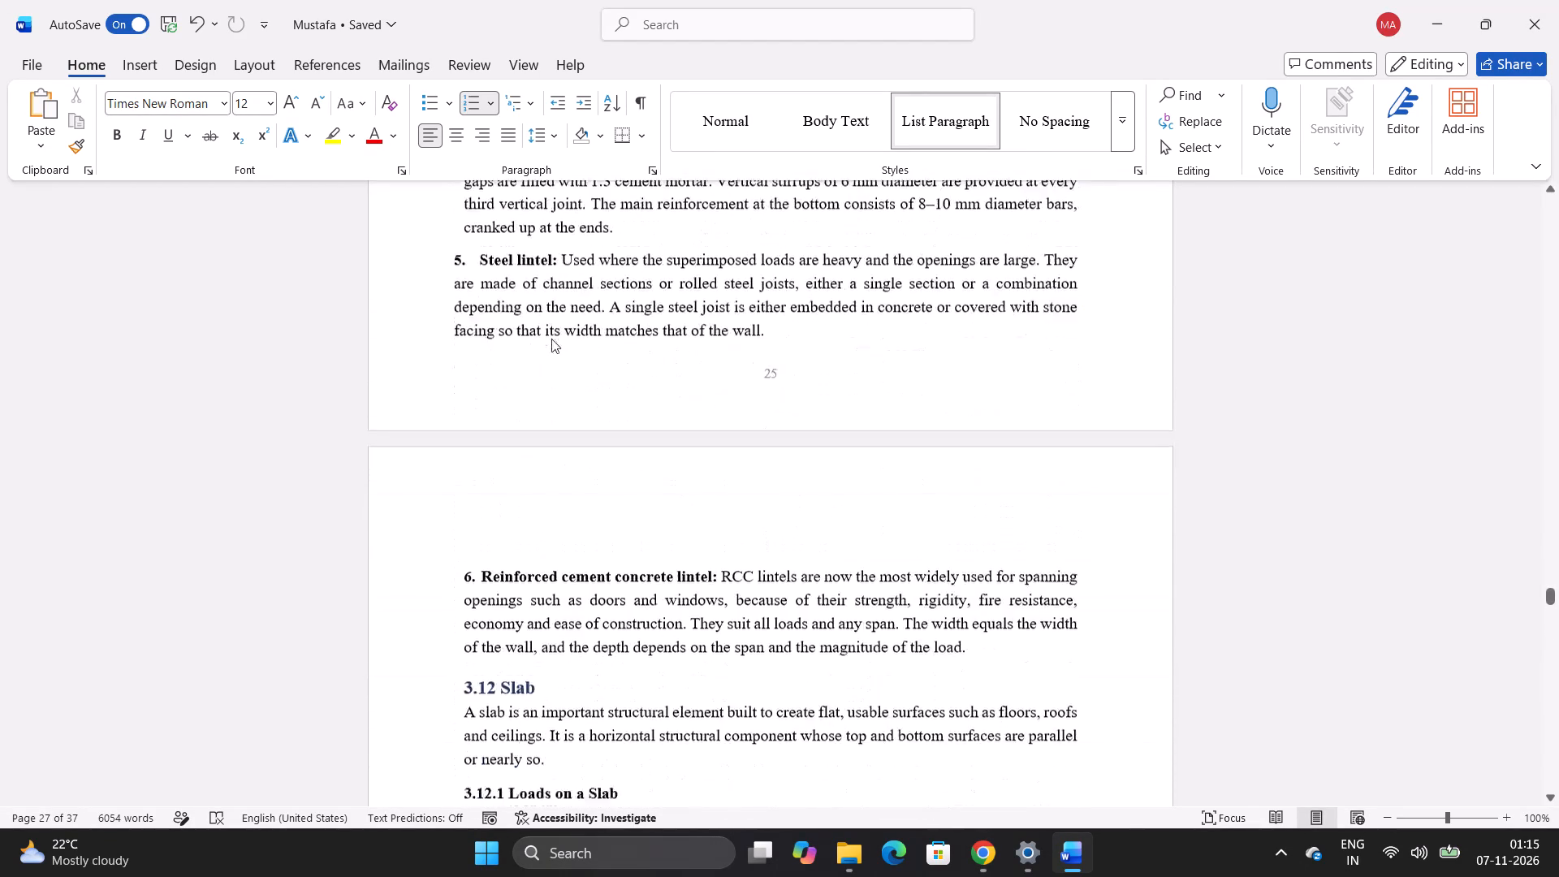
scroll(551, 339, "up", 18)
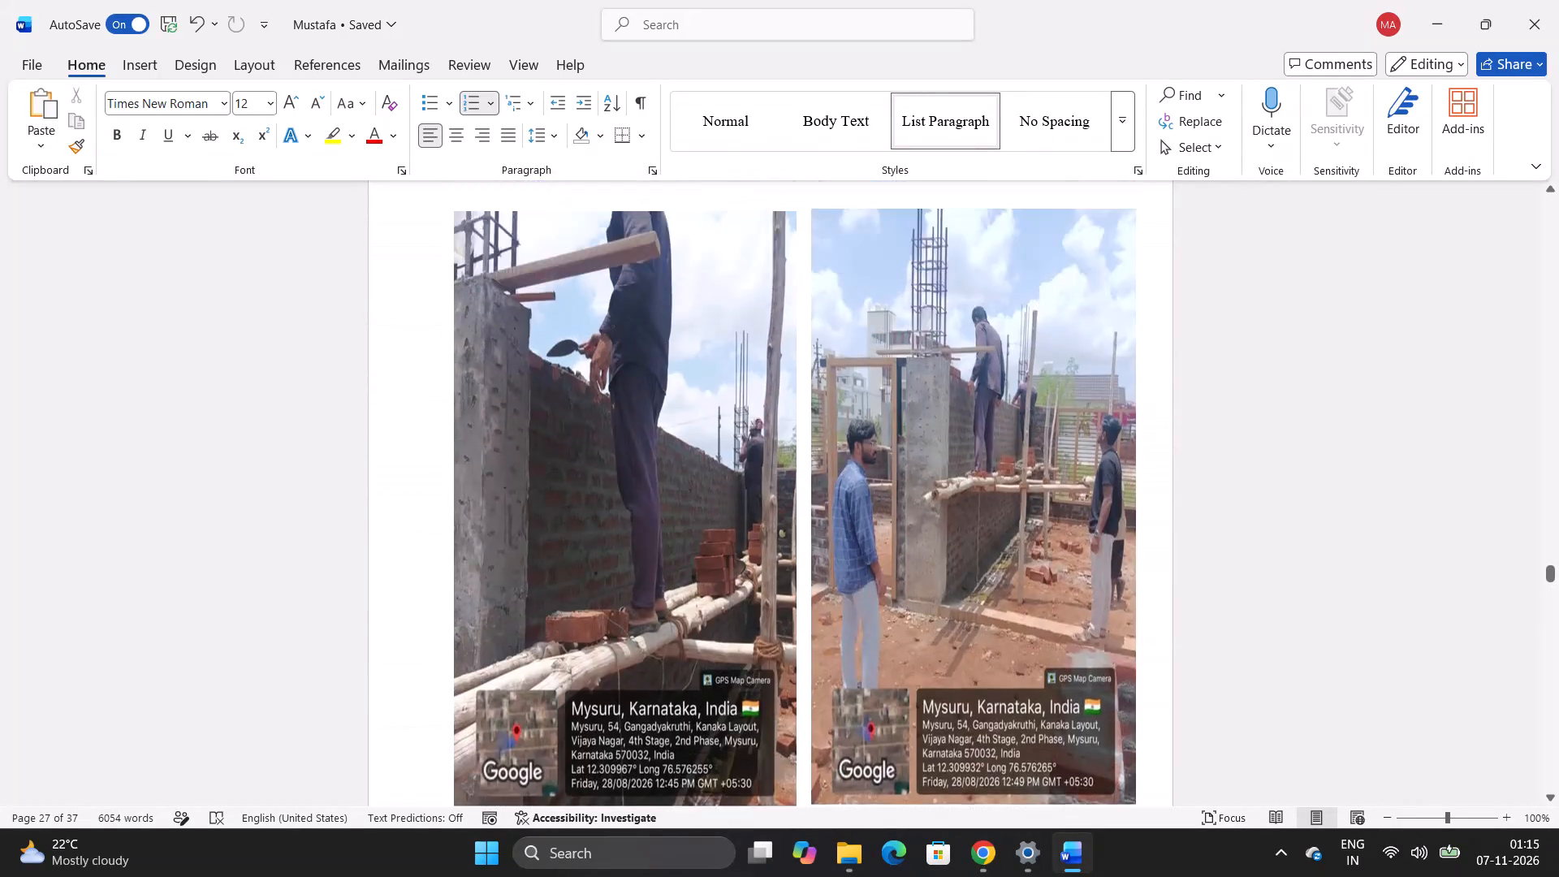
scroll(551, 339, "up", 2)
scroll(551, 339, "down", 18)
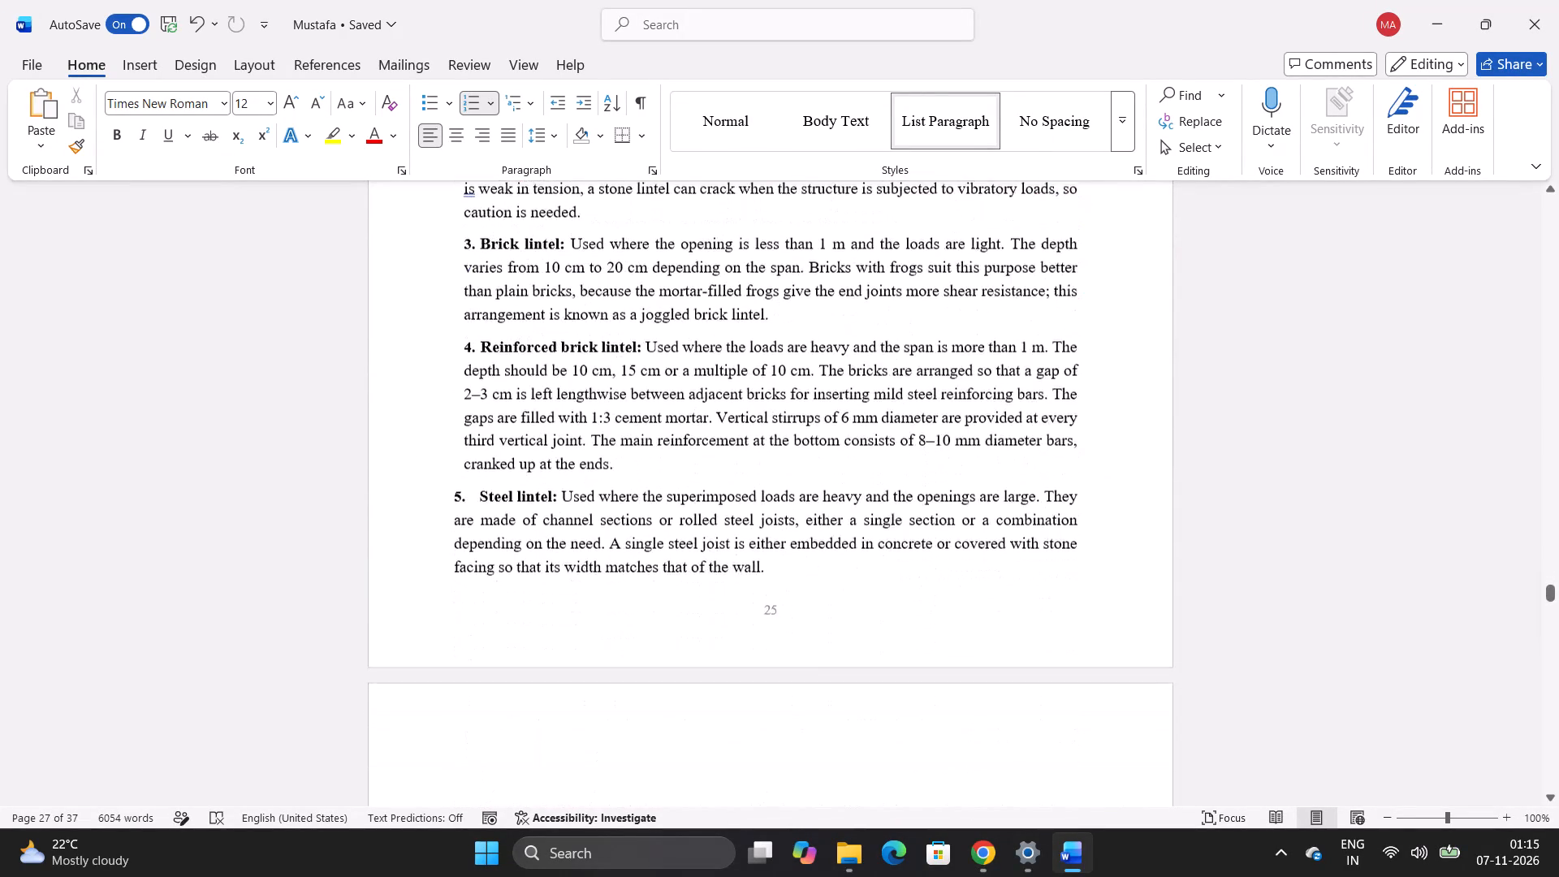
Review the layout from 3.13.2 Materials Used in Plastering through 3.14 Ceiling to the Chapter 4 Conclusion page.
scroll(551, 339, "down", 20)
scroll(551, 339, "down", 2)
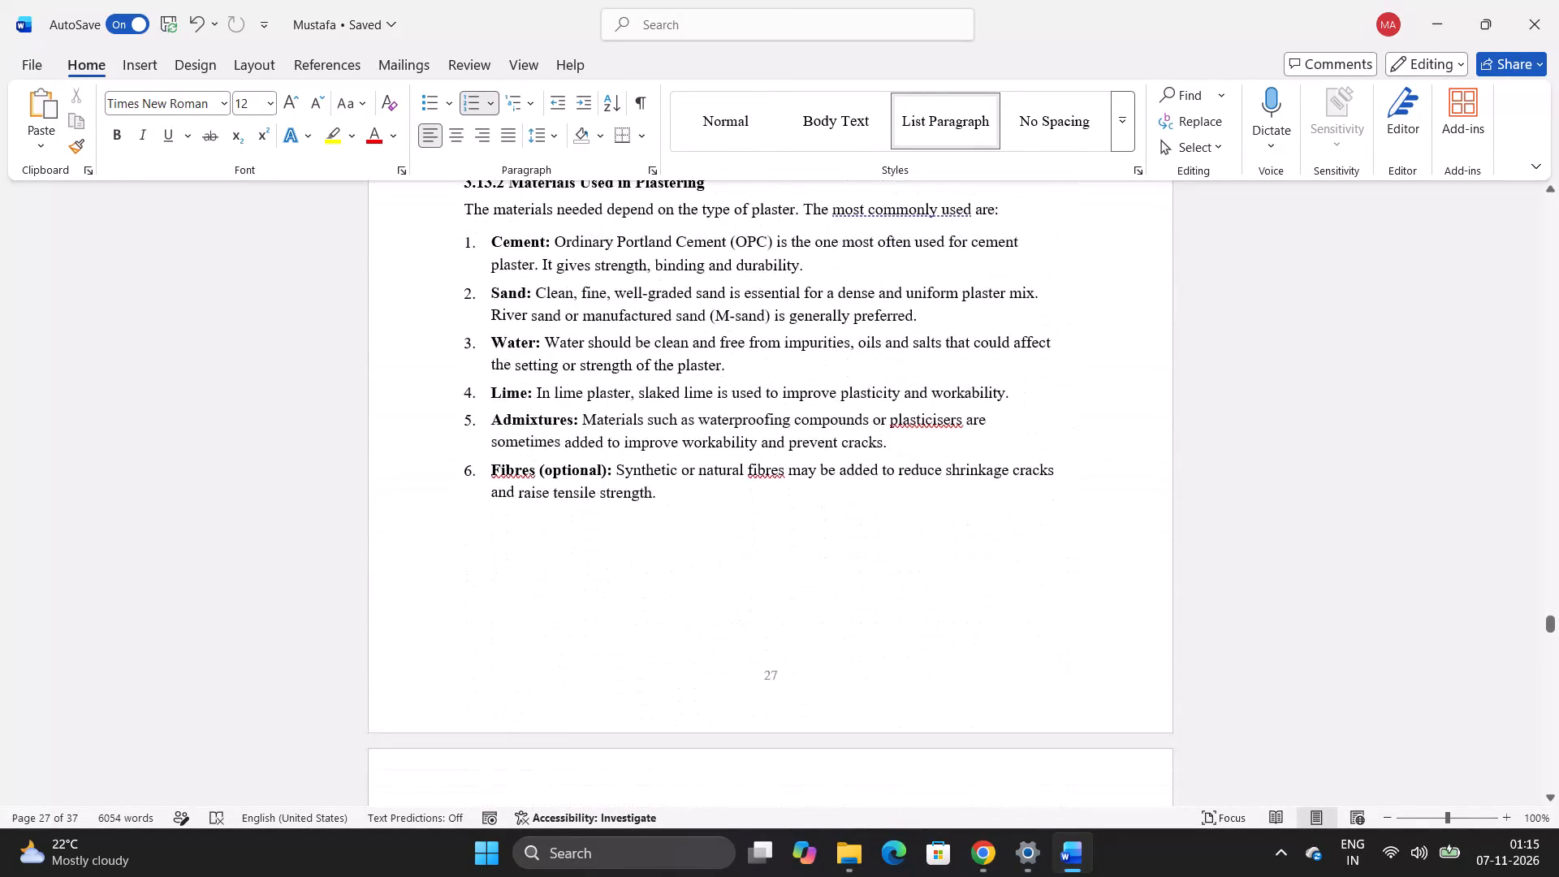
scroll(544, 350, "down", 14)
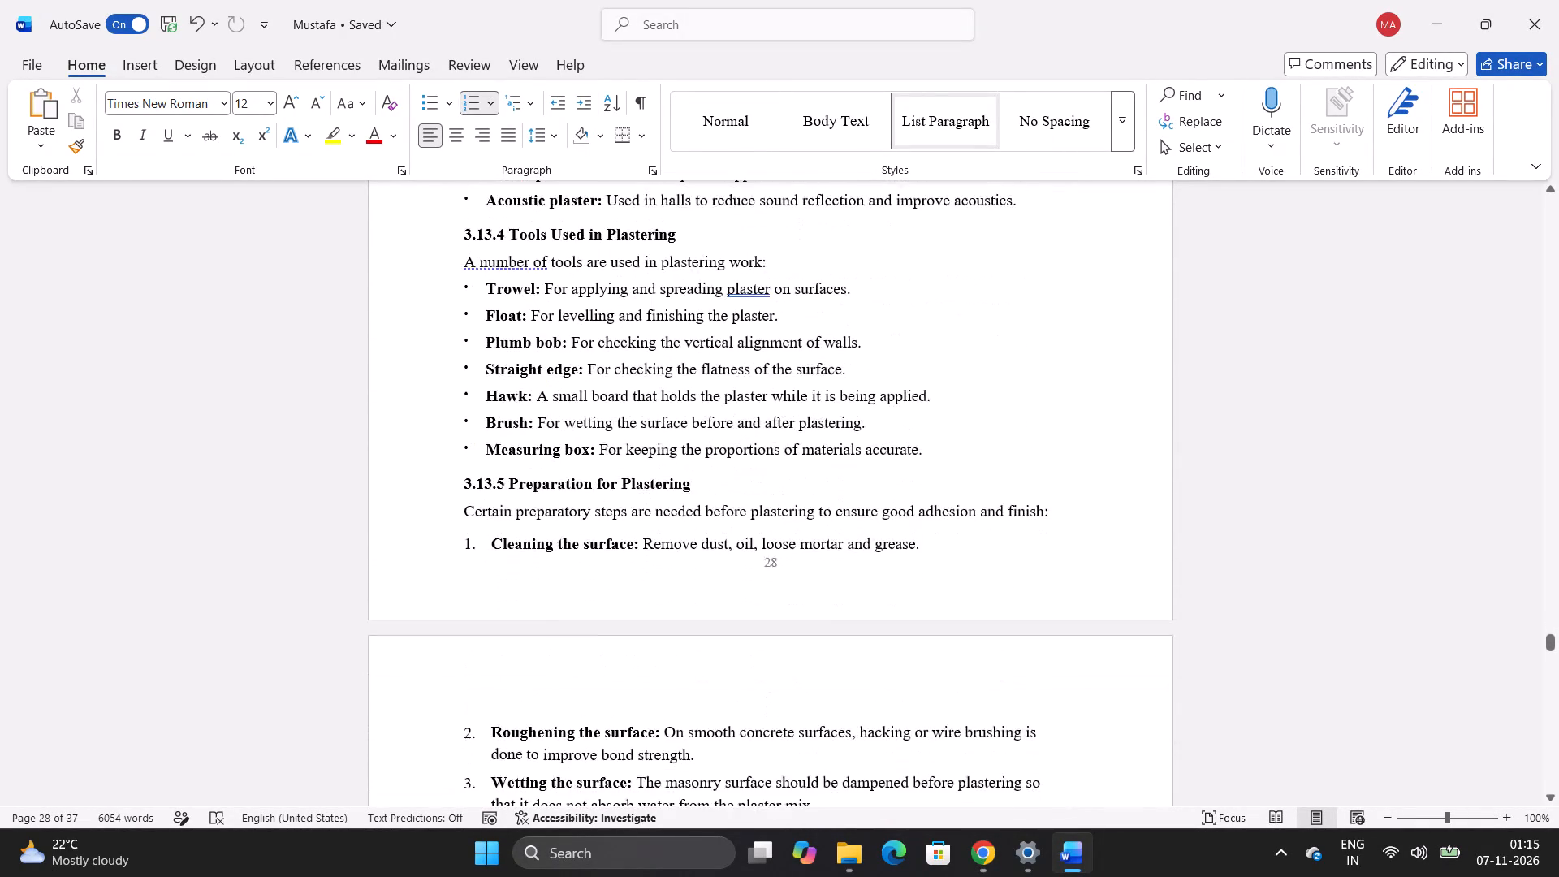
scroll(540, 355, "down", 8)
scroll(536, 374, "up", 3)
scroll(536, 374, "down", 3)
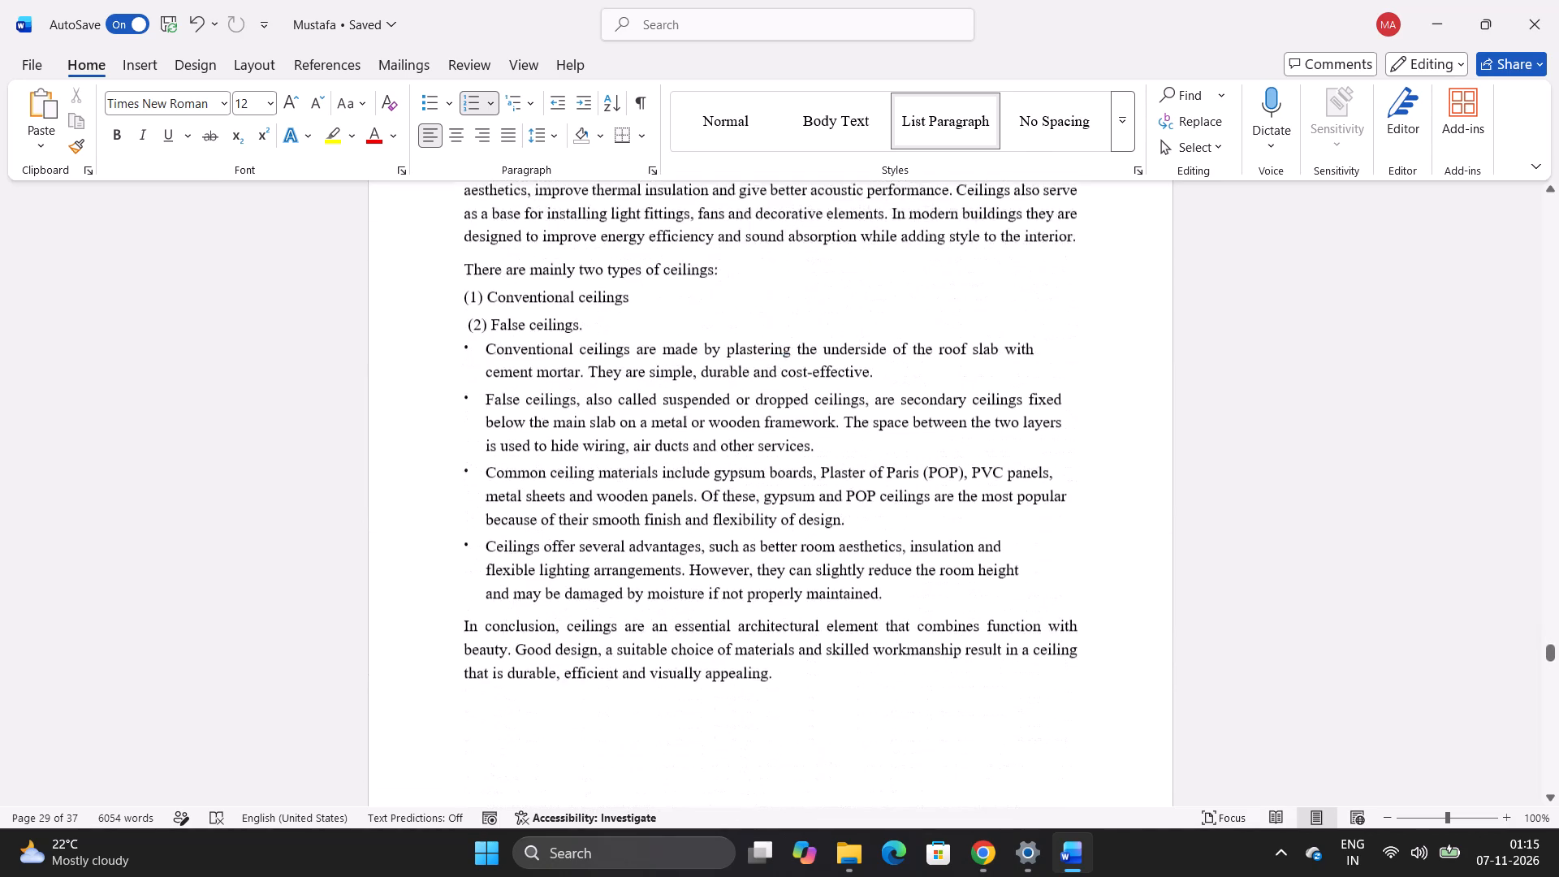
scroll(529, 385, "down", 17)
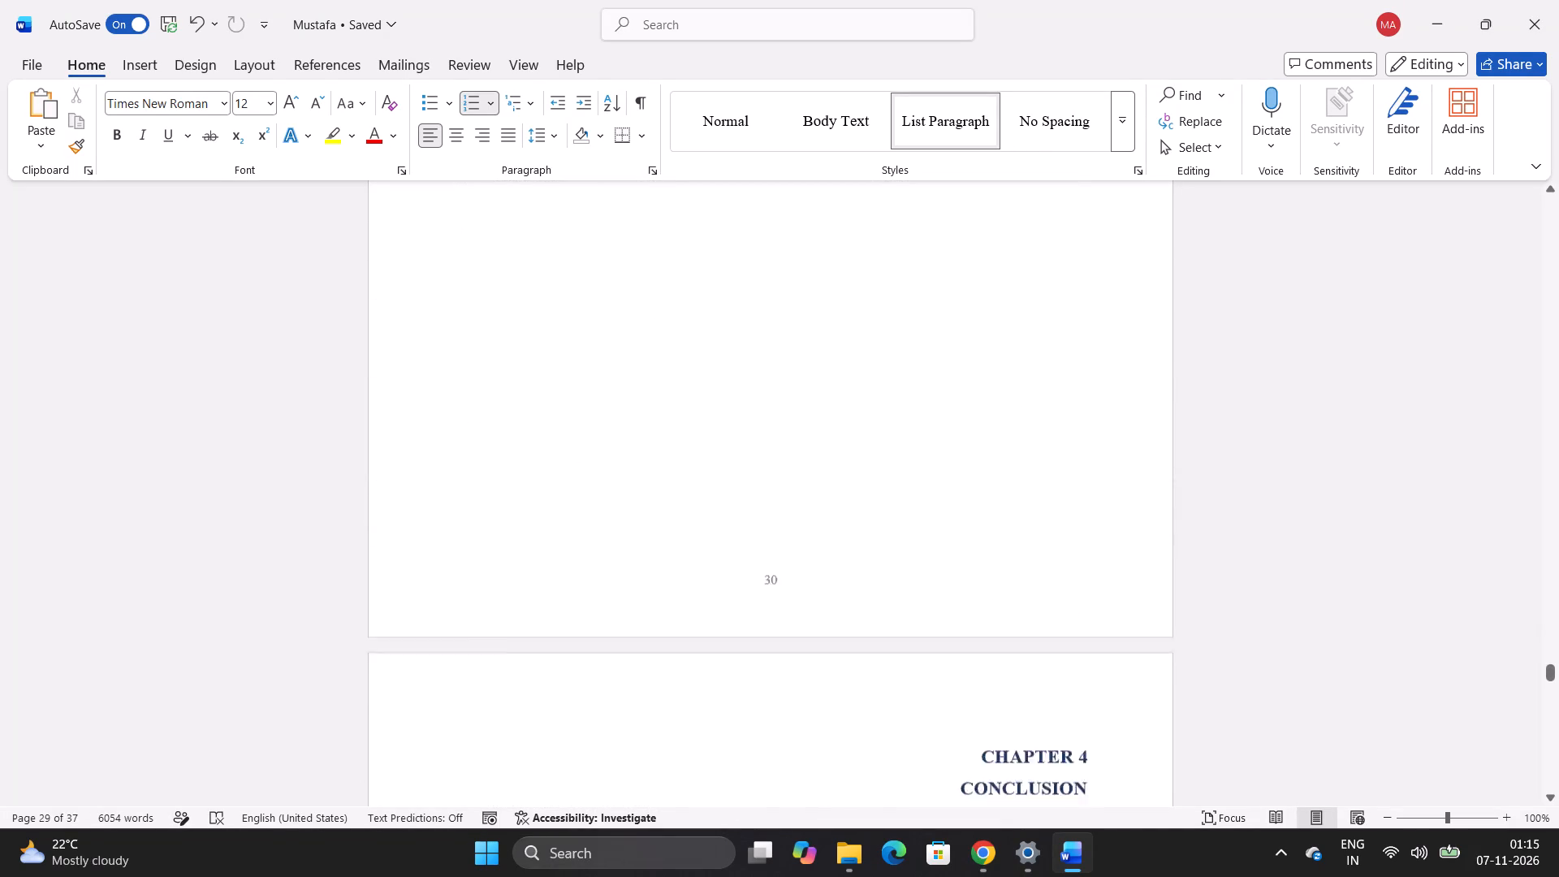
scroll(528, 387, "down", 2)
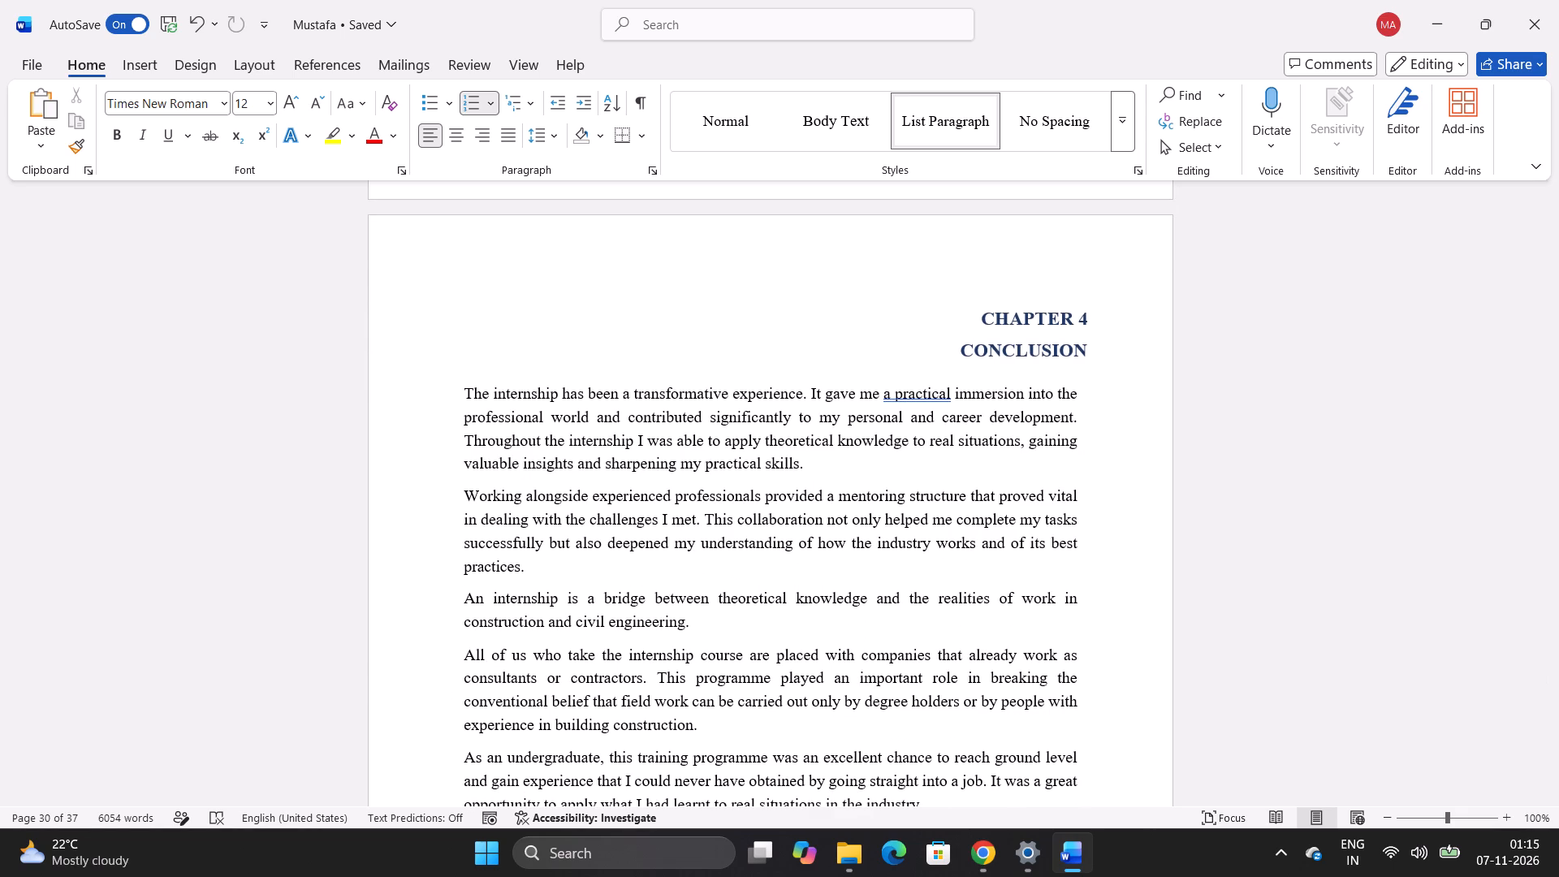
Check the font sizes of the annexure subtitle, the Annexure A, B and B1 headings, and the Annexure A body text.
scroll(634, 329, "down", 9)
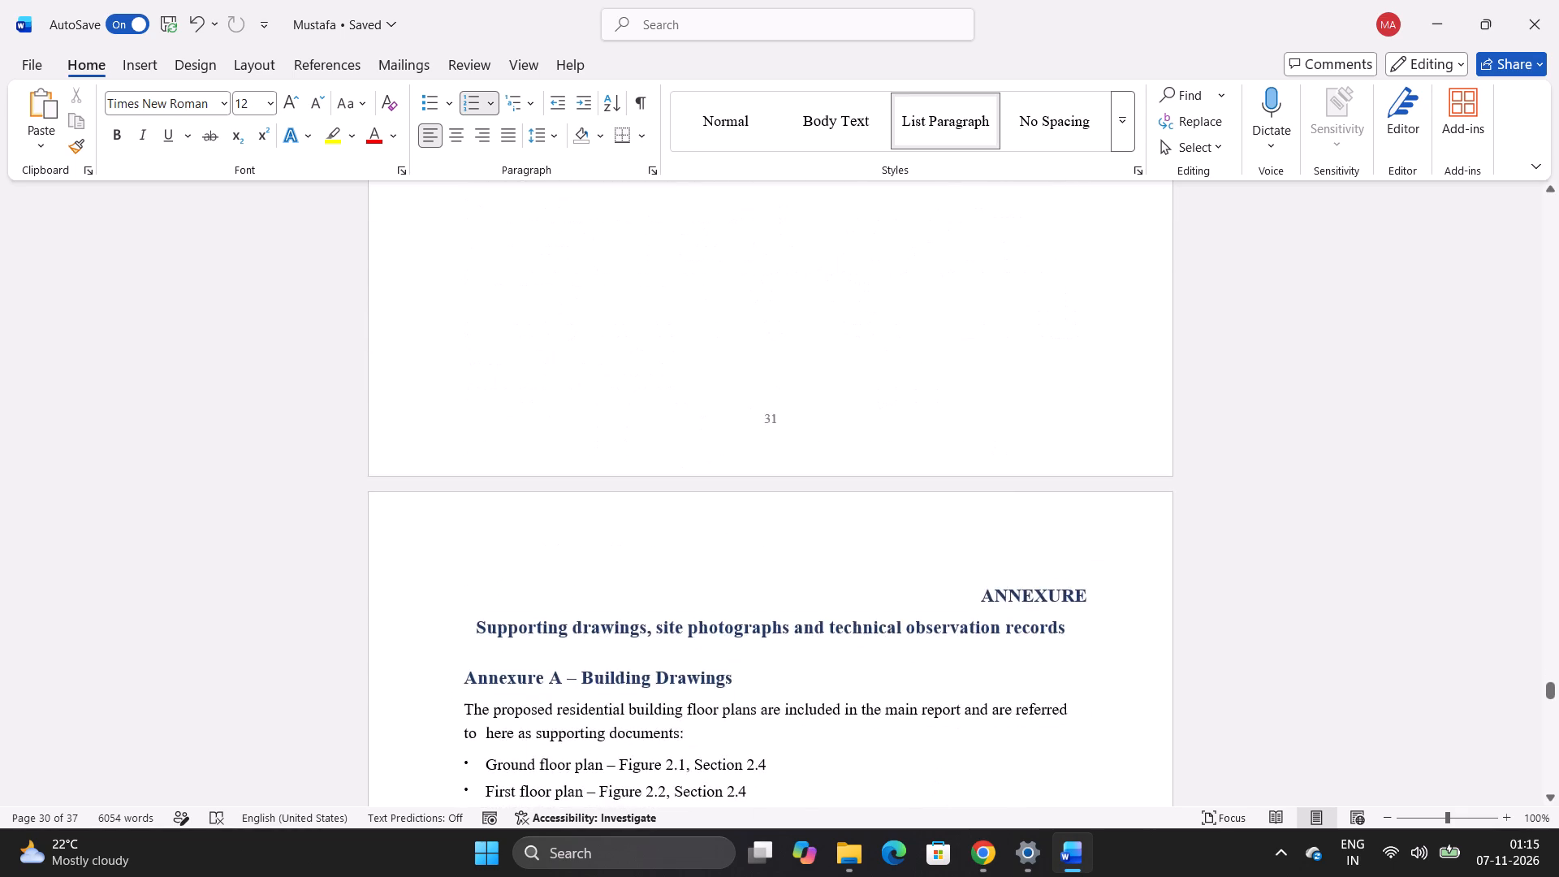
scroll(634, 329, "down", 4)
left_click(611, 240)
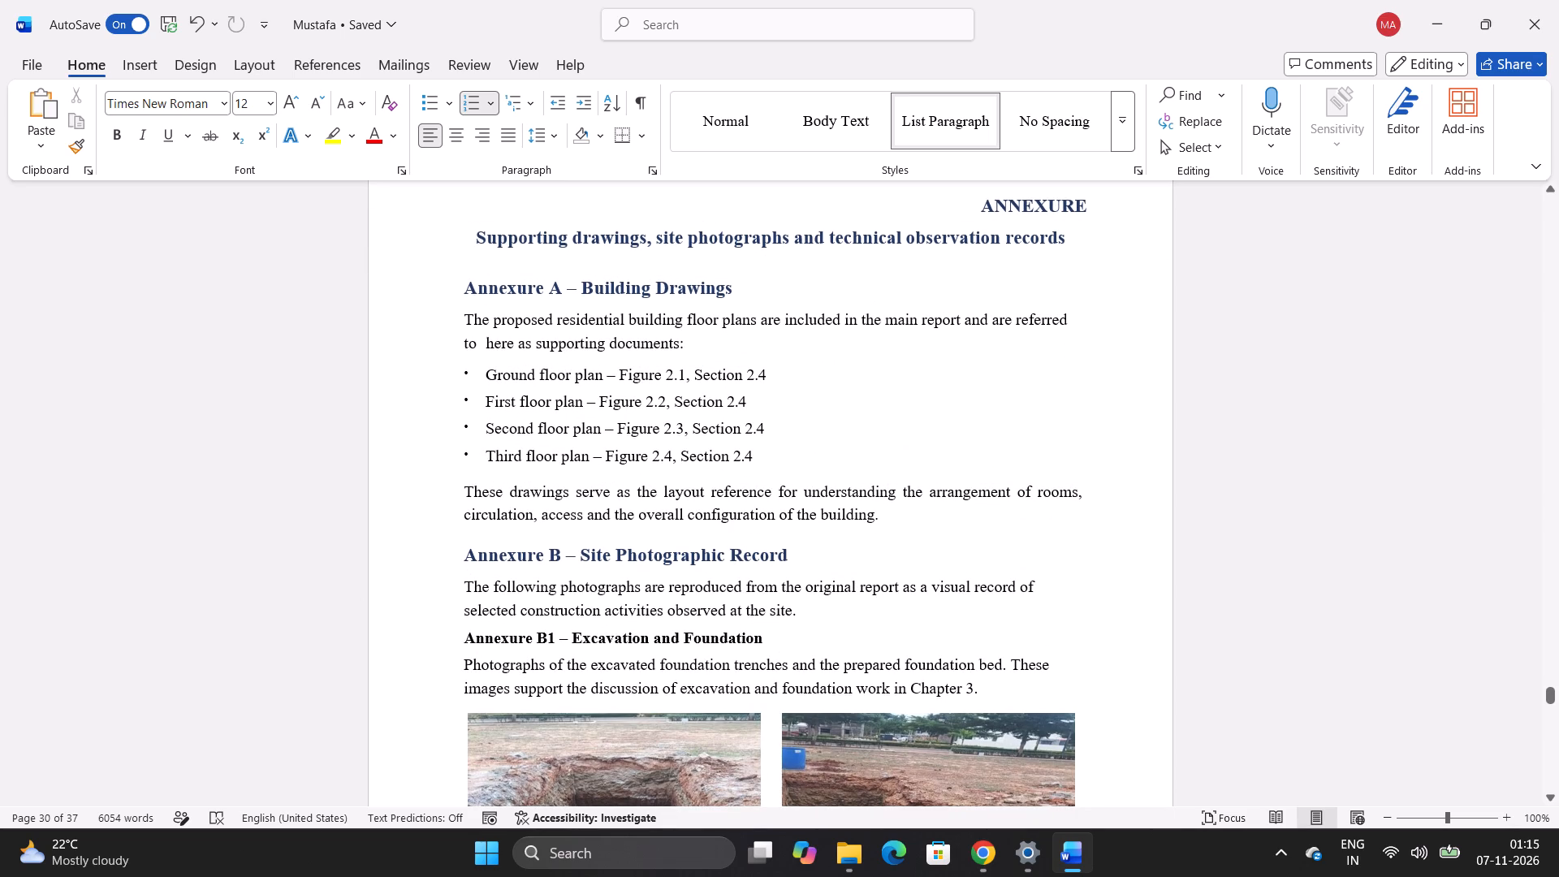
left_click(611, 289)
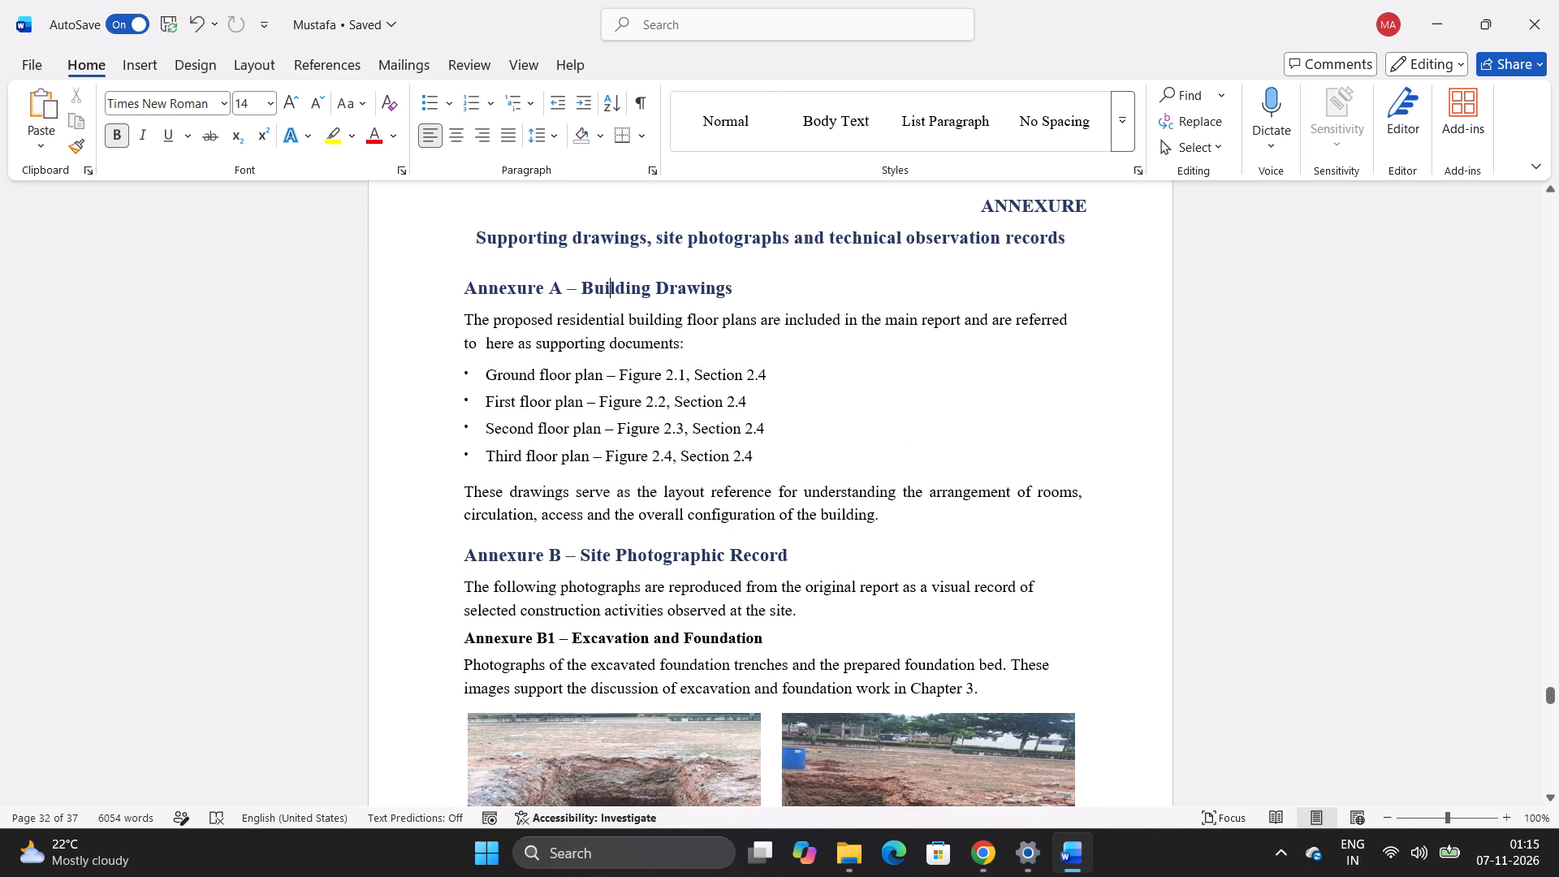
left_click(611, 328)
left_click(655, 551)
left_click(655, 636)
Check the font sizes of the headings and description text in Annexures B2, B3, B4 and C.
scroll(655, 636, "down", 9)
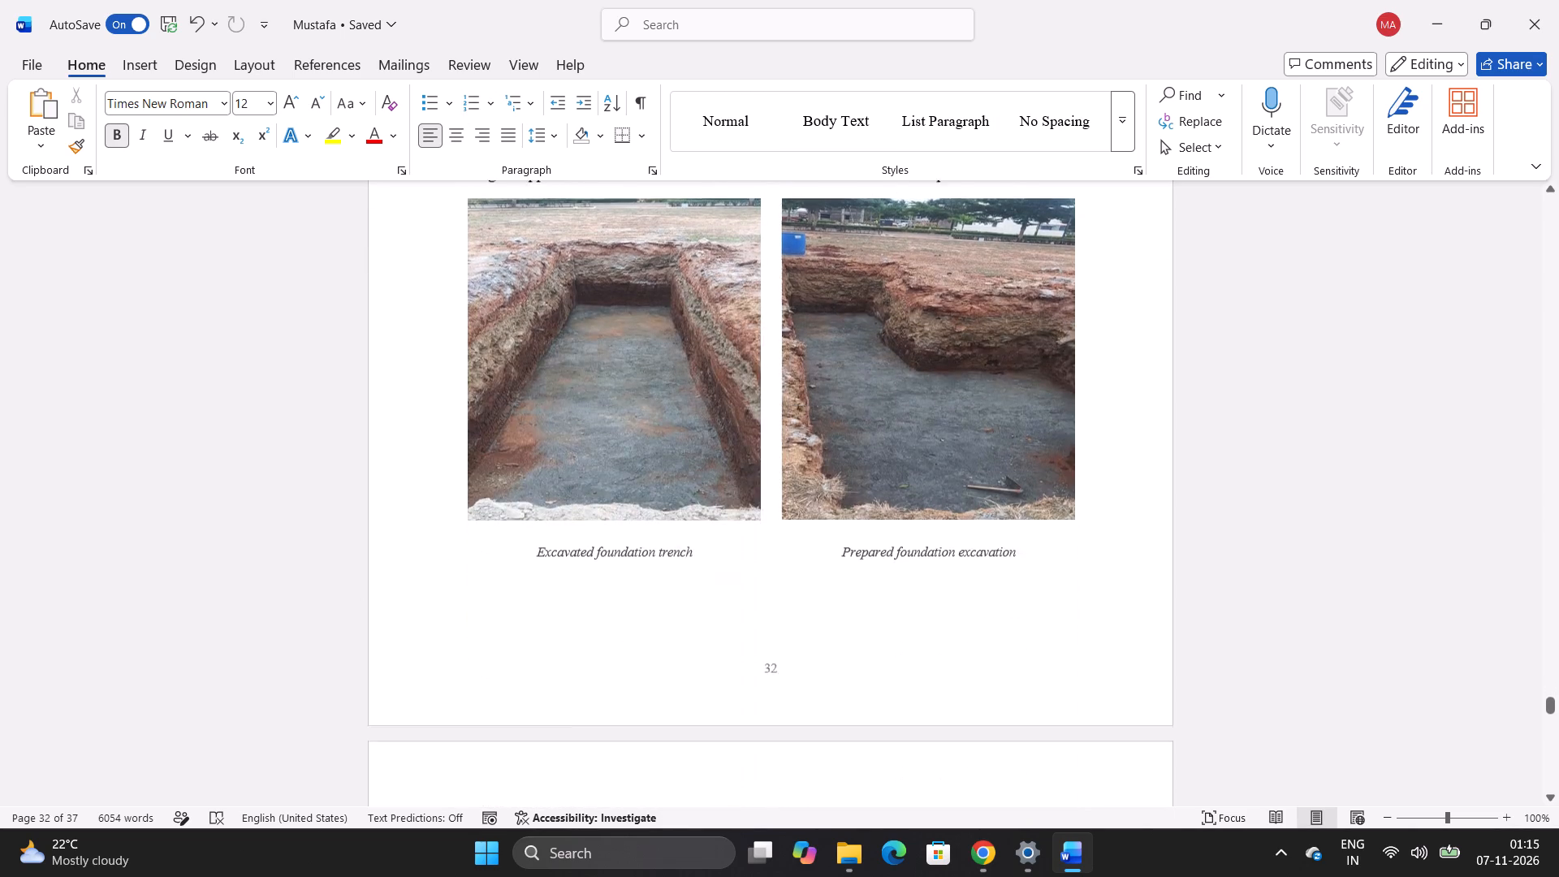
left_click(623, 496)
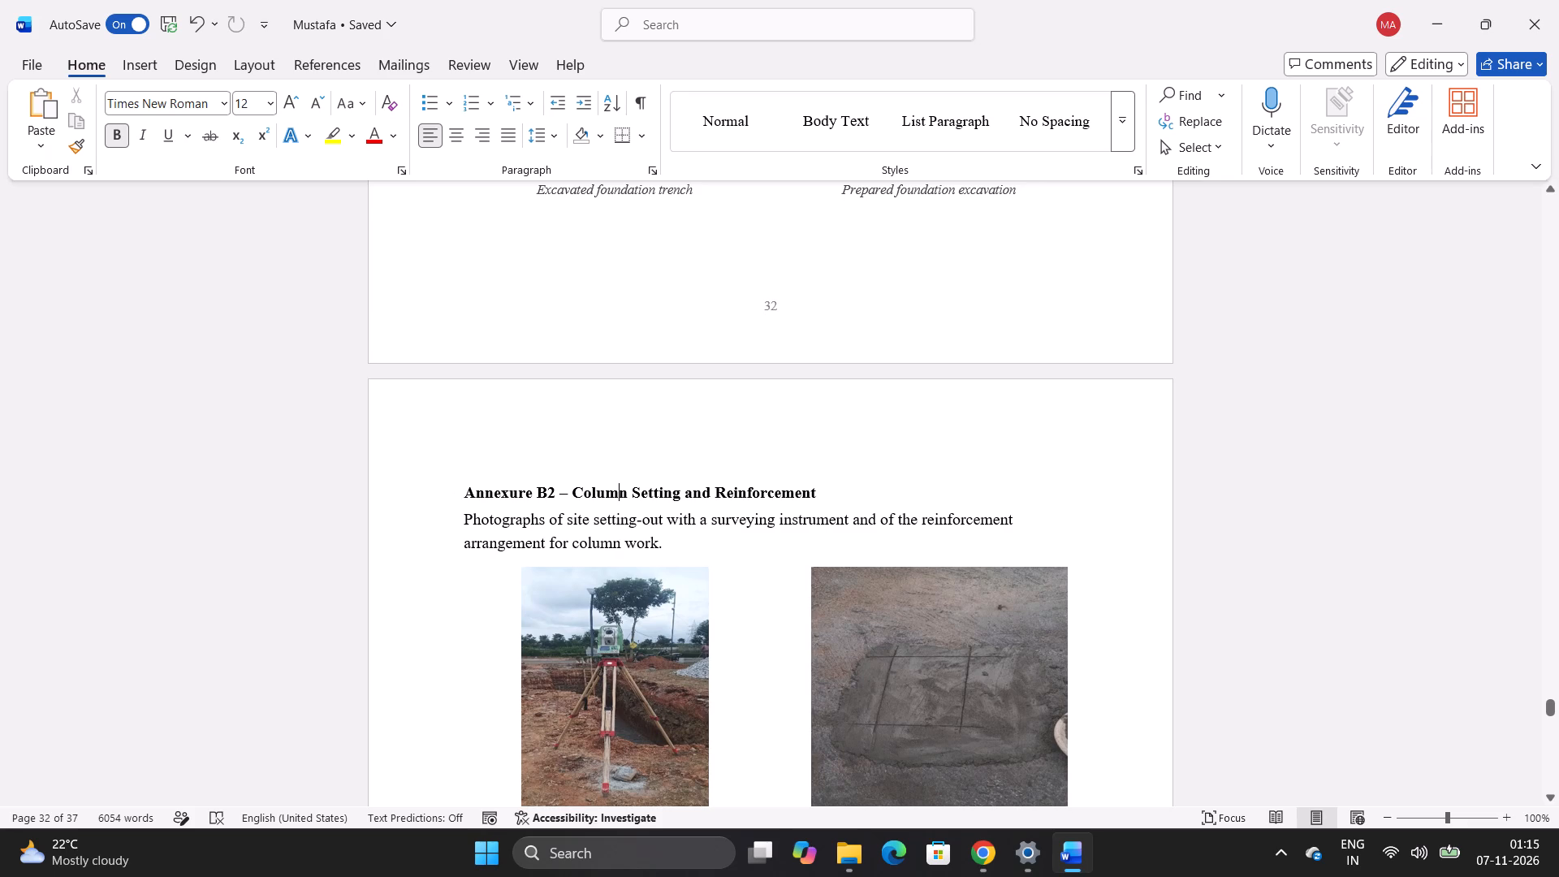
left_click(623, 525)
scroll(623, 525, "down", 4)
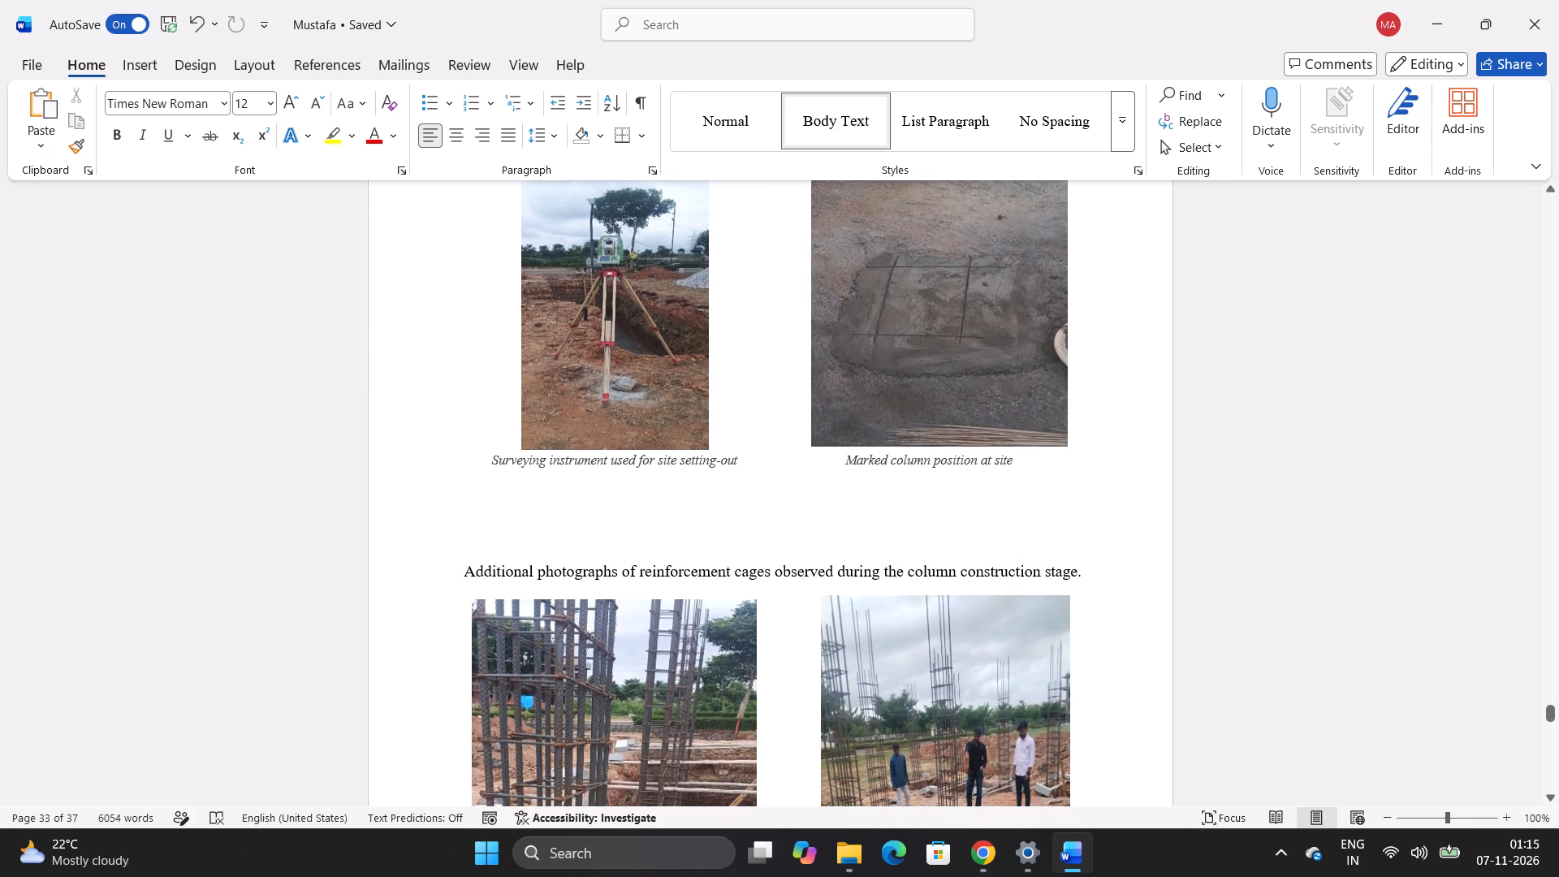
left_click(616, 566)
scroll(616, 566, "down", 8)
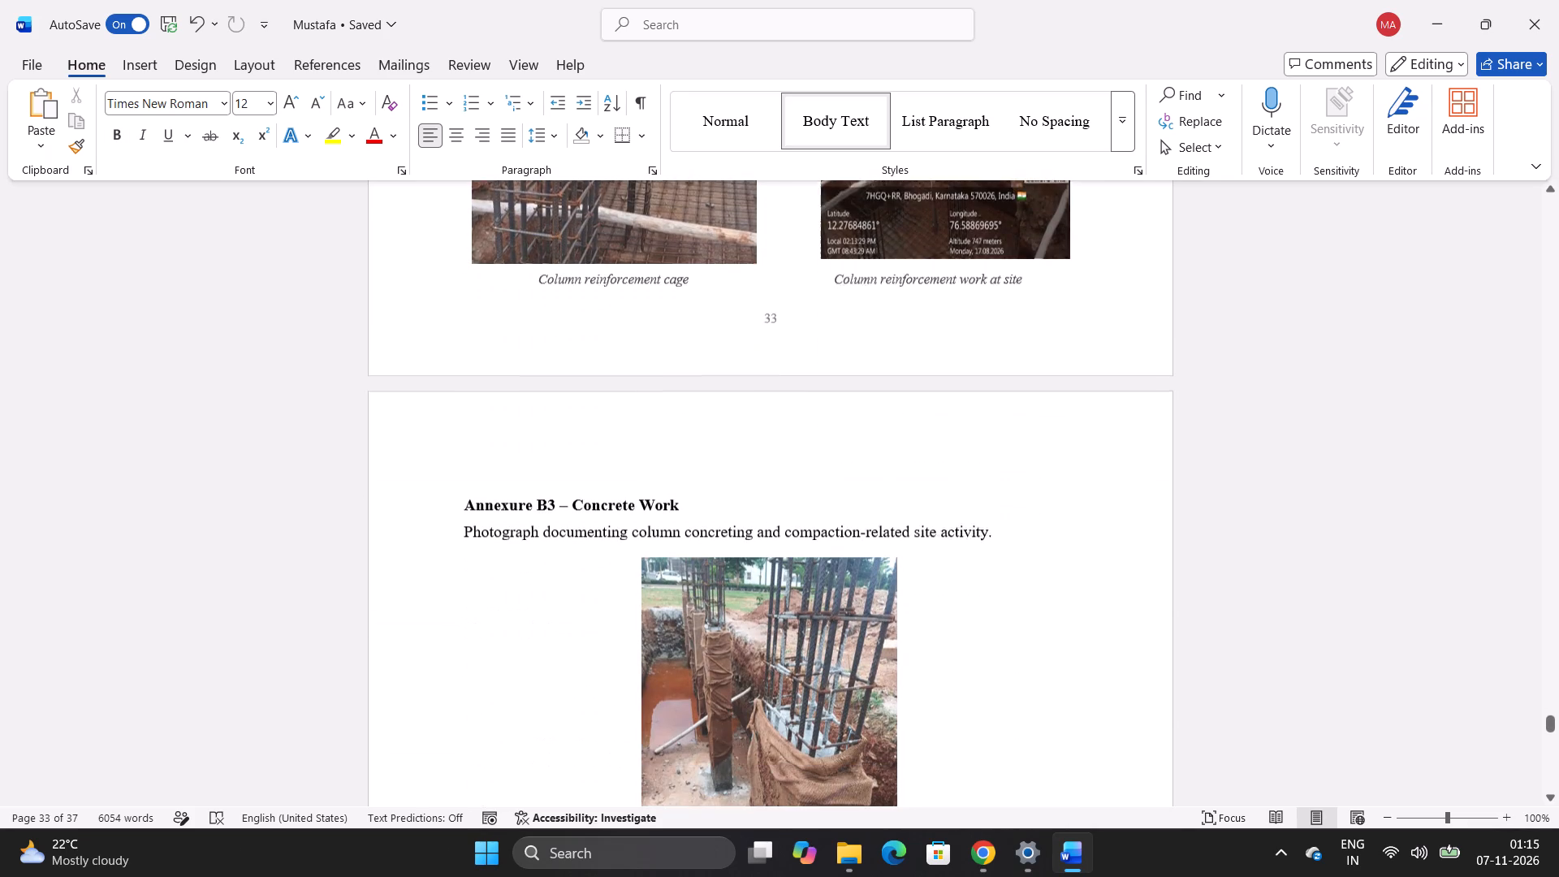
left_click(616, 473)
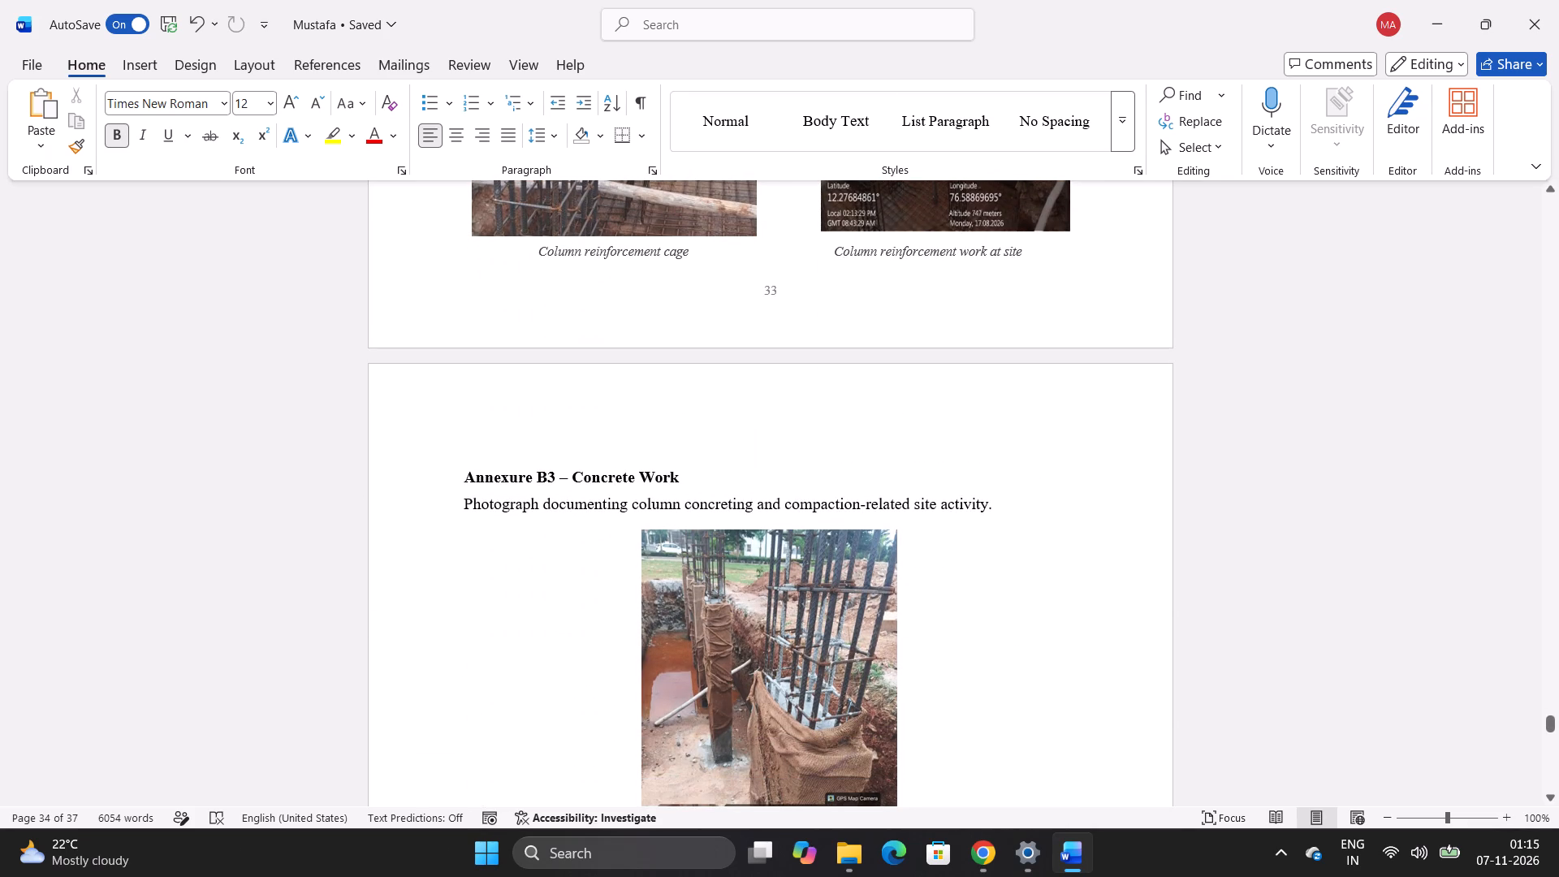
left_click(616, 503)
scroll(616, 503, "down", 5)
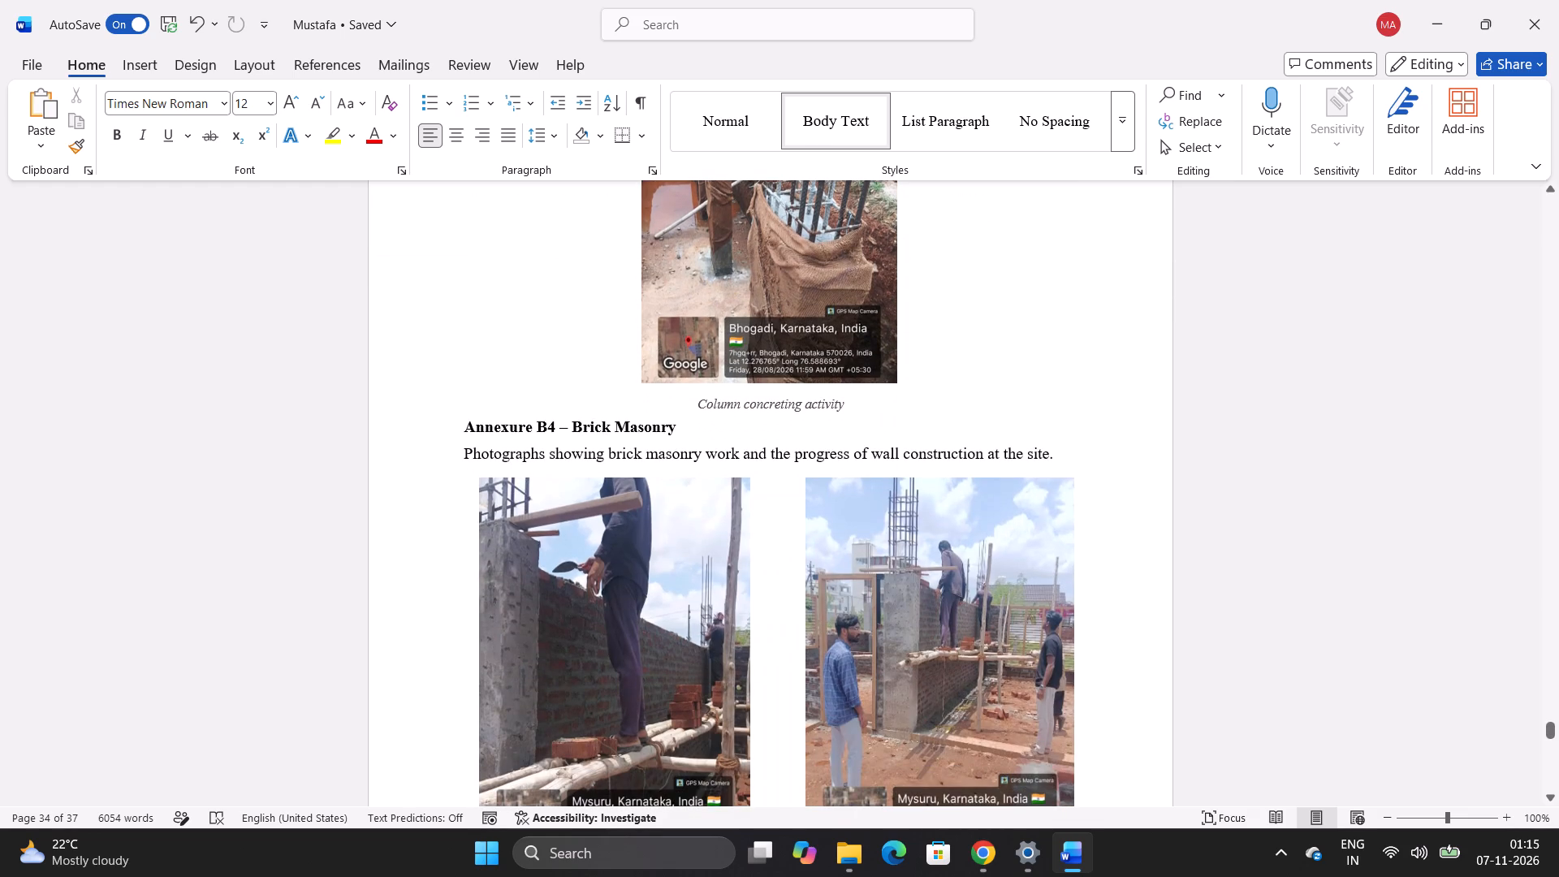
left_click(583, 421)
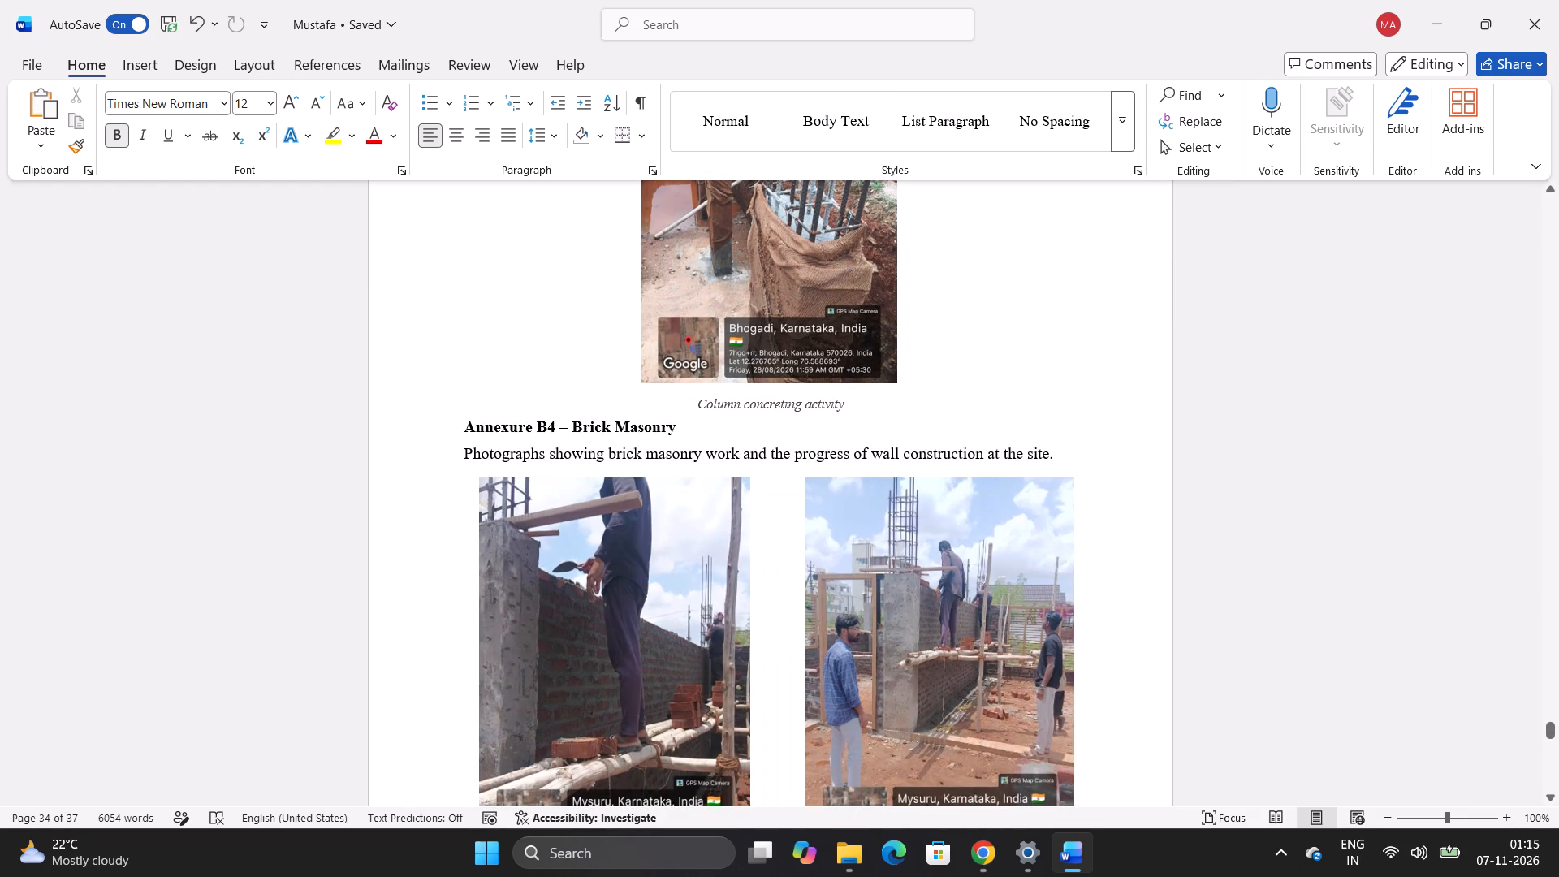
left_click(619, 460)
scroll(619, 460, "down", 8)
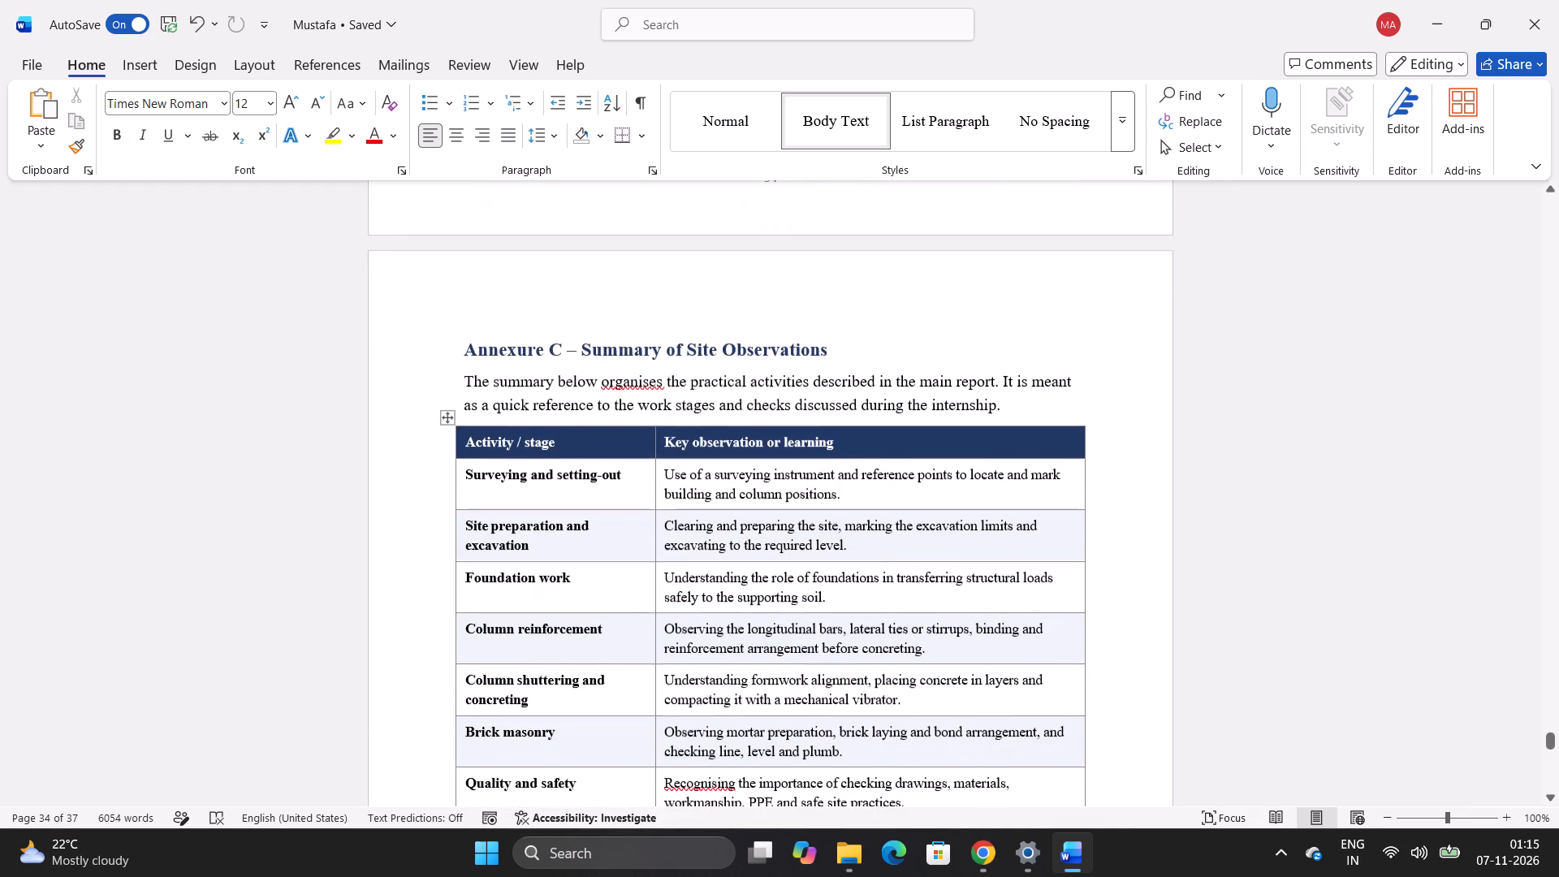
left_click(597, 346)
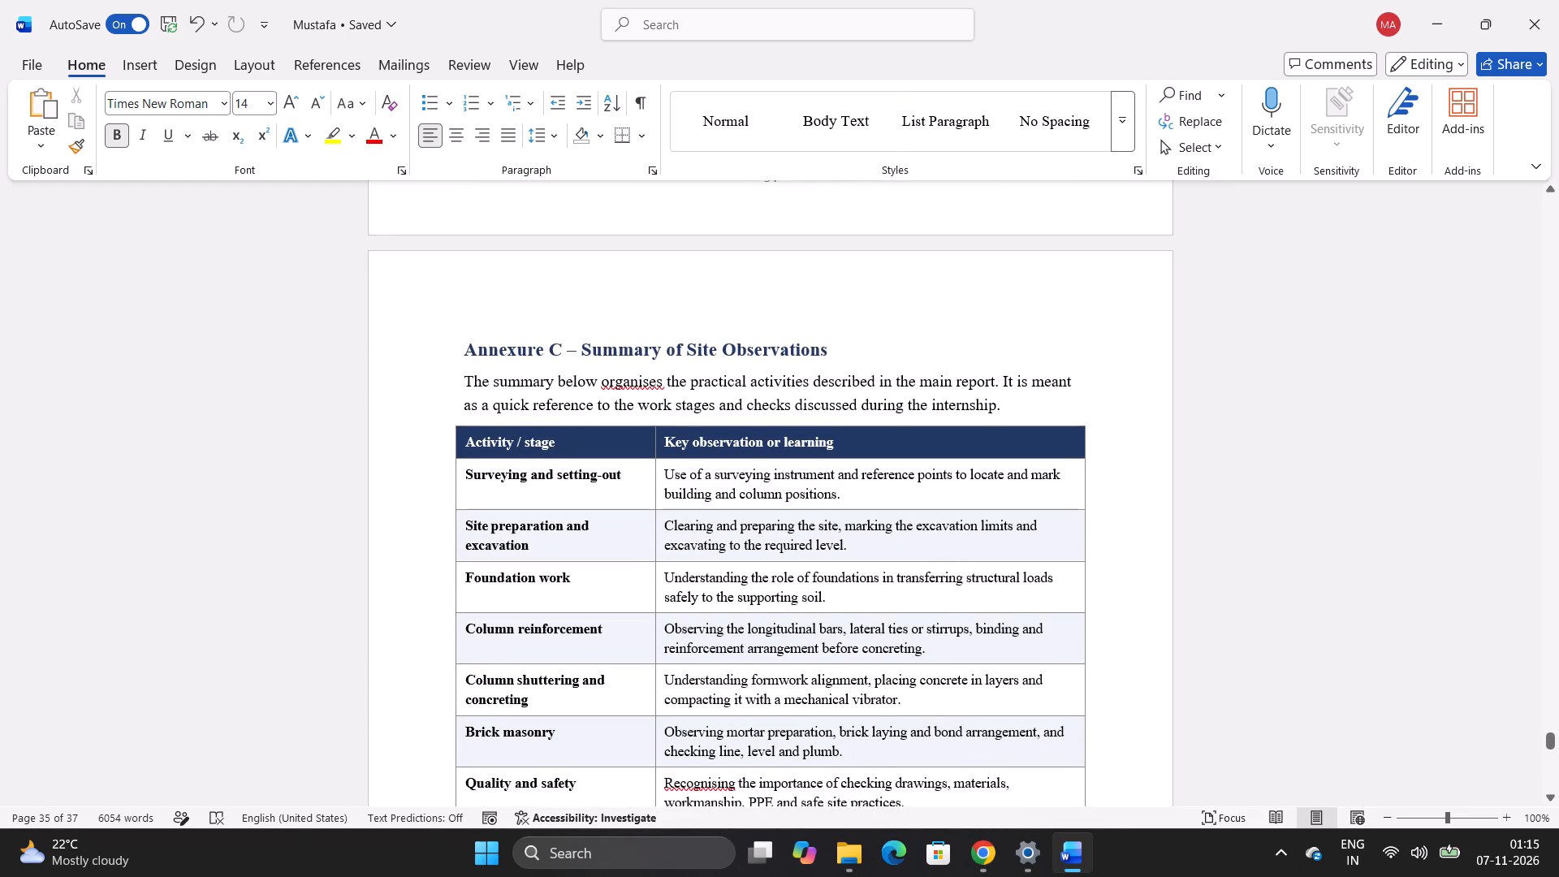
left_click(597, 384)
Correct the flagged spellings in Annexure C to "organizes" in the introduction and "Recognizing" in the Quality and safety row.
left_click(621, 394)
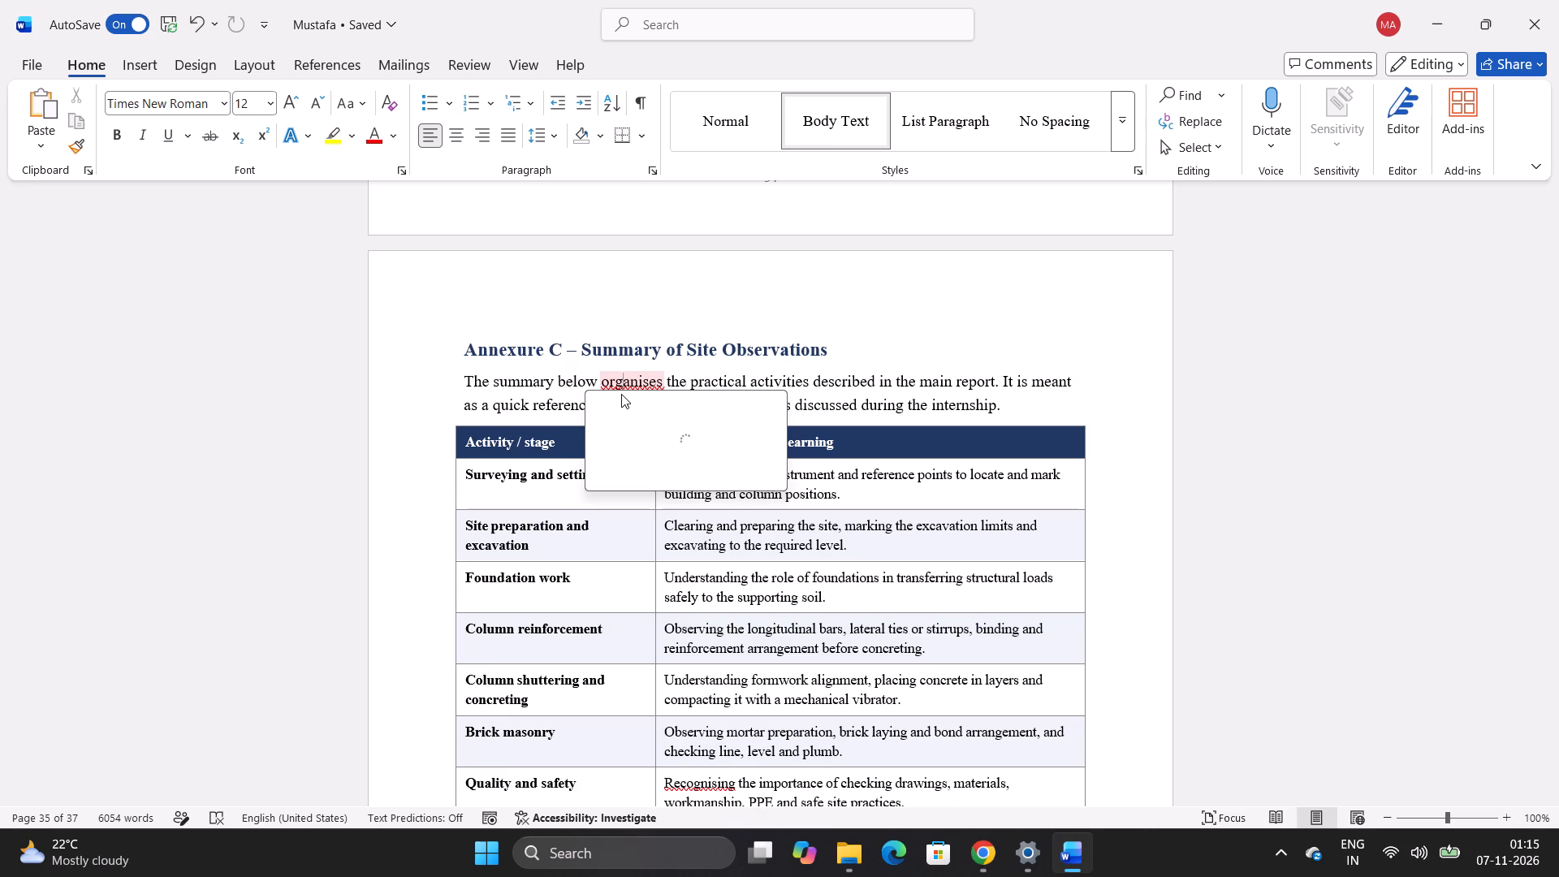
left_click(630, 436)
scroll(721, 465, "down", 4)
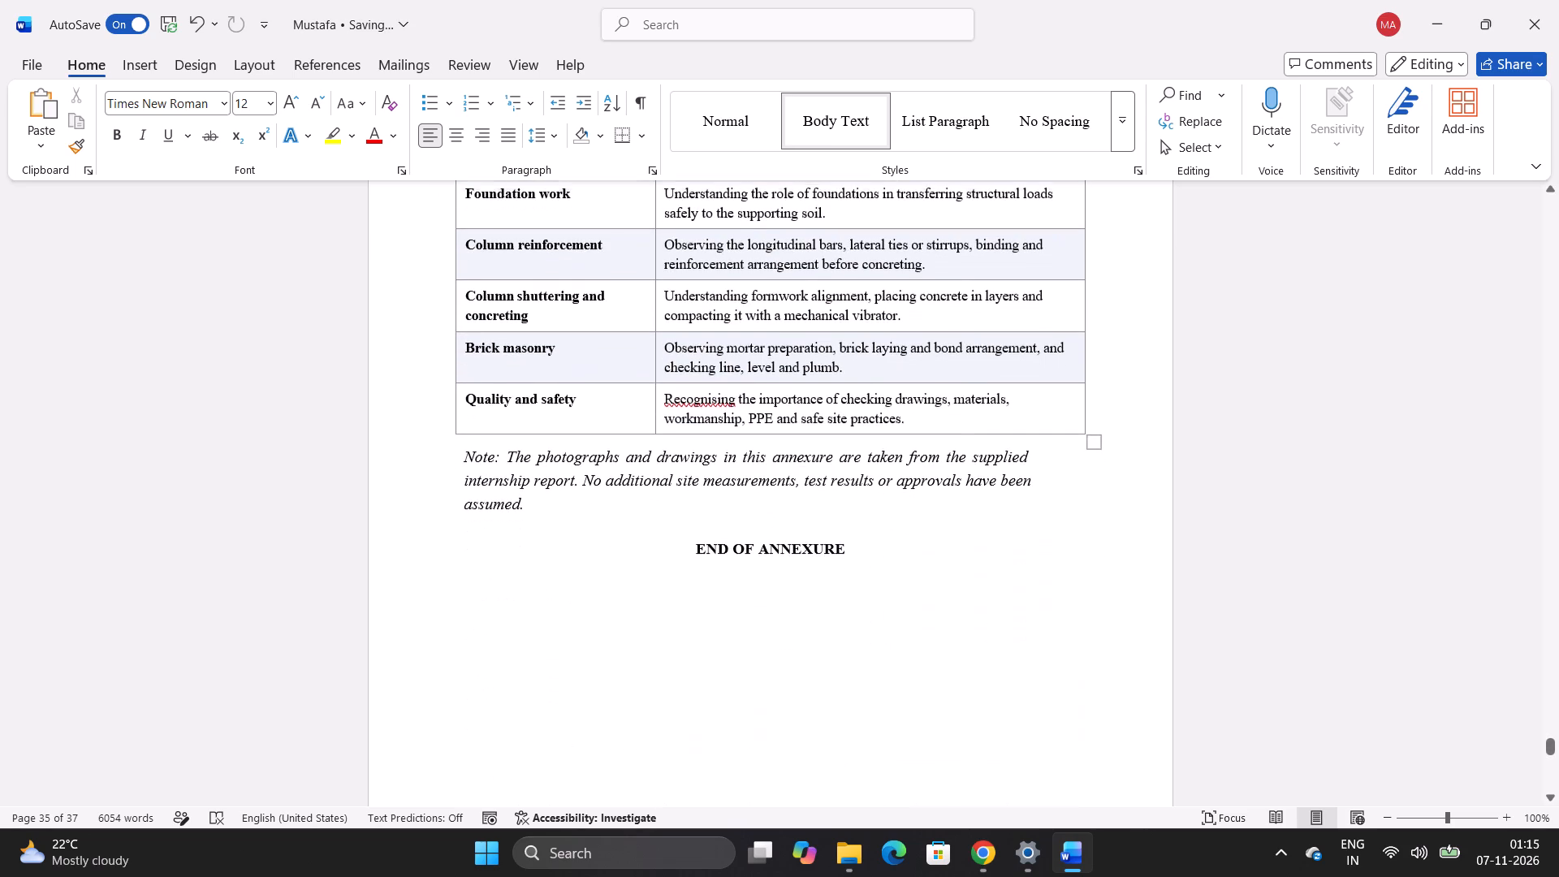
left_click(719, 465)
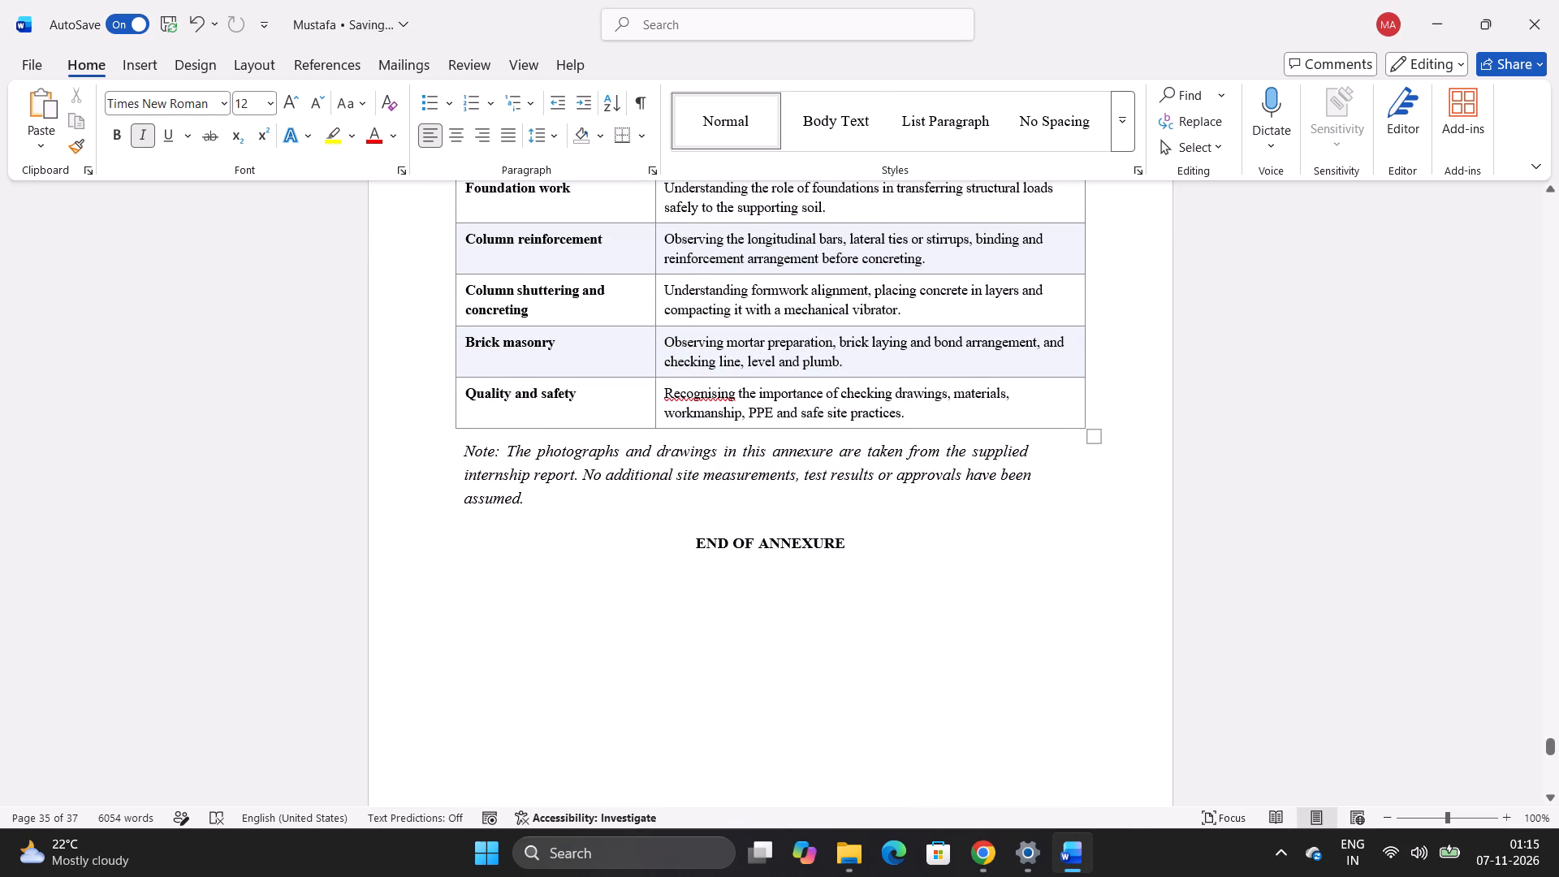
left_click(705, 395)
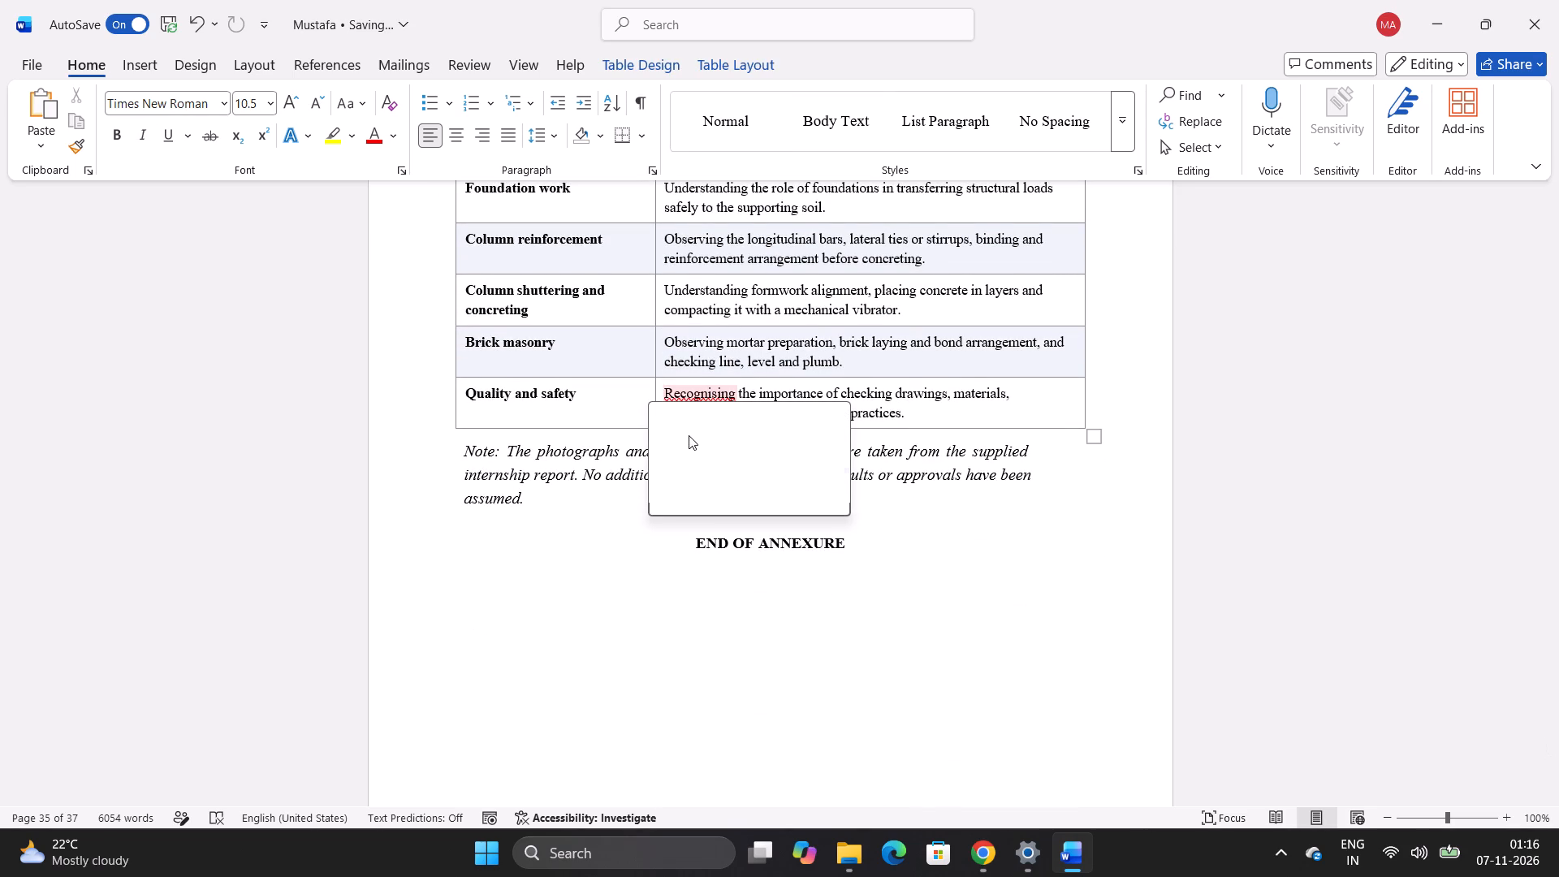
left_click(689, 450)
Check the Annexure C table and the font size of the "END OF ANNEXURE" line.
scroll(689, 450, "up", 3)
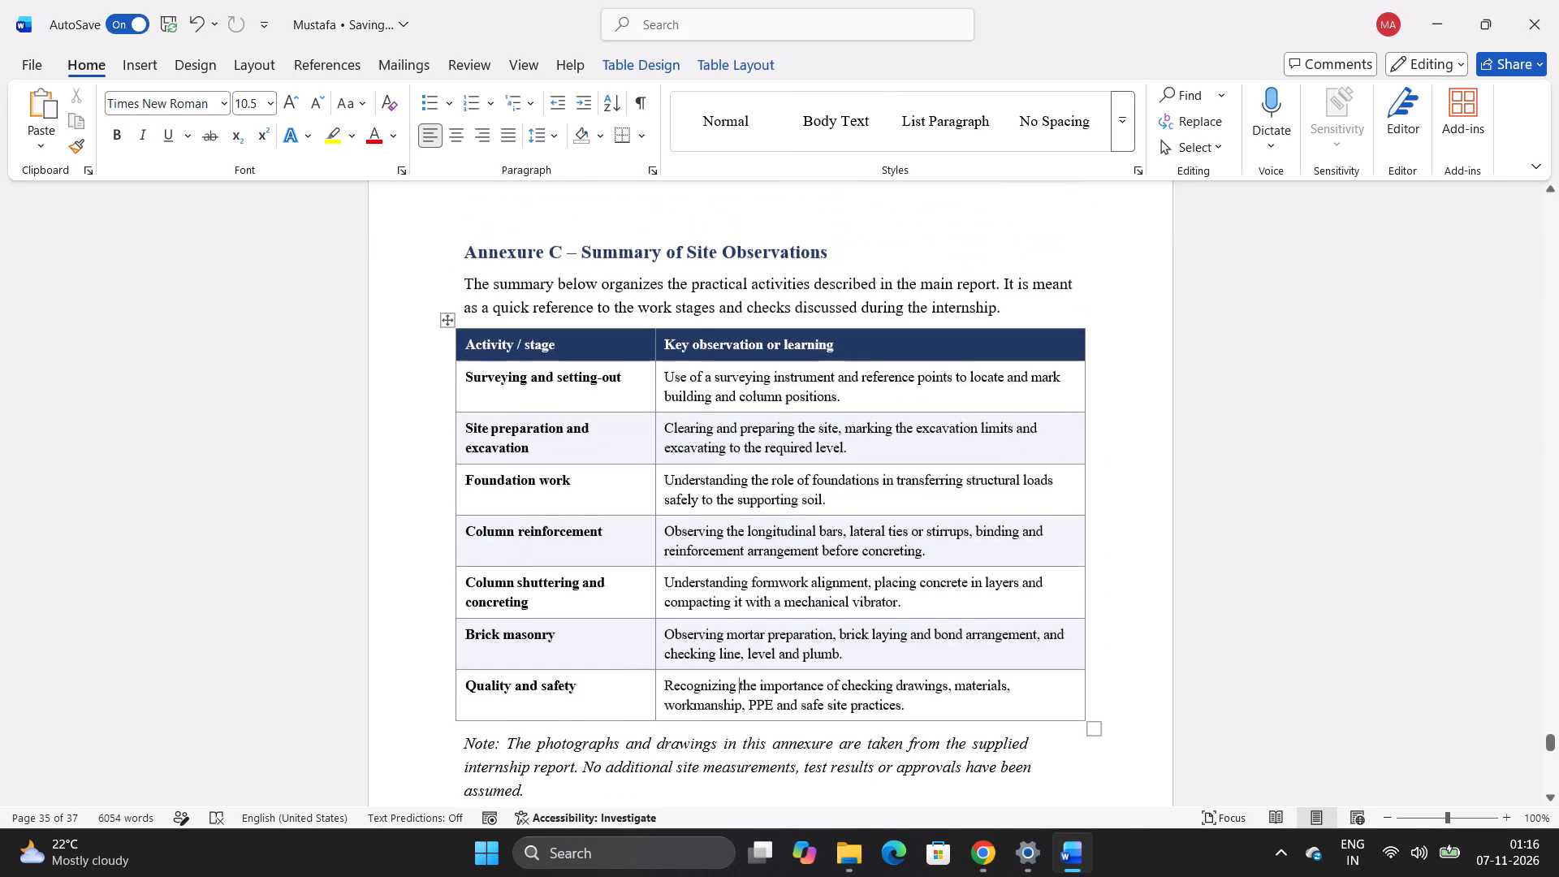
scroll(689, 450, "down", 8)
scroll(684, 450, "up", 3)
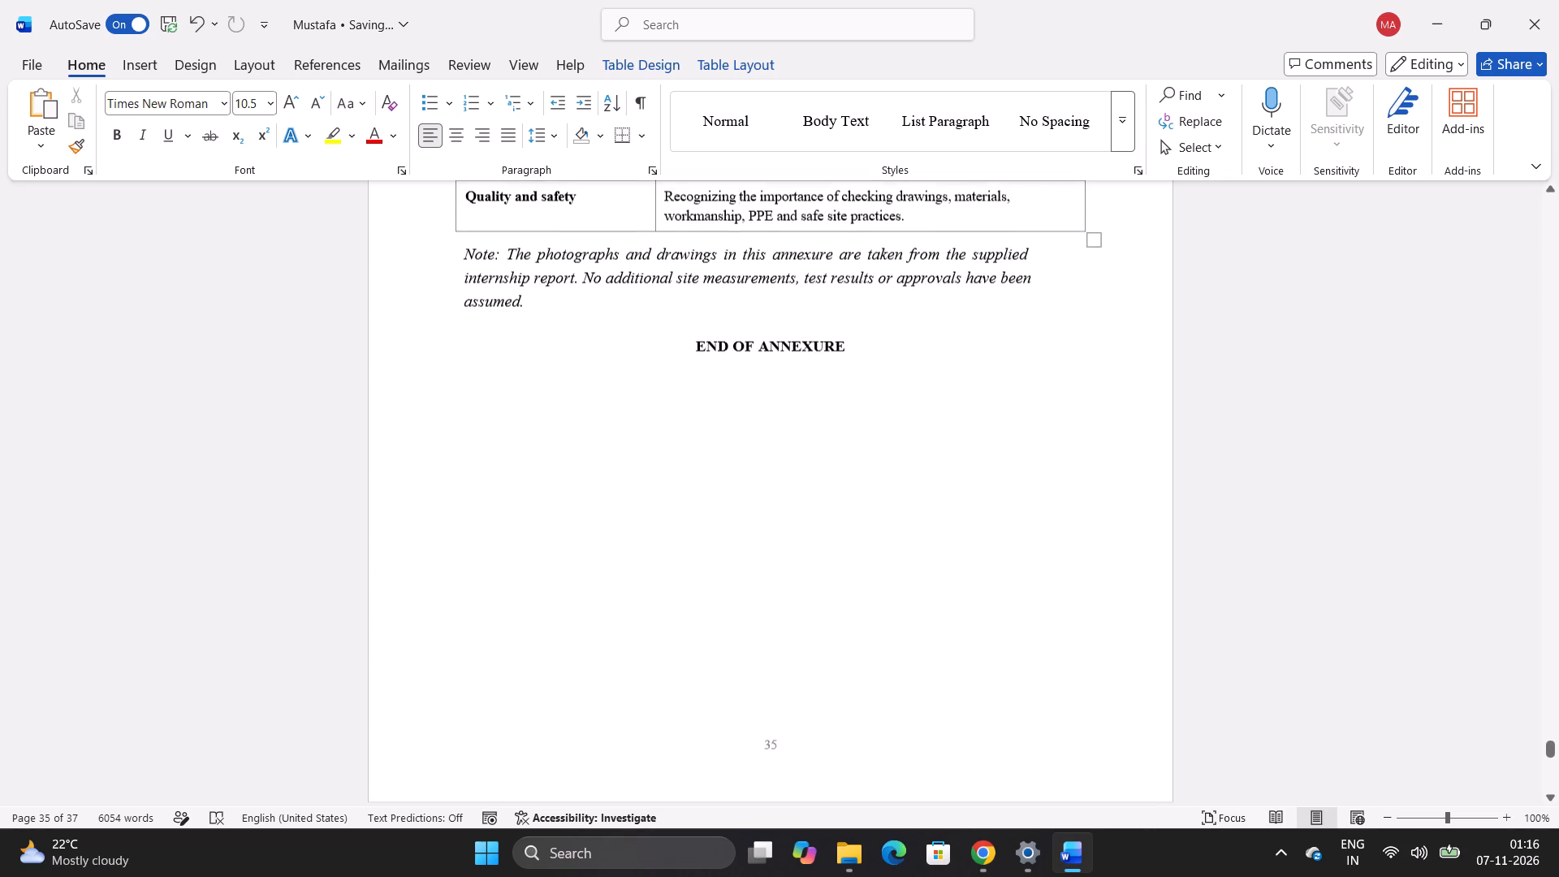
left_click(723, 356)
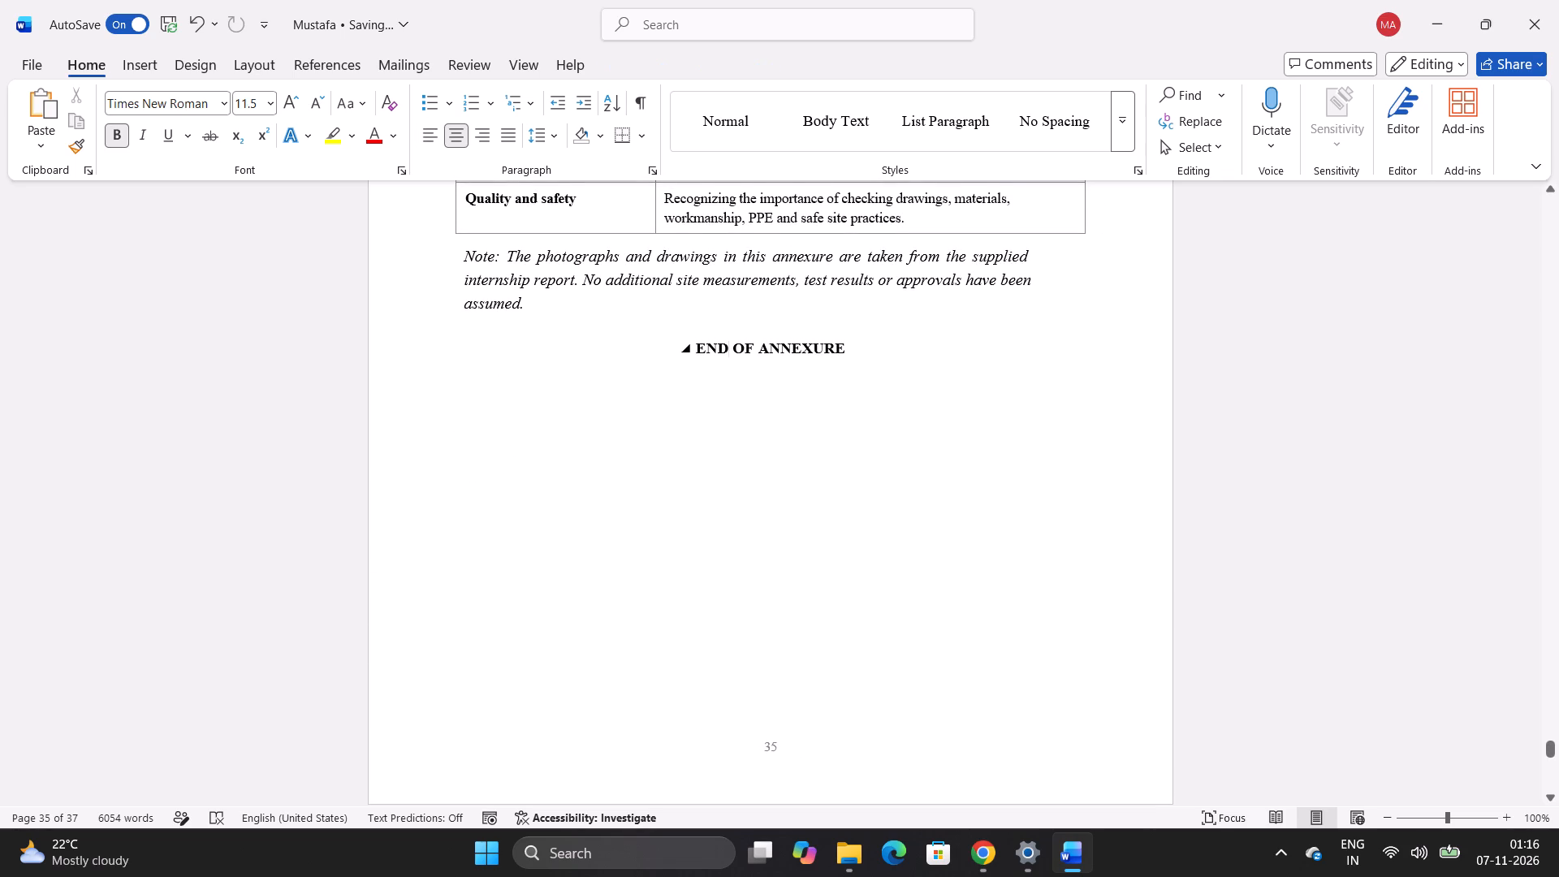
Set the font size of the "END OF ANNEXURE" line to 14.
left_click_drag(864, 339, 769, 324)
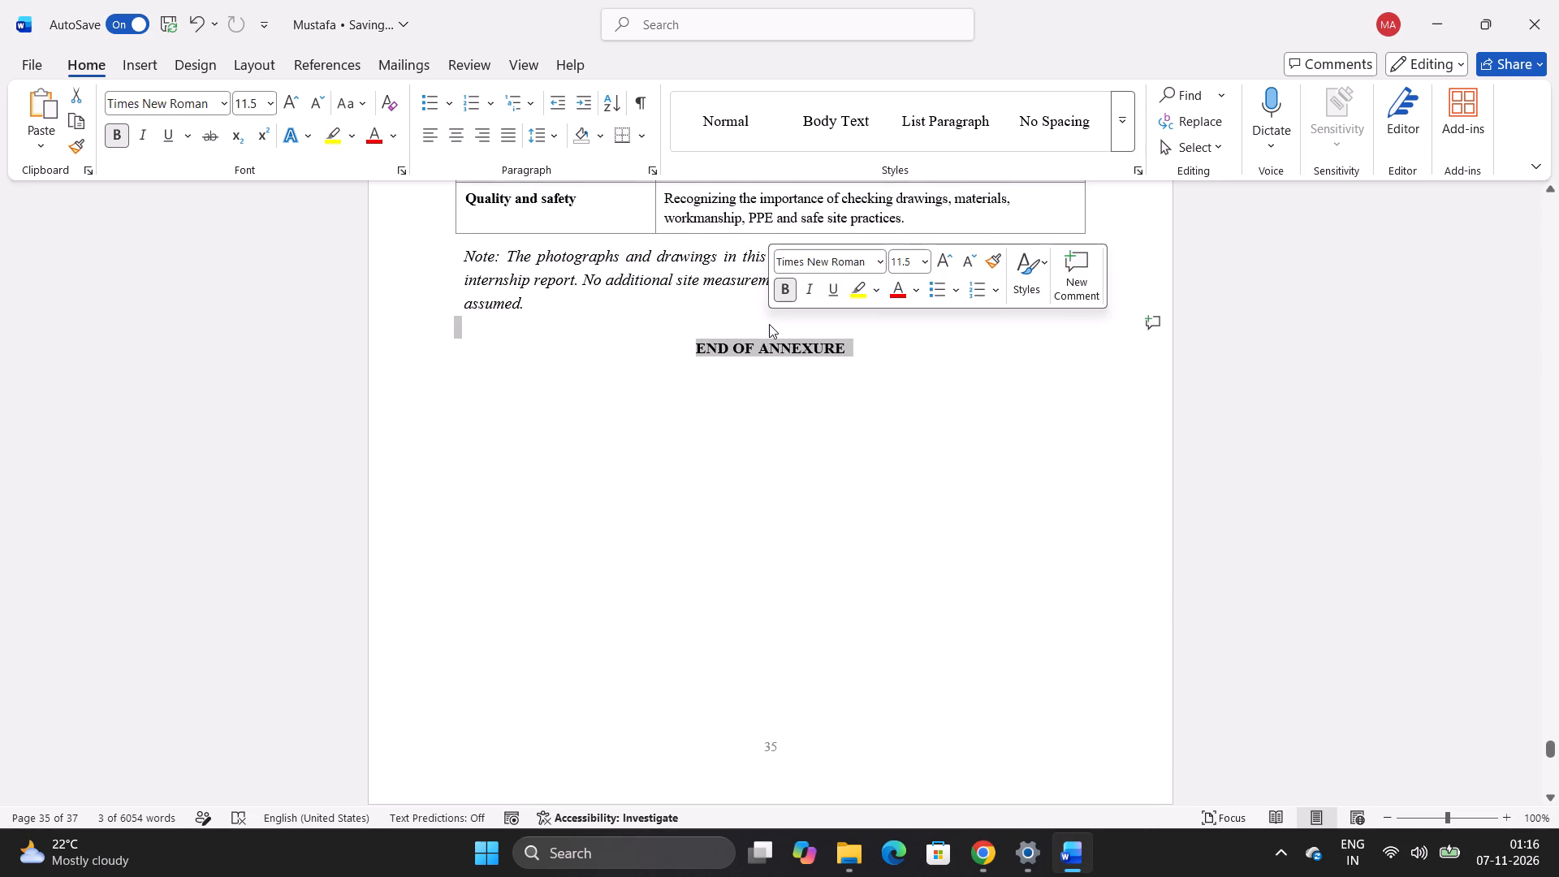
left_click(902, 261)
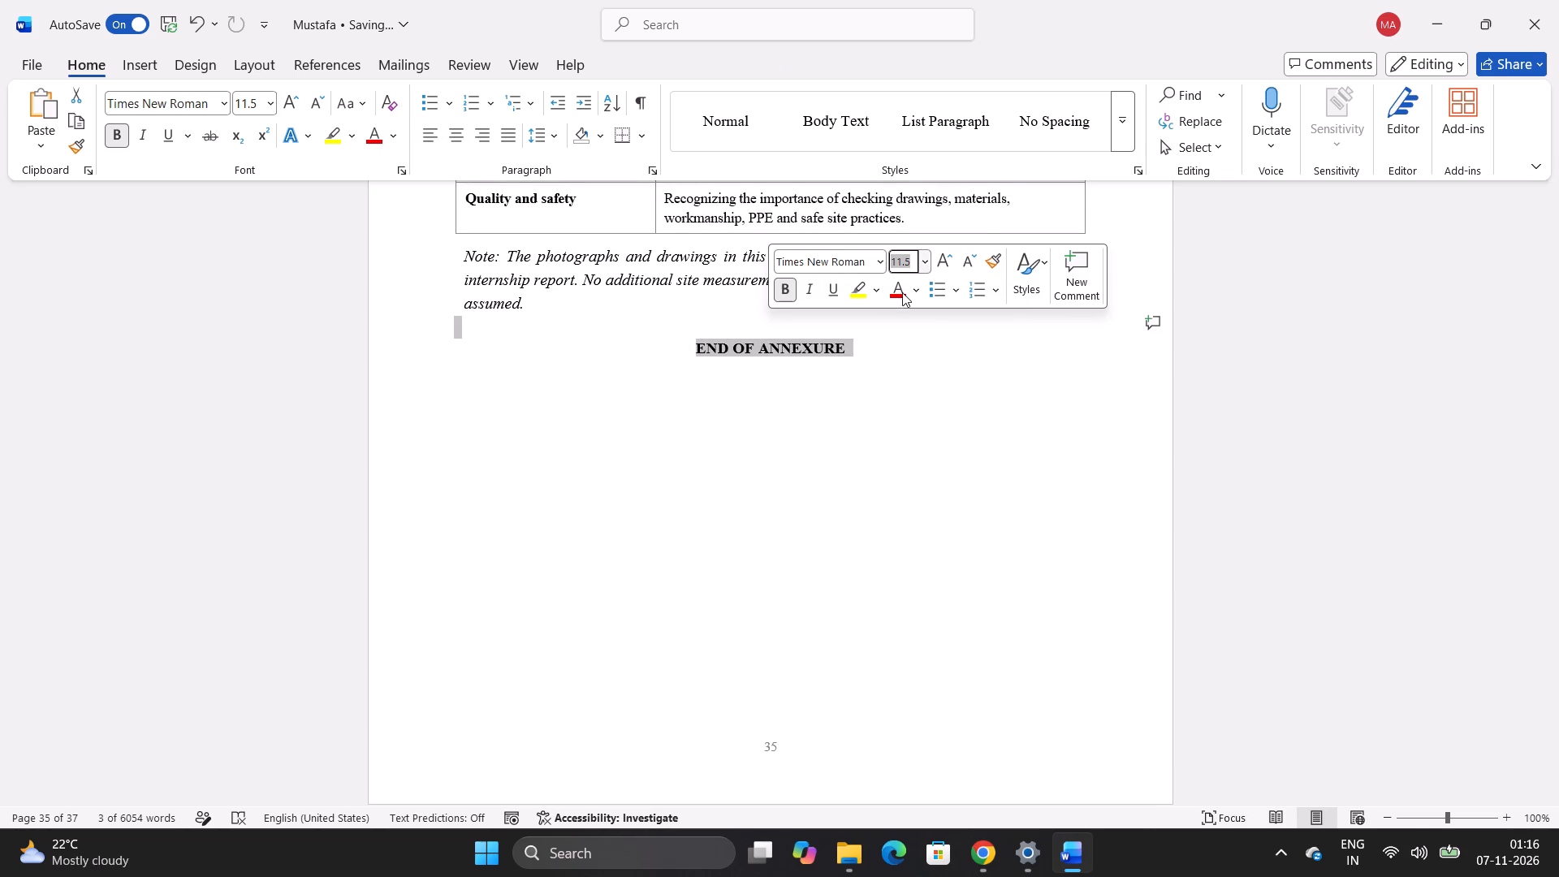
type("14")
key("Return")
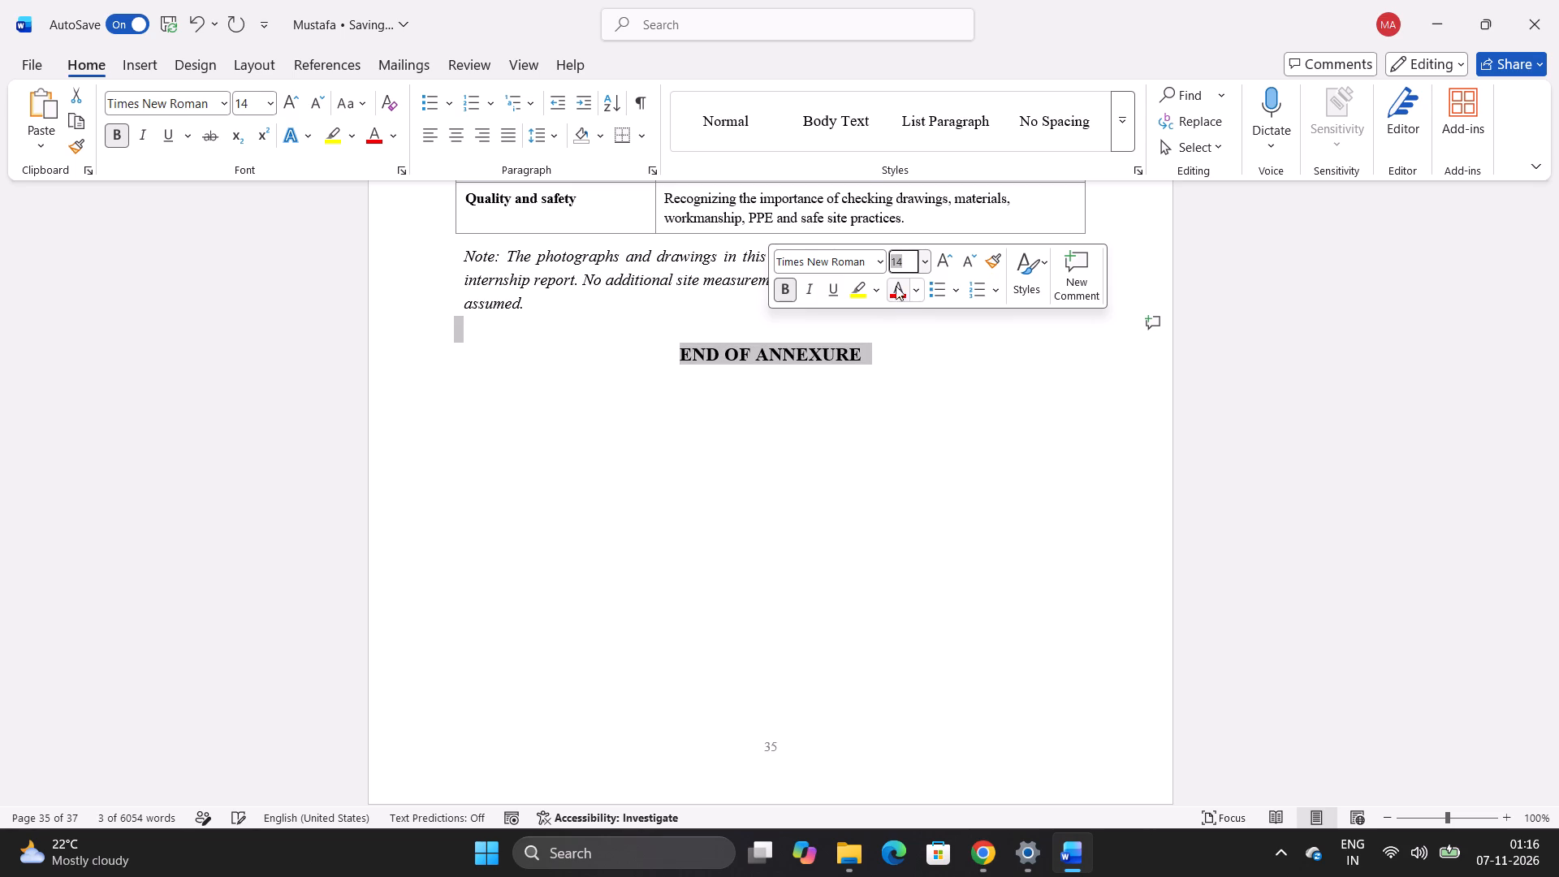
left_click(935, 441)
Review the report's closing pages, the annexures and Chapter 4, working back to section 3.13.3 Types of Plaster.
scroll(977, 430, "down", 4)
scroll(986, 440, "up", 4)
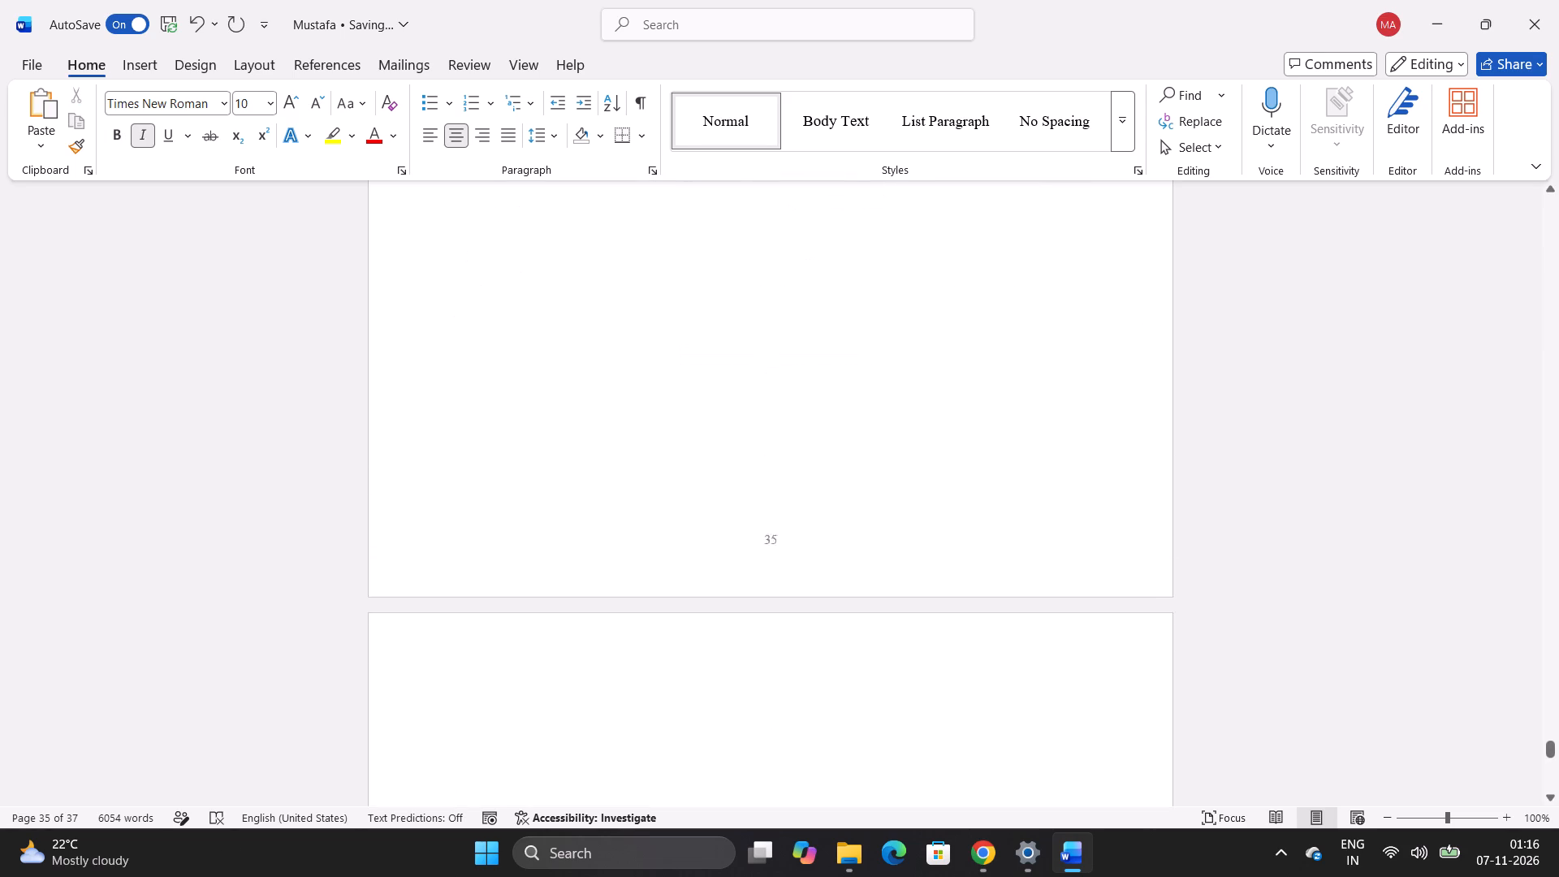
scroll(856, 423, "up", 1)
left_click(814, 365)
scroll(814, 364, "down", 6)
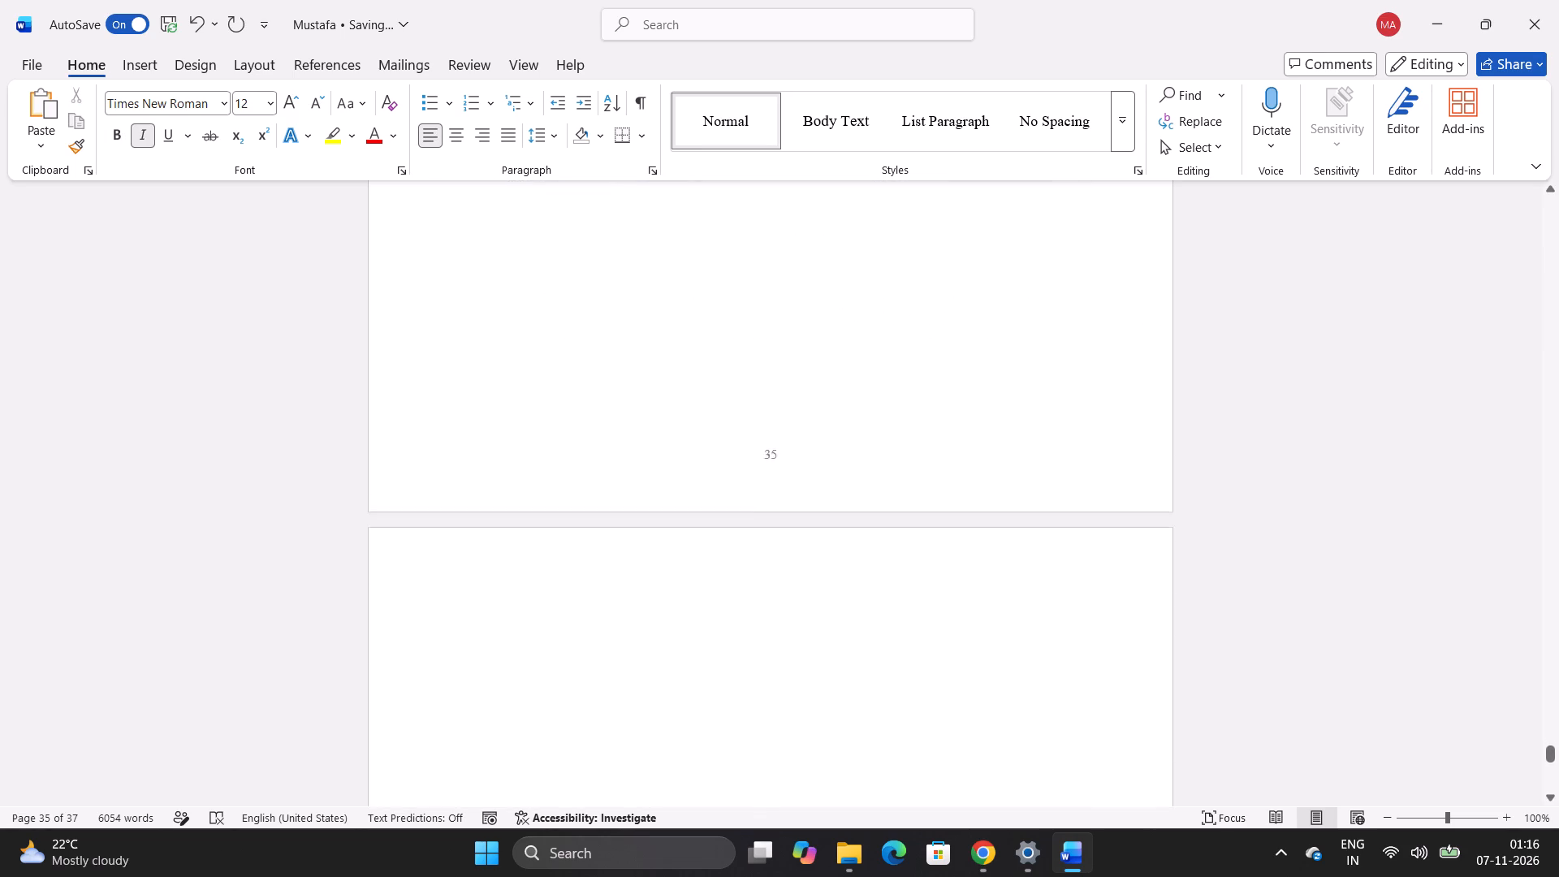
scroll(814, 364, "down", 20)
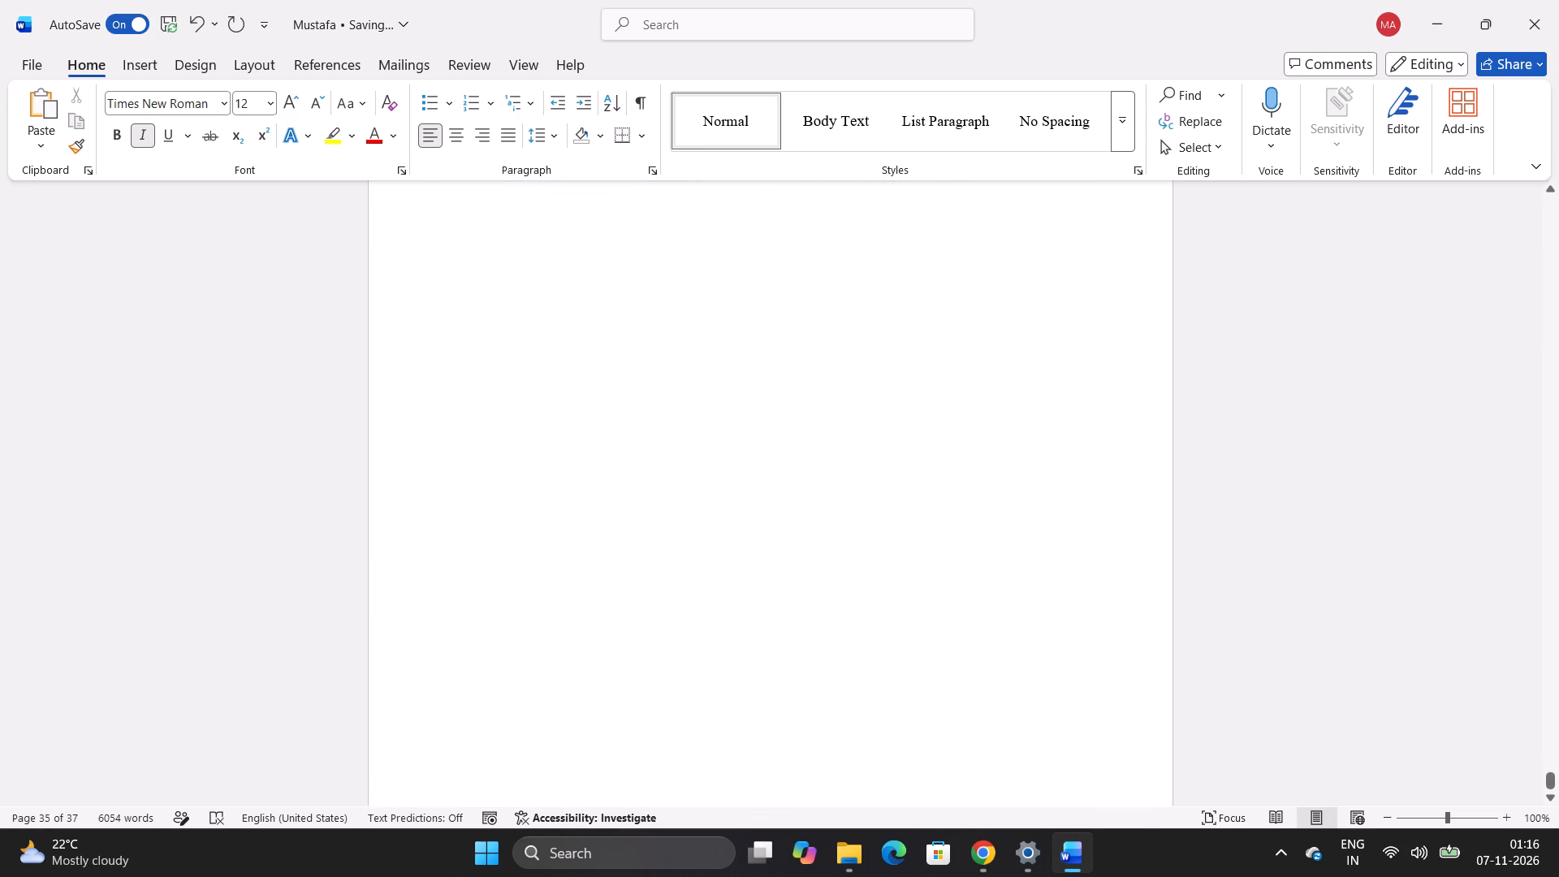
scroll(814, 364, "down", 14)
scroll(814, 364, "up", 14)
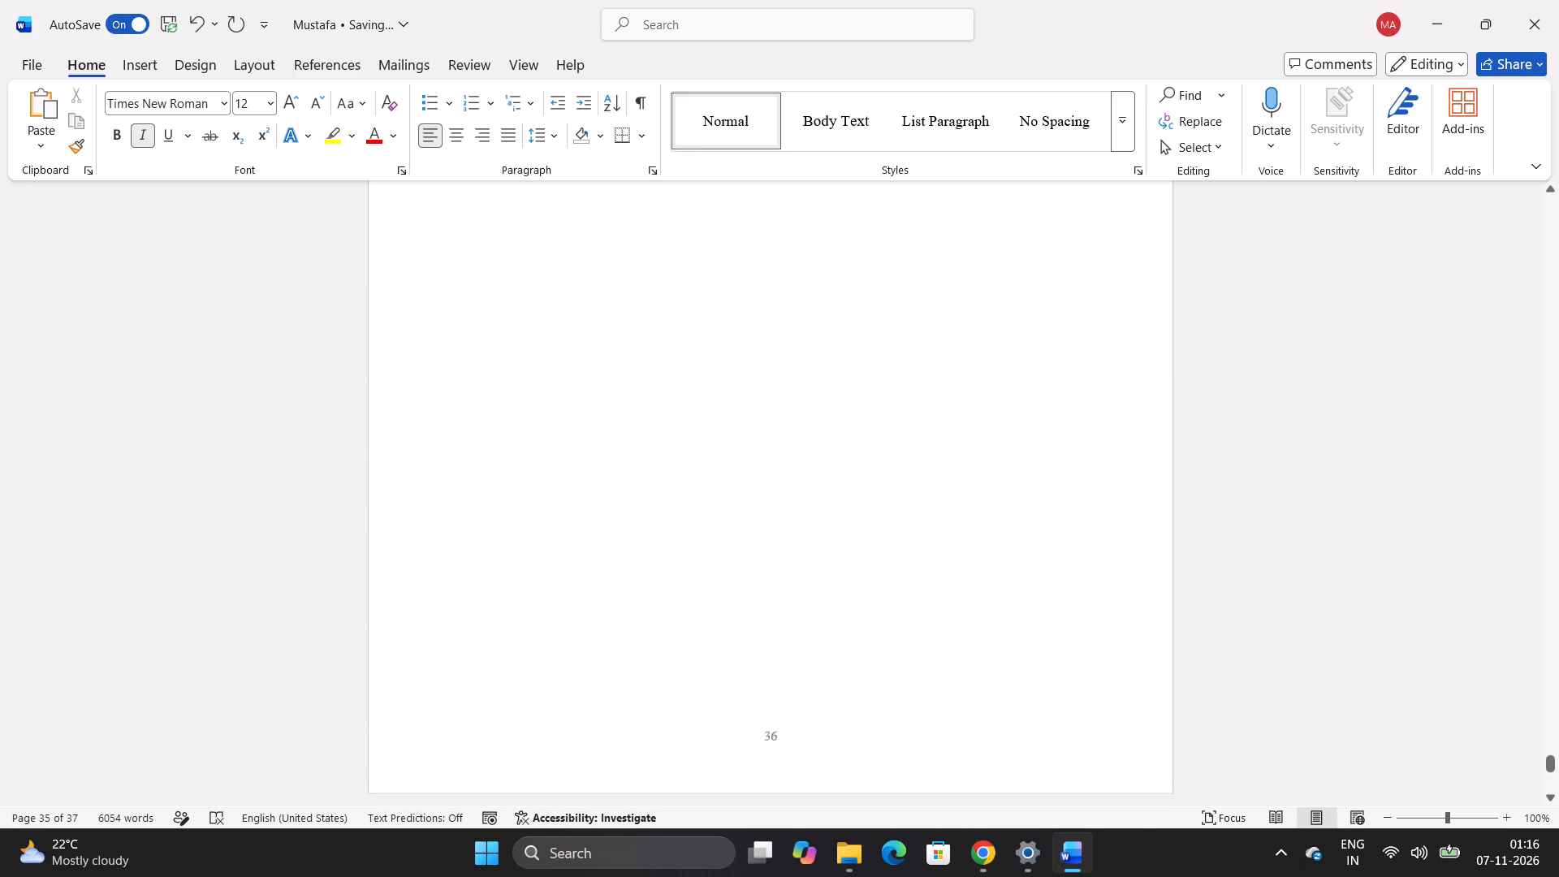
scroll(814, 364, "up", 18)
scroll(814, 364, "up", 5)
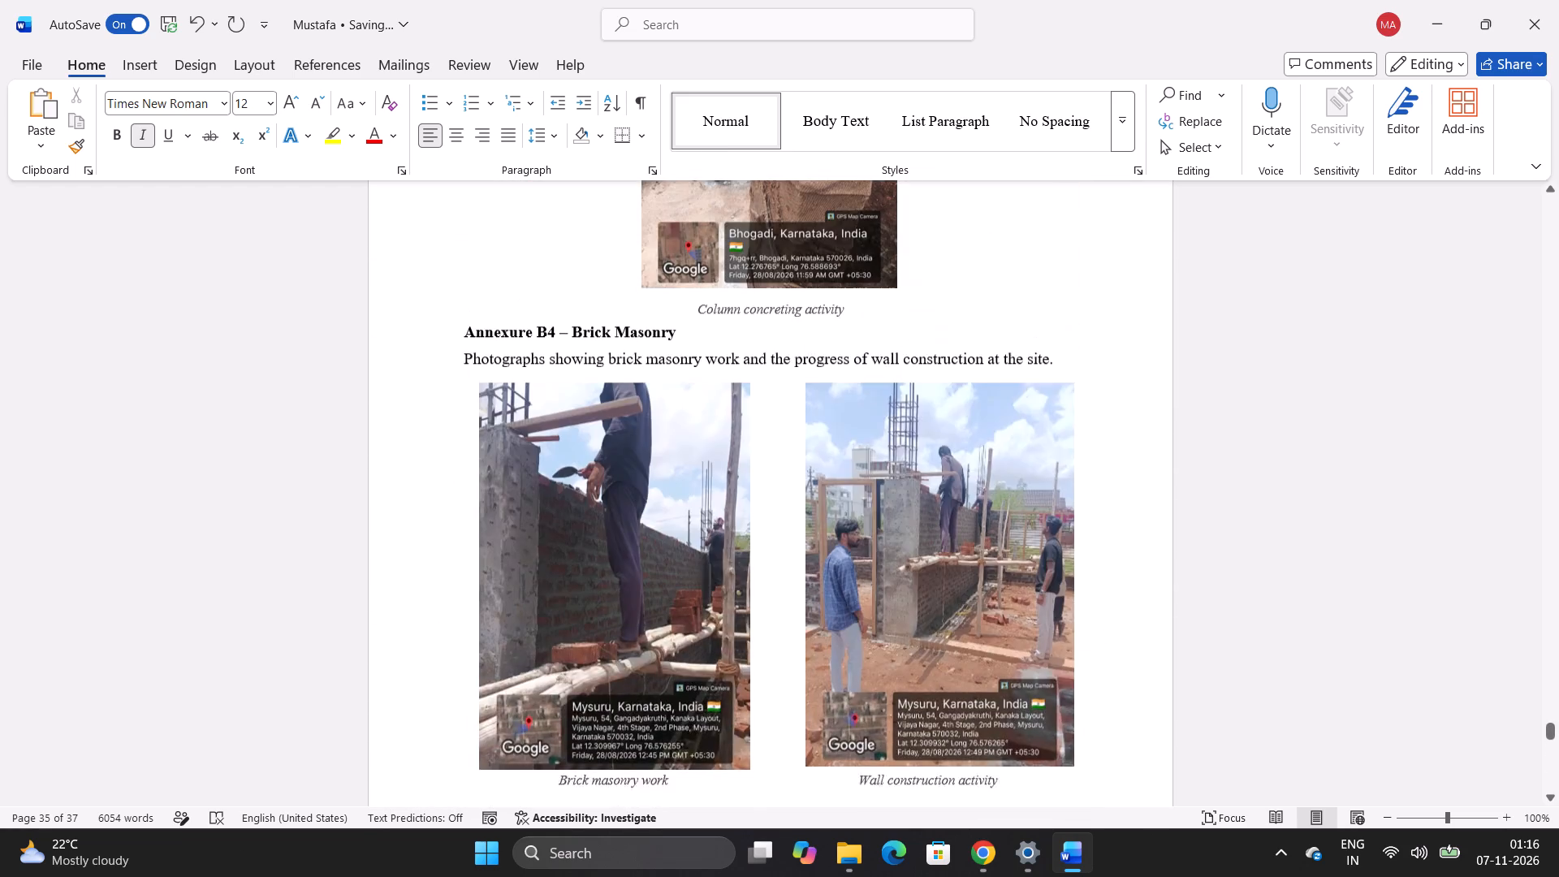
scroll(814, 364, "up", 14)
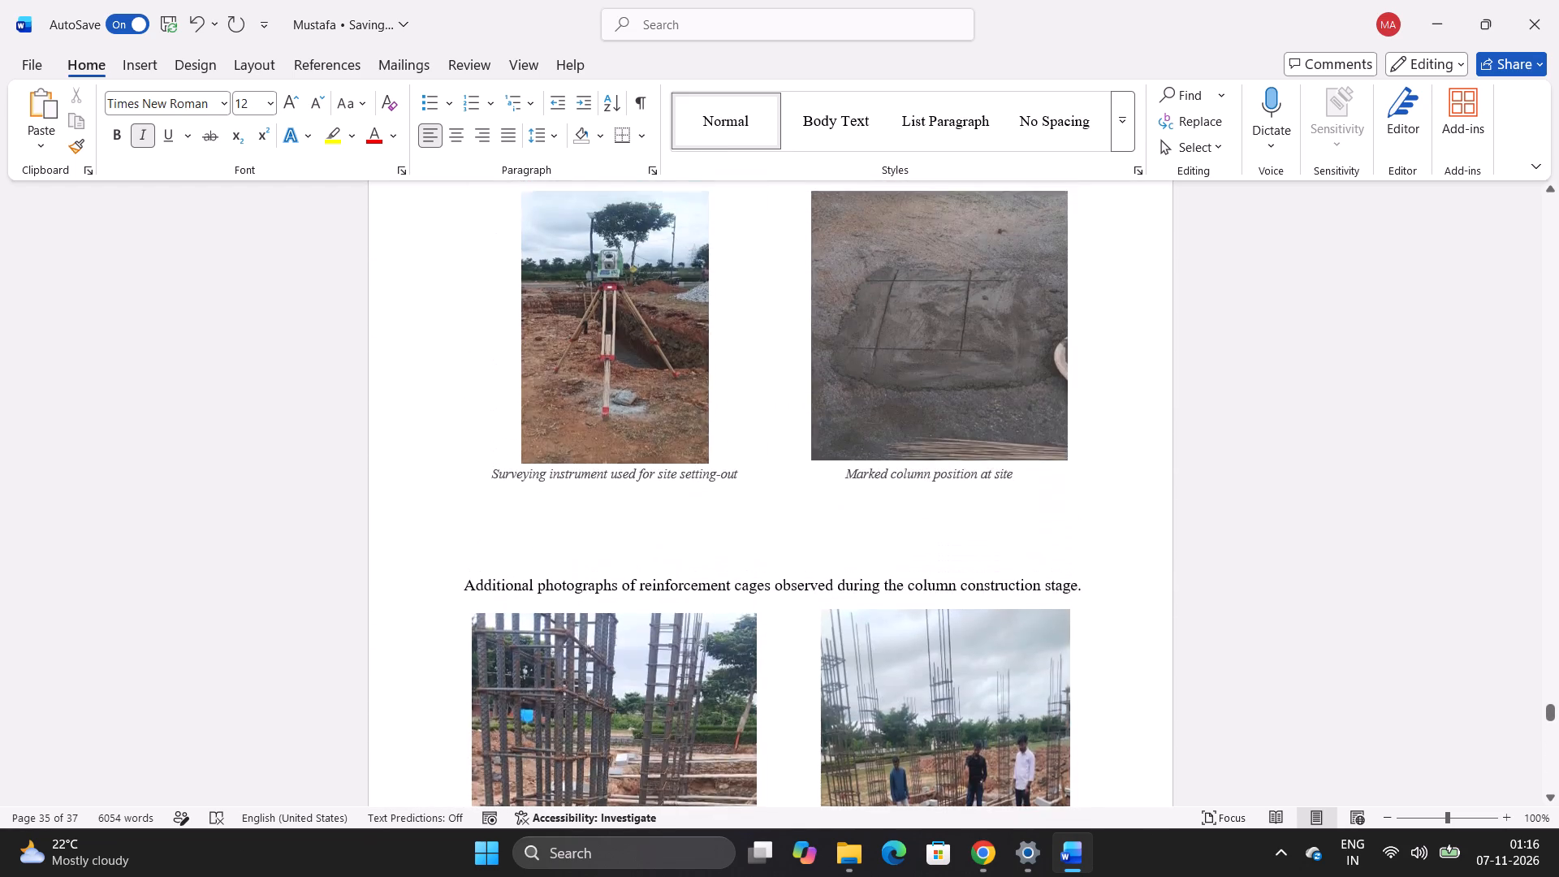
scroll(814, 364, "up", 11)
scroll(854, 295, "up", 2)
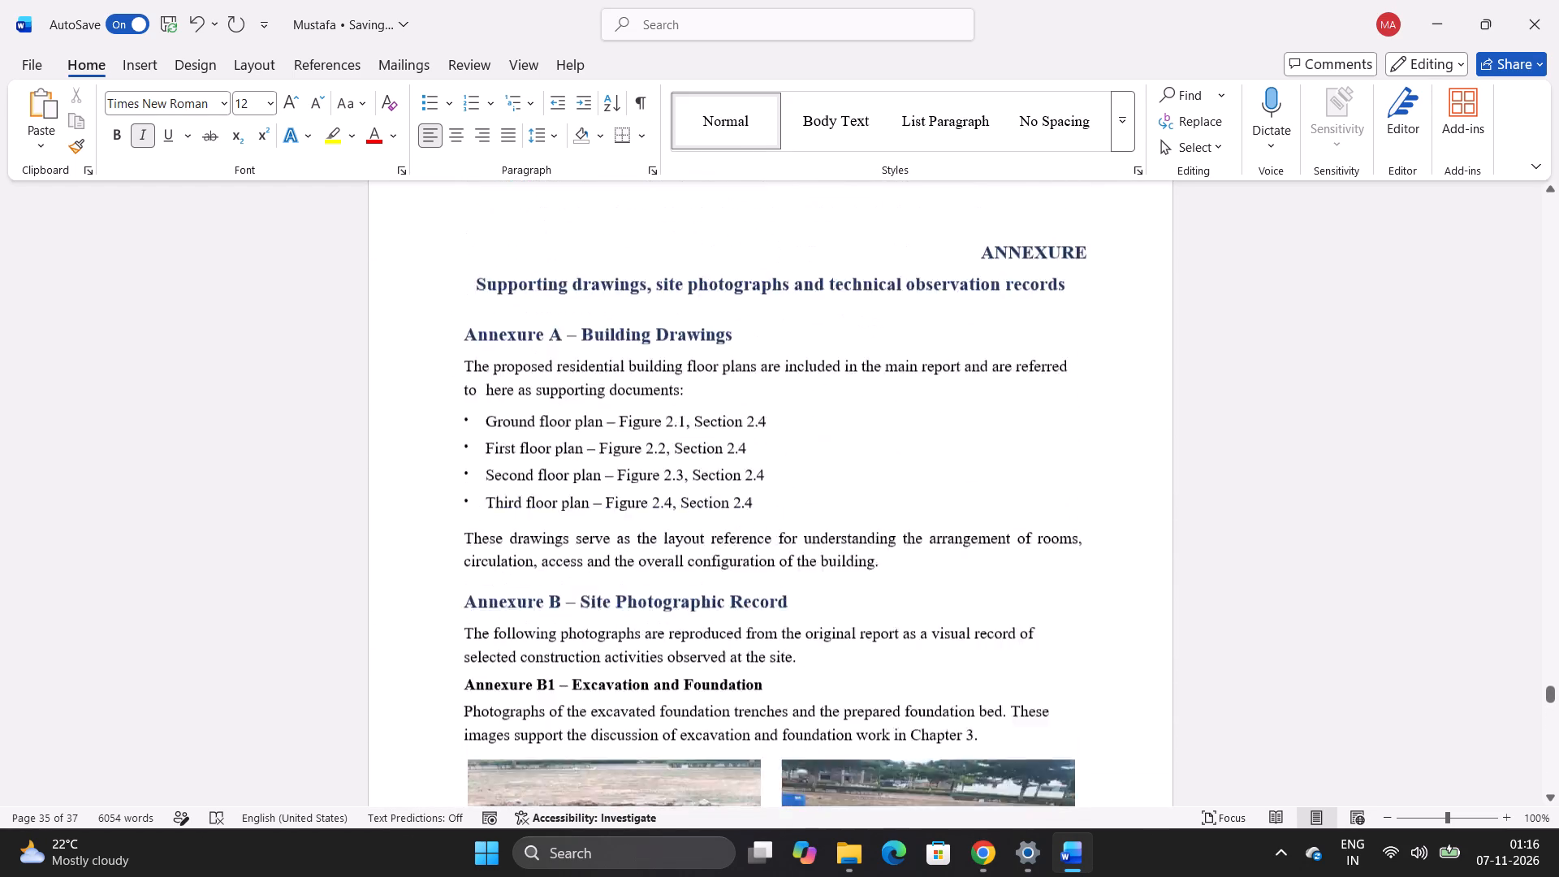
scroll(854, 295, "up", 14)
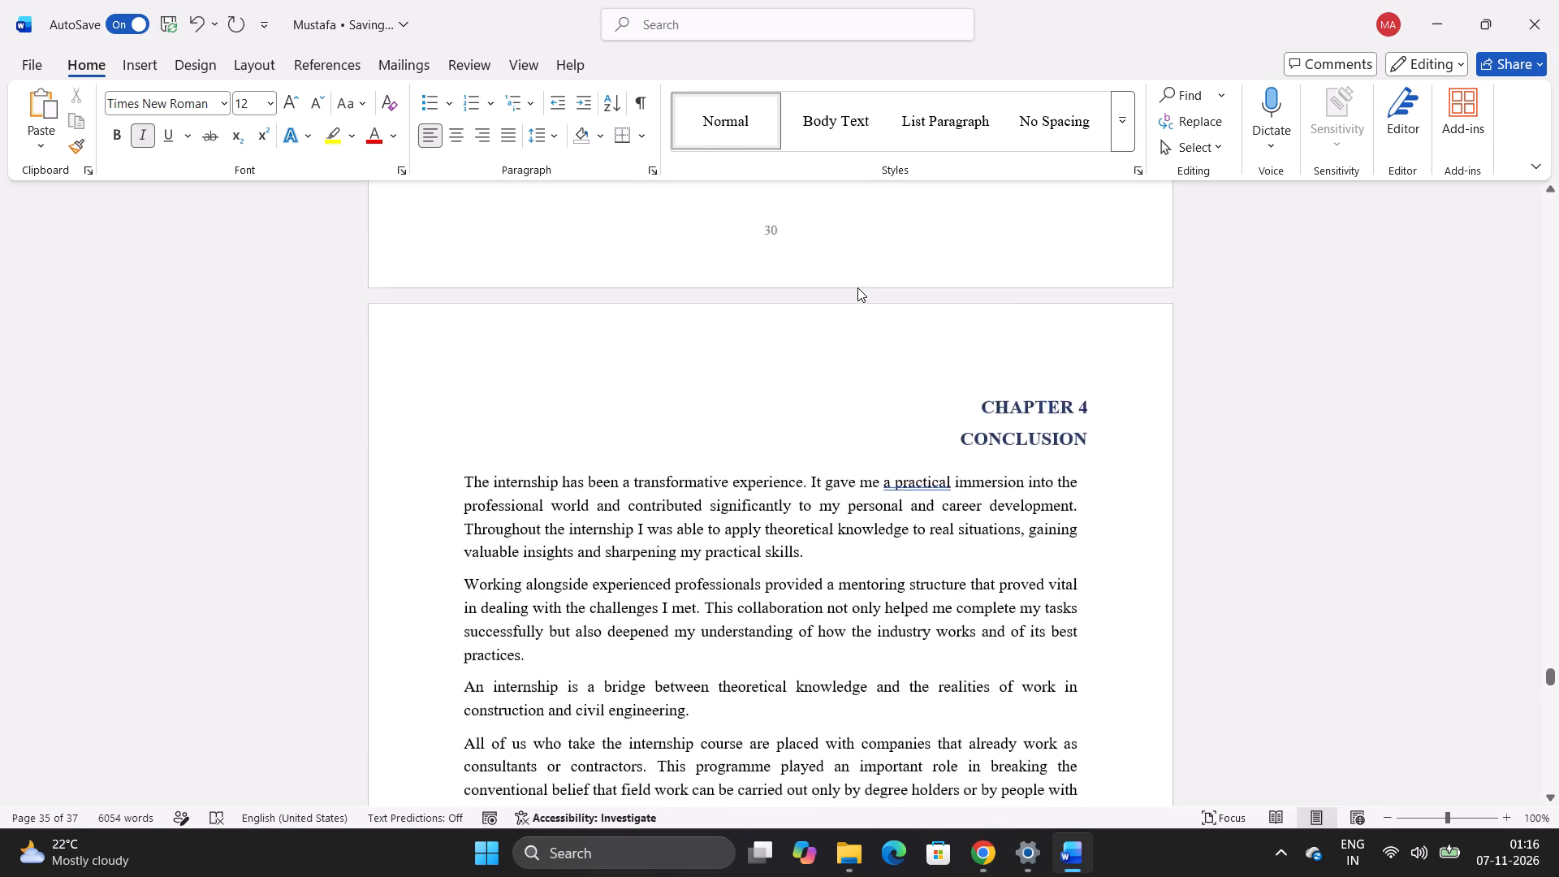
scroll(857, 287, "up", 8)
scroll(867, 279, "up", 15)
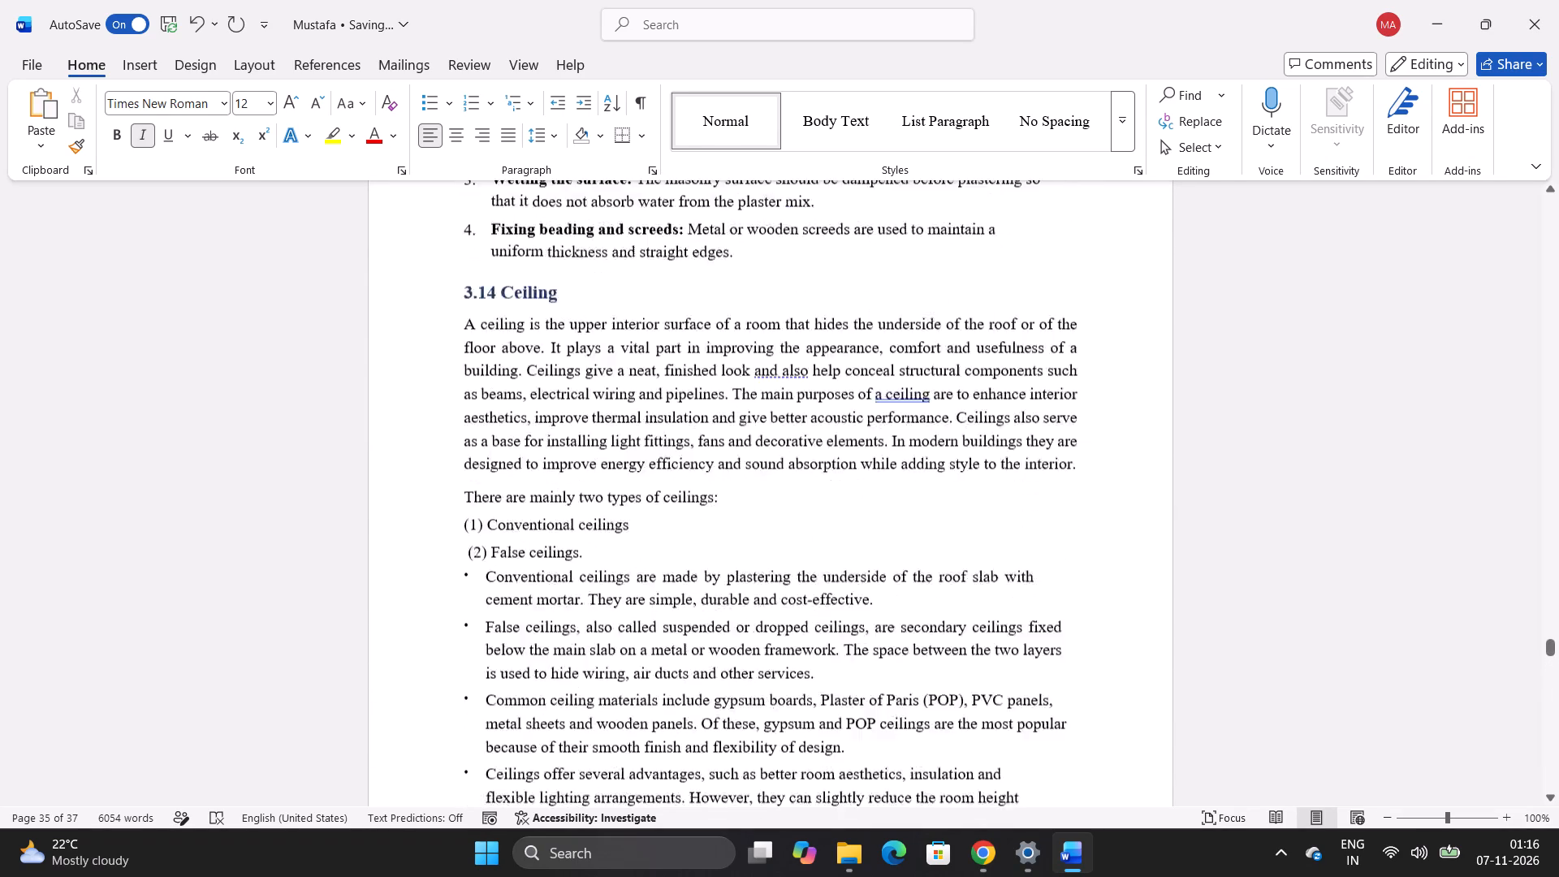
scroll(882, 398, "up", 12)
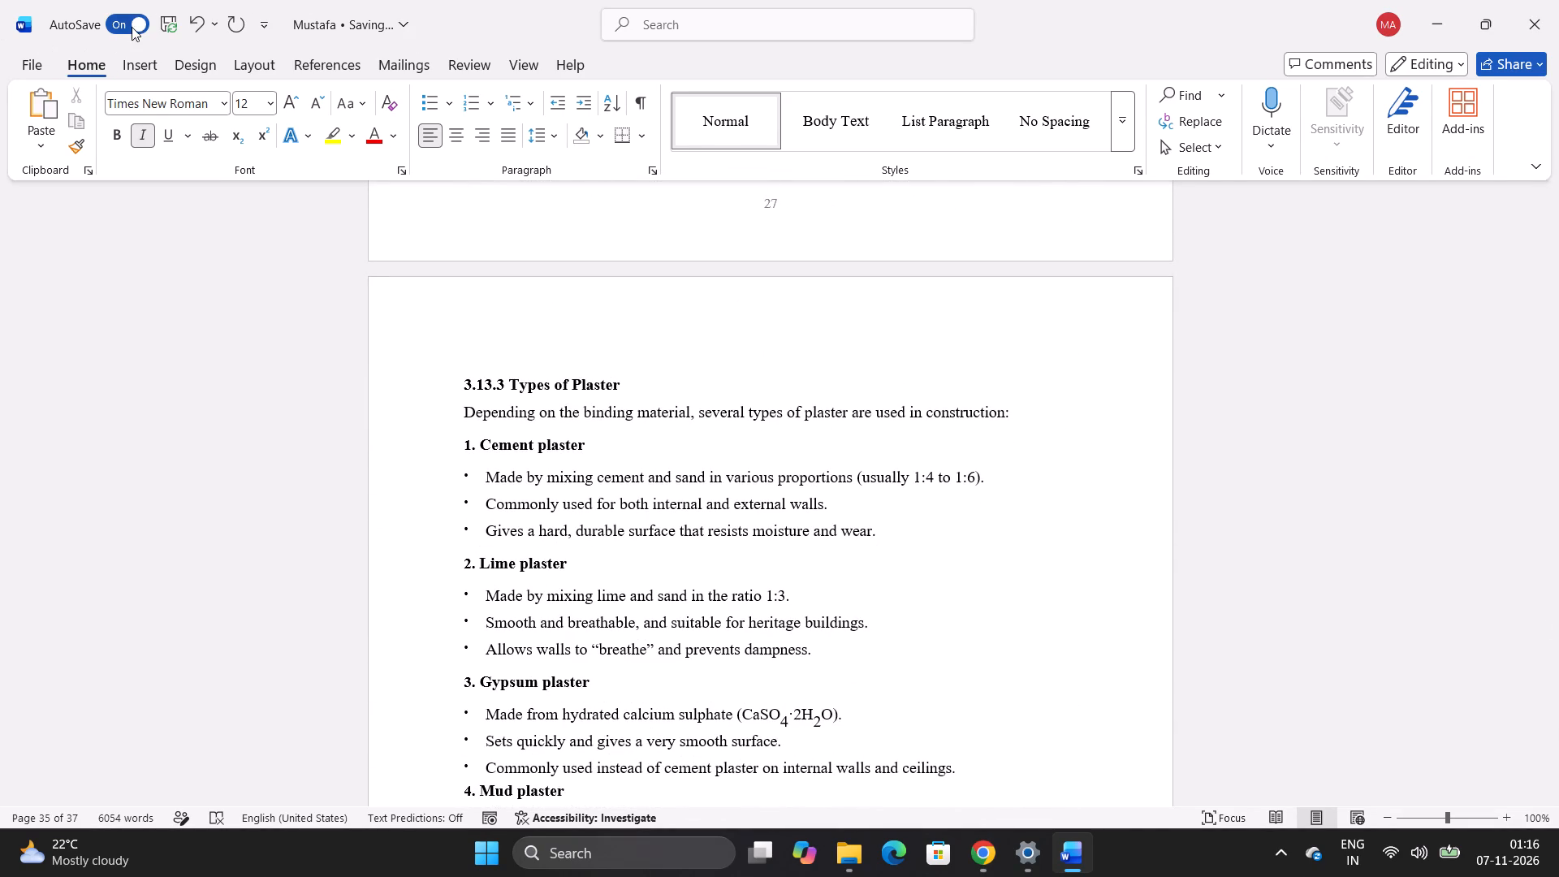
Save the report document.
left_click(163, 21)
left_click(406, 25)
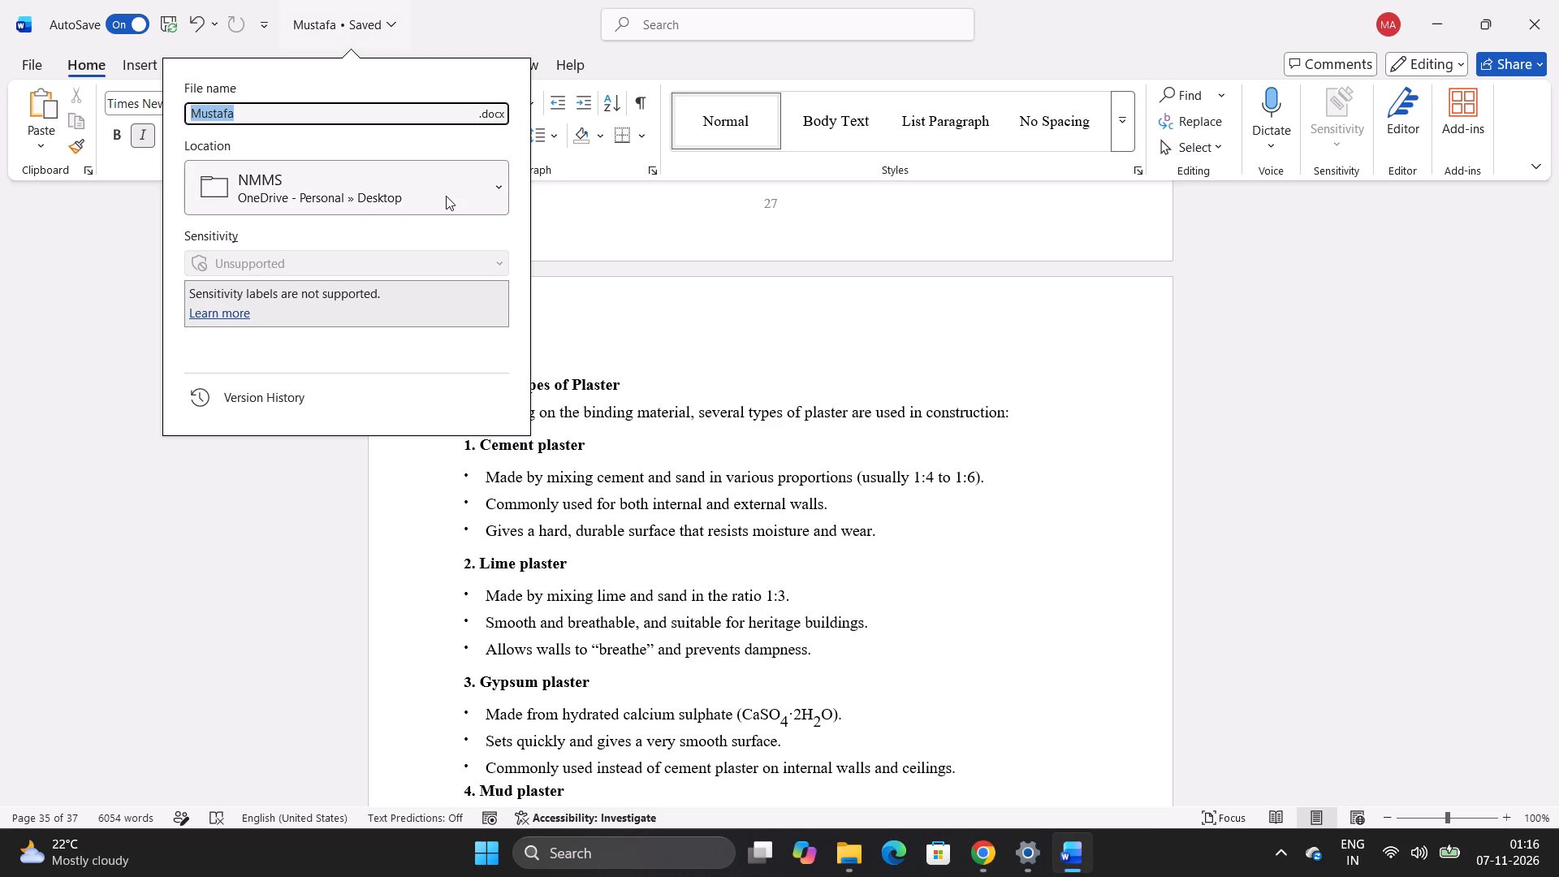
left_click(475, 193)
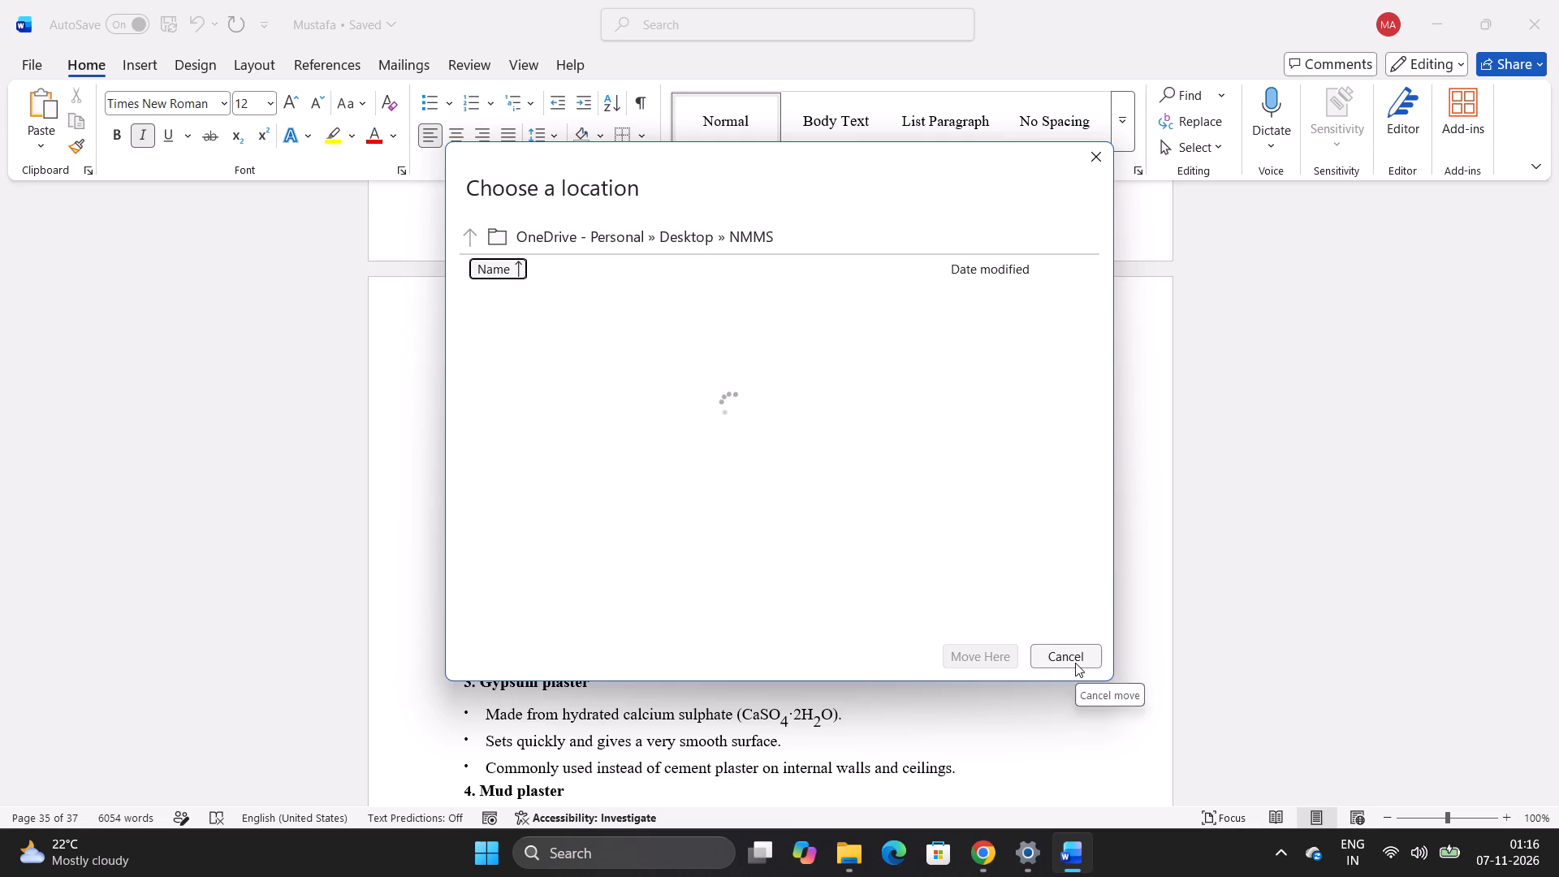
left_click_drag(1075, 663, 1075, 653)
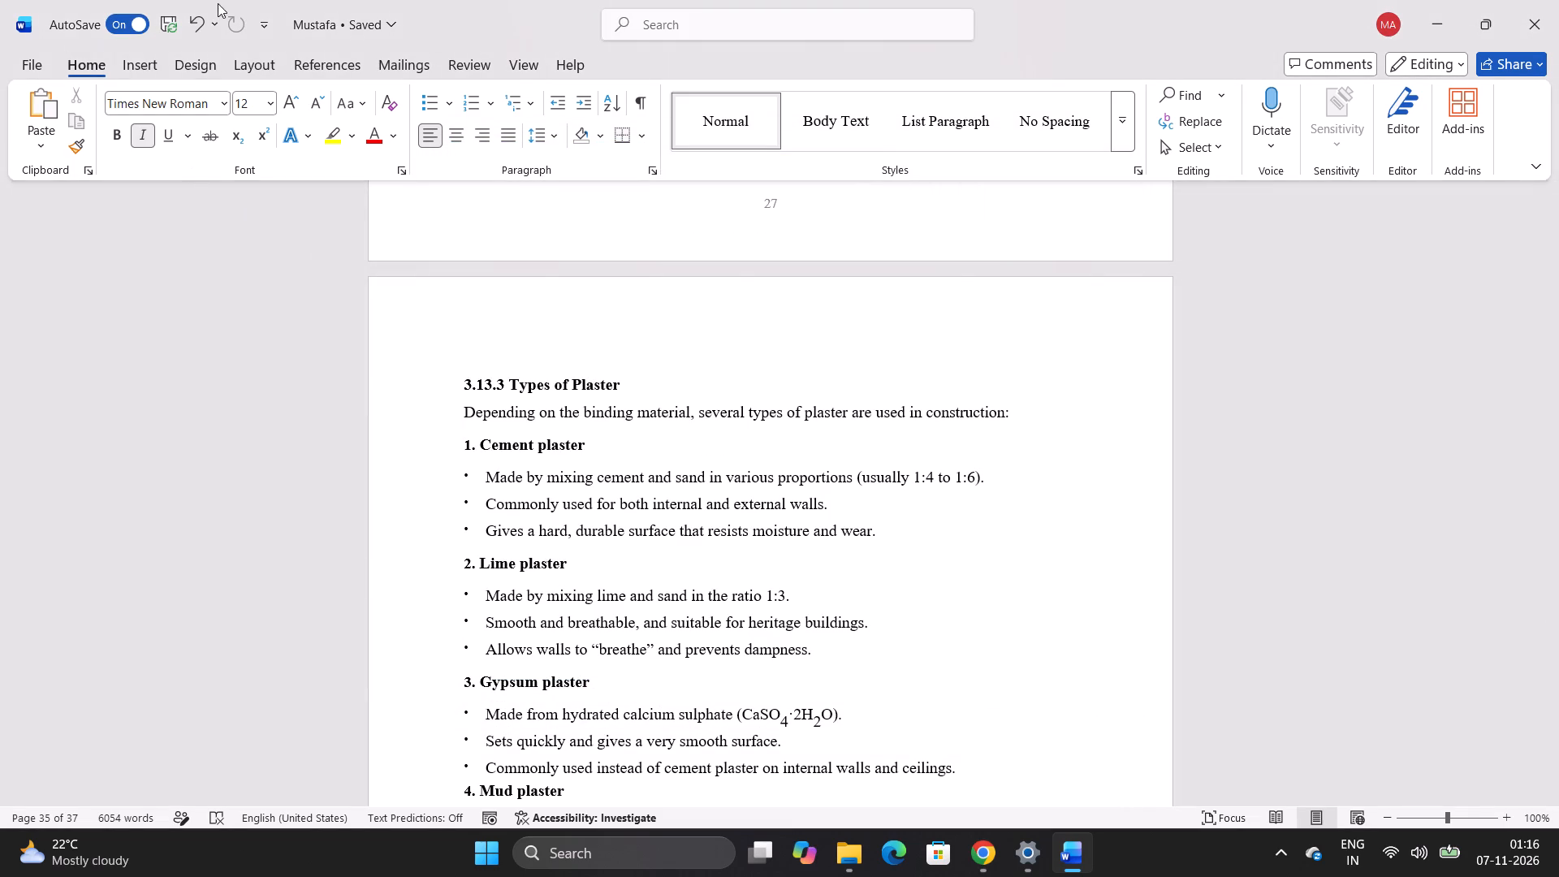
Save the report document again.
left_click(166, 27)
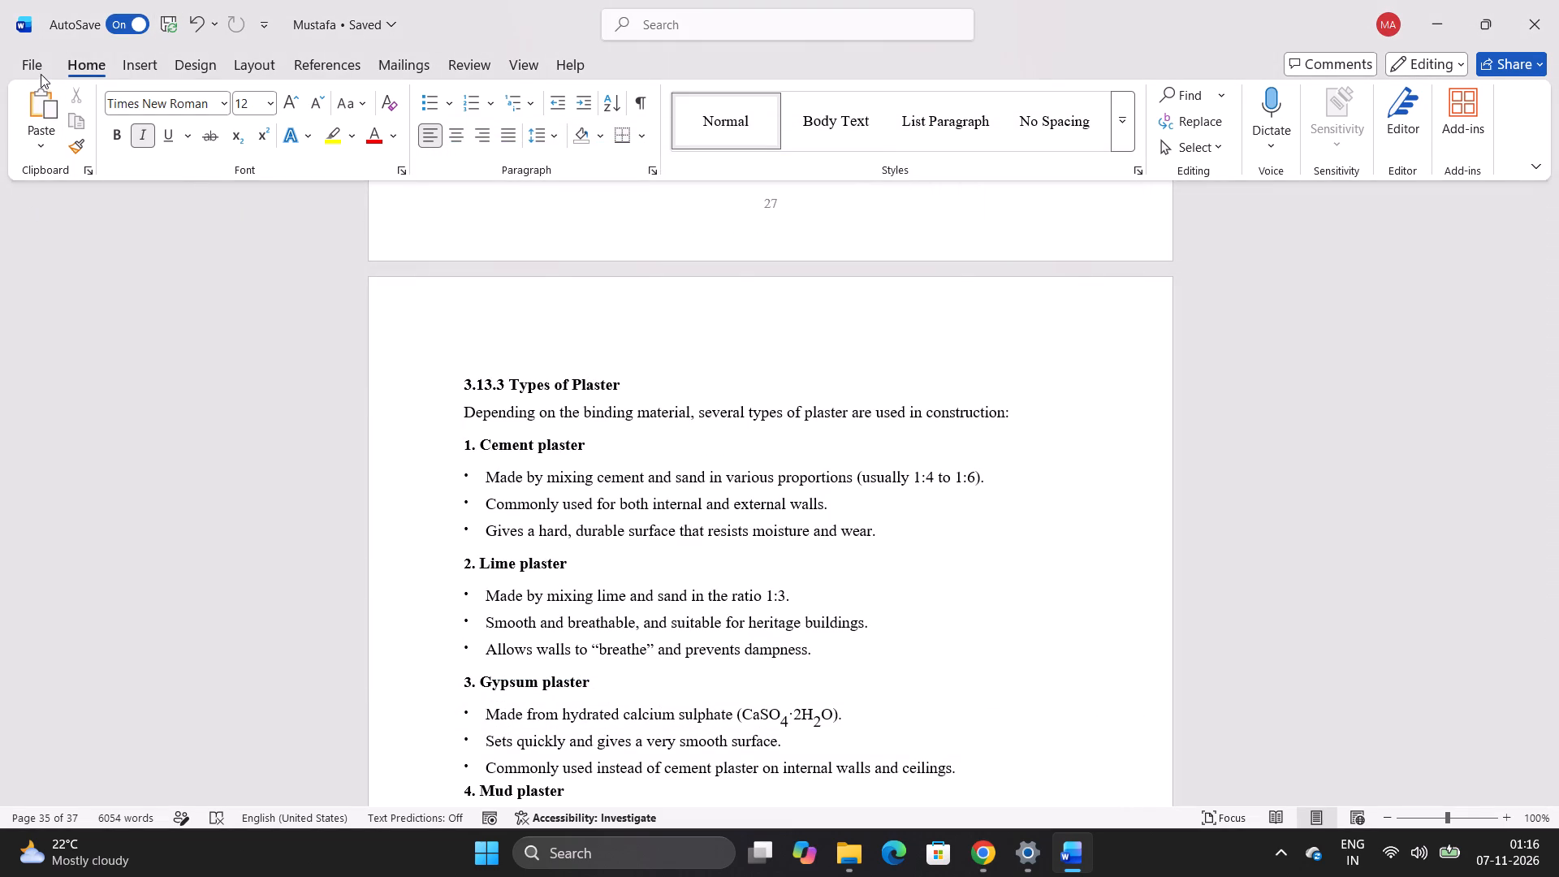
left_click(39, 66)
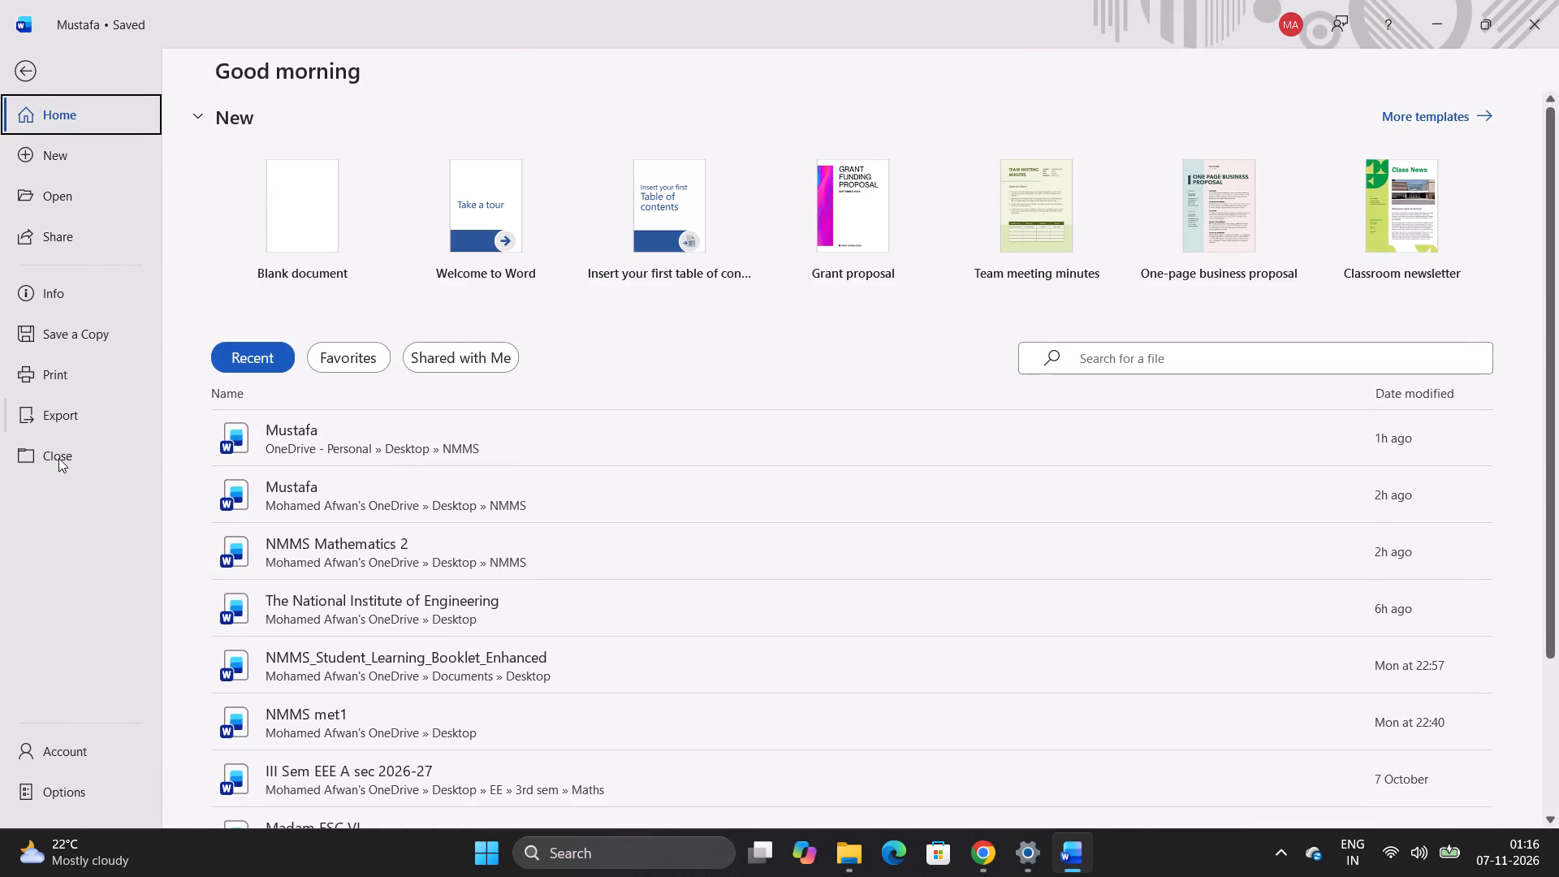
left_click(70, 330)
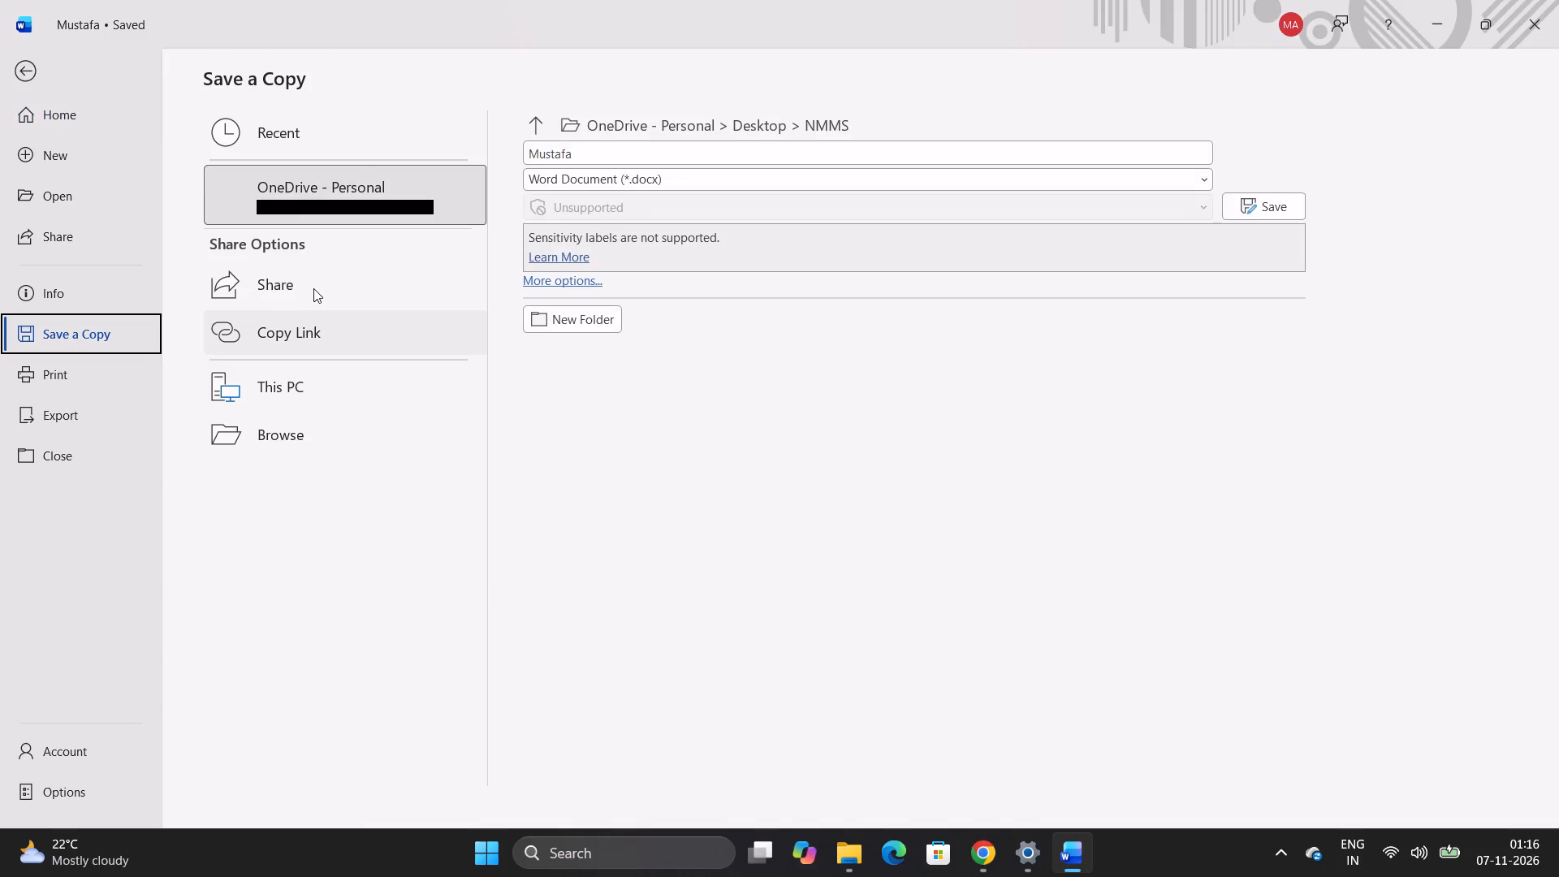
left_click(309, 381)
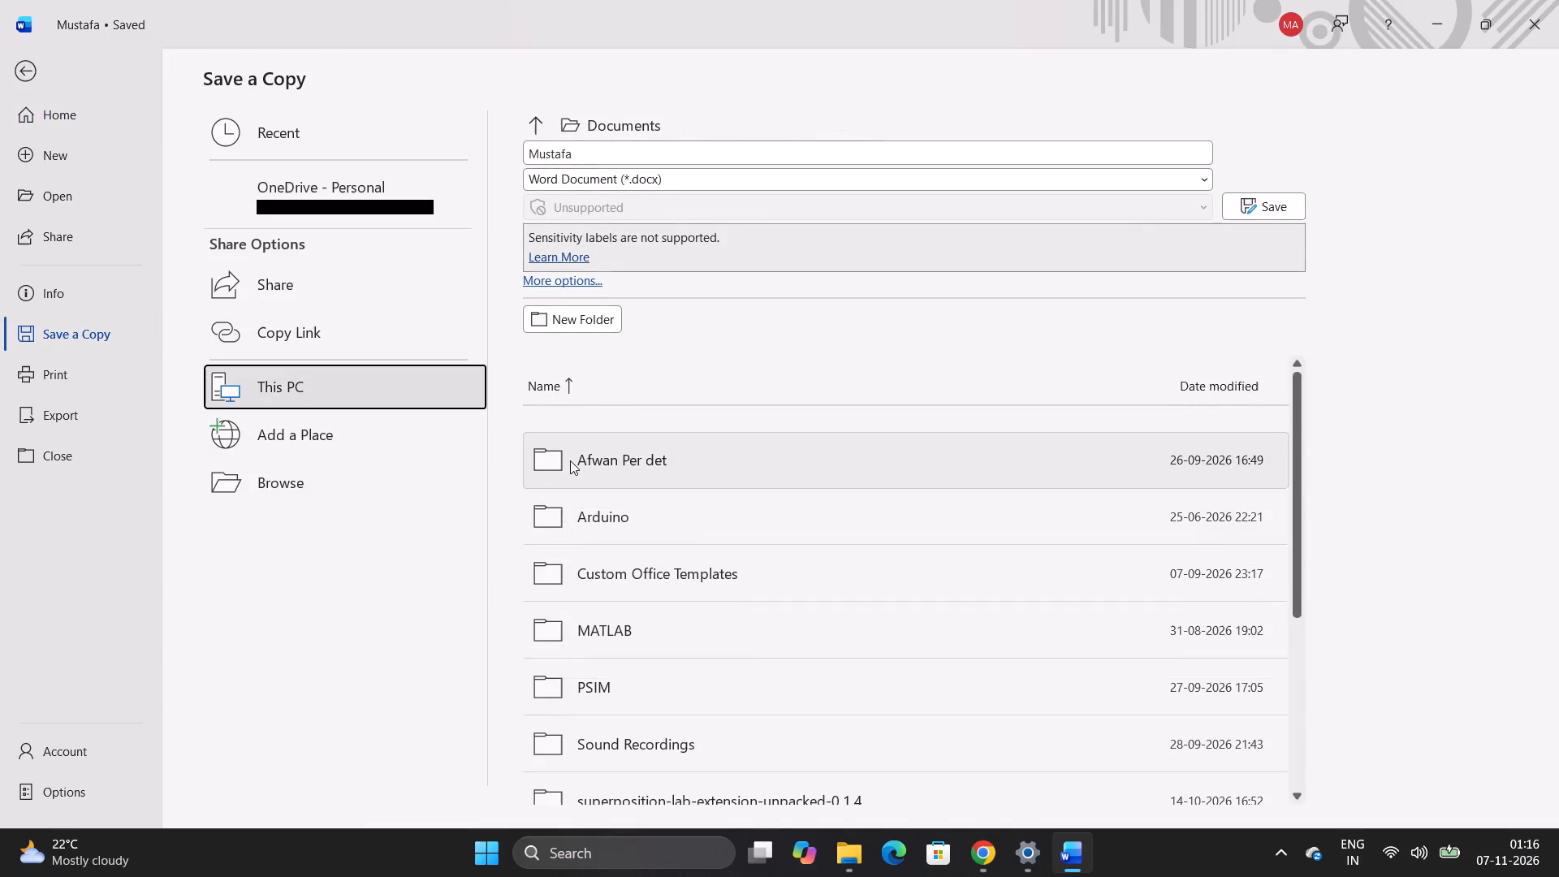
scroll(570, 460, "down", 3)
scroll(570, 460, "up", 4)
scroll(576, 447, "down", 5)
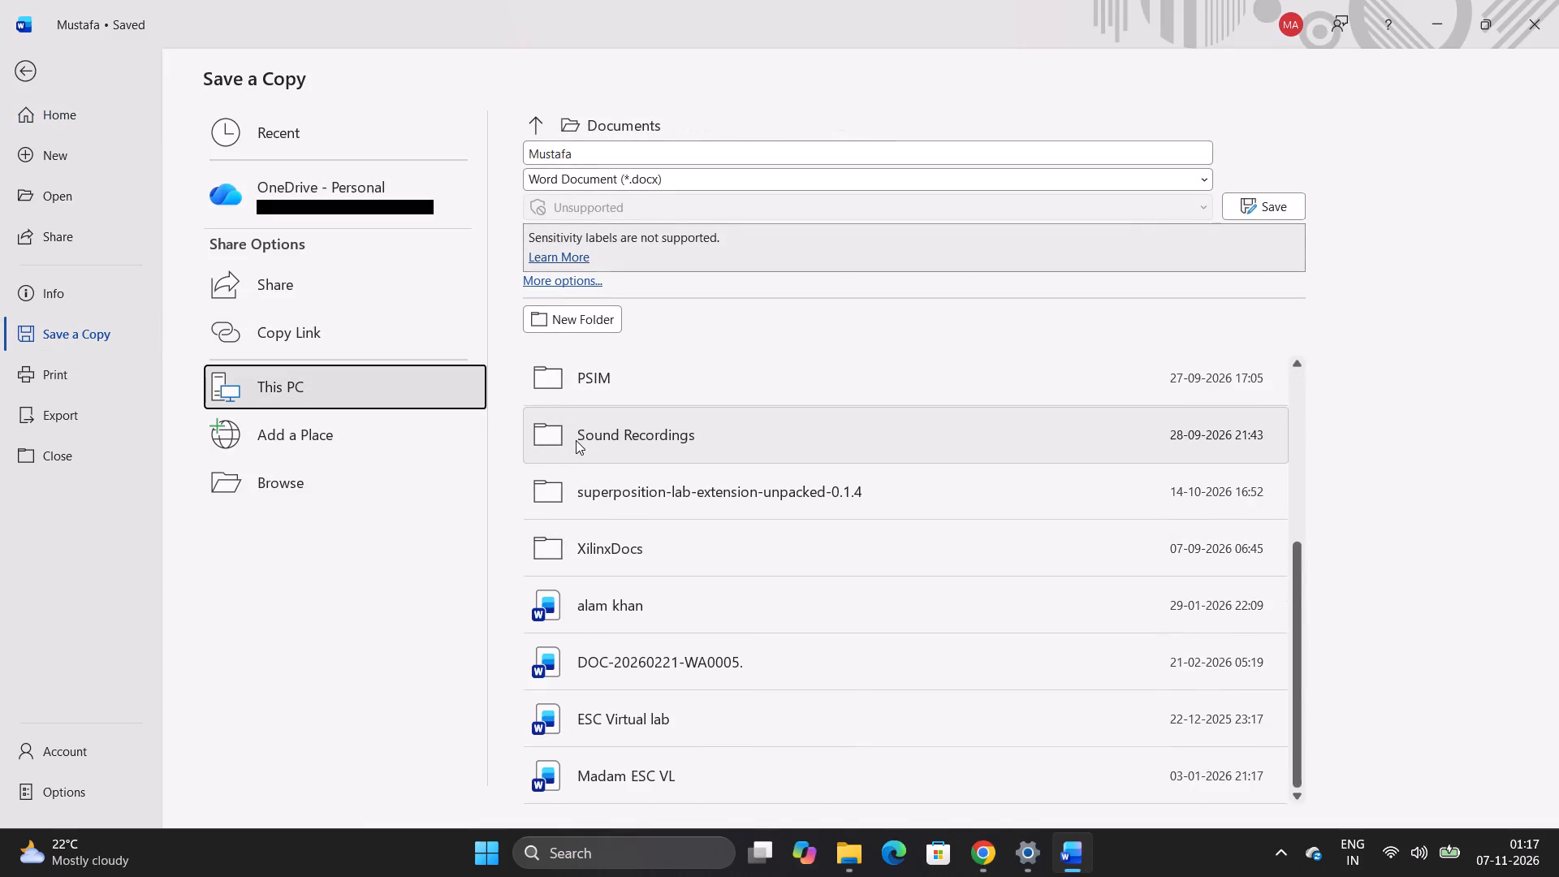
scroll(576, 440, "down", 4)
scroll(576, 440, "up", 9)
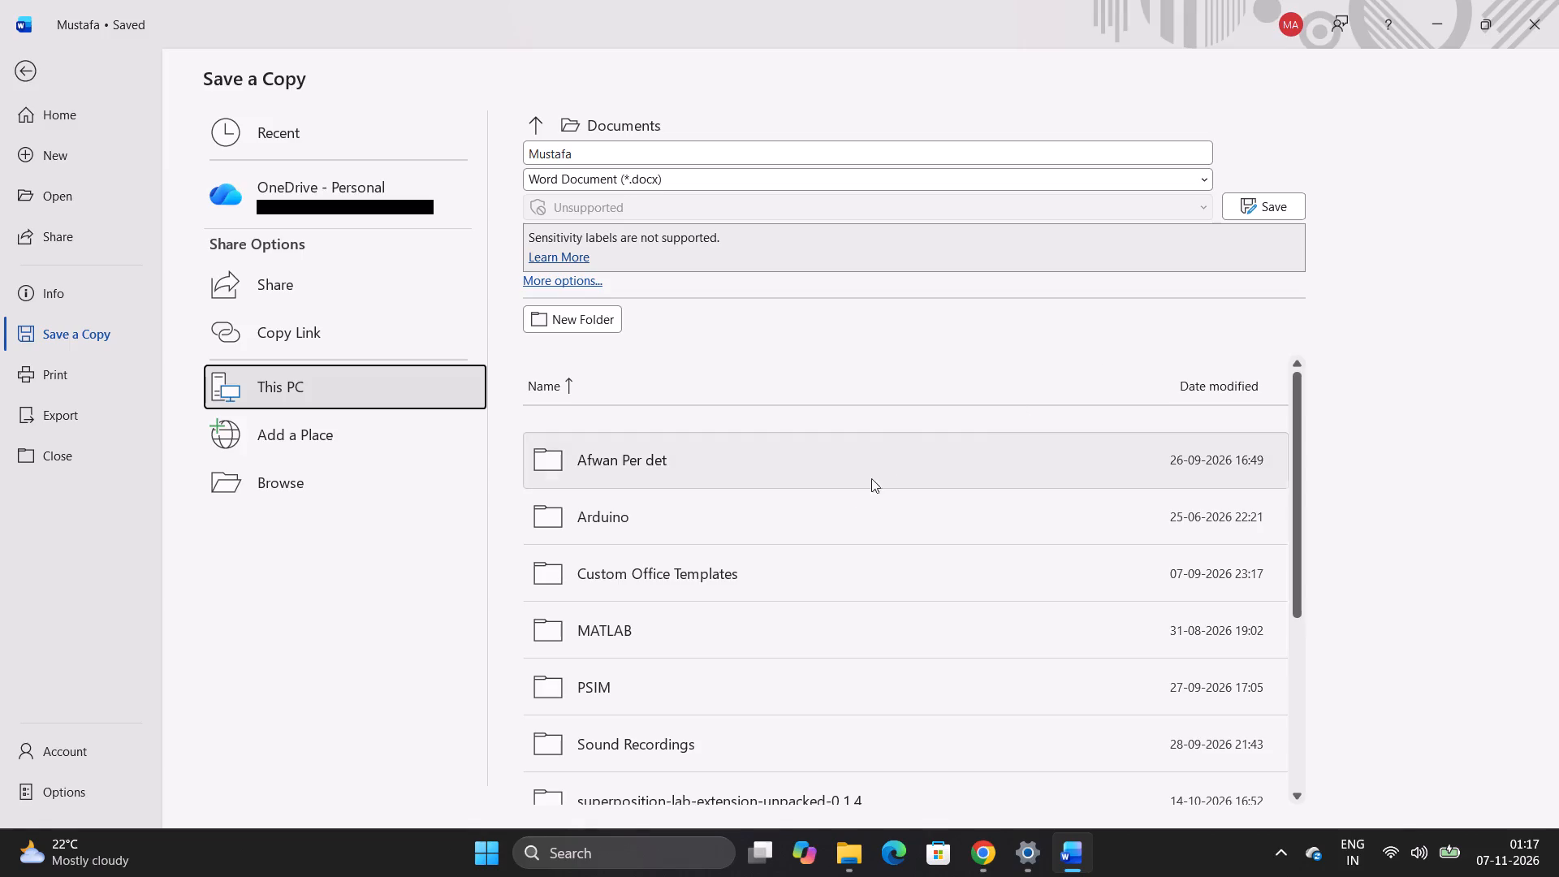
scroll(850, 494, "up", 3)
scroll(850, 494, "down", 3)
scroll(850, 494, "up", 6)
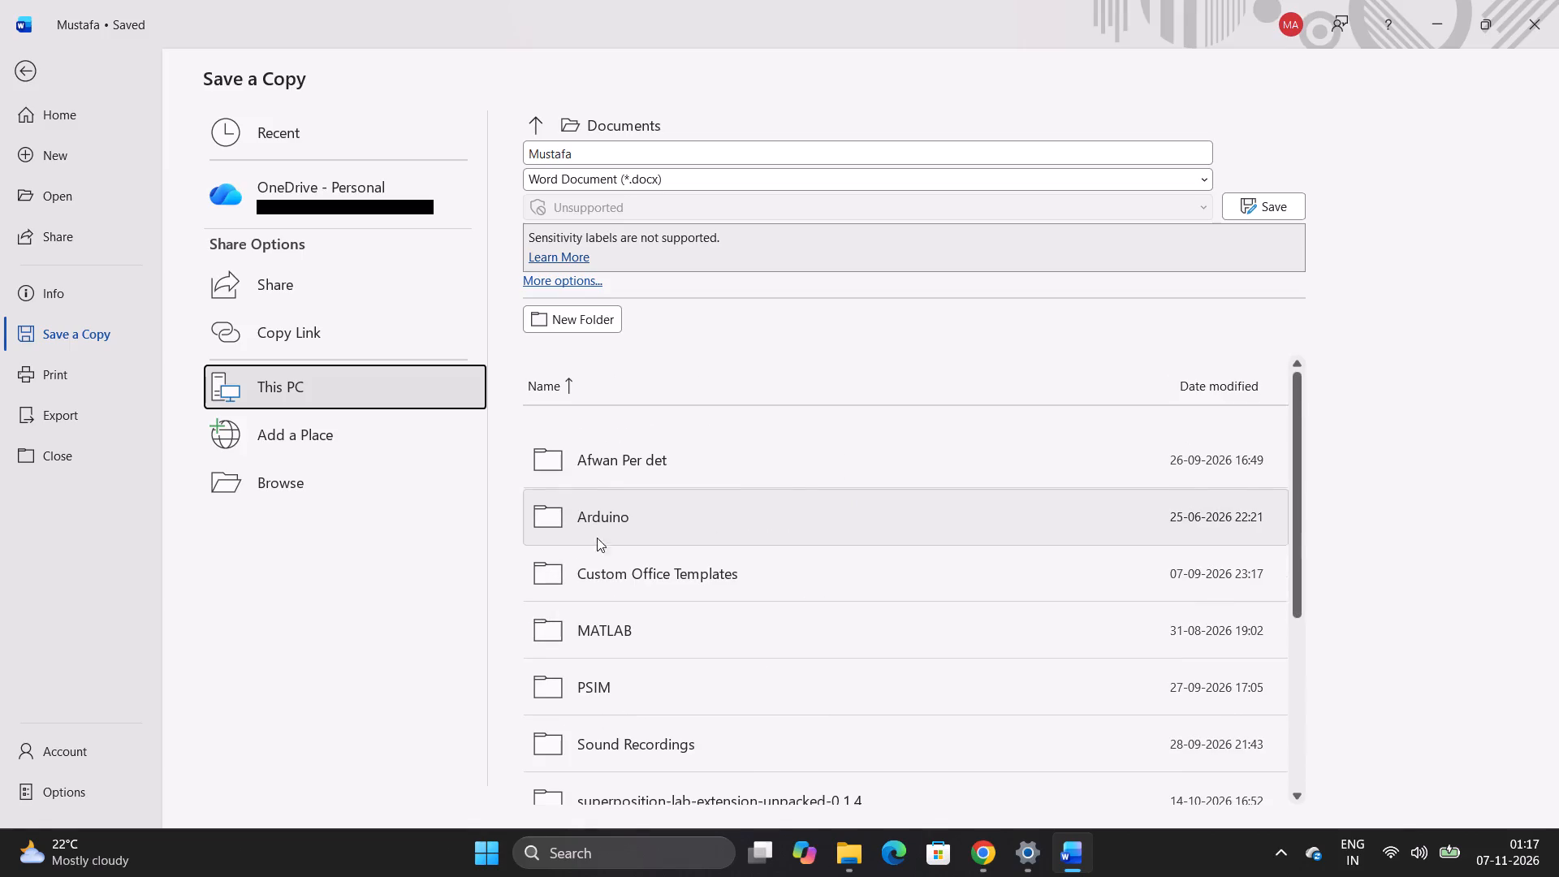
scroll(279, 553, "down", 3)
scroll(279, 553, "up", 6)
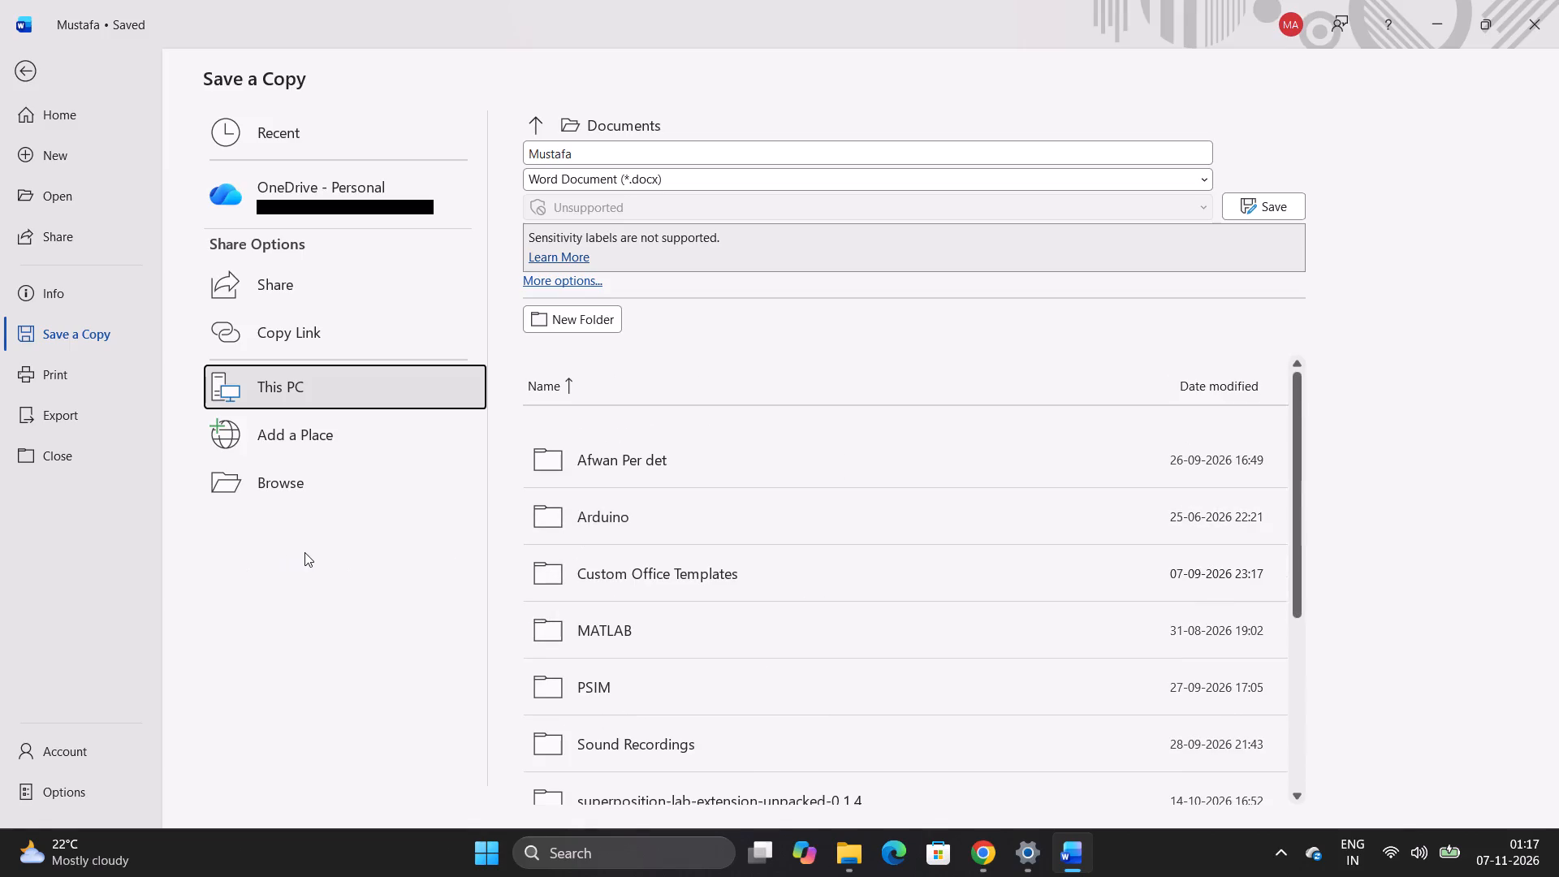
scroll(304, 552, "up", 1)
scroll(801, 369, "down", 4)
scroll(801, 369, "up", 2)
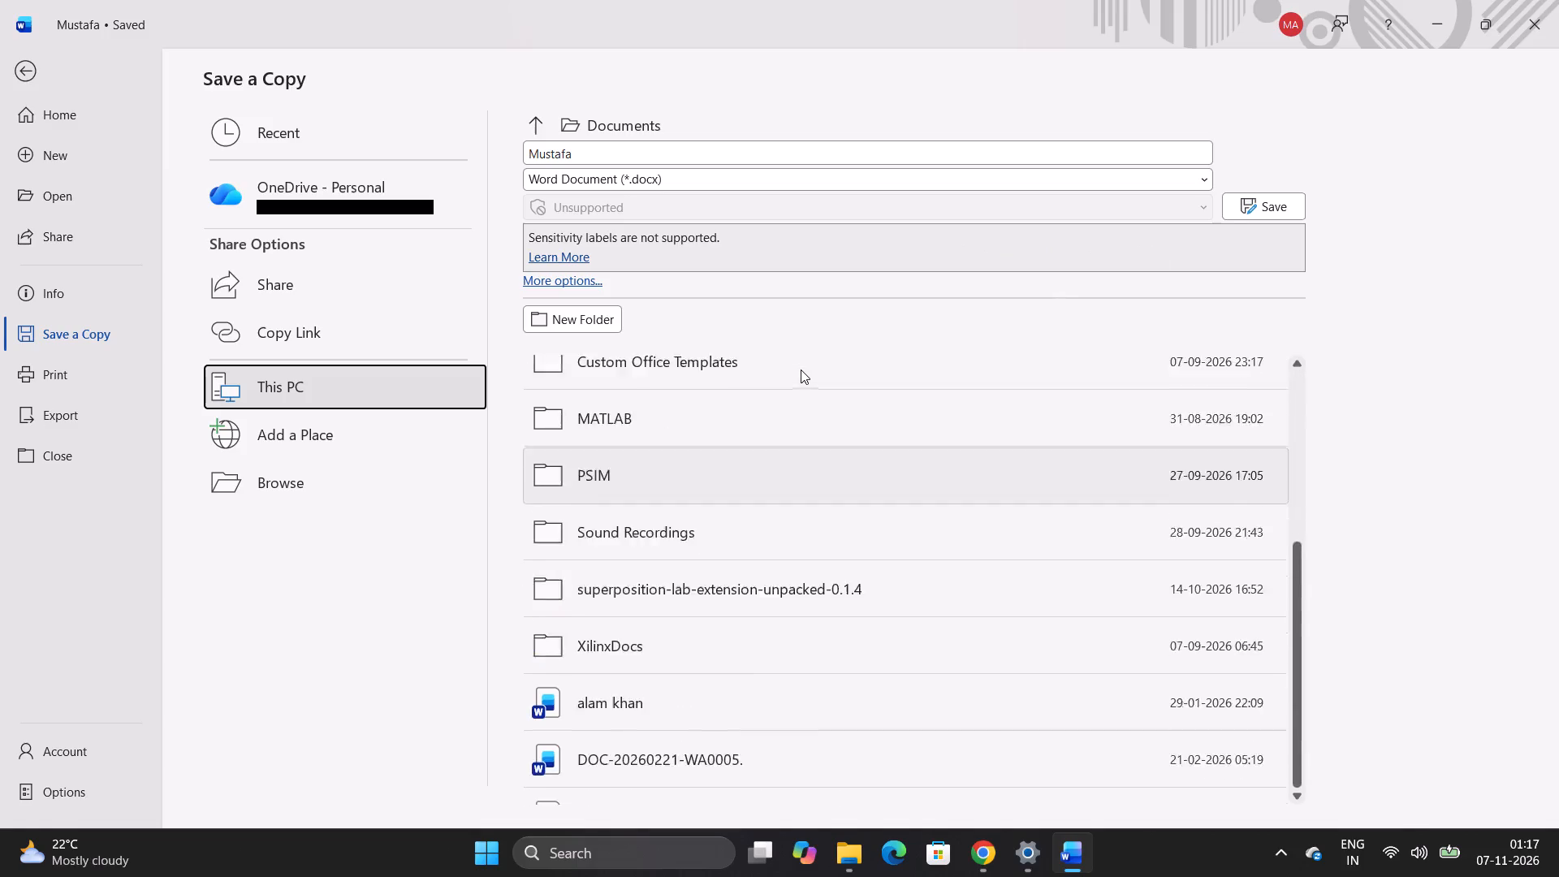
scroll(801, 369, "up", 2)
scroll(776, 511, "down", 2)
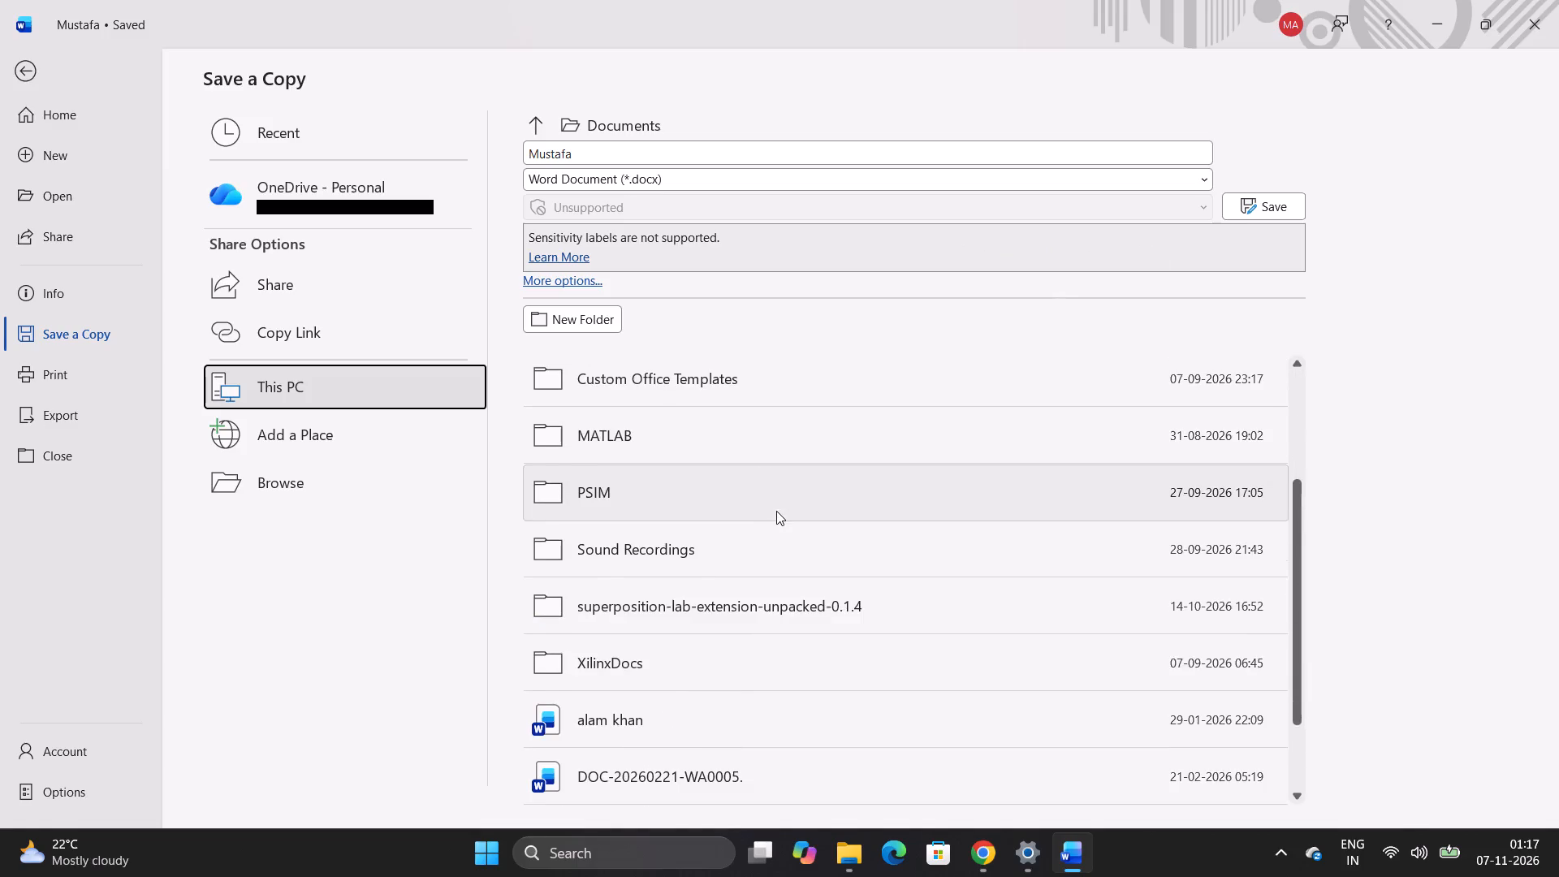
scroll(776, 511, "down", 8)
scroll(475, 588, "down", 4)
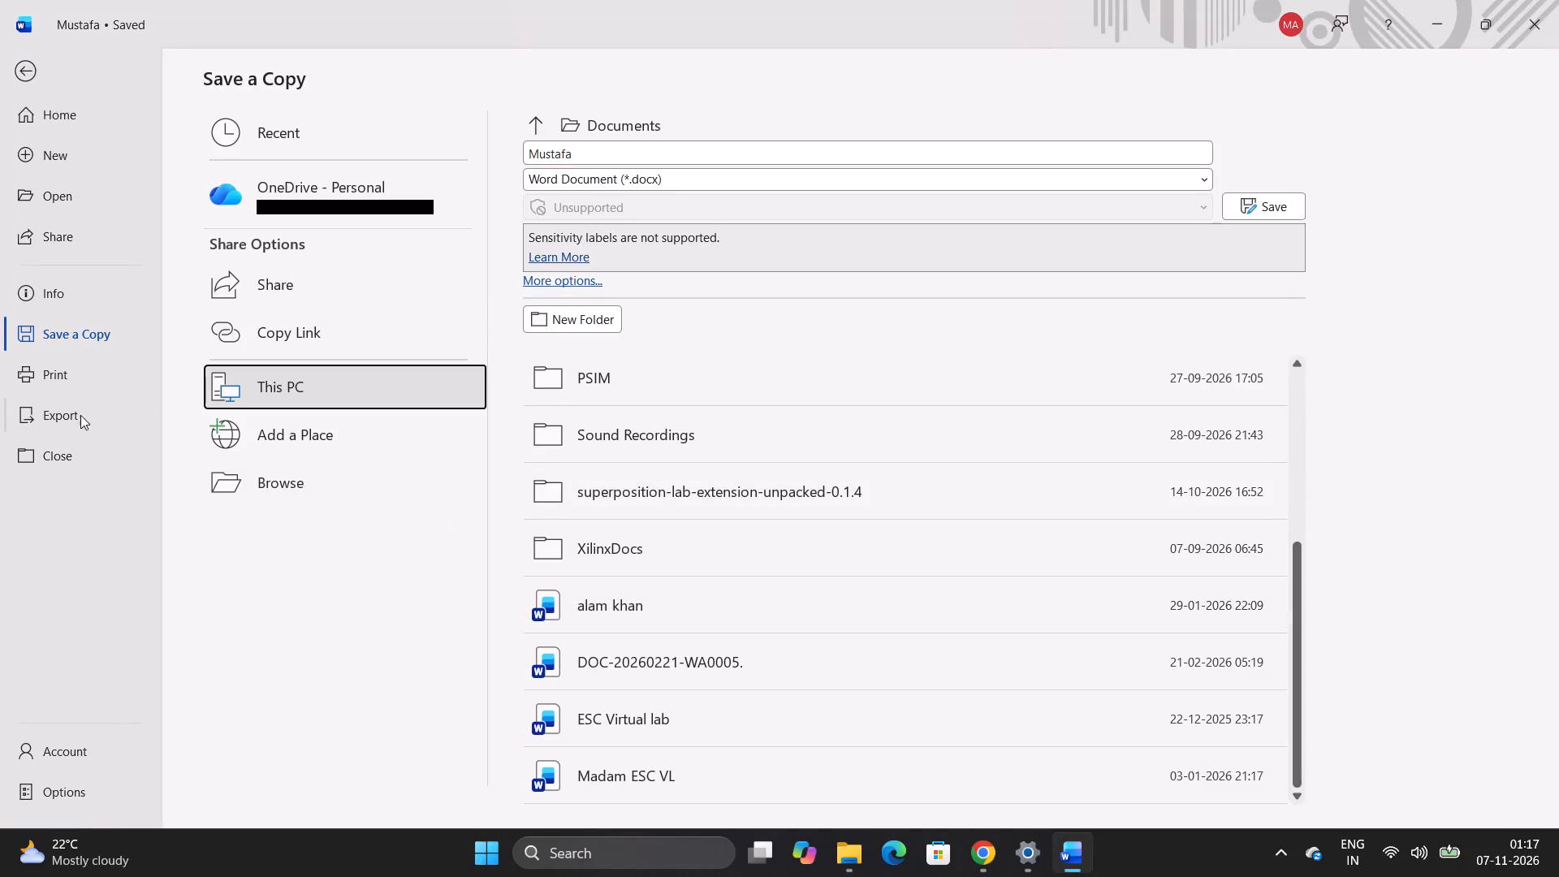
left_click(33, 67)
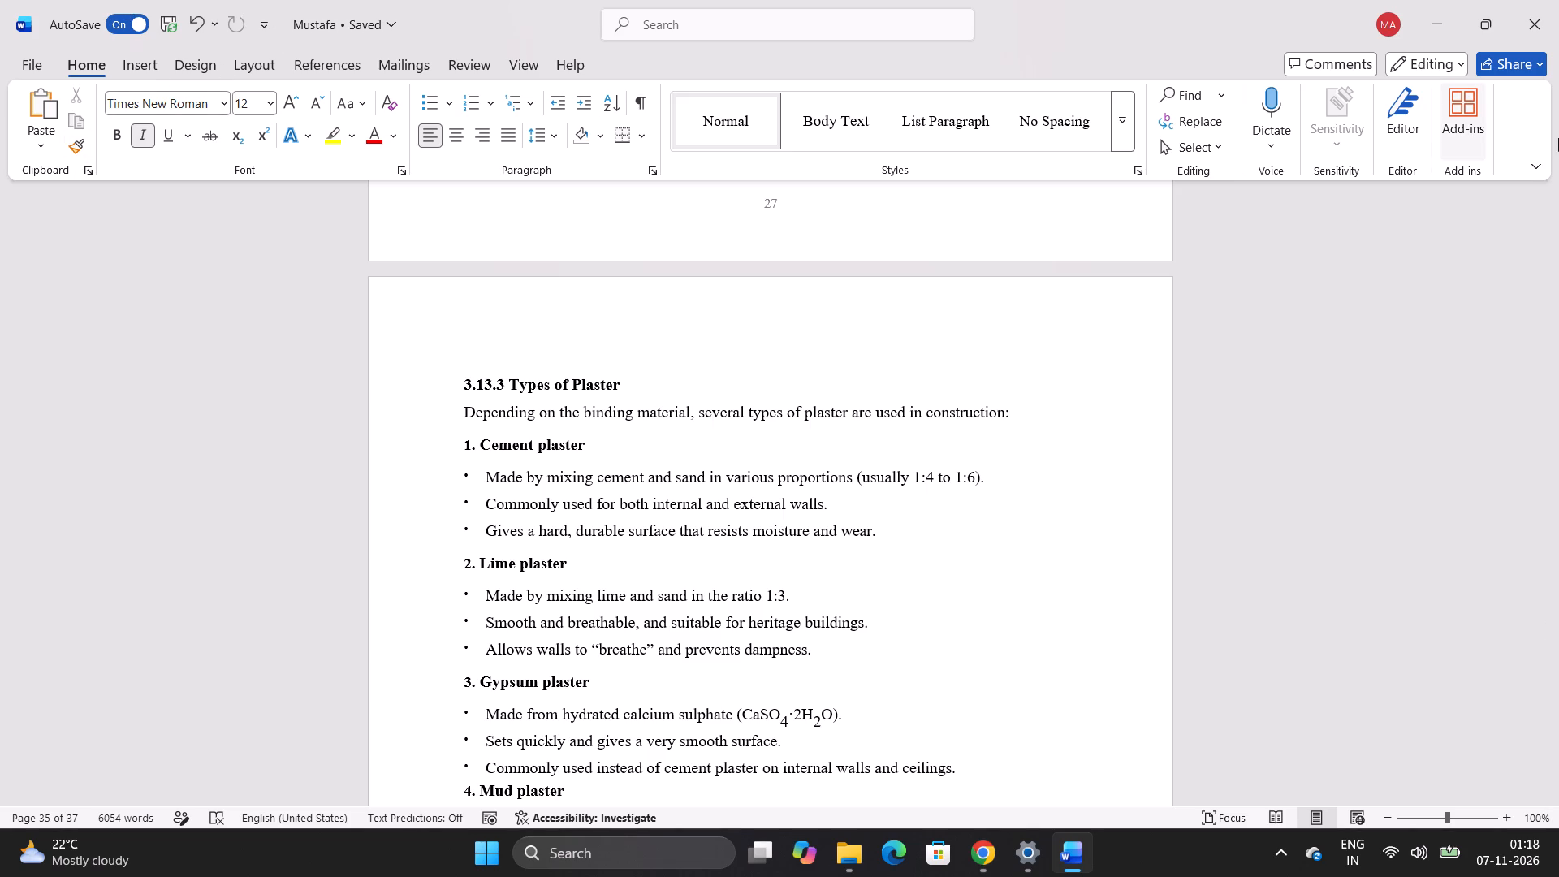
Switch from the report to File Explorer and open the NMMS folder.
left_click(1445, 9)
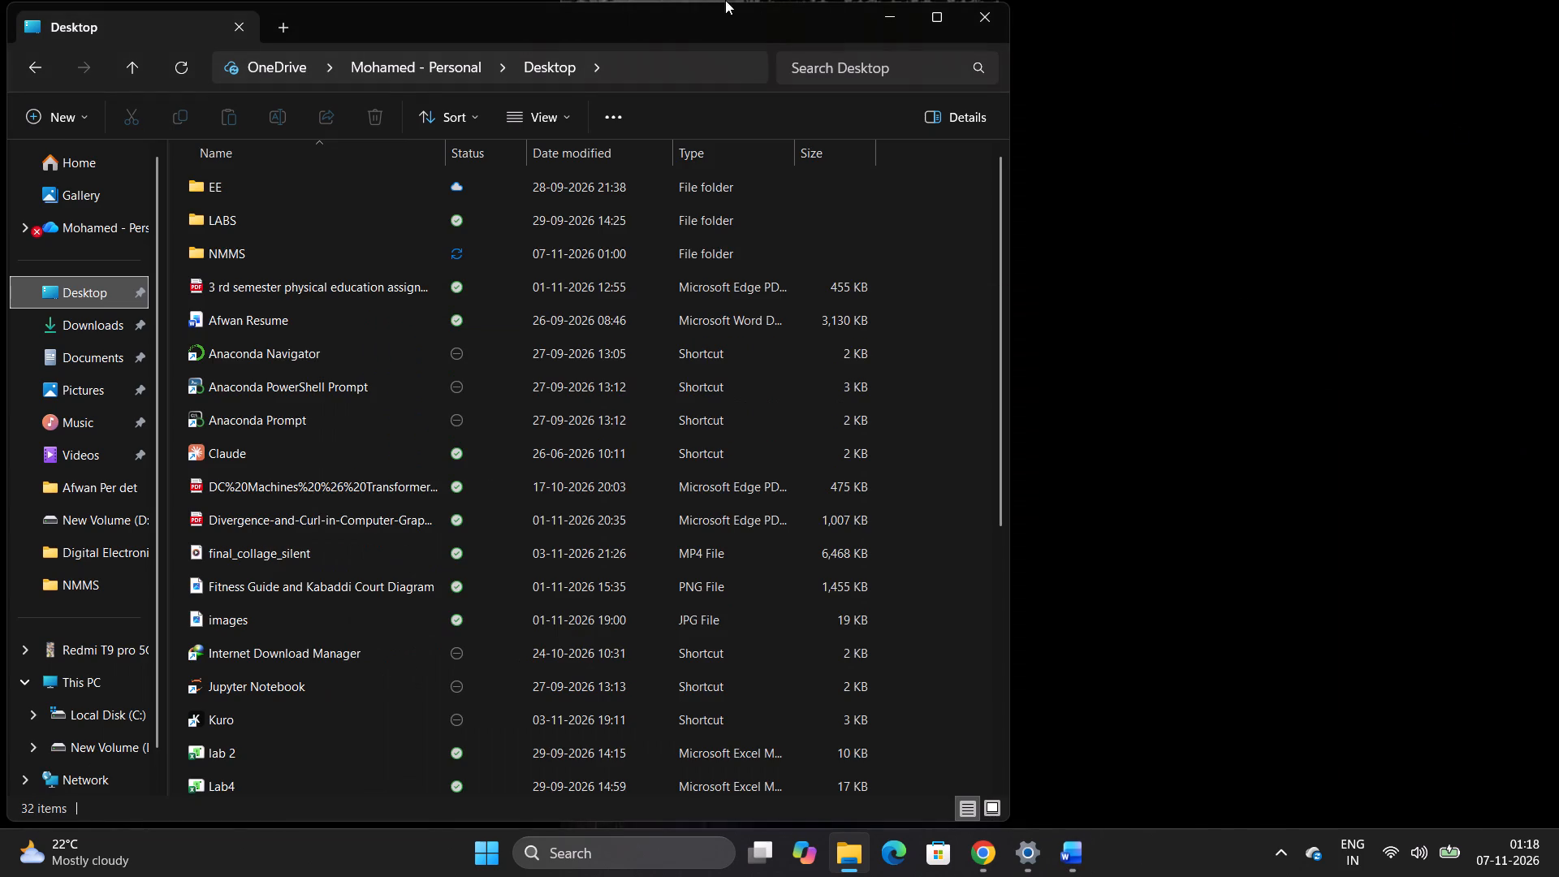
scroll(347, 382, "up", 9)
scroll(372, 318, "up", 3)
scroll(340, 357, "down", 3)
scroll(332, 369, "up", 5)
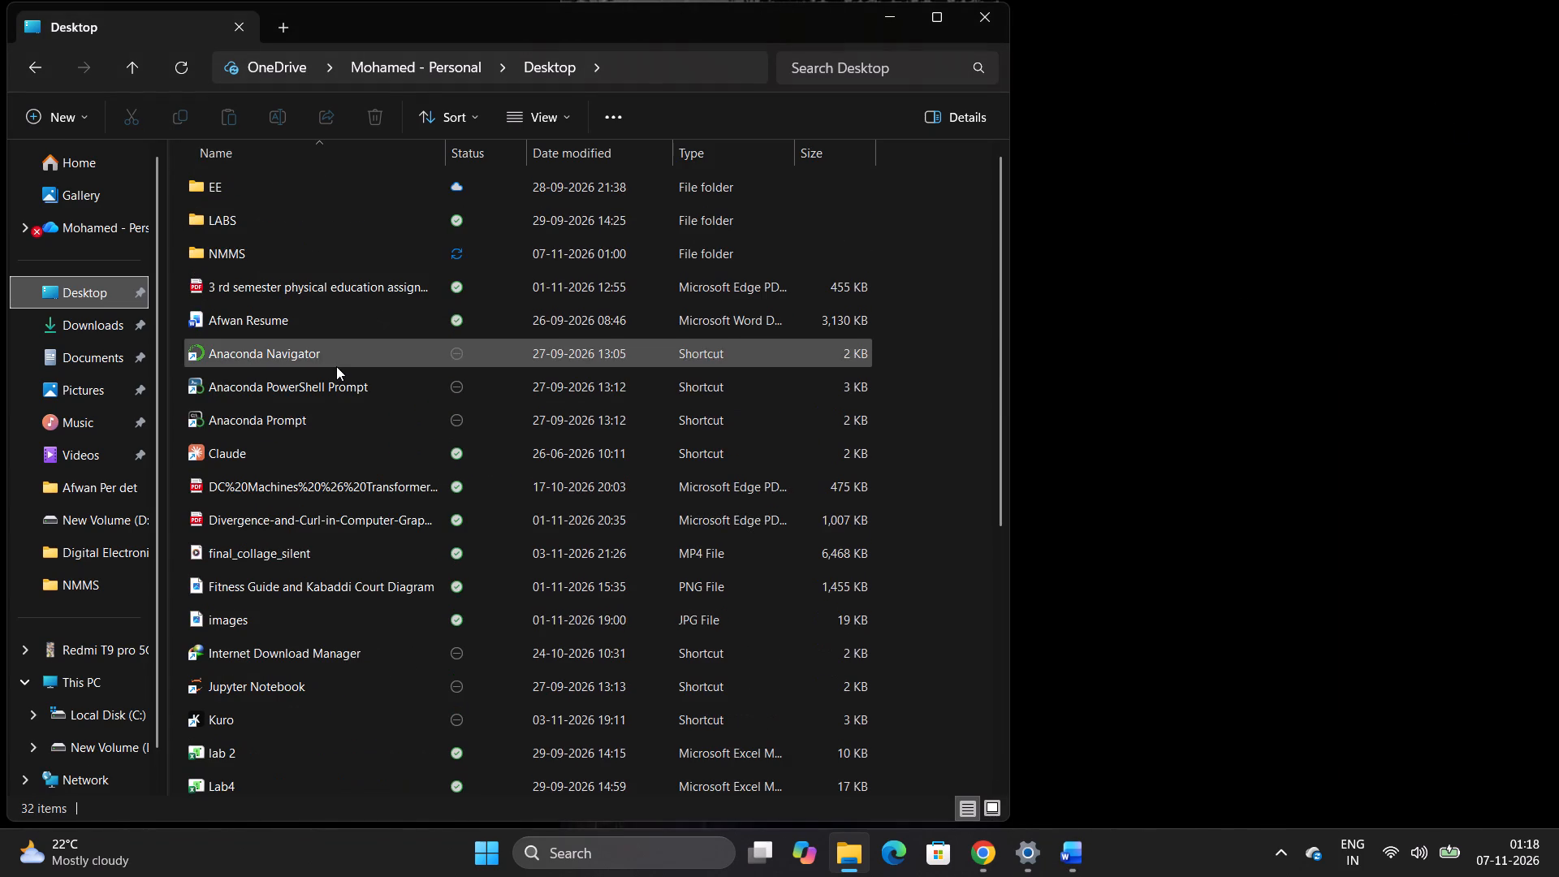
scroll(336, 366, "up", 2)
left_click(114, 327)
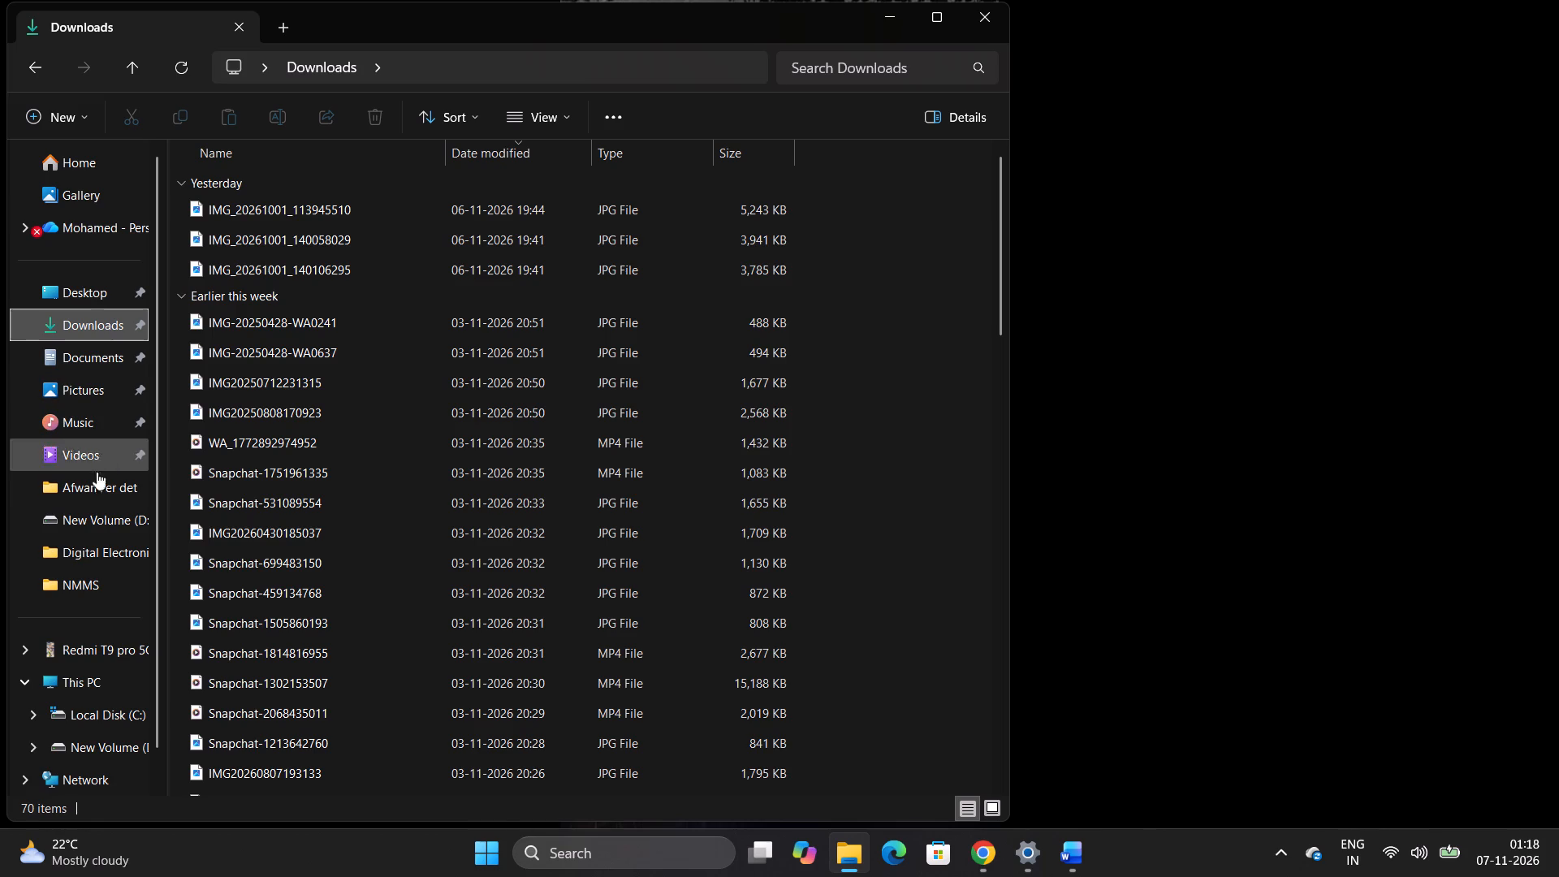
left_click(84, 581)
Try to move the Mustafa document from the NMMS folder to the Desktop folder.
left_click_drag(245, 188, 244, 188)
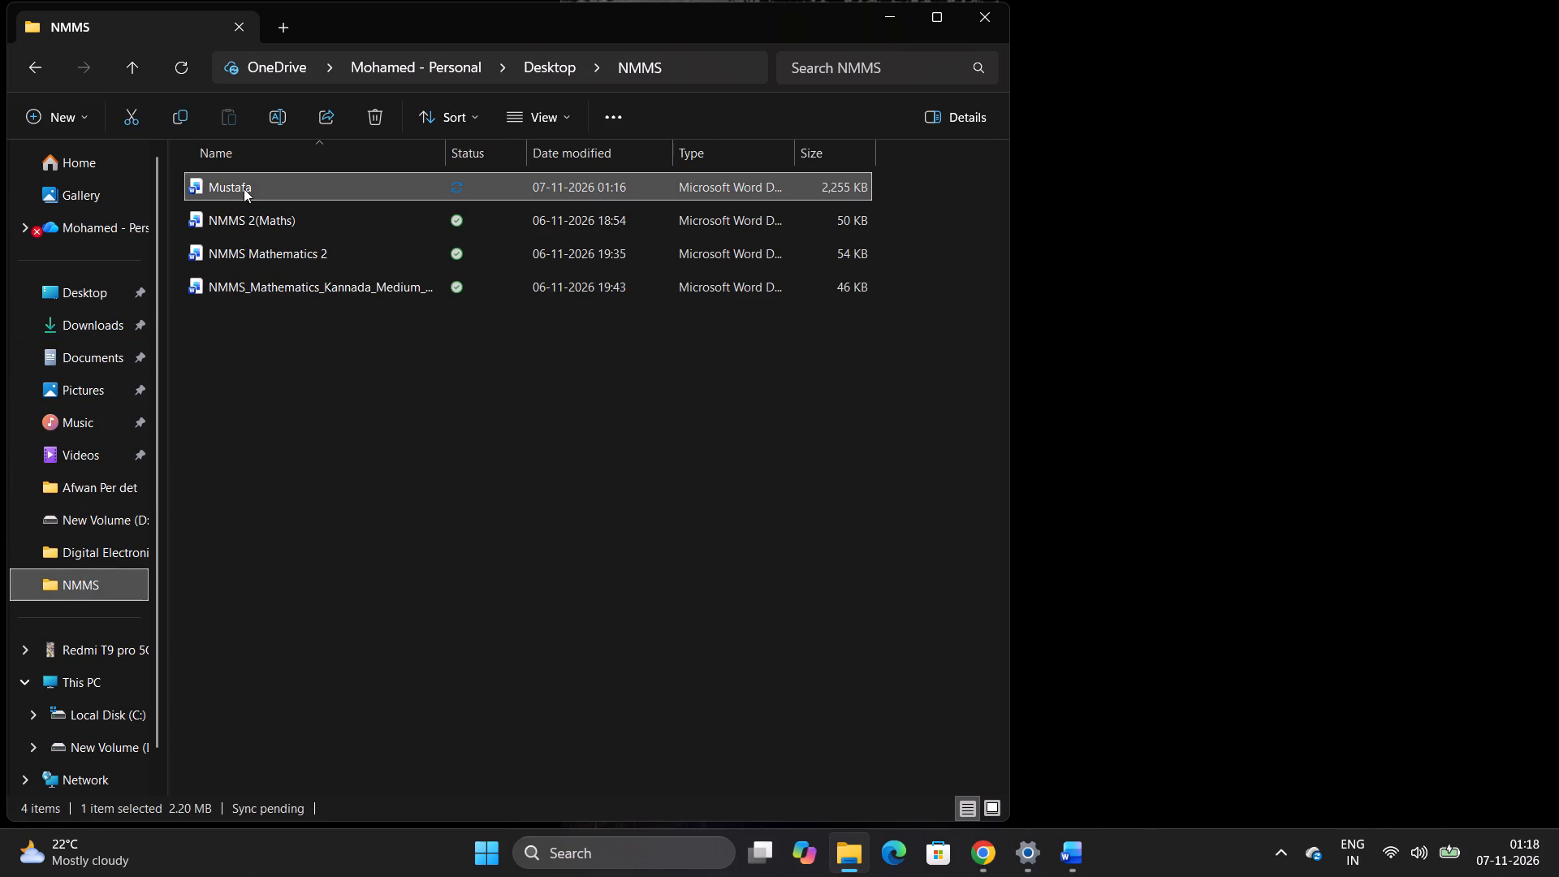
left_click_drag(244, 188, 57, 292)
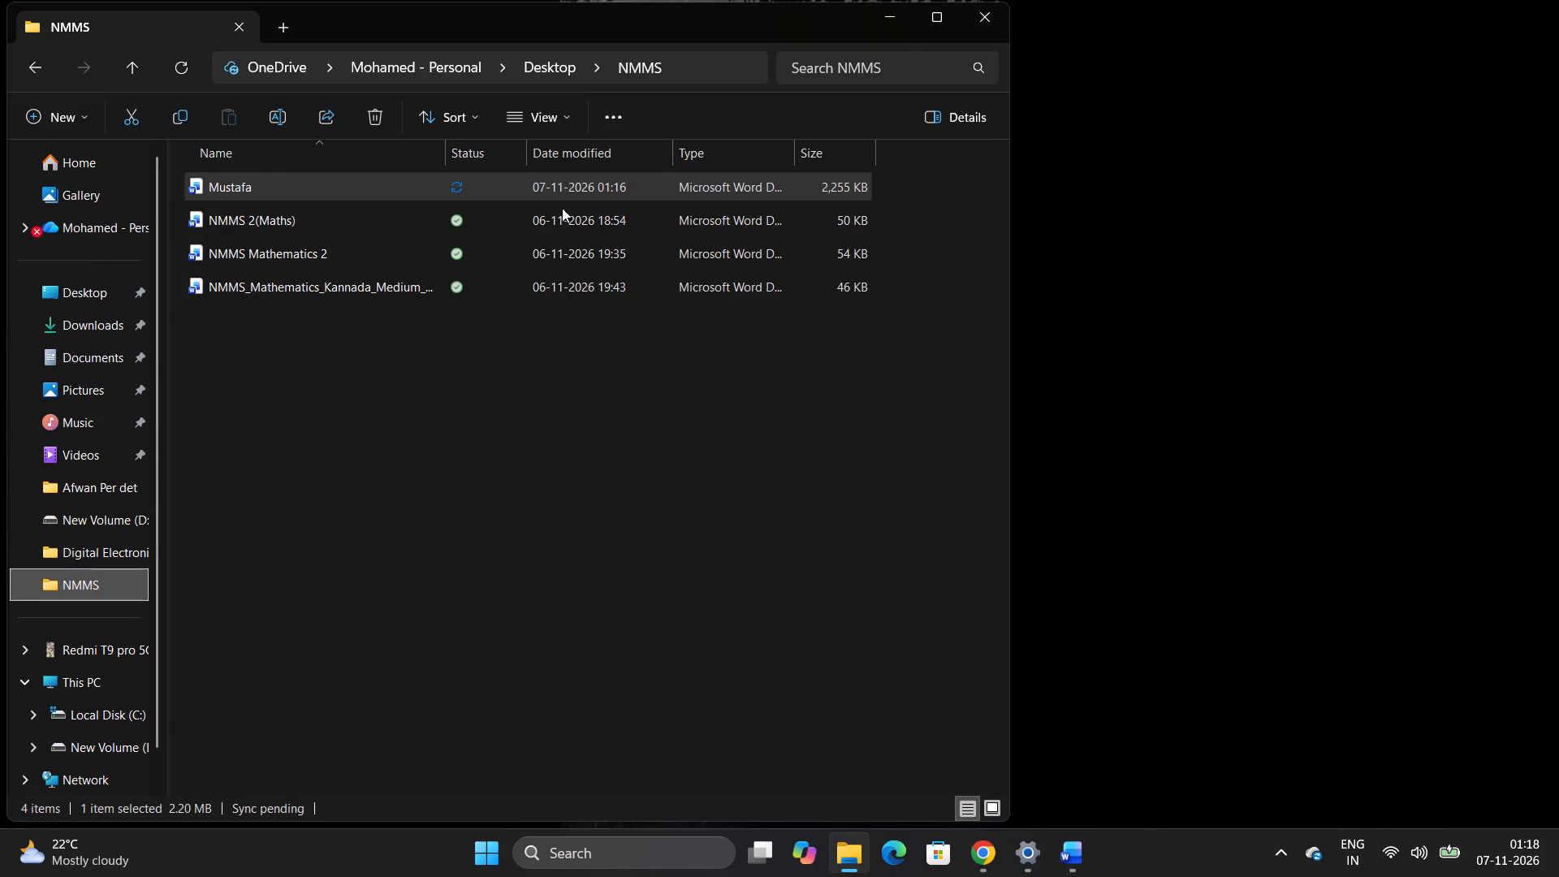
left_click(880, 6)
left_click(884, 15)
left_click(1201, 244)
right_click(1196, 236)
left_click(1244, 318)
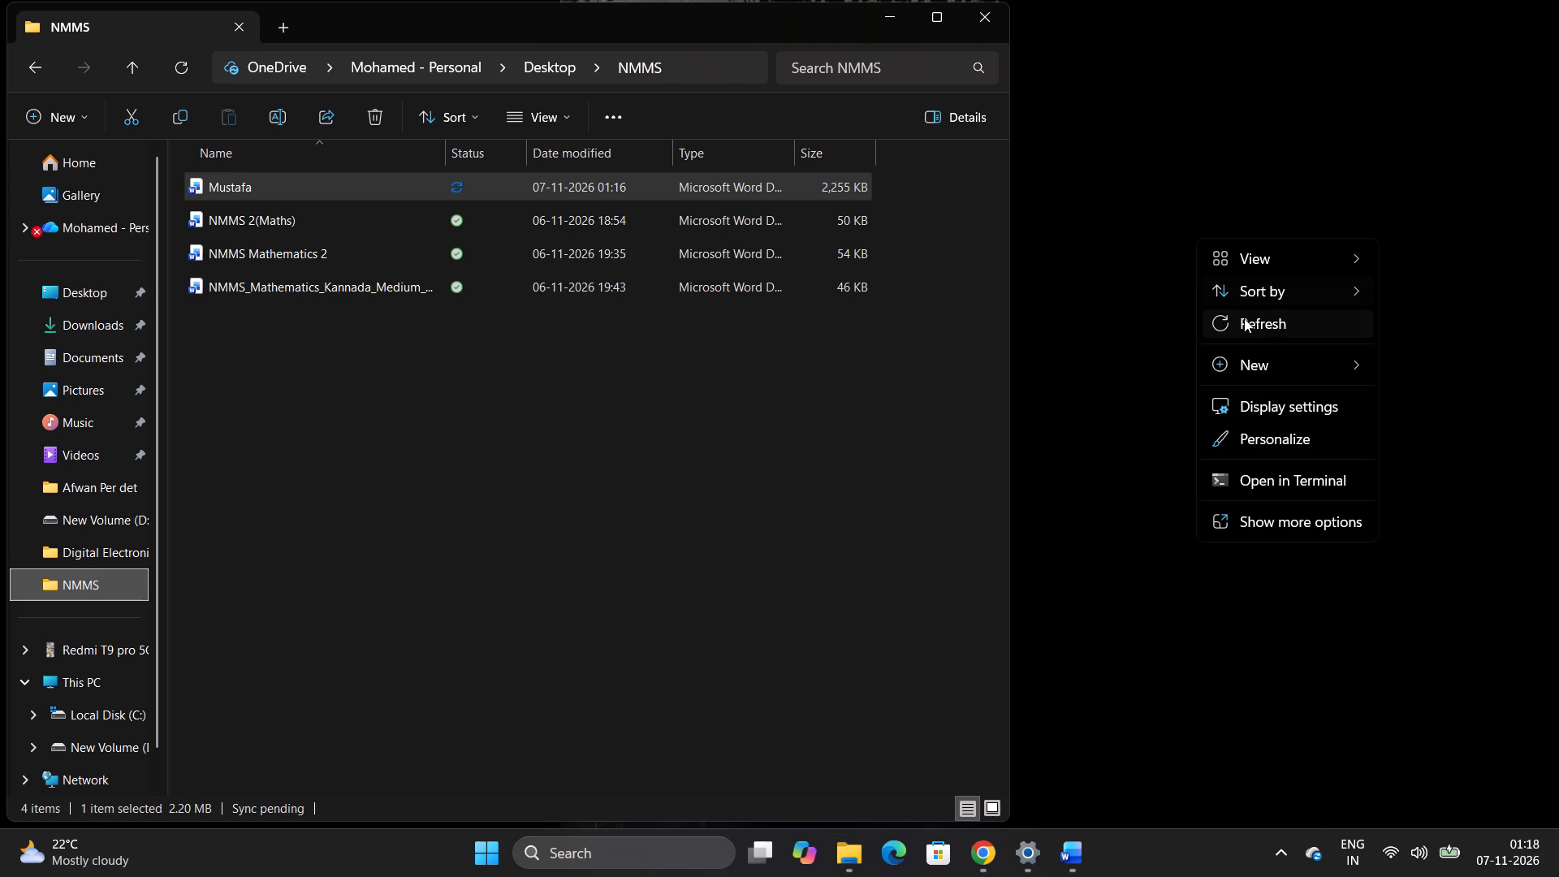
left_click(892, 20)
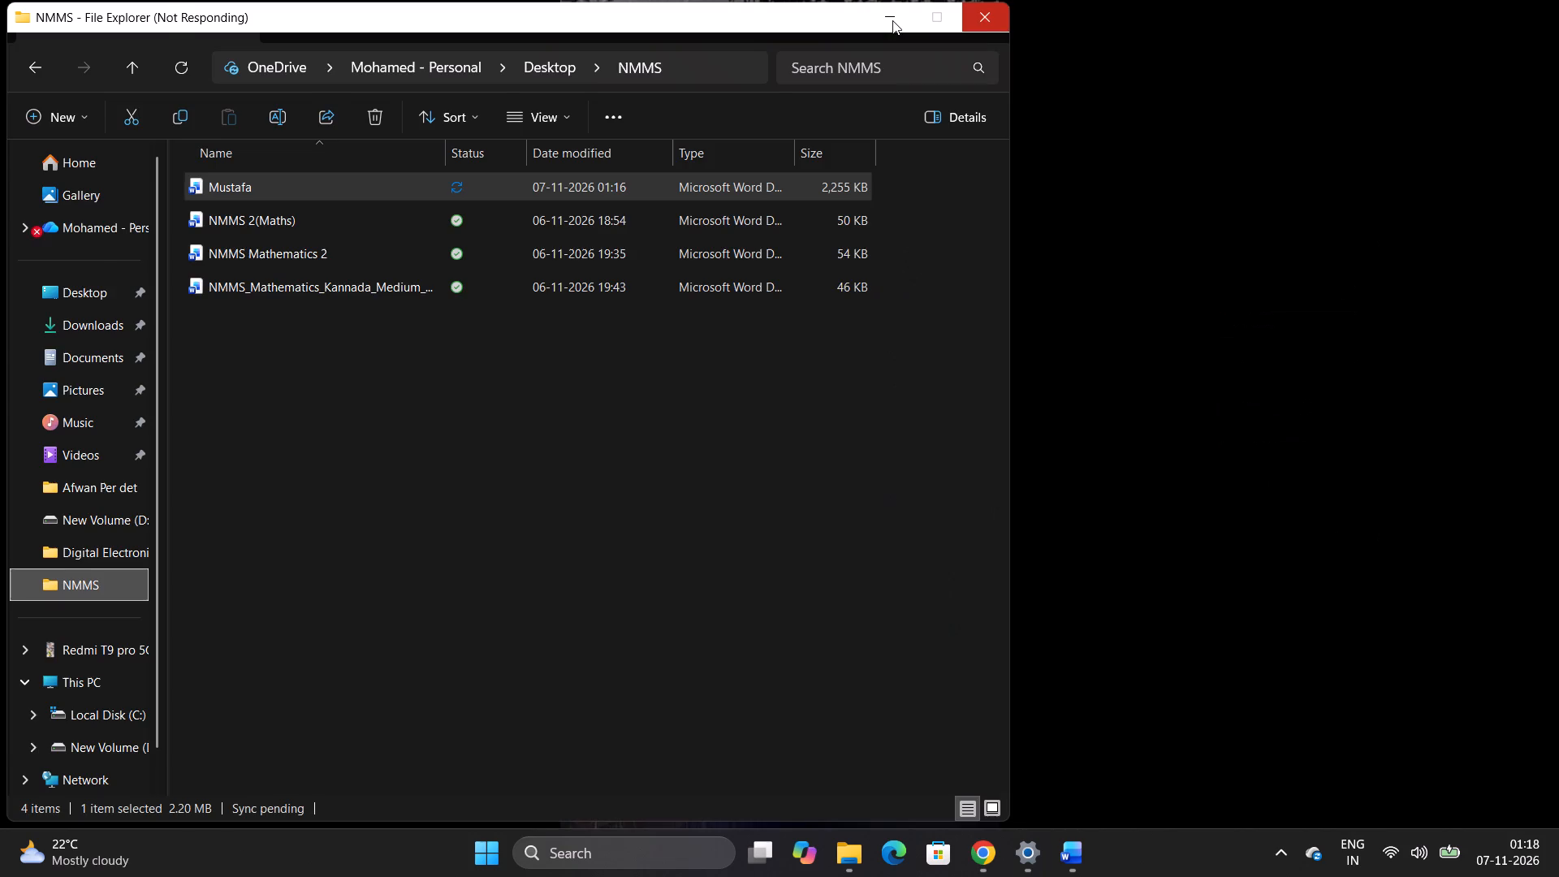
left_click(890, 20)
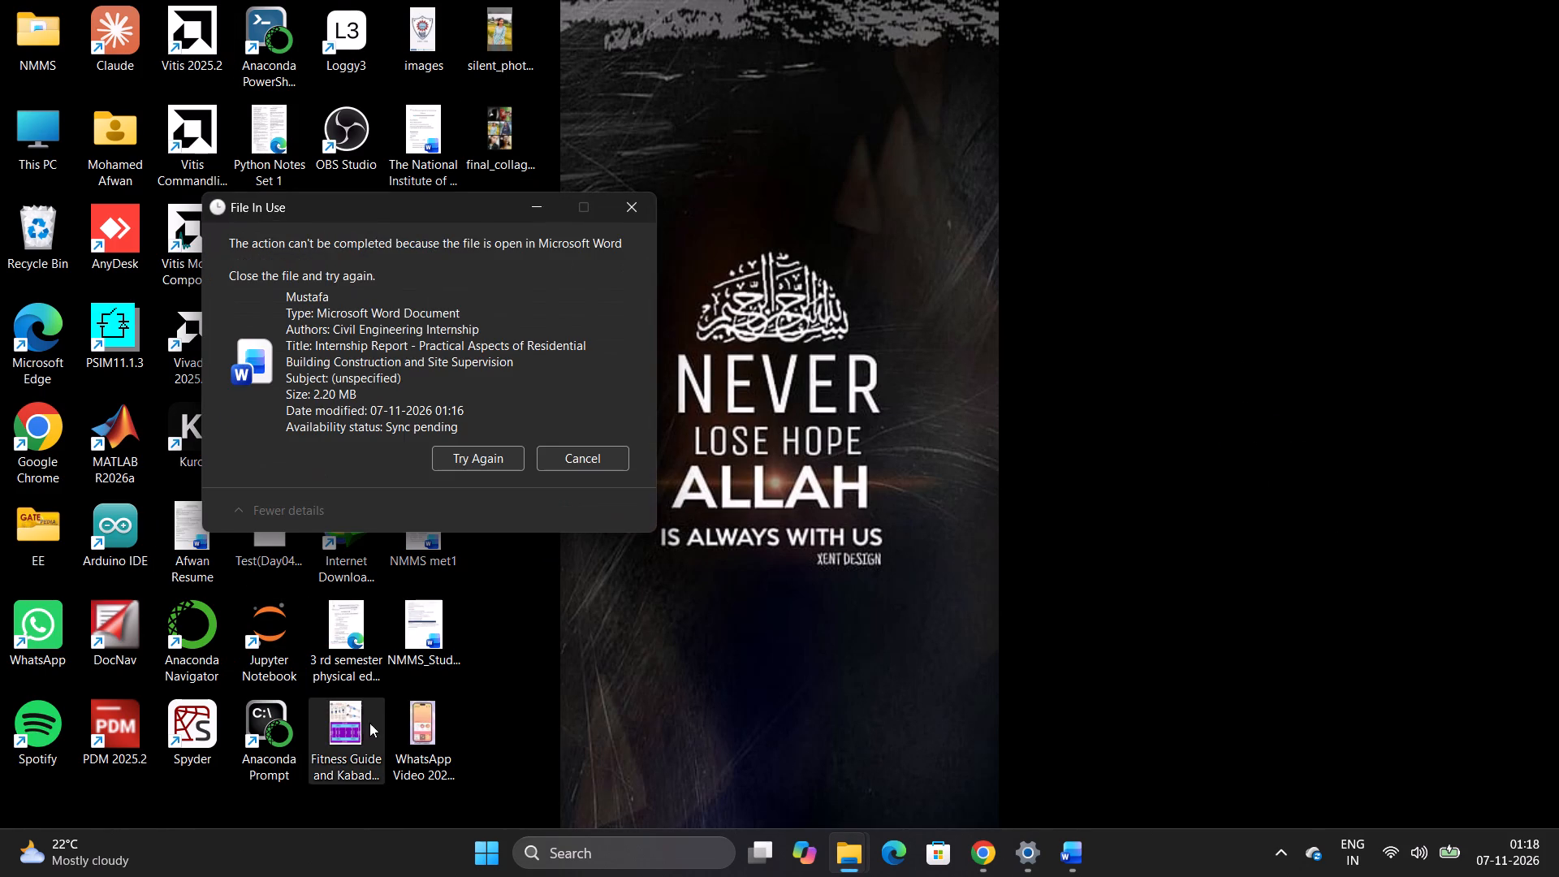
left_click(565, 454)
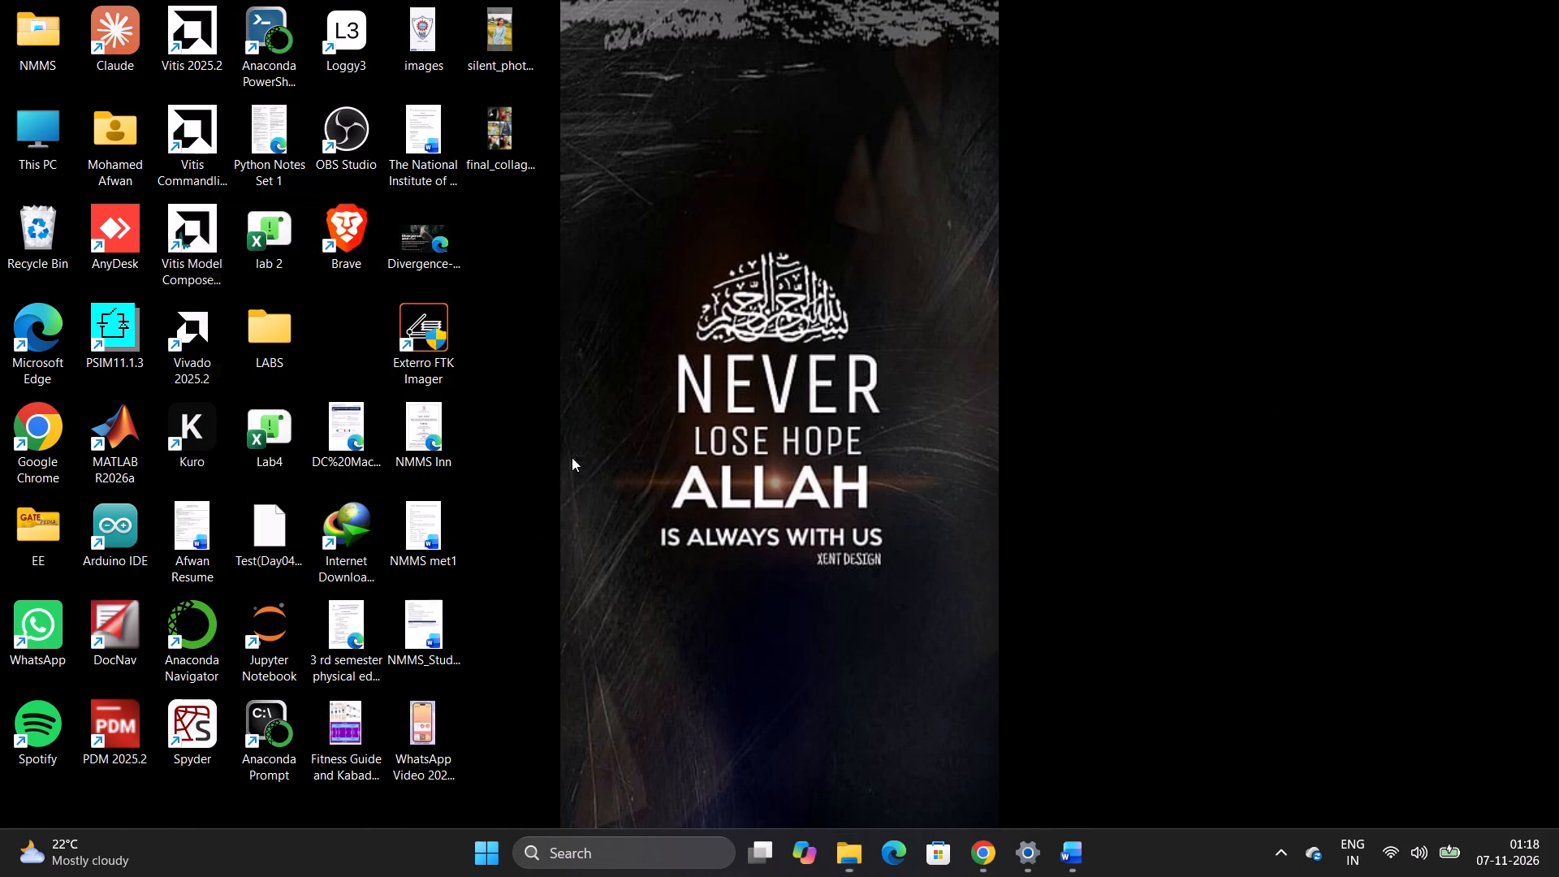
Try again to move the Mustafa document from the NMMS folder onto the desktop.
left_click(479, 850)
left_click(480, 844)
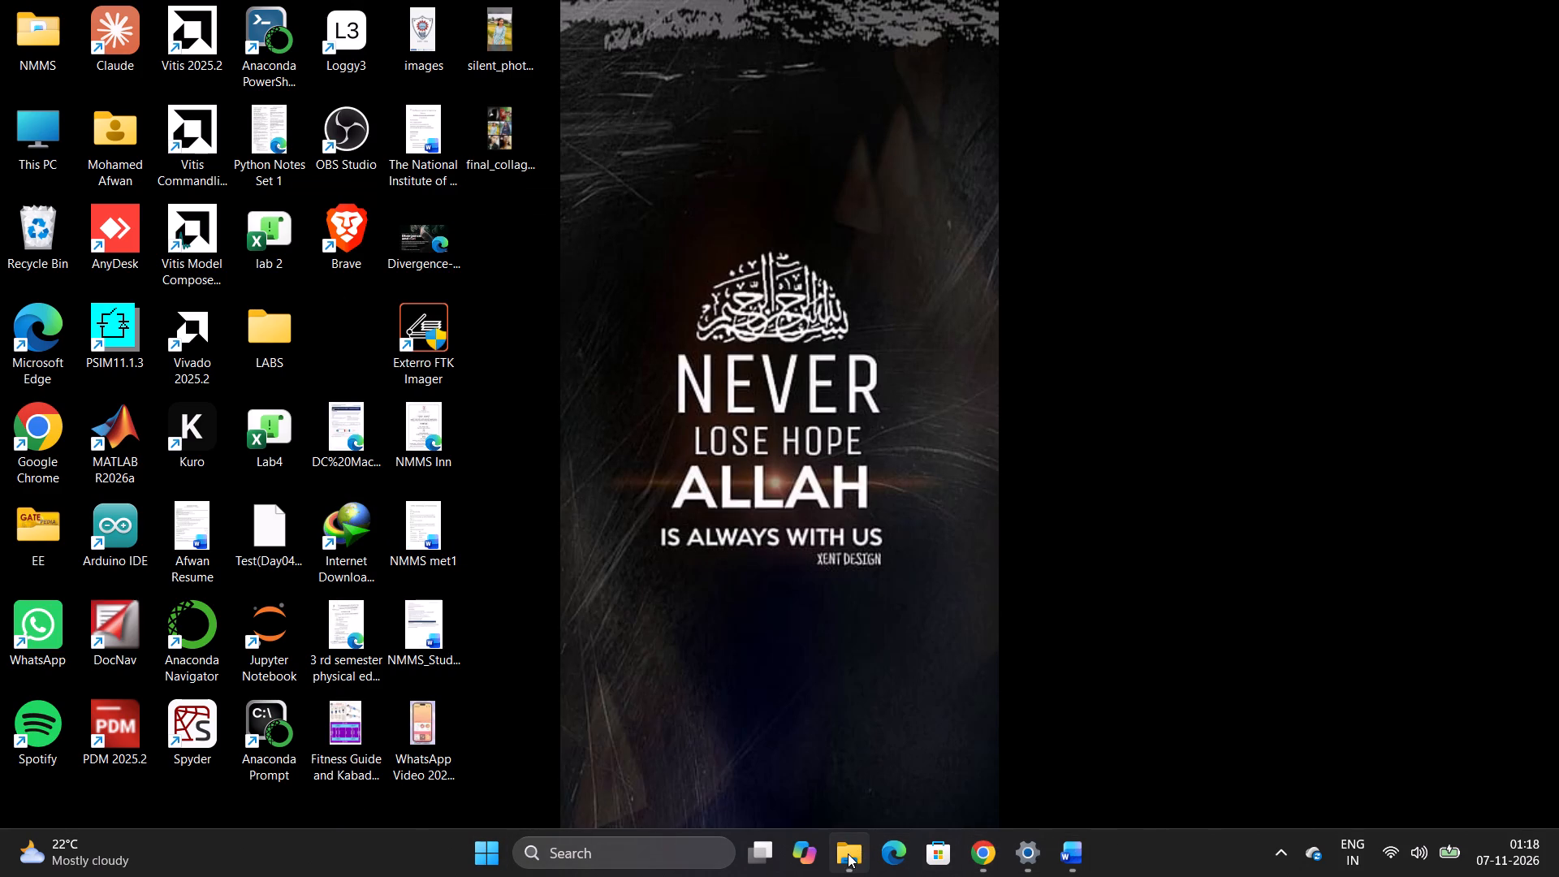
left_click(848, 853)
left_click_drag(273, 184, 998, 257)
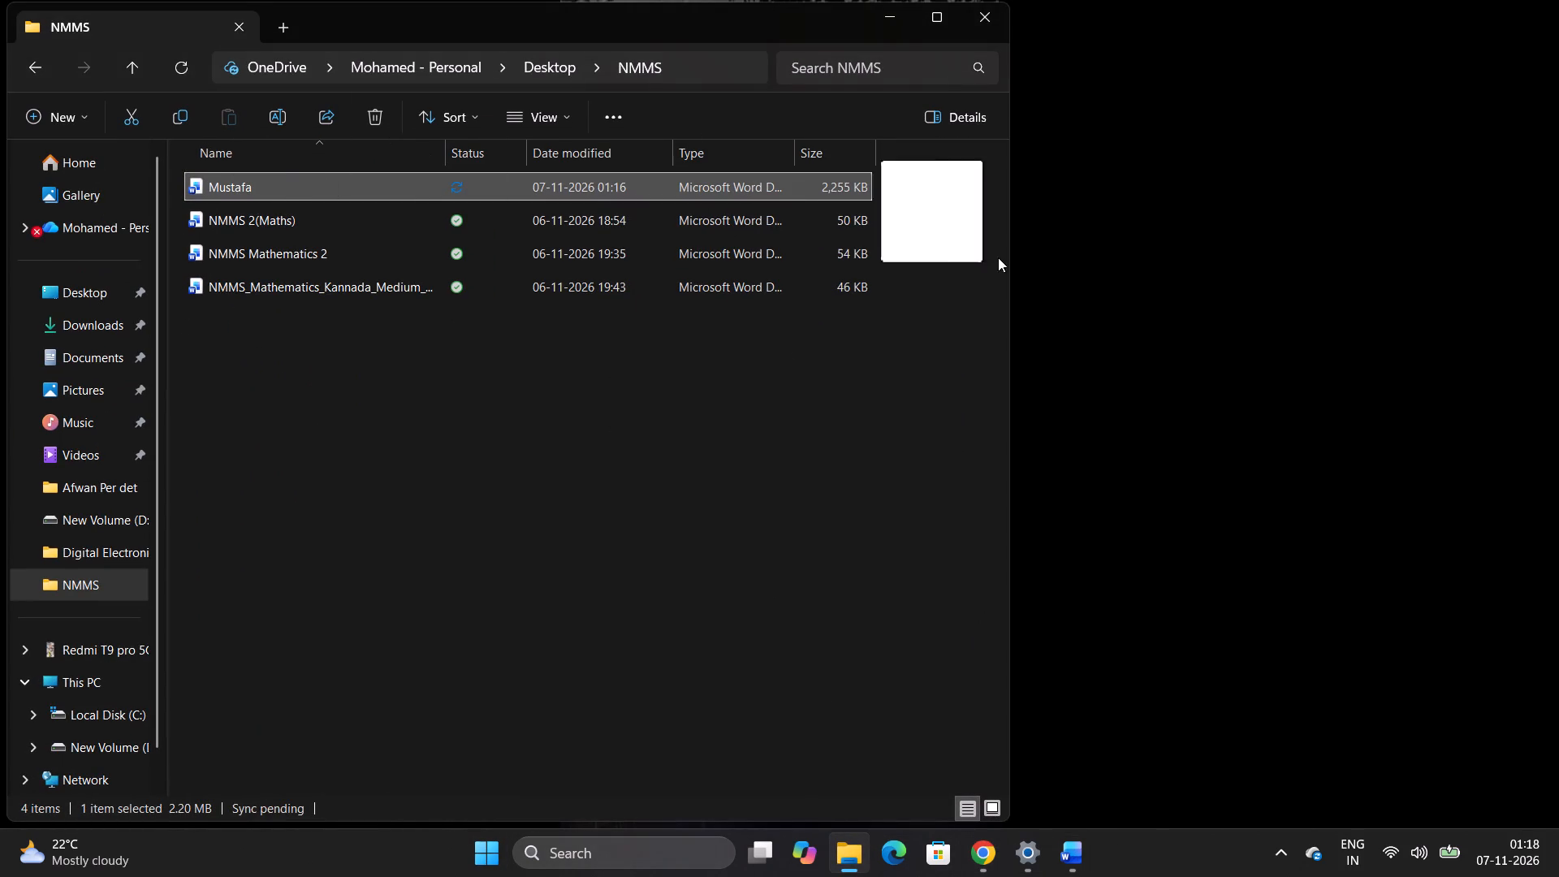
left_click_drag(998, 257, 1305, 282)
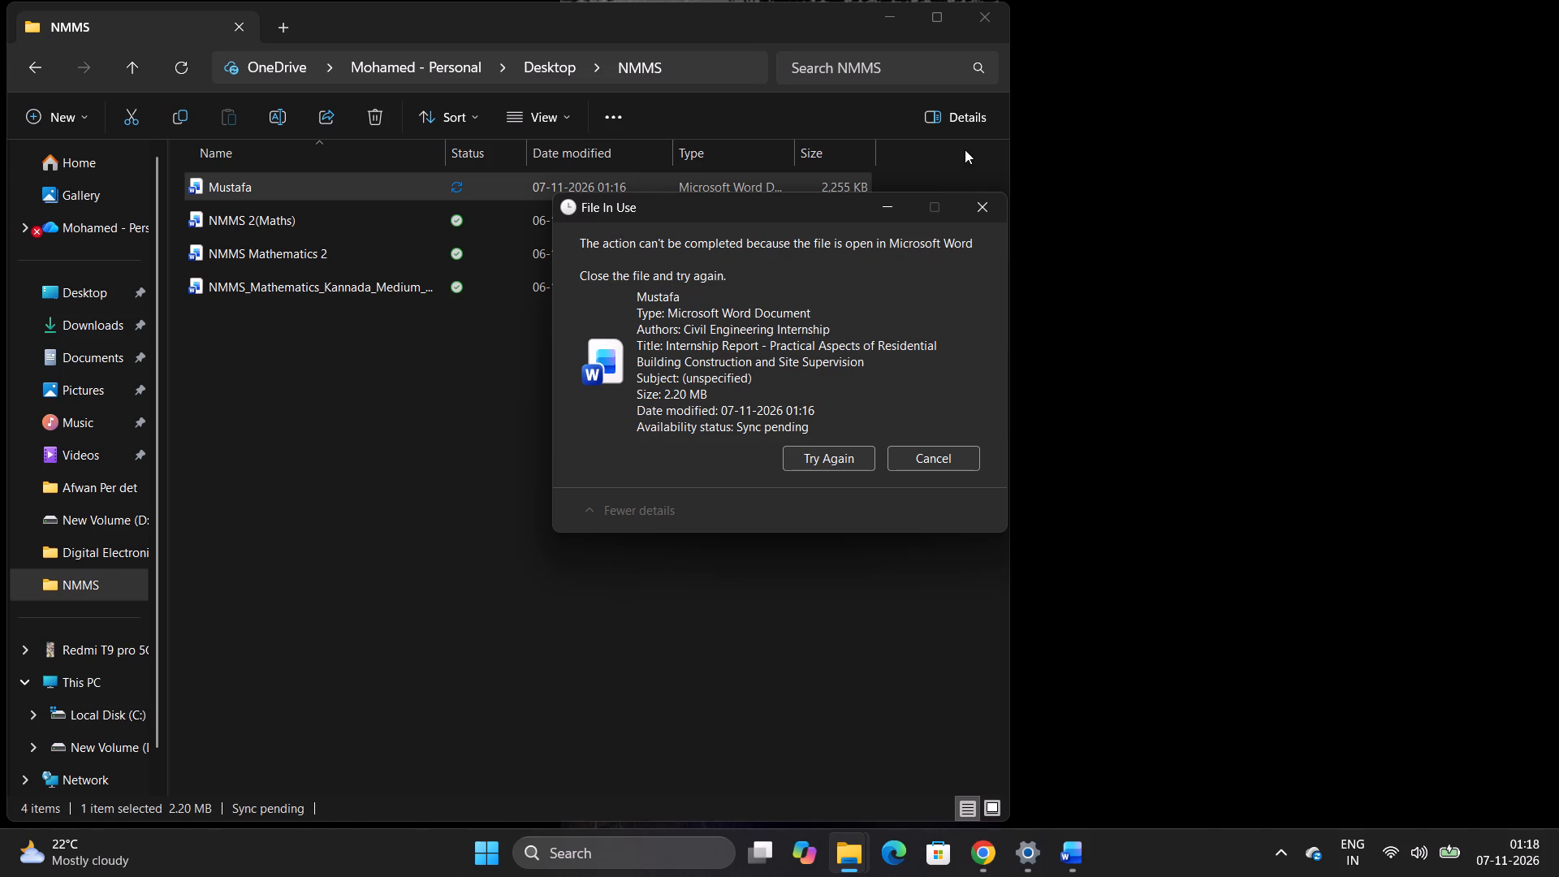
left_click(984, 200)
Switch to Word and close the Mustafa report document.
left_click(1080, 853)
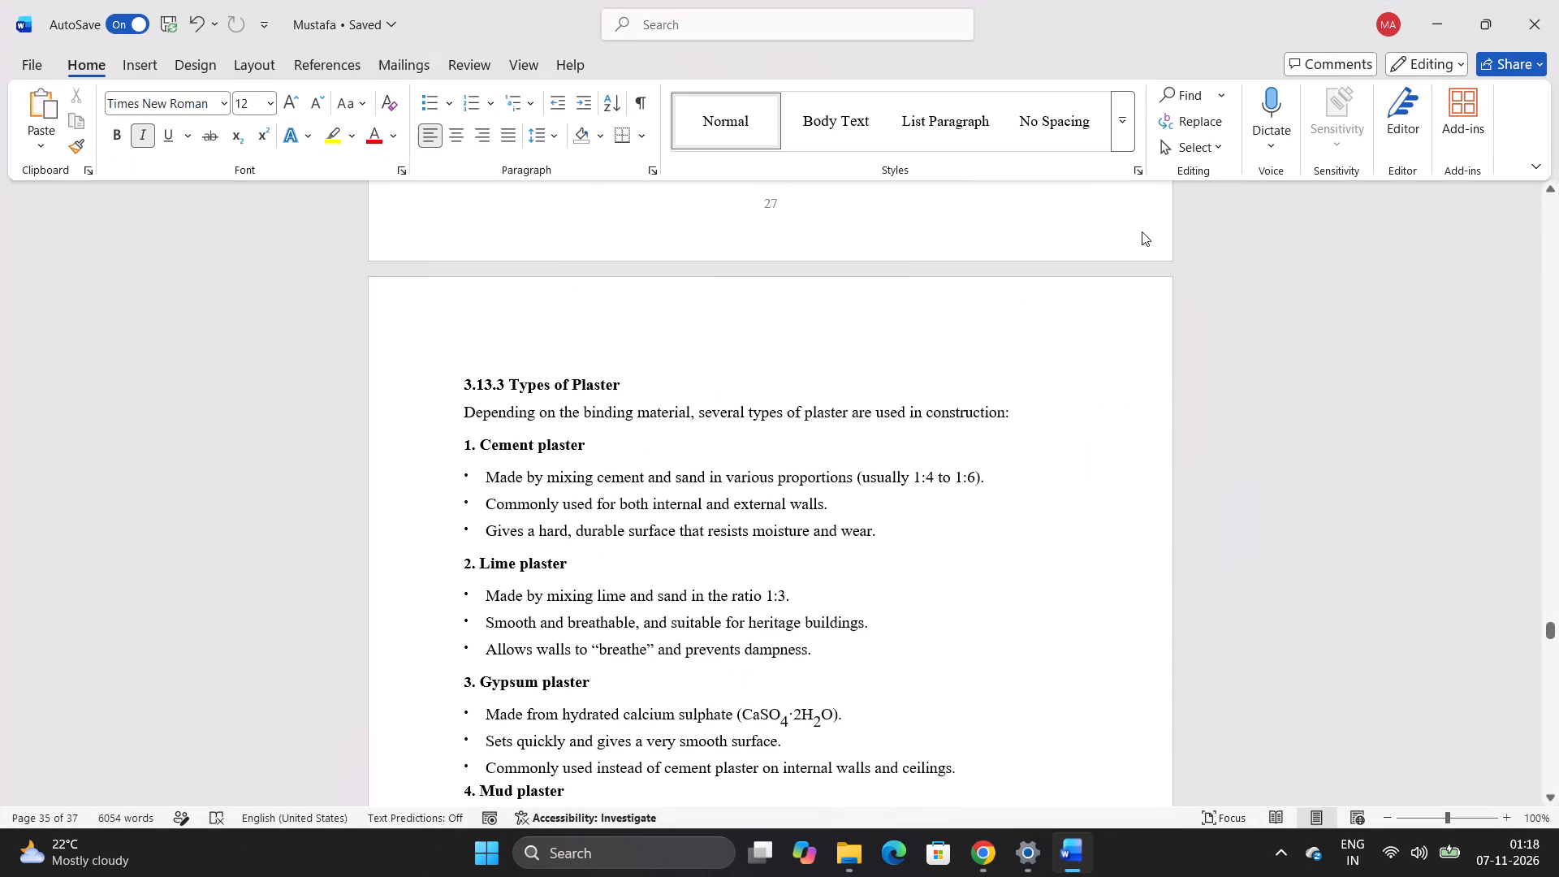
left_click(1558, 16)
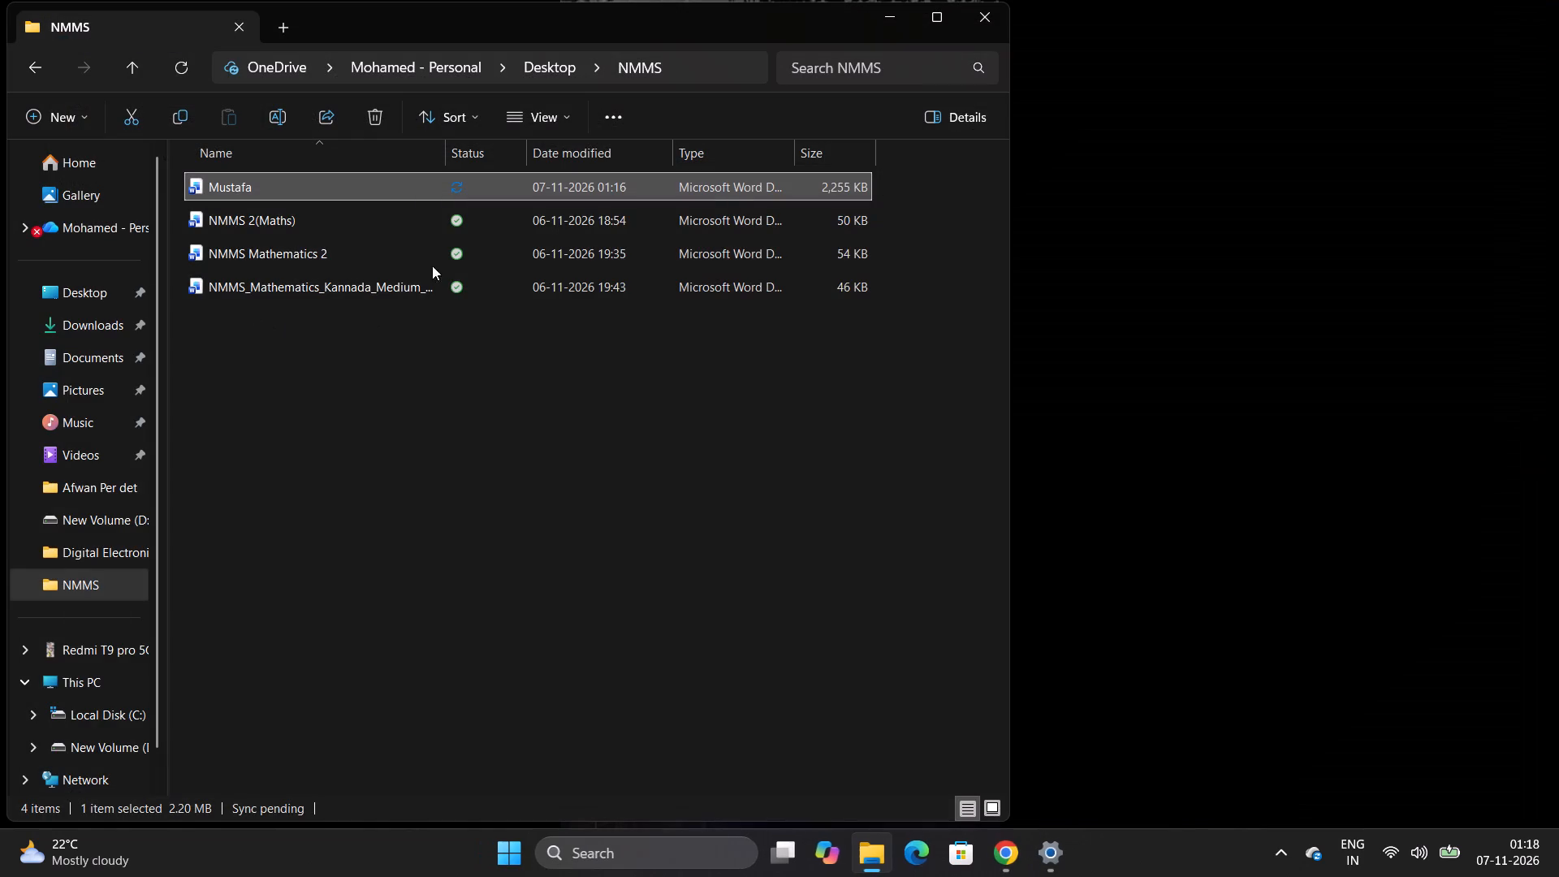
Move the Mustafa document from the NMMS folder onto an empty area of the desktop.
left_click_drag(219, 181, 1173, 231)
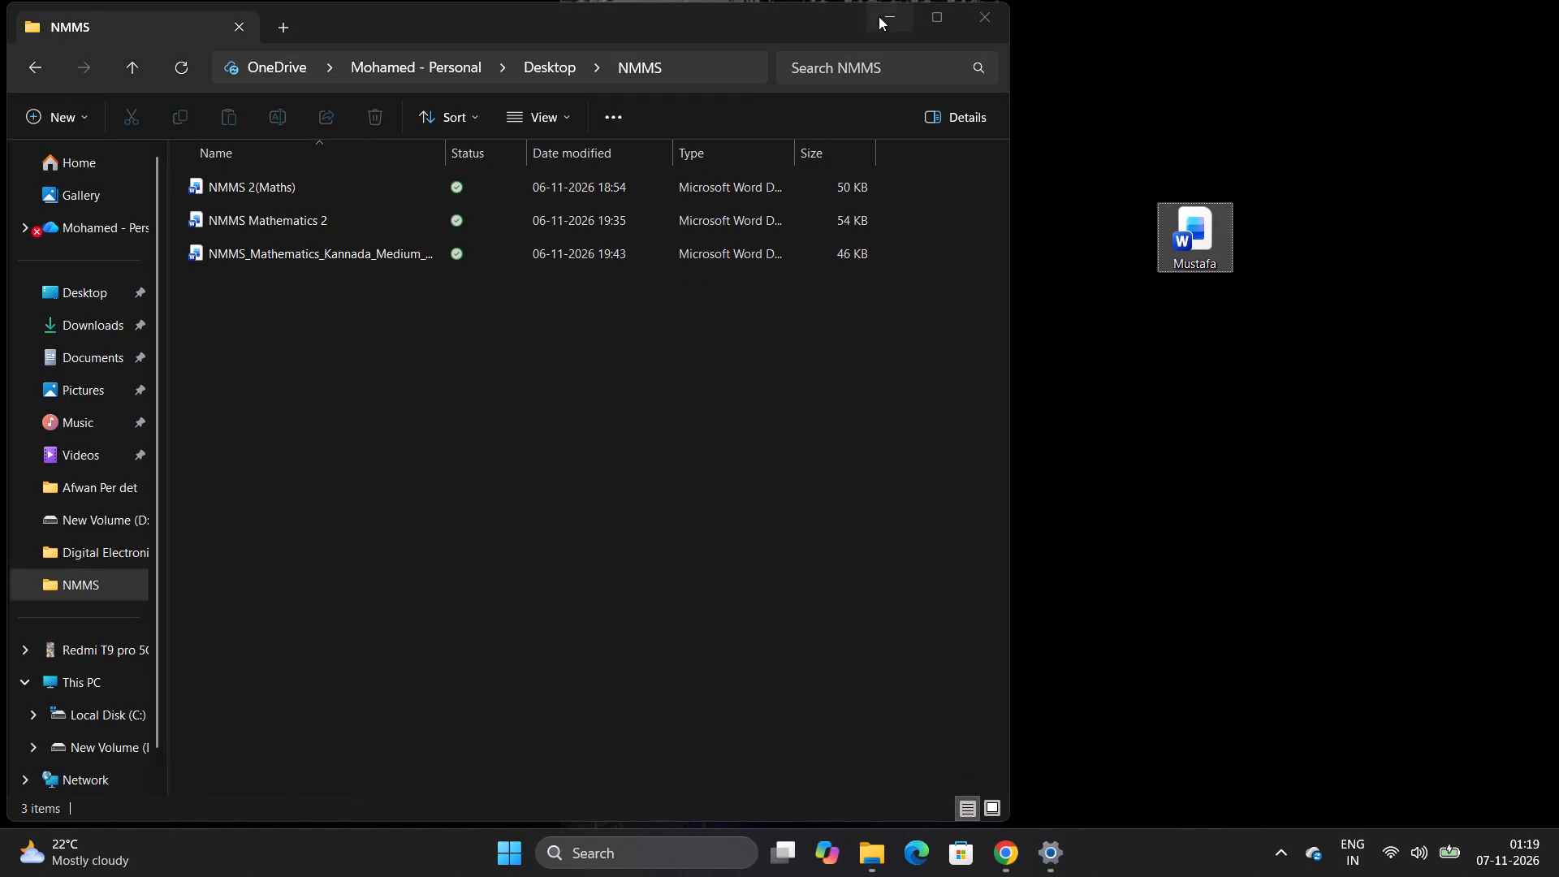
left_click(881, 28)
Arrange the Mustafa file on the desktop and a reduced Chrome window with the PDF House page so both are accessible.
left_click(1008, 846)
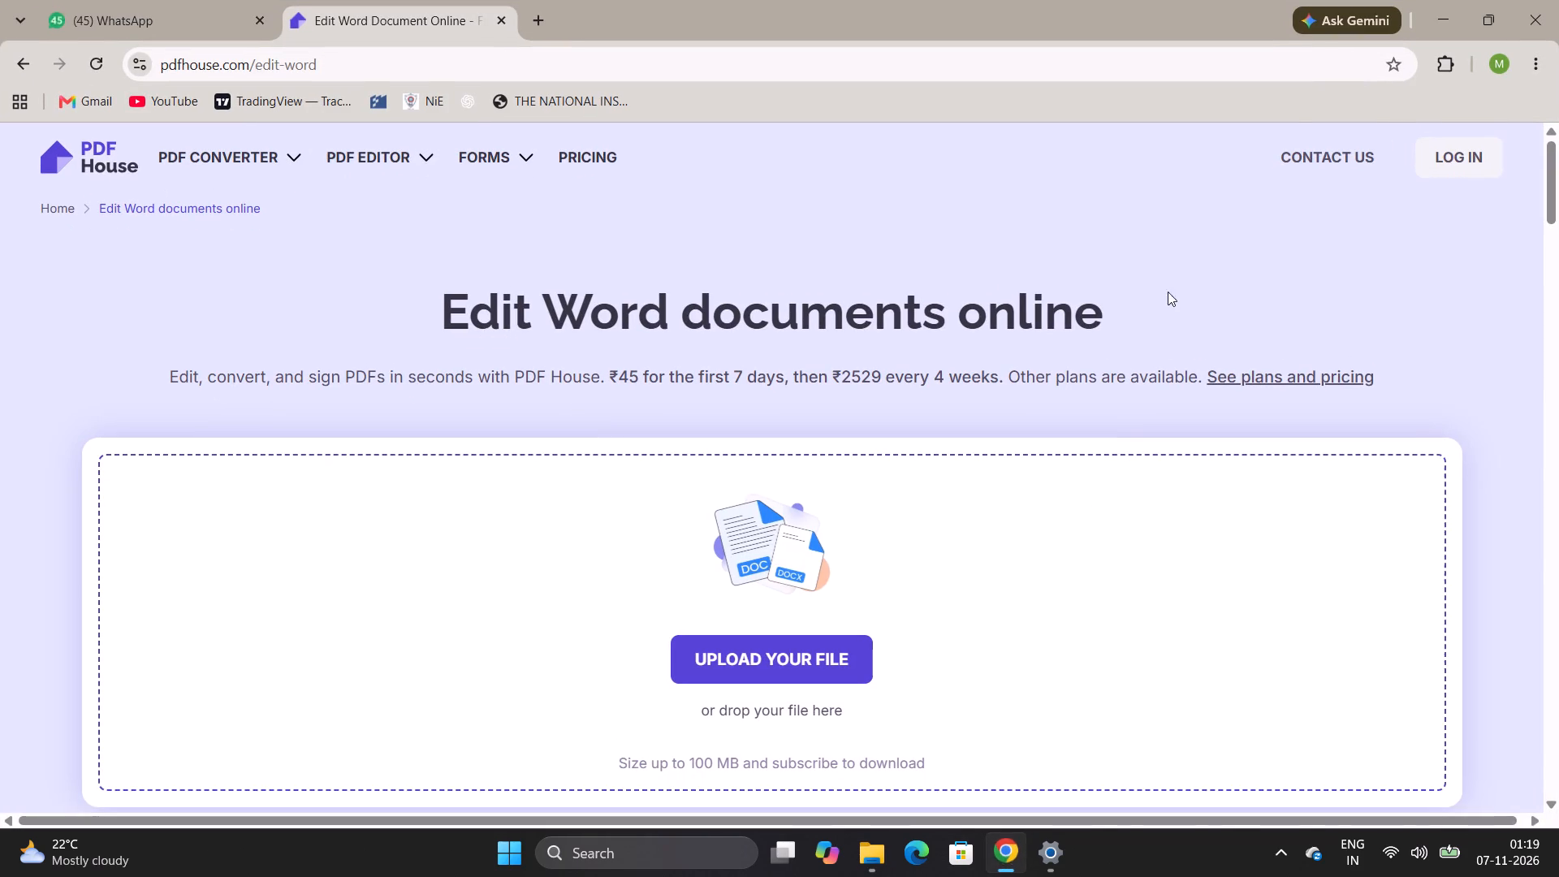
left_click(1448, 19)
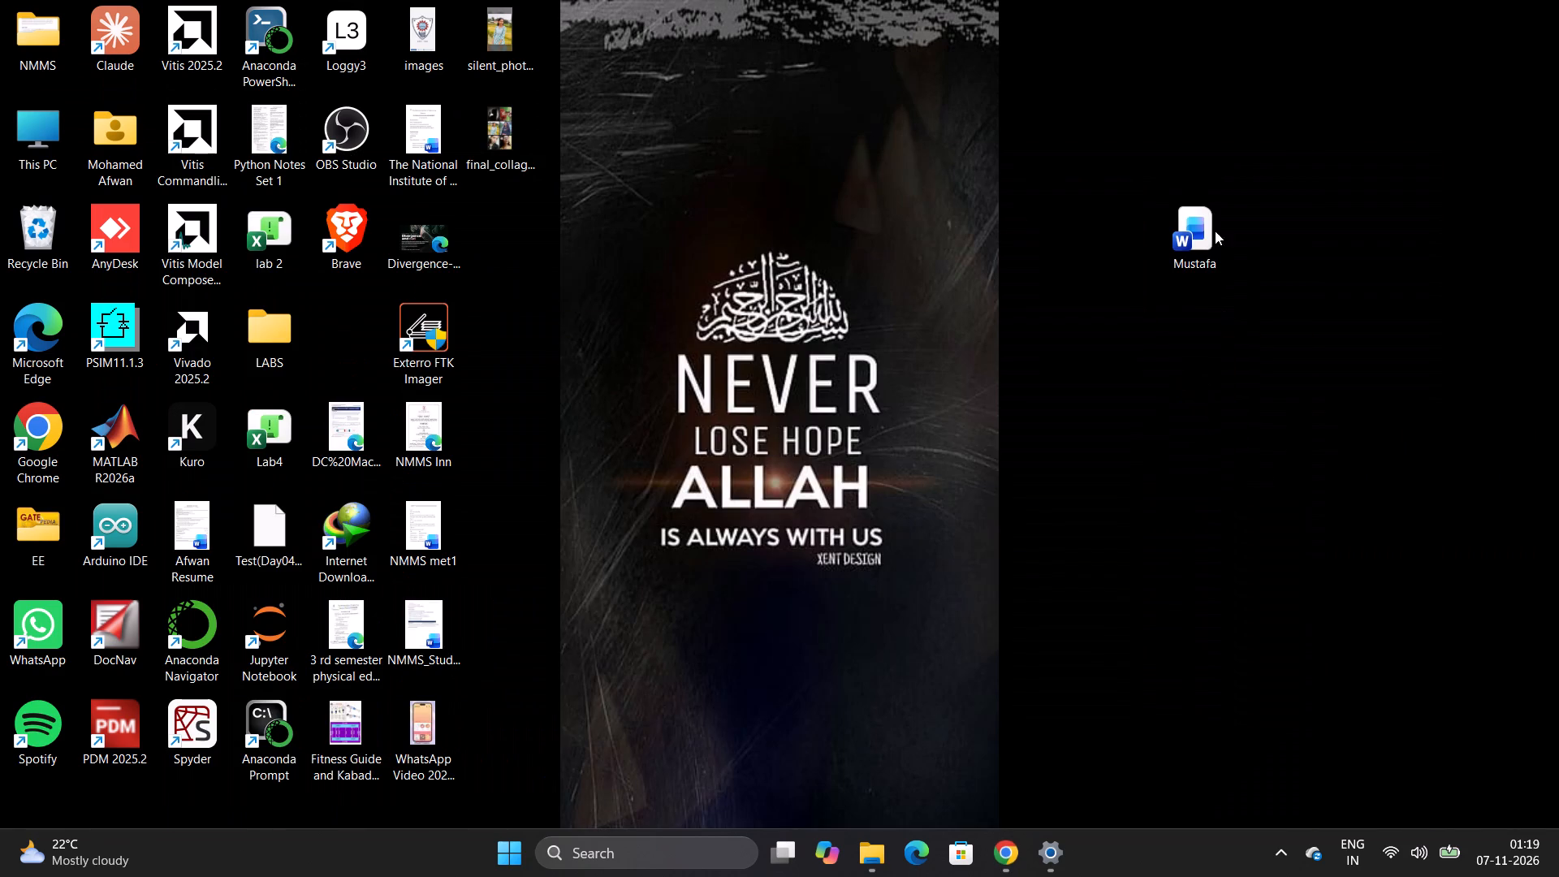
left_click_drag(1214, 227, 1501, 301)
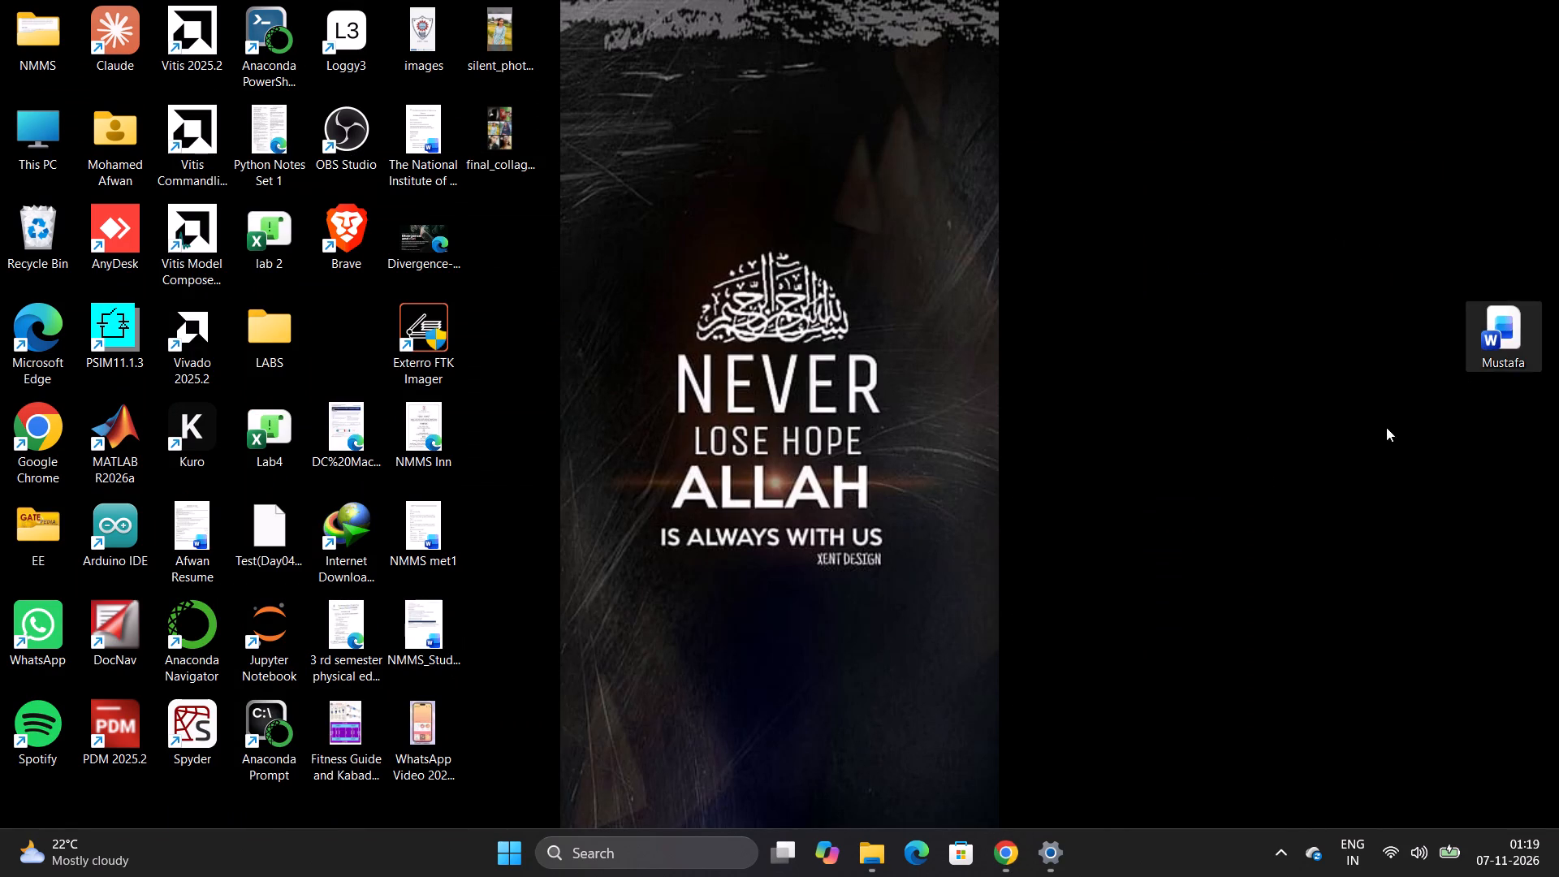
left_click(987, 855)
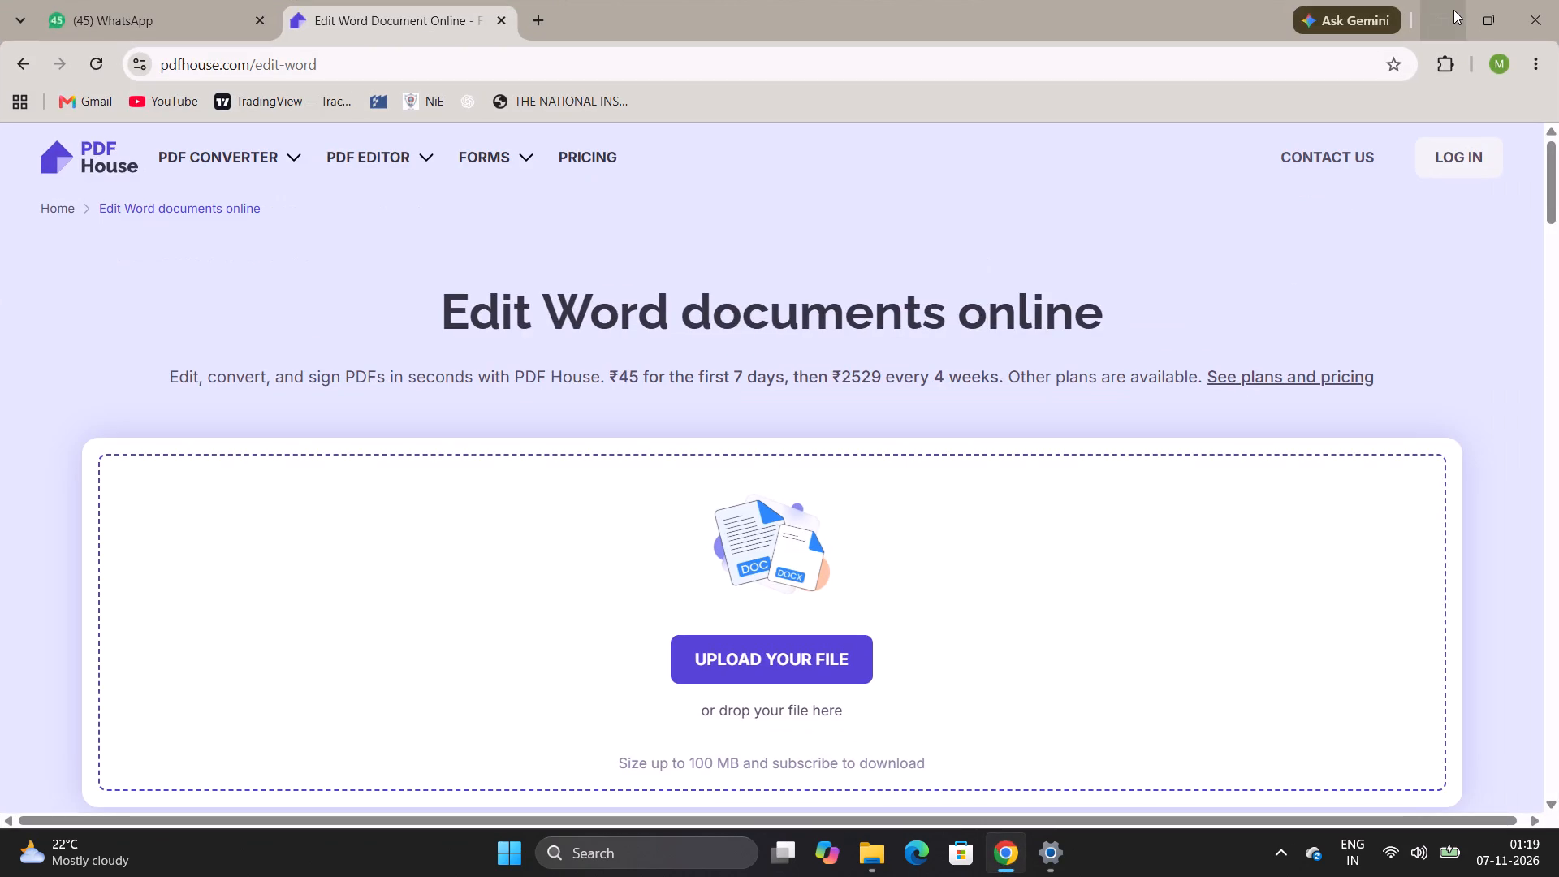
left_click(1489, 12)
left_click_drag(1212, 25, 1043, 41)
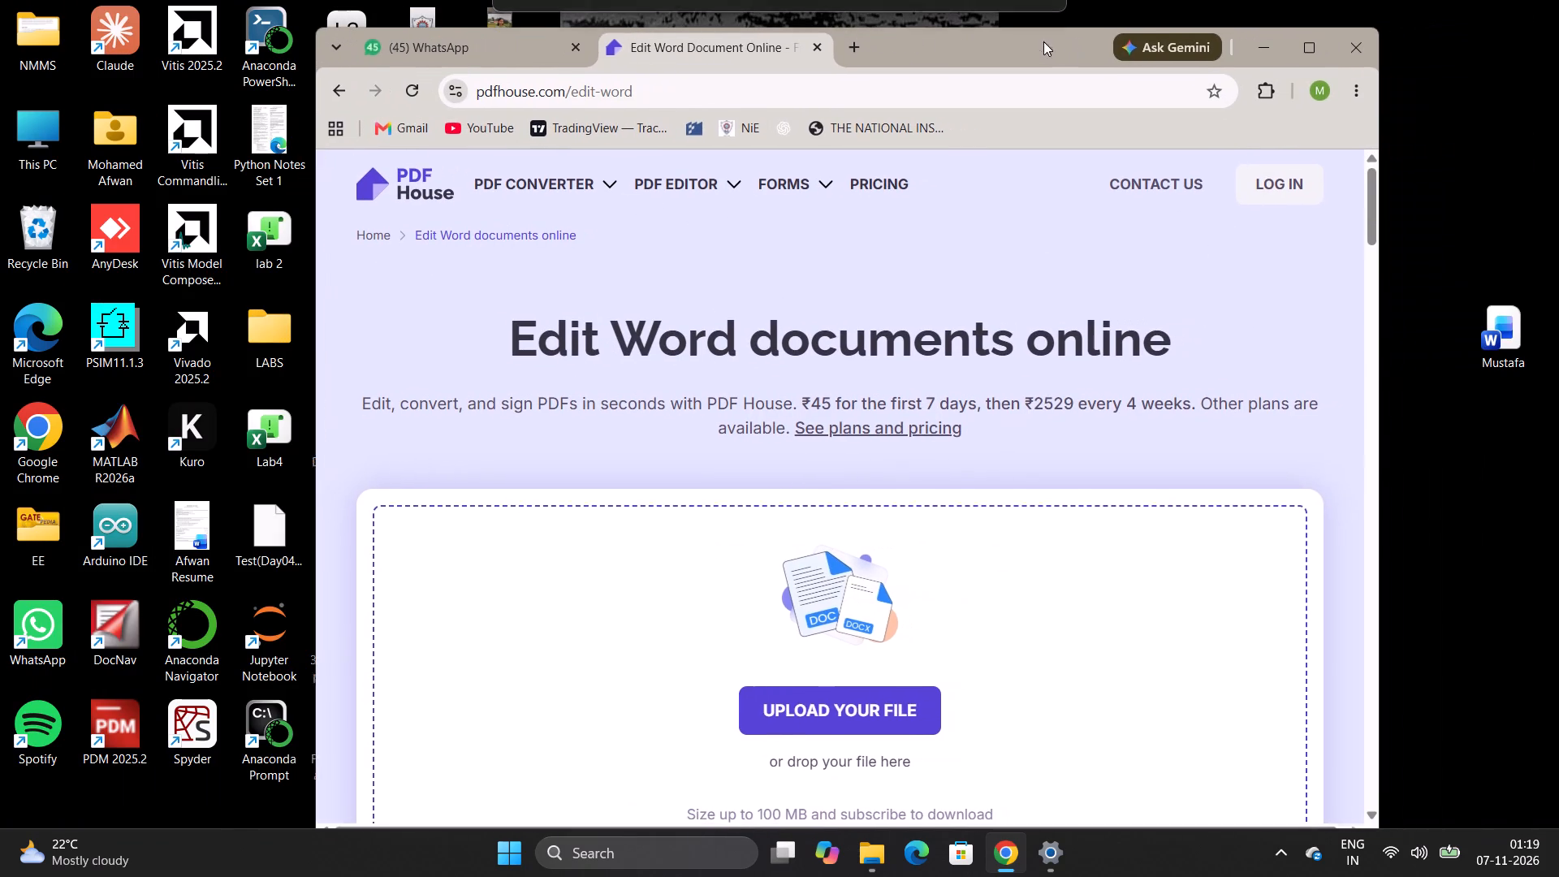
left_click_drag(1043, 41, 1042, 45)
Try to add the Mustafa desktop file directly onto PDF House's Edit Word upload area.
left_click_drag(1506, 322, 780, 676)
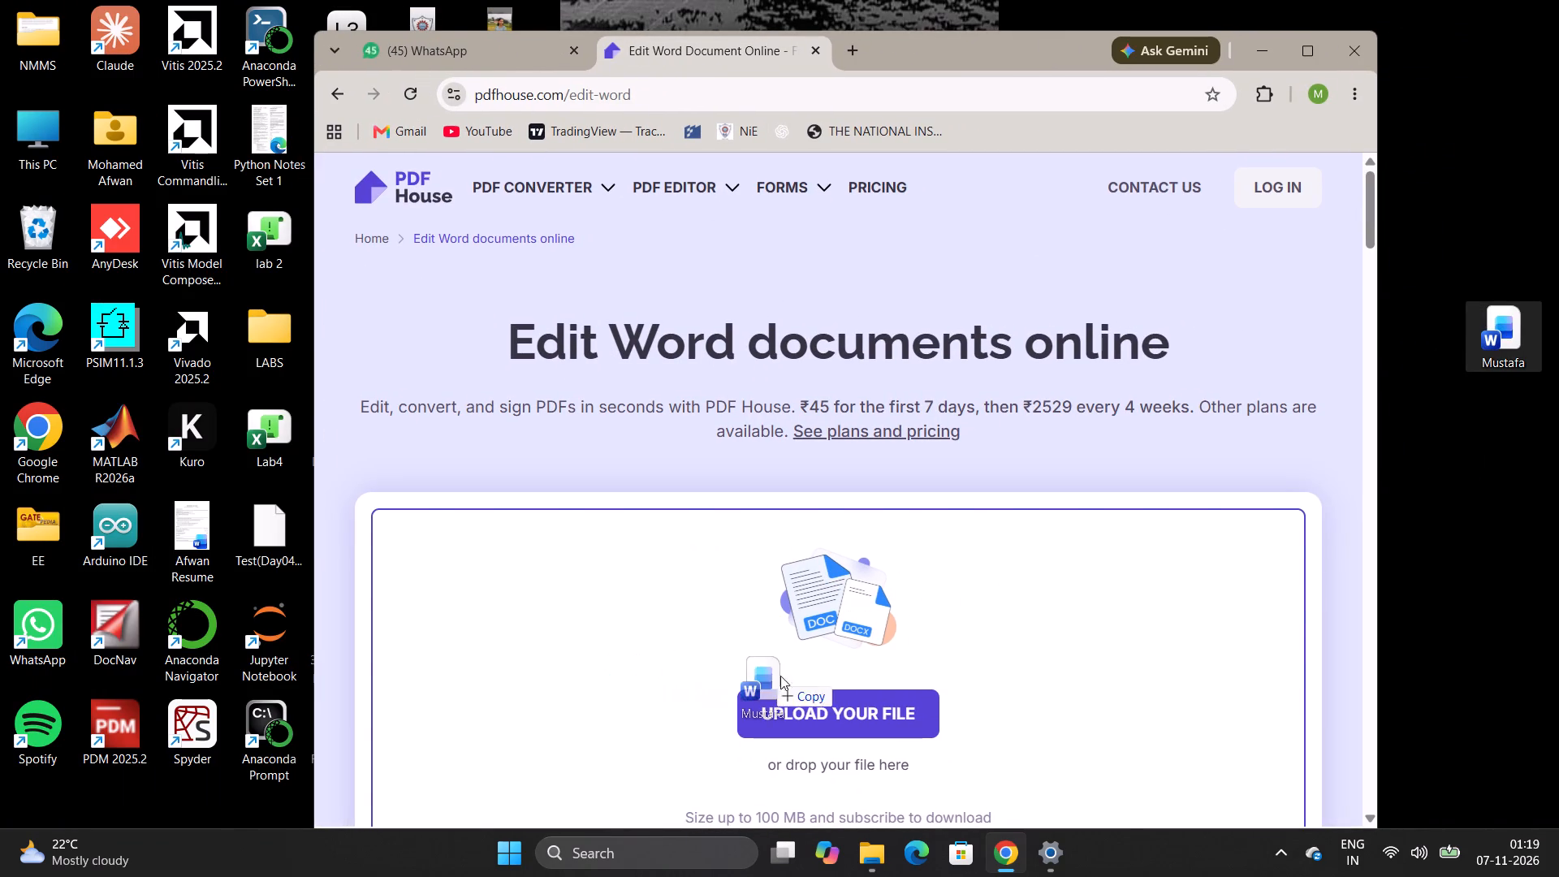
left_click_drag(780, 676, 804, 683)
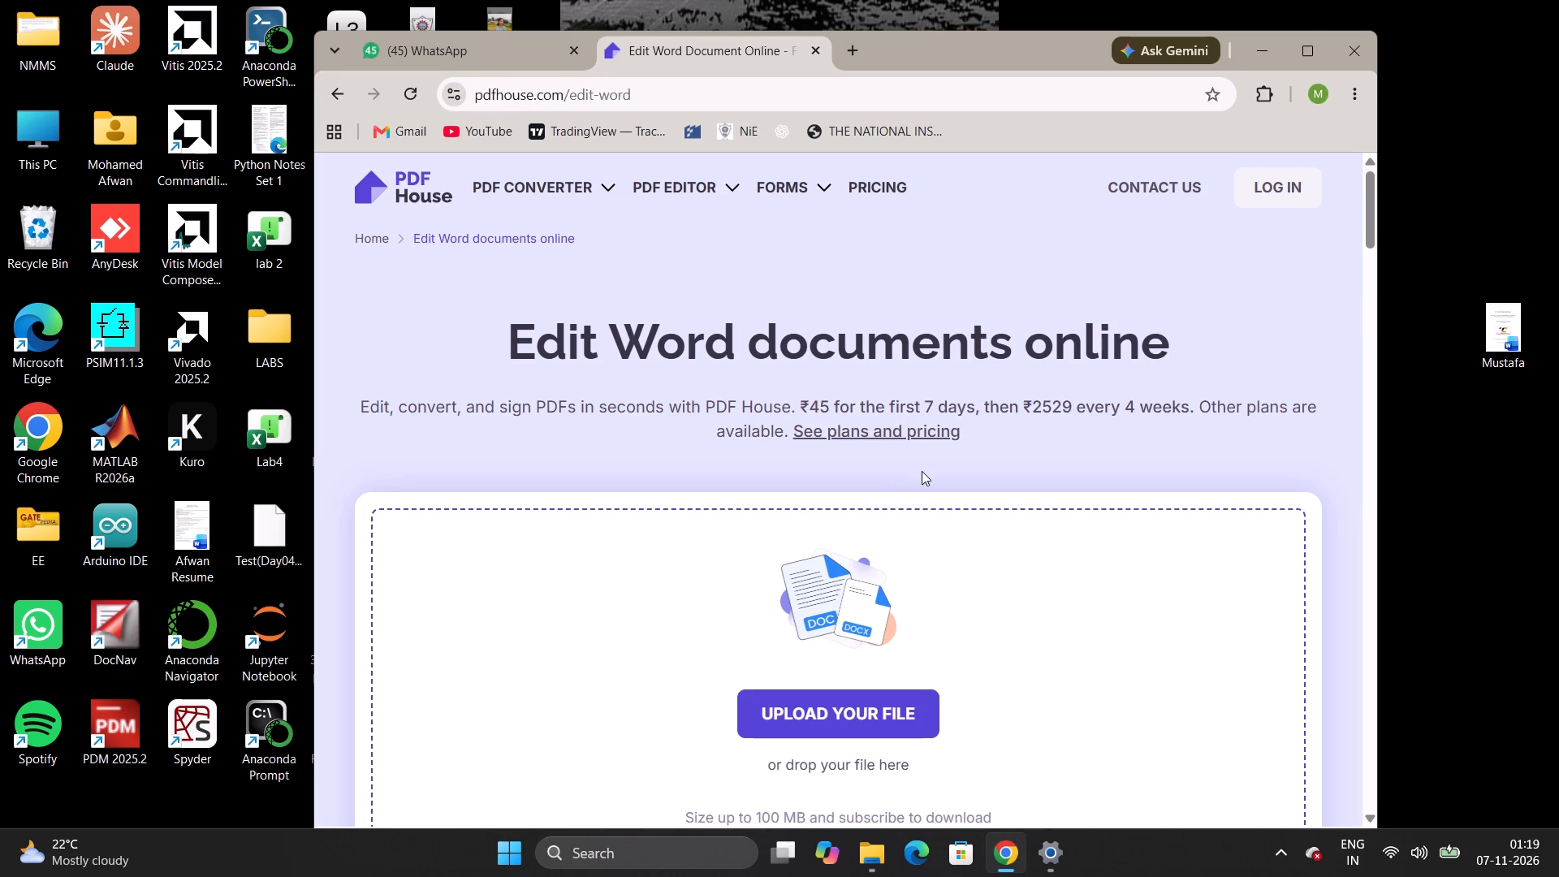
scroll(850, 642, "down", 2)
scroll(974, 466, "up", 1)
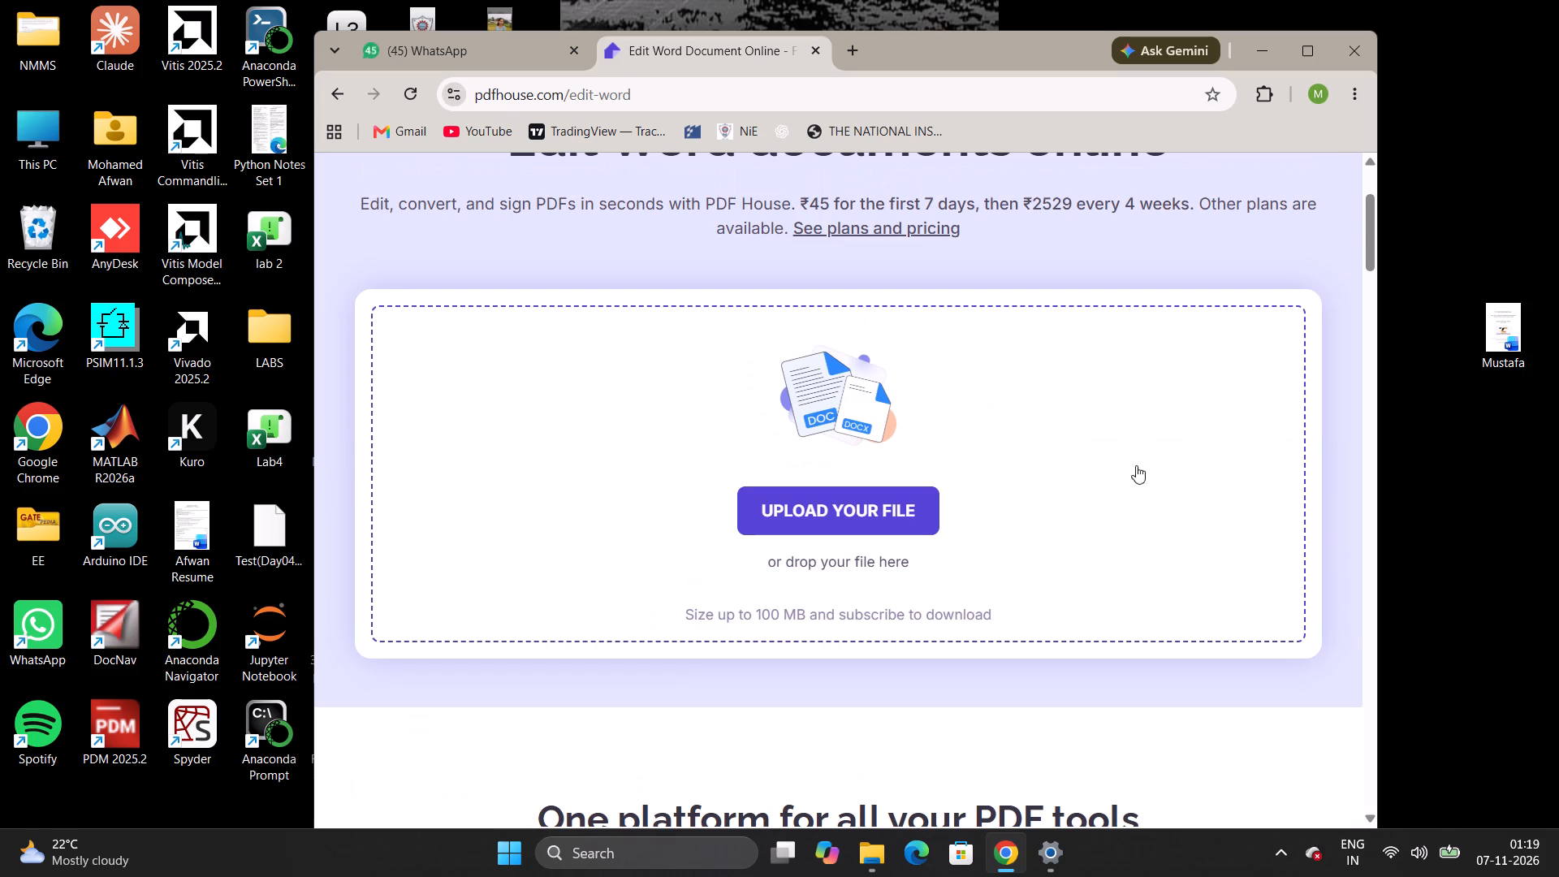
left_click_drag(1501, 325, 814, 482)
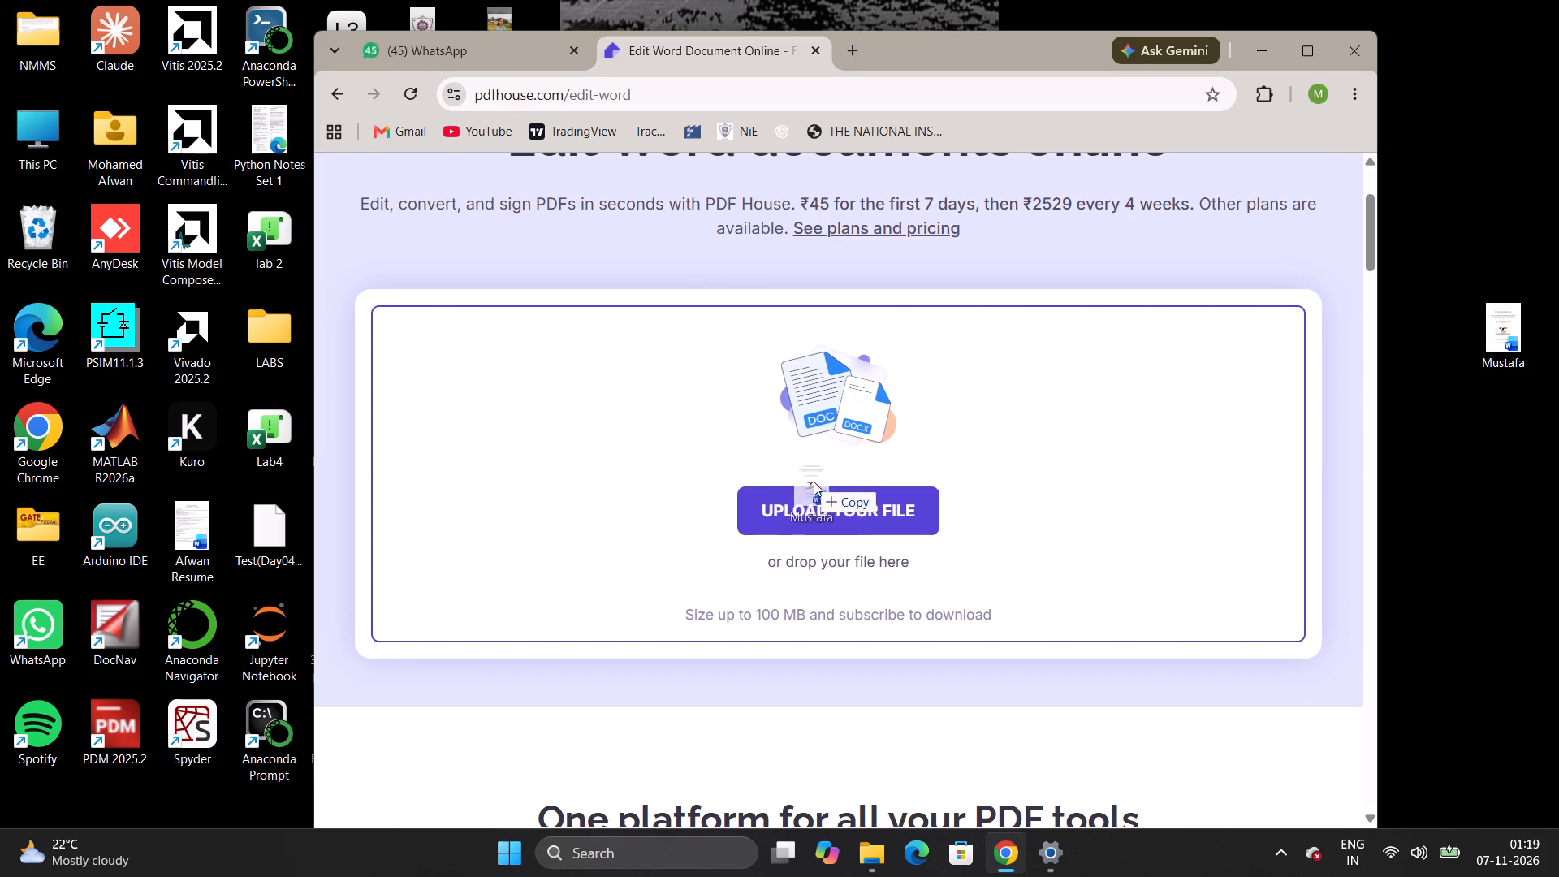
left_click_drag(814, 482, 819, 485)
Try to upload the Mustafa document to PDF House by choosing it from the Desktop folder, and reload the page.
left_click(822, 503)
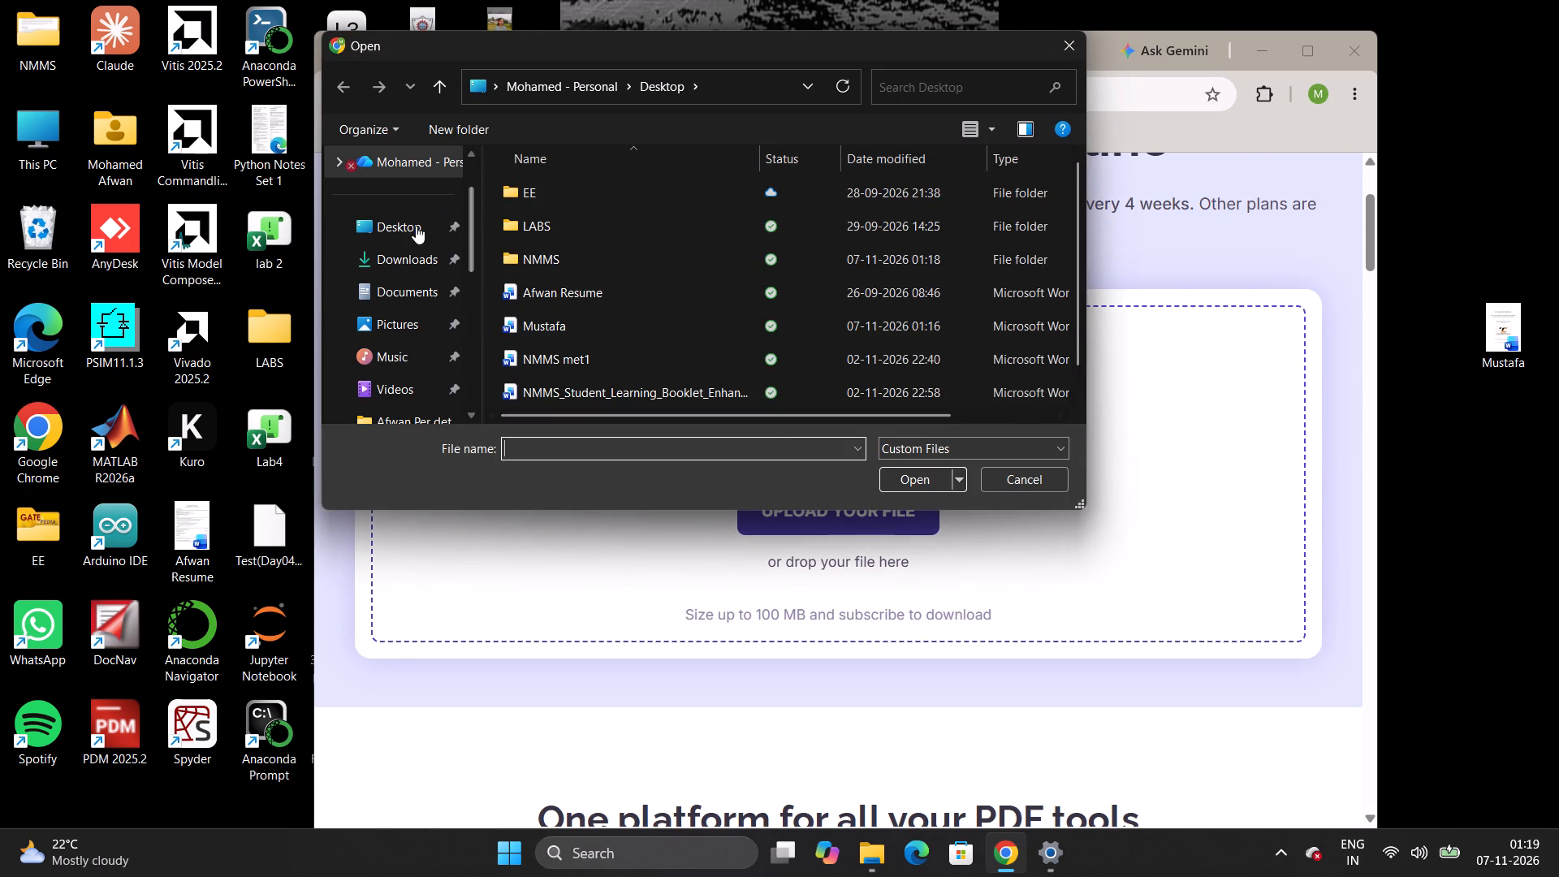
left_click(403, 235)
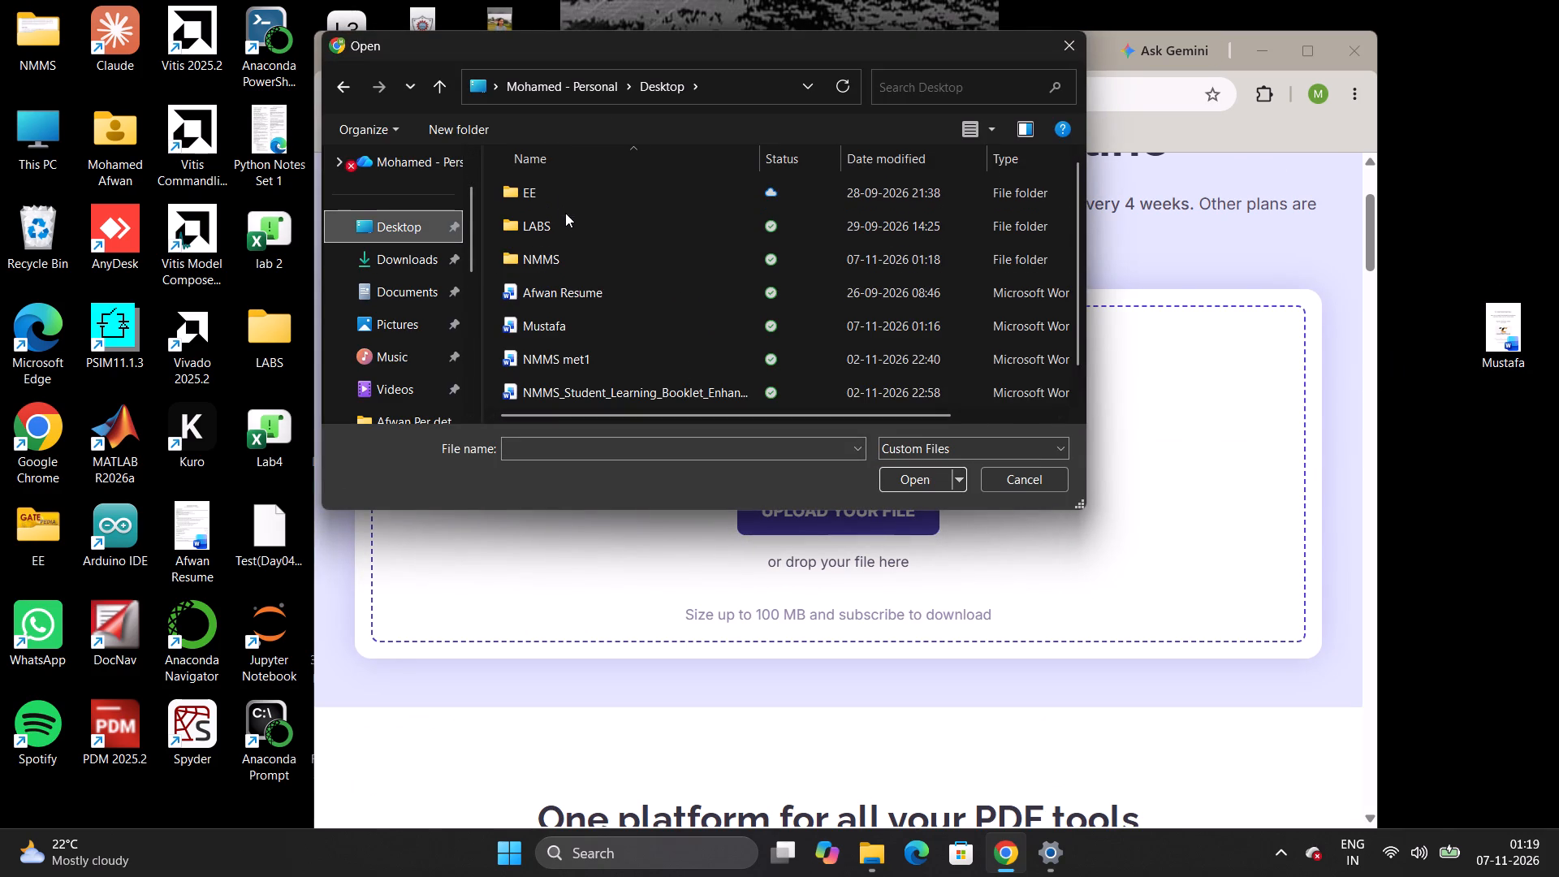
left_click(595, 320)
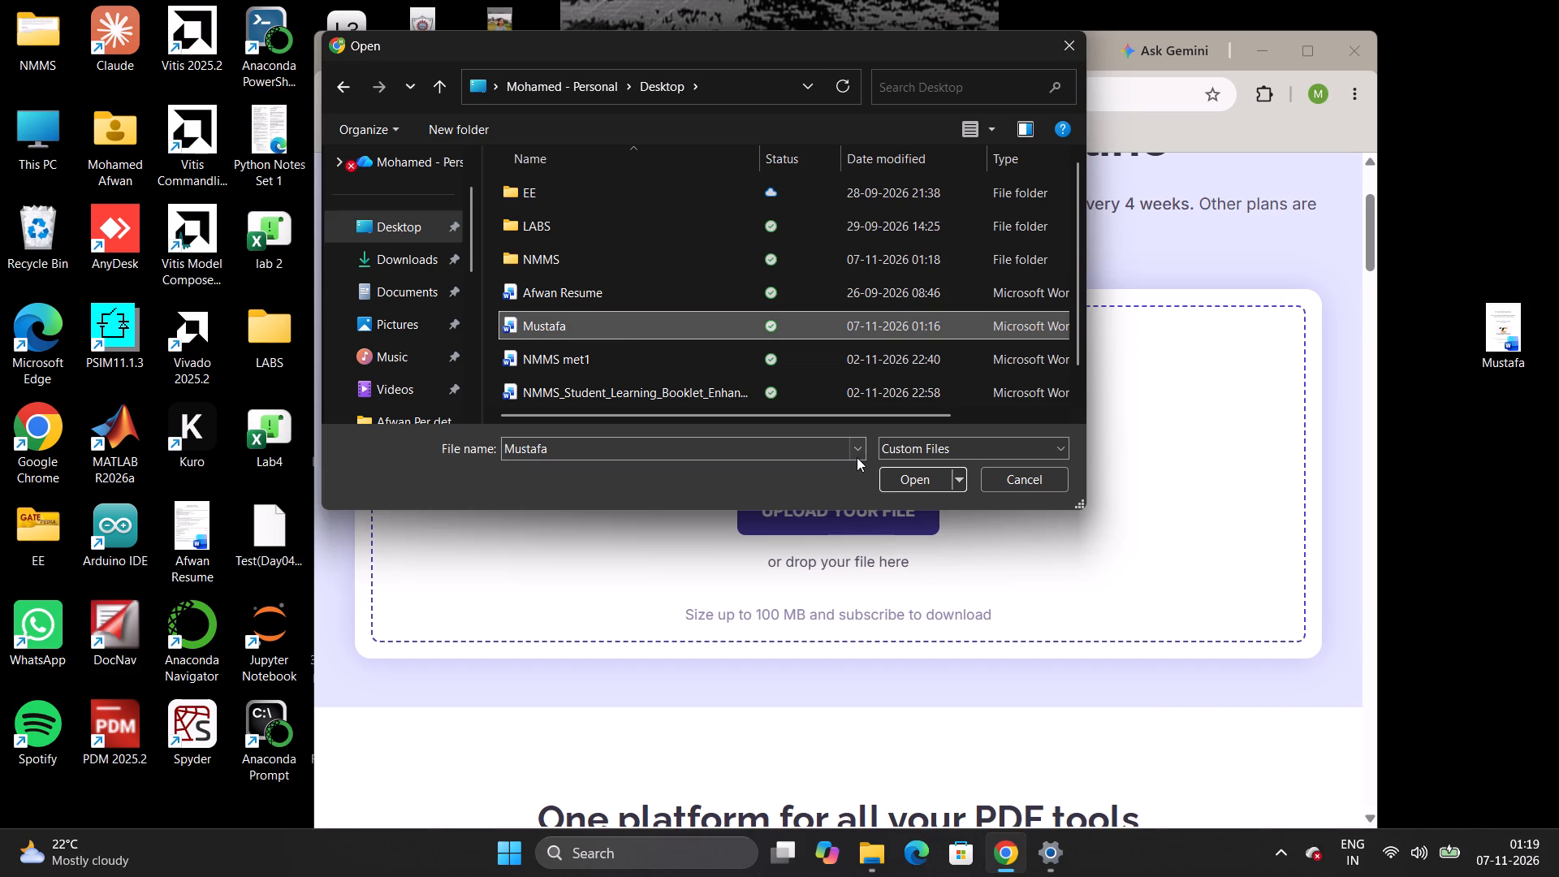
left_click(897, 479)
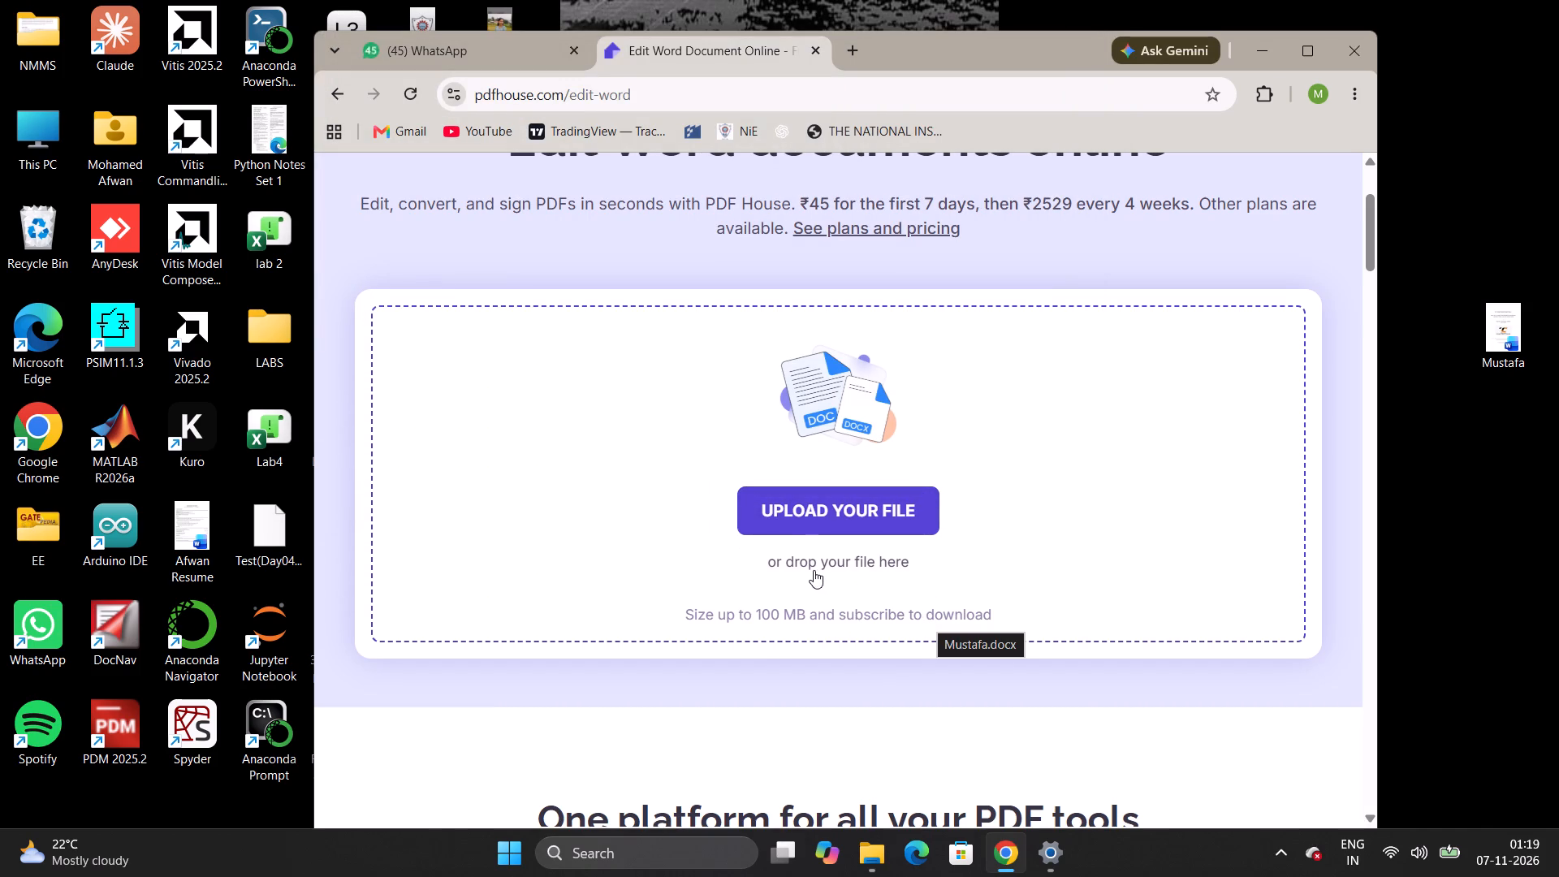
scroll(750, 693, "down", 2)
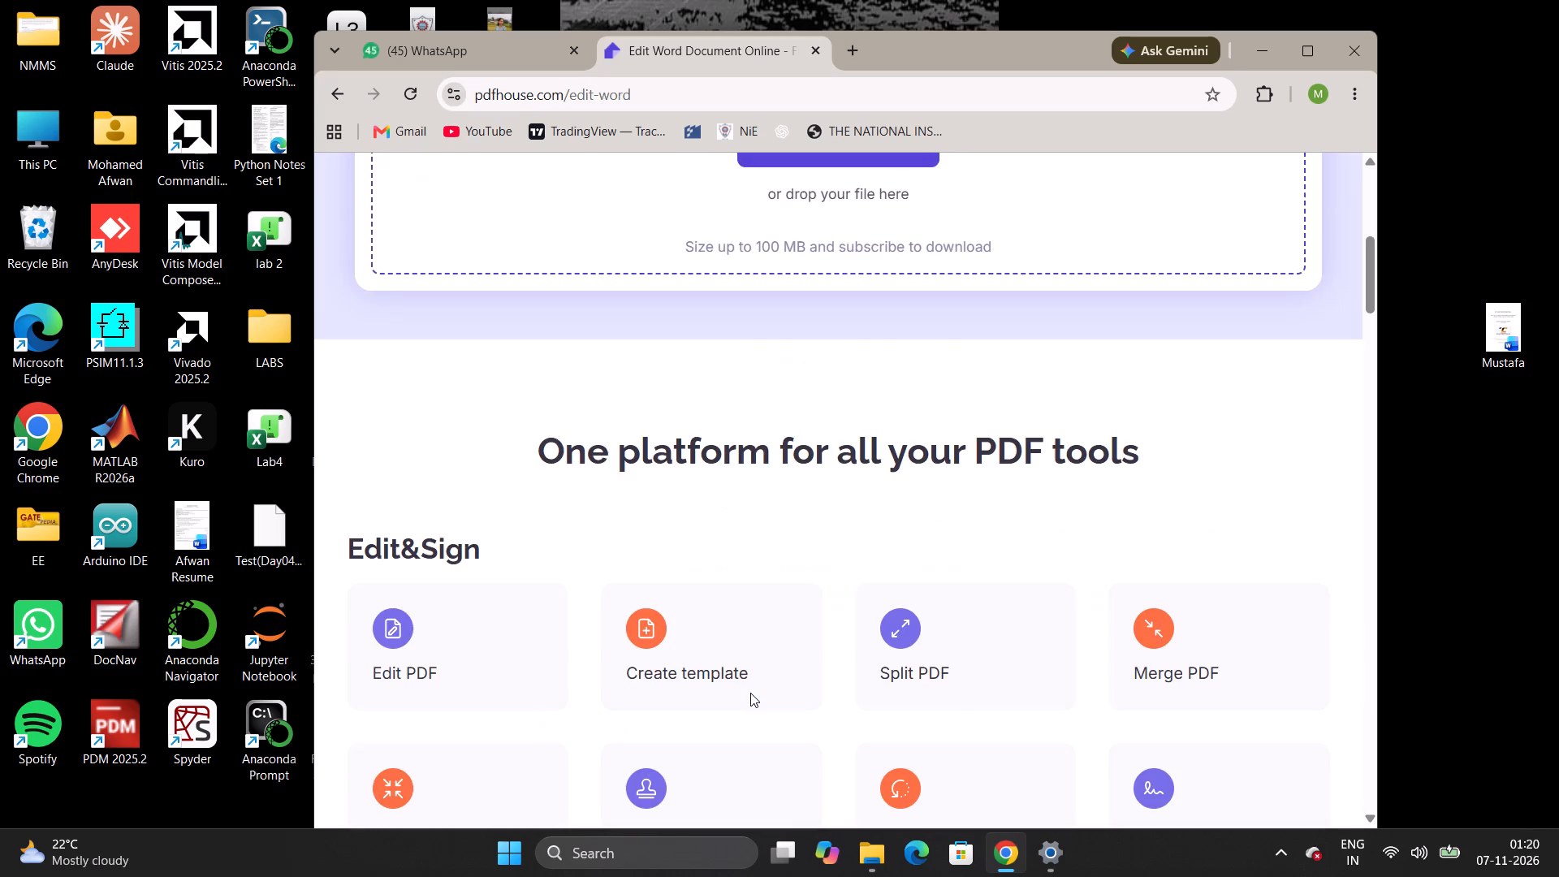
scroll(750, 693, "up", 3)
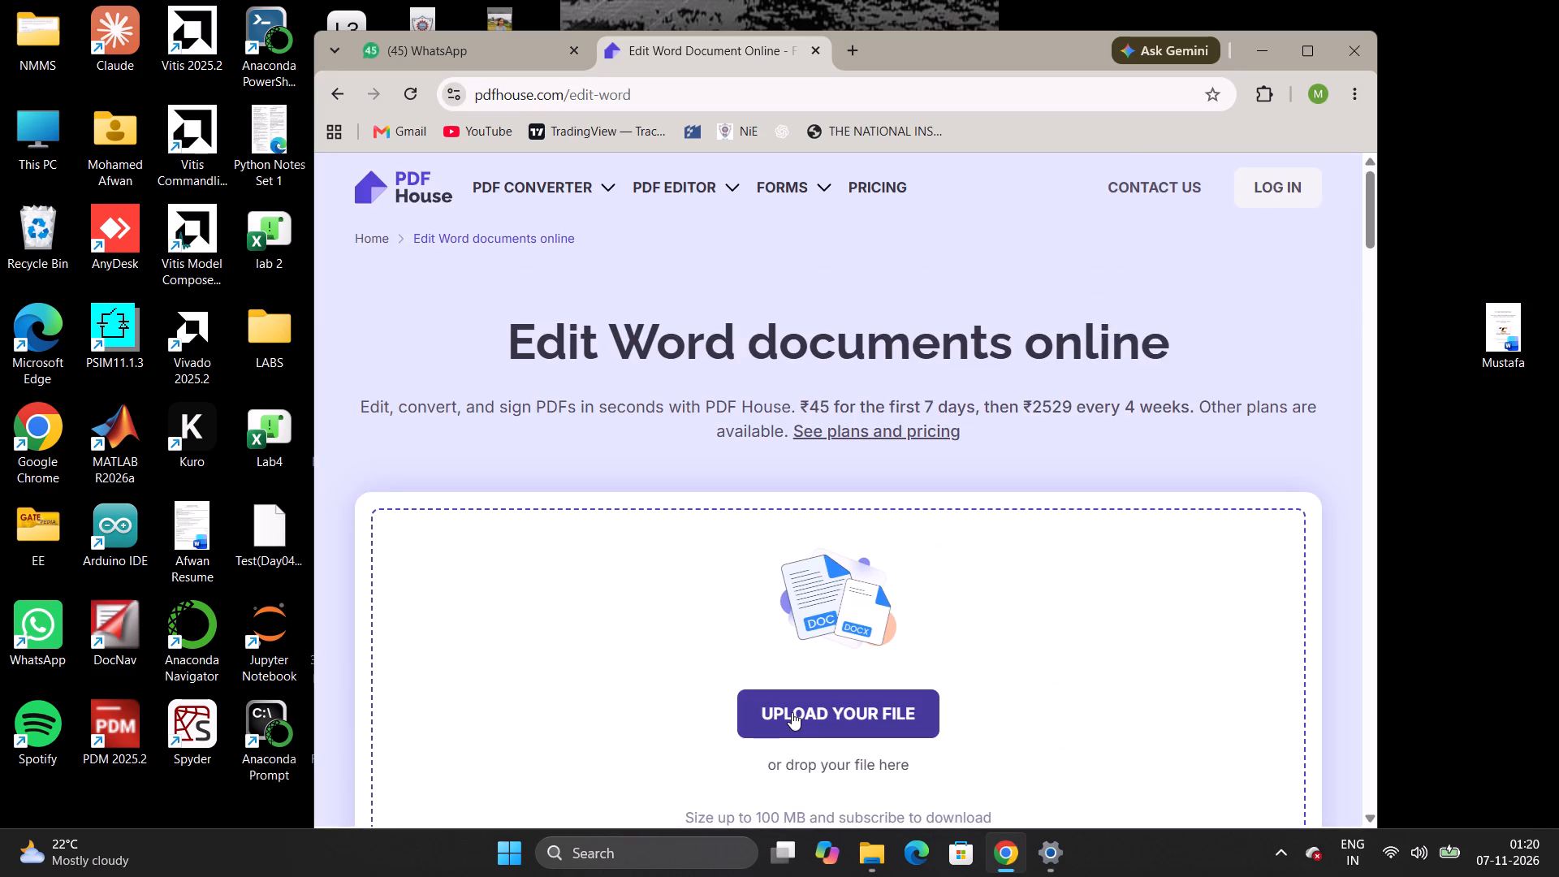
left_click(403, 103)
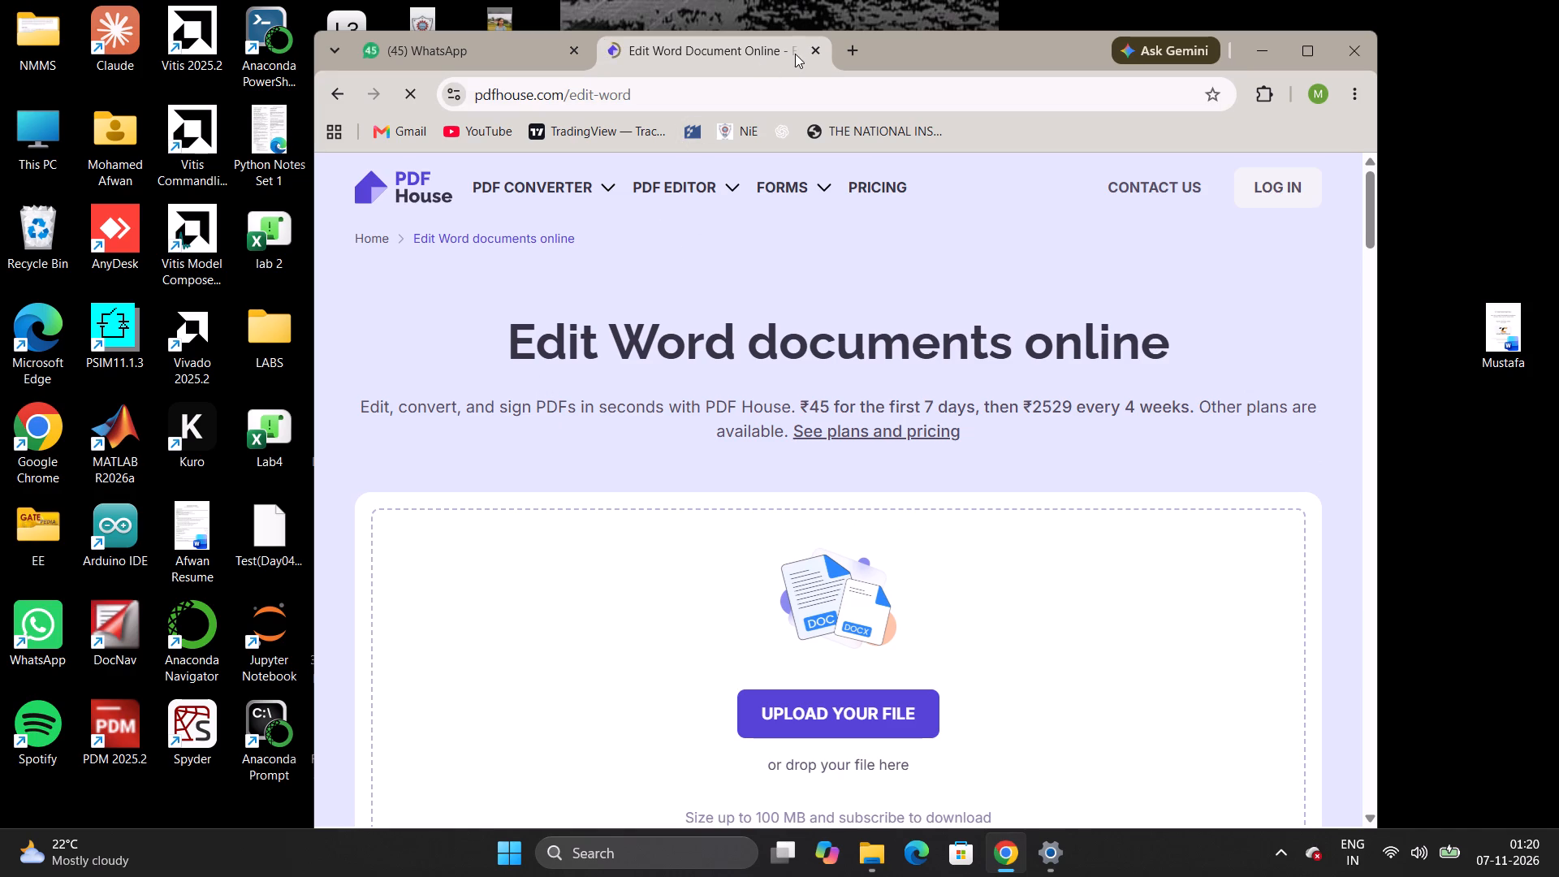
Return to the Google results for online word editors and look through them for an alternative to PDF House.
left_click(349, 89)
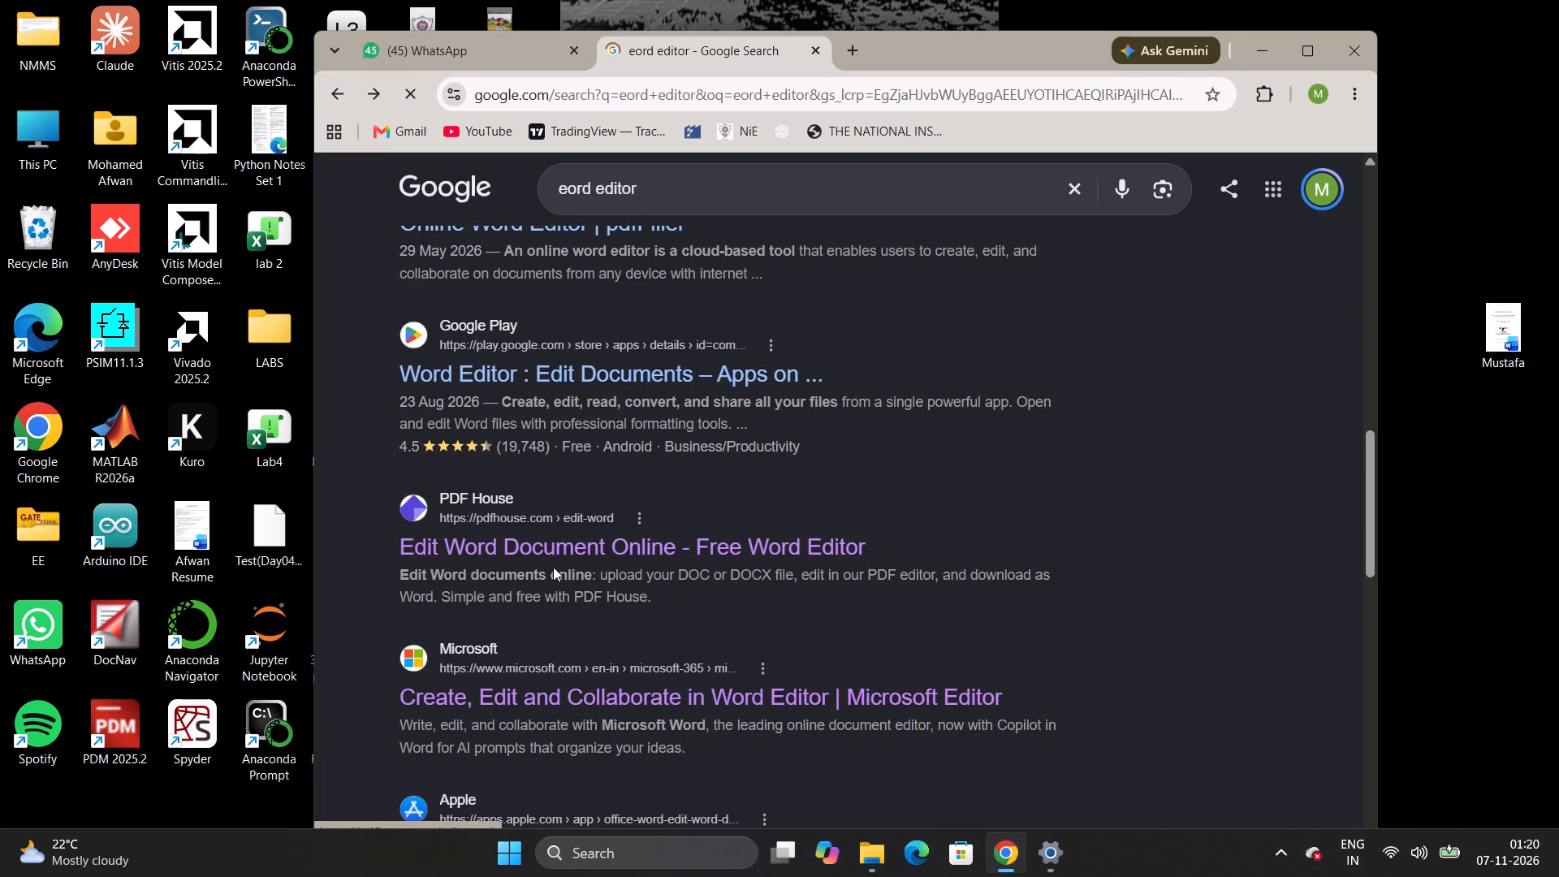
scroll(559, 583, "up", 4)
scroll(576, 576, "down", 4)
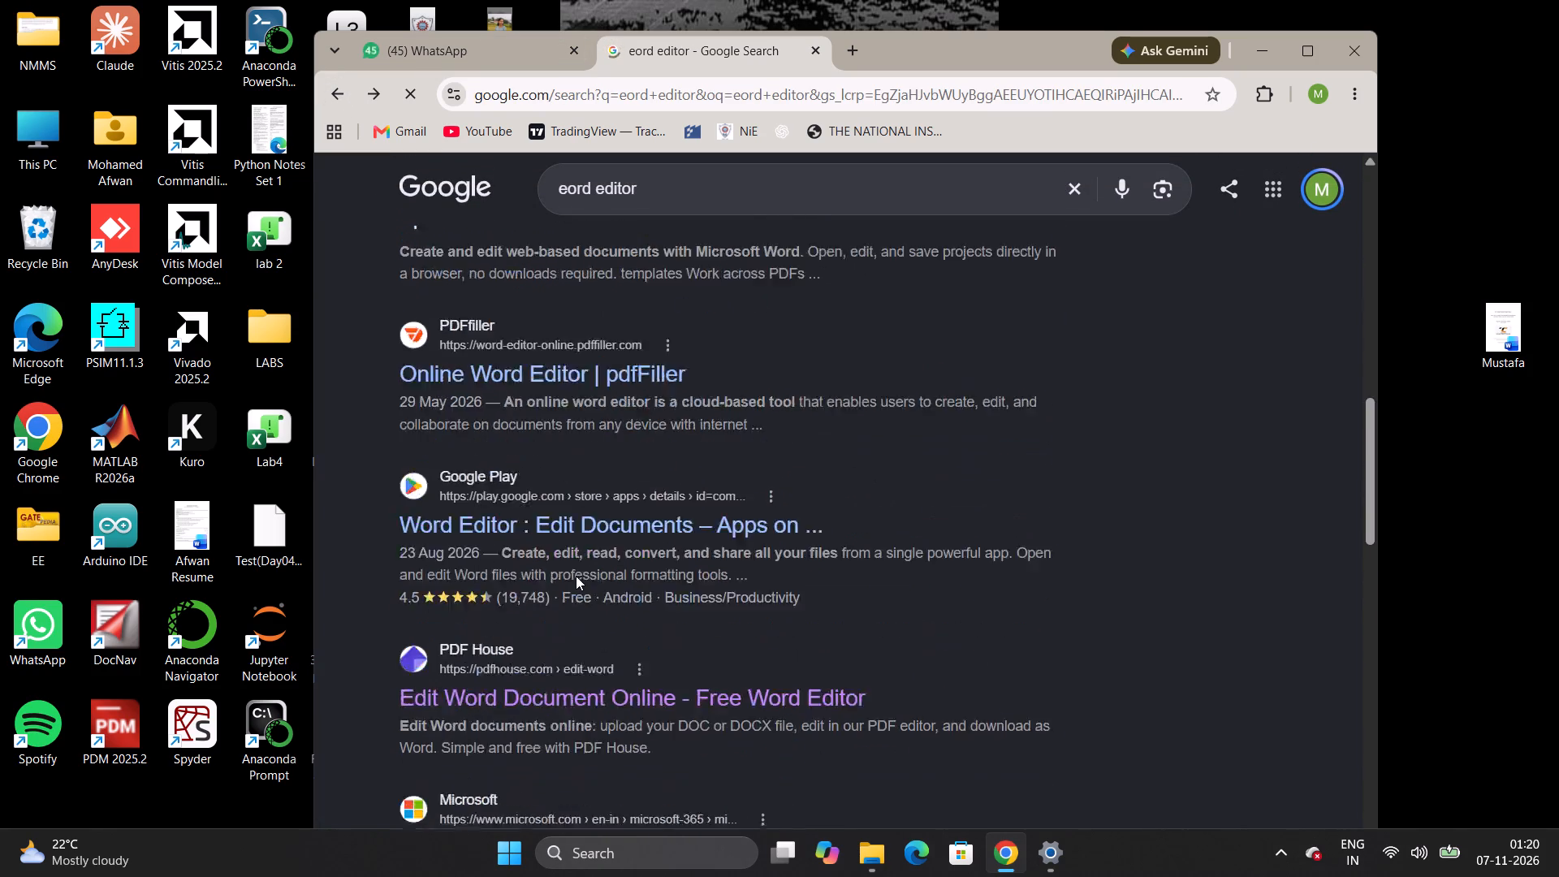
scroll(576, 576, "down", 7)
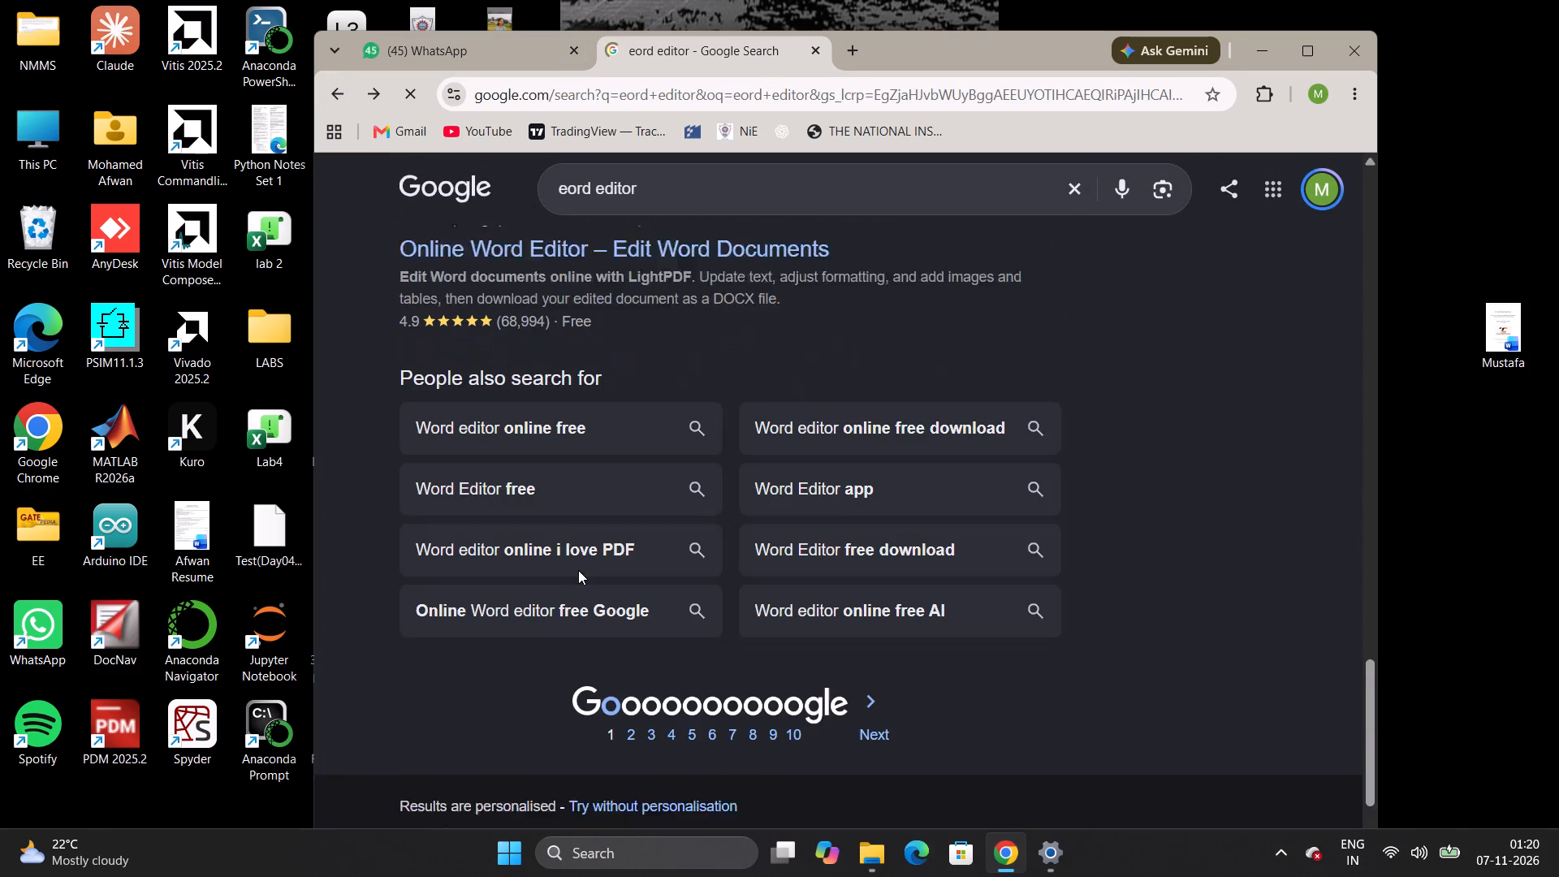
scroll(578, 560, "down", 4)
scroll(578, 560, "up", 12)
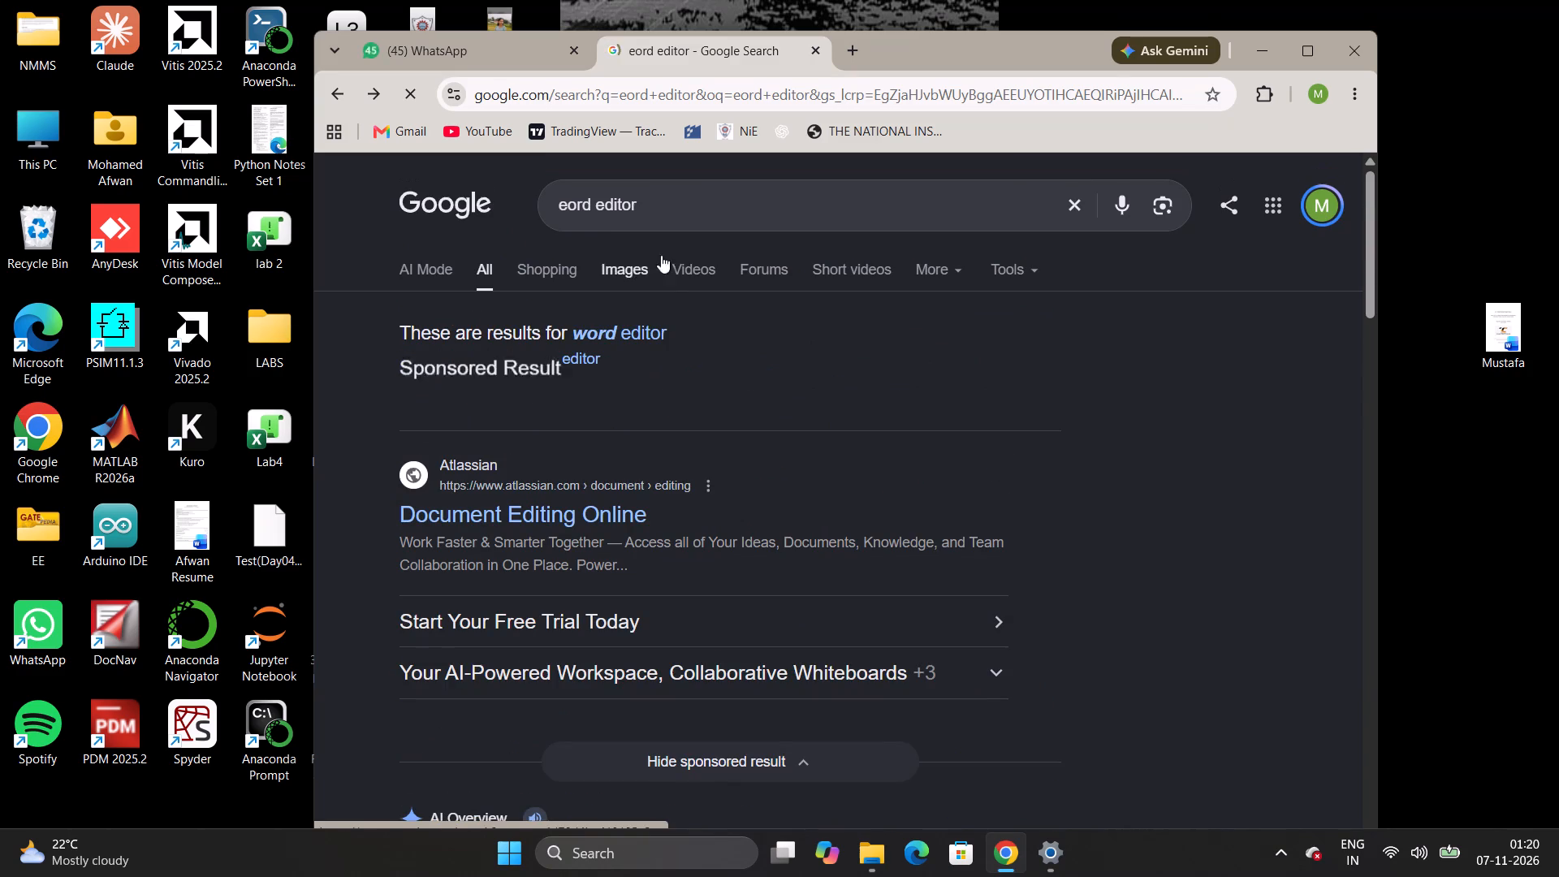
Search Google for "word editor free" and look through the results for a suitable online editor.
left_click(680, 210)
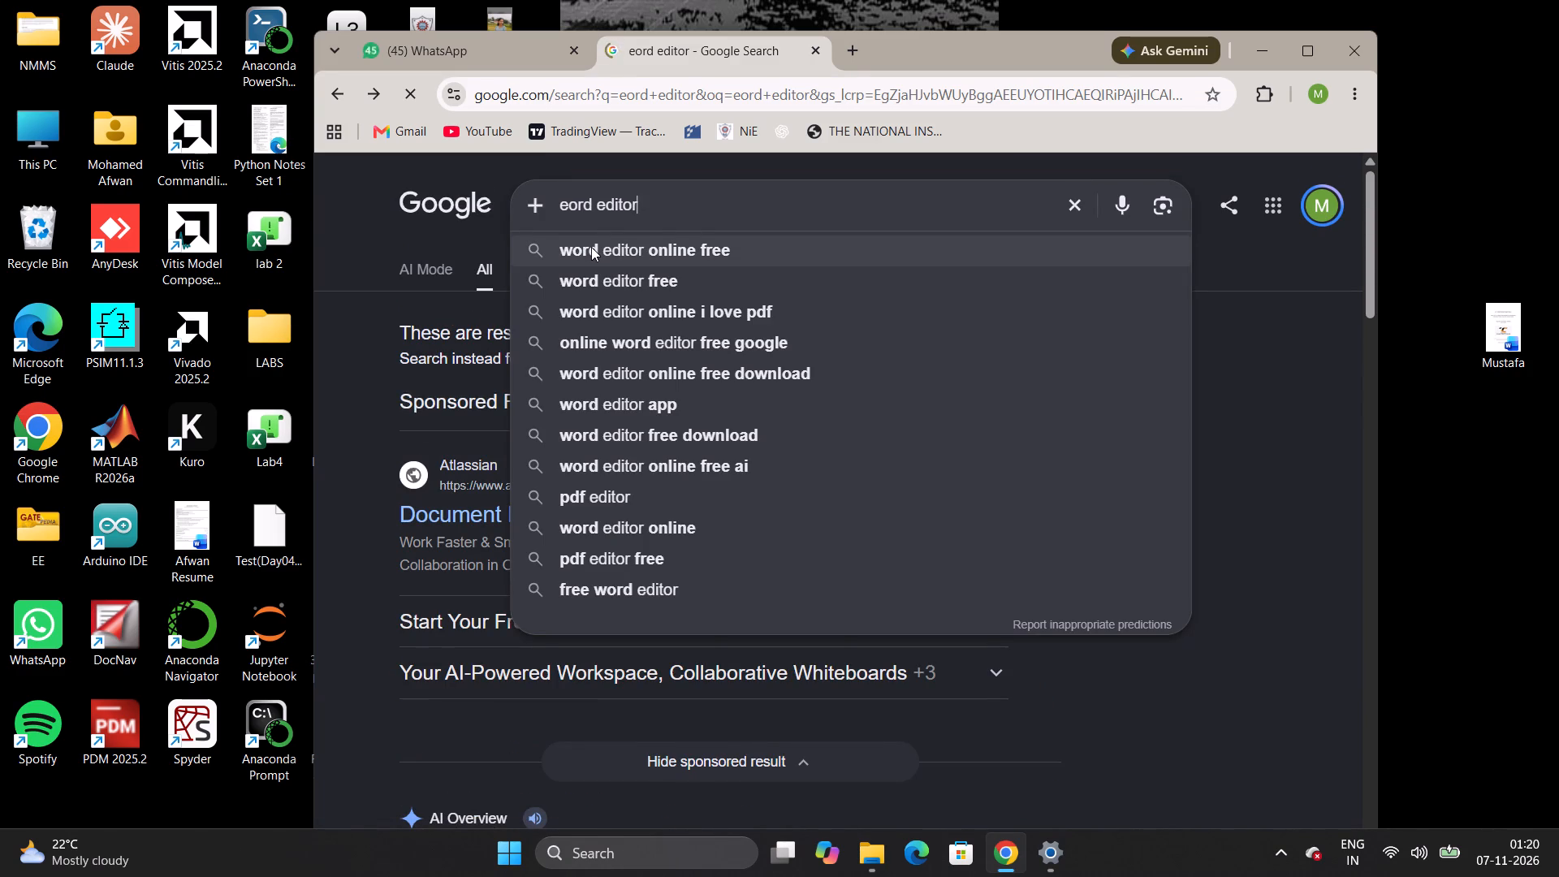
left_click(591, 272)
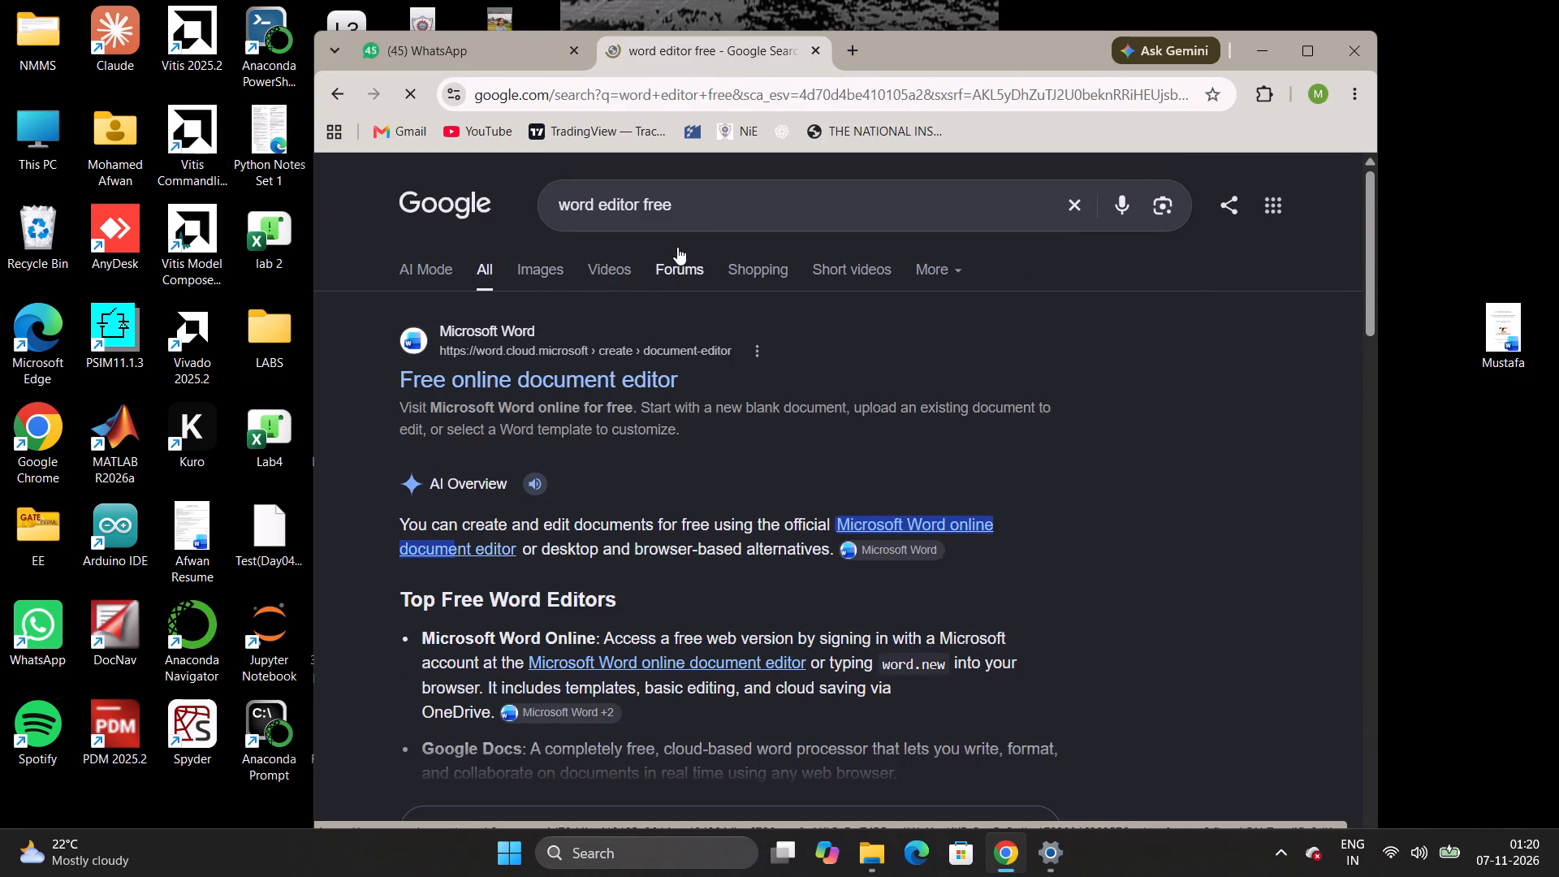
scroll(667, 370, "down", 3)
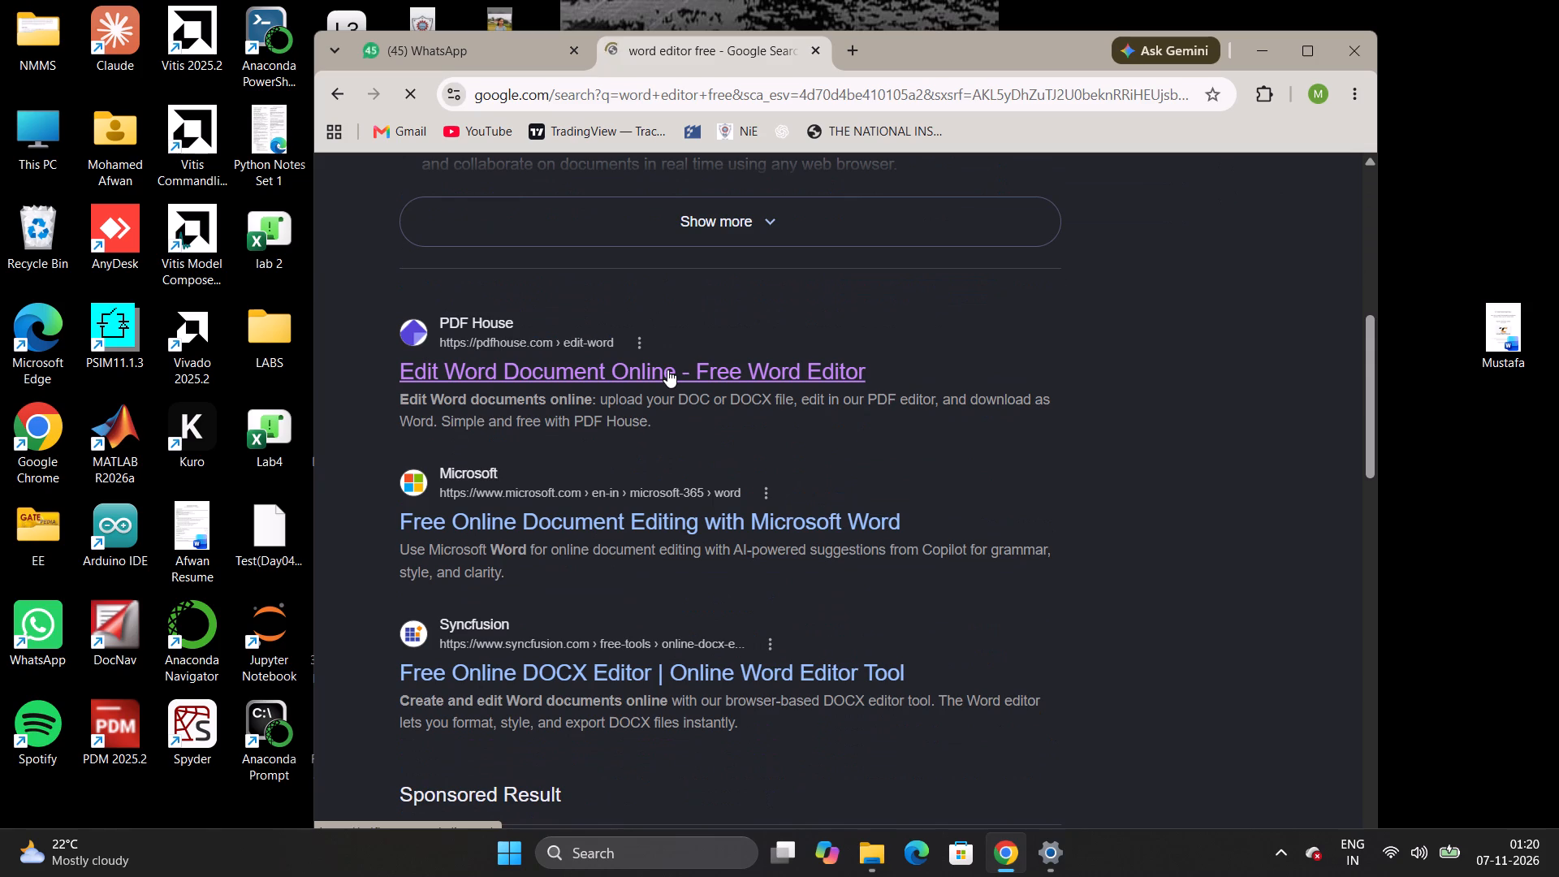
scroll(667, 369, "down", 4)
scroll(667, 361, "up", 1)
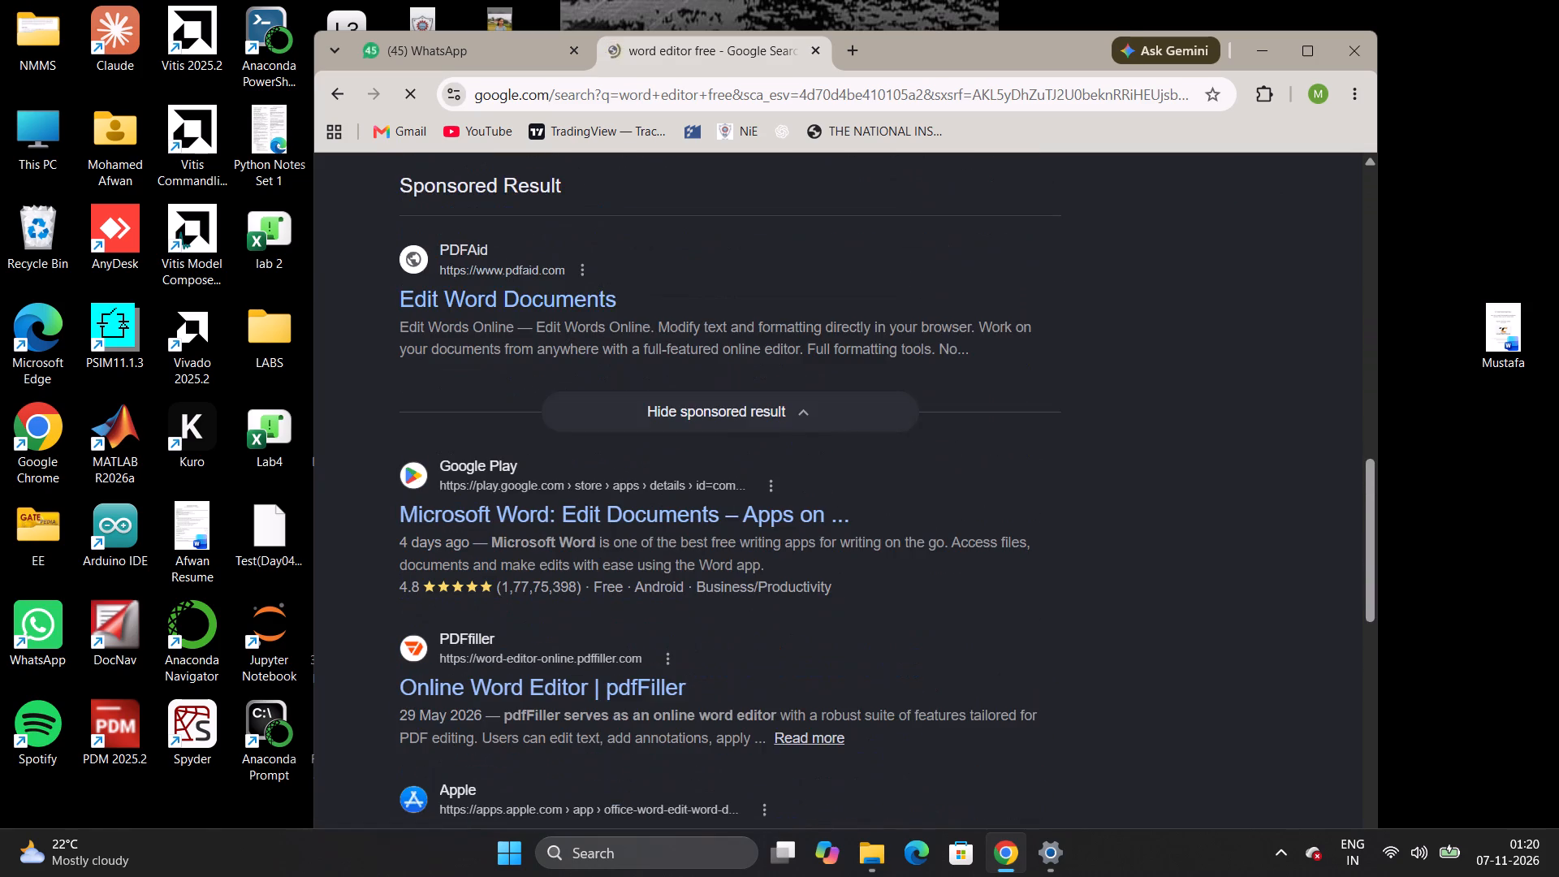
scroll(667, 361, "down", 3)
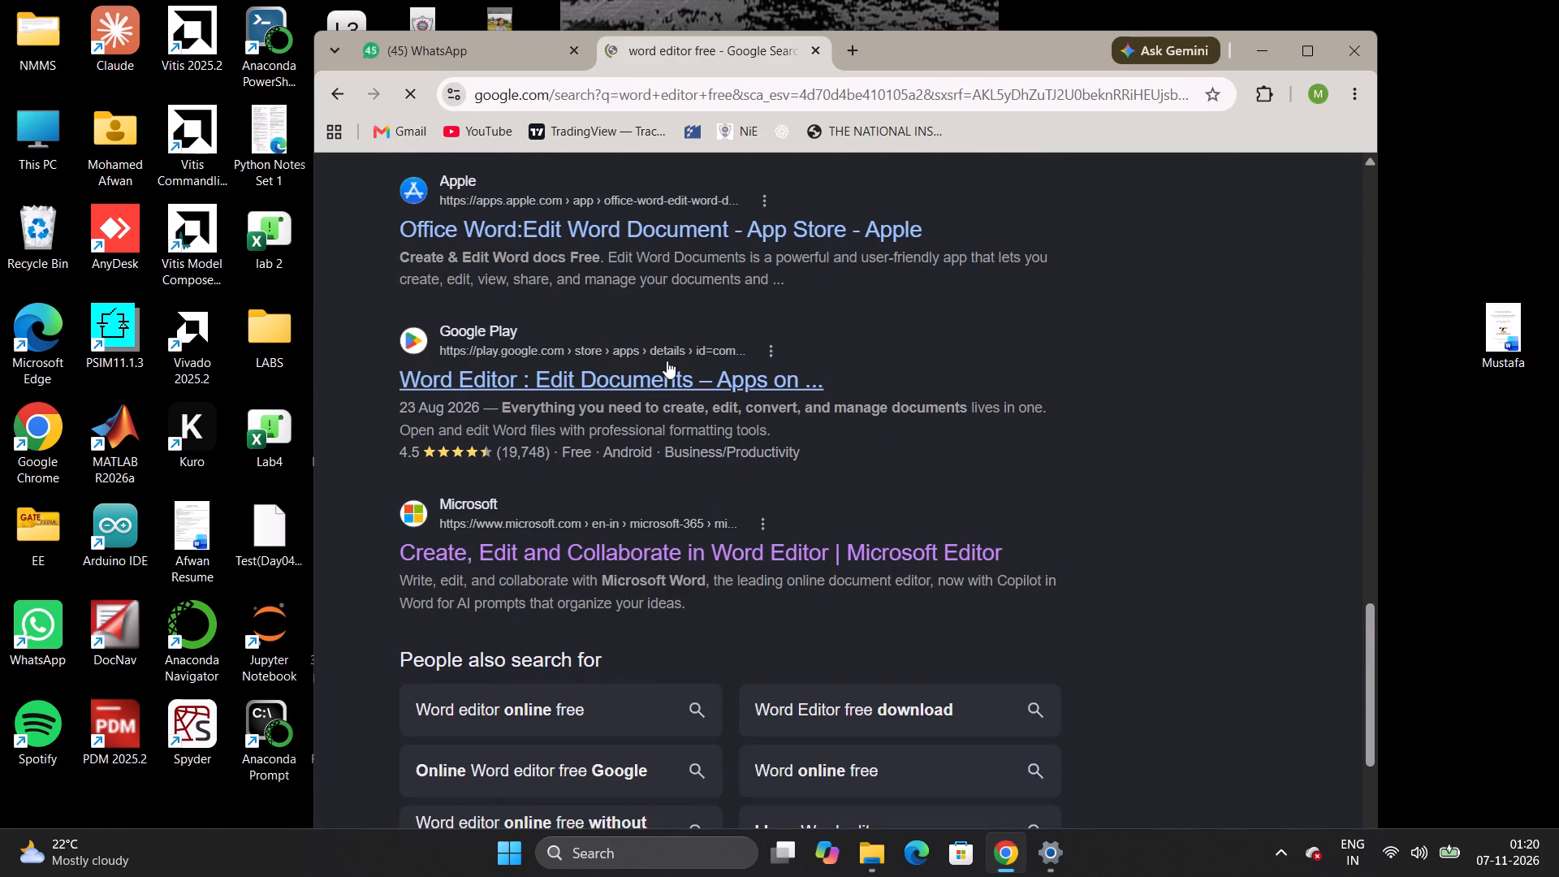
scroll(667, 361, "down", 4)
scroll(667, 361, "up", 7)
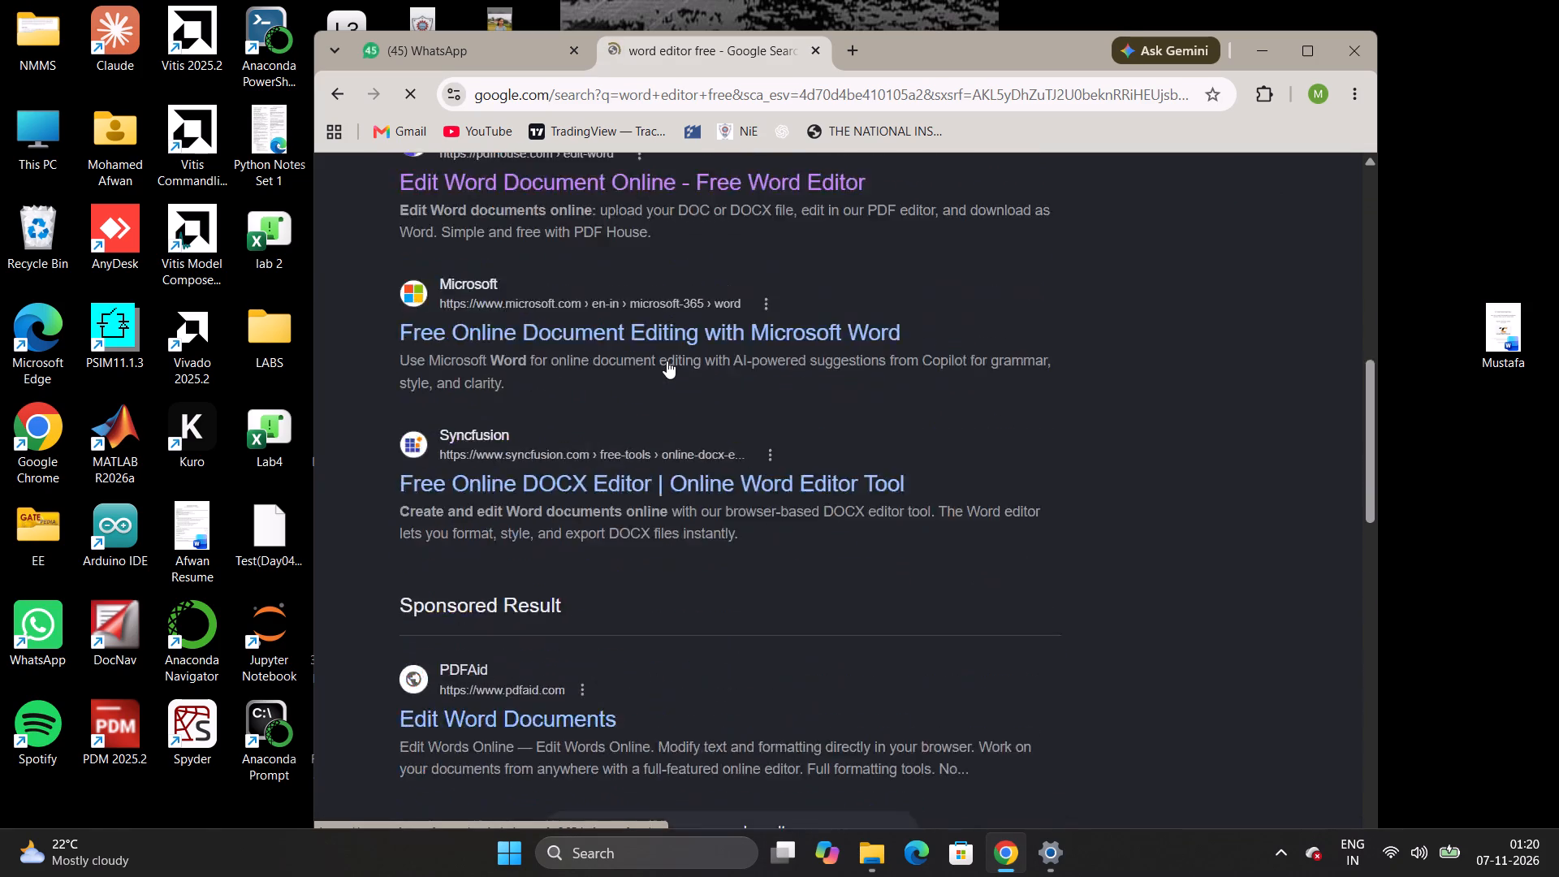
scroll(667, 361, "up", 13)
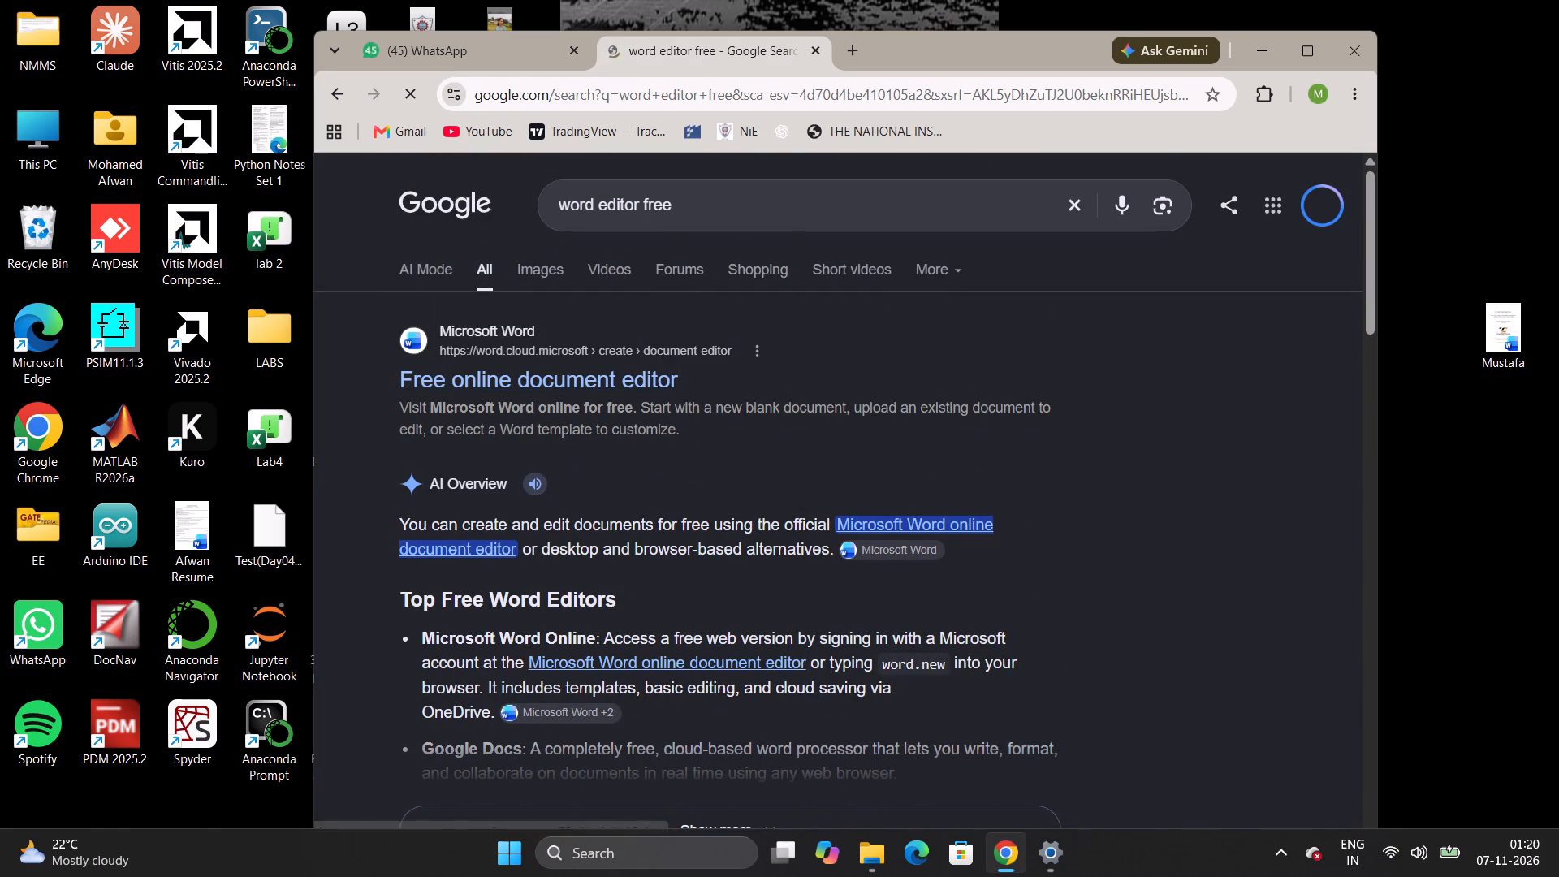
scroll(688, 212, "up", 1)
Search Google for "word editor online i love pdf" and open iLovePDF's Edit PDF page from the results.
left_click(688, 212)
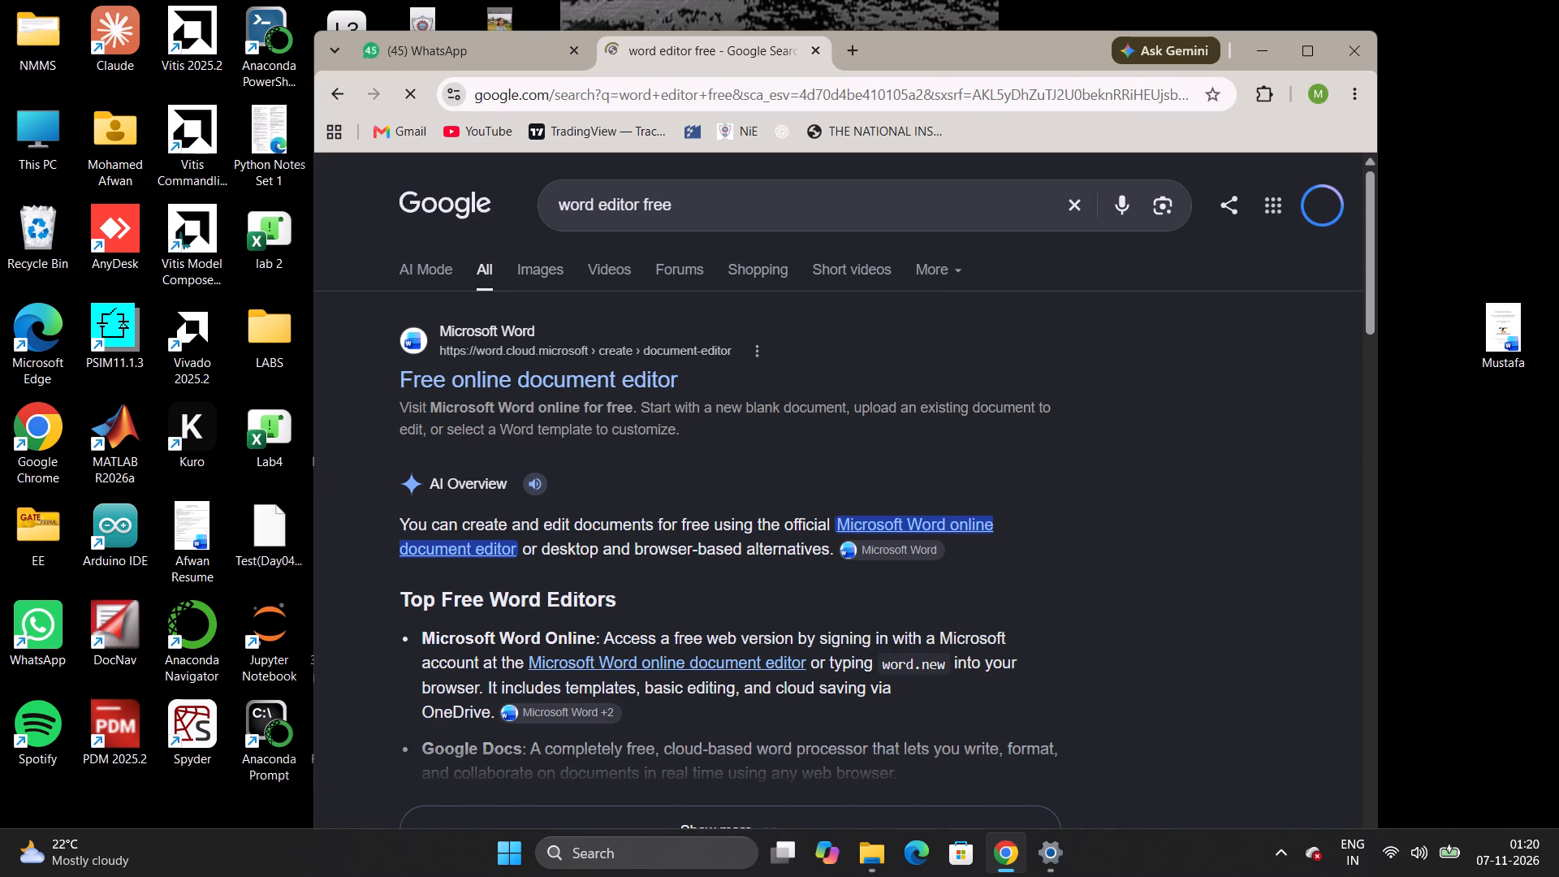
key("space")
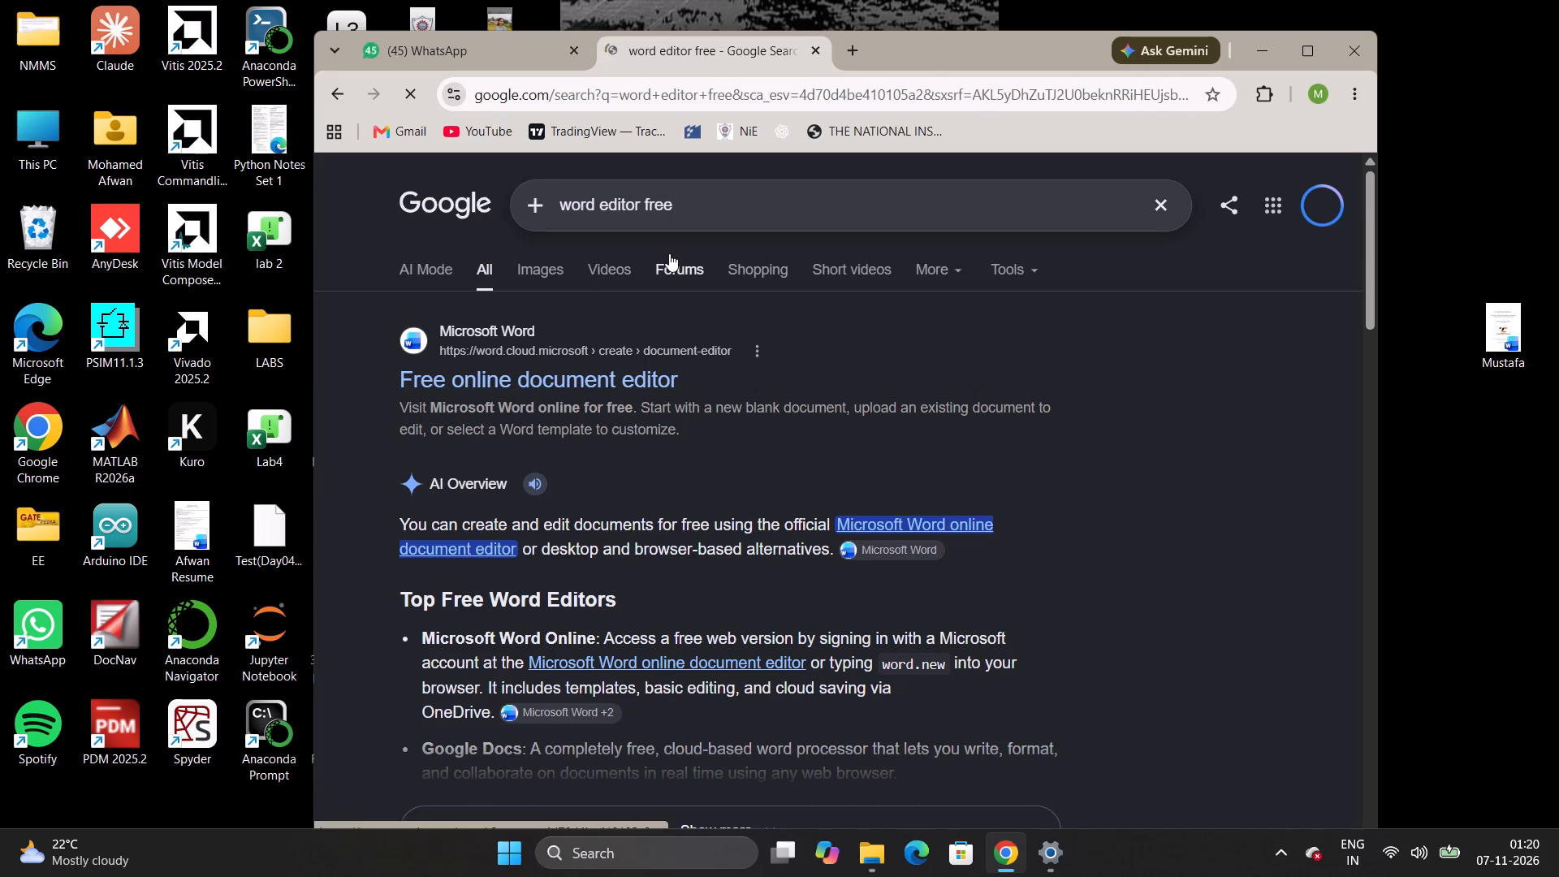
key("BackSpace")
key("BackSpace")
key("BackSpace")
key("BackSpace")
key("BackSpace")
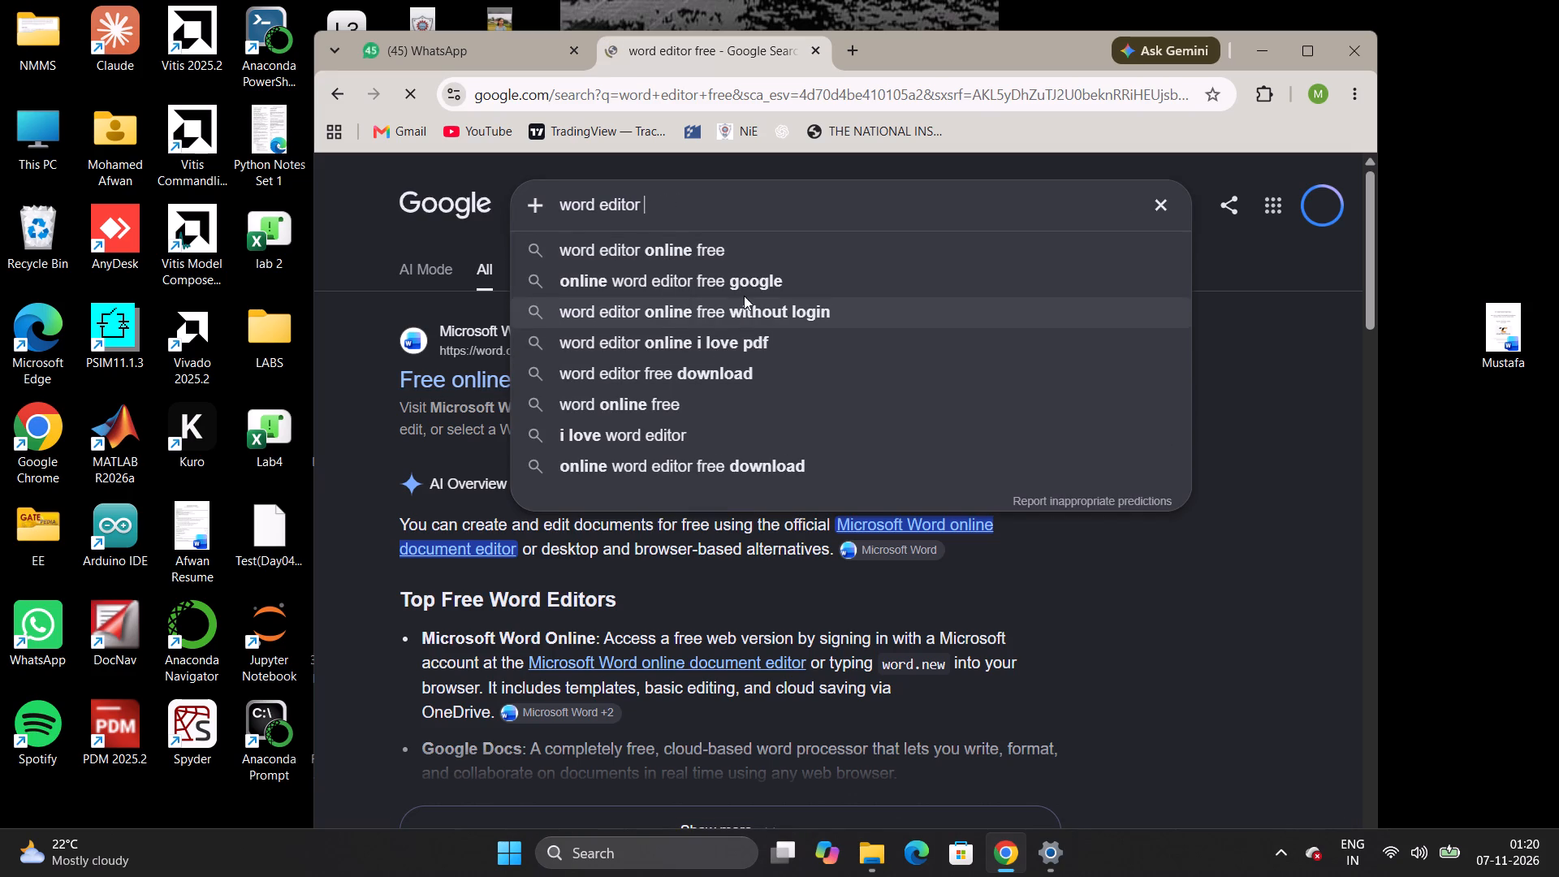
left_click(736, 348)
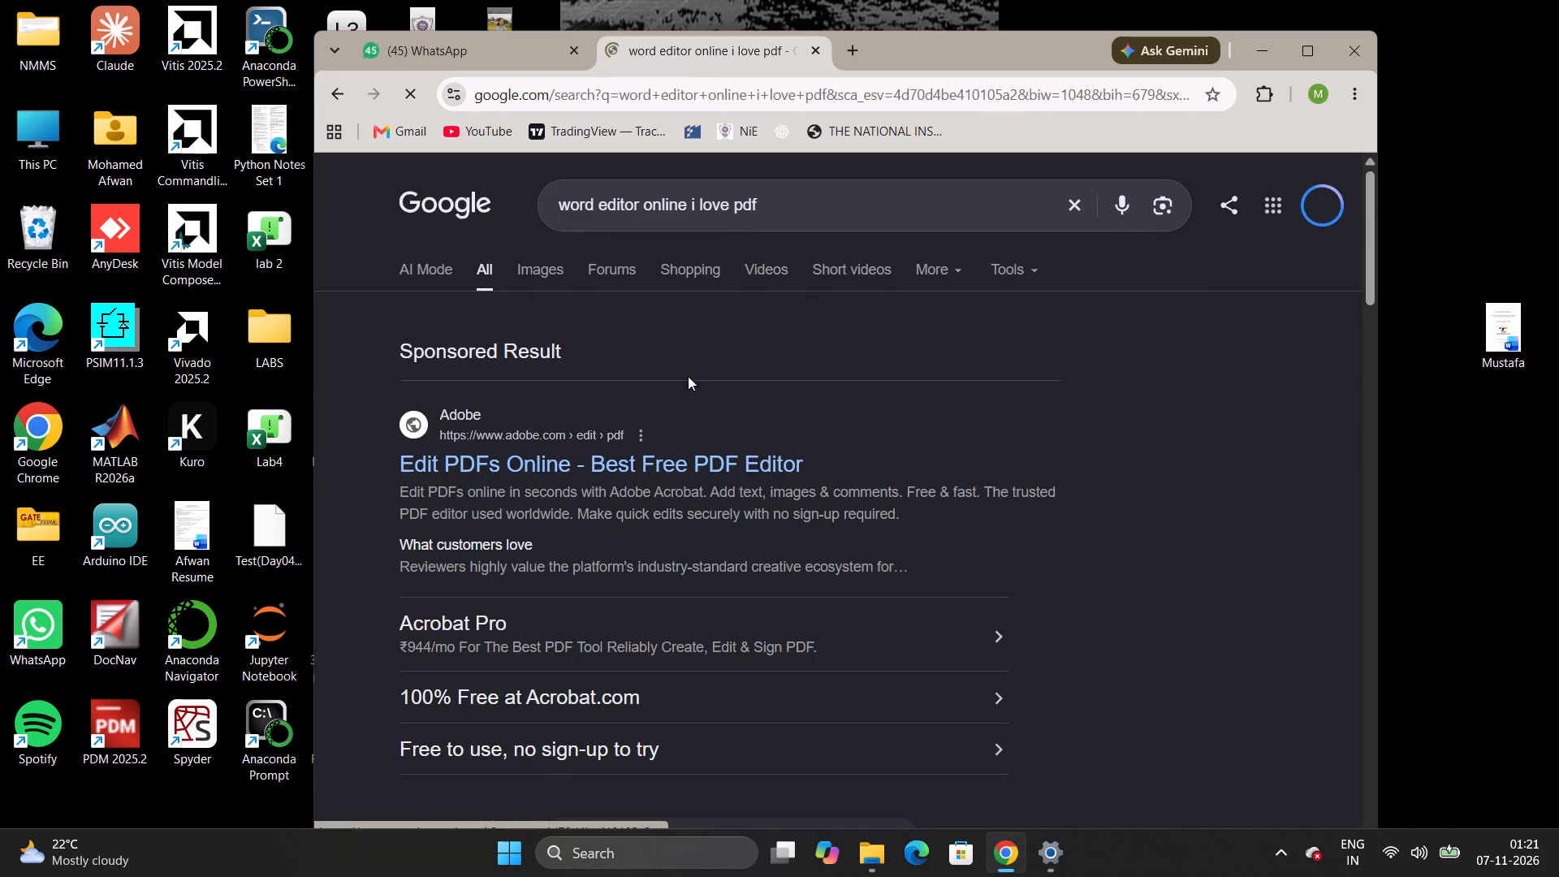
scroll(674, 404, "down", 4)
scroll(667, 382, "up", 1)
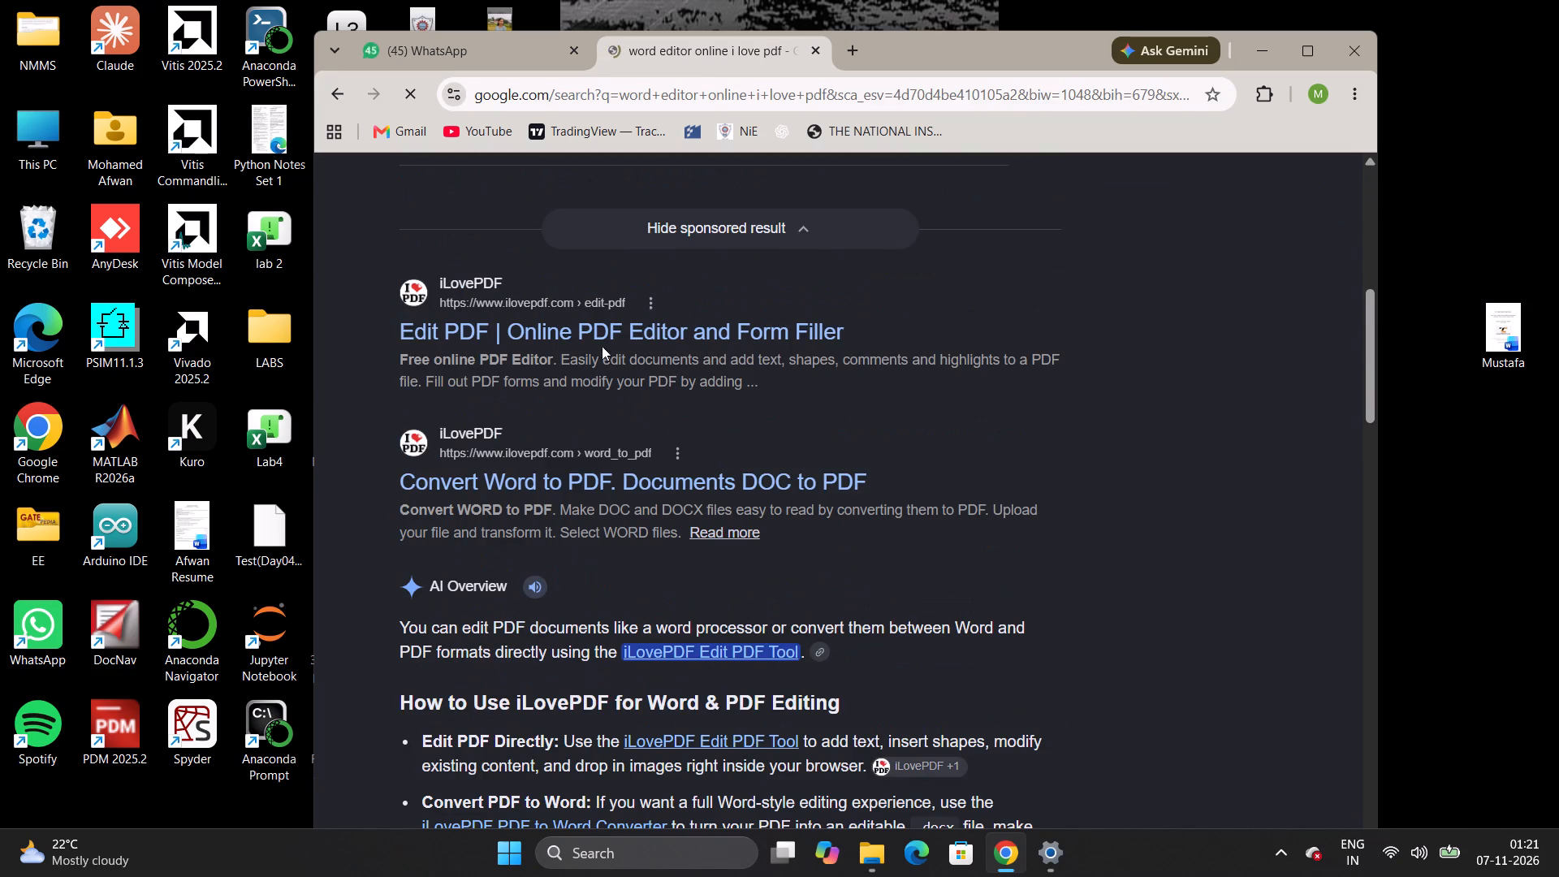
left_click(598, 340)
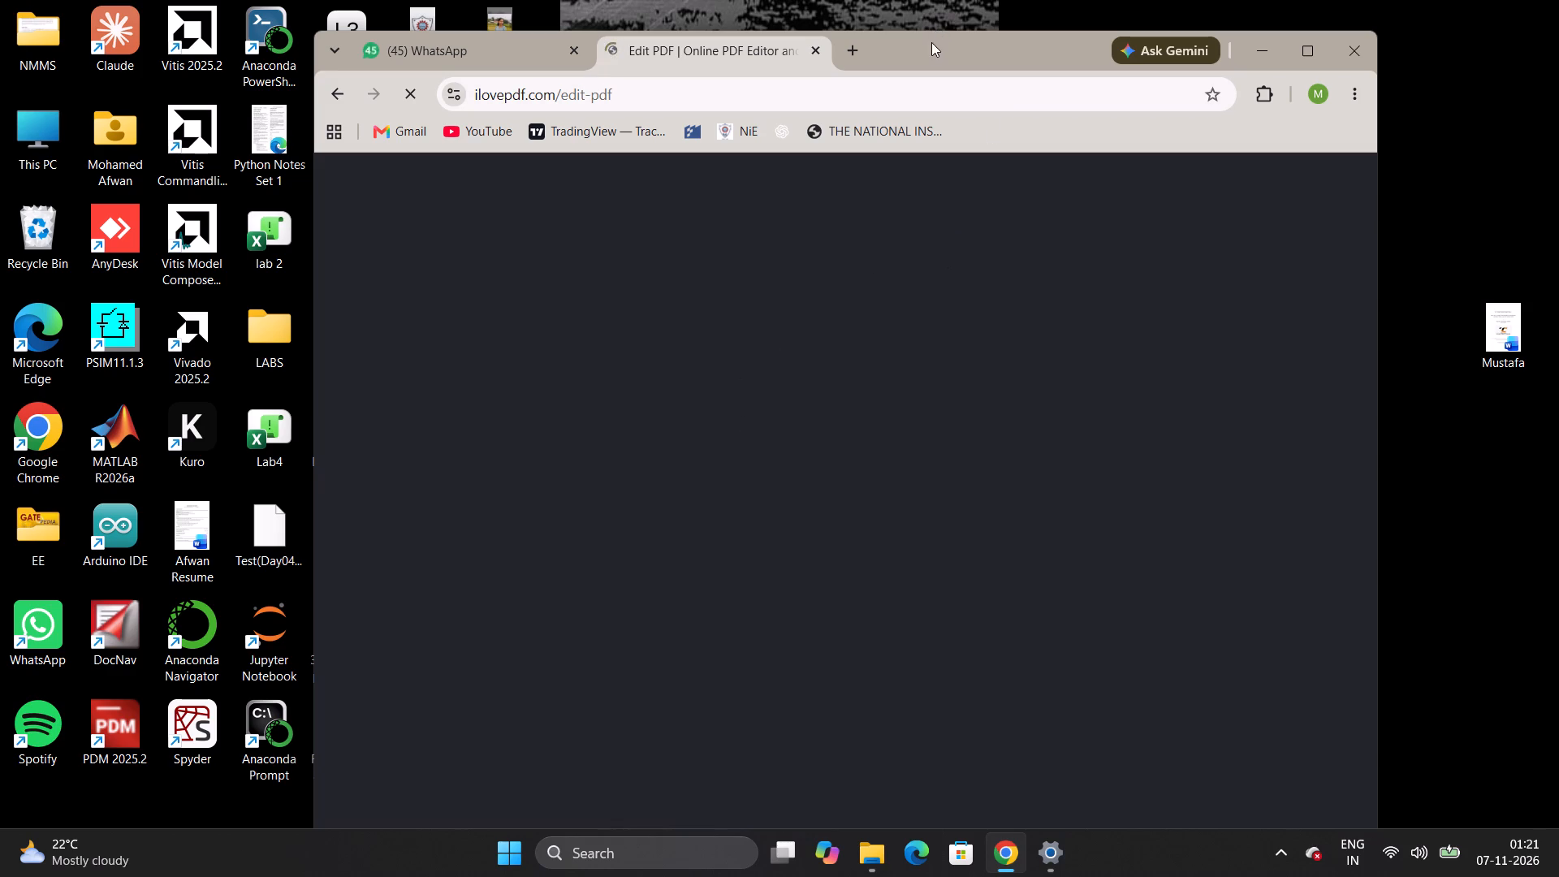
Go to iLovePDF's WORD to PDF converter and add the Mustafa document from the desktop.
left_click_drag(931, 48, 924, 31)
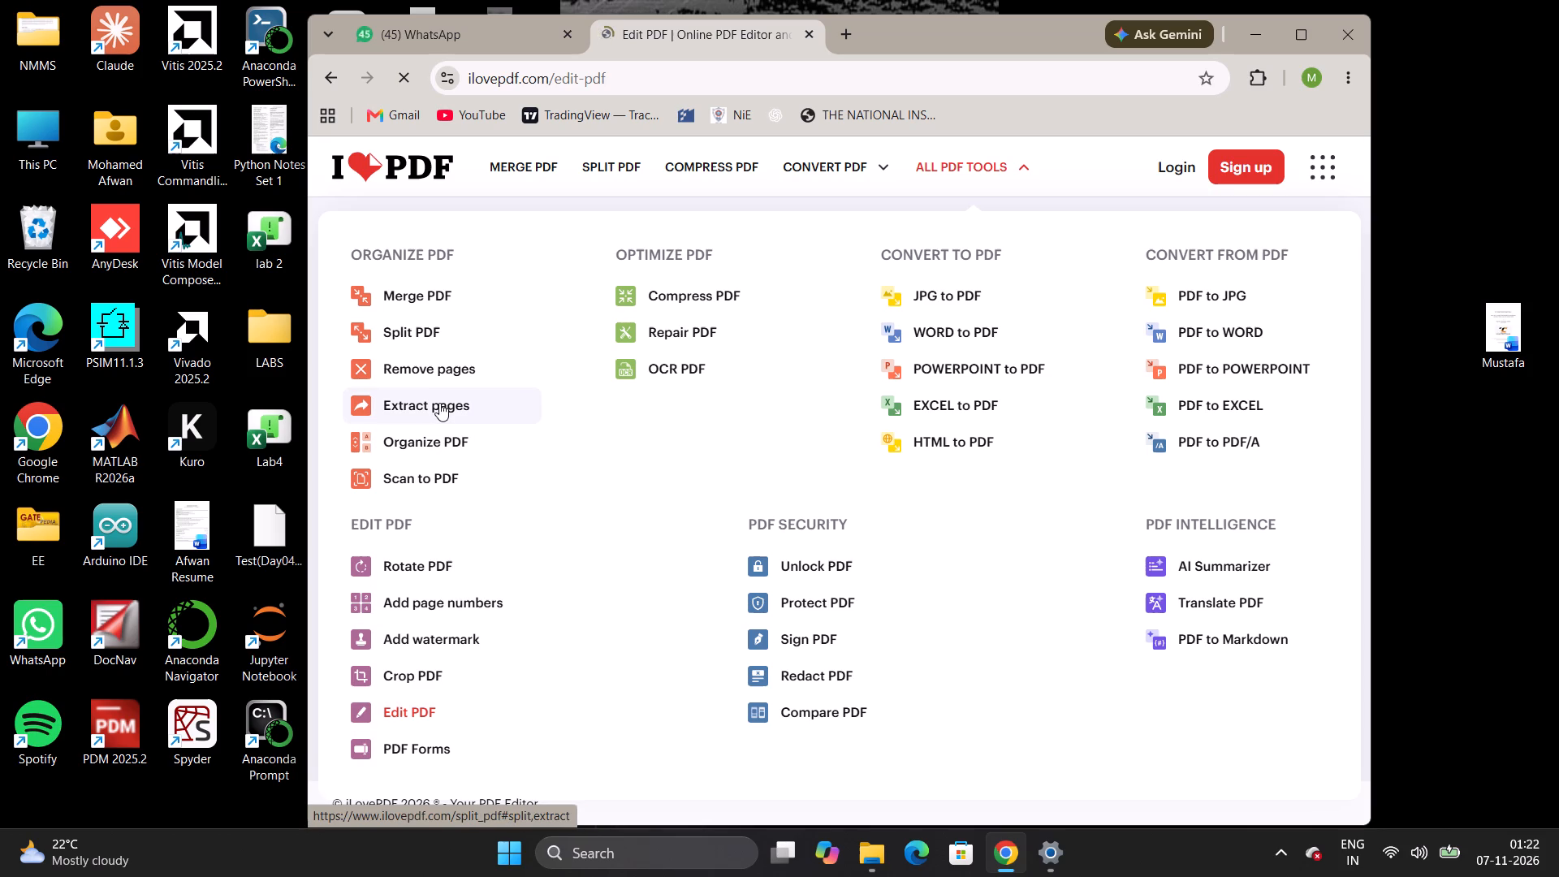
left_click(451, 375)
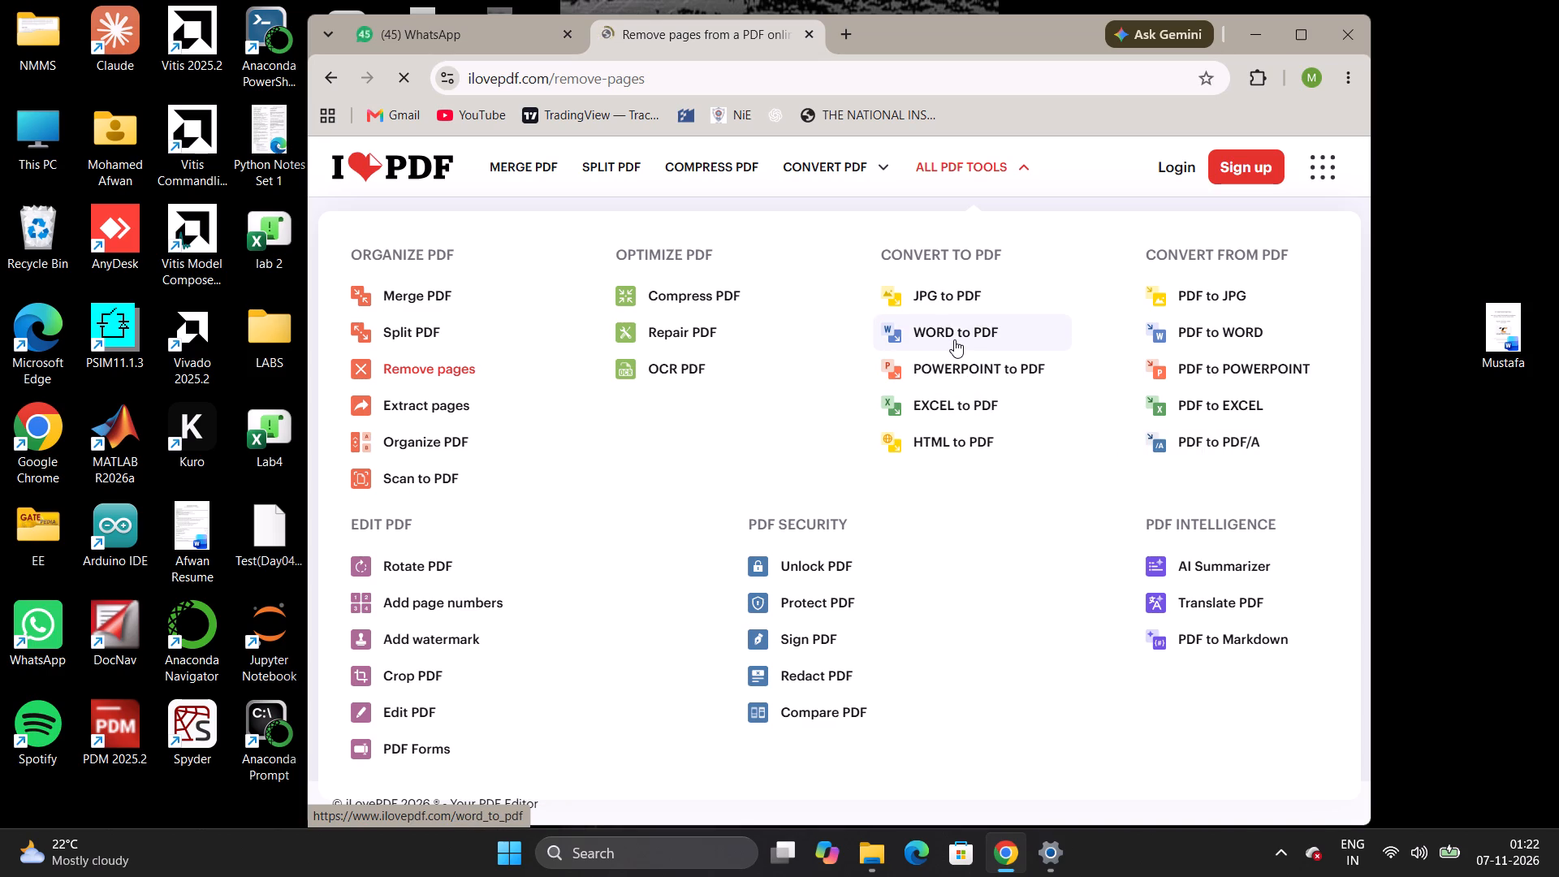
left_click(954, 339)
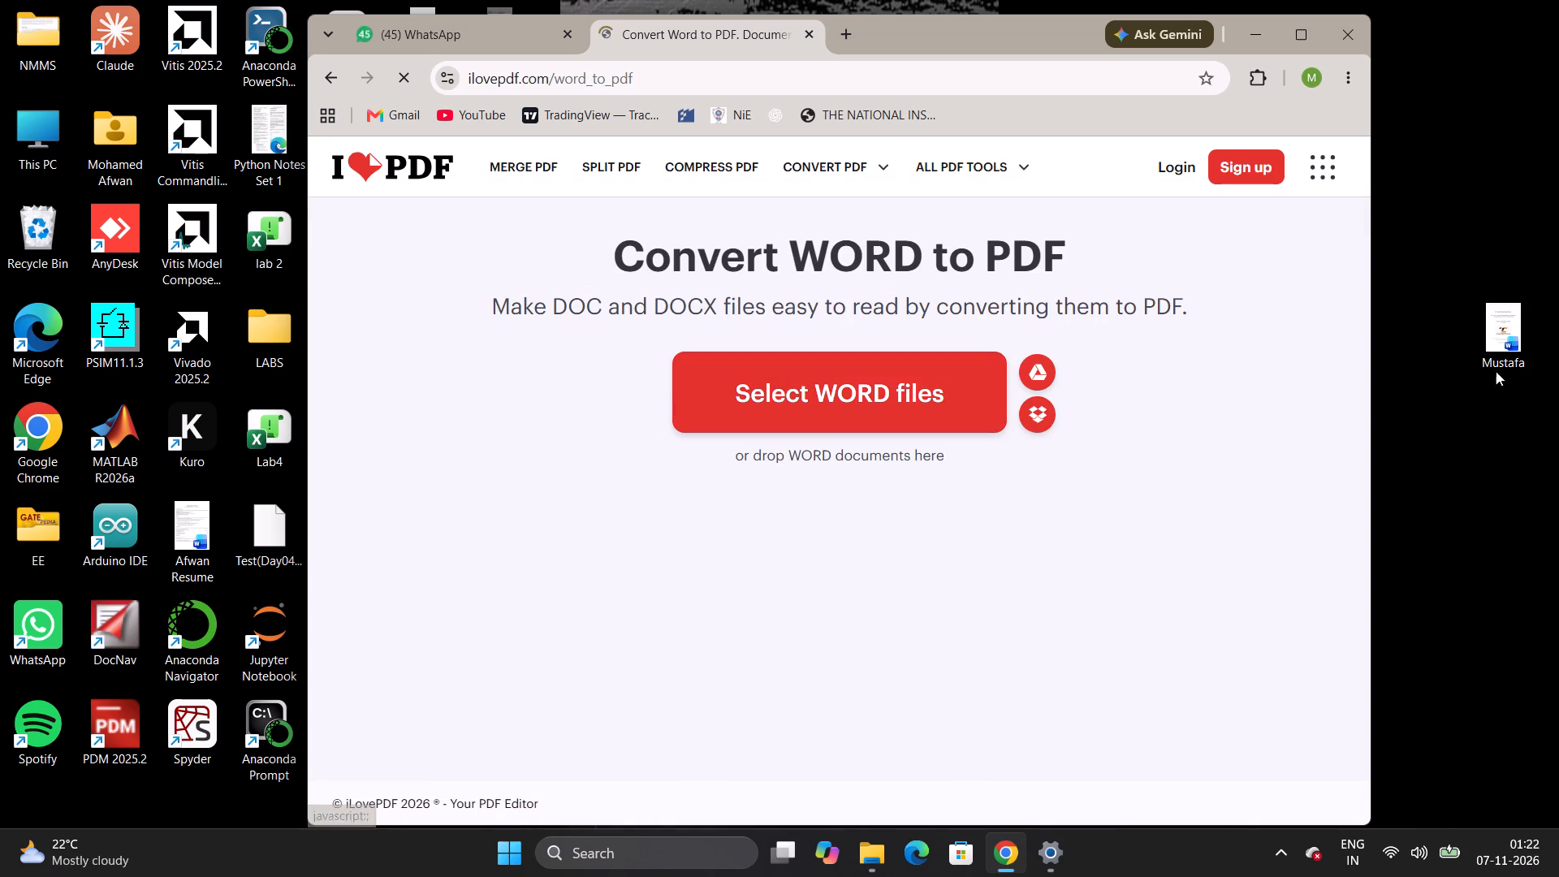
left_click_drag(1491, 332, 827, 388)
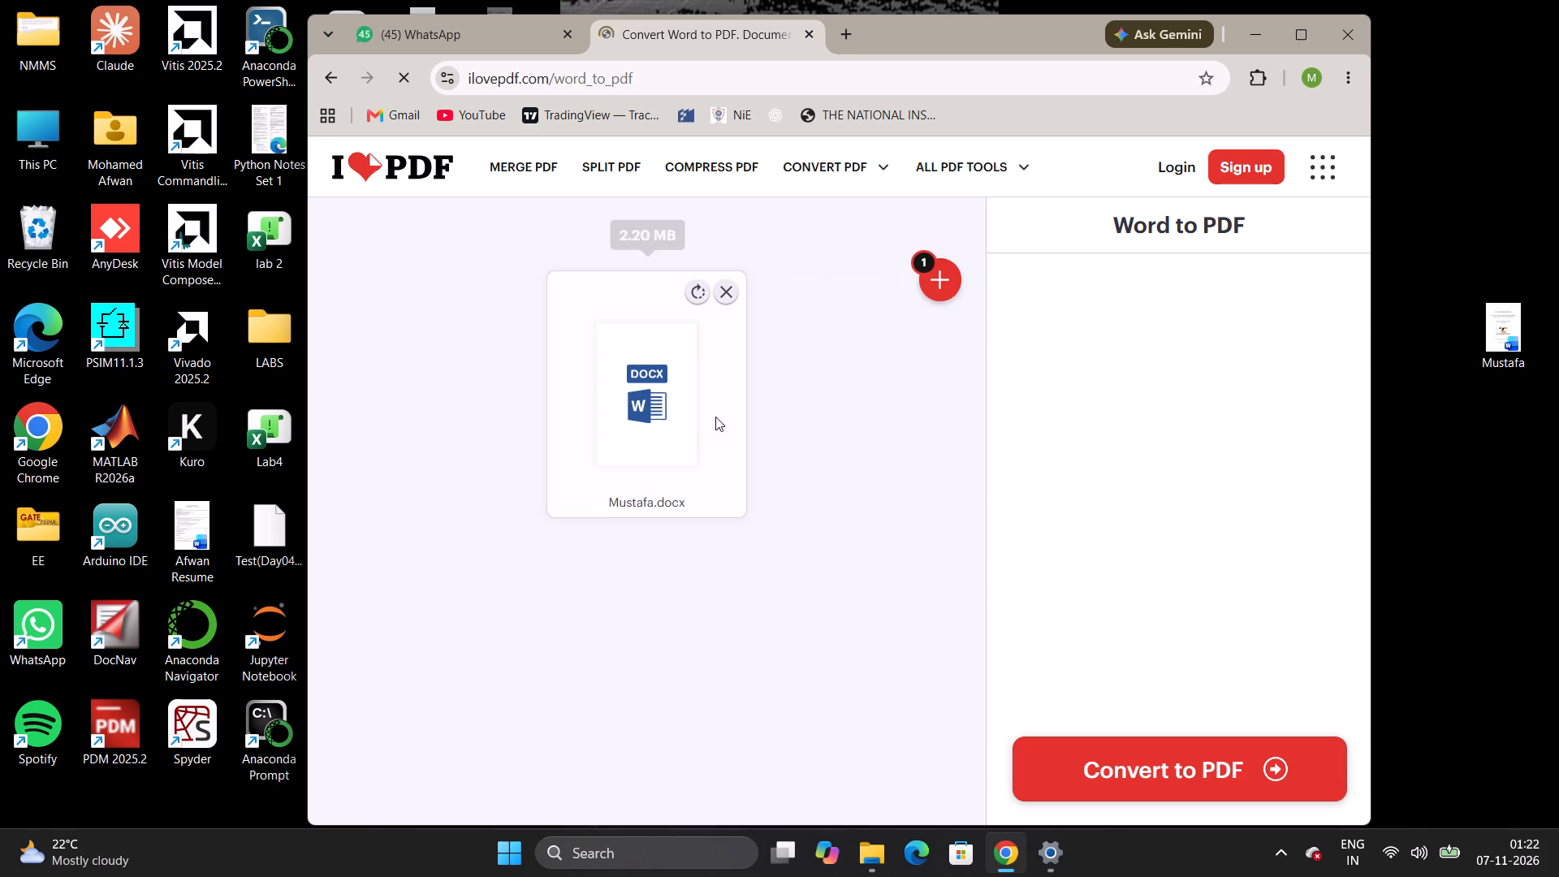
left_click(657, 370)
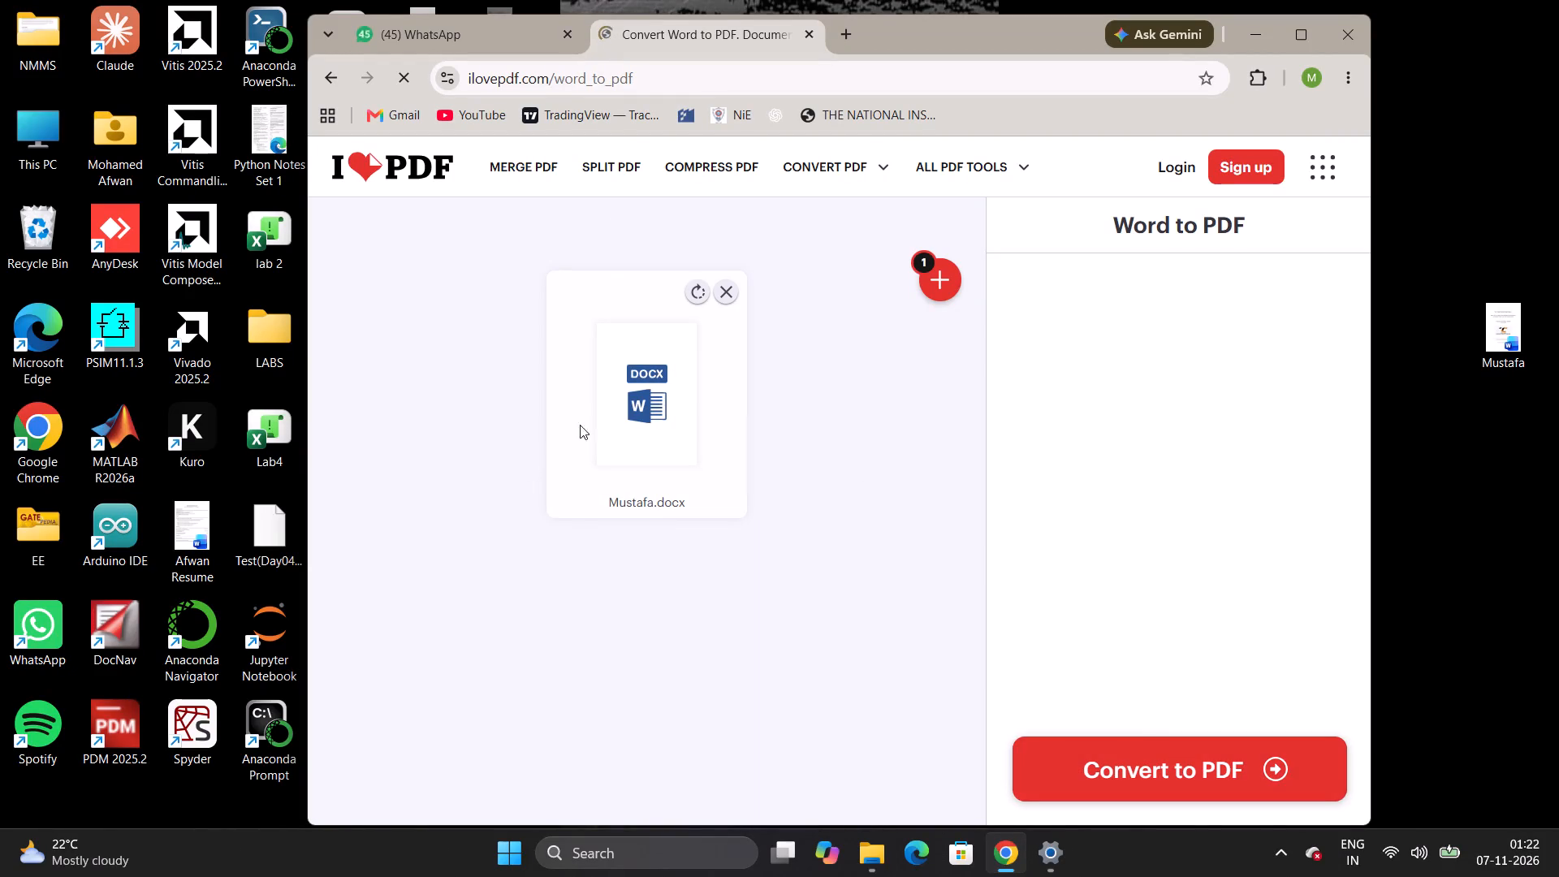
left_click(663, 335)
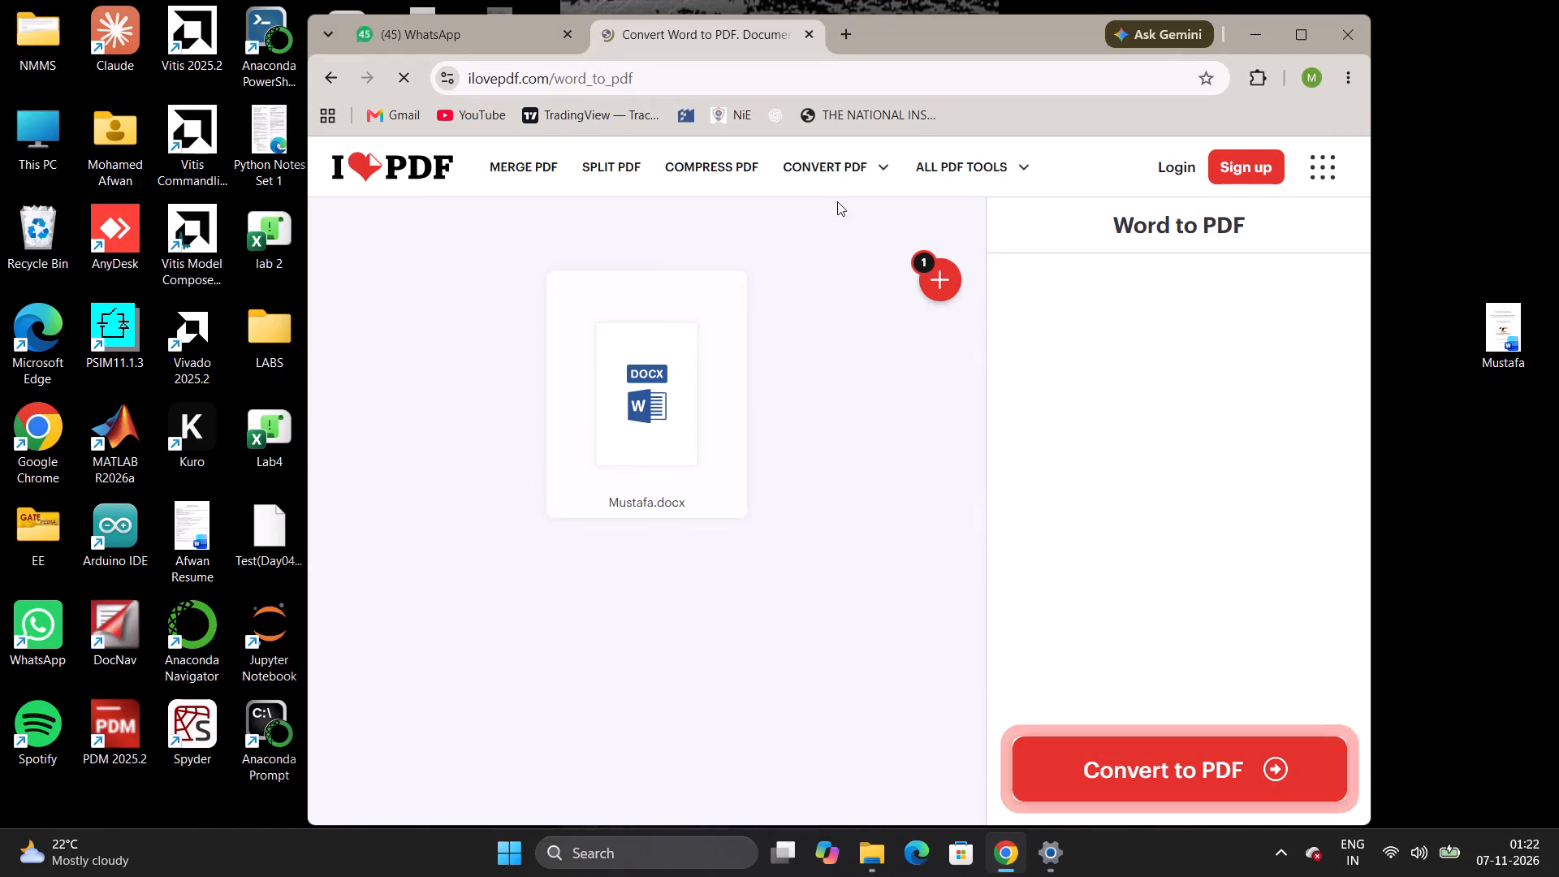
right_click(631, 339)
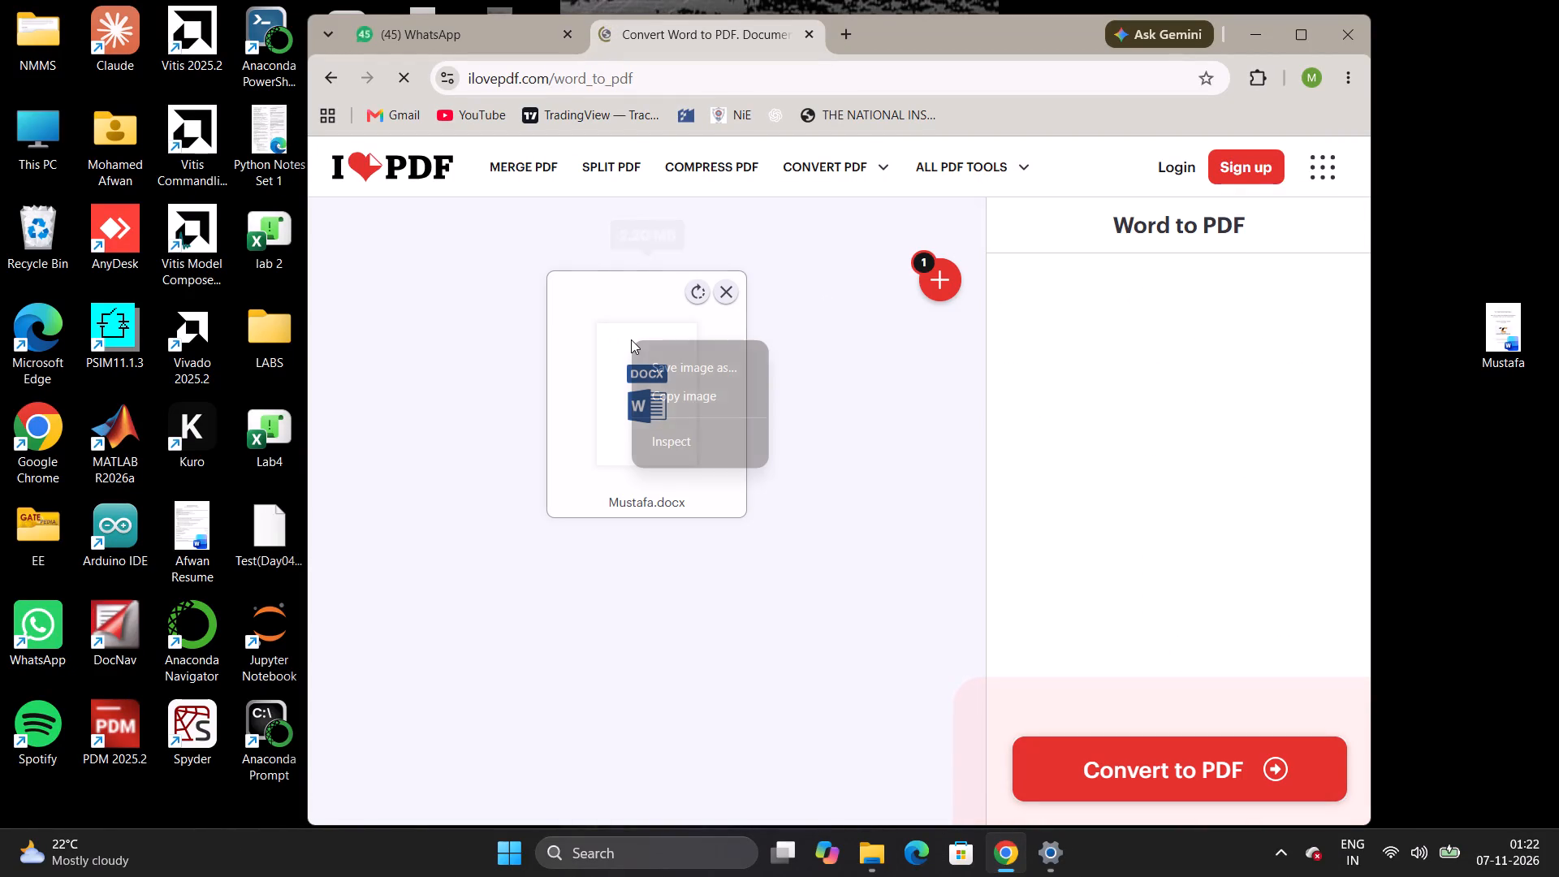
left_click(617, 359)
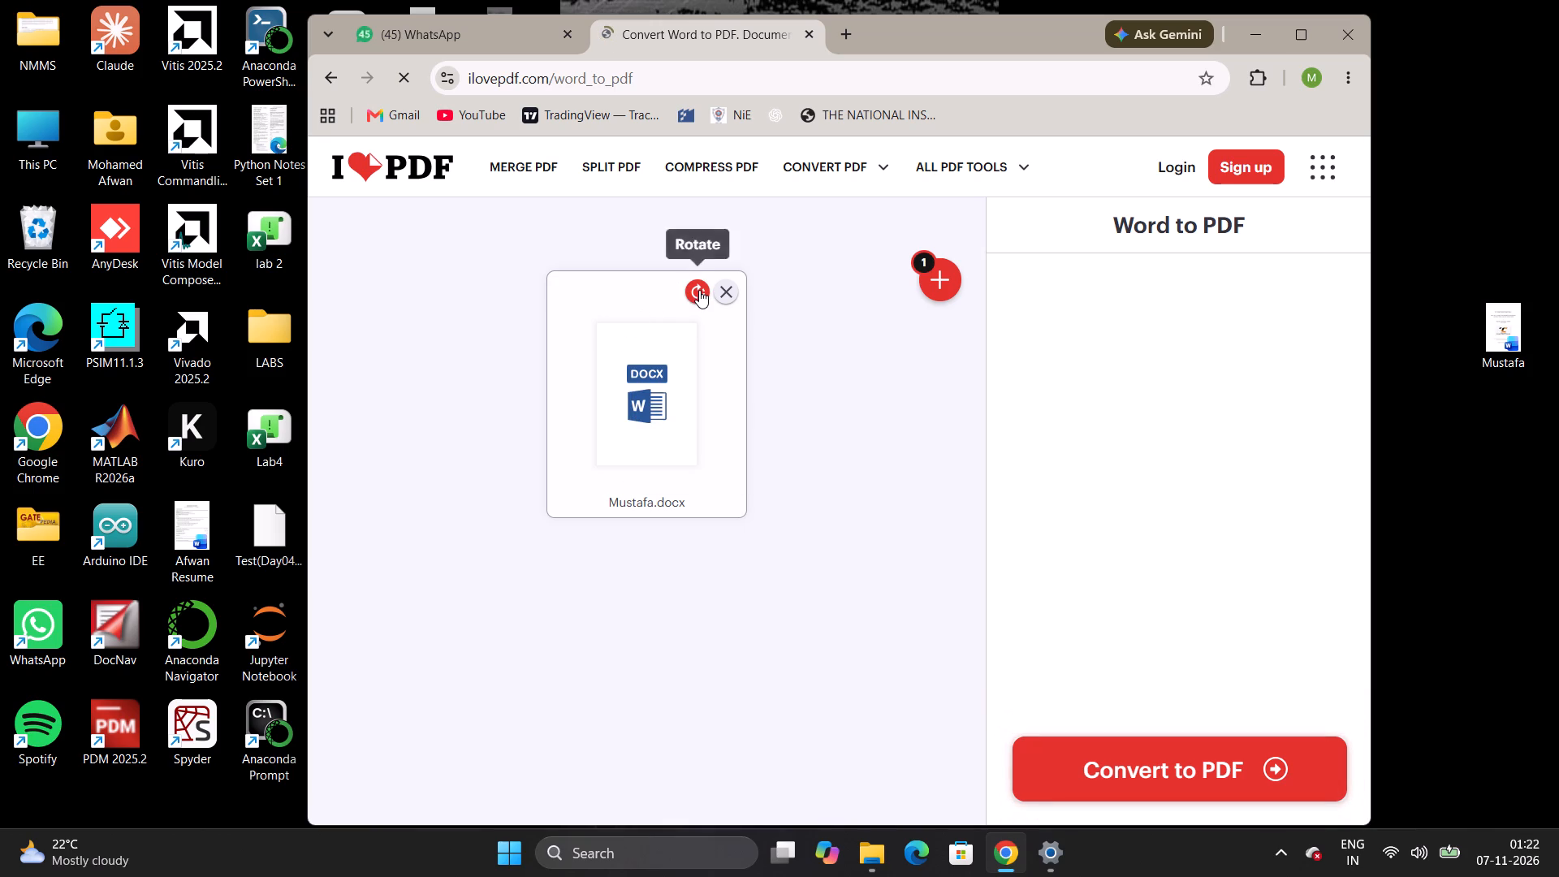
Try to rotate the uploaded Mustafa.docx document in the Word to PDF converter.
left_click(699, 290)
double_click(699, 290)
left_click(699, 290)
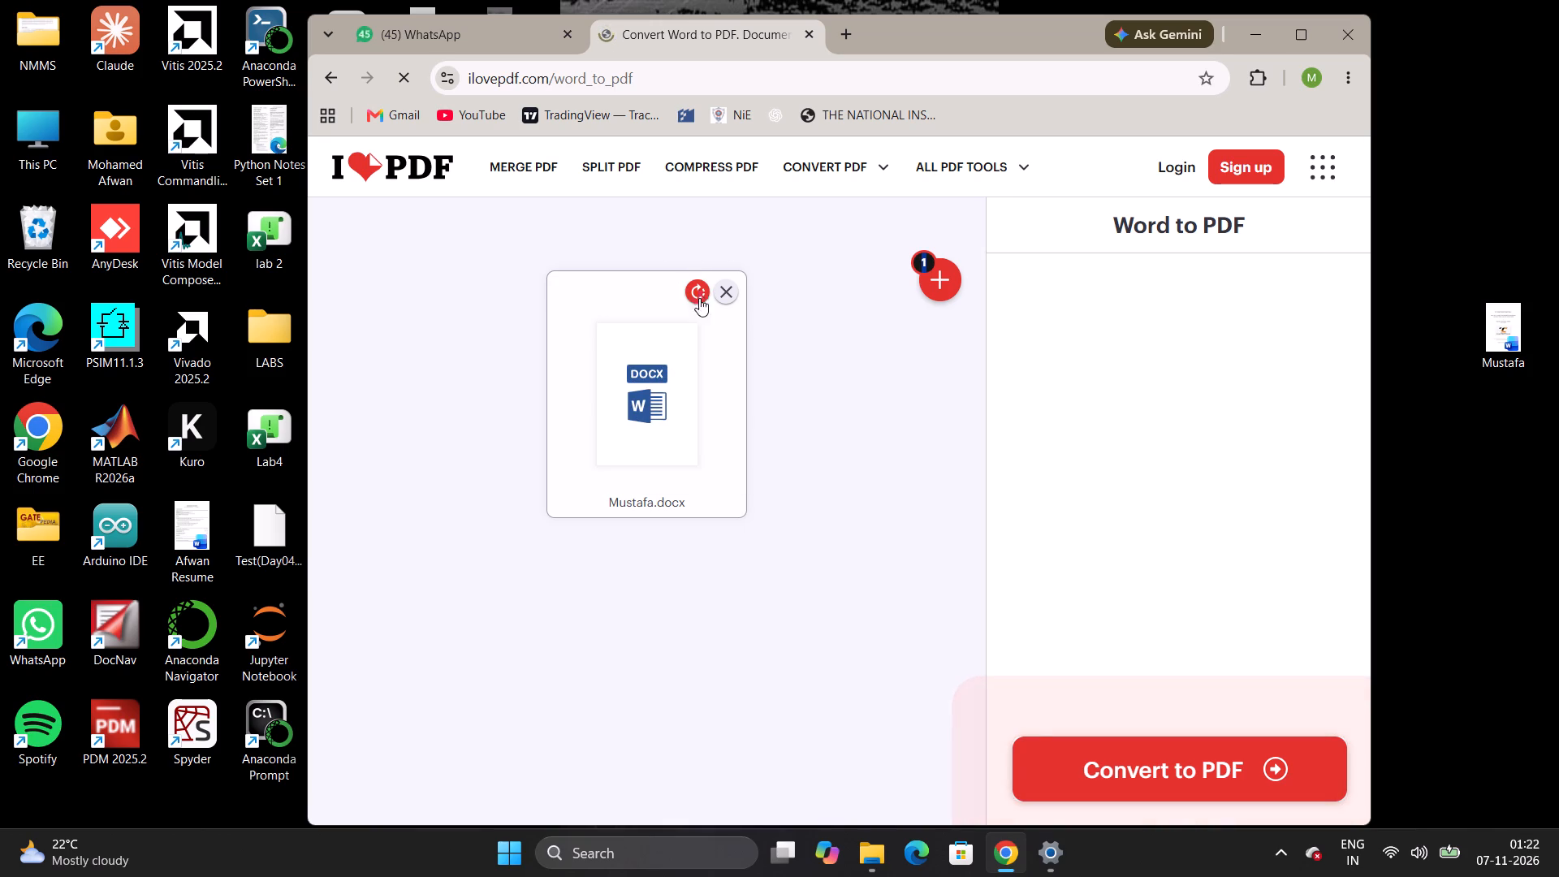
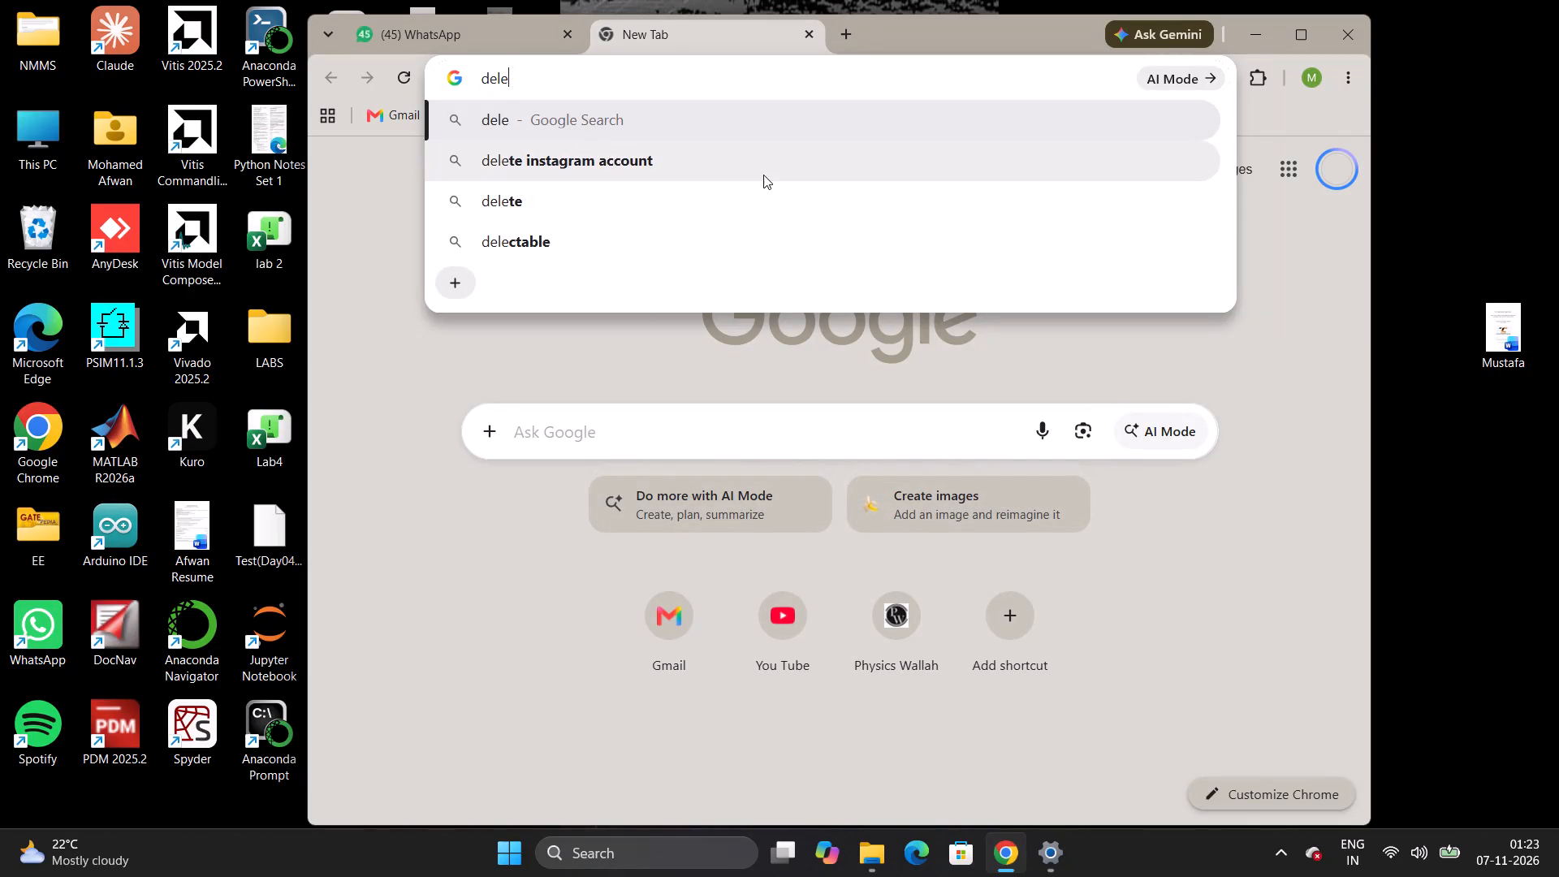
Search Google for "delete page" in the new browser tab.
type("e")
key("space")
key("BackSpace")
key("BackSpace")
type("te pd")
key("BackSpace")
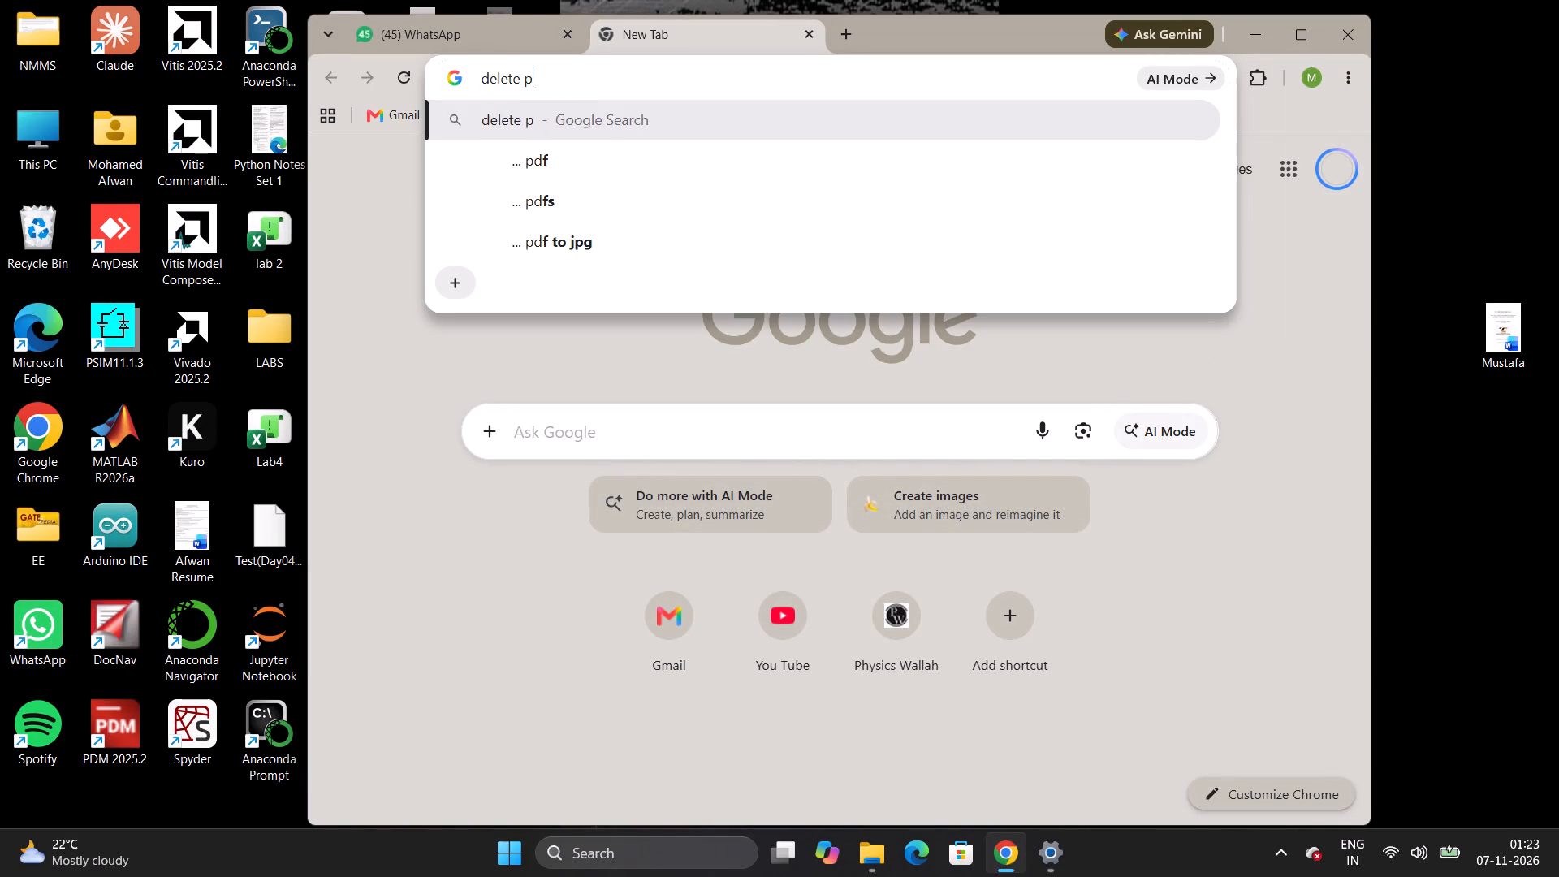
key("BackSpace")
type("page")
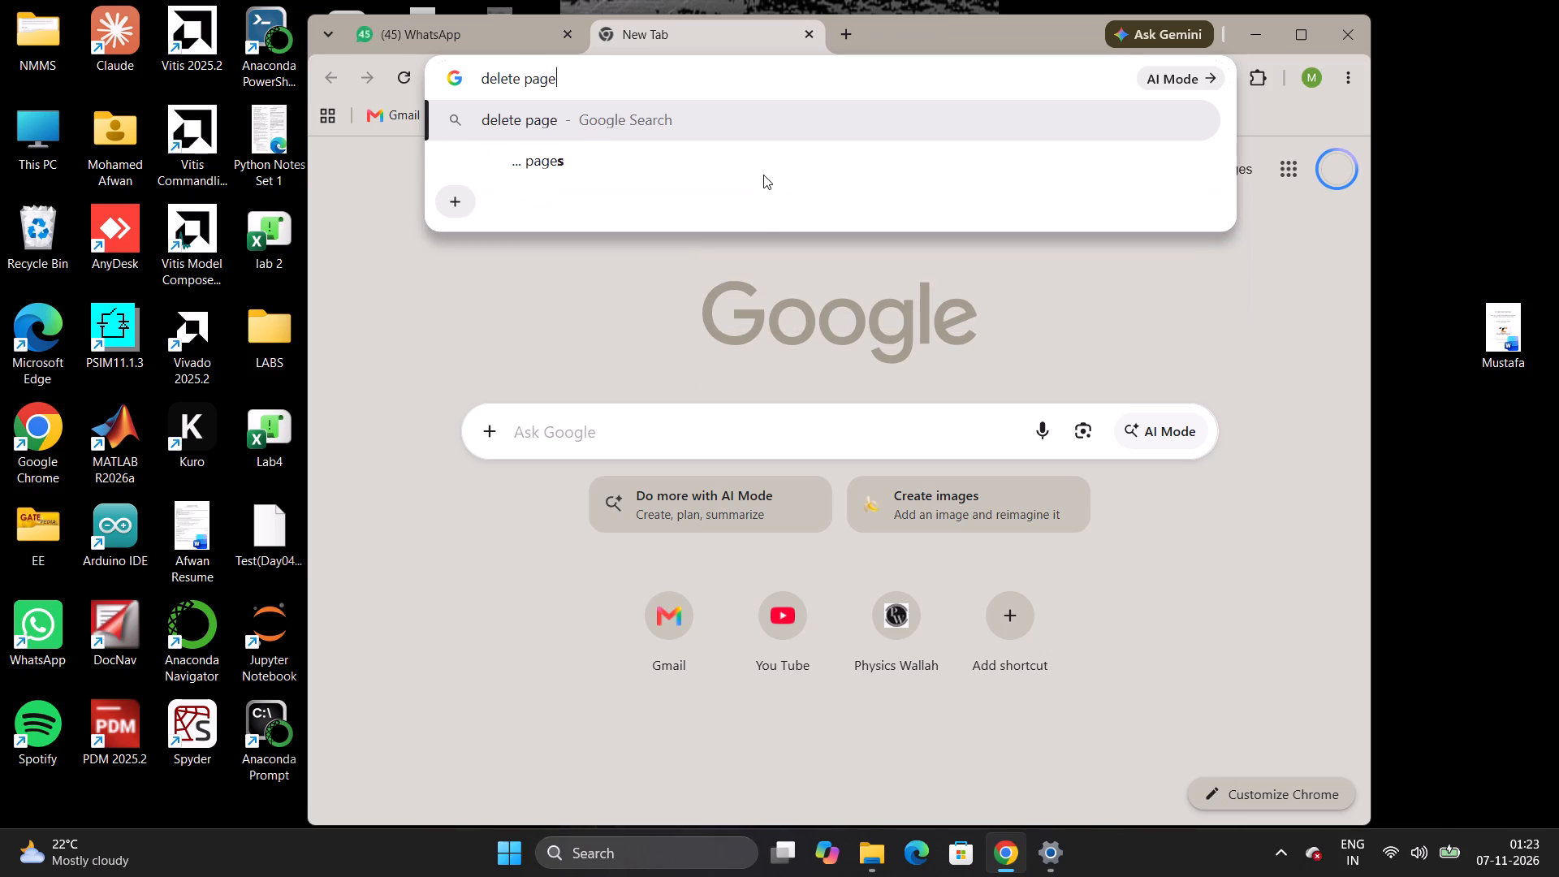
Search Google for "delete pages in word" and look through the first results.
type("s in")
key("space")
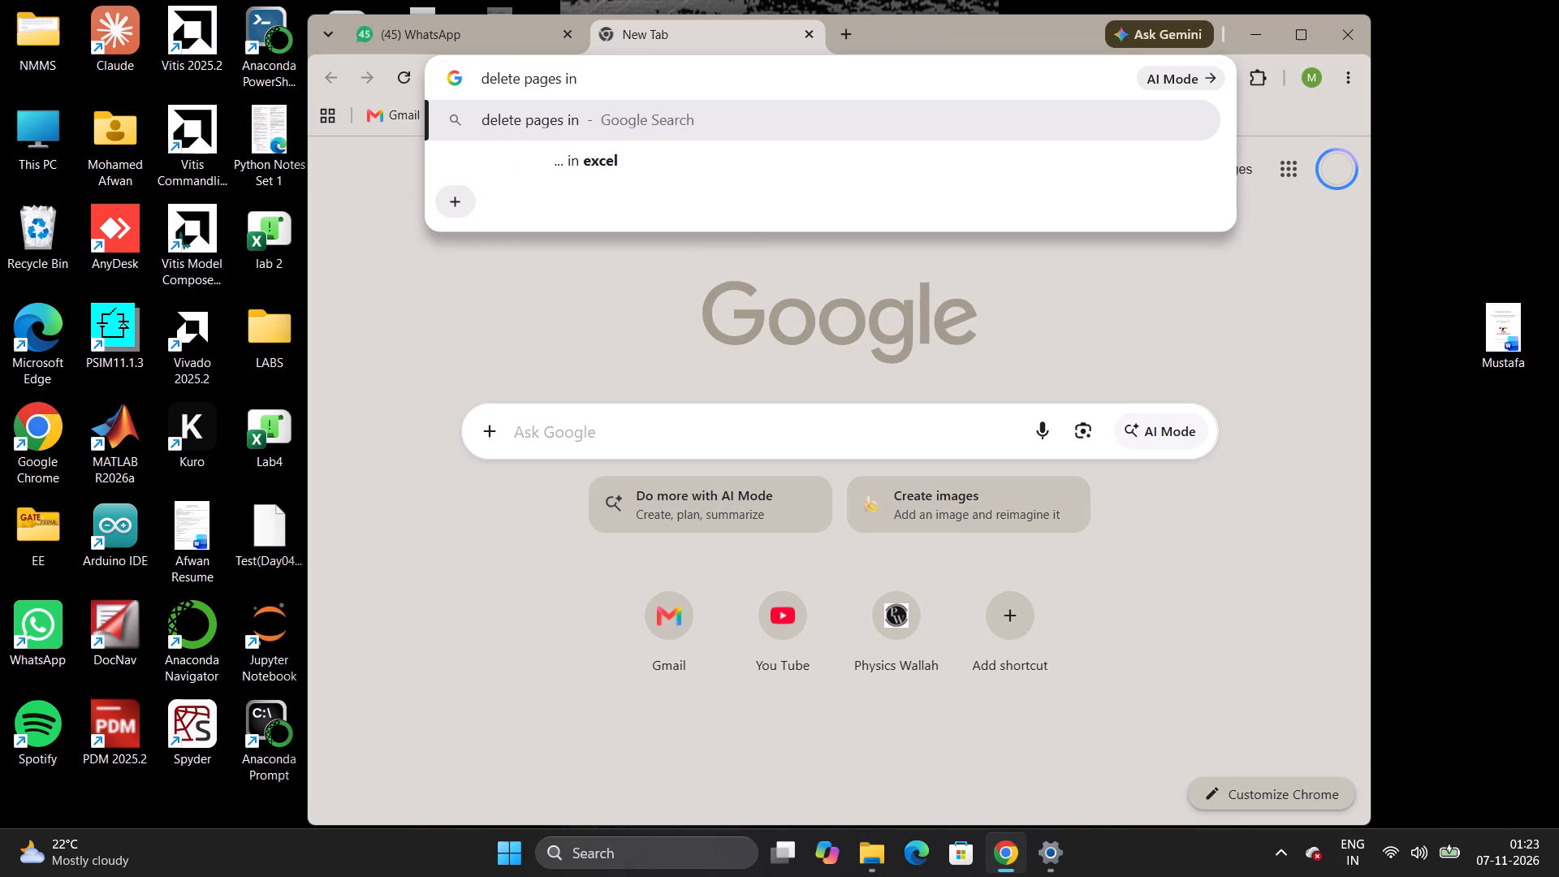
type("word")
key("Return")
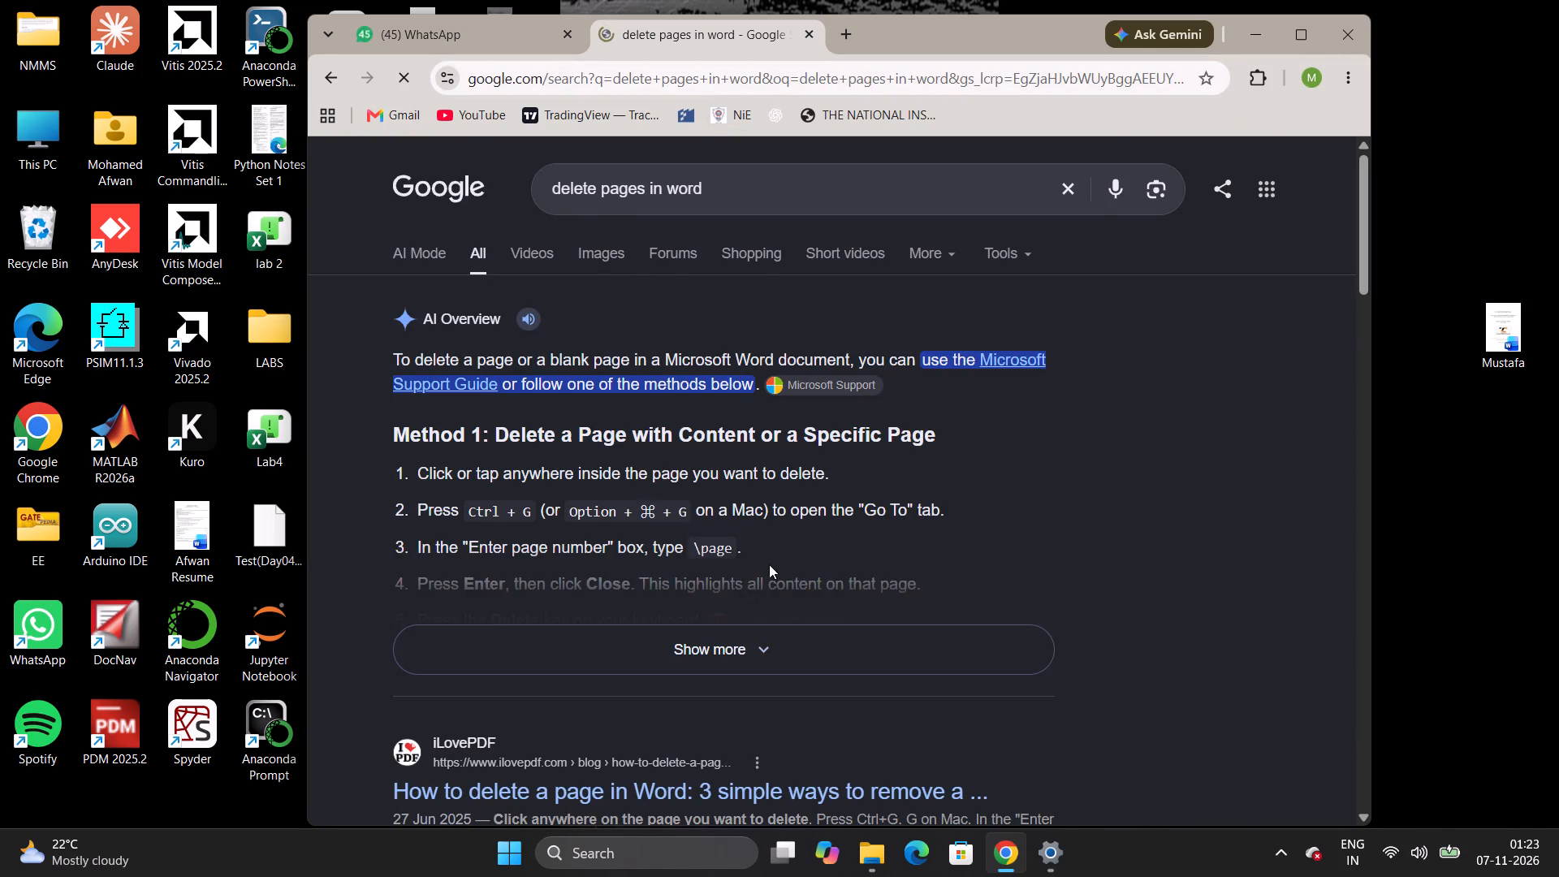
scroll(771, 559, "down", 1)
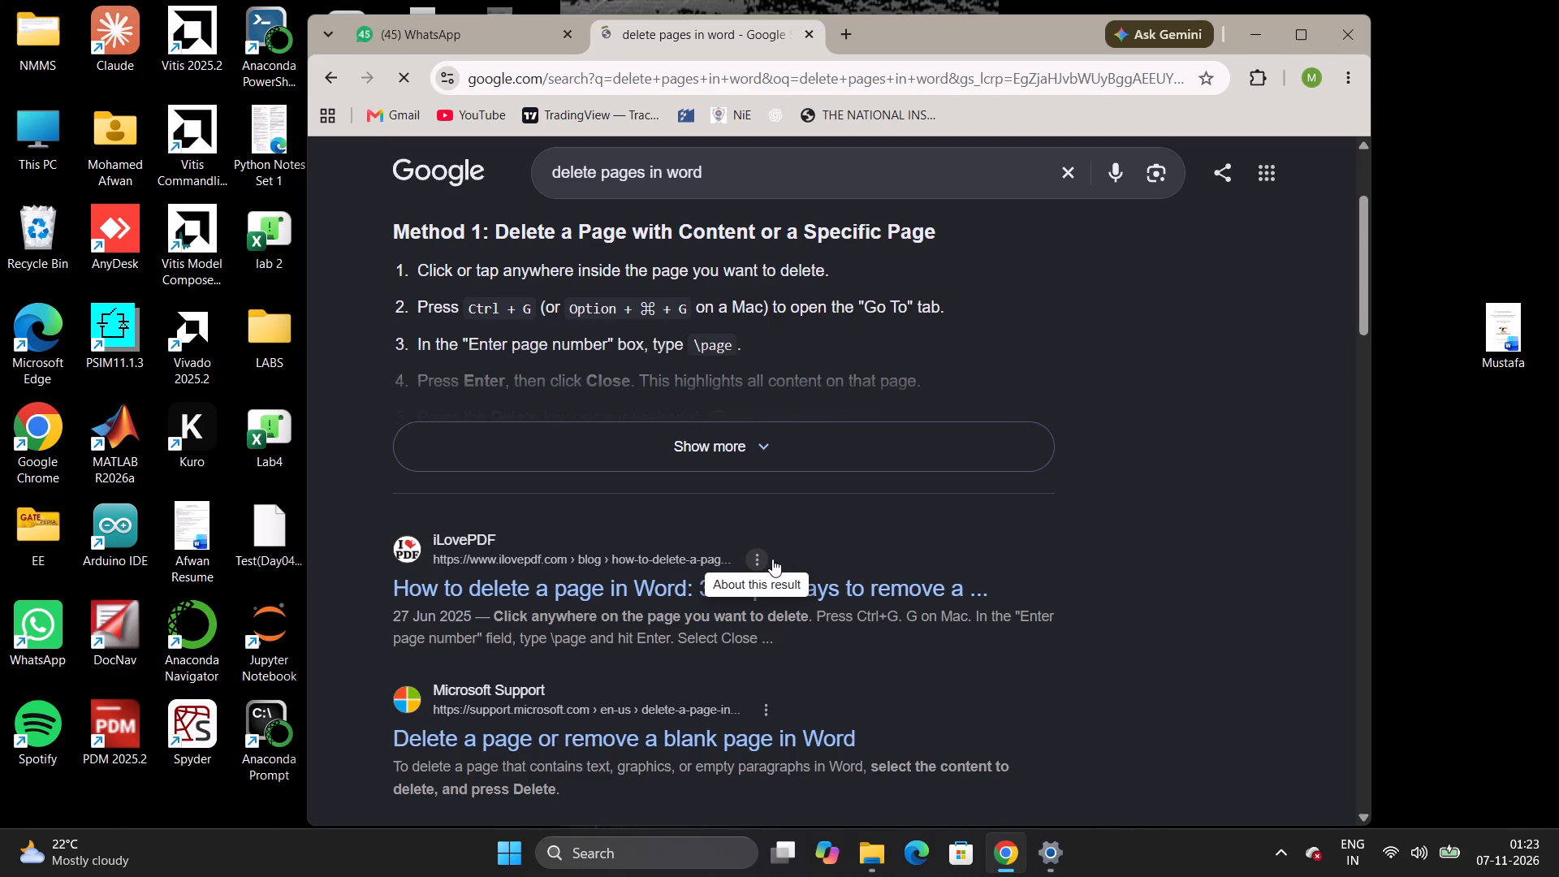
scroll(772, 559, "down", 2)
scroll(772, 559, "up", 1)
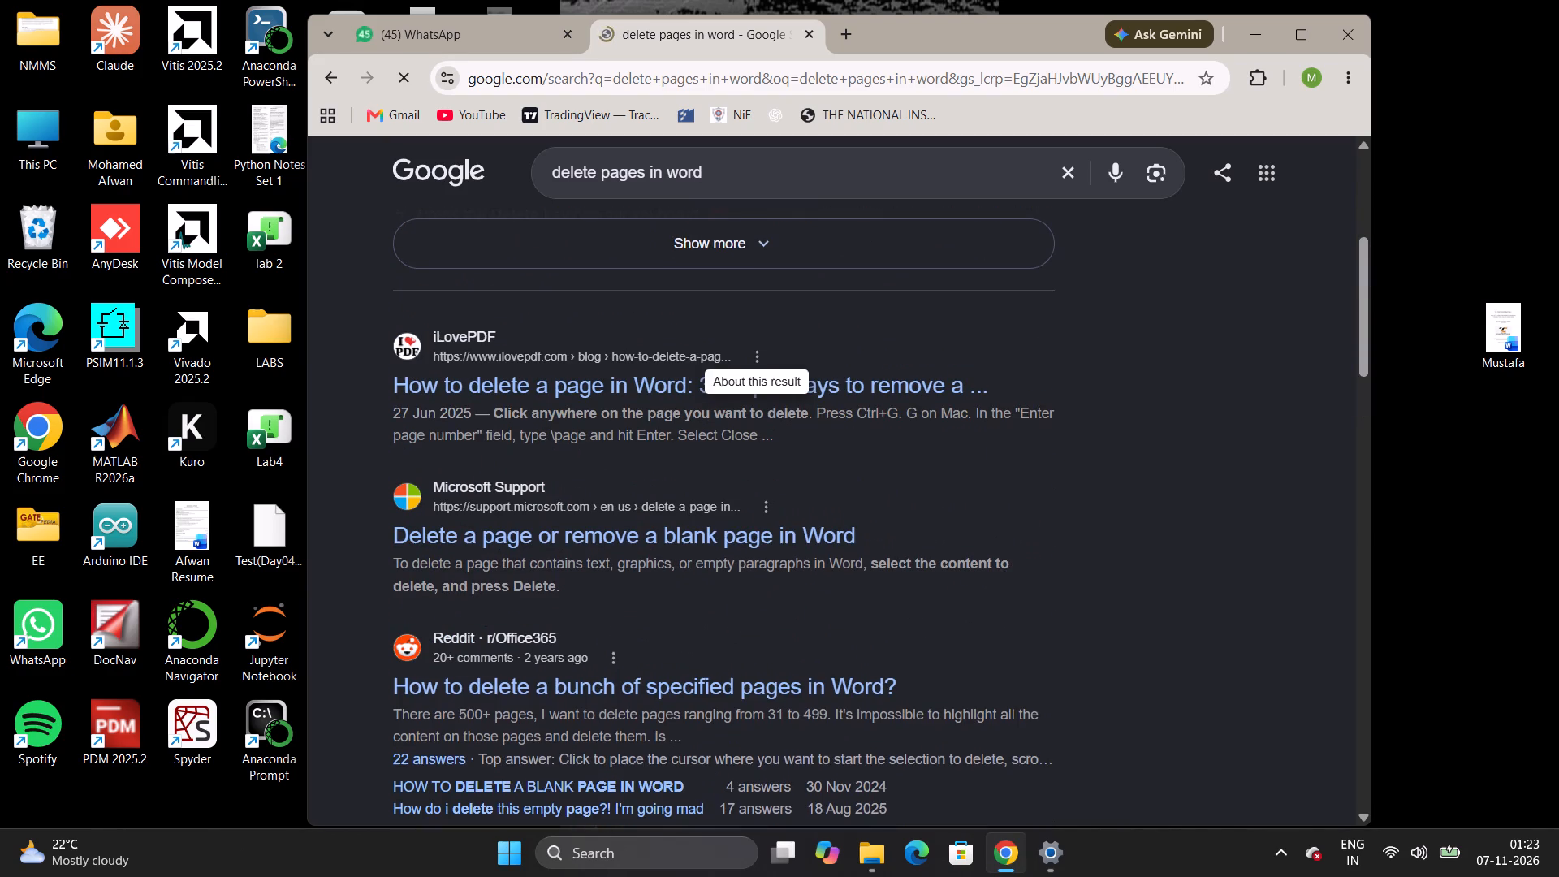
Open iLovePDF's guide on how to delete a page in Word and read through its instructions.
left_click(694, 384)
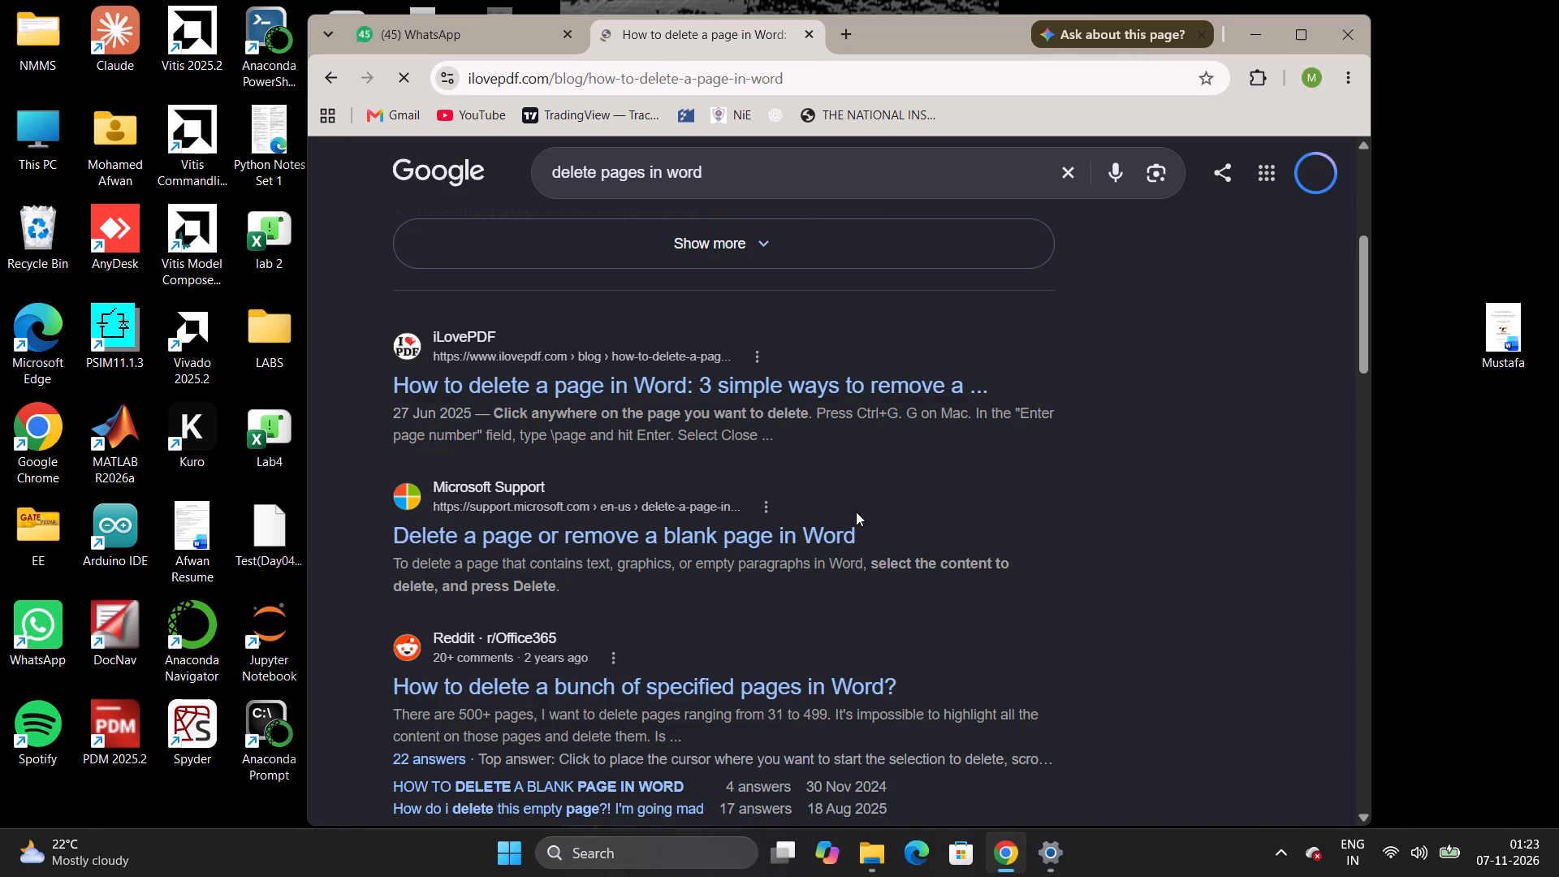
scroll(1058, 450, "down", 2)
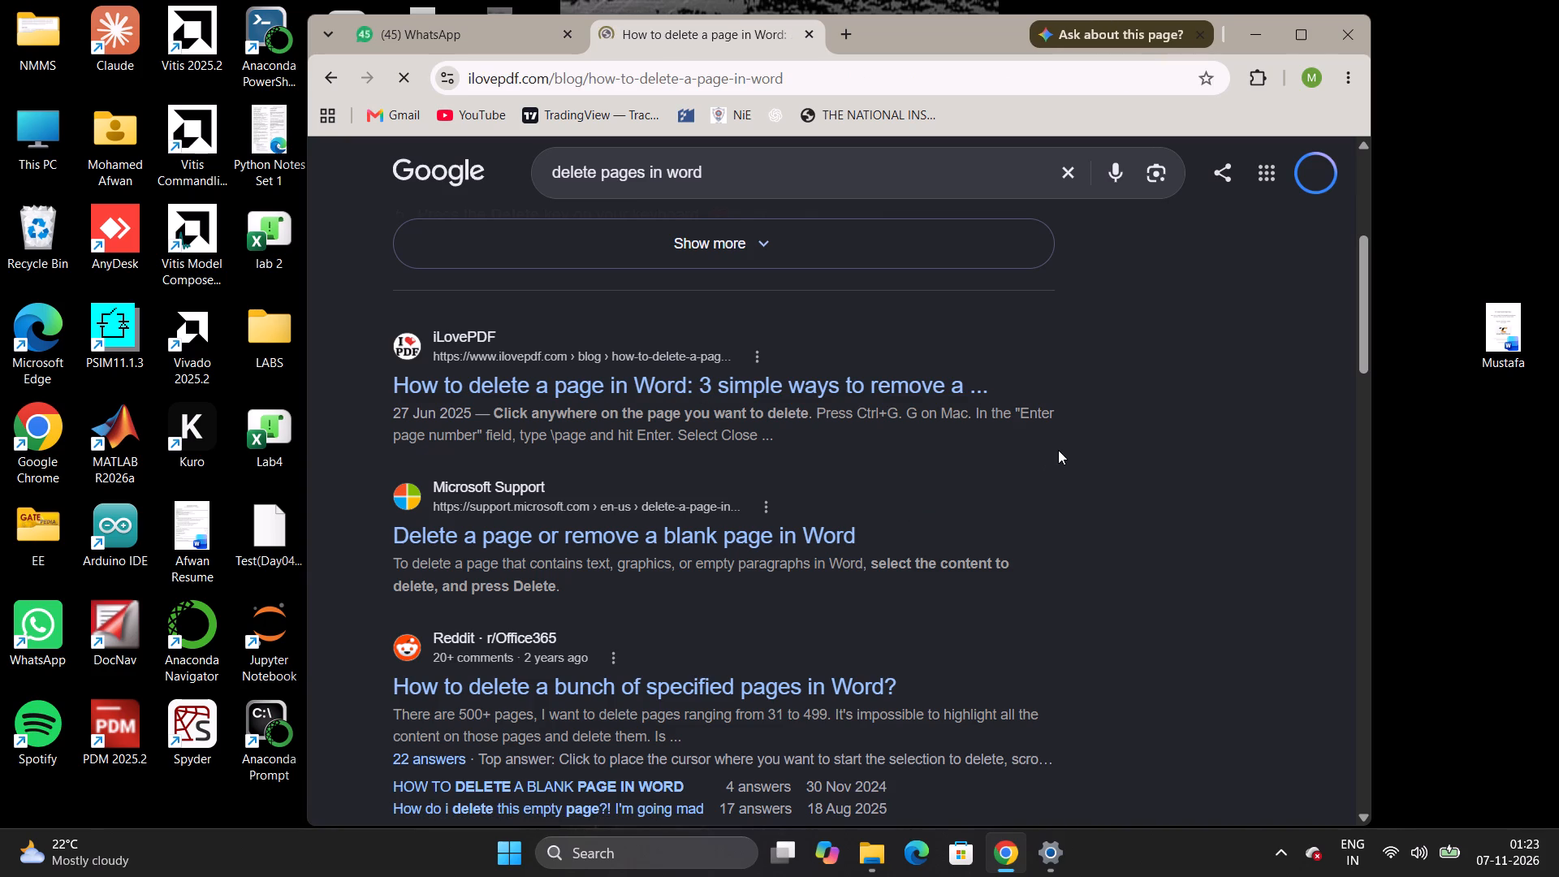
scroll(805, 521, "down", 4)
scroll(805, 521, "up", 3)
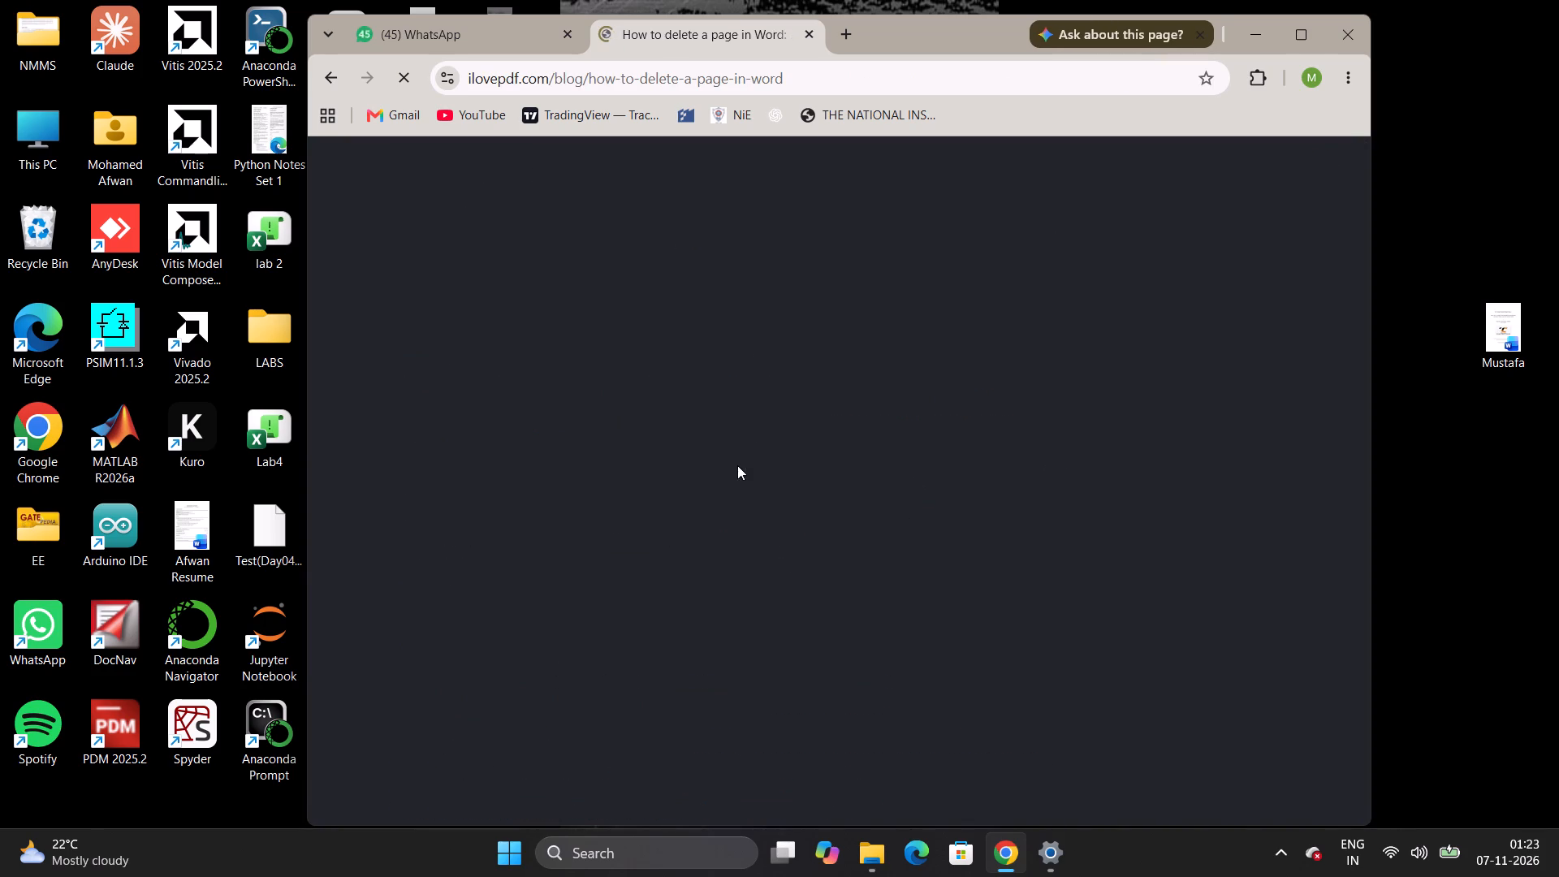
scroll(1057, 435, "down", 3)
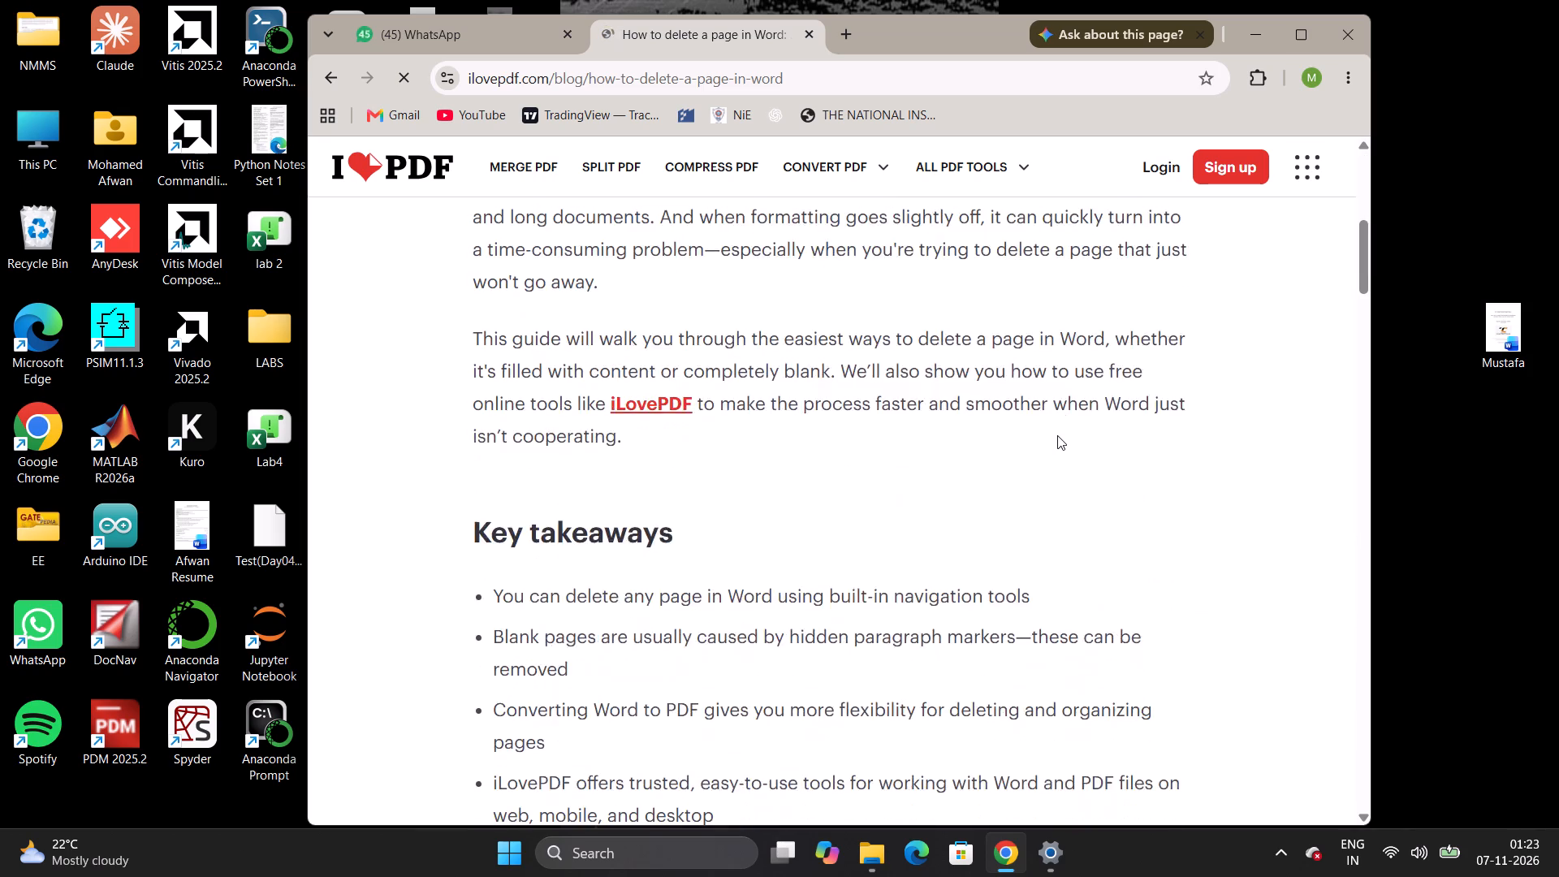
scroll(1057, 435, "down", 4)
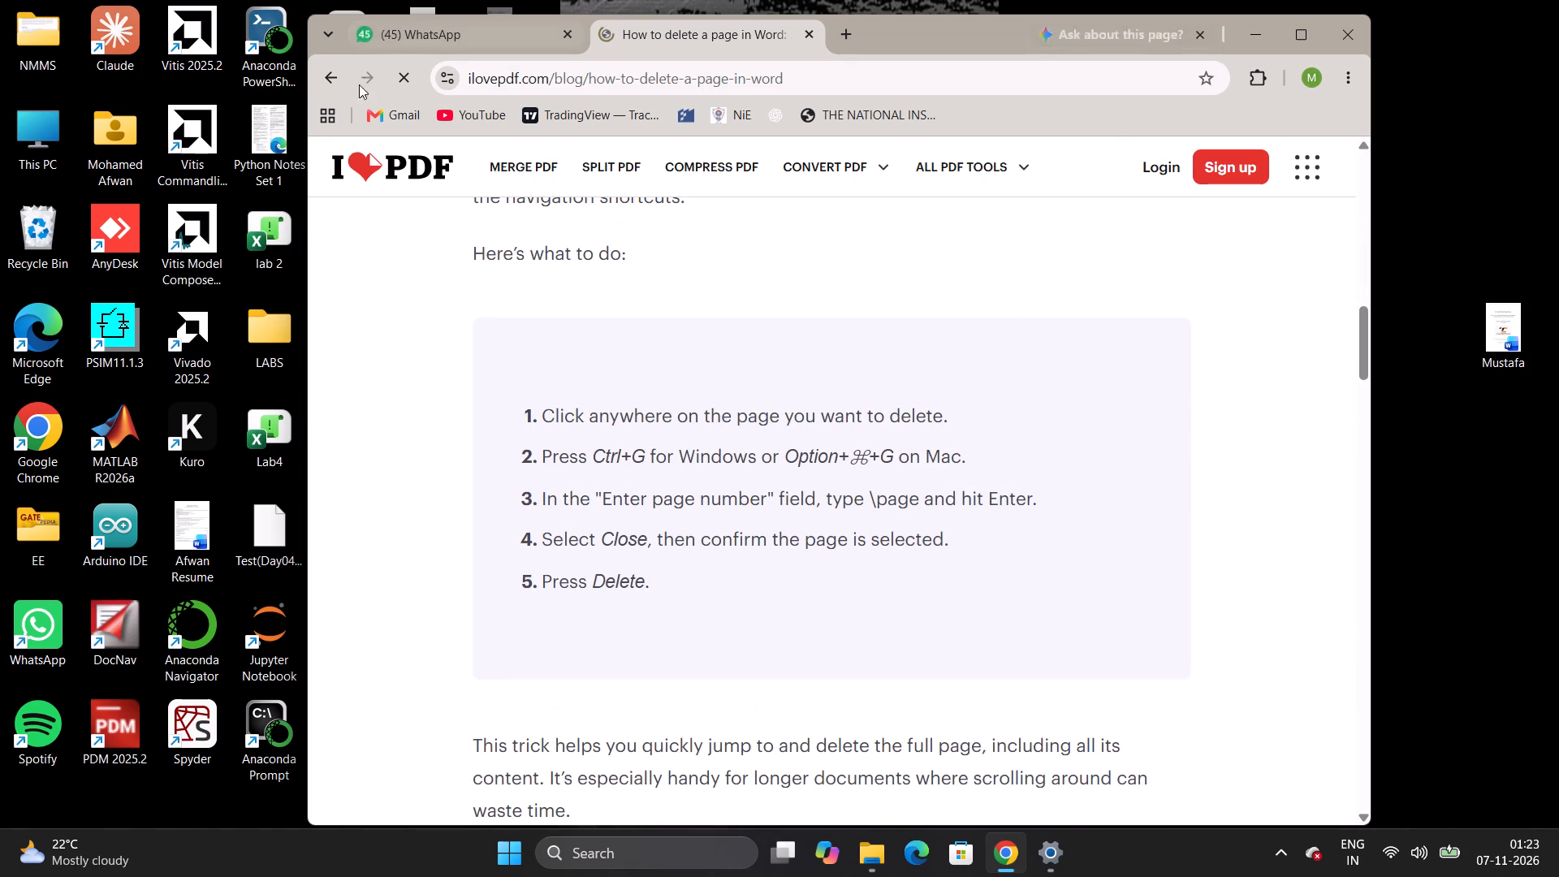
Return to the Google results and open the GroupDocs "Remove WORD Pages Online" app.
left_click(345, 71)
scroll(762, 406, "down", 4)
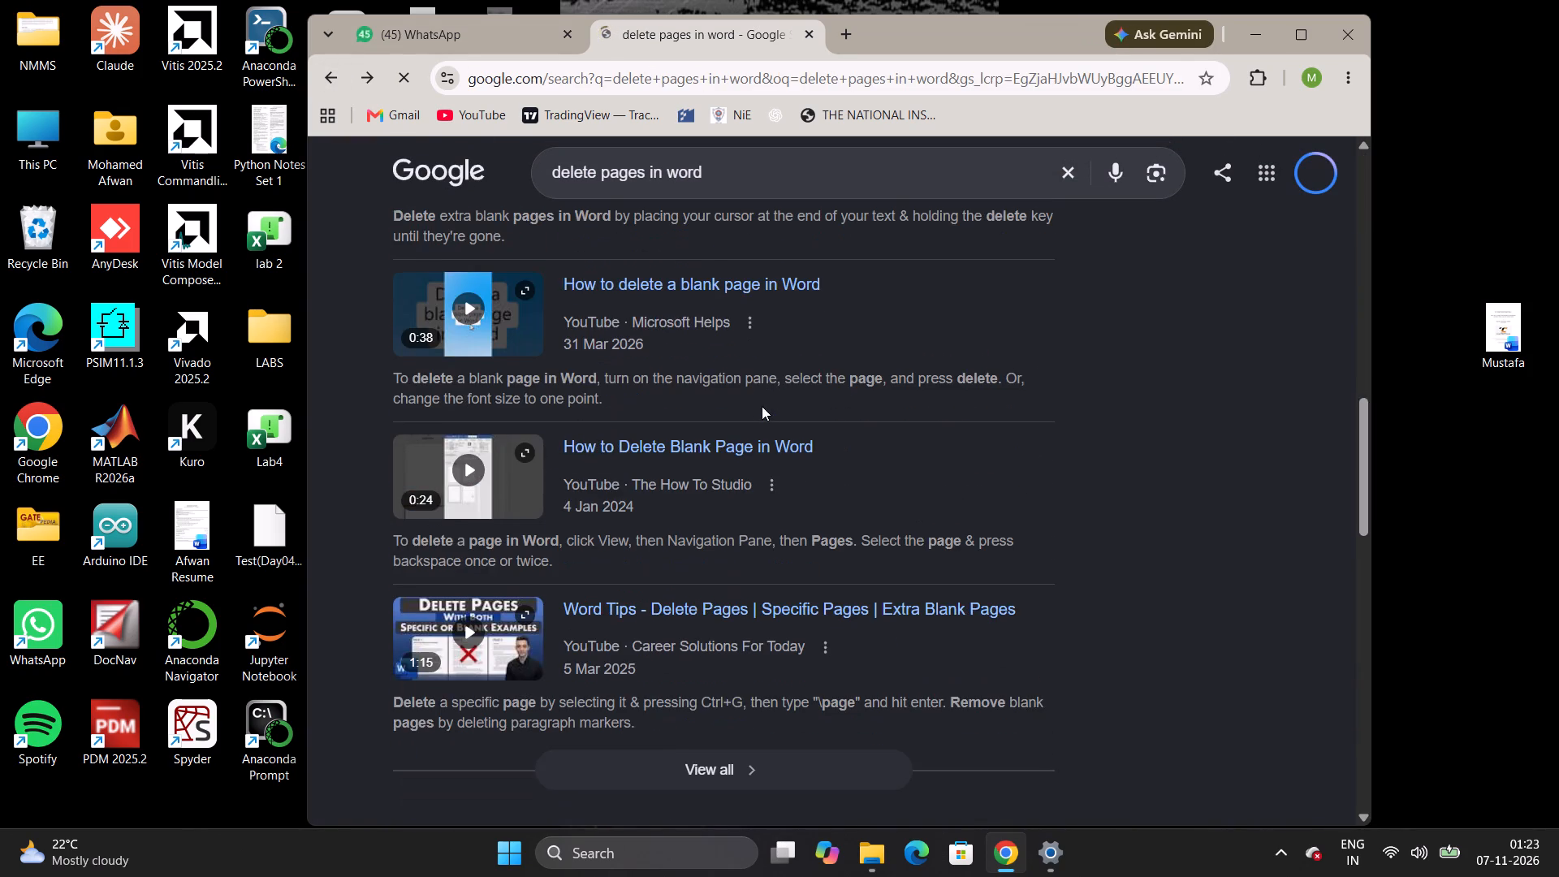
scroll(764, 406, "down", 2)
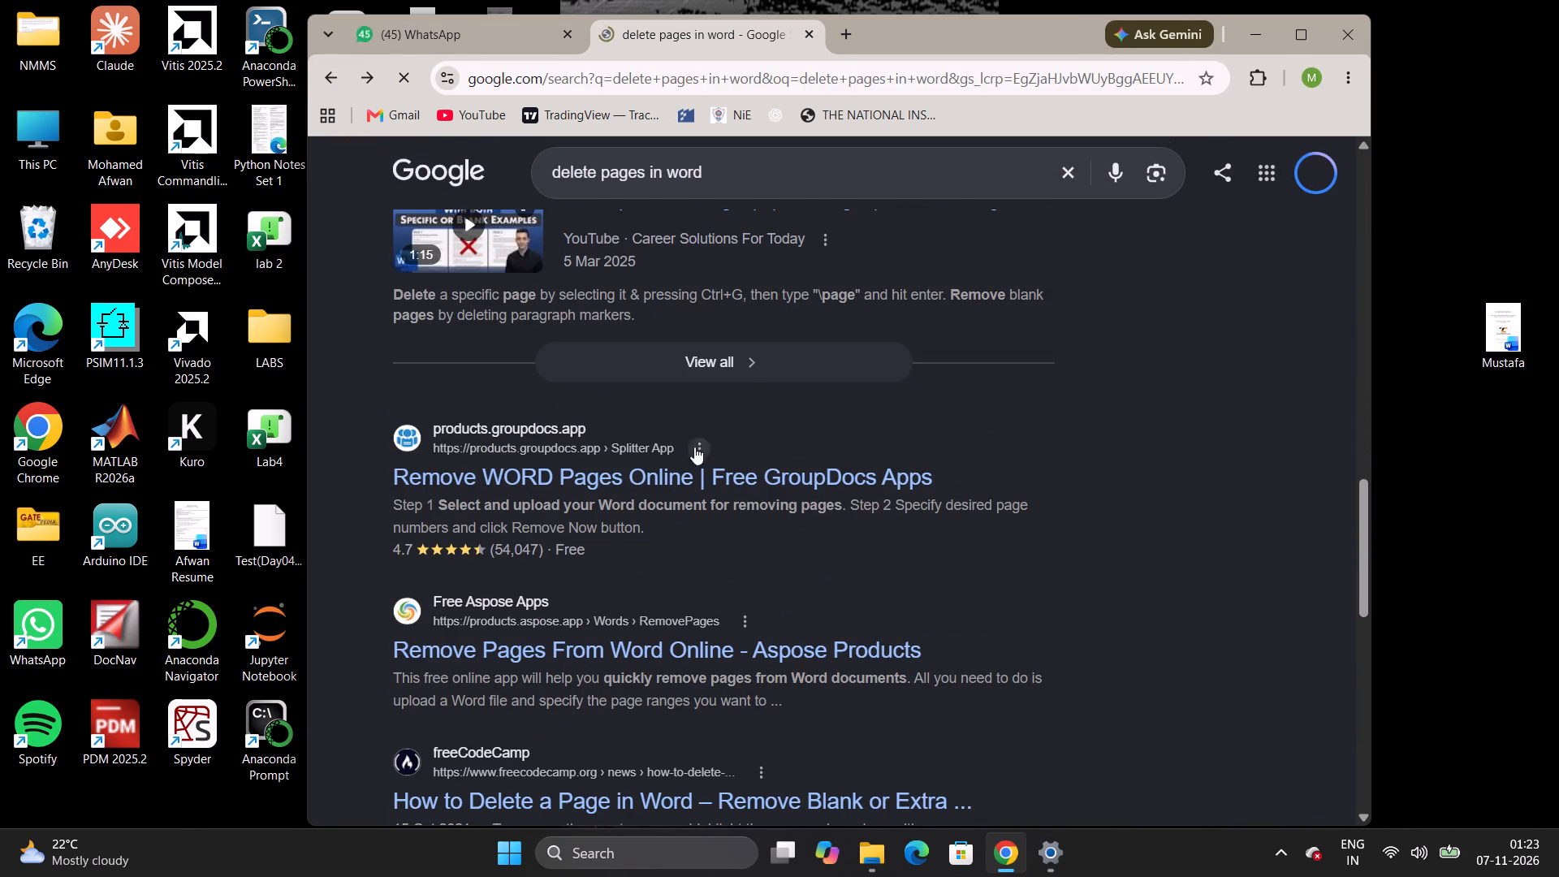
left_click(575, 469)
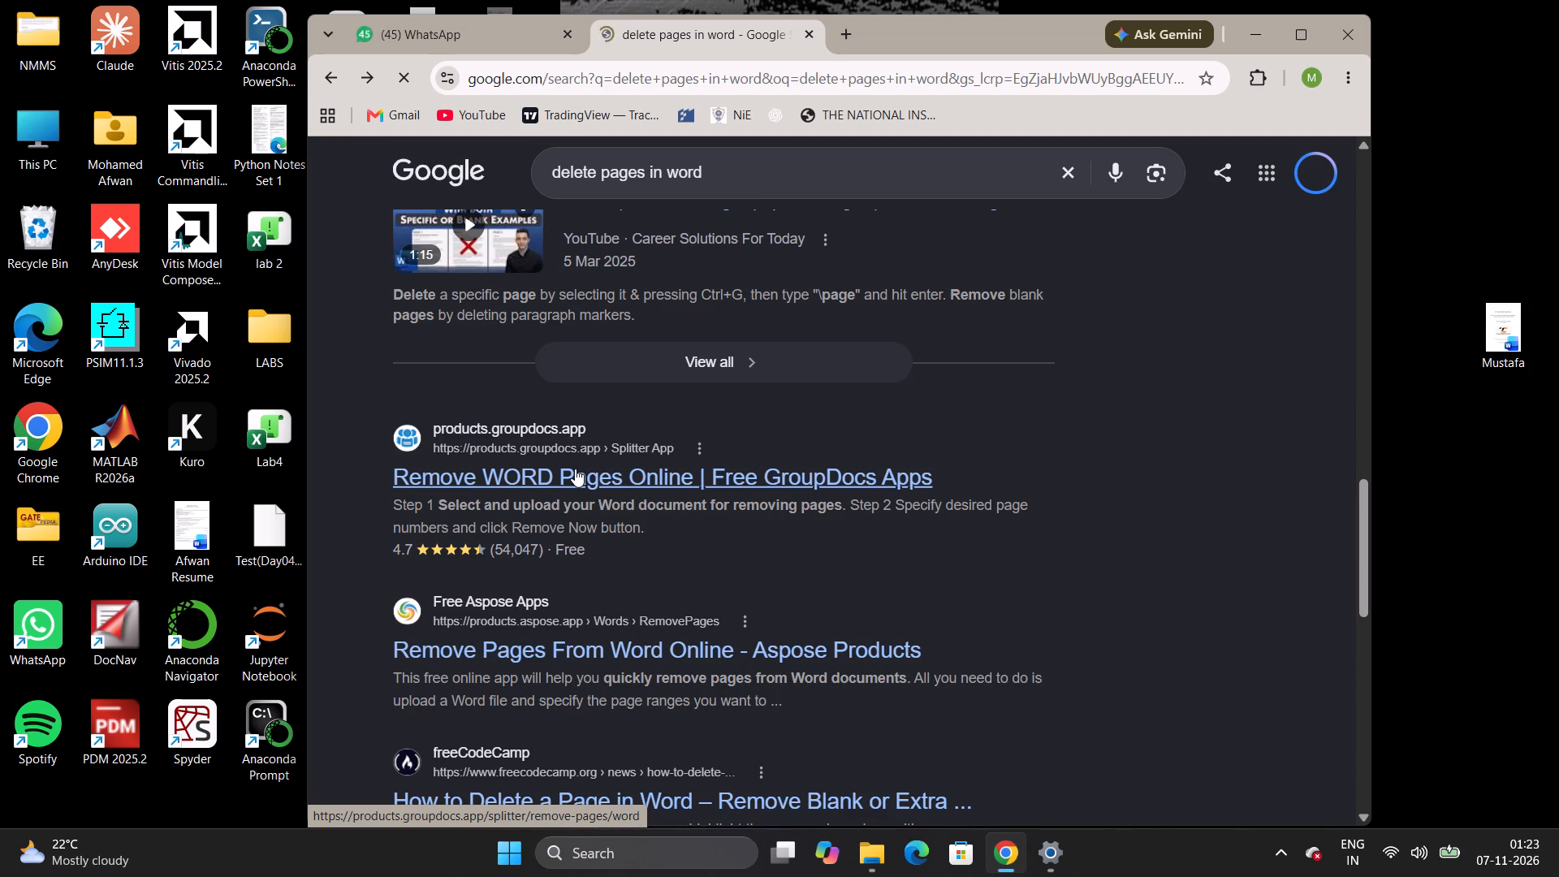
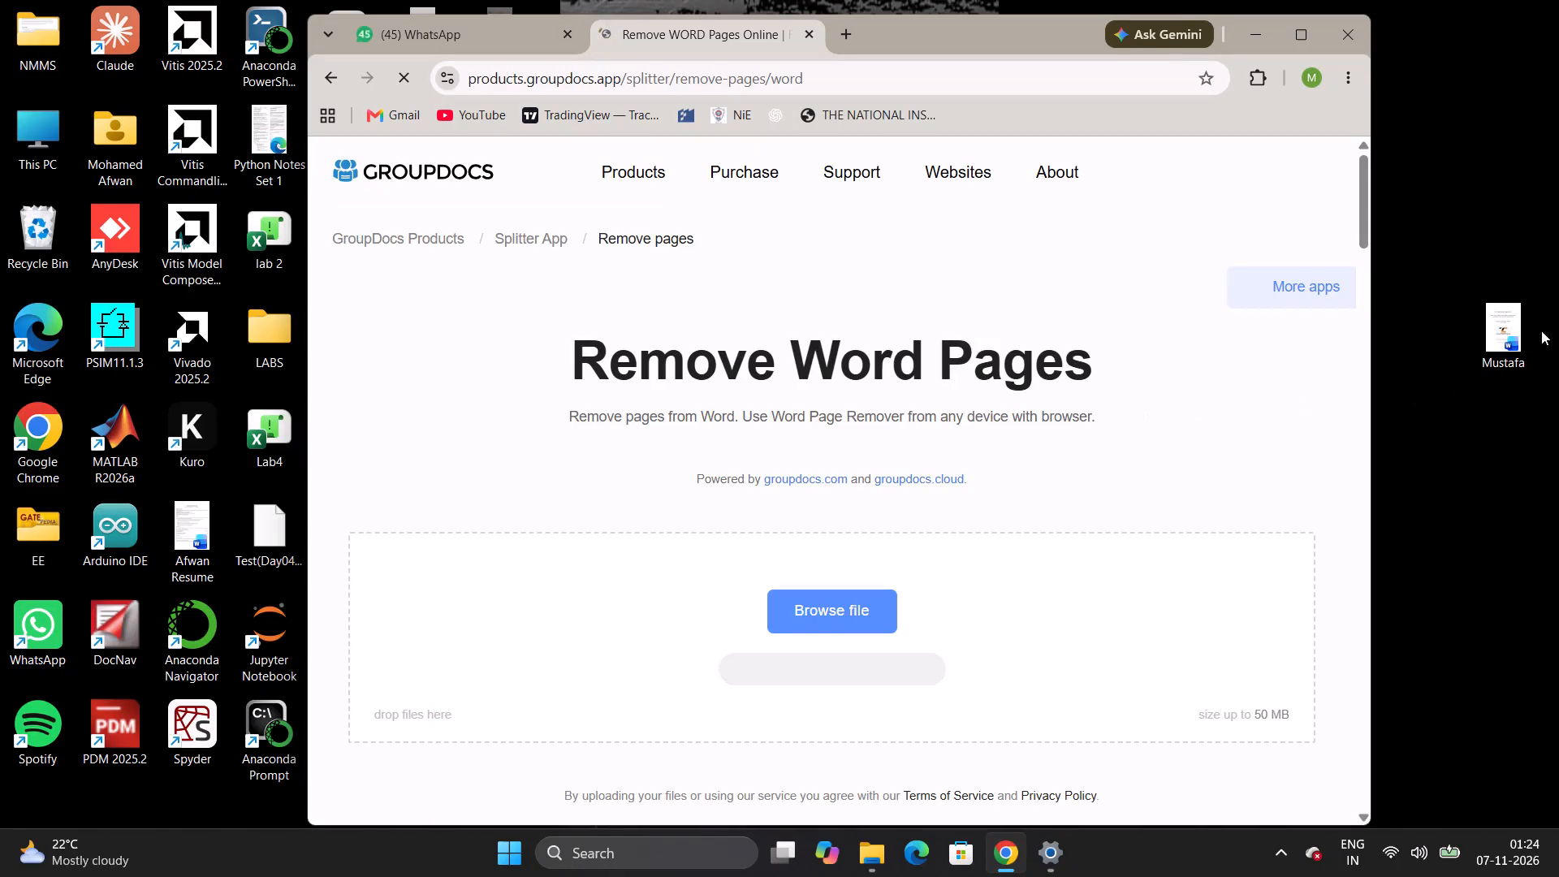
Upload the Mustafa Word document from the desktop to the Remove Word Pages tool.
left_click_drag(1518, 327, 799, 577)
scroll(1315, 441, "down", 1)
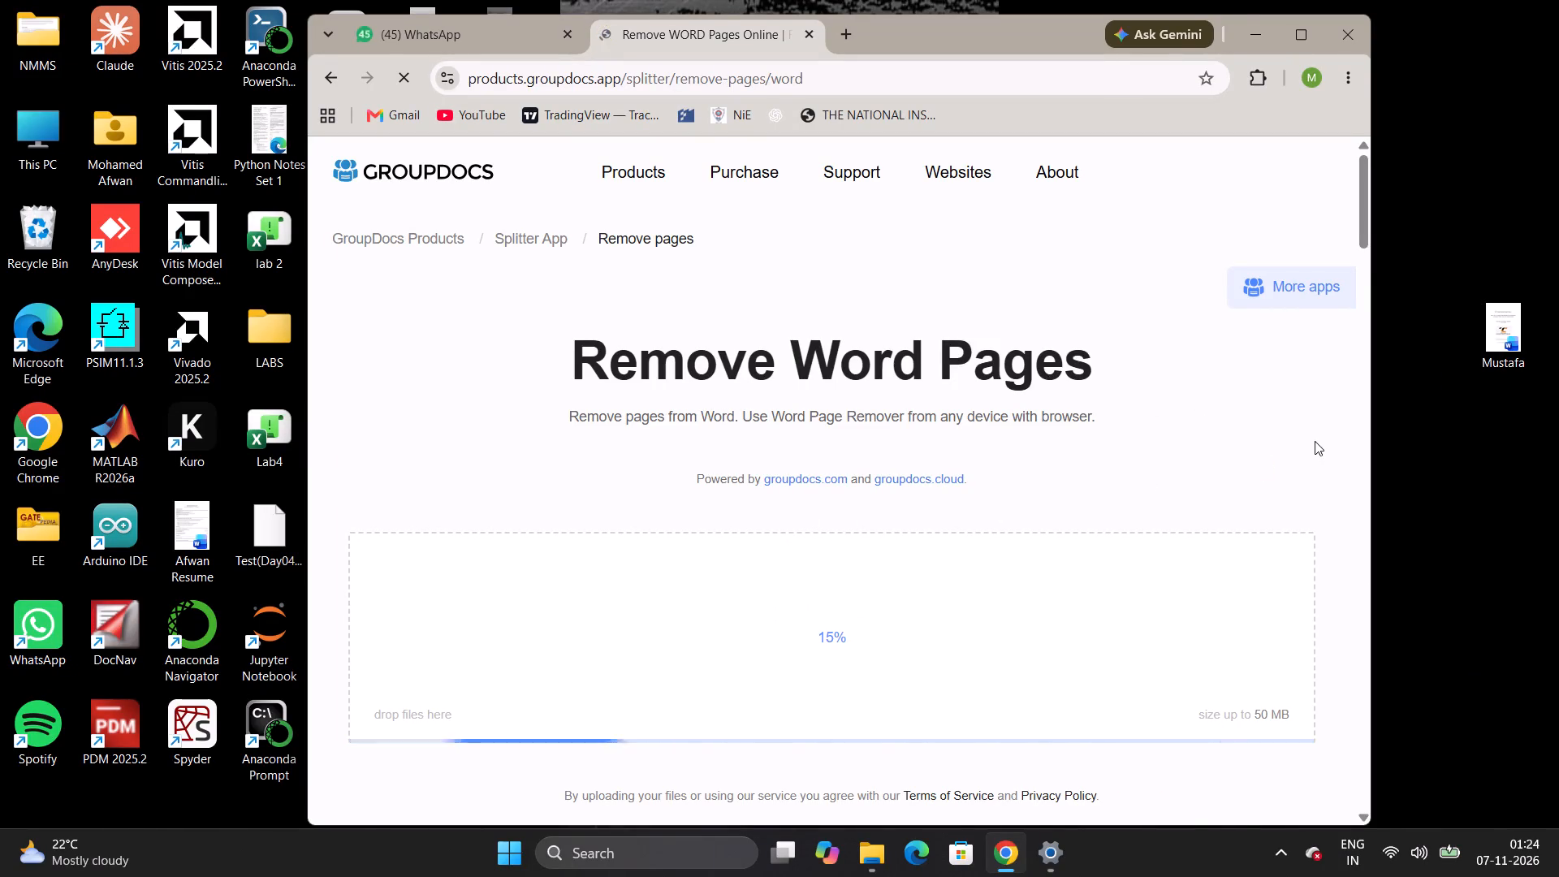
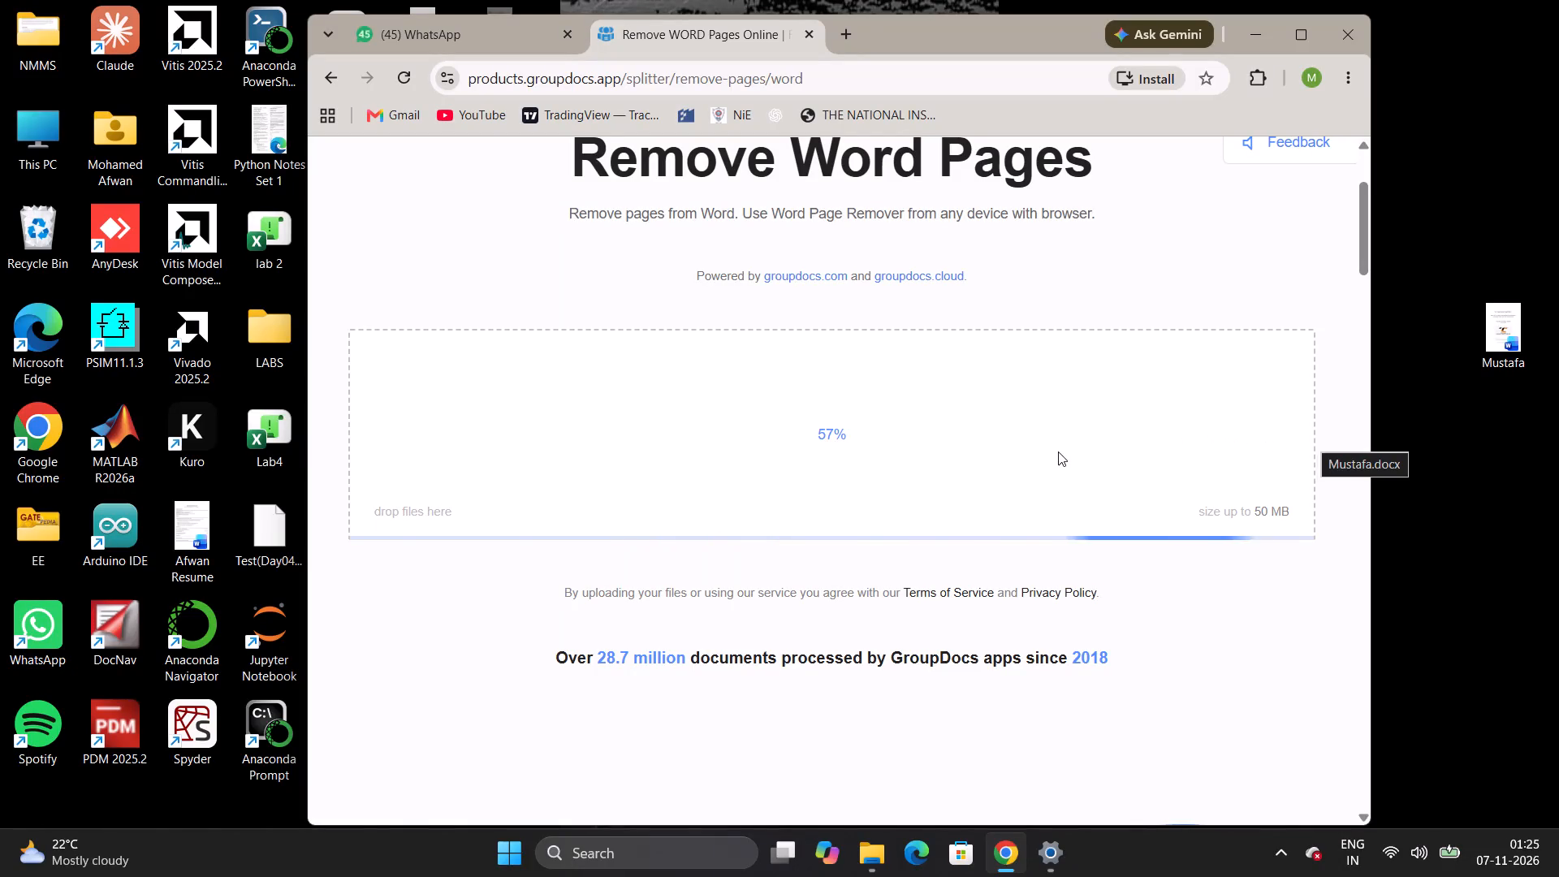
Look over the page-removal options offered for the uploaded Mustafa document.
left_click(1016, 434)
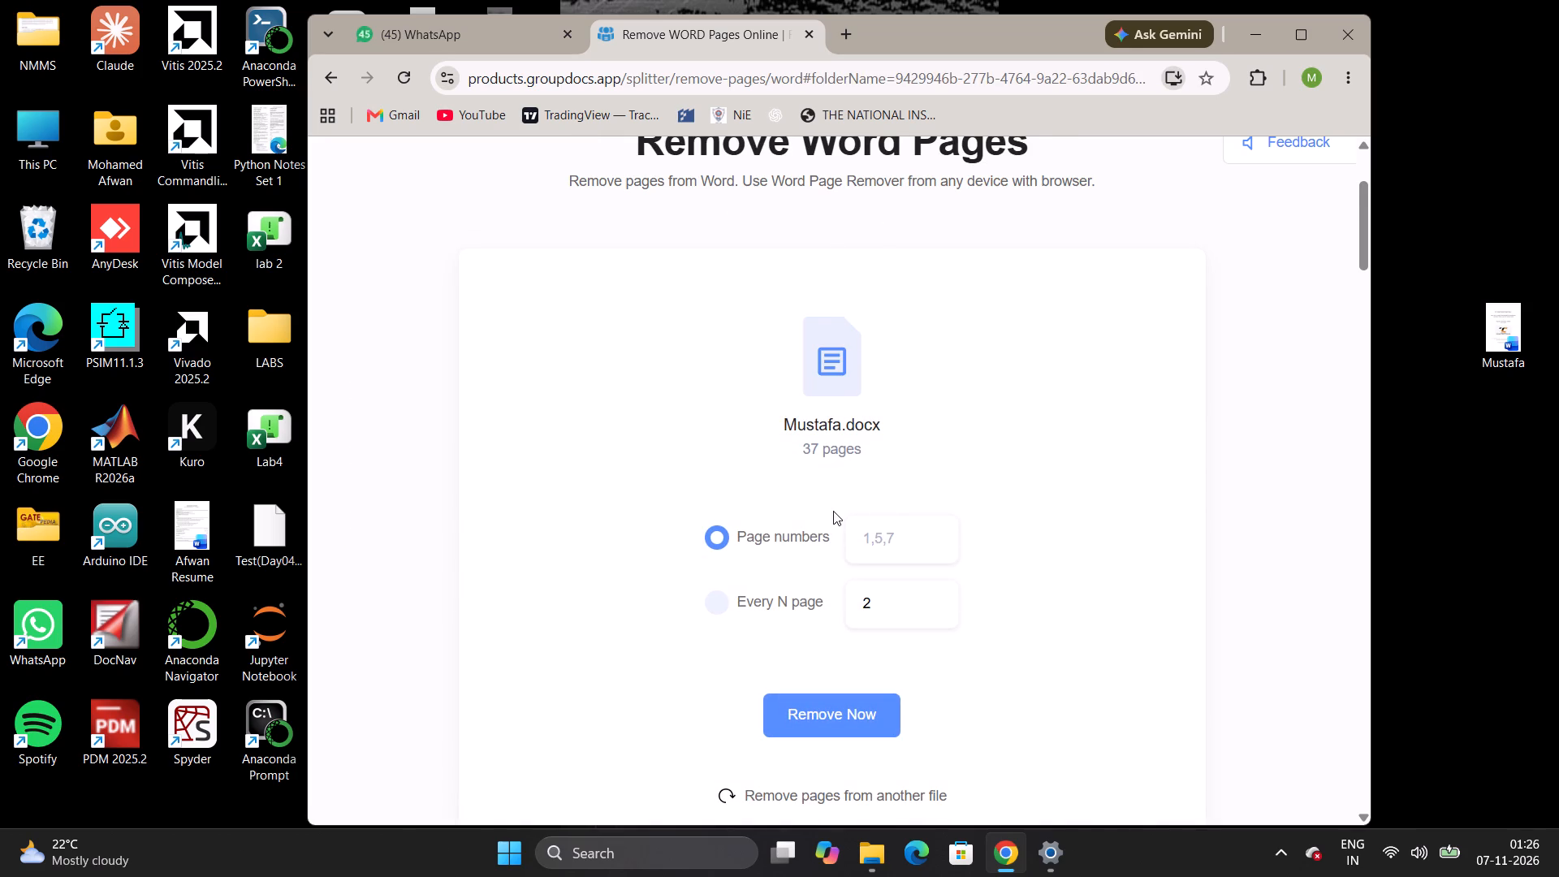
scroll(887, 471, "down", 1)
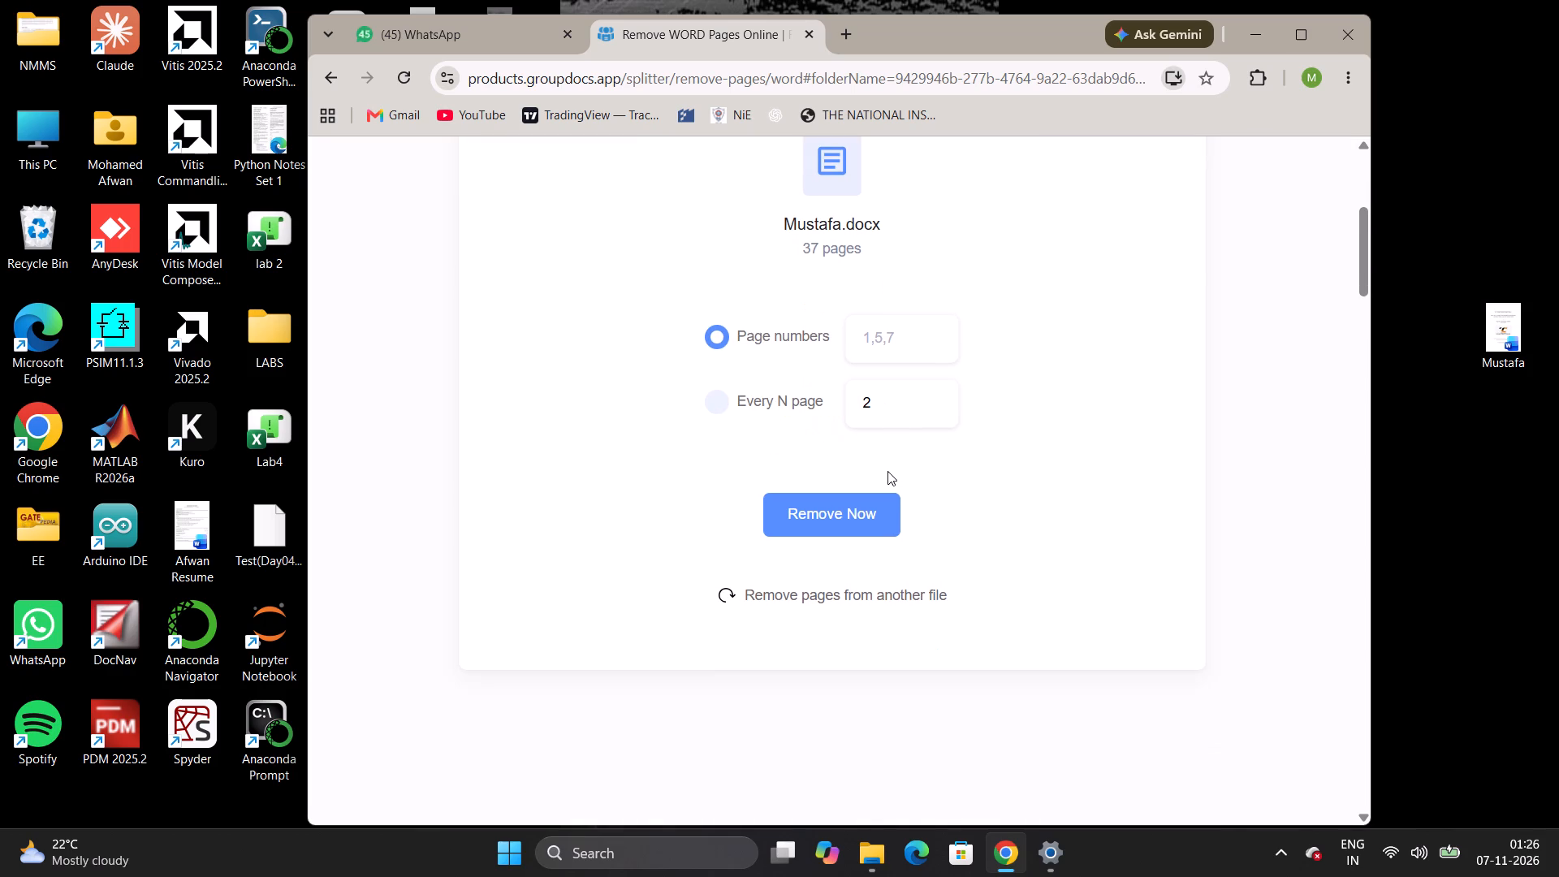
scroll(887, 471, "down", 2)
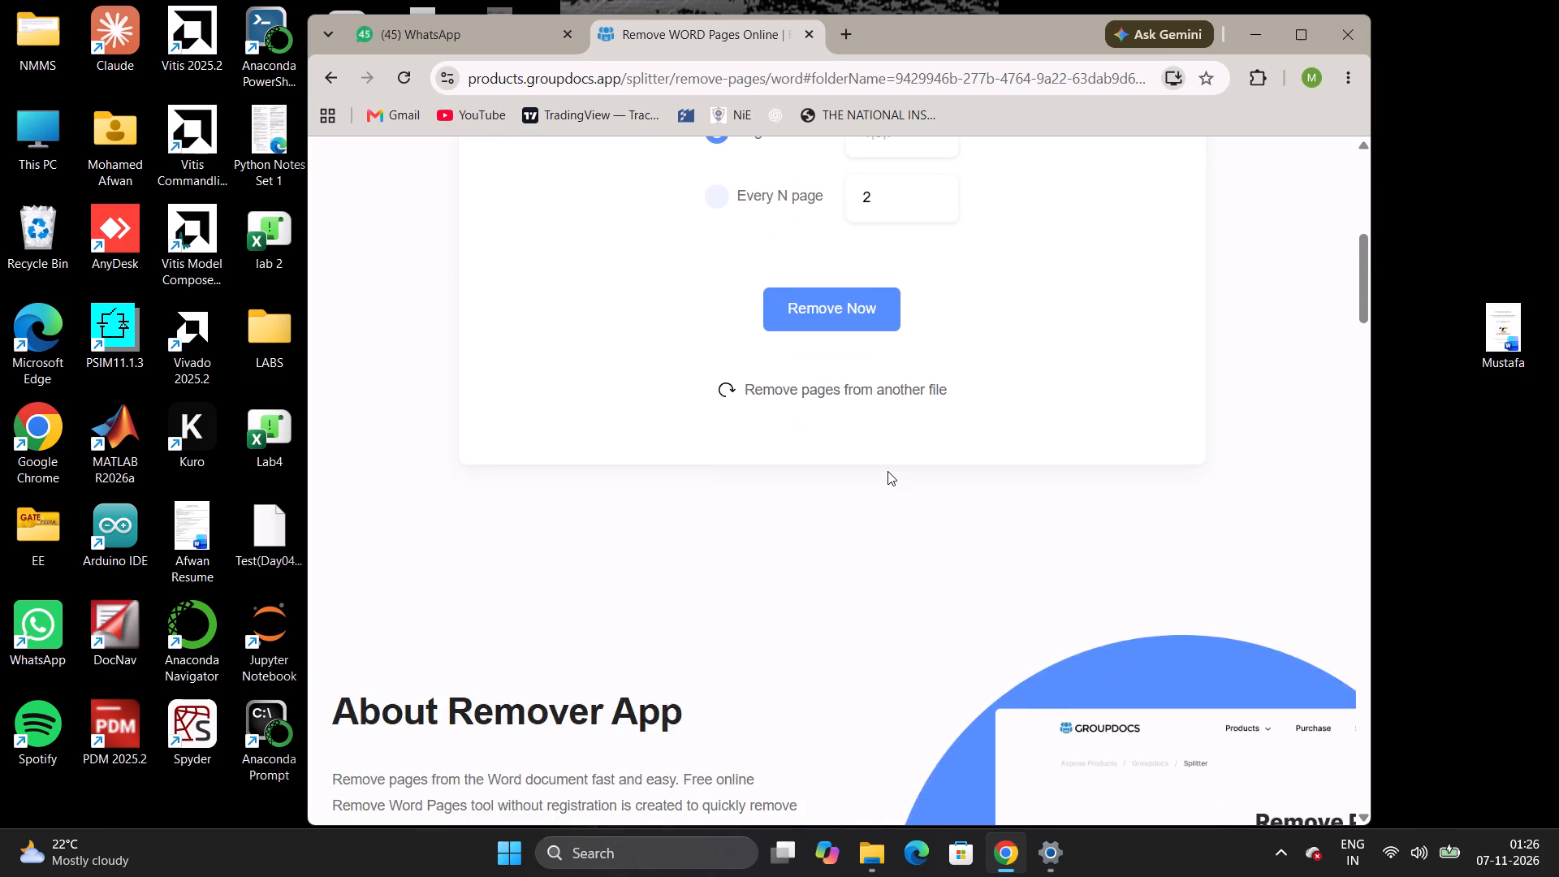
scroll(887, 471, "down", 1)
scroll(887, 471, "up", 8)
scroll(886, 460, "down", 3)
scroll(884, 447, "up", 2)
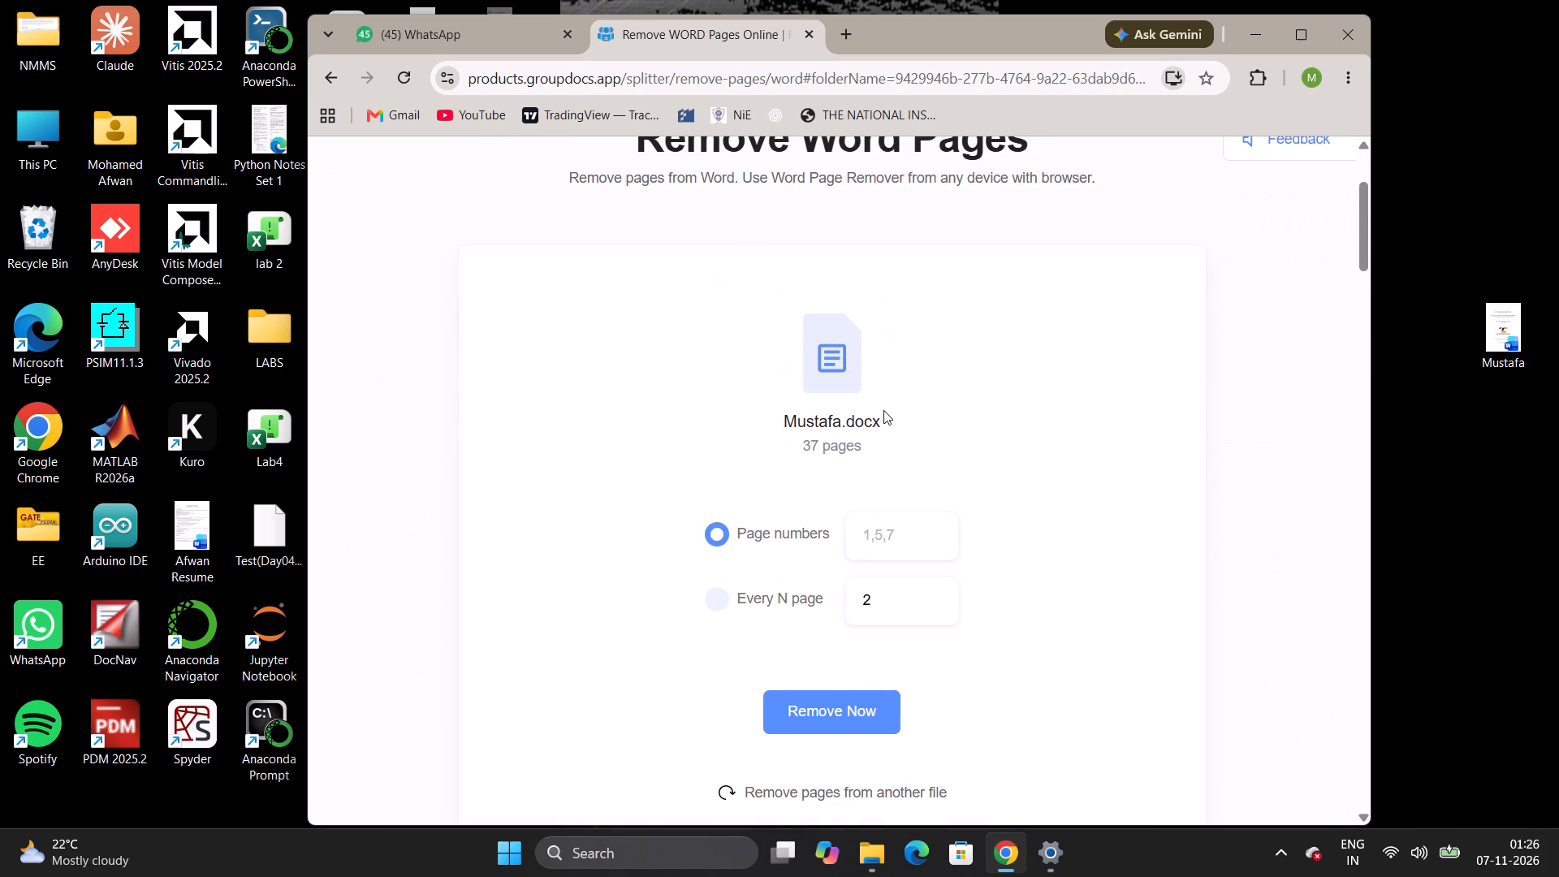
left_click(855, 362)
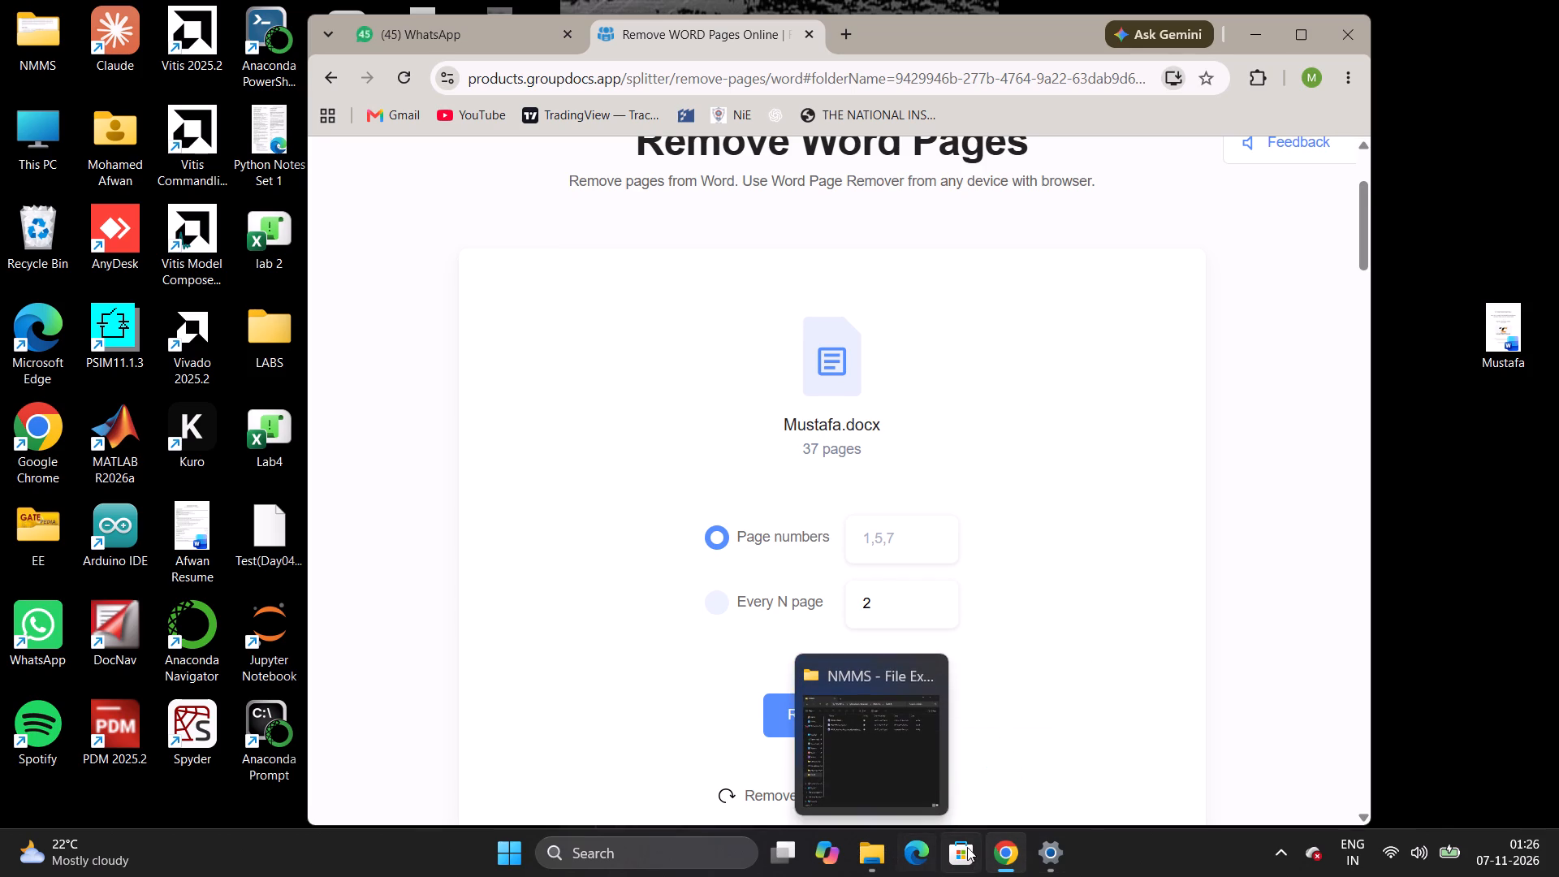
Open the Mustafa document from the desktop in Word and view its pages side by side at 30% zoom.
double_click(1495, 330)
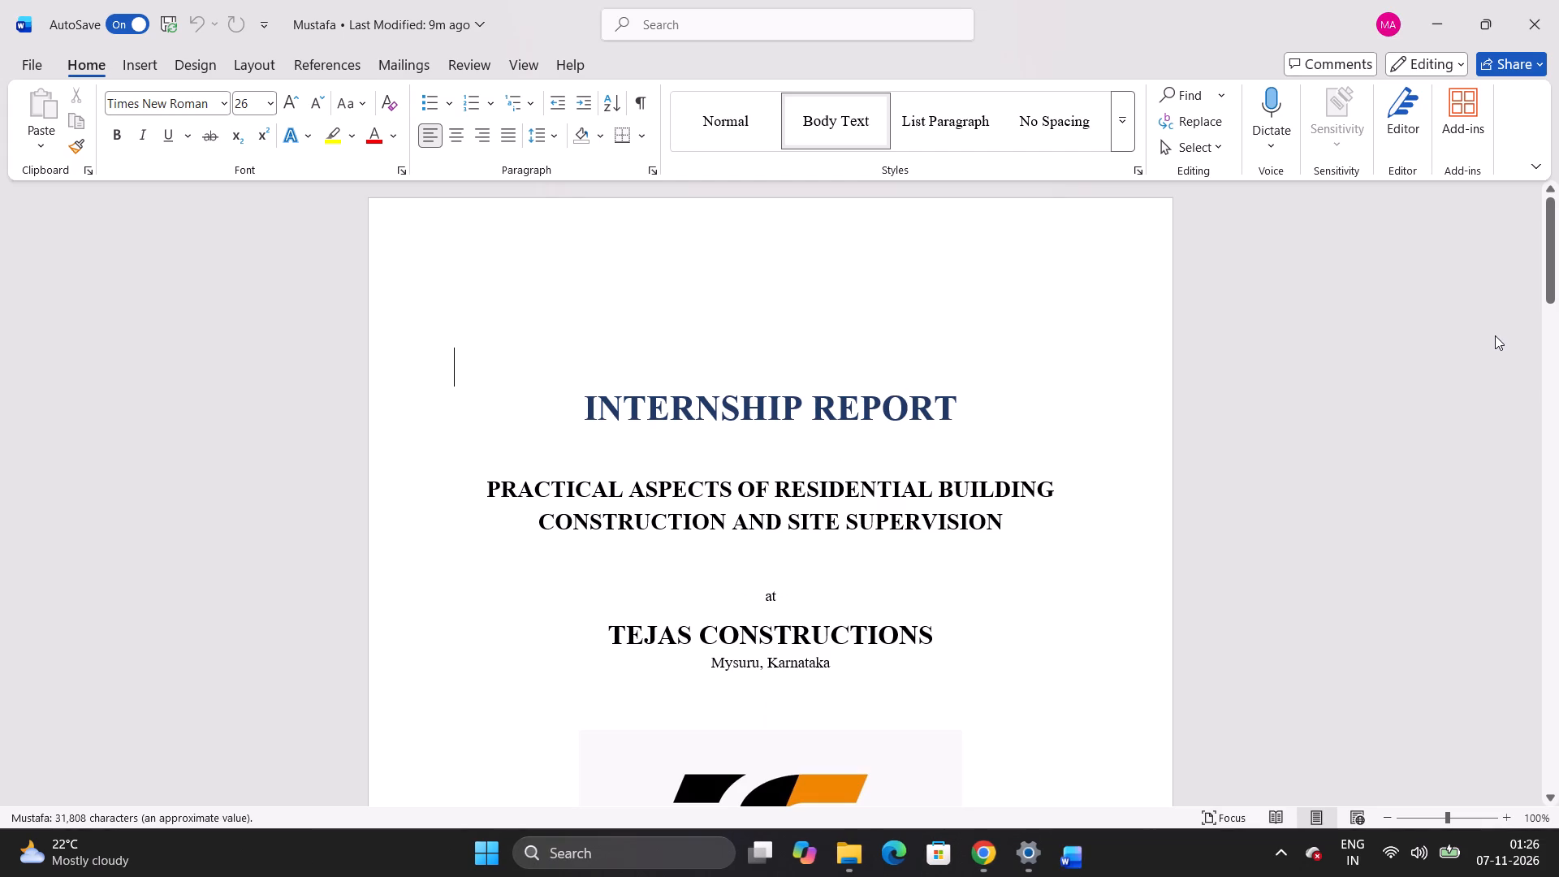
scroll(1445, 352, "down", 1)
scroll(1125, 398, "down", 7)
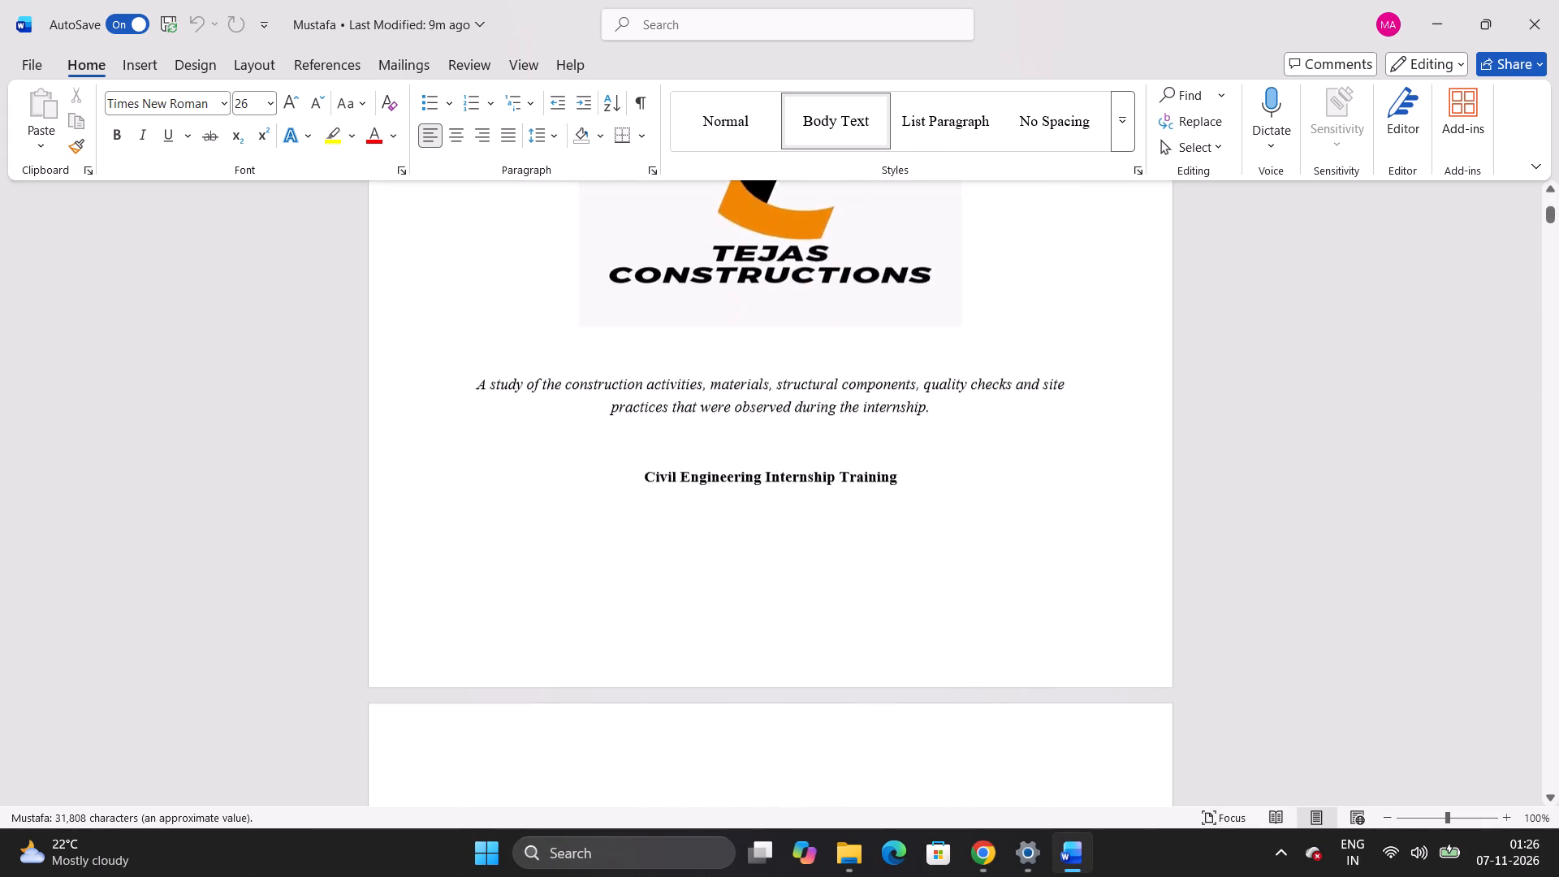
scroll(1119, 412, "down", 14)
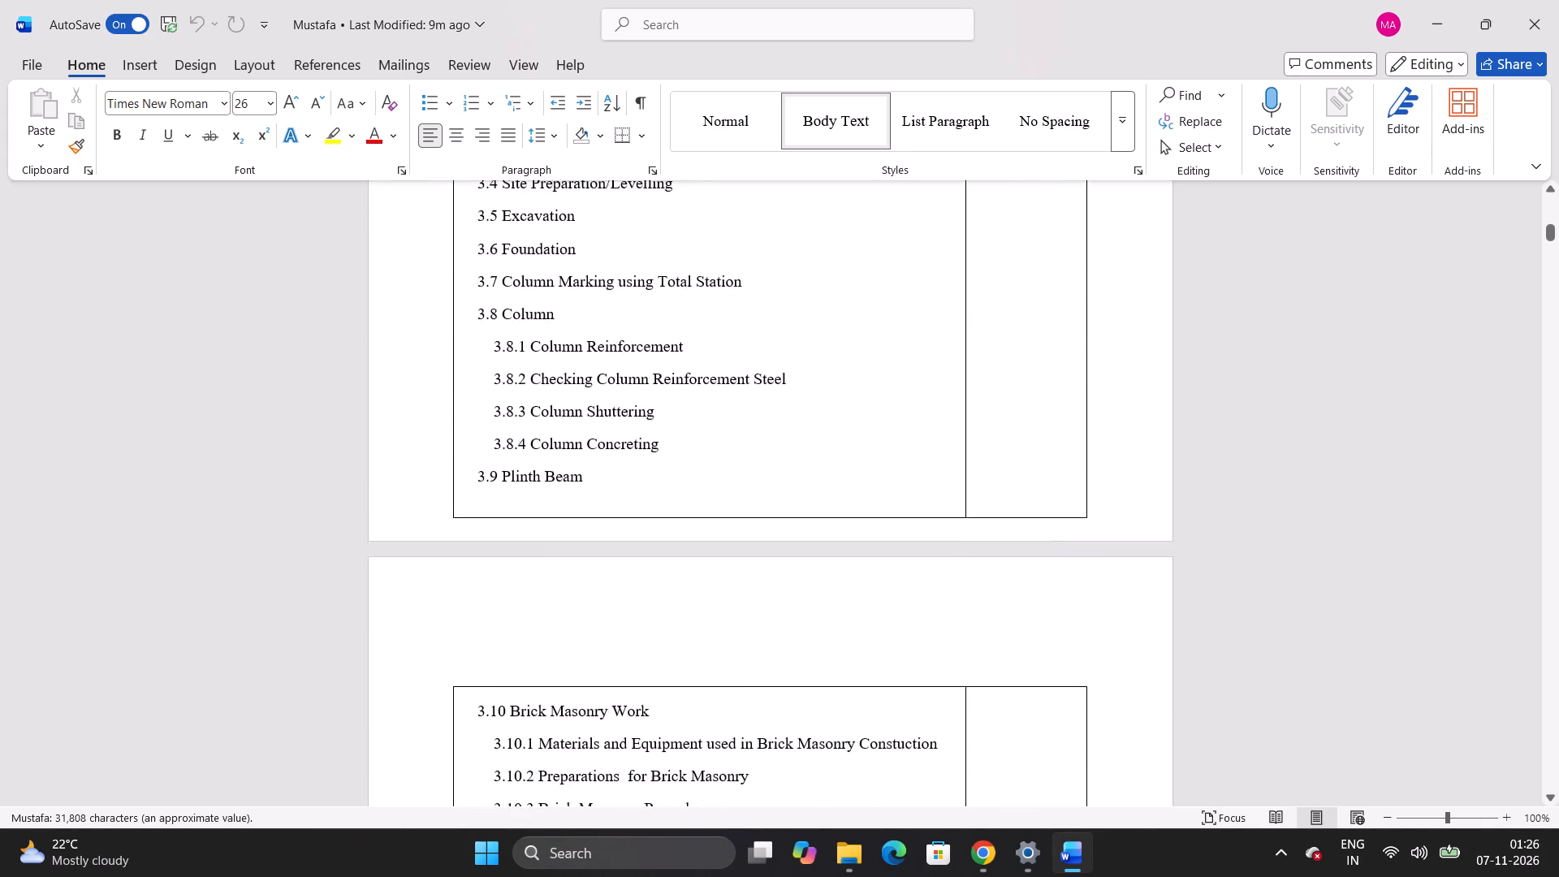
scroll(1107, 437, "down", 19)
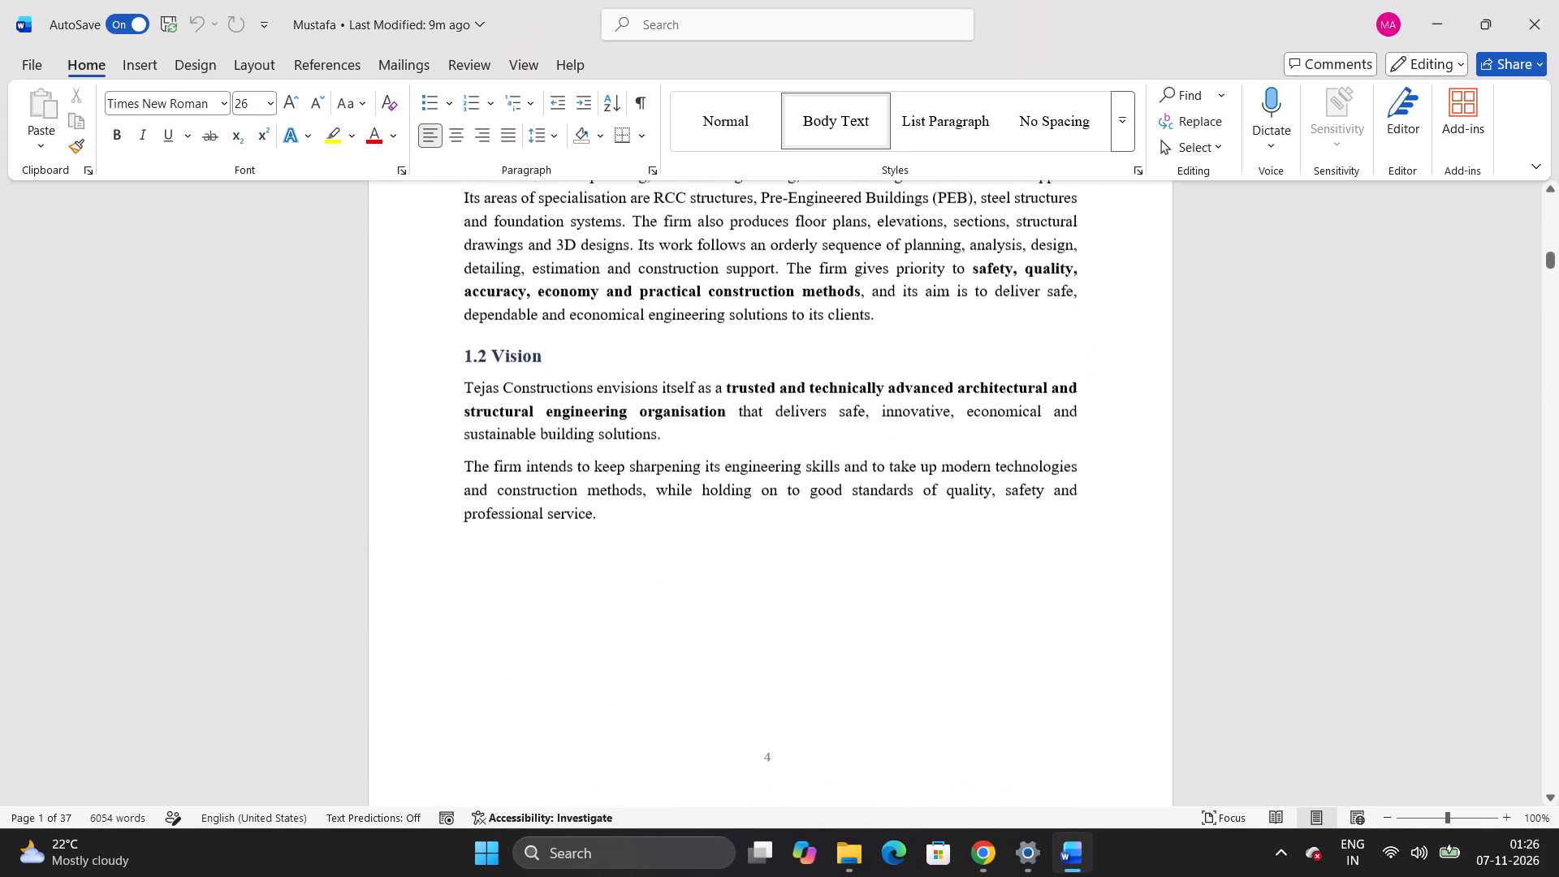
scroll(1107, 437, "down", 20)
scroll(1107, 437, "down", 3)
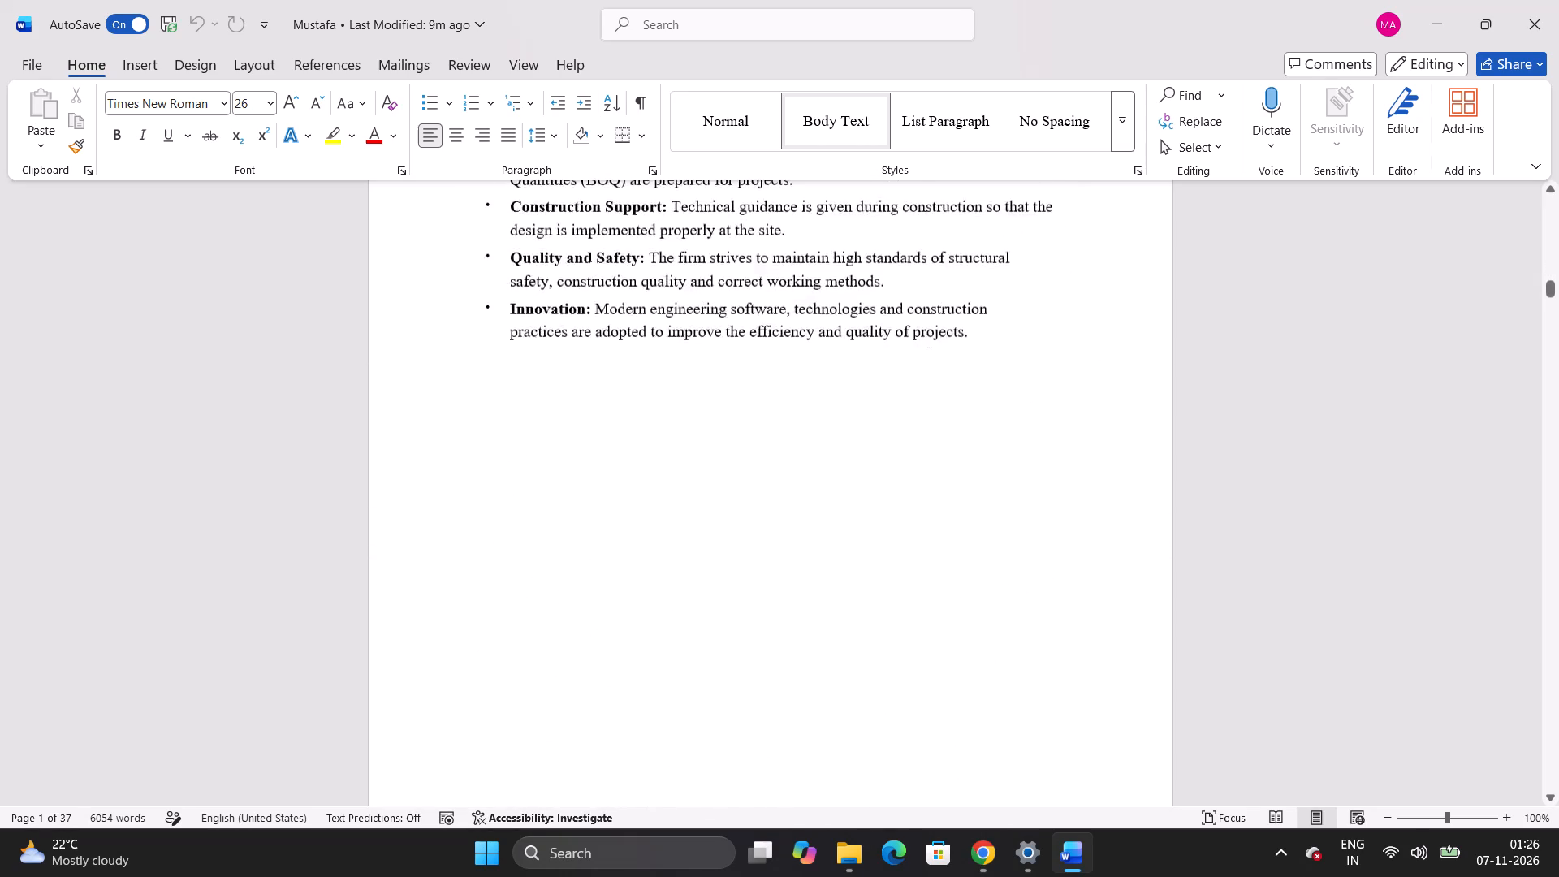
scroll(1095, 447, "down", 1)
scroll(1077, 478, "up", 2, "ctrl")
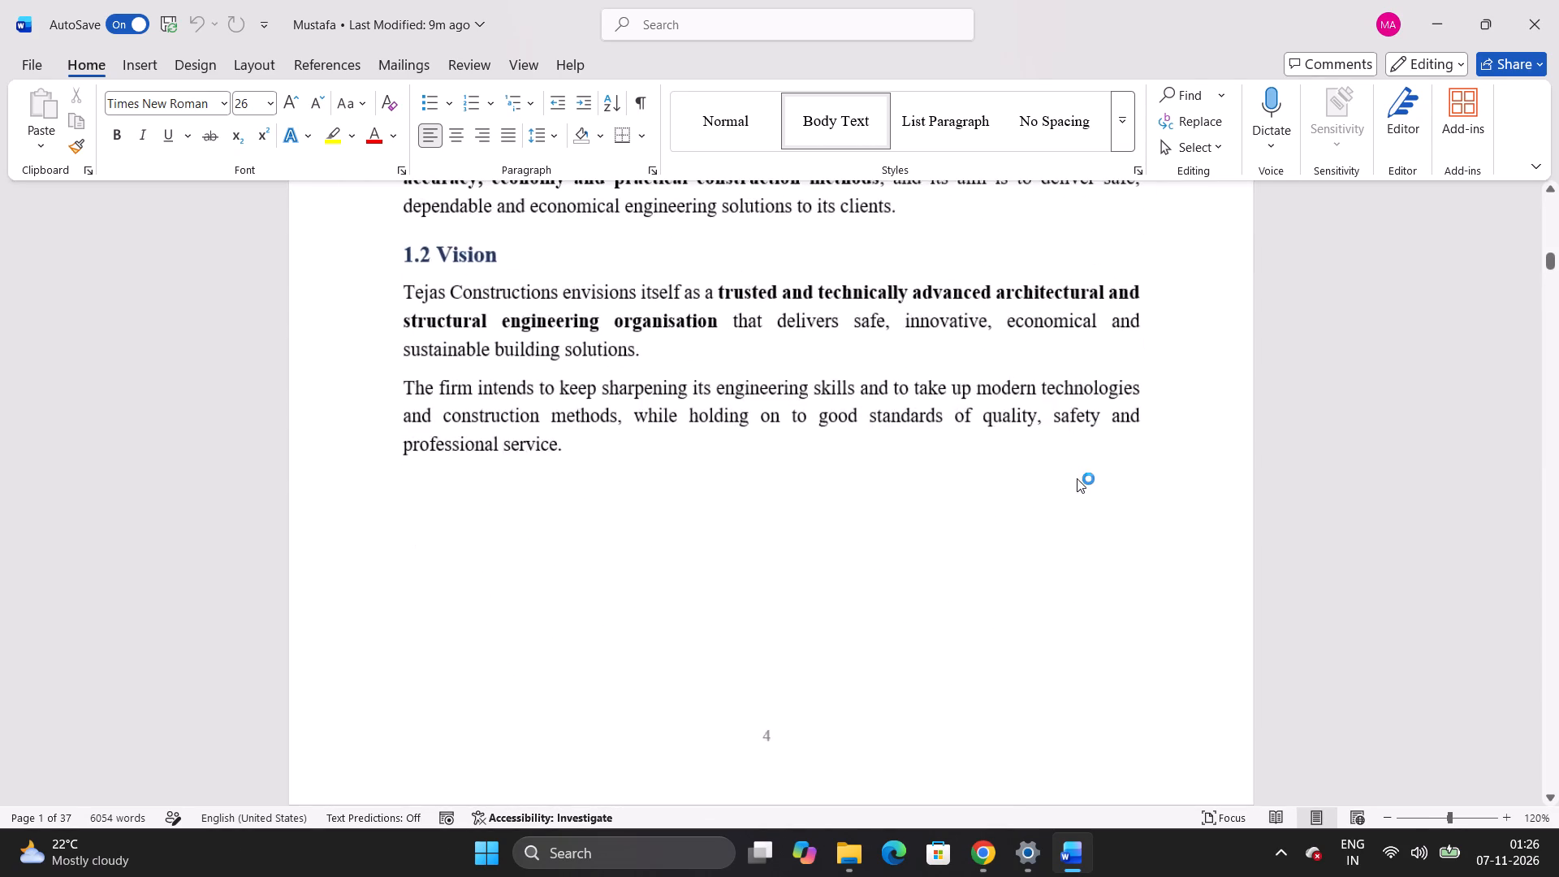
scroll(1077, 478, "down", 5, "ctrl")
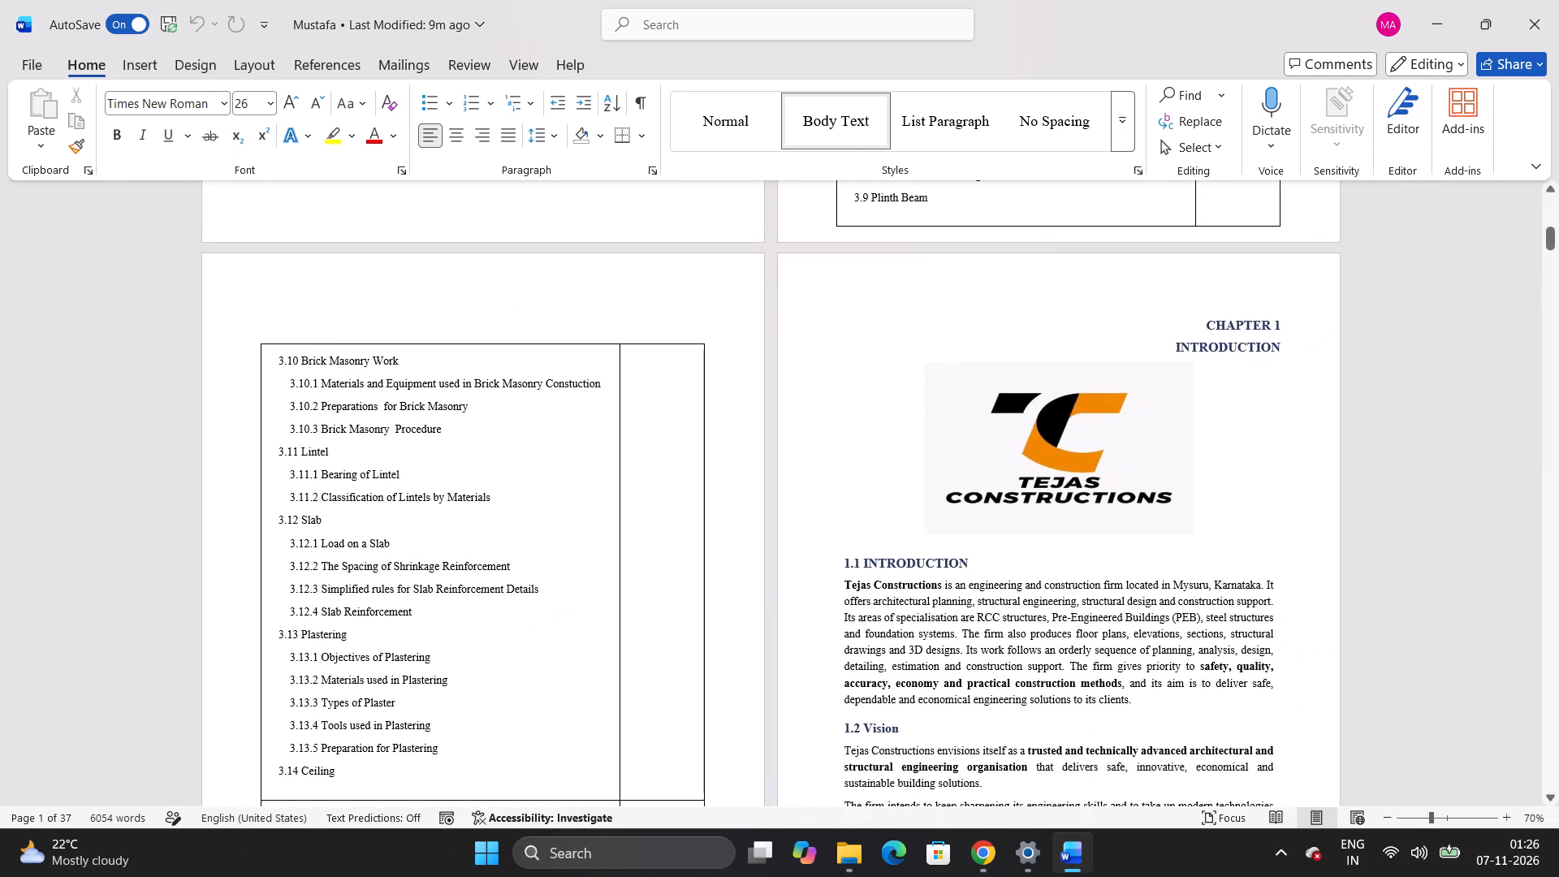
scroll(1077, 478, "down", 4, "ctrl")
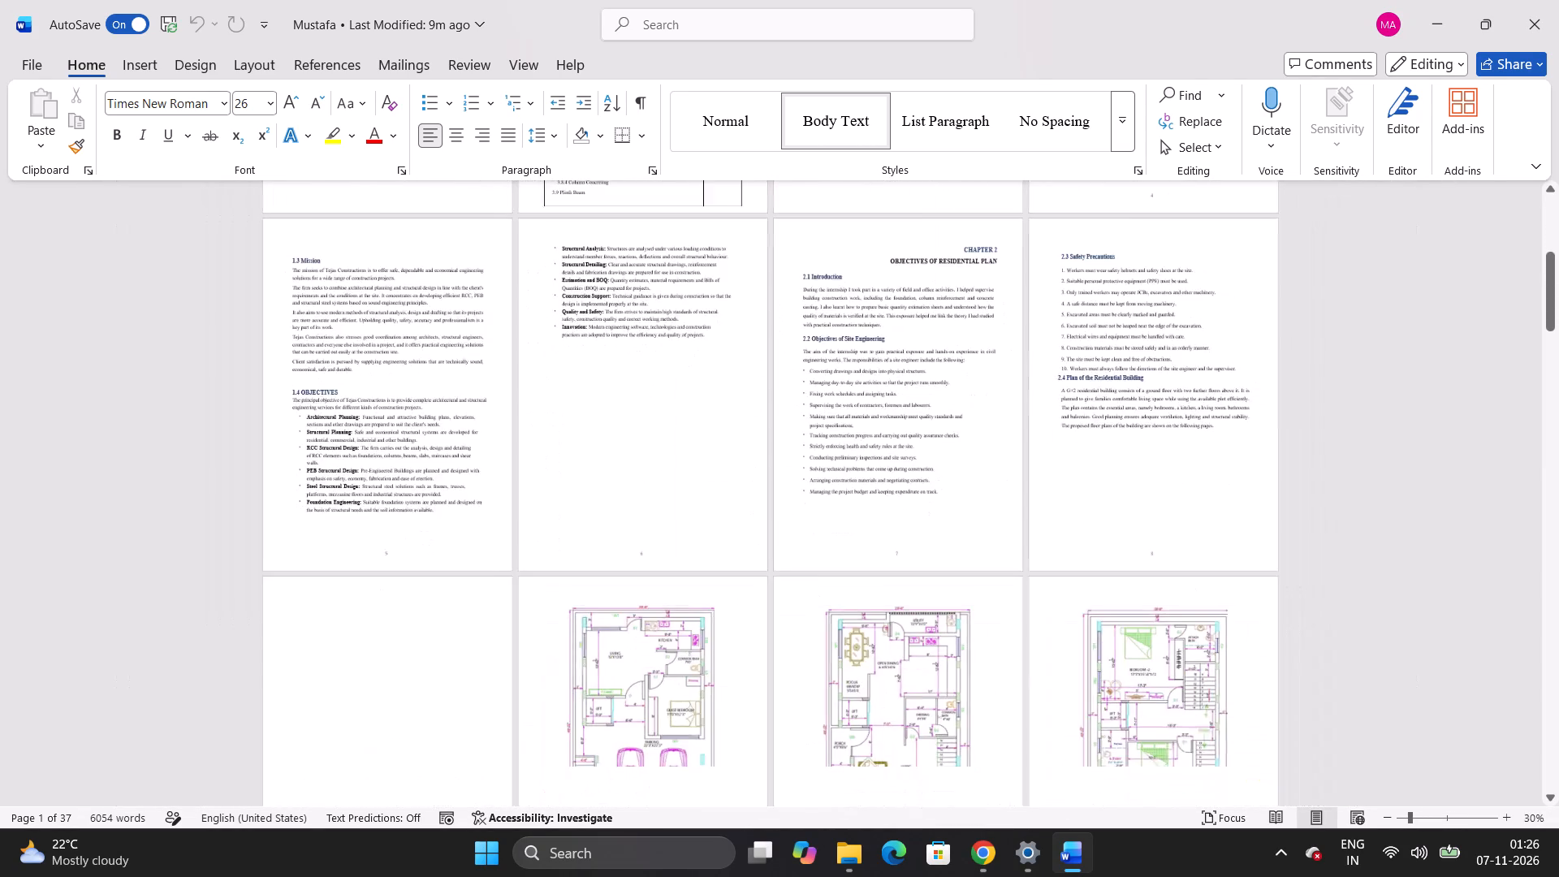
scroll(1077, 478, "down", 2, "ctrl")
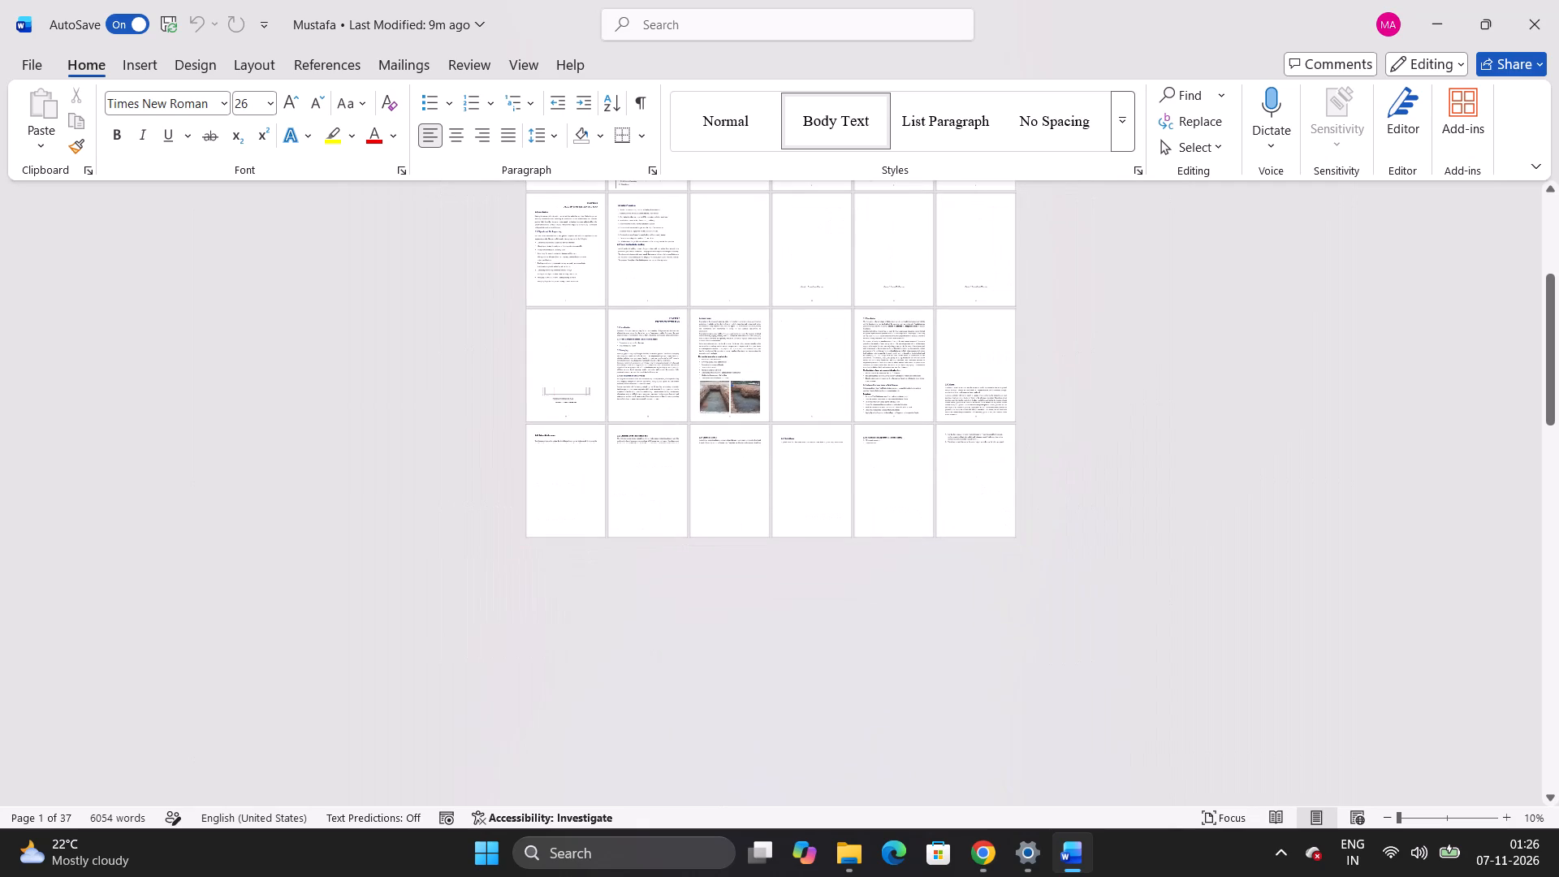
scroll(1077, 478, "up", 2, "ctrl")
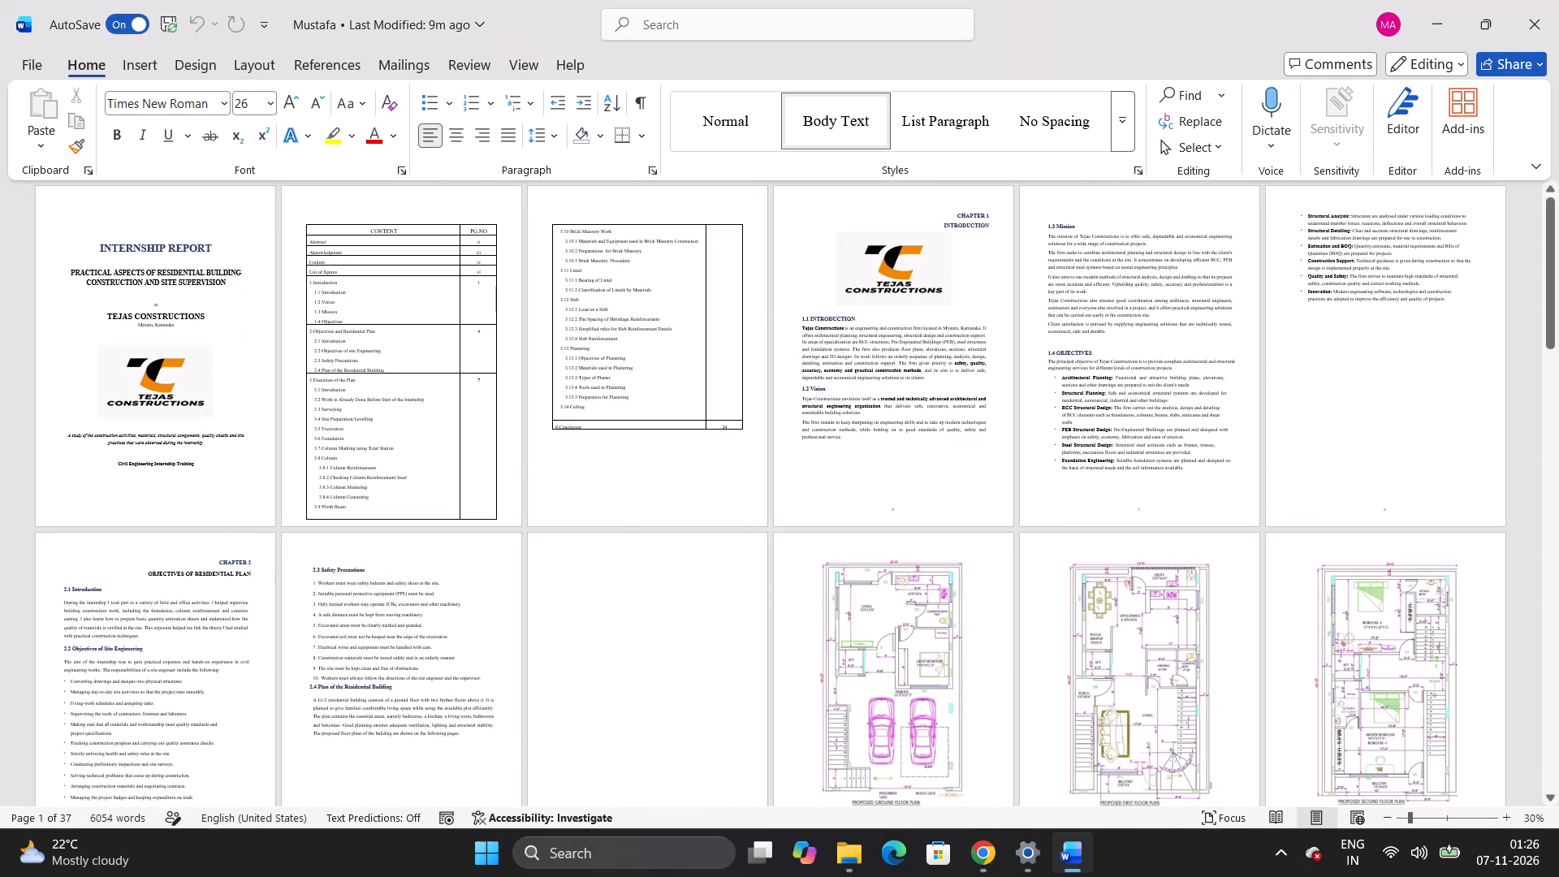
scroll(355, 412, "up", 2)
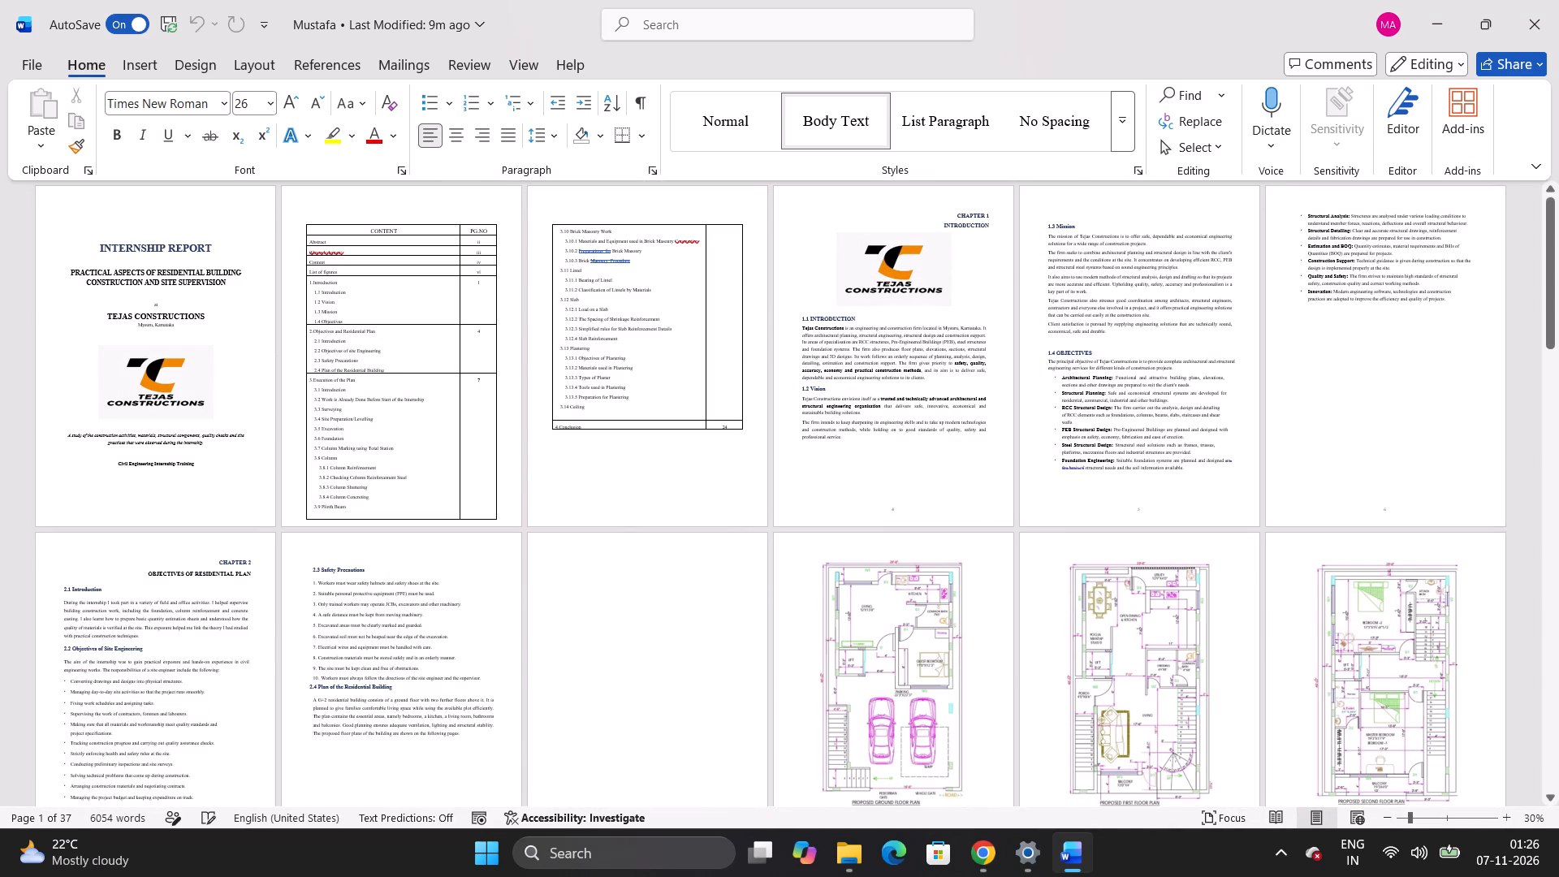
scroll(359, 370, "down", 3)
scroll(359, 370, "up", 3)
Go through the Mustafa report's page overview to the last page, checking which page numbers are blank.
scroll(1023, 551, "down", 2)
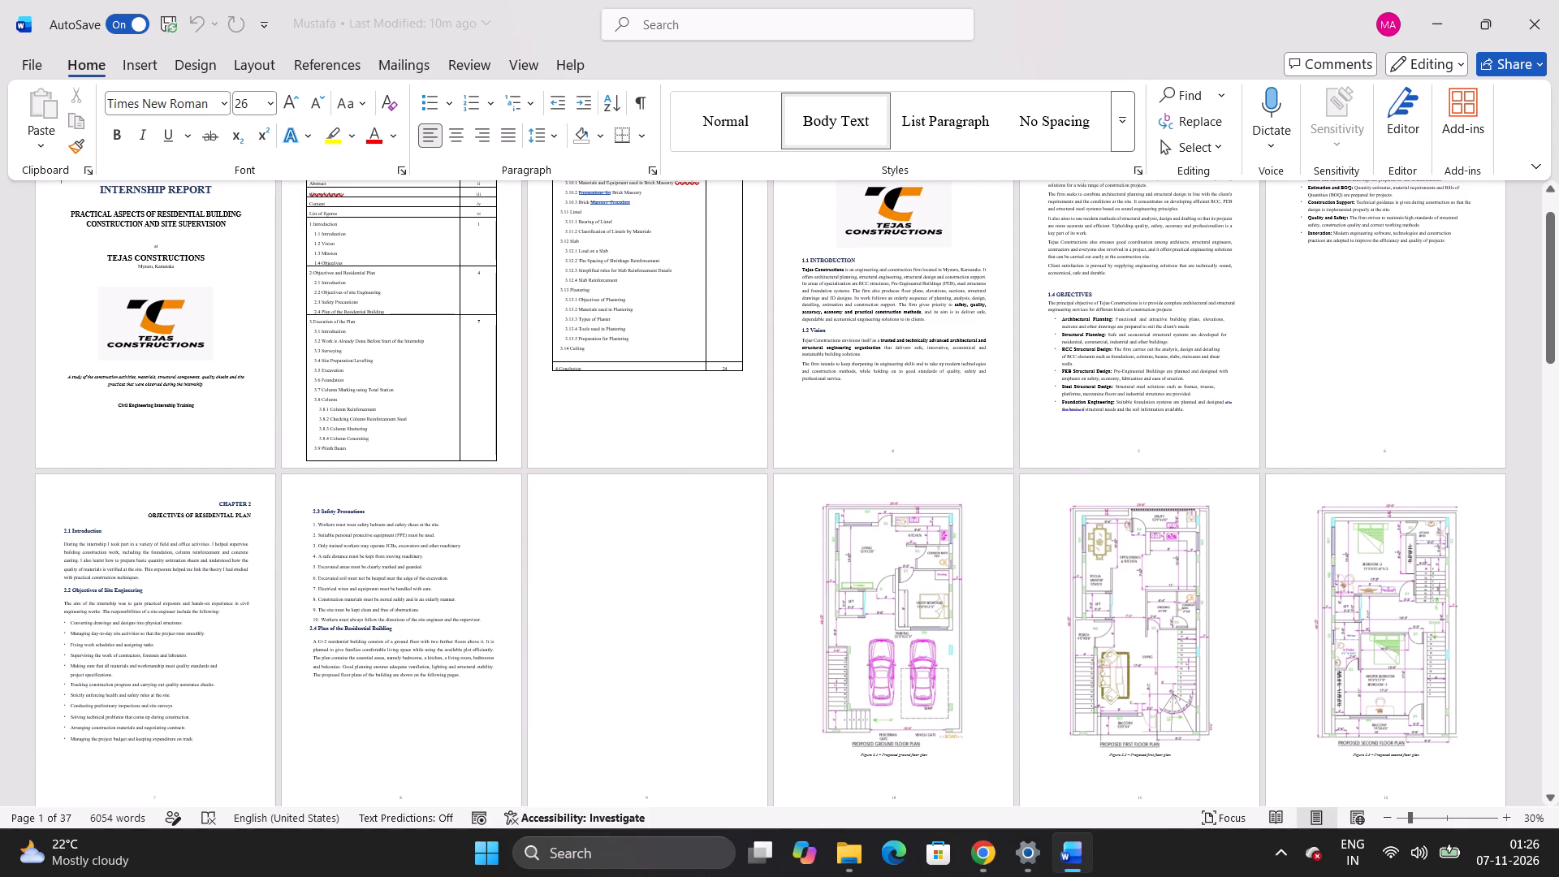
scroll(758, 611, "down", 9)
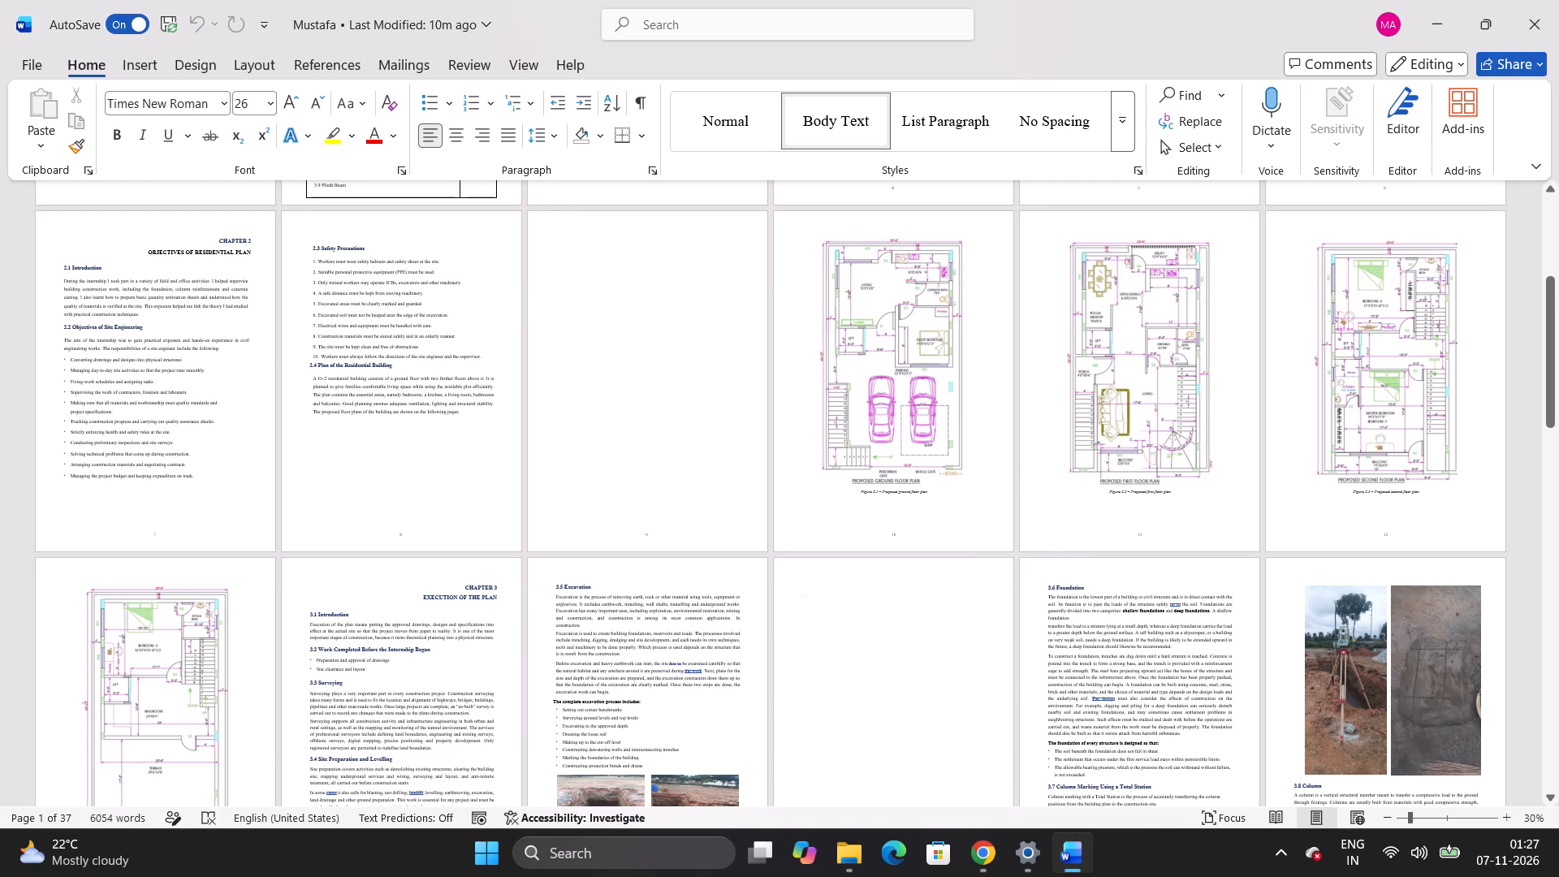
scroll(989, 667, "down", 3)
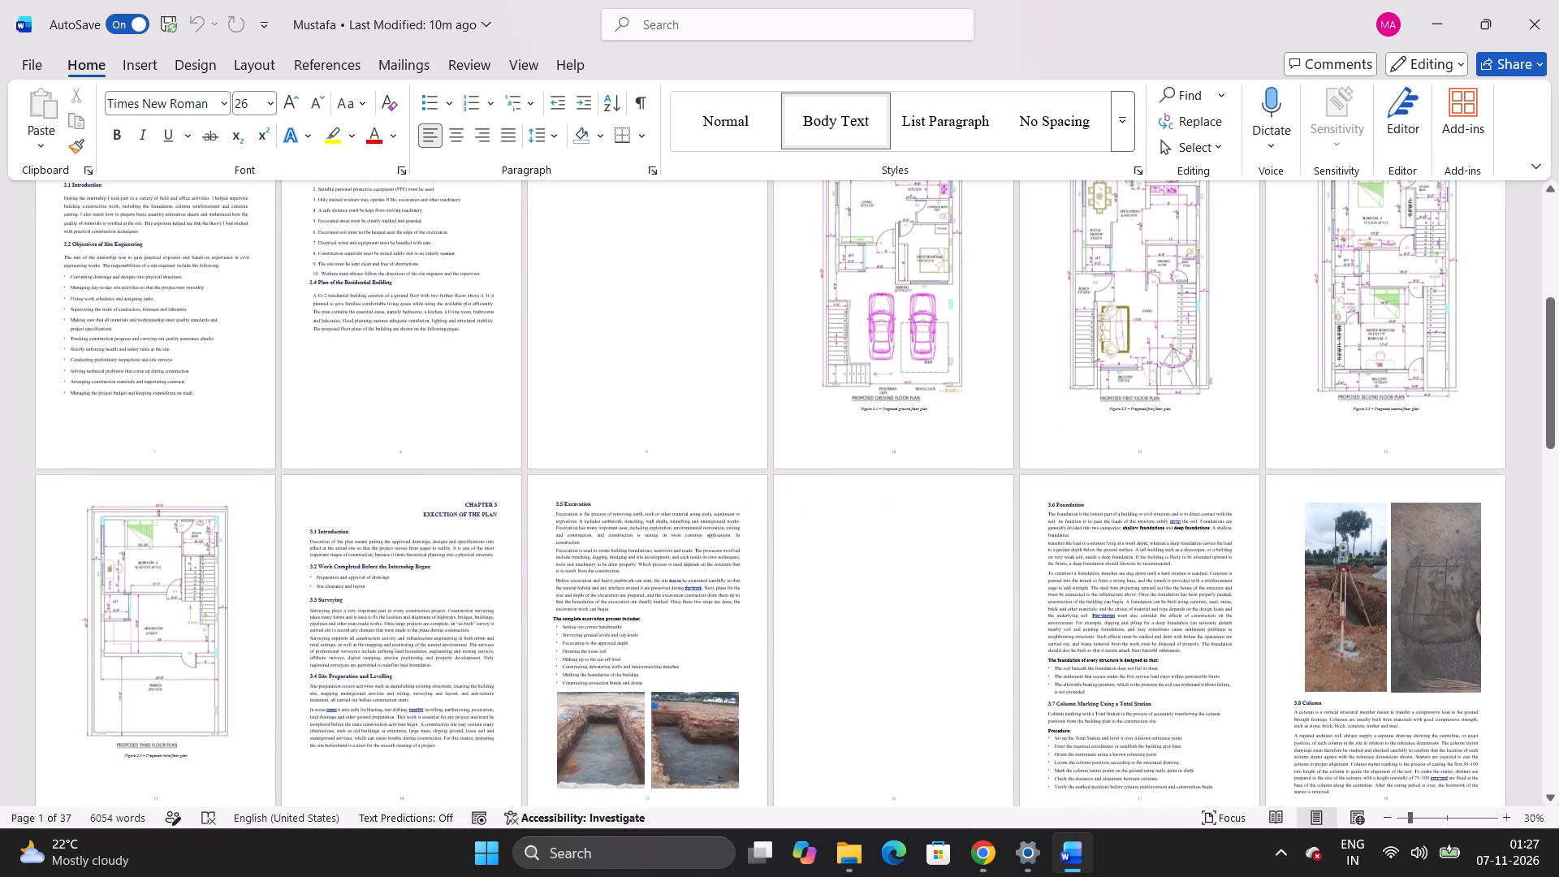
scroll(979, 667, "down", 6)
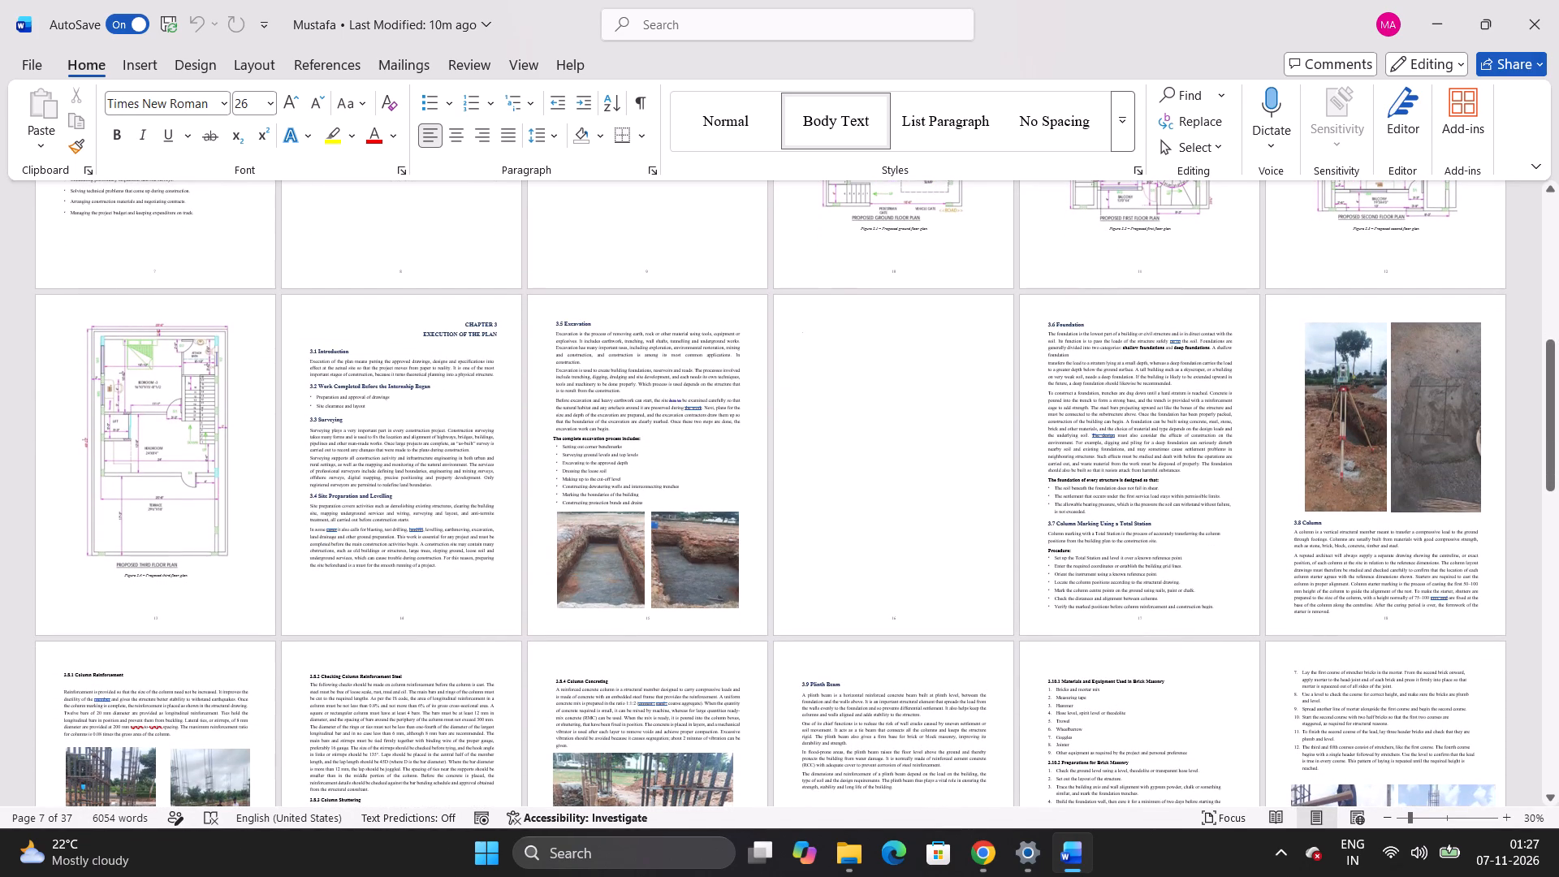
scroll(1237, 733, "down", 3)
scroll(1090, 656, "down", 3)
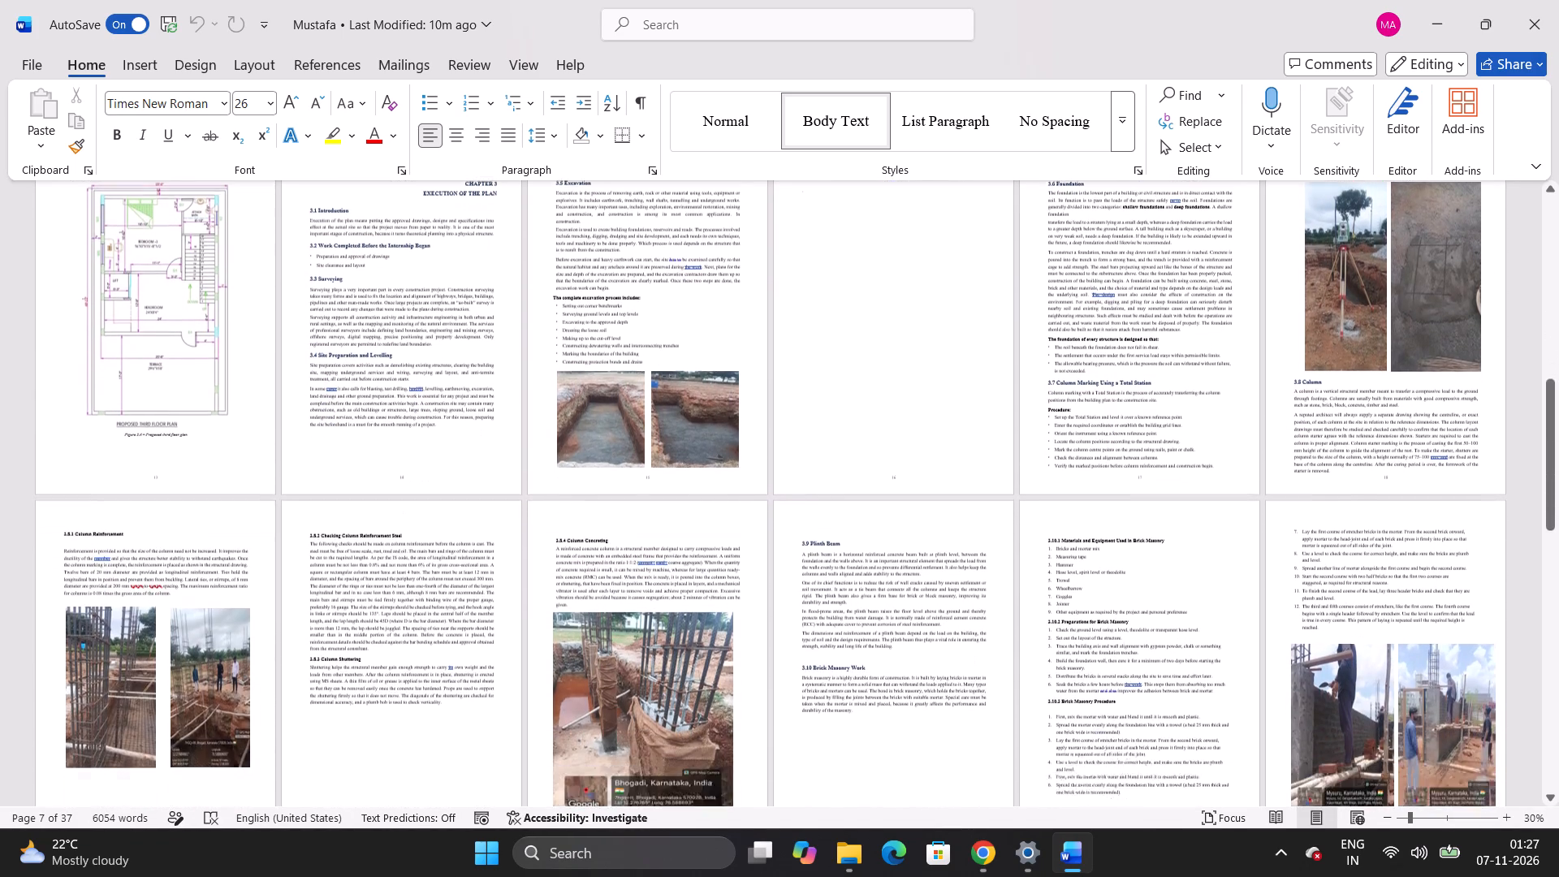
scroll(1076, 646, "down", 15)
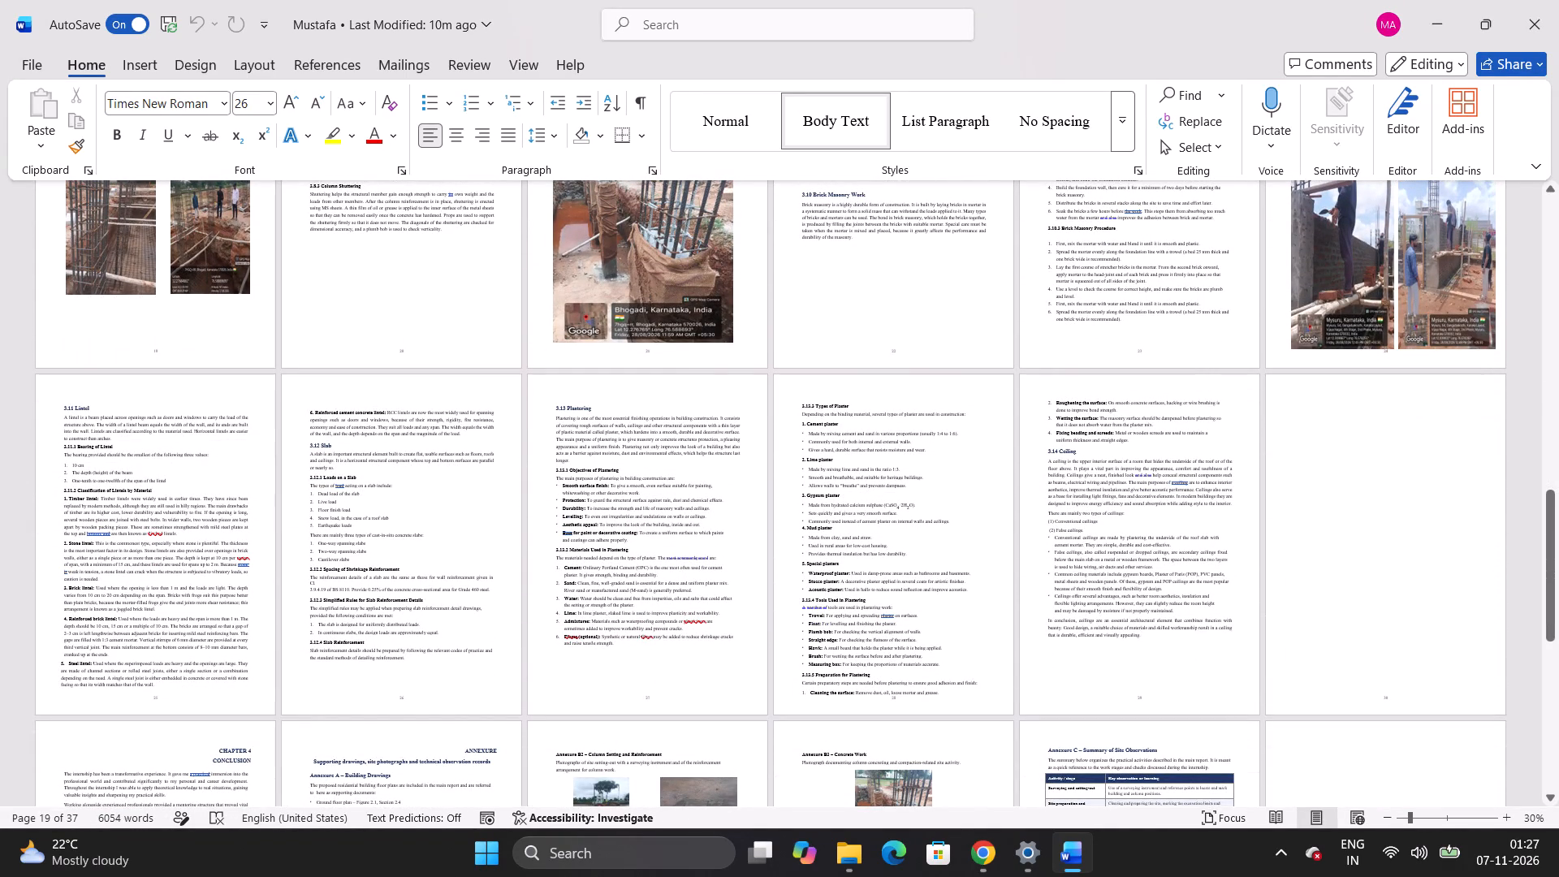
scroll(1233, 595, "down", 12)
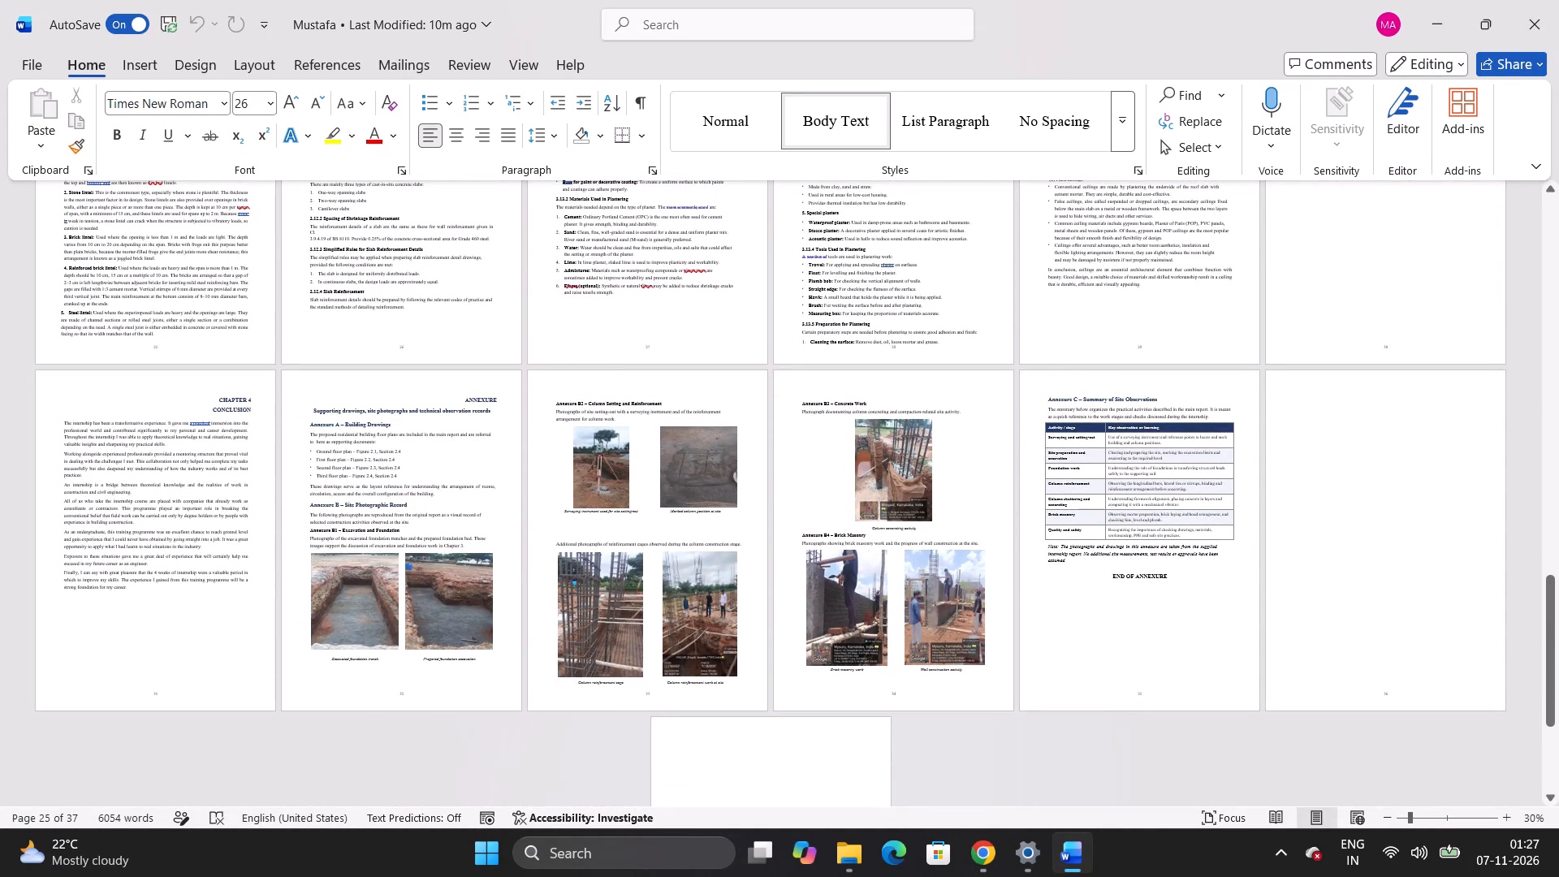
scroll(1141, 691, "down", 3)
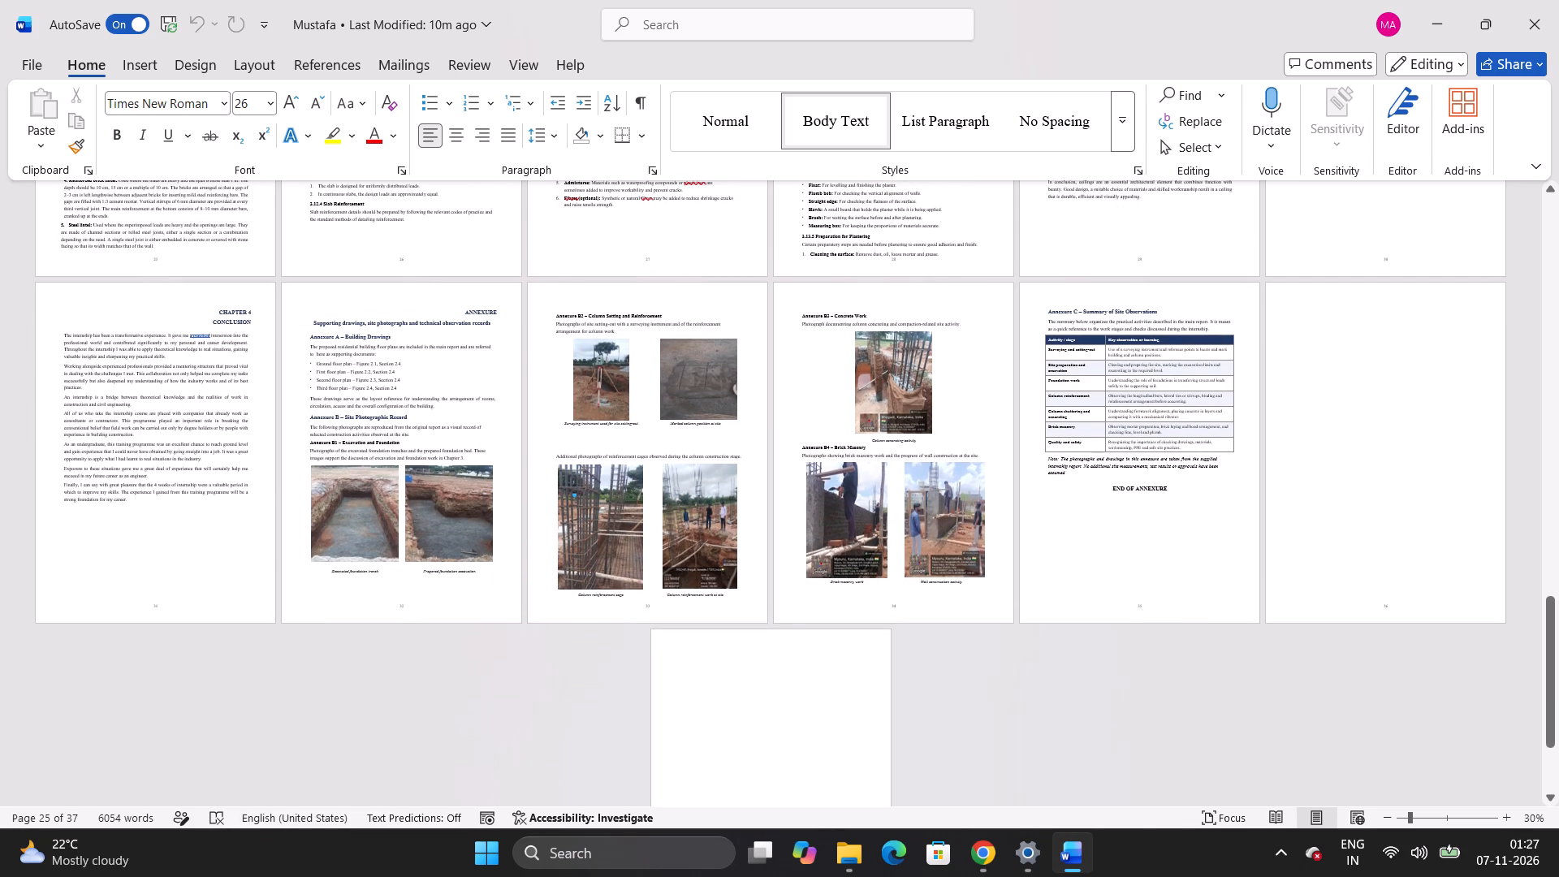
scroll(1099, 645, "down", 4)
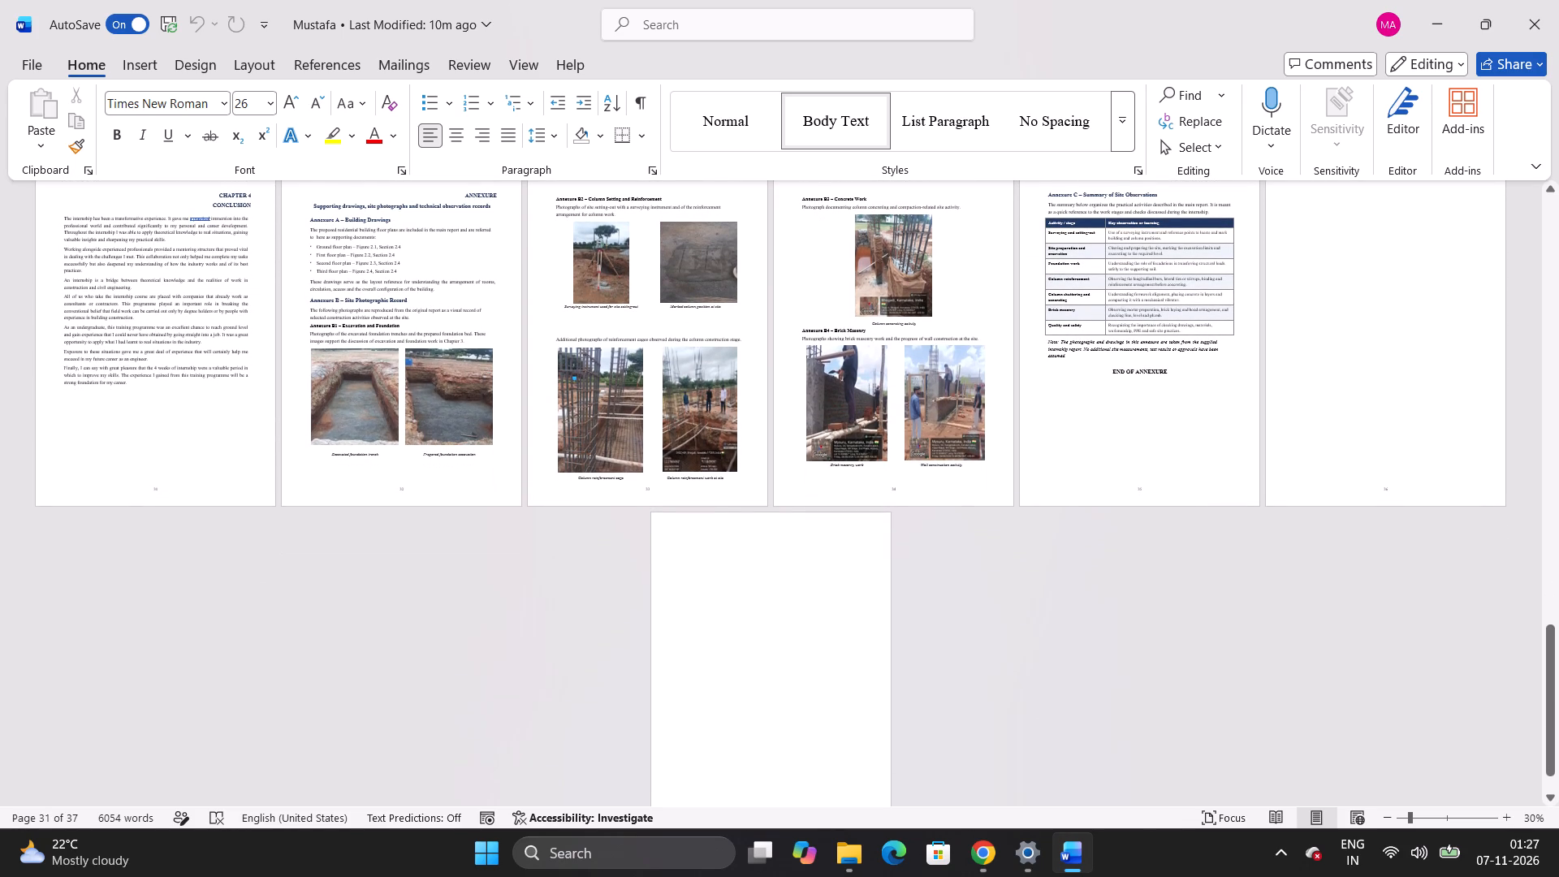
scroll(1104, 655, "down", 4)
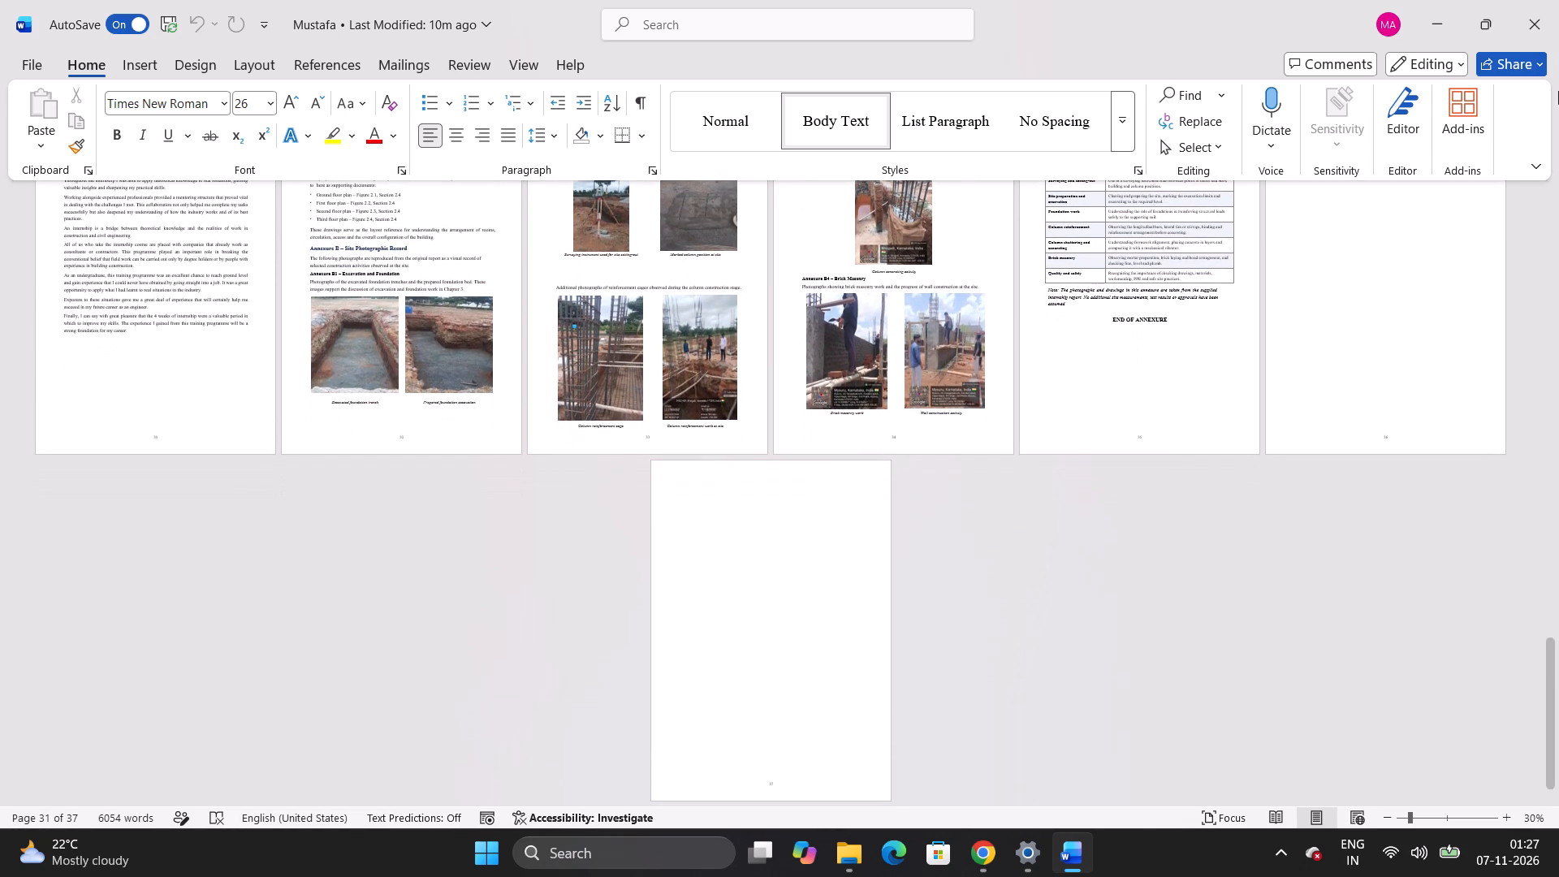
Return to the Remove Word Pages tool in Chrome and remove pages 9,16,30,36,37 from Mustafa.docx.
left_click(1440, 25)
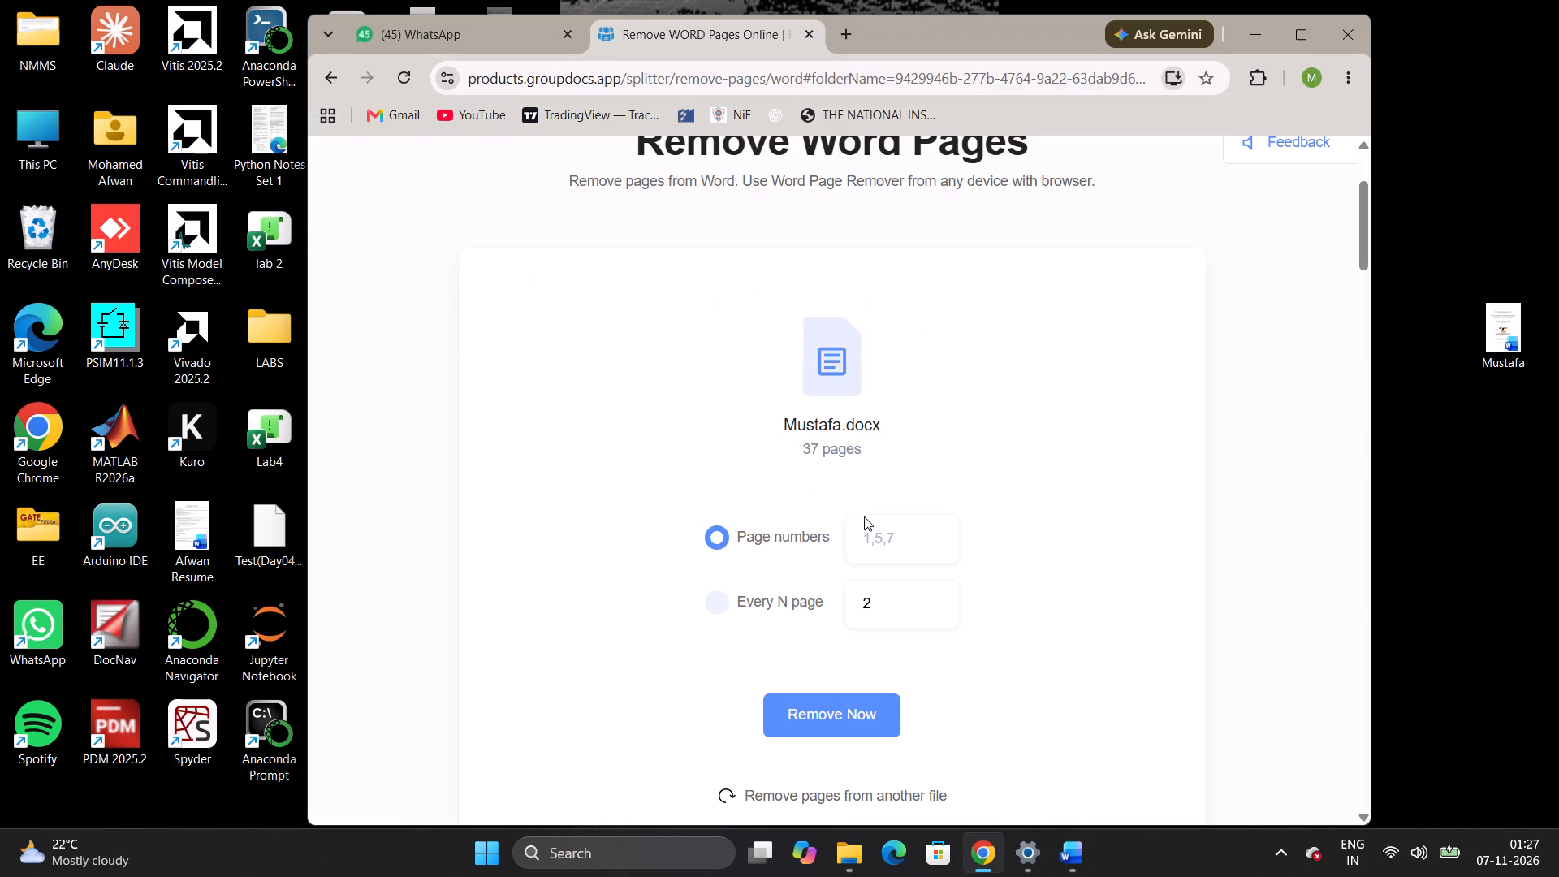
left_click(881, 543)
key("9")
key("comma")
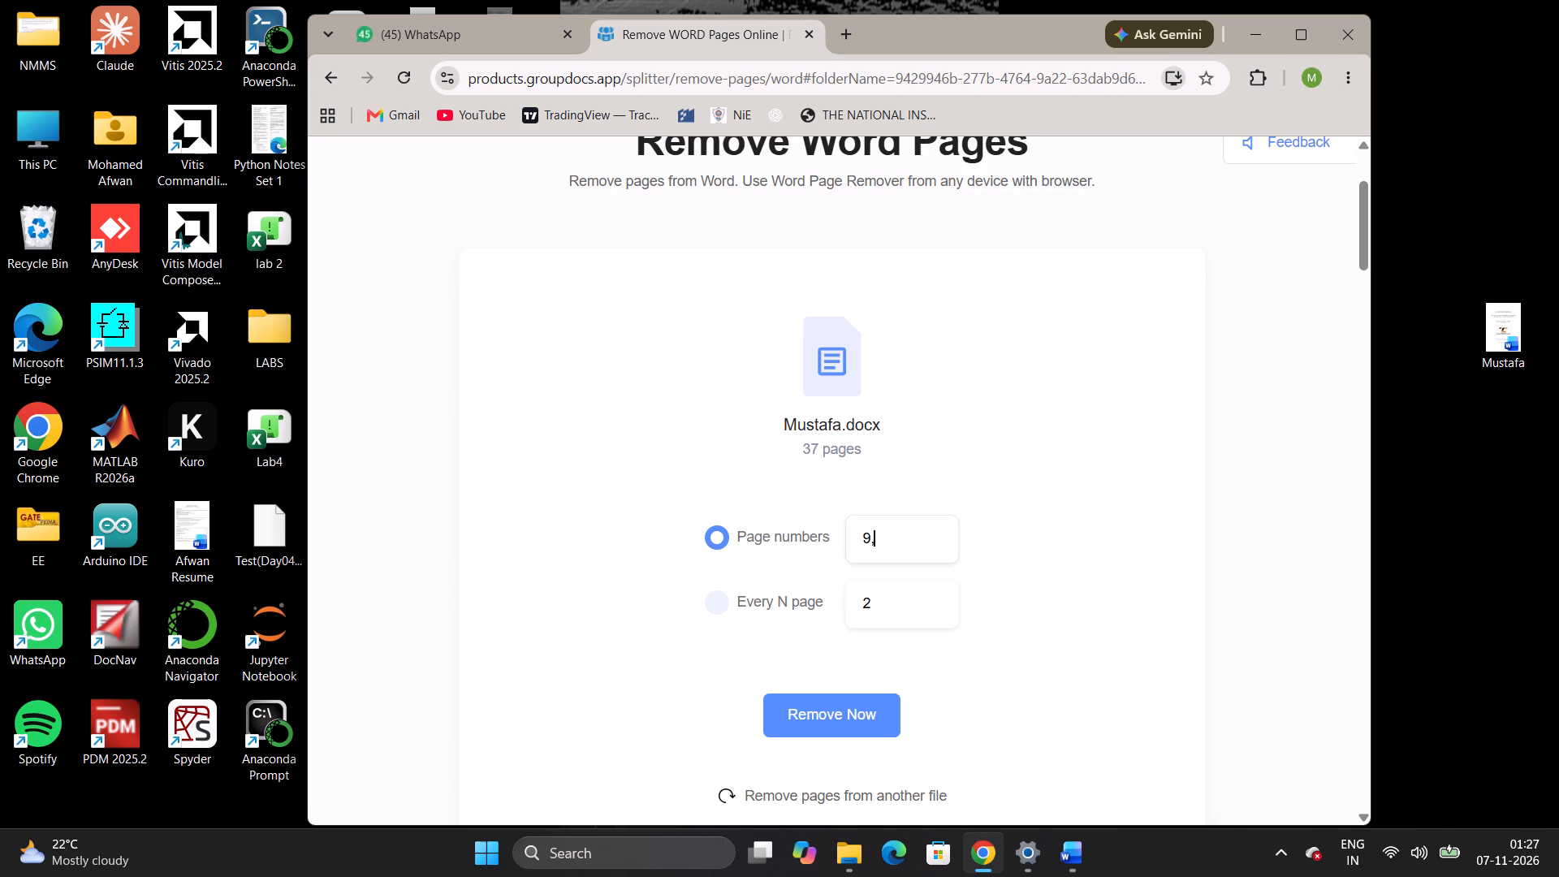
type("16")
key("comma")
type("30")
type(",36")
key("comma")
type("37")
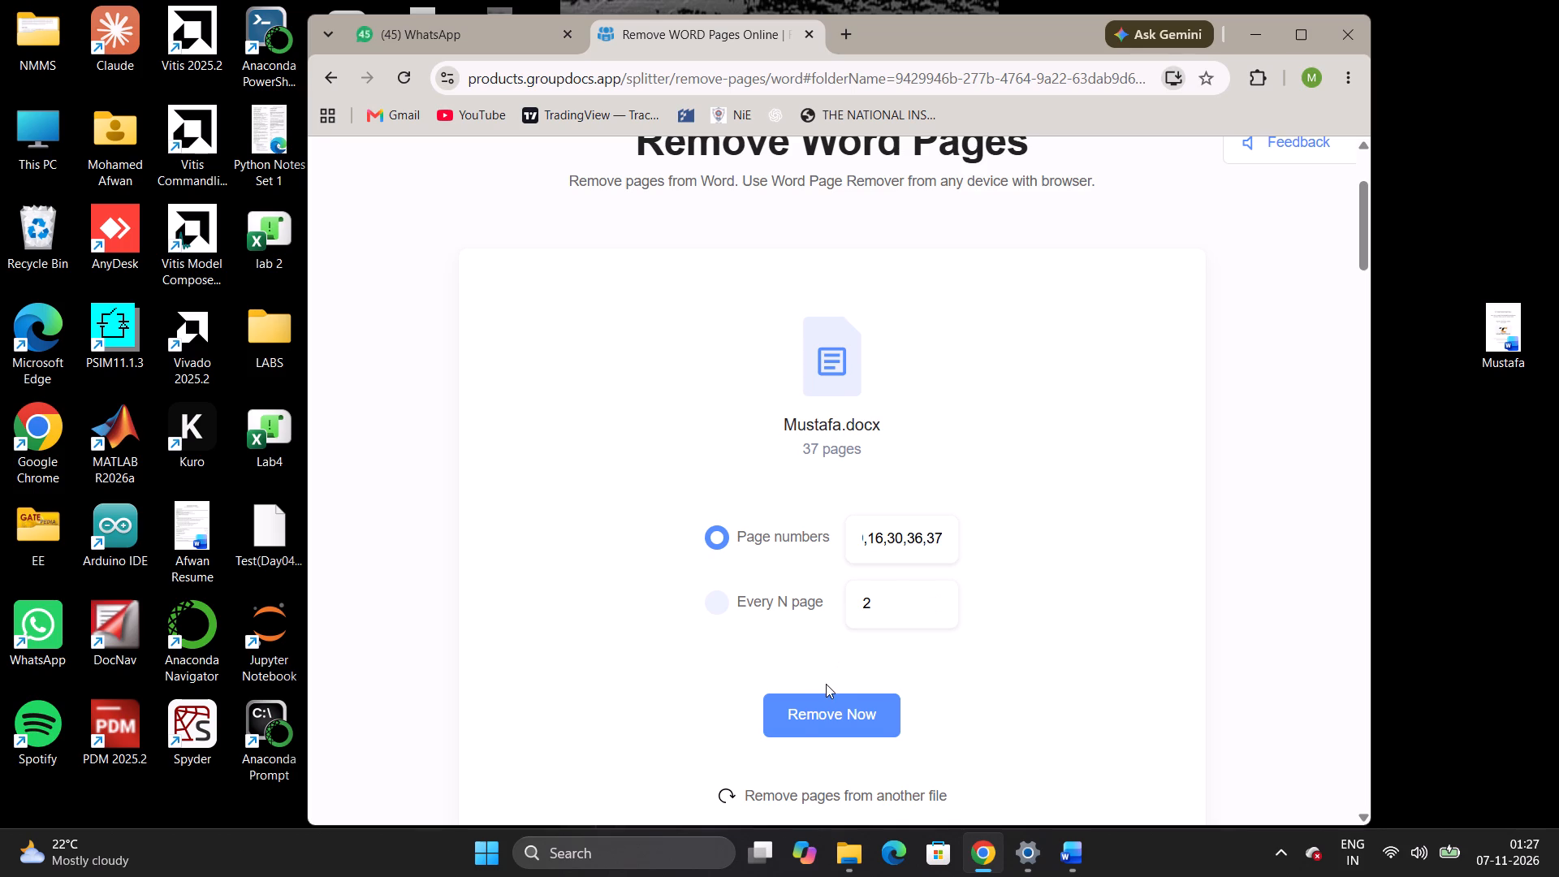
left_click(804, 723)
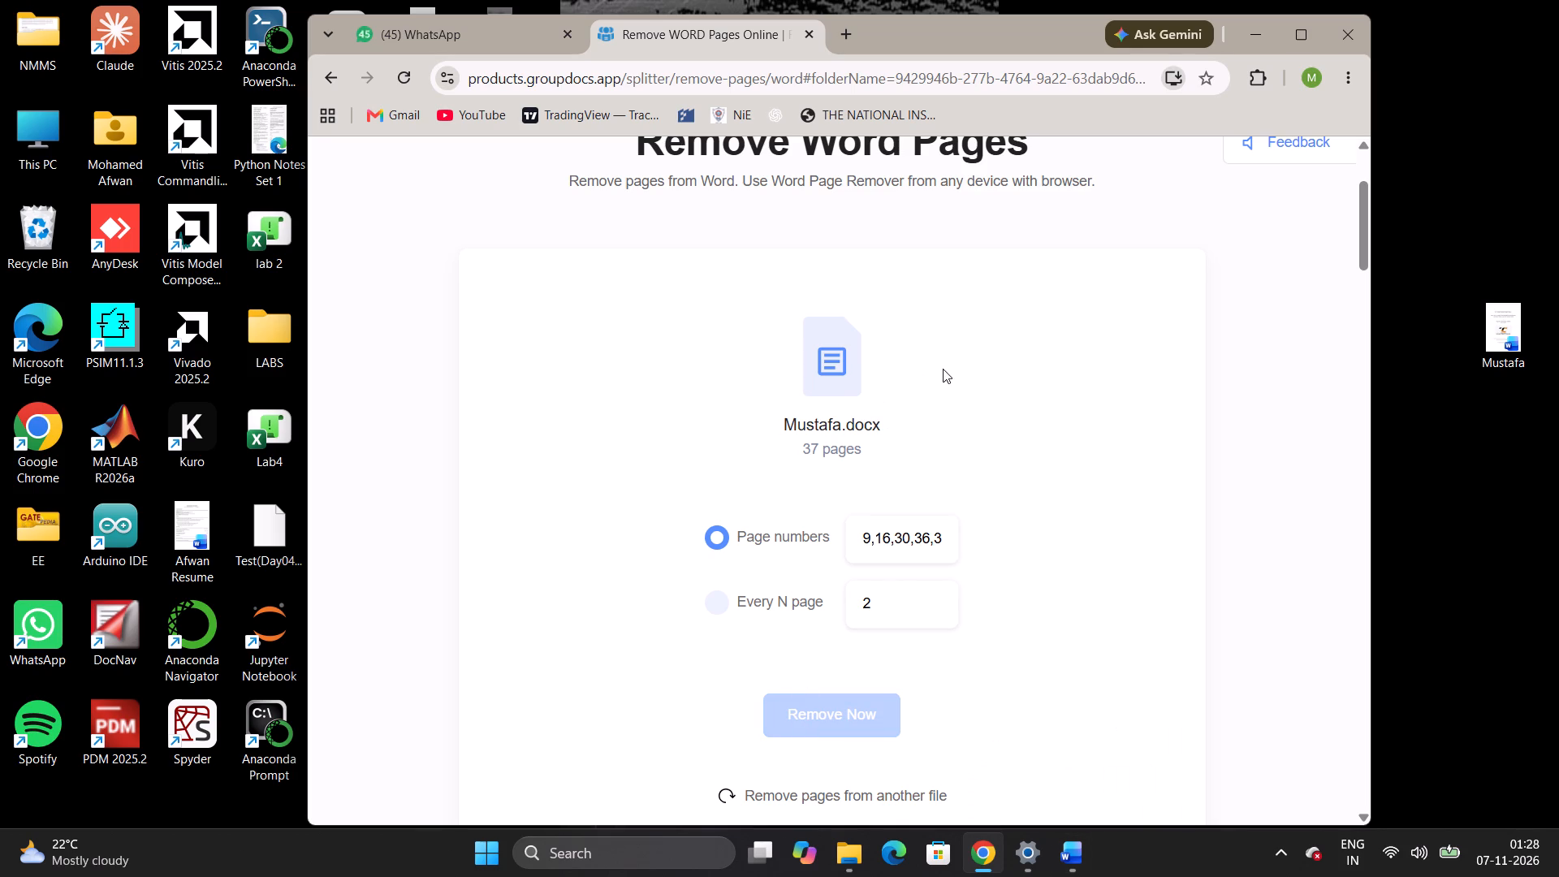
scroll(1108, 459, "down", 2)
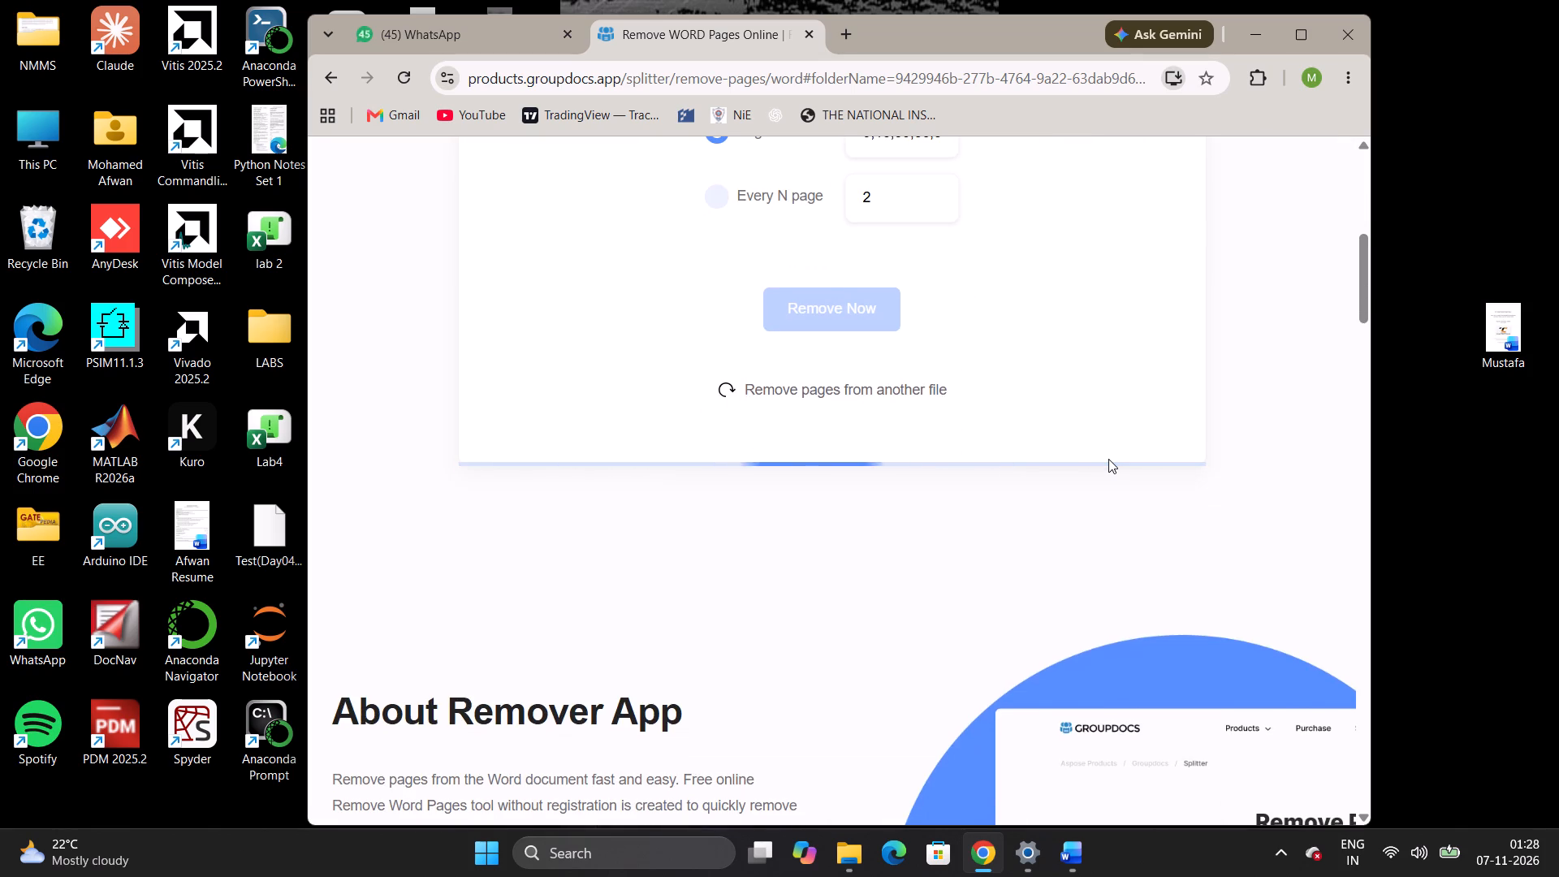
scroll(1108, 459, "up", 2)
scroll(1108, 452, "down", 1)
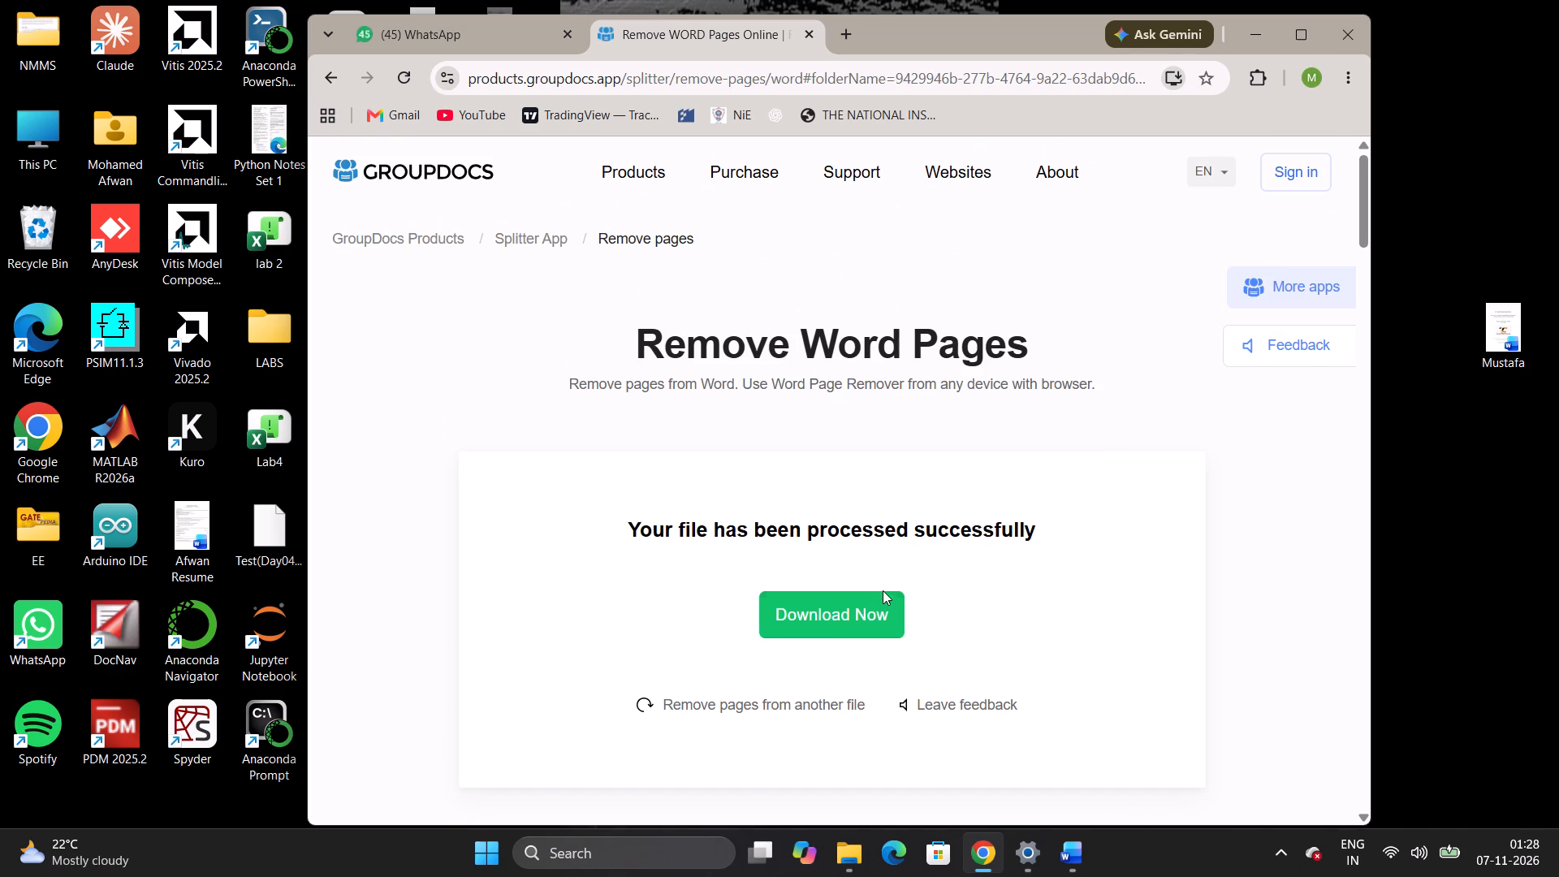
Download the processed document to the Desktop as a Word document, keeping the suggested file name, and check its download progress.
left_click(838, 604)
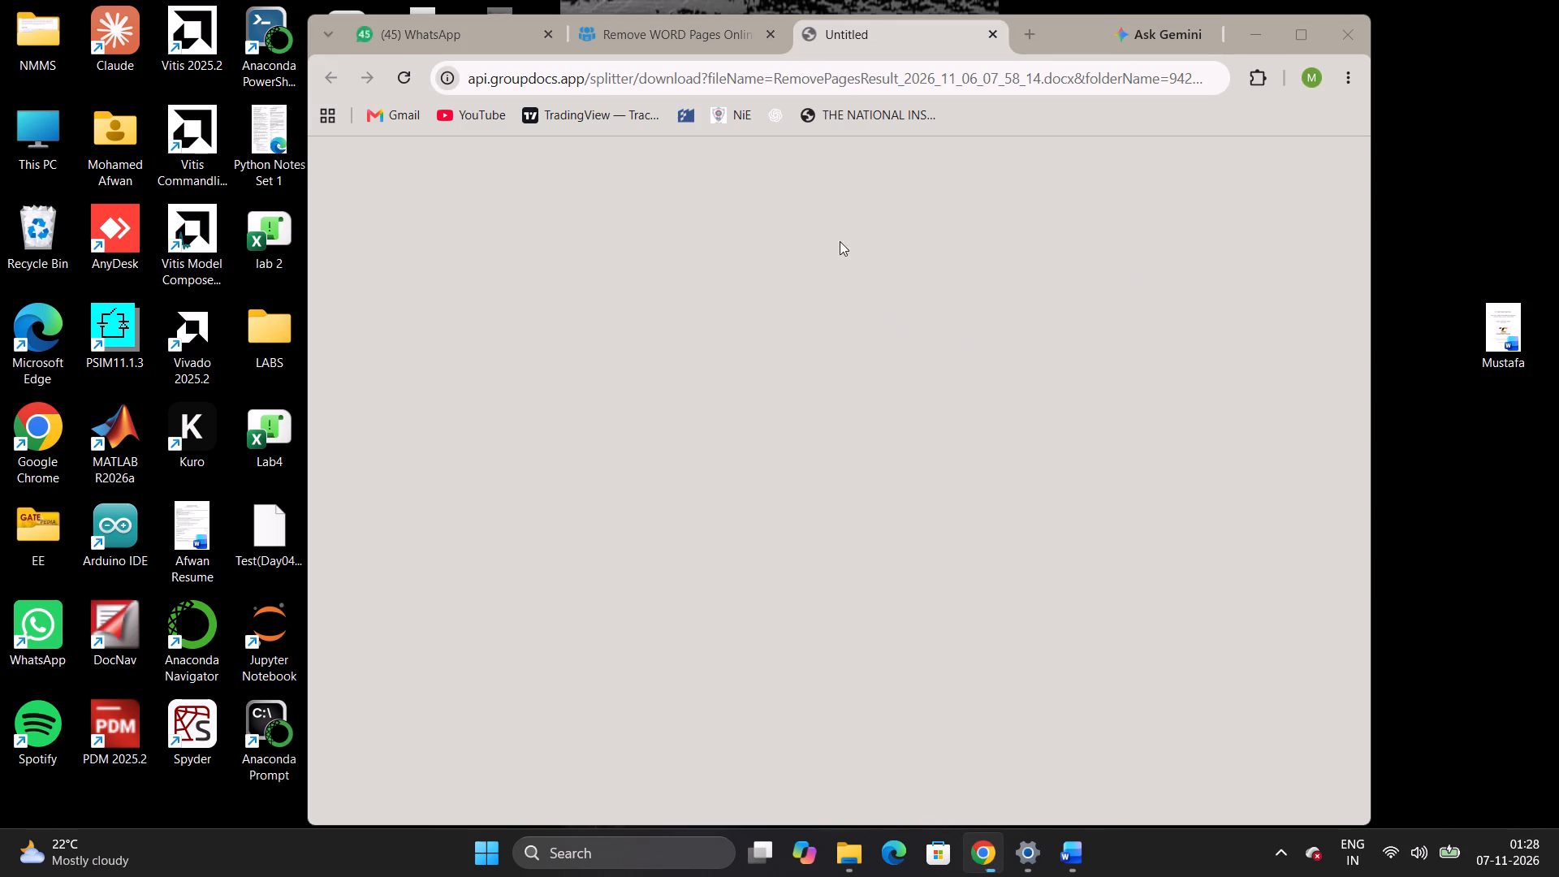
left_click(373, 213)
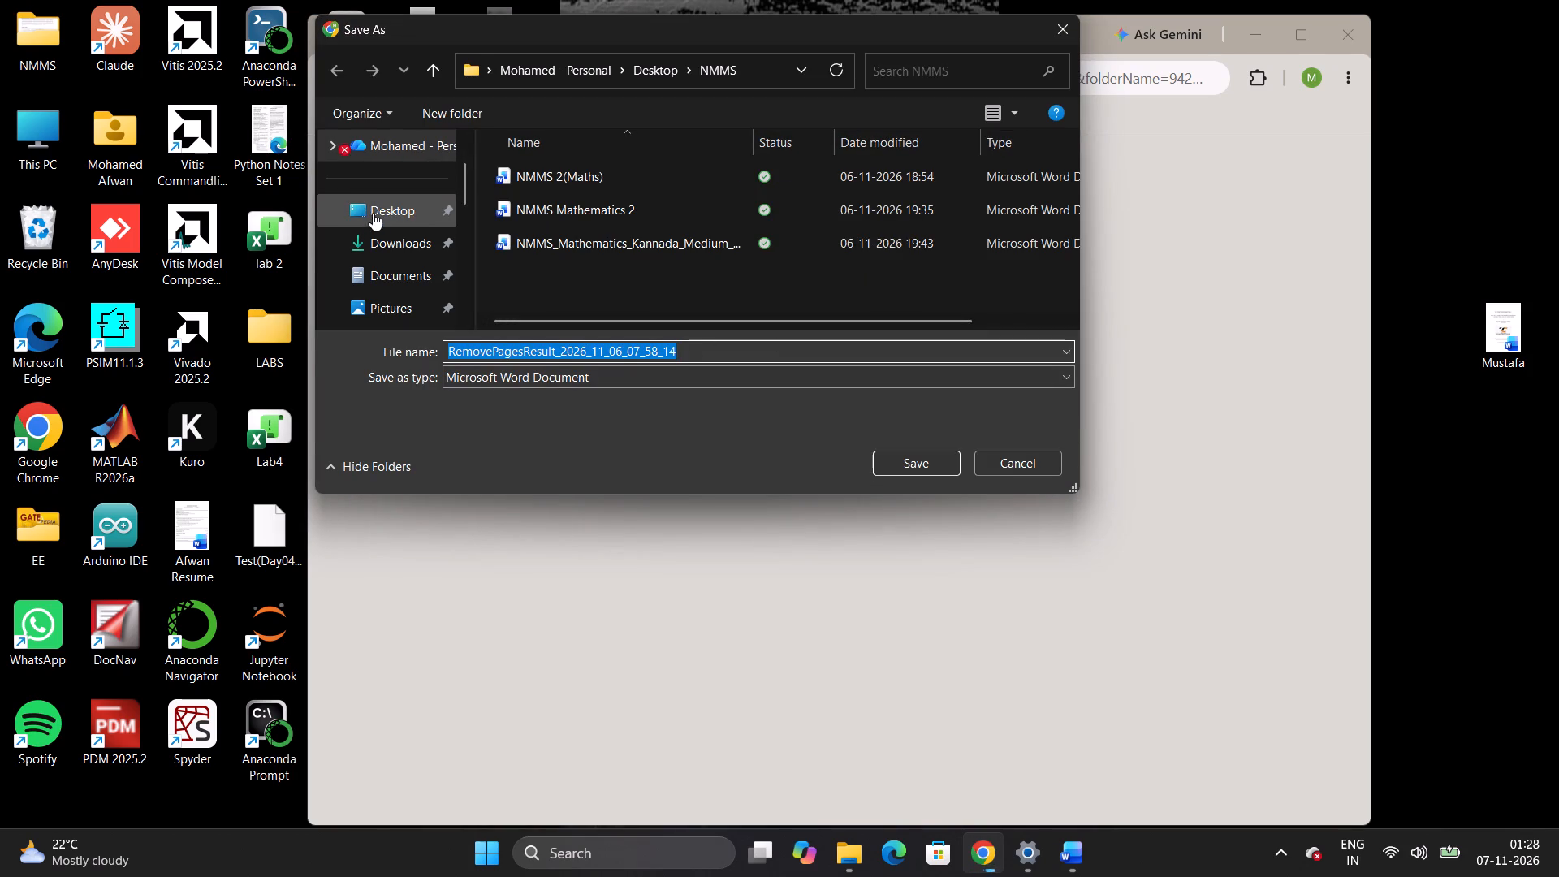
left_click(892, 467)
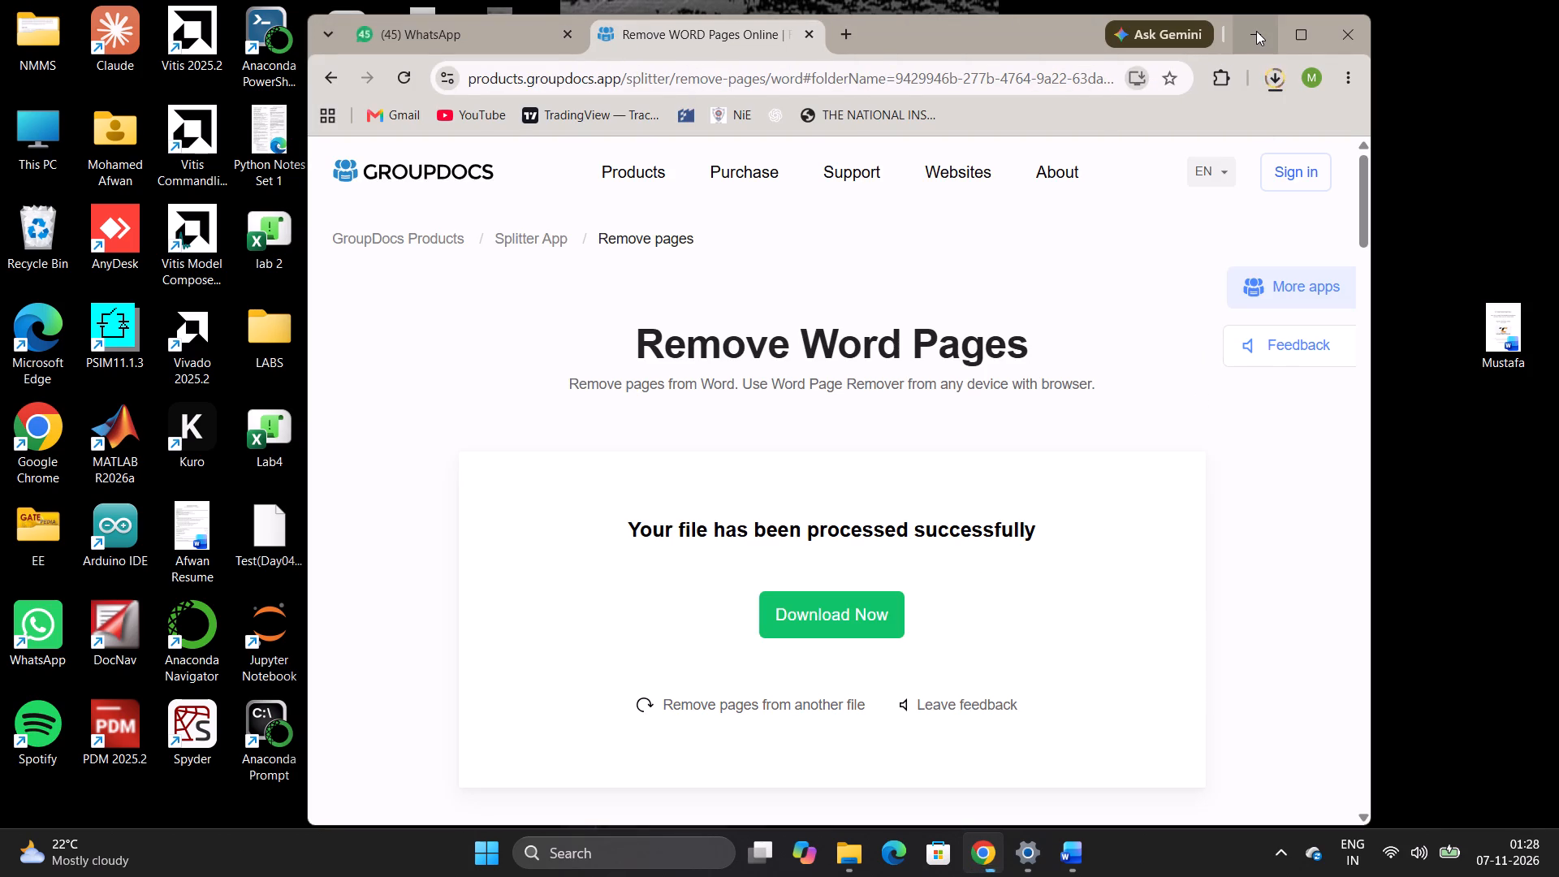
left_click(1277, 71)
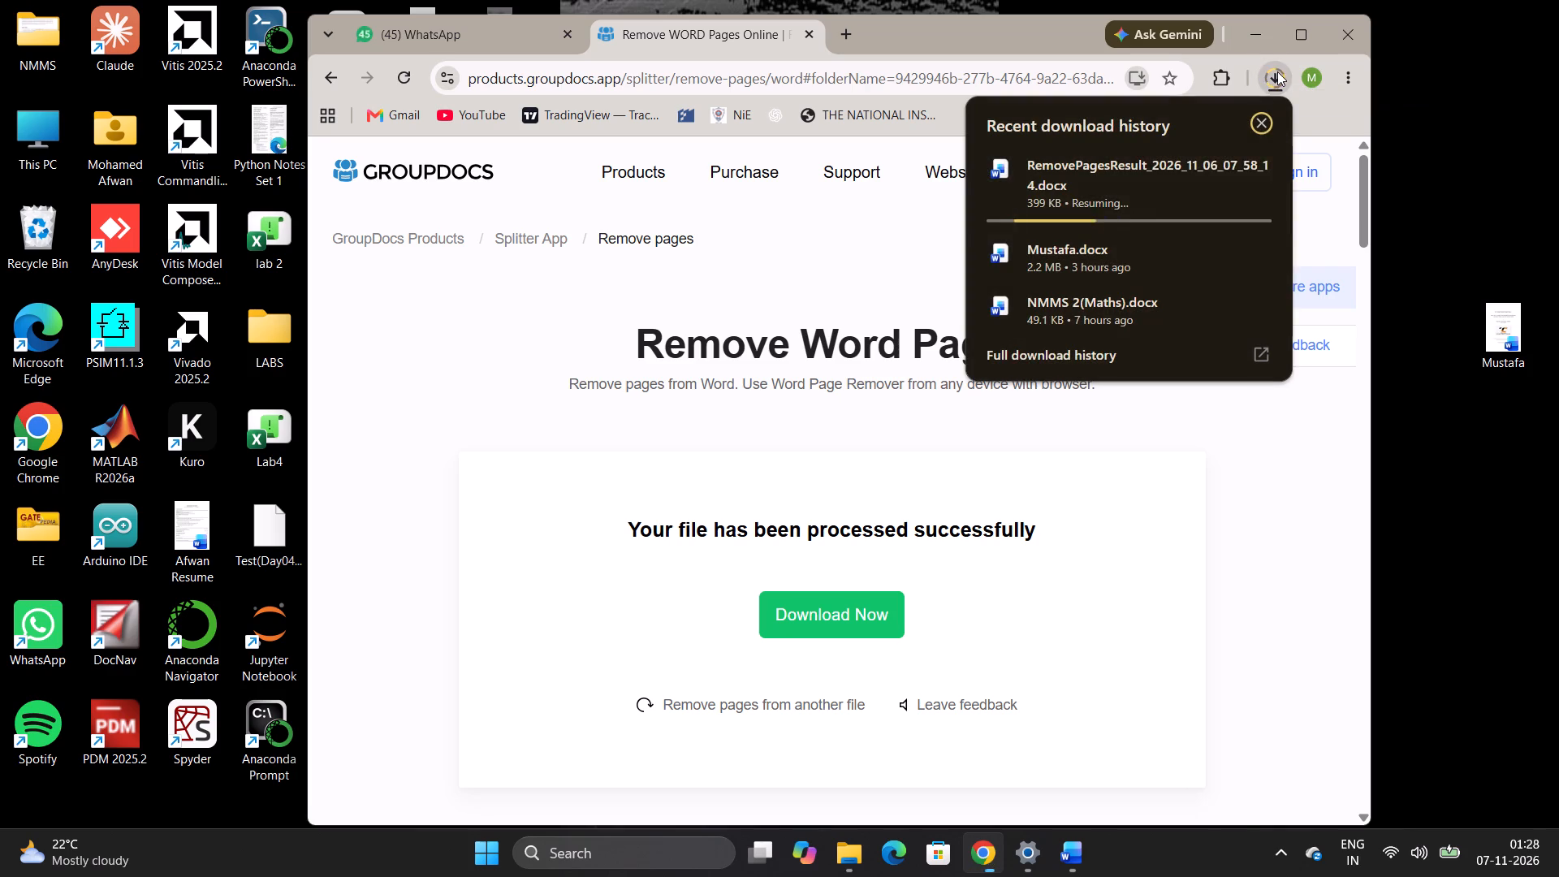
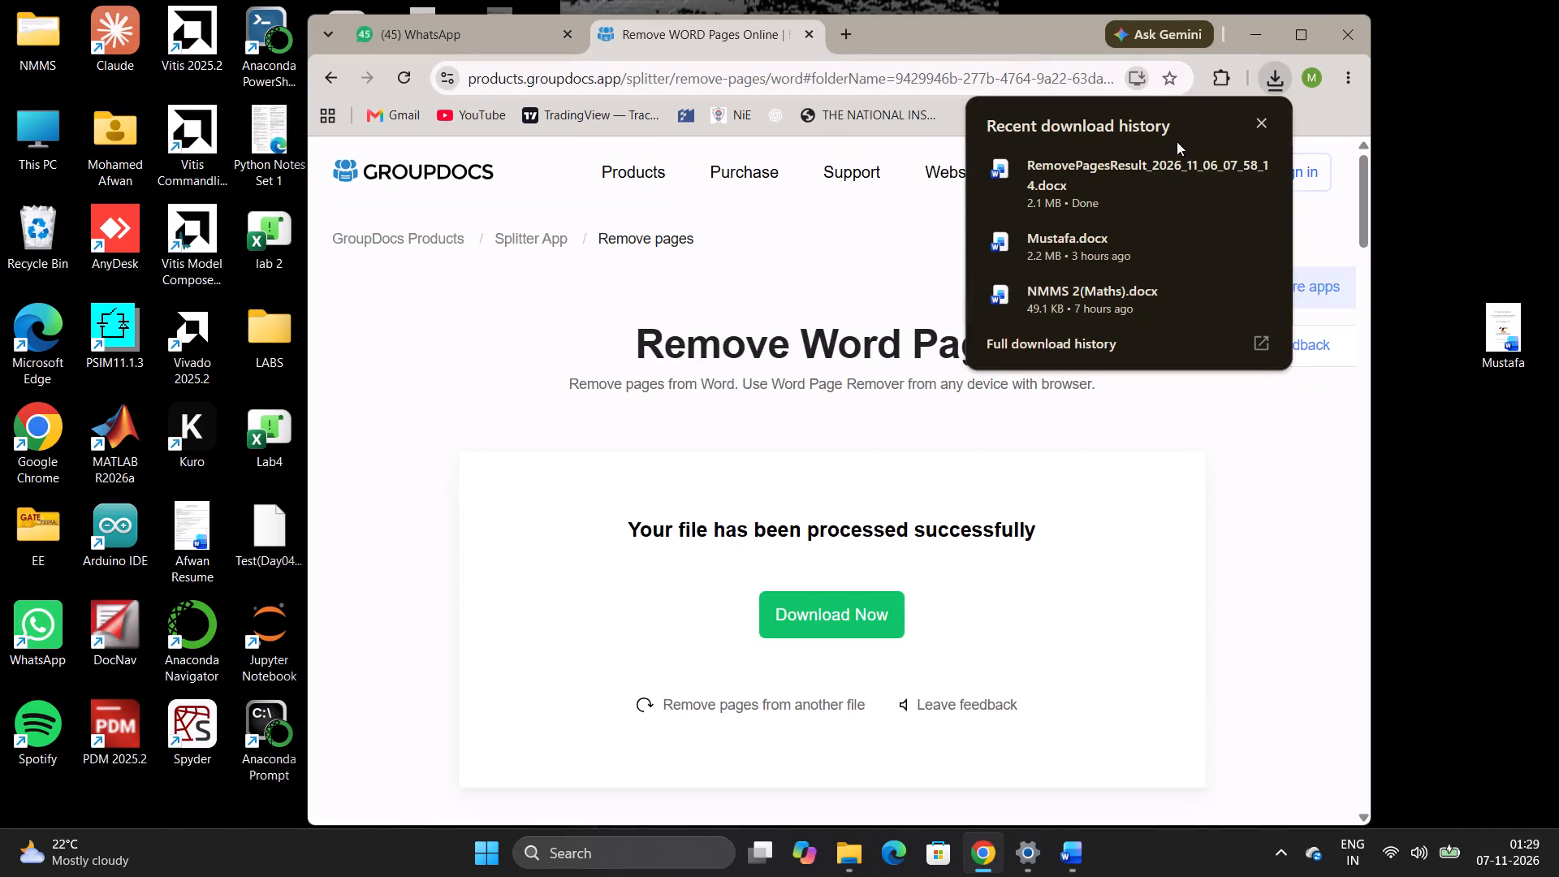
Show the downloaded RemovePagesResult document in its folder and look it up among the Desktop files.
left_click(1216, 171)
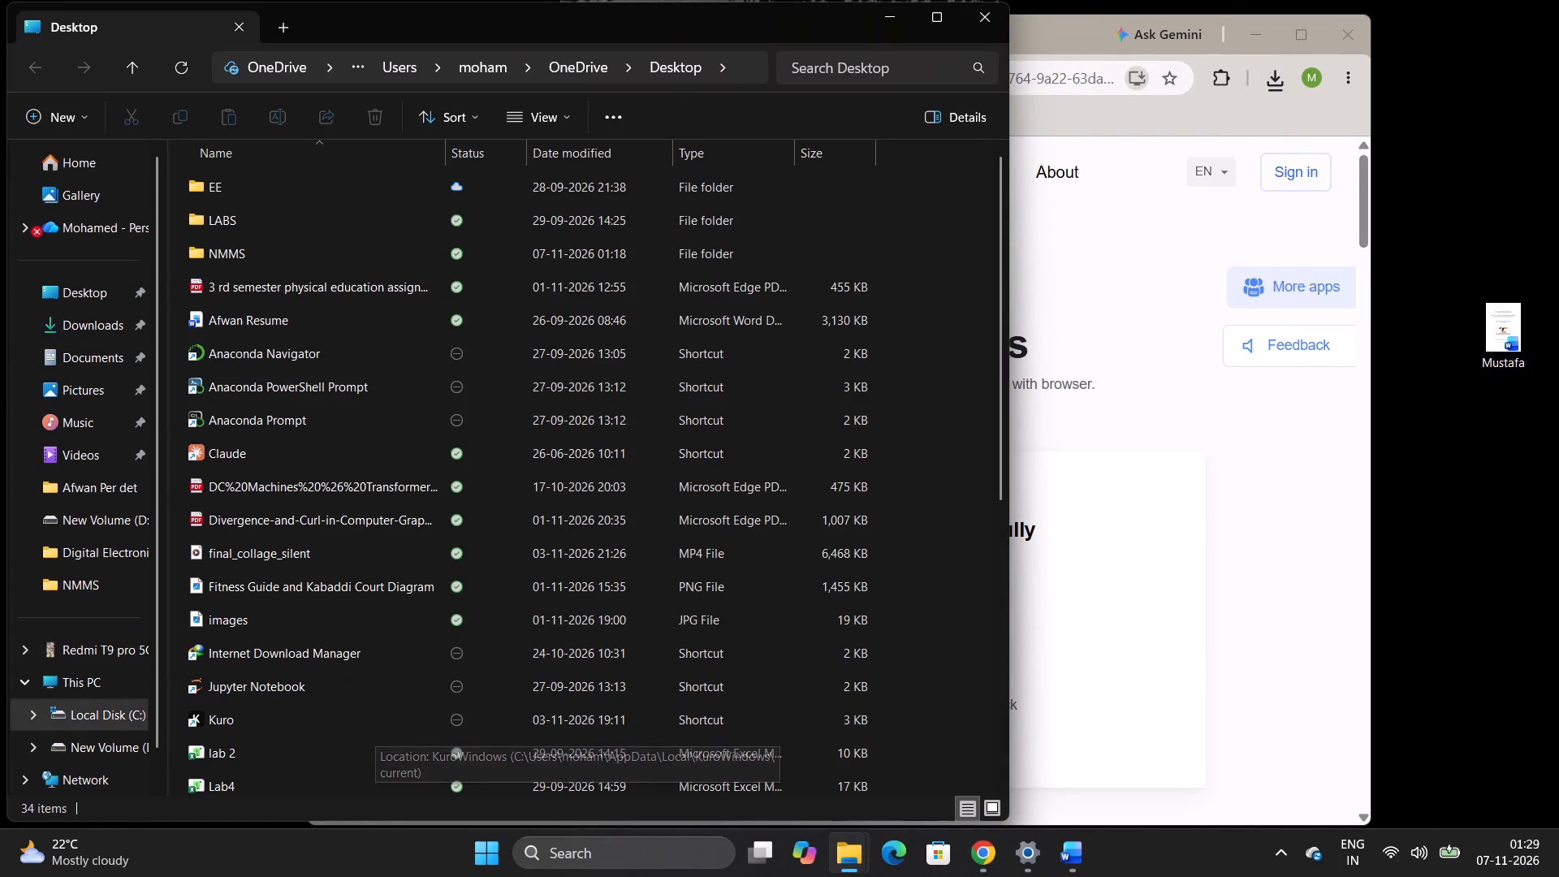
left_click(907, 19)
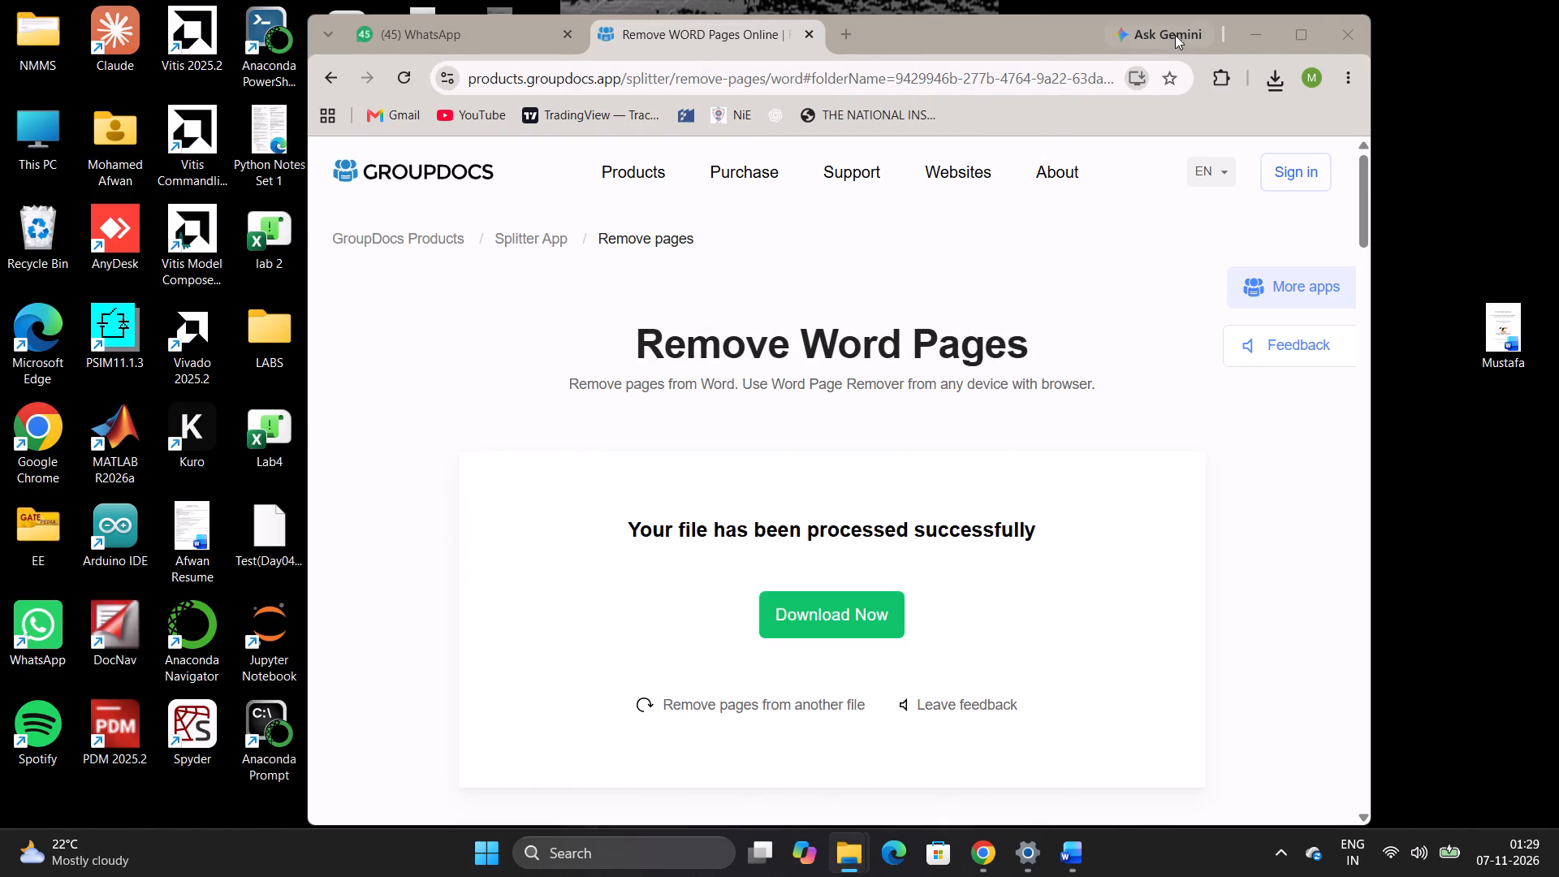
left_click(1255, 31)
left_click(1163, 213)
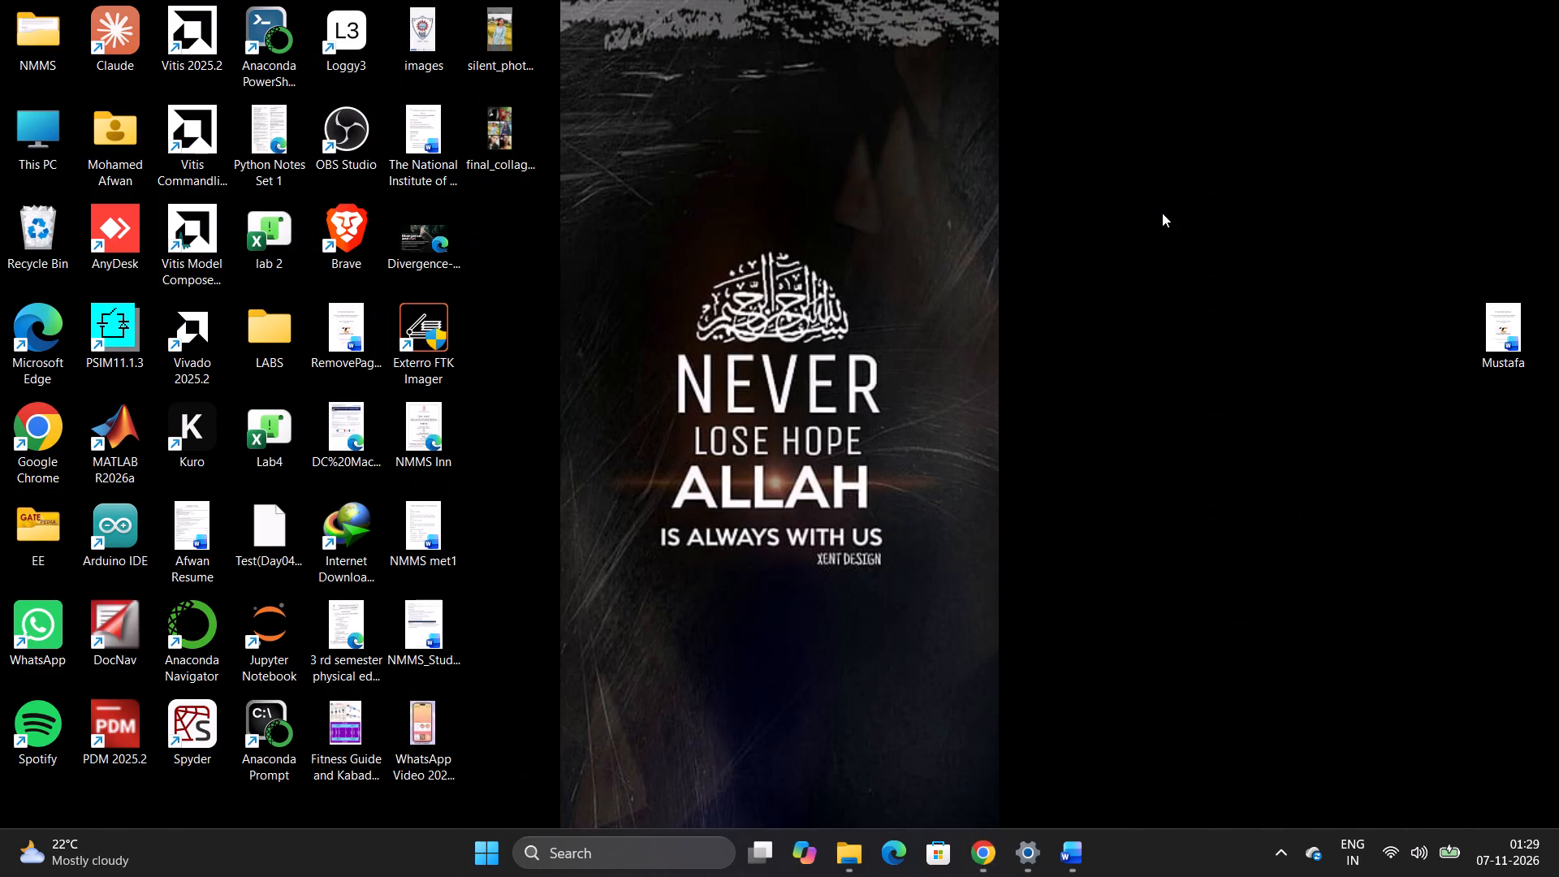
right_click(1154, 200)
left_click(1188, 287)
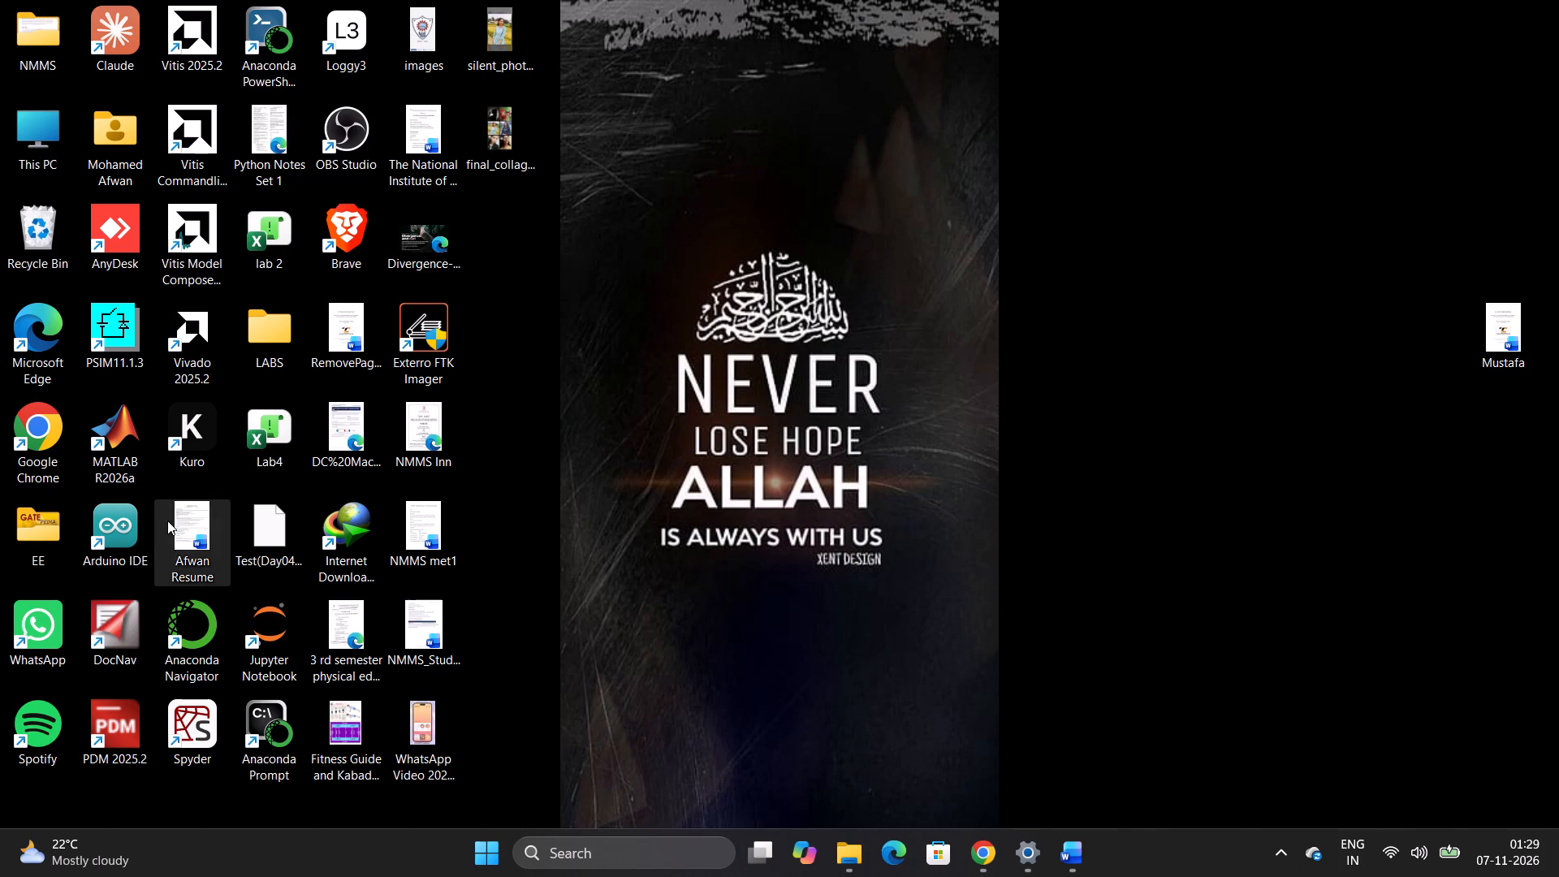
left_click(834, 869)
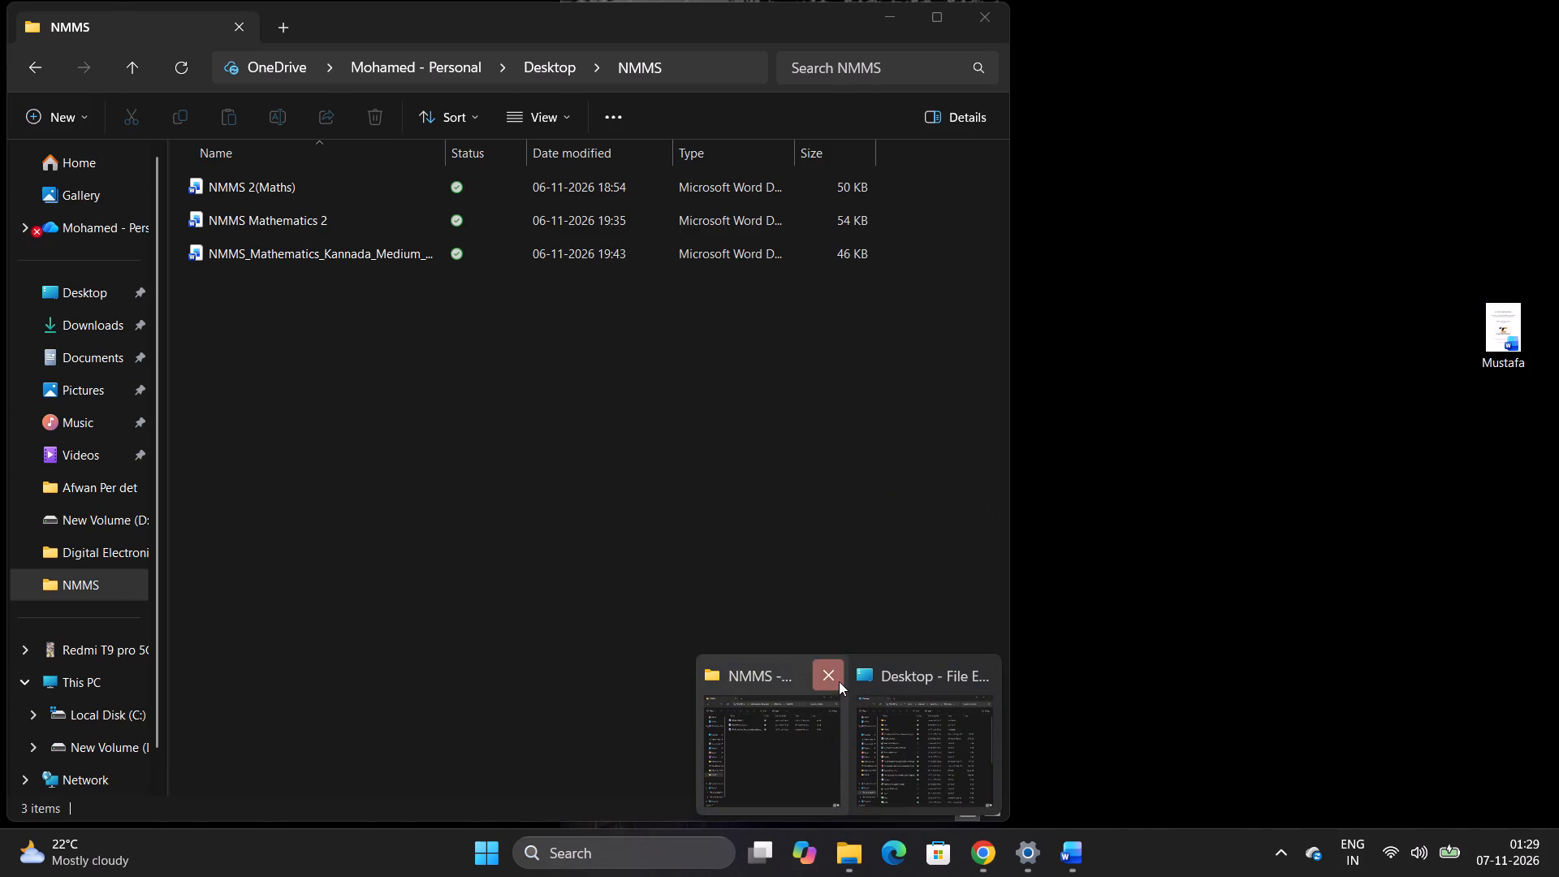
left_click(880, 731)
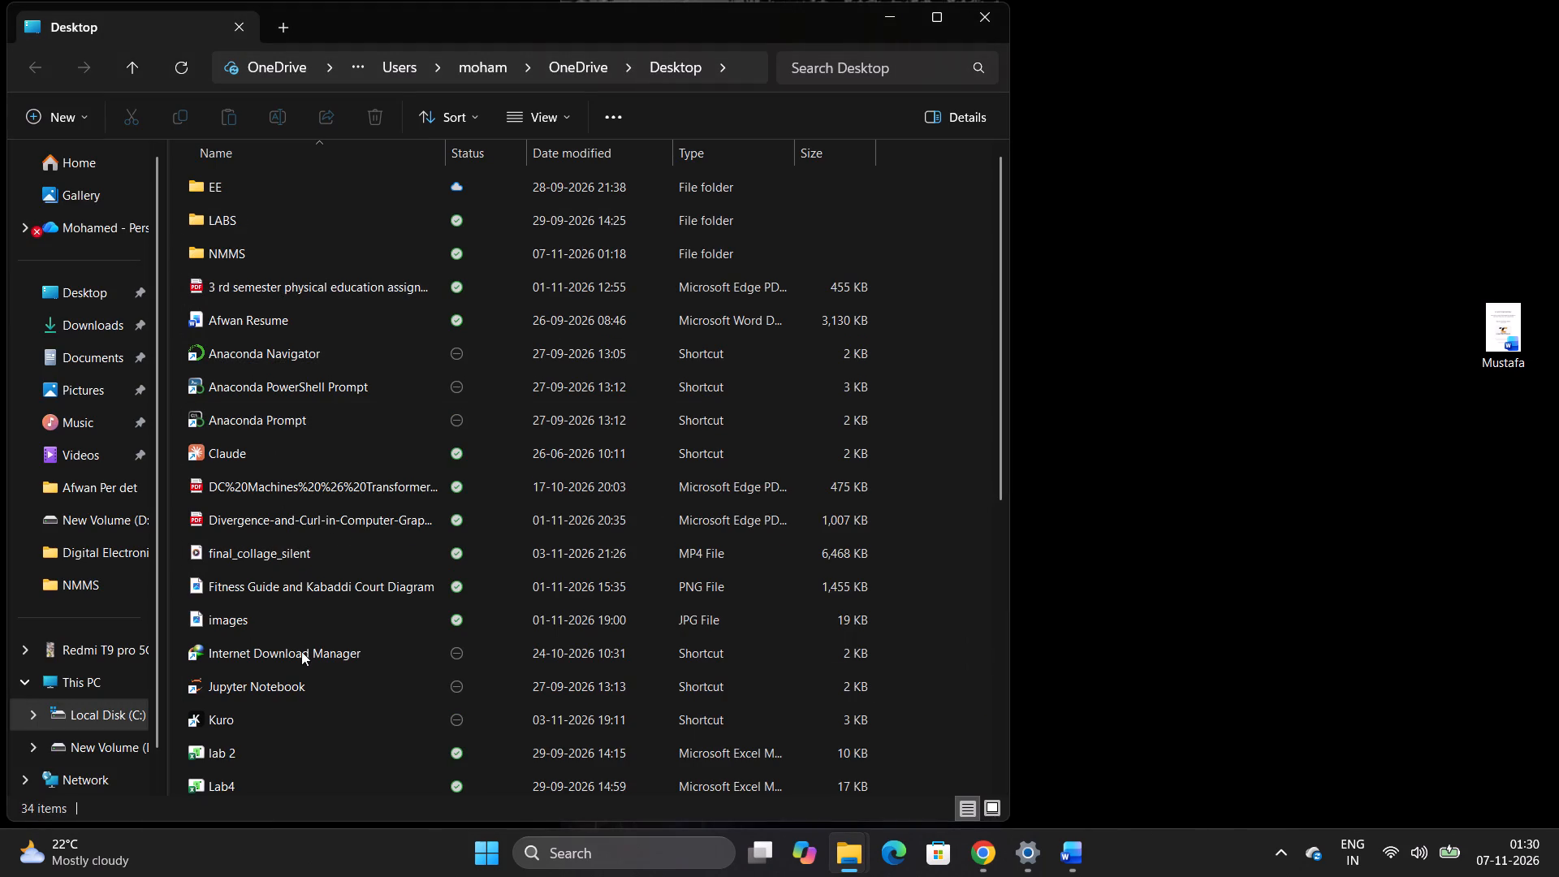
scroll(309, 680, "down", 3)
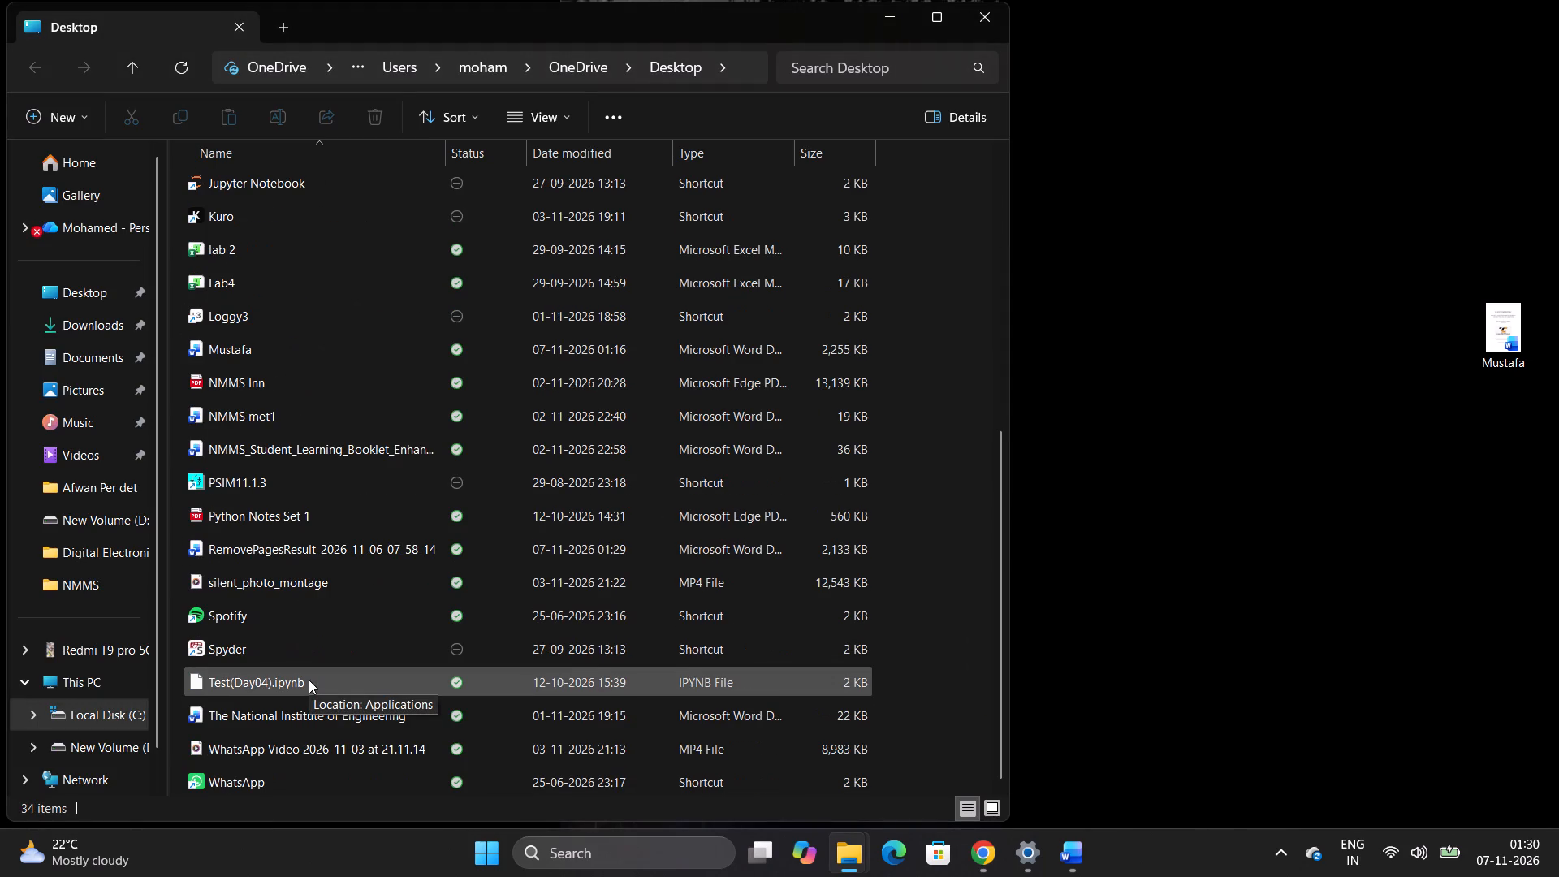
scroll(309, 680, "down", 3)
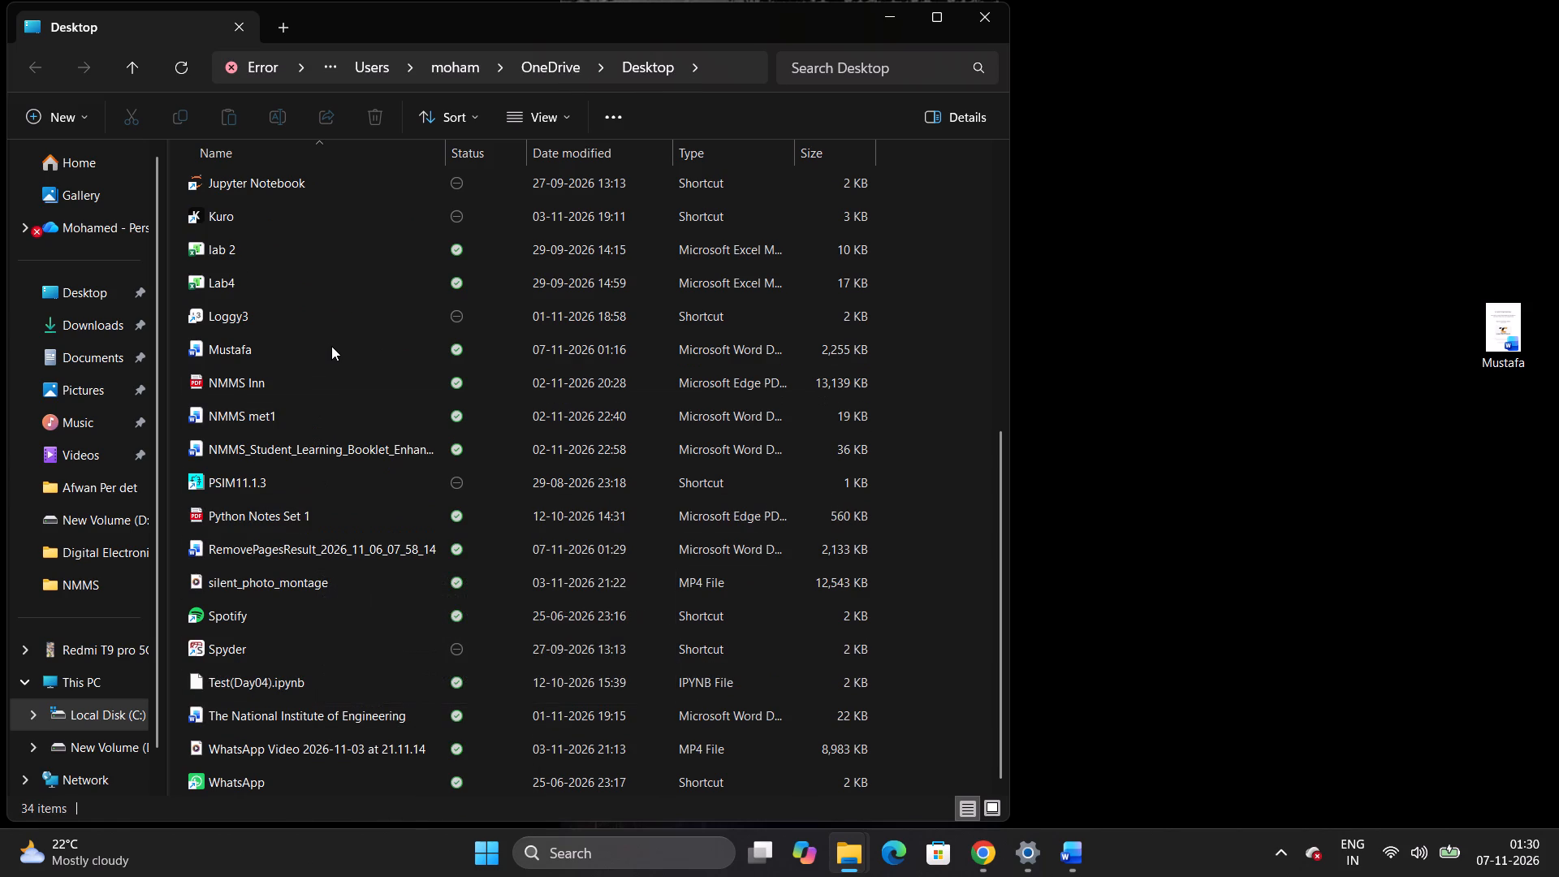
scroll(331, 346, "up", 4)
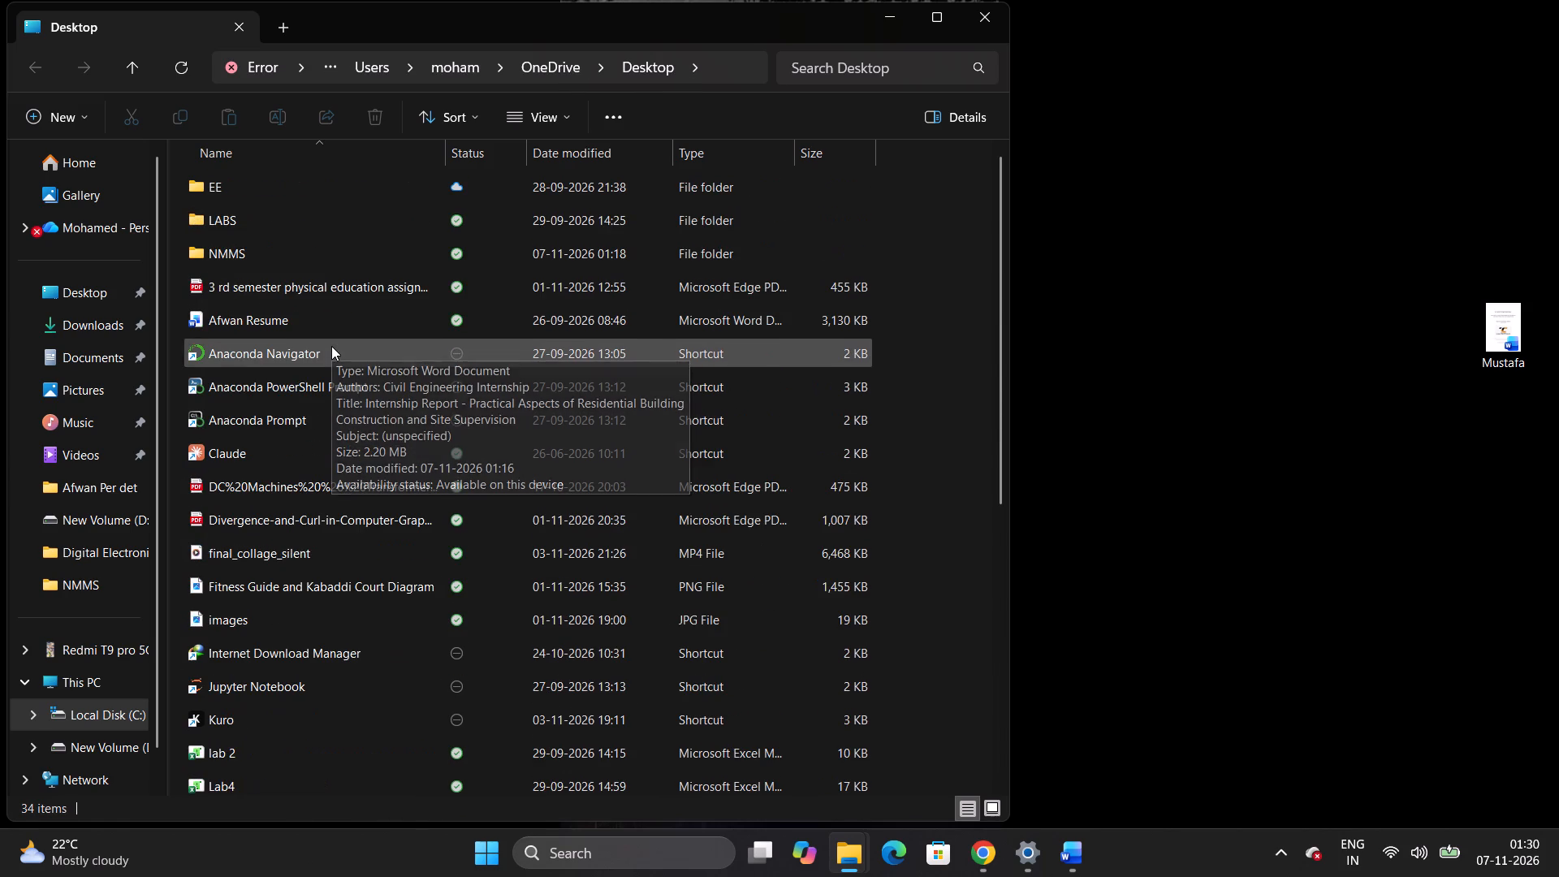
scroll(331, 346, "up", 3)
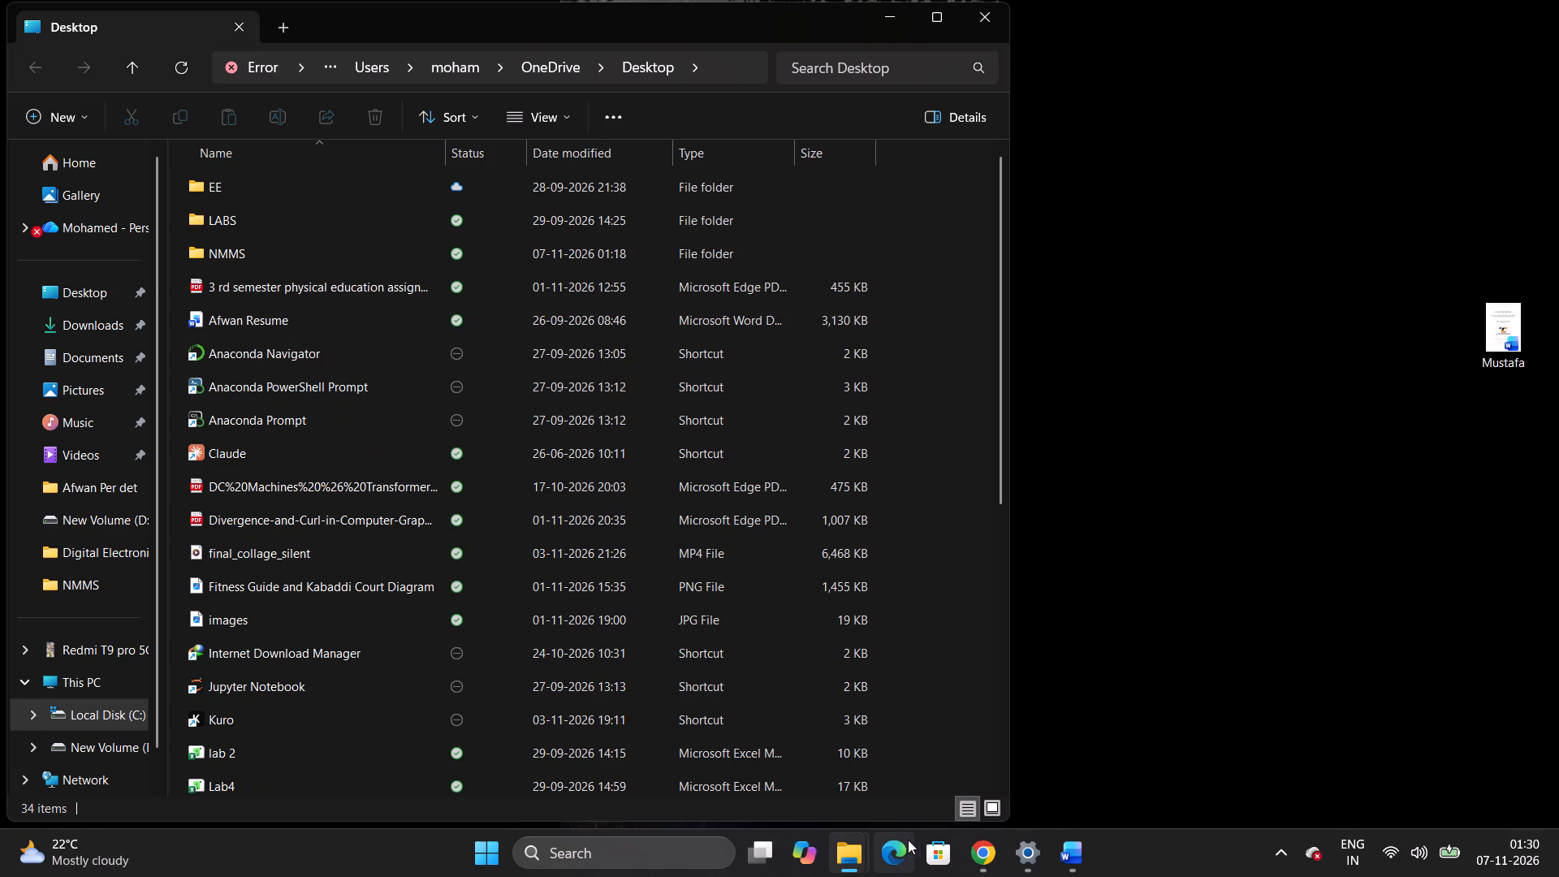
Return to Chrome and open the downloaded RemovePagesResult document from the recent downloads in Word.
left_click(971, 841)
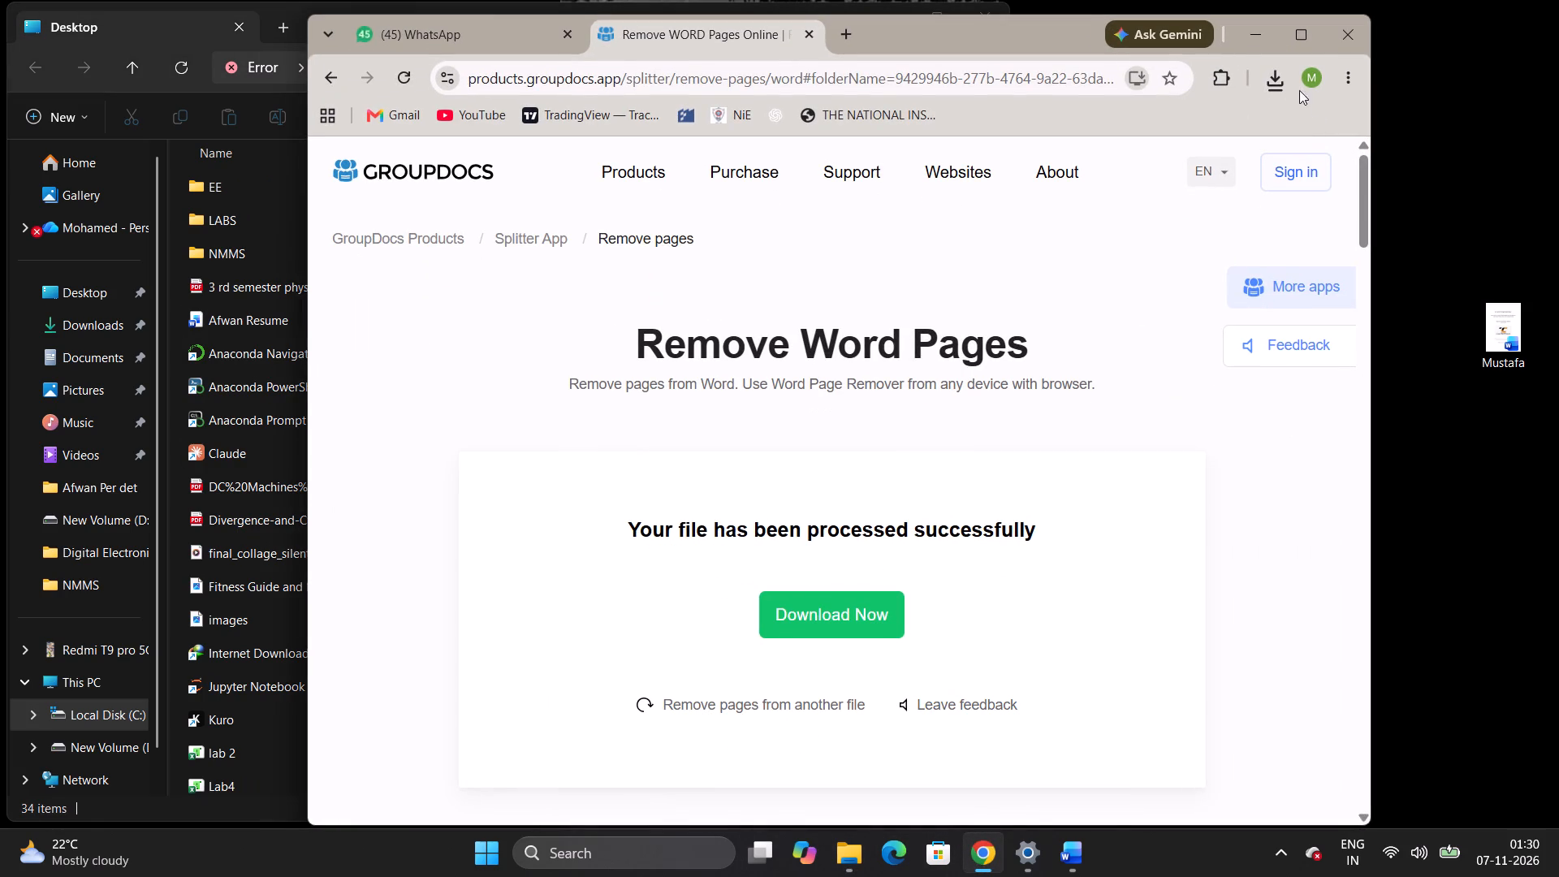
left_click(1278, 74)
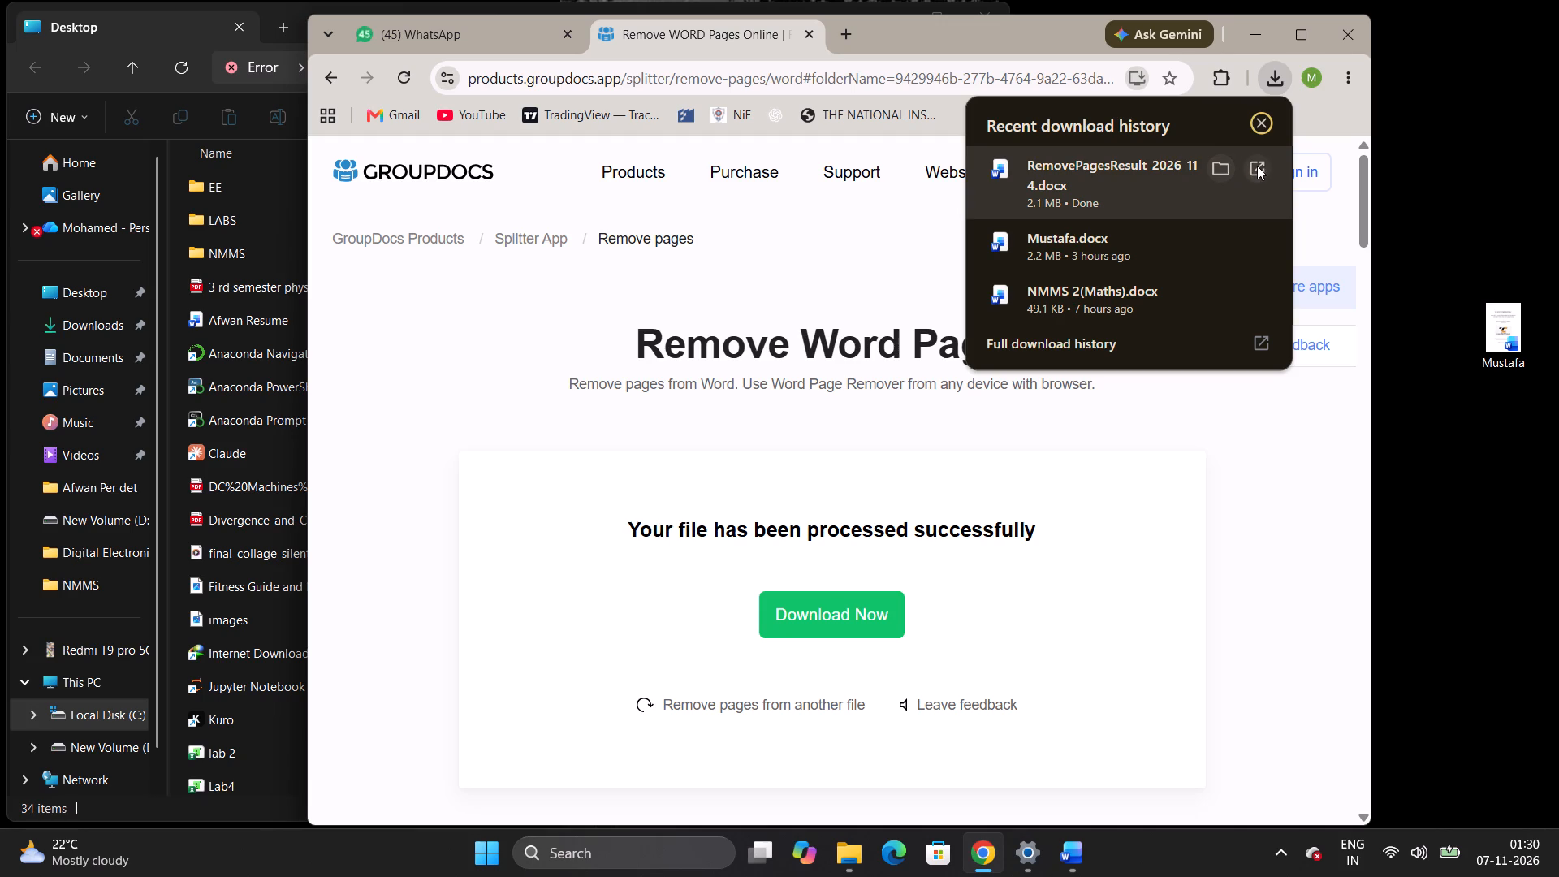
left_click(1257, 166)
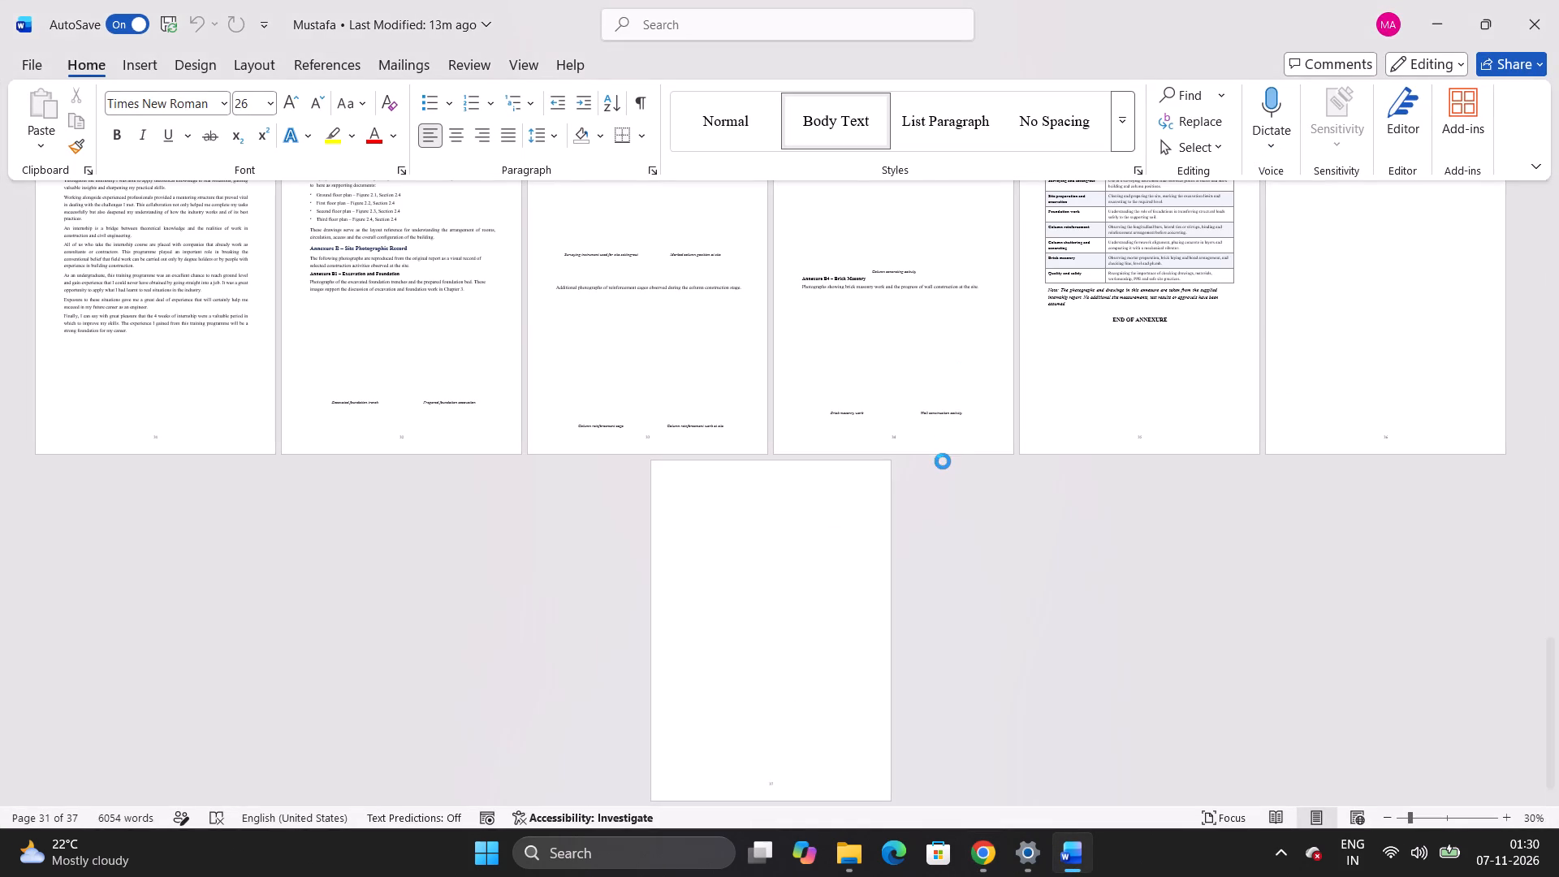
Check the first half of the RemovePagesResult page overview for remaining blank pages, and close that document.
scroll(945, 598, "up", 4)
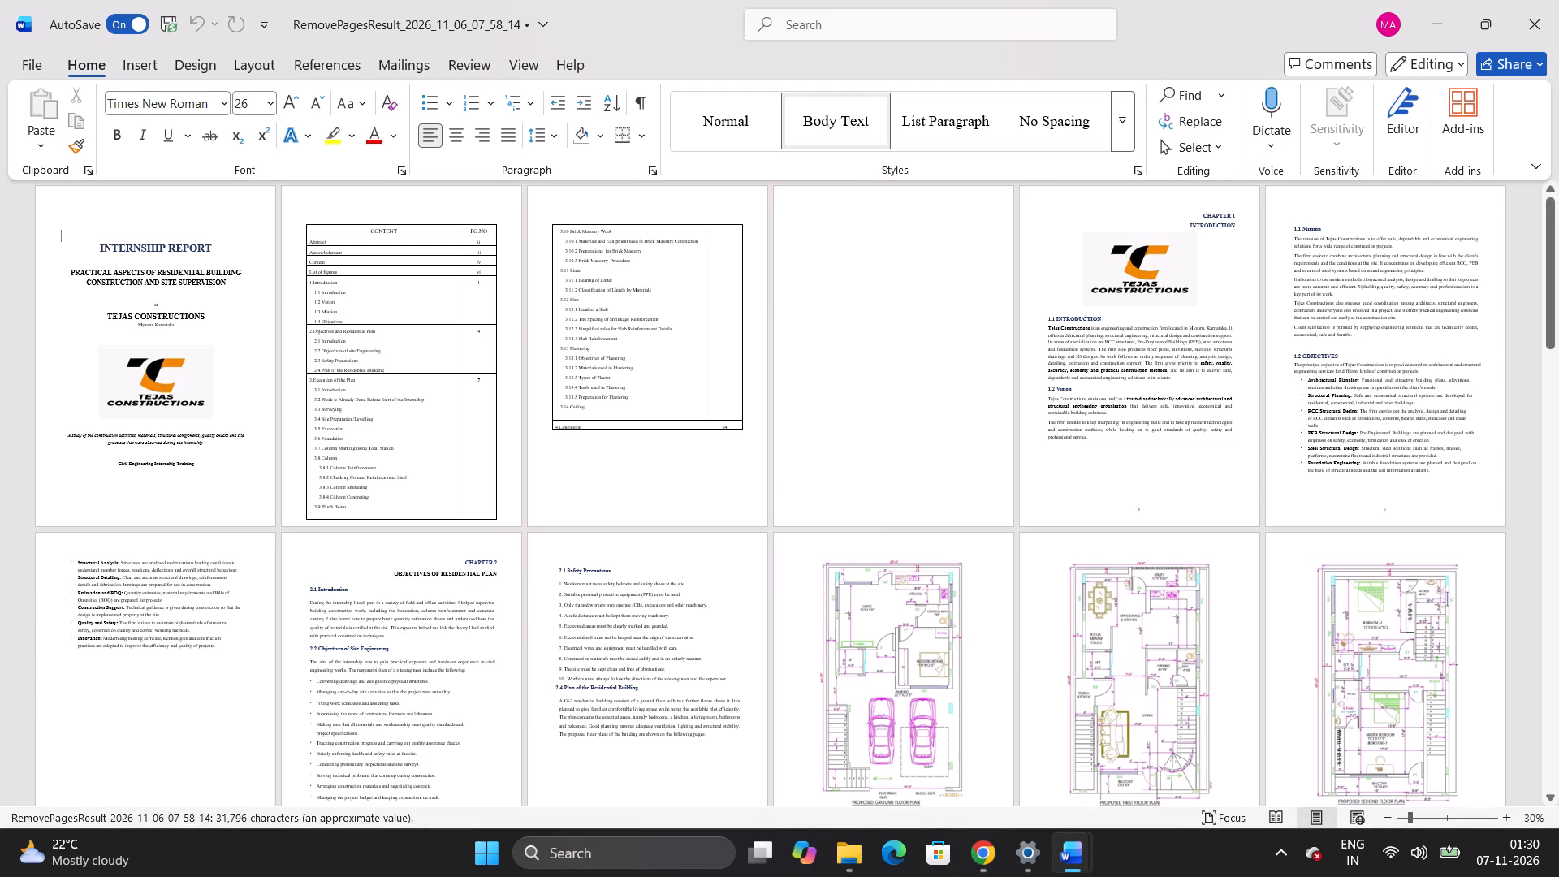
scroll(955, 496, "down", 2)
scroll(955, 496, "up", 6)
left_click(1130, 721)
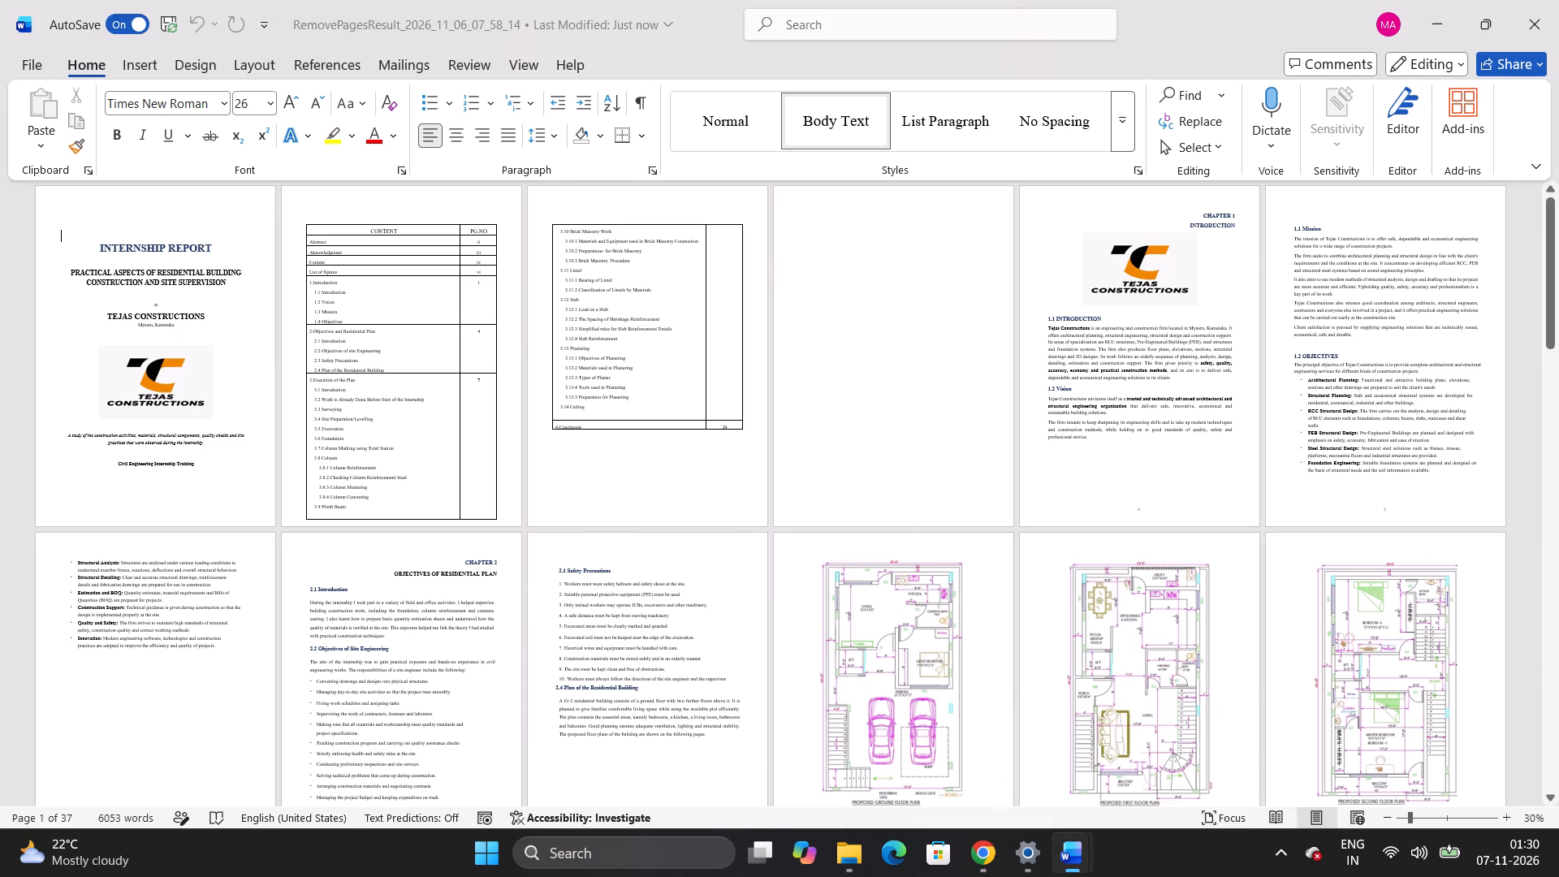
scroll(900, 553, "up", 4)
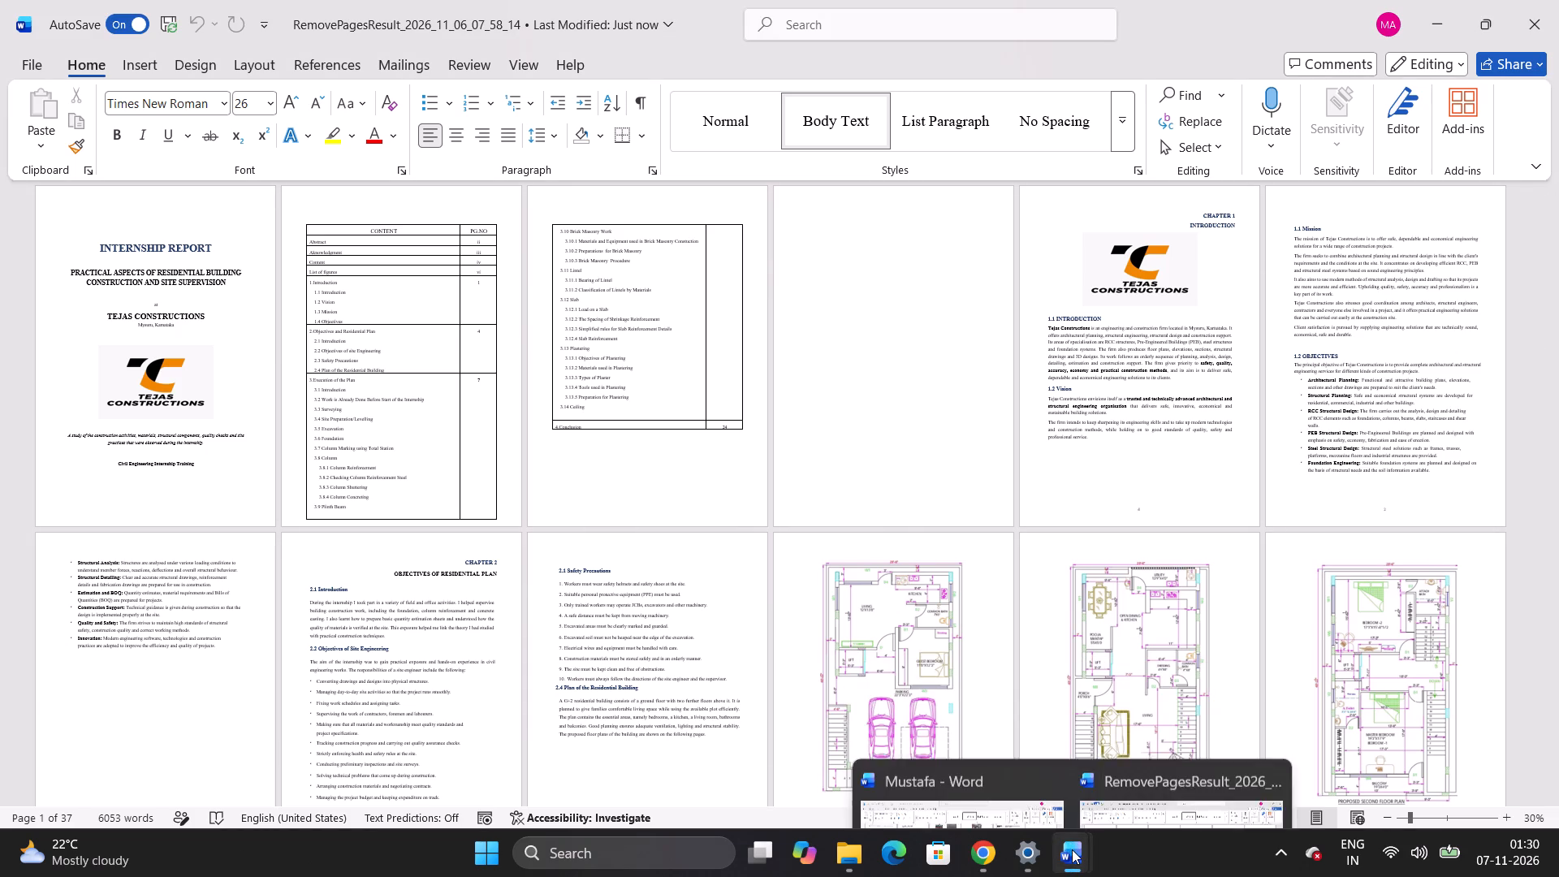
left_click(1072, 849)
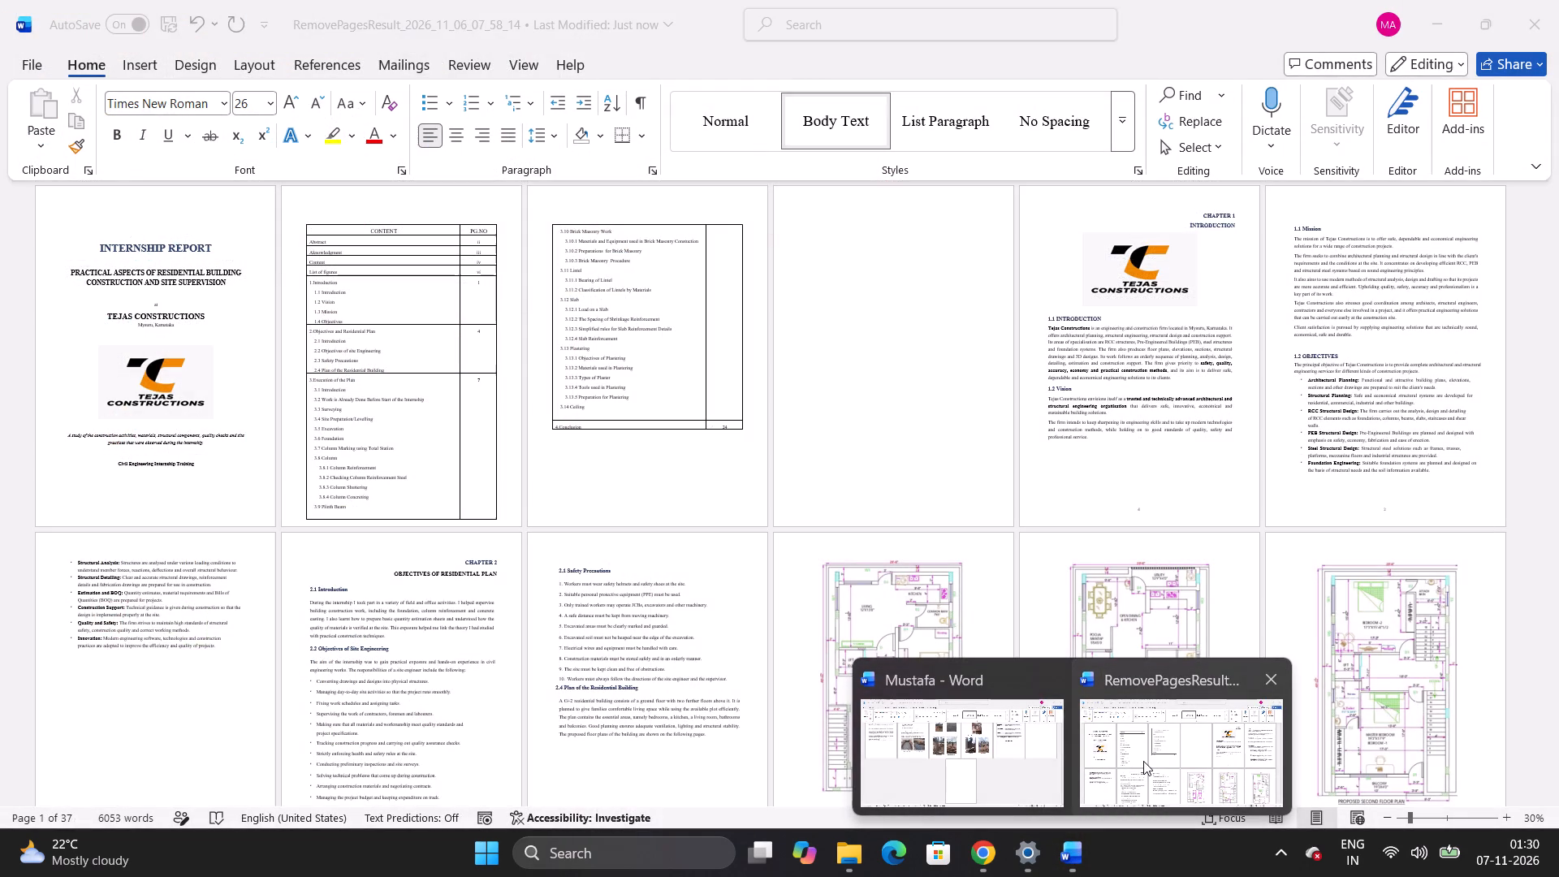
left_click(1143, 761)
scroll(1060, 672, "up", 1)
scroll(1059, 672, "down", 8)
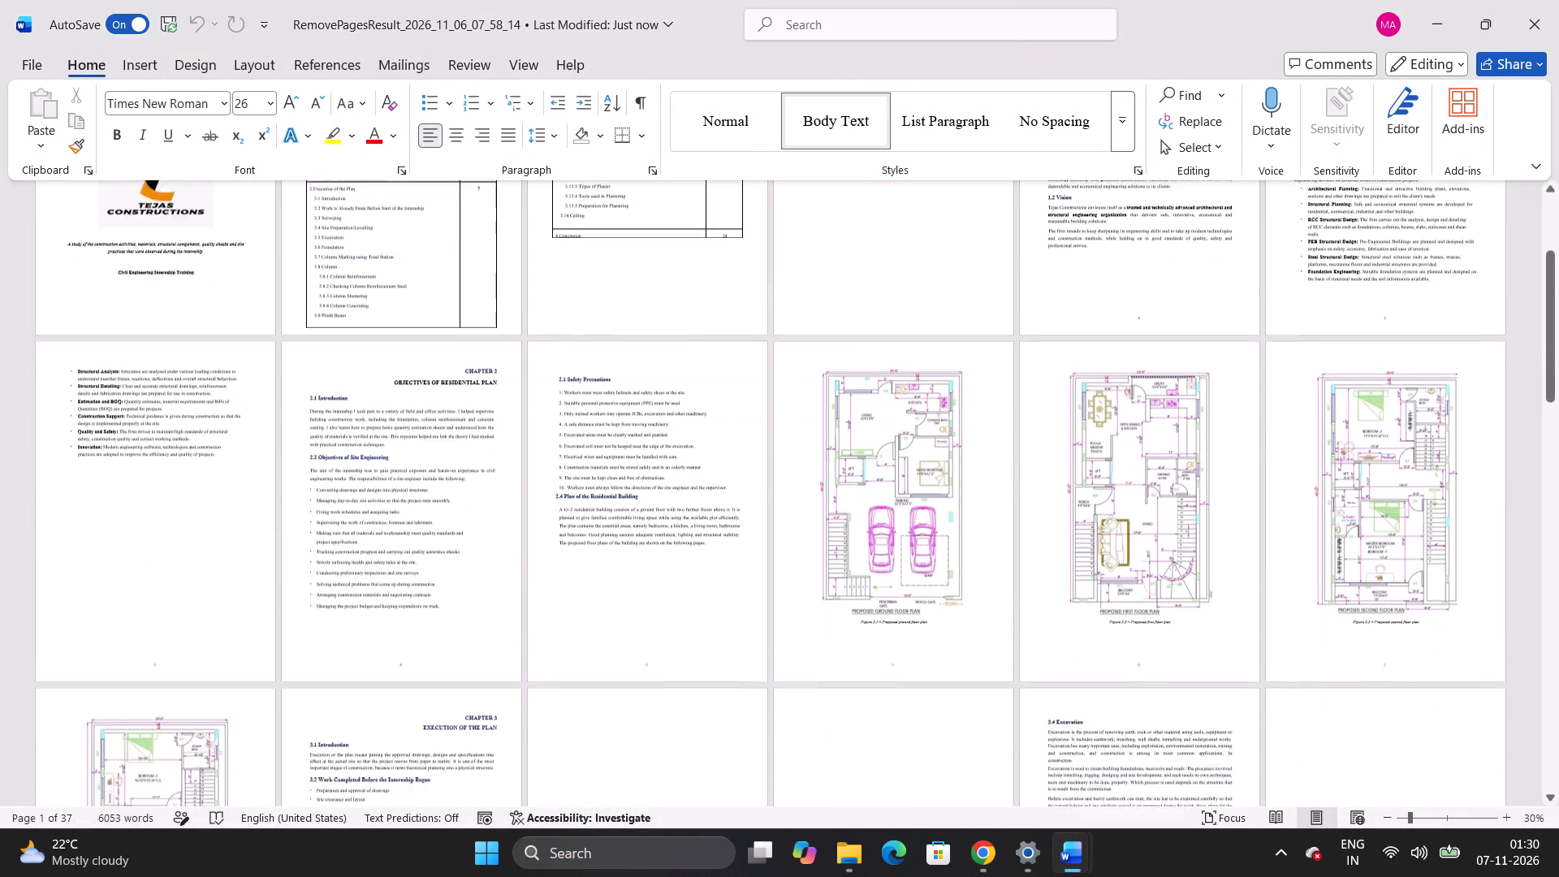
scroll(1059, 672, "down", 9)
scroll(1059, 672, "up", 4)
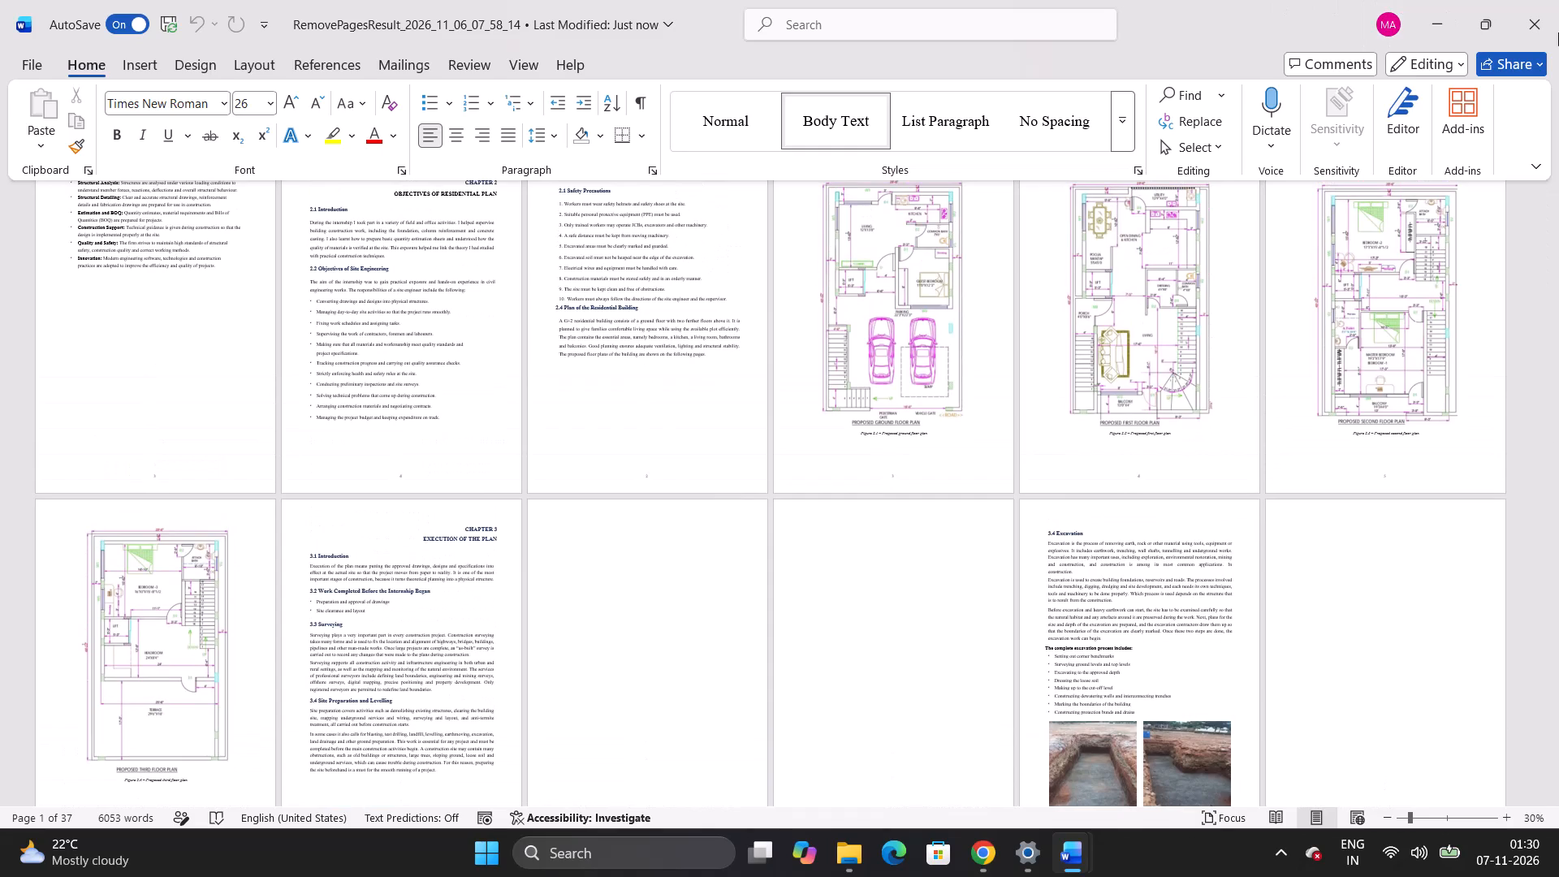
left_click(1558, 32)
Minimise the Chrome and Mustafa windows and reopen RemovePagesResult_2026_11_06_07_58_14 from the Desktop folder in Word.
scroll(1233, 520, "up", 2)
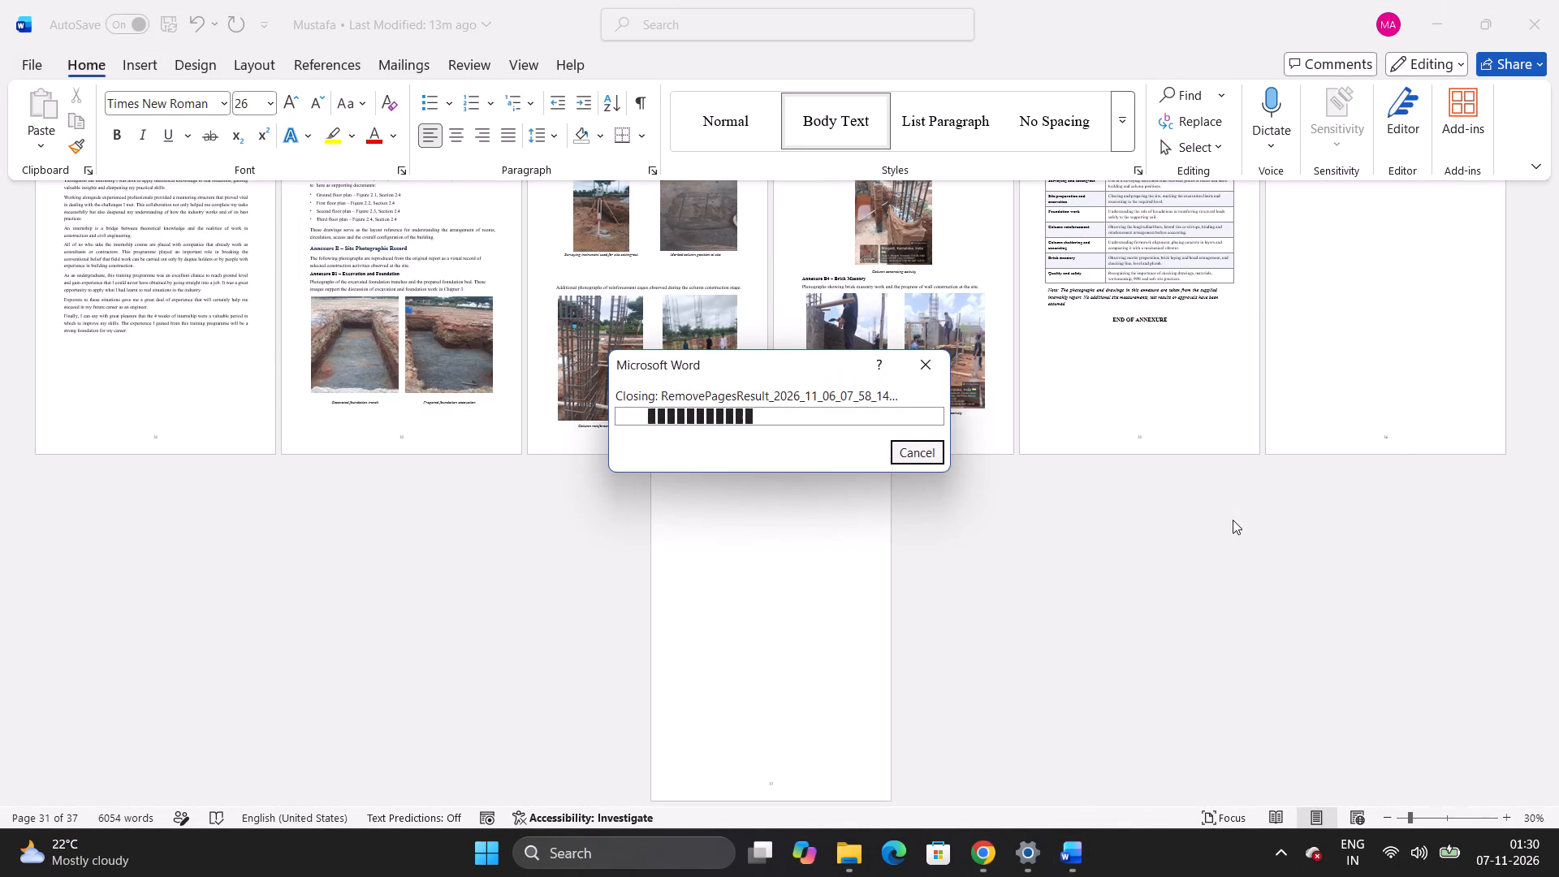
scroll(1233, 520, "up", 2)
left_click(1266, 35)
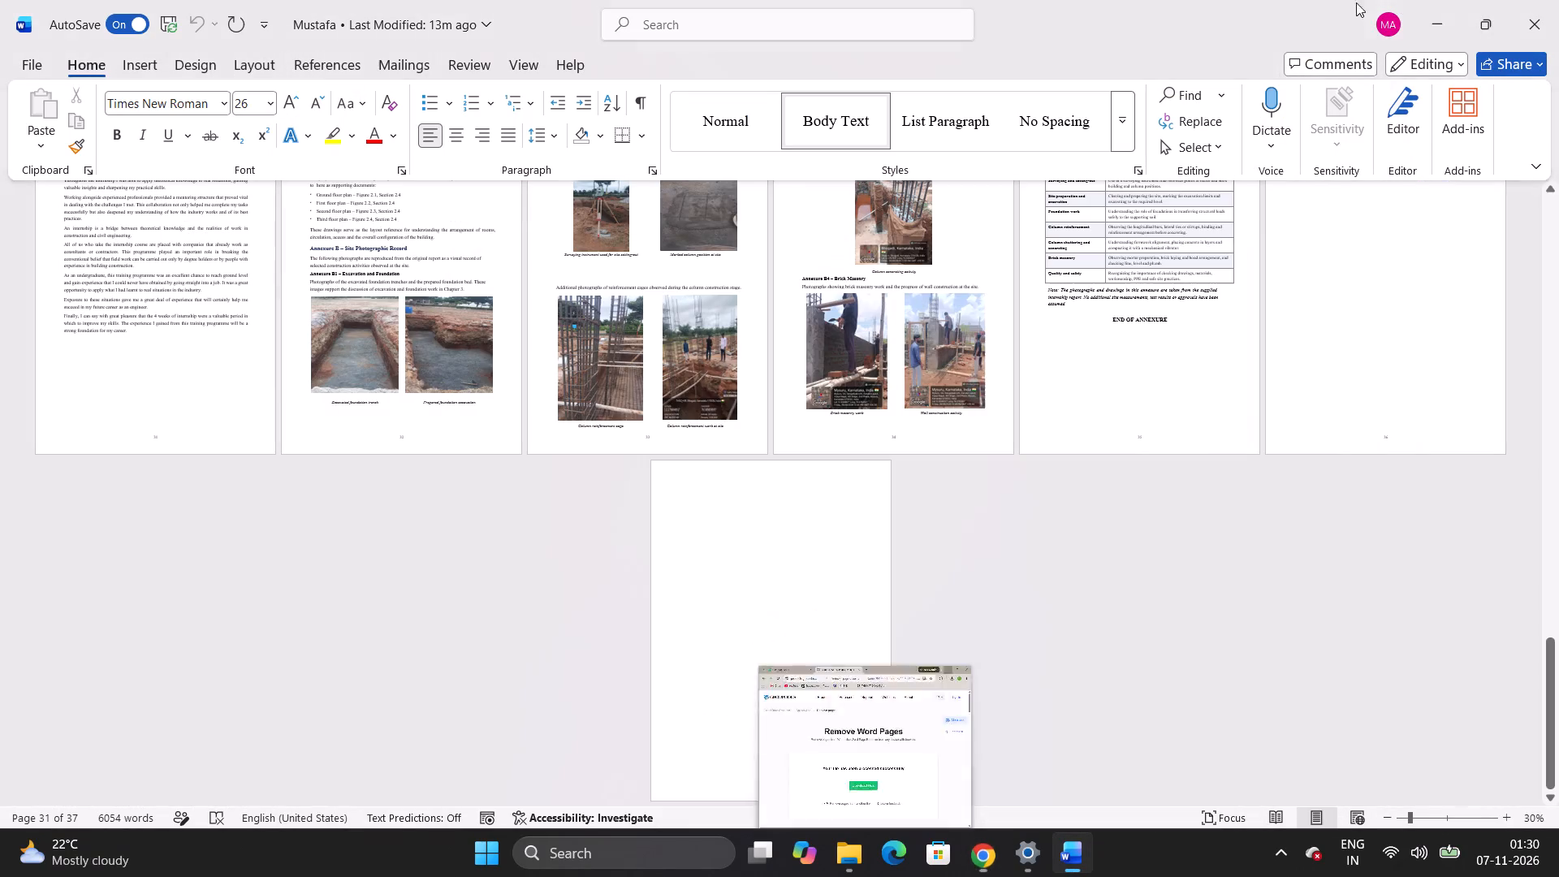
left_click(1436, 21)
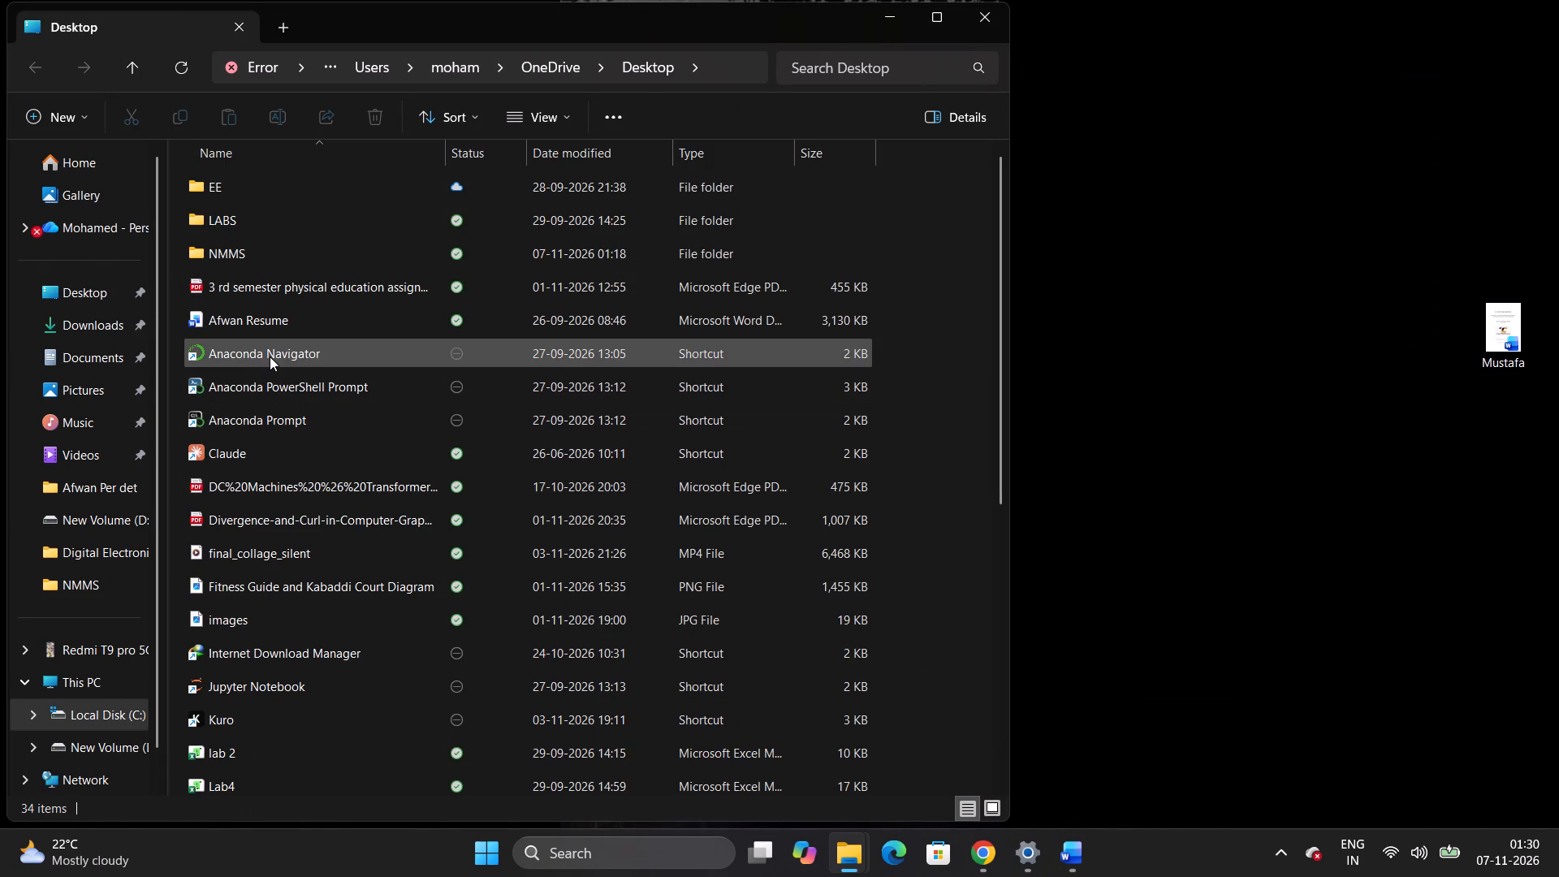
scroll(284, 698, "down", 4)
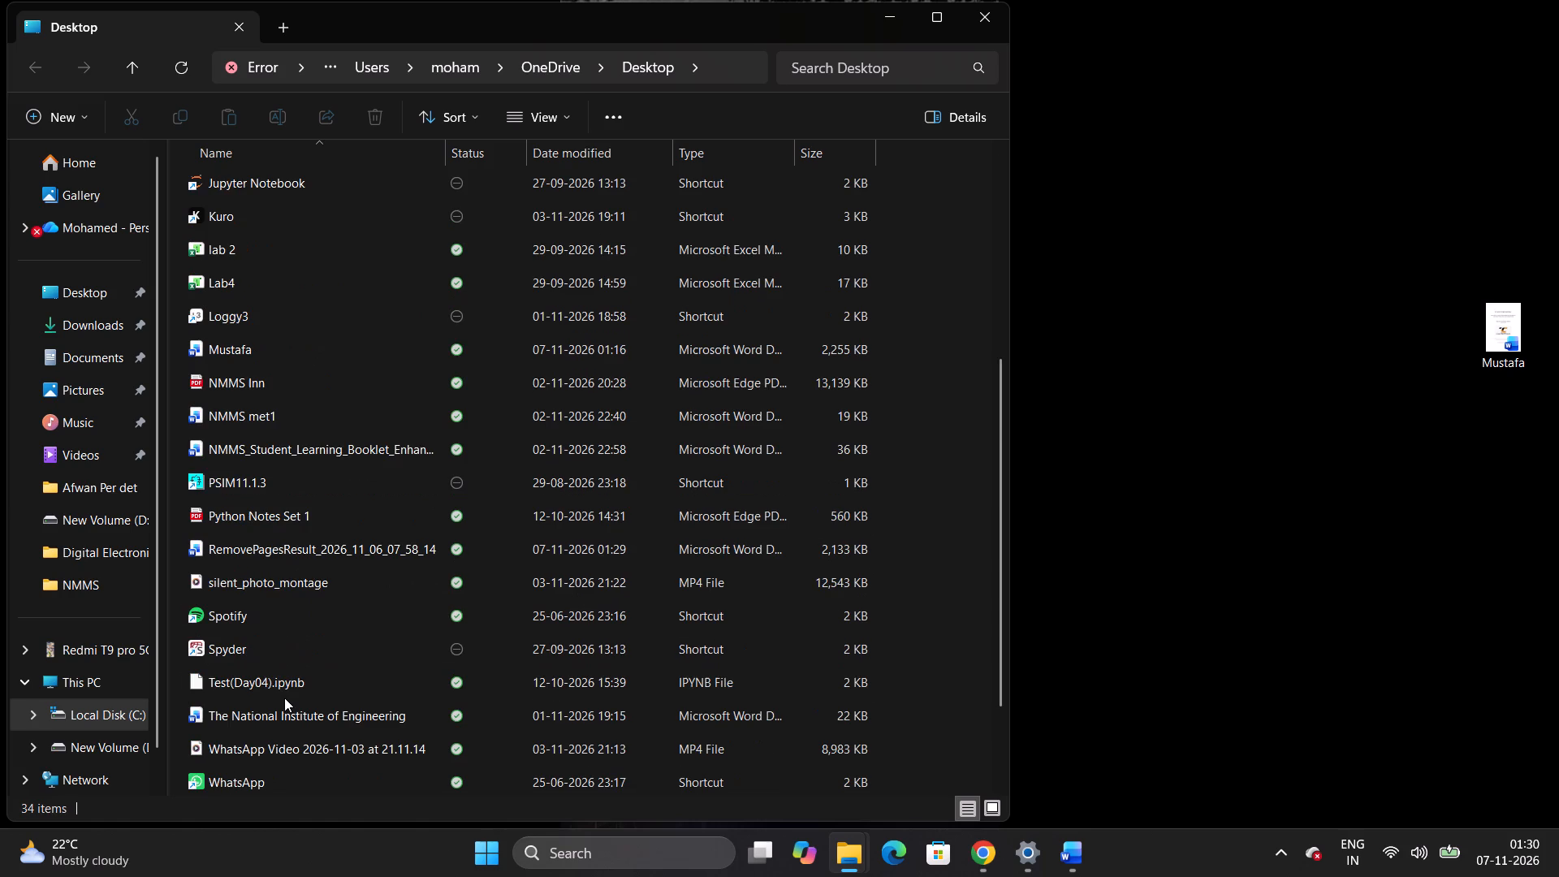
scroll(284, 698, "down", 8)
left_click(335, 540)
double_click(335, 540)
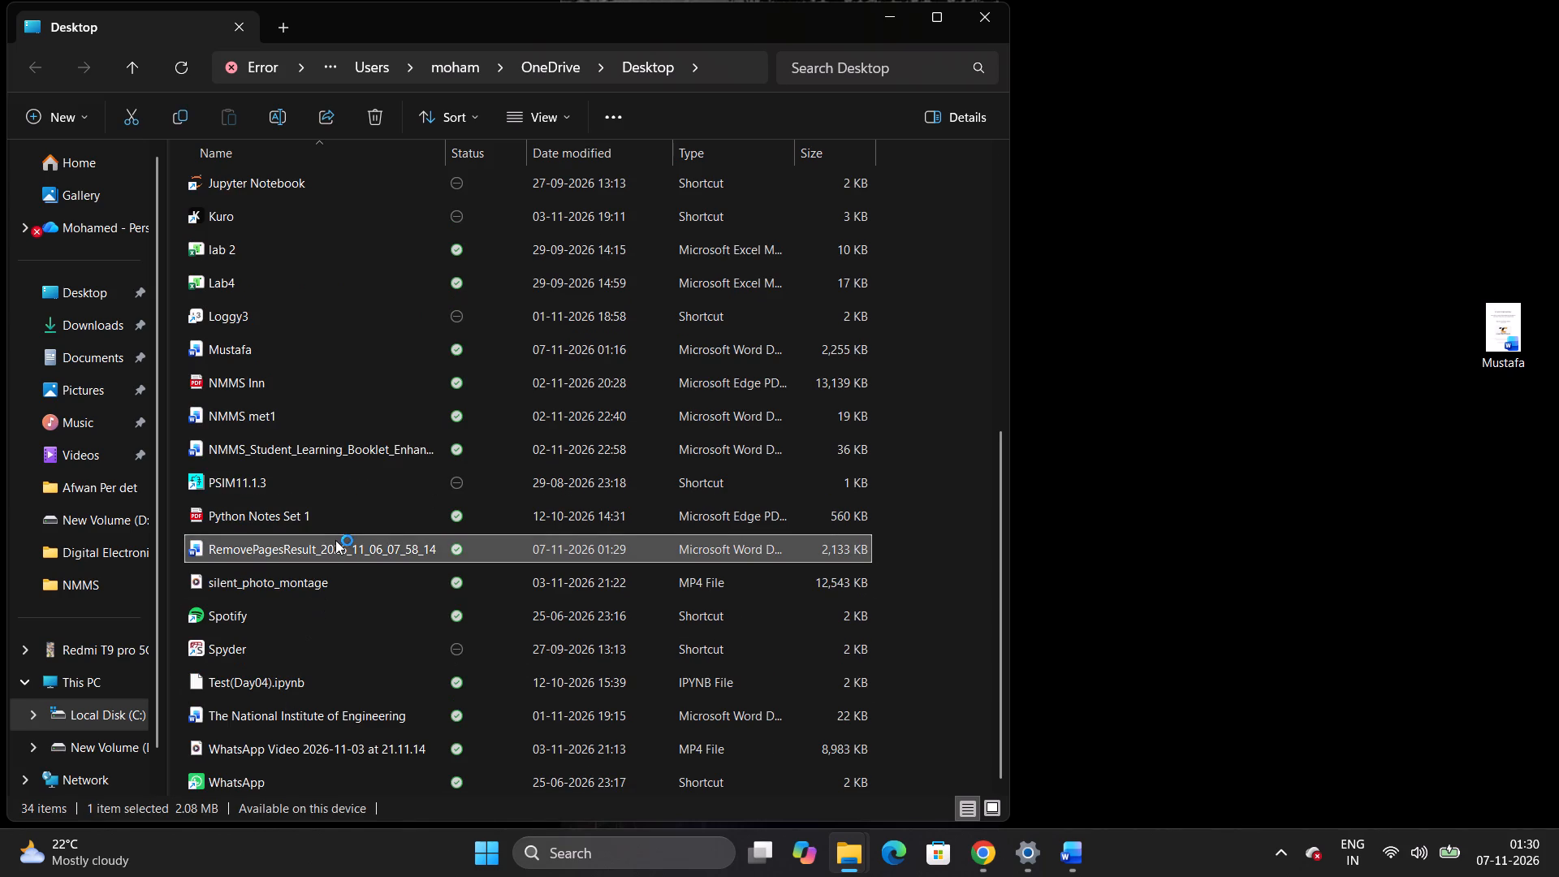
Examine the reopened RemovePagesResult document's page overview from the cover through the start of Chapter 3 for blank pages.
scroll(774, 616, "up", 3)
scroll(953, 544, "up", 4)
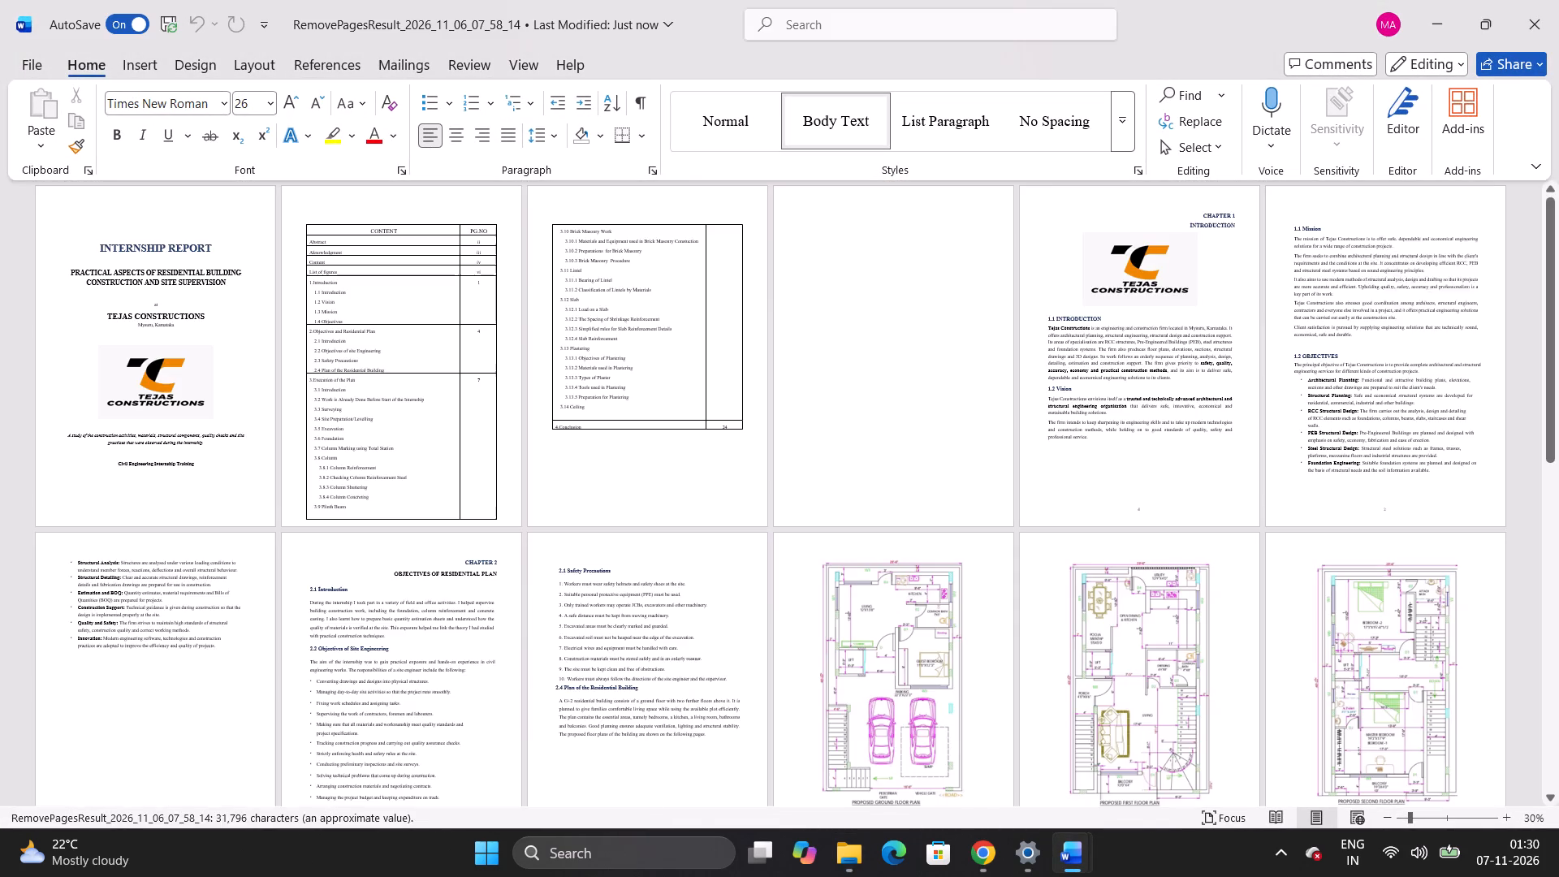
scroll(975, 540, "up", 4)
scroll(975, 540, "down", 14)
scroll(975, 540, "up", 1)
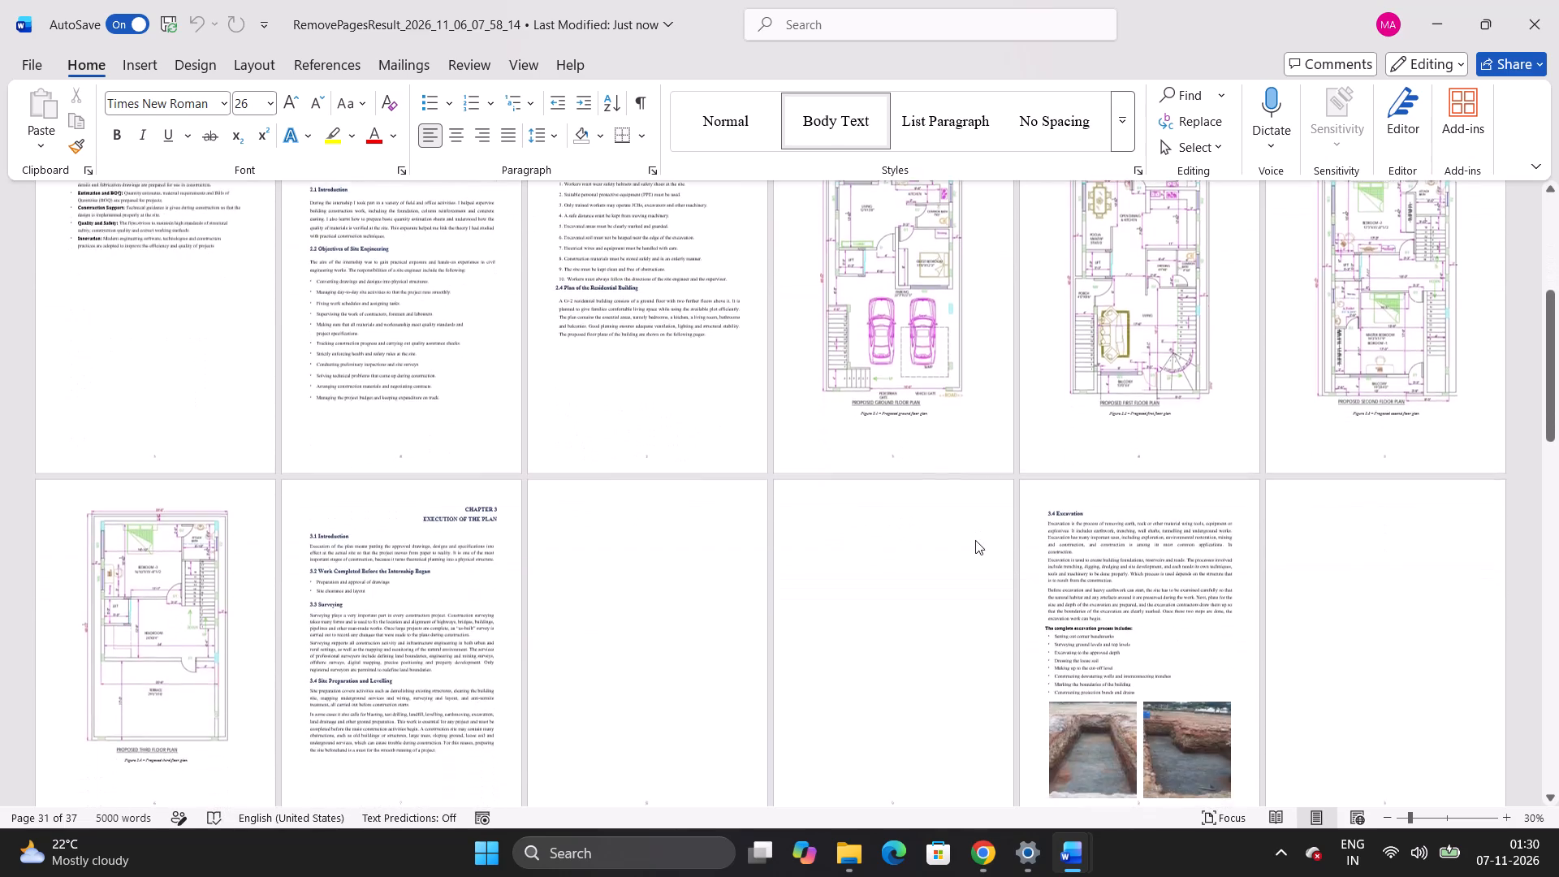
scroll(975, 540, "up", 20)
scroll(975, 540, "up", 1)
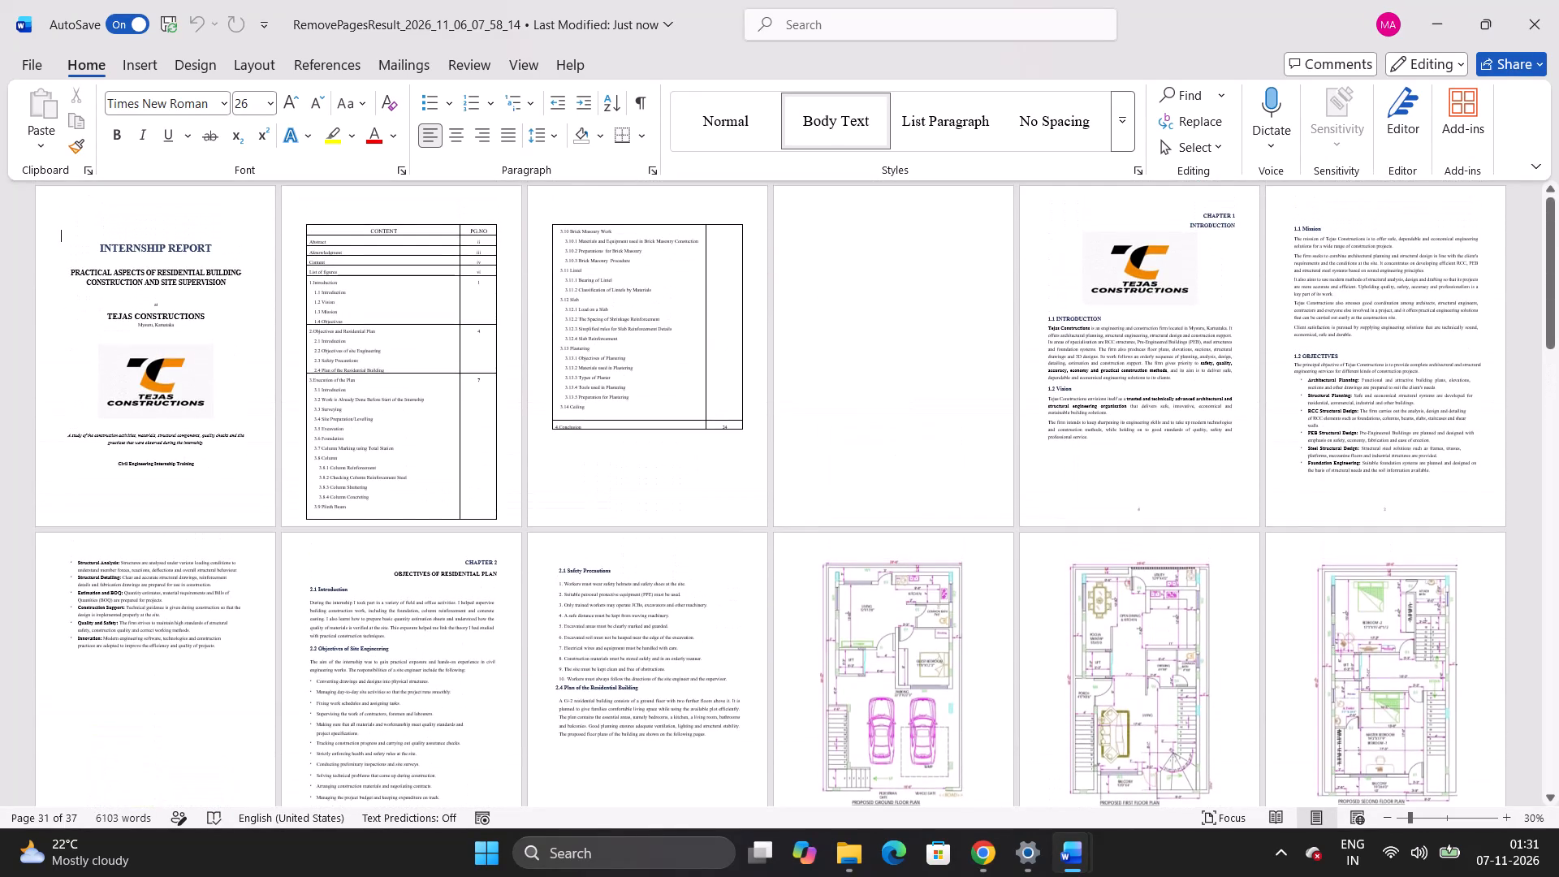
scroll(975, 540, "up", 2)
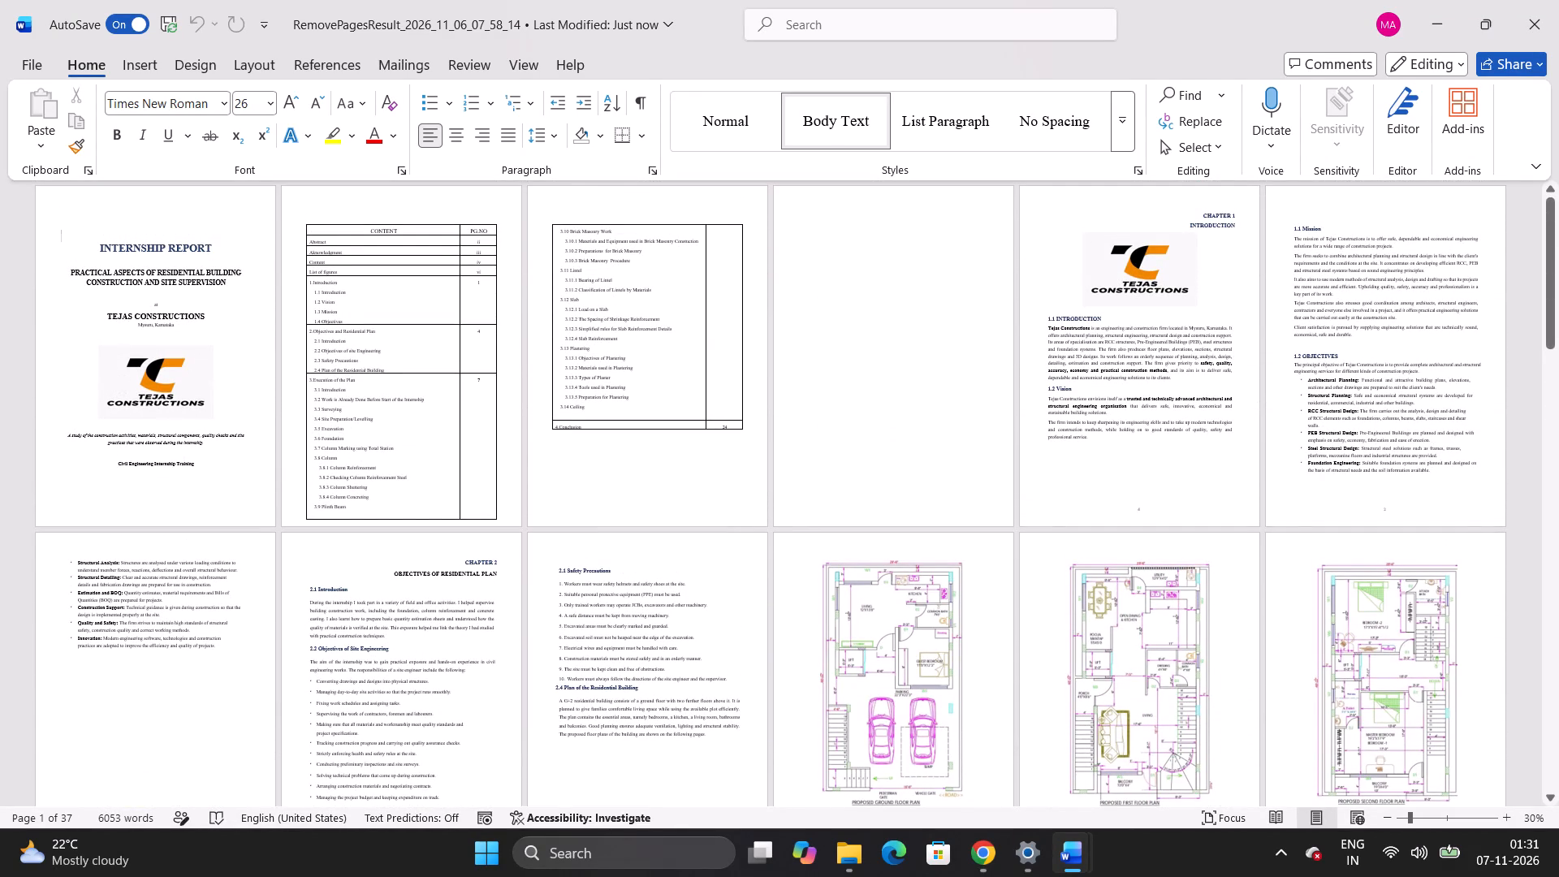
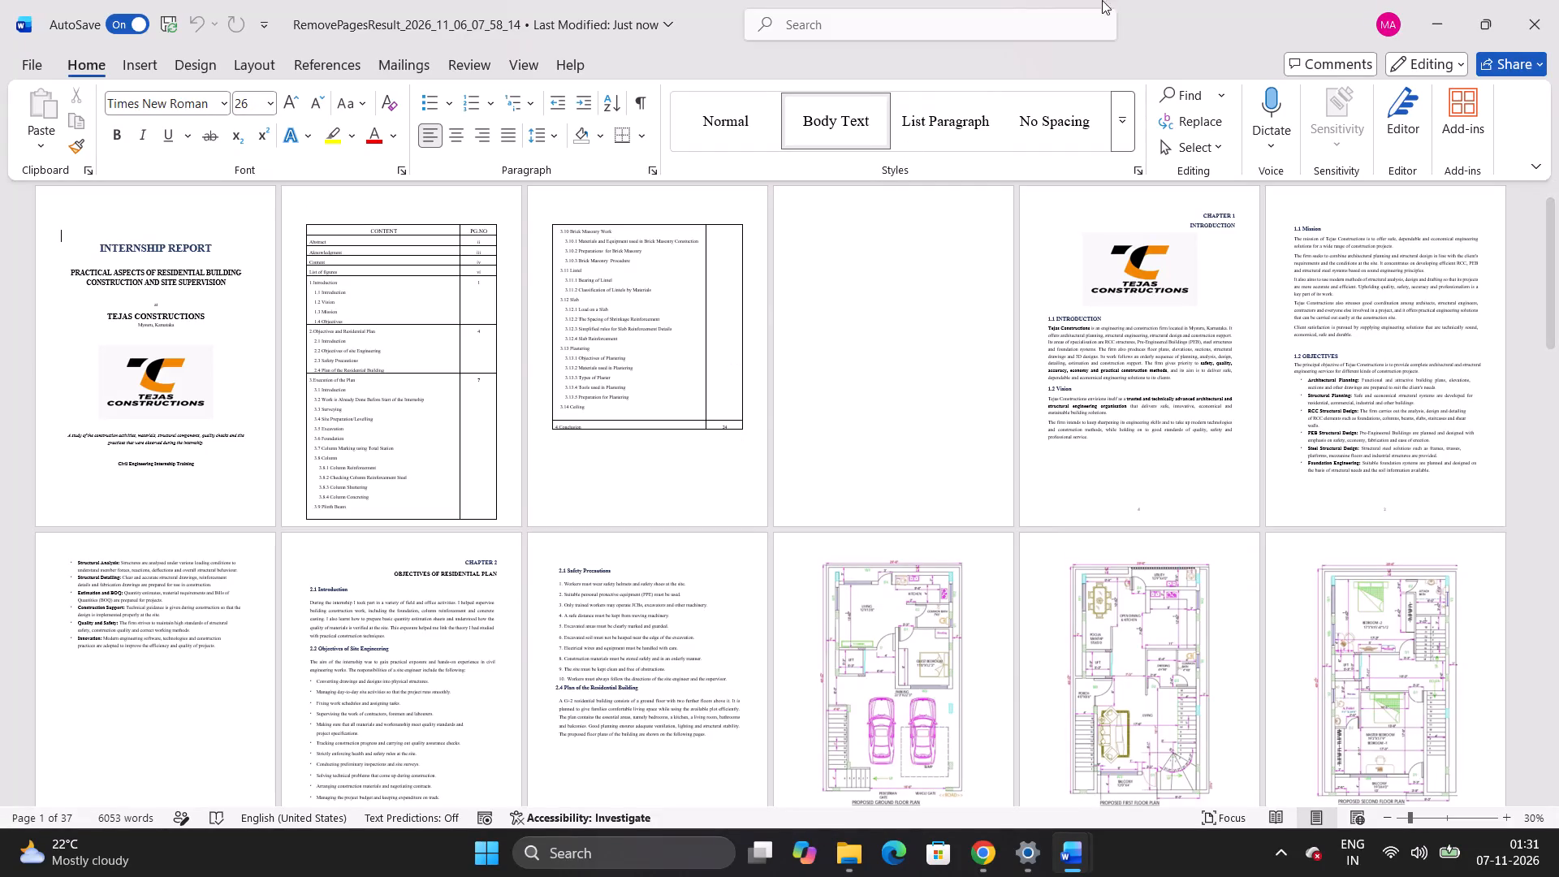
Clear the internship report and the window behind it off the screen to reach the Mustafa document on the desktop.
left_click(1432, 26)
left_click(1535, 19)
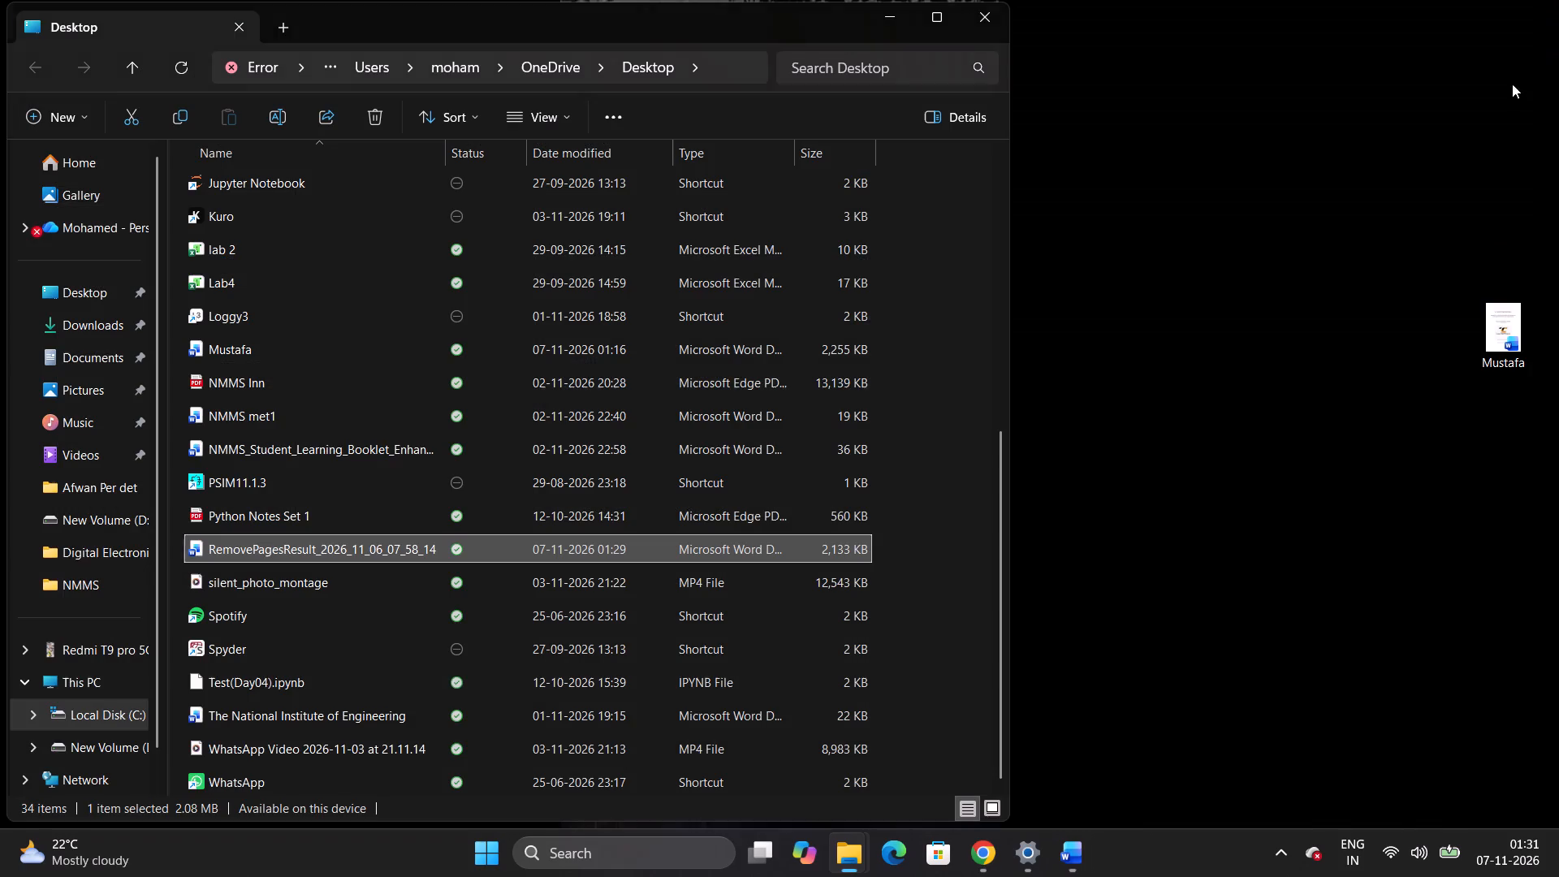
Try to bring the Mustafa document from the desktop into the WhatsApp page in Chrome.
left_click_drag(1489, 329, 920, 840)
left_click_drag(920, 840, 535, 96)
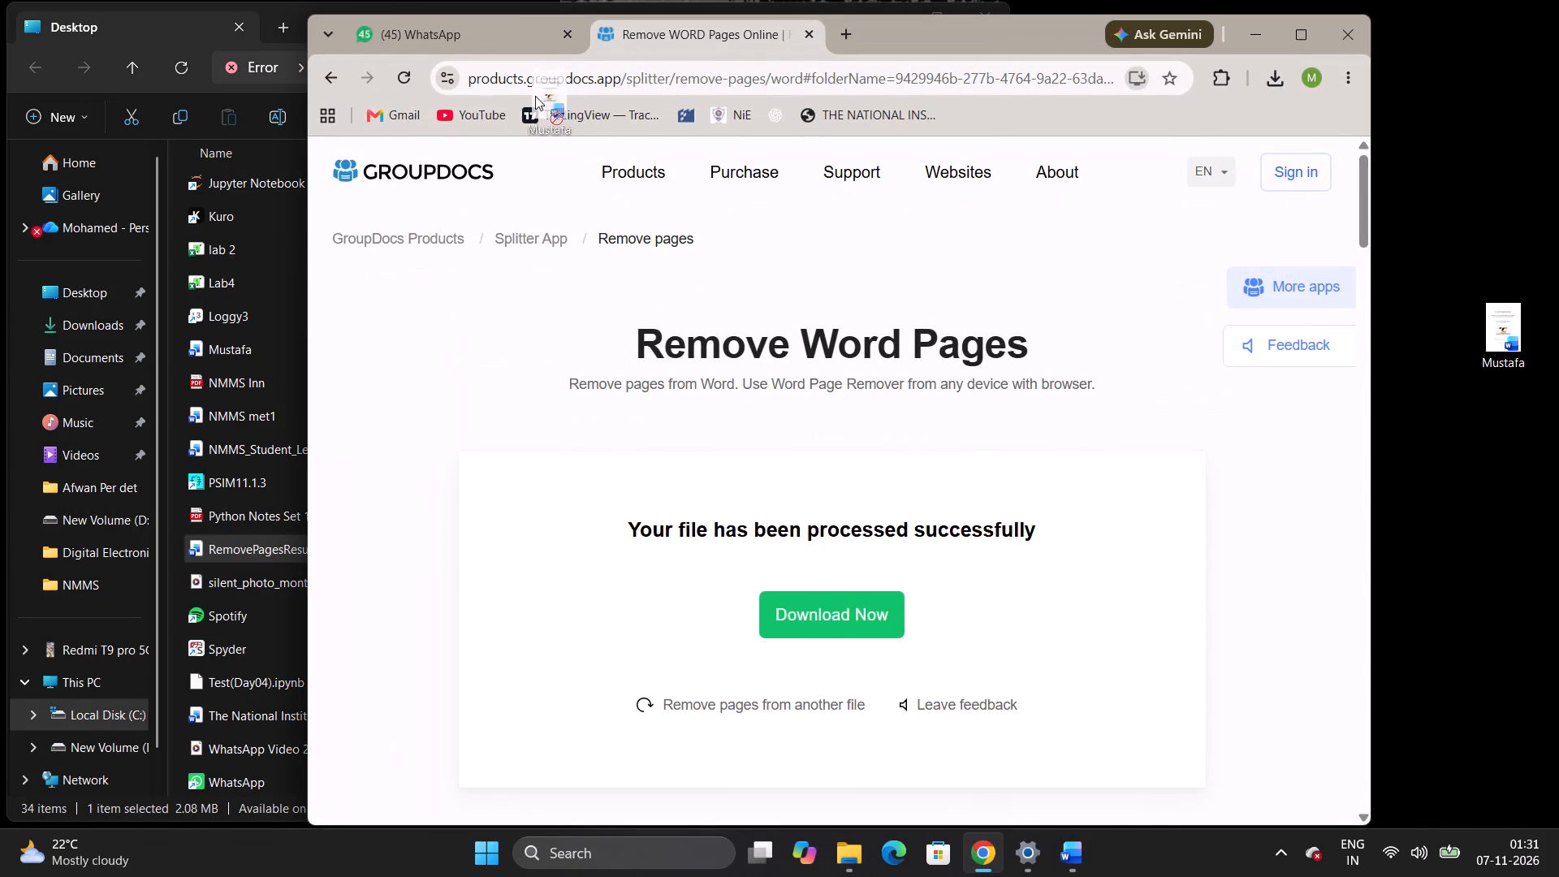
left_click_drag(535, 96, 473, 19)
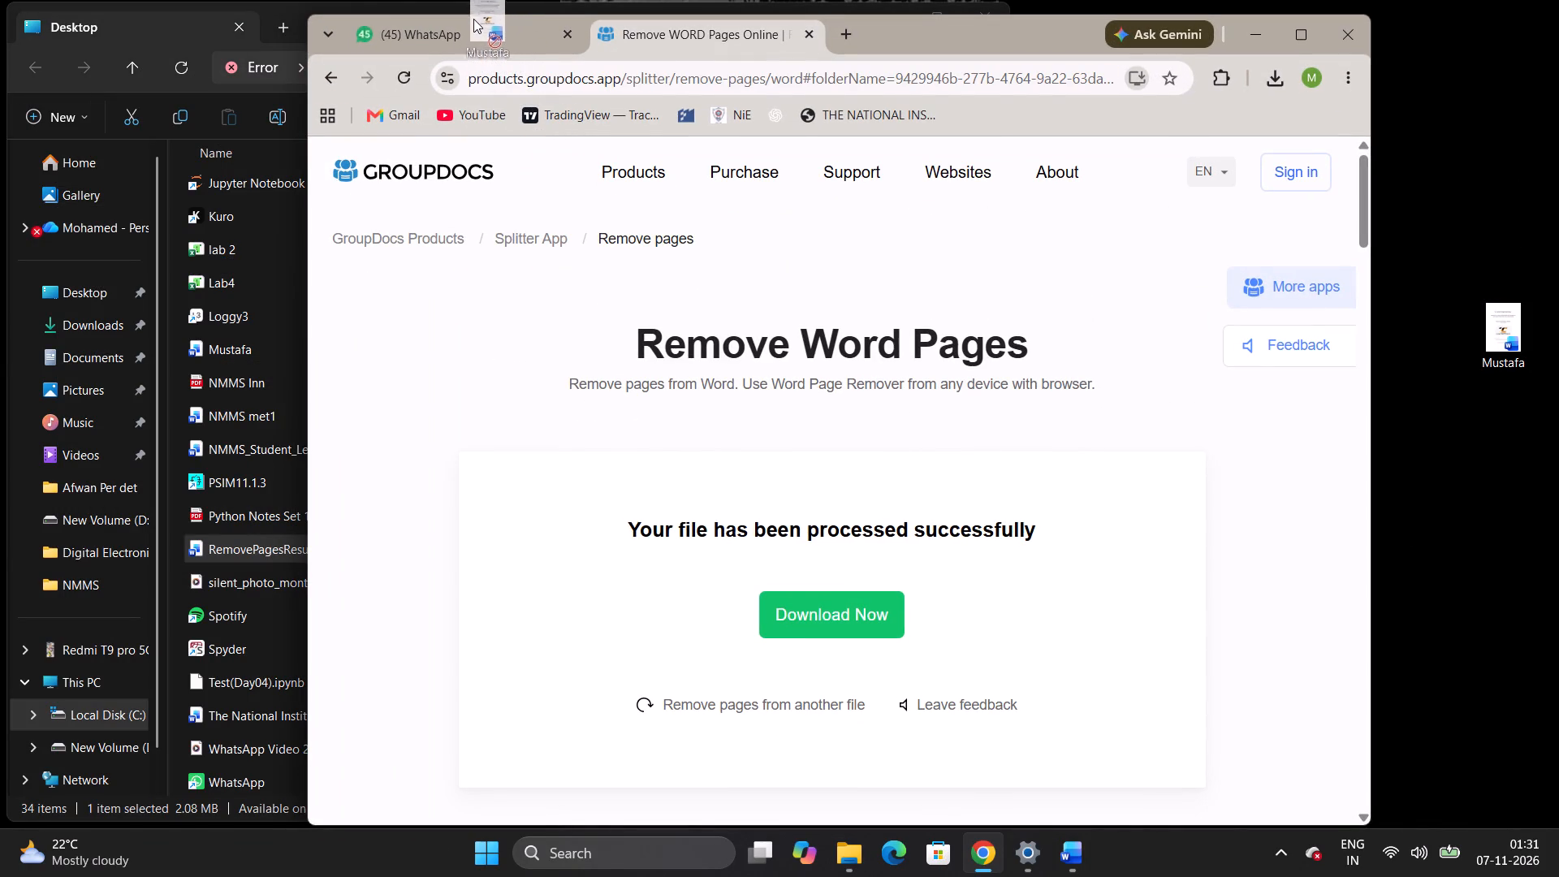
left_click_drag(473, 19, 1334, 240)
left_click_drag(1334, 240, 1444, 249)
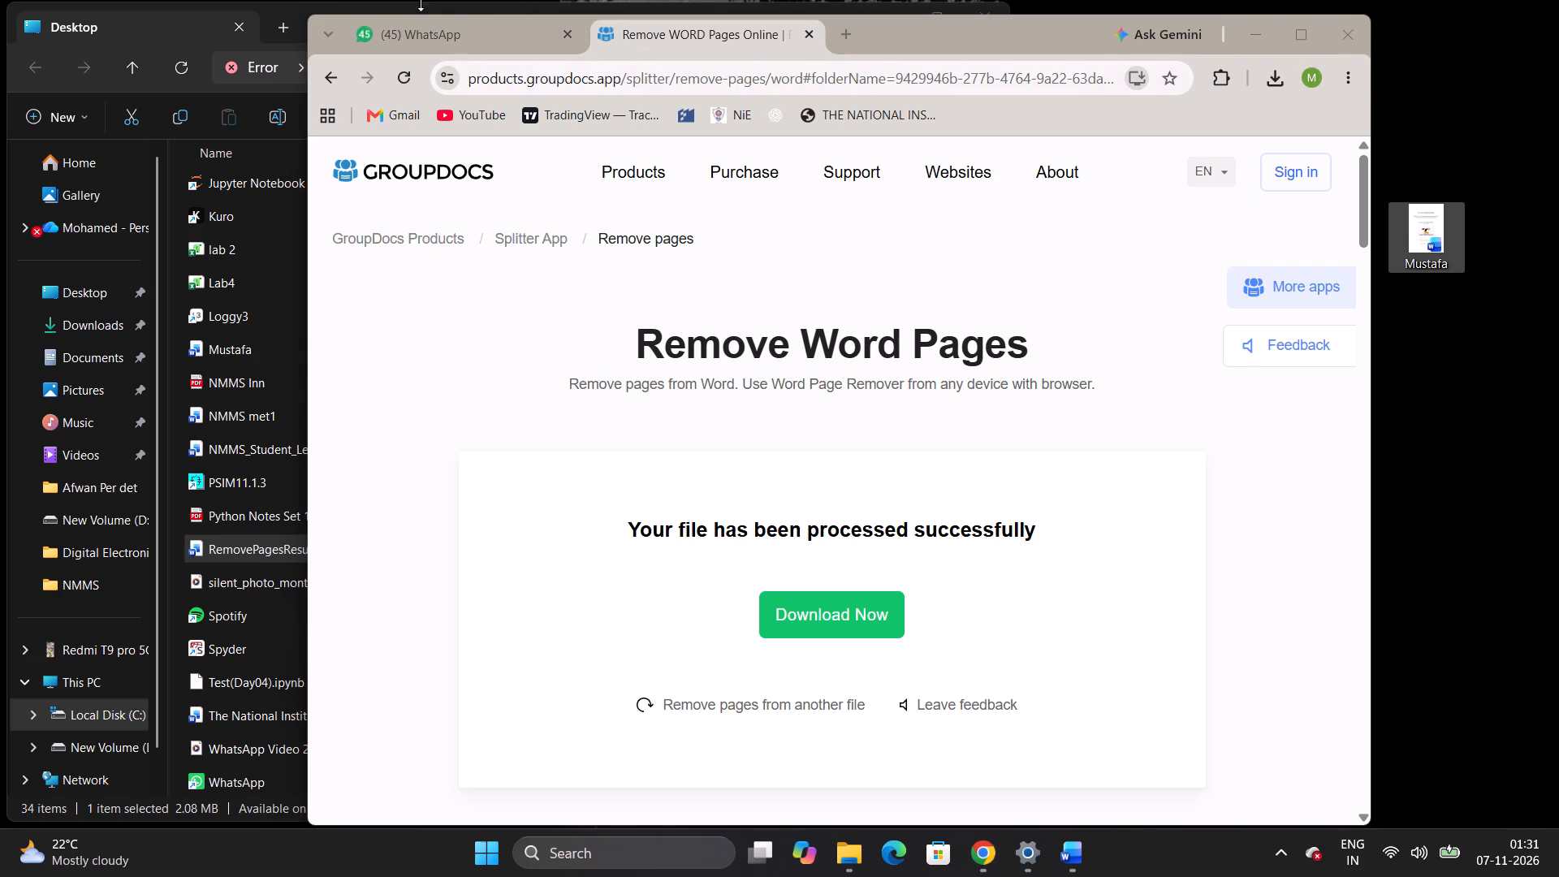